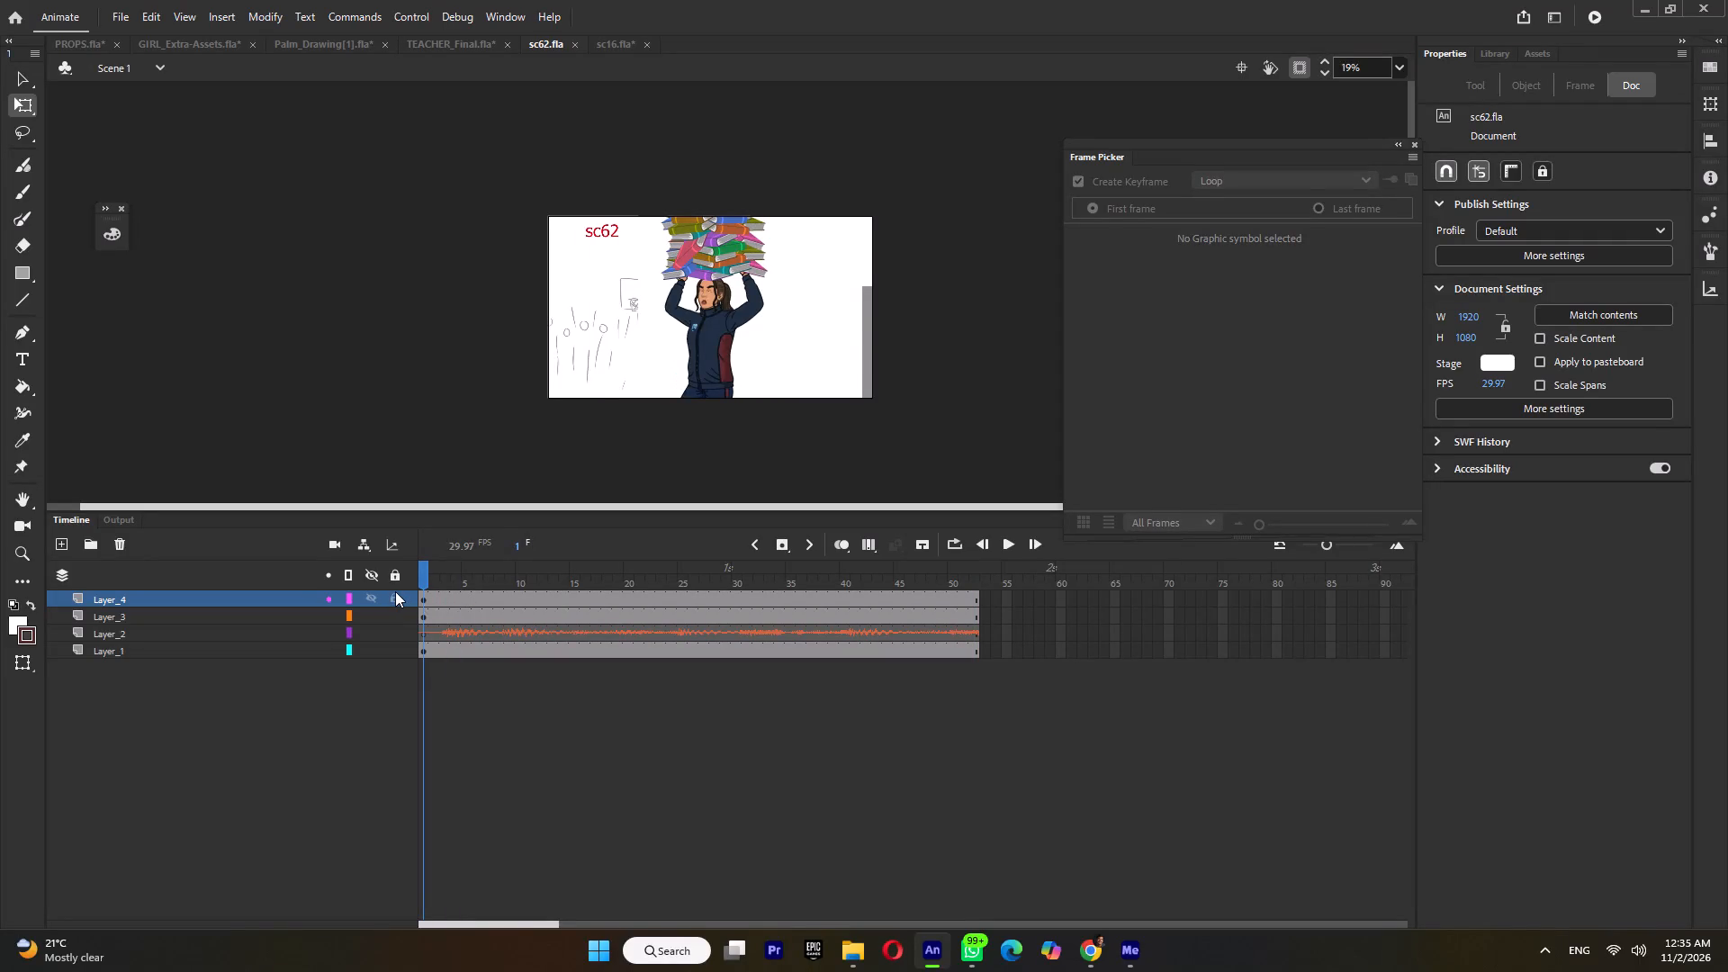
Play back the sc62 scene to review the falling books animation.
key("Return")
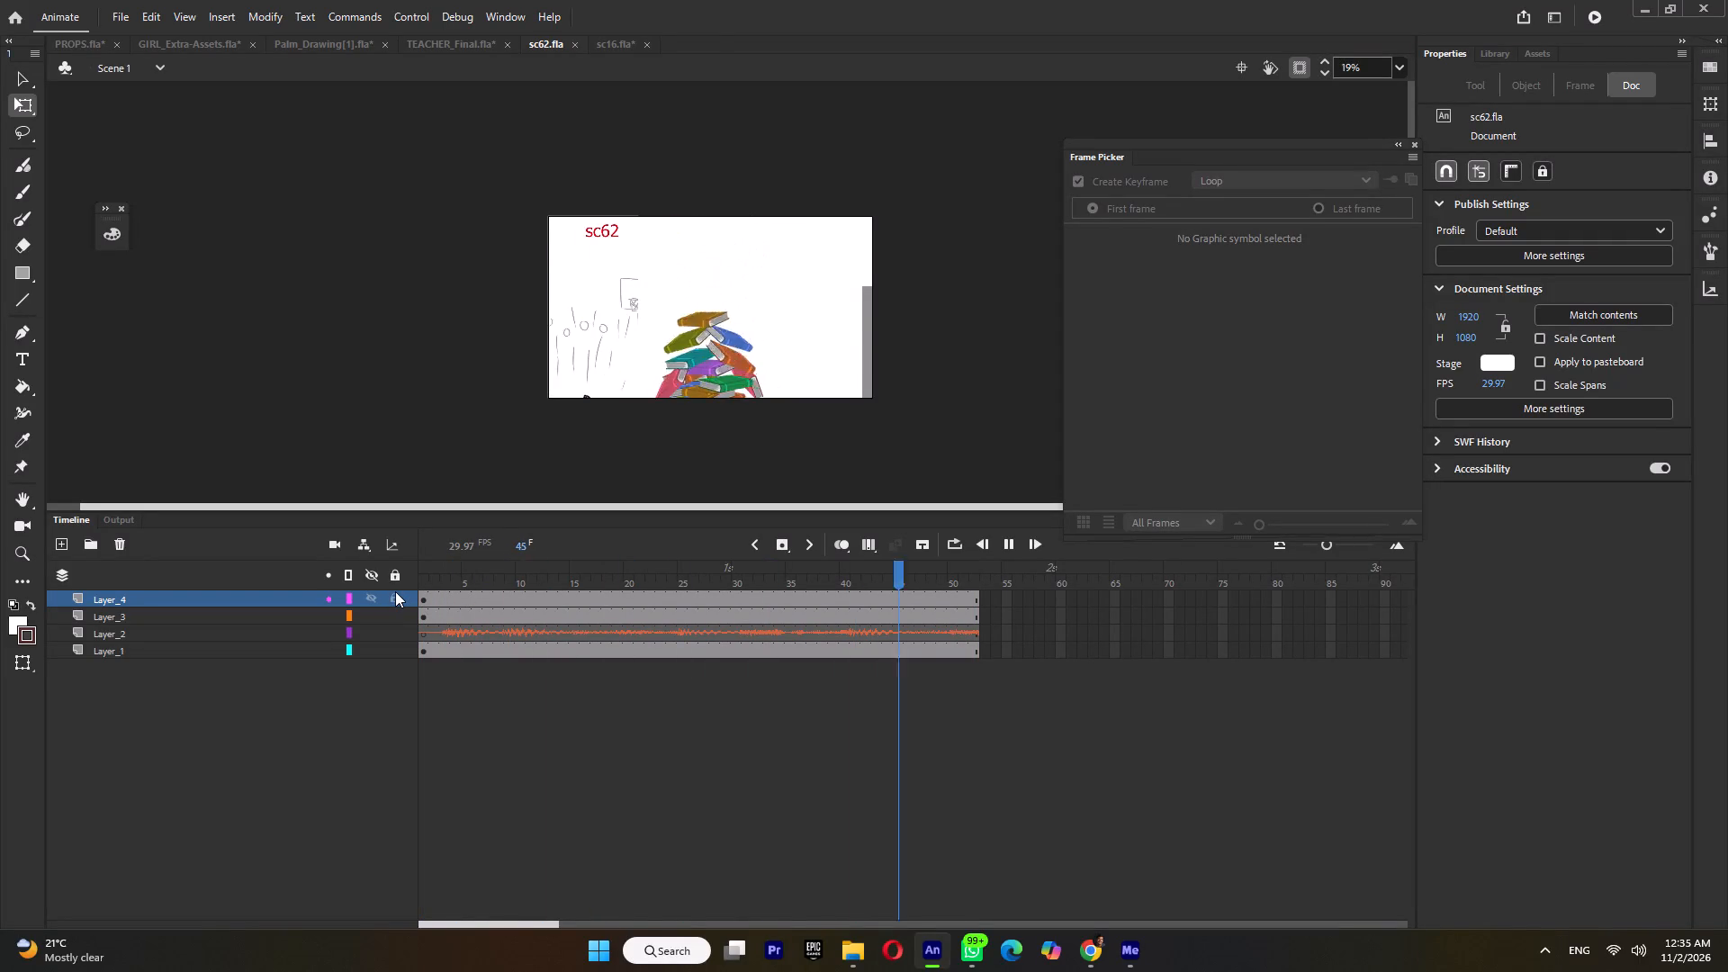
key("Return")
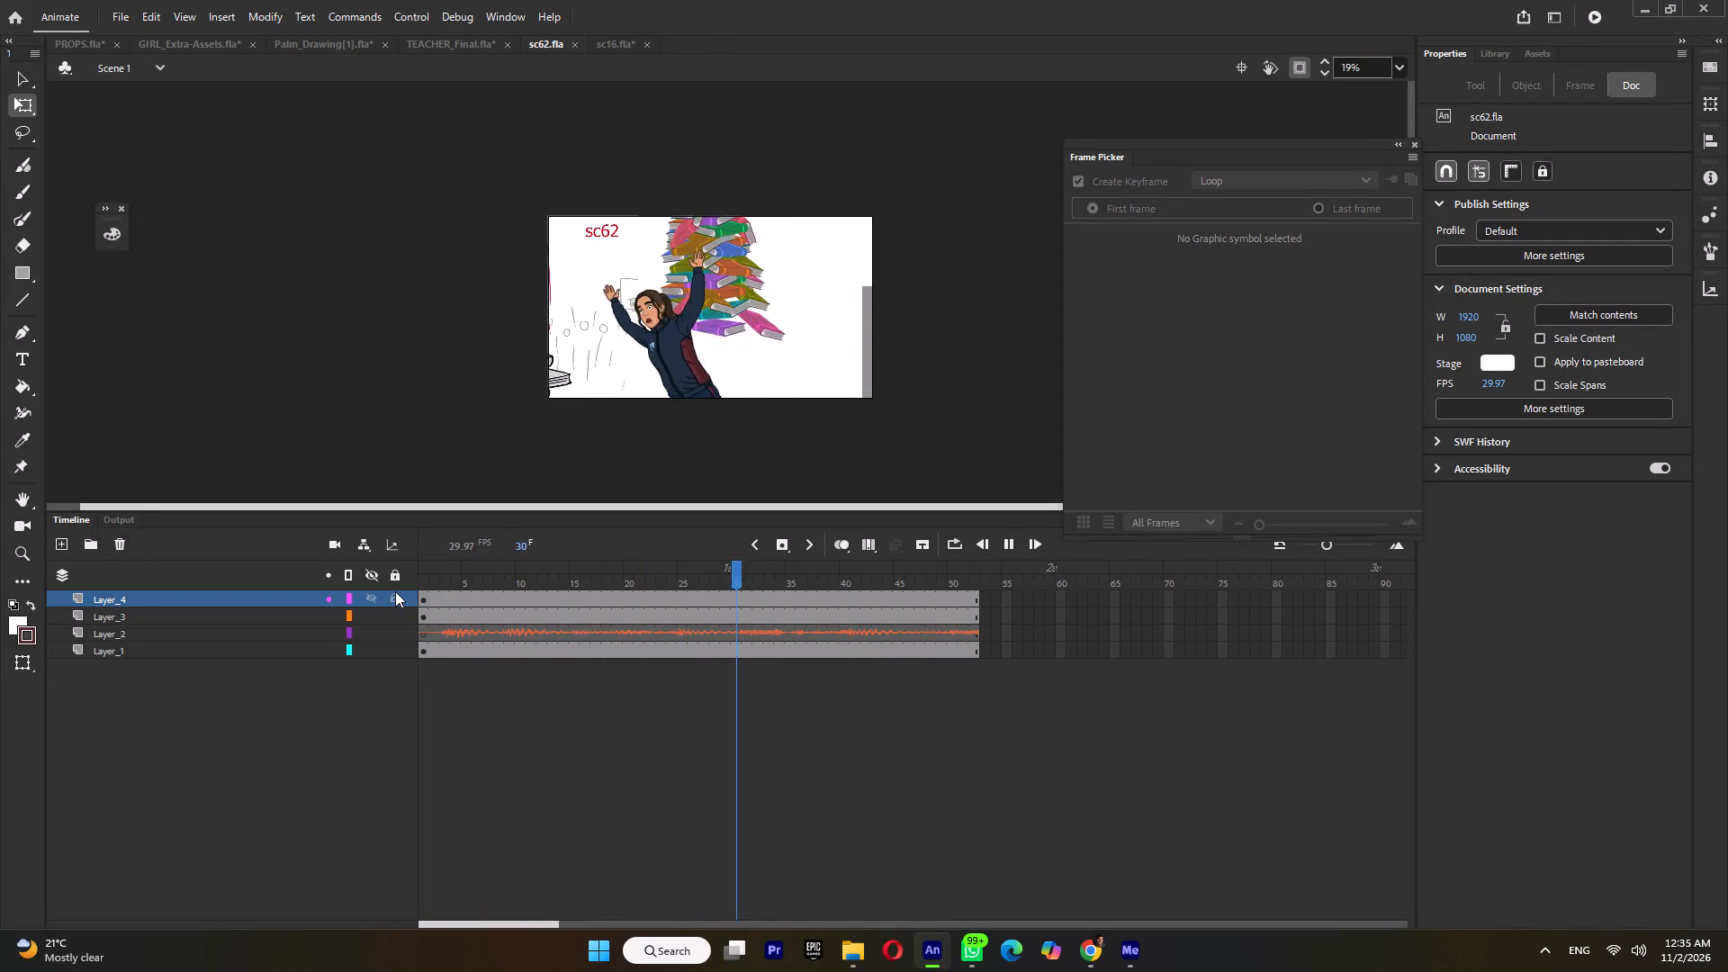
Move the Layer_1 reference sketch back onto the stage at X 0, Y 0.
left_click(696, 273)
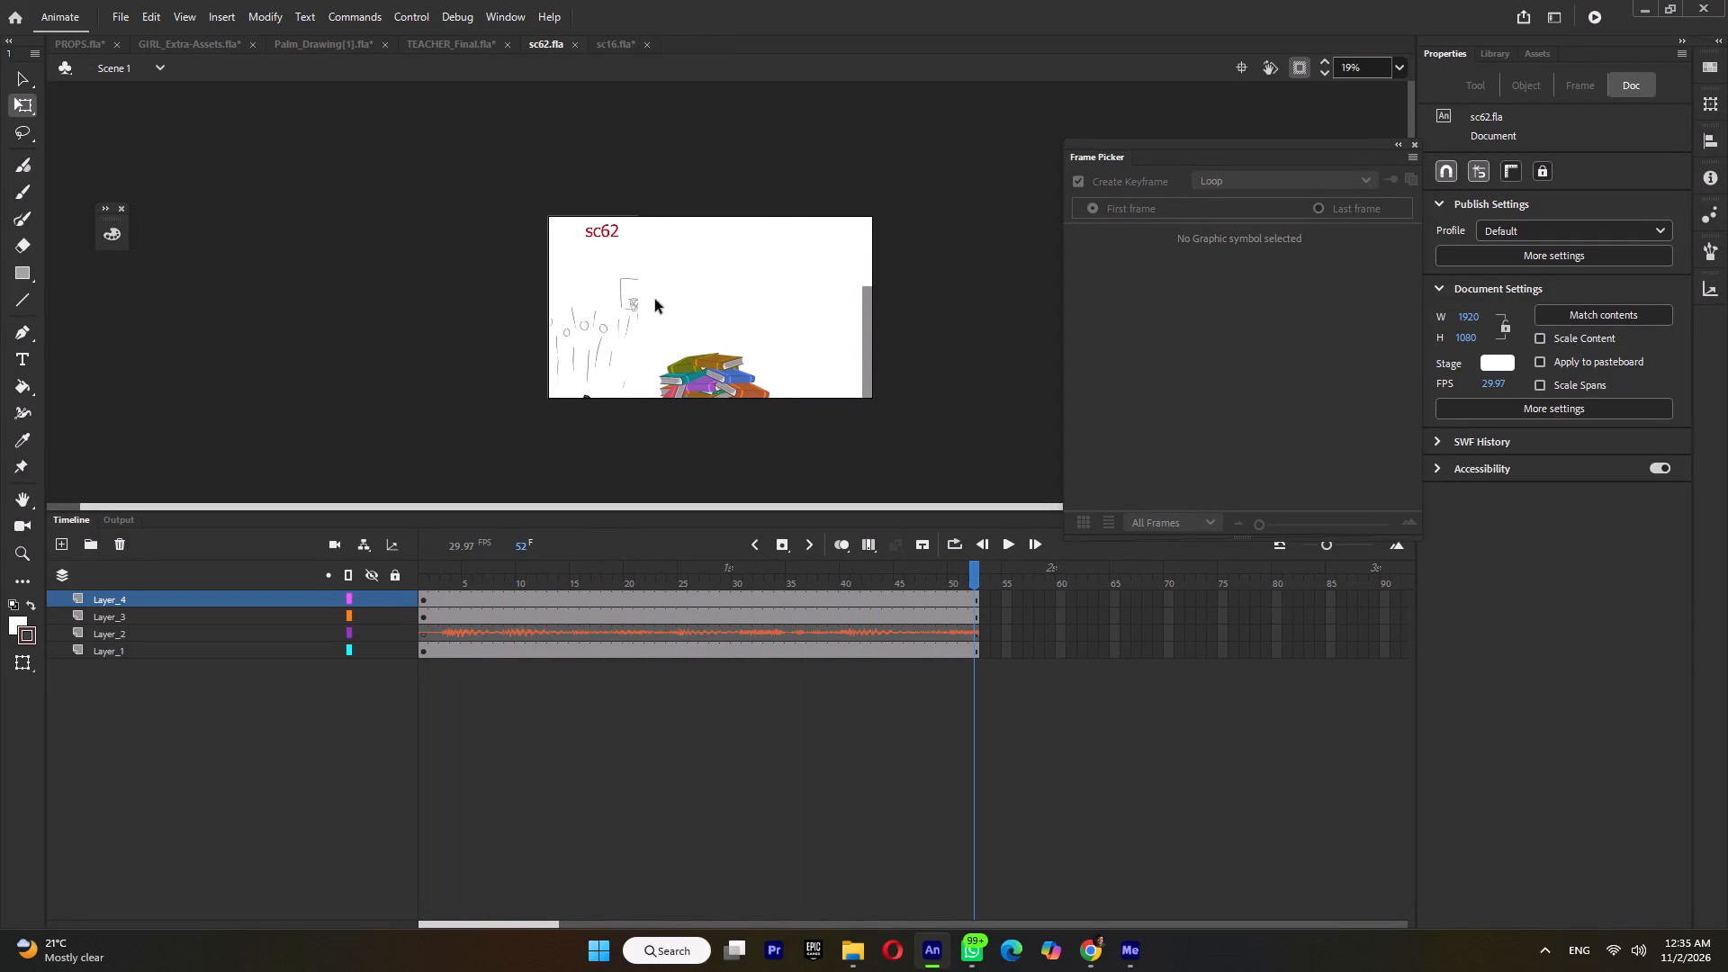
left_click(617, 317)
left_click_drag(587, 338, 822, 337)
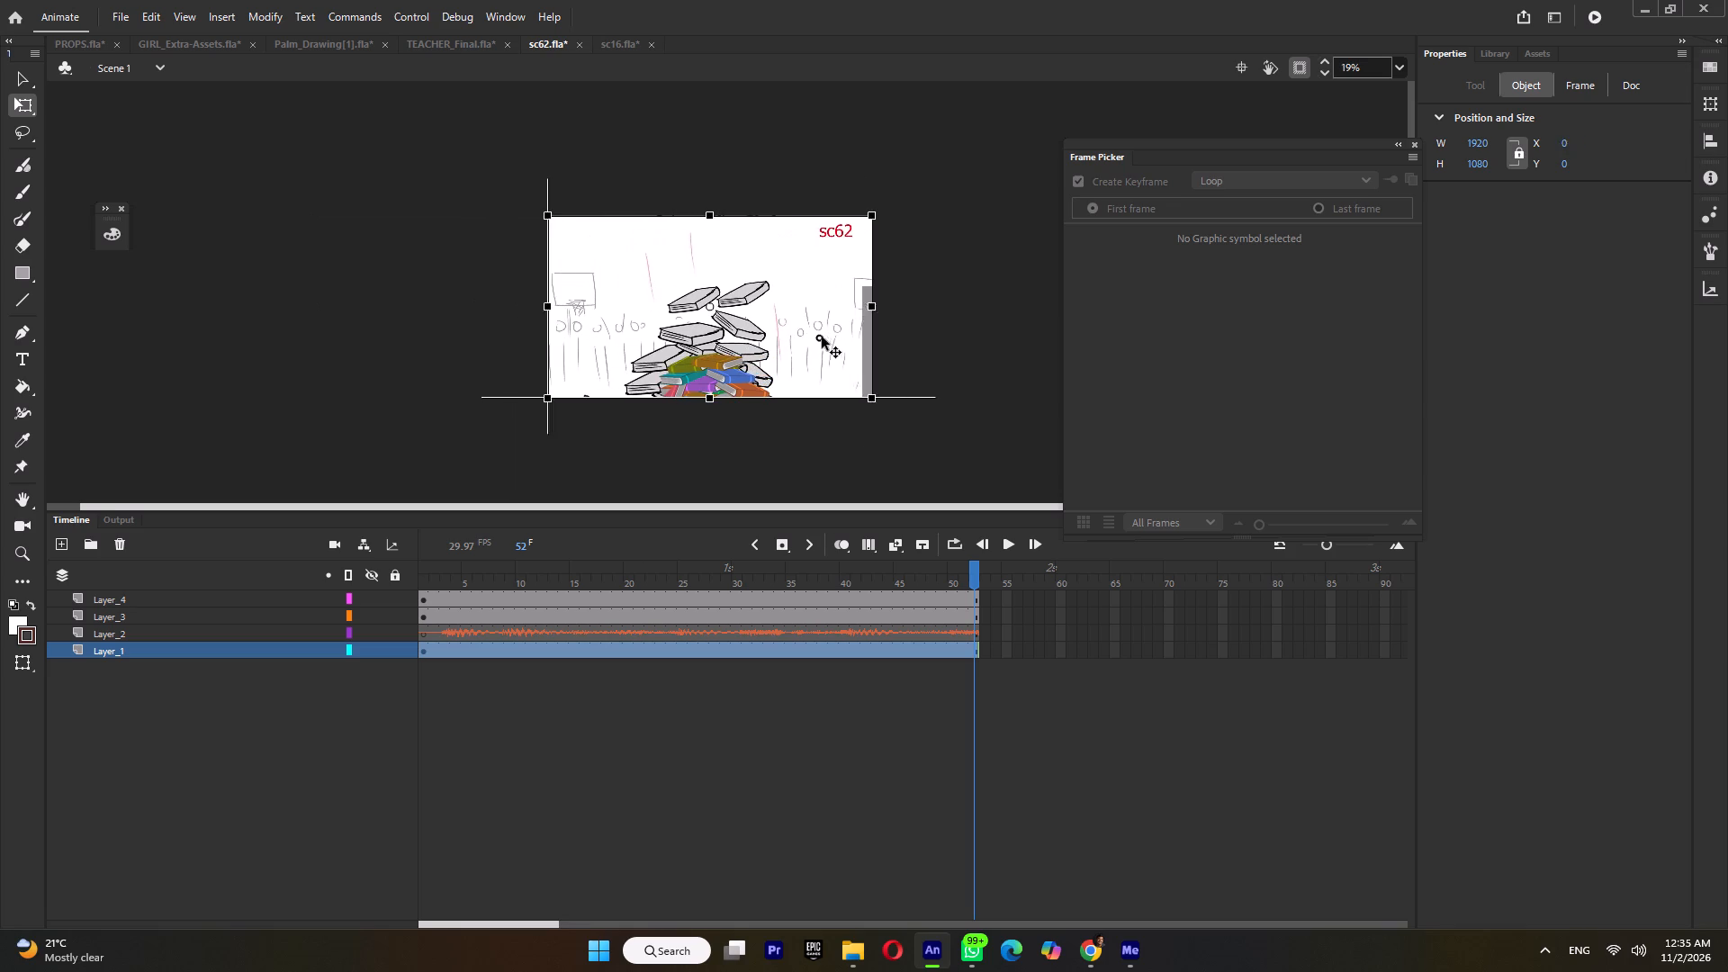
left_click_drag(822, 337, 819, 337)
Replay the sc62 scene with the sketch in place and save the file.
key("Return")
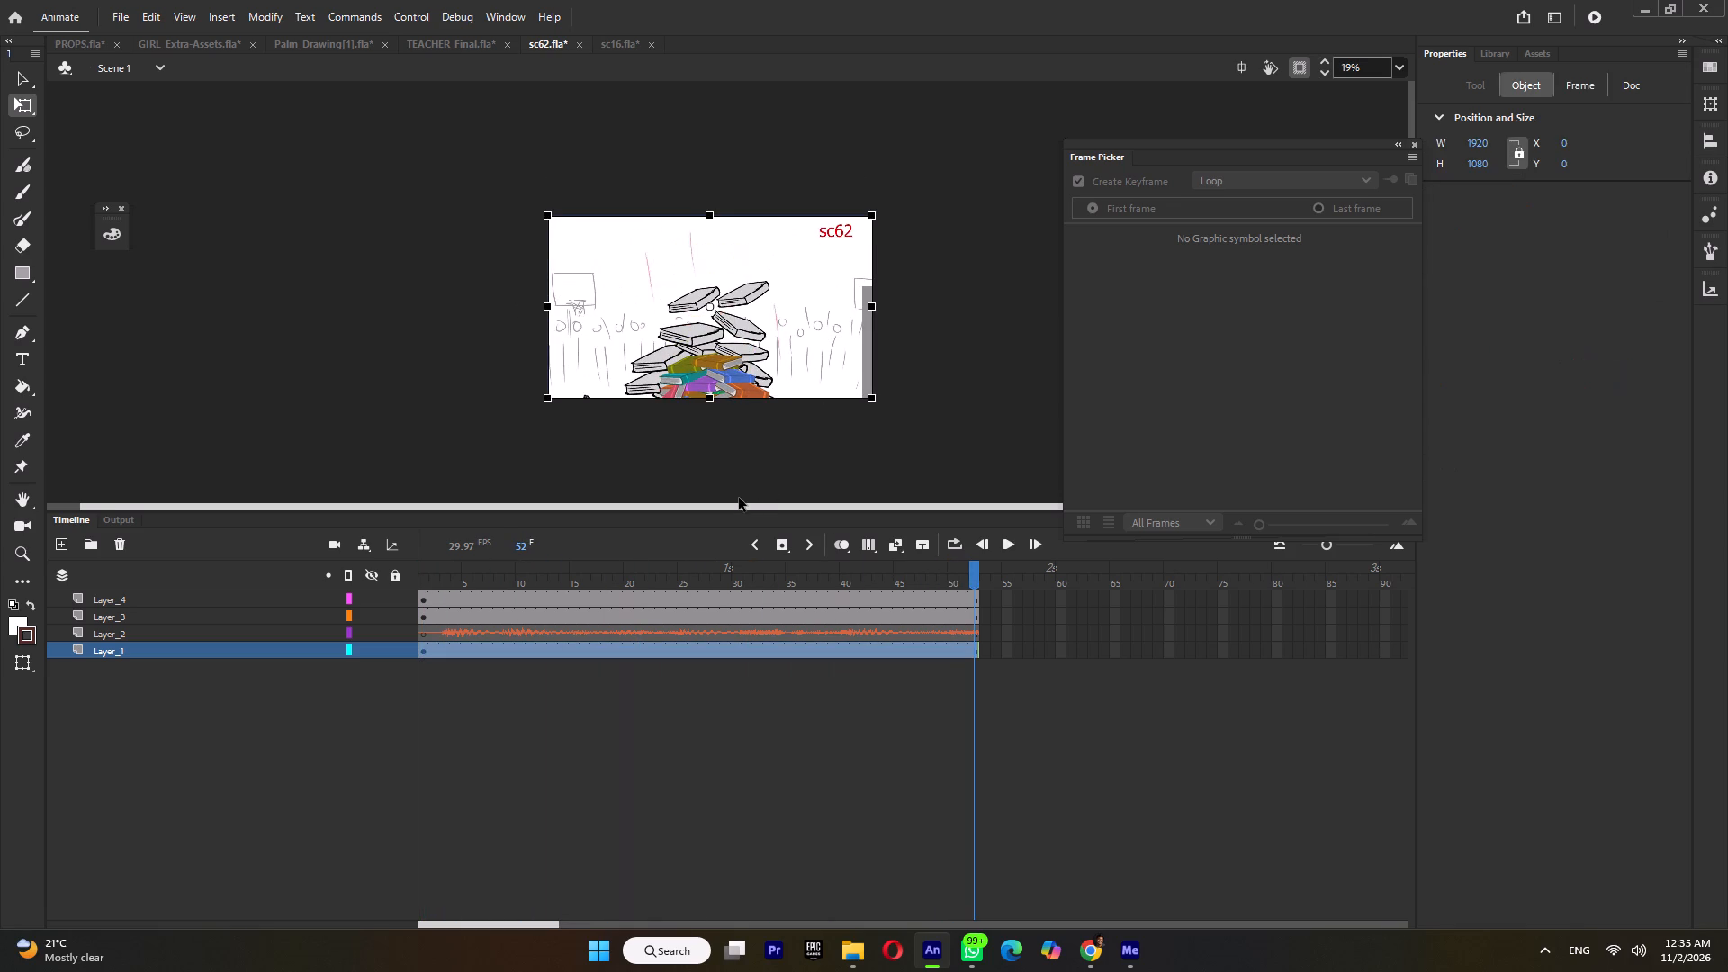
key("Return")
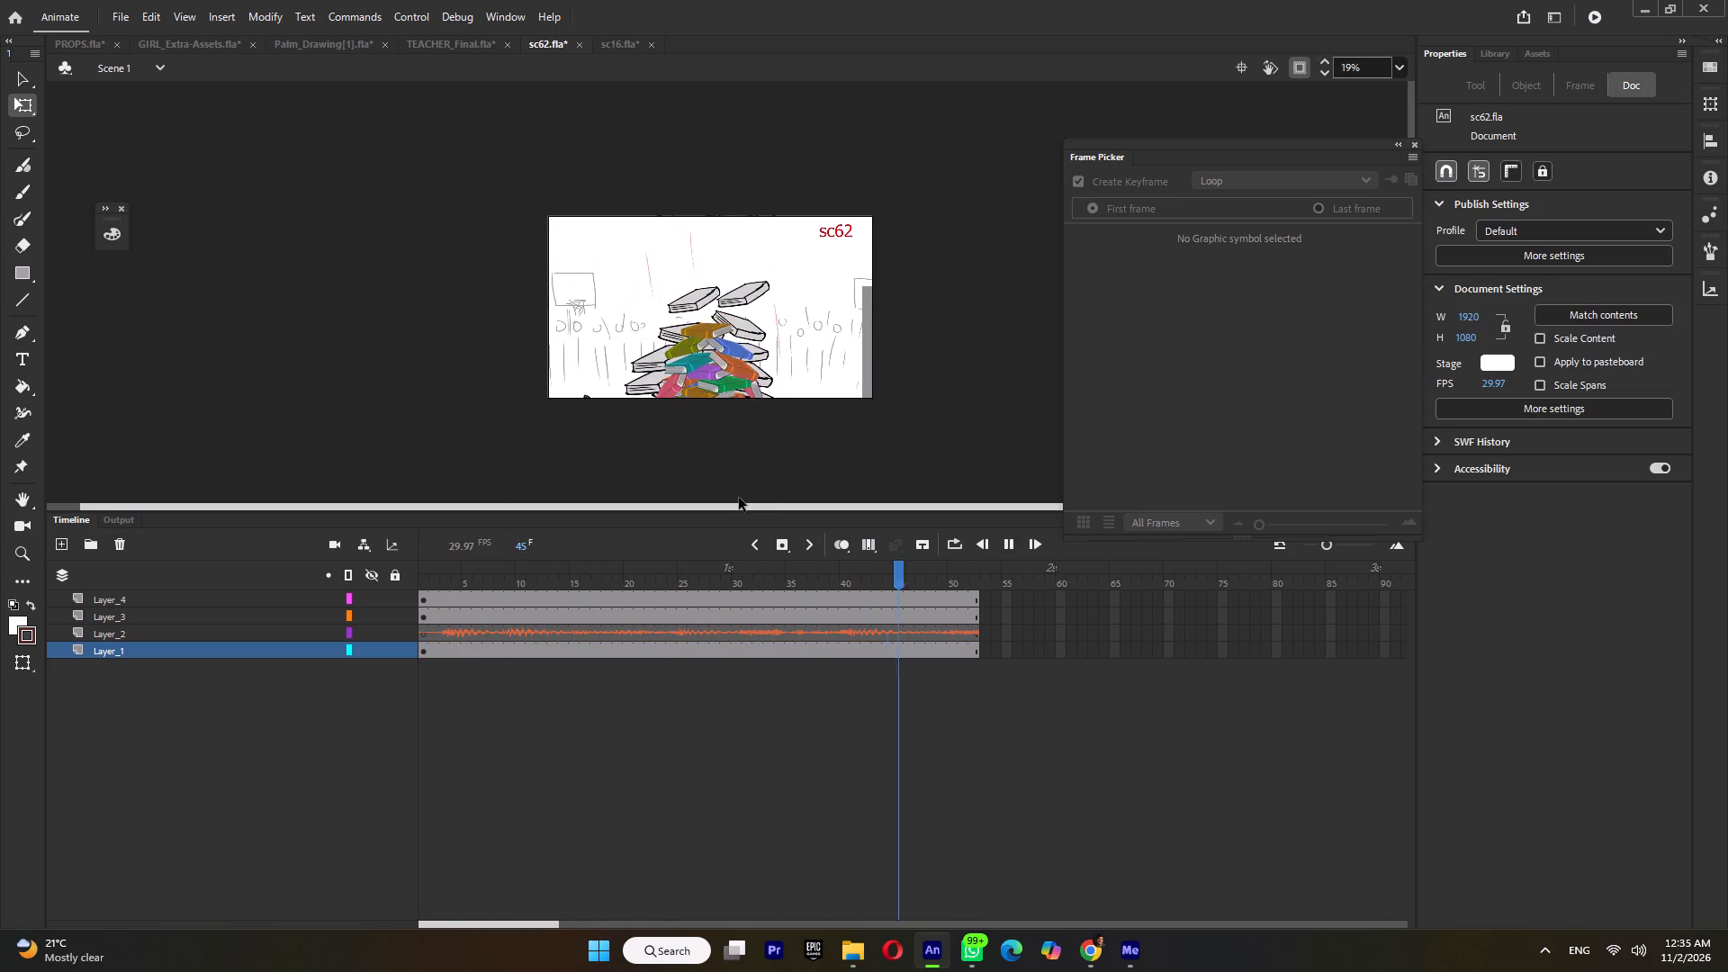
key("ctrl+s")
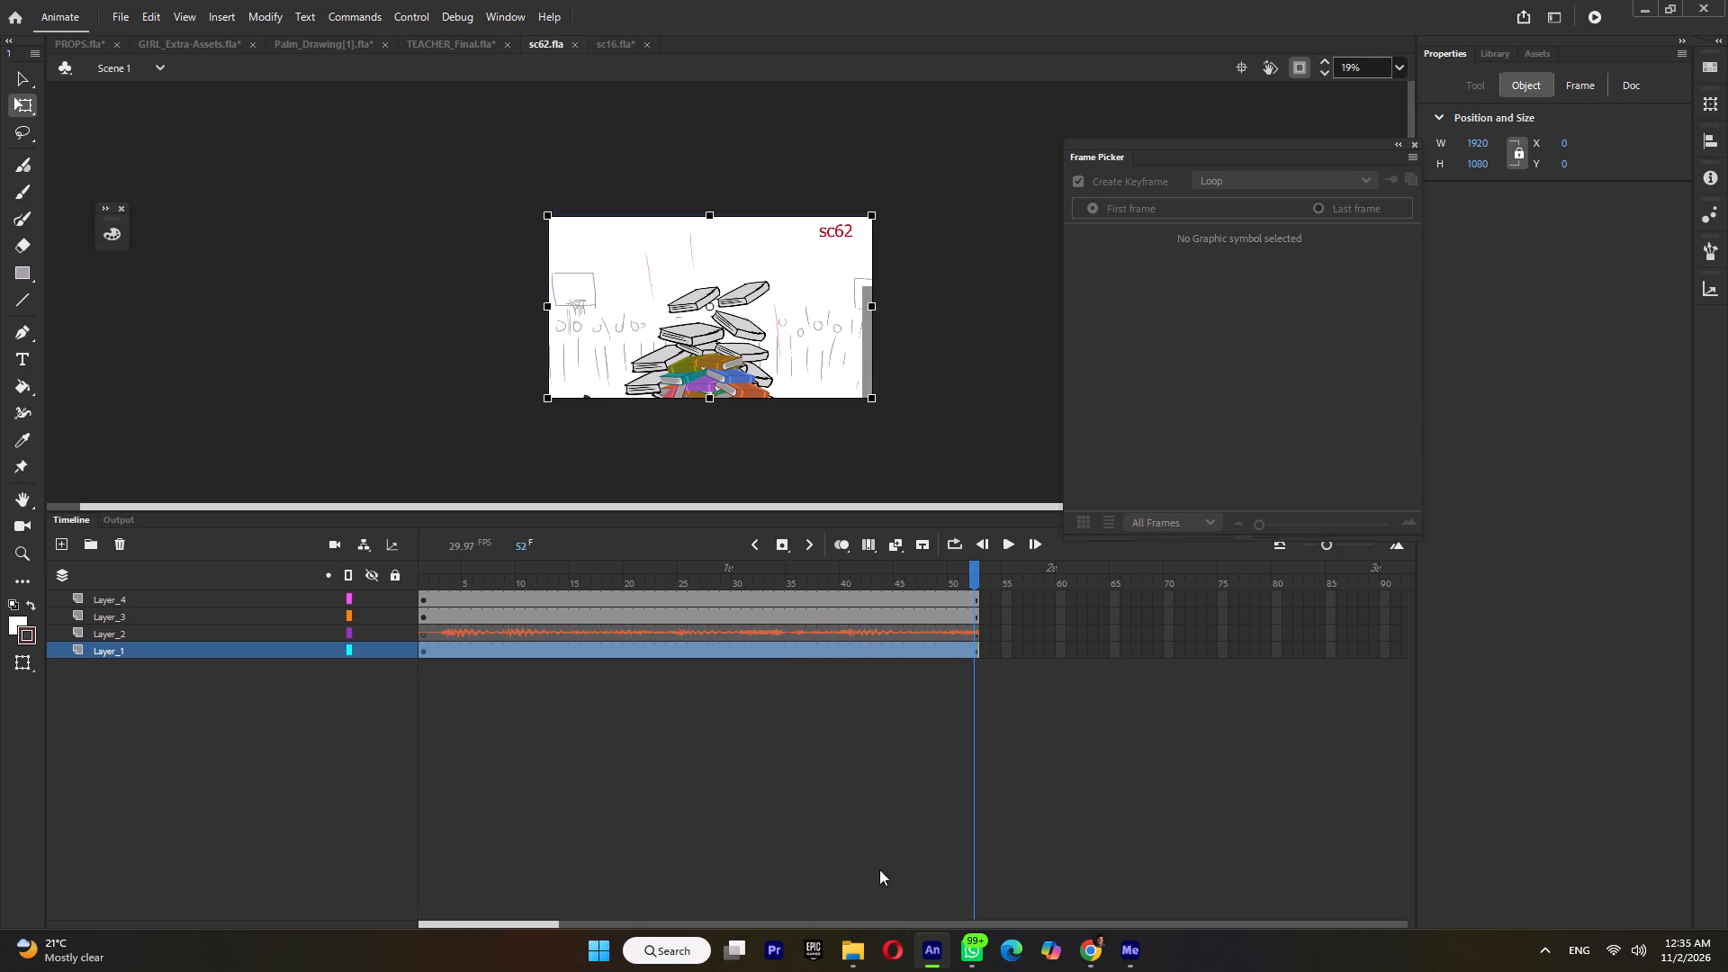
Open the media export settings for the sc62 movie.
left_click(117, 8)
left_click(178, 301)
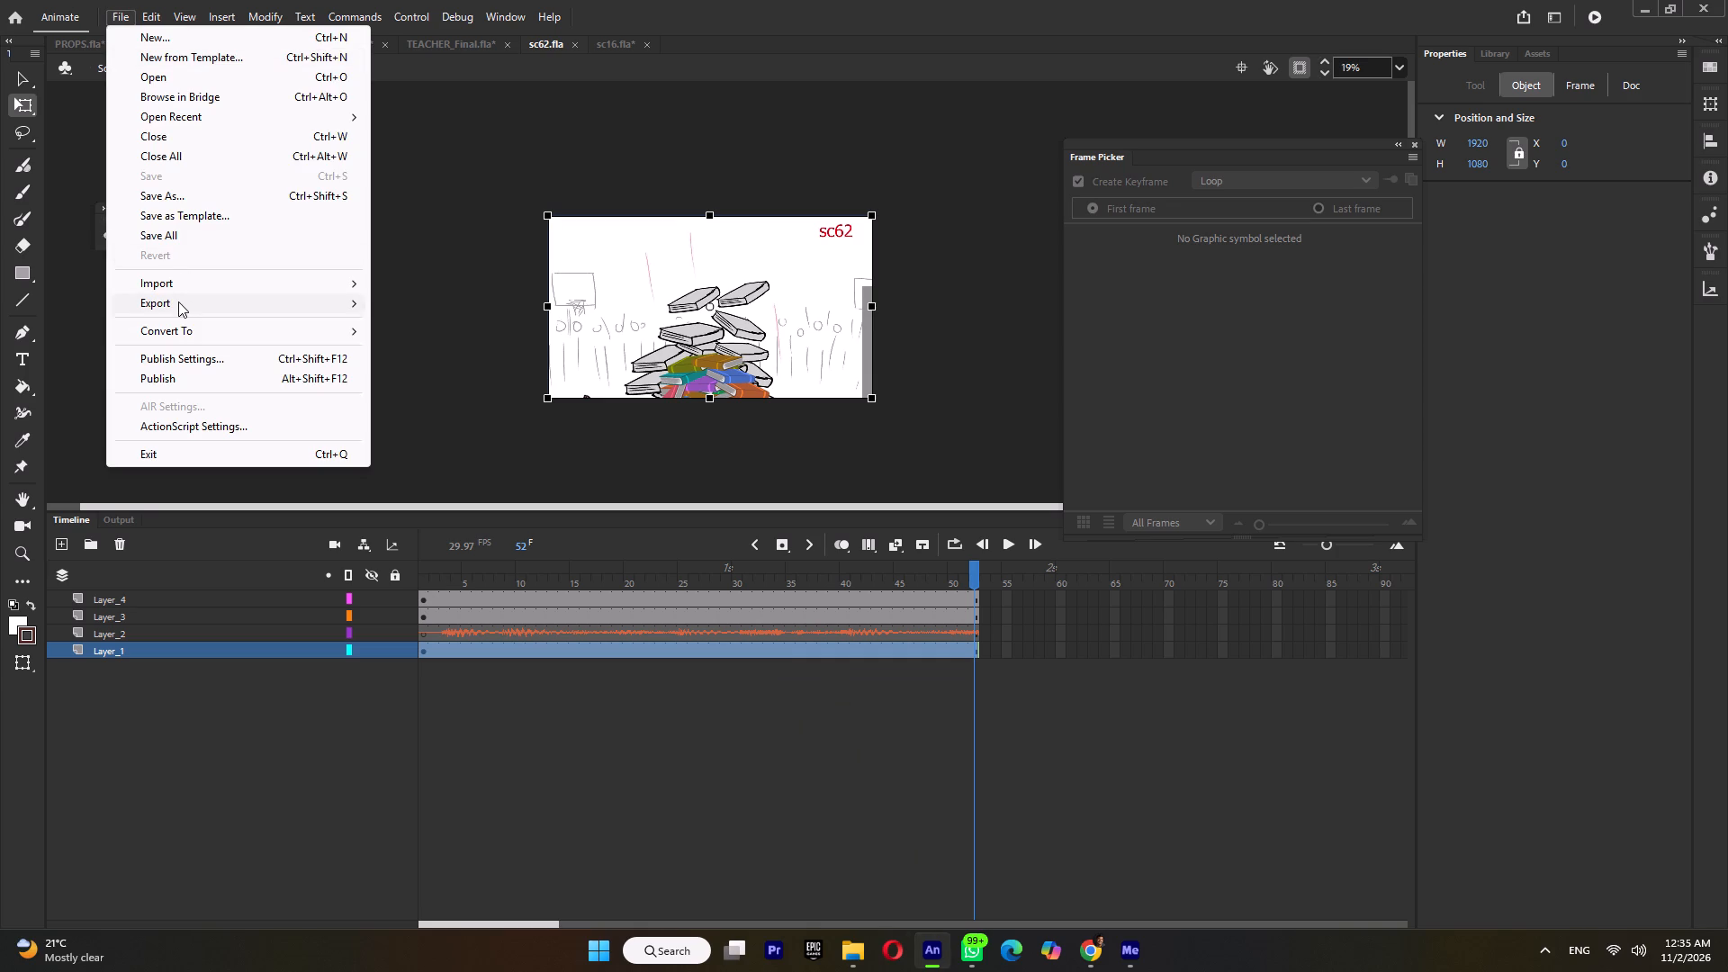
left_click(483, 367)
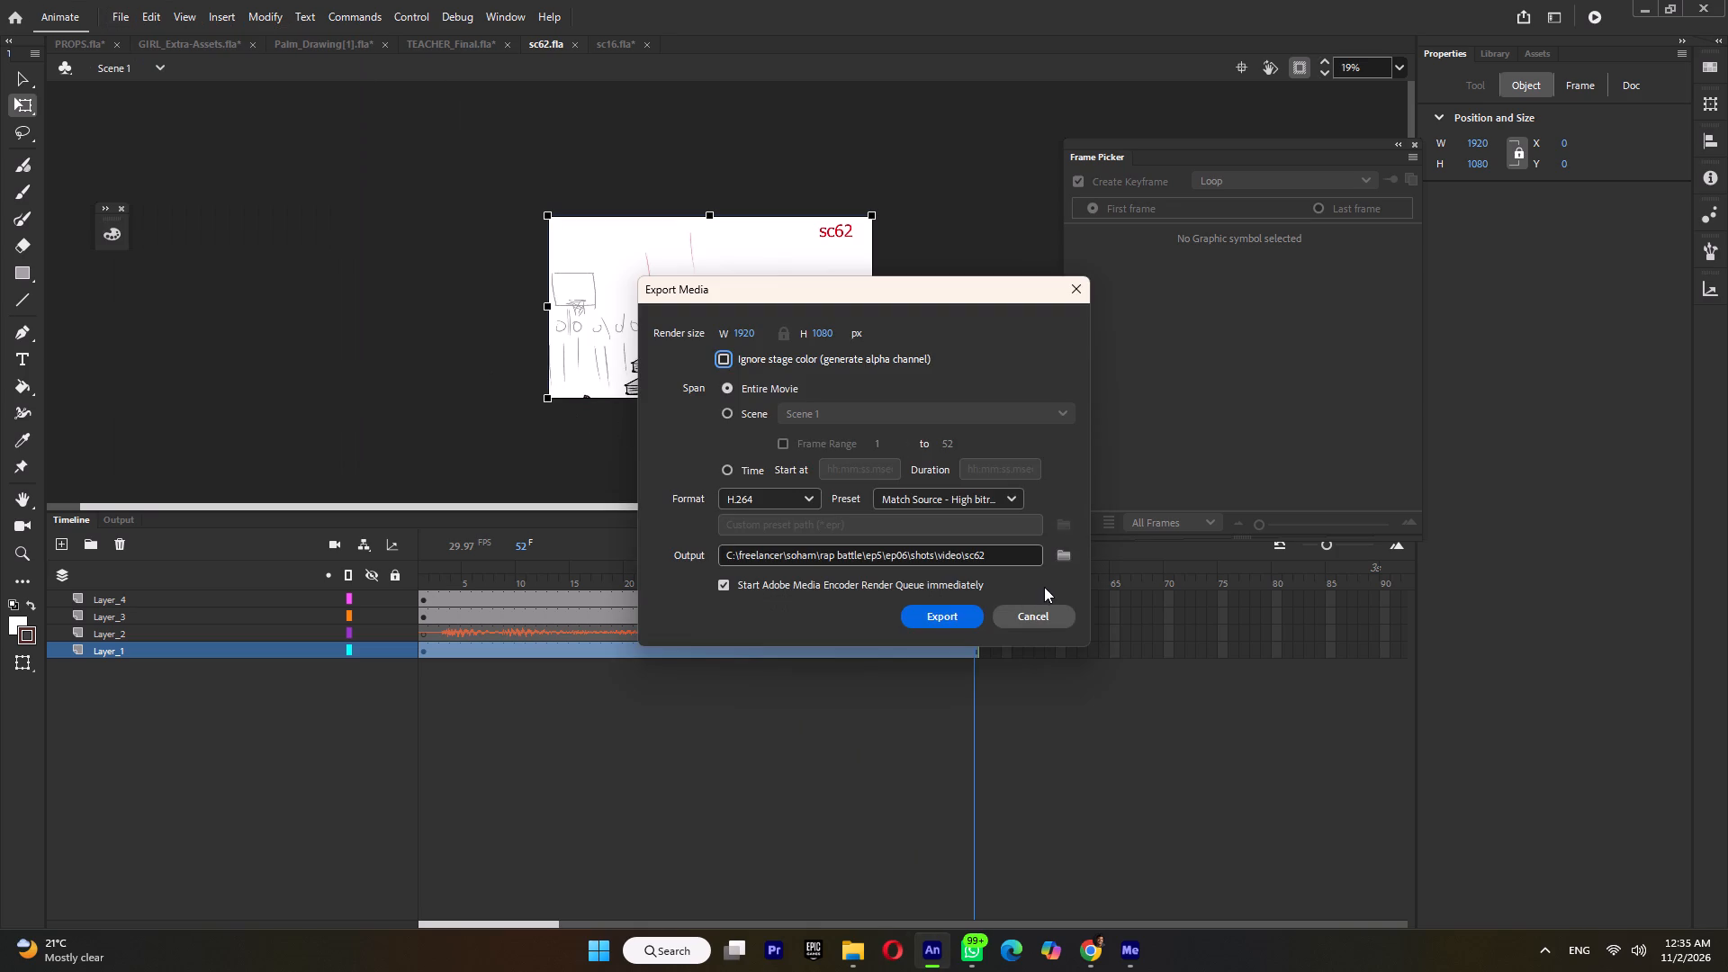
In File Explorer, delete the existing sc62.mp4 from the video folder inside shots.
left_click(865, 952)
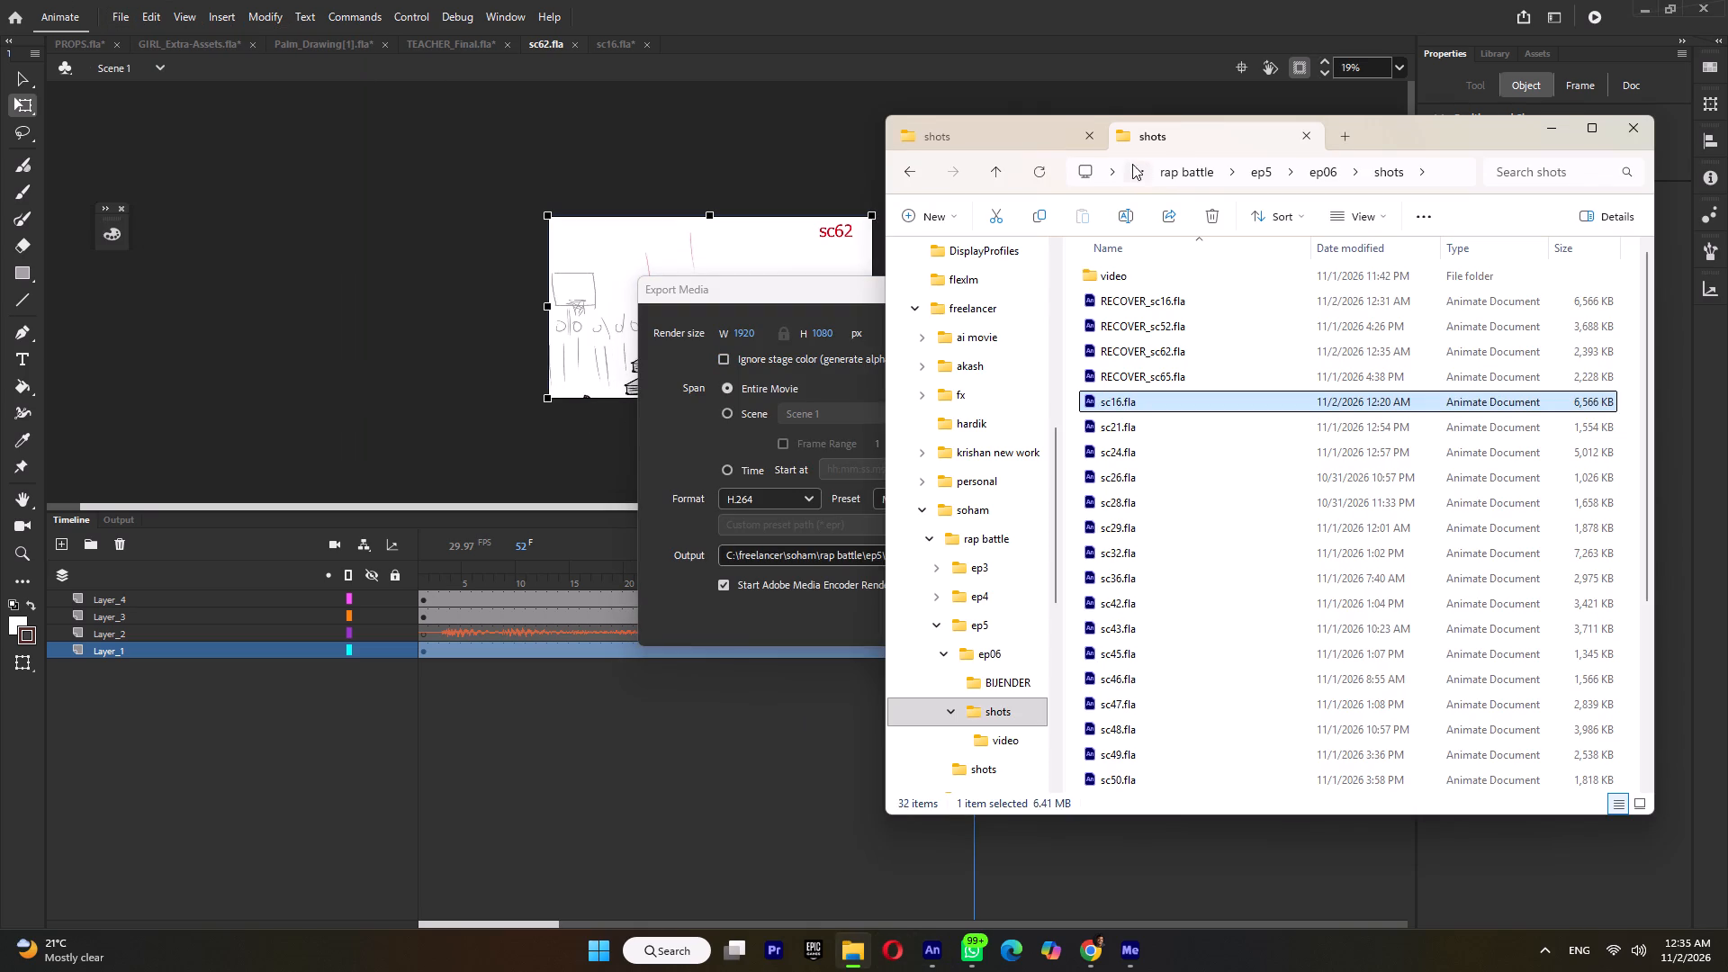
left_click(998, 131)
left_click(1159, 139)
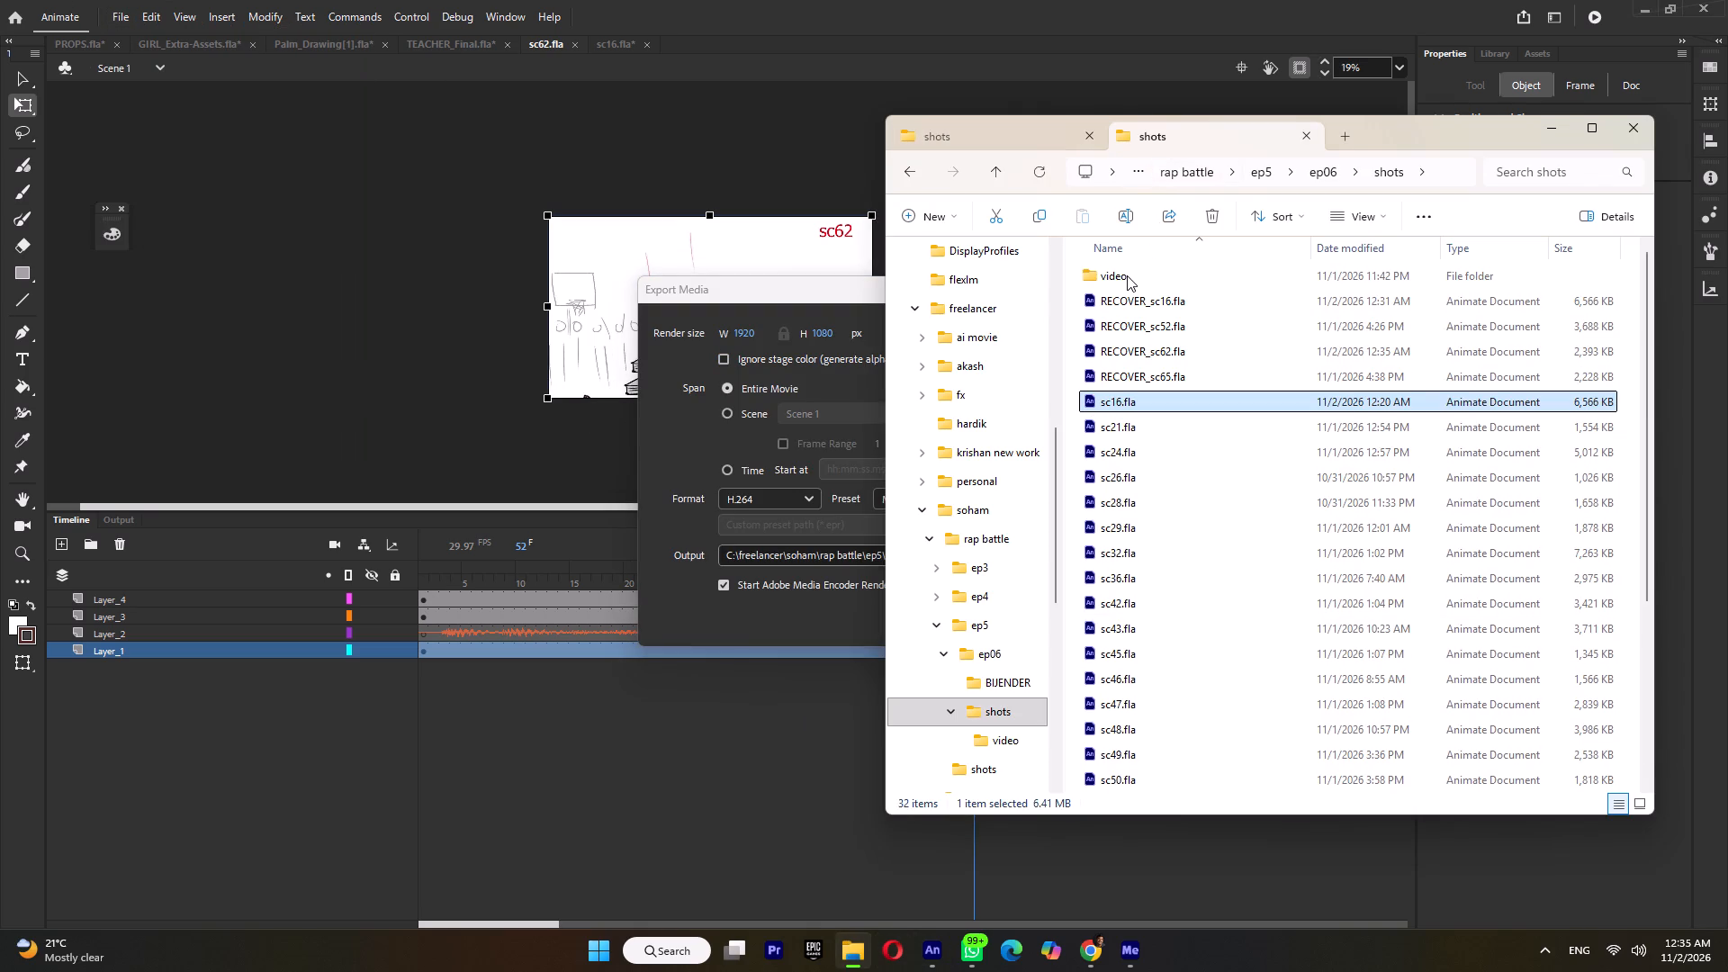
double_click(1127, 275)
scroll(1326, 599, "down", 4)
left_click(1499, 640)
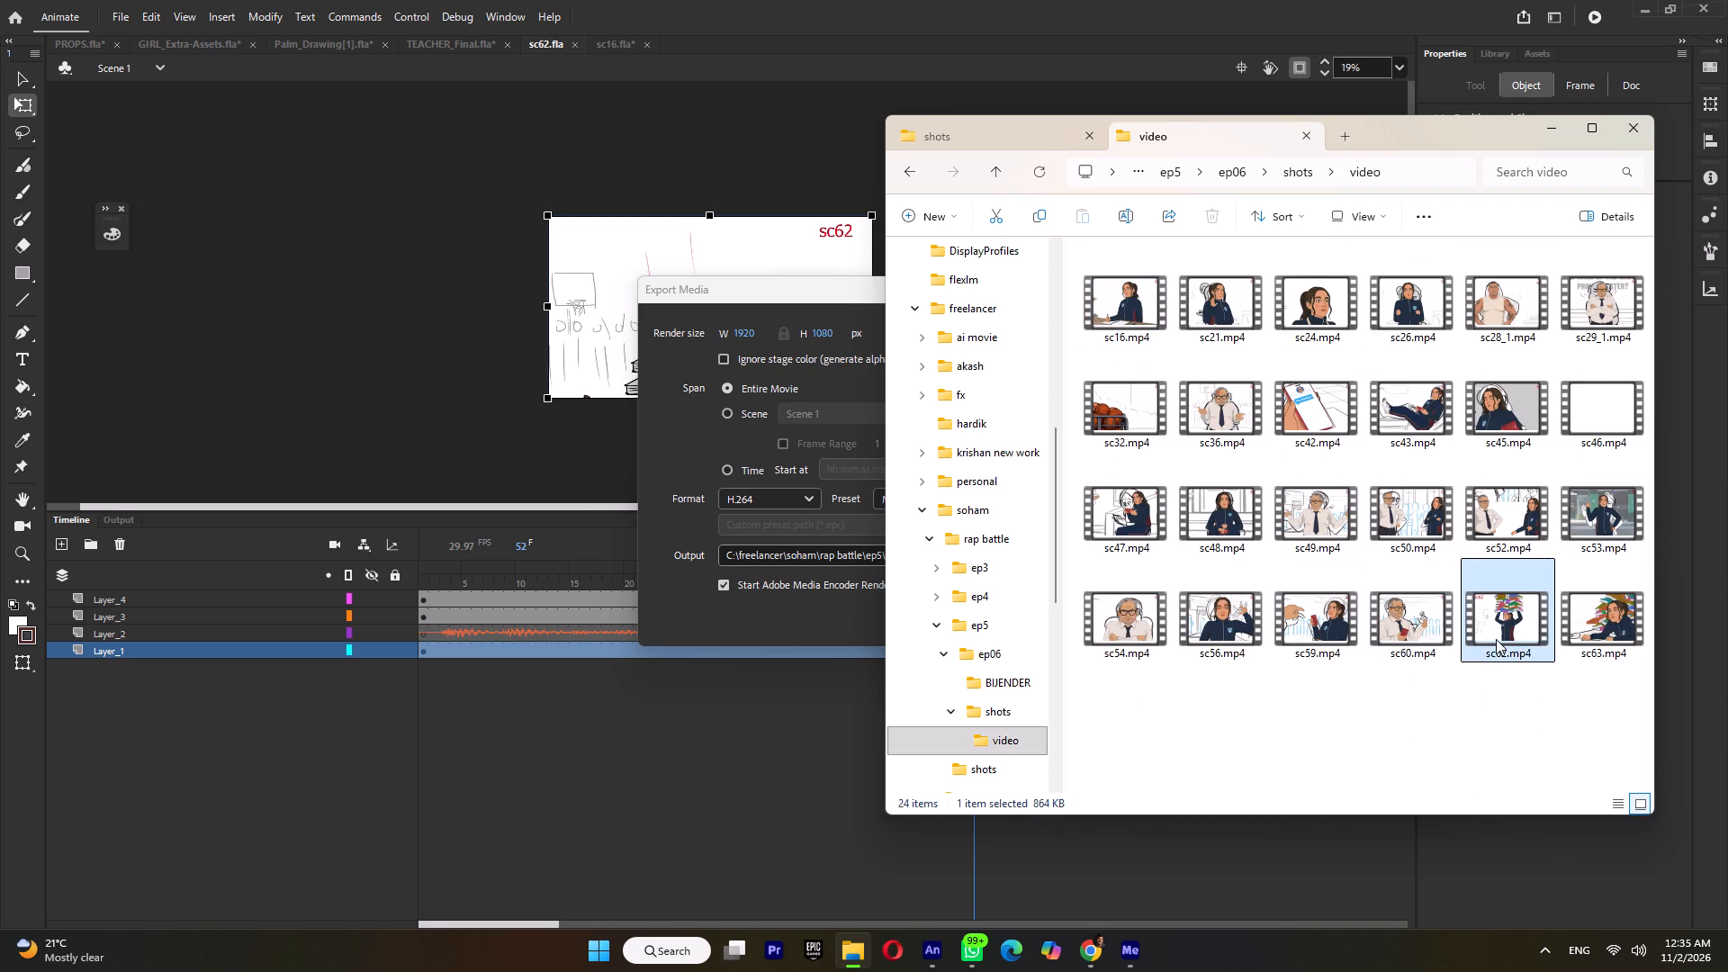
key("Delete")
Back in Animate, export the entire sc62 movie as H.264 at 1920 x 1080 to the video folder and dismiss the completion message.
left_click(710, 606)
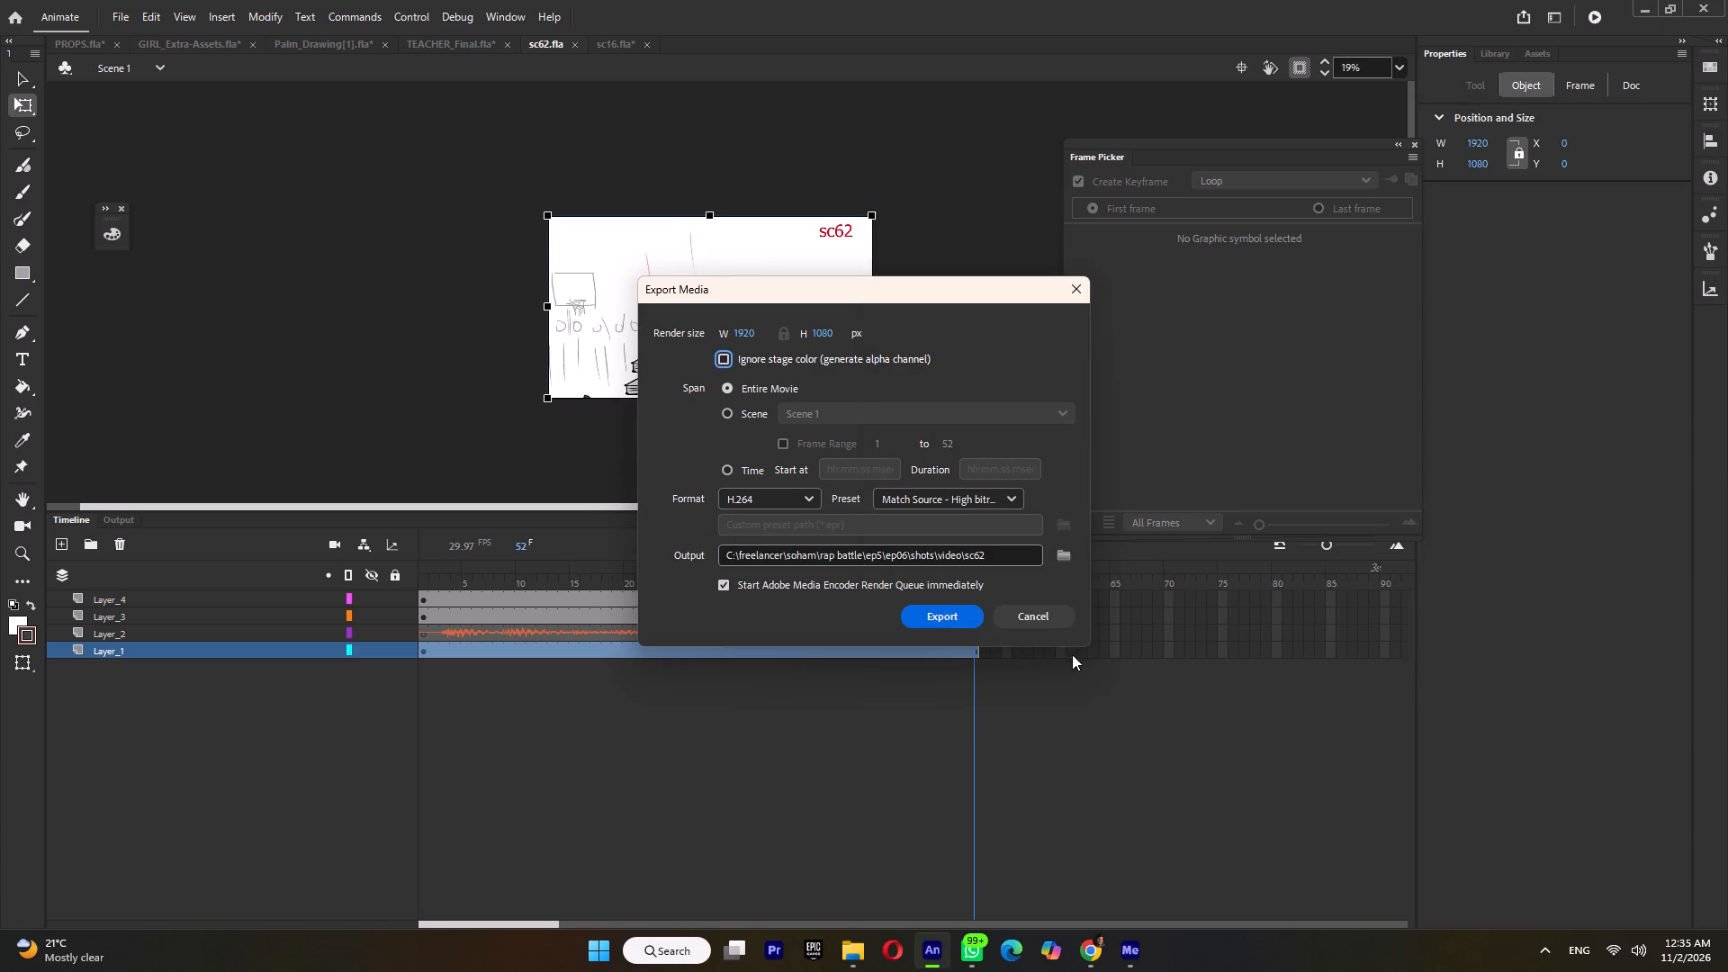
left_click(962, 616)
left_click(851, 946)
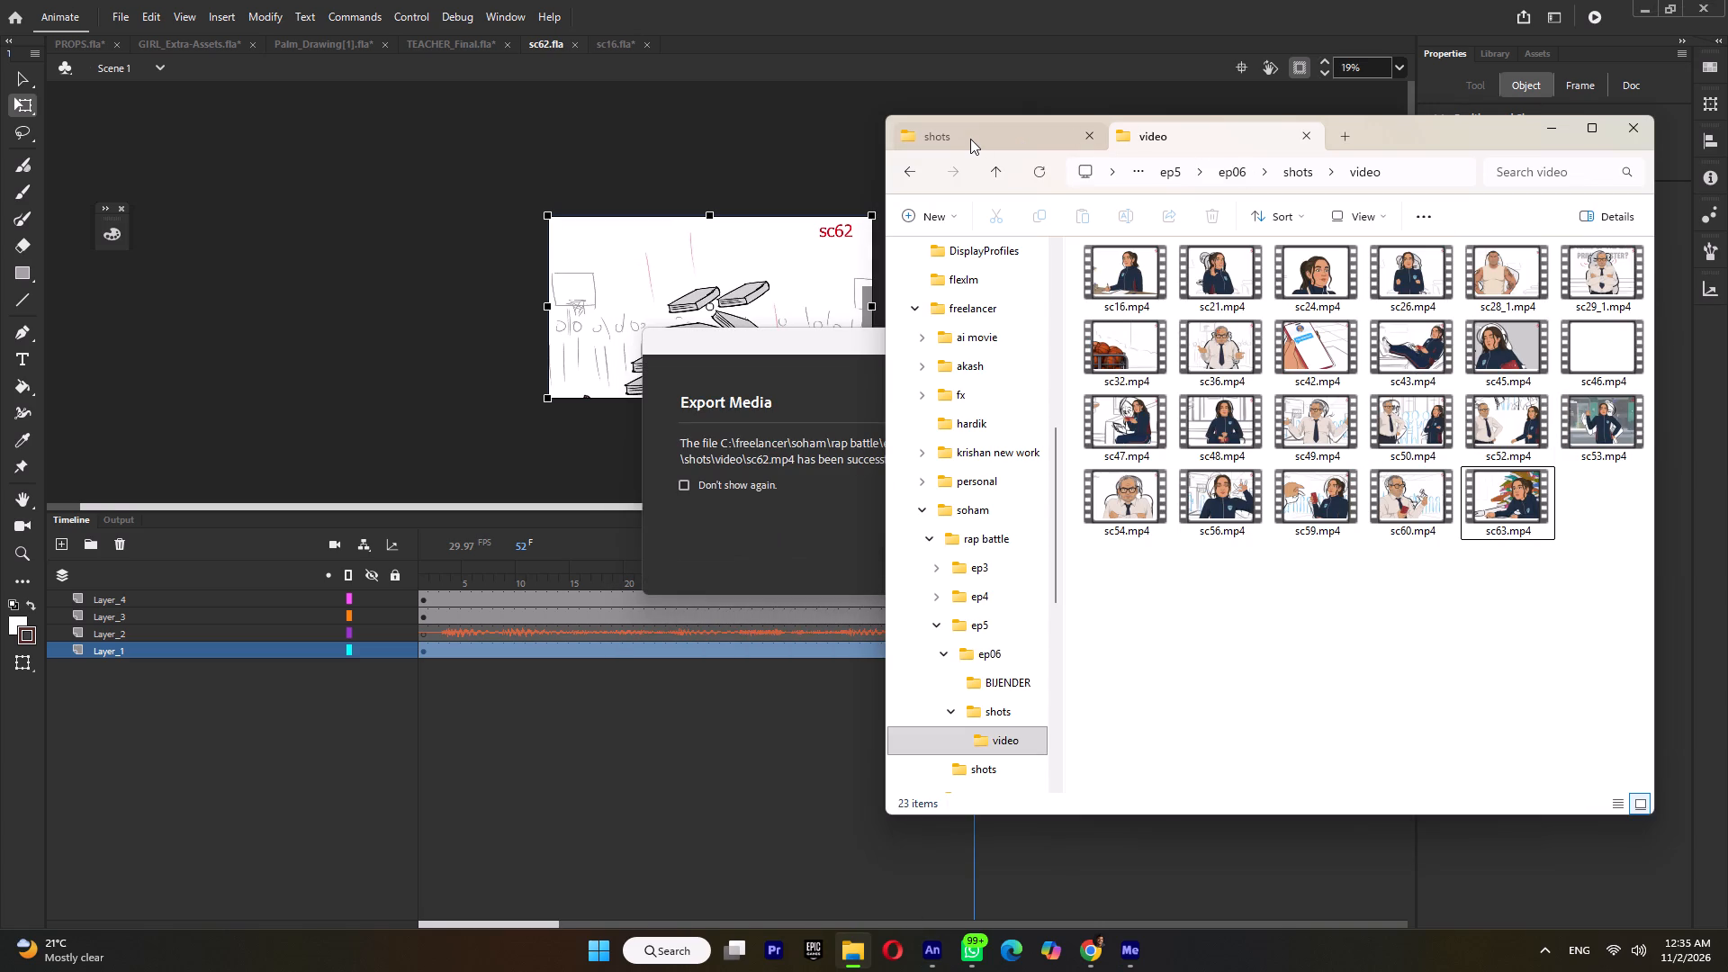
left_click(837, 554)
left_click(1028, 548)
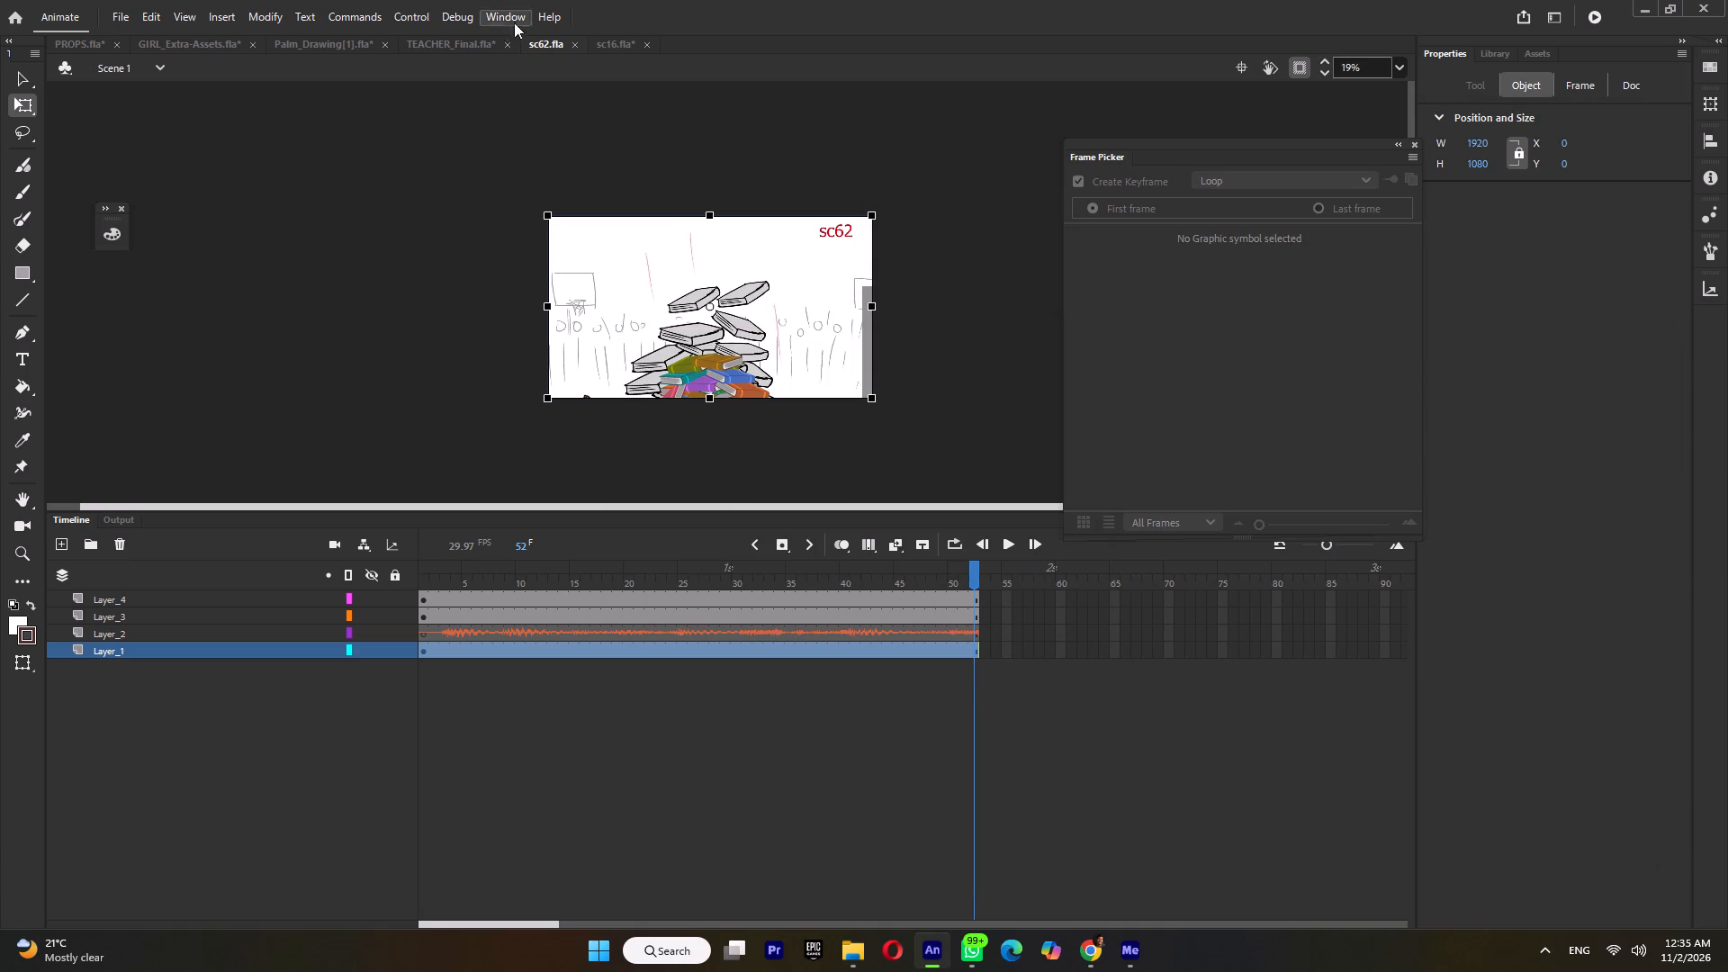
Close sc62.fla, then save and close sc16.fla.
left_click(571, 47)
left_click(552, 41)
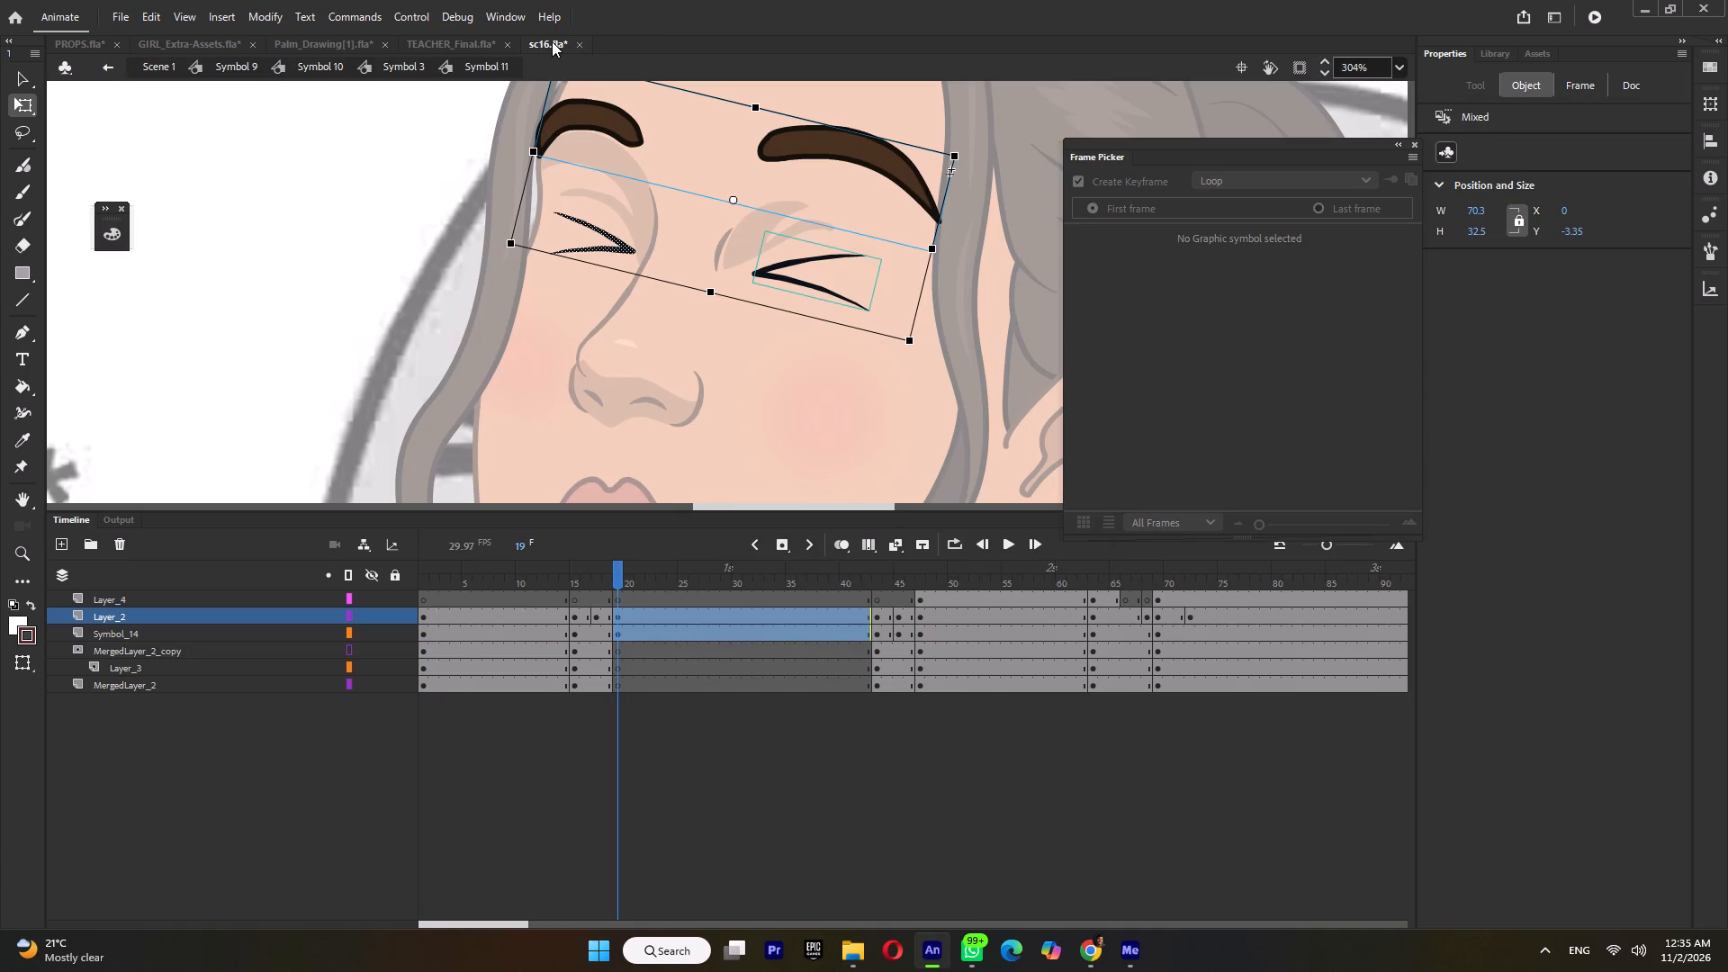
key("ctrl+s")
left_click(577, 45)
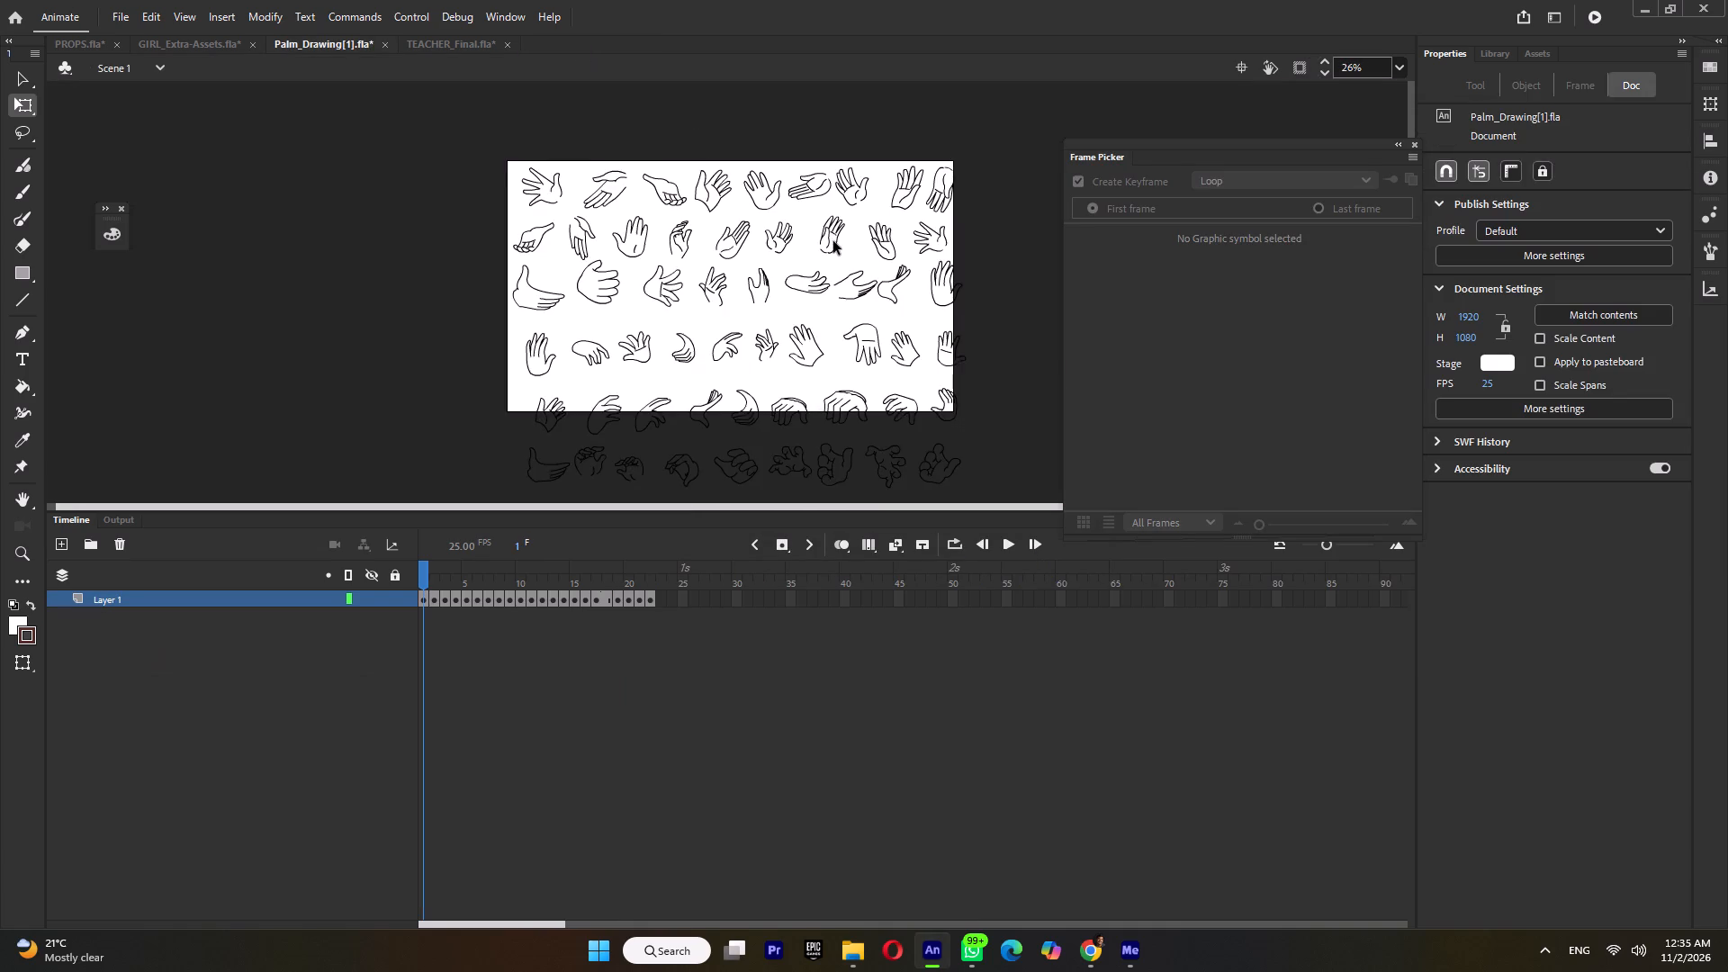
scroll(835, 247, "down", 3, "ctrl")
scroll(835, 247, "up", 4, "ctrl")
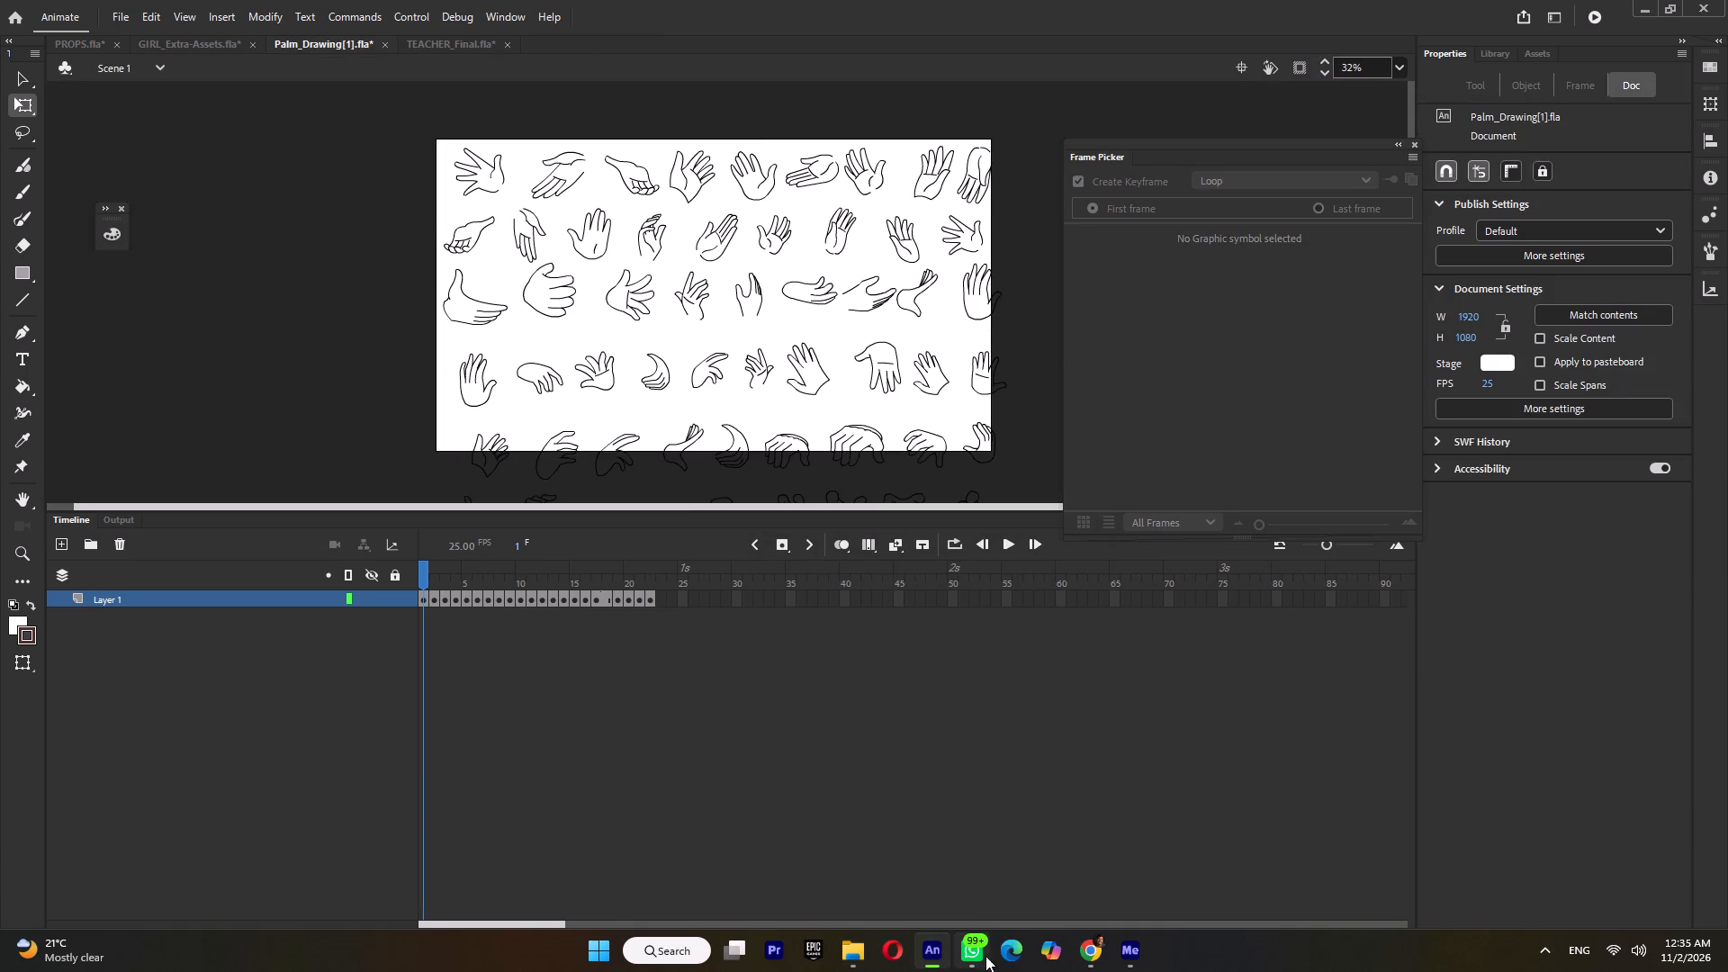
Open sc63.fla in Animate from the ep06 shots folder in File Explorer.
left_click(842, 952)
left_click(1509, 551)
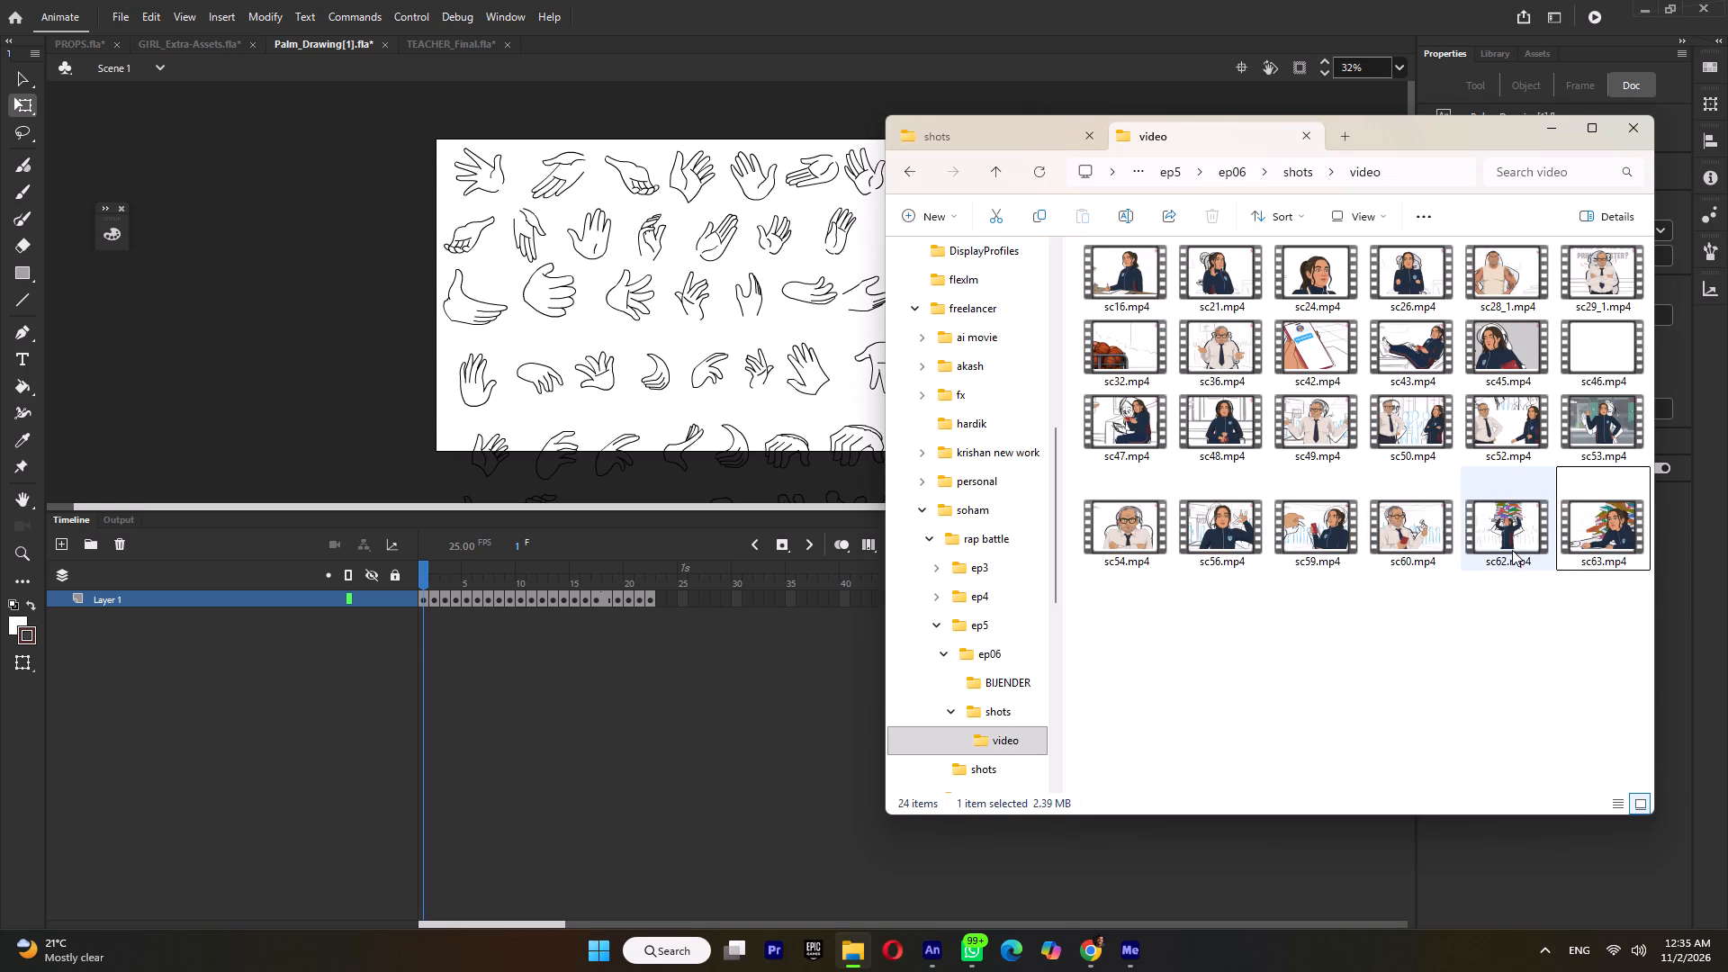
left_click(967, 138)
scroll(1163, 718, "down", 4)
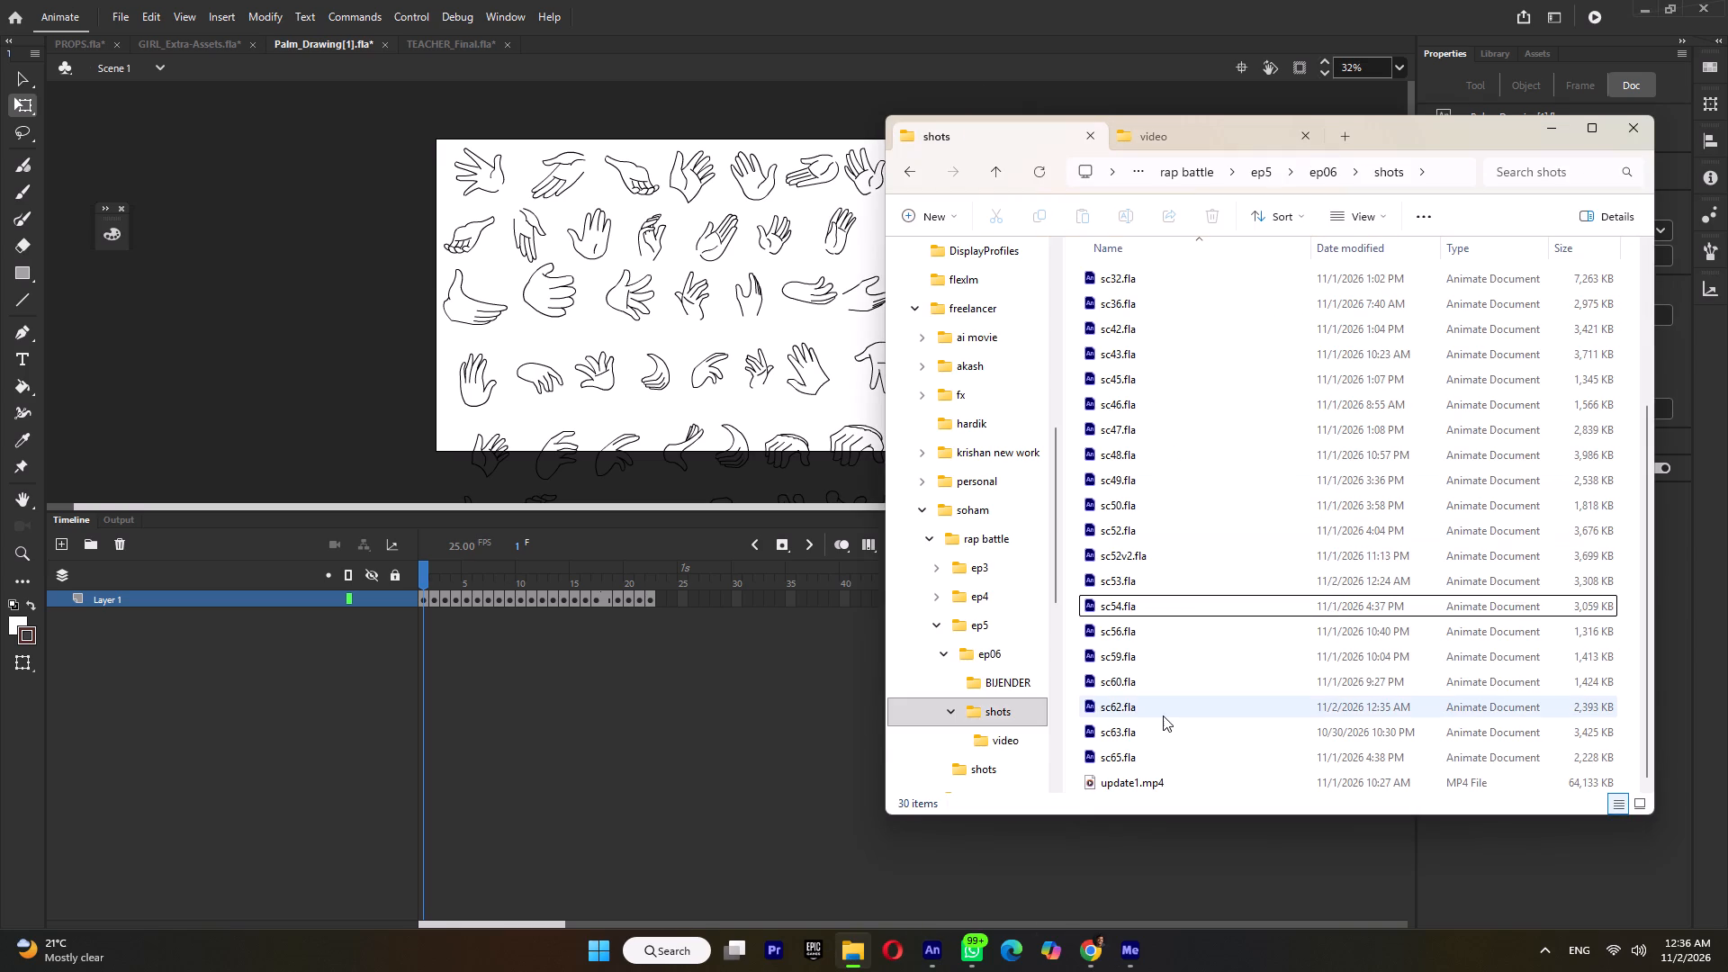
scroll(1163, 715, "down", 2)
double_click(1145, 728)
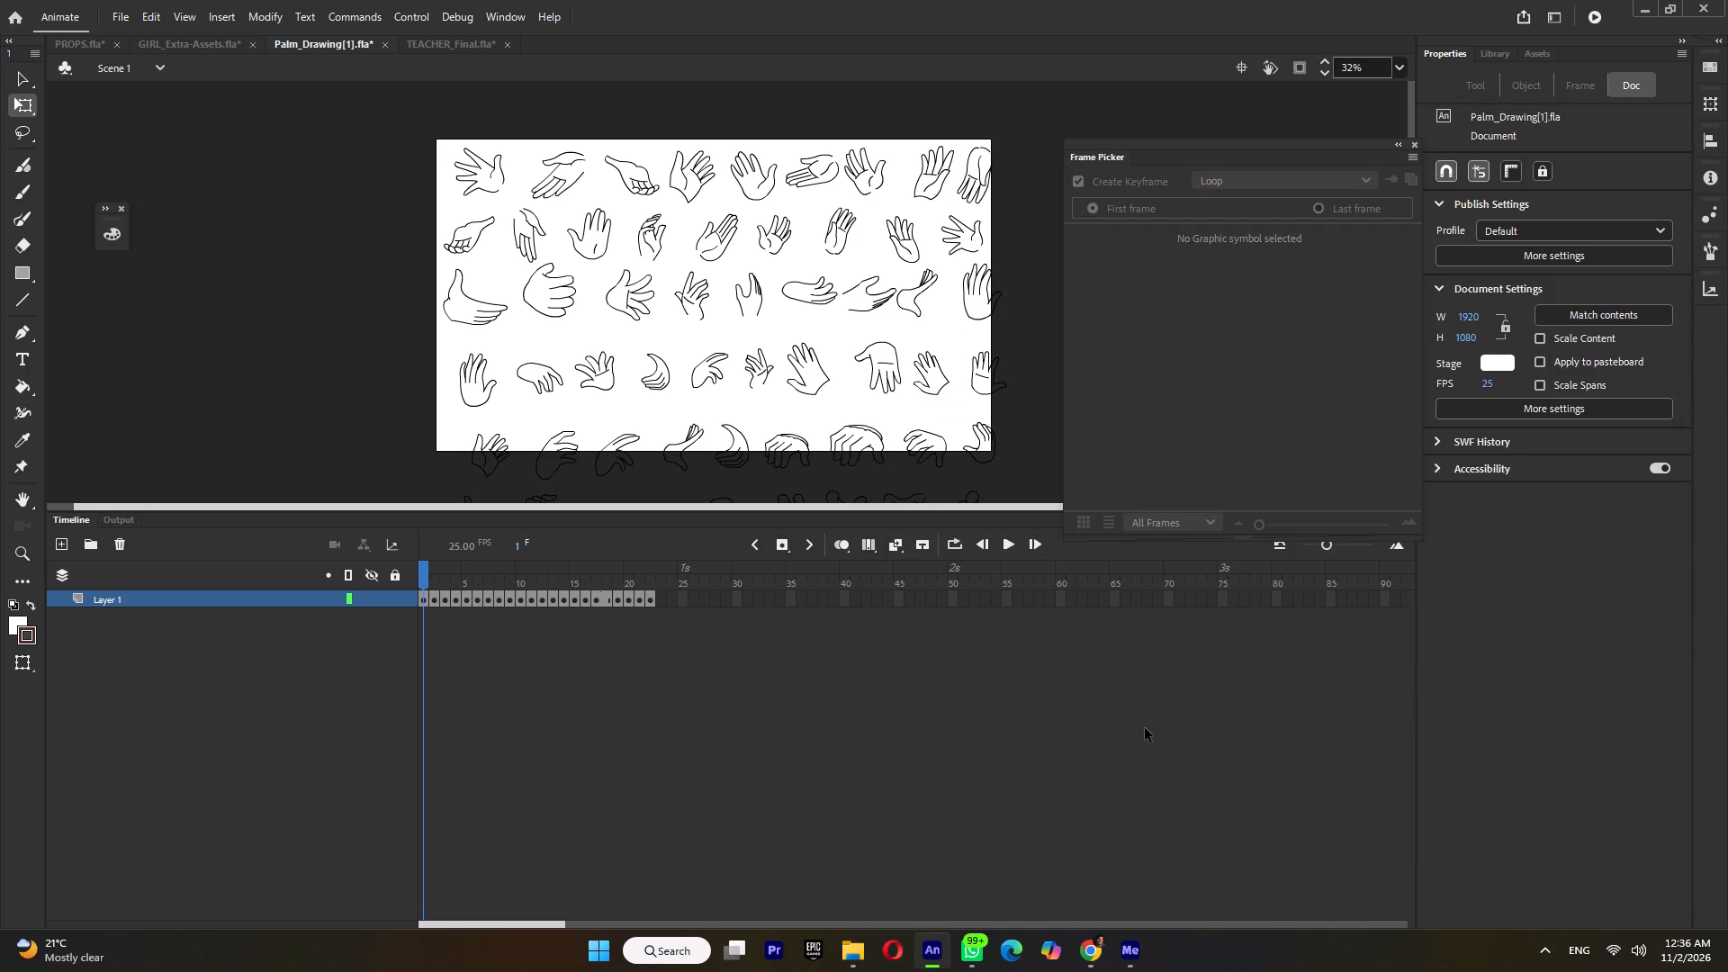
Delete the sc63 reference picture of the girl and book pile beside the stage.
scroll(783, 399, "down", 9, "ctrl")
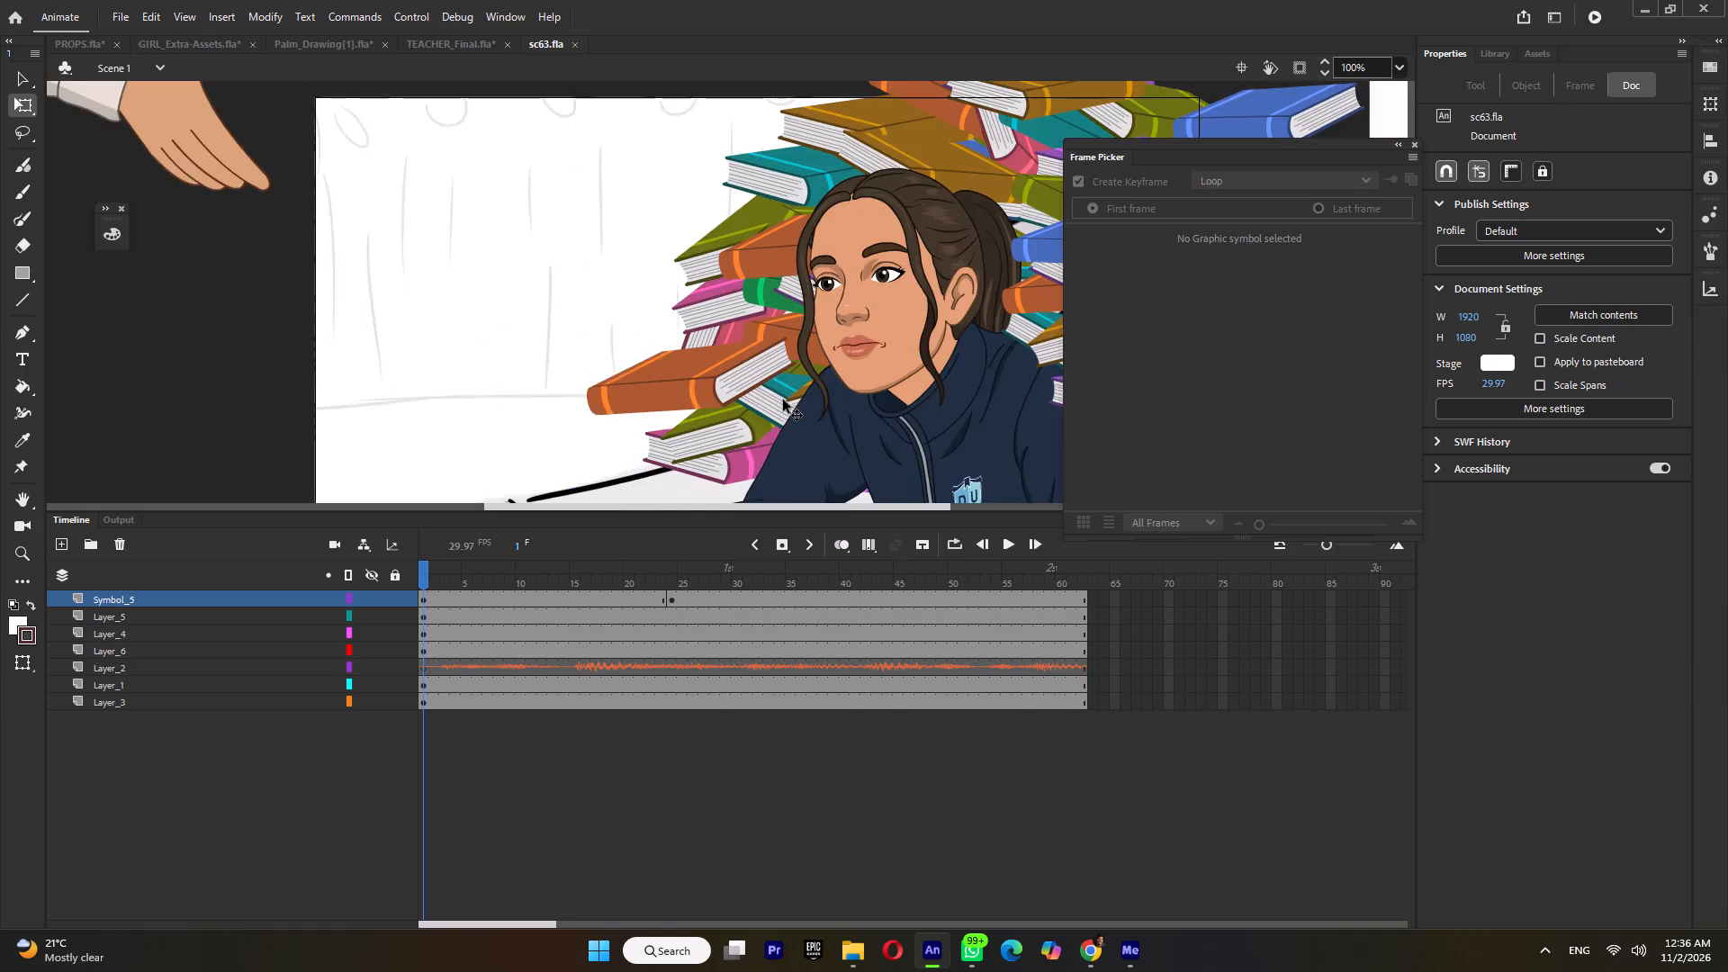
scroll(783, 400, "down", 3, "ctrl")
left_click_drag(465, 573, 349, 587)
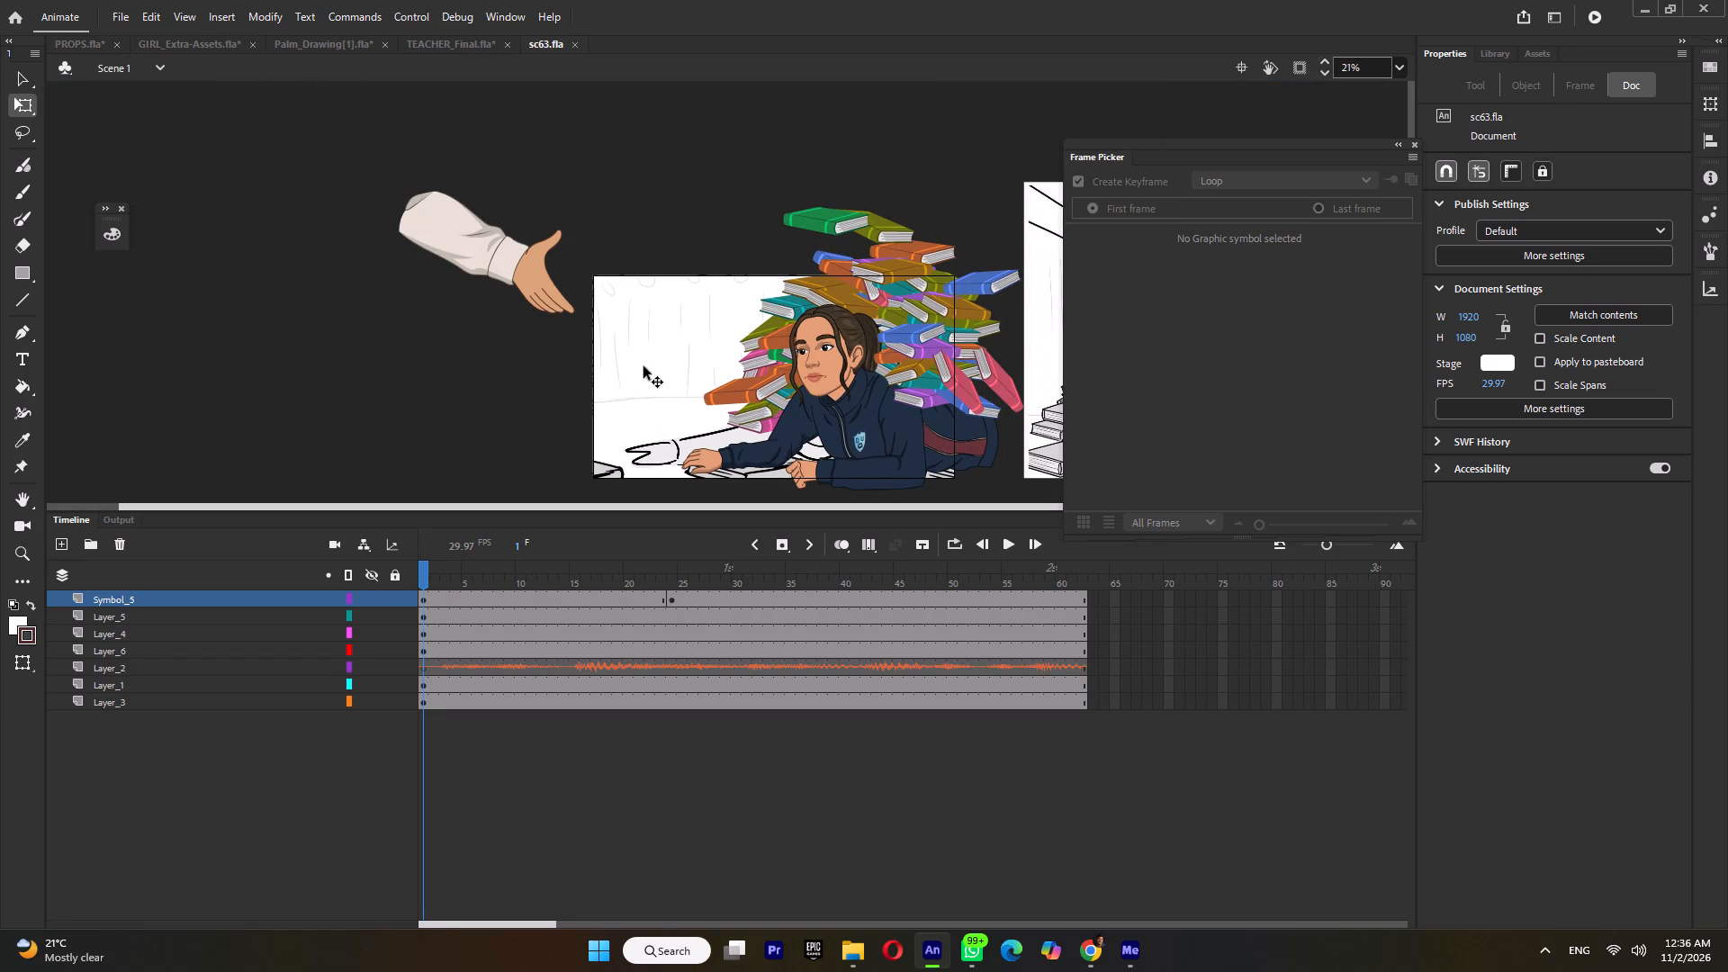
scroll(1051, 235, "down", 4, "ctrl")
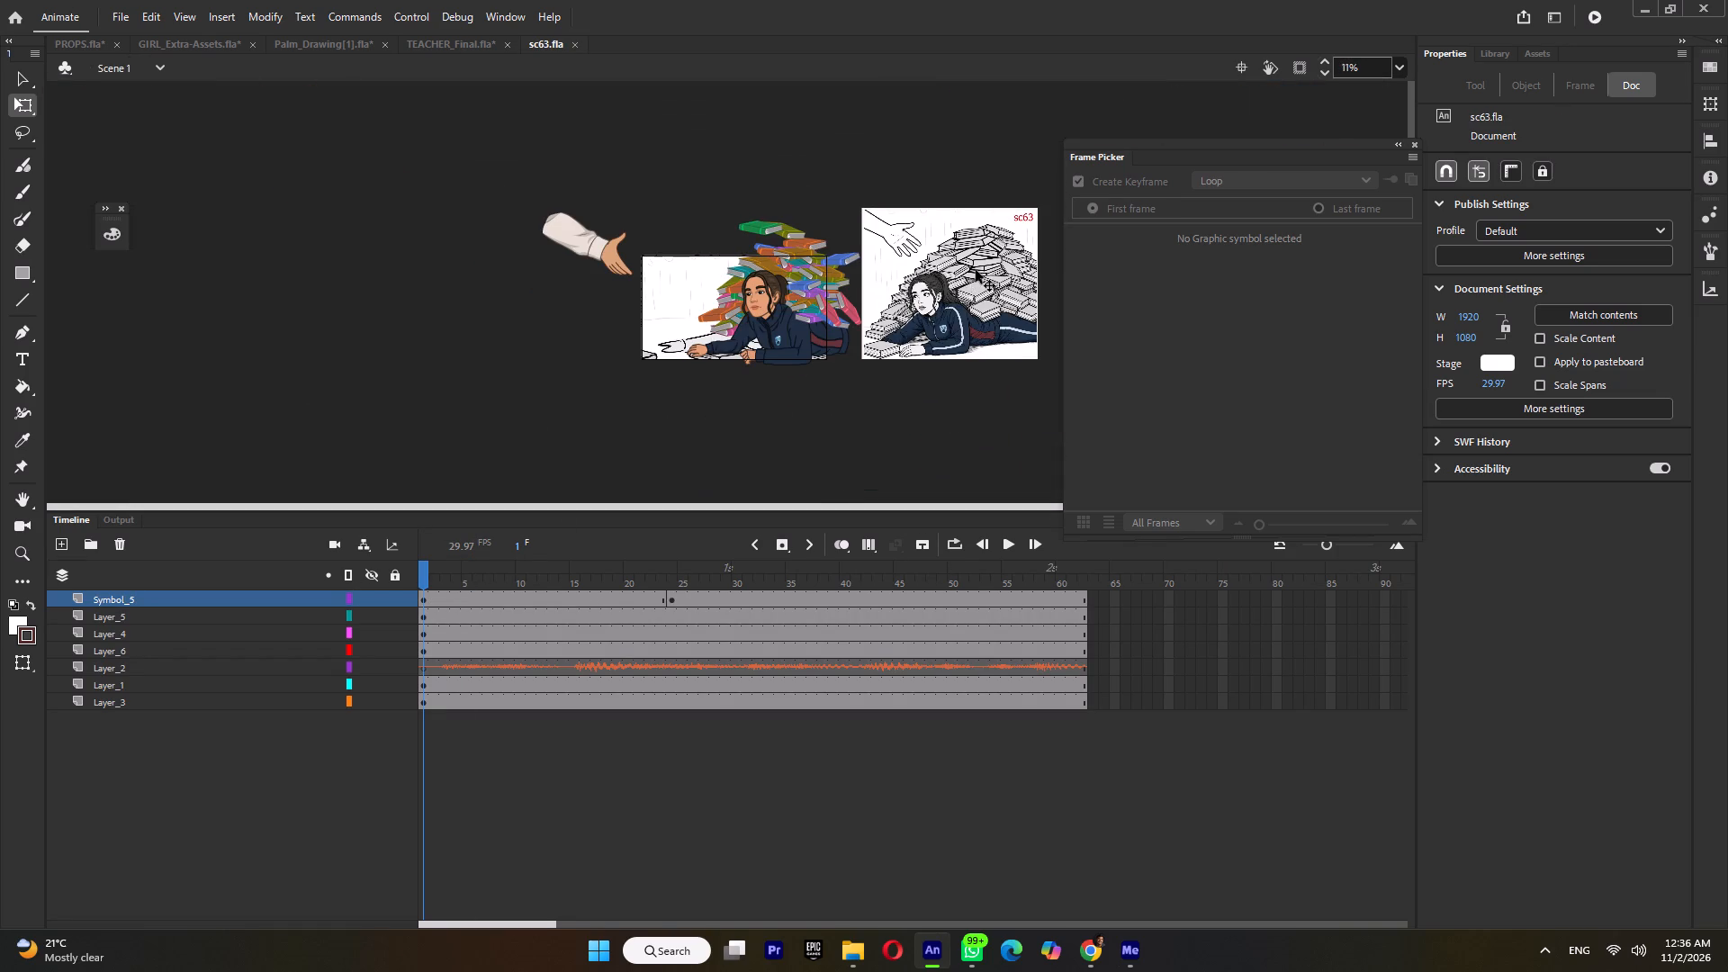
left_click(976, 270)
key("Delete")
Move the Layer_1 reference sketch off the stage to its left side, at about X -1910, Y 0.
left_click(668, 283)
left_click_drag(672, 288, 513, 311)
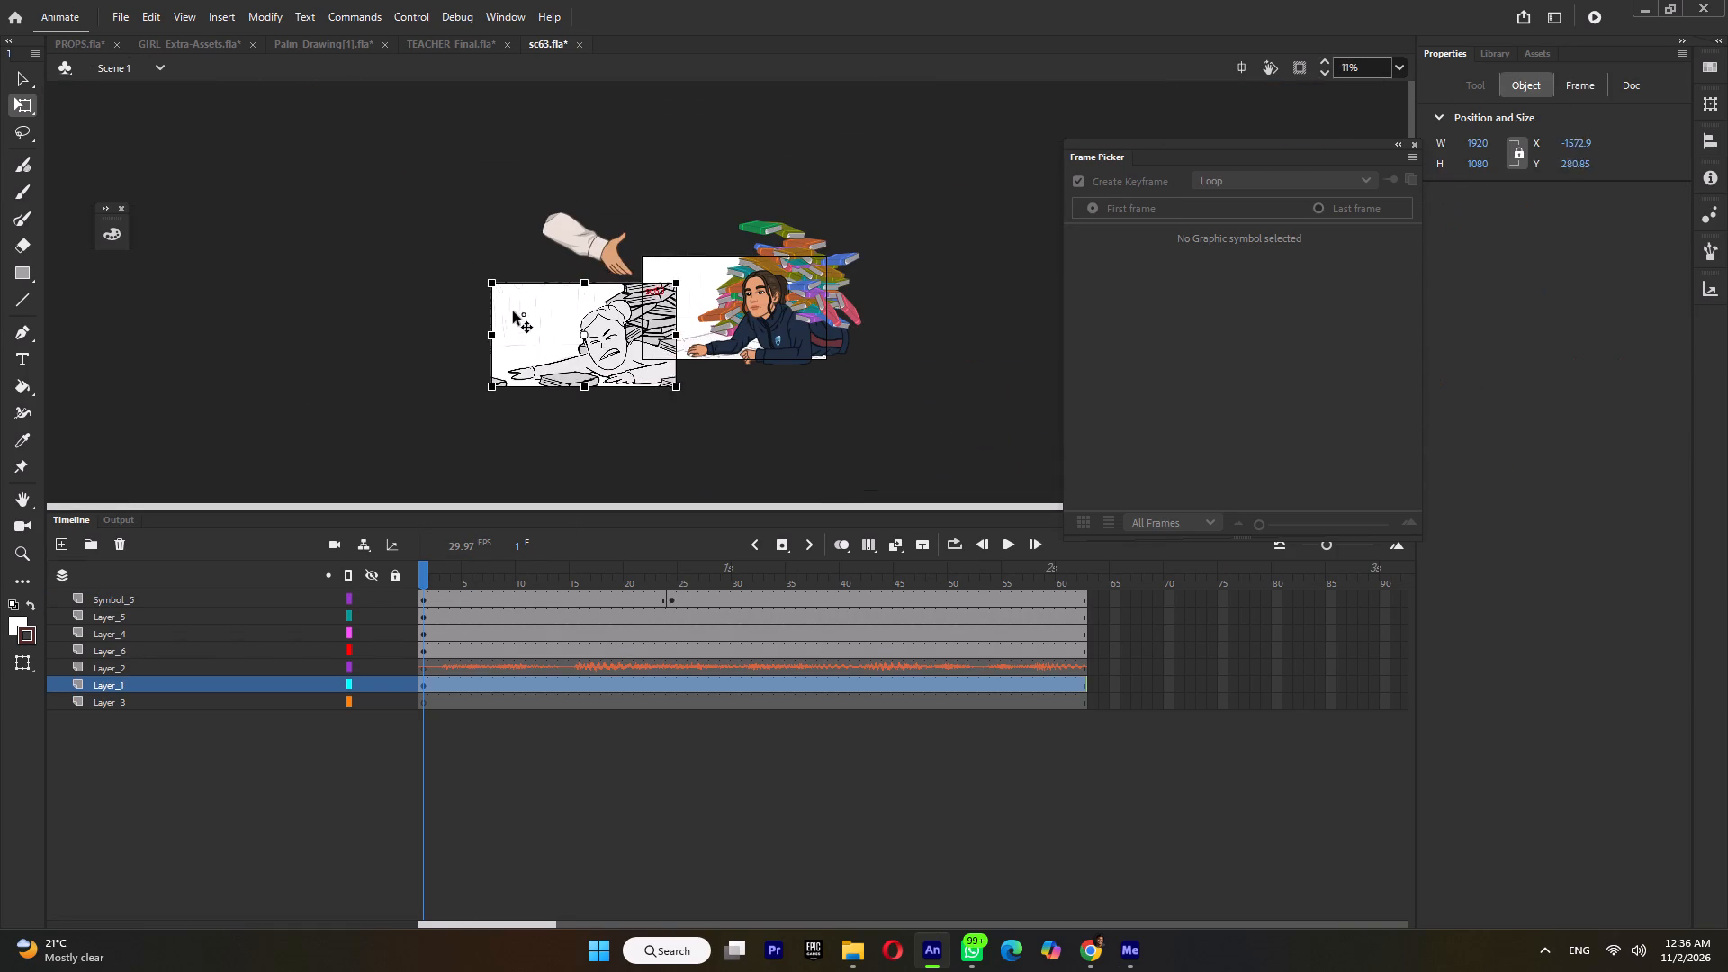
left_click_drag(513, 311, 489, 293)
Scrub through the timeline to compare the reference sketch's acting with the coloured scene, stopping at frame 43.
scroll(519, 308, "up", 5, "ctrl")
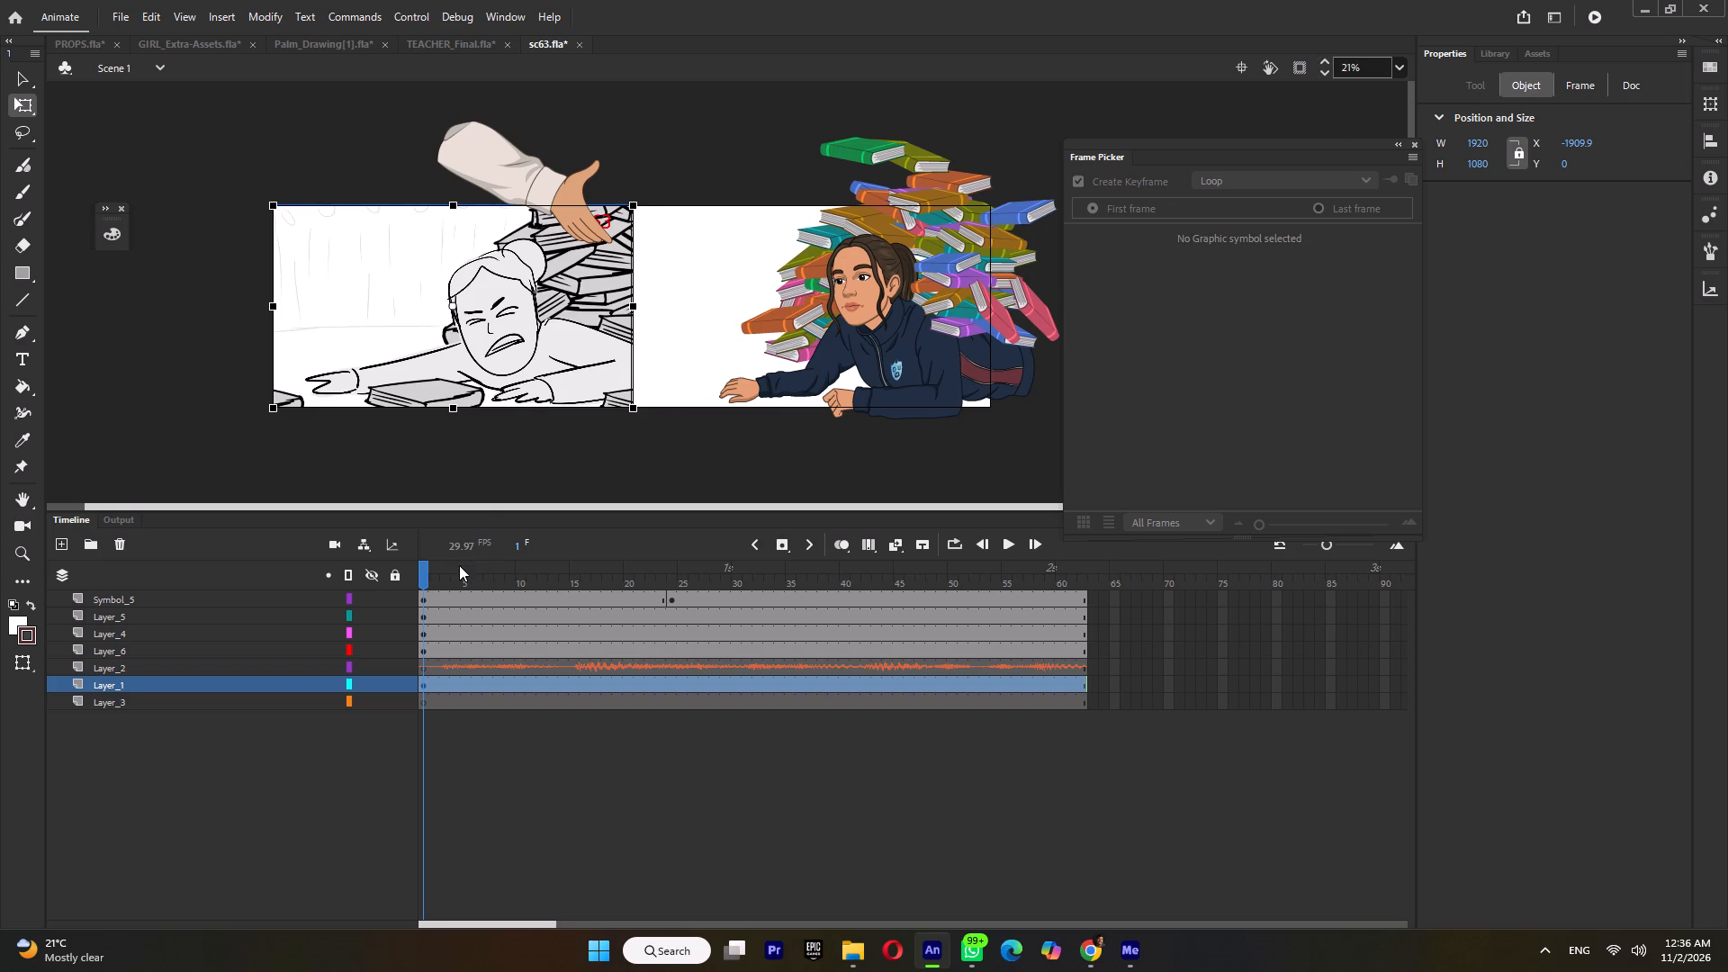
left_click_drag(438, 570, 801, 594)
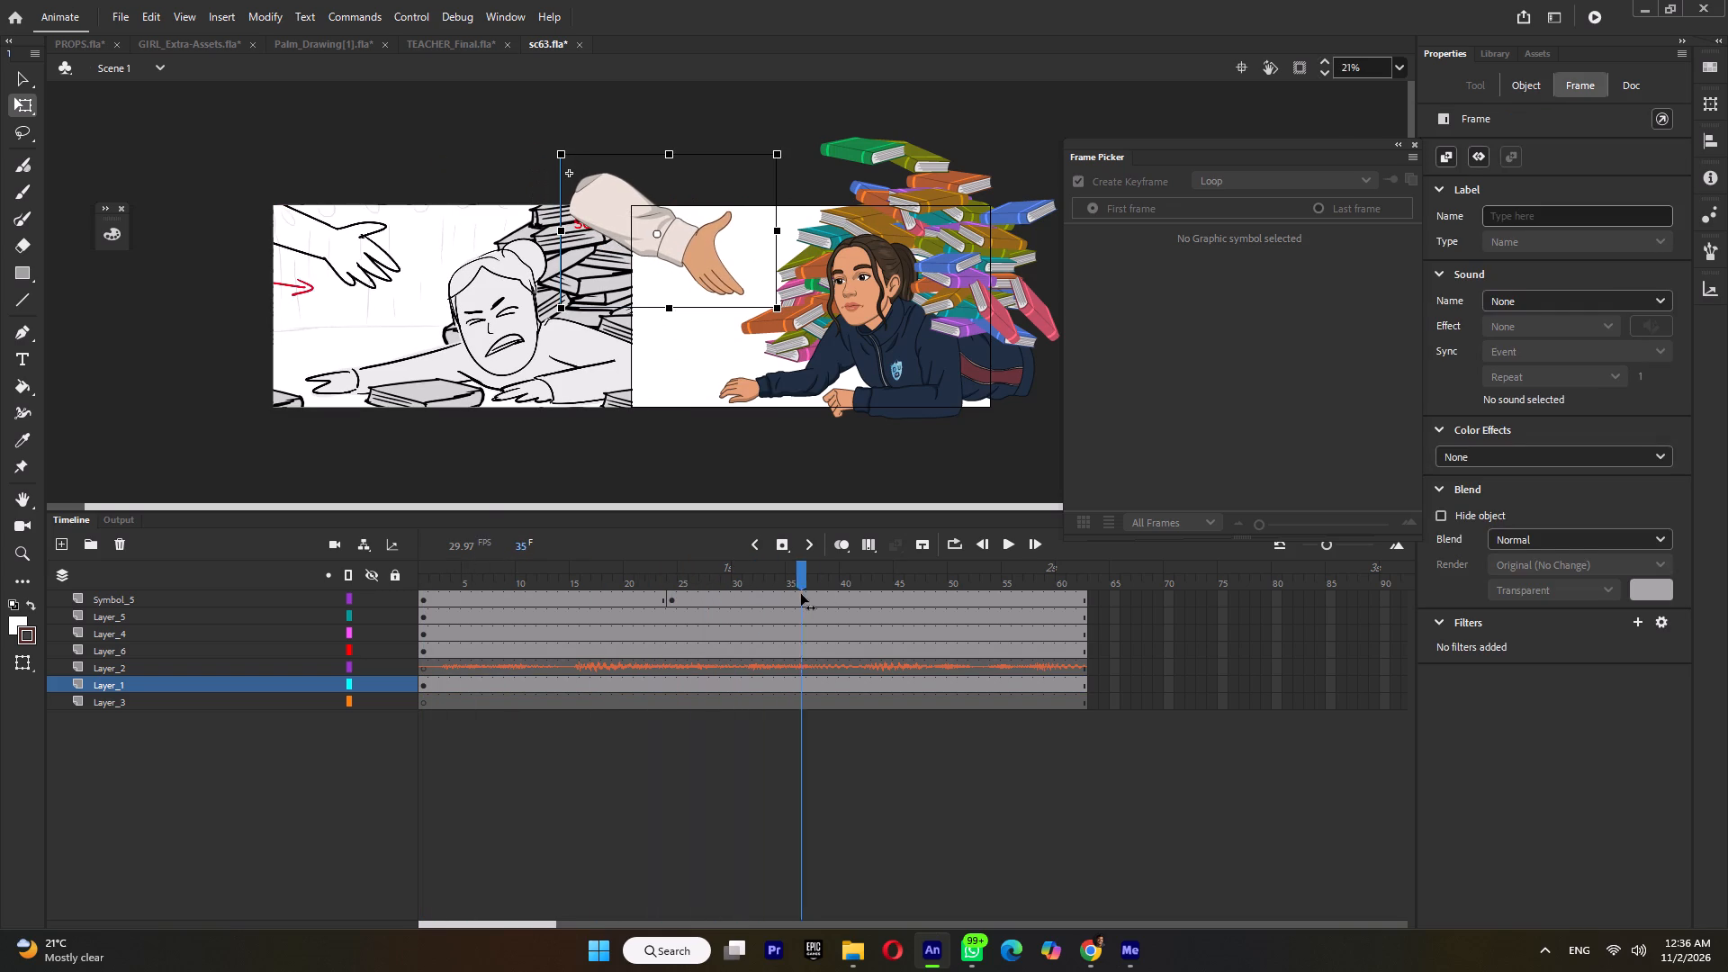
left_click_drag(801, 594, 601, 650)
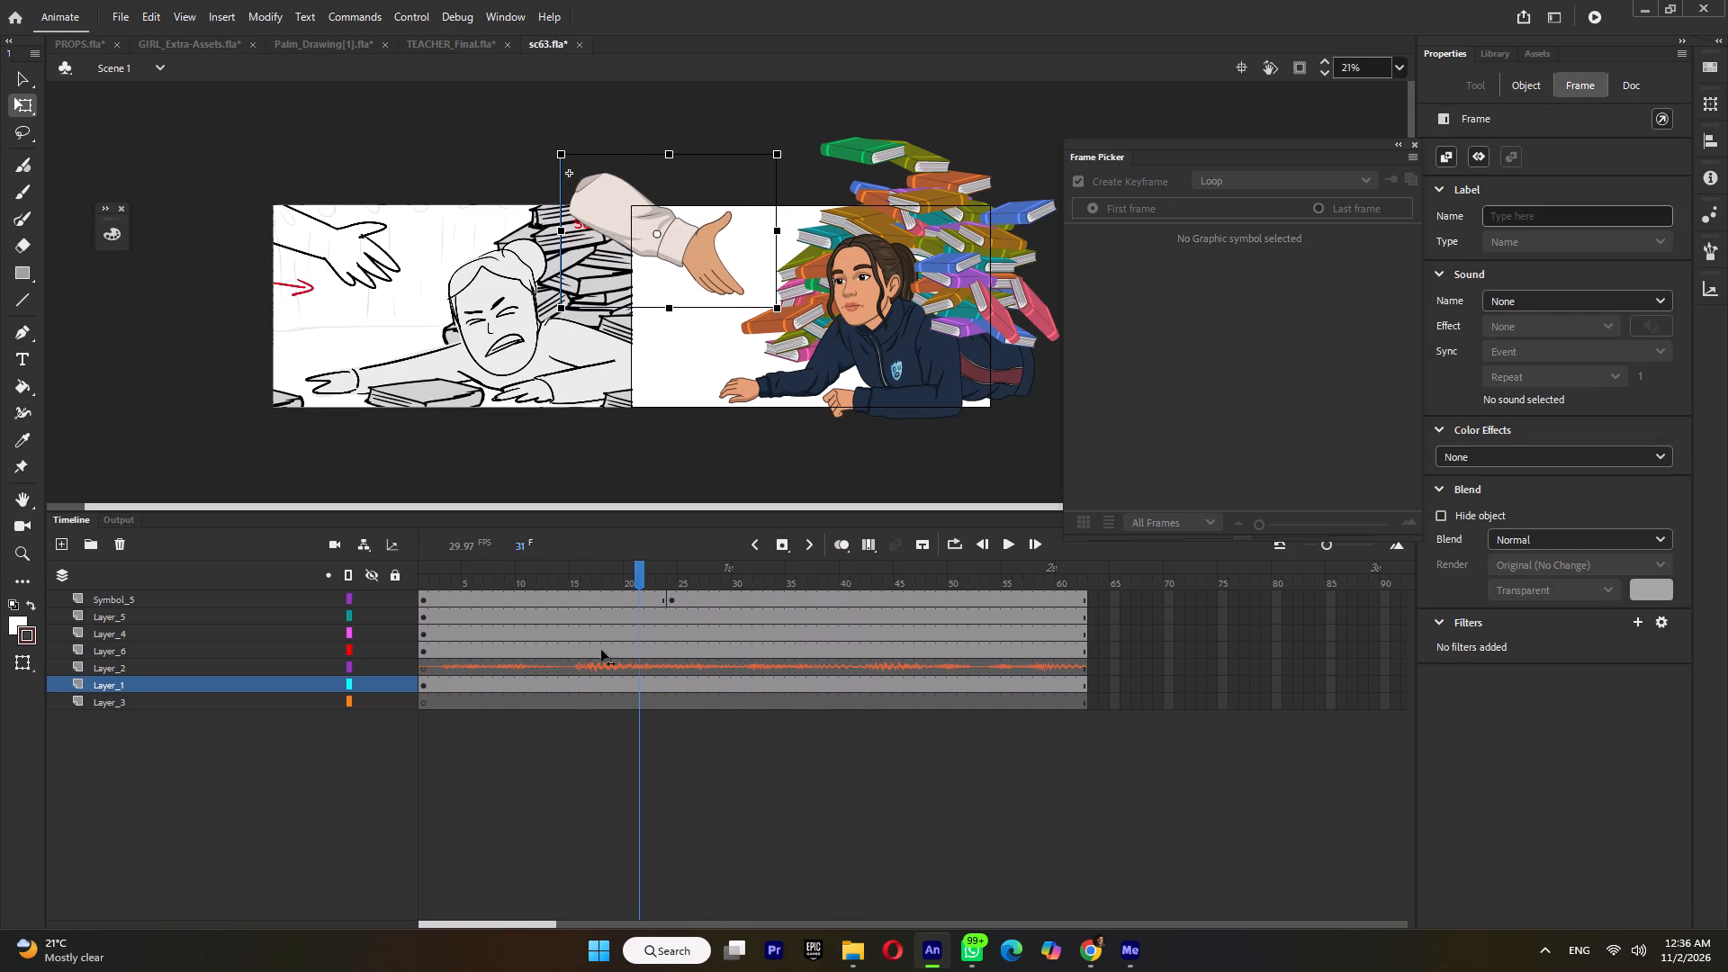
left_click_drag(601, 650, 871, 663)
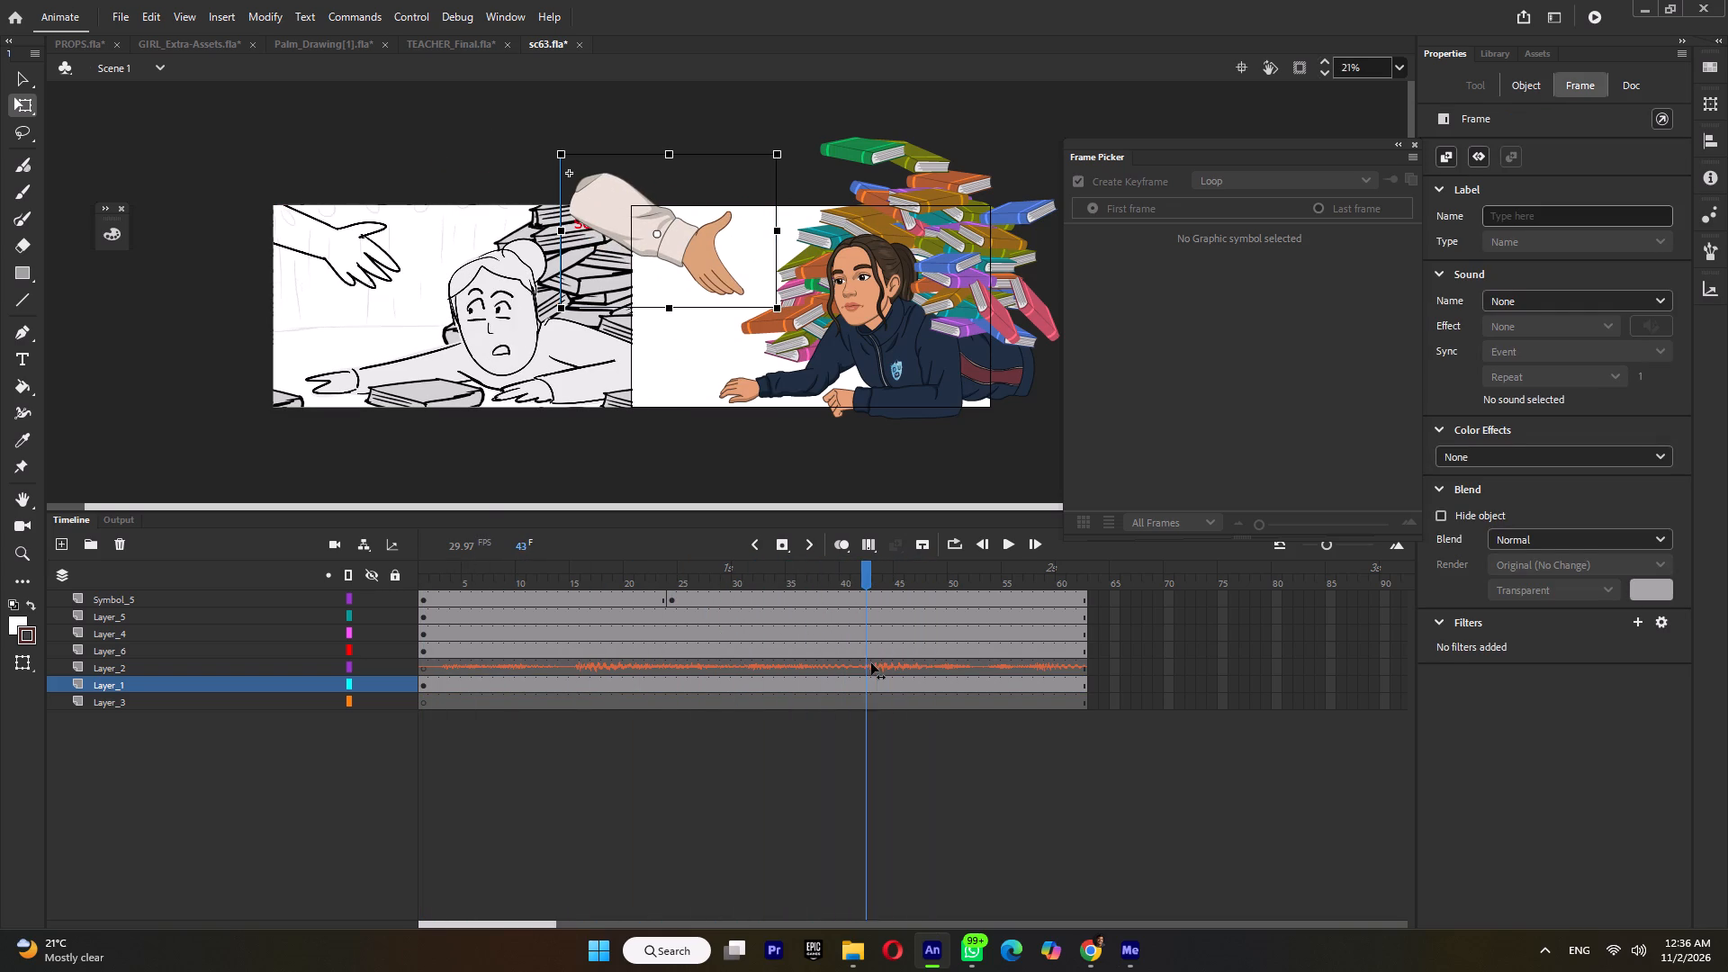
left_click_drag(871, 663, 875, 668)
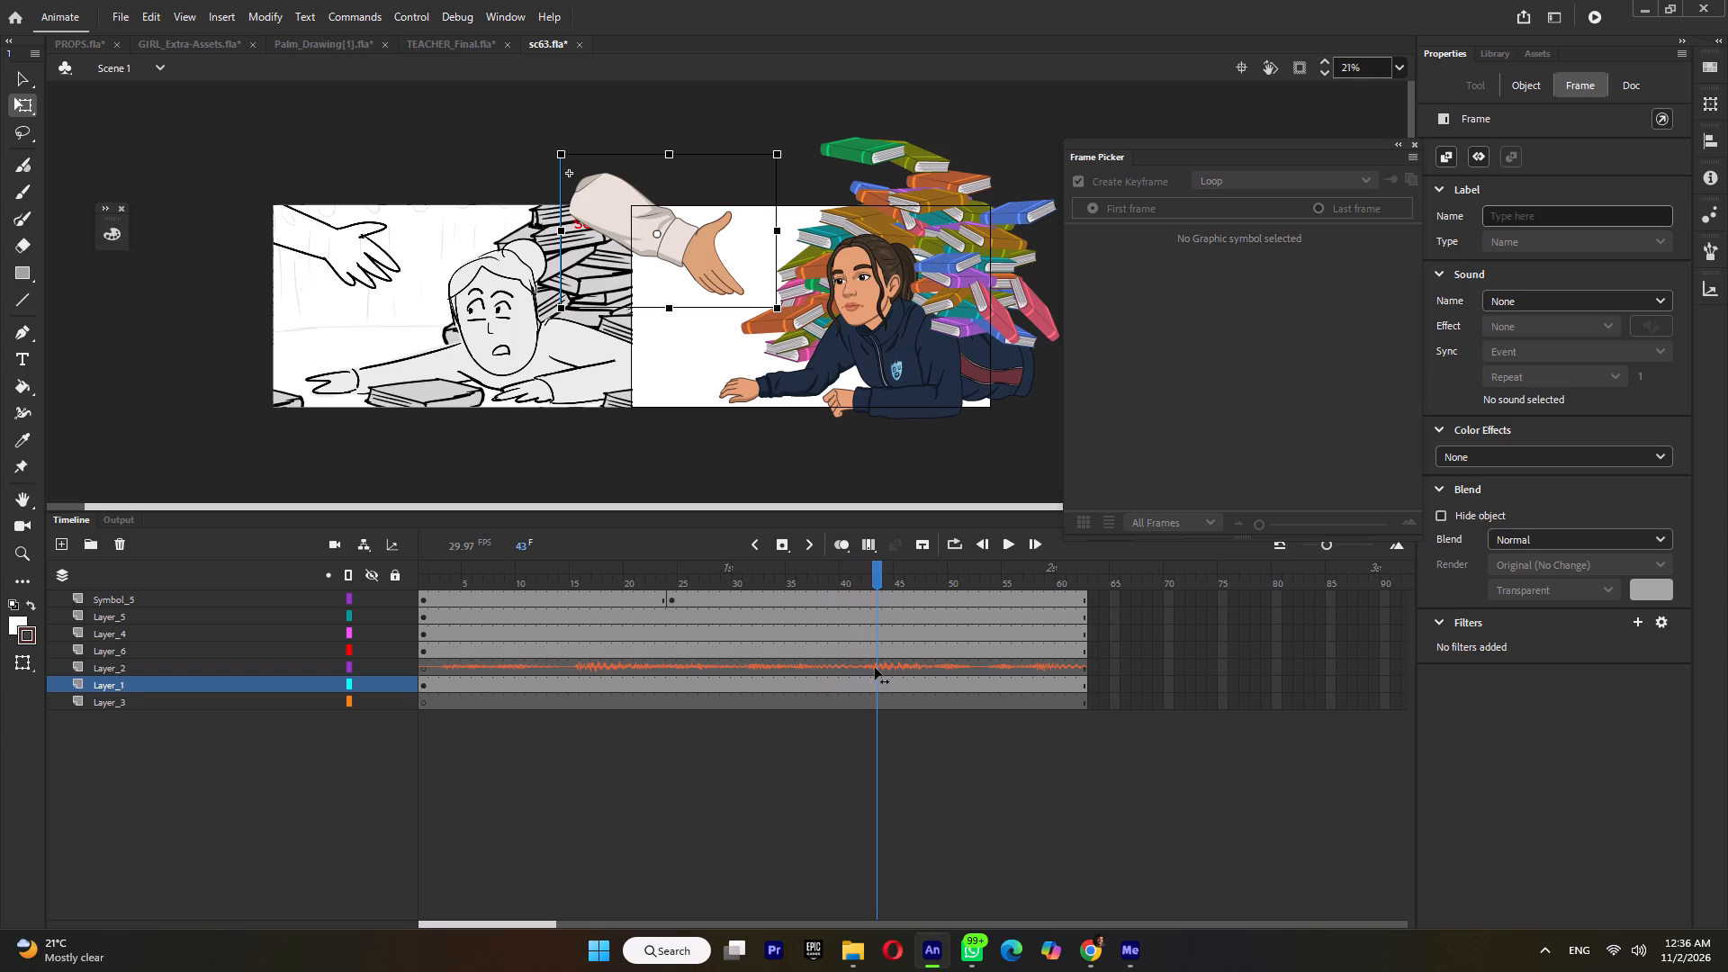
left_click_drag(875, 668, 878, 668)
Enter the lying girl's symbol and rotate the upper part of her outstretched arm slightly upward about the shoulder.
double_click(851, 274)
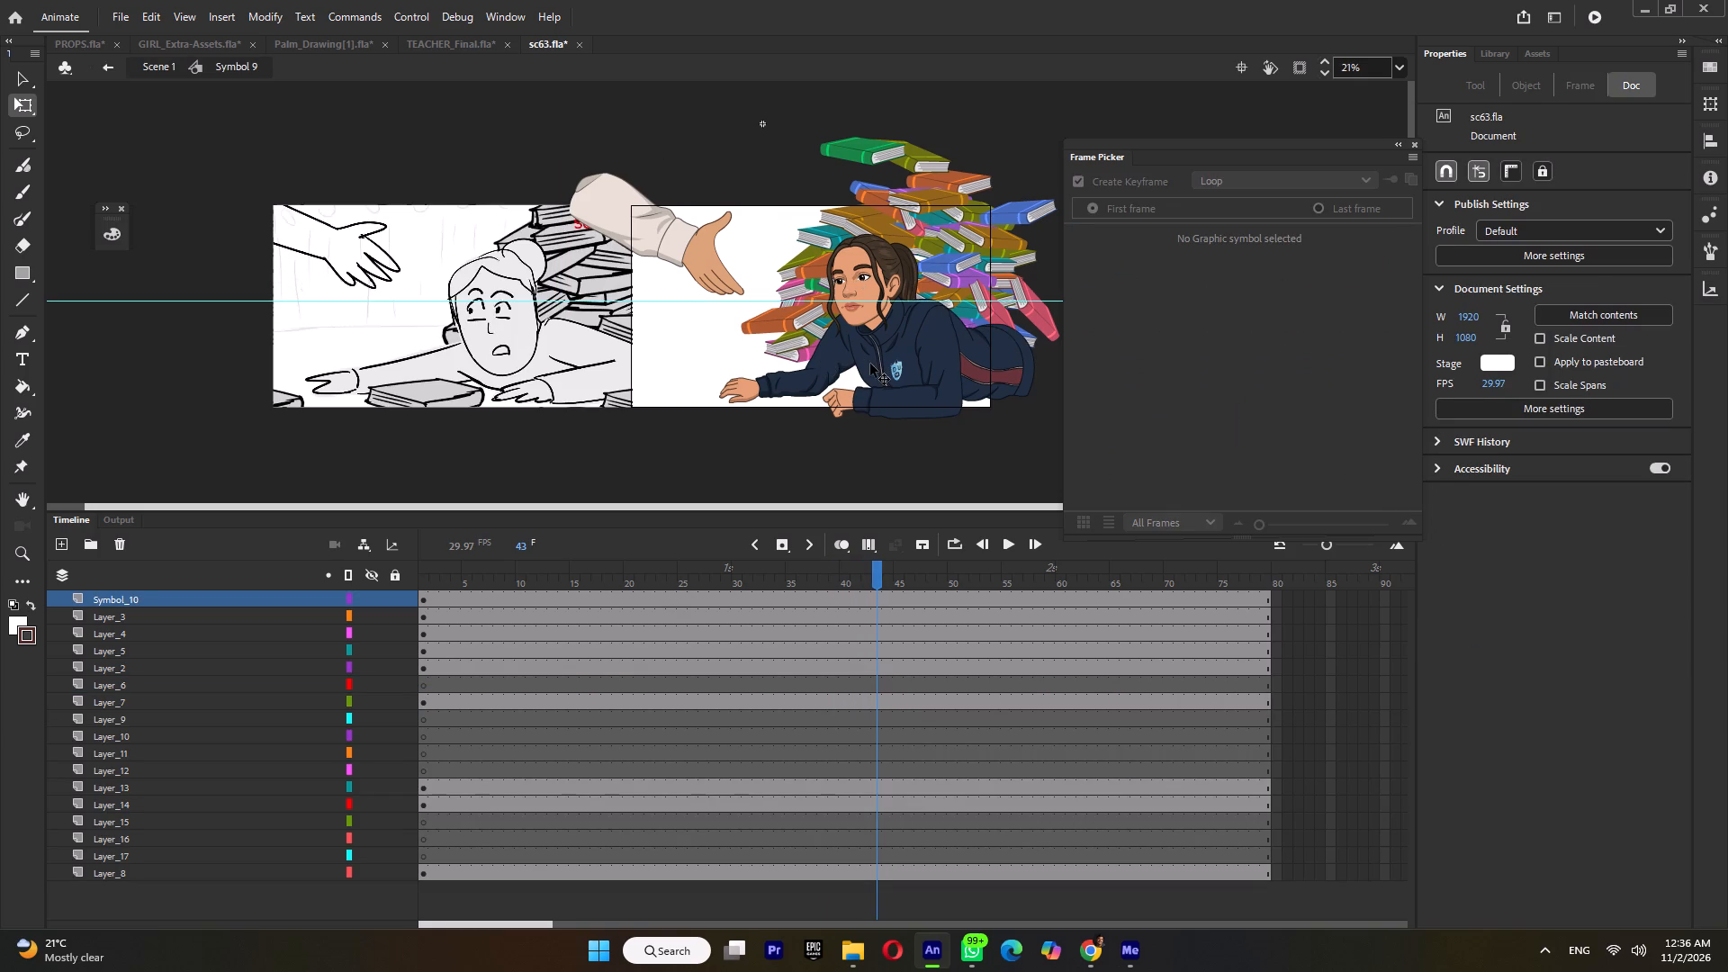
left_click(820, 359)
left_click_drag(793, 400, 774, 382)
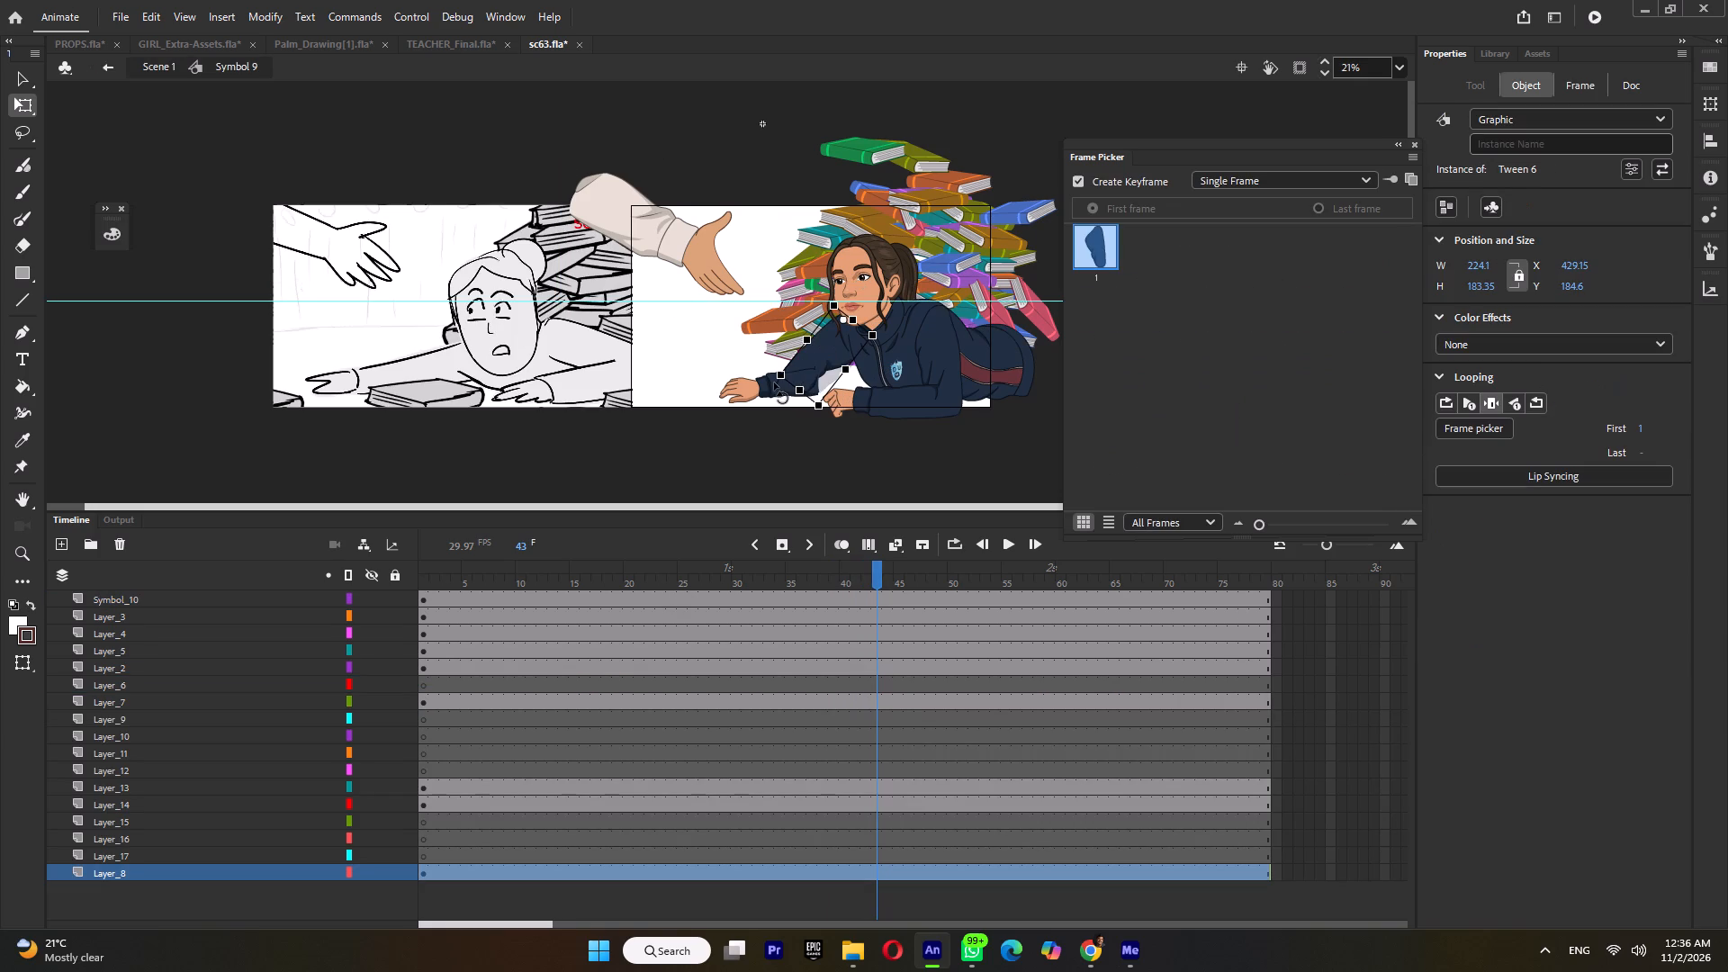
left_click_drag(774, 382, 767, 380)
Move the torso's transformation point to the hips and tilt the girl's chest and shoulders downward around it.
left_click(878, 359)
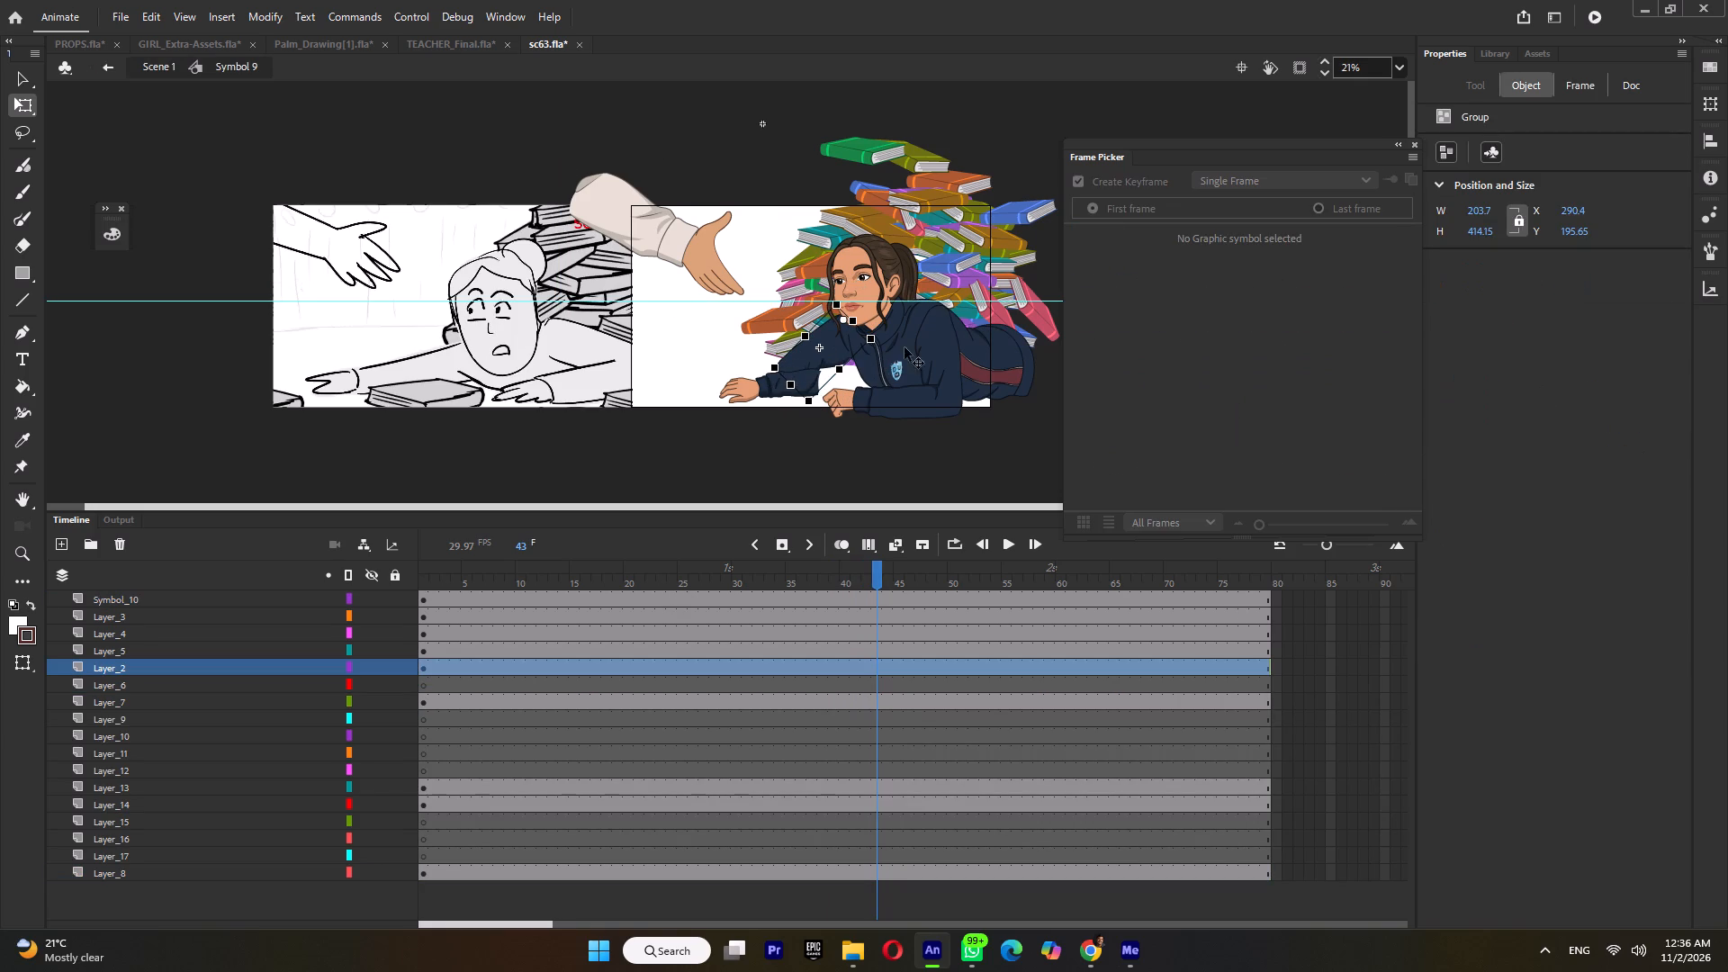
left_click_drag(937, 346, 1014, 356)
left_click_drag(829, 354, 829, 362)
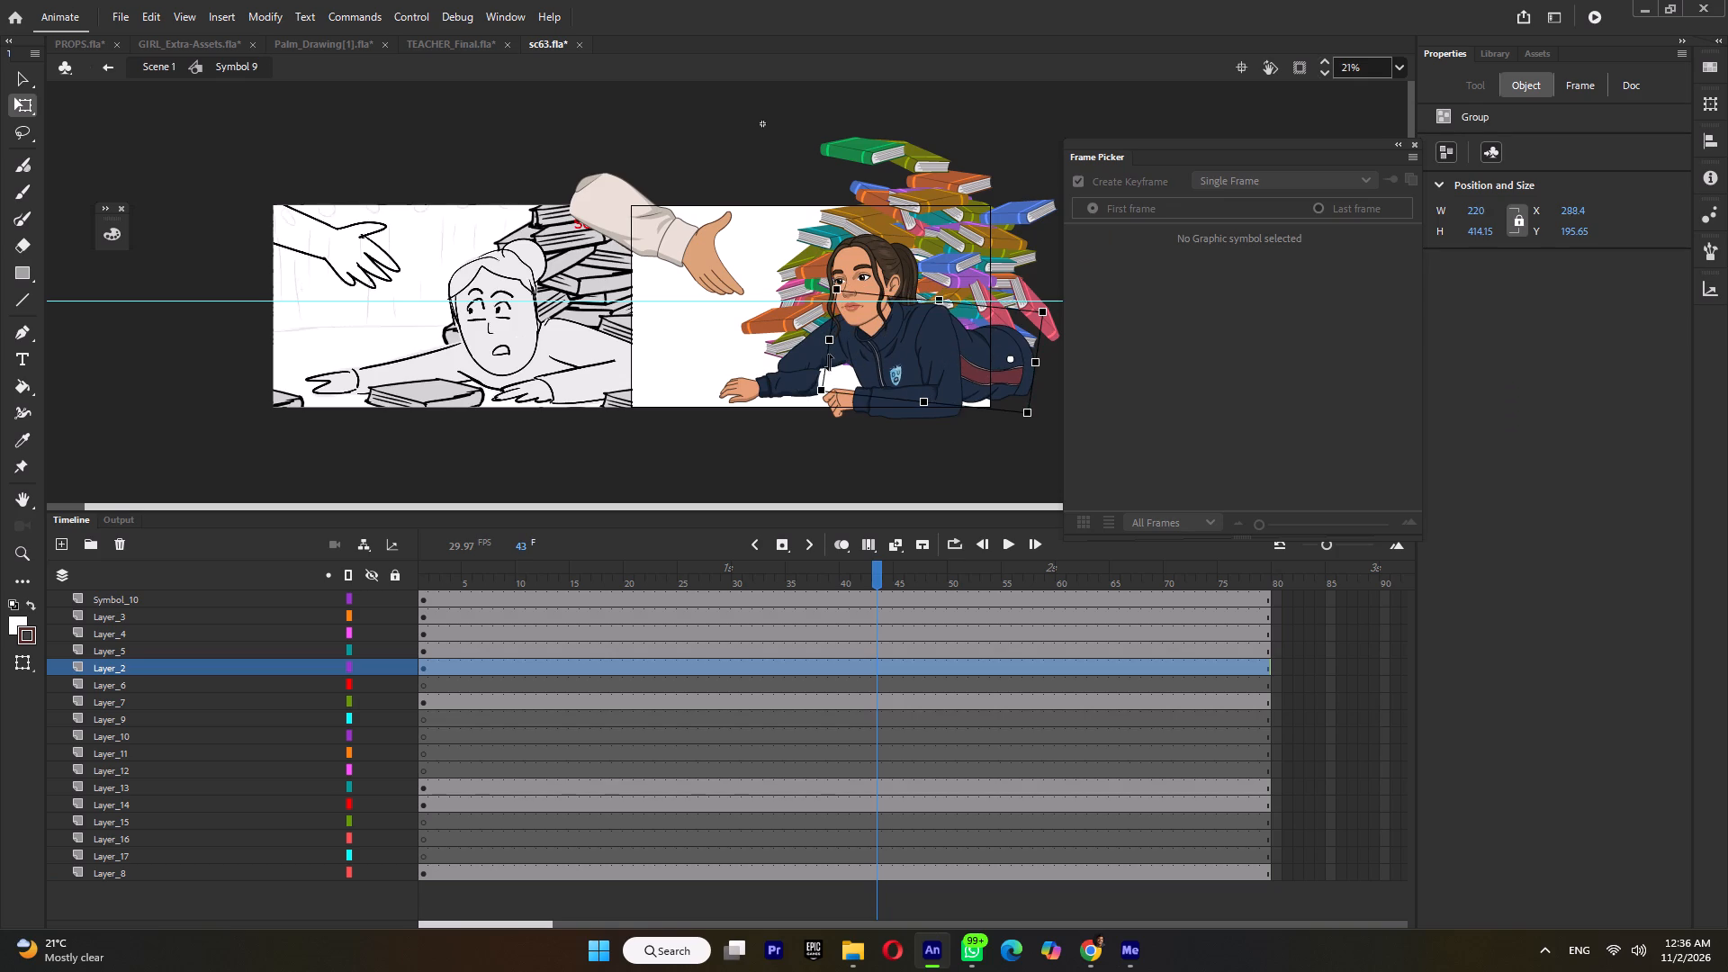
left_click_drag(829, 362, 830, 373)
Lower the girl's face and hair together over the collar, set their pivot near the neck and tilt the head slightly.
left_click(878, 283)
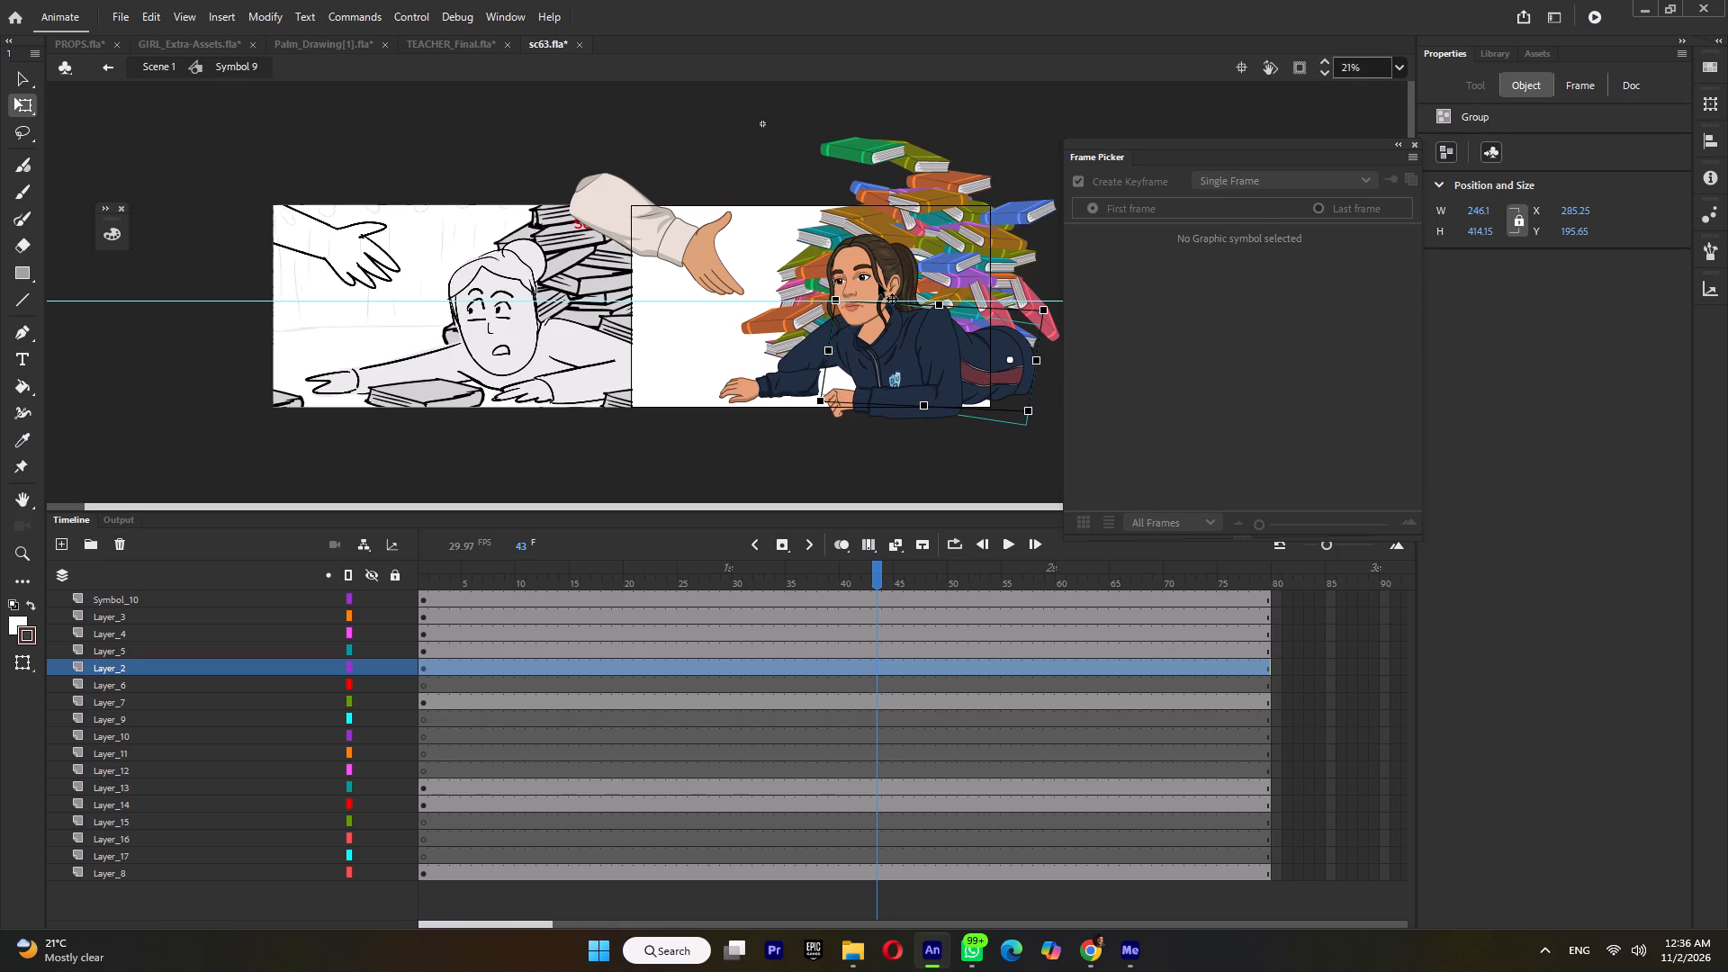
scroll(899, 271, "up", 3, "ctrl")
left_click(859, 264, "shift")
scroll(807, 311, "up", 3, "ctrl")
left_click_drag(802, 277, 801, 278)
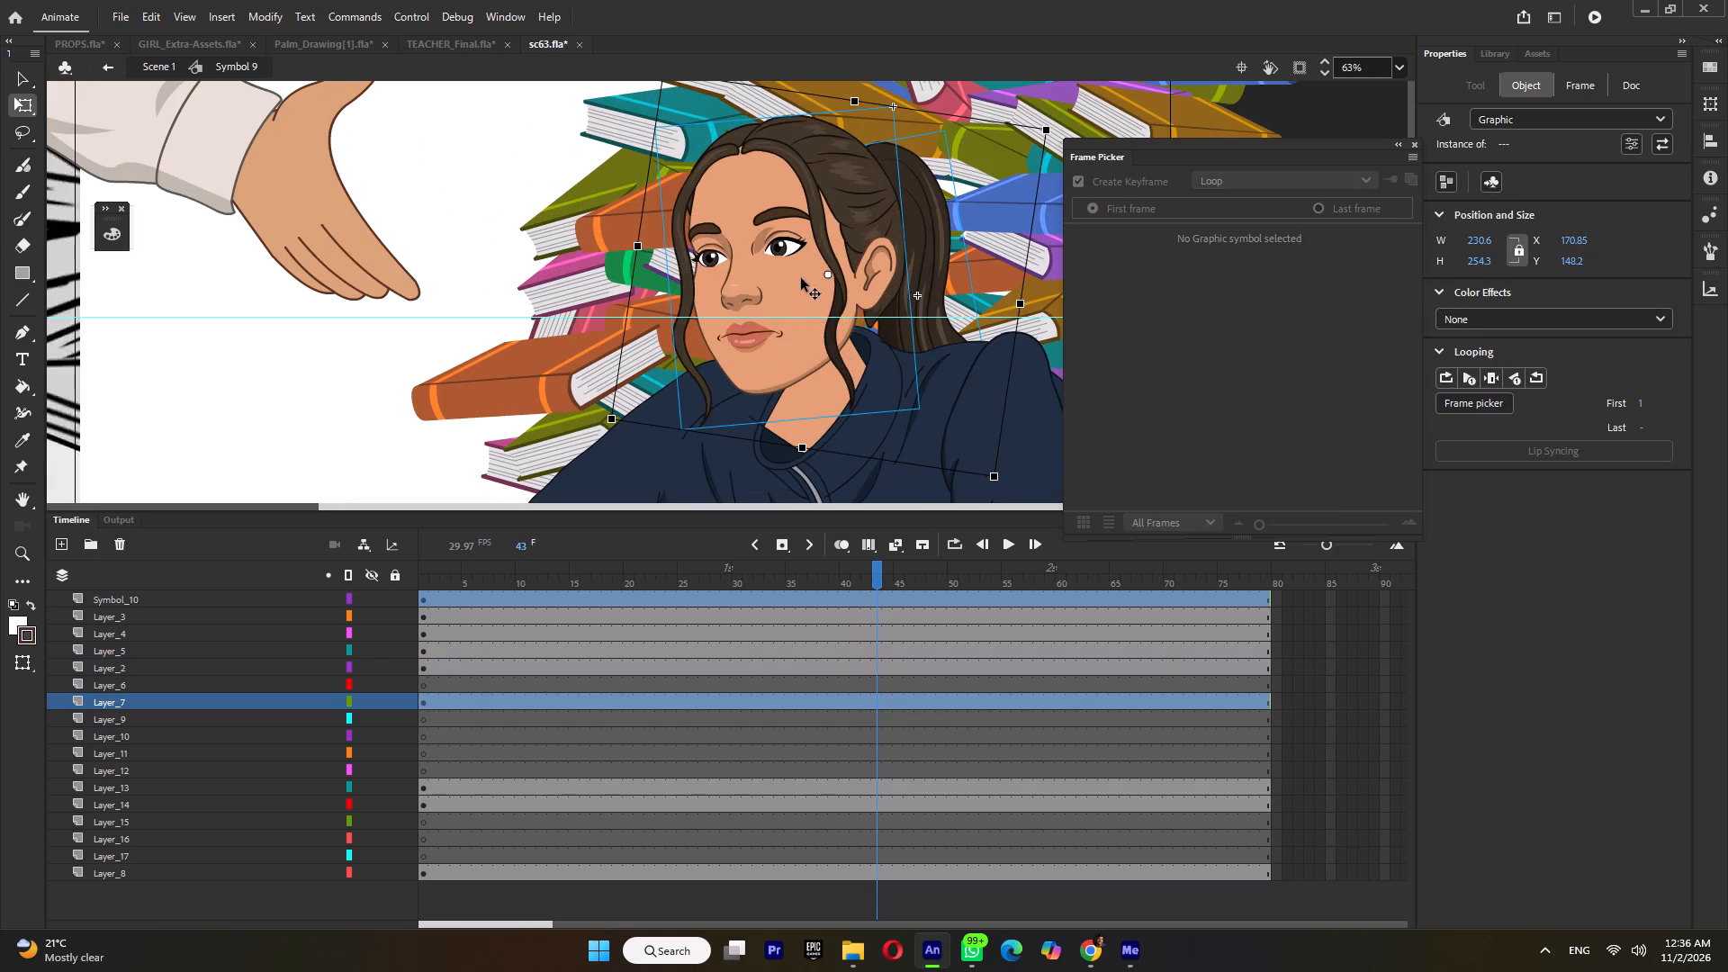
left_click_drag(801, 278, 794, 325)
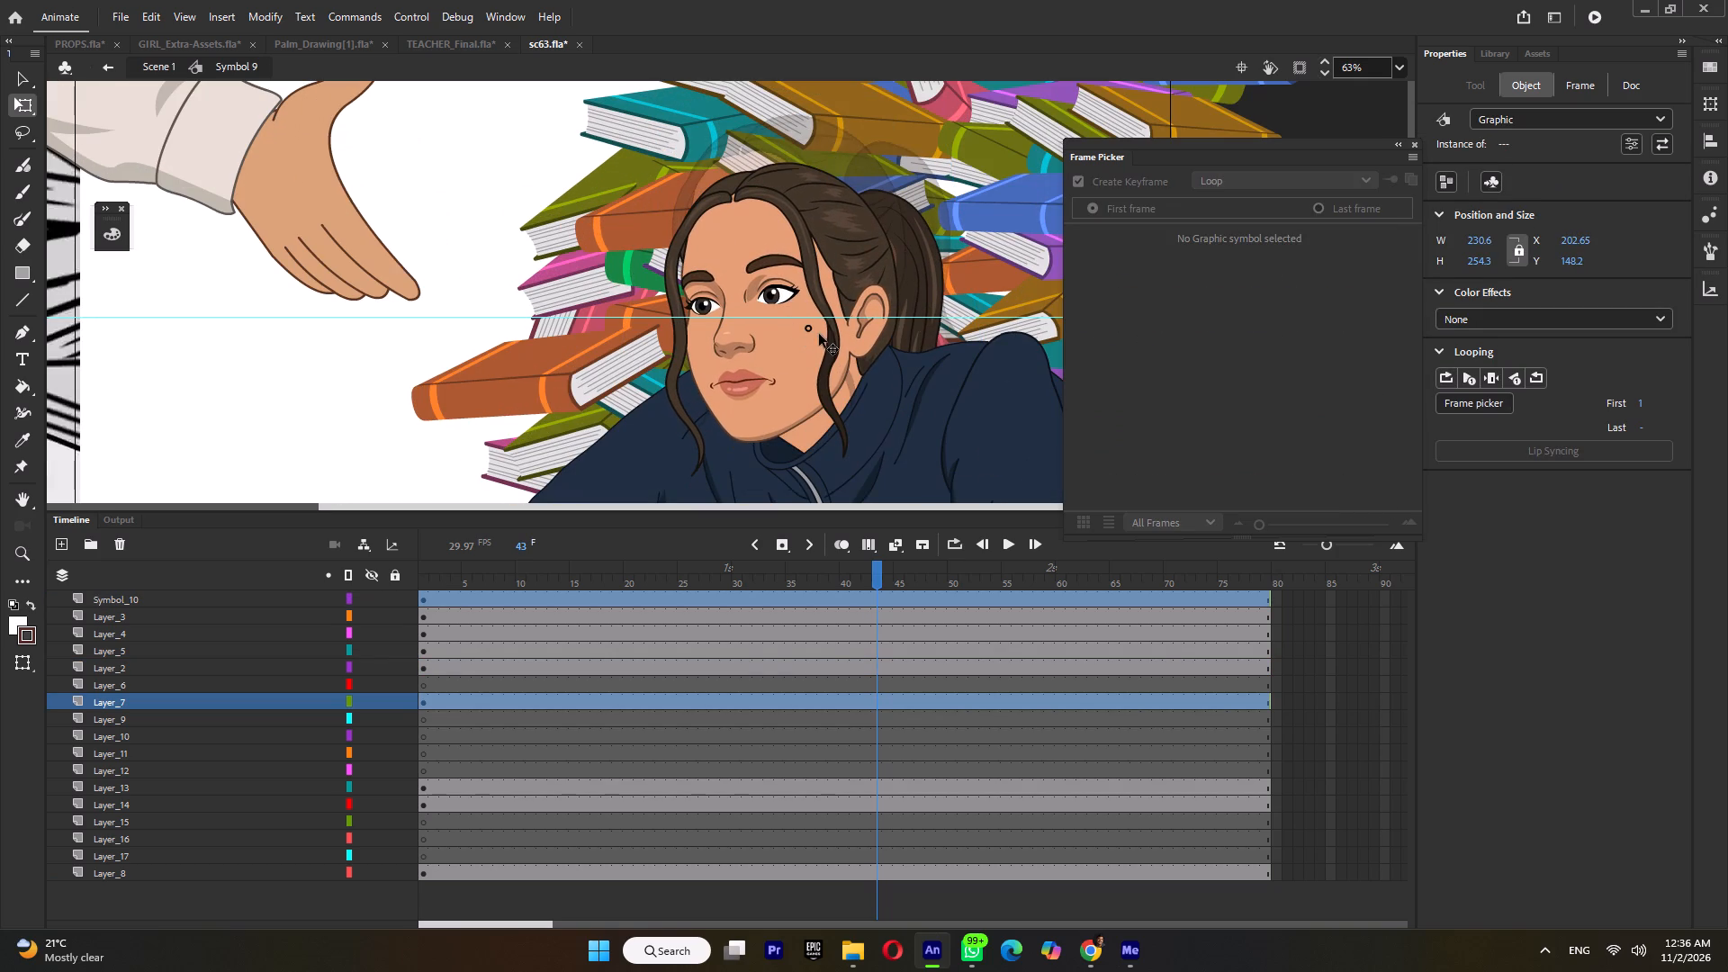
left_click_drag(823, 325, 831, 375)
left_click_drag(1048, 172, 967, 147)
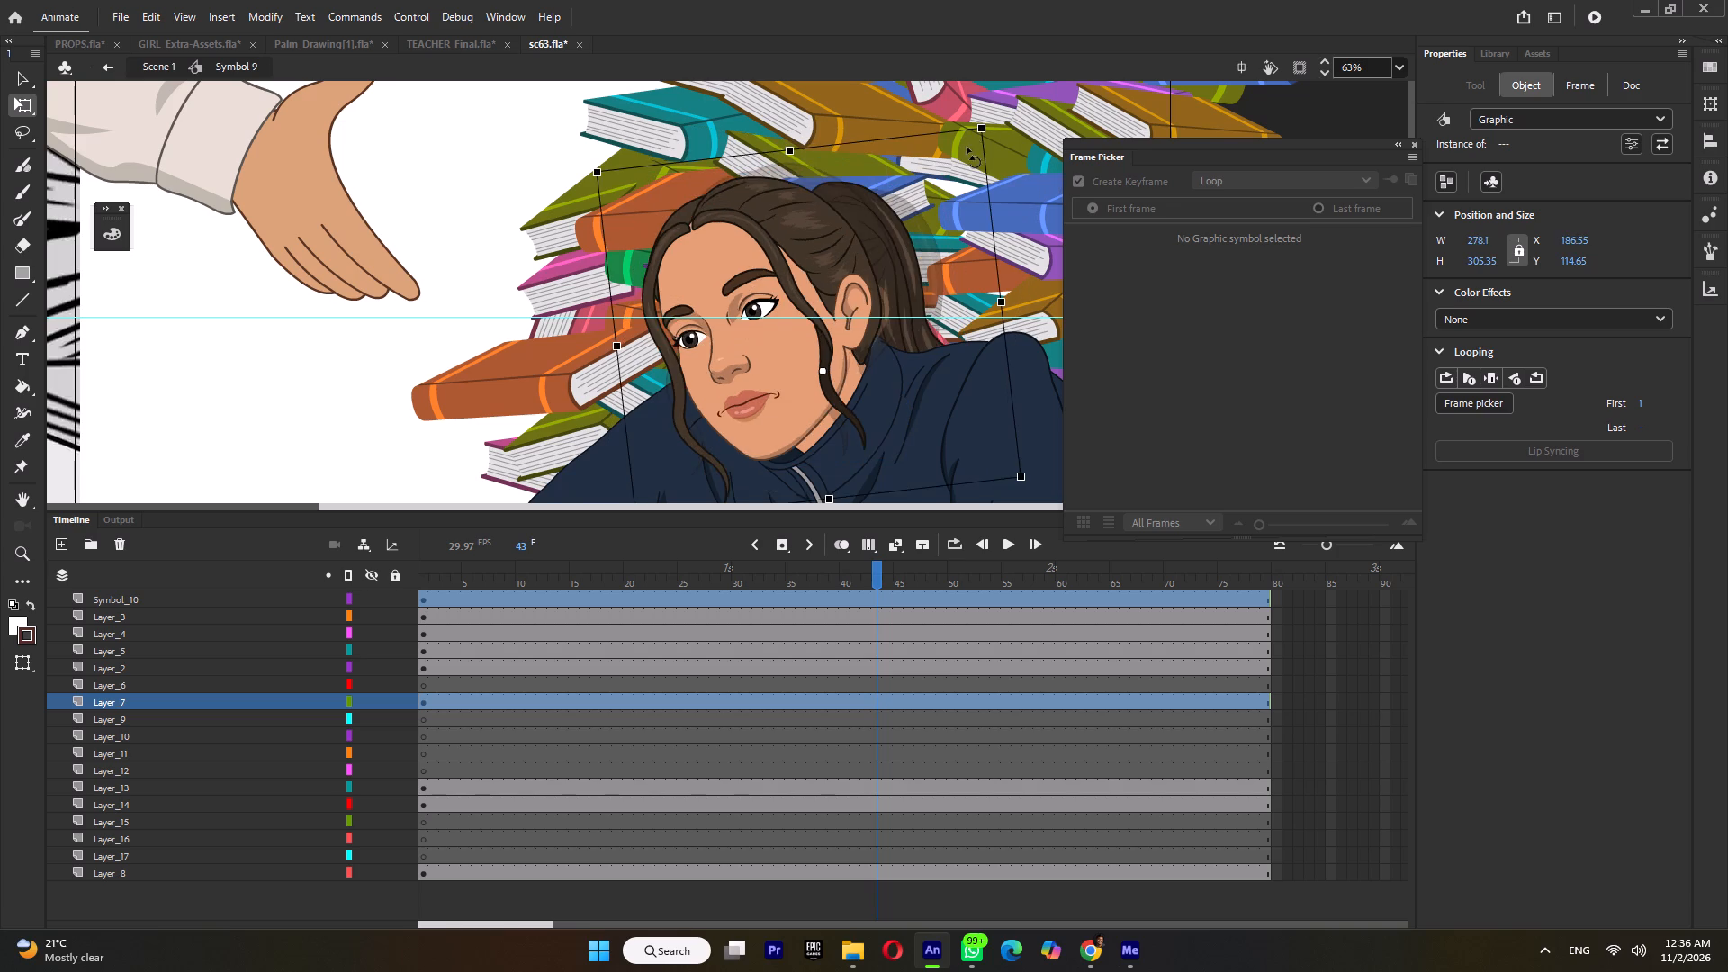
left_click_drag(967, 147, 967, 190)
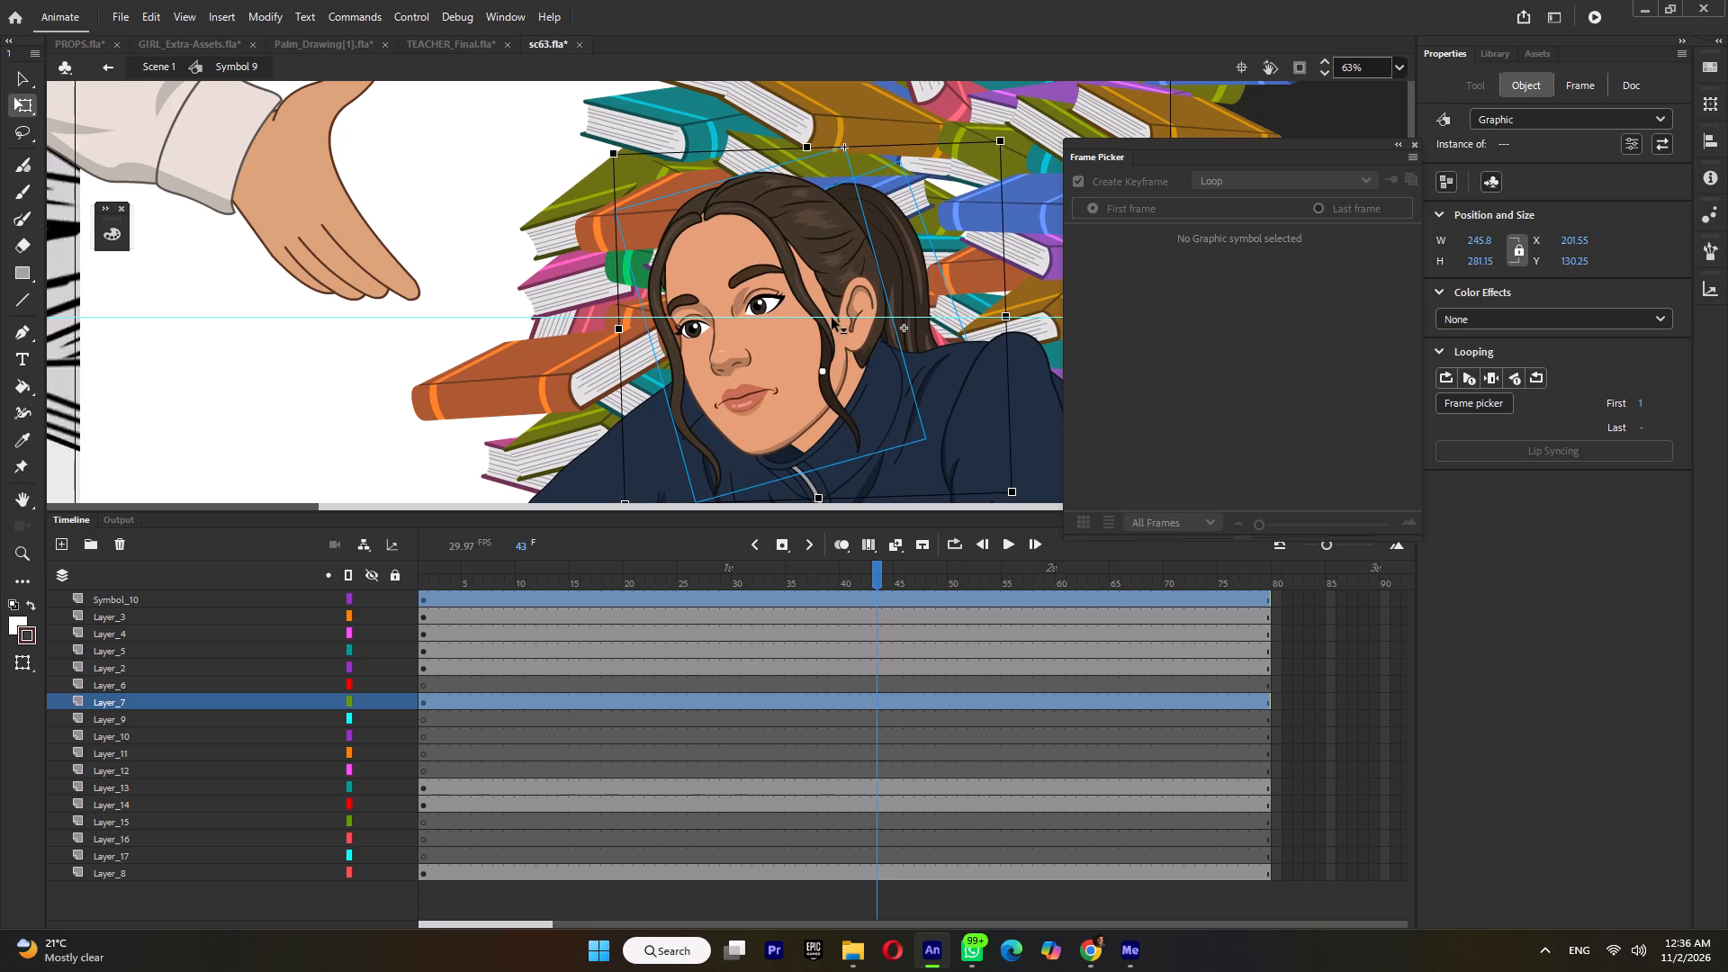
Fine-tune the head's position over the collar, move its pivot lower toward the neck and rotate the head slightly clockwise.
scroll(832, 338, "up", 2, "ctrl")
left_click(832, 328)
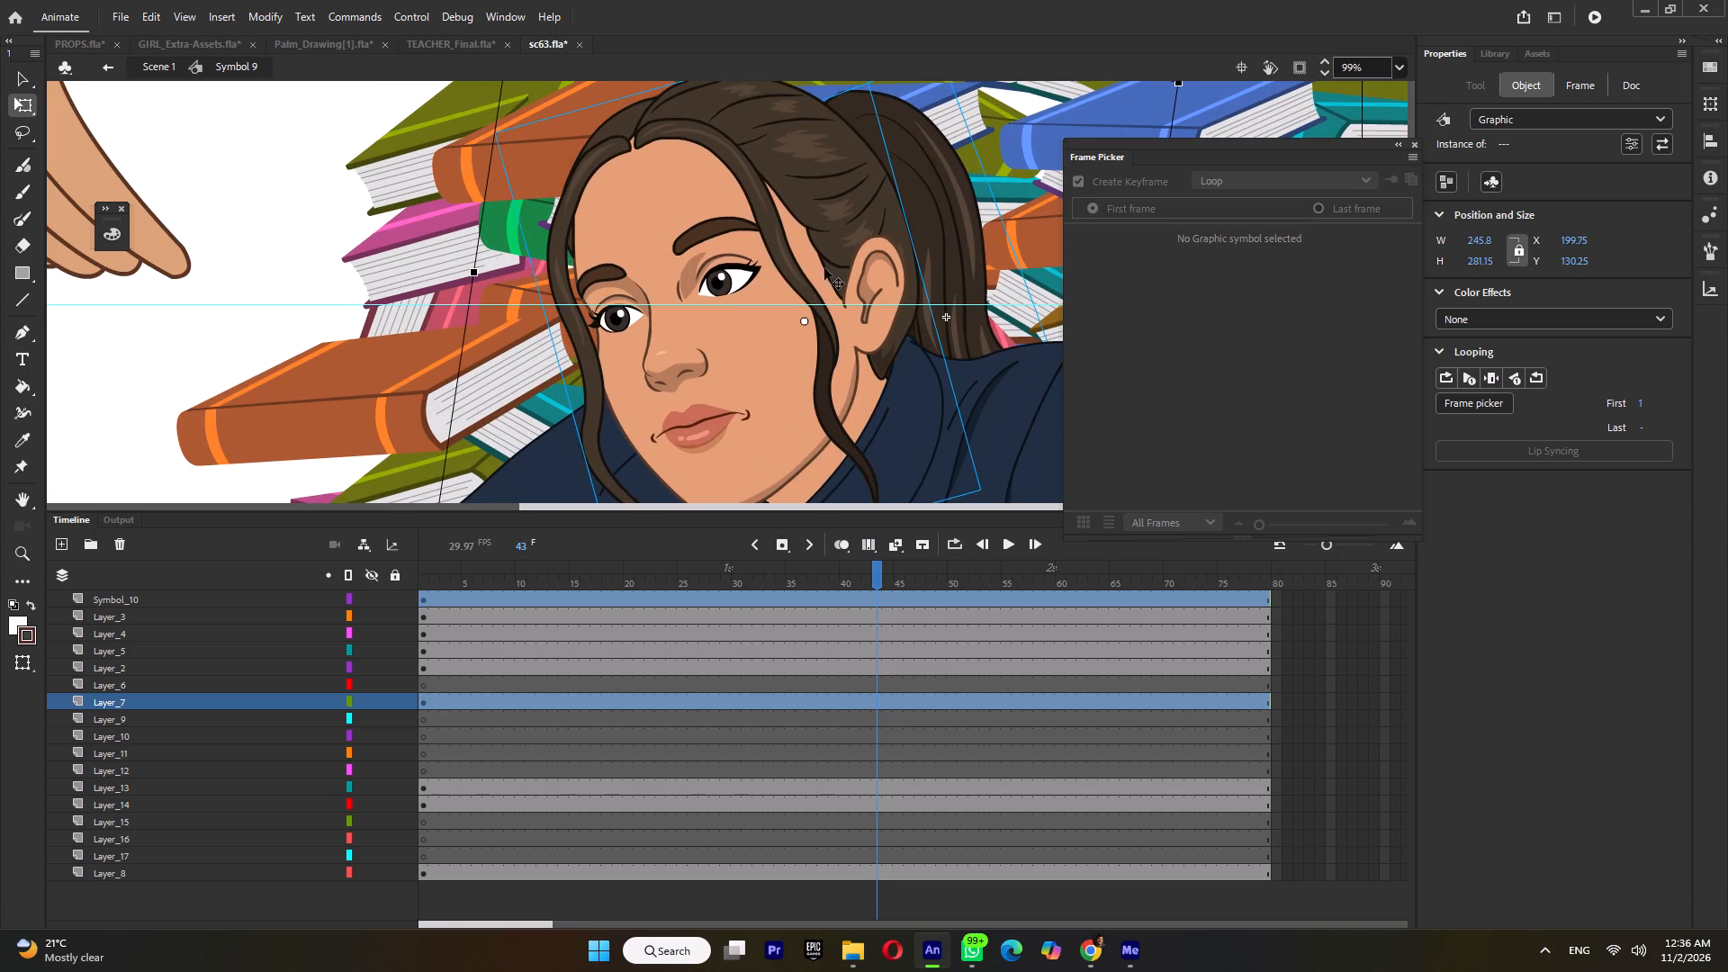
left_click_drag(830, 301, 822, 288)
scroll(824, 291, "down", 8, "ctrl")
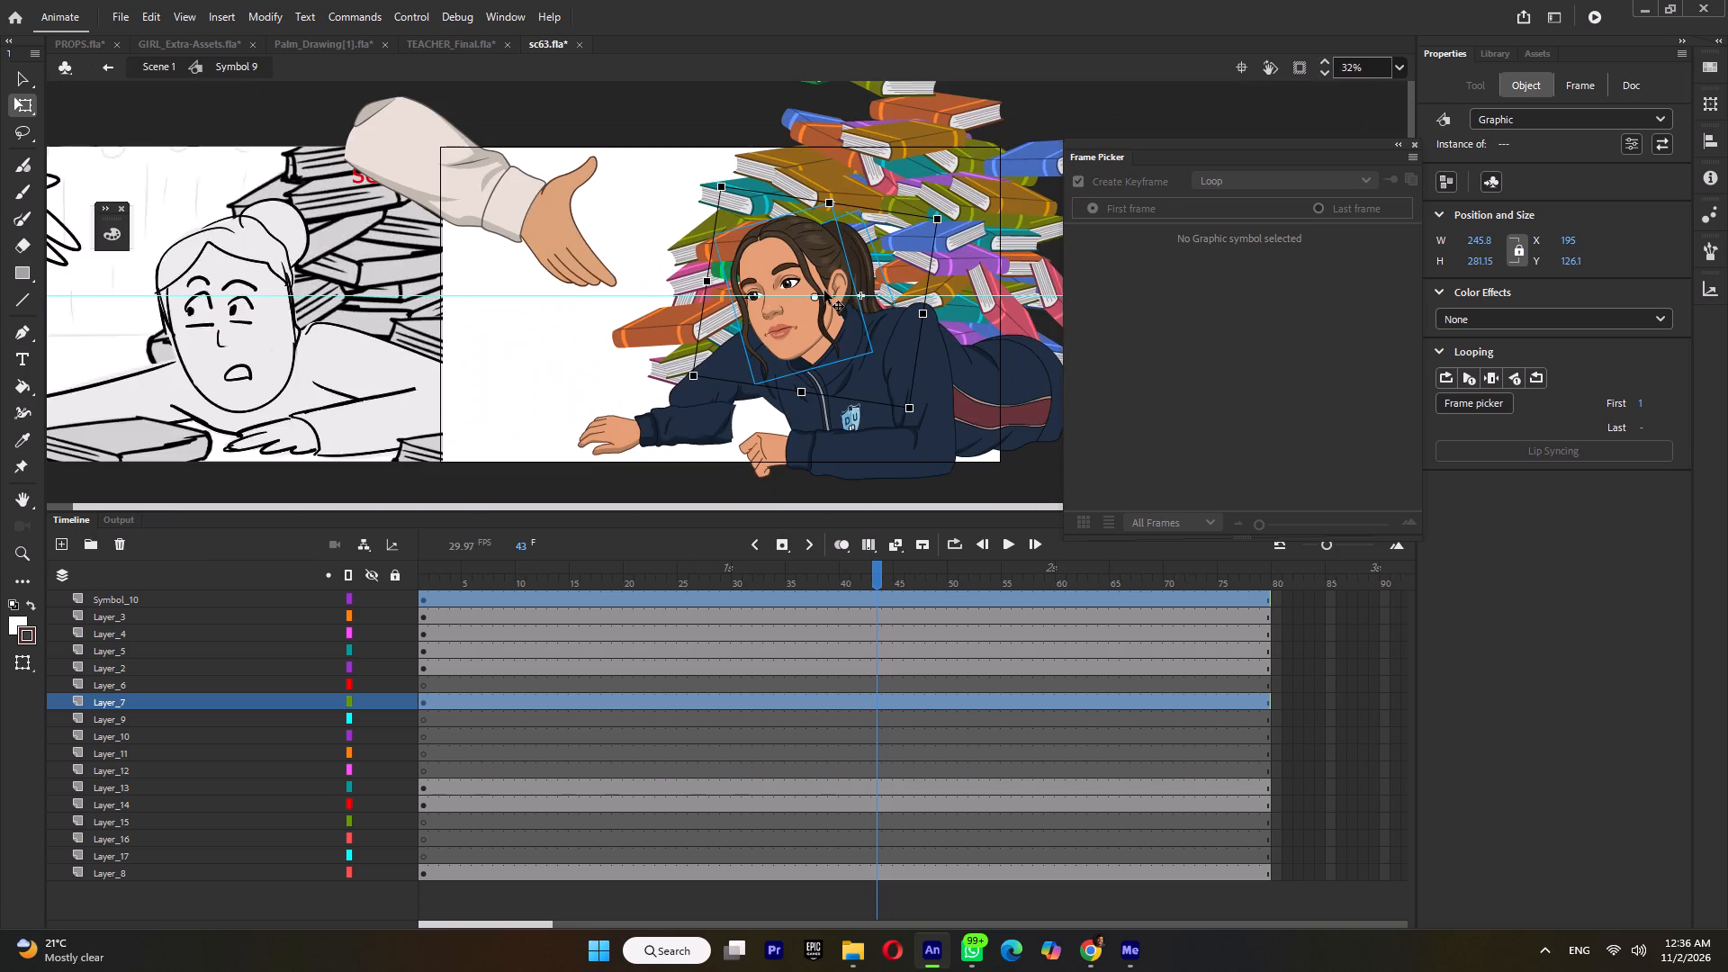
scroll(832, 343, "up", 5, "ctrl")
left_click_drag(789, 305, 794, 319)
left_click(800, 319)
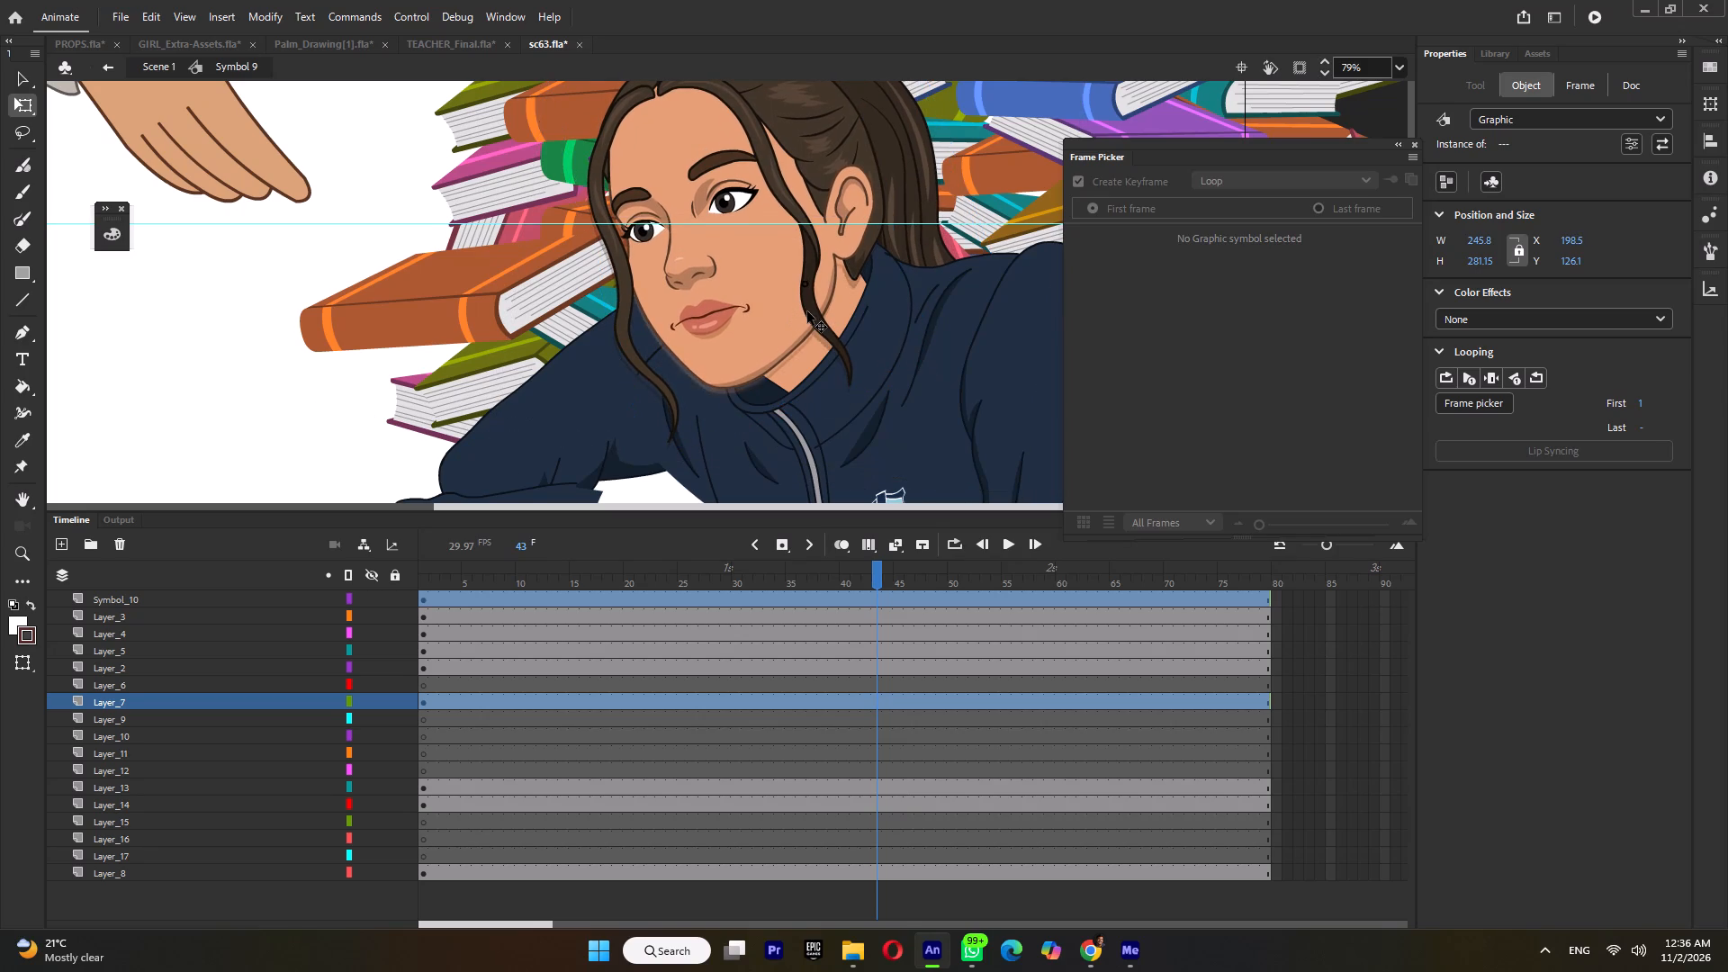
left_click(803, 311)
scroll(809, 325, "down", 6, "ctrl")
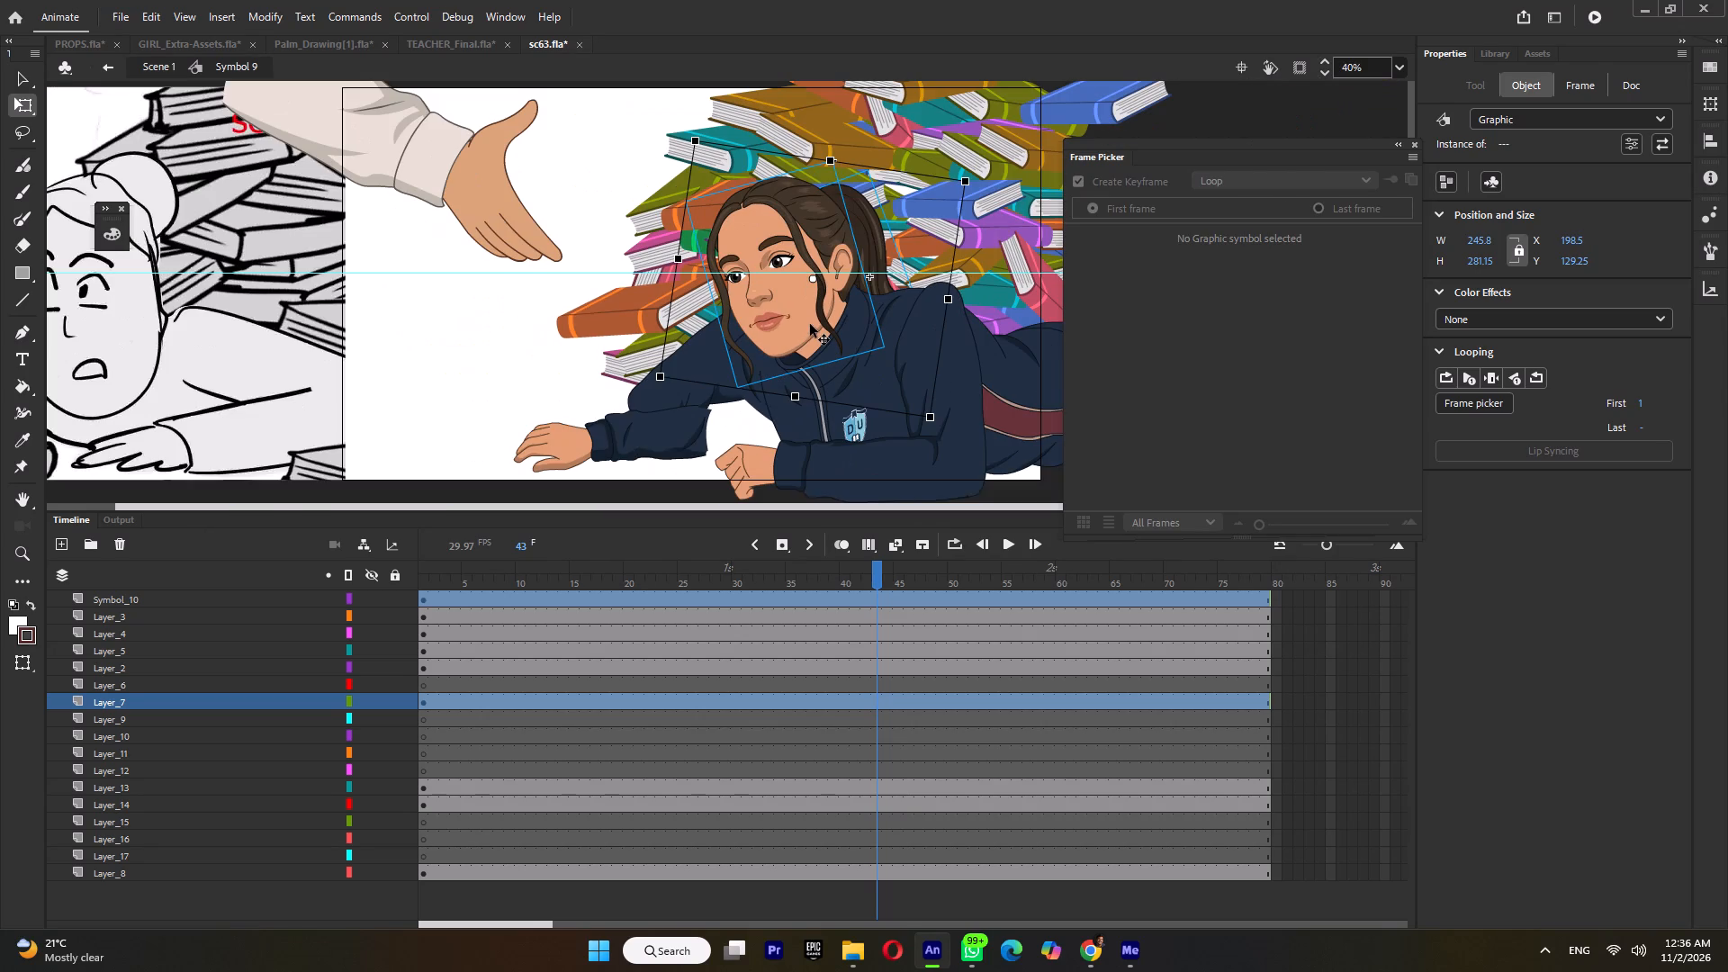
scroll(860, 267, "down", 4, "ctrl")
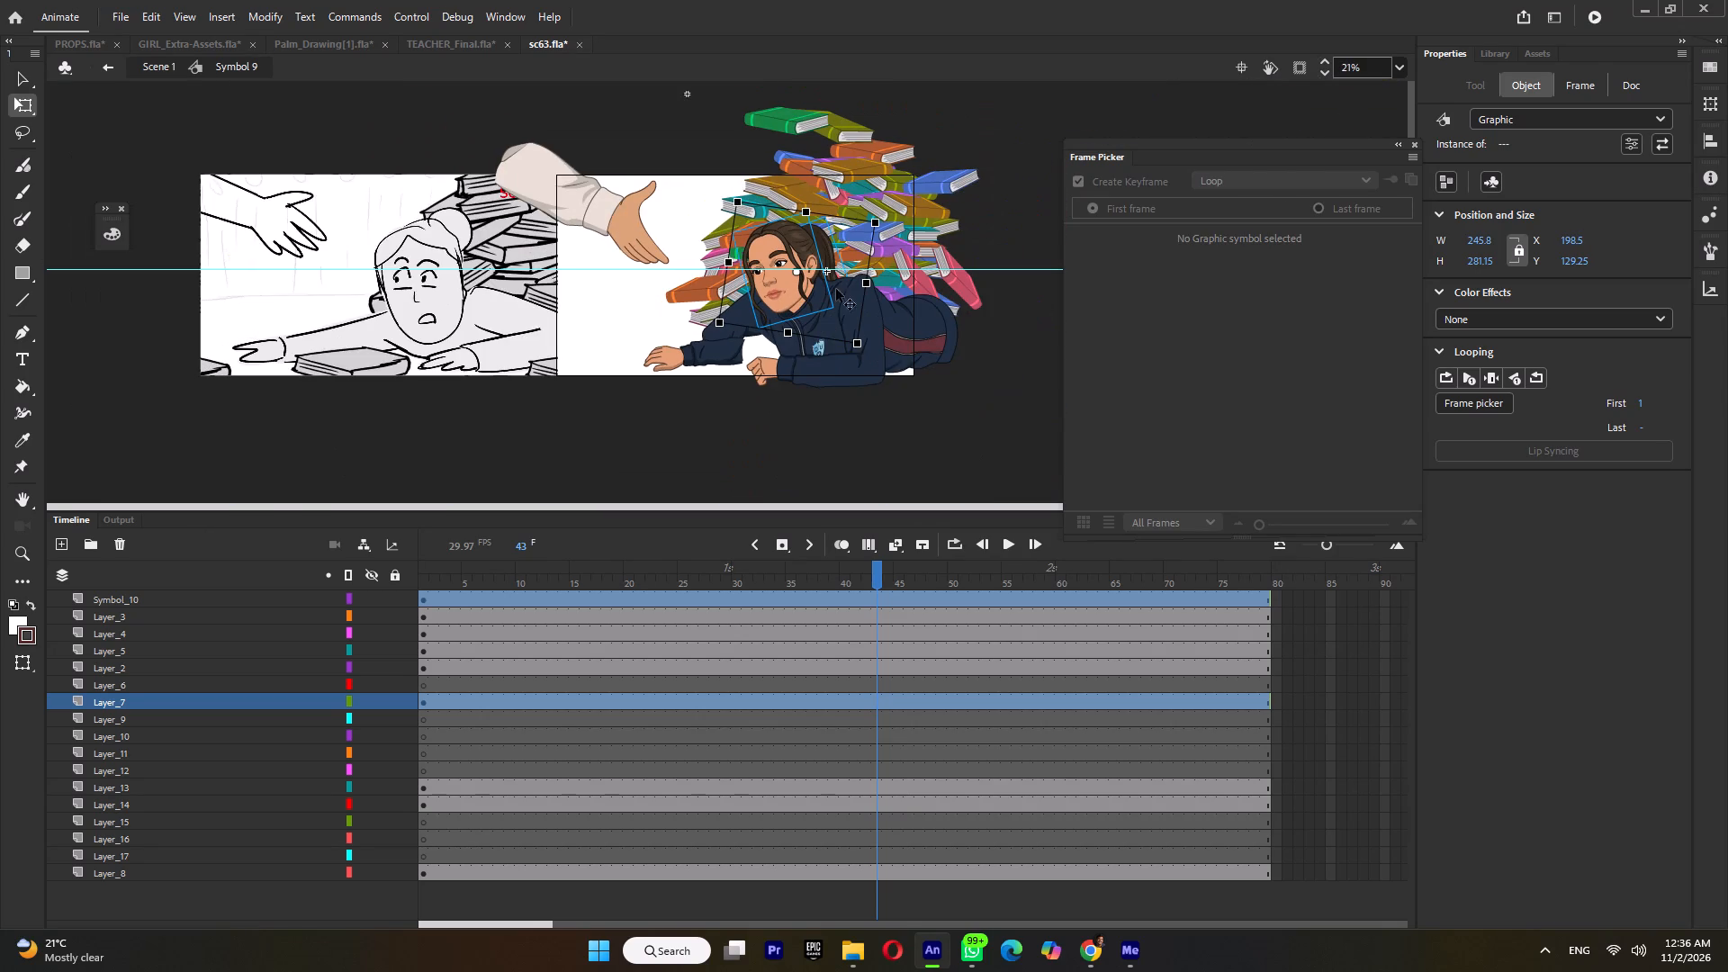
left_click_drag(798, 271, 803, 290)
scroll(751, 217, "up", 3, "ctrl")
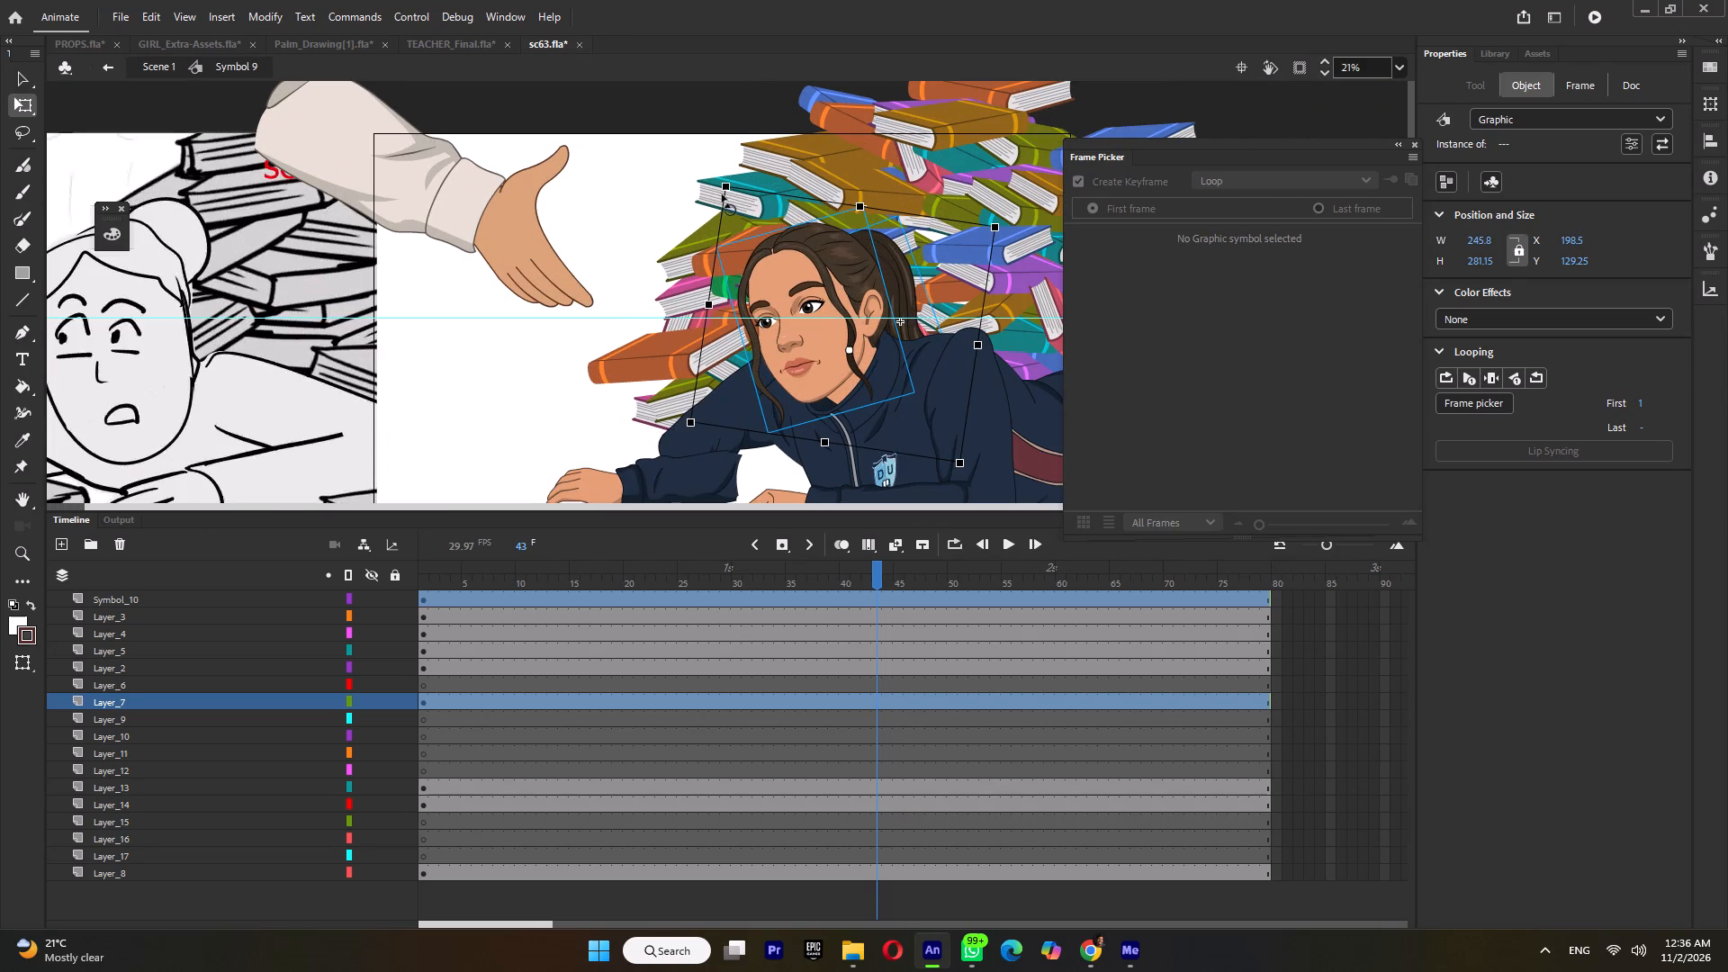
left_click_drag(714, 184, 731, 181)
Raise the outstretched arm's forearm and lower its upper arm so the sleeve follows the tilted shoulder.
scroll(824, 266, "down", 2, "ctrl")
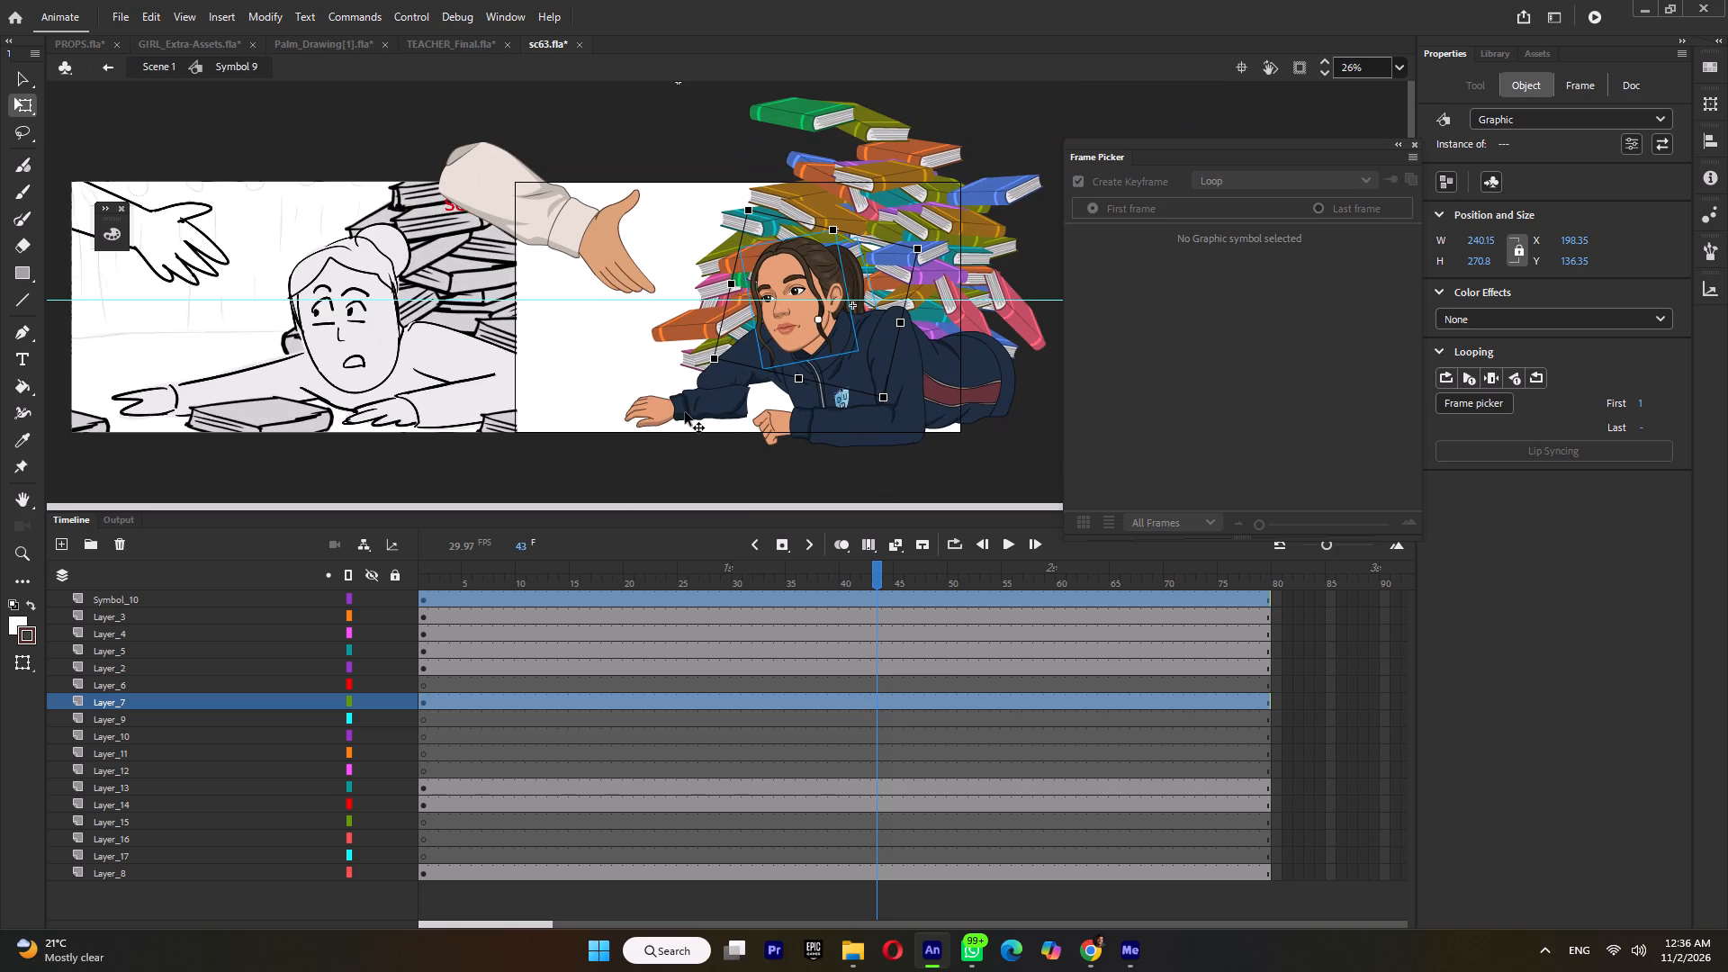
left_click(685, 412)
scroll(695, 406, "up", 6, "ctrl")
left_click_drag(736, 418, 654, 380)
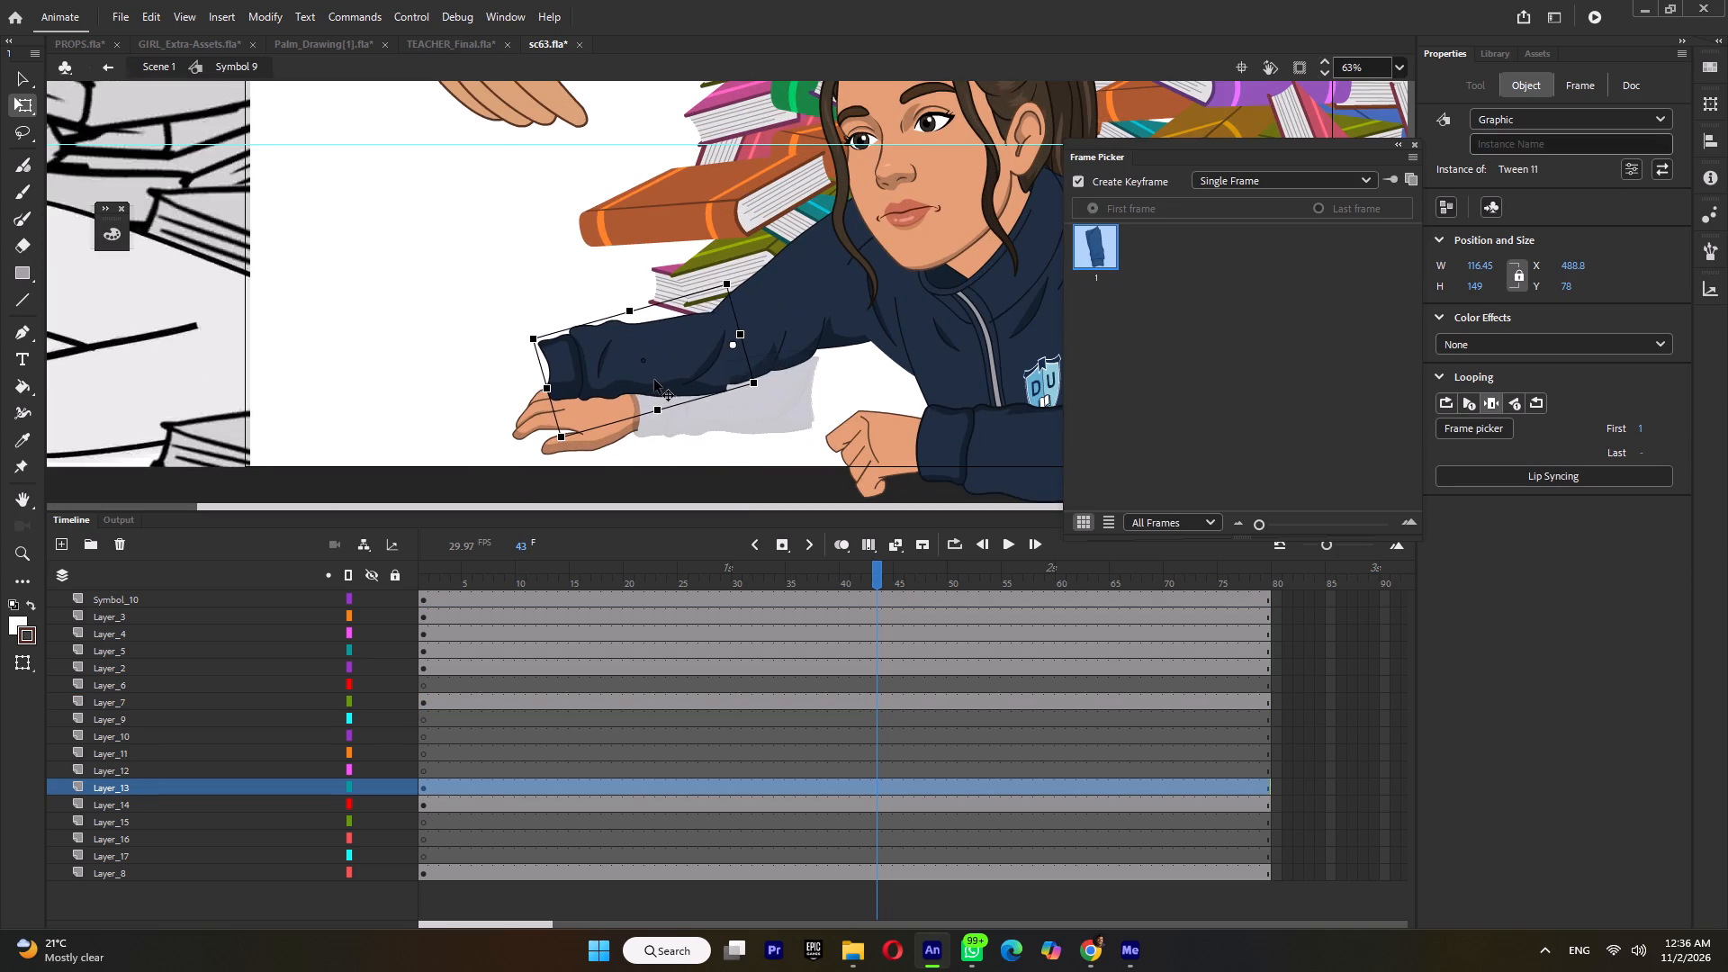
left_click_drag(654, 380, 652, 381)
left_click(811, 318)
left_click_drag(823, 310, 832, 358)
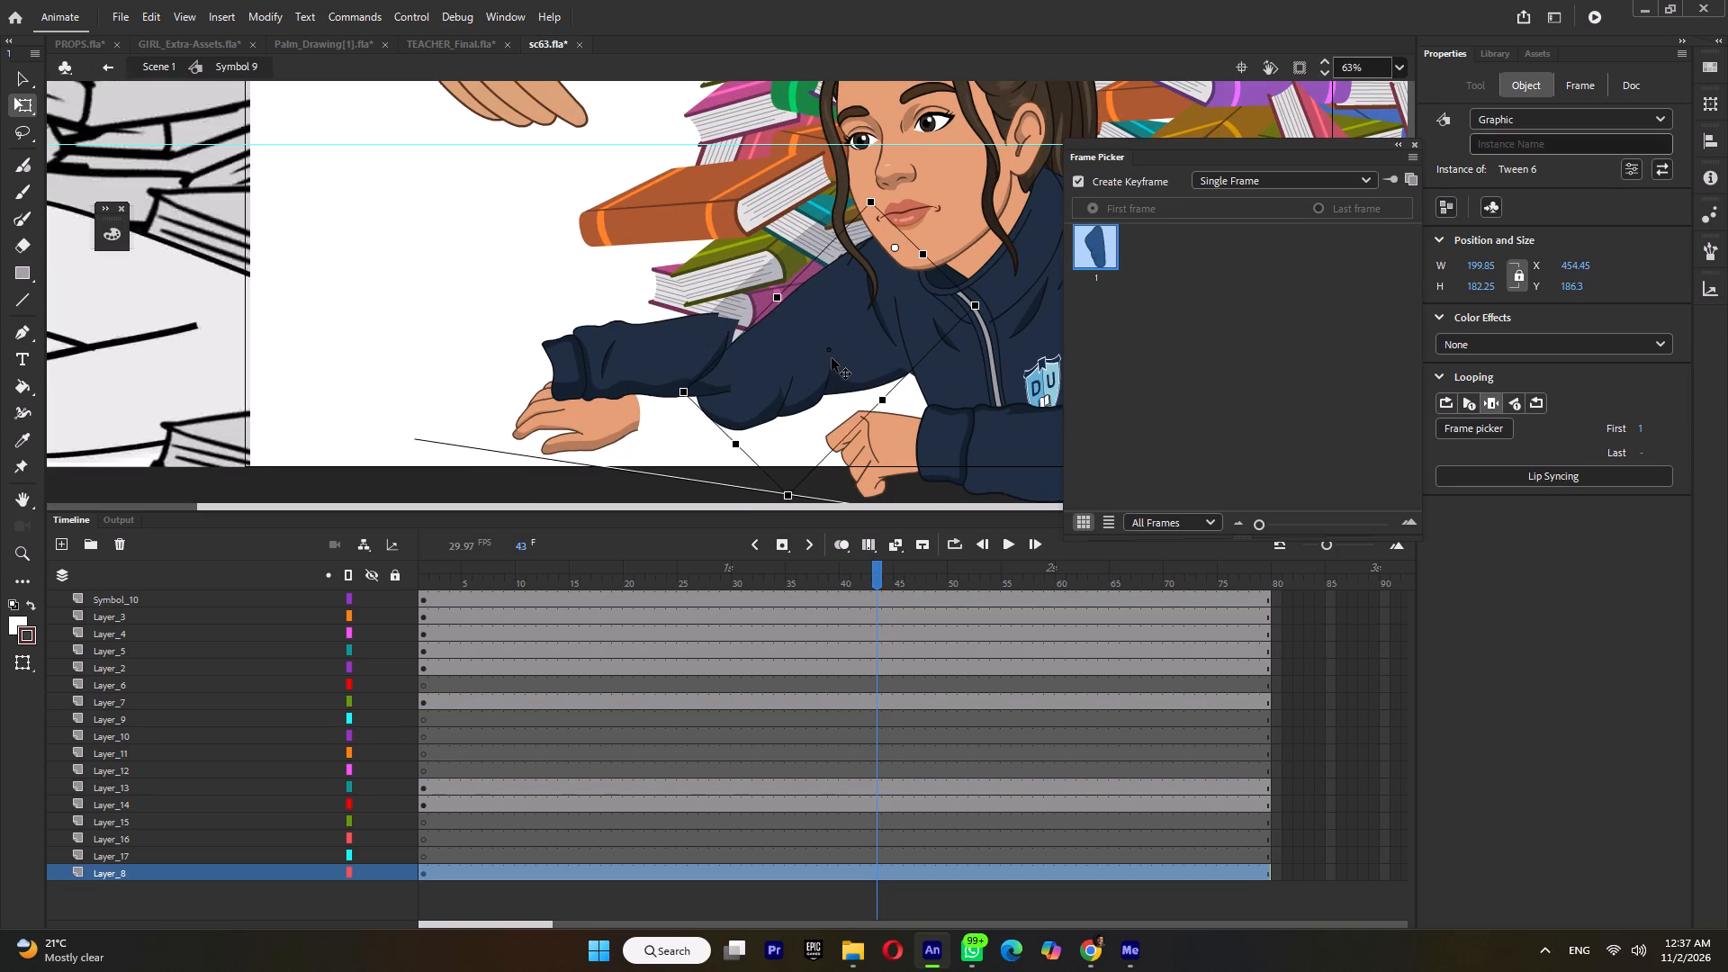
left_click_drag(832, 358, 835, 358)
Move the outstretched forearm down to meet the upper arm at the elbow and stretch it longer toward the wrist.
left_click(655, 361)
left_click_drag(660, 364, 684, 399)
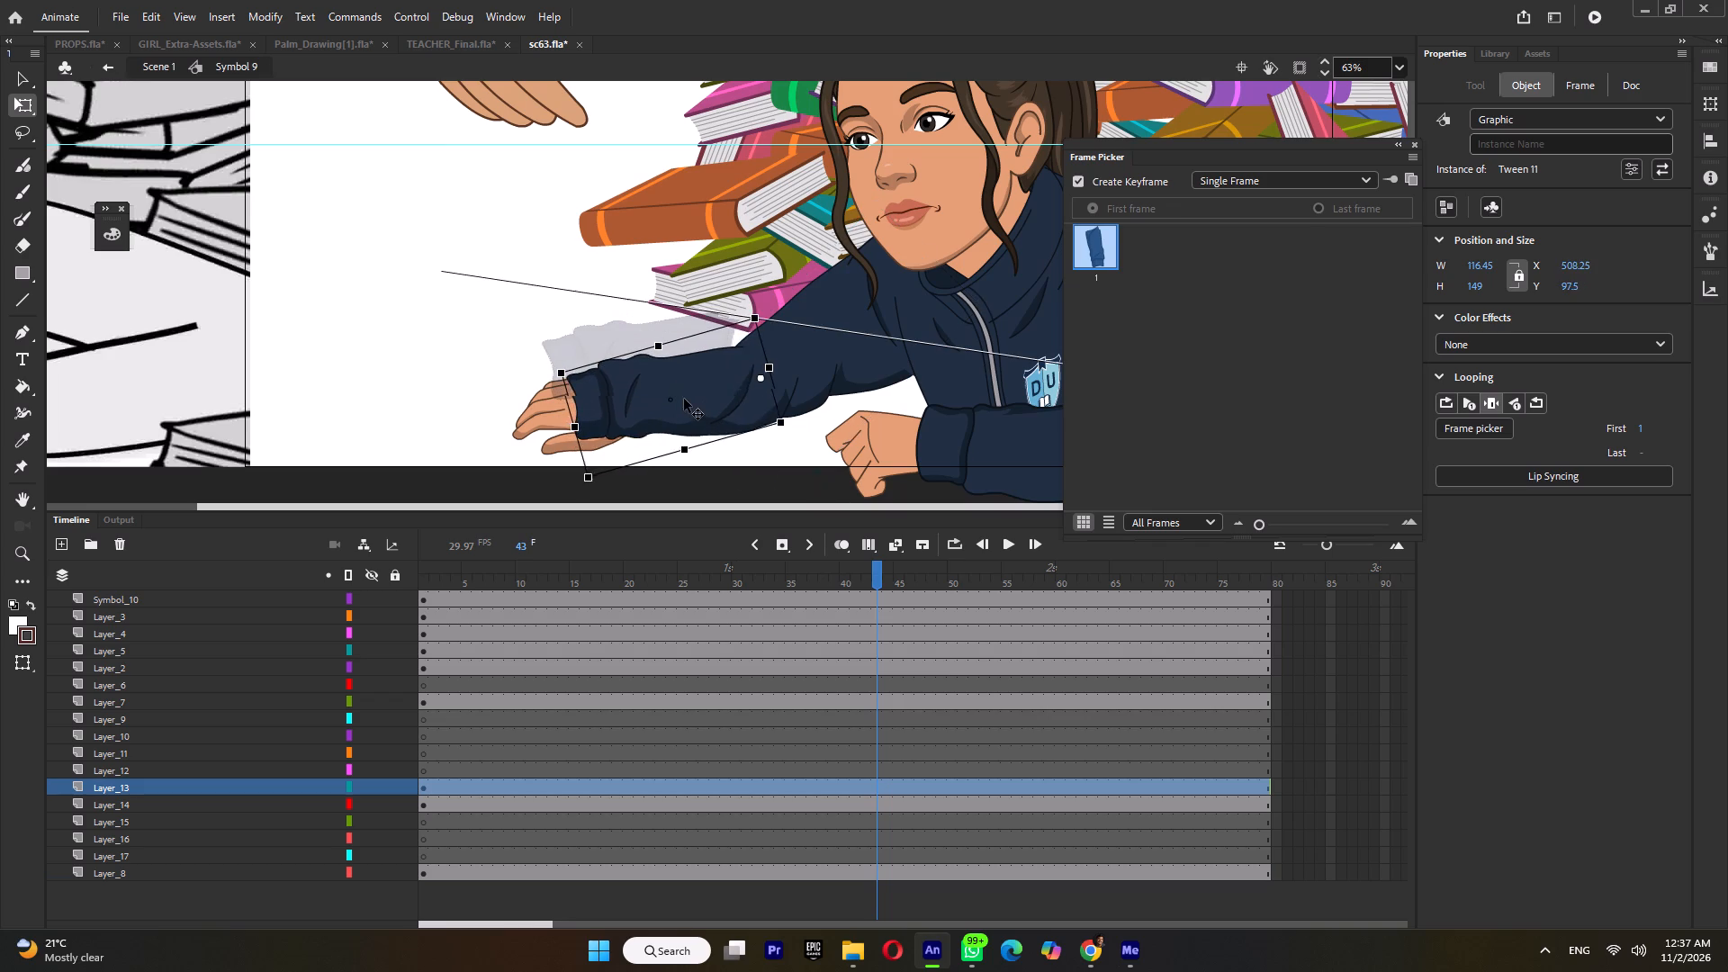
left_click_drag(684, 399, 684, 400)
left_click_drag(577, 423, 535, 423)
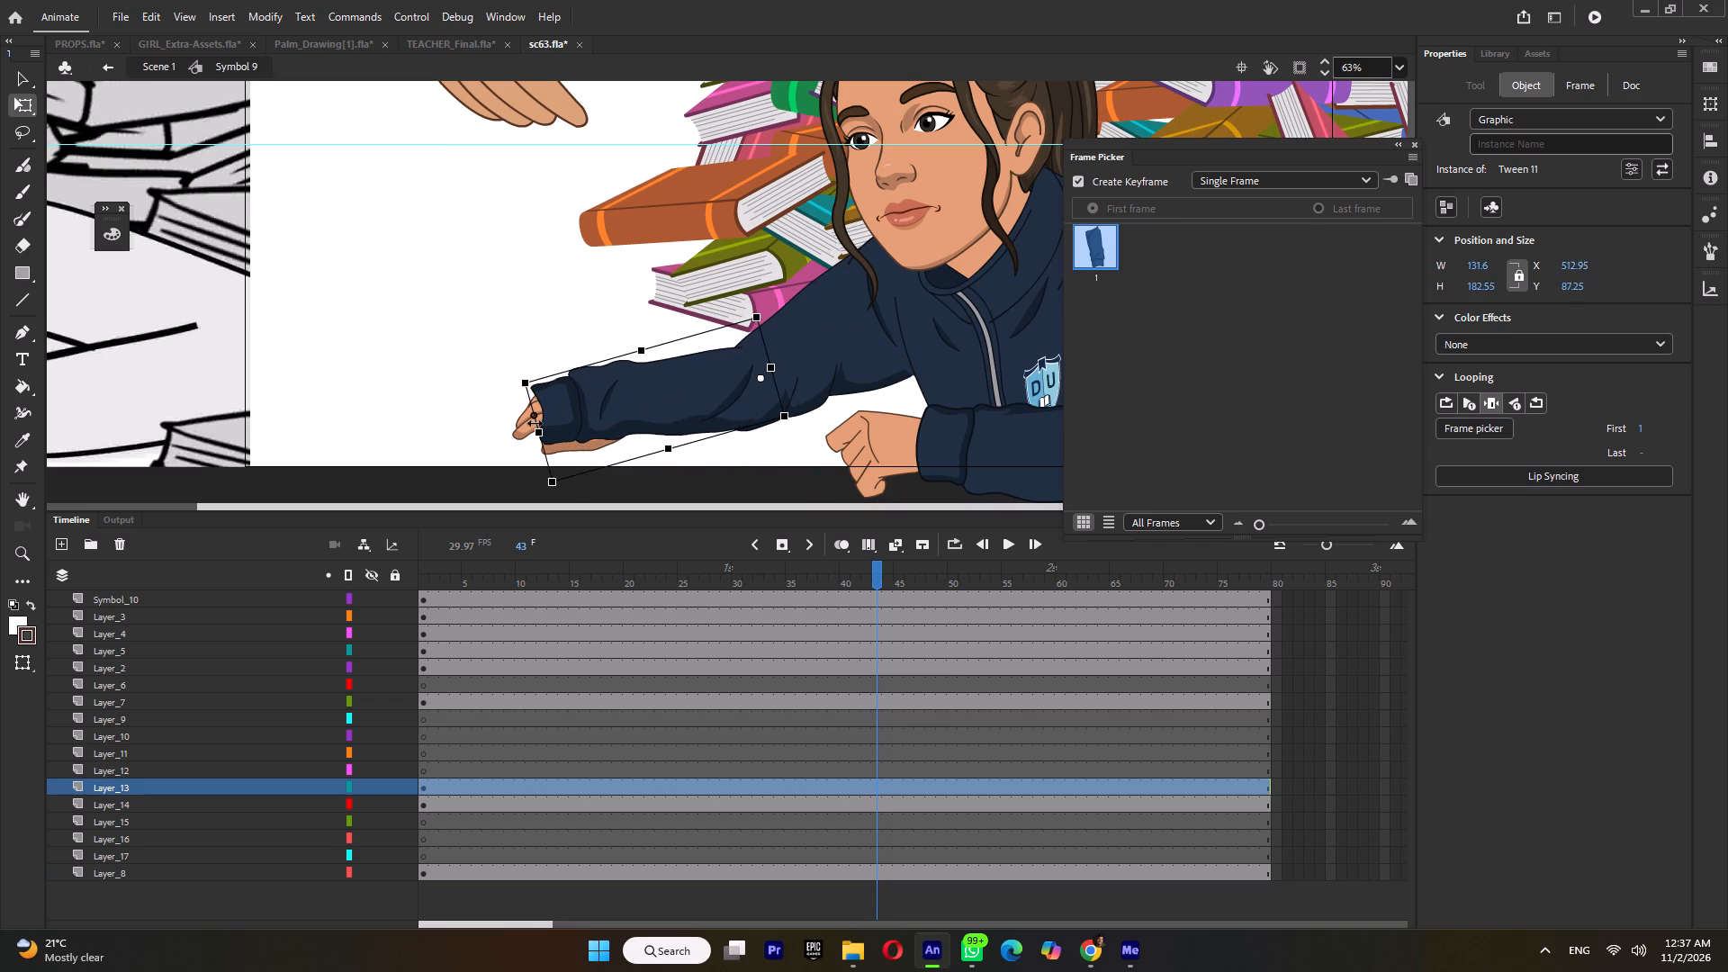
left_click_drag(535, 423, 544, 425)
Move the outstretched hand outward so its wrist fits the end of the lengthened sleeve.
left_click(528, 424)
left_click_drag(529, 416, 443, 419)
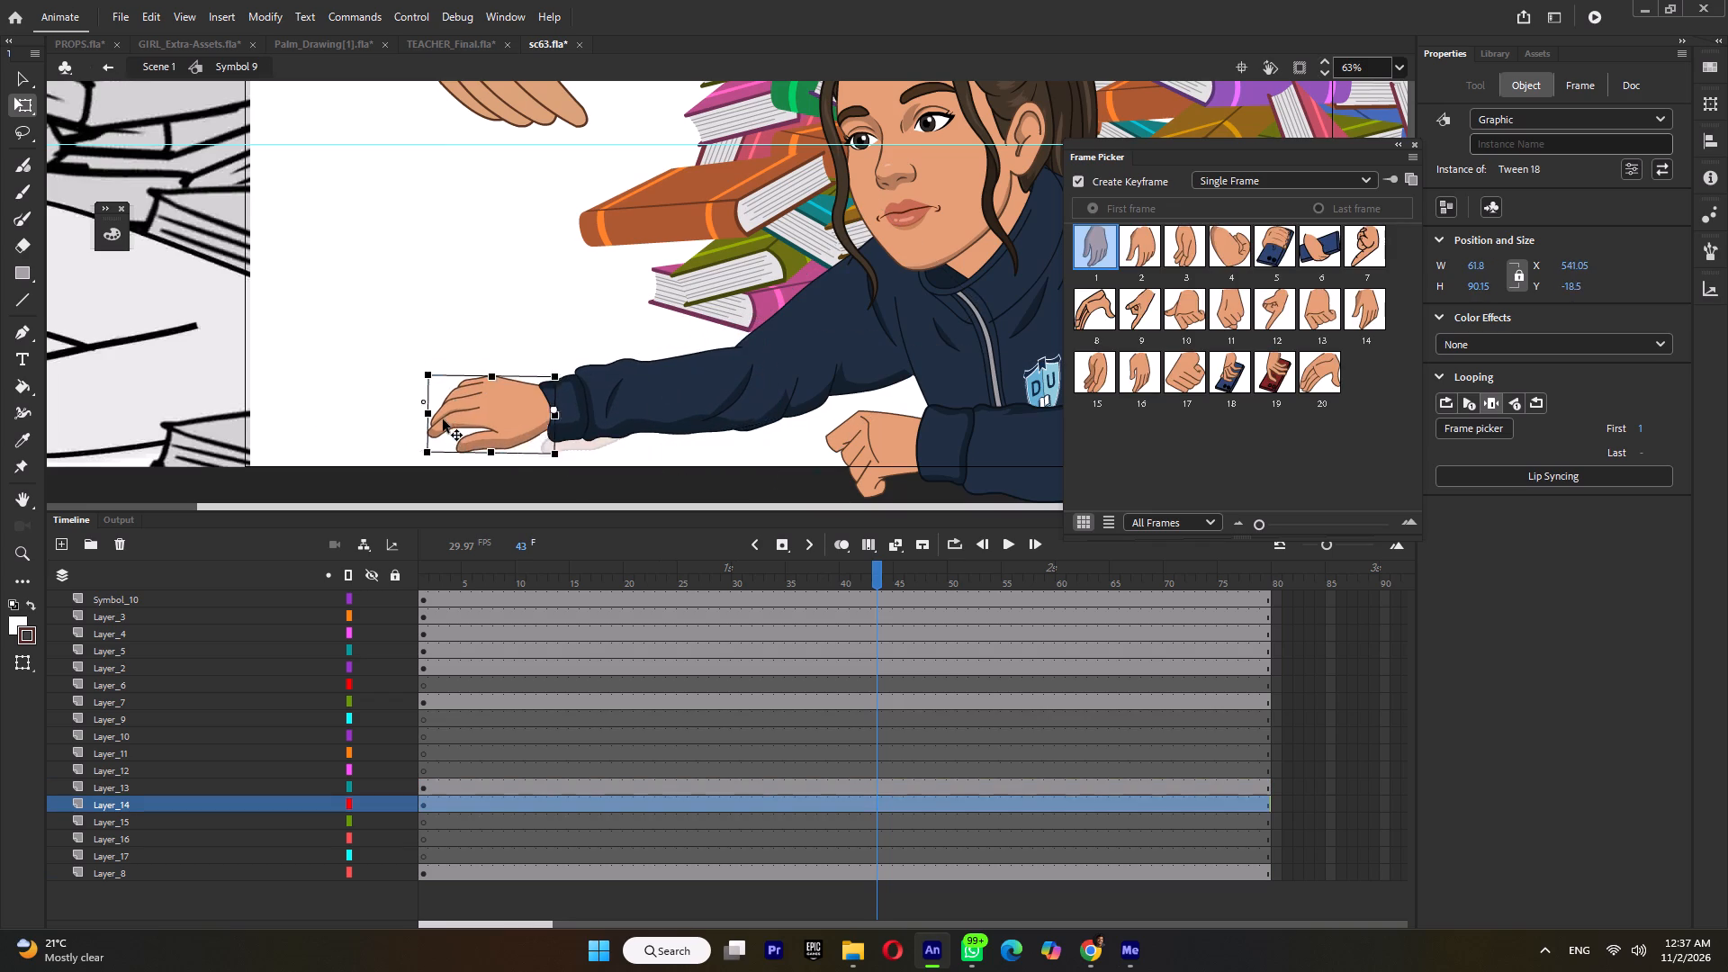
left_click_drag(443, 419, 454, 419)
left_click(465, 423)
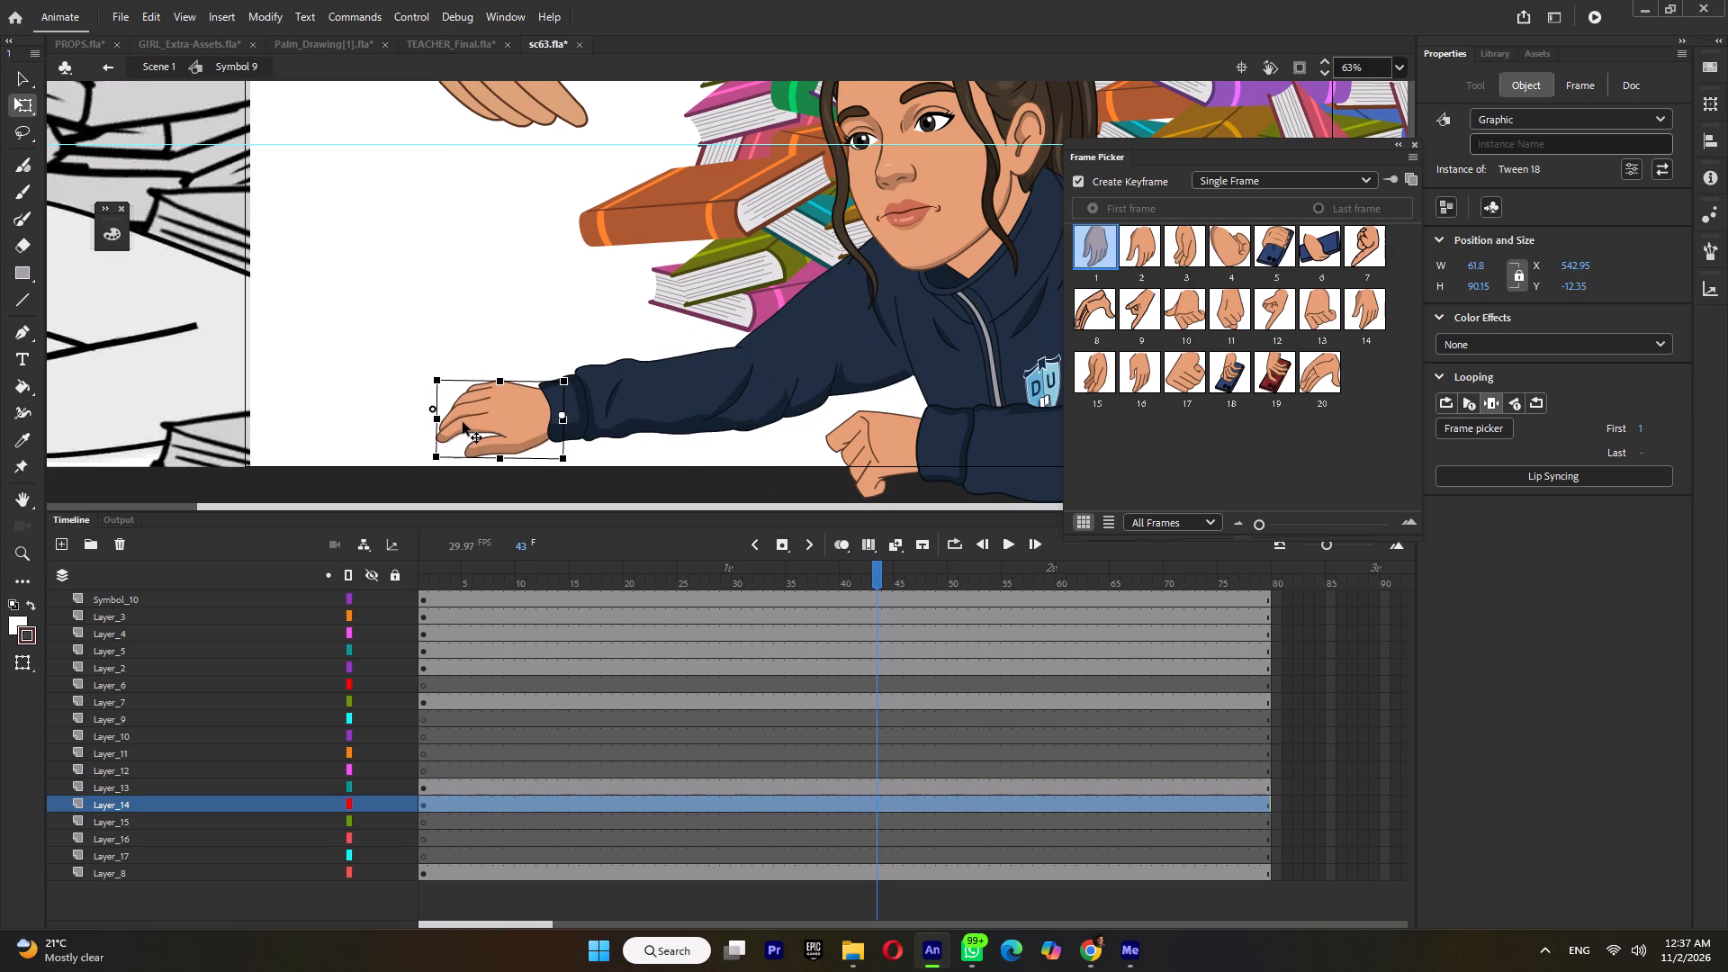
Lower and adjust the bent arm's upper sleeve on Layer_5 so it fits the tilted torso's shoulder.
scroll(505, 392, "down", 5, "ctrl")
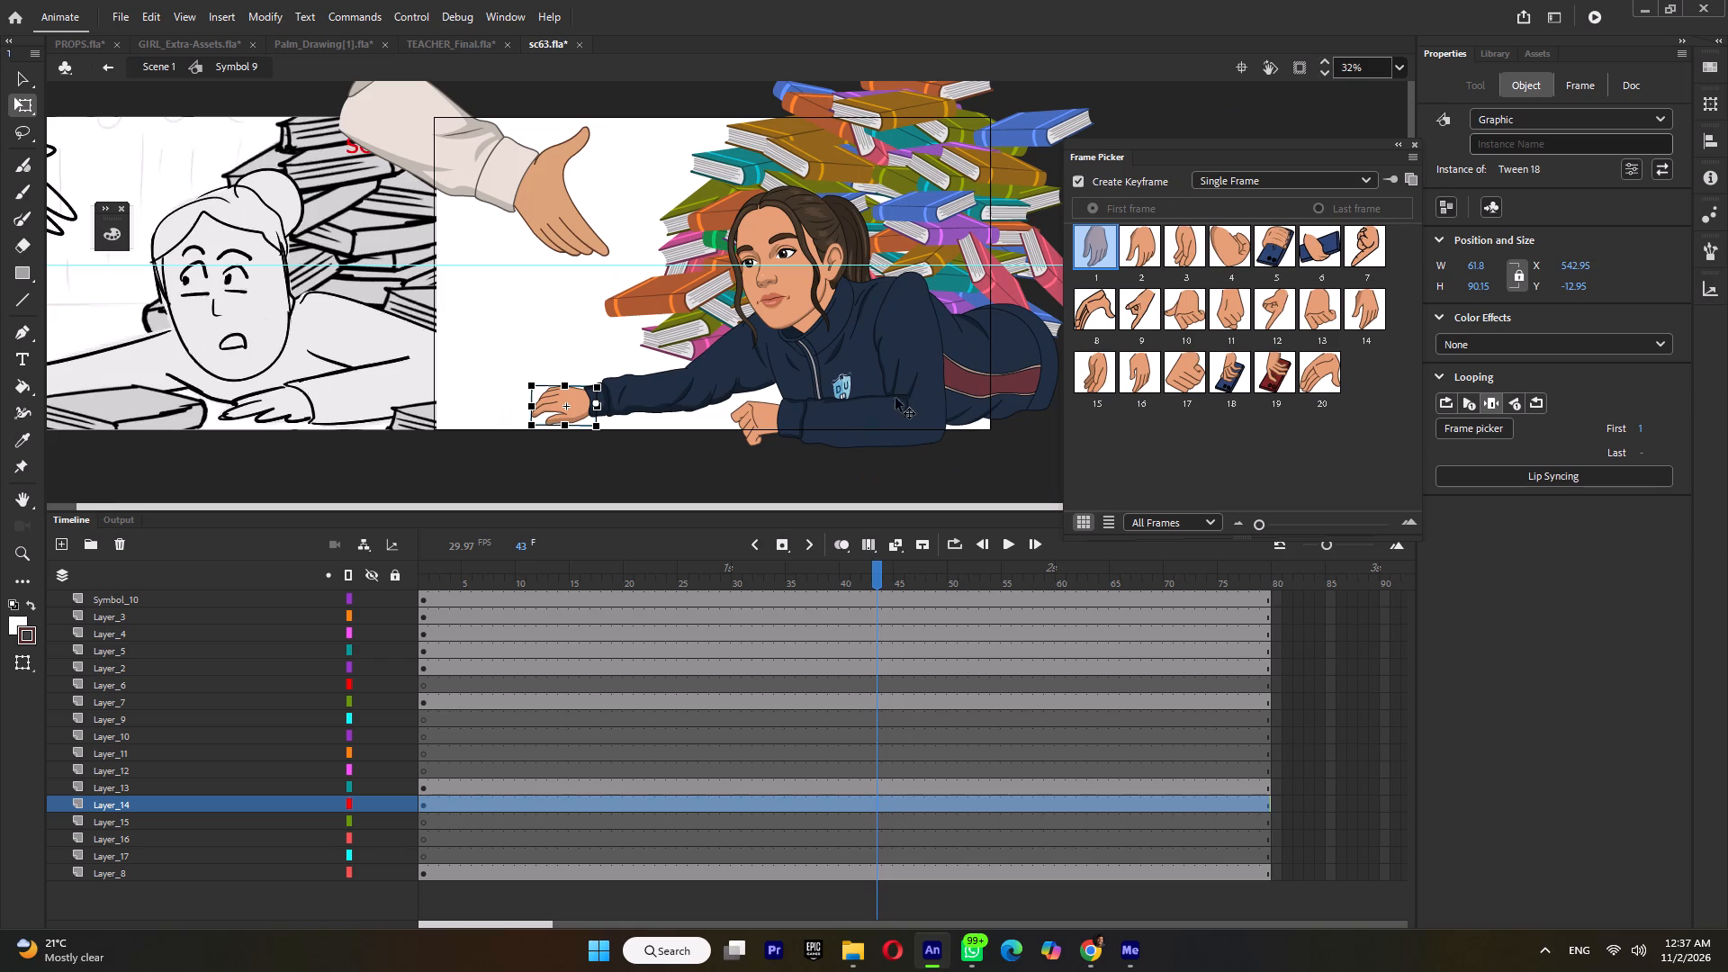
left_click(905, 347)
scroll(916, 318, "up", 5, "ctrl")
left_click_drag(917, 316, 925, 345)
left_click_drag(963, 328, 950, 330)
Lower the bent arm's forearm to the elbow, rotate its cuff end slightly upward and nudge it into place.
scroll(952, 323, "down", 7, "ctrl")
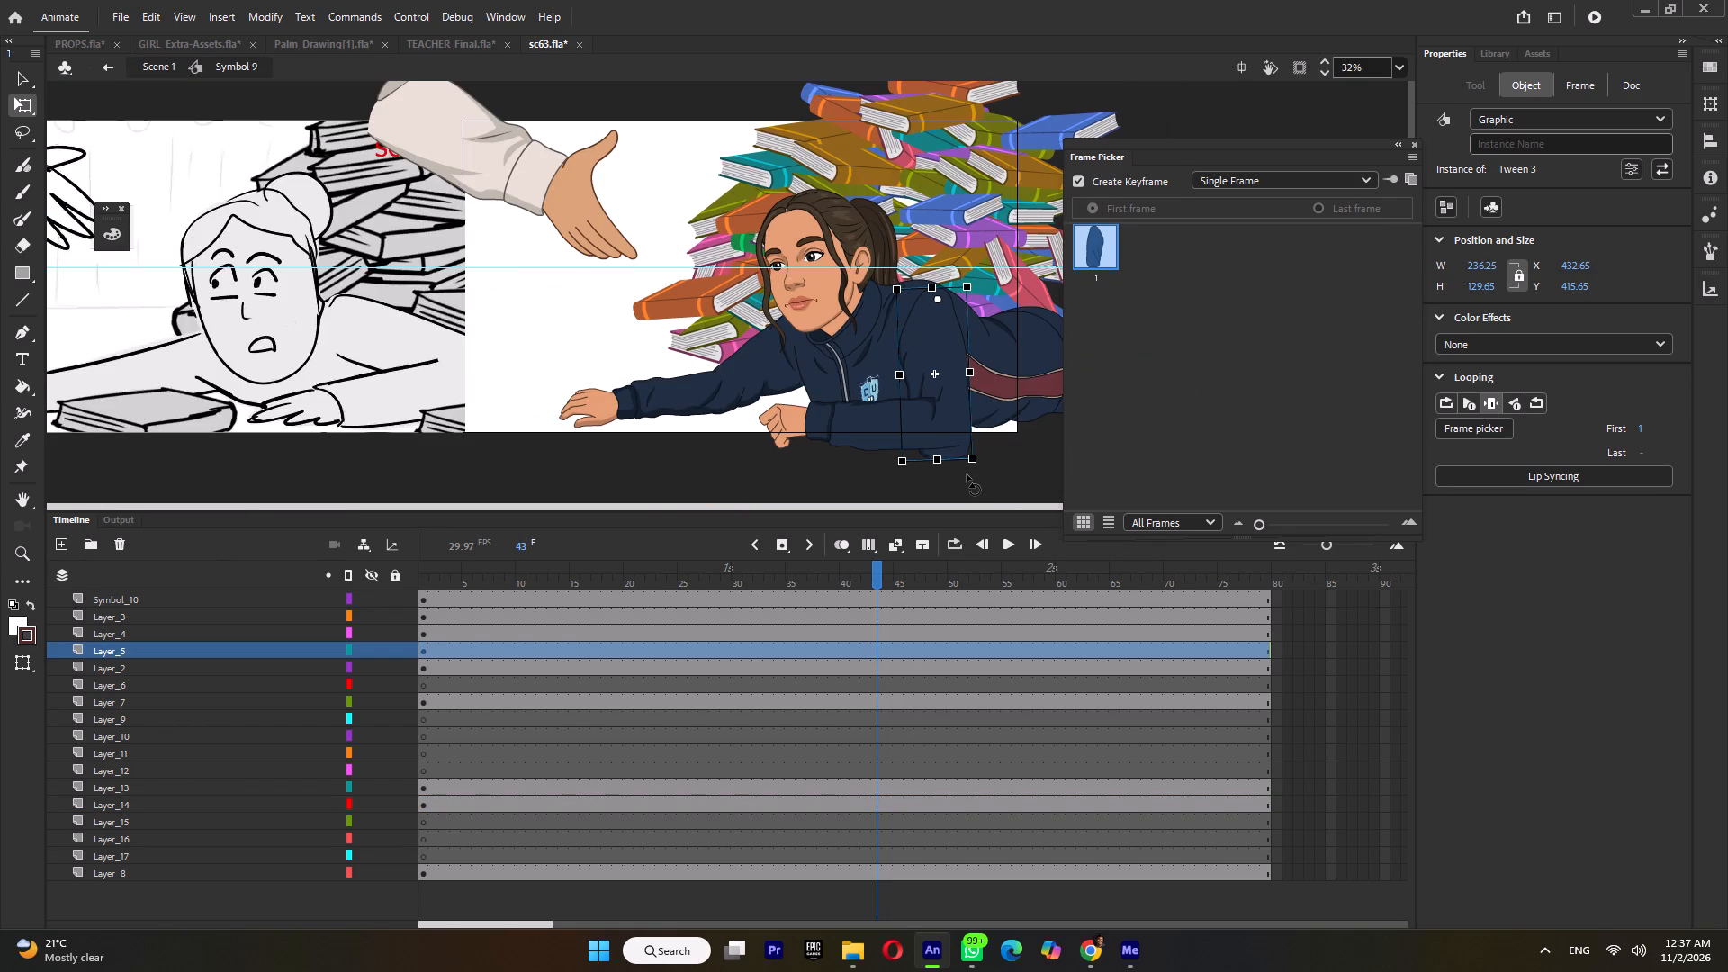
left_click(866, 432)
scroll(918, 431, "up", 5, "ctrl")
left_click_drag(934, 435, 932, 463)
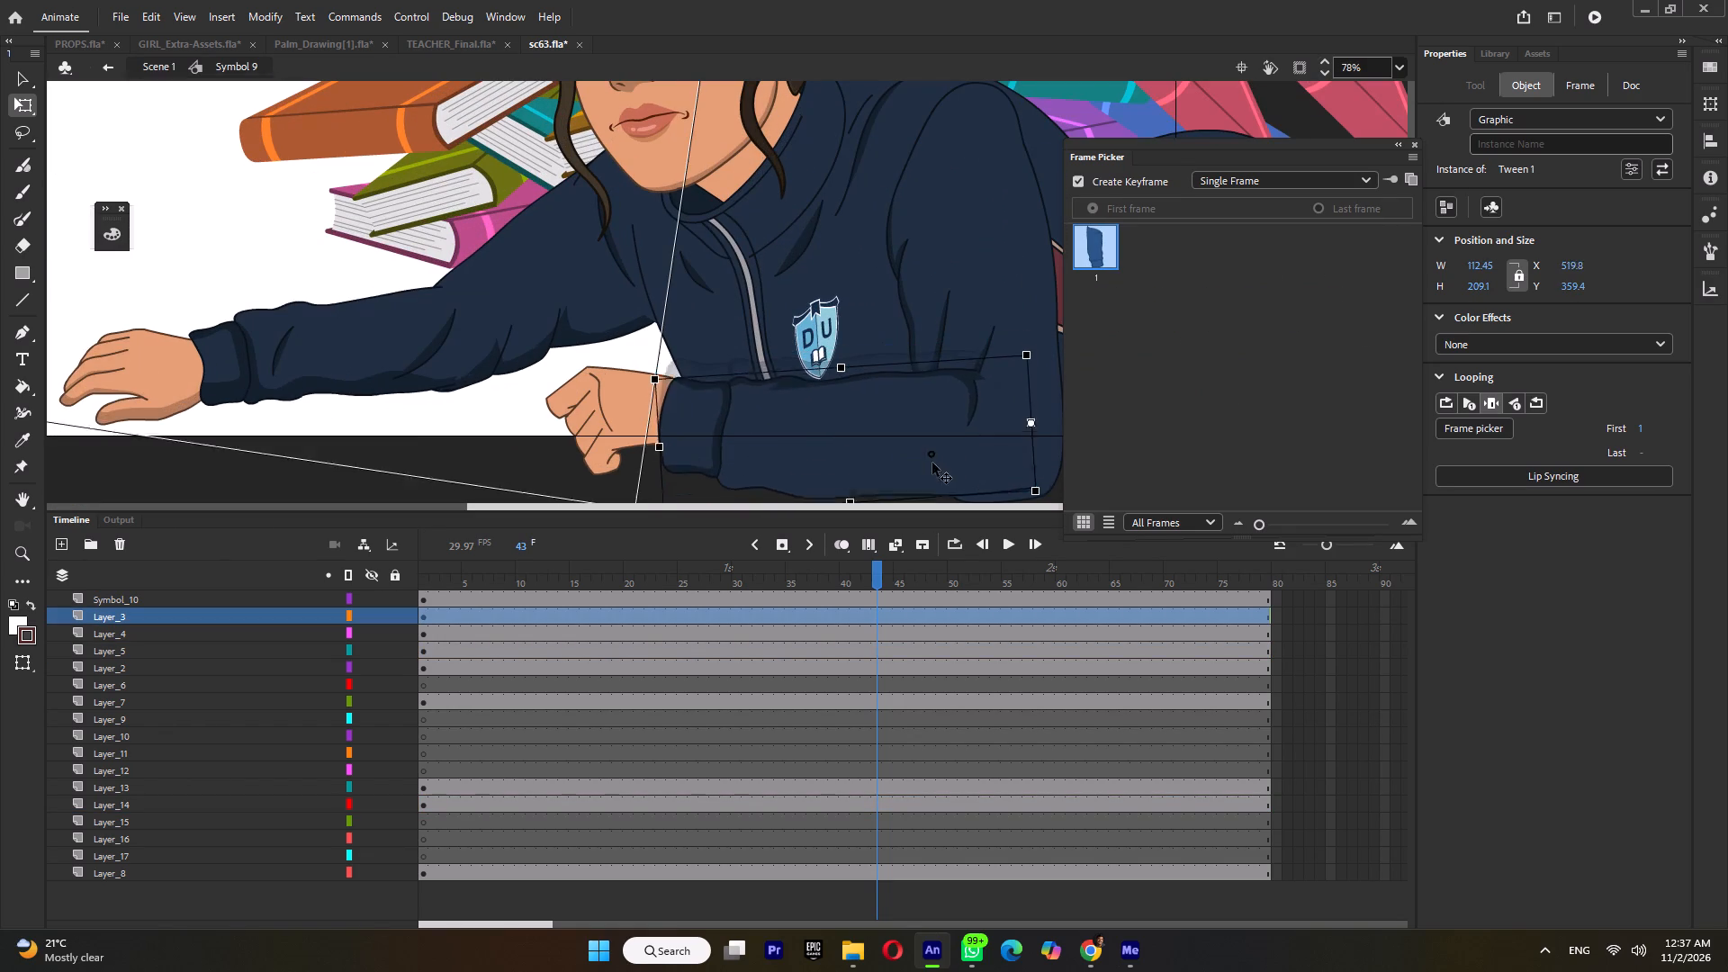
left_click_drag(932, 463, 929, 472)
scroll(930, 423, "down", 4, "ctrl")
left_click_drag(774, 411, 774, 406)
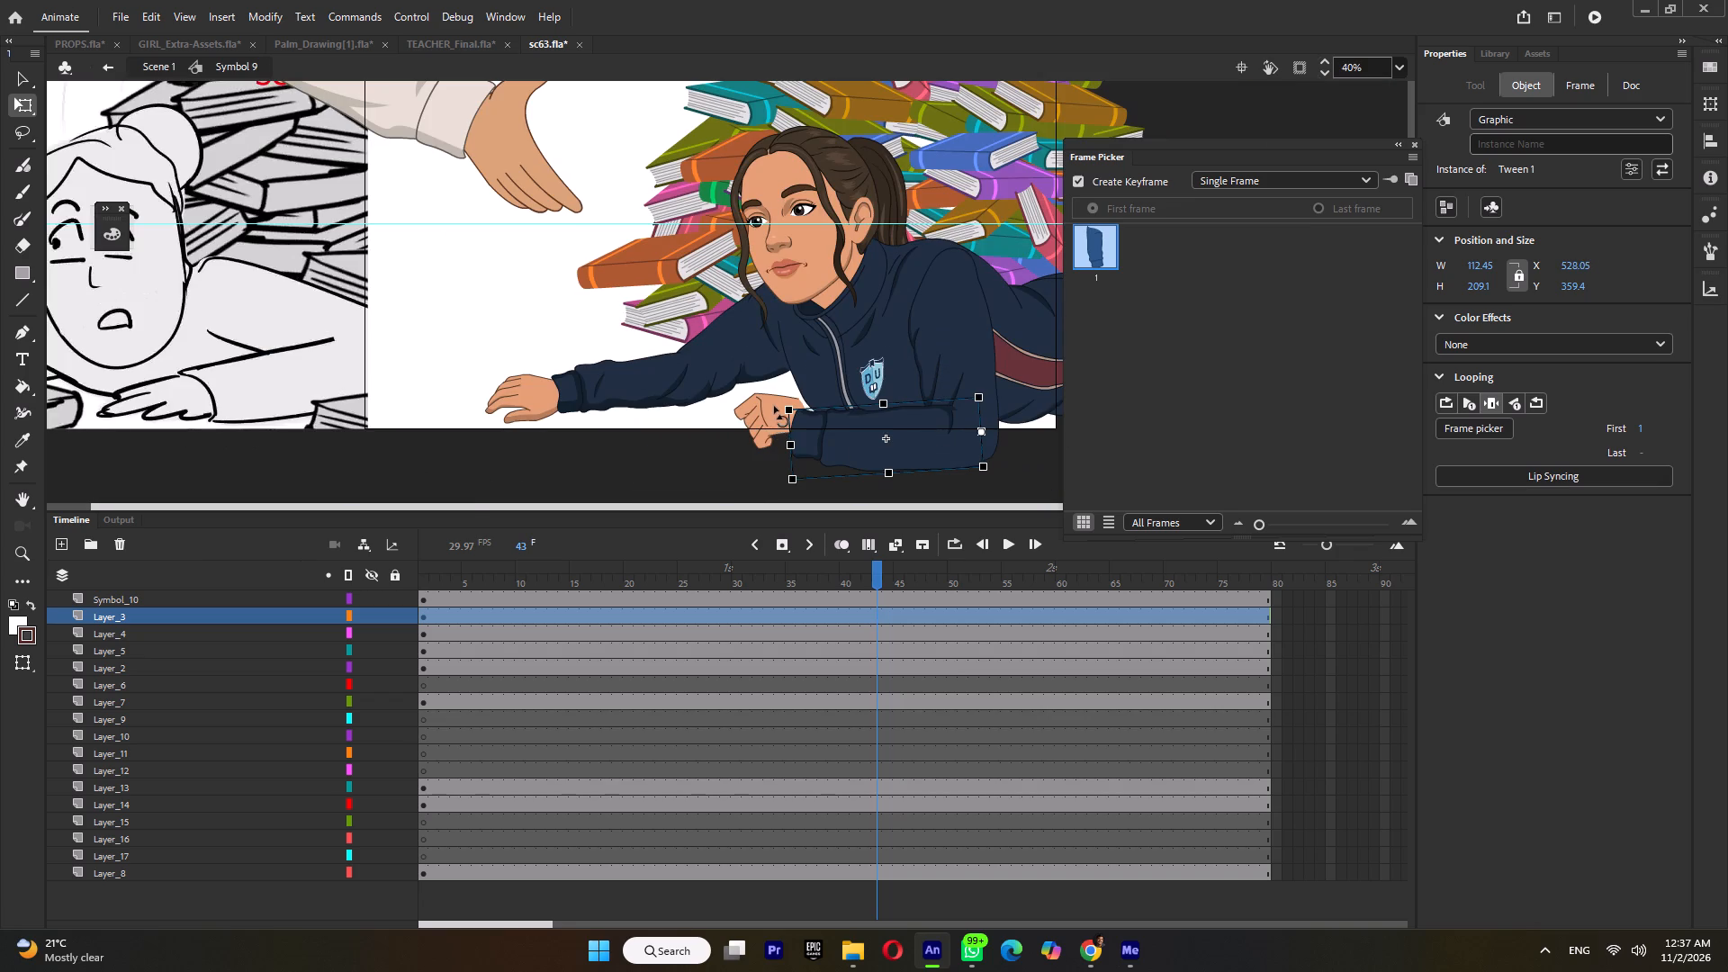
left_click_drag(774, 406, 777, 391)
scroll(957, 487, "up", 6, "ctrl")
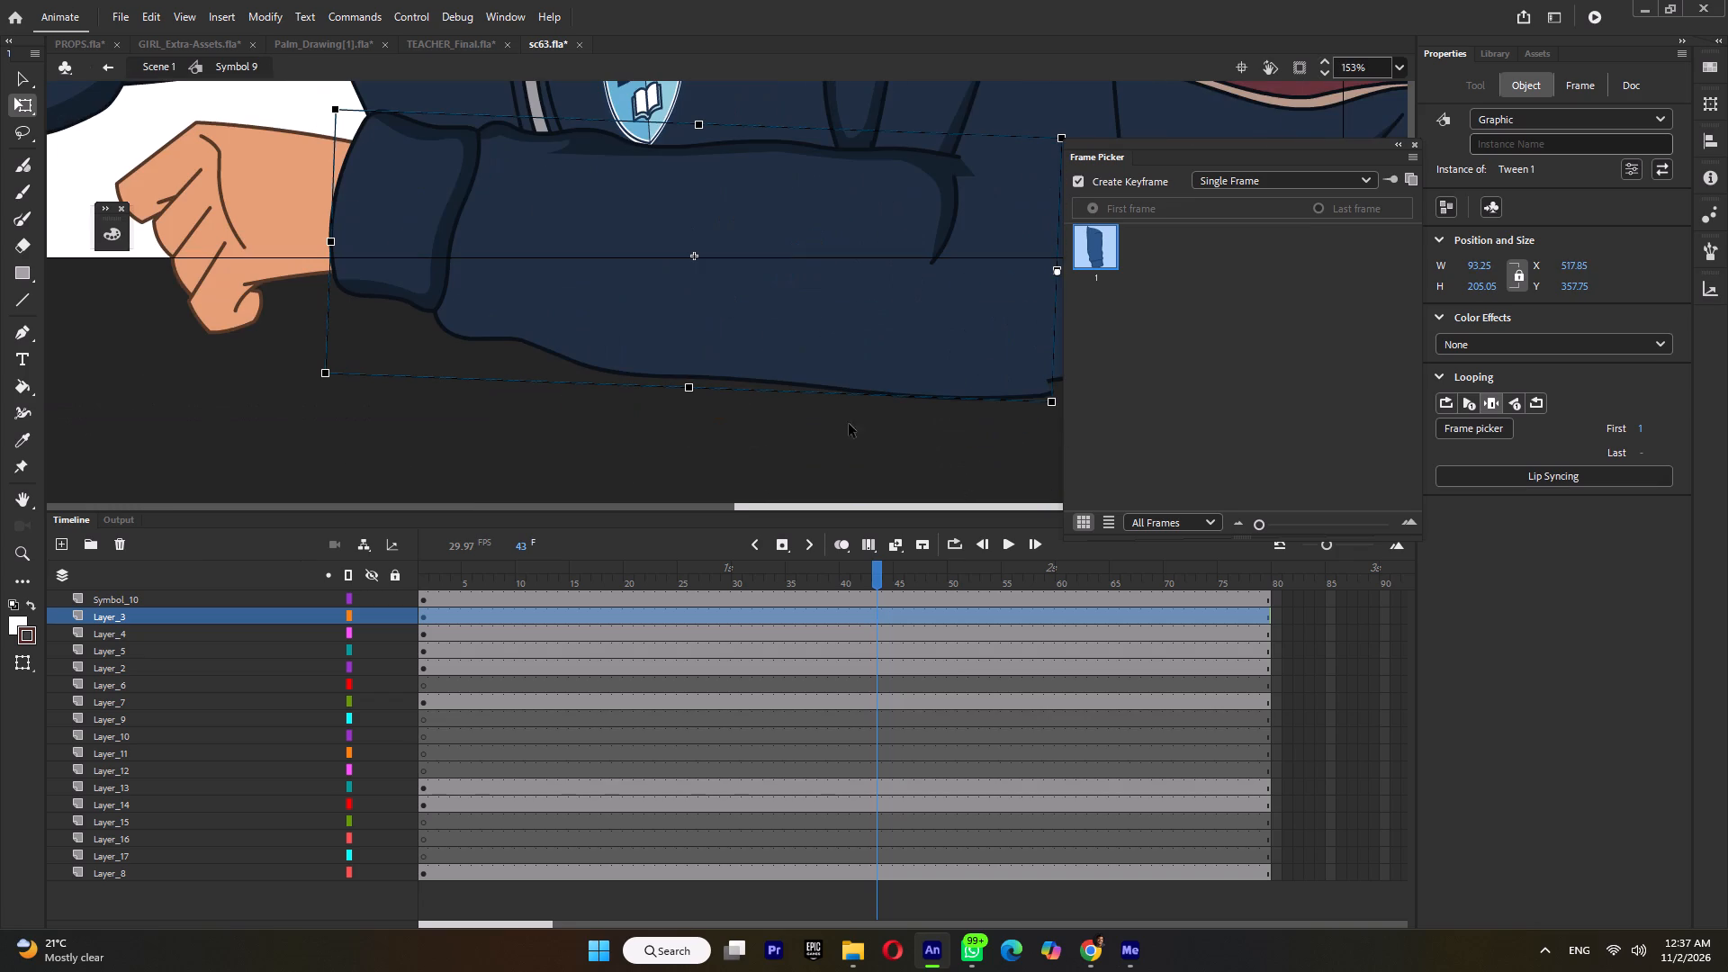
left_click_drag(952, 334, 952, 321)
Move the bent arm's hand slightly upward so its wrist fits the sleeve cuff.
scroll(952, 324, "down", 3, "ctrl")
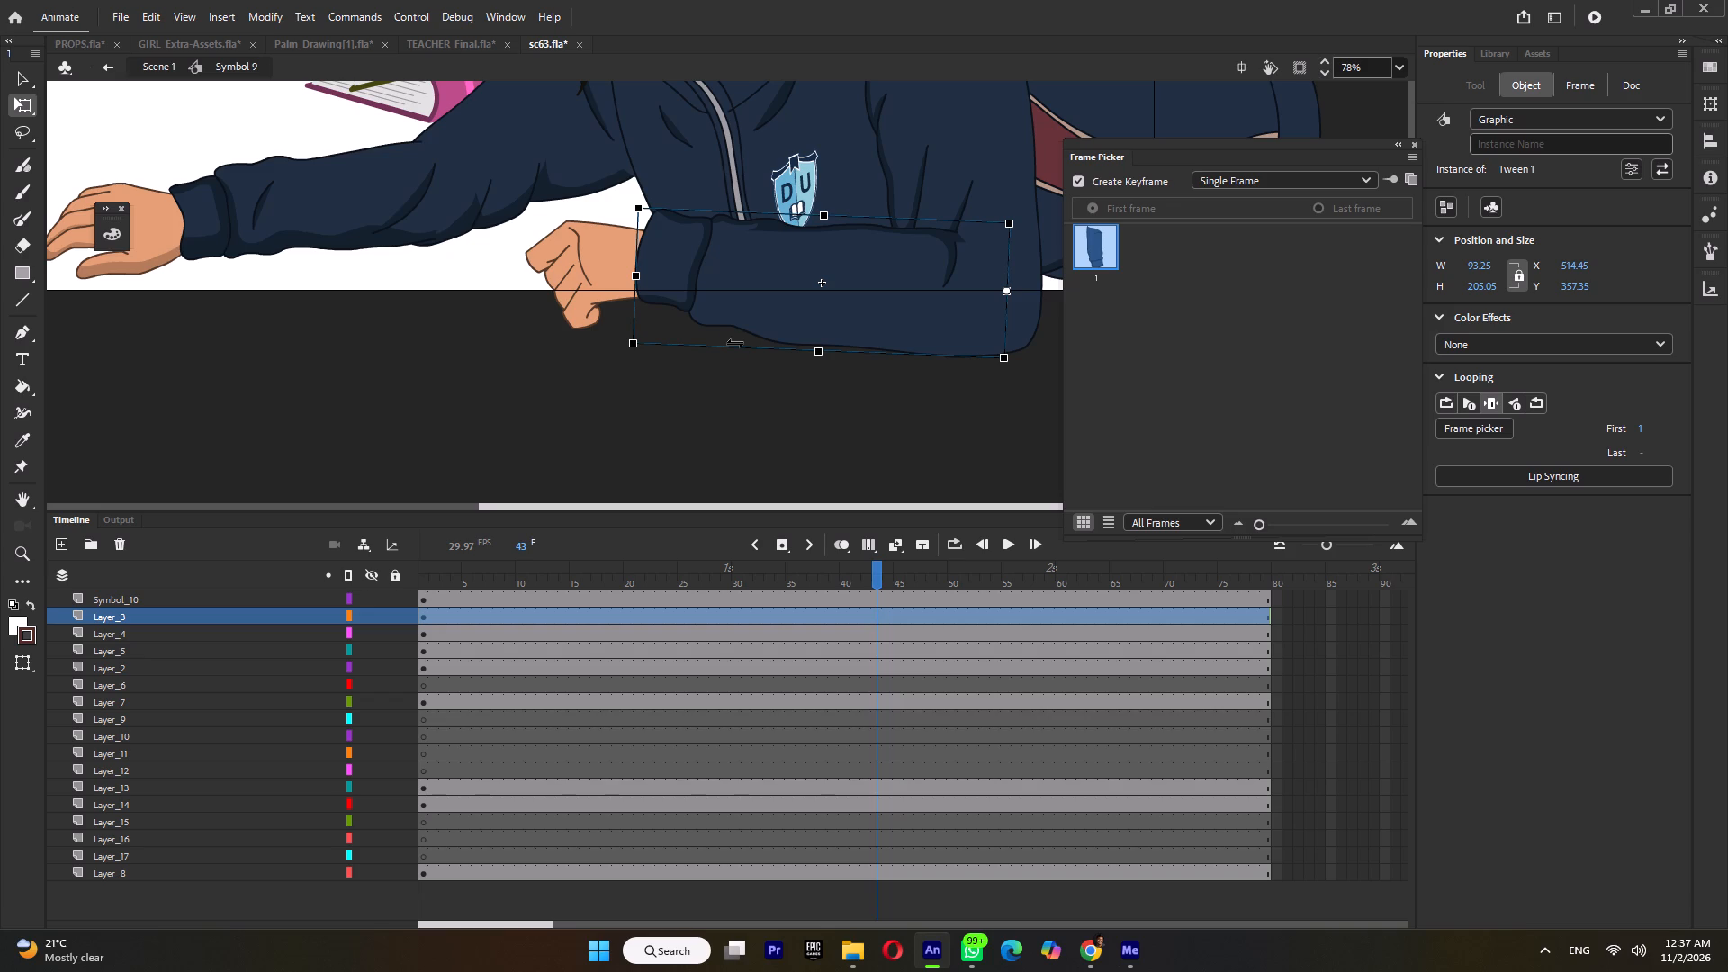
left_click(616, 259)
scroll(616, 258, "up", 4, "ctrl")
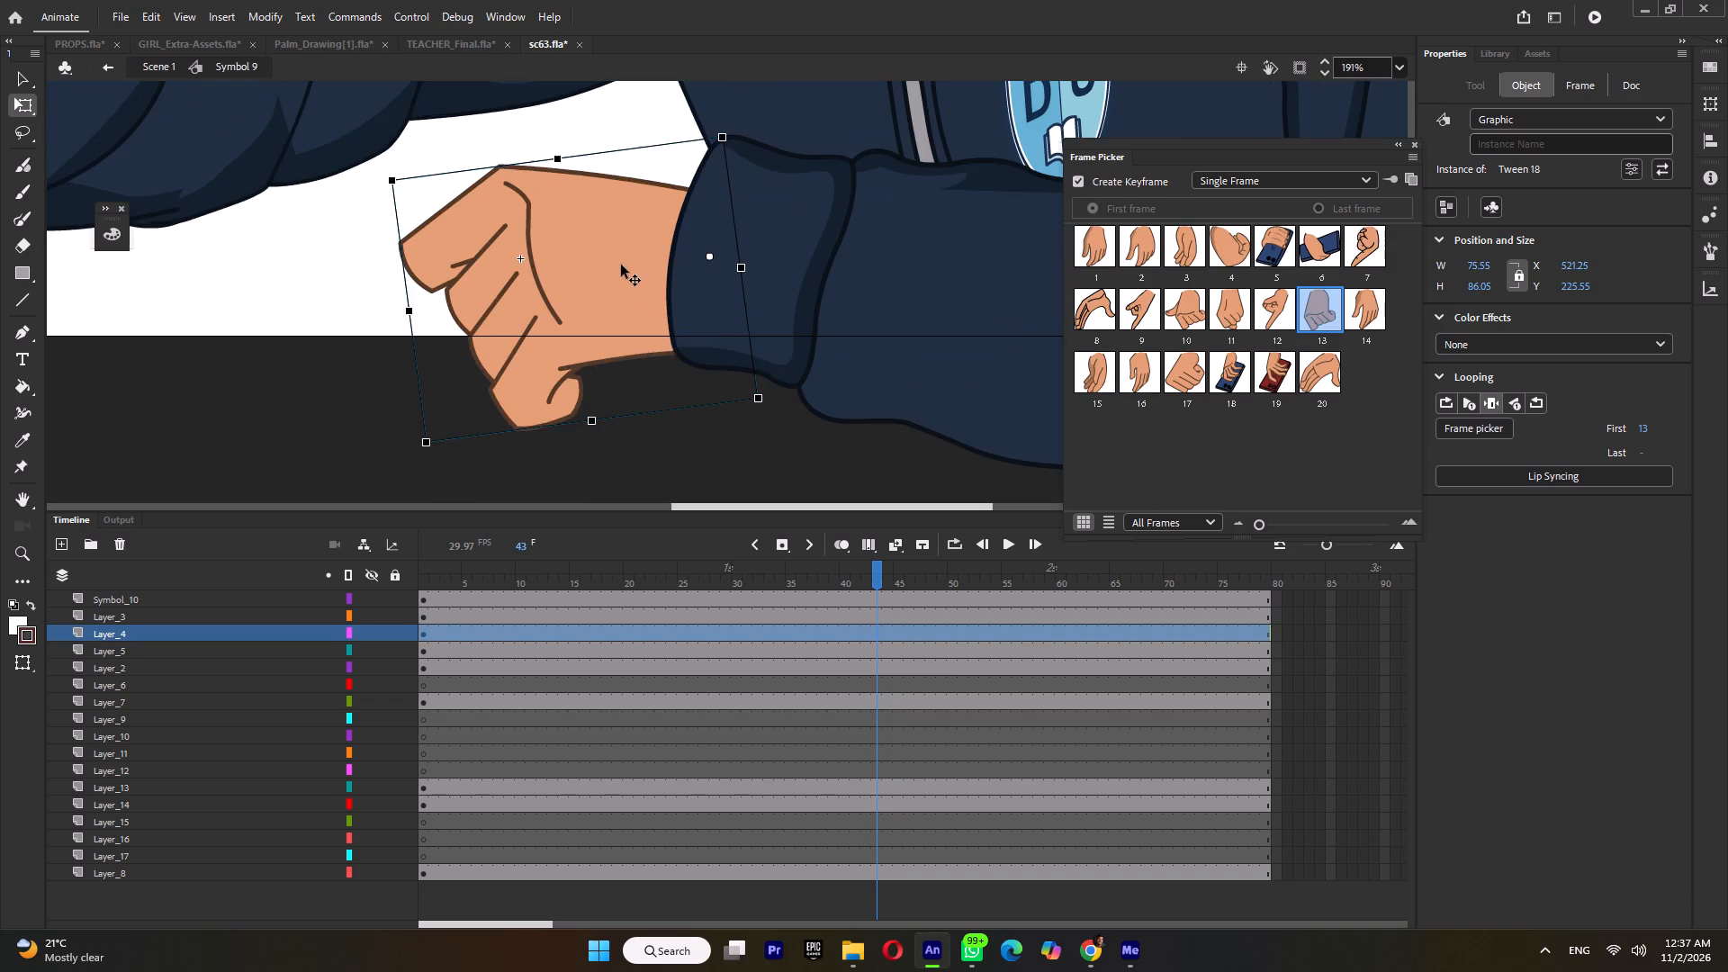
left_click_drag(625, 271, 629, 244)
Rotate the bent forearm and its hand together slightly downward about the elbow, and save sc63.
scroll(629, 243, "down", 9, "ctrl")
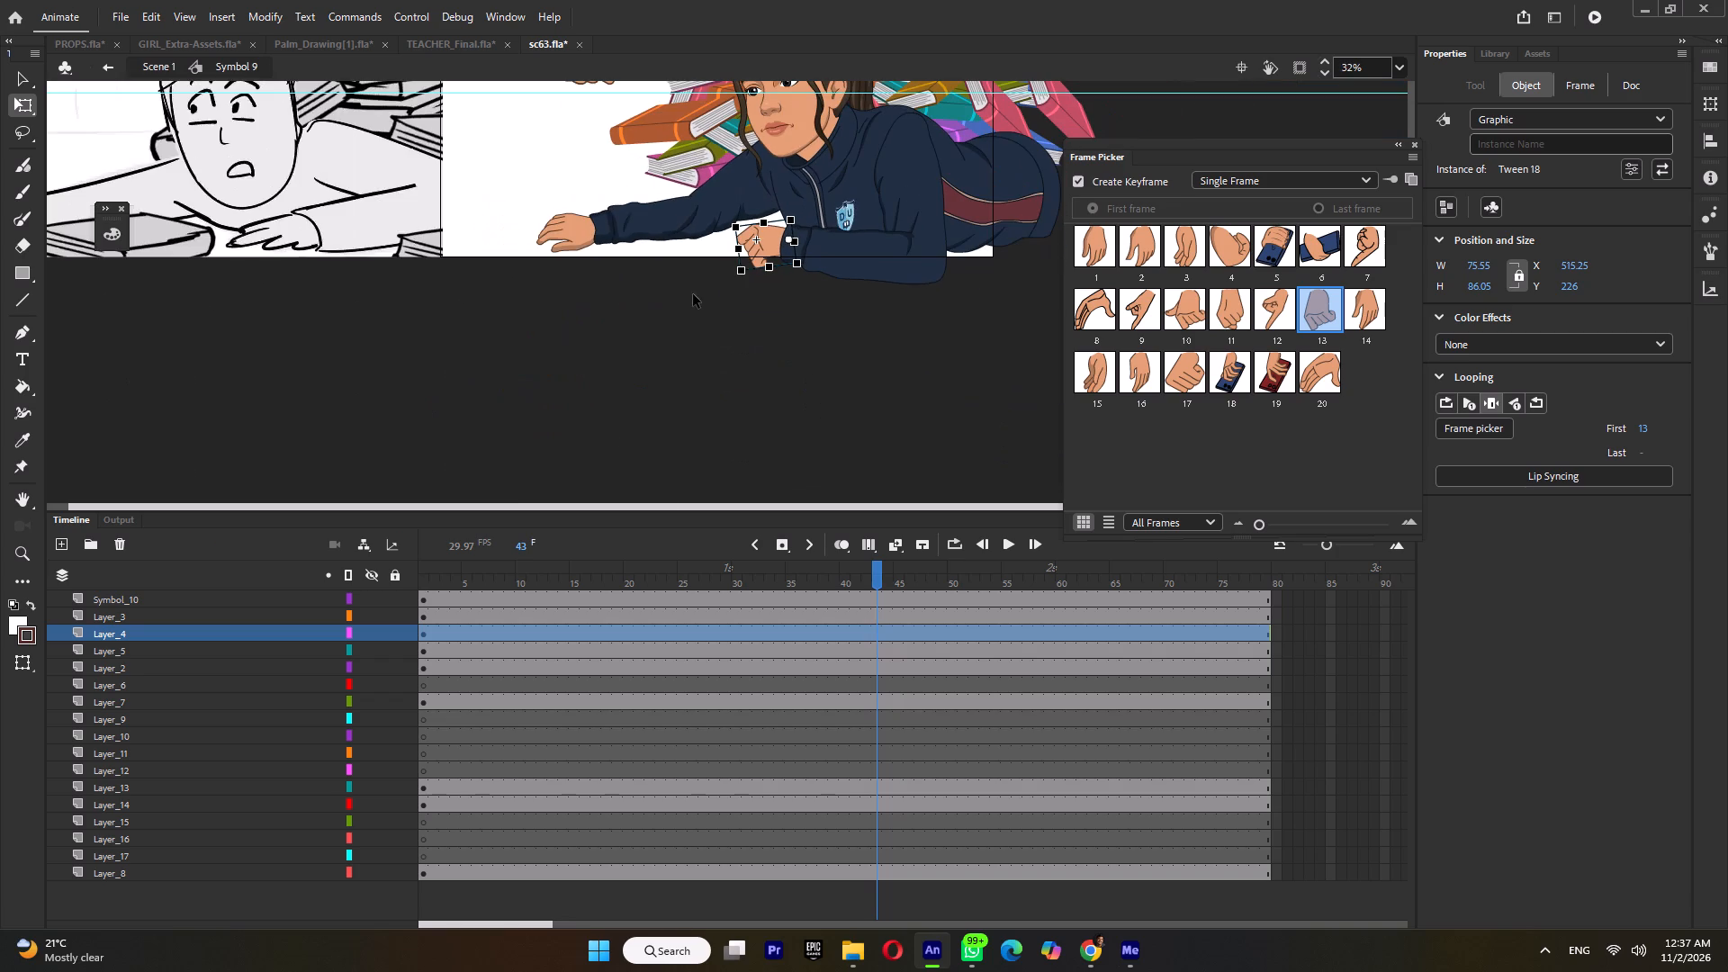
left_click(814, 252, "ctrl+shift")
left_click_drag(837, 251, 924, 258, "ctrl")
key("ctrl+z")
left_click_drag(833, 248, 922, 261)
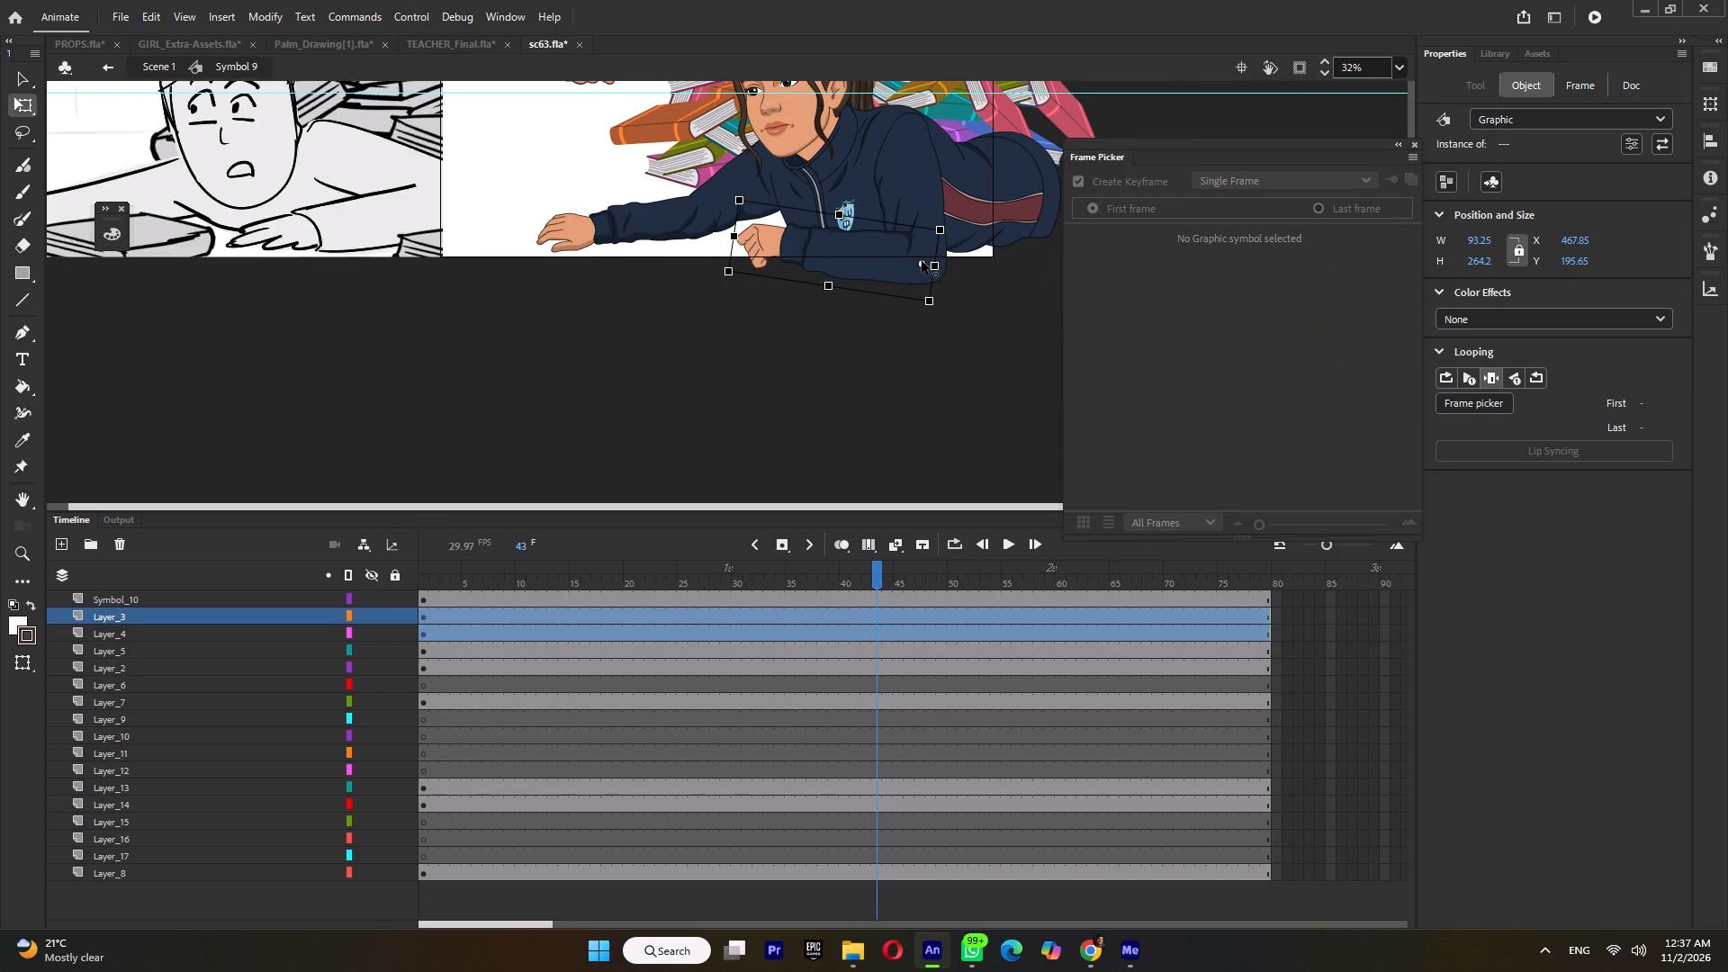
left_click_drag(922, 261, 918, 259)
scroll(750, 234, "up", 2, "ctrl")
left_click_drag(725, 192, 726, 211)
scroll(735, 238, "down", 4, "ctrl")
key("ctrl+s")
Scrub the timeline inside the girl's symbol, return to Scene 1 and scrub to frame 46 to check the revised pose.
left_click(937, 327, "ctrl")
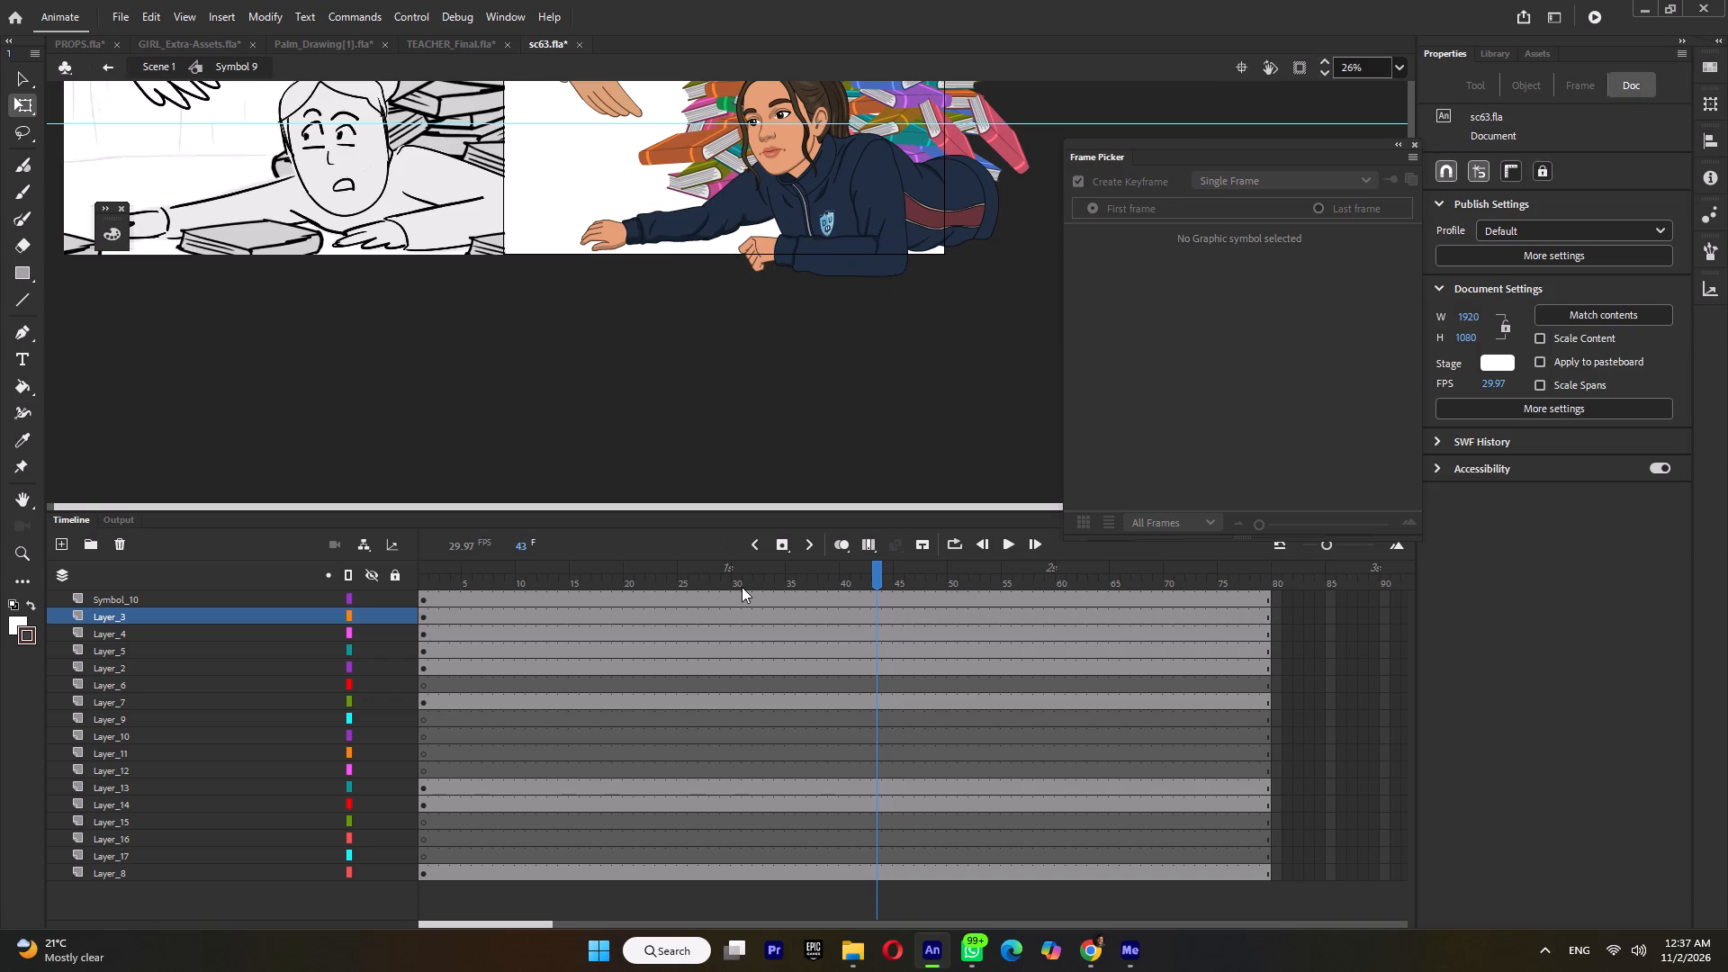
left_click_drag(668, 574, 234, 647)
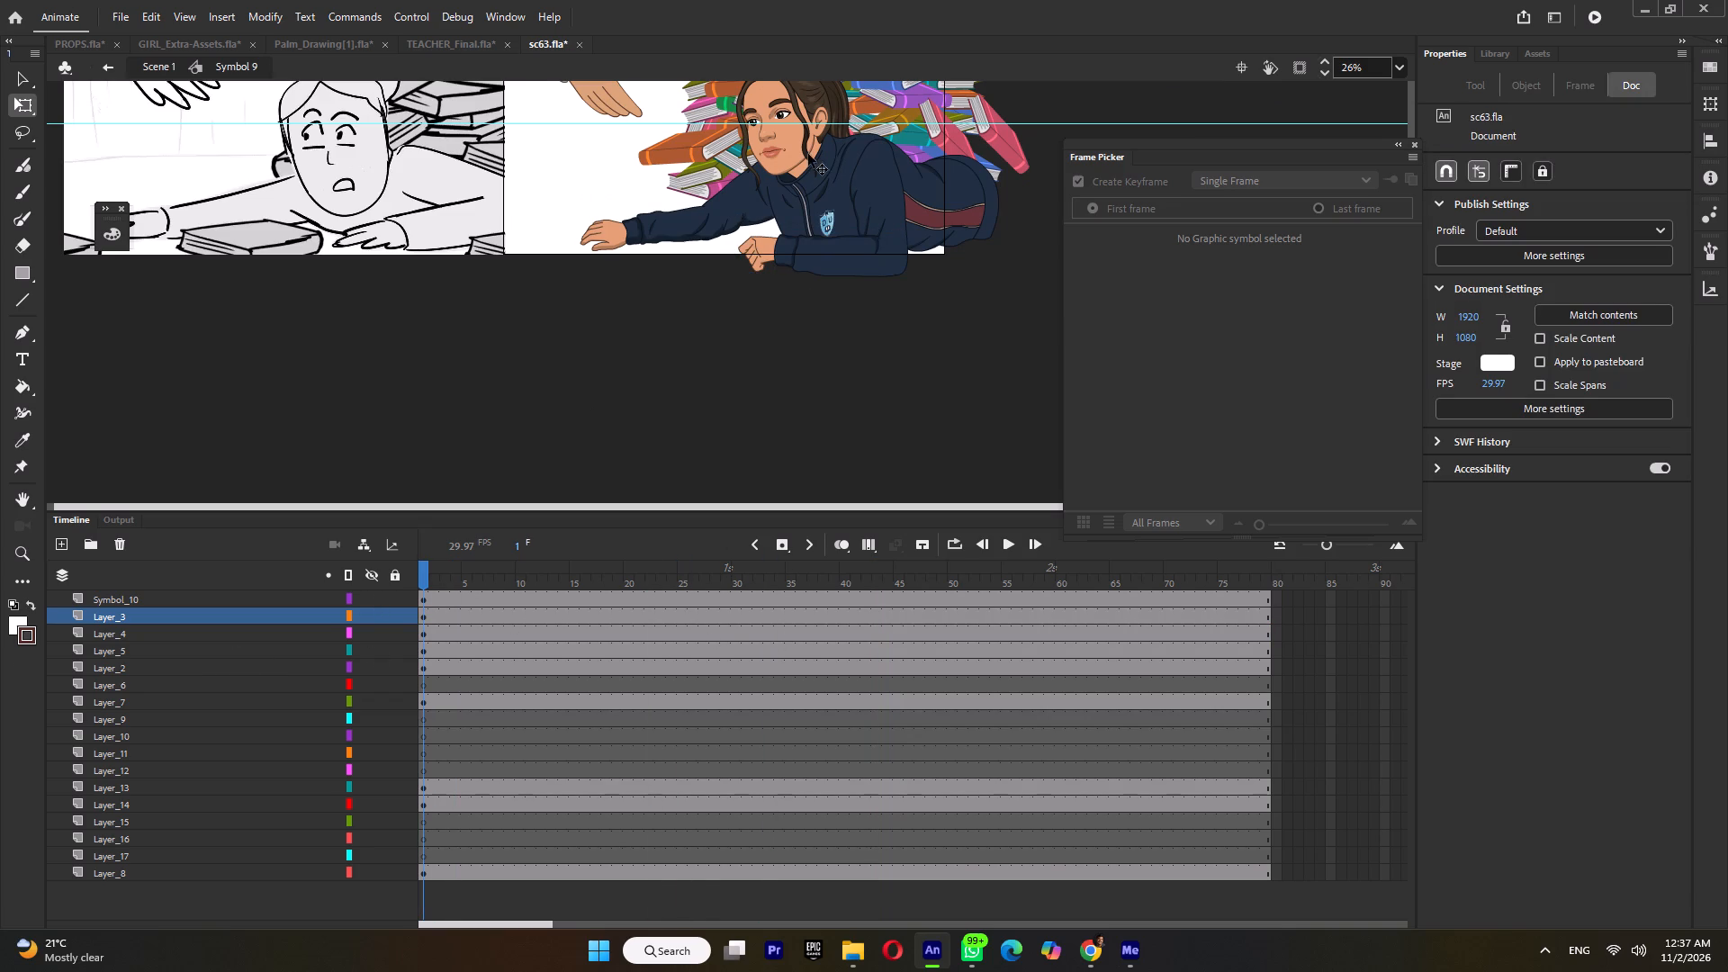
scroll(796, 346, "down", 3, "ctrl")
scroll(803, 158, "up", 3, "ctrl")
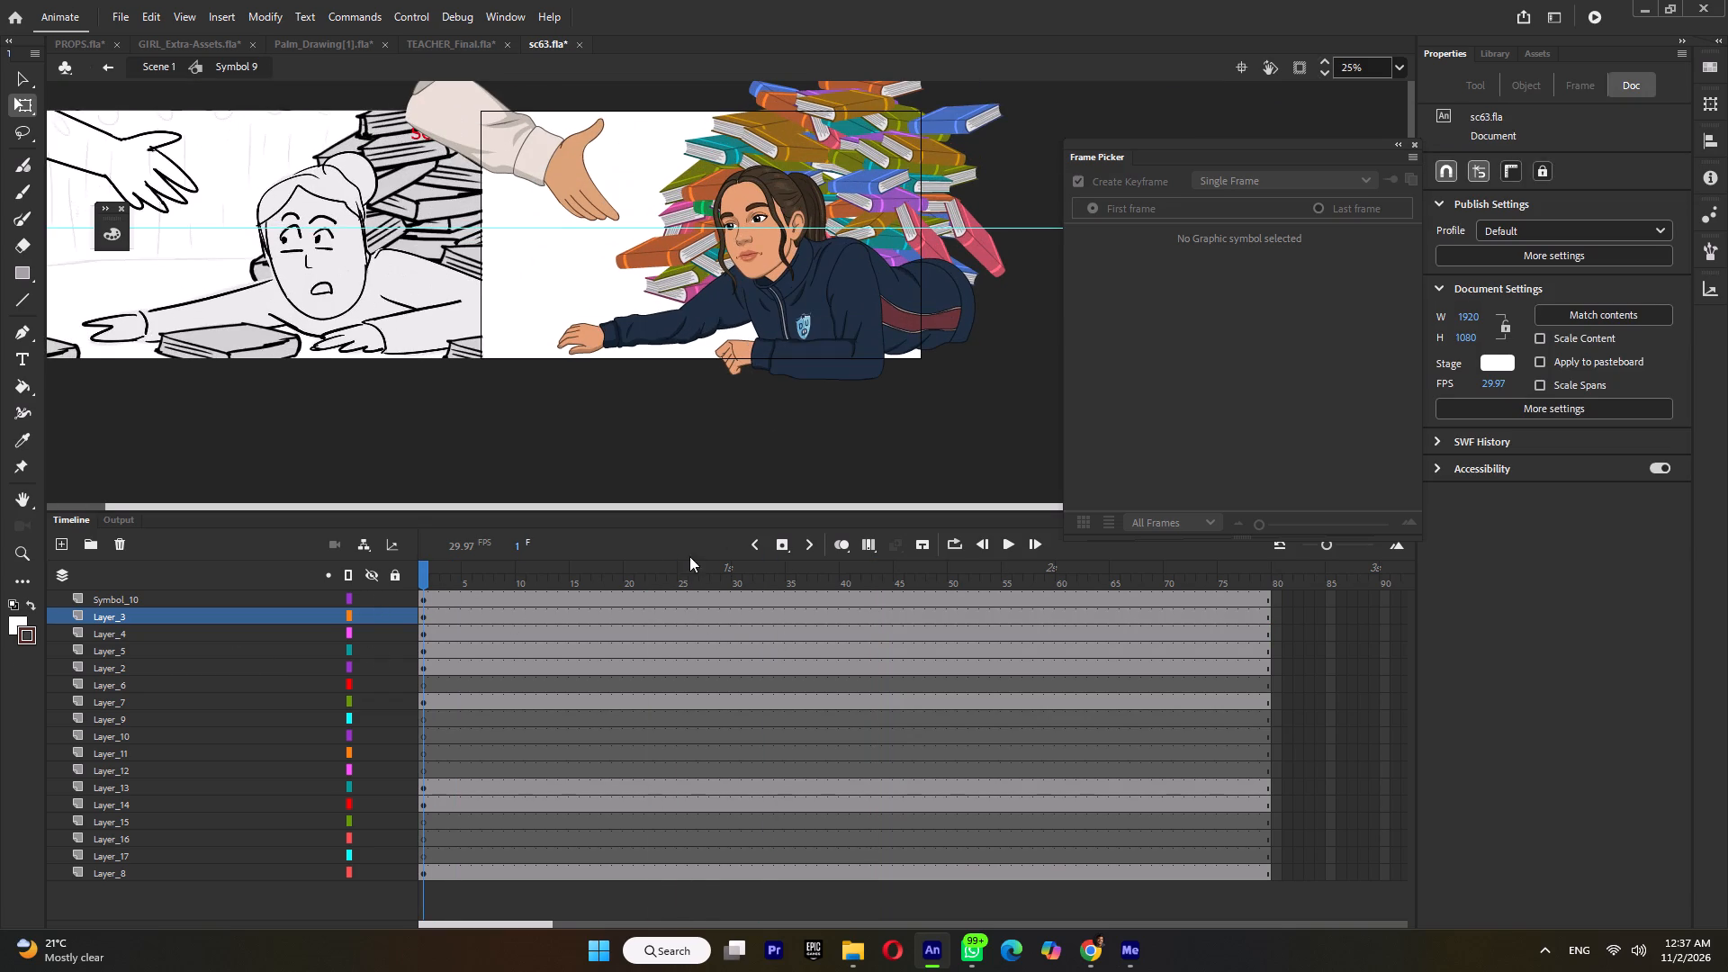
left_click_drag(472, 573, 903, 620)
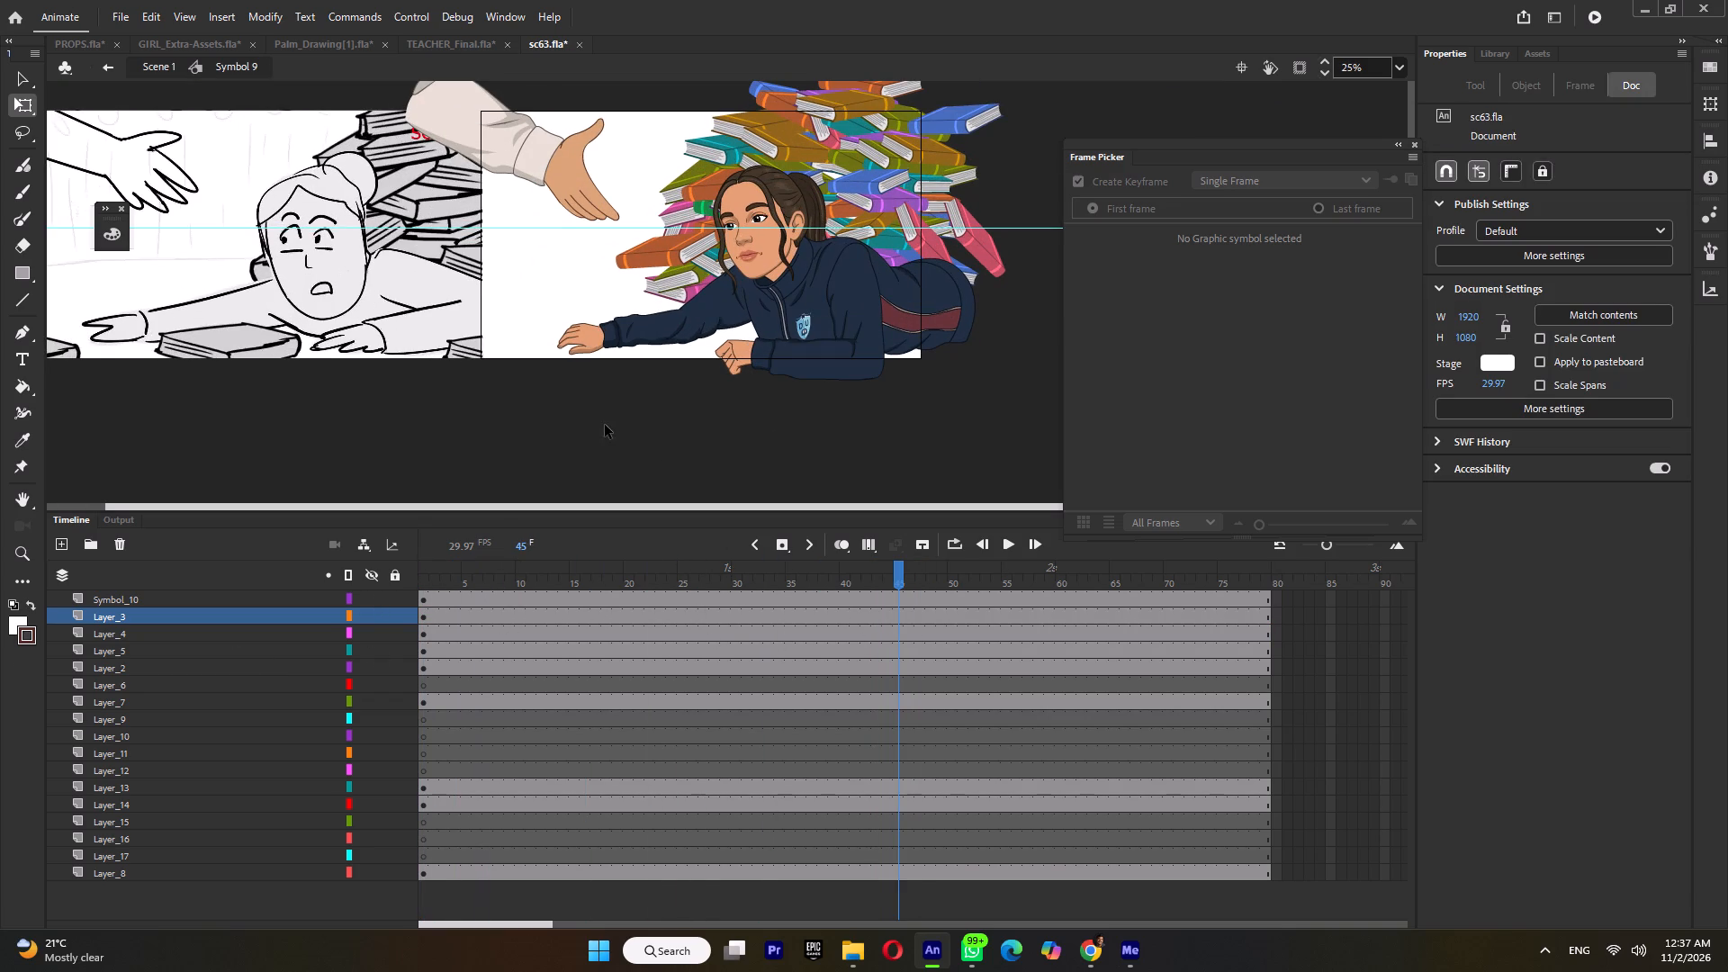
double_click(675, 458)
left_click_drag(810, 576, 913, 610)
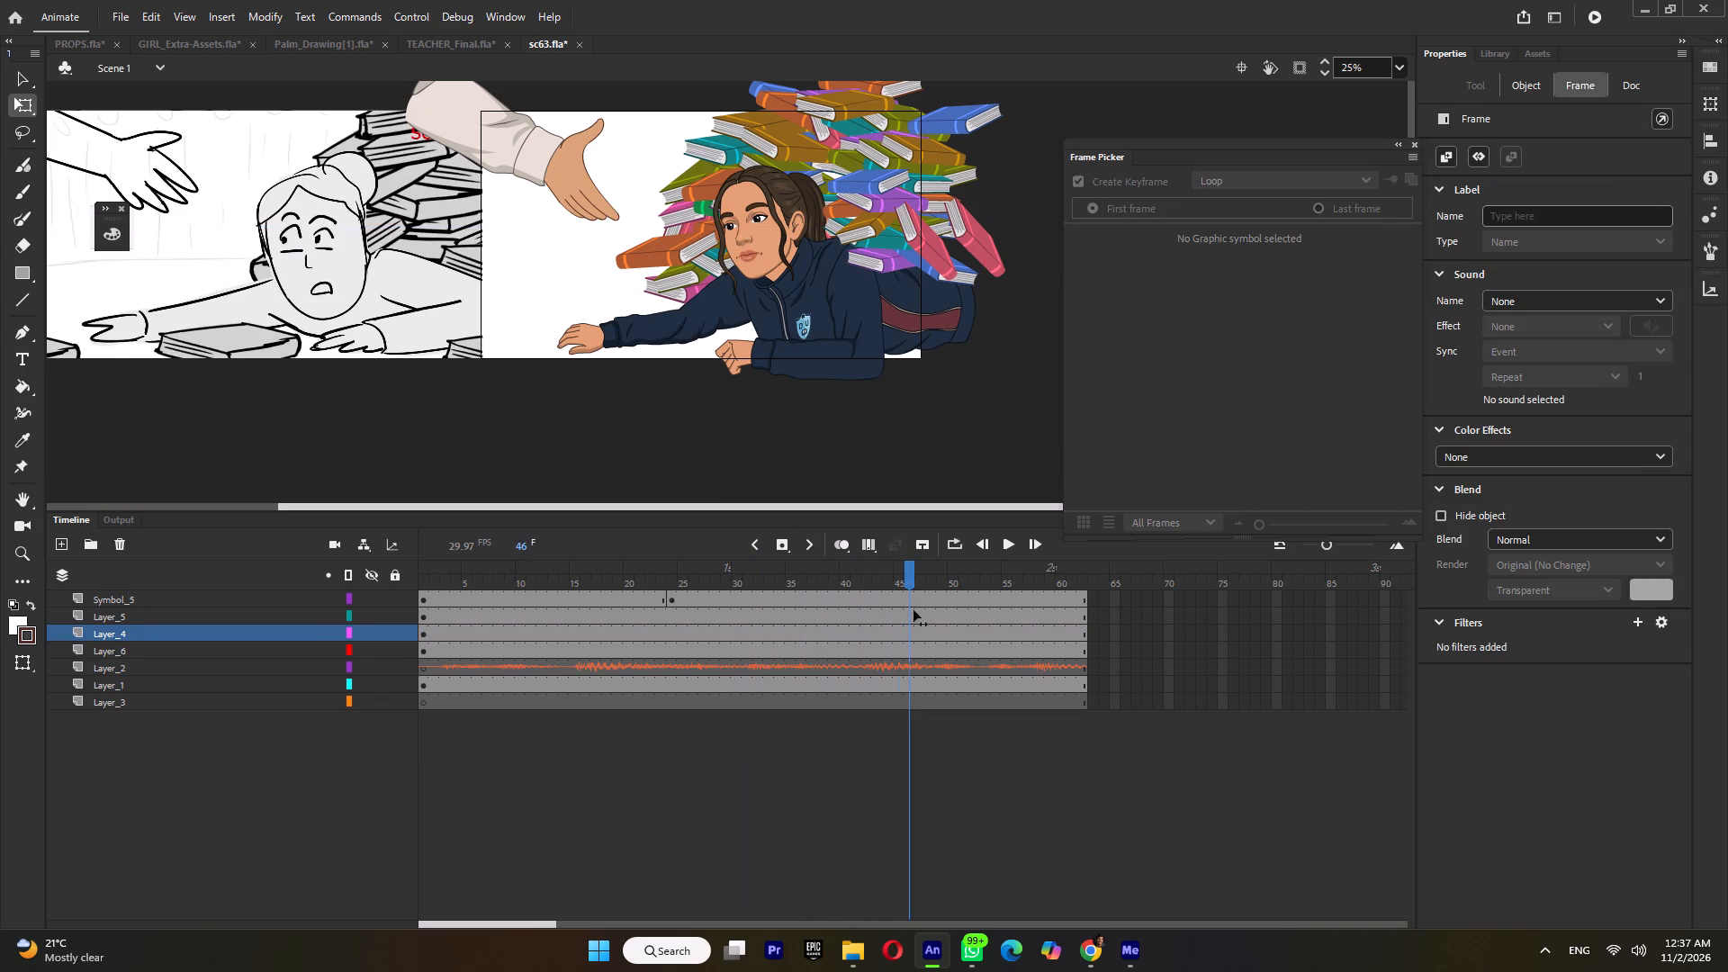
Open the girl's symbol at frame 43 and insert keyframes across its layers there.
left_click_drag(913, 610, 861, 622)
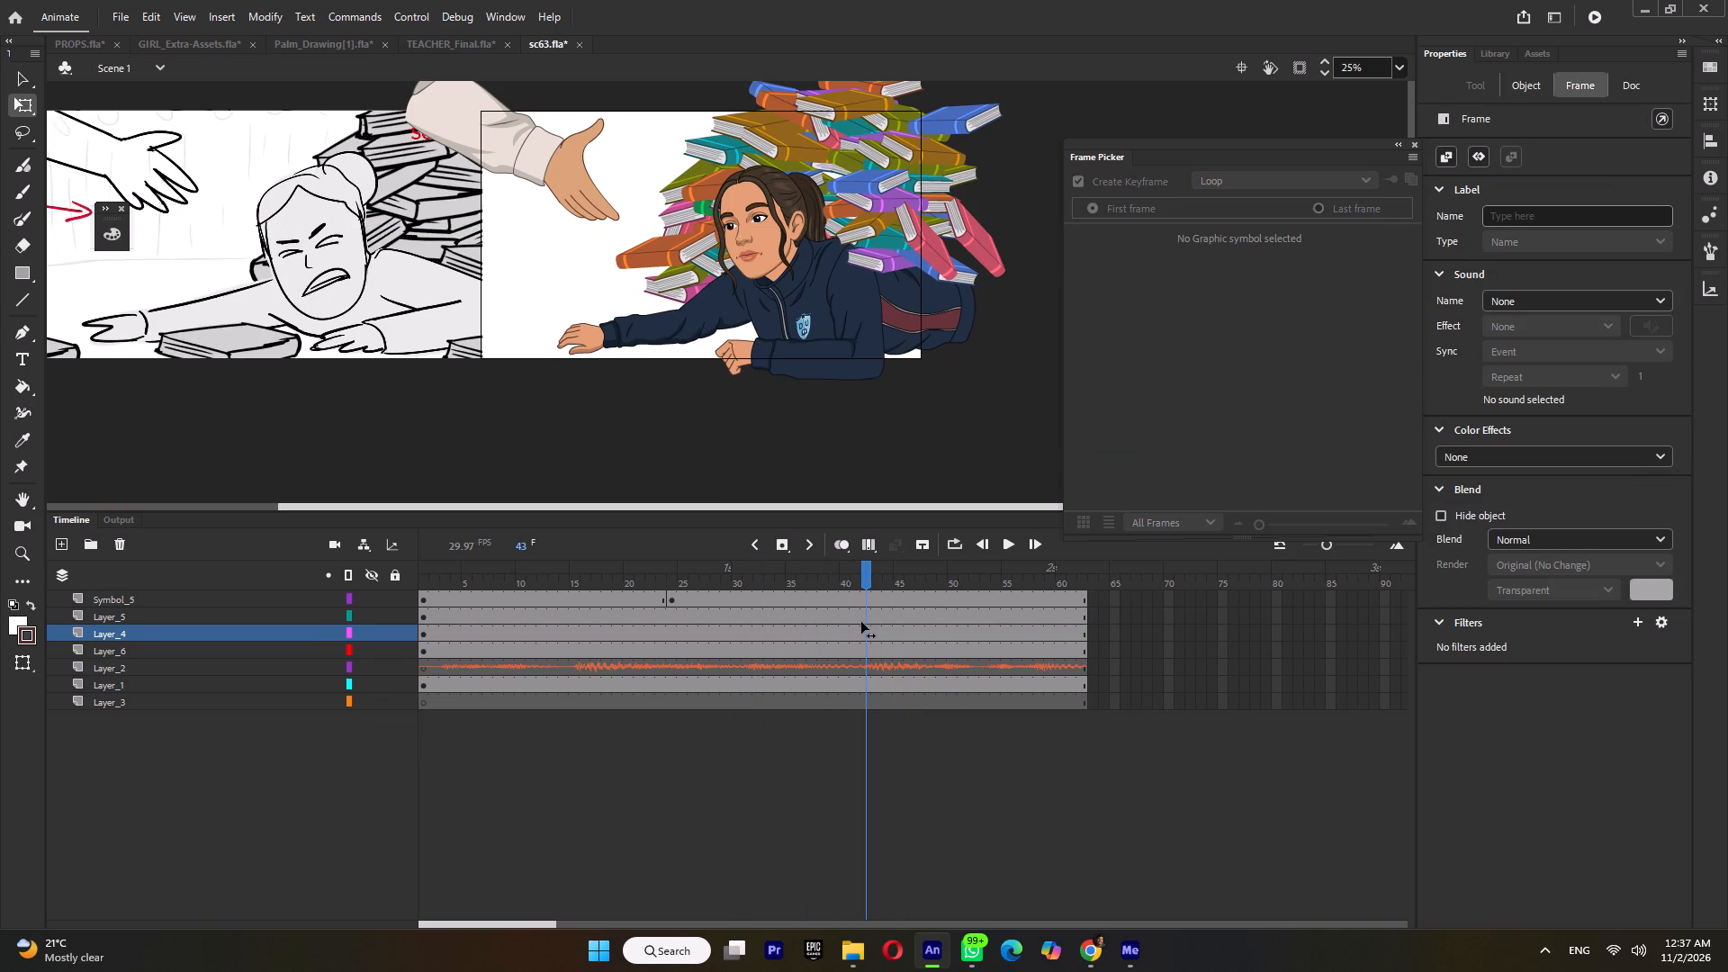
left_click_drag(861, 622, 874, 624)
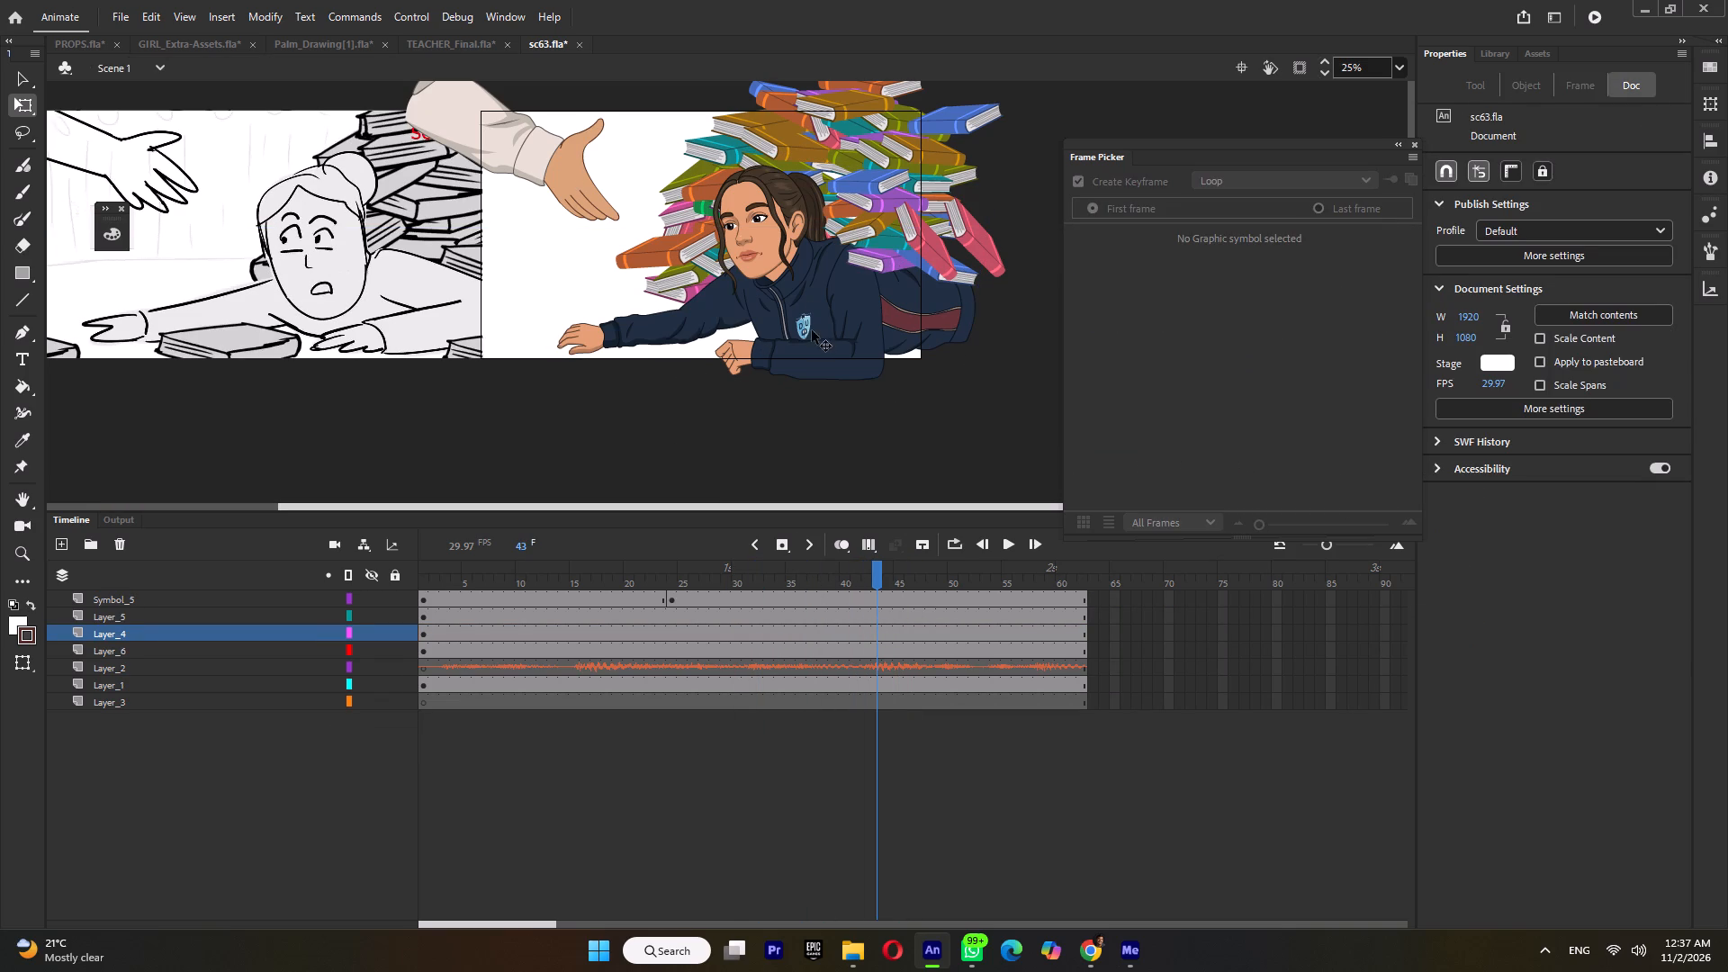
double_click(761, 215)
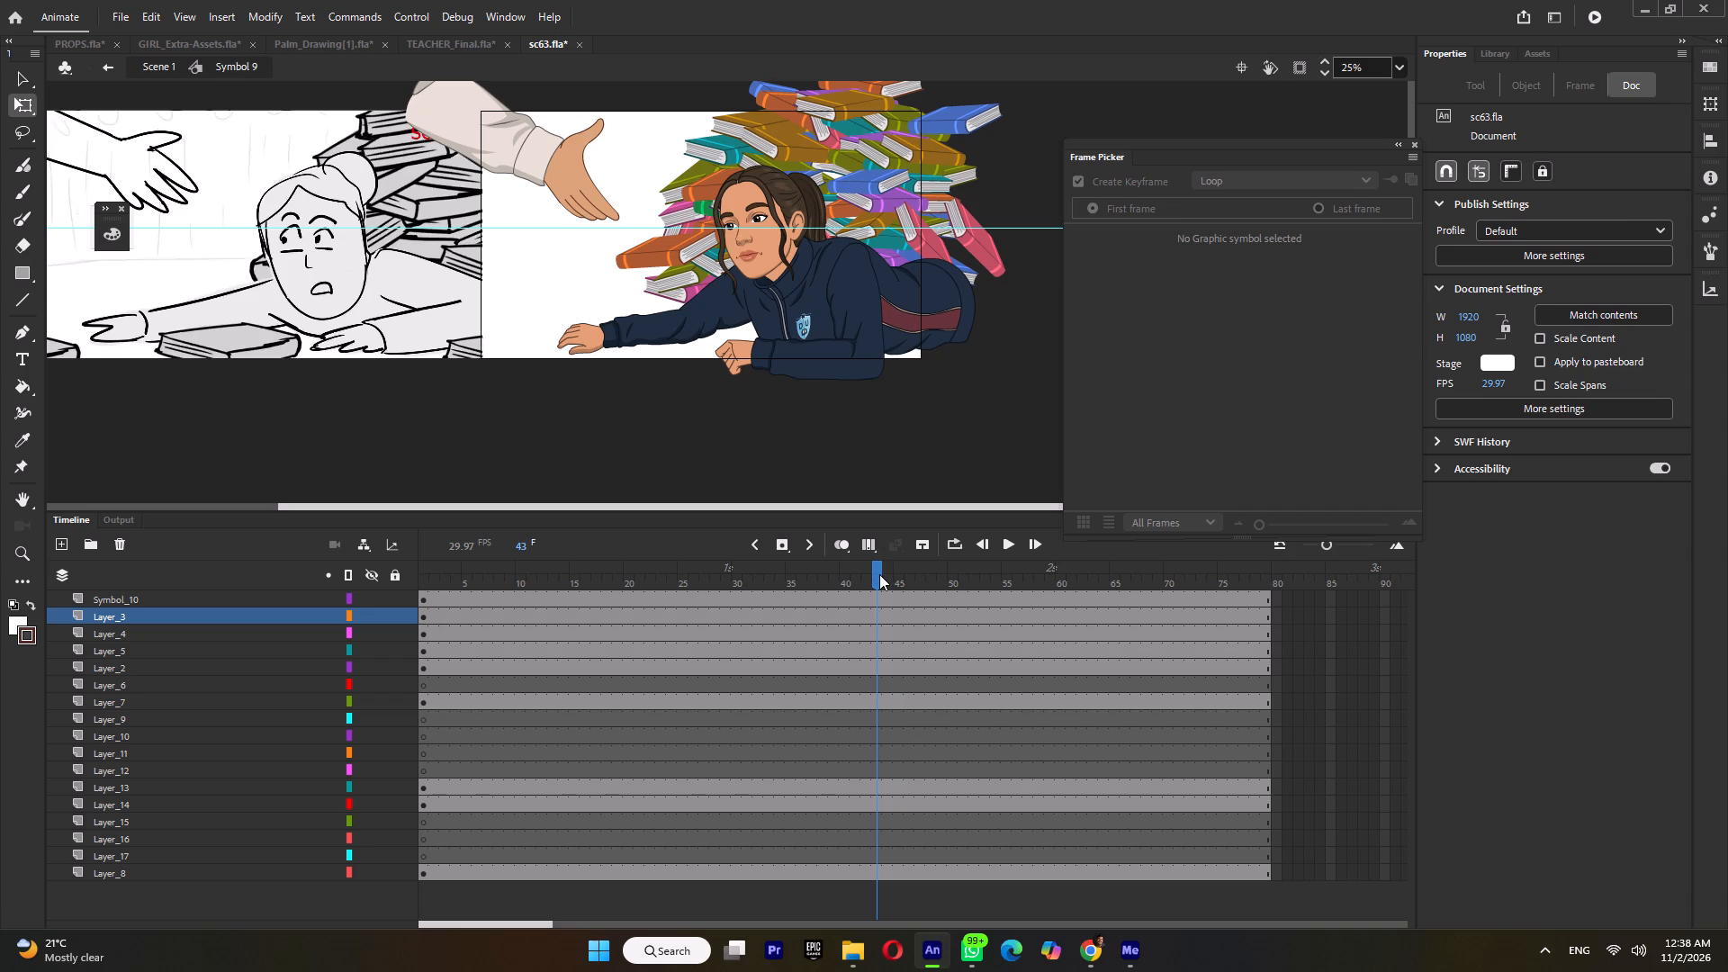
double_click(879, 574)
key("F6")
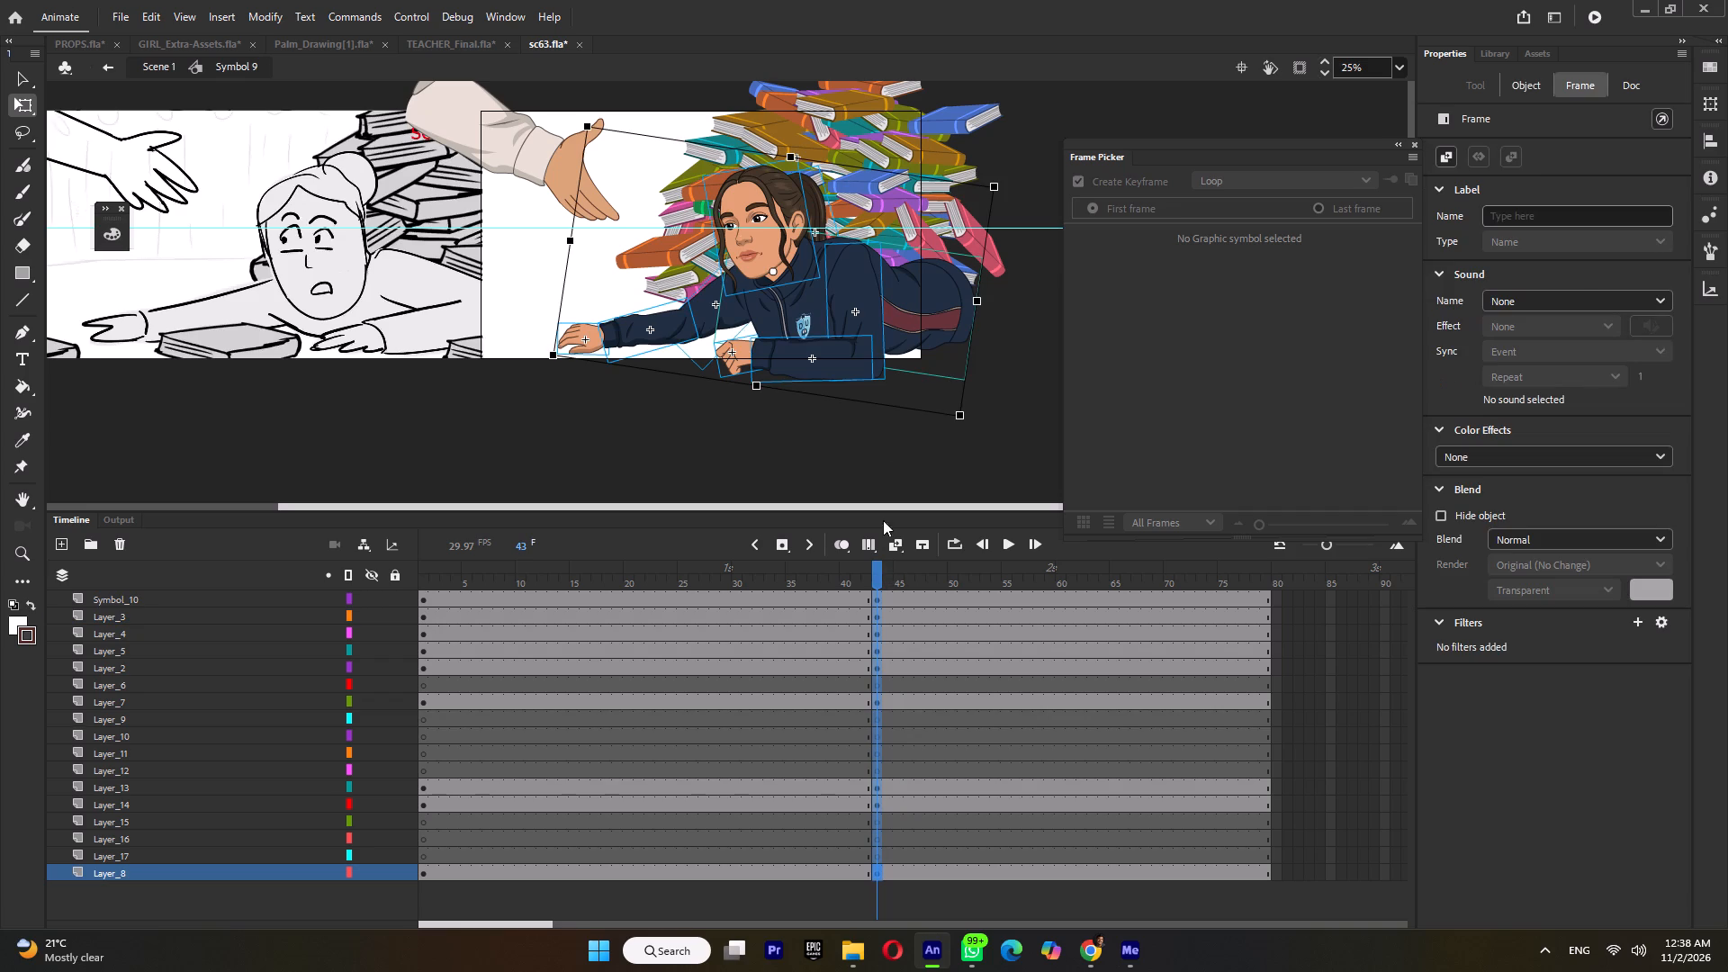
Rotate the girl's torso, head and ponytail together very slightly upward about a pivot at her hips.
left_click(929, 436)
left_click(805, 305)
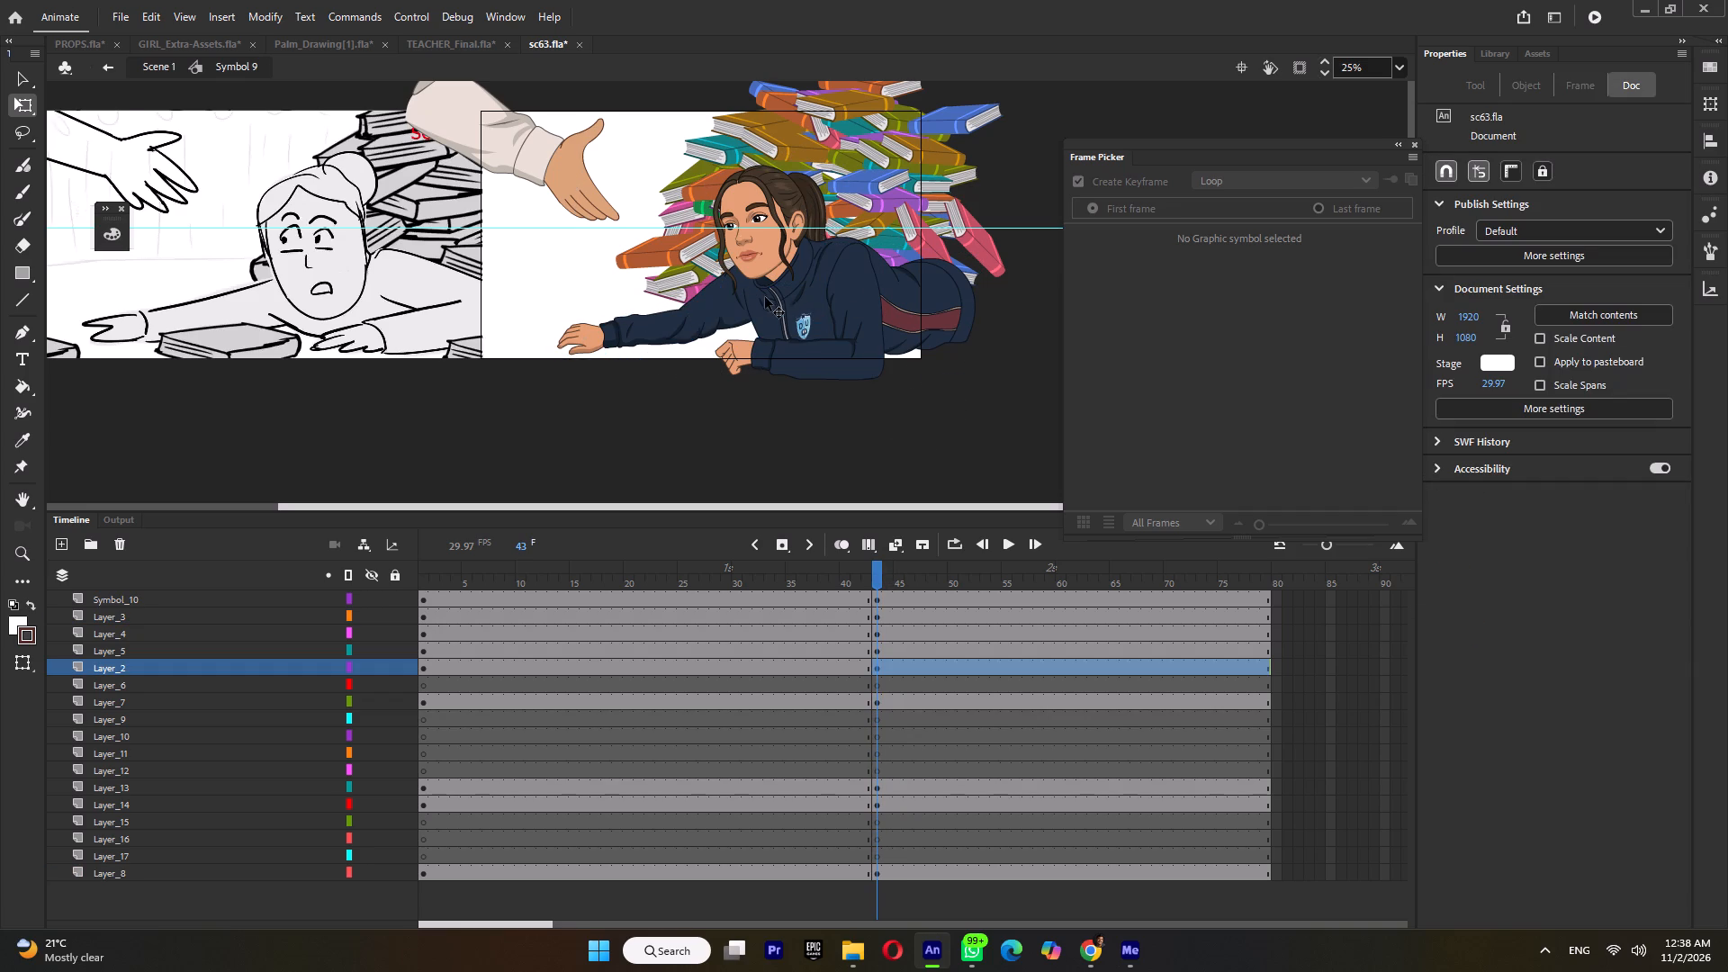
scroll(726, 284, "up", 3, "ctrl")
left_click(840, 220, "shift")
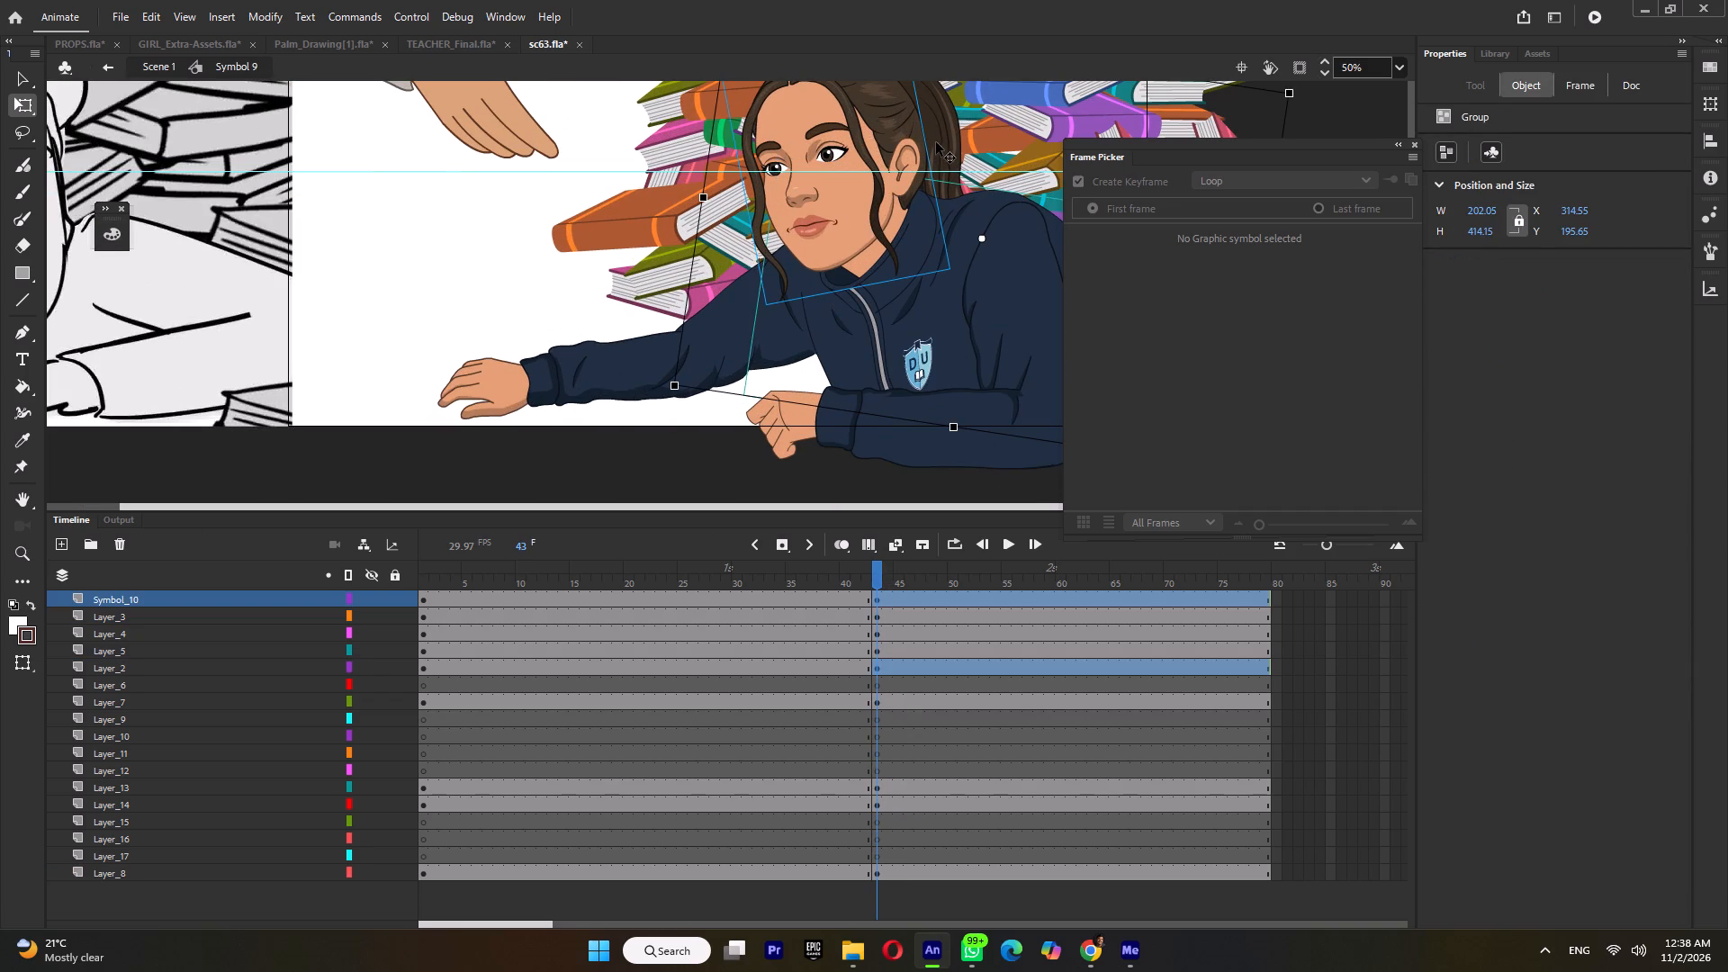
left_click(937, 141, "shift")
scroll(926, 240, "down", 3, "ctrl")
left_click_drag(895, 238, 990, 292)
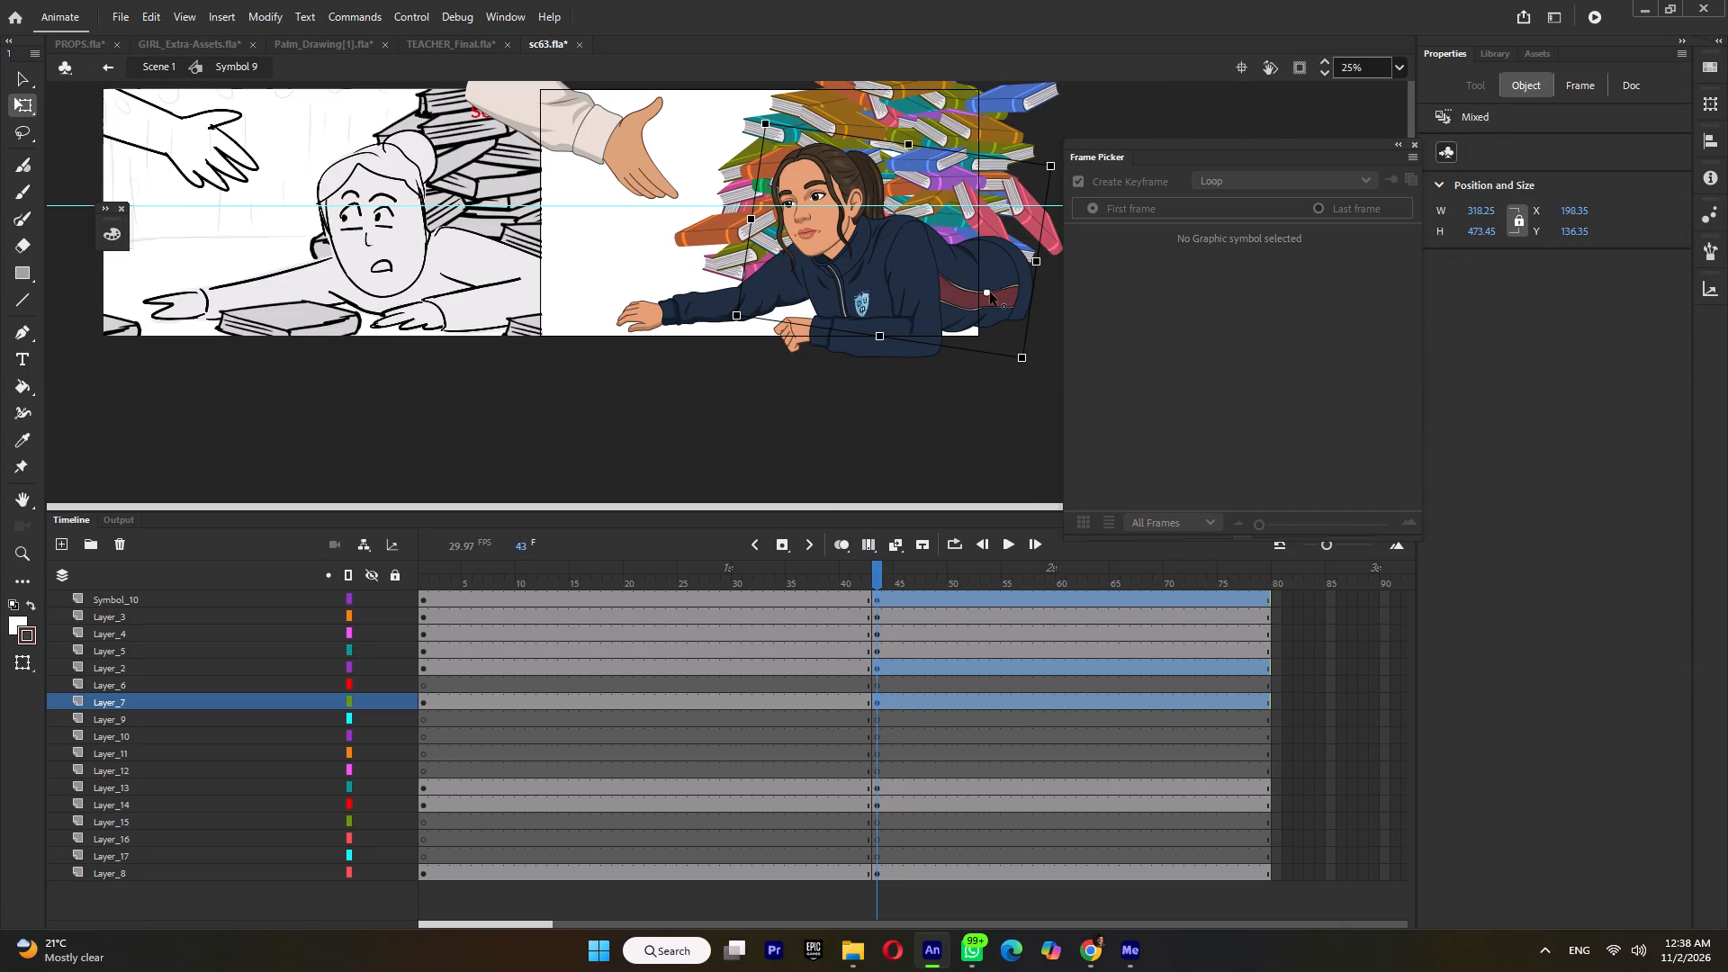
left_click_drag(990, 292, 994, 292)
scroll(765, 121, "up", 7, "ctrl")
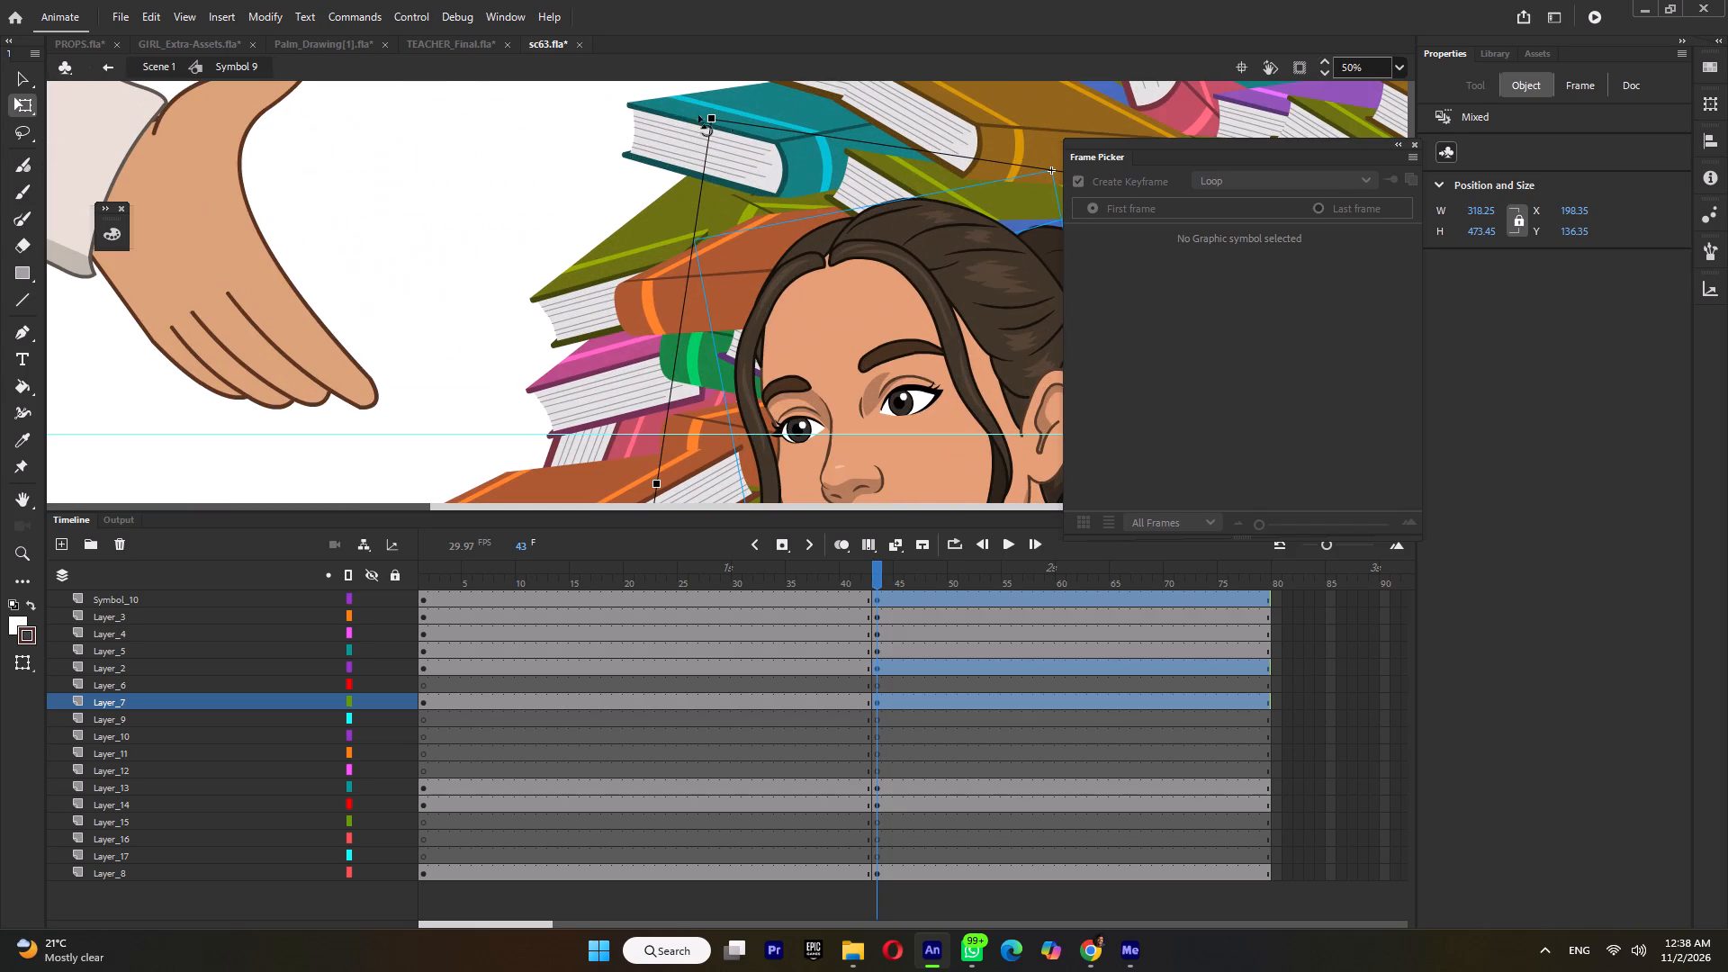
left_click_drag(703, 122, 707, 111)
scroll(709, 116, "down", 9, "ctrl")
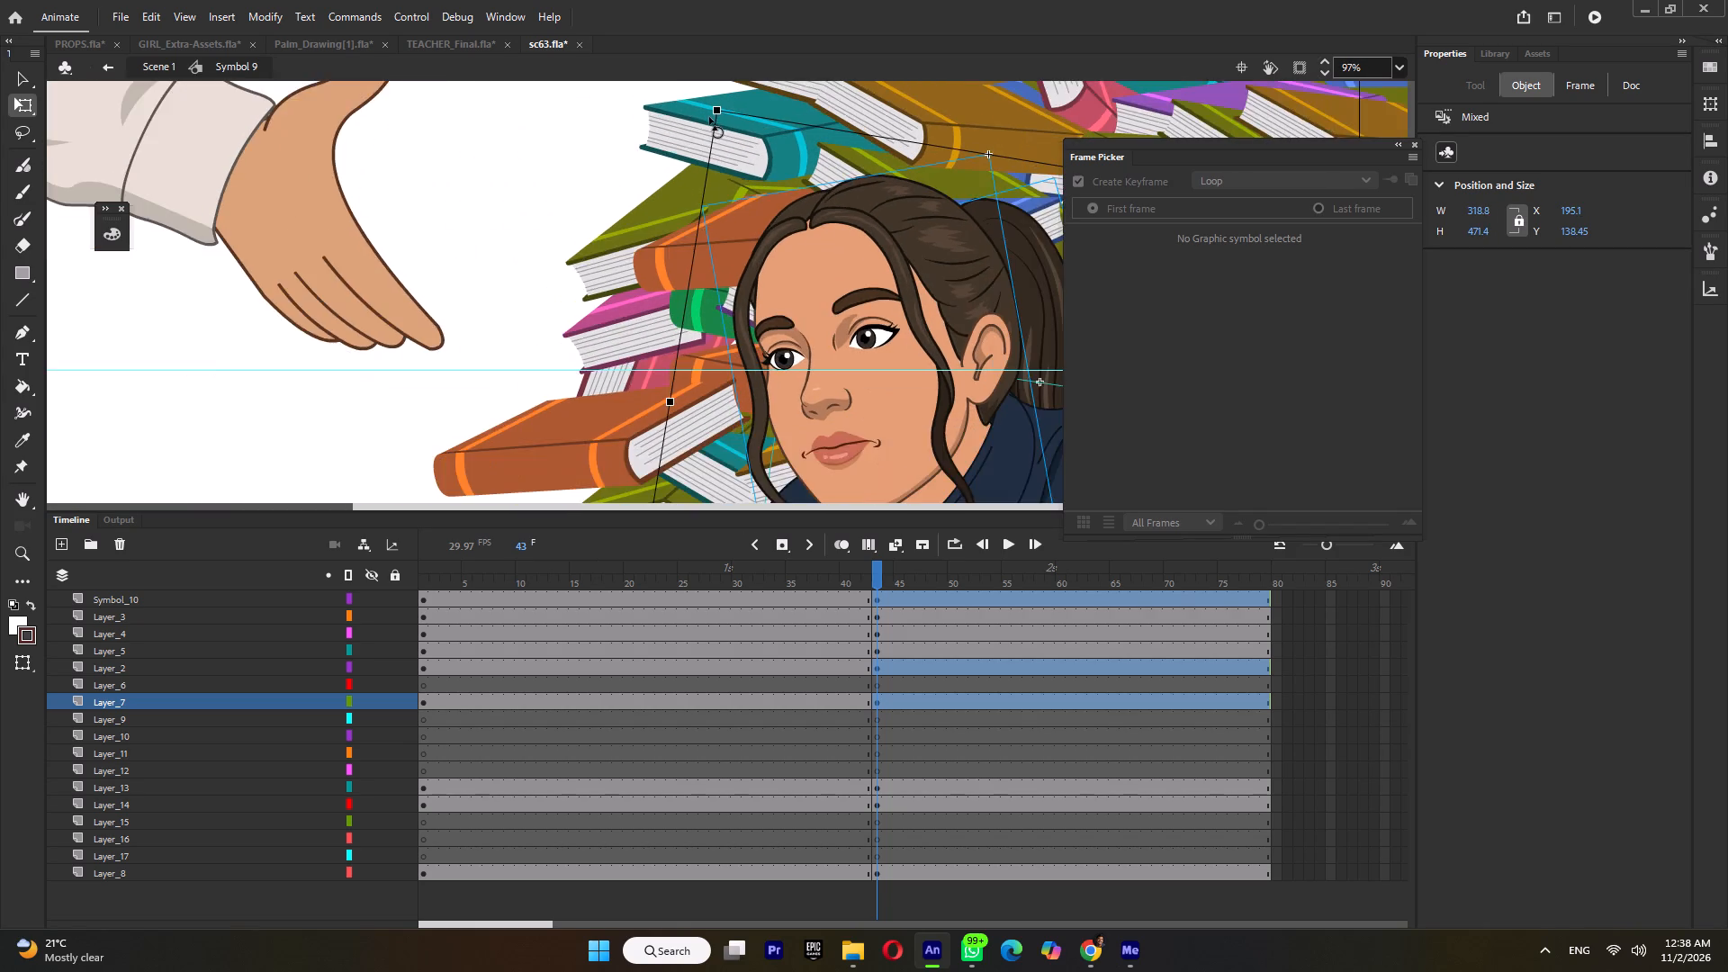
scroll(709, 117, "down", 1, "ctrl")
Rotate the head and ponytail slightly clockwise about a pivot at the neck, and compare frames 41 and 43.
left_click(628, 112)
left_click_drag(721, 120, 824, 147)
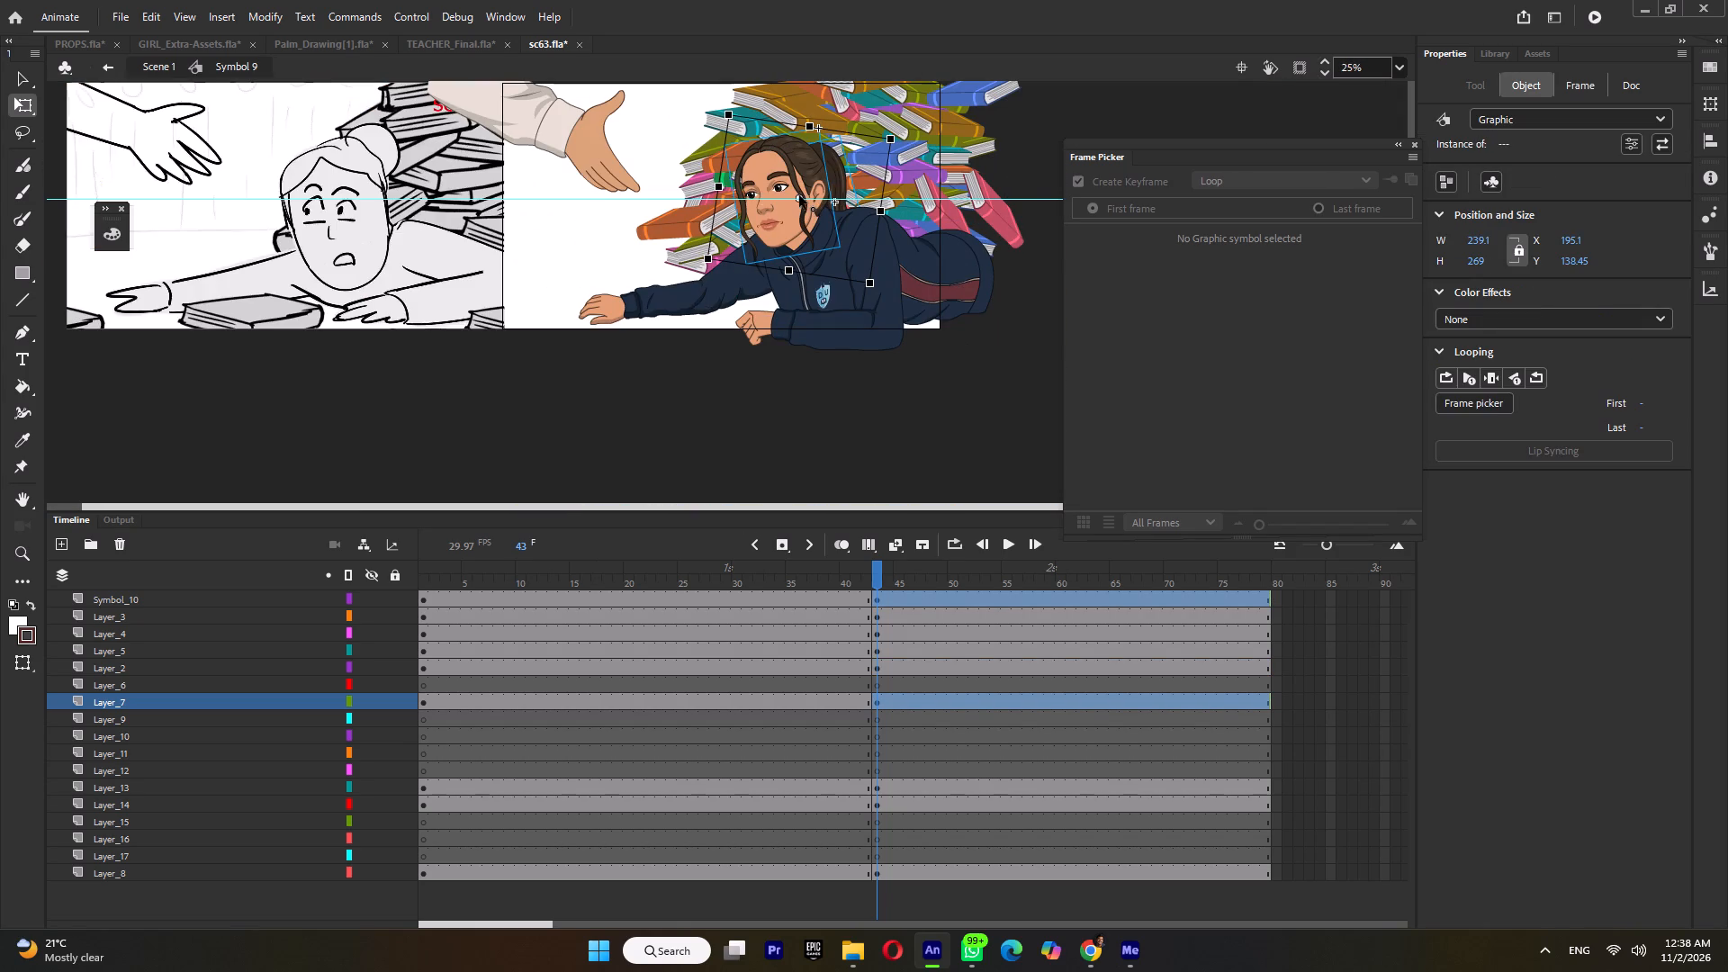
left_click_drag(799, 195, 799, 218)
left_click_drag(720, 120, 726, 113)
left_click_drag(726, 113, 733, 111)
left_click(950, 164)
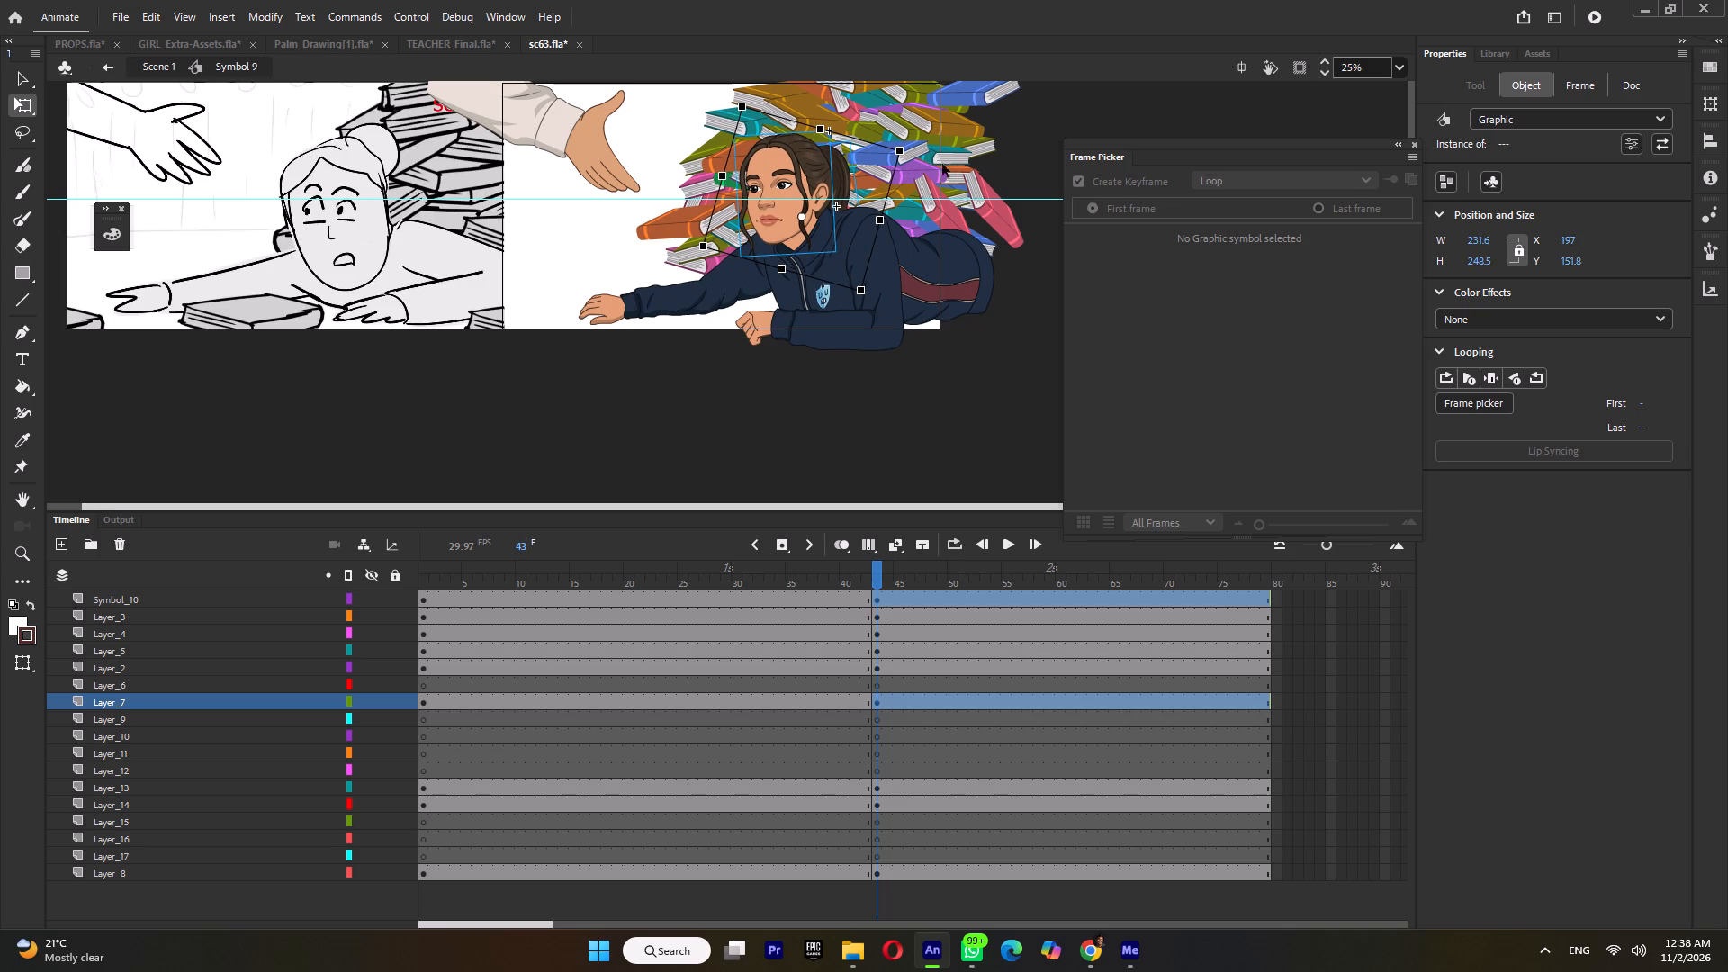
left_click(850, 180)
left_click_drag(870, 279, 886, 283)
left_click(856, 575)
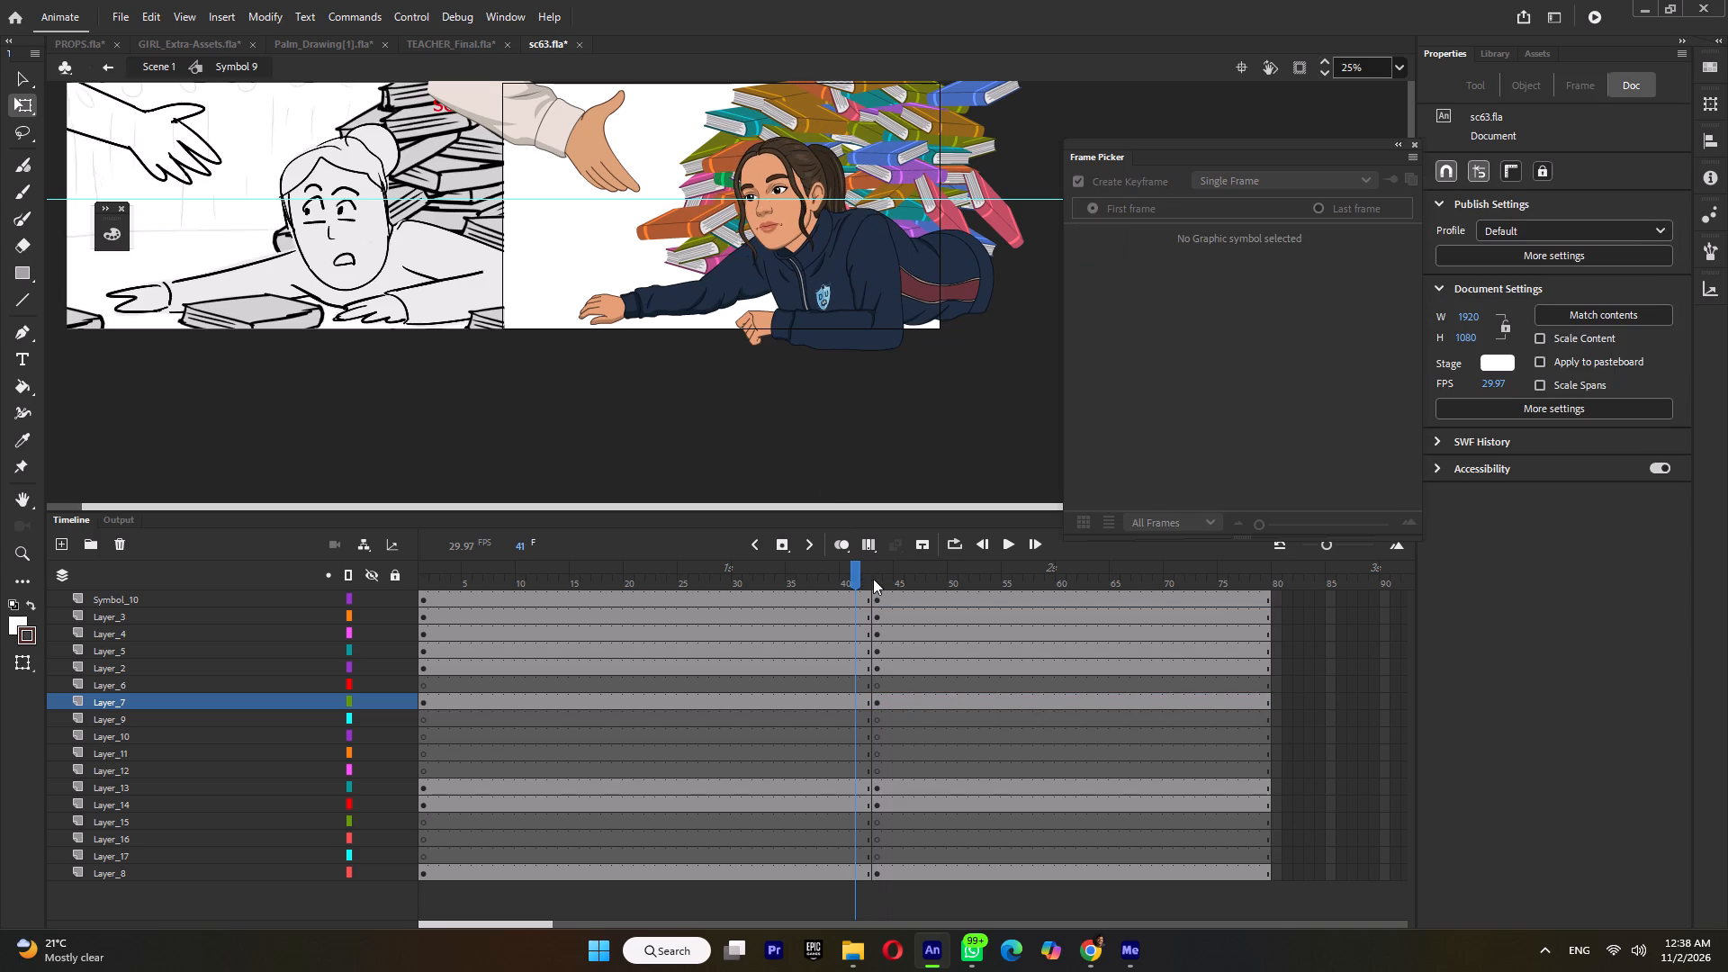
left_click(880, 578)
Shift the reaching arm's upper sleeve slightly up toward the raised shoulder, adjust its elbow end and compare with the preceding pose.
left_click(734, 258)
scroll(740, 276, "up", 6, "ctrl")
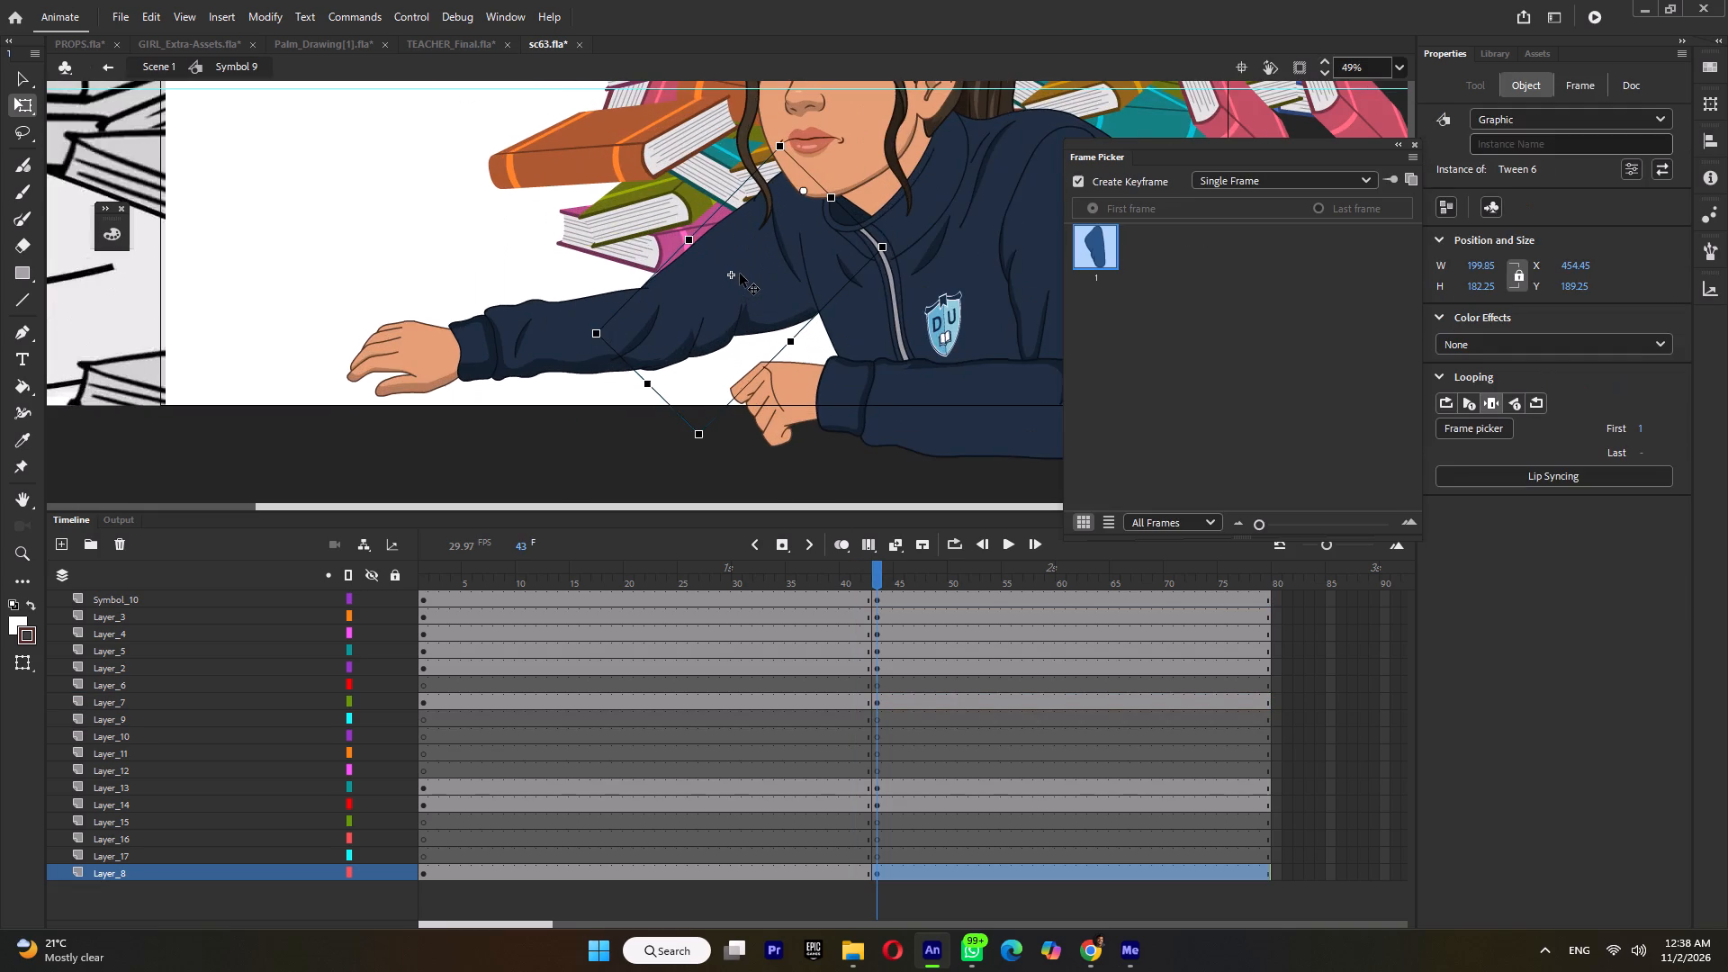
left_click_drag(769, 243, 782, 241)
key("ctrl+z")
left_click(690, 243)
left_click_drag(699, 251, 712, 250)
left_click_drag(719, 253, 719, 243)
left_click(569, 349)
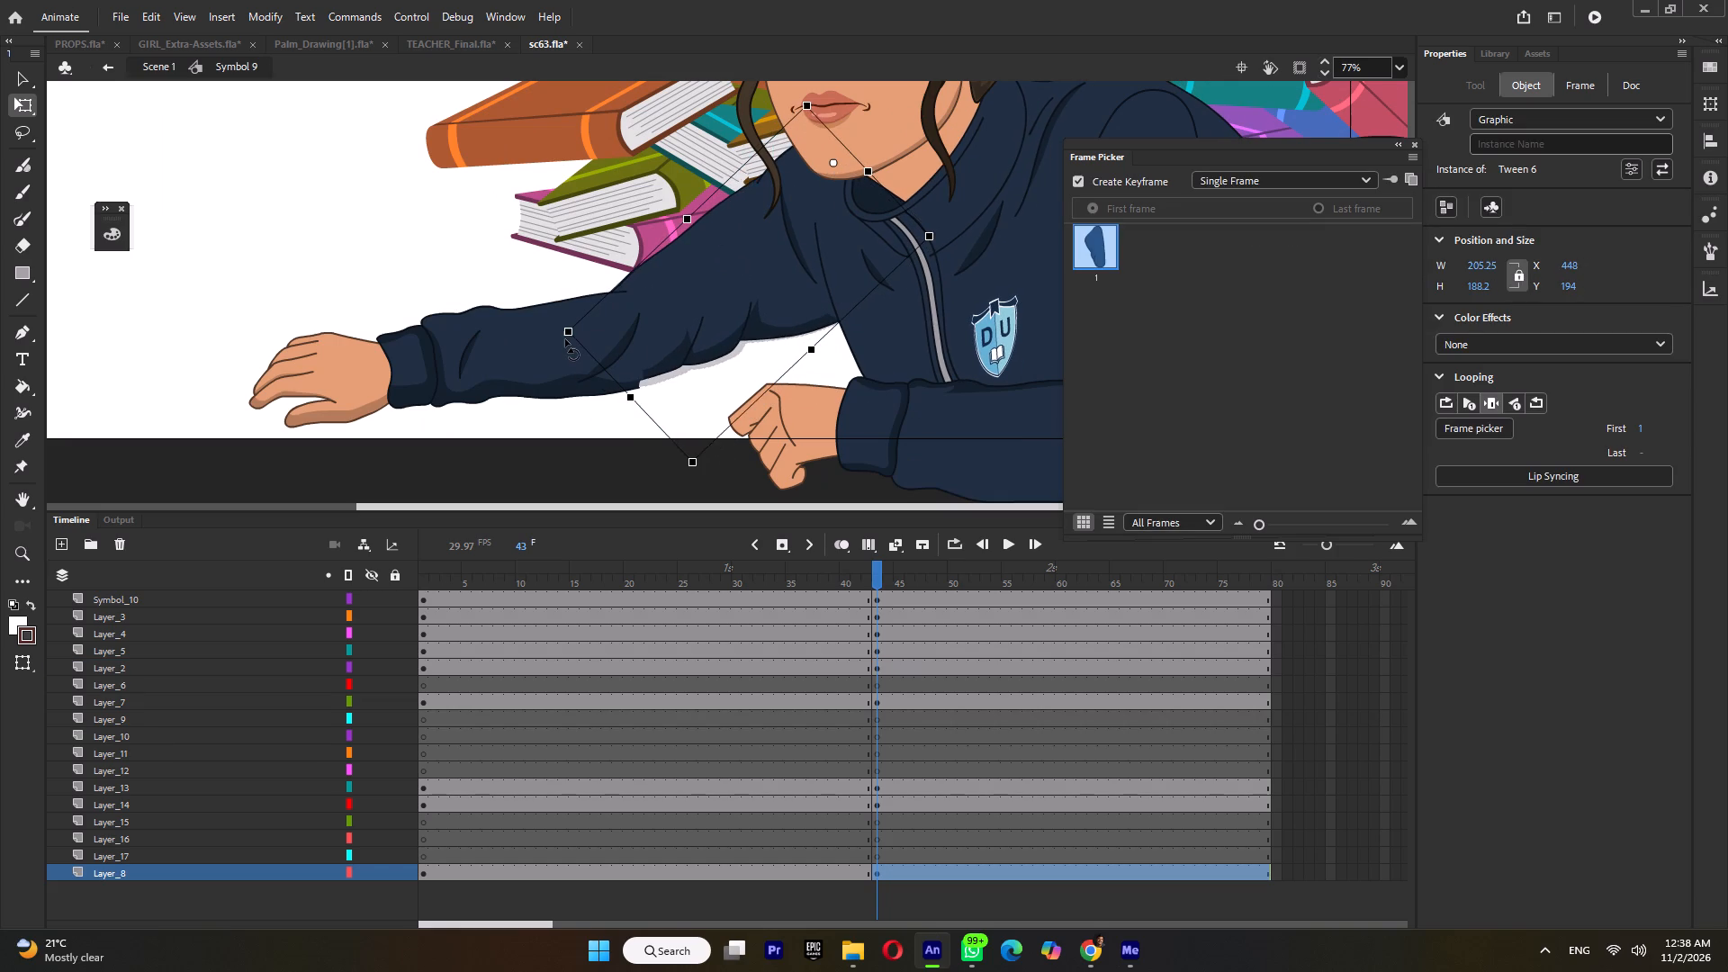
left_click(866, 580)
left_click(885, 578)
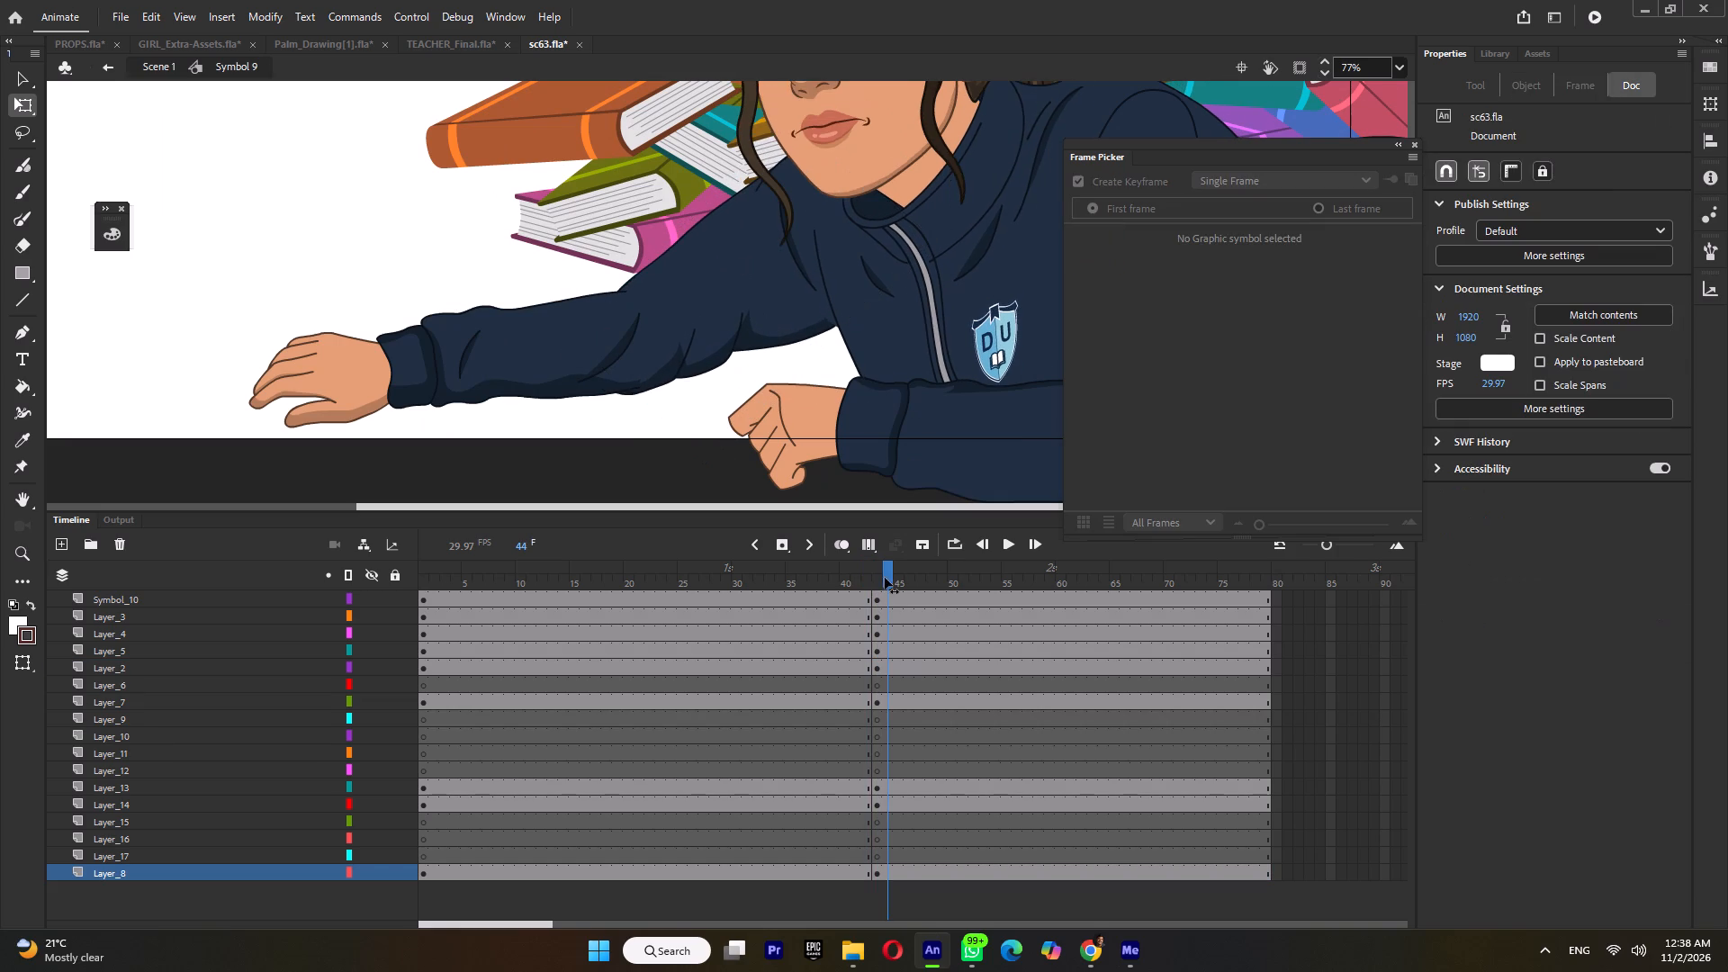
Fine-tune the upper sleeve's elbow end so it joins the forearm, and compare it with the earlier frames.
left_click(706, 295)
left_click_drag(638, 403, 629, 407)
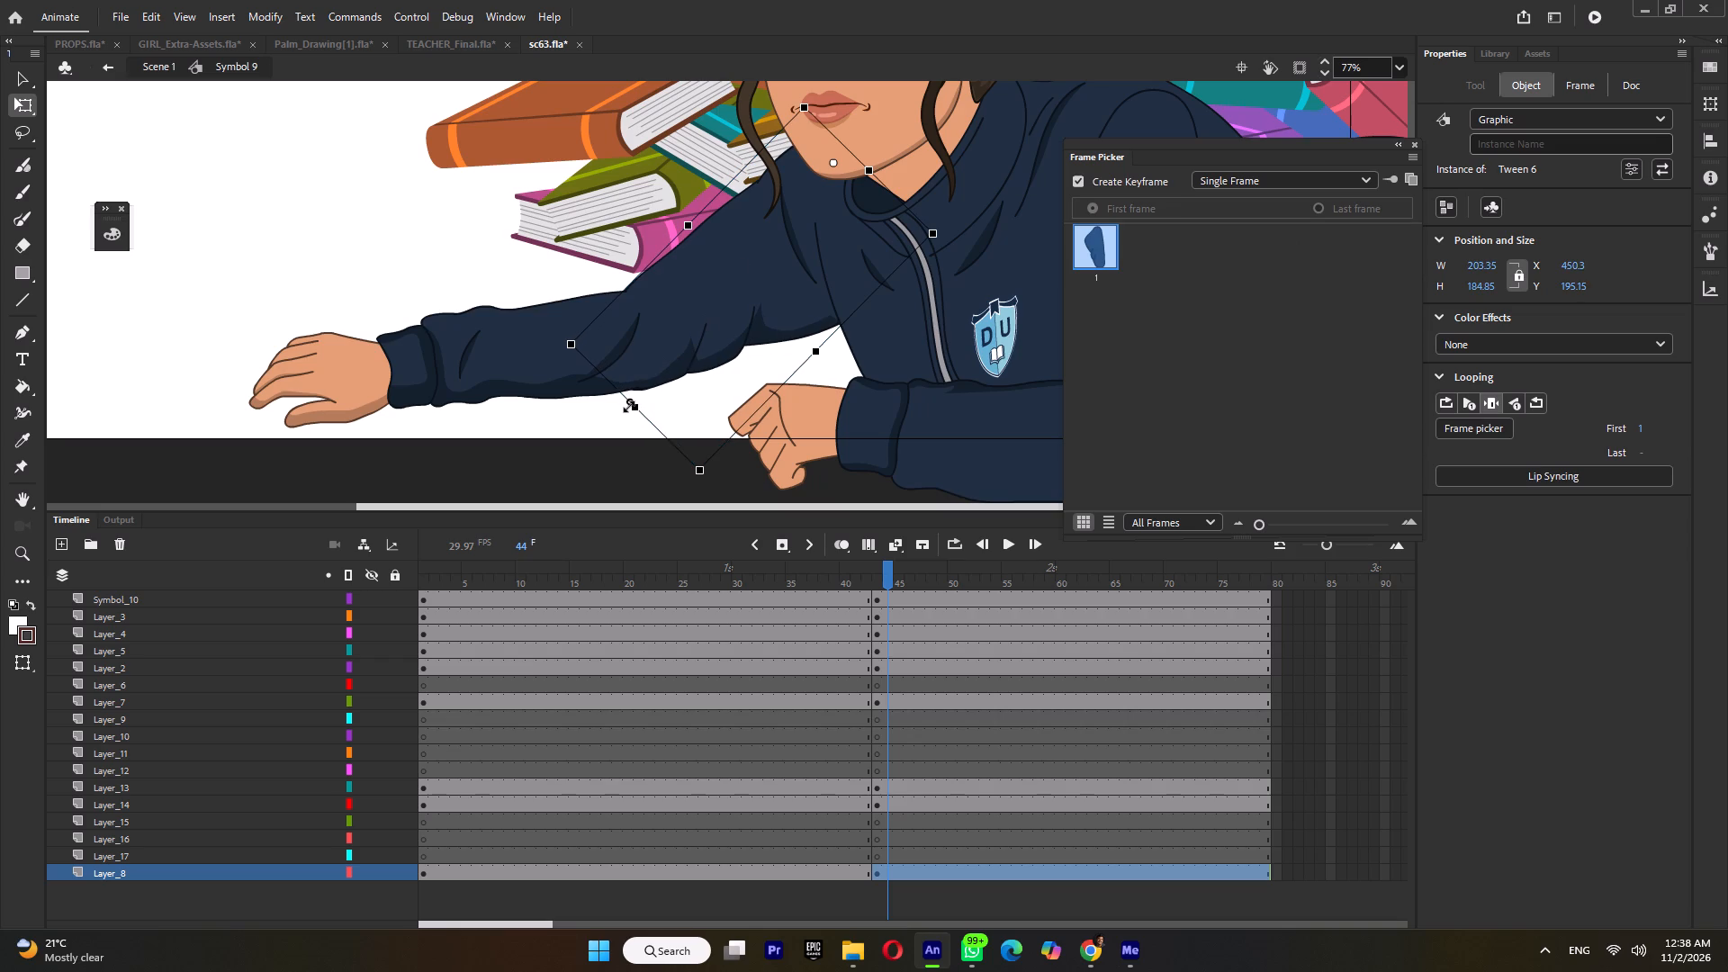
left_click_drag(629, 407, 630, 407)
left_click(620, 394)
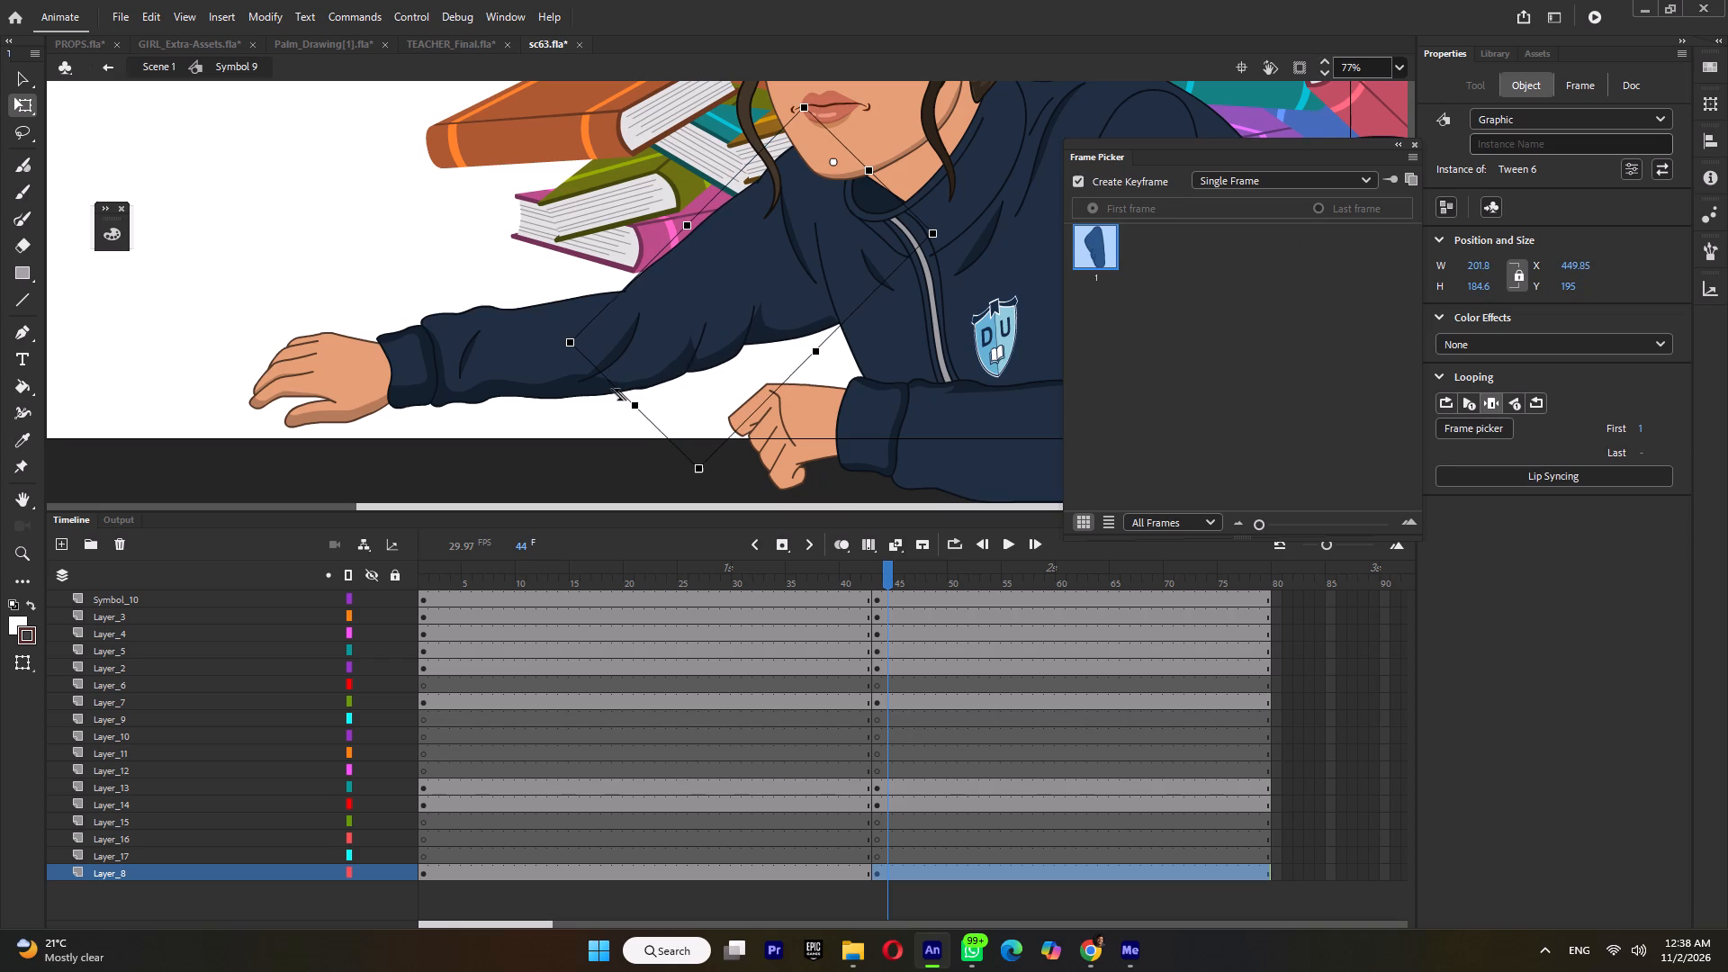
left_click(870, 581)
left_click(883, 578)
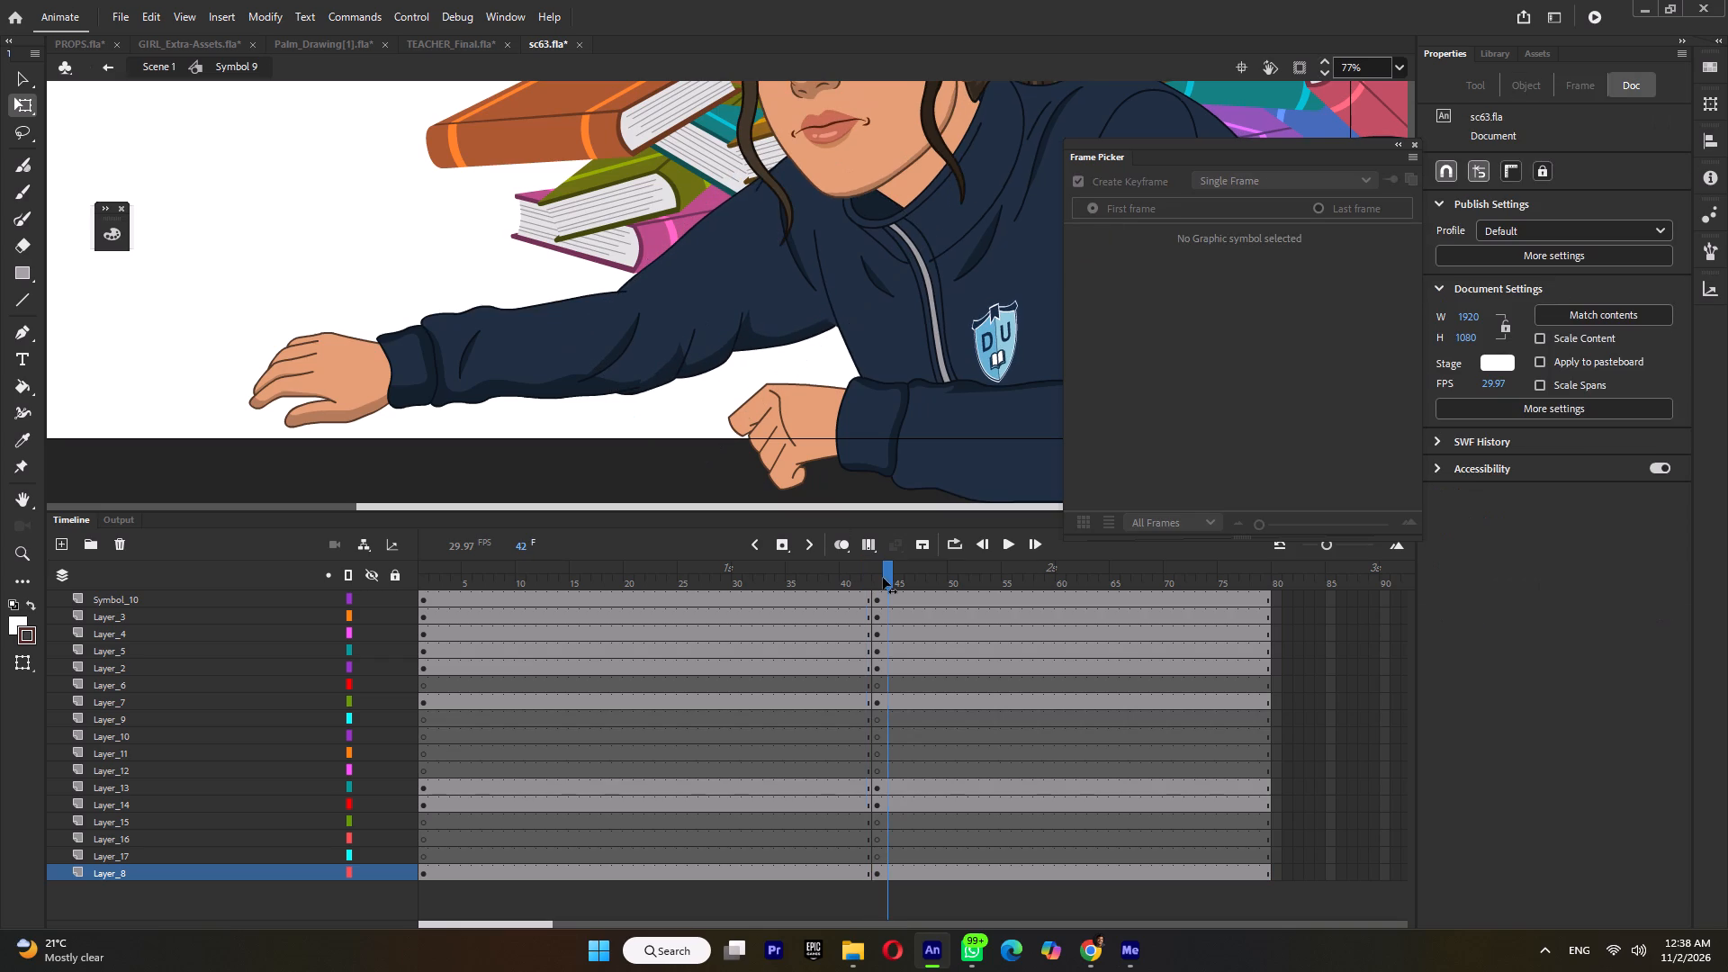
left_click(830, 585)
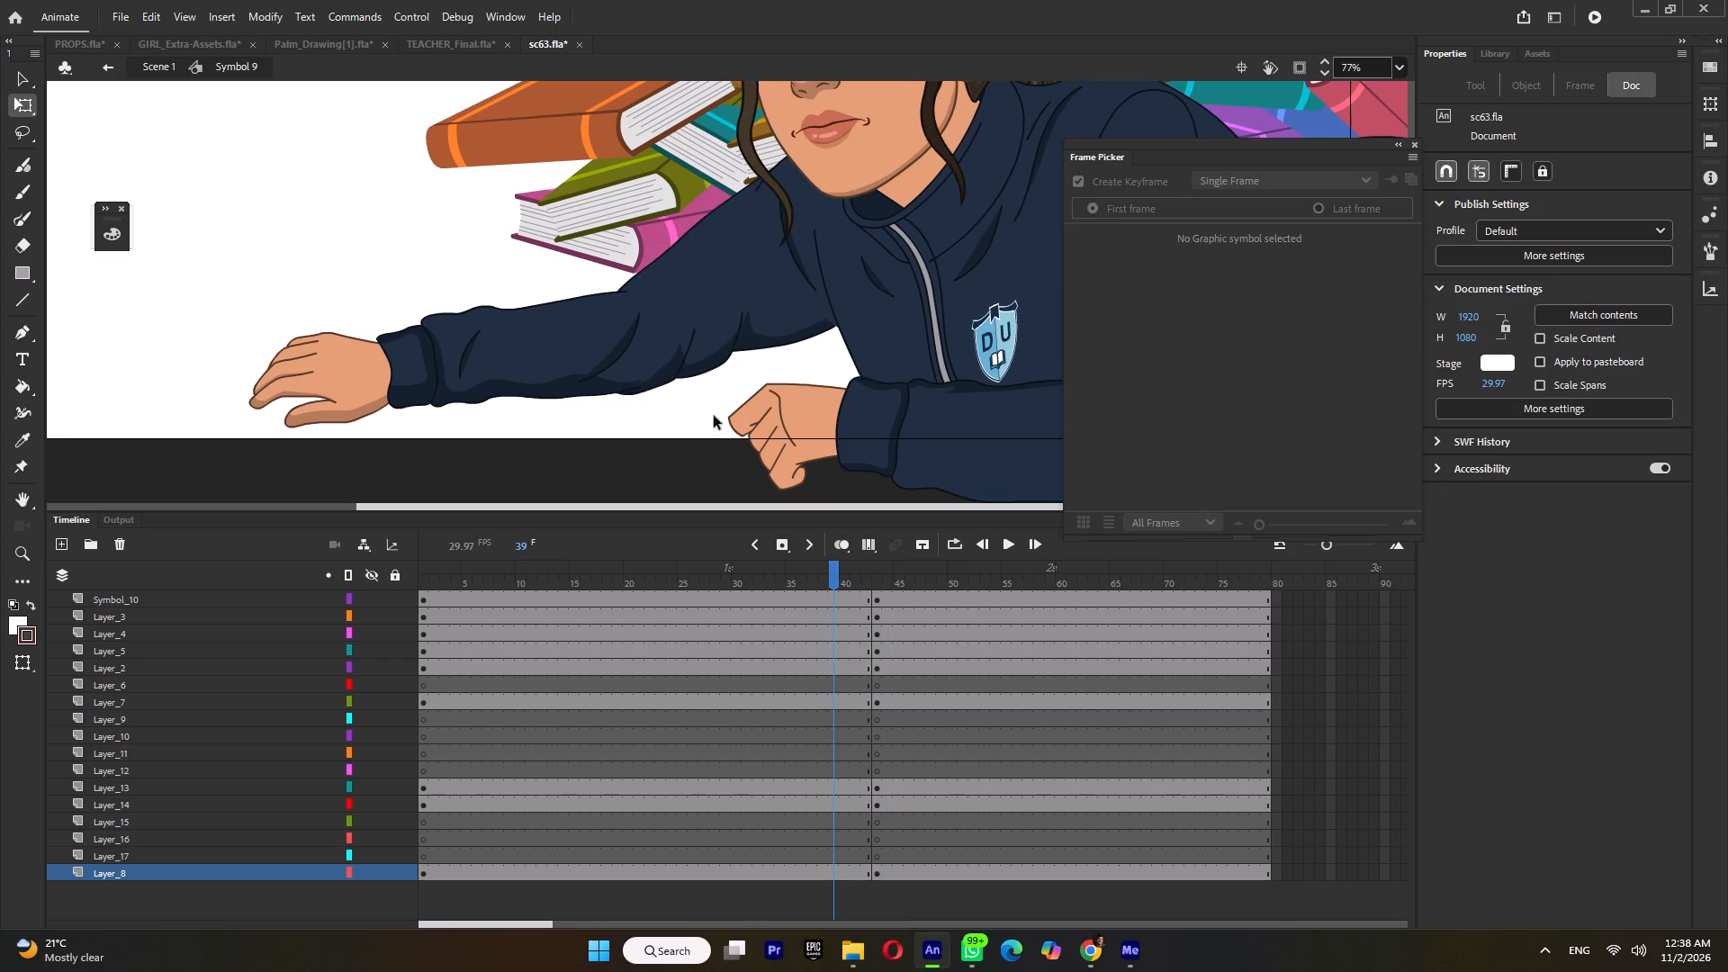
Move the reaching forearm slightly toward the elbow and stretch its cuff end back to the wrist, comparing with the preceding pose.
left_click(553, 352)
left_click(886, 587)
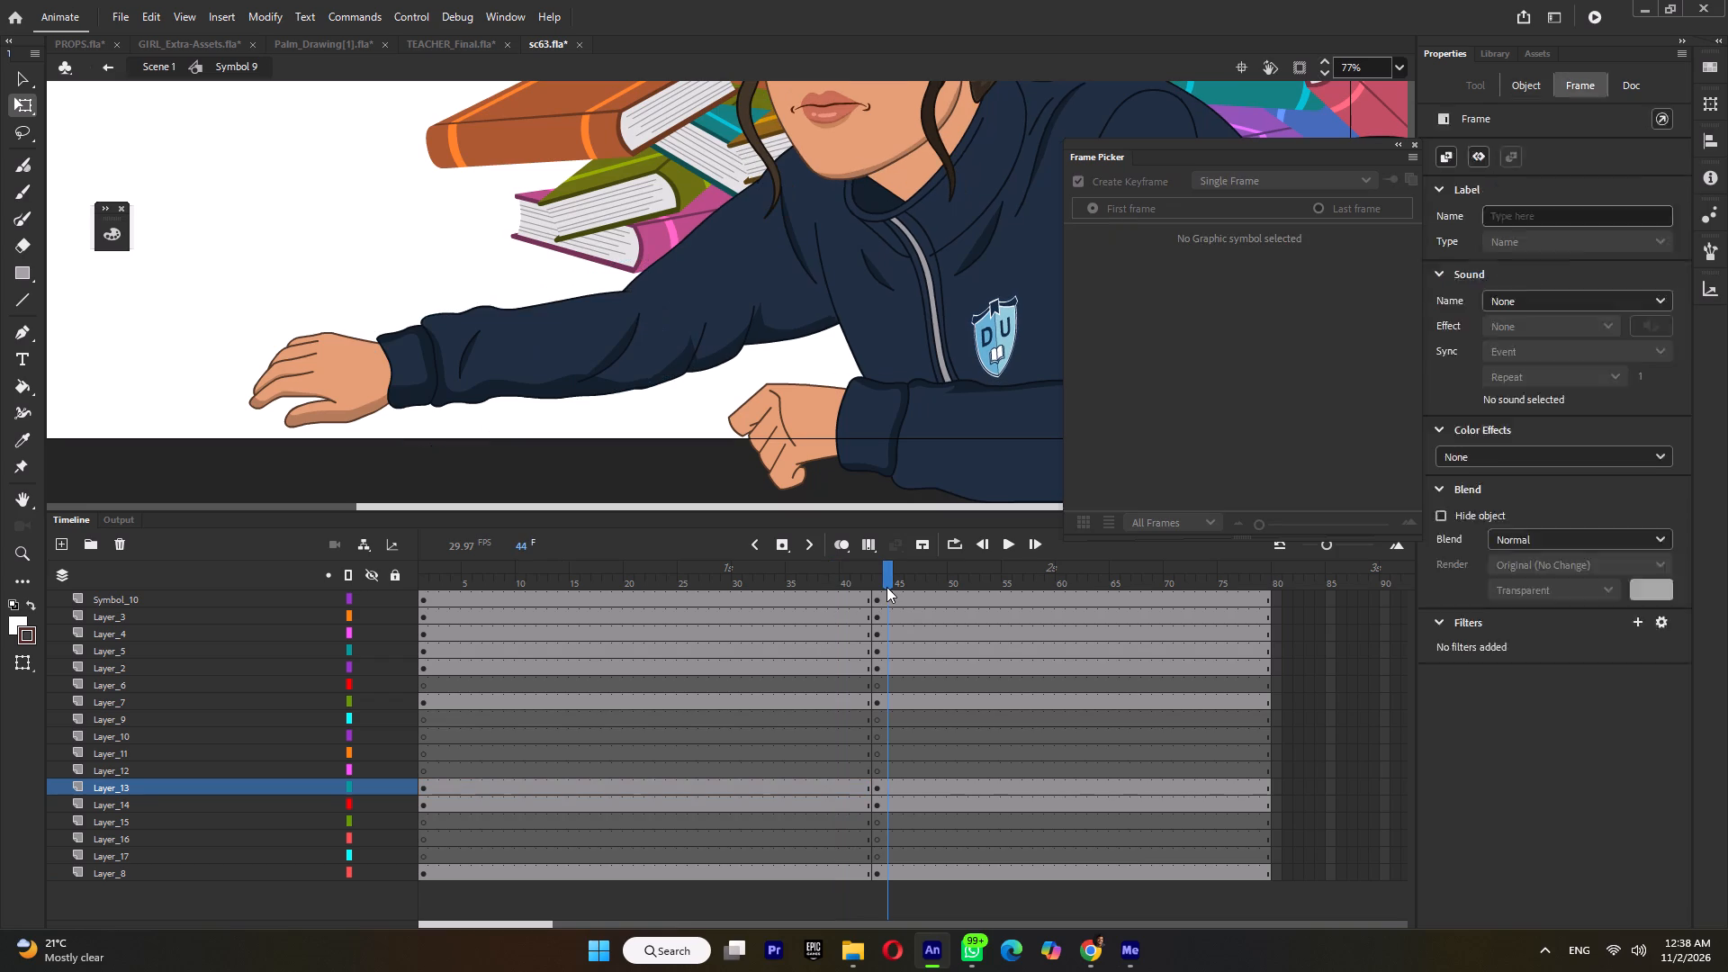
left_click(536, 324)
scroll(568, 355, "up", 3, "ctrl")
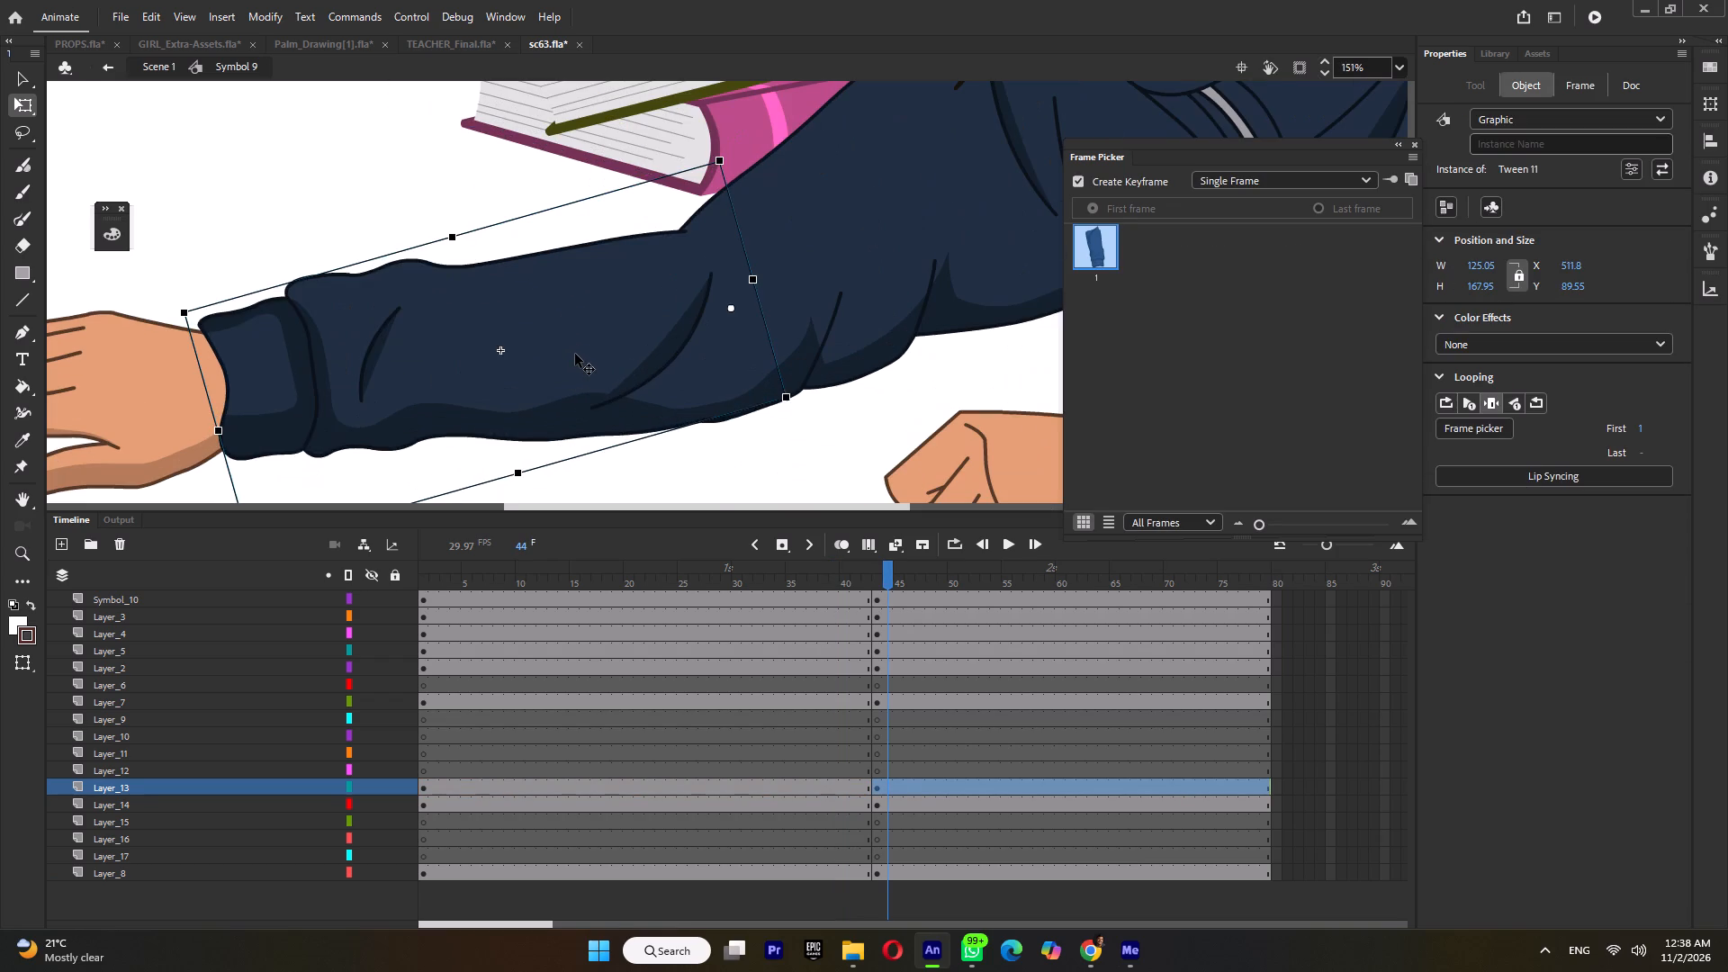
left_click_drag(577, 354, 591, 354)
left_click(596, 367)
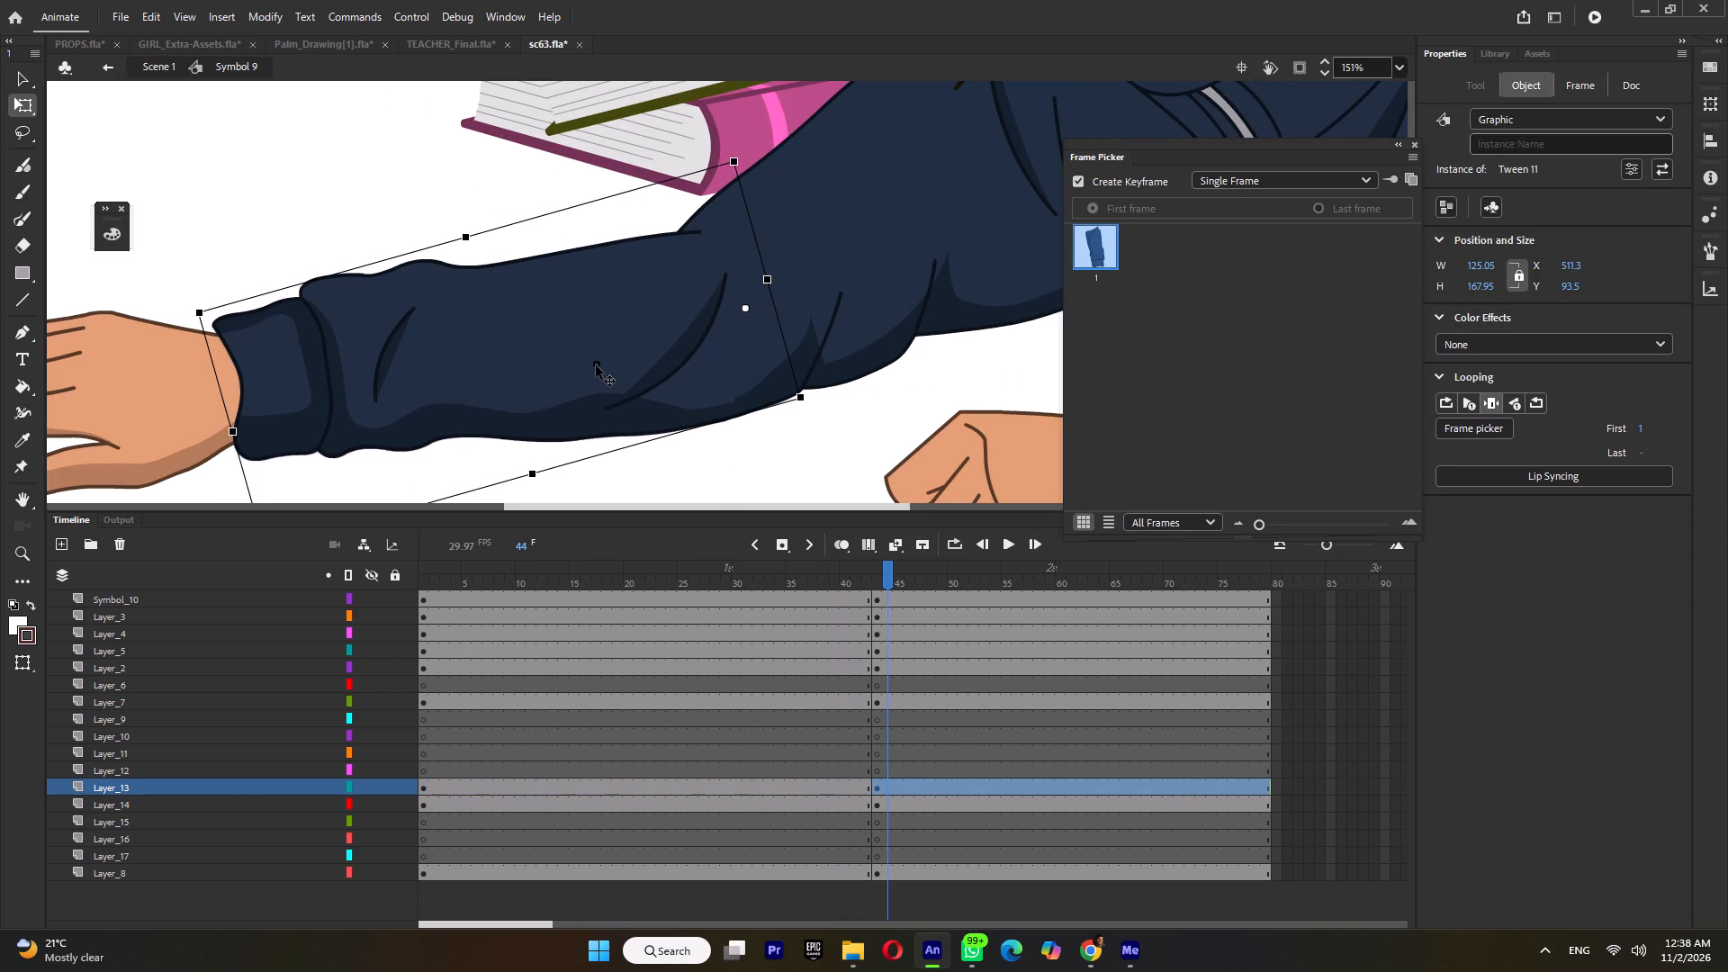
left_click_drag(238, 433, 226, 433)
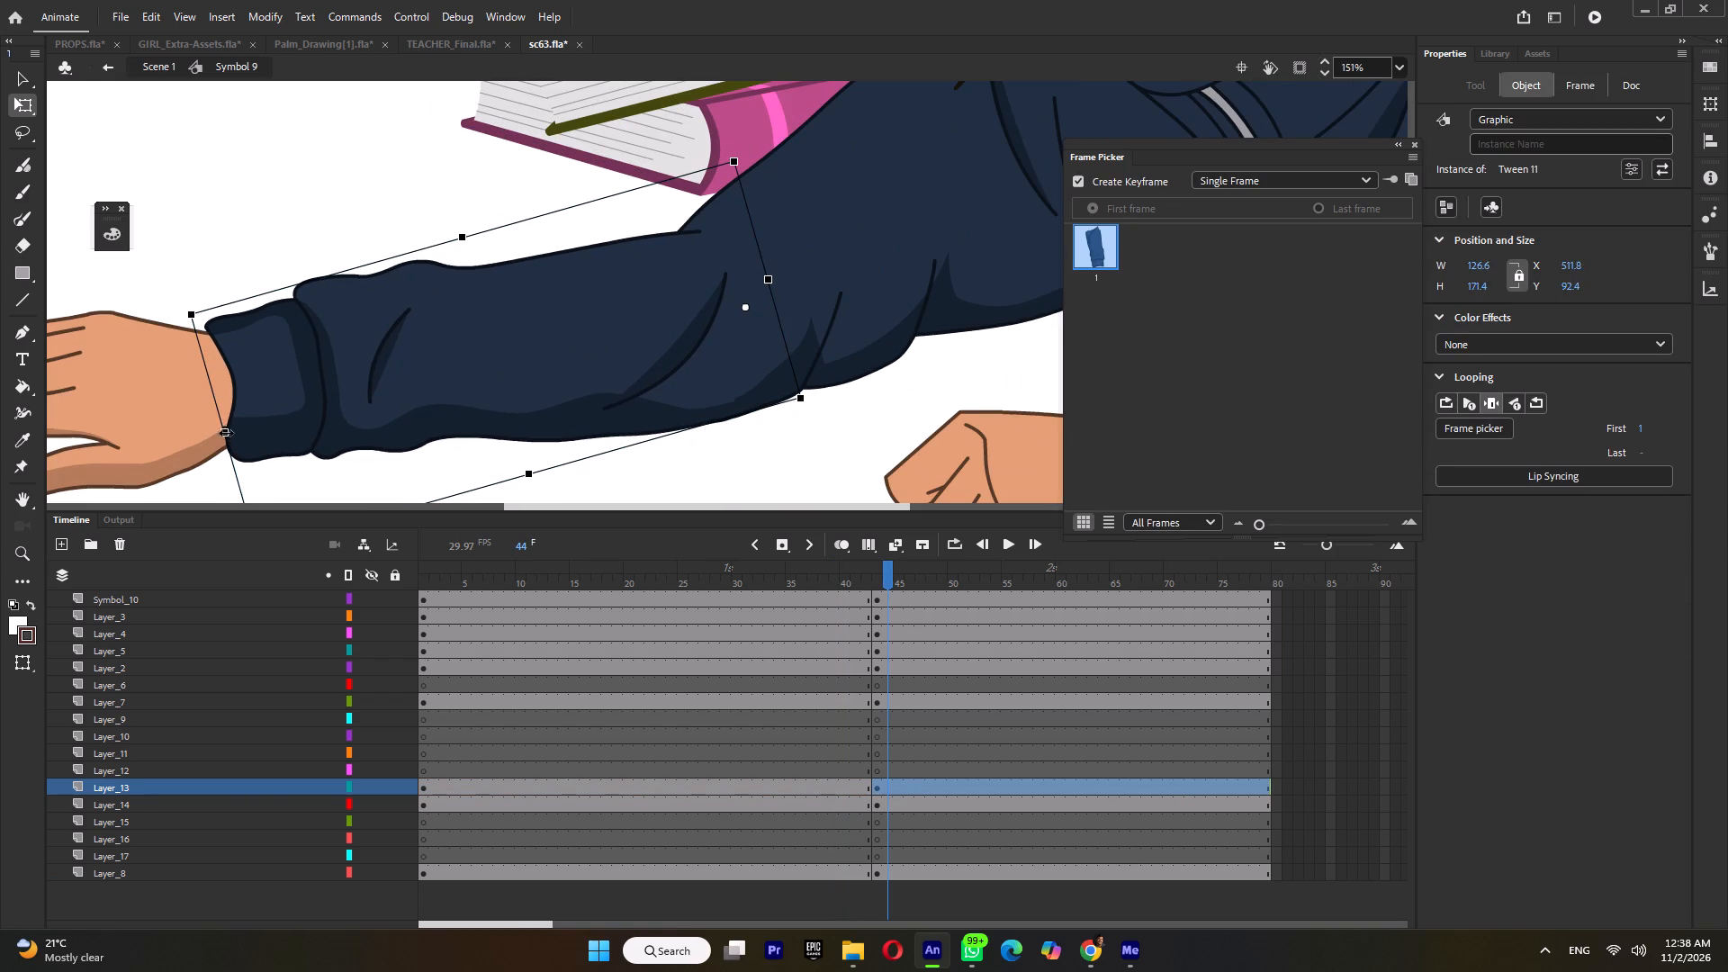
left_click_drag(226, 433, 229, 434)
scroll(234, 434, "down", 3)
scroll(677, 389, "down", 6, "ctrl")
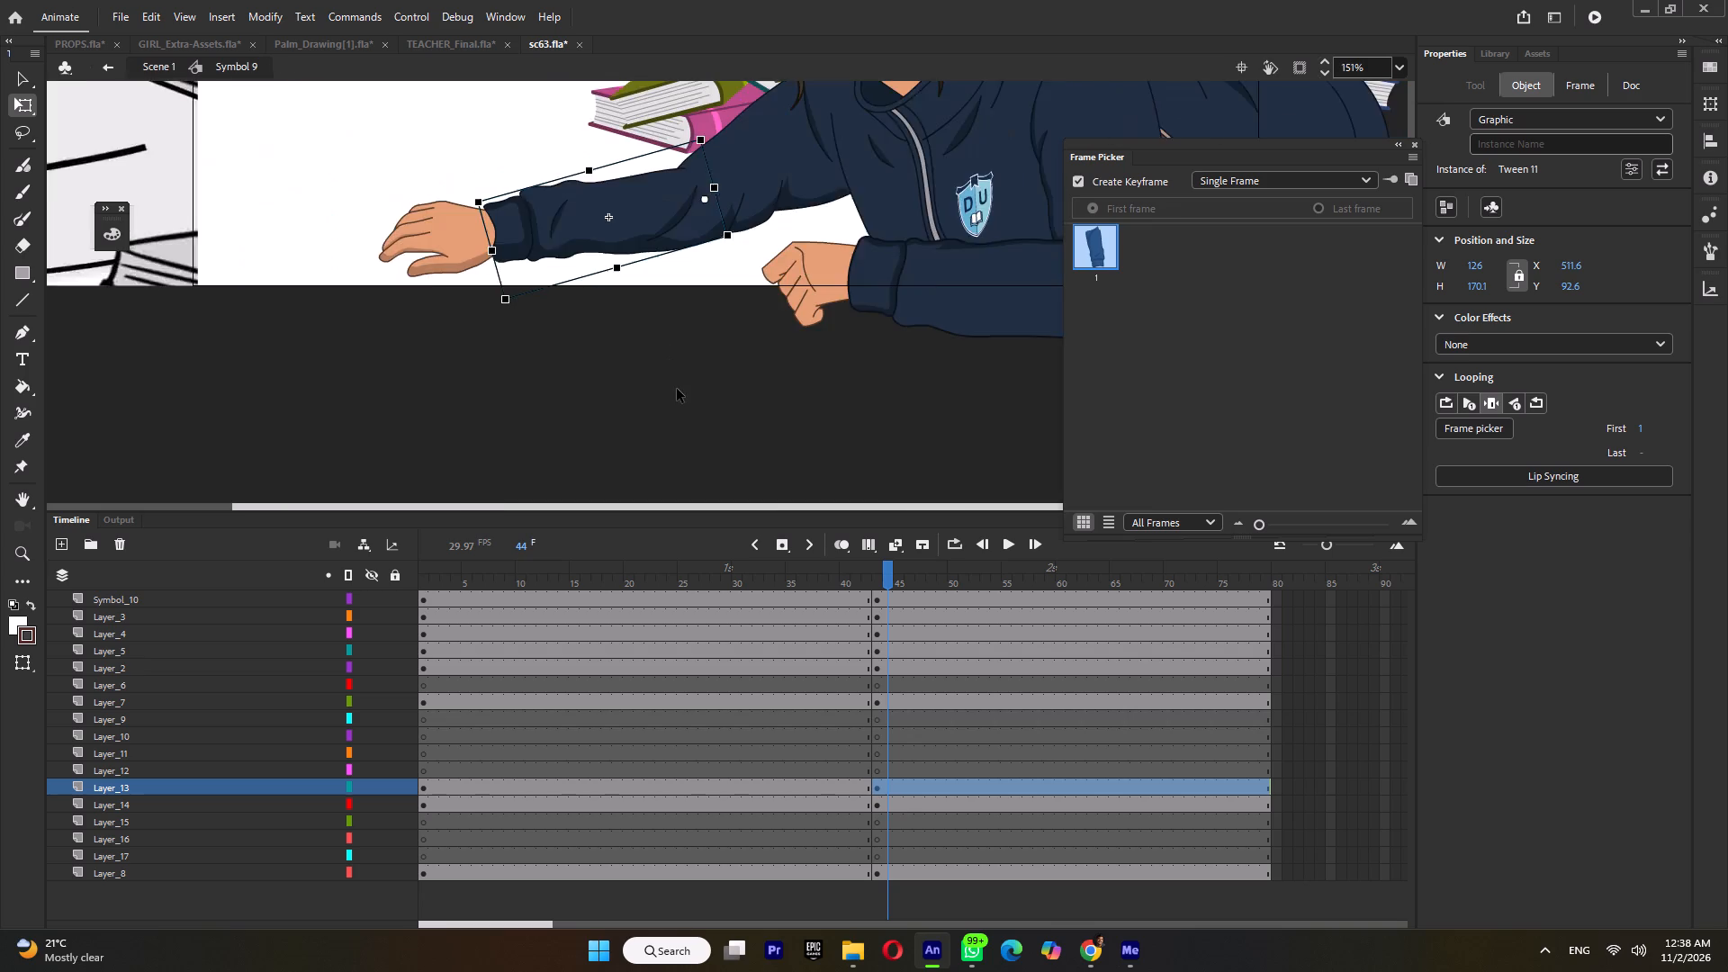
left_click(863, 579)
left_click(886, 575)
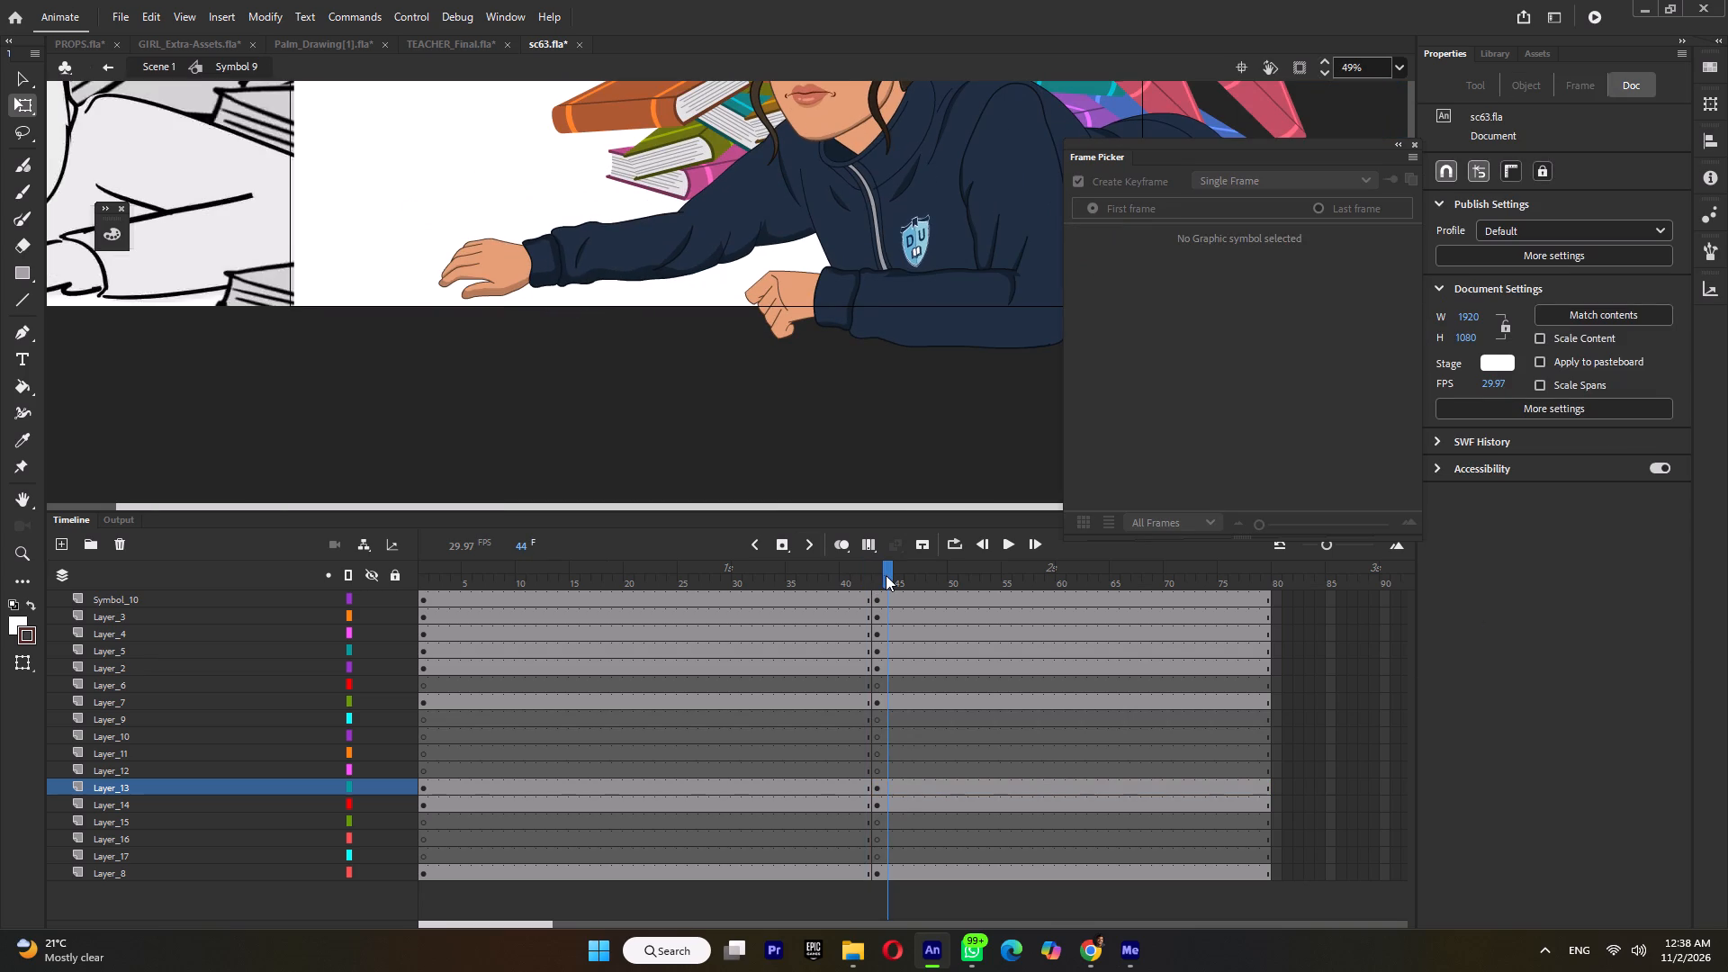
Lengthen the reaching forearm very slightly at its cuff and compare the new pose with the earlier frames.
left_click(575, 276)
scroll(534, 275, "up", 6, "ctrl")
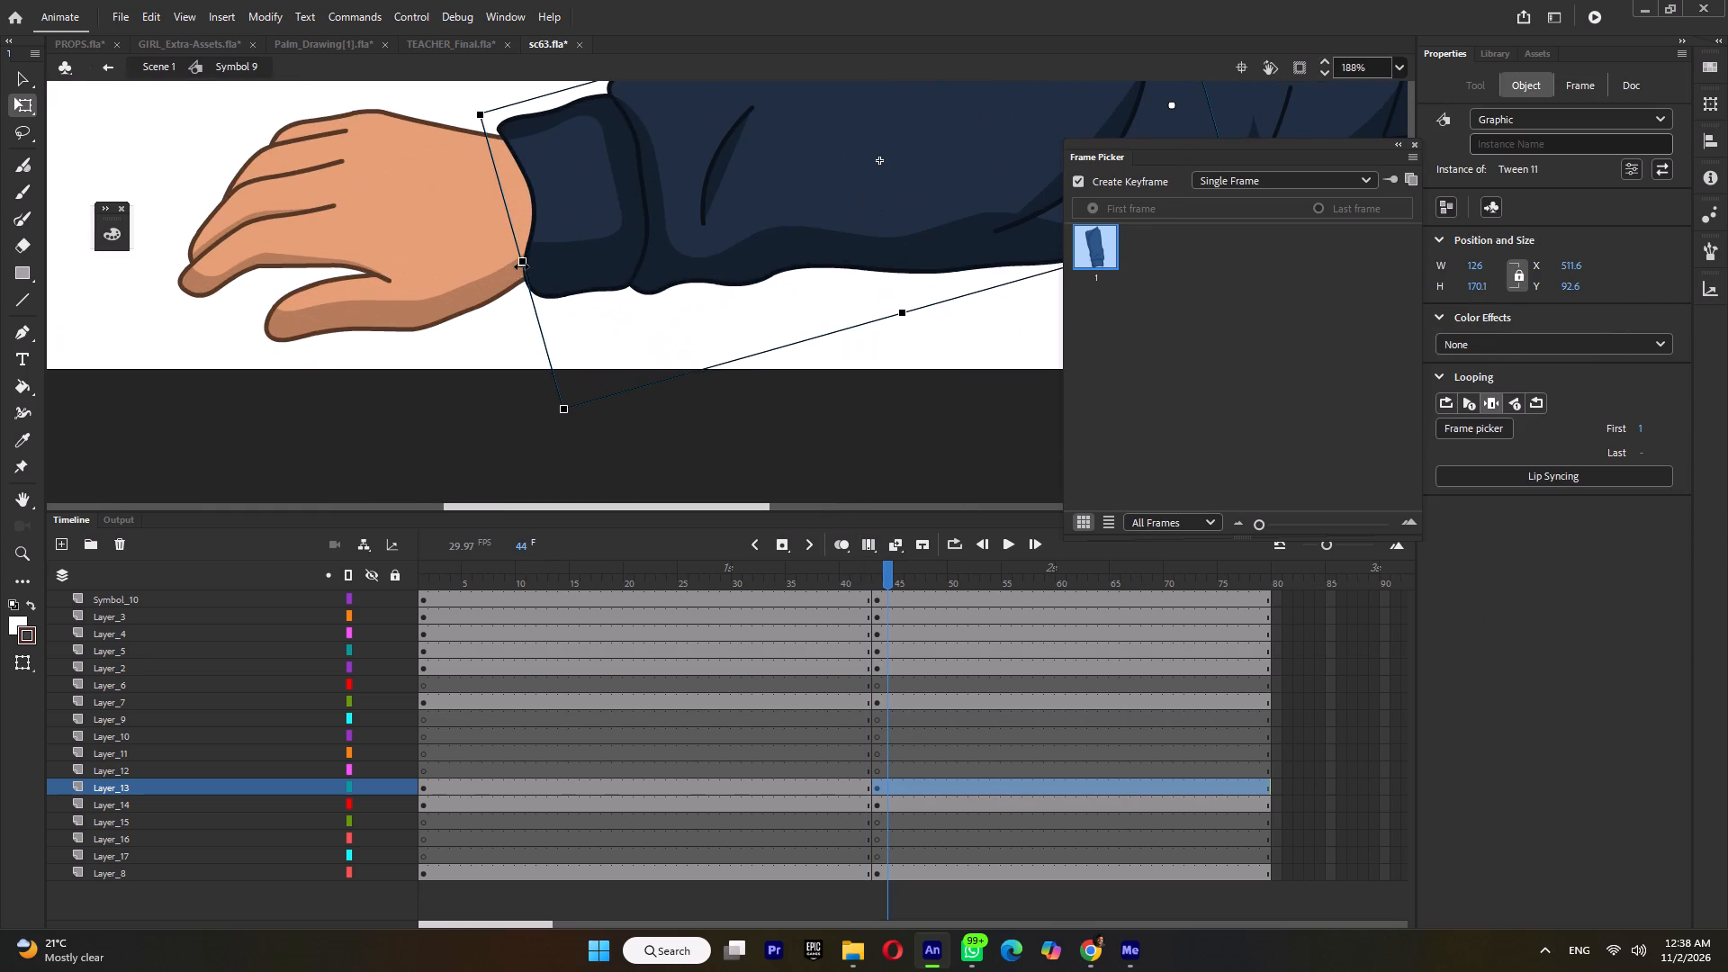
left_click(521, 265)
scroll(515, 267, "down", 10, "ctrl")
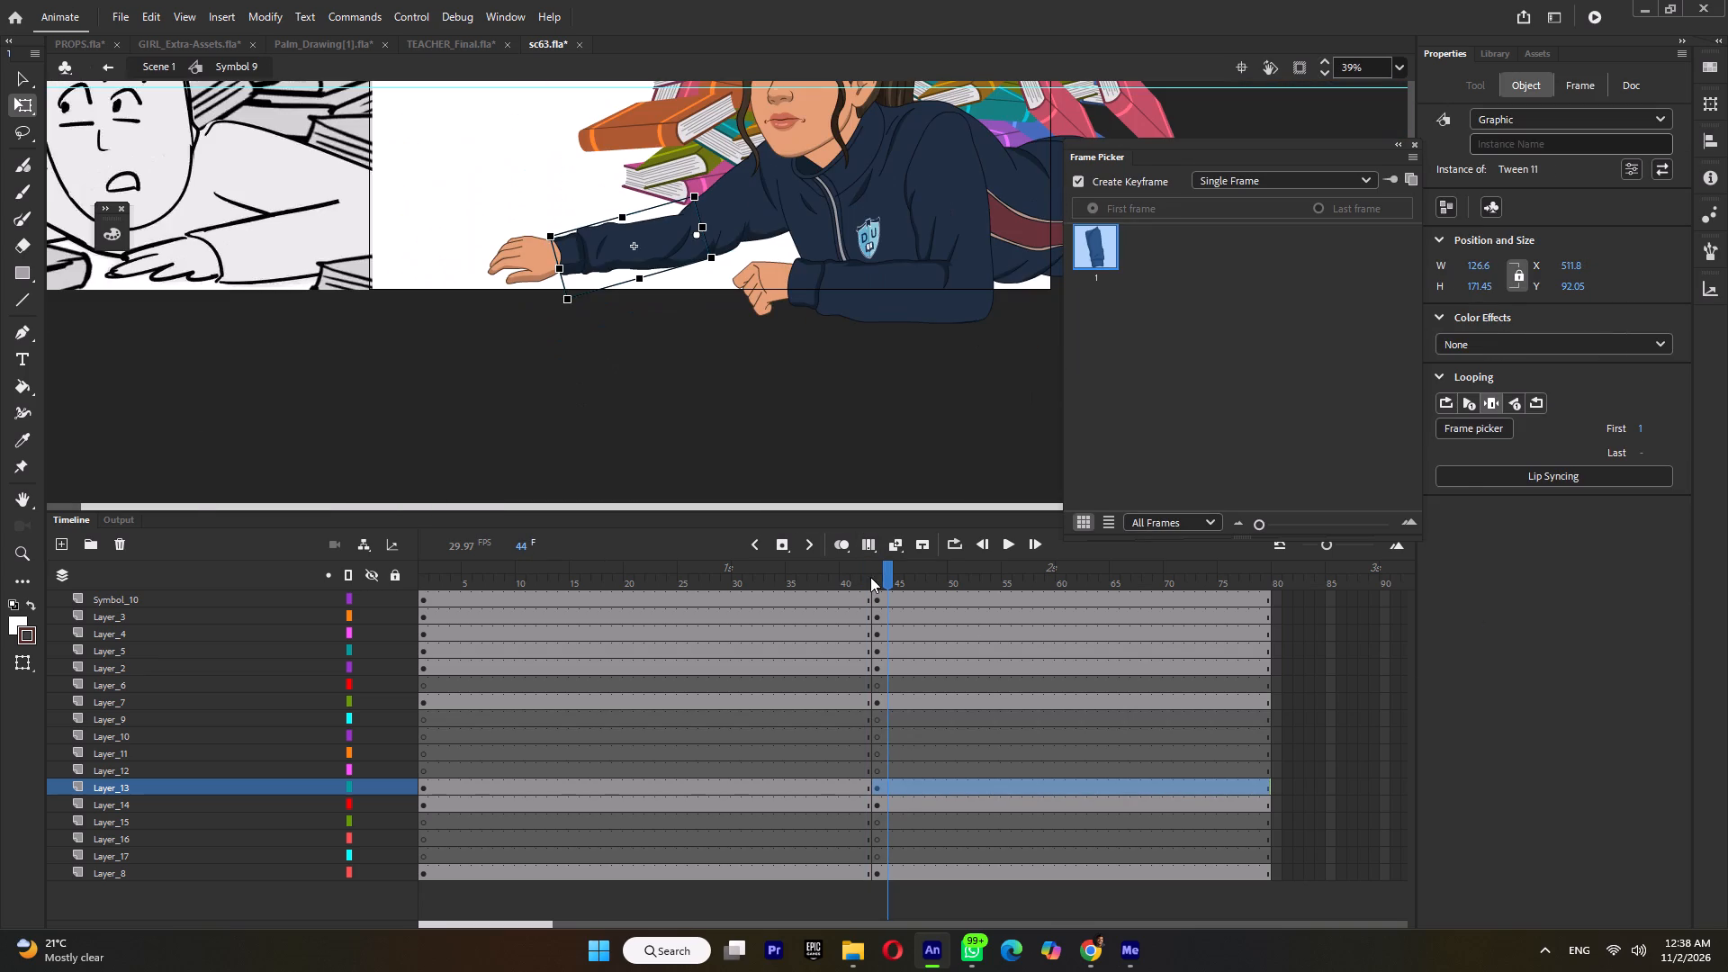
left_click(868, 576)
left_click(883, 574)
left_click(850, 577)
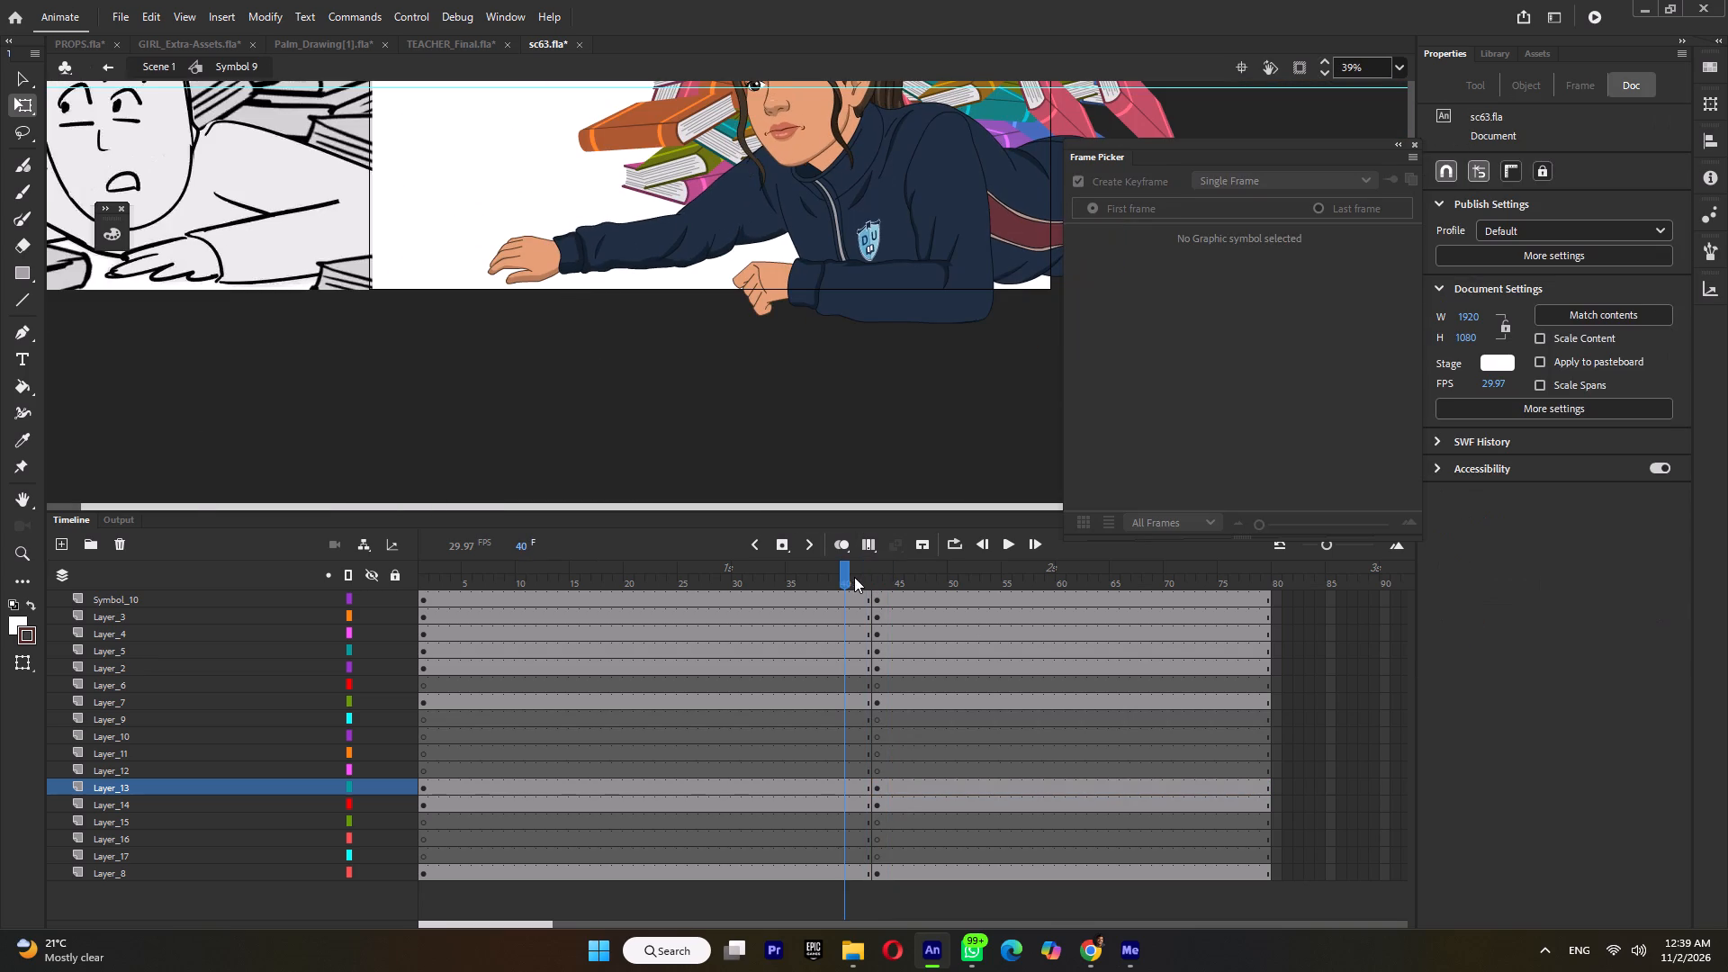
Readjust the reaching forearm's cuff end against the wrist at frame 43 and compare with the preceding pose.
left_click(882, 580)
left_click(592, 258)
scroll(564, 246, "up", 9, "ctrl")
left_click(549, 278)
scroll(548, 280, "down", 3, "ctrl")
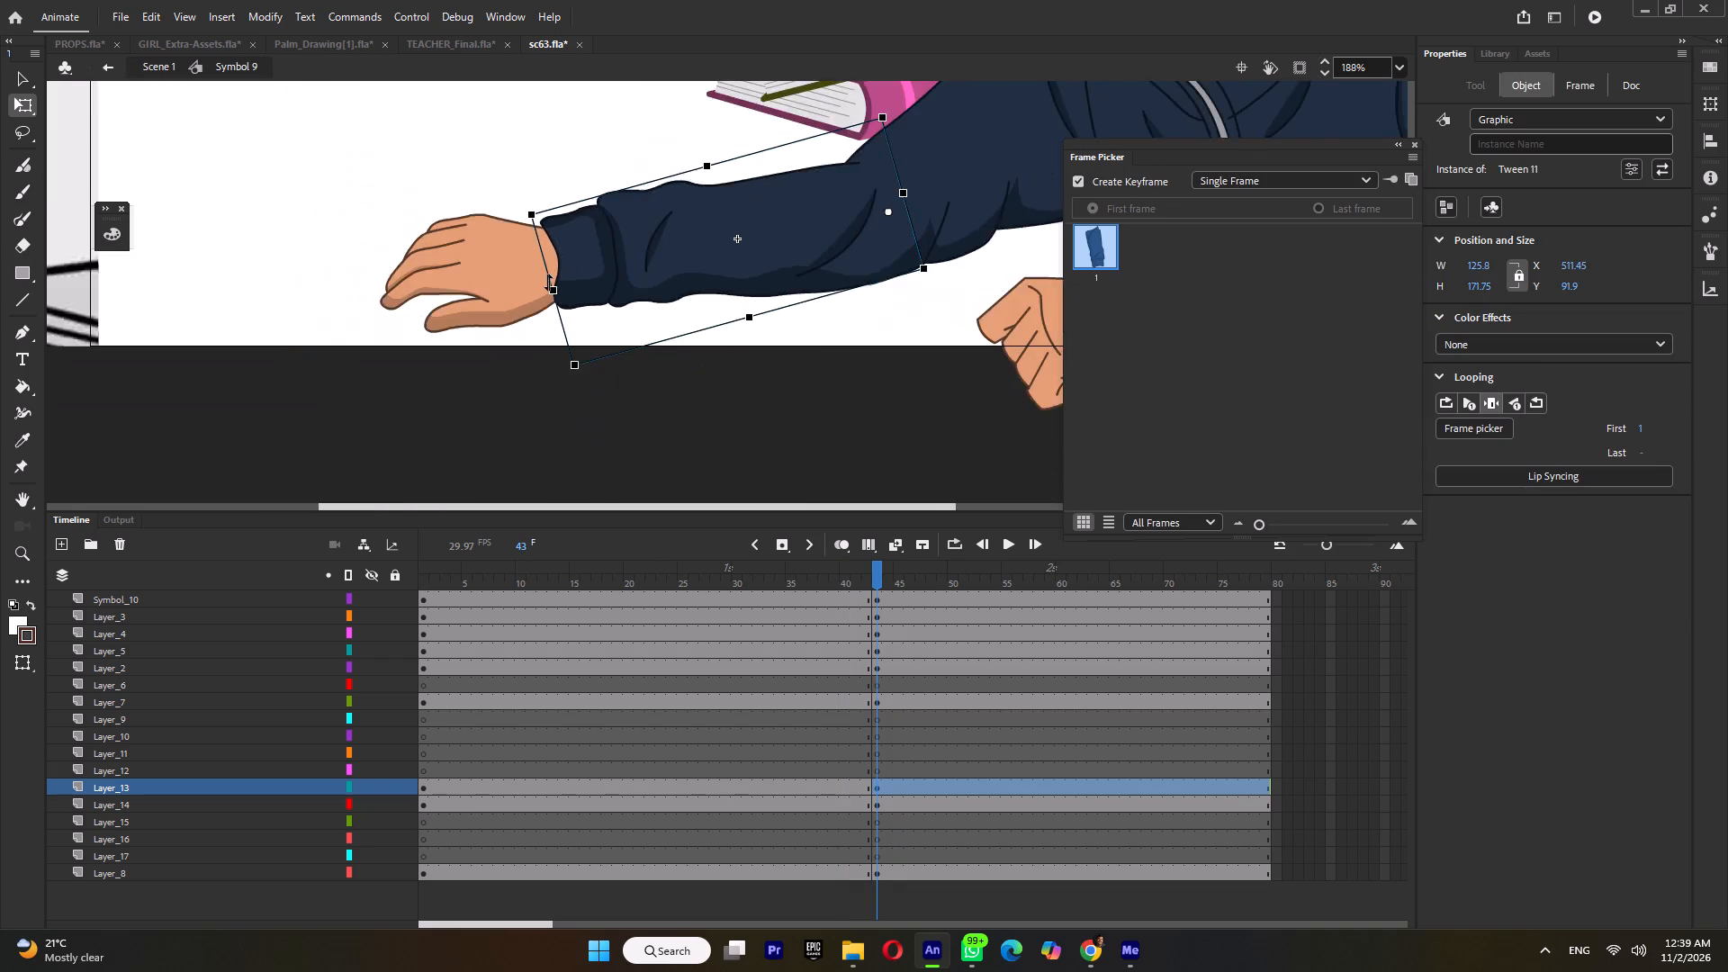
scroll(548, 282, "down", 5, "ctrl")
left_click(859, 567)
left_click(880, 571)
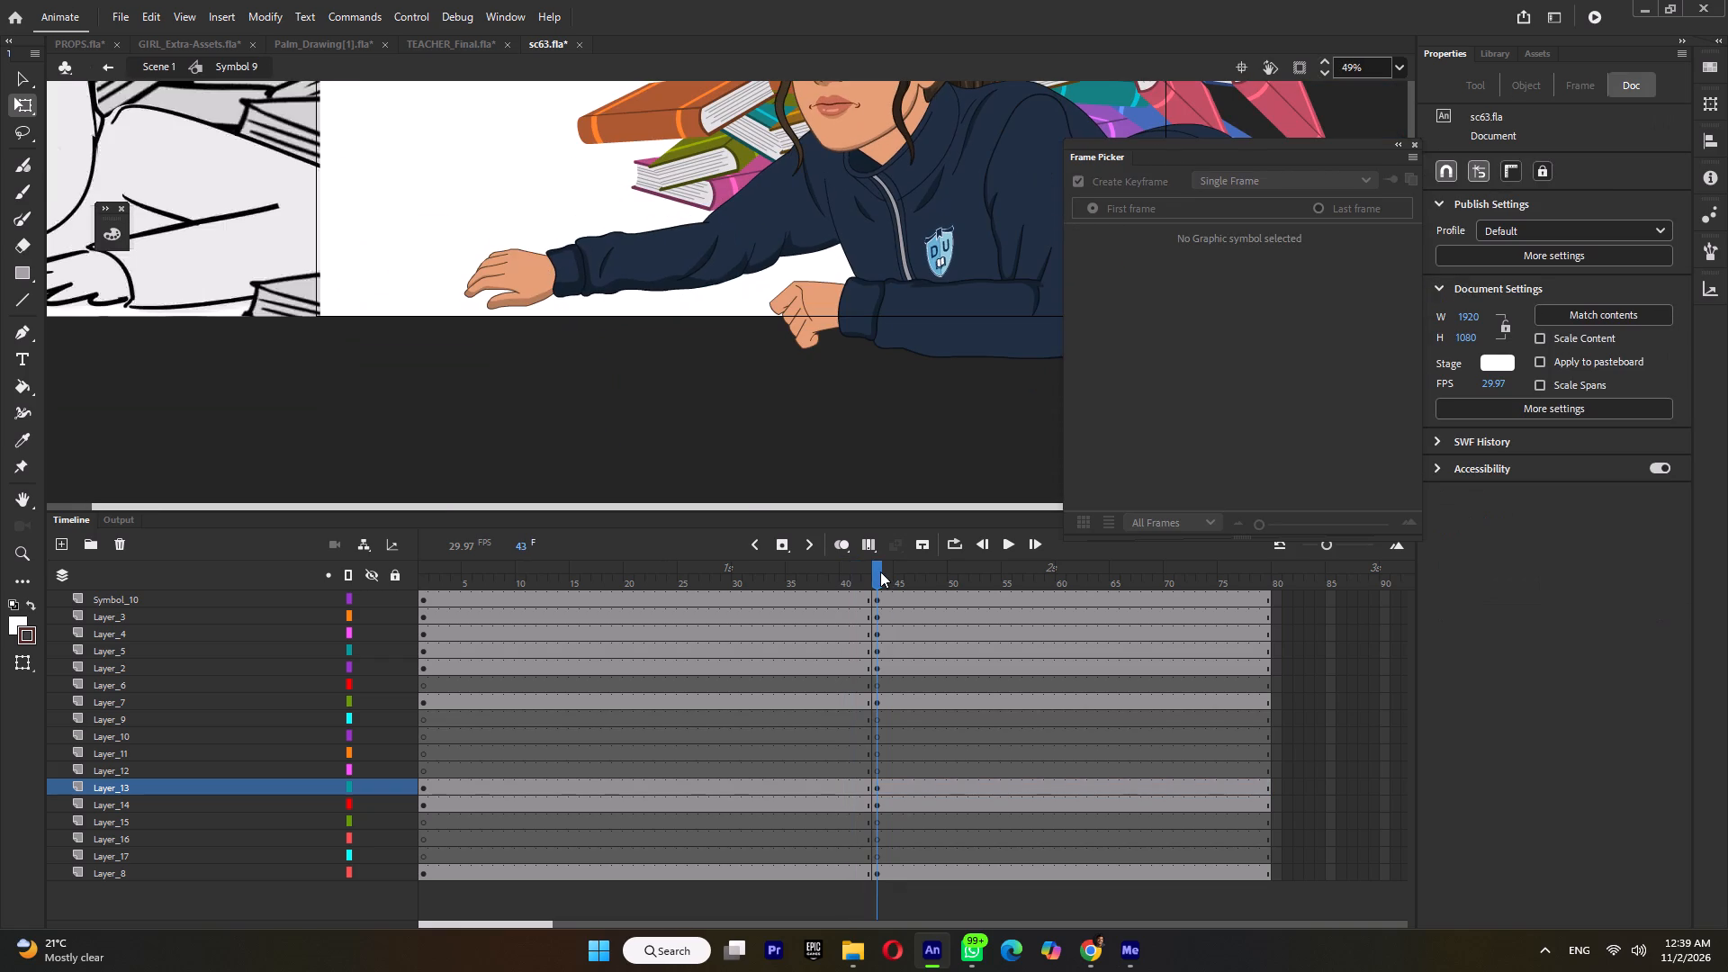
Nudge the reaching forearm toward the elbow at frame 43, stretch its cuff end back to the wrist, and compare with frame 42.
left_click(623, 273)
key("Right")
key("Right")
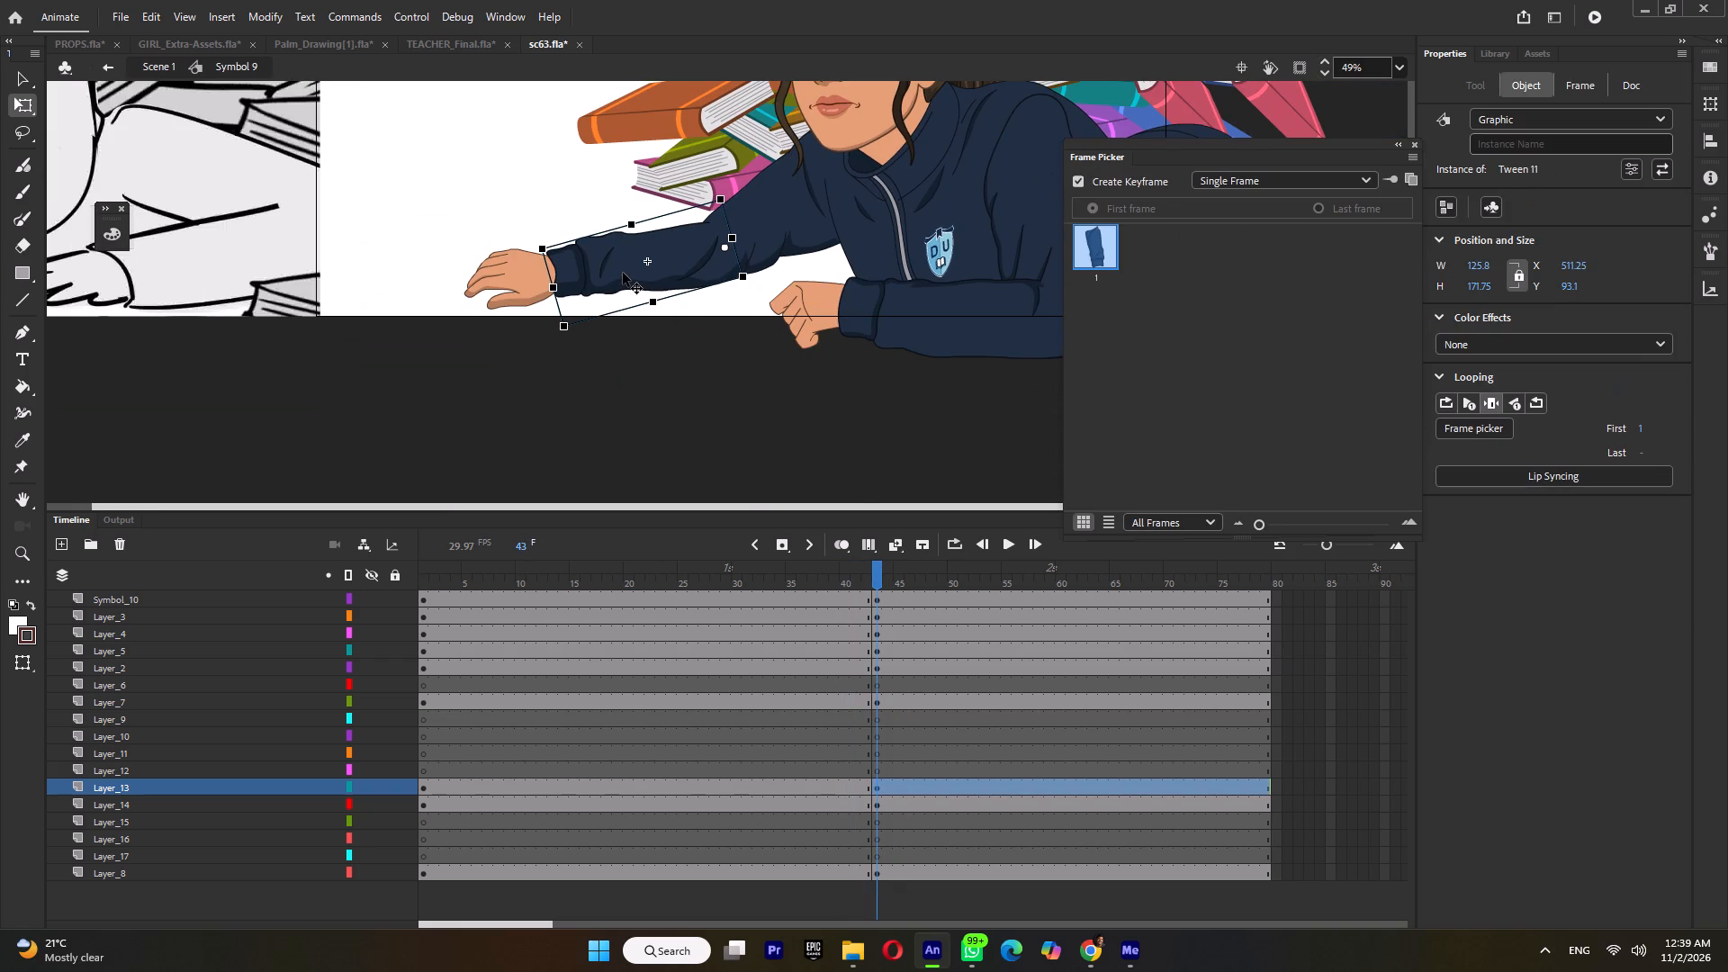
key("Right")
key("Right")
key("Right")
key("Right")
key("Right")
key("Right")
scroll(555, 291, "up", 8, "ctrl")
left_click(558, 277)
scroll(558, 293, "down", 9, "ctrl")
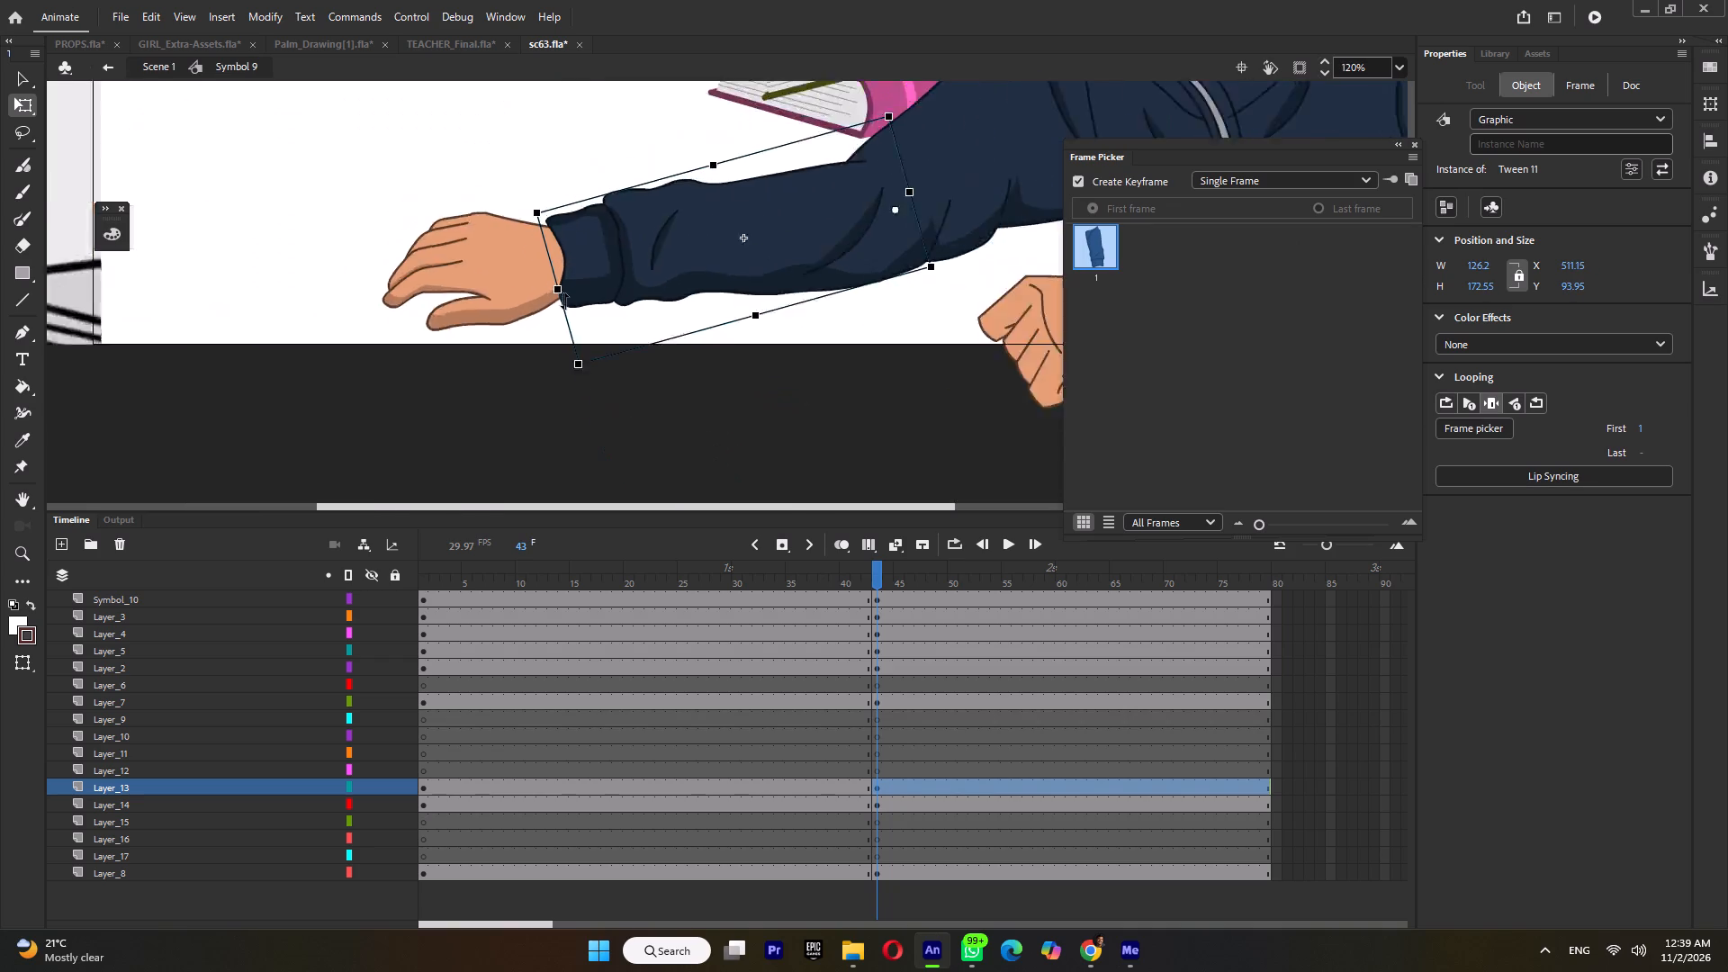
scroll(564, 301, "down", 1, "ctrl")
left_click(869, 577)
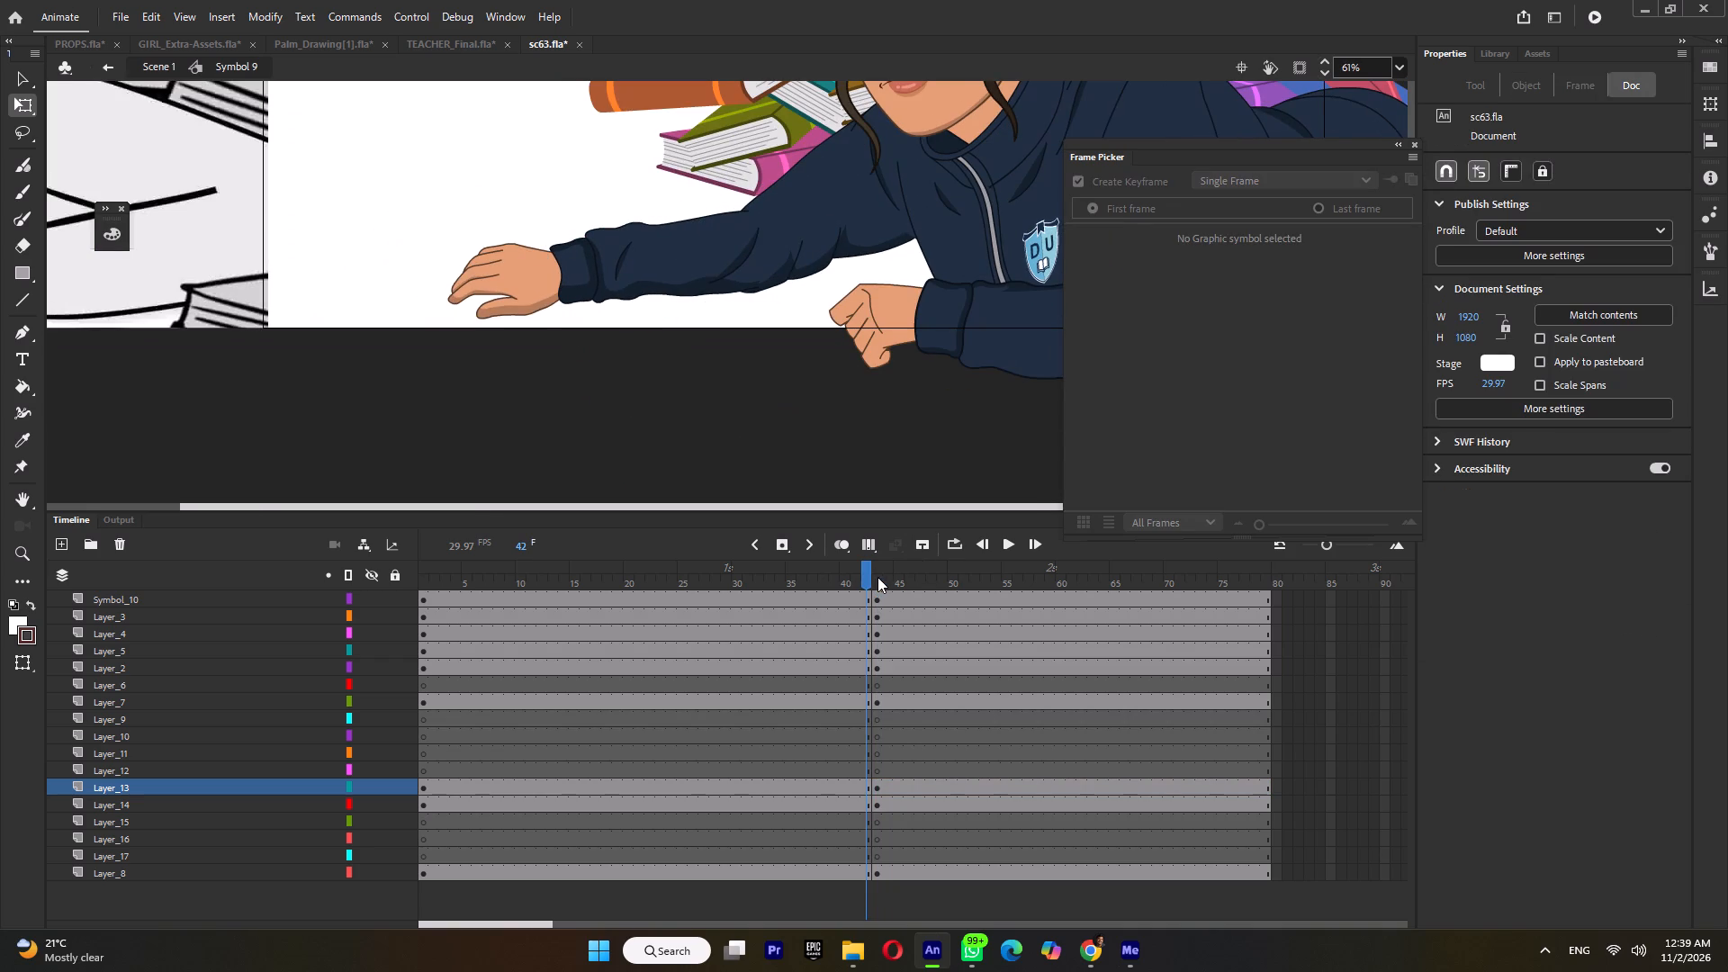
left_click(877, 577)
Lengthen the reaching forearm slightly more at its cuff end and compare with frame 42.
left_click(697, 261)
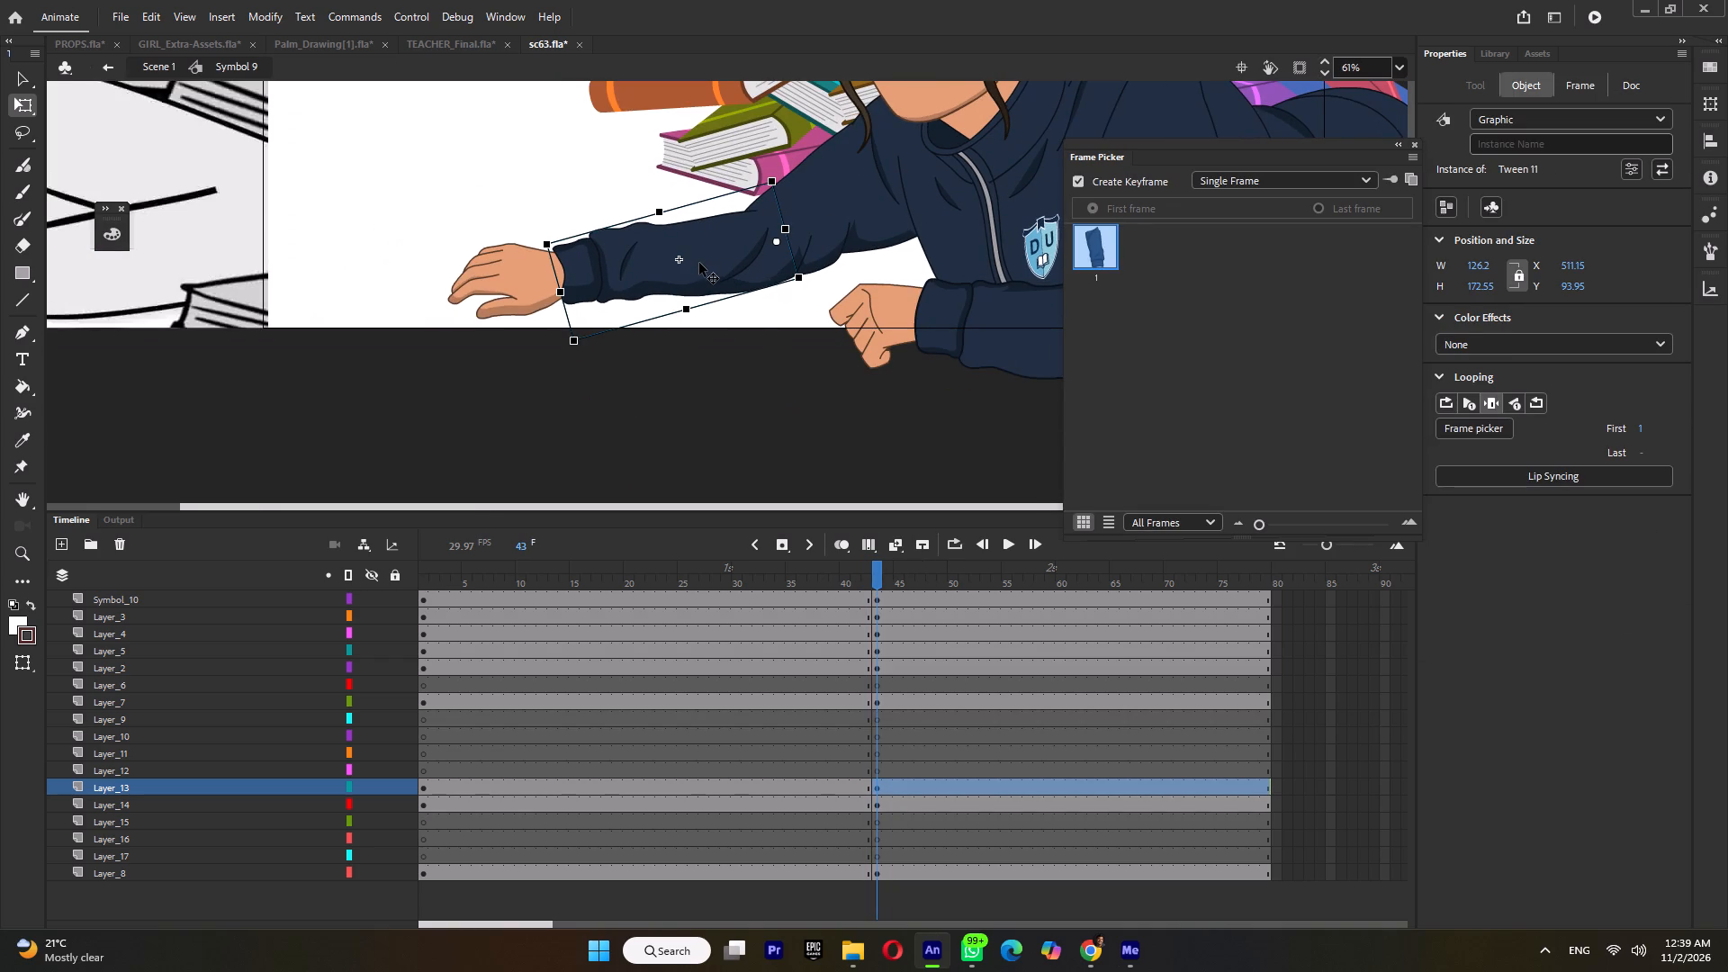
scroll(558, 291, "up", 4, "ctrl")
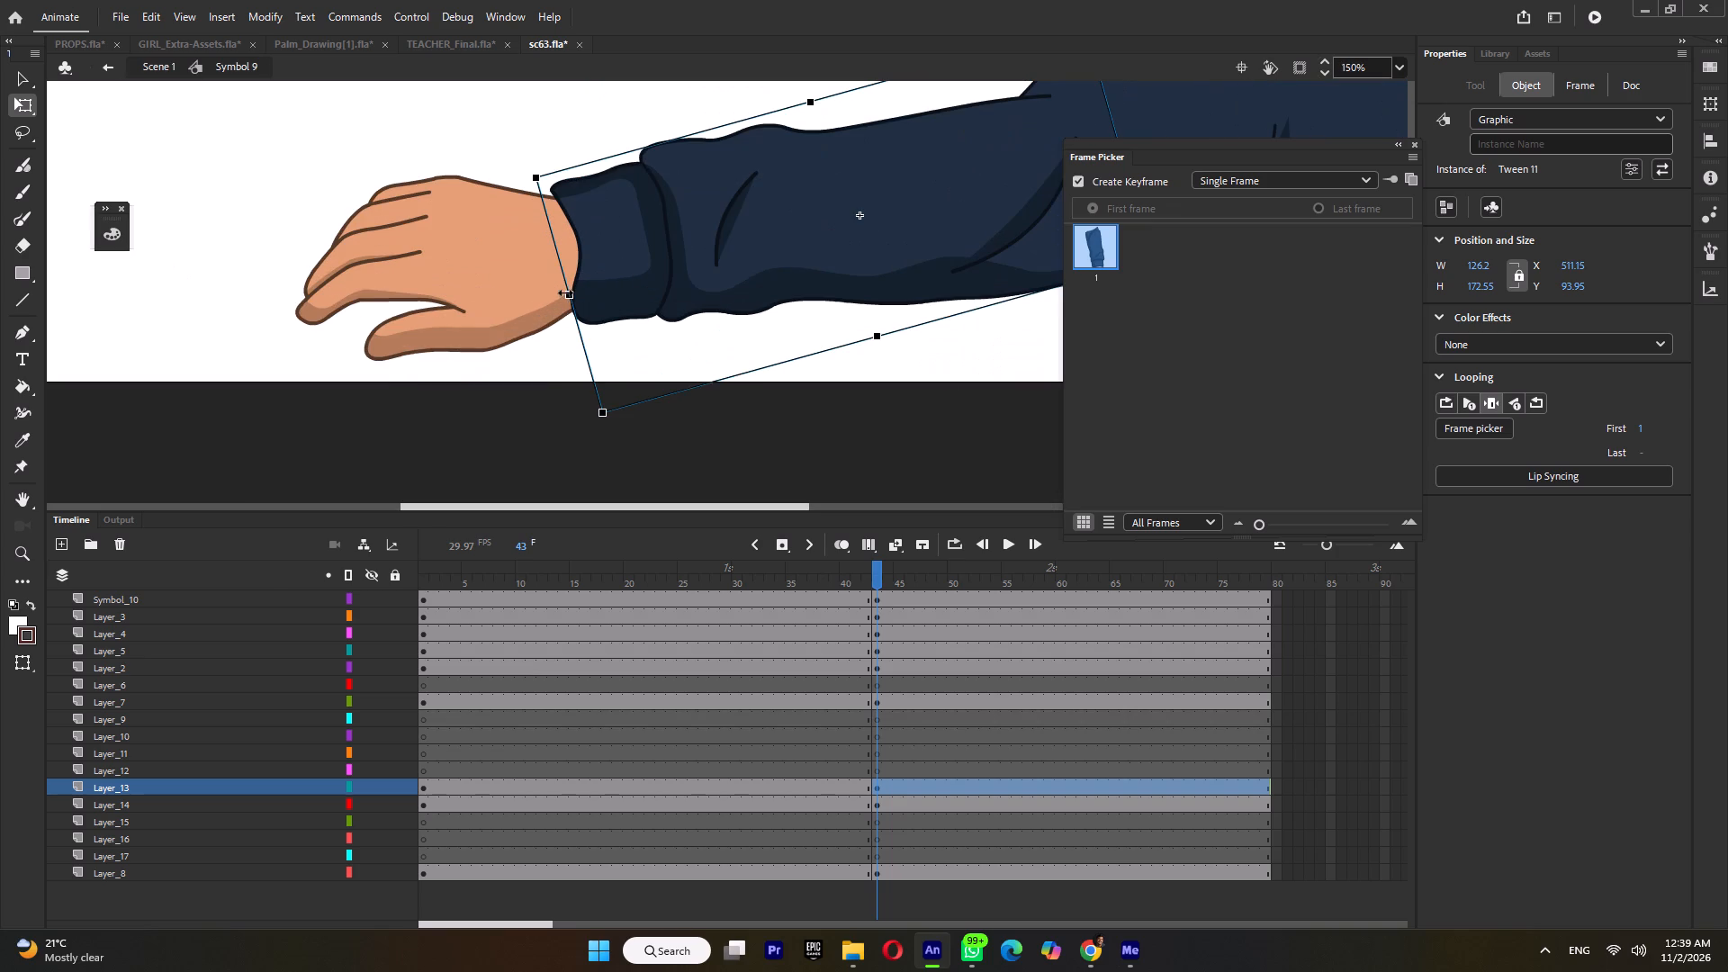
left_click(570, 296)
scroll(563, 298, "down", 5, "ctrl")
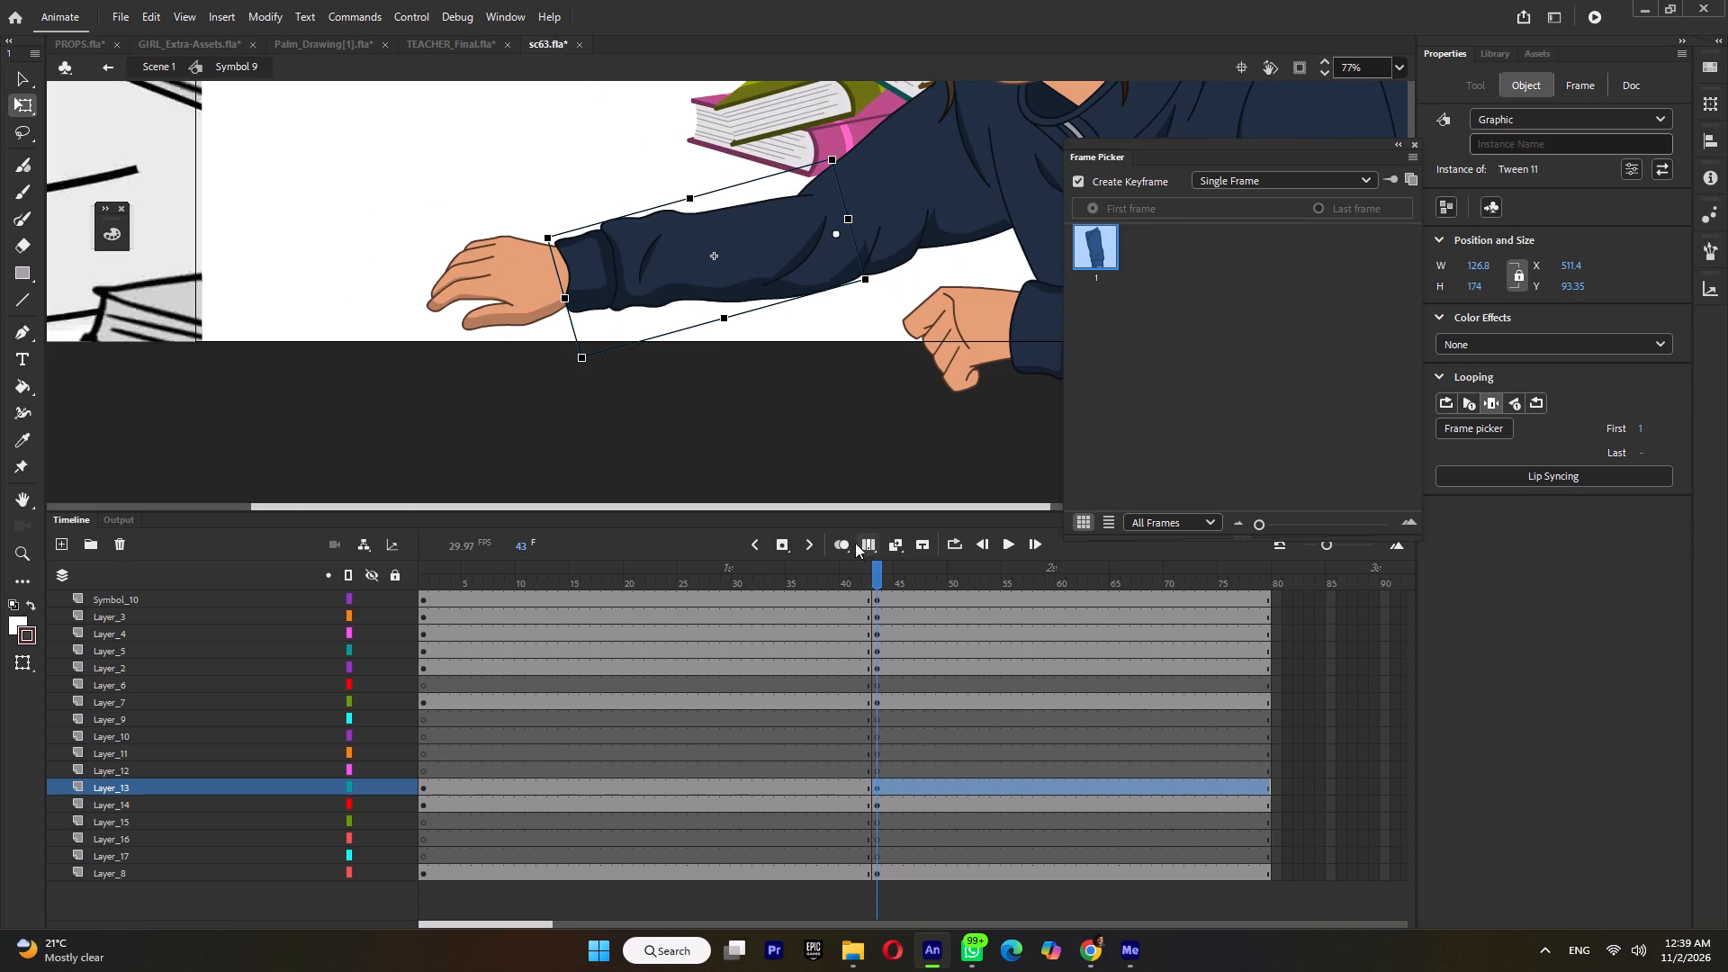
left_click(865, 572)
left_click(882, 576)
Nudge the reaching hand up one small increment in the second pose and compare it with the preceding pose.
left_click(524, 276)
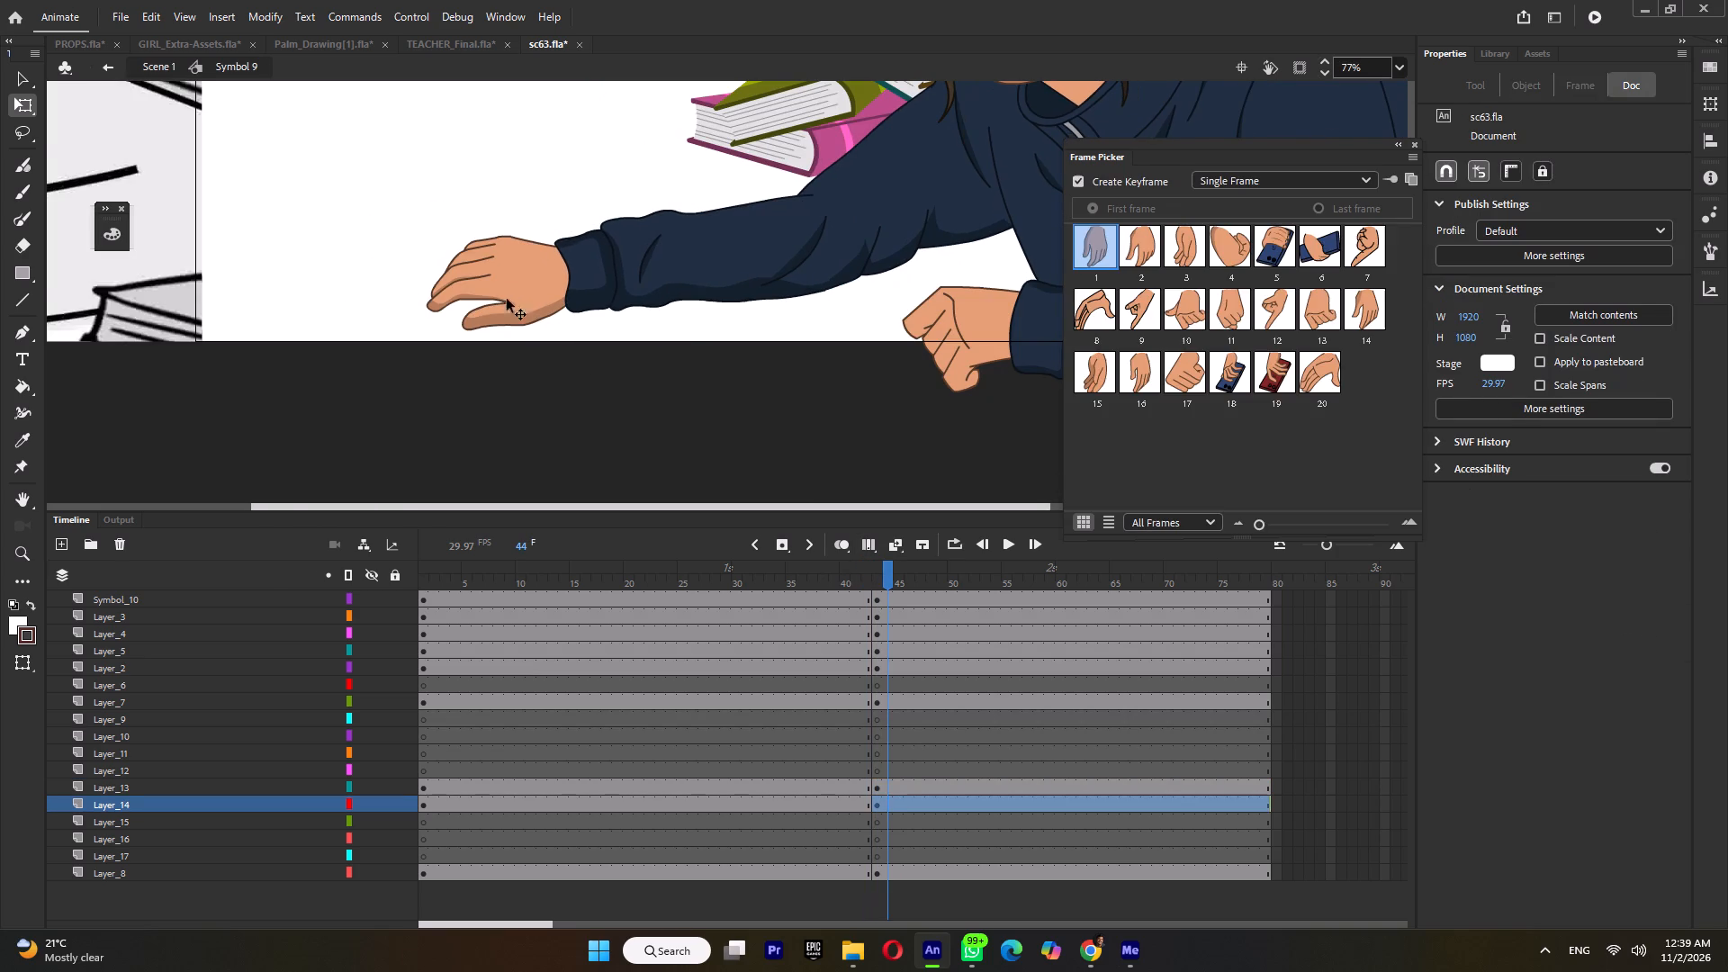
scroll(461, 285, "up", 4, "ctrl")
left_click(380, 225)
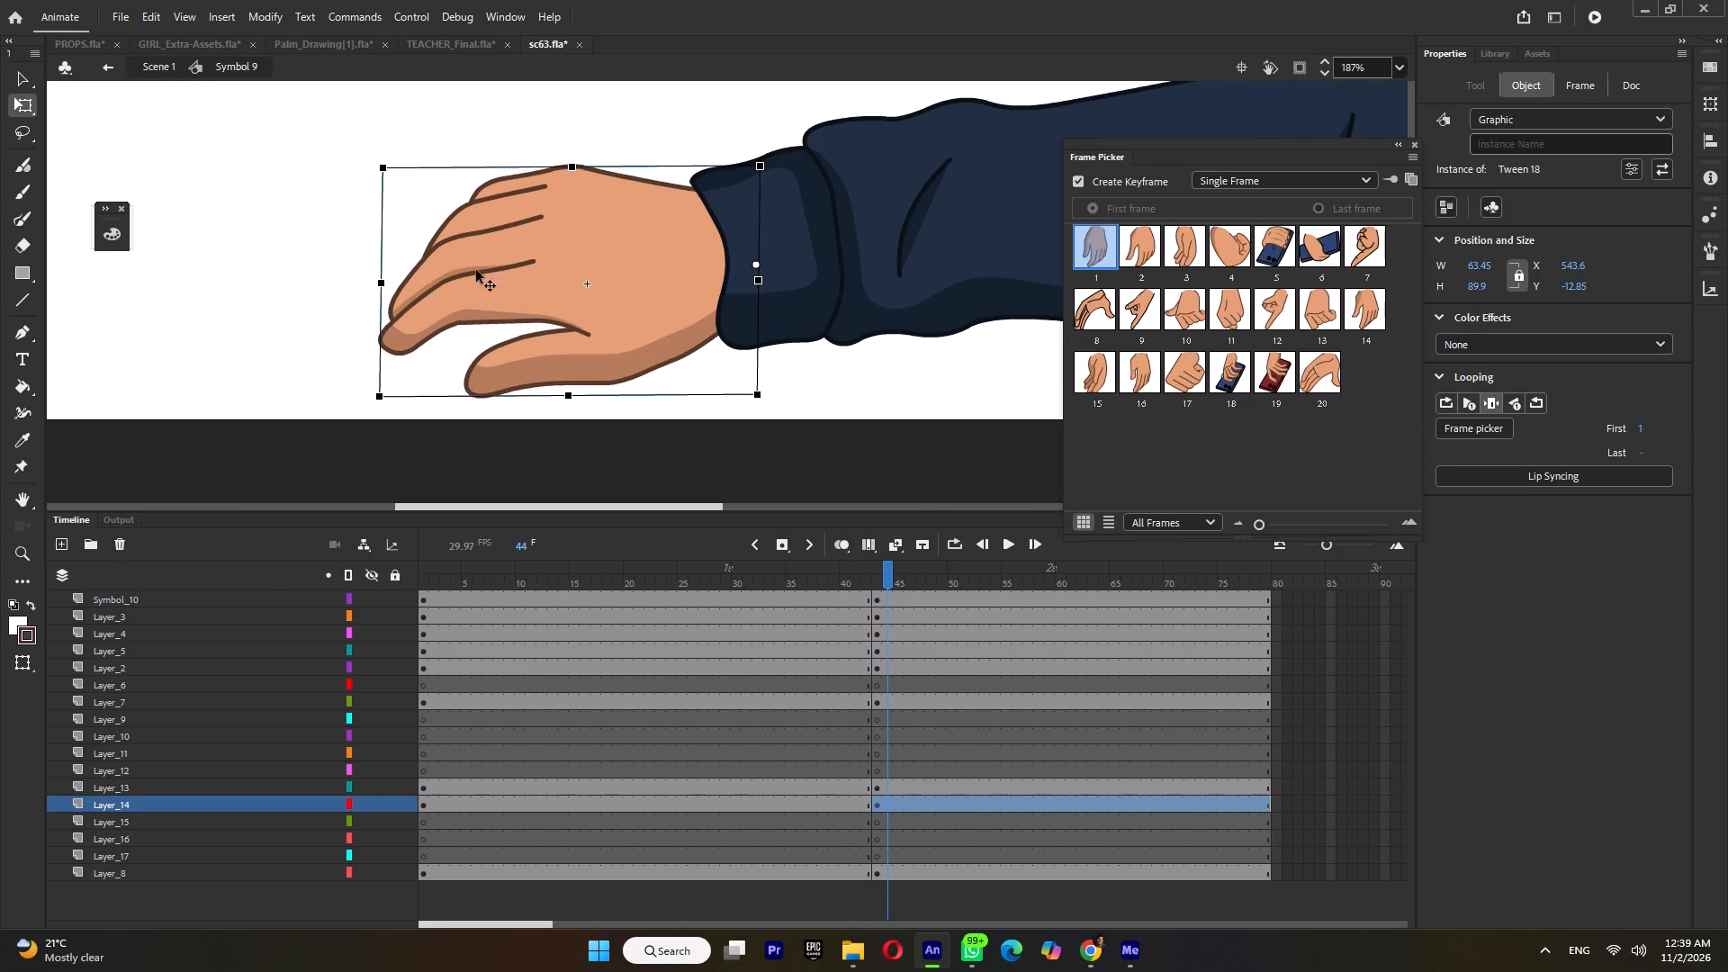
scroll(495, 389, "down", 9, "ctrl")
key("Up")
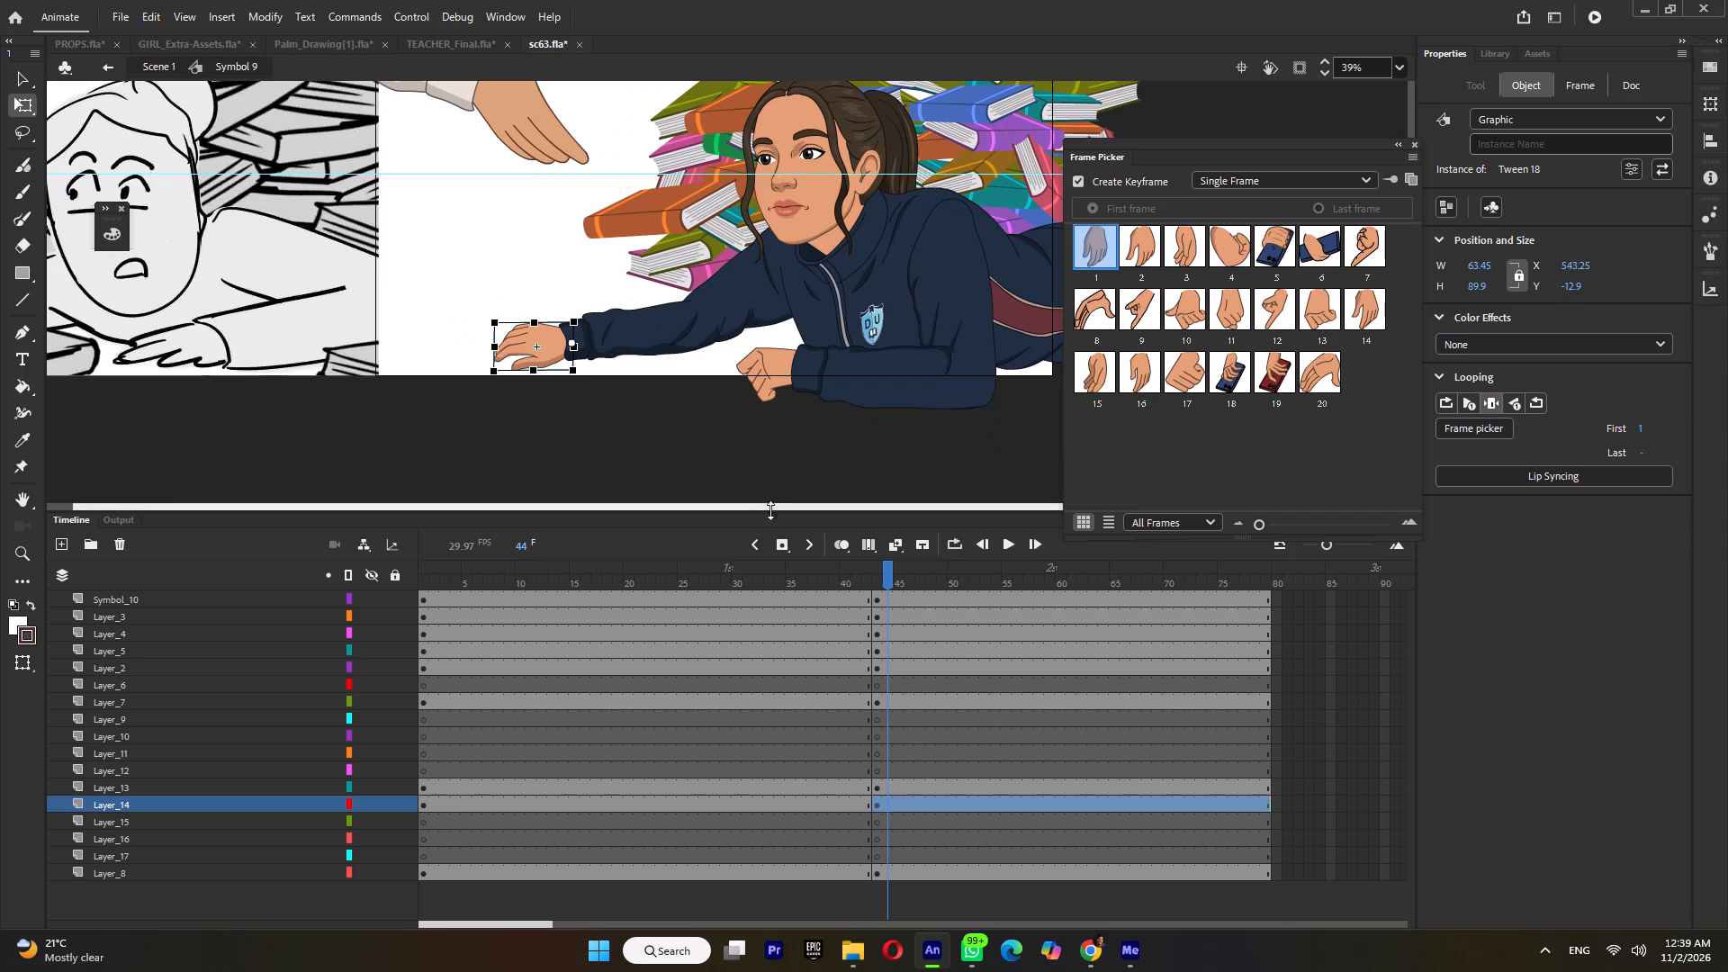
left_click(864, 573)
left_click(877, 572)
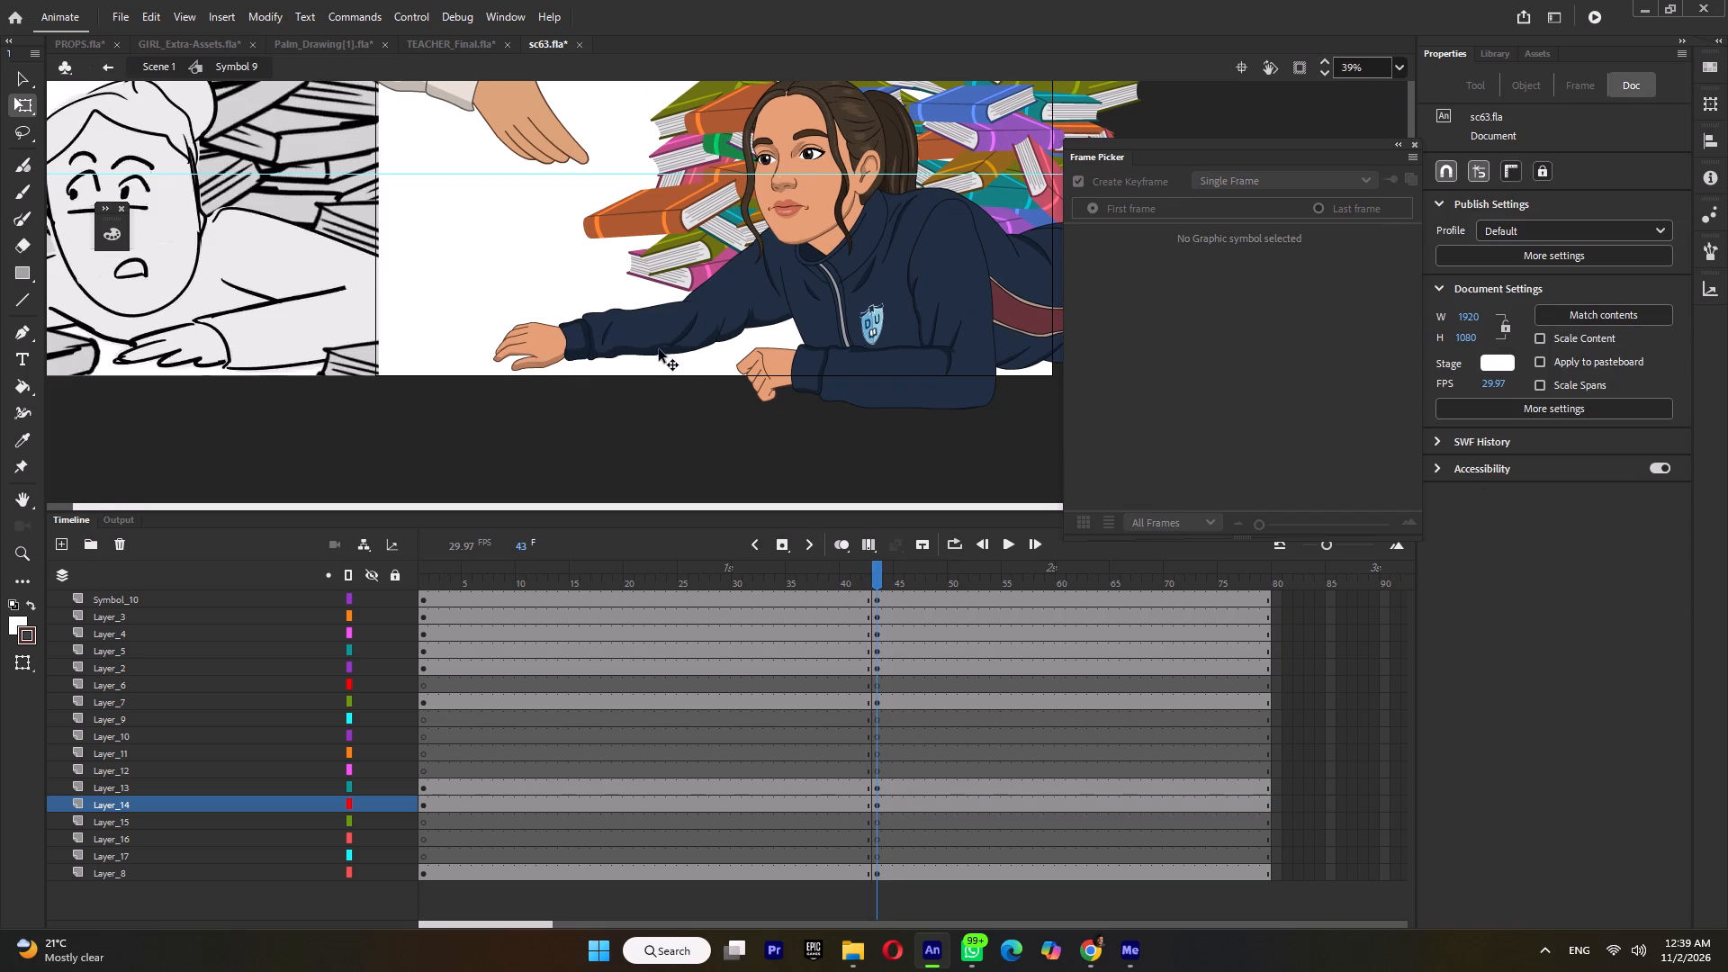
left_click(868, 581)
left_click(880, 580)
Set the pivot of the reaching arm's upper sleeve and forearm at the shoulder and rotate both slightly together.
left_click(735, 315, "ctrl")
left_click(626, 320, "shift")
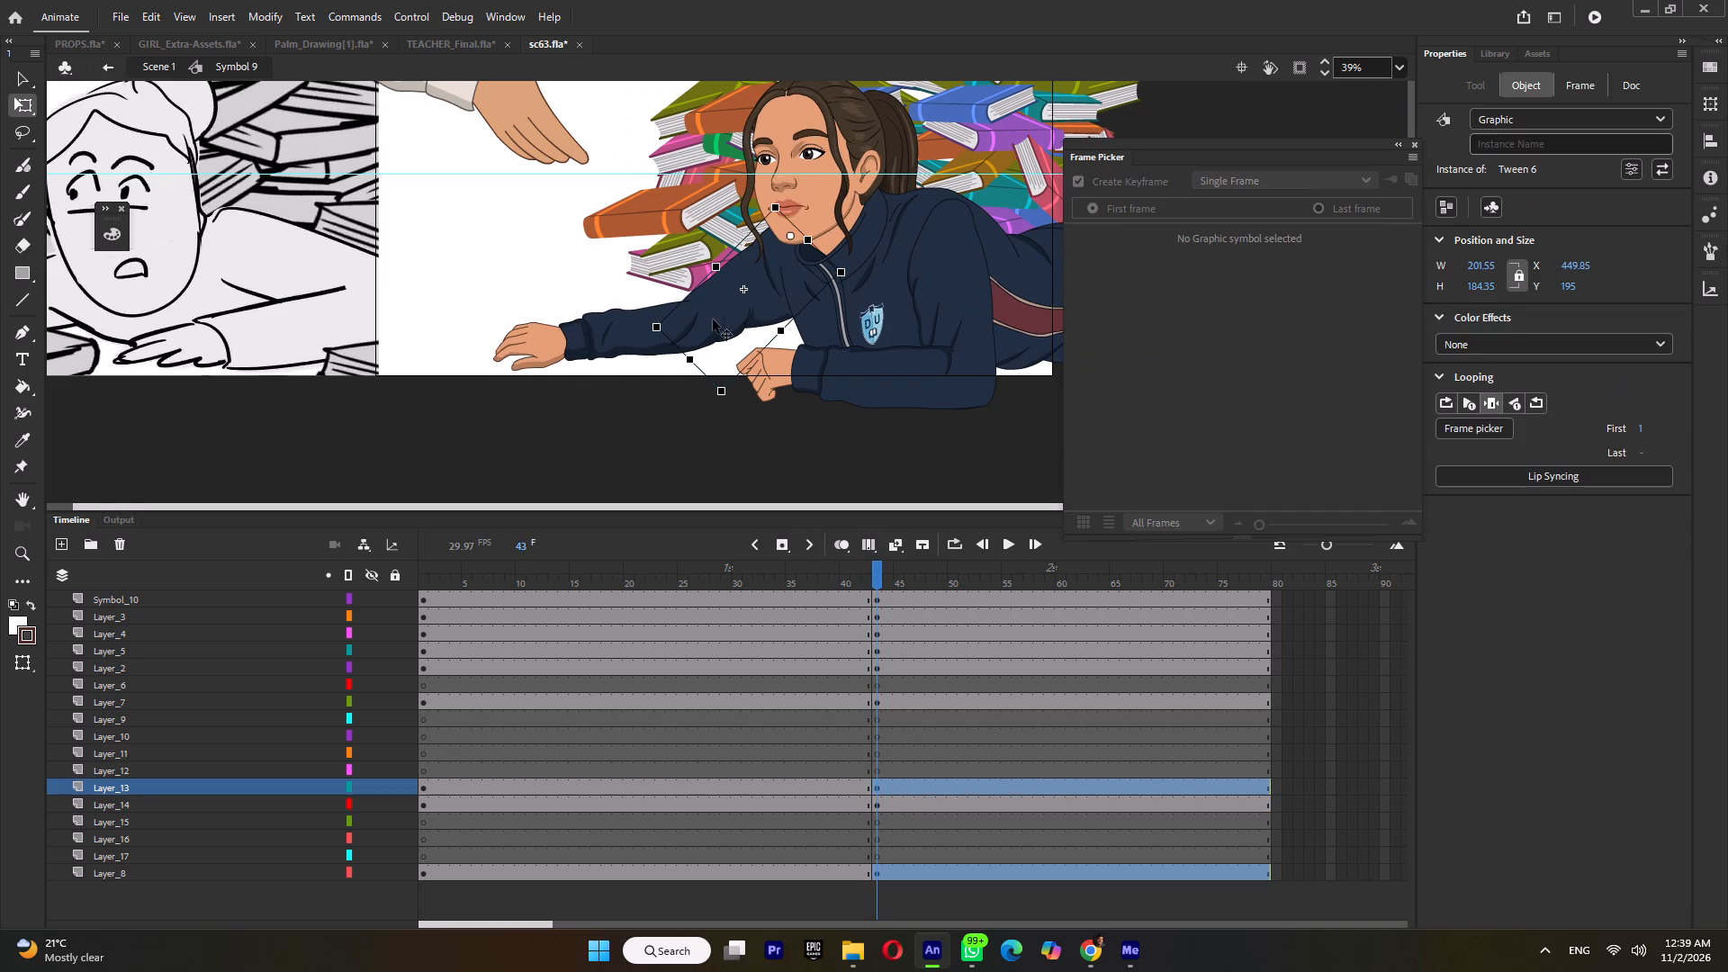
left_click_drag(699, 301, 788, 247)
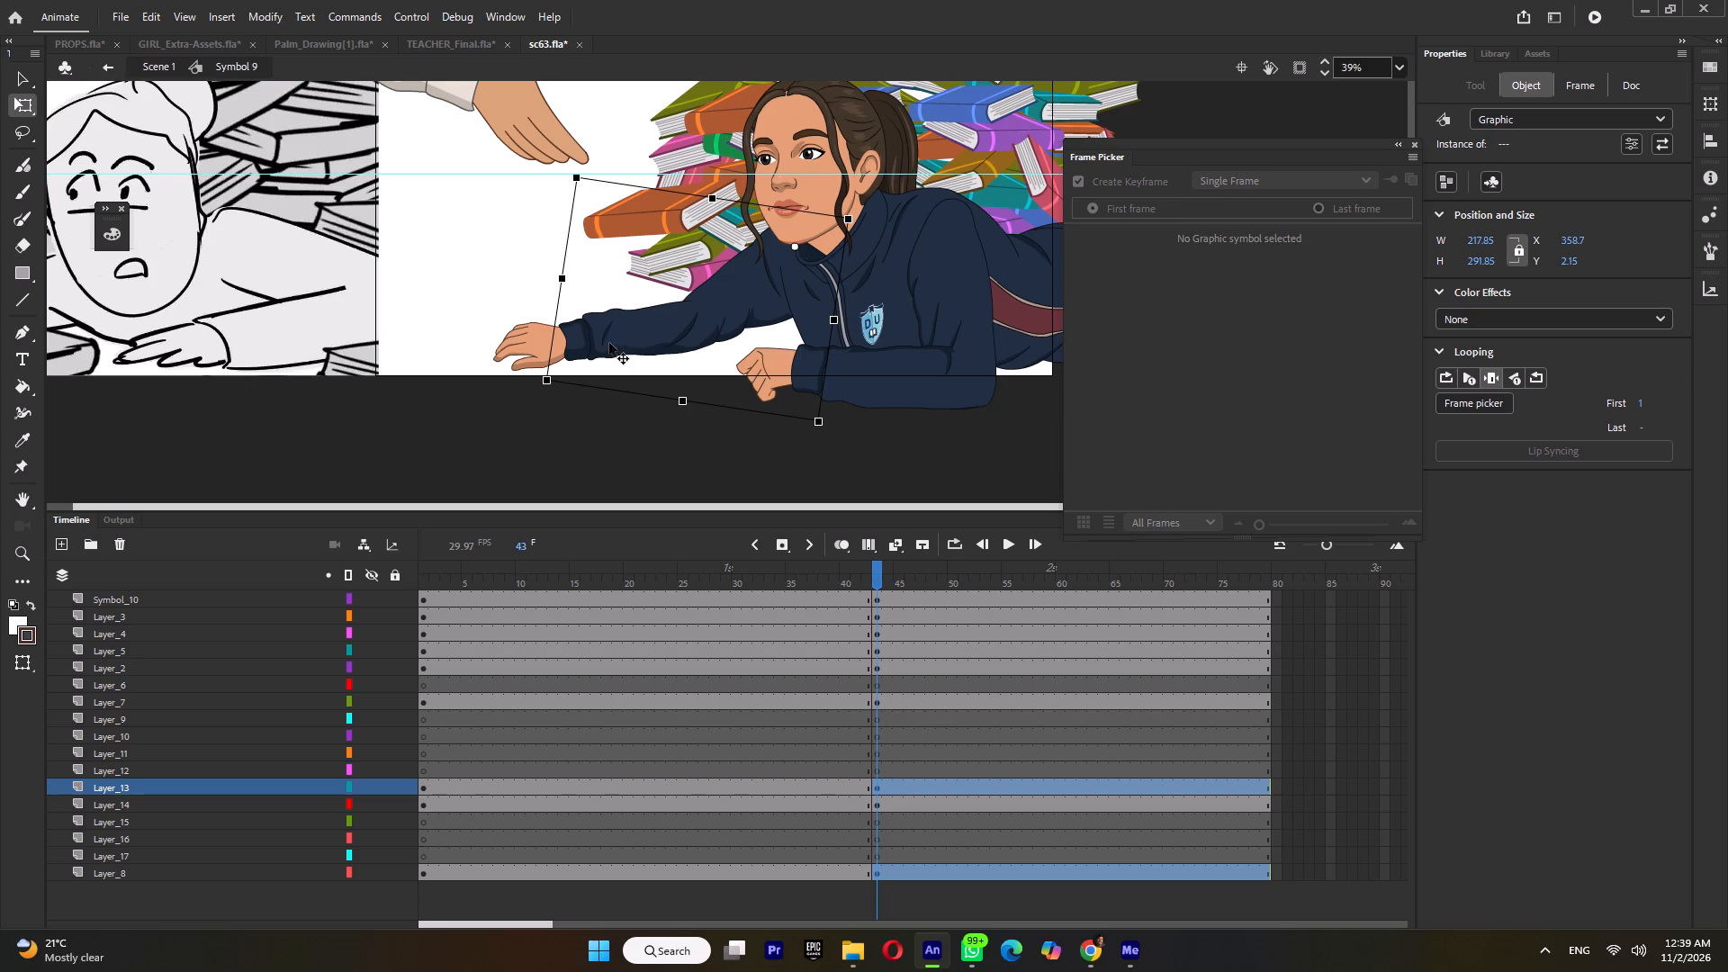
scroll(510, 380, "up", 4, "ctrl")
left_click_drag(568, 383, 560, 373)
left_click(619, 416)
Rotate the reaching forearm slightly so its cuff meets the wrist at frame 43, and compare with the preceding pose.
left_click(677, 258)
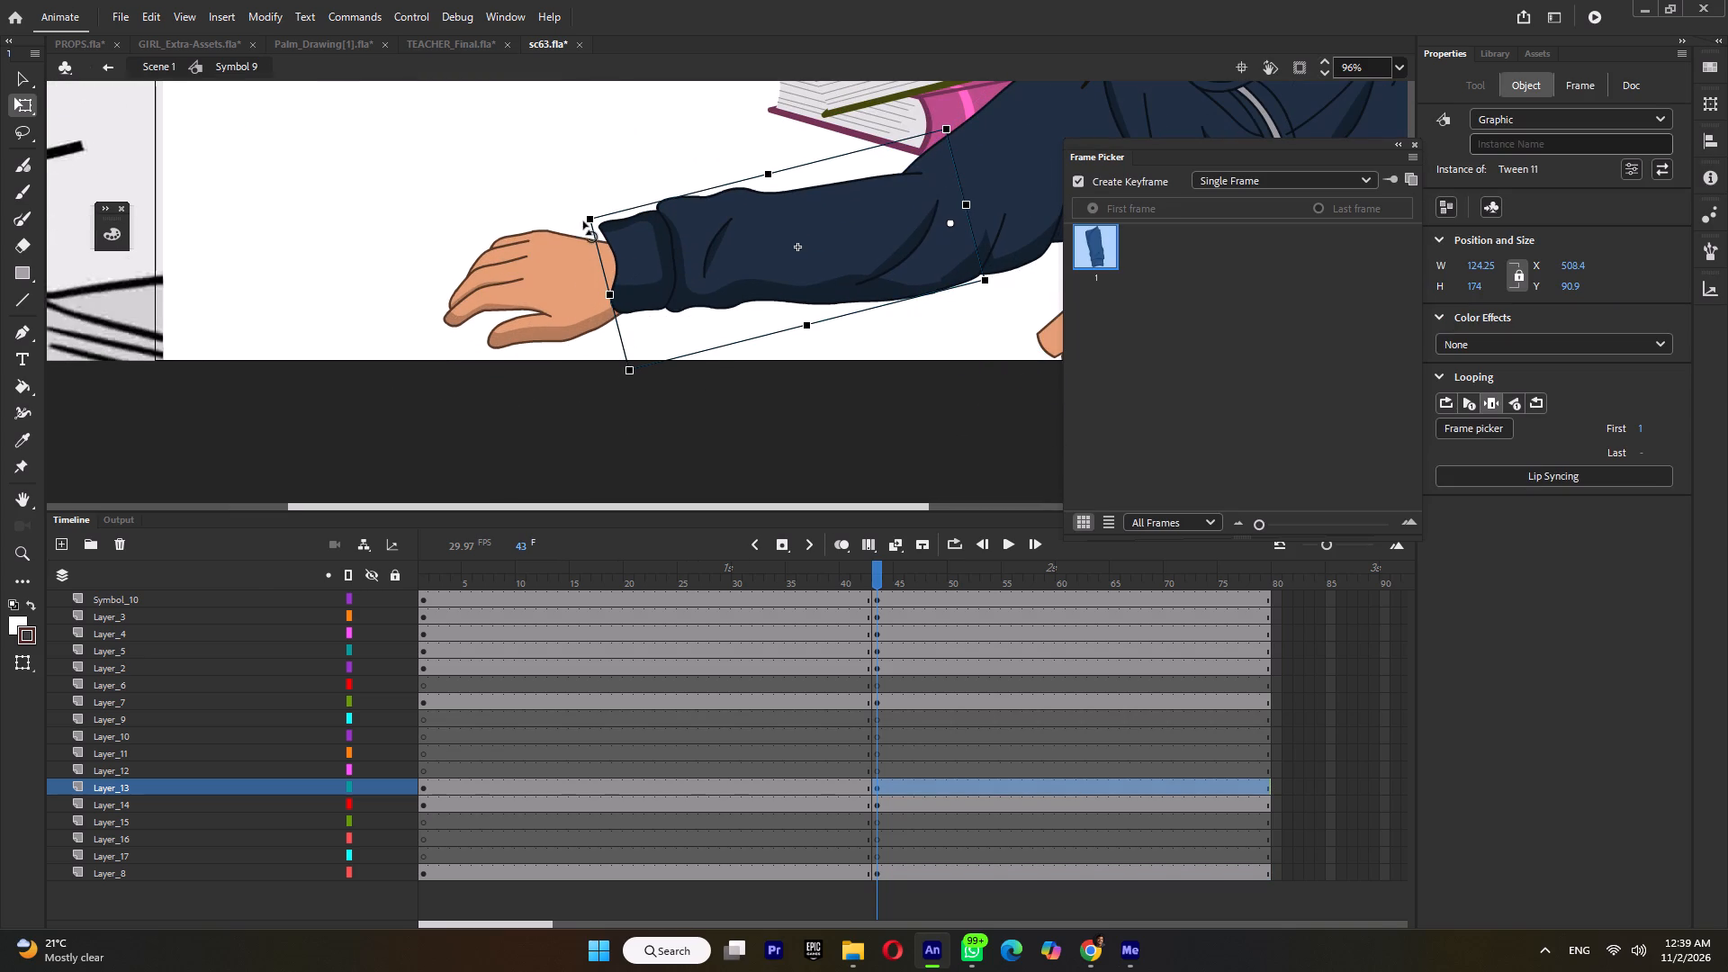
left_click_drag(583, 221, 583, 234)
scroll(616, 292, "down", 7, "ctrl")
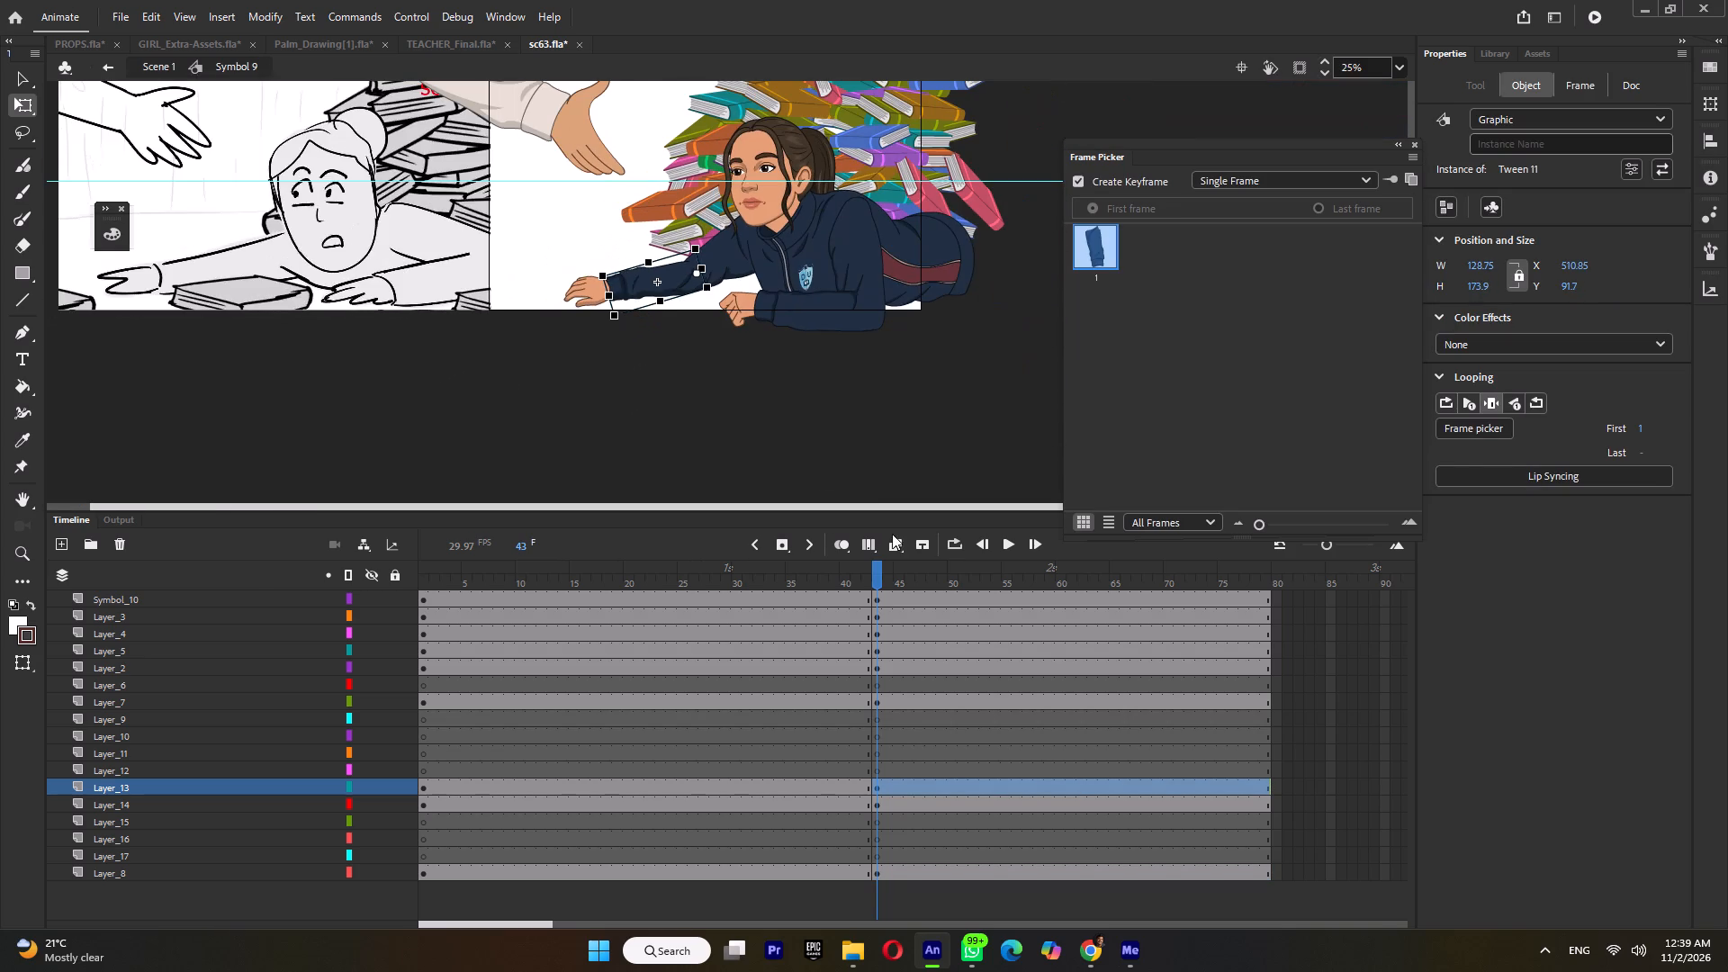
left_click(867, 576)
left_click(885, 577)
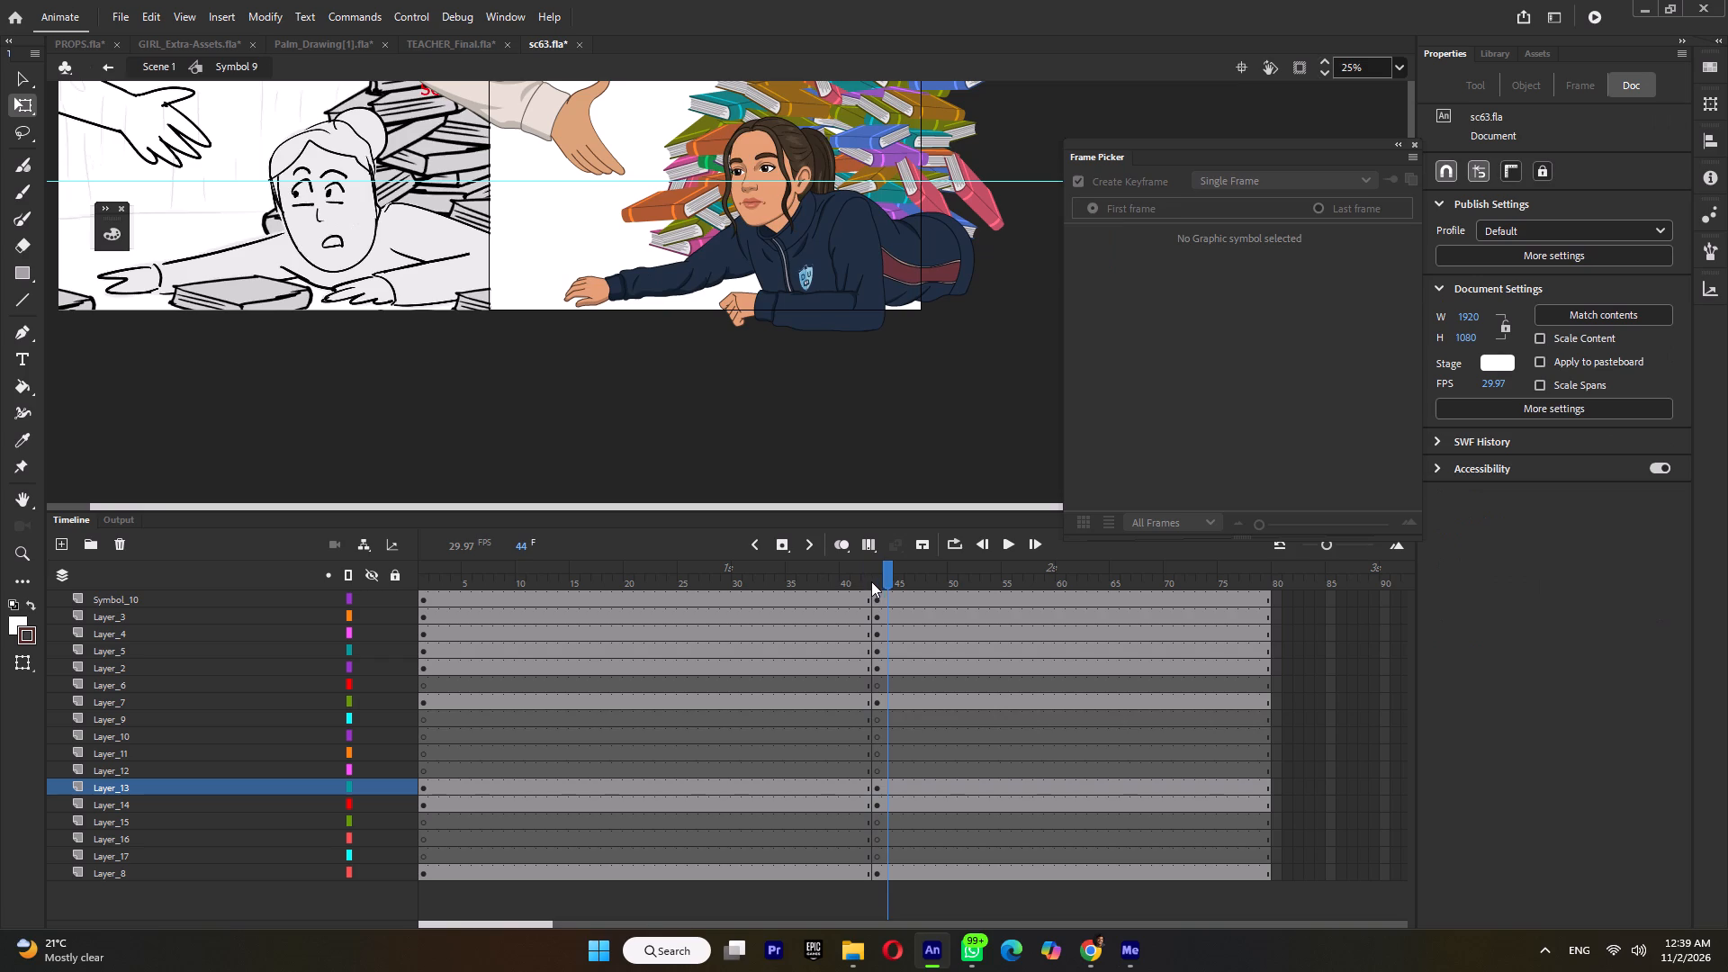
left_click(870, 580)
left_click(891, 575)
left_click(875, 577)
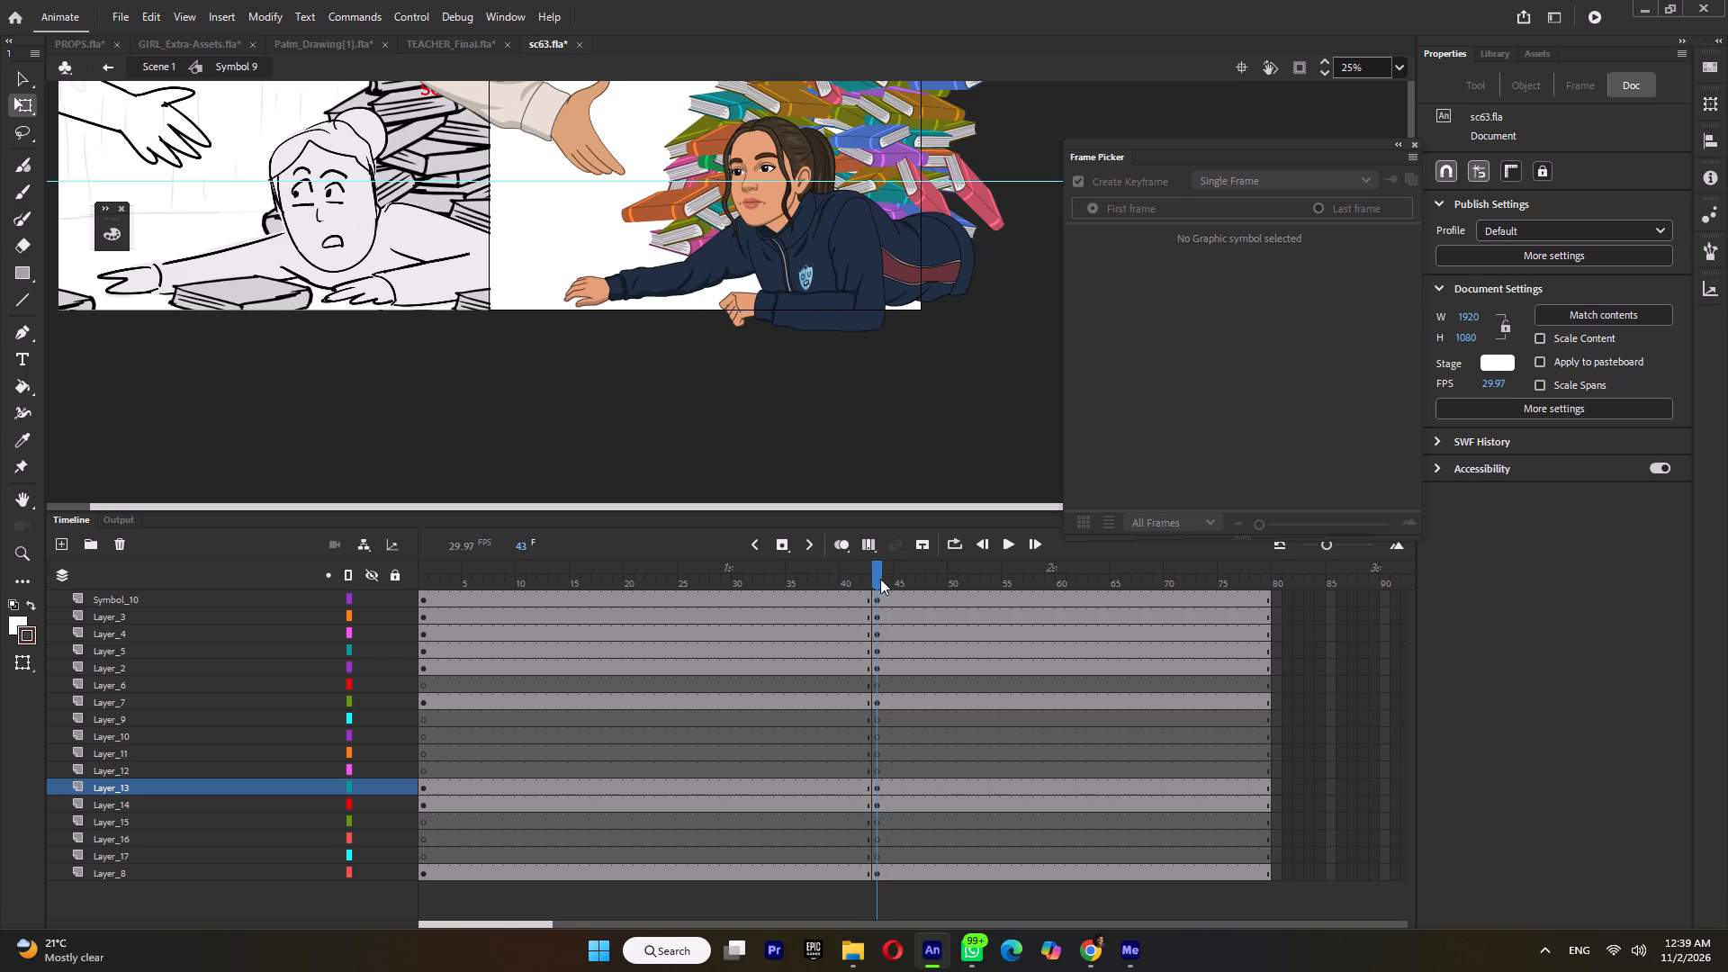
left_click(862, 574)
left_click(882, 574)
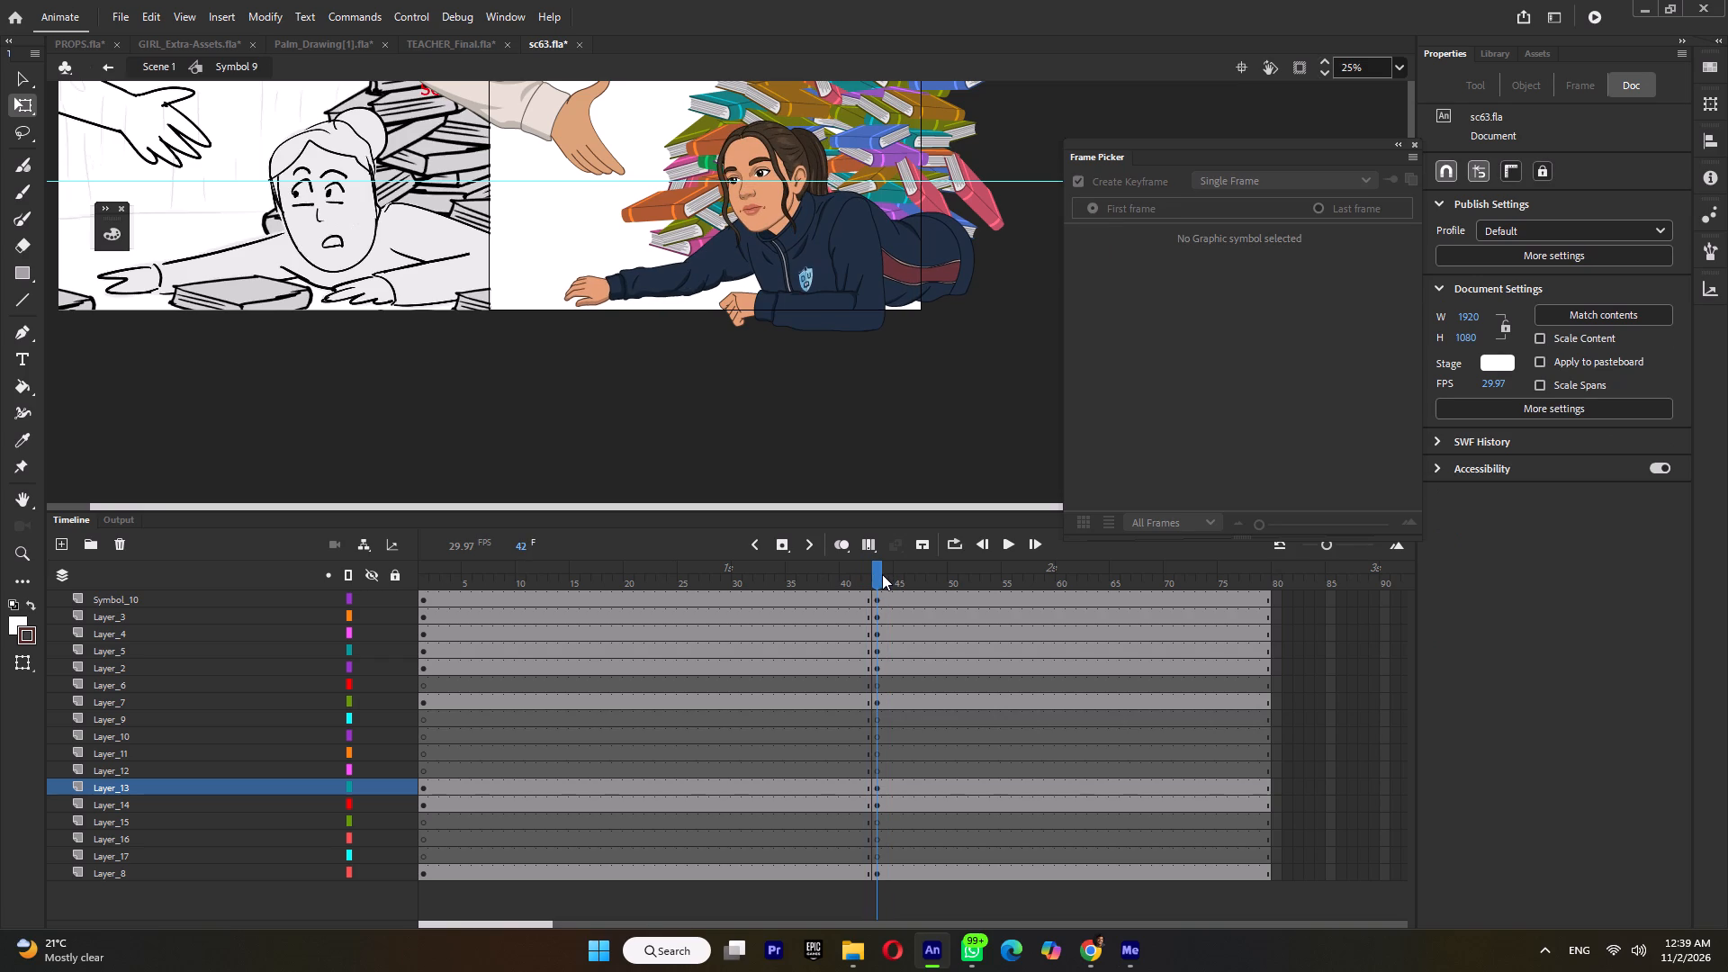
In the first pose, shorten the reaching arm's upper sleeve slightly at its elbow end and compare with the frame 43 pose.
left_click(842, 565)
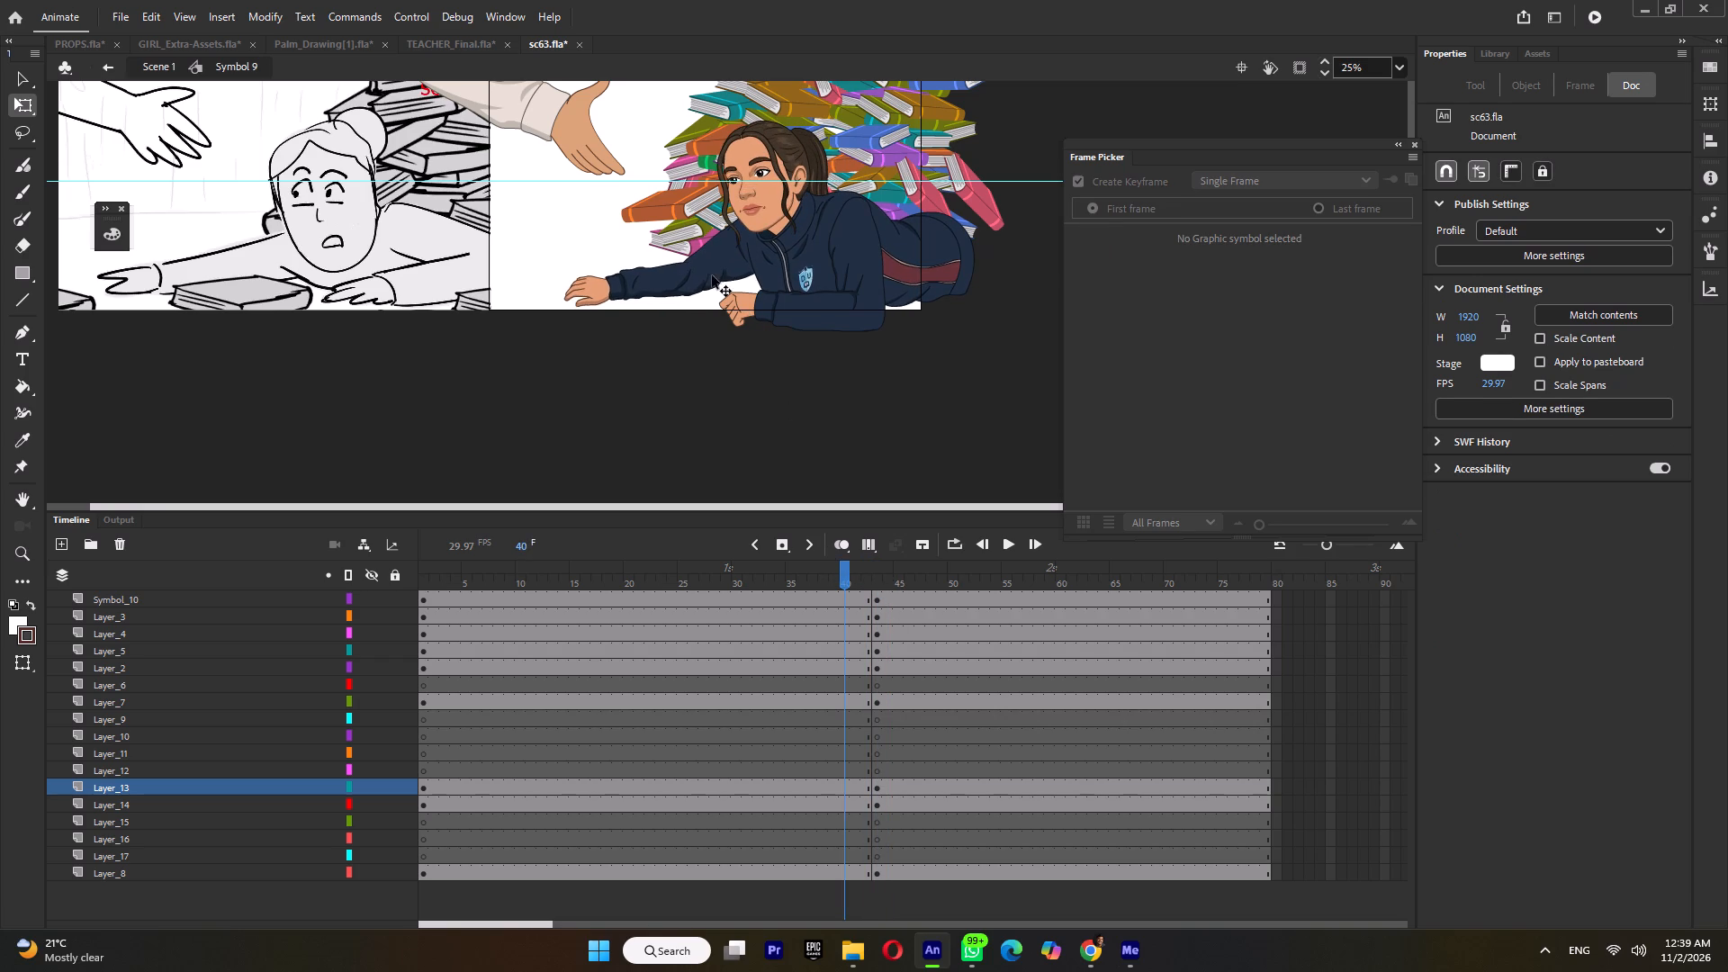
left_click(715, 269, "ctrl")
scroll(715, 272, "up", 8, "ctrl")
scroll(677, 363, "up", 3, "ctrl")
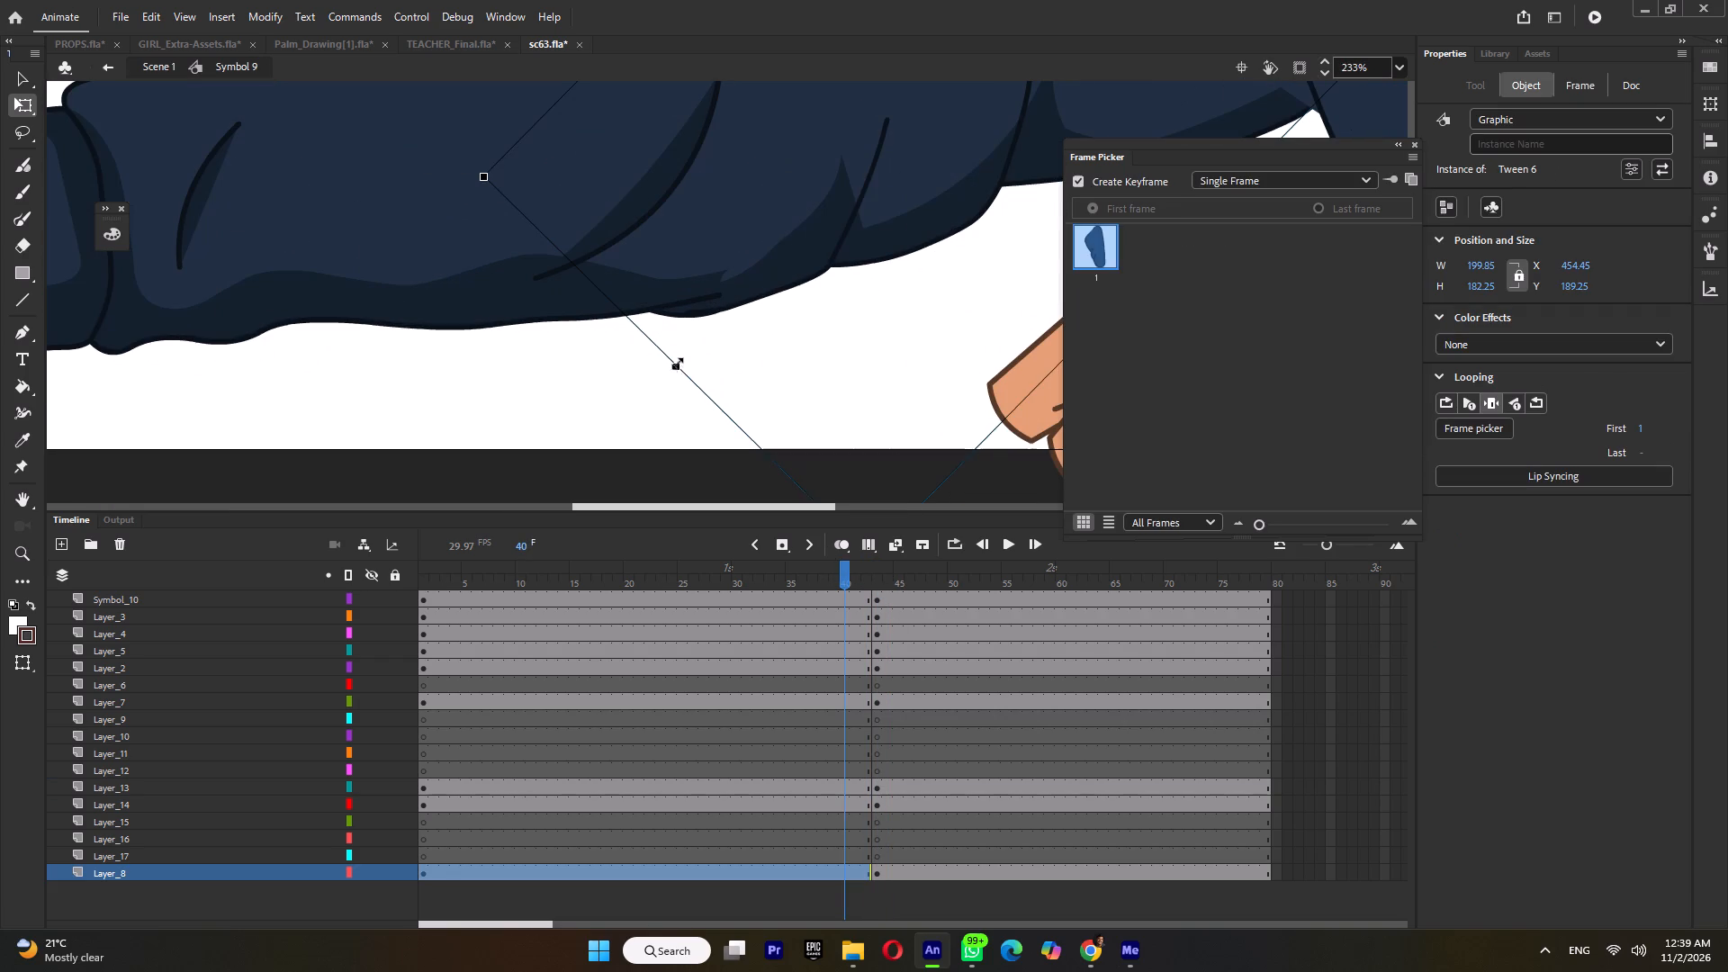
left_click_drag(678, 367, 692, 350)
scroll(693, 364, "down", 4, "ctrl")
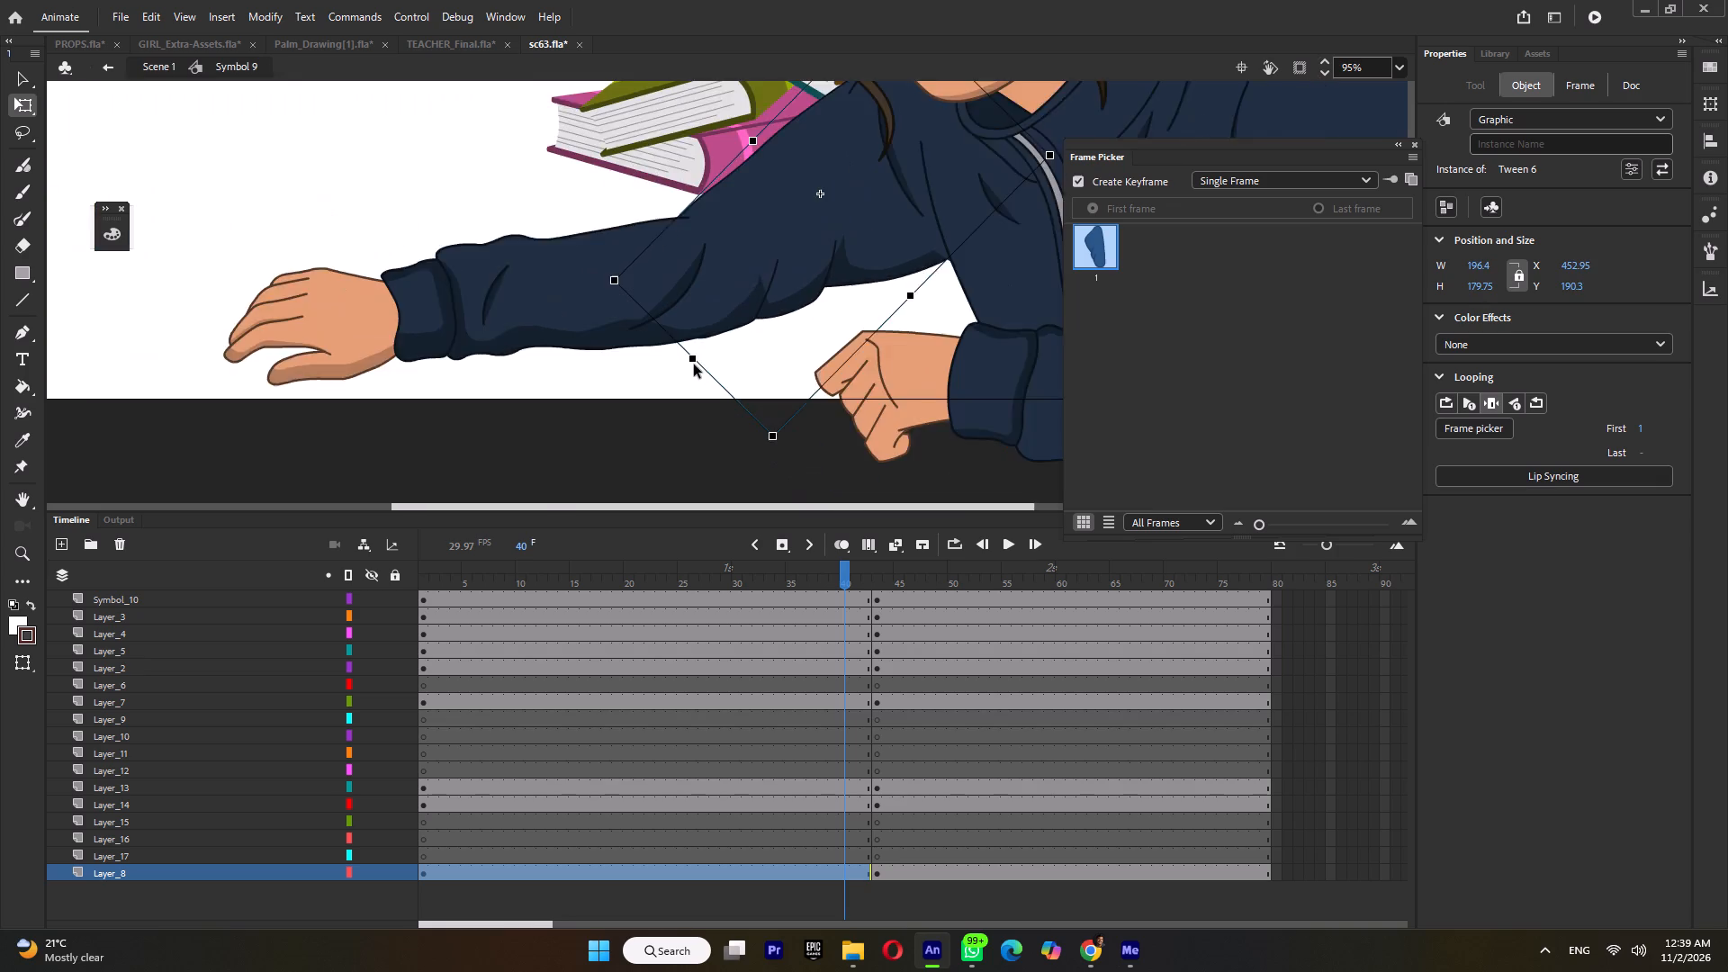
scroll(694, 364, "down", 5, "ctrl")
left_click(881, 580)
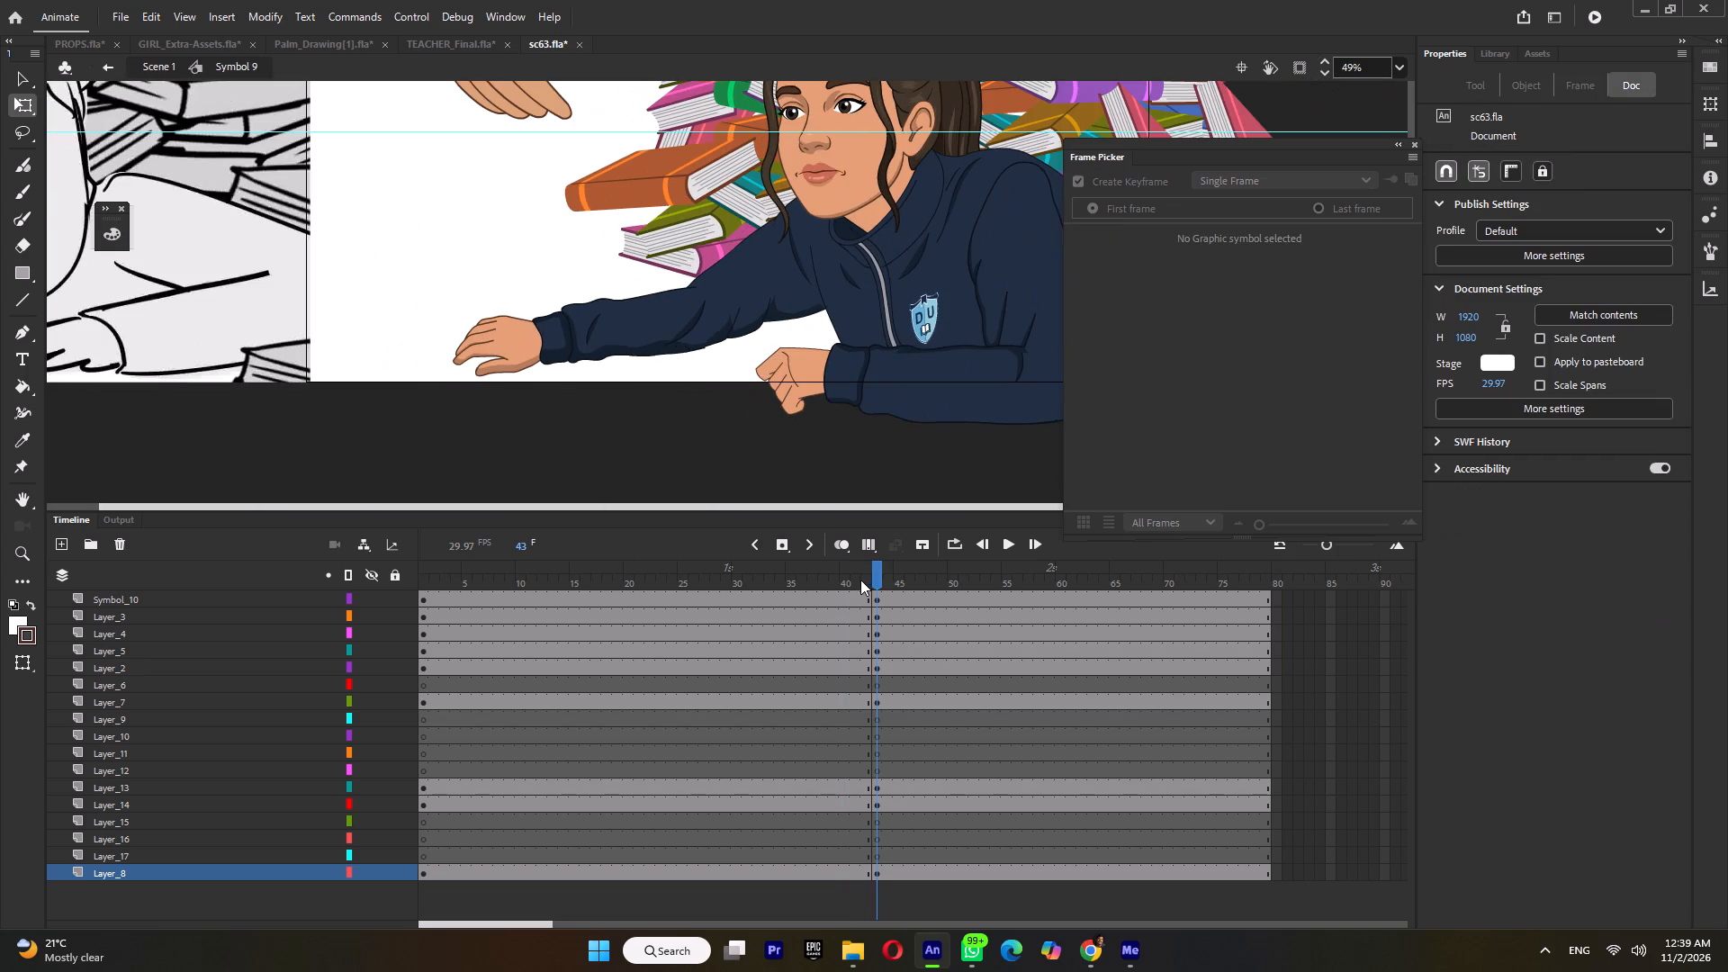
left_click(860, 580)
left_click(890, 582)
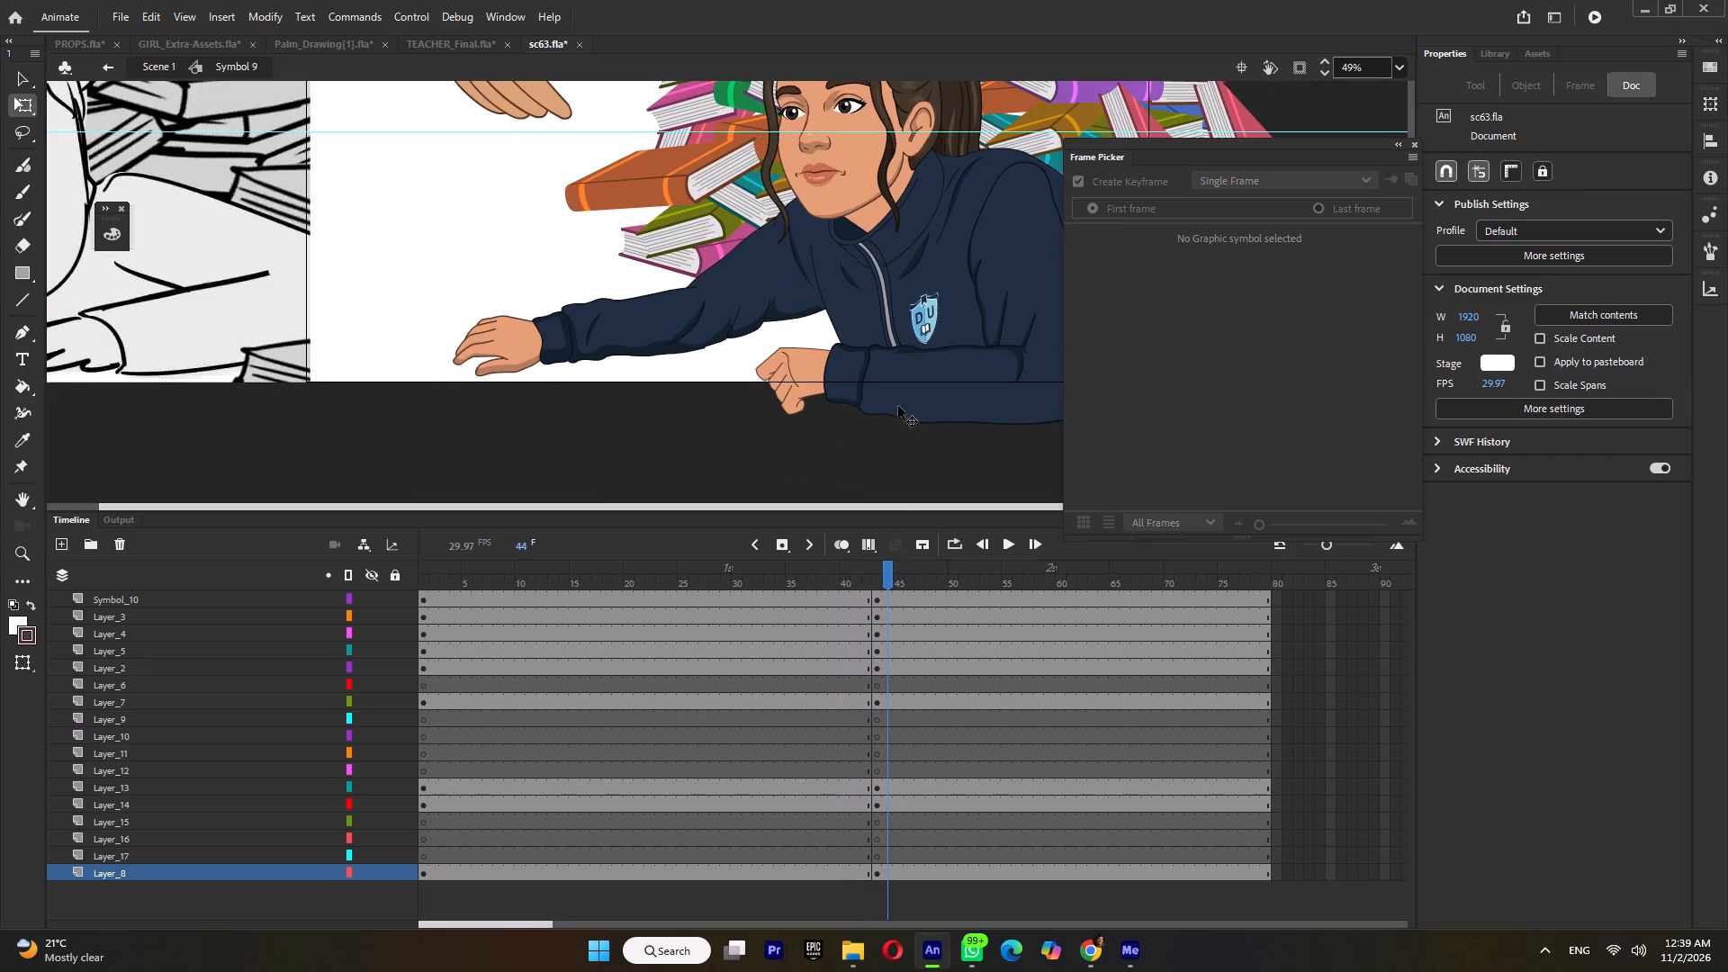
Nudge the resting arm's upper sleeve and forearm up together by five small increments in the second pose.
scroll(895, 382, "down", 3, "ctrl")
left_click(896, 317)
scroll(895, 369, "up", 3, "shift")
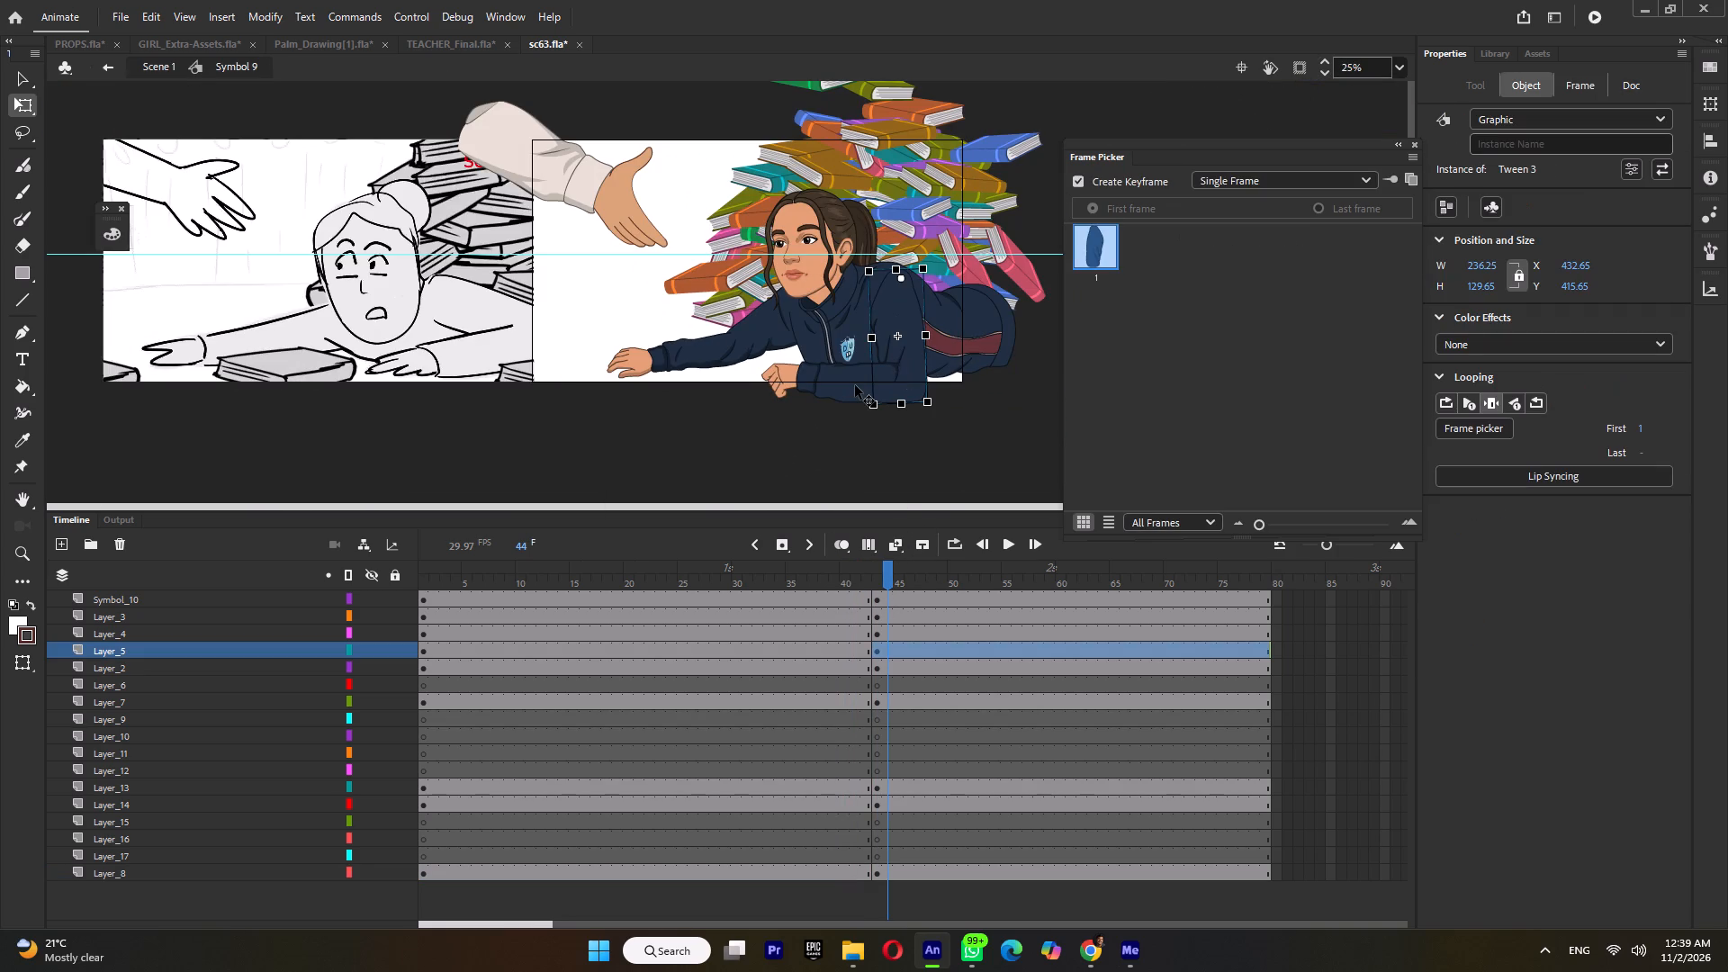
left_click(855, 385, "shift")
key("Up")
key("Up")
key("Up")
key("Up")
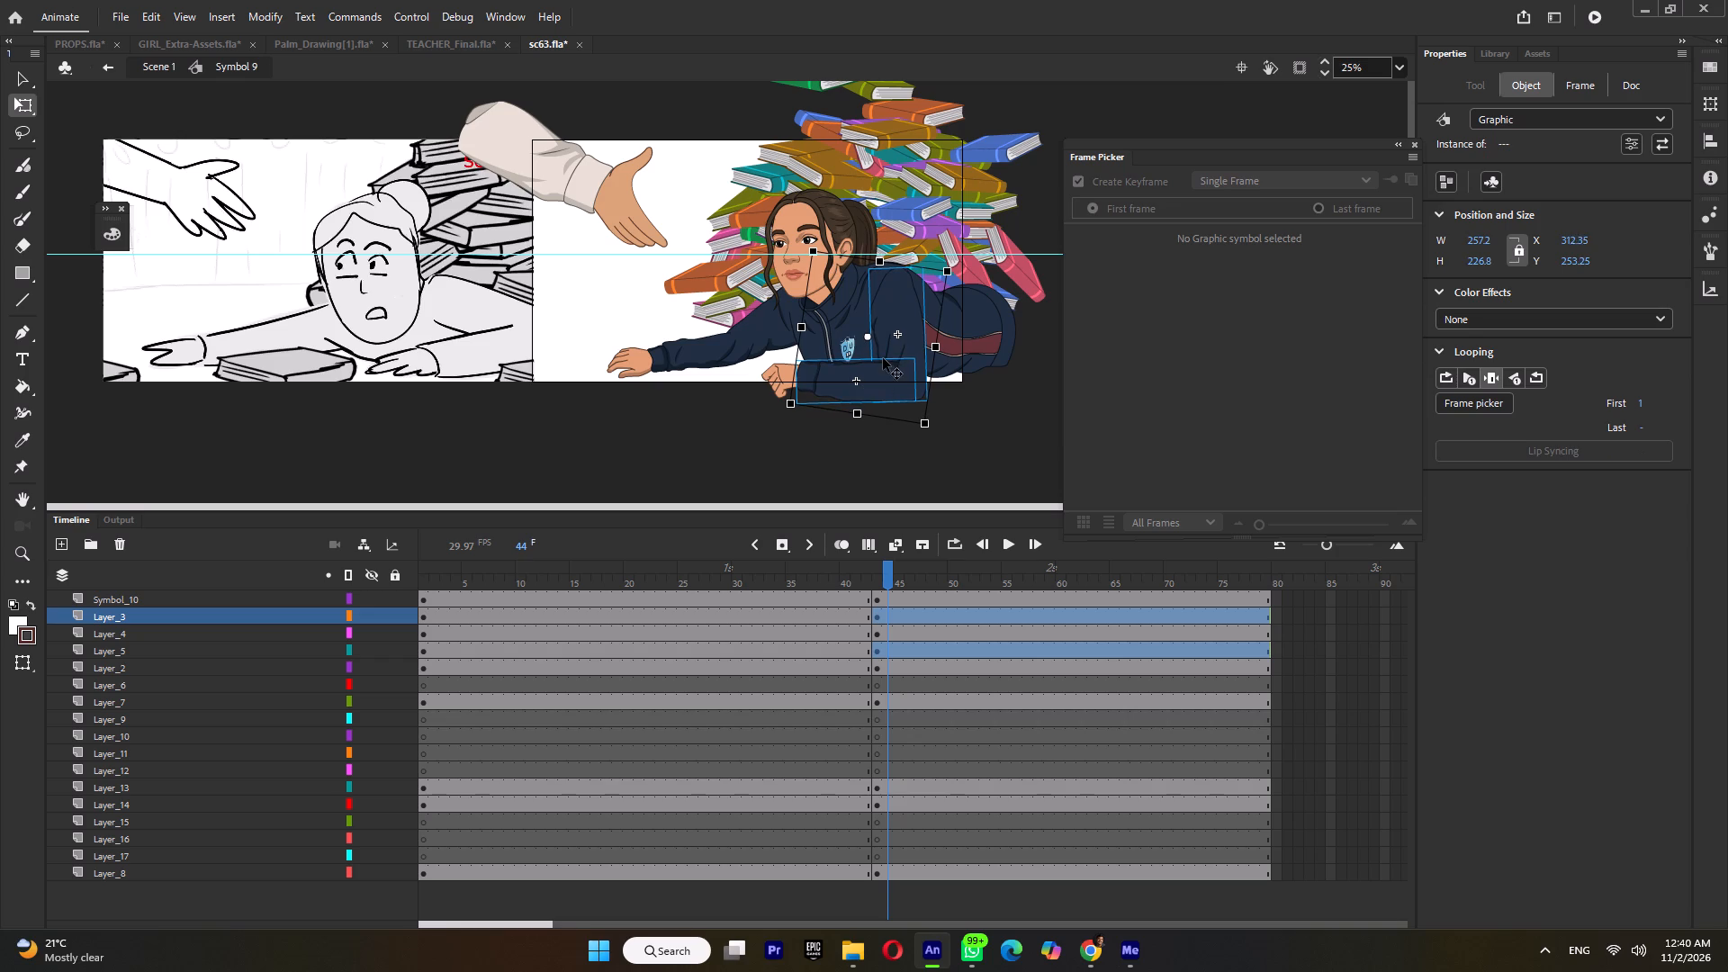
key("Up")
Rotate the resting forearm slightly about its elbow so the cuff fits the fist, and compare with the earlier frames.
left_click(993, 402)
left_click(884, 382)
scroll(799, 373, "up", 4, "ctrl")
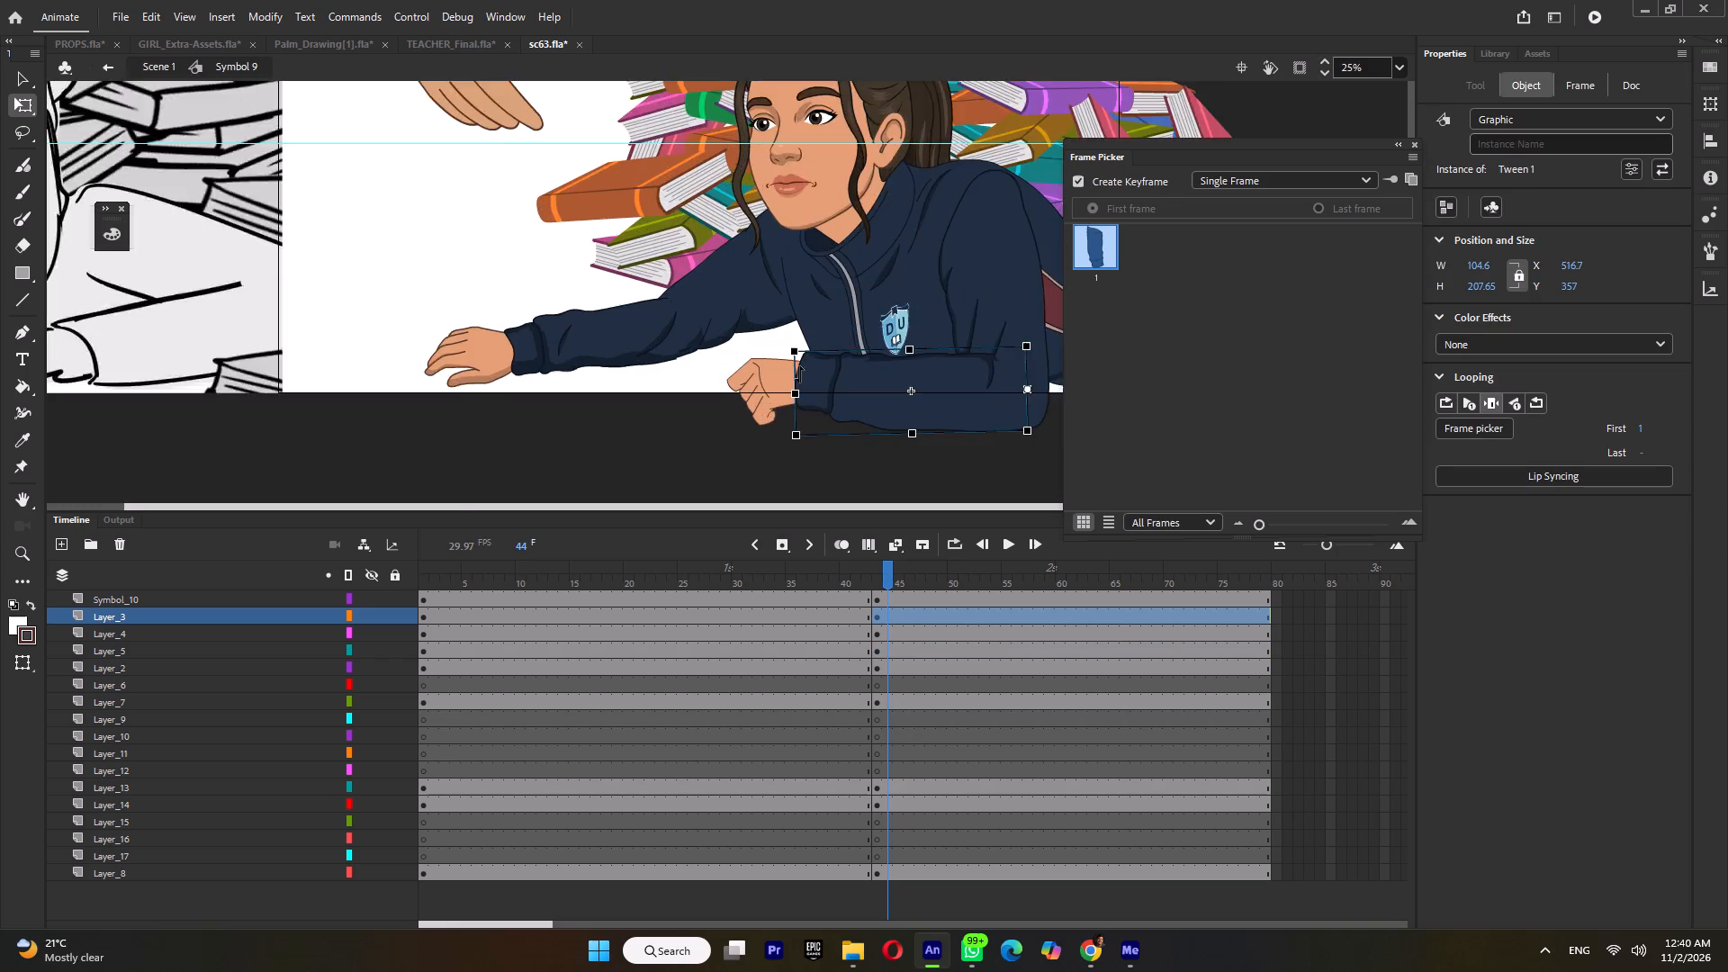
scroll(798, 365, "up", 5, "ctrl")
left_click_drag(780, 337, 781, 351)
scroll(781, 351, "down", 10, "ctrl")
left_click(865, 580)
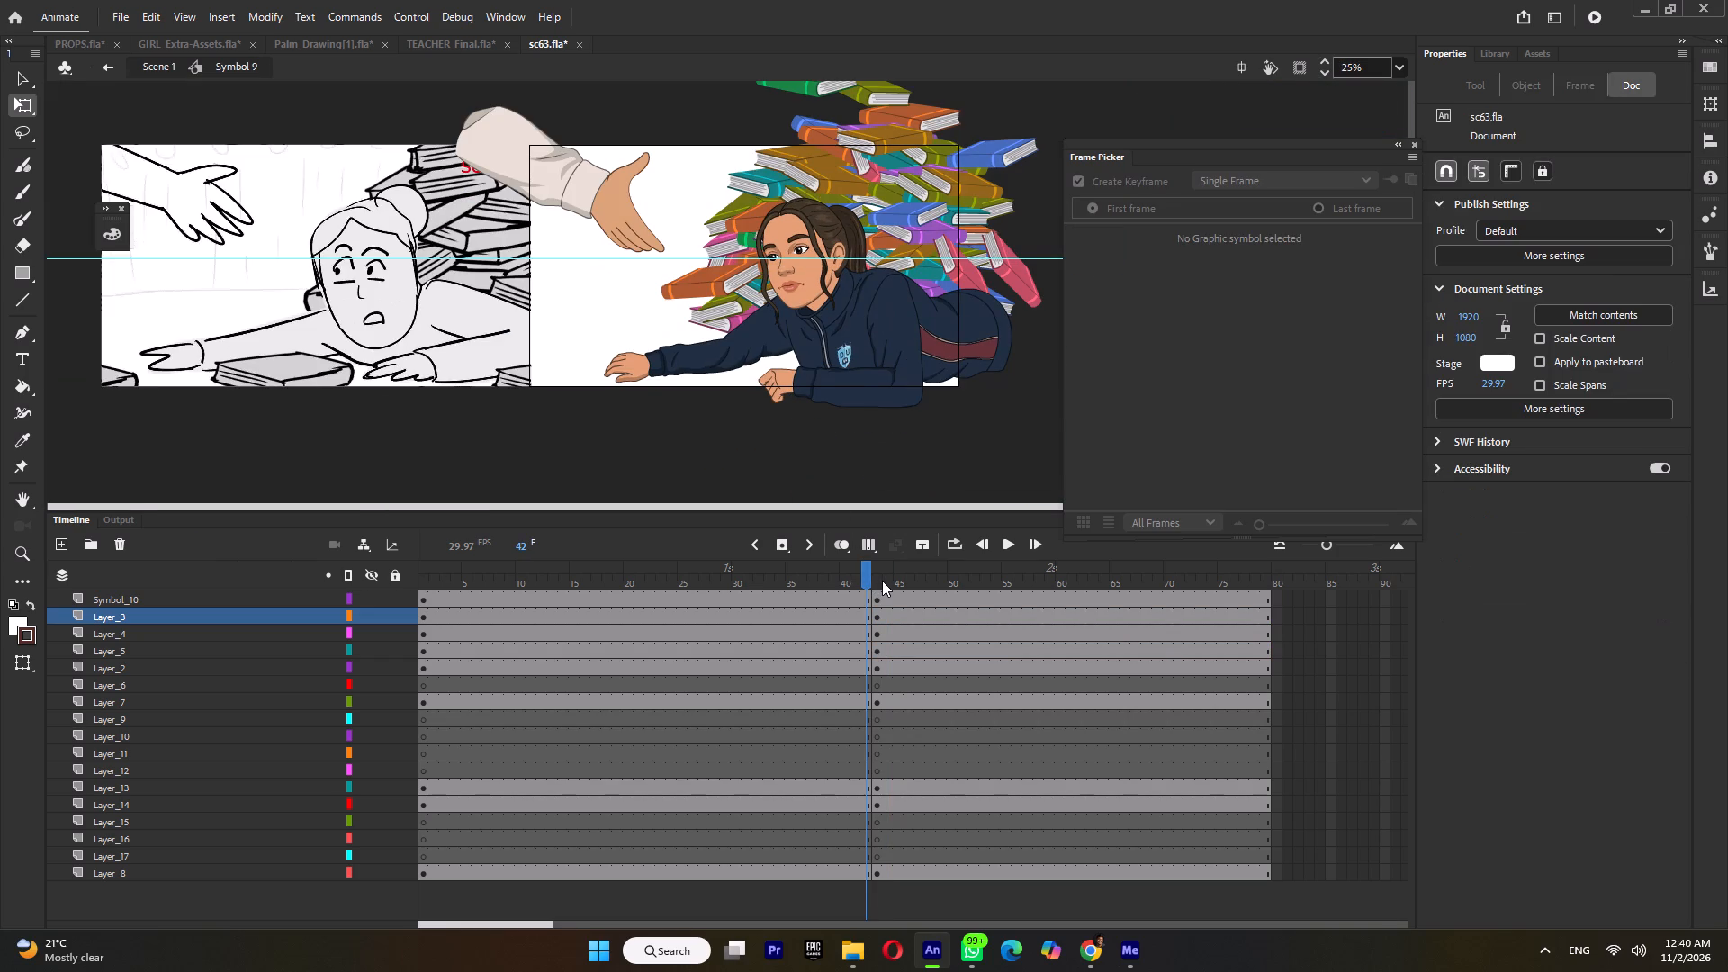
left_click(882, 580)
left_click(859, 584)
left_click(880, 580)
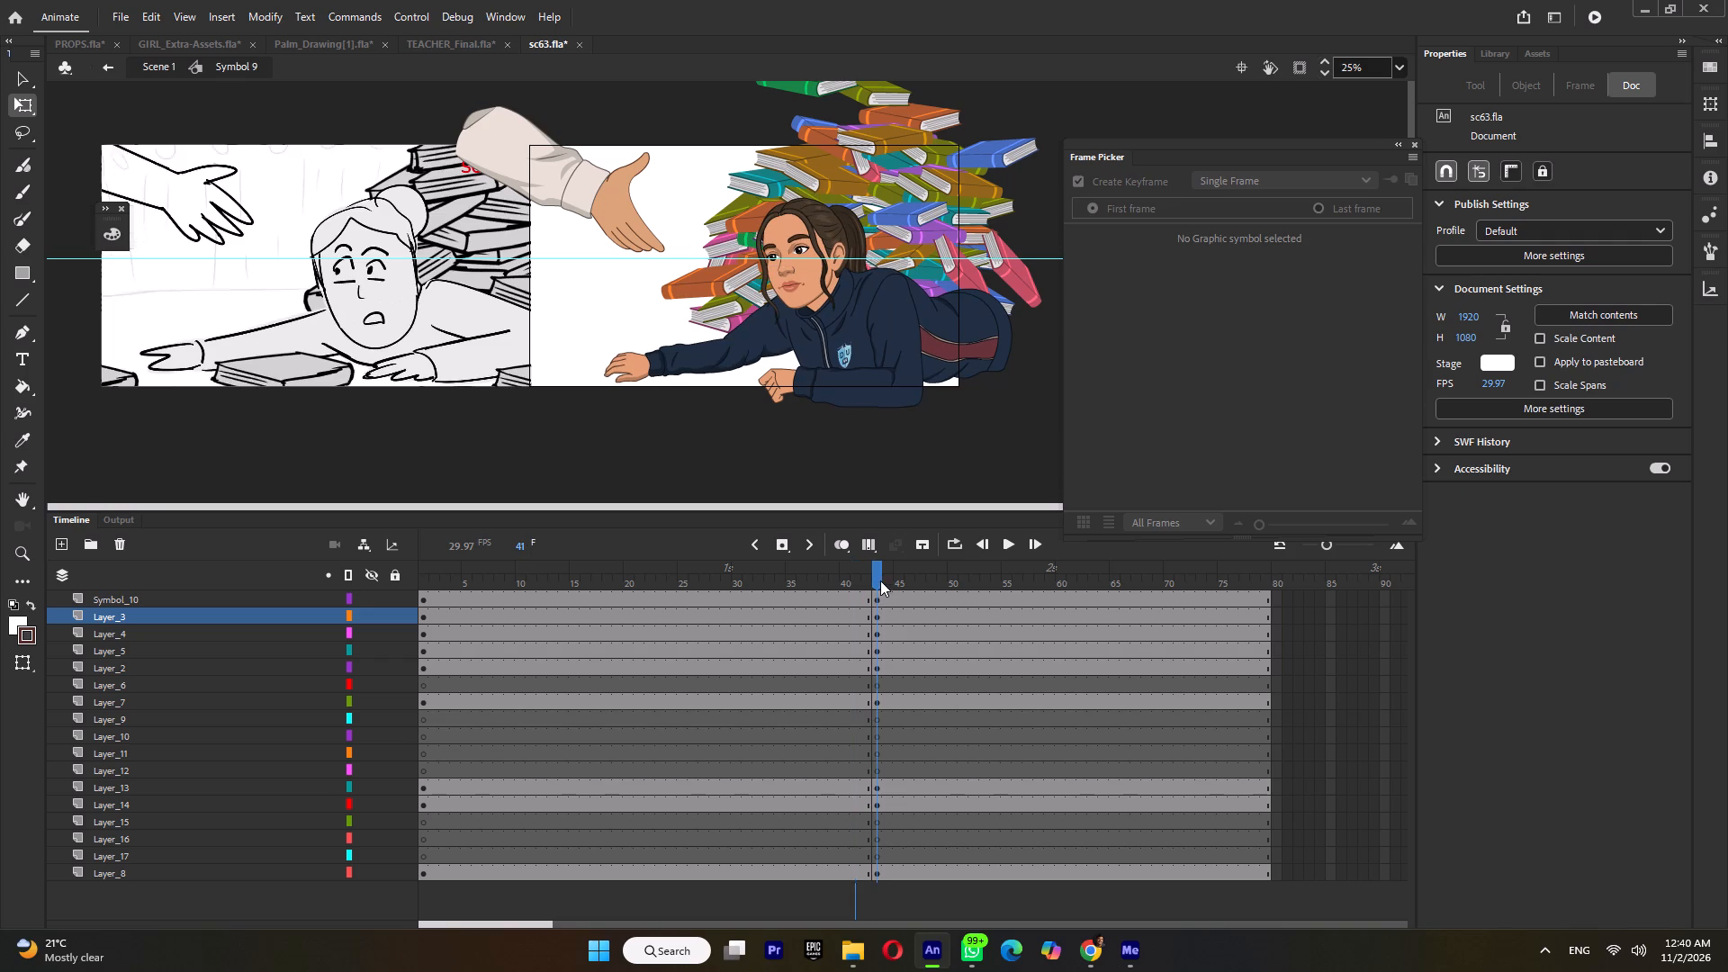
Fine-tune the resting forearm's cuff end slightly upward against the fist at frame 43.
scroll(804, 386, "up", 4, "ctrl")
left_click(816, 373, "ctrl")
scroll(816, 373, "up", 5, "ctrl")
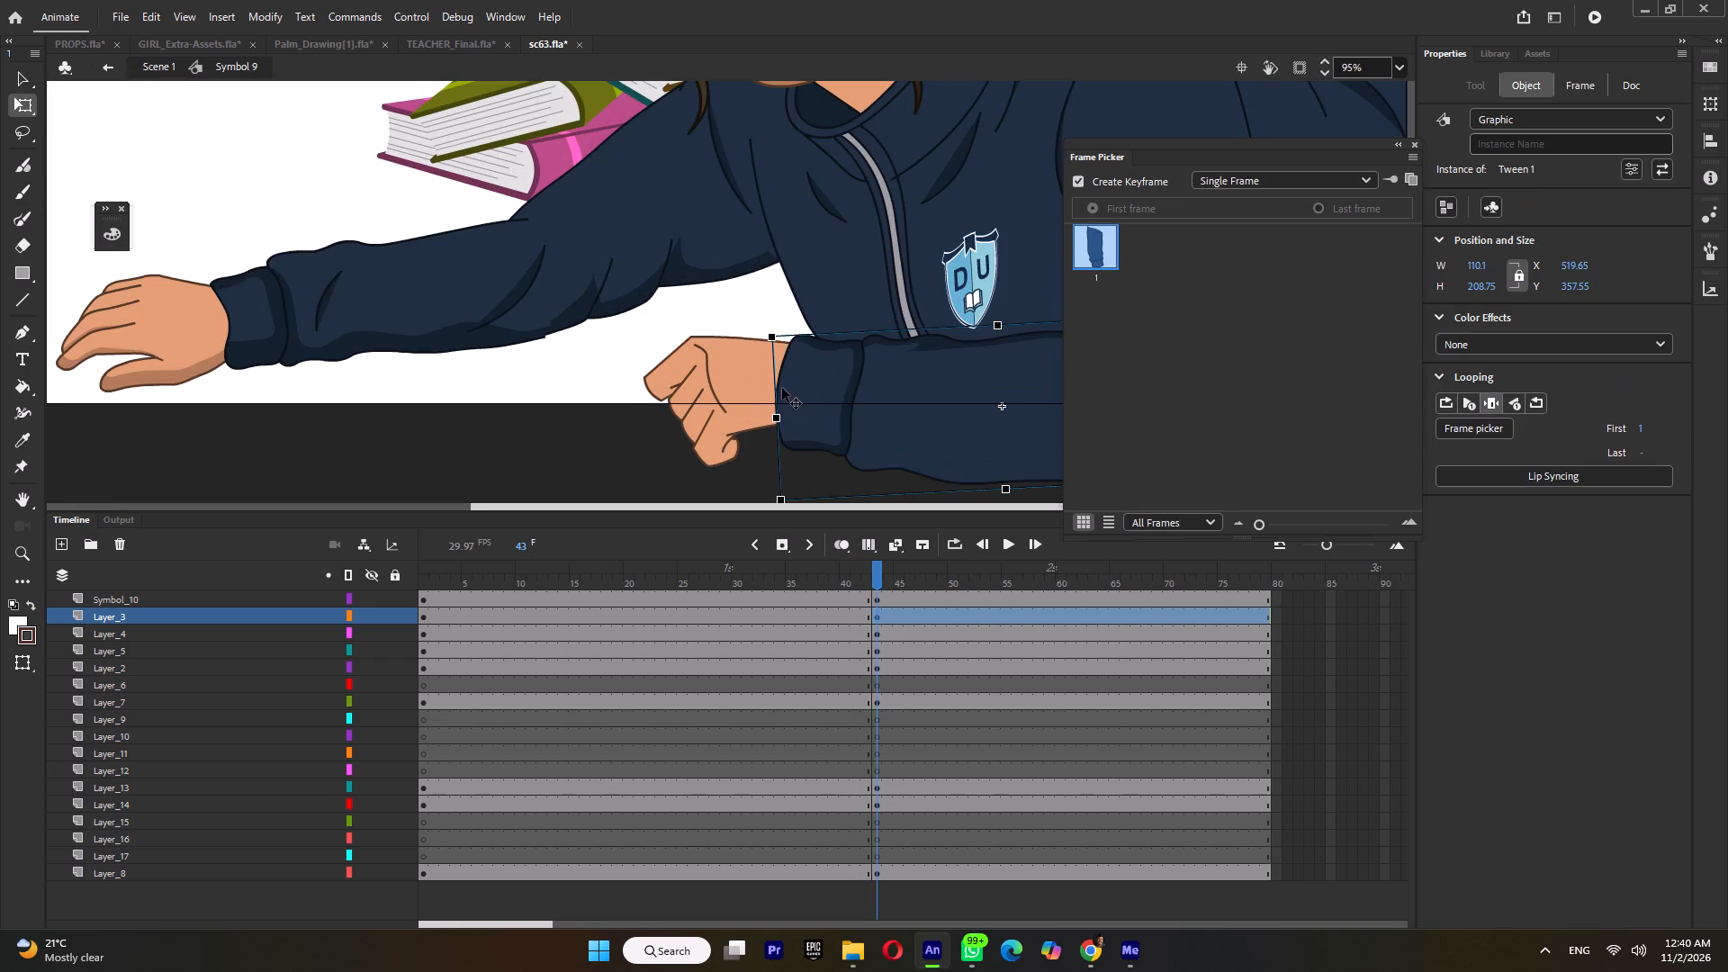
left_click(778, 391)
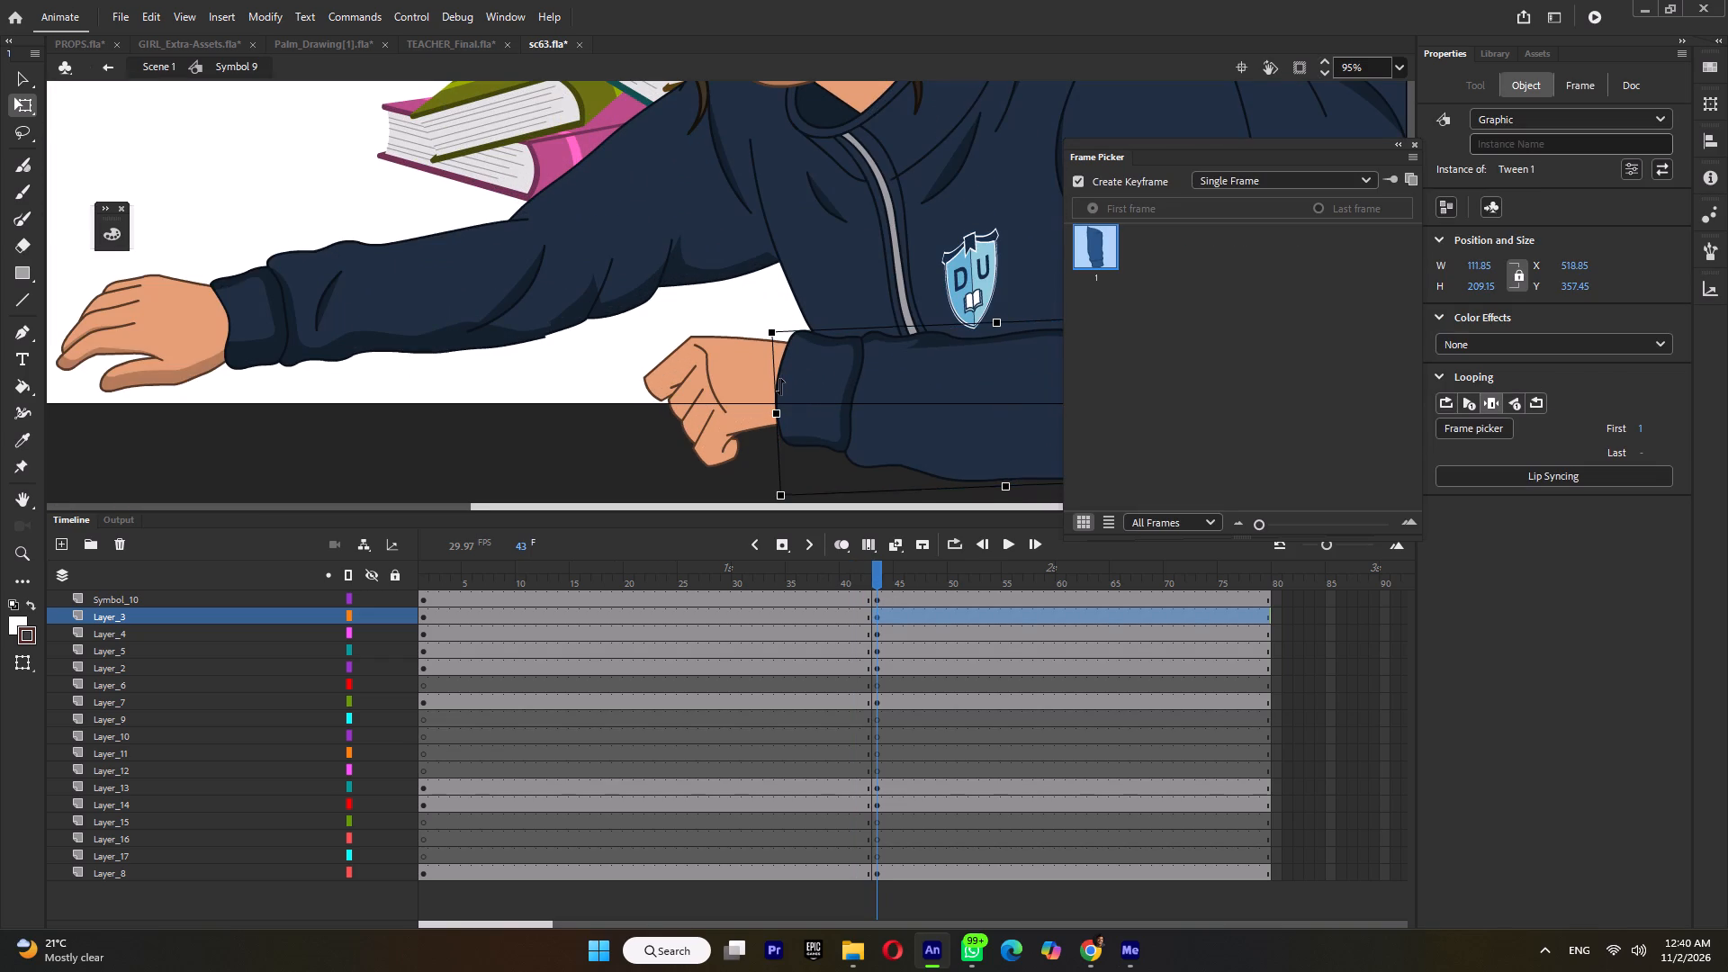
Save the sc63 file and clear the selection.
scroll(780, 388, "down", 11, "ctrl")
key("ctrl+s")
left_click(735, 467)
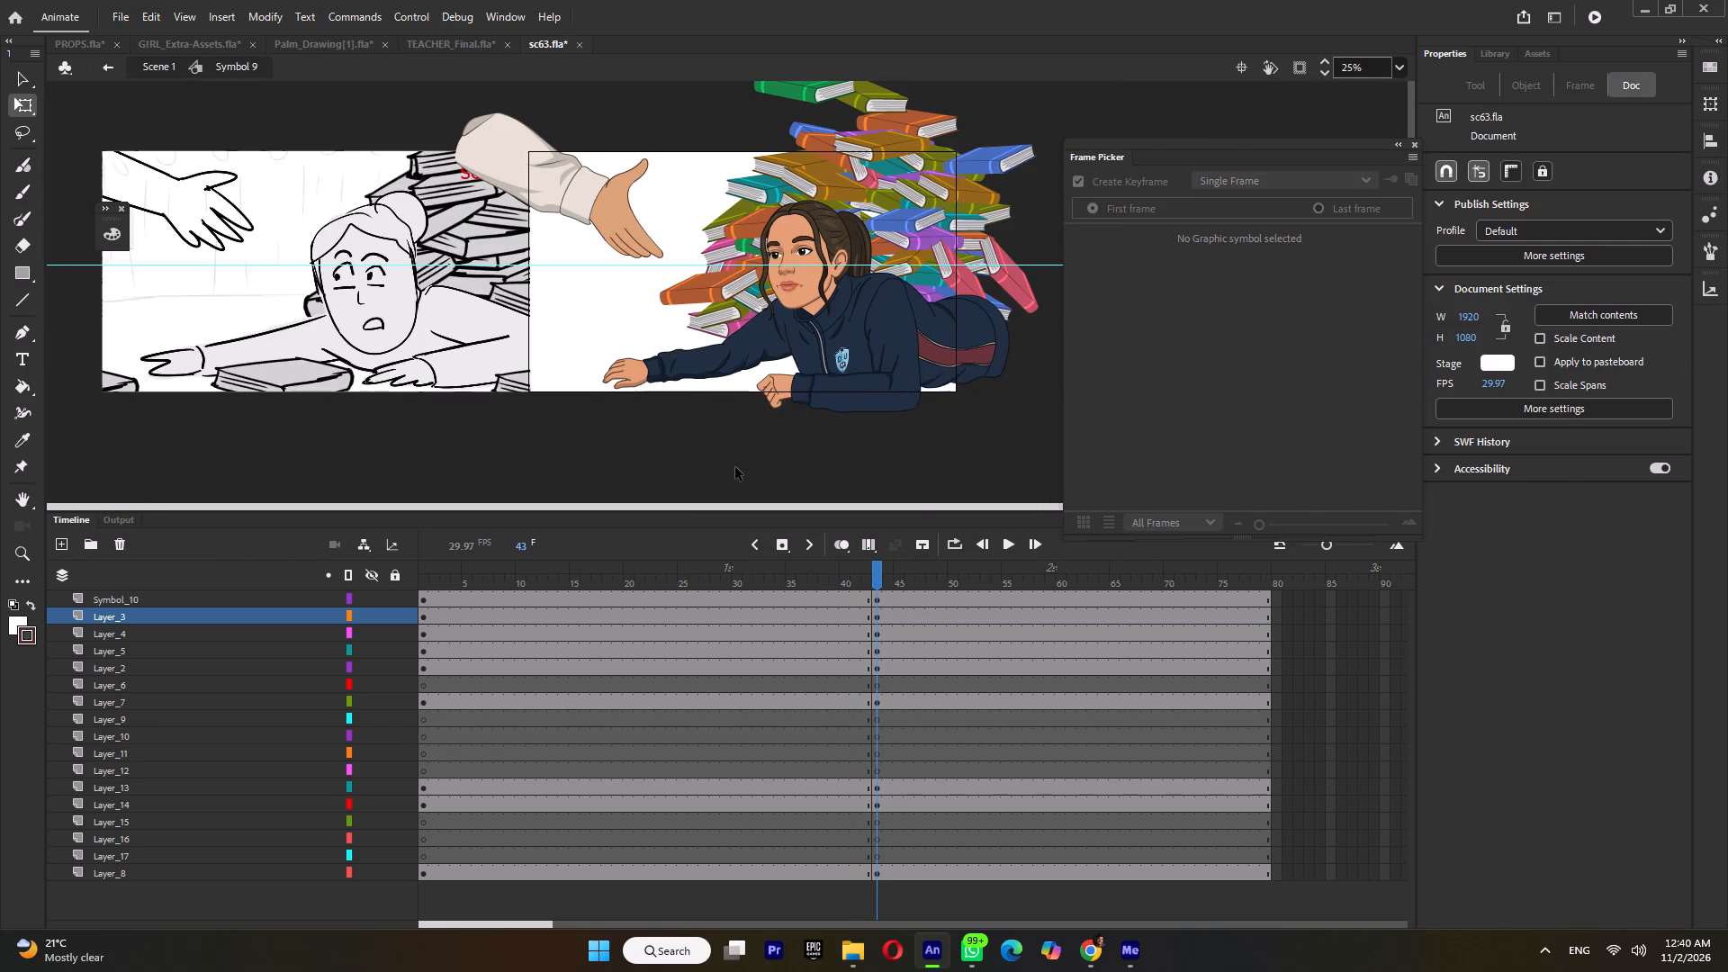
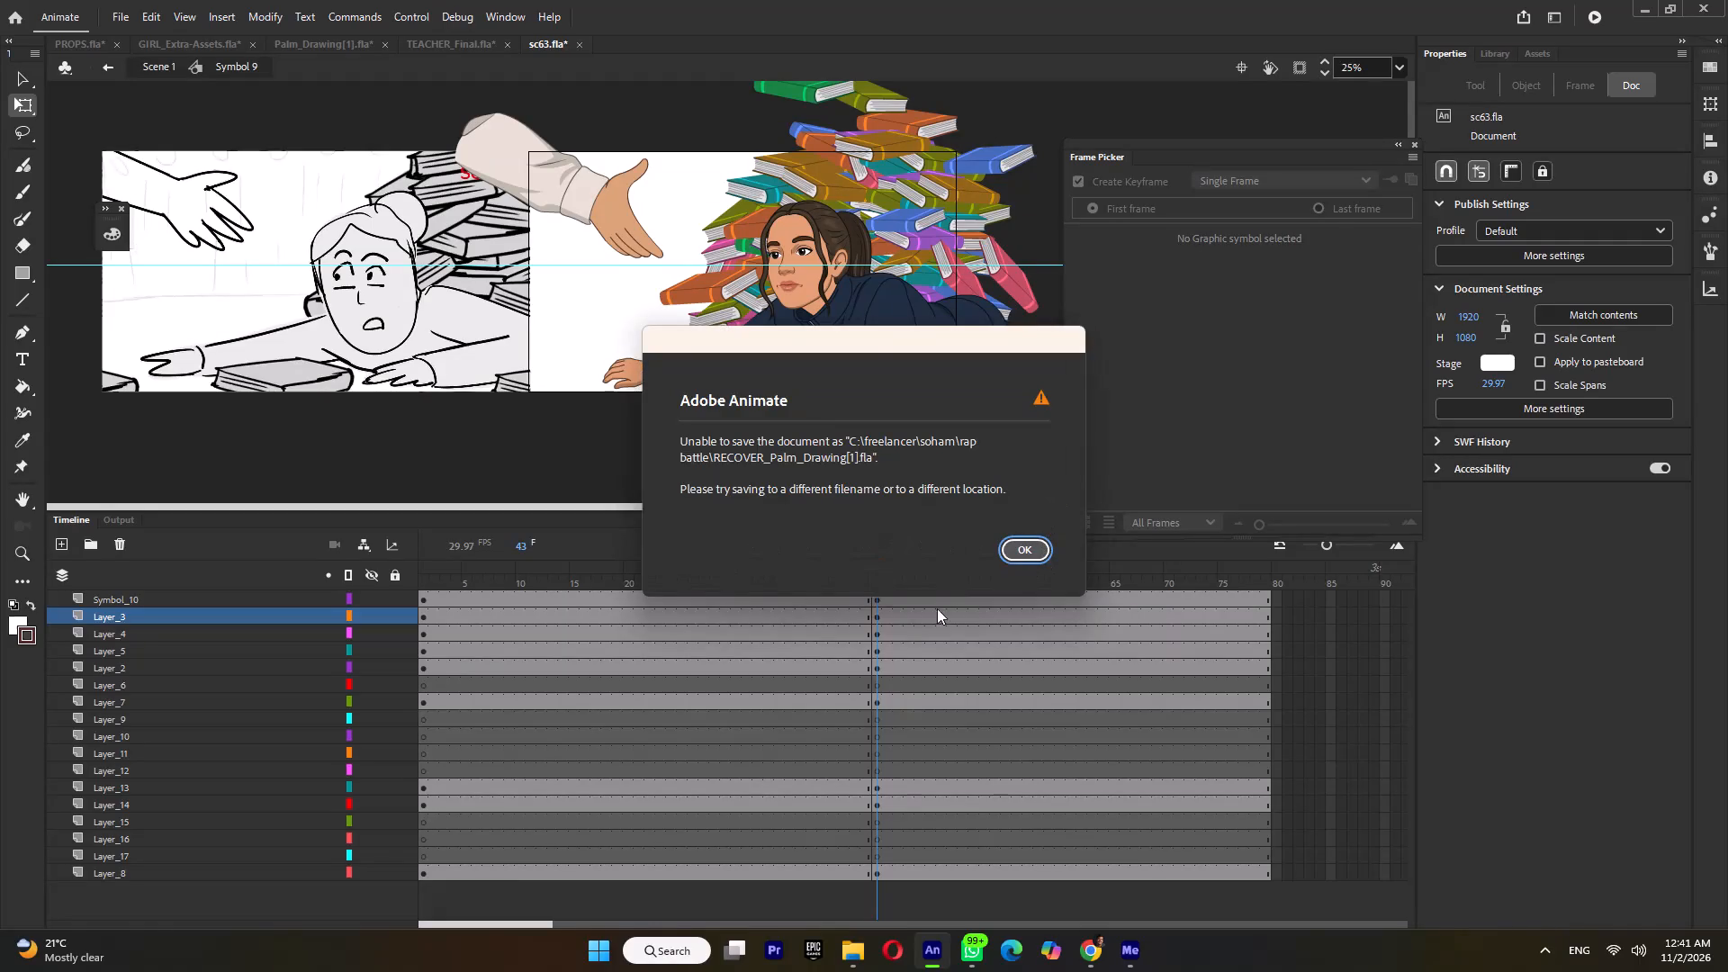
Dismiss the recovery file save warning and save the sc63 file.
left_click(1030, 544)
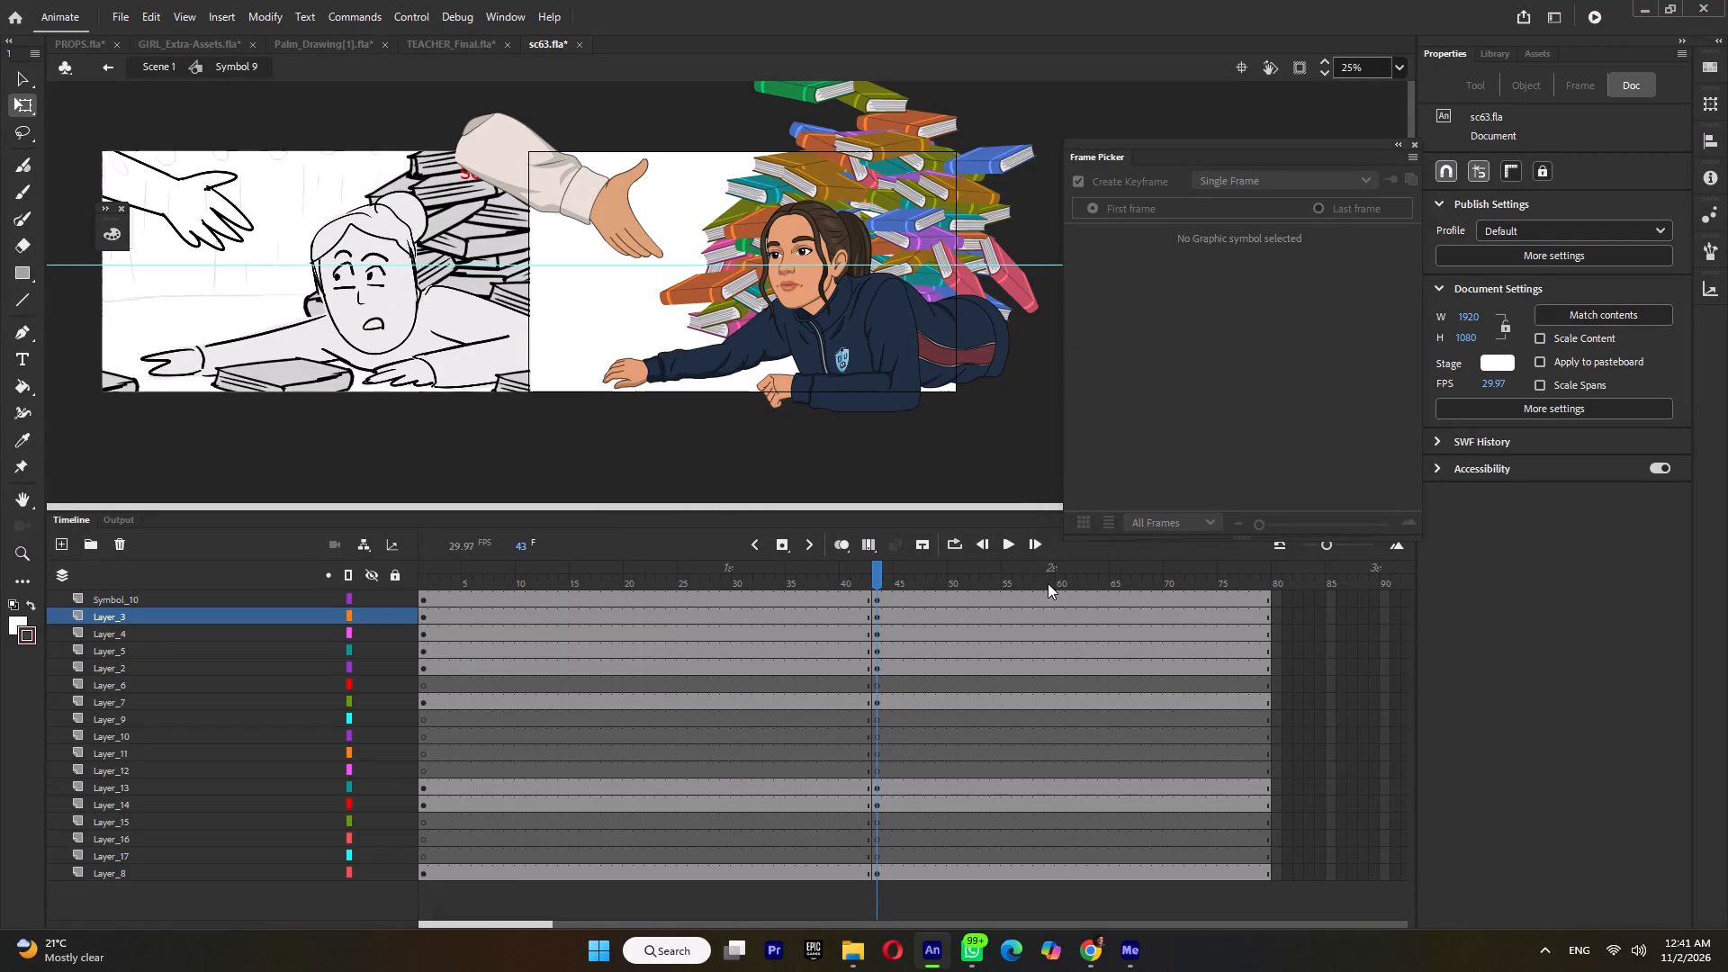
key("ctrl+s")
Return to frame 1, rotate the lying girl's head slightly about its neck, and save sc63.
left_click_drag(839, 579, 480, 662)
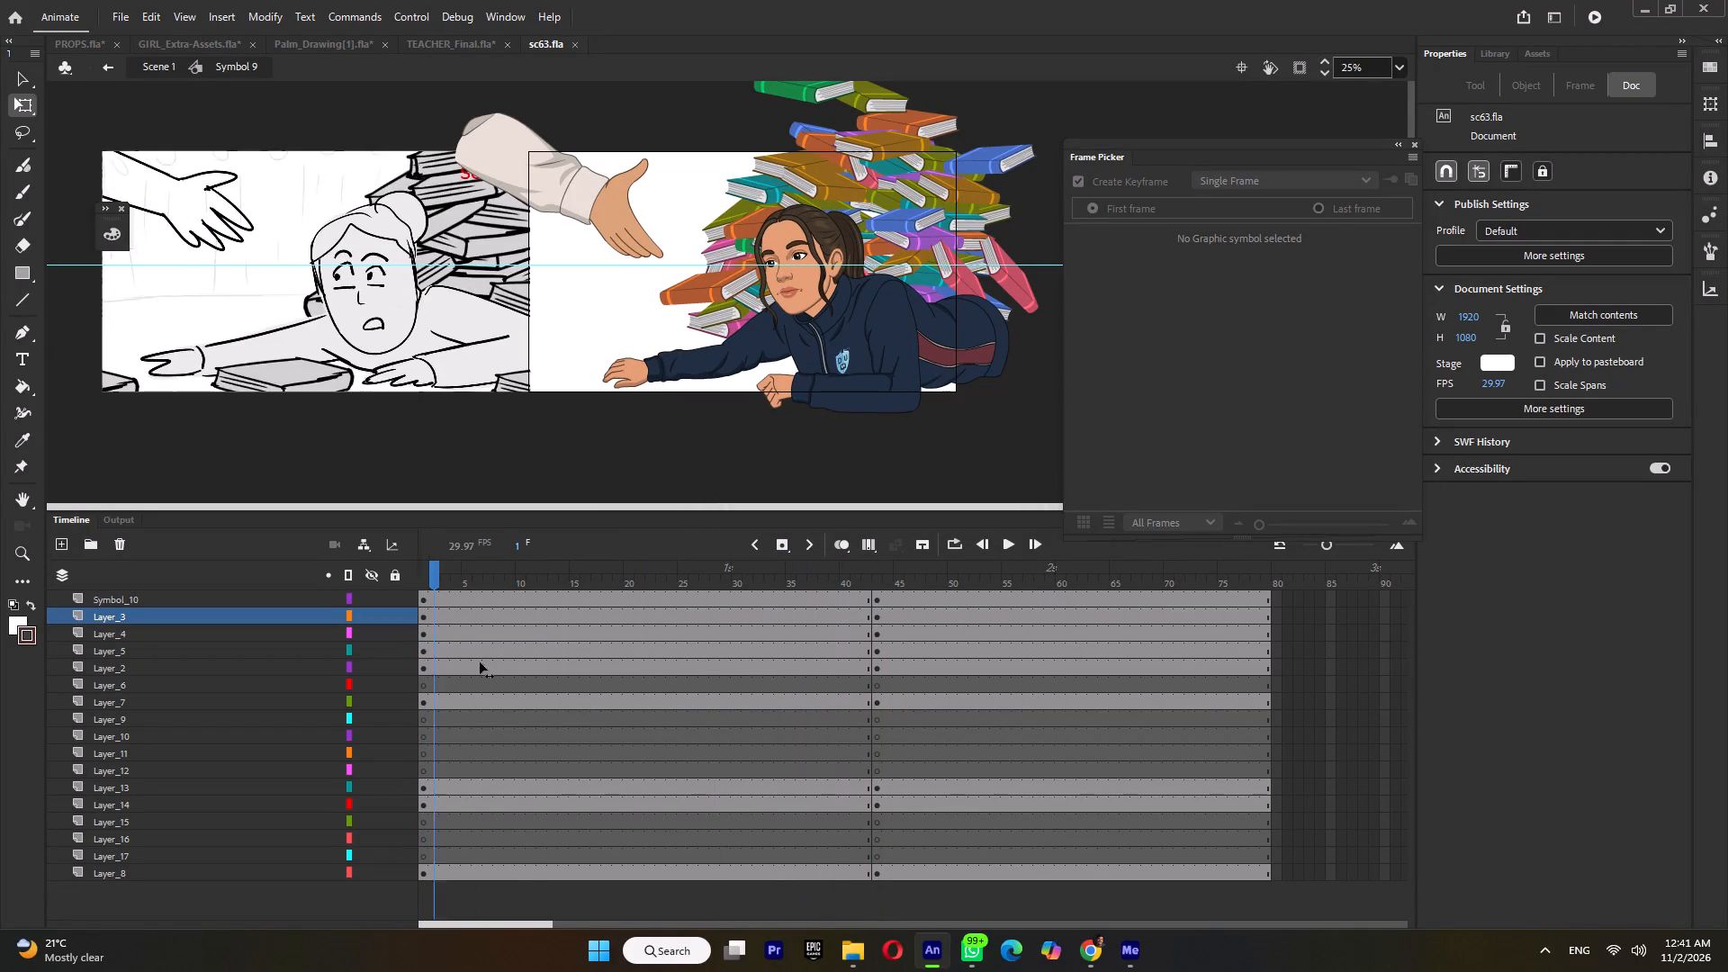
left_click_drag(480, 662, 312, 715)
left_click_drag(784, 193, 854, 225)
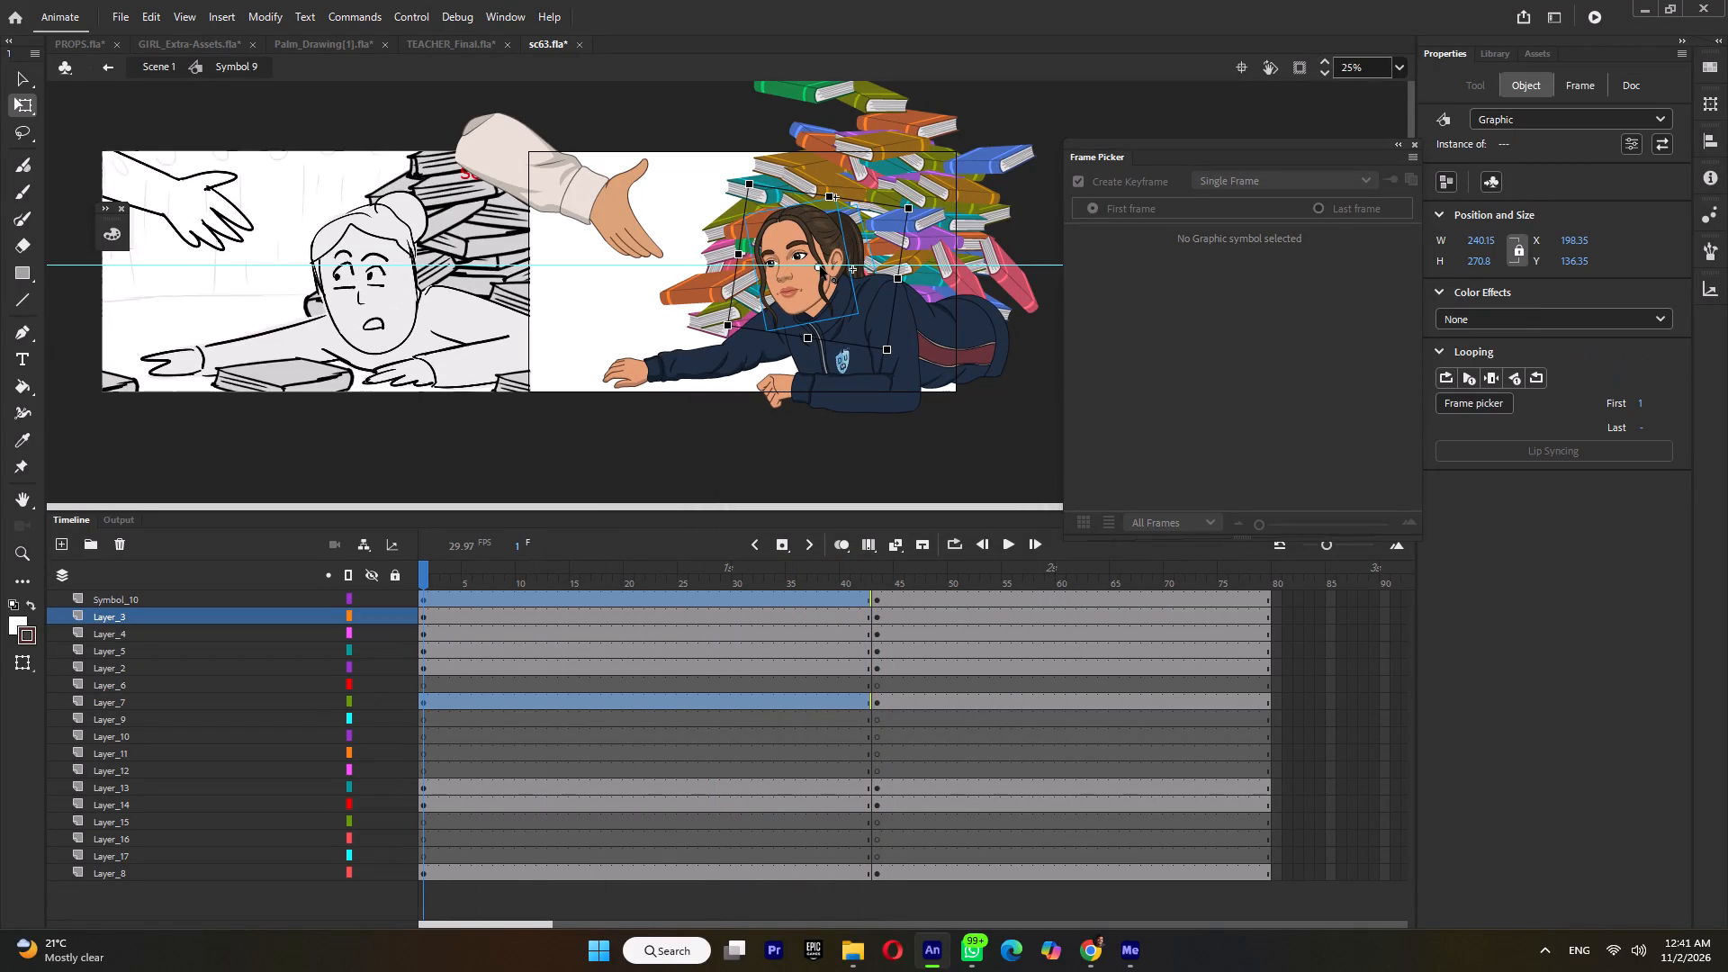
left_click_drag(820, 266, 822, 289)
left_click_drag(921, 211, 905, 200)
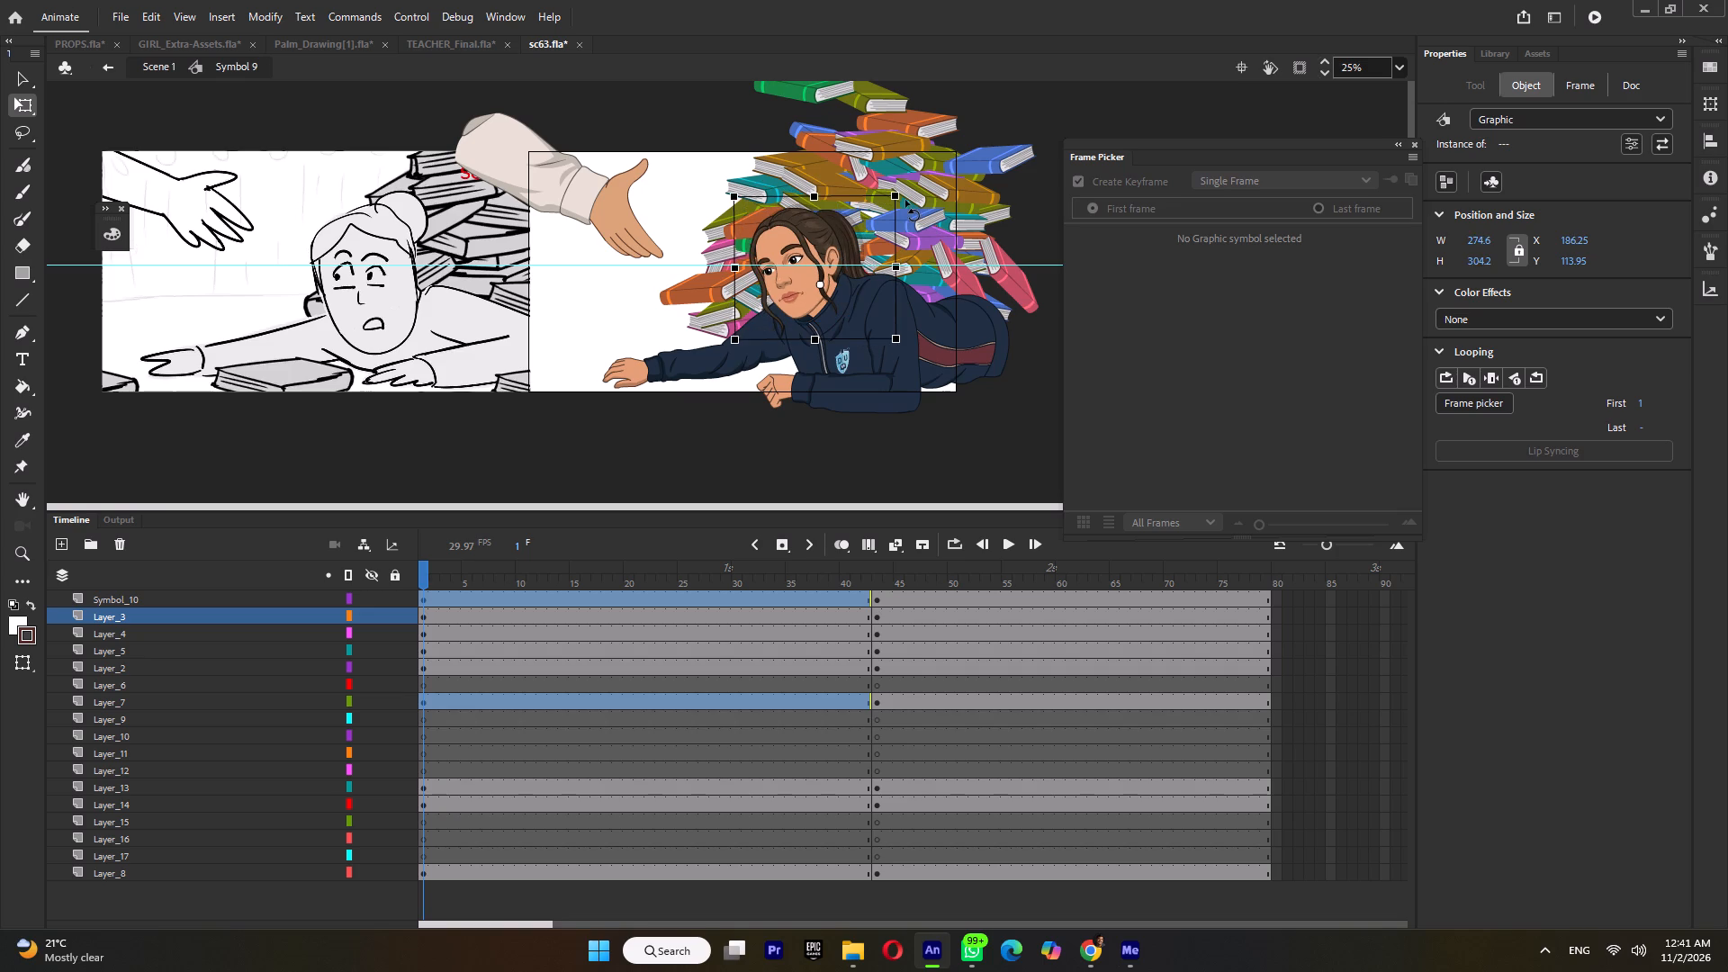
left_click_drag(905, 200, 908, 202)
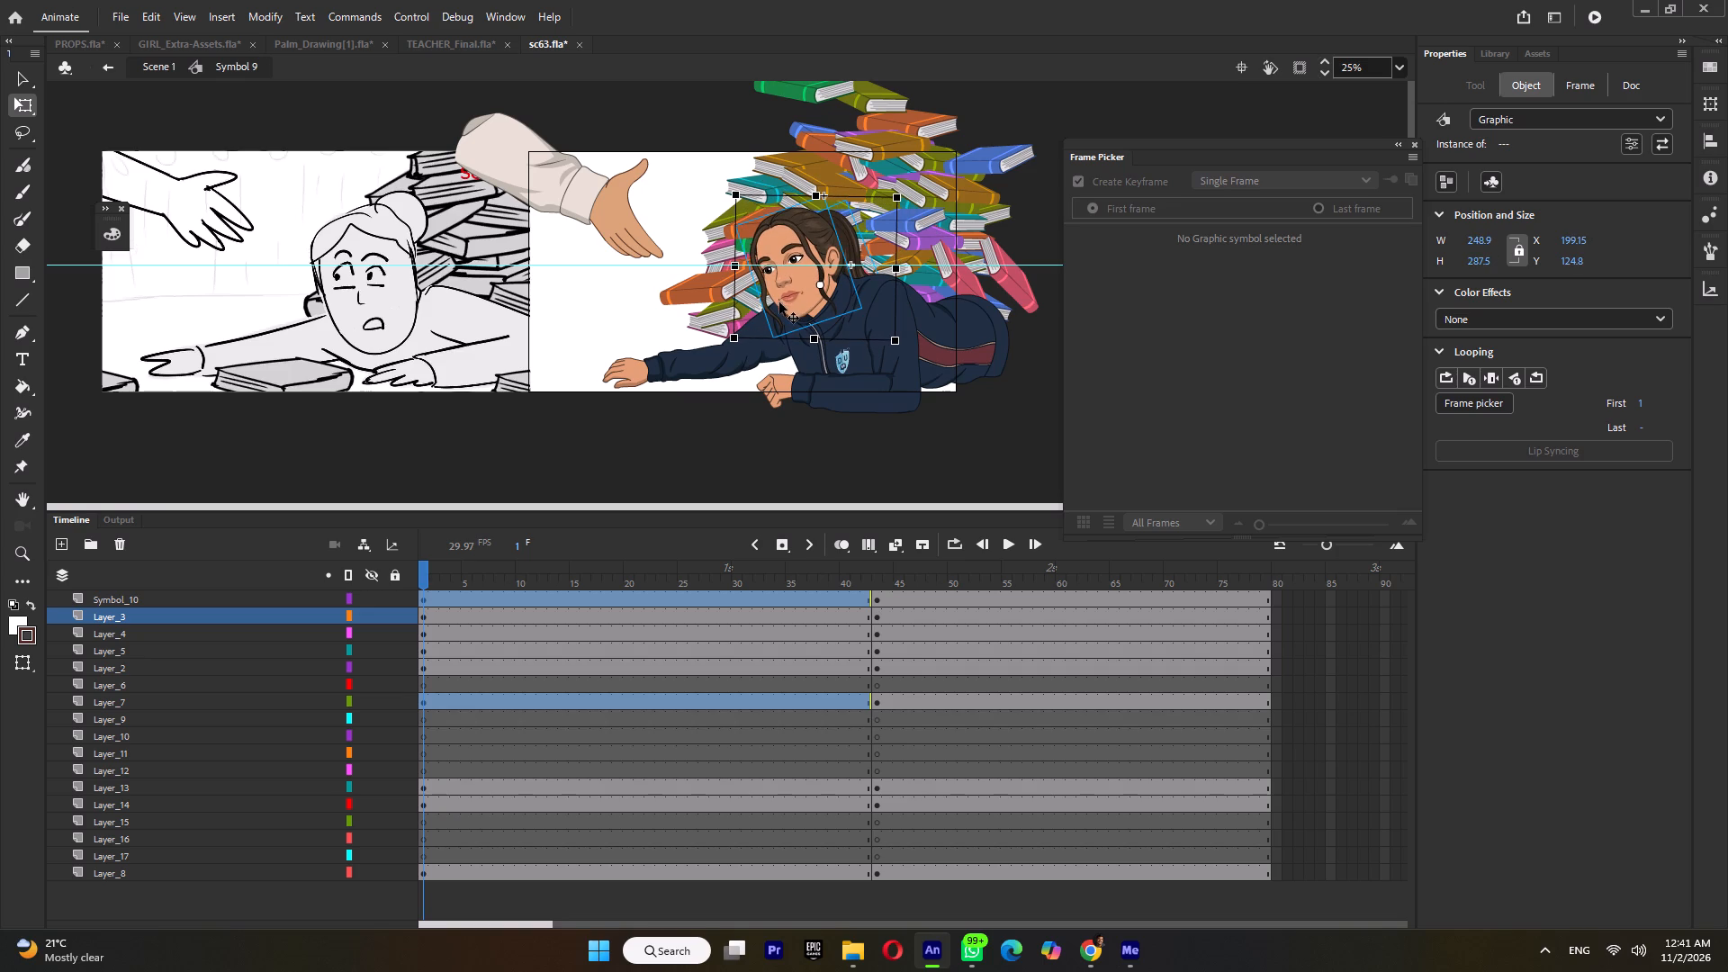
key("ctrl+s")
Switch to File Explorer and delete the old sc63.mp4 from the shots' video folder.
left_click(864, 949)
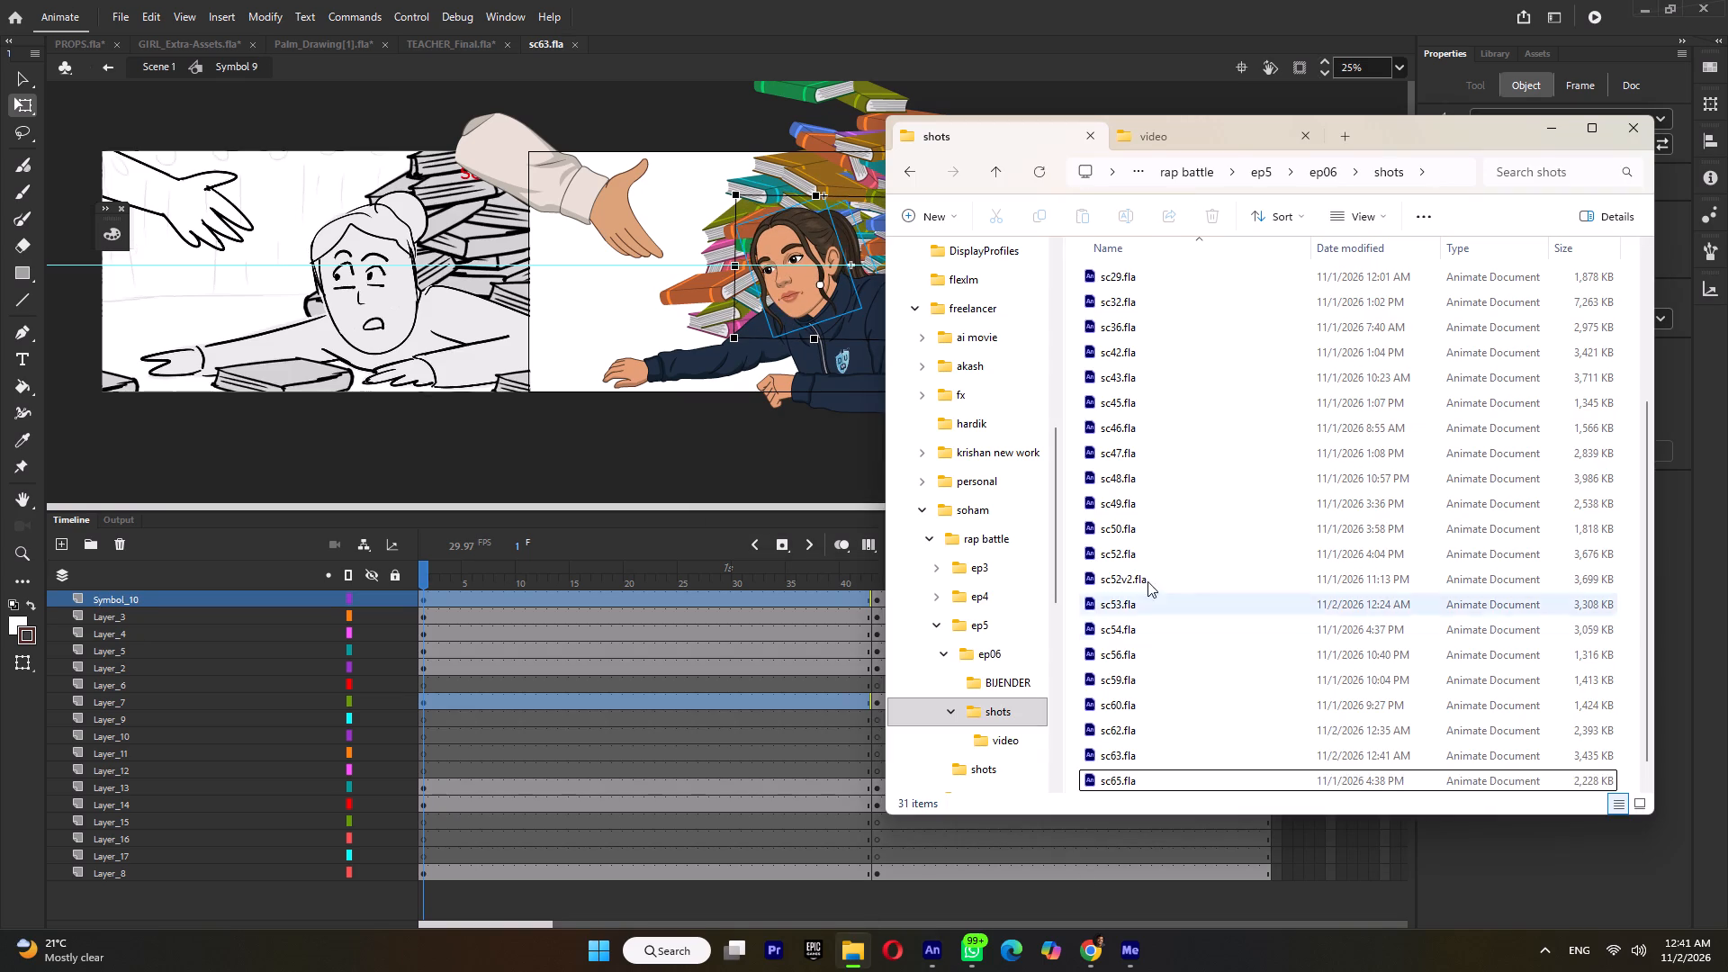
left_click(1144, 136)
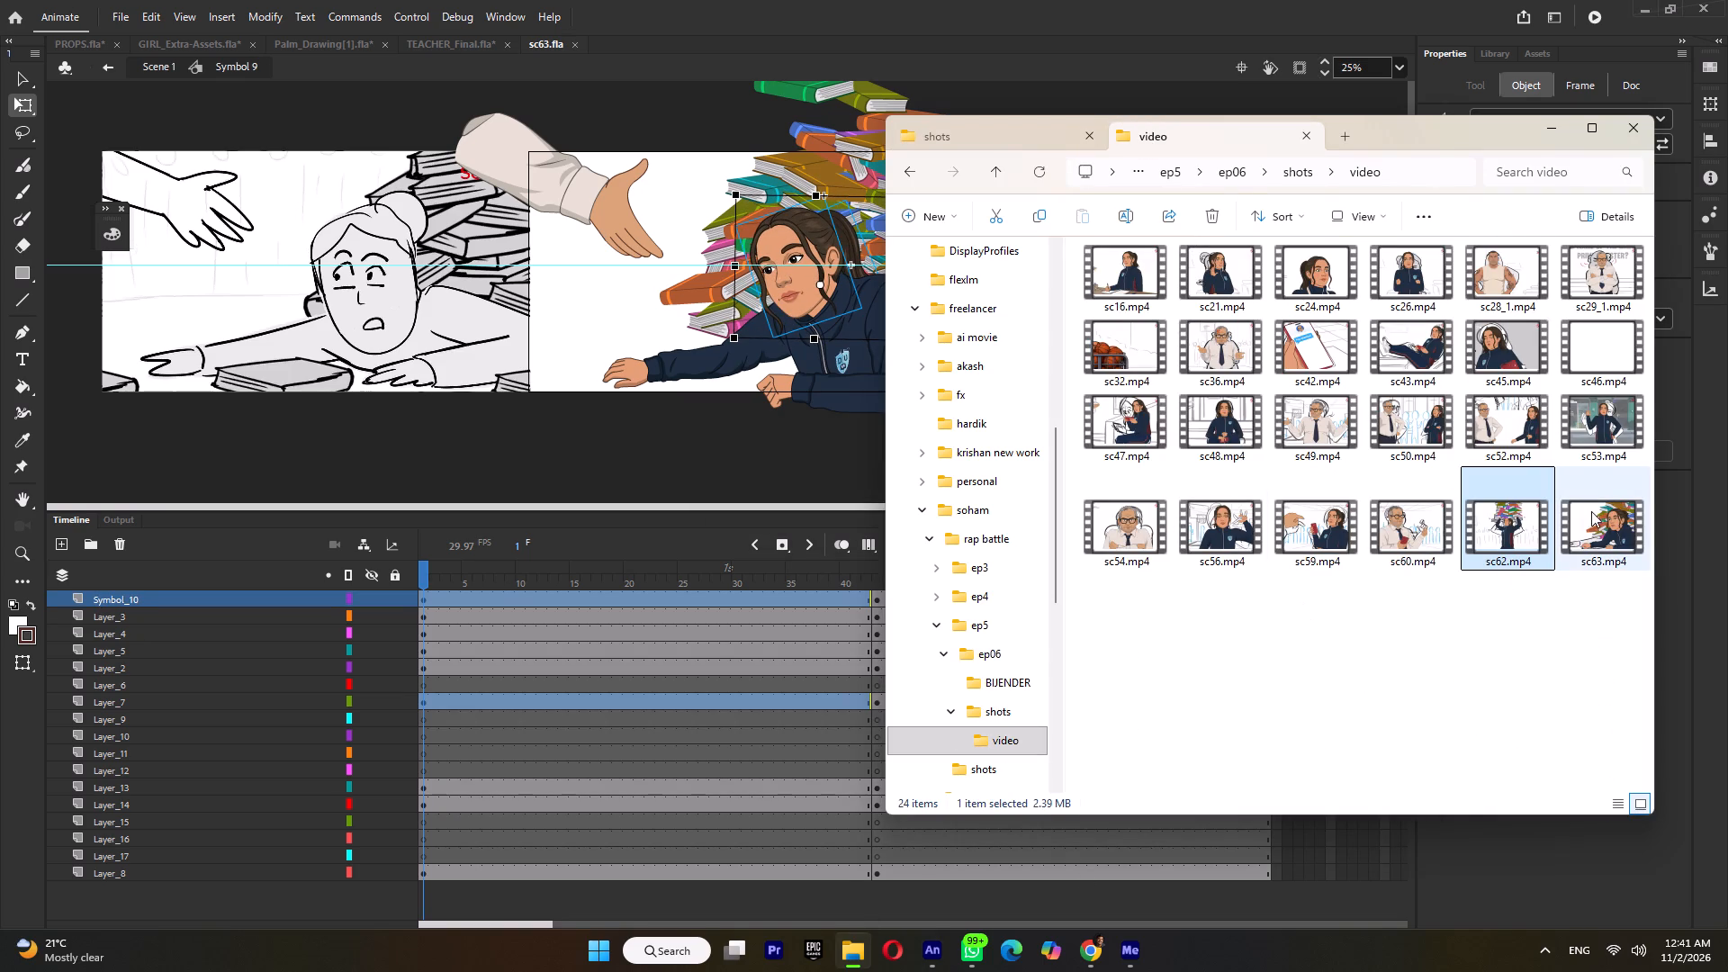
left_click(1595, 525)
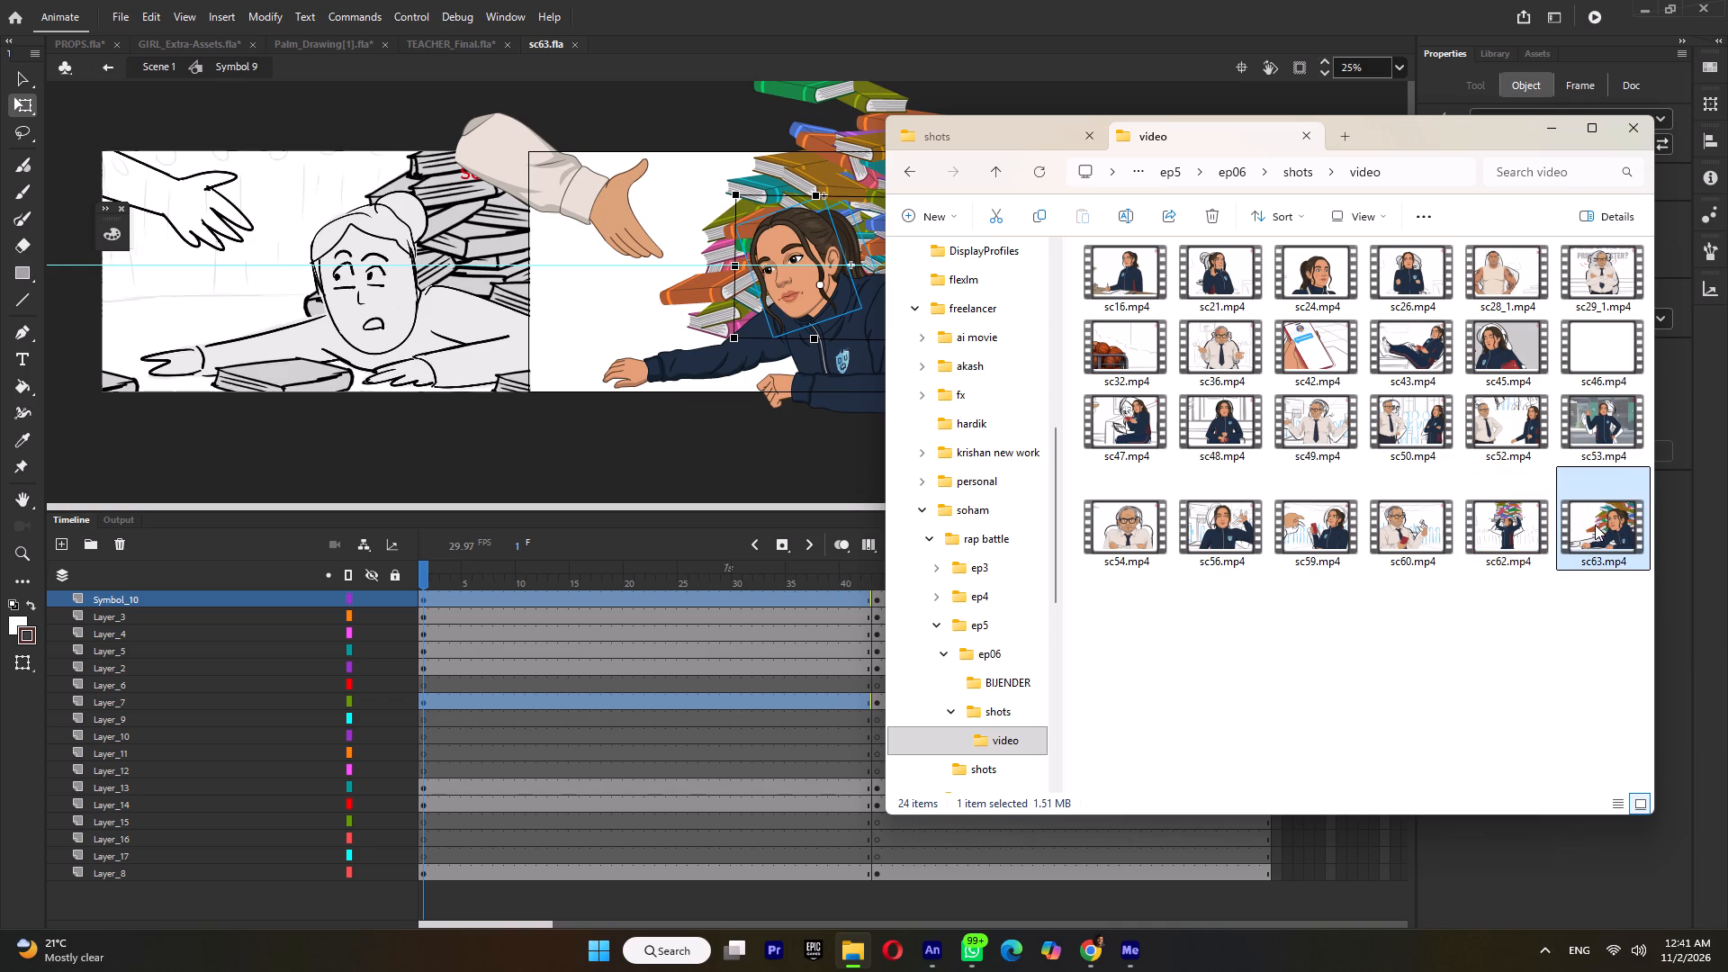
key("Delete")
Open sc62.fla from the shots folder in Animate.
left_click(1031, 141)
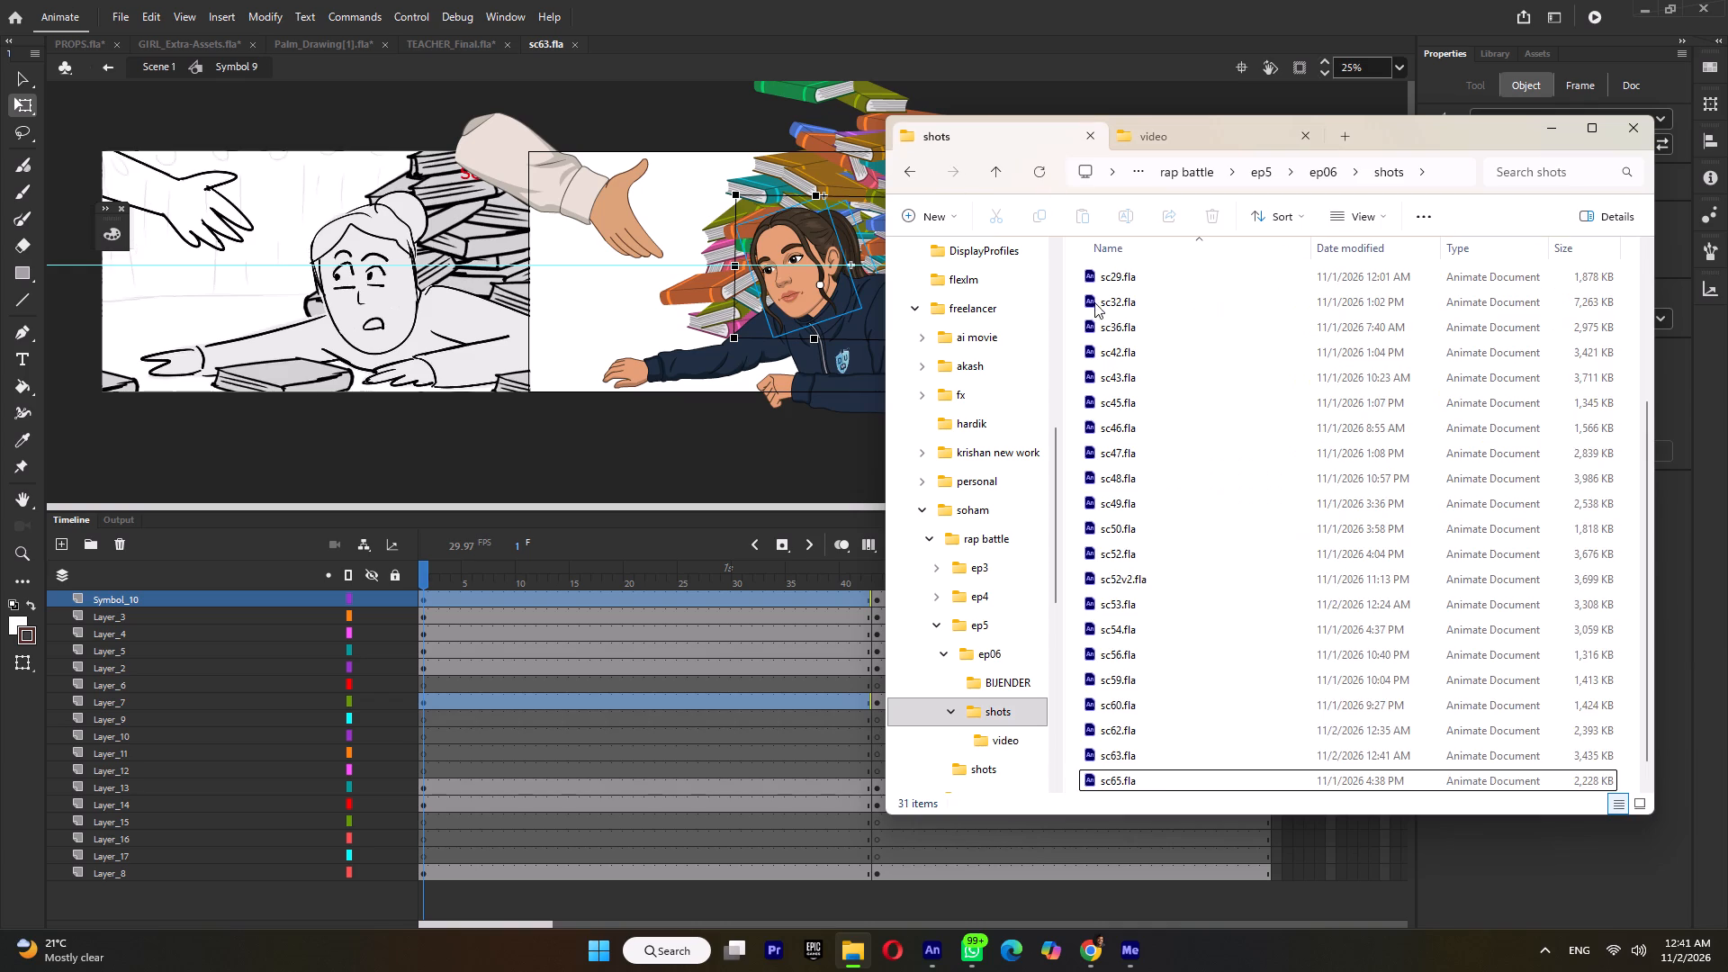
scroll(1172, 724, "down", 5)
double_click(1164, 710)
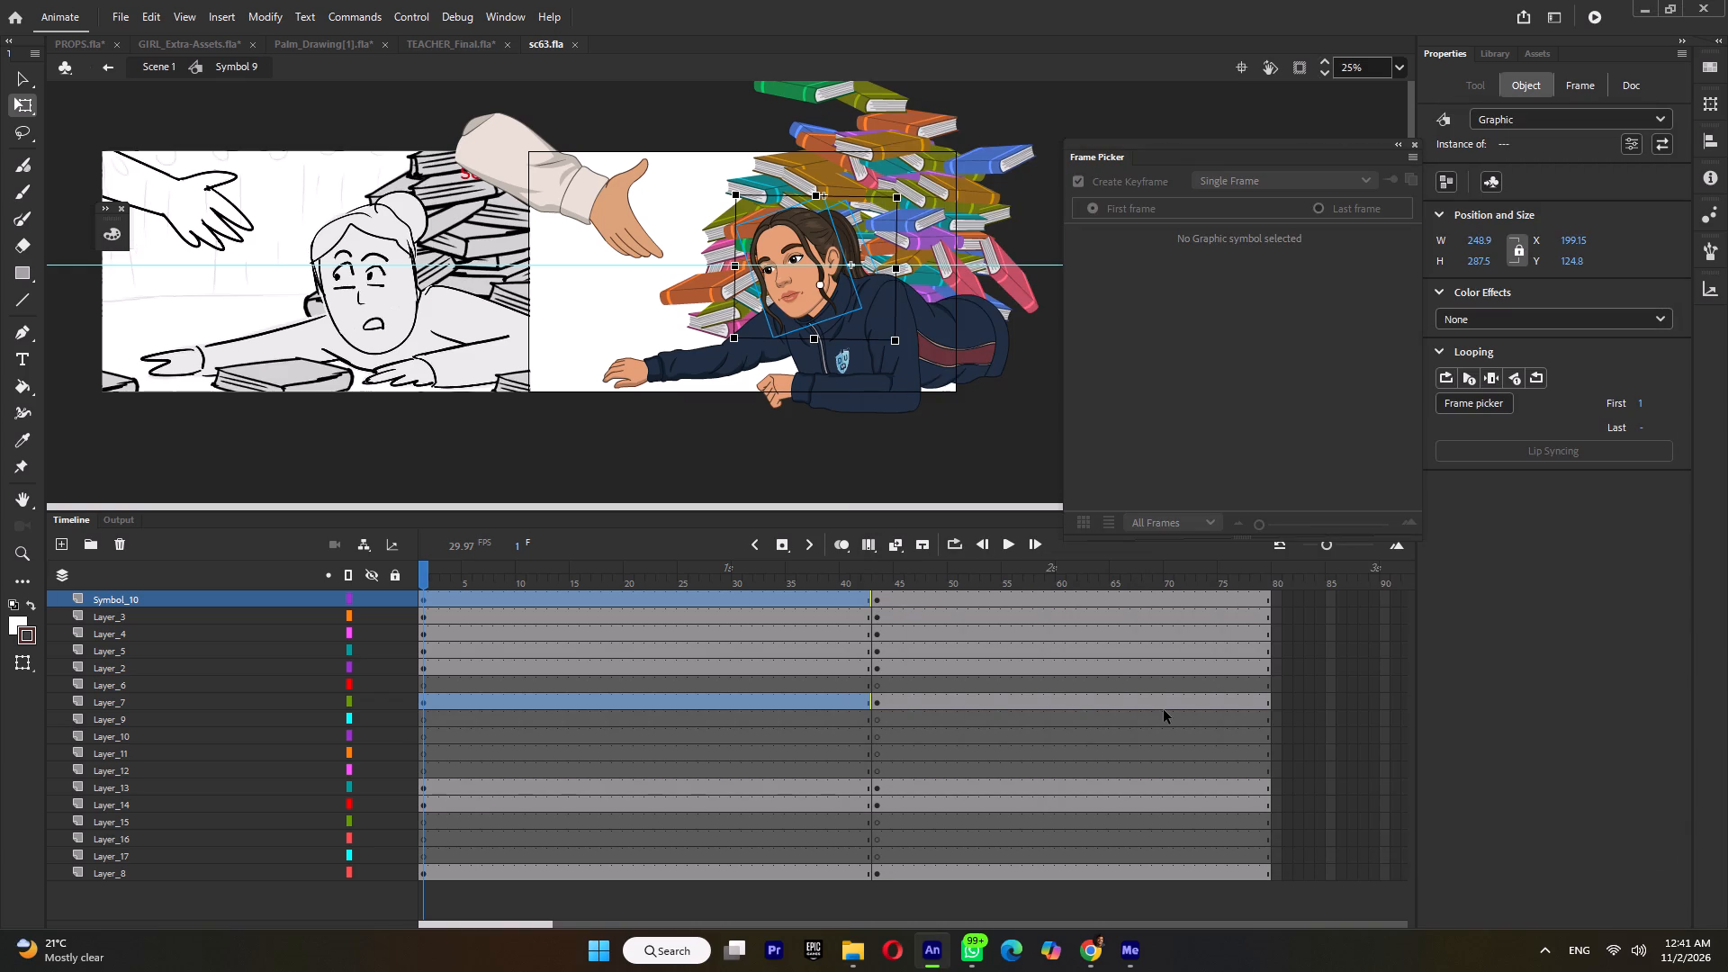
Examine the sc62 animation of the girl and the book stack, comparing the poses around frames 23 to 32.
scroll(745, 373, "down", 7, "ctrl")
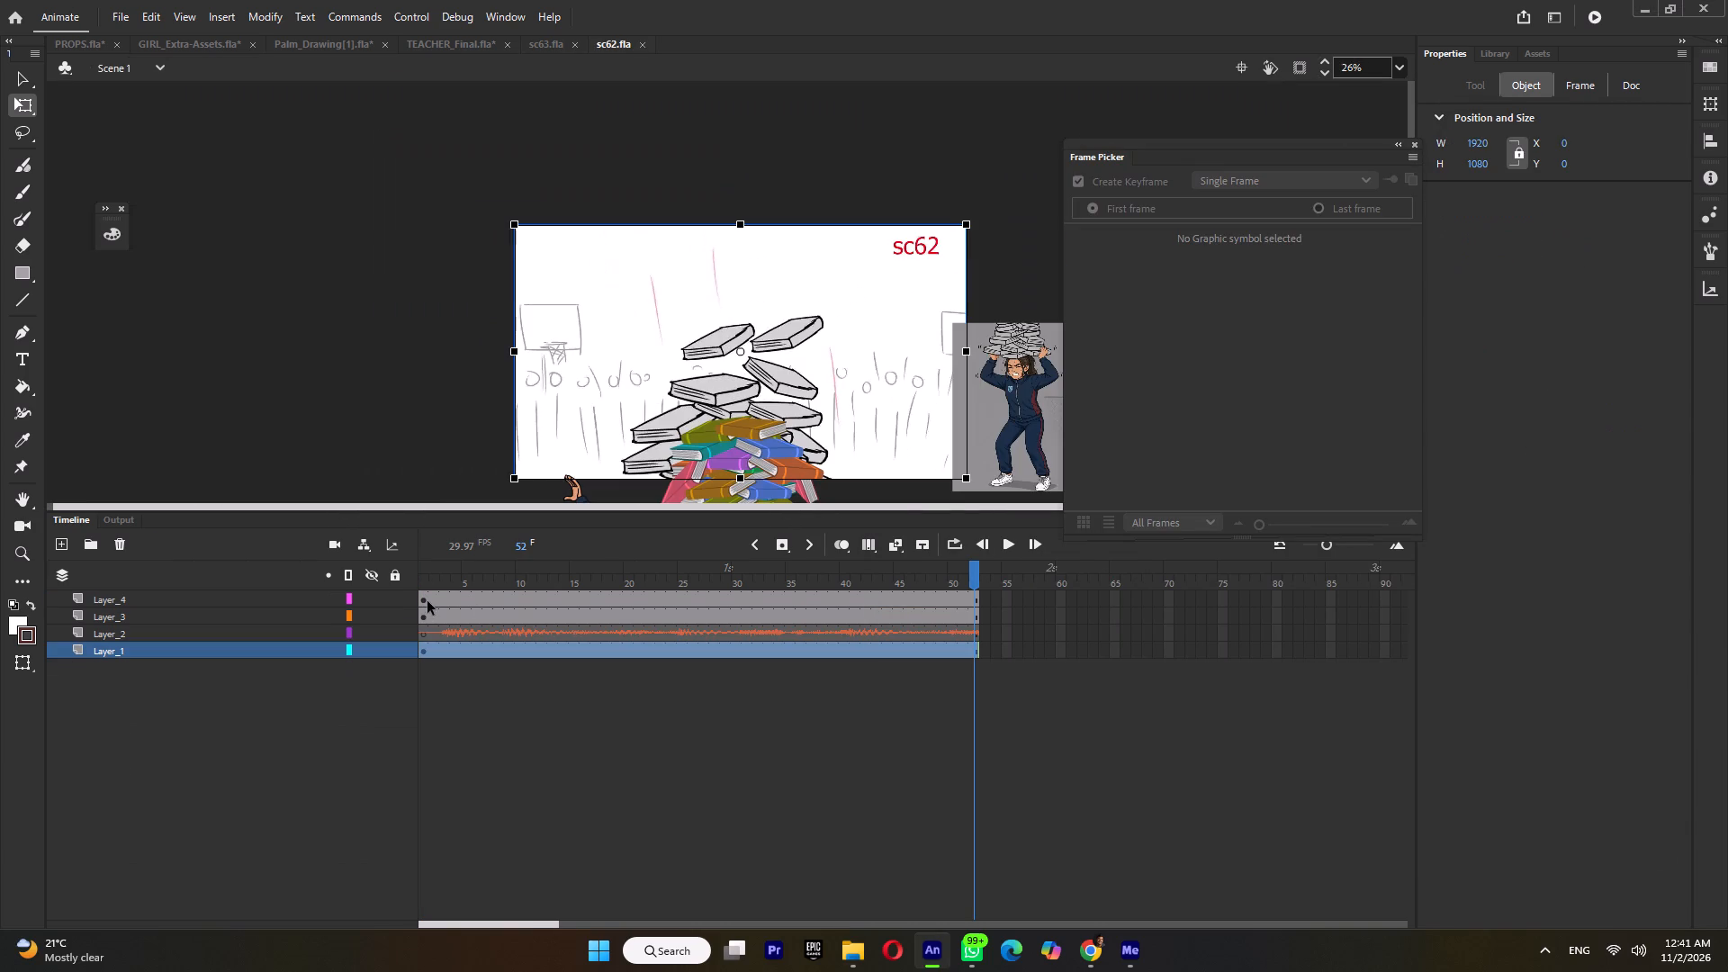
left_click(430, 598)
scroll(777, 346, "up", 9, "ctrl")
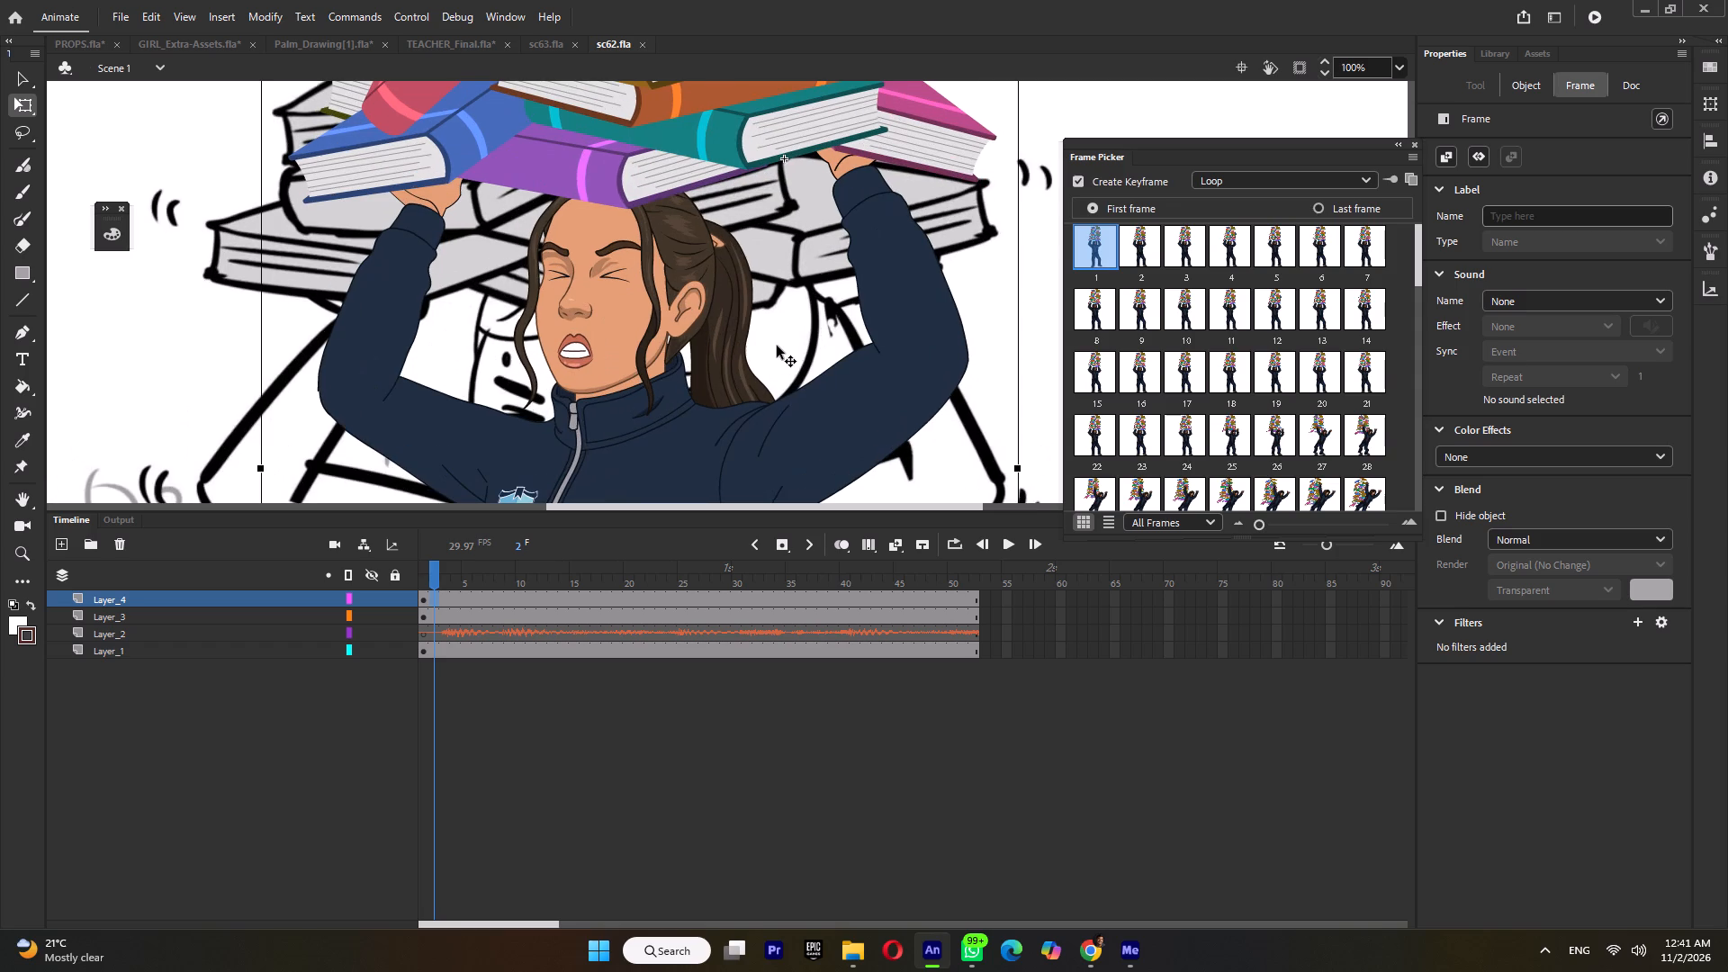
scroll(776, 346, "down", 5, "ctrl")
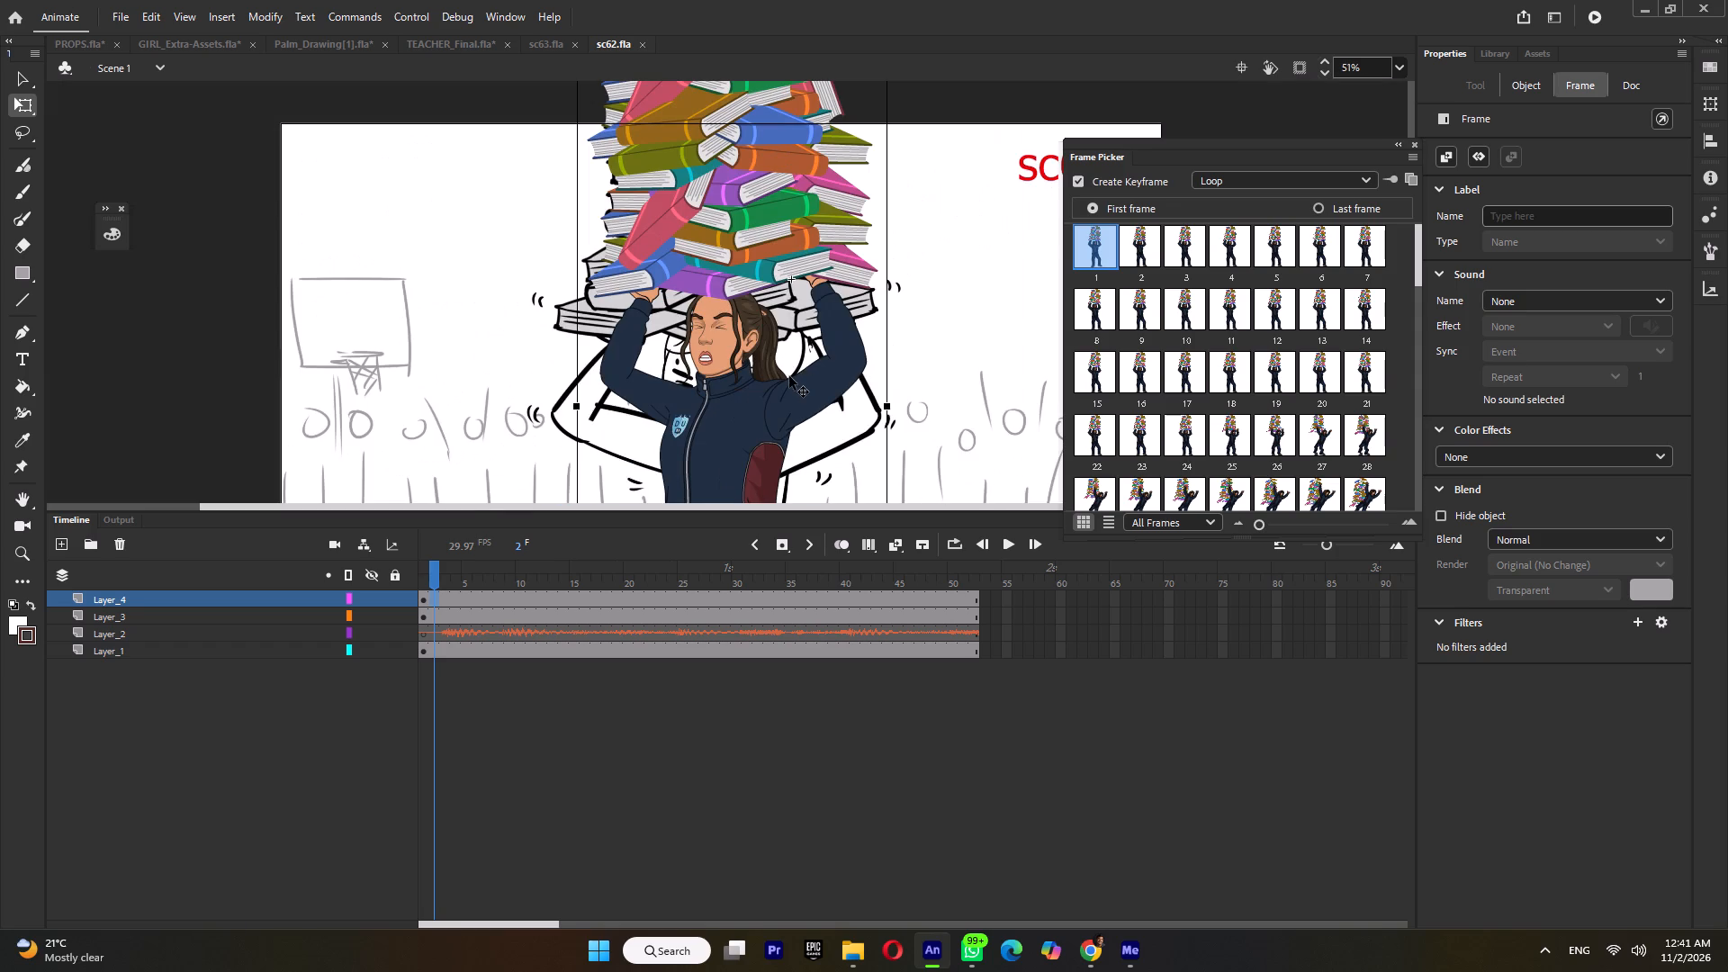
scroll(628, 362, "up", 3, "ctrl")
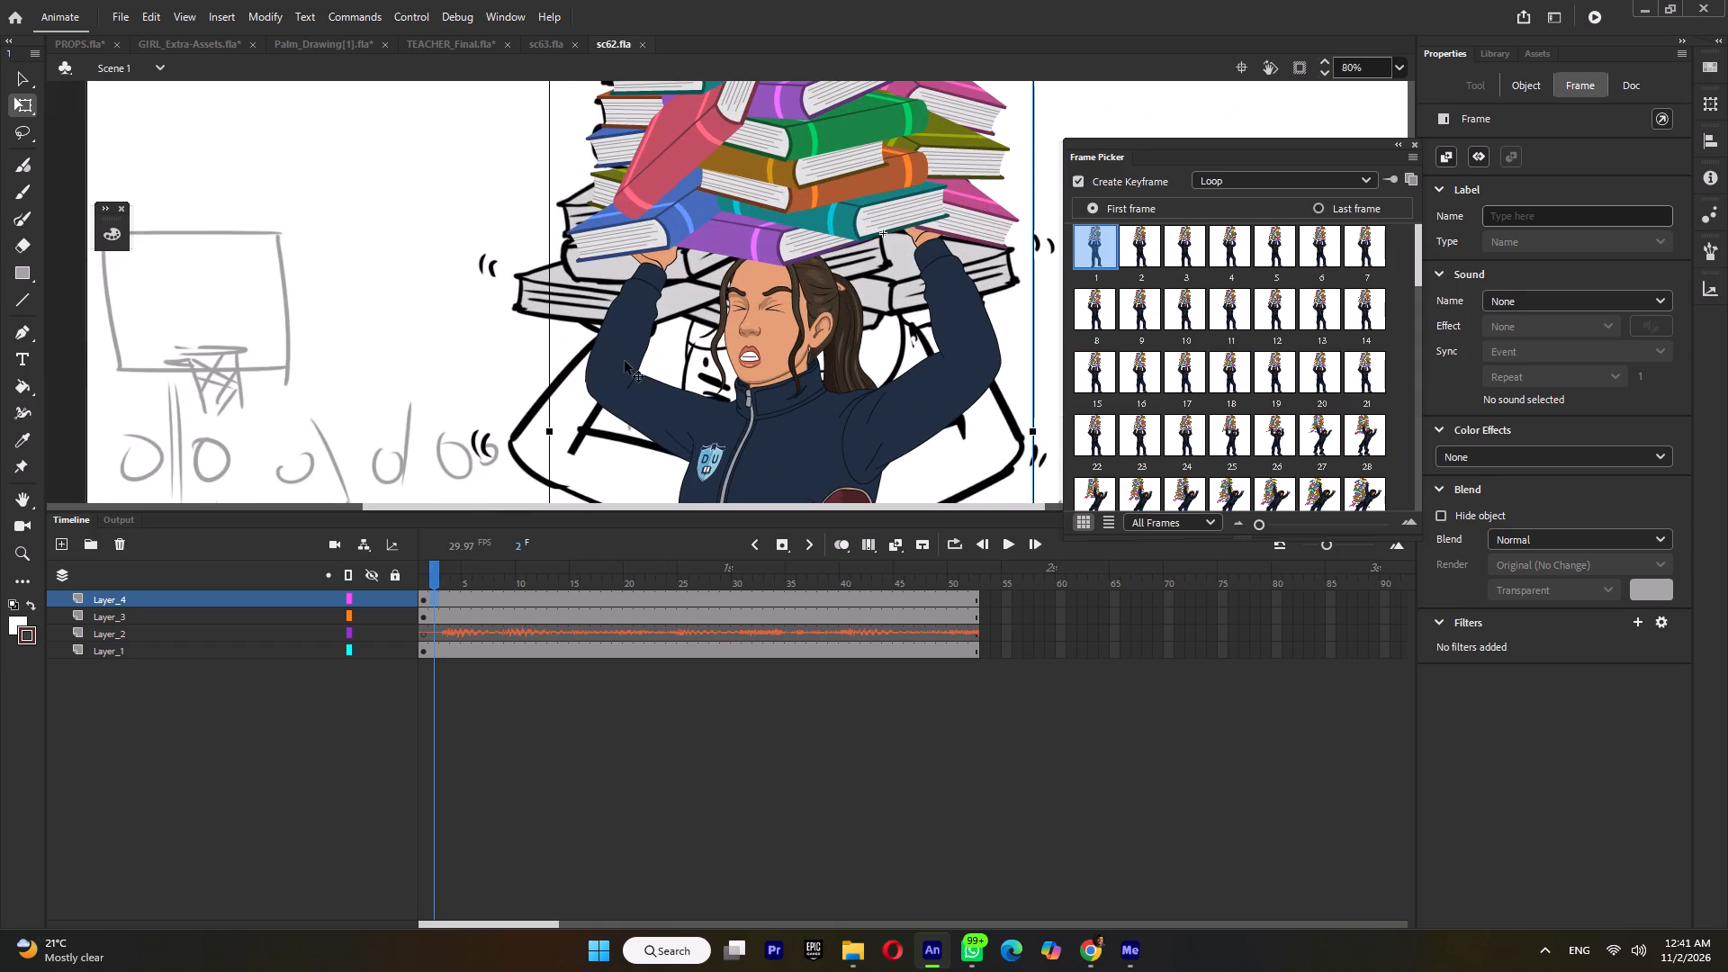
left_click_drag(445, 578, 723, 598)
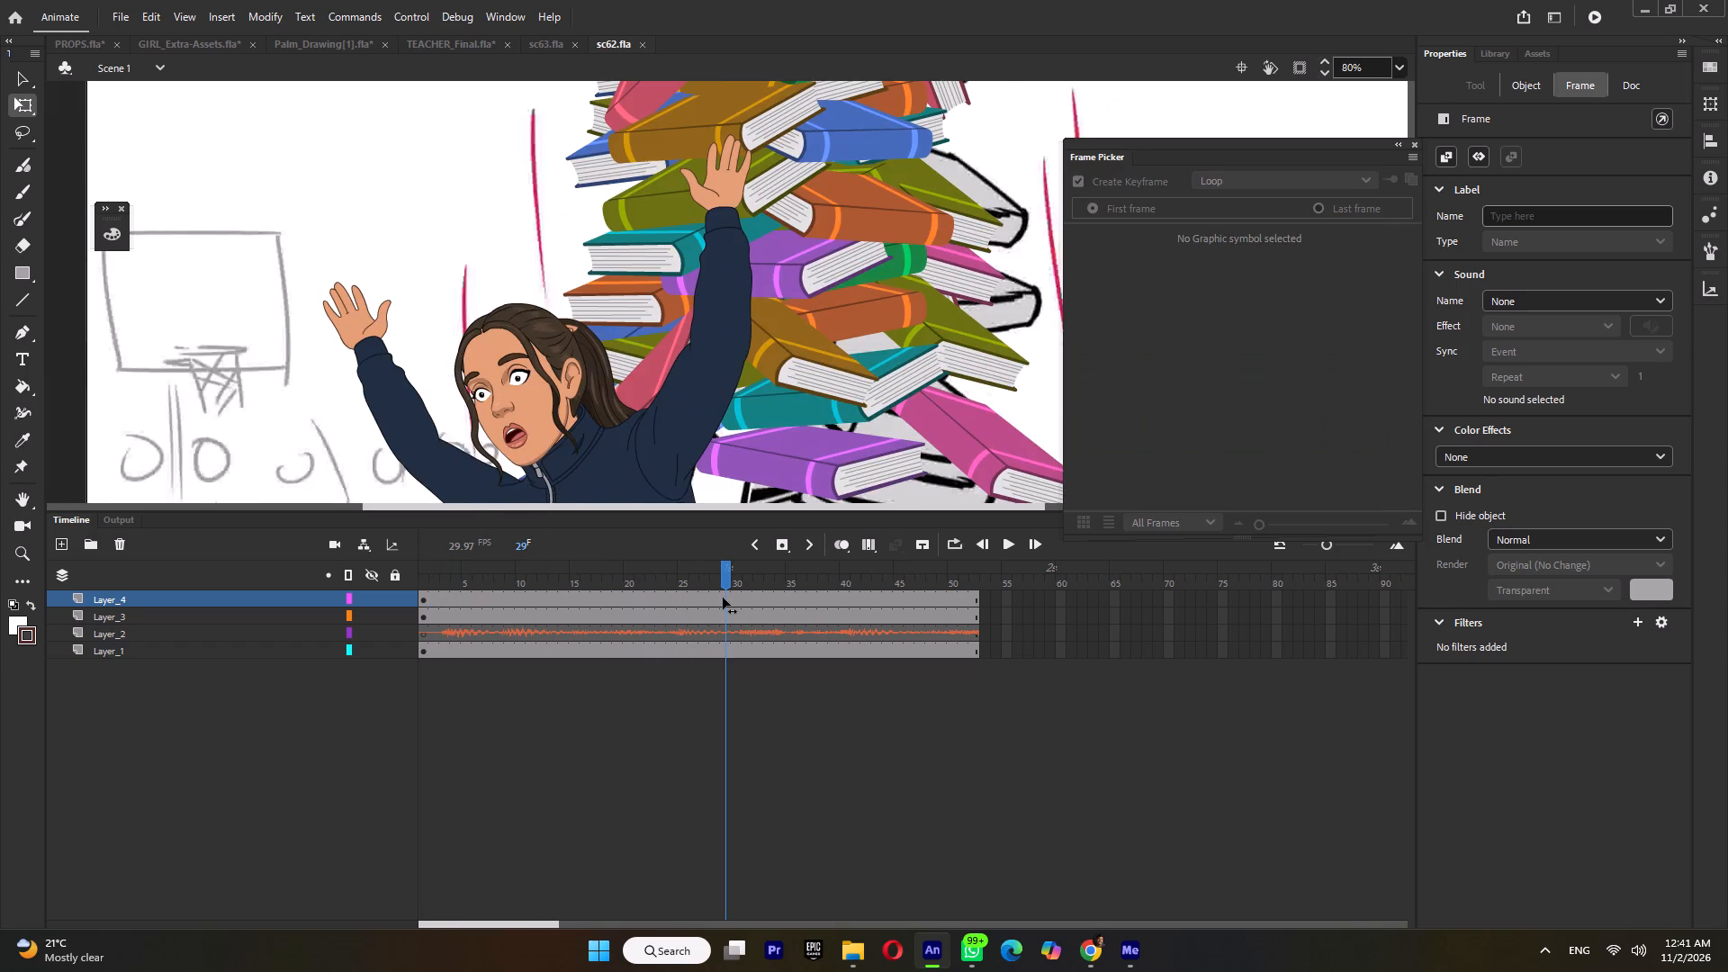
left_click_drag(723, 598, 700, 607)
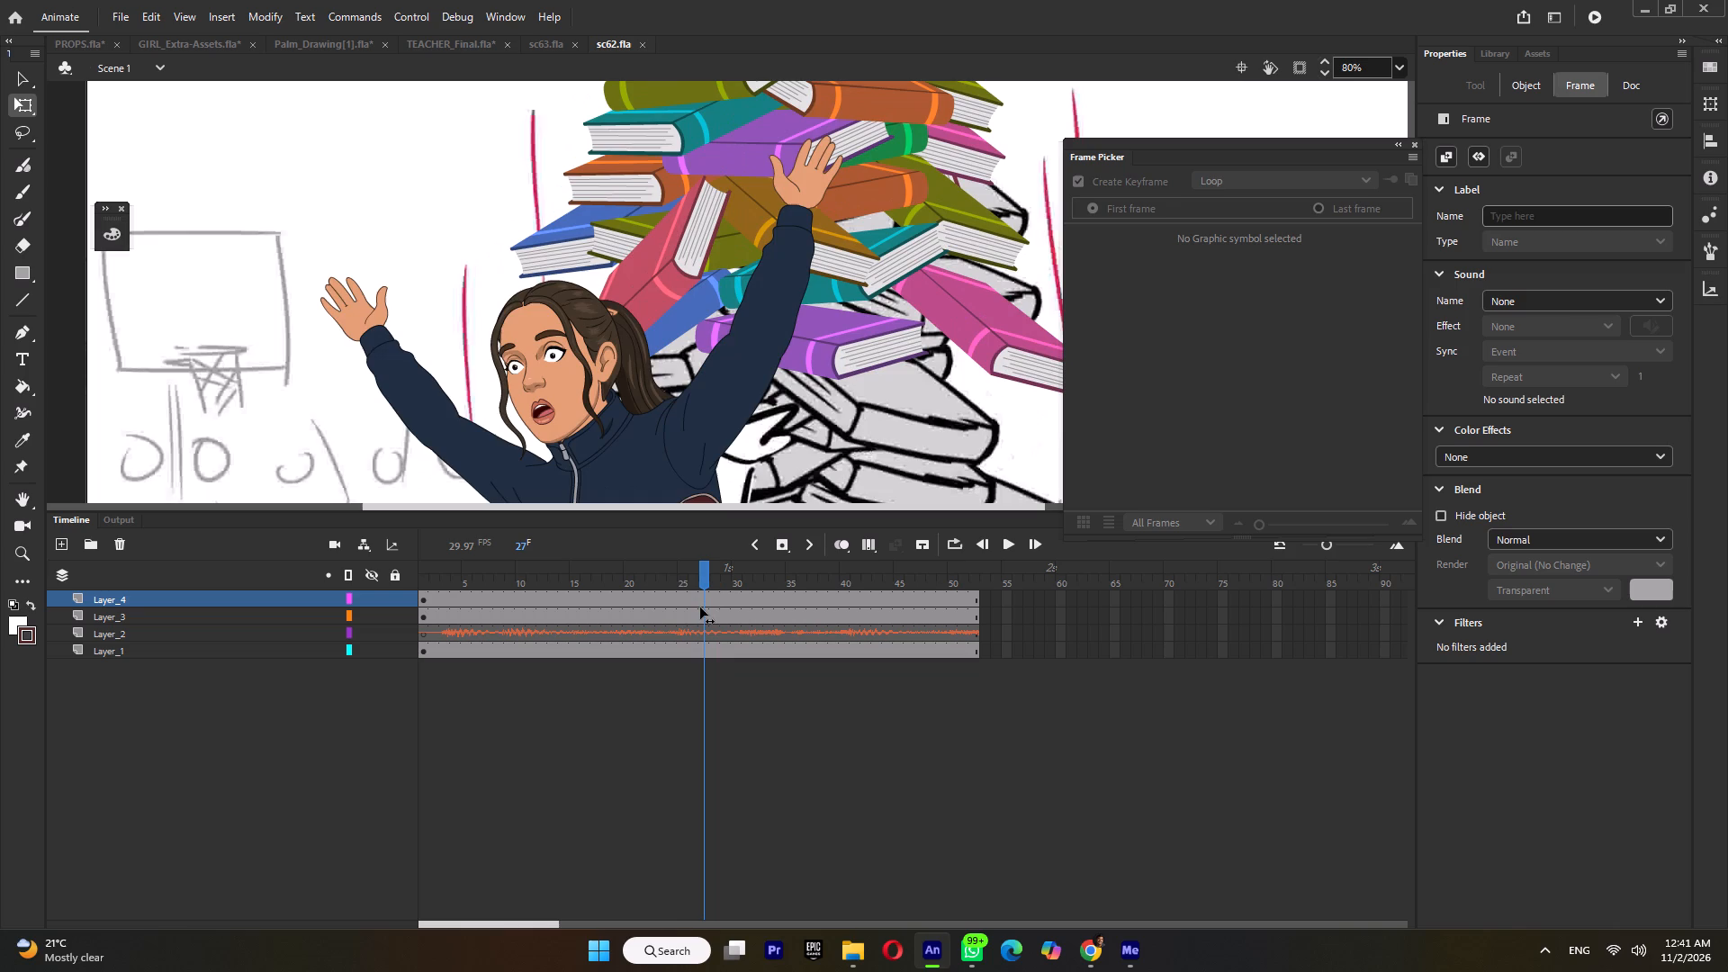
left_click_drag(700, 607, 659, 616)
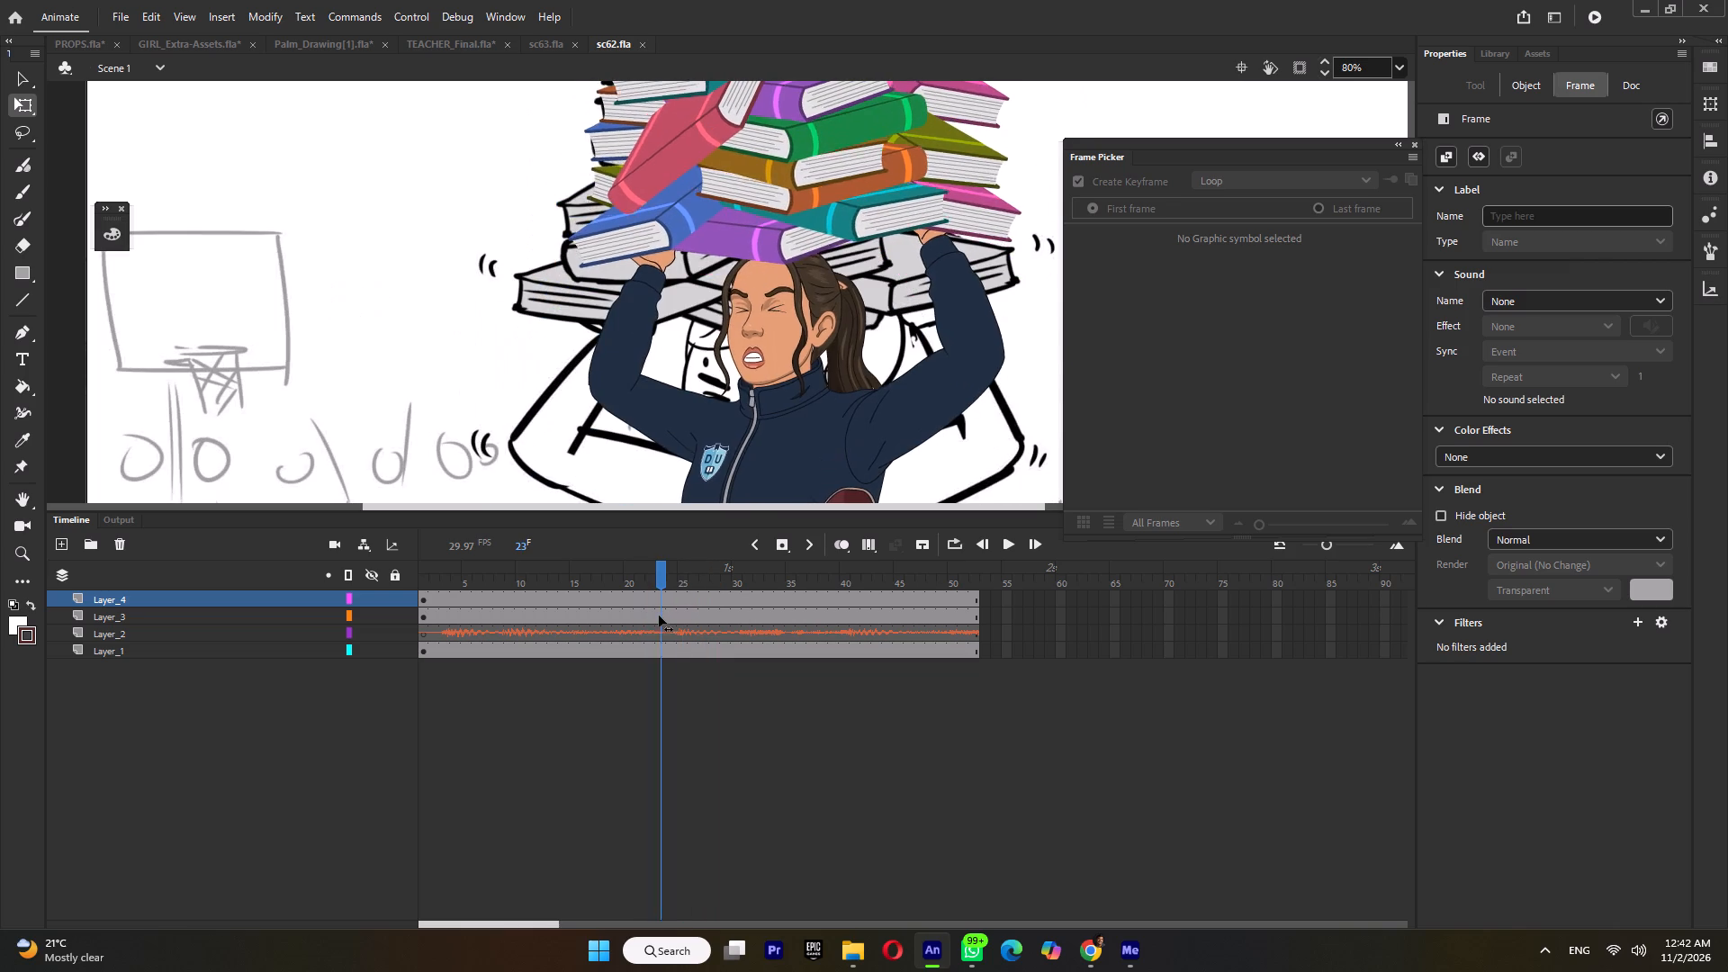
left_click_drag(659, 616, 755, 622)
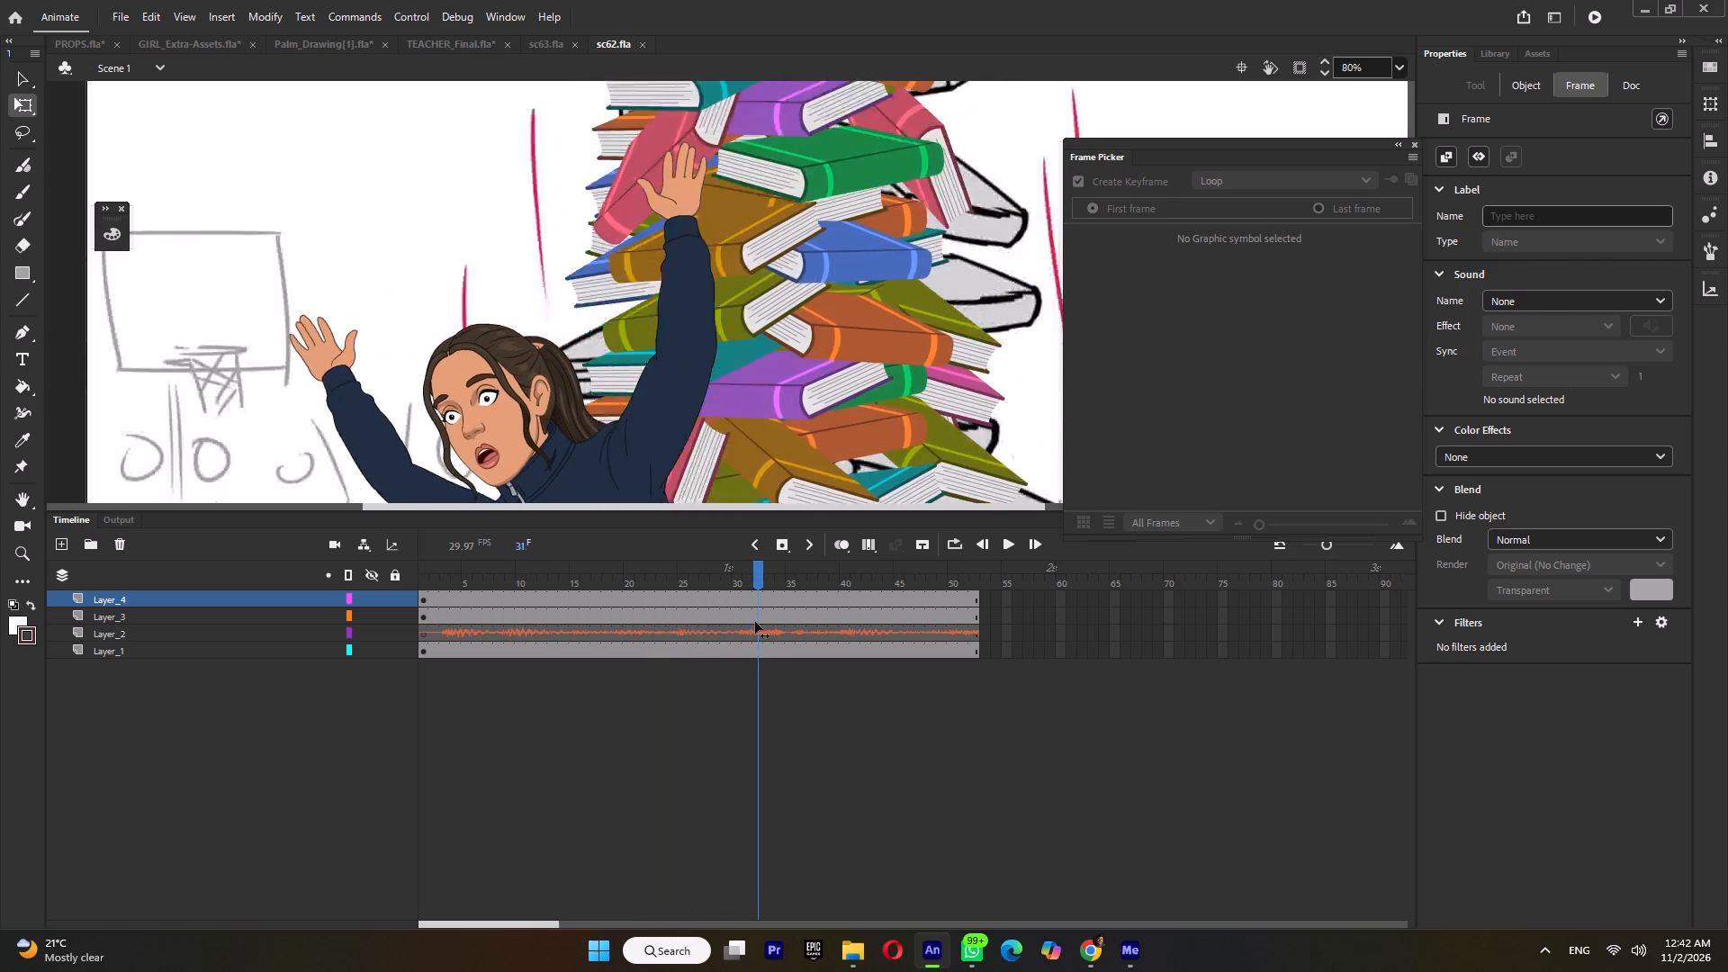
left_click_drag(755, 622, 668, 637)
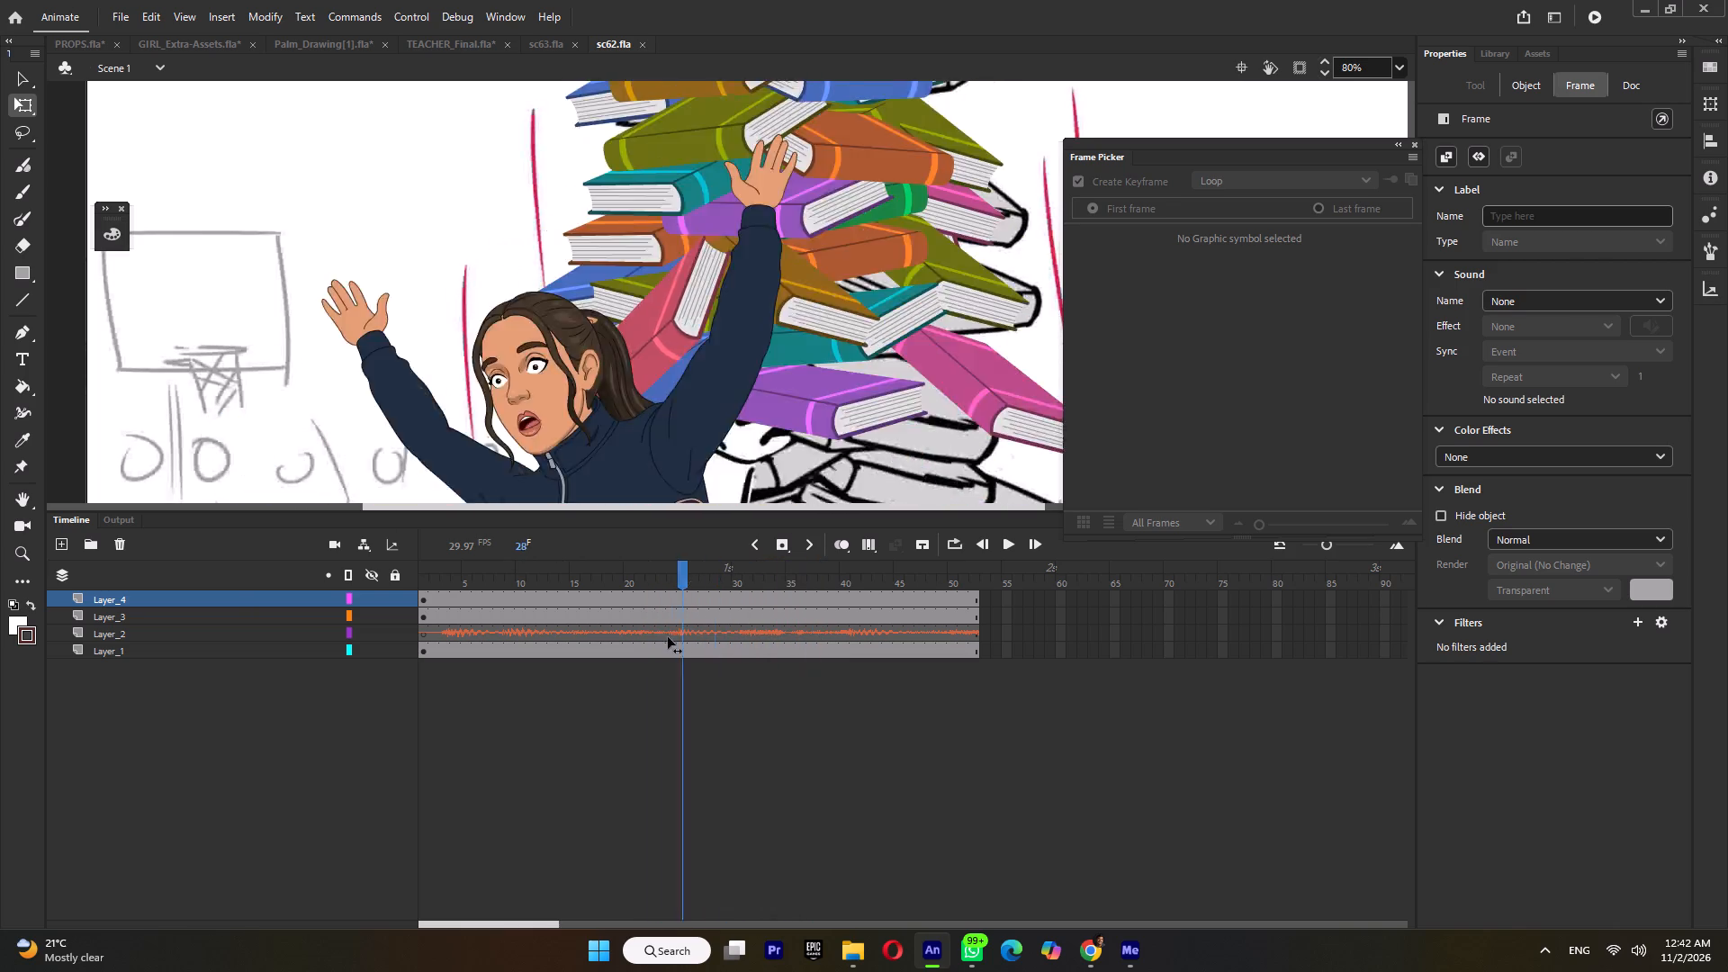
left_click_drag(668, 637, 622, 643)
Enter the girl's symbol at frame 19 and sample the dark navy shadow colour from the jacket's waistband.
double_click(605, 353)
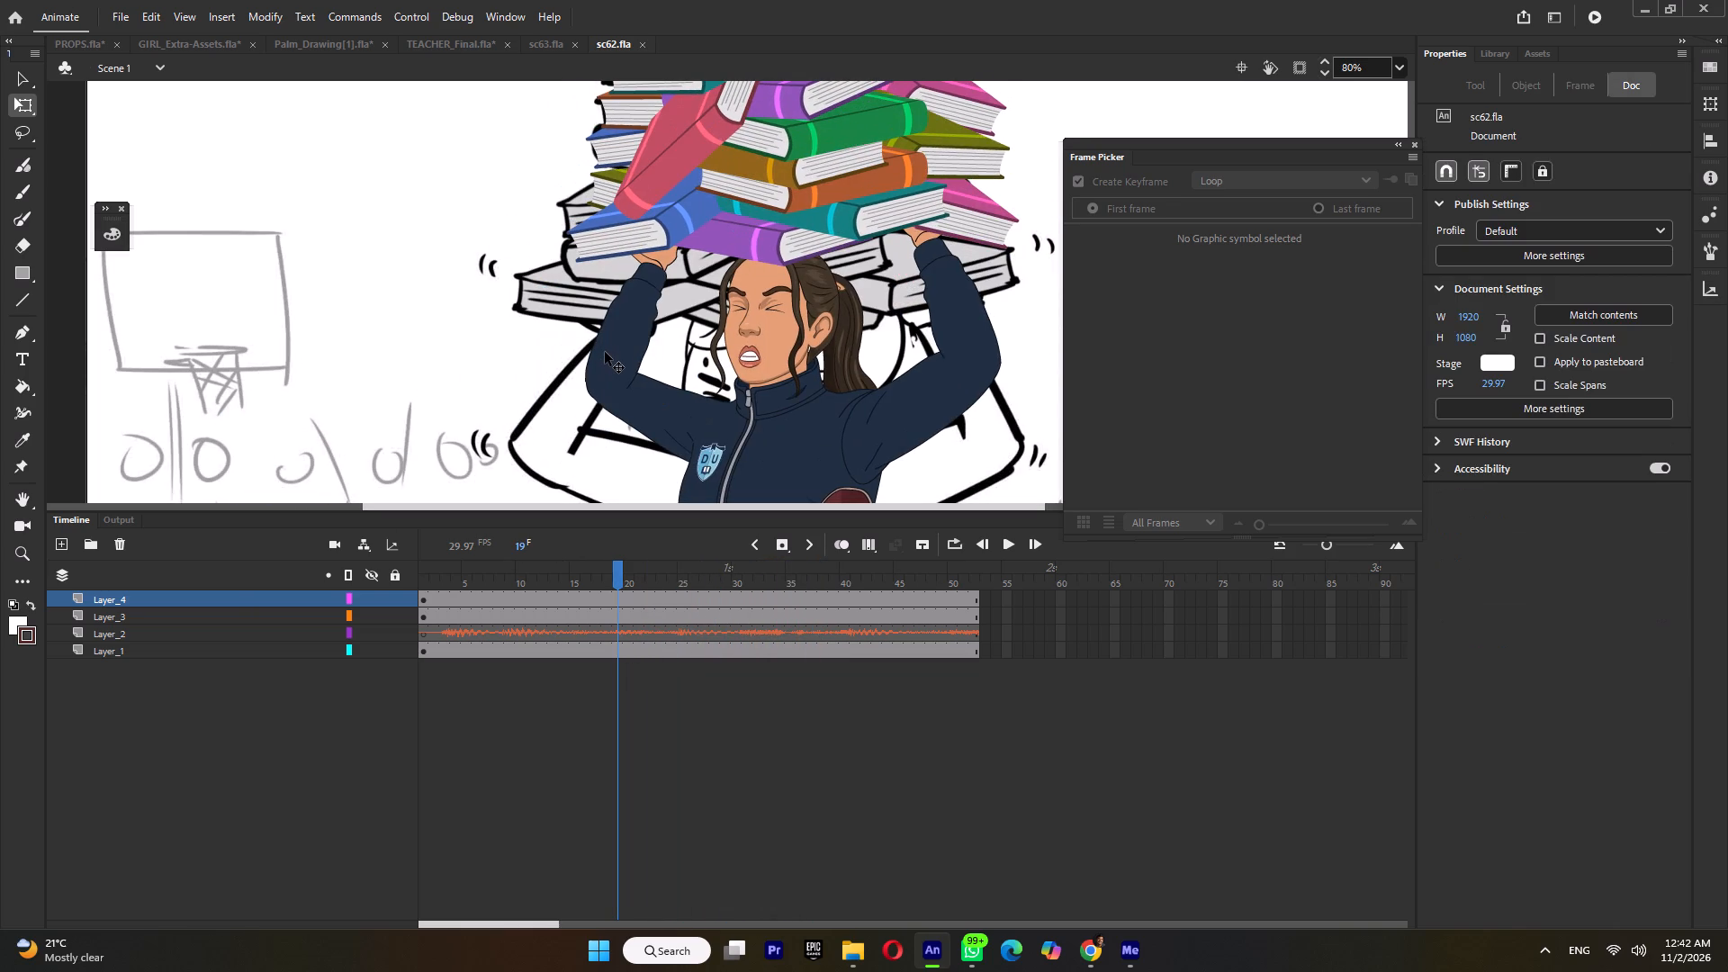
scroll(657, 418, "up", 5, "ctrl")
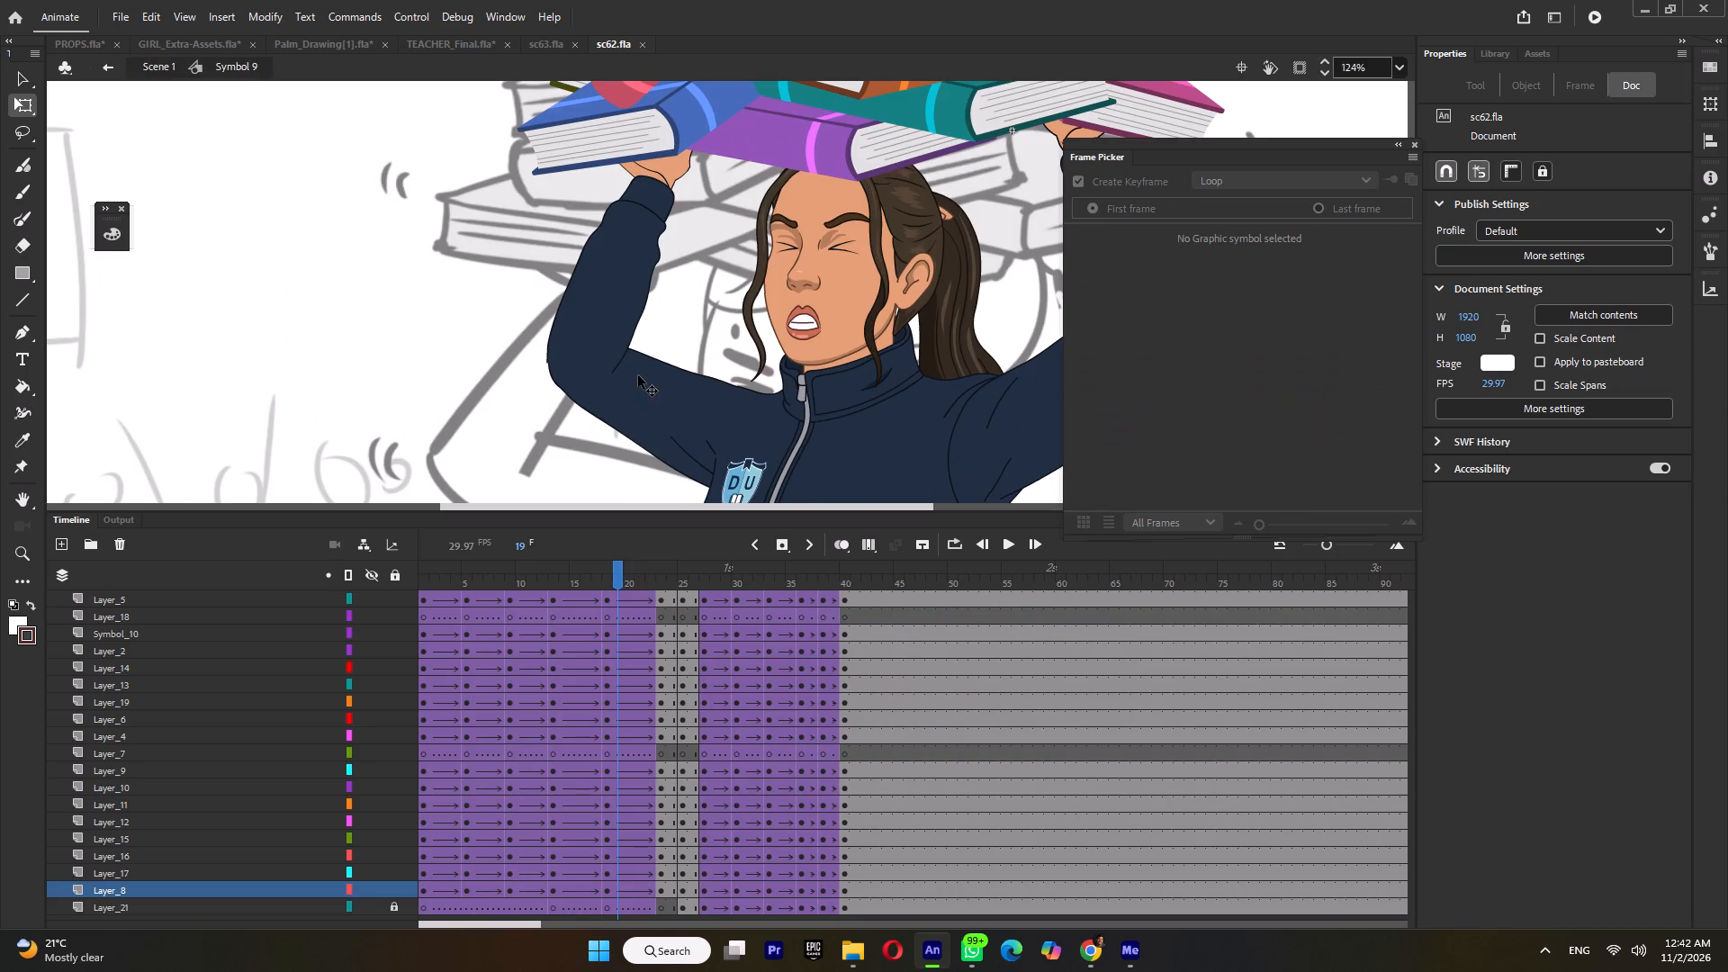
scroll(639, 382, "down", 4)
scroll(956, 346, "up", 5, "ctrl")
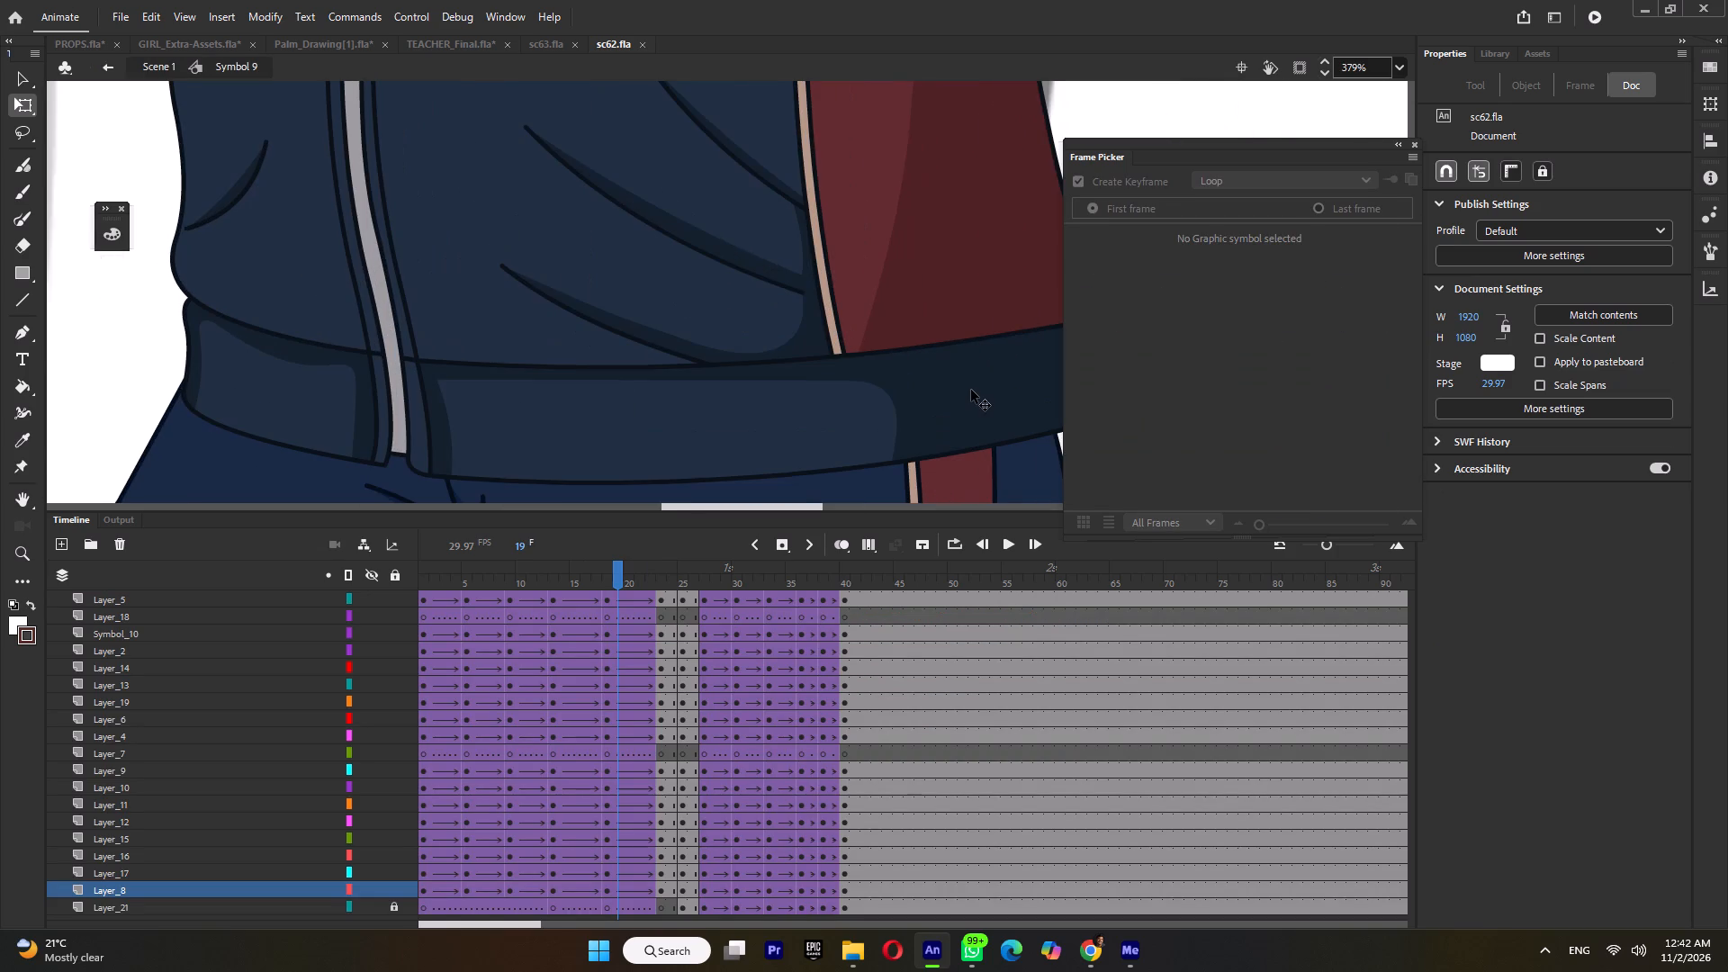
key("i")
left_click(966, 390)
scroll(923, 463, "down", 9, "ctrl")
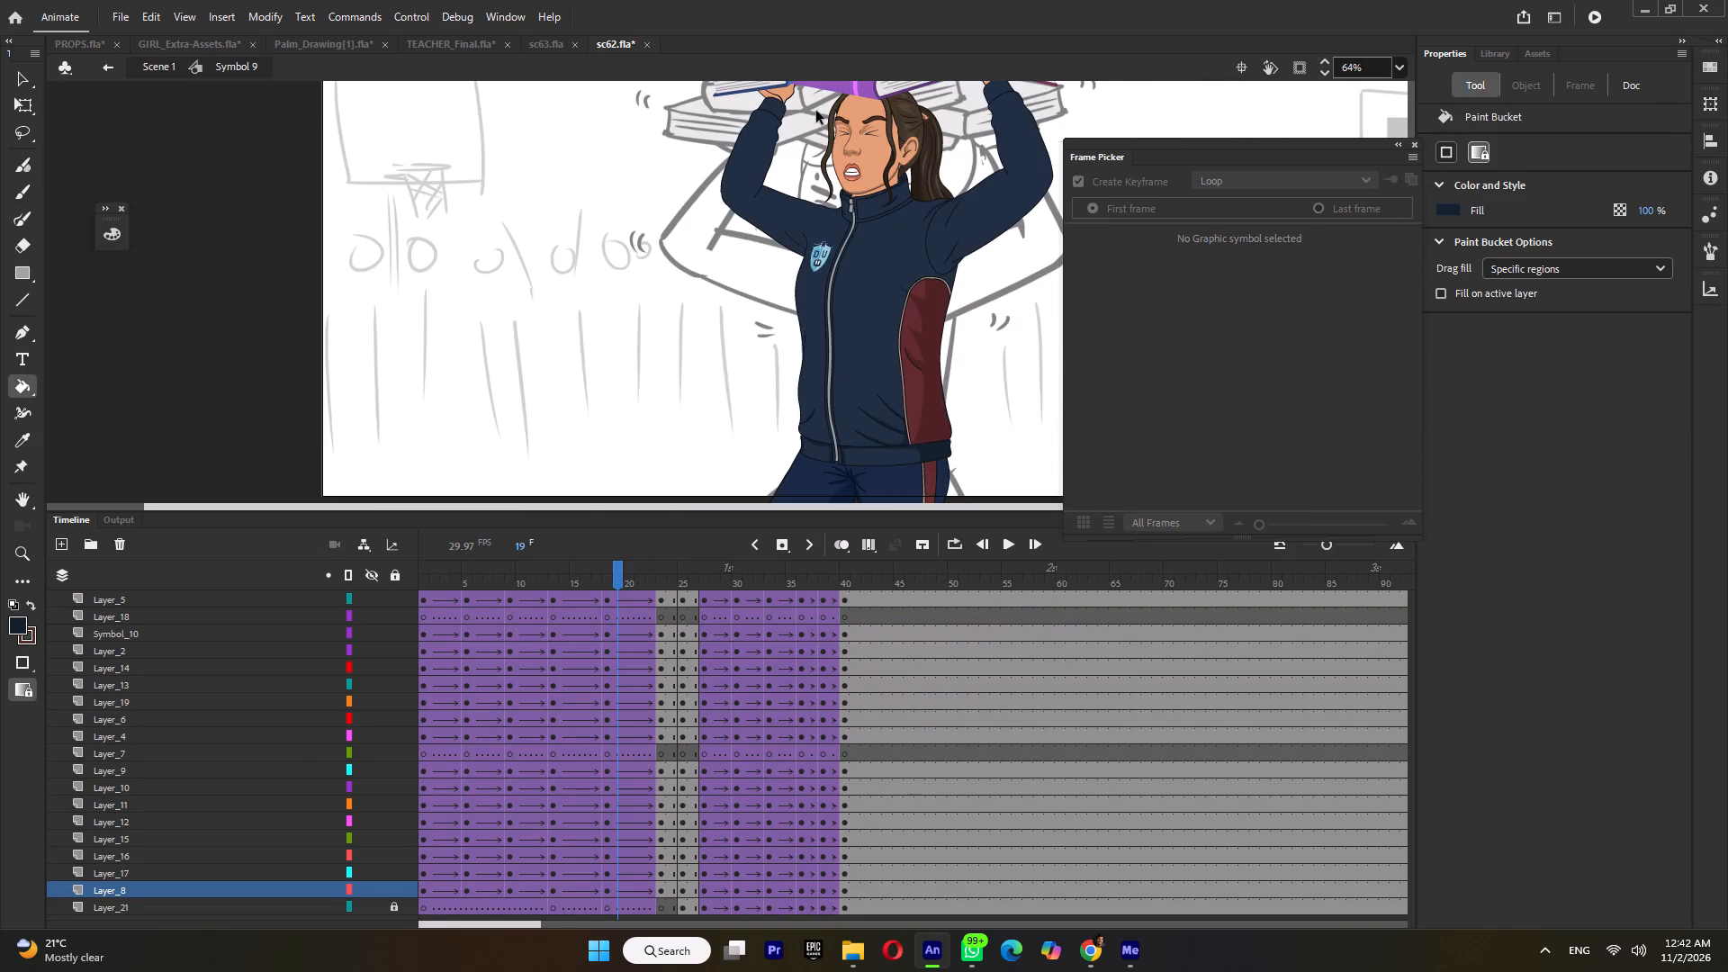
Inside the raised forearm sleeve's group, draw a Paint Brush shading boundary along its head-facing edge from cuff to elbow.
scroll(797, 108, "up", 3, "ctrl")
triple_click(733, 167, "ctrl")
left_click(733, 167, "ctrl")
left_click(802, 180, "ctrl")
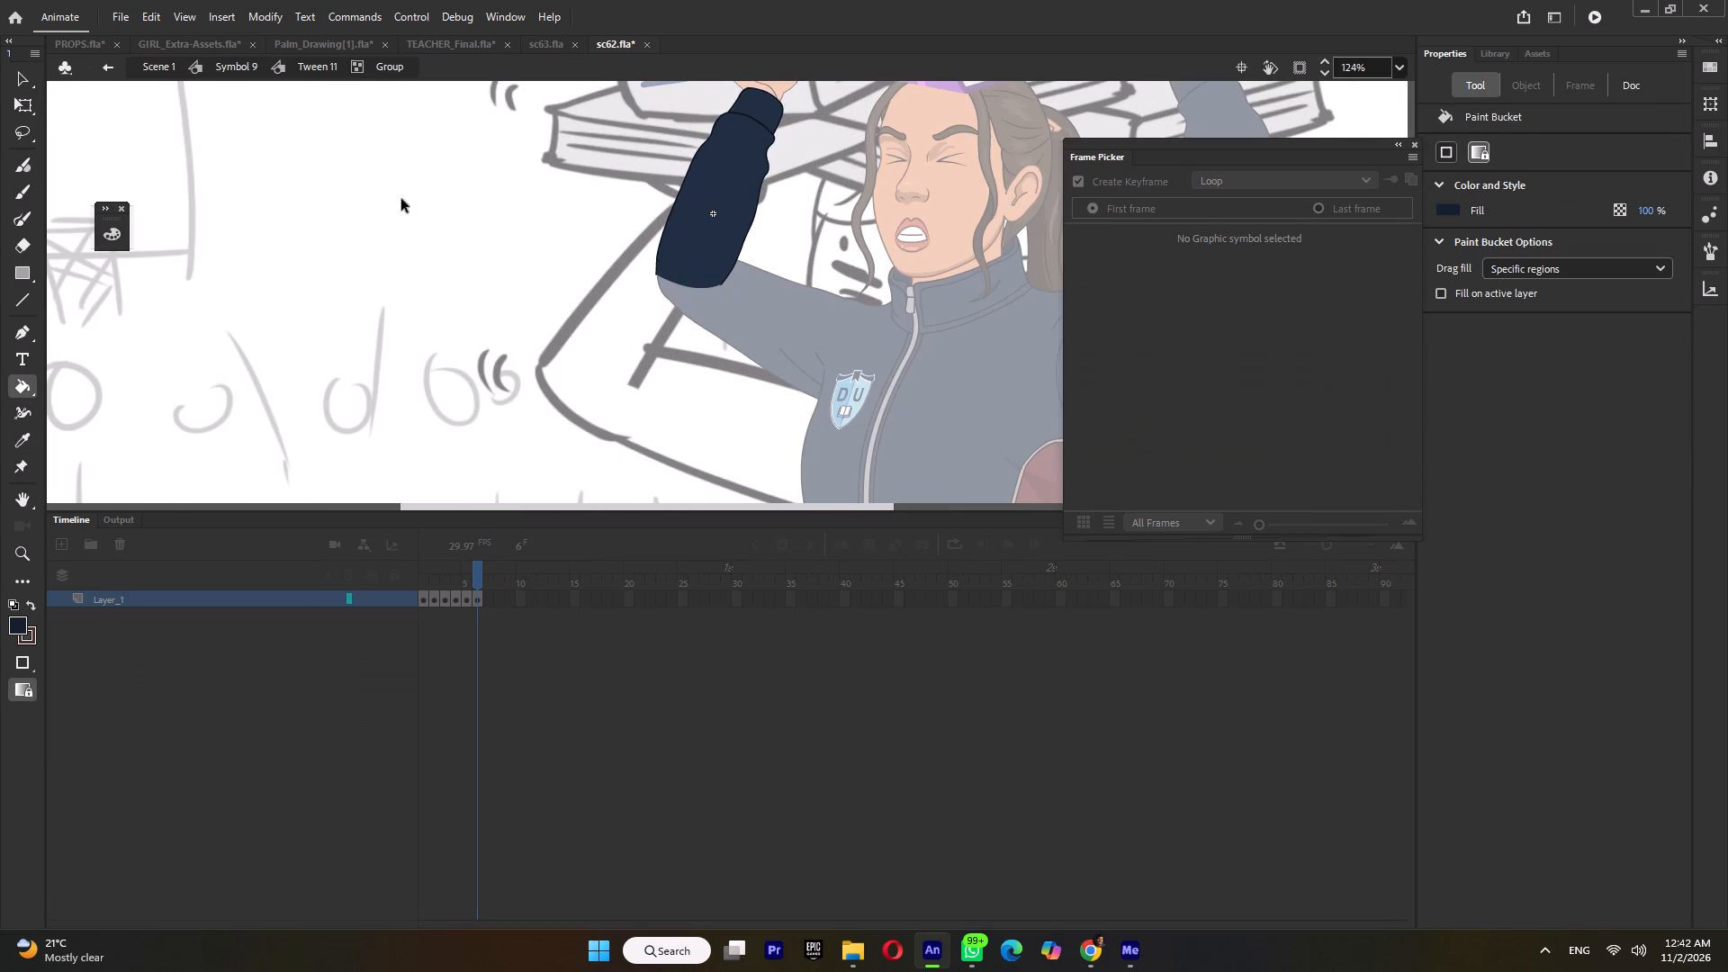
left_click(24, 217)
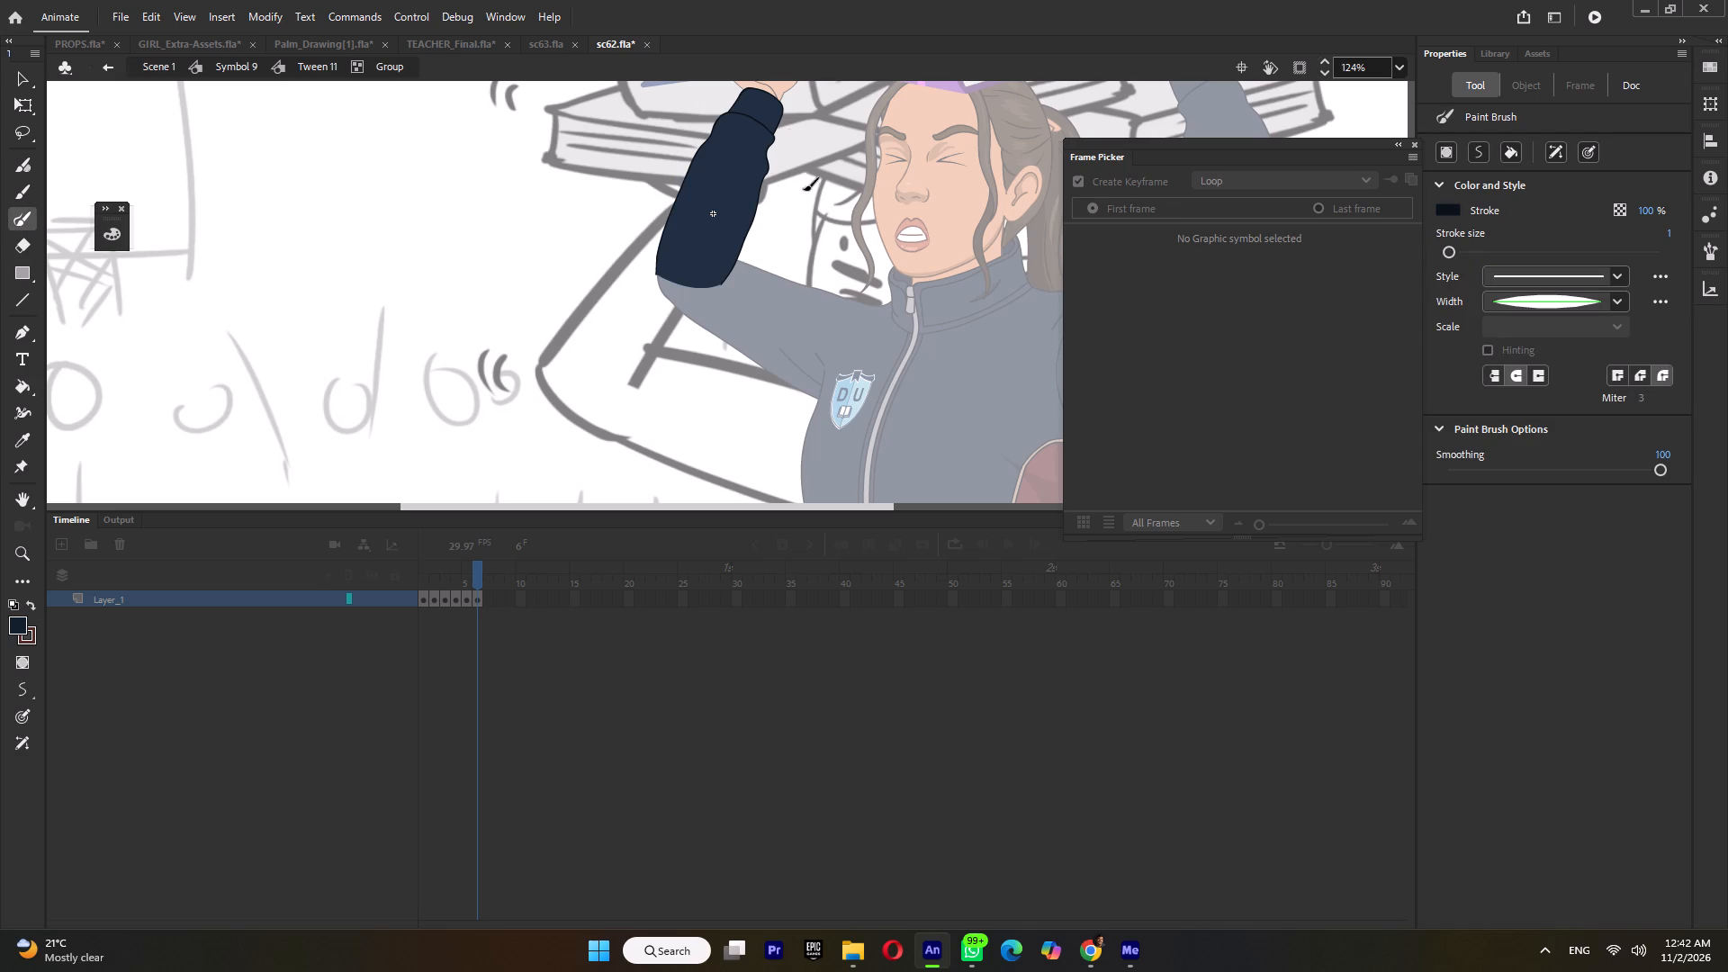
key("space")
key("space")
key("space")
key("space")
key("space")
key("space")
key("space")
key("space")
key("space")
key("space")
key("space")
key("space")
key("space")
key("space")
key("space")
key("space")
key("space")
key("space")
key("space")
key("space")
left_click_drag(806, 176, 707, 263)
scroll(681, 227, "up", 4, "ctrl")
key("space")
key("space")
key("space")
key("space")
key("space")
key("space")
key("space")
key("space")
key("space")
key("space")
key("space")
key("space")
key("space")
key("space")
key("space")
key("space")
left_click_drag(722, 253, 763, 207)
scroll(763, 206, "down", 1, "ctrl")
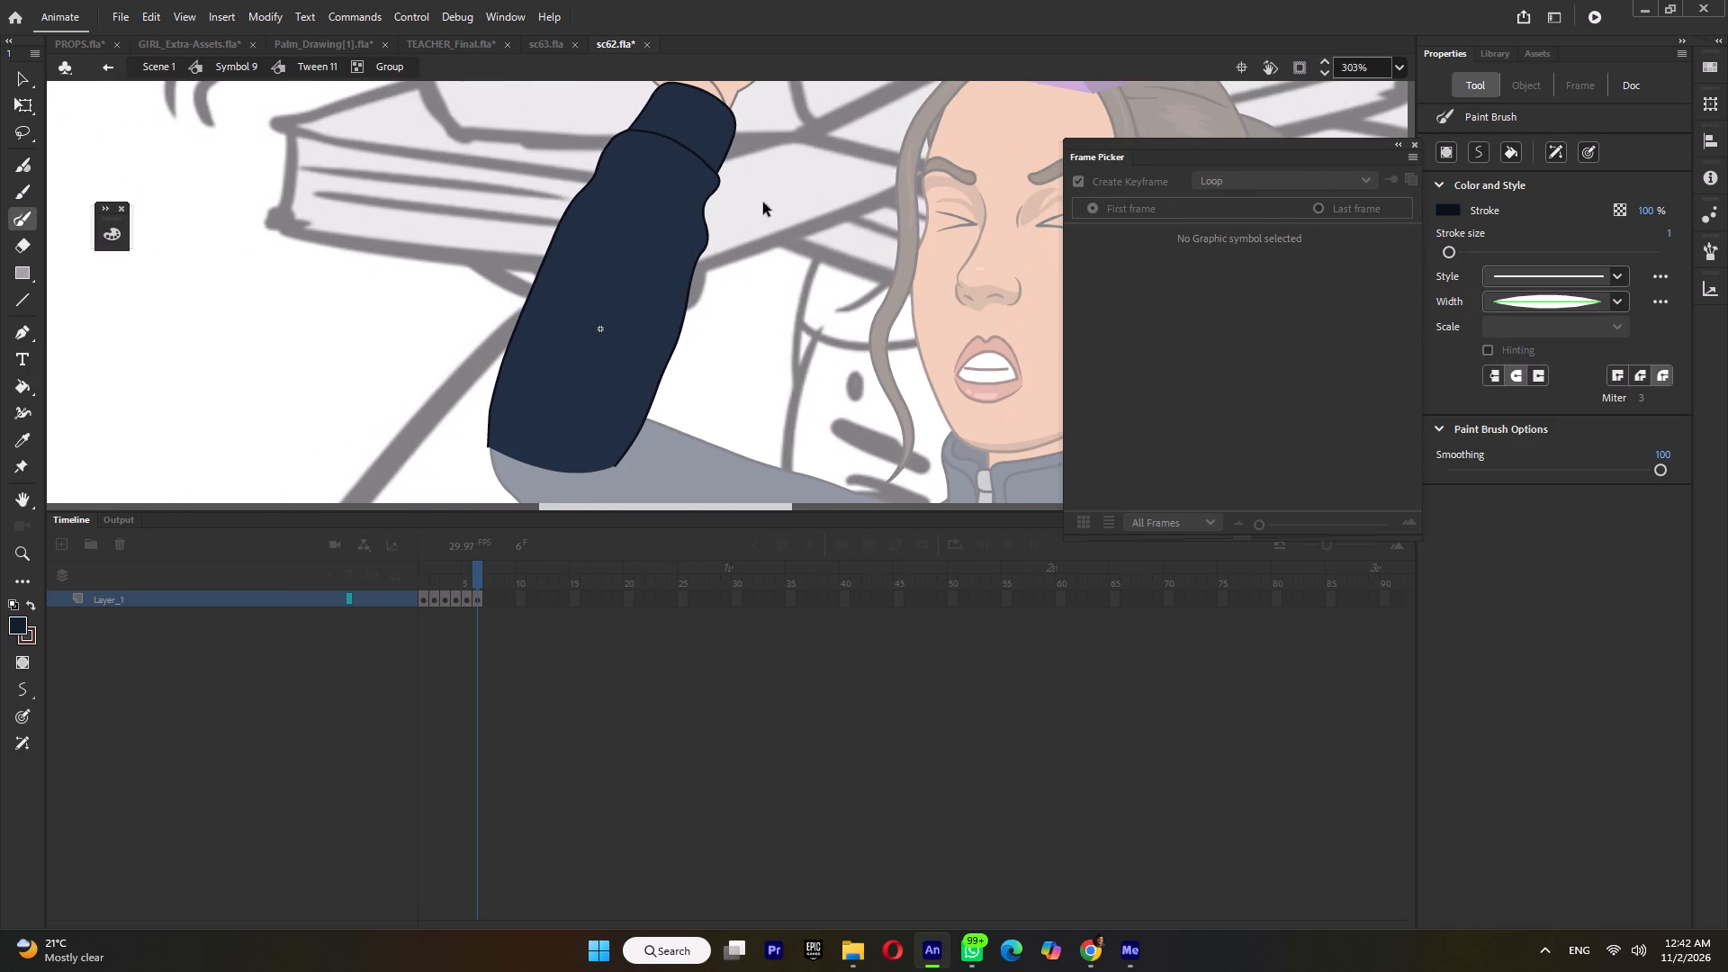
left_click_drag(733, 94, 720, 151)
left_click_drag(720, 151, 695, 231)
left_click_drag(695, 231, 640, 389)
left_click_drag(640, 389, 602, 482)
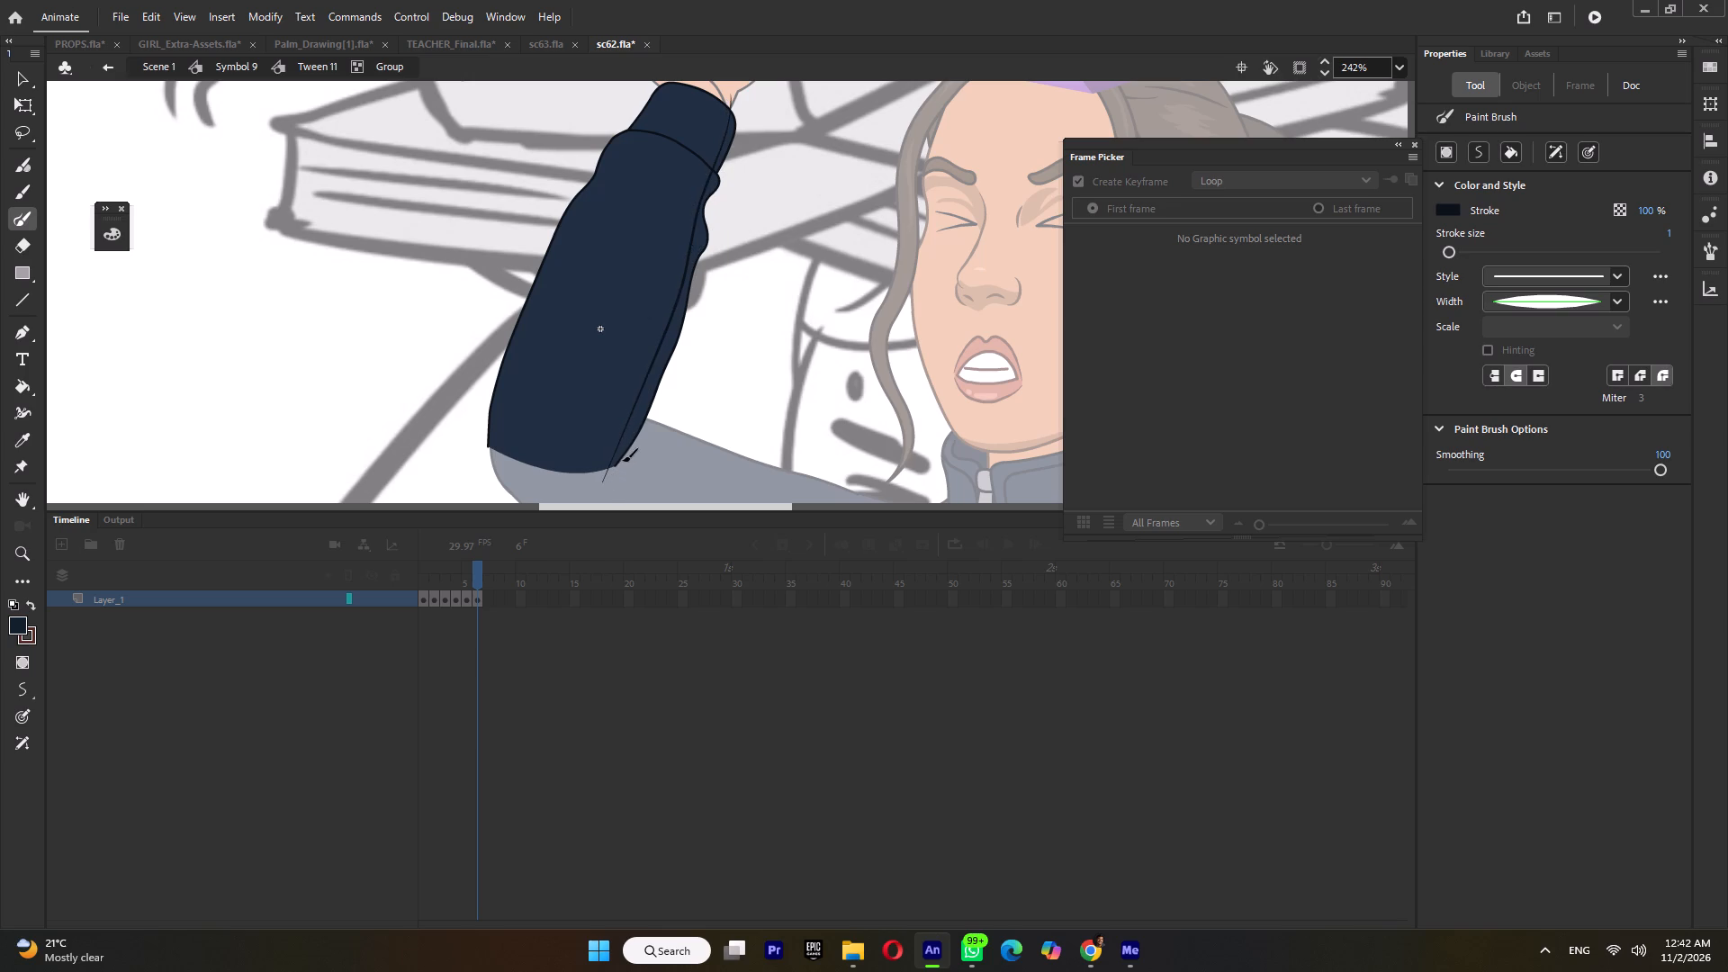
Fill the strip between the boundary line and the sleeve's head-facing edge with the sampled dark navy.
key("k")
left_click(661, 368)
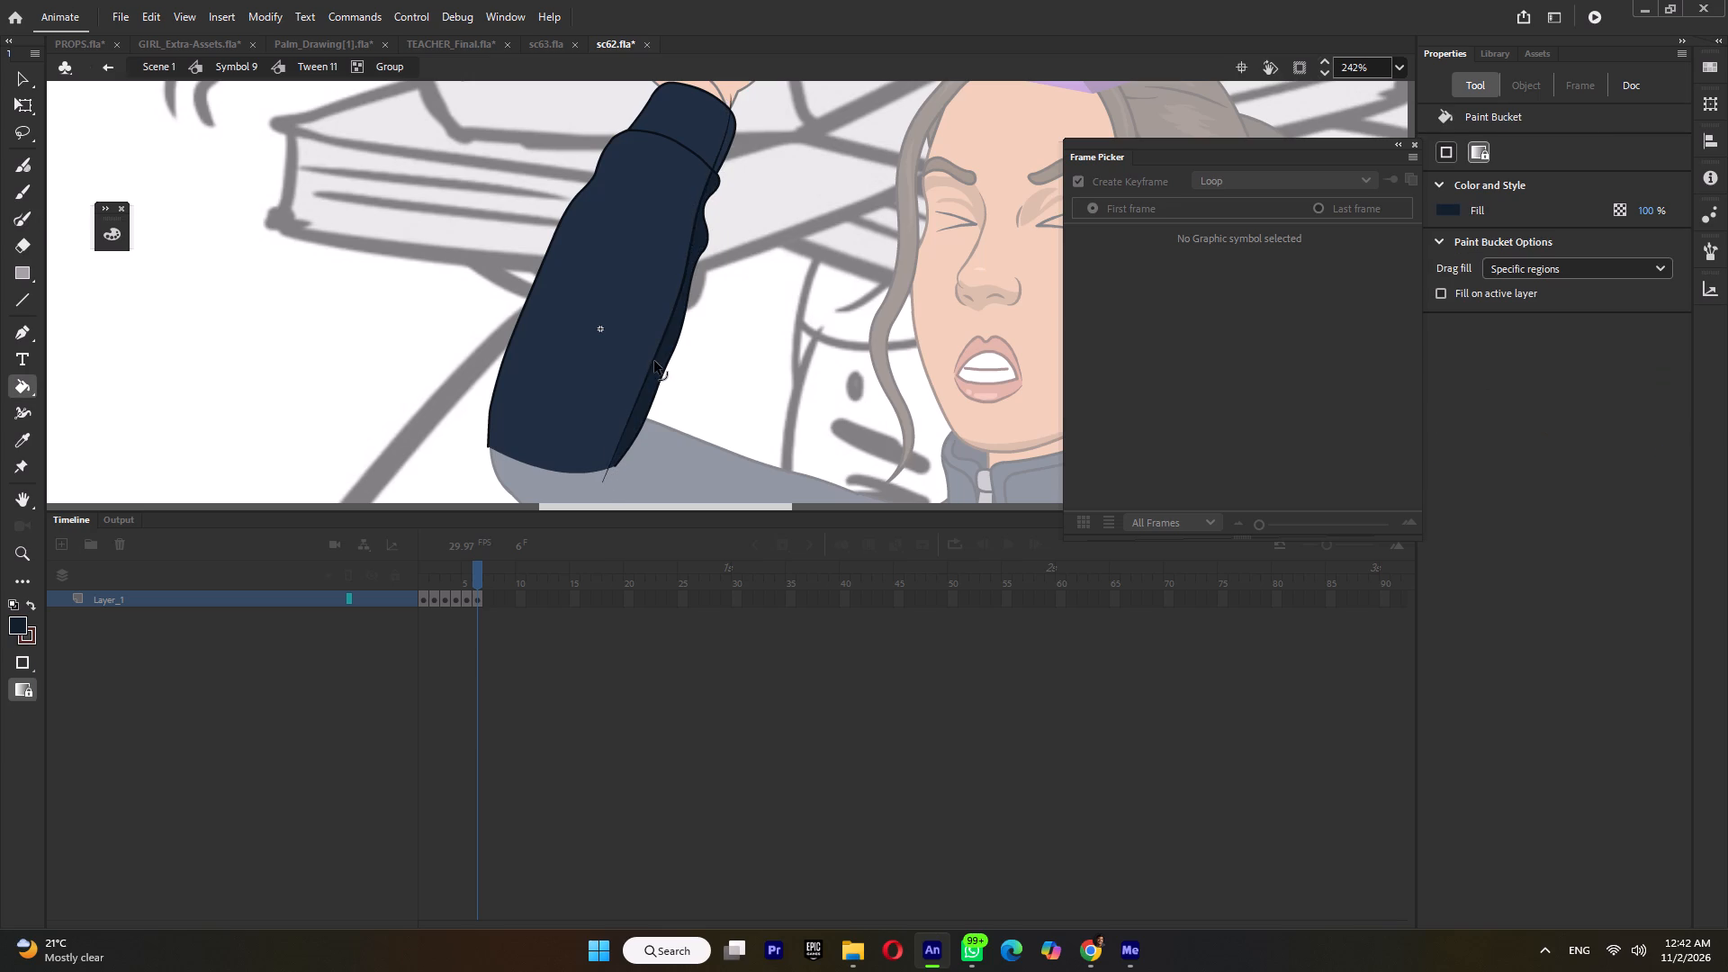
left_click(654, 361, "ctrl")
Delete the shading boundary line along the forearm, its overhang past the elbow, and its segments on the cuff.
left_click(17, 104)
key("Delete")
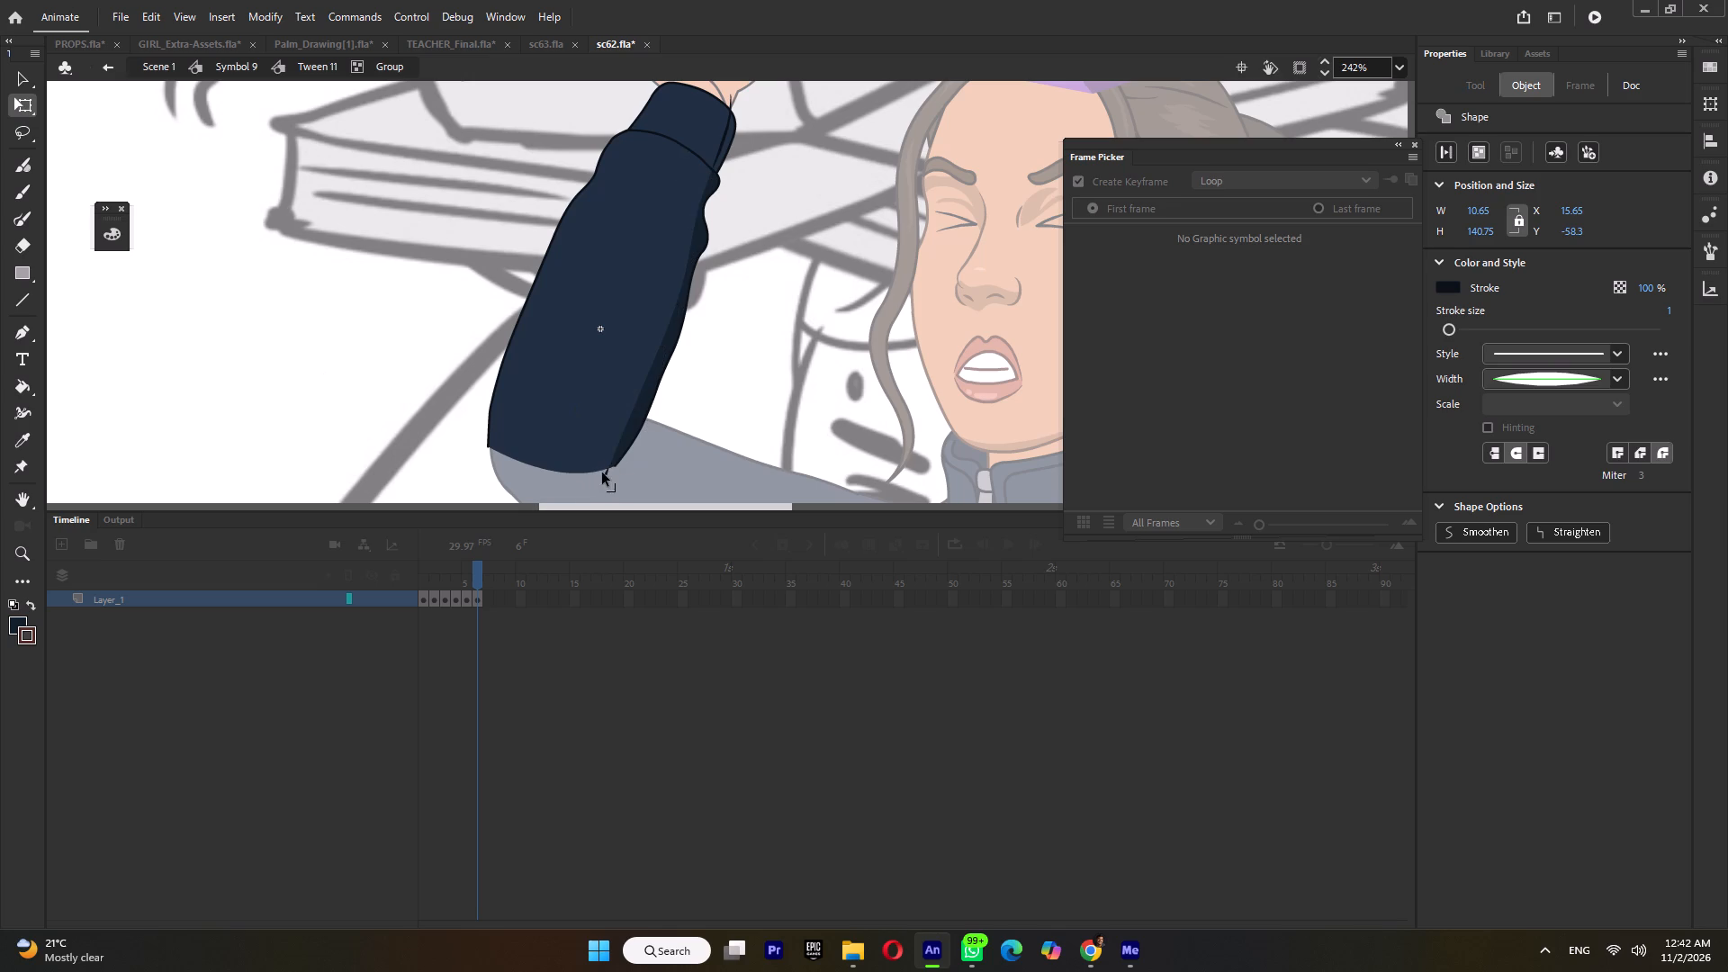
left_click(605, 476)
key("Delete")
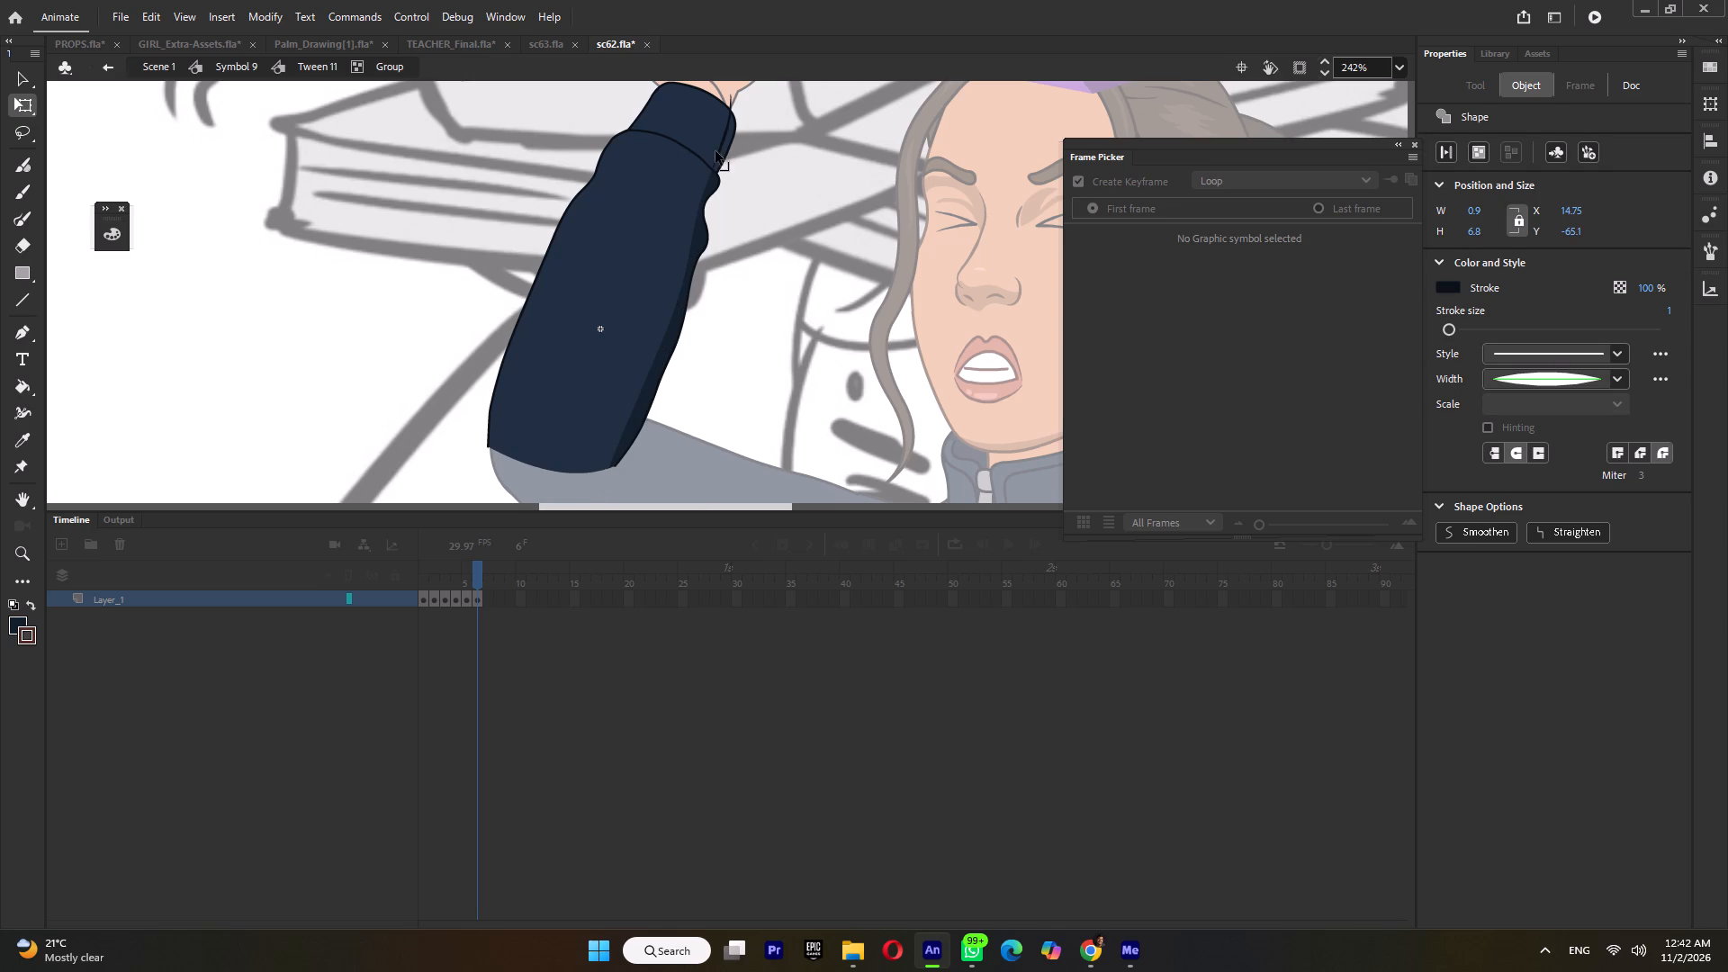
left_click(720, 146)
key("Delete")
left_click(729, 95)
key("Delete")
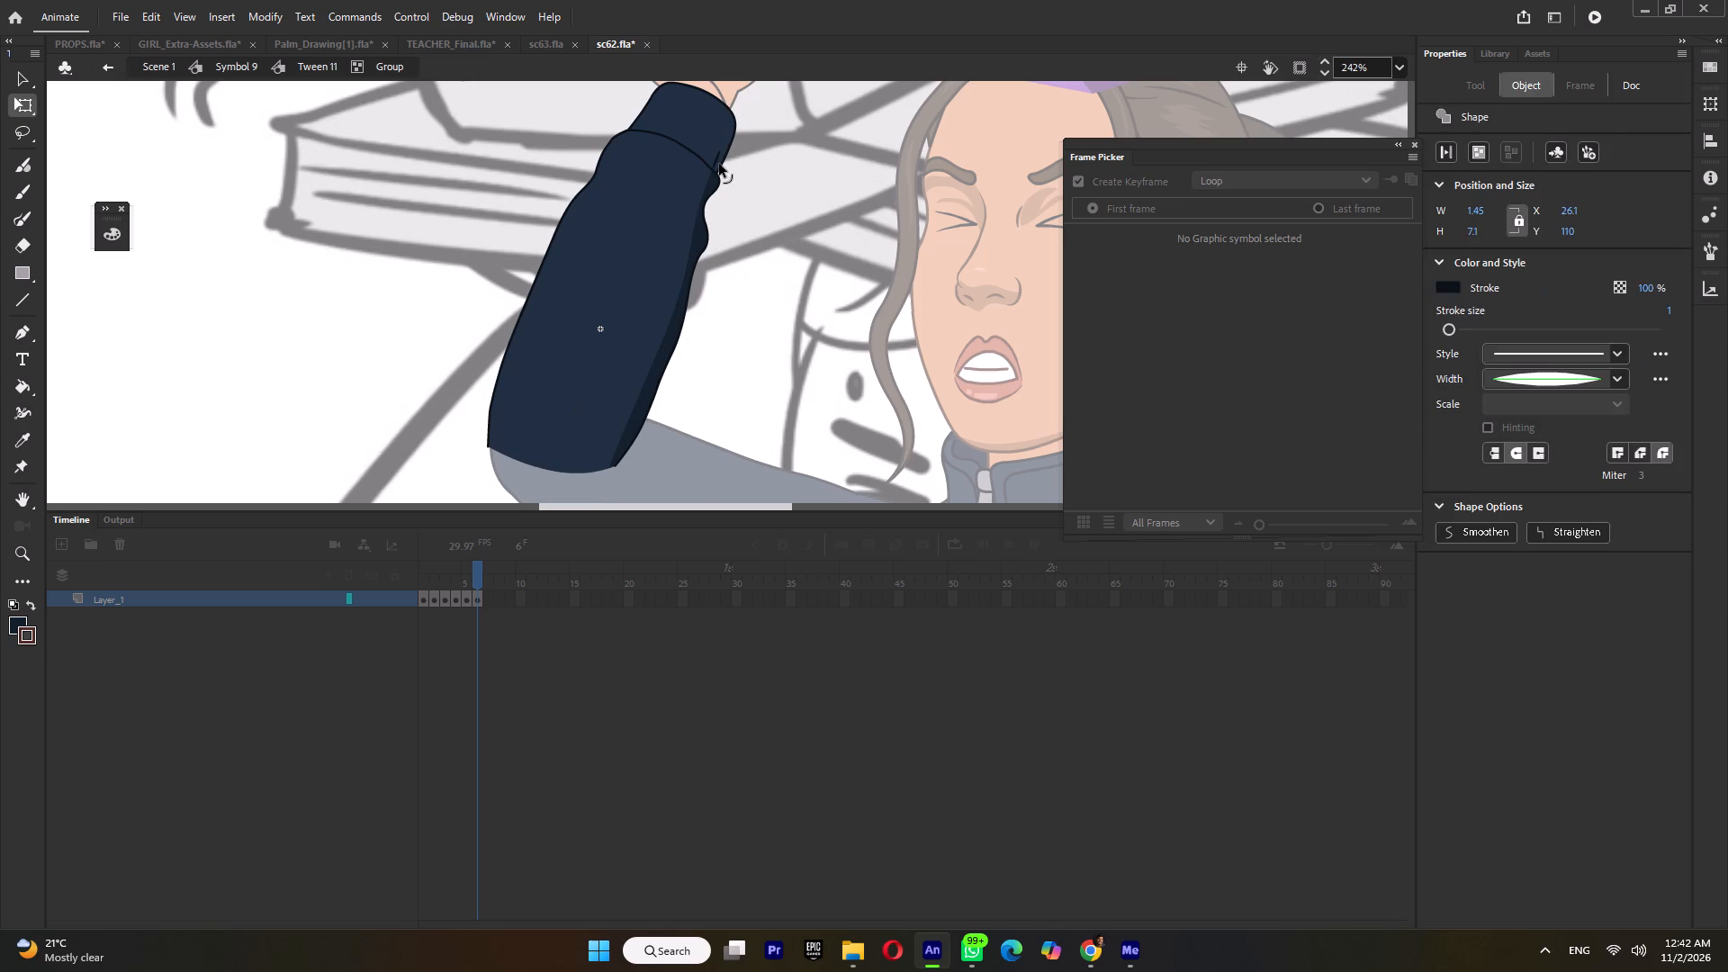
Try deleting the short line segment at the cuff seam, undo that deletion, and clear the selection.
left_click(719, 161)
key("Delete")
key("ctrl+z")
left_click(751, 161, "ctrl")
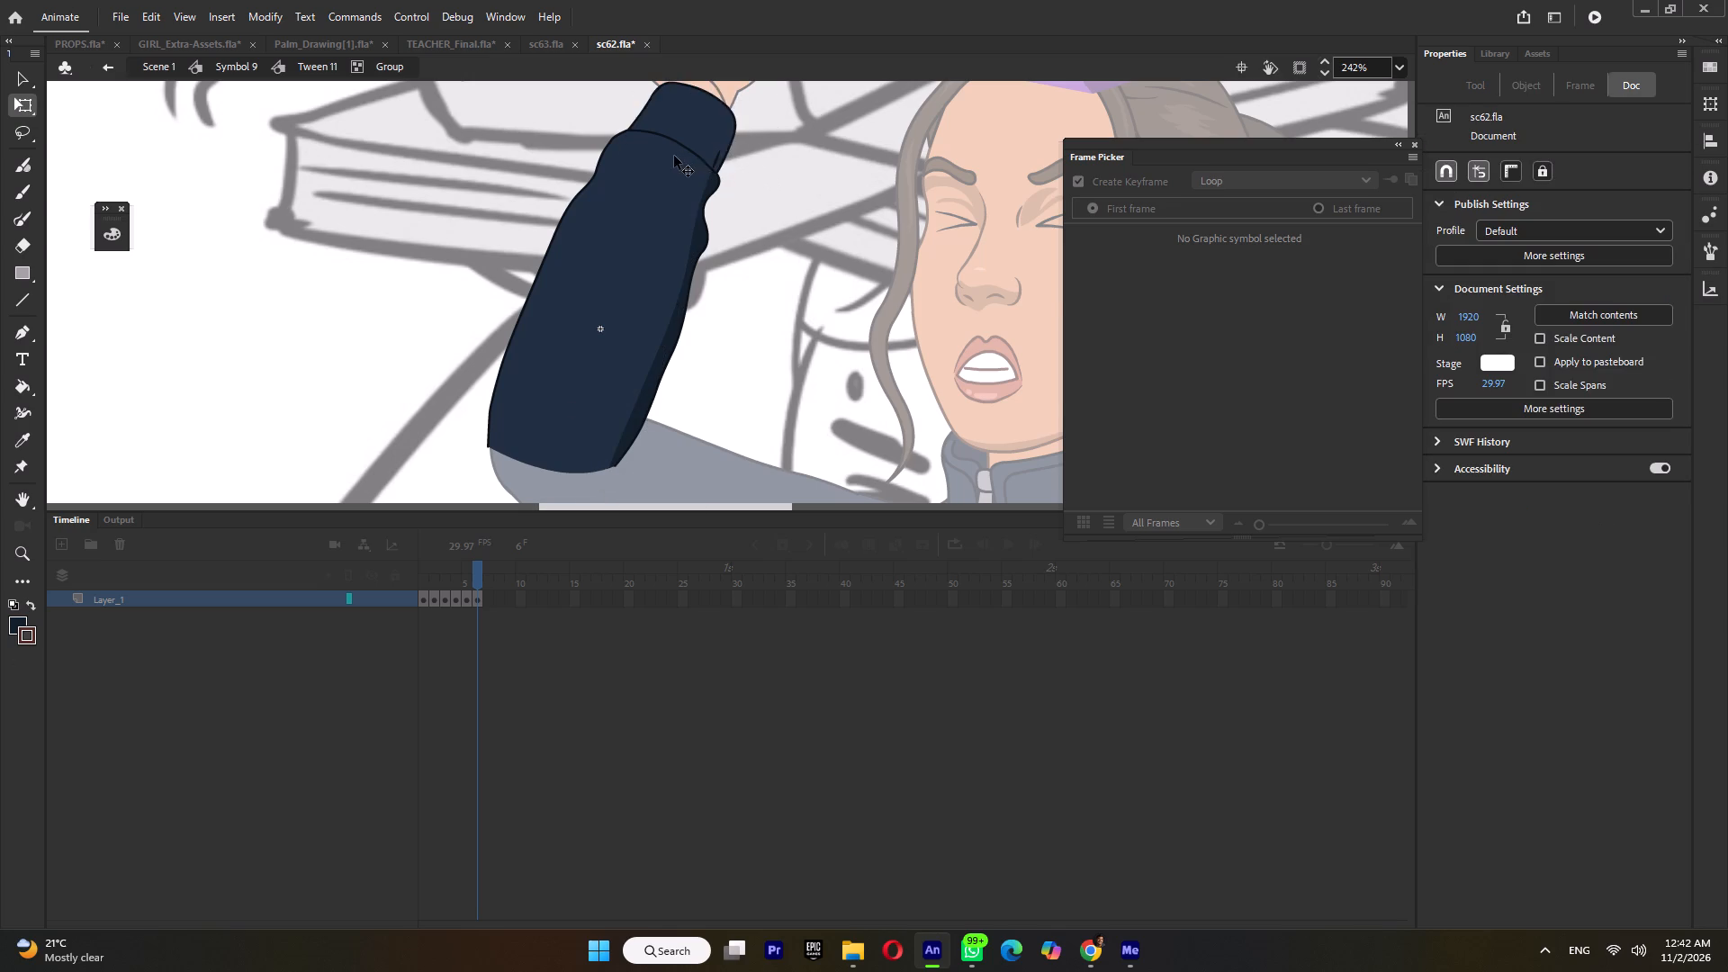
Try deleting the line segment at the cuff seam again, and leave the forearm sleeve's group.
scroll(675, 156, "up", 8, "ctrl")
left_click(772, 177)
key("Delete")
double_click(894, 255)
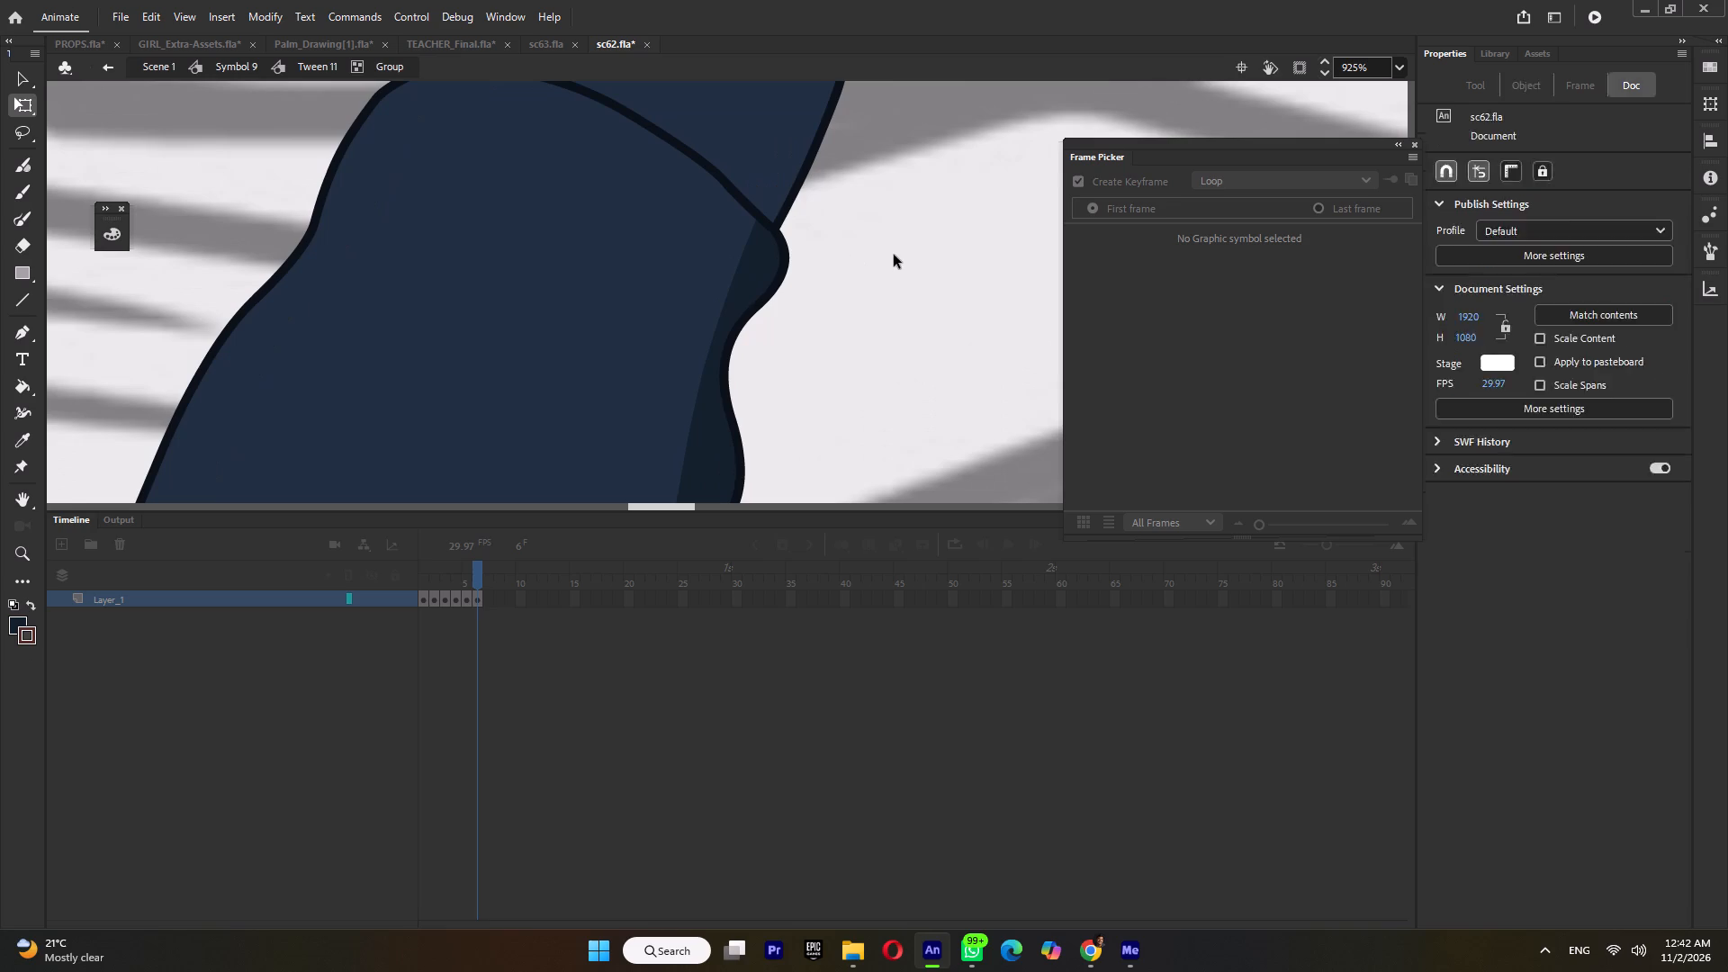
Undo the recent line deletions back to the point where the cuff still has its complete shading boundary, and clear the selection.
scroll(894, 255, "down", 6, "ctrl")
key("ctrl+z")
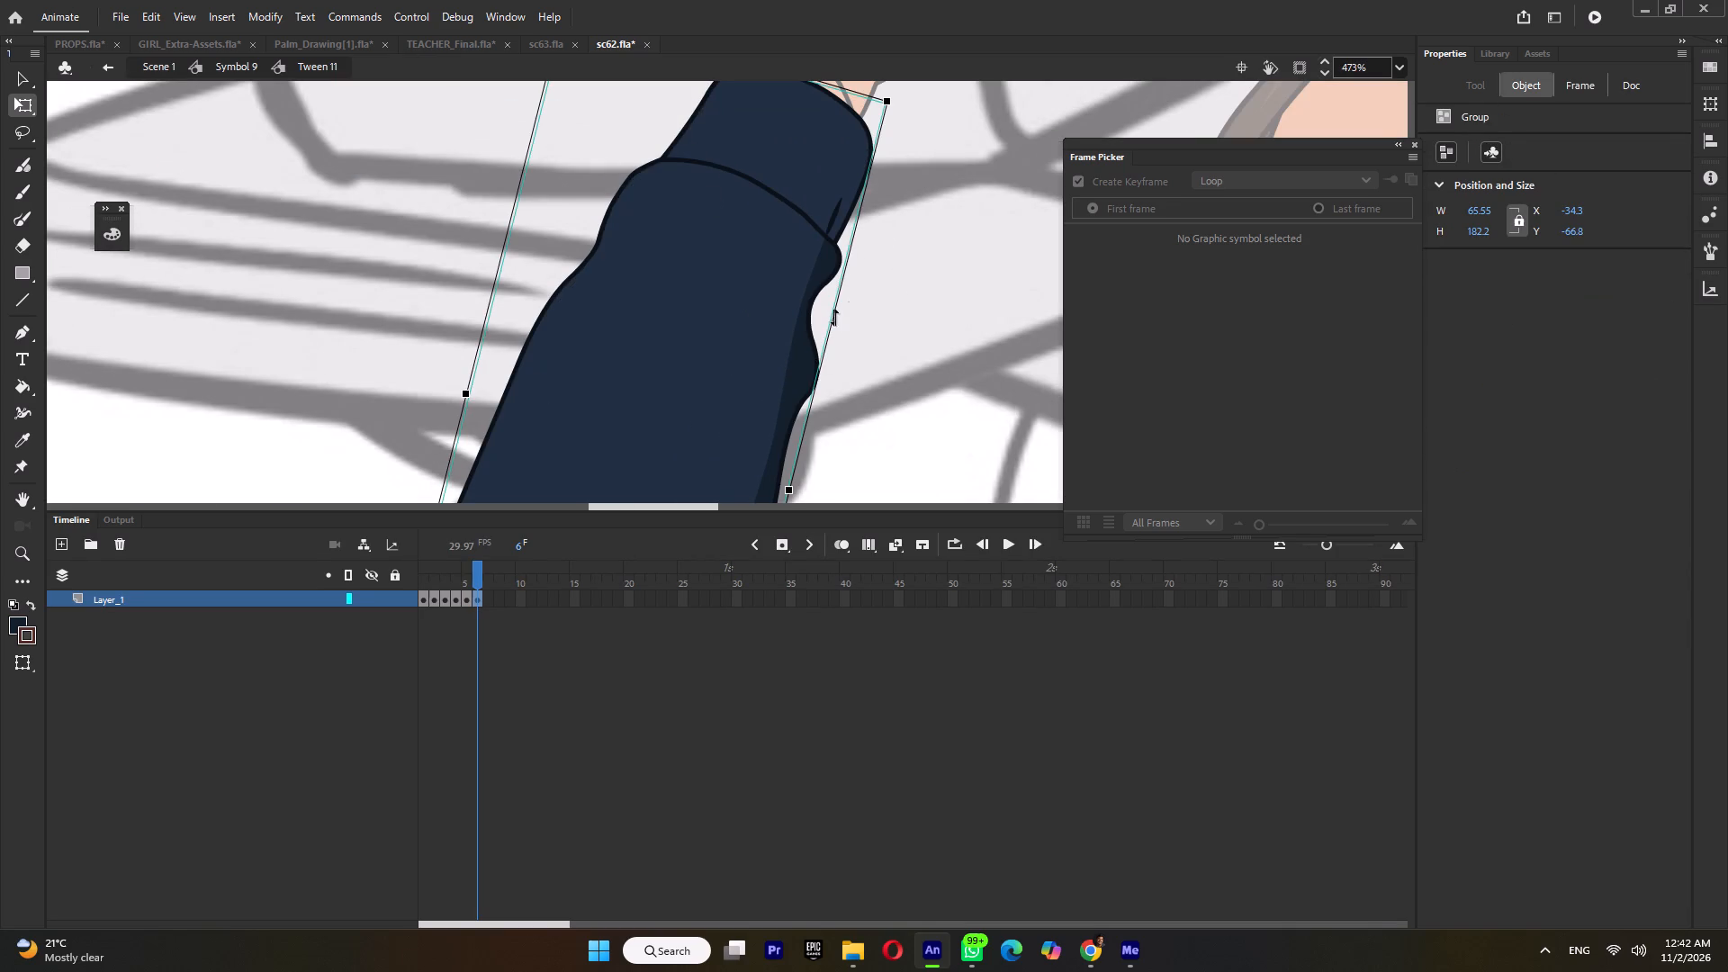
key("ctrl+z")
key("ctrl+z")
key("ctrl+z")
key("ctrl+z")
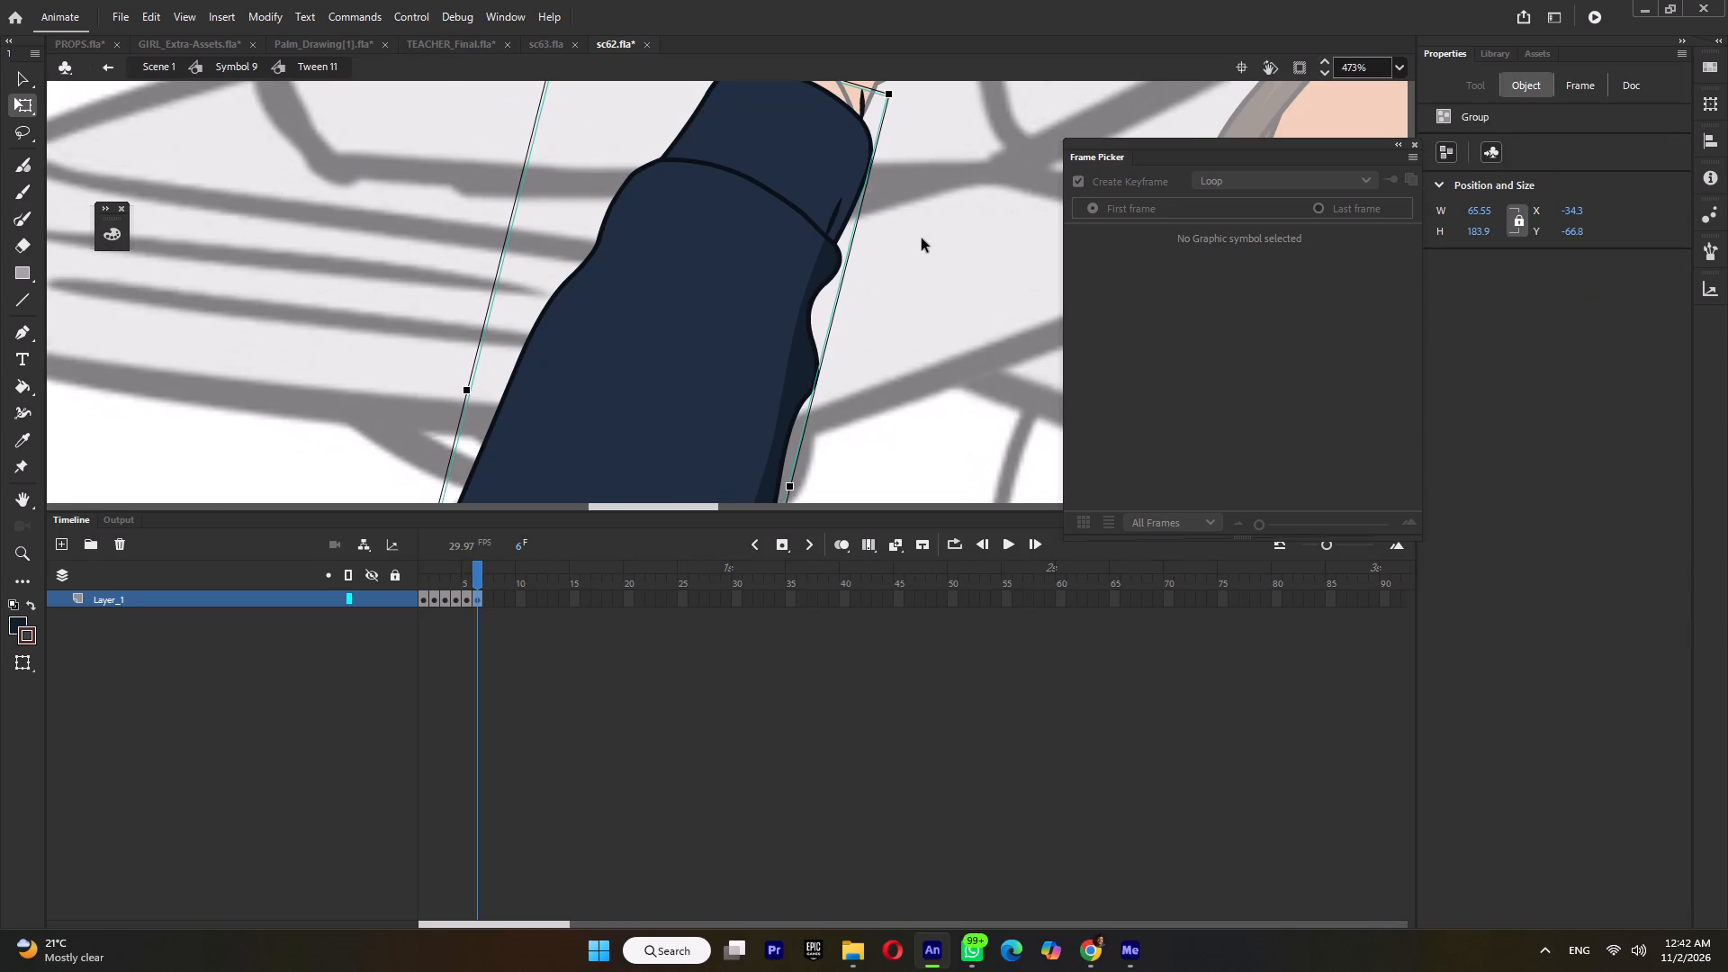
key("ctrl+z")
key("ctrl+z")
left_click(922, 238, "ctrl")
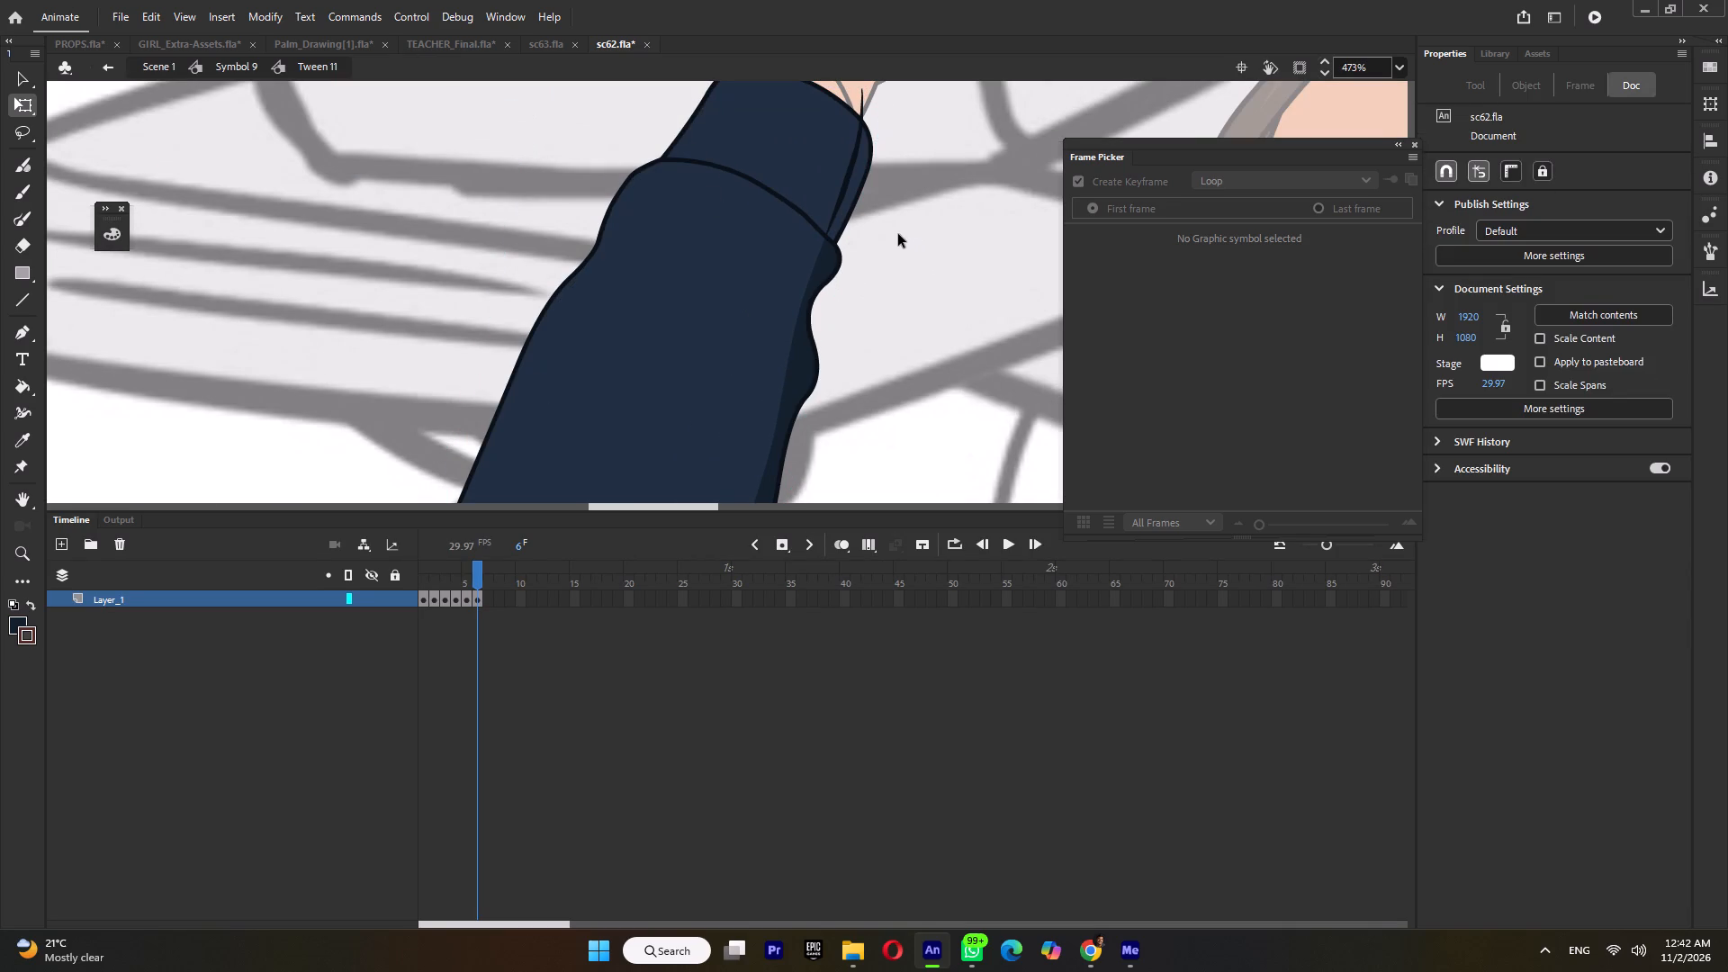
Inside the raised forearm sleeve's group, fill the cuff strip between the boundary line and its head-facing edge with dark navy.
key("k")
left_click(855, 169)
left_click(859, 169)
left_click(859, 181, "ctrl")
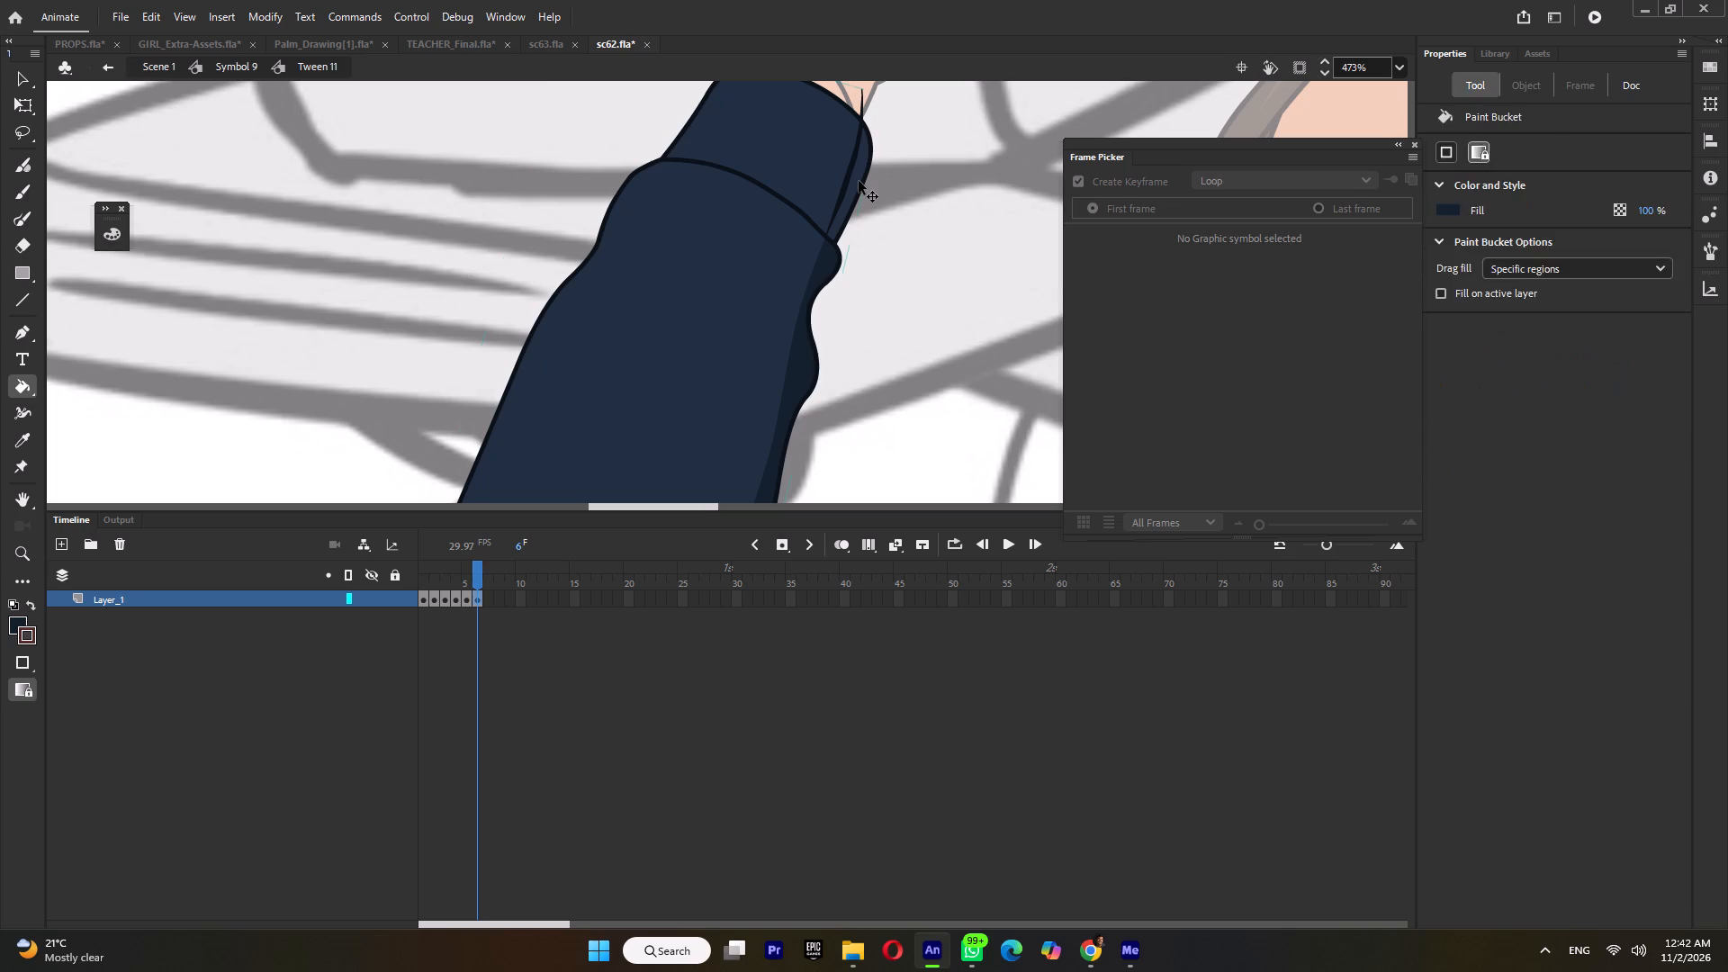
left_click(846, 175, "ctrl")
left_click(847, 178, "ctrl")
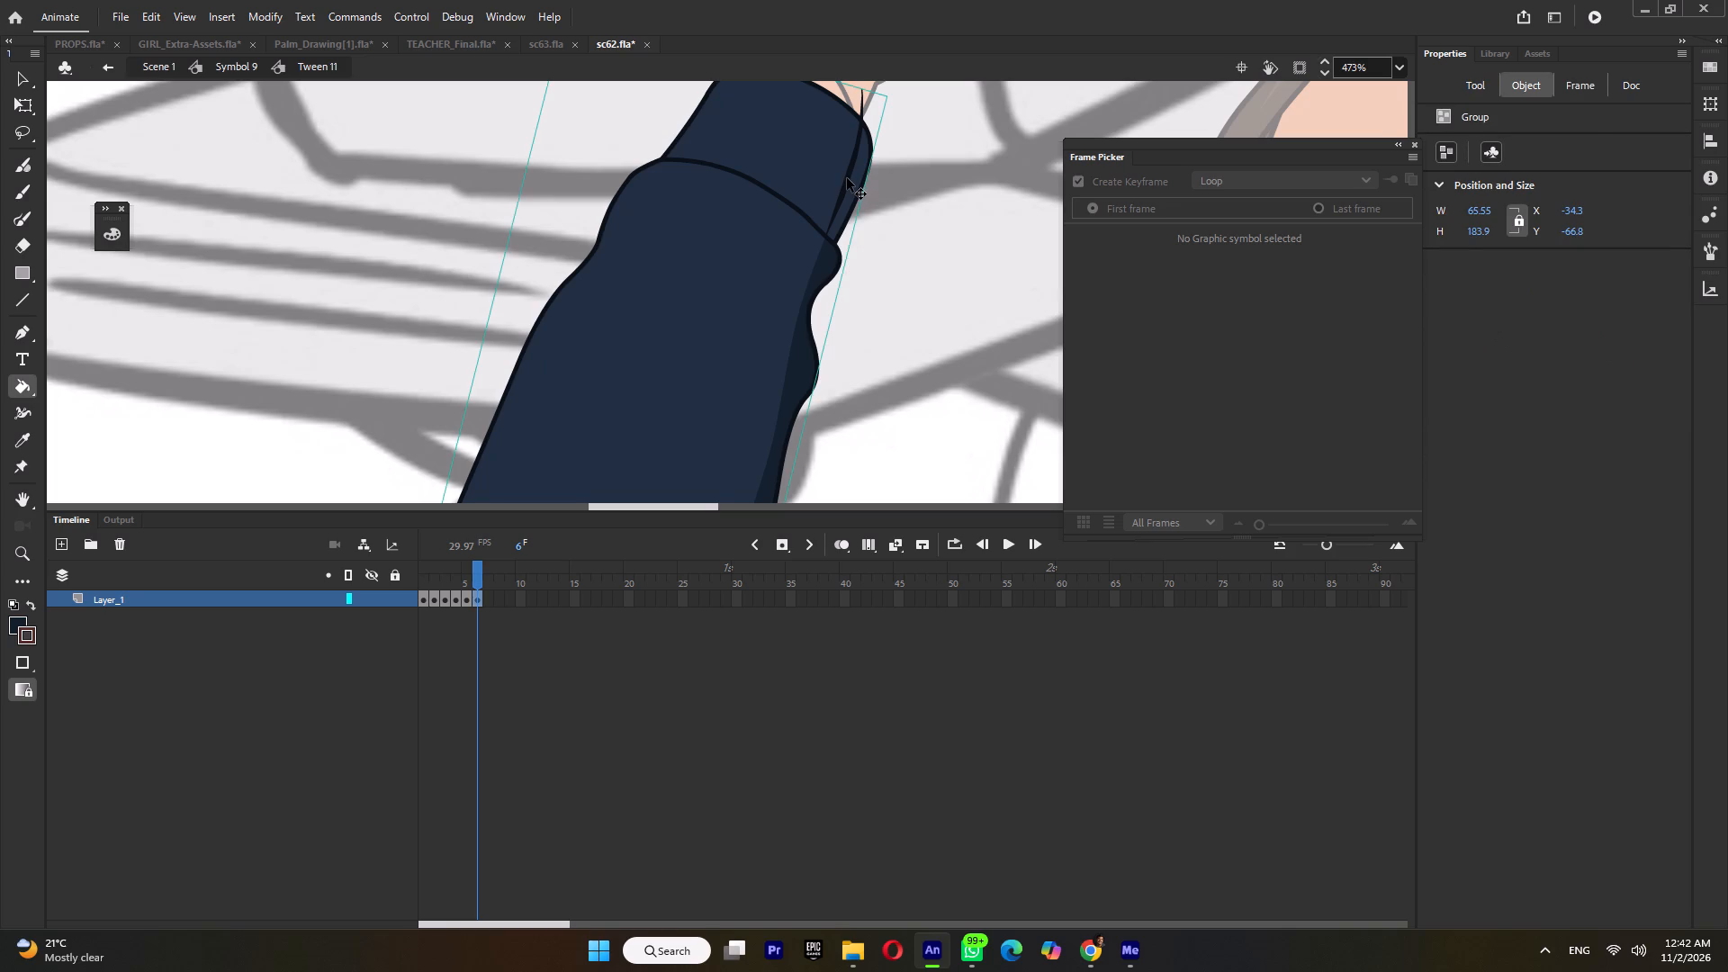
double_click(848, 178, "ctrl")
left_click(888, 166, "ctrl")
left_click(858, 173)
Delete the boundary line across the cuff, its overhang past the wrist and its piece at the seam, and return to Symbol 9.
left_click(845, 176, "ctrl")
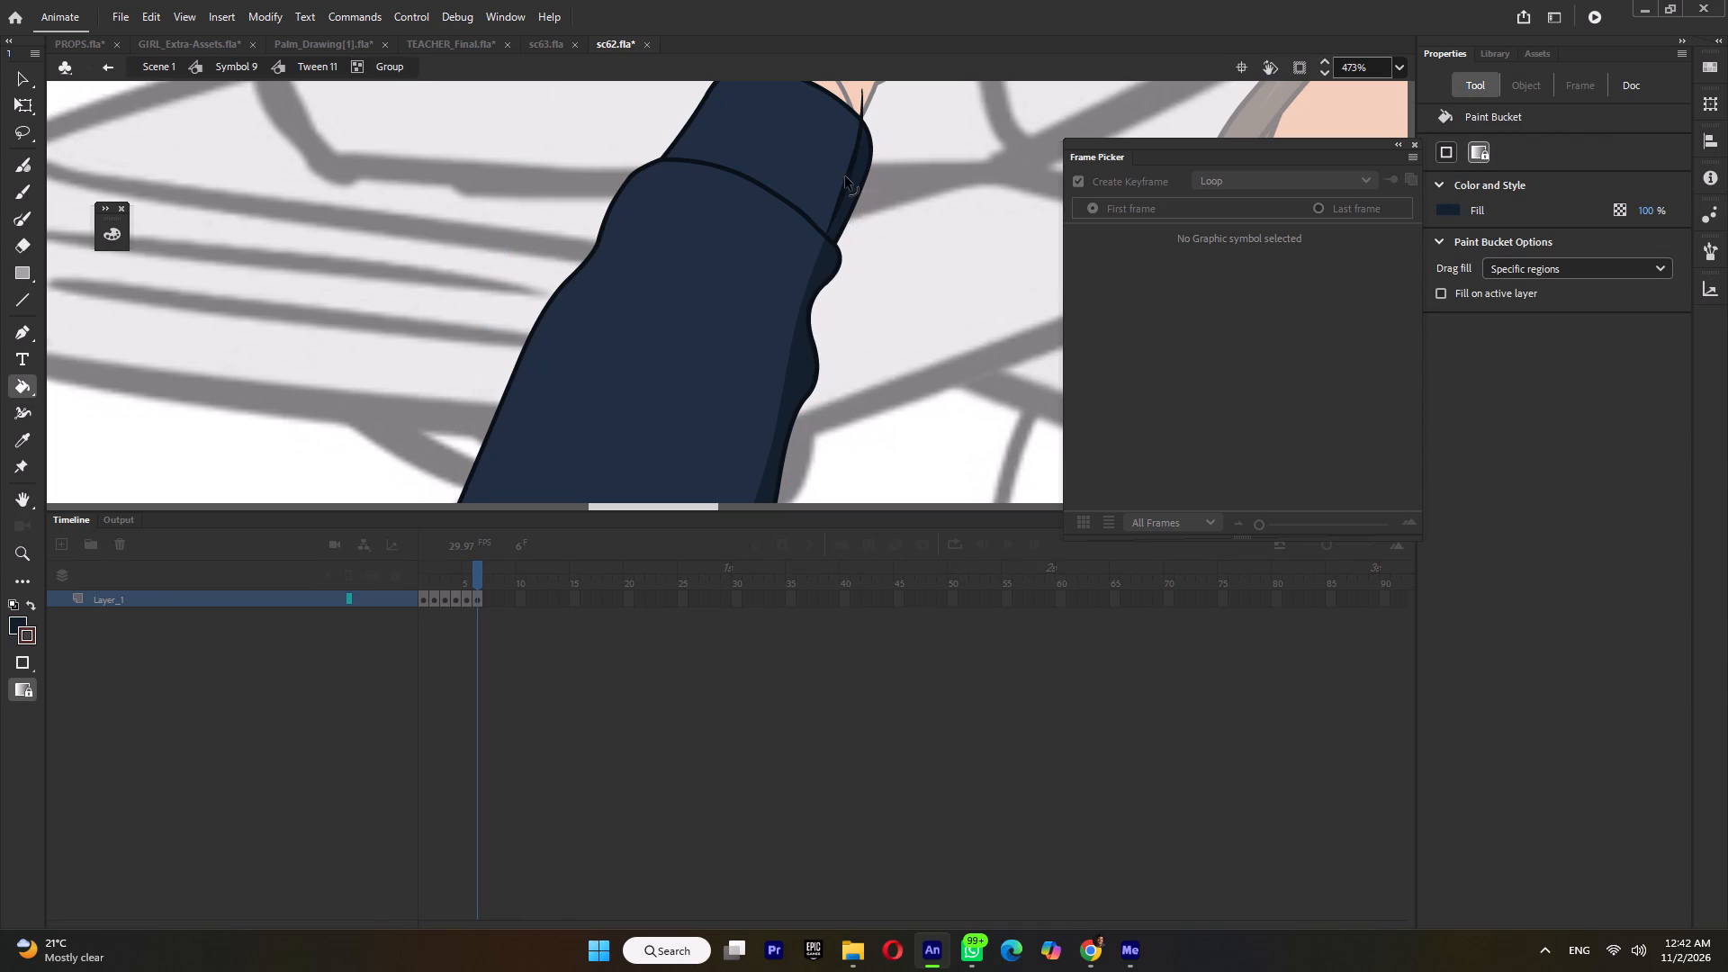
left_click(13, 94)
key("Delete")
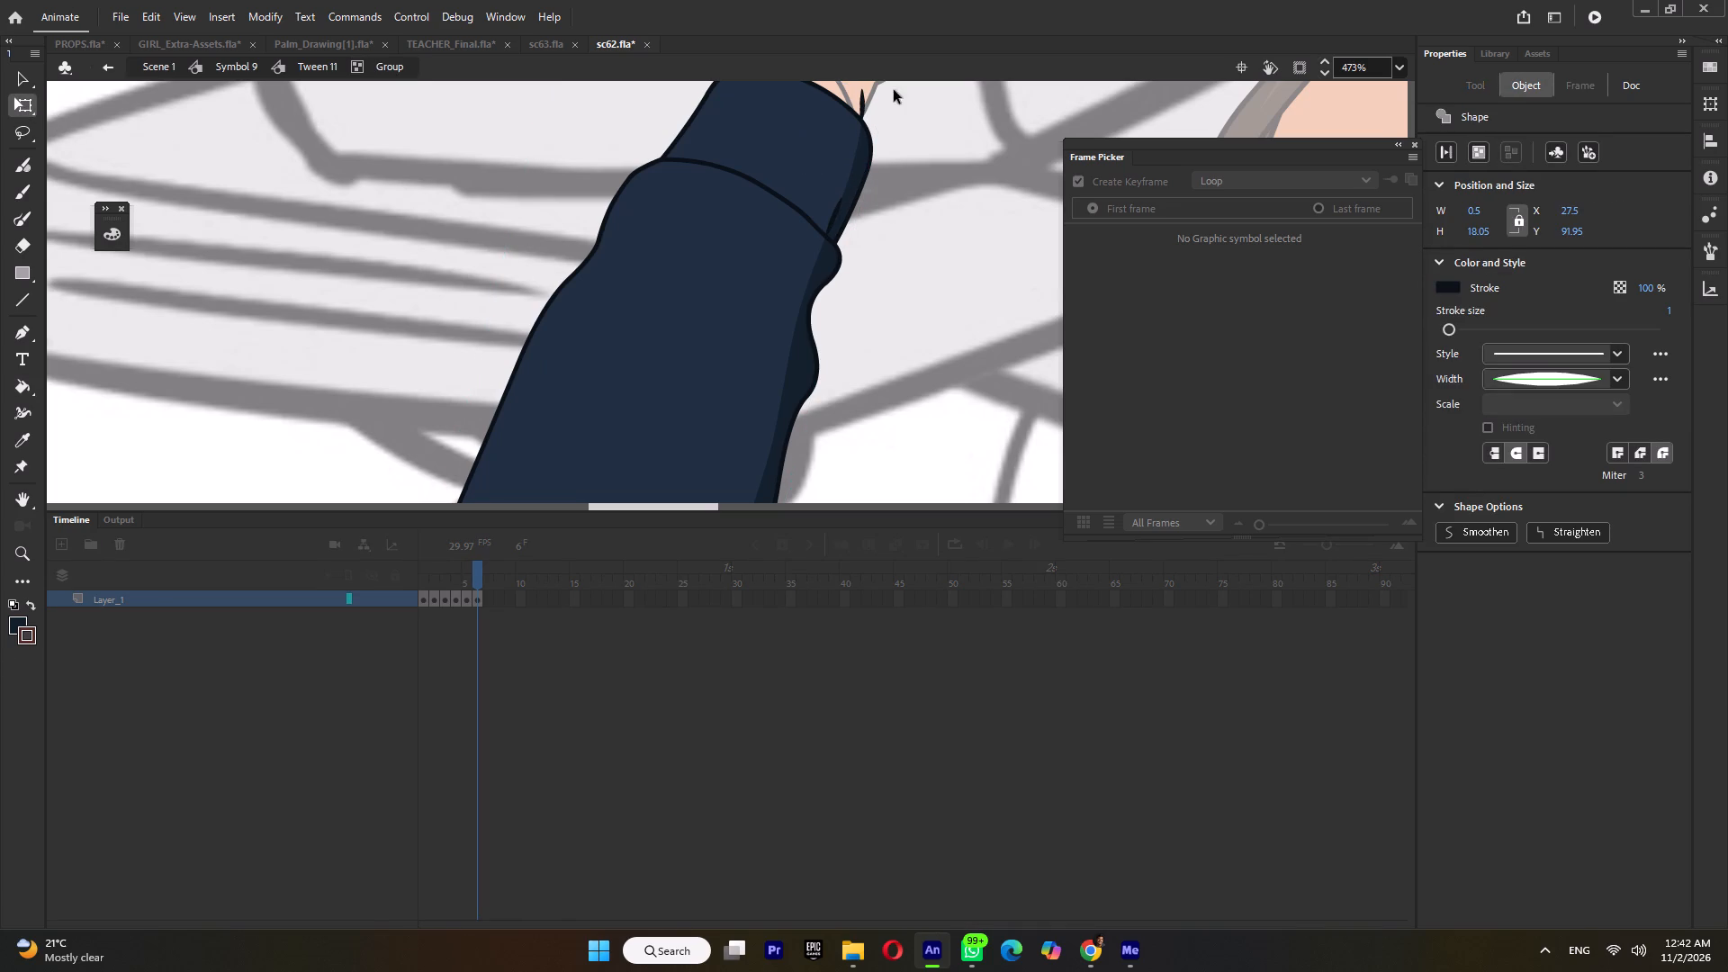
left_click(867, 103)
left_click(864, 109)
key("Delete")
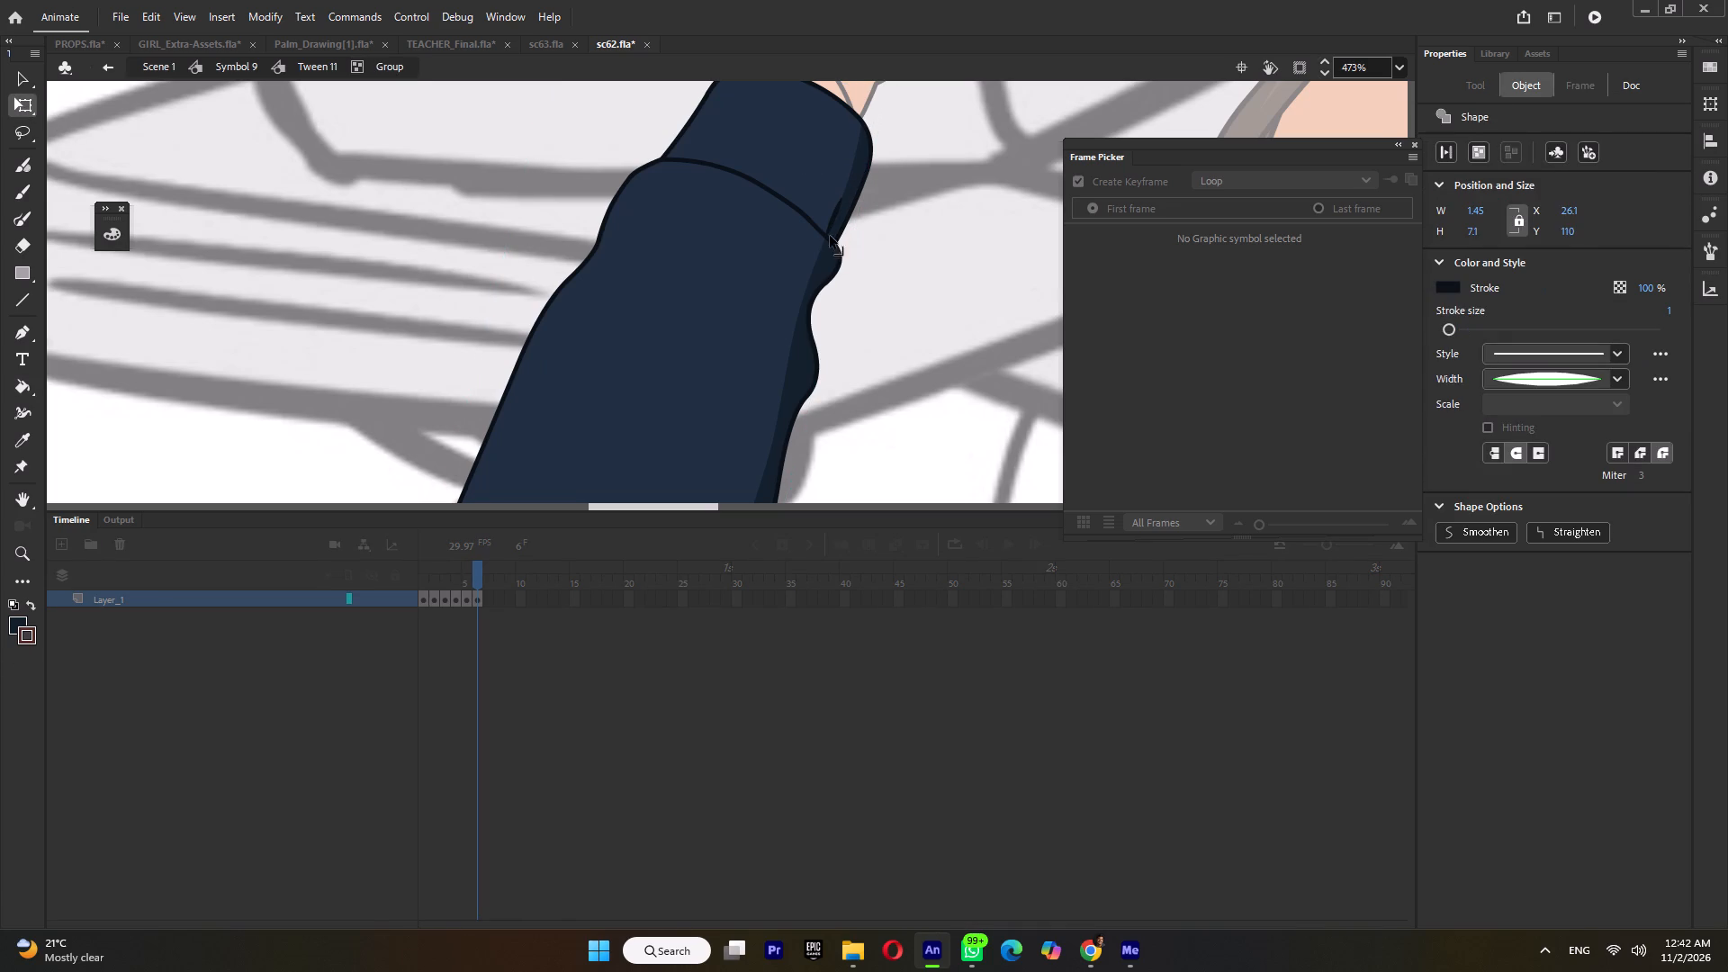
left_click(834, 219)
key("Delete")
double_click(923, 233)
scroll(922, 239, "down", 5, "ctrl")
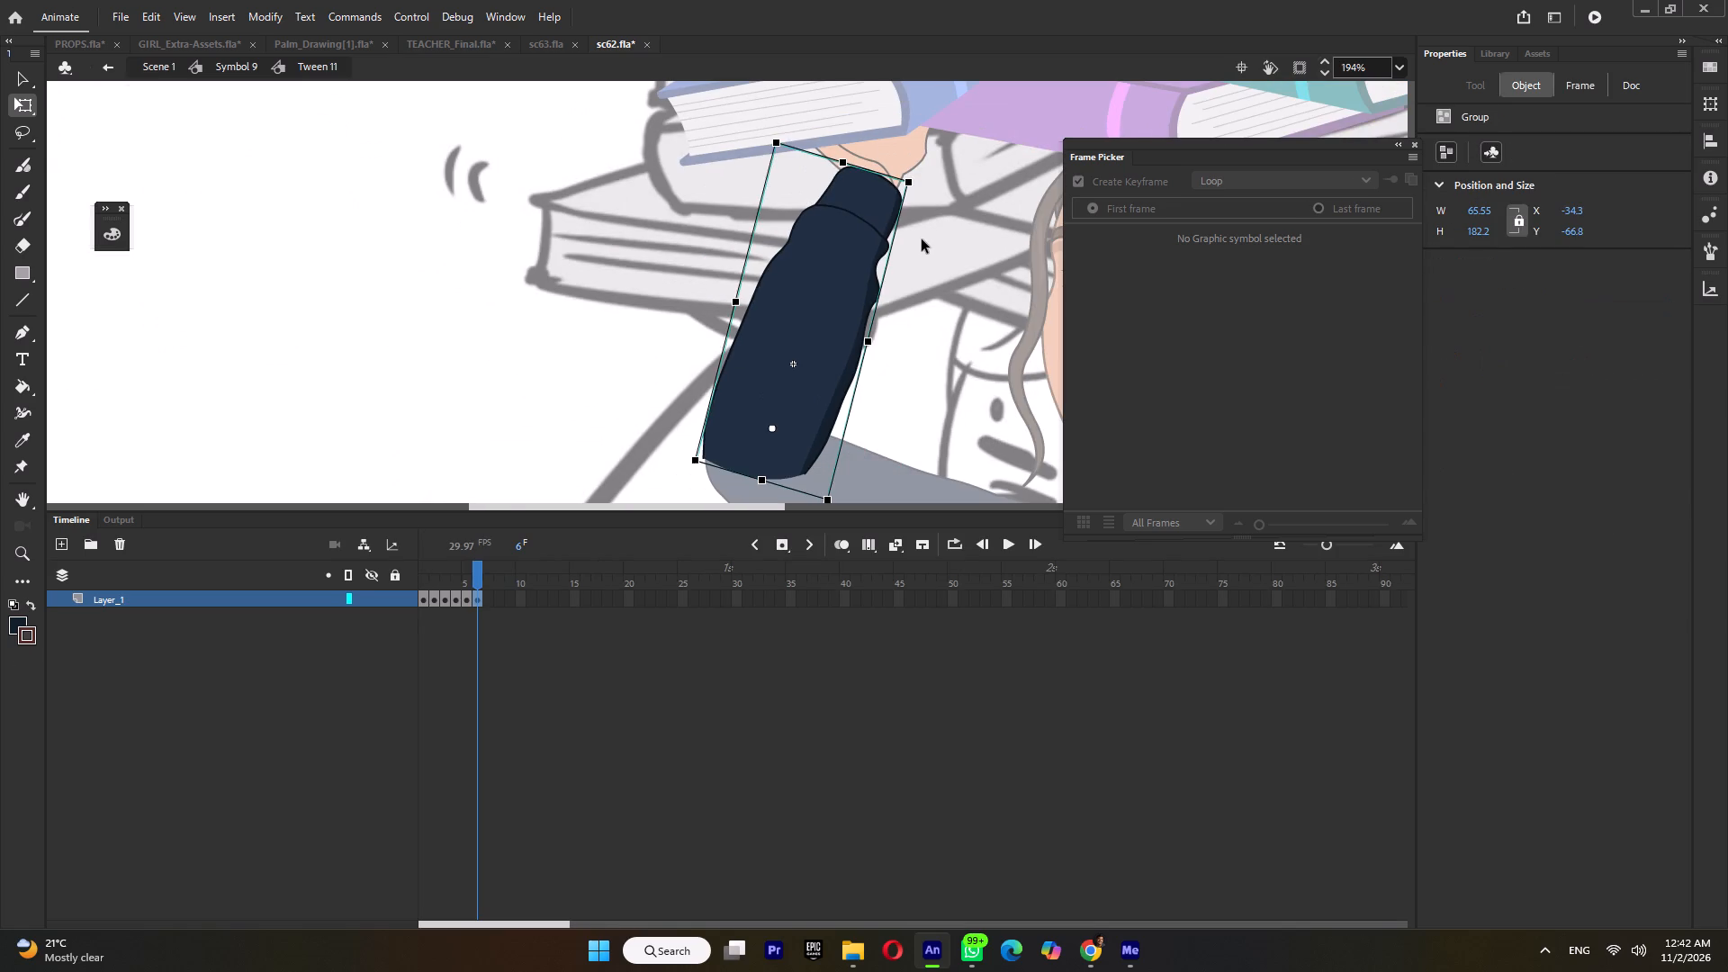
double_click(922, 239, "ctrl")
Inside the same arm's upper sleeve group, draw a Paint Brush shading boundary just below its upper edge from elbow to shoulder.
scroll(873, 319, "down", 5, "ctrl")
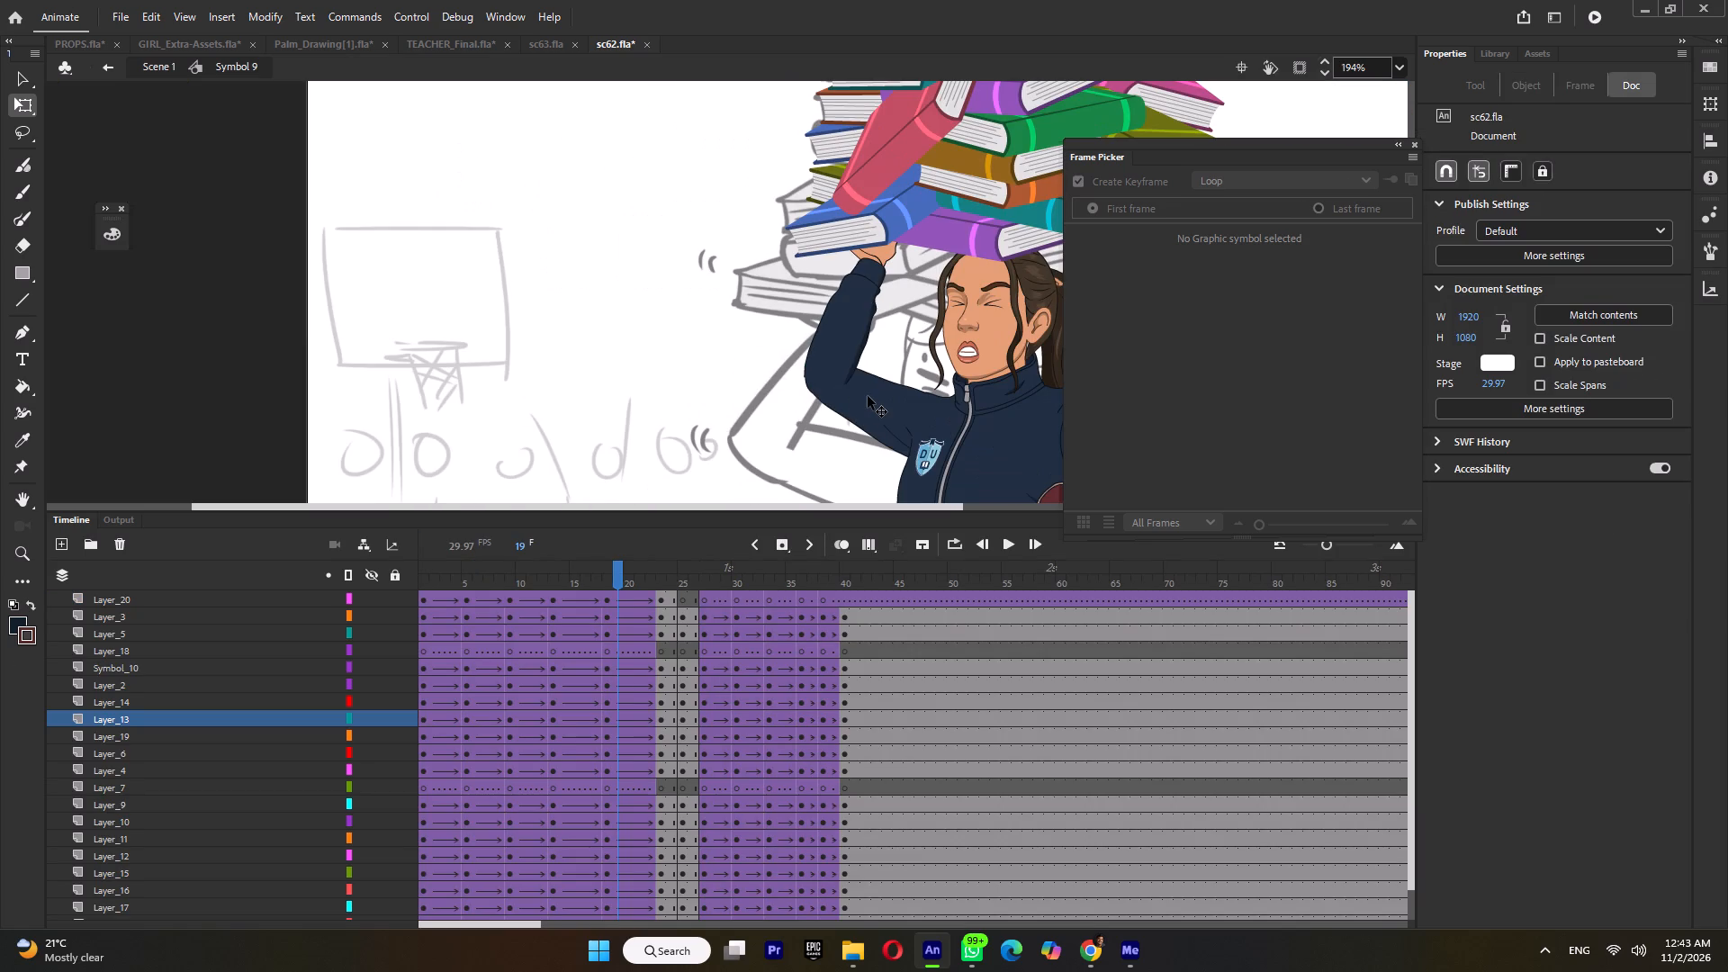
left_click(868, 396)
left_click(868, 396)
scroll(868, 396, "up", 4, "ctrl")
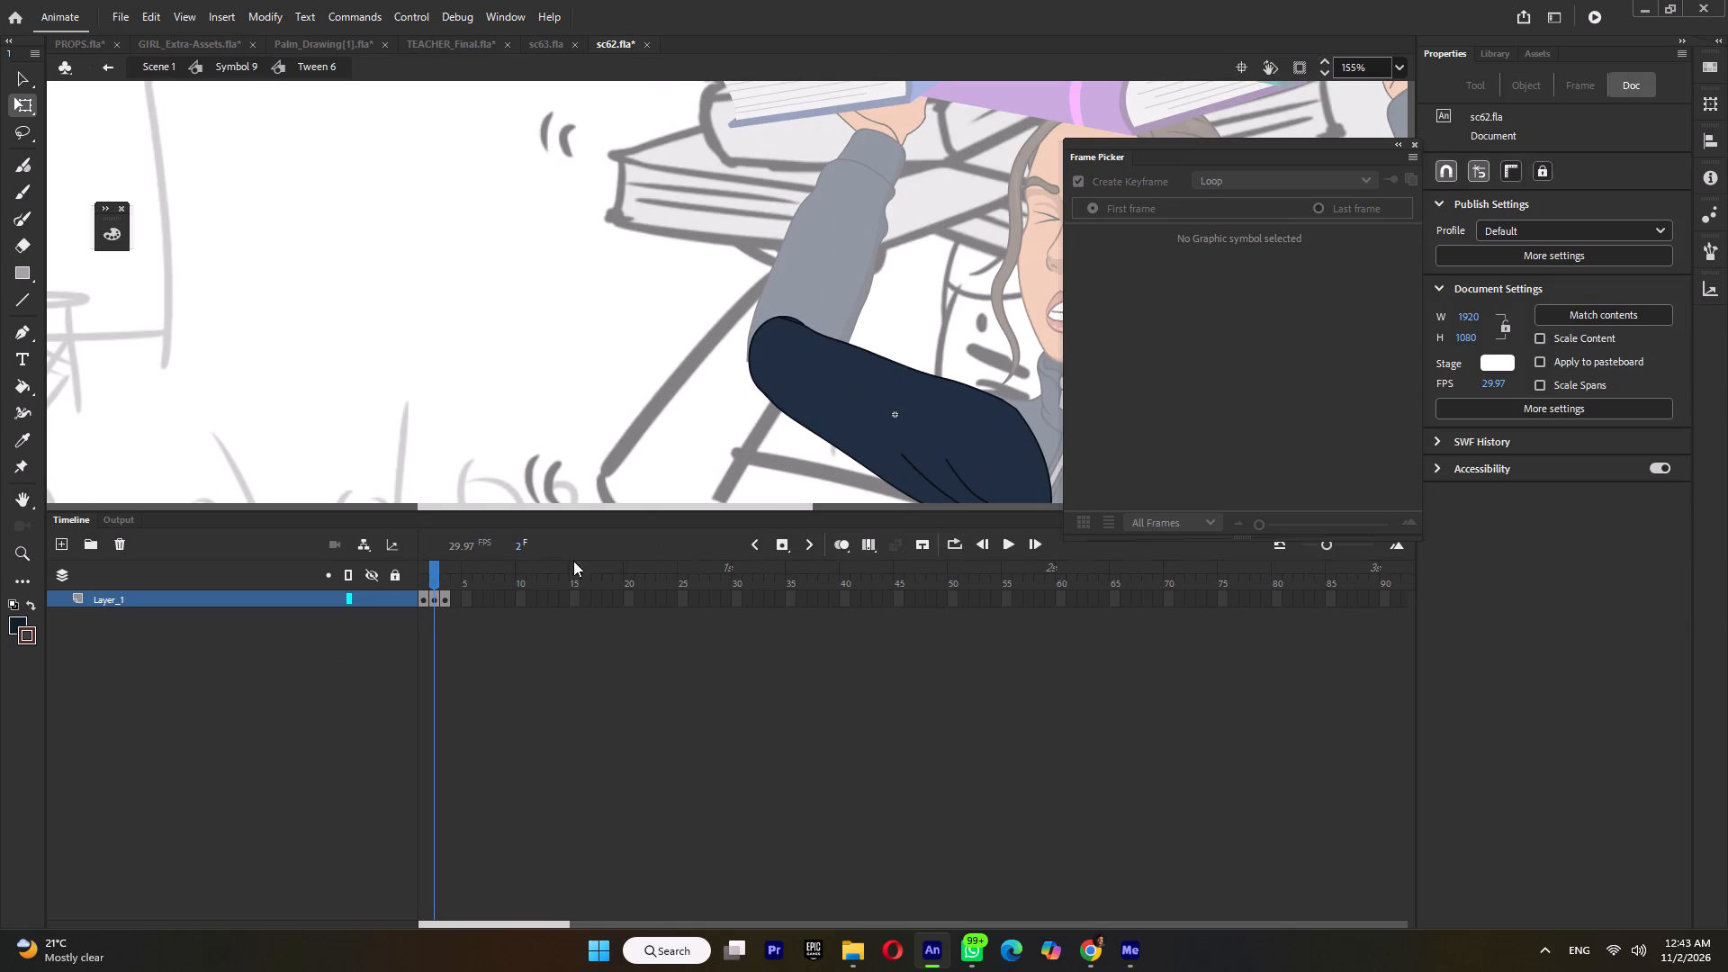
left_click(448, 600)
left_click(437, 605)
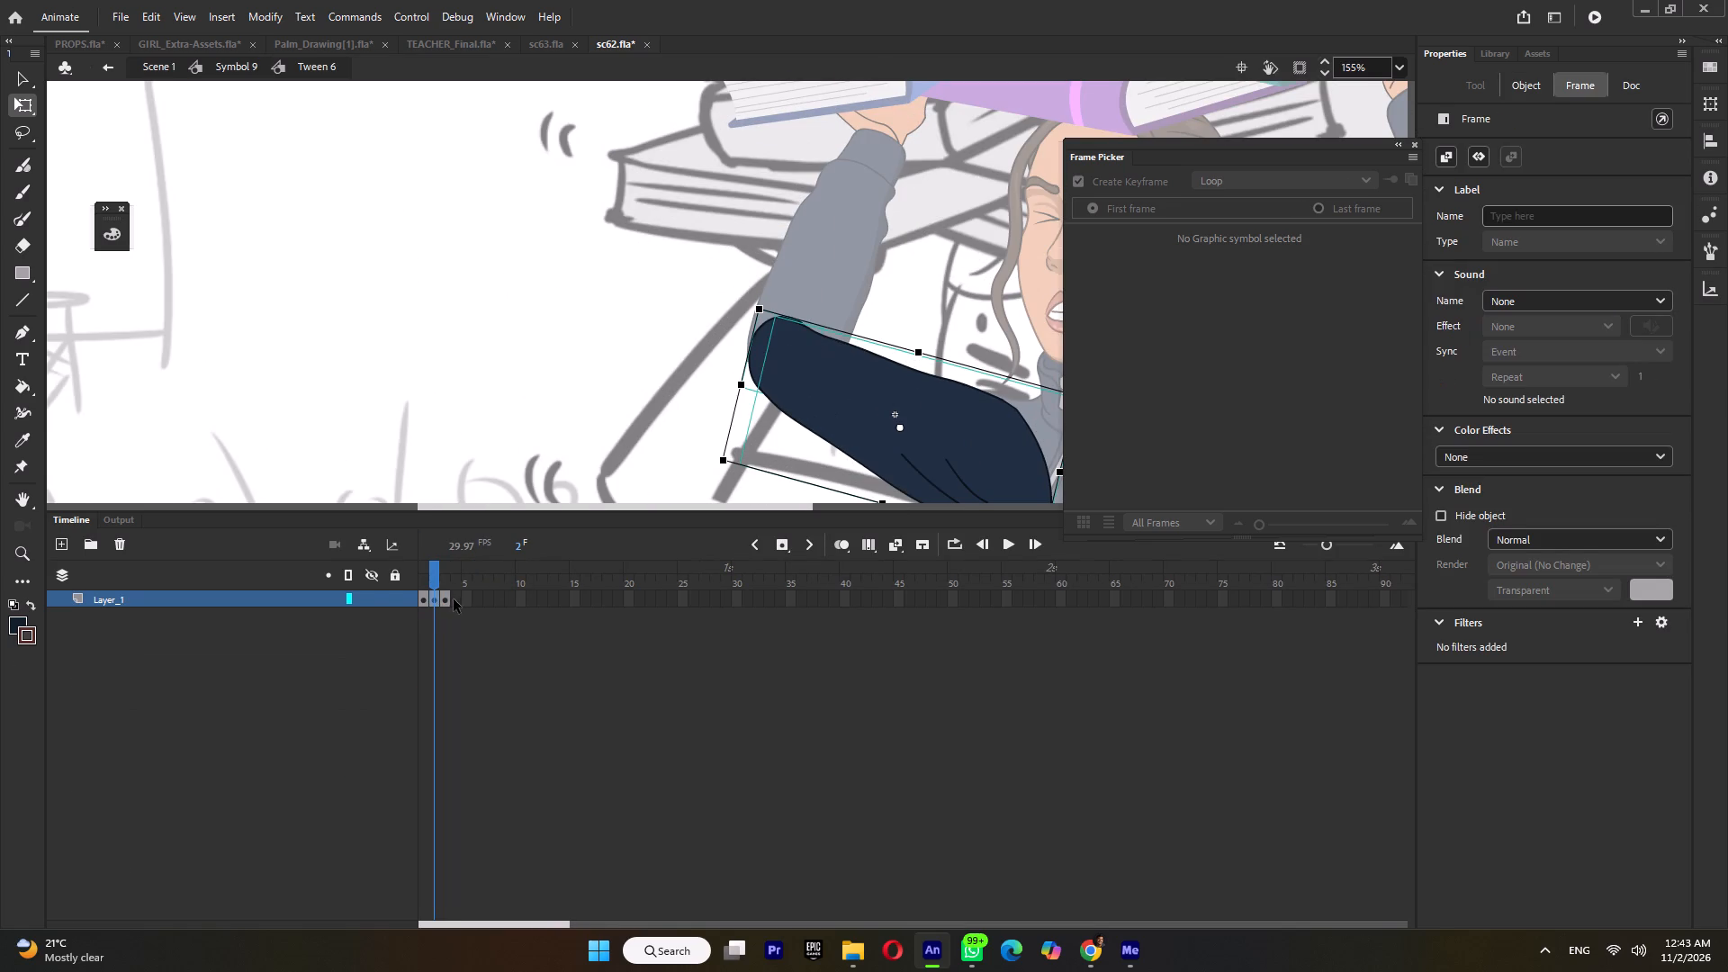
double_click(867, 391)
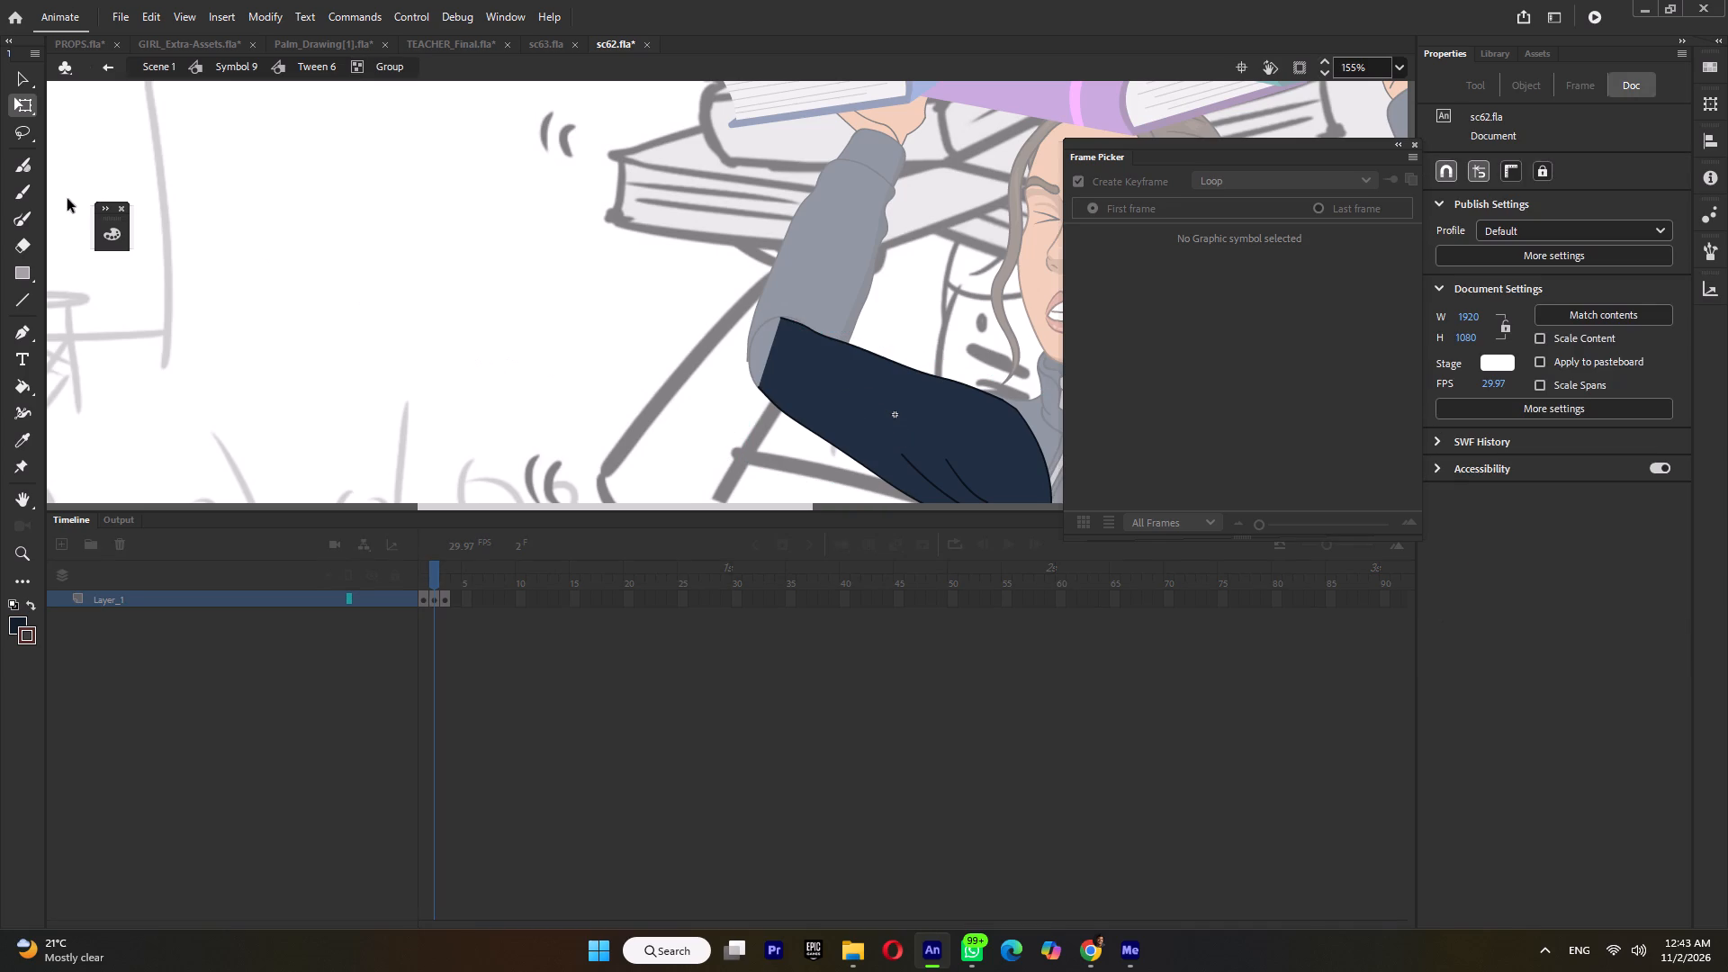
left_click(19, 225)
left_click_drag(770, 307, 773, 313)
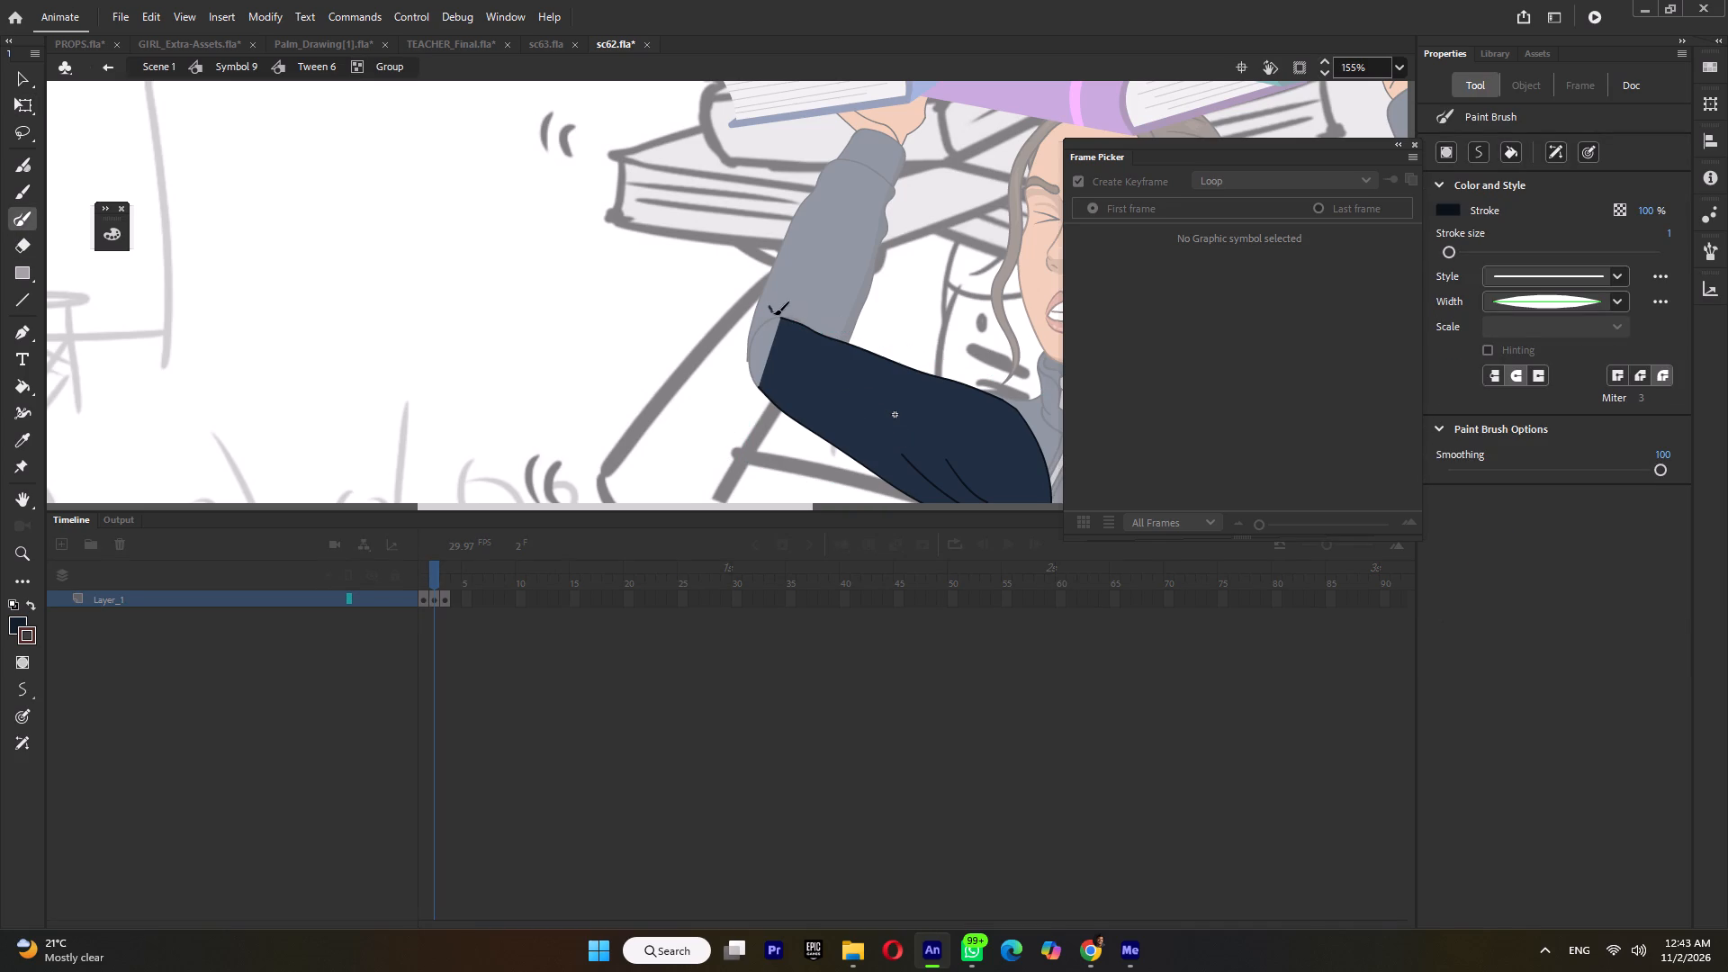
left_click_drag(773, 313, 850, 355)
key("ctrl+z")
left_click(806, 345, "ctrl")
left_click(805, 279, "ctrl")
left_click_drag(765, 316, 861, 364)
left_click_drag(861, 364, 1022, 389)
Fill the strip between the boundary line and the upper sleeve's upper edge with dark navy.
key("k")
left_click(917, 378)
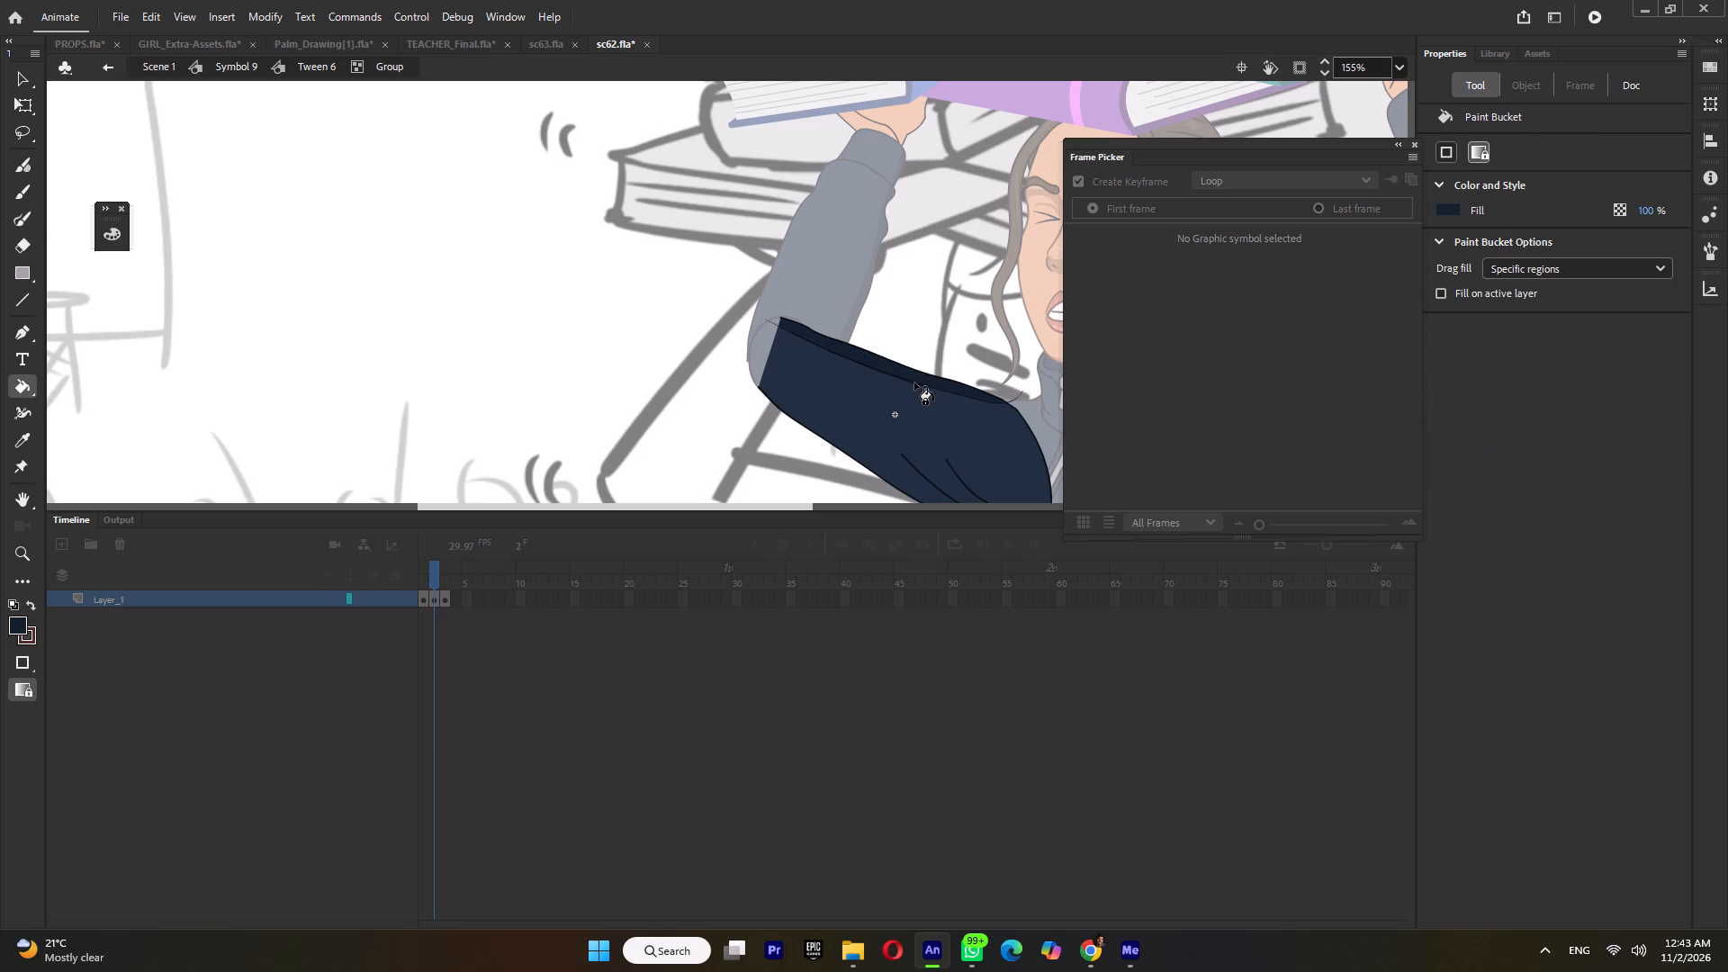
Delete the upper sleeve's shading boundary line and its overhangs at the elbow and shoulder, and return to Symbol 9.
left_click(913, 382, "ctrl")
left_click(23, 105)
key("Delete")
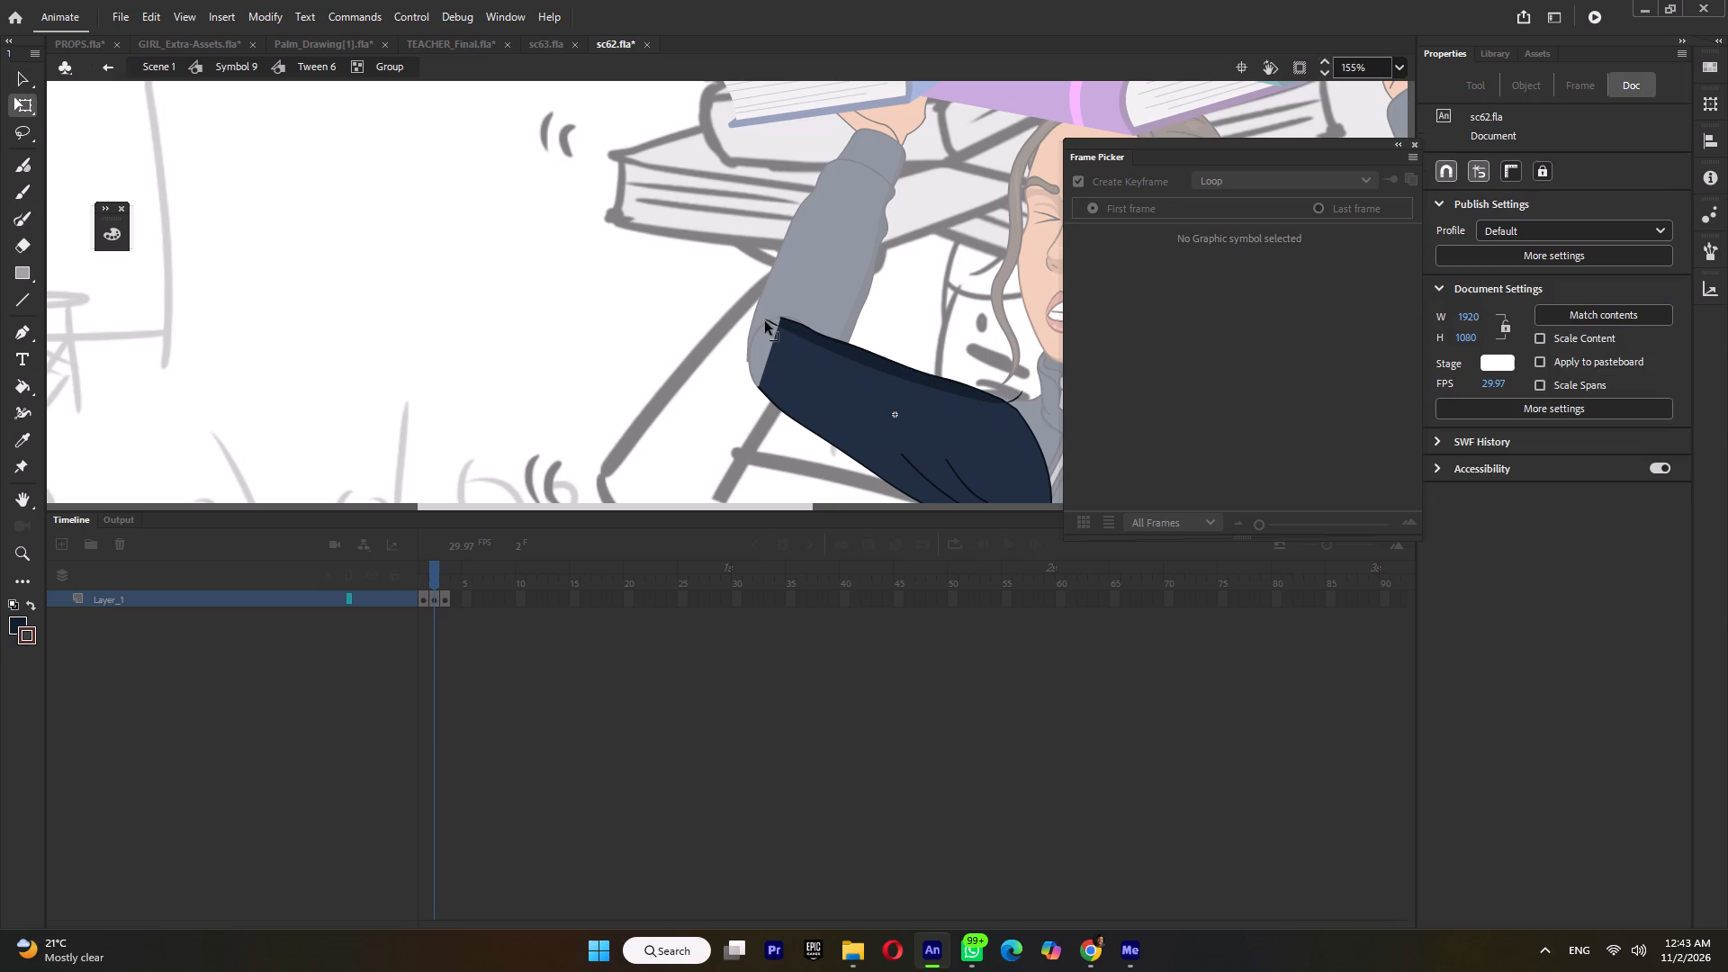
left_click(774, 321)
key("Delete")
left_click(1021, 395)
key("Delete")
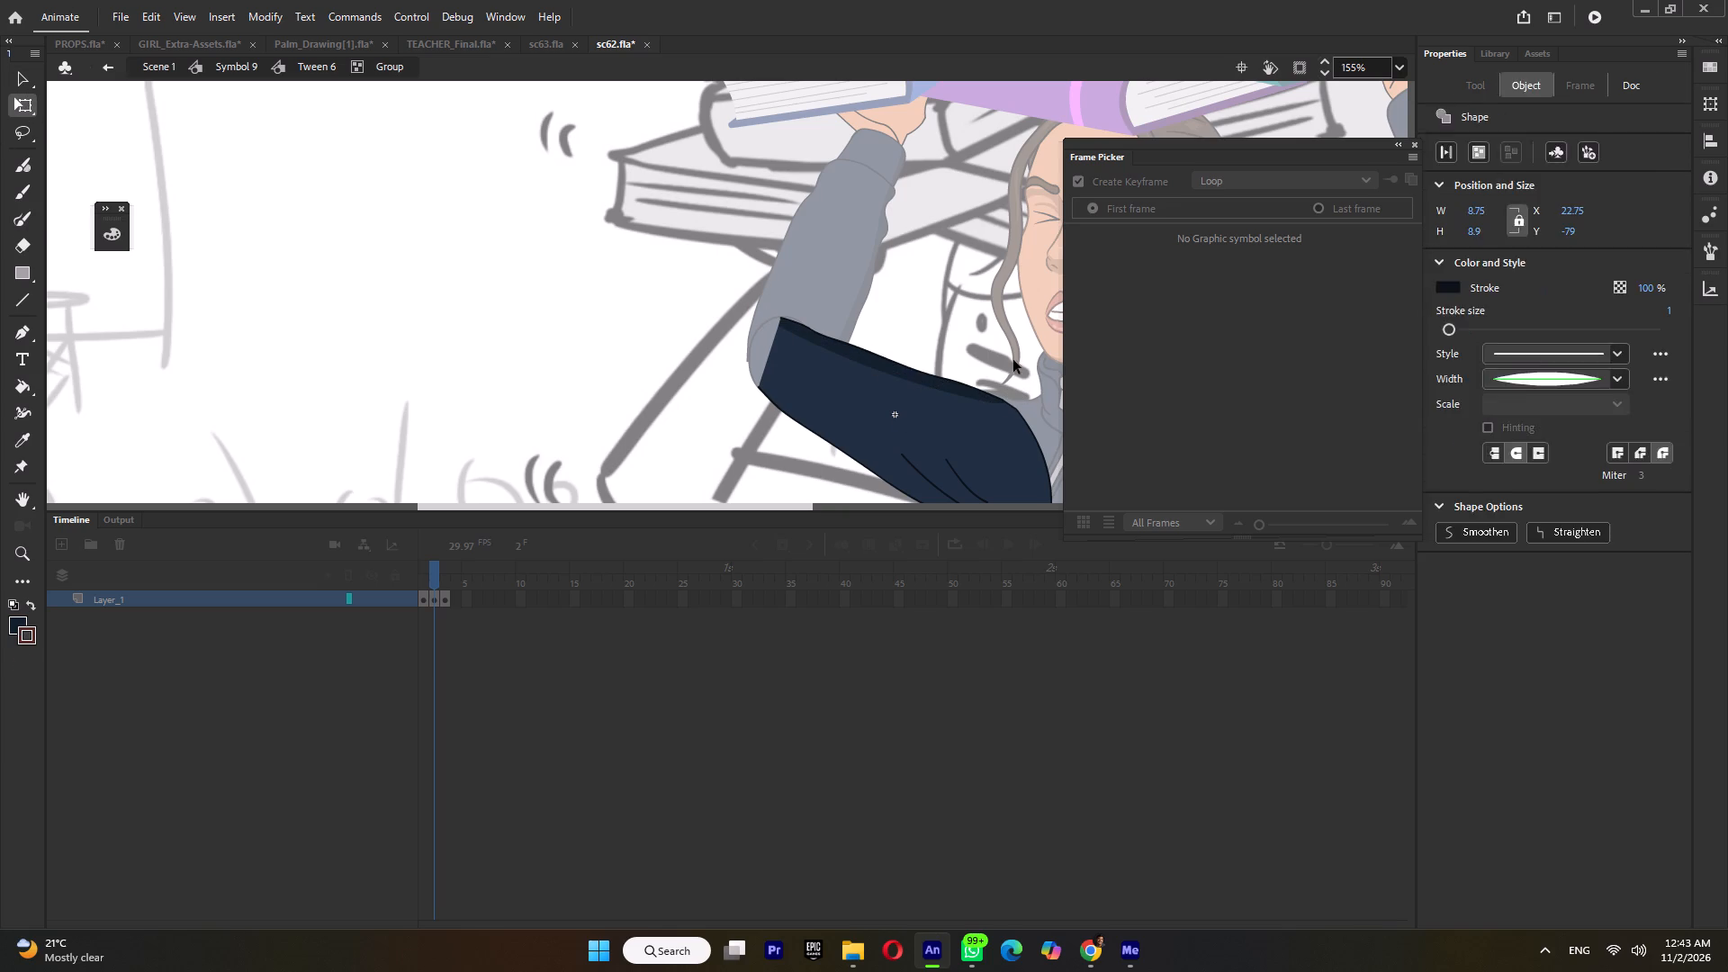
double_click(996, 328)
double_click(996, 328)
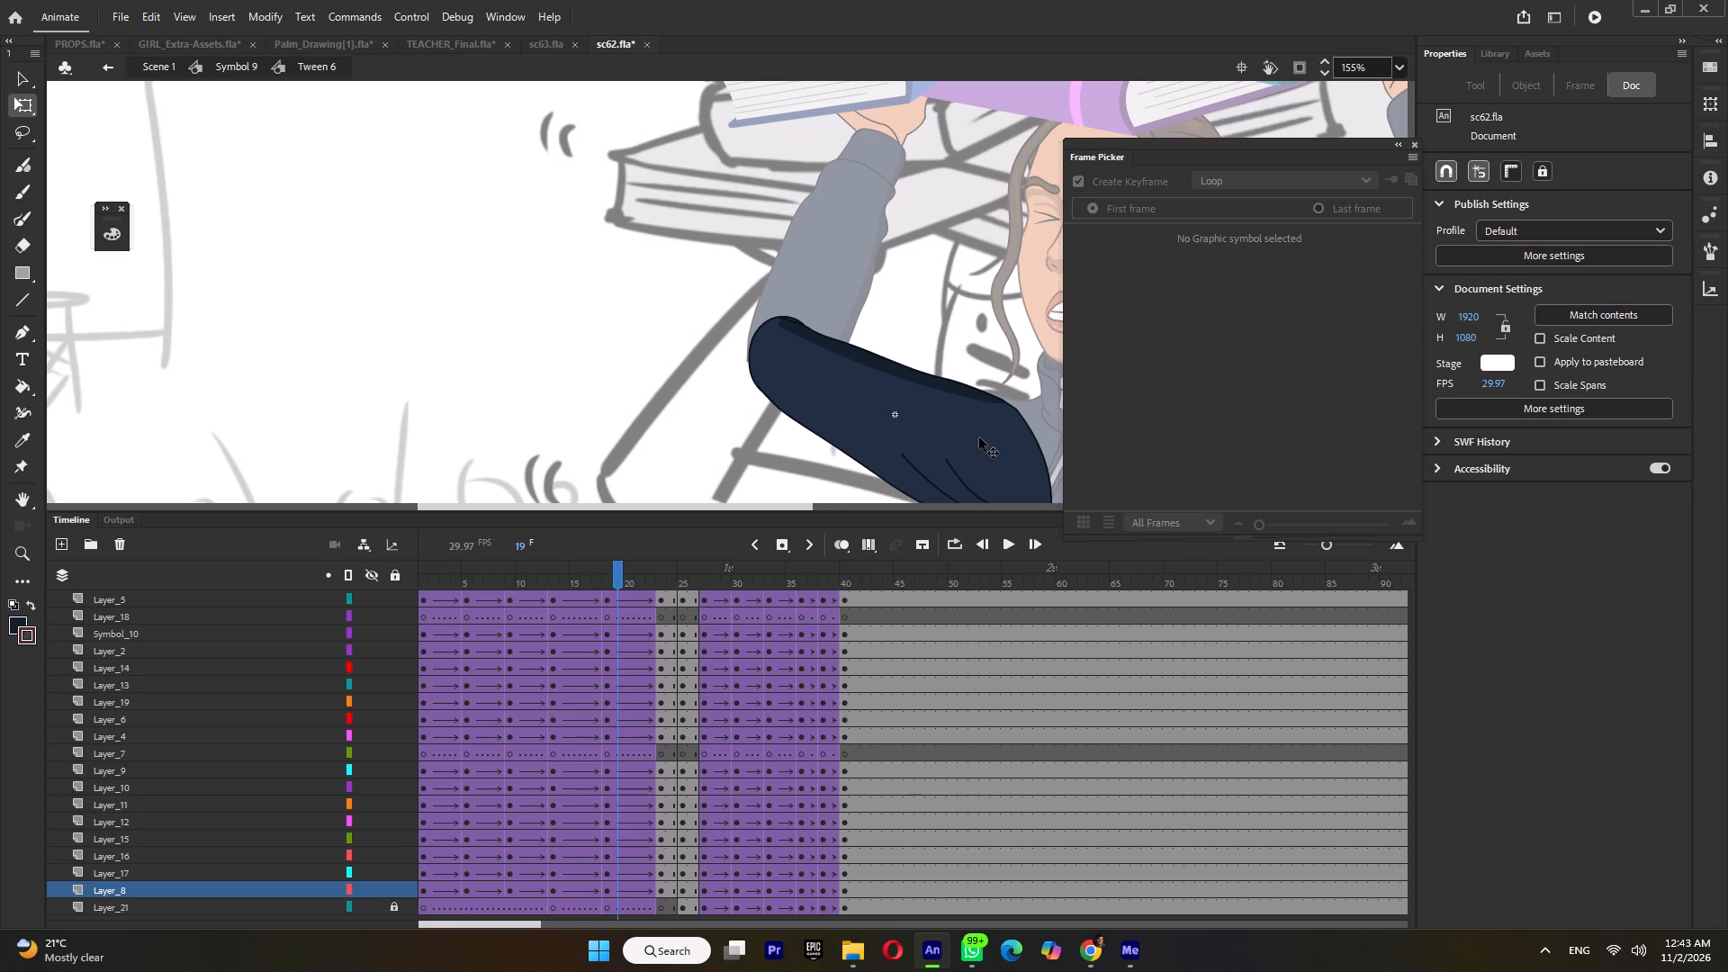
Inside the jacket torso's group, draw a Paint Brush shading boundary below the shoulder edge from the shaded sleeve to the collar.
scroll(978, 406, "down", 5, "ctrl")
scroll(822, 418, "up", 4, "ctrl")
scroll(648, 404, "up", 4, "ctrl")
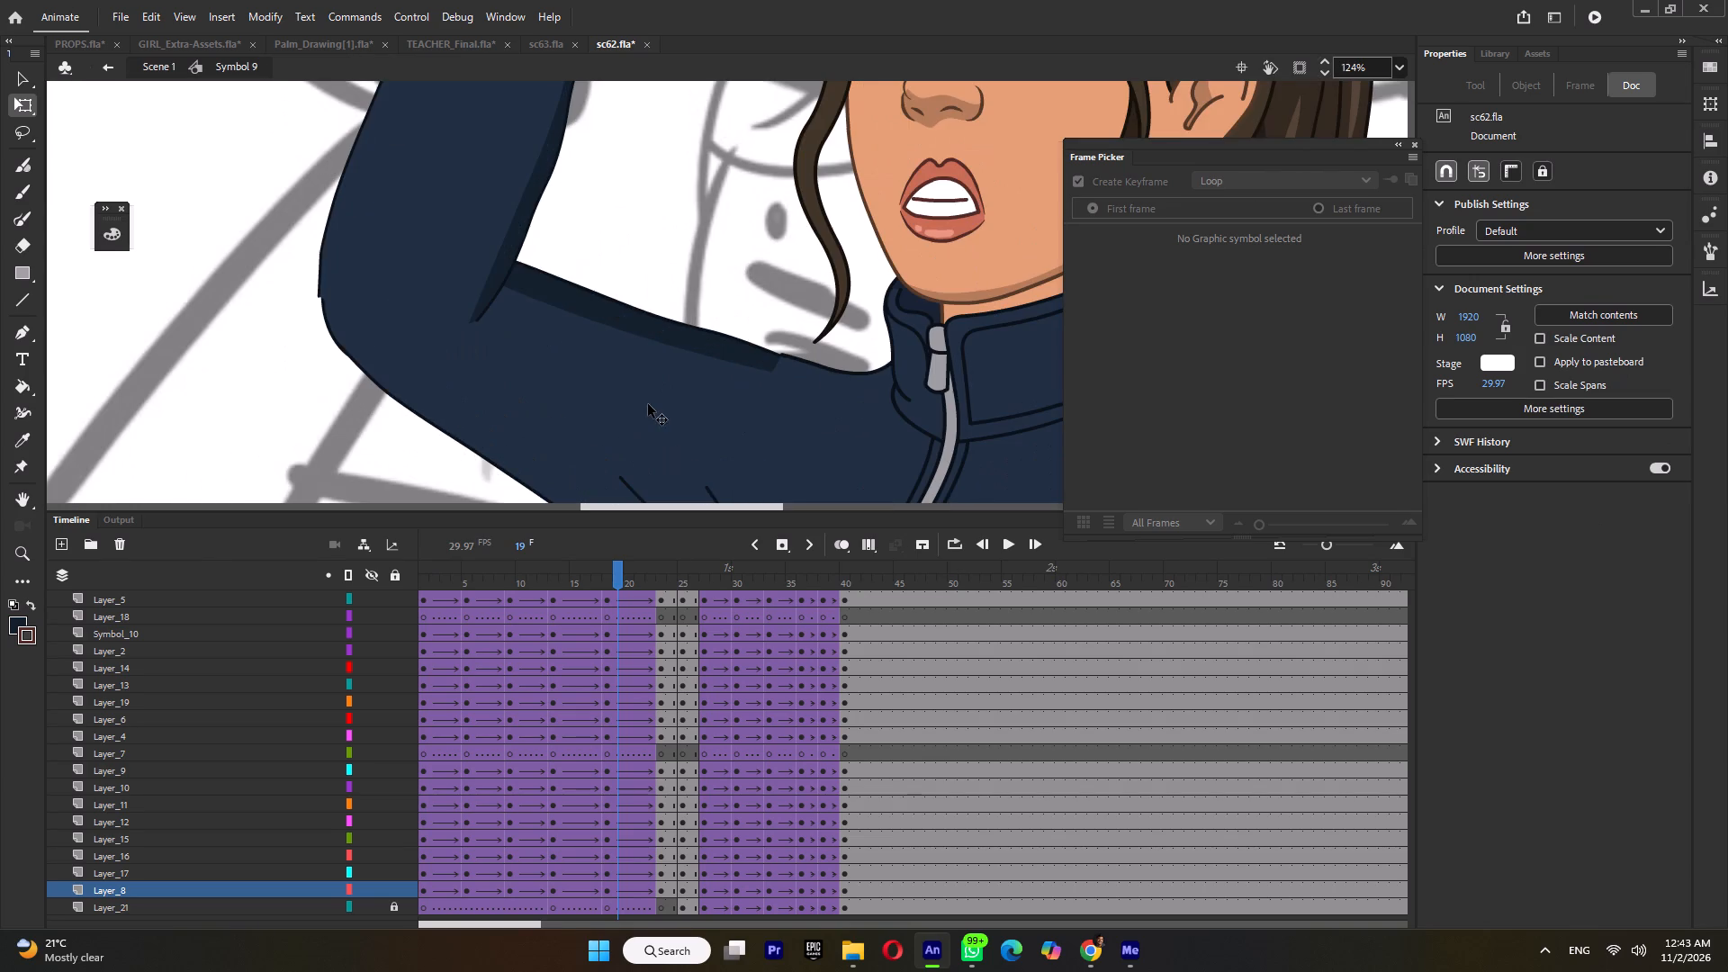
double_click(817, 387, "ctrl")
left_click(817, 387, "ctrl")
left_click(817, 387, "ctrl")
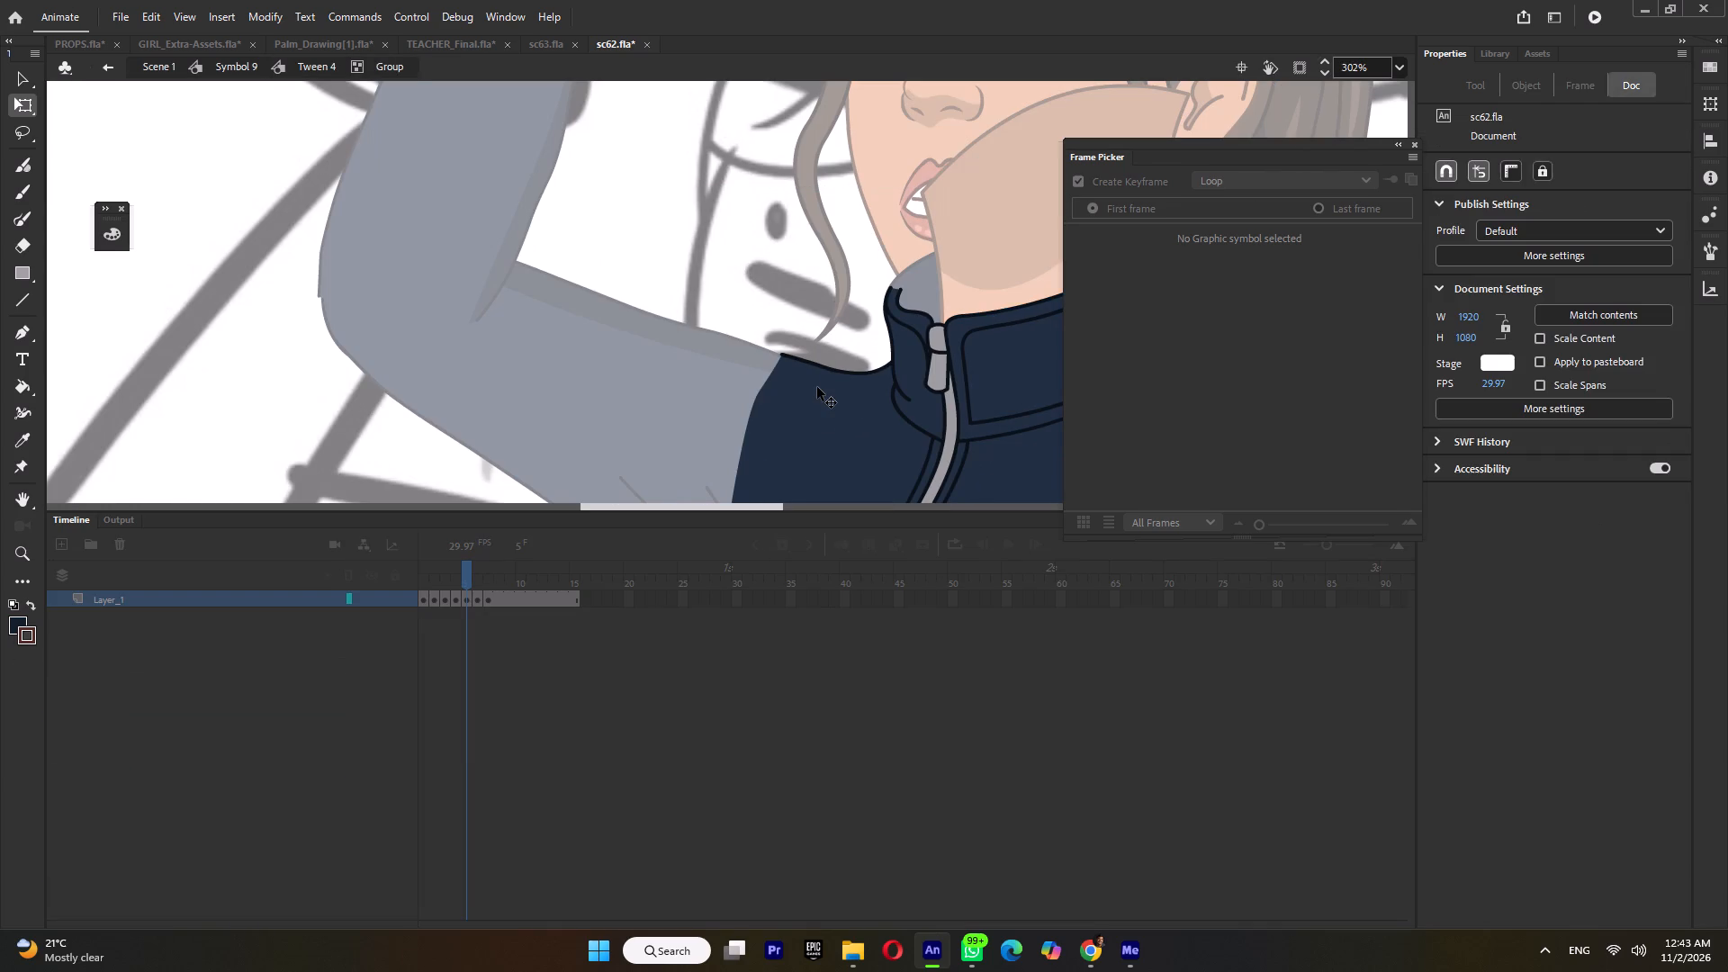
left_click(817, 387, "ctrl")
left_click(810, 287, "ctrl")
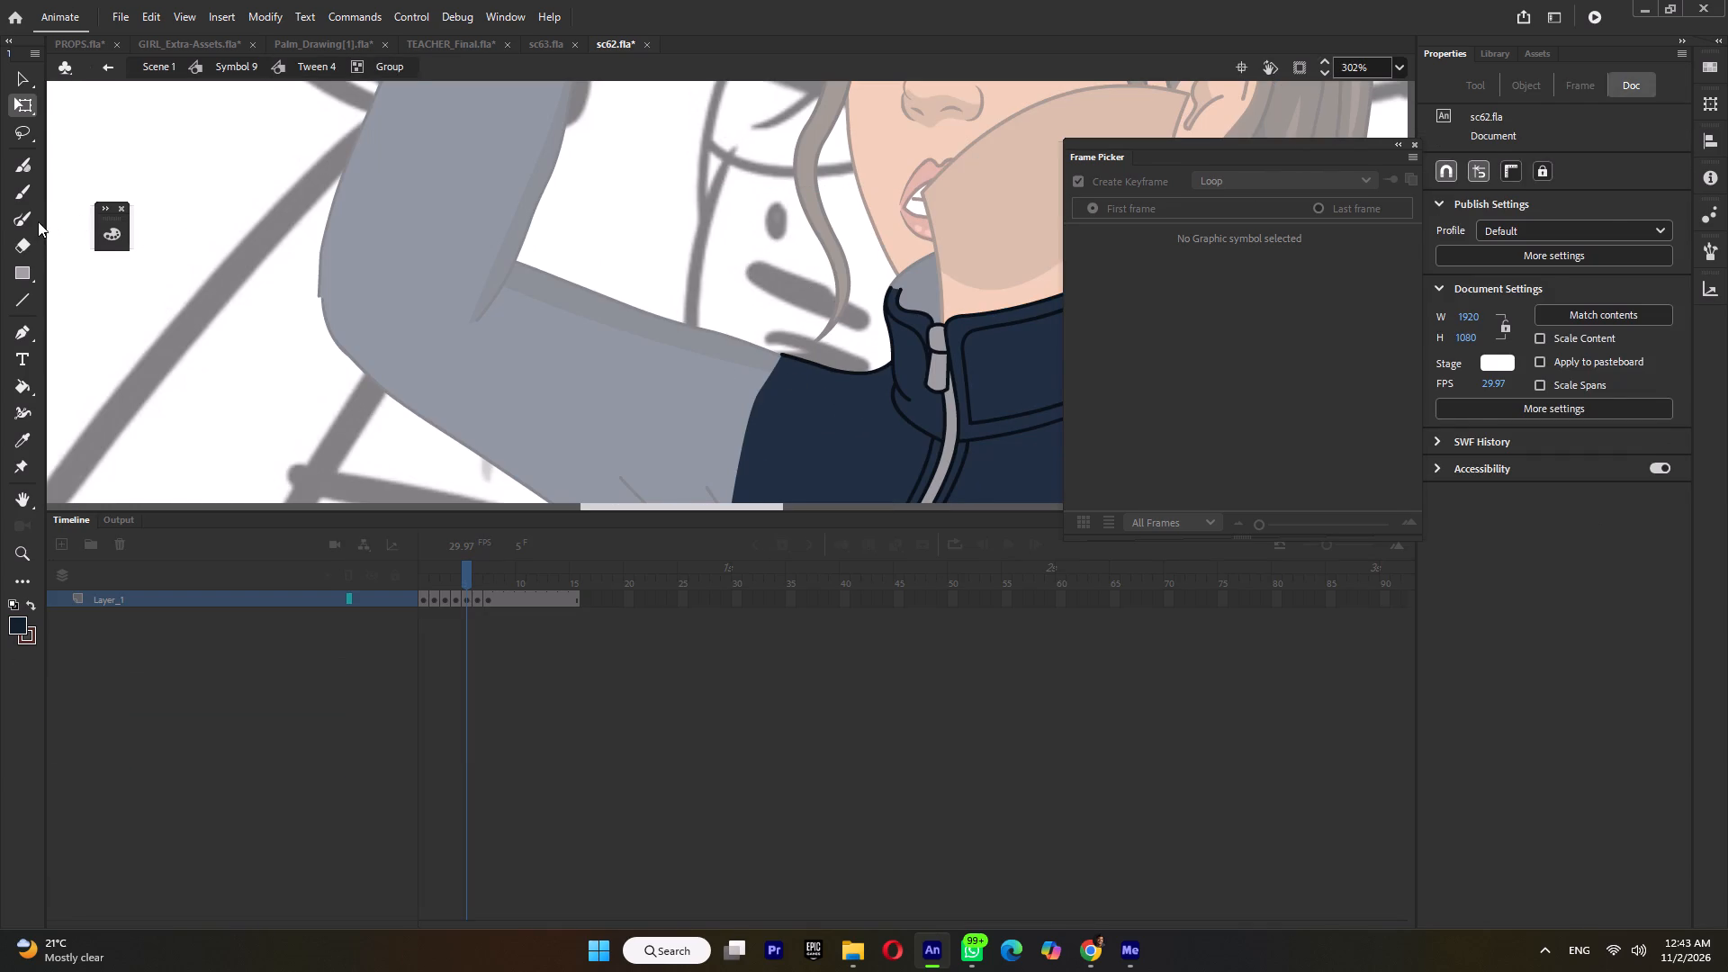
left_click(30, 223)
left_click_drag(760, 361, 823, 384)
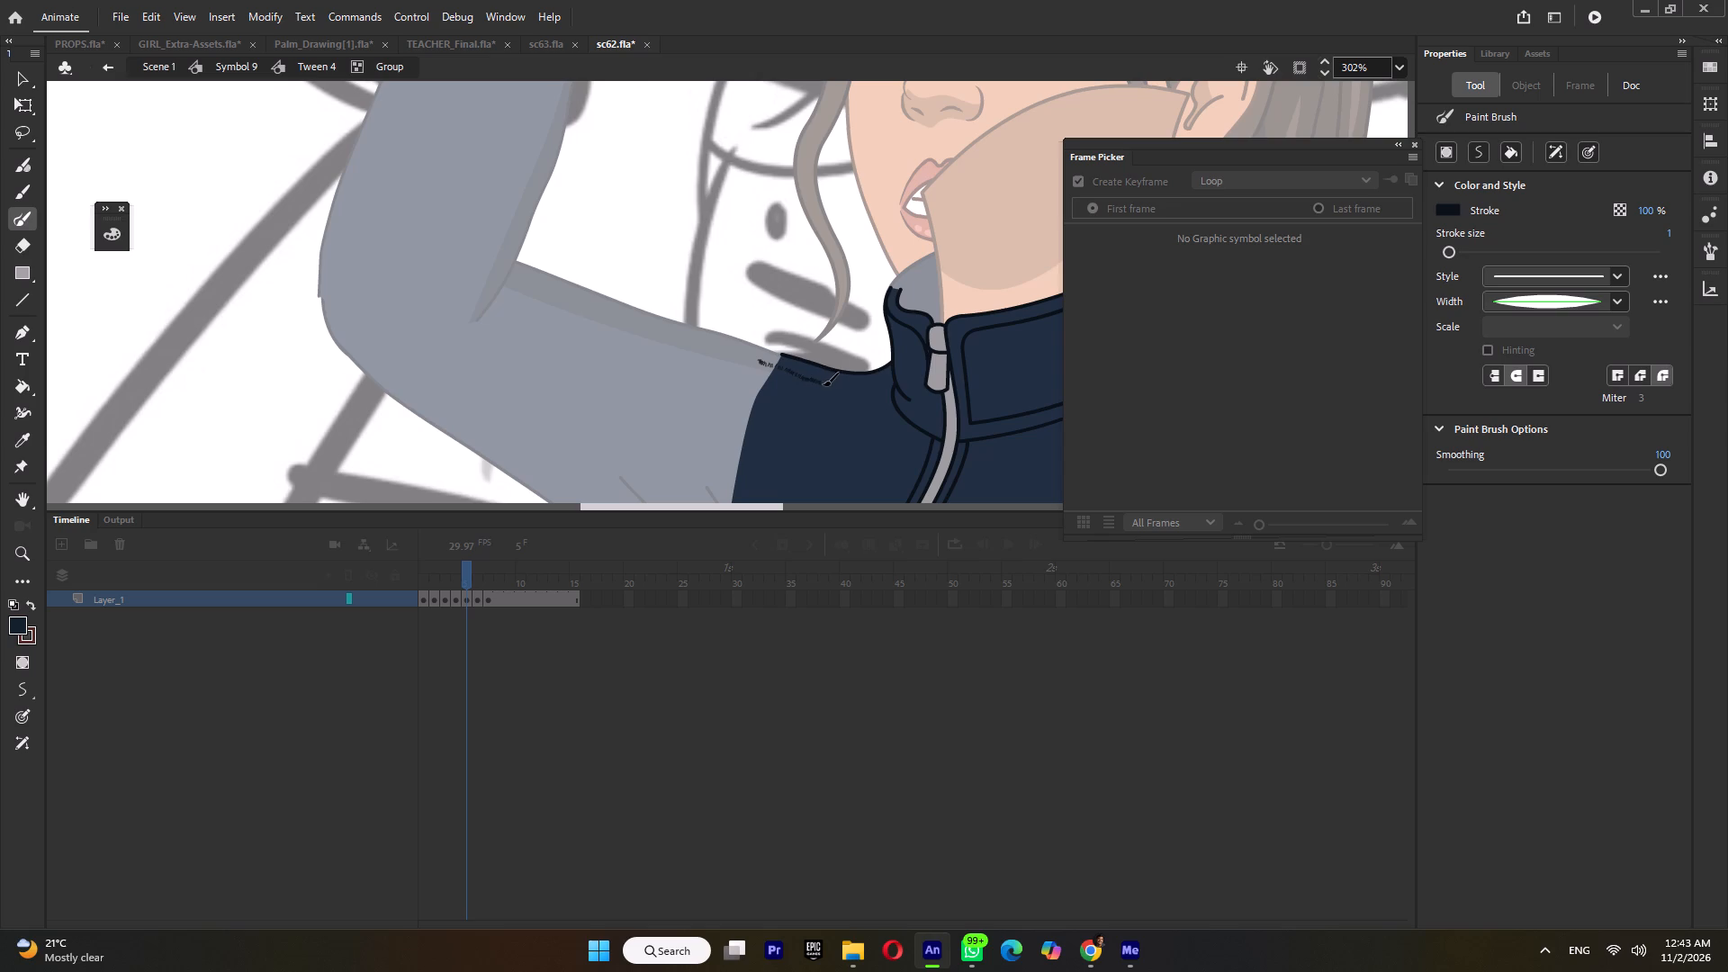
left_click_drag(823, 384, 911, 373)
Fill the strip between the boundary line and the torso's shoulder edge with dark navy.
key("k")
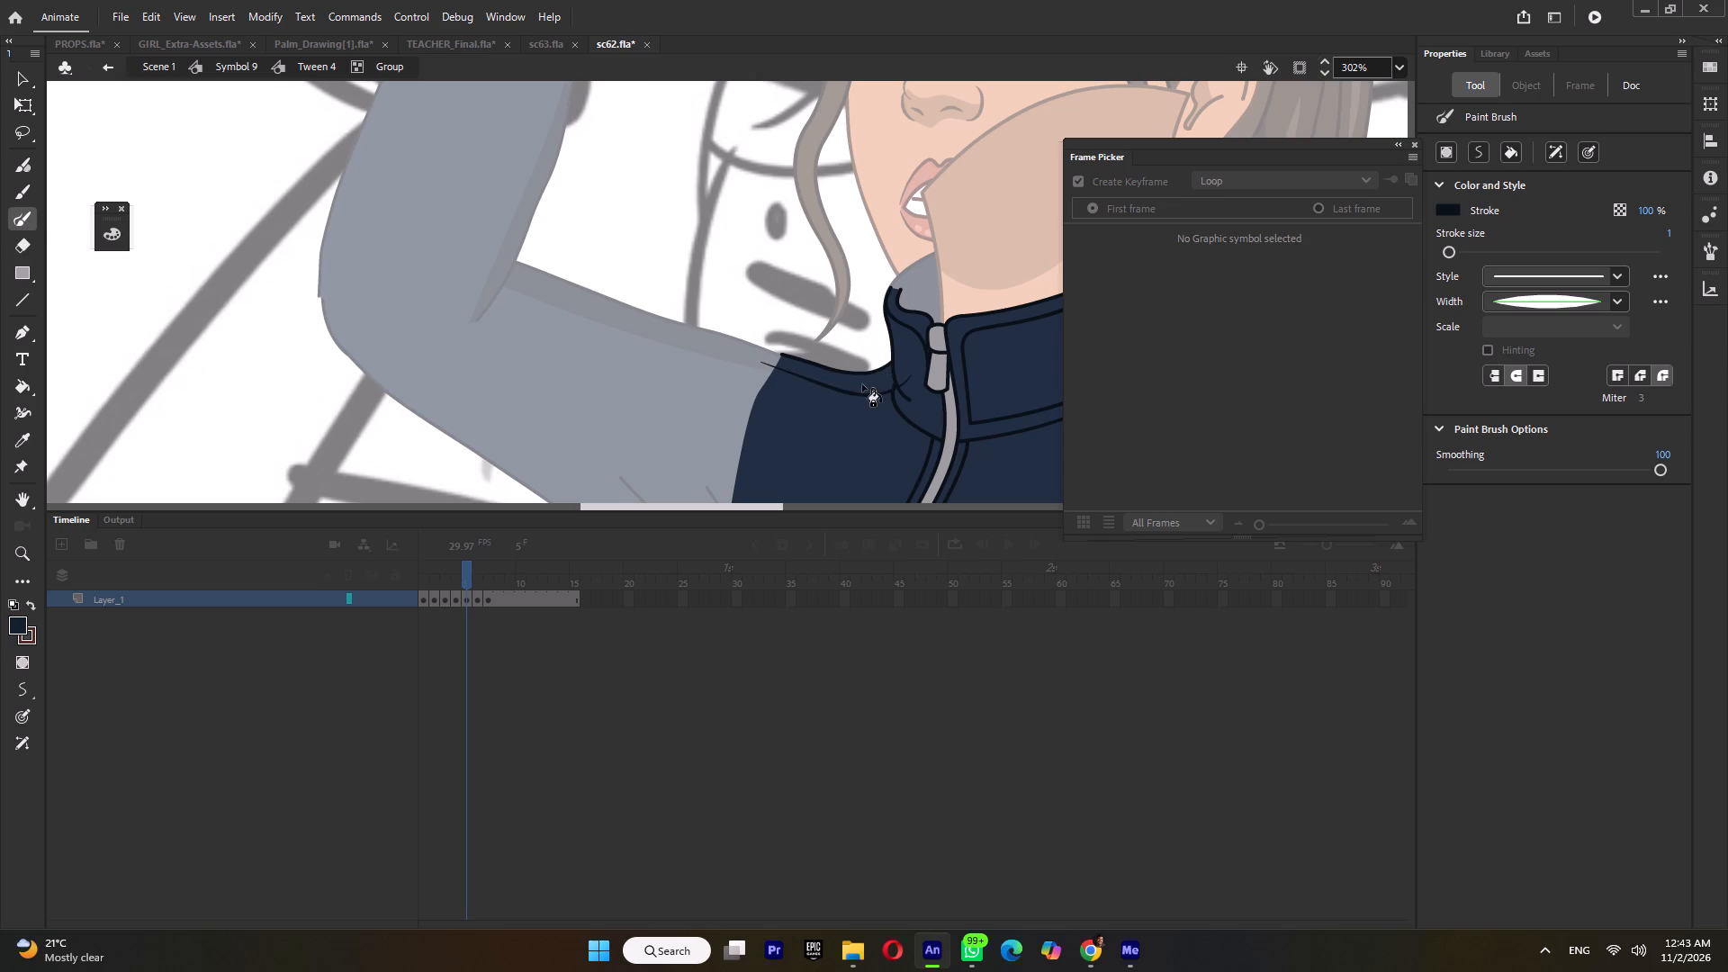
left_click(862, 384)
Delete the shoulder's shading boundary line and its overhangs at the collar and sleeve, and return to Symbol 9.
left_click(851, 397, "ctrl")
left_click(858, 395, "ctrl")
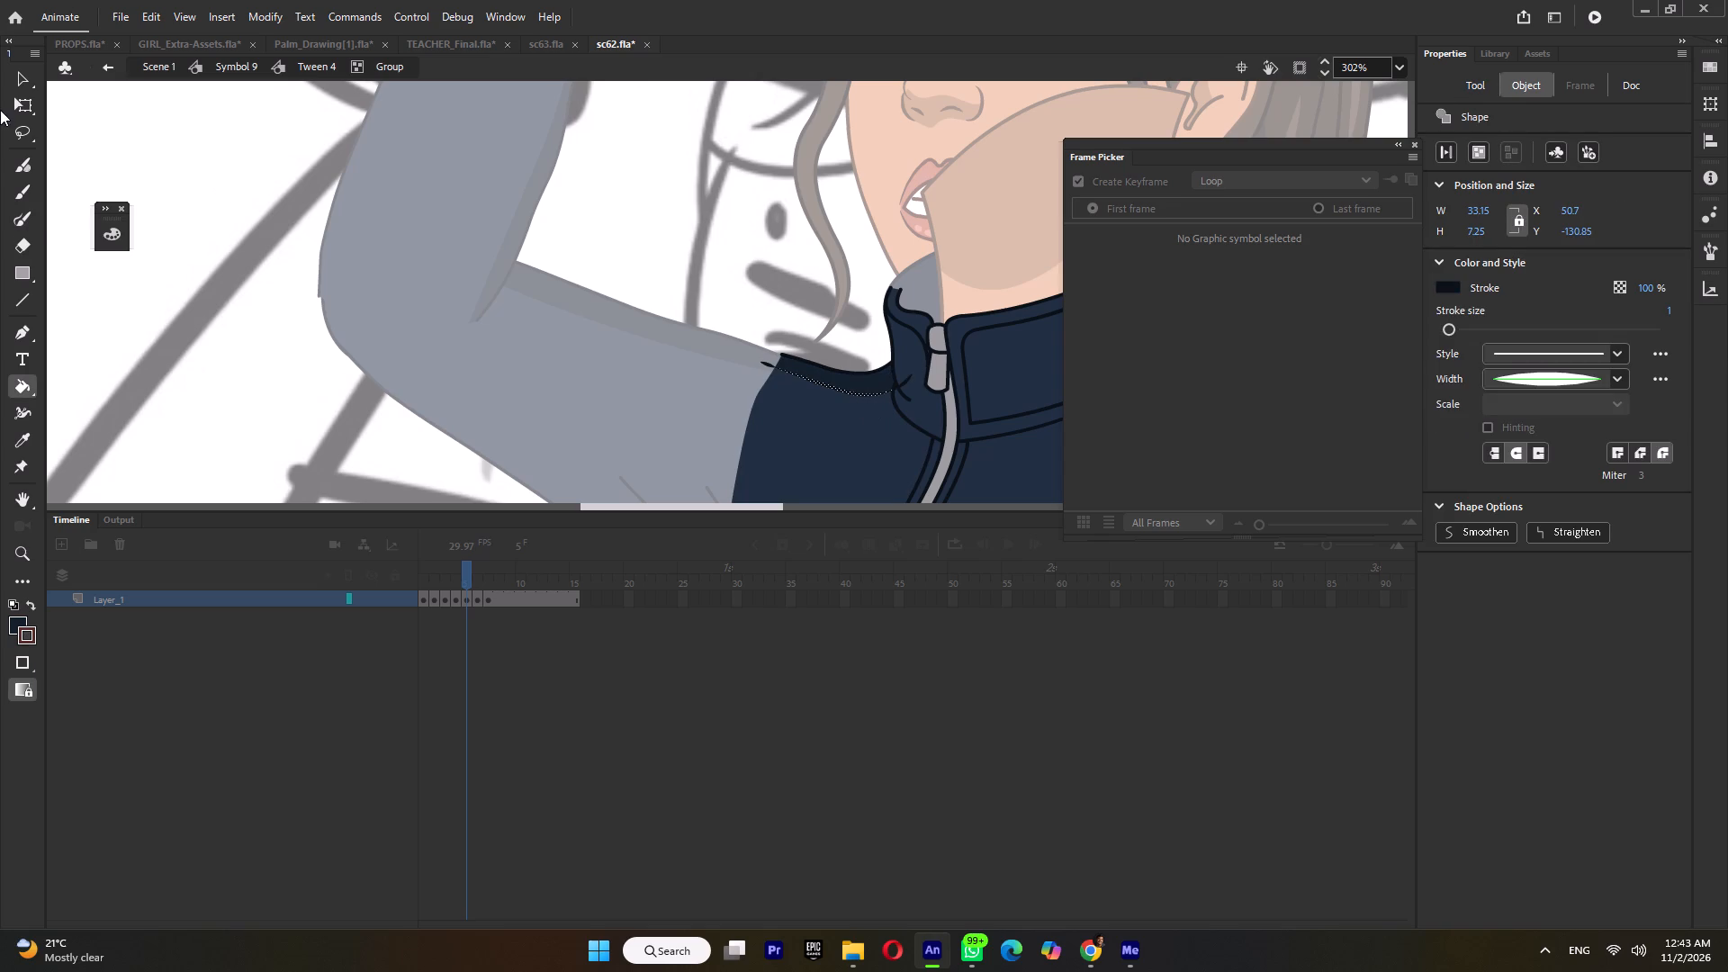
left_click(22, 102)
key("Delete")
left_click(904, 382)
key("Delete")
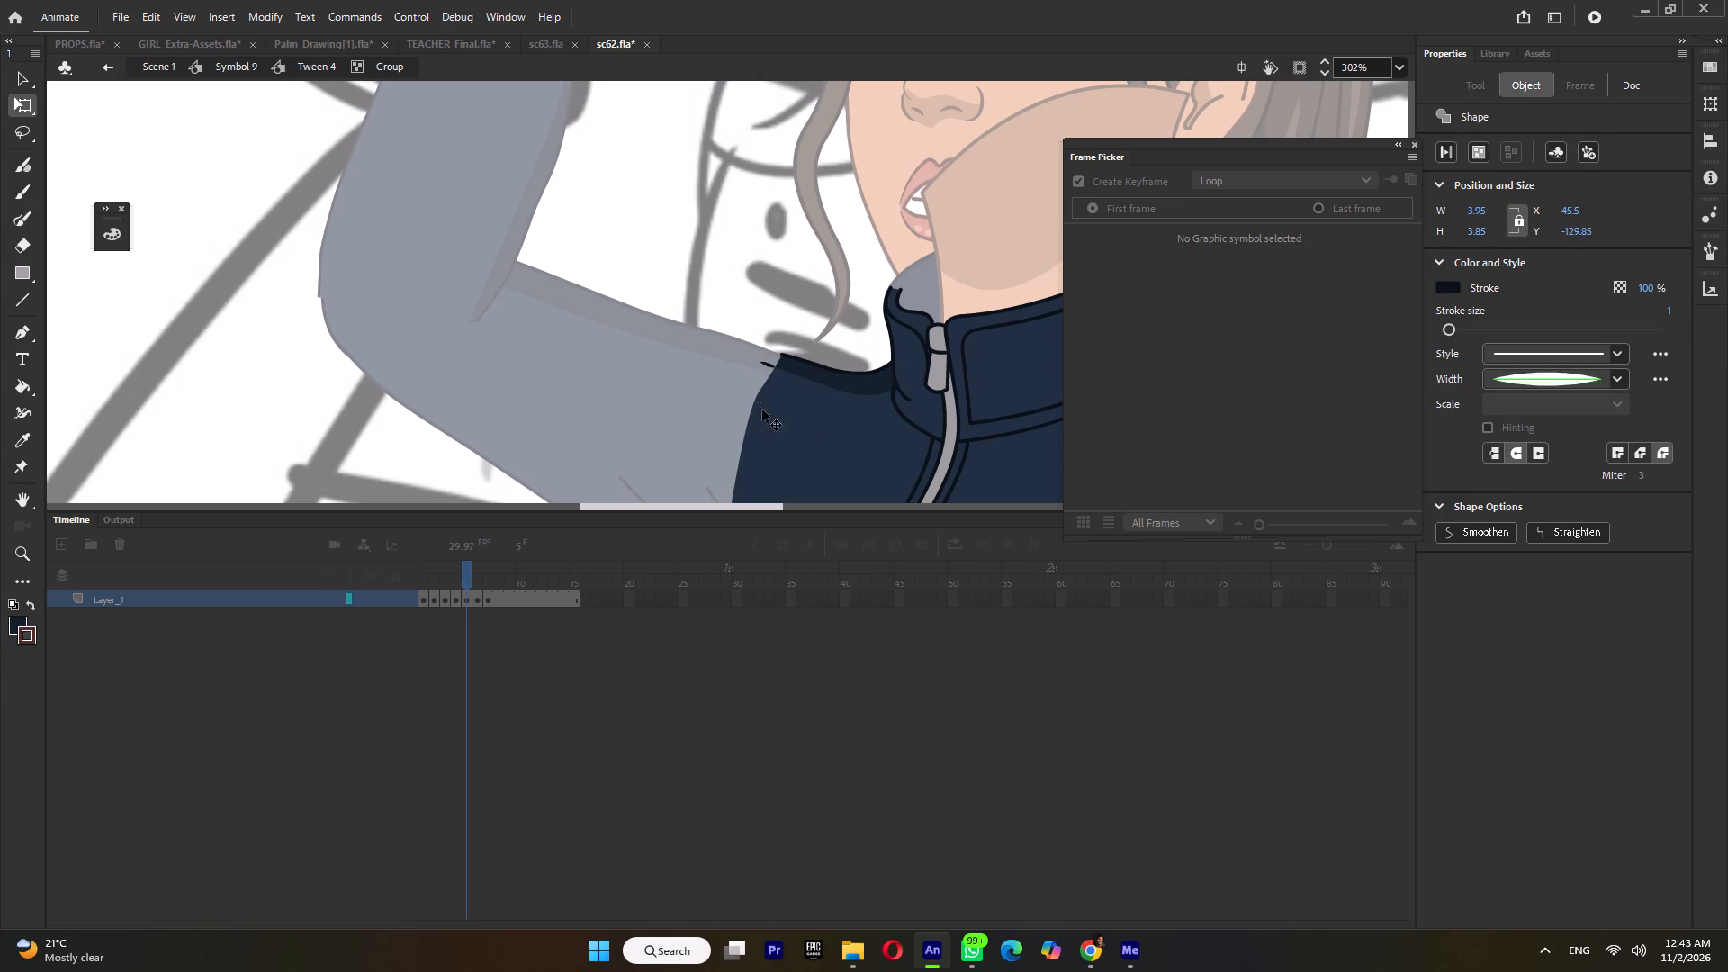
double_click(769, 361)
key("Delete")
double_click(763, 310)
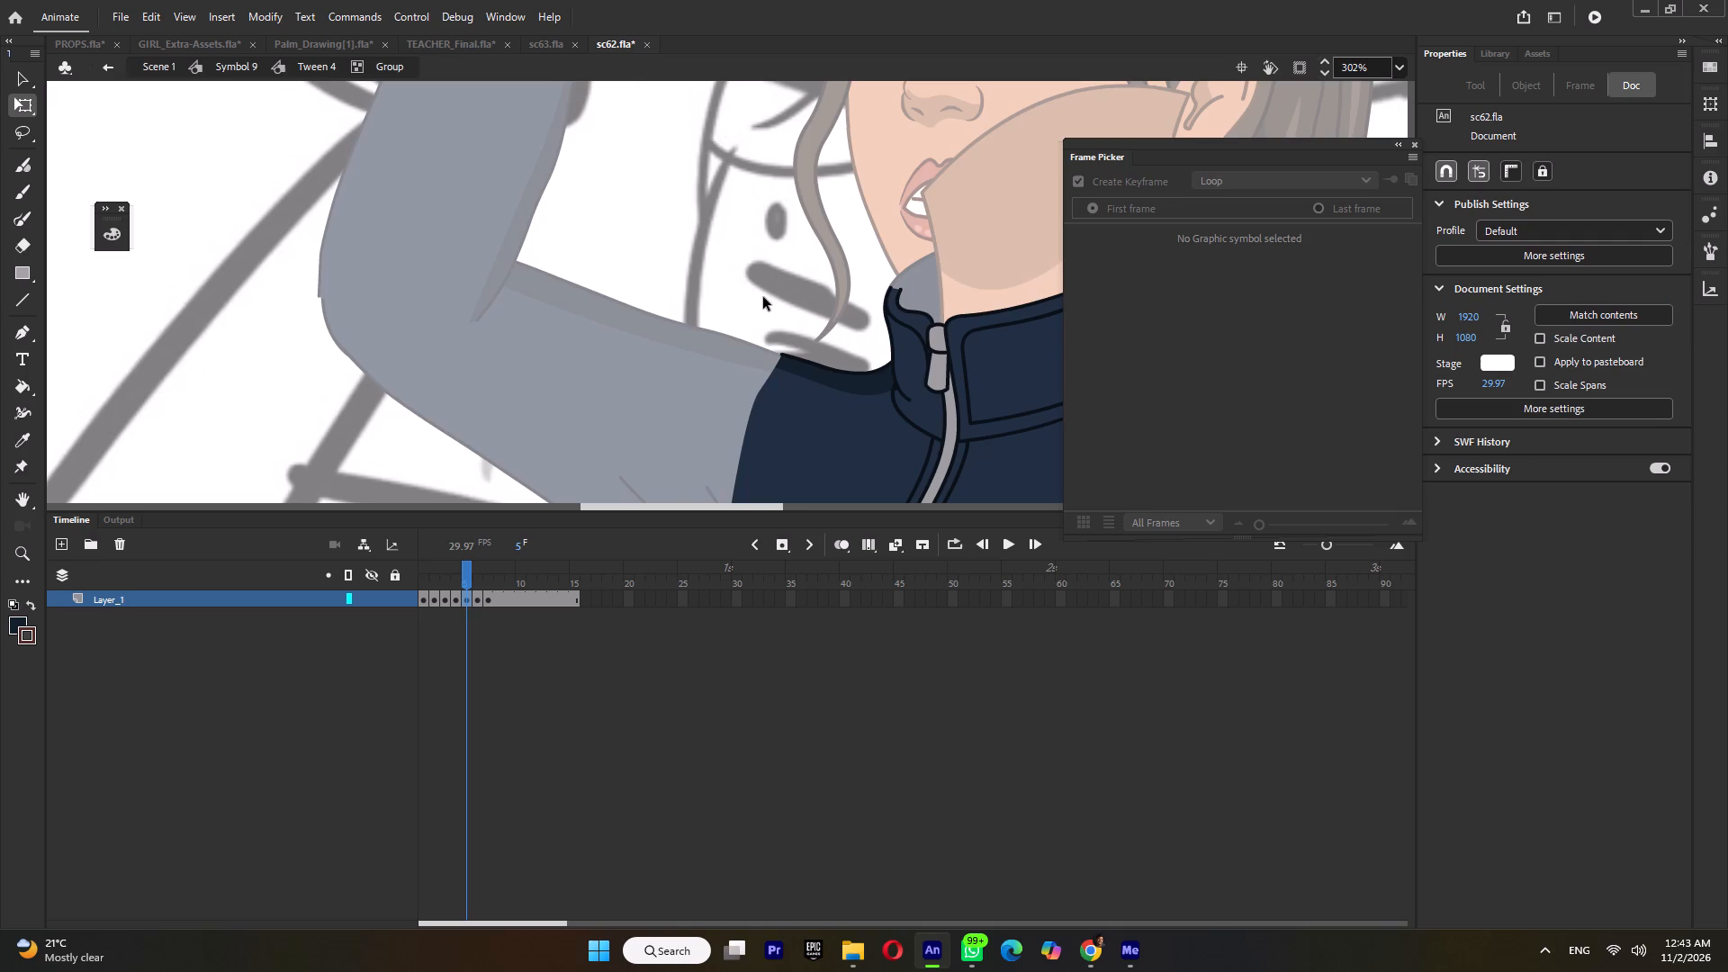
double_click(758, 298, "ctrl")
In the torso's group, move the shoulder outline's end and the shading's lower corner to line up with the upper sleeve's shading.
scroll(758, 298, "down", 5, "ctrl")
scroll(774, 321, "up", 10, "ctrl")
double_click(774, 328, "ctrl")
scroll(763, 328, "up", 3, "ctrl")
double_click(750, 328, "ctrl")
left_click_drag(745, 310, 736, 319, "ctrl")
left_click_drag(712, 367, 702, 385, "ctrl")
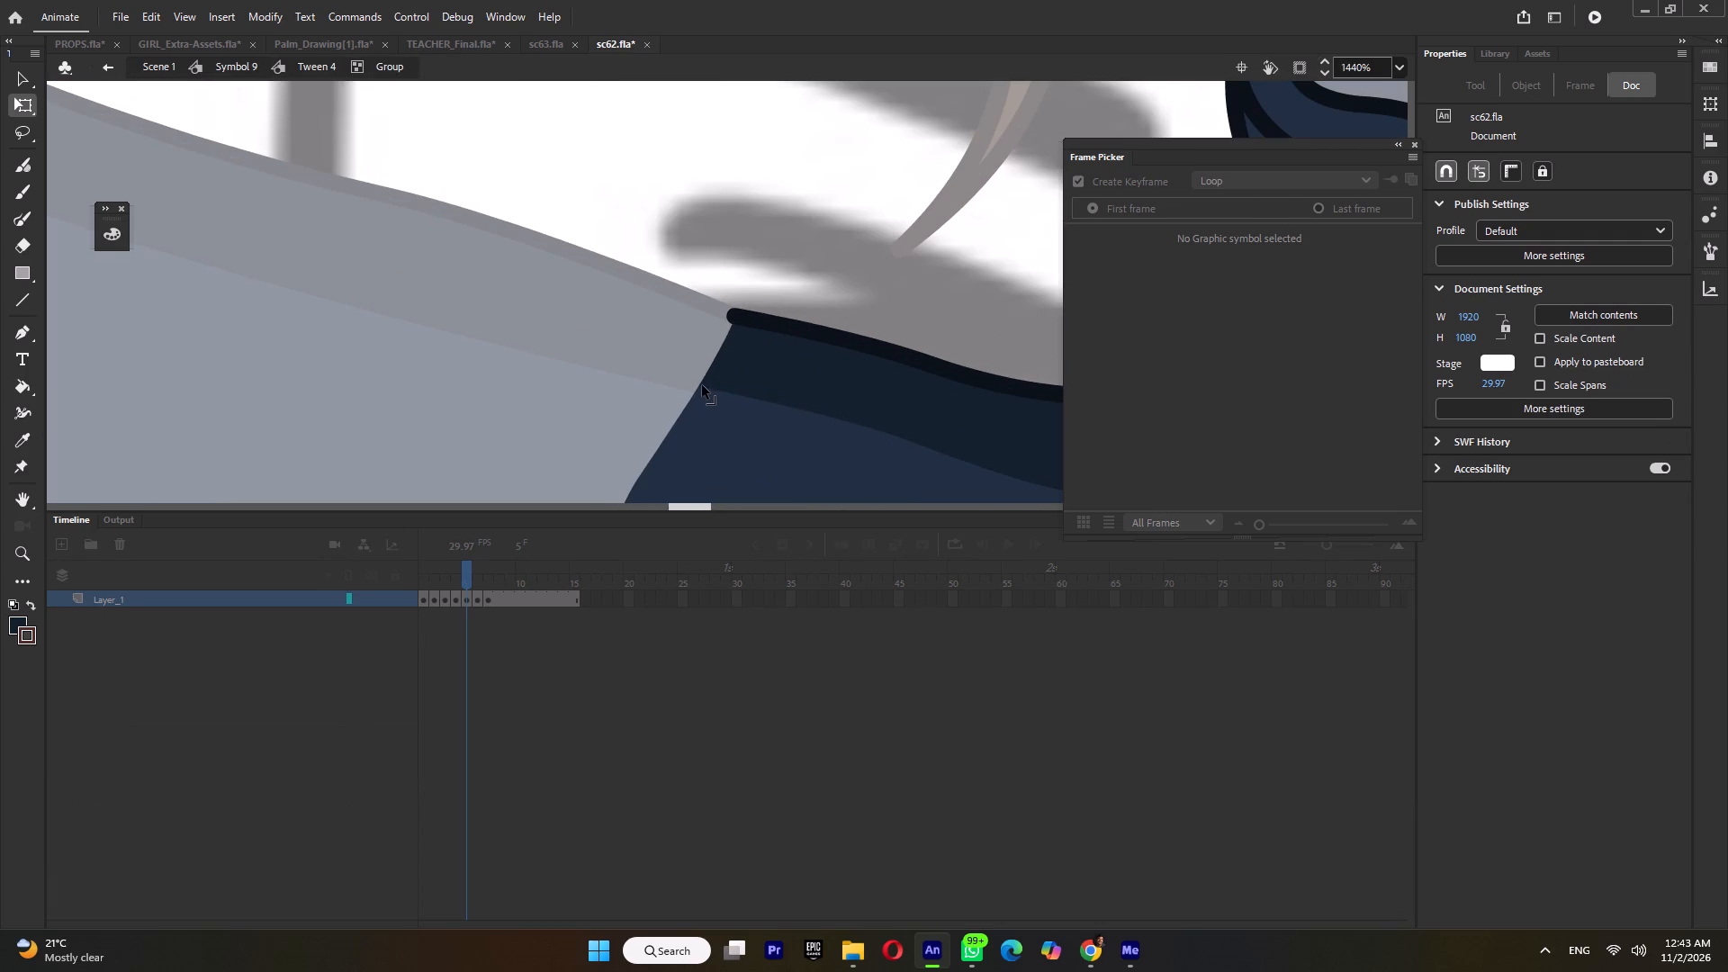
scroll(702, 386, "down", 5, "ctrl")
triple_click(724, 296, "ctrl")
left_click(724, 296, "ctrl")
scroll(724, 296, "down", 10, "ctrl")
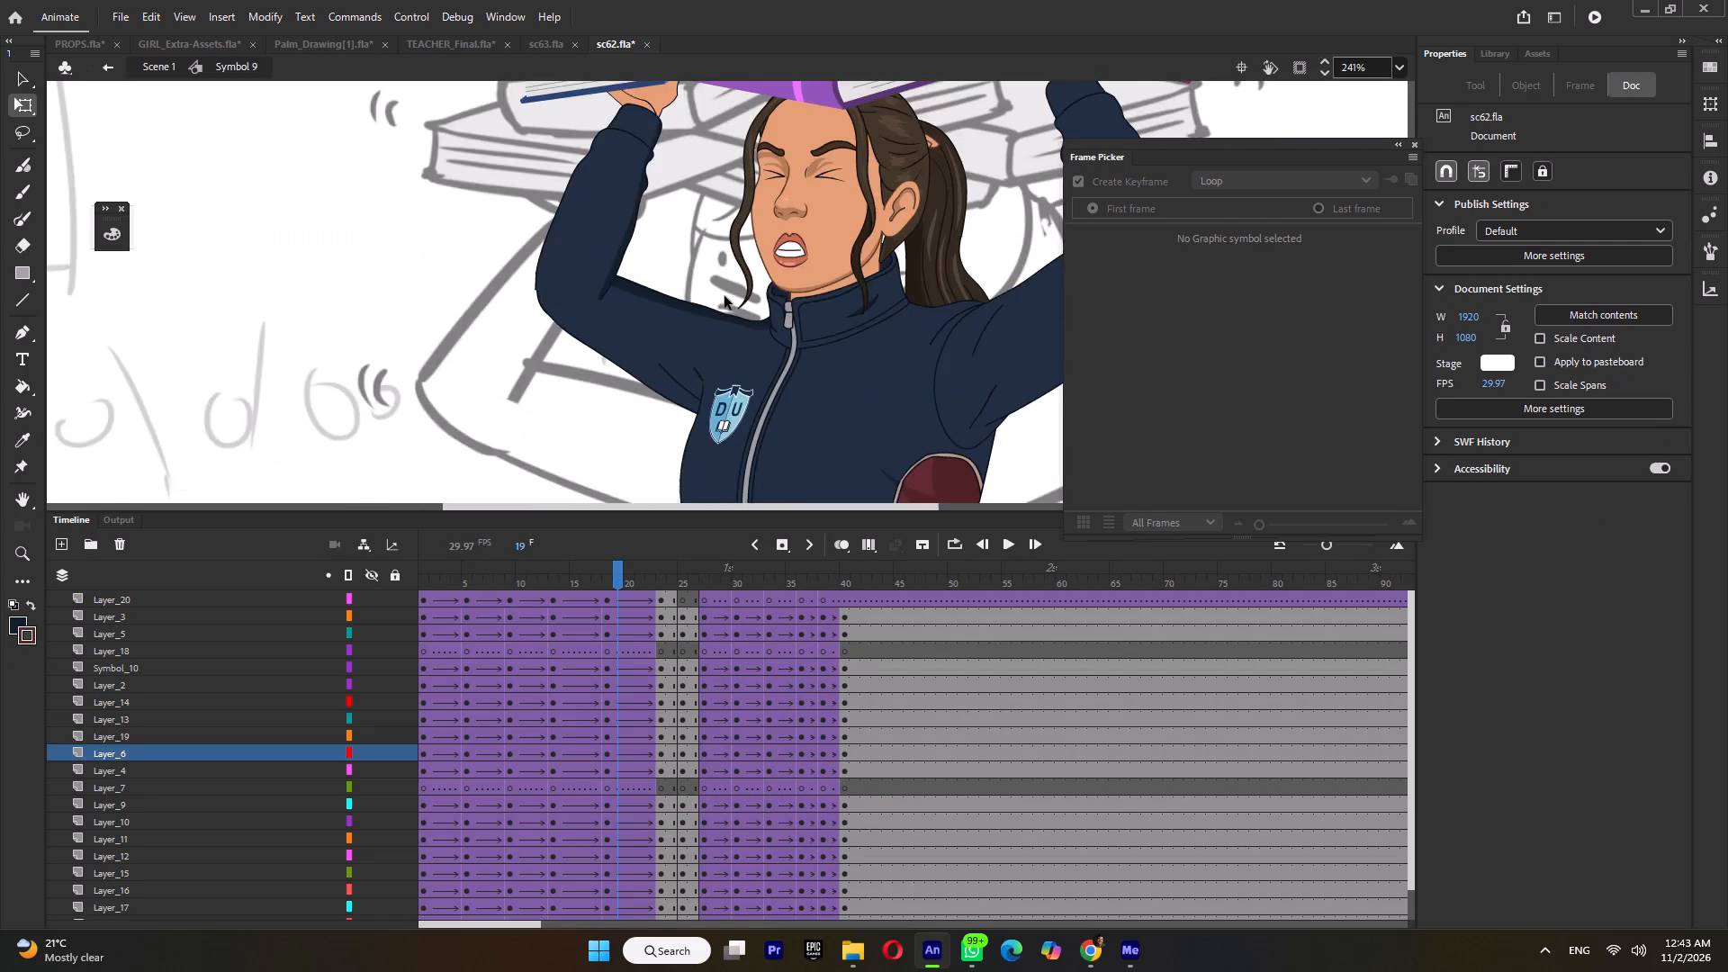
Inside the ponytail-side forearm's group, draw a uniform-width Paint Brush shading boundary along the inner edge from cuff to elbow.
scroll(724, 296, "down", 3, "ctrl")
scroll(1002, 250, "up", 2, "ctrl")
triple_click(954, 202, "ctrl")
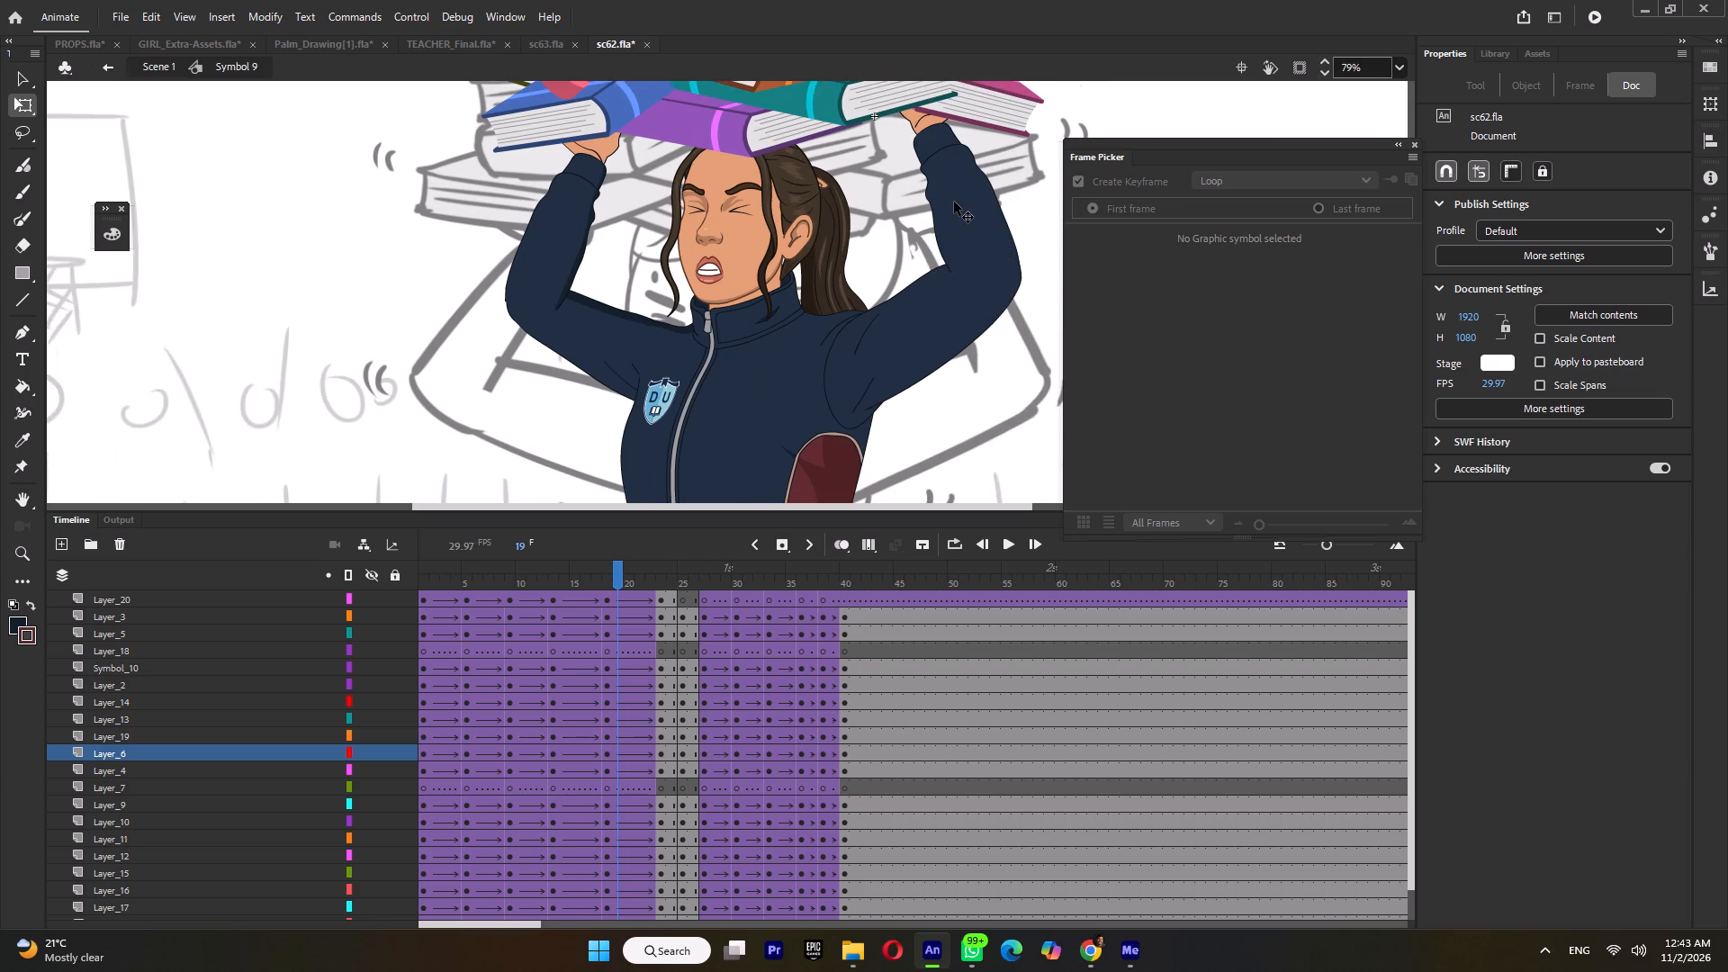
left_click(954, 202, "ctrl")
left_click(954, 202, "ctrl")
left_click(1002, 116, "ctrl")
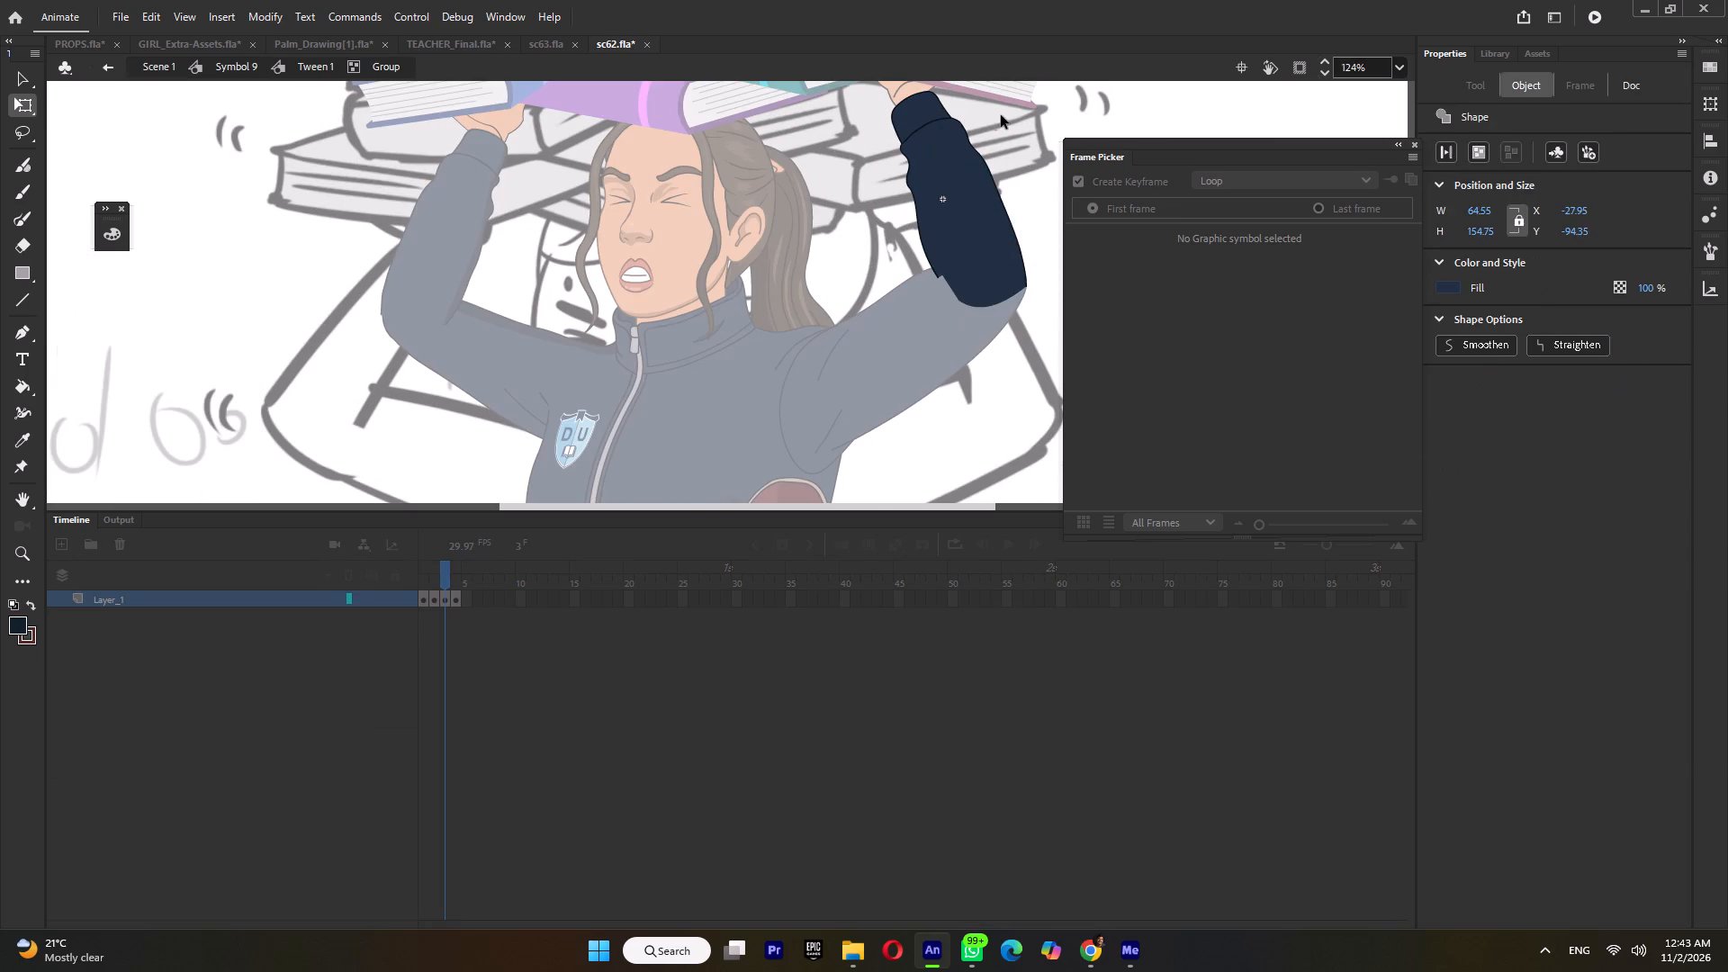
left_click(20, 222)
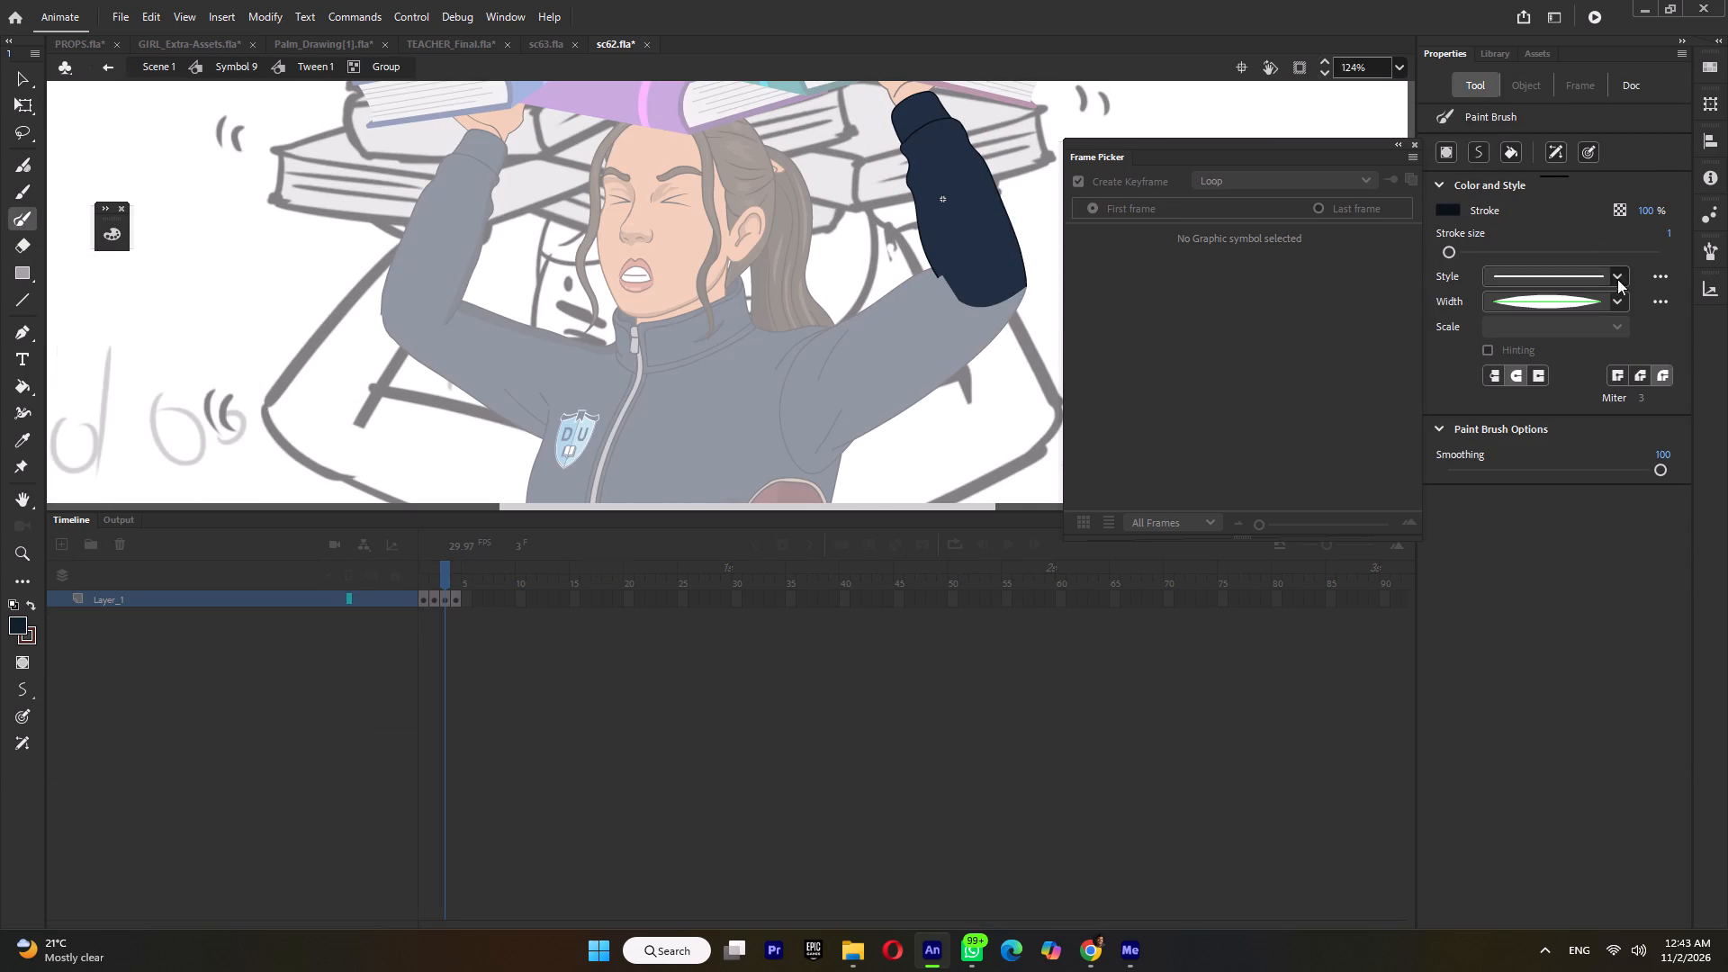
left_click(1617, 296)
left_click(1577, 363)
left_click(1622, 301)
left_click(1593, 319)
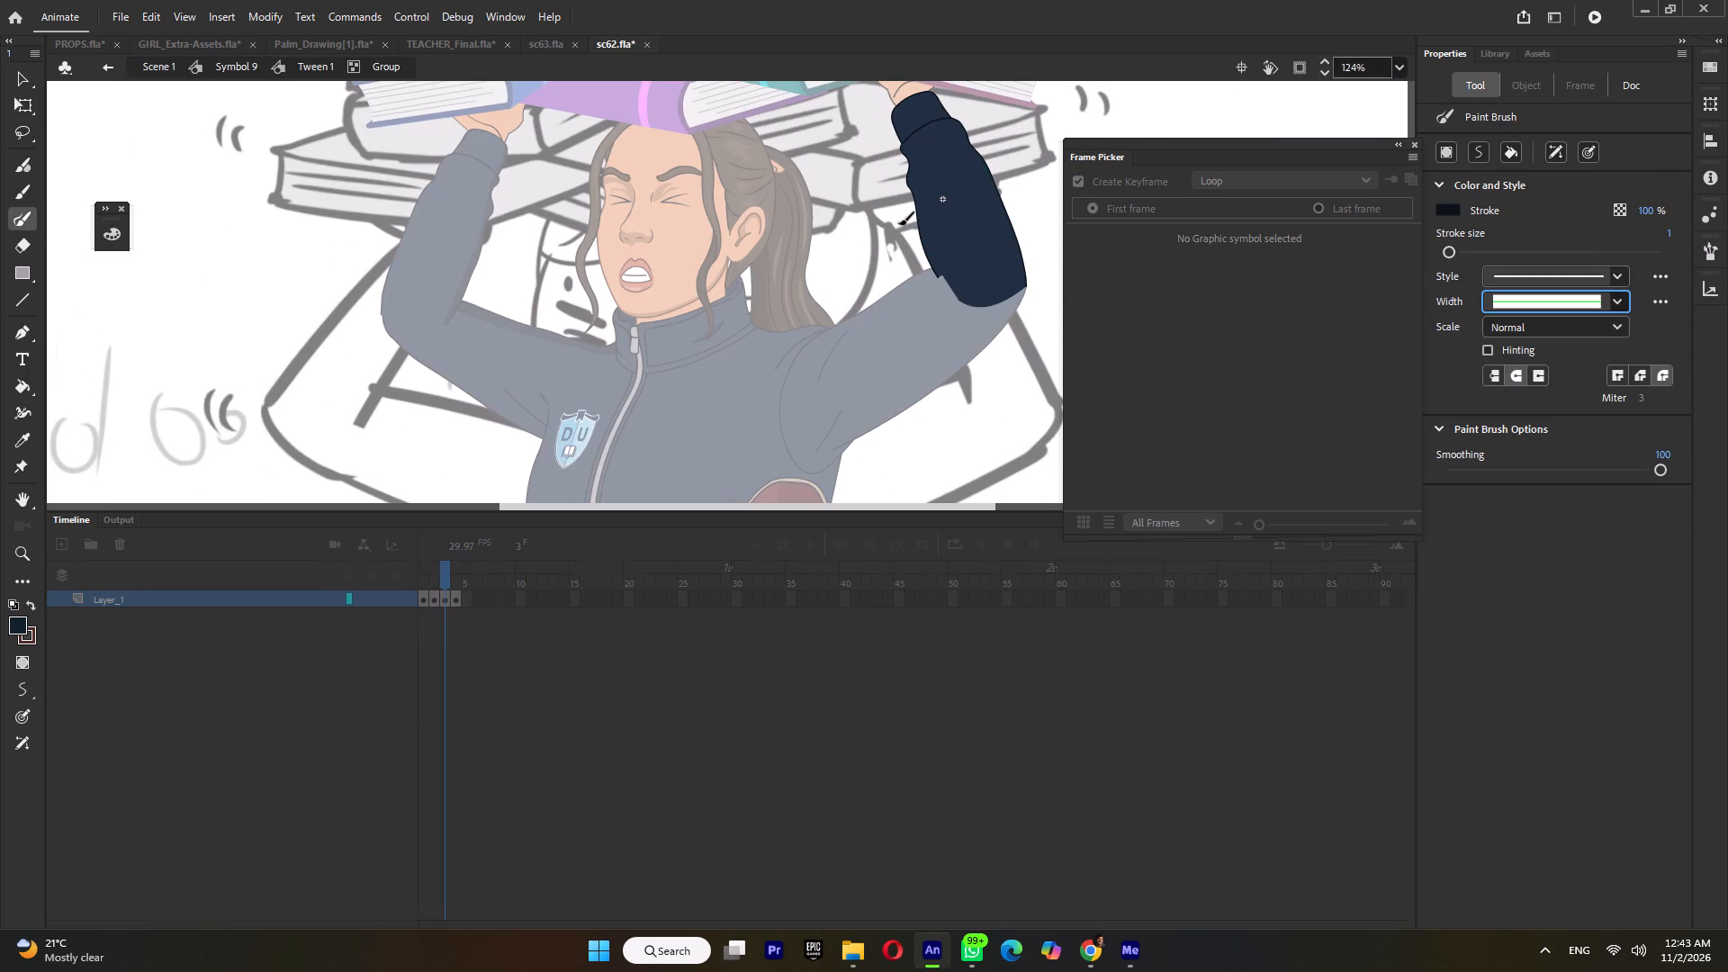
key("space")
key("space")
key("space")
key("space")
key("space")
key("space")
key("space")
key("space")
key("space")
key("space")
key("space")
key("space")
left_click_drag(815, 252, 437, 341)
scroll(540, 263, "up", 3, "ctrl")
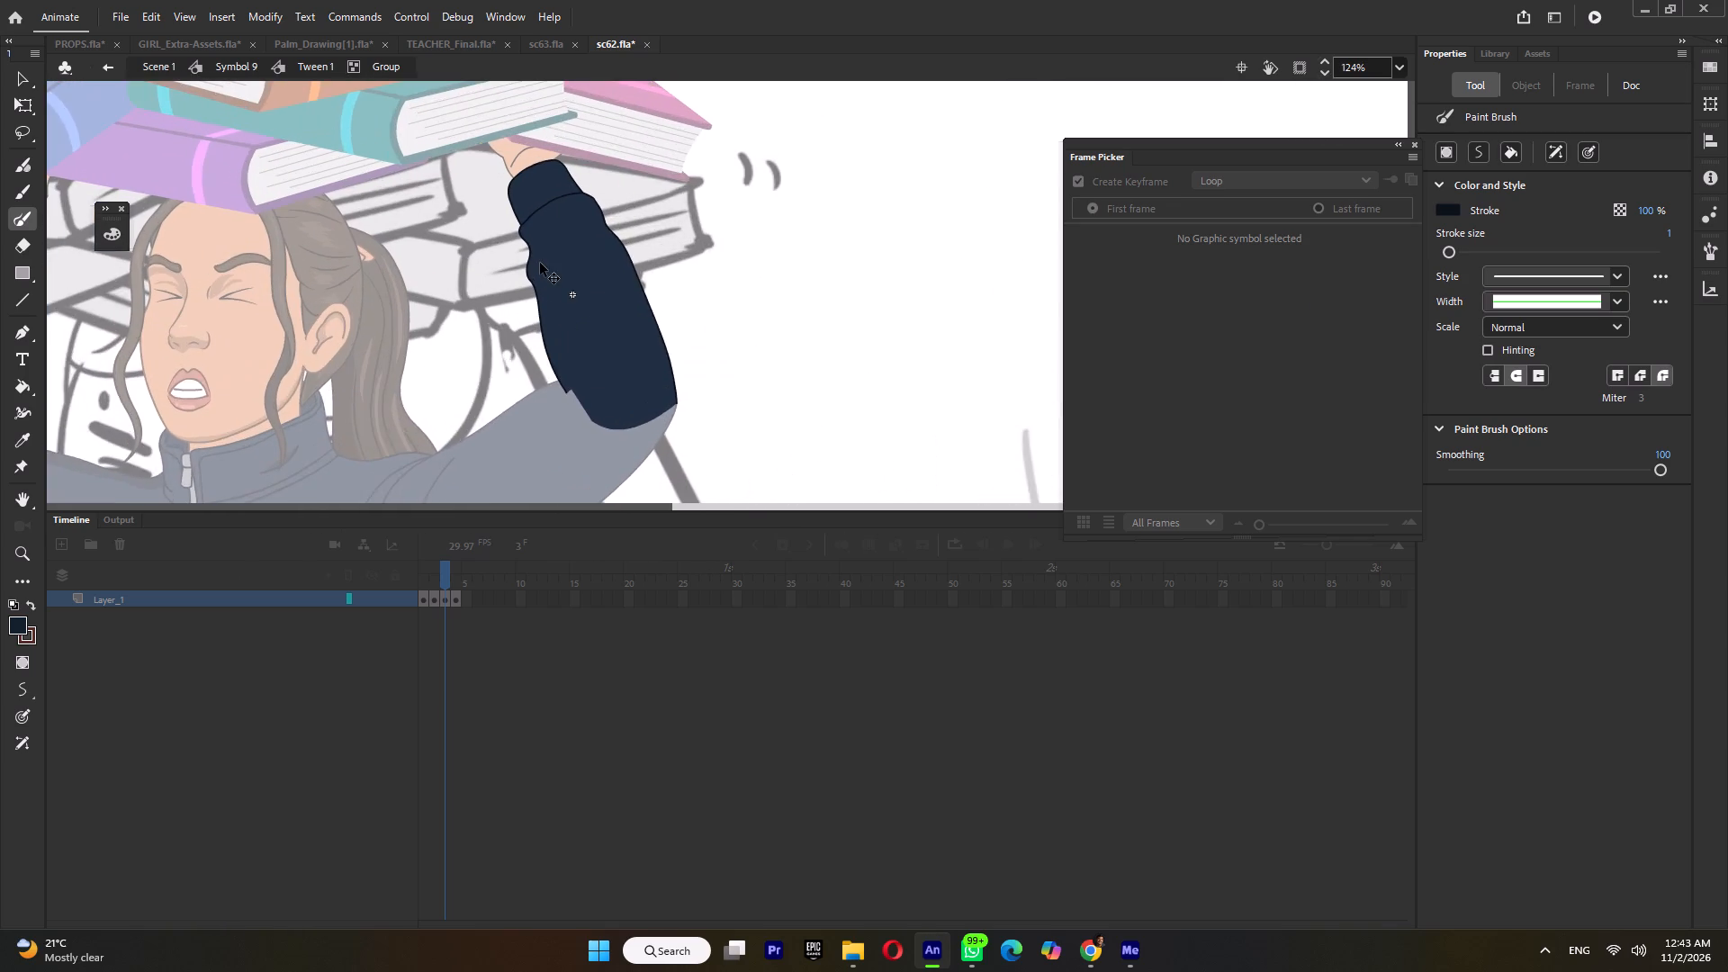
left_click_drag(502, 118, 516, 182)
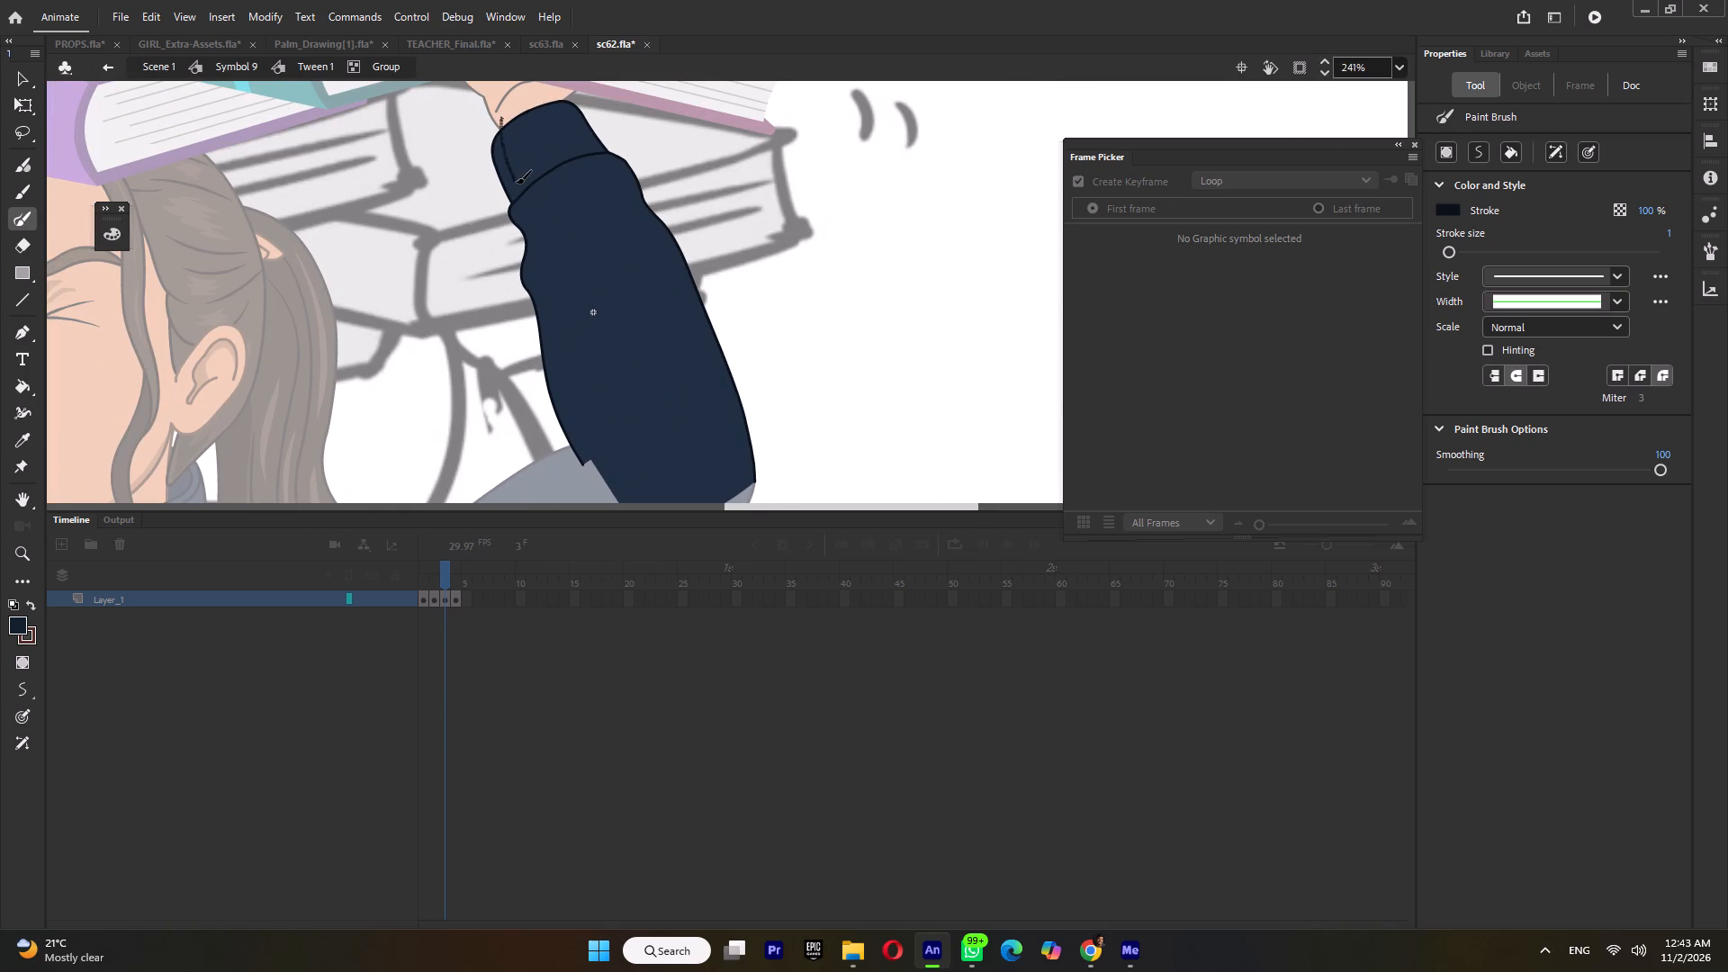
left_click_drag(516, 182, 536, 293)
left_click_drag(536, 293, 593, 481)
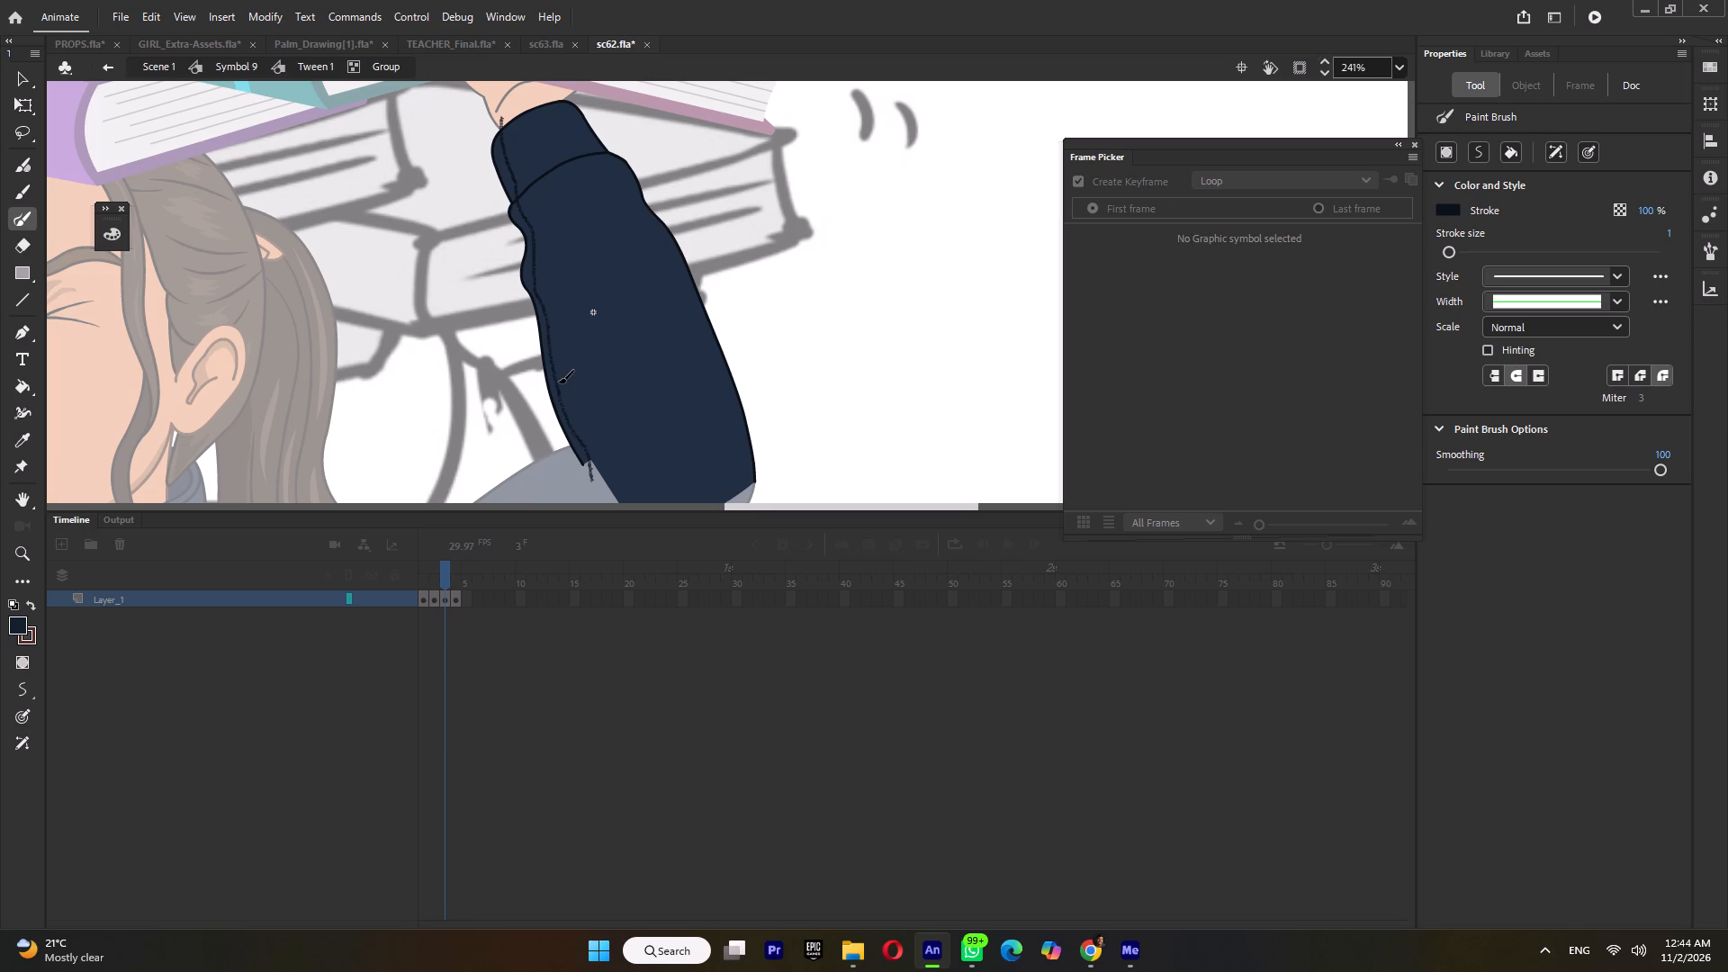
Fill the forearm strip between the boundary and the sleeve's inner edge with dark navy and delete its boundary line.
key("k")
left_click(553, 376)
left_click(561, 375, "ctrl")
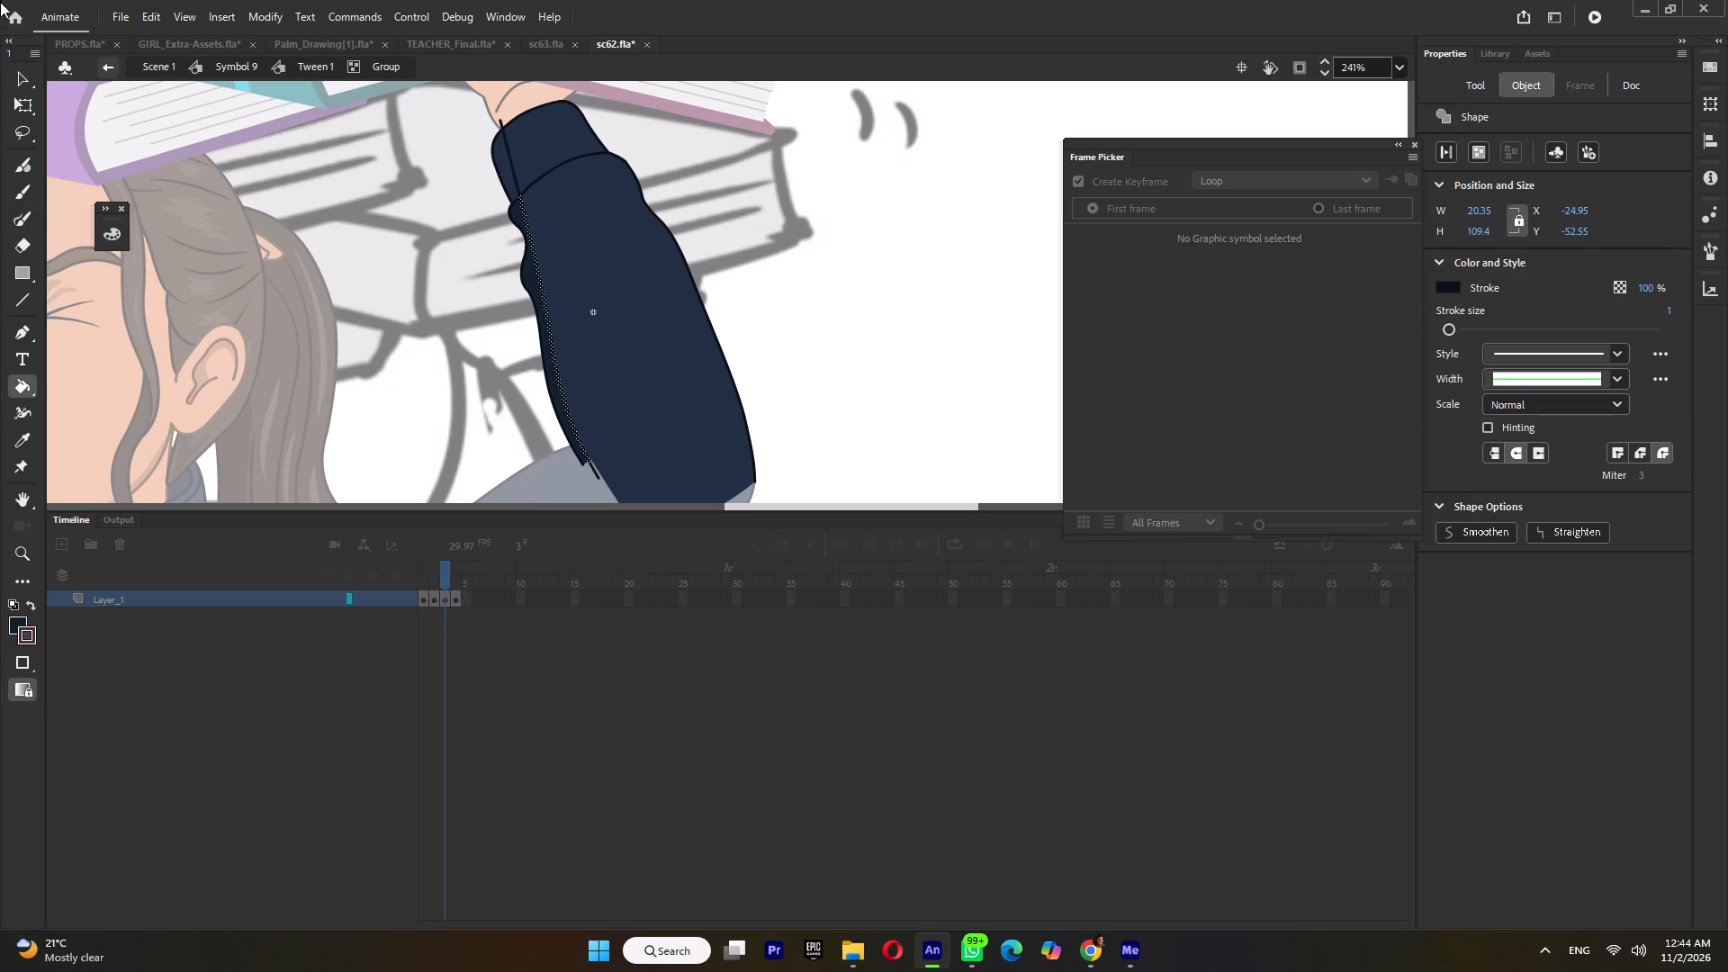
left_click(21, 103)
key("Delete")
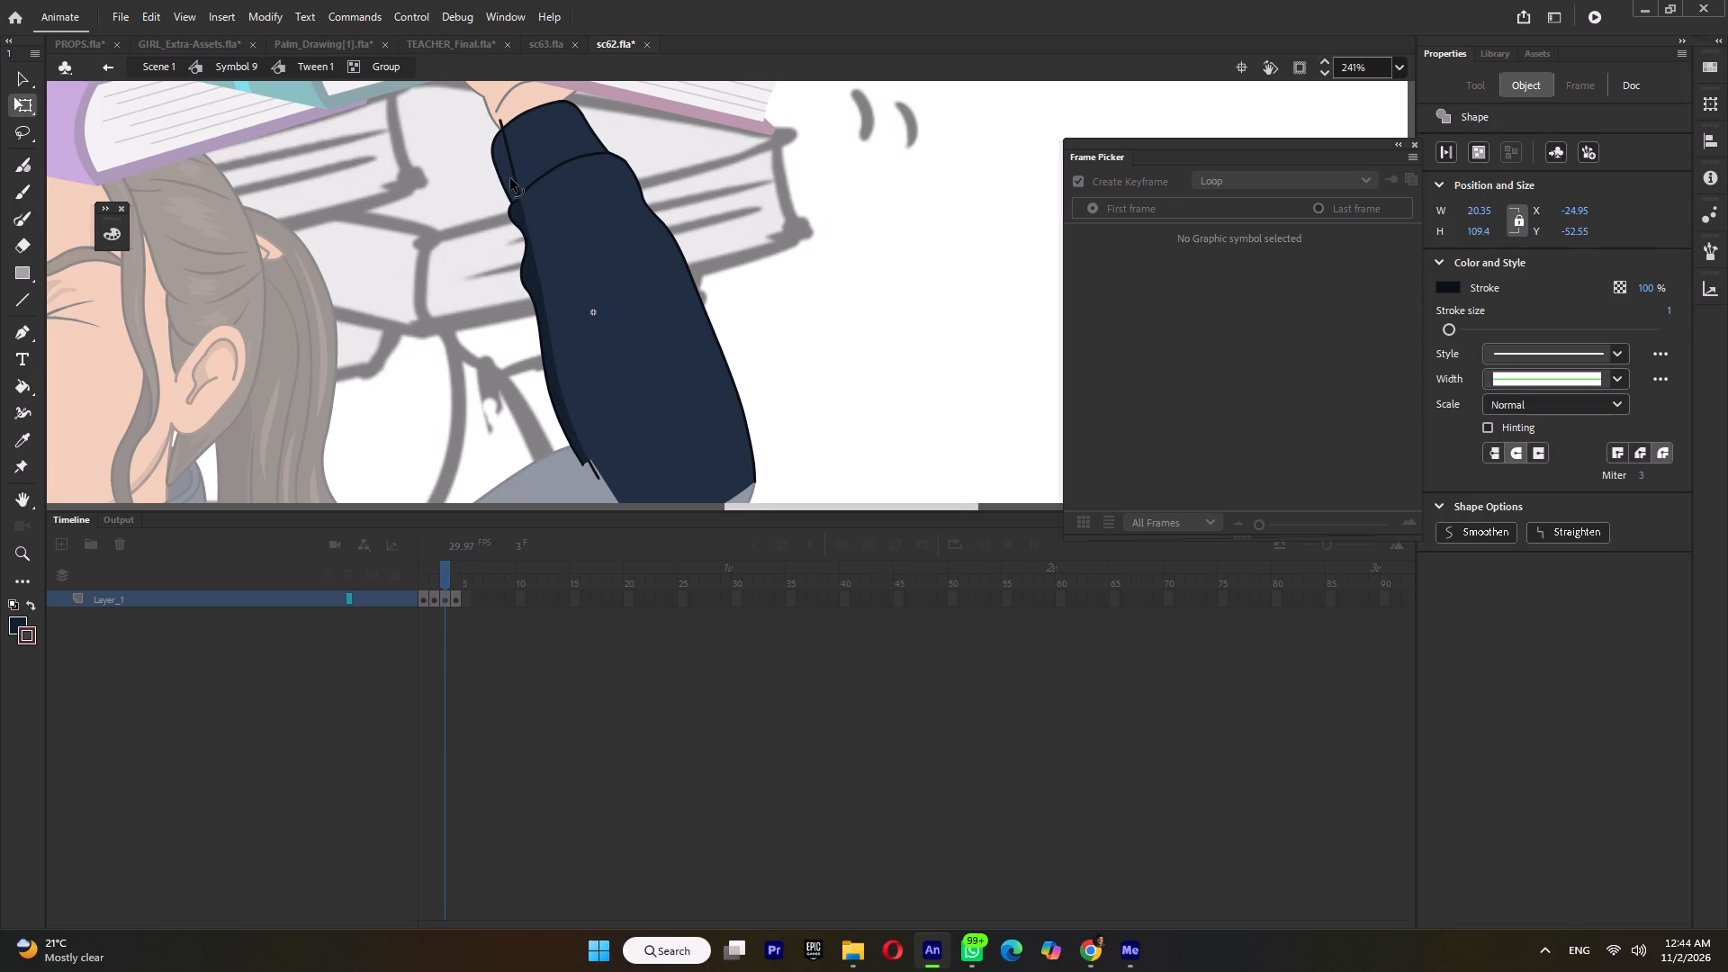
Fill the strip along the cuff's inner edge with dark navy and delete the cuff's boundary line.
key("k")
left_click(499, 178)
left_click(508, 174)
left_click(514, 159, "ctrl")
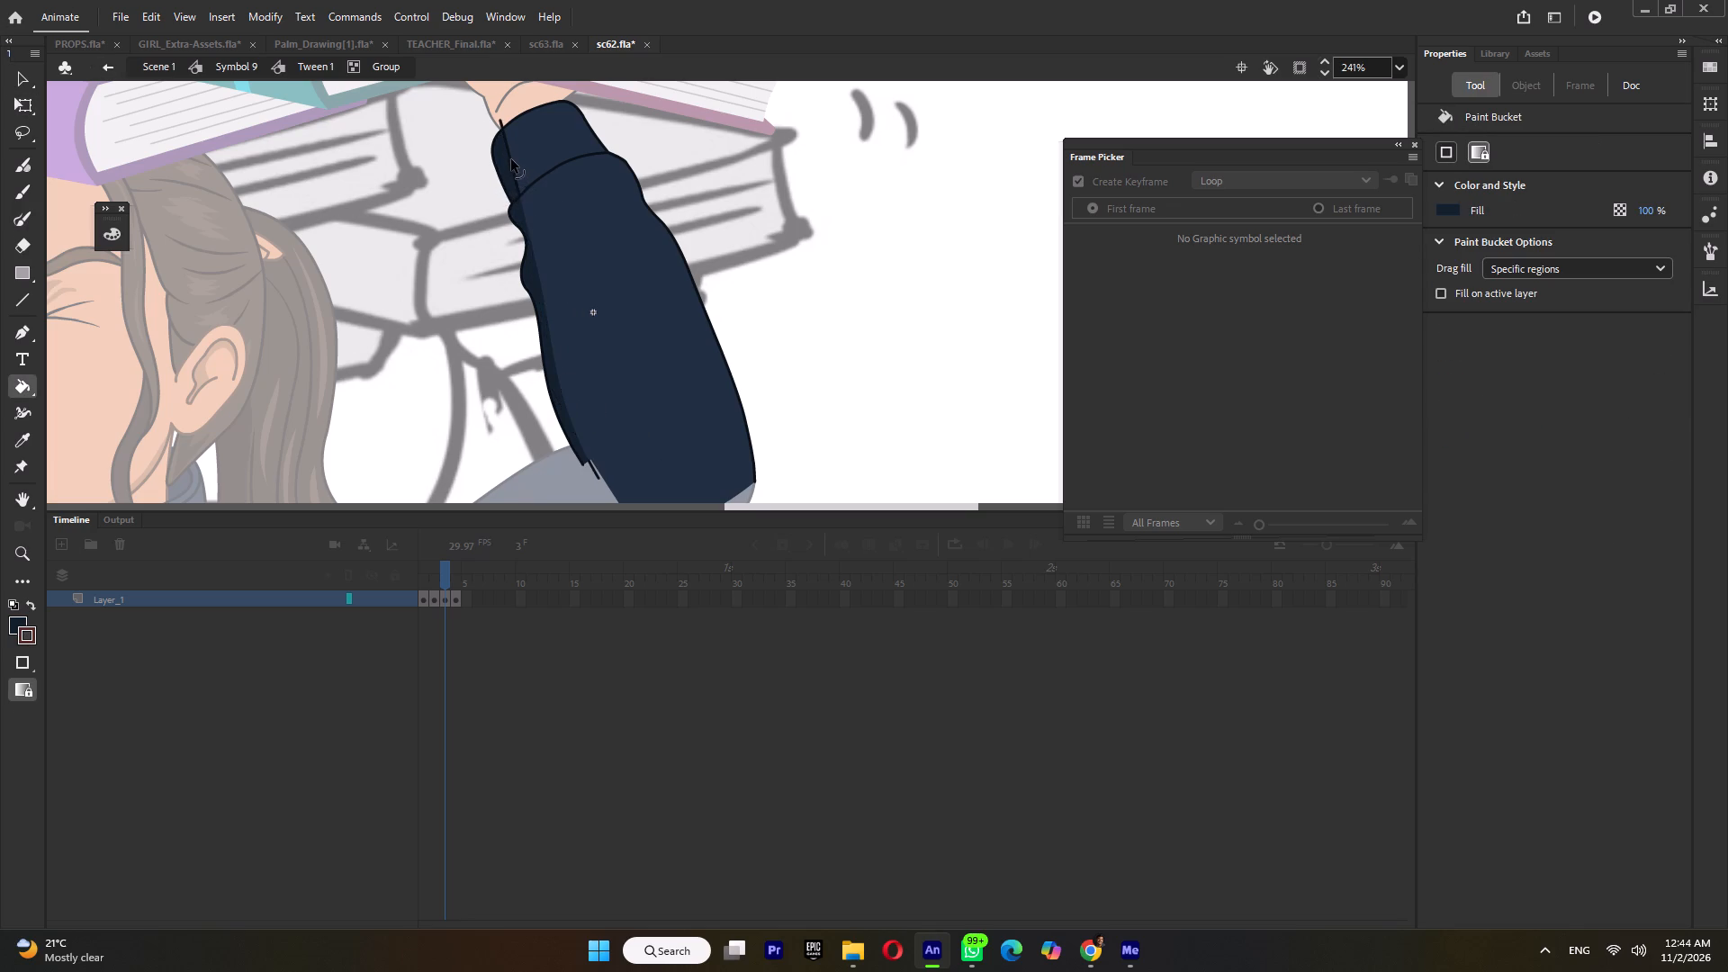
left_click(509, 163, "ctrl")
left_click(24, 107)
key("Delete")
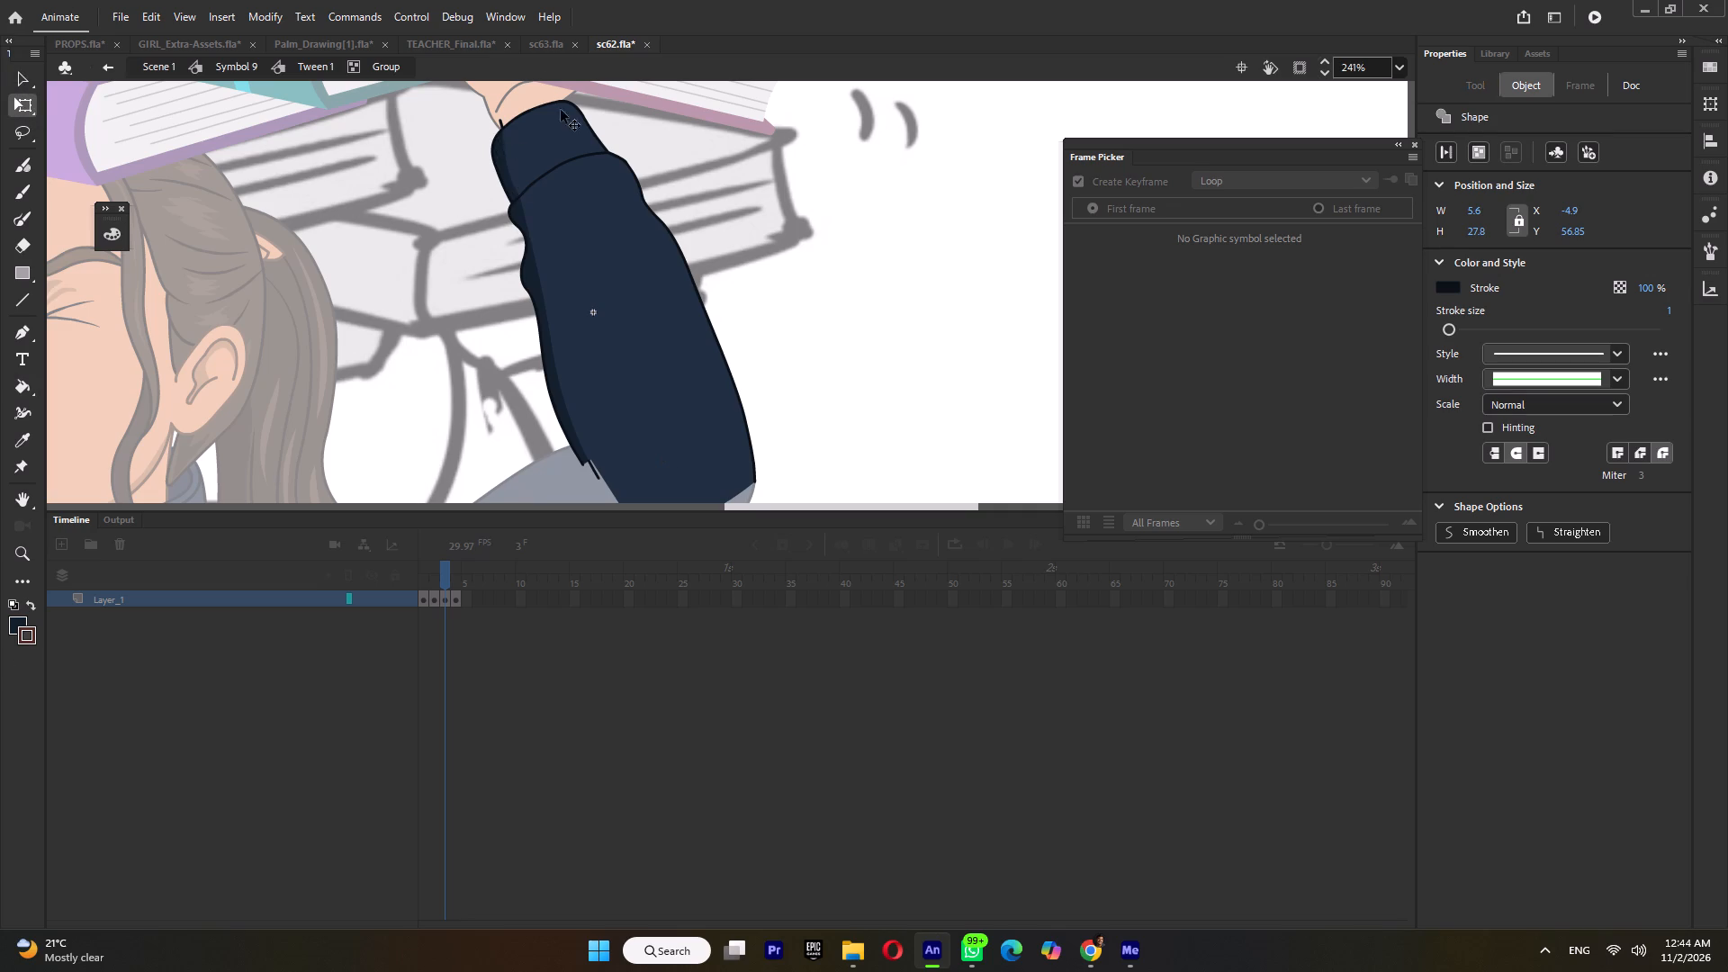
Delete the boundary line's overhangs at the wrist and elbow, and return to Symbol 9.
left_click(499, 121)
key("Delete")
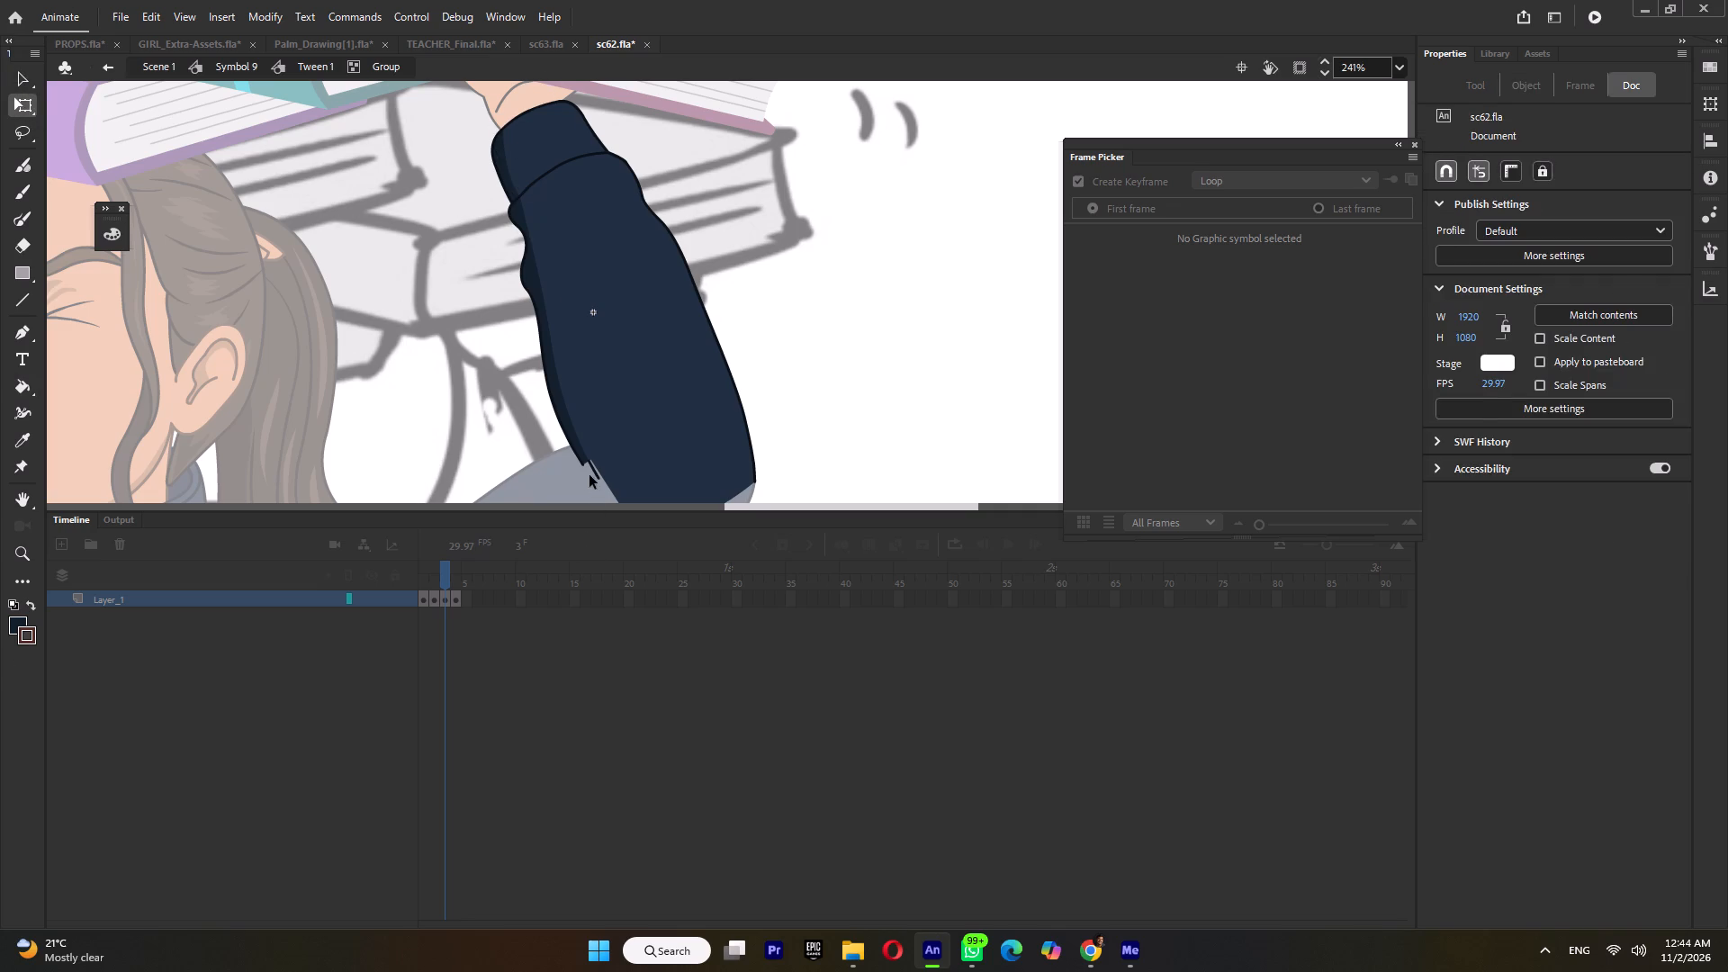
left_click(592, 469)
key("Delete")
double_click(886, 318)
scroll(814, 243, "down", 2, "ctrl")
double_click(831, 292, "ctrl")
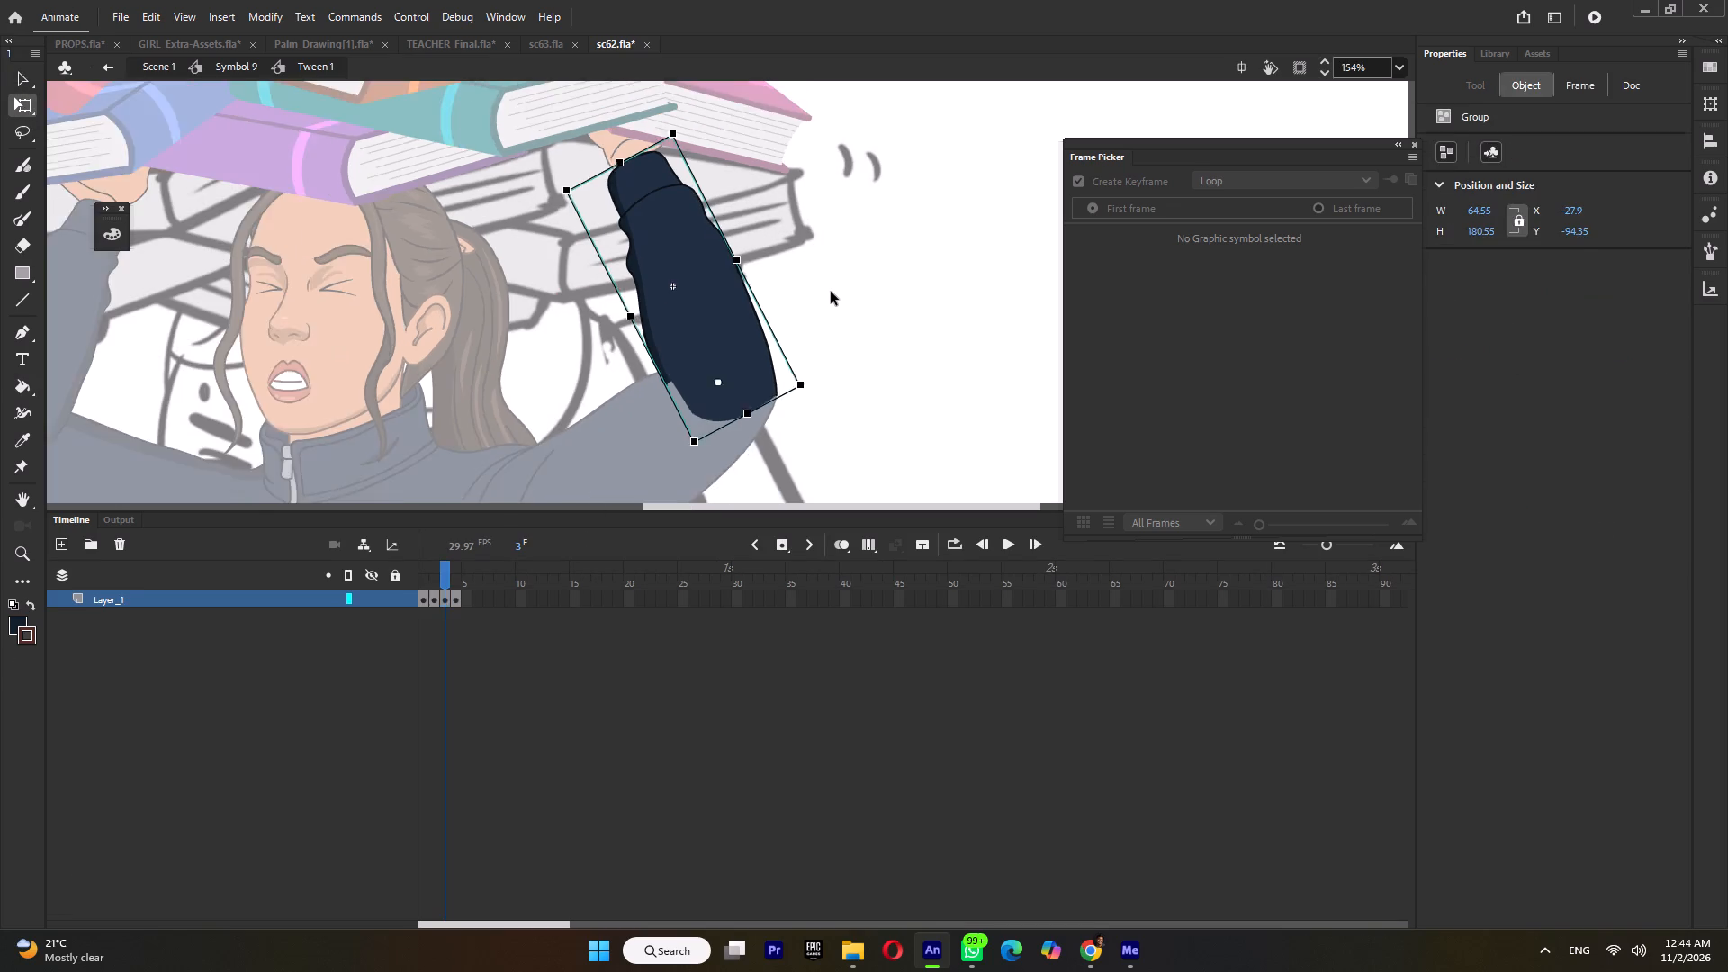
Open the group of the ponytail-side upper sleeve in Tween 3 for drawing with the Paint Brush.
scroll(628, 429, "down", 3, "ctrl")
double_click(618, 458, "ctrl")
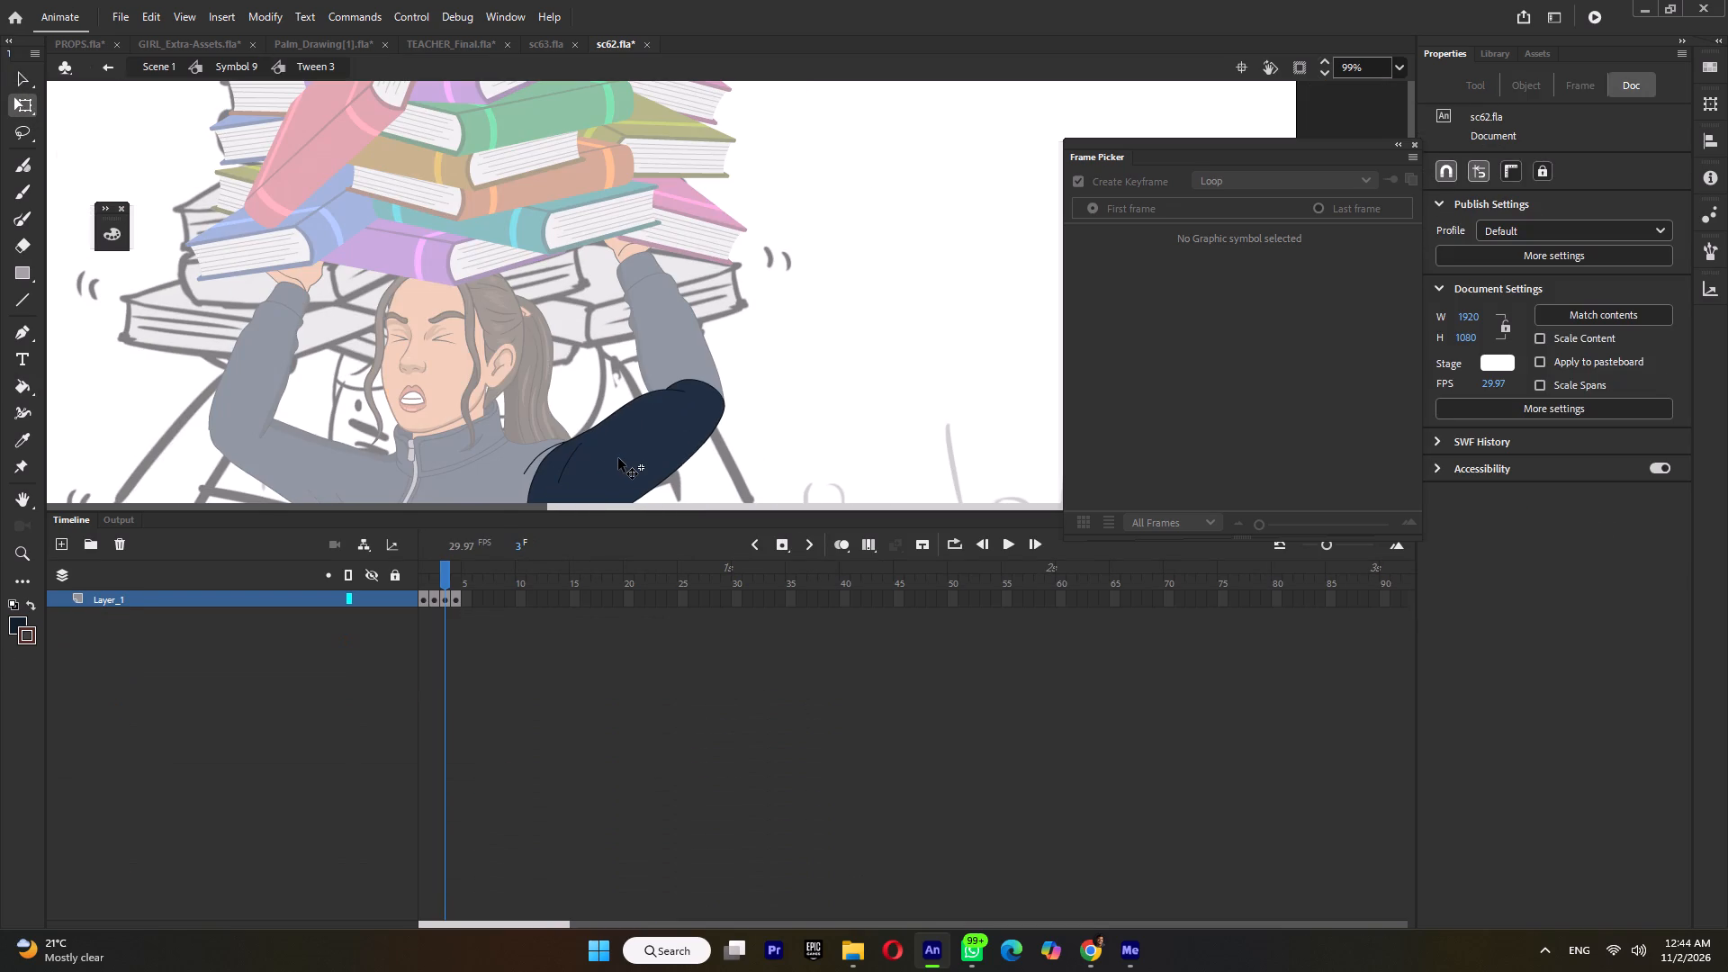
double_click(614, 461, "ctrl")
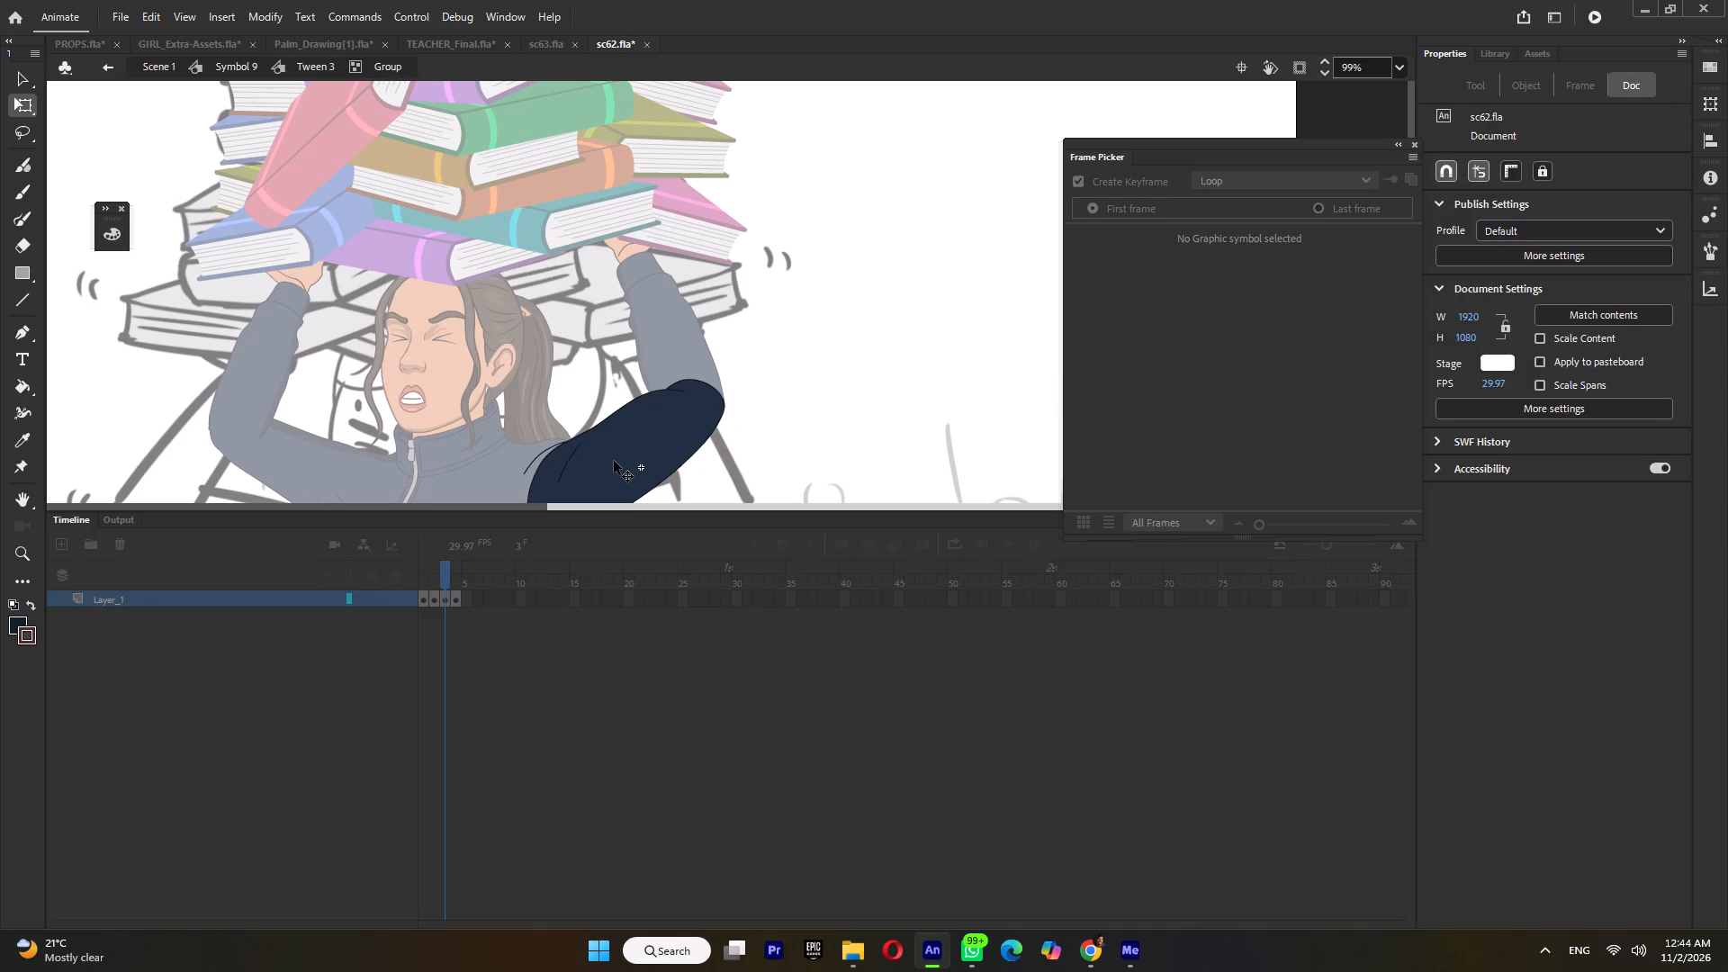
left_click(614, 461, "ctrl")
left_click(791, 432, "ctrl")
left_click(18, 220)
scroll(587, 316, "down", 3, "ctrl")
scroll(739, 408, "up", 5, "ctrl")
scroll(663, 379, "up", 4, "ctrl")
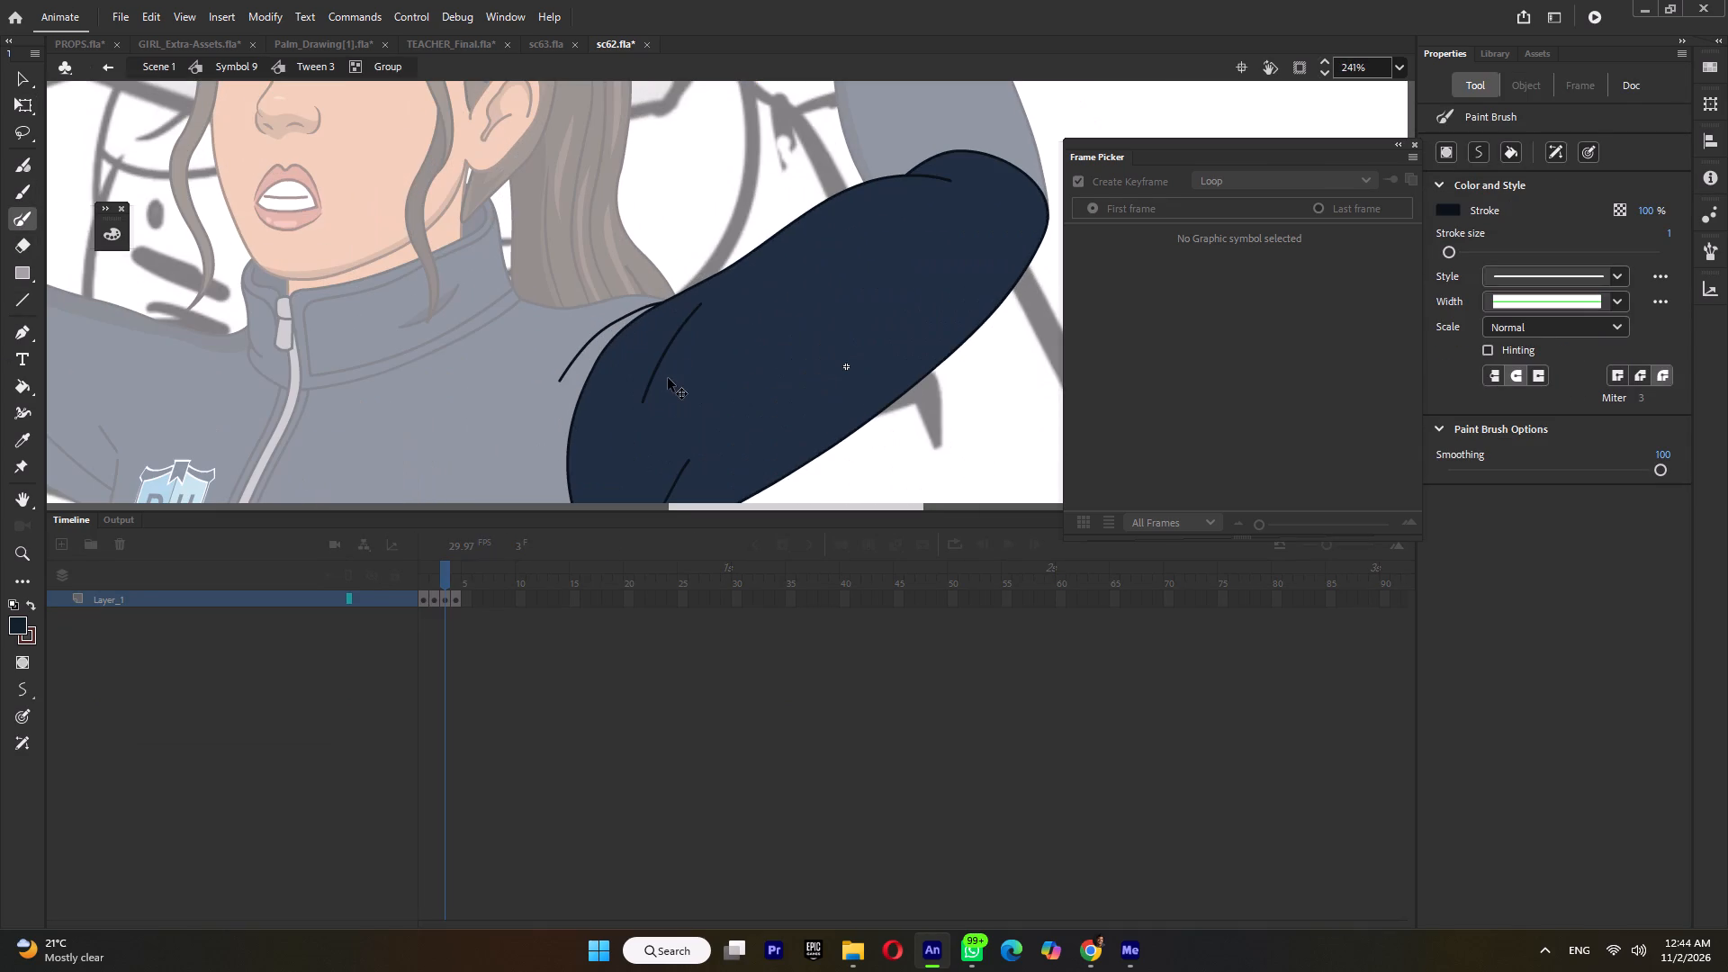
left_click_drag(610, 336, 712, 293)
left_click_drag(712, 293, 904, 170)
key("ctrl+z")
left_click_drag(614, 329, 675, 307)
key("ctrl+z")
Draw a Paint Brush shading boundary just inside the upper sleeve's top edge, from the shoulder crease to the elbow.
left_click_drag(622, 323, 655, 314)
left_click_drag(655, 314, 858, 198)
left_click_drag(858, 198, 881, 160)
Fill the strip along the upper sleeve's top edge with dark navy and delete its boundary line.
key("k")
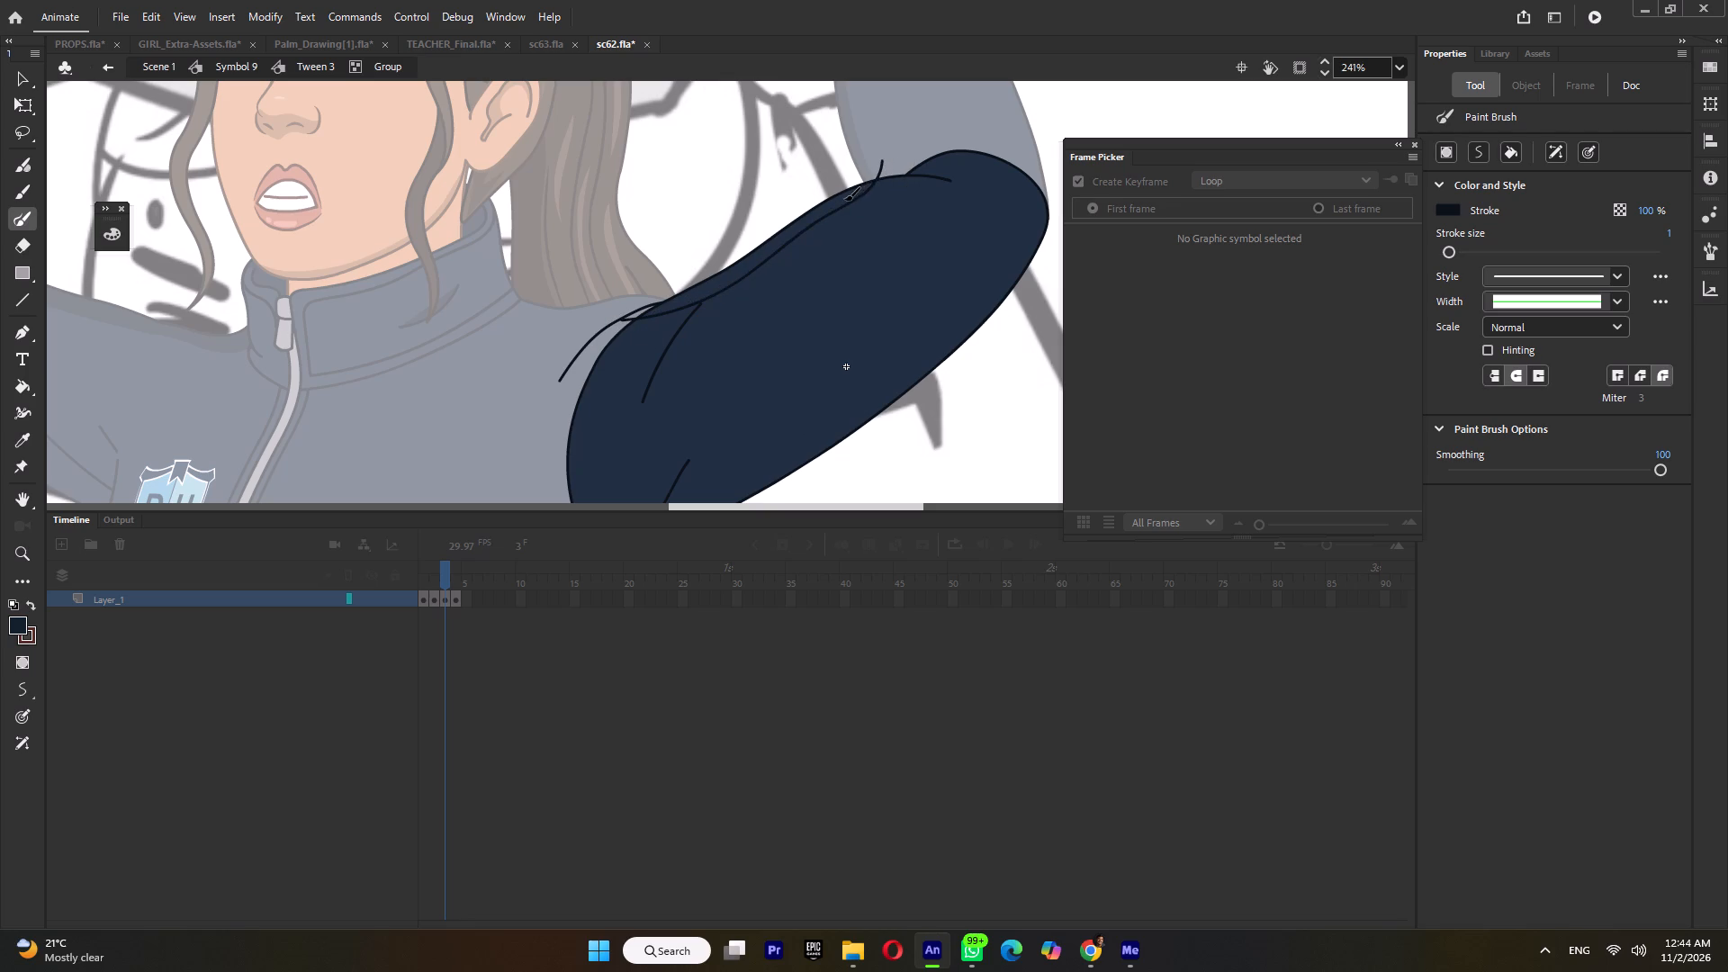
left_click(844, 199)
left_click(796, 239, "ctrl")
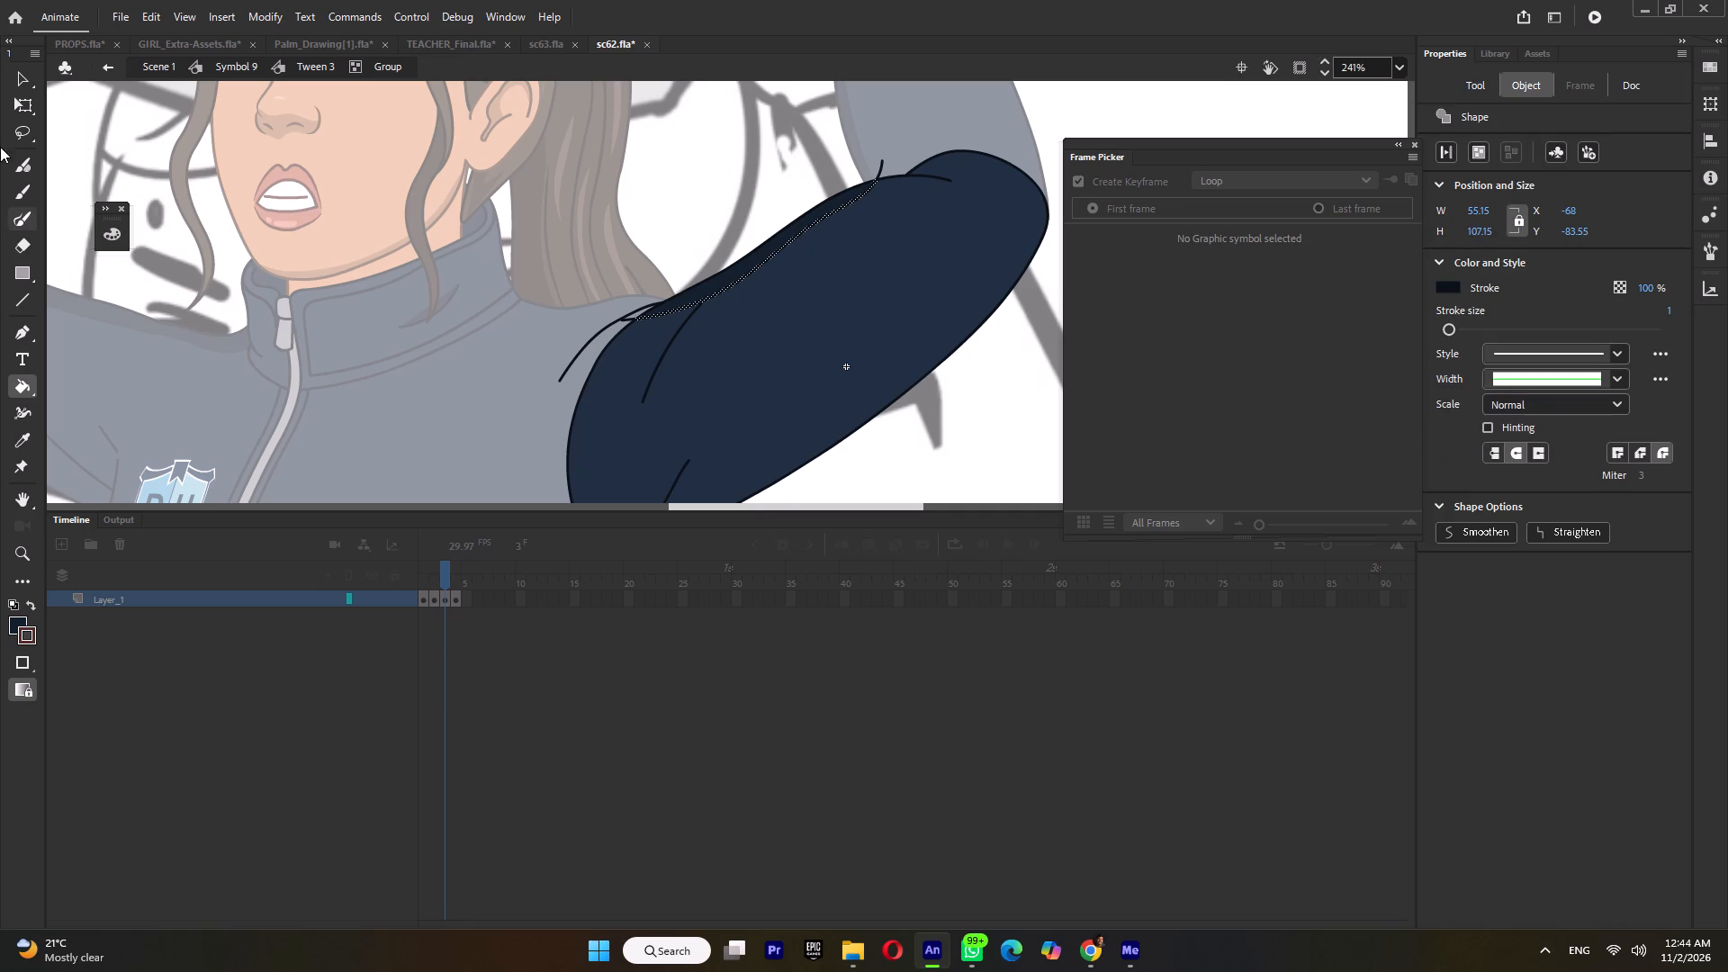
left_click(22, 105)
key("Delete")
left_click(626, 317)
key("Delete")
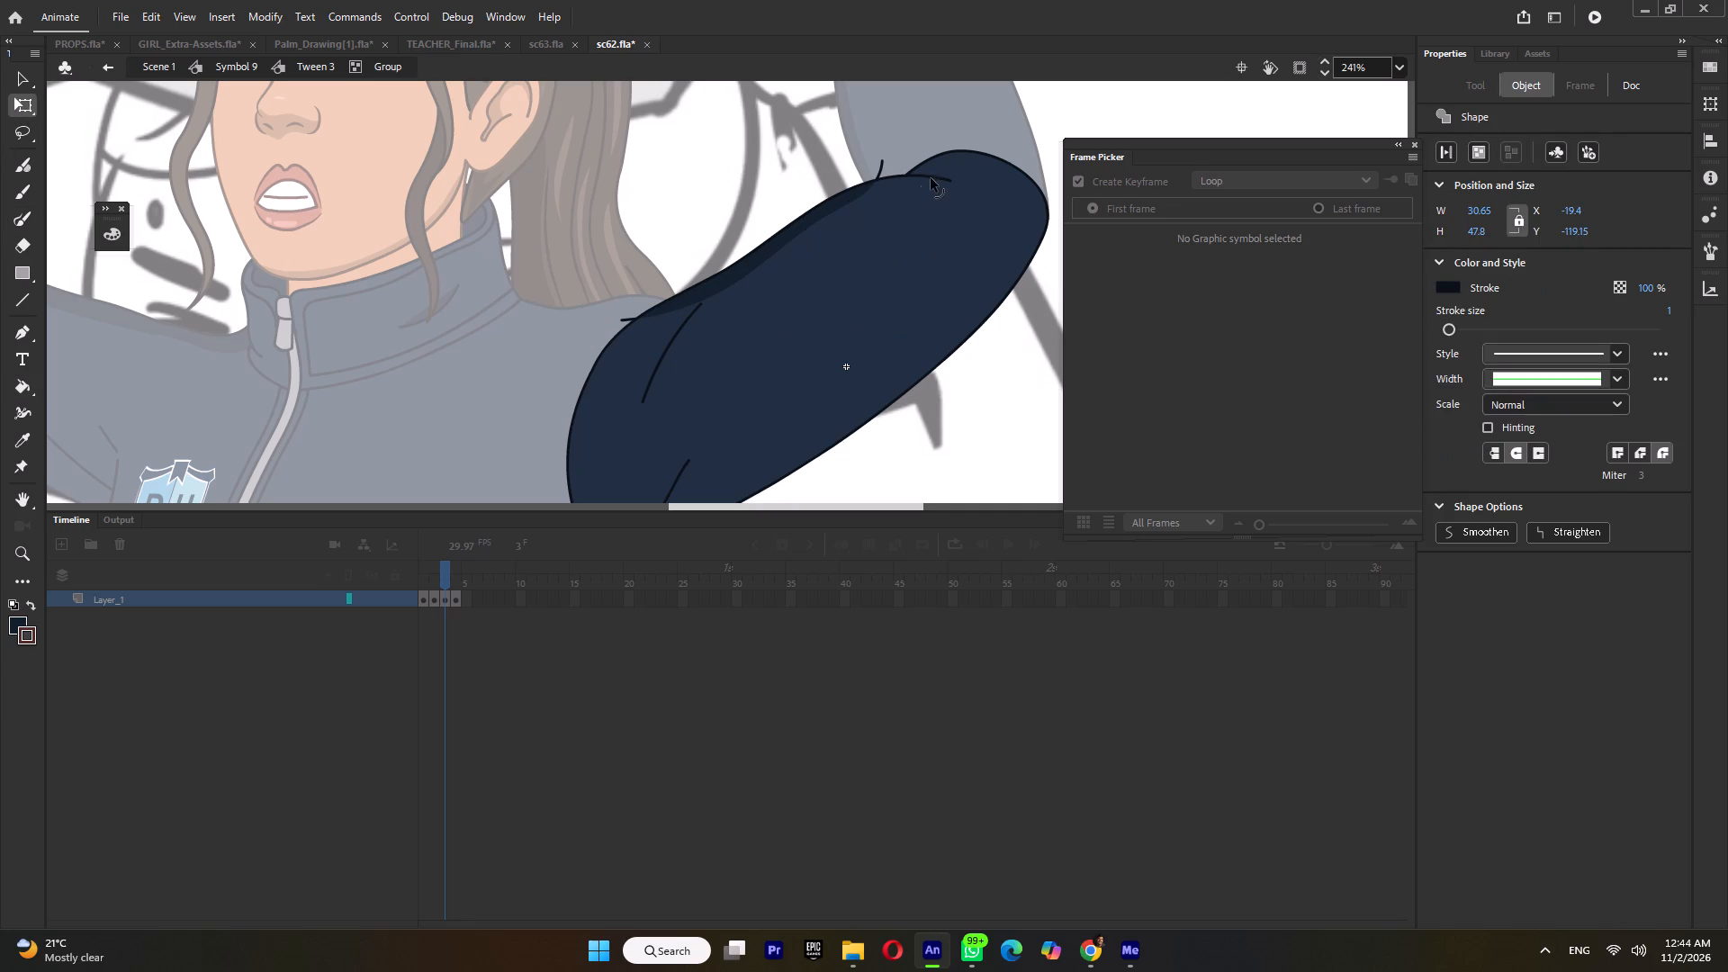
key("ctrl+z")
Delete the boundary line's overhangs at the shoulder crease and elbow, keeping the crease line, and return to Symbol 9.
left_click(633, 264)
left_click(631, 318)
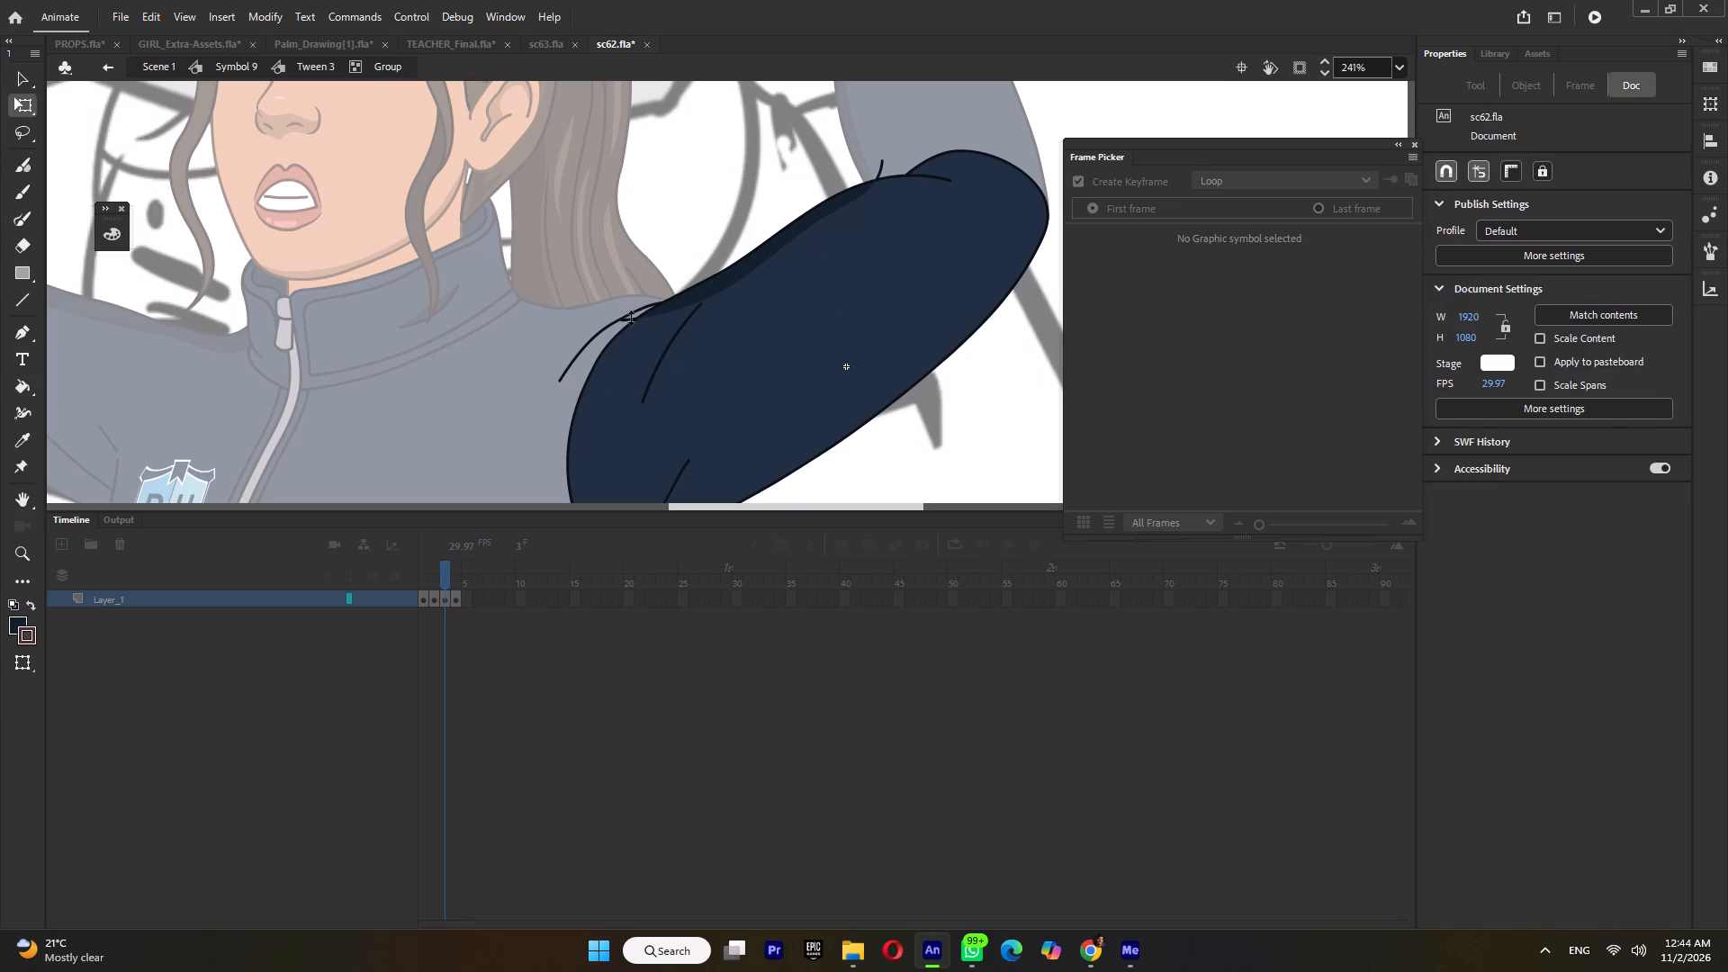
key("Delete")
left_click(882, 169)
key("Delete")
double_click(795, 173)
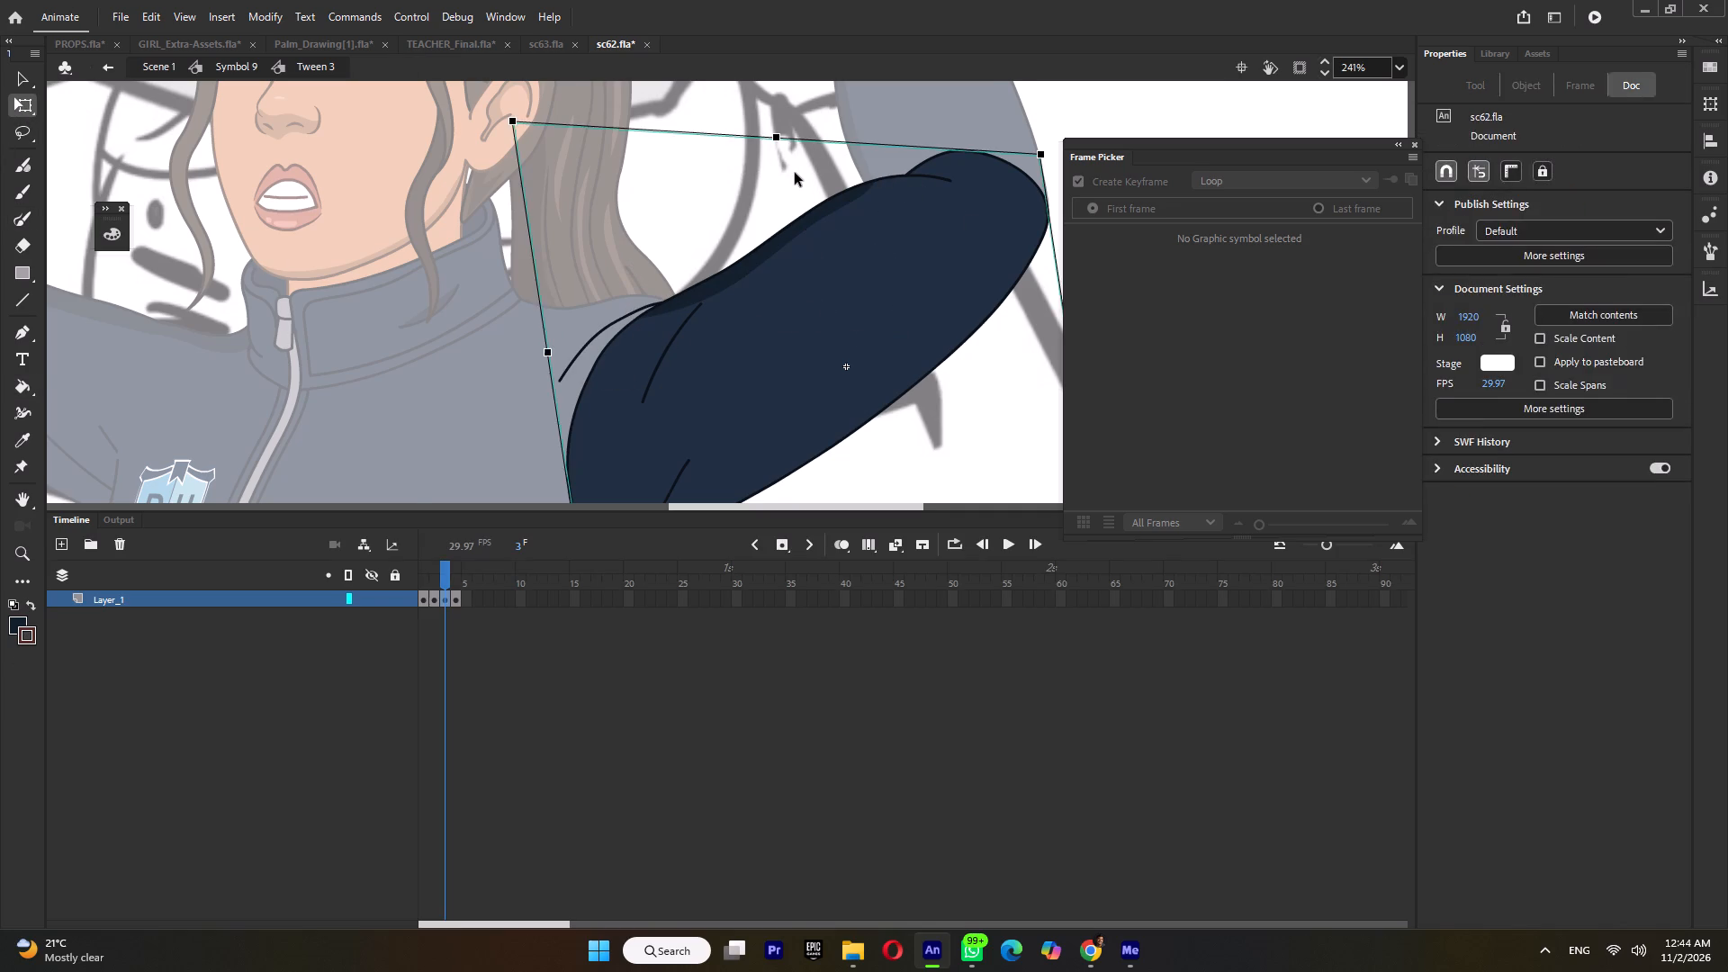
scroll(795, 175, "down", 2, "ctrl")
double_click(1053, 139, "ctrl")
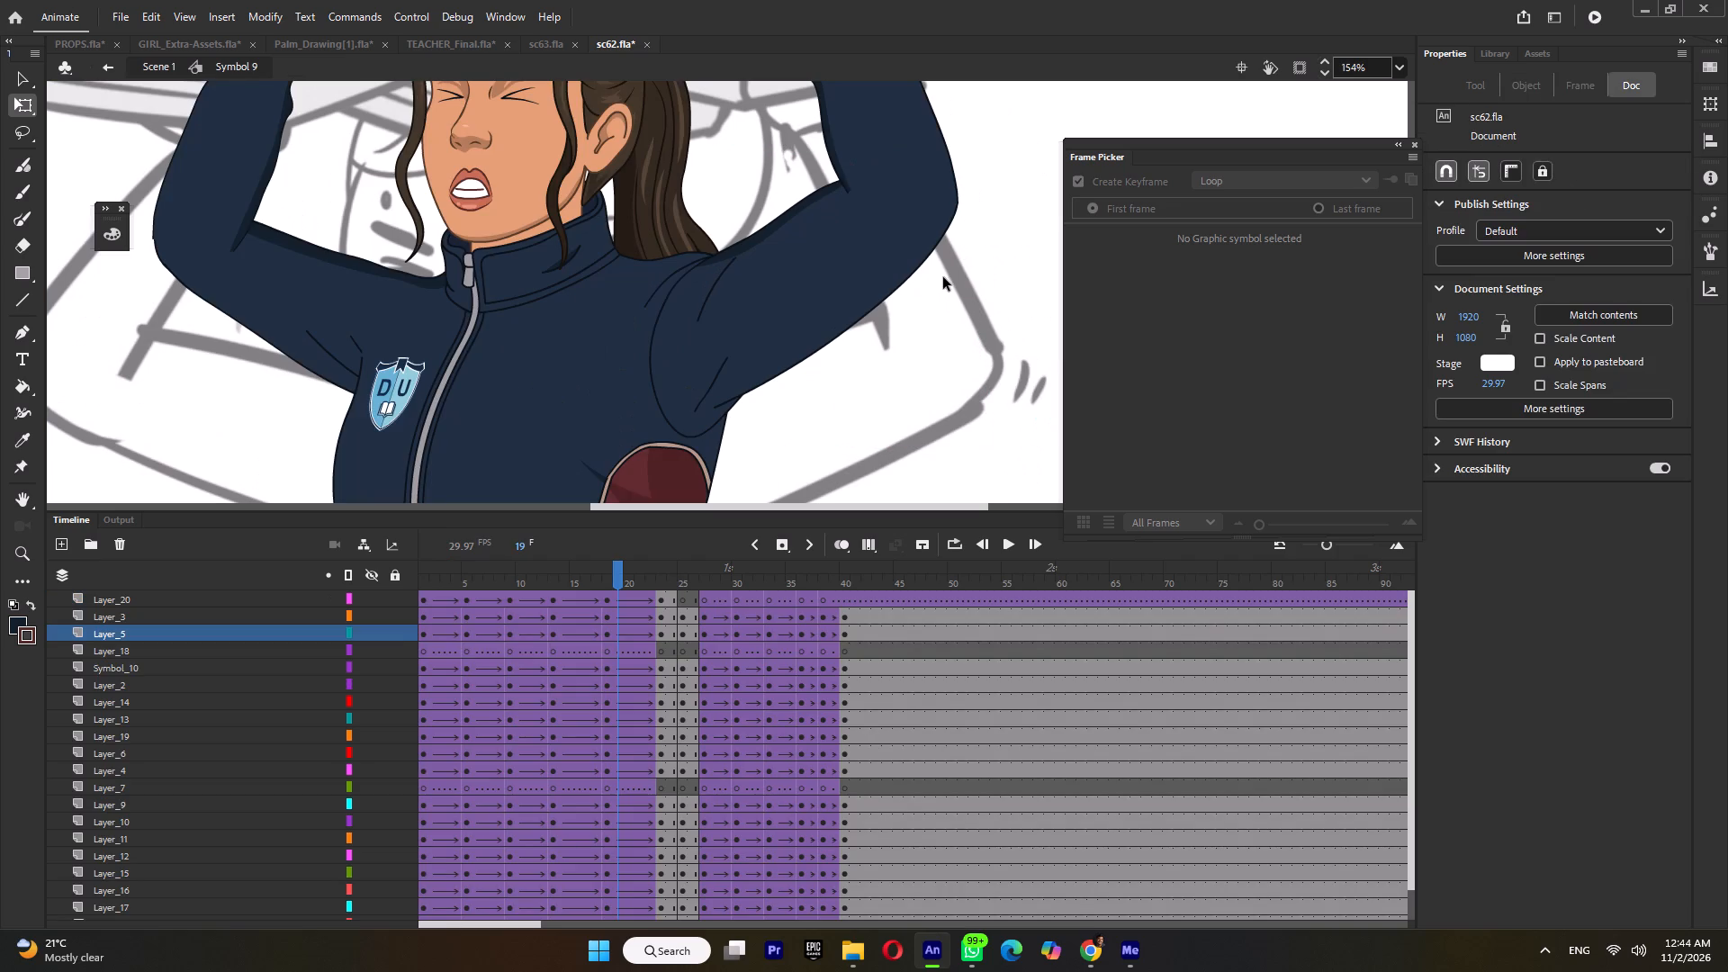
Inside the jacket torso's group, draw a Paint Brush shading boundary below the ponytail-side shoulder edge, from the collar past the shoulder.
double_click(609, 296)
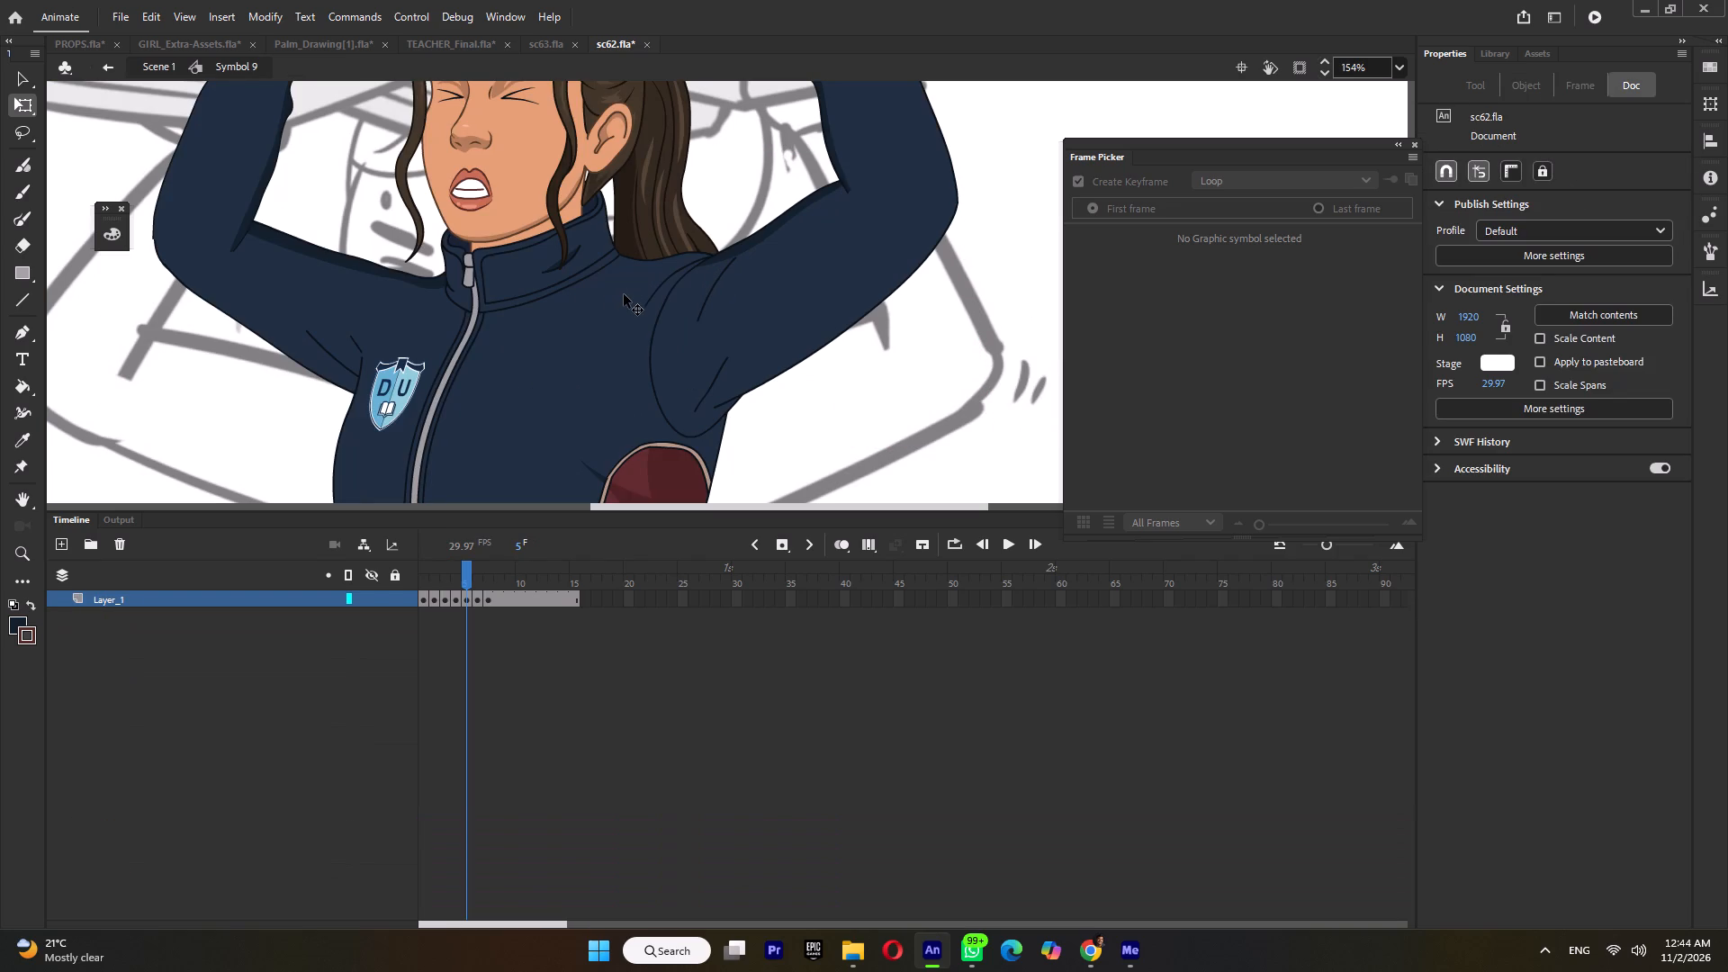
left_click(624, 294)
left_click(624, 294)
left_click(651, 281)
left_click(690, 201)
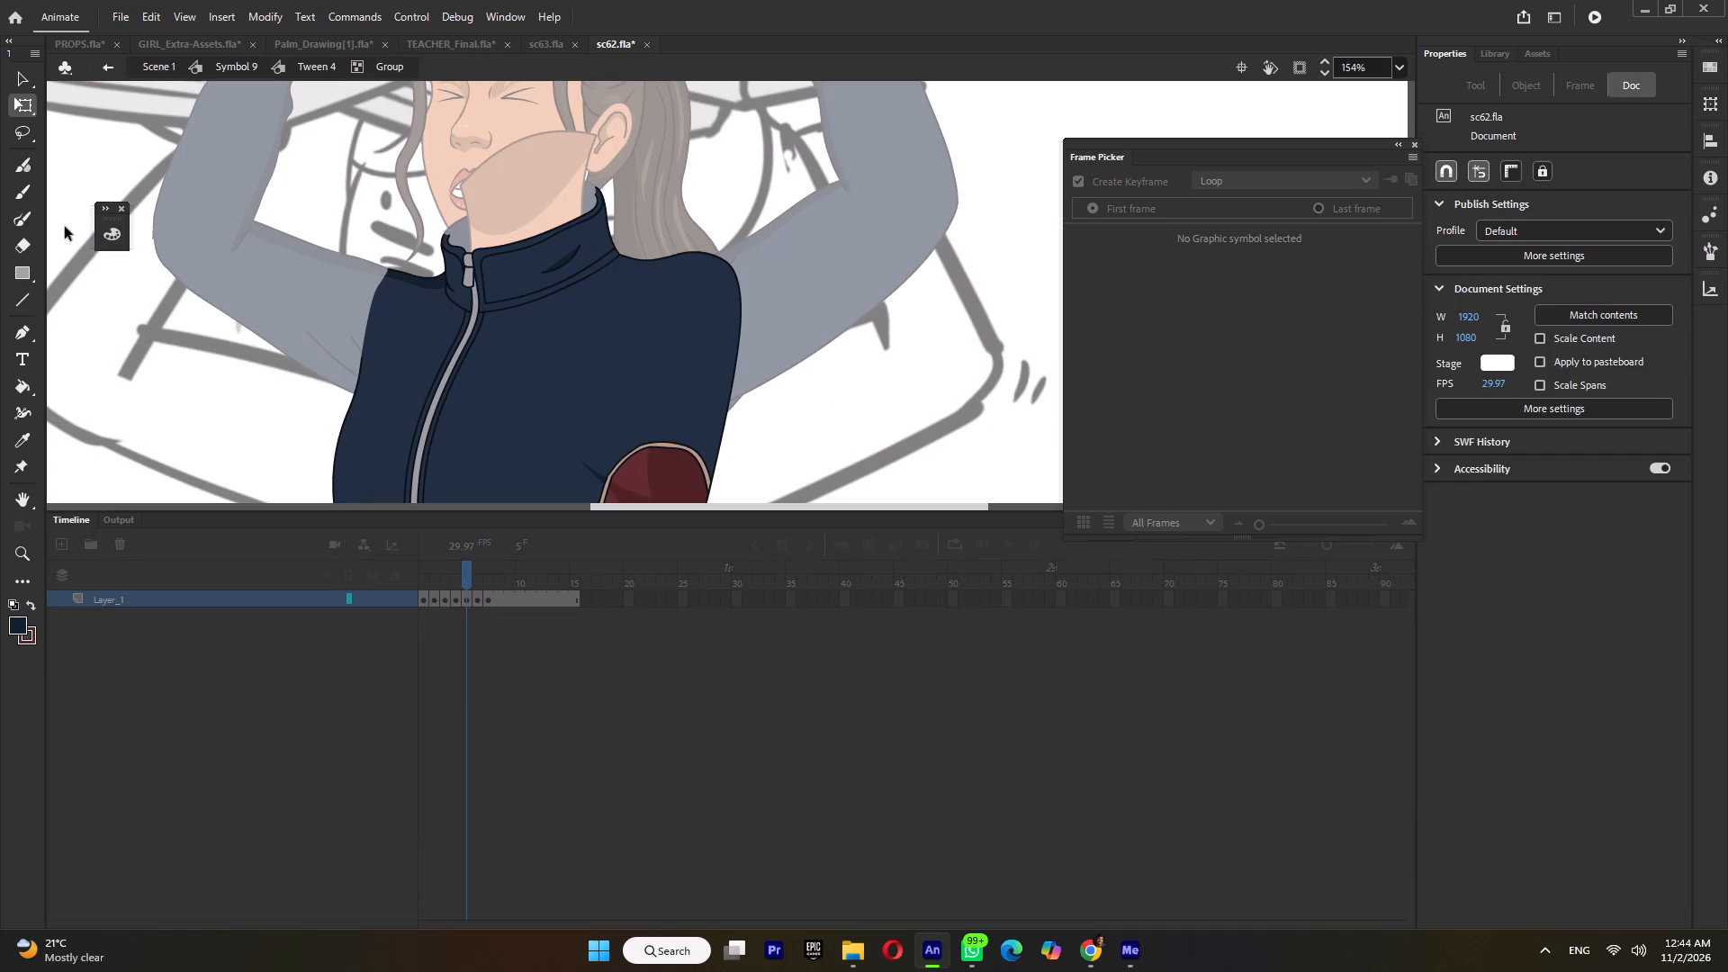
left_click(22, 215)
scroll(634, 229, "up", 3, "ctrl")
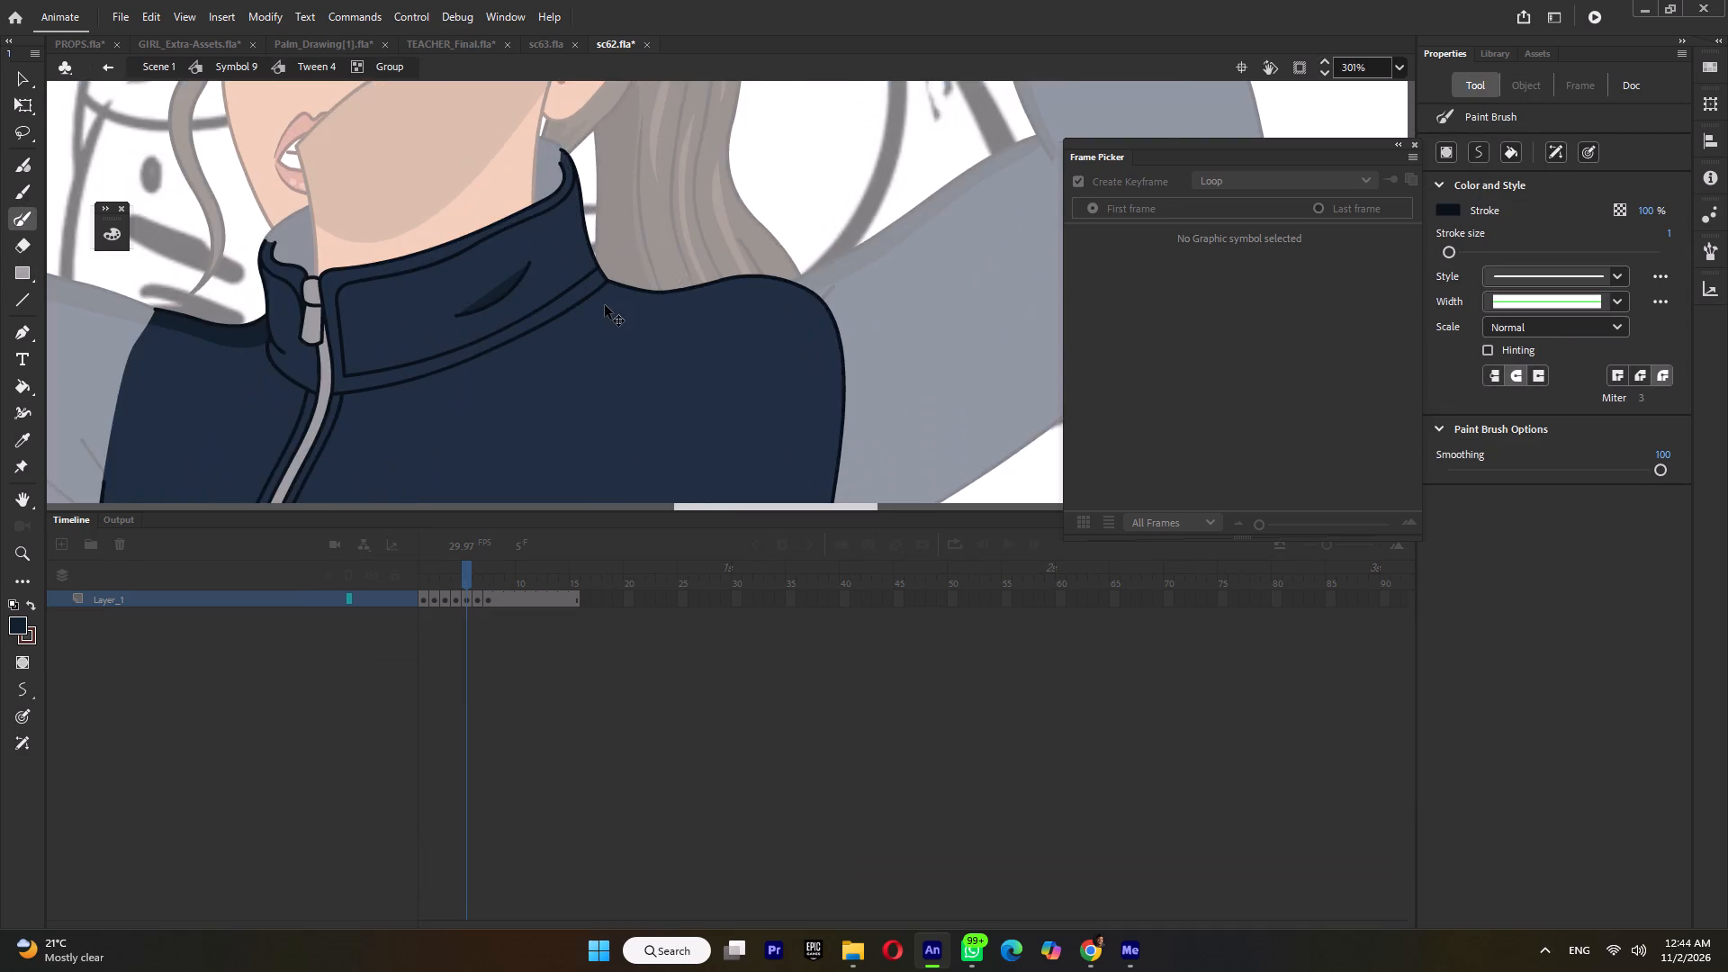
scroll(605, 305, "up", 2, "ctrl")
left_click_drag(588, 270, 798, 283)
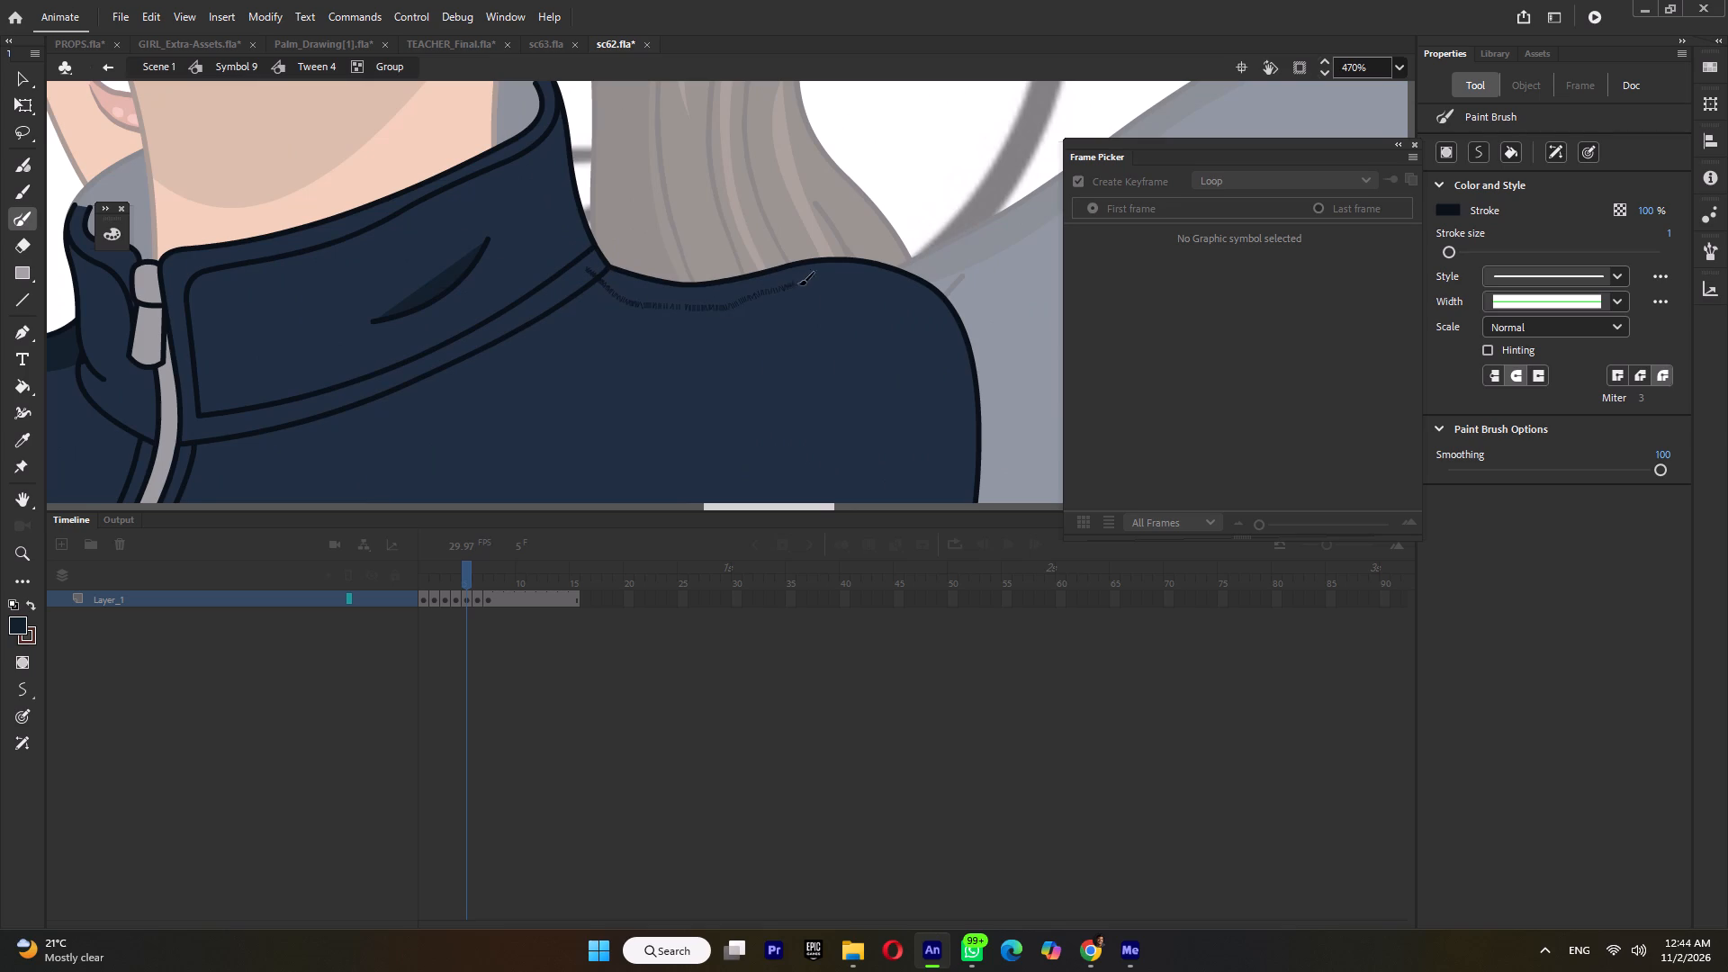
left_click_drag(798, 283, 937, 259)
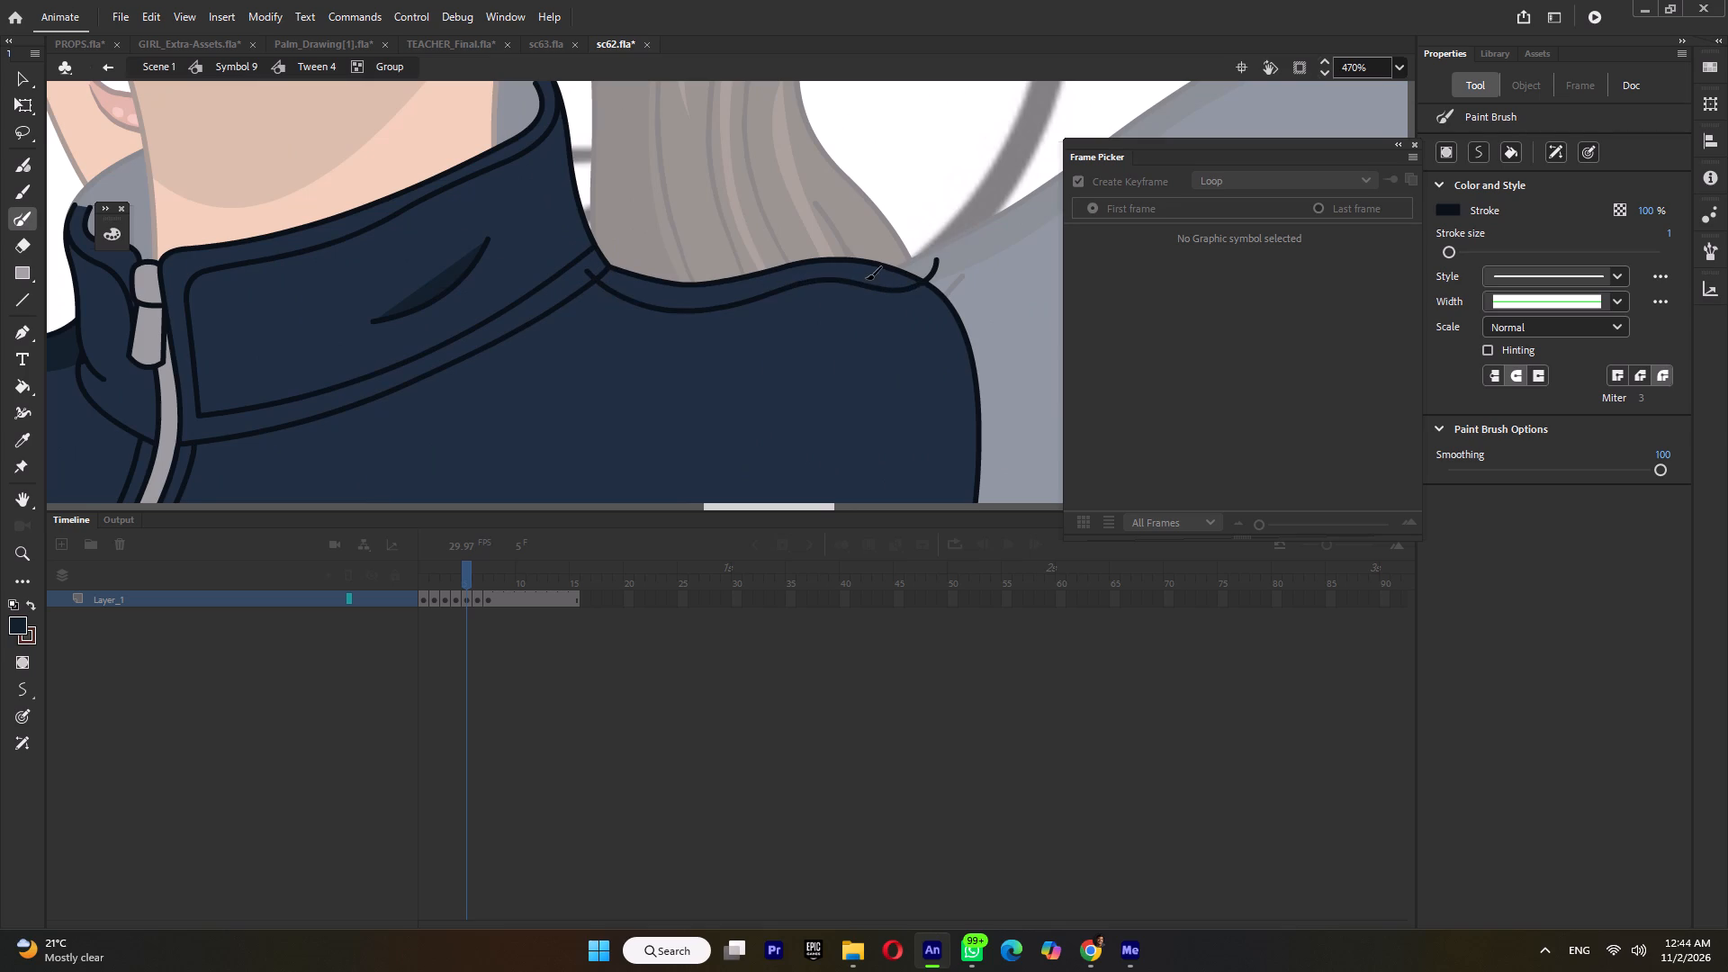
Fill the strip between the boundary and the torso's shoulder edge with dark navy and delete the boundary line.
key("k")
left_click(861, 276)
left_click(858, 289, "ctrl")
left_click(860, 286, "ctrl")
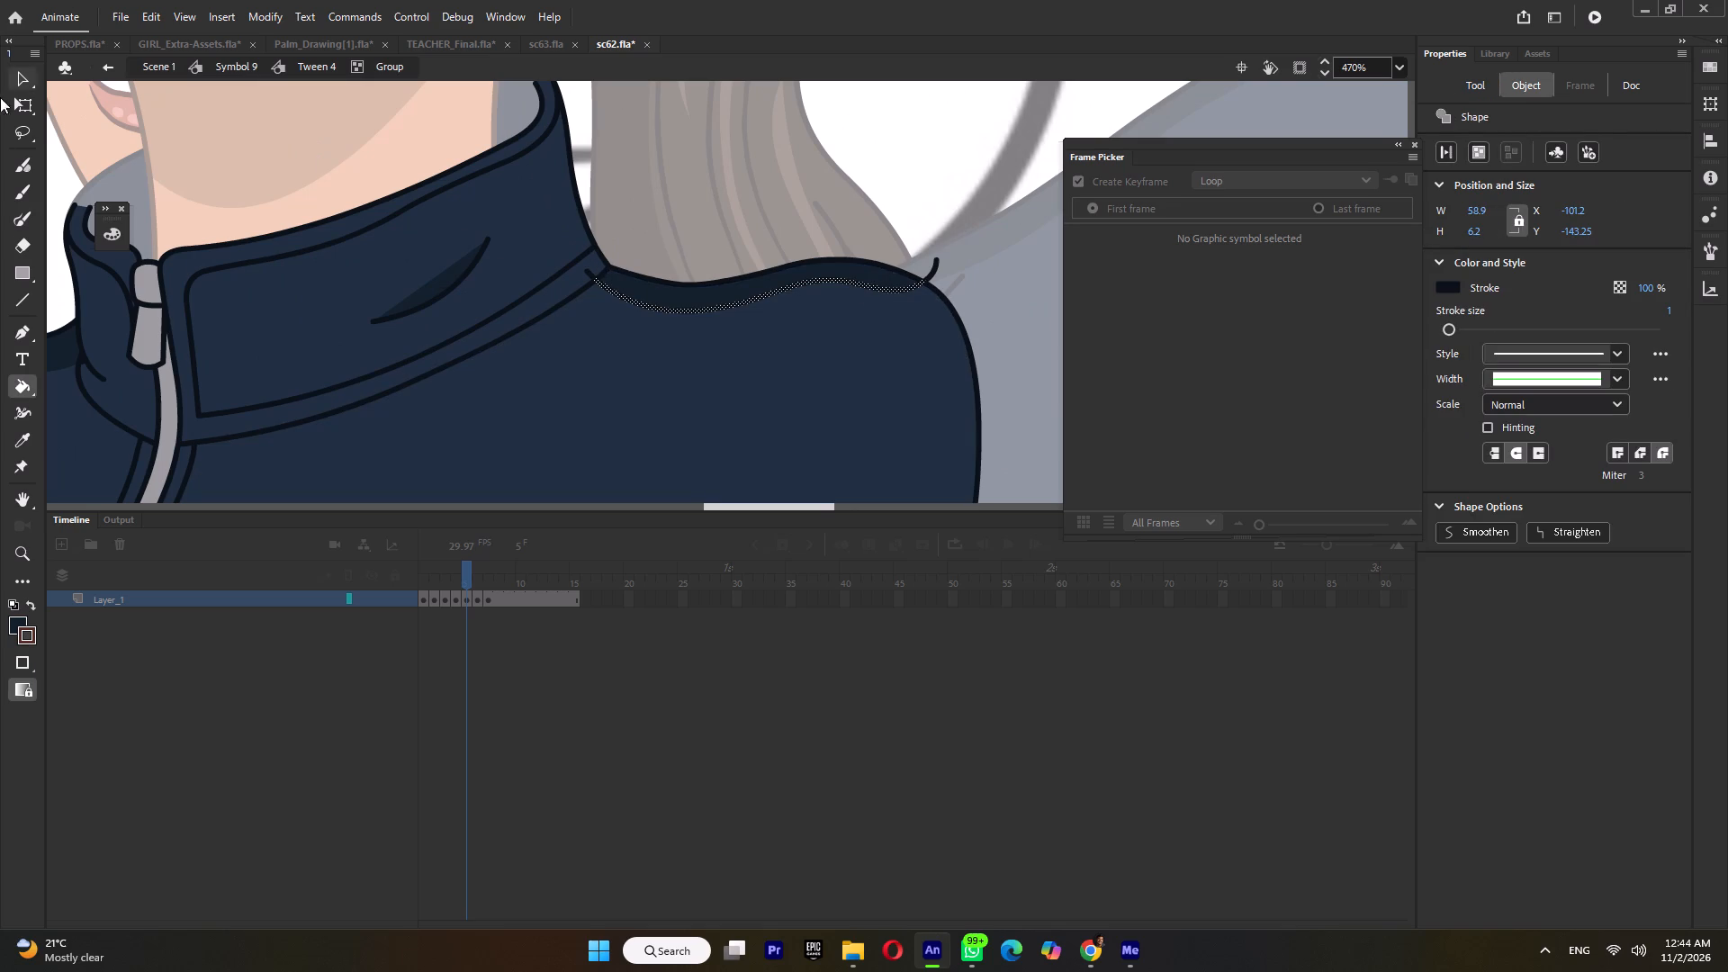
left_click(20, 109)
key("Delete")
Delete the boundary line's overhangs at the collar and beyond the ponytail-side shoulder, and return to Symbol 9.
left_click(590, 269)
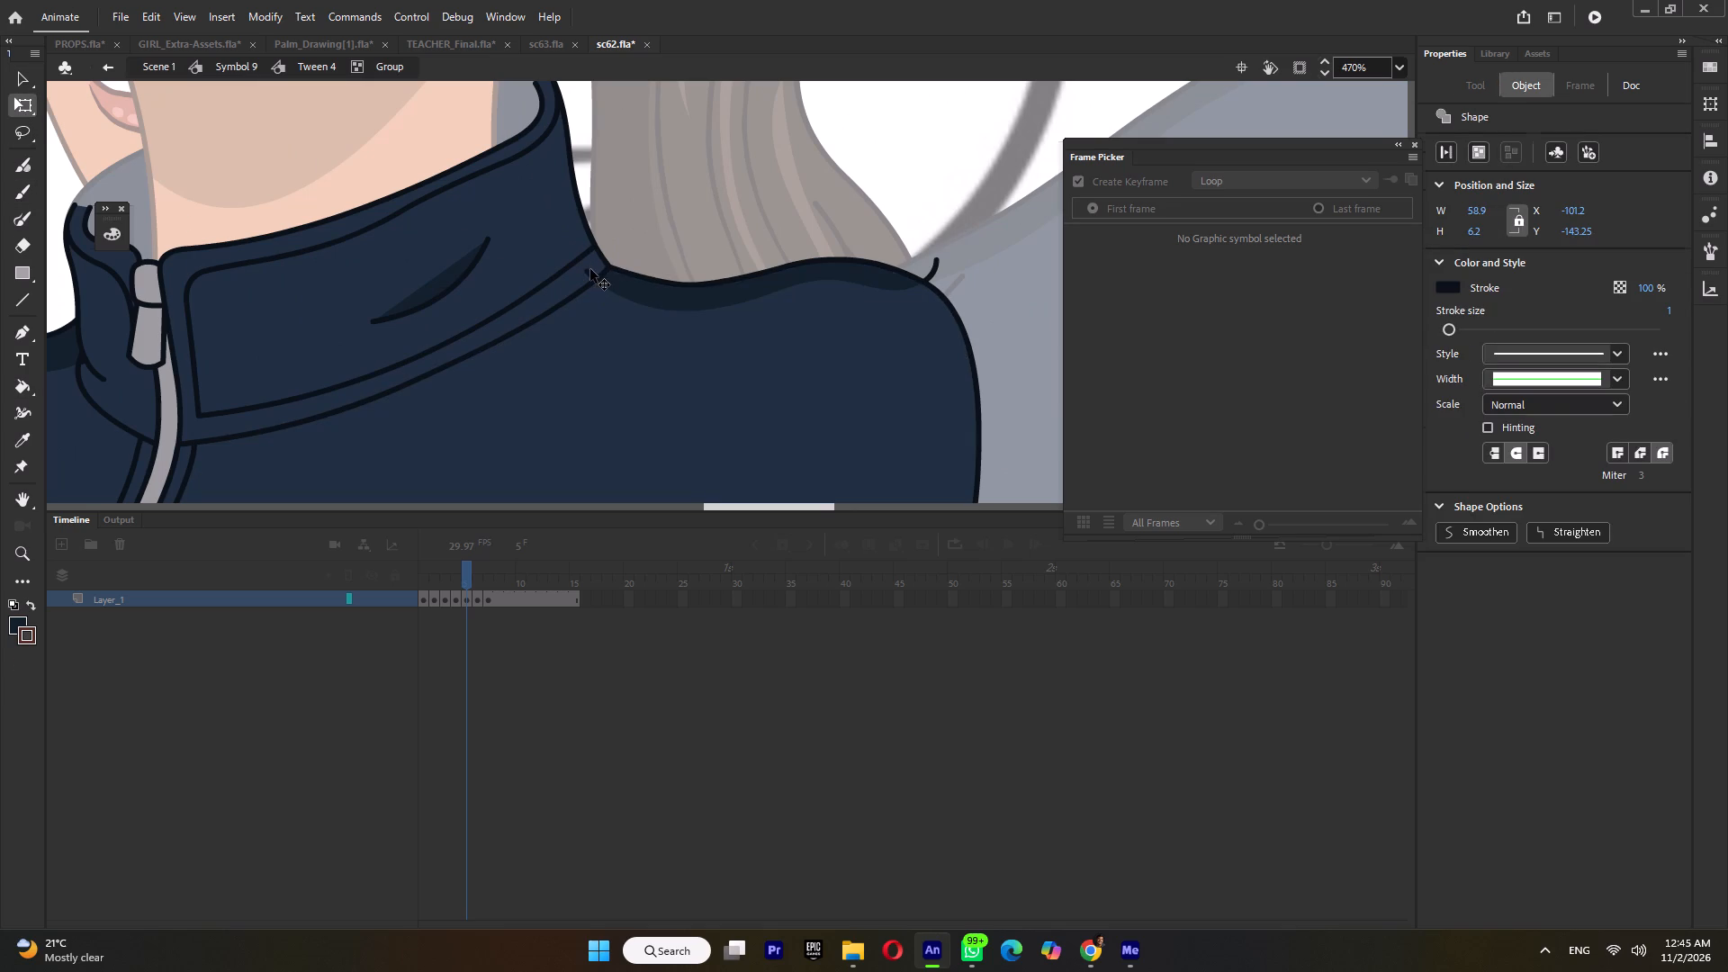
left_click(589, 273)
key("Delete")
left_click(933, 270)
key("Delete")
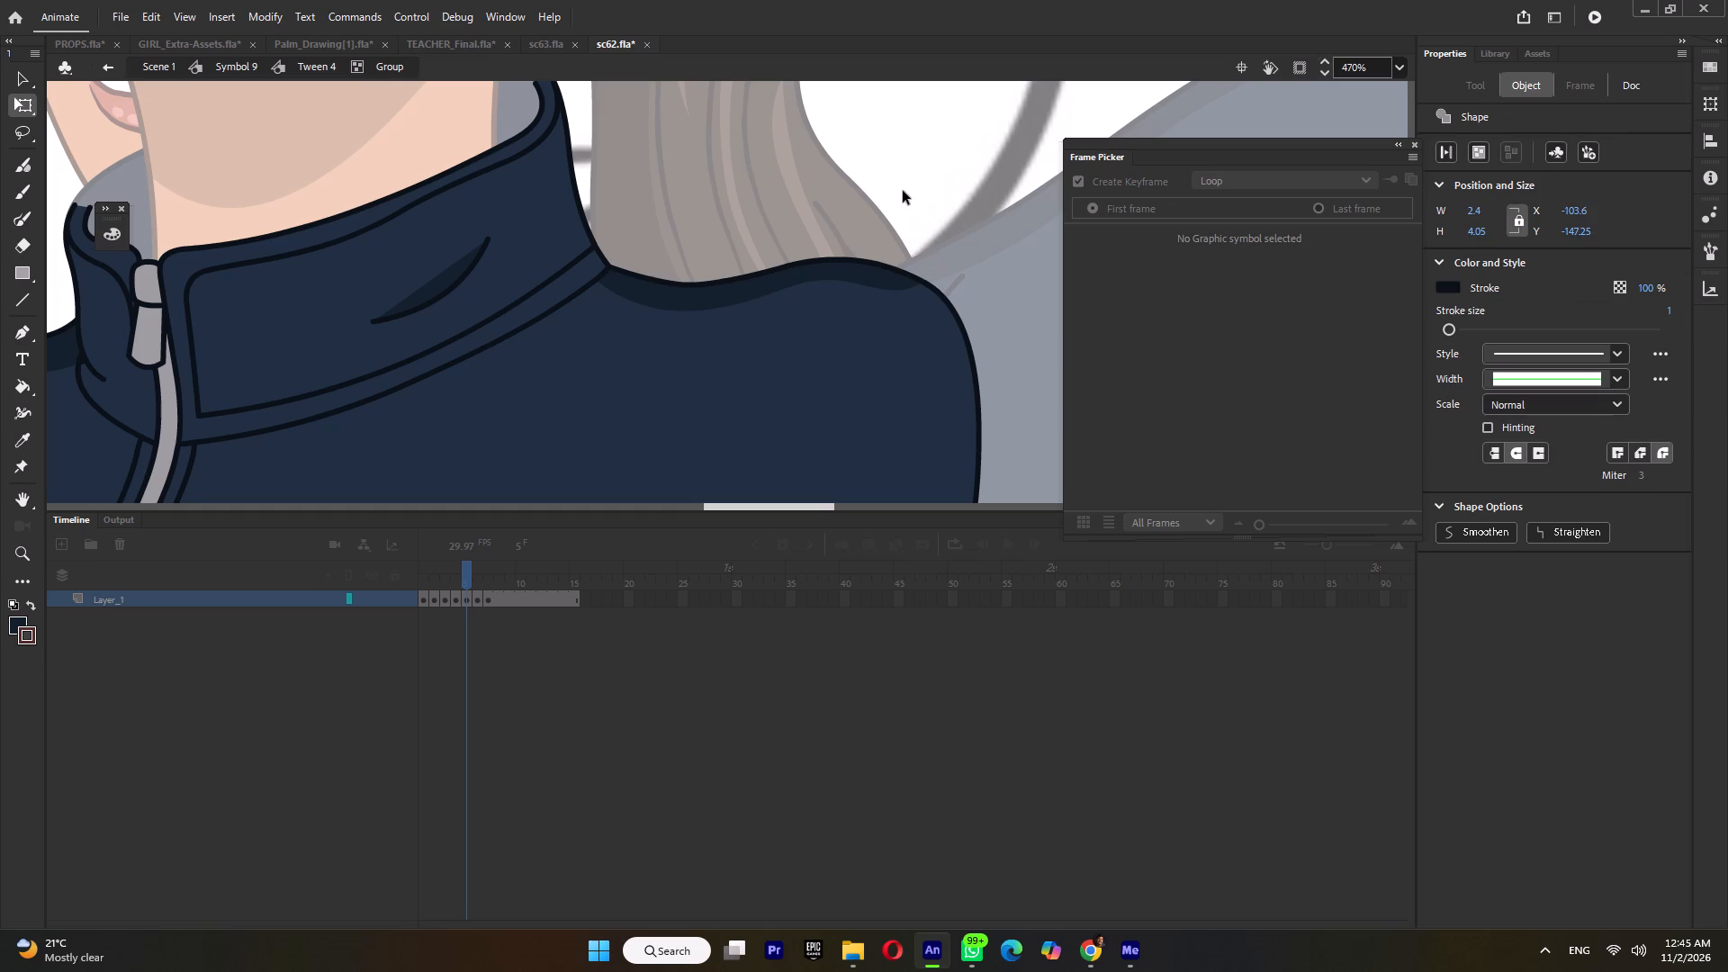
triple_click(902, 191)
left_click(902, 191)
Play back the Symbol 9 animation from about frame 15 to review the shaded girl in motion.
scroll(902, 191, "down", 8, "ctrl")
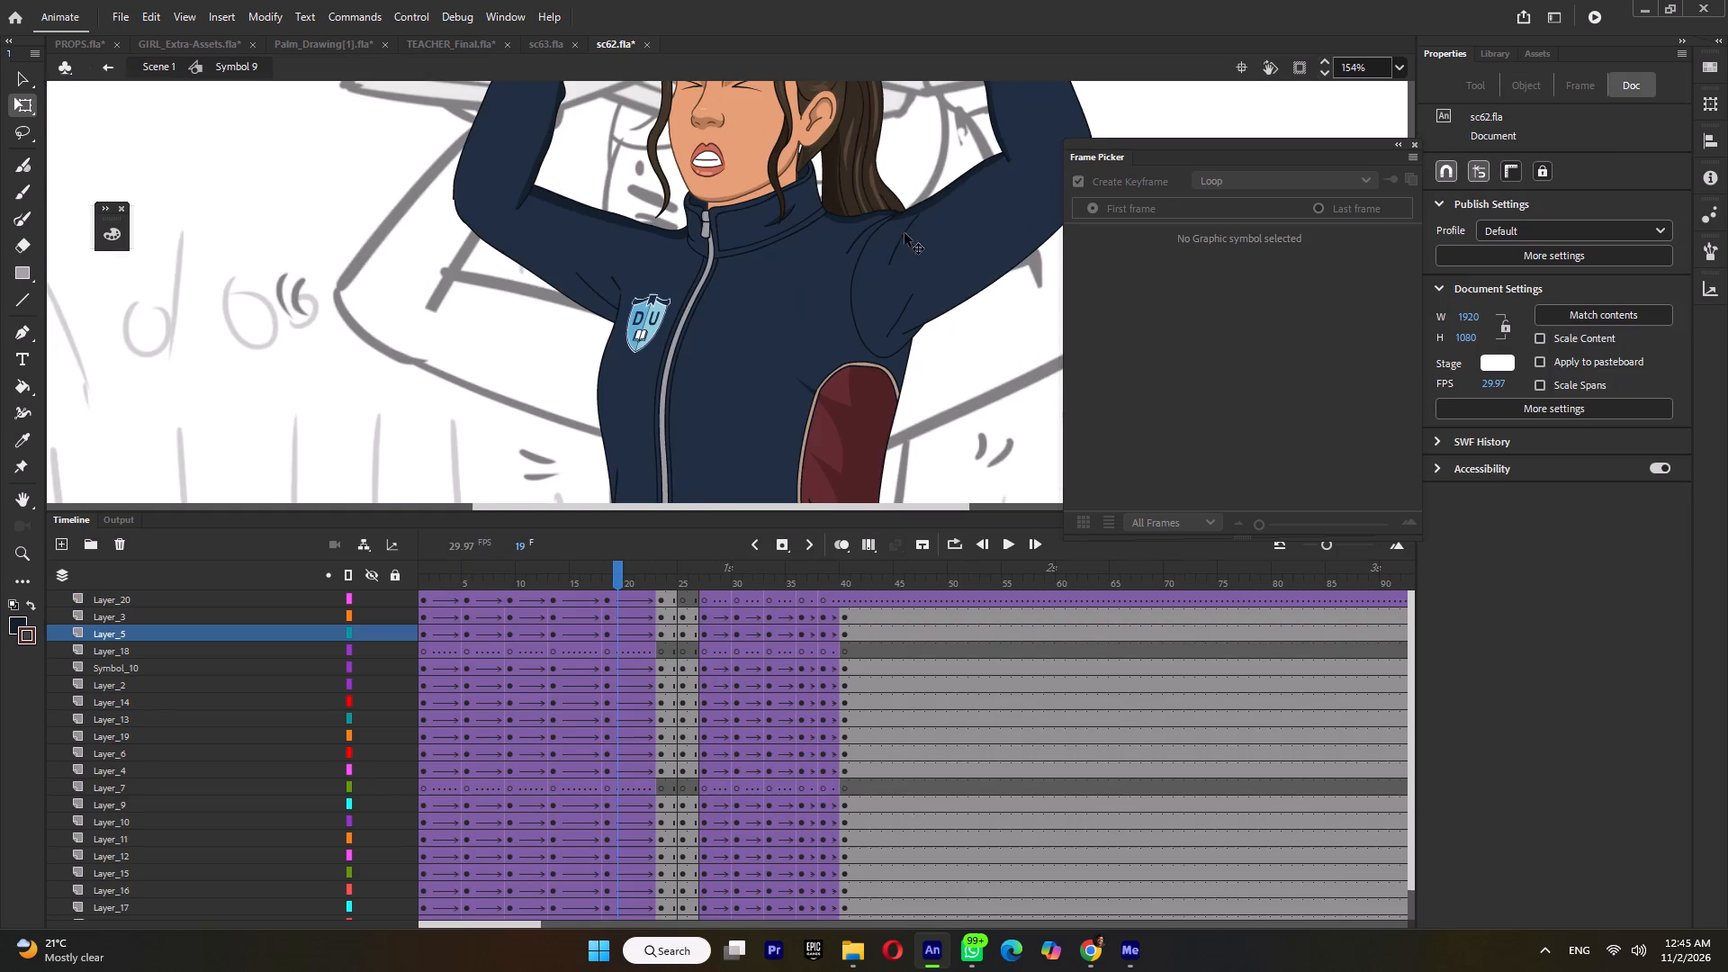
left_click(579, 577)
key("Return")
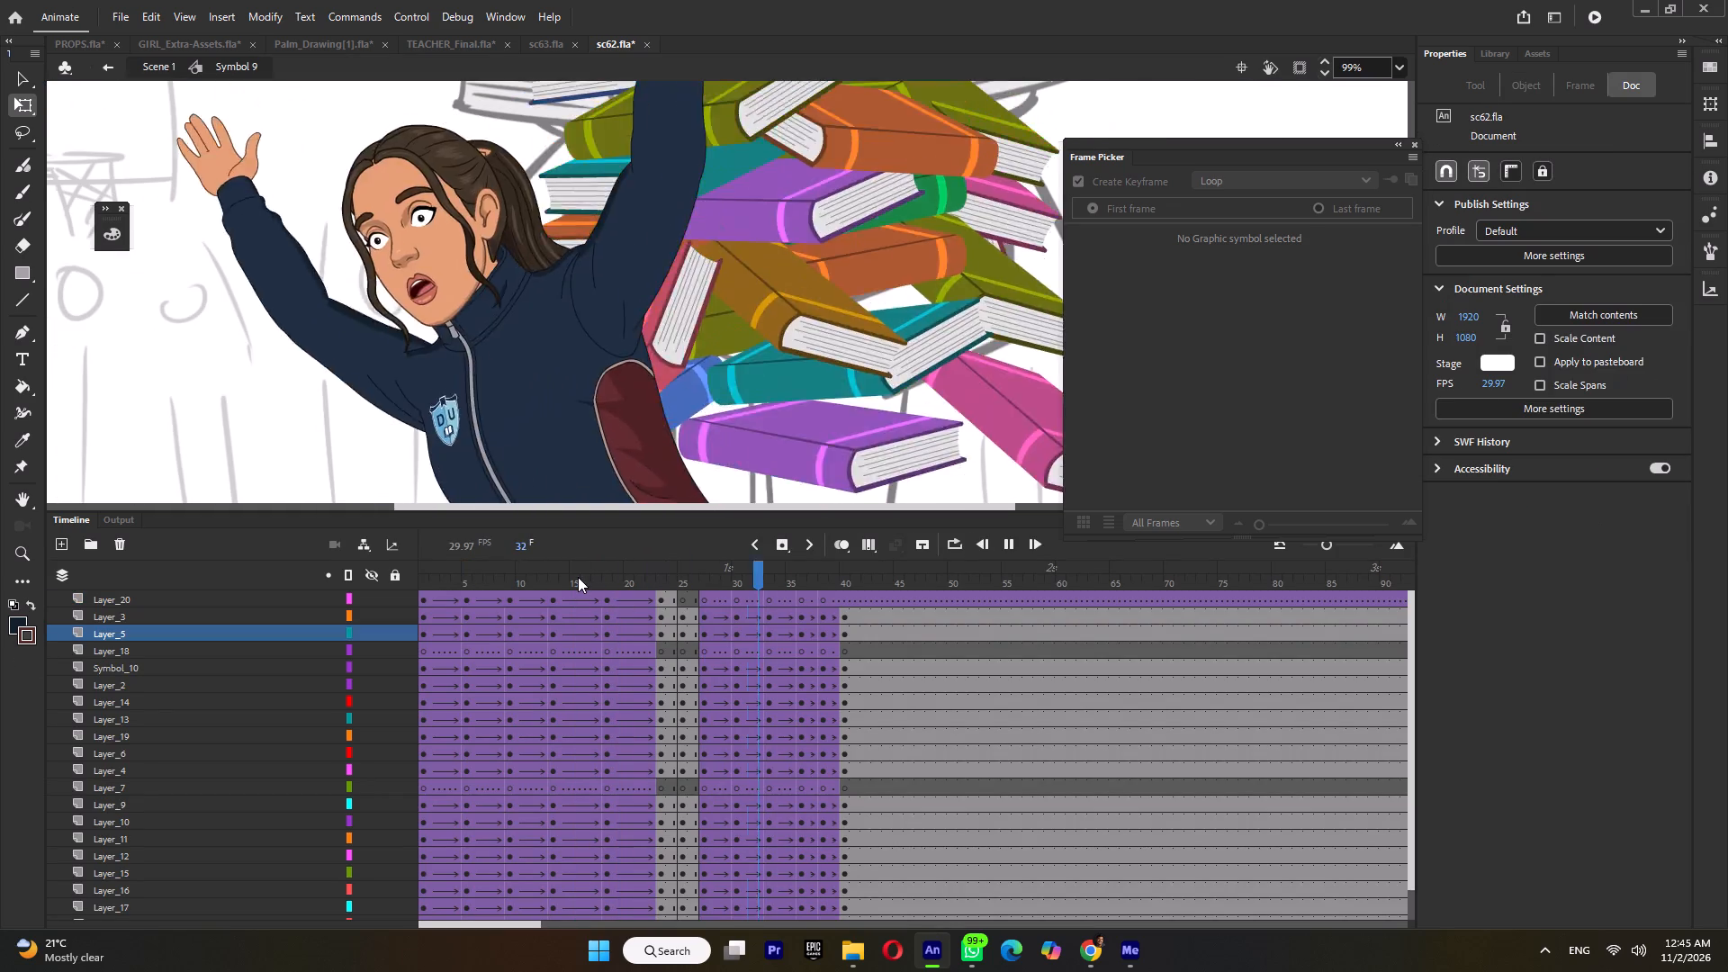
key("Return")
scroll(681, 341, "down", 9, "ctrl")
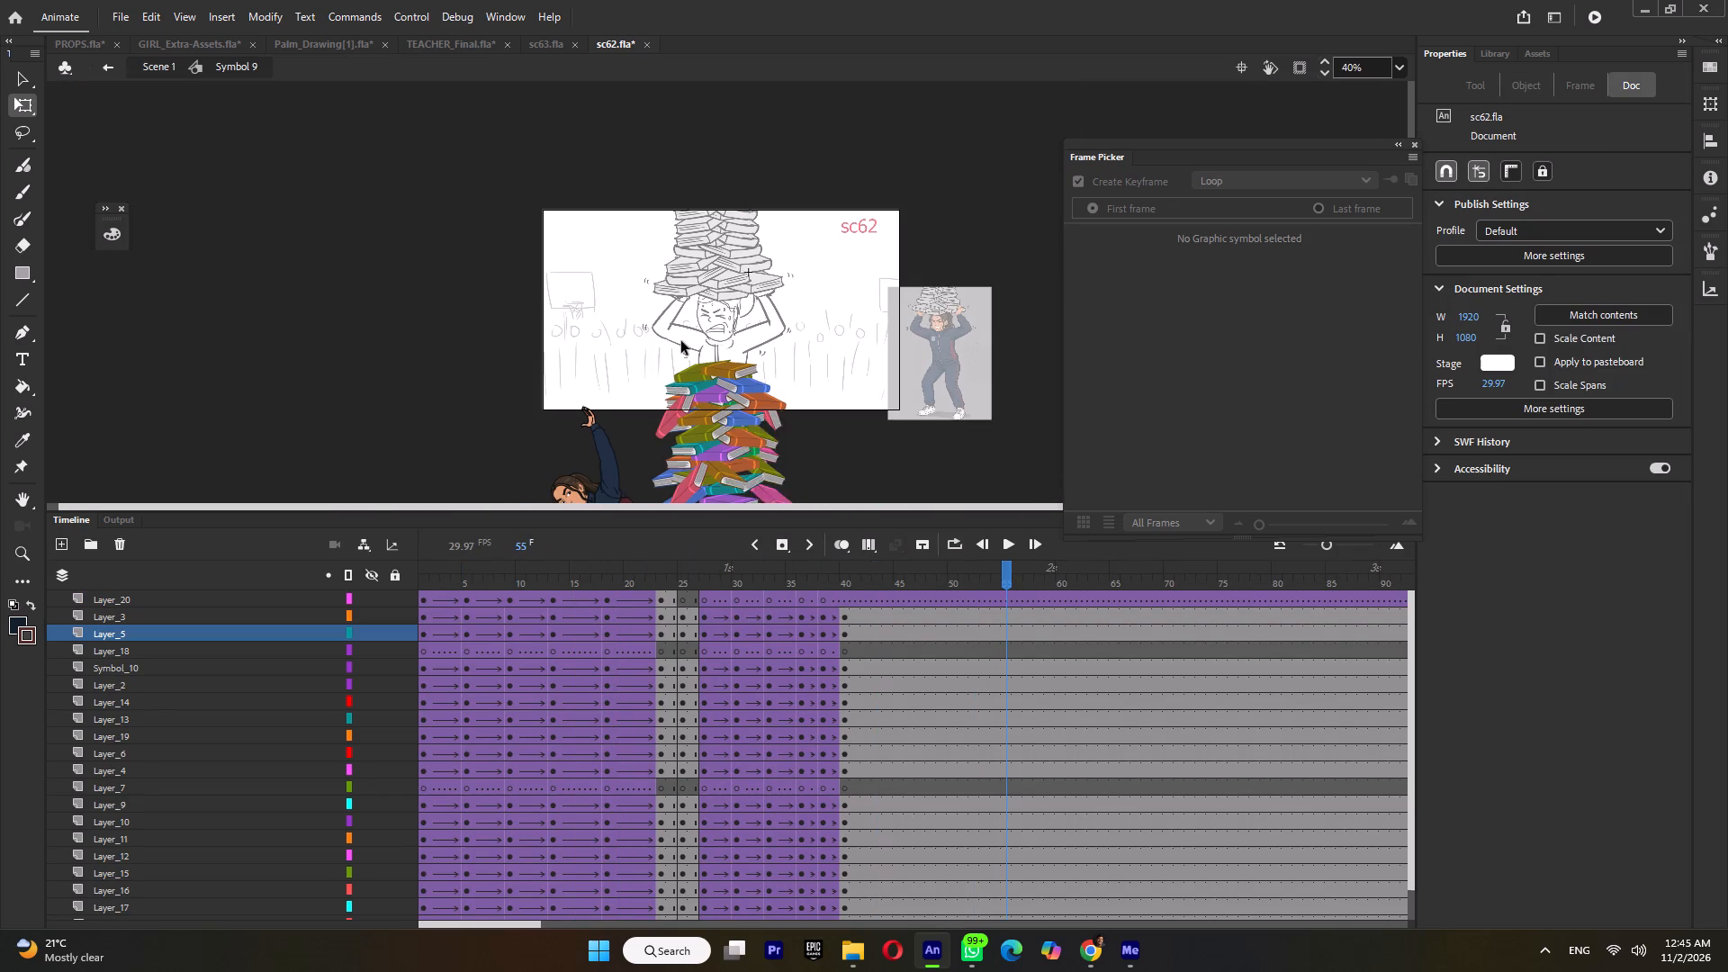
Save the sc62 file and return to Scene 1.
key("ctrl+s")
left_click(157, 71)
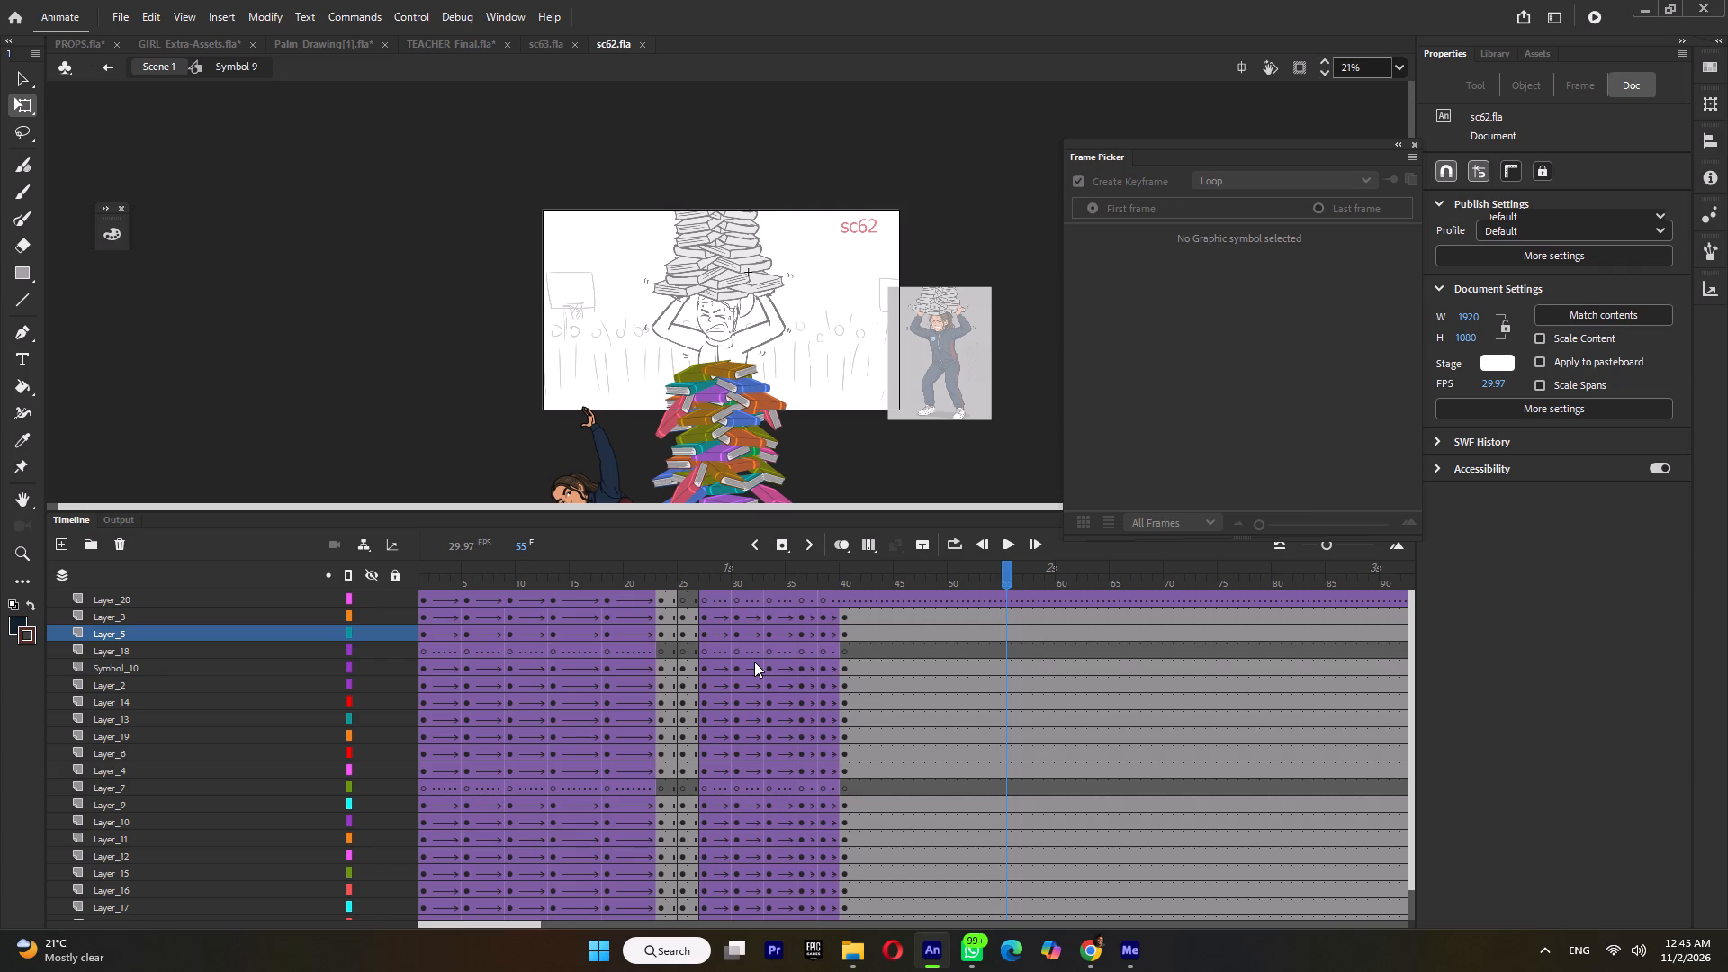
Play the sc62 main scene from its first frame to review the shot.
left_click_drag(446, 567, 372, 586)
key("Return")
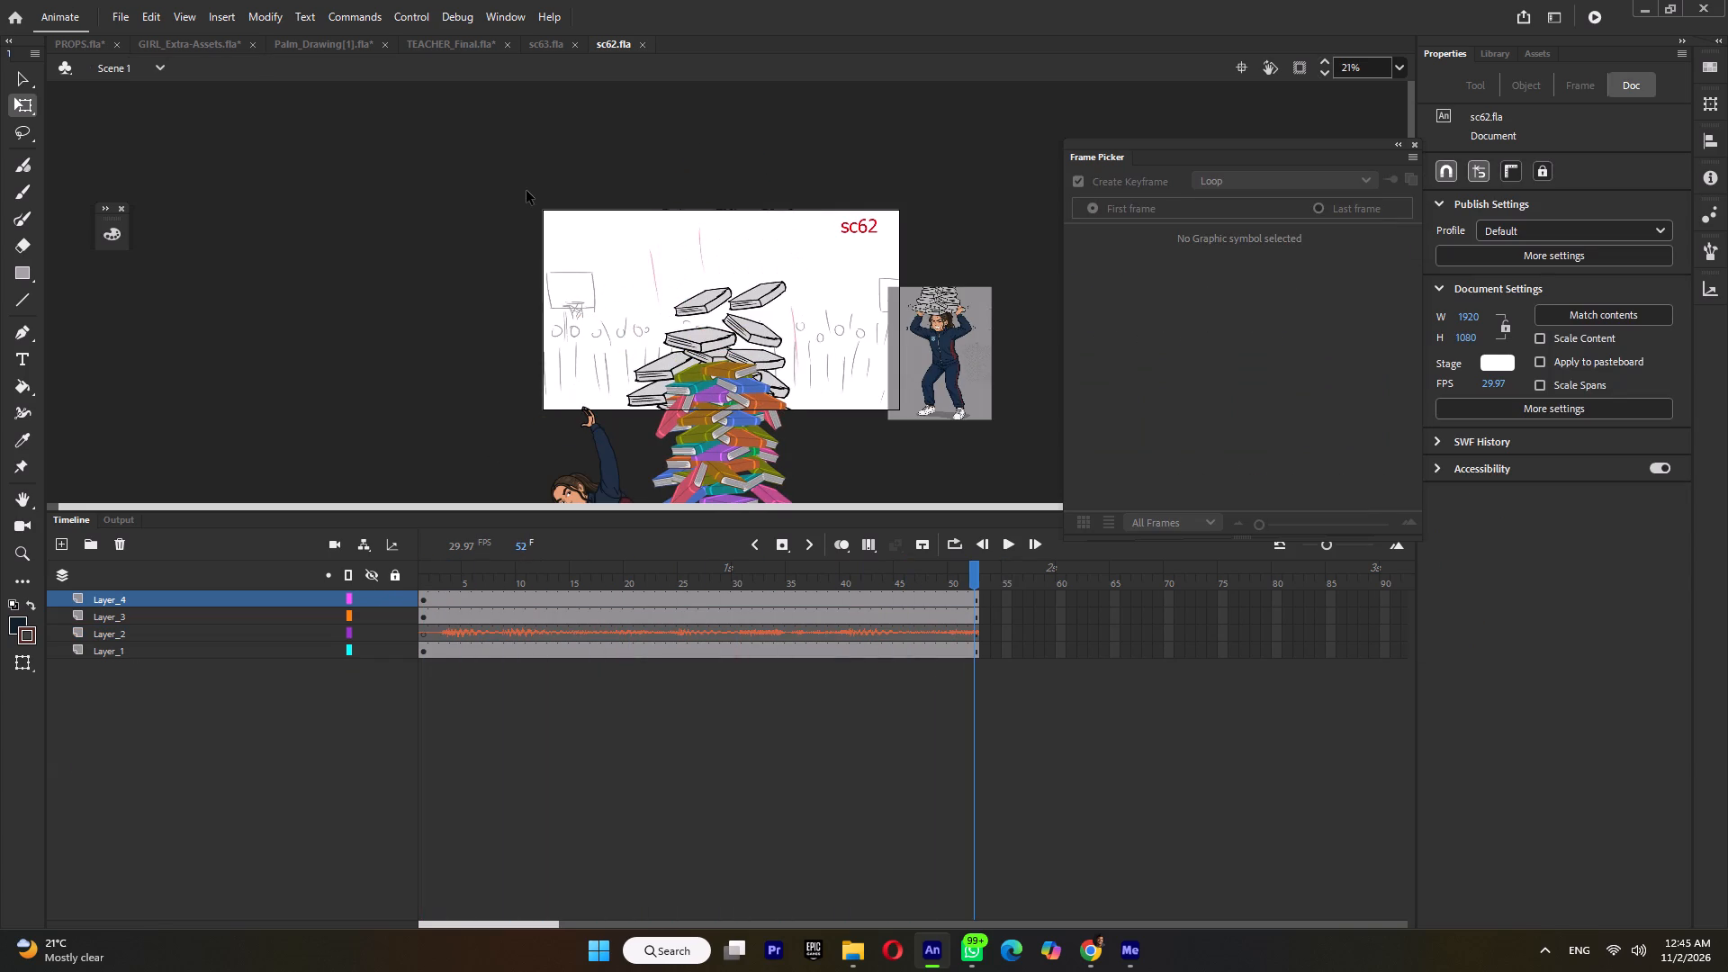
left_click(466, 572)
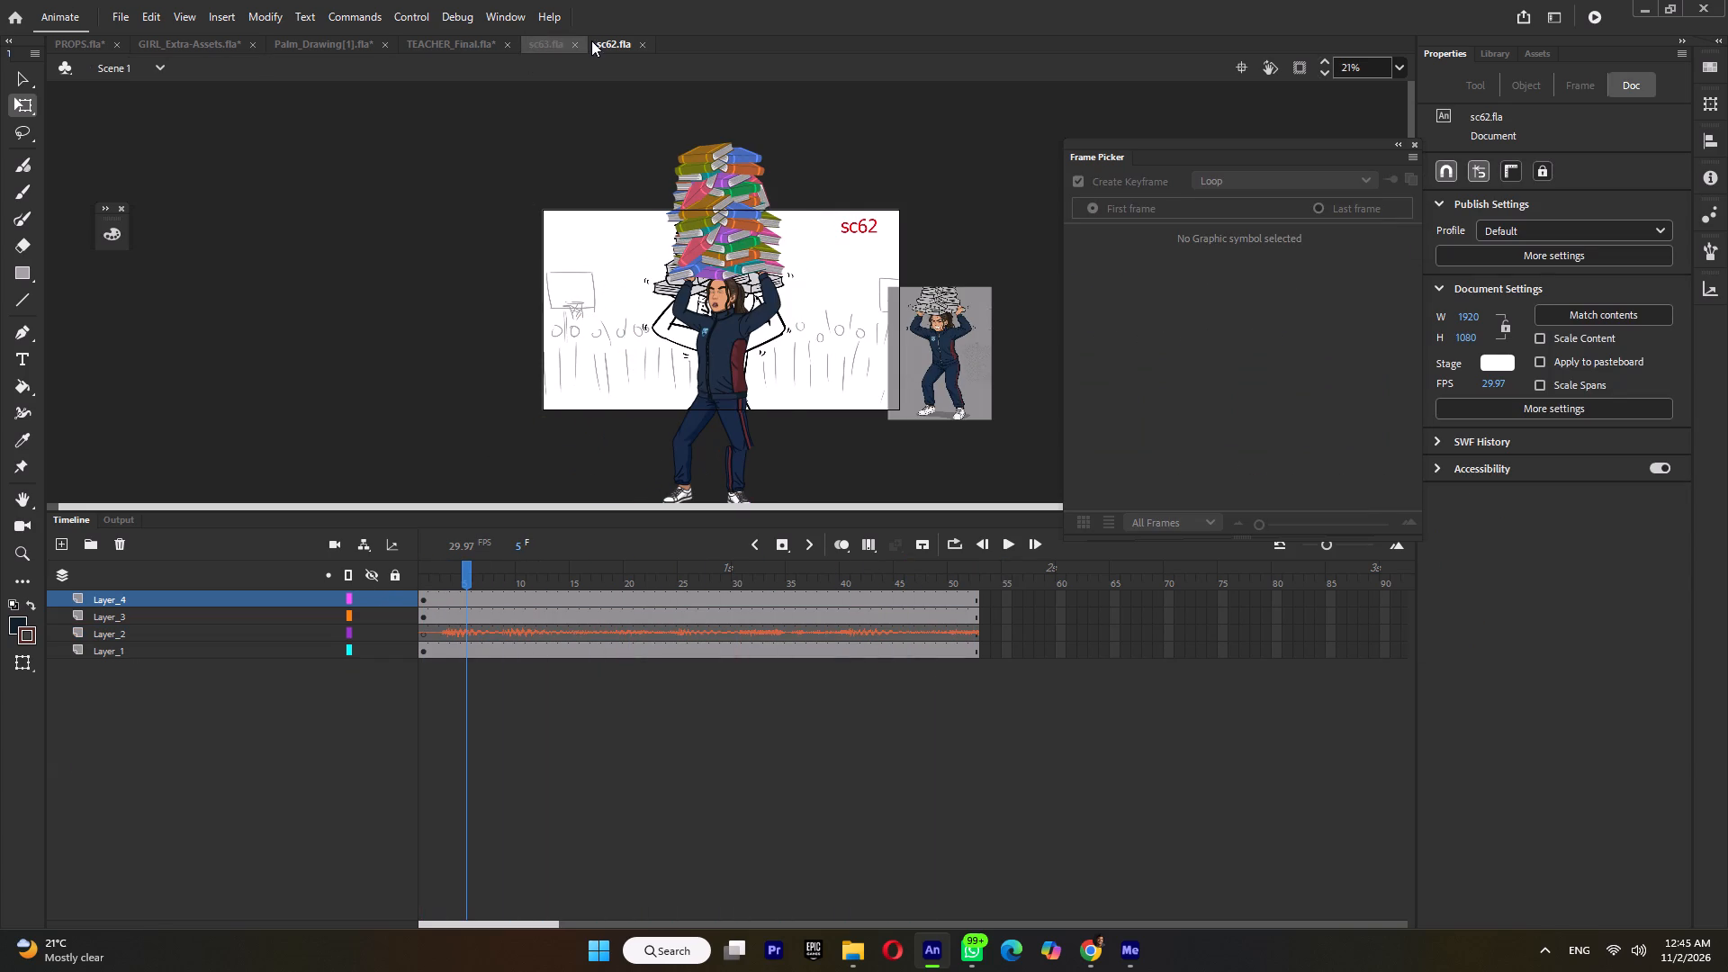
Open the girl's head symbol in sc62 and copy her mouth graphic from frame 1.
left_click(17, 104)
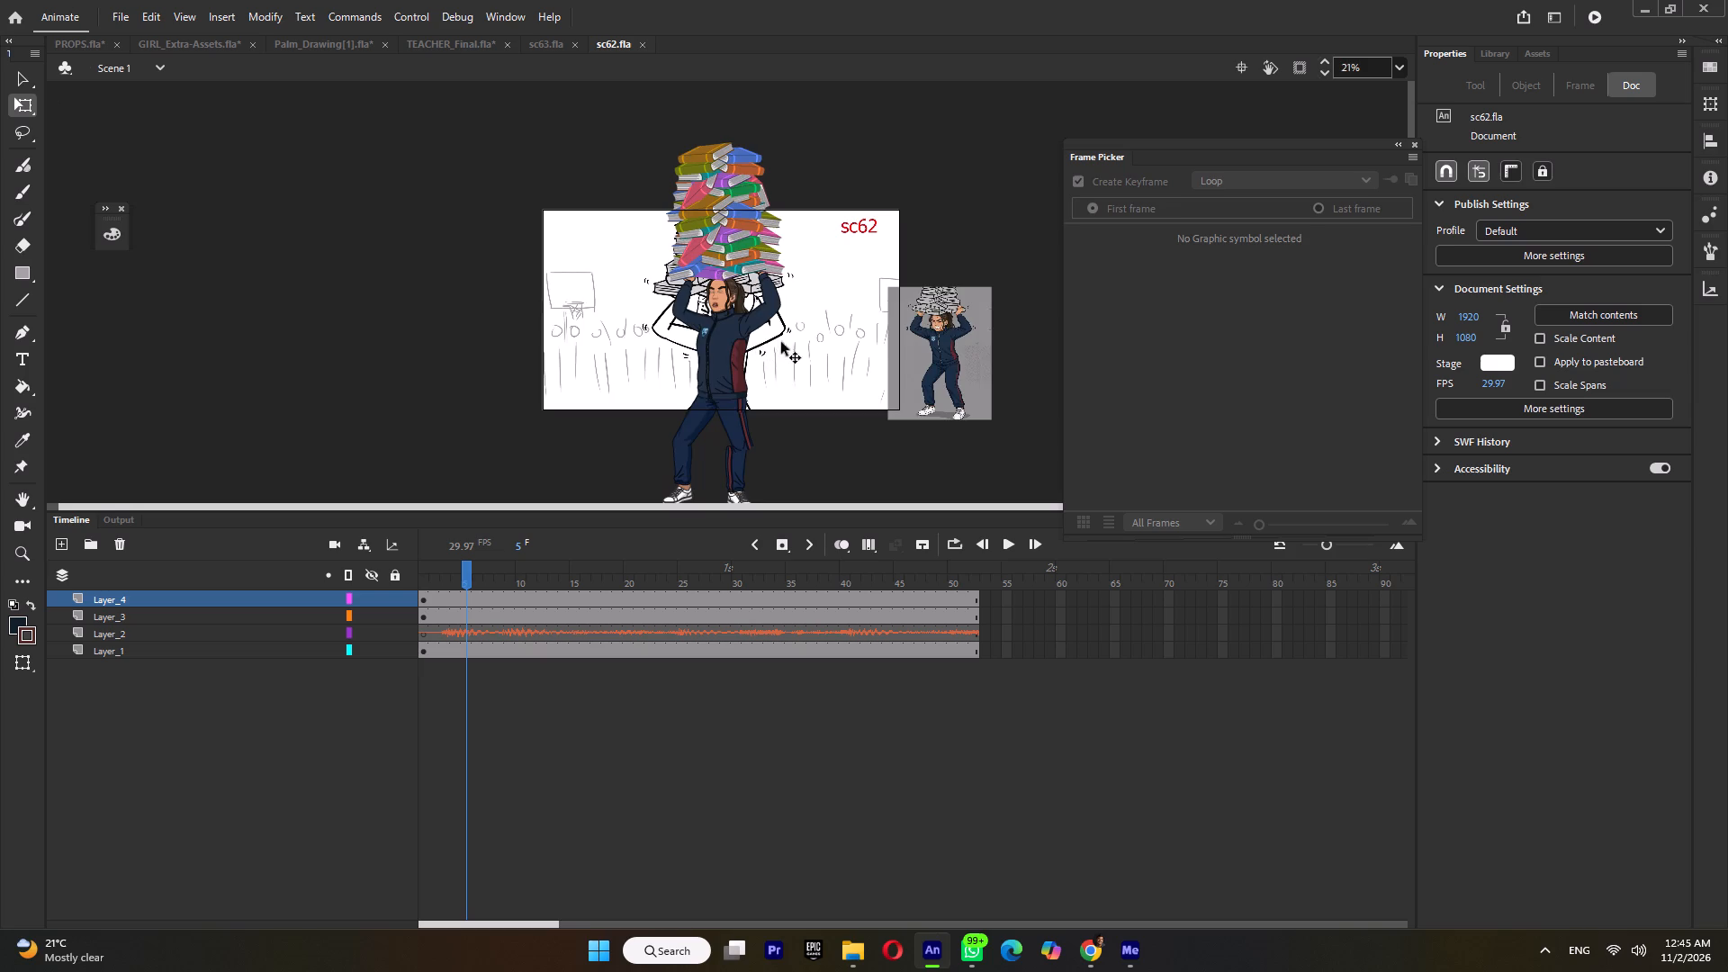
scroll(715, 265, "up", 4, "ctrl")
scroll(734, 400, "up", 3, "ctrl")
scroll(707, 276, "up", 4, "ctrl")
triple_click(723, 355)
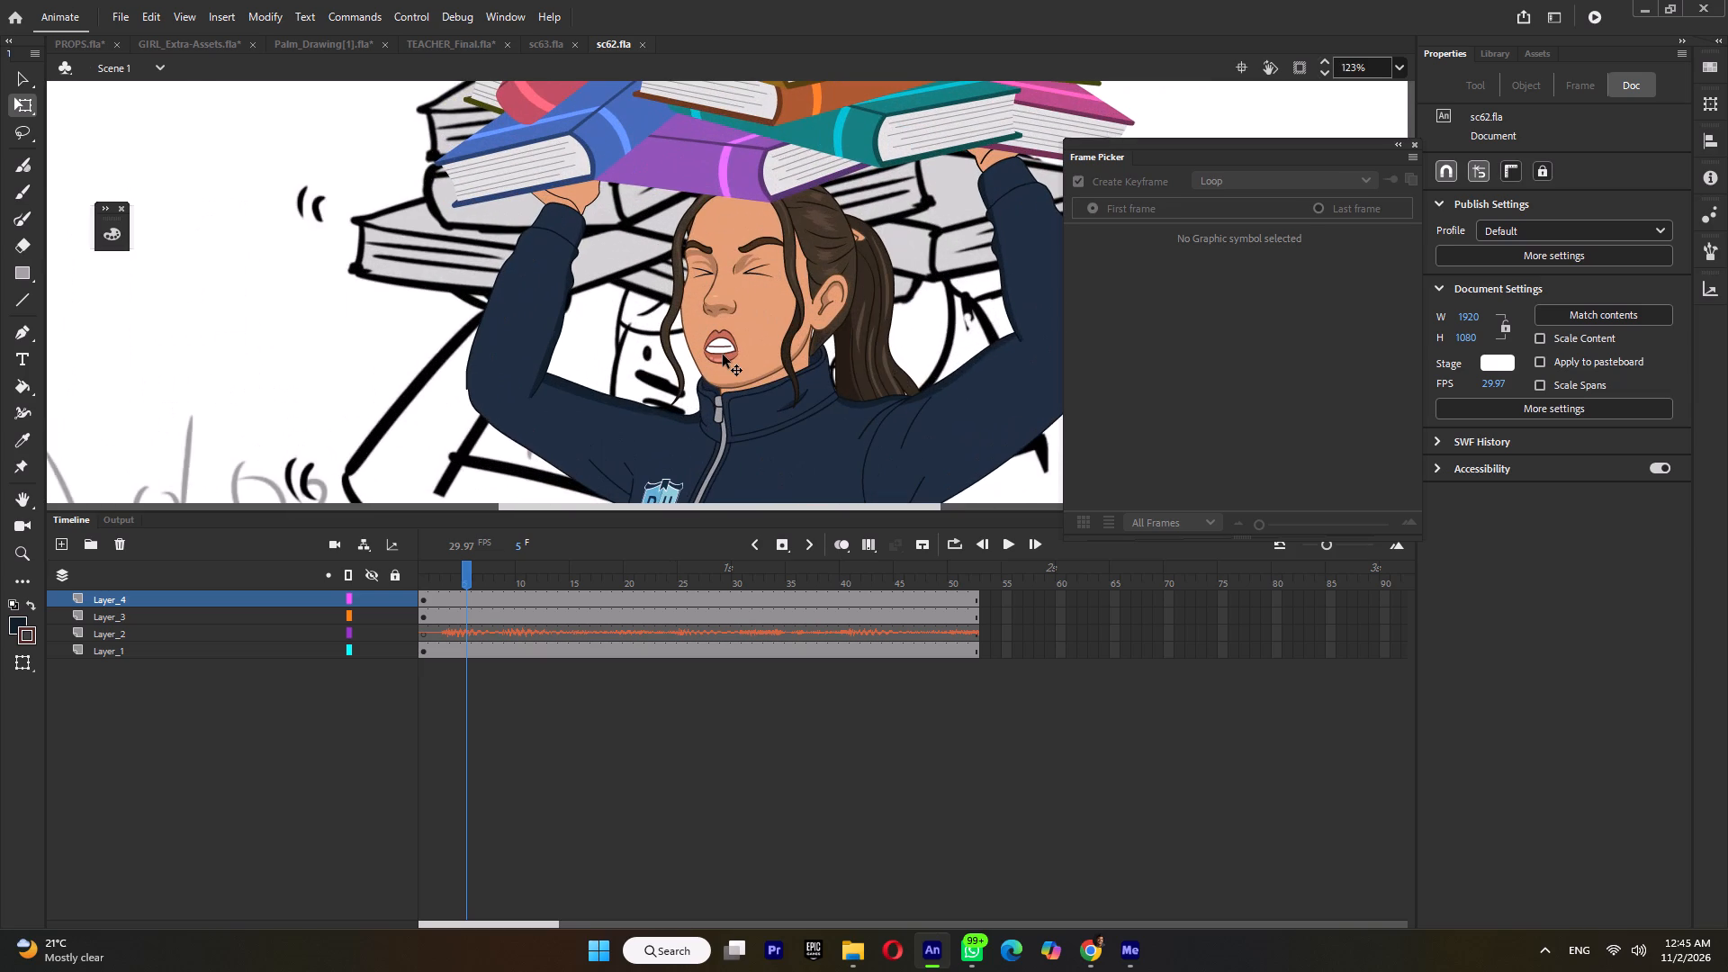
left_click(723, 355)
left_click(723, 355)
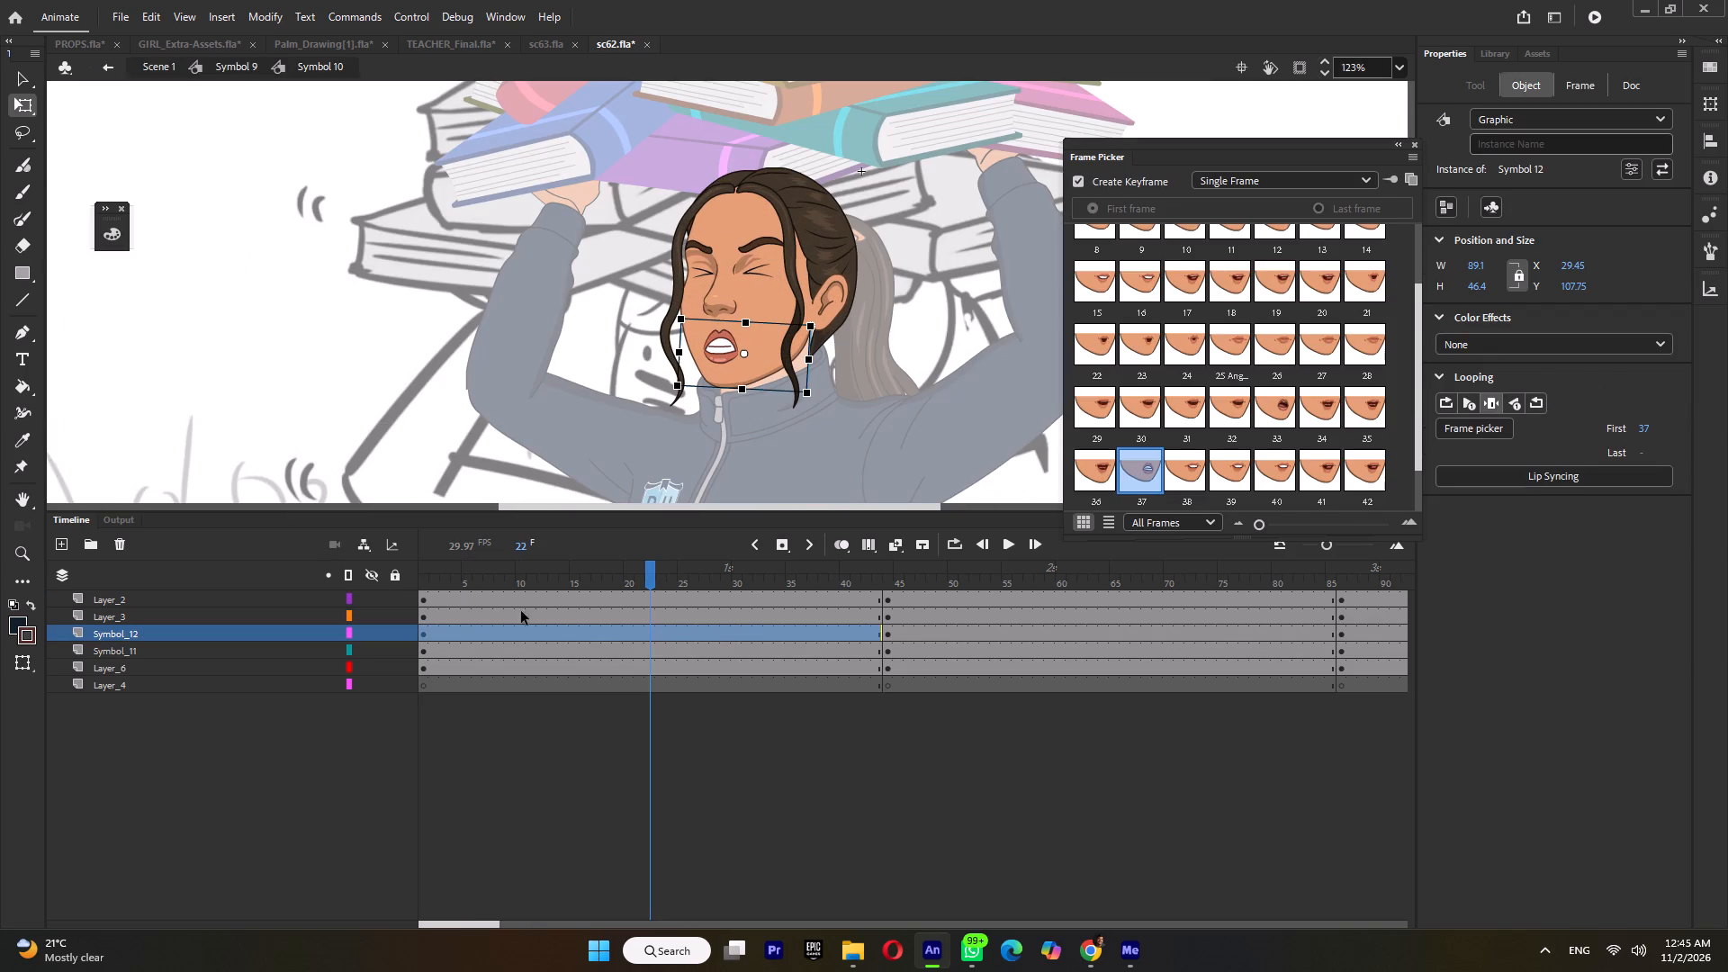
left_click(420, 634)
right_click(724, 353)
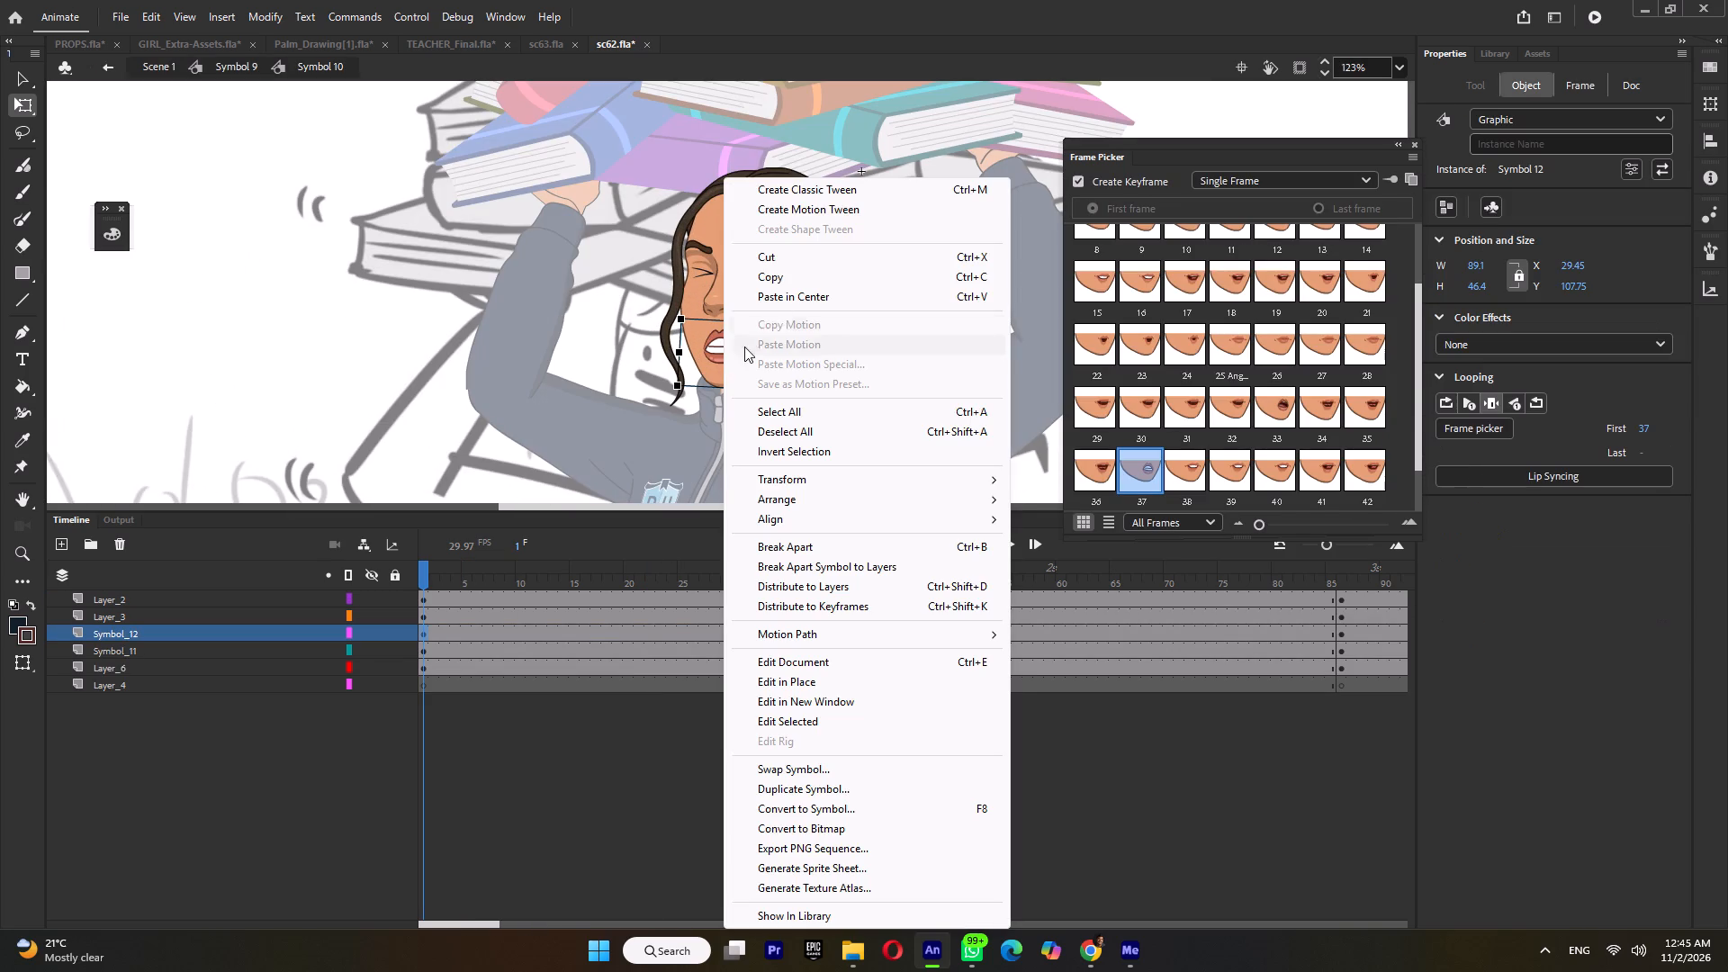
left_click(769, 278)
In sc63, paste the mouth in place on a new layer of the girl's head symbol, putting duplicate library items into a folder.
left_click(529, 47)
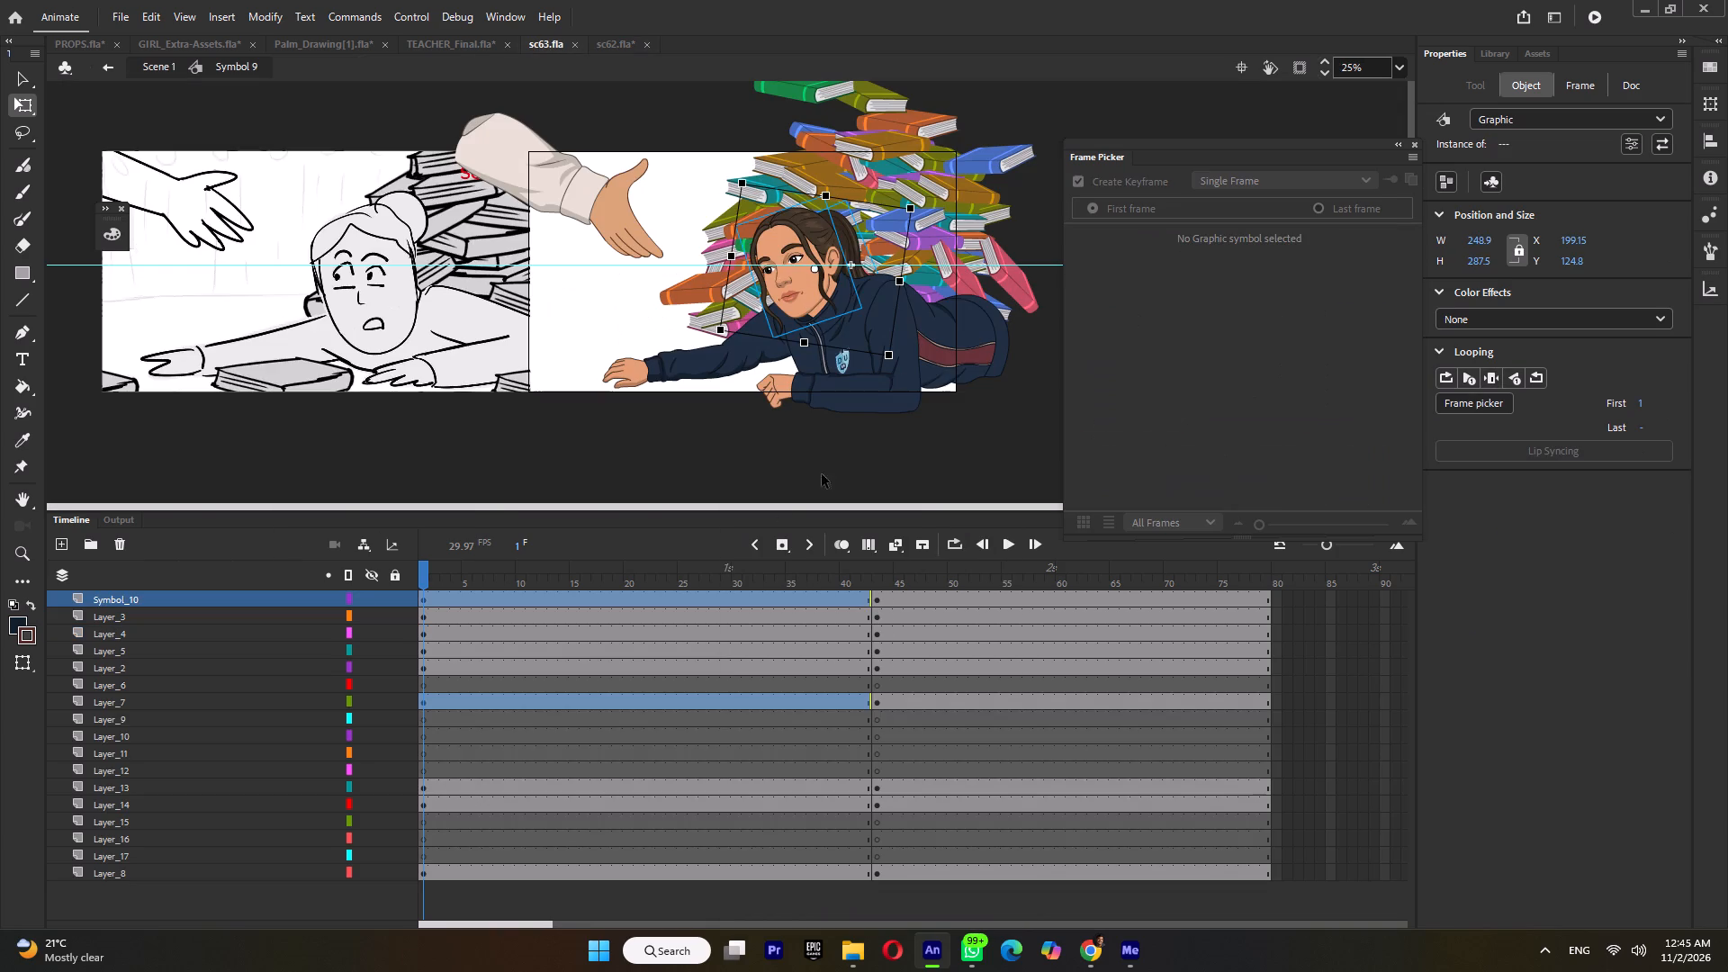
double_click(796, 306)
scroll(796, 305, "up", 4, "ctrl")
left_click(796, 305)
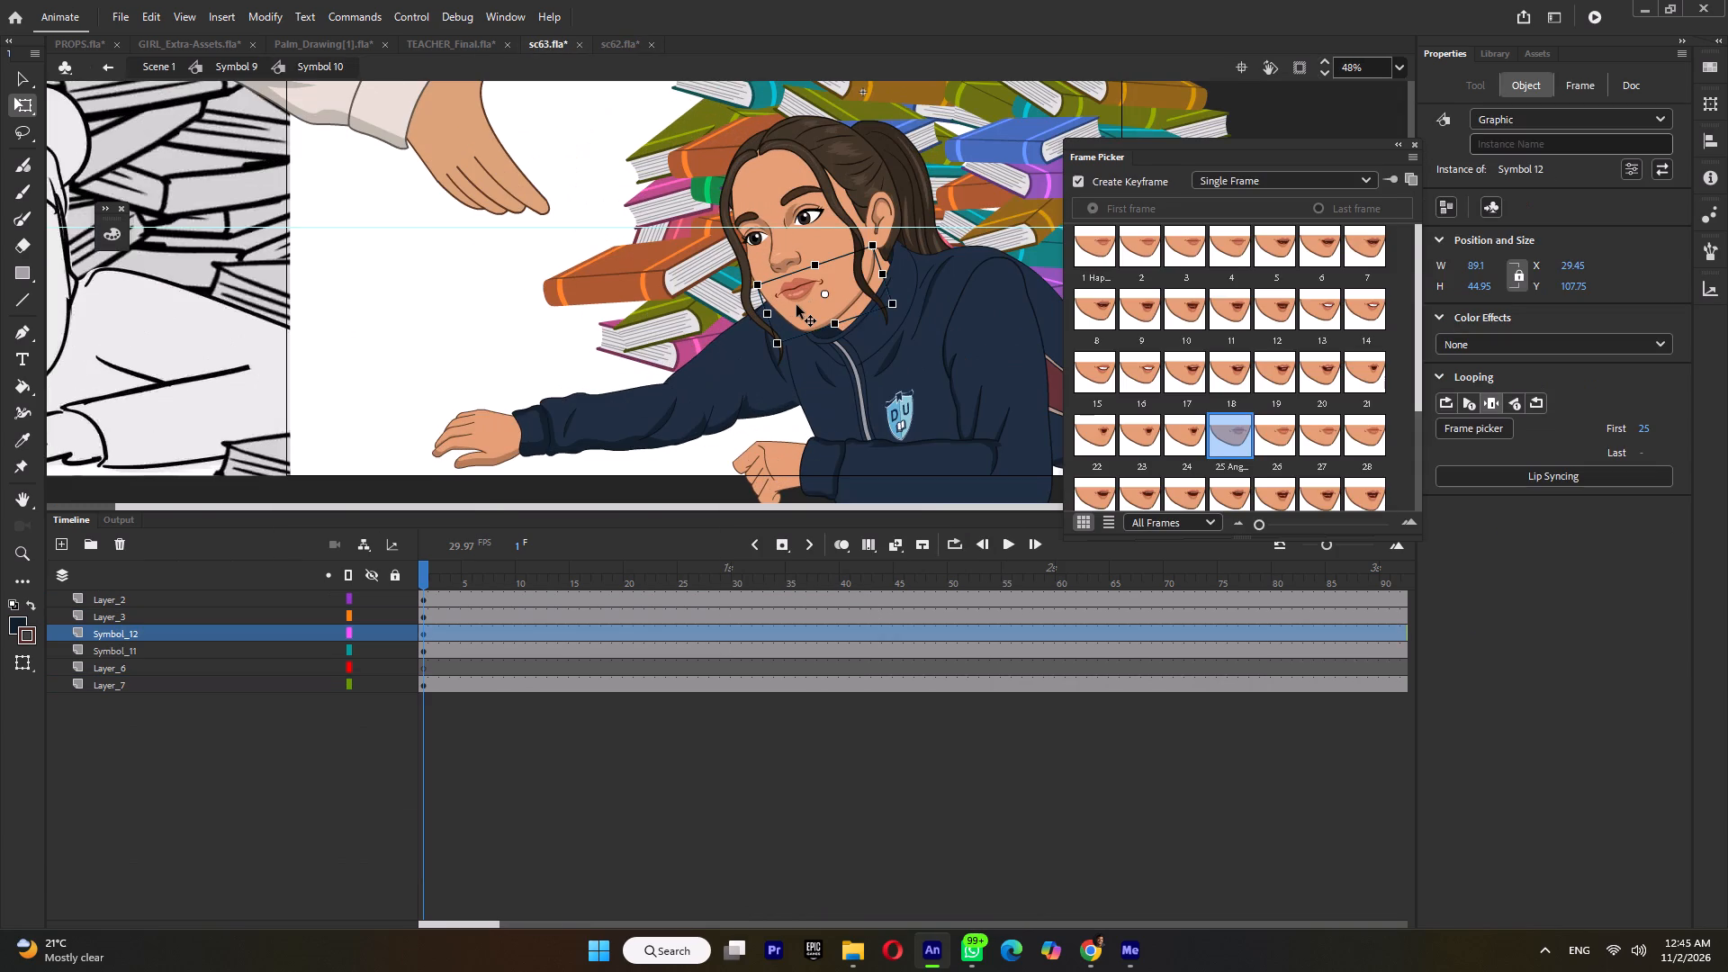
left_click(62, 544)
right_click(208, 379)
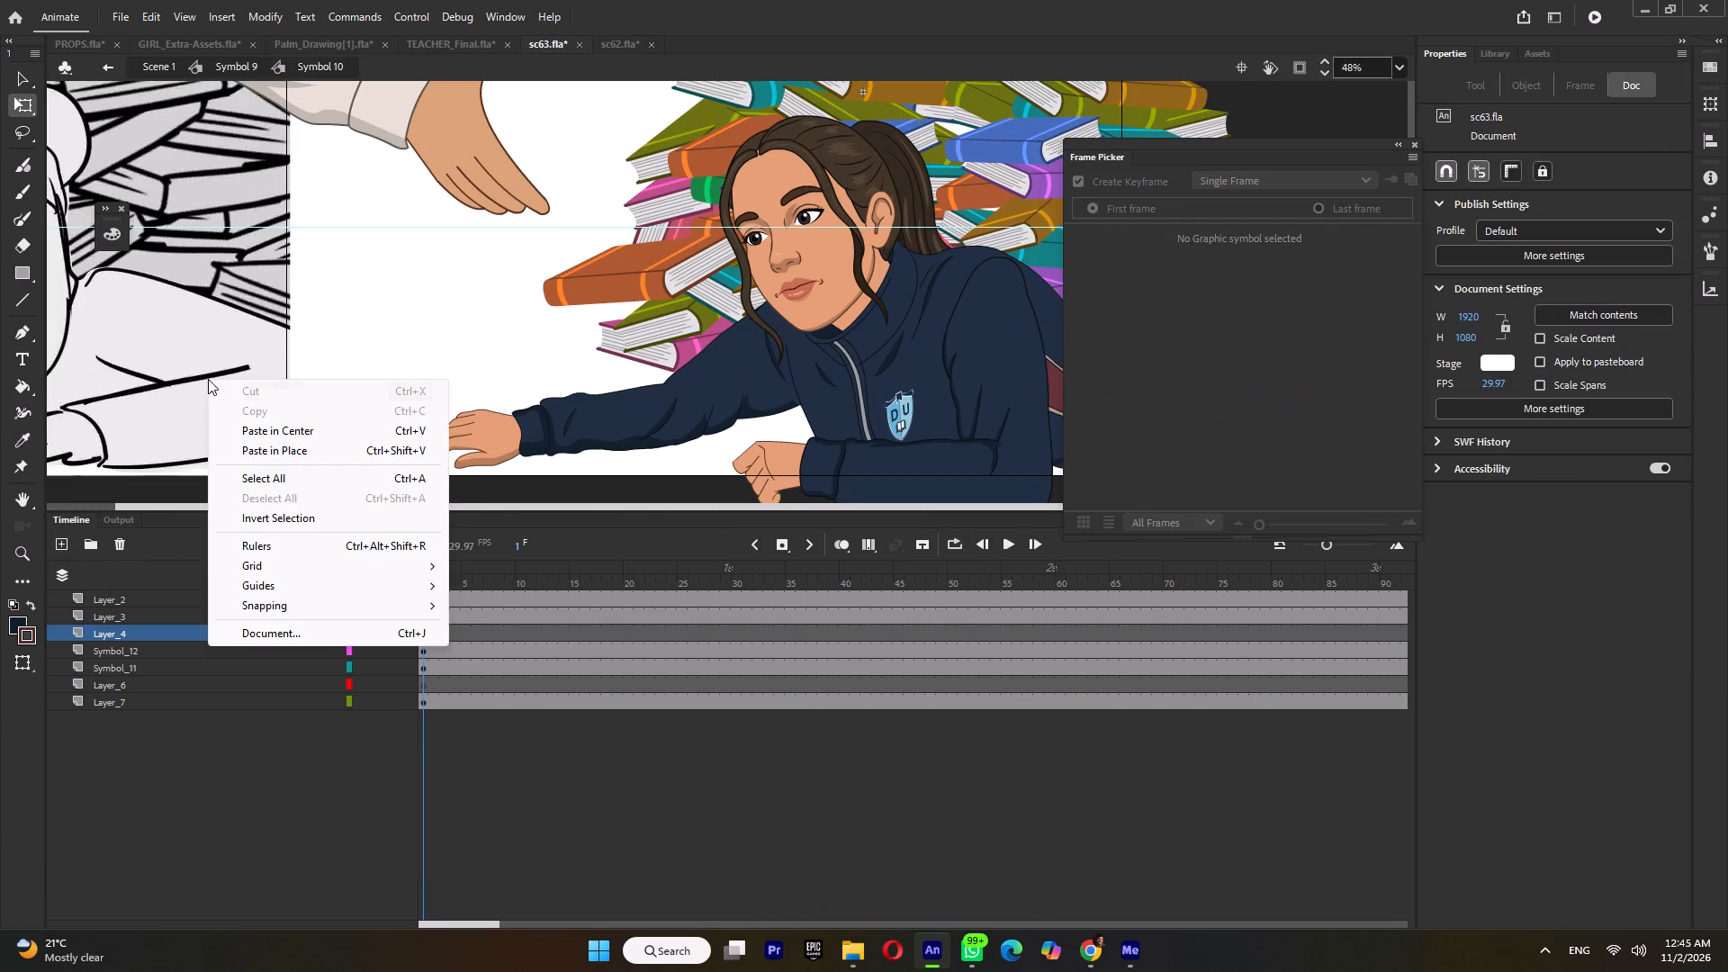
left_click(261, 451)
left_click(806, 505)
left_click(917, 572)
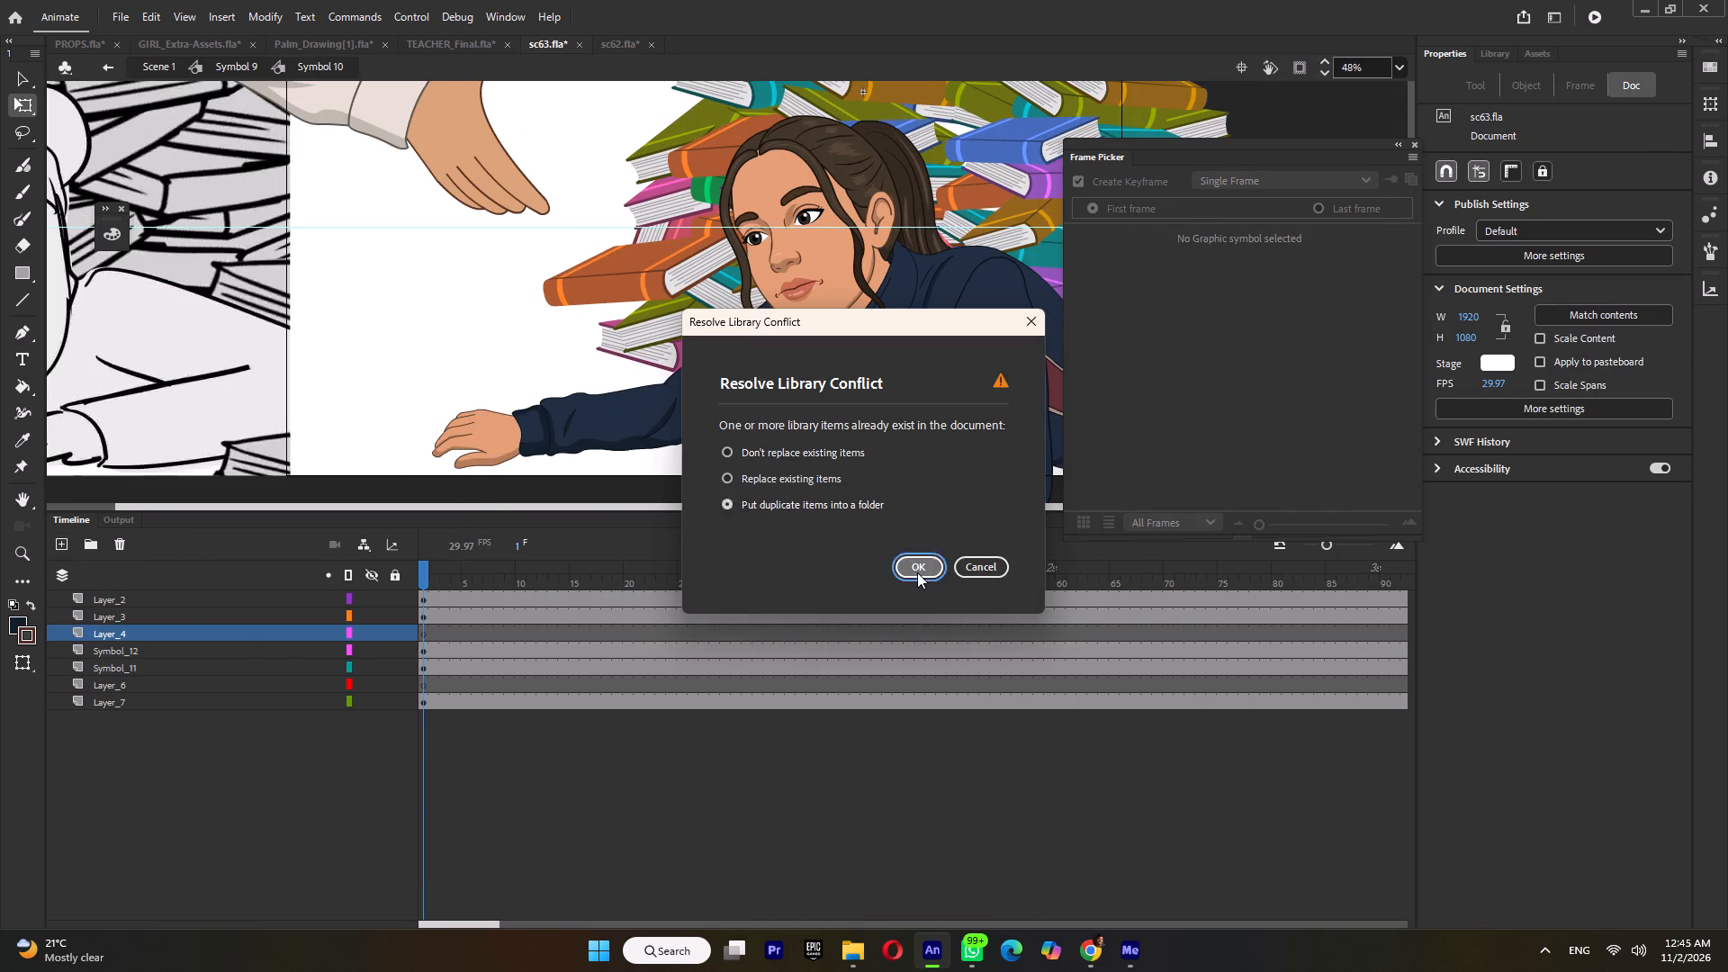
Delete the old mouth layer Symbol_12 from the head symbol.
left_click(121, 647)
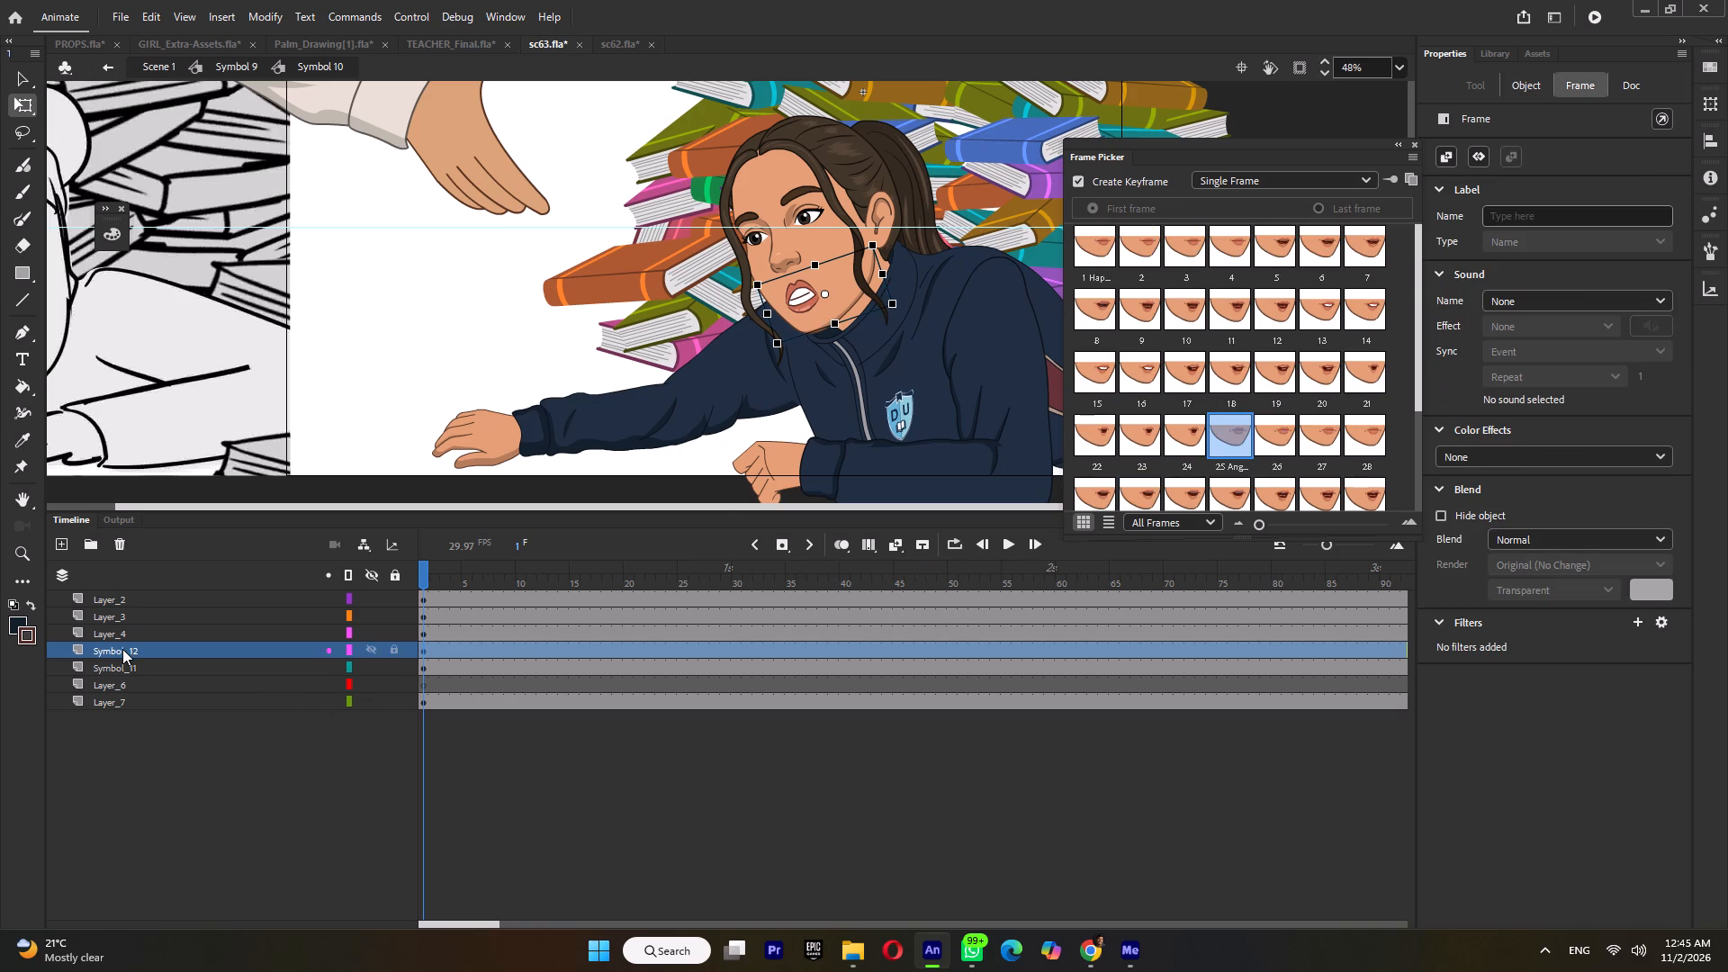
left_click(120, 543)
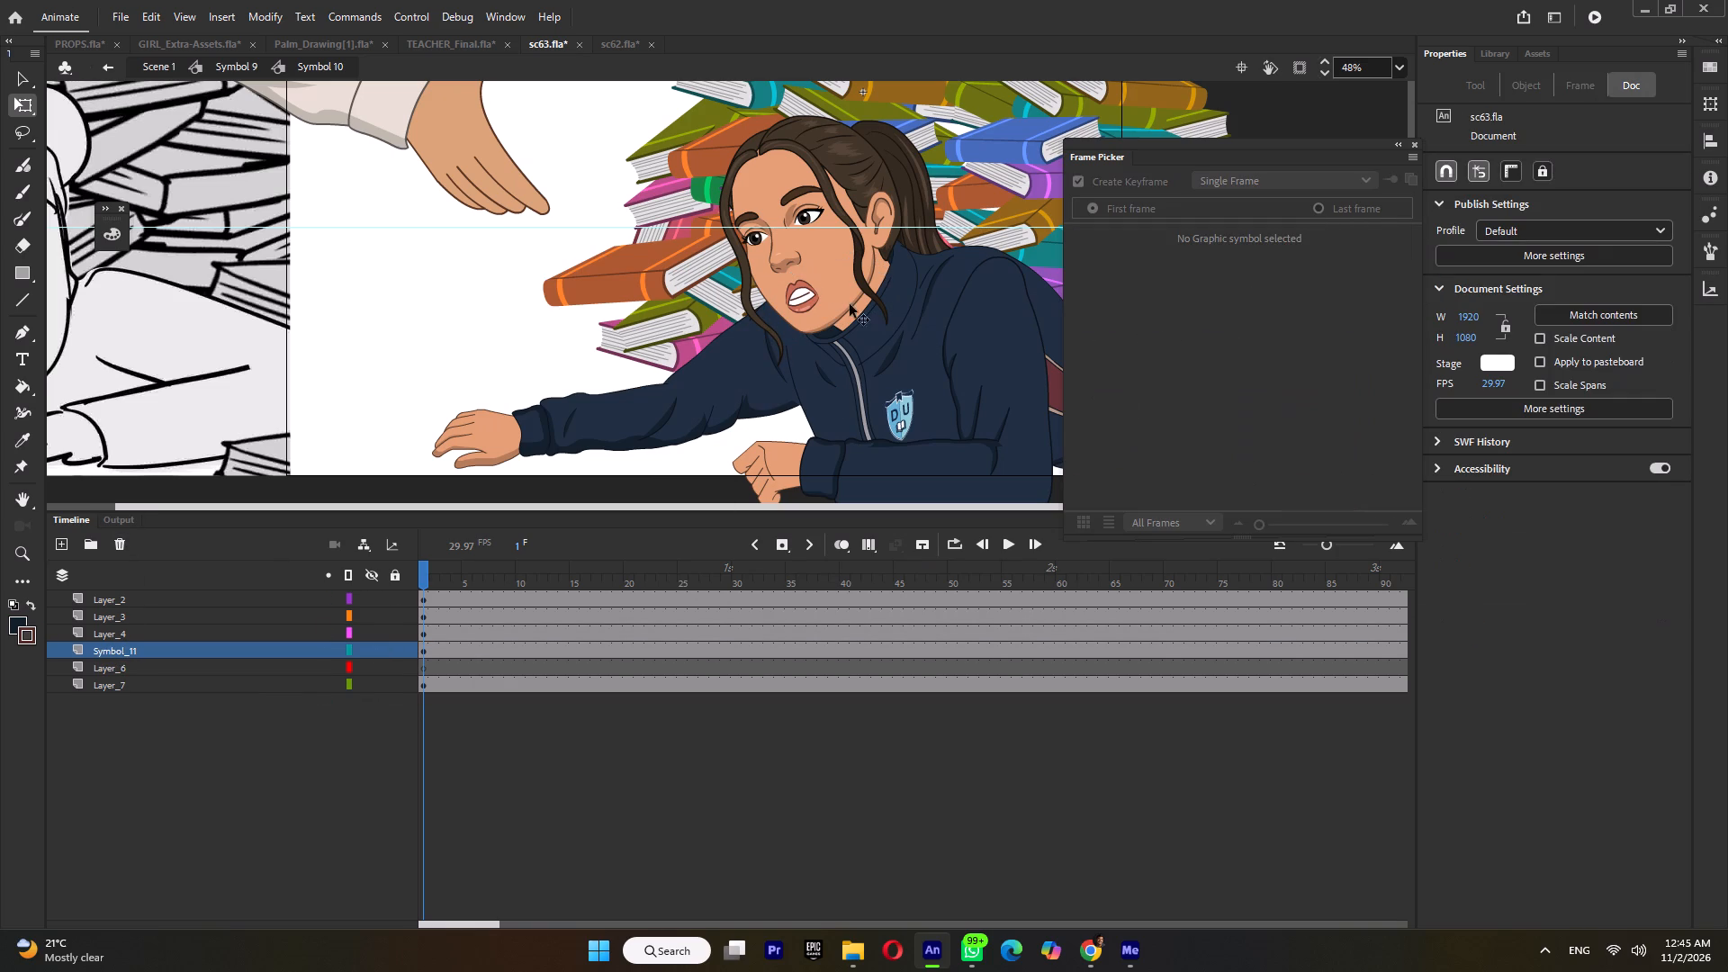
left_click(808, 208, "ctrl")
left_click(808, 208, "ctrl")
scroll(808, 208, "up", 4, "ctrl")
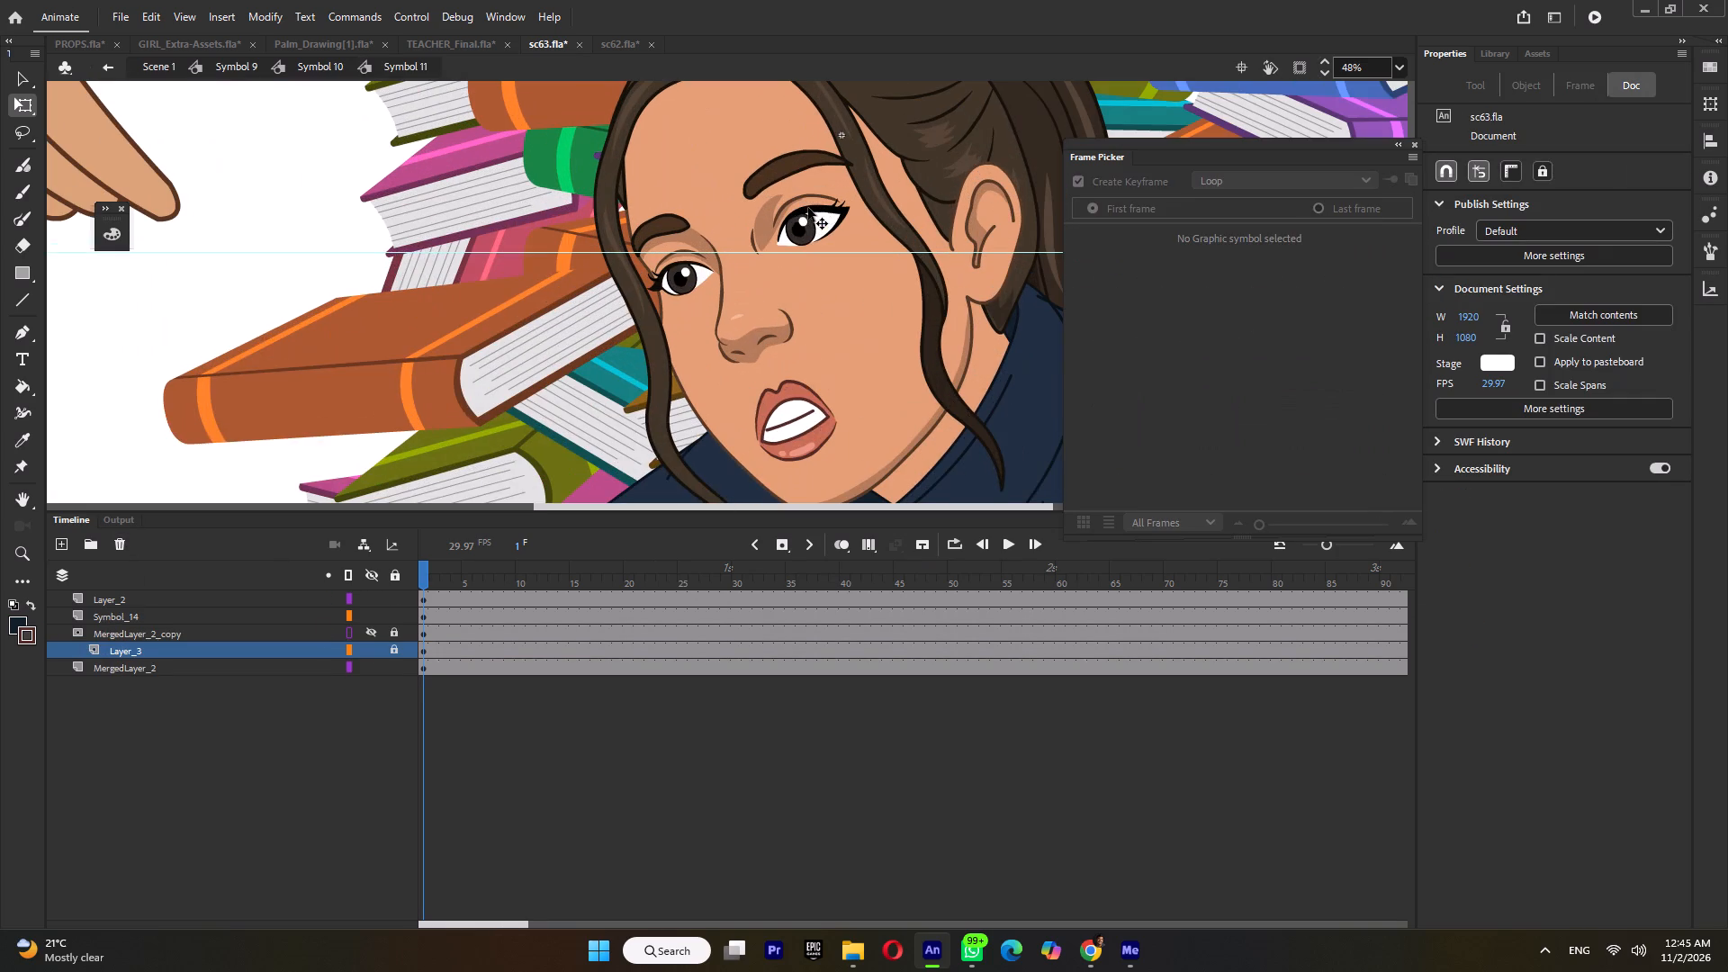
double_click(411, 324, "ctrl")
Save the sc63 file and return to Scene 1.
scroll(411, 324, "down", 8, "ctrl")
key("ctrl+s")
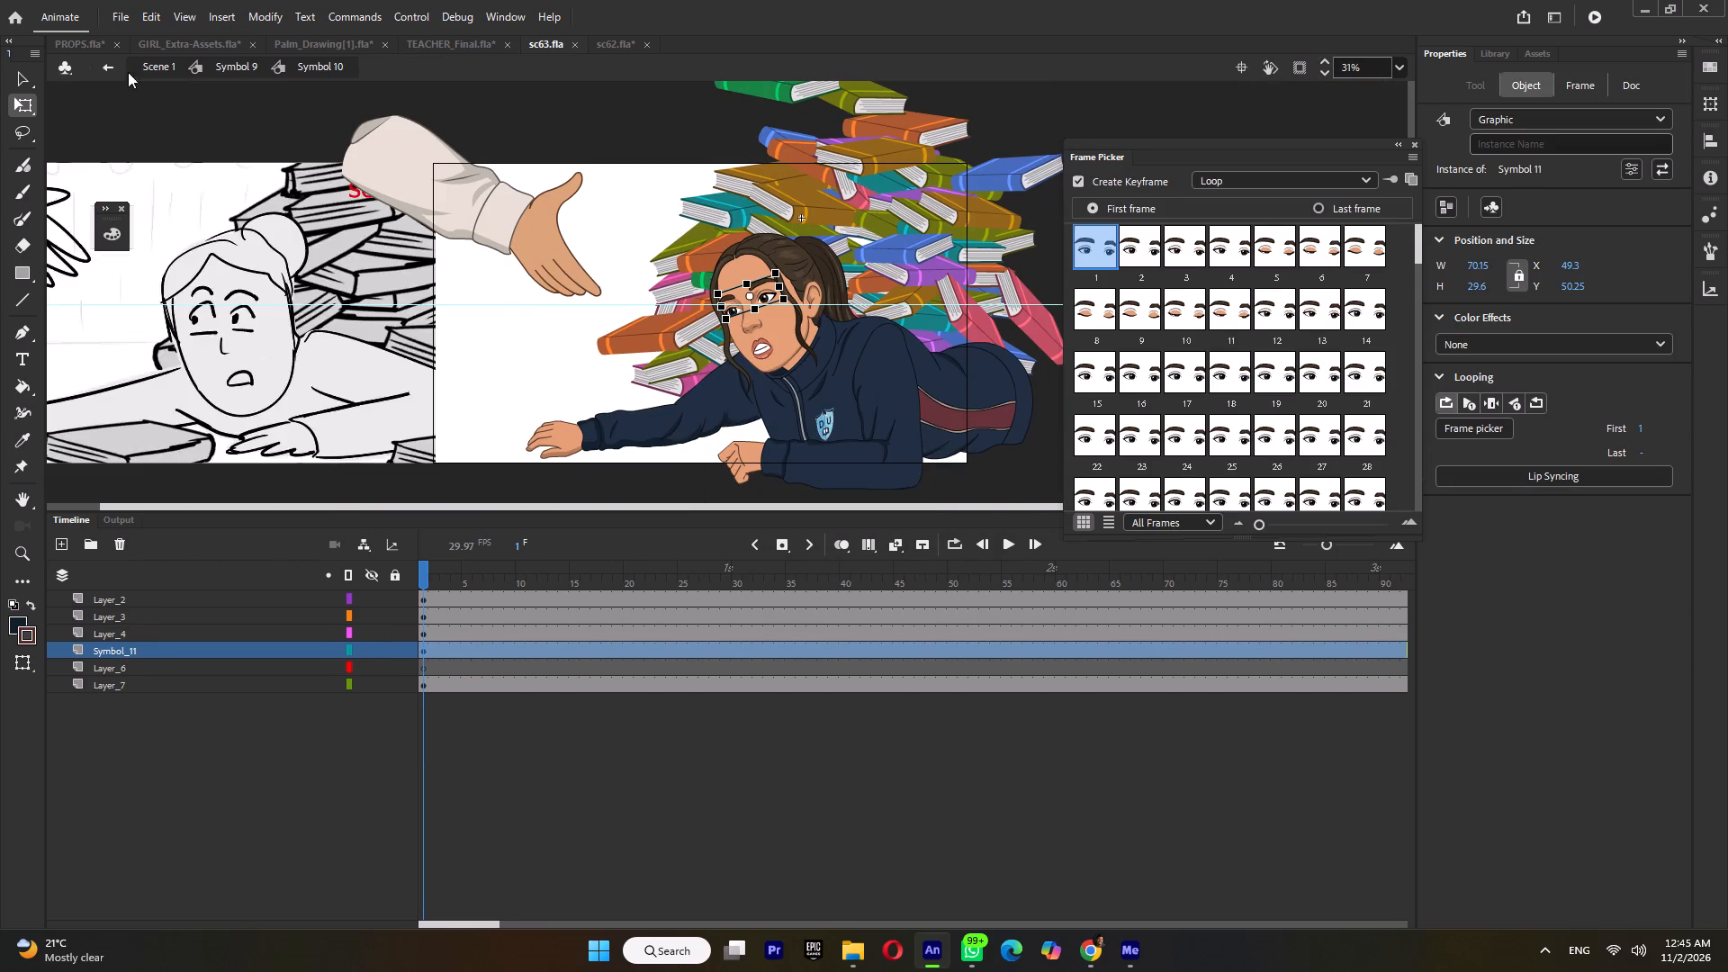
left_click(155, 76)
left_click(153, 66)
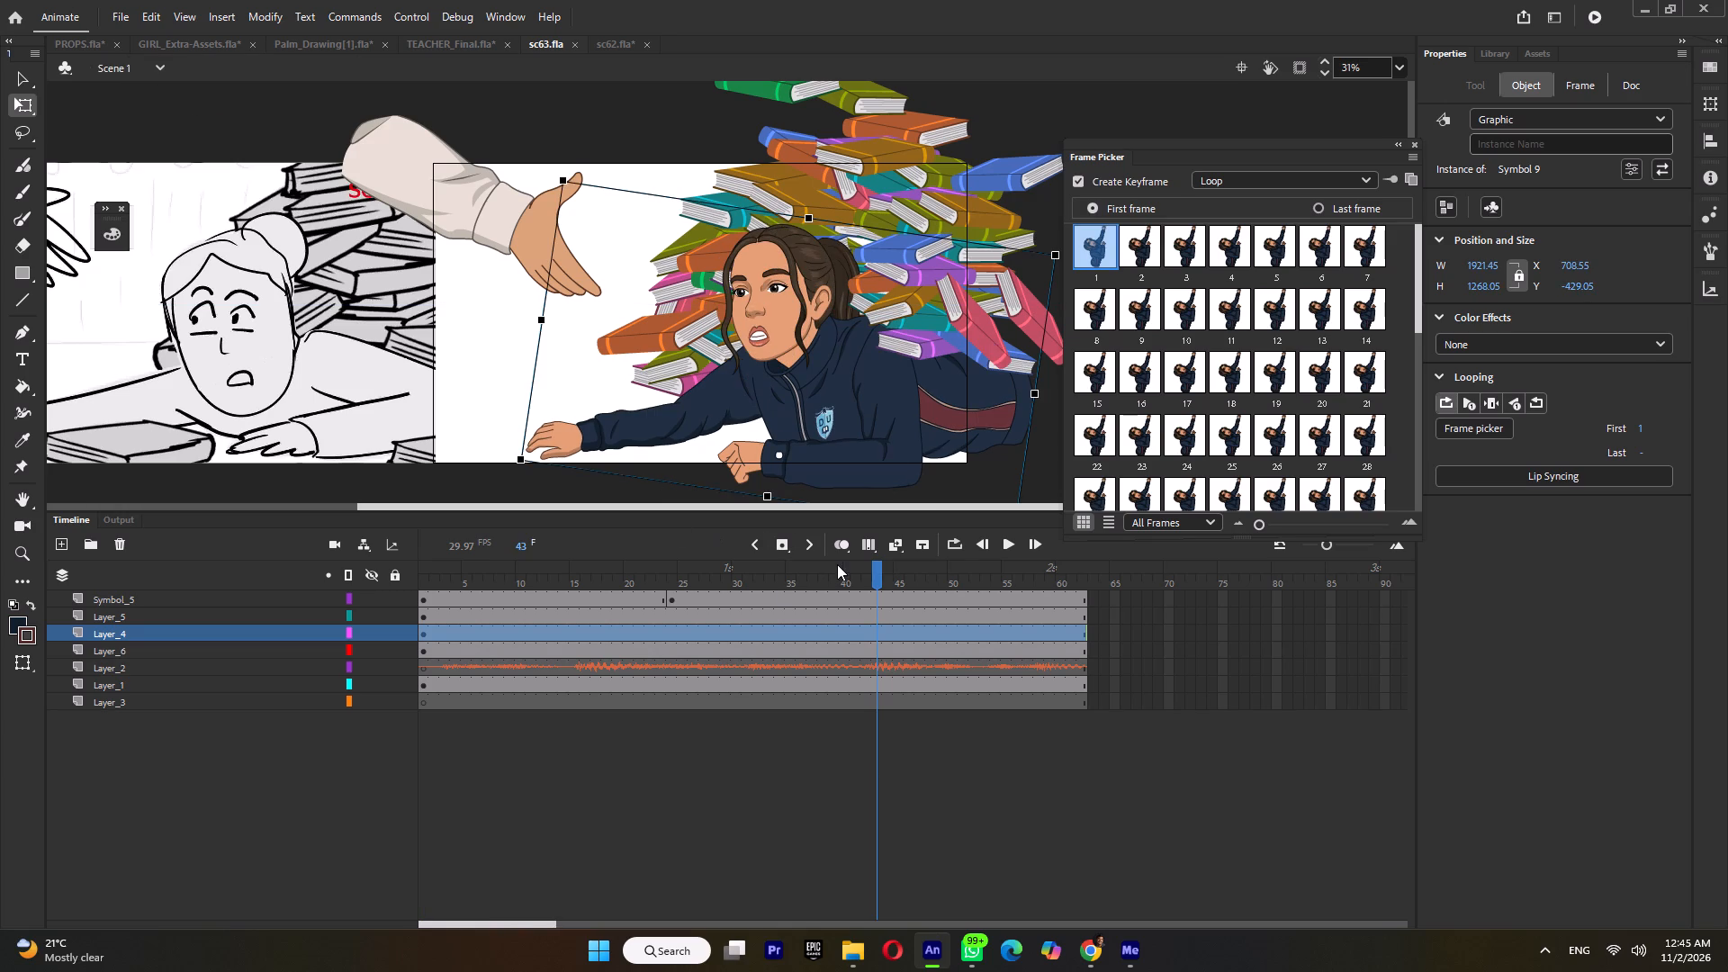
Inside the girl's head symbol, insert keyframes on all layers at frame 43 and set the mouth there to pose 33.
double_click(759, 300)
left_click(791, 319)
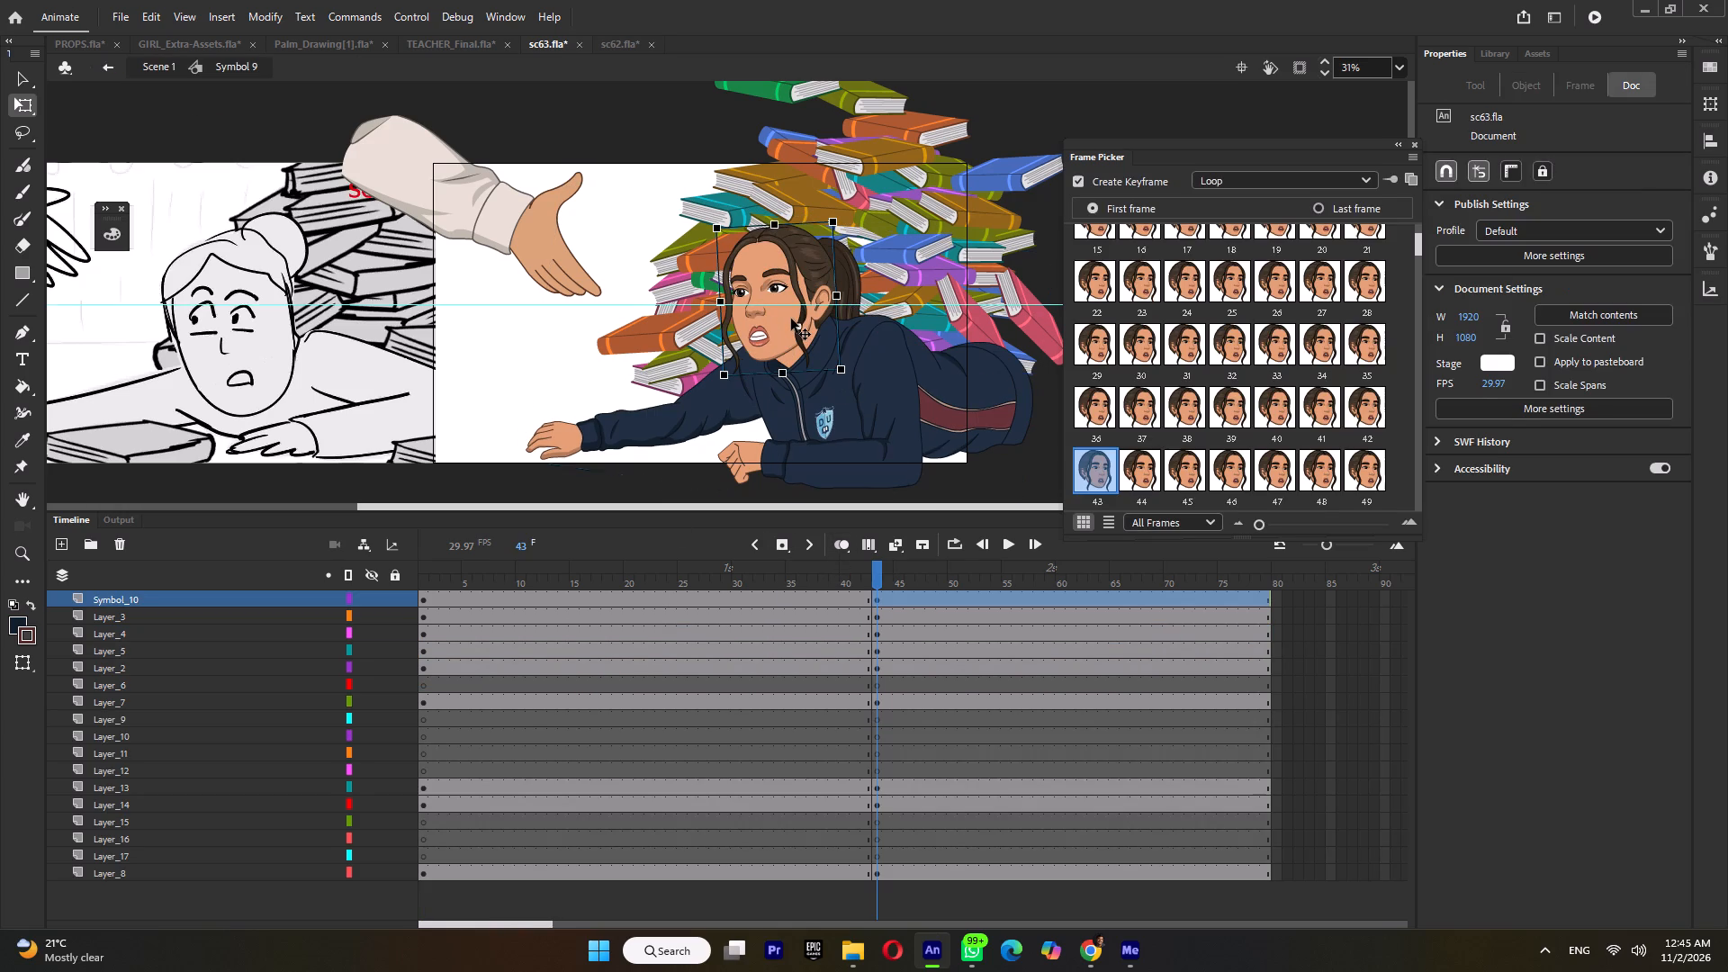
left_click(864, 584)
left_click(879, 586)
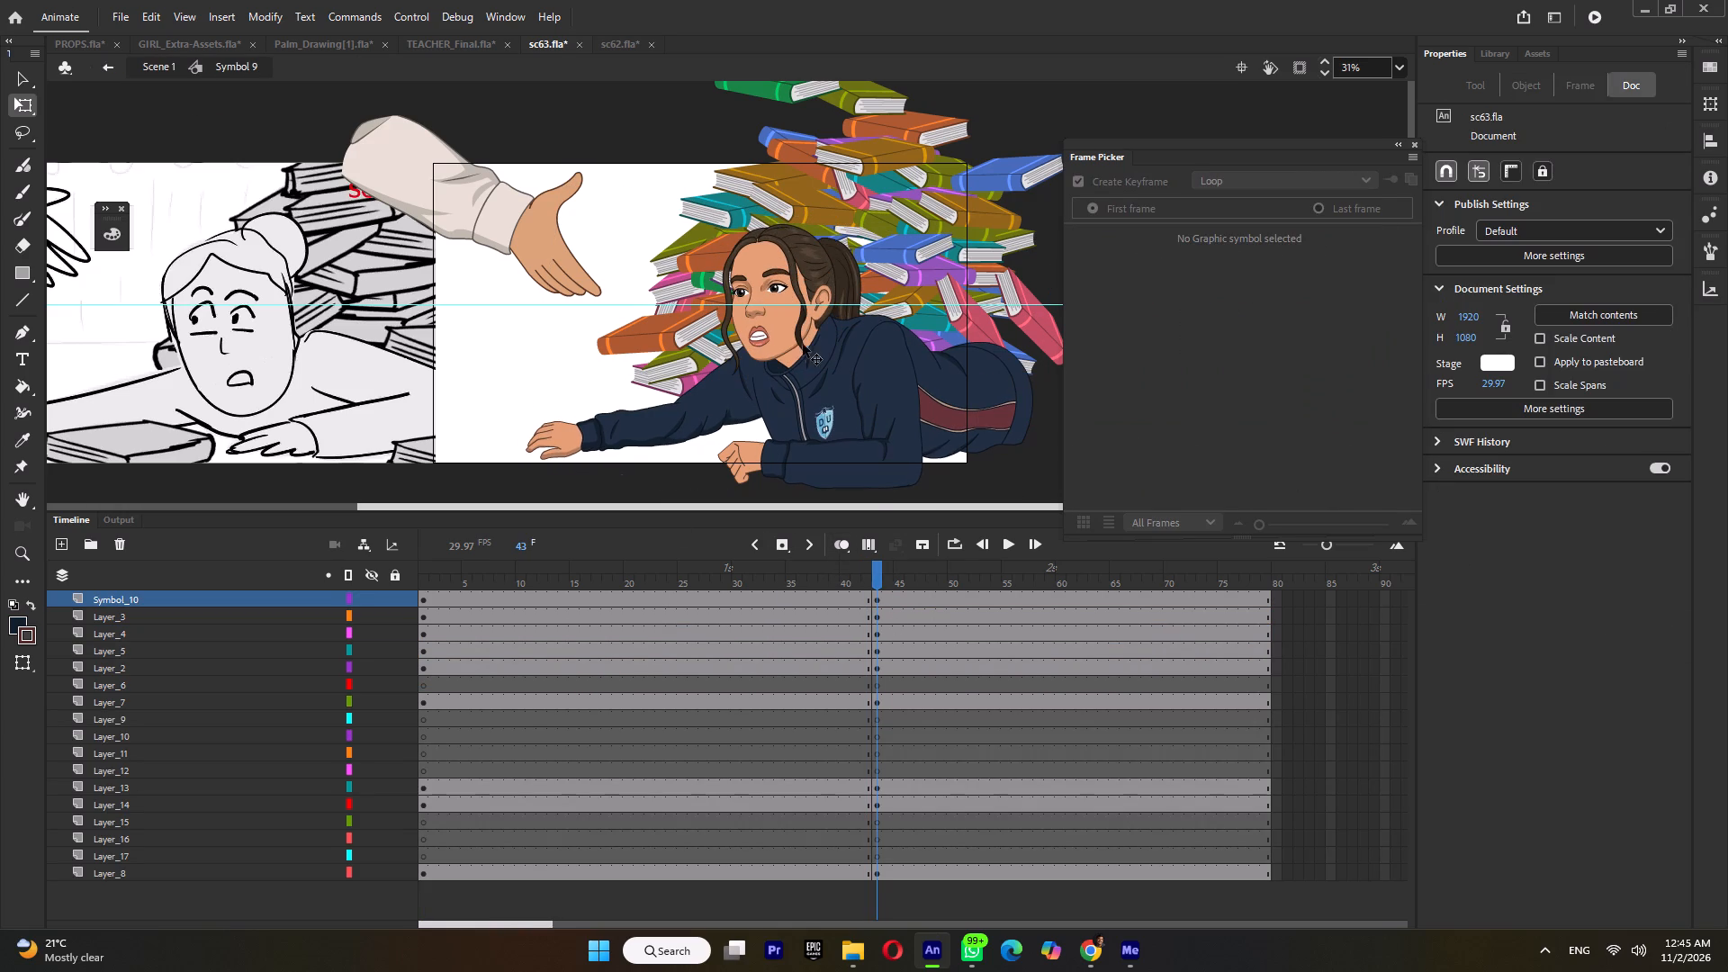
double_click(778, 334)
left_click(757, 342)
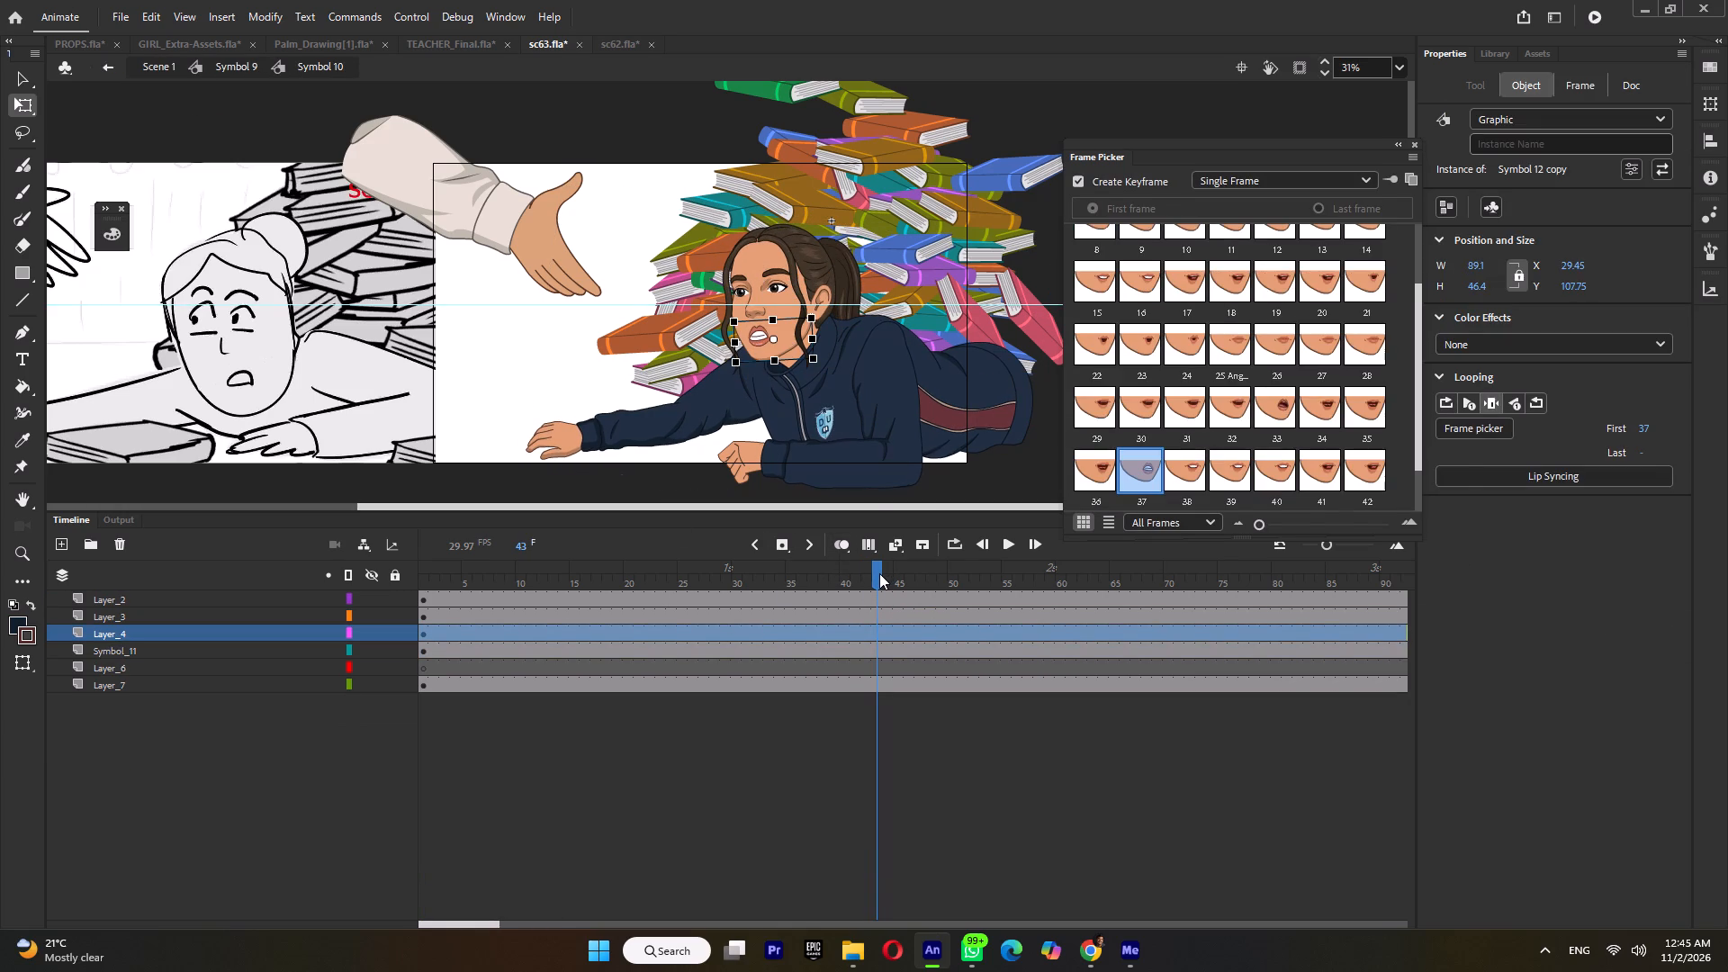
double_click(879, 573)
key("F6")
left_click(913, 272)
left_click(767, 341)
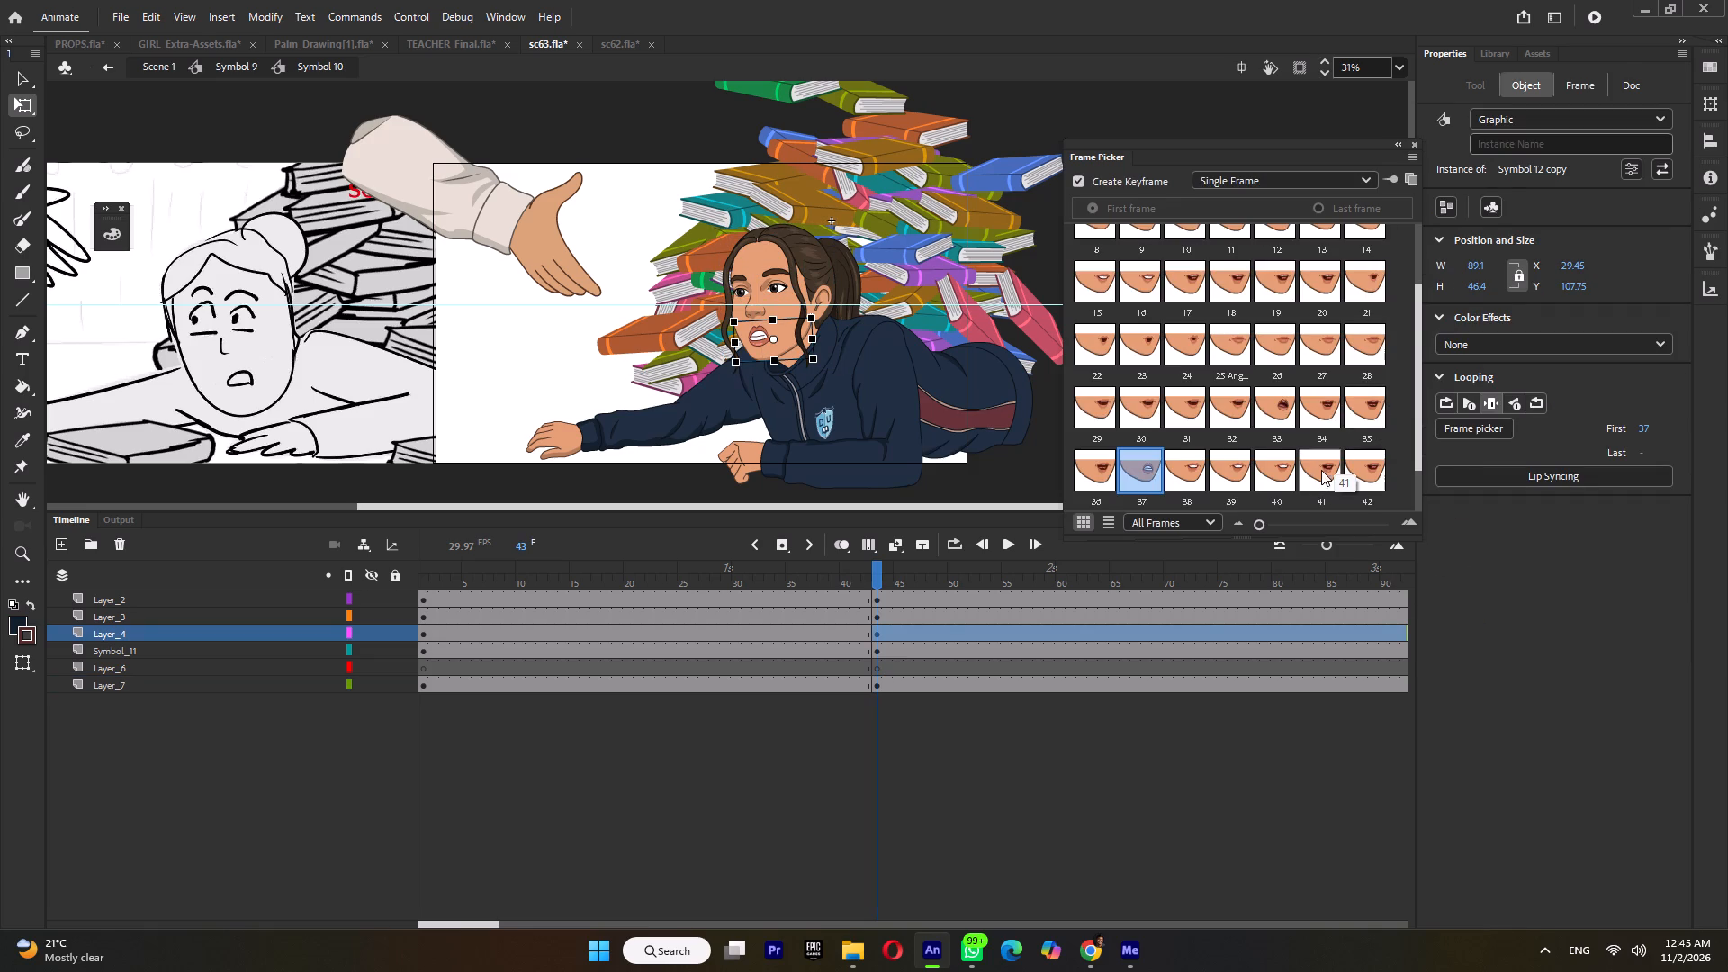
left_click(1278, 407)
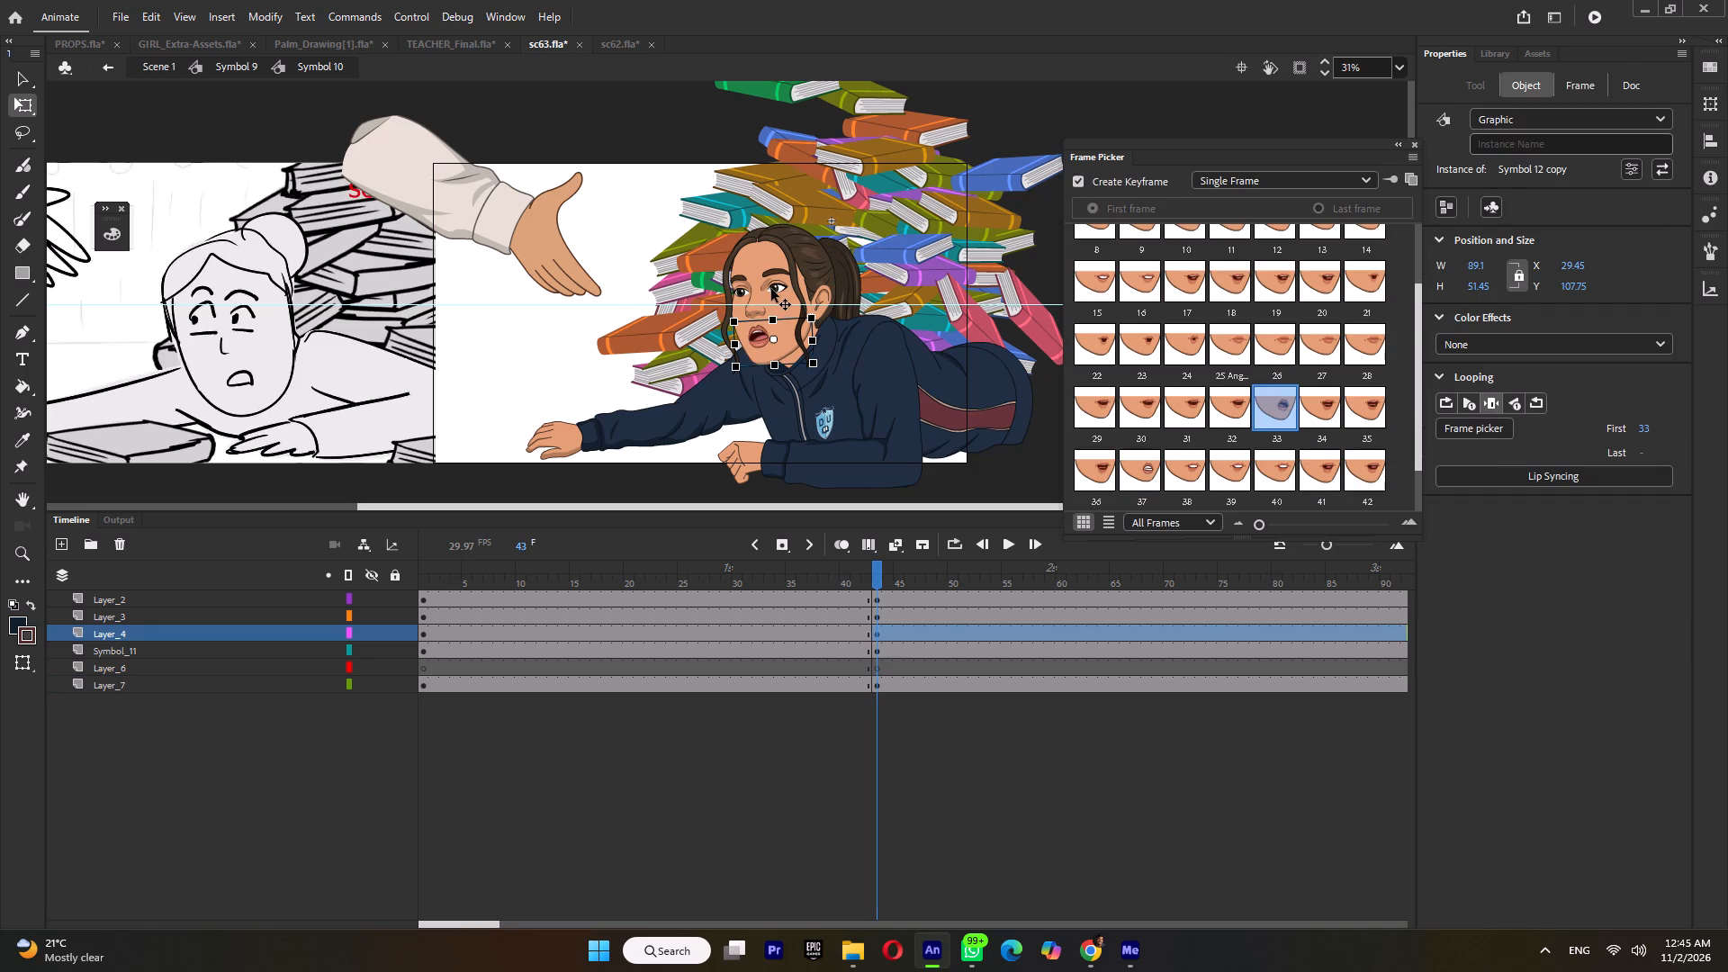
scroll(779, 276, "up", 3, "ctrl")
scroll(825, 280, "down", 2, "ctrl")
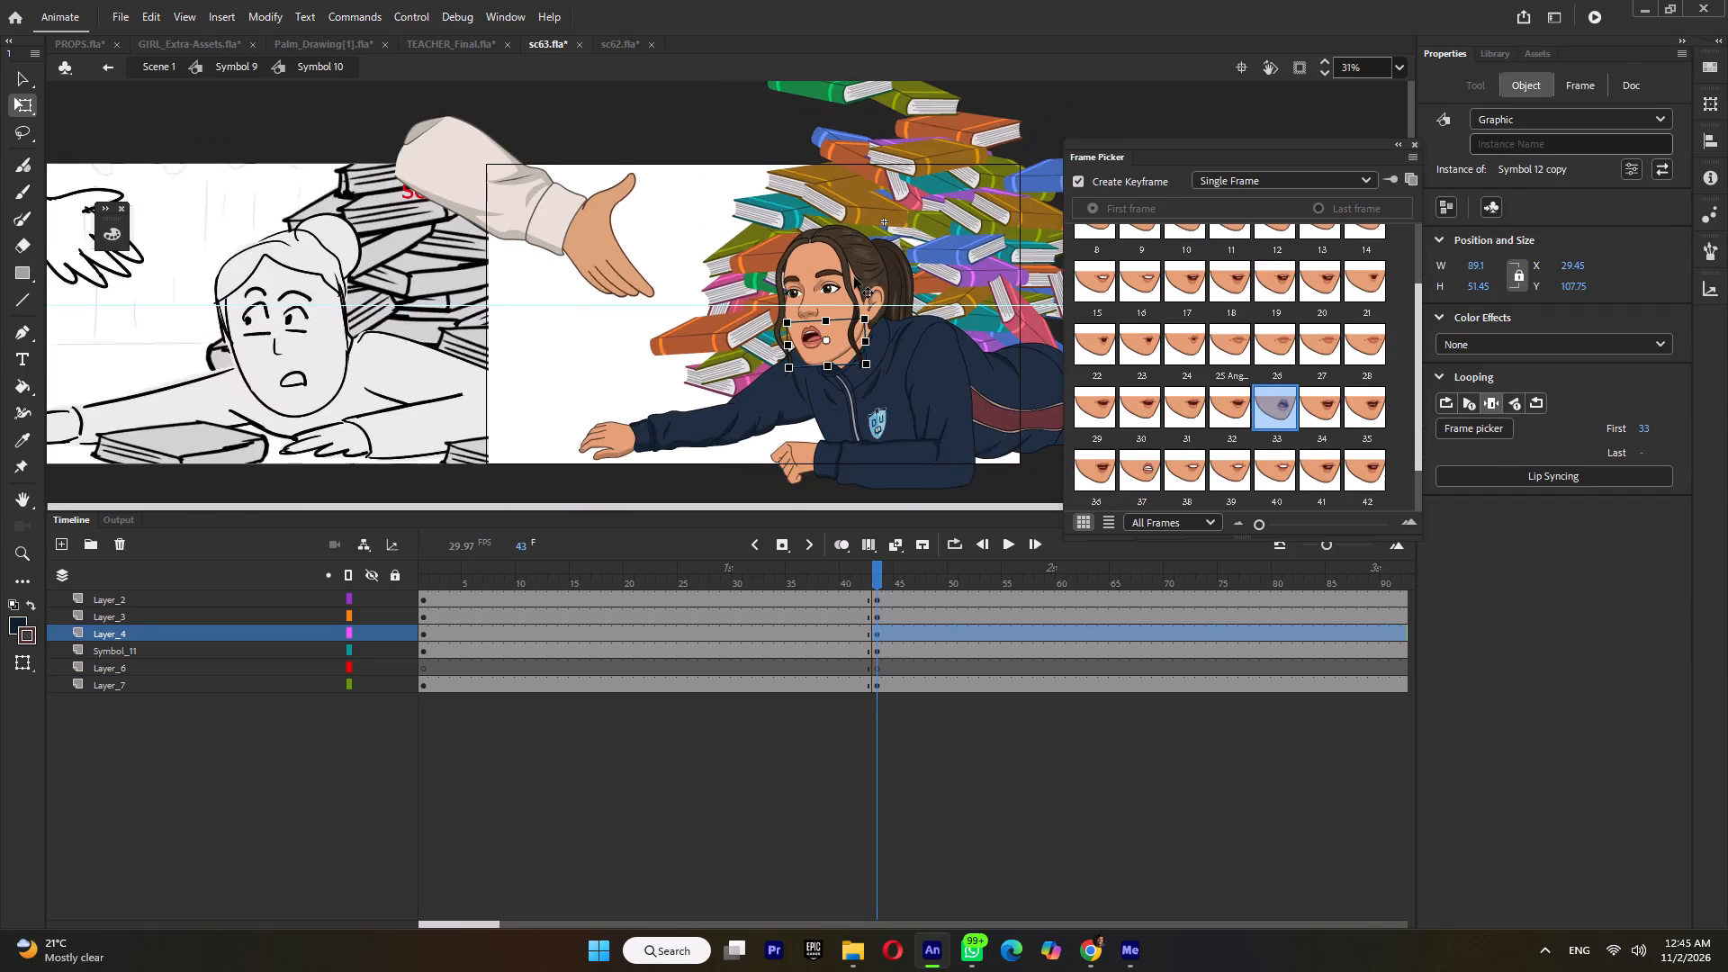
scroll(854, 277, "up", 3, "ctrl")
Inside the eyes symbol, Symbol 11, insert keyframes on all layers at frame 43 and raise the eyebrows slightly.
double_click(793, 274)
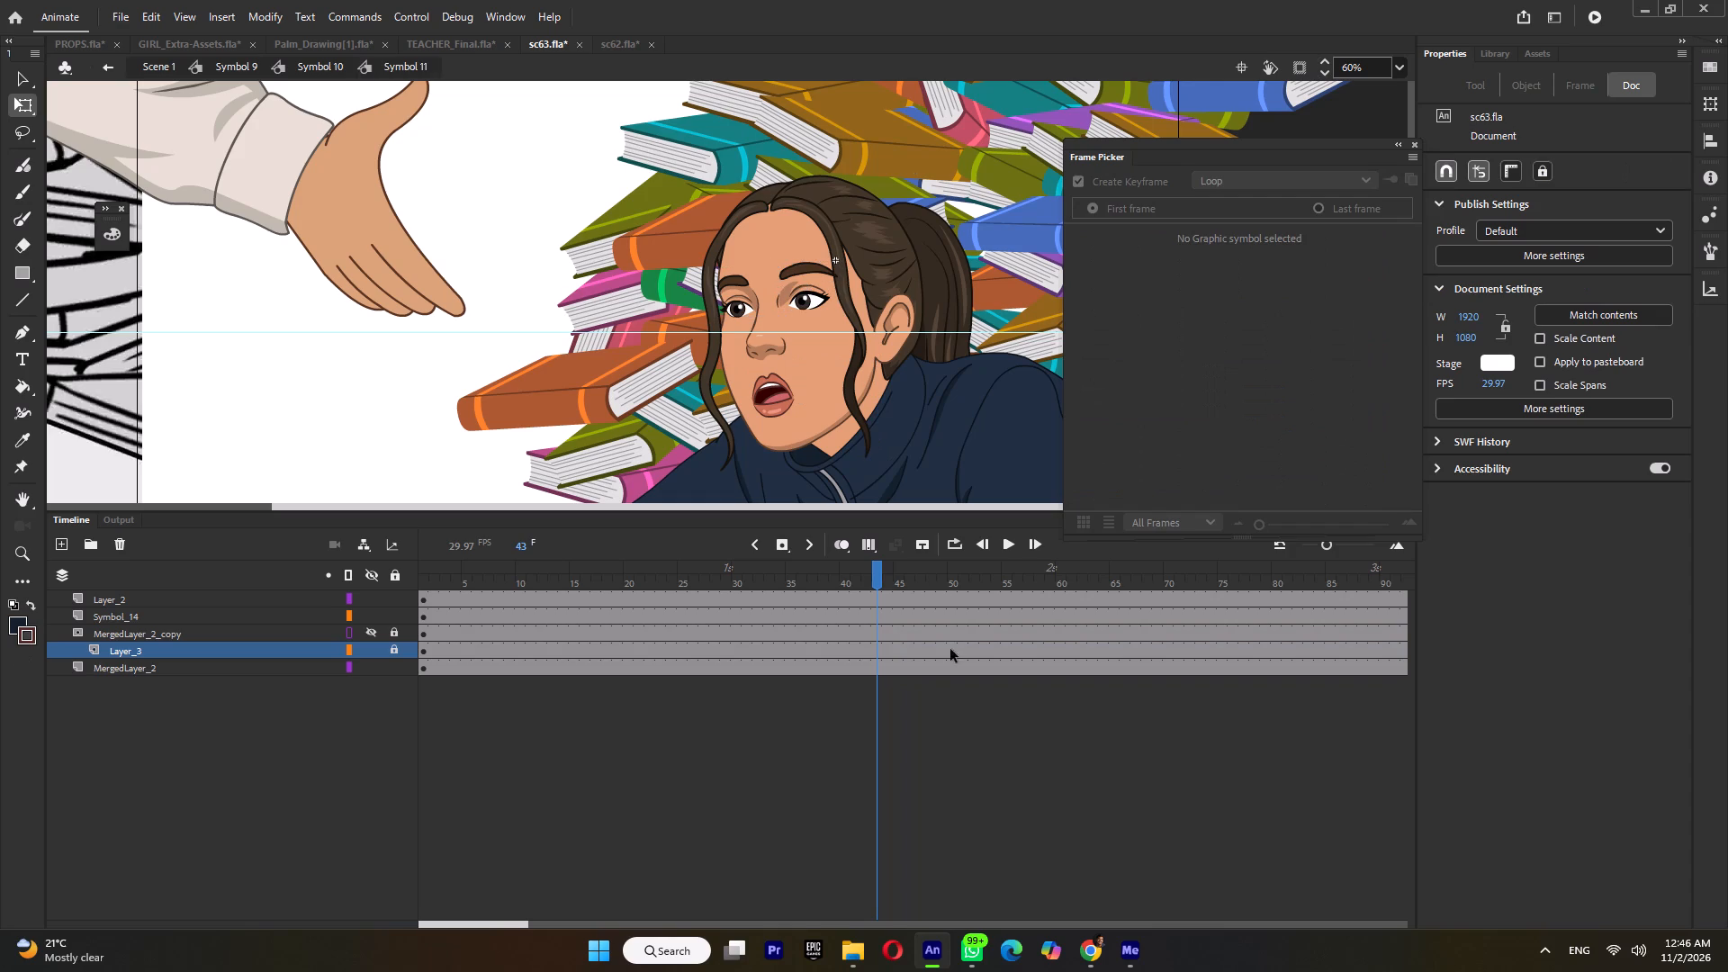
double_click(878, 573)
key("F6")
left_click(629, 400)
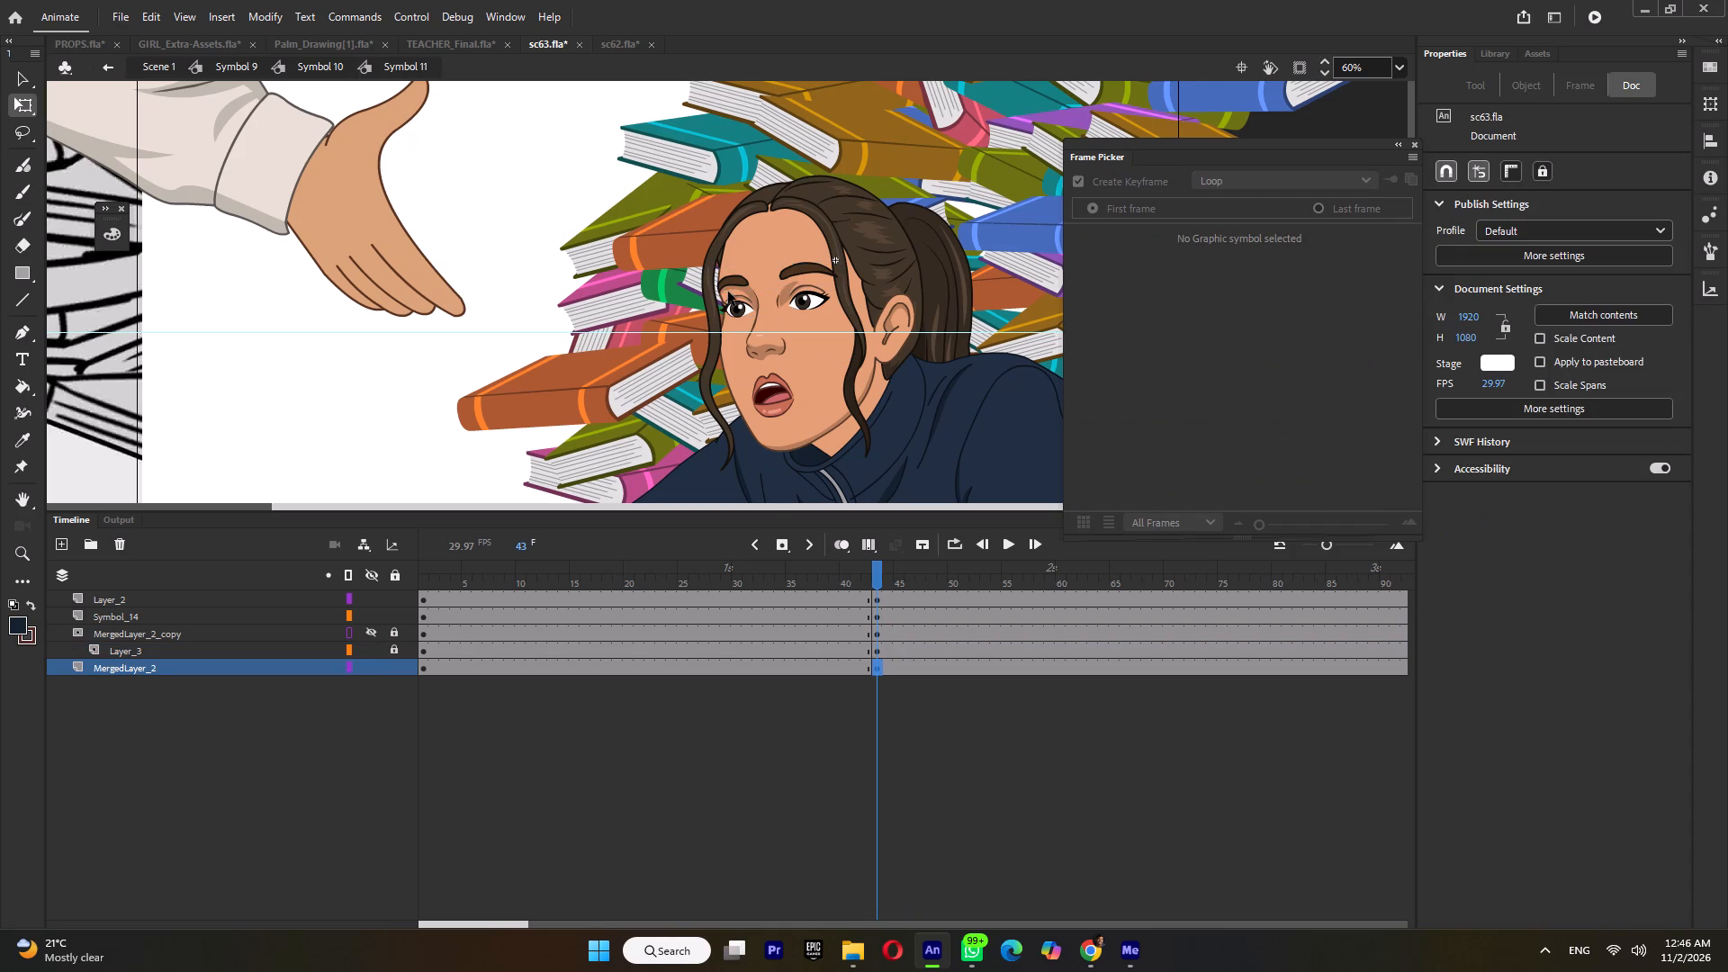
left_click(734, 279)
scroll(689, 279, "up", 4, "ctrl")
scroll(774, 280, "up", 4, "ctrl")
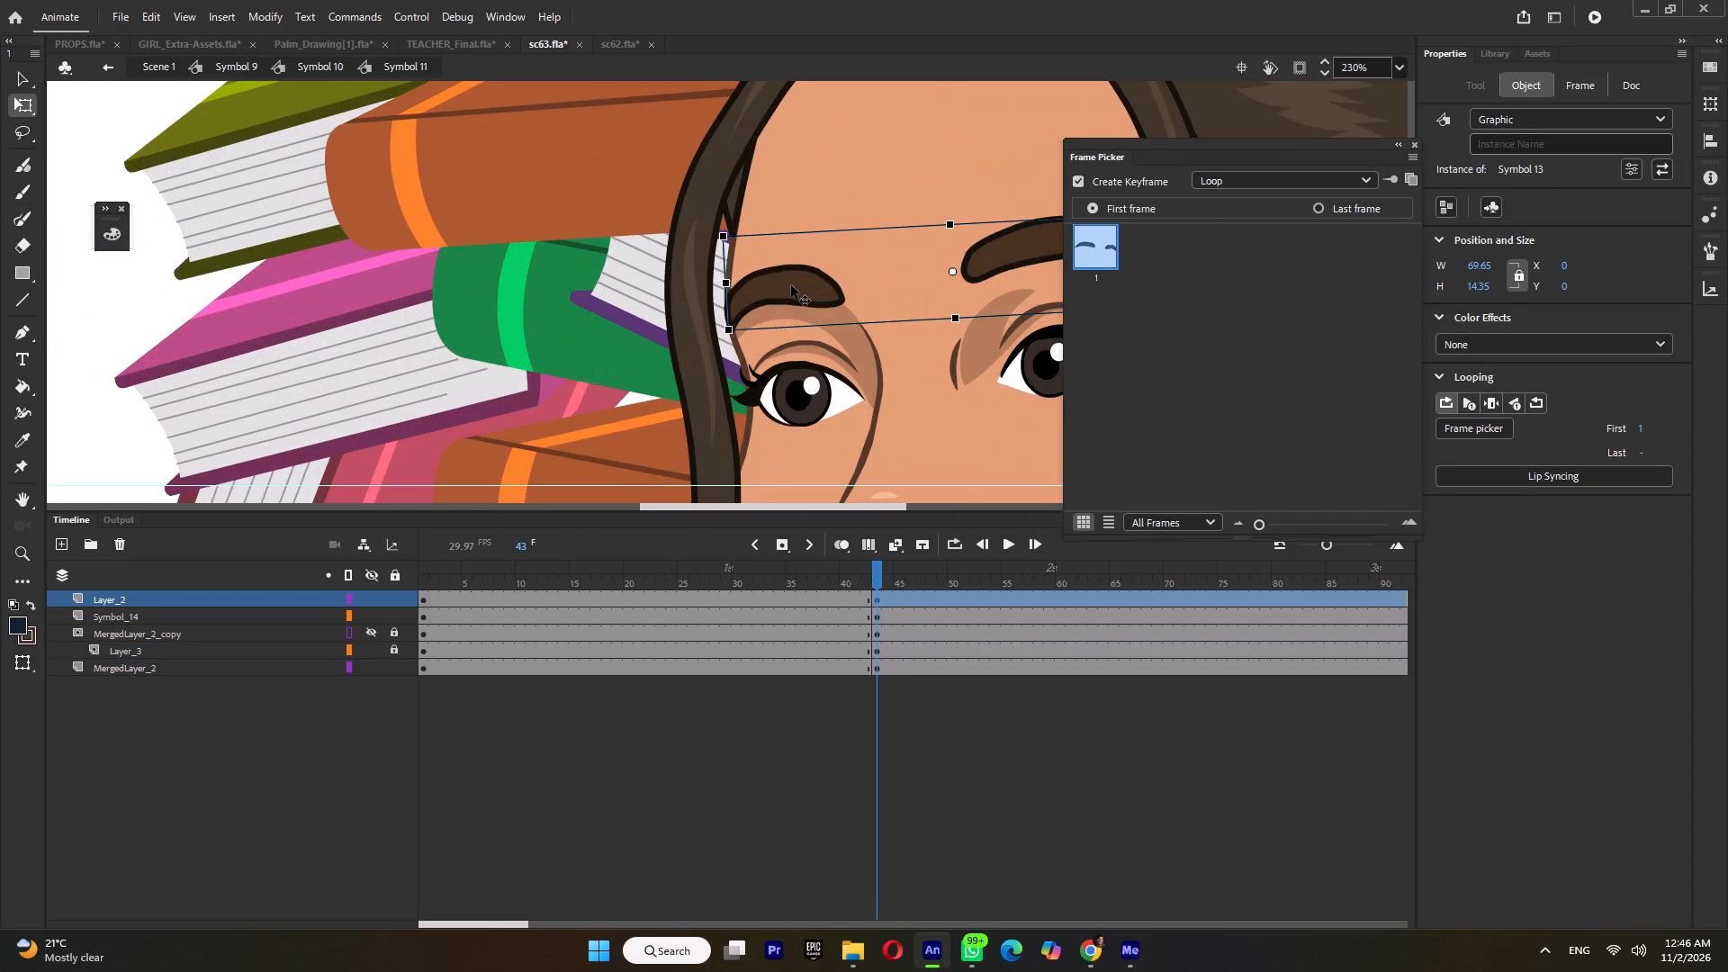
left_click_drag(791, 285, 789, 271)
Open the eyebrow symbol, Symbol 13, and add a keyframe at frame 2.
double_click(788, 274)
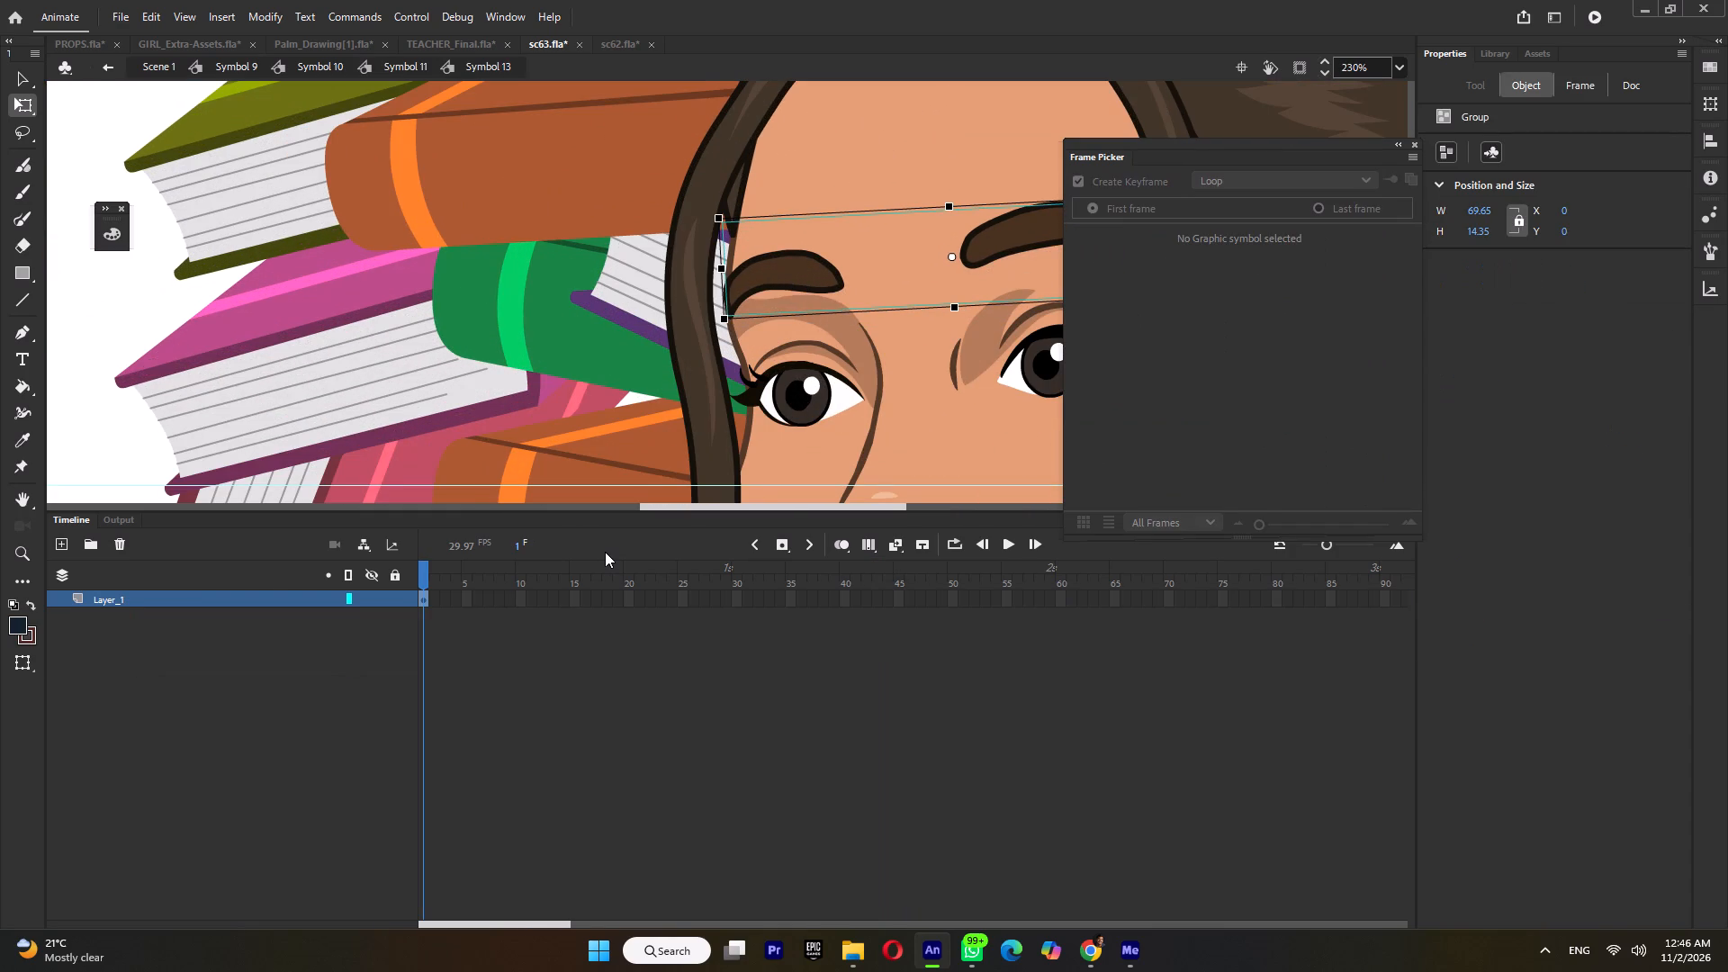
key("F5")
key("F6")
Inside the frame 2 eyebrow group, group each of the two eyebrows separately.
double_click(805, 282)
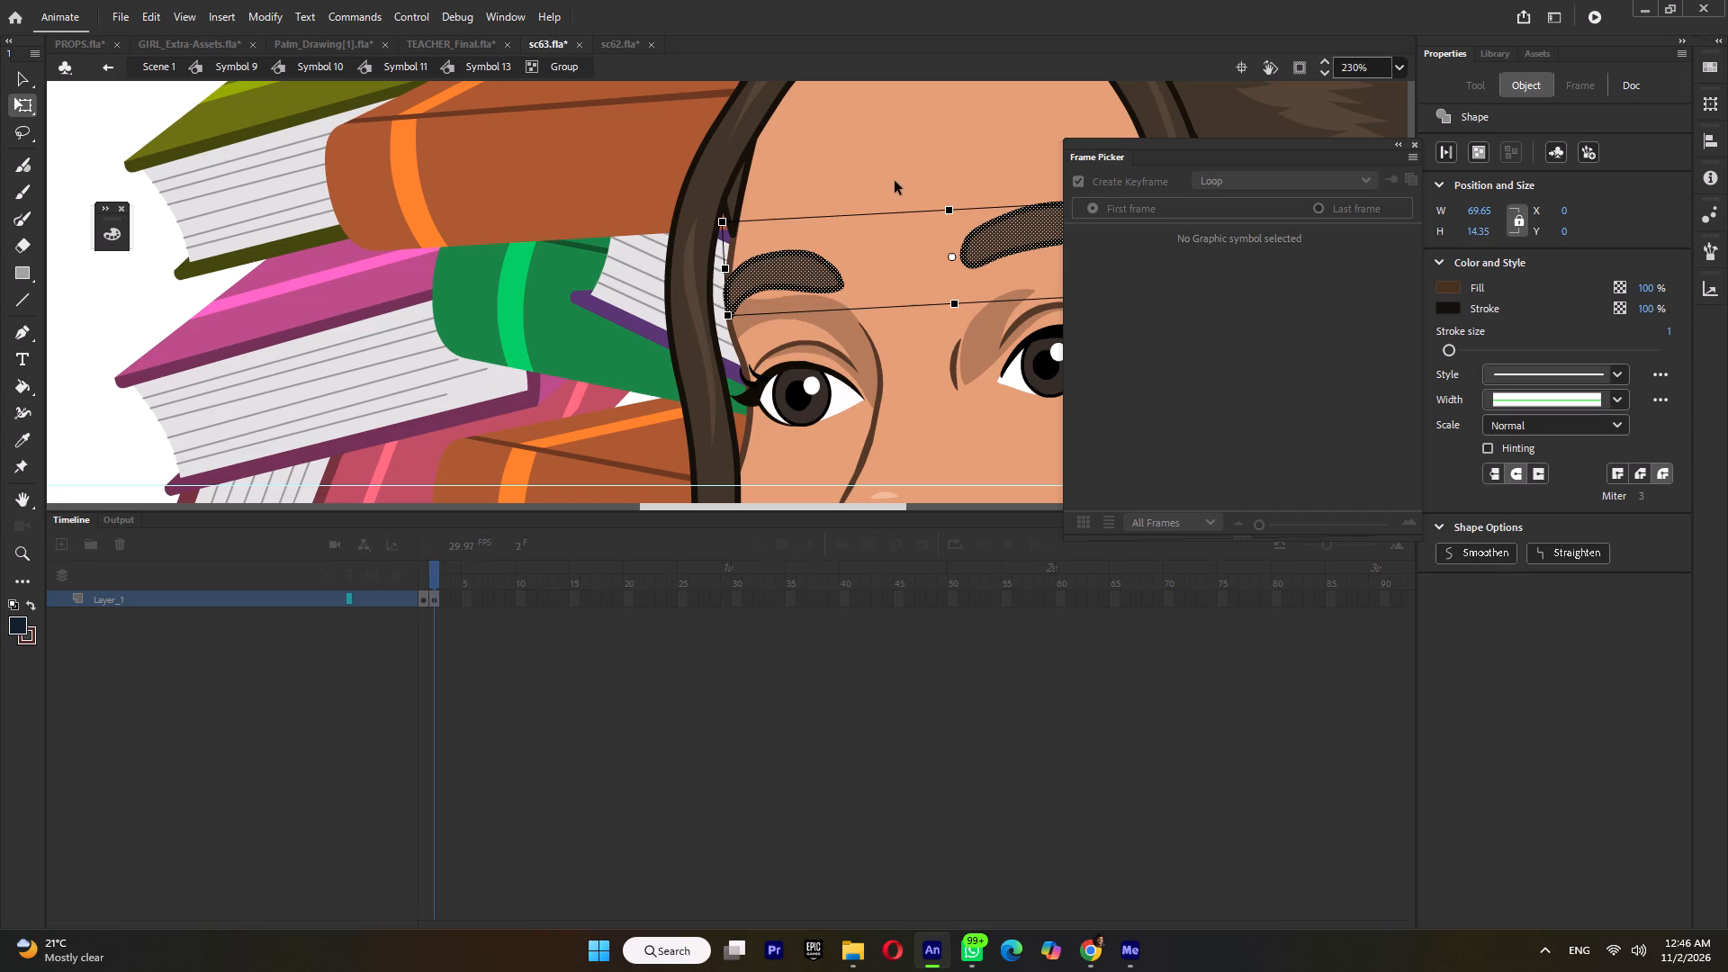
left_click_drag(894, 181, 677, 366)
key("ctrl+g")
scroll(774, 324, "down", 2, "ctrl")
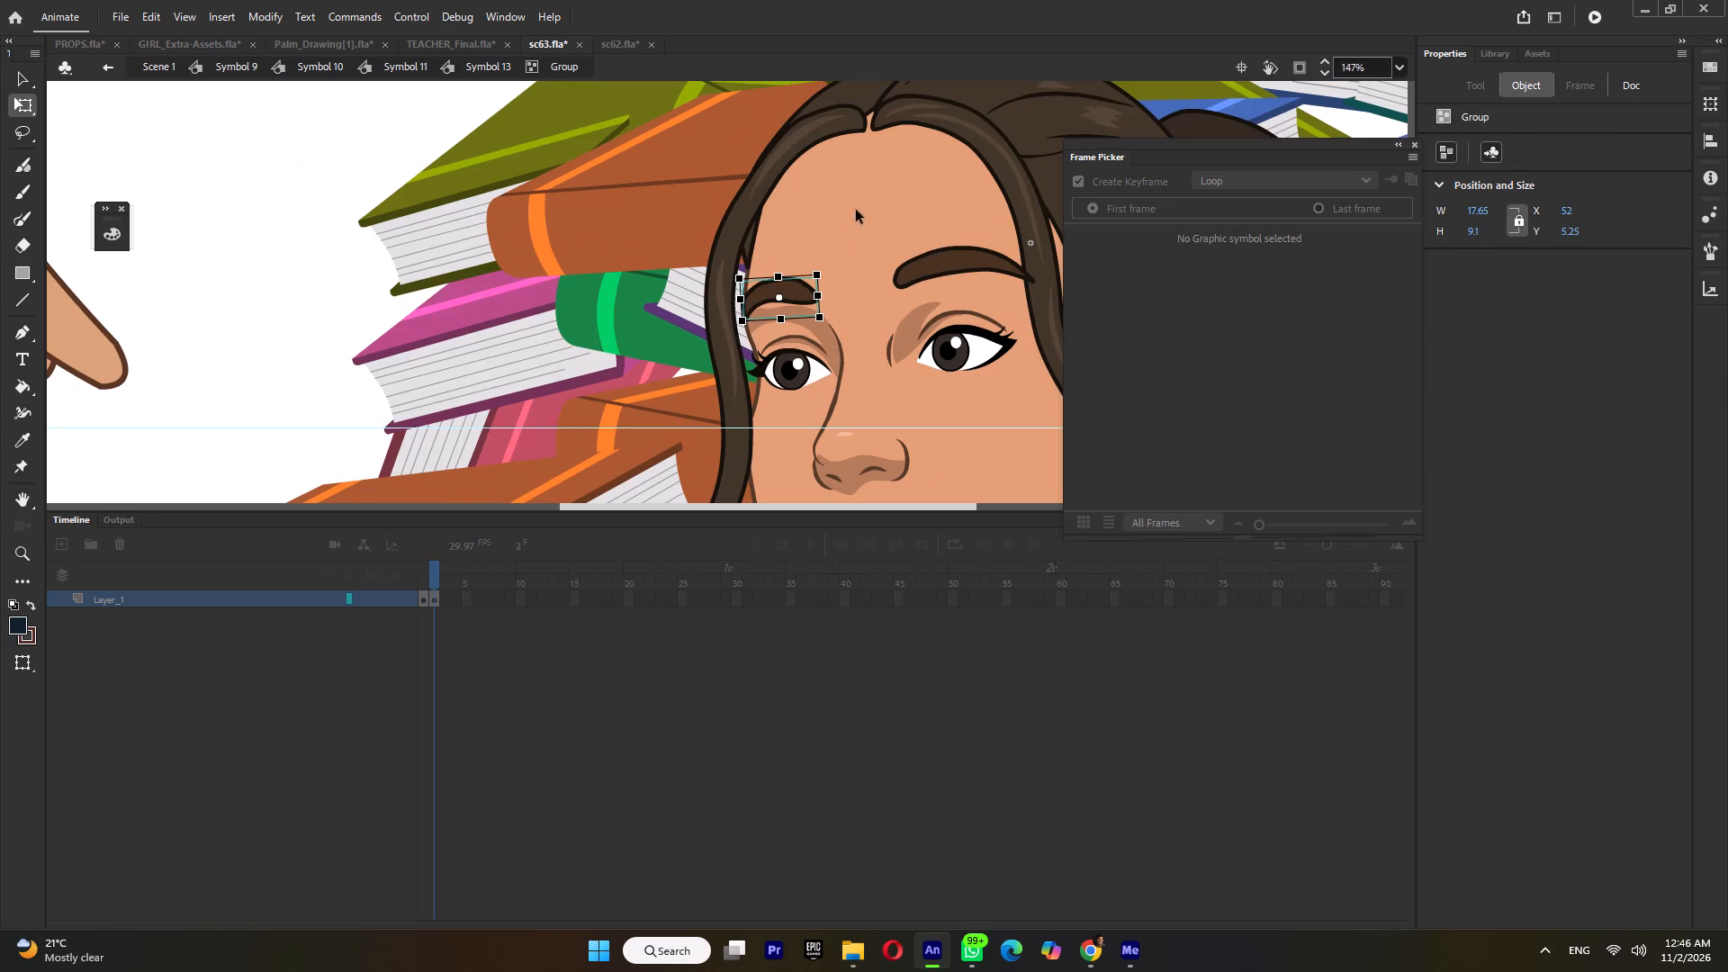
left_click_drag(857, 210, 1066, 323)
key("ctrl+g")
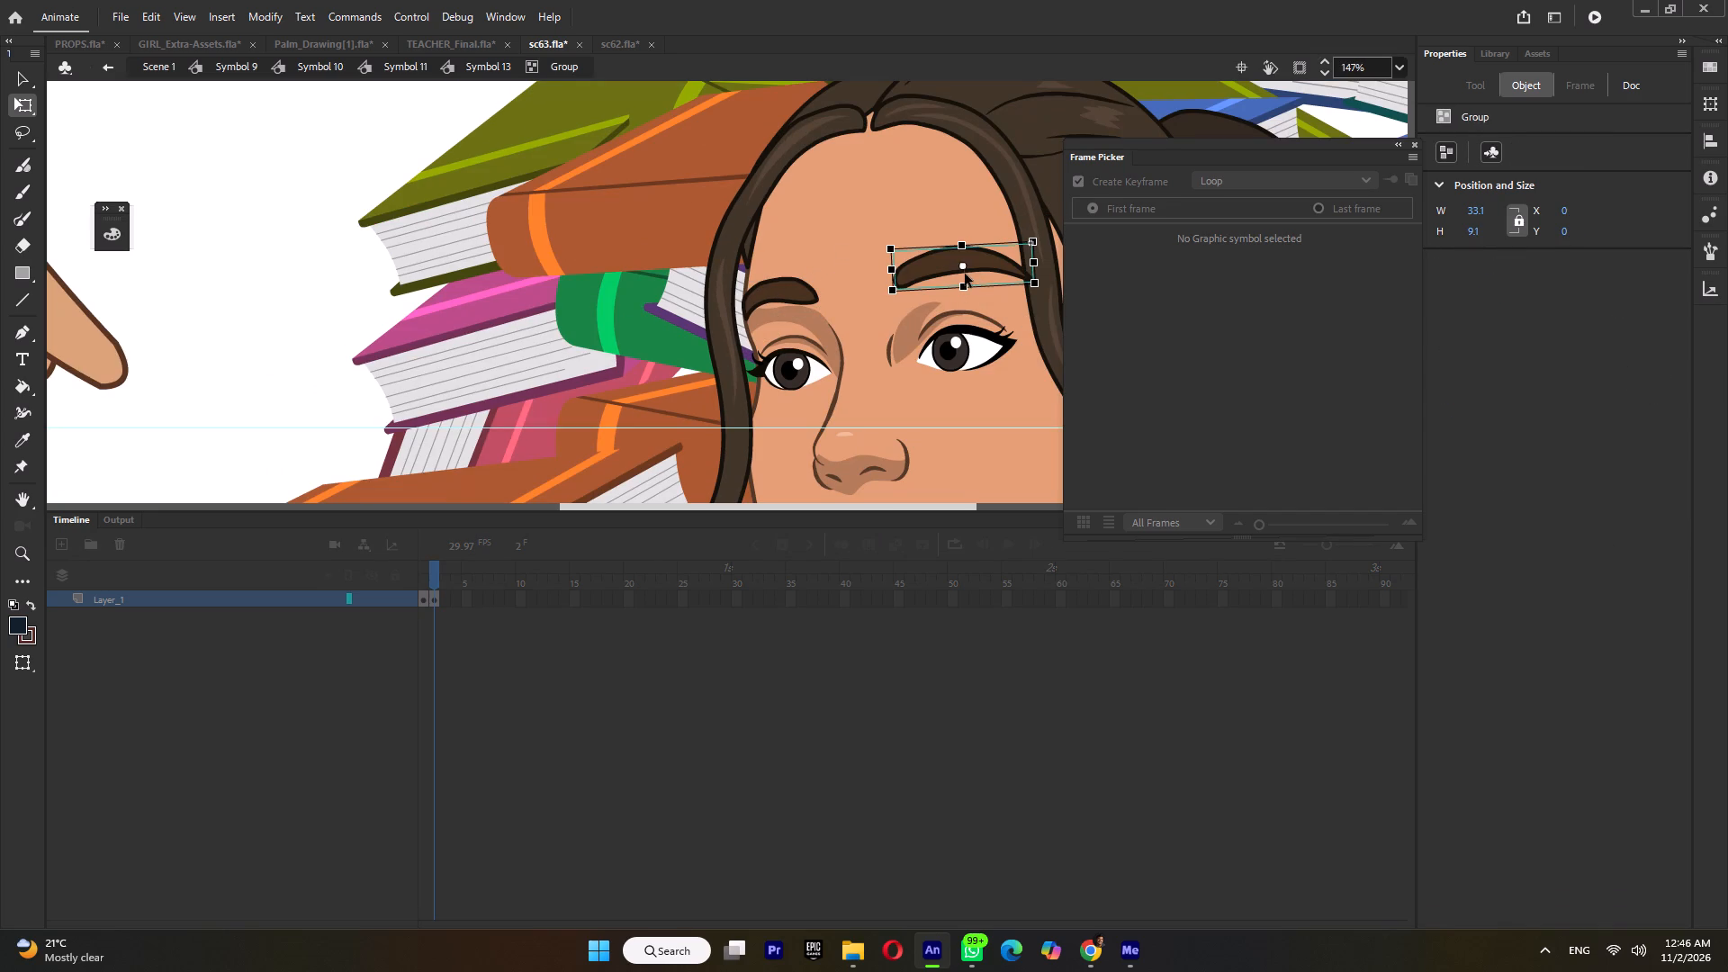
Rotate each eyebrow group slightly about its outer end to raise the inner ends, and leave the eyebrow group.
left_click_drag(964, 265, 1030, 279)
left_click_drag(898, 303, 893, 287)
left_click(784, 290)
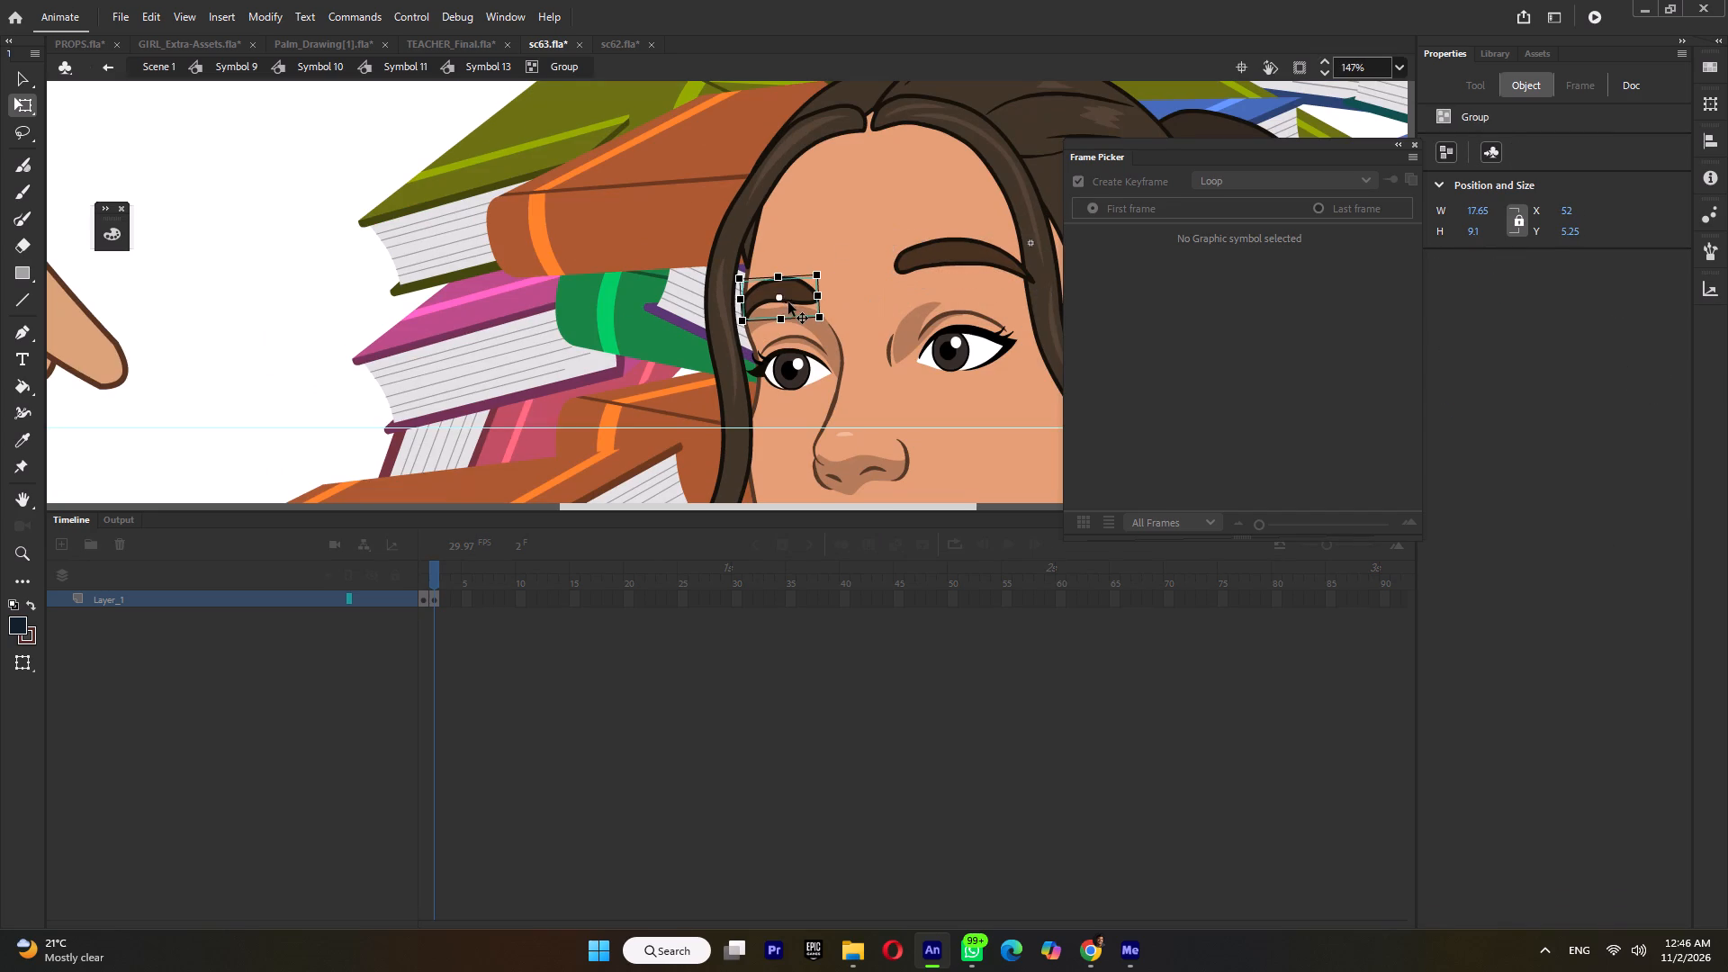
left_click_drag(778, 294, 747, 321)
left_click_drag(830, 283, 830, 270)
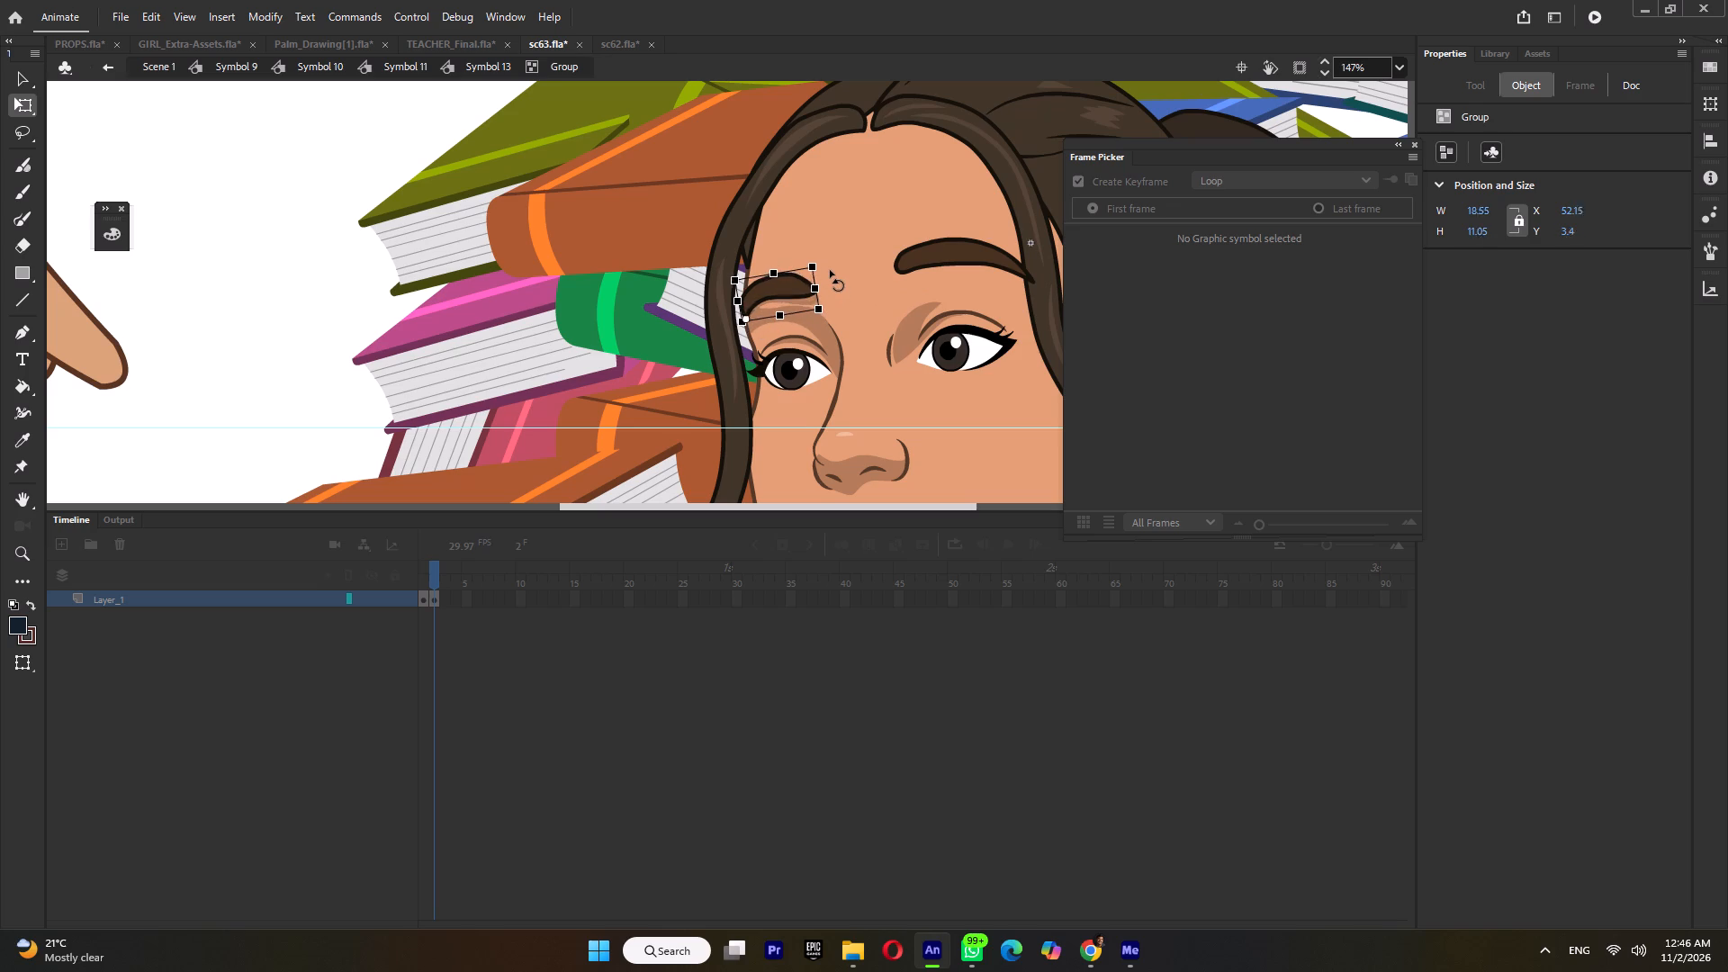
left_click_drag(830, 270, 830, 268)
double_click(796, 319)
Open the nested face group in Symbol 10 and pull the far eye's upper shading edge up toward the raised eyebrow.
scroll(795, 318, "up", 5, "ctrl")
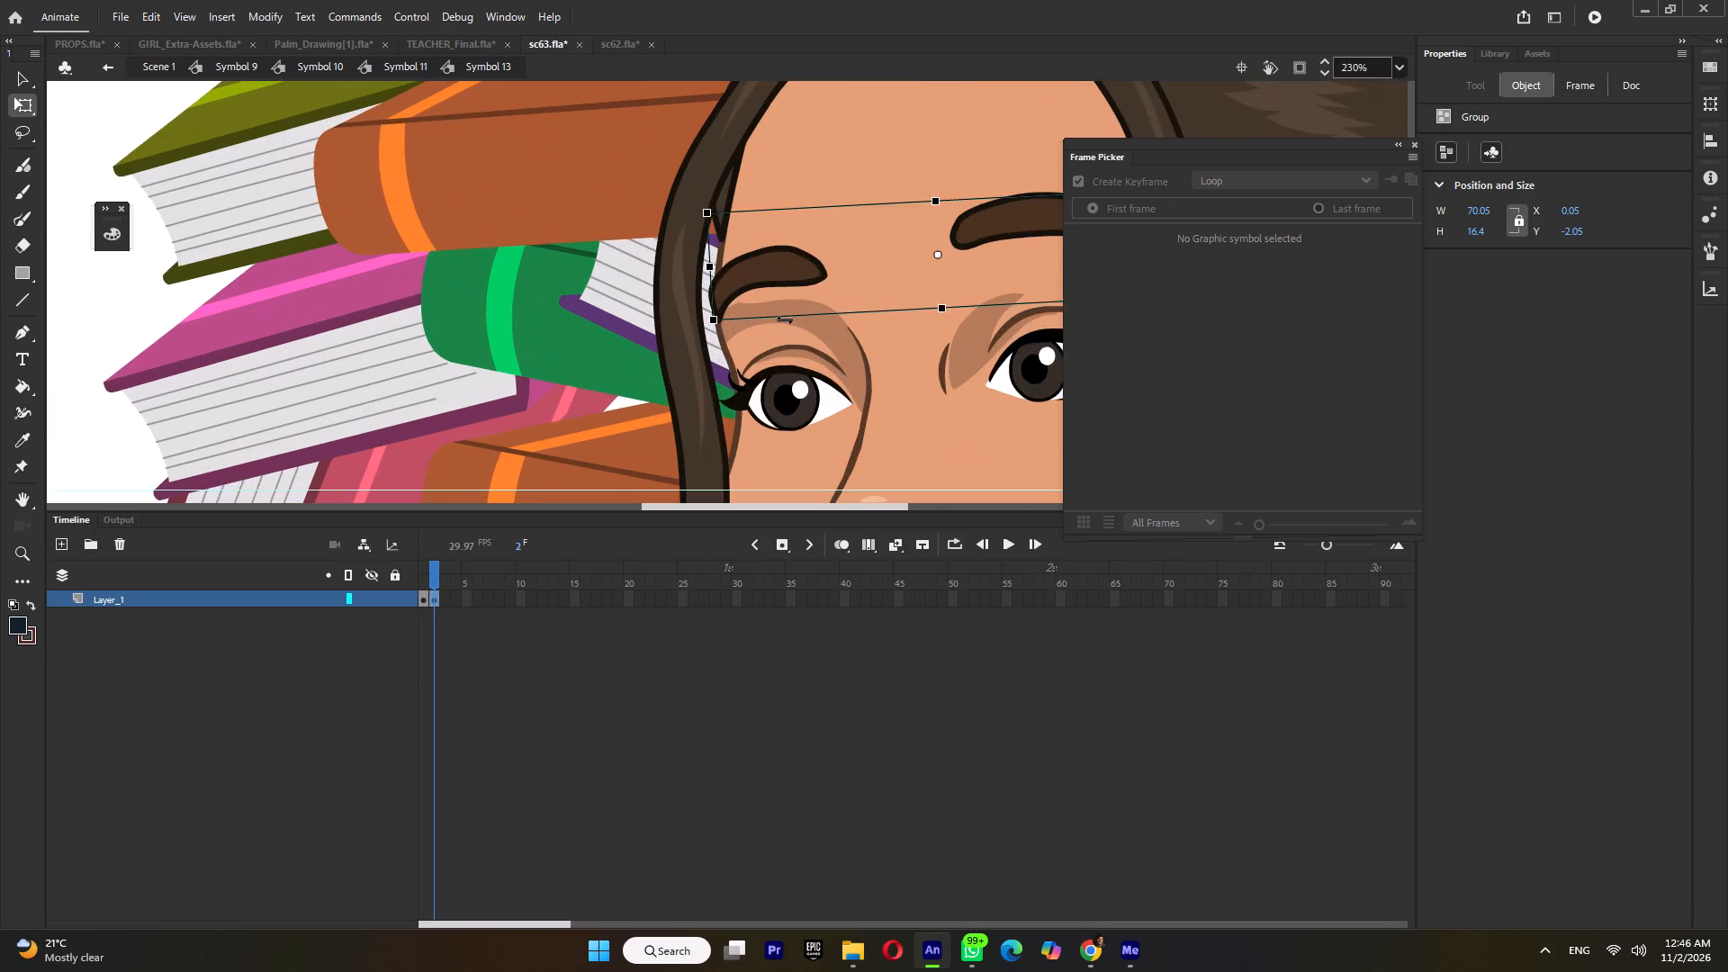
scroll(783, 319, "up", 3, "ctrl")
double_click(783, 316)
double_click(783, 316)
left_click(740, 283)
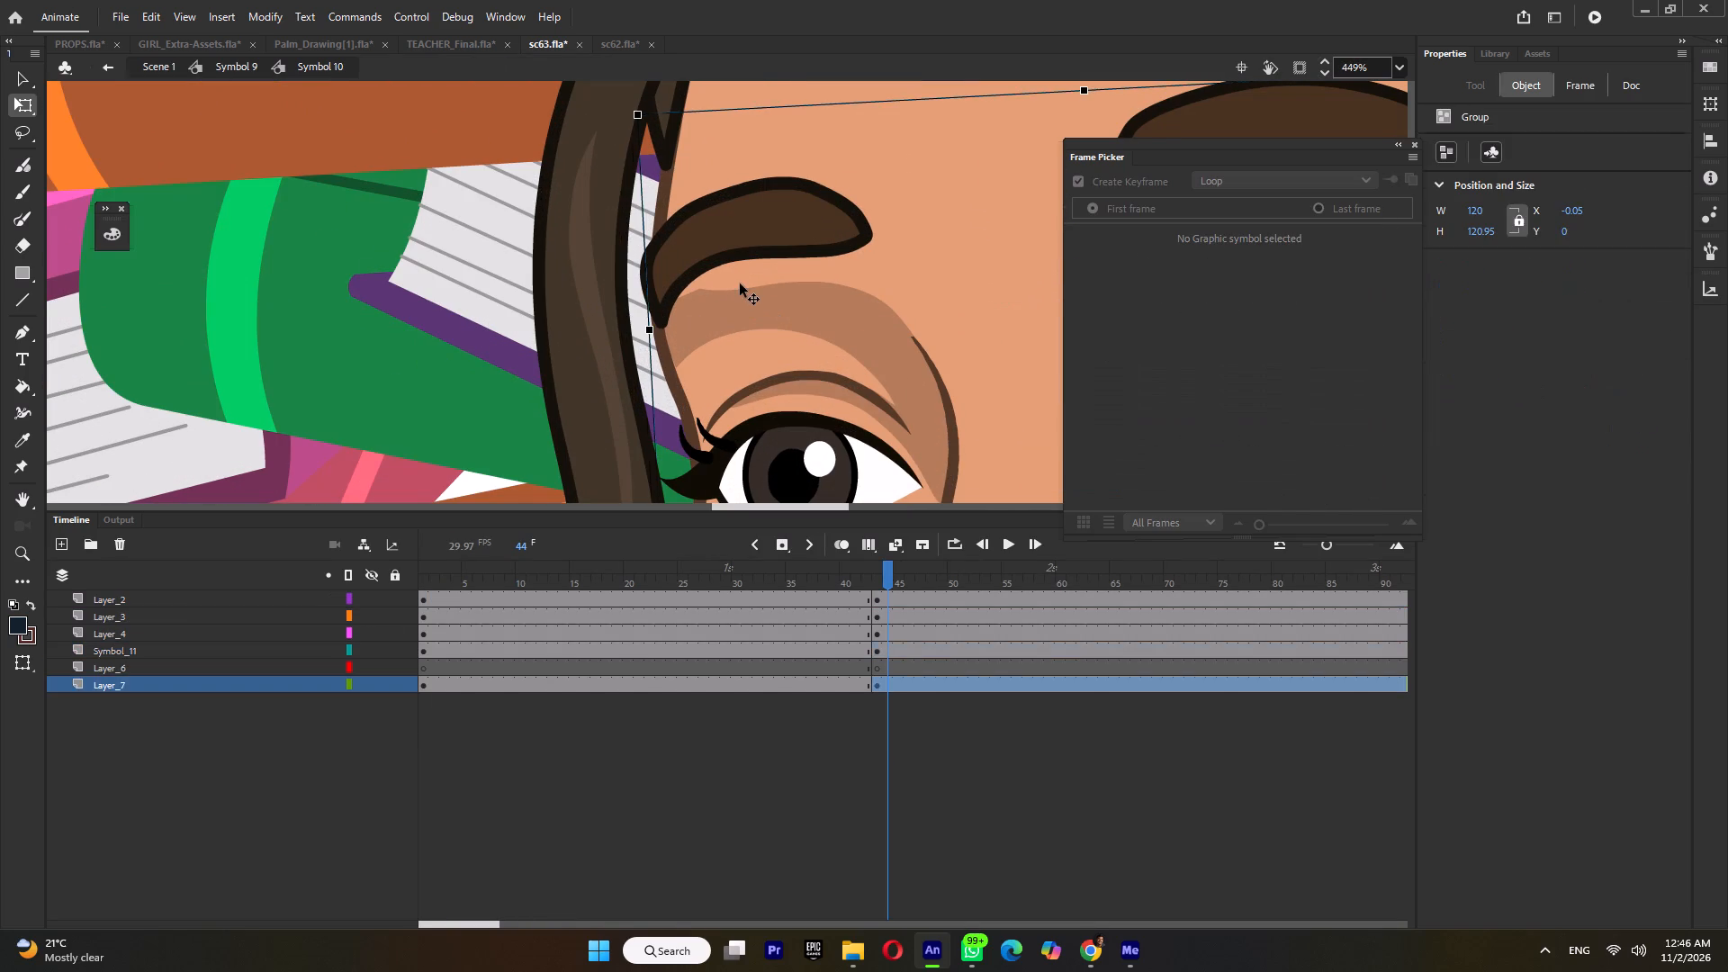
triple_click(736, 298)
left_click(736, 298)
left_click_drag(729, 291, 728, 269)
left_click_drag(700, 287, 697, 272)
left_click_drag(830, 280, 830, 265)
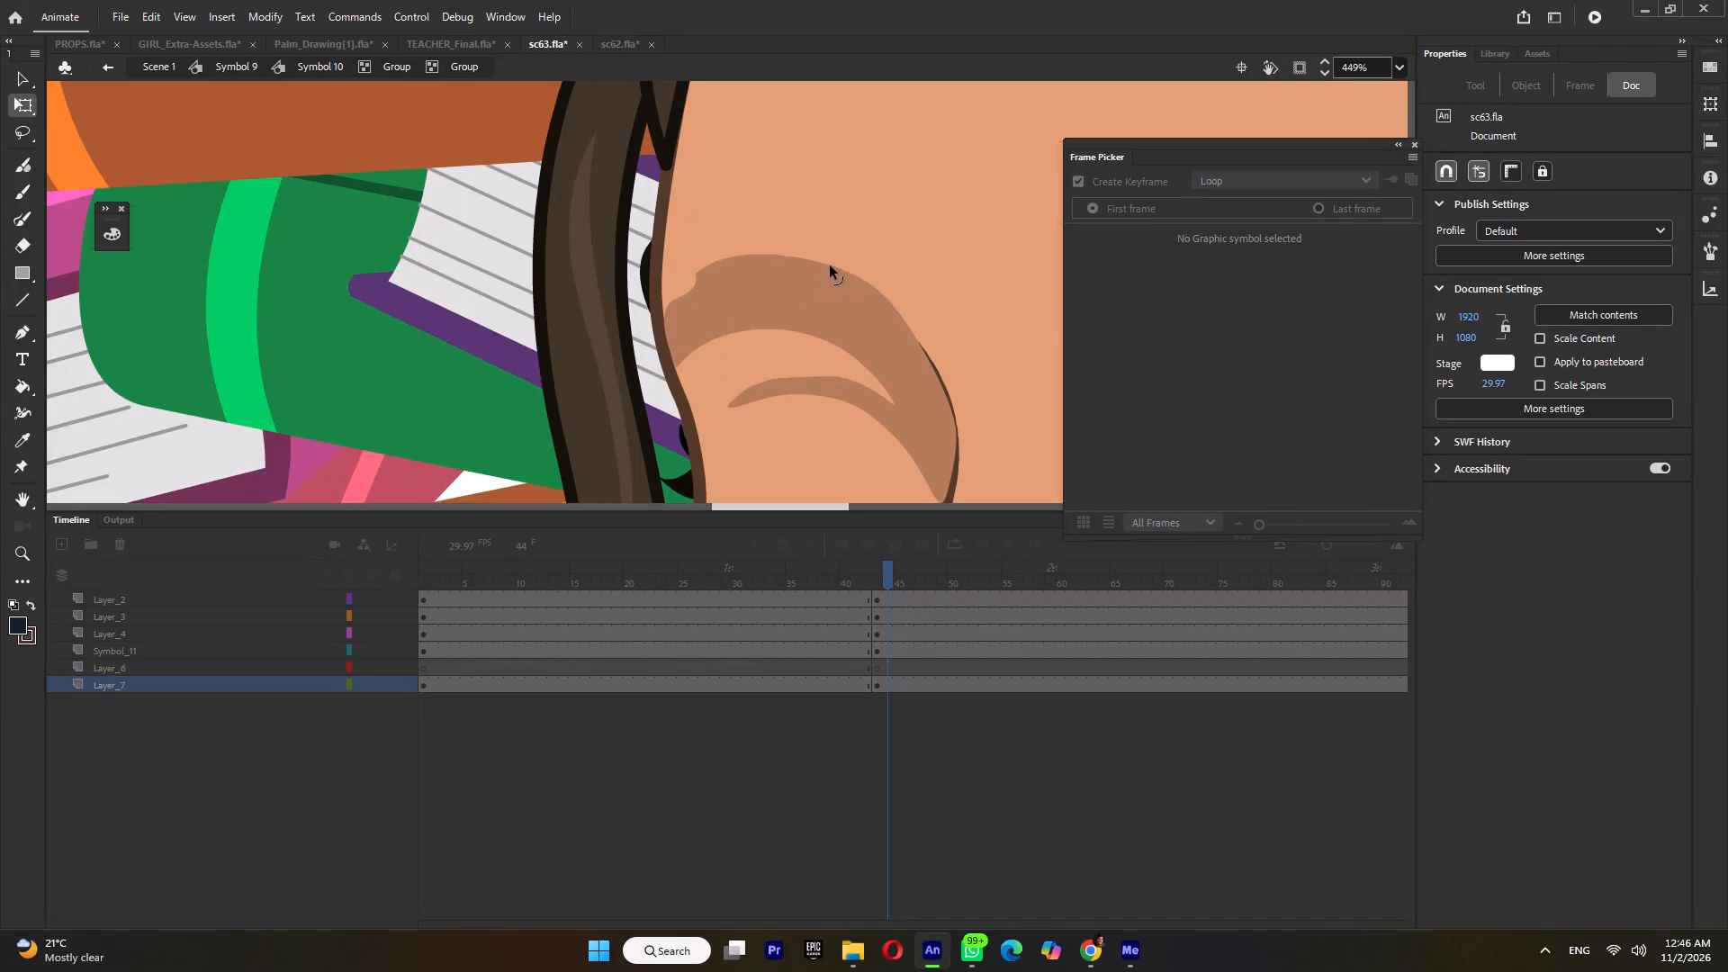
left_click_drag(830, 265, 829, 260)
Extend the far eye shading's outer corner up along the face's edge, and leave the nested face groups.
left_click_drag(685, 291, 682, 274)
left_click_drag(688, 290, 682, 282)
left_click_drag(689, 290, 677, 277)
left_click_drag(677, 277, 687, 280)
double_click(568, 277)
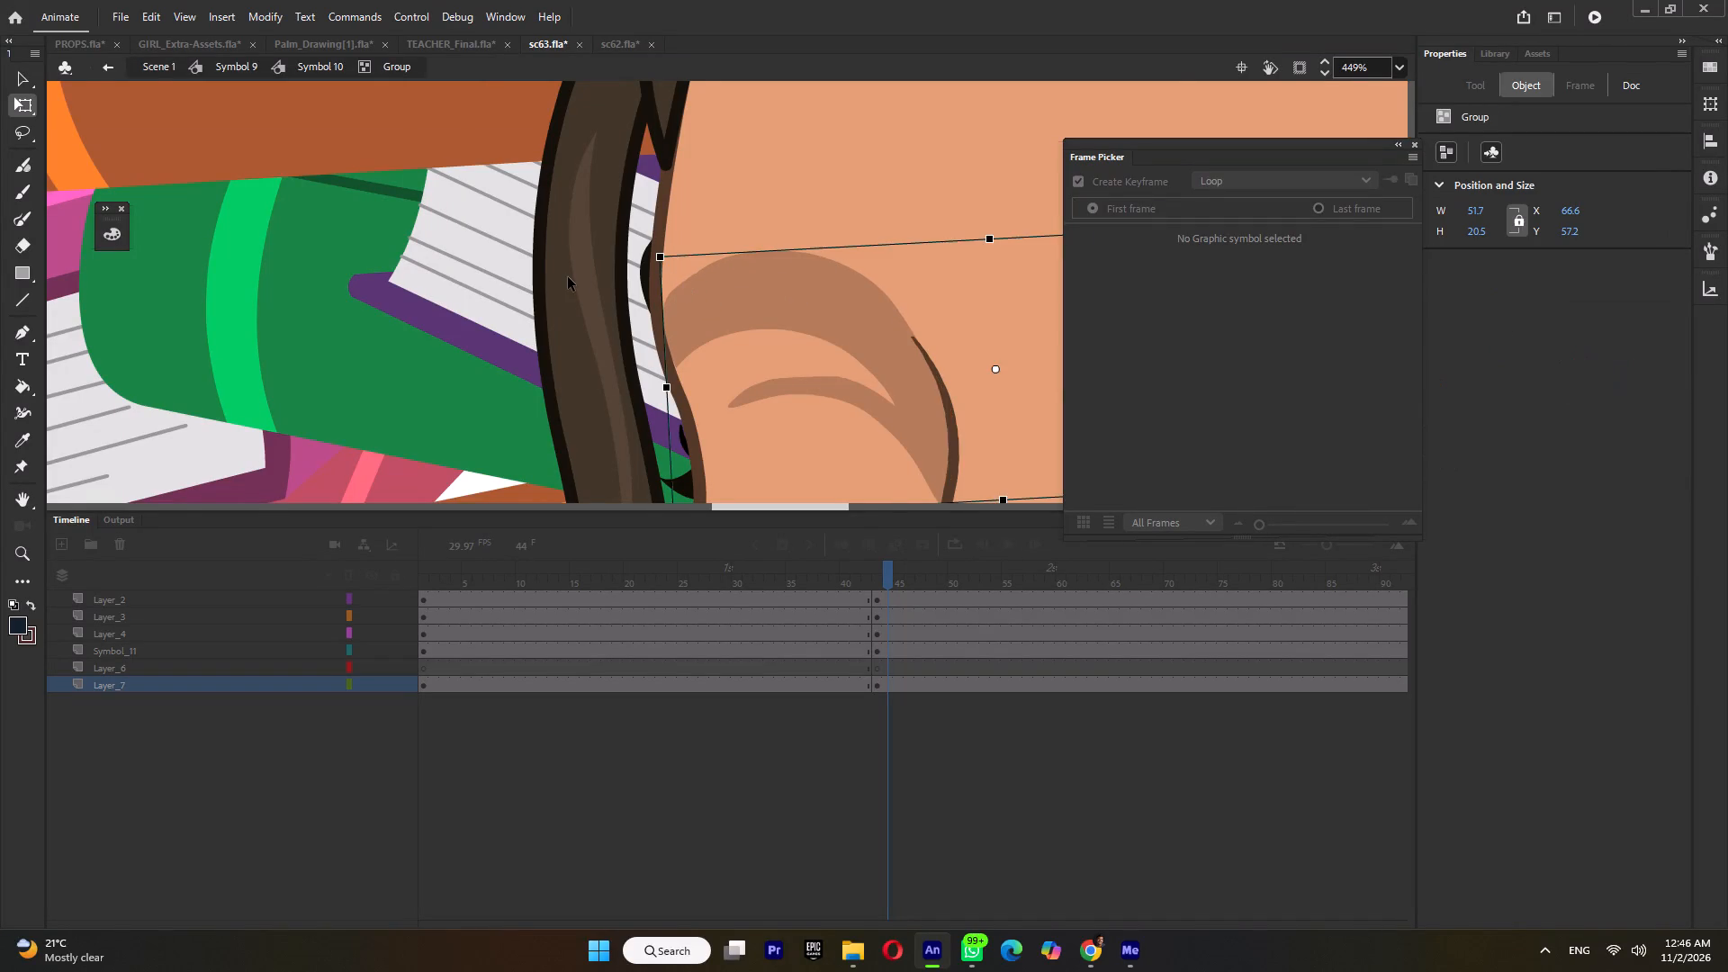
scroll(568, 280, "down", 9, "ctrl")
double_click(549, 304, "ctrl")
Check the girl's face at frame 43 against the frame before it and save sc63.
scroll(549, 304, "down", 5, "ctrl")
scroll(687, 368, "down", 3, "ctrl")
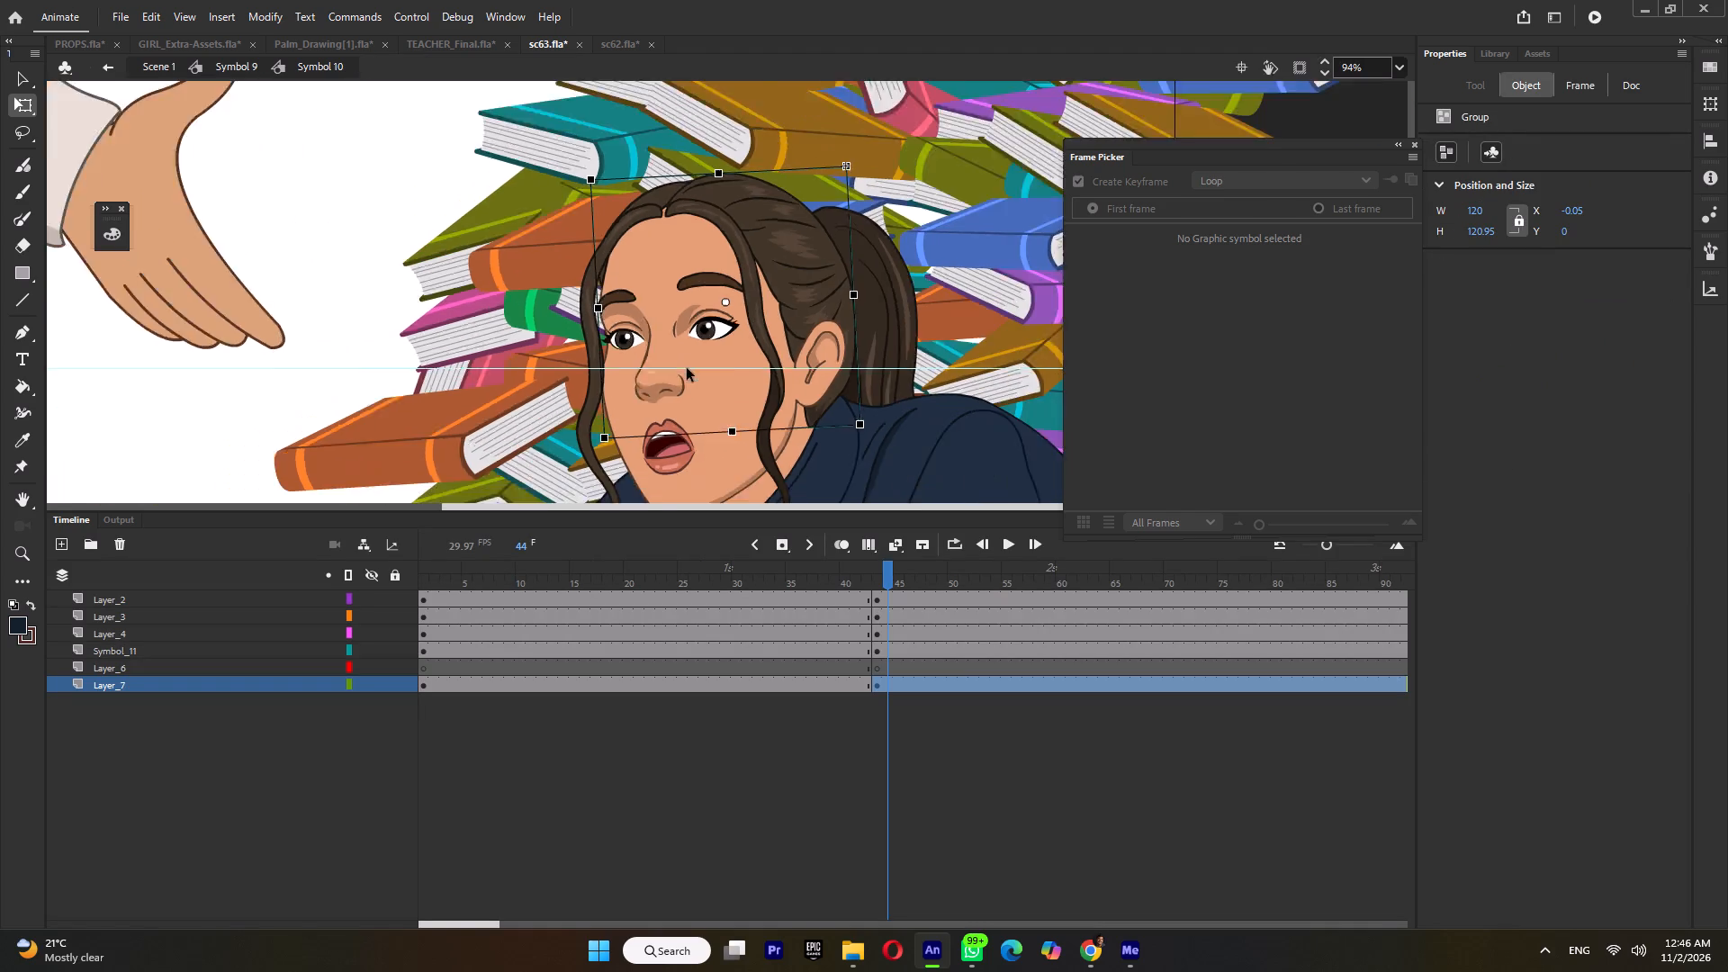
left_click(869, 586)
left_click(877, 581)
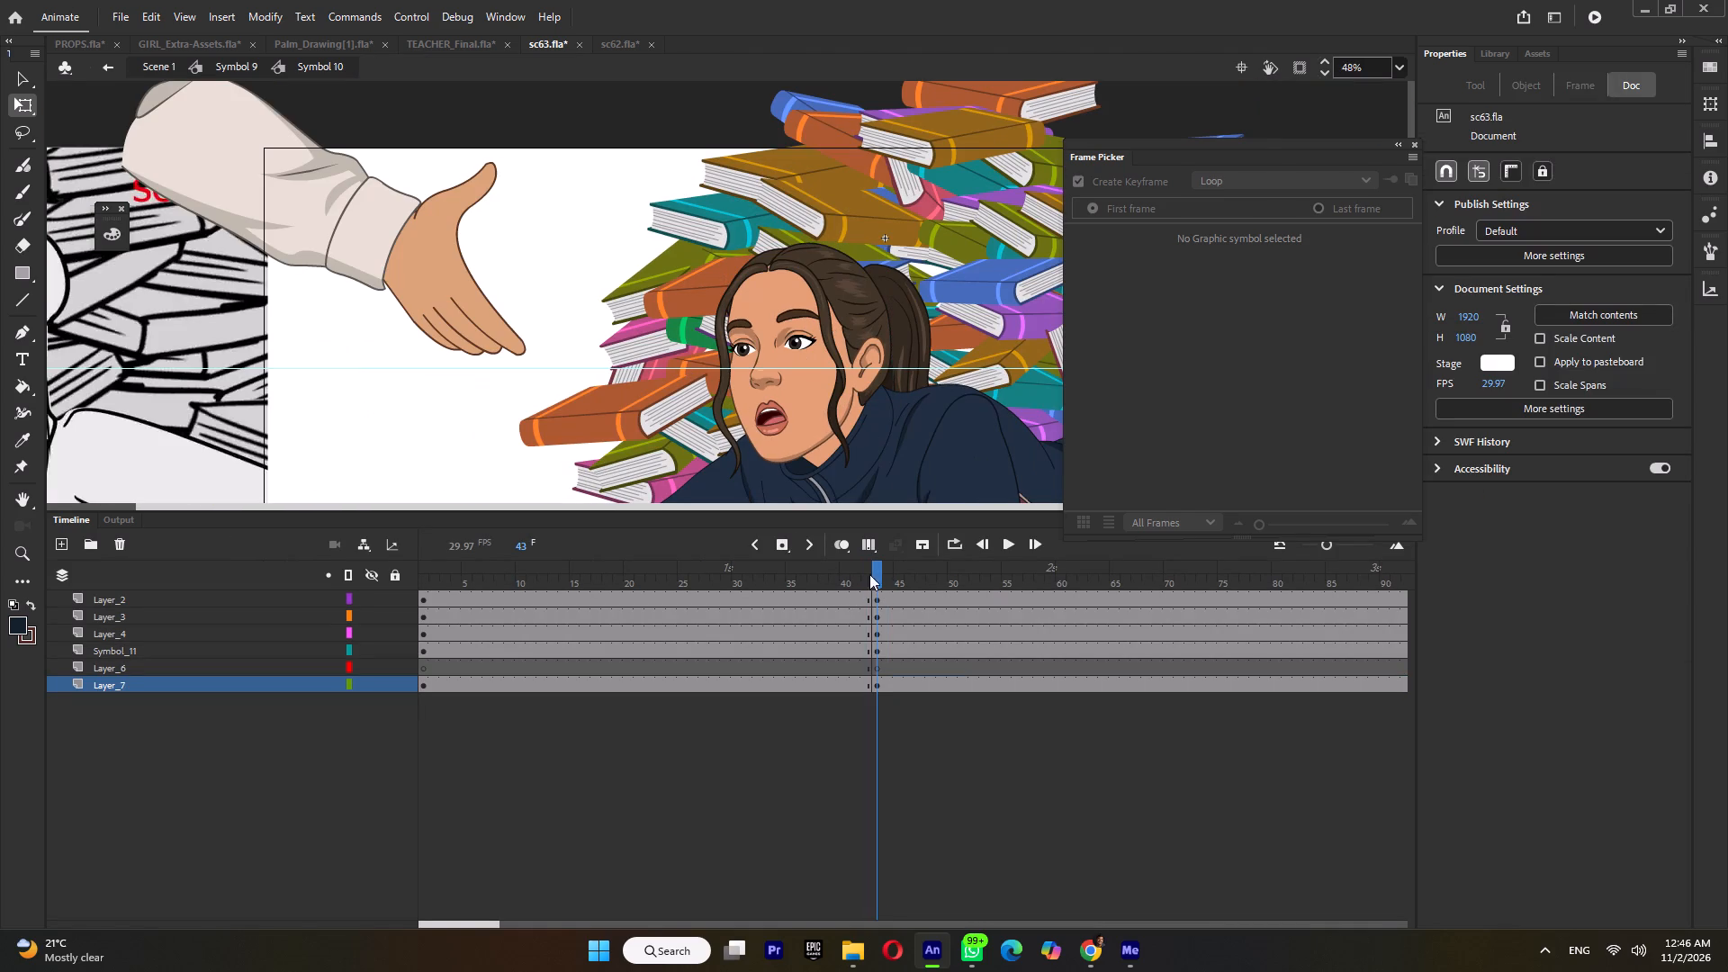
left_click(19, 104)
scroll(764, 271, "down", 4, "ctrl")
key("ctrl+s")
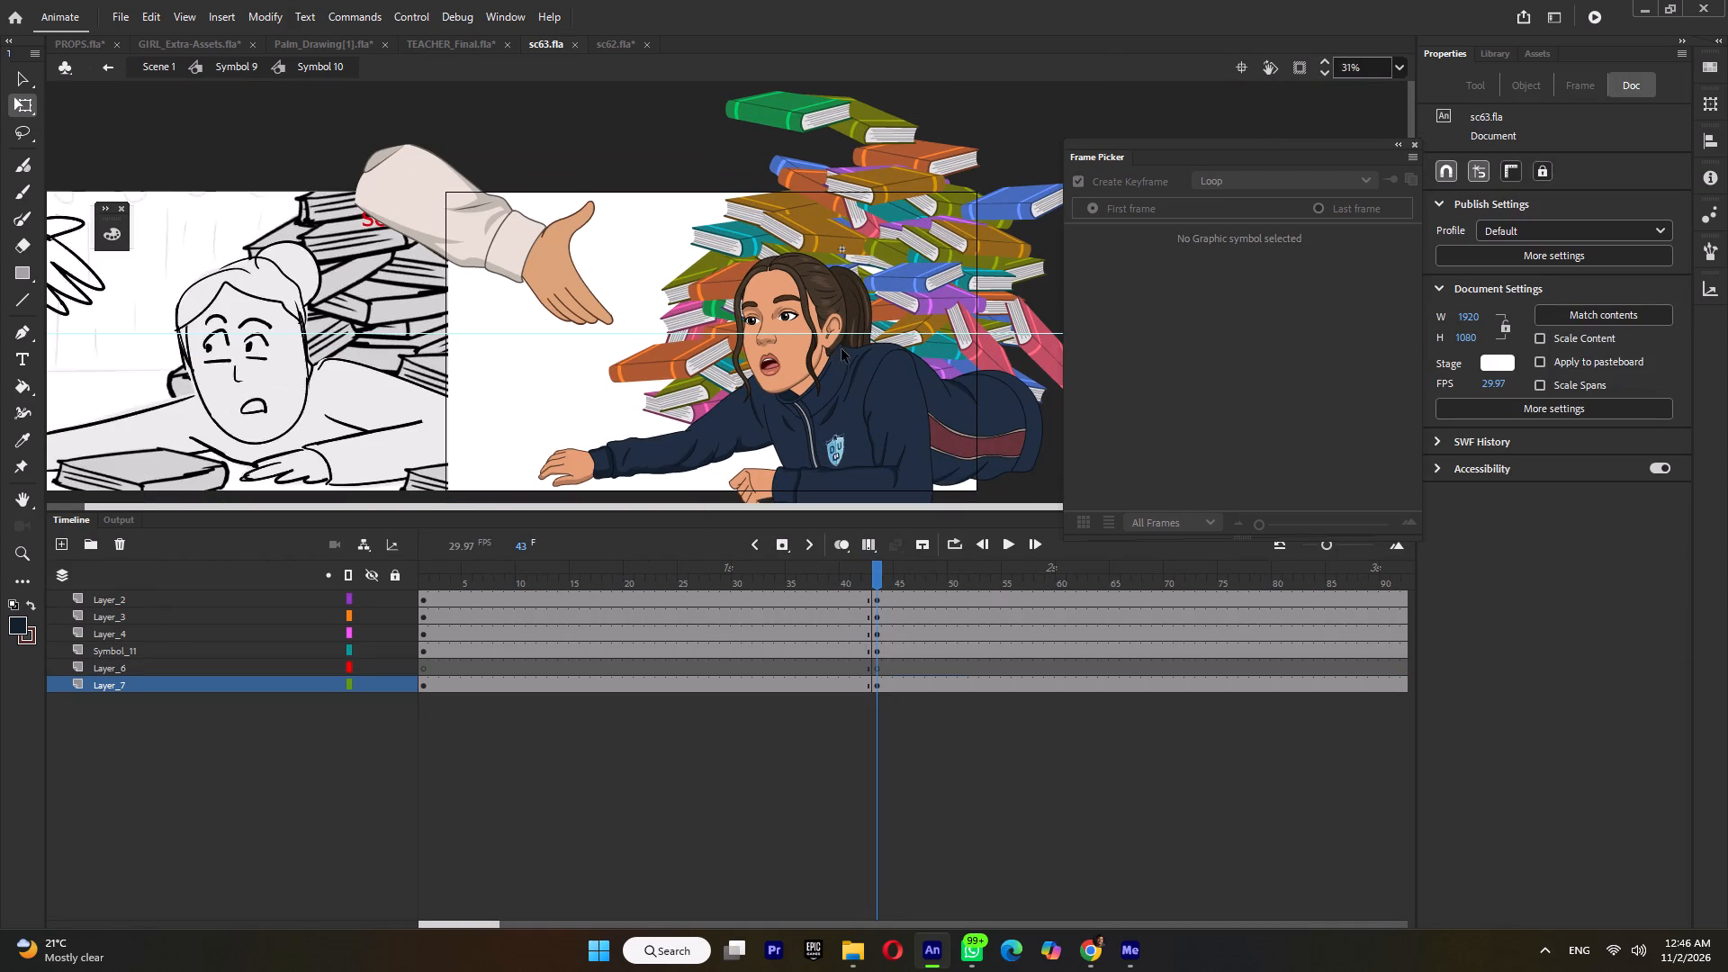
In Symbol 11, unlock Layer_3, shrink the near eye's iris to about 5.05 × 5.7 at frame 43, and shift it toward the inner corner.
scroll(842, 340, "up", 5, "ctrl")
scroll(777, 296, "up", 6, "ctrl")
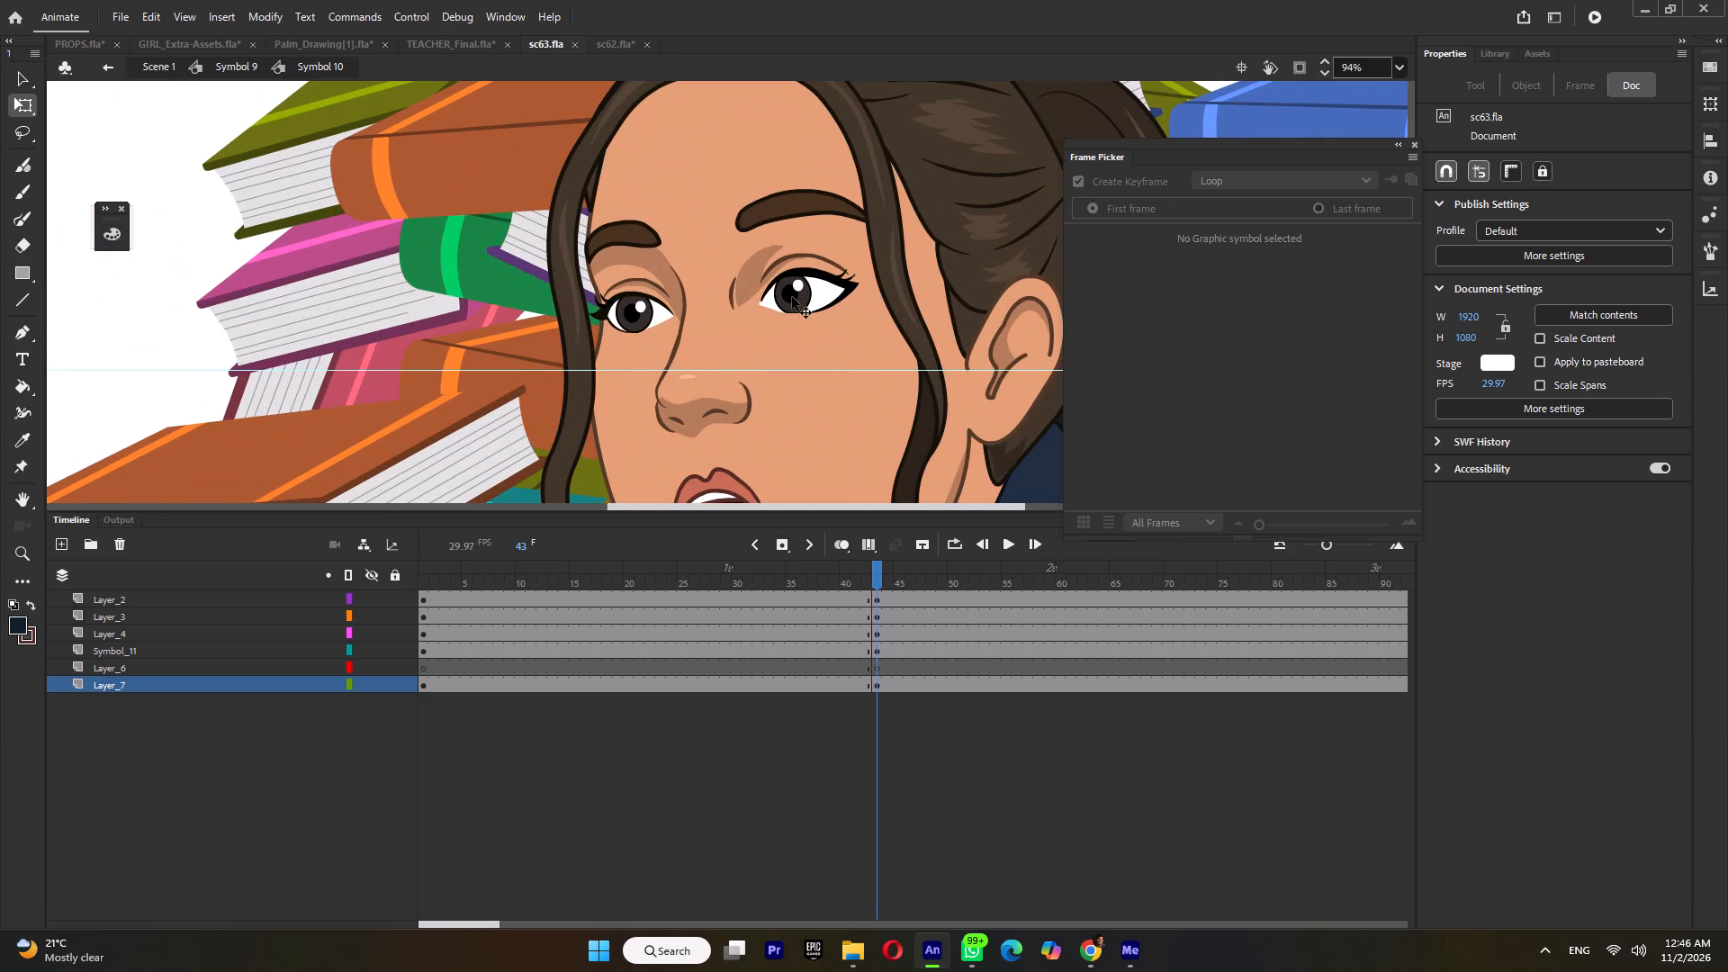
double_click(792, 297)
left_click(792, 297)
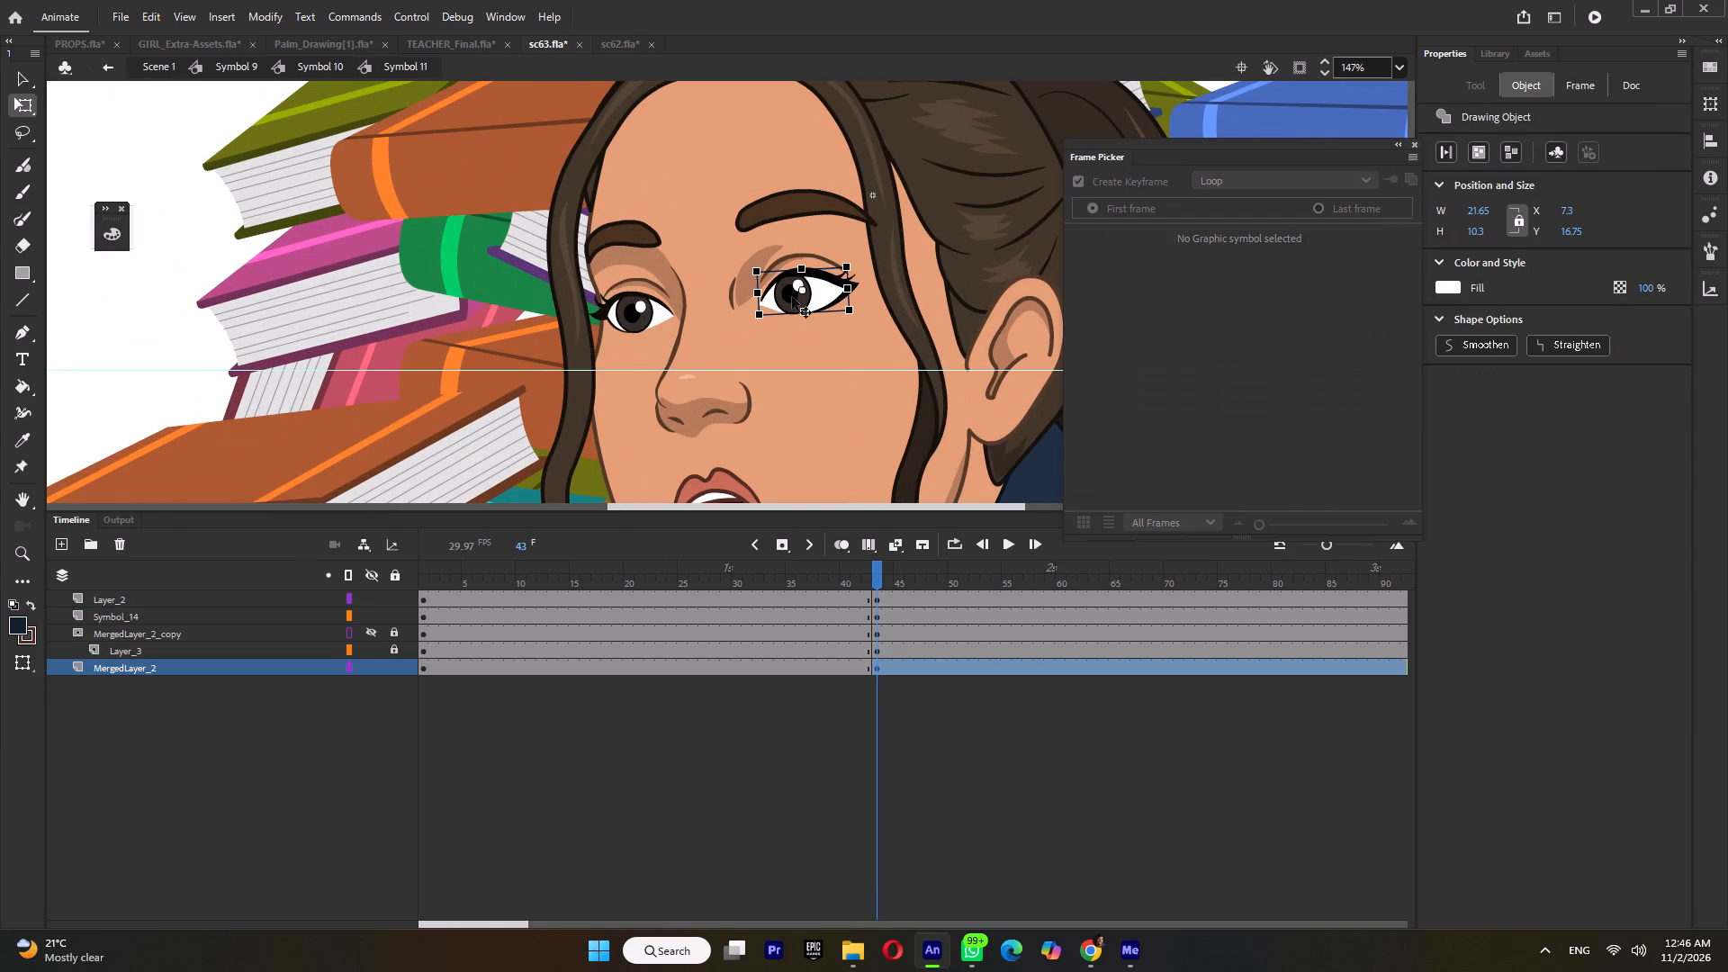
left_click(392, 646)
left_click(784, 298)
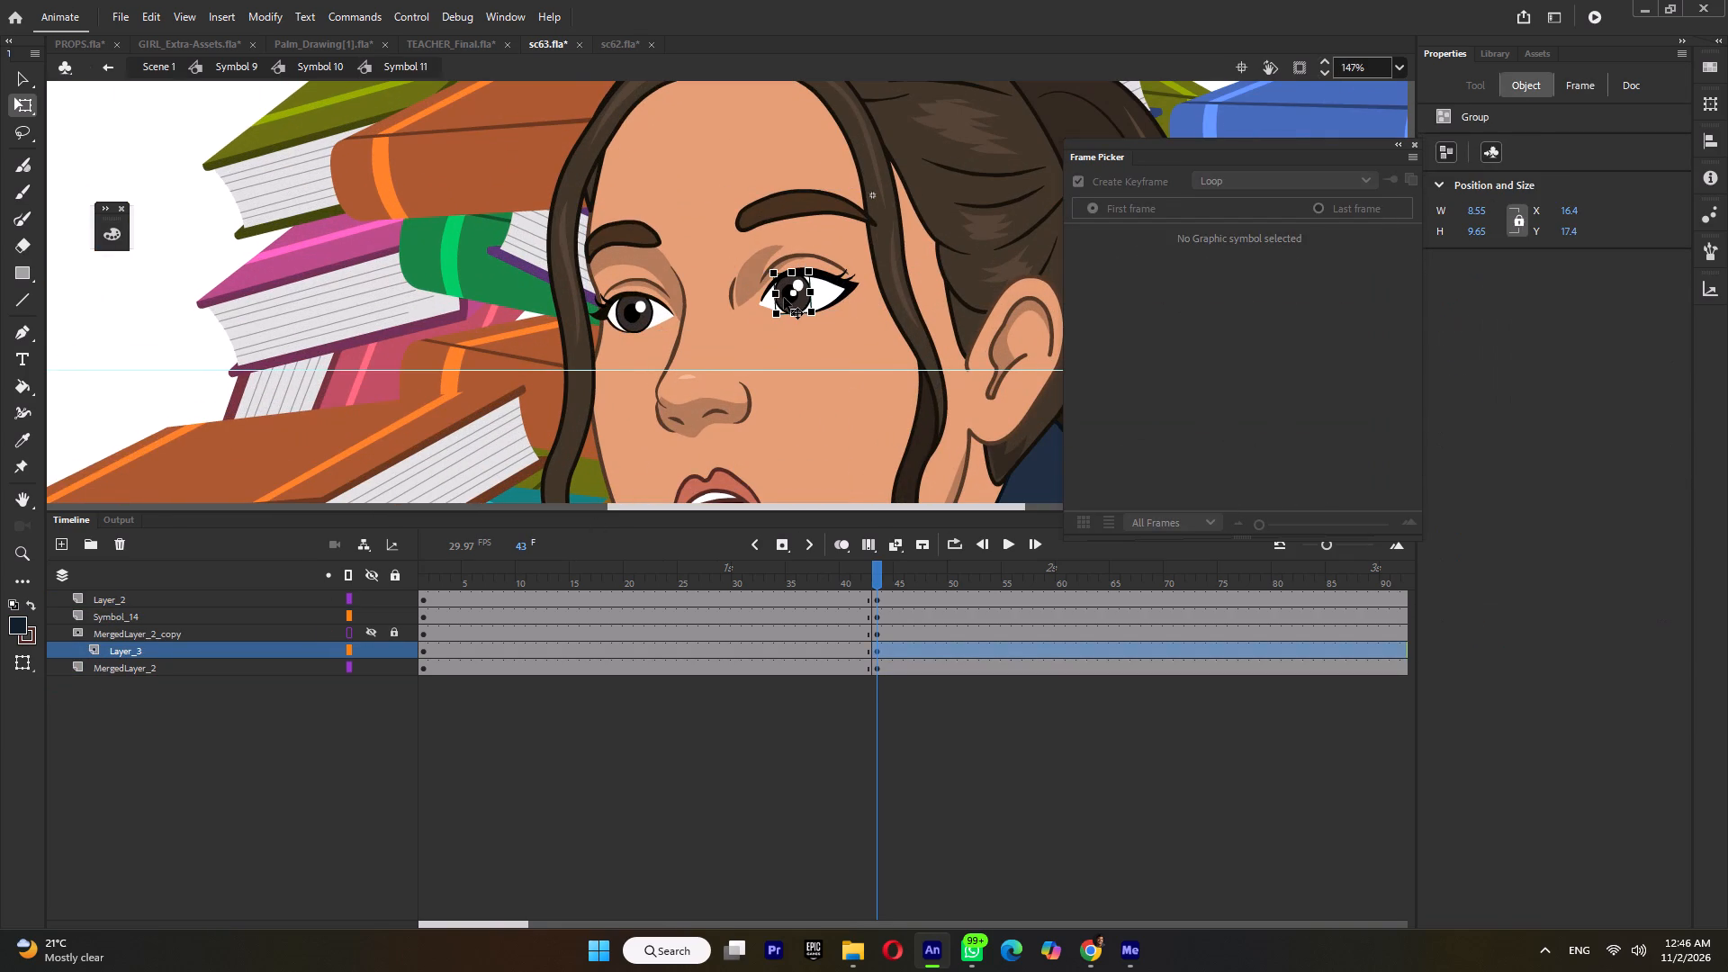
scroll(798, 295, "up", 6, "ctrl")
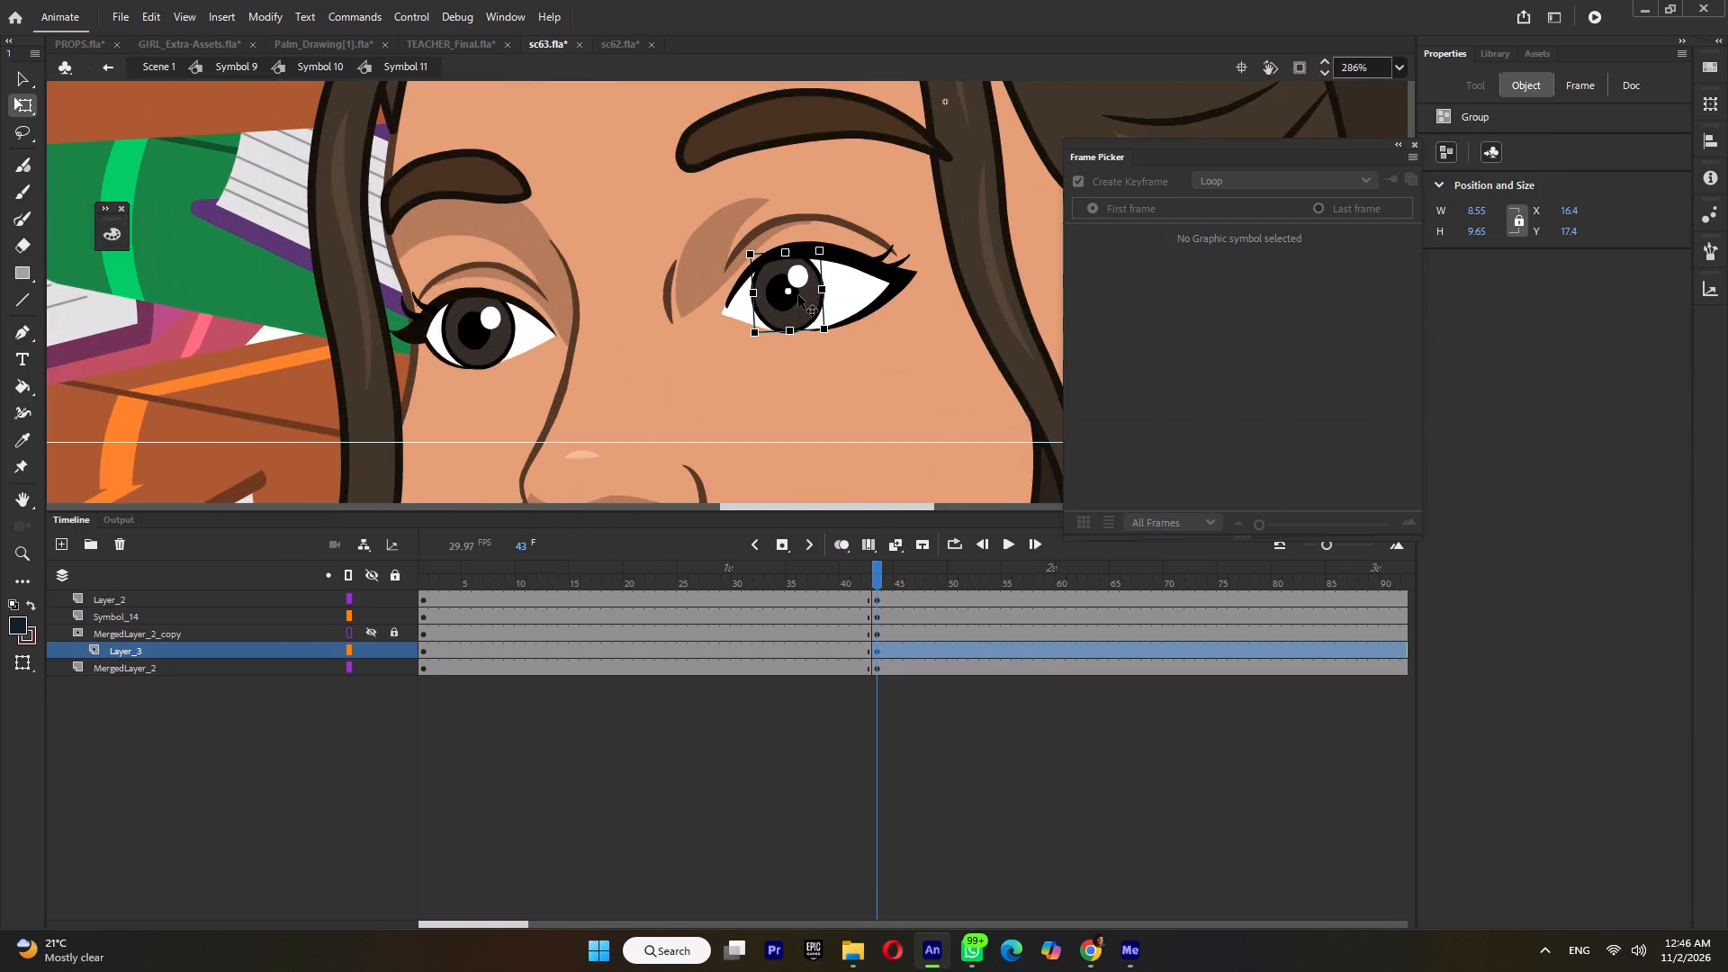
scroll(813, 288, "up", 4, "ctrl")
left_click_drag(828, 215, 826, 247, "shift")
left_click_drag(787, 299, 754, 288)
Shrink the far eye's iris on Layer_3 at frame 43 to about 4.65 × 5.2.
scroll(756, 286, "down", 4, "ctrl")
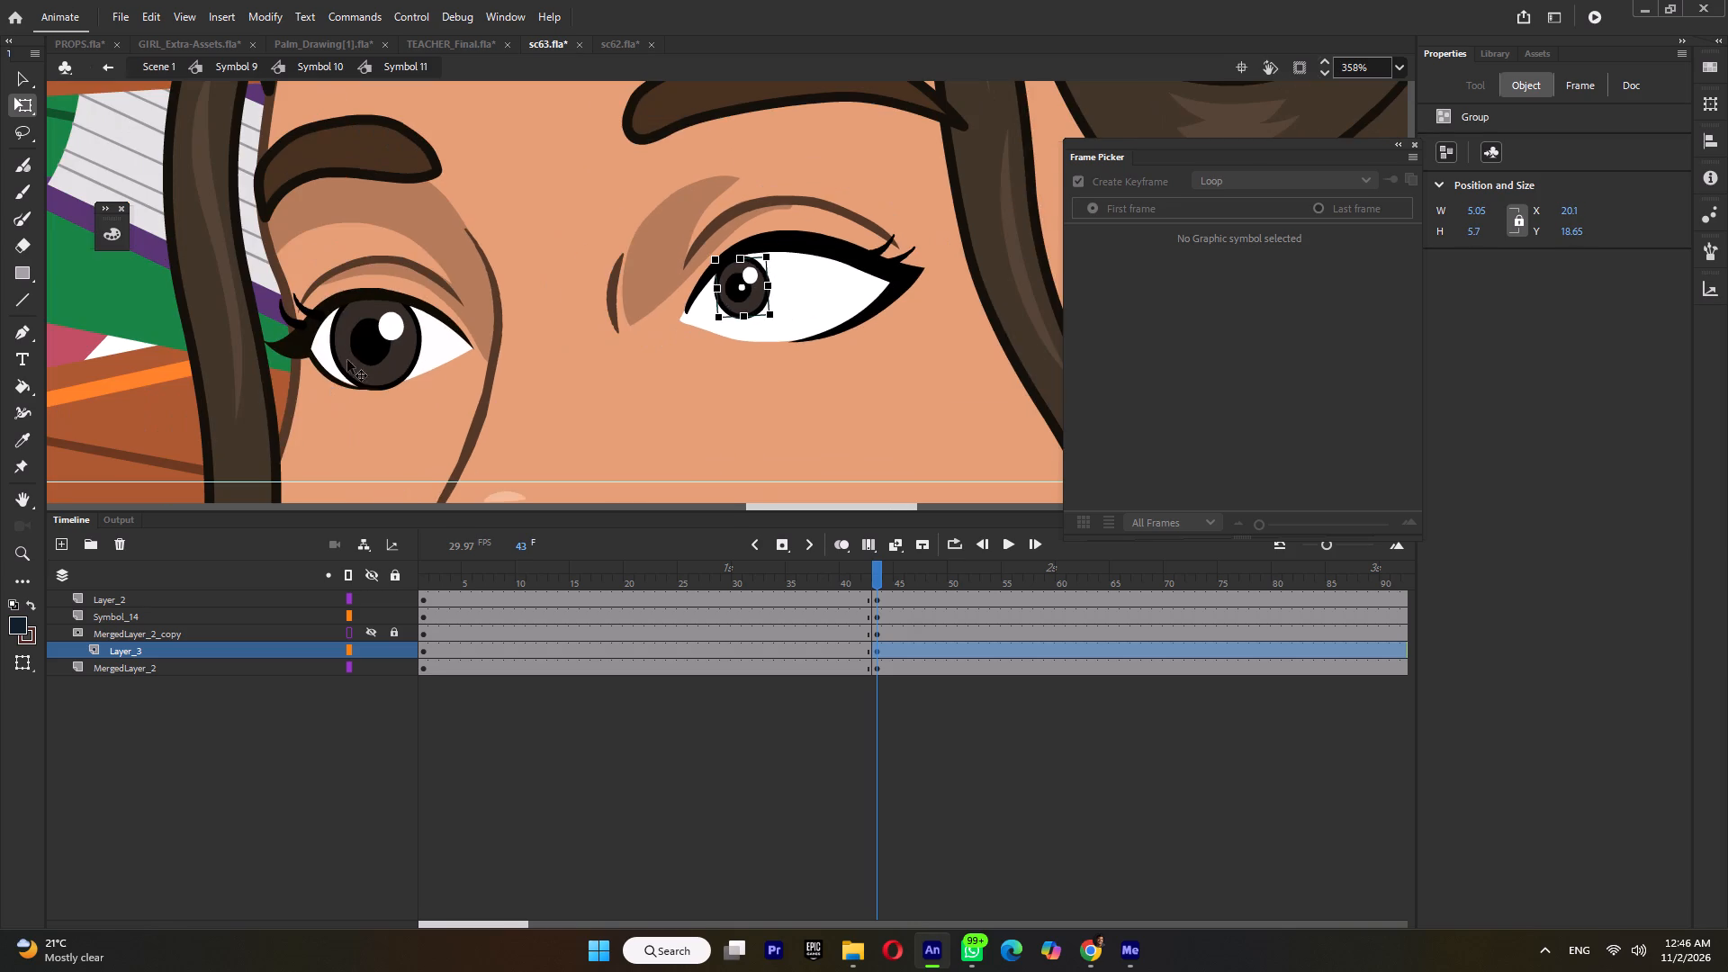
left_click(379, 343)
scroll(379, 343, "up", 3, "ctrl")
left_click_drag(441, 255, 440, 300, "shift")
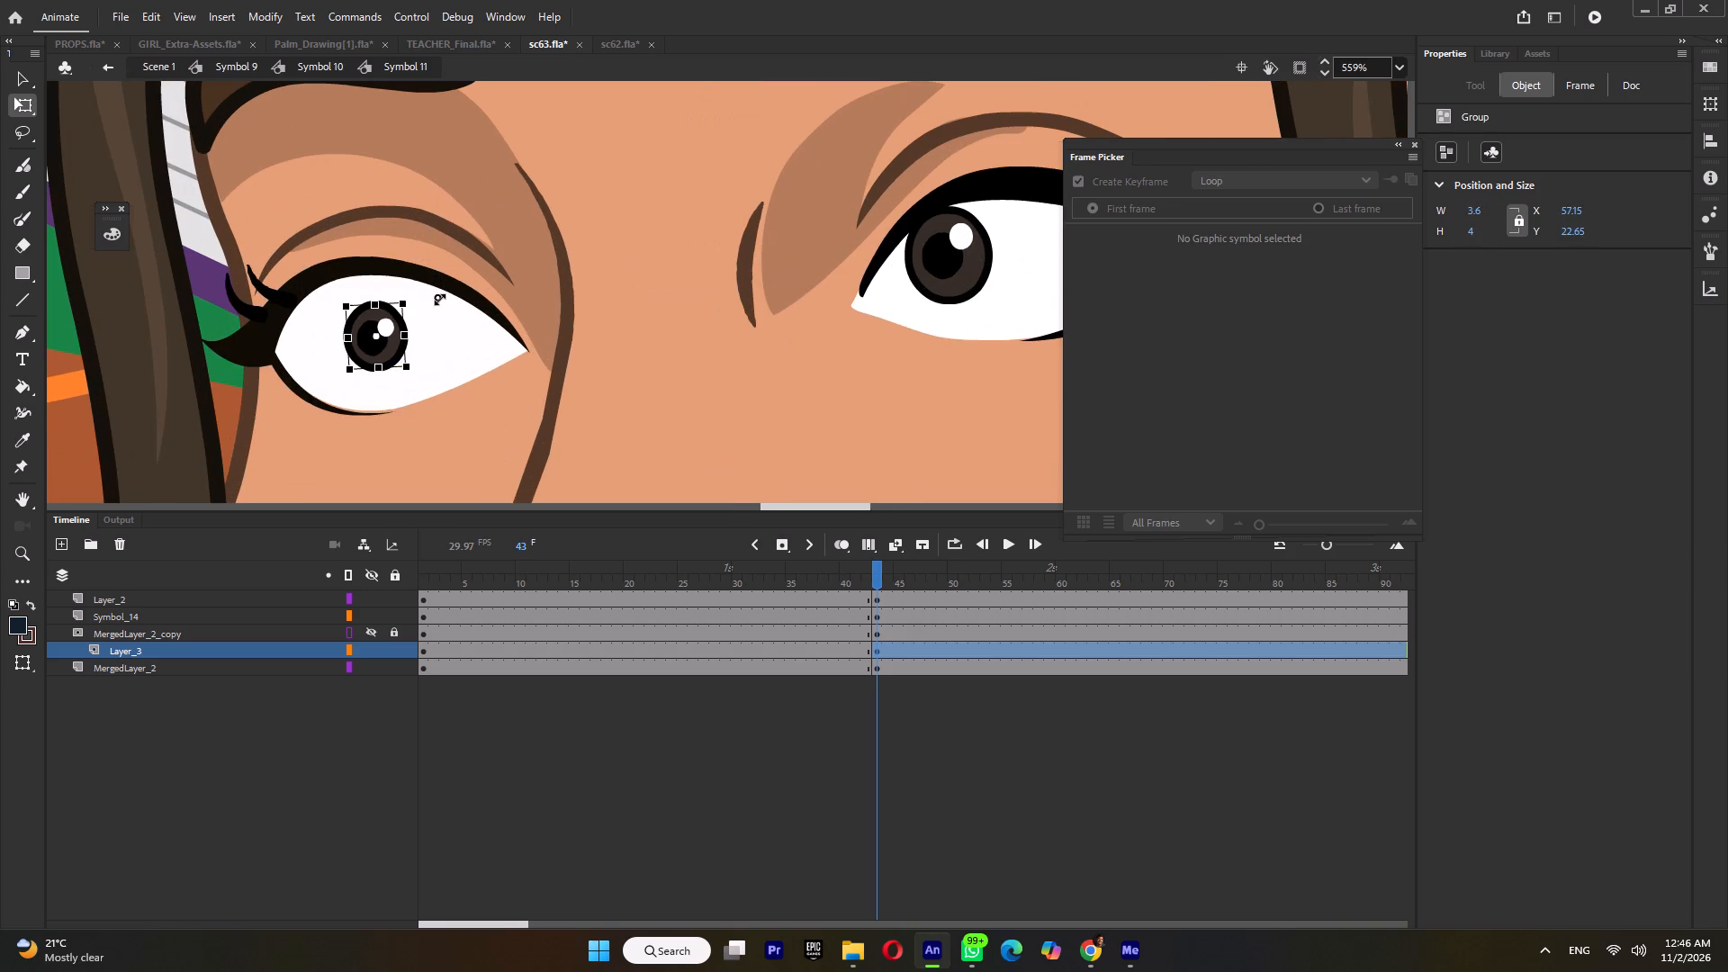
left_click_drag(440, 300, 442, 292, "shift")
left_click(442, 292, "shift")
left_click(383, 309)
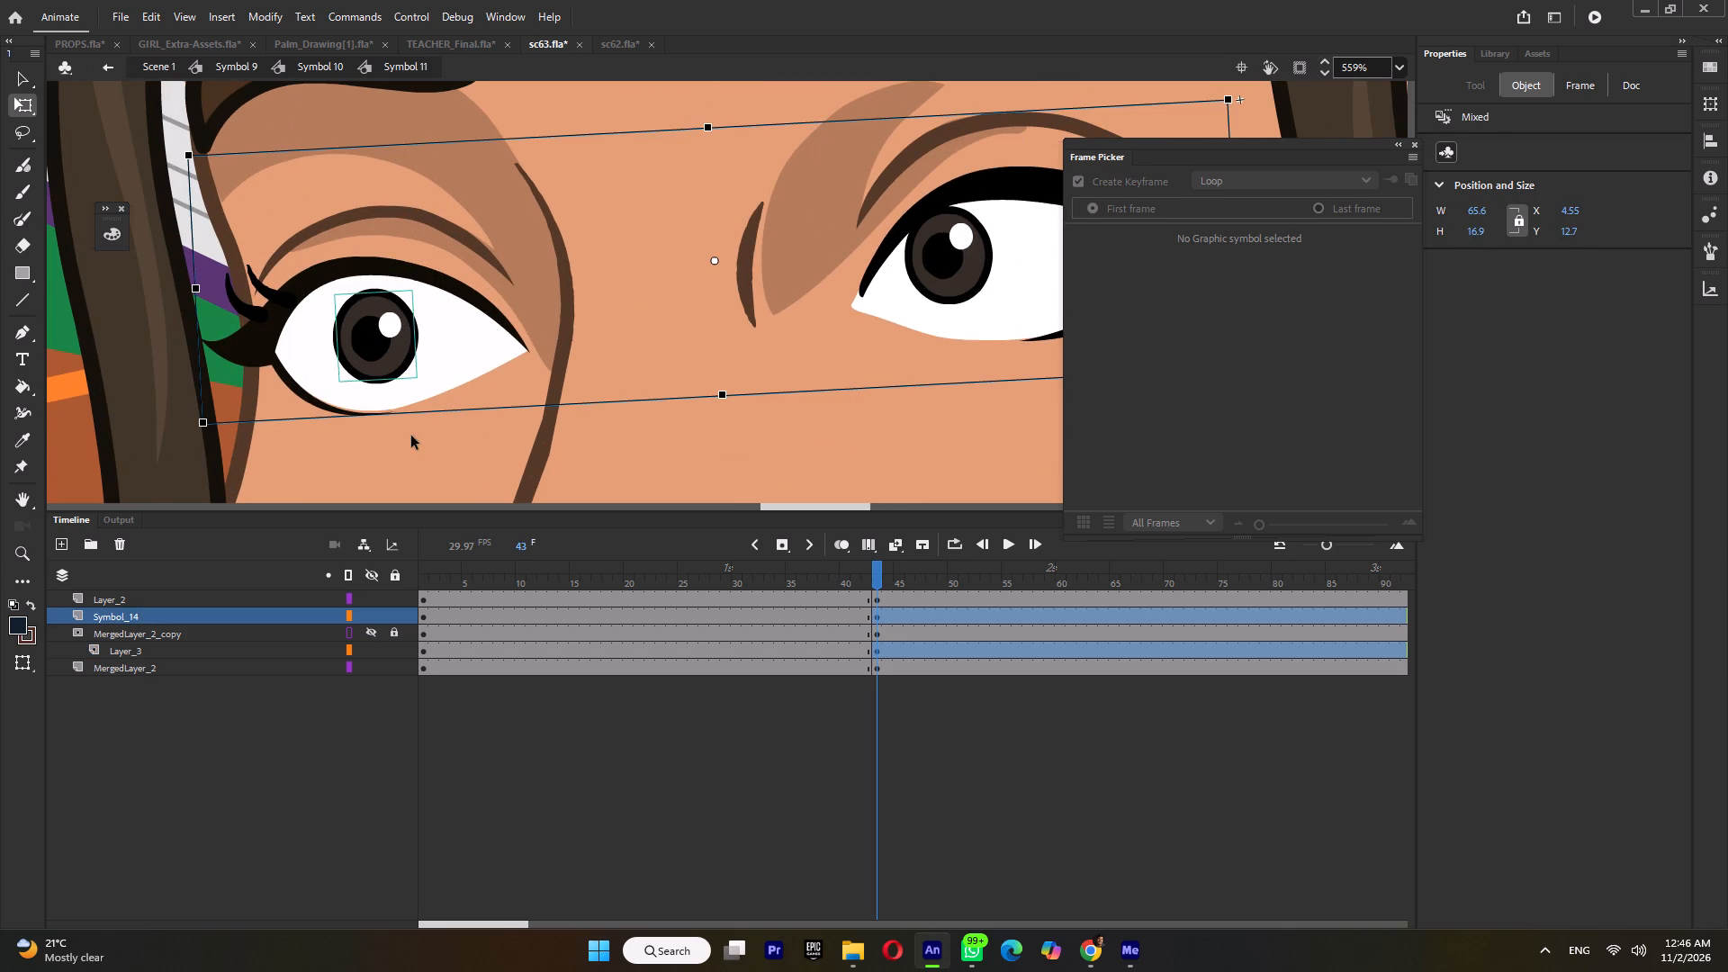
left_click(411, 436)
left_click(398, 328)
scroll(414, 301, "up", 6, "ctrl")
left_click(413, 281, "shift")
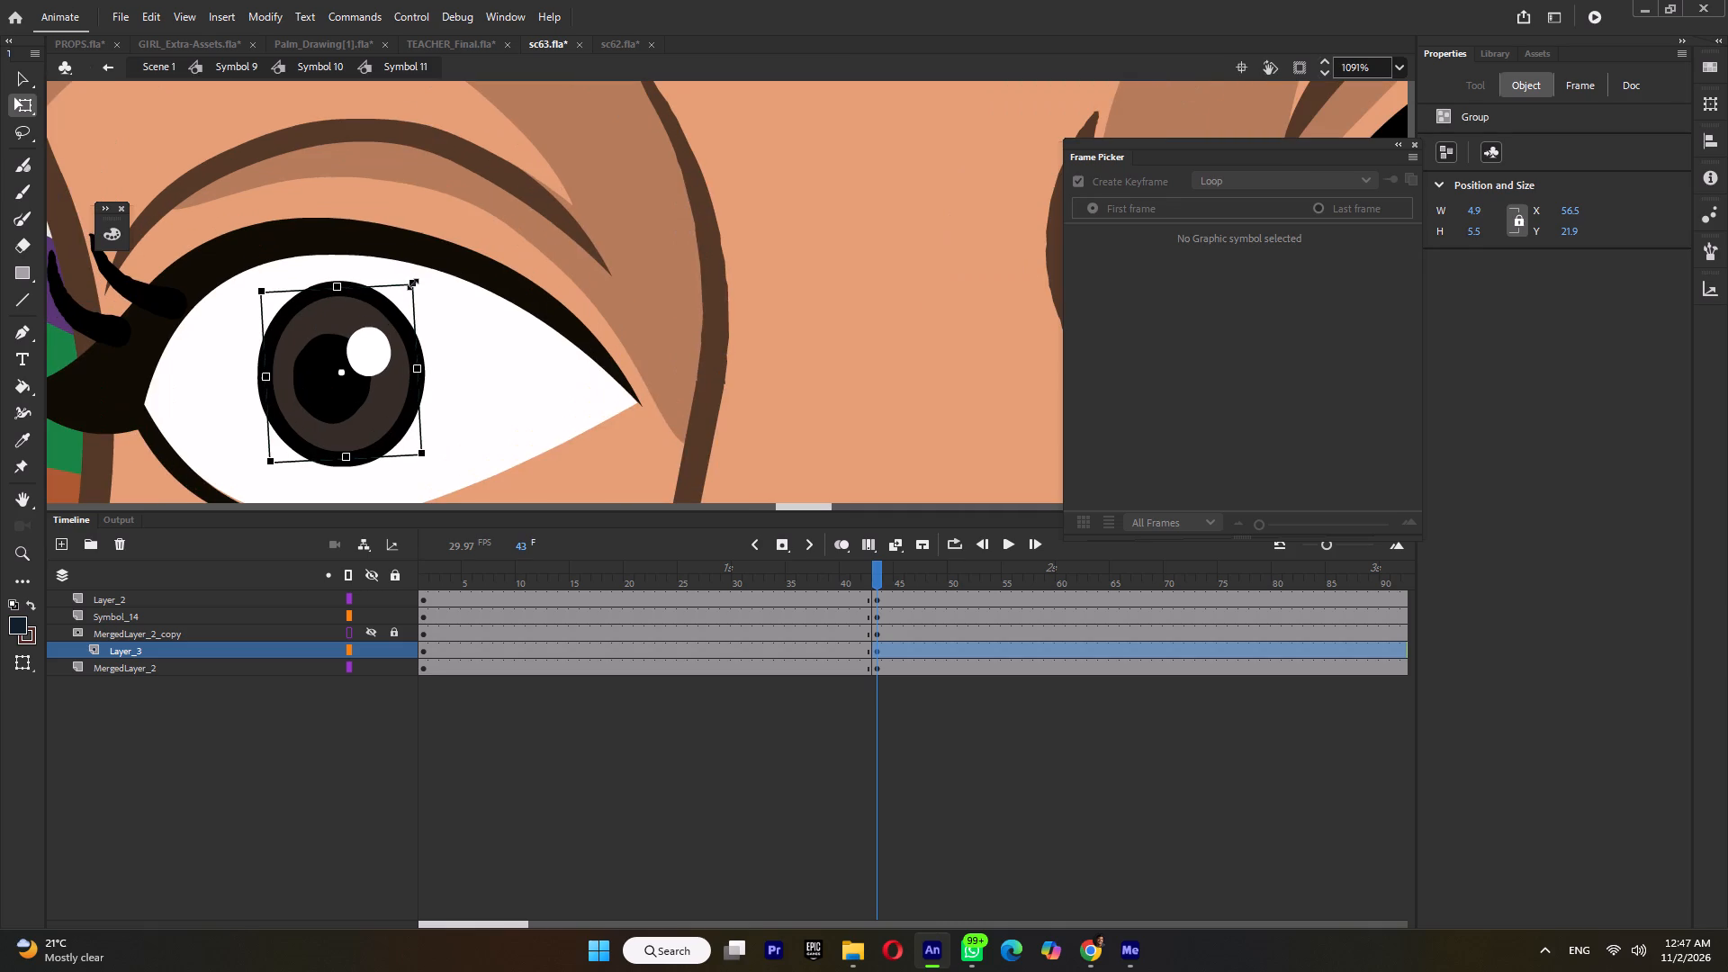
left_click(413, 283, "shift")
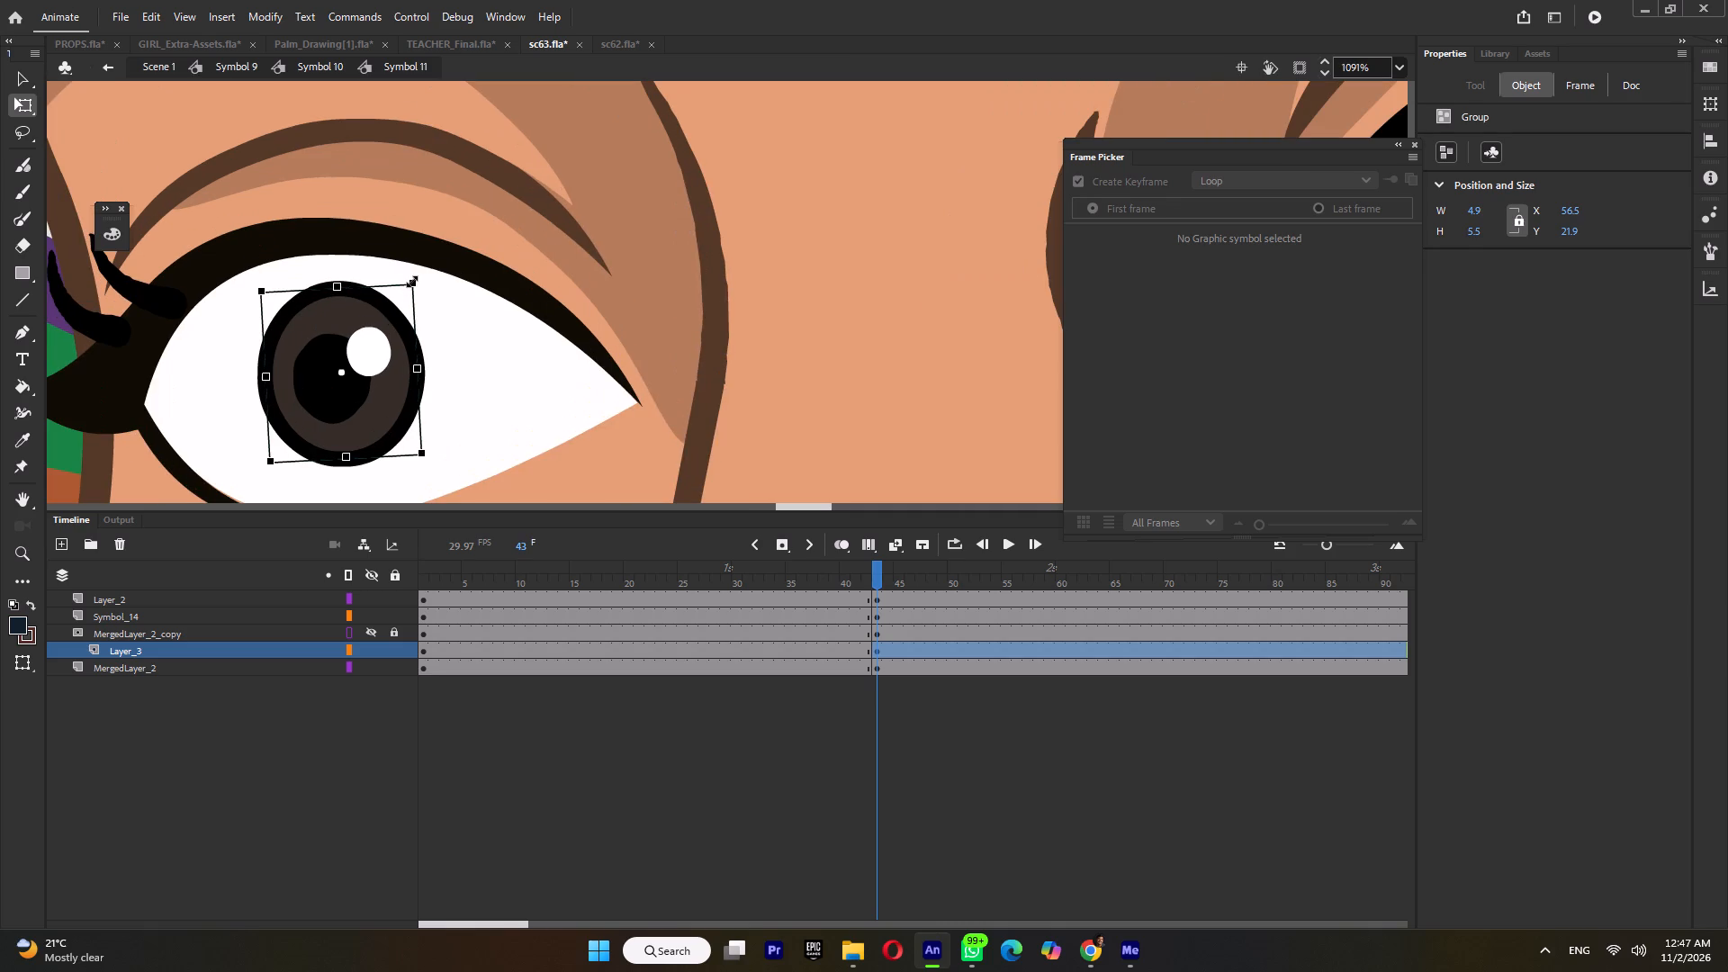
left_click(412, 282, "shift")
Move the far eye's iris to the outer corner so it looks toward the reaching hand.
left_click_drag(374, 341, 278, 316)
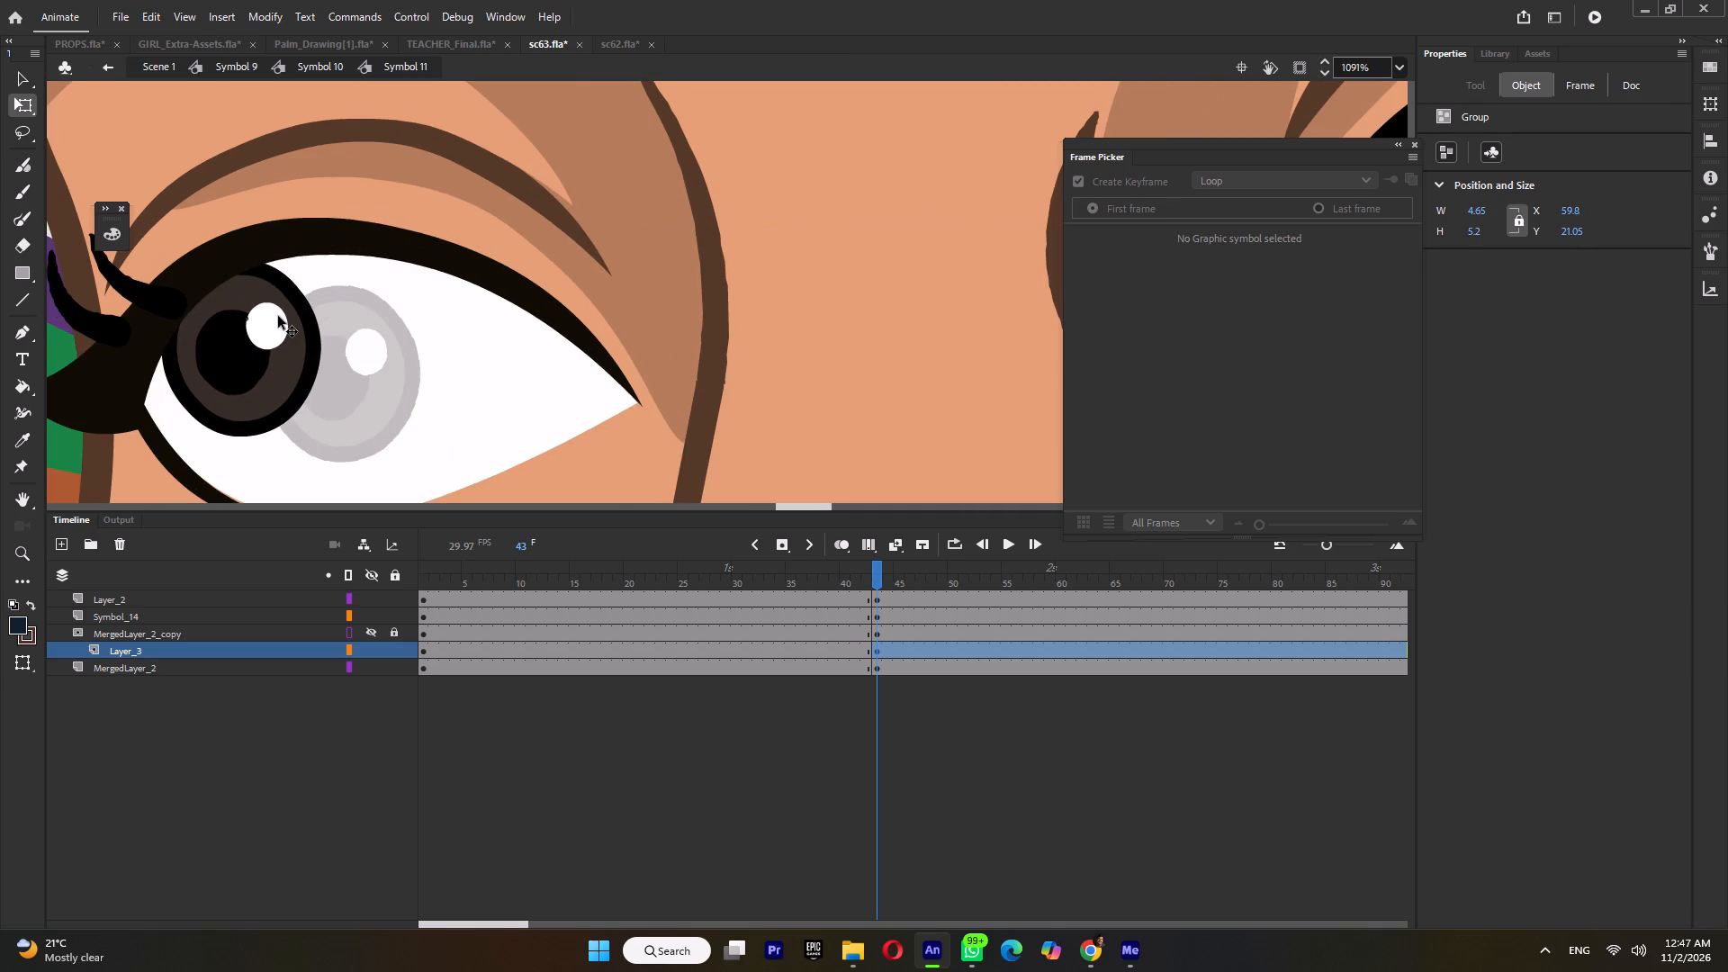
left_click_drag(278, 316, 277, 312)
scroll(279, 310, "down", 19, "ctrl")
scroll(283, 306, "down", 4, "ctrl")
left_click(157, 345, "ctrl")
scroll(240, 351, "down", 5, "ctrl")
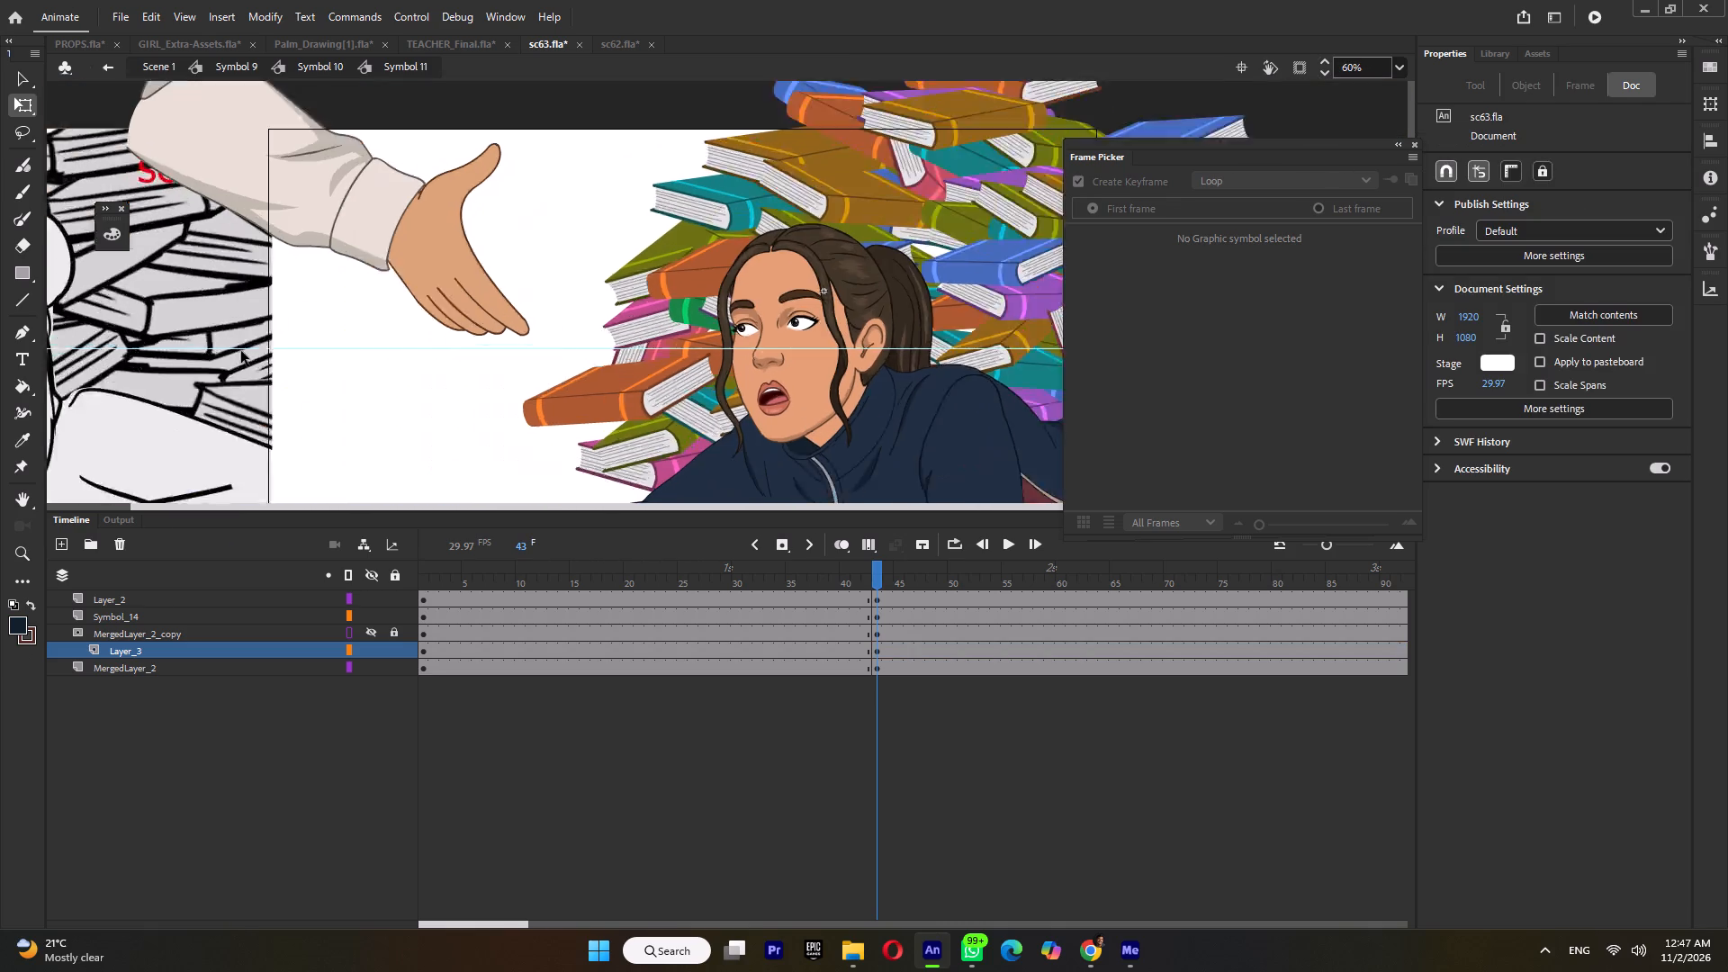
Nudge the far eye's iris slightly down and inward to about X 59.2, Y 21.5.
scroll(726, 345, "up", 5, "ctrl")
scroll(867, 310, "up", 4, "ctrl")
scroll(679, 314, "up", 5, "ctrl")
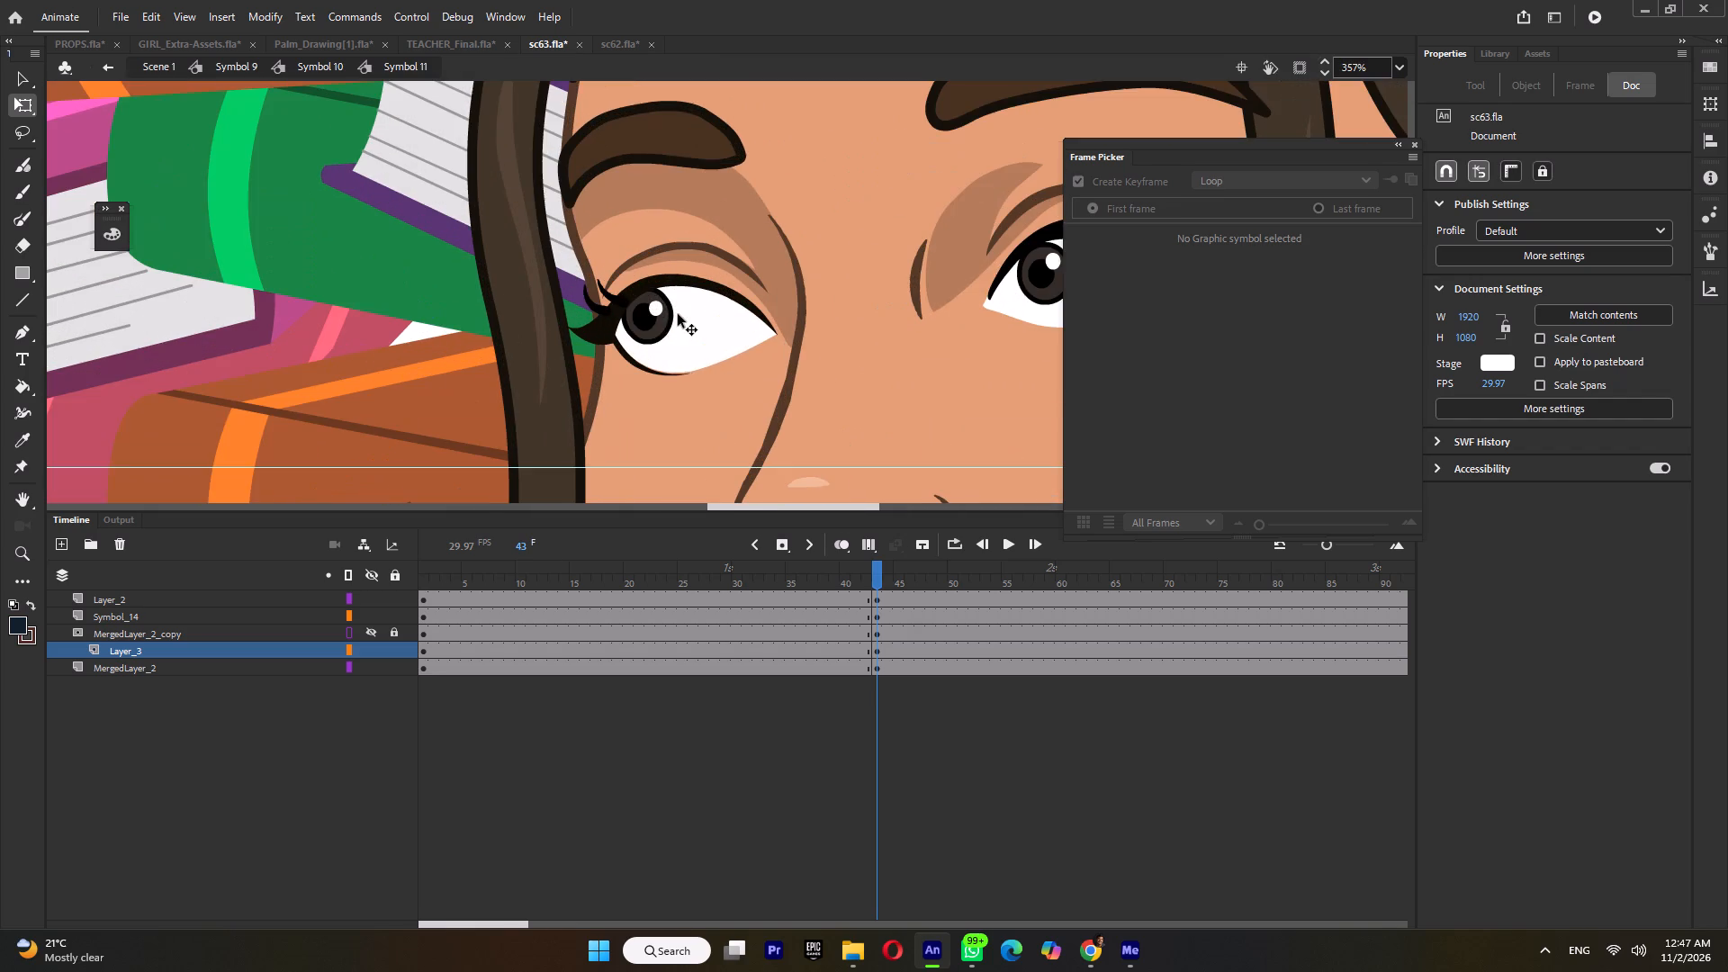
left_click(652, 322, "ctrl")
scroll(654, 322, "up", 5, "ctrl")
left_click_drag(659, 303, 659, 314, "ctrl")
left_click_drag(657, 314, 670, 310, "ctrl")
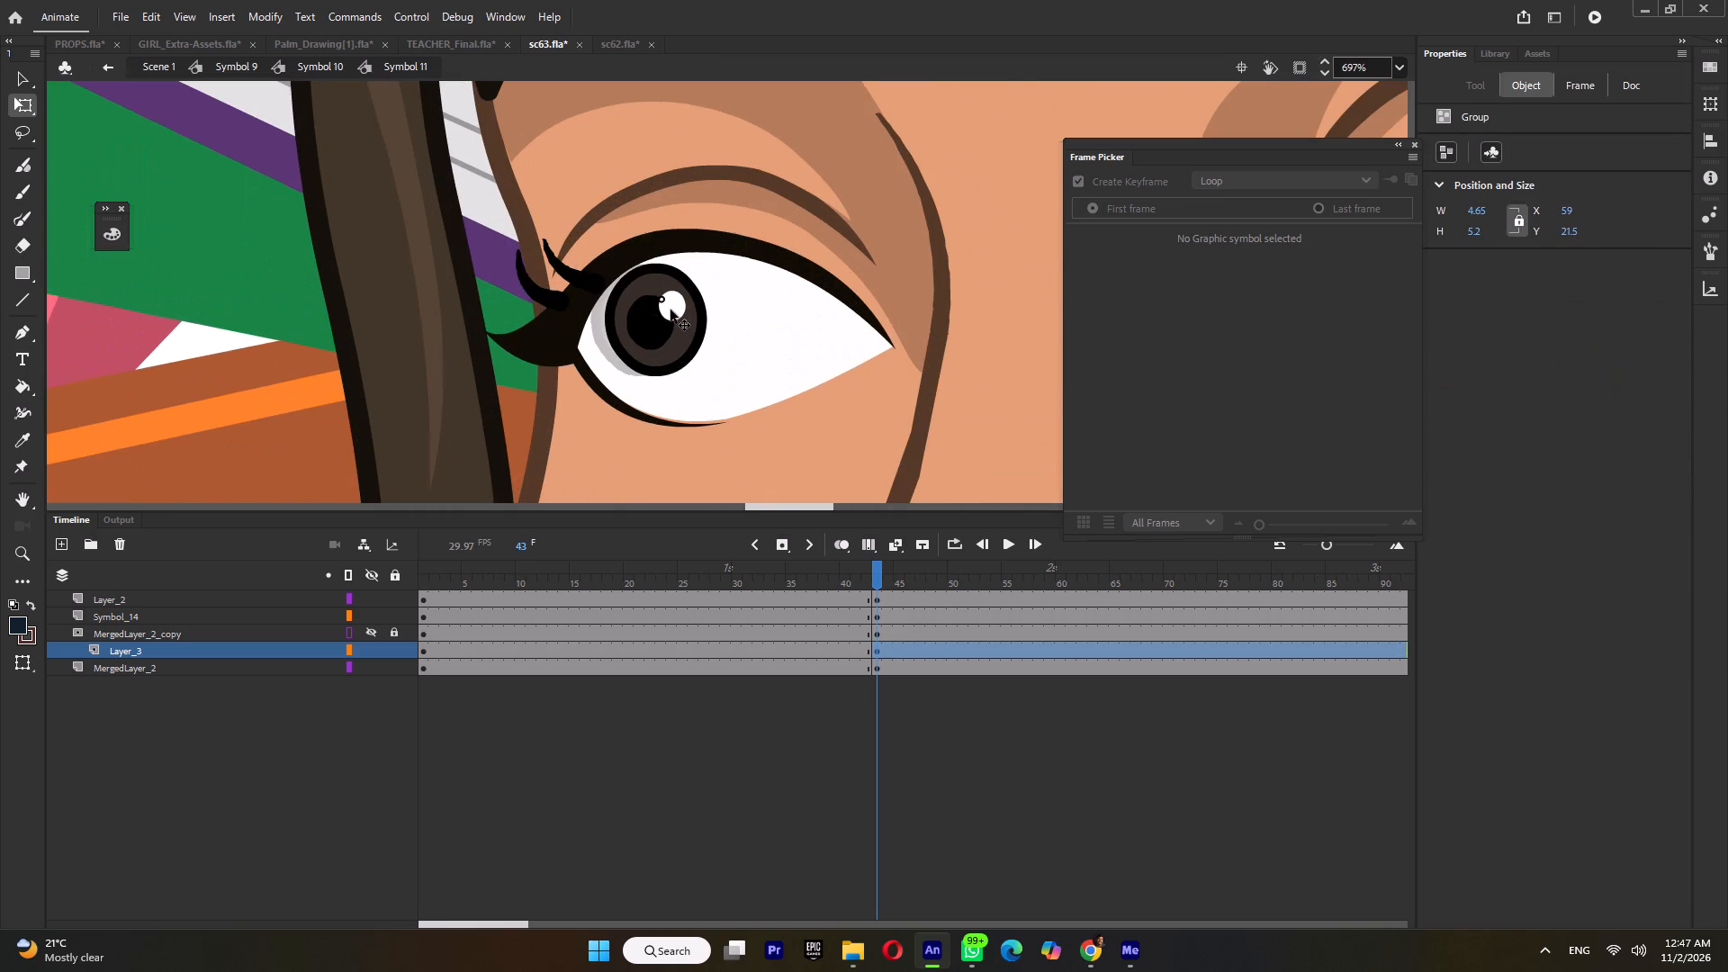
left_click_drag(670, 310, 667, 310, "ctrl")
Lower the near eye's iris slightly to about X 20.1, Y 19.1, and save sc63.
scroll(667, 310, "down", 9, "ctrl")
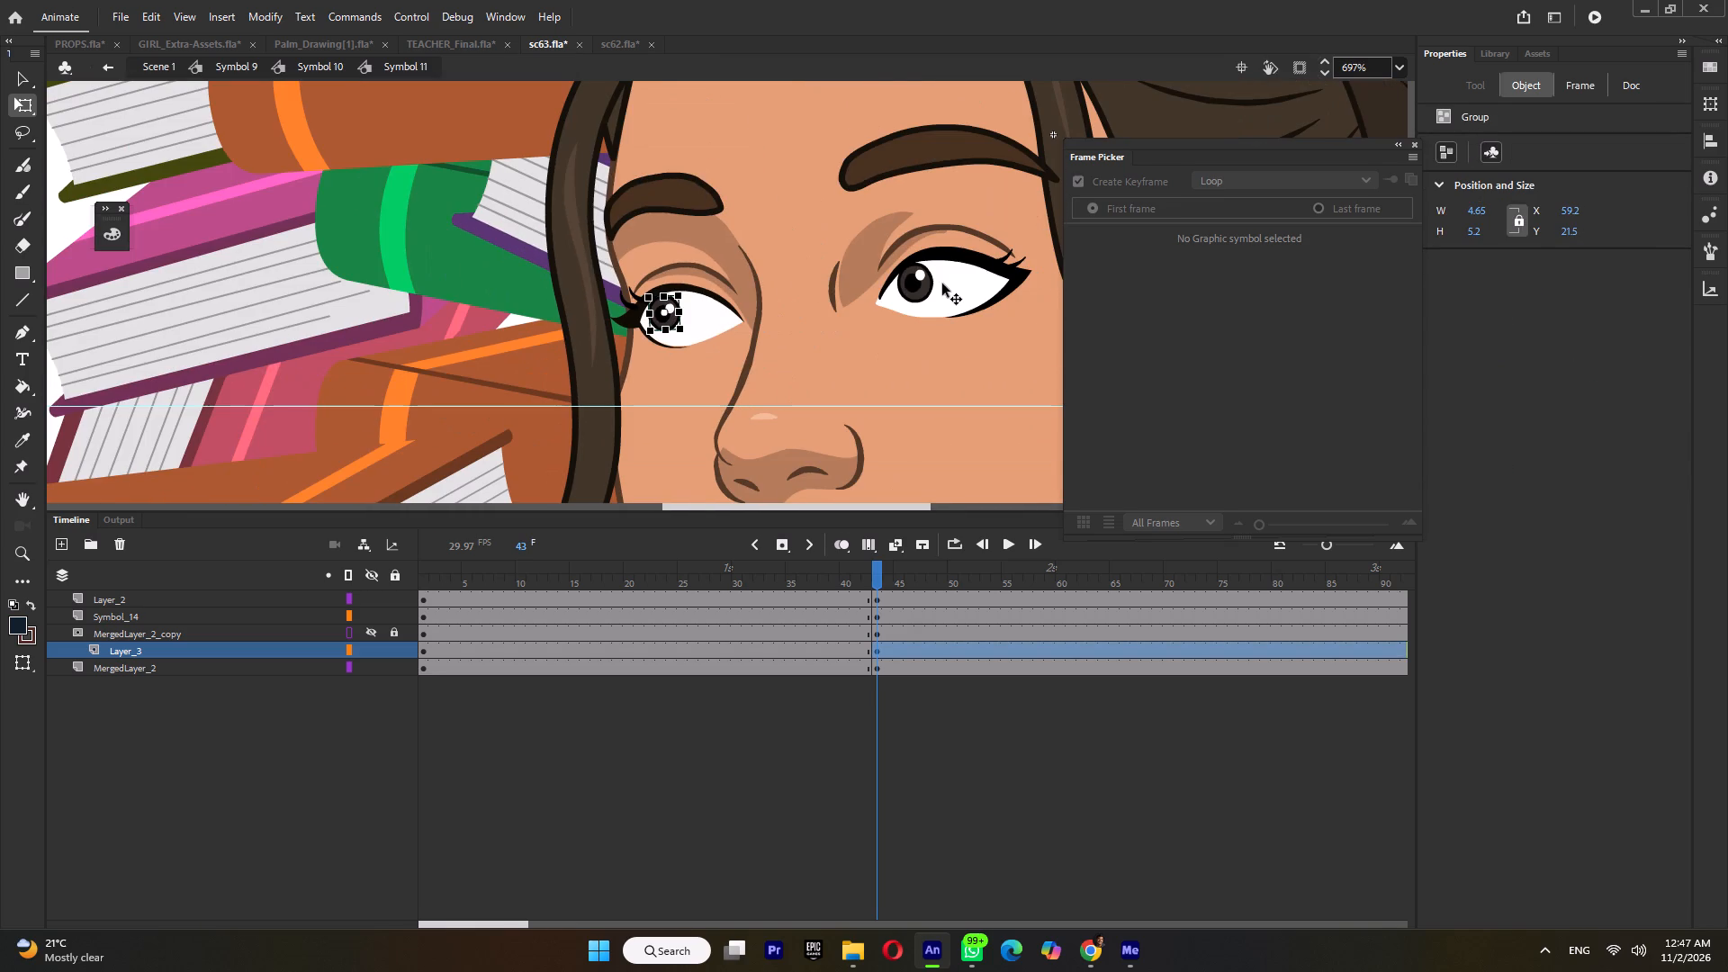
left_click(924, 285, "ctrl")
scroll(931, 285, "up", 4, "ctrl")
middle_click(931, 285, "ctrl")
scroll(931, 285, "up", 5, "ctrl")
left_click_drag(906, 273, 906, 282, "ctrl")
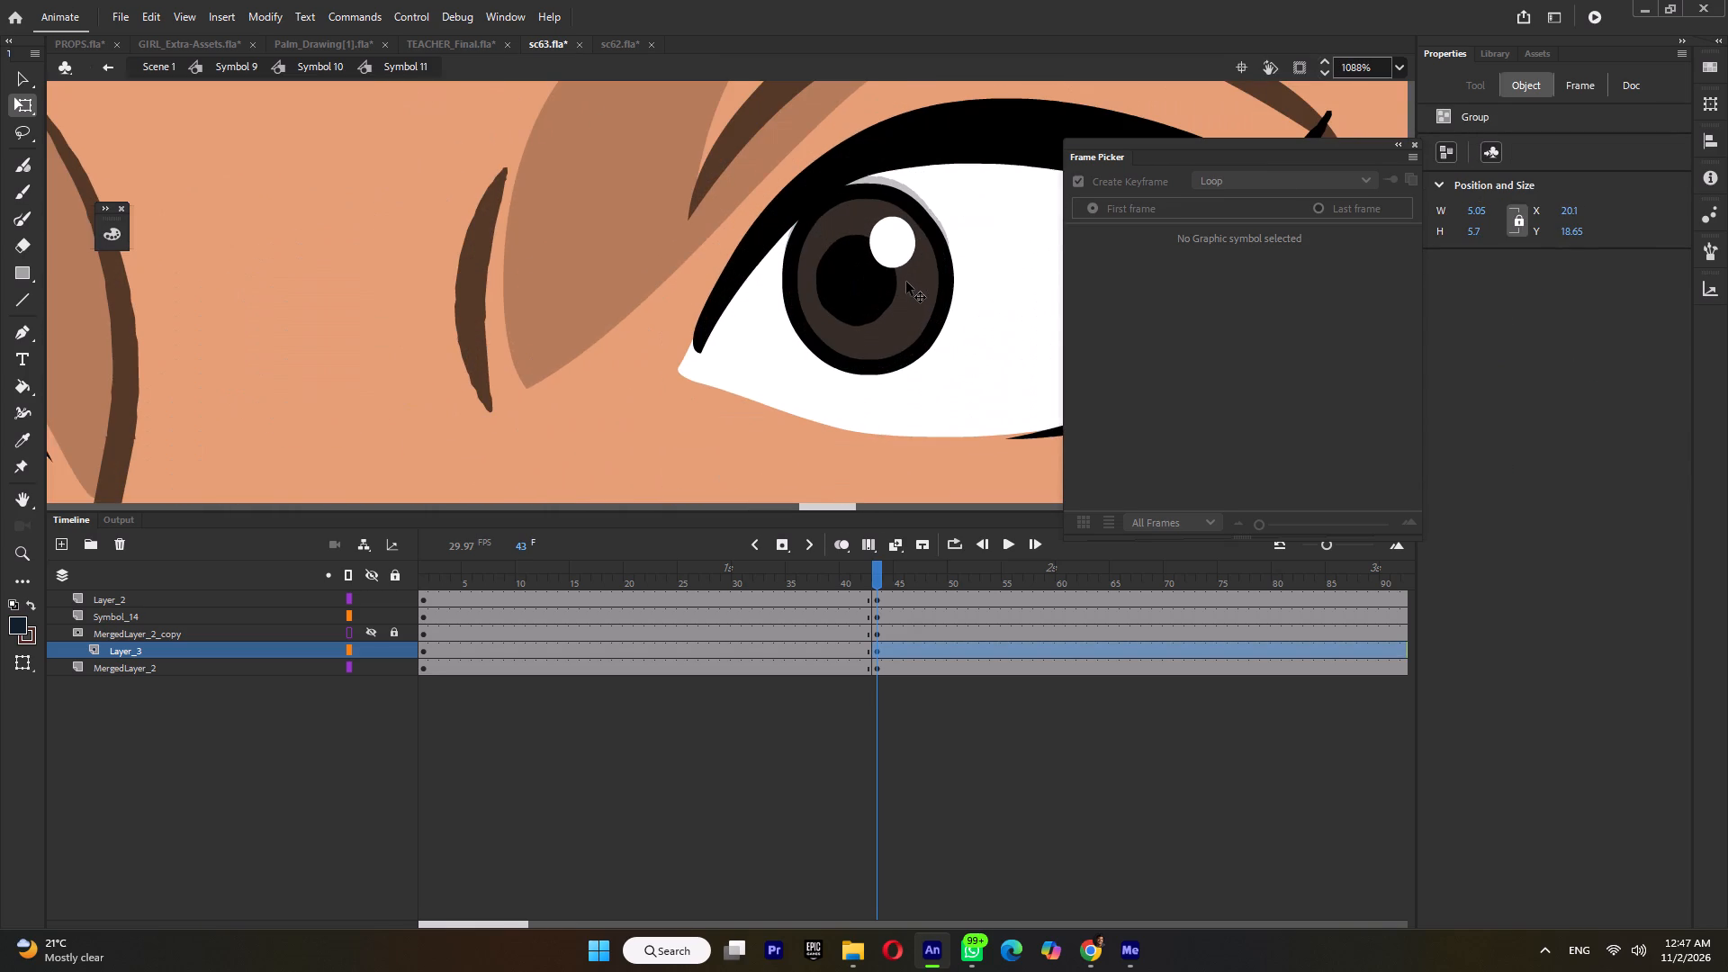
left_click_drag(906, 282, 906, 281, "ctrl")
left_click_drag(906, 262, 911, 270, "ctrl")
scroll(911, 269, "down", 18, "ctrl")
key("ctrl+s")
Return to Symbol 10 and compare the girl's expression at frames 42 and 43.
double_click(564, 298, "ctrl")
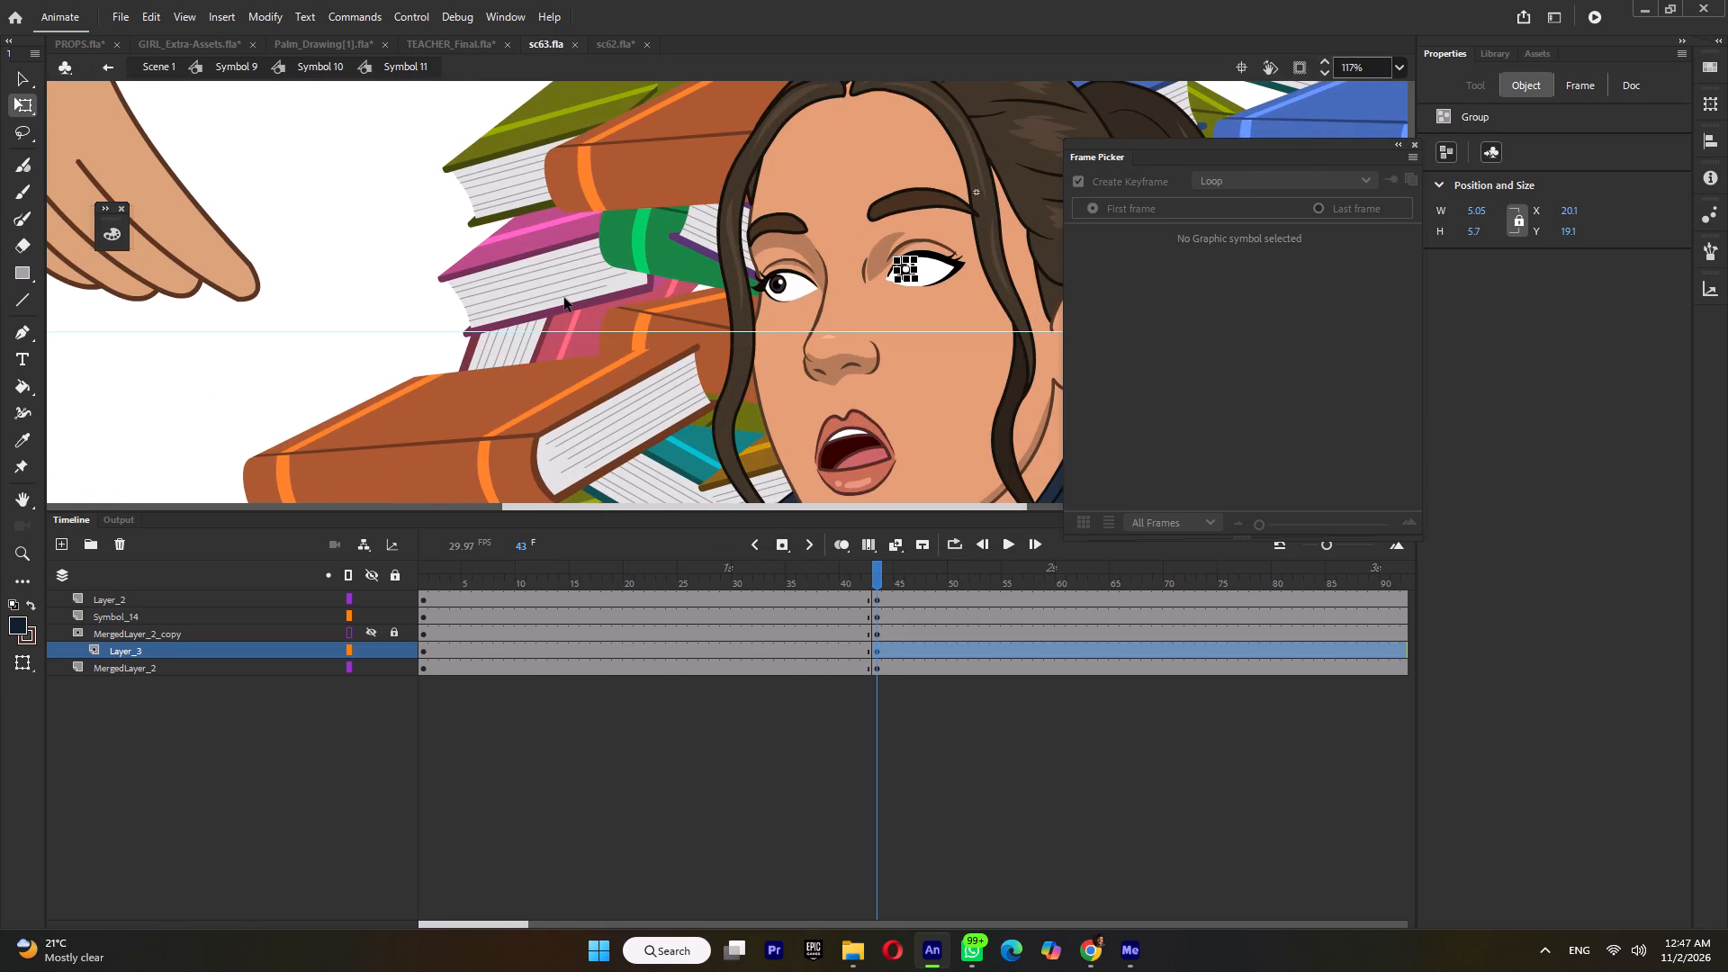
scroll(564, 297, "down", 9, "ctrl")
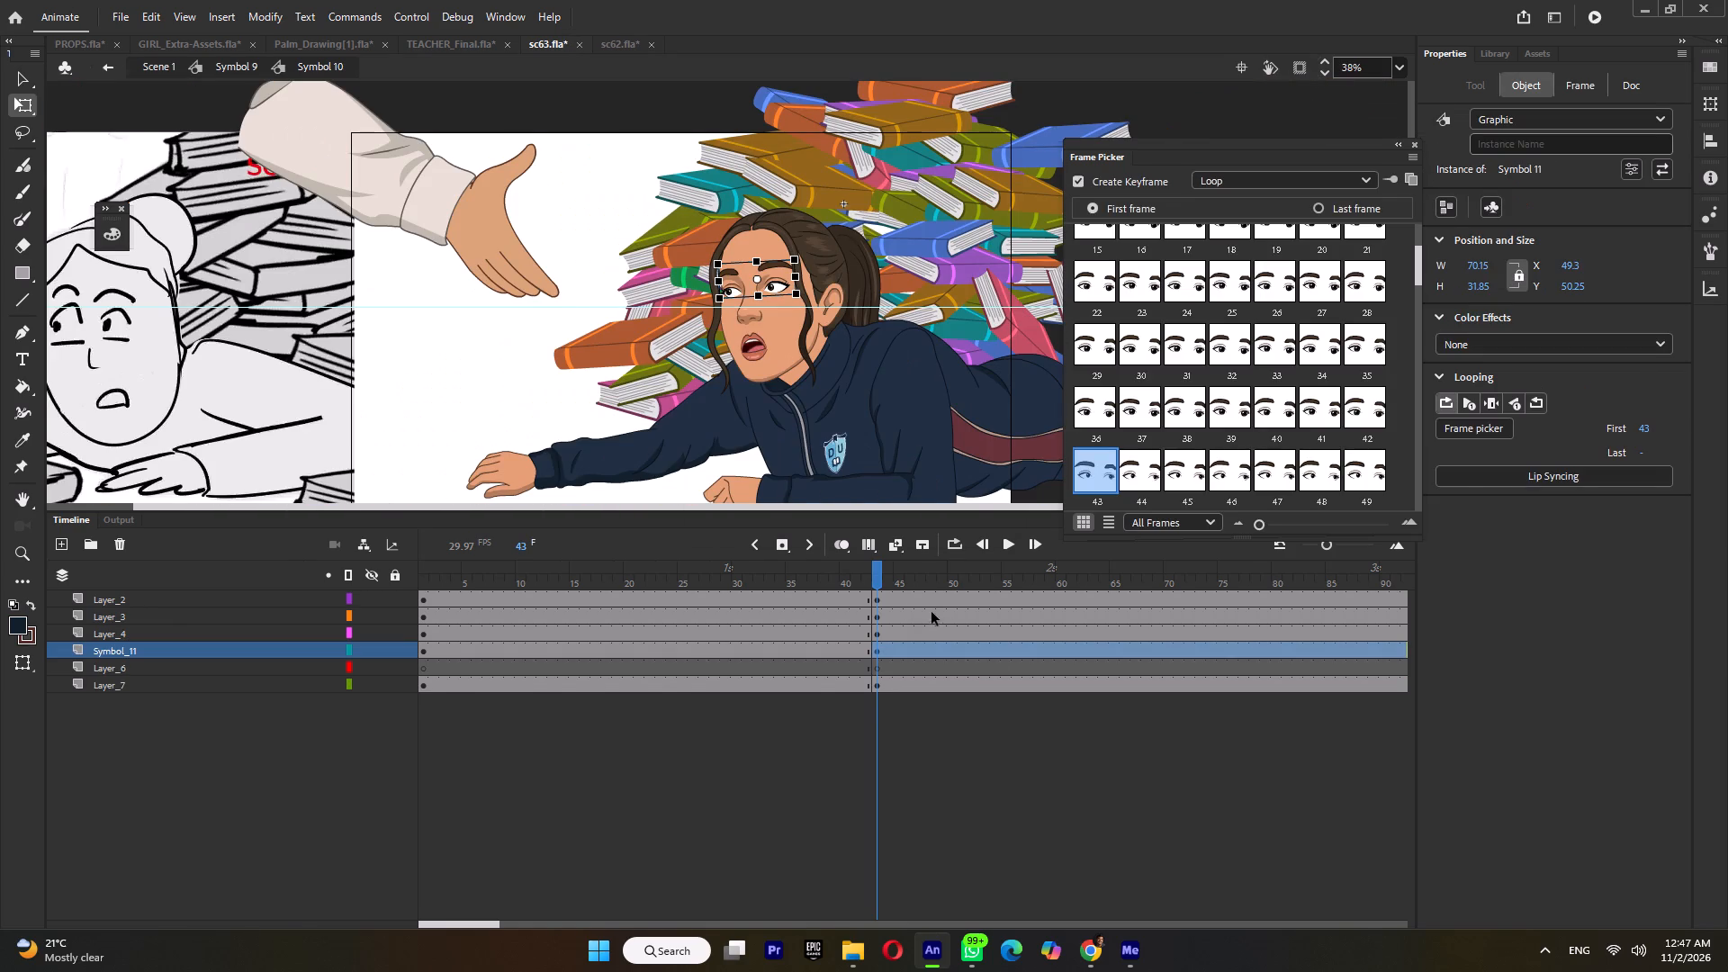
left_click(845, 571)
left_click(871, 571)
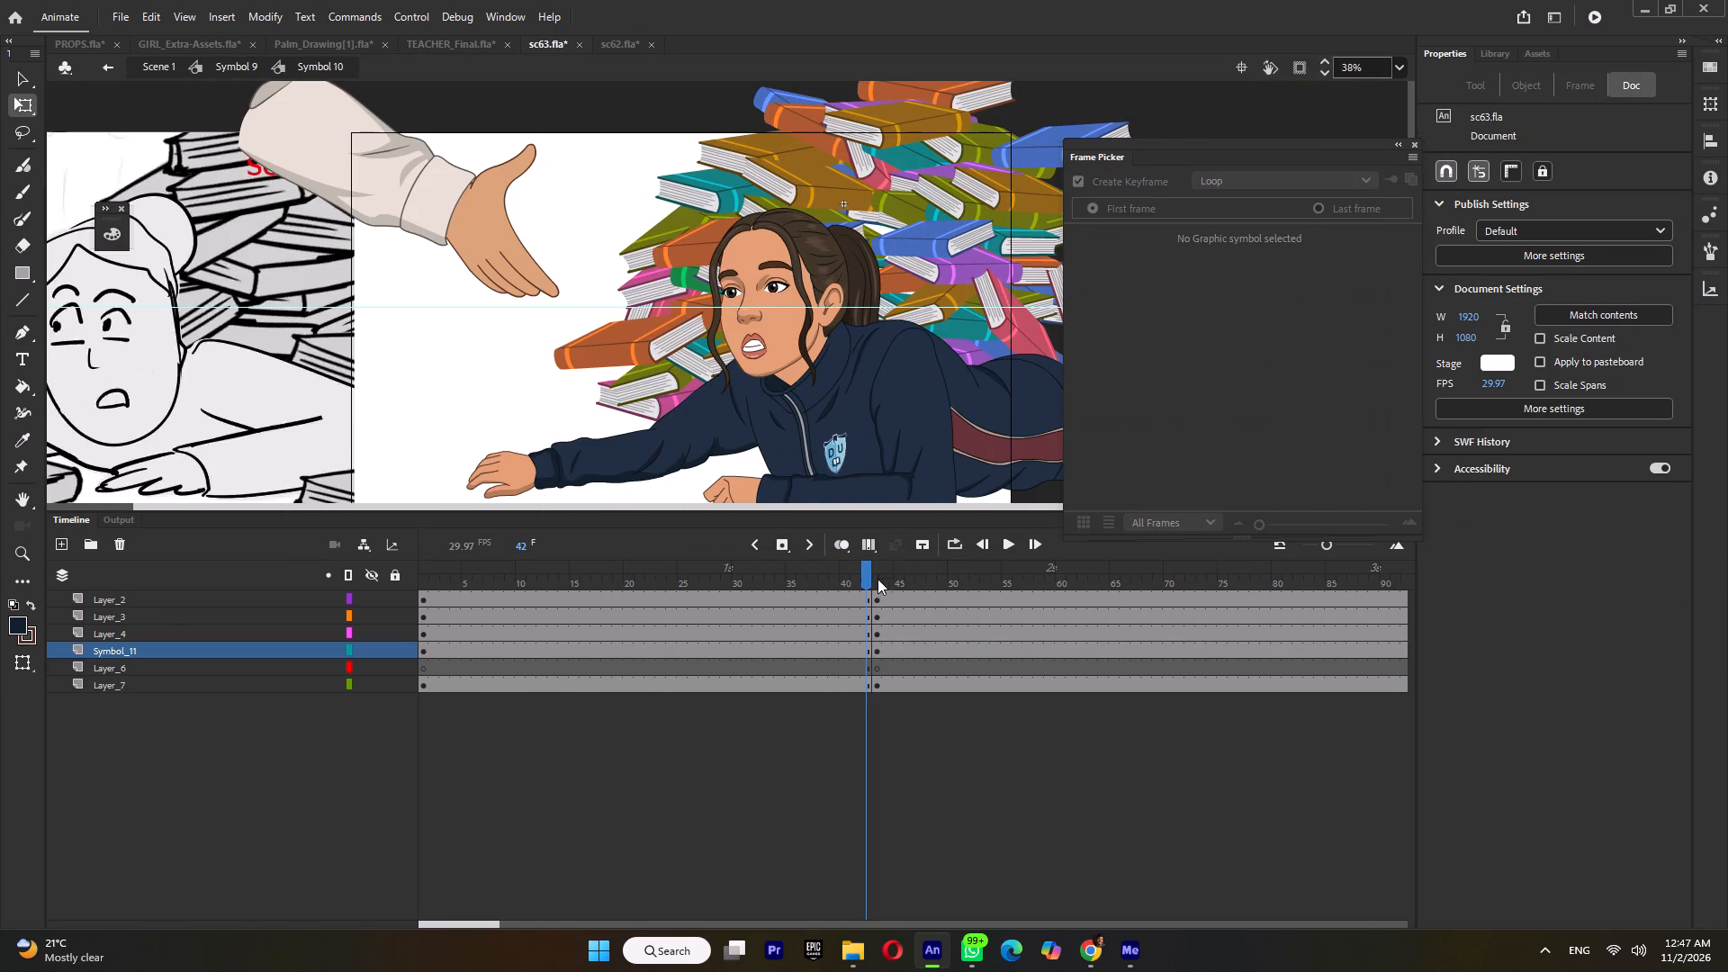
left_click(877, 581)
Go to frame 1, open the eyes symbol, Symbol 11, and save sc63.
left_click_drag(841, 576, 287, 583)
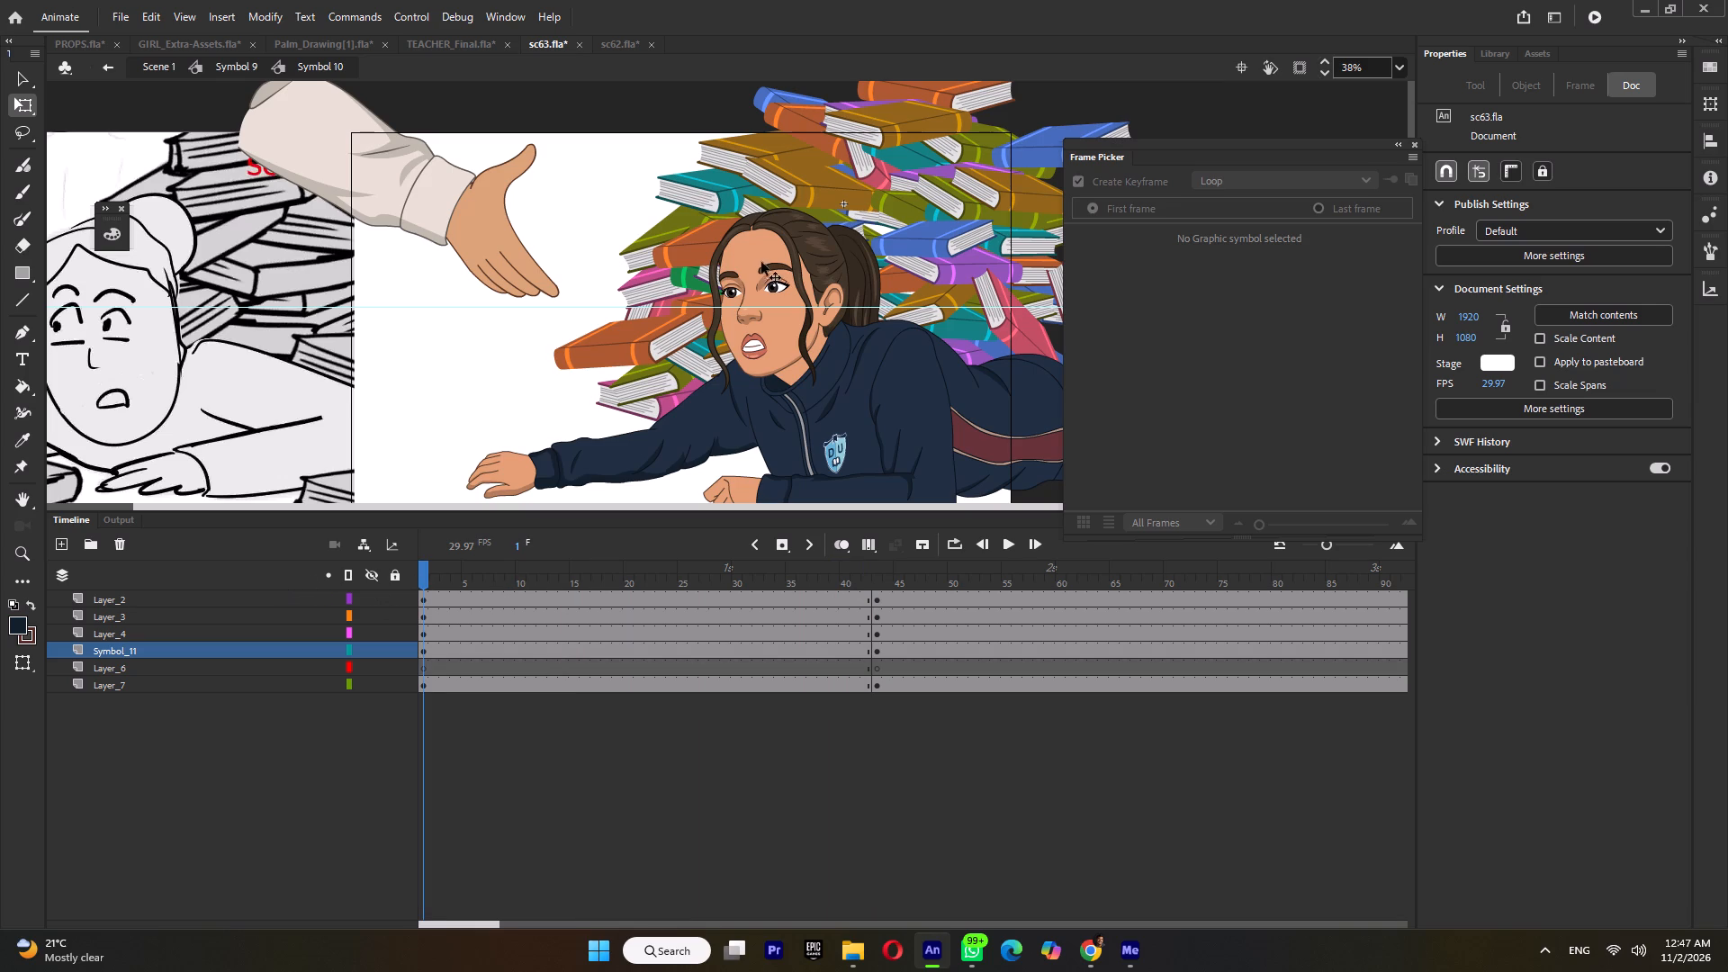
double_click(772, 264)
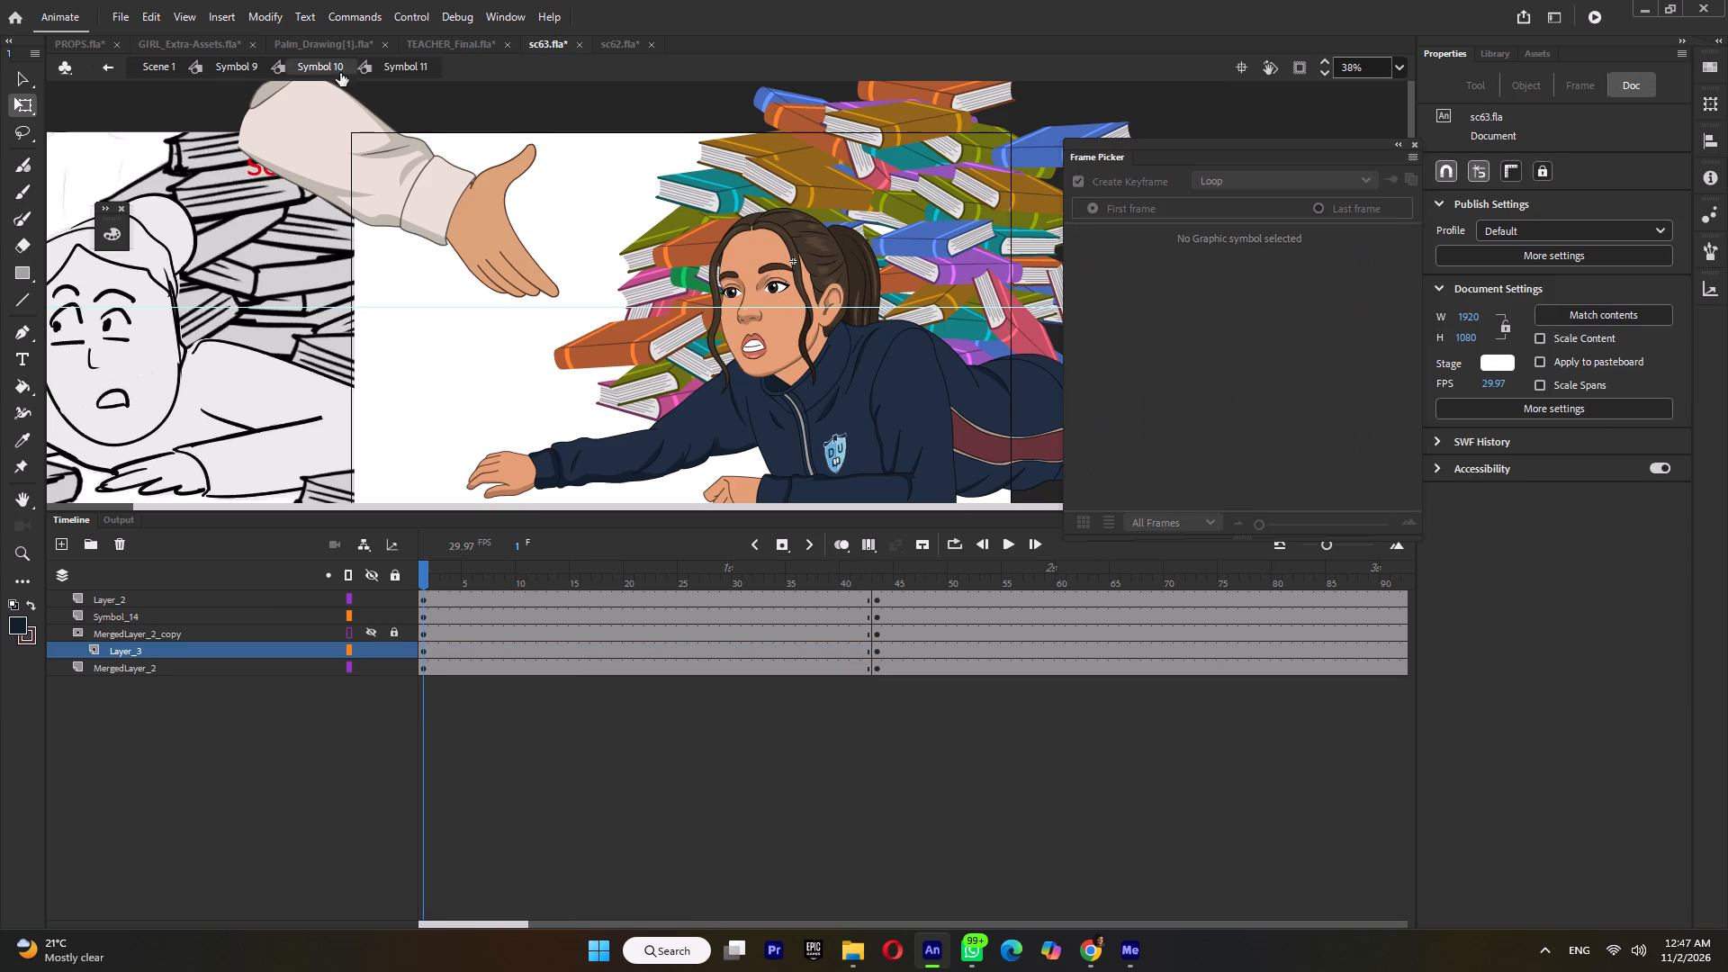
key("ctrl+s")
In sc62, open the eyes symbol, Symbol 11, and copy frame 1 of all its layers.
left_click(638, 43)
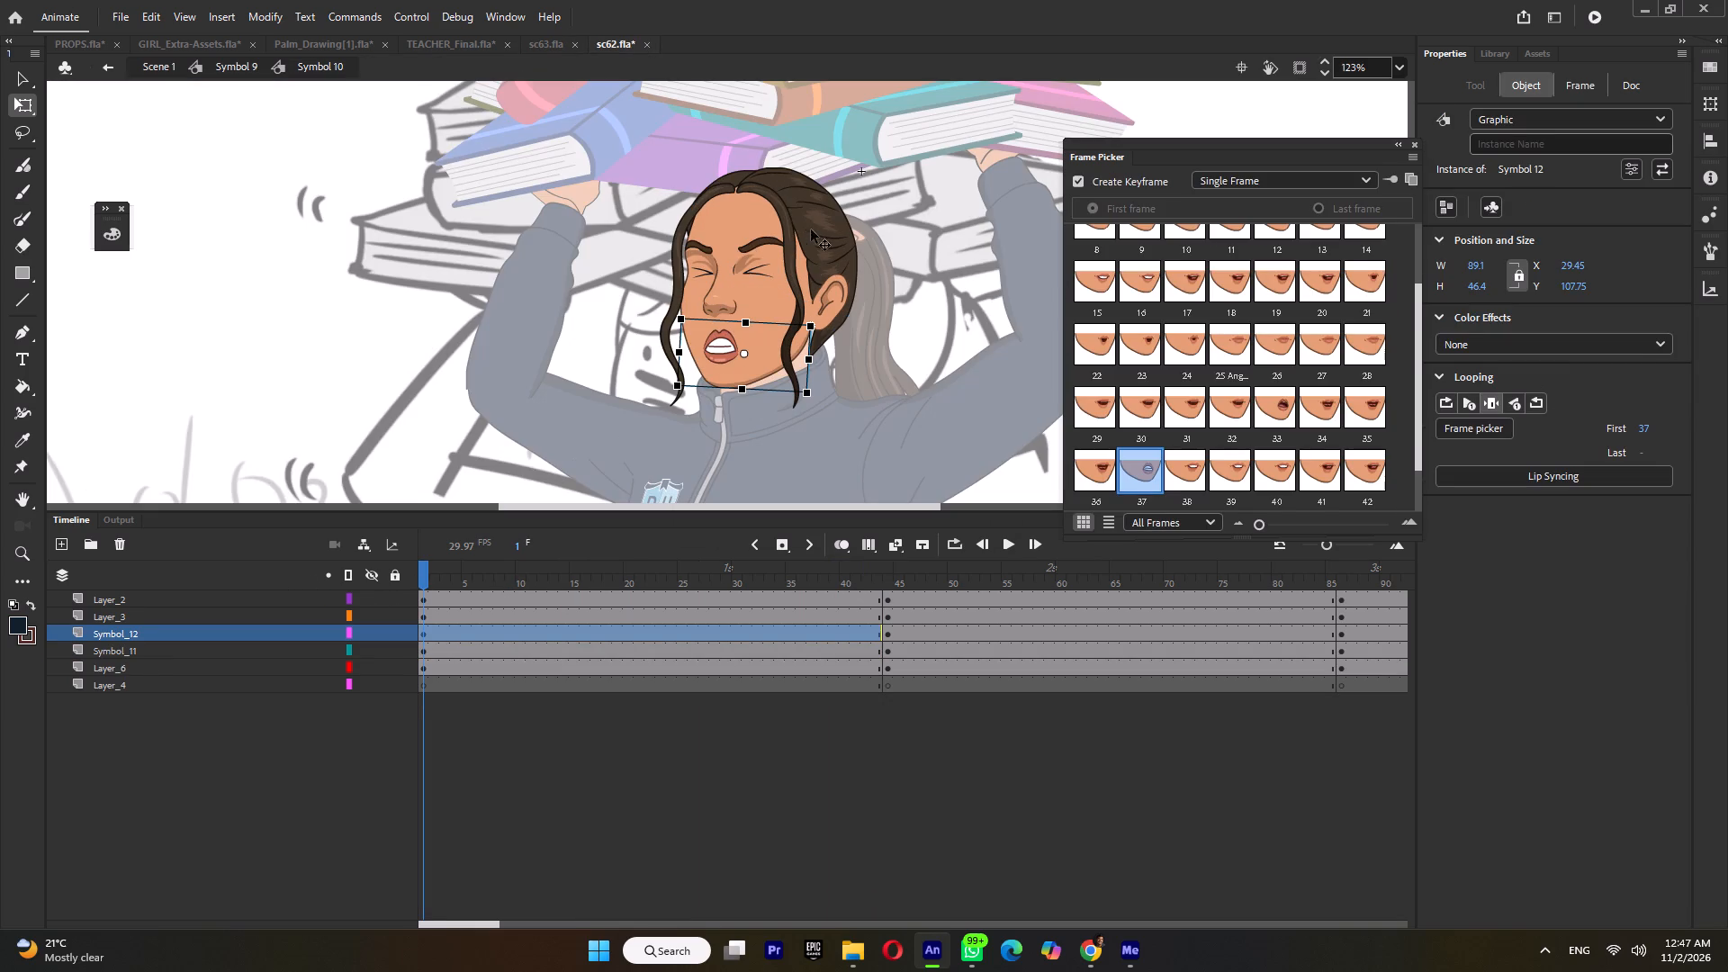
double_click(762, 240)
left_click_drag(426, 593, 420, 697)
right_click(420, 632)
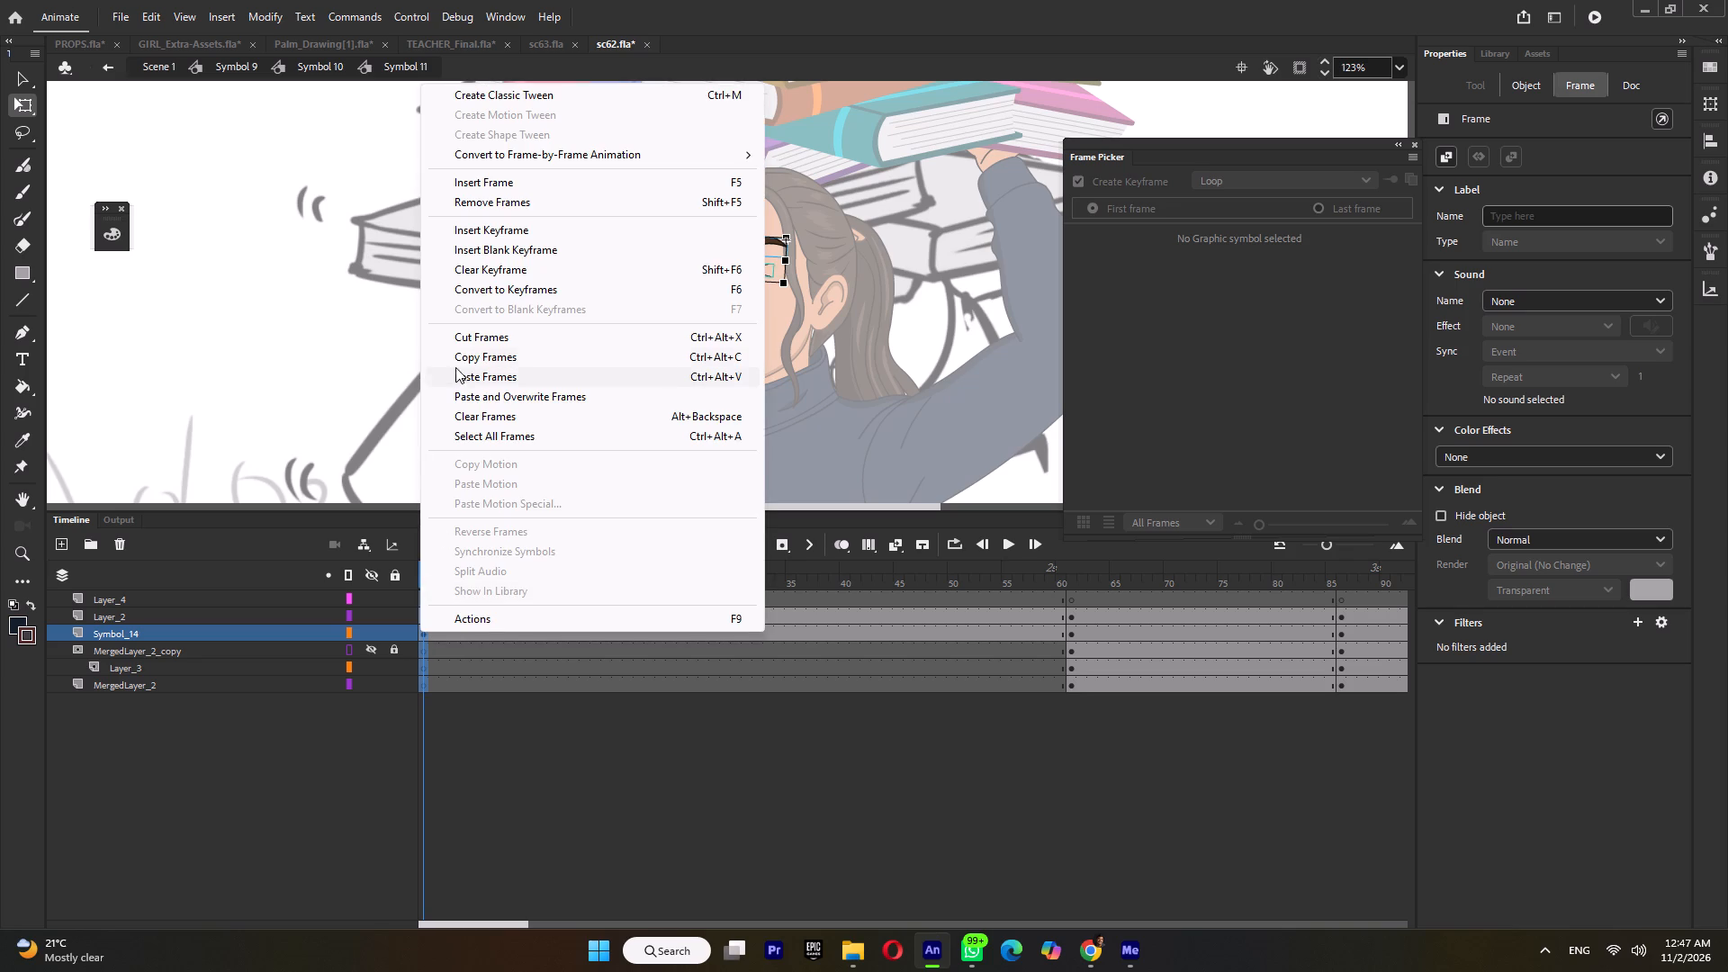
left_click(463, 353)
In sc63, paste and overwrite frame 1 of Symbol 11 with the copied frames, putting duplicates into a folder, and clear the keyframe at frame 2.
left_click(553, 41)
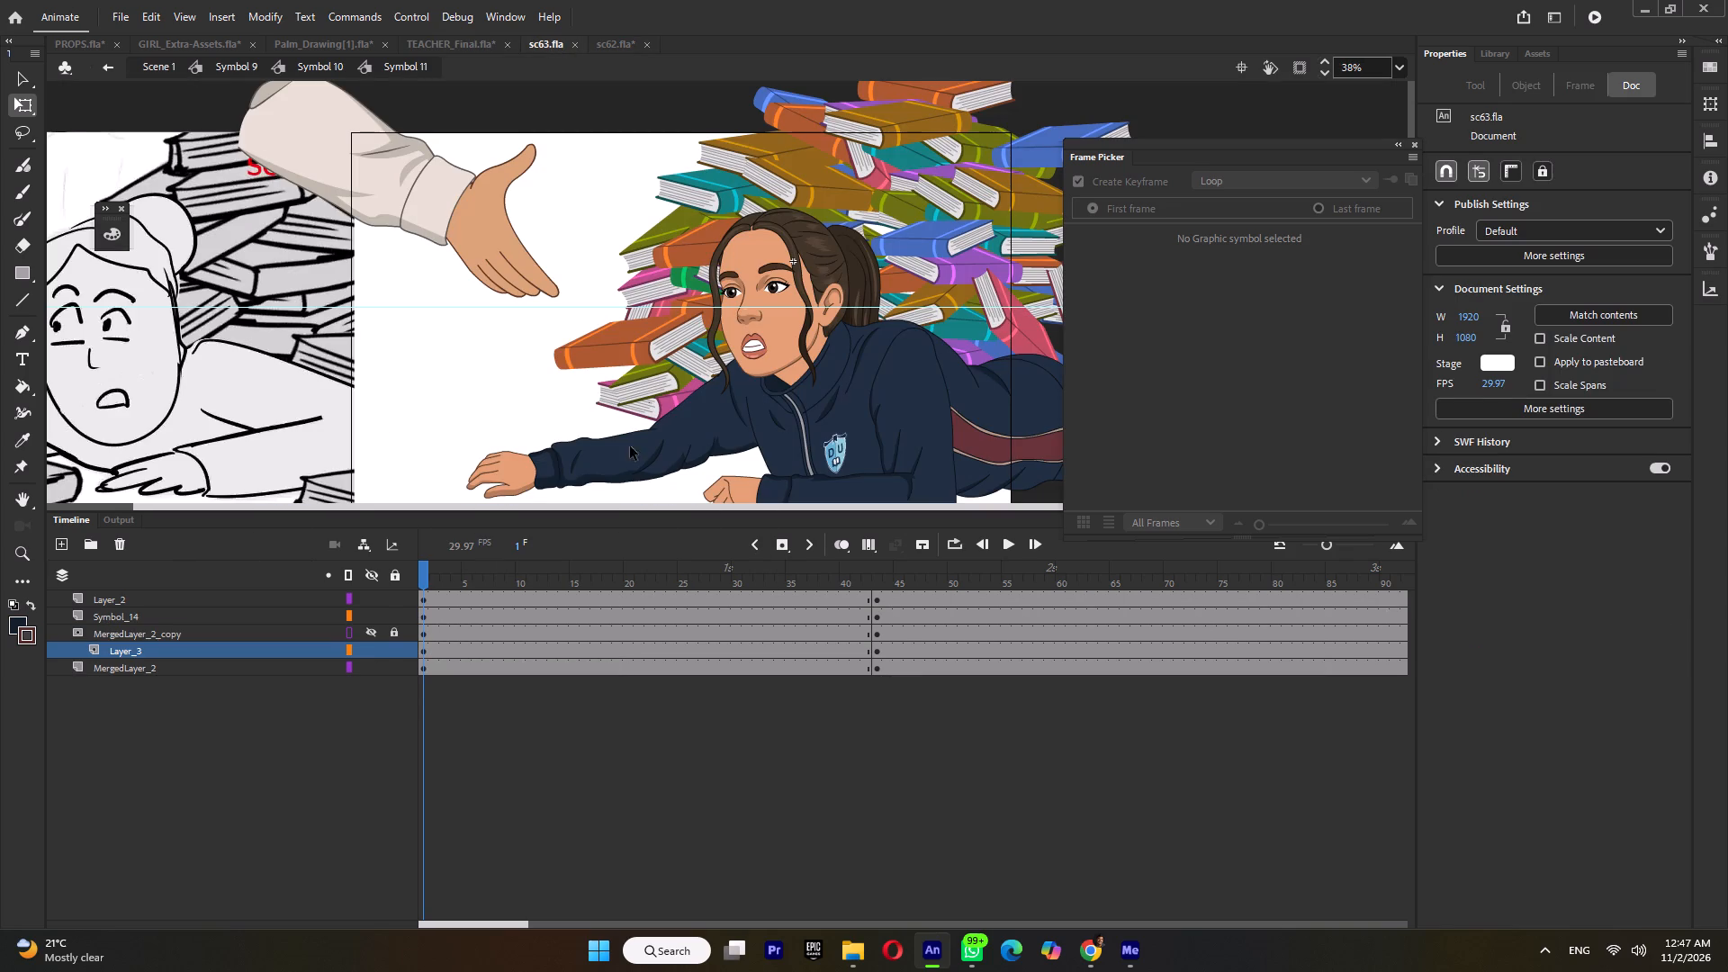
double_click(423, 580)
right_click(424, 596)
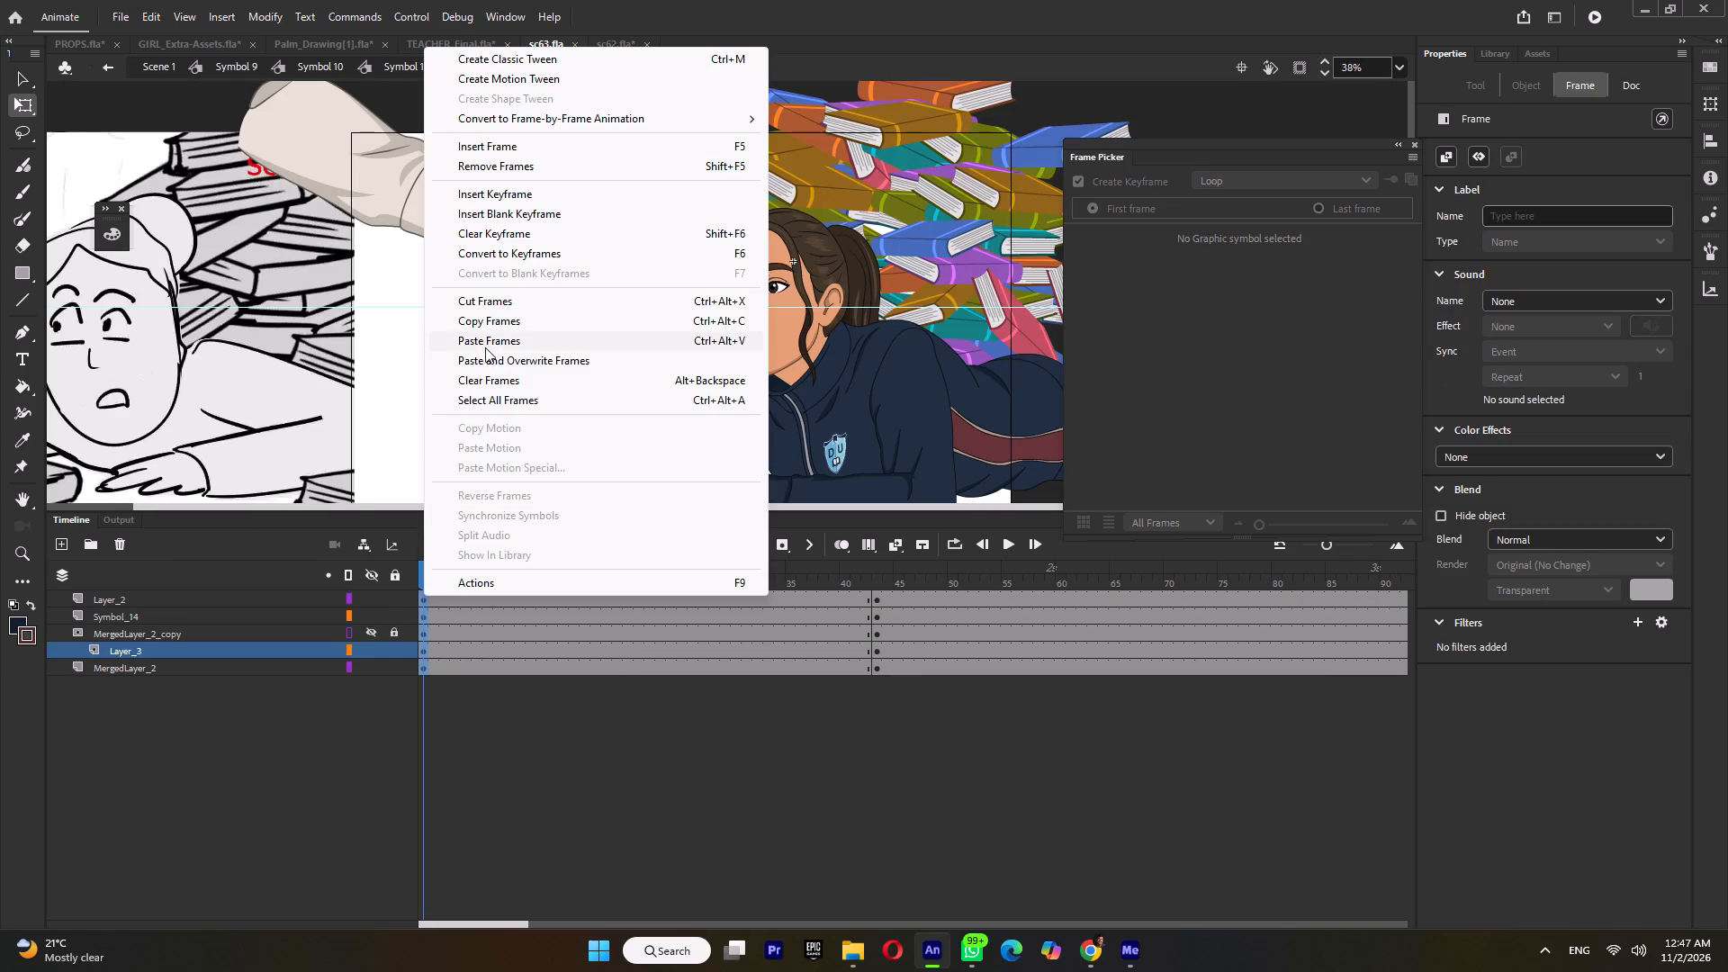
left_click(486, 357)
left_click(814, 504)
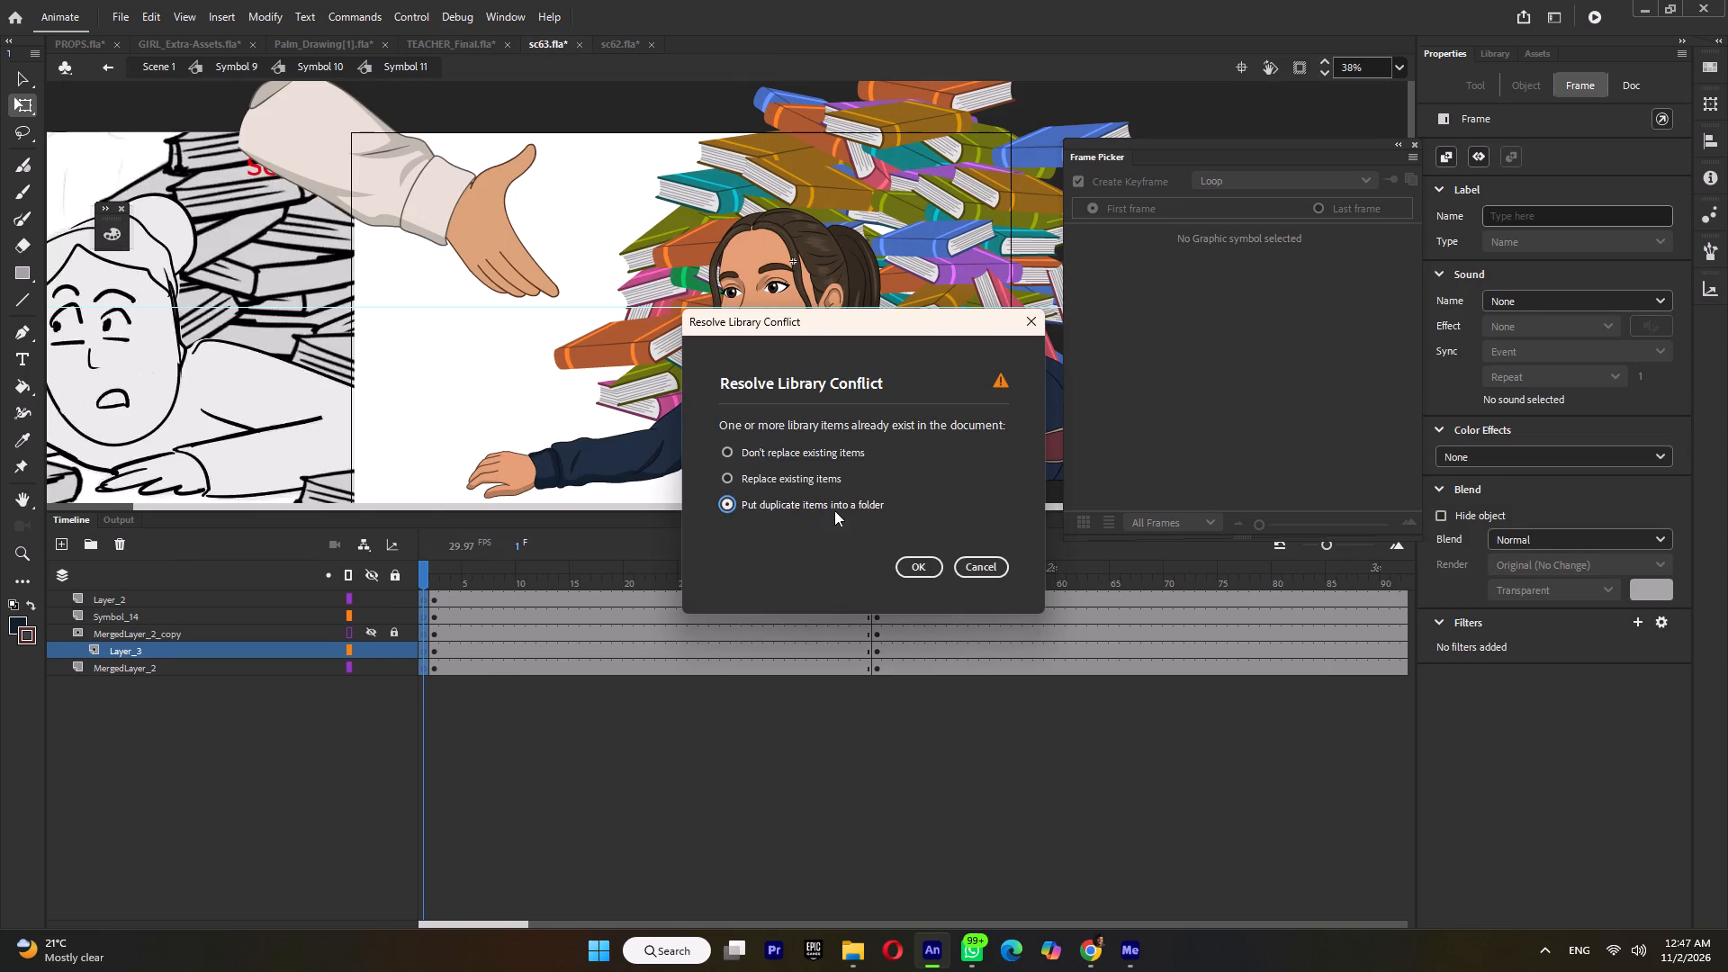
left_click(909, 567)
double_click(436, 577)
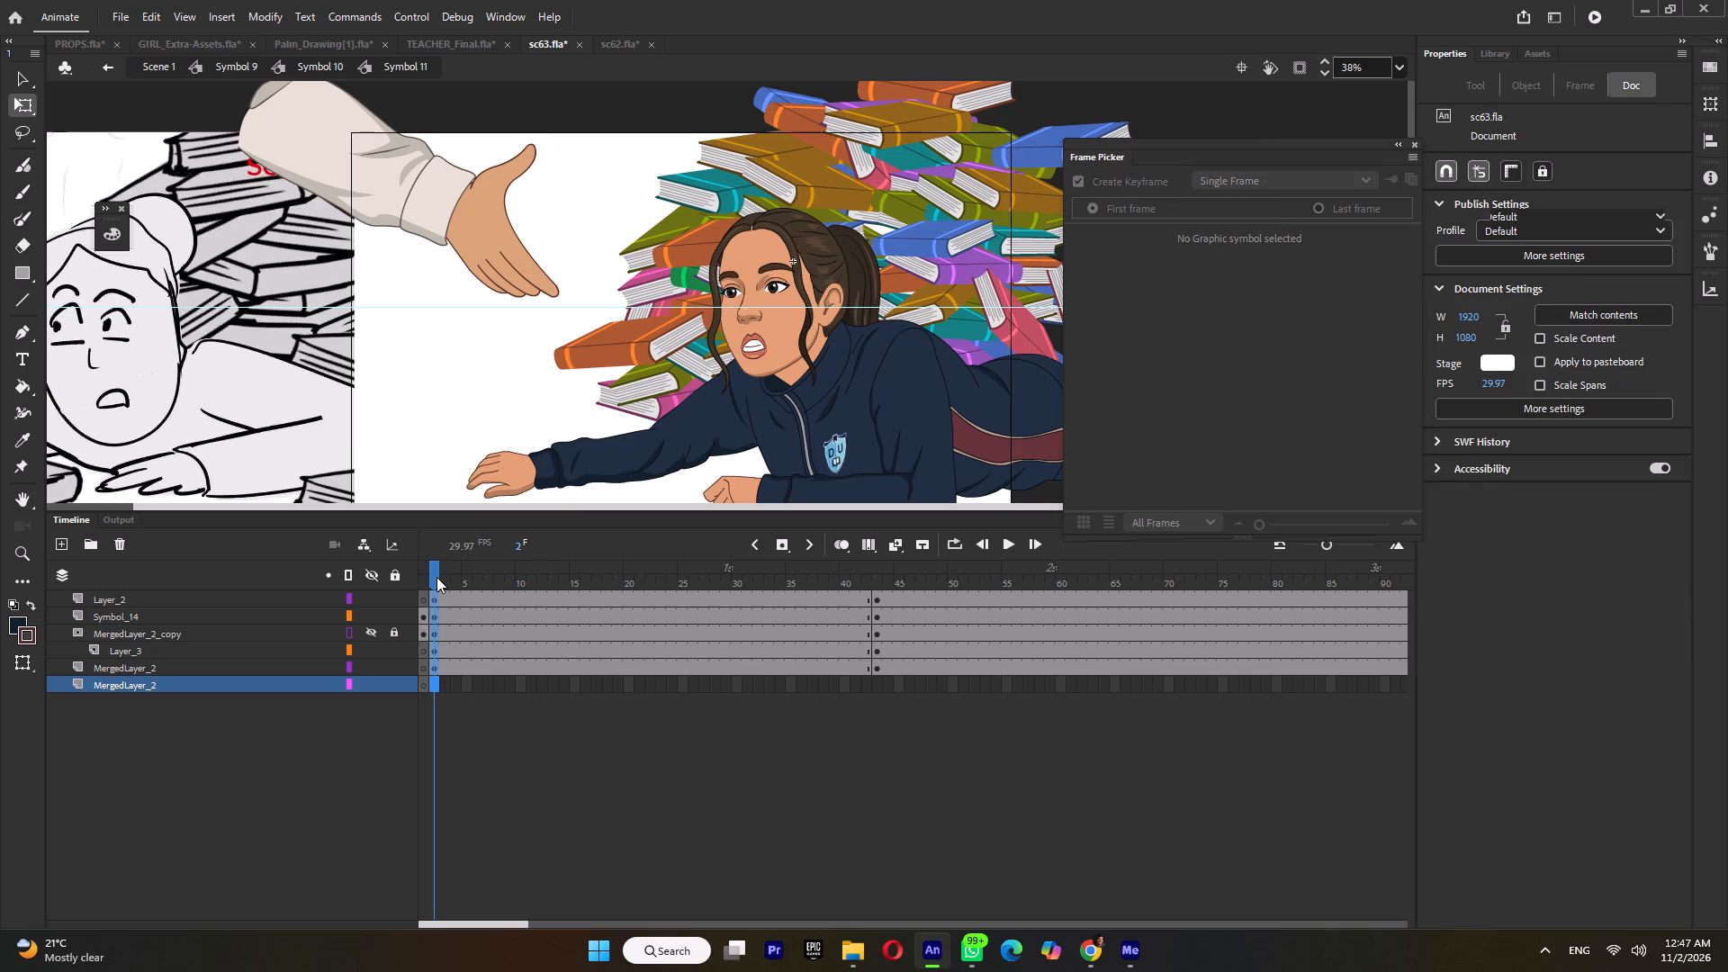
key("shift+F6")
left_click_drag(431, 577, 413, 587)
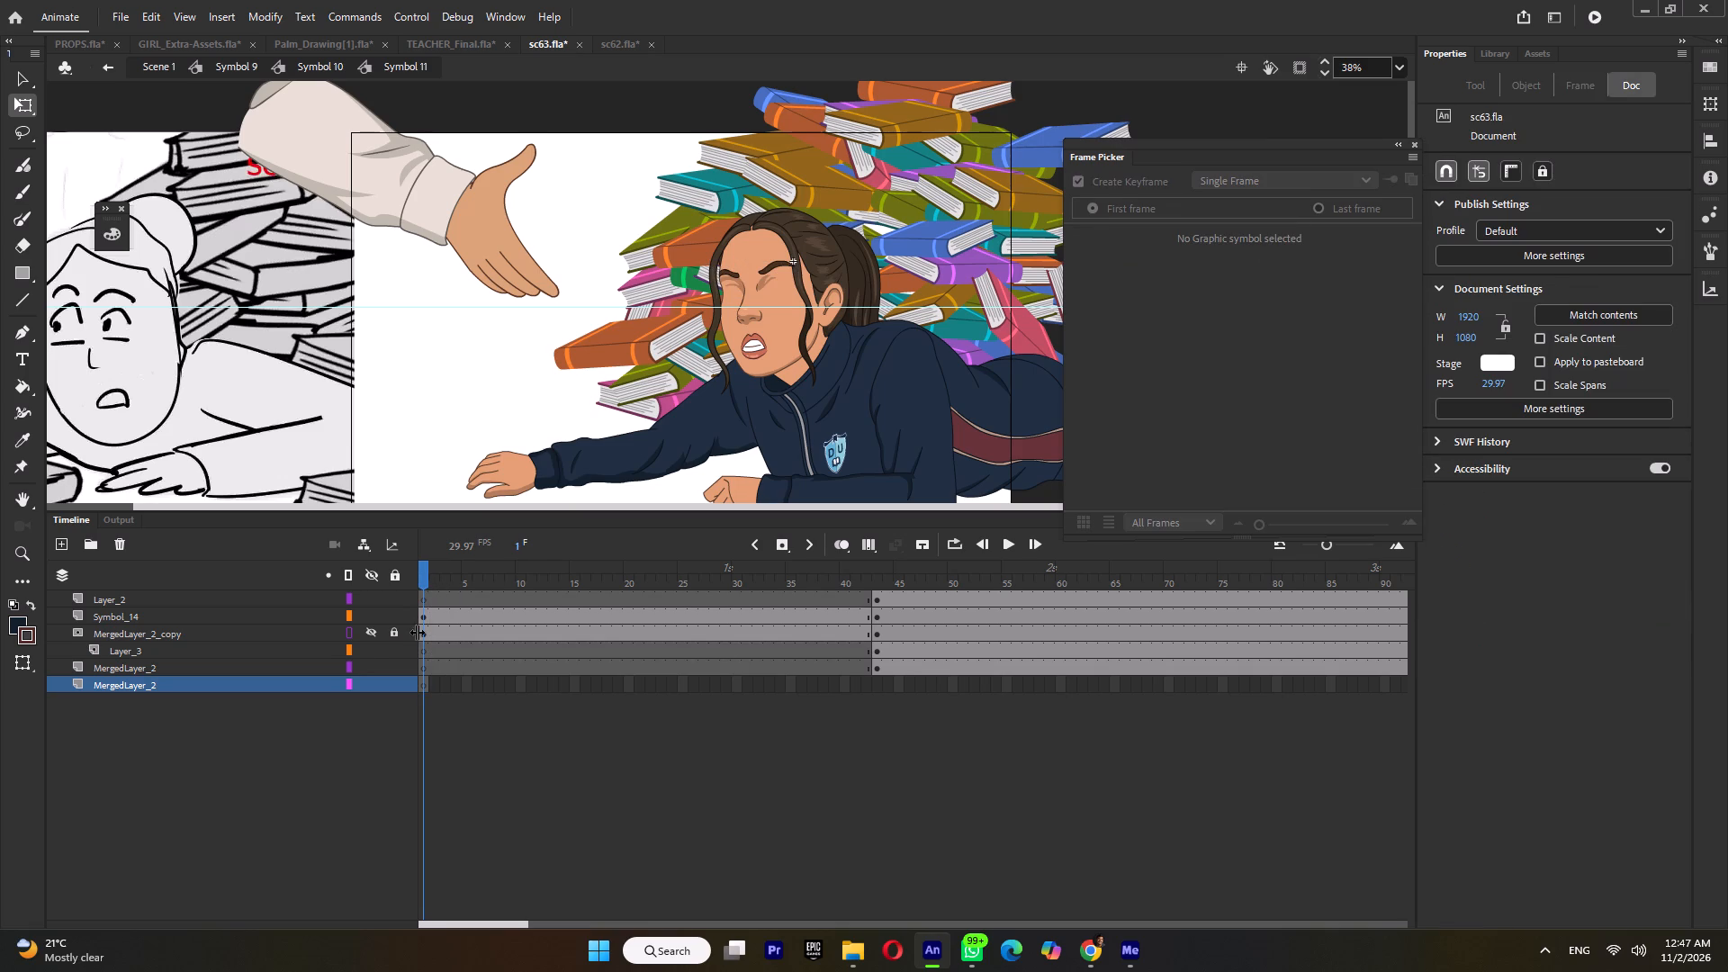
Show the MergedLayer_2_copy mask layer, check the pasted eye artwork on frame 1 with it unlocked, and lock it again.
left_click(373, 628)
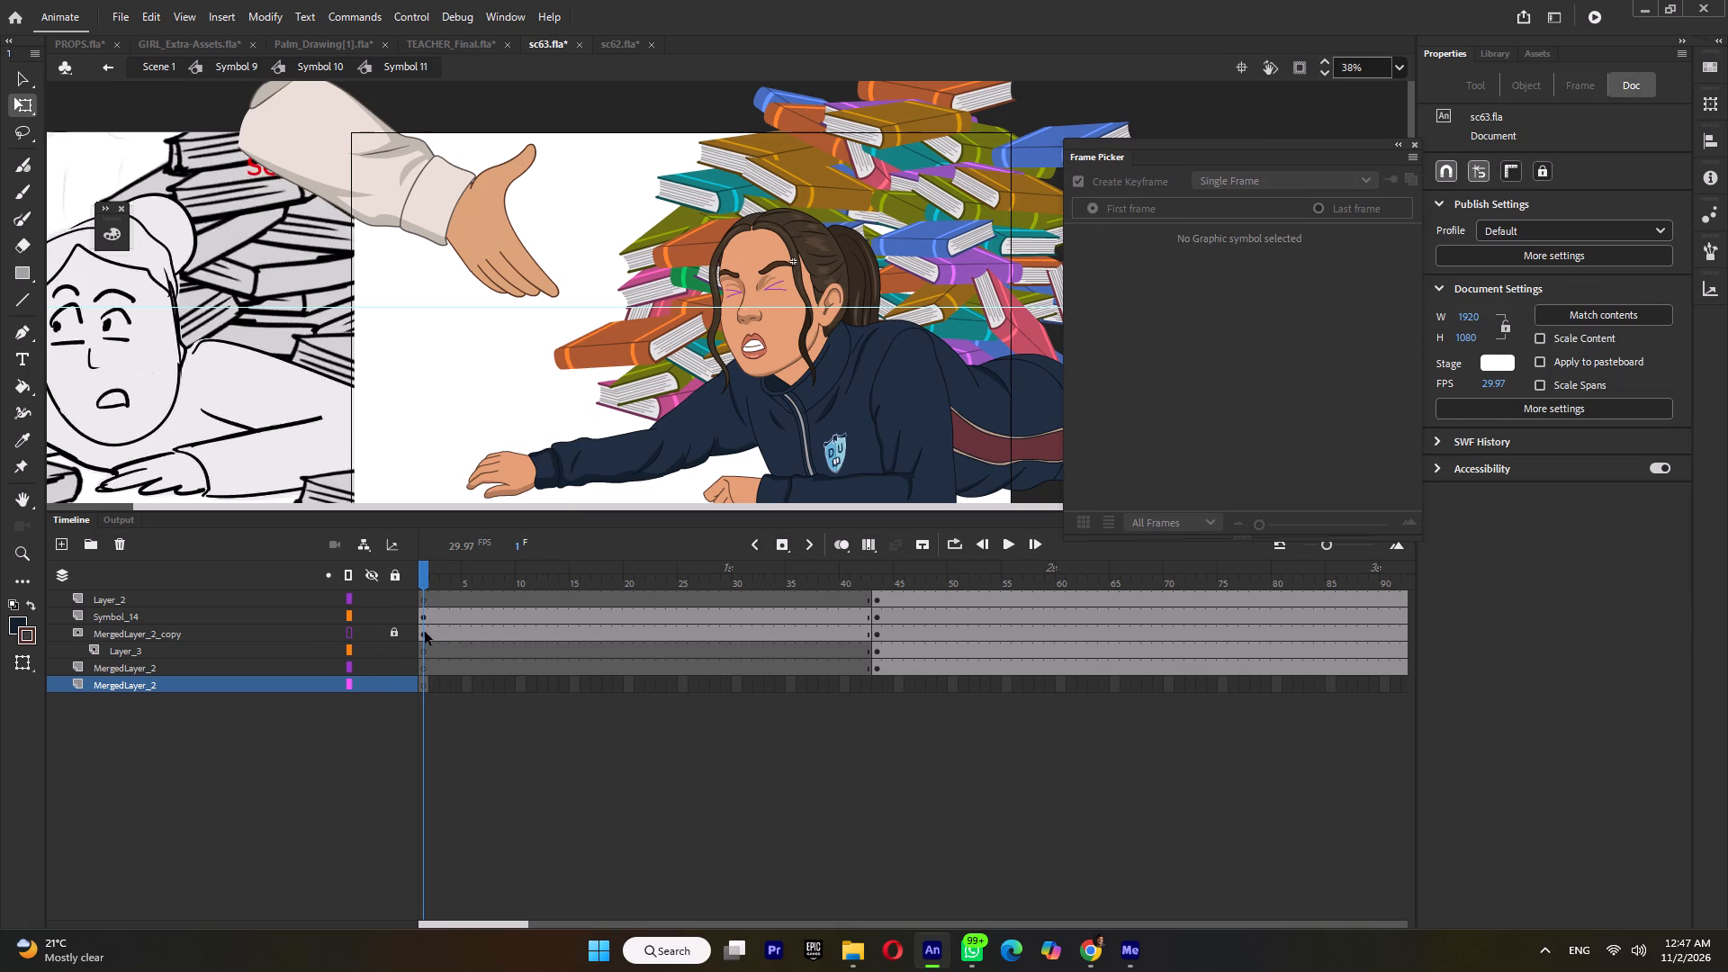
left_click(424, 633)
left_click(394, 632)
left_click(423, 631)
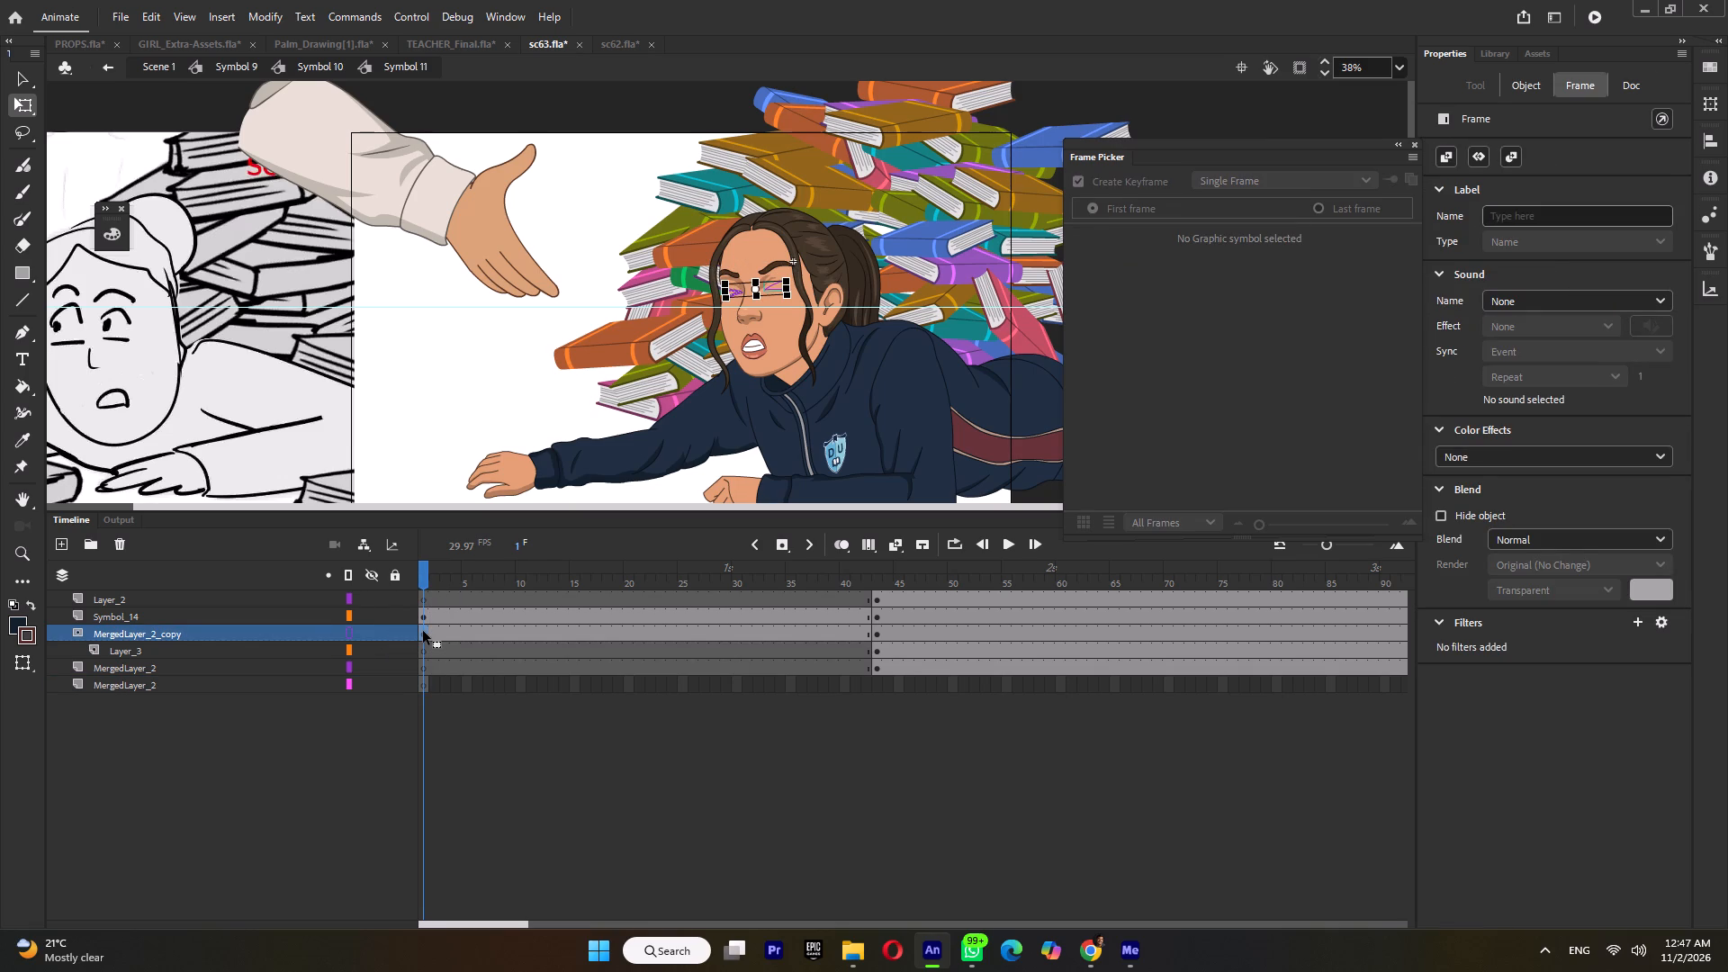
left_click_drag(423, 609, 423, 631)
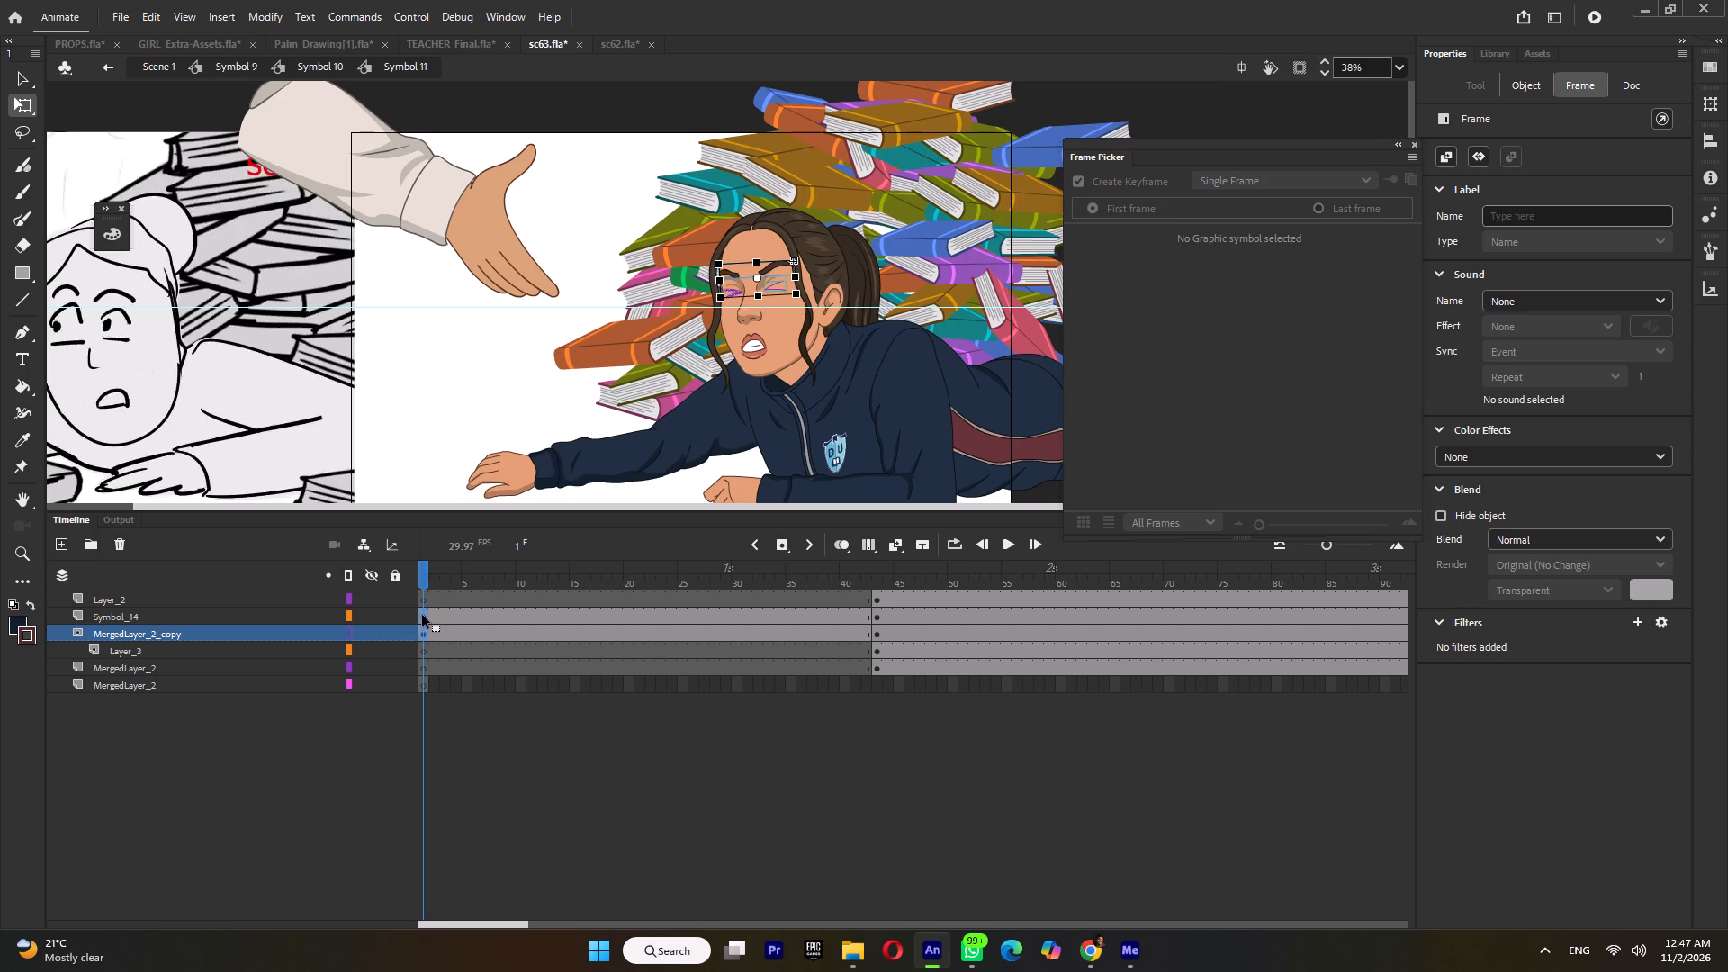
left_click_drag(422, 615, 421, 594)
left_click(395, 632)
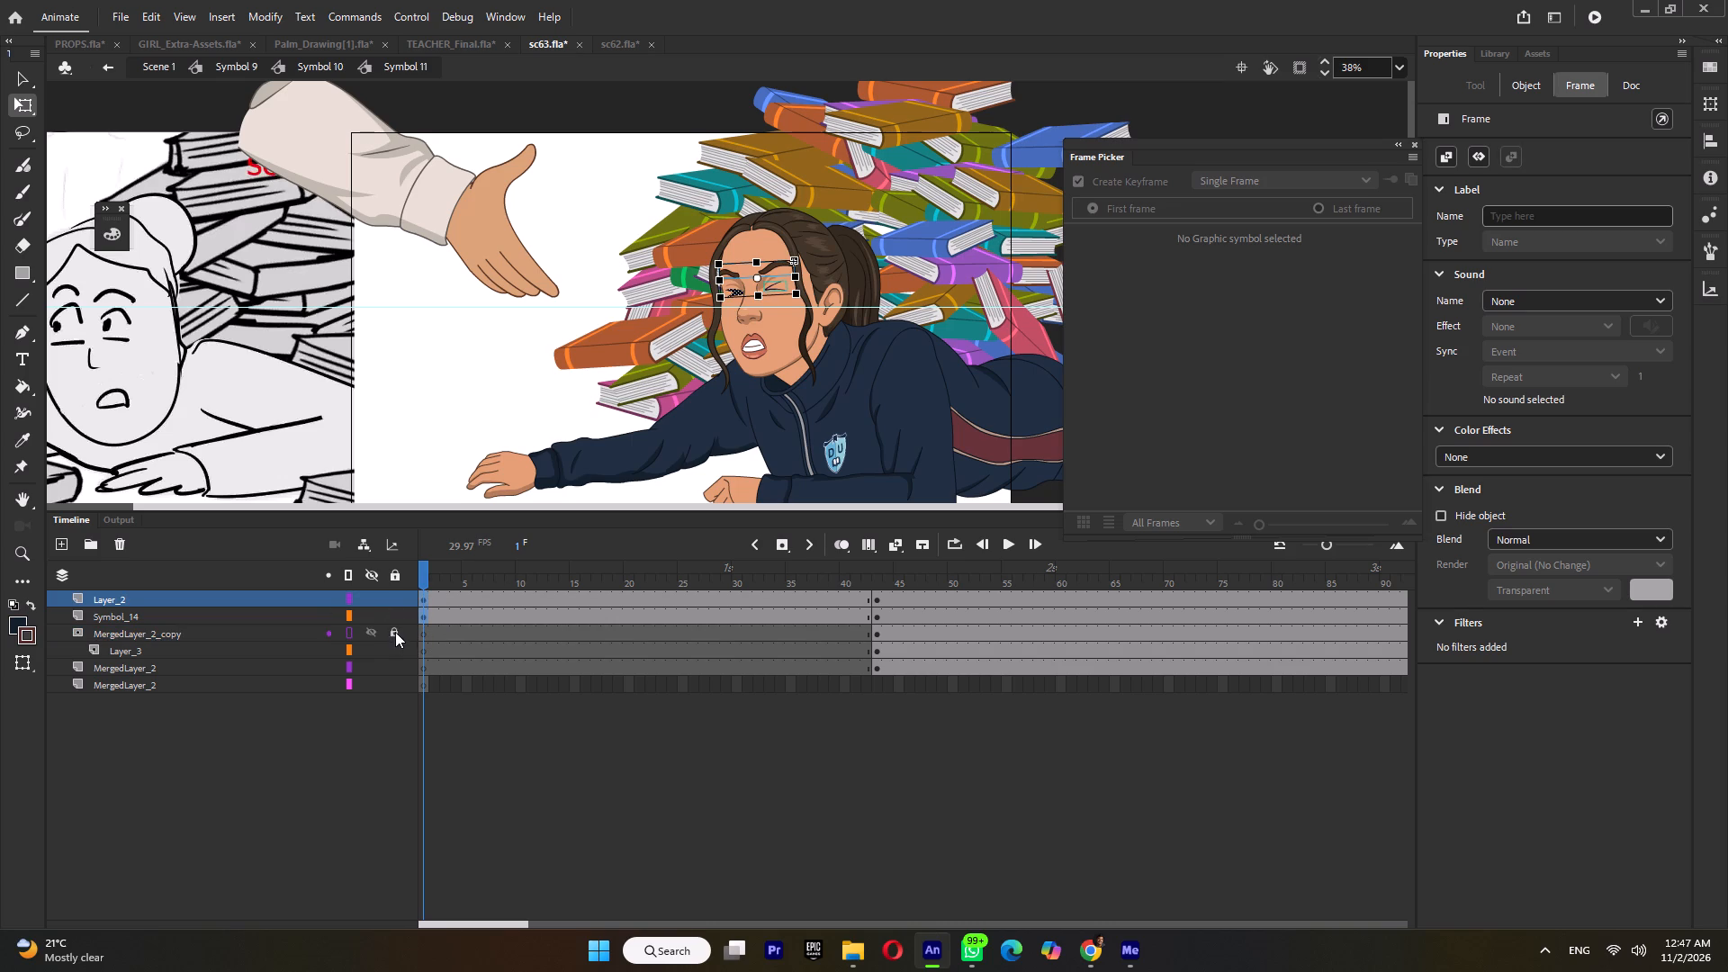
Check the expression up to frame 42 and delete the extra bottom MergedLayer_2 layer.
left_click_drag(446, 571, 864, 630)
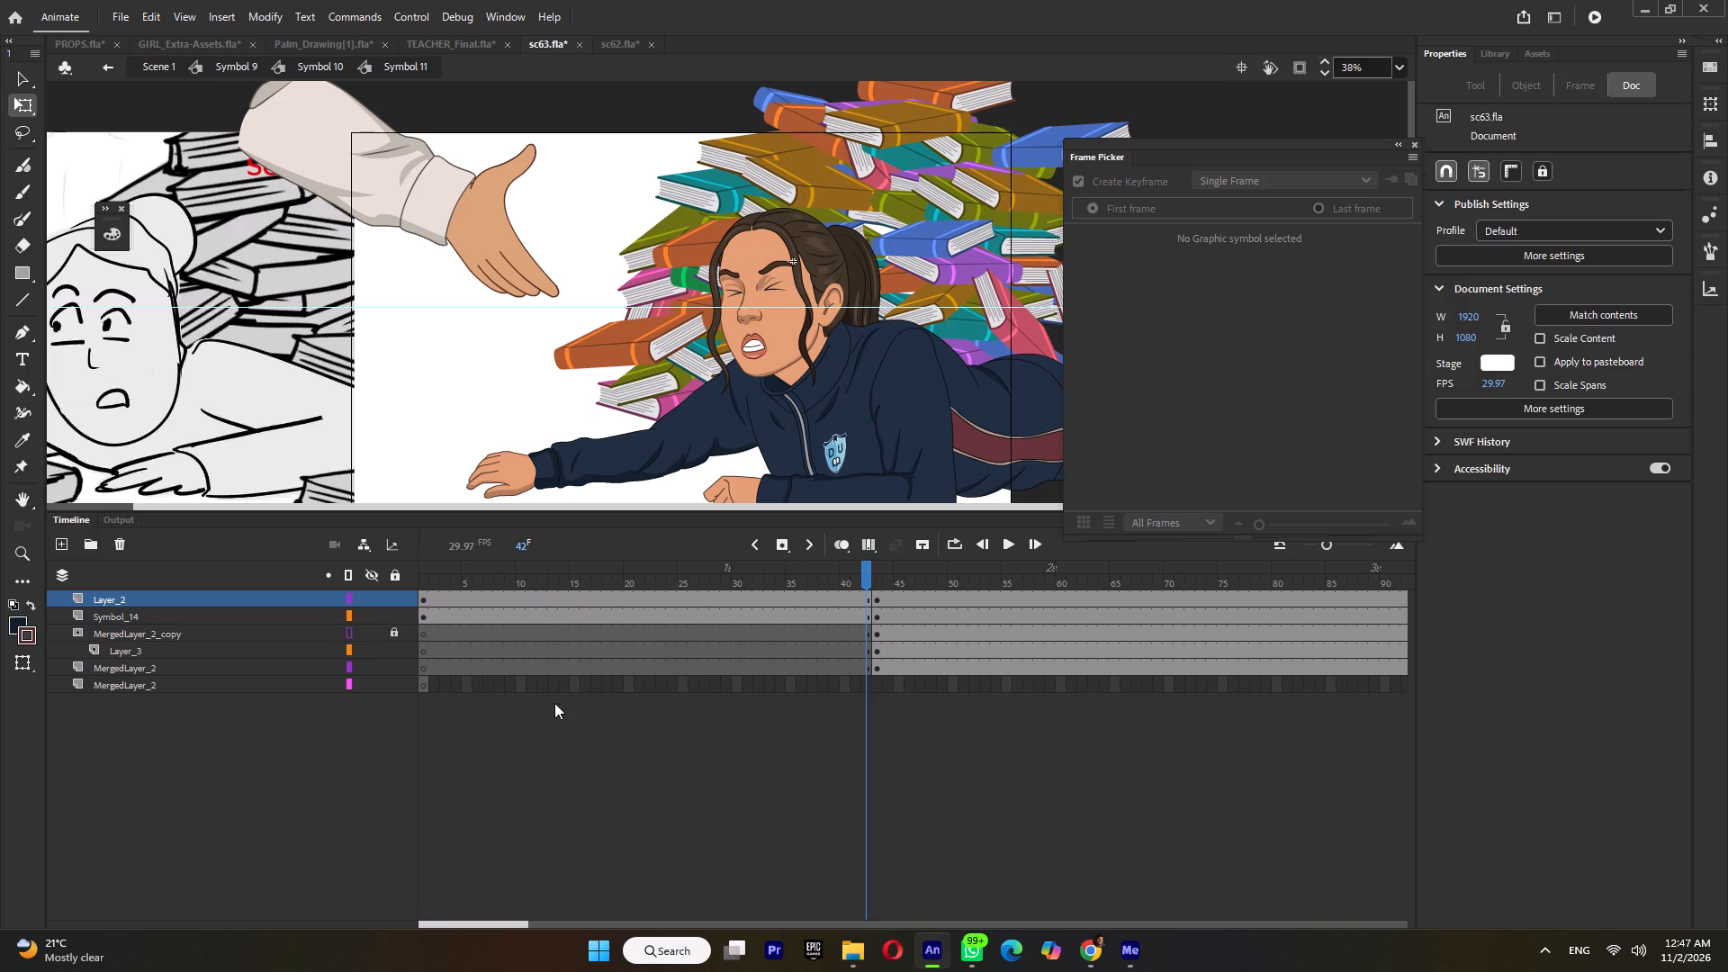
left_click(161, 686)
left_click(121, 540)
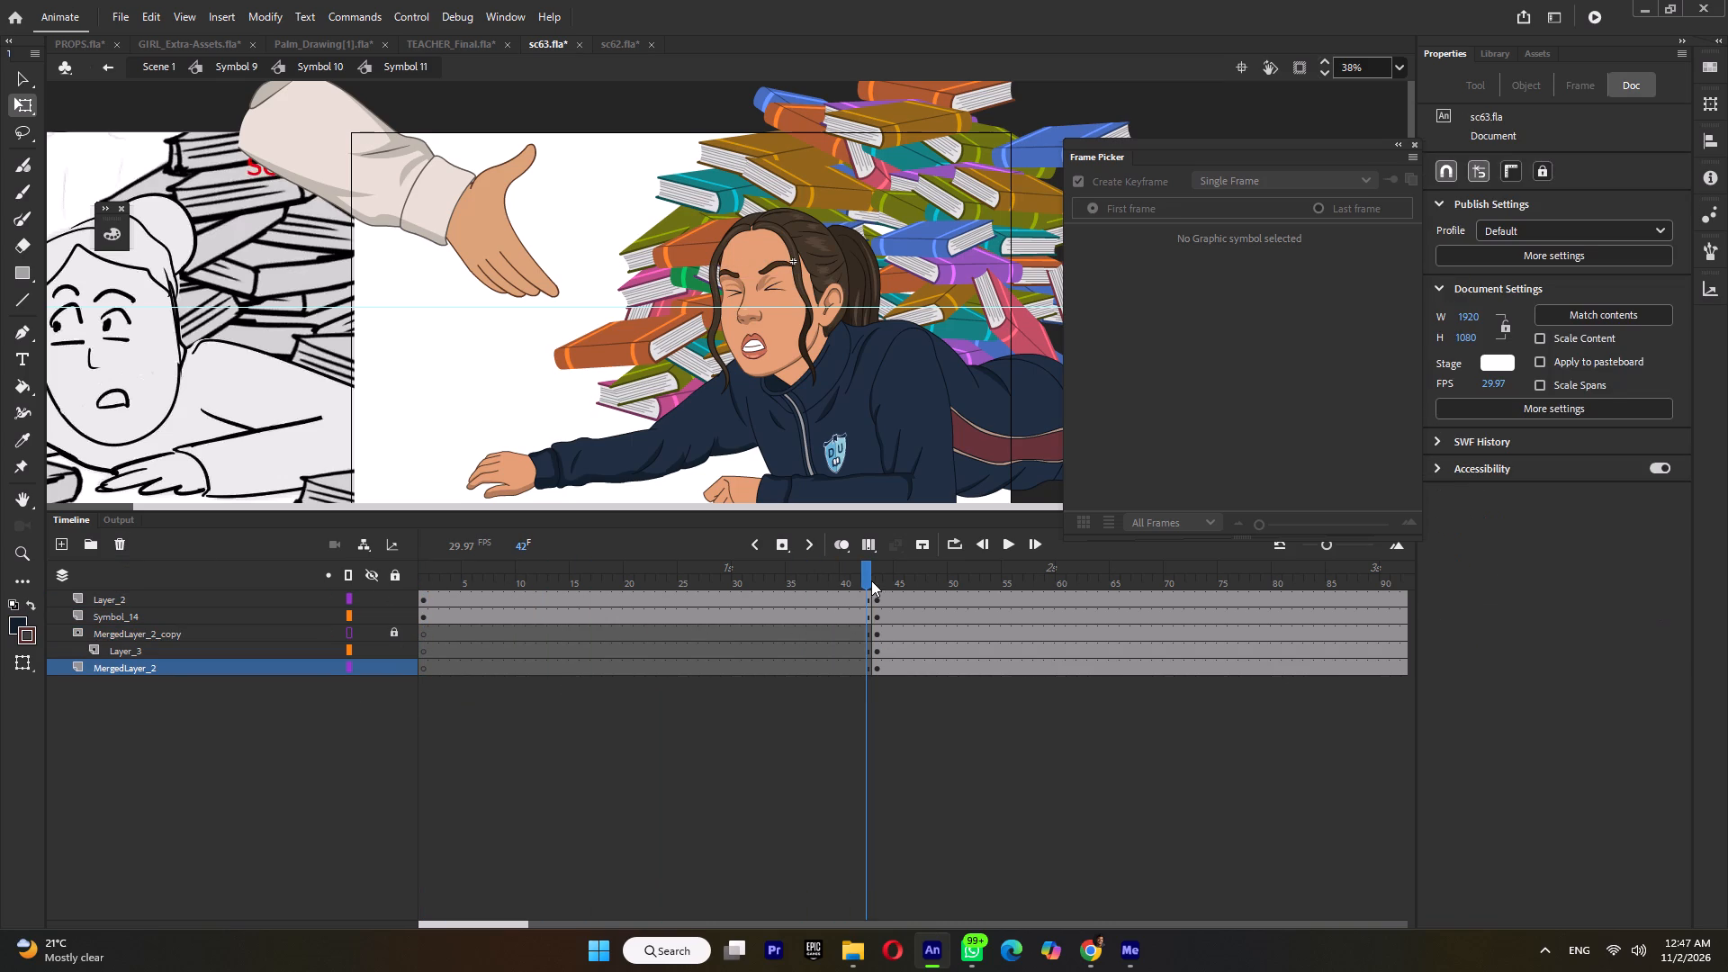
At frame 43, set the girl's eyes, Symbol 14, to play once from frame 12 and check the following frames.
left_click(886, 582)
left_click(879, 571)
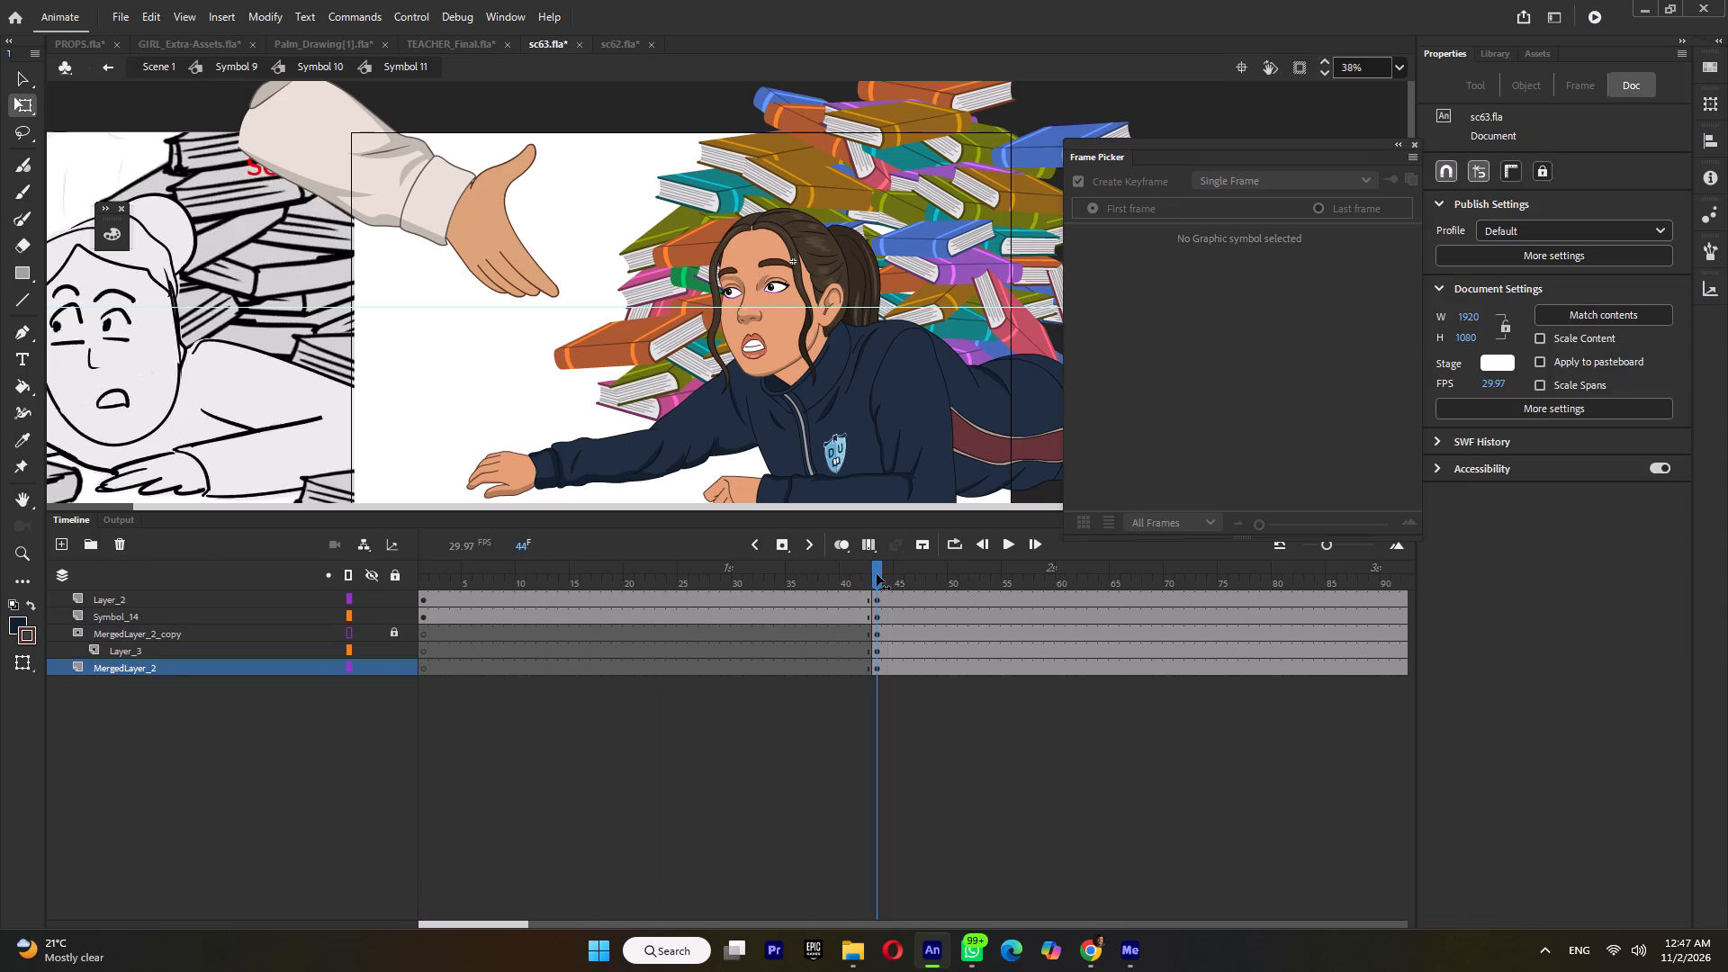
scroll(786, 292, "up", 8, "ctrl")
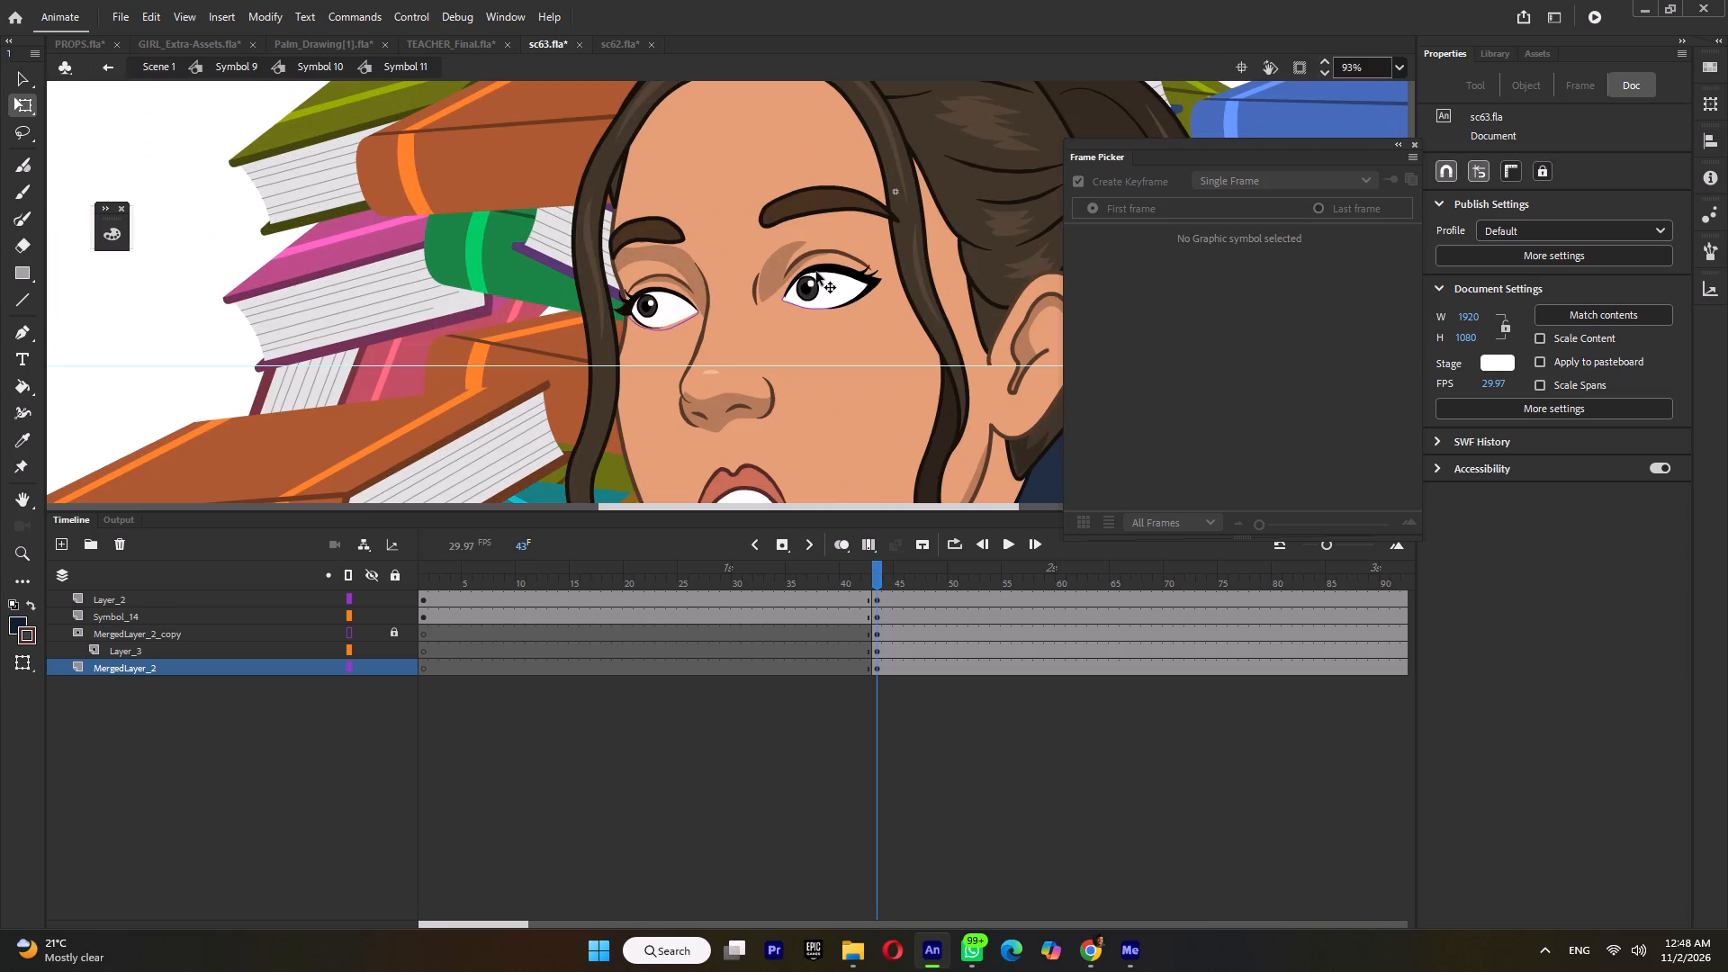
left_click(833, 269)
left_click(1184, 308)
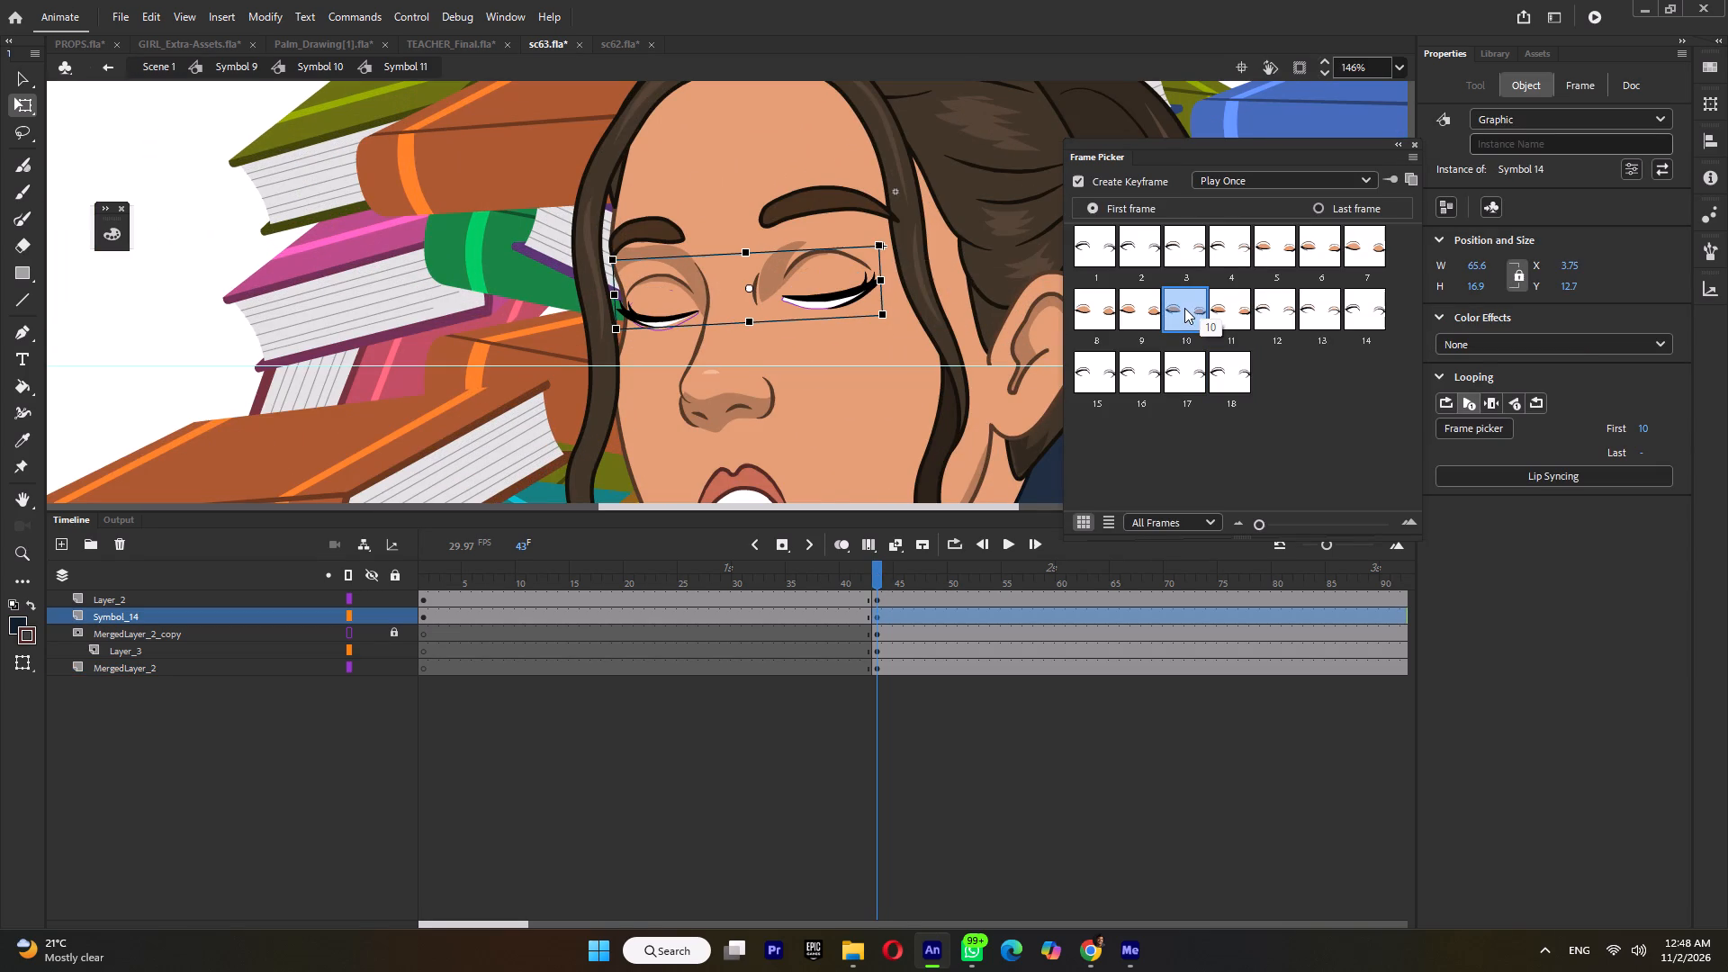
left_click(1247, 314)
left_click(1288, 306)
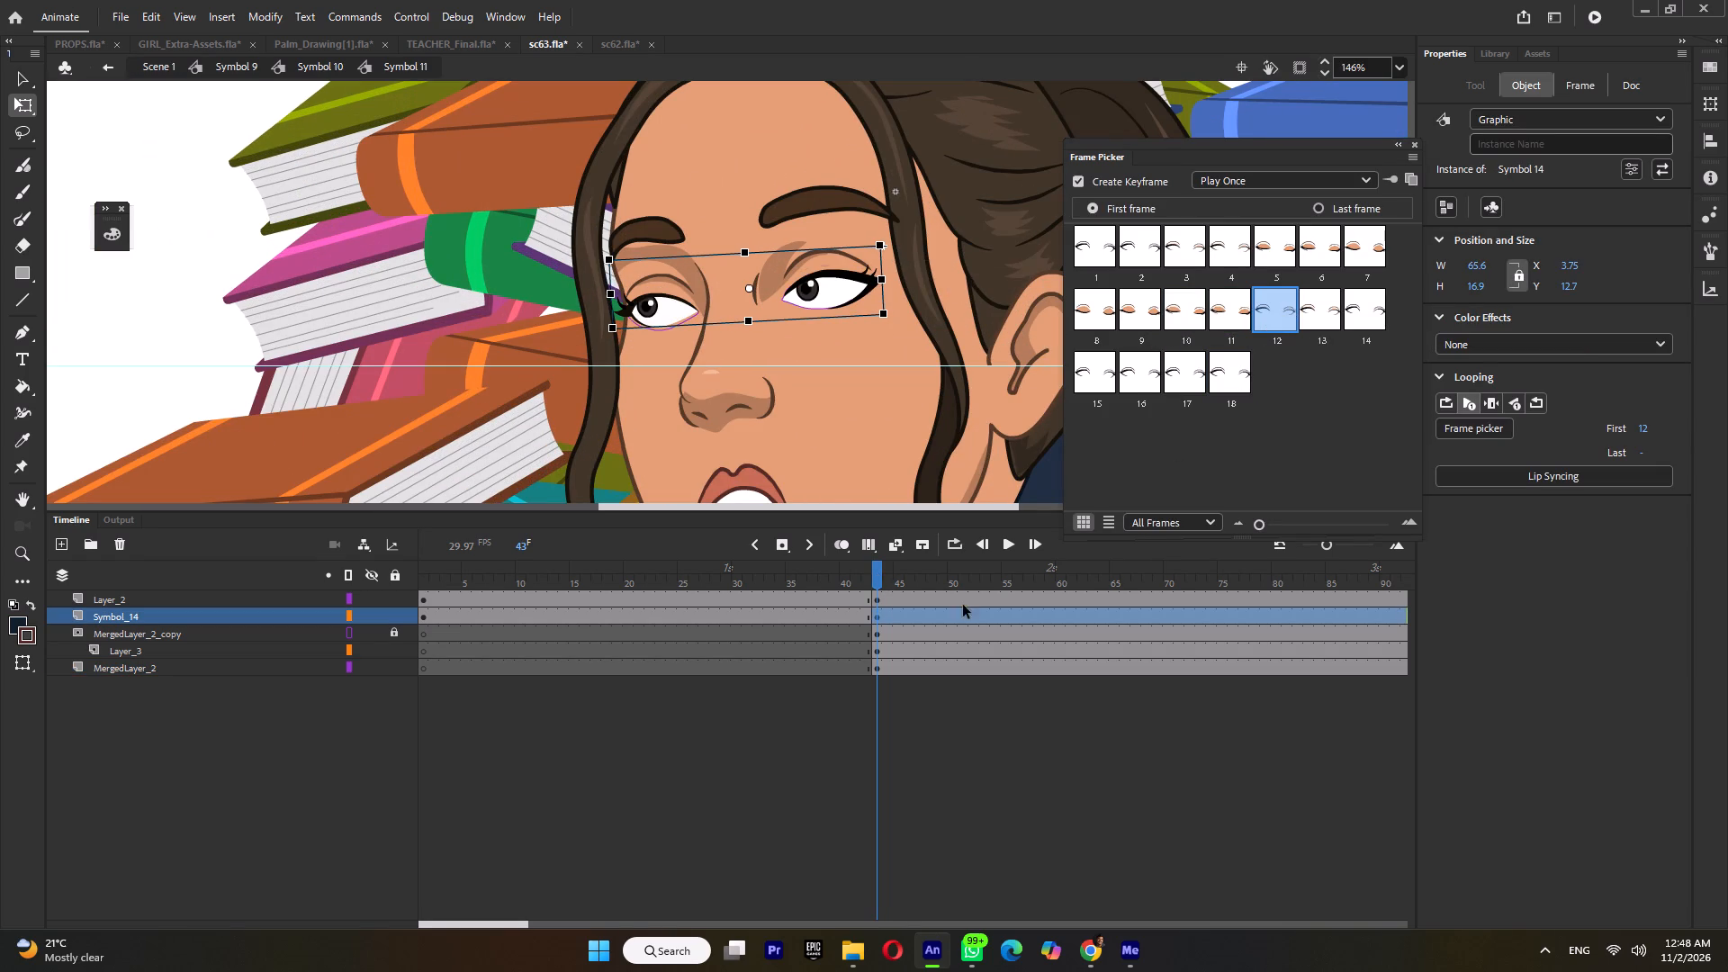
left_click_drag(884, 575, 888, 580)
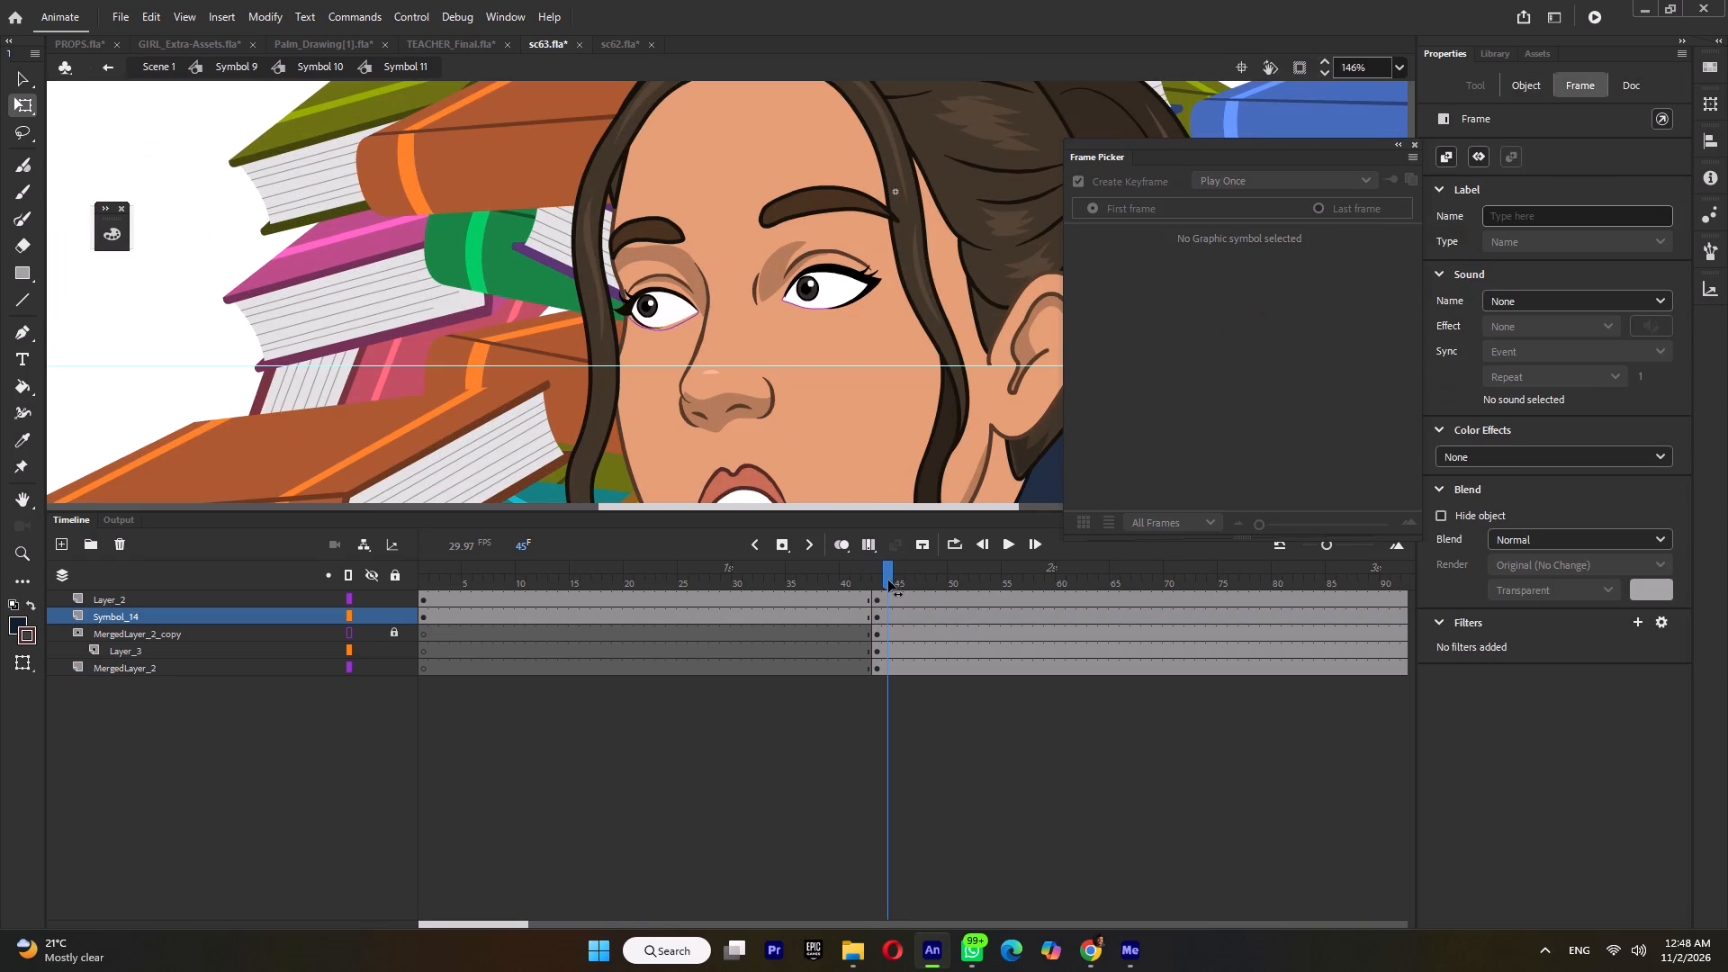
left_click_drag(888, 580, 895, 580)
At frame 43, set the eyebrows, Symbol 13, to Single Frame showing frame 2.
left_click(879, 596)
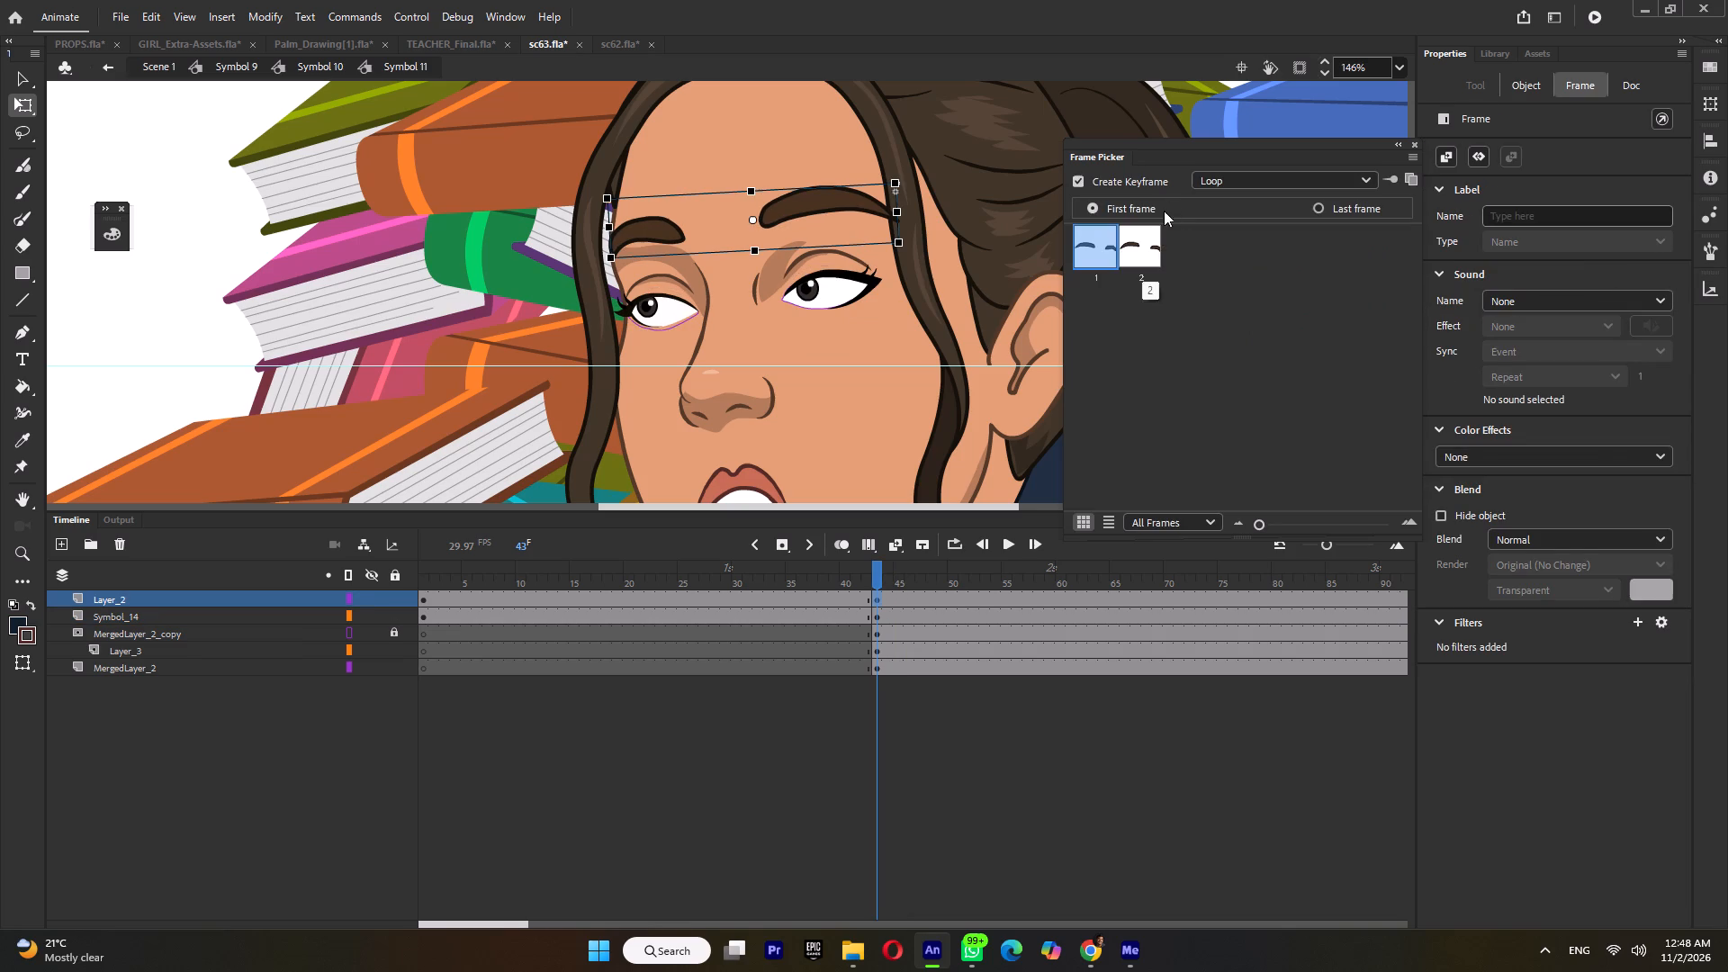
left_click(1208, 185)
left_click(1221, 243)
left_click(1146, 240)
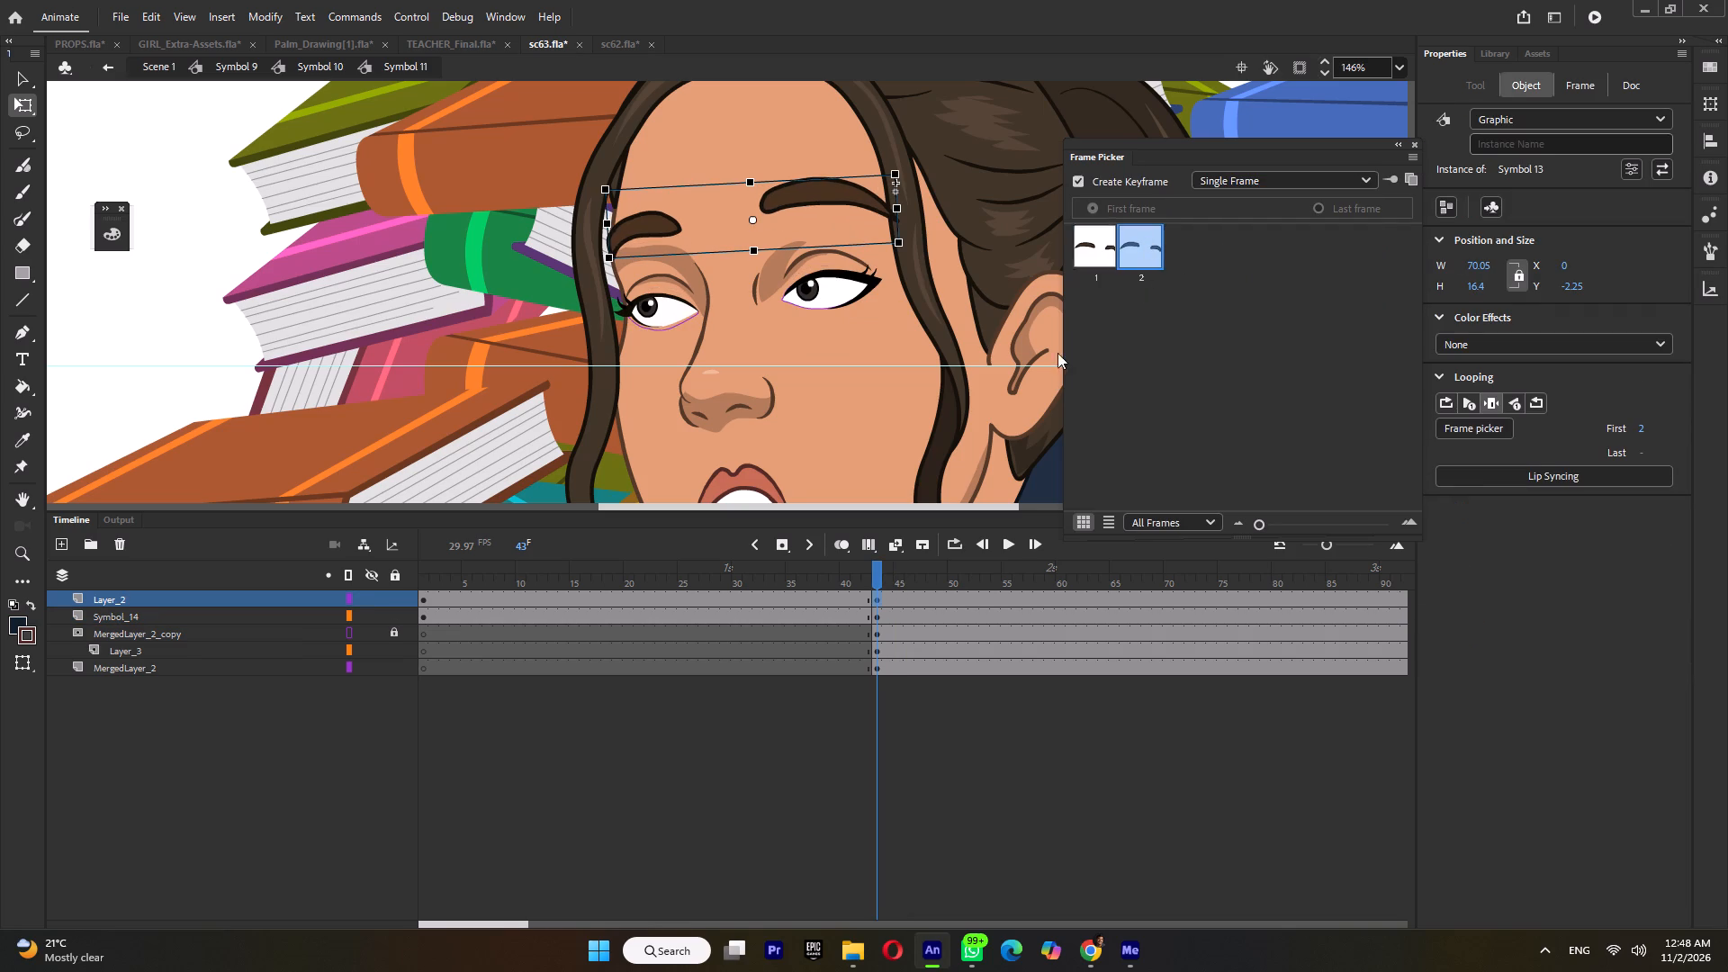
Add a keyframe at frame 45 on the eyebrow layer, Layer_2, and nudge the eyebrows down at frame 43.
left_click_drag(881, 578, 899, 582)
left_click(899, 598)
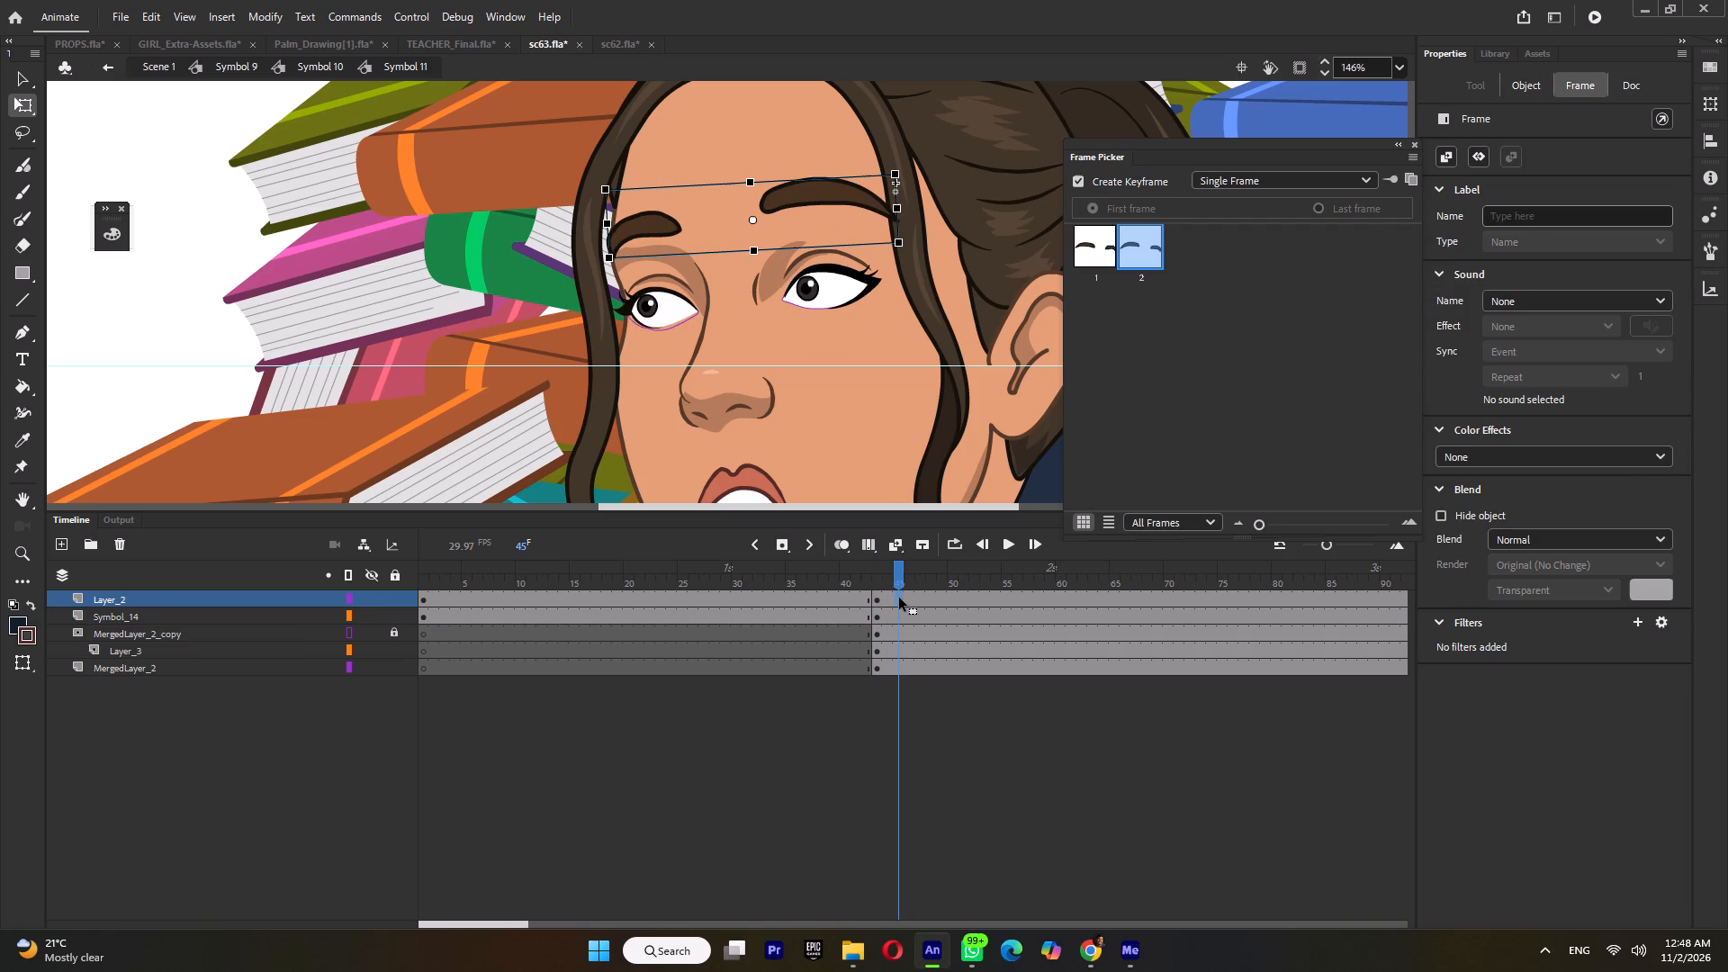
key("F6")
left_click(877, 602)
key("Down")
key("Down")
key("Down")
key("Down")
key("Down")
key("Down")
key("Down")
key("Down")
key("Down")
key("Down")
key("Down")
key("Down")
key("Down")
key("Down")
key("Down")
key("Down")
key("Down")
key("Down")
key("Down")
key("Down")
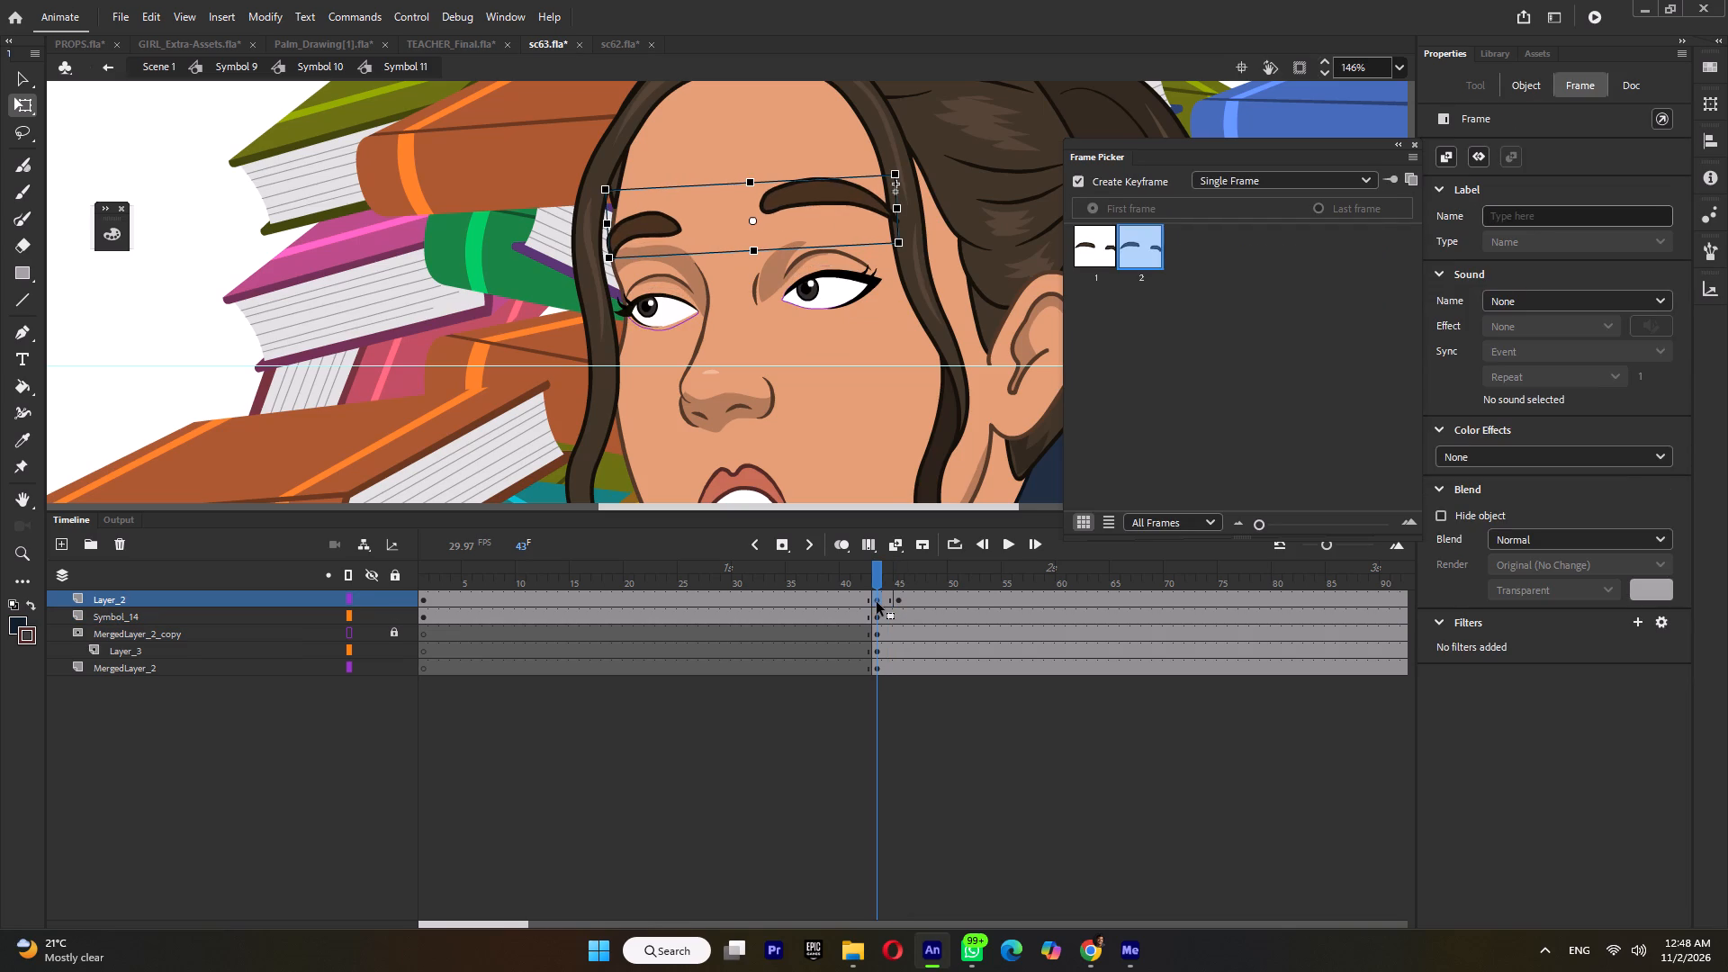
left_click(900, 577)
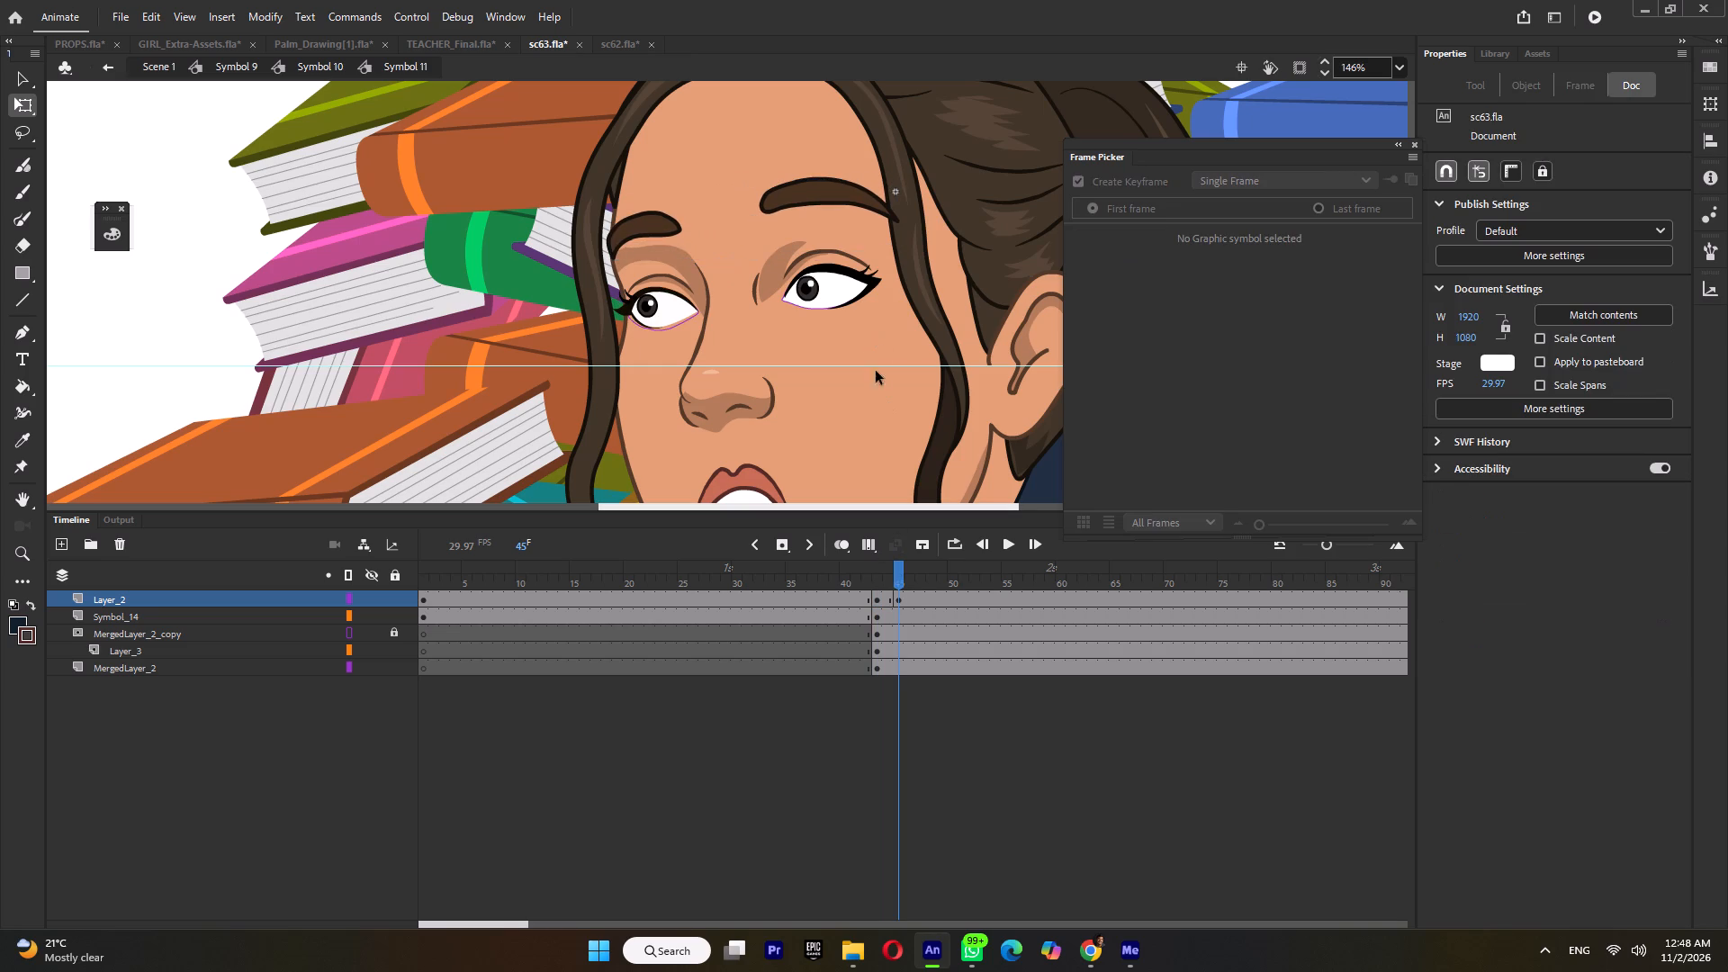
Return to Symbol 10, save sc63, and play back the girl's closed-eye expression before returning to frame 1.
scroll(804, 358, "down", 5, "ctrl")
double_click(608, 341, "ctrl")
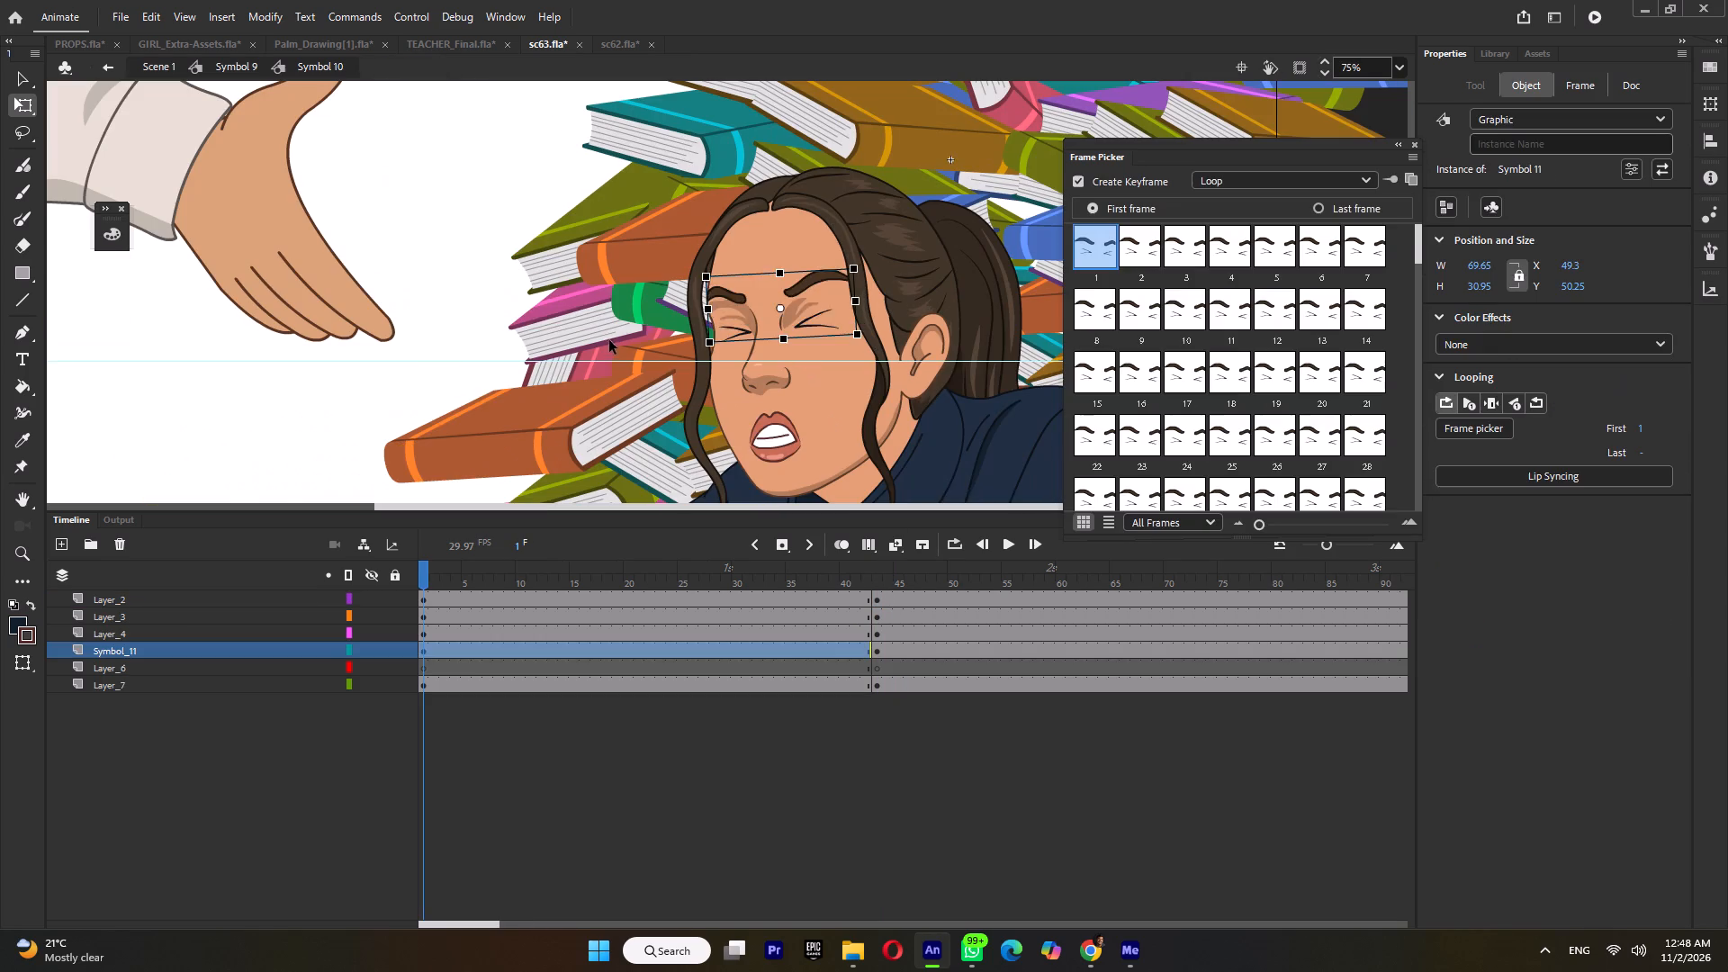
scroll(614, 336, "down", 5, "ctrl")
key("ctrl+s")
left_click(478, 562)
key("Return")
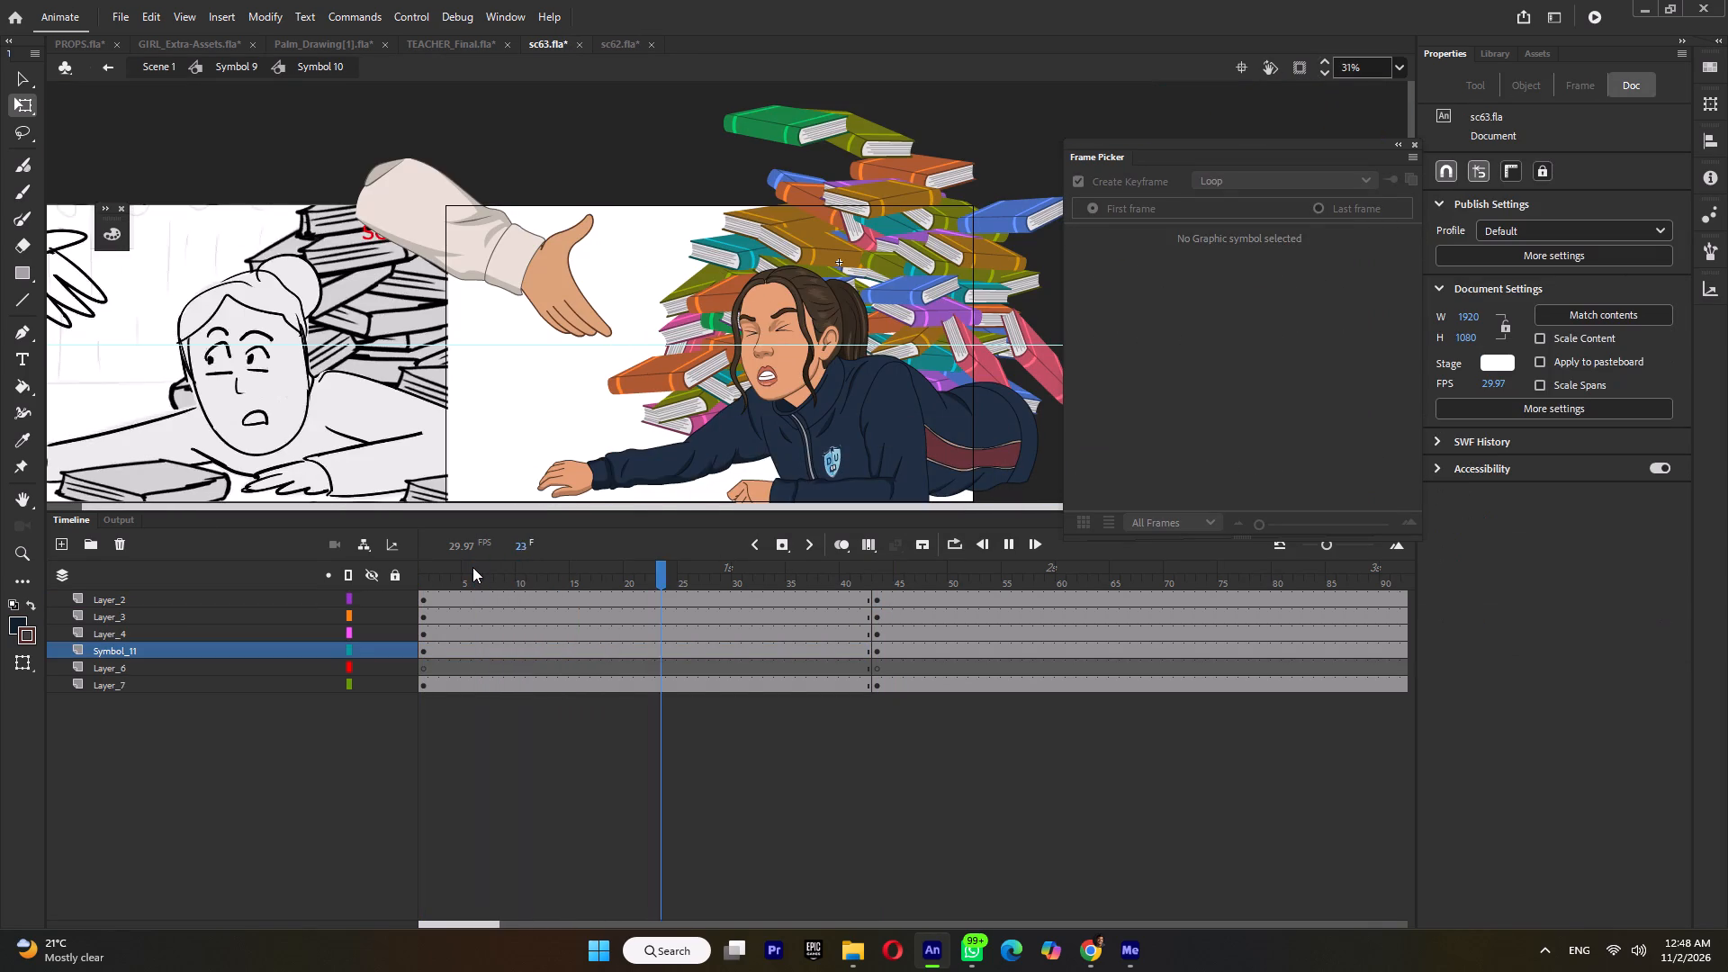
key("Return")
left_click_drag(467, 571, 296, 601)
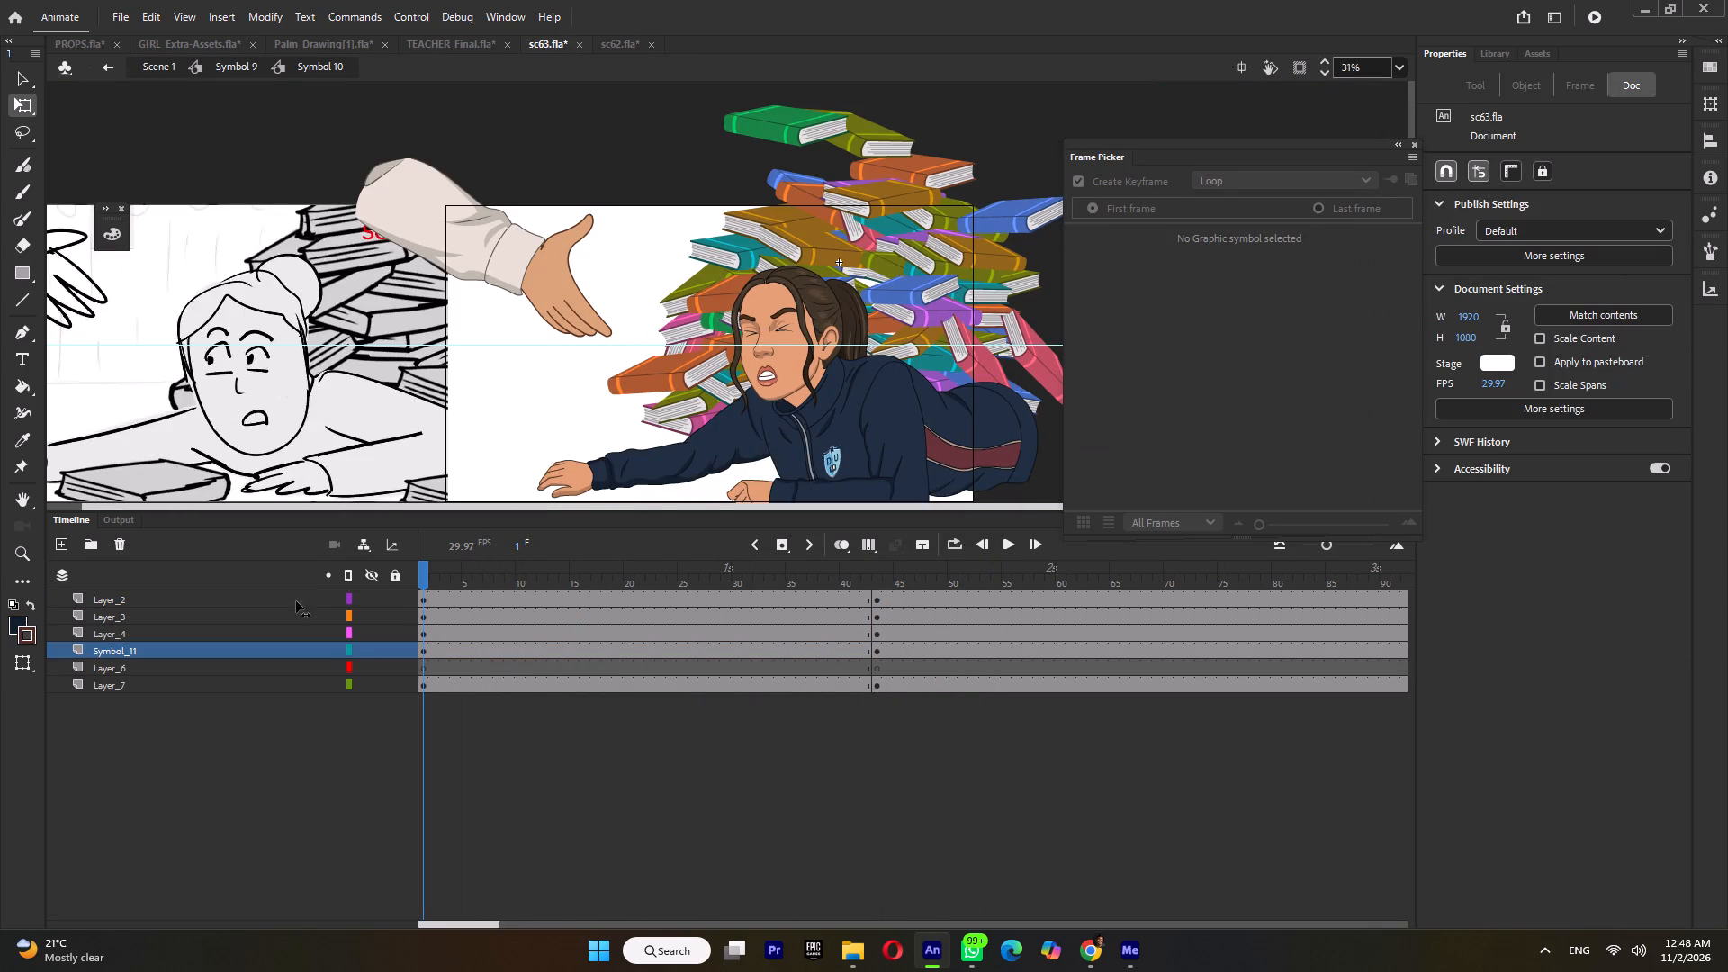
left_click_drag(296, 601, 292, 603)
In Symbol 11, lower the eyebrows on frame 1 to about Y 1.8 and compare frames 41, 43 and 44.
scroll(778, 323, "up", 10, "ctrl")
triple_click(821, 301)
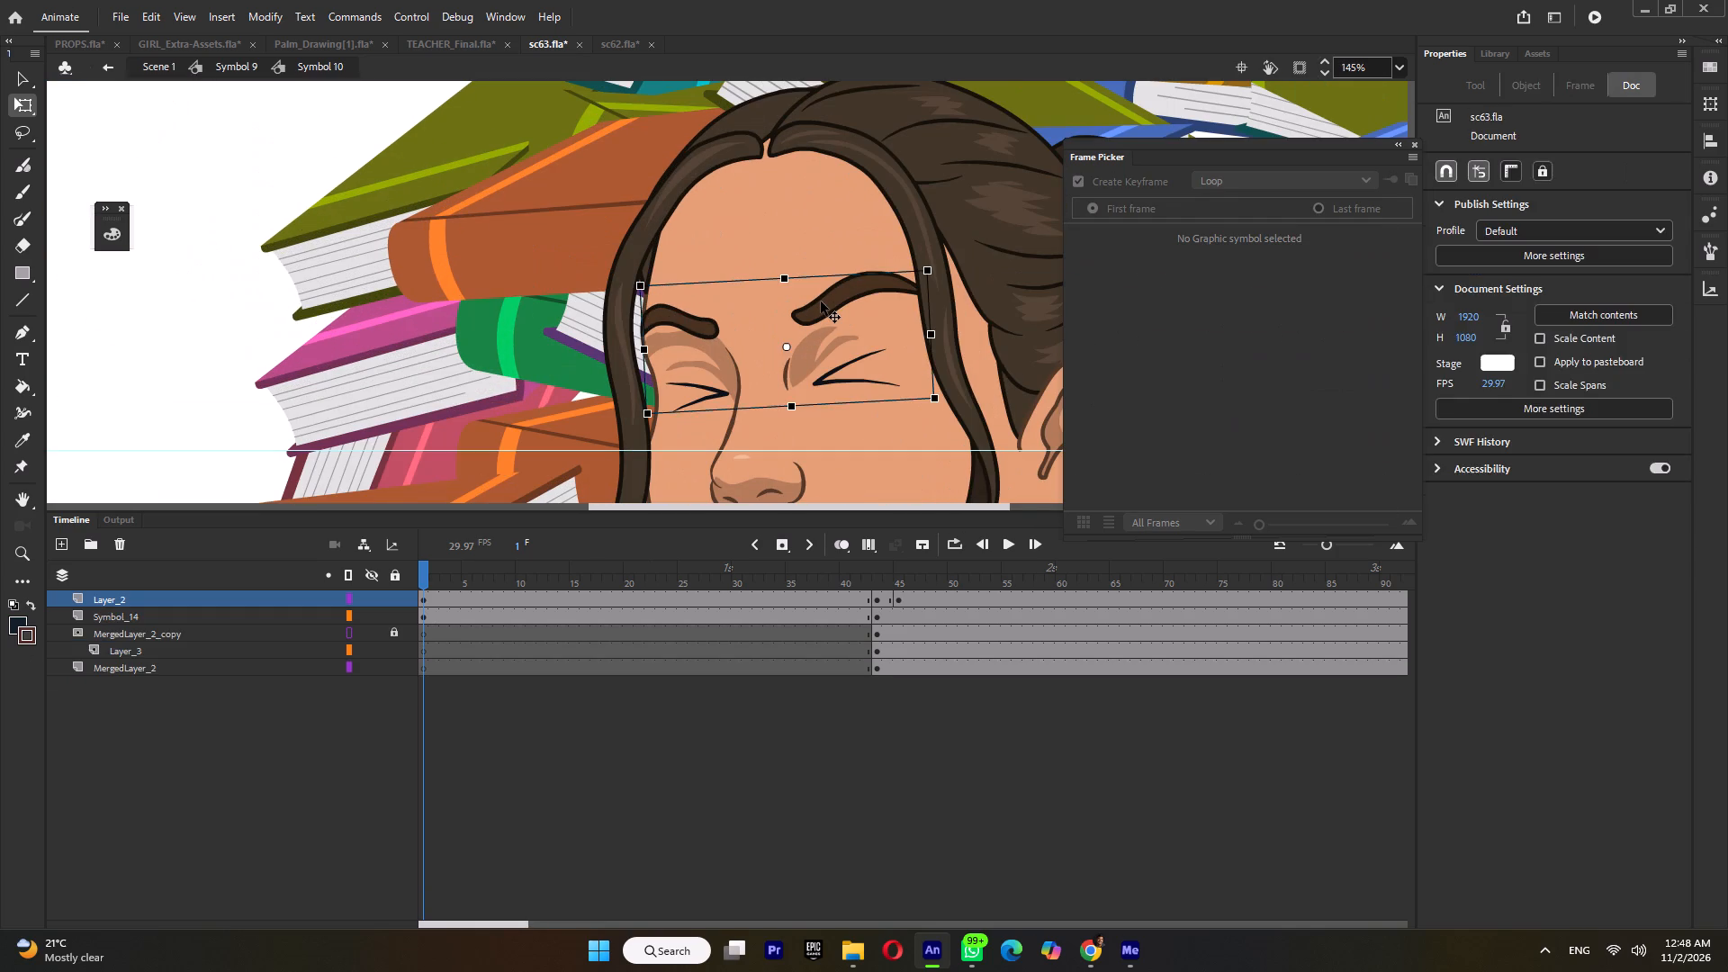
scroll(821, 310, "up", 3, "ctrl")
left_click_drag(822, 299, 822, 310)
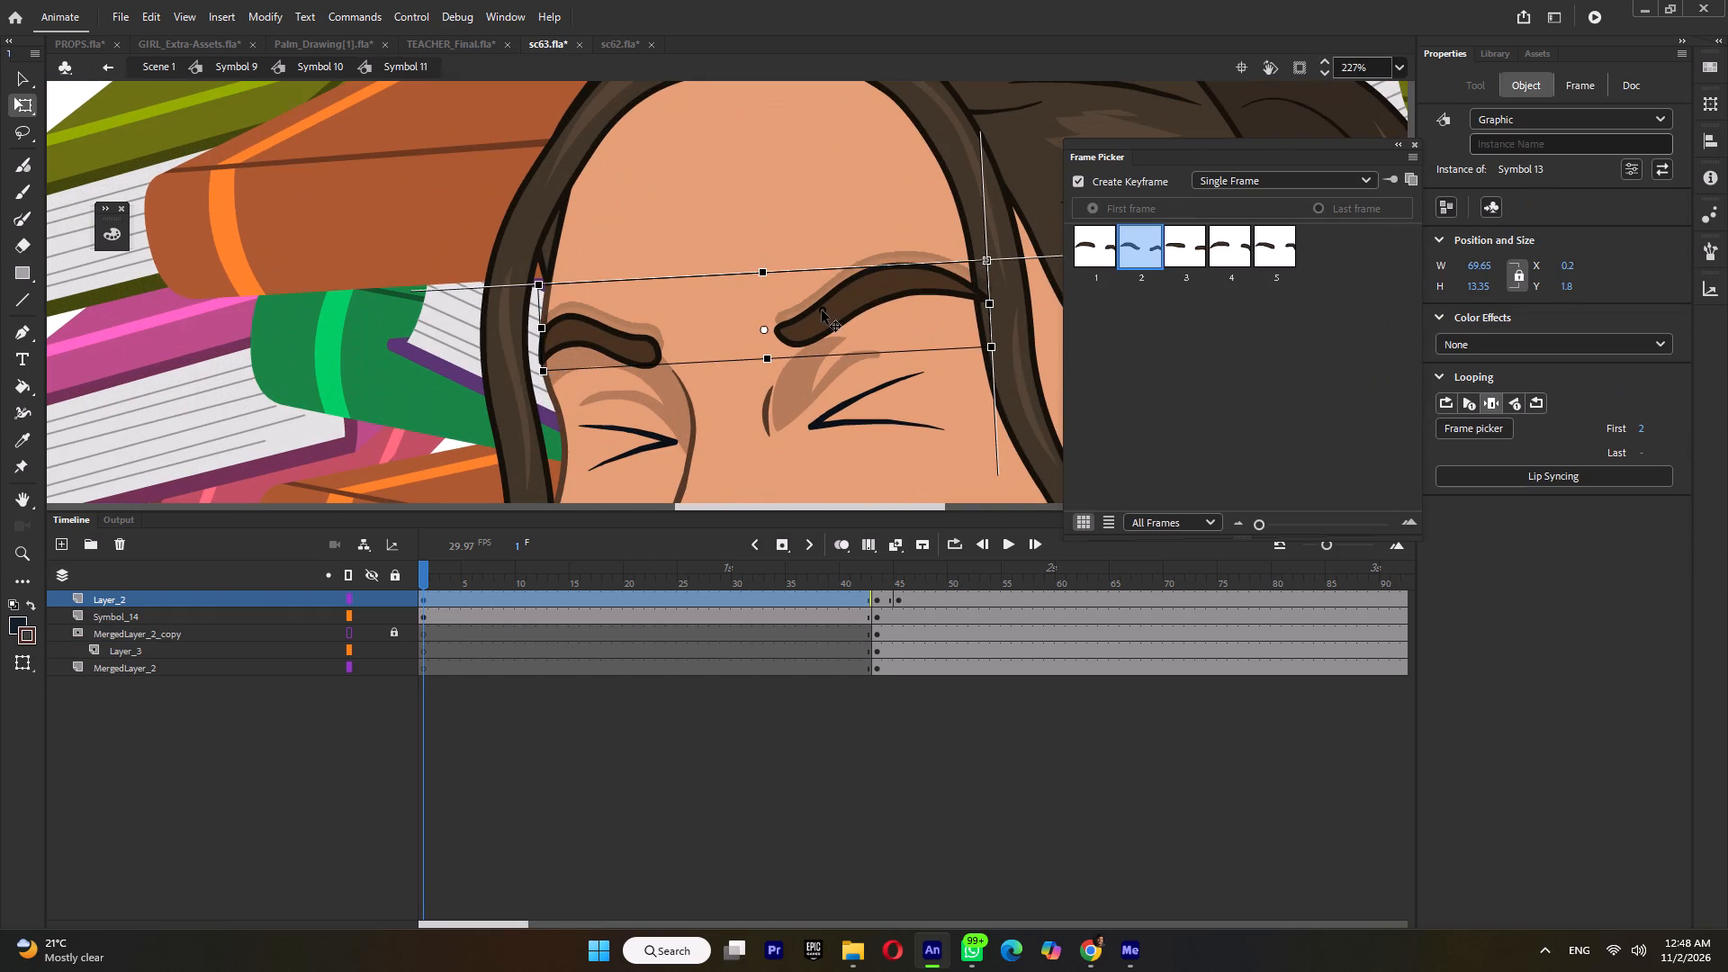
scroll(822, 313, "down", 9, "ctrl")
left_click(876, 576)
left_click(890, 573)
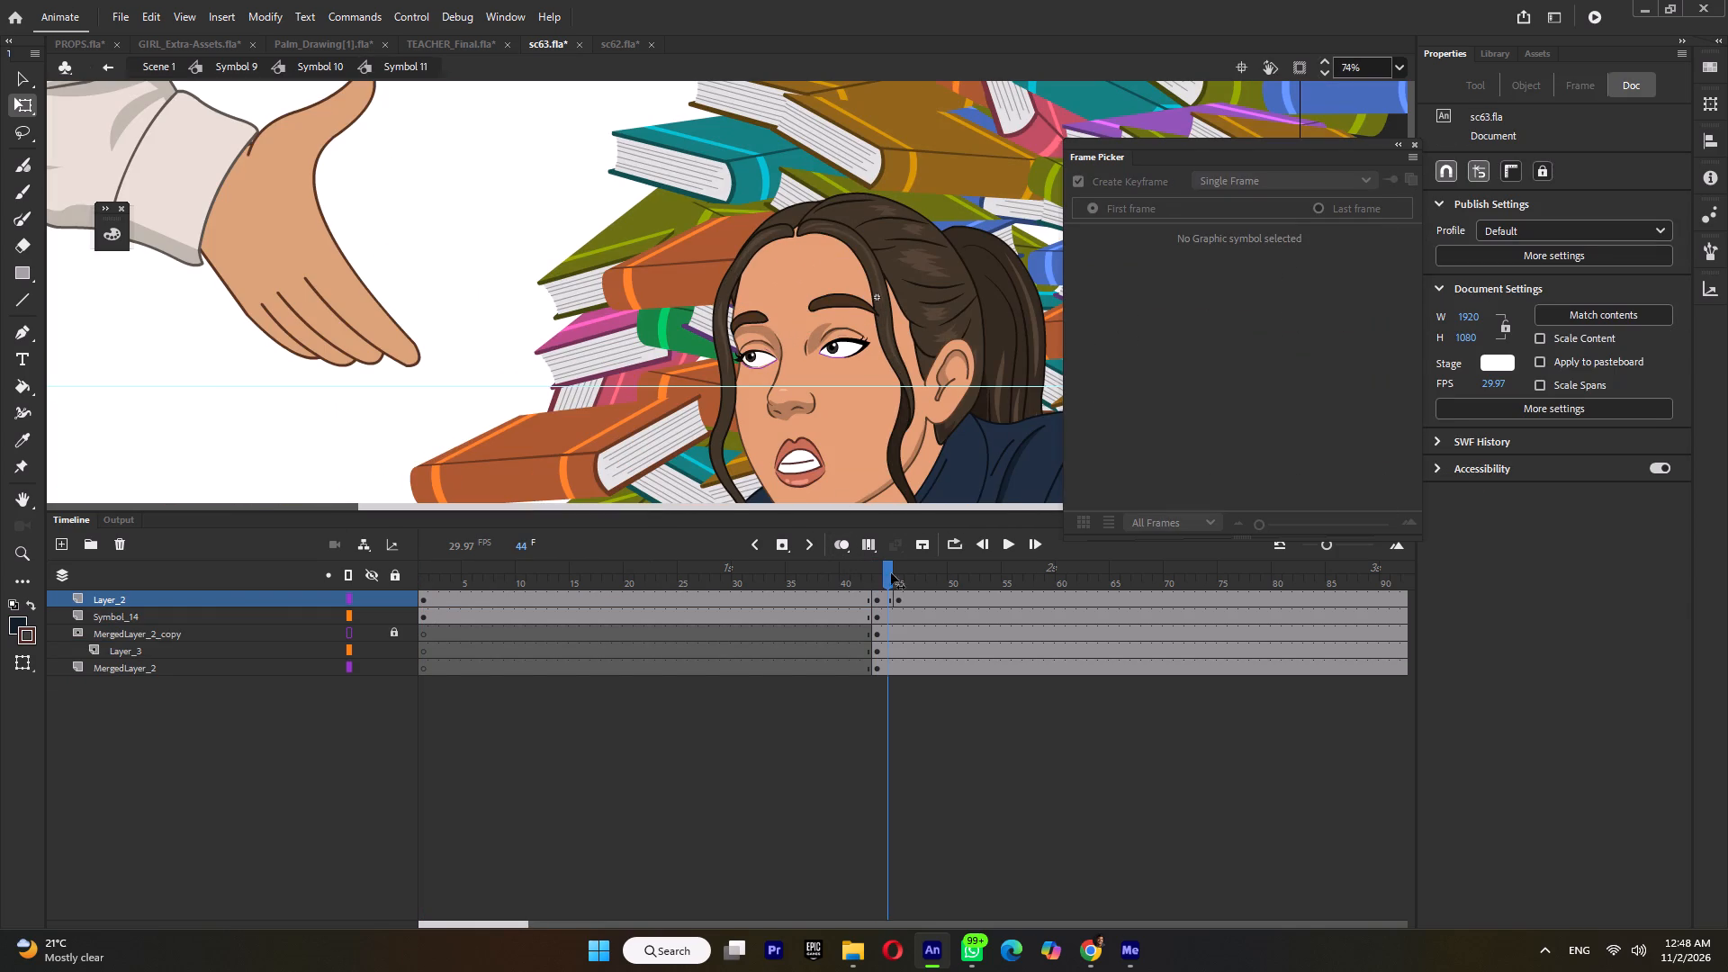
left_click(853, 571)
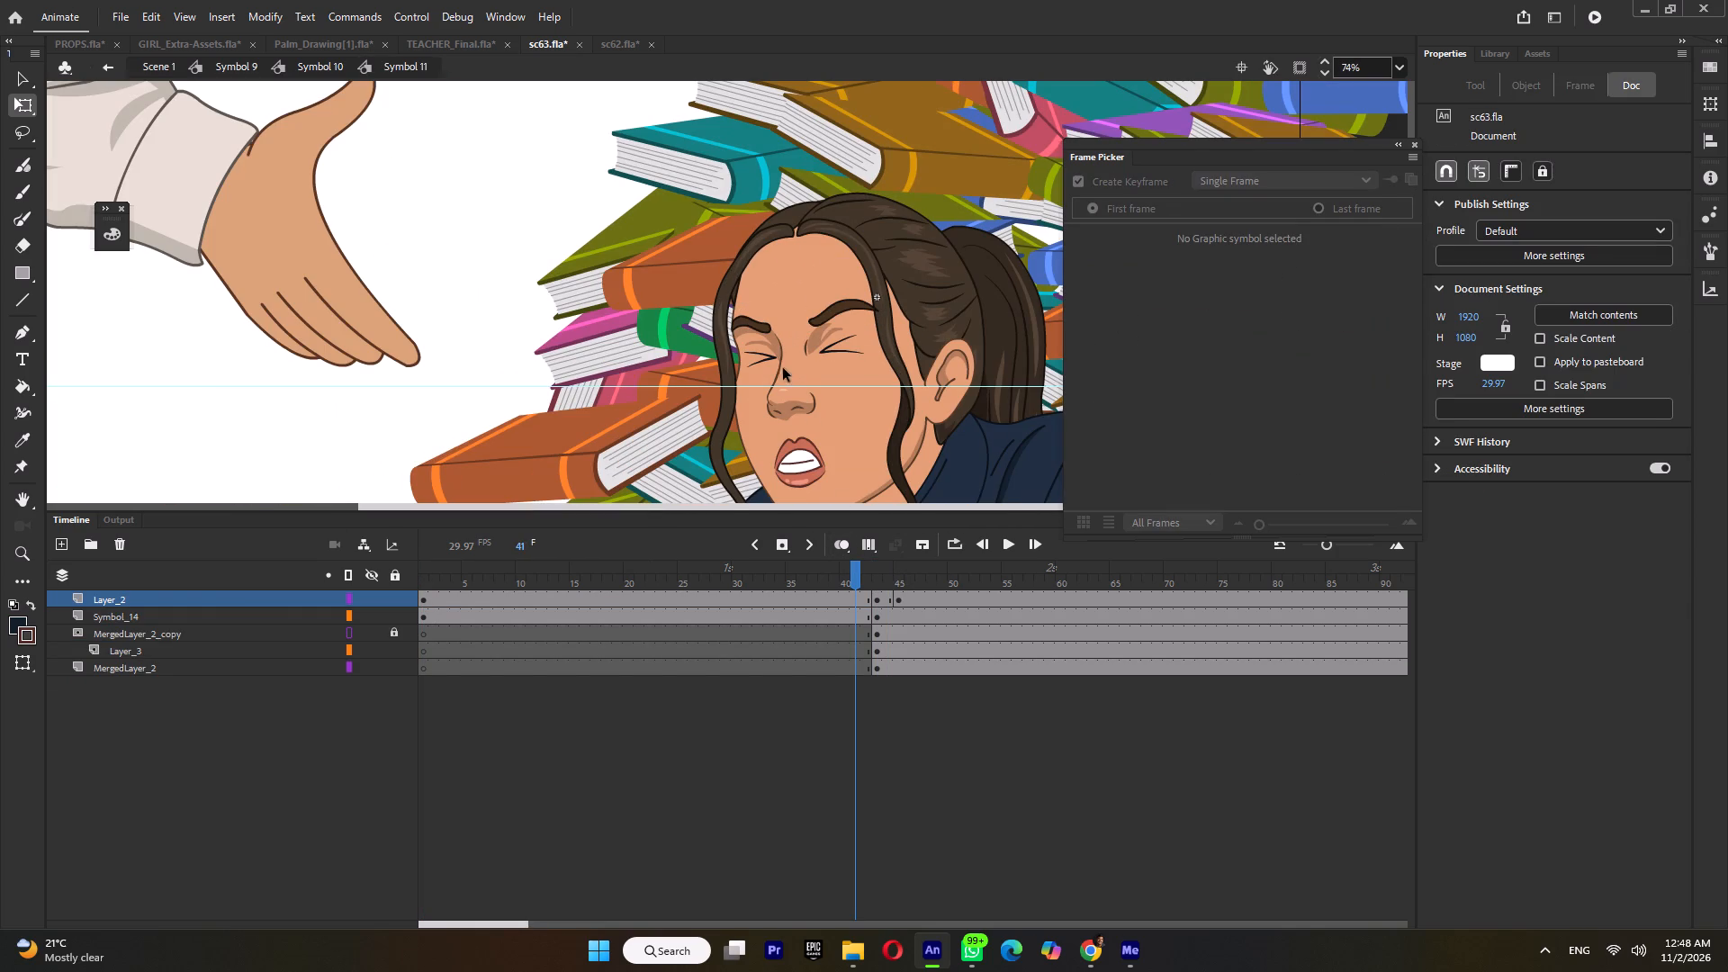
In the face's nested groups in Symbol 10, raise and smooth the upper edge of the far eye's shadow, and save sc63.
double_click(767, 344)
scroll(767, 343, "up", 4, "ctrl")
double_click(758, 333, "ctrl")
scroll(751, 327, "up", 3, "ctrl")
double_click(736, 297, "ctrl")
scroll(697, 292, "up", 3, "ctrl")
left_click_drag(697, 292, 697, 274)
left_click_drag(670, 292, 669, 280)
left_click_drag(663, 291, 661, 281)
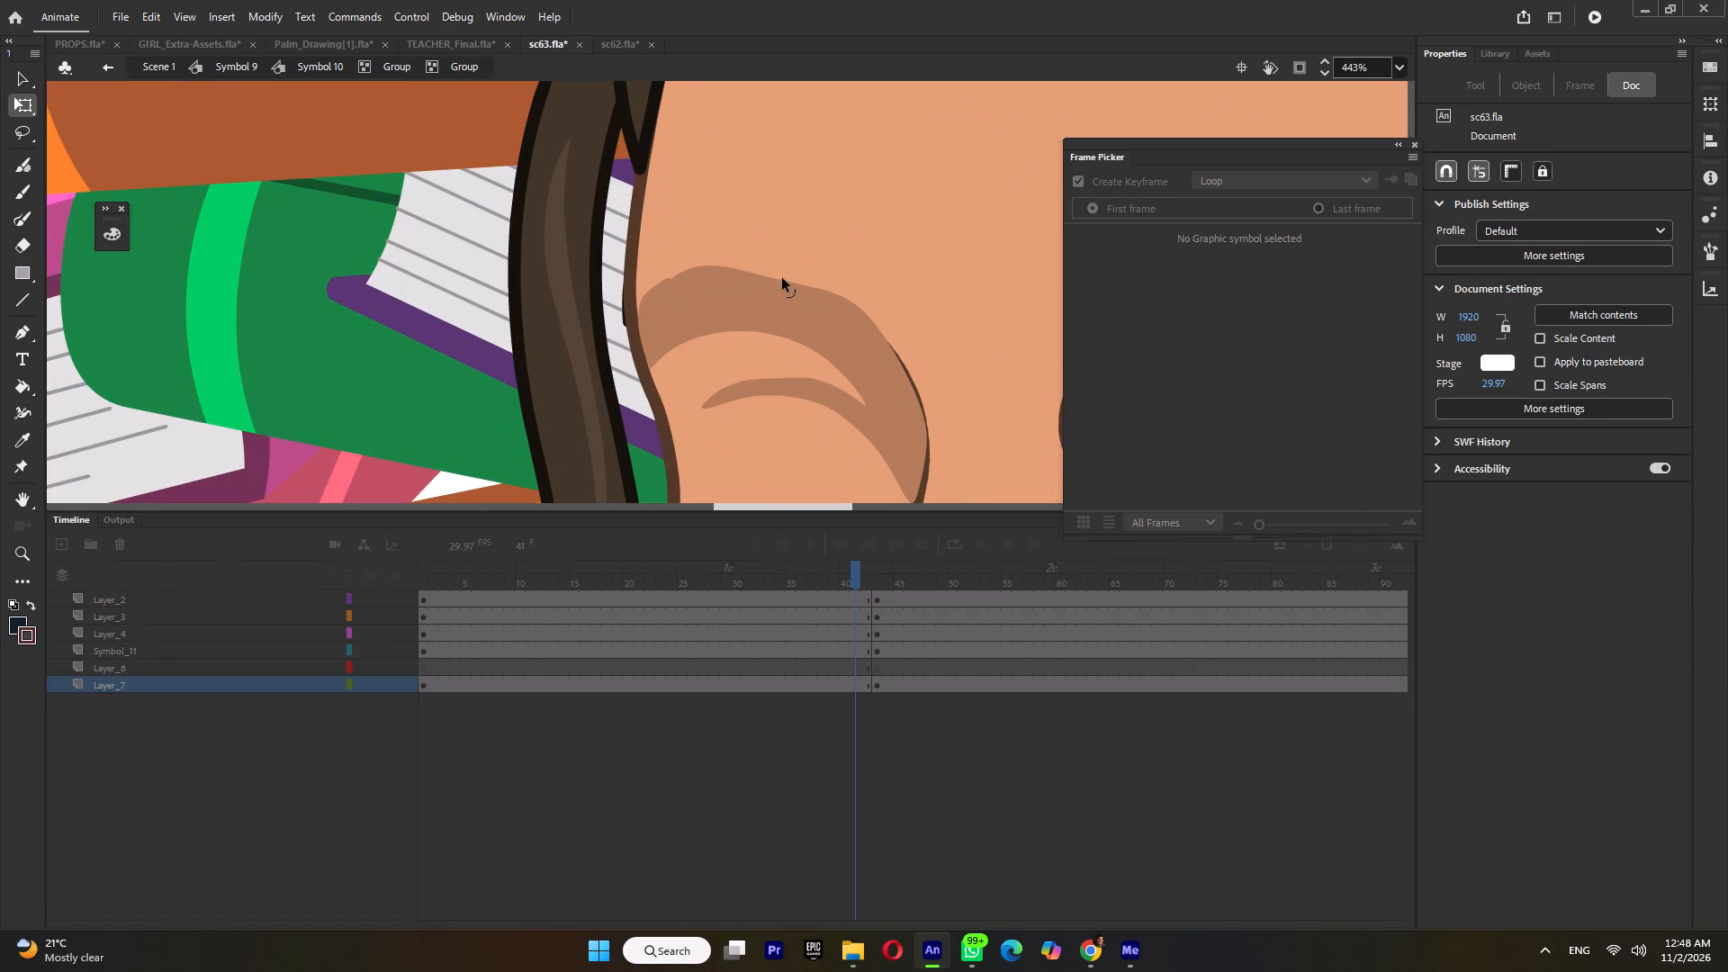
left_click_drag(782, 278, 785, 265)
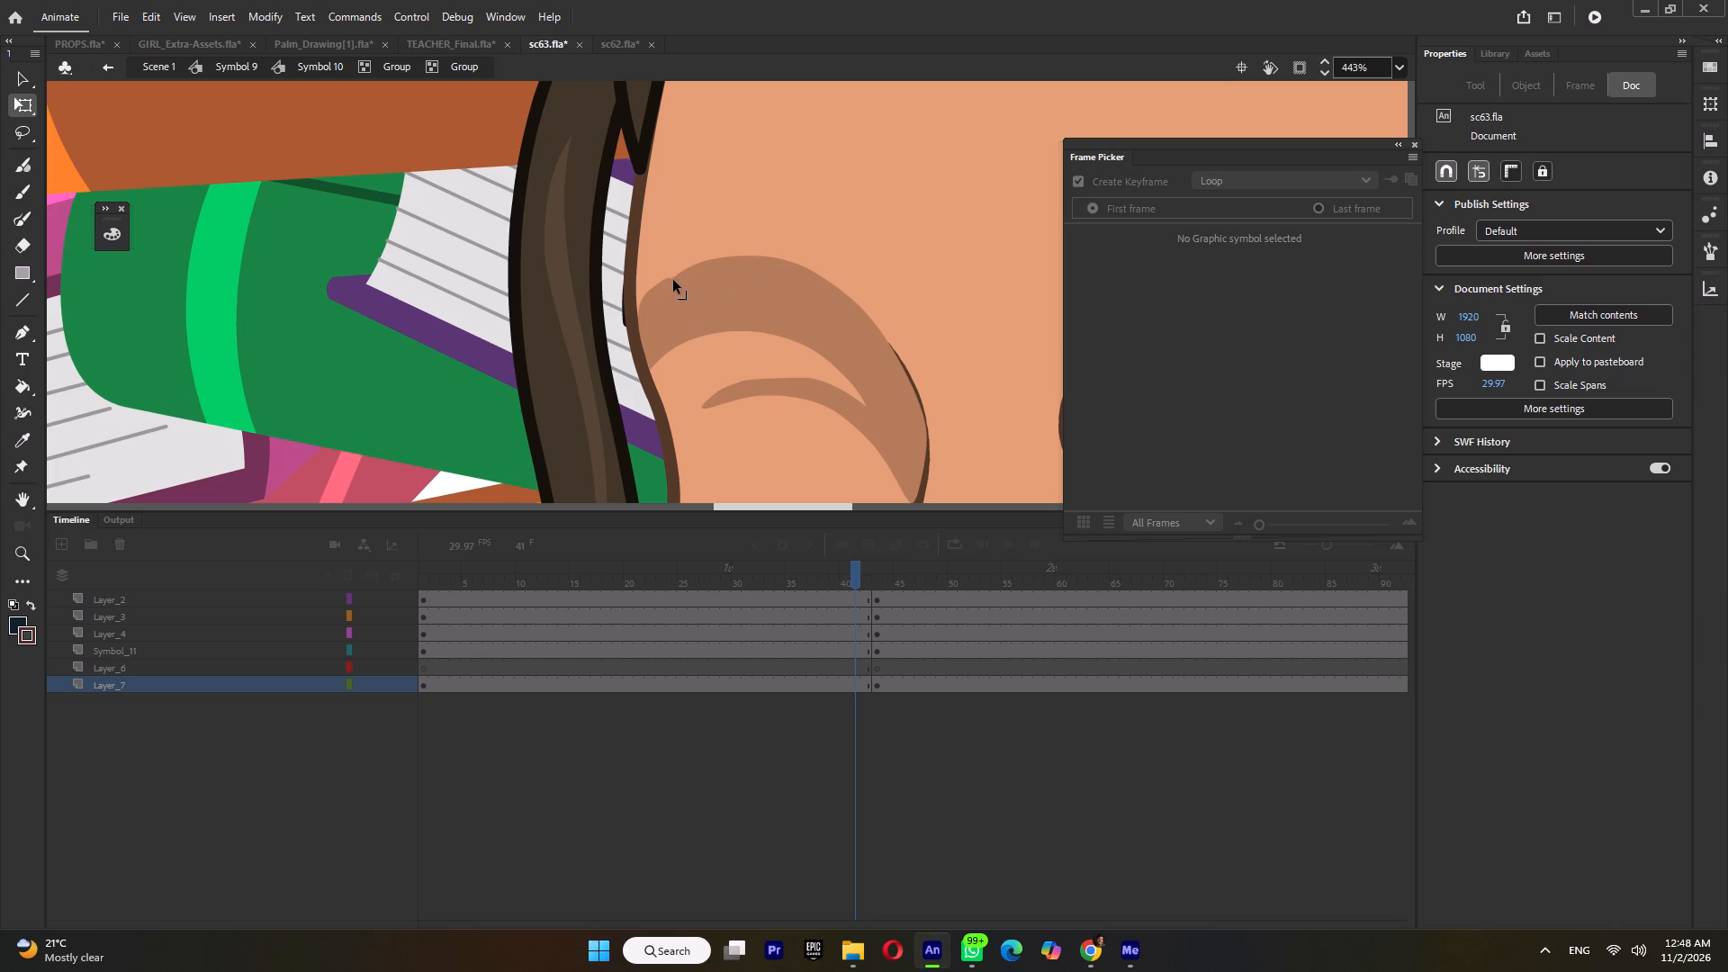
left_click(673, 280)
scroll(672, 274, "down", 13, "ctrl")
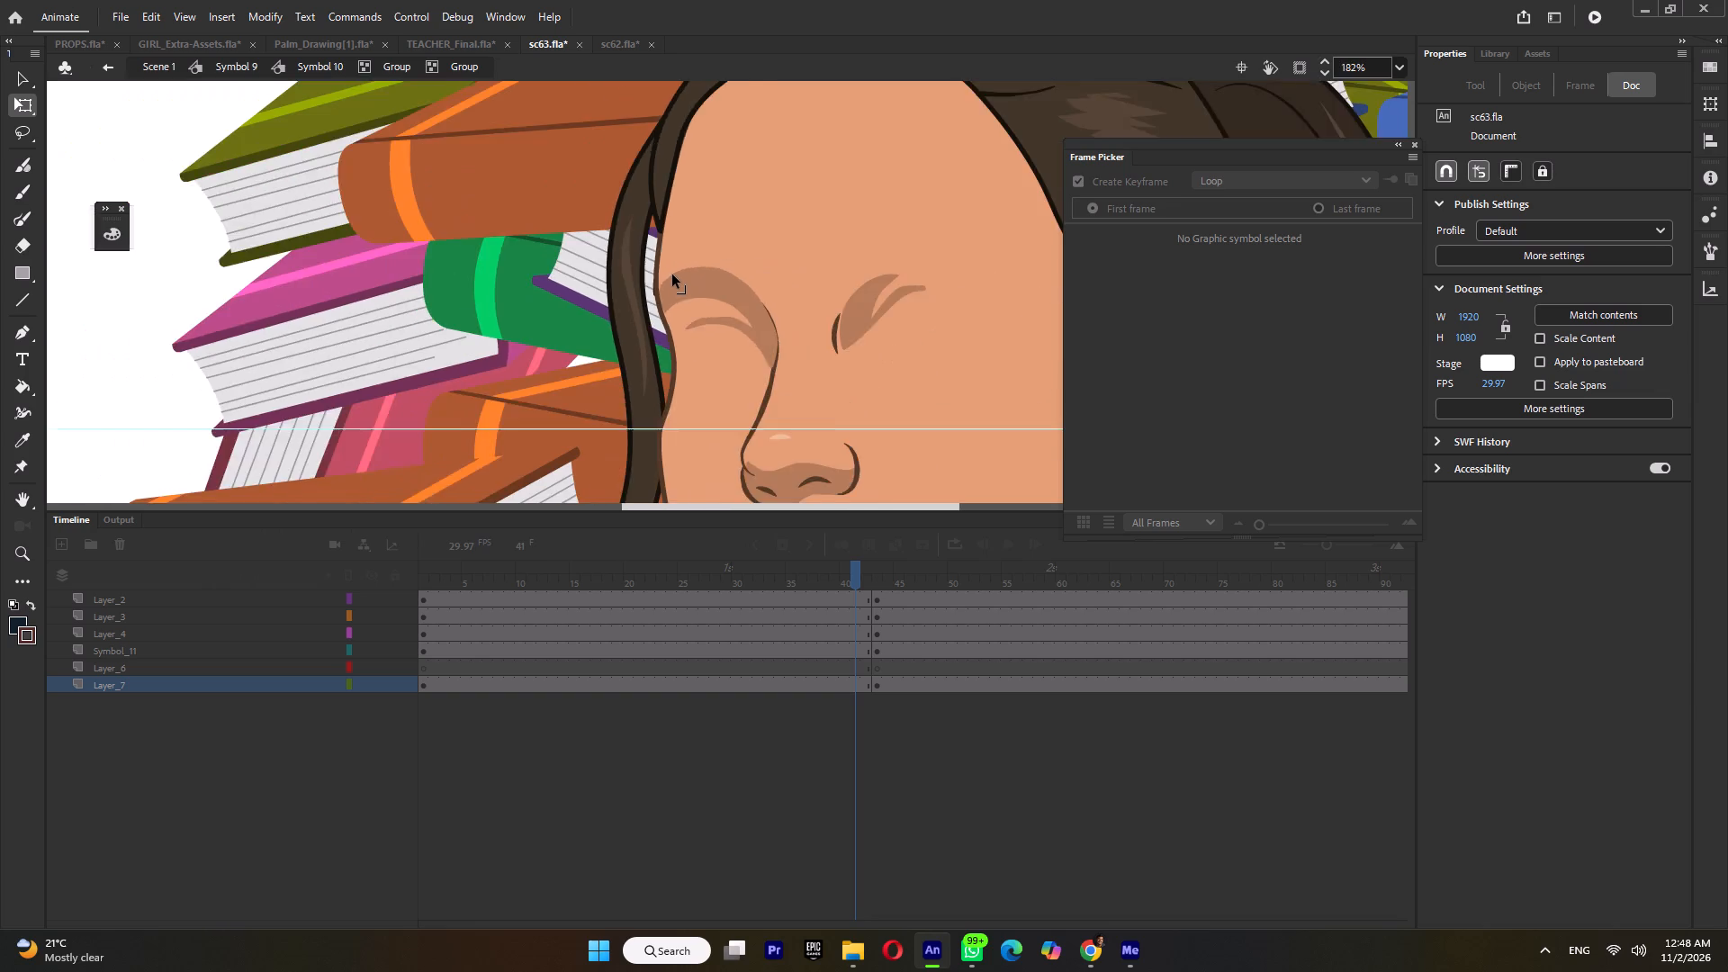
scroll(672, 274, "down", 1, "ctrl")
key("ctrl+s")
Return to Scene 1 and play the shot from frame 1 to review the girl's expressions.
left_click(162, 63, "ctrl")
scroll(742, 328, "down", 6, "ctrl")
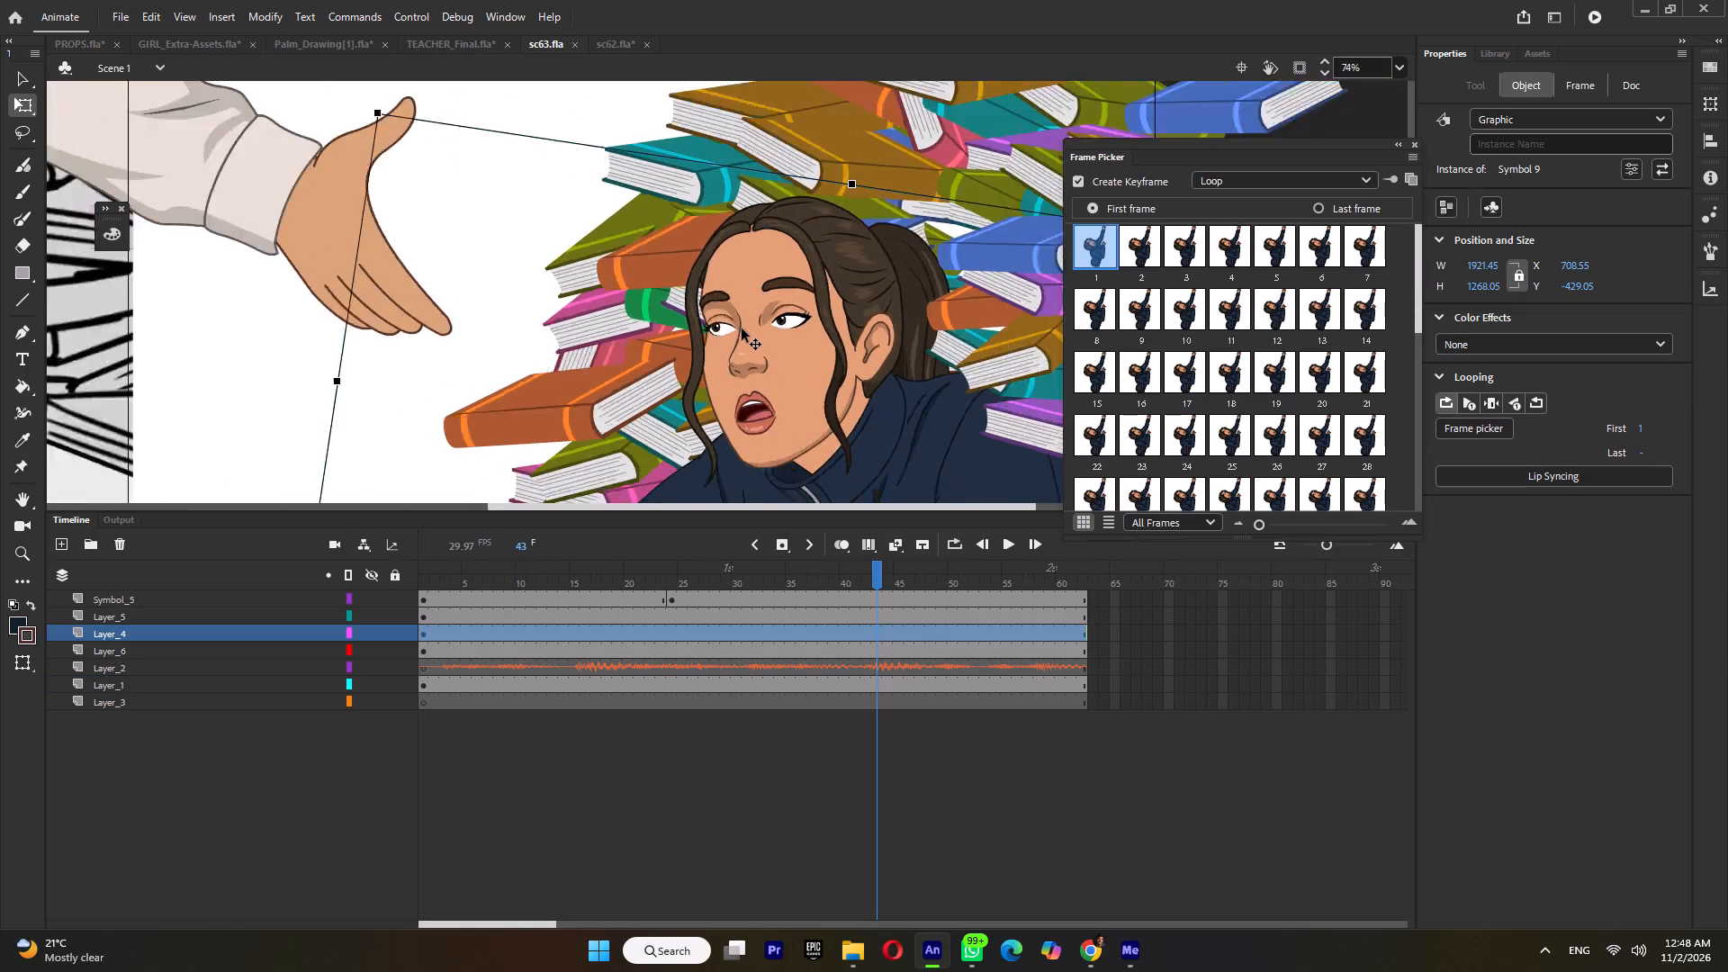
scroll(742, 328, "down", 4, "ctrl")
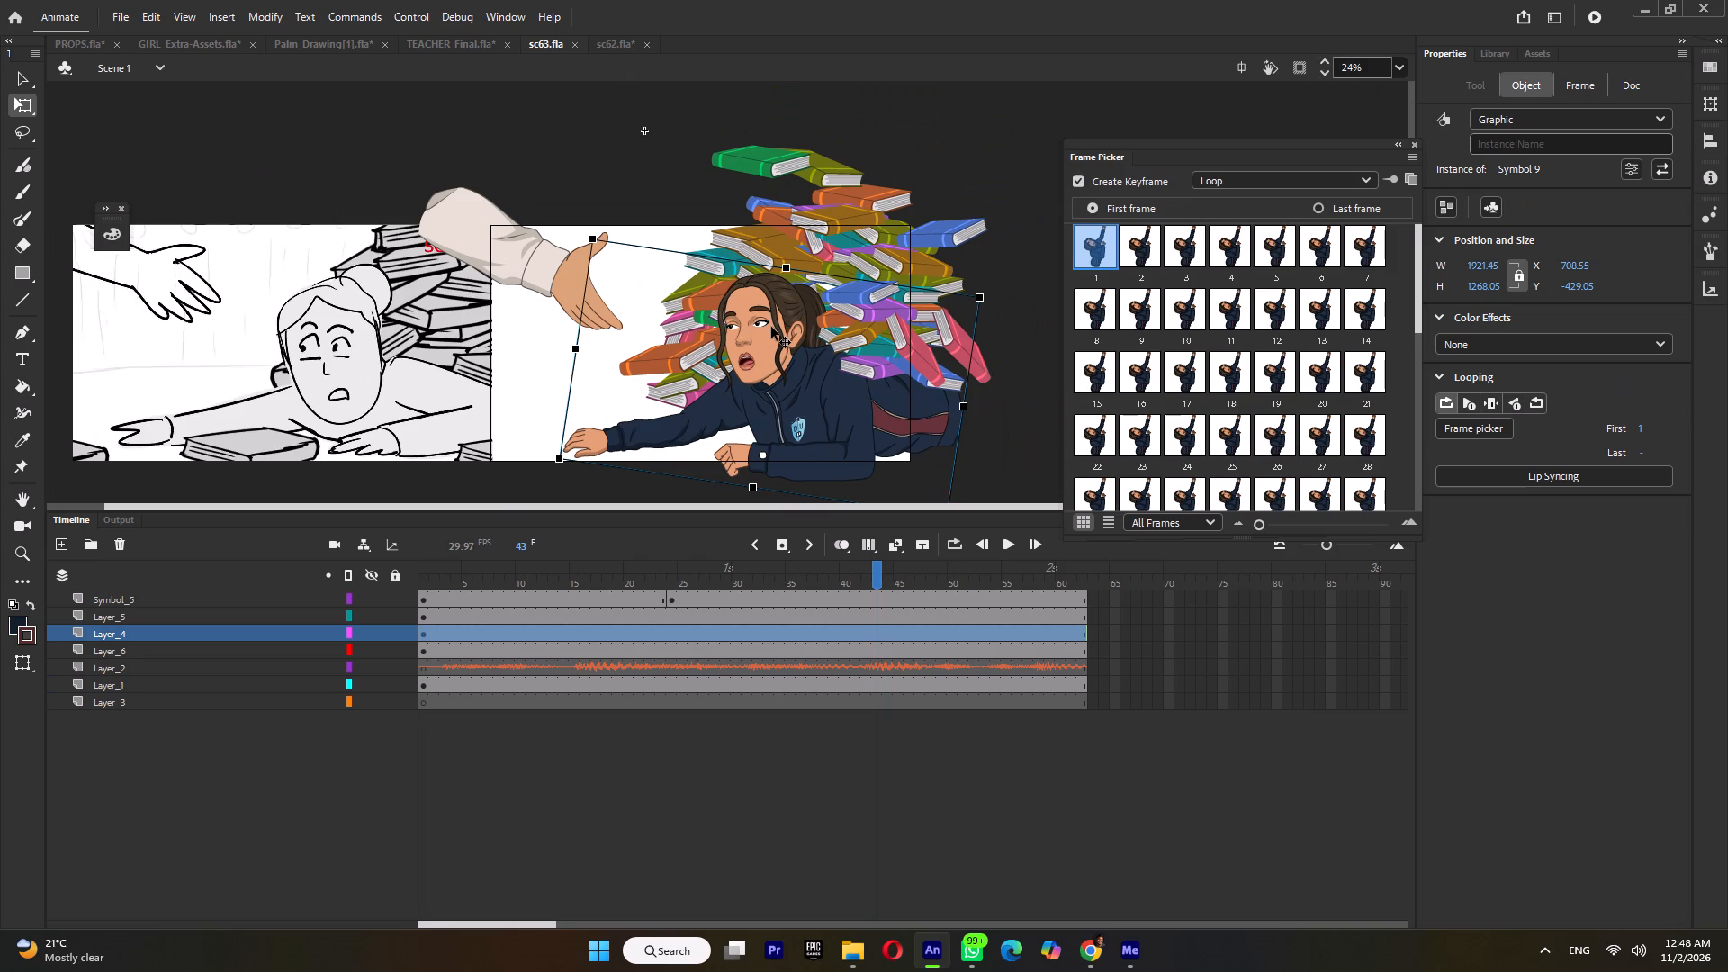
left_click_drag(454, 579, 355, 579)
key("Return")
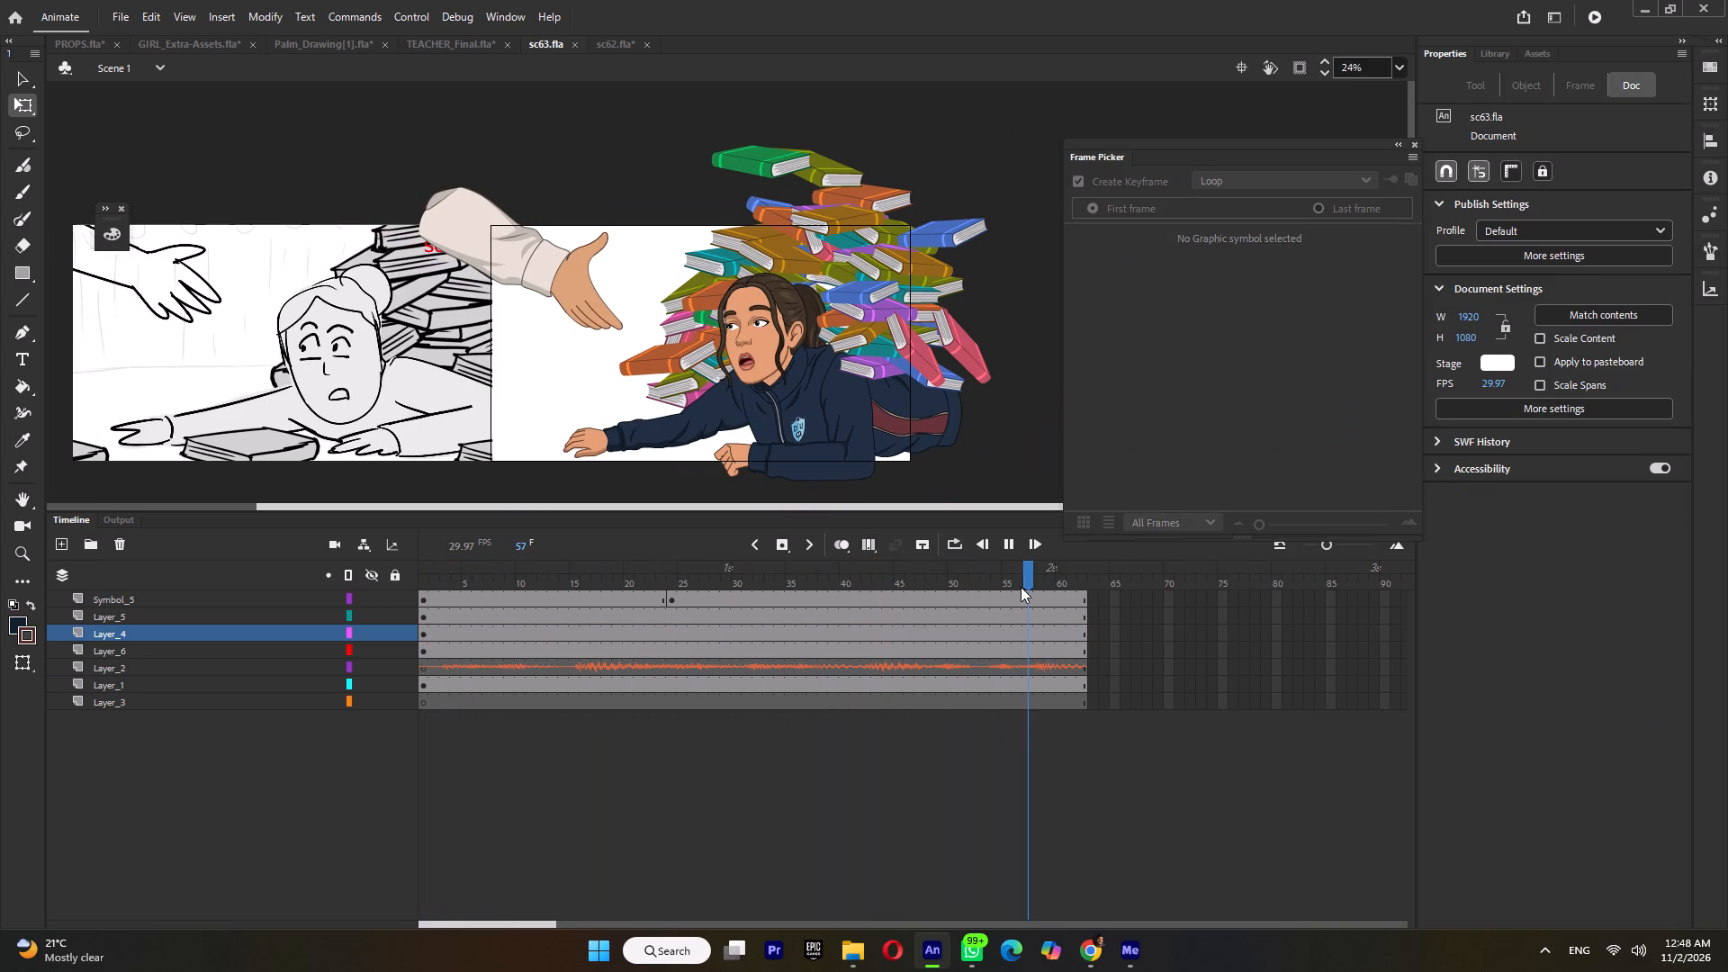
key("Return")
Open the girl's Symbol 9 and insert keyframes on all layers at frames 37 and 32.
double_click(781, 345)
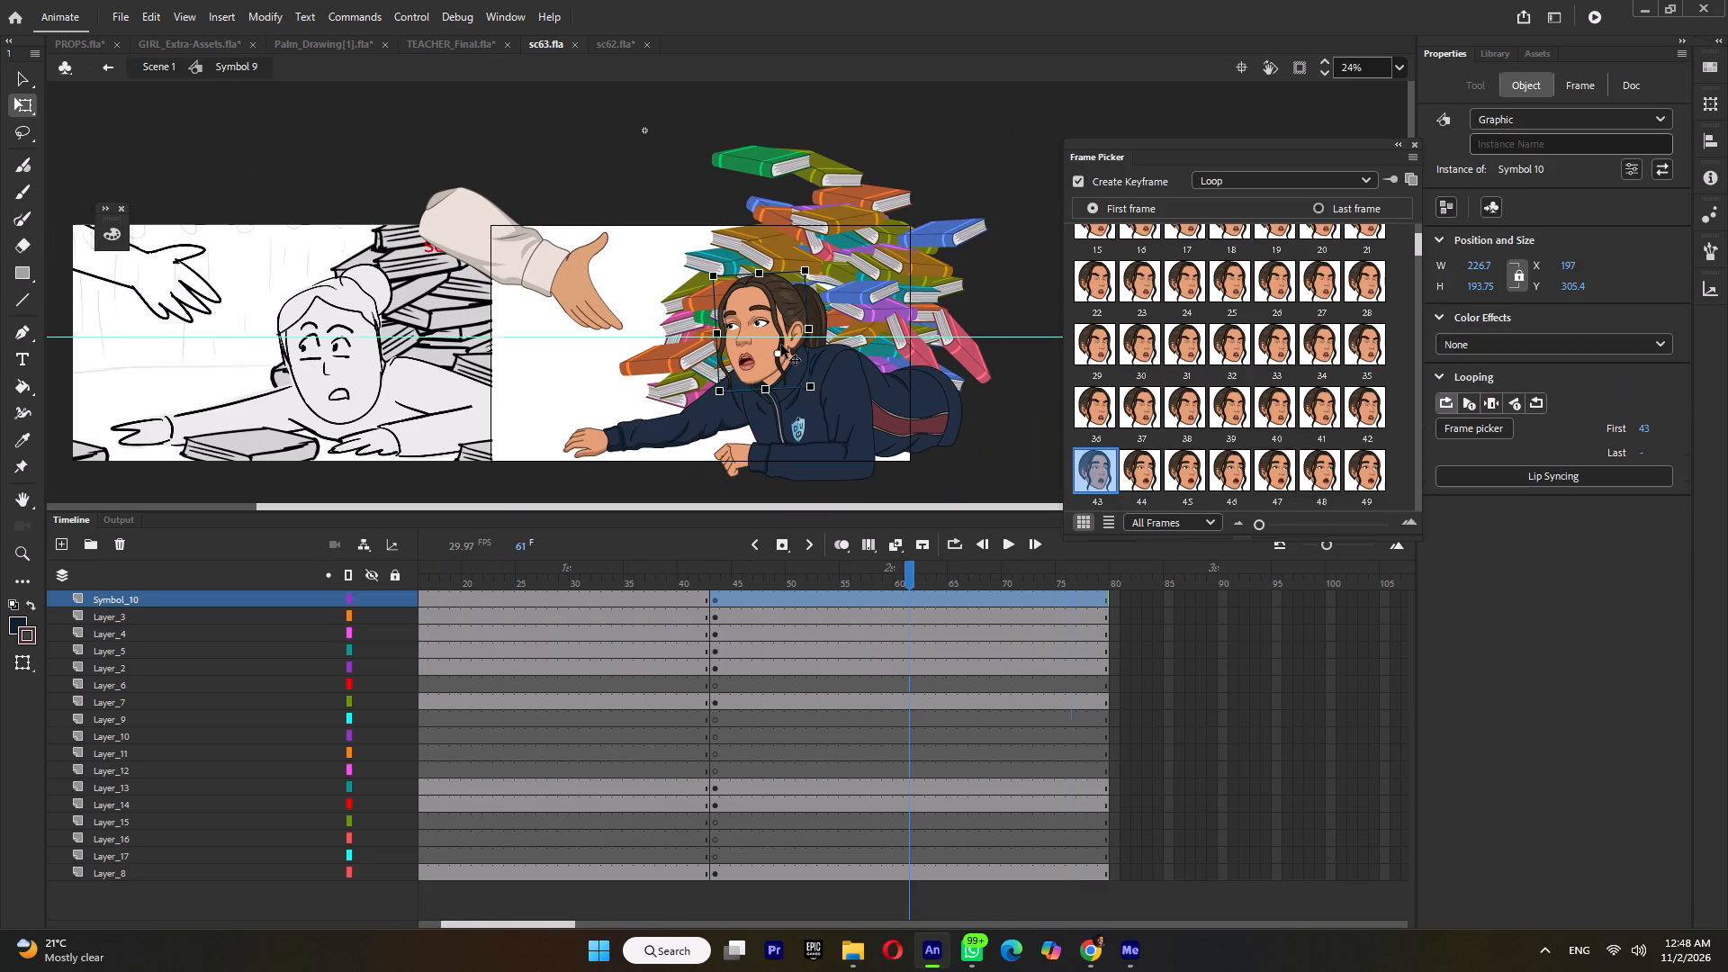
left_click(636, 577)
double_click(652, 574)
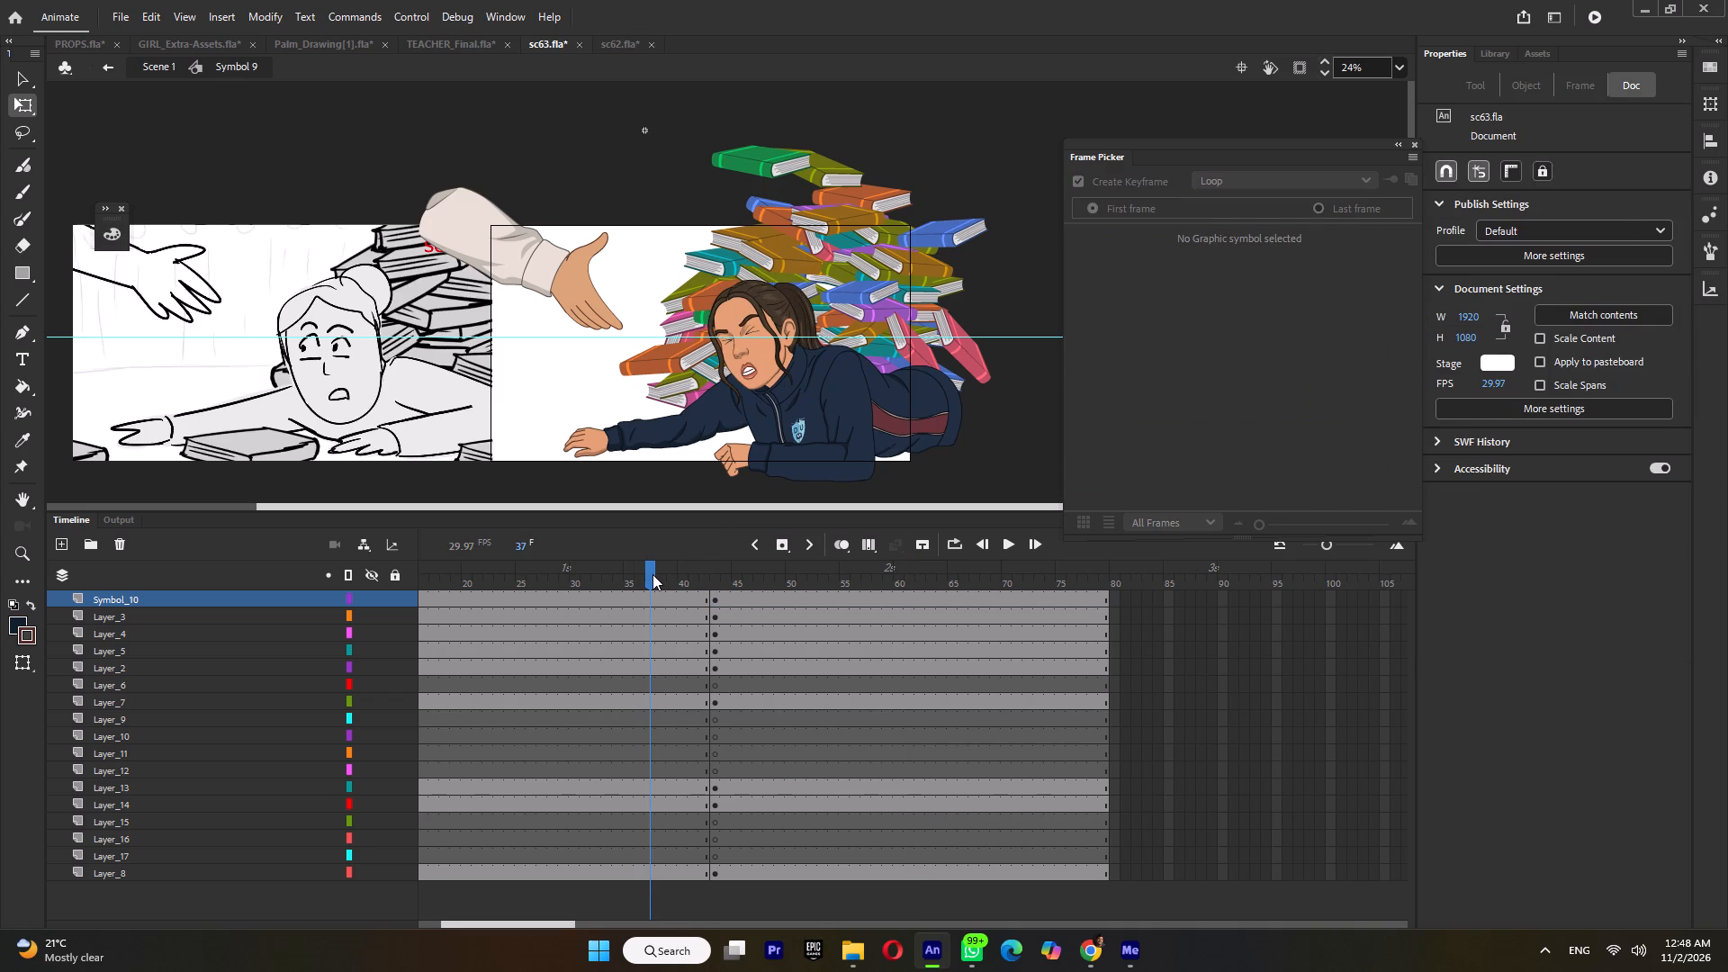
key("F6")
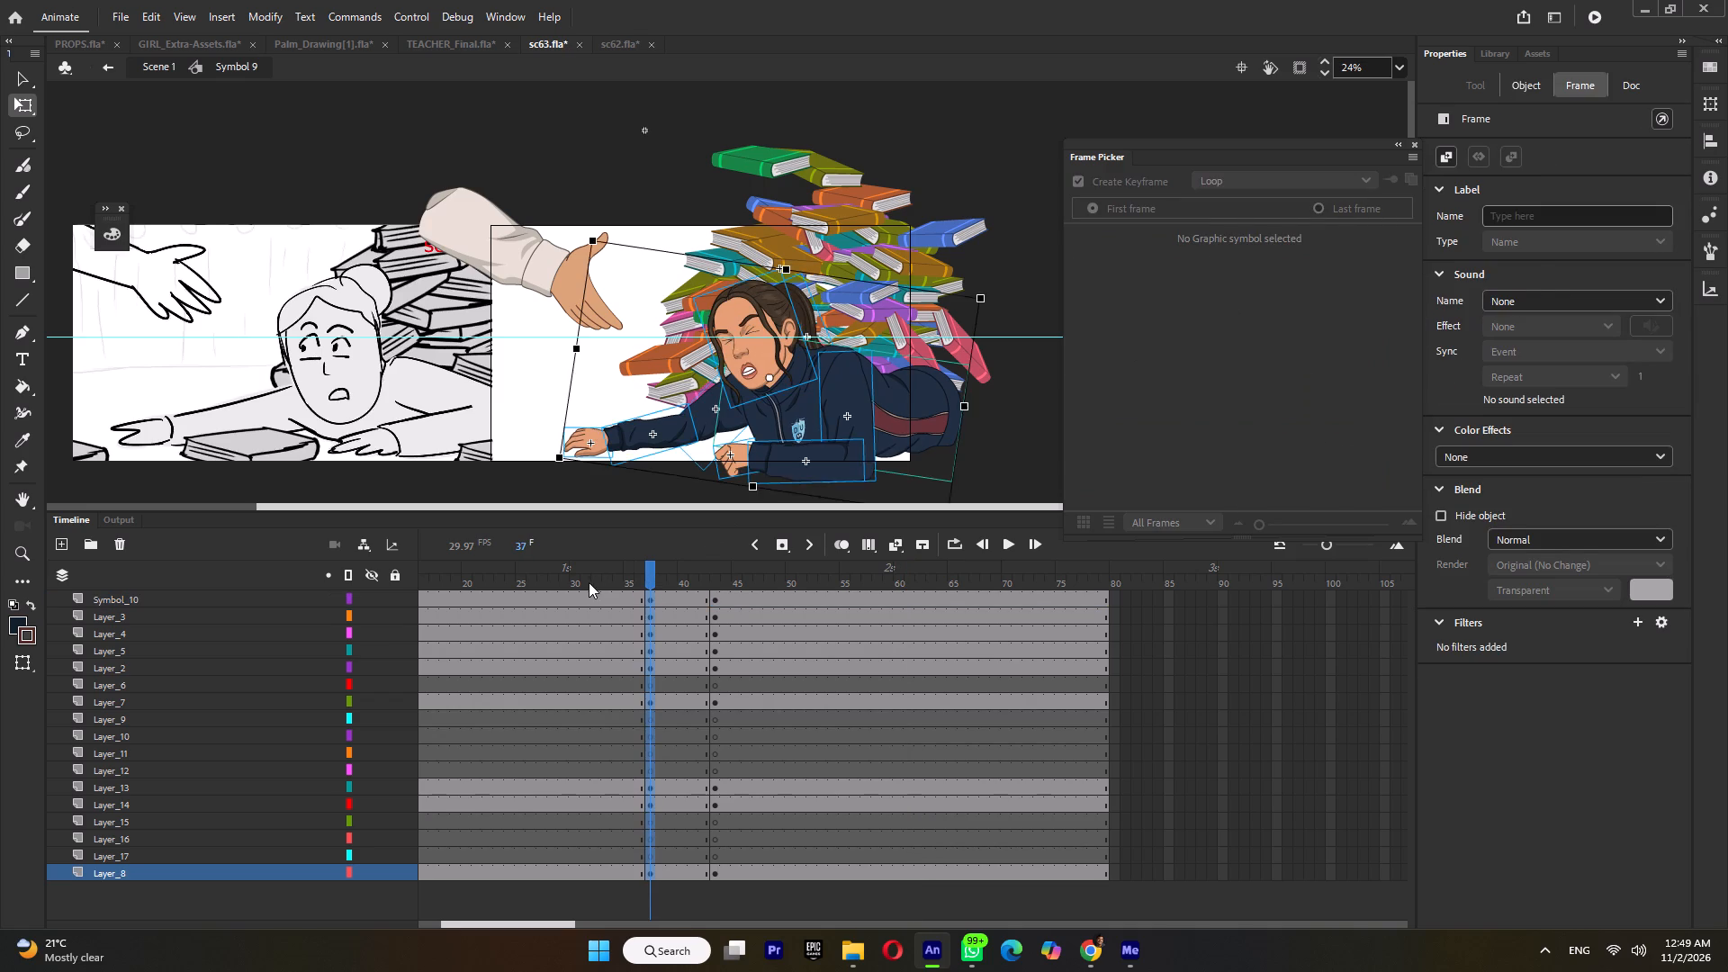
left_click(581, 582)
double_click(591, 577)
key("F6")
On frame 37, lower the shared pivot of the girl's head and upper body to her chest and lean them slightly.
left_click(651, 576)
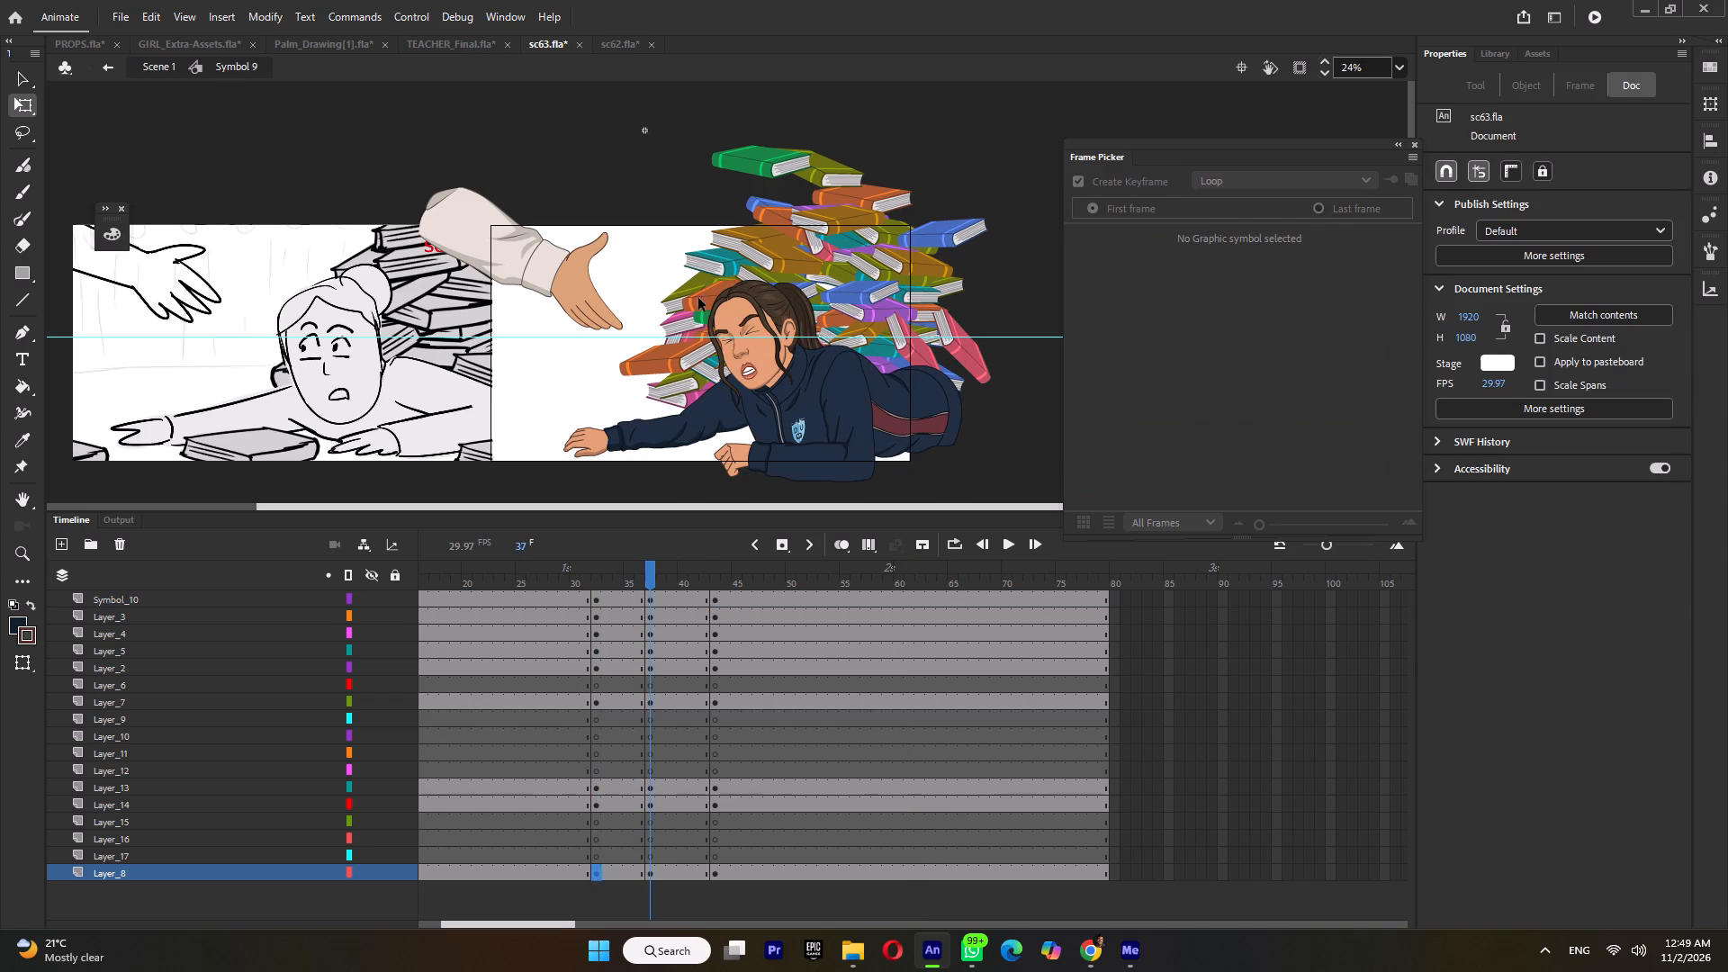
left_click_drag(704, 274, 854, 374)
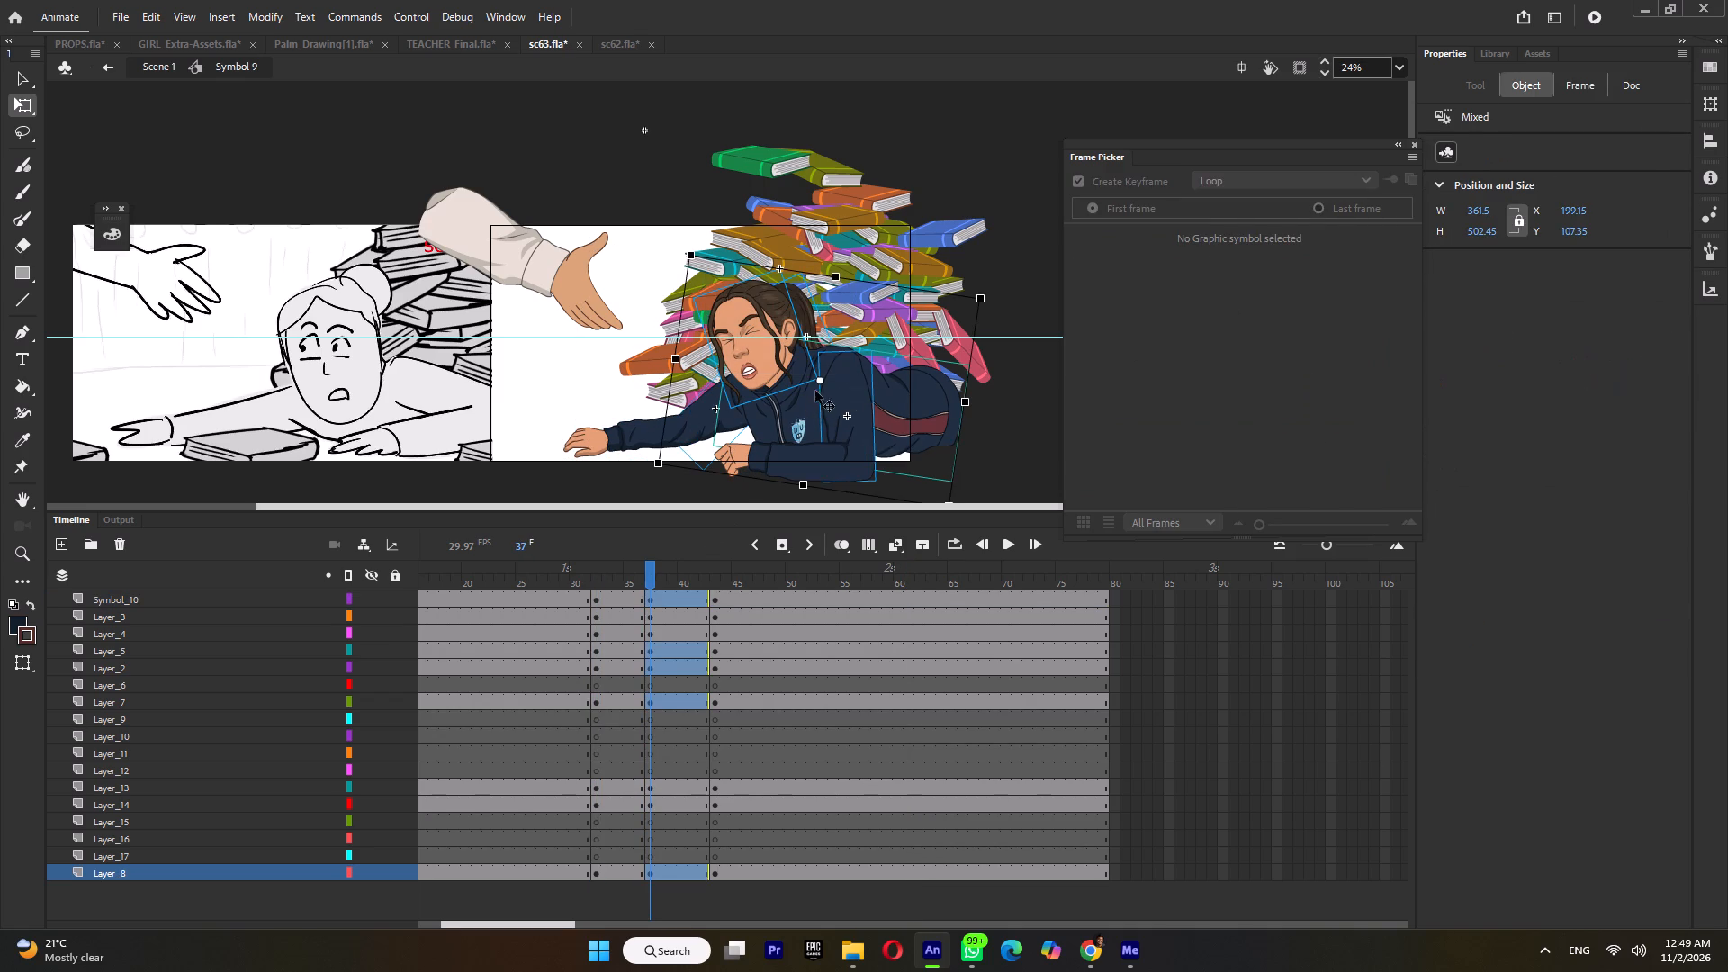
left_click_drag(821, 383, 844, 451)
scroll(717, 306, "up", 5, "ctrl")
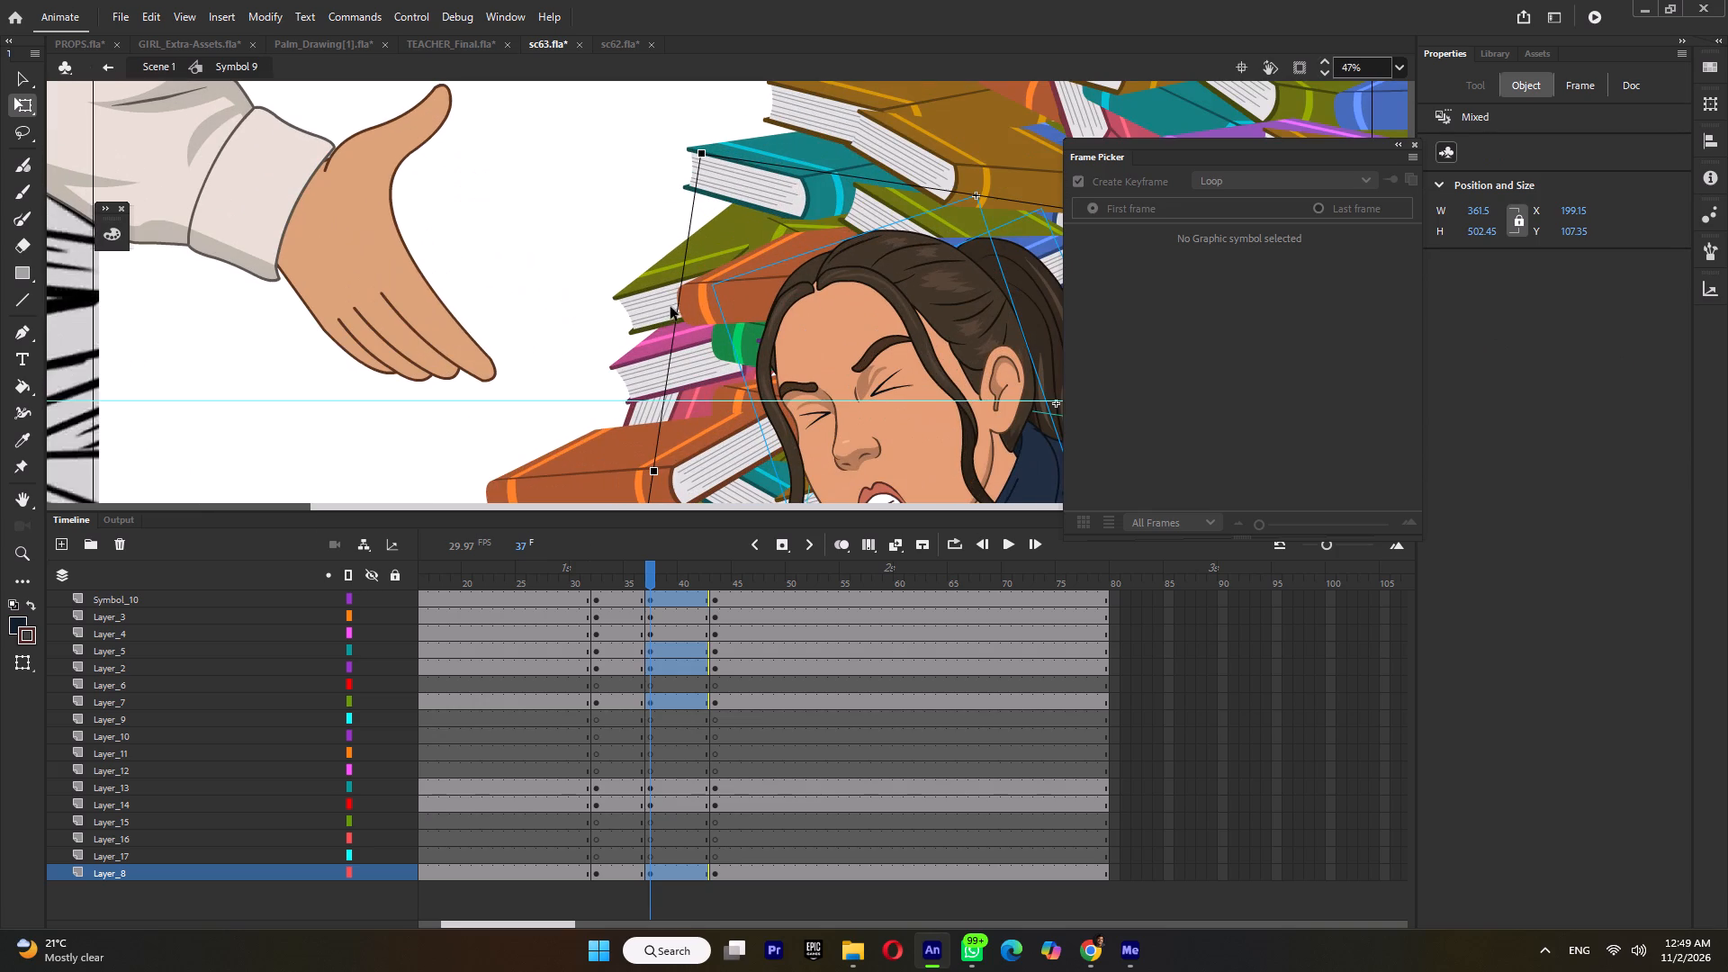
left_click(680, 300)
scroll(679, 306, "down", 5, "ctrl")
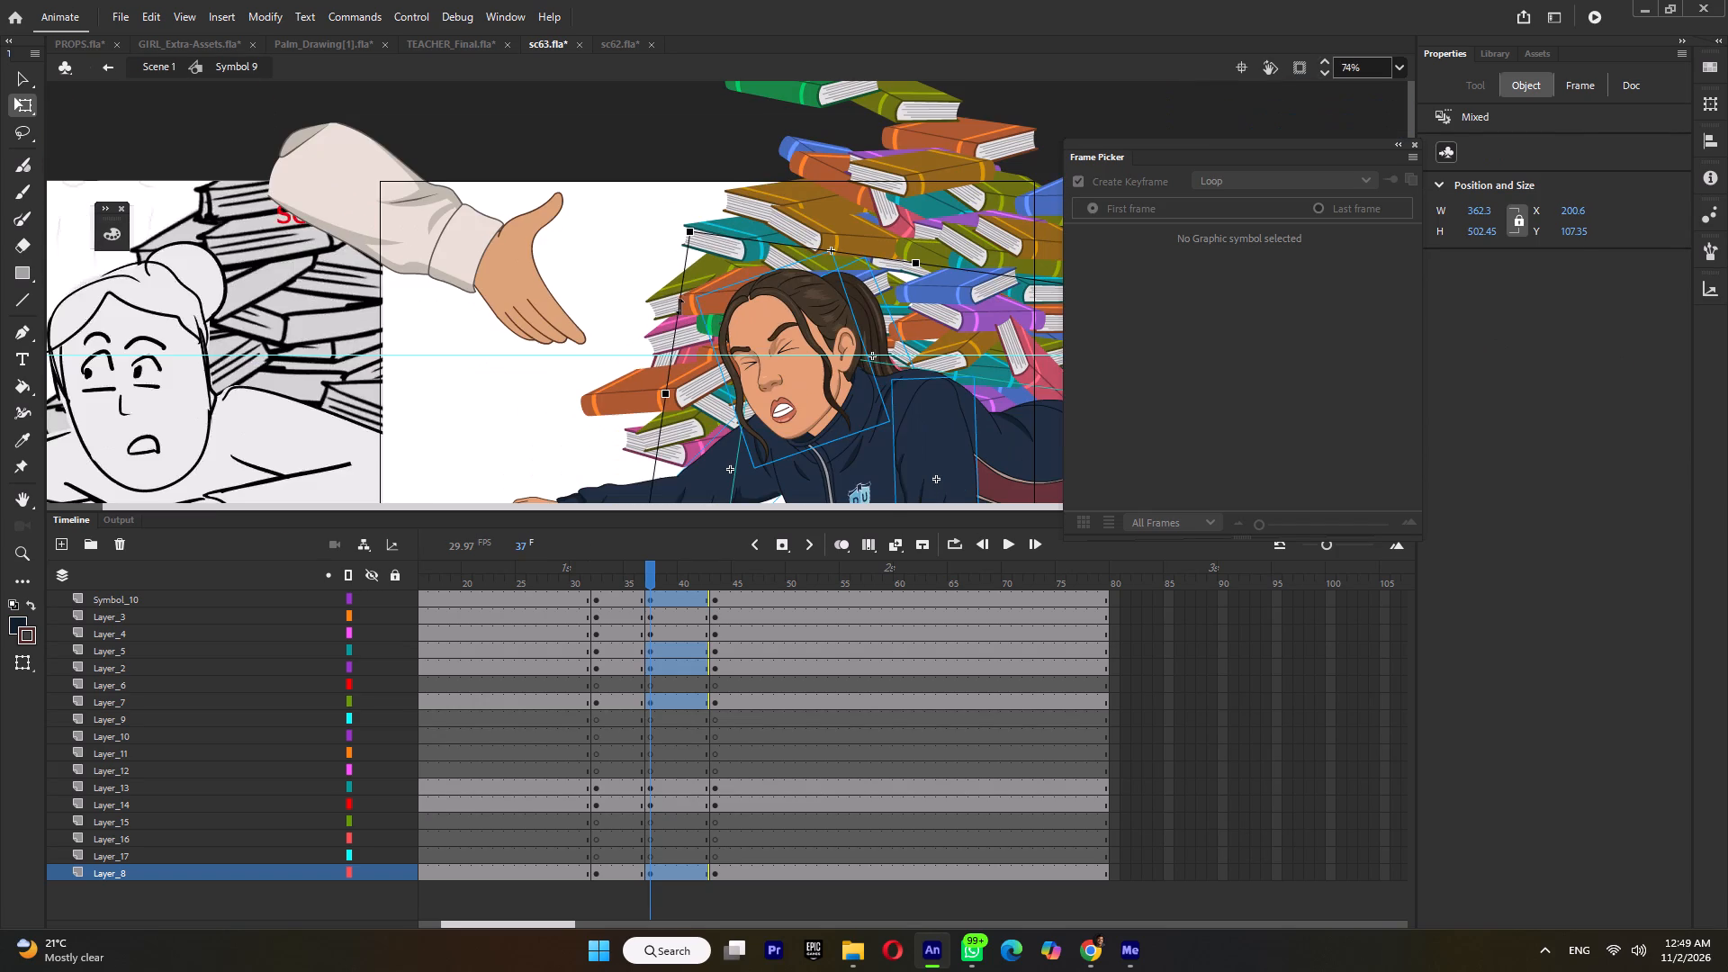
On frame 37, place the pivot of the head and the Layer_7 piece near the neck and tilt them slightly forward.
left_click(657, 267)
left_click_drag(720, 275, 875, 291)
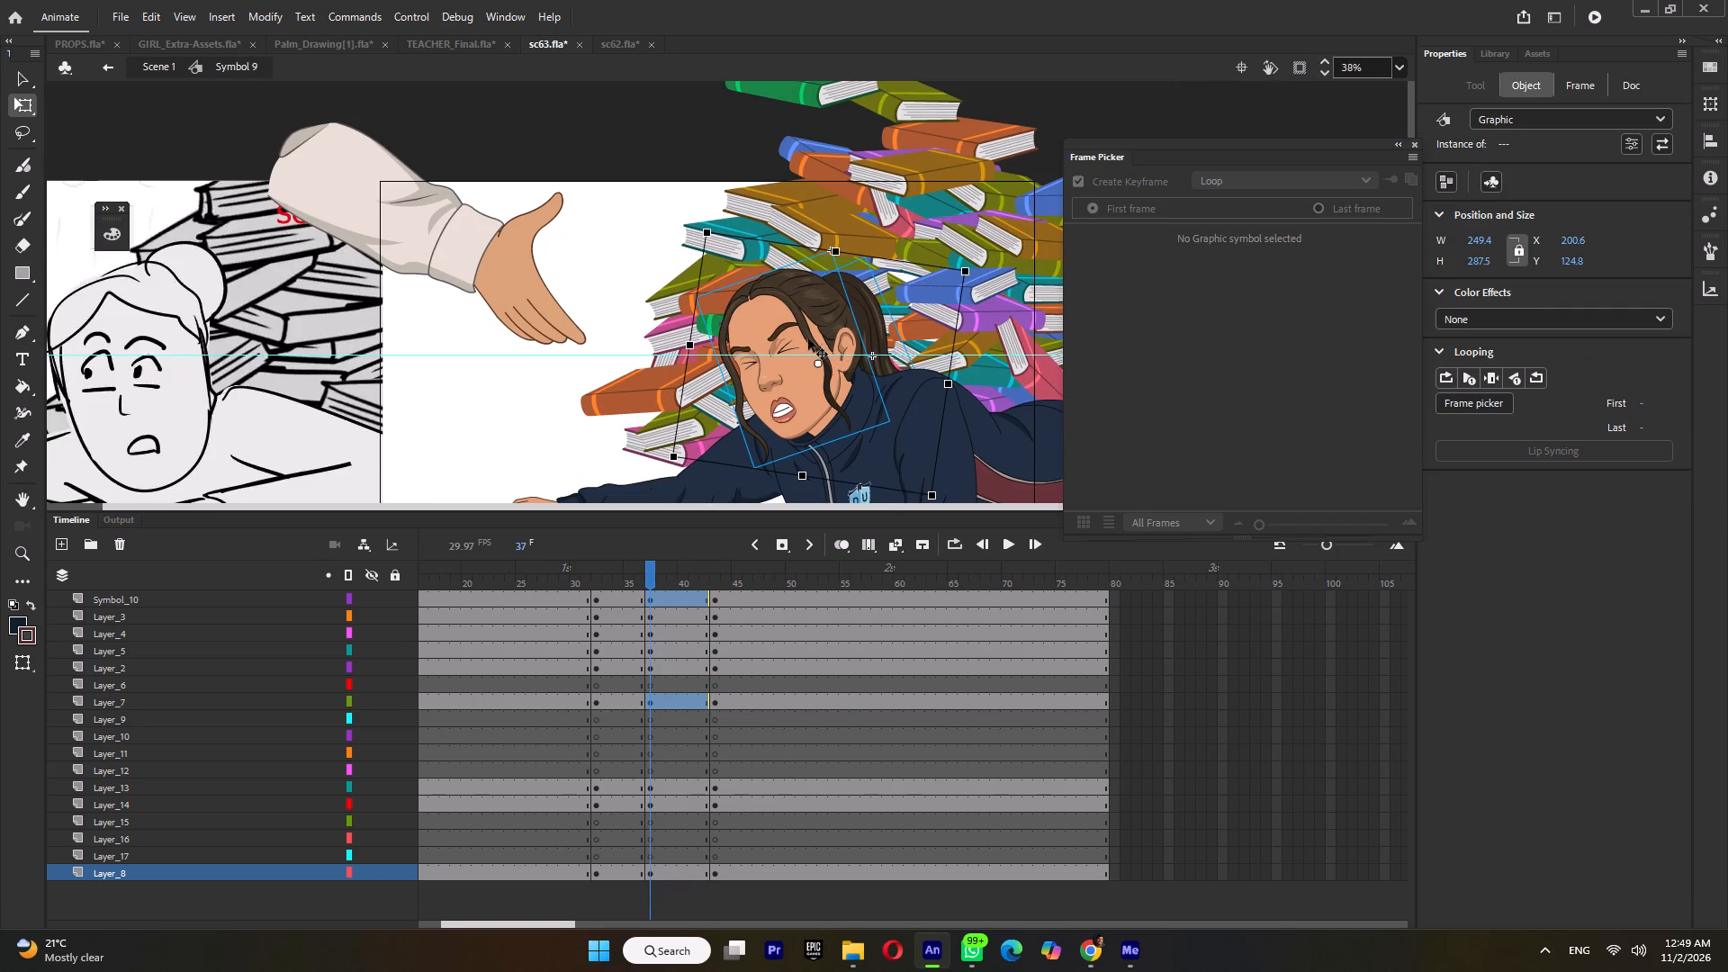
left_click_drag(820, 365, 829, 398)
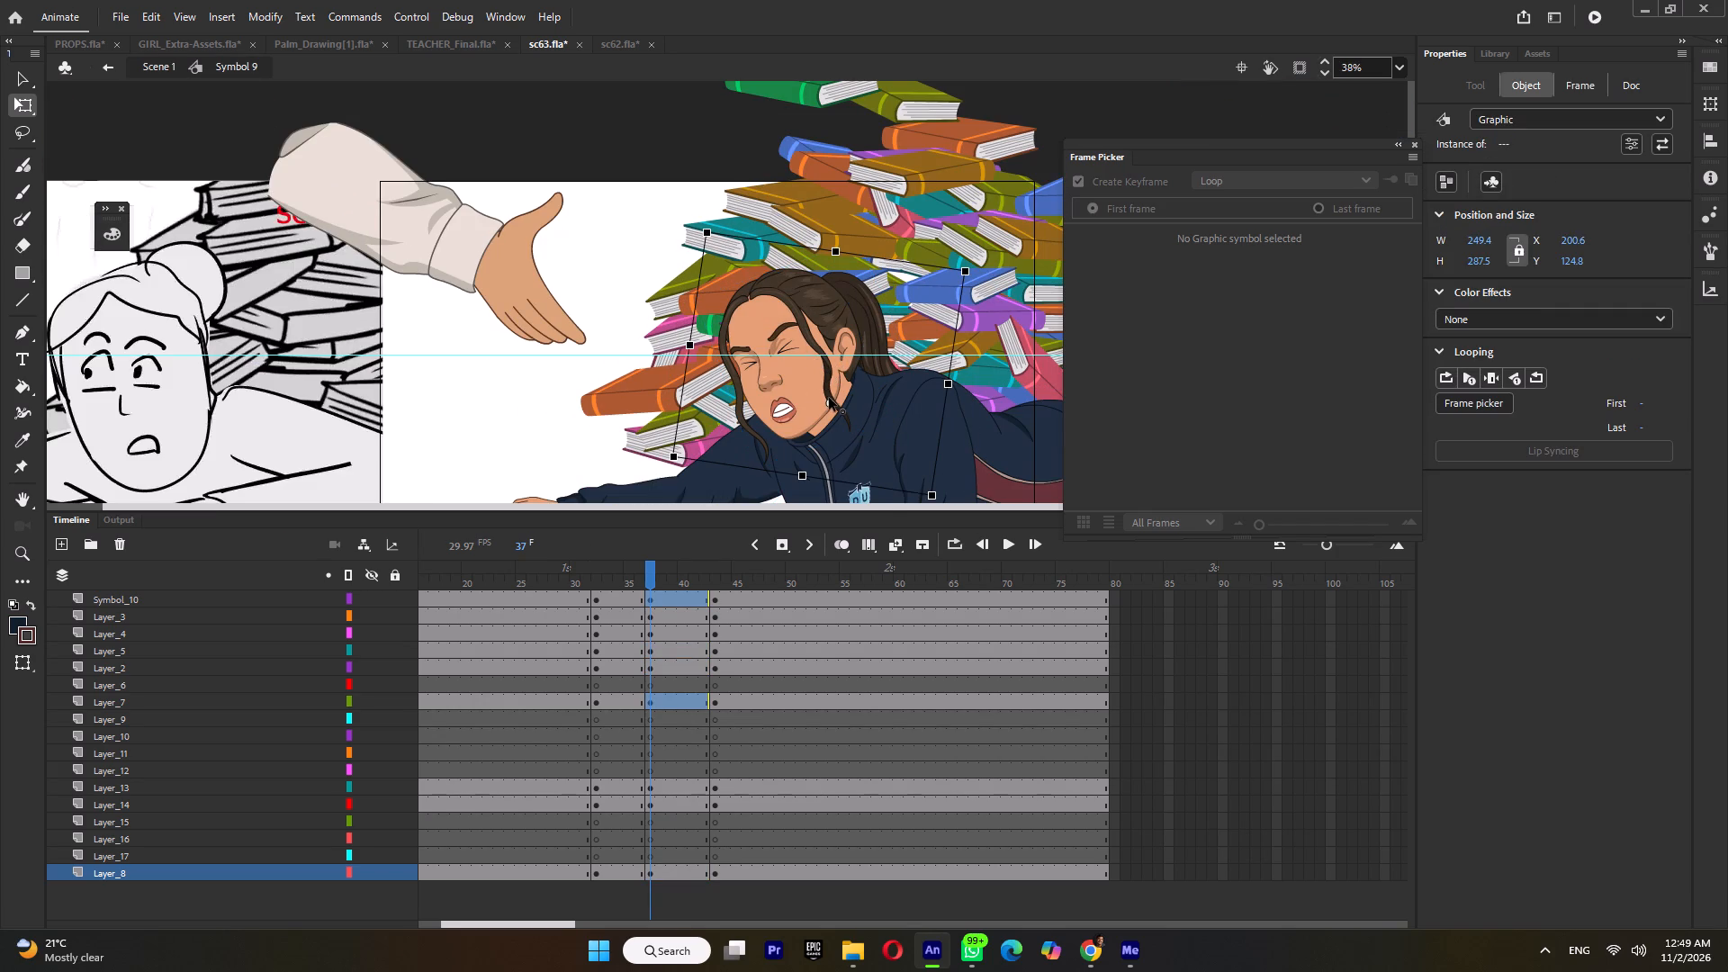
left_click_drag(829, 398, 829, 399)
scroll(958, 263, "up", 3, "ctrl")
left_click_drag(1030, 265, 1022, 263)
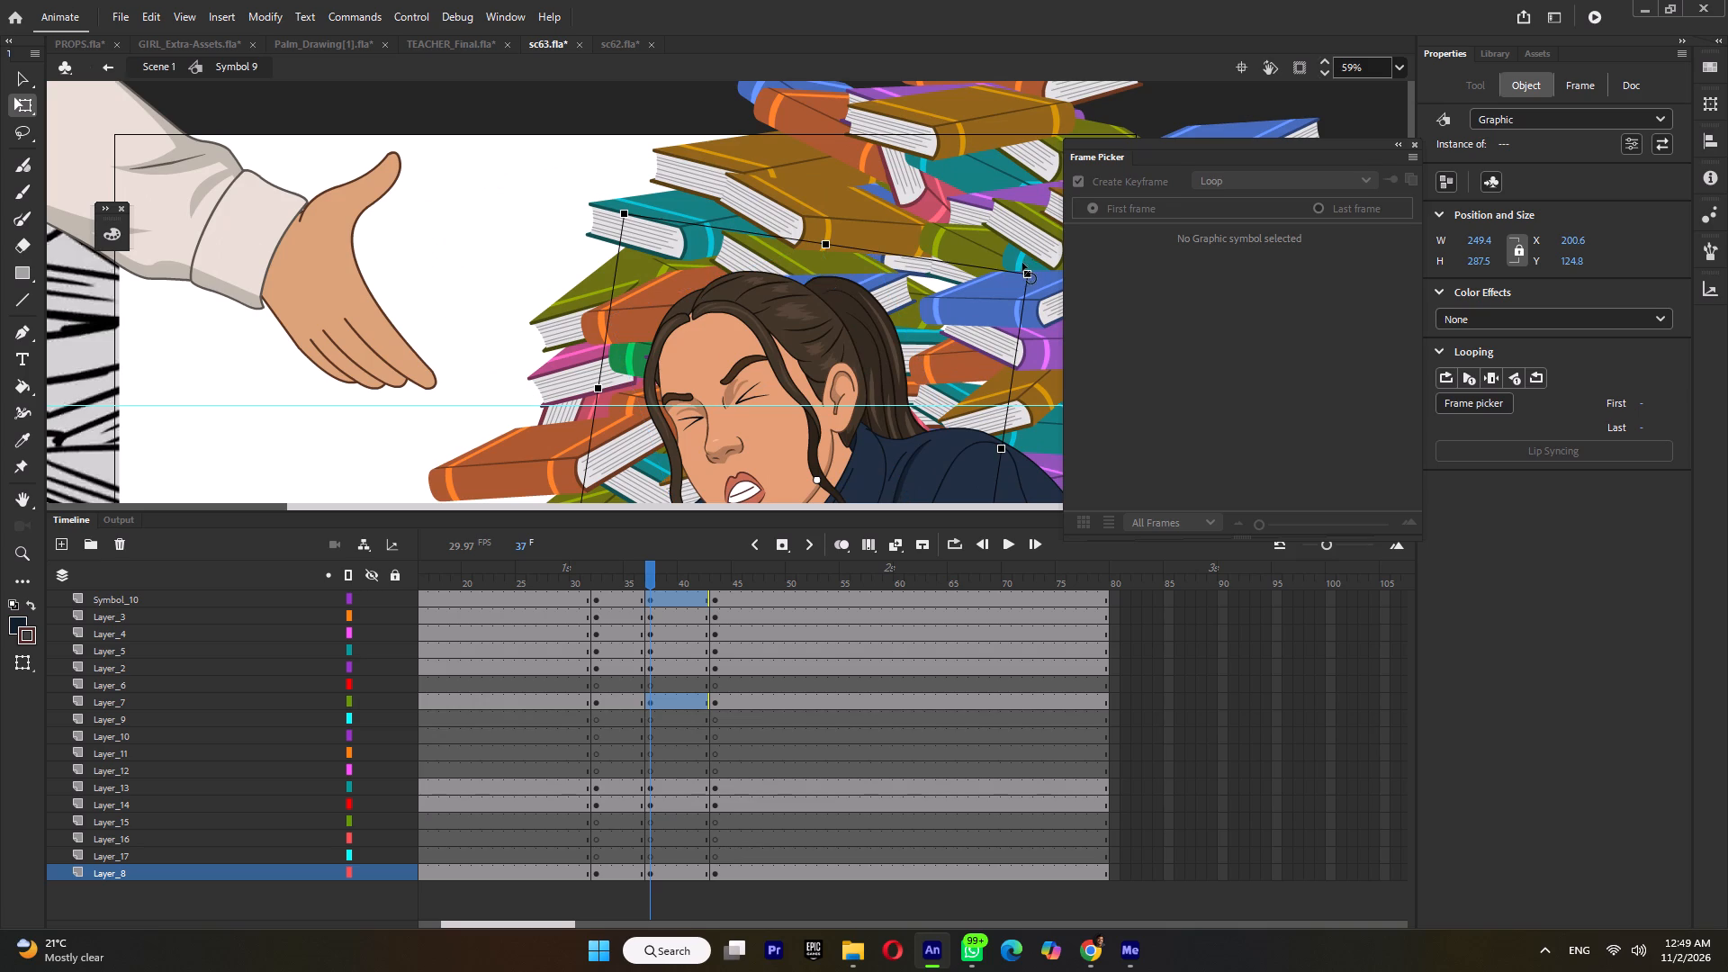
left_click_drag(1022, 263, 1017, 263)
scroll(1017, 263, "down", 7, "ctrl")
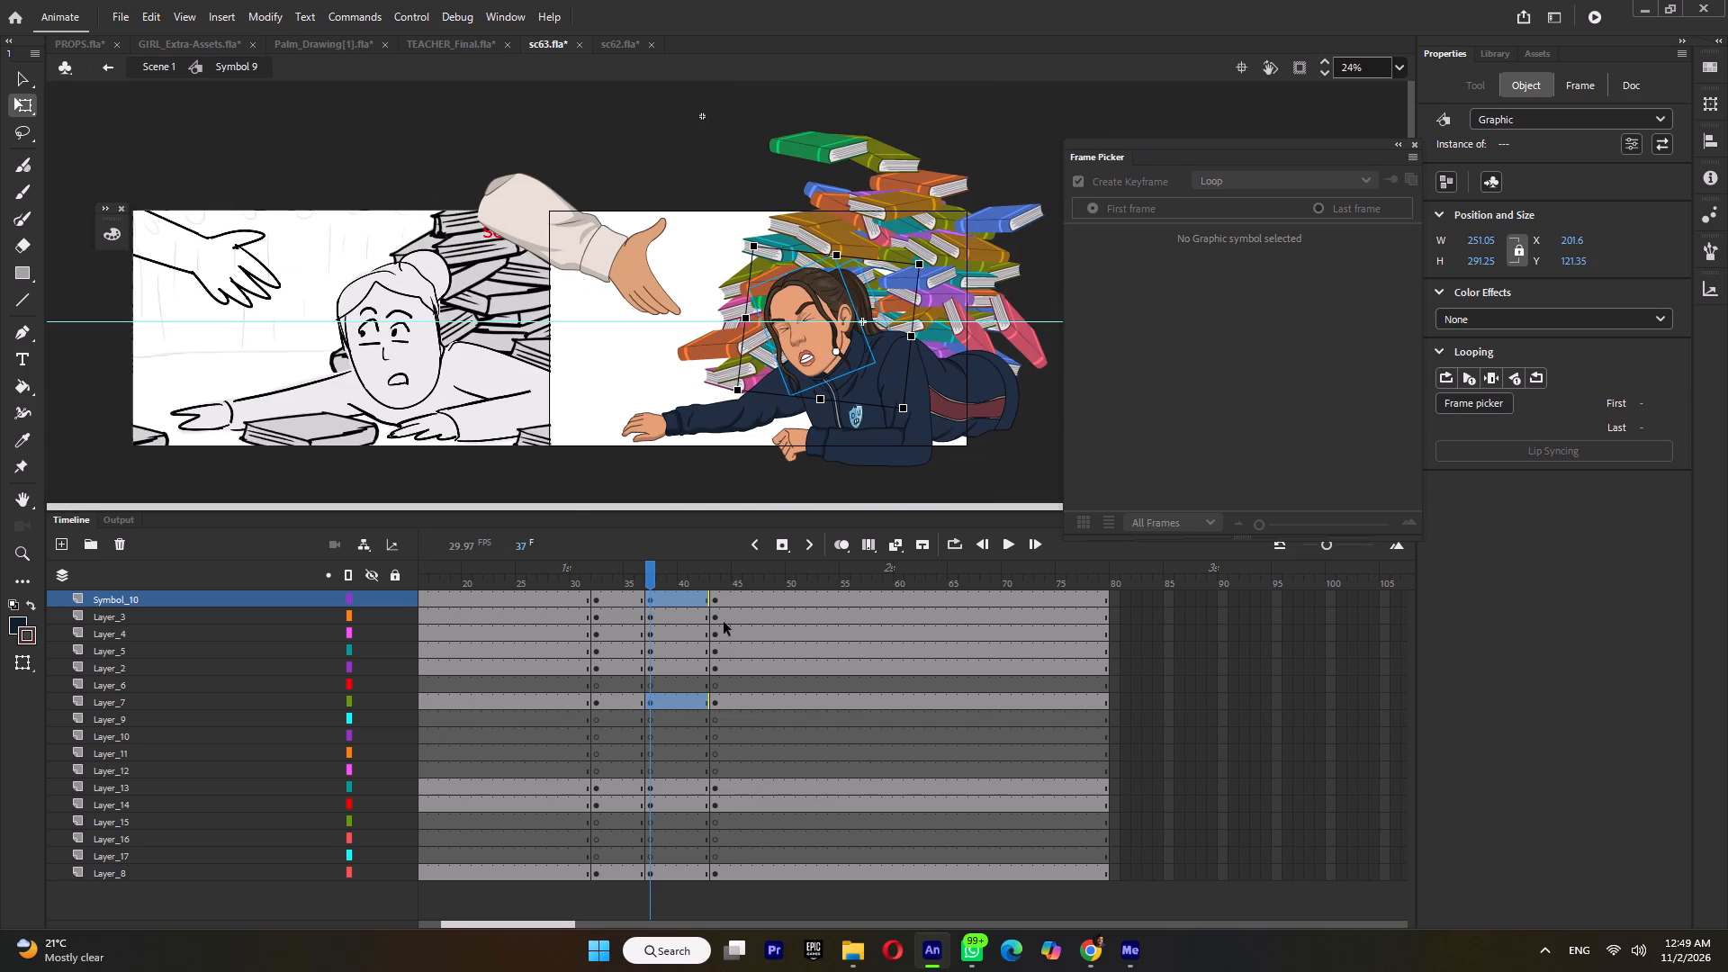
Rotate the girl's reaching upper arm on Layer_8 slightly in the frame 37 pose, and compare it with the preceding pose.
left_click(641, 581)
left_click(661, 580)
left_click(773, 409)
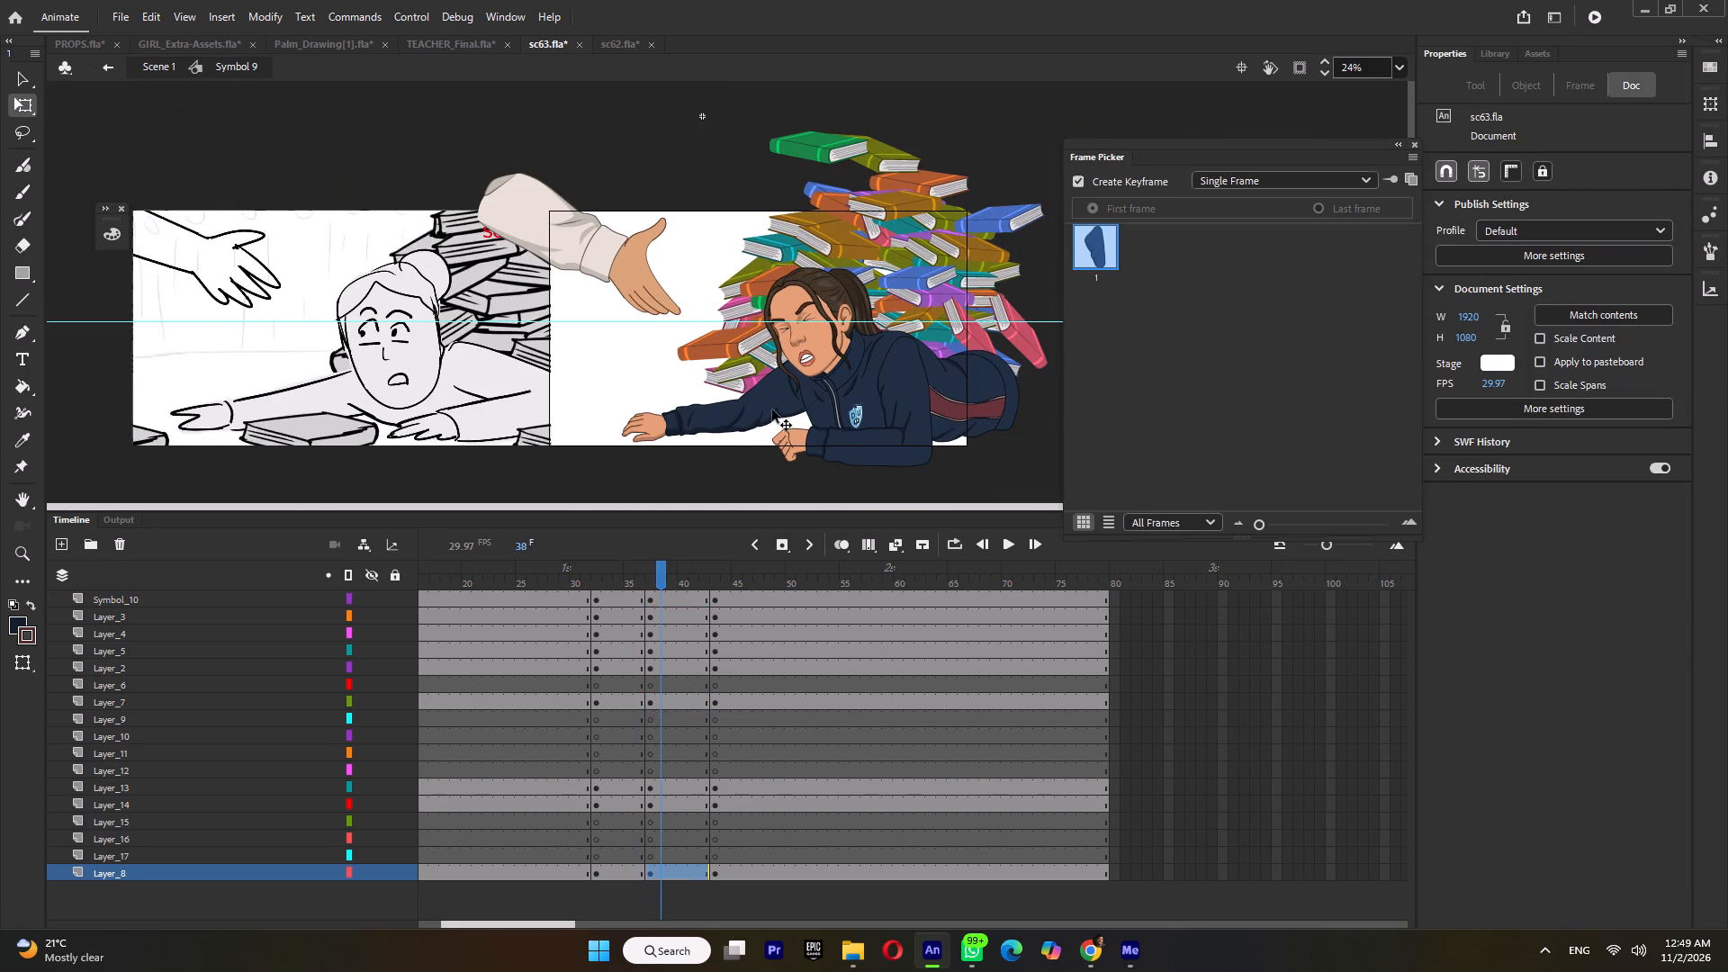
scroll(745, 435, "up", 5, "ctrl")
scroll(668, 423, "up", 4, "ctrl")
left_click_drag(698, 437, 692, 427)
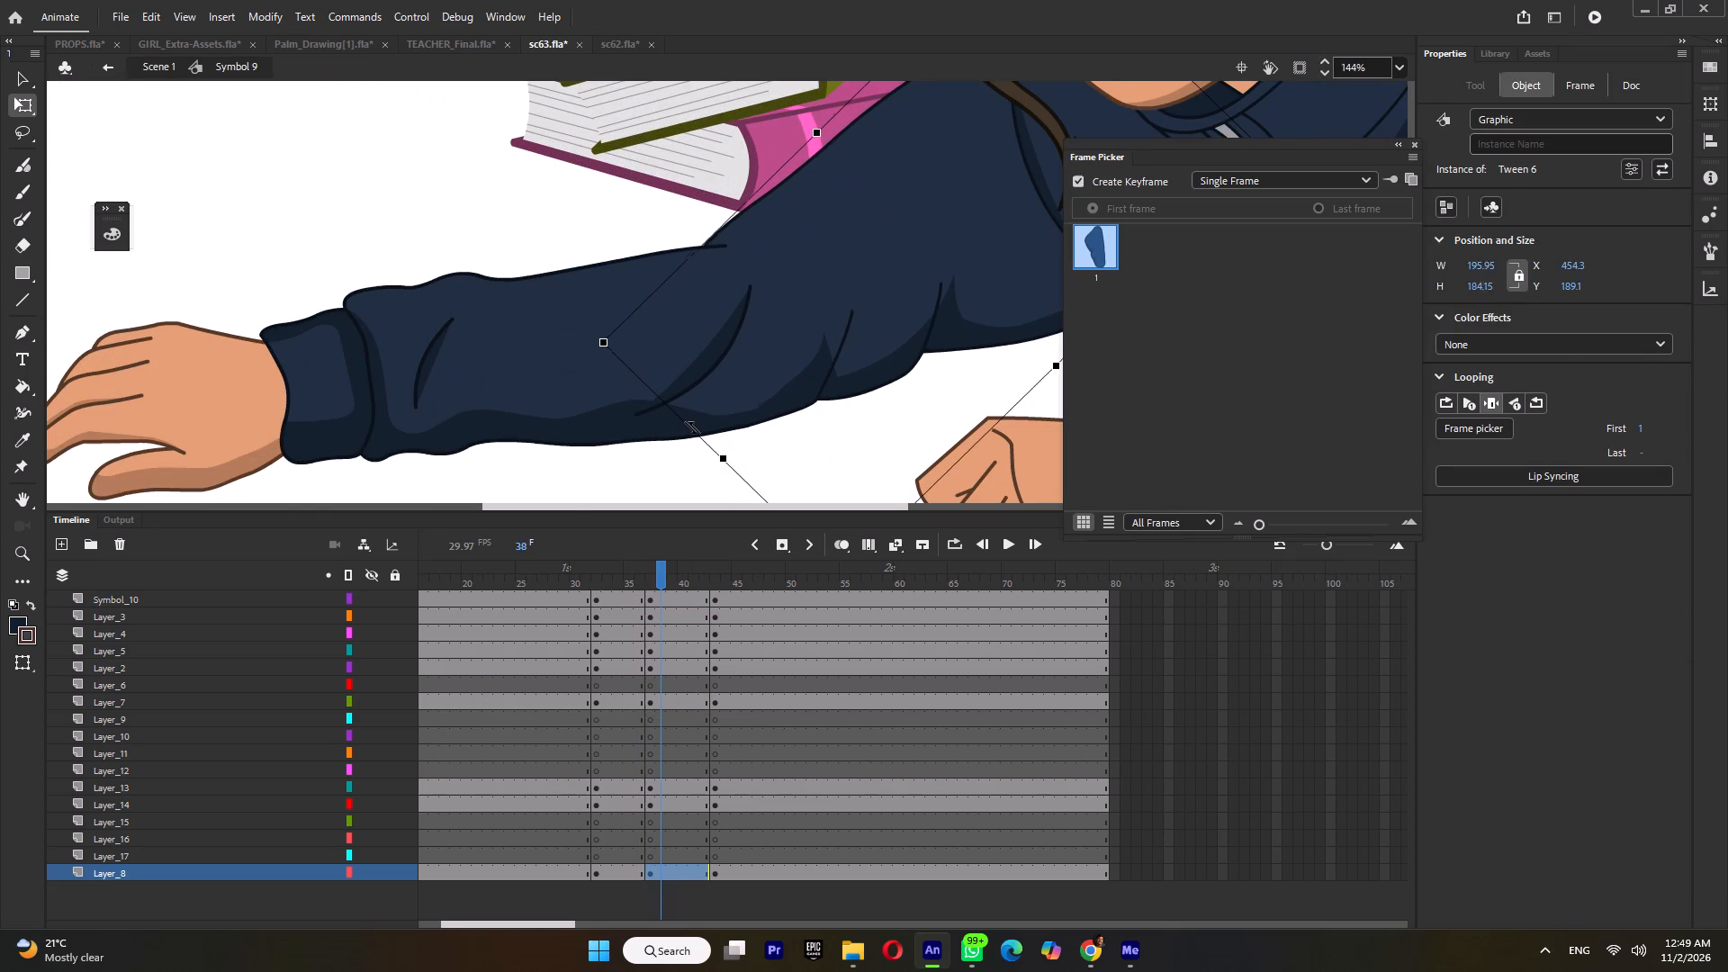
left_click_drag(692, 427, 695, 427)
scroll(695, 428, "down", 8, "ctrl")
left_click(647, 569)
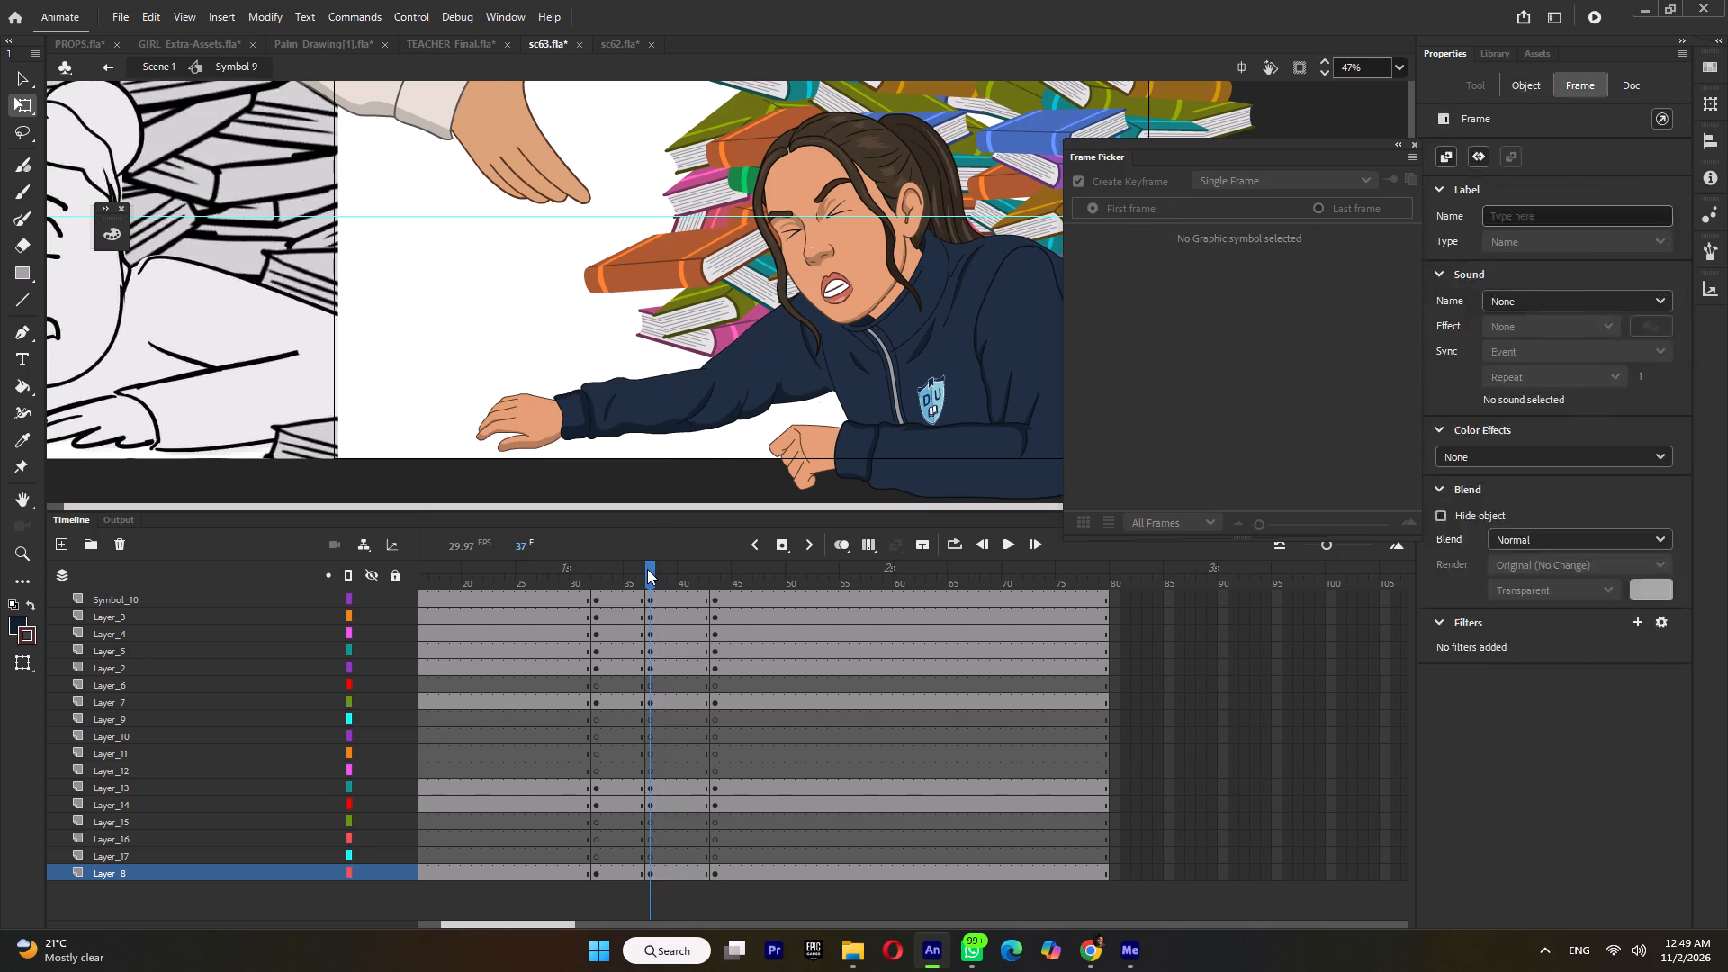
left_click(634, 578)
left_click(655, 577)
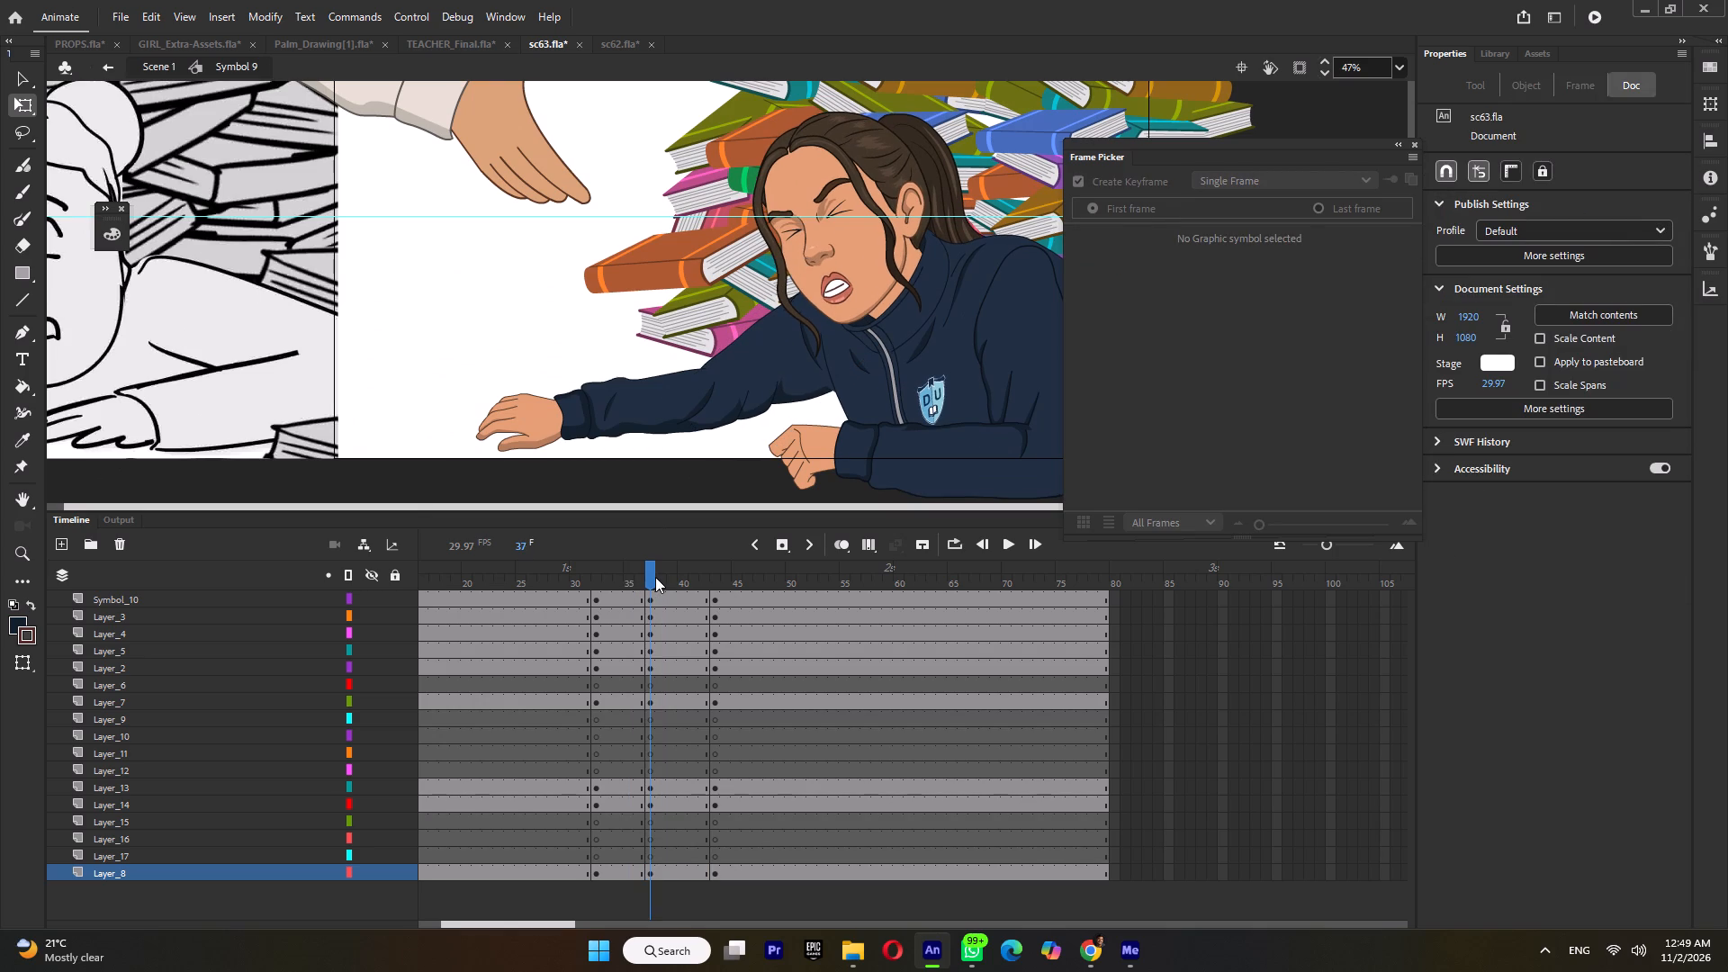
left_click(638, 579)
left_click(660, 580)
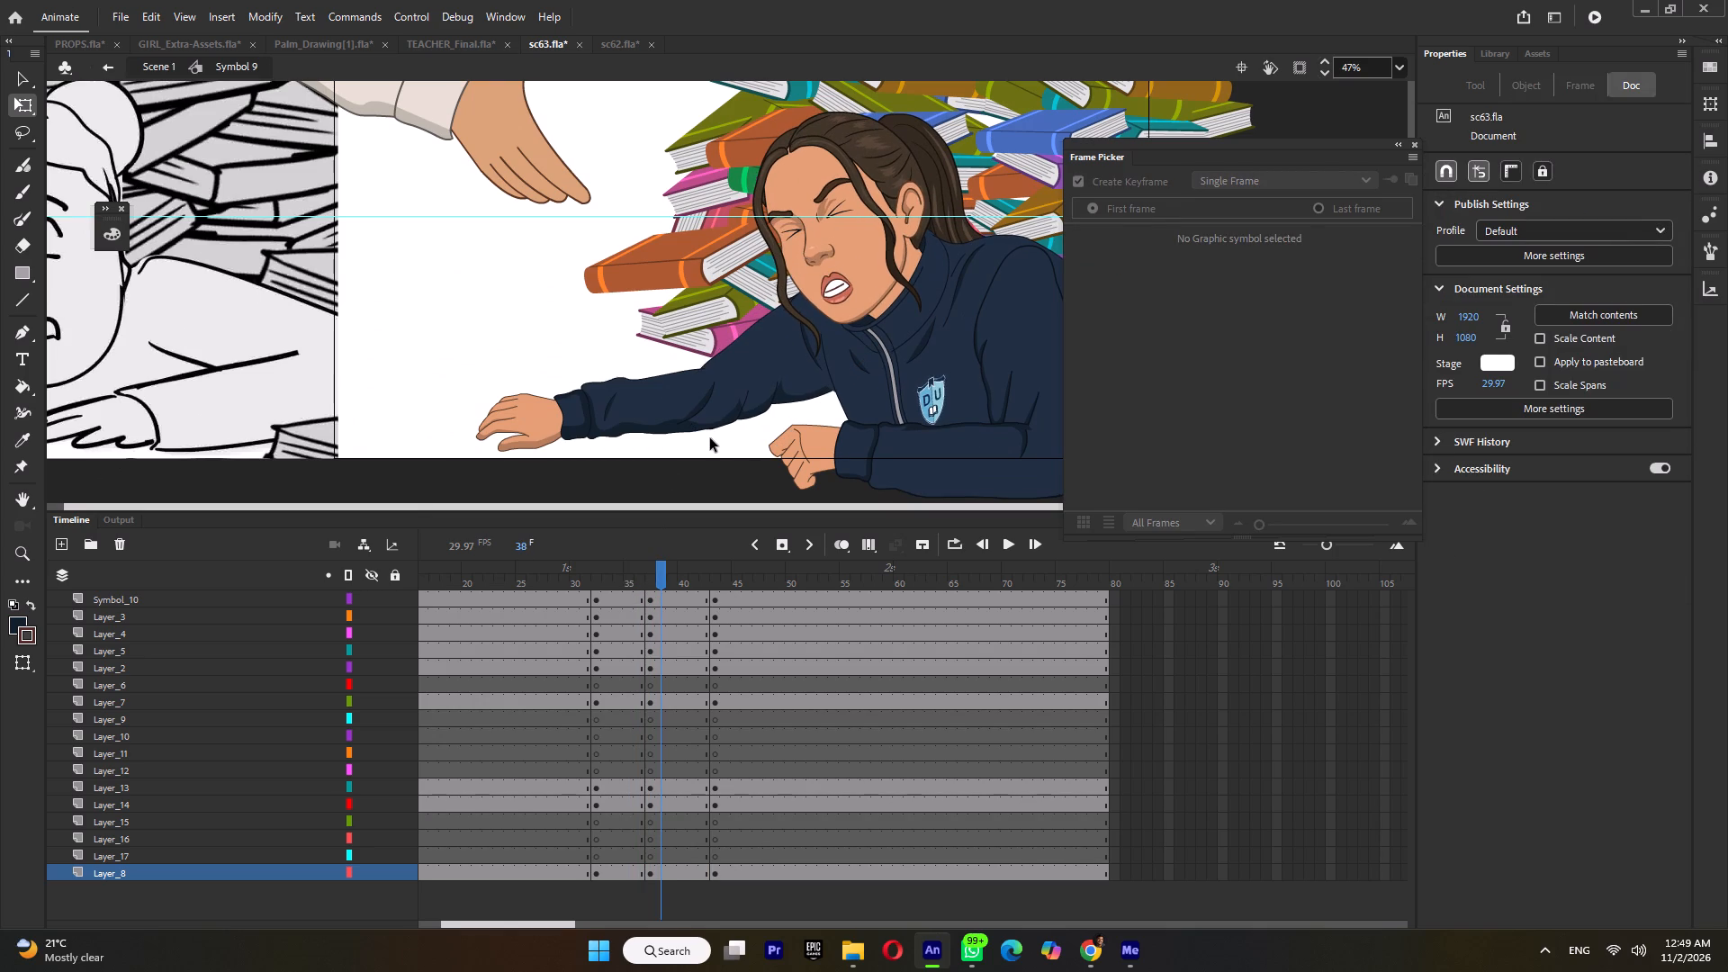
scroll(709, 430, "down", 6, "ctrl")
Create classic tweens on all layers from frame 32 to 37 and from 37 to 43, converting the content to symbols.
double_click(632, 567)
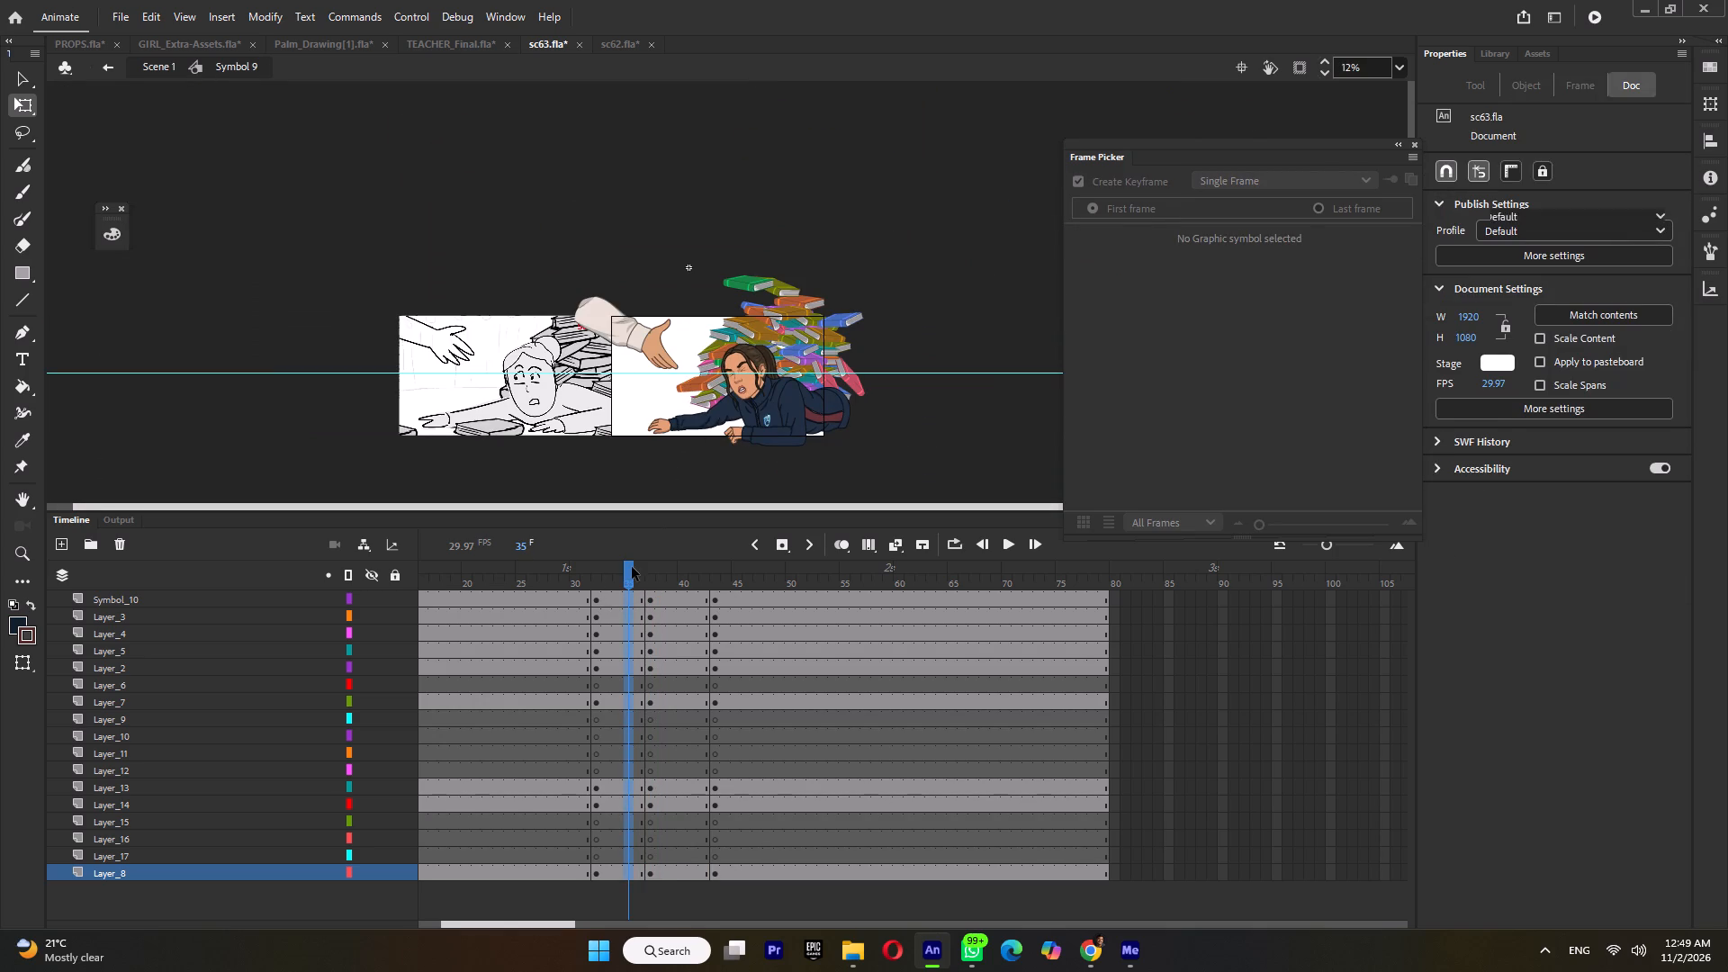
key("ctrl+m")
left_click(679, 573)
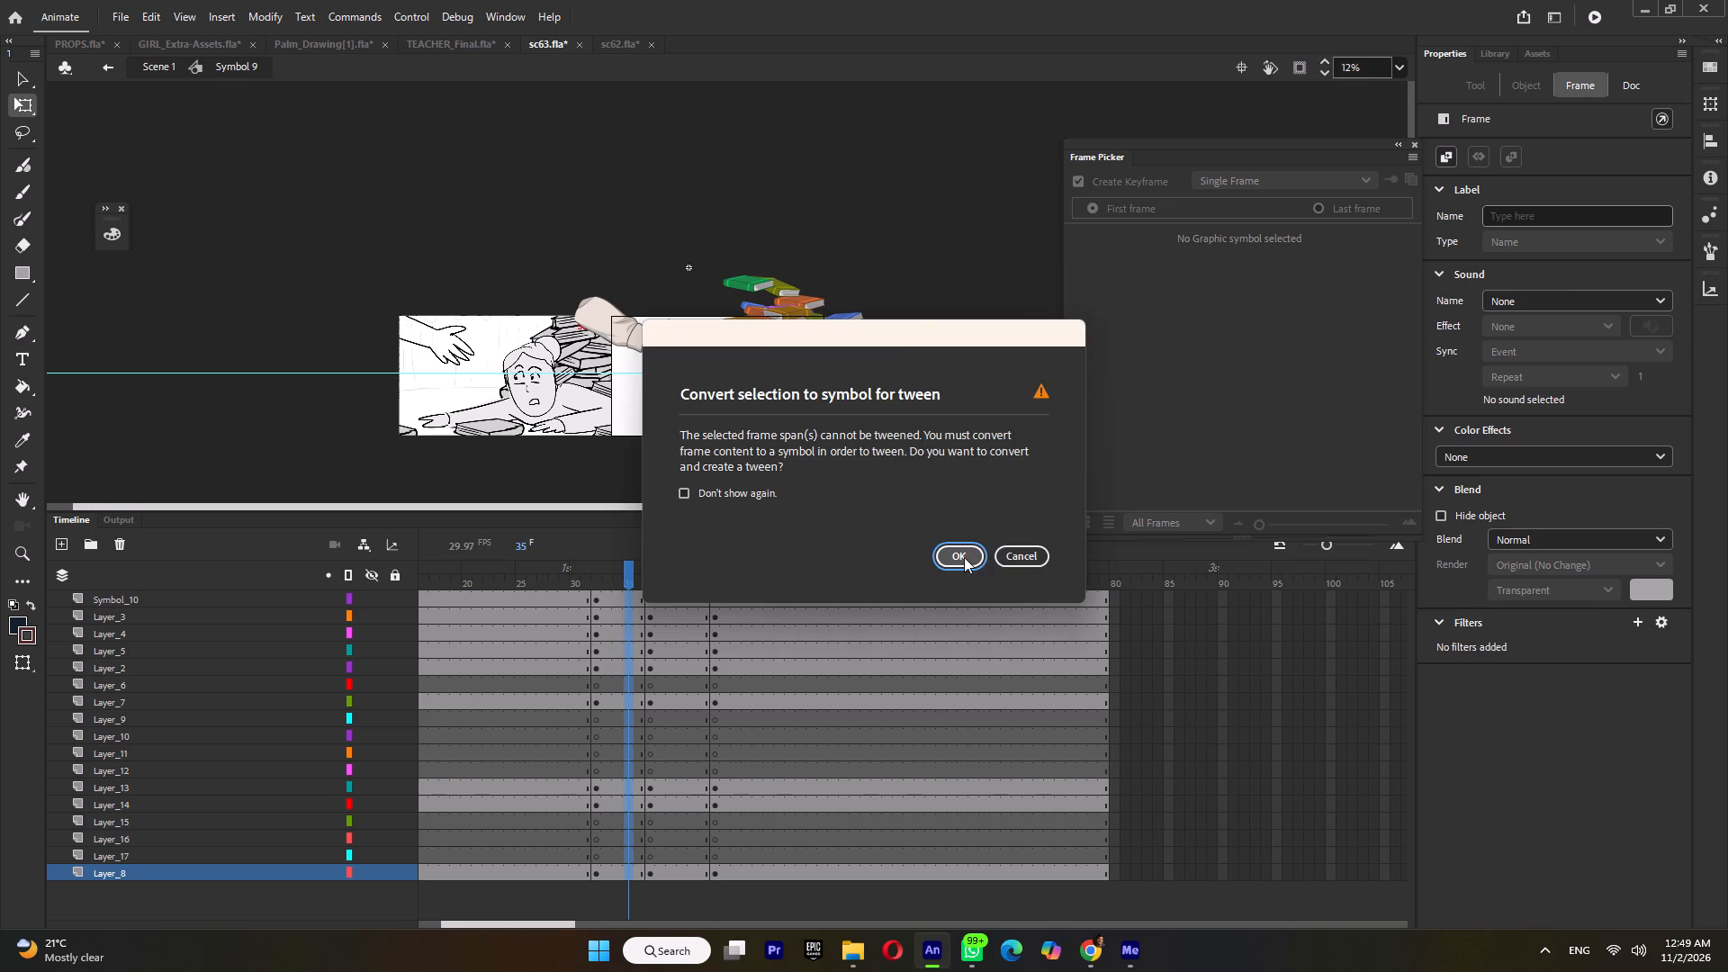
left_click(964, 557)
double_click(668, 582)
key("ctrl+m")
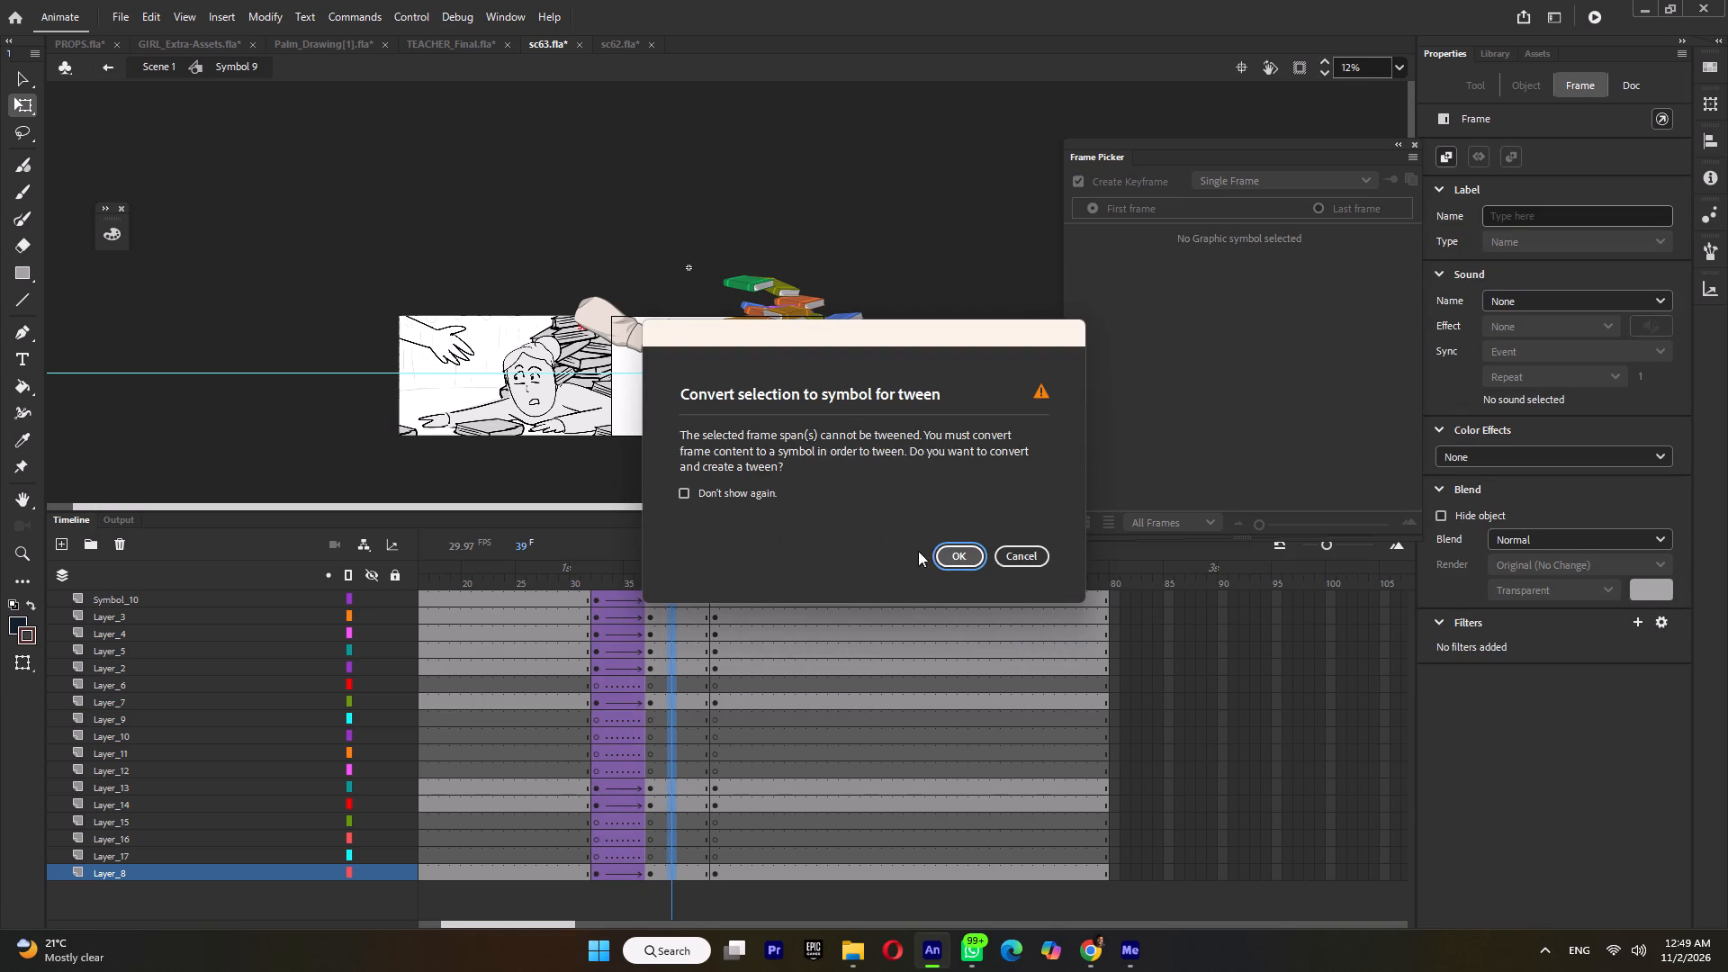
left_click(971, 557)
Play back and scrub frames 32 to 43 to review the girl's head and body movement.
left_click(601, 574)
key("Return")
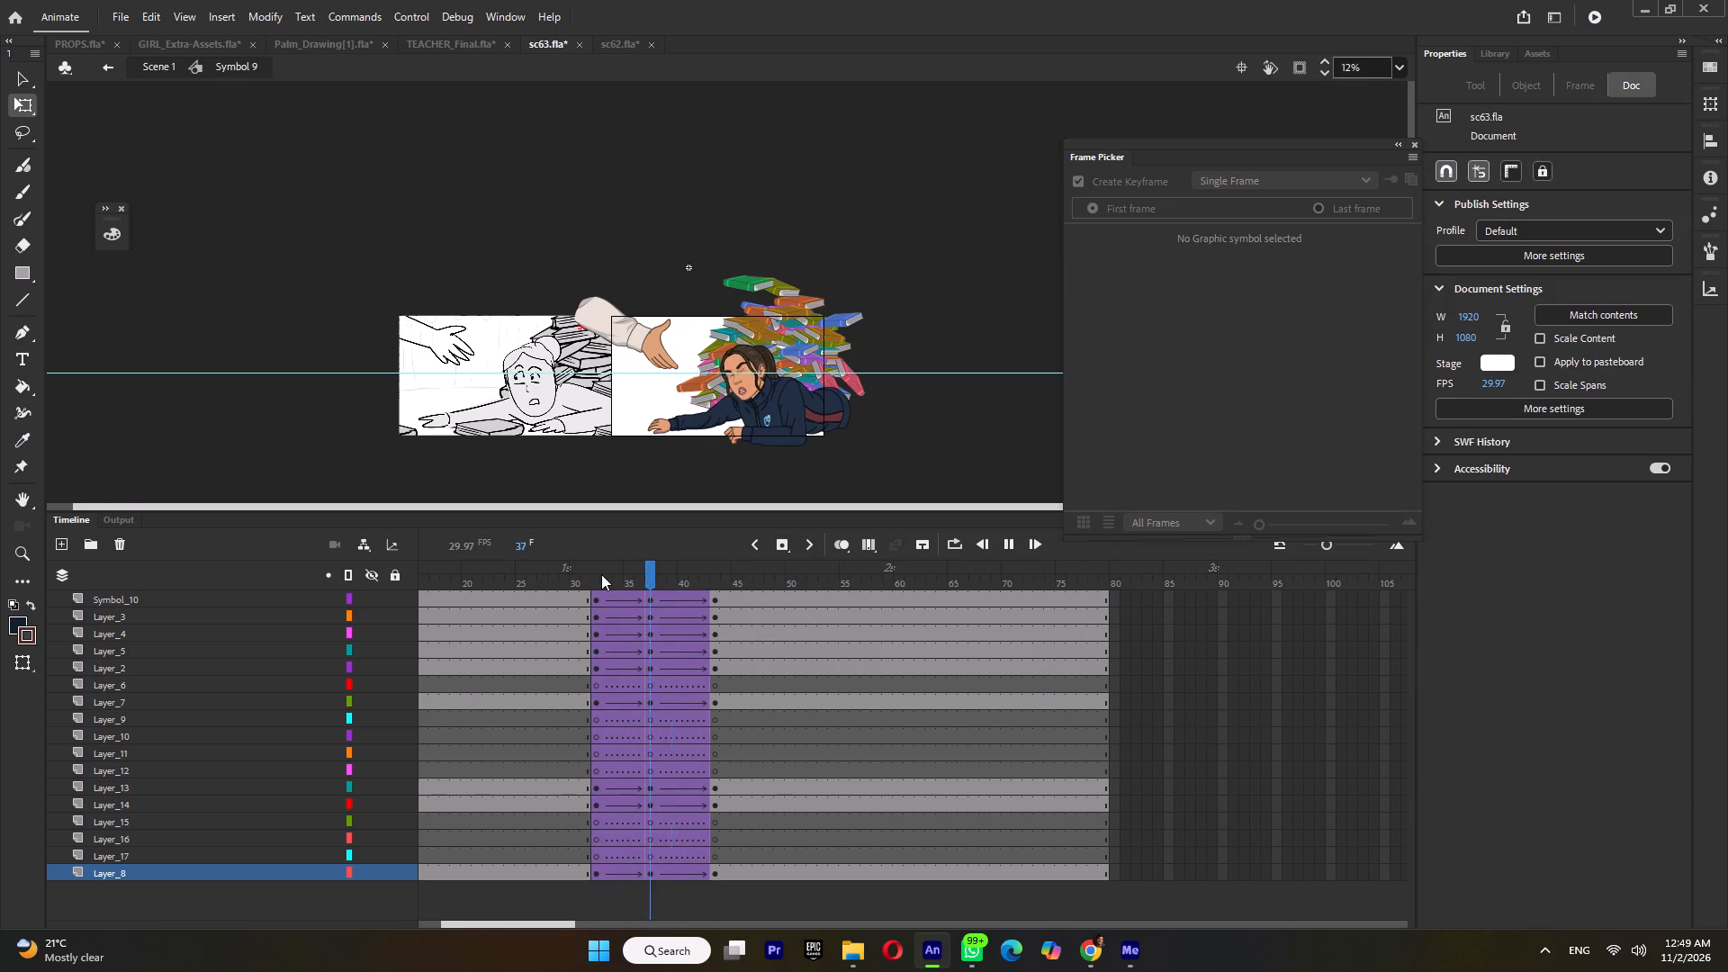
left_click(598, 575)
key("Return")
key("Return")
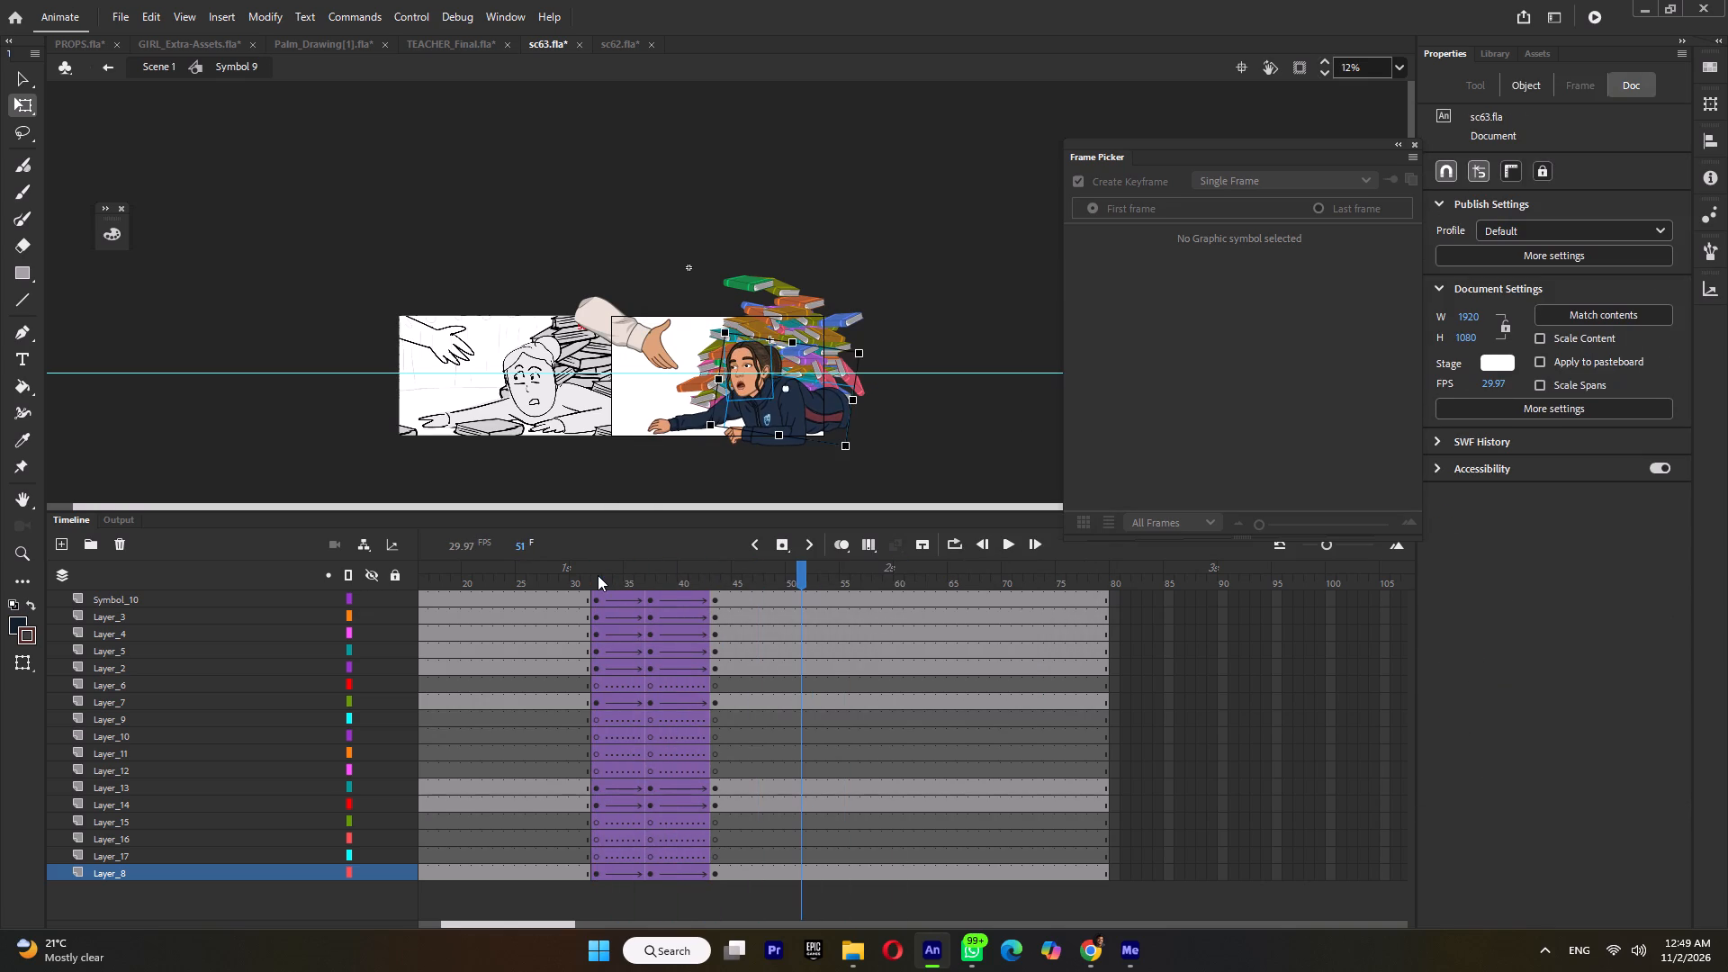
left_click(598, 575)
double_click(647, 575)
scroll(601, 585, "up", 5)
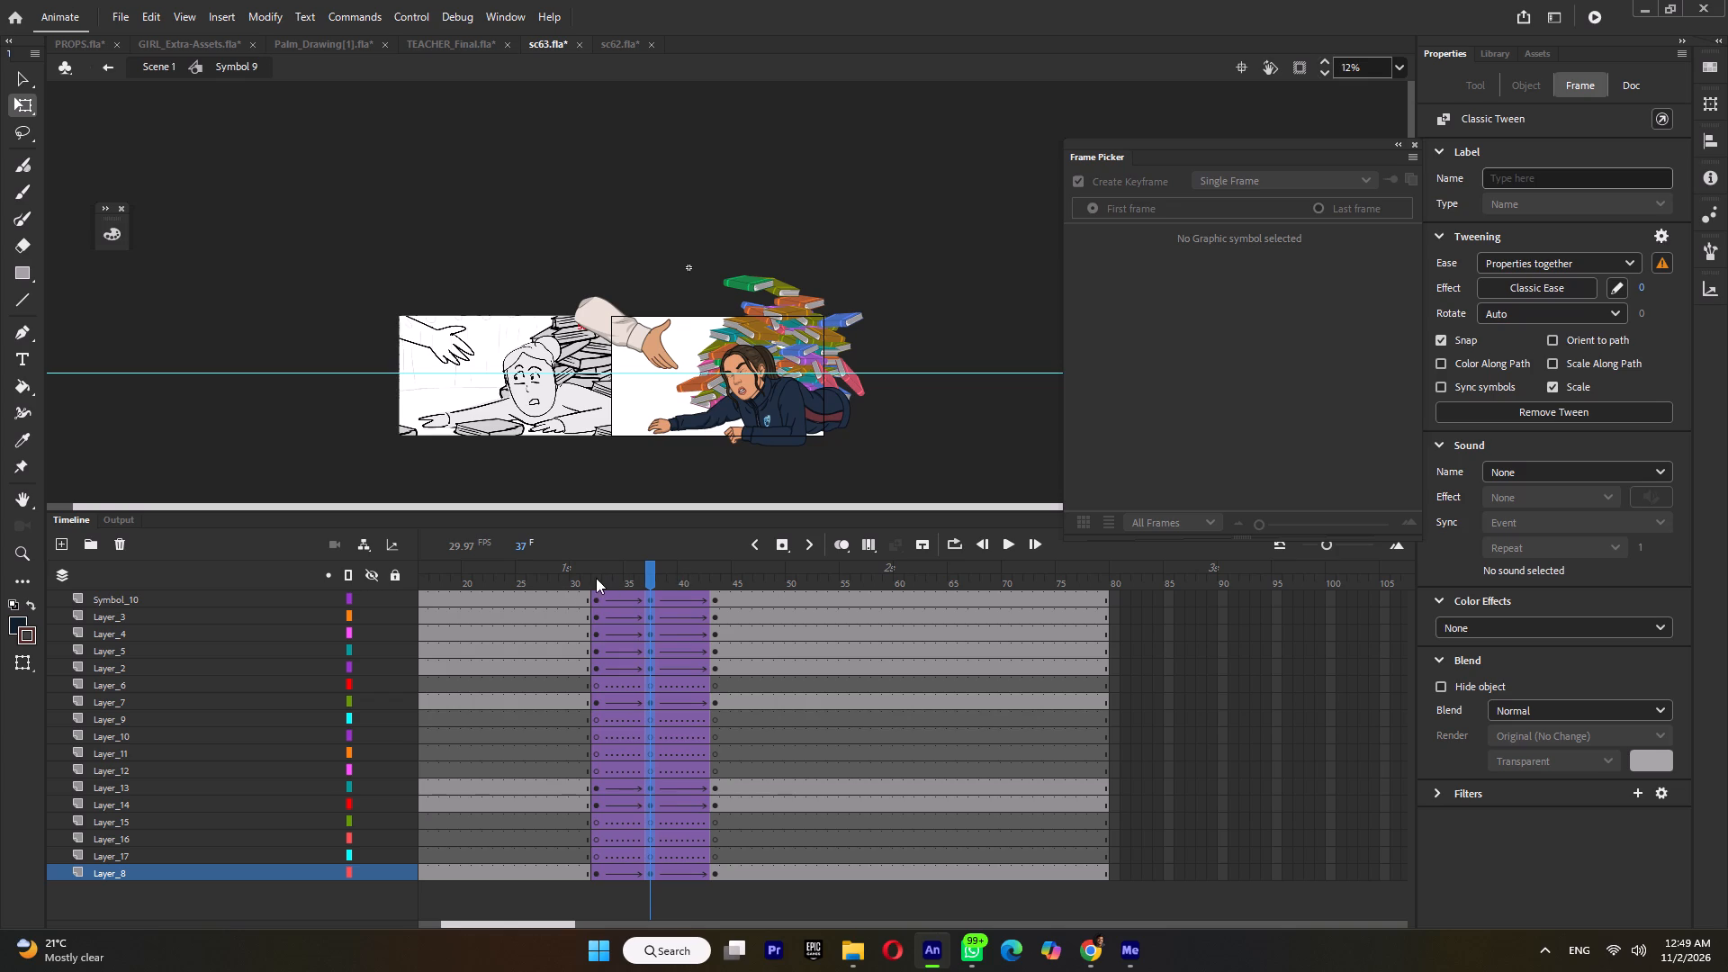
left_click_drag(594, 579, 651, 596)
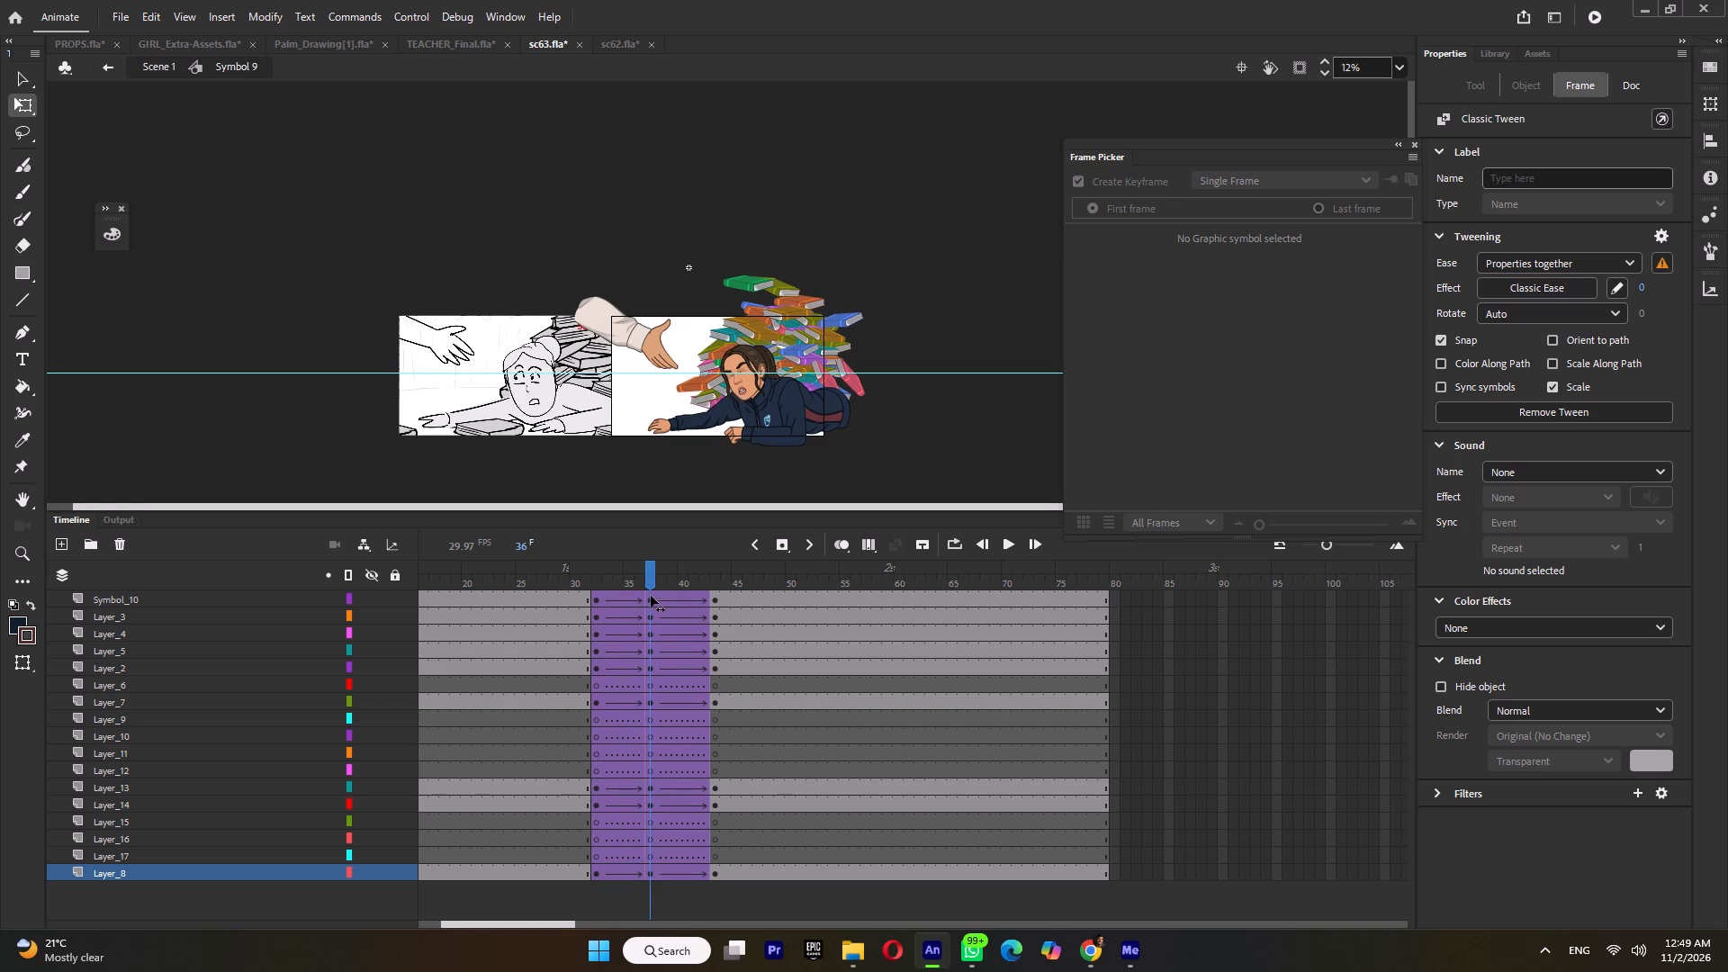
left_click_drag(651, 596, 648, 599)
scroll(827, 405, "up", 7, "ctrl")
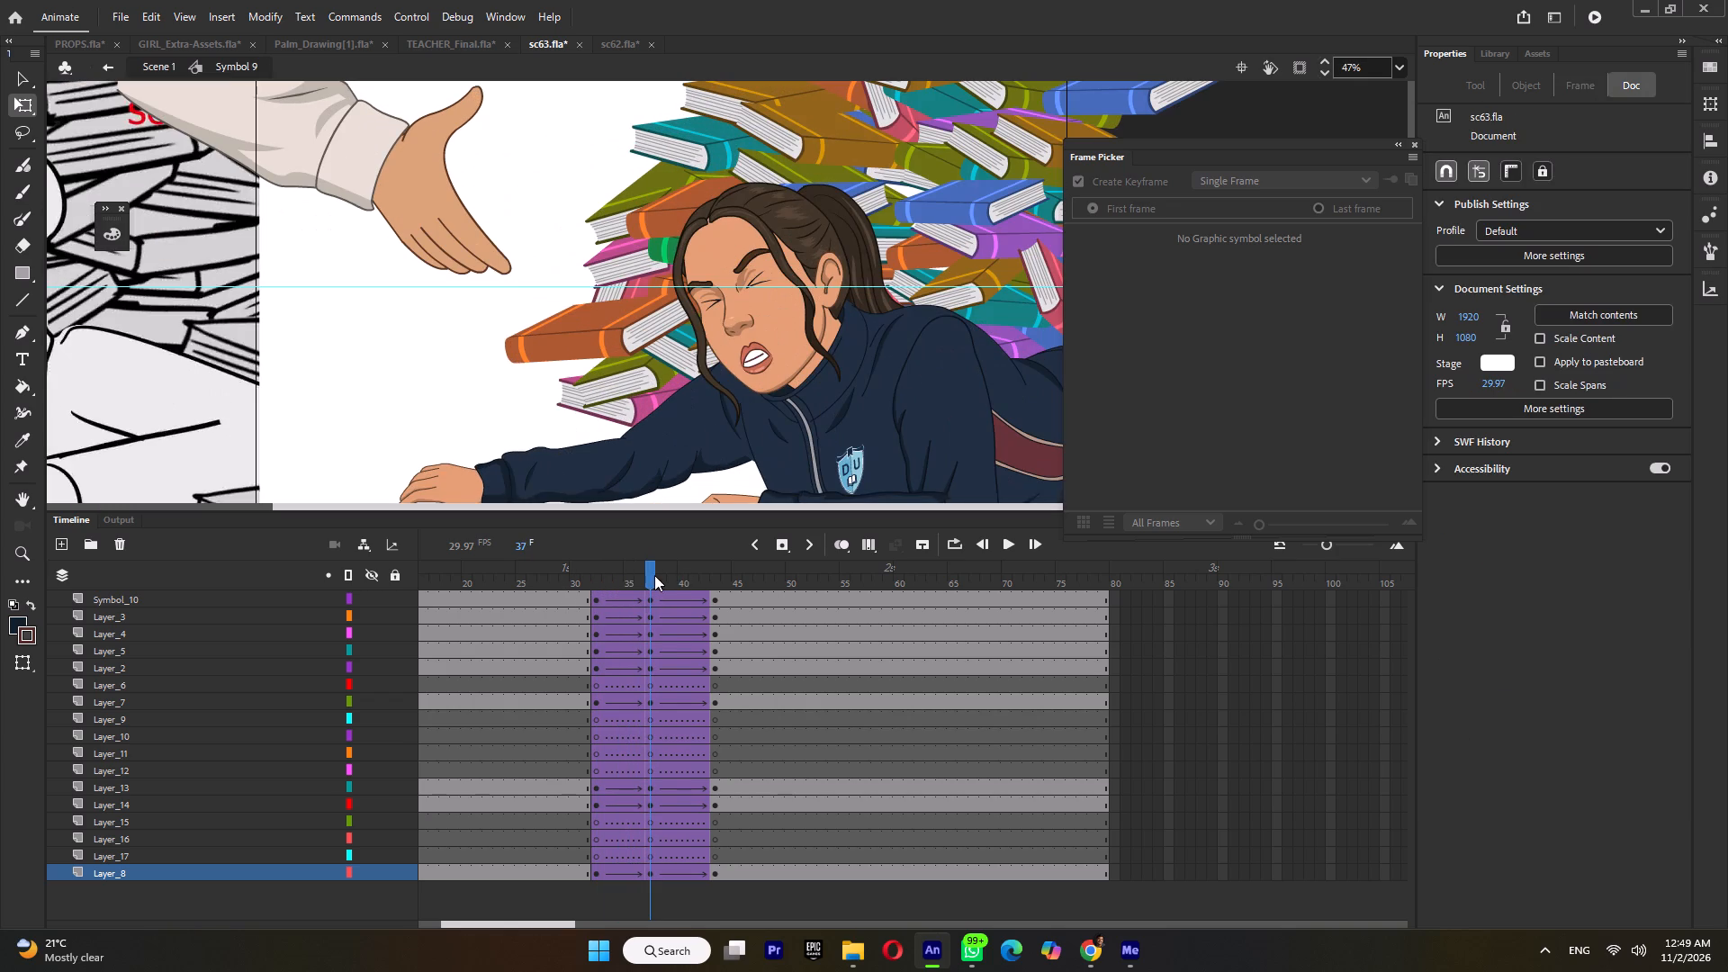
left_click_drag(659, 579, 711, 594)
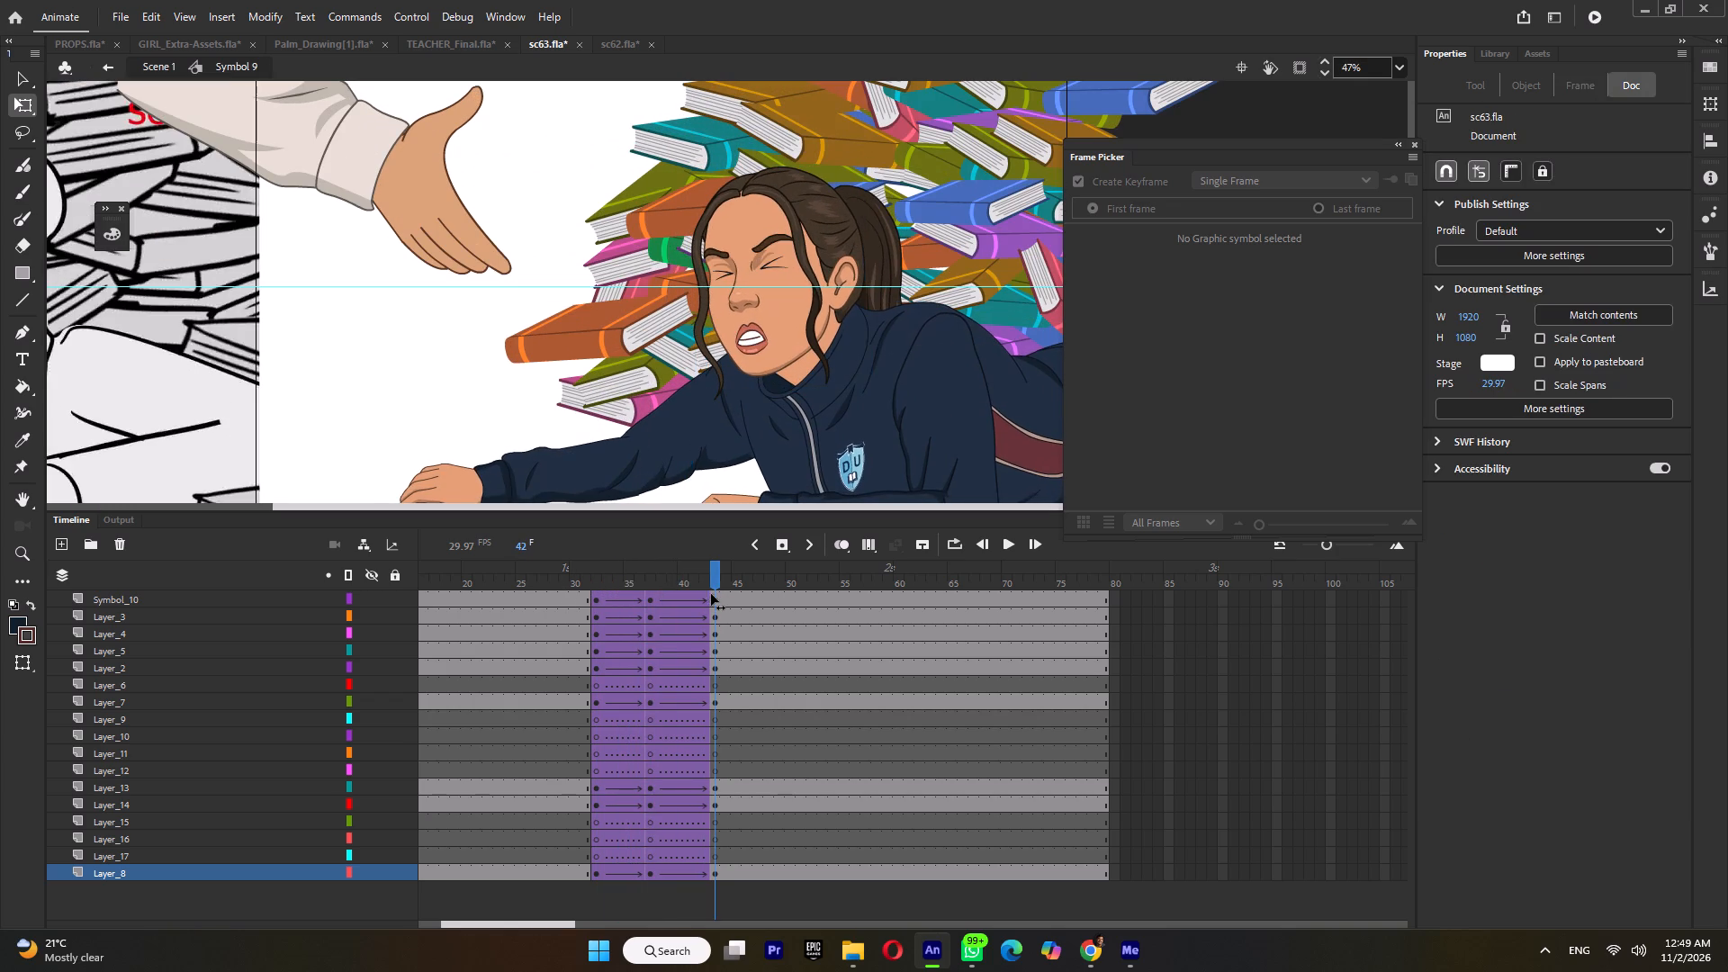
left_click_drag(711, 594, 715, 596)
Add keyframes on all layers at frames 41, 39, 35 and 33, and remove the tweens from frame 33 through 41.
double_click(693, 576)
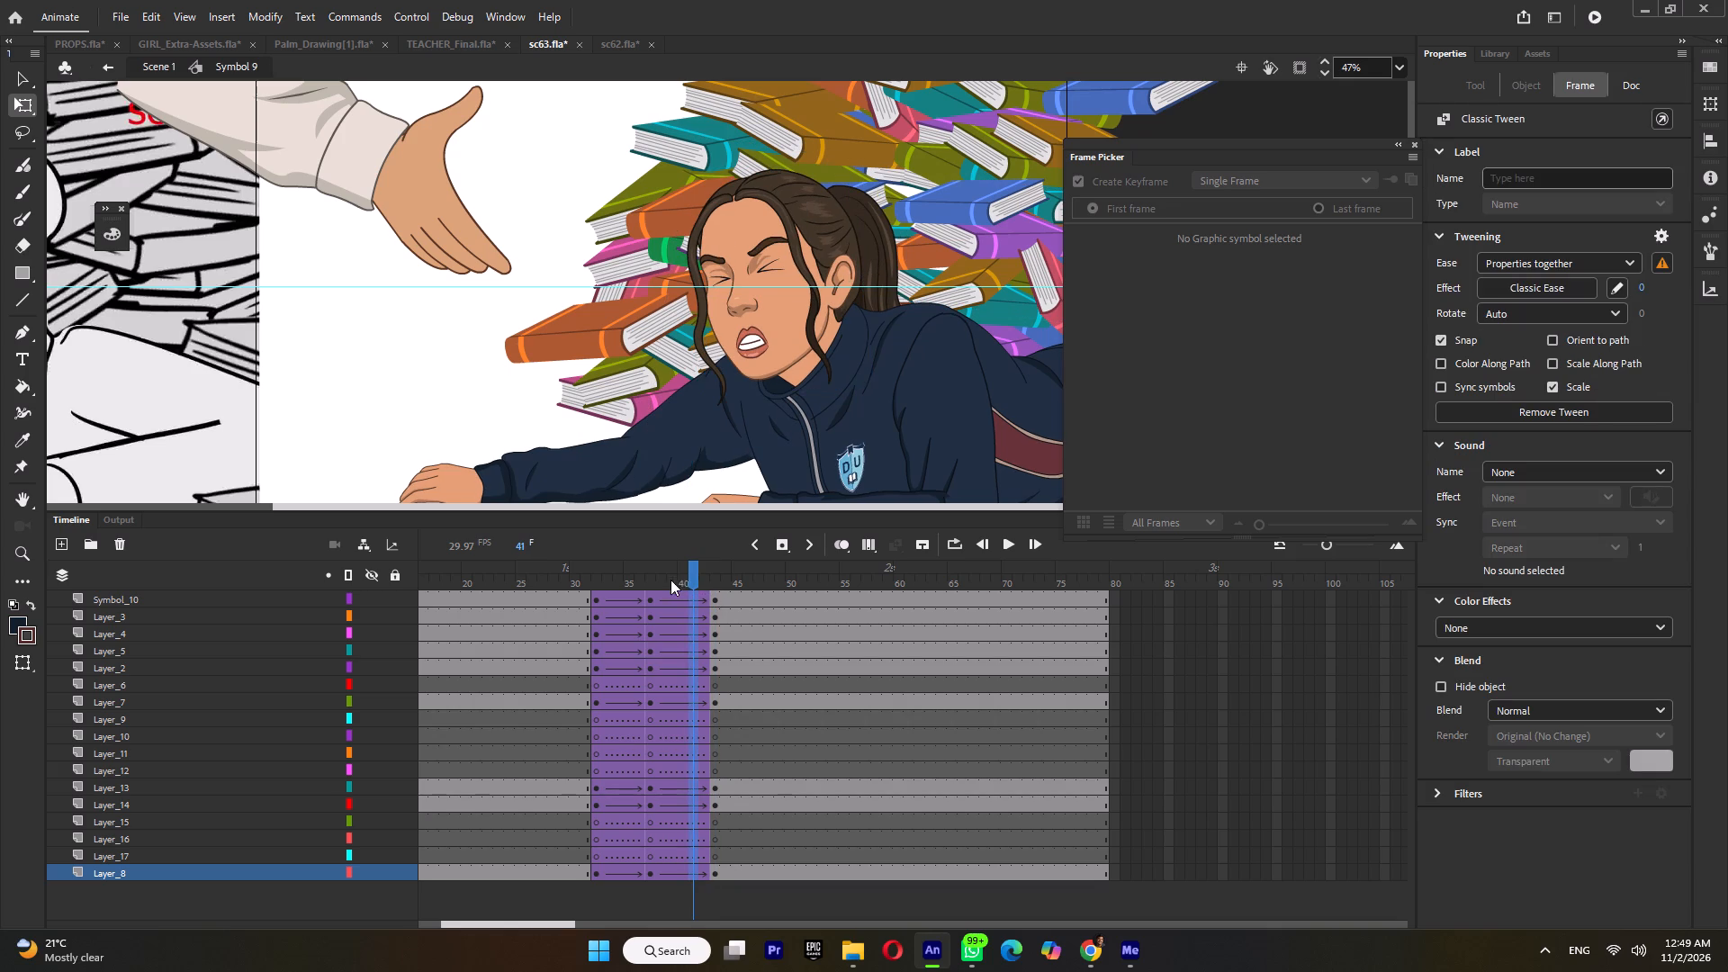
key("F6")
double_click(668, 571)
key("F6")
double_click(626, 573)
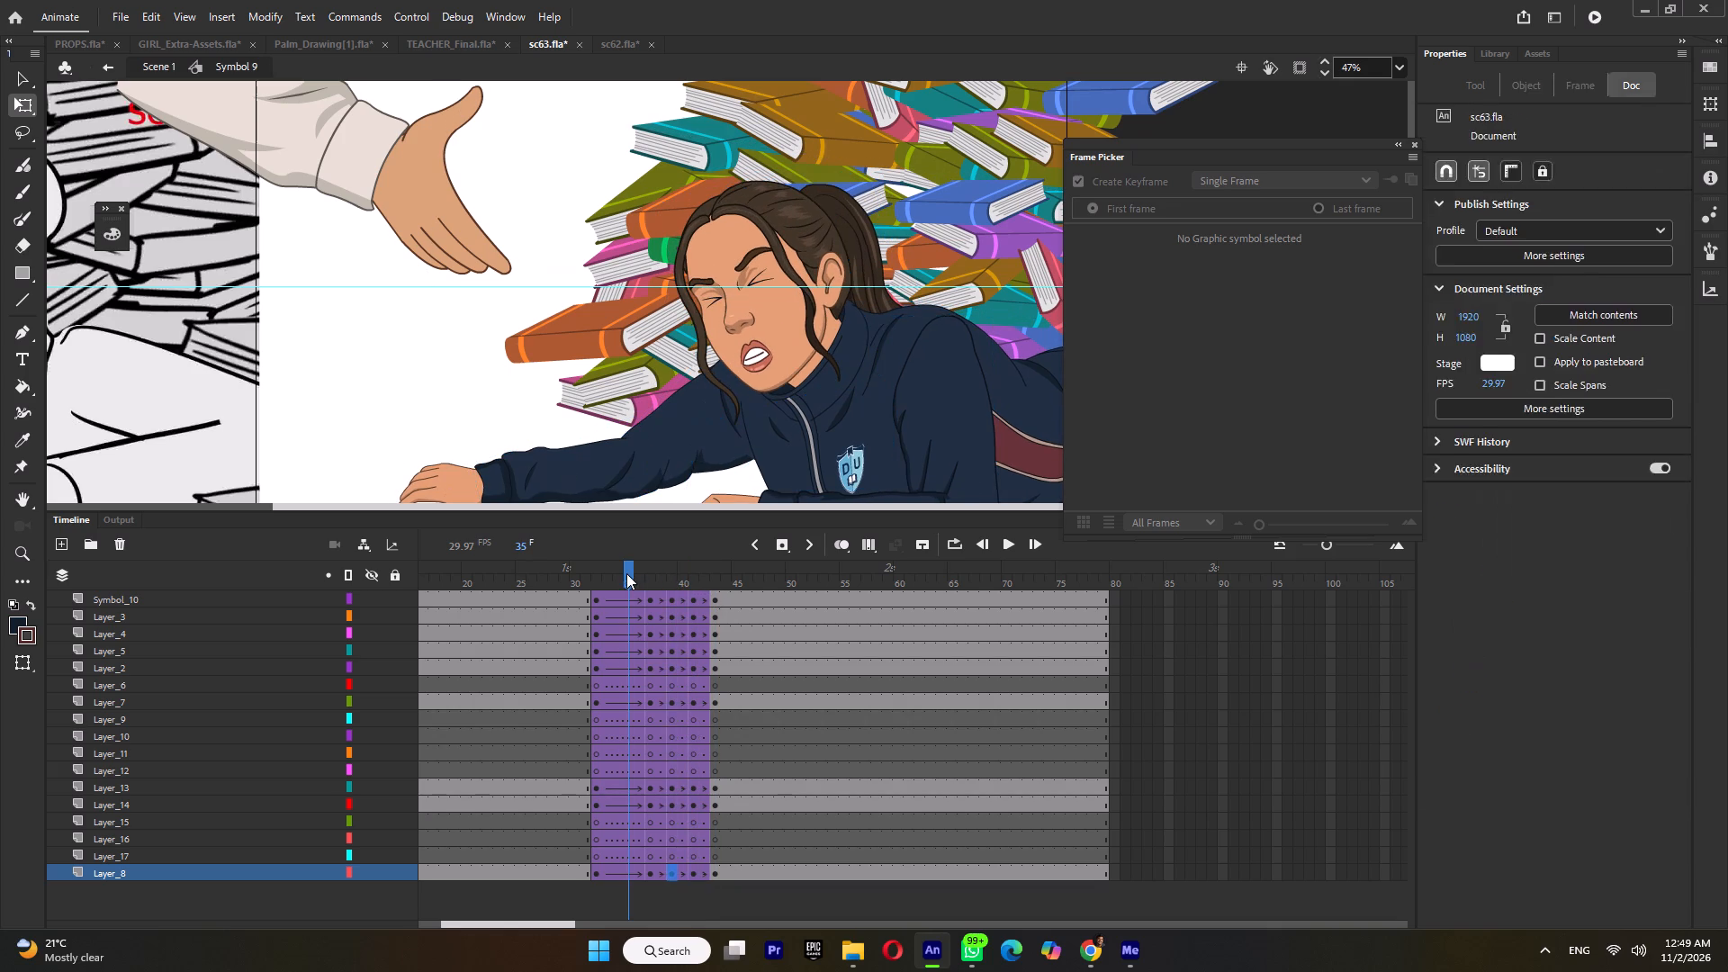
key("F6")
left_click(605, 575)
double_click(606, 575)
key("F6")
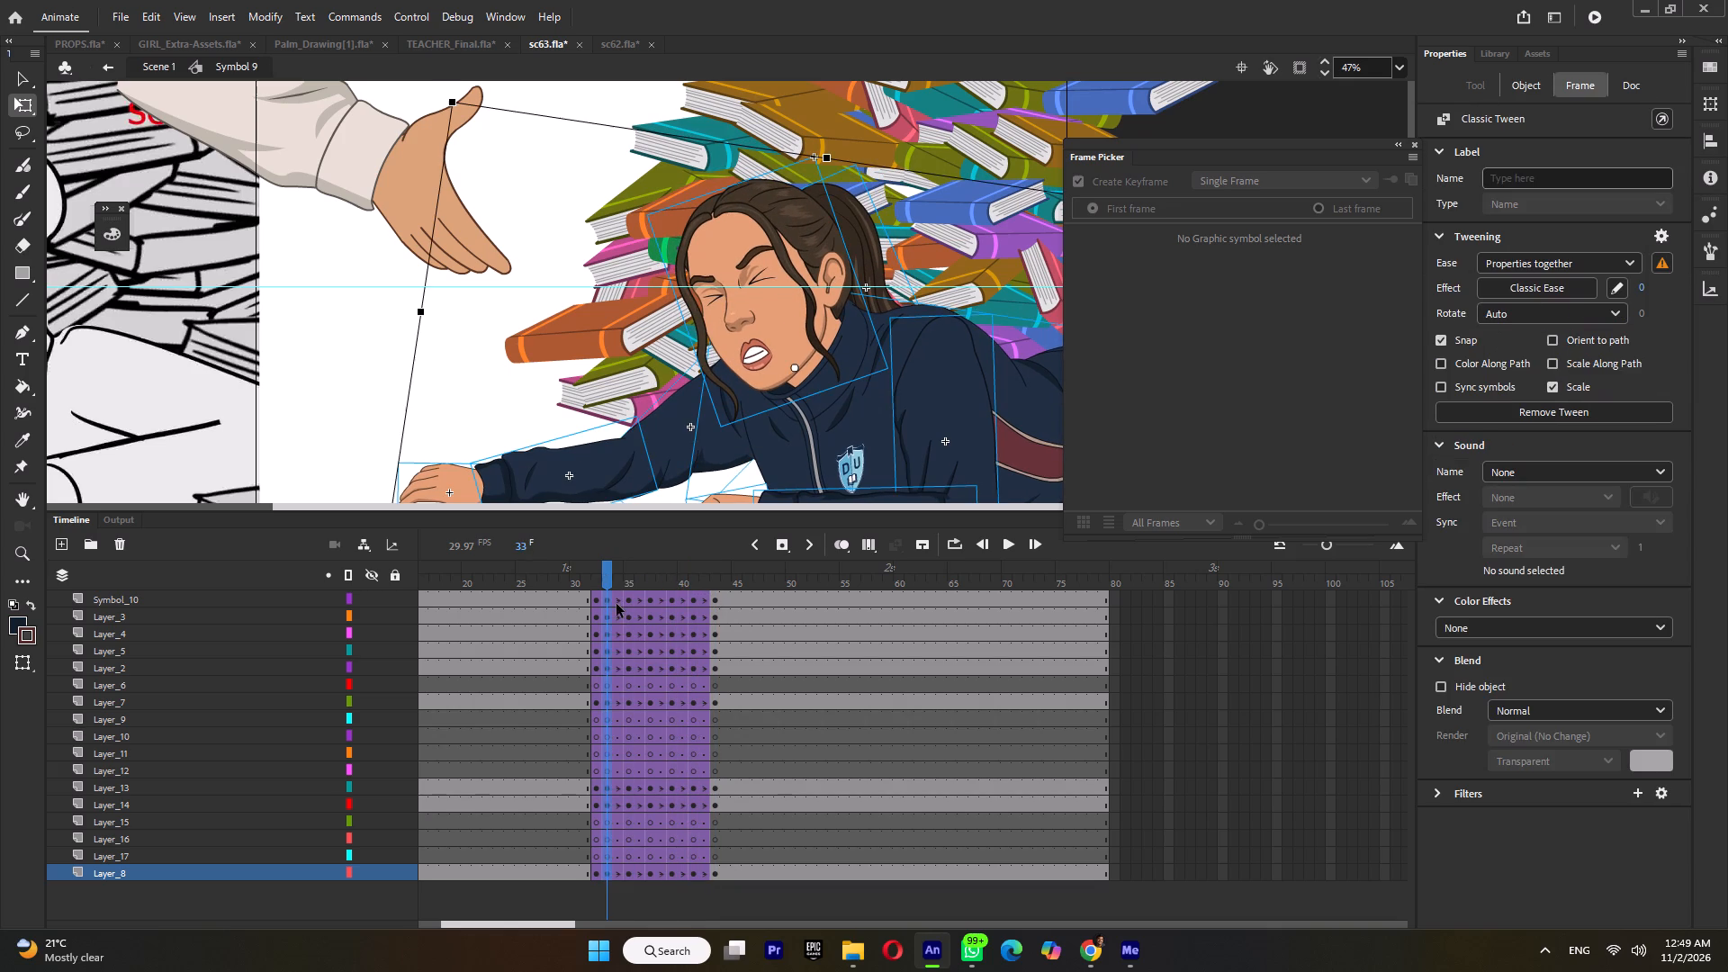
scroll(616, 602, "up", 4)
left_click_drag(616, 601, 697, 910)
key("ctrl+m")
scroll(704, 451, "down", 5, "ctrl")
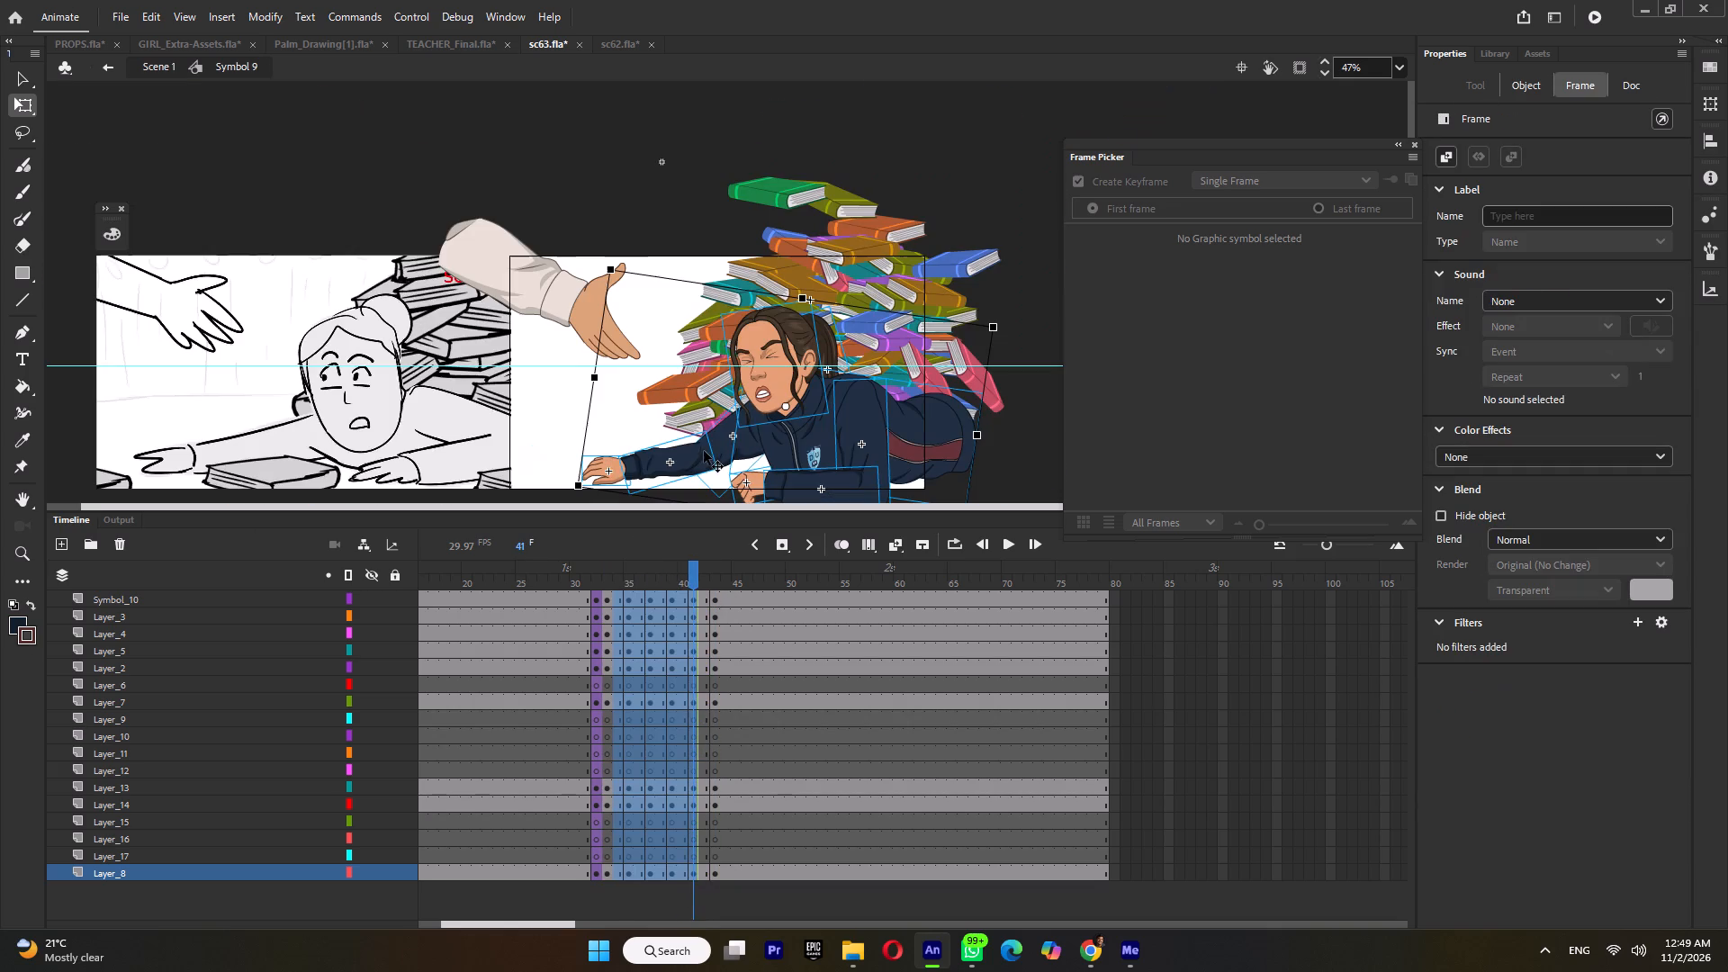
Replay the movement from around frame 30, clipping the view to the stage, to check its timing.
left_click(574, 579)
key("Return")
left_click(574, 579)
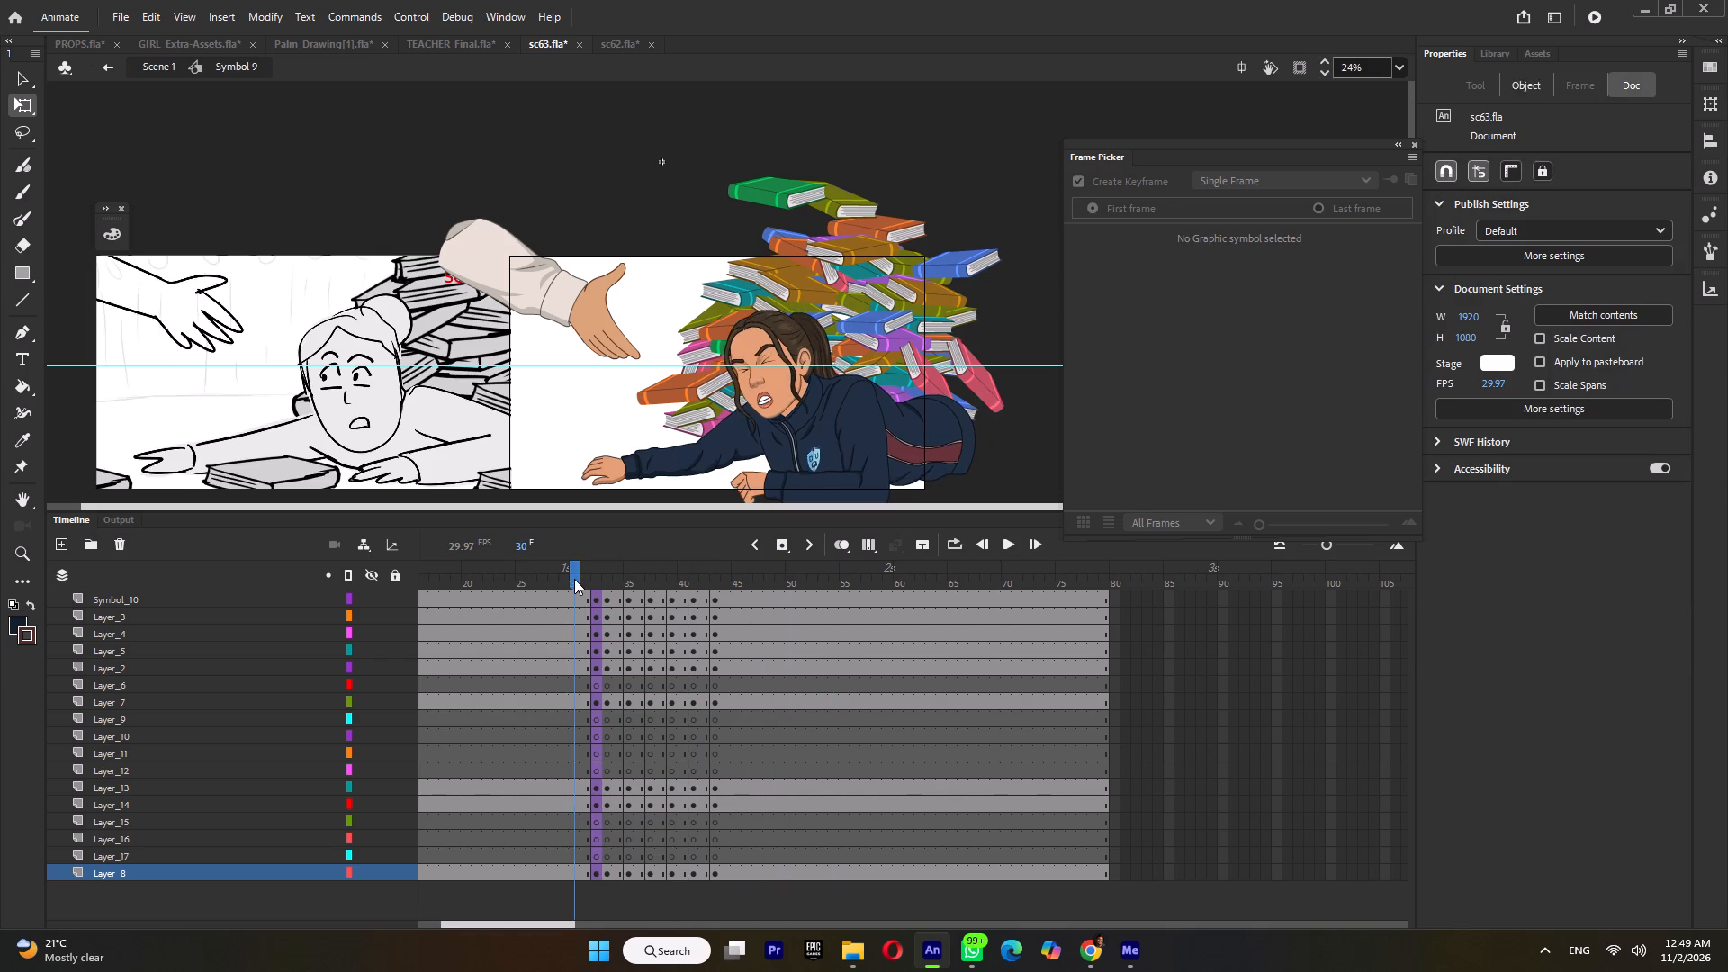
key("Return")
key("Return")
left_click(1305, 58)
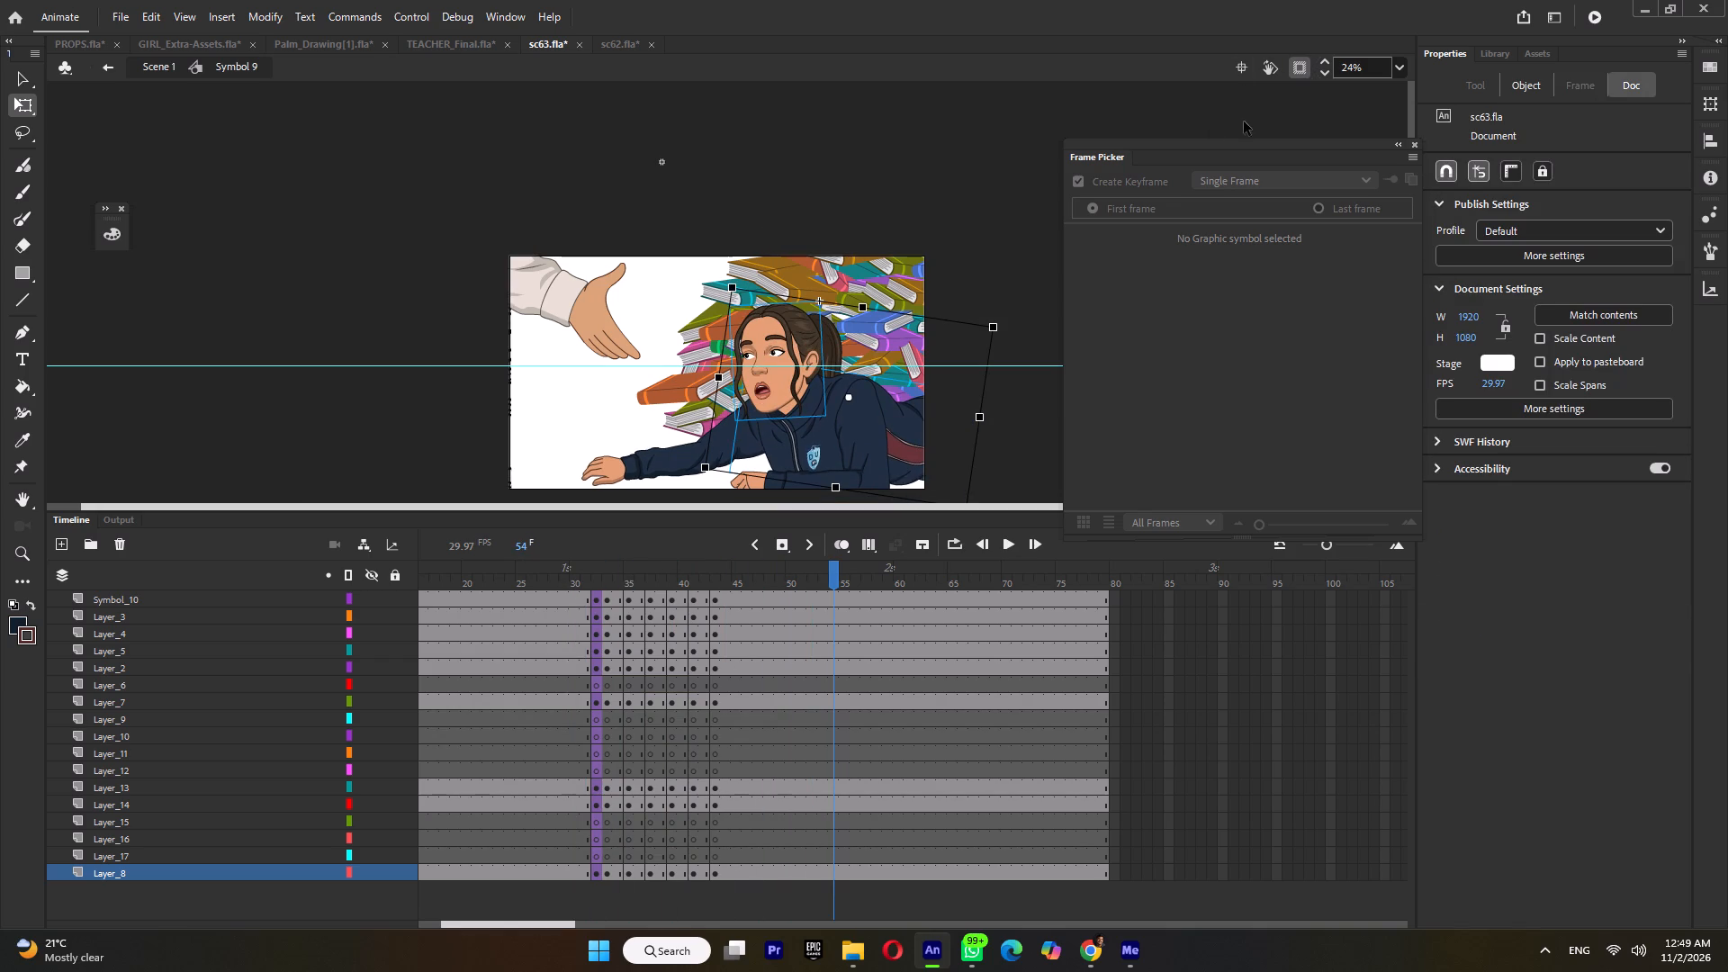
left_click(581, 581)
key("Return")
left_click(581, 581)
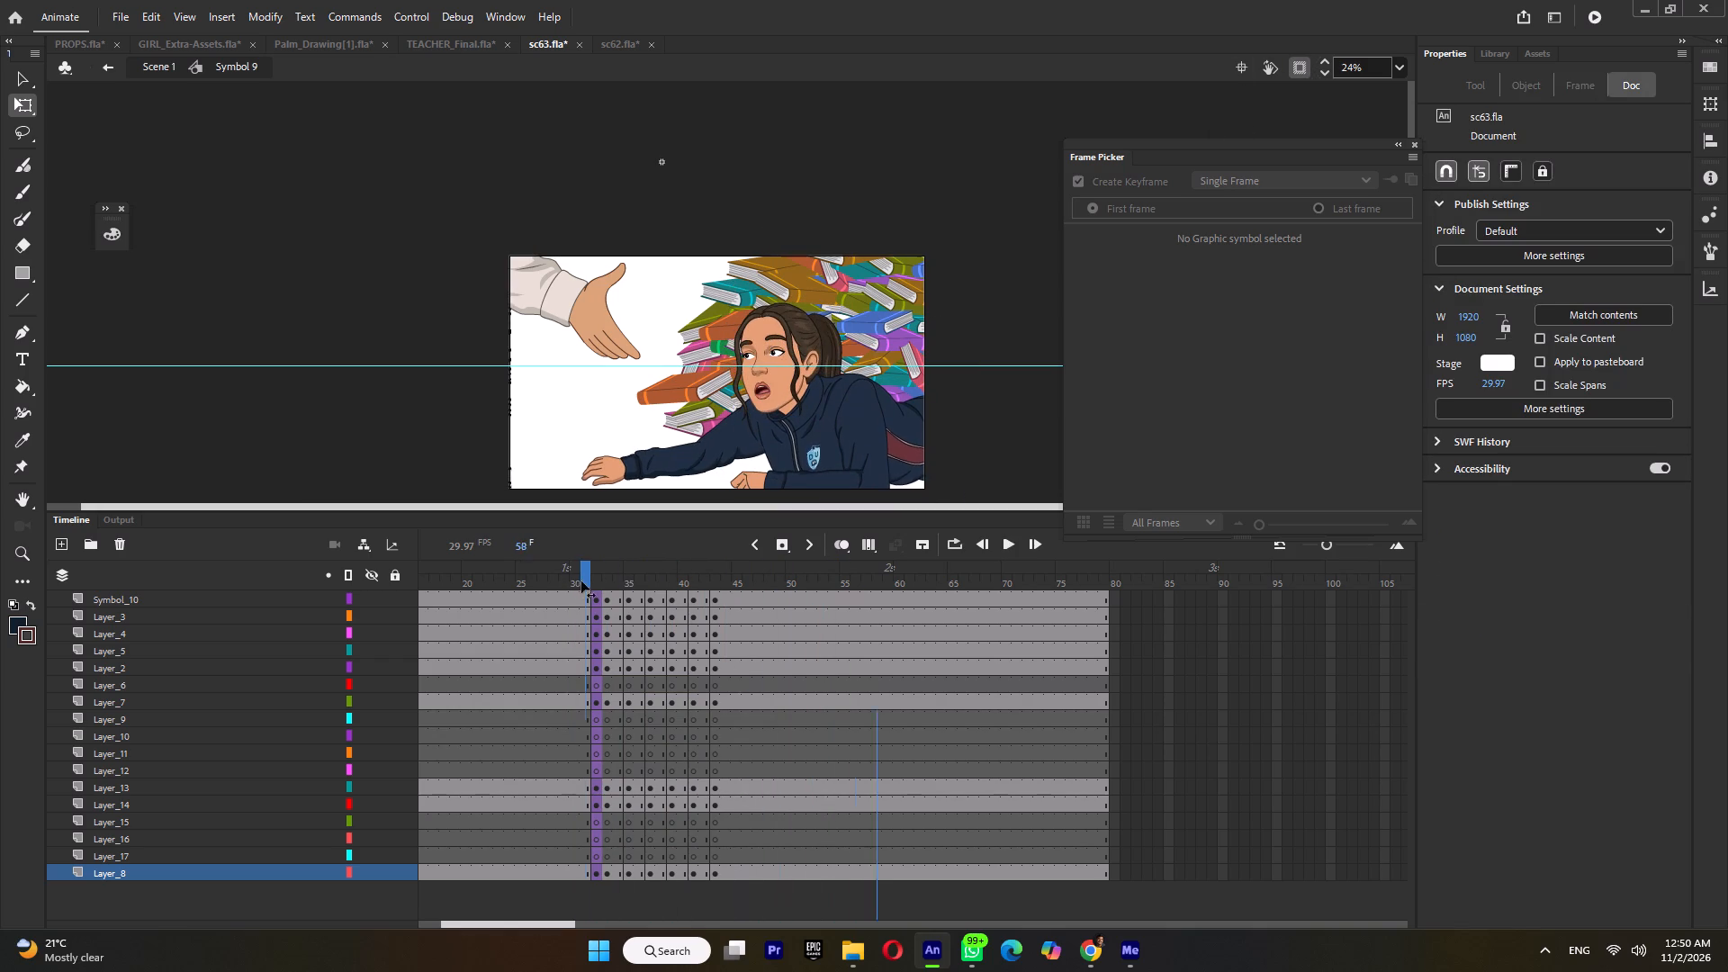
key("Return")
key("Return")
left_click(784, 575)
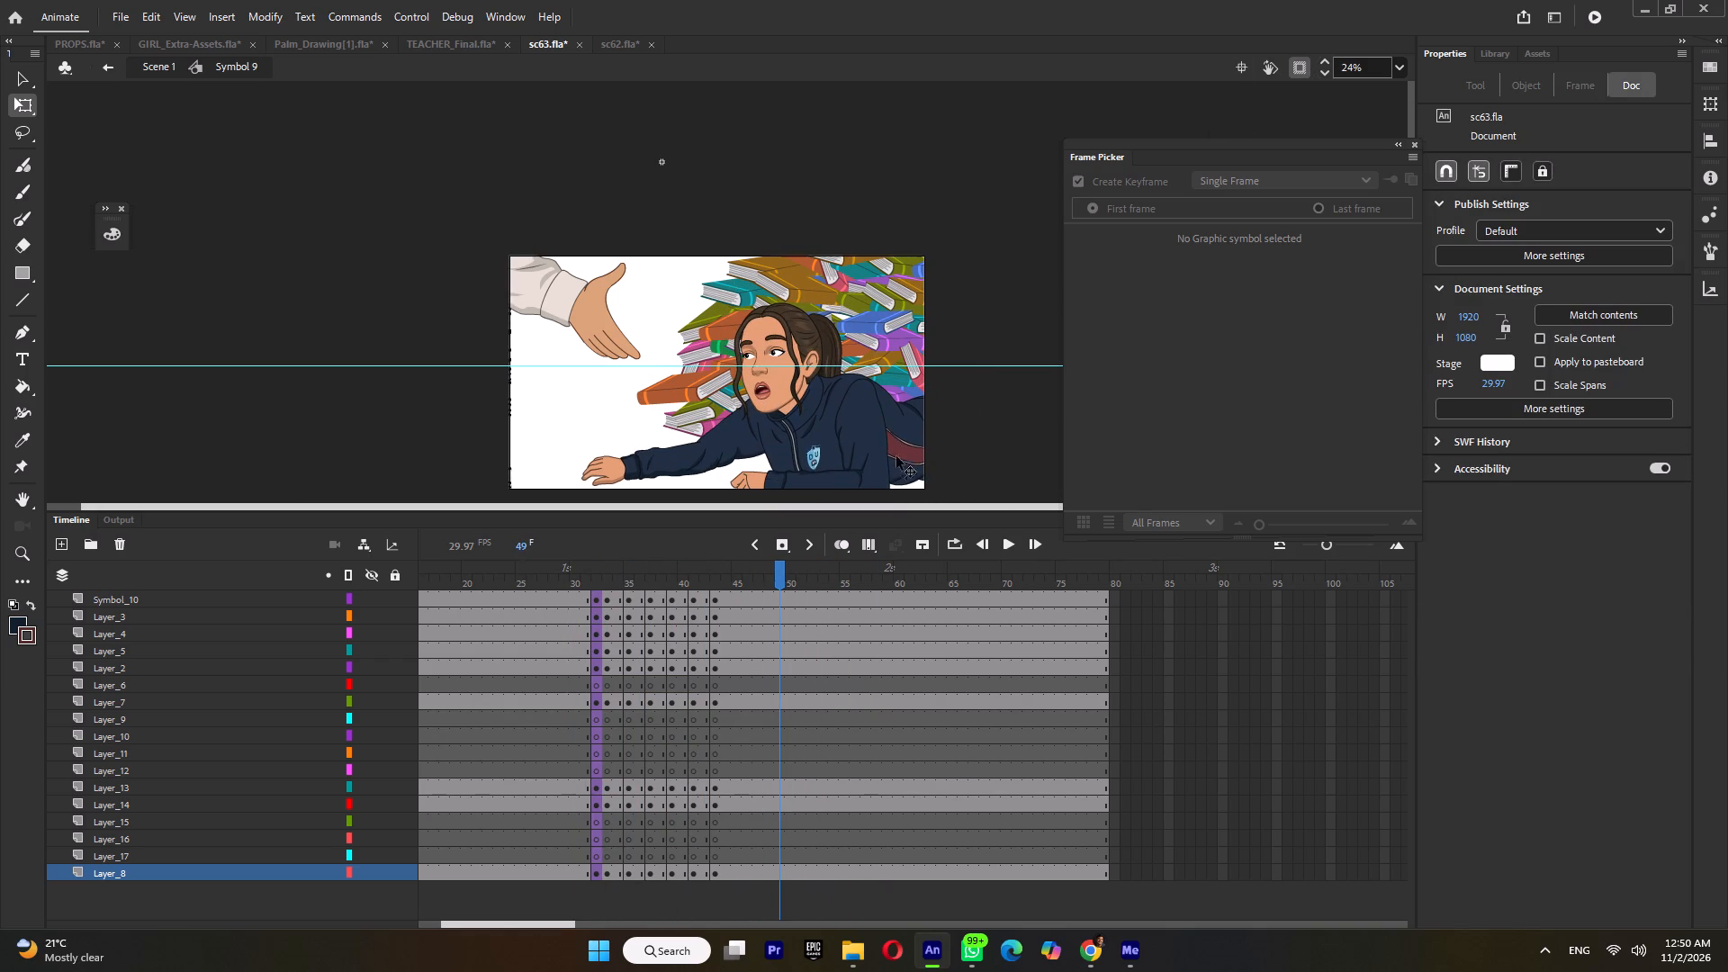
Clear the keyframes from frame 32 through 43 on the girl's torso layer, Layer_2.
left_click(913, 420)
left_click(913, 420)
double_click(506, 430)
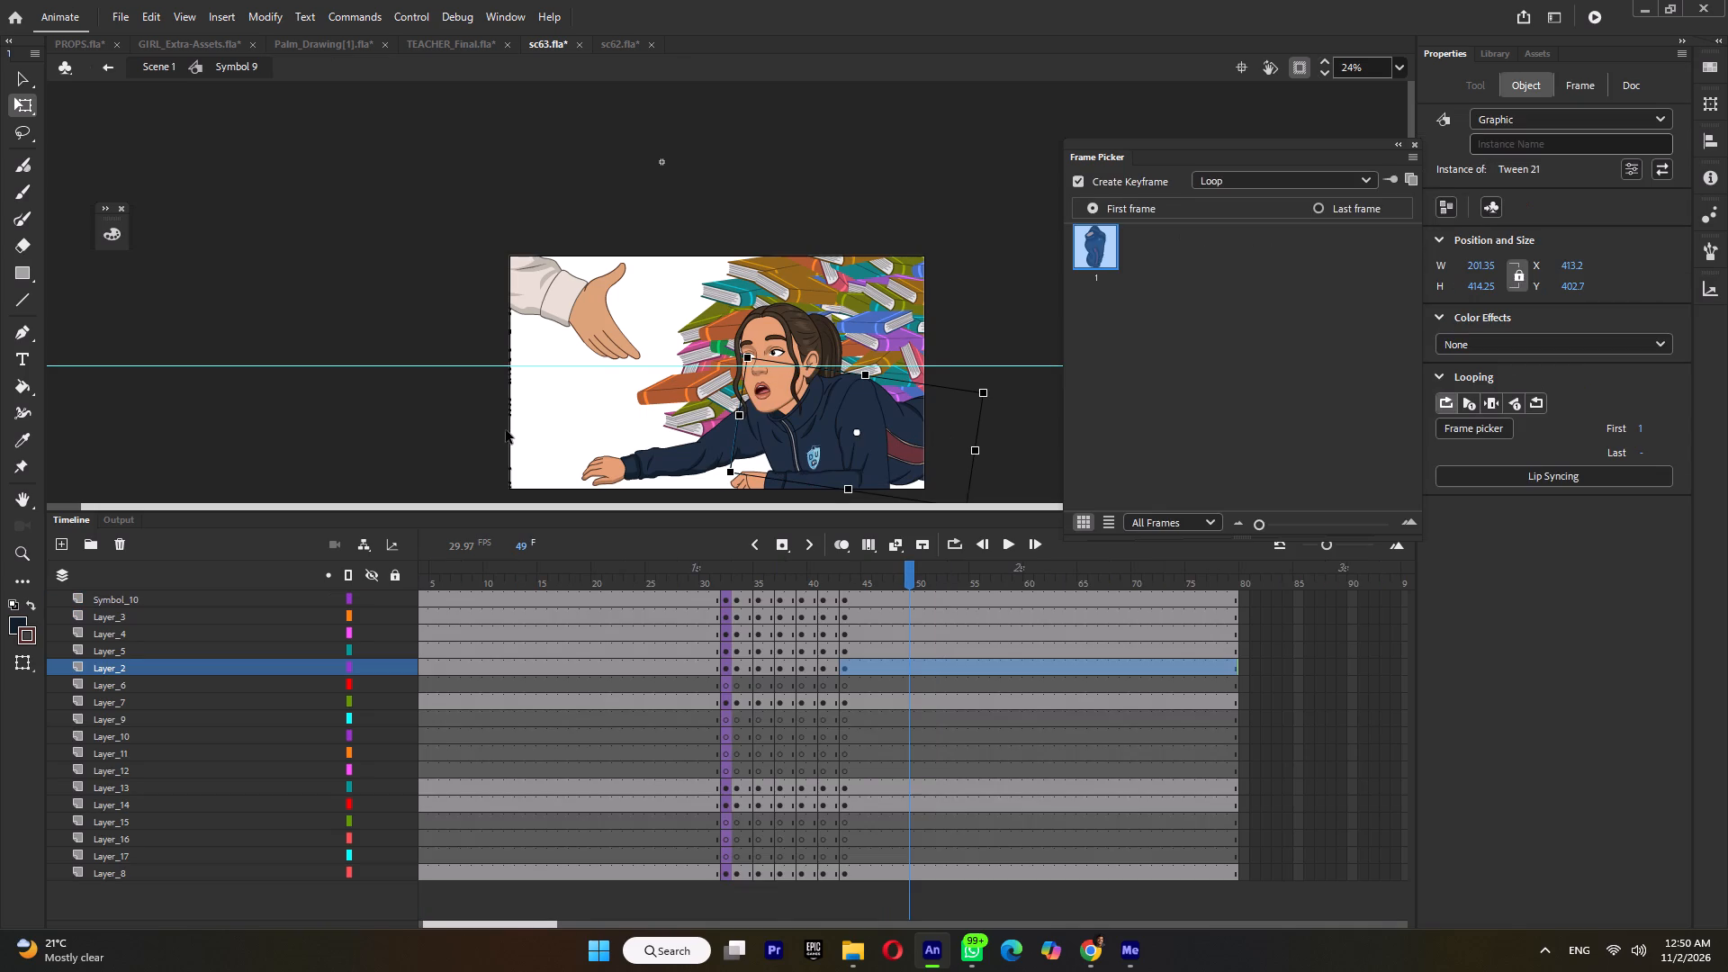
left_click(671, 666)
double_click(914, 437)
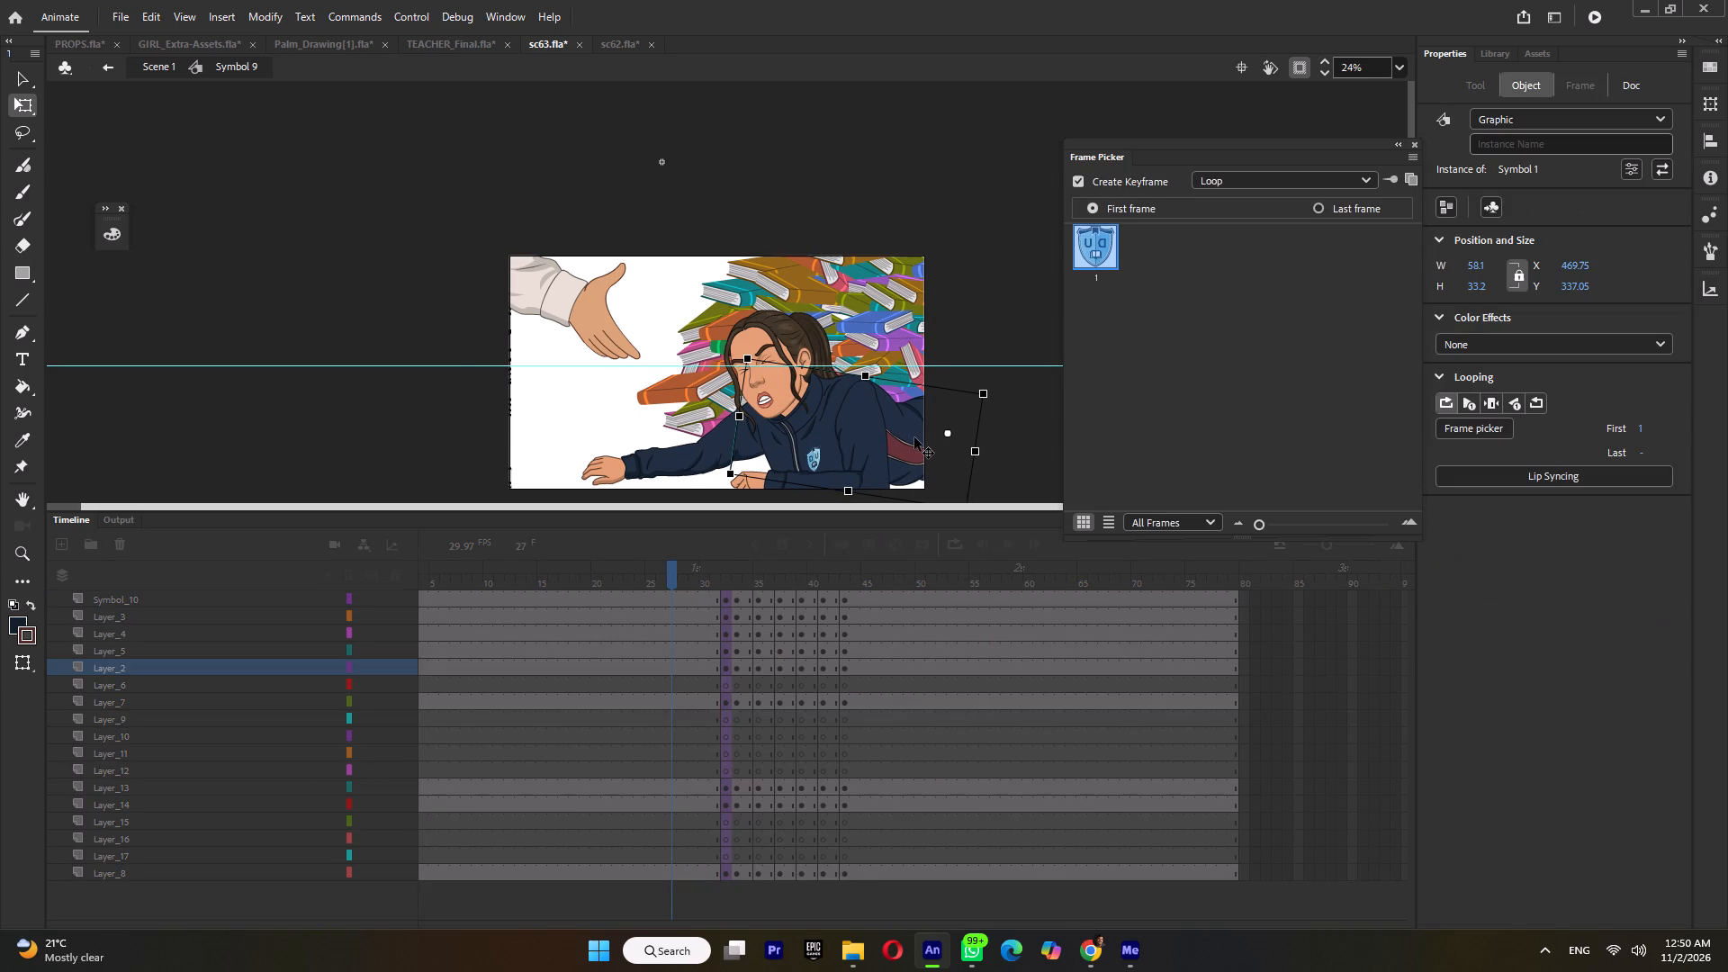
double_click(514, 344)
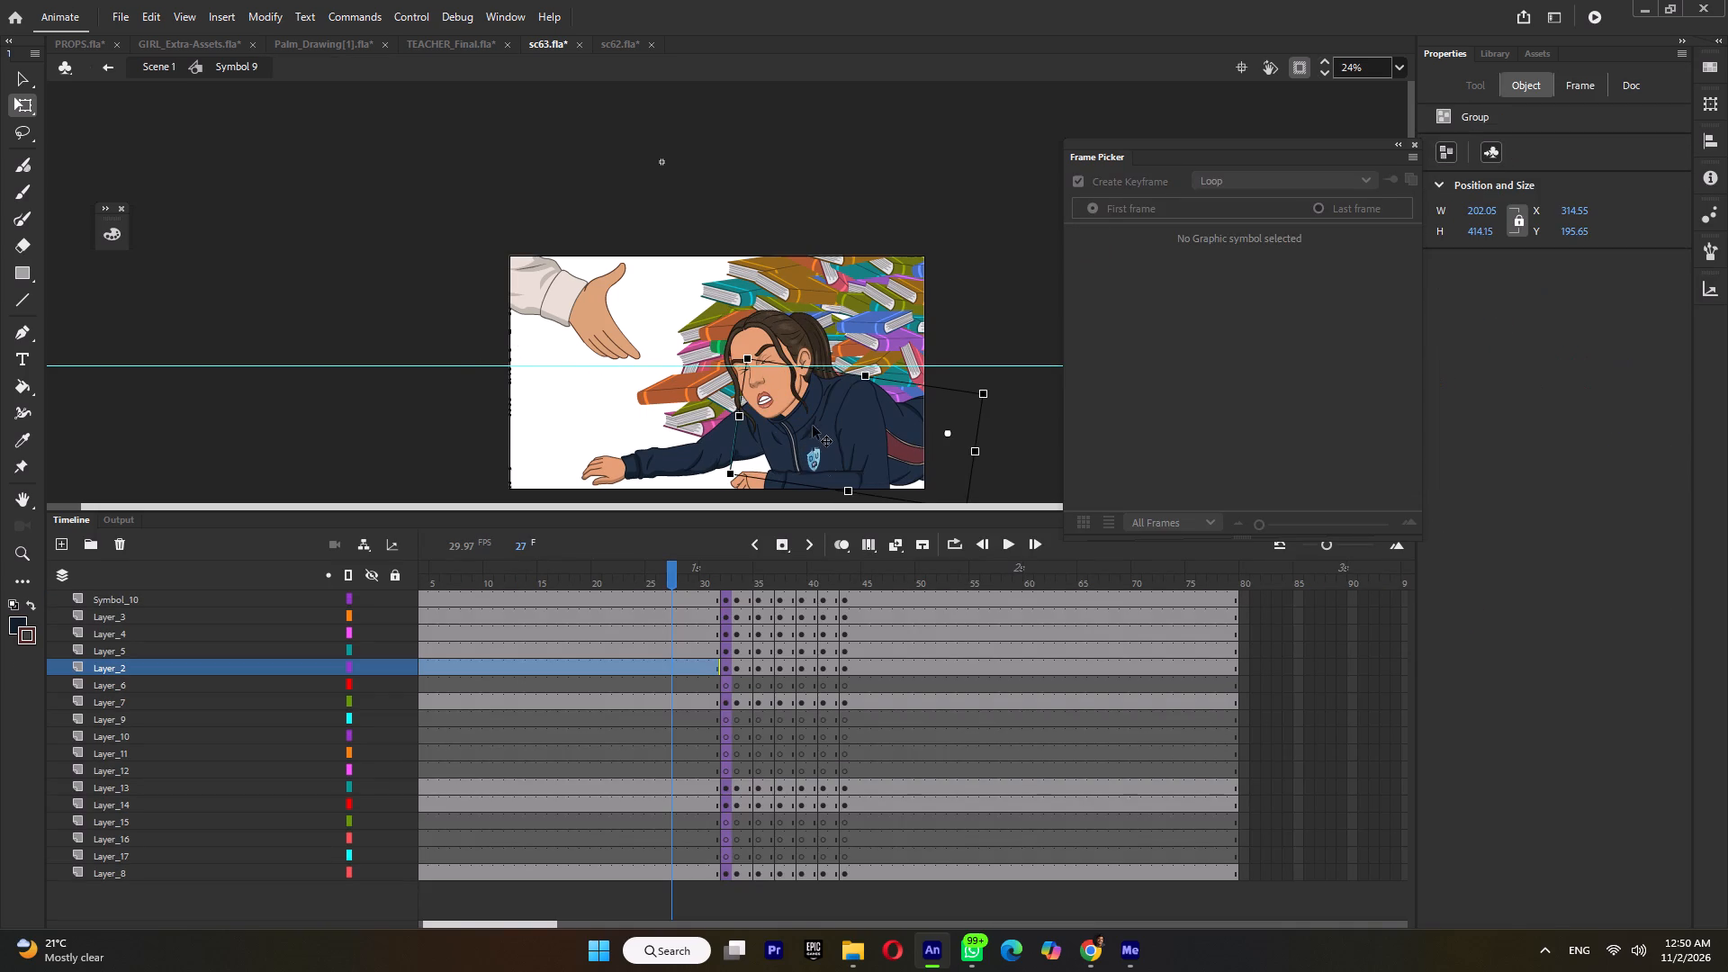
left_click(689, 675)
left_click_drag(710, 666, 862, 661)
key("shift+F6")
Turn the torso drawing on Layer_2 into a symbol through a temporary classic tween, and move its transformation point to her hips.
left_click(667, 661)
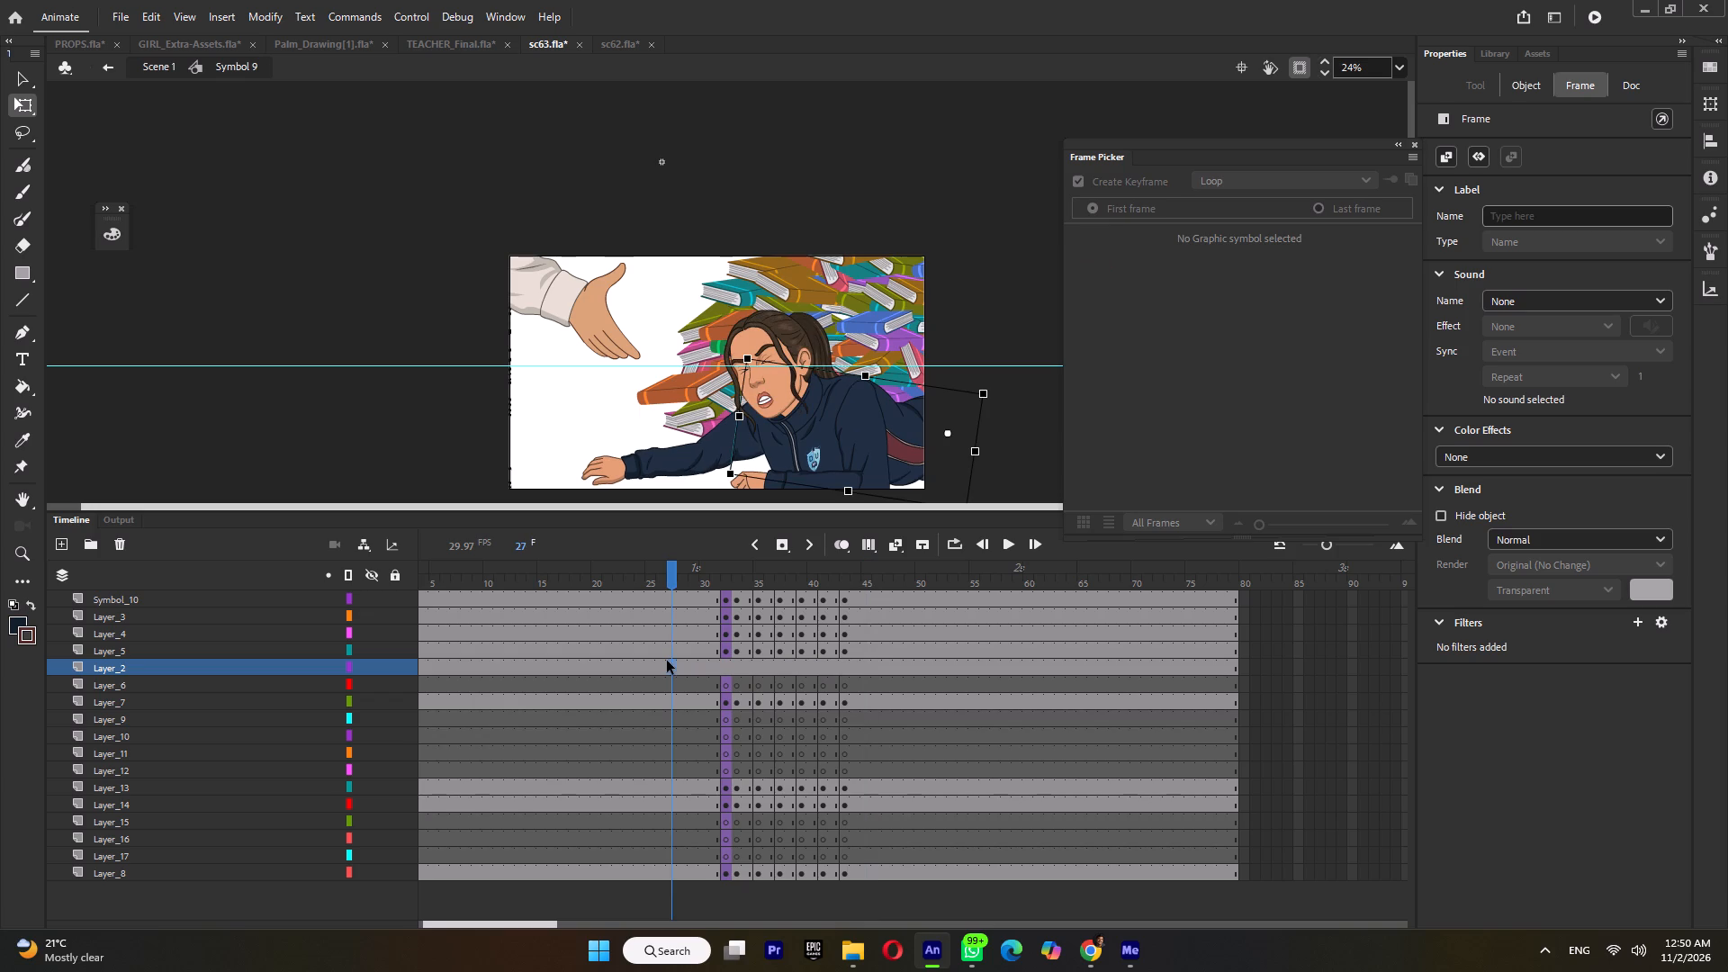
key("ctrl+m")
left_click(969, 557)
key("ctrl+m")
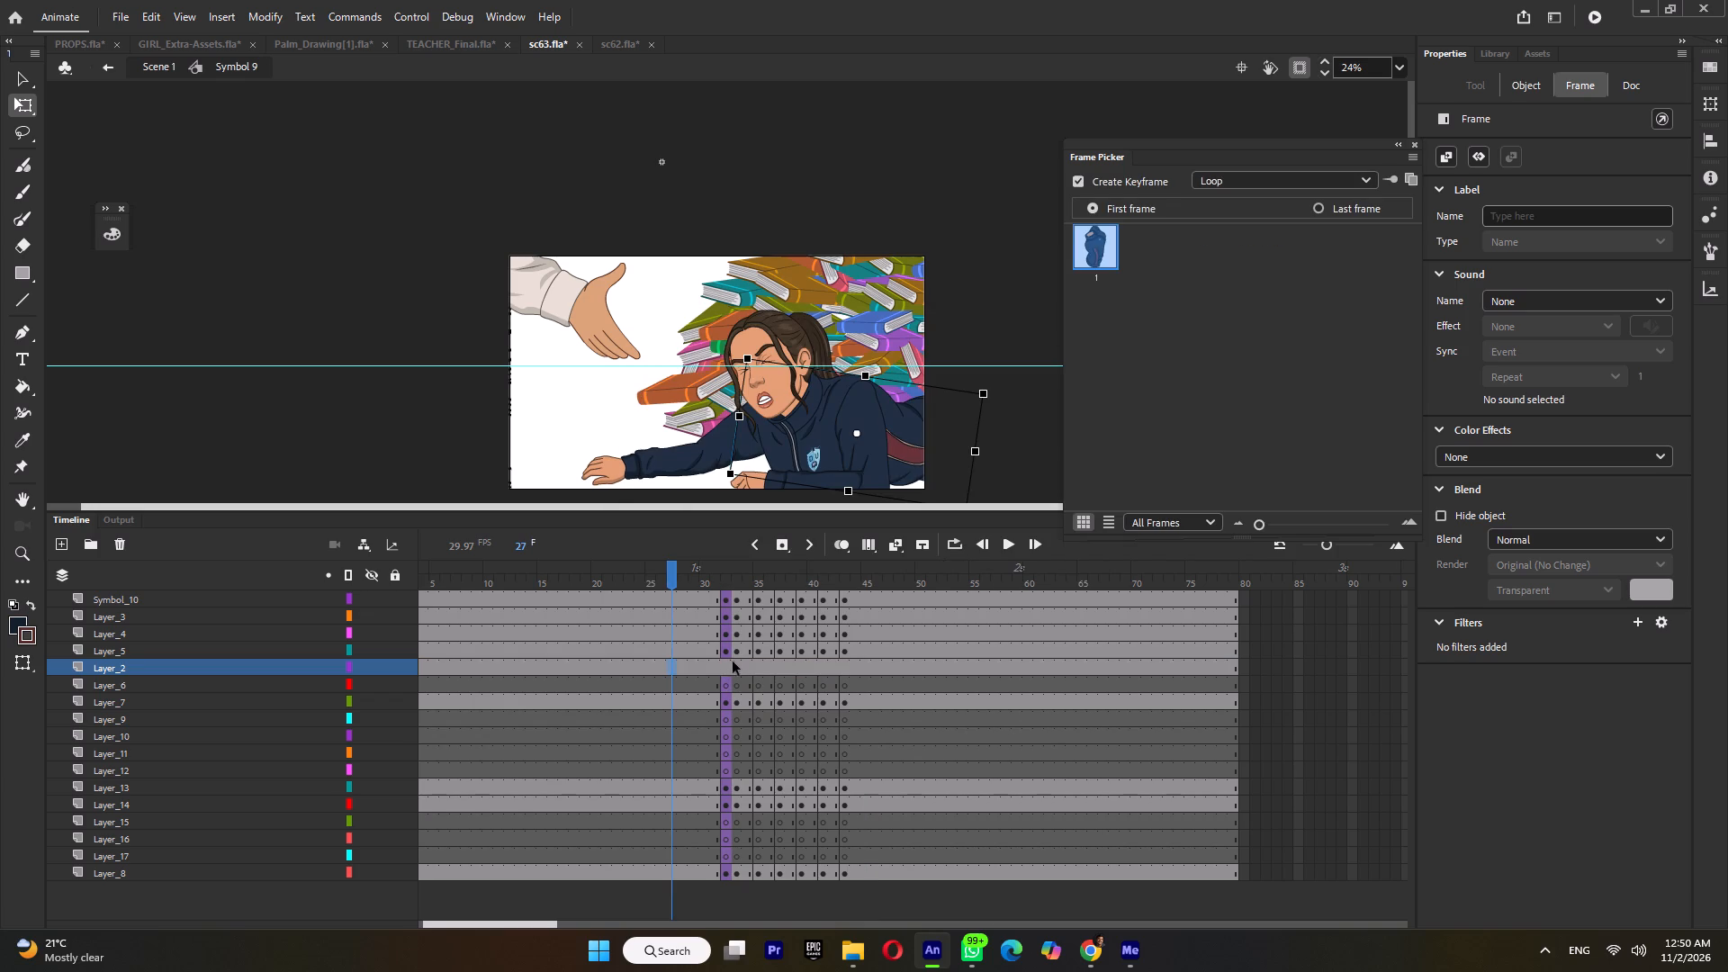
left_click(733, 668)
left_click_drag(856, 432, 859, 478)
left_click(725, 665)
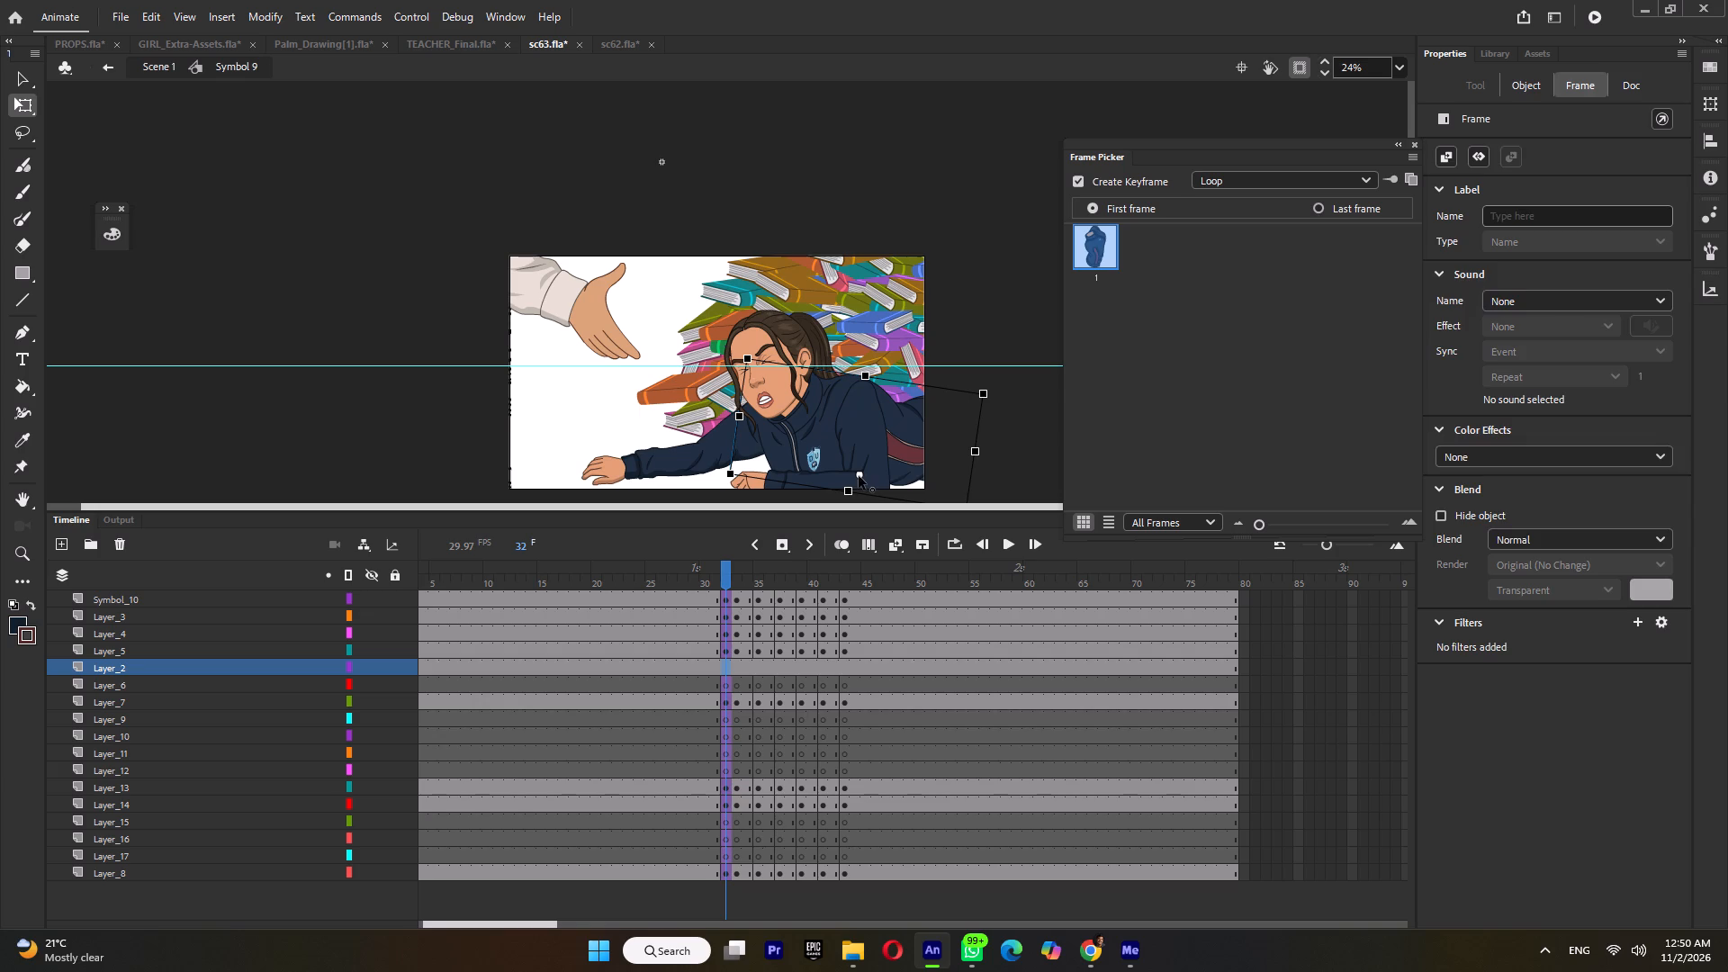
left_click_drag(859, 476, 958, 426)
Add keyframes to the torso layer, Layer_2, at frames 32, 37 and 43.
left_click(726, 665)
key("F6")
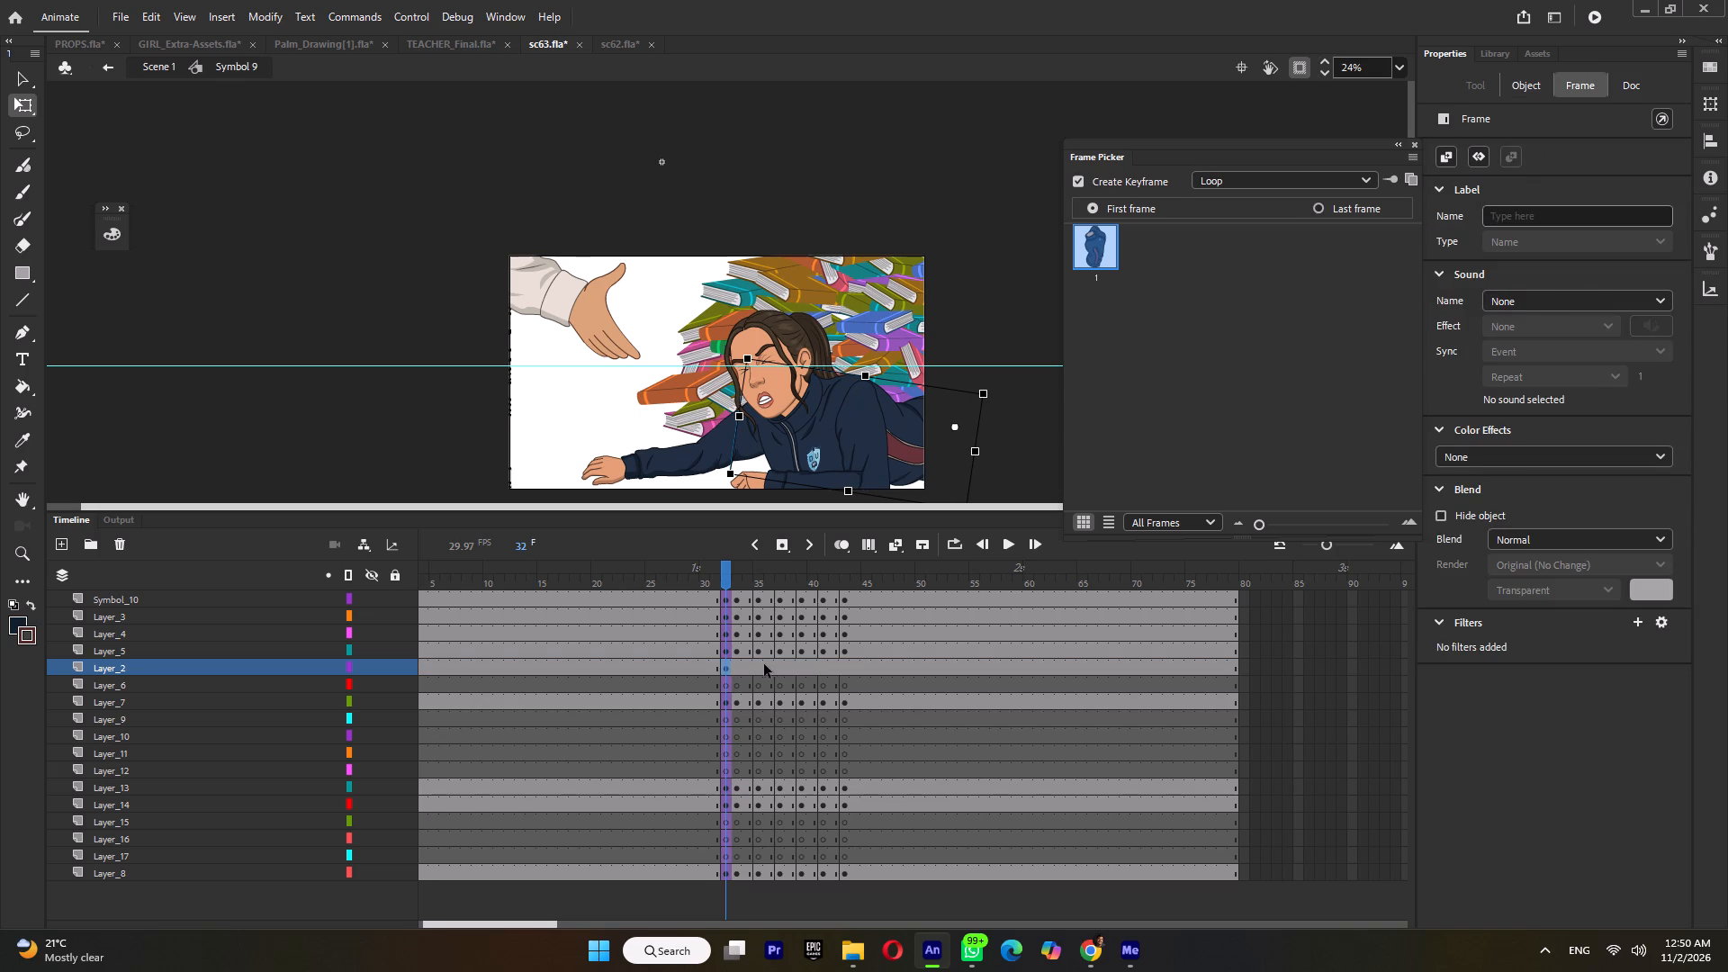
left_click(782, 663)
key("F6")
left_click(844, 661)
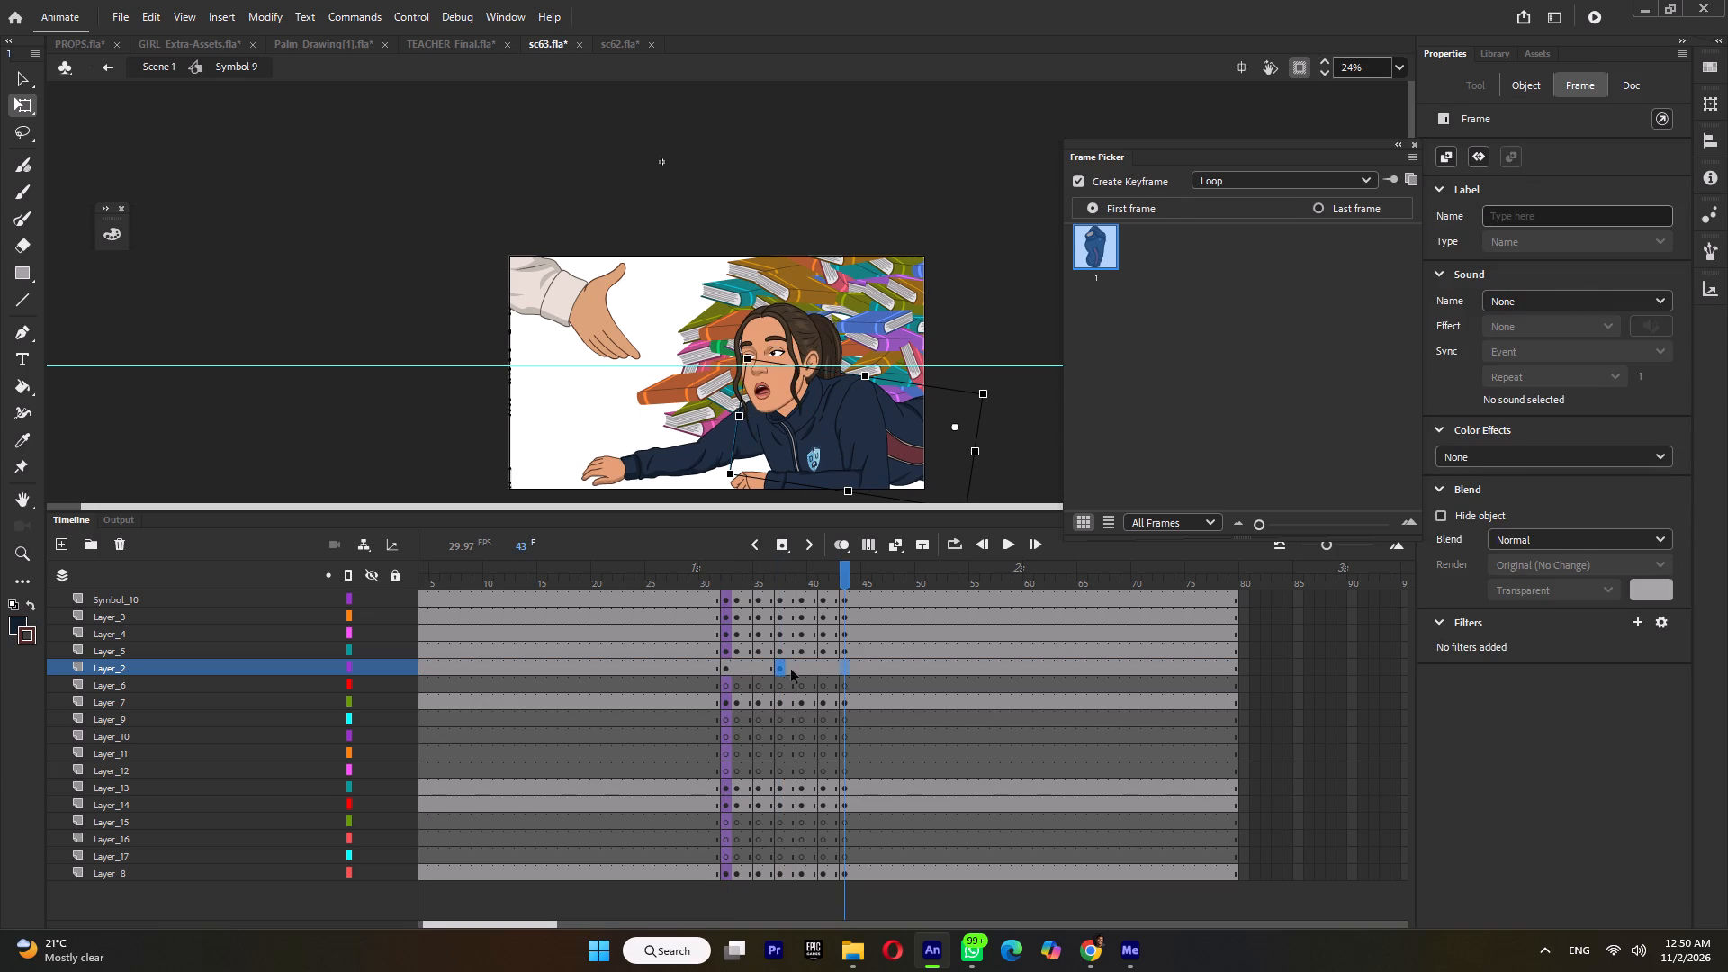
key("F6")
Skew the girl's torso slightly along its shoulder-side edge at frame 37, to a width of about 205.
left_click(780, 669)
scroll(731, 410, "up", 8, "ctrl")
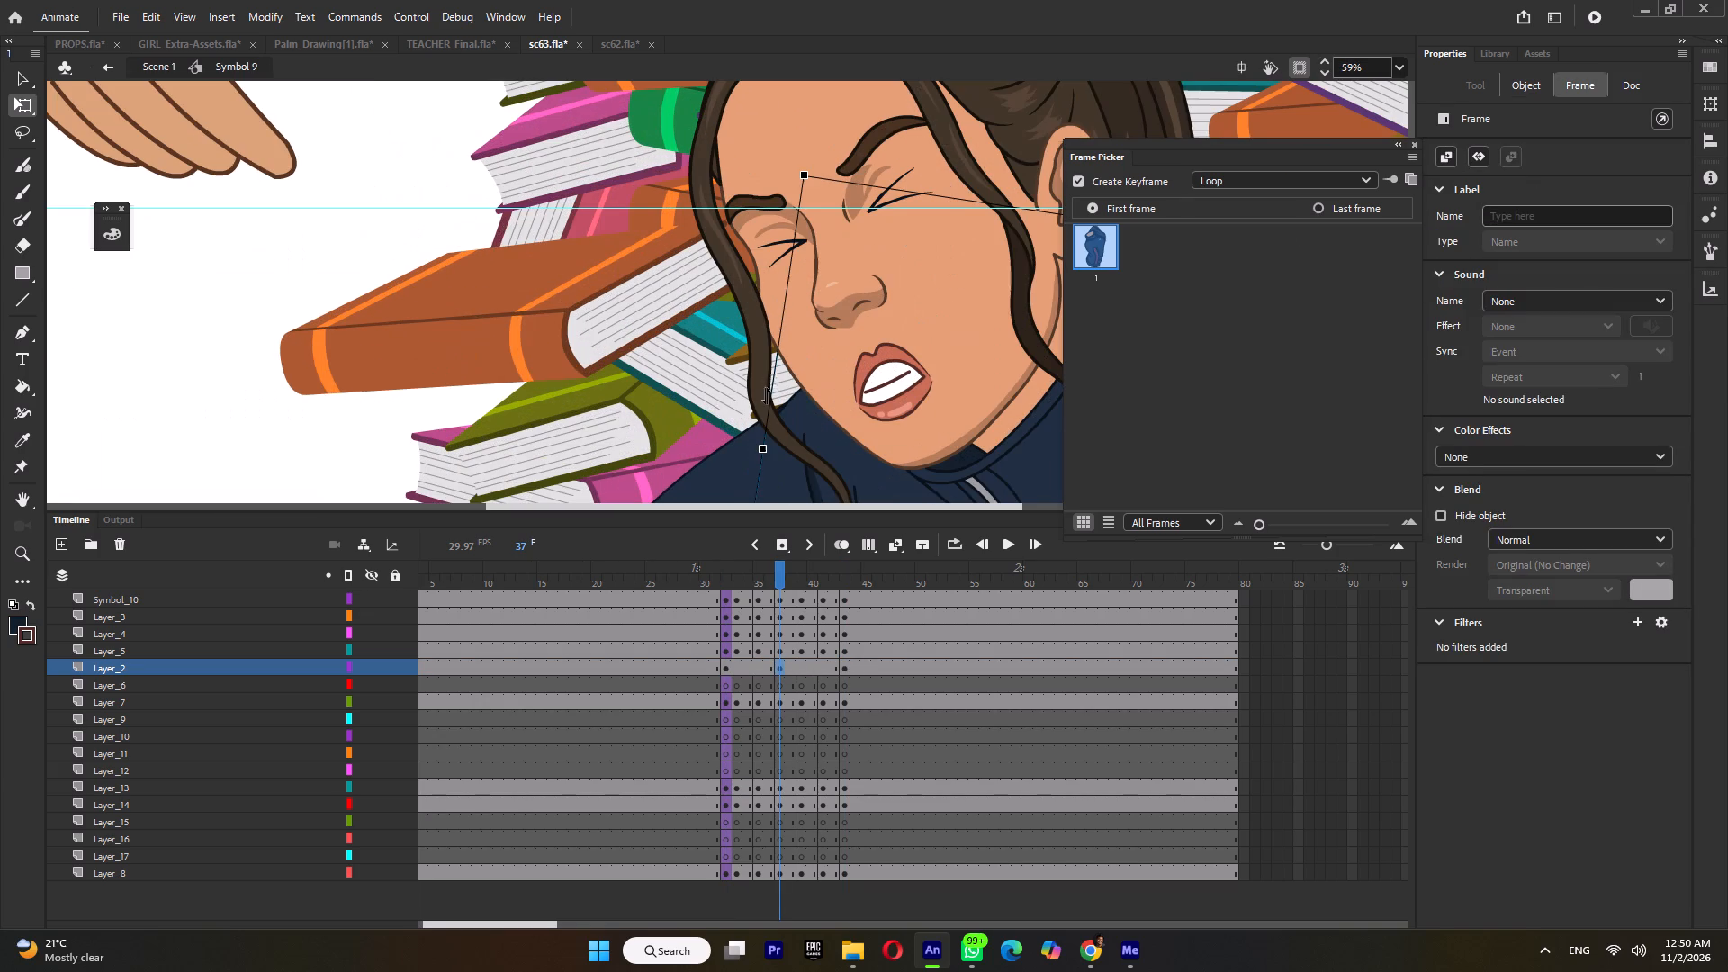
left_click(778, 377)
scroll(776, 382, "down", 7, "ctrl")
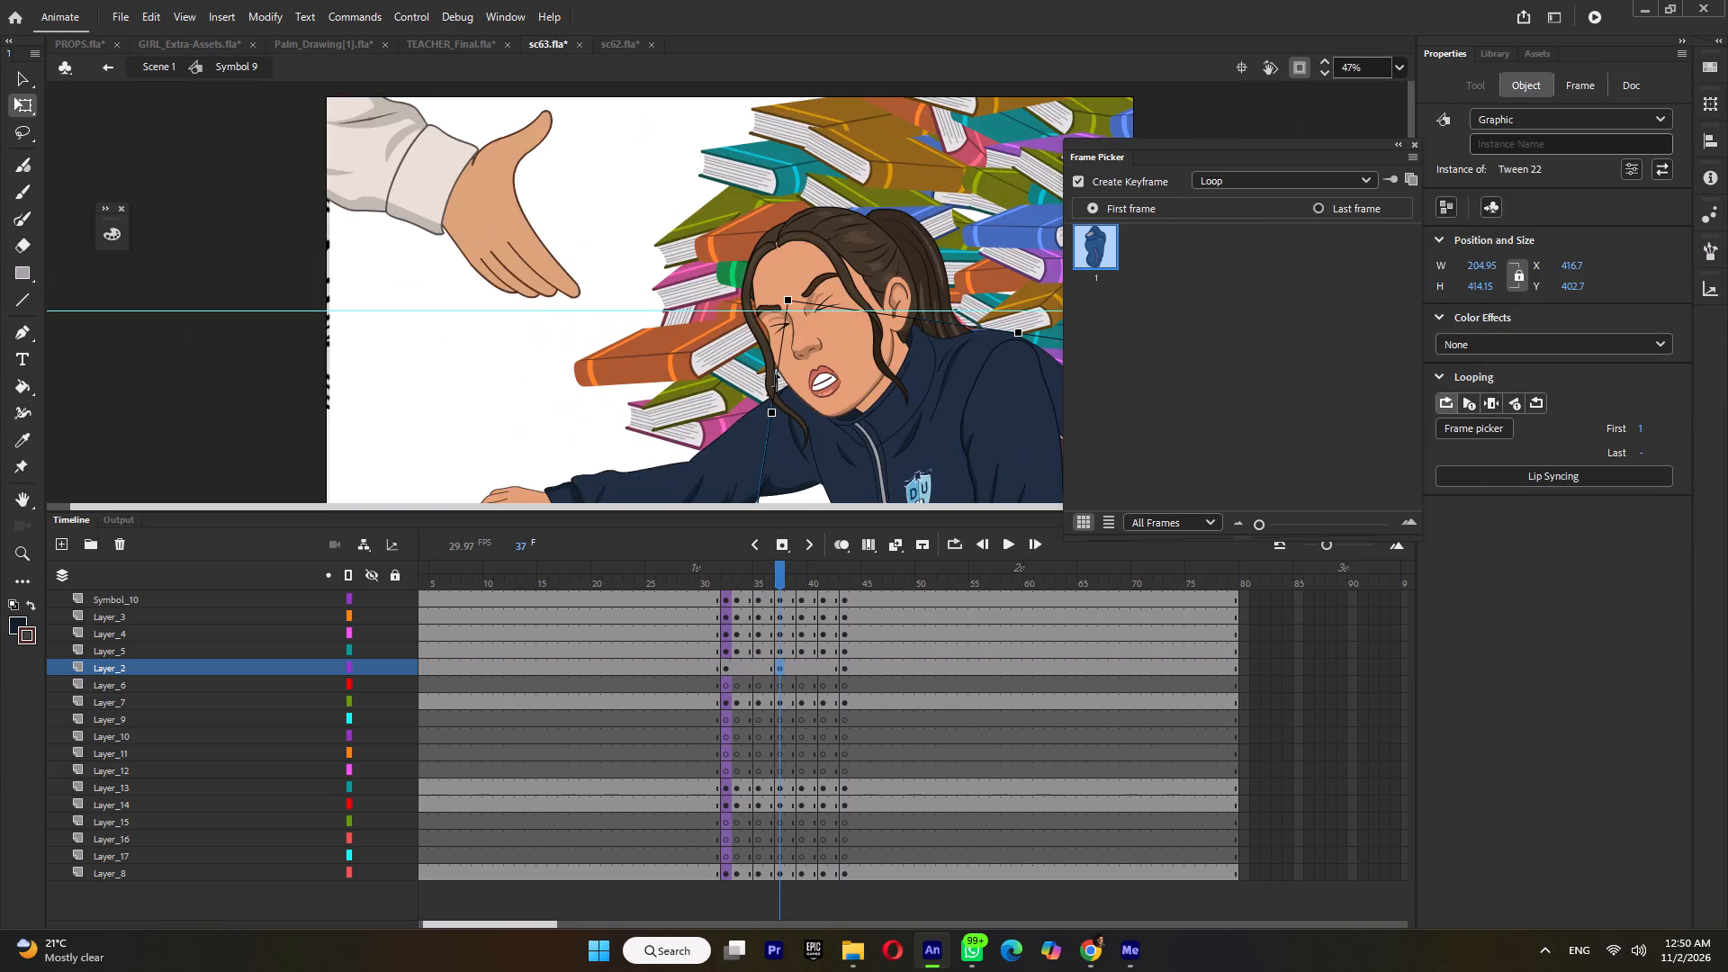
scroll(776, 382, "down", 5, "ctrl")
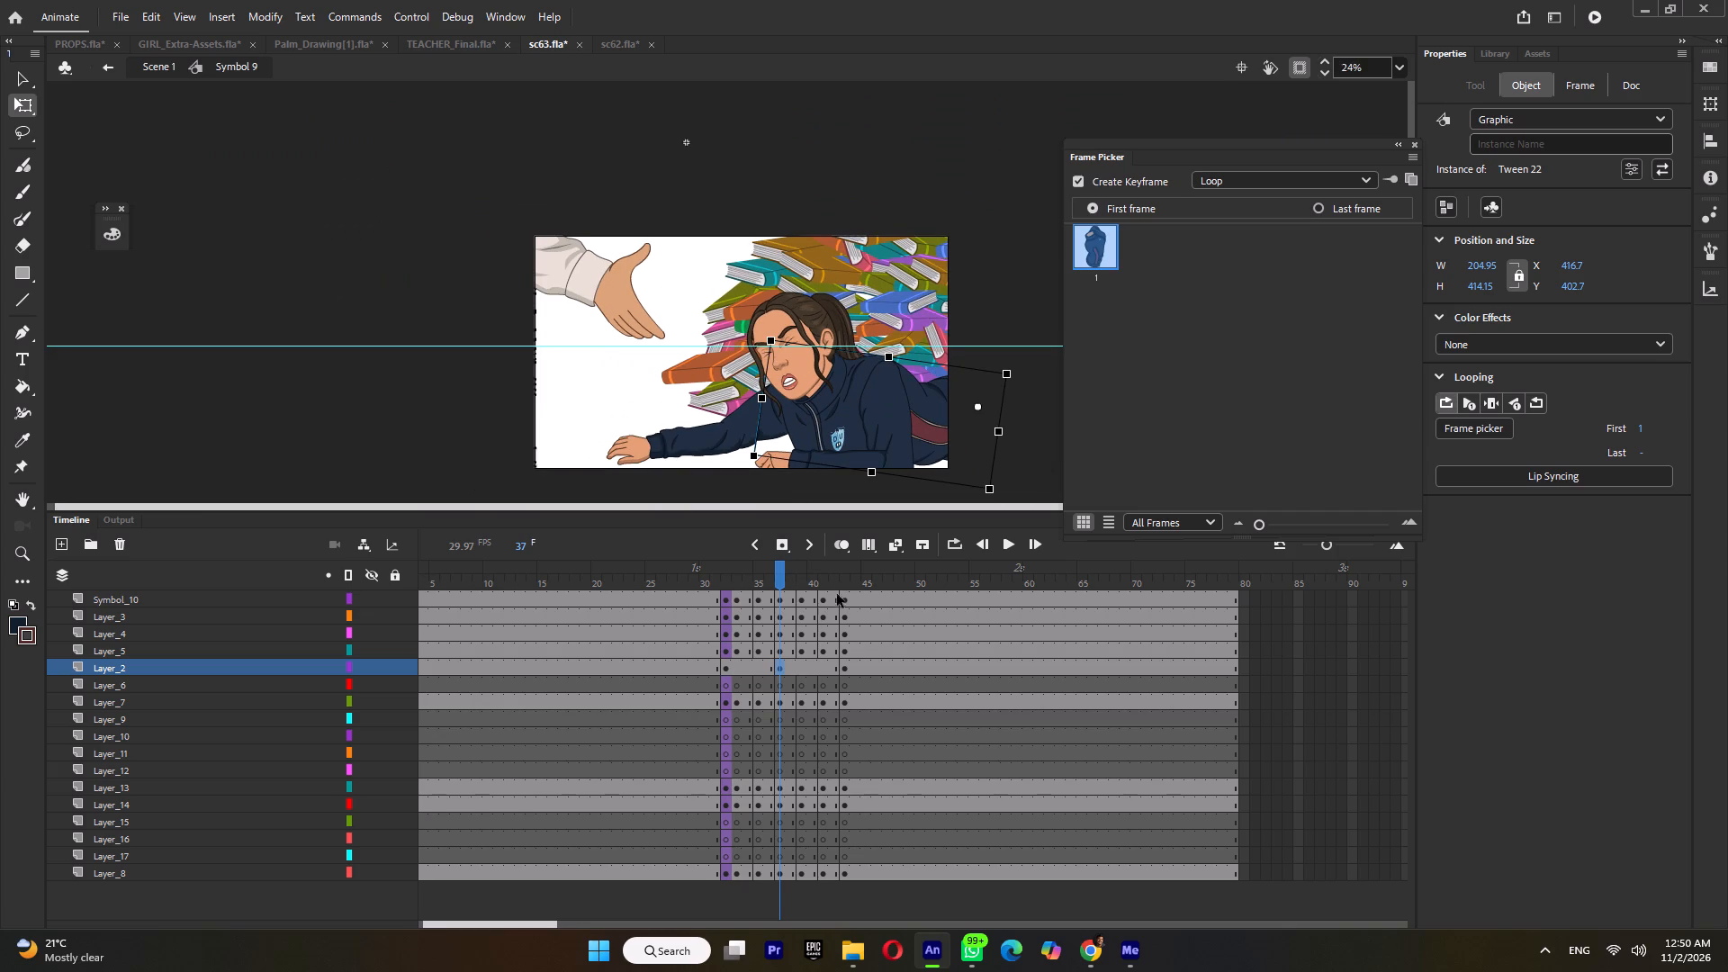
Skew the torso along its shoulder-side edge at frame 43, to a width of about 207.
left_click(842, 580)
left_click(822, 425)
scroll(774, 400, "up", 3, "ctrl")
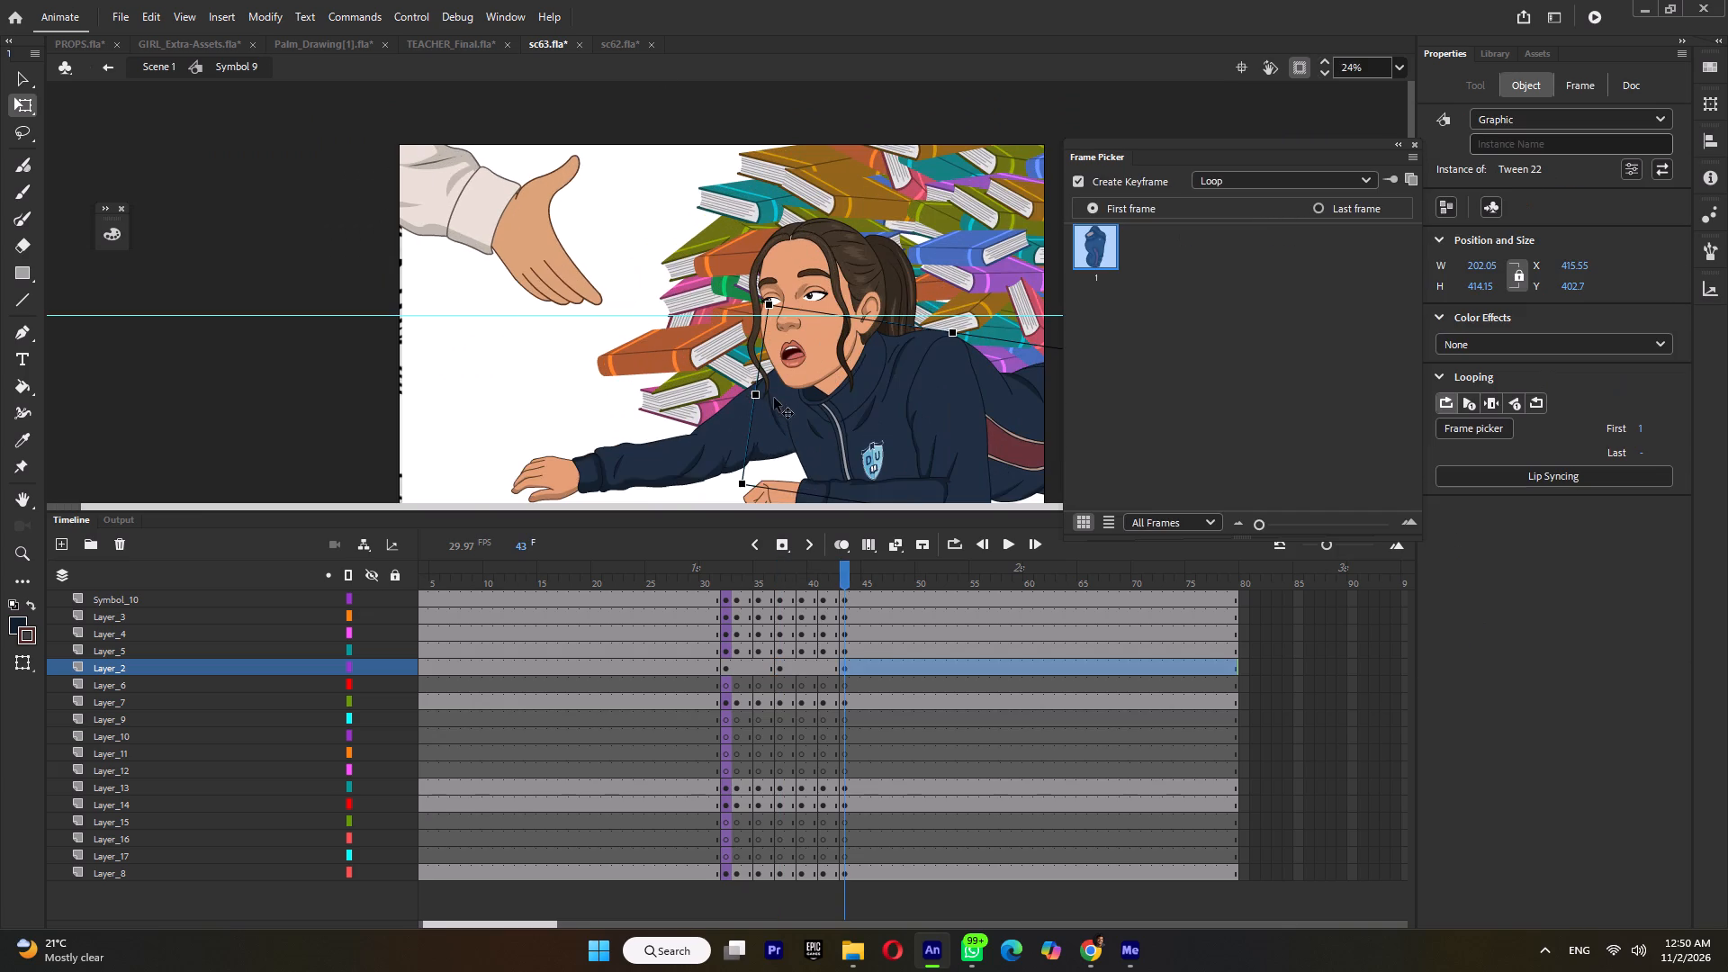
scroll(758, 372, "up", 2, "ctrl")
left_click(760, 371)
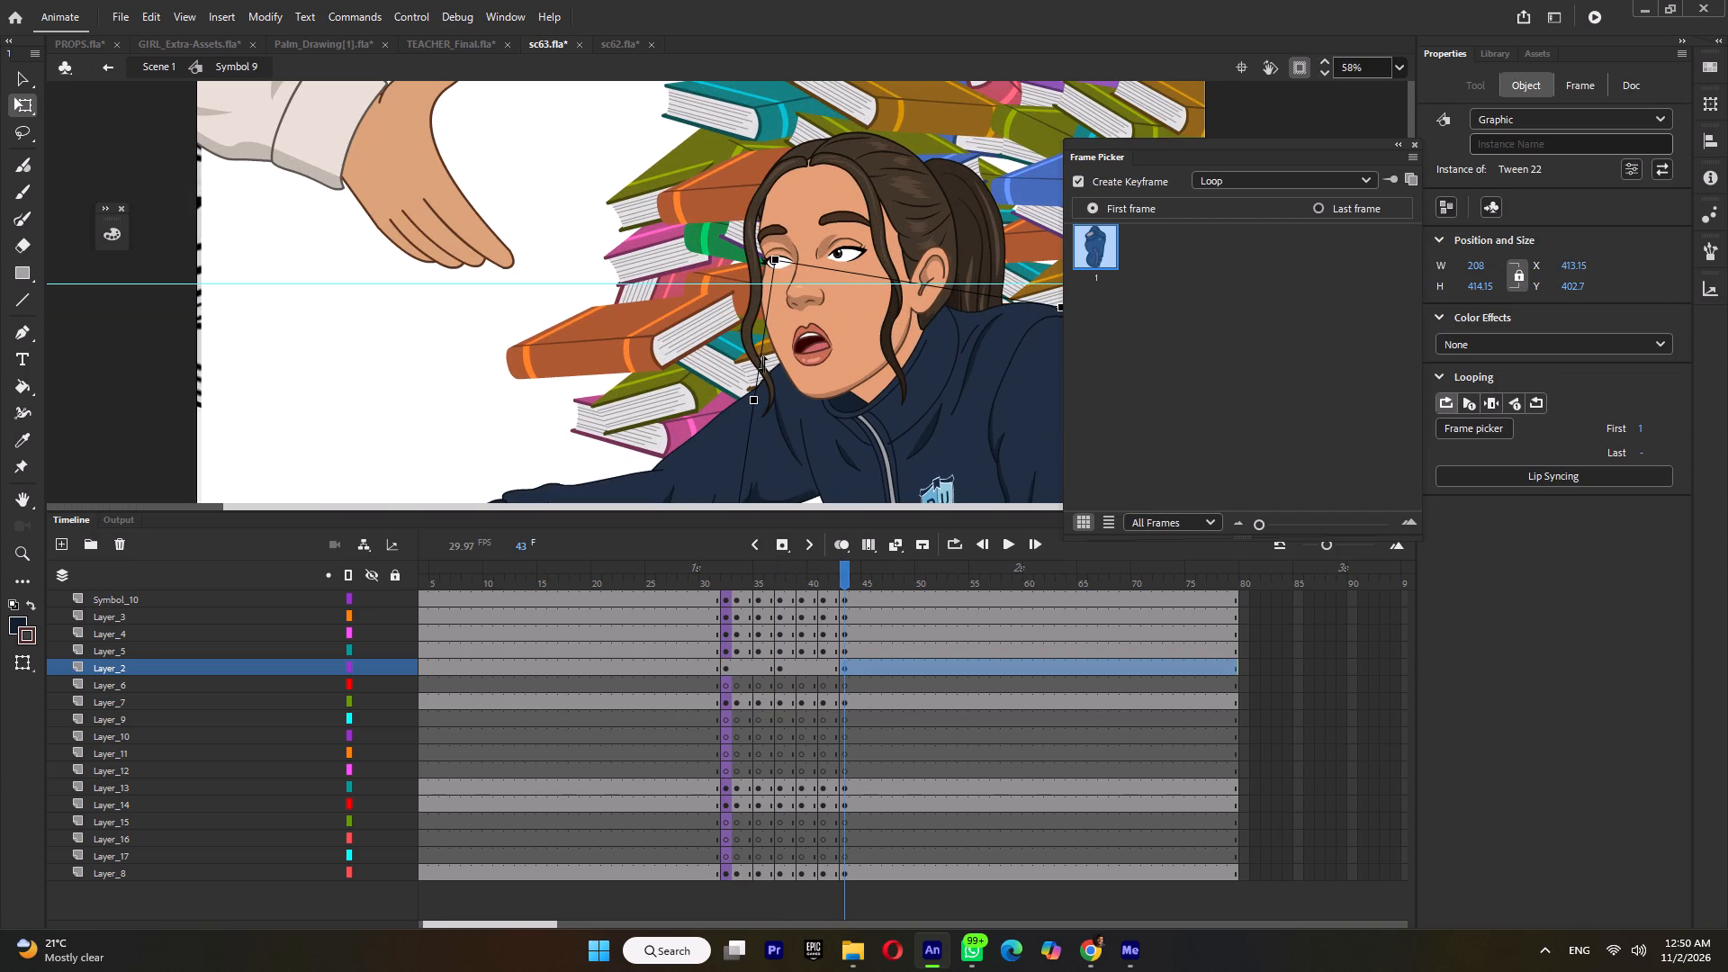
scroll(765, 364, "down", 4, "ctrl")
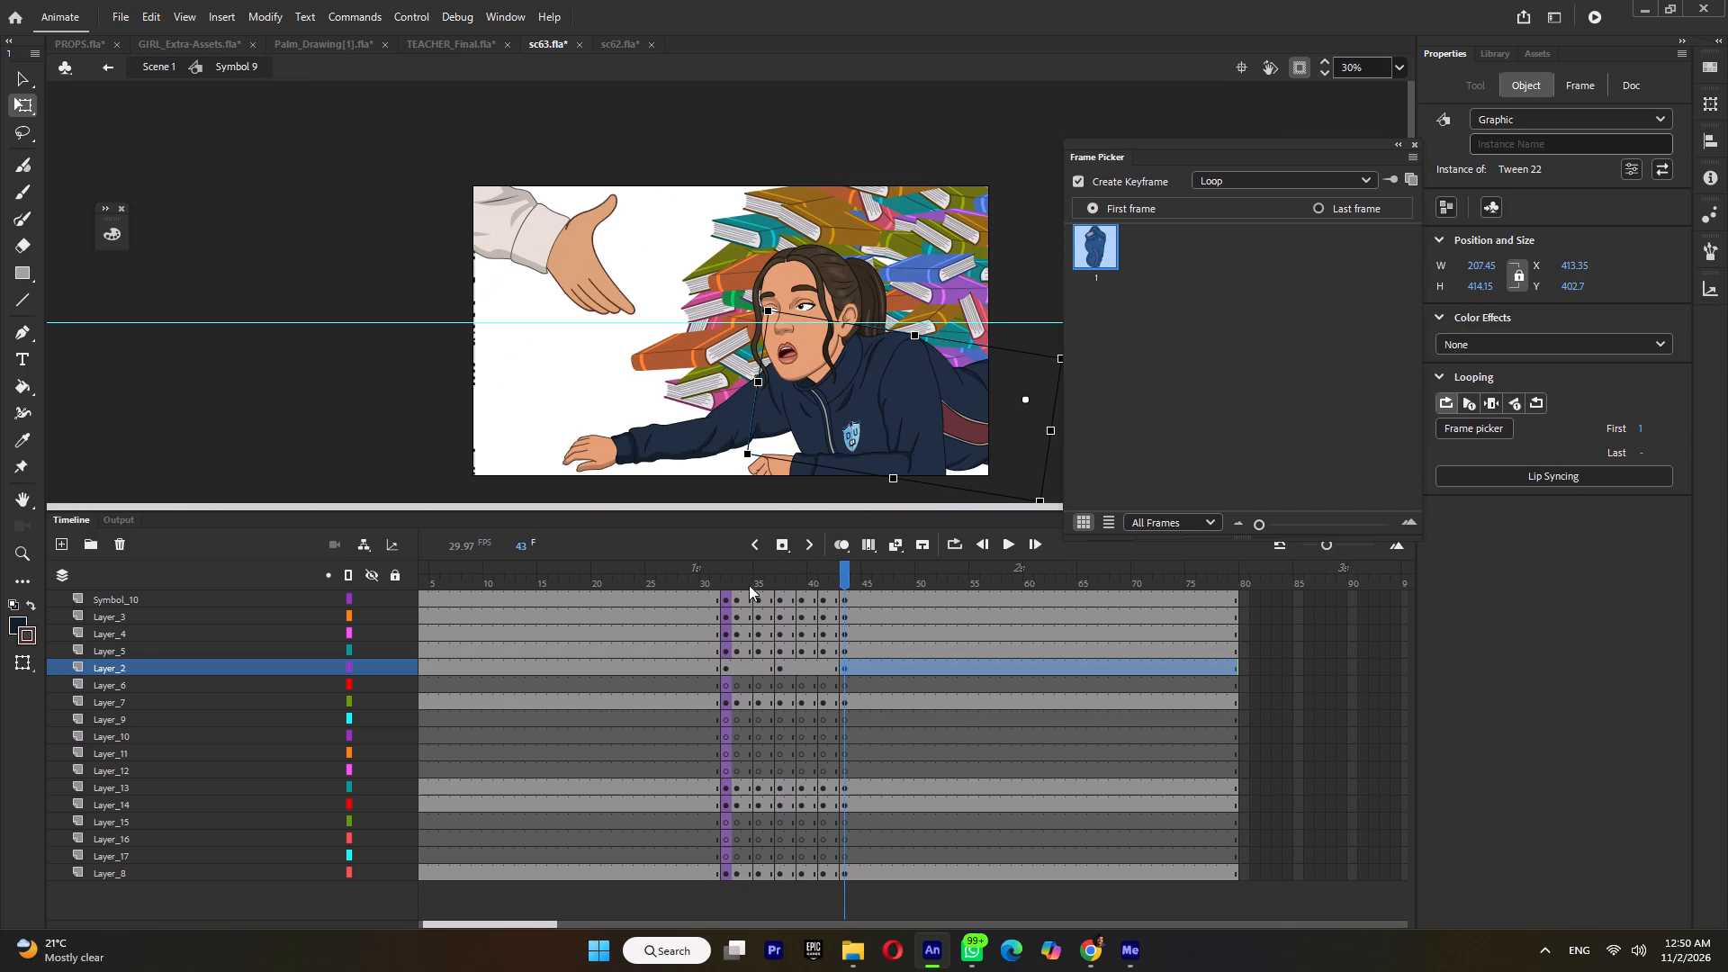
Classic-tween the torso layer across frames 32 to 43, add keyframes at 33, 35, 39 and 41, and remove the tweens.
left_click_drag(756, 663, 790, 663)
key("ctrl+m")
left_click(740, 669)
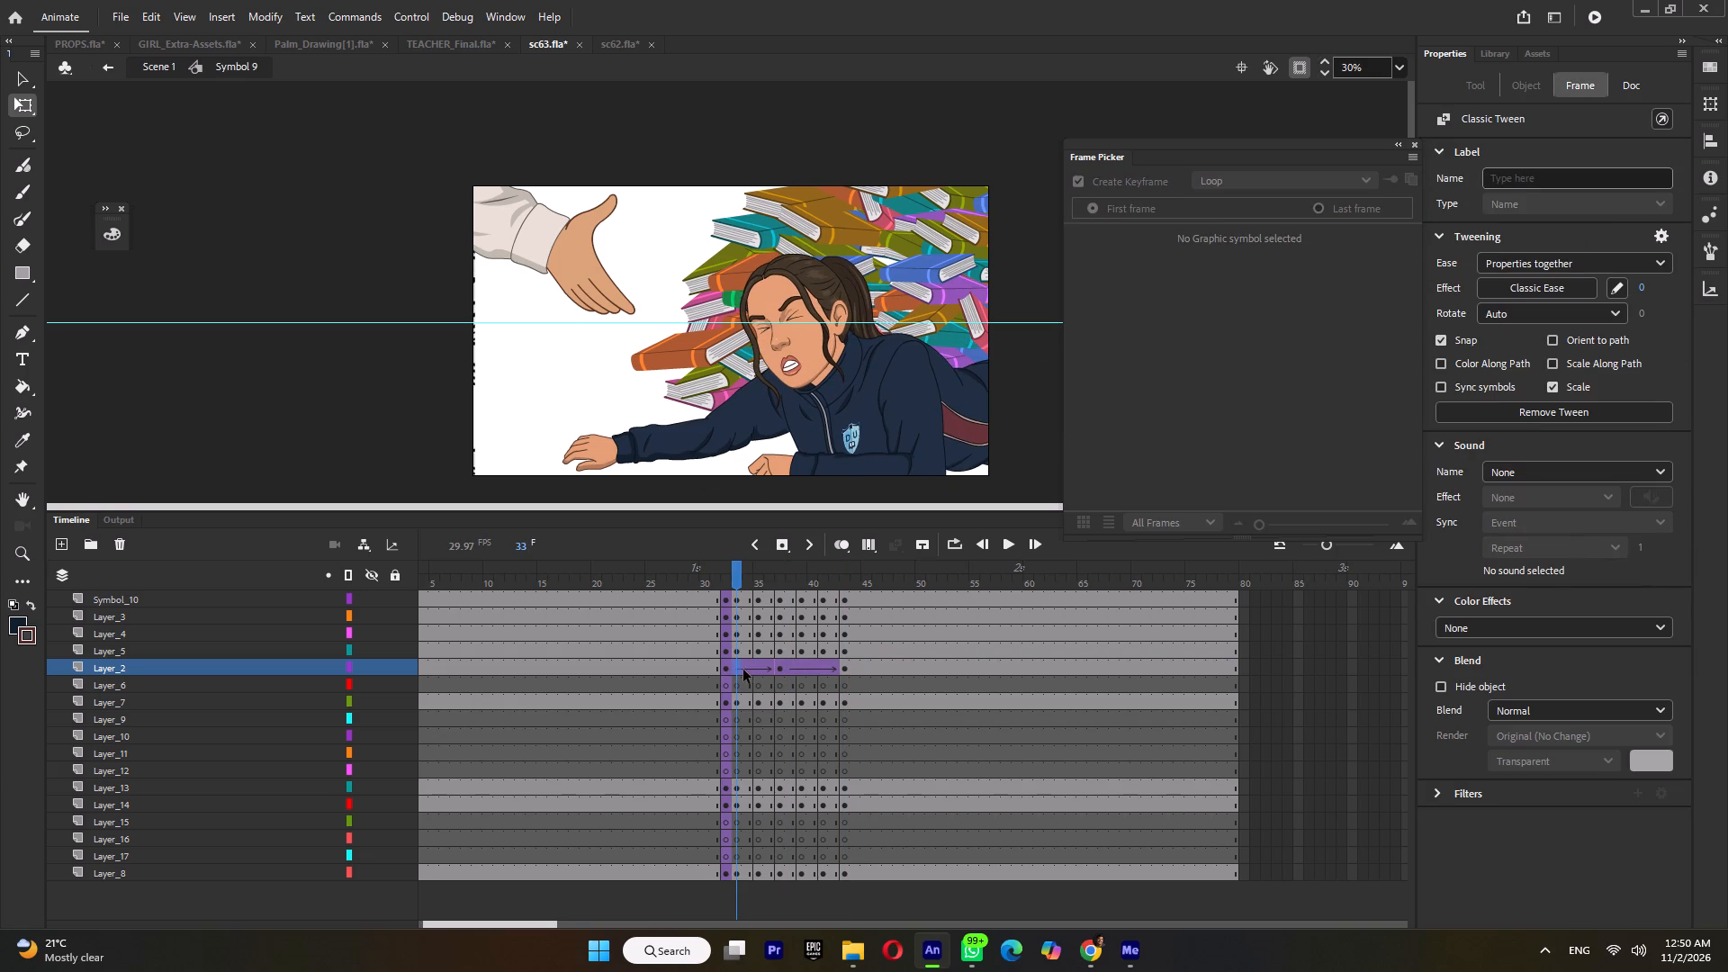
key("F6")
left_click(756, 664)
key("F6")
left_click(802, 664)
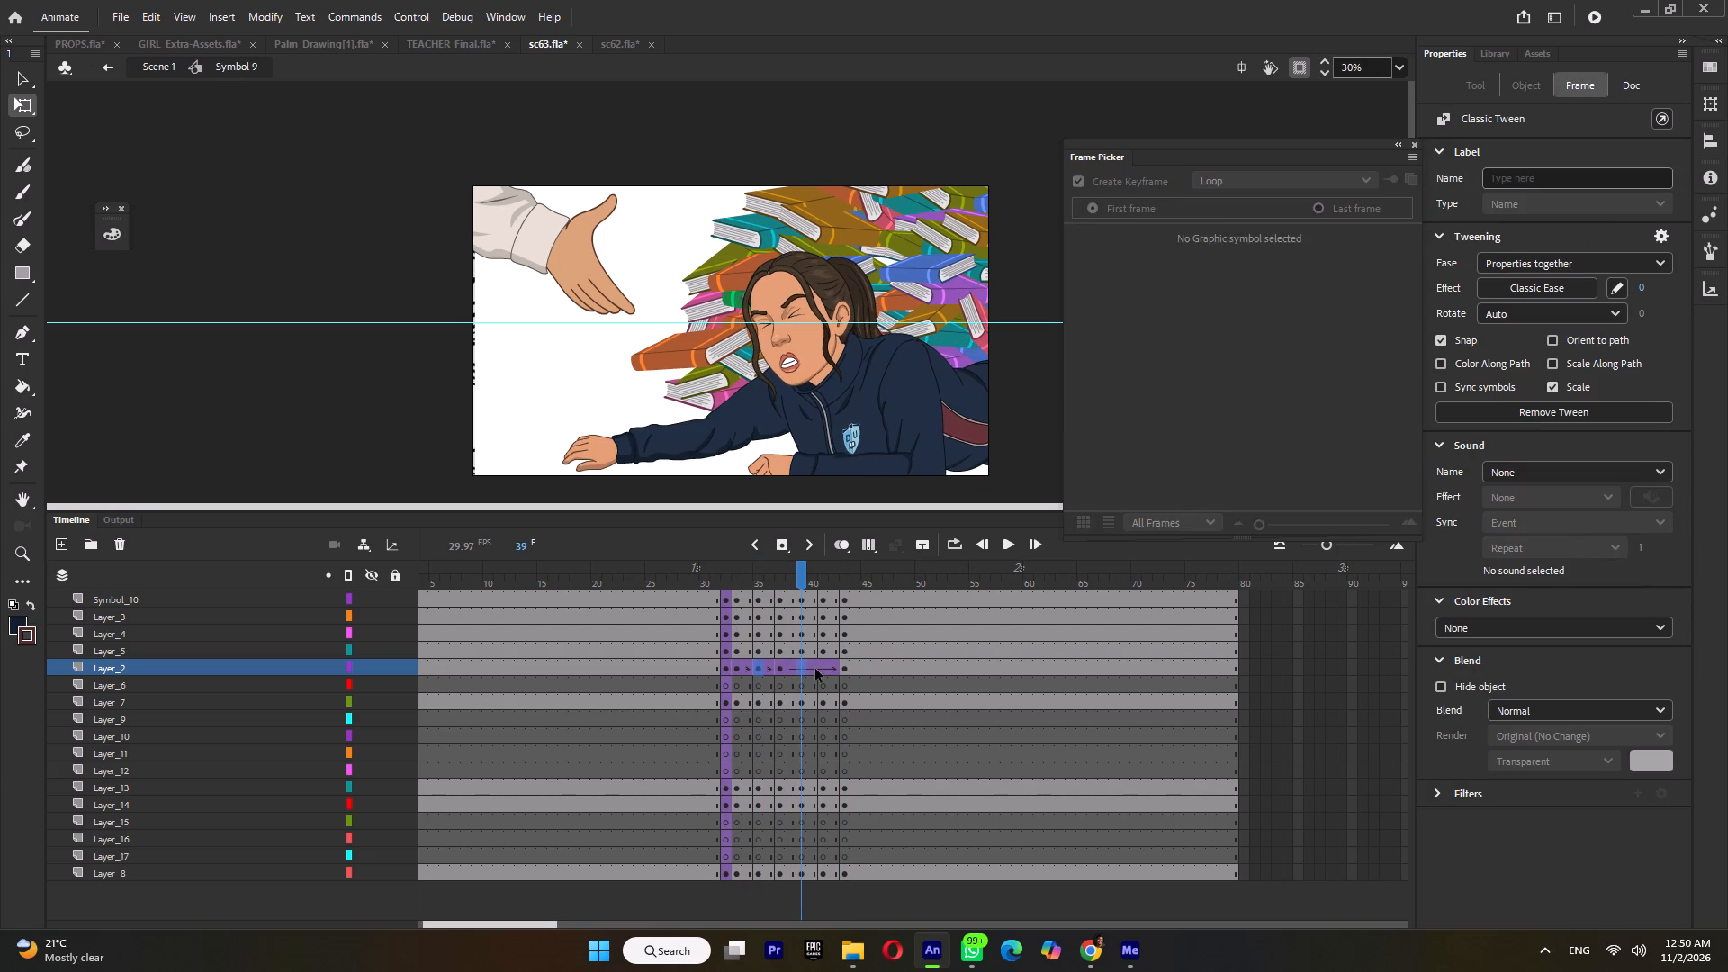
key("F6")
left_click(822, 663)
key("F6")
left_click_drag(747, 667, 827, 665)
key("ctrl+m")
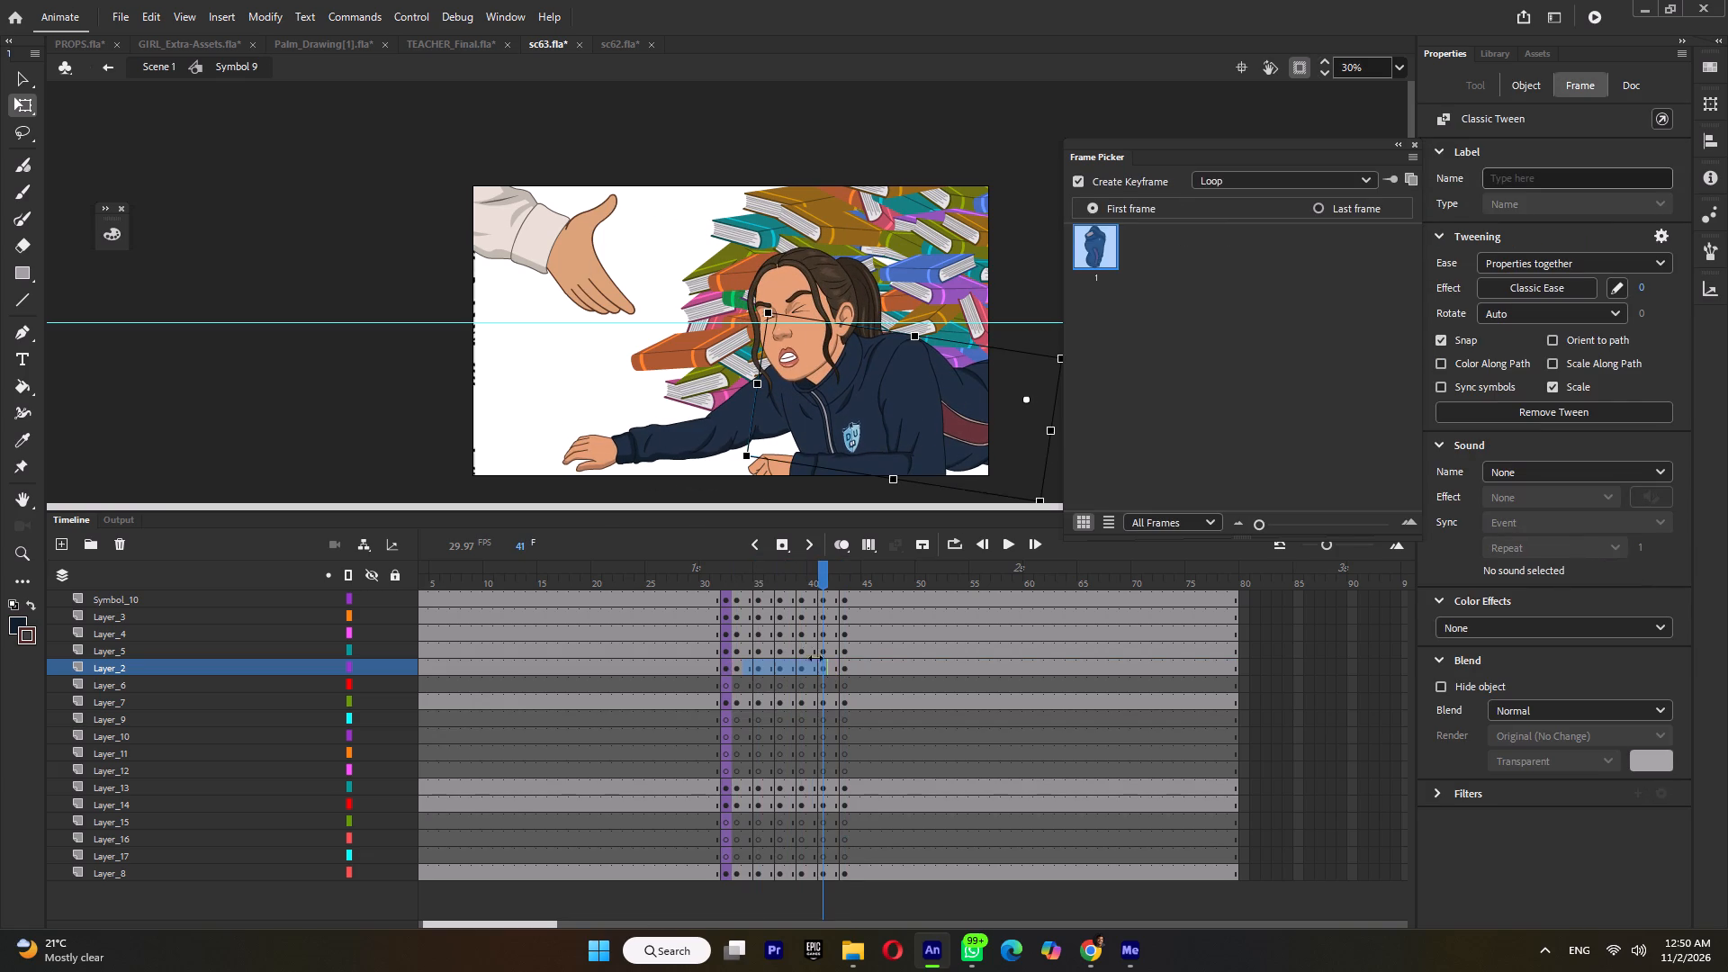
Play back and scrub the movement up to frame 43 to check the reworked torso motion.
left_click(684, 576)
key("Return")
key("Return")
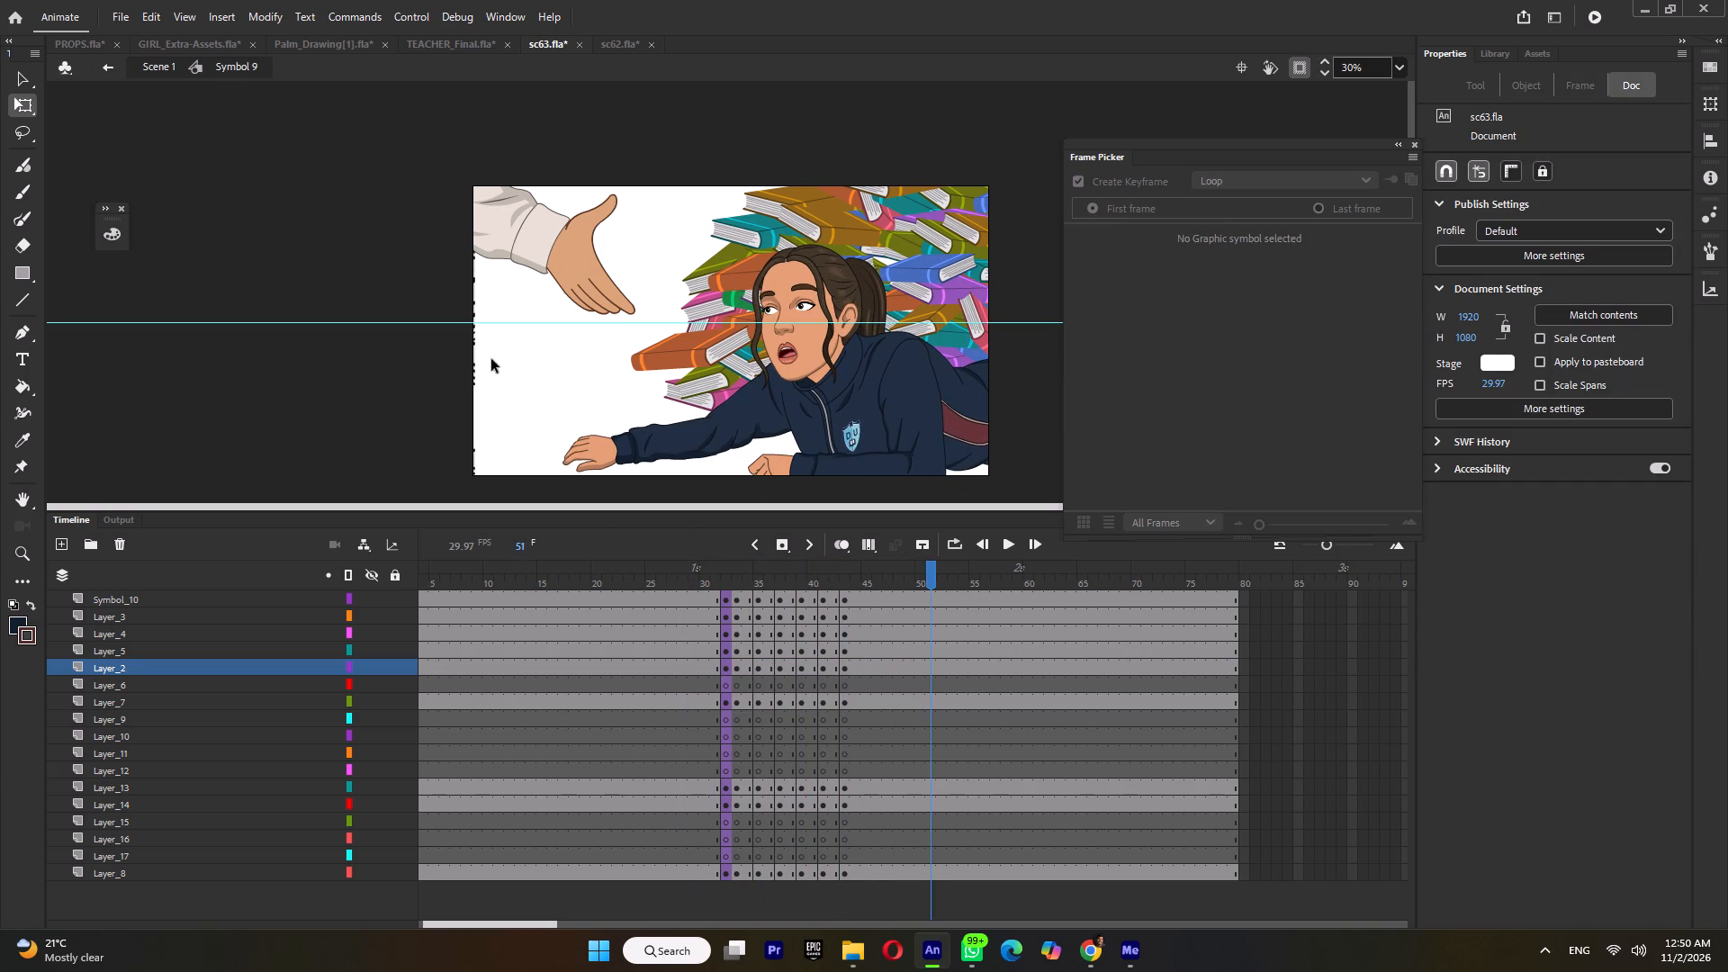
left_click(722, 578)
key("Return")
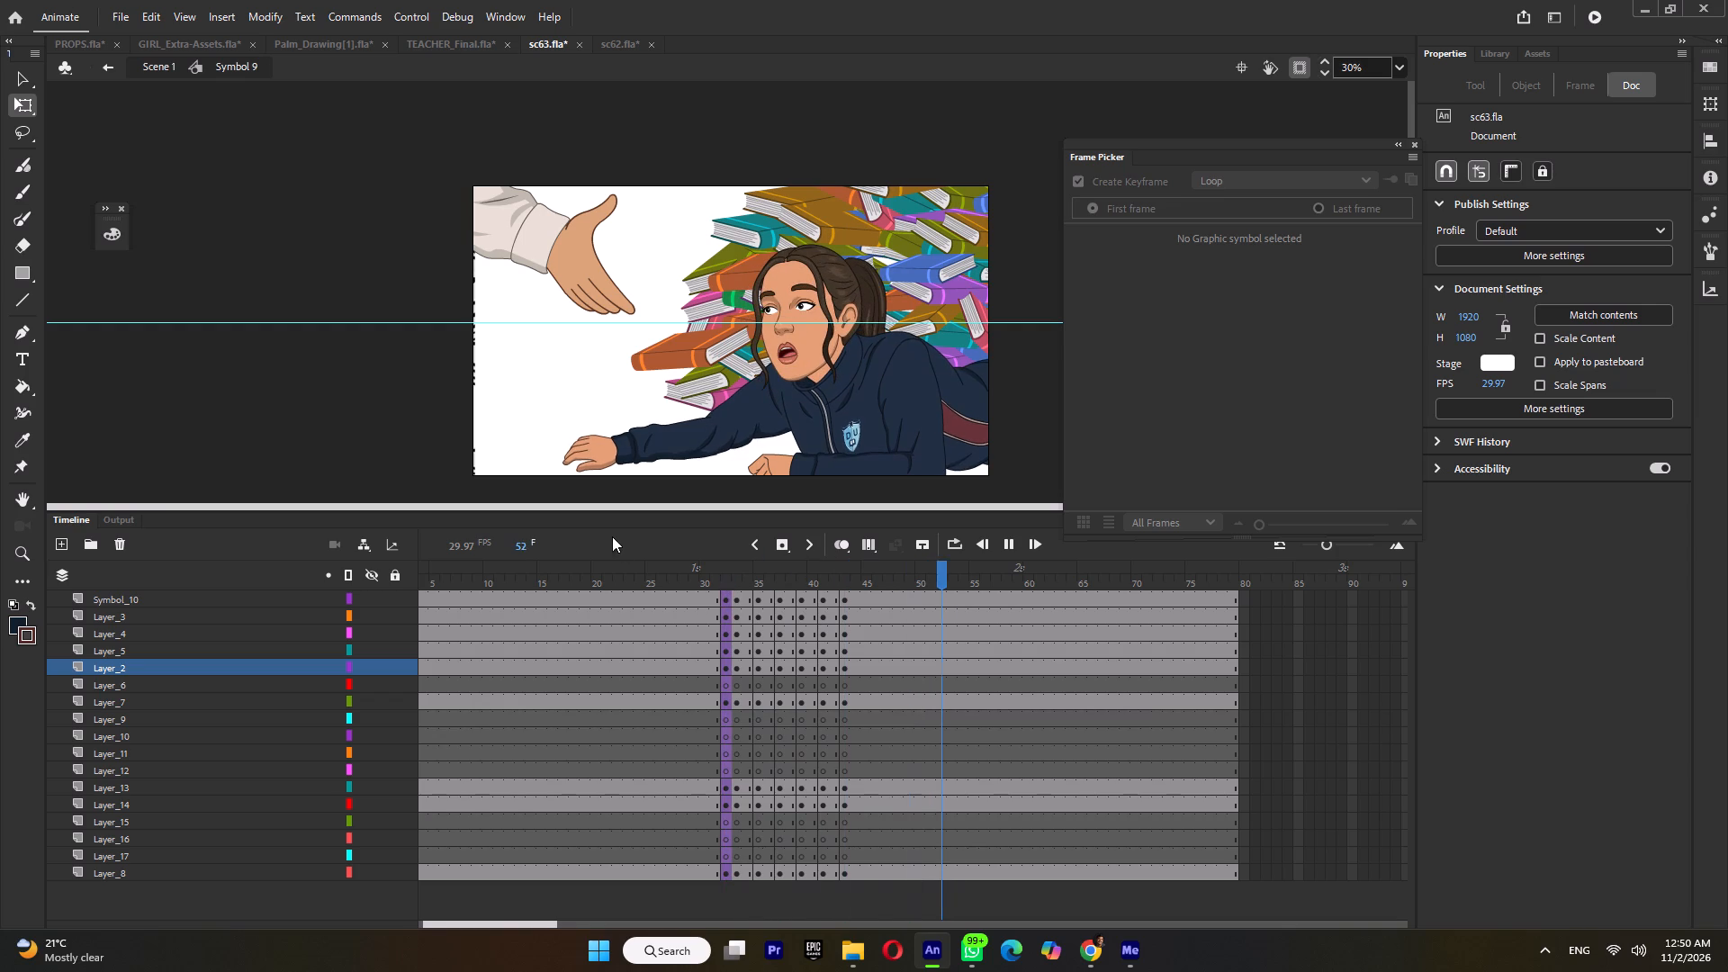
key("Return")
left_click_drag(723, 574, 847, 595)
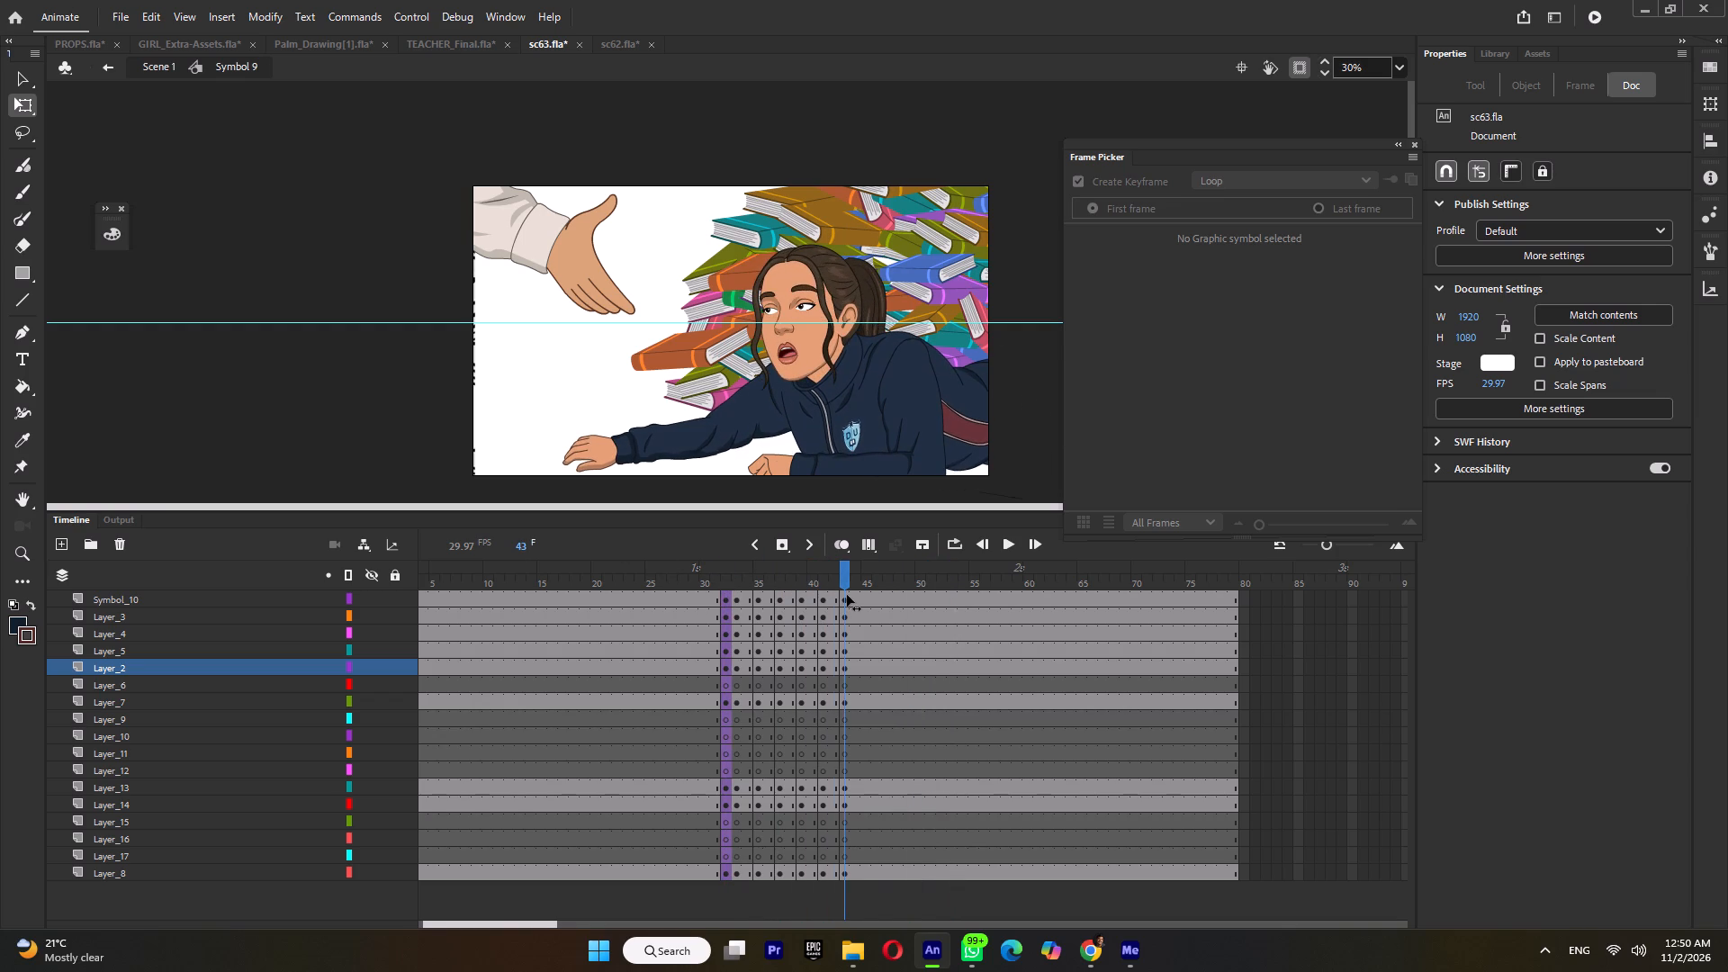
left_click_drag(847, 595, 850, 595)
Inside the girl's head symbol, Symbol 10, add keyframes on all layers at frames 38, 48 and 52.
double_click(814, 274)
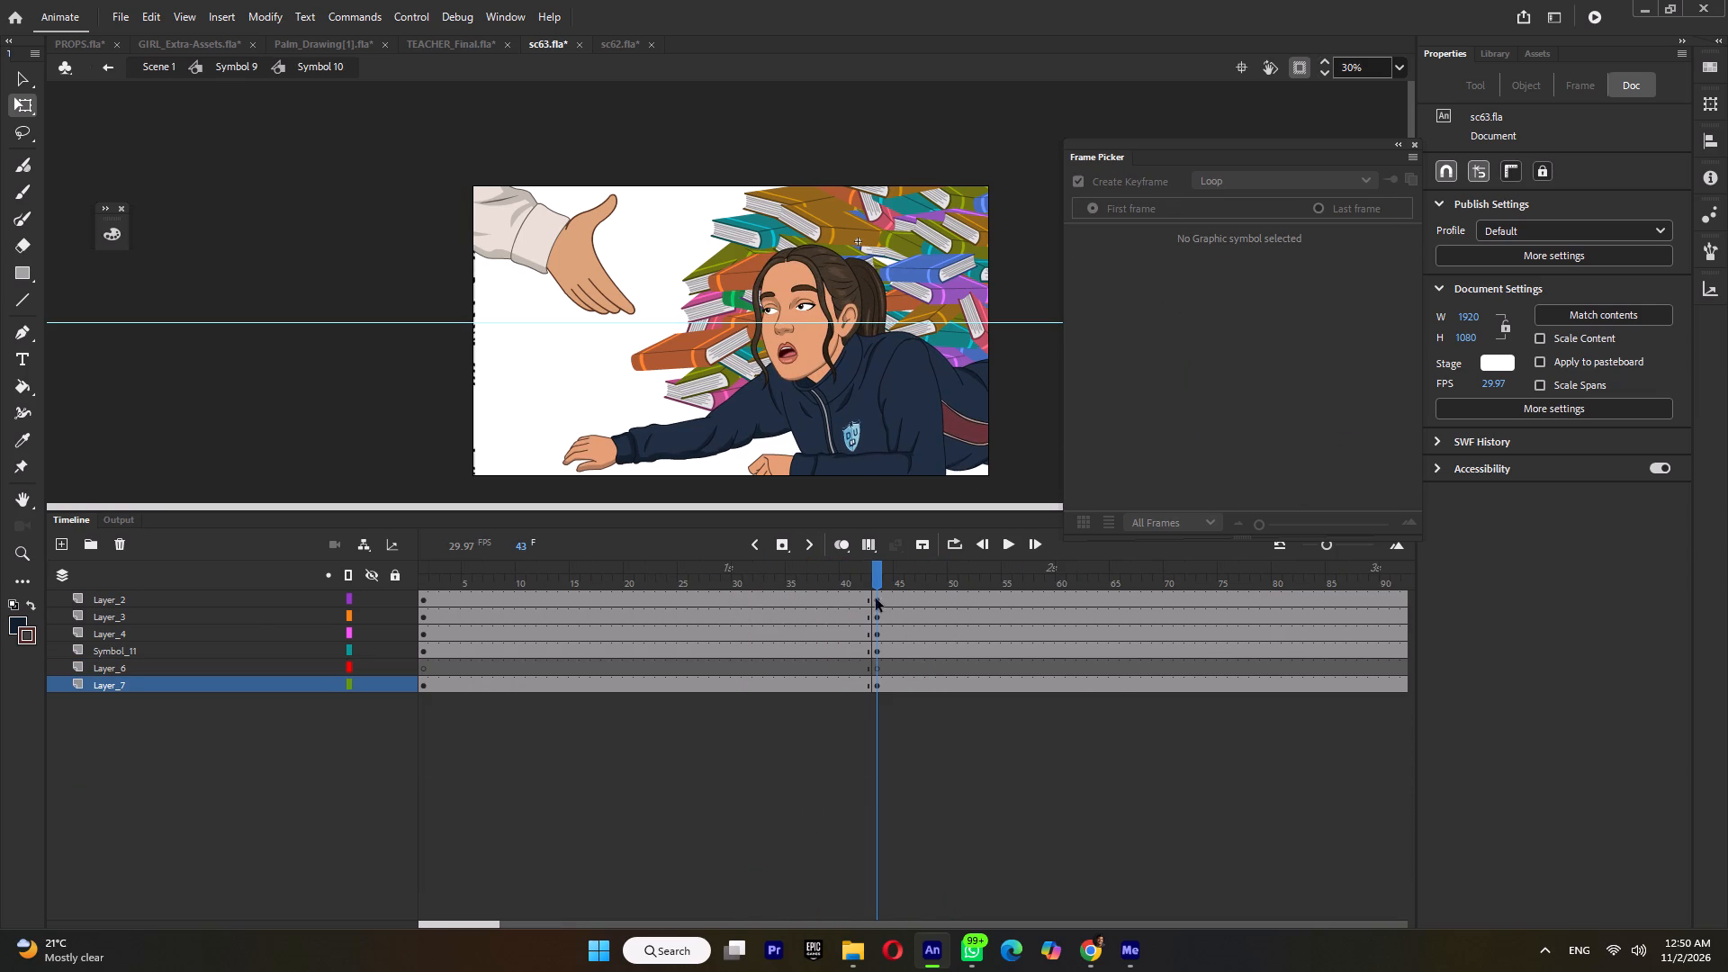
double_click(821, 578)
key("F6")
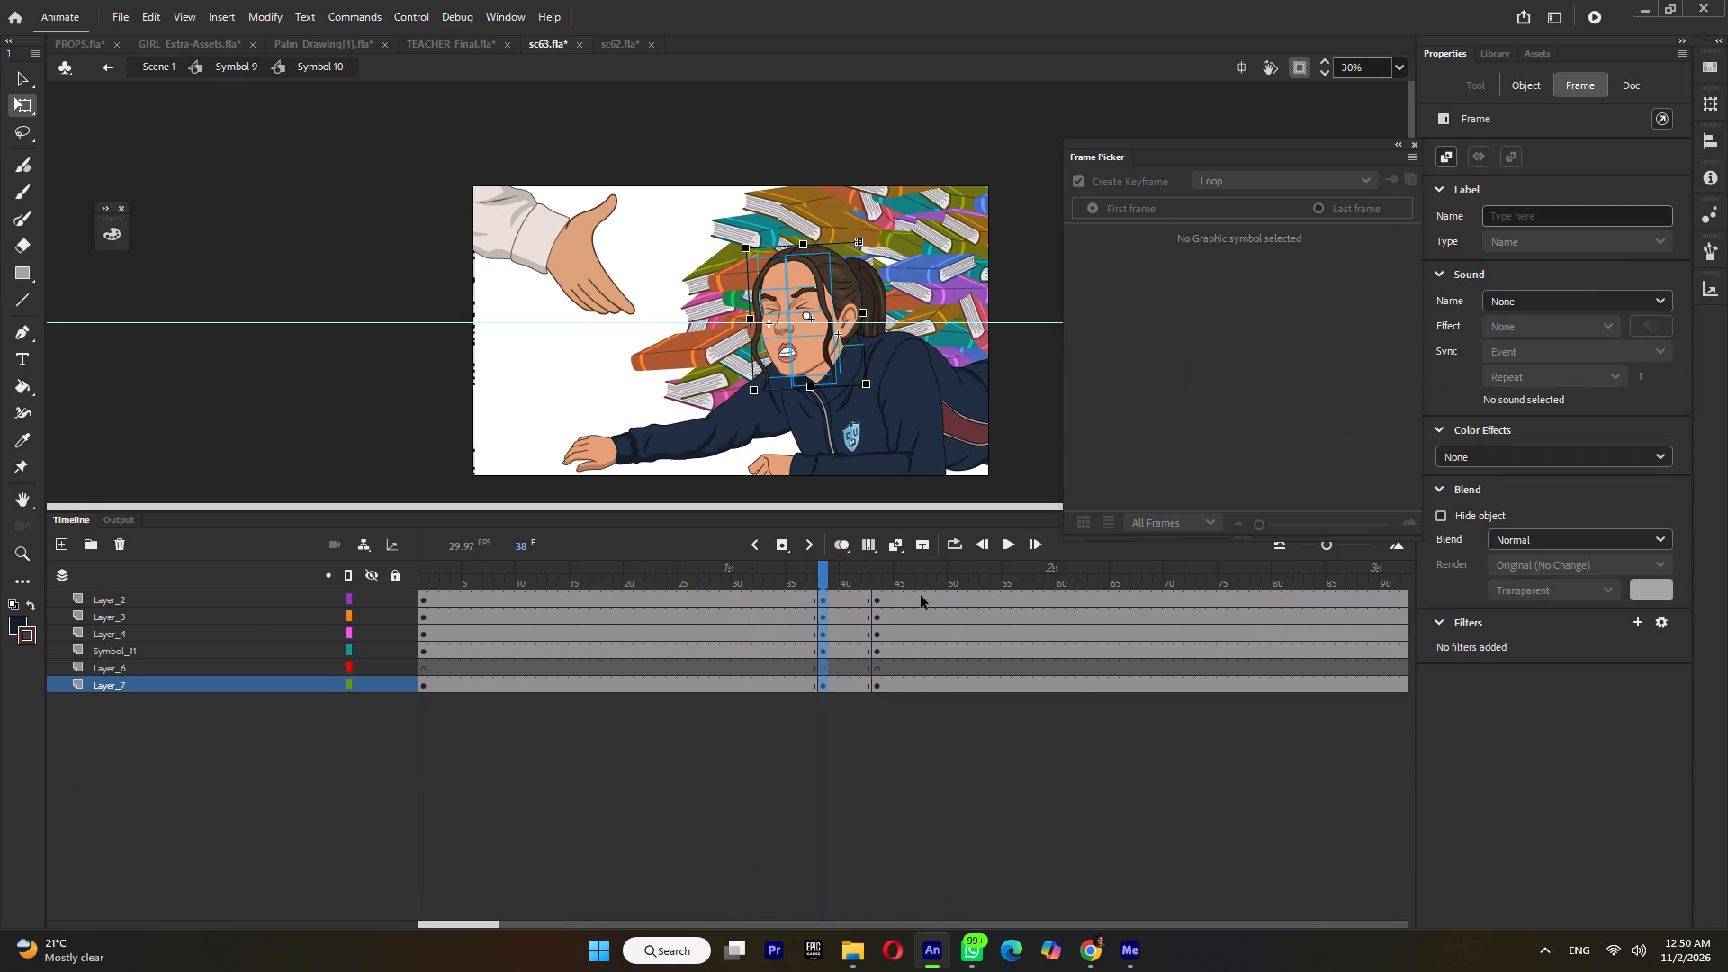
double_click(928, 582)
key("F6")
double_click(977, 580)
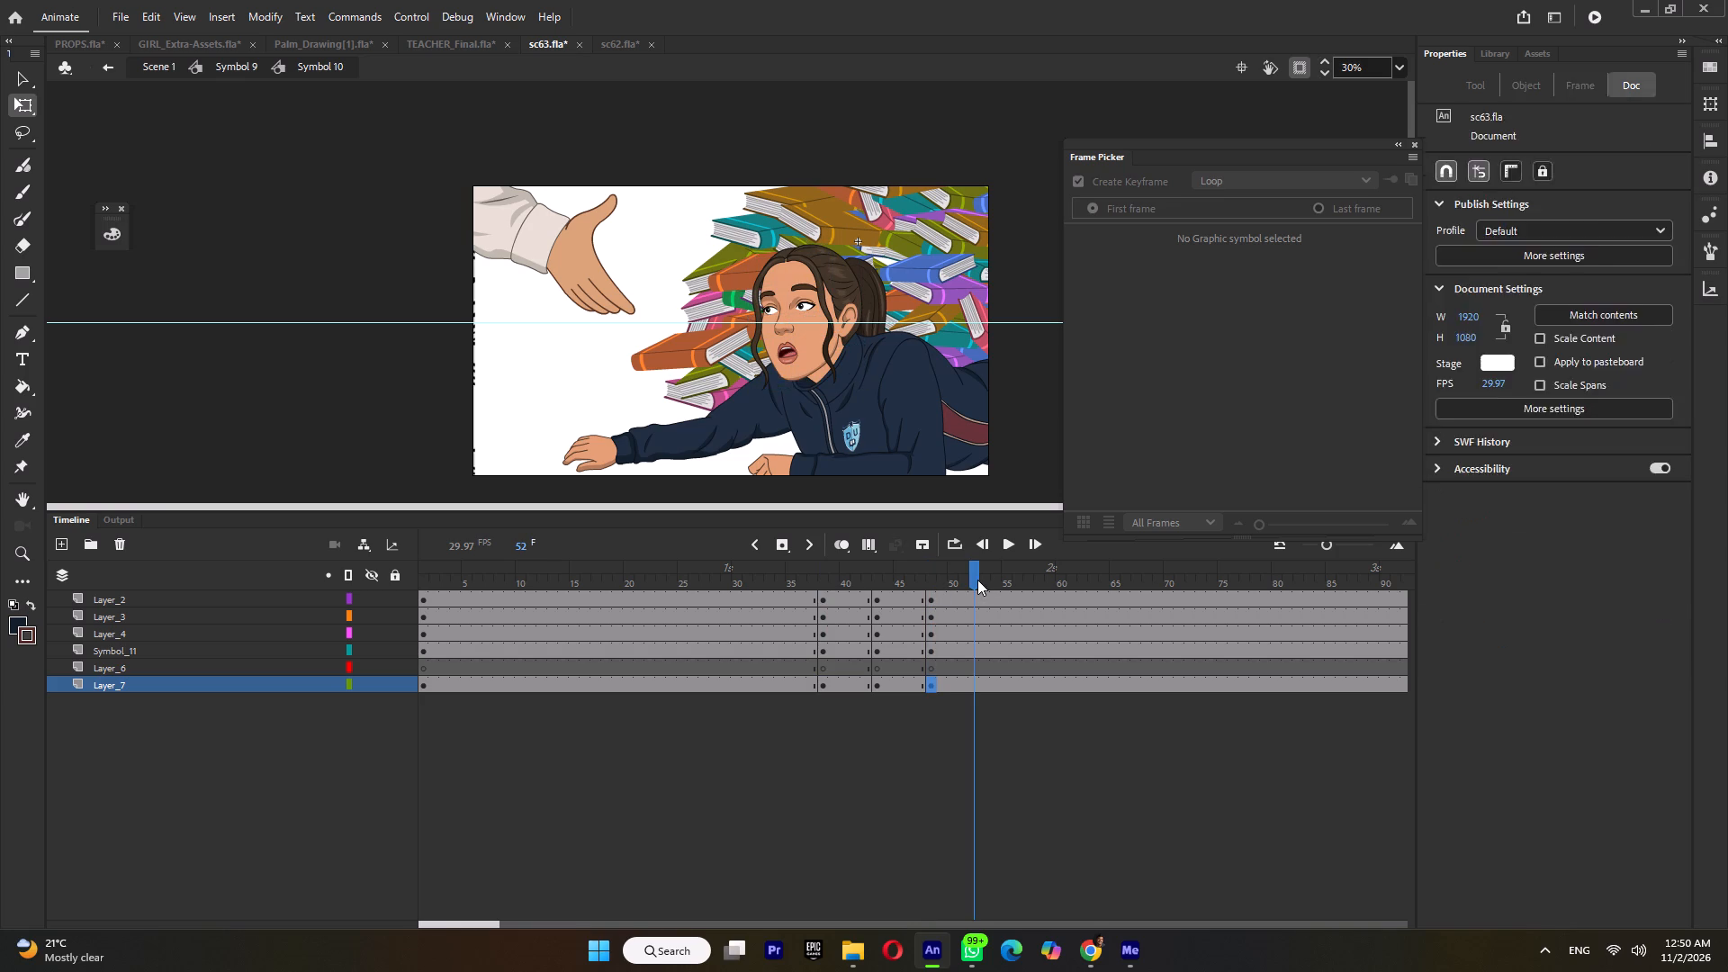
key("F6")
At frame 43, rotate both front hair strands slightly so their tips swing toward her outstretched arm.
left_click(849, 579)
left_click(882, 577)
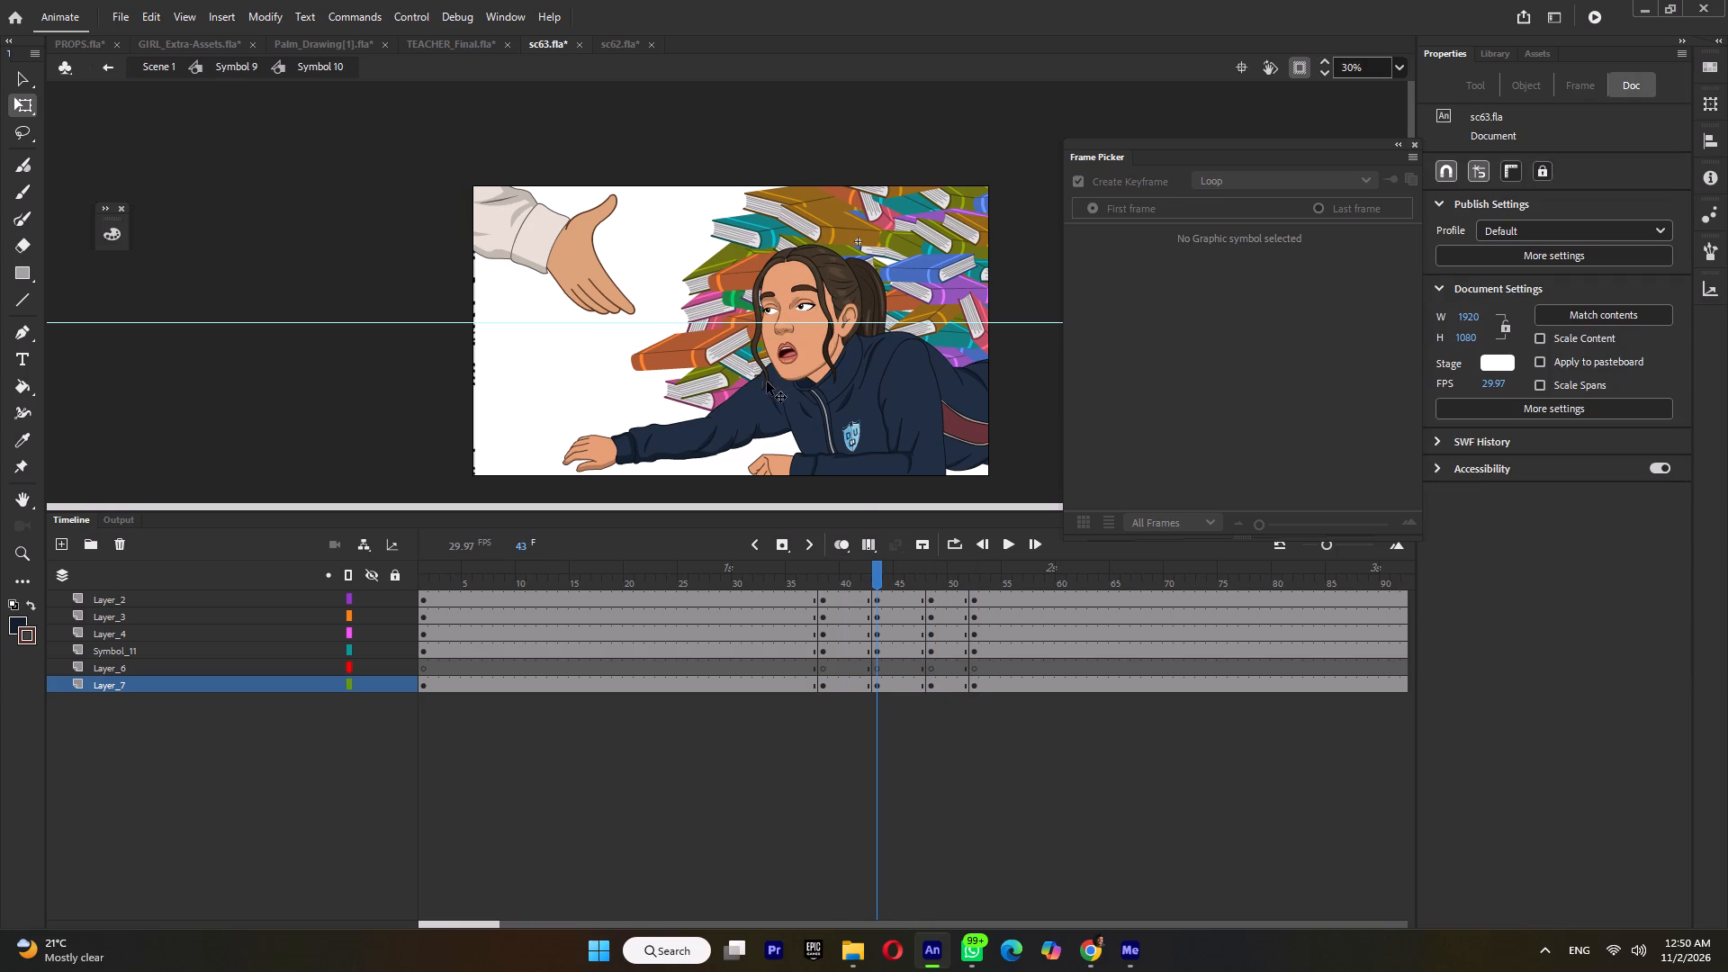
left_click(768, 373)
scroll(763, 388, "up", 6, "ctrl")
left_click_drag(743, 400, 736, 400)
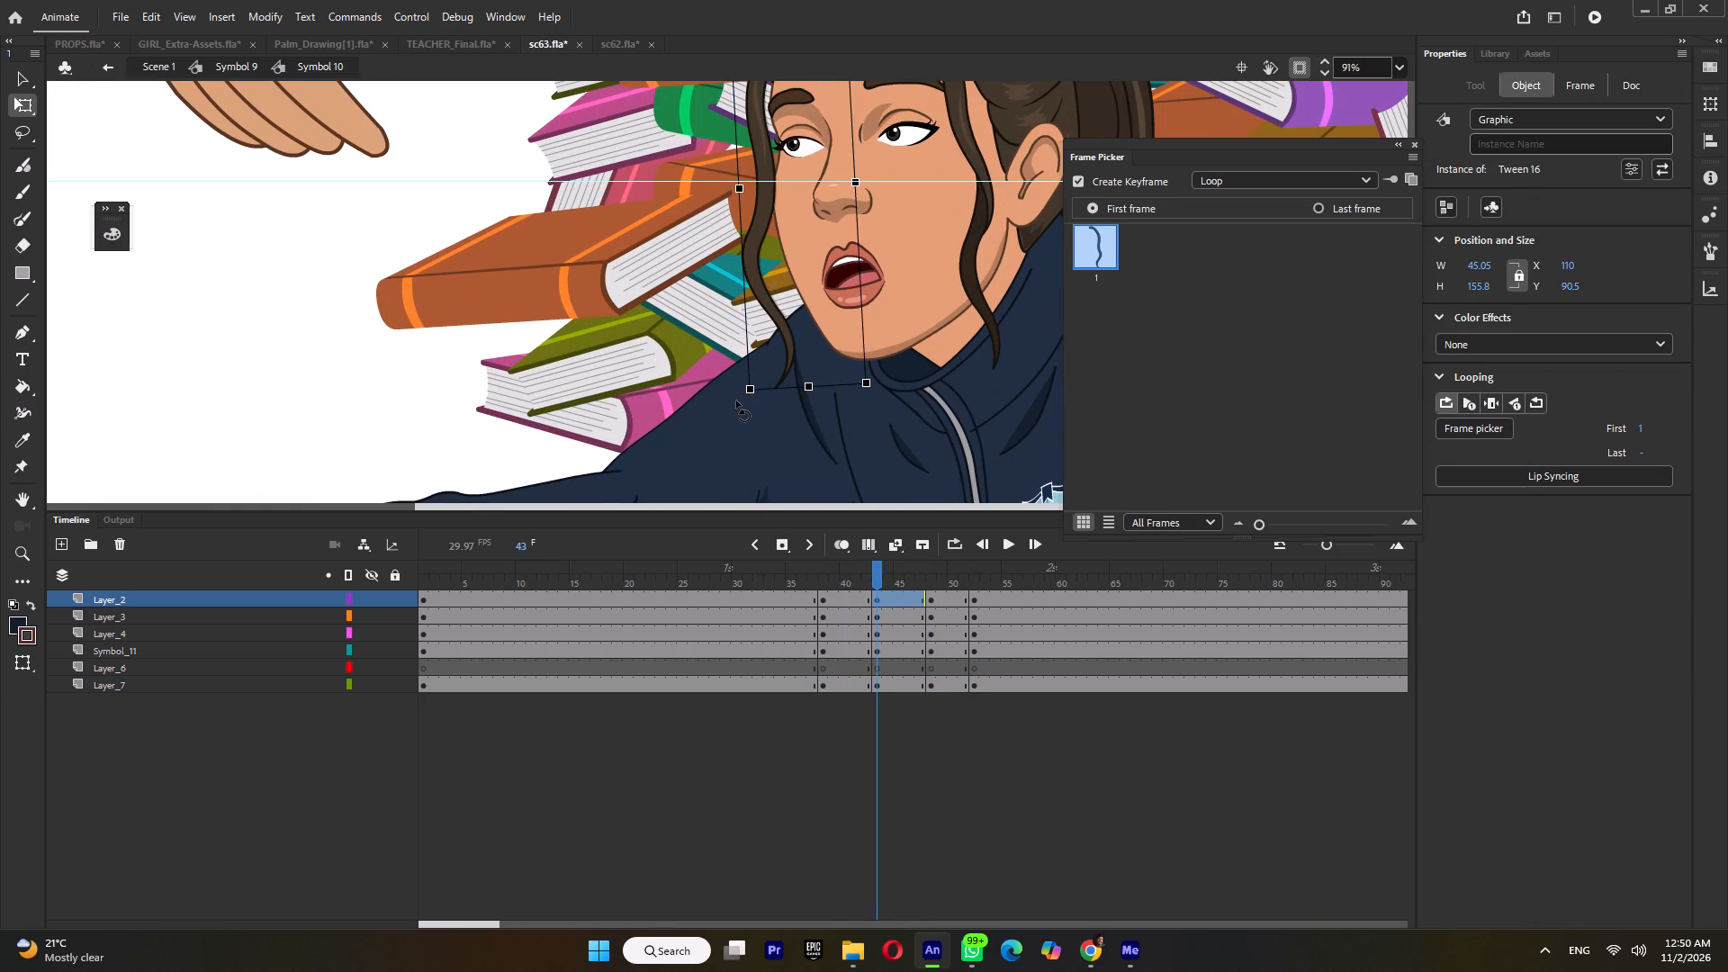
left_click_drag(736, 400, 733, 402)
left_click(984, 312)
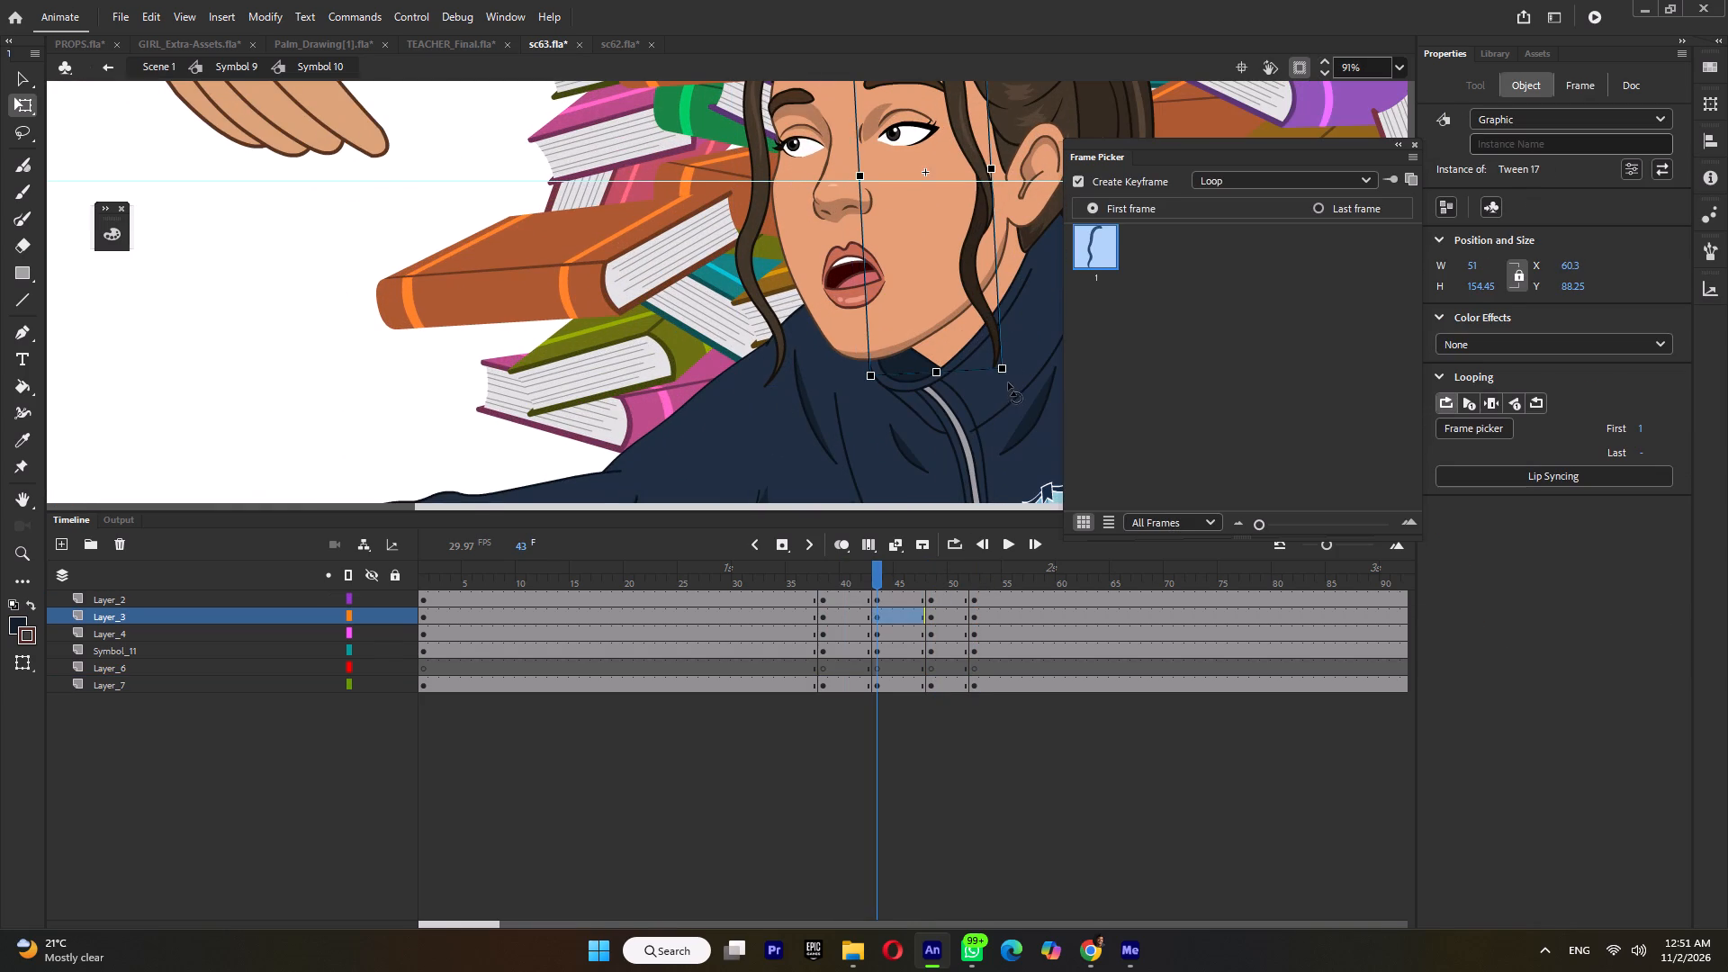
left_click_drag(1007, 382, 997, 389)
In the pose starting at frame 48, rotate both front hair strands slightly so their tips swing back toward the ponytail.
left_click(945, 573)
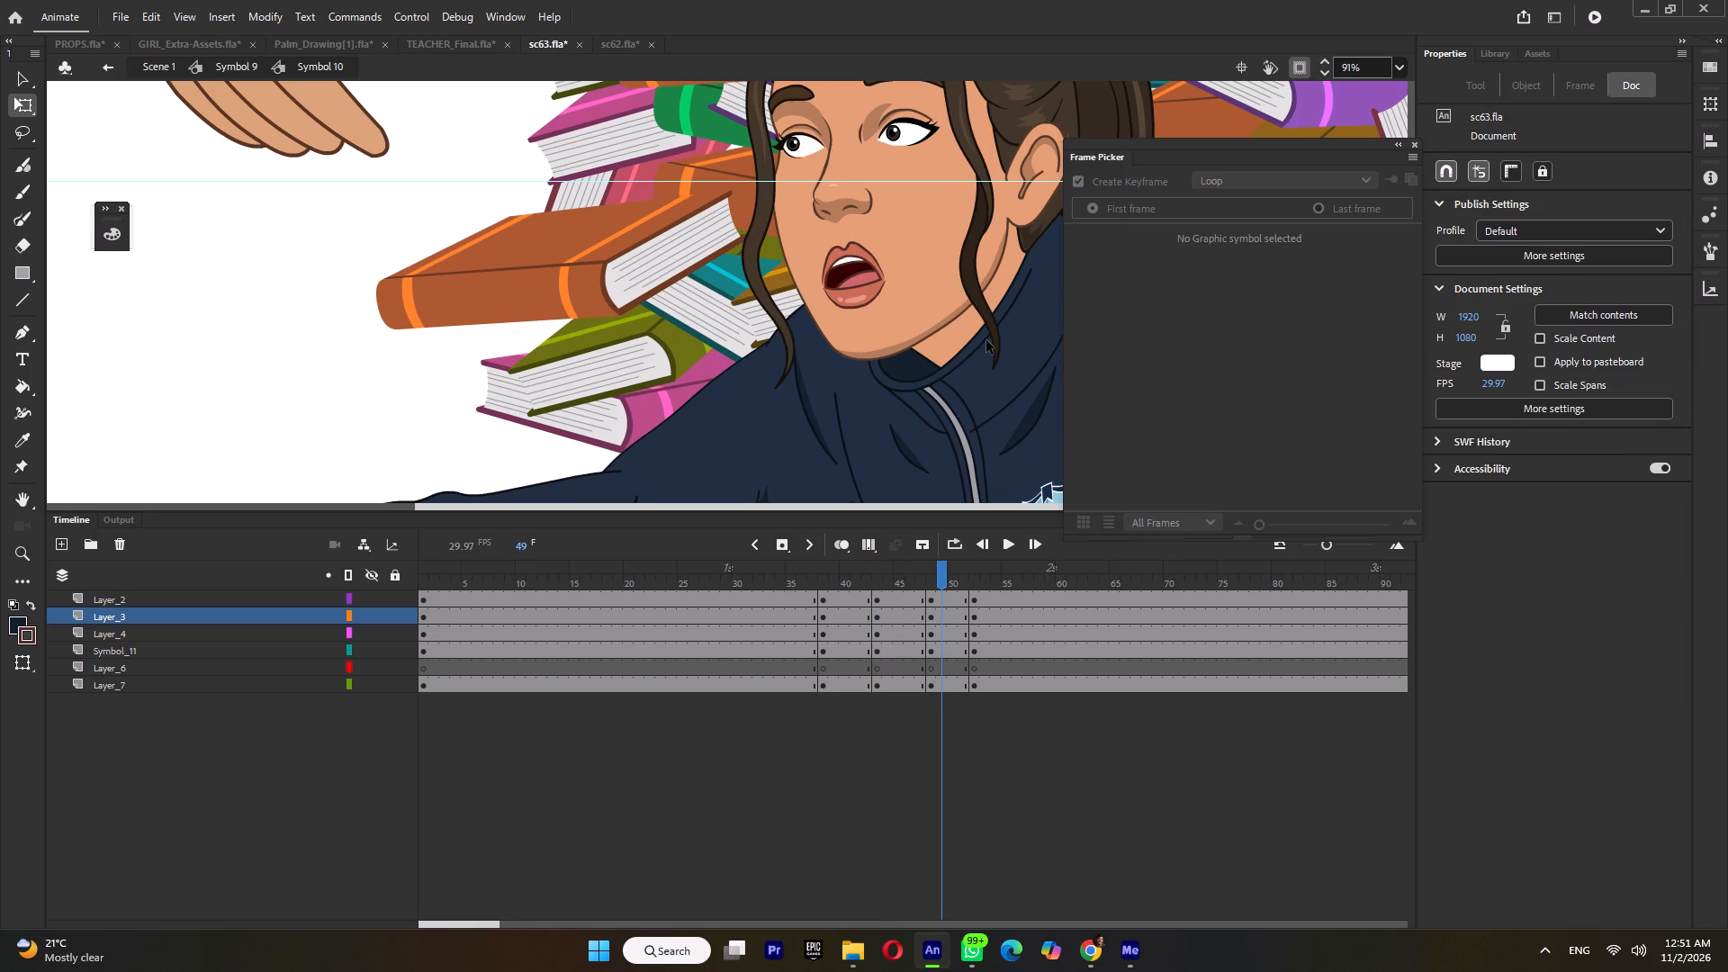
left_click(987, 322)
left_click_drag(1005, 383, 1017, 387)
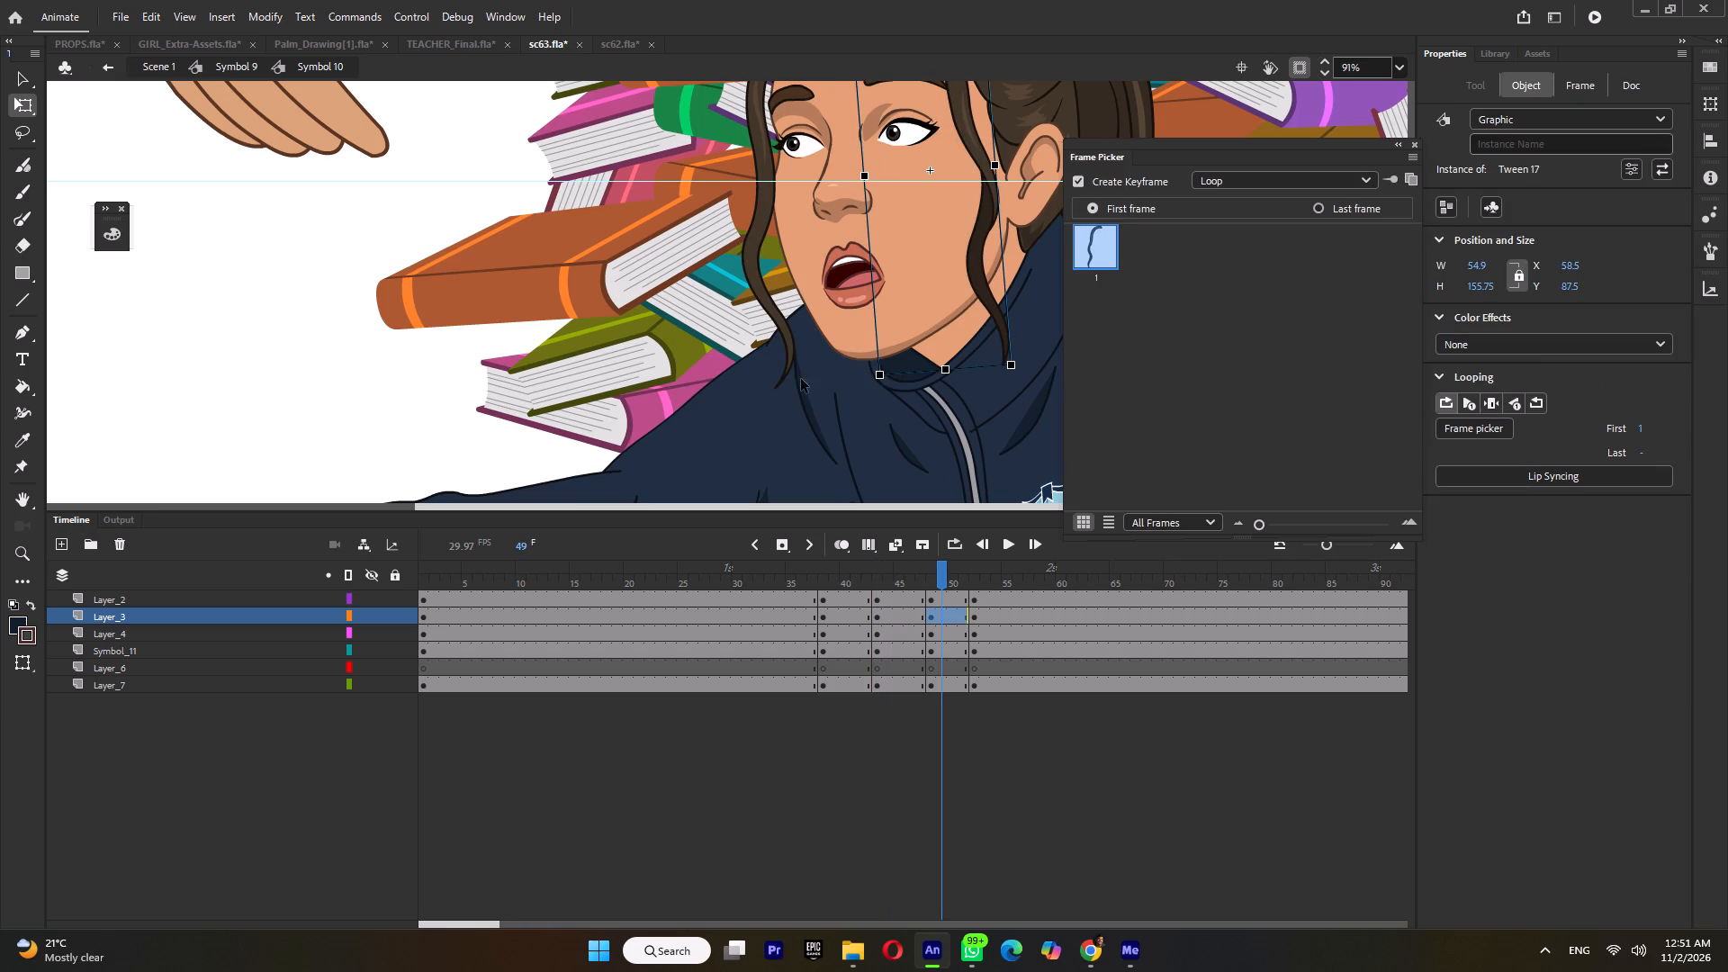
left_click(792, 341)
left_click_drag(745, 401, 754, 406)
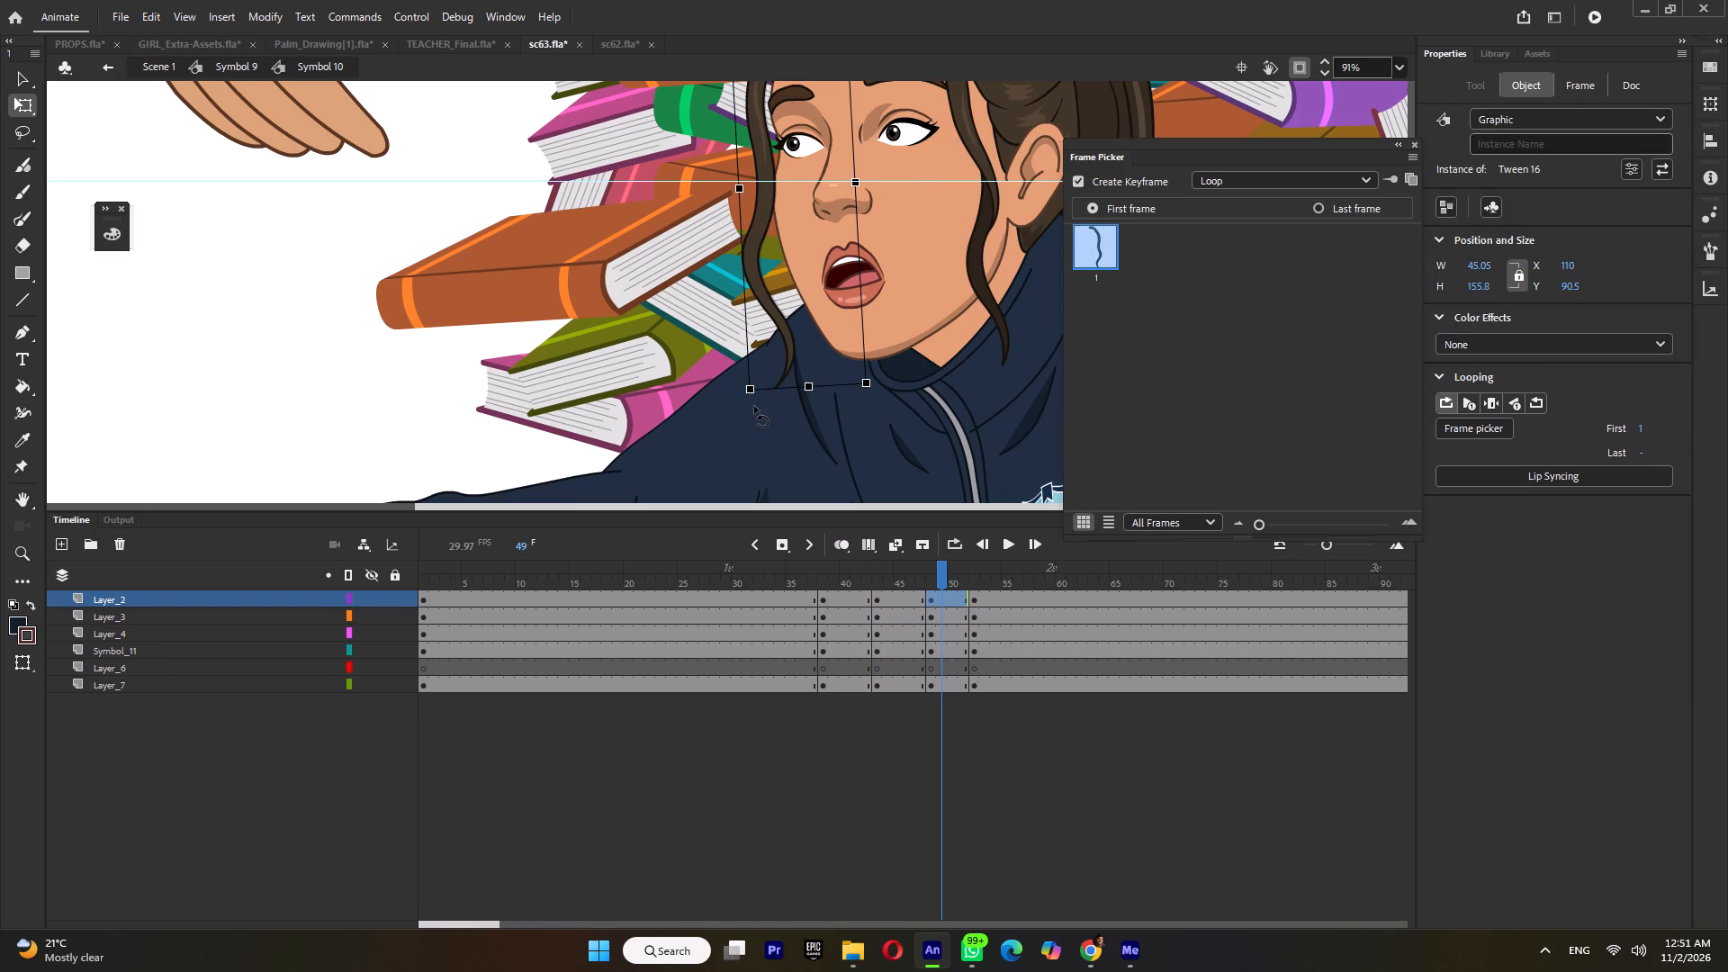
left_click_drag(754, 406, 755, 407)
Create classic tweens on the two hair strand layers, Layer_2 and Layer_3, from frame 38 to 52.
left_click_drag(845, 598, 934, 616)
key("ctrl+m")
Return to Symbol 9 and then Scene 1, playing back each to review the girl's complete movement with the hair swing.
scroll(882, 299, "down", 7, "ctrl")
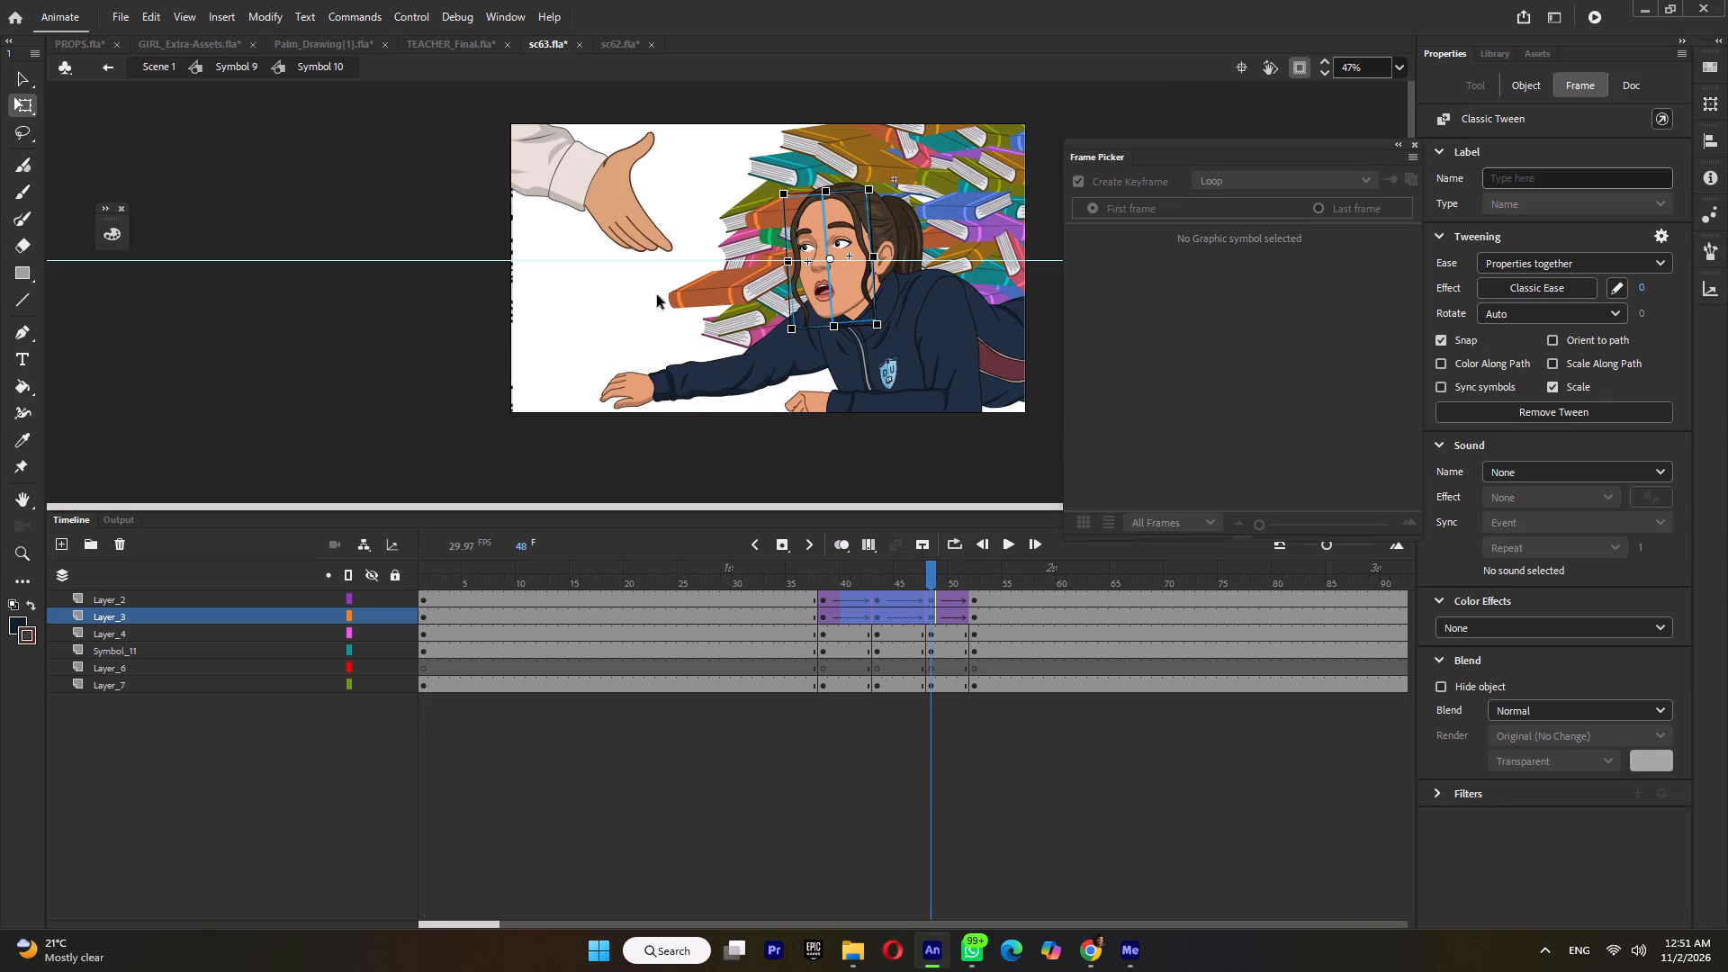
double_click(636, 299)
left_click(713, 576)
key("Return")
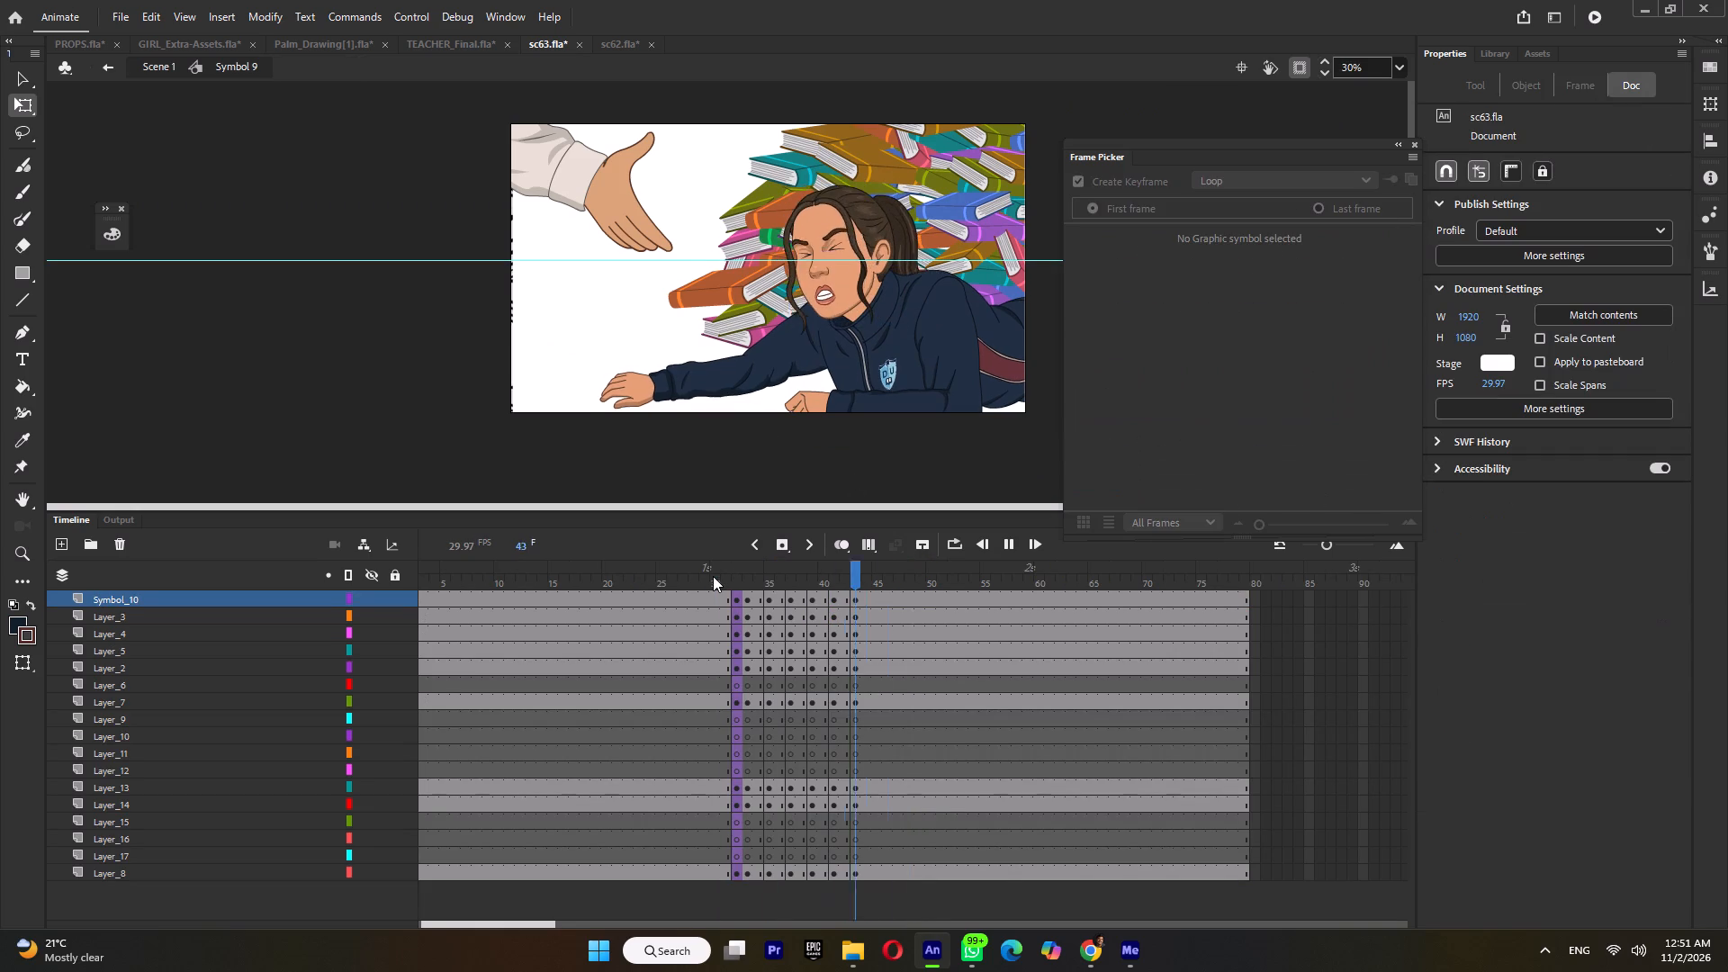
key("Return")
double_click(433, 428)
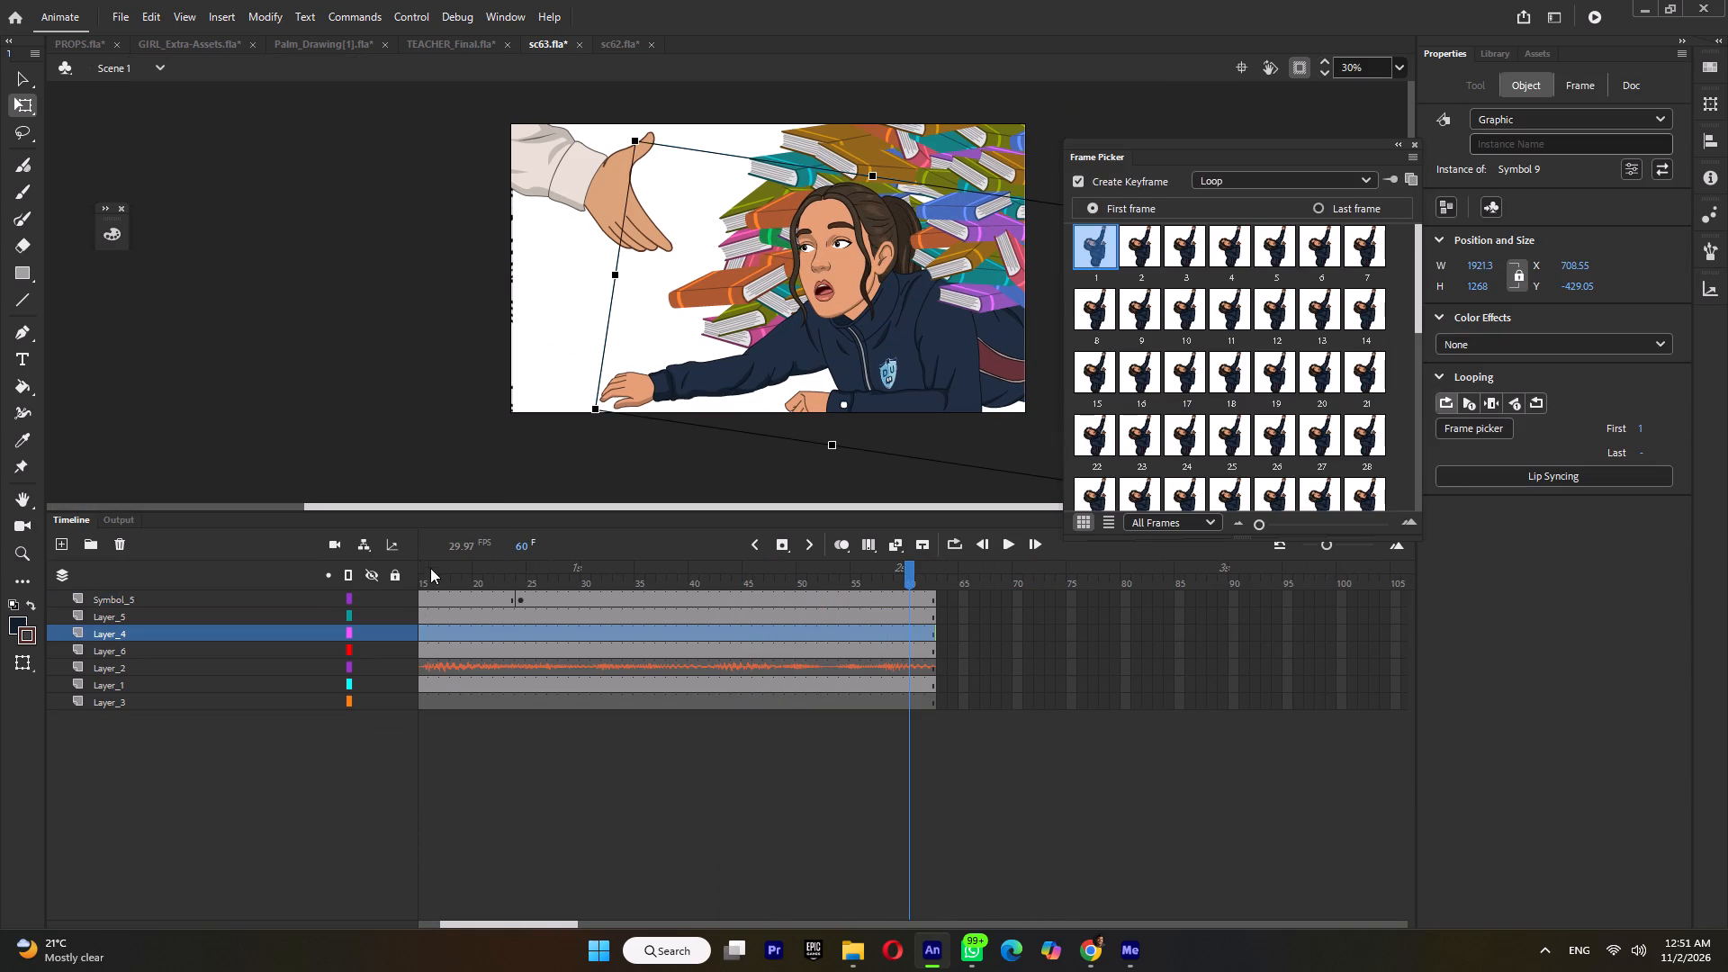
left_click_drag(451, 569, 315, 595)
key("Return")
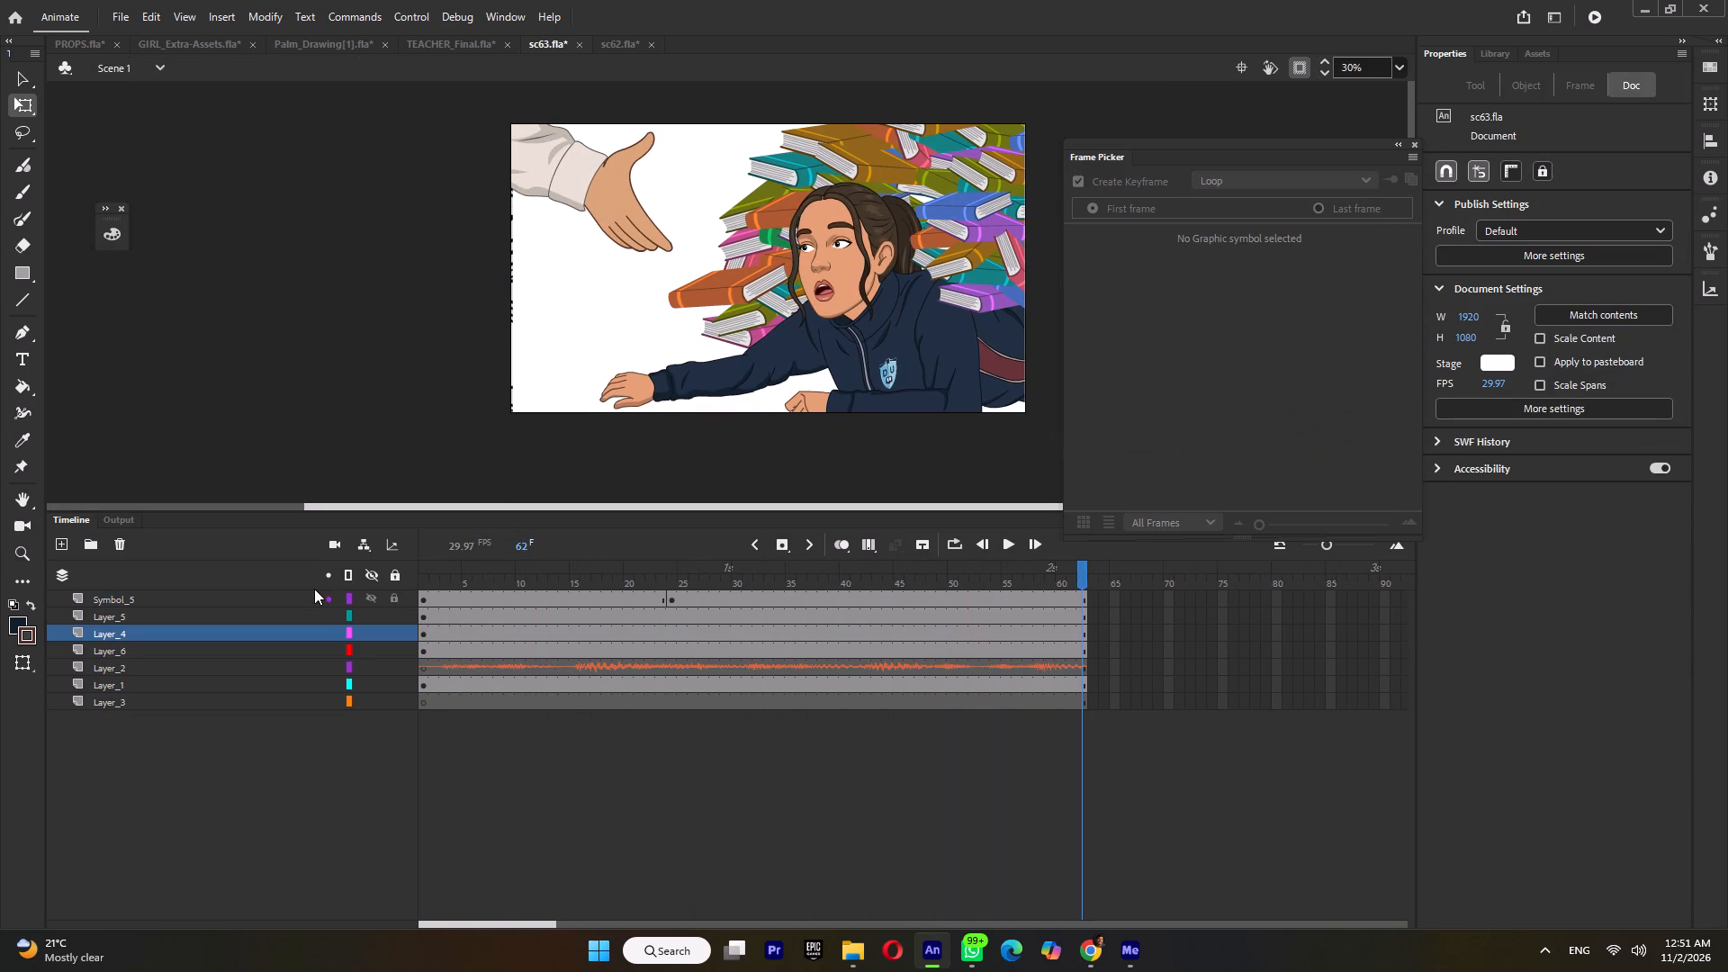
key("Return")
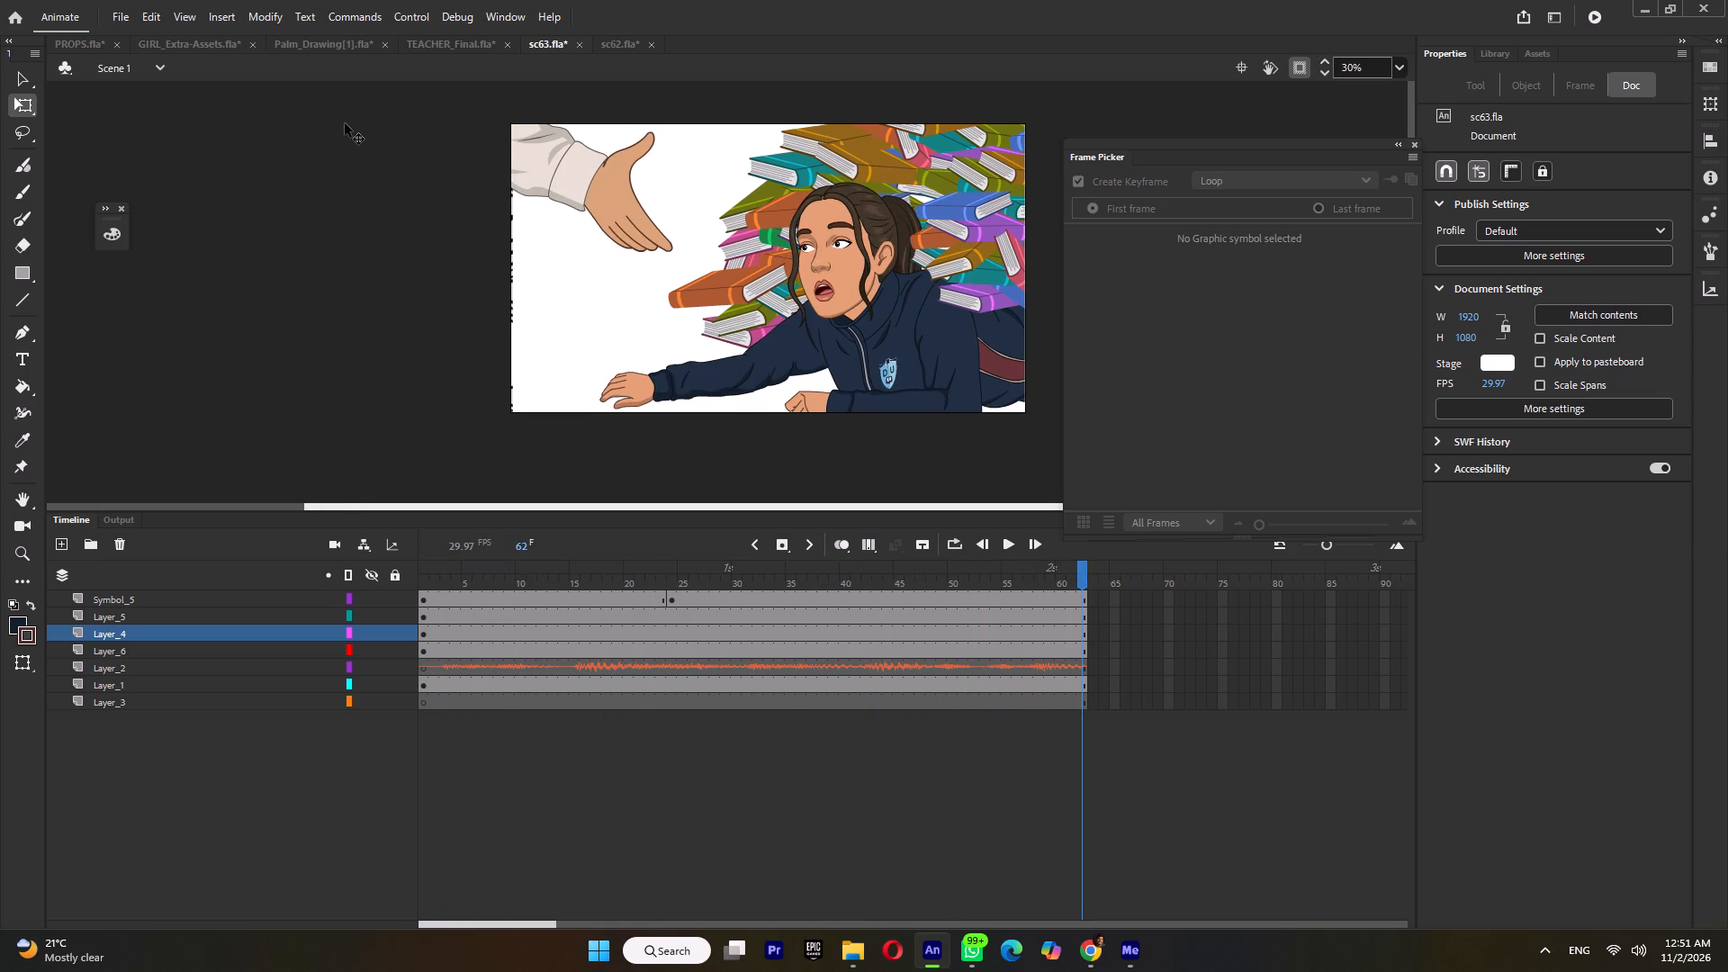
Save the sc63.fla document.
key("ctrl+s")
Open the video export settings for the sc63 shot.
left_click(121, 15)
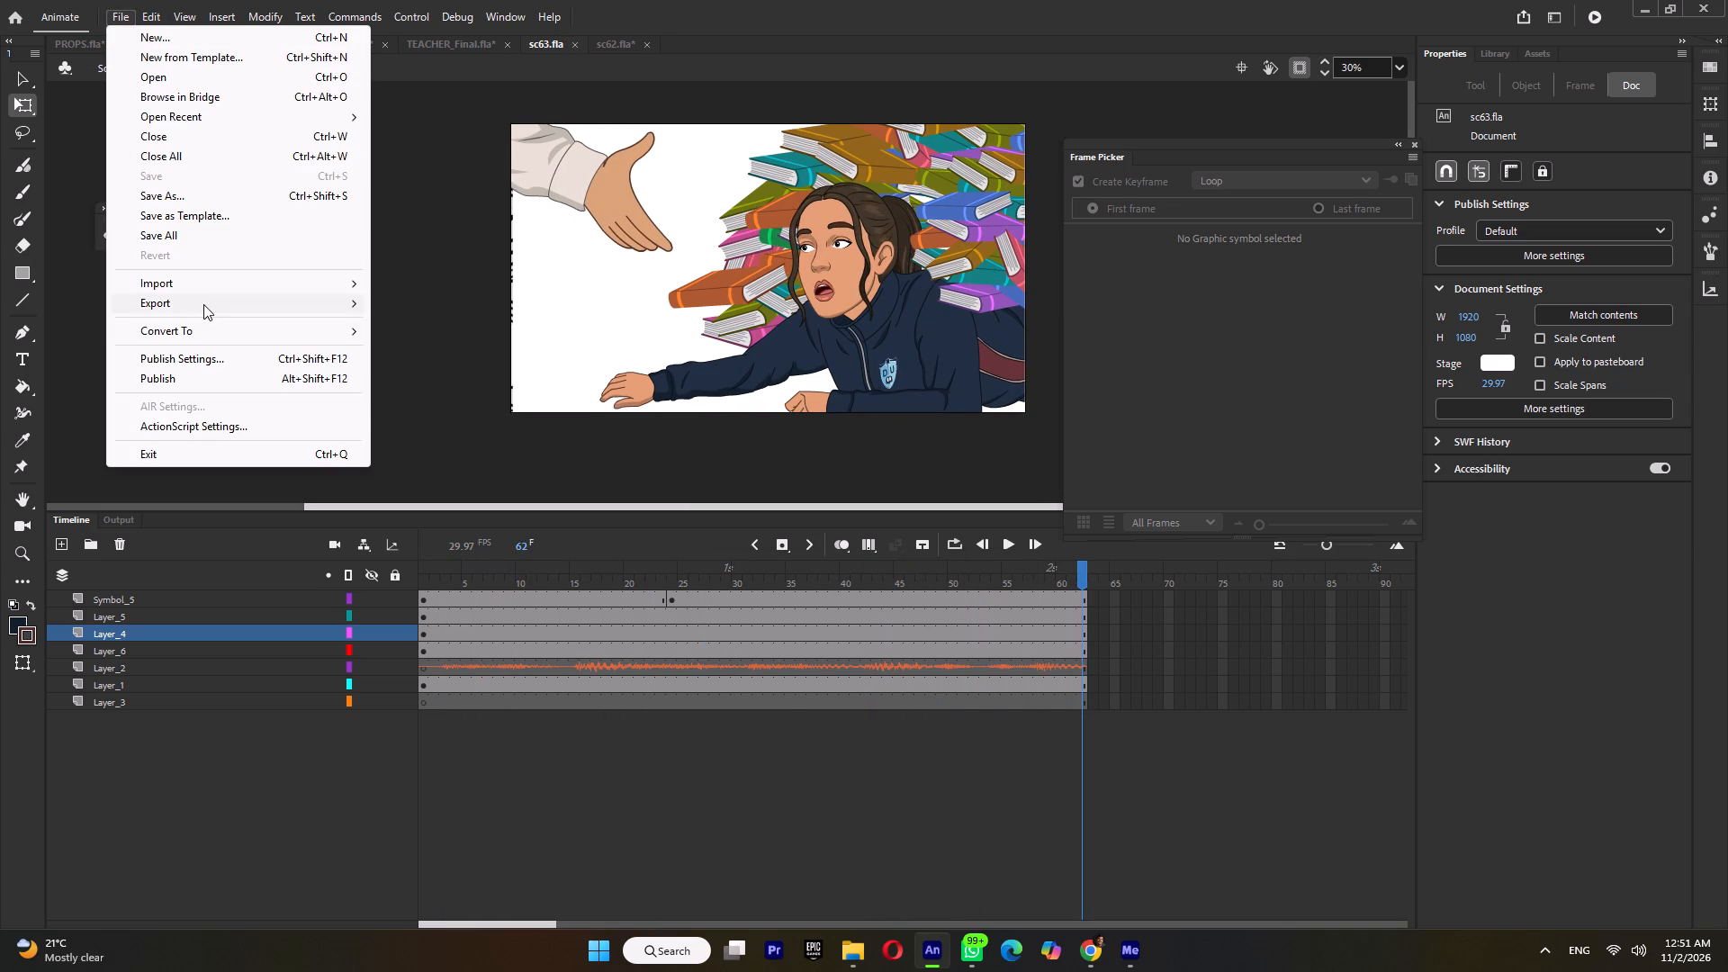
left_click(203, 304)
left_click(436, 357)
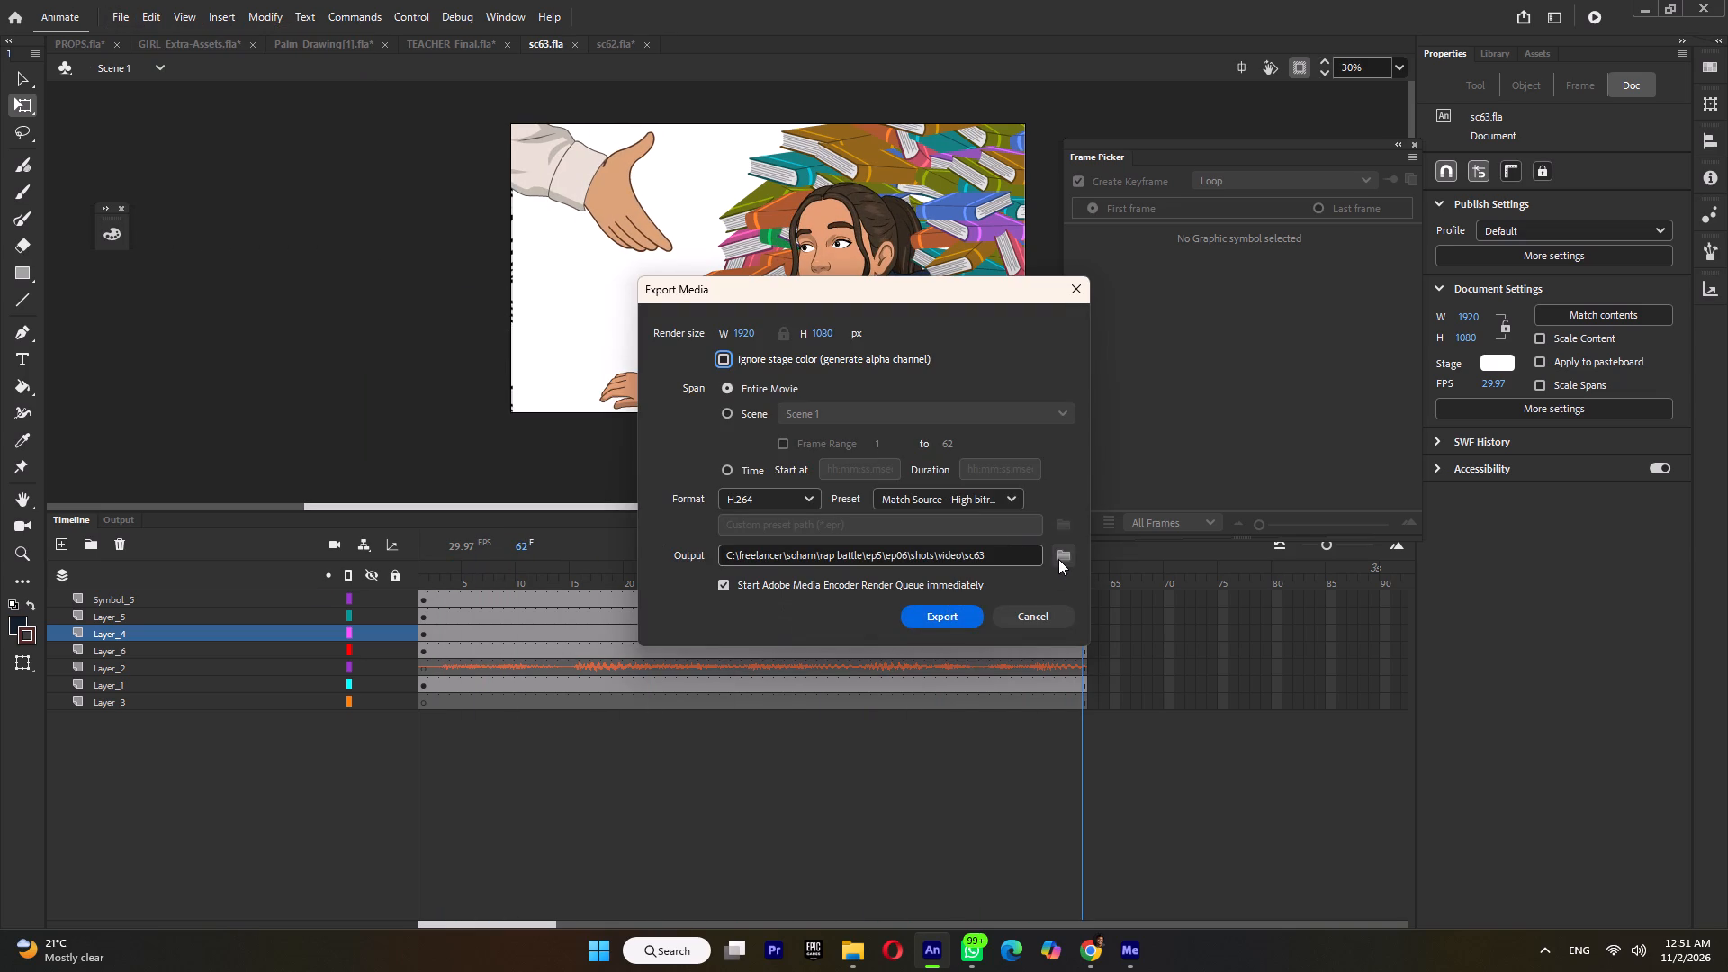
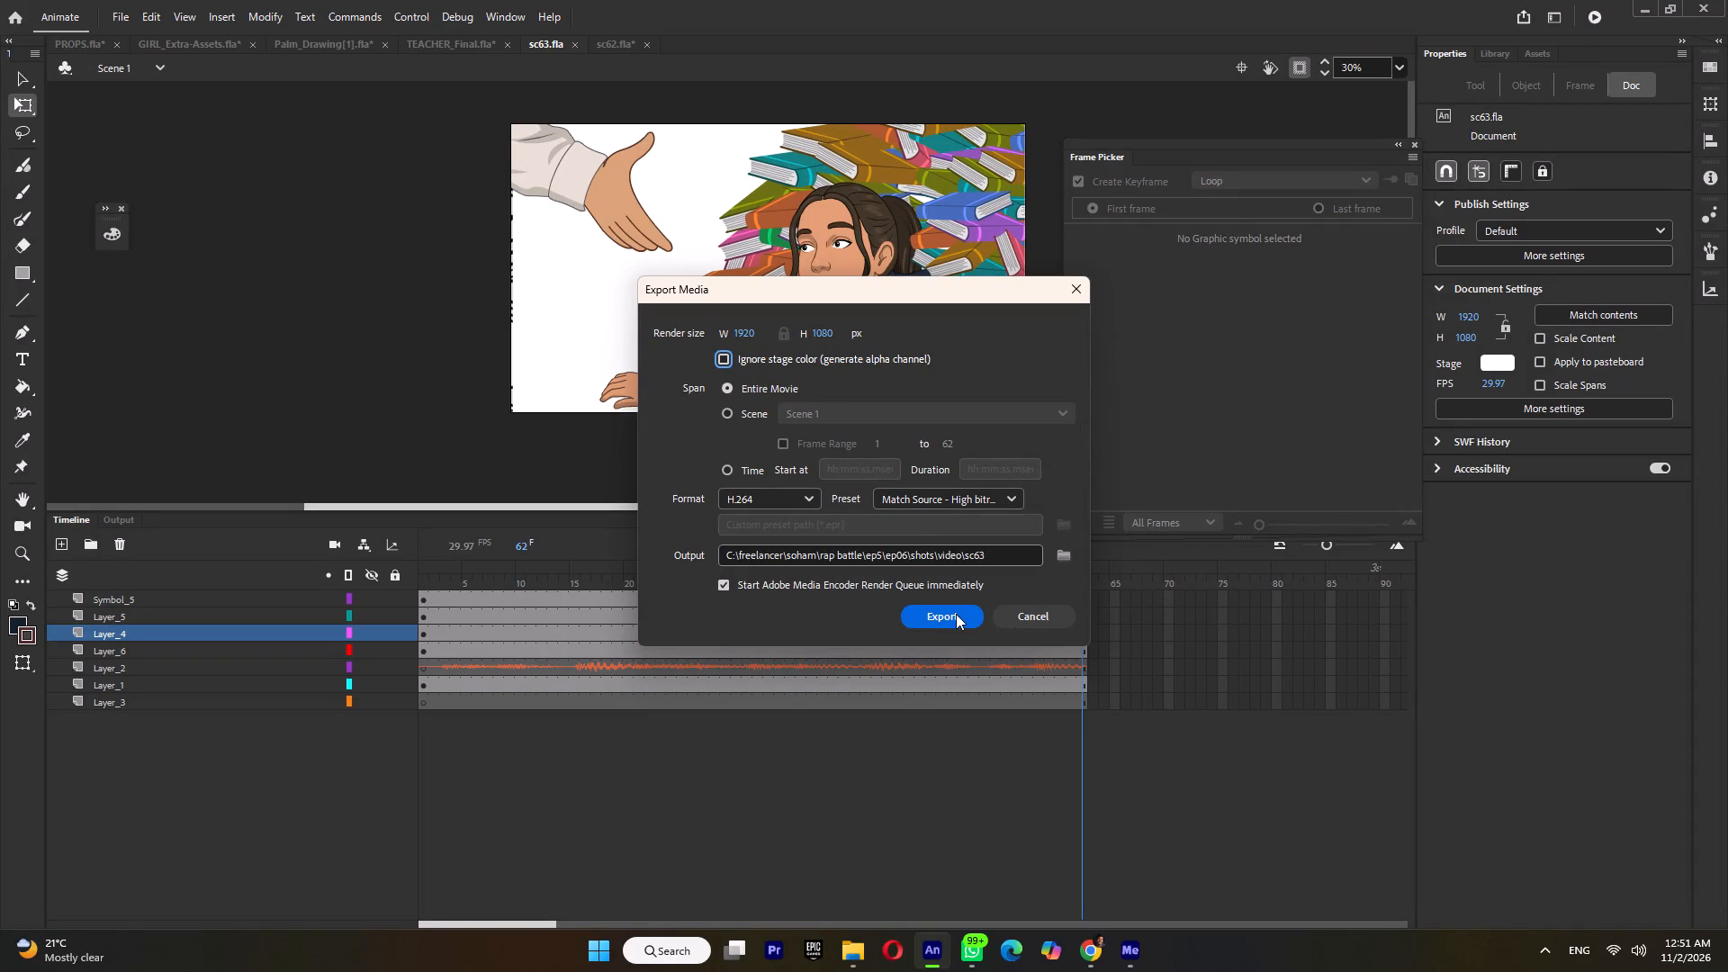
Check the ep06 shots' video folder in File Explorer, then export the entire sc63 movie there as H.264 video named sc63.
left_click(859, 959)
left_click(1165, 133)
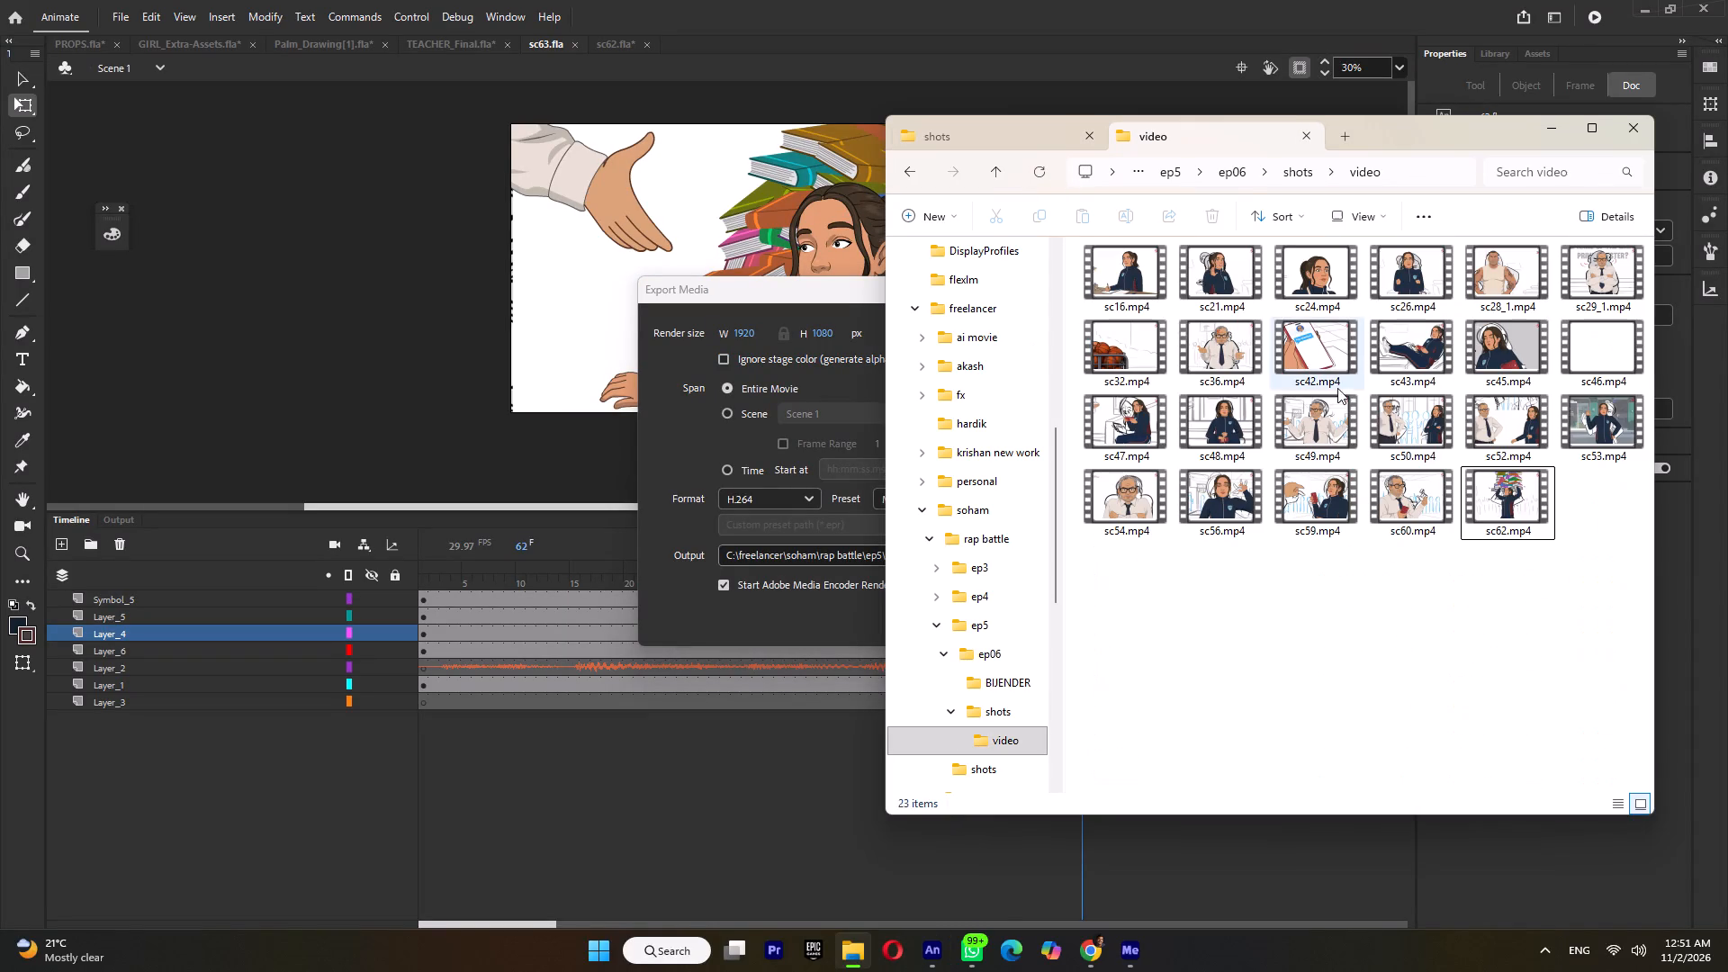
scroll(1371, 429, "down", 4)
left_click(689, 454)
left_click(950, 615)
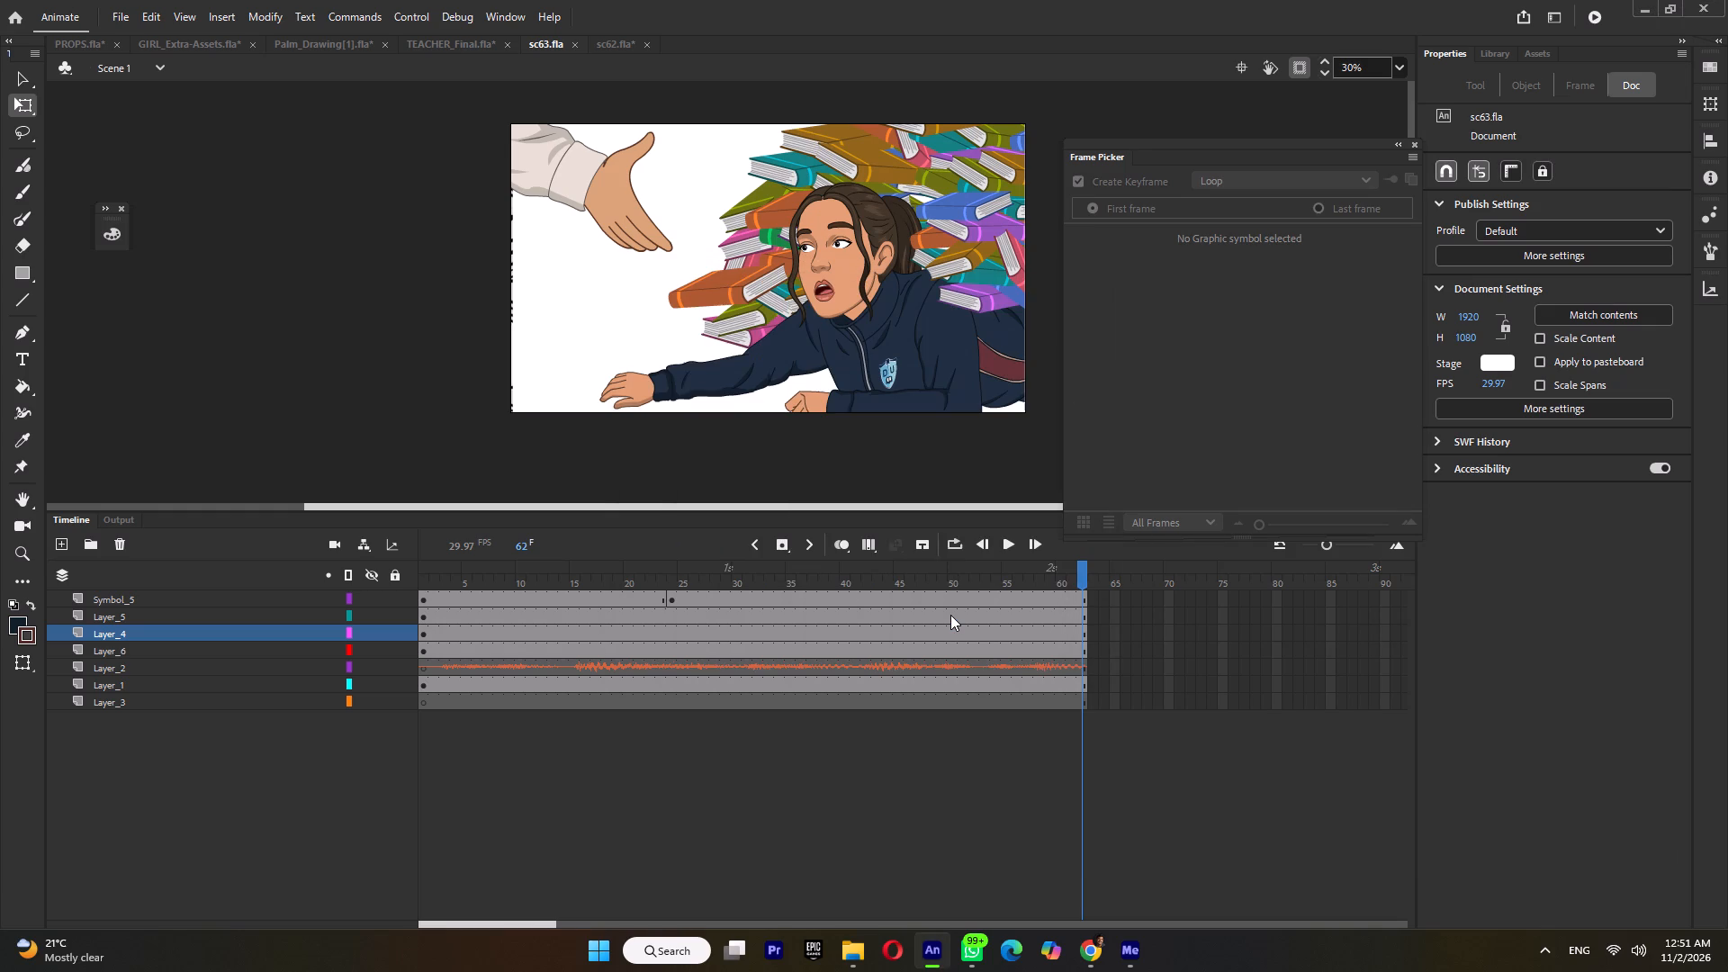
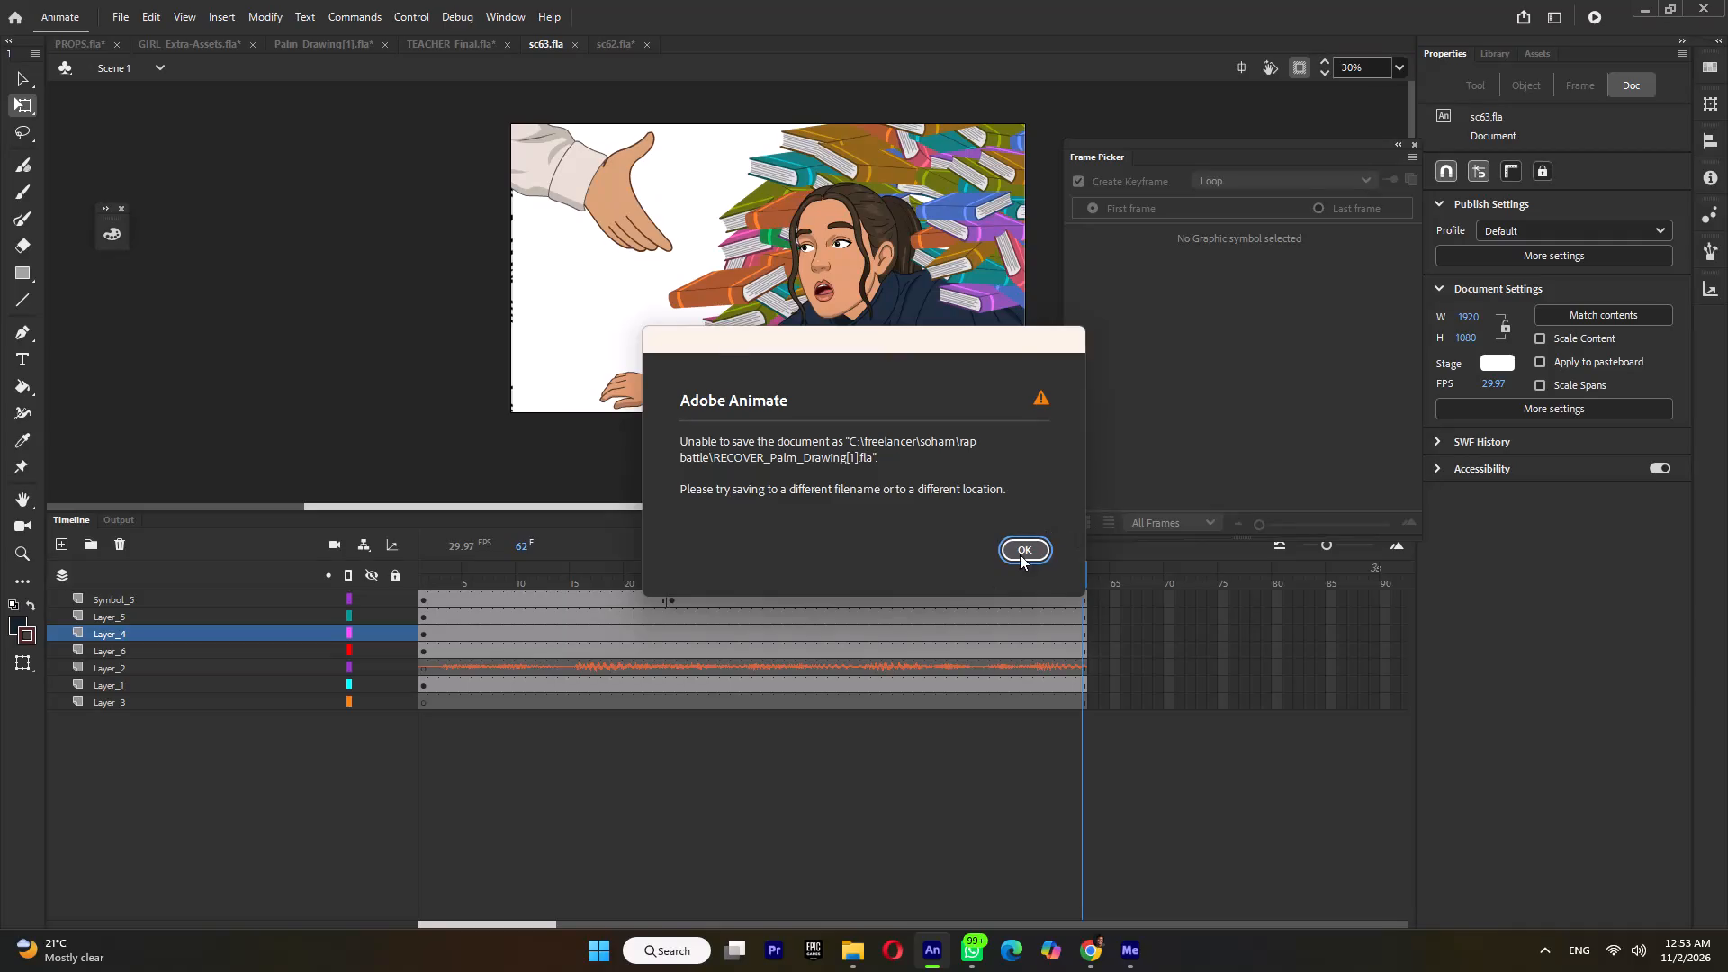
Dismiss the save alert and play back the sc63 animation to review it.
left_click(1020, 554)
key("Return")
key("Return")
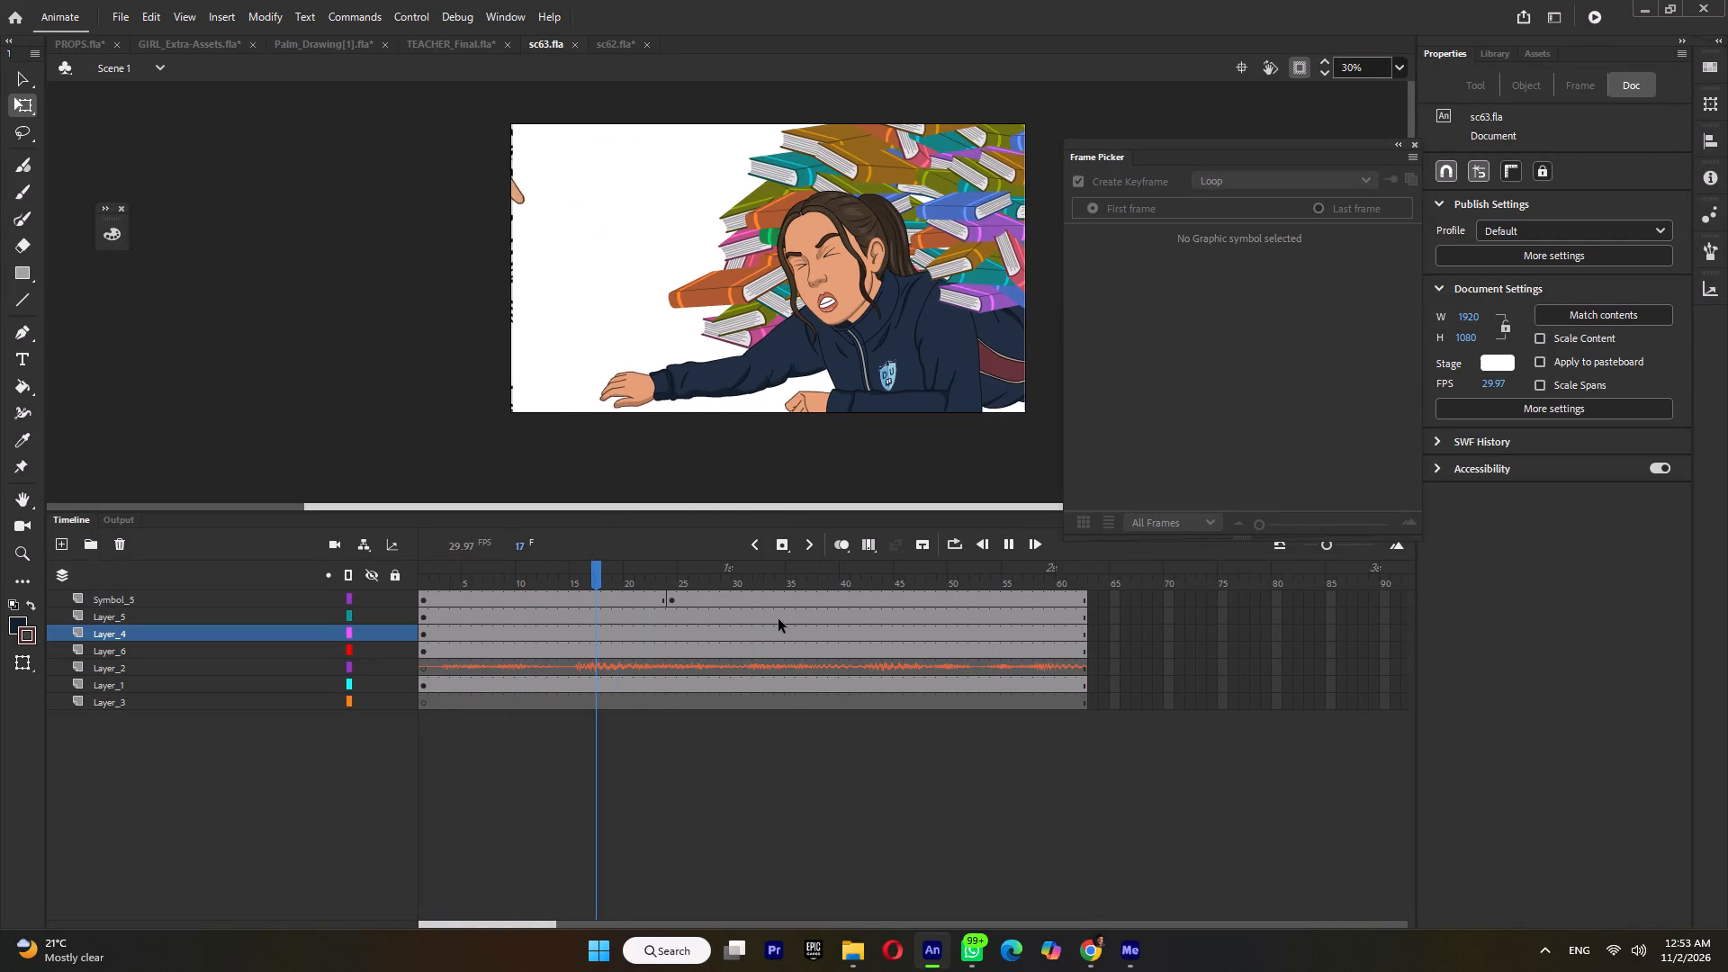
key("Return")
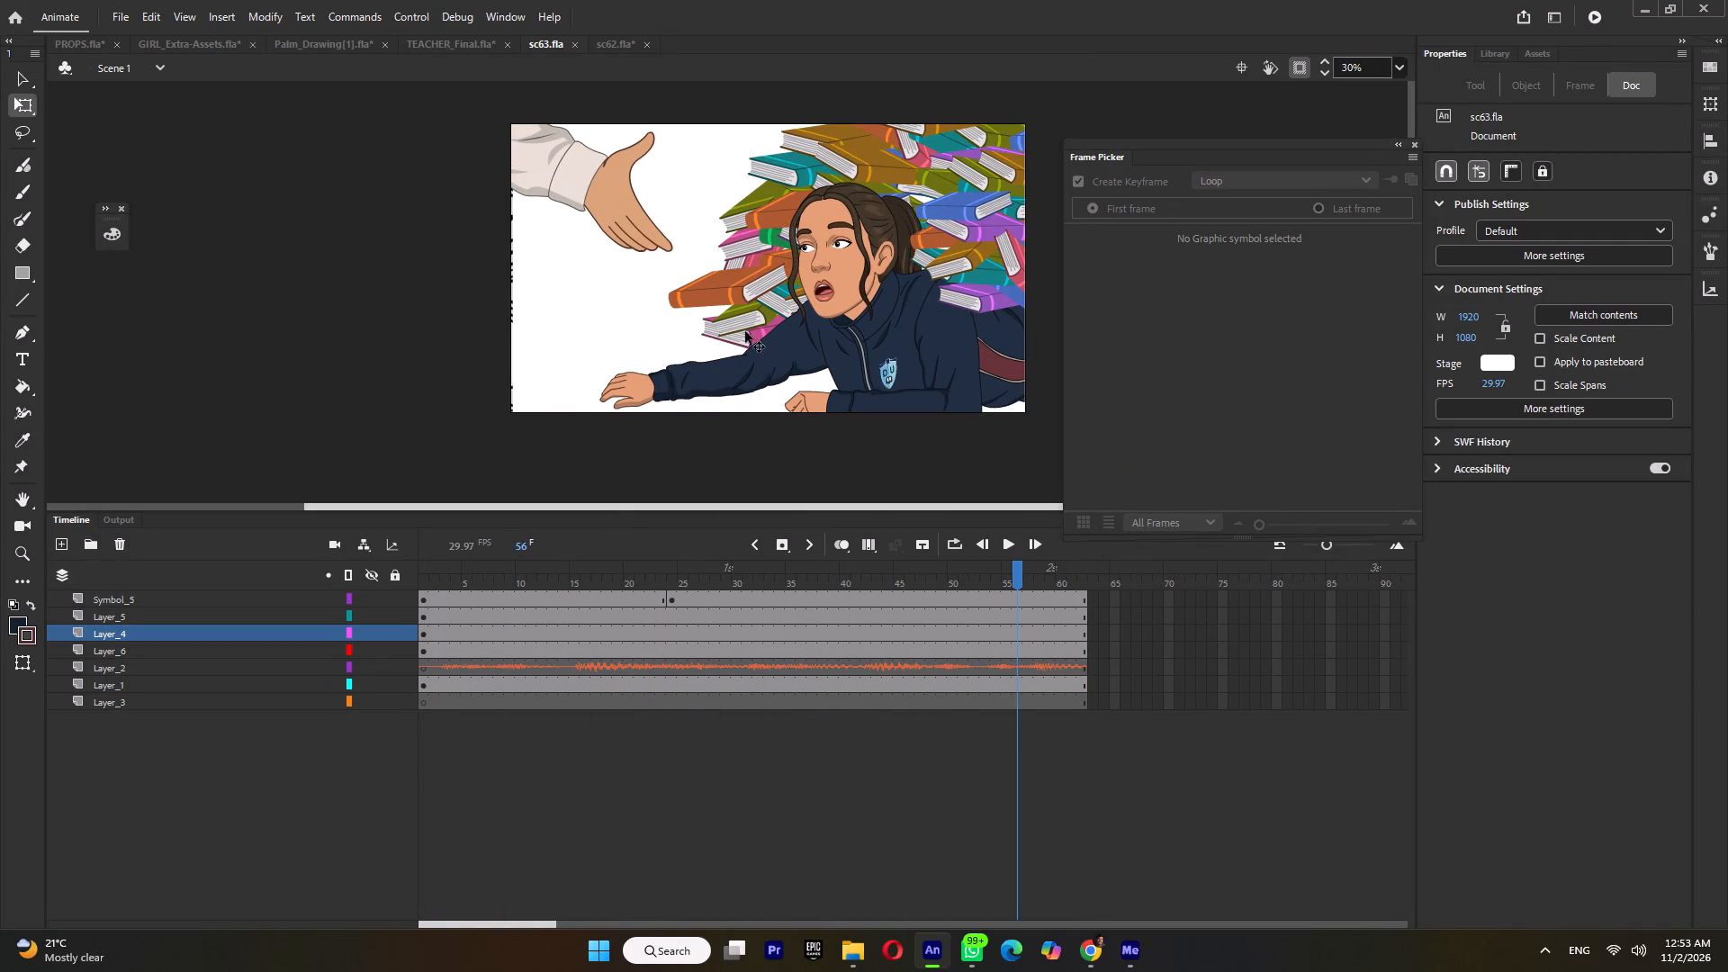
Show the artwork beyond the stage in sc63, move the storyboard sketch onto the stage at X 0, Y 0, and replay the shot.
left_click(1300, 60)
left_click(166, 346)
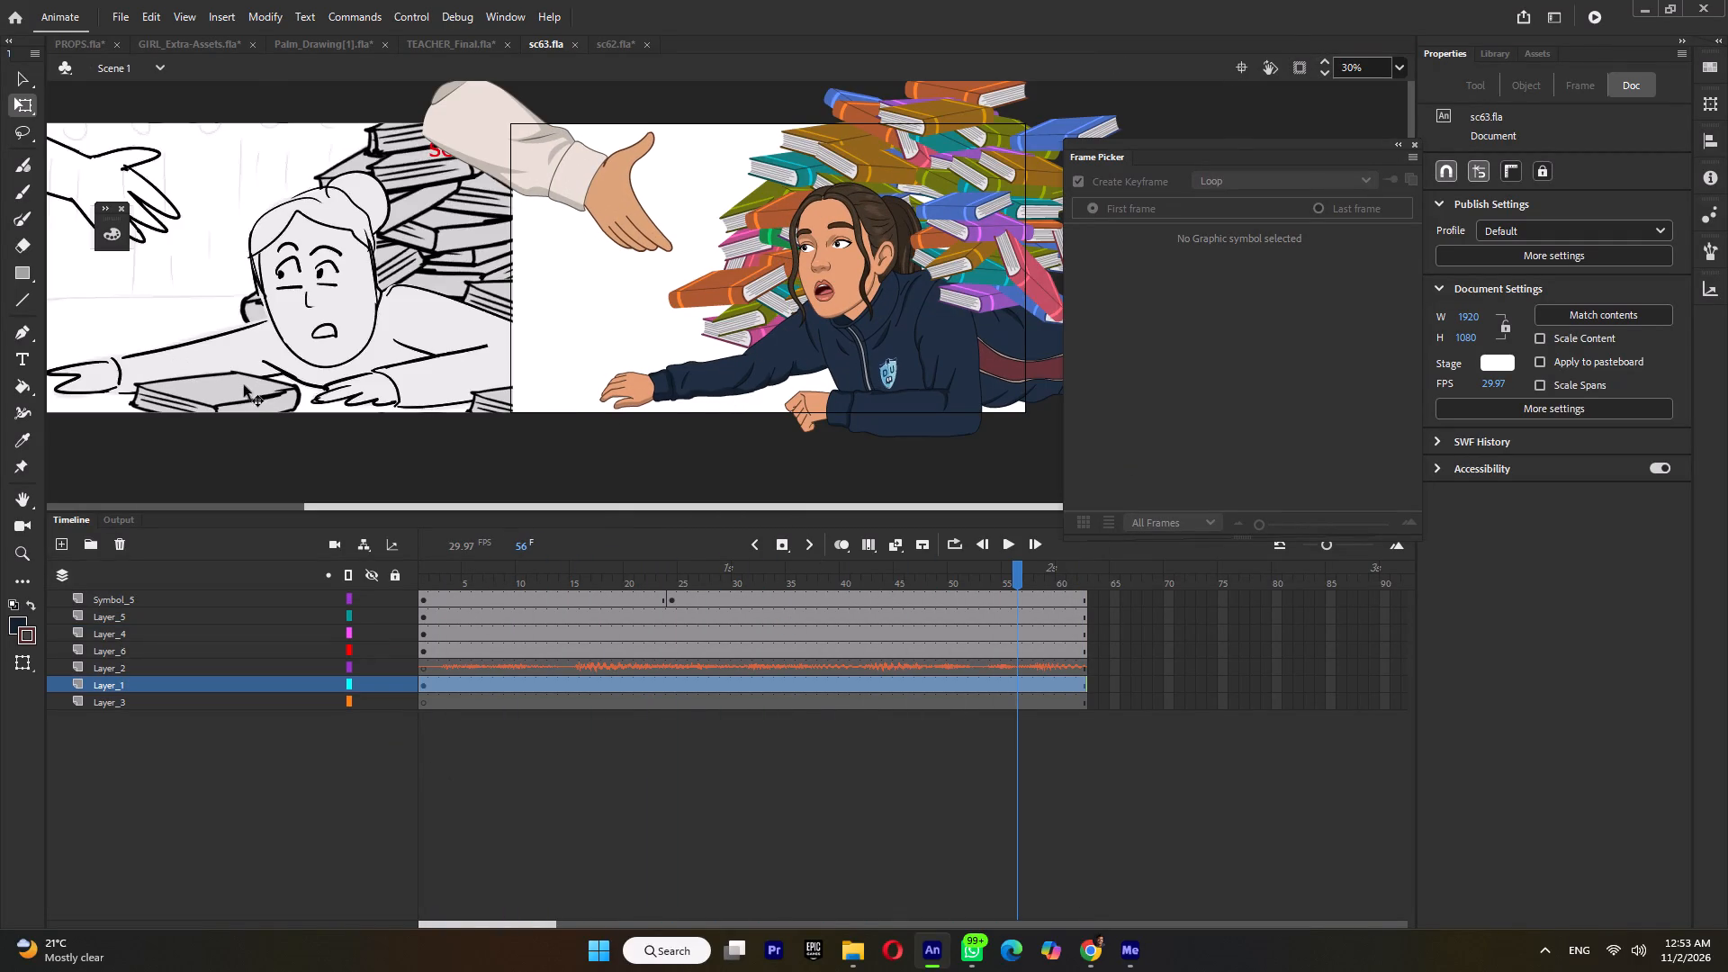
left_click_drag(233, 364, 744, 359)
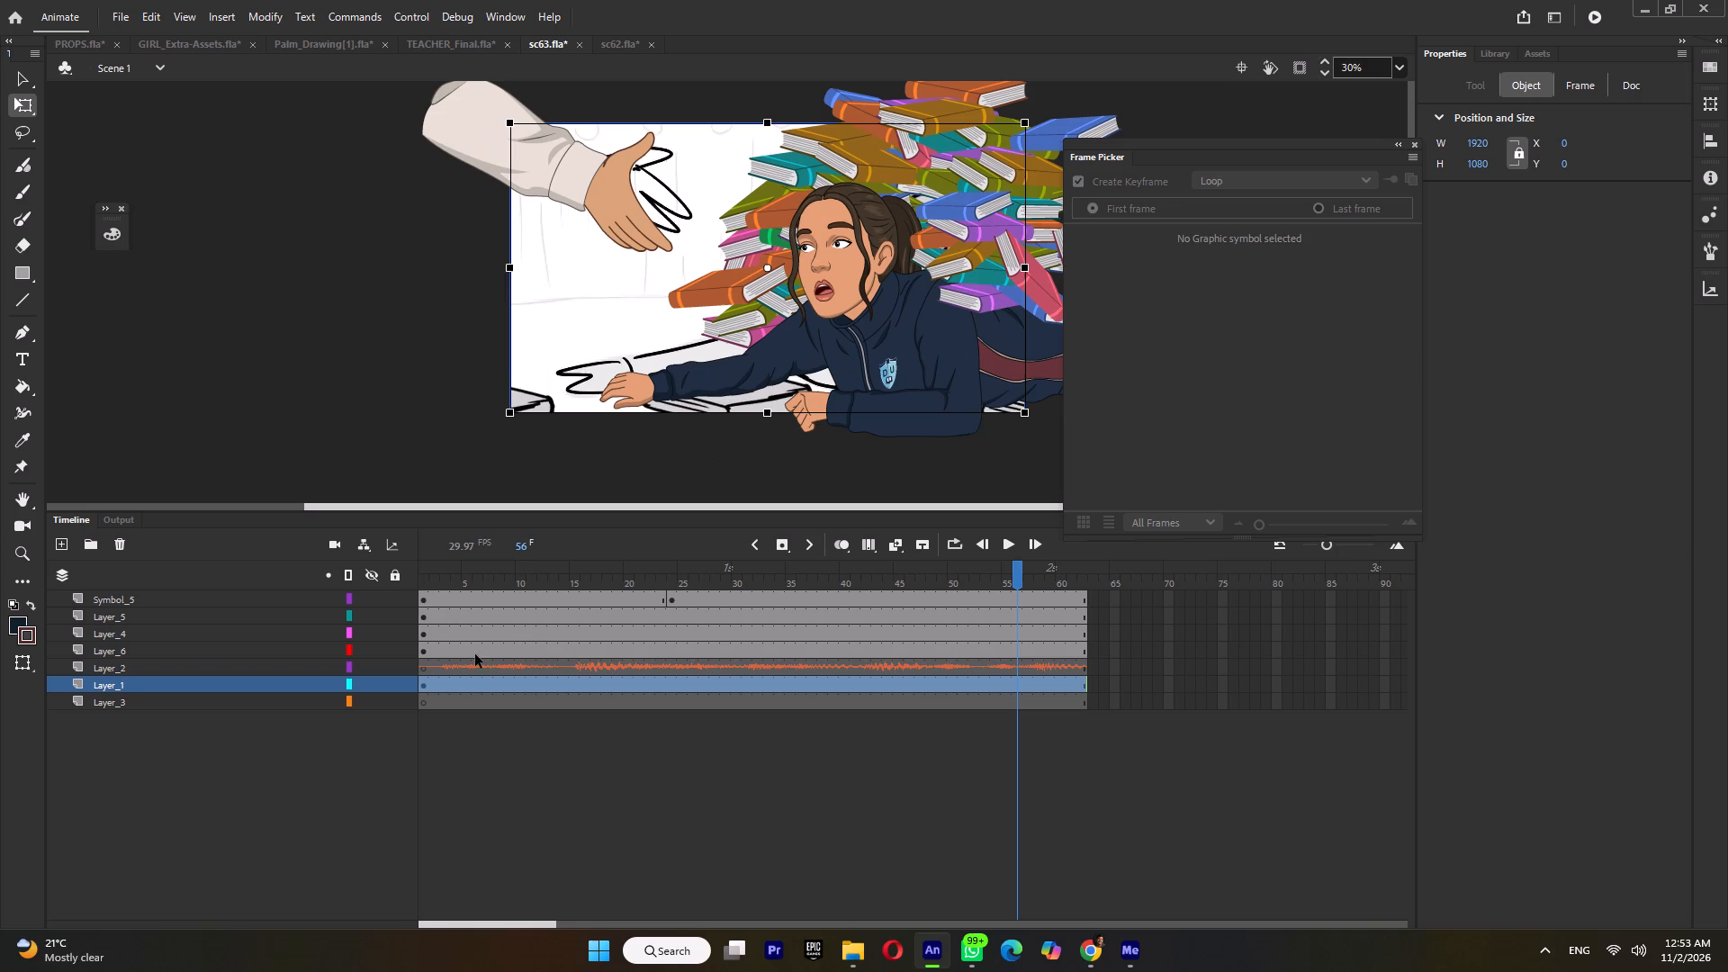
left_click(424, 572)
key("Return")
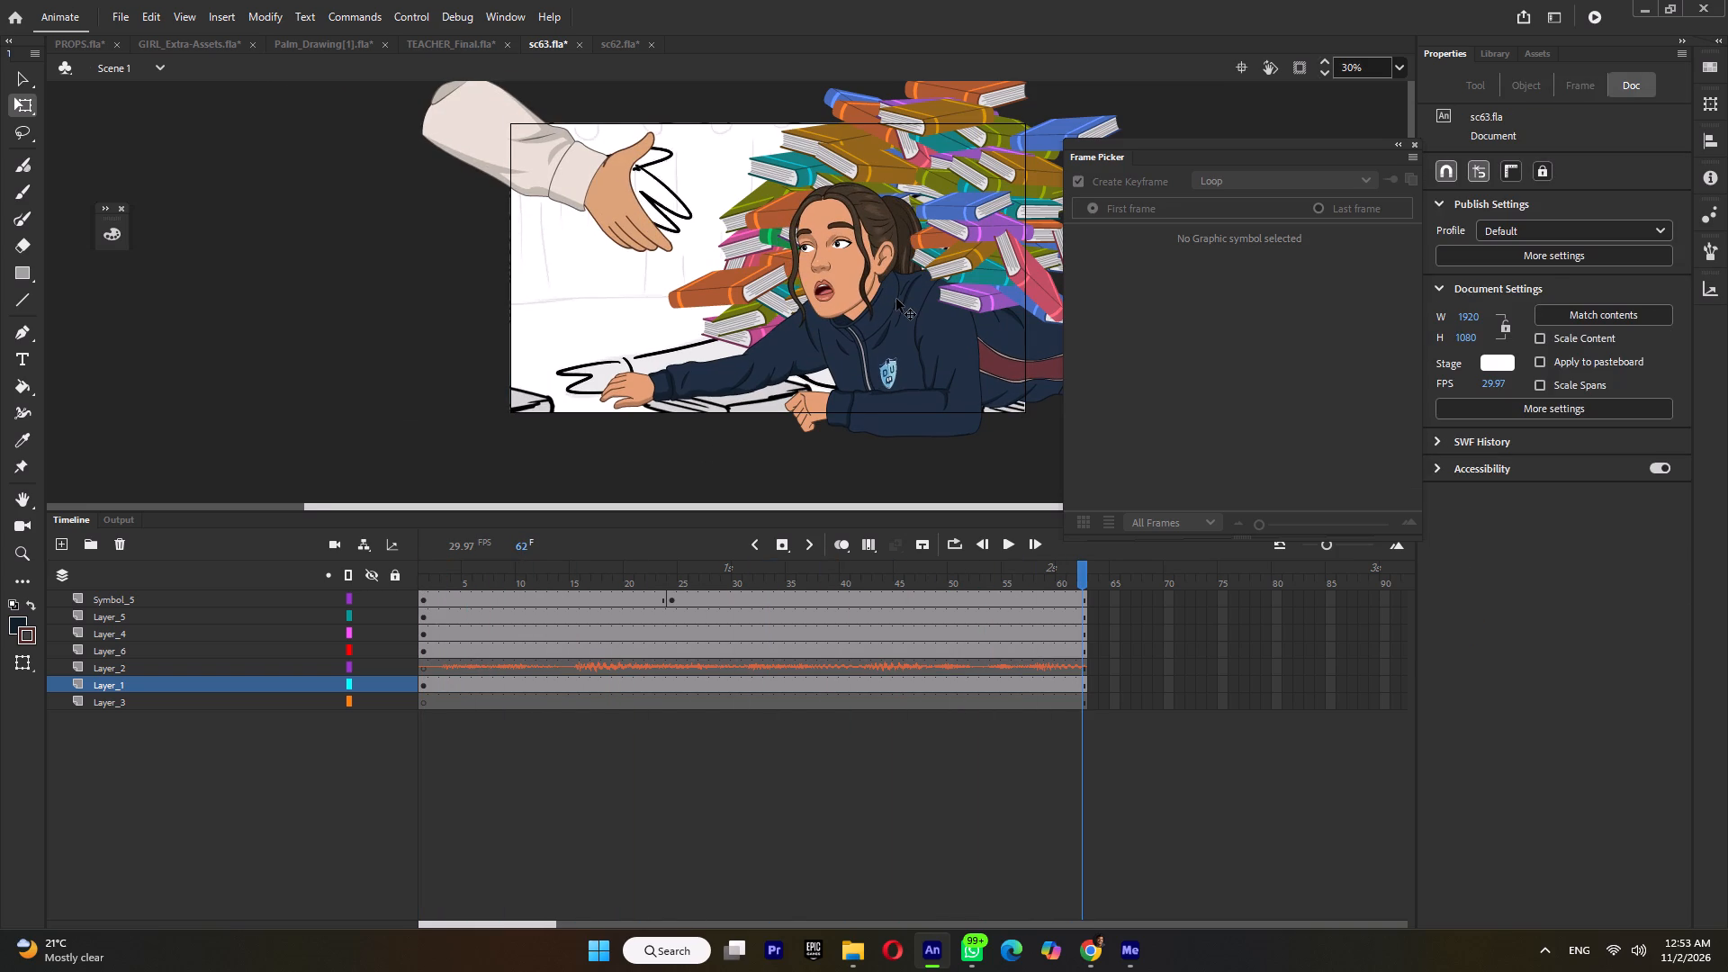
Save sc63 and close it after checking its export in the Media Encoder queue.
scroll(896, 310, "down", 5, "ctrl")
key("ctrl+s")
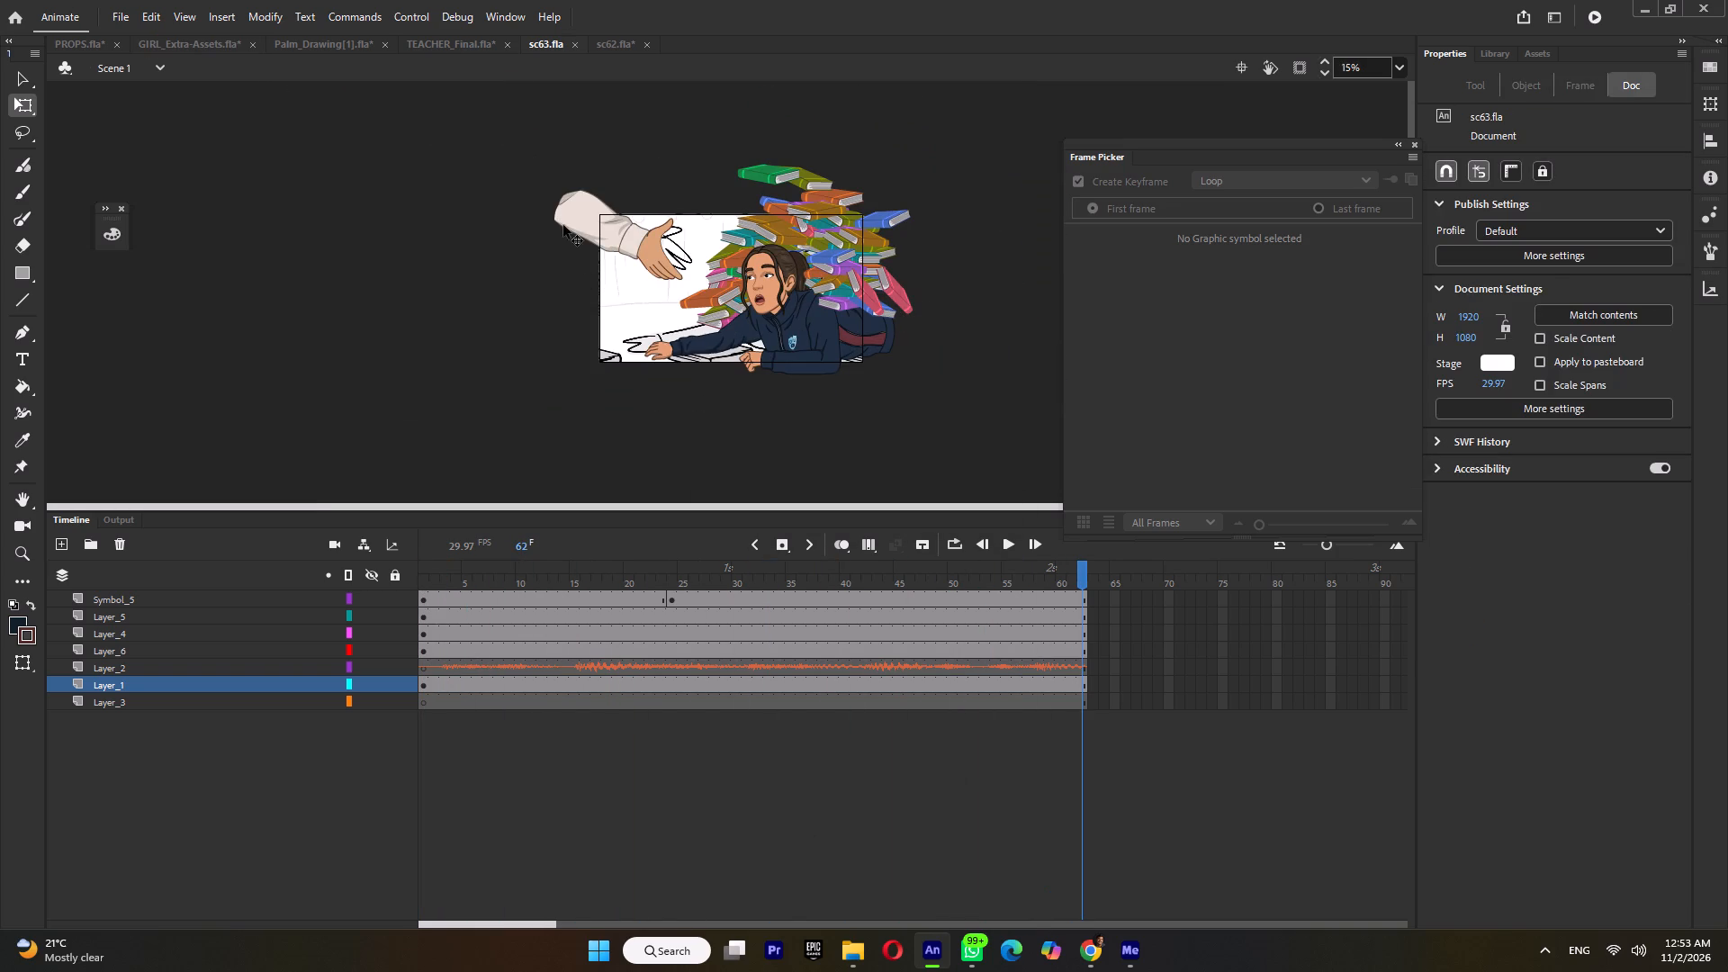
left_click(1118, 958)
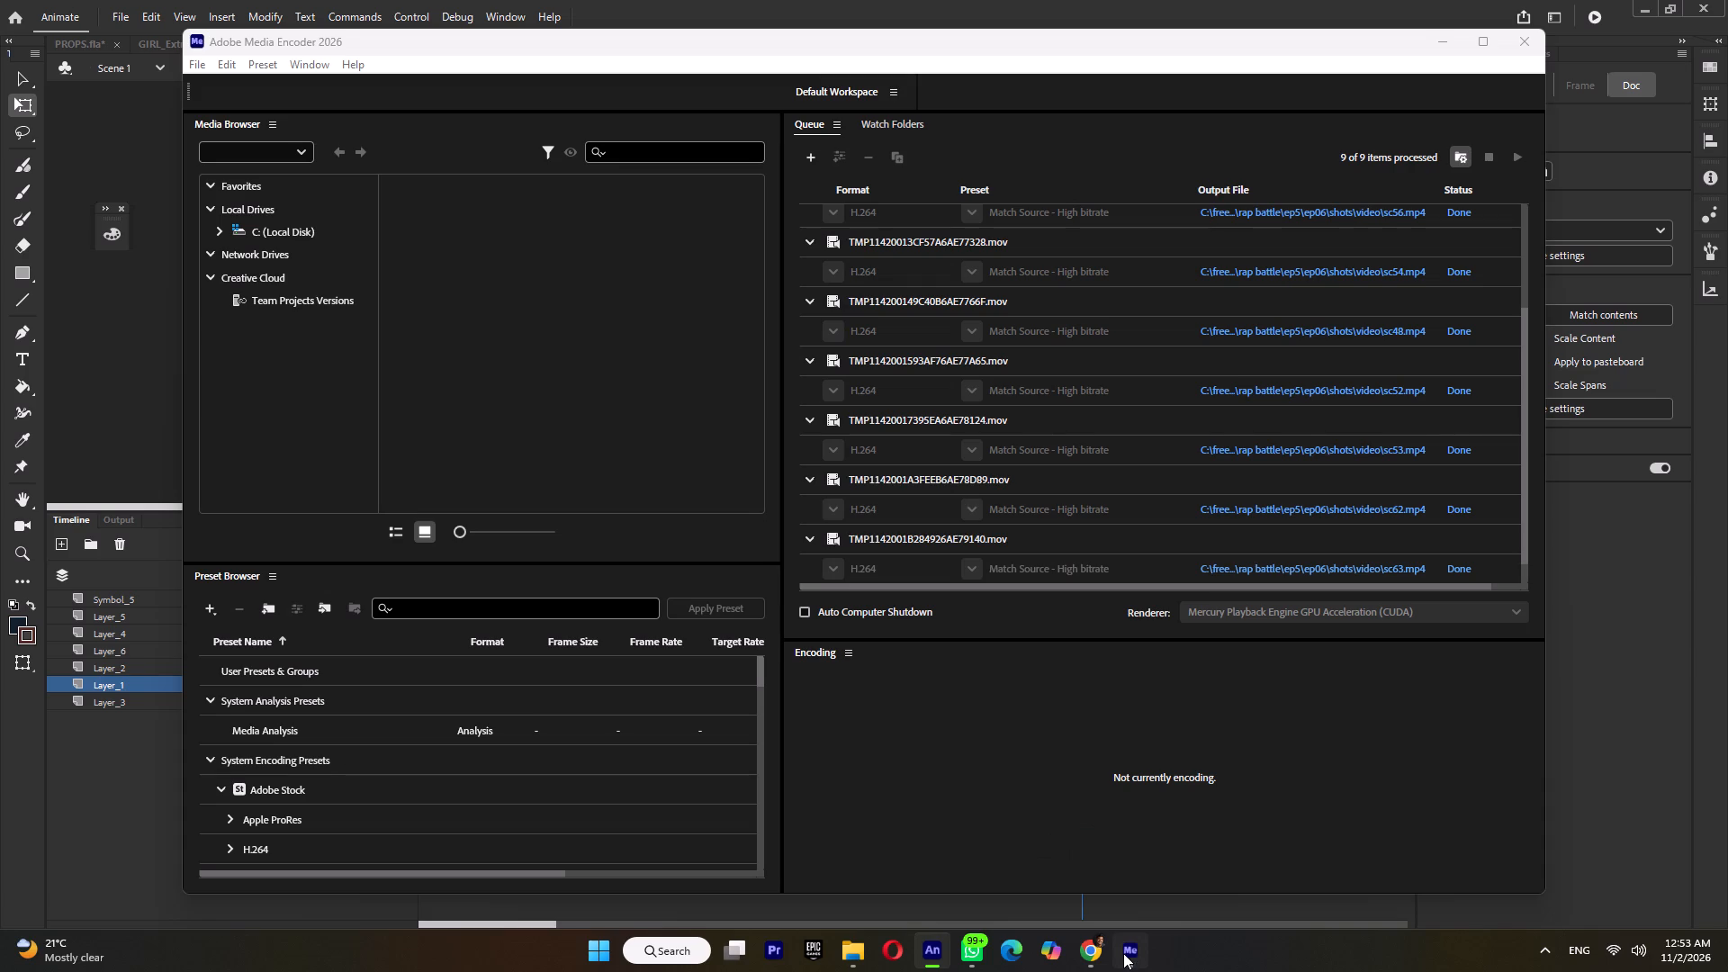
left_click(1123, 953)
left_click(571, 46)
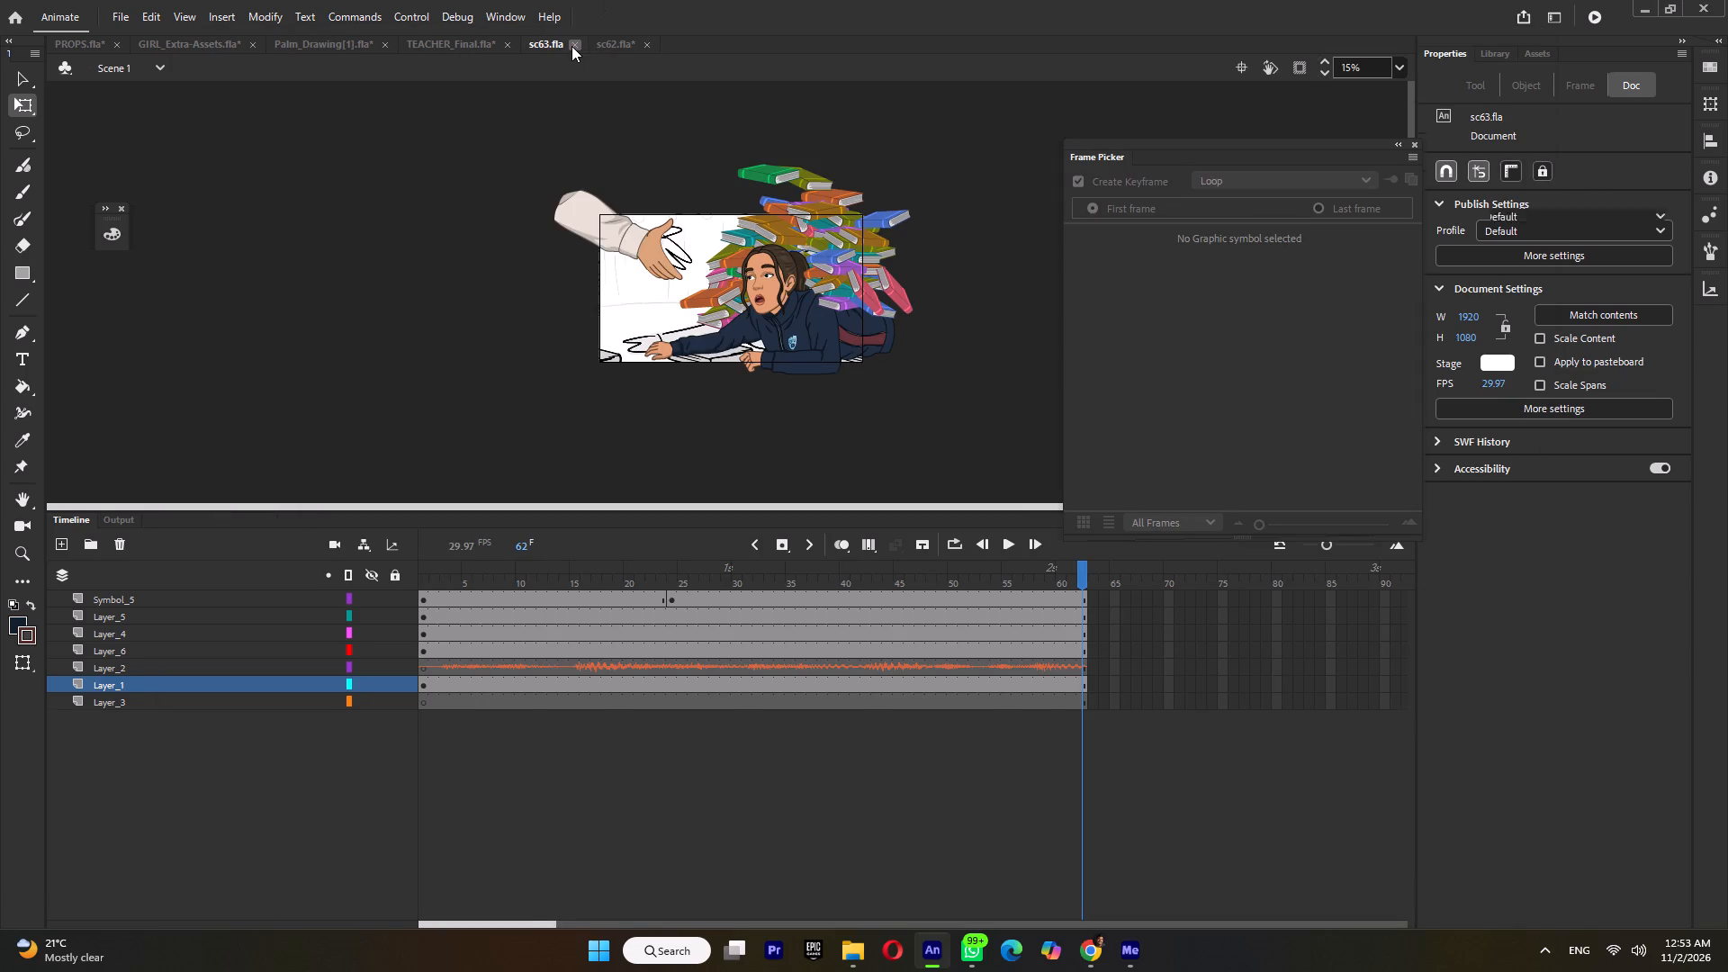
Save the sc62 document and leave its nested character symbols to return to Scene 1.
left_click(532, 44)
key("ctrl+s")
scroll(627, 212, "down", 5, "ctrl")
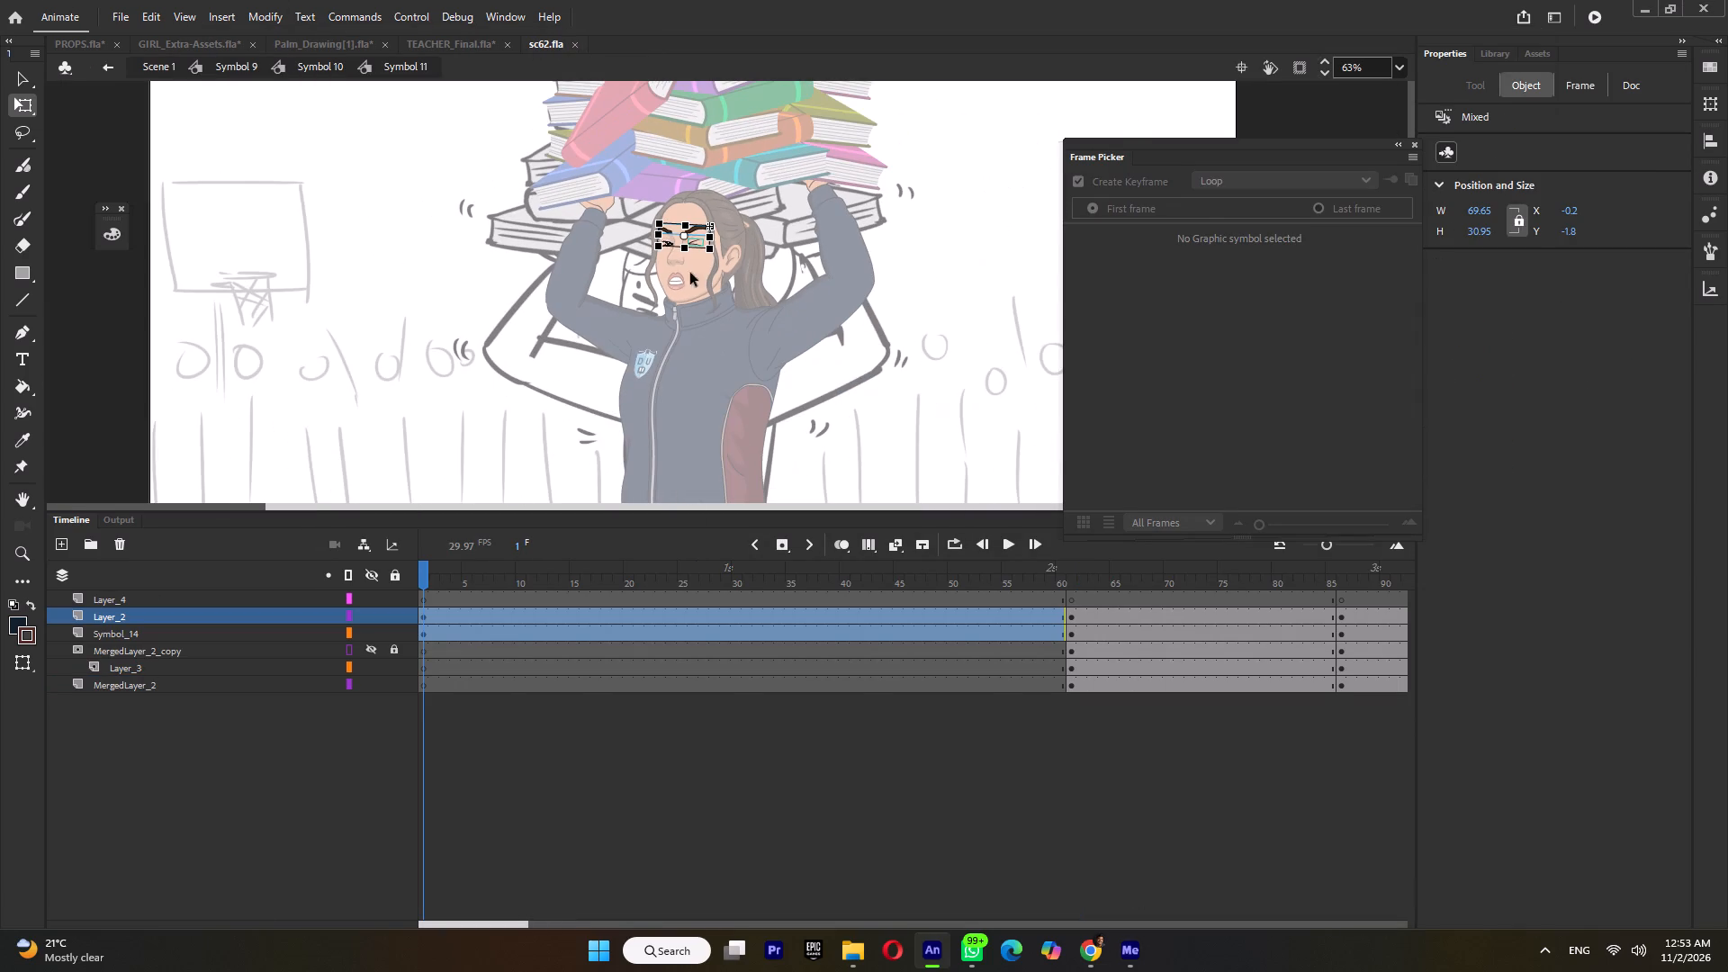
double_click(872, 328)
scroll(872, 340, "down", 7, "ctrl")
double_click(828, 381)
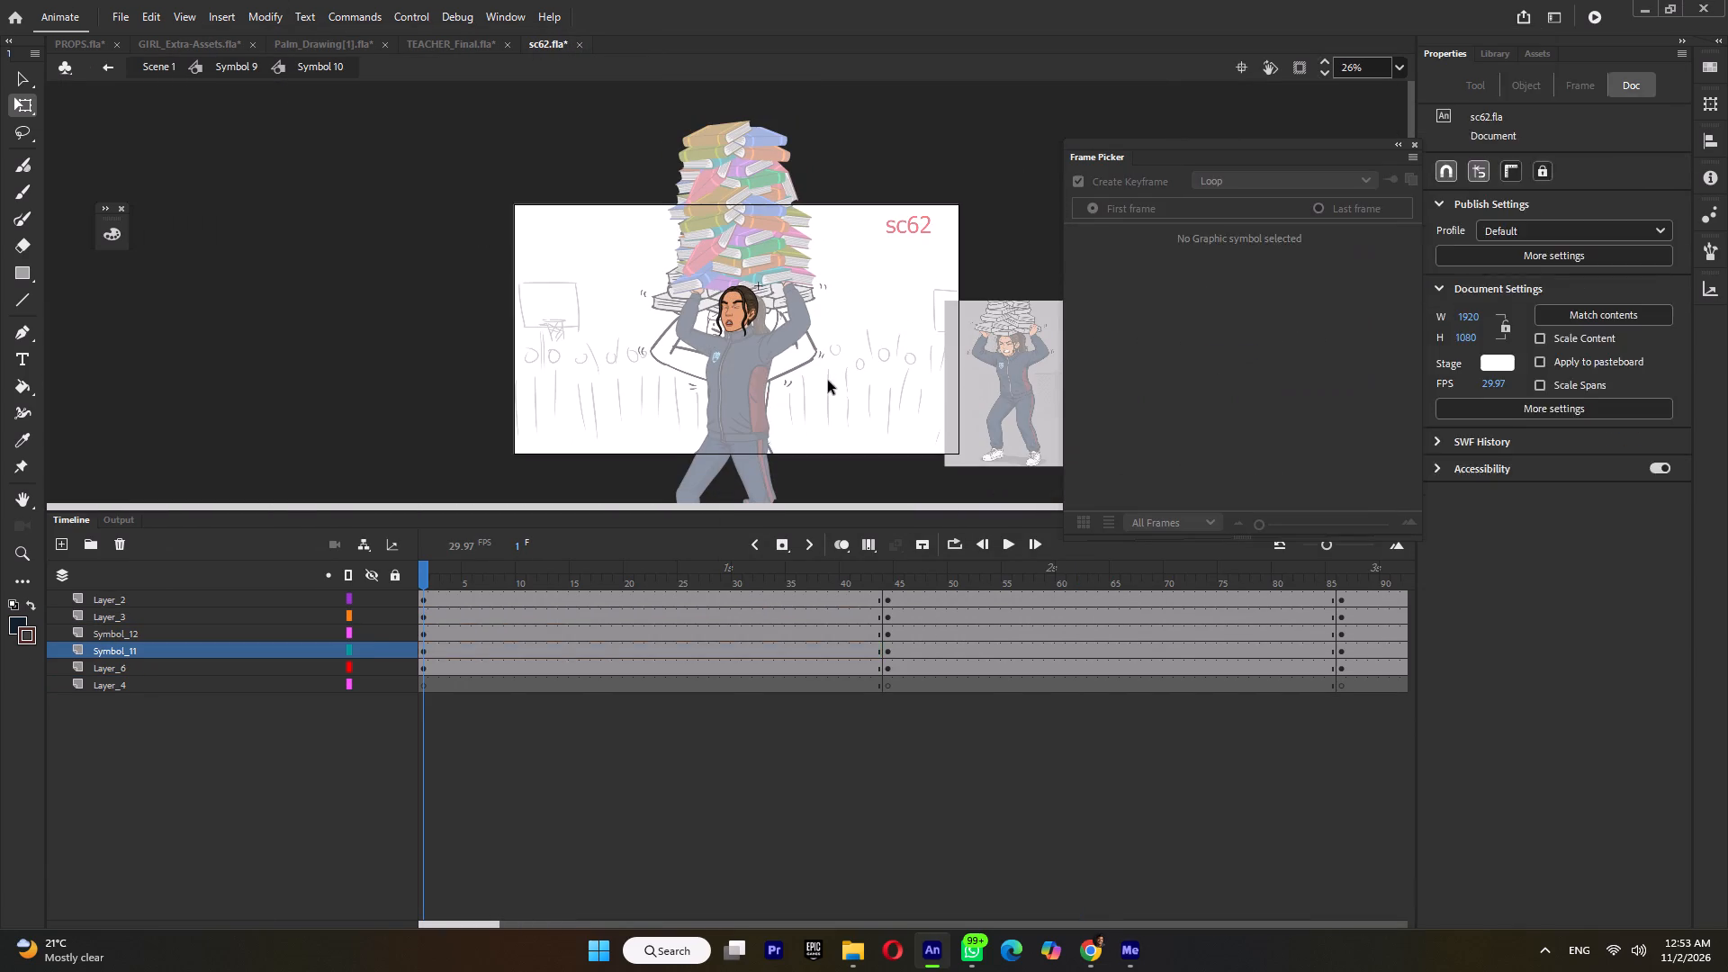
left_click(711, 408)
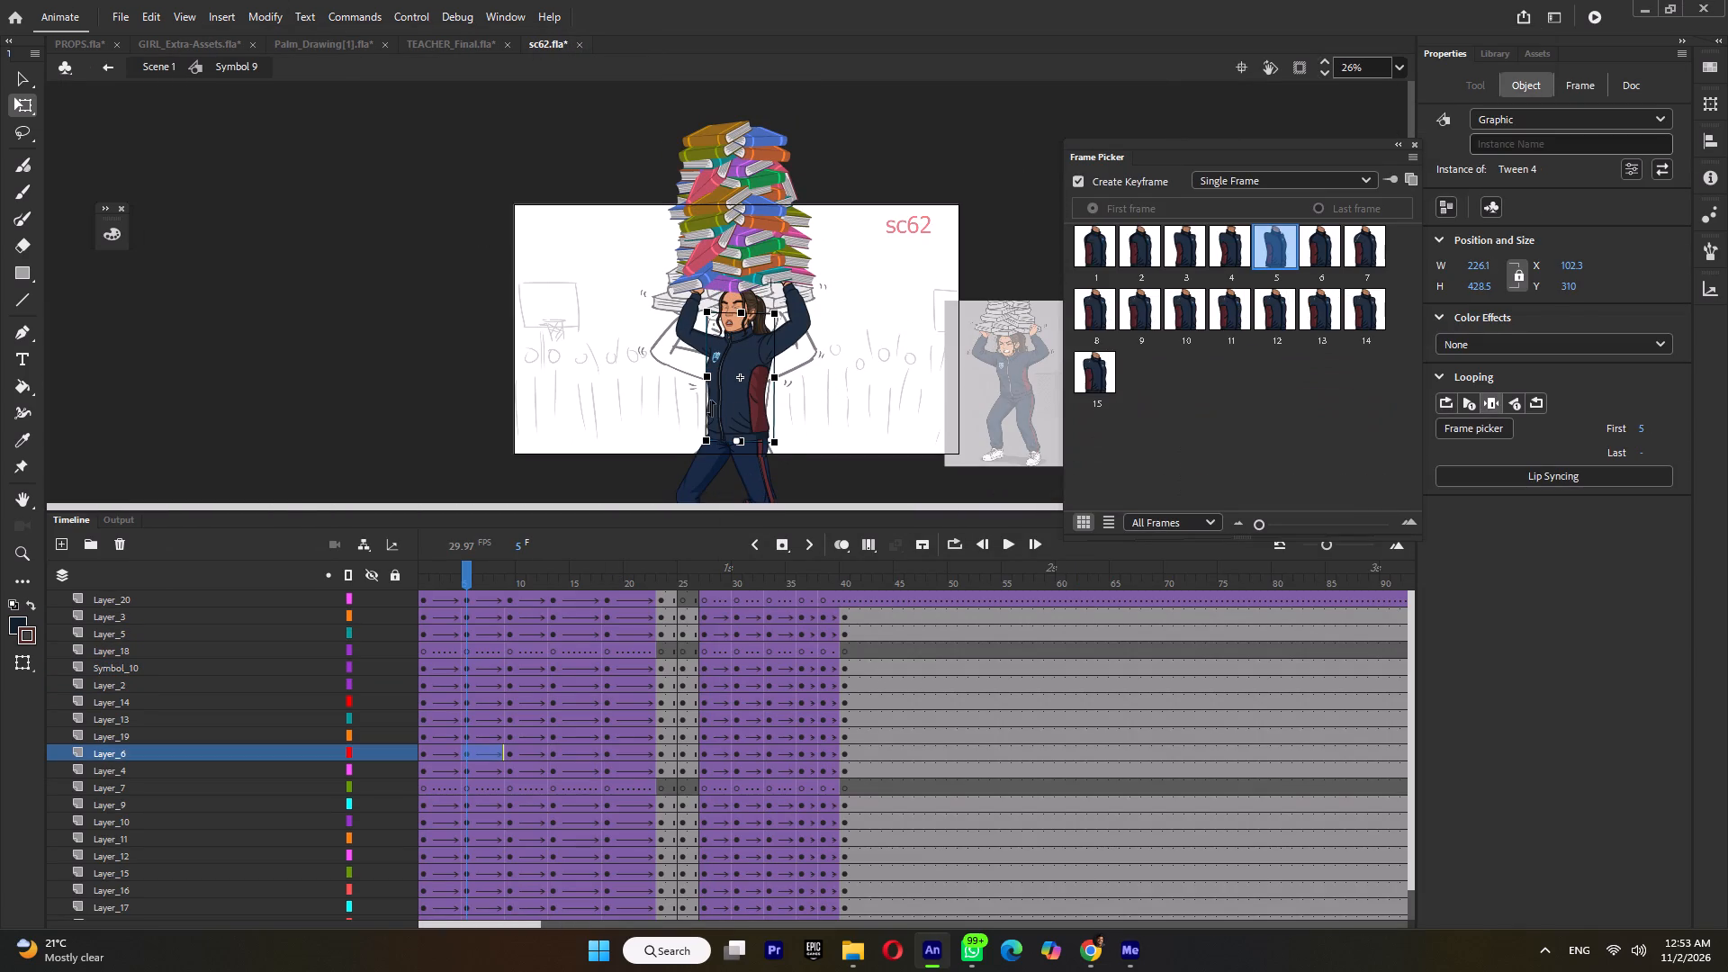
left_click(607, 420)
left_click(749, 401)
double_click(610, 412)
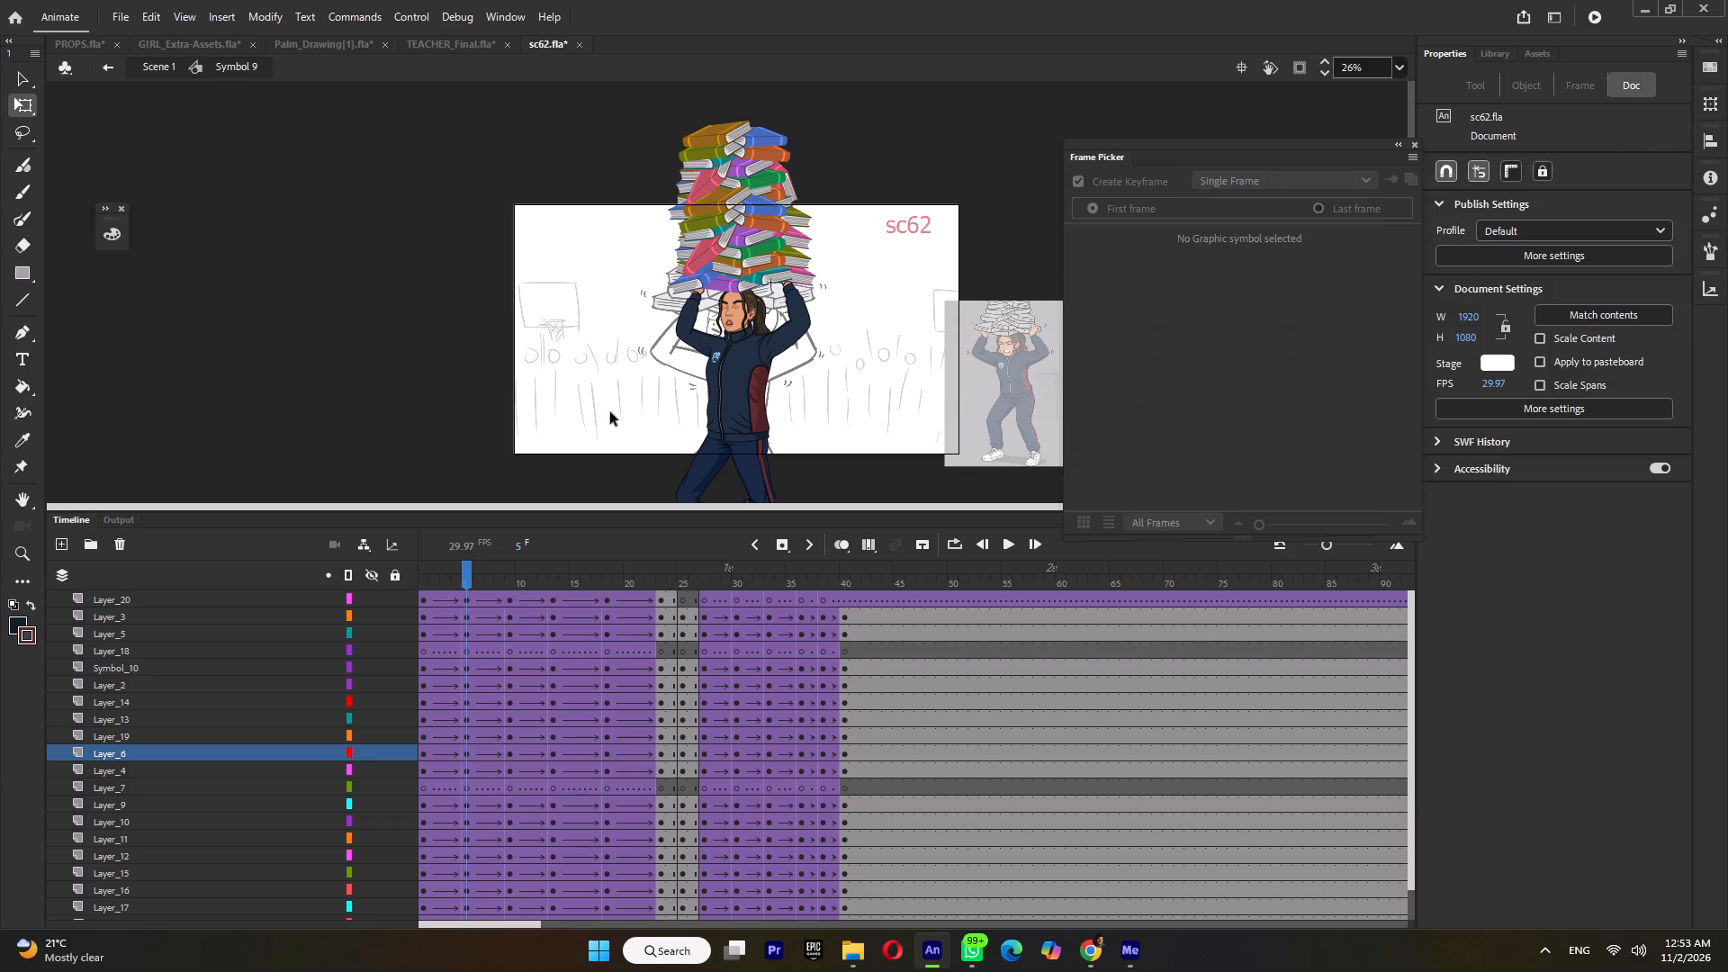
Scrub and play through sc62 to review the girl dropping the stack of books.
left_click_drag(463, 572, 877, 606)
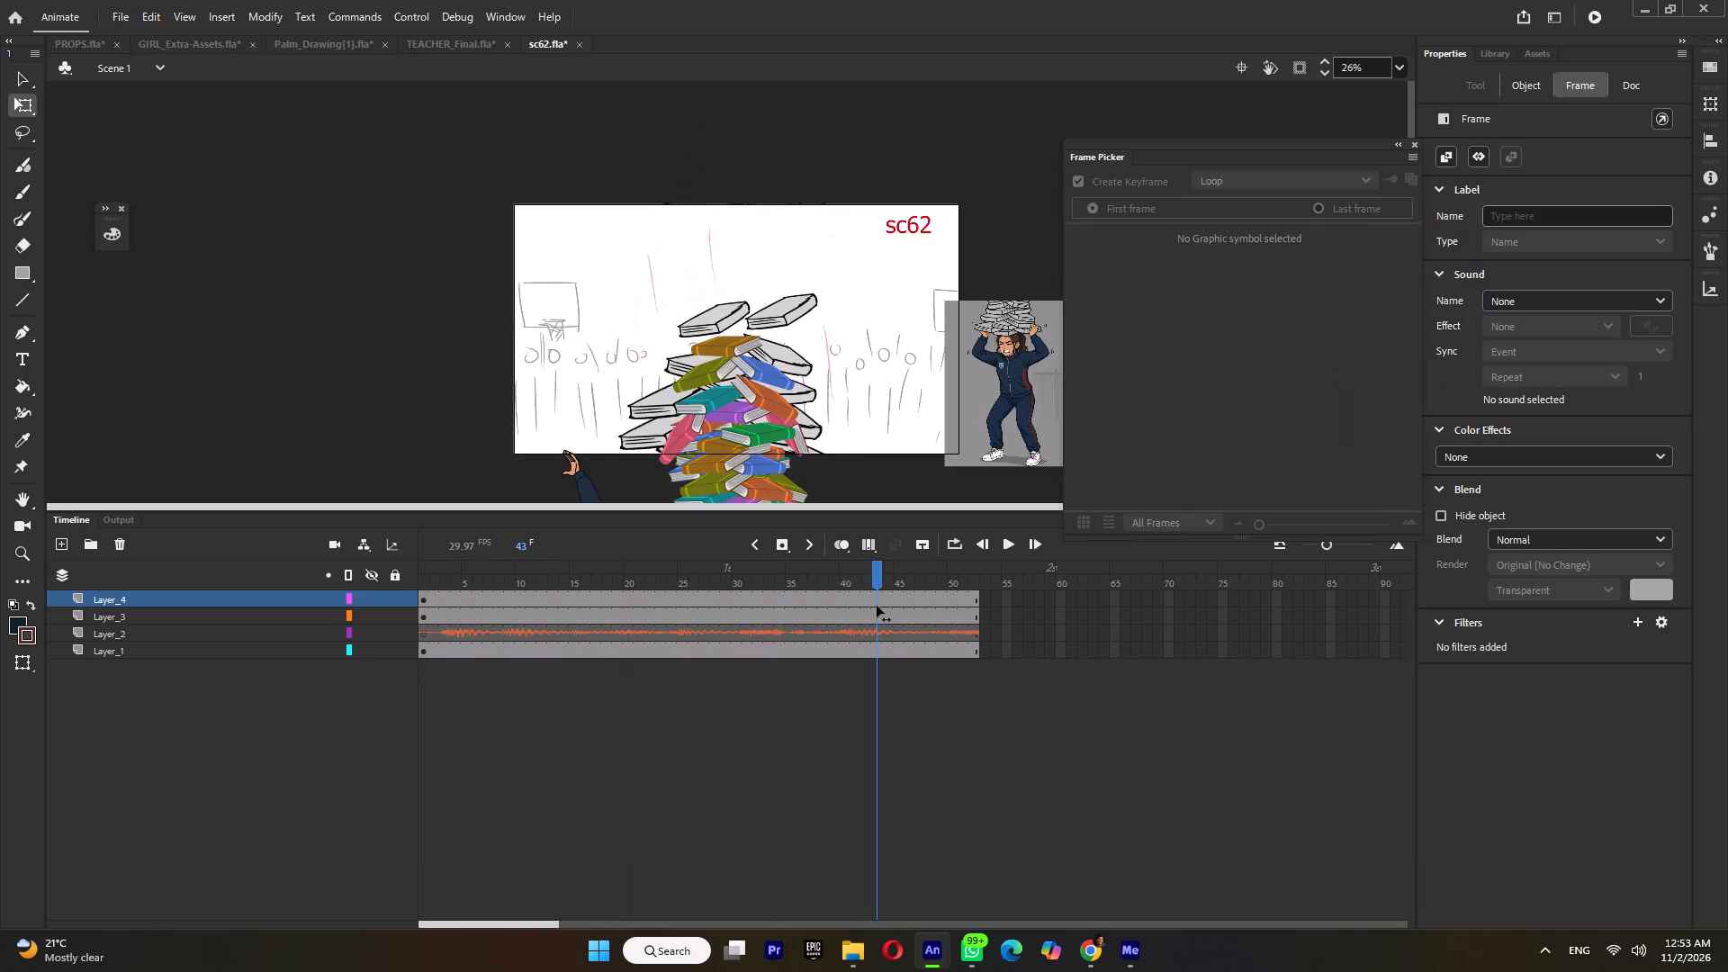
left_click_drag(877, 606, 779, 632)
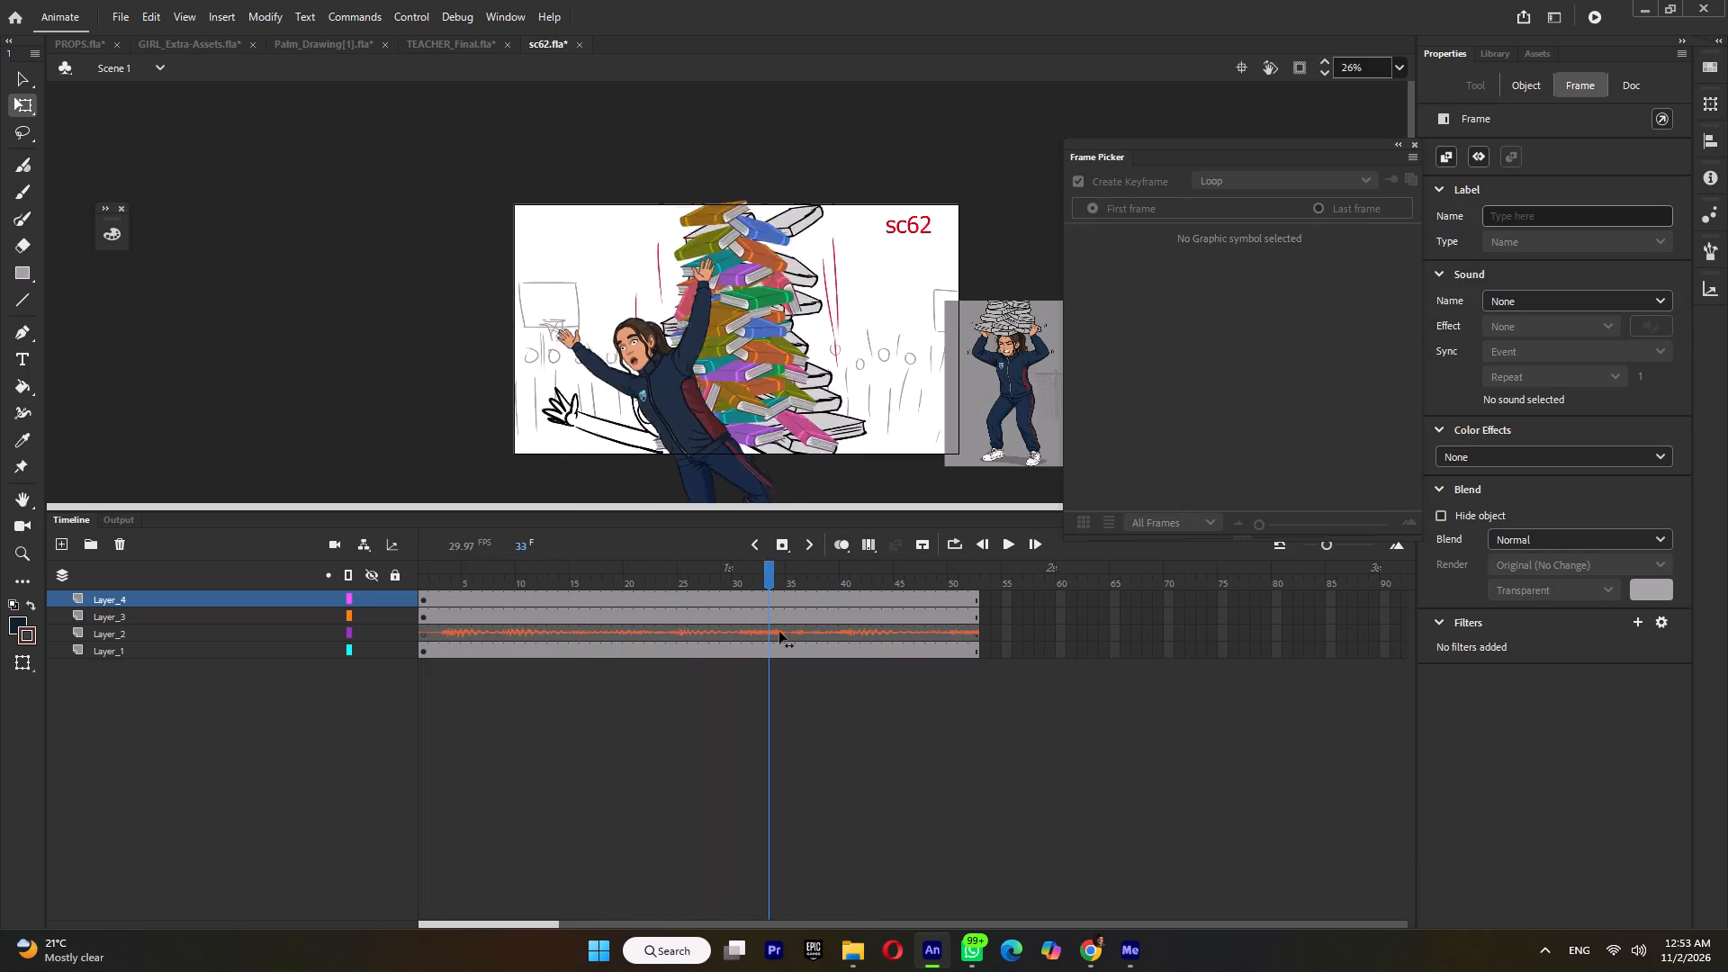
left_click_drag(779, 632, 135, 630)
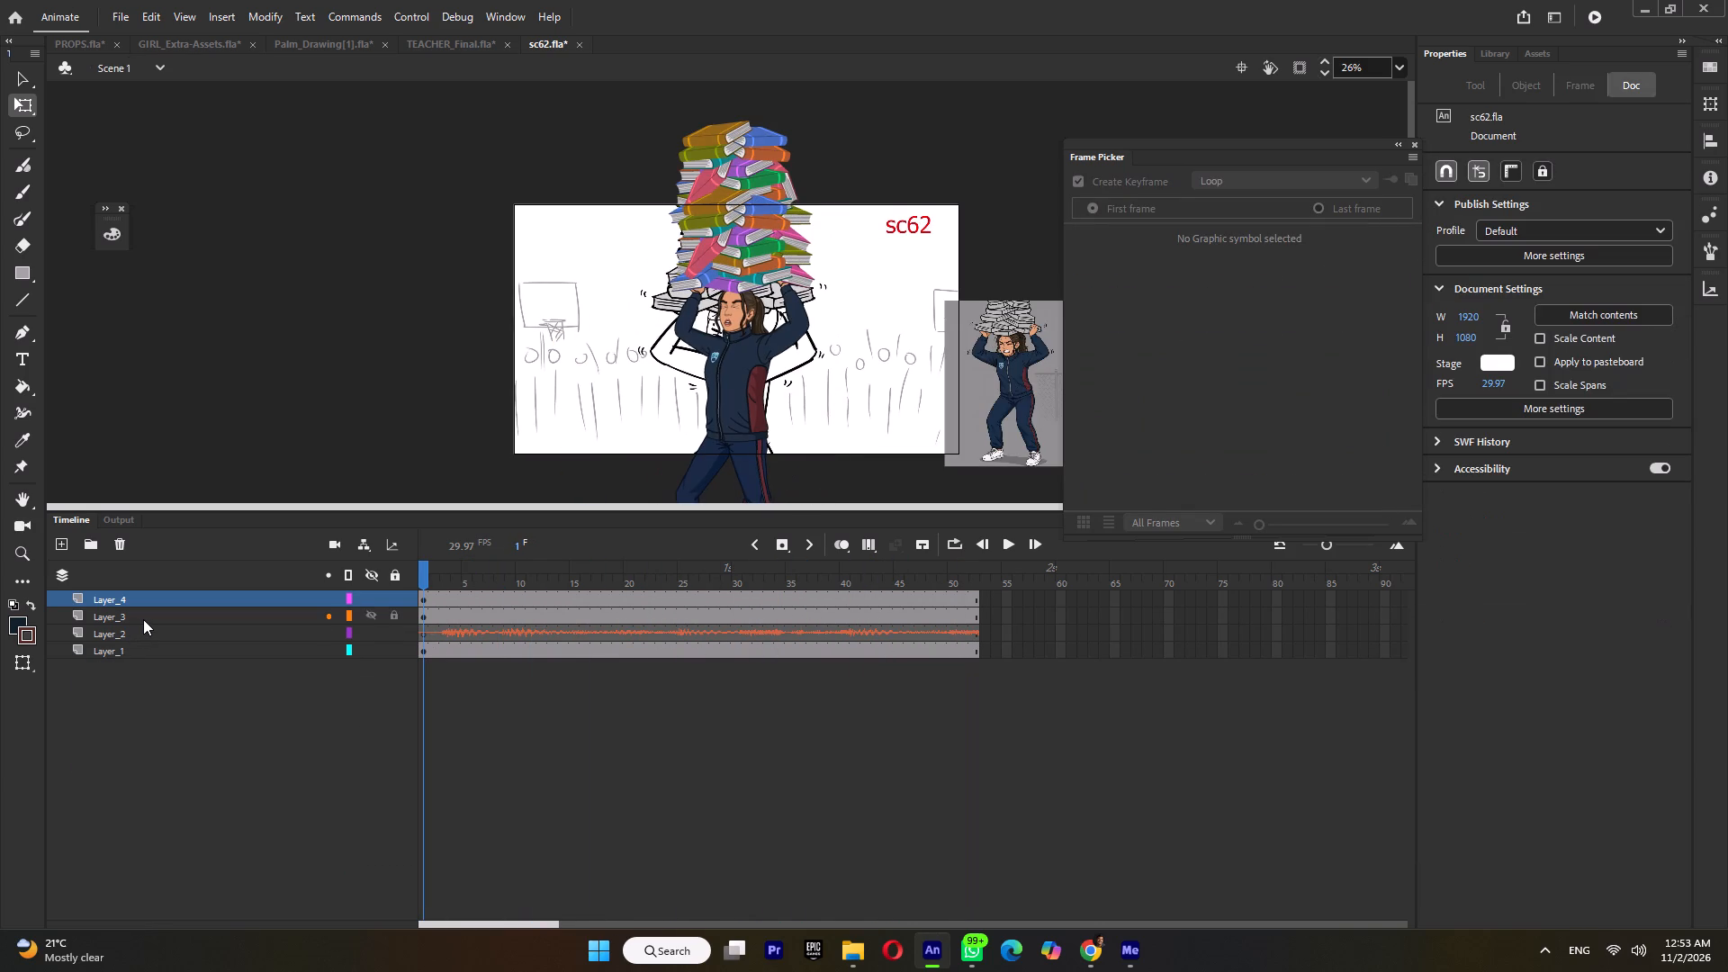
key("Return")
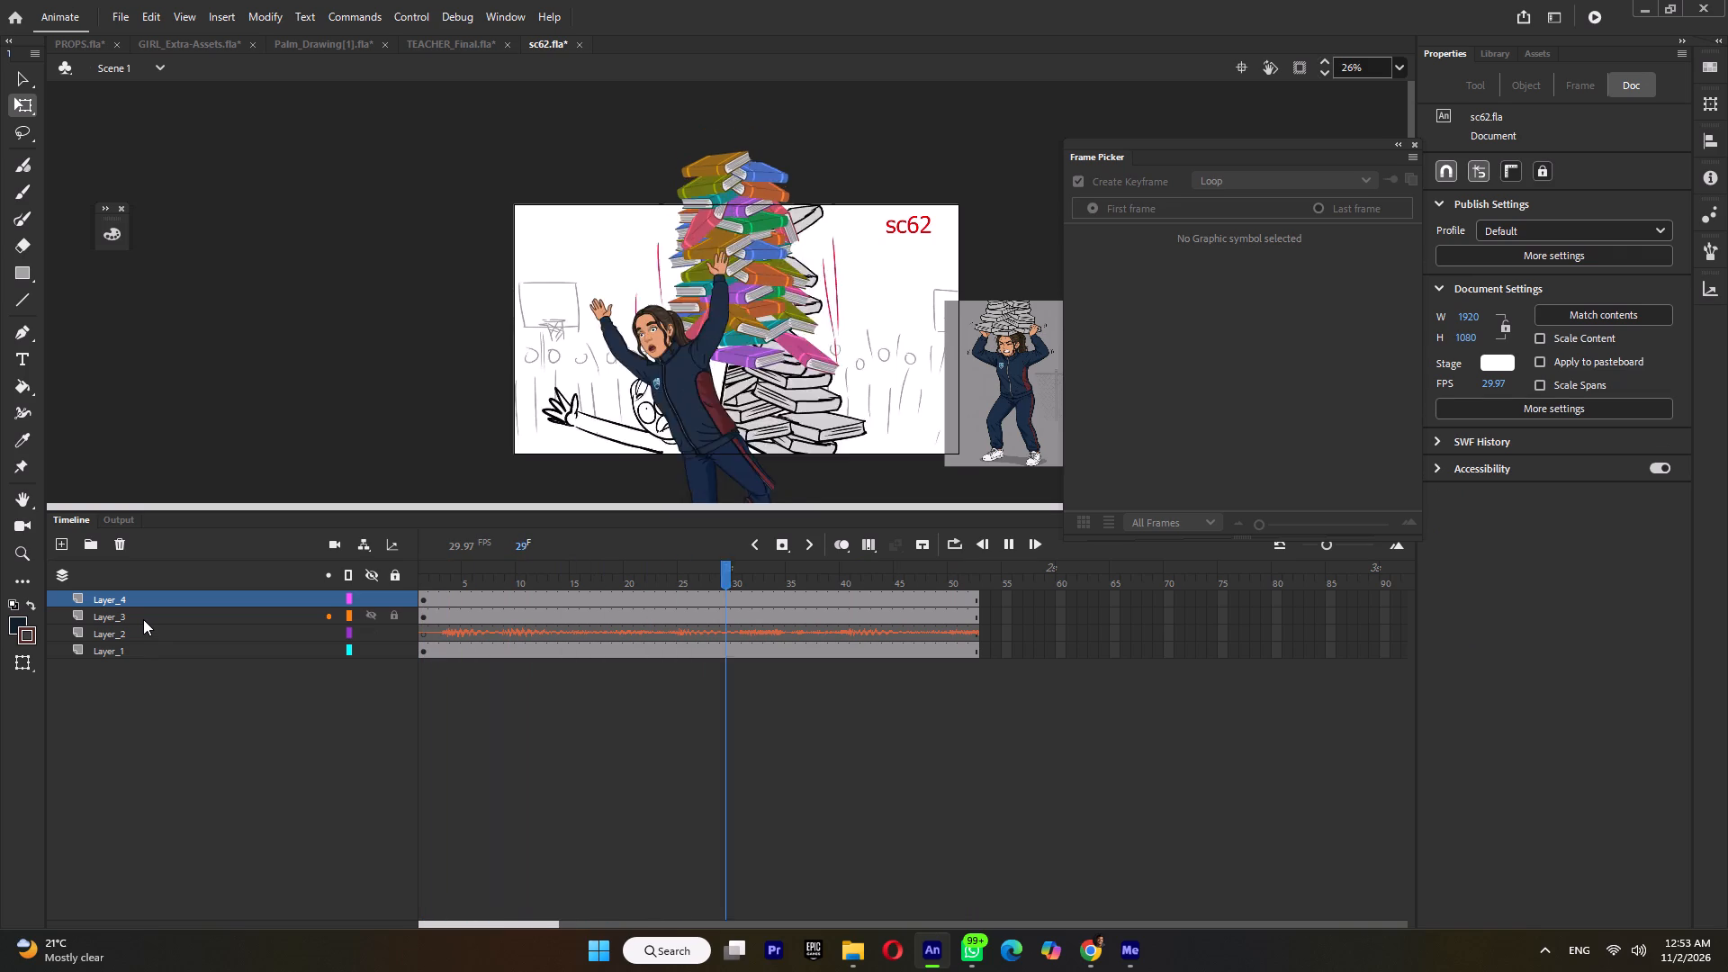
key("Return")
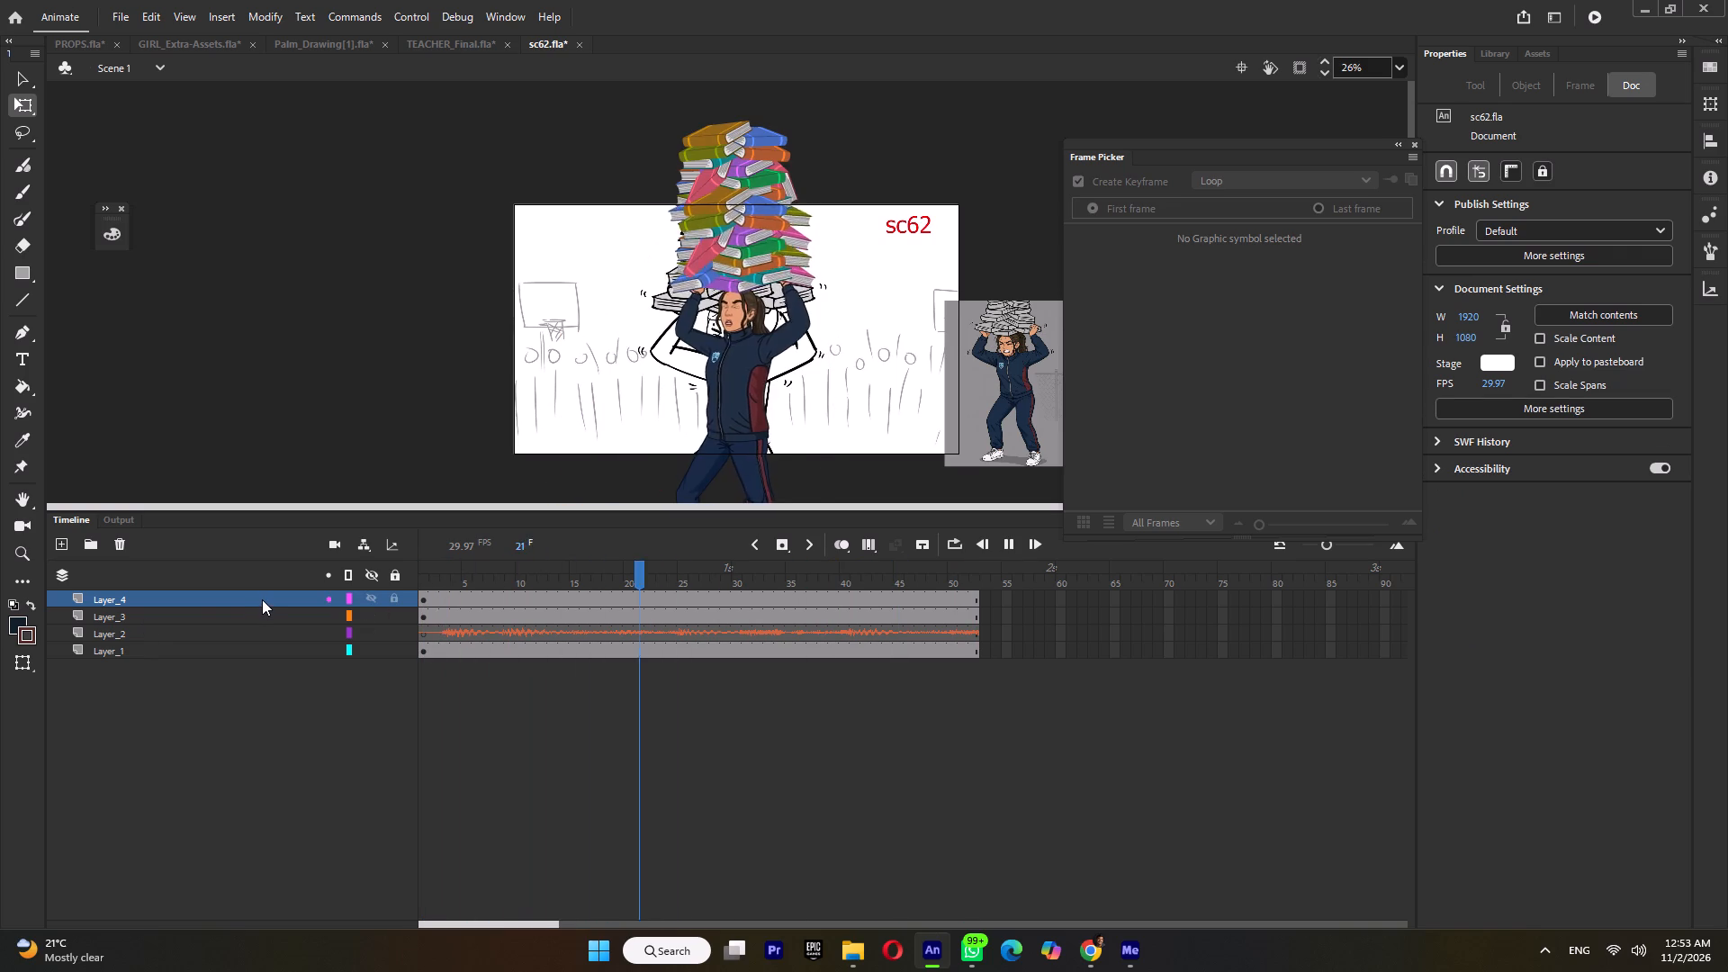
key("Return")
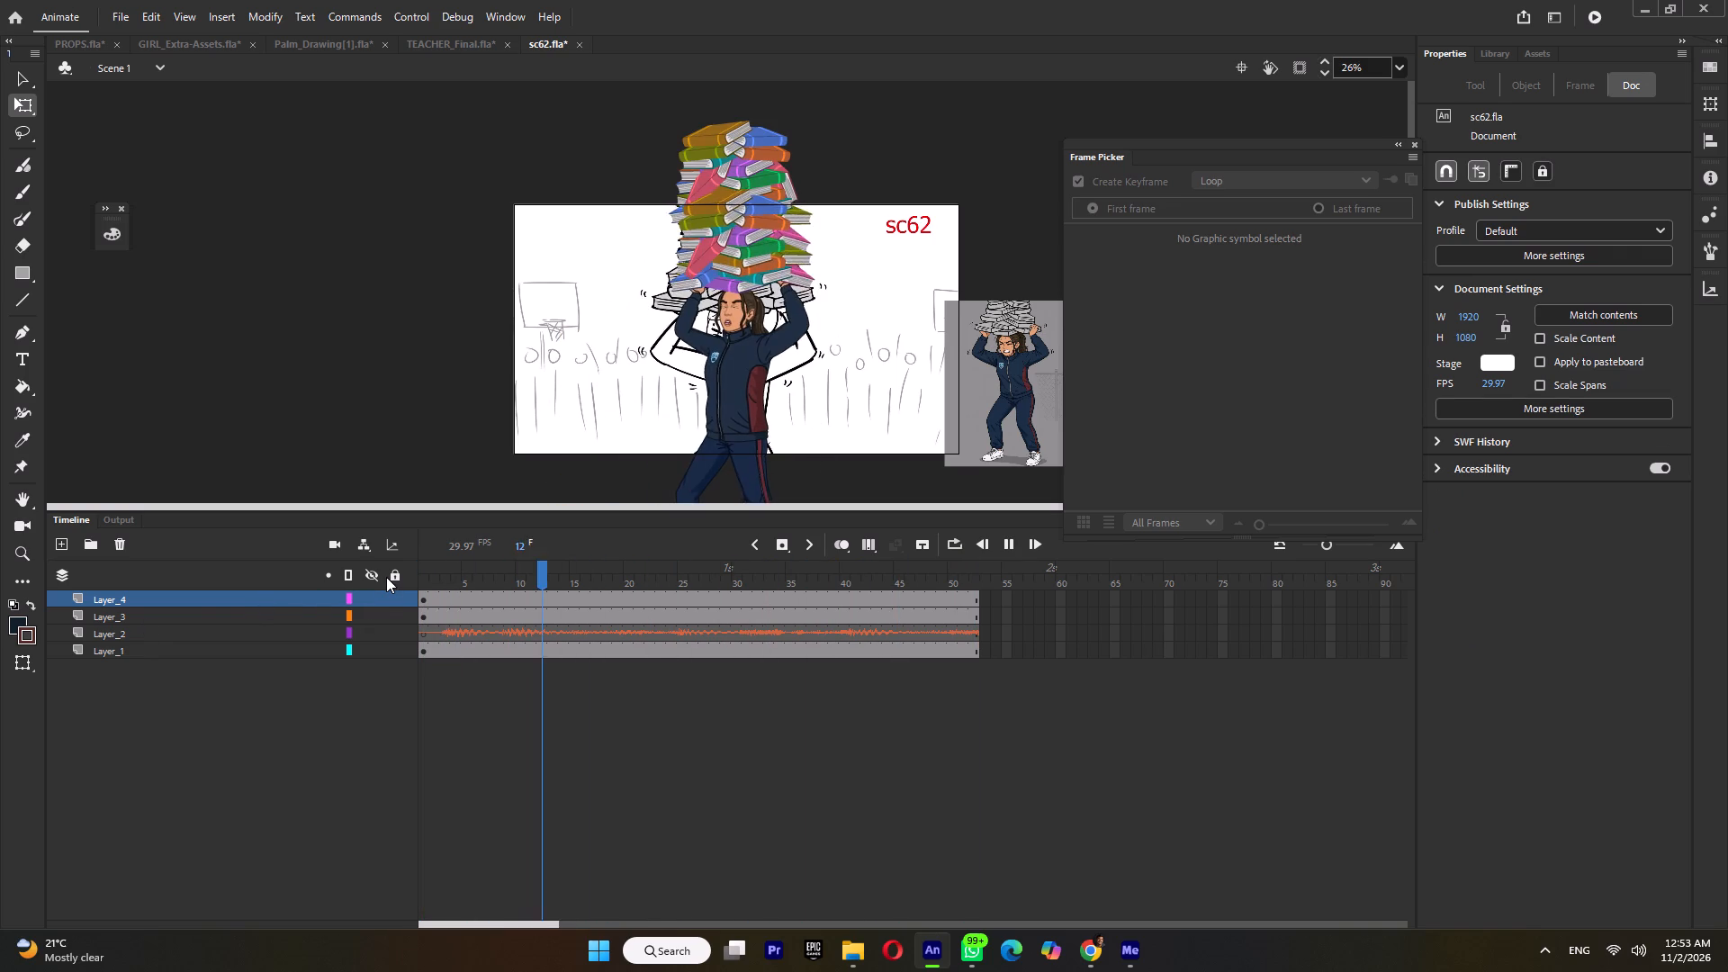
Save the sc62 document and close it.
key("ctrl+s")
left_click(580, 47)
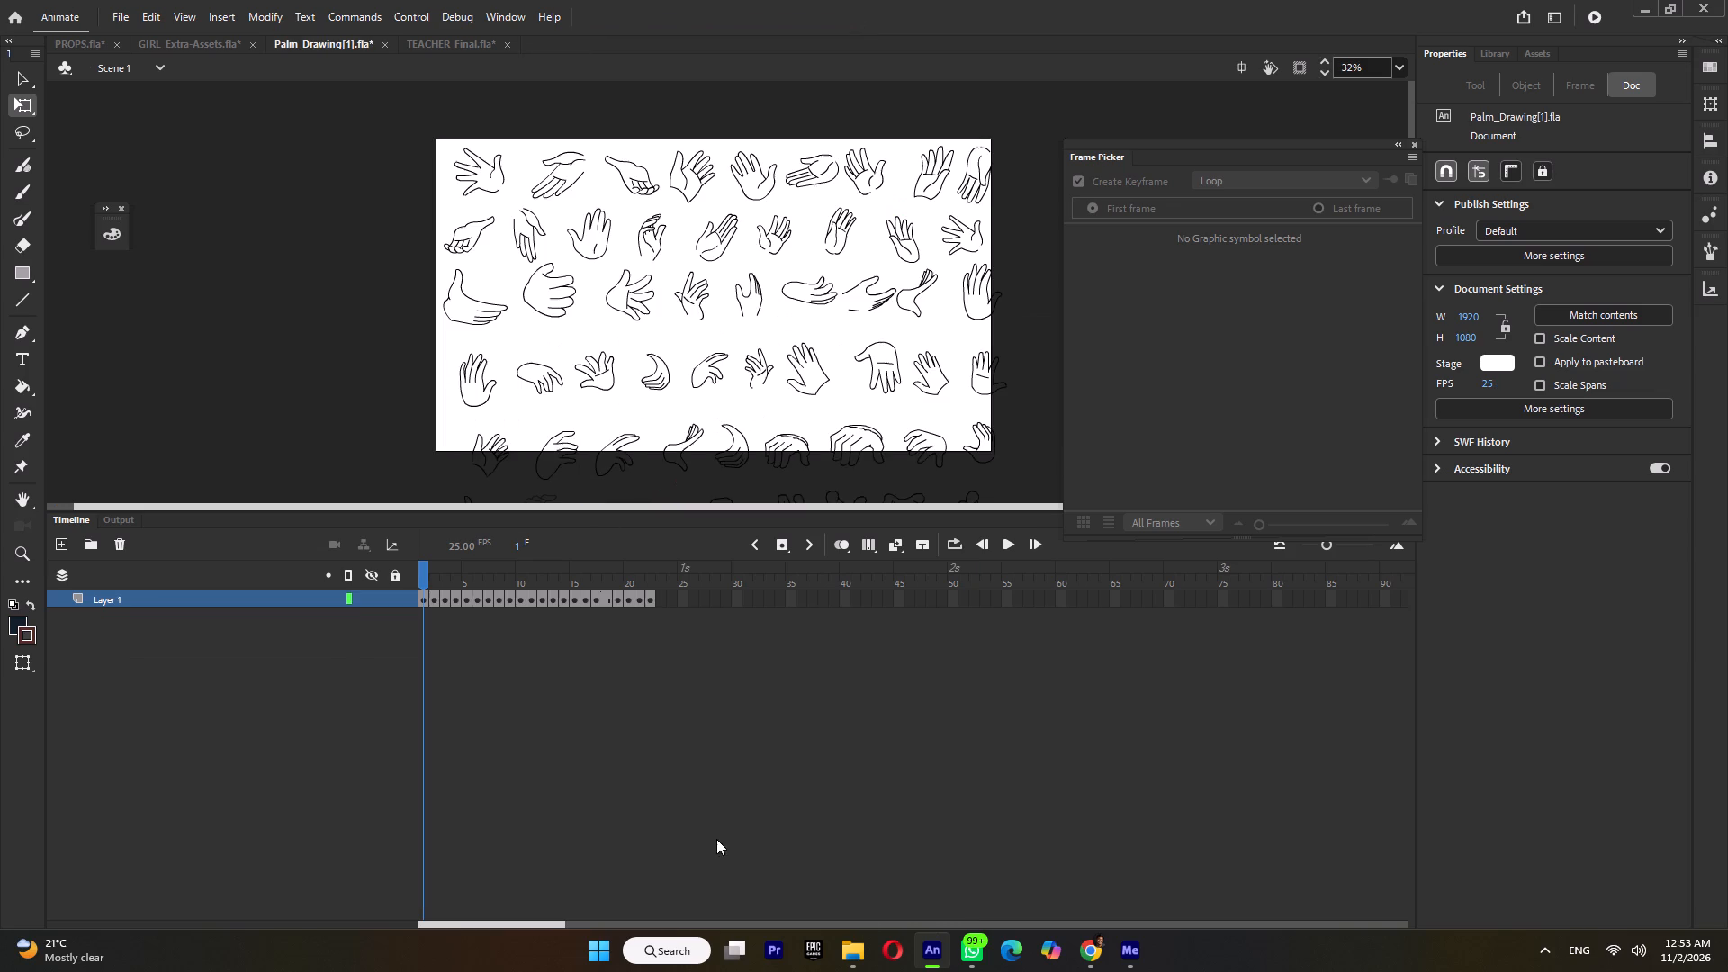
Switch to File Explorer, check the exported sc63.mp4 in the video folder, and open sc65.fla from the ep06 shots folder.
left_click(866, 971)
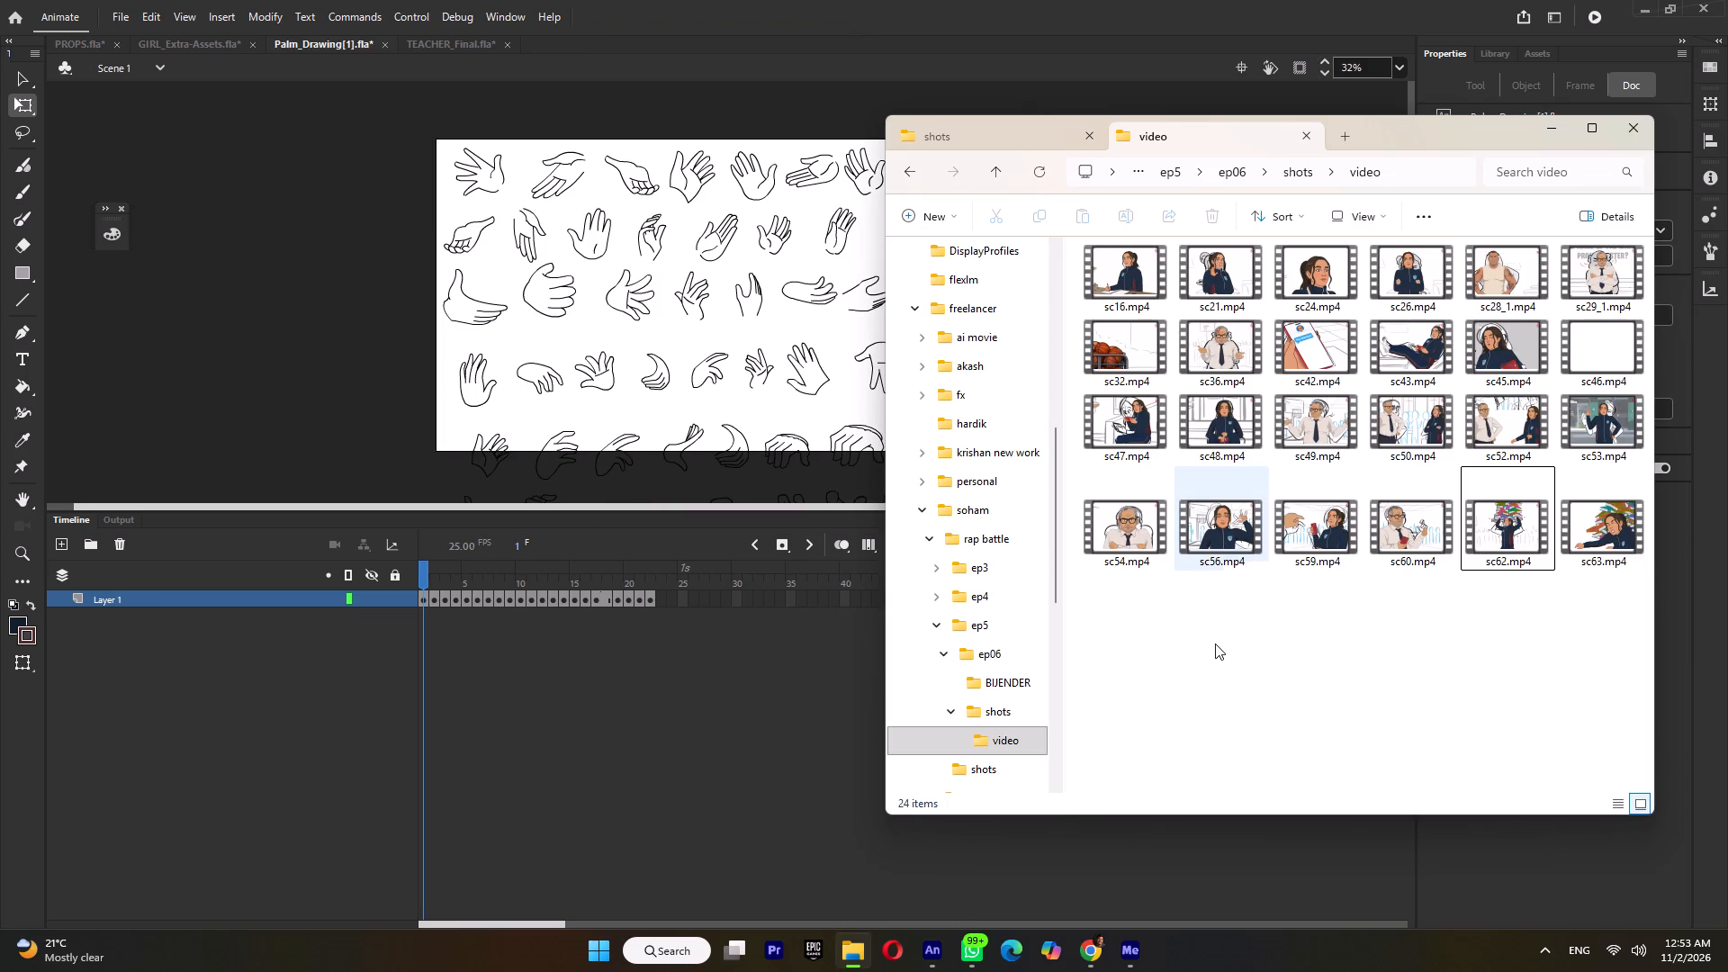
left_click(1564, 536)
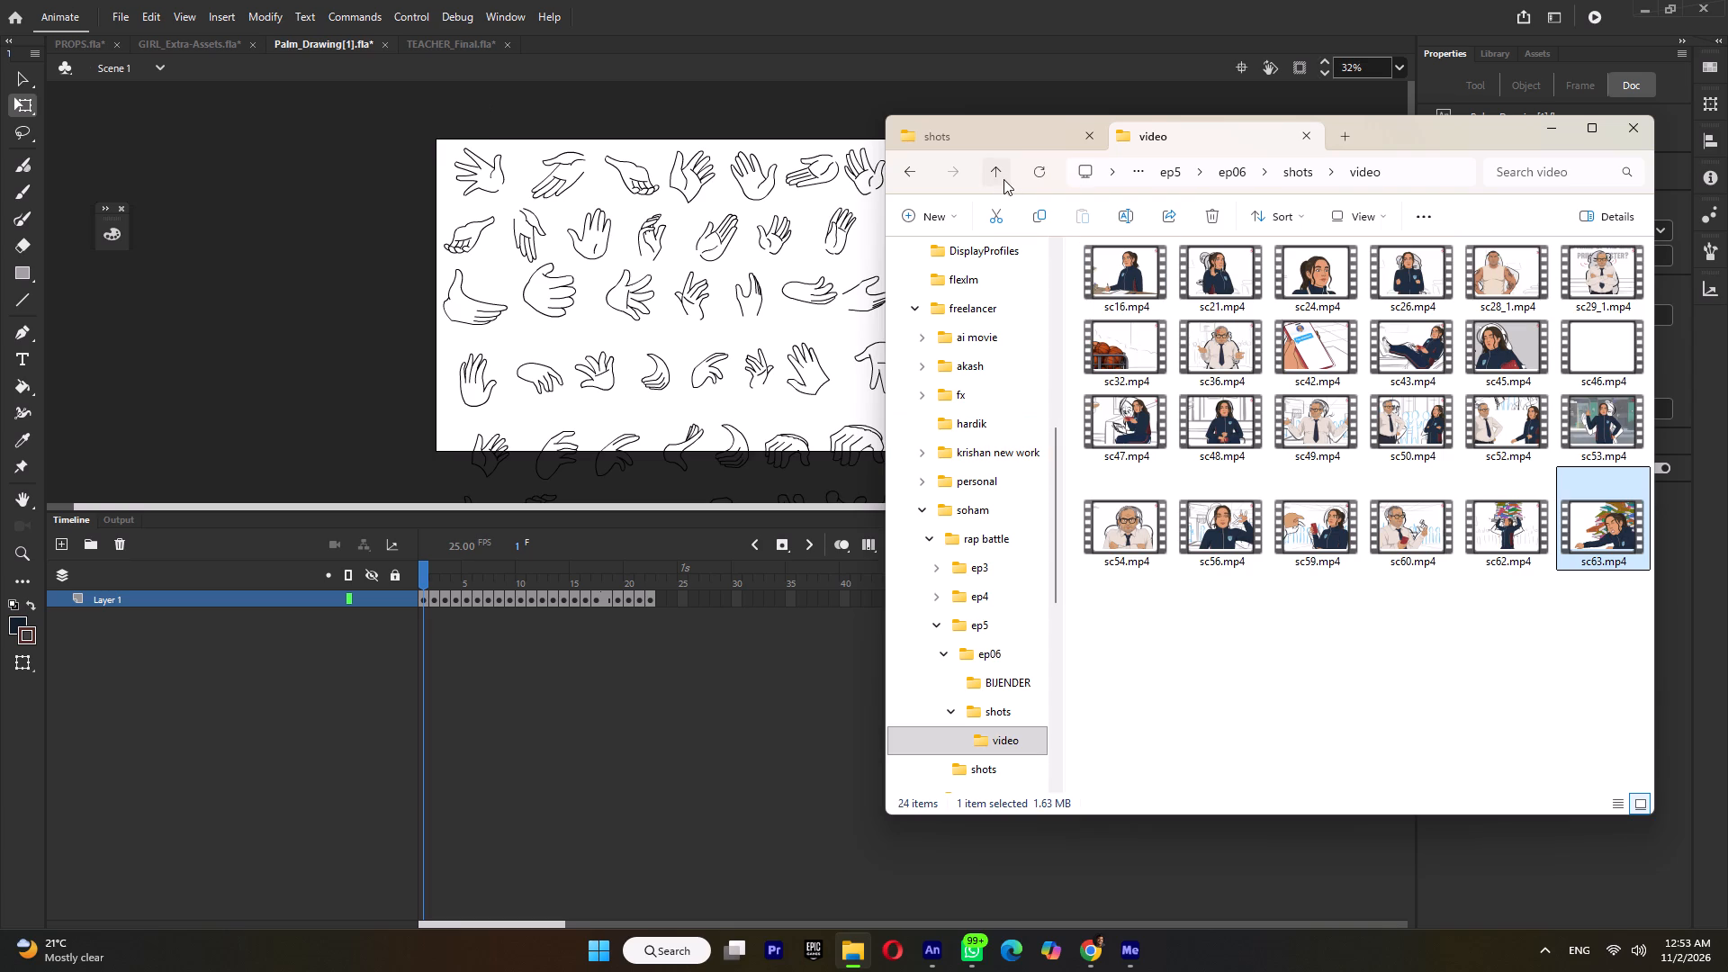
left_click(987, 135)
scroll(1220, 690, "down", 4)
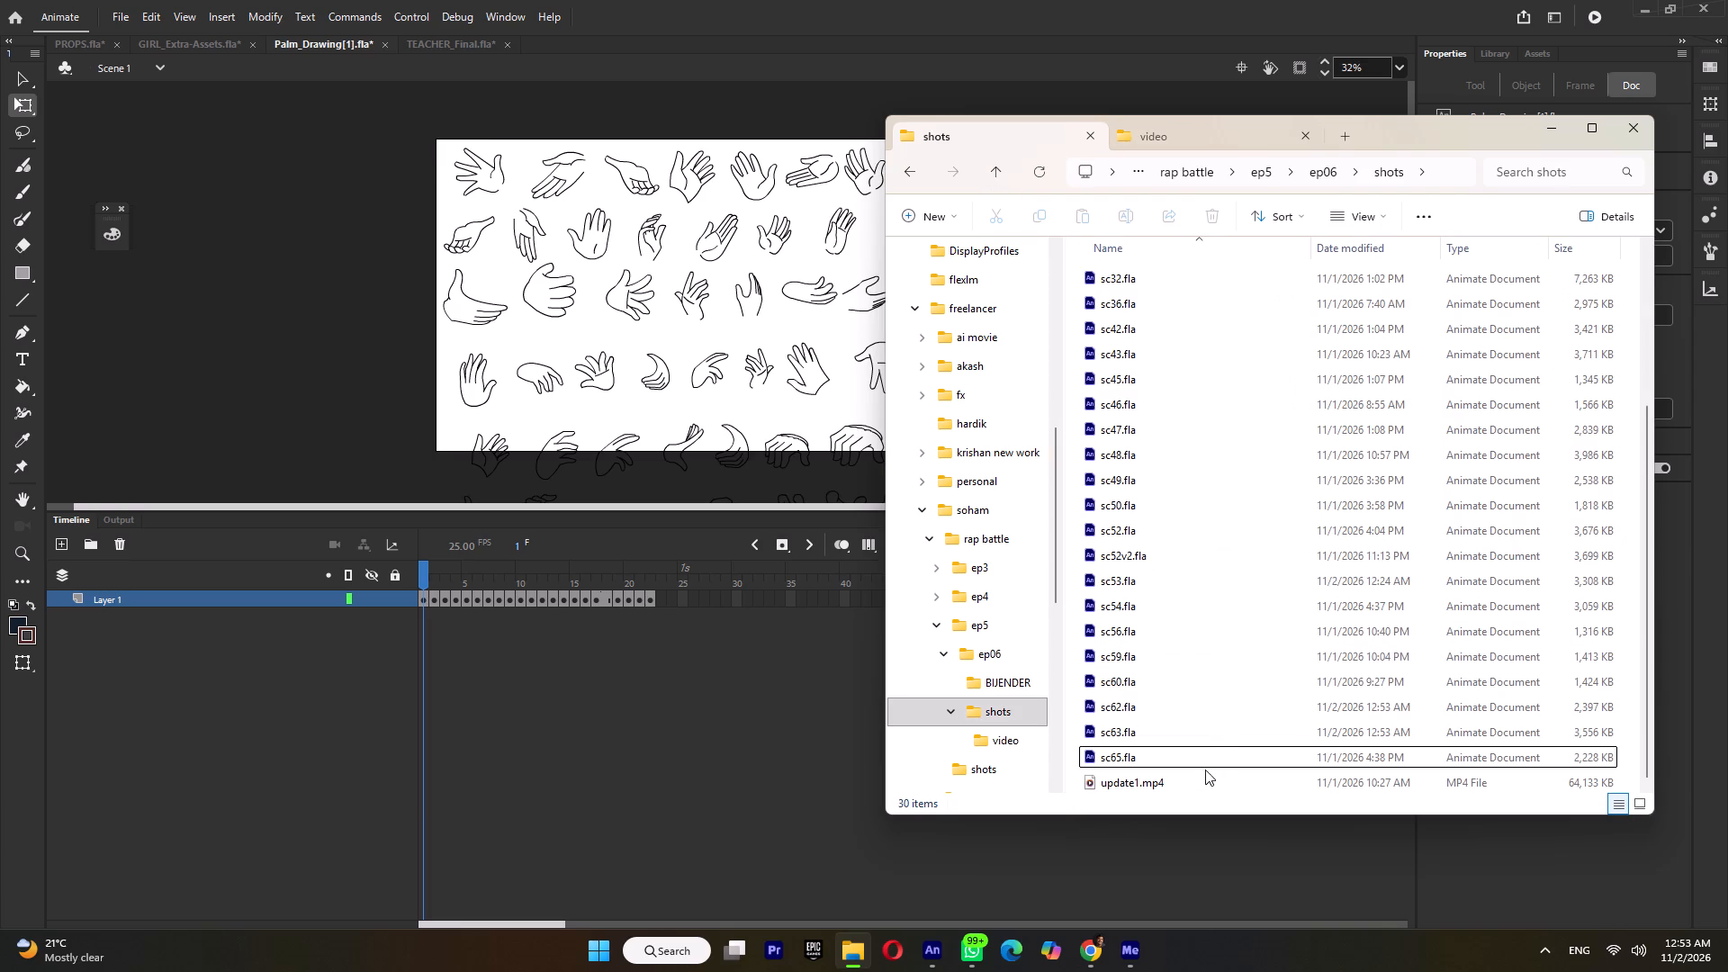
double_click(1205, 760)
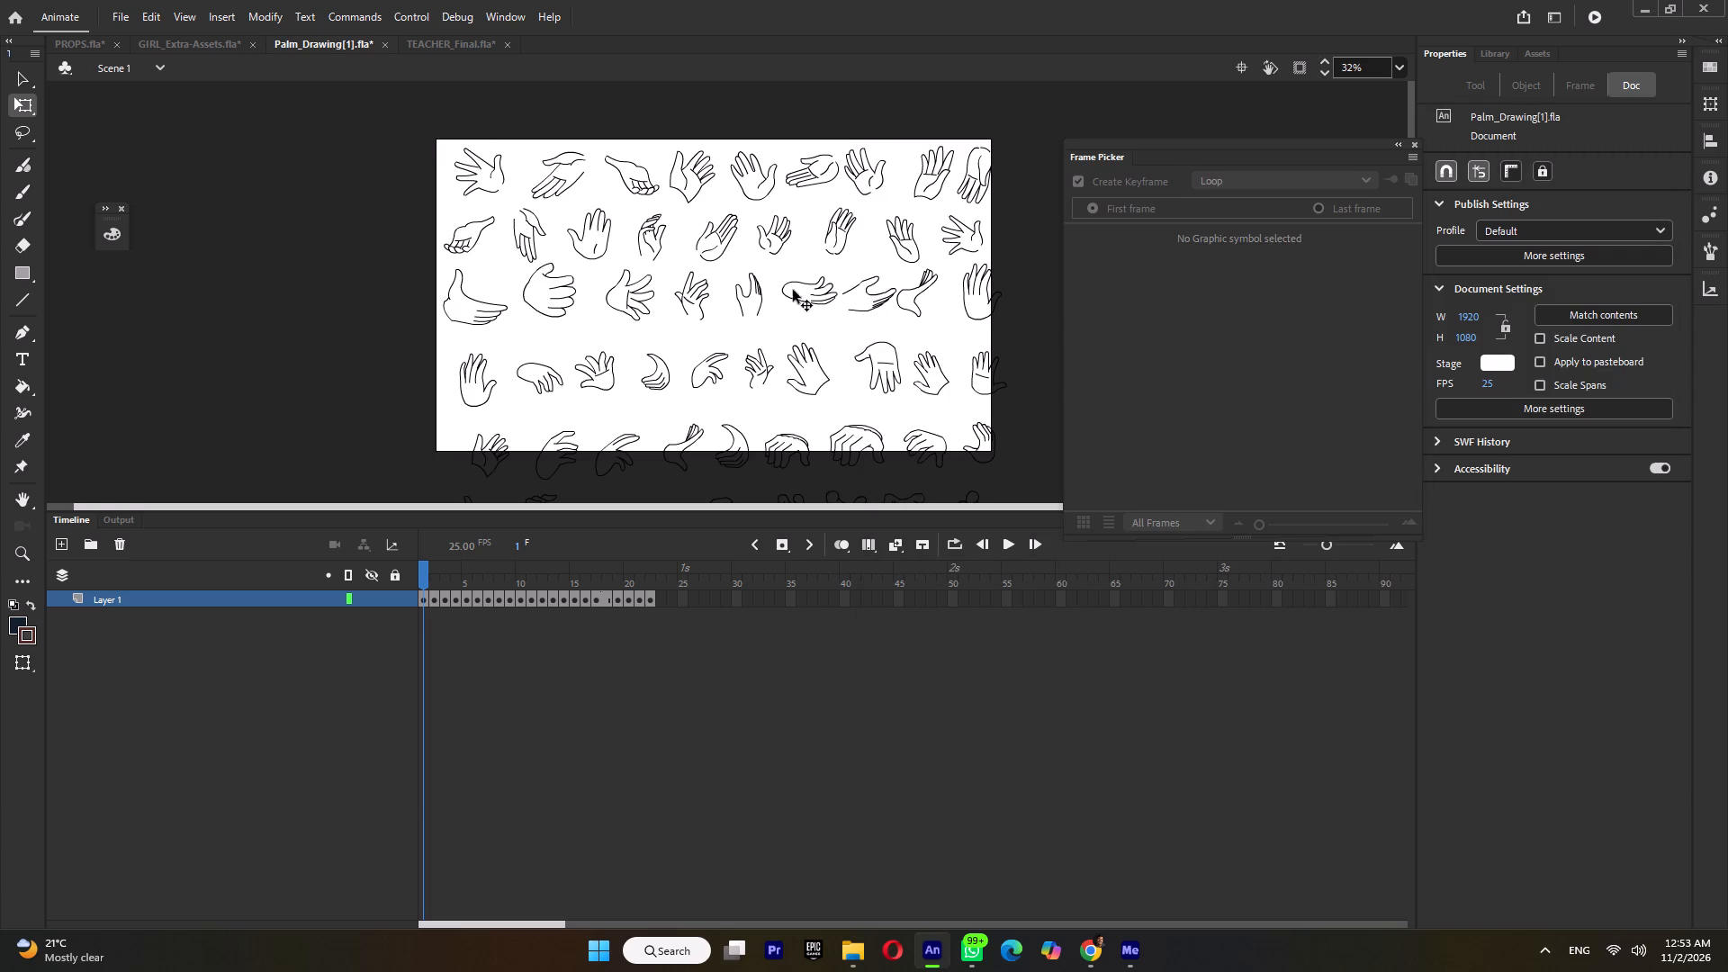
Examine sc65 from its first frame, including the teacher's symbol and the torso symbol nested in it.
scroll(760, 357, "down", 6, "ctrl")
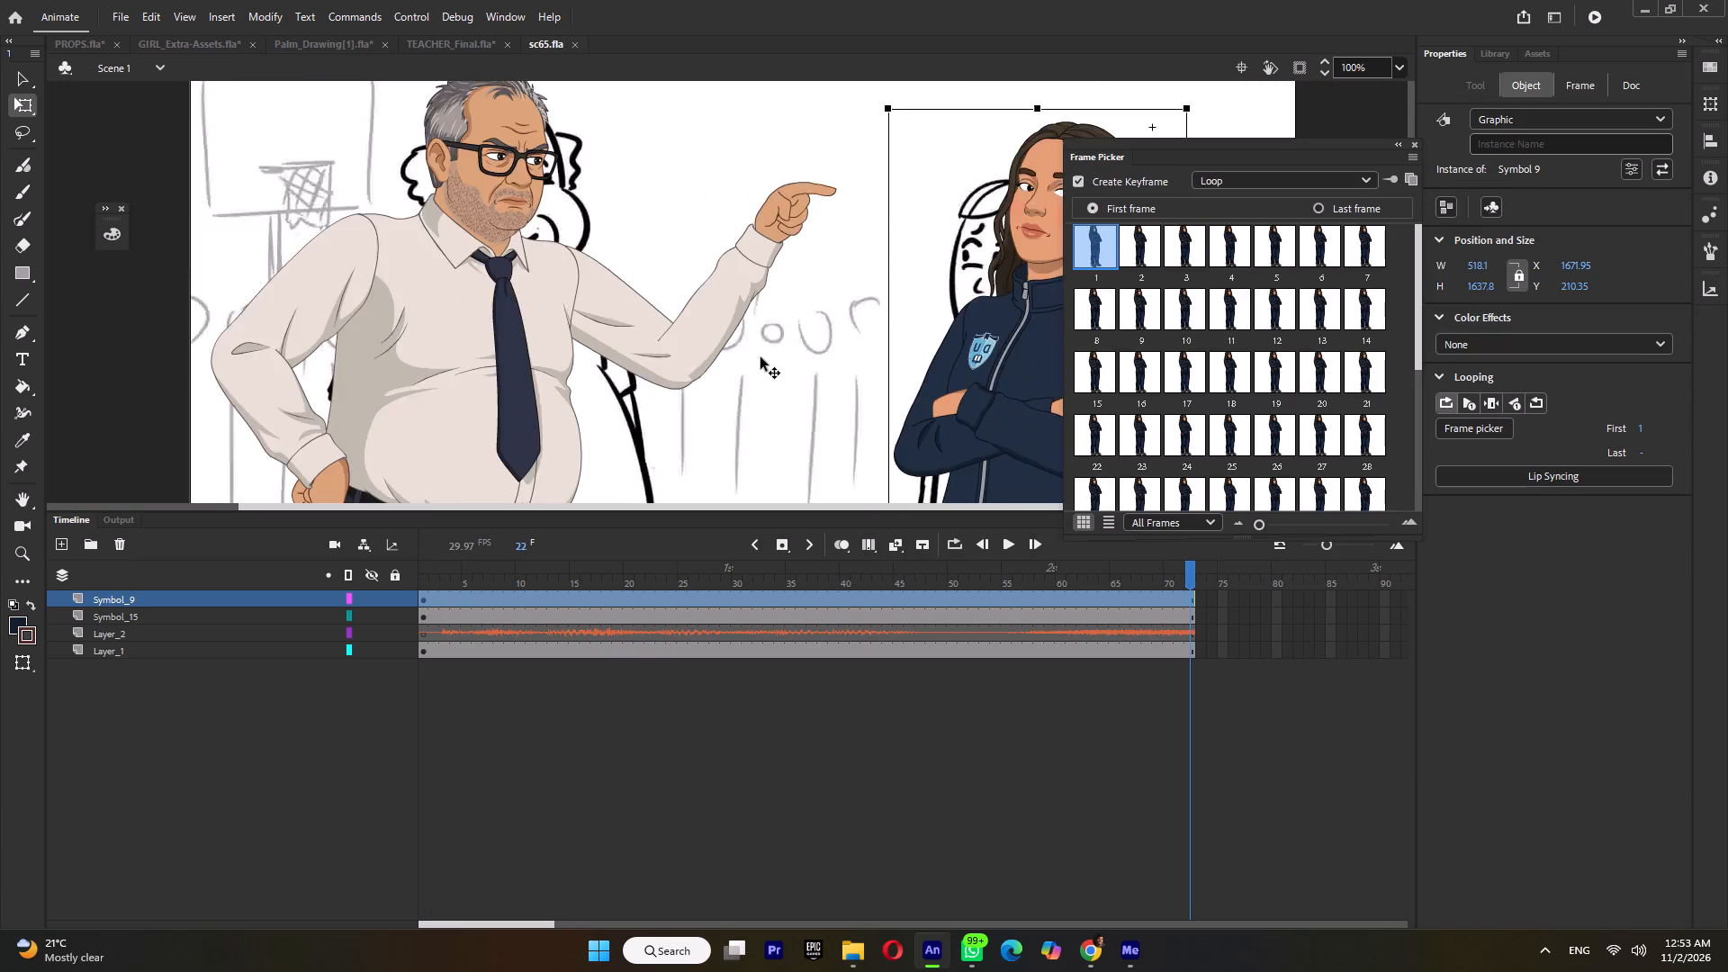
scroll(760, 357, "down", 5, "ctrl")
left_click_drag(430, 579, 420, 585)
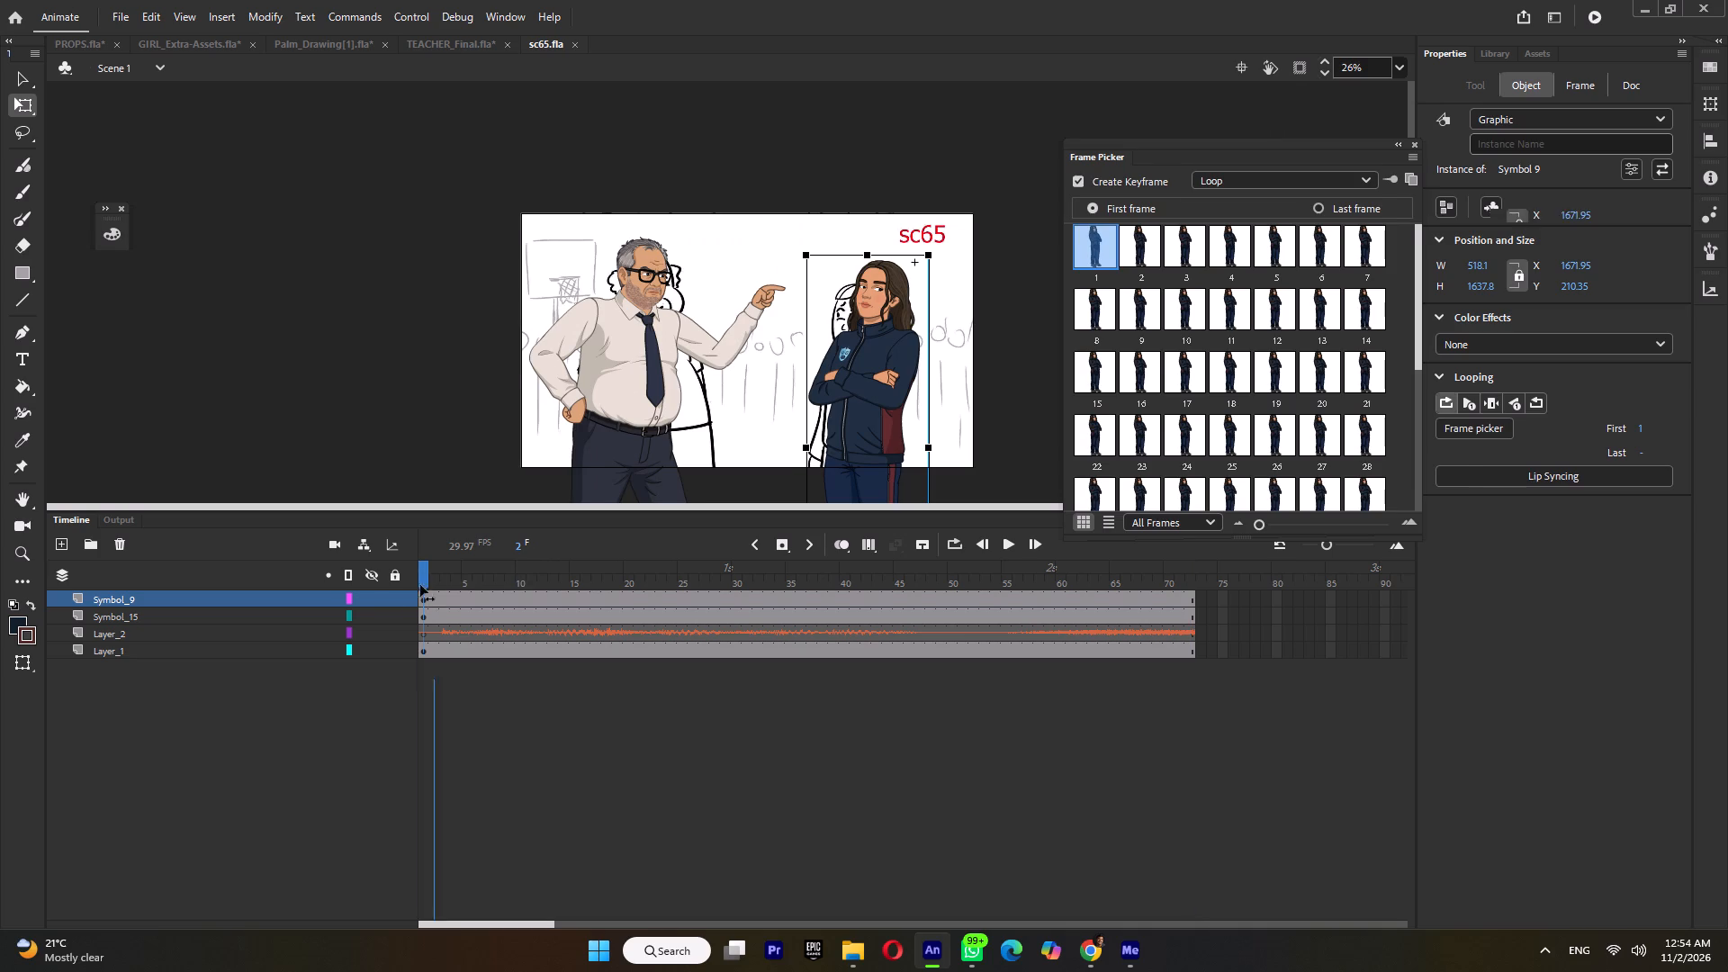
left_click_drag(420, 585, 377, 601)
left_click(626, 388)
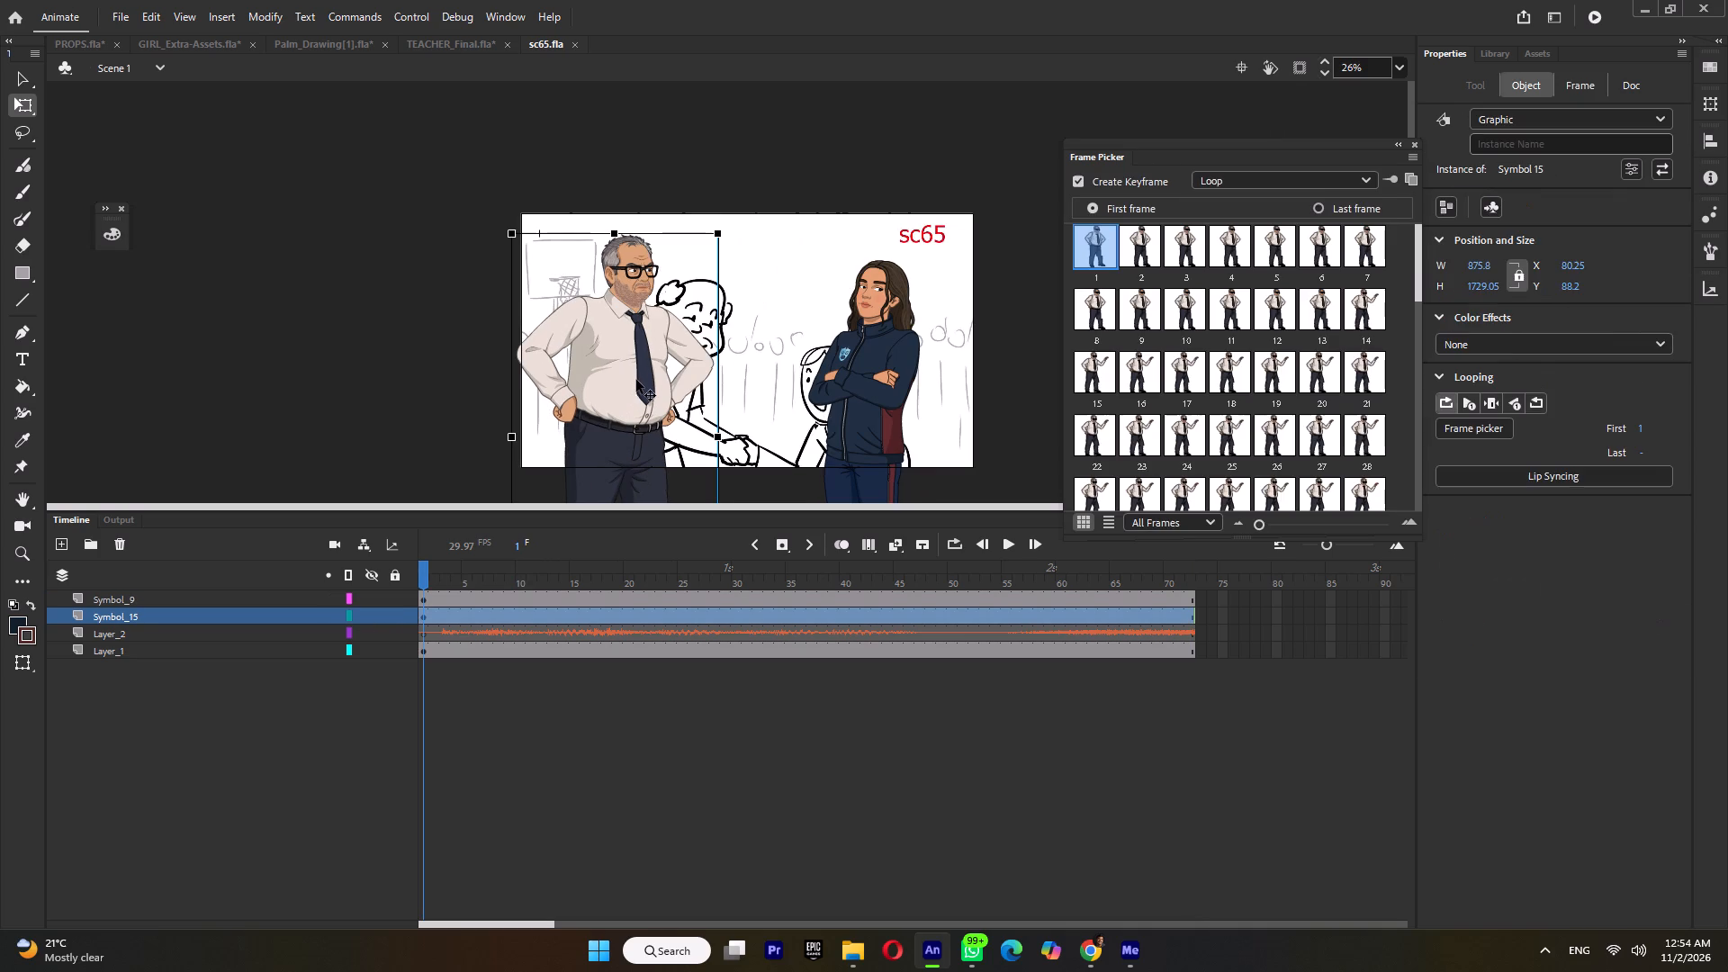
double_click(627, 381)
left_click(597, 299)
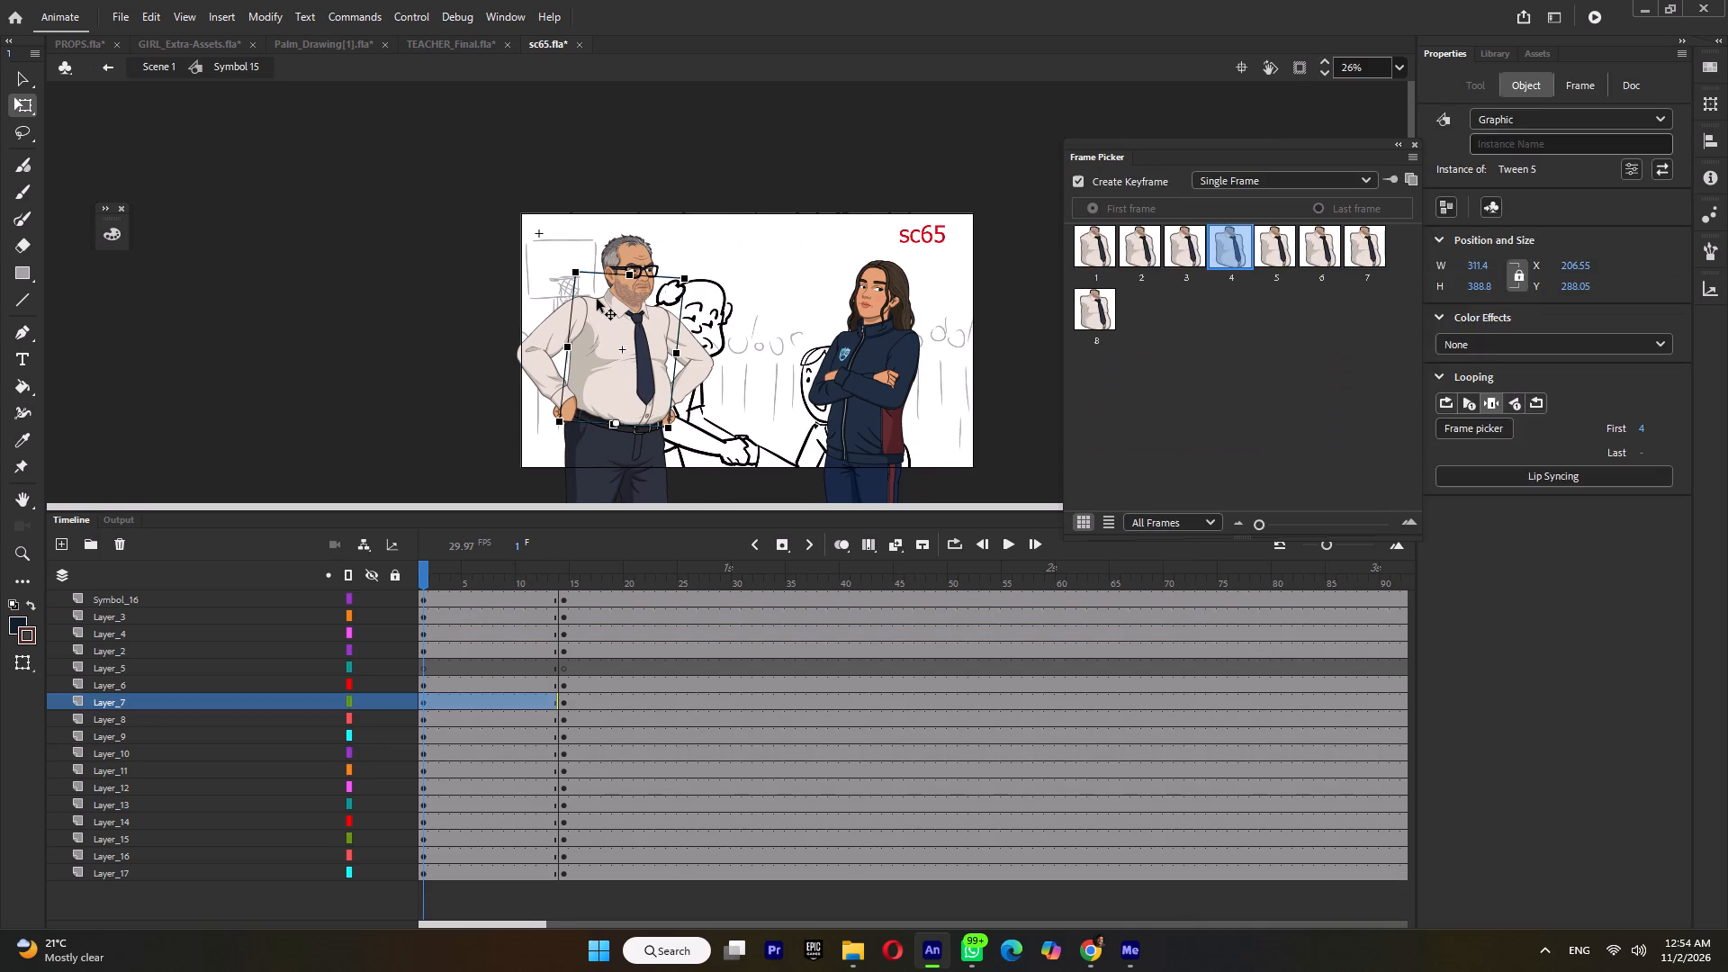
left_click(597, 299)
left_click(590, 301)
double_click(501, 362)
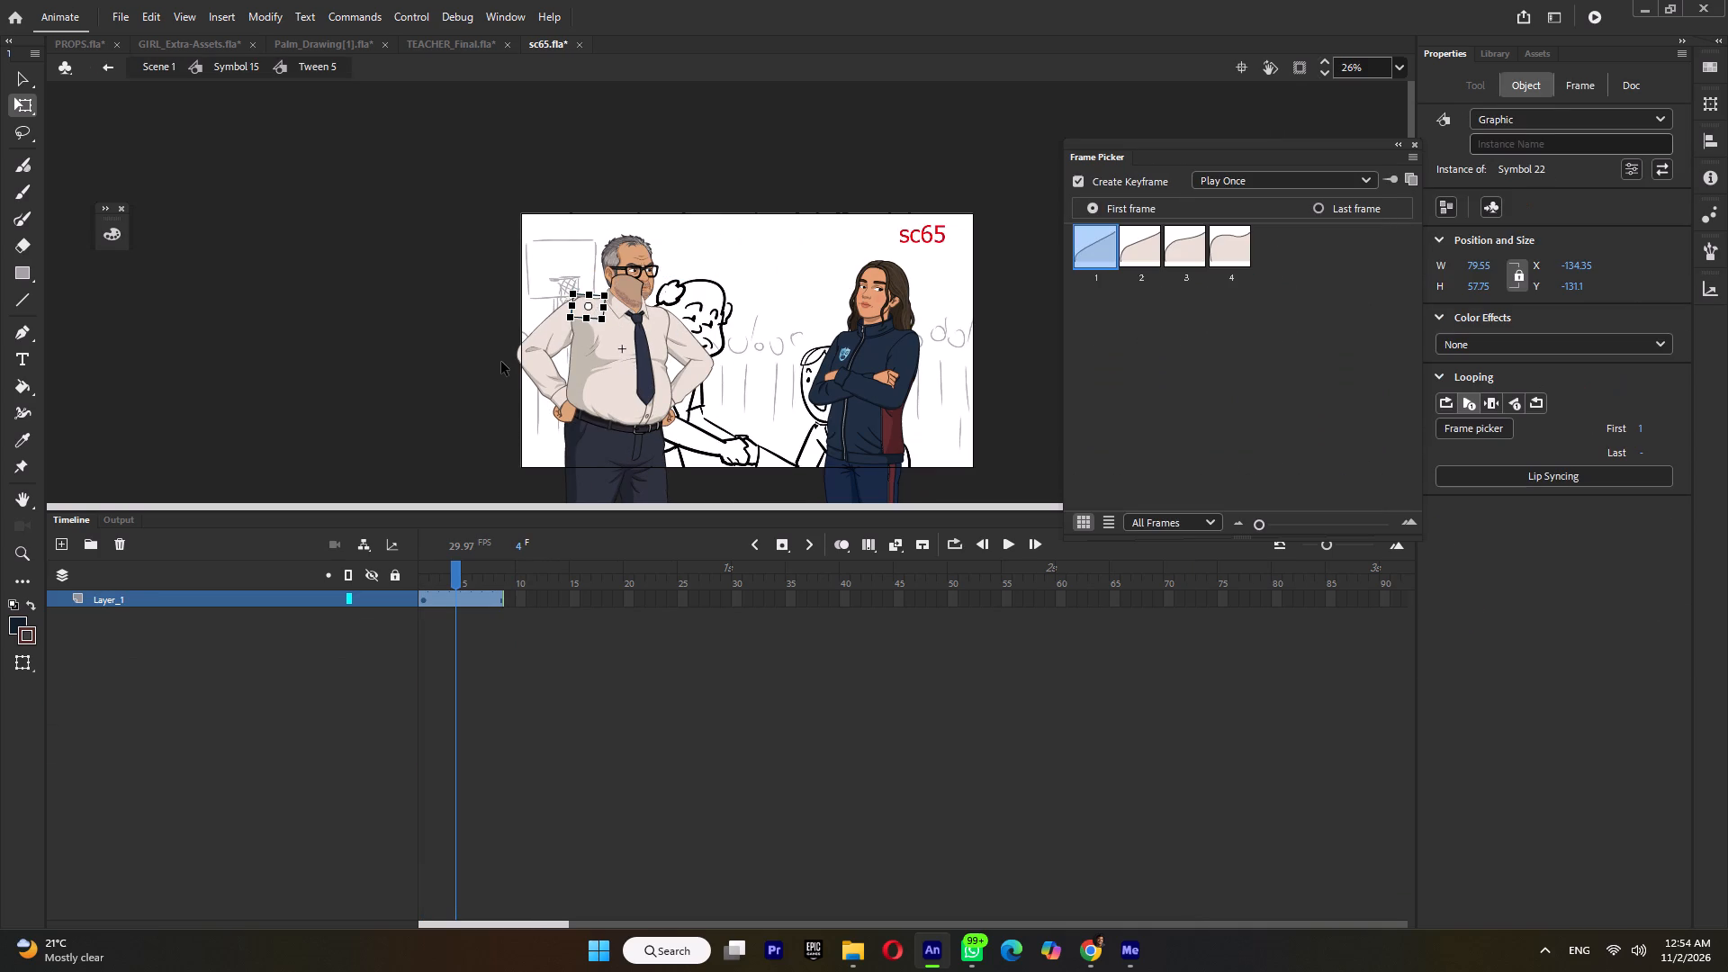
left_click(567, 576)
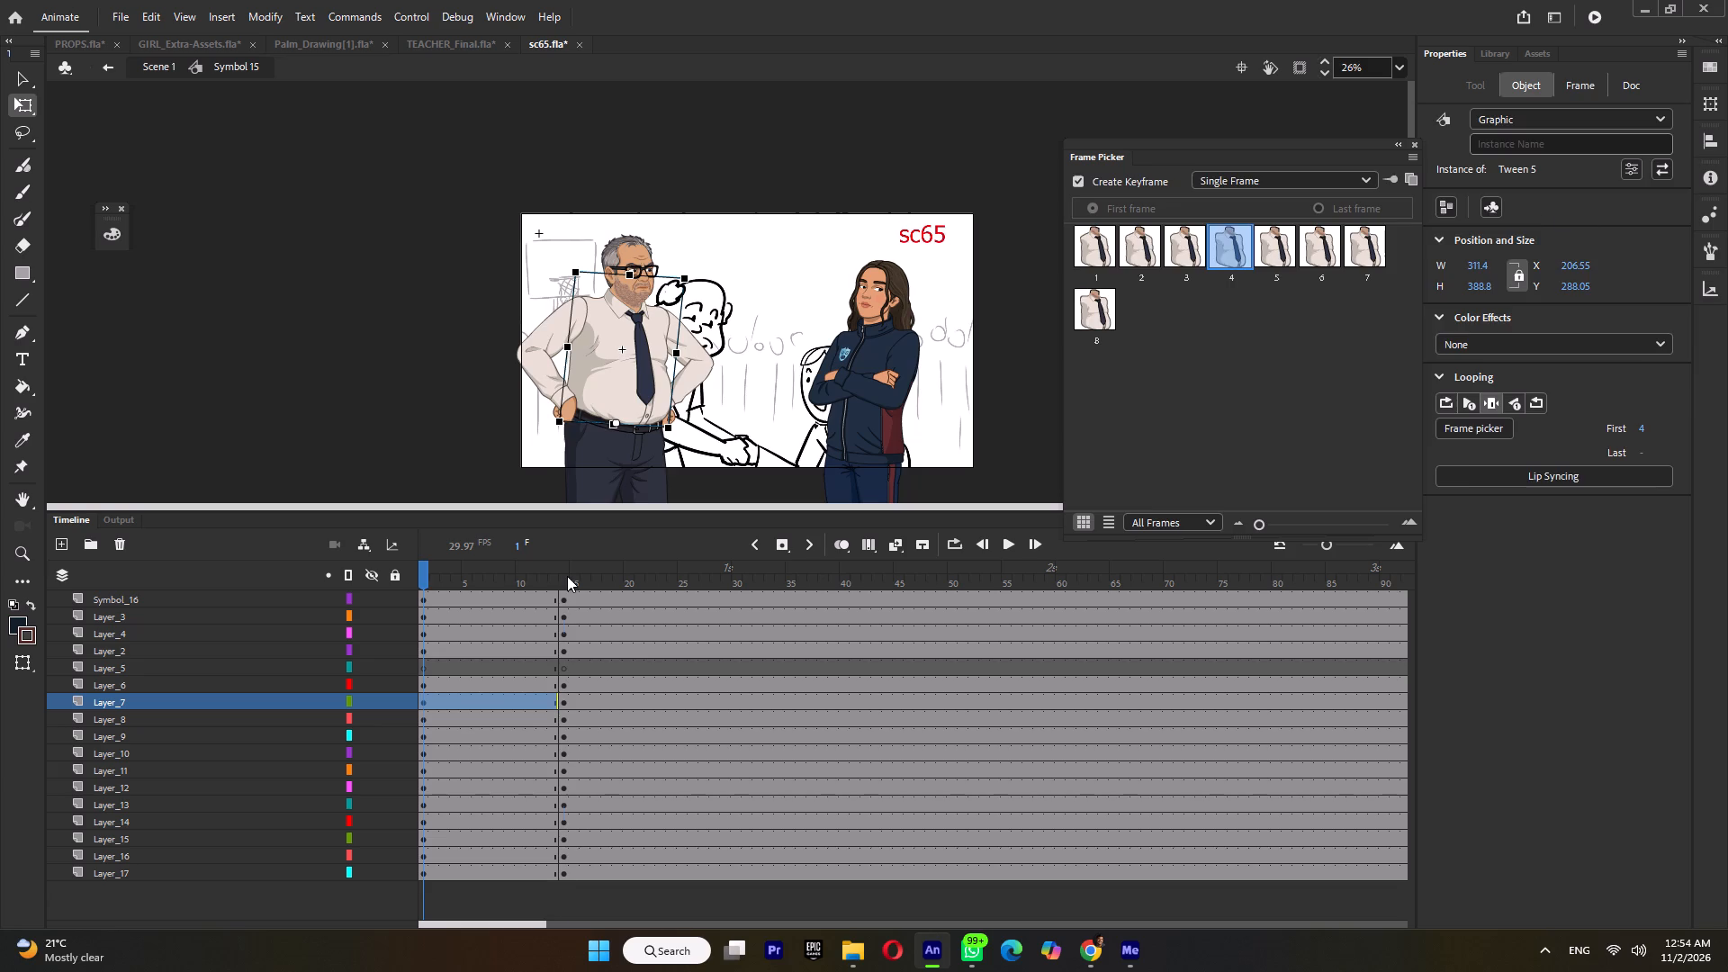
left_click_drag(556, 580, 251, 637)
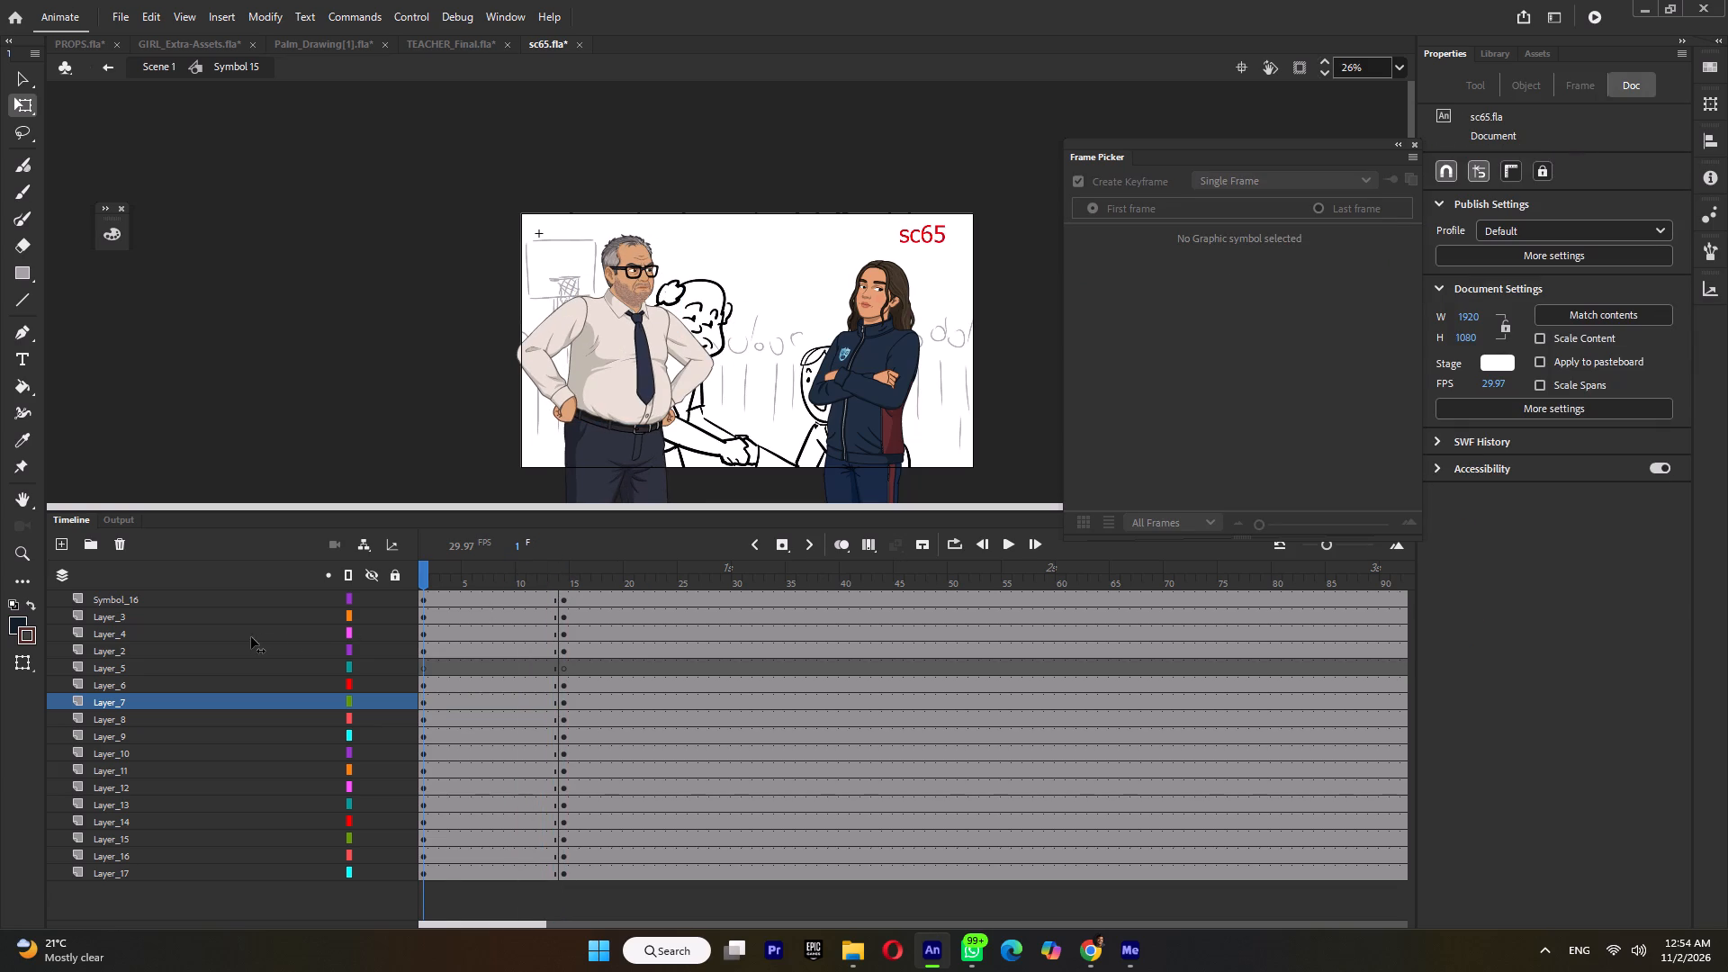
left_click_drag(251, 637, 248, 637)
Return to Scene 1 of sc65 and delete the girl with crossed arms from the Symbol_9 layer.
left_click(857, 379)
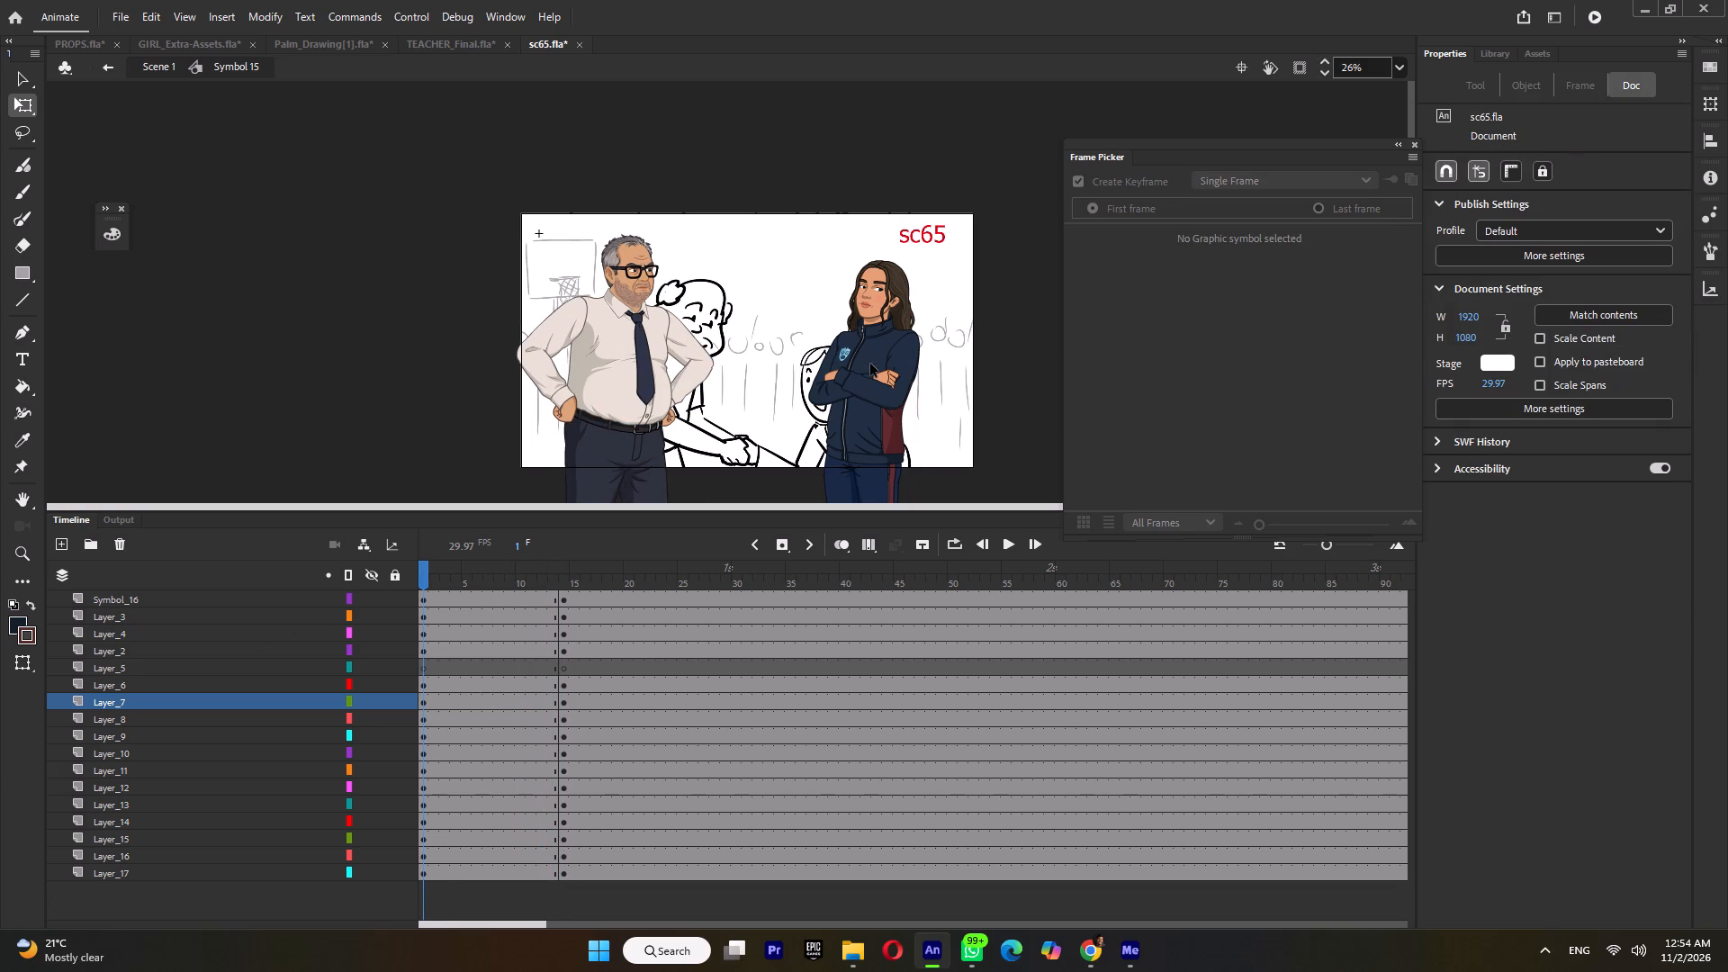
double_click(870, 364)
double_click(870, 364)
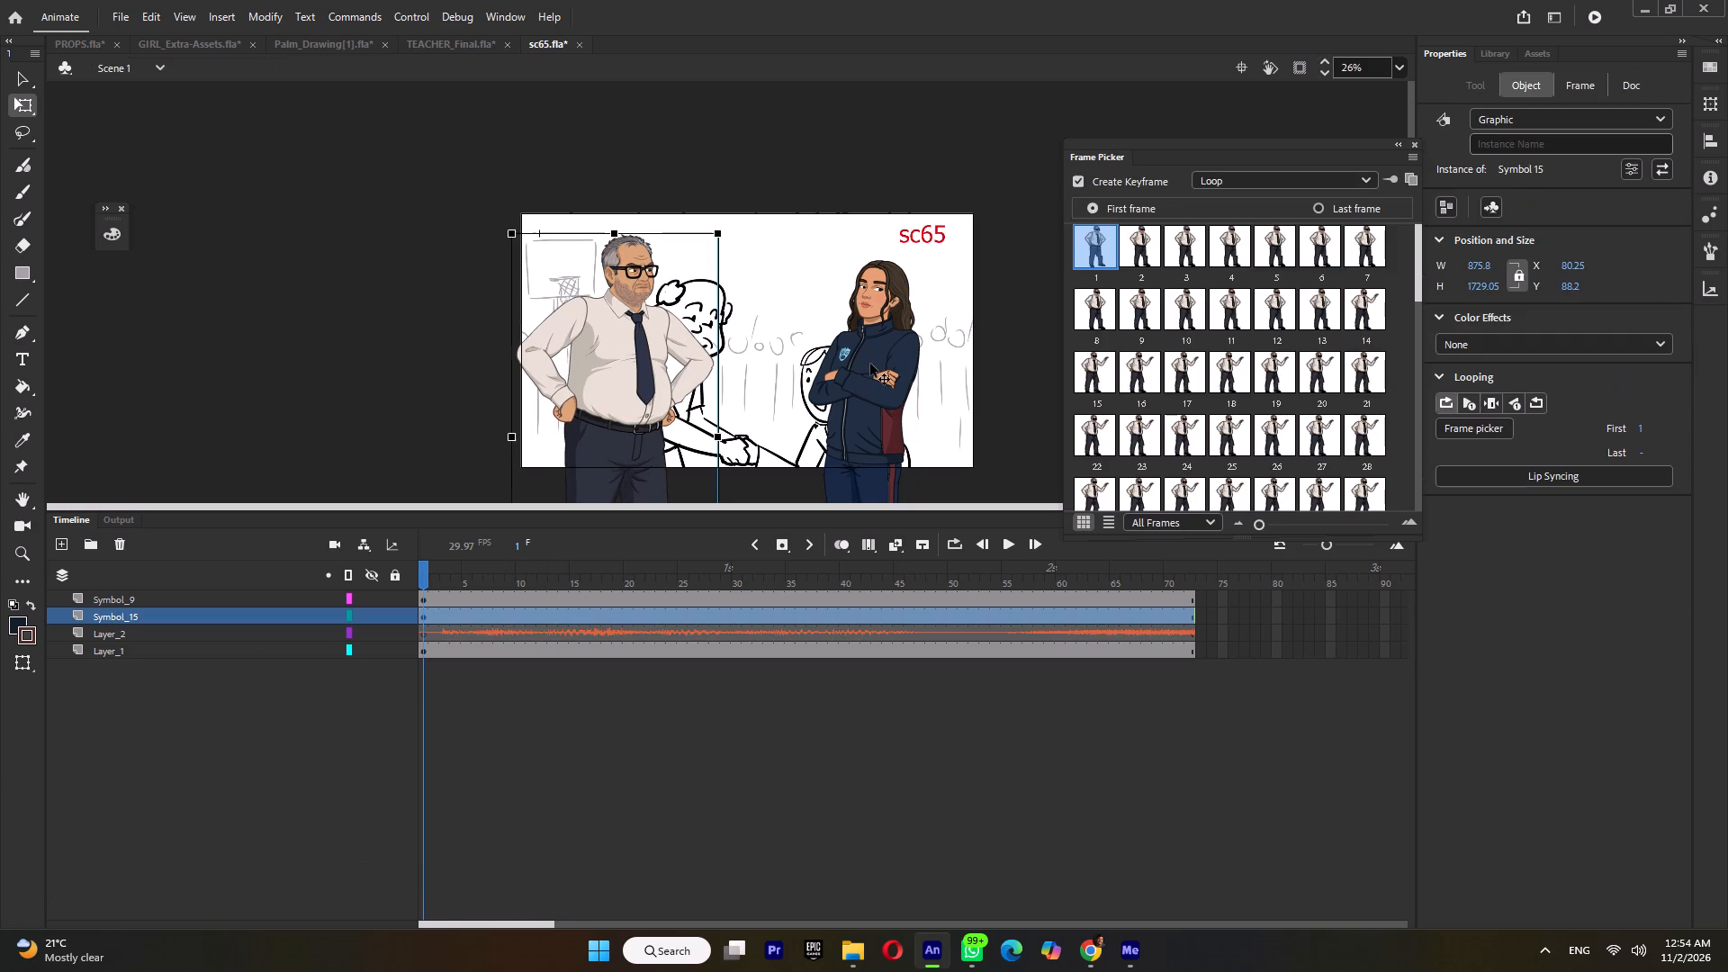
left_click(933, 394)
left_click(876, 382)
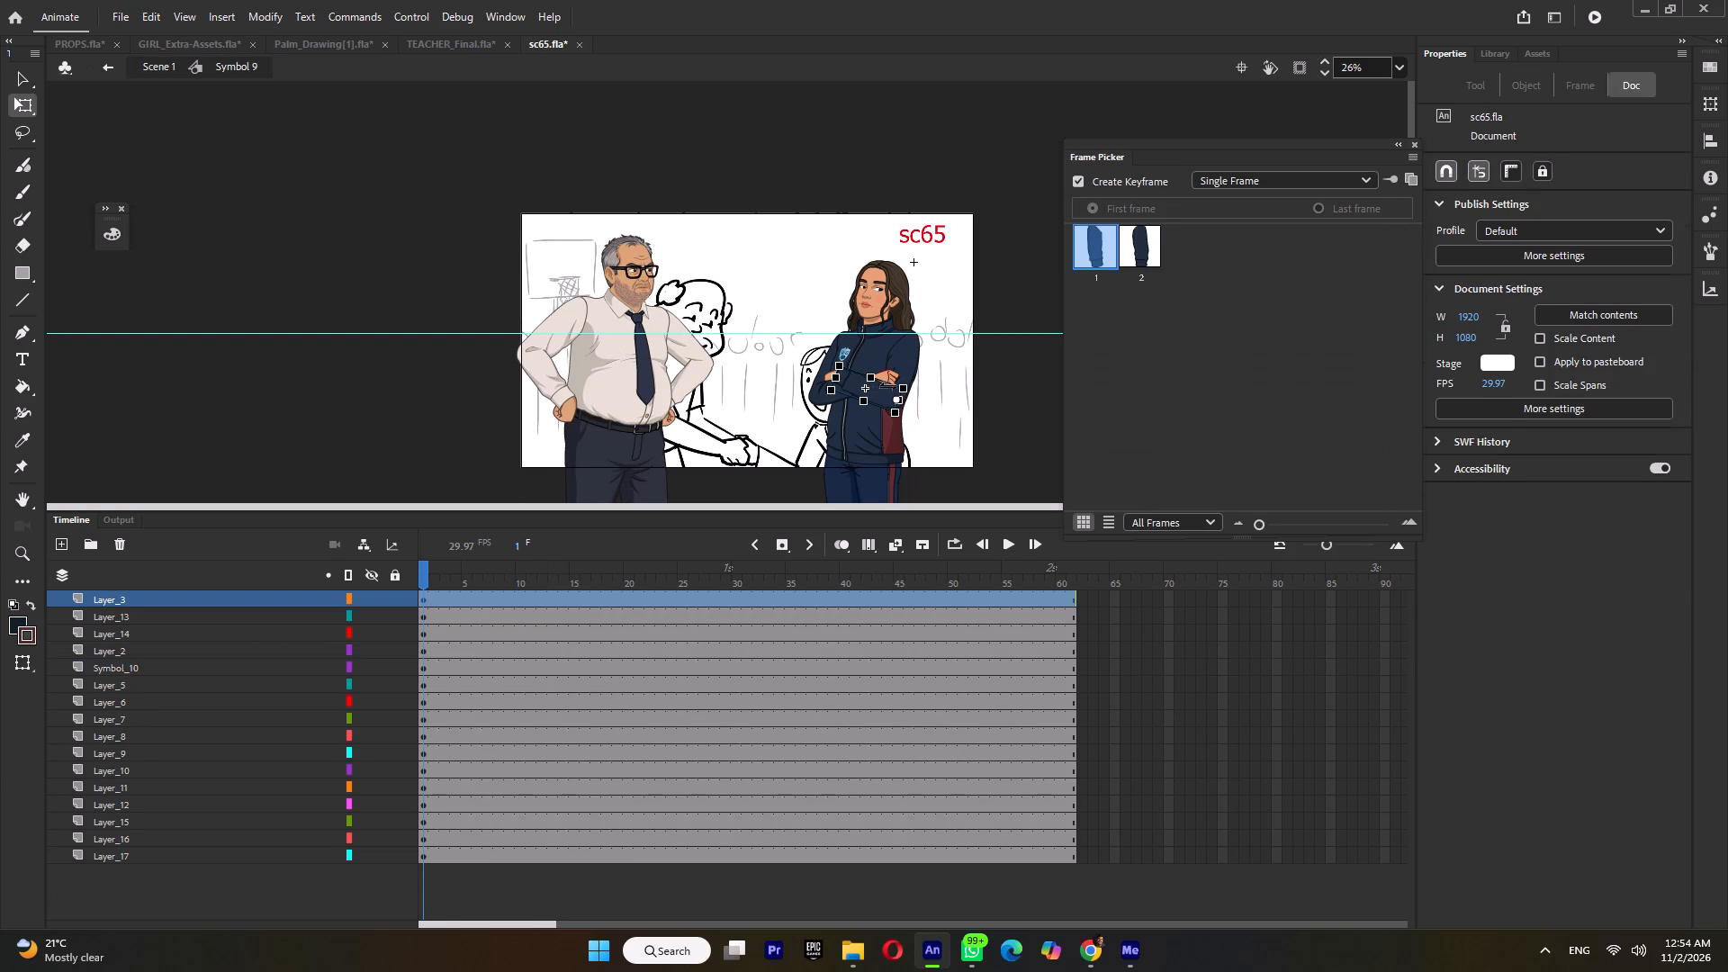
double_click(971, 390)
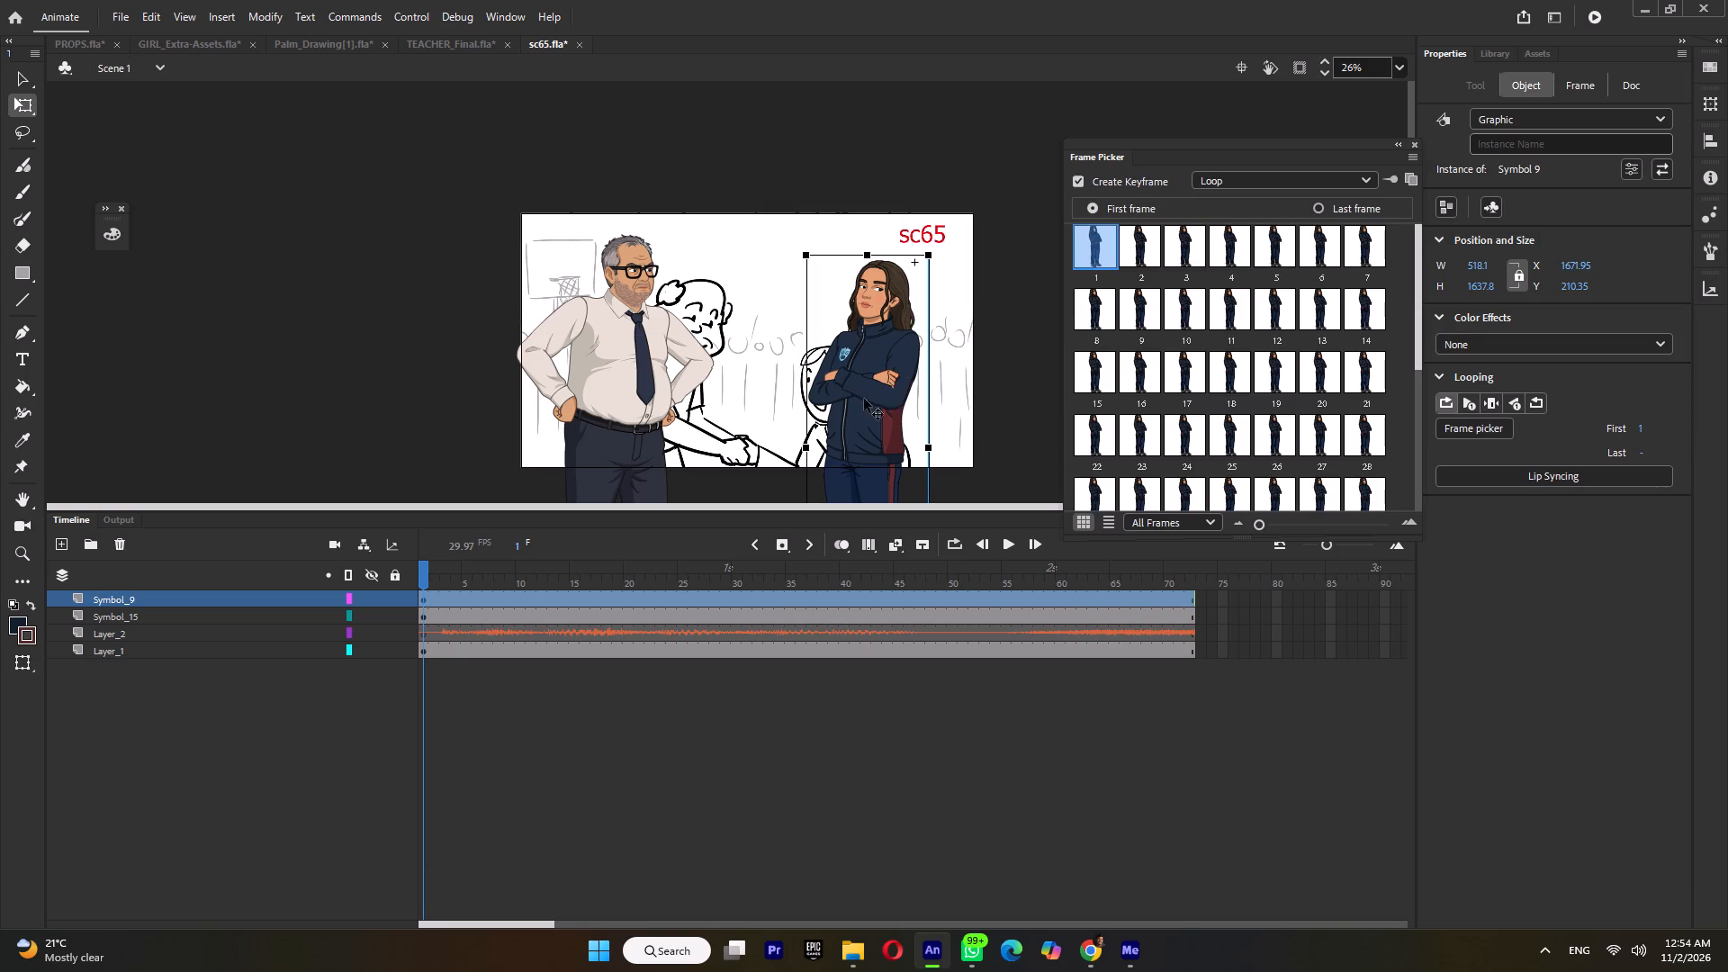
key("Delete")
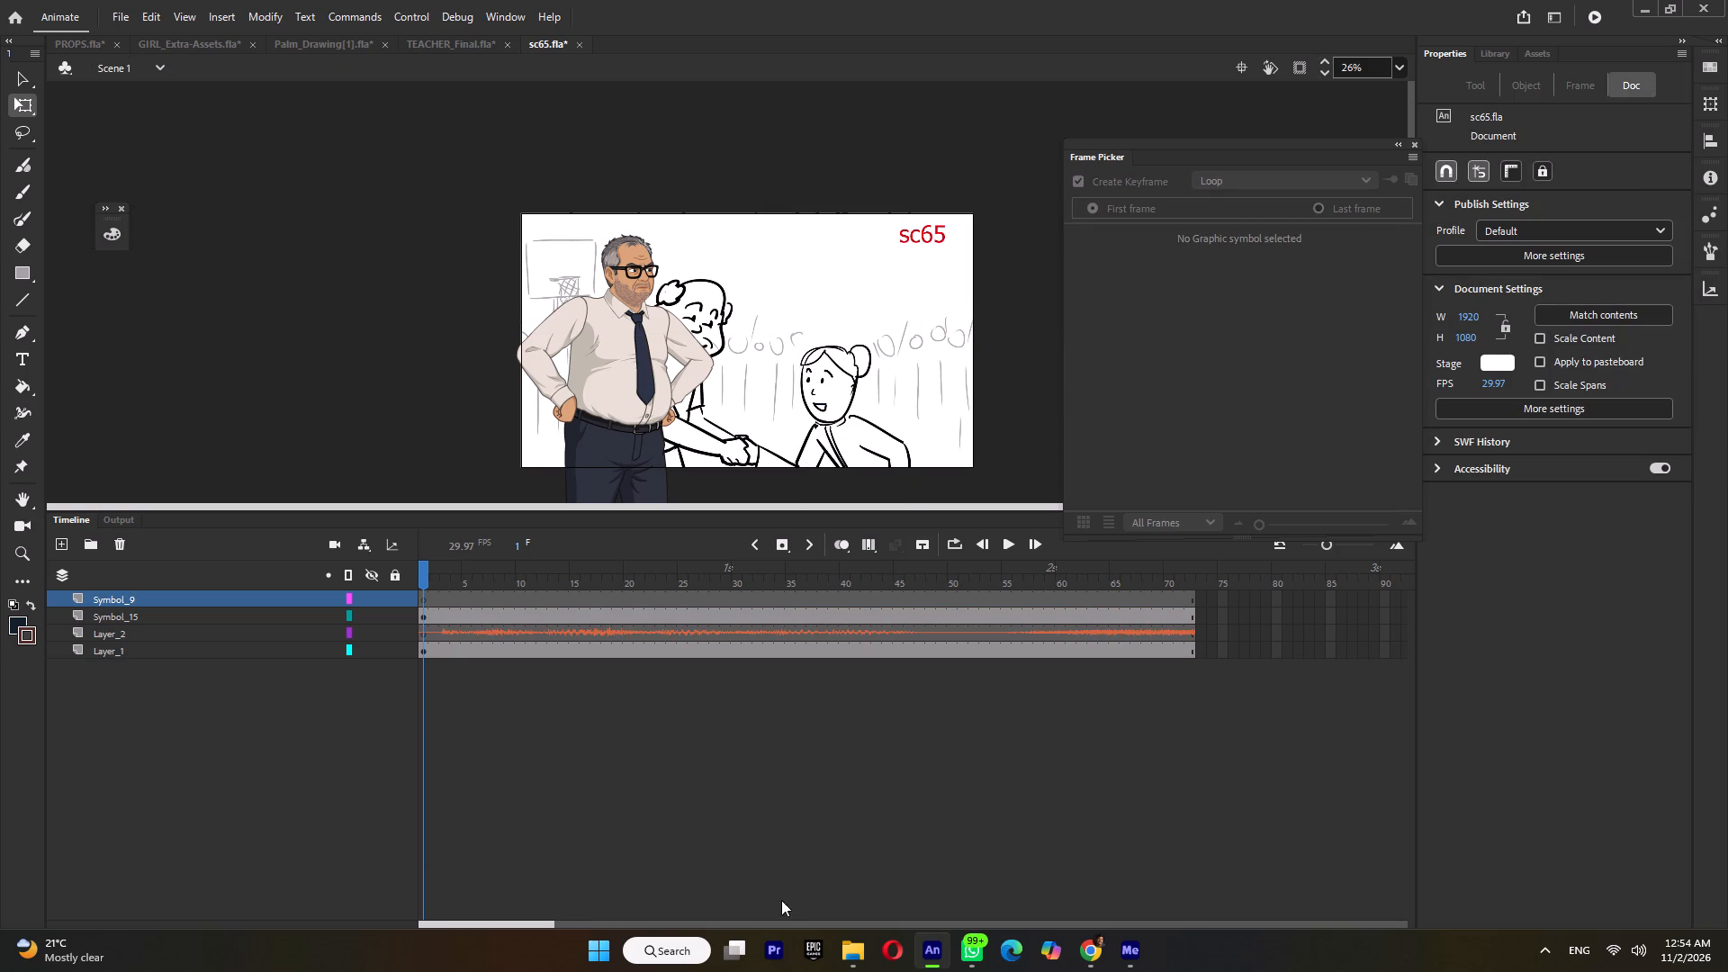
Open GIRL_Final.fla from the ep06 folder and copy the three-quarter-view girl, Symbol 9.
left_click(851, 953)
scroll(1164, 447, "up", 4)
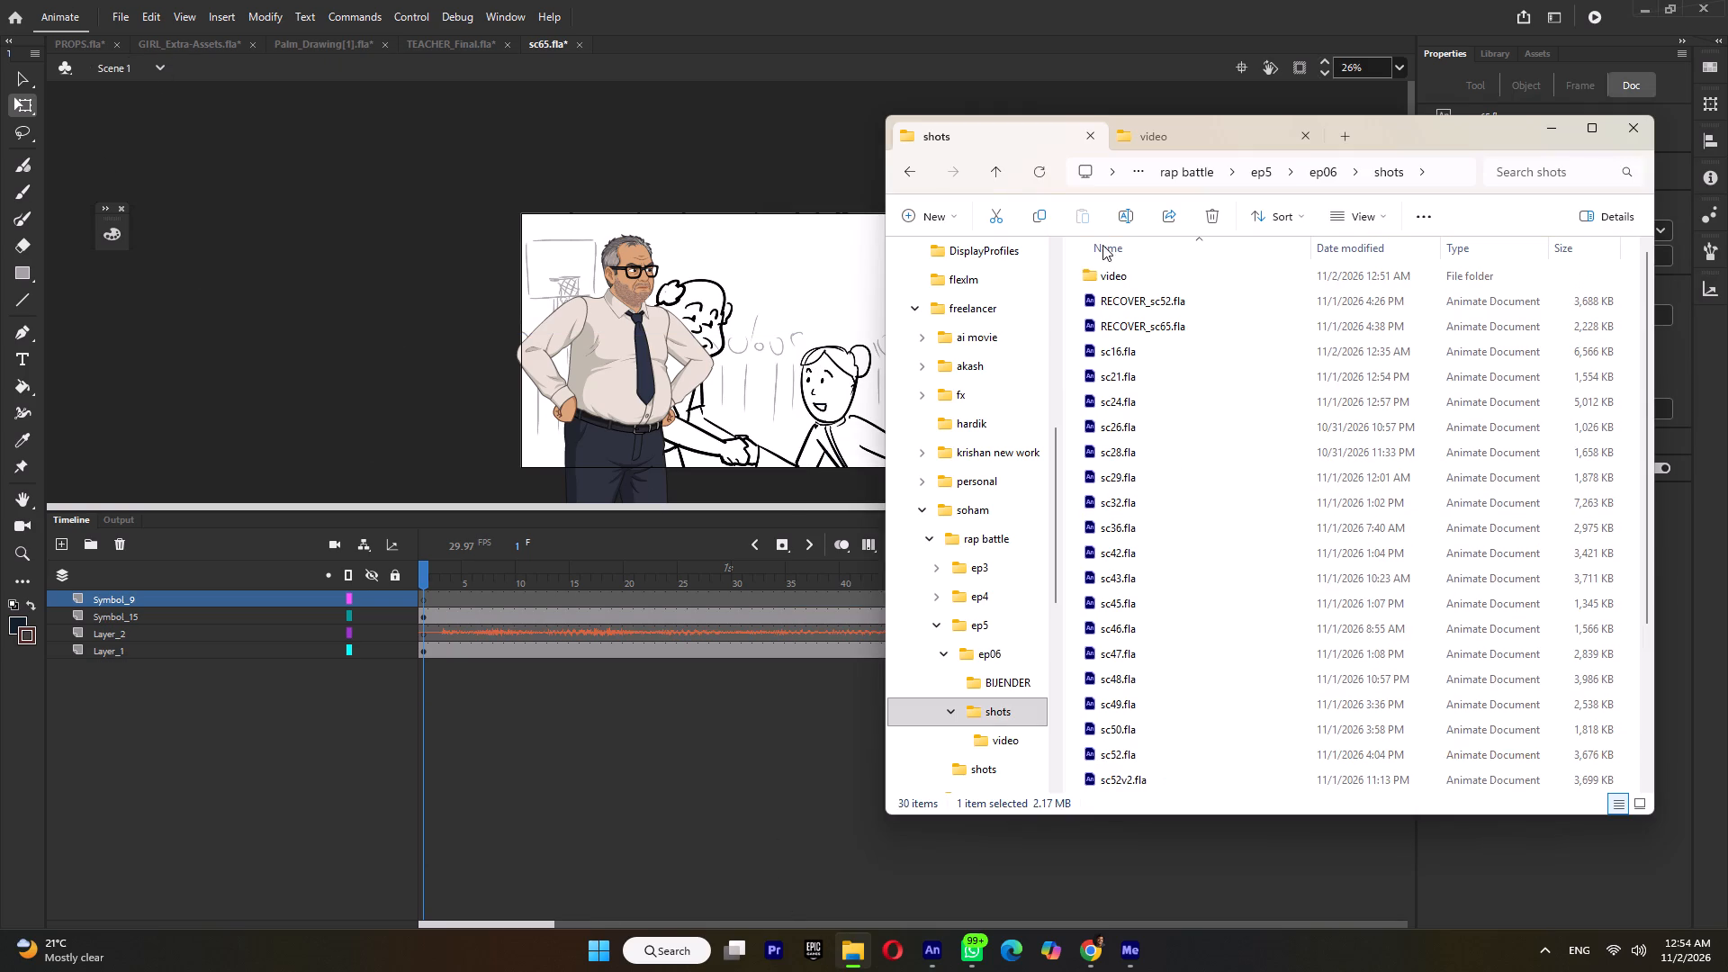
left_click(991, 162)
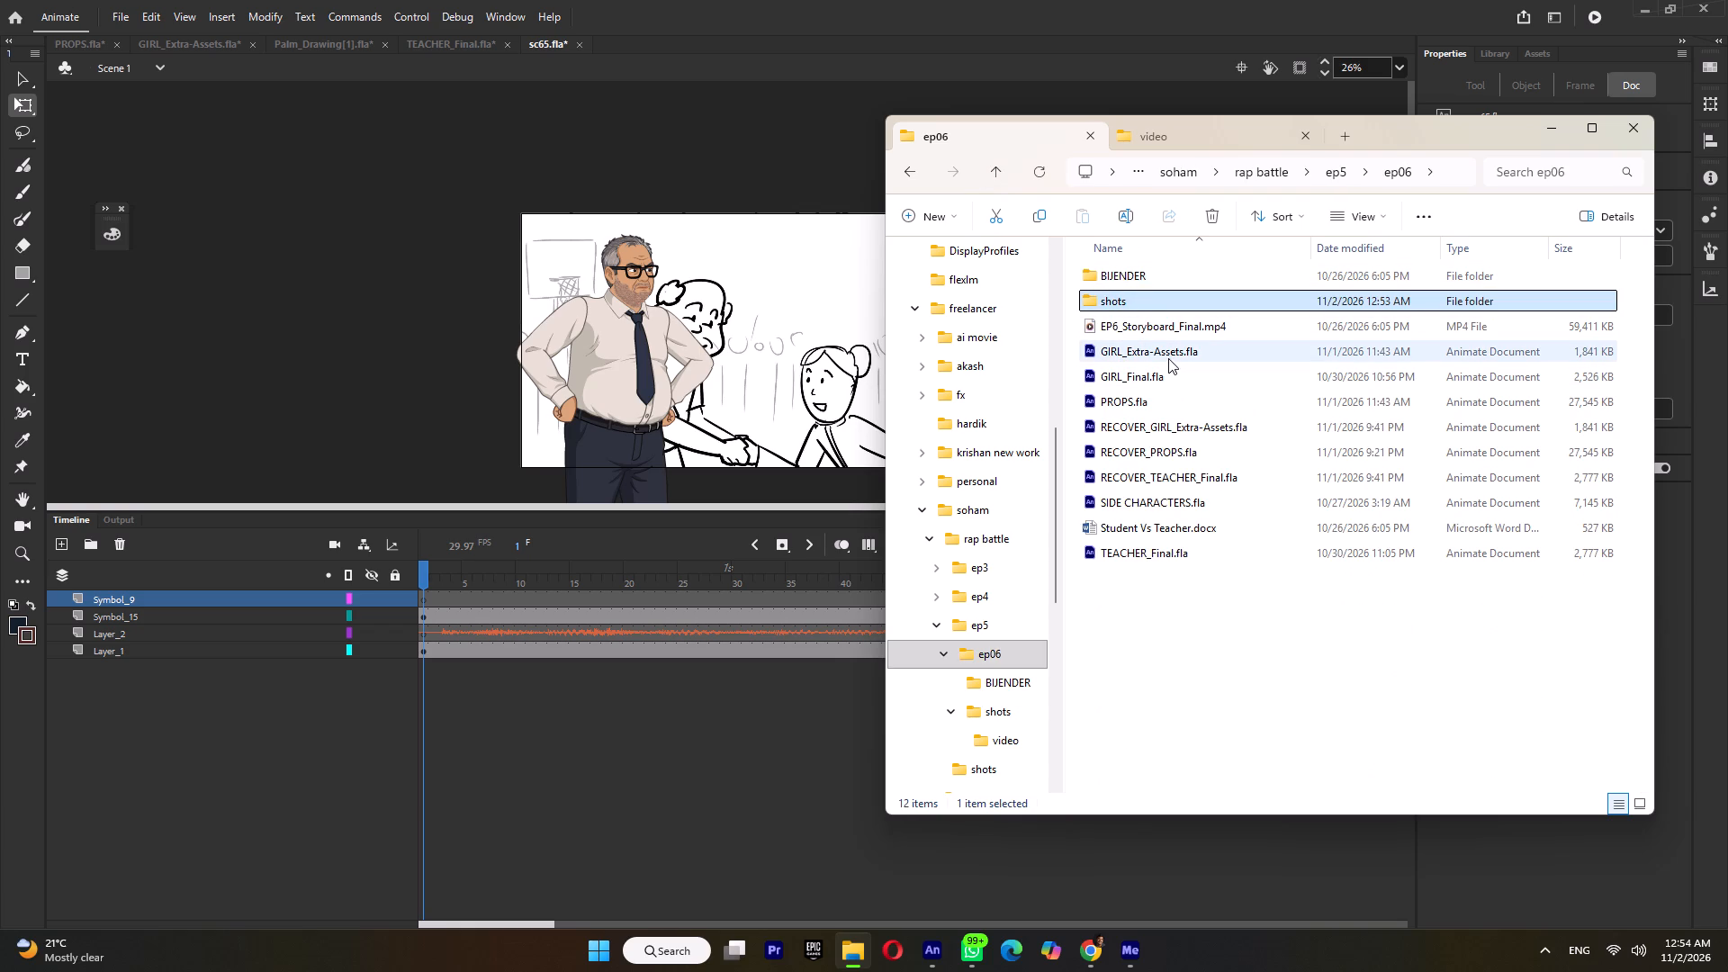
double_click(1175, 383)
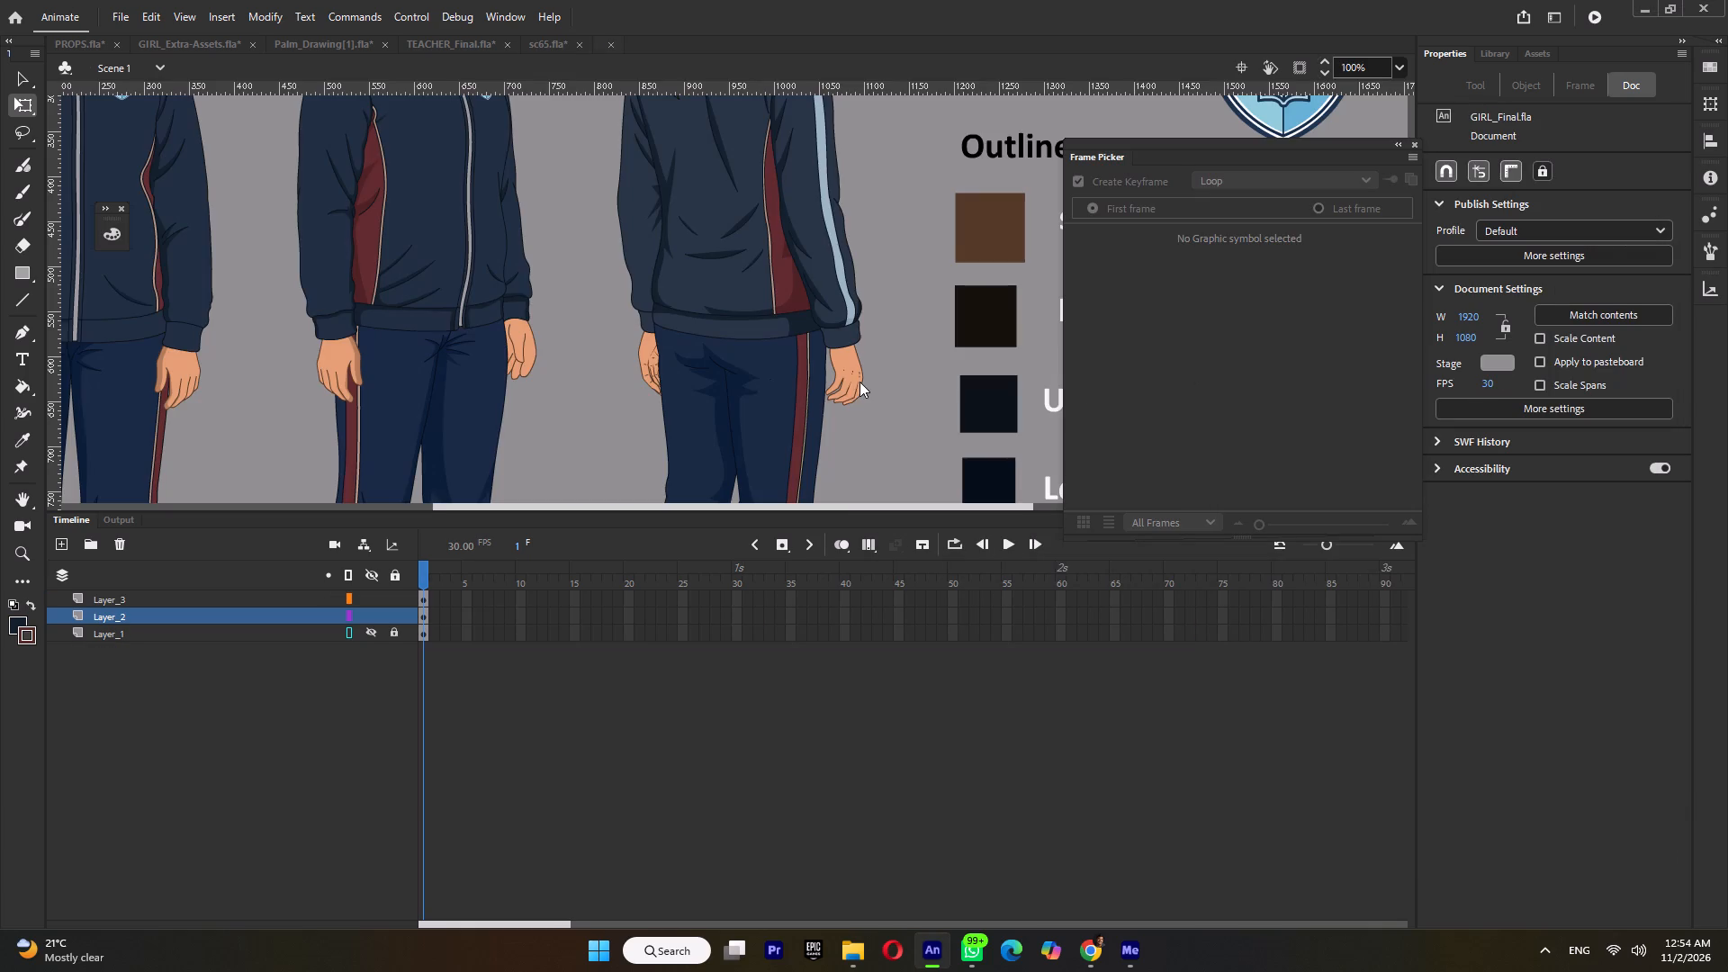
left_click(397, 268)
right_click(397, 268)
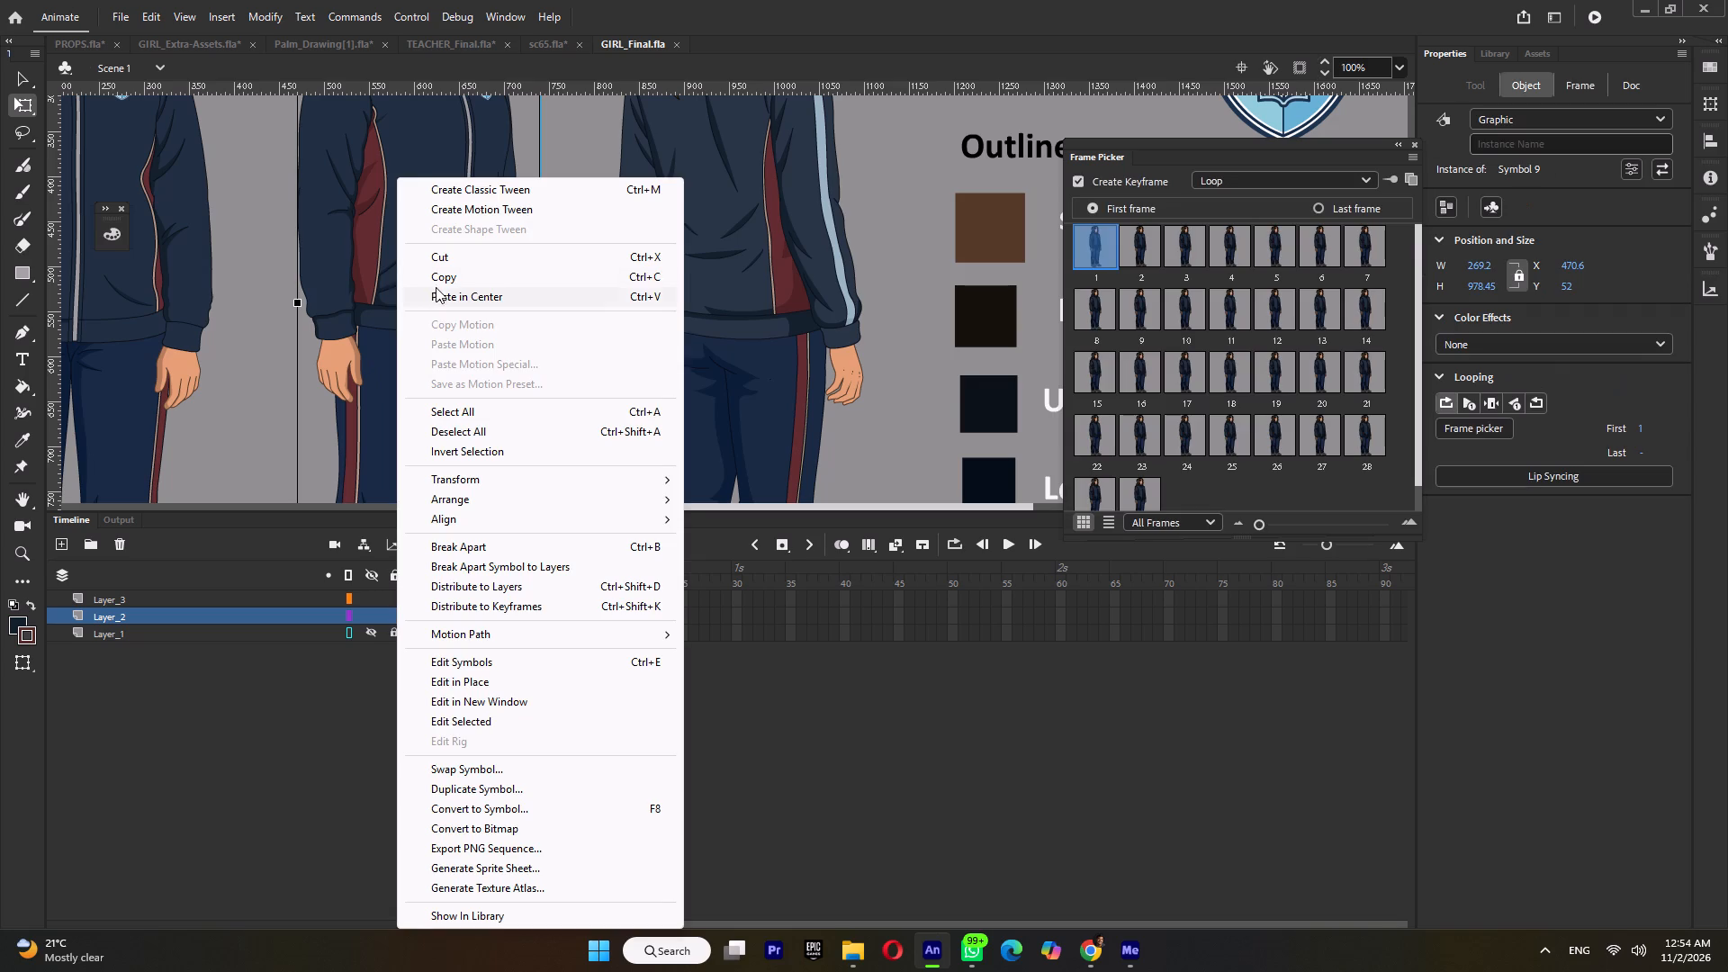
left_click(438, 281)
Save sc65 and paste the girl onto frame 1 of the Symbol_9 layer, putting duplicate library items into a folder.
left_click(542, 47)
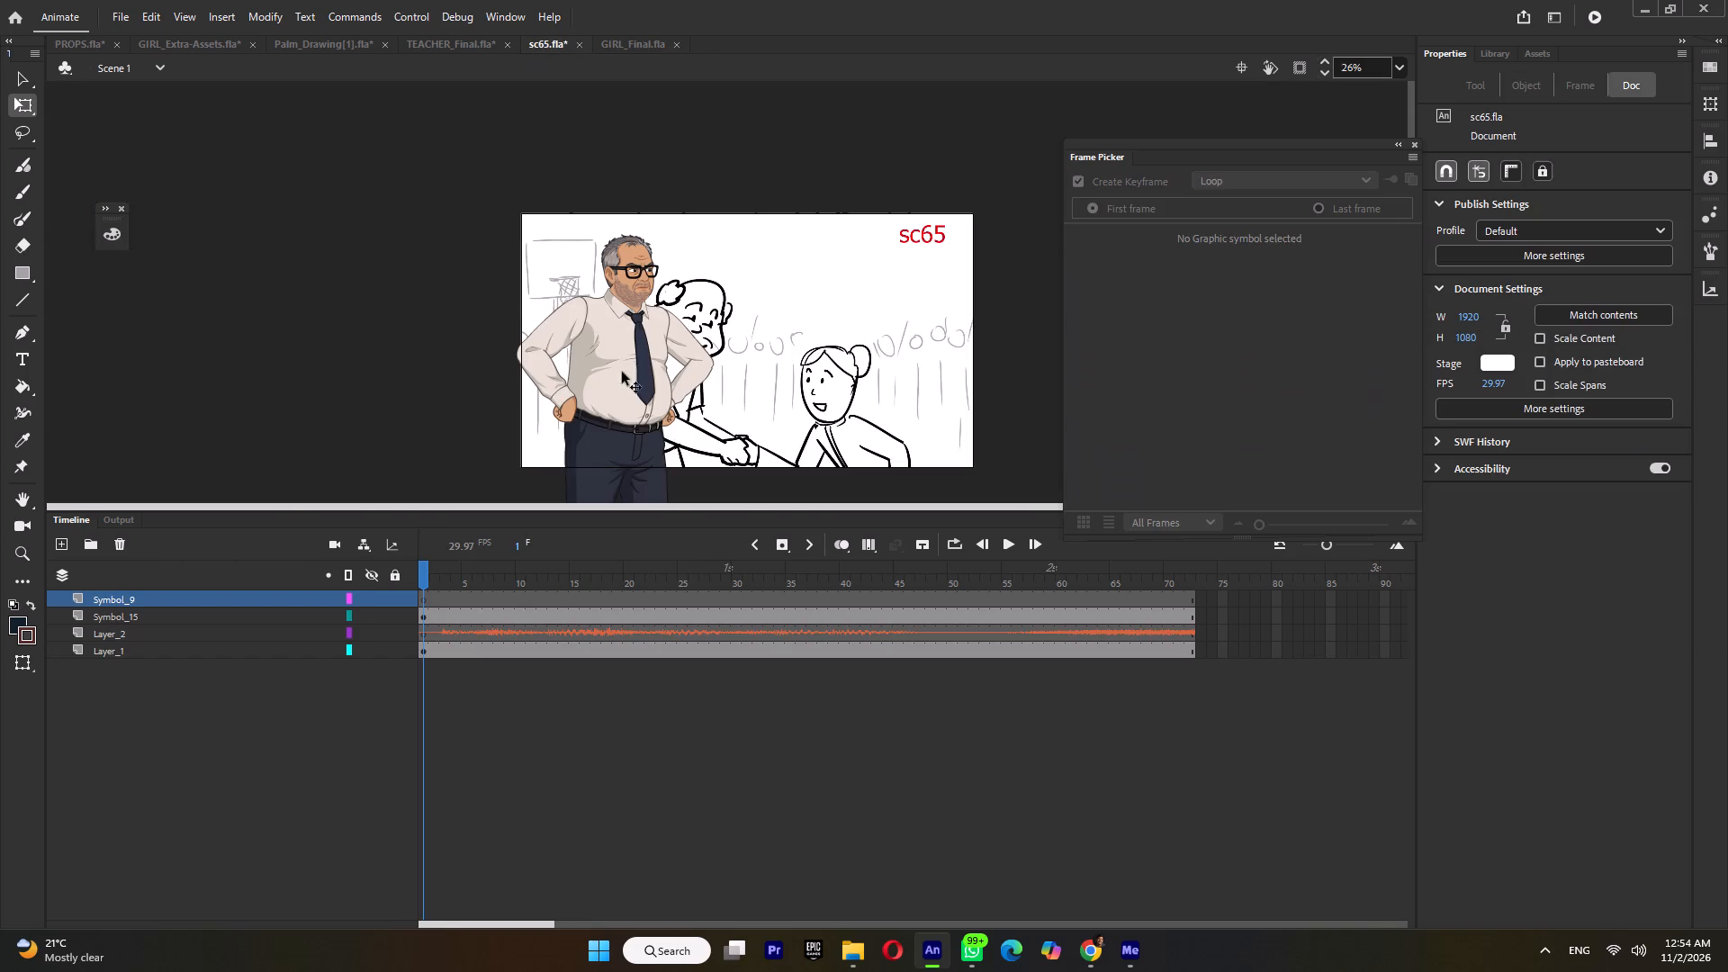
key("ctrl+s")
left_click_drag(426, 571, 442, 605)
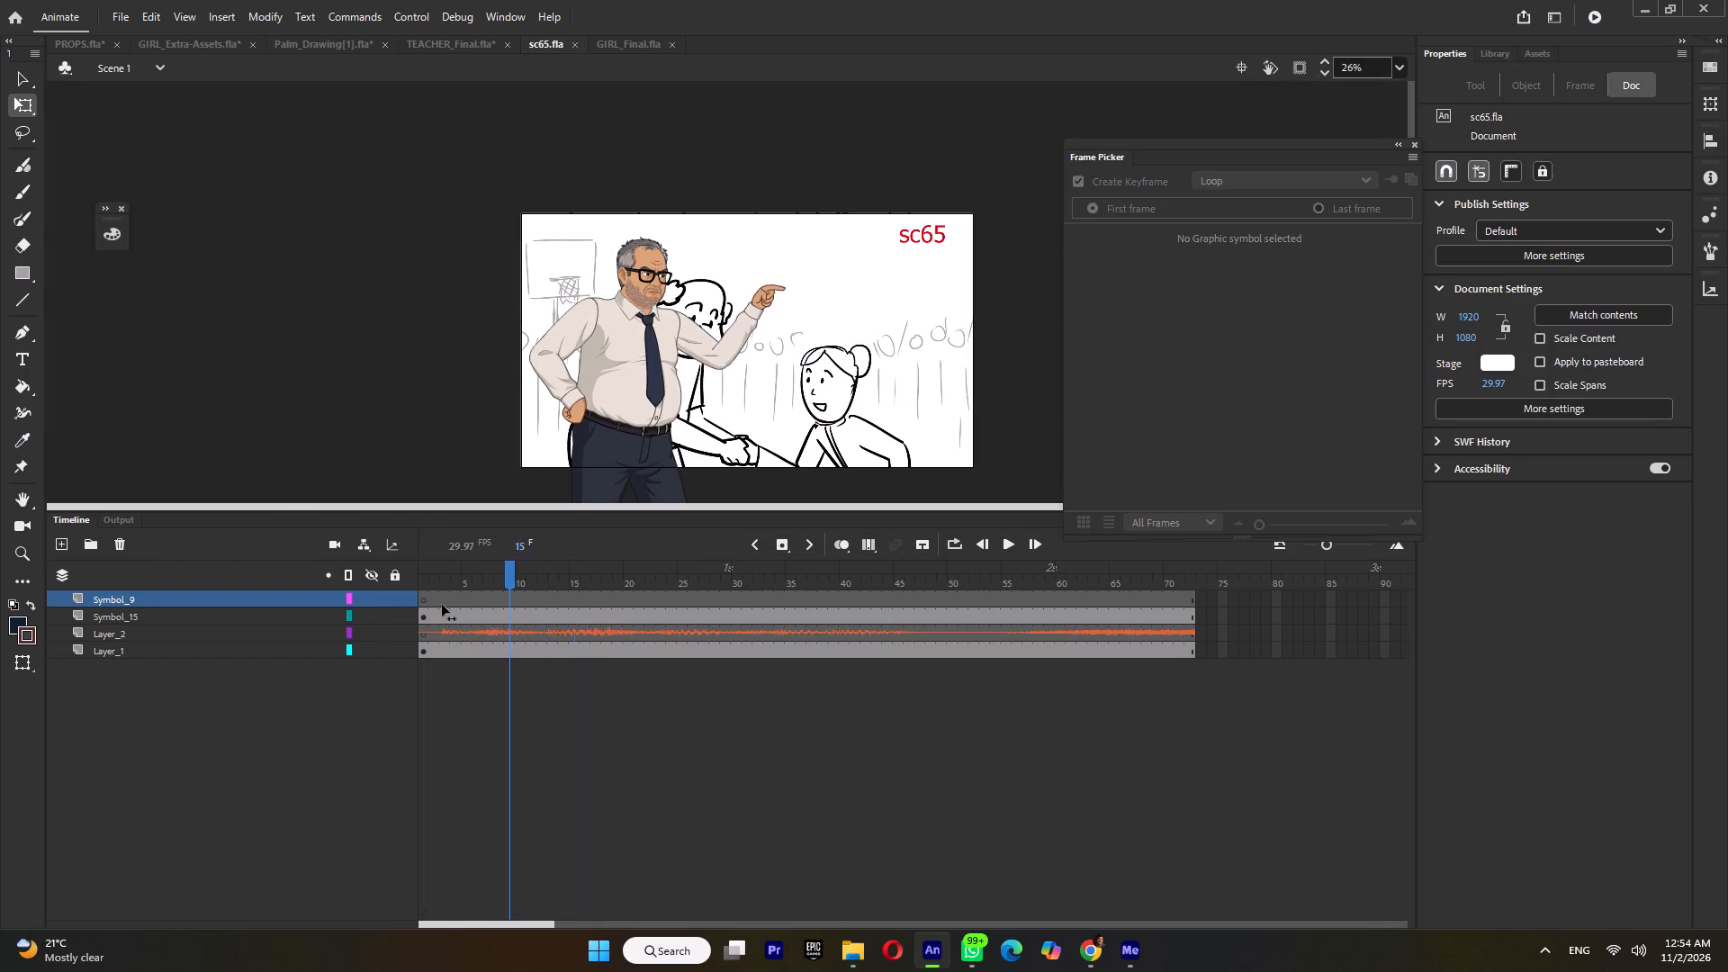
left_click_drag(442, 605, 385, 607)
right_click(350, 405)
left_click(391, 452)
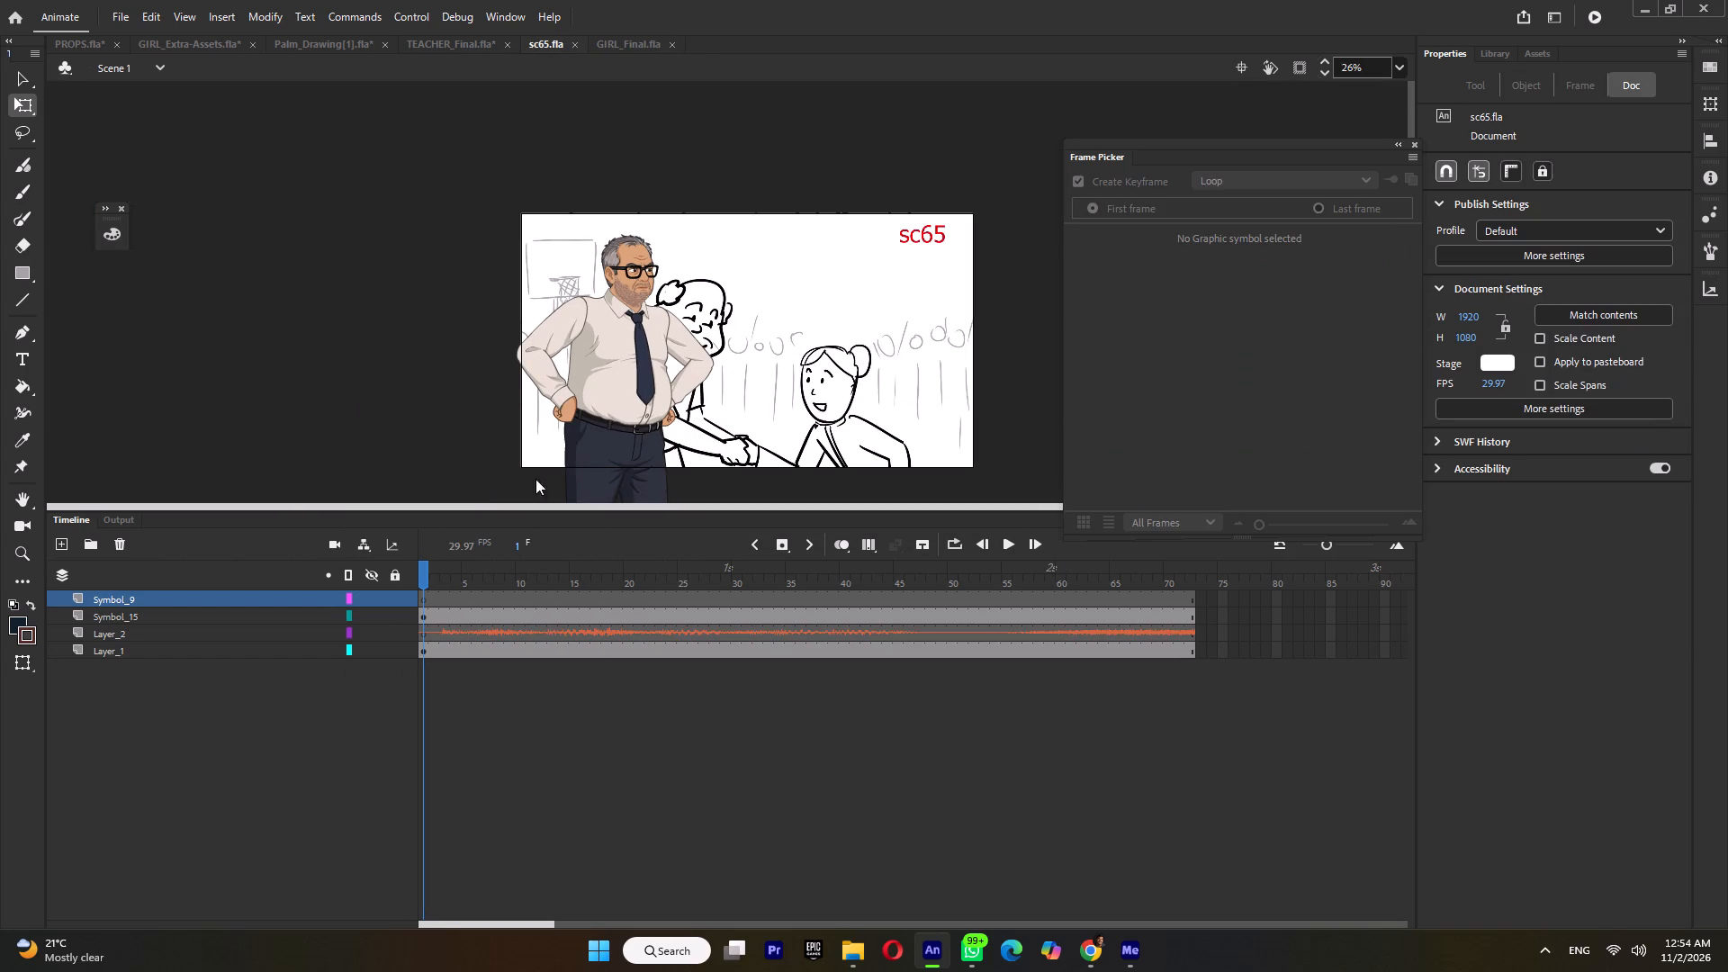
left_click(771, 510)
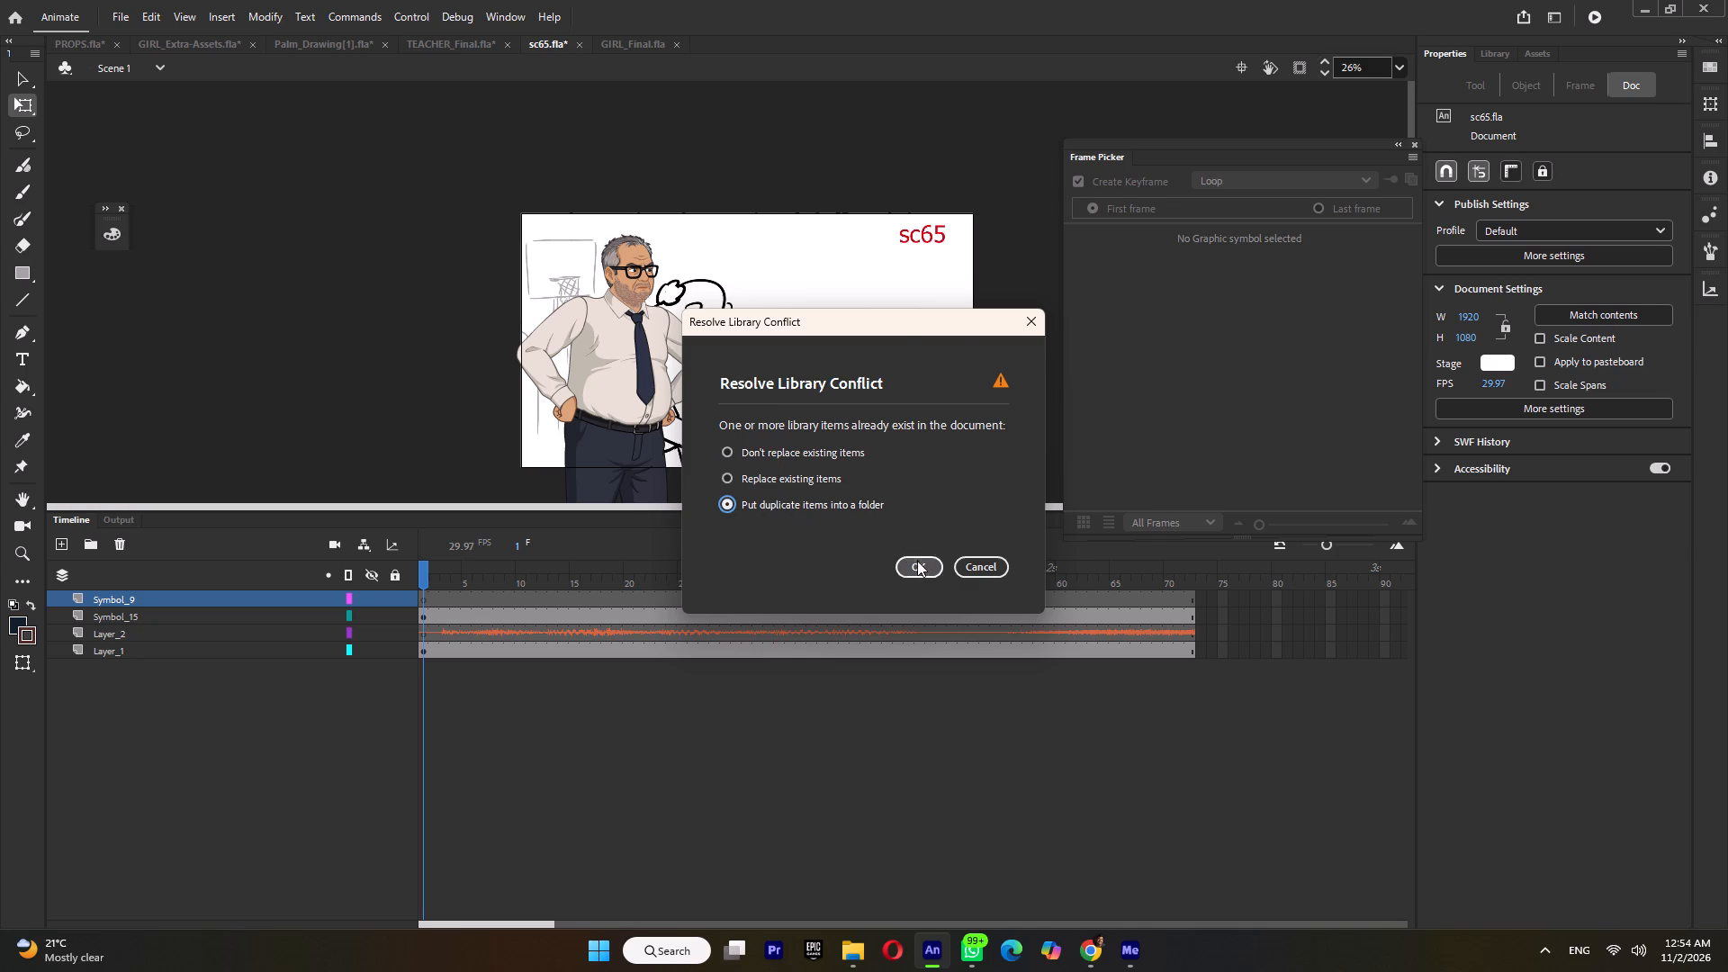
left_click(917, 561)
Flip the pasted girl horizontally so that she faces the teacher.
right_click(734, 280)
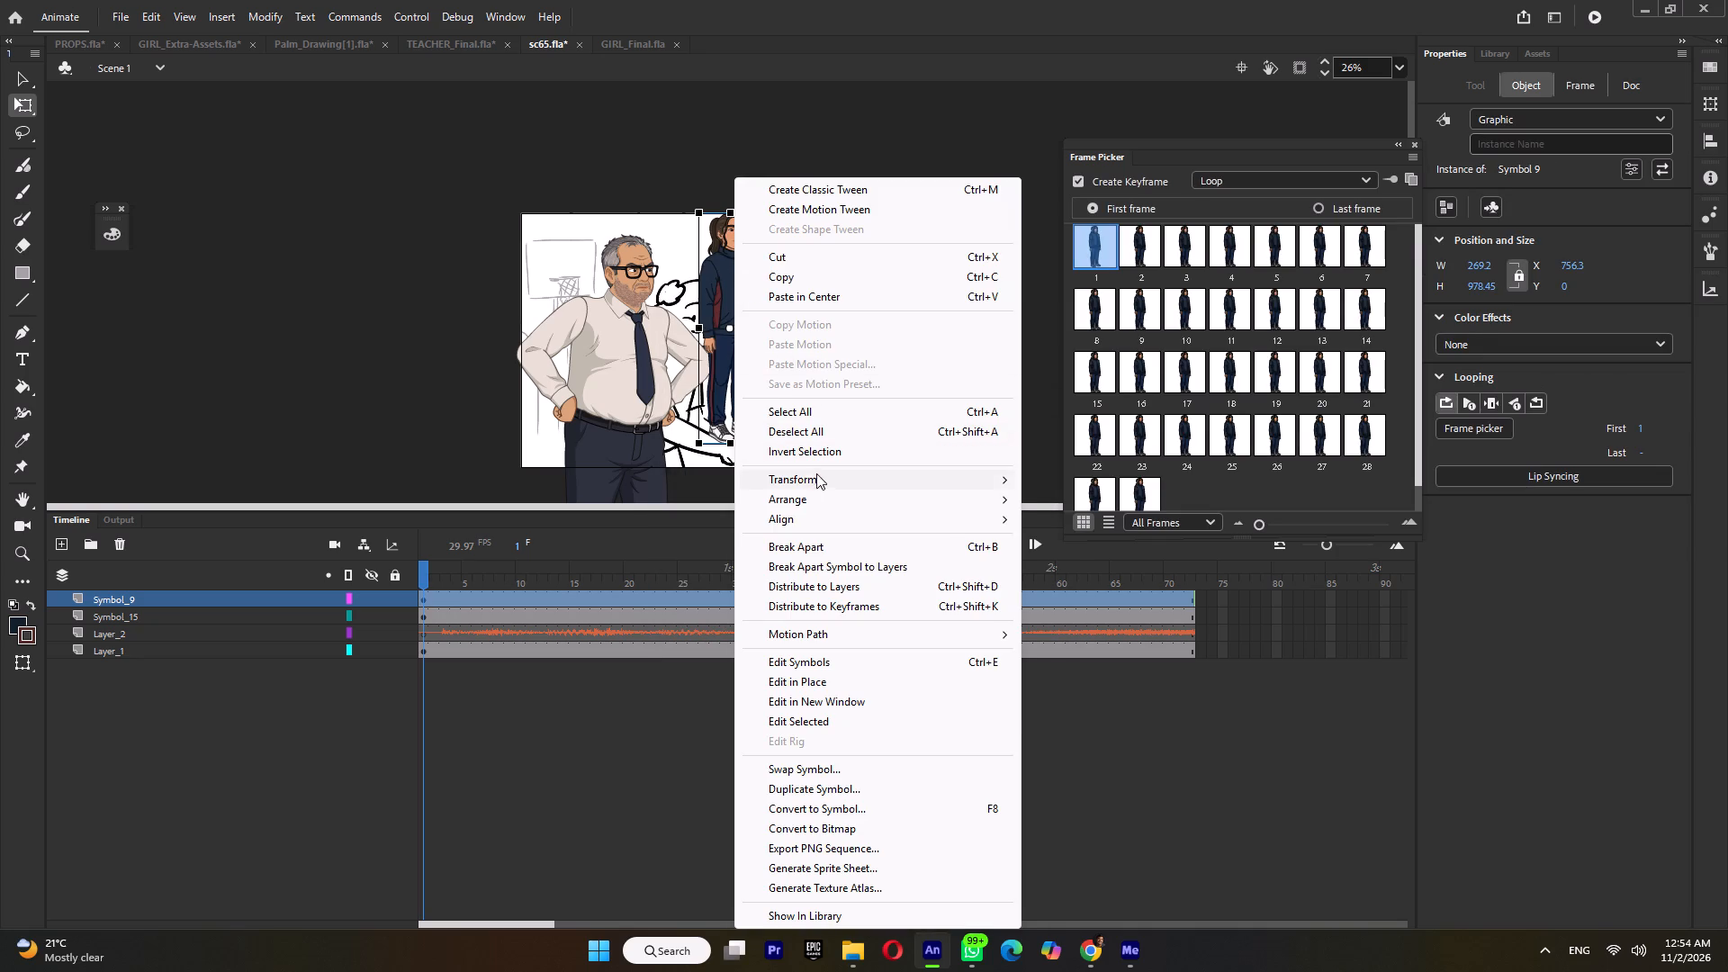
left_click(816, 477)
left_click(1043, 671)
Enlarge the girl from her feet to about 424 × 1540 and place her opposite the teacher at about X 1640, Y 253.
scroll(709, 212, "down", 4, "ctrl")
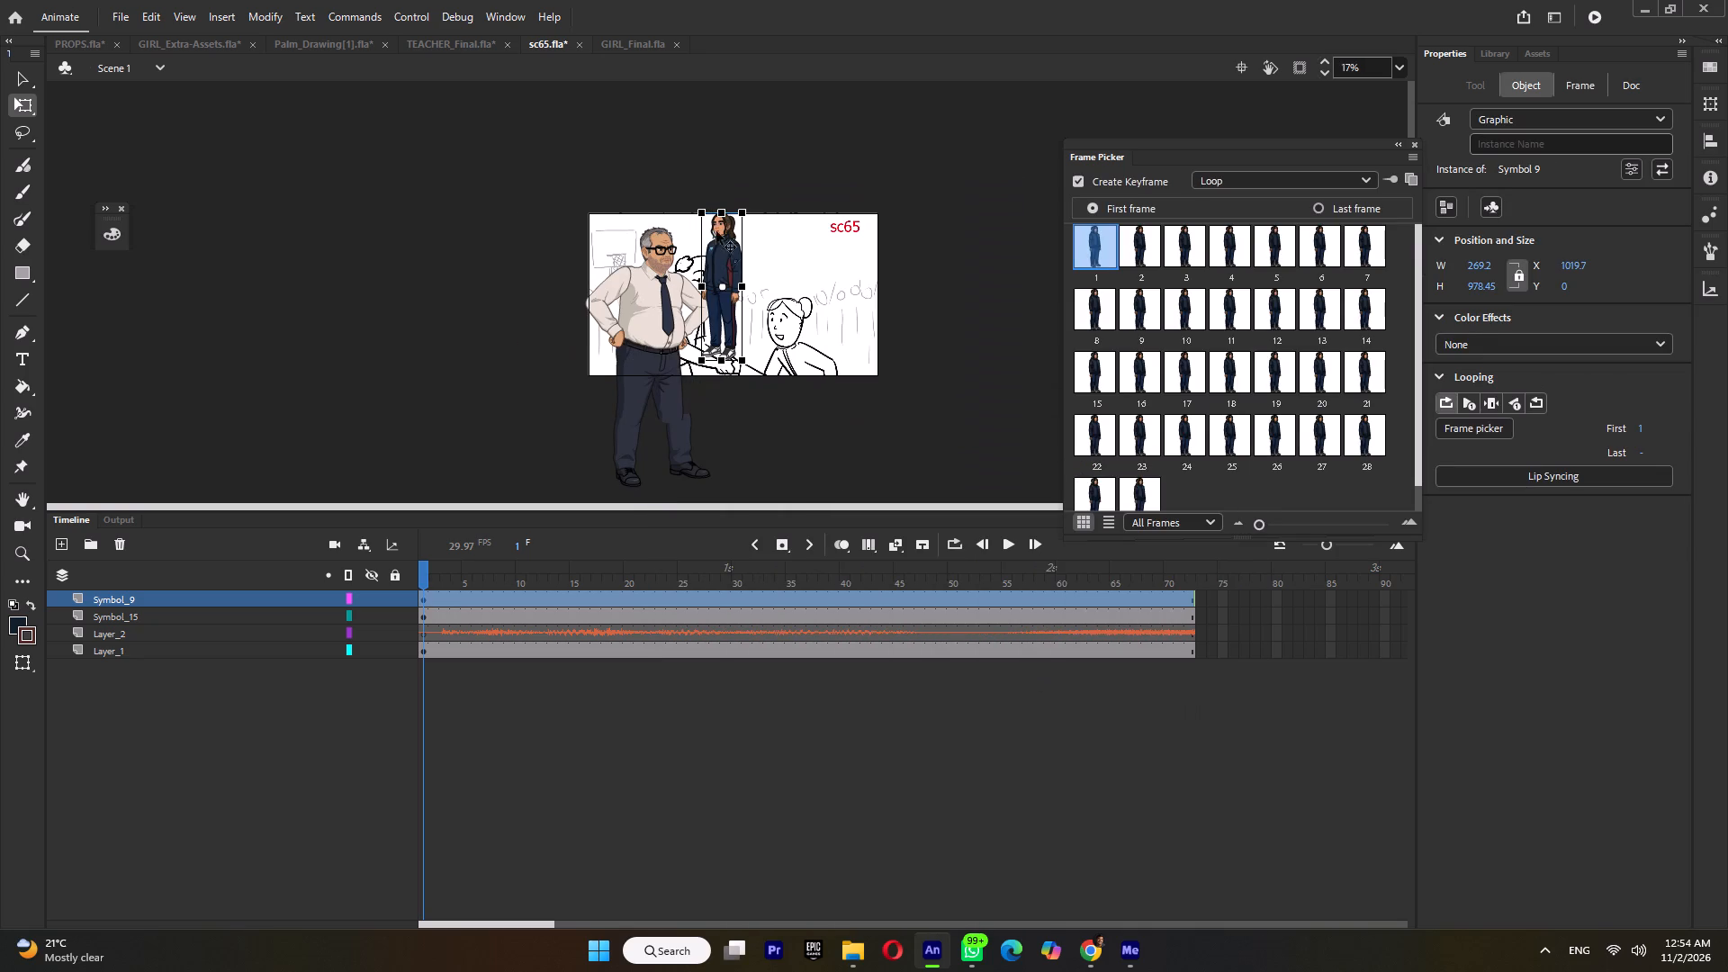
left_click_drag(724, 287, 723, 365)
left_click_drag(724, 265, 743, 346)
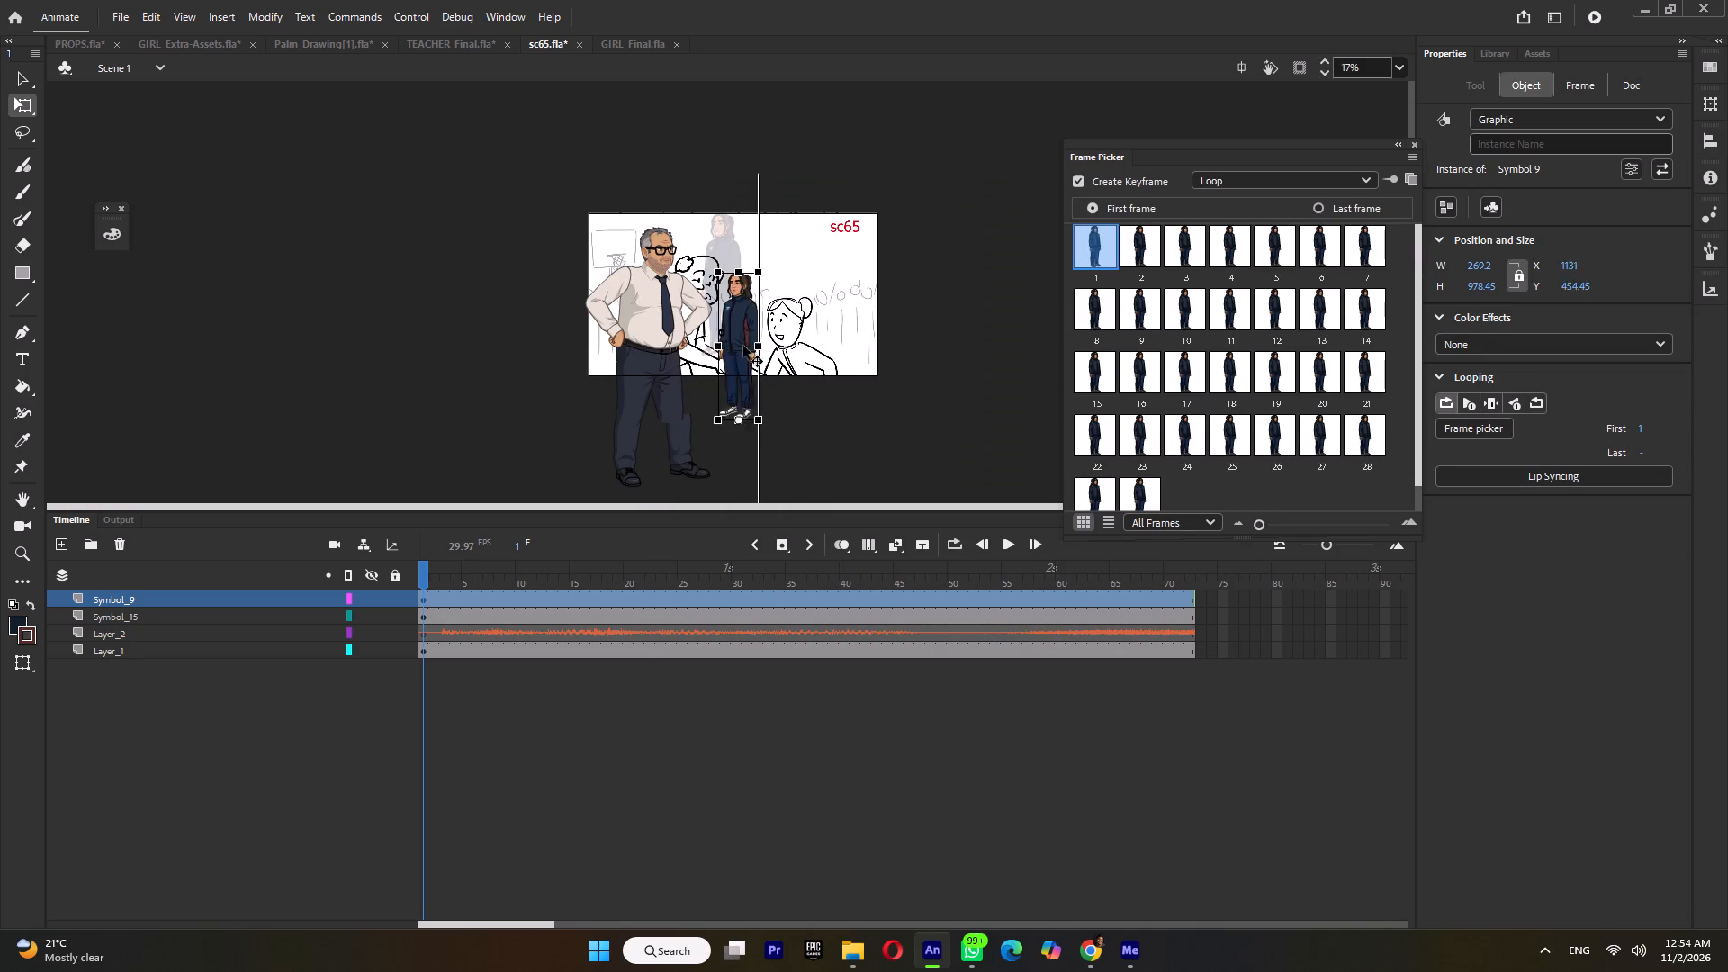
left_click_drag(743, 346, 766, 381)
left_click_drag(780, 331, 796, 275, "shift")
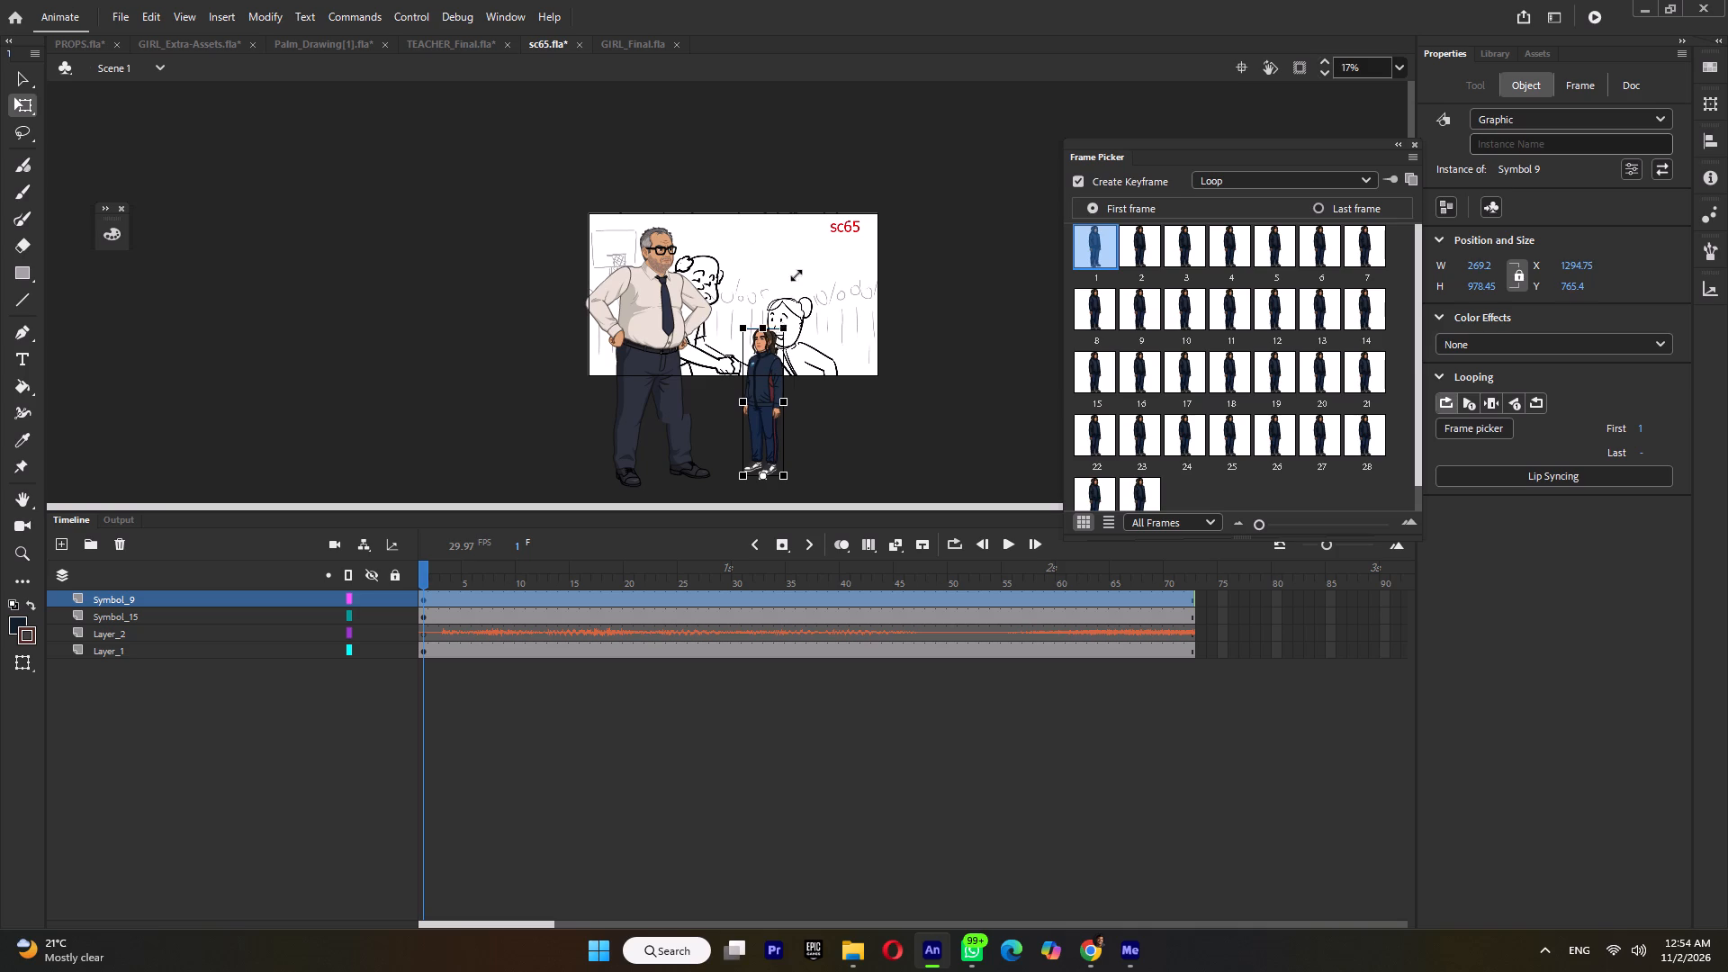
left_click_drag(796, 275, 814, 247, "shift")
left_click(859, 572)
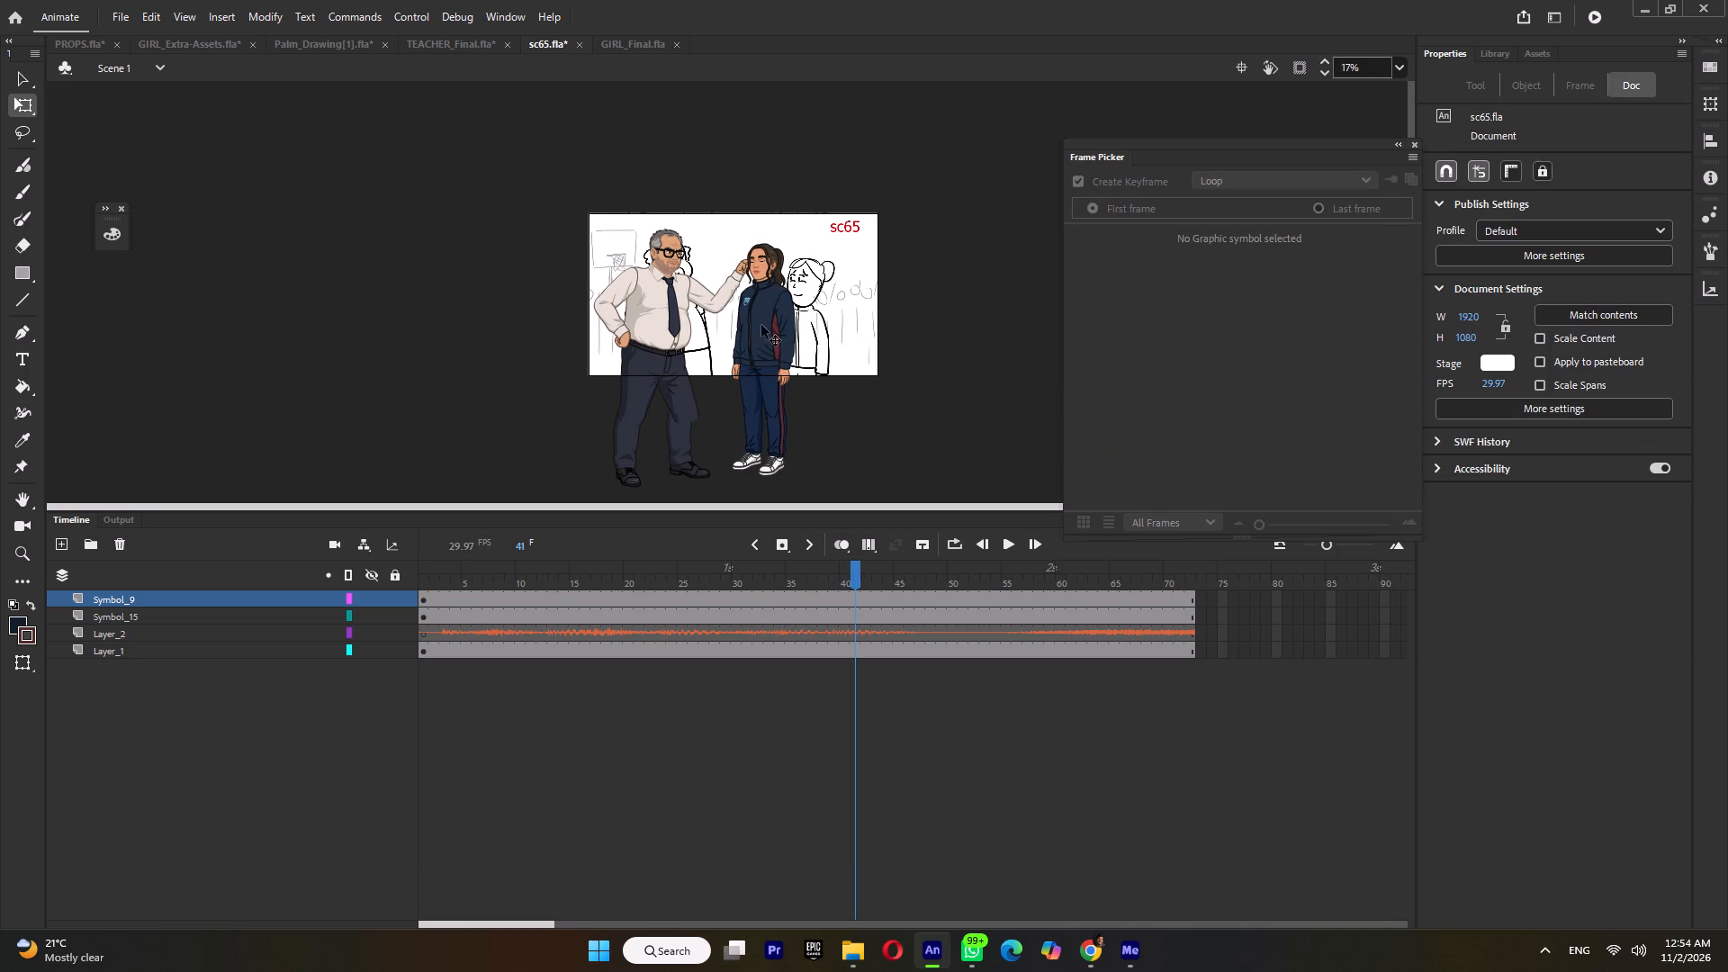
scroll(761, 310, "up", 3, "ctrl")
left_click_drag(760, 311, 830, 323)
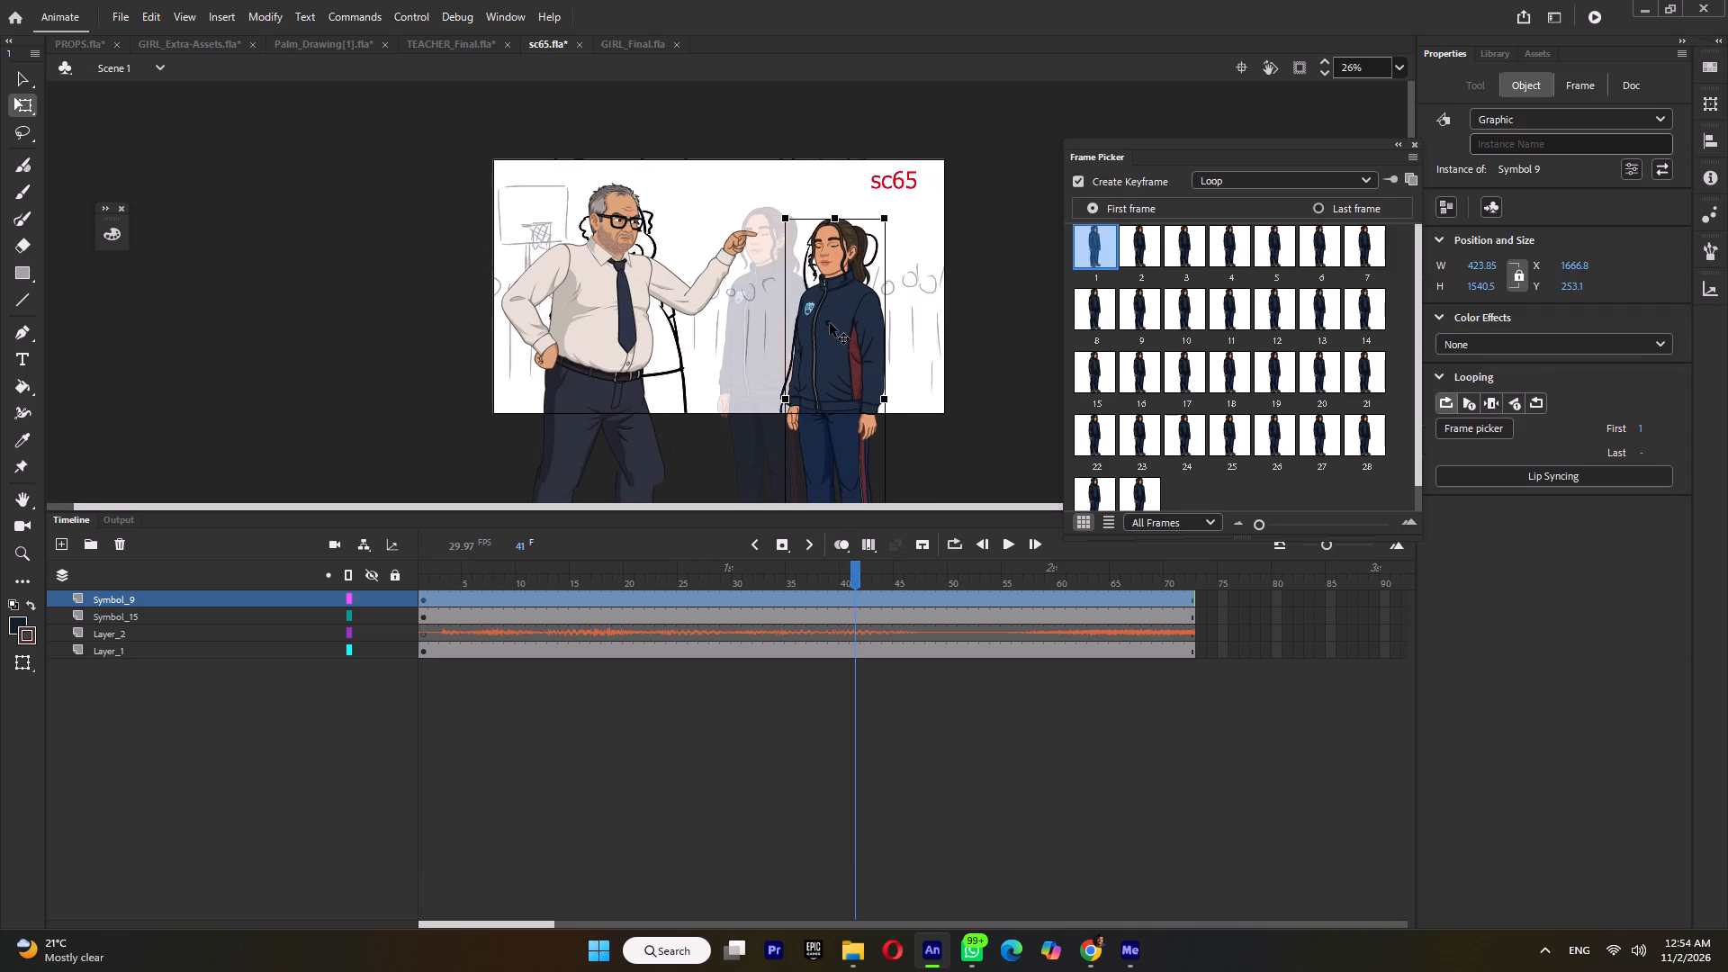
left_click_drag(830, 323, 823, 323)
Open the teacher's symbol, Symbol 15, and clear the keyframes of all layers at frame 14.
left_click(599, 317)
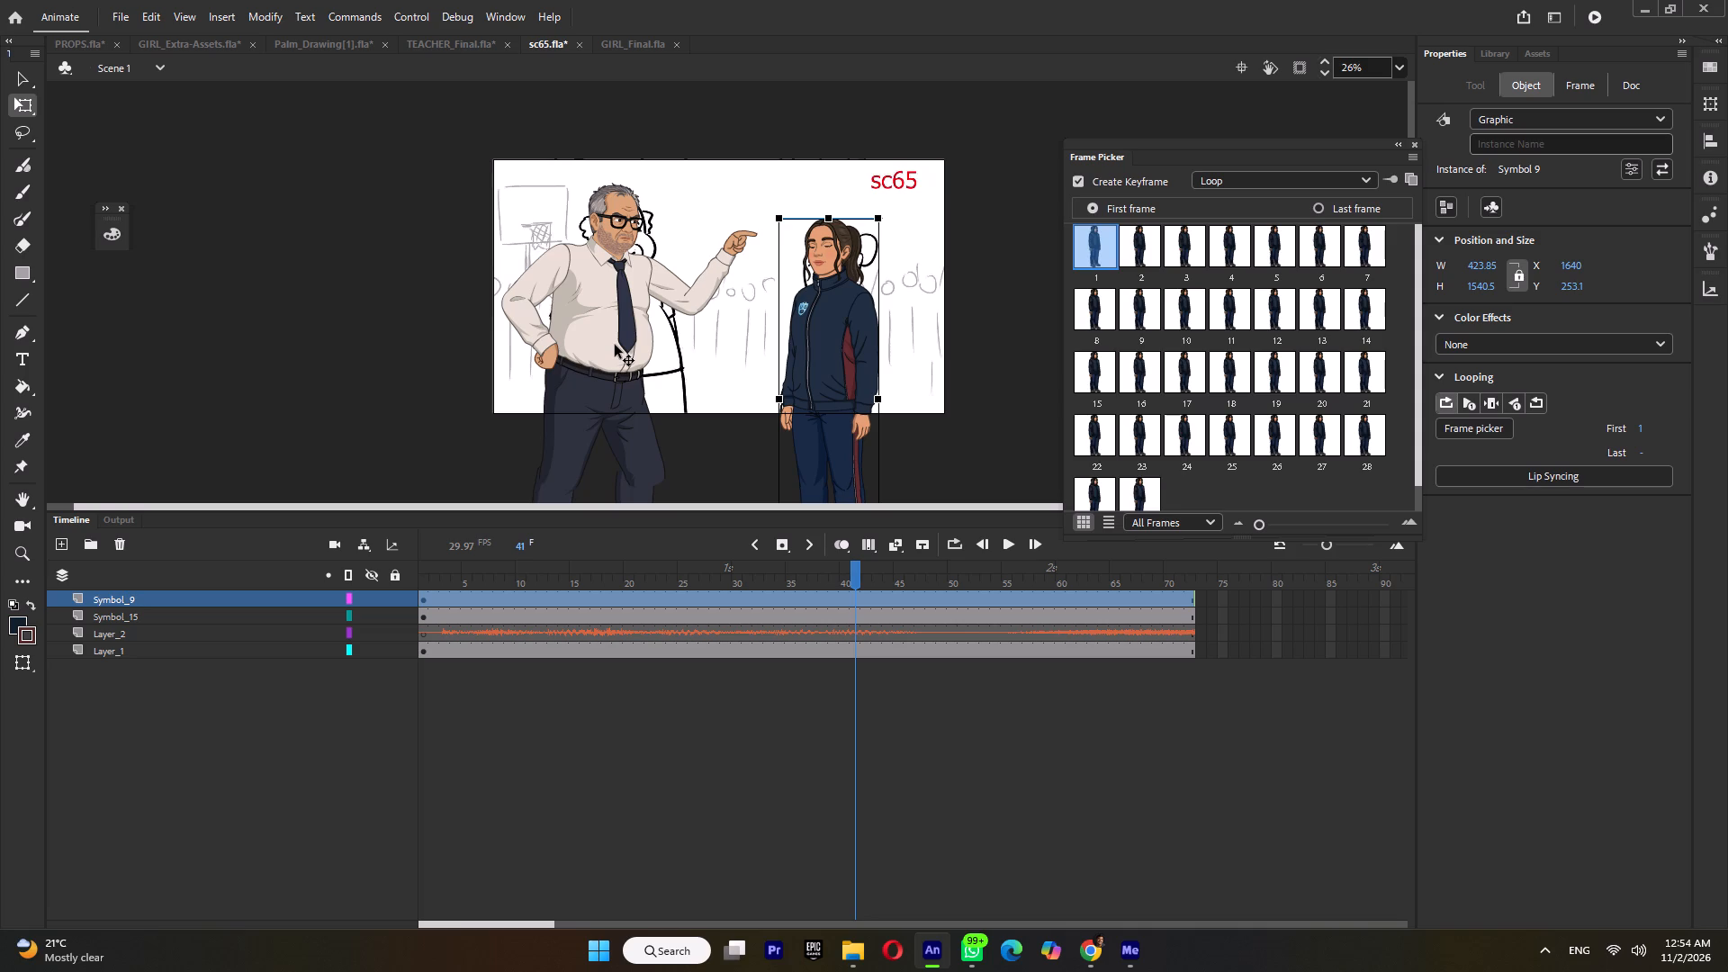
double_click(615, 345)
double_click(564, 575)
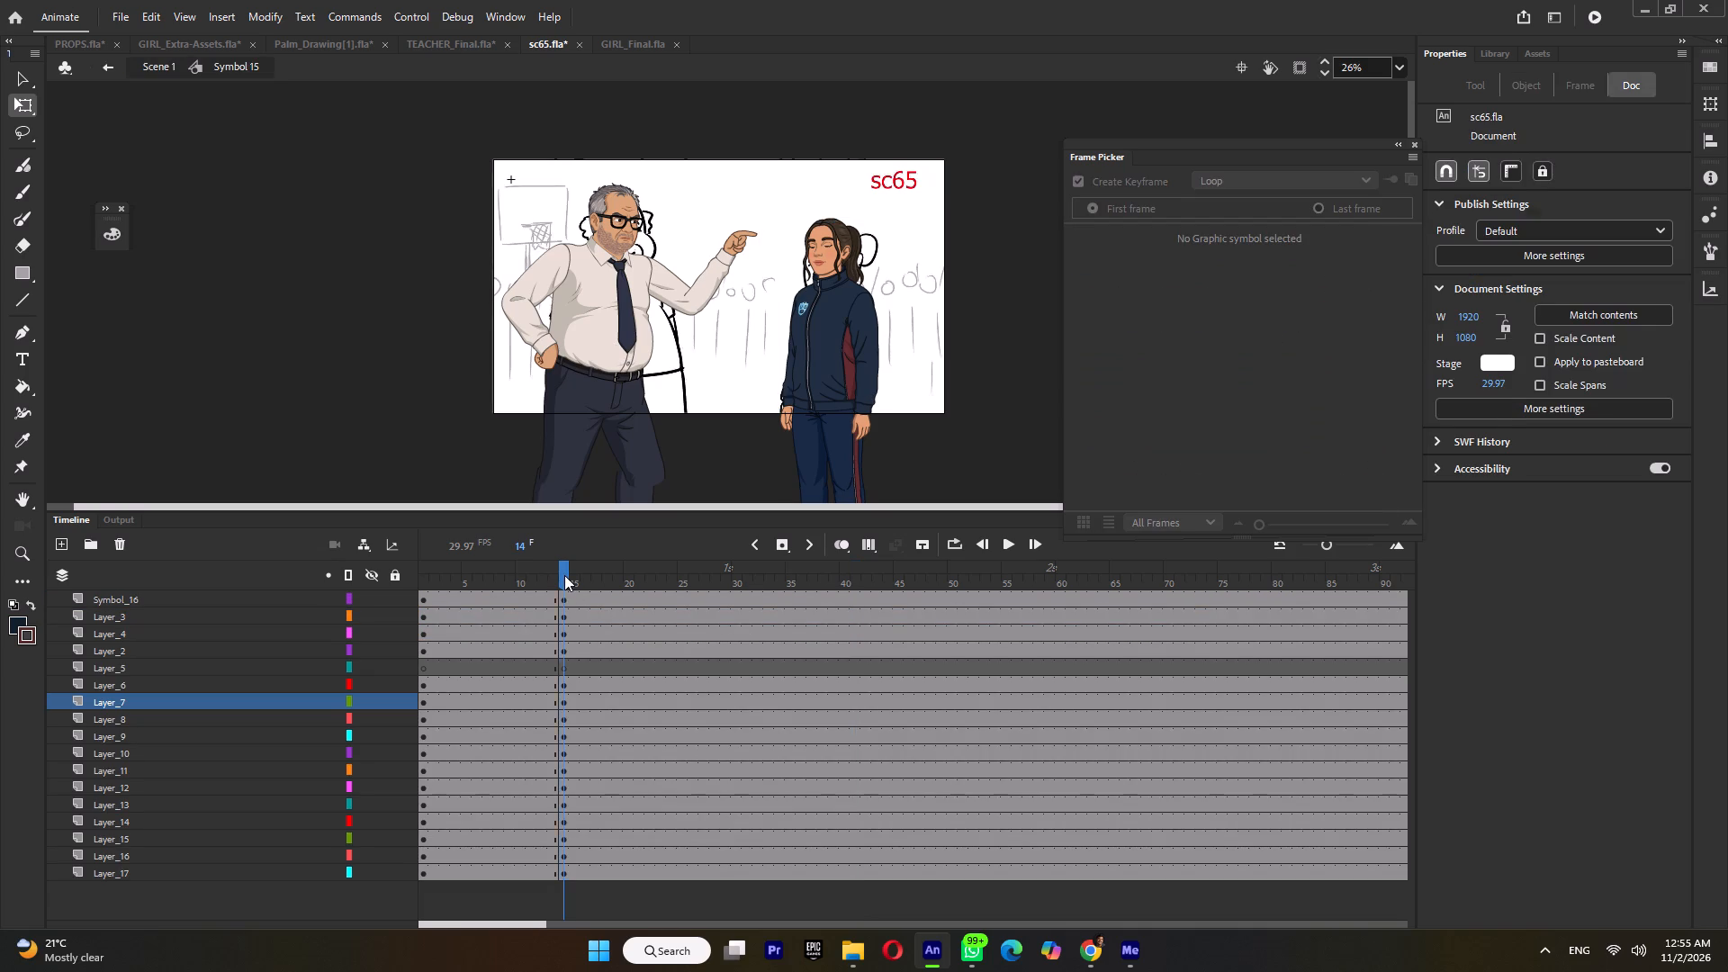
key("shift+F6")
left_click(465, 388)
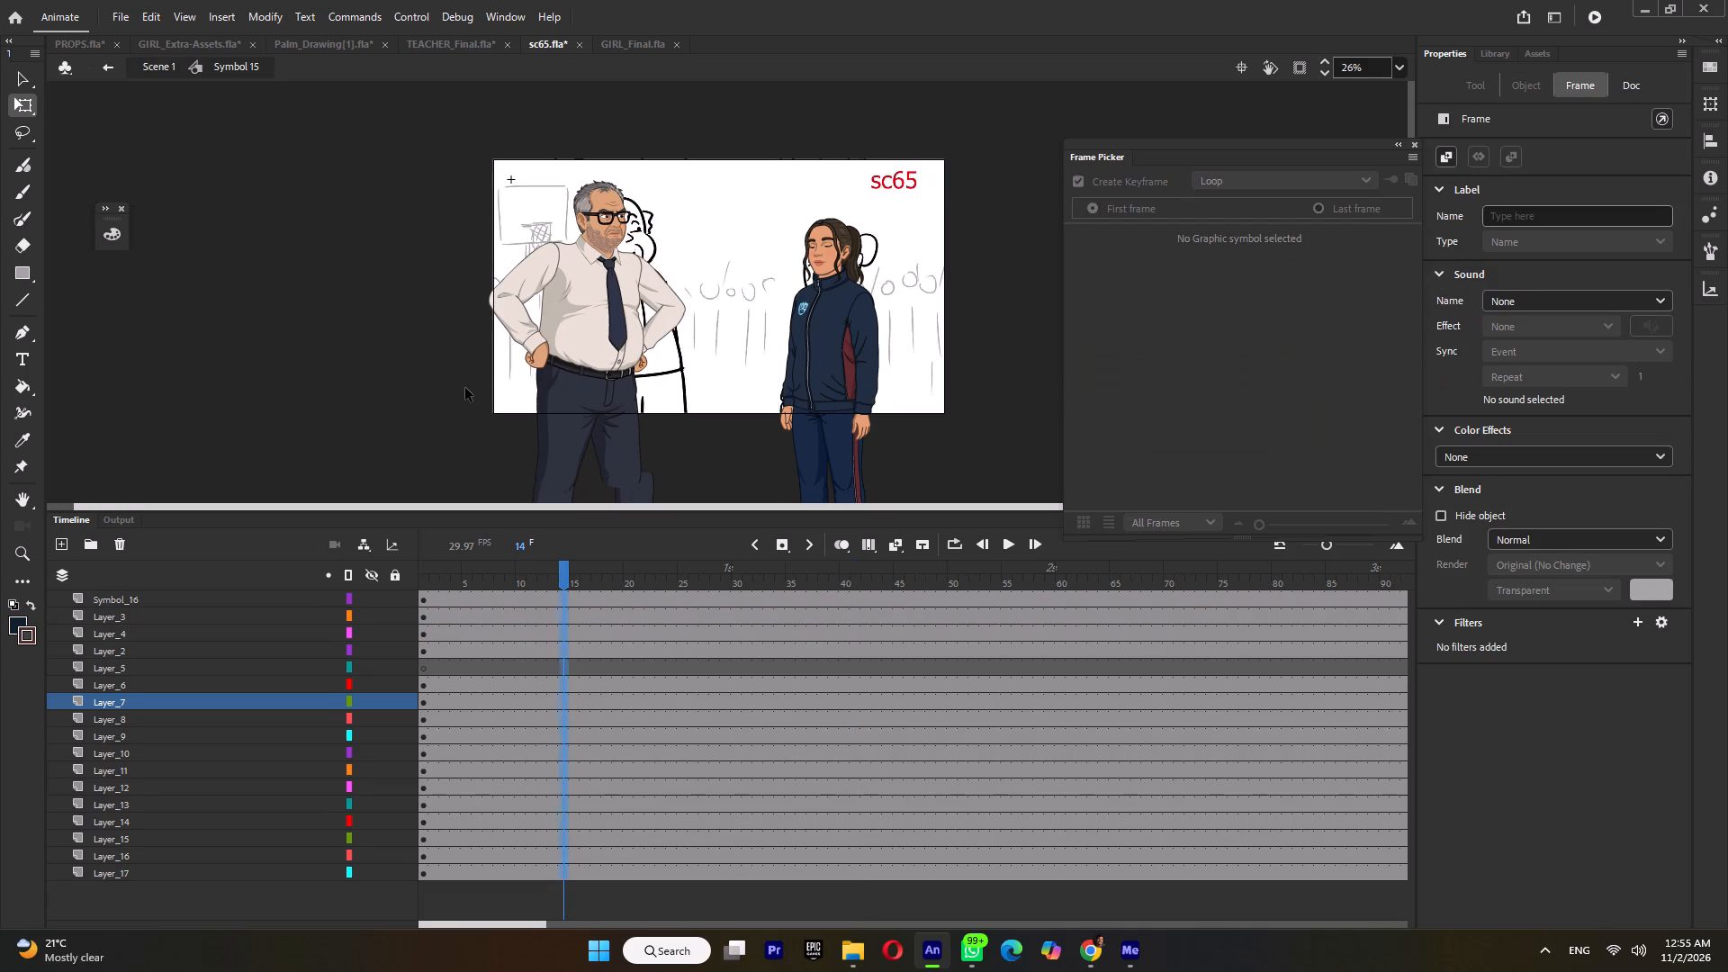
Return to Scene 1 and move the storyboard sketch on Layer_1 off the stage, beside the teacher.
double_click(660, 415)
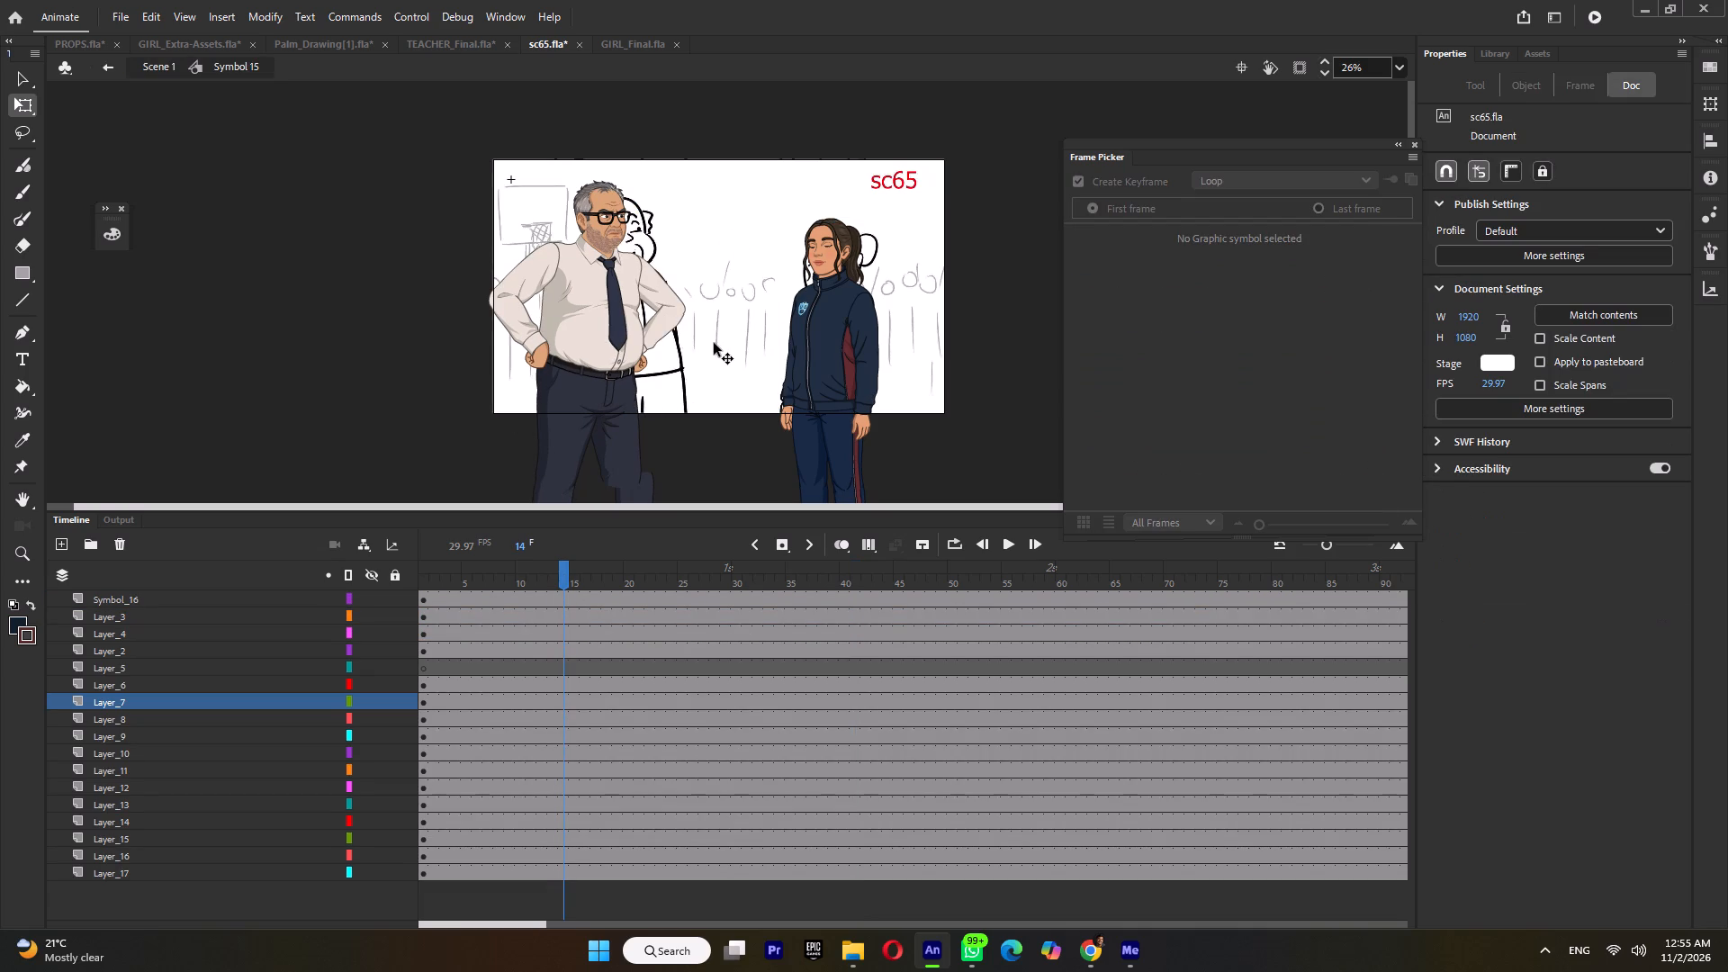
left_click(714, 343)
left_click_drag(726, 367, 303, 355)
In the teacher's symbol at frame 1, rotate his right upper arm on Layer_6 down alongside his torso.
left_click(428, 571)
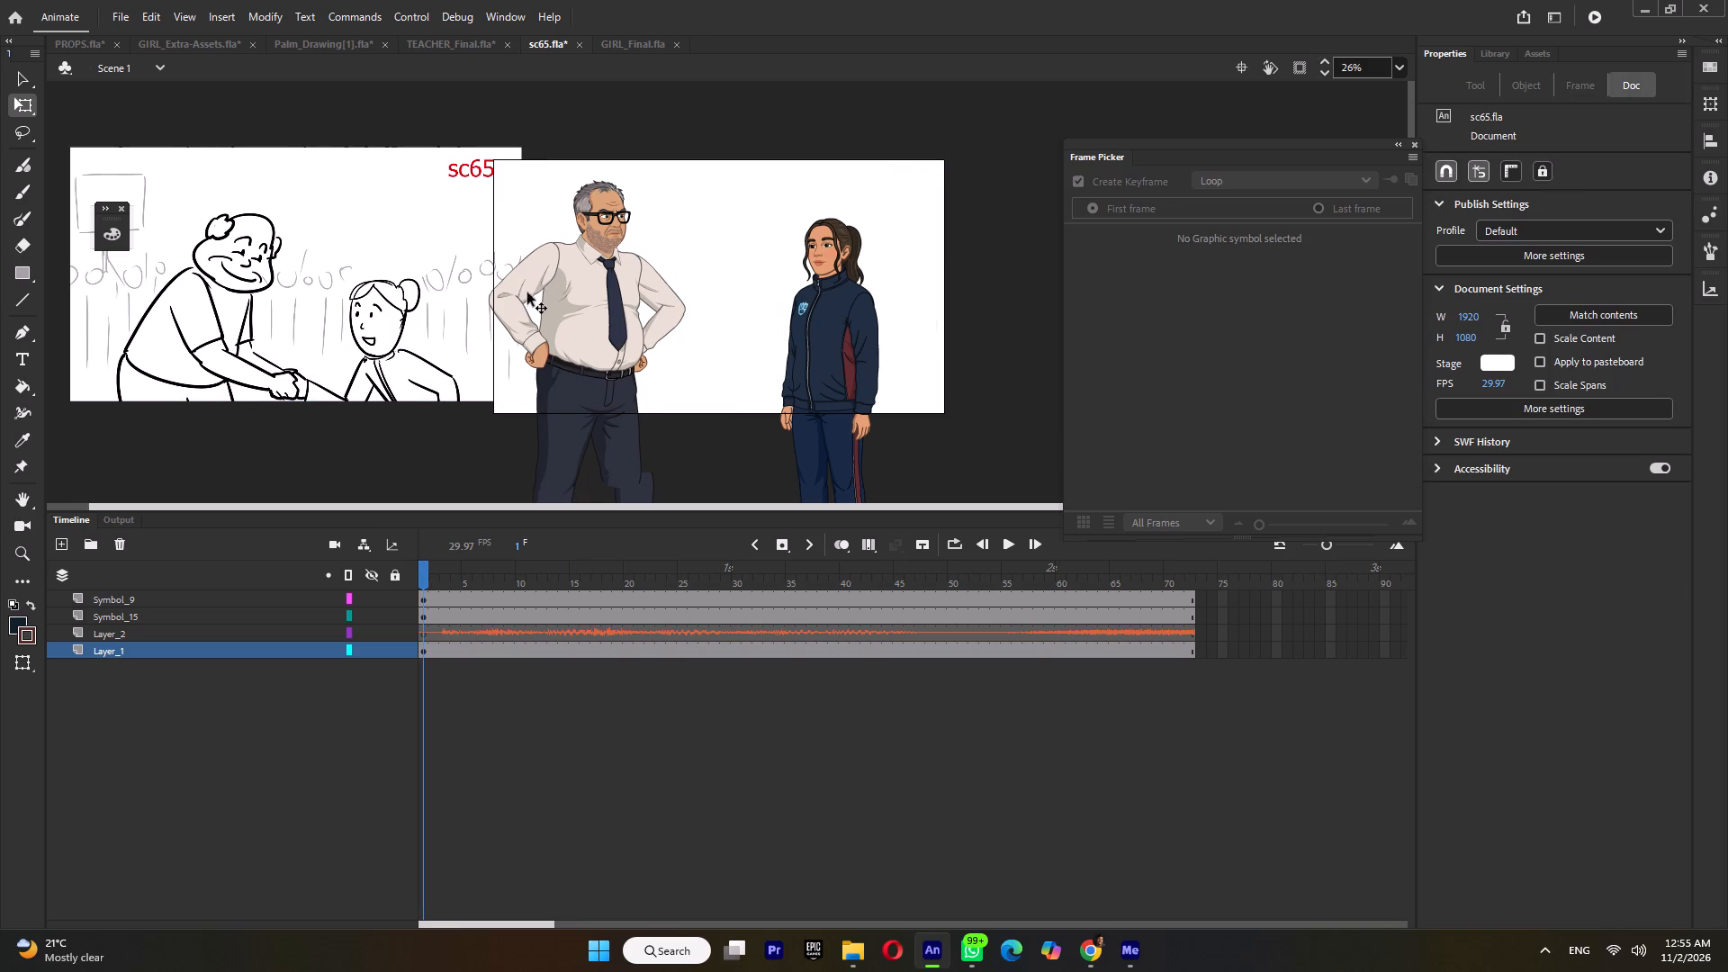
left_click(526, 273)
left_click(526, 273)
left_click(526, 273)
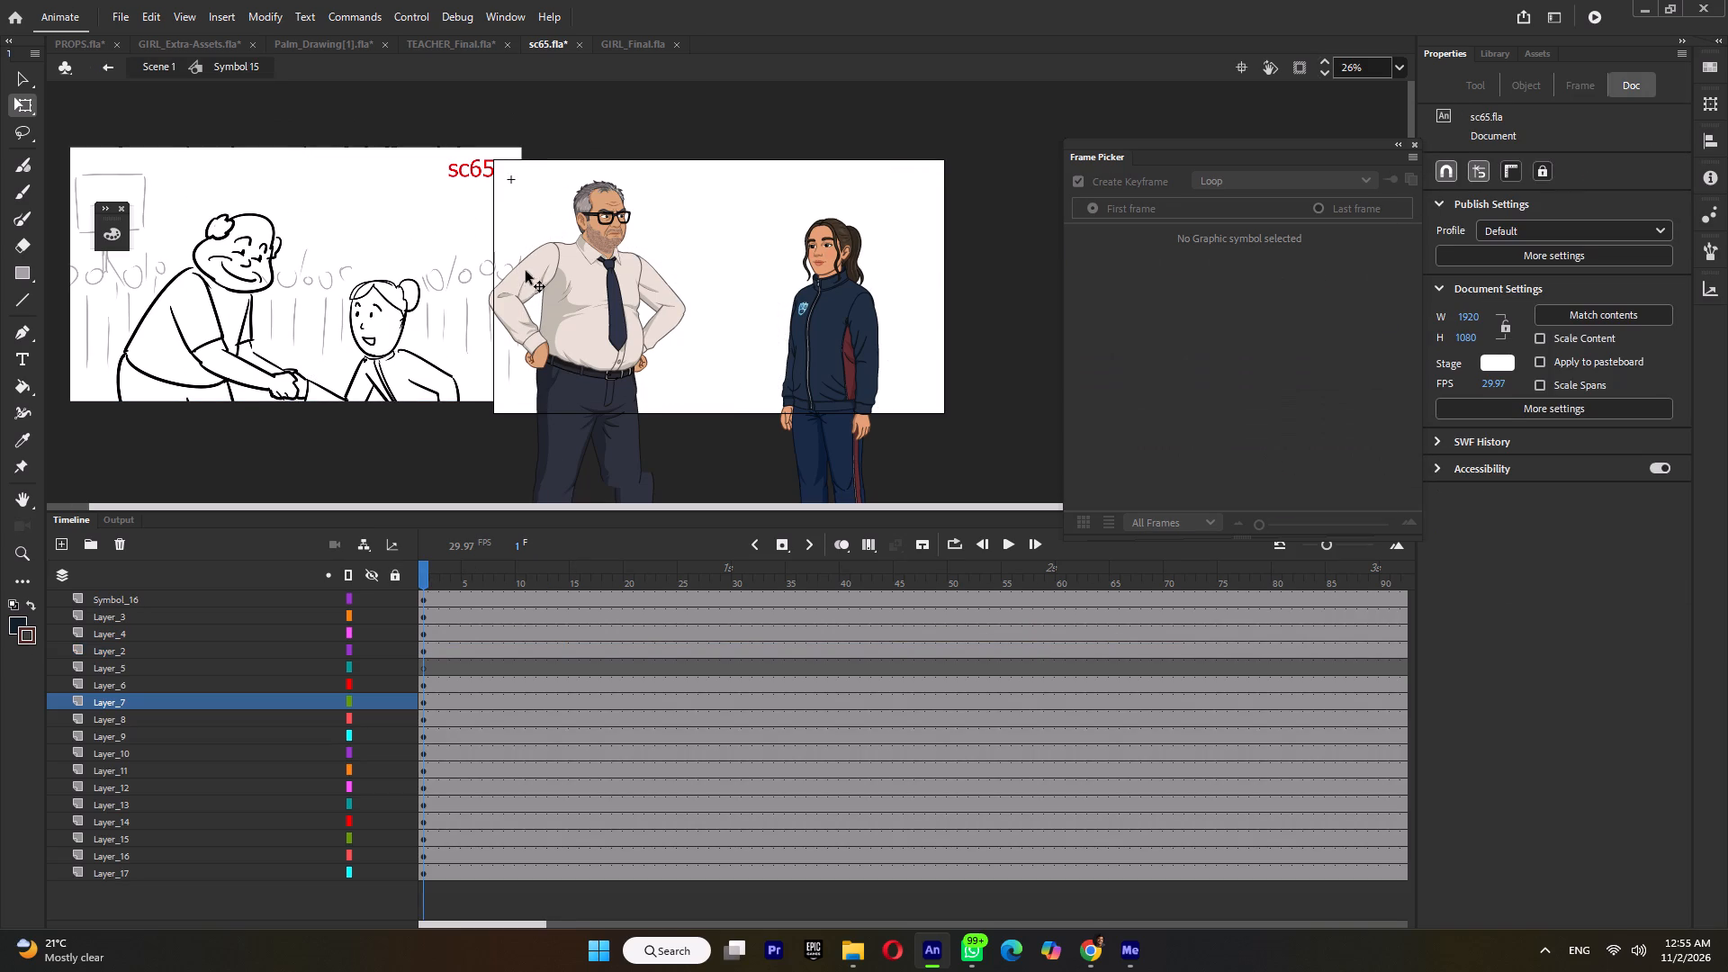
left_click(526, 270)
left_click_drag(509, 337, 634, 381)
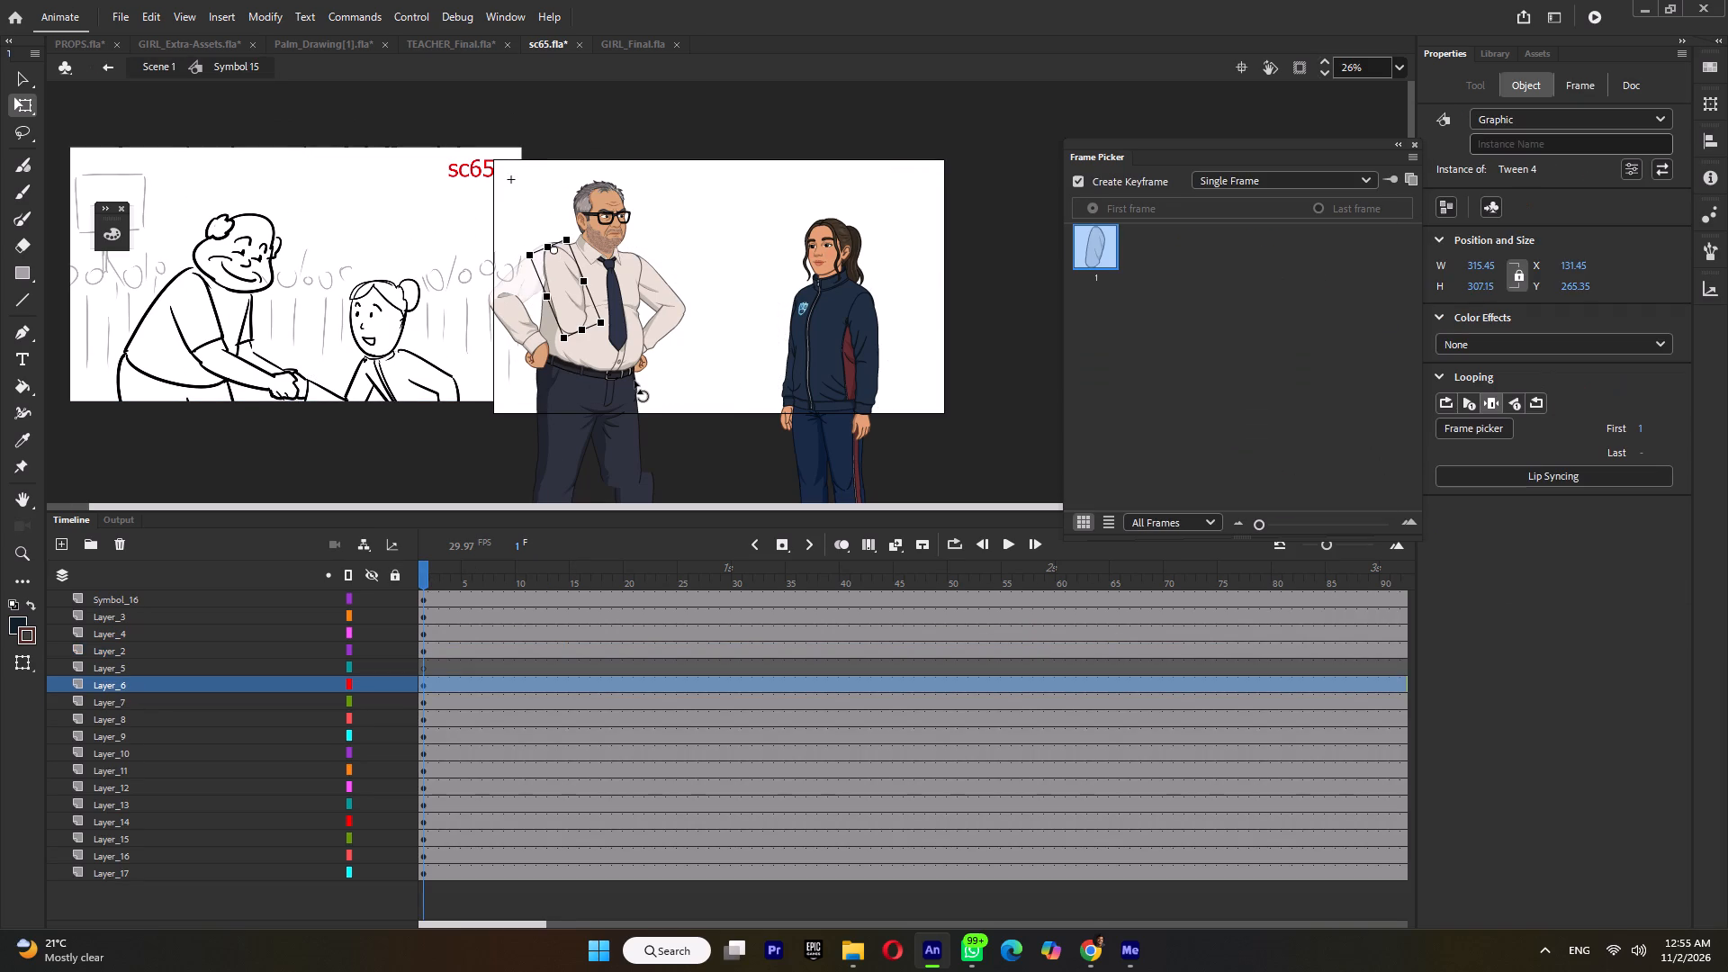
left_click_drag(634, 381, 633, 381)
Swing the teacher's right forearm on Layer_4 across his belly from the elbow and stretch it to about 207 × 171.
left_click(512, 315)
left_click_drag(552, 357, 605, 335)
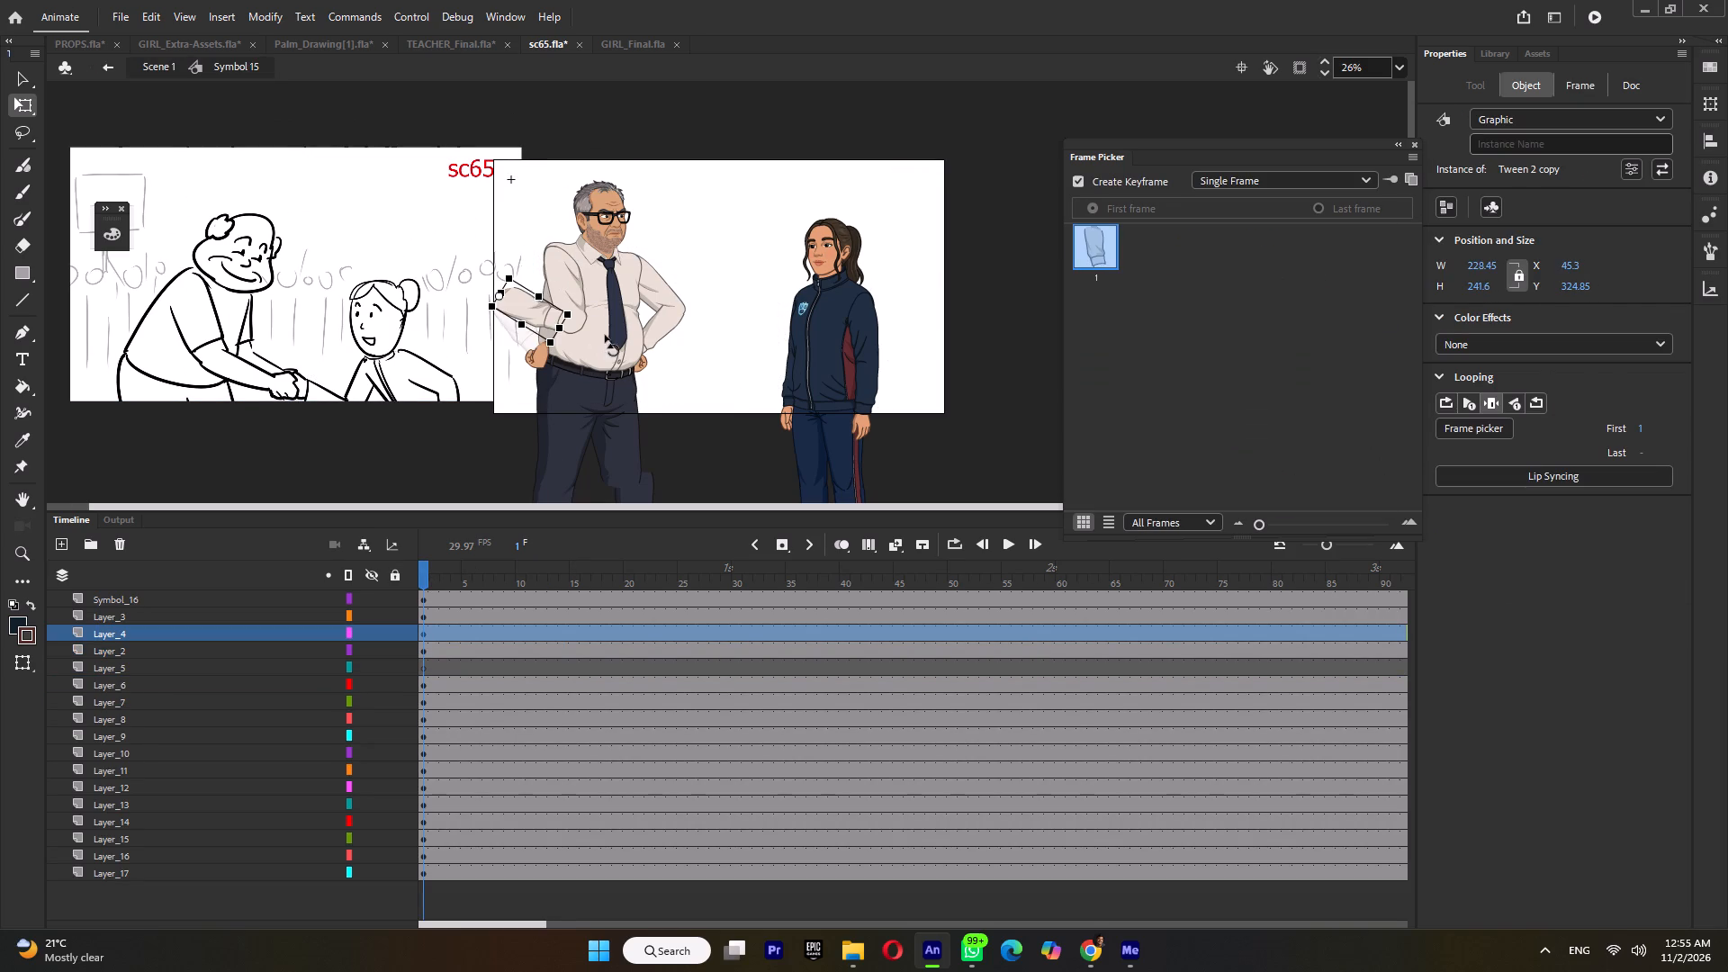
left_click_drag(605, 335, 604, 335)
scroll(533, 310, "up", 4, "ctrl")
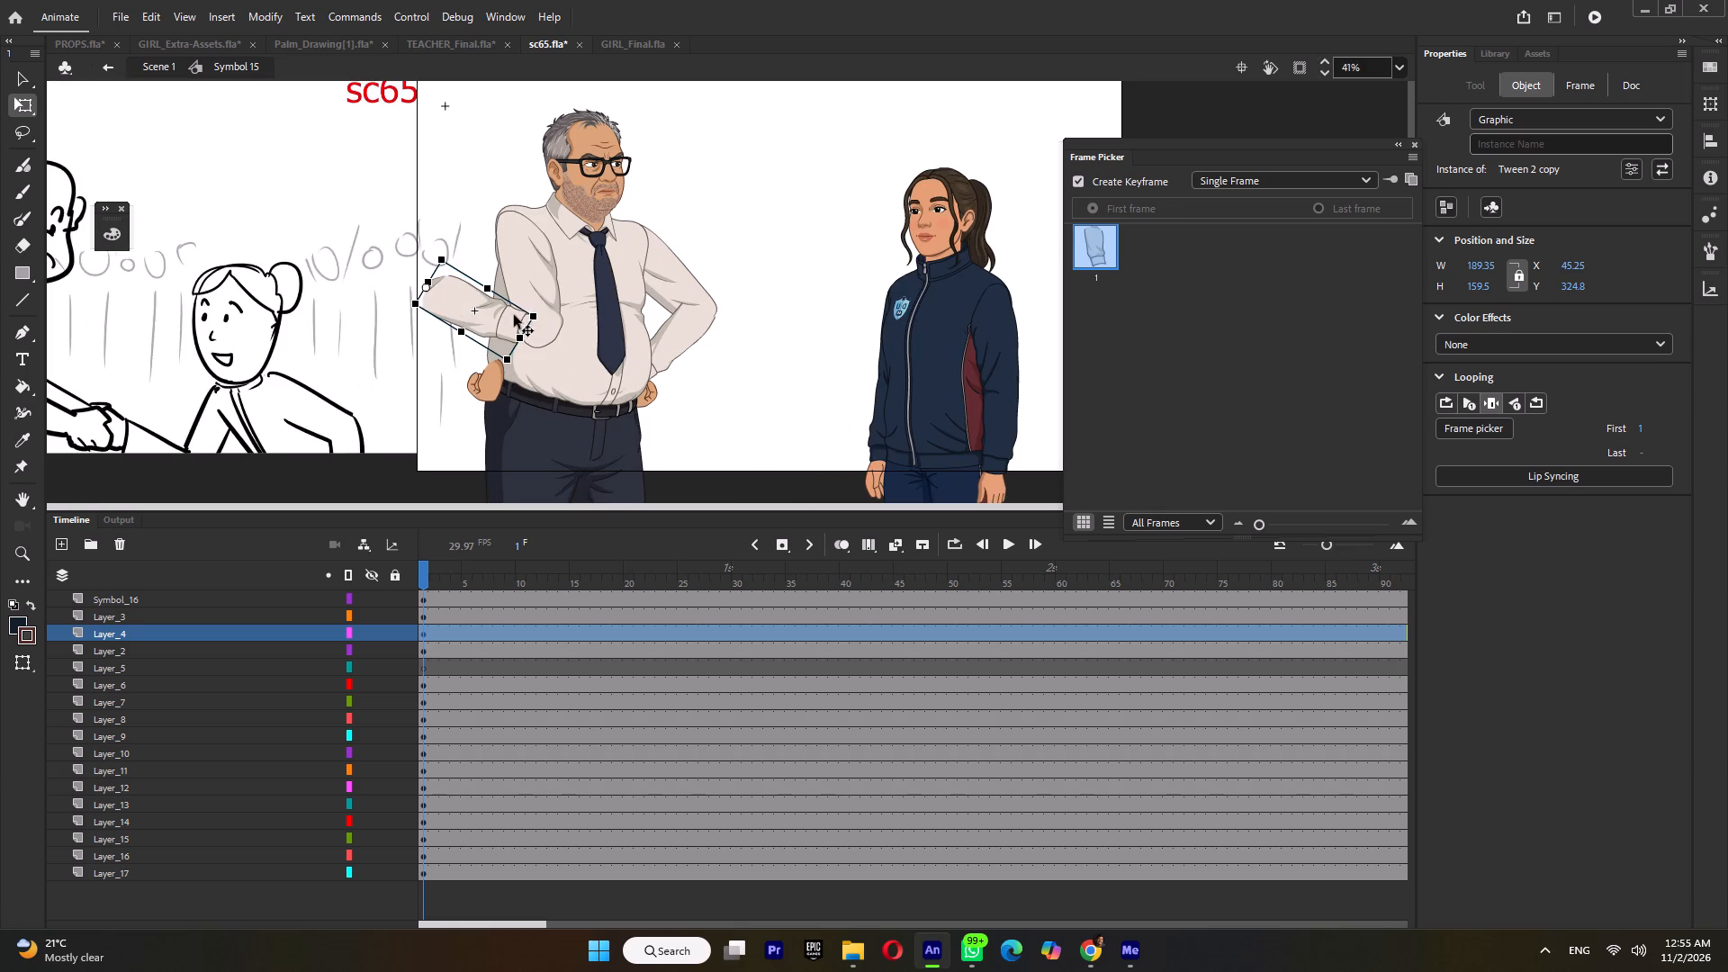
left_click_drag(514, 316, 625, 356)
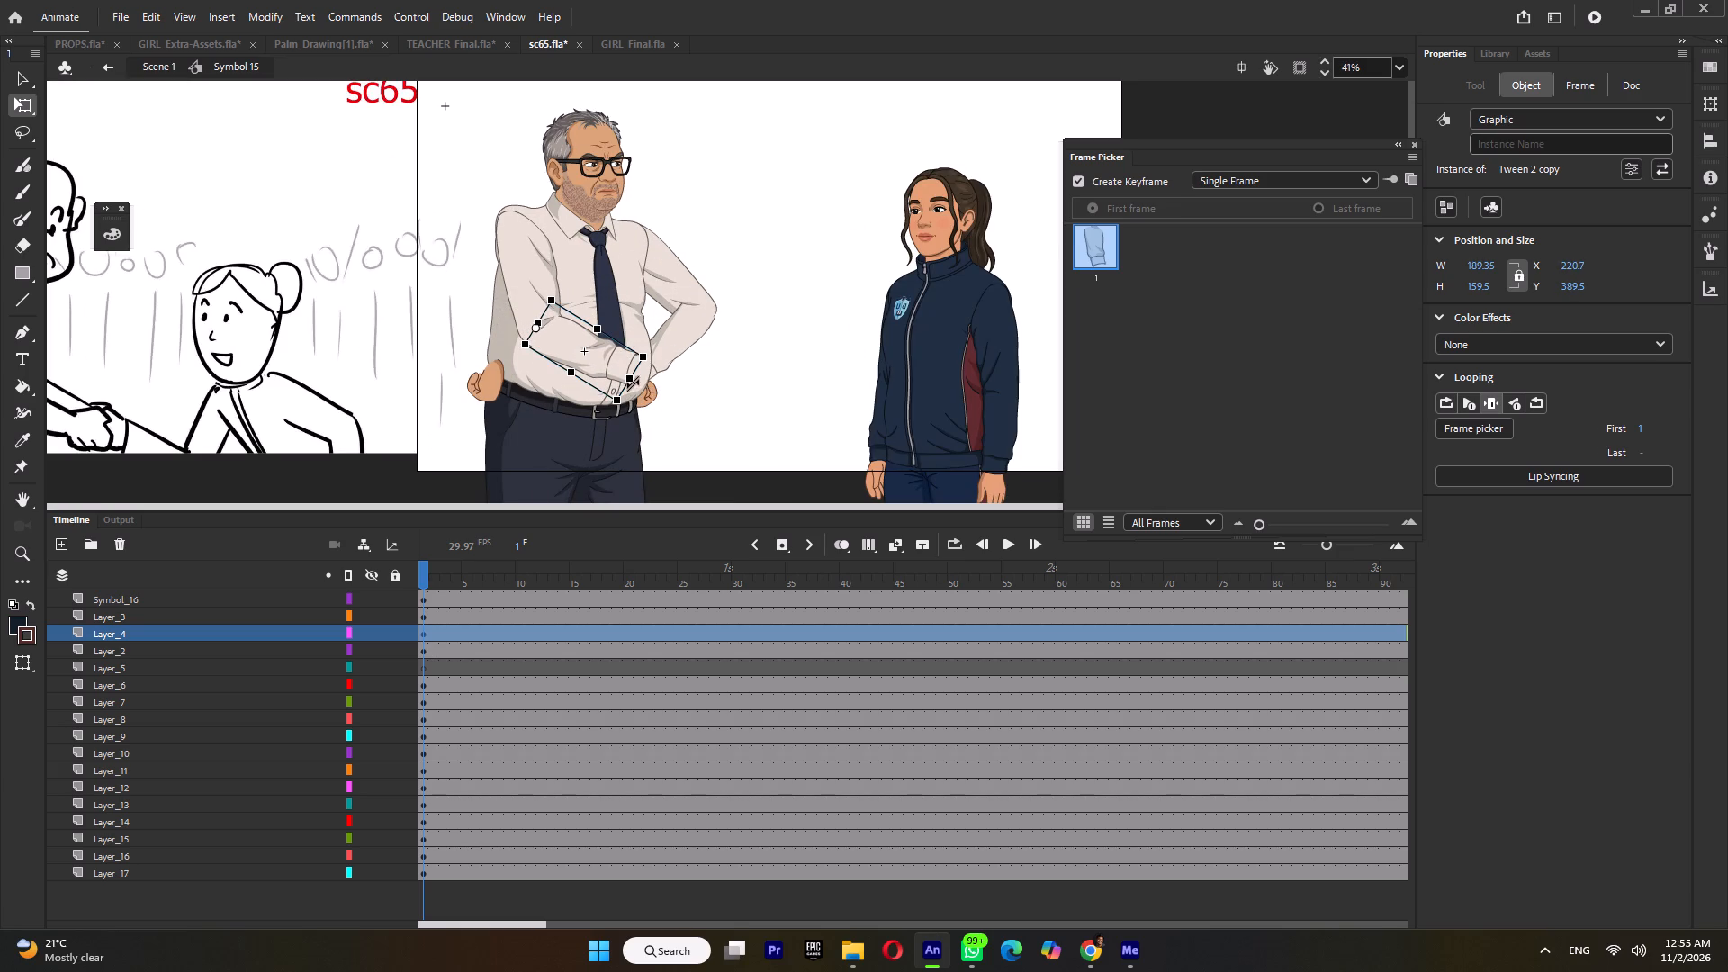
left_click_drag(632, 378, 648, 389)
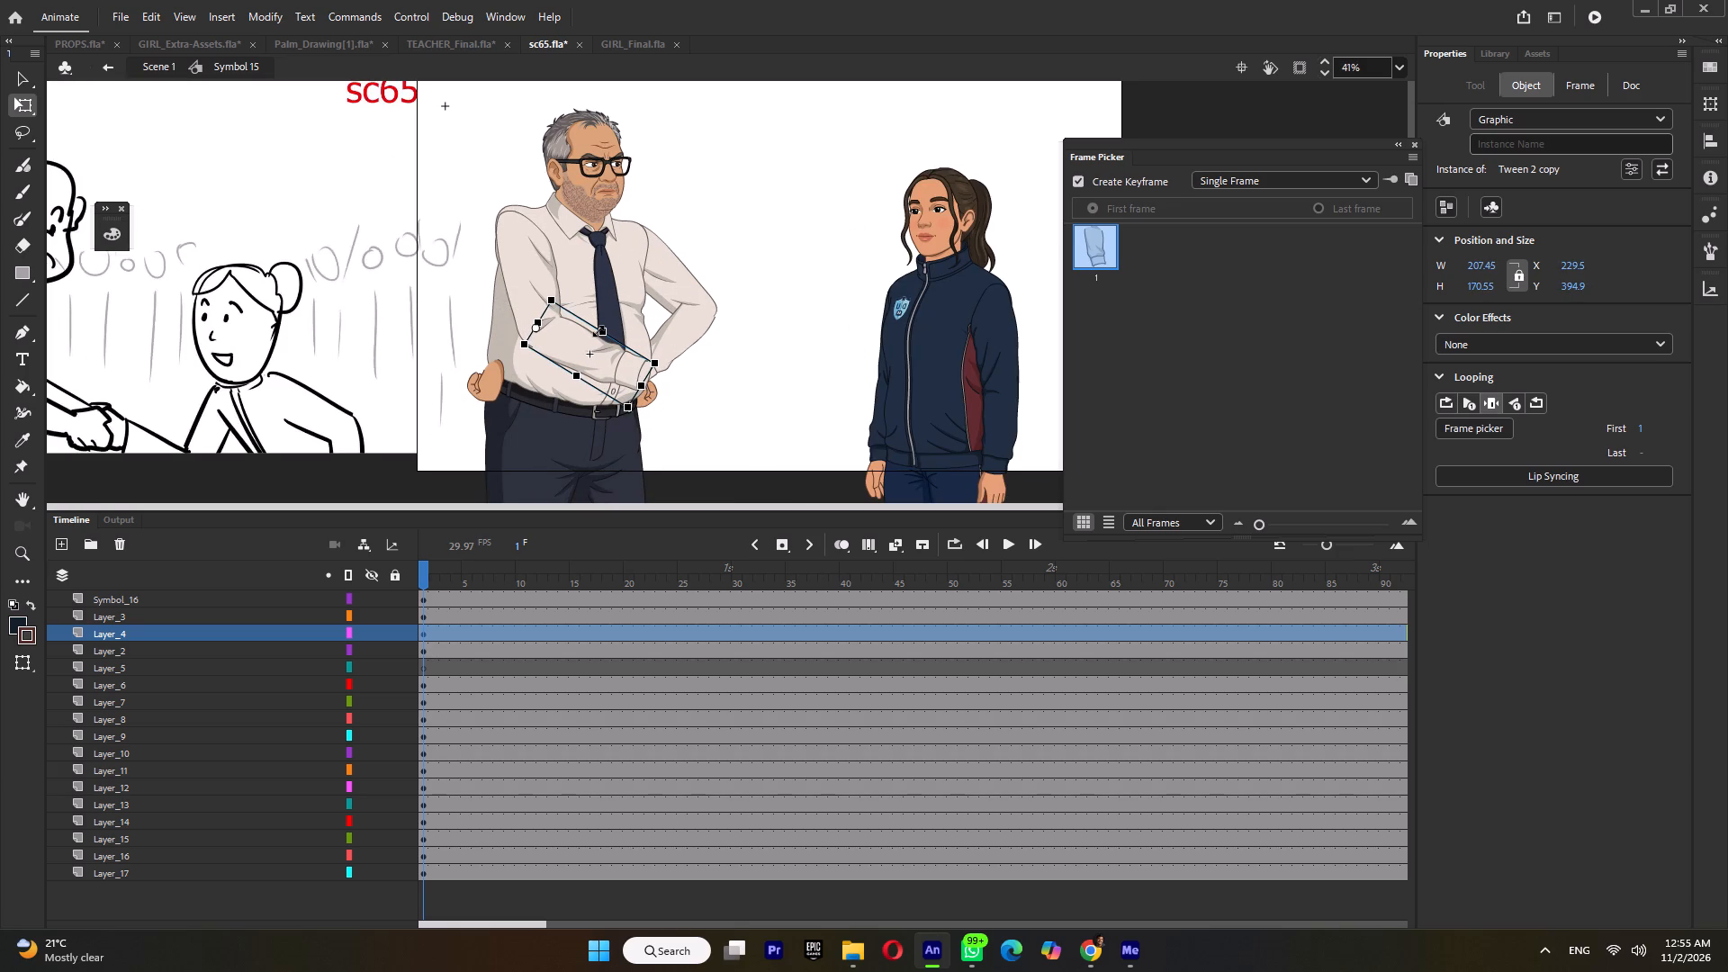
Align the right forearm with the elbow and tilt it further down, at about X 216, Y 402.
left_click(520, 268)
scroll(549, 350, "up", 4, "ctrl")
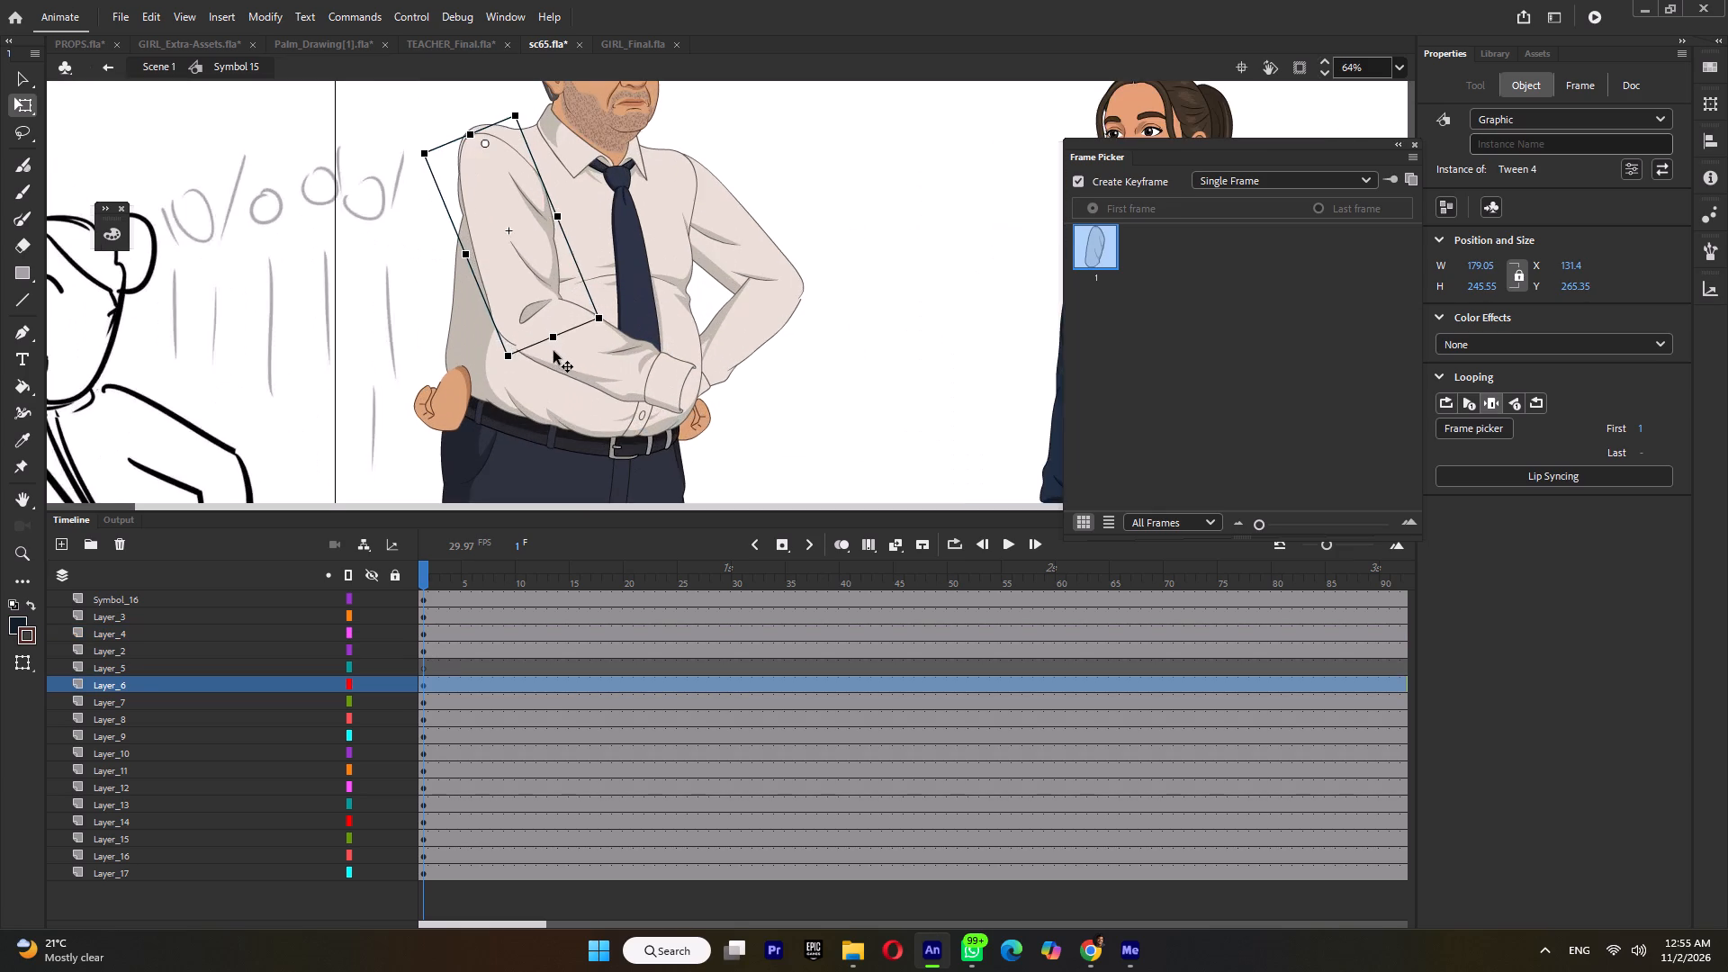
left_click(553, 351, "ctrl")
scroll(517, 342, "up", 9, "ctrl")
left_click_drag(557, 364, 534, 330)
scroll(550, 380, "down", 7, "ctrl")
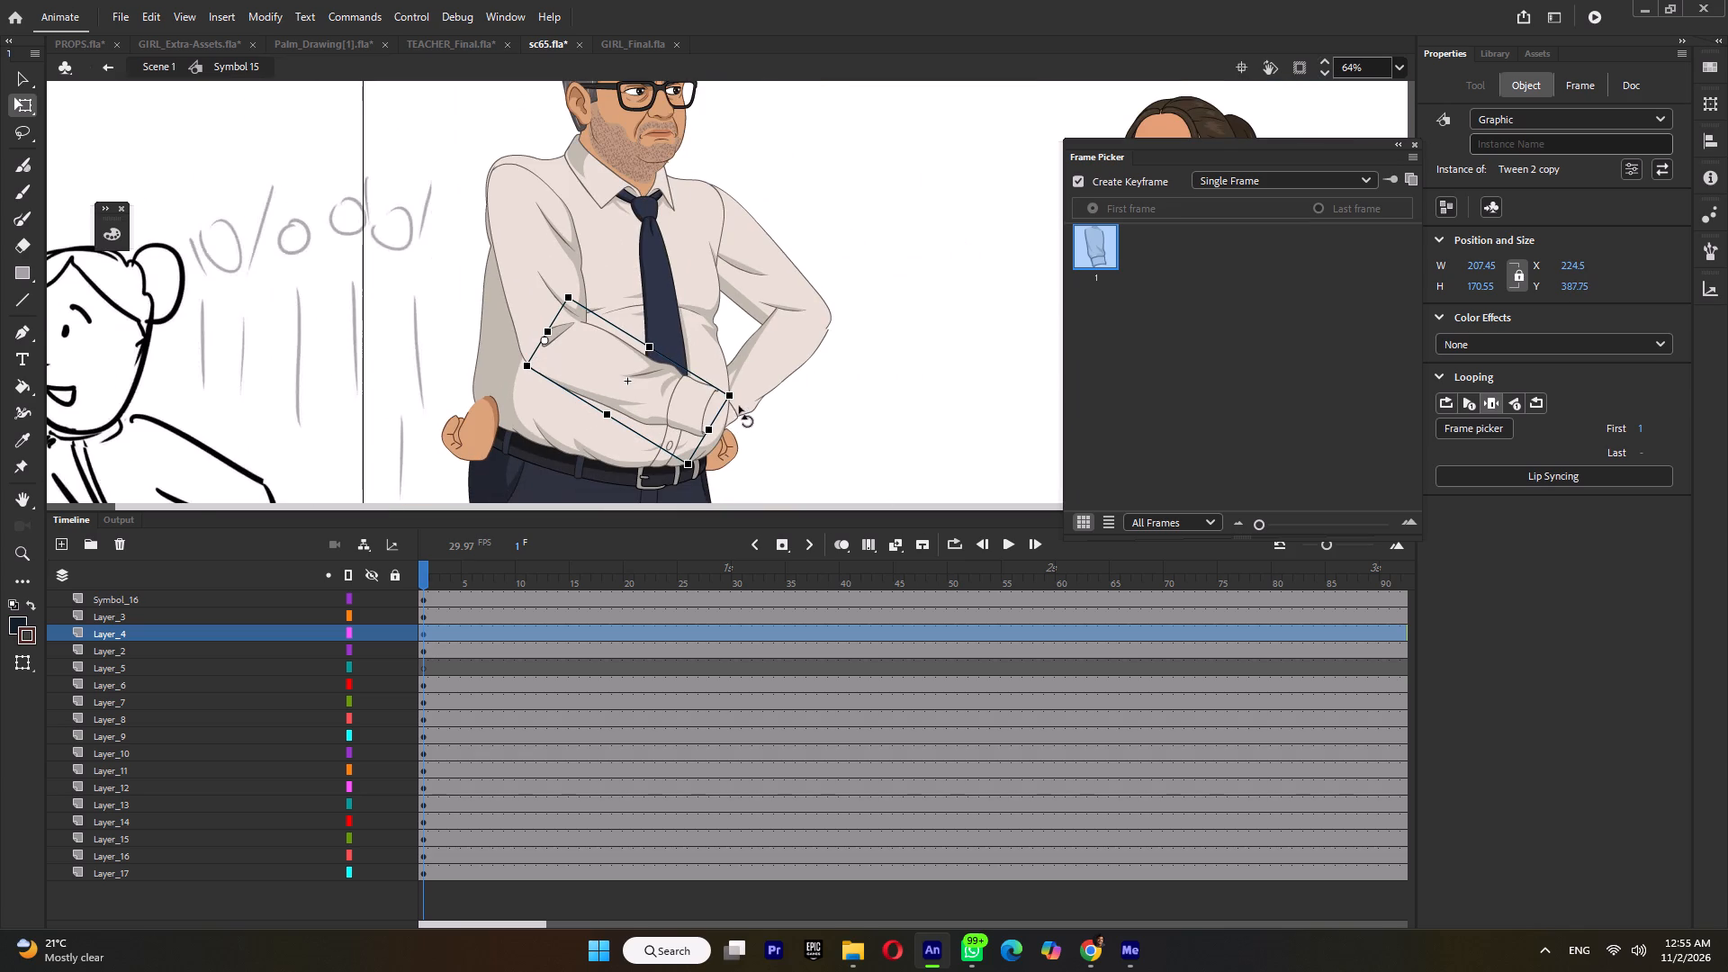
left_click_drag(739, 406, 745, 445)
scroll(745, 433, "down", 8, "ctrl")
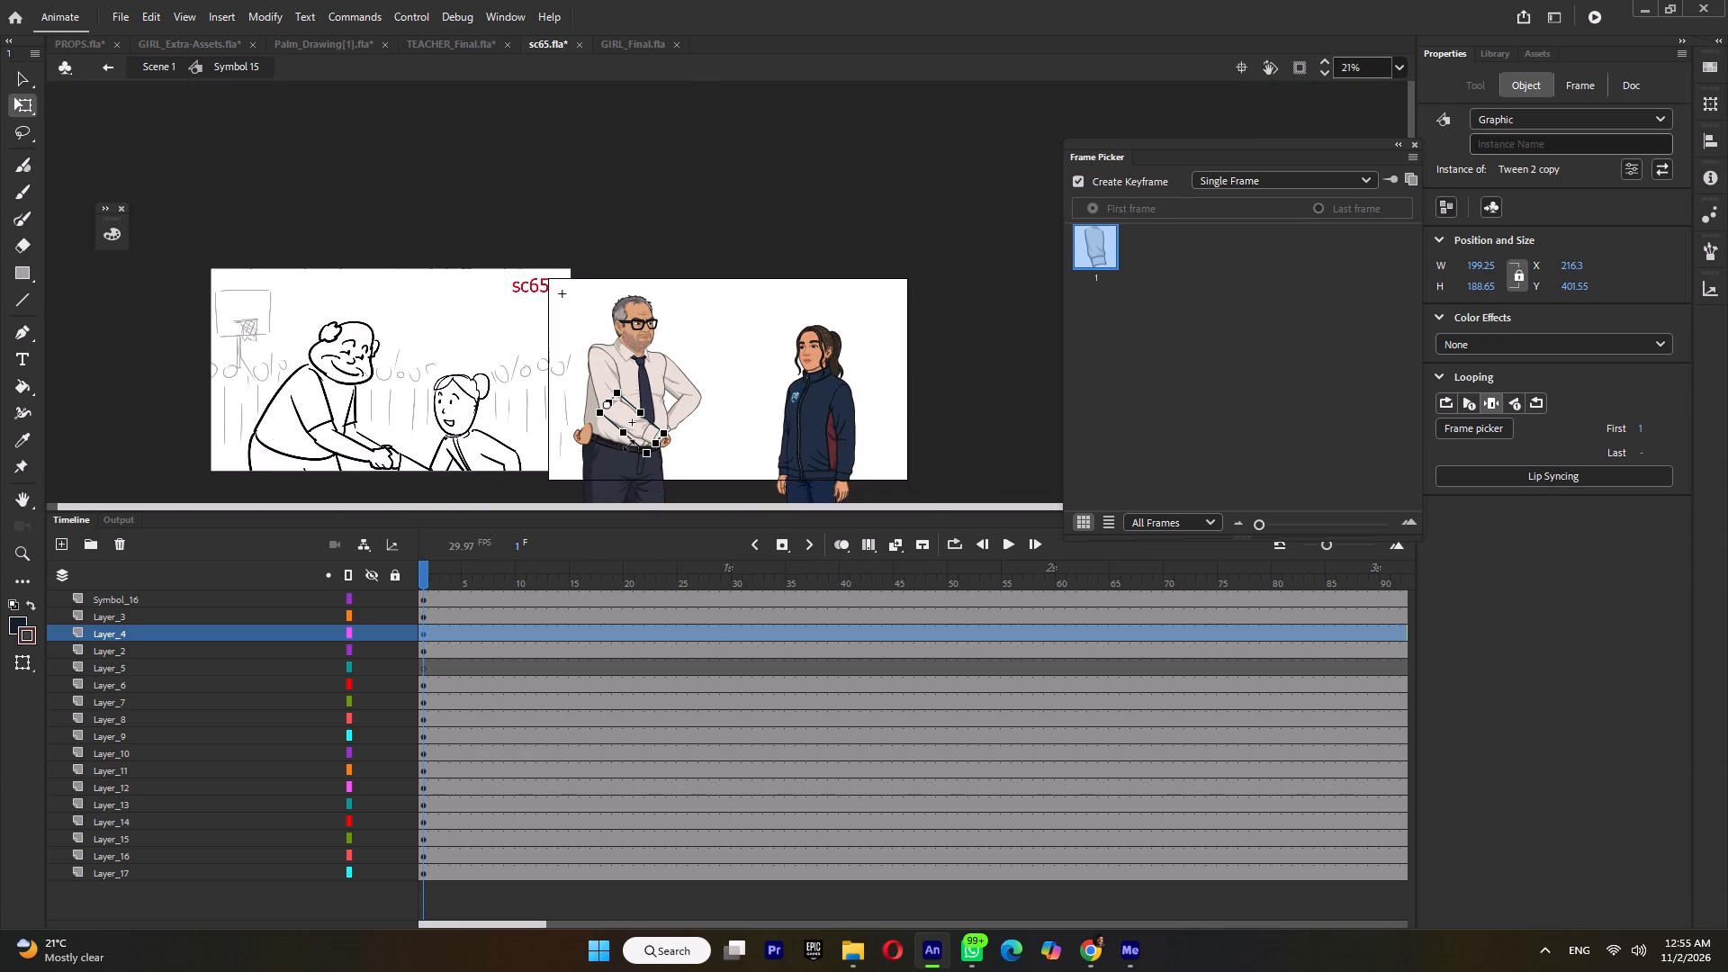
Set the teacher's right hand on Layer_2 to pose 2, rotate it and place it at the forearm's cuff.
scroll(592, 443, "up", 2, "ctrl")
left_click(531, 434)
left_click(1138, 244)
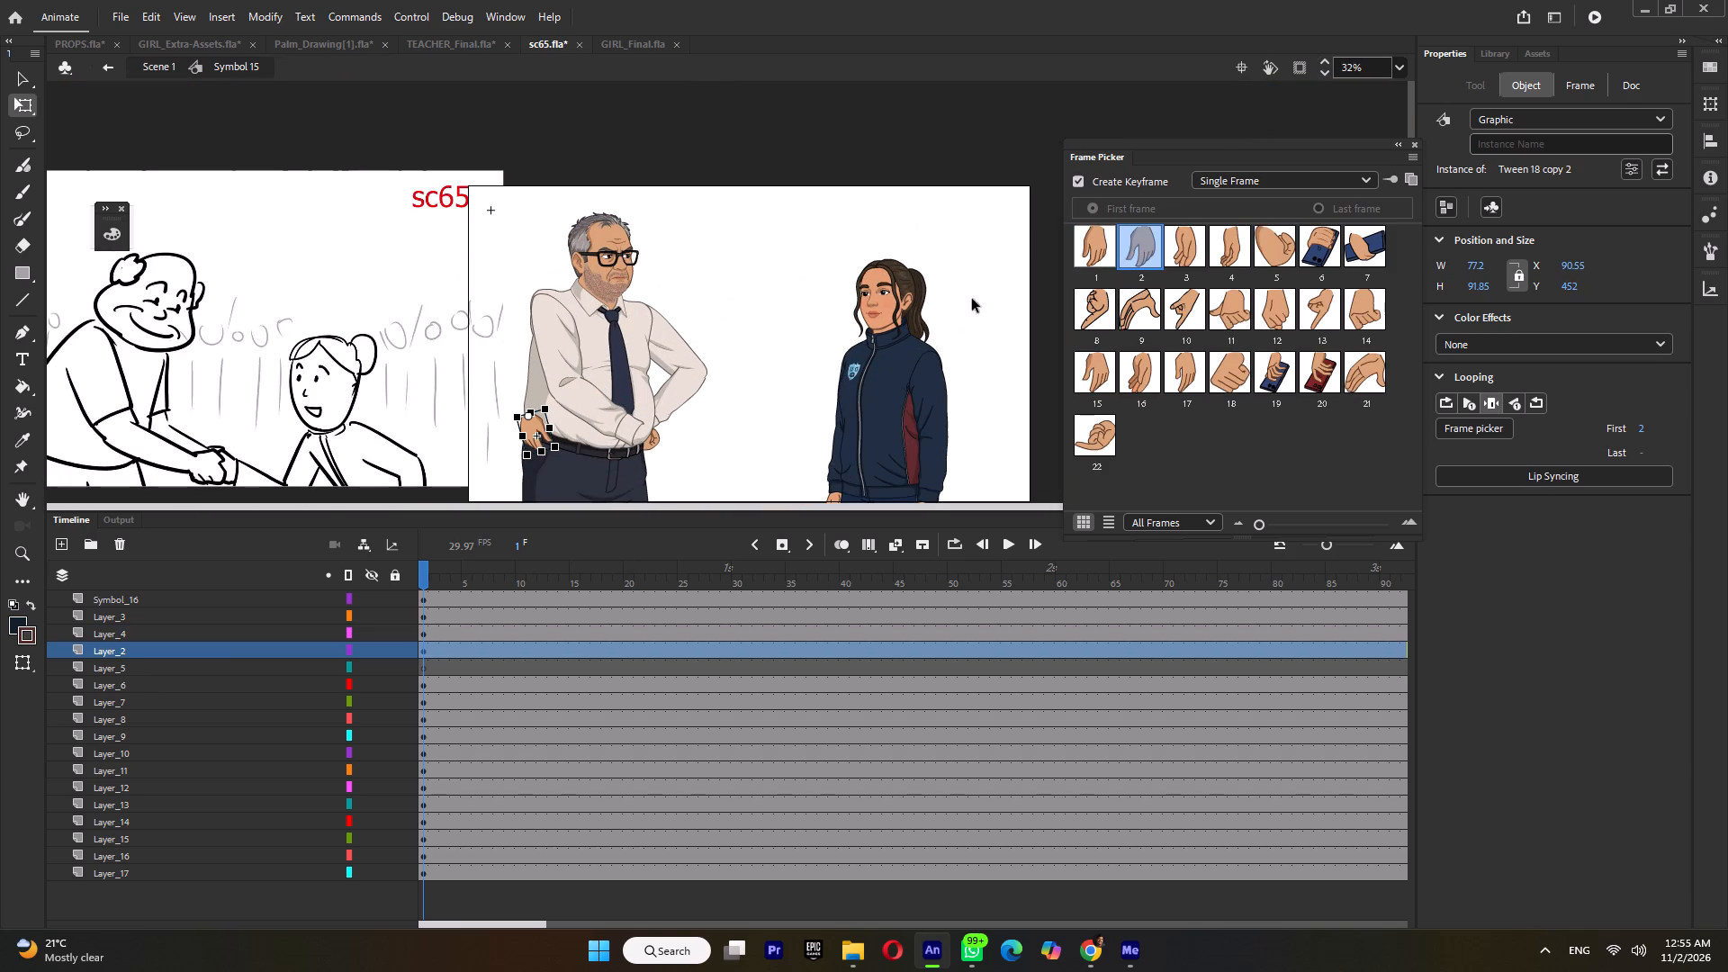
left_click(1092, 244)
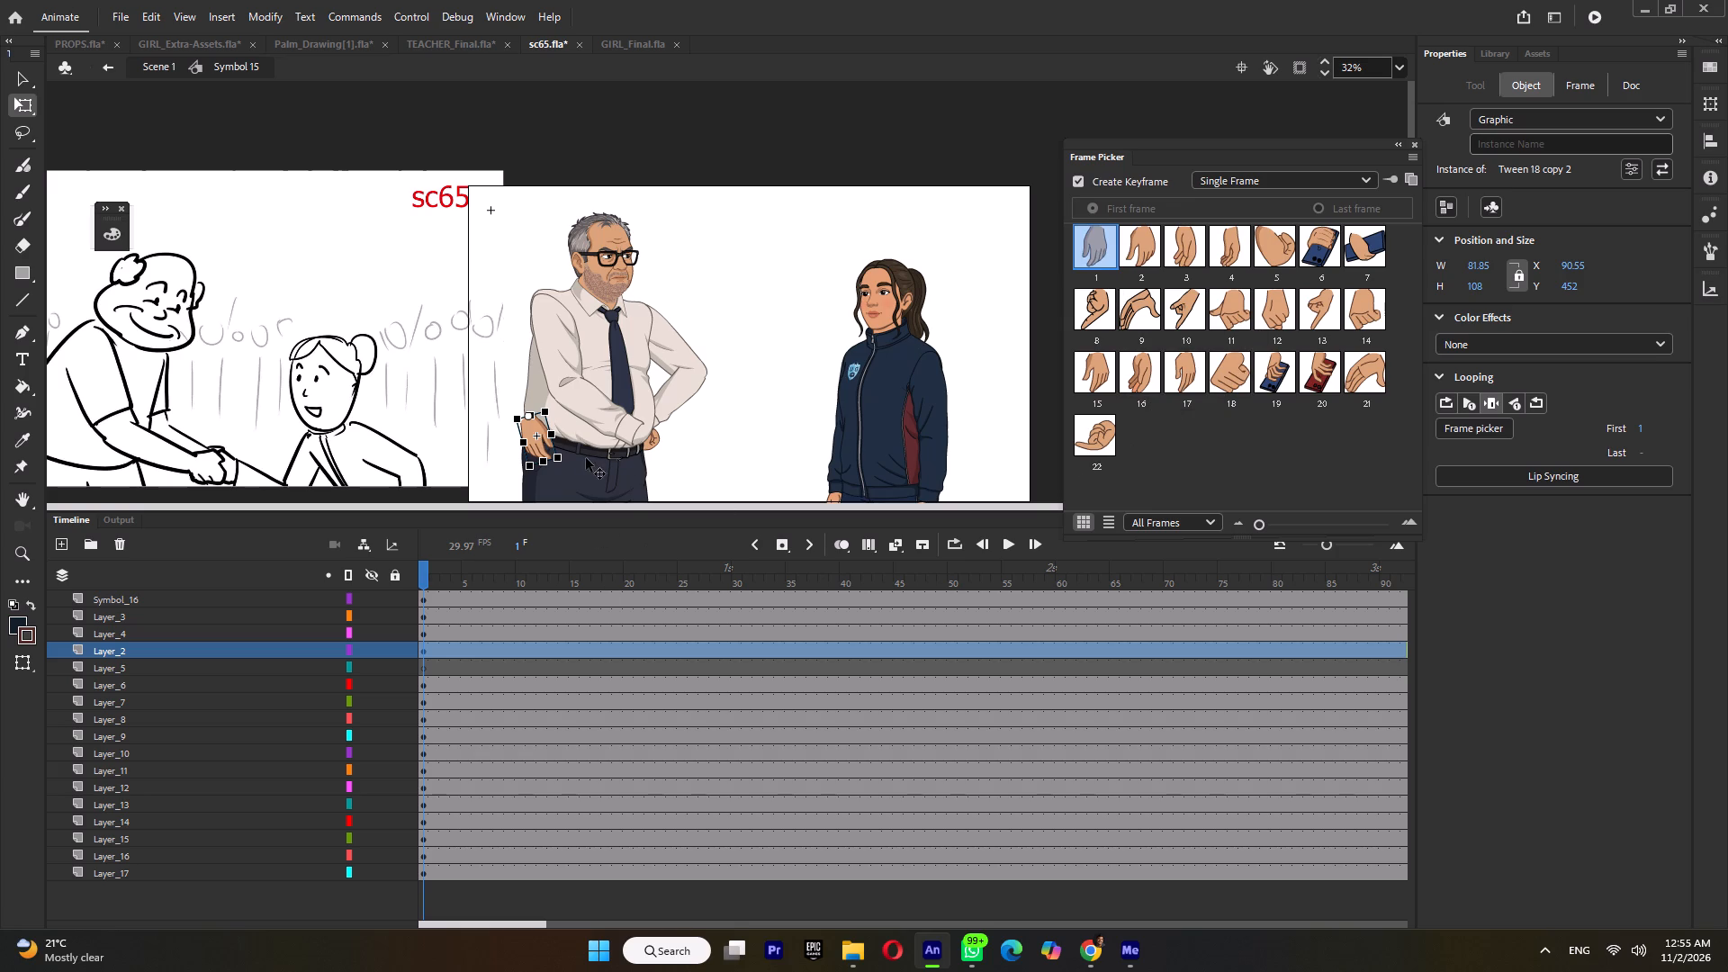
left_click(1111, 381)
left_click(1142, 259)
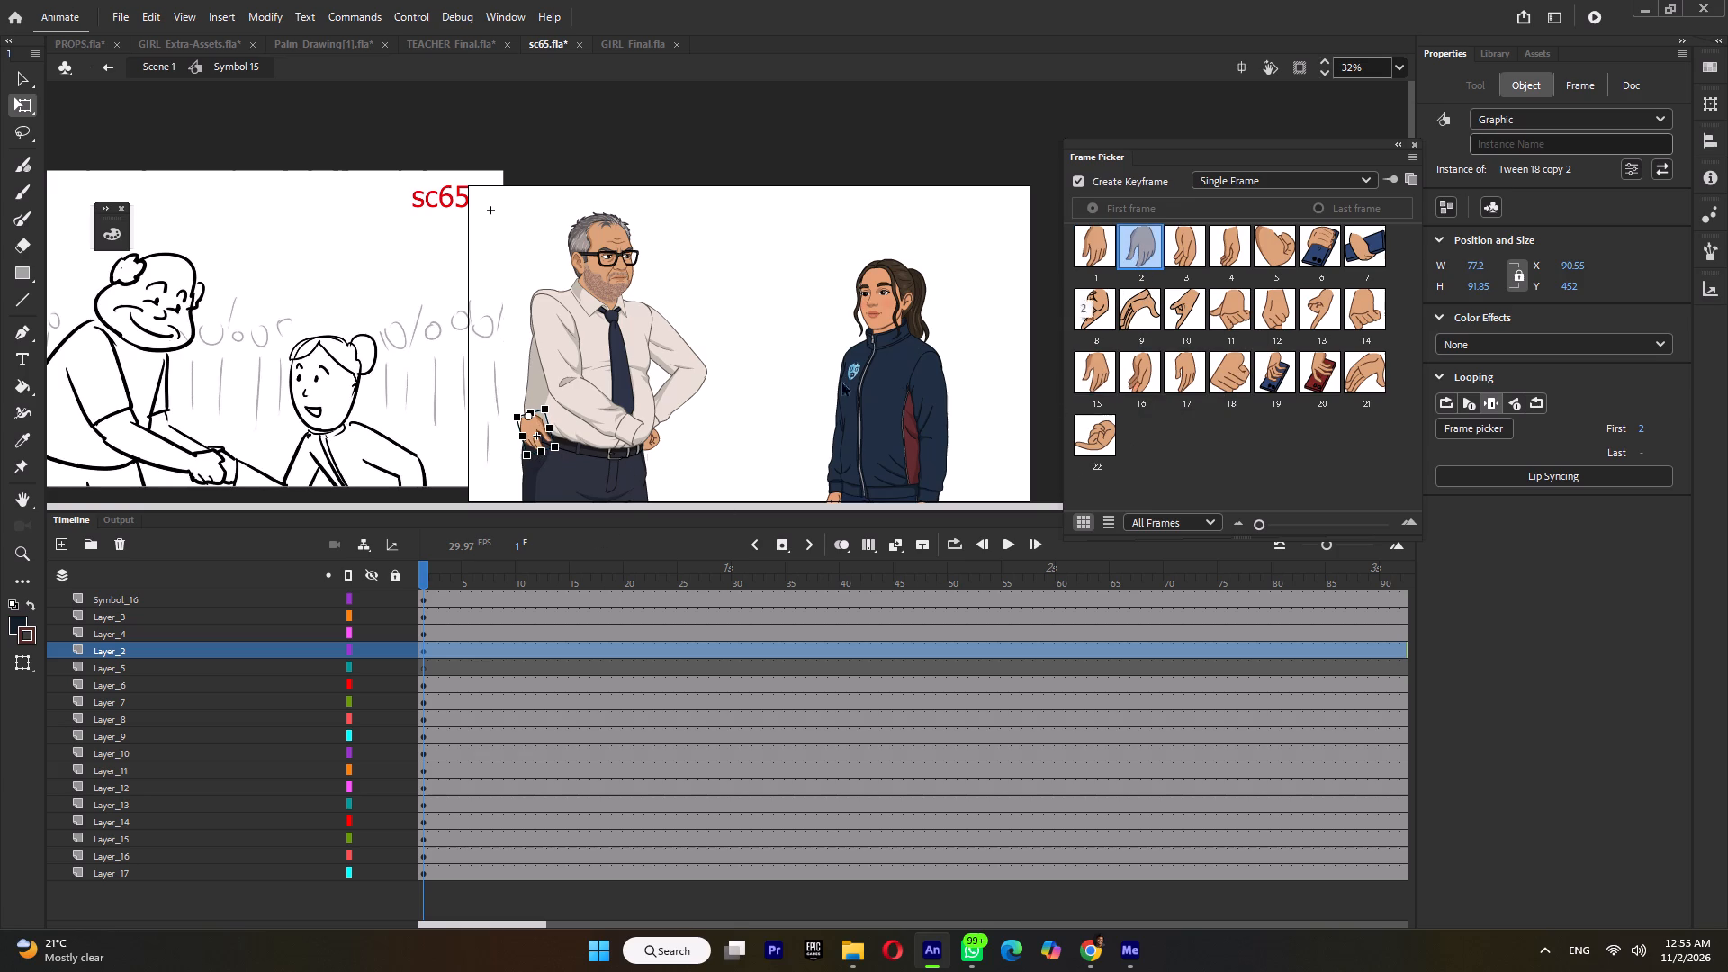
left_click_drag(554, 457, 591, 442)
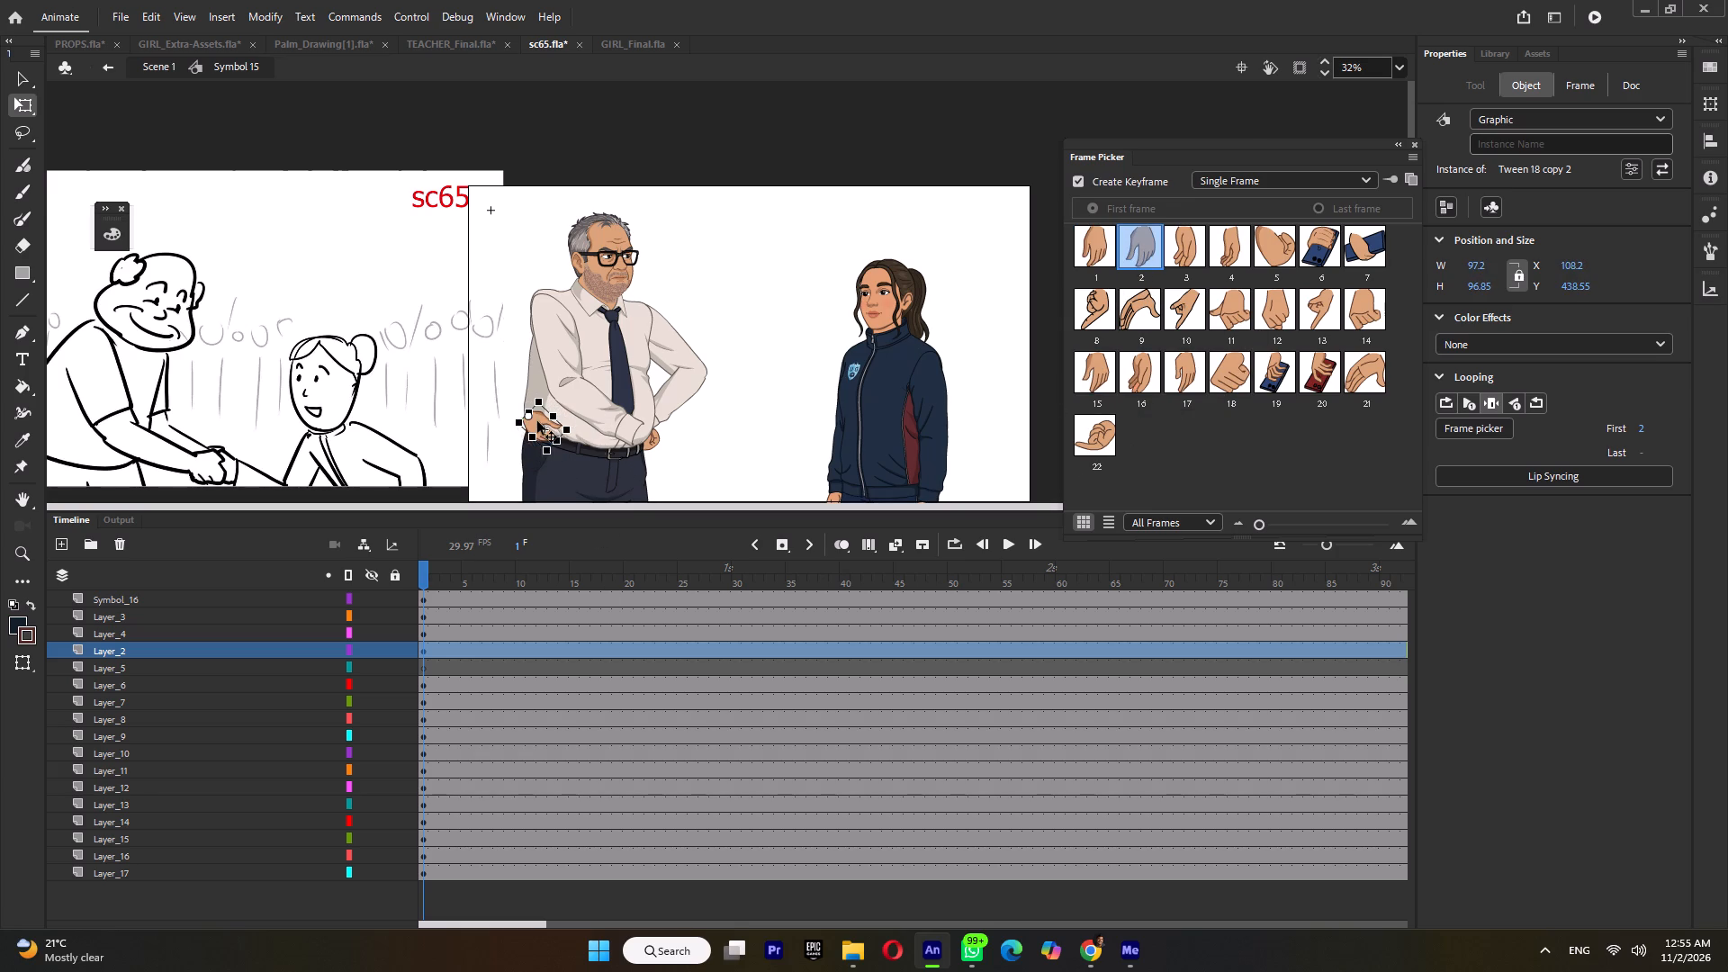
scroll(537, 421, "up", 7, "ctrl")
left_click_drag(476, 429, 807, 472)
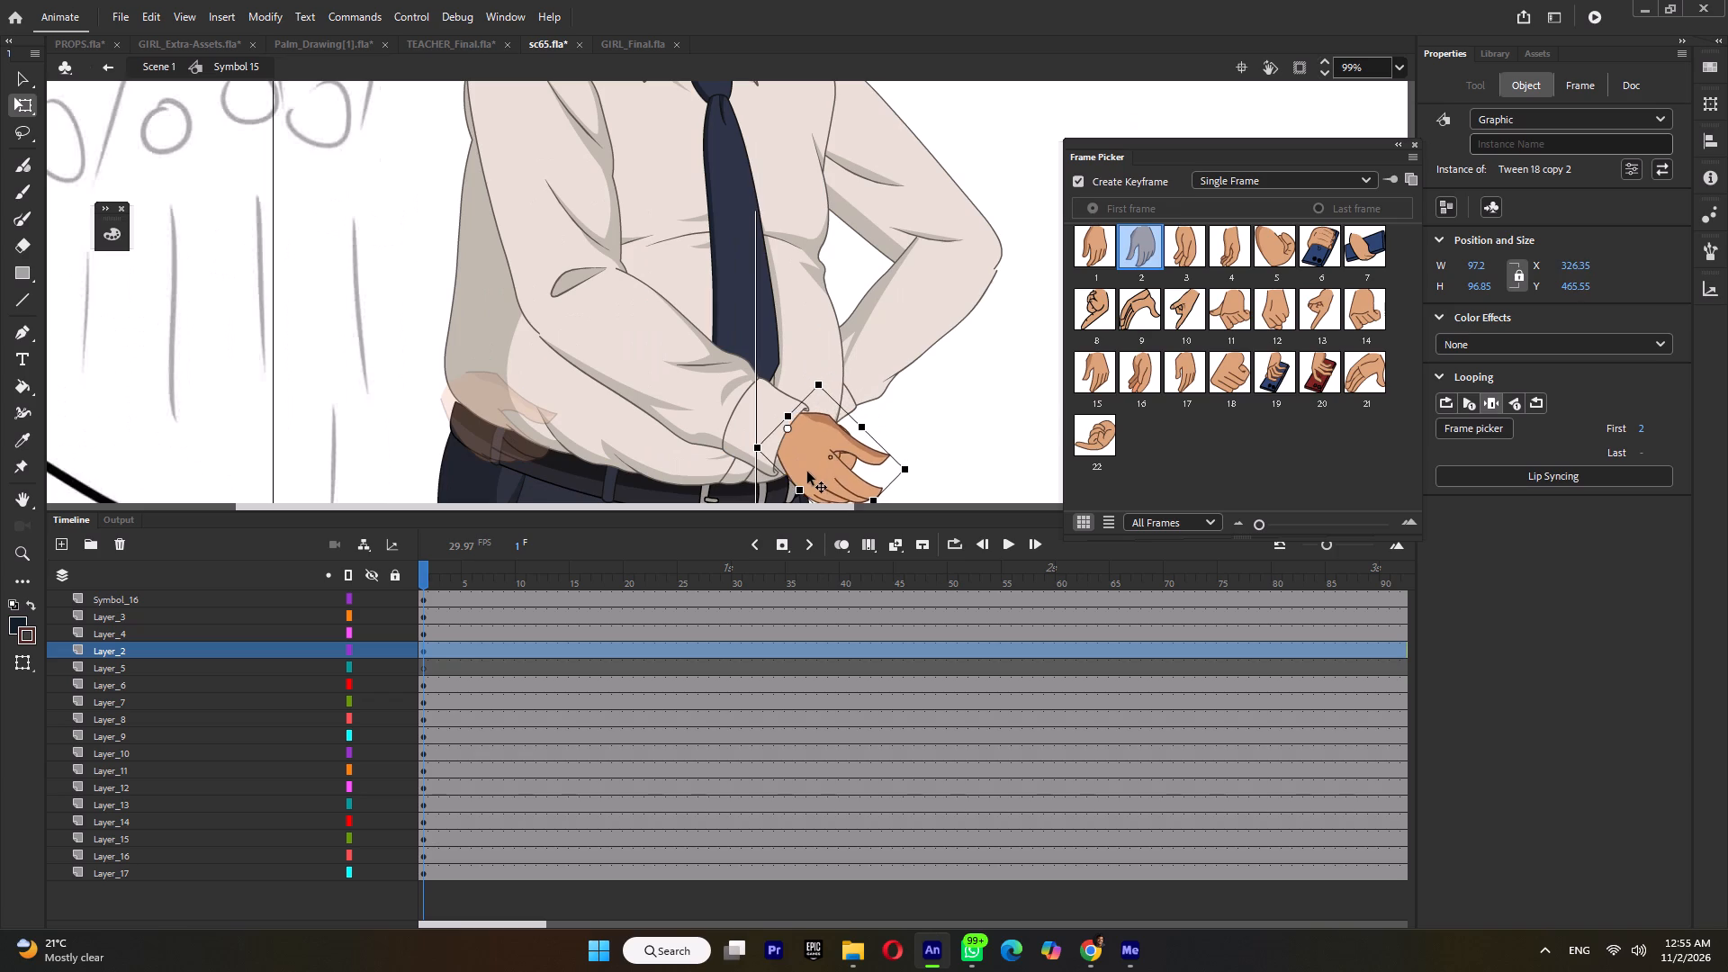
left_click_drag(807, 472, 807, 472)
Switch the right hand to pose 1 and fit it into the cuff with its palm open, at about X 323, Y 456.
left_click(1080, 249)
left_click_drag(940, 499, 940, 454)
left_click_drag(844, 455, 827, 447)
scroll(808, 457, "up", 3, "ctrl")
left_click_drag(809, 457, 806, 448)
scroll(805, 450, "down", 11, "ctrl")
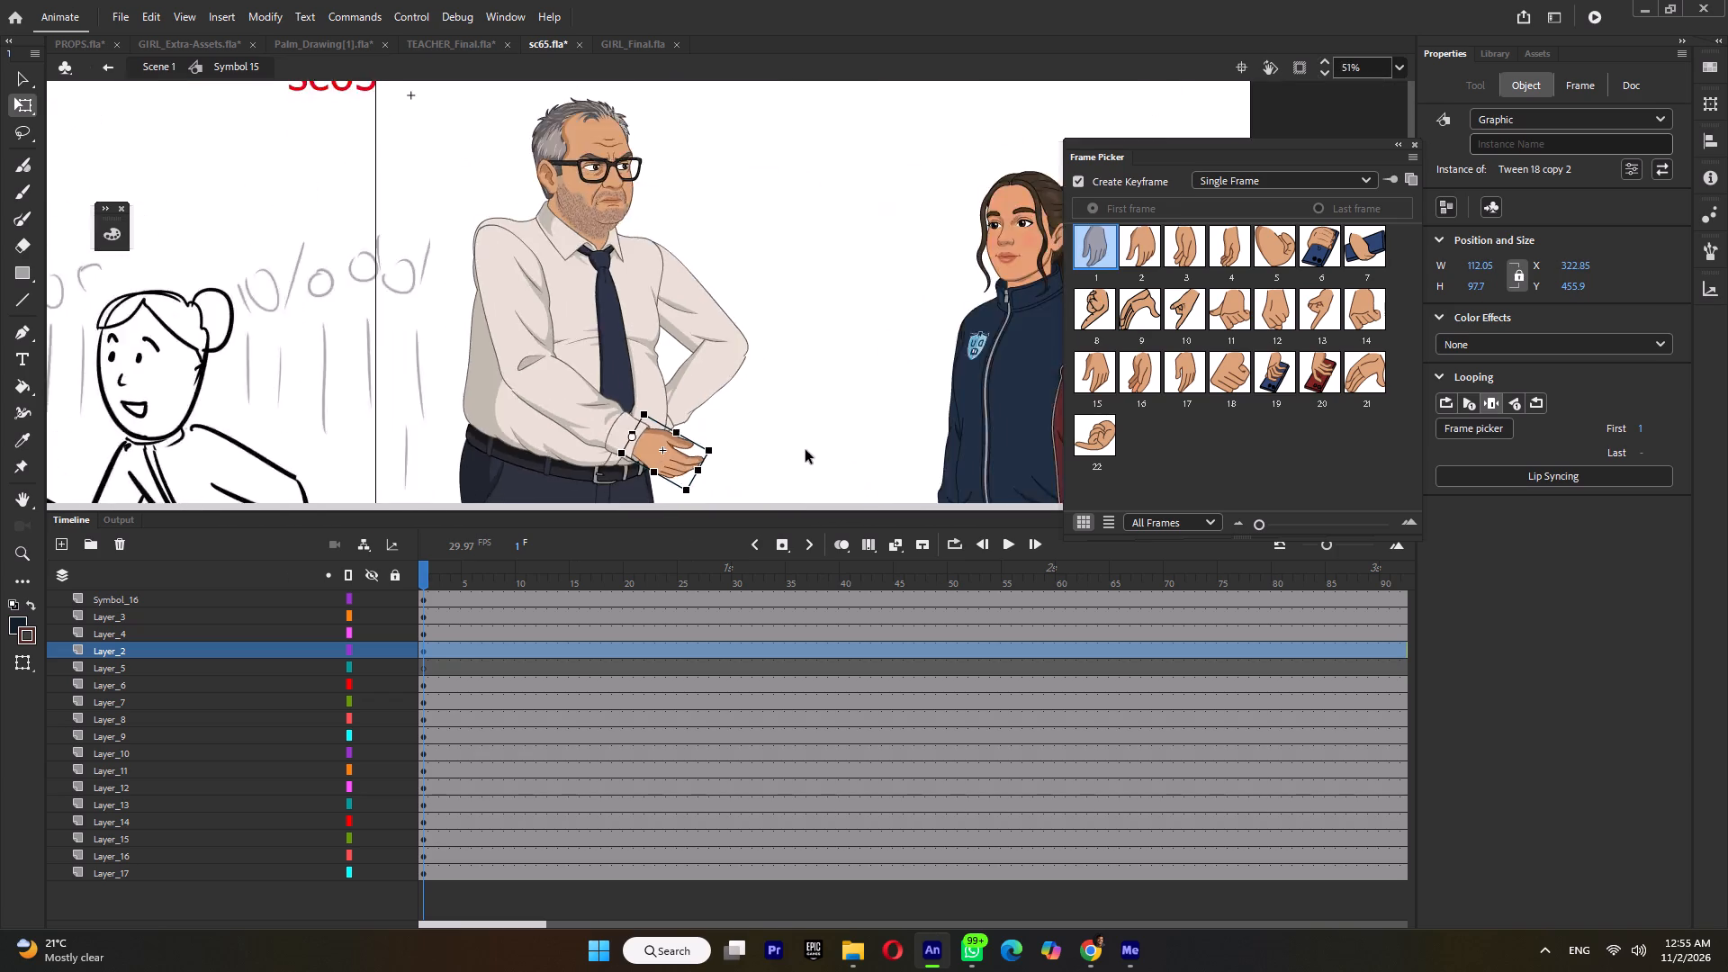
Swing the teacher's left upper arm on Layer_17 down beside his torso and turn the Layer_15 forearm, pose 2, toward the girl.
scroll(805, 450, "down", 2, "ctrl")
left_click(684, 375)
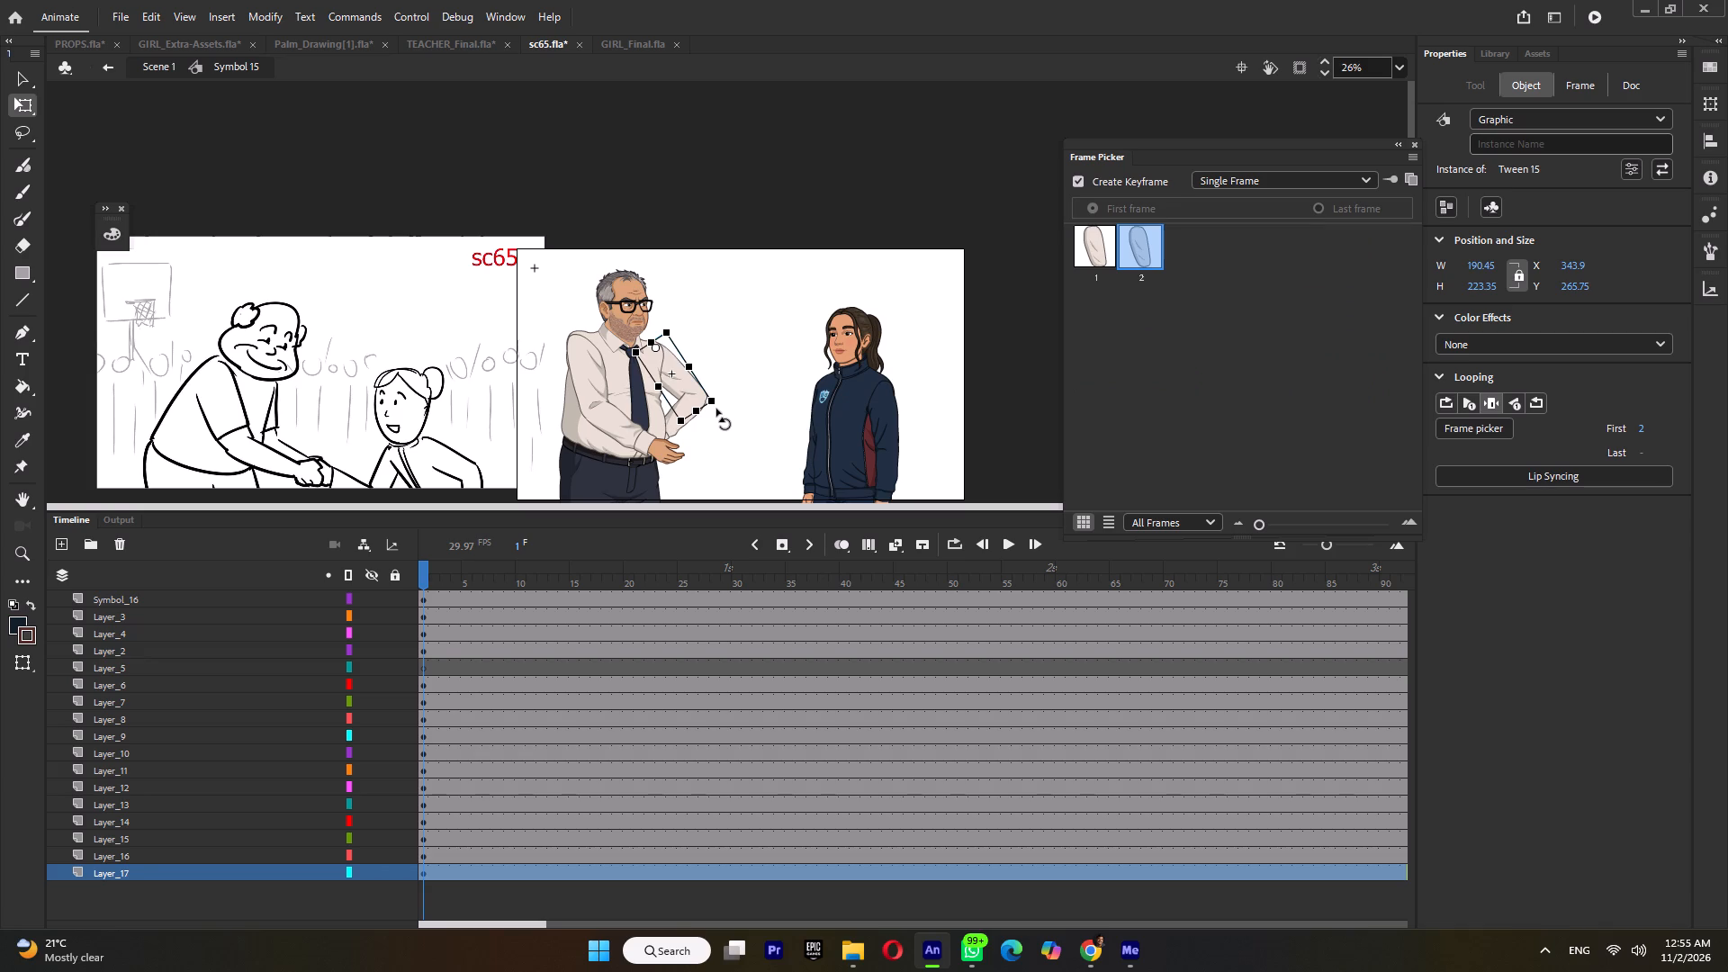
left_click_drag(716, 409, 678, 468)
left_click(688, 407)
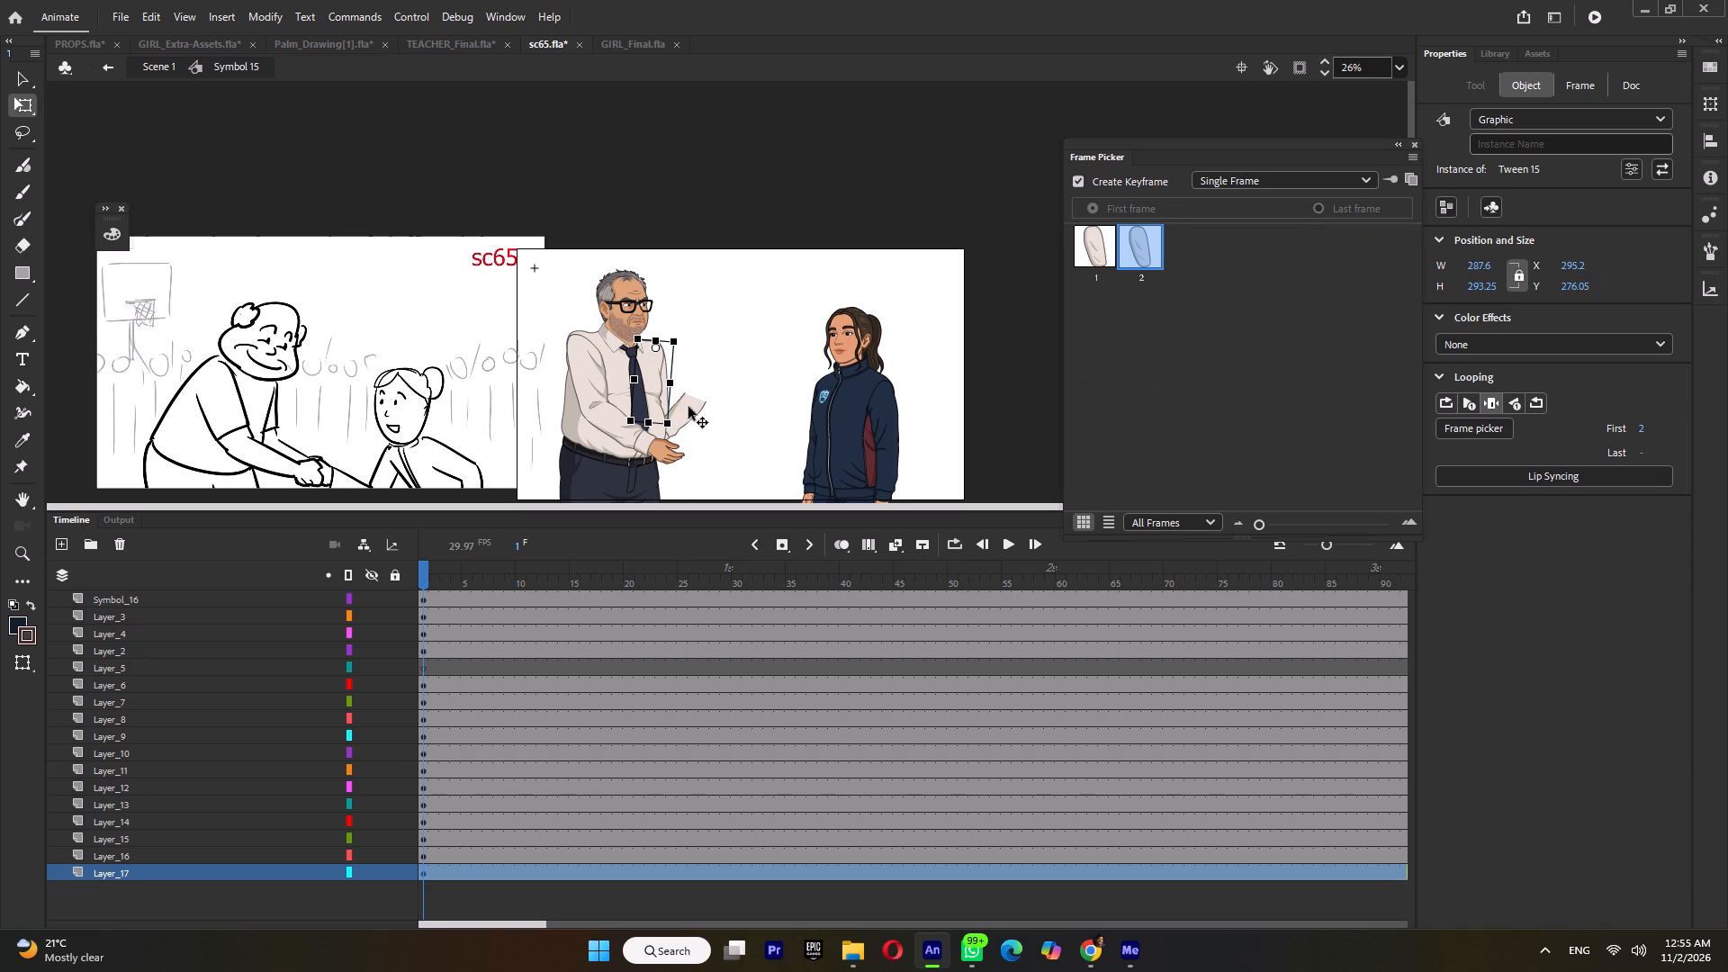
left_click(1145, 231)
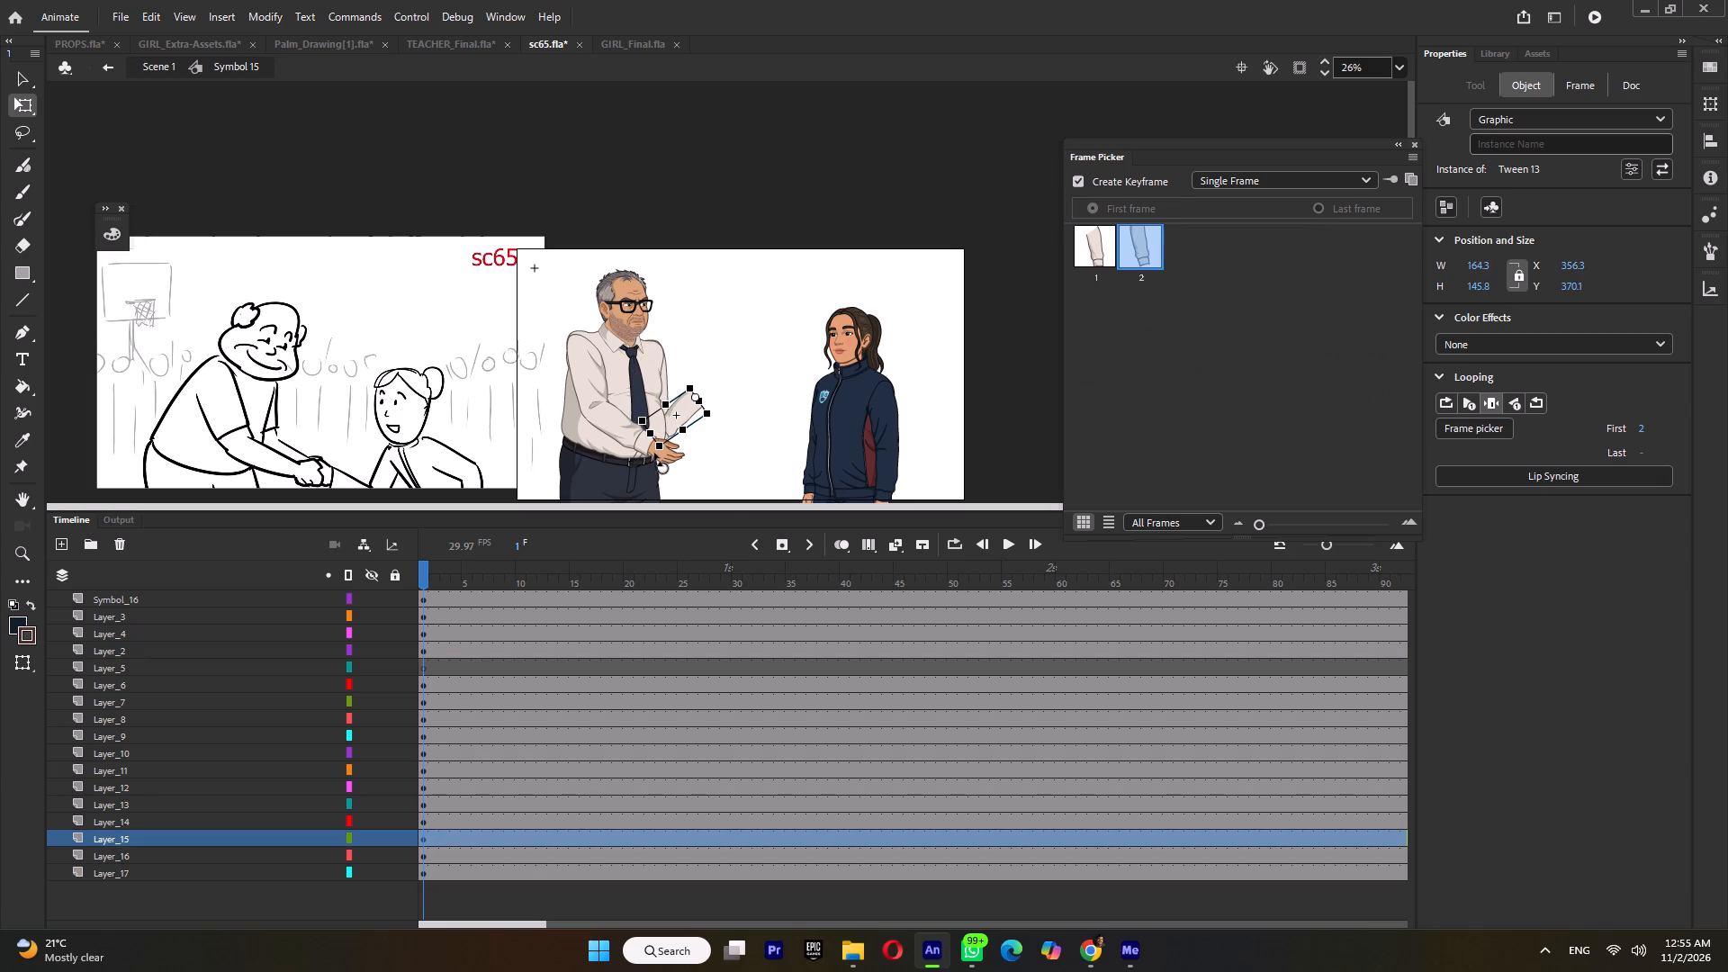
left_click_drag(654, 453, 792, 458)
left_click(668, 384)
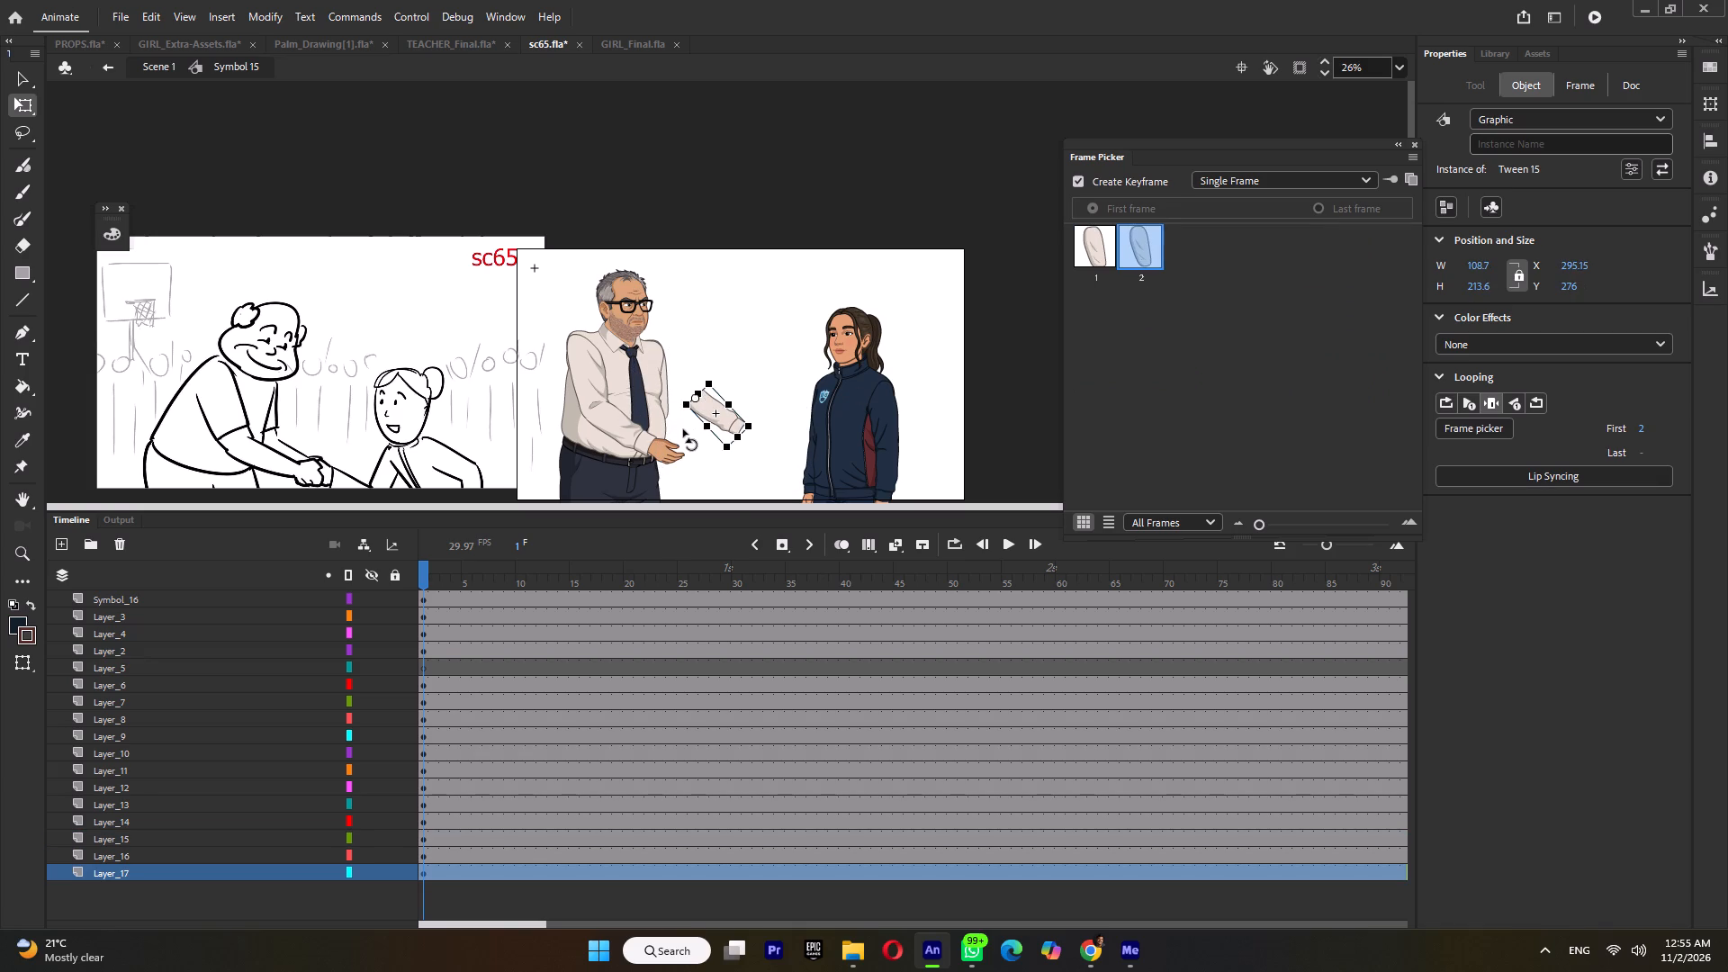
left_click_drag(673, 435, 703, 445)
Move the teacher's left forearm back onto the elbow, at about X 399, Y 392.
left_click(723, 400)
scroll(707, 415, "up", 8, "ctrl")
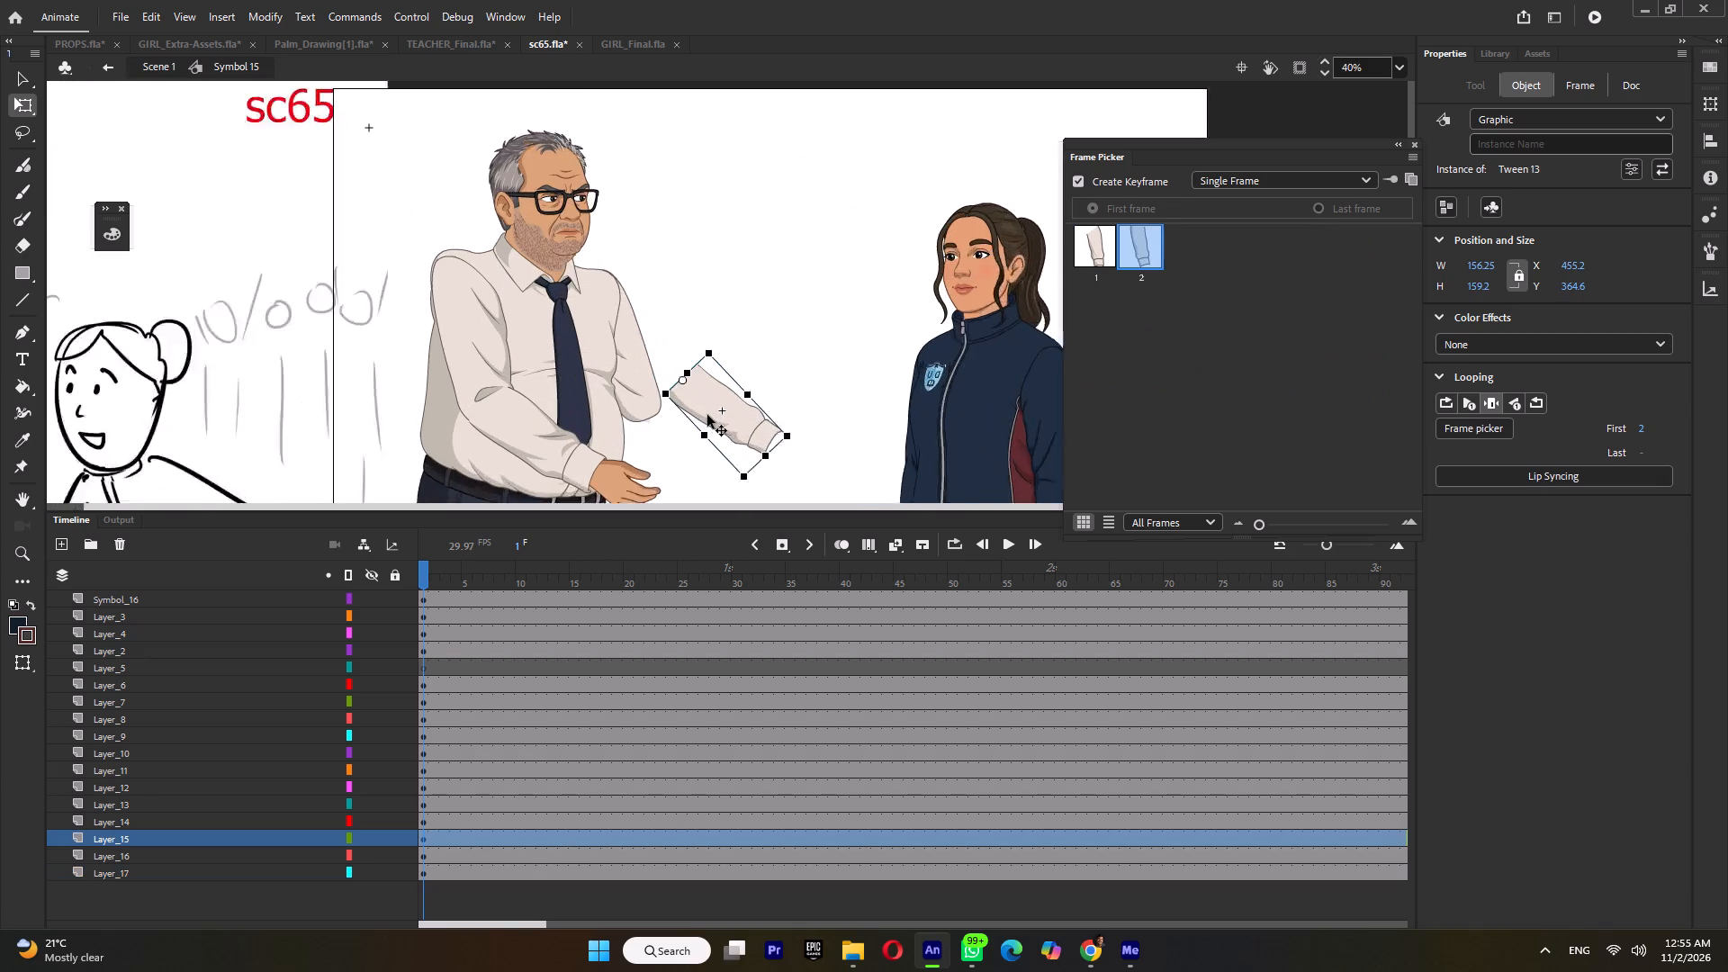
left_click_drag(710, 415, 655, 442)
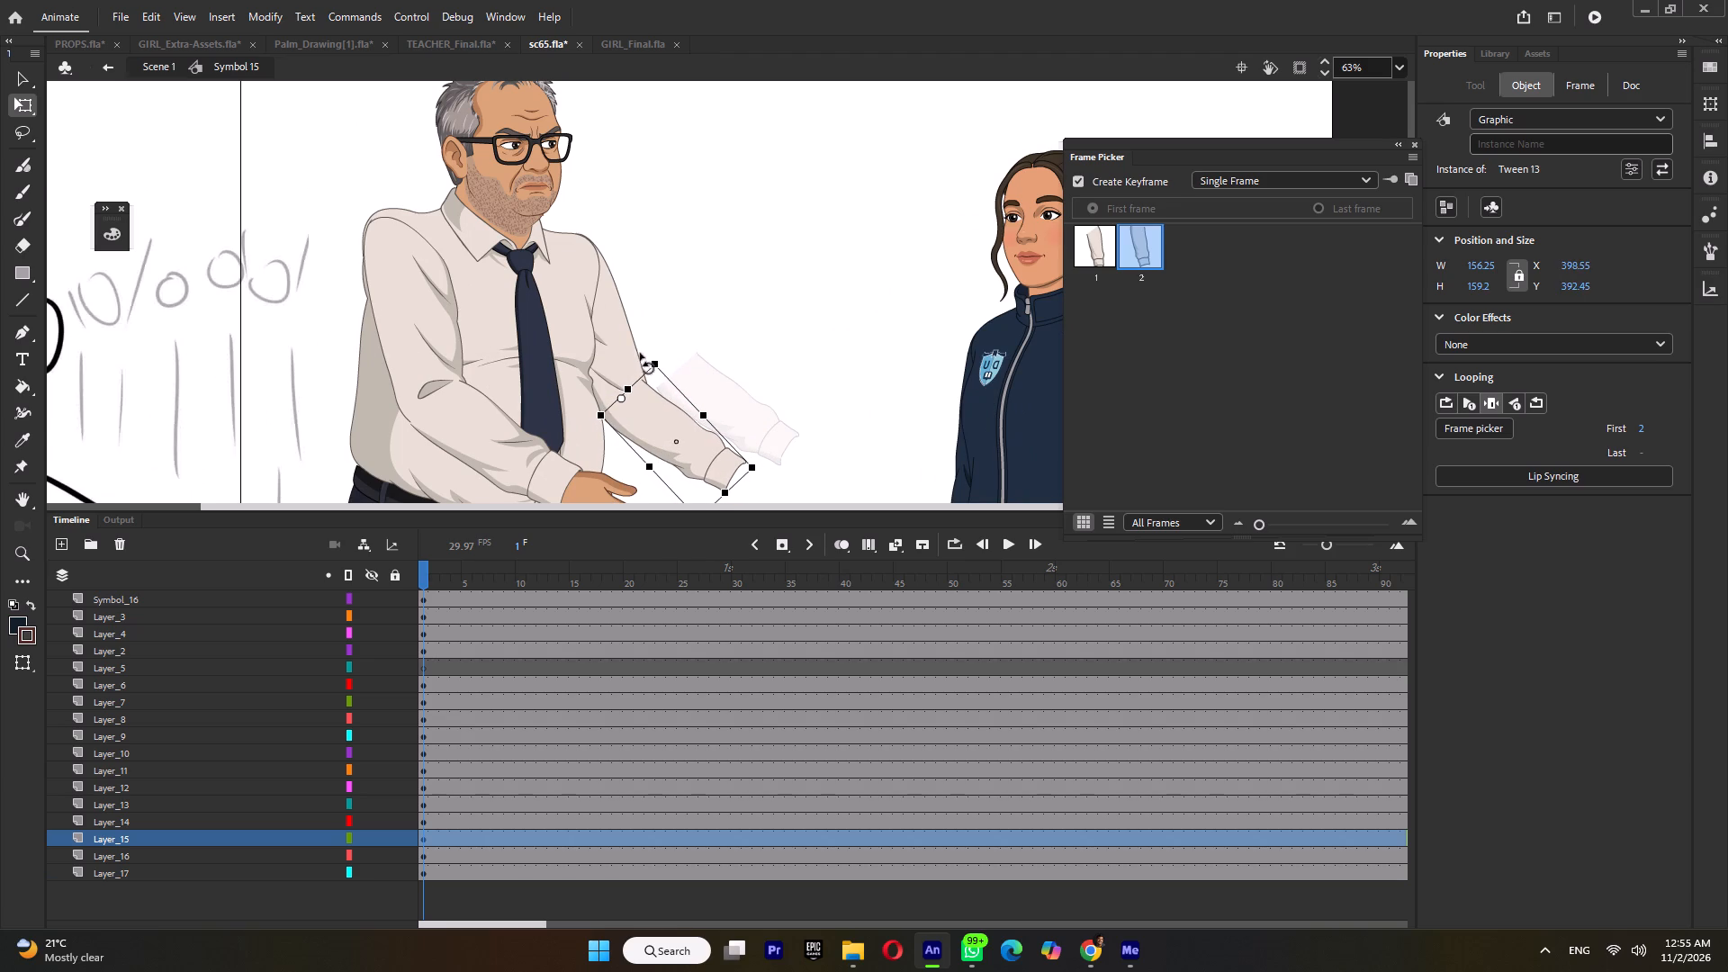
Rotate the left upper arm and forearm together, and tilt the forearm up toward the girl, at about X 369, Y 395.
left_click(626, 338, "shift")
left_click_drag(641, 370, 577, 256)
scroll(742, 403, "down", 3, "ctrl")
left_click_drag(750, 472, 712, 513)
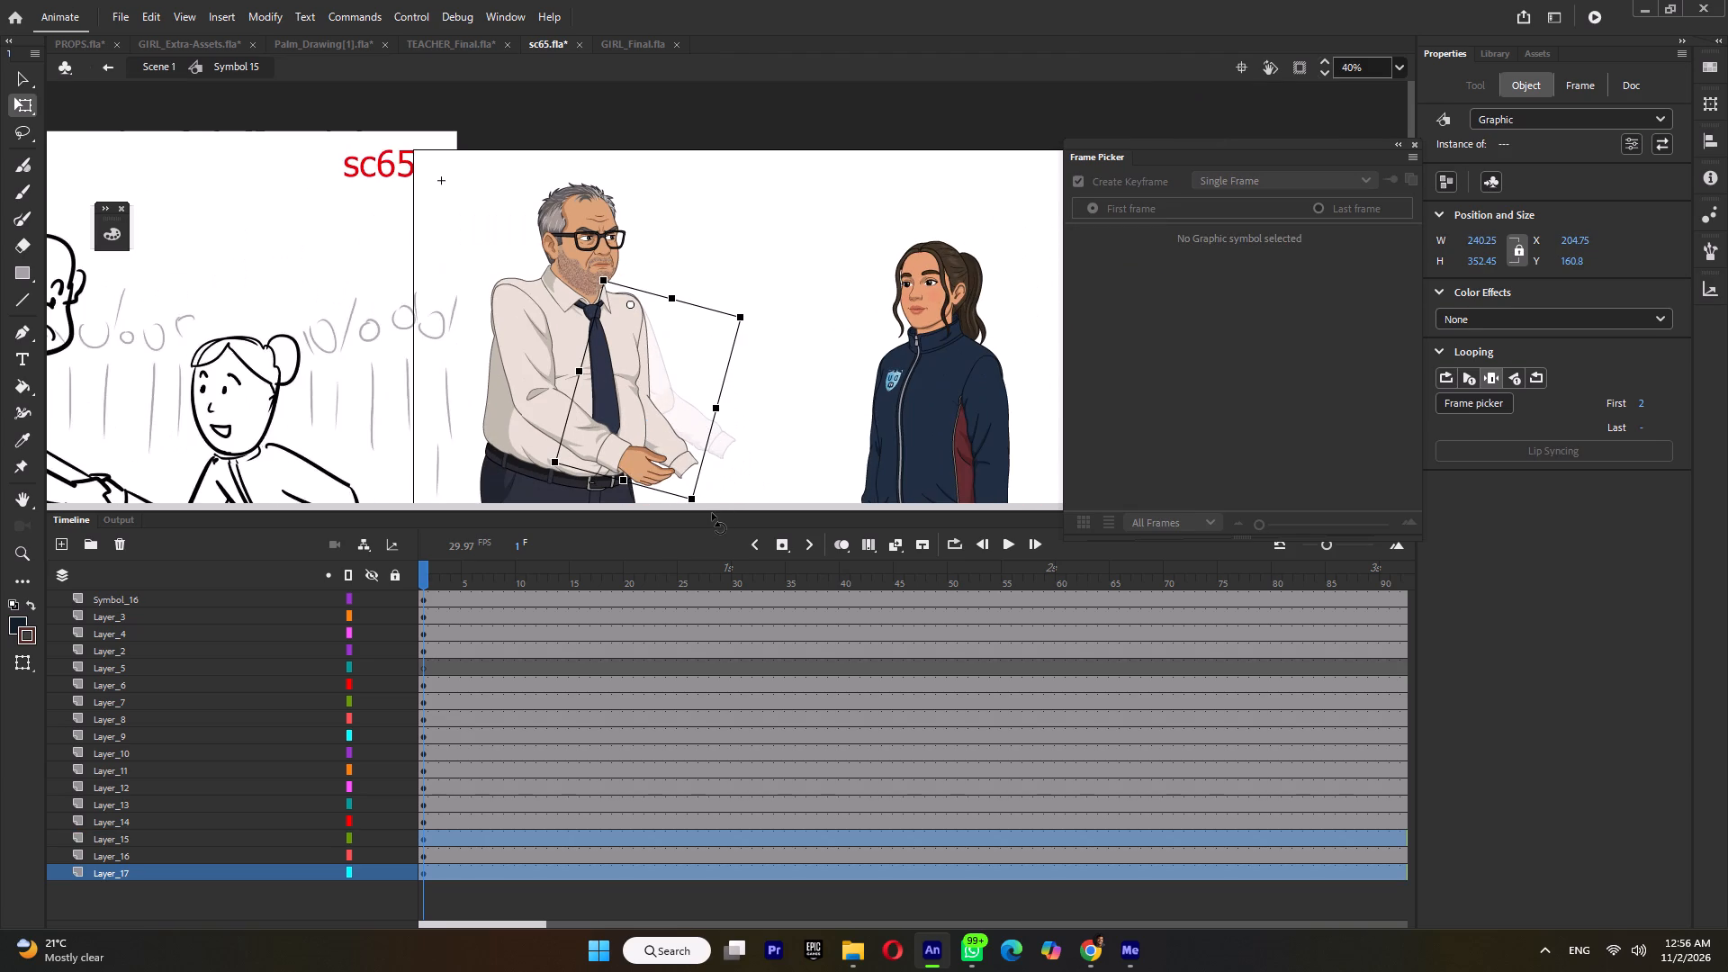
left_click_drag(712, 513, 722, 514)
left_click(758, 441)
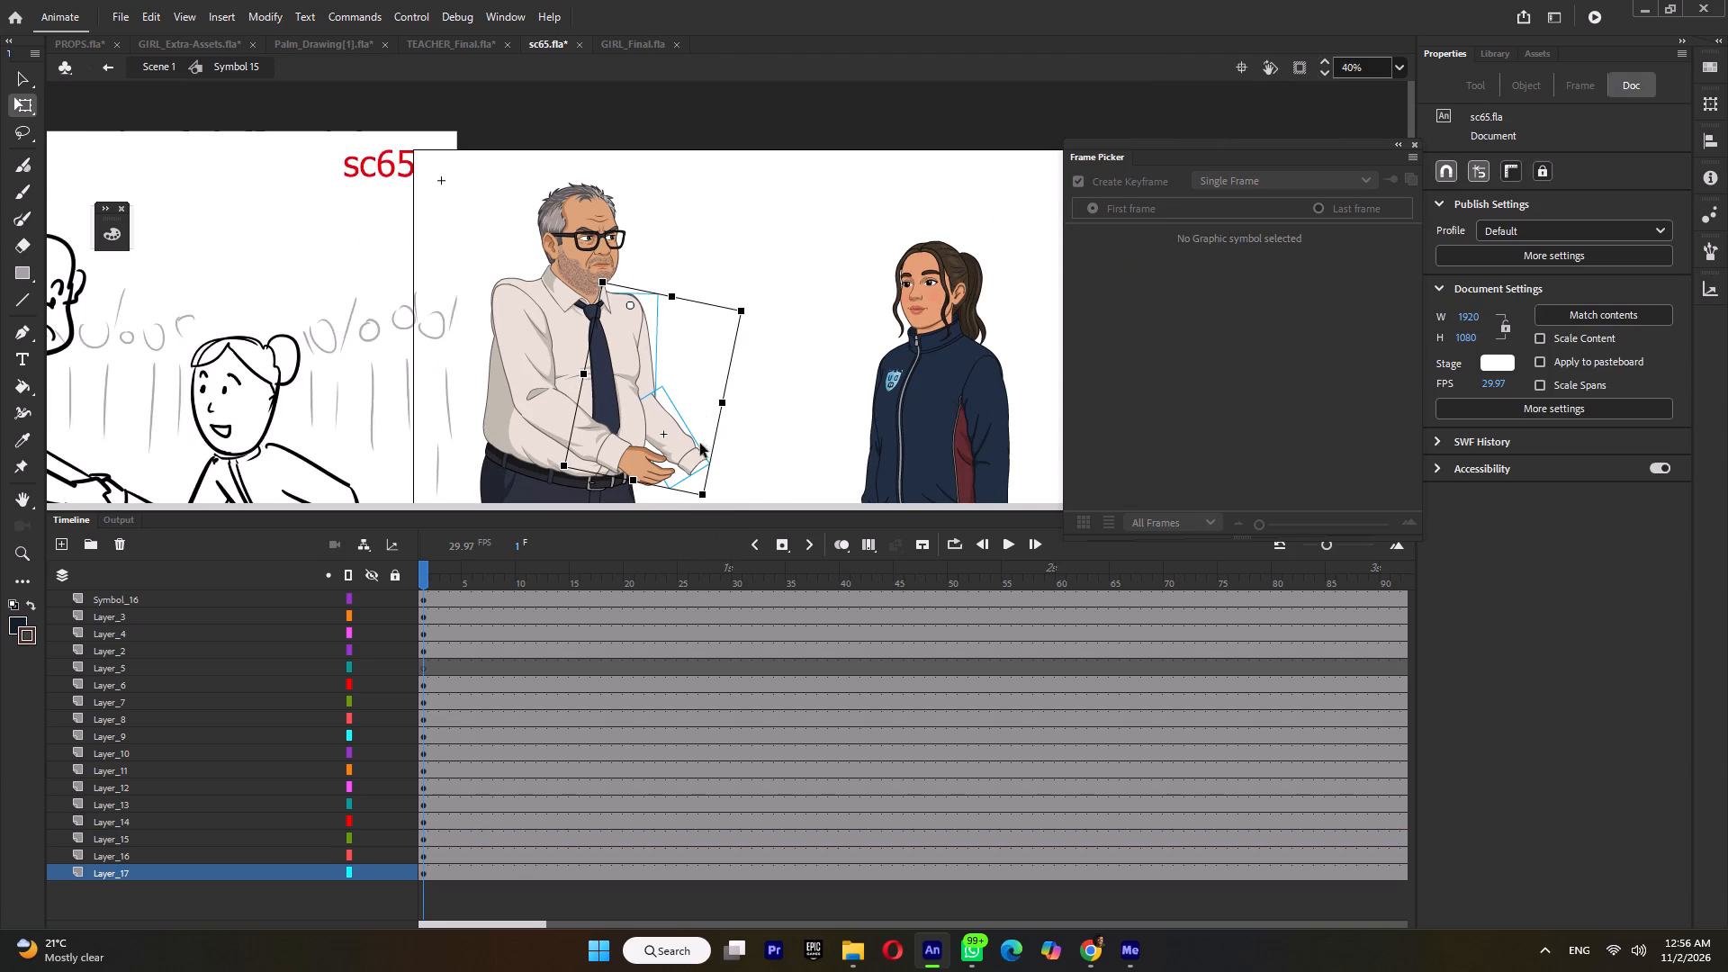
left_click(687, 445)
left_click_drag(715, 472, 740, 450)
Find and hide the teacher's torso layer, Layer_7, to uncover his left hand.
scroll(740, 451, "down", 4, "ctrl")
scroll(710, 445, "down", 2)
scroll(665, 192, "up", 3, "ctrl")
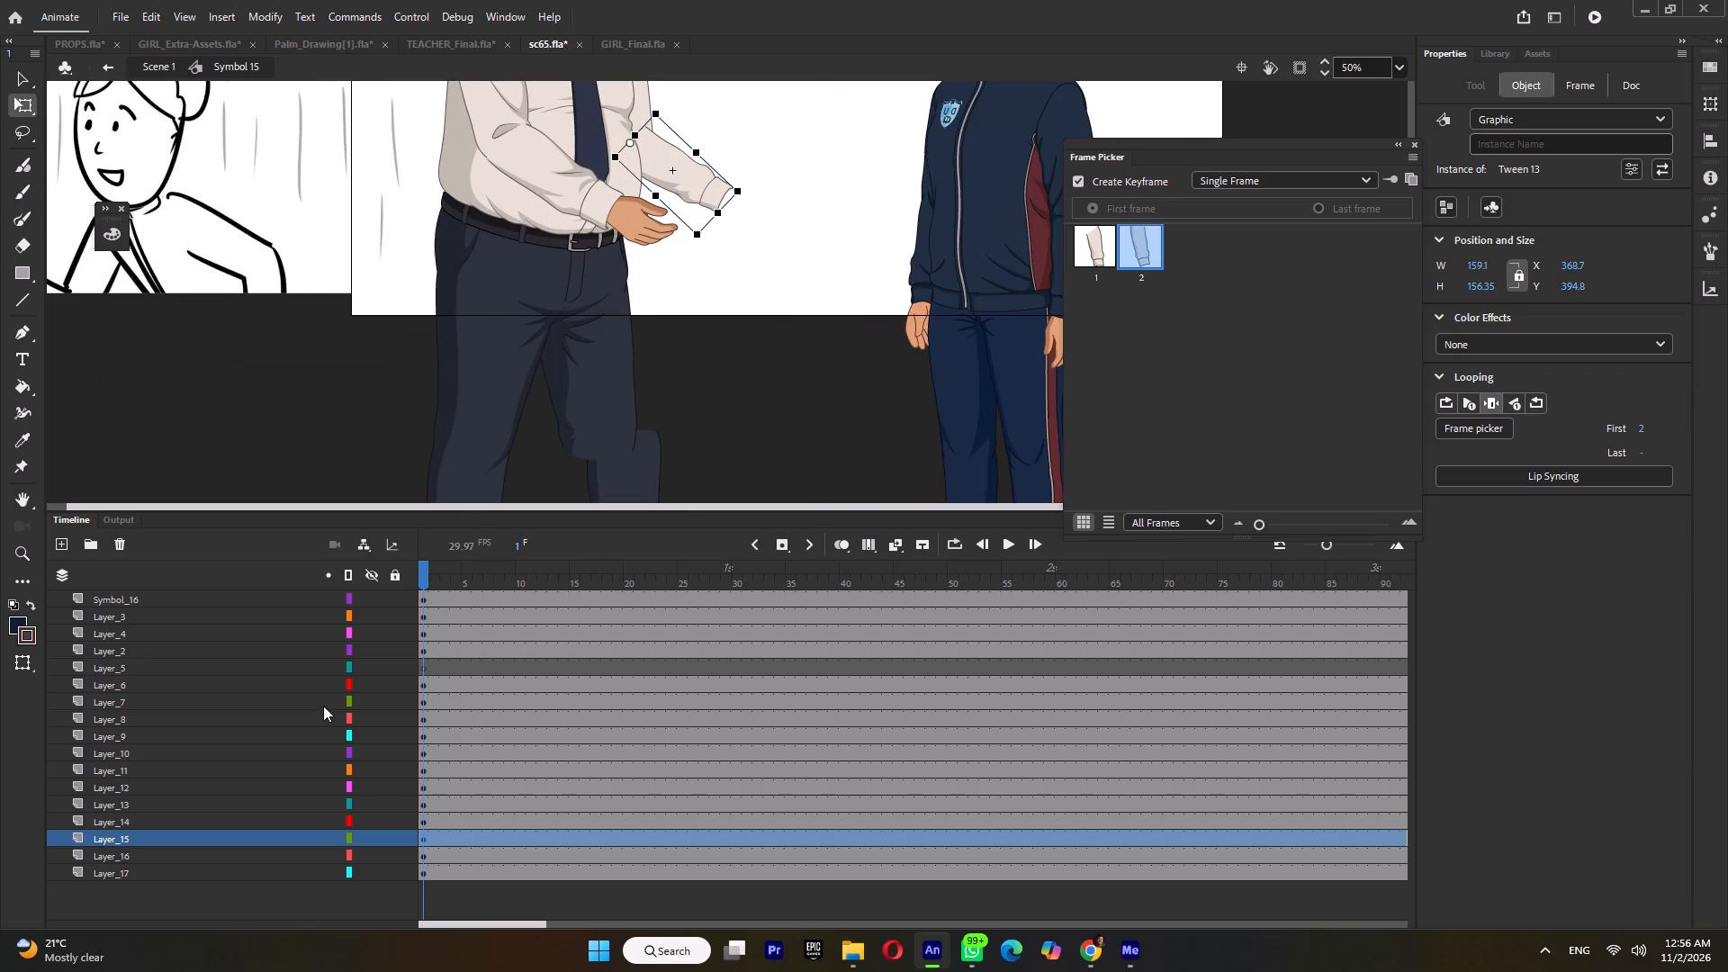
left_click(140, 817)
left_click(134, 802)
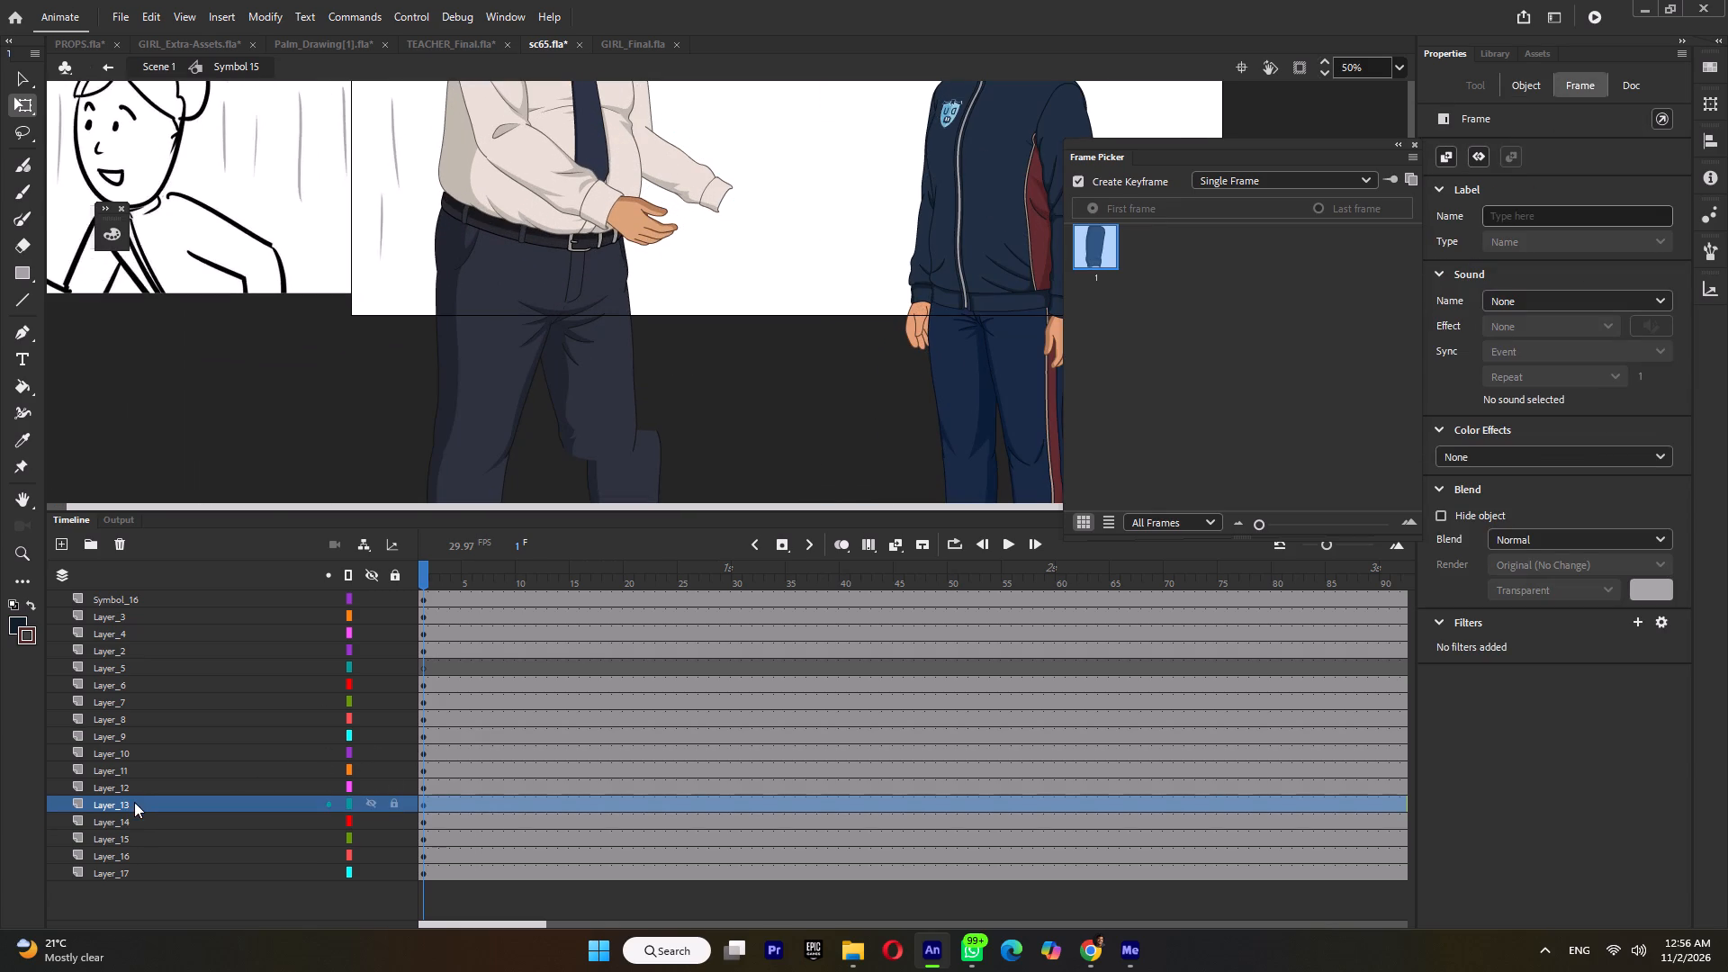
left_click(139, 789)
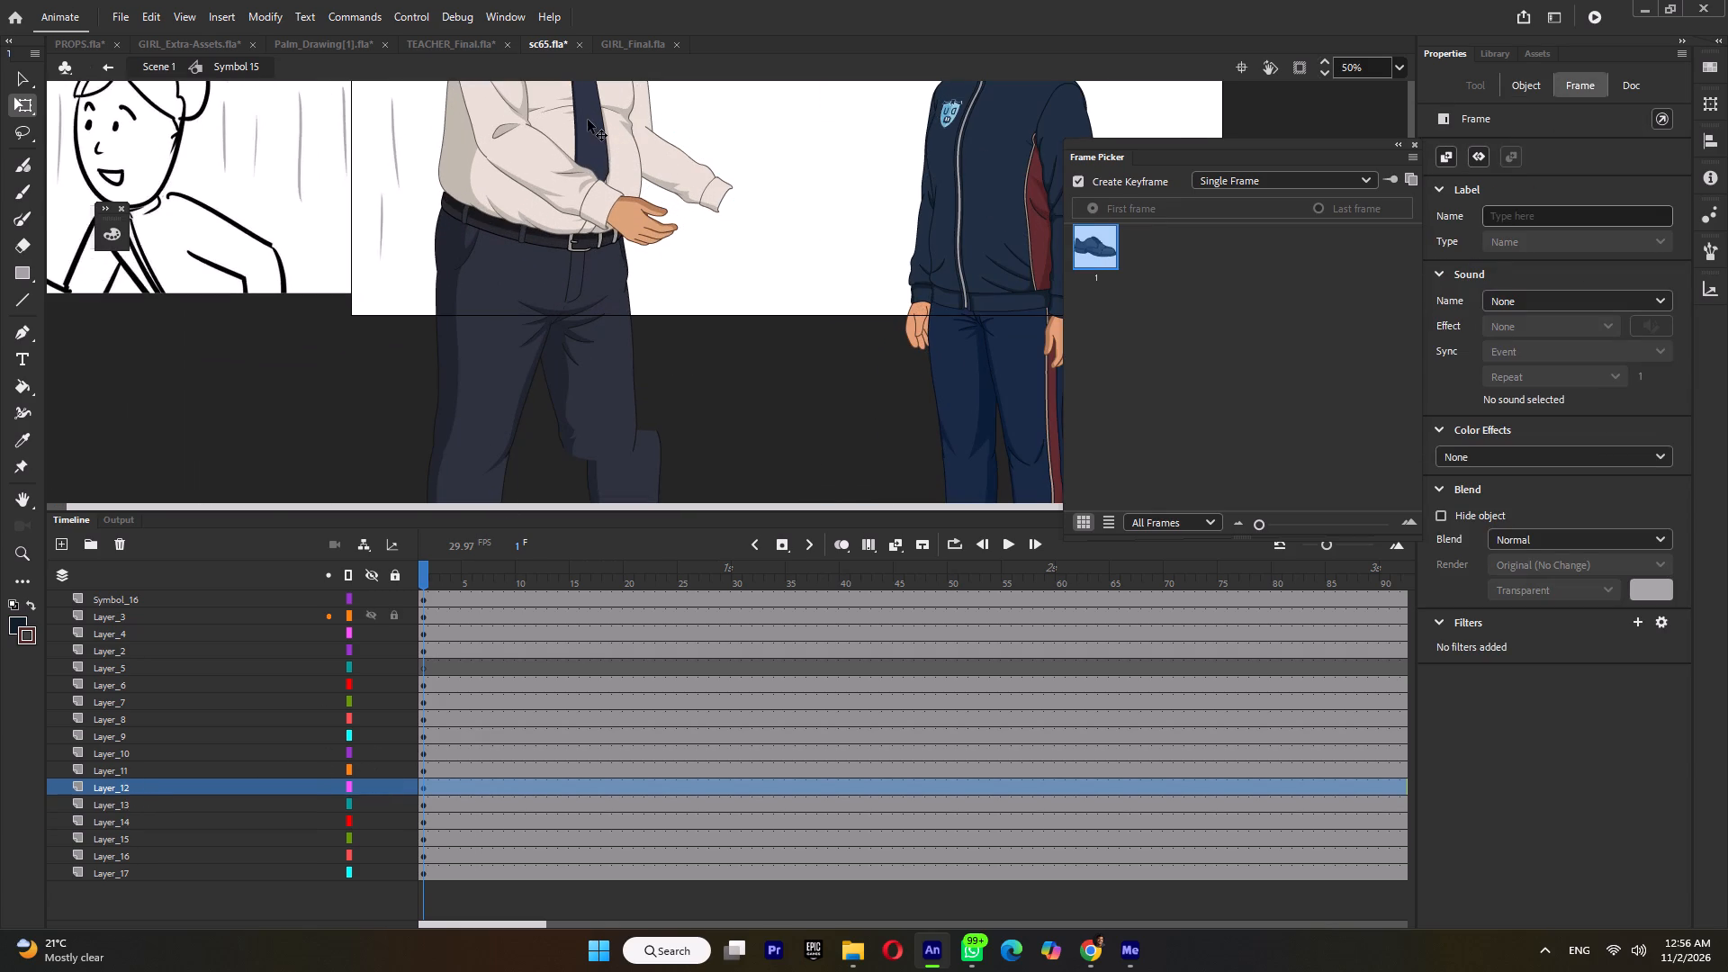
left_click(588, 120)
left_click(371, 697)
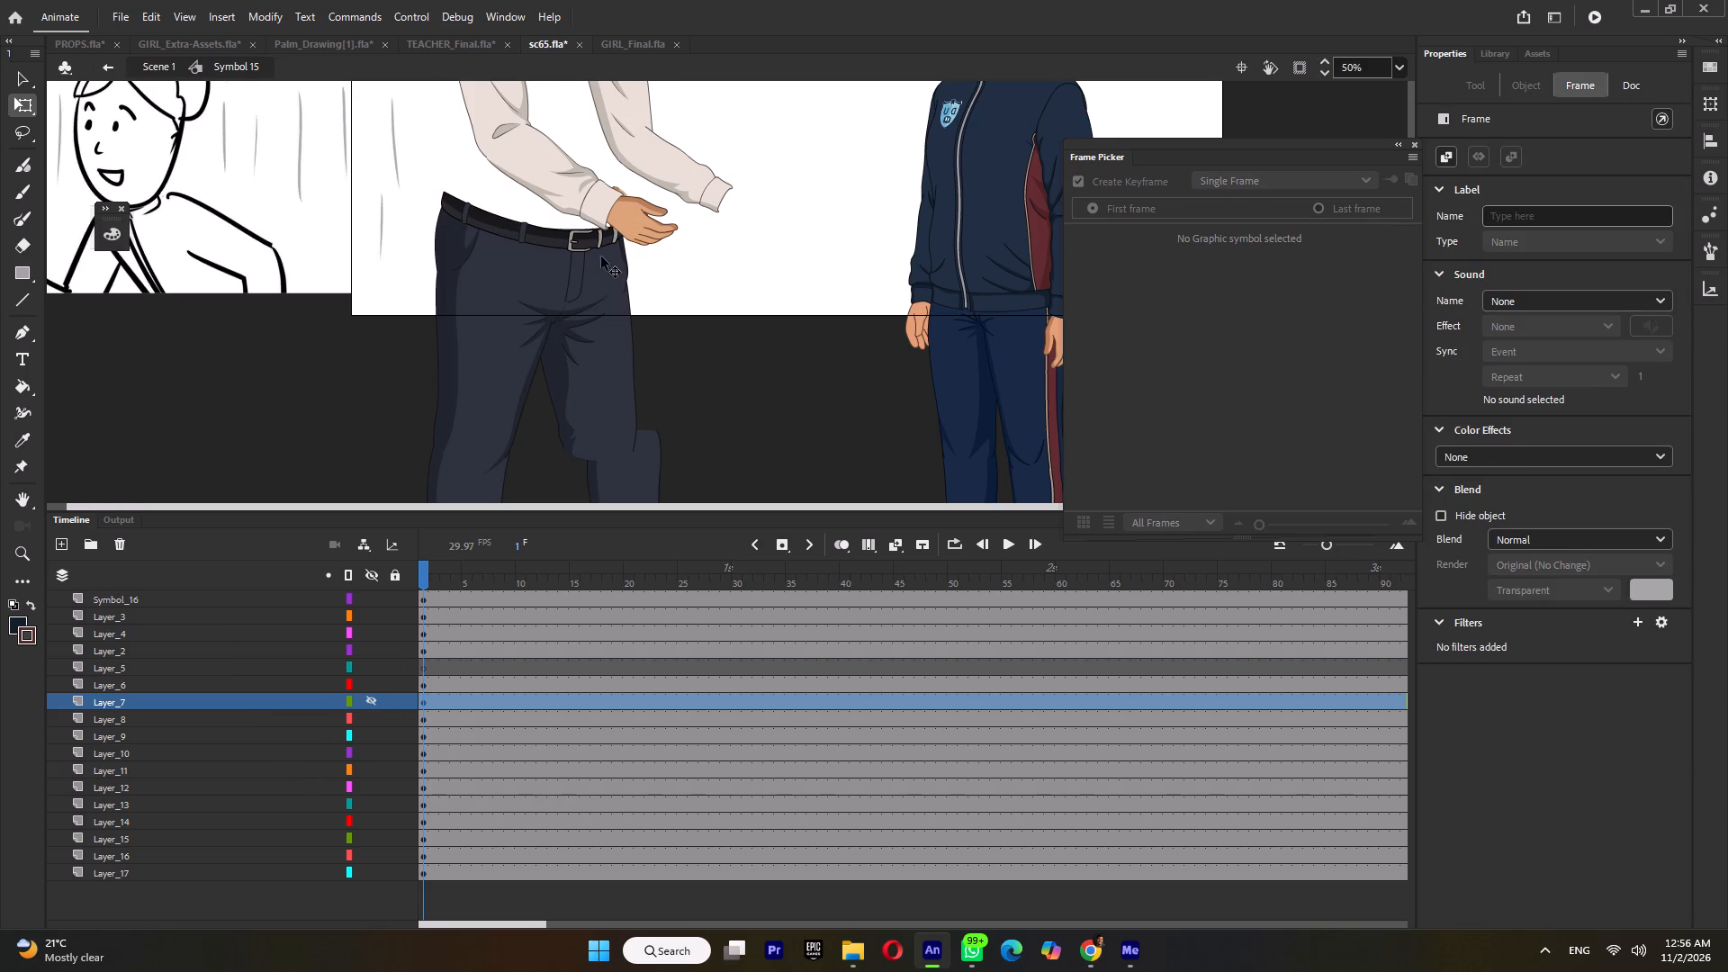
Shift the teacher's left hand on Layer_16 straight across toward the left cuff, to about X 405.
left_click(619, 186)
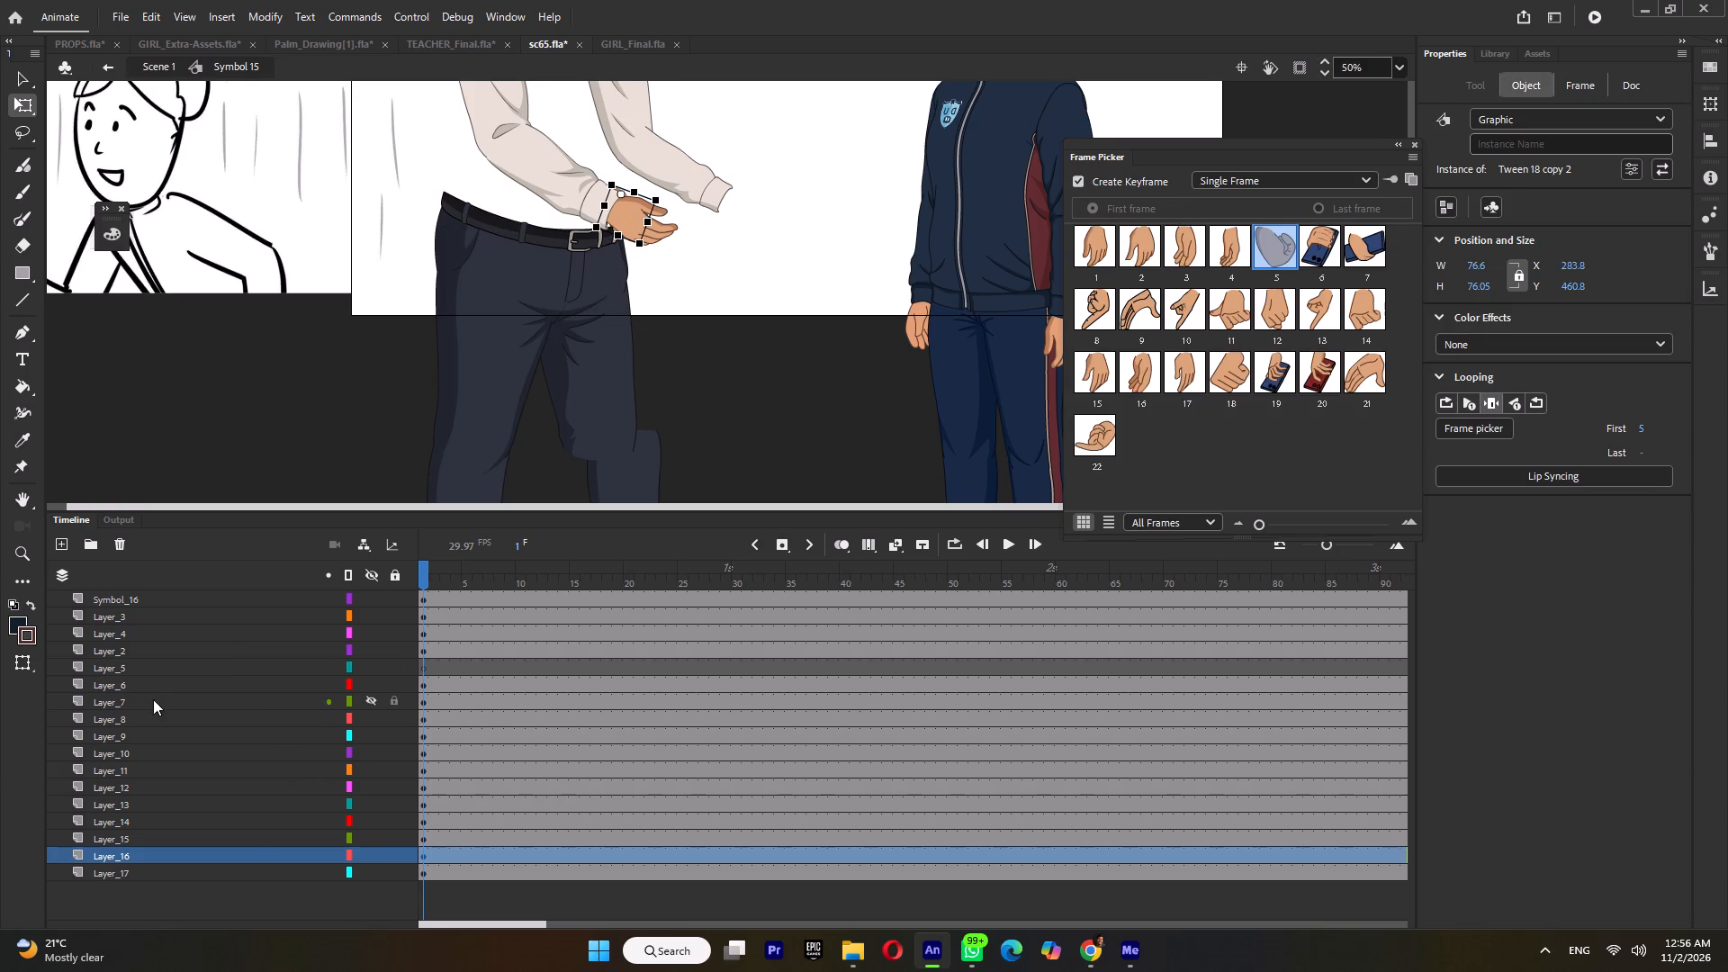
key("shift+Right")
key("shift+Right")
key("shift+Right")
key("shift+Right")
key("shift+Right")
key("shift+Right")
key("shift+Right")
key("shift+Right")
key("shift+Right")
key("shift+Right")
key("shift+Right")
key("shift+Right")
key("shift+Right")
key("shift+Right")
key("shift+Right")
key("shift+Right")
key("shift+Right")
key("shift+Right")
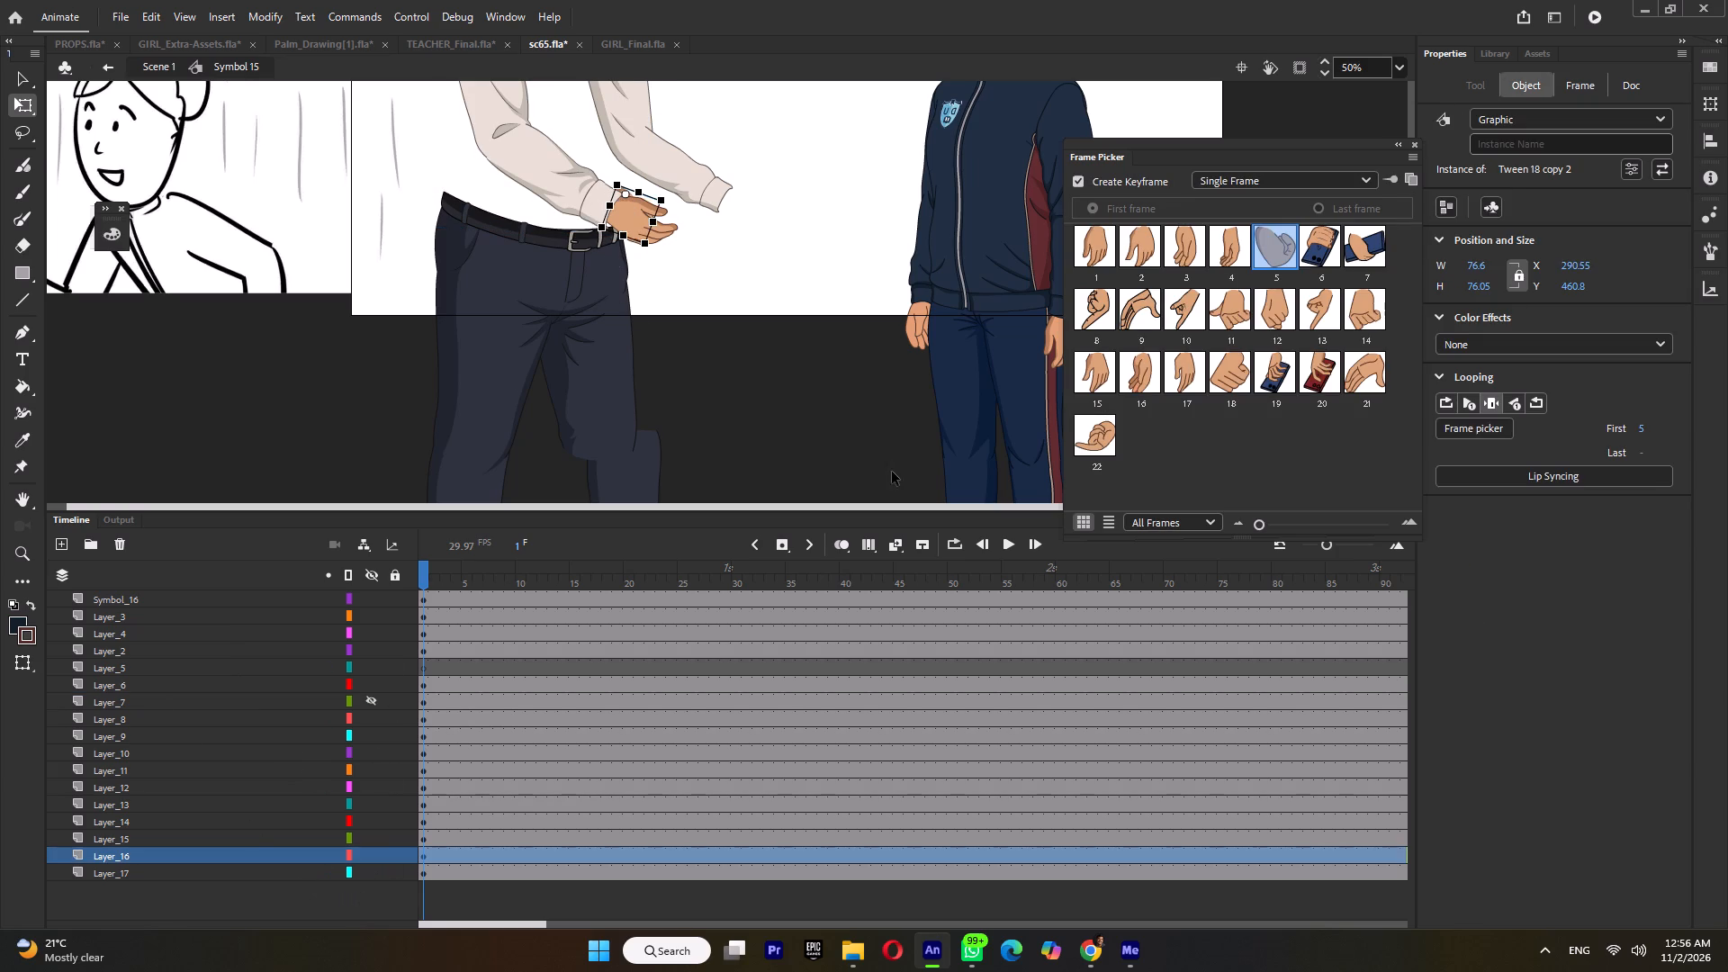
Try hand poses 9 and 16, settle on pose 21, and fit the rotated left hand into its cuff at about X 470, Y 434.
left_click(1134, 310)
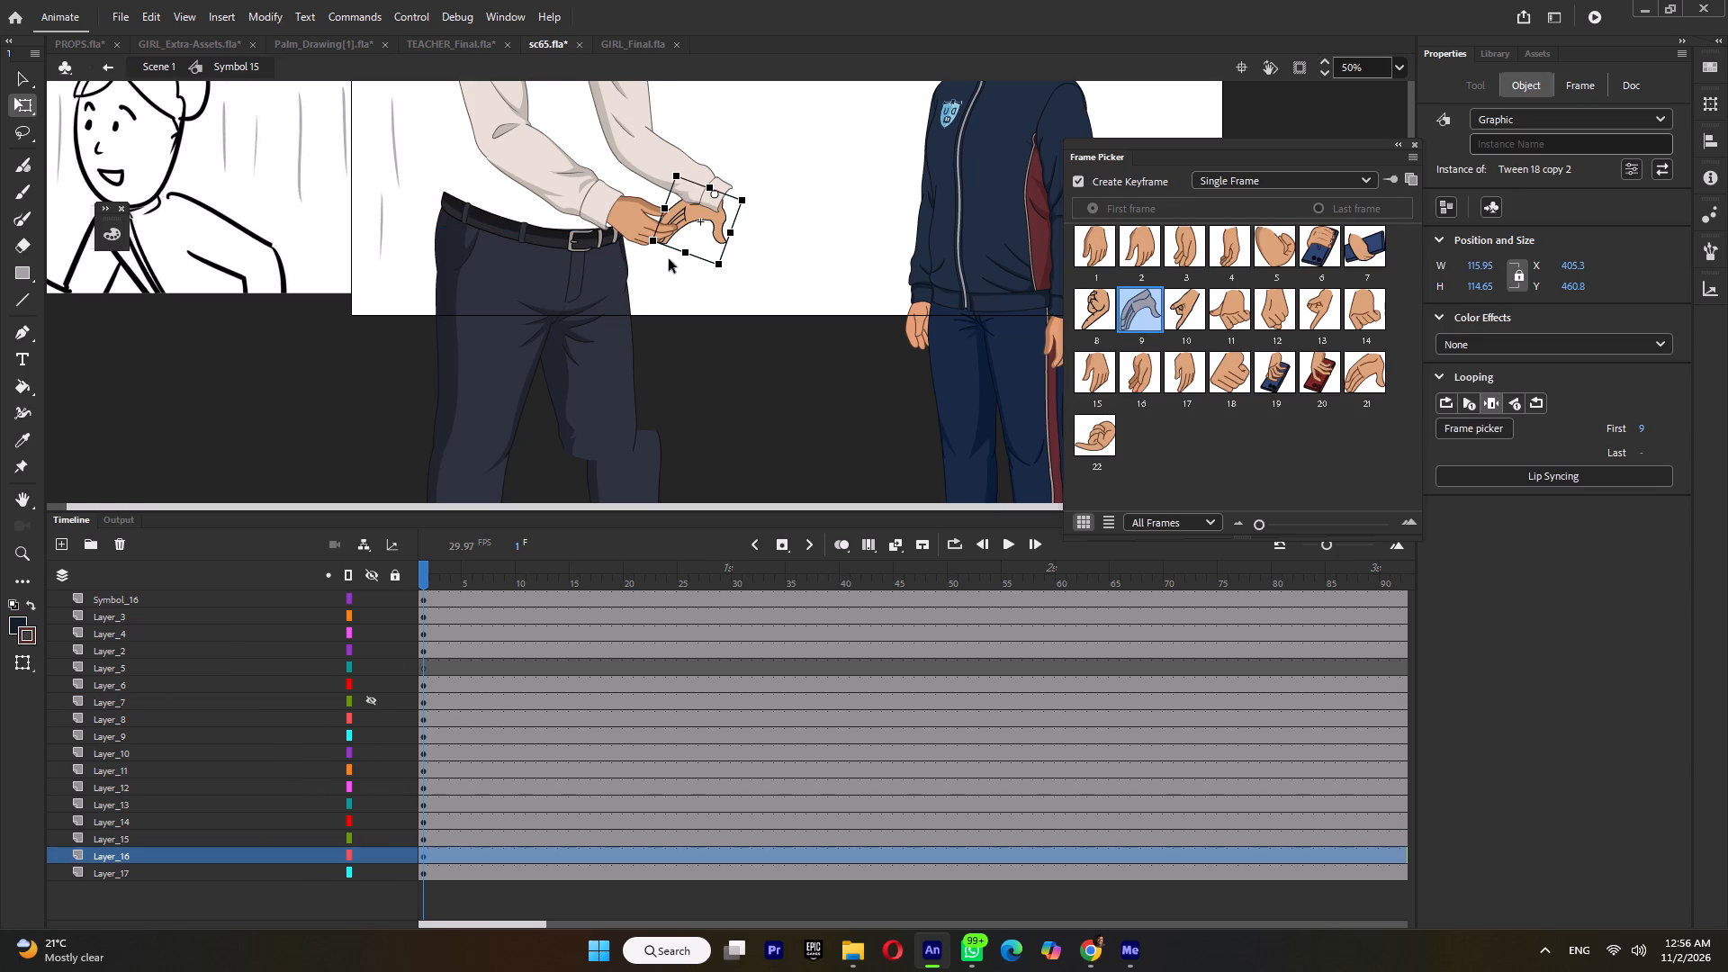
left_click_drag(646, 251, 825, 257)
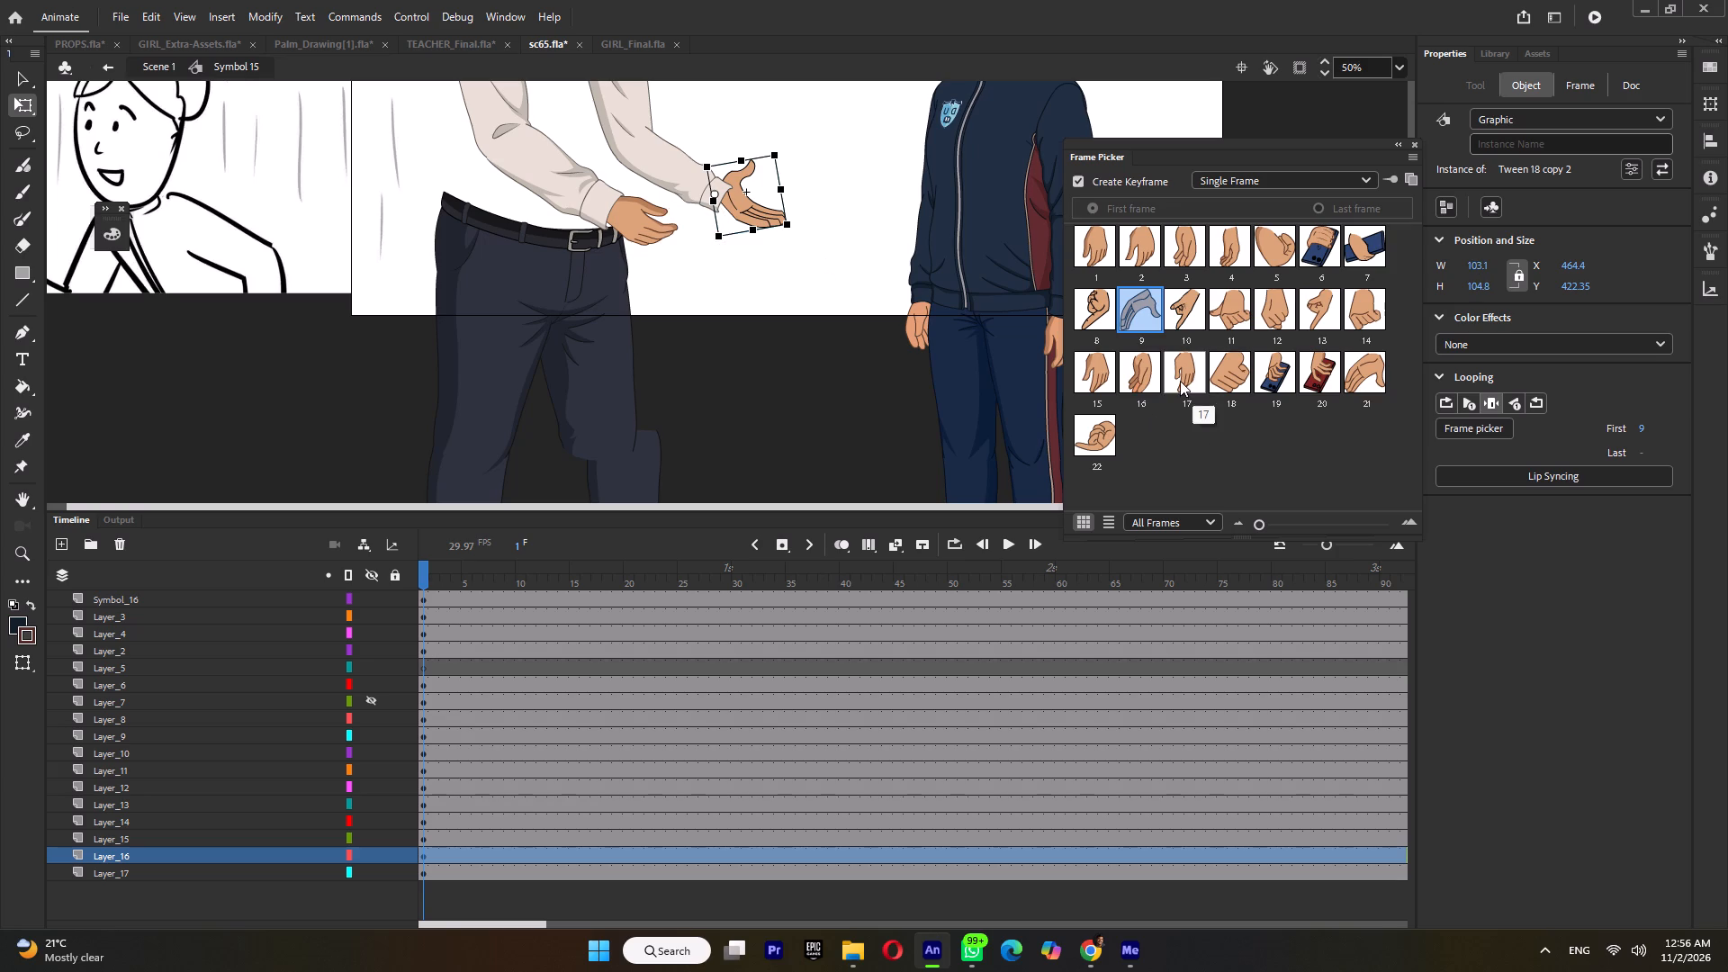
left_click(1140, 374)
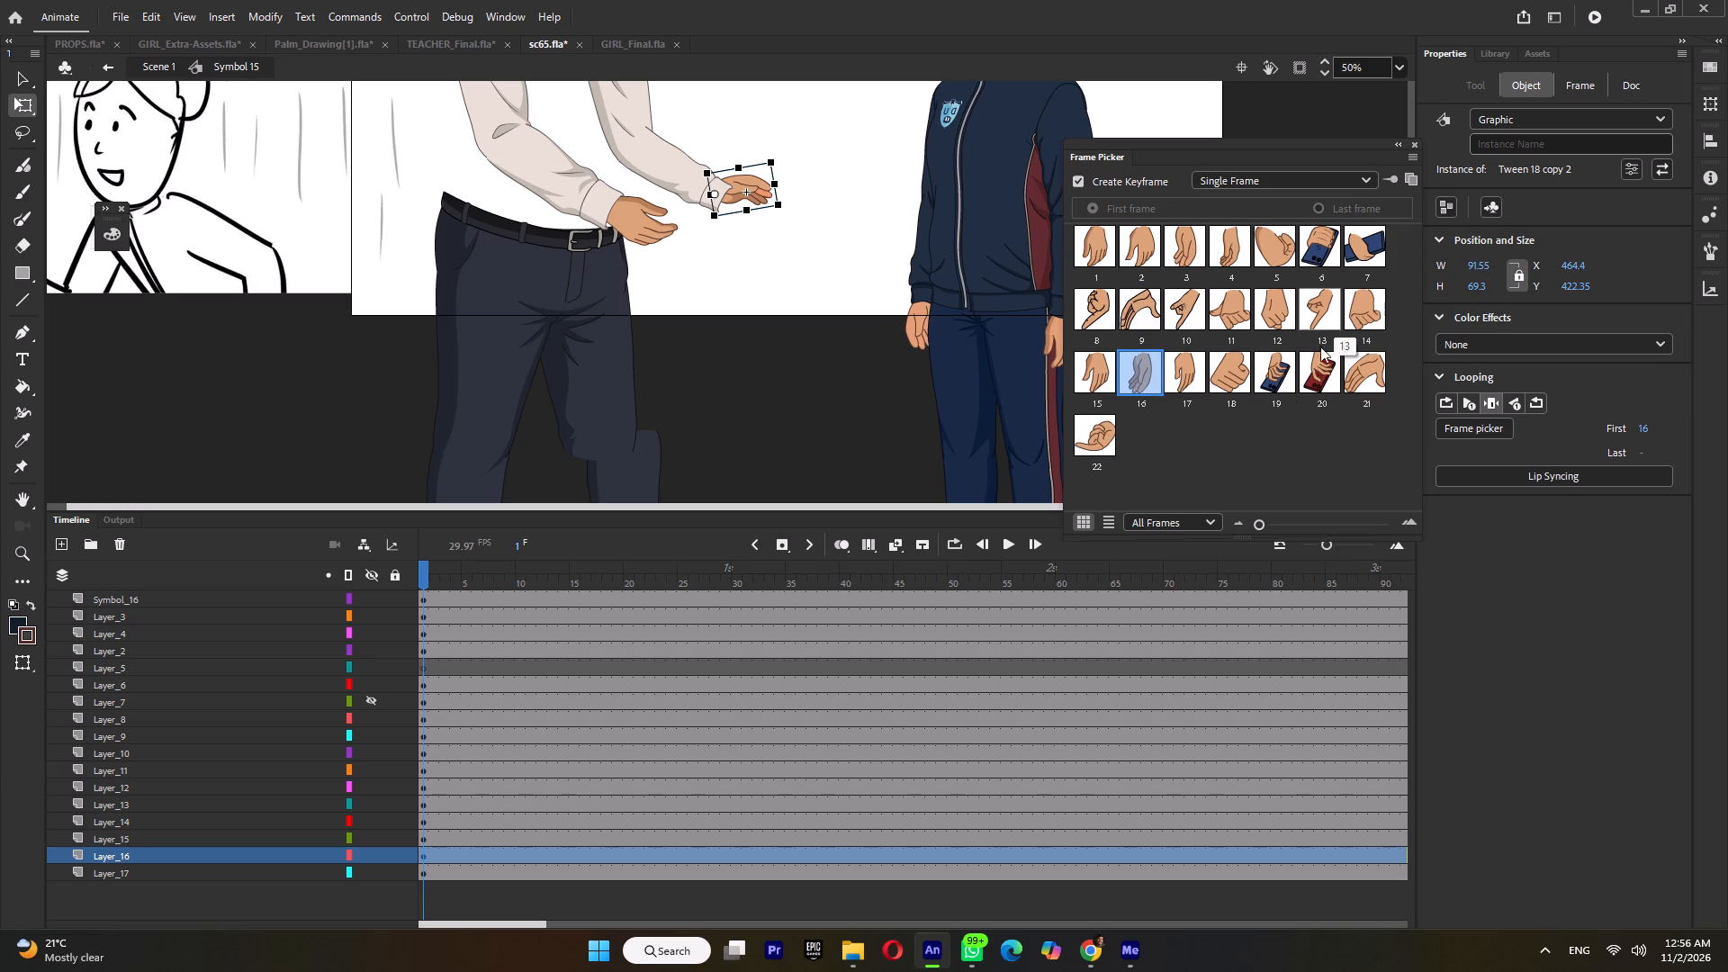
left_click(1355, 377)
left_click_drag(732, 200, 739, 212)
scroll(735, 211, "up", 6, "ctrl")
left_click_drag(736, 210, 752, 196)
scroll(752, 196, "down", 10, "ctrl")
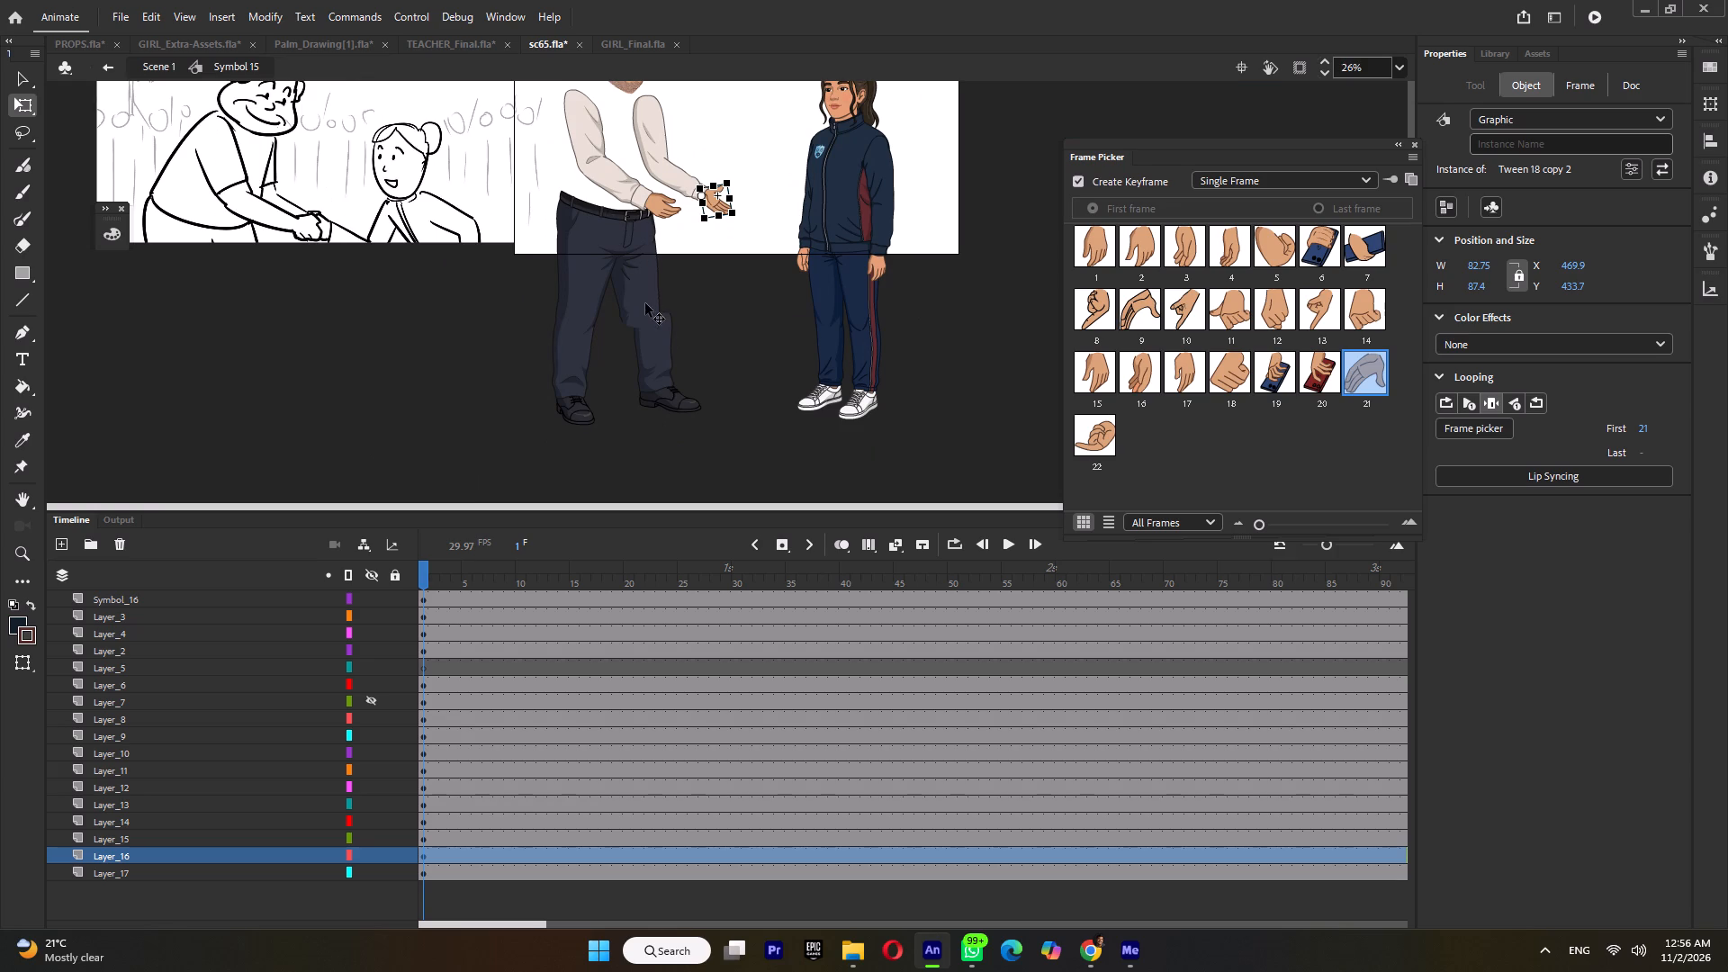
Show the teacher's torso on Layer_7 again.
left_click(367, 697)
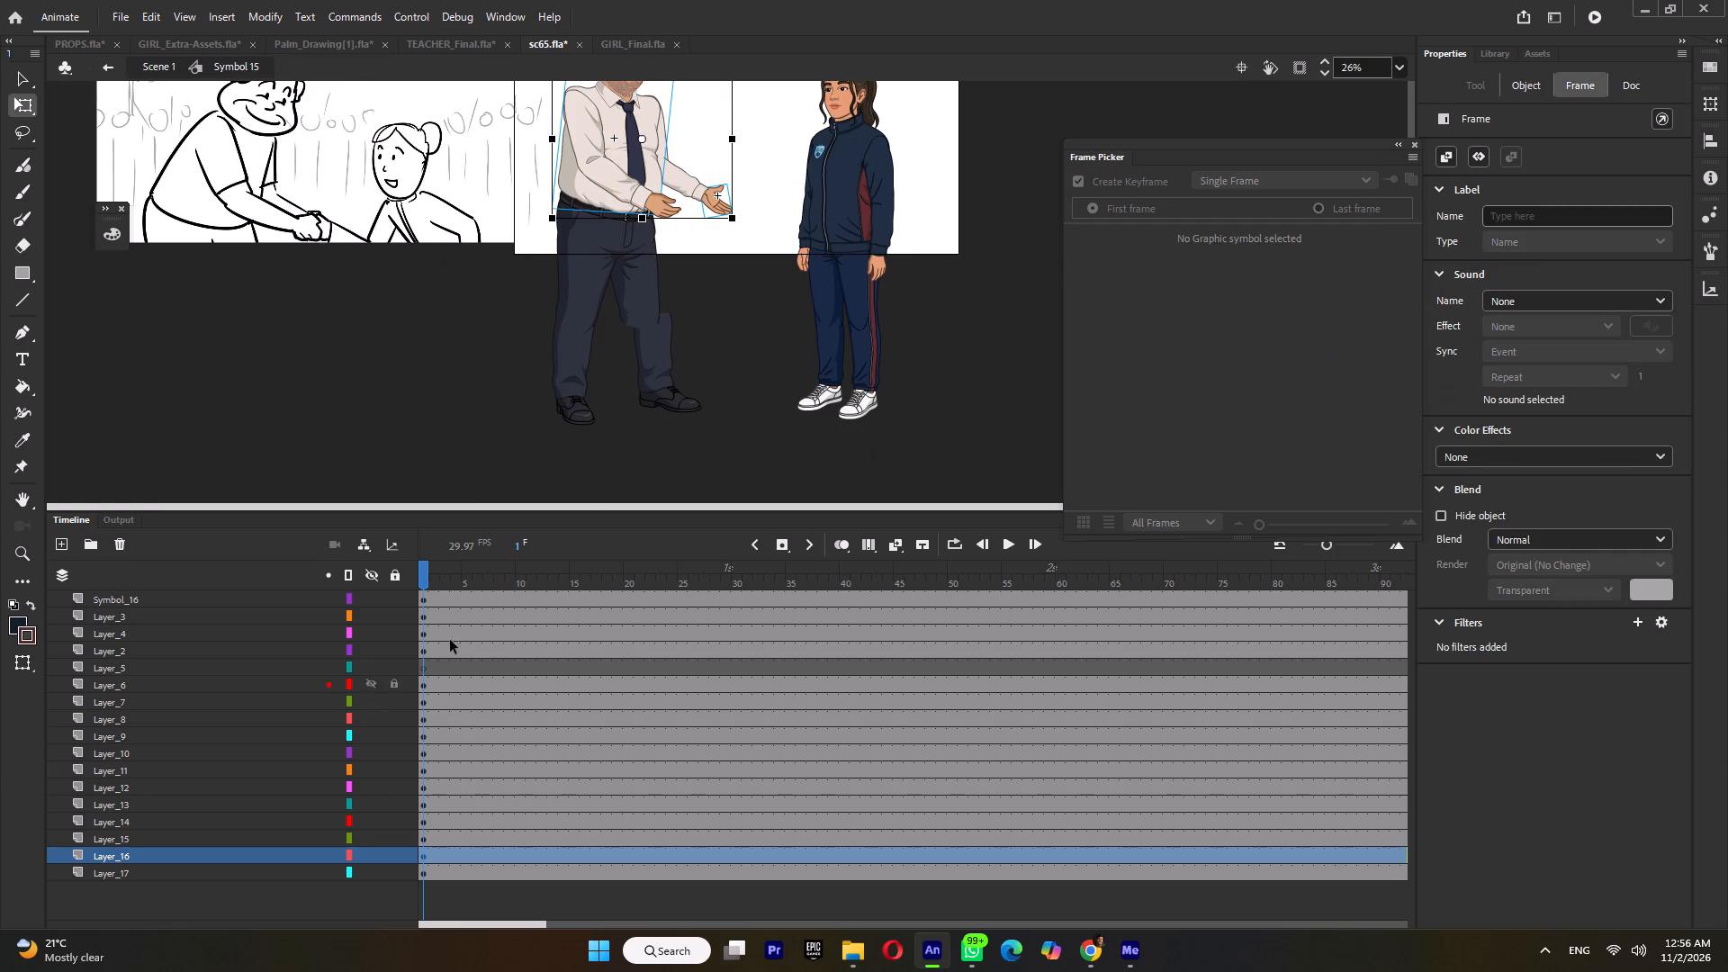
left_click(703, 342)
Open the torso symbol Tween 5 and add keyframes at frames 4 and 5.
double_click(564, 177)
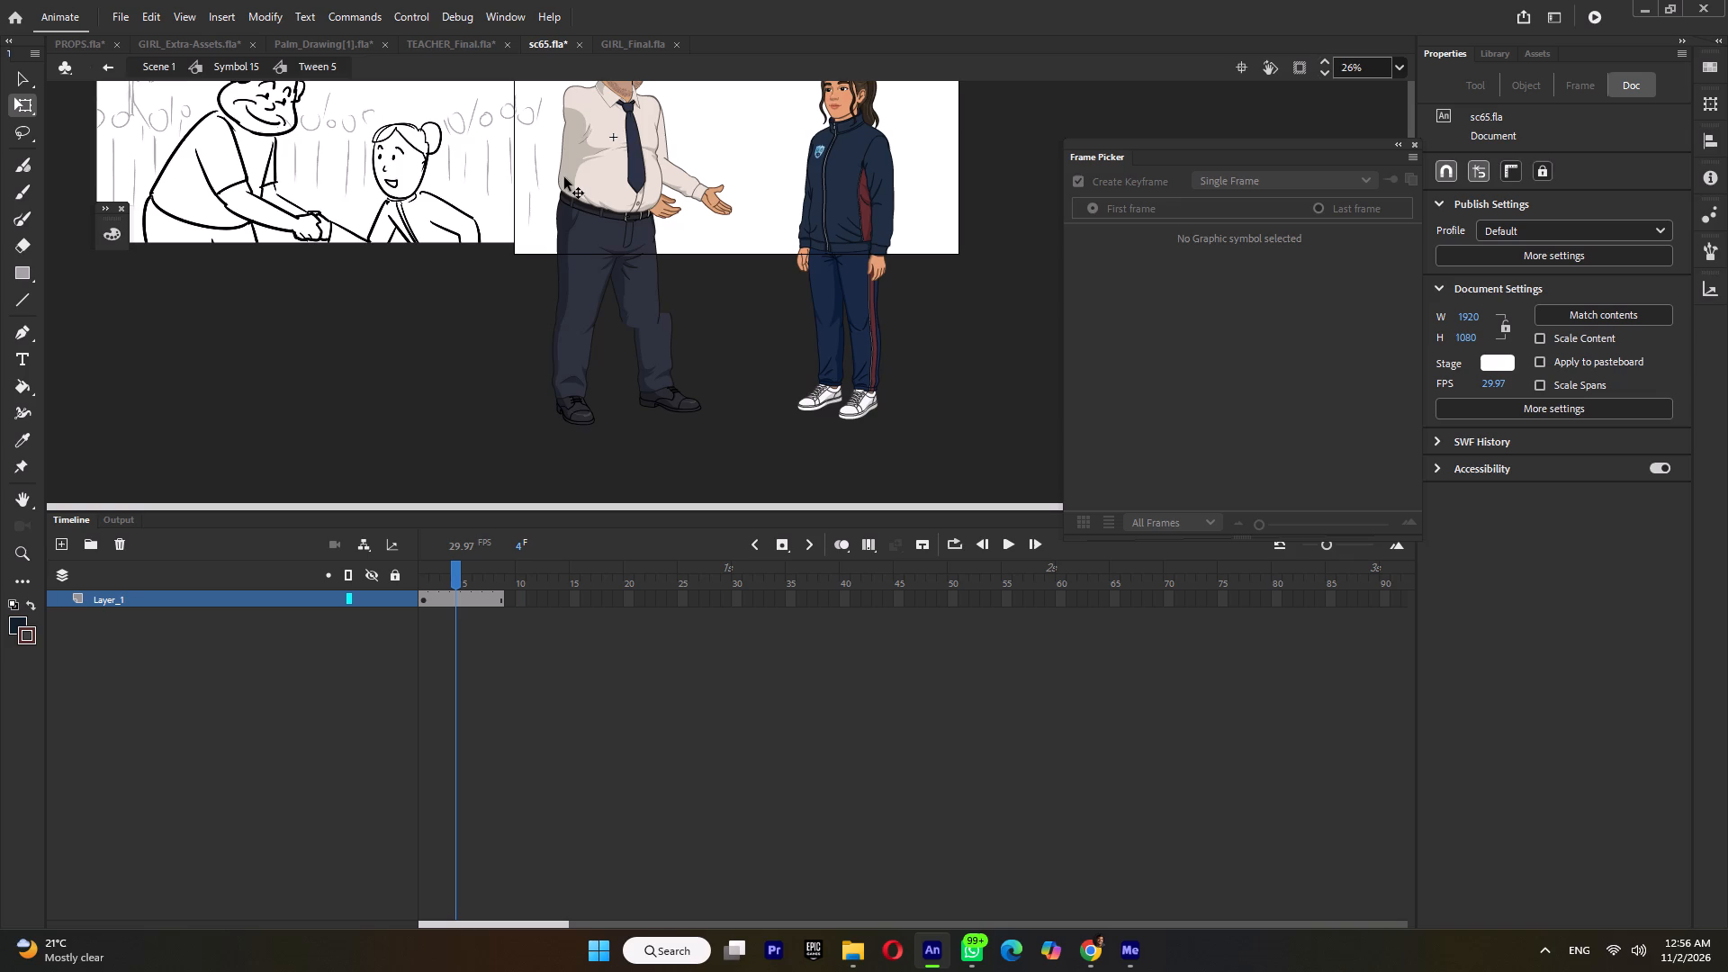
scroll(563, 115, "up", 5, "ctrl")
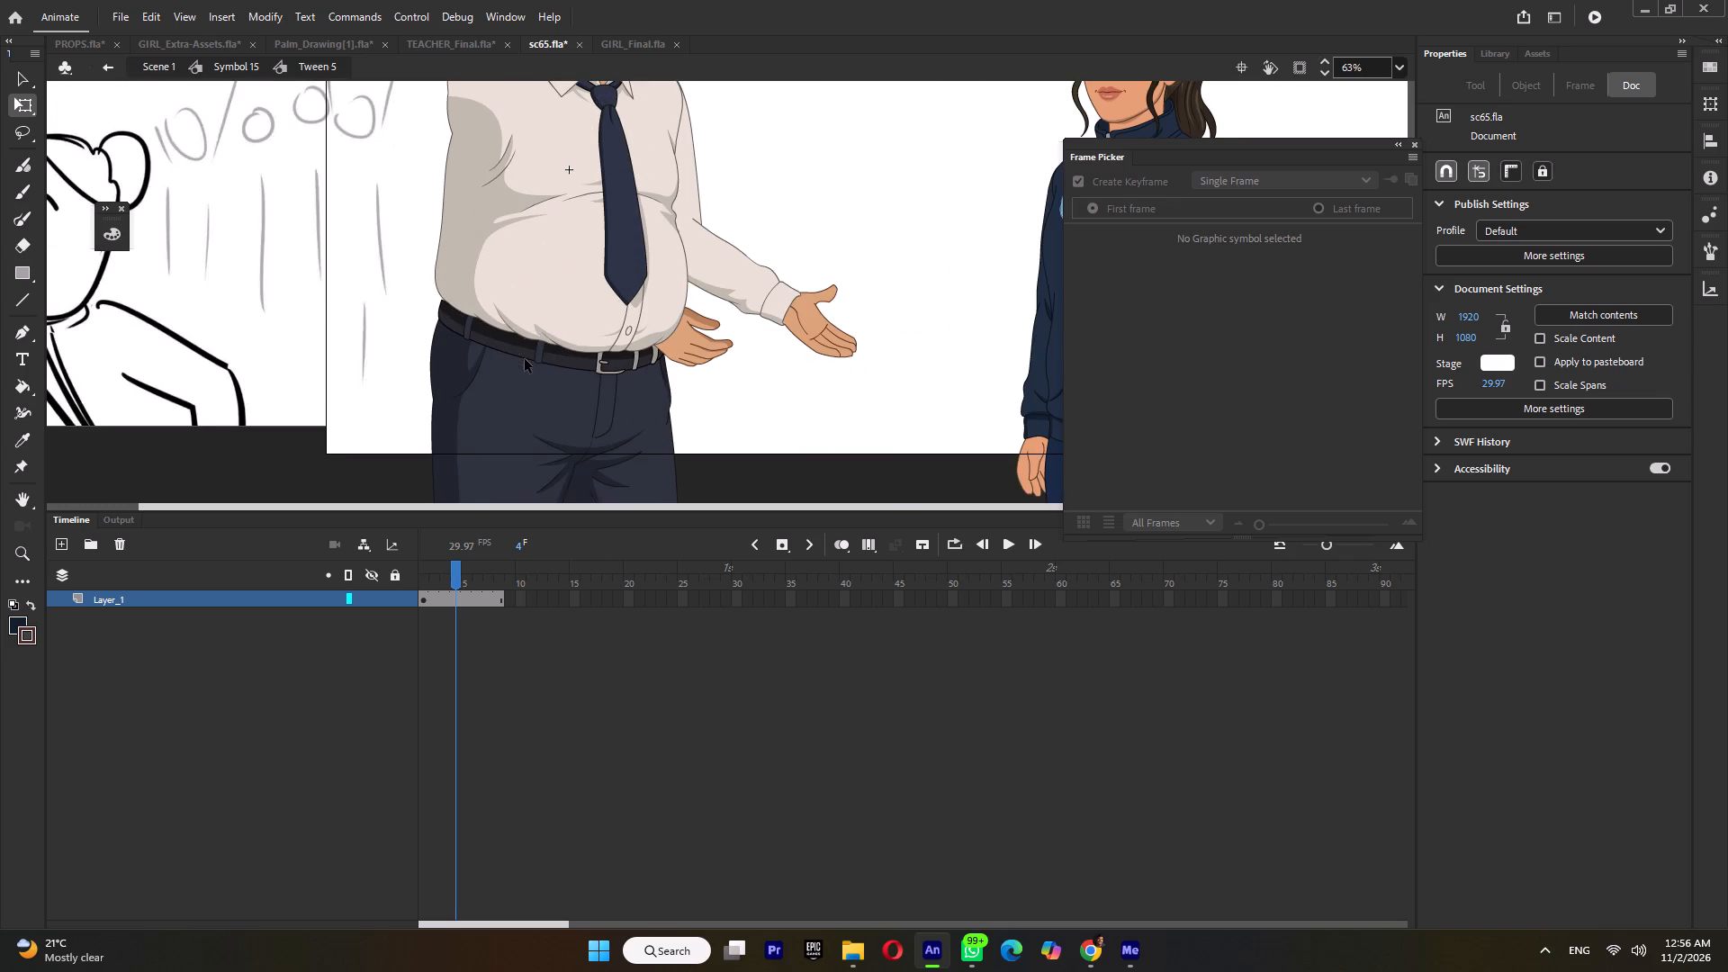
scroll(525, 359, "up", 1)
left_click_drag(429, 561, 479, 580)
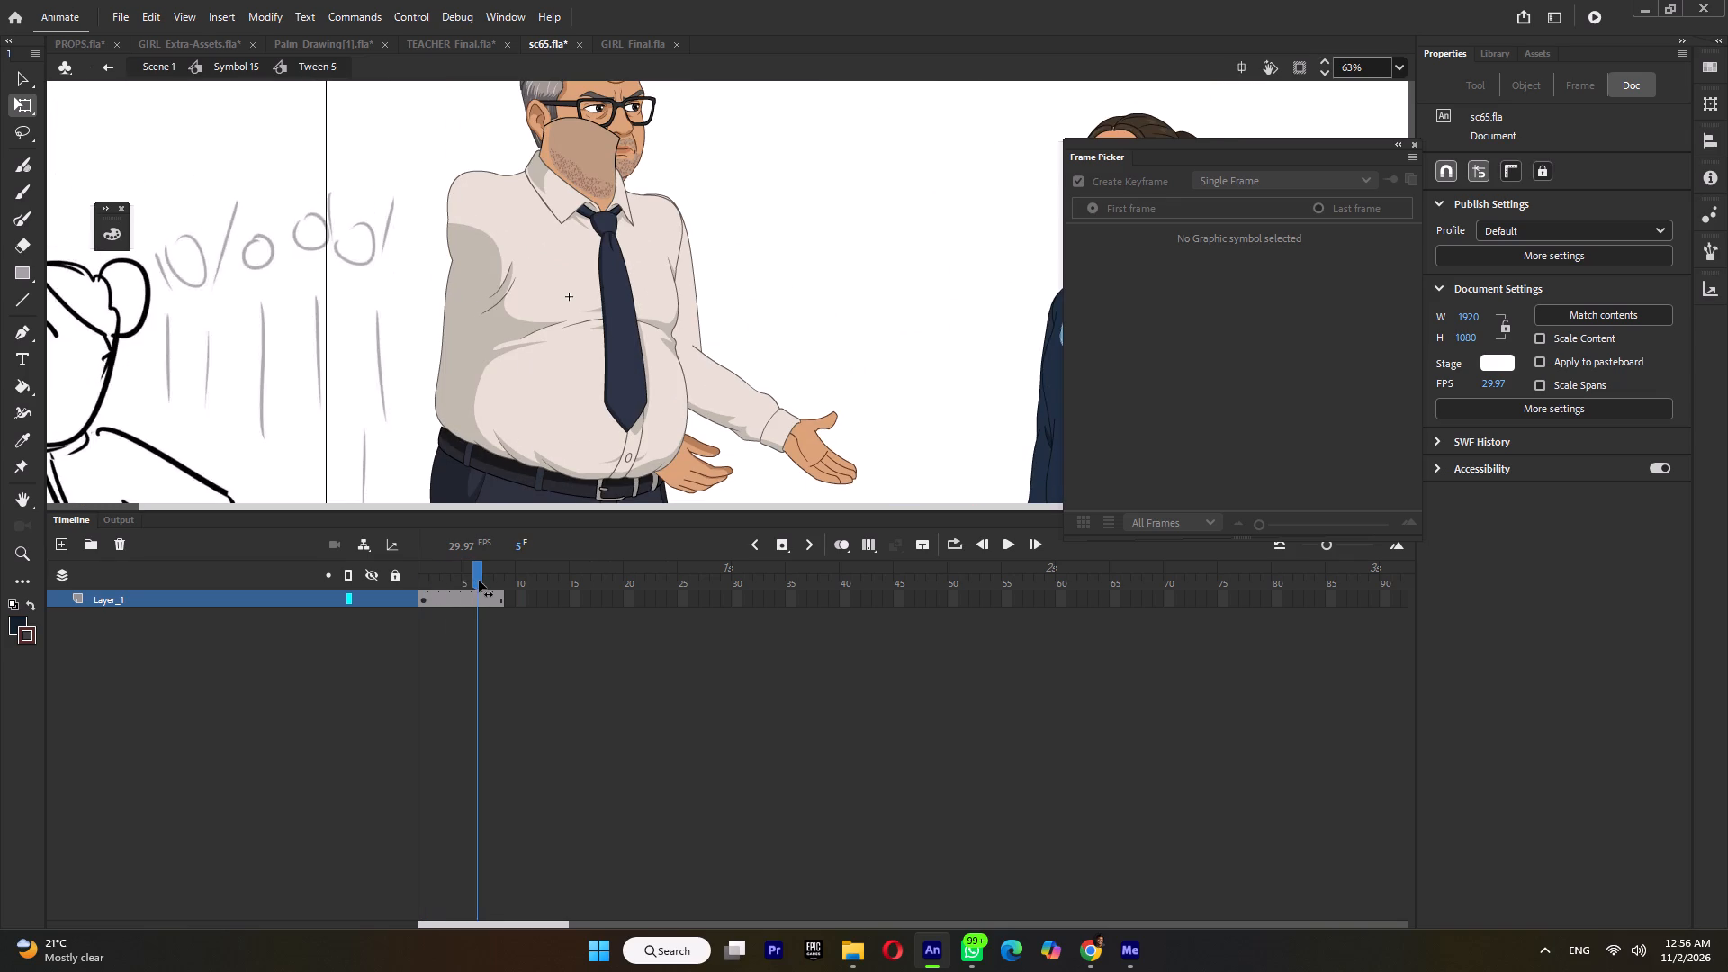
left_click_drag(479, 580, 488, 582)
left_click_drag(482, 574, 451, 598)
double_click(454, 580)
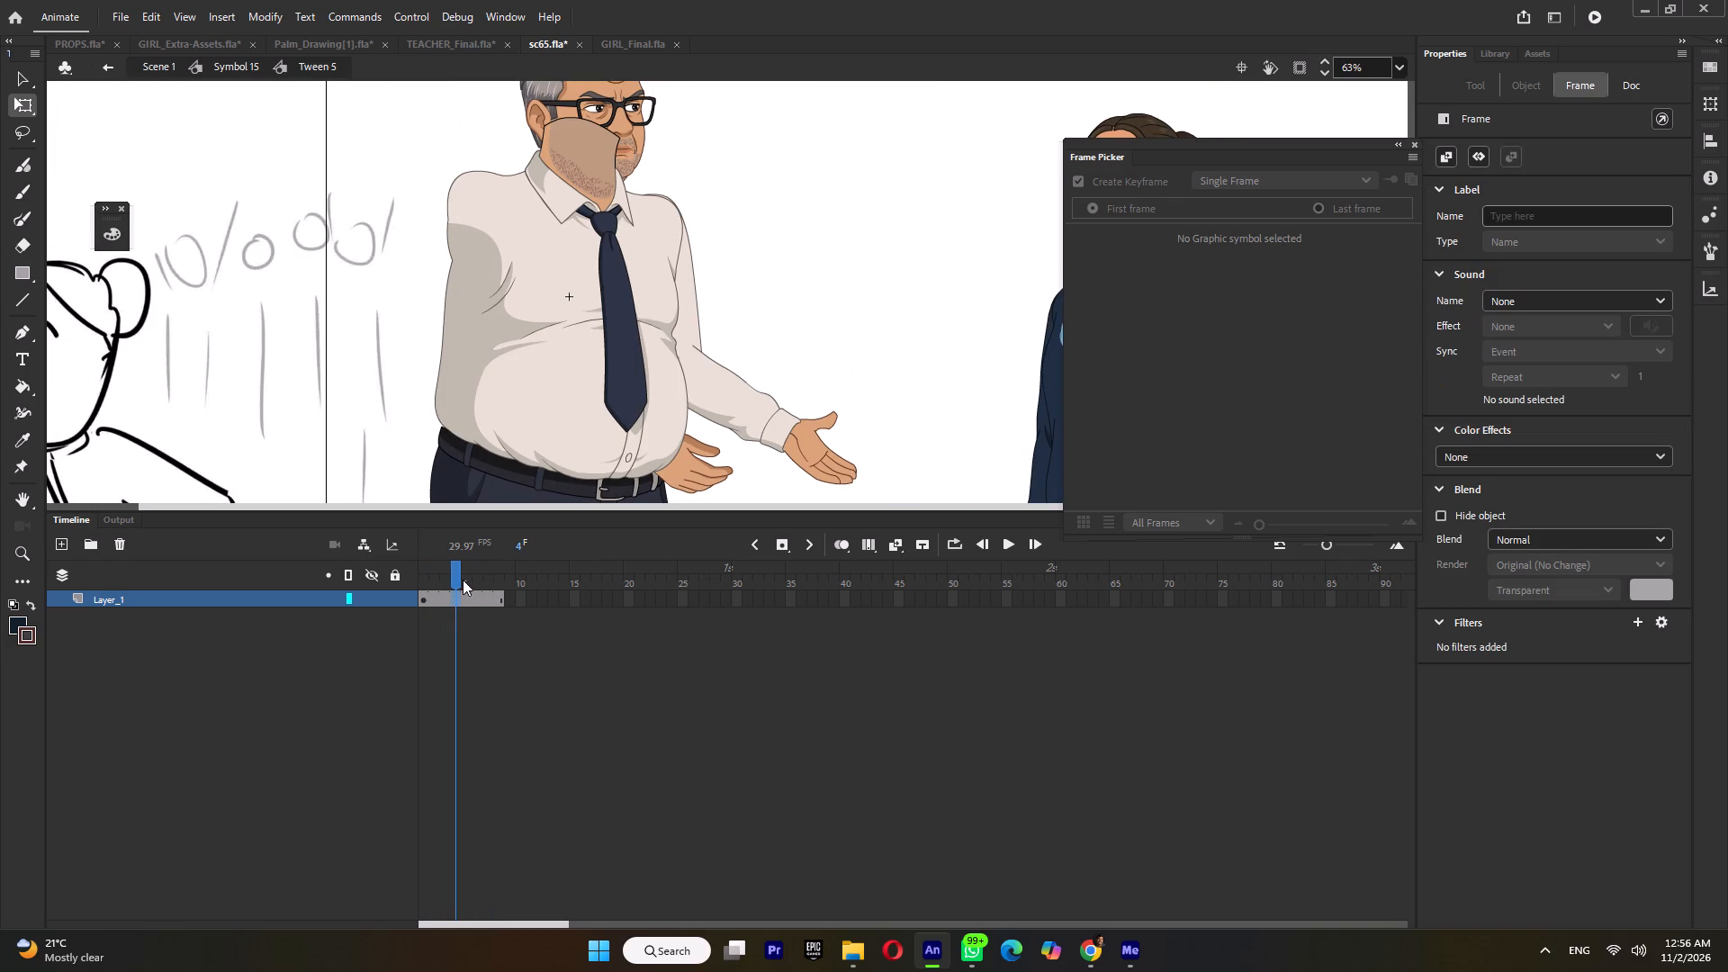
double_click(463, 580)
key("F6")
double_click(458, 575)
key("F6")
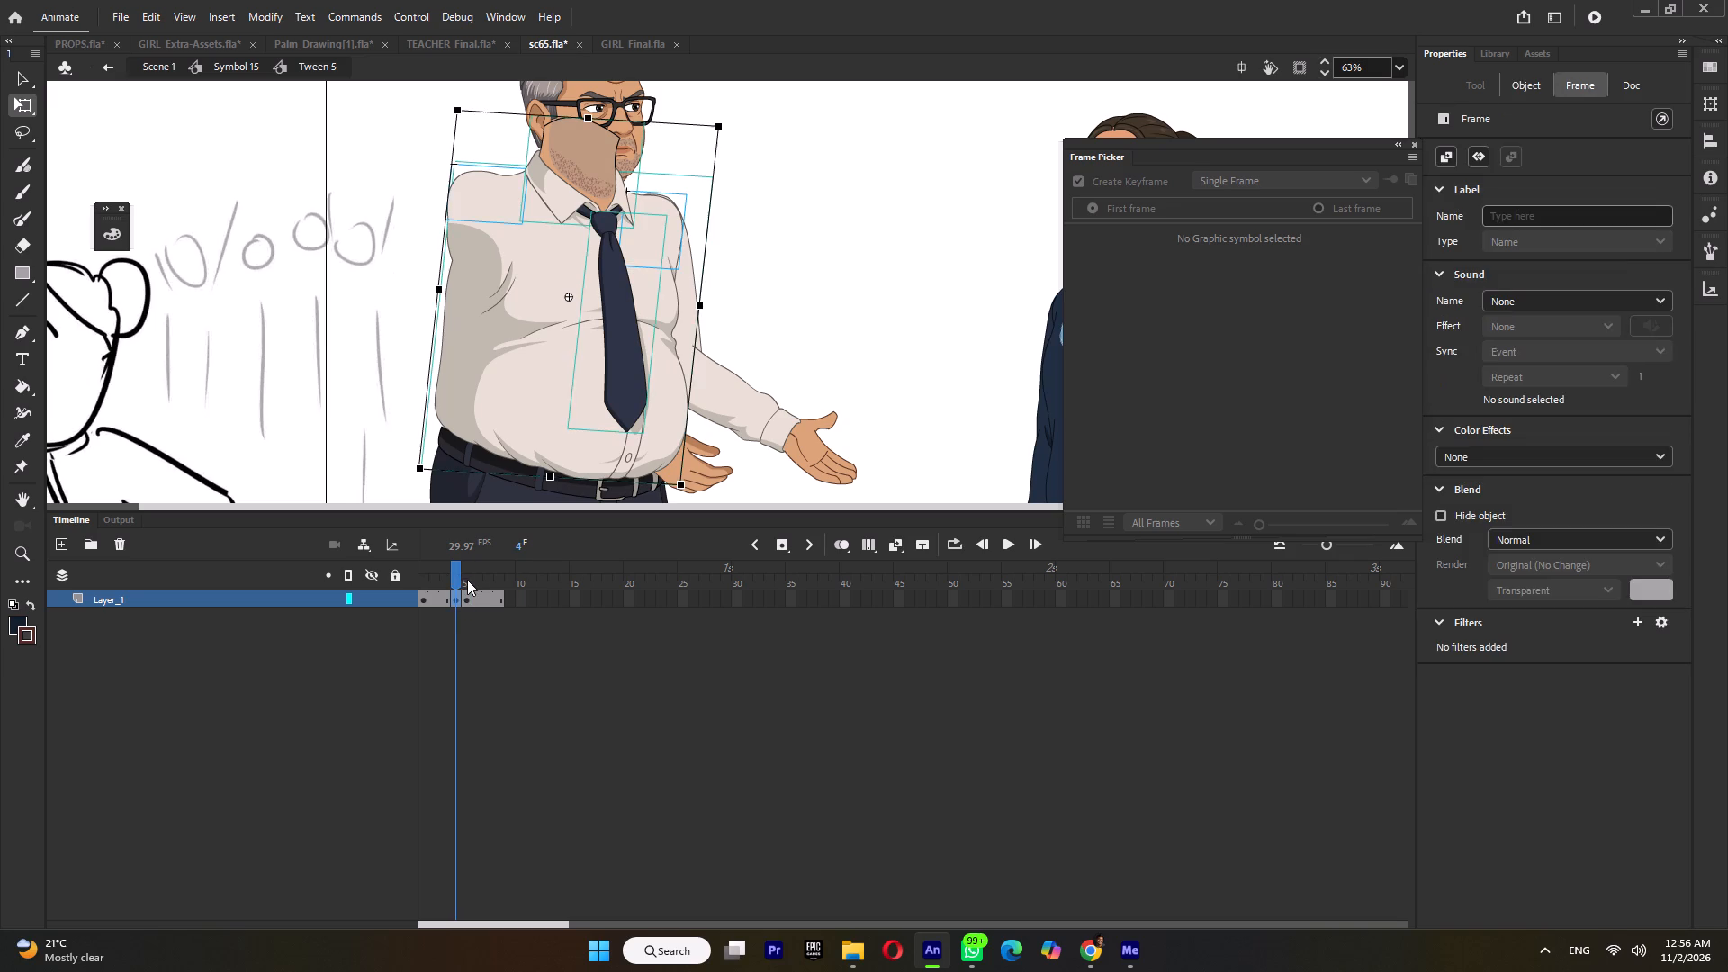
On frame 5 of Tween 5, open the teacher's shirt body group for editing.
left_click(467, 578)
double_click(451, 266)
left_click(451, 261)
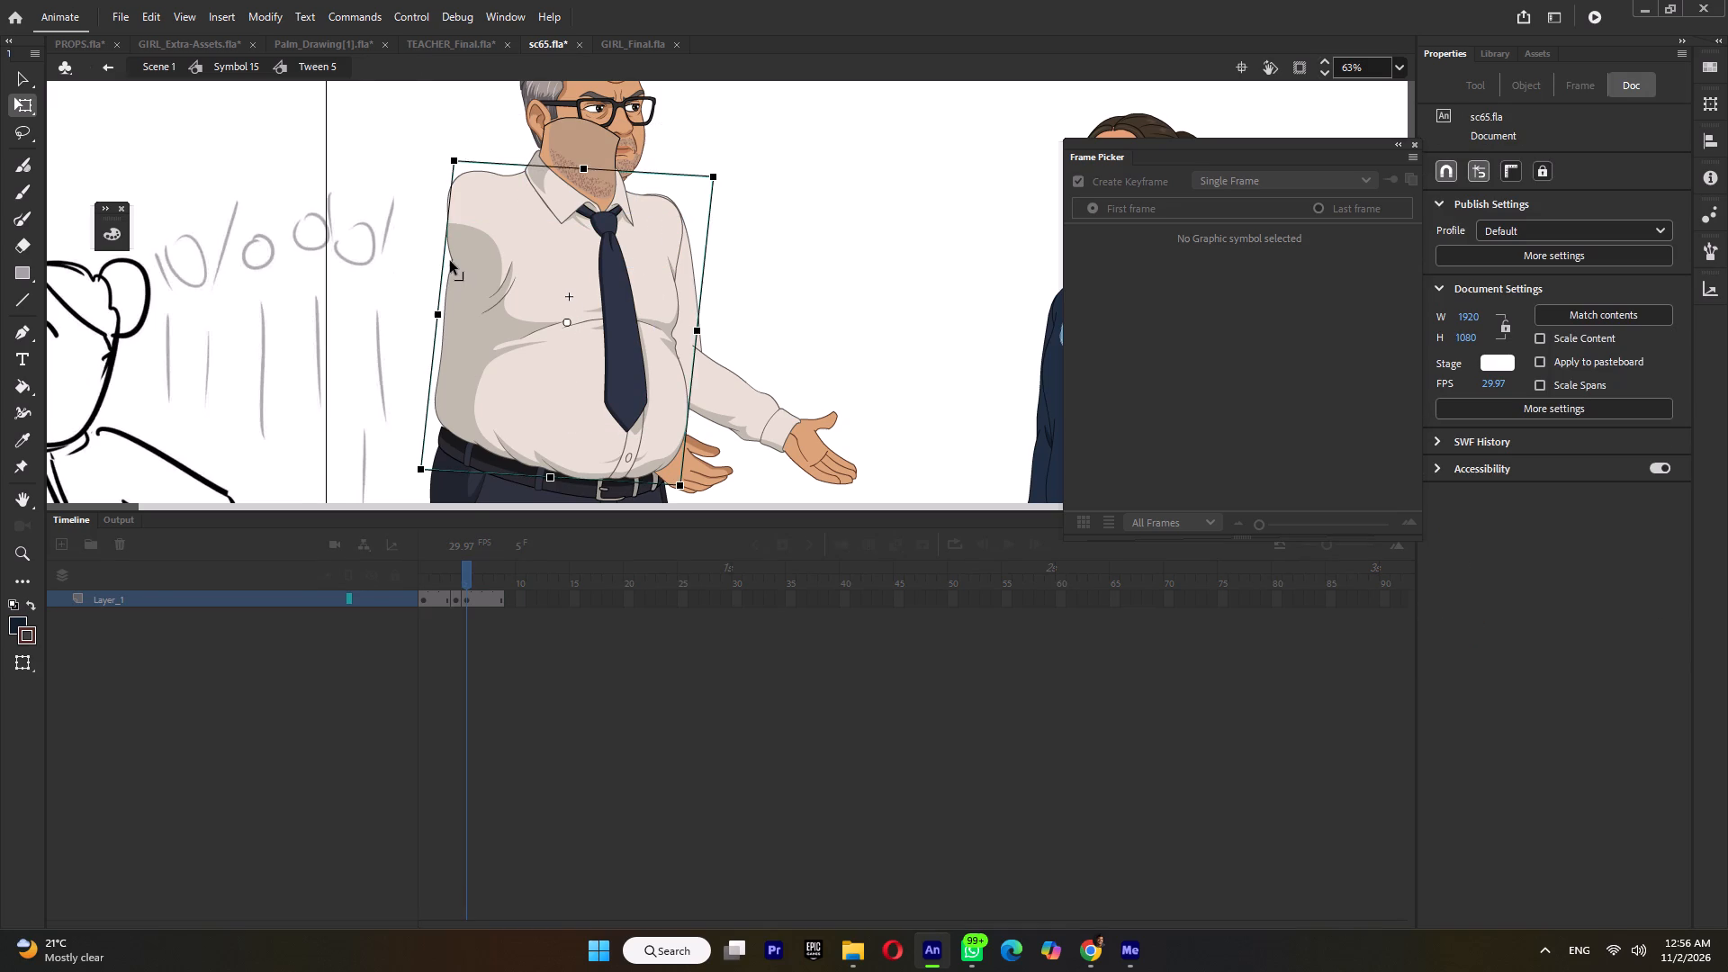
scroll(454, 321, "down", 5, "ctrl")
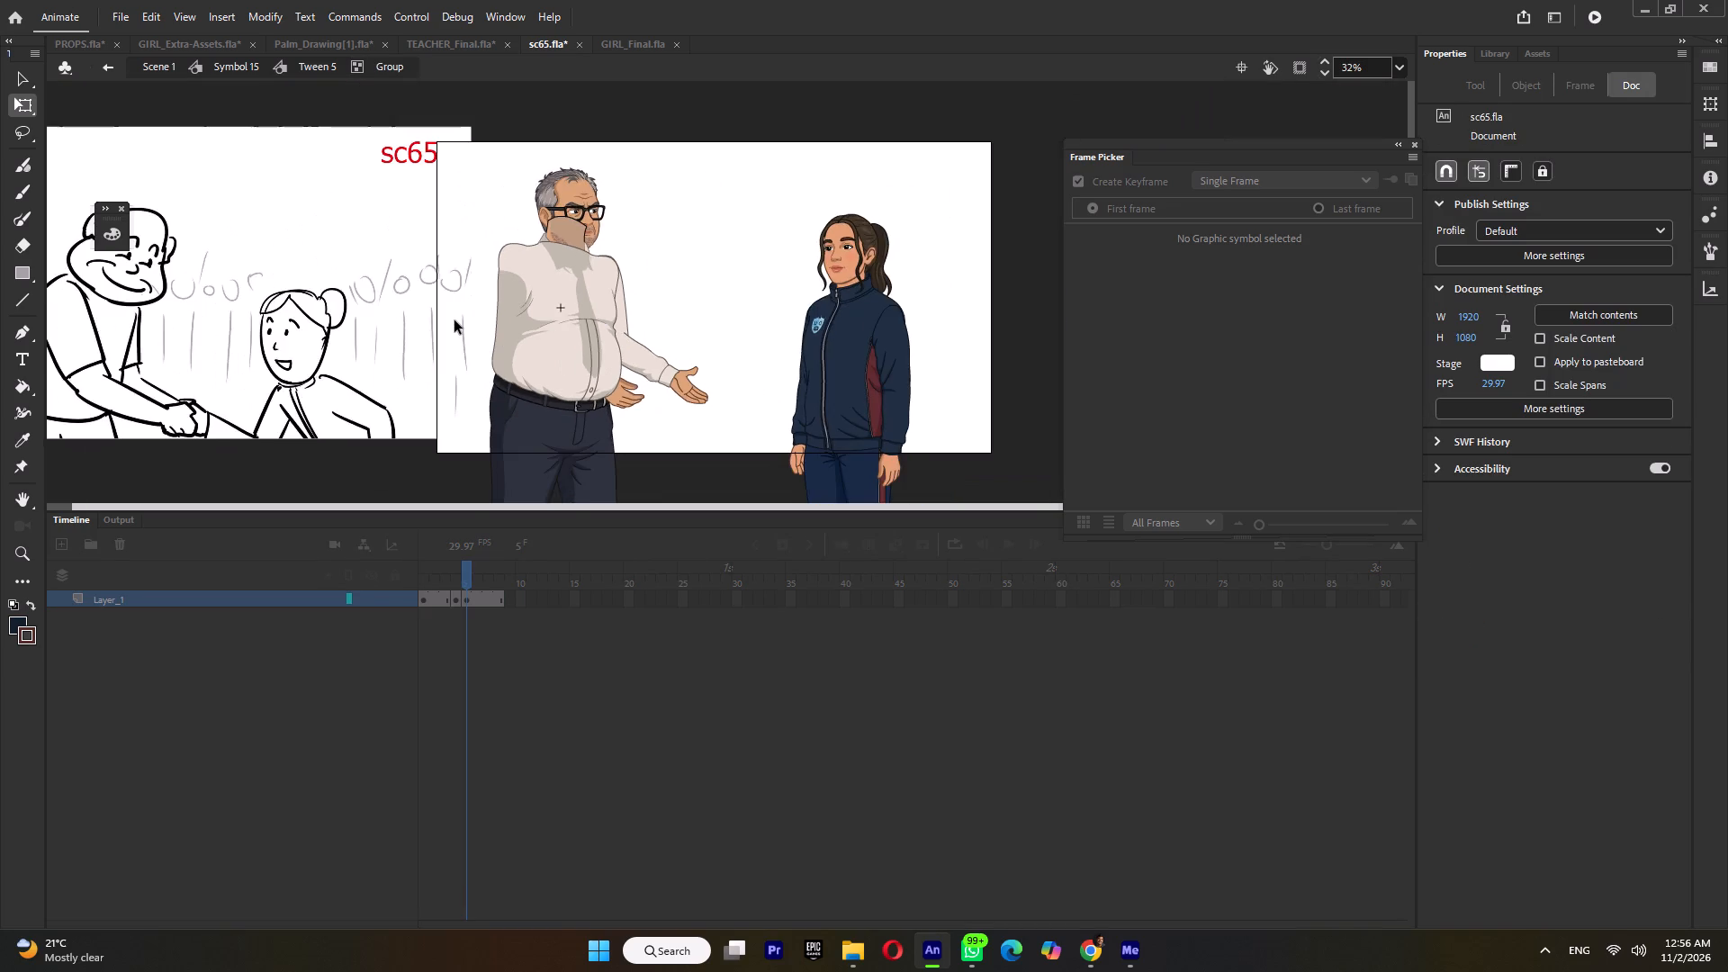
scroll(454, 320, "down", 2, "ctrl")
scroll(526, 303, "up", 2, "ctrl")
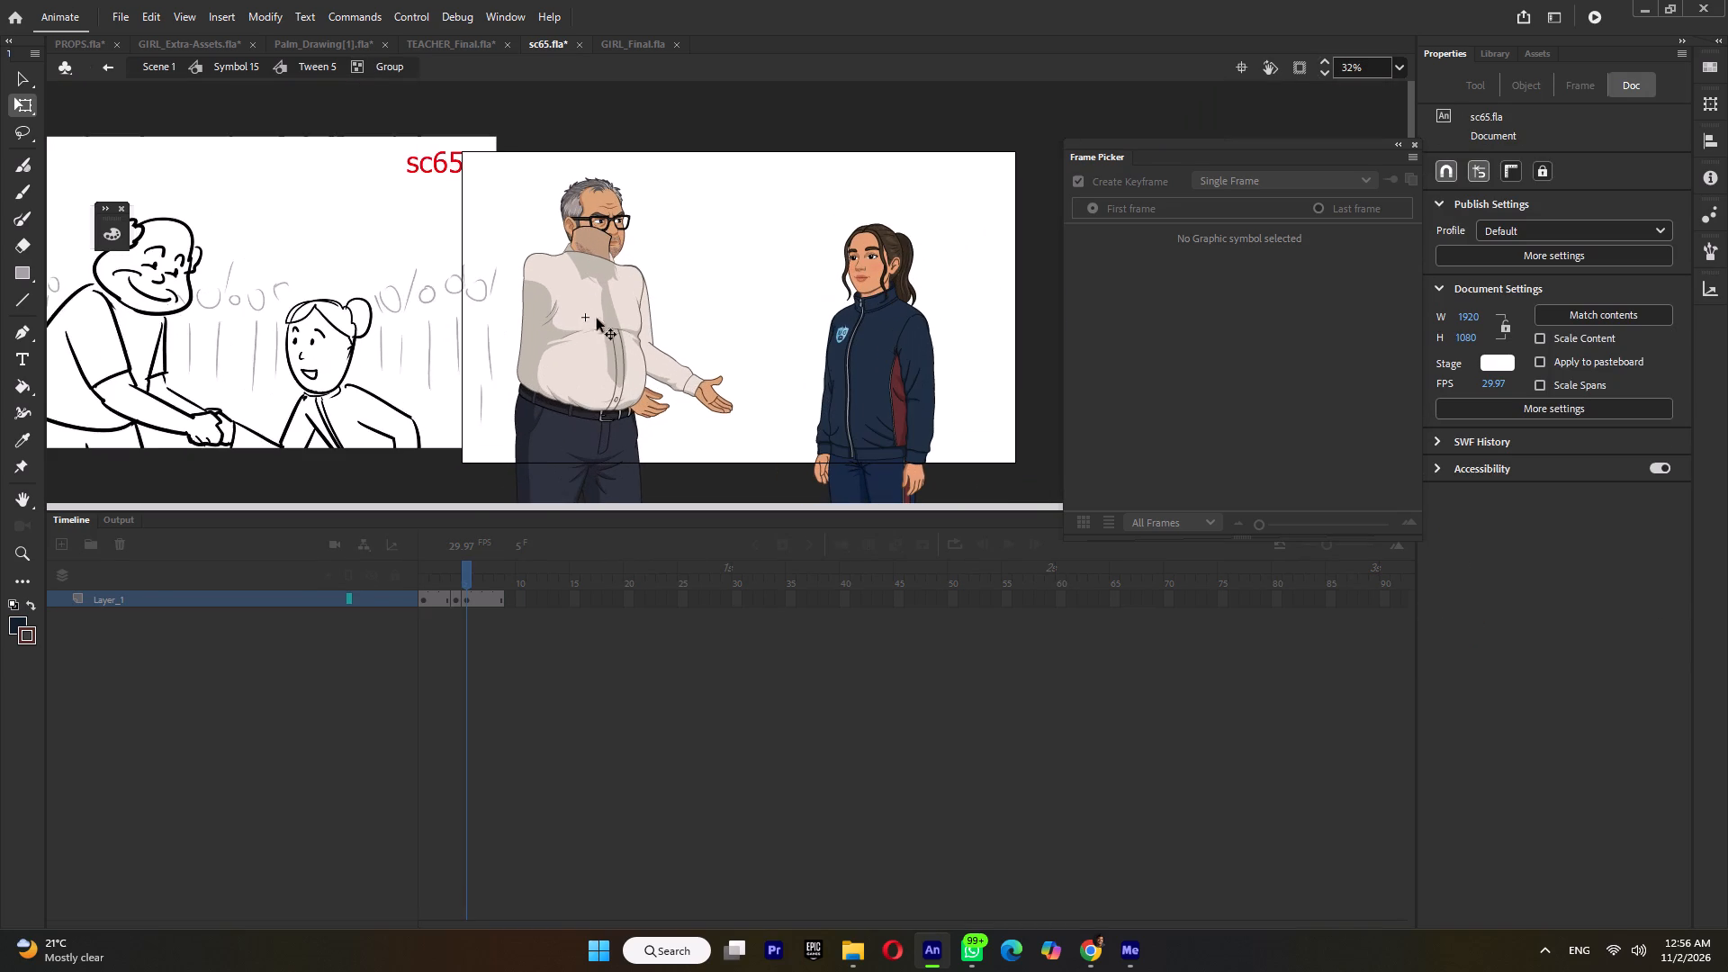
scroll(576, 382, "up", 3, "ctrl")
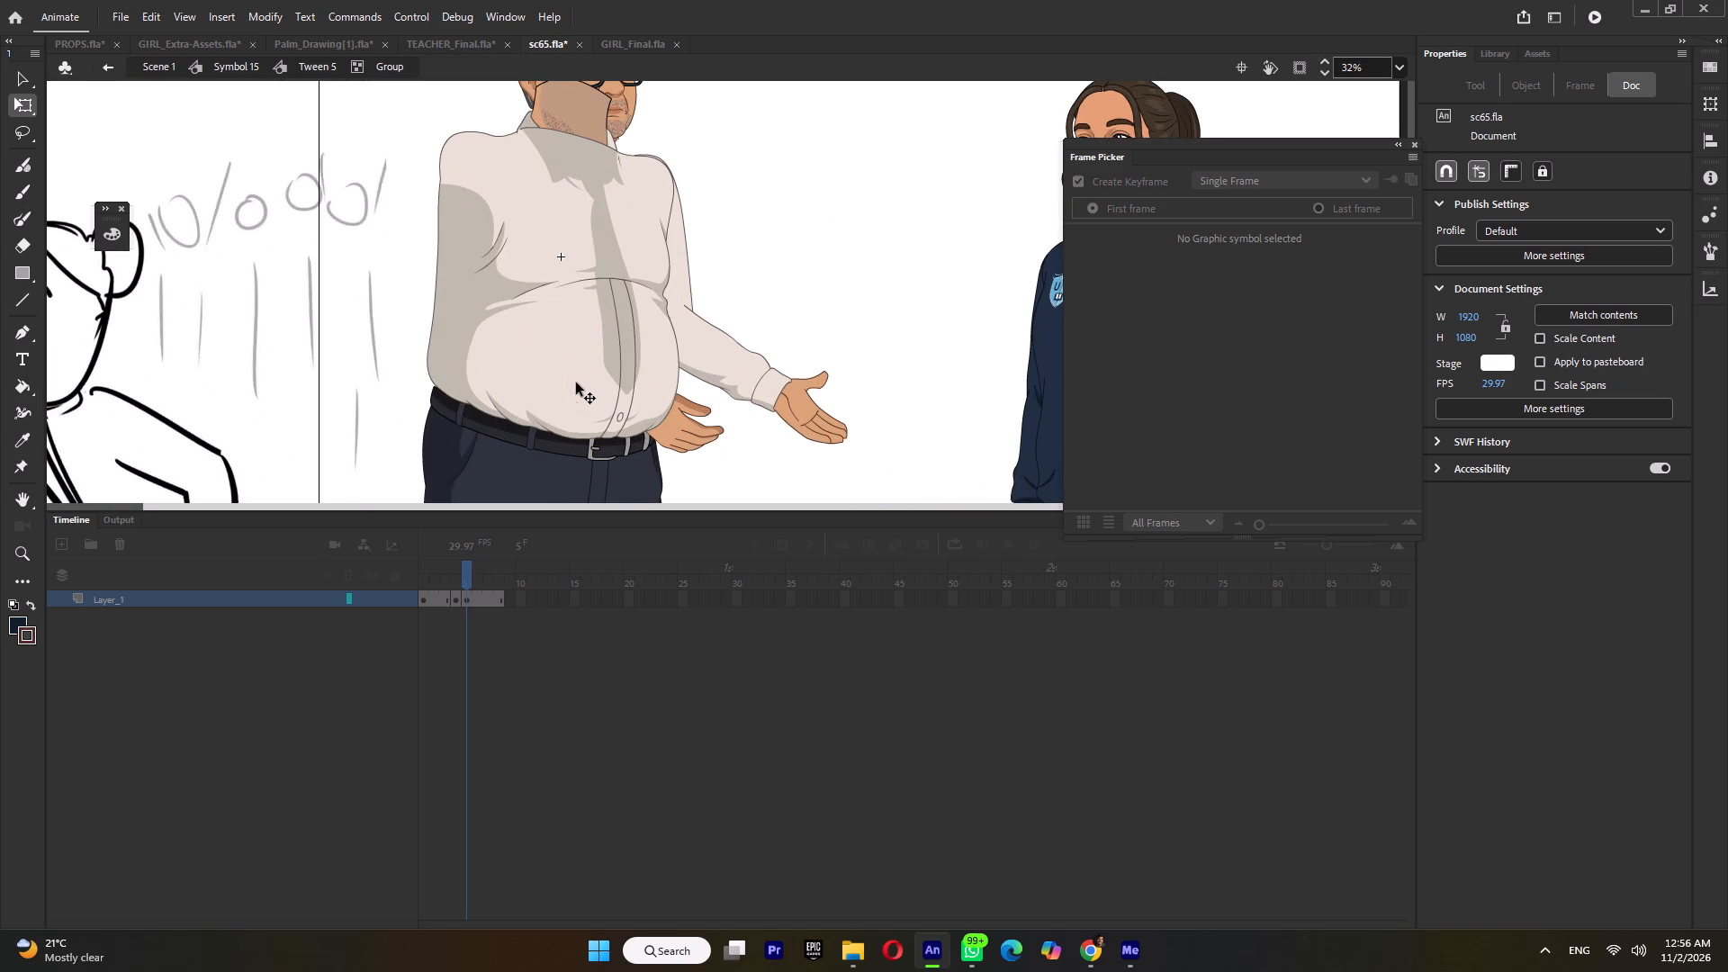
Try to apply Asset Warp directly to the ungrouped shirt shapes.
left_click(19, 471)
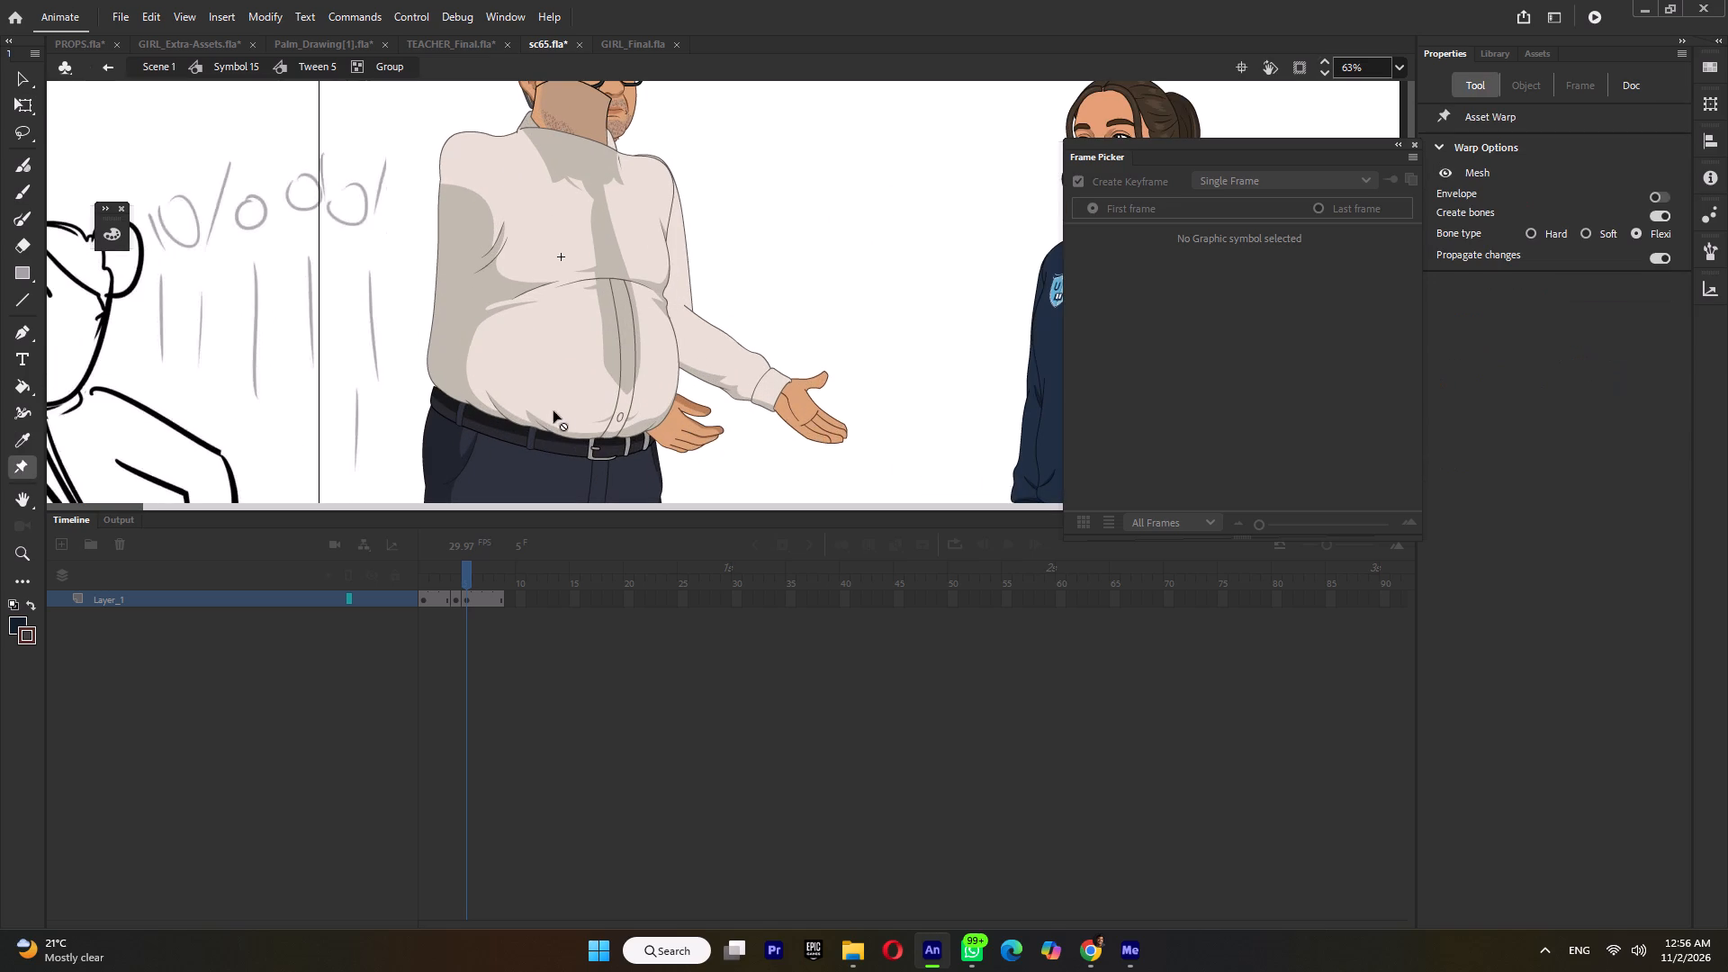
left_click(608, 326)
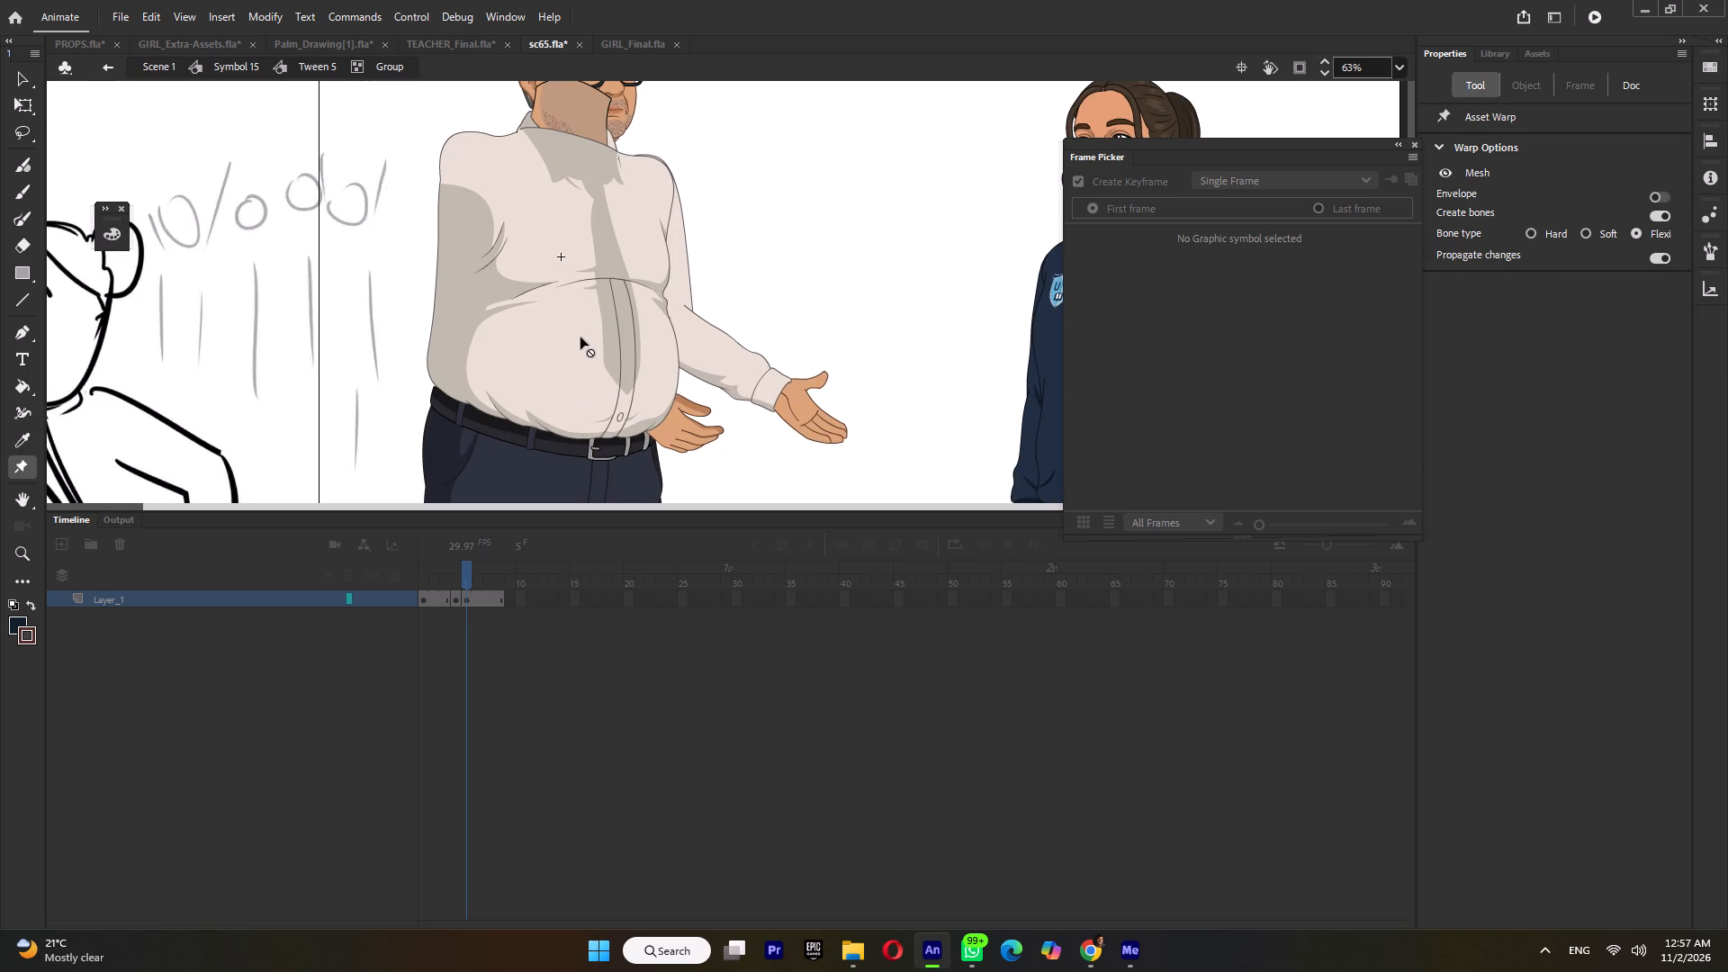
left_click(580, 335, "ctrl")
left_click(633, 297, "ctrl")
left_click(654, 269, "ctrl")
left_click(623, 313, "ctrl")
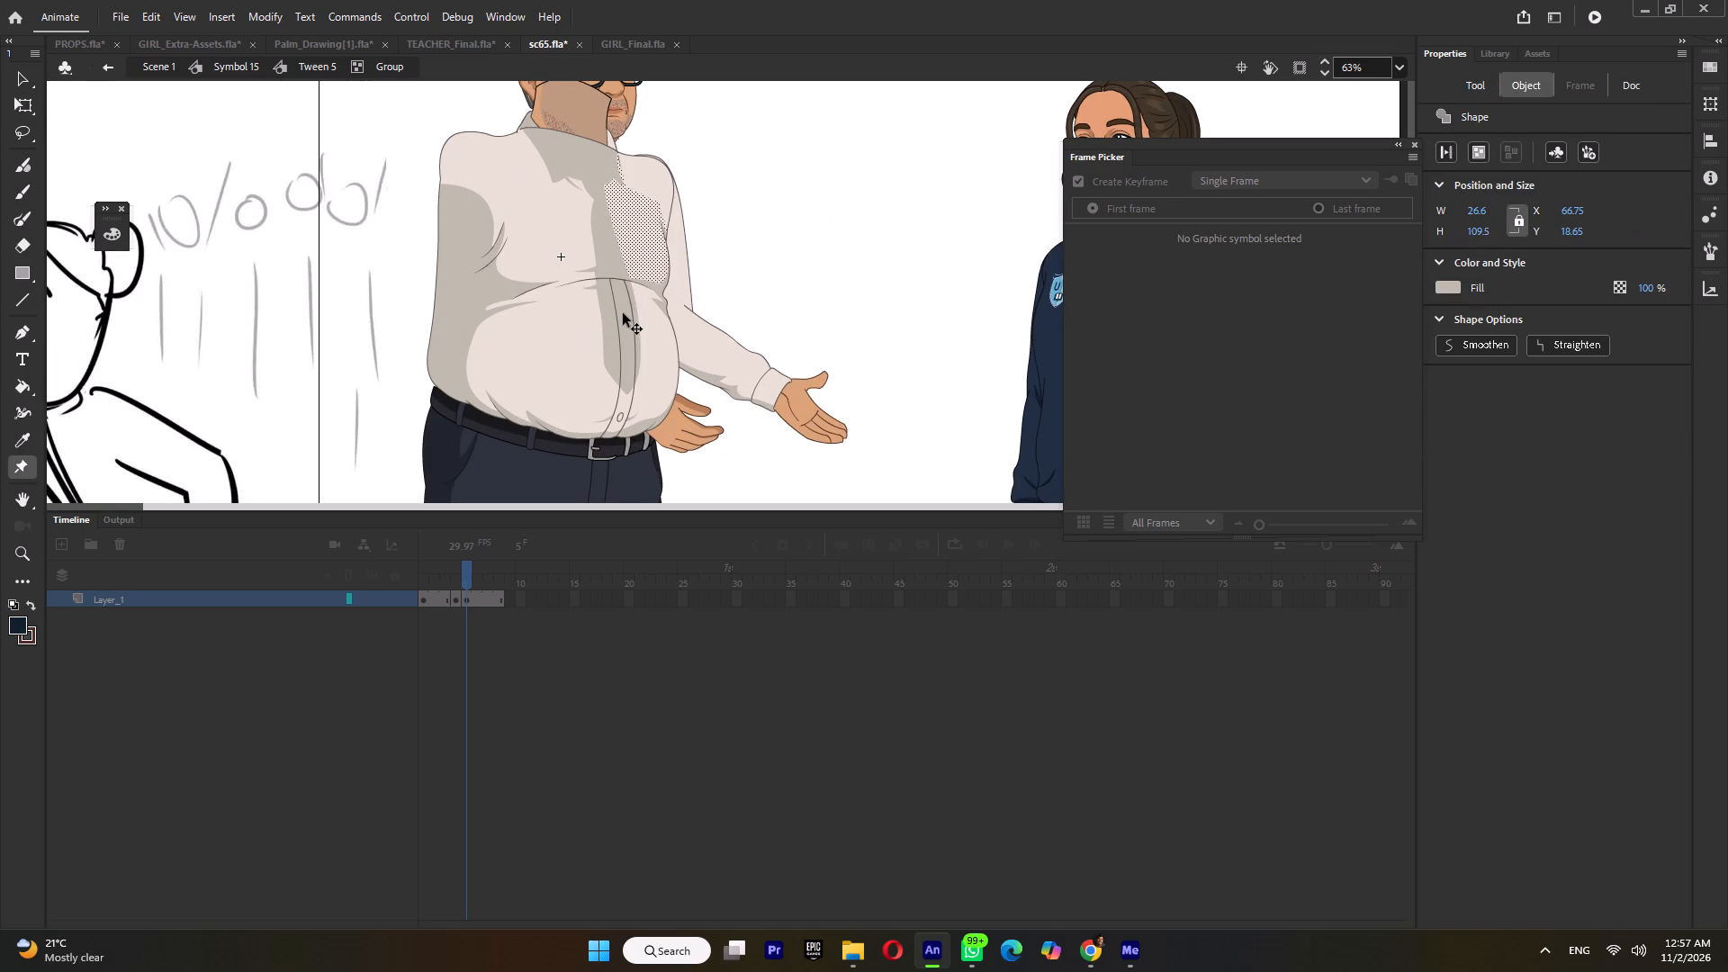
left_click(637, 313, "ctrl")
Select all the shirt's fills and outlines, including both shoulders, and group them.
left_click_drag(781, 123, 337, 563, "ctrl")
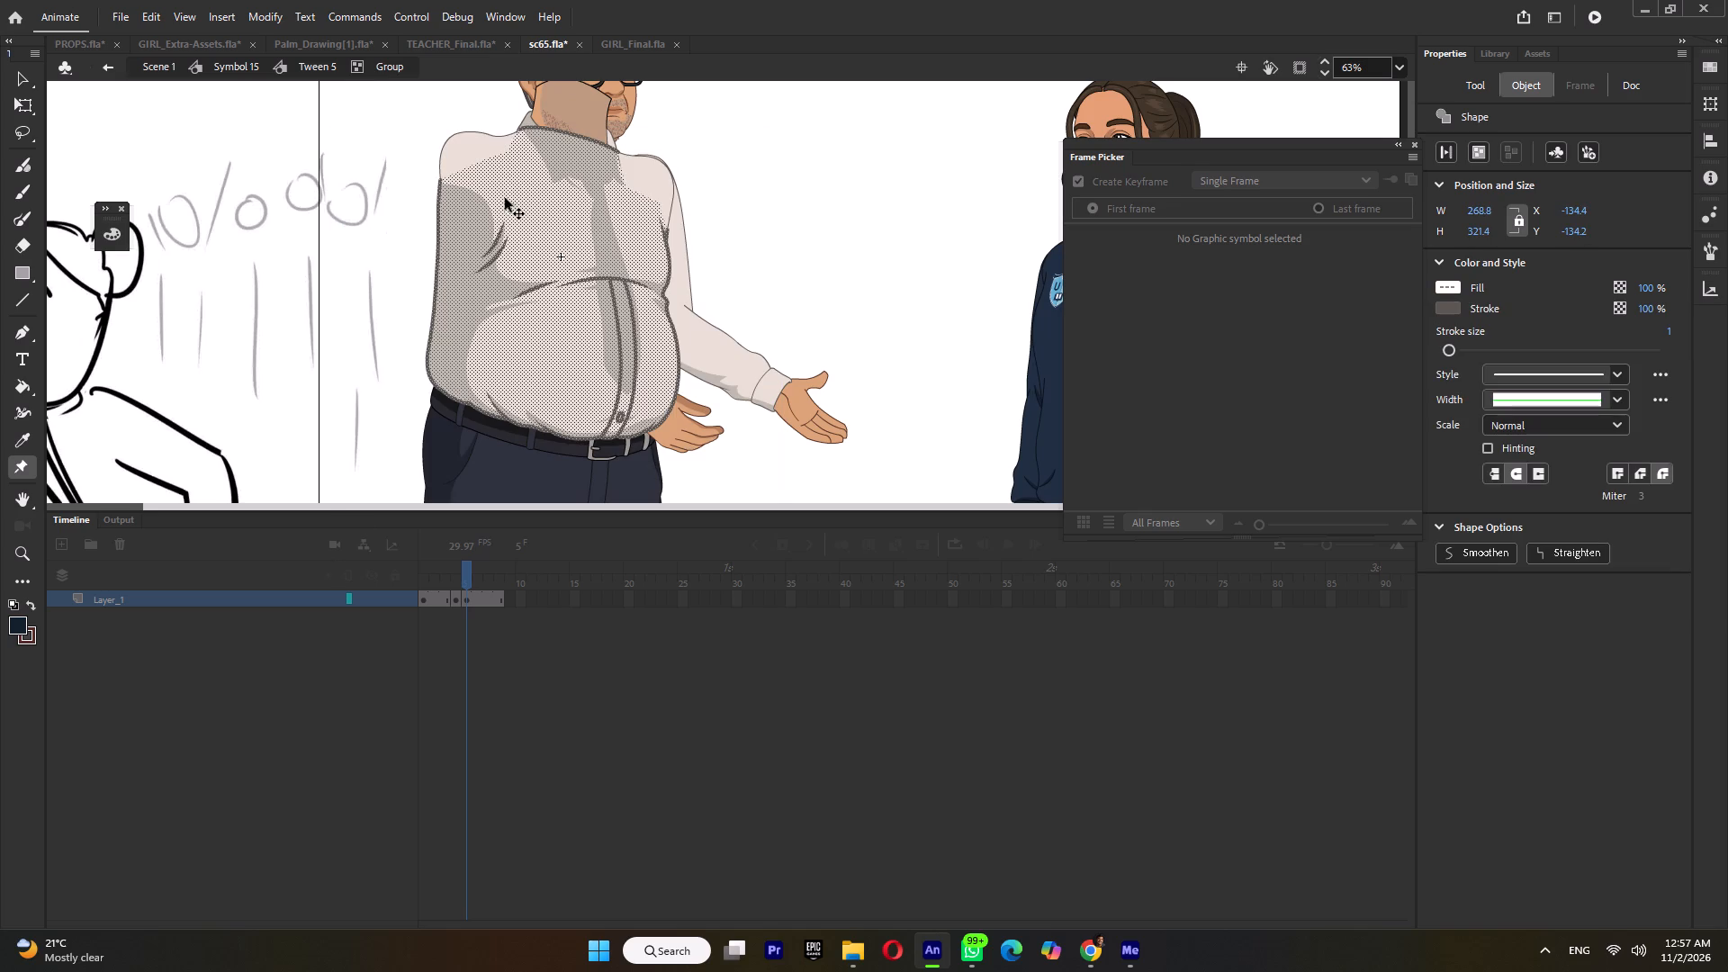
left_click(468, 150, "ctrl+shift")
left_click(659, 167, "ctrl+shift")
key("ctrl+g")
Leave the shirt group and return to the Tween 5 level.
double_click(733, 319)
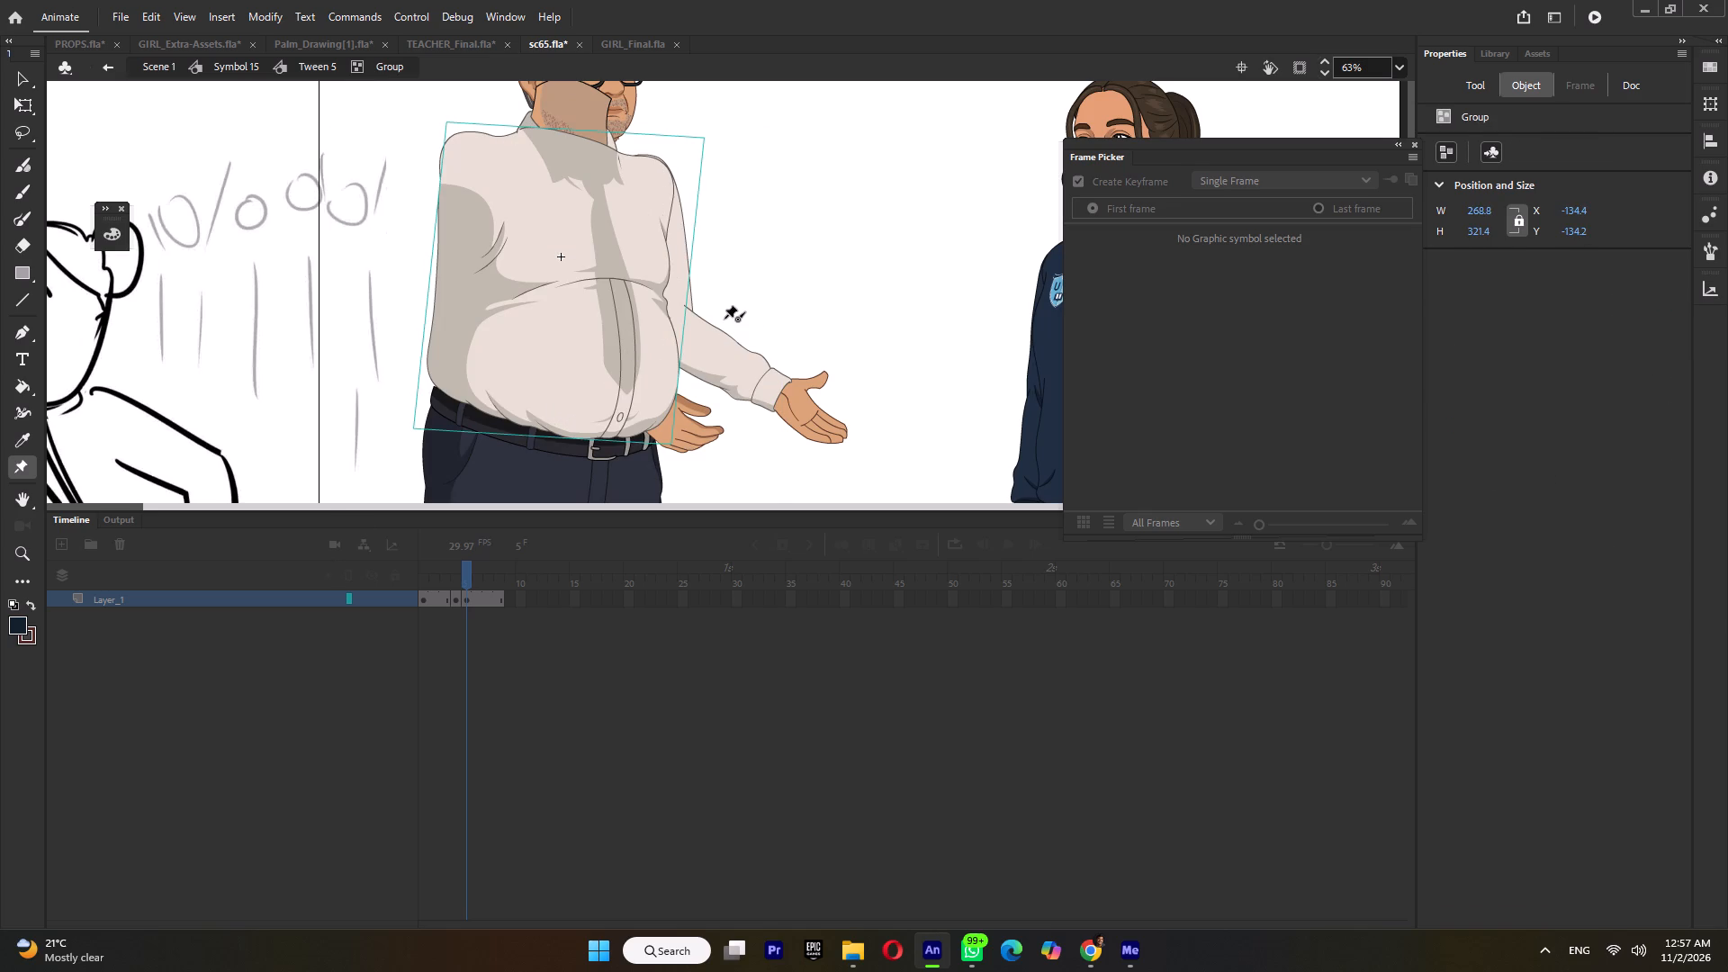
left_click(580, 406)
left_click(21, 473)
double_click(283, 242, "ctrl")
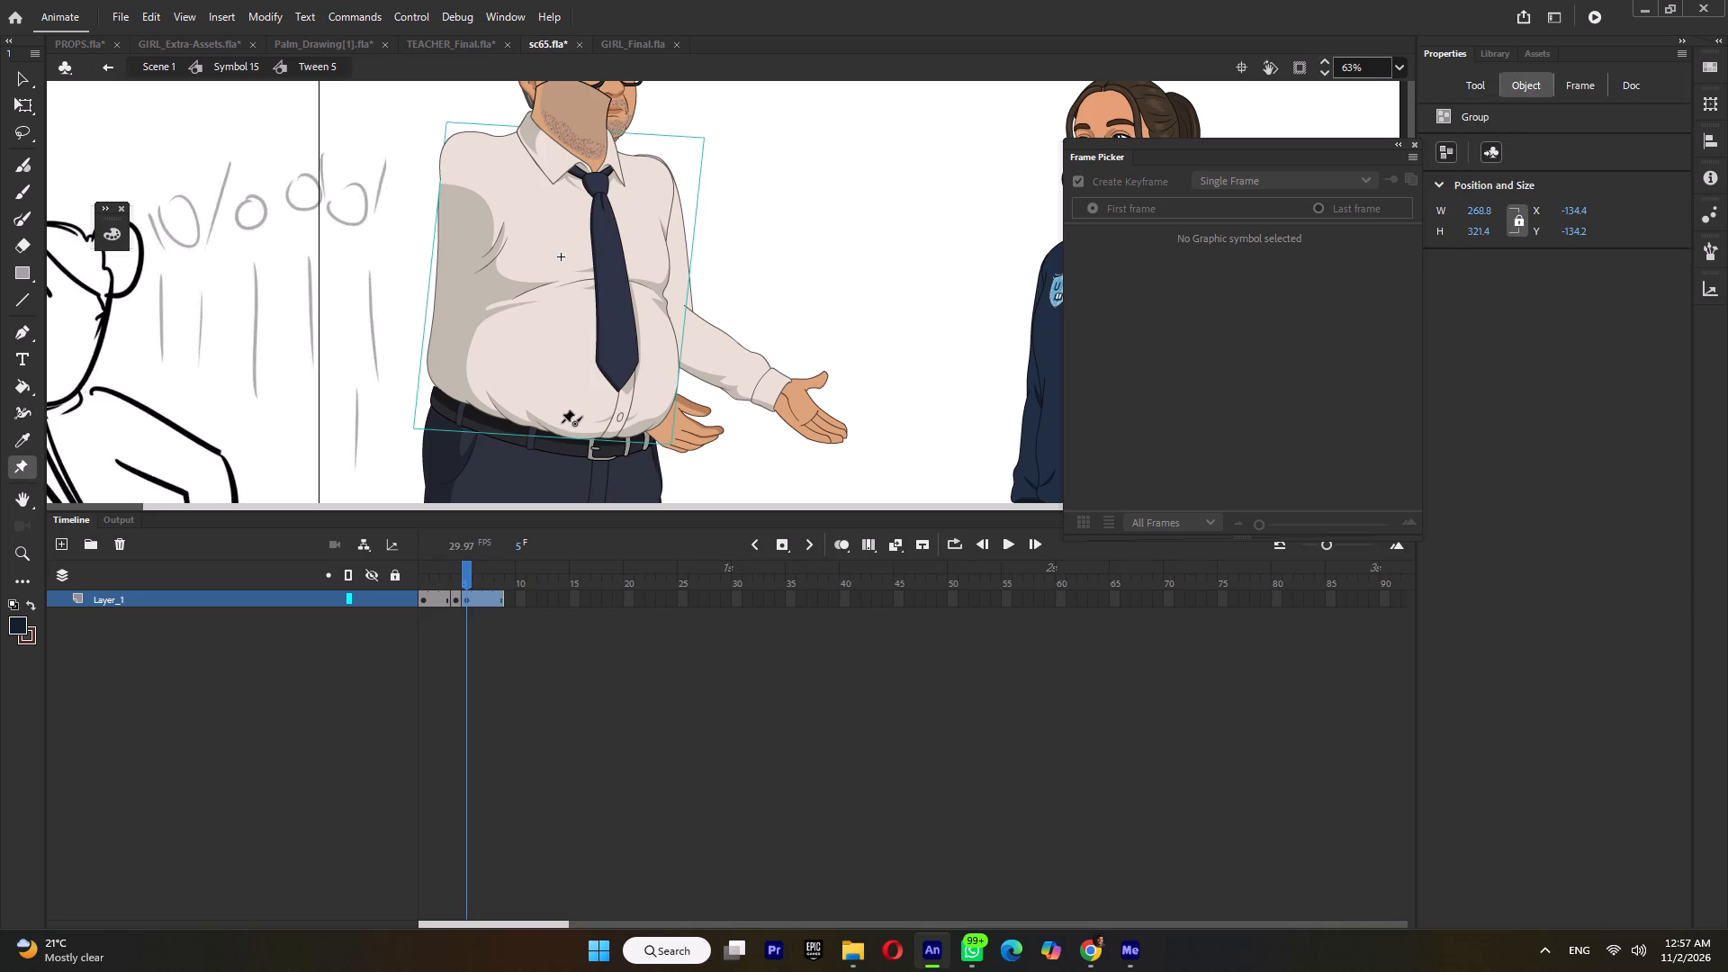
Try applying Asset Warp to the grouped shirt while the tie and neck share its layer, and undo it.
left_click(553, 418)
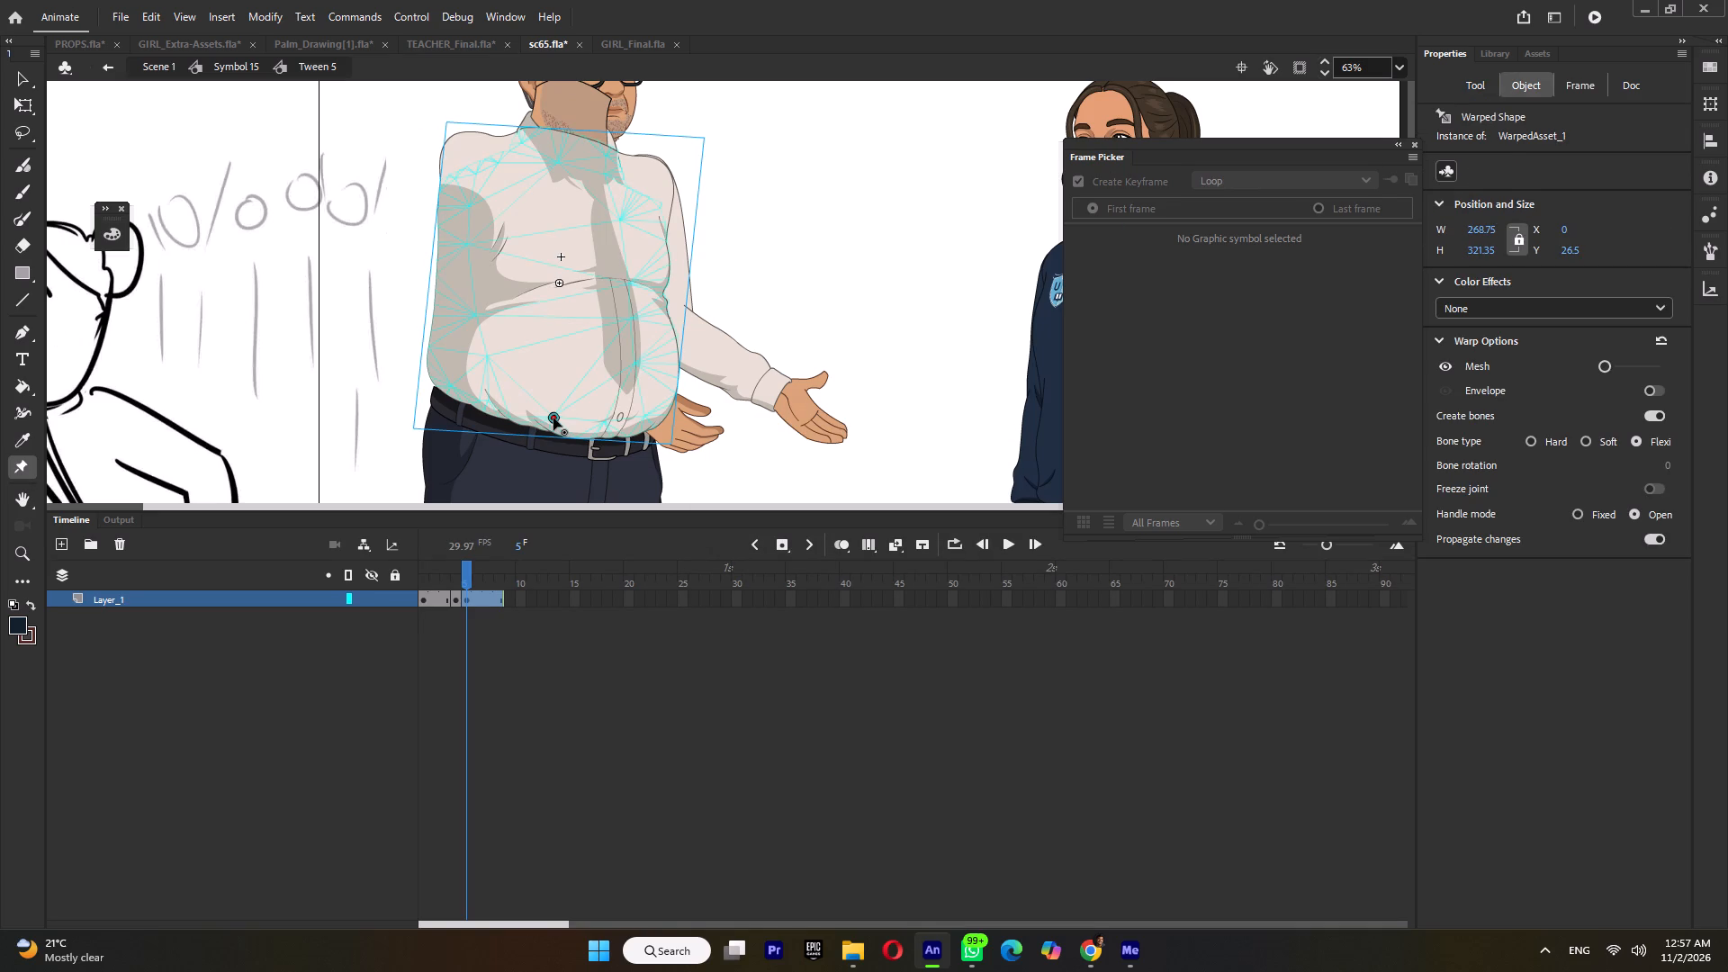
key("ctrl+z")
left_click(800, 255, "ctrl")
Copy the tie and the neck-and-collar groups in place onto a new layer above, keyframed at frame 5.
left_click(610, 261, "ctrl")
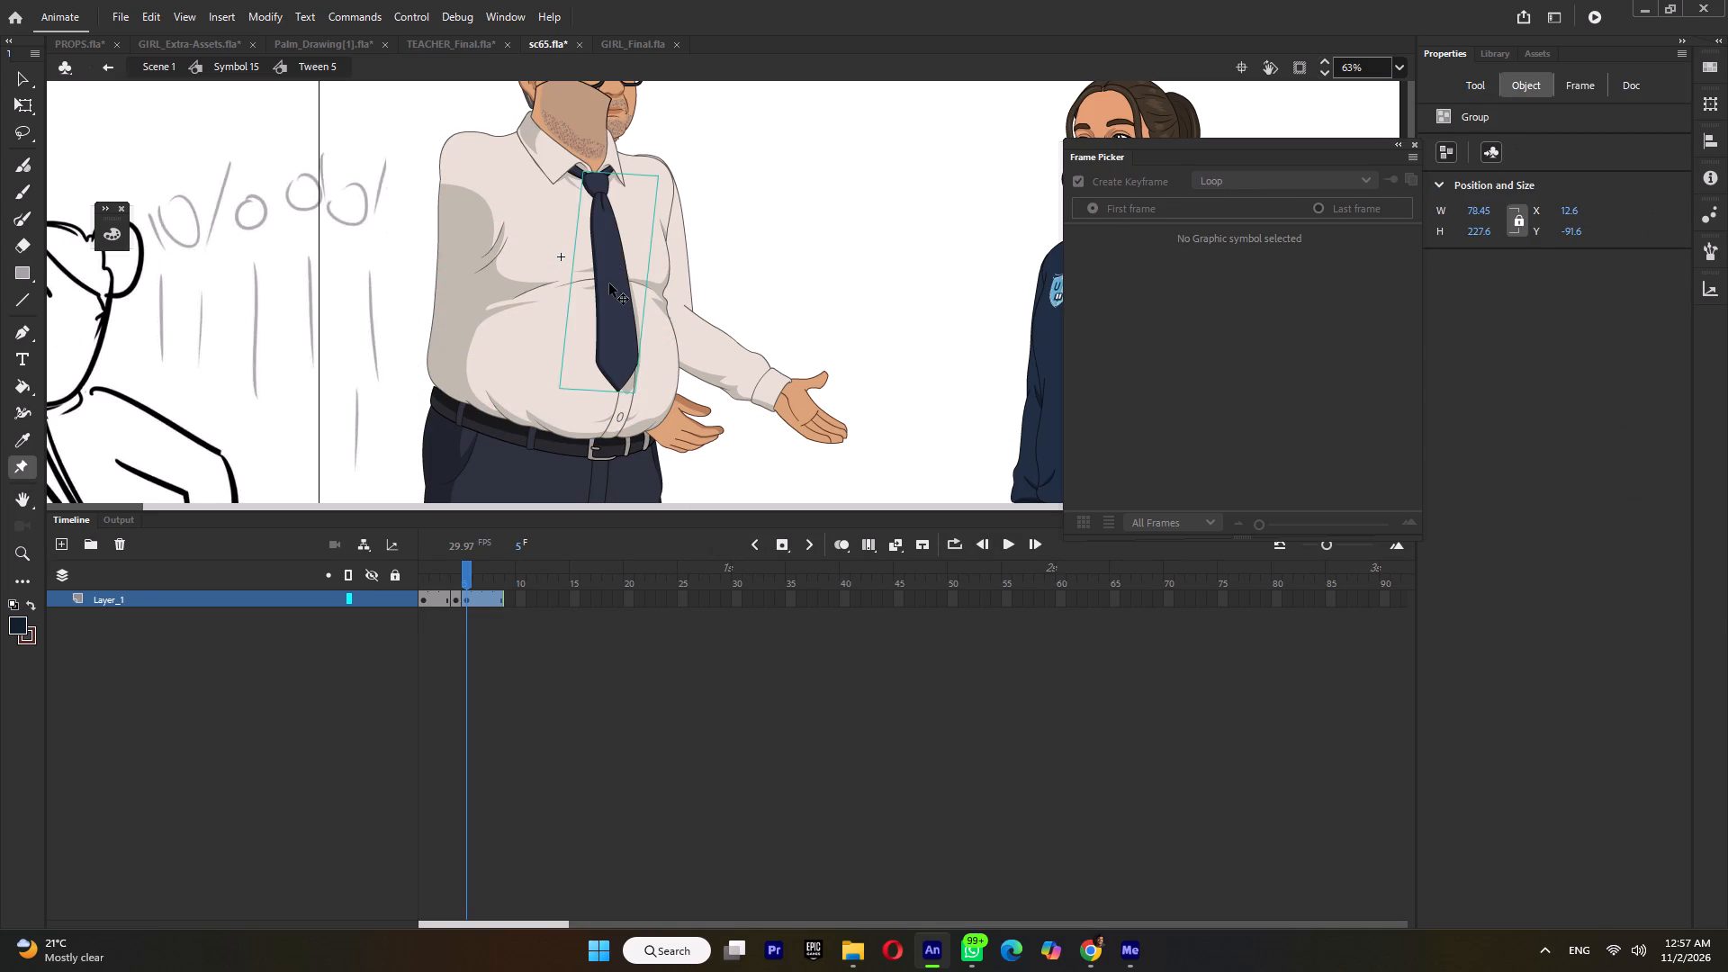
left_click(550, 157, "ctrl+shift")
left_click_drag(565, 160, 568, 141, "ctrl")
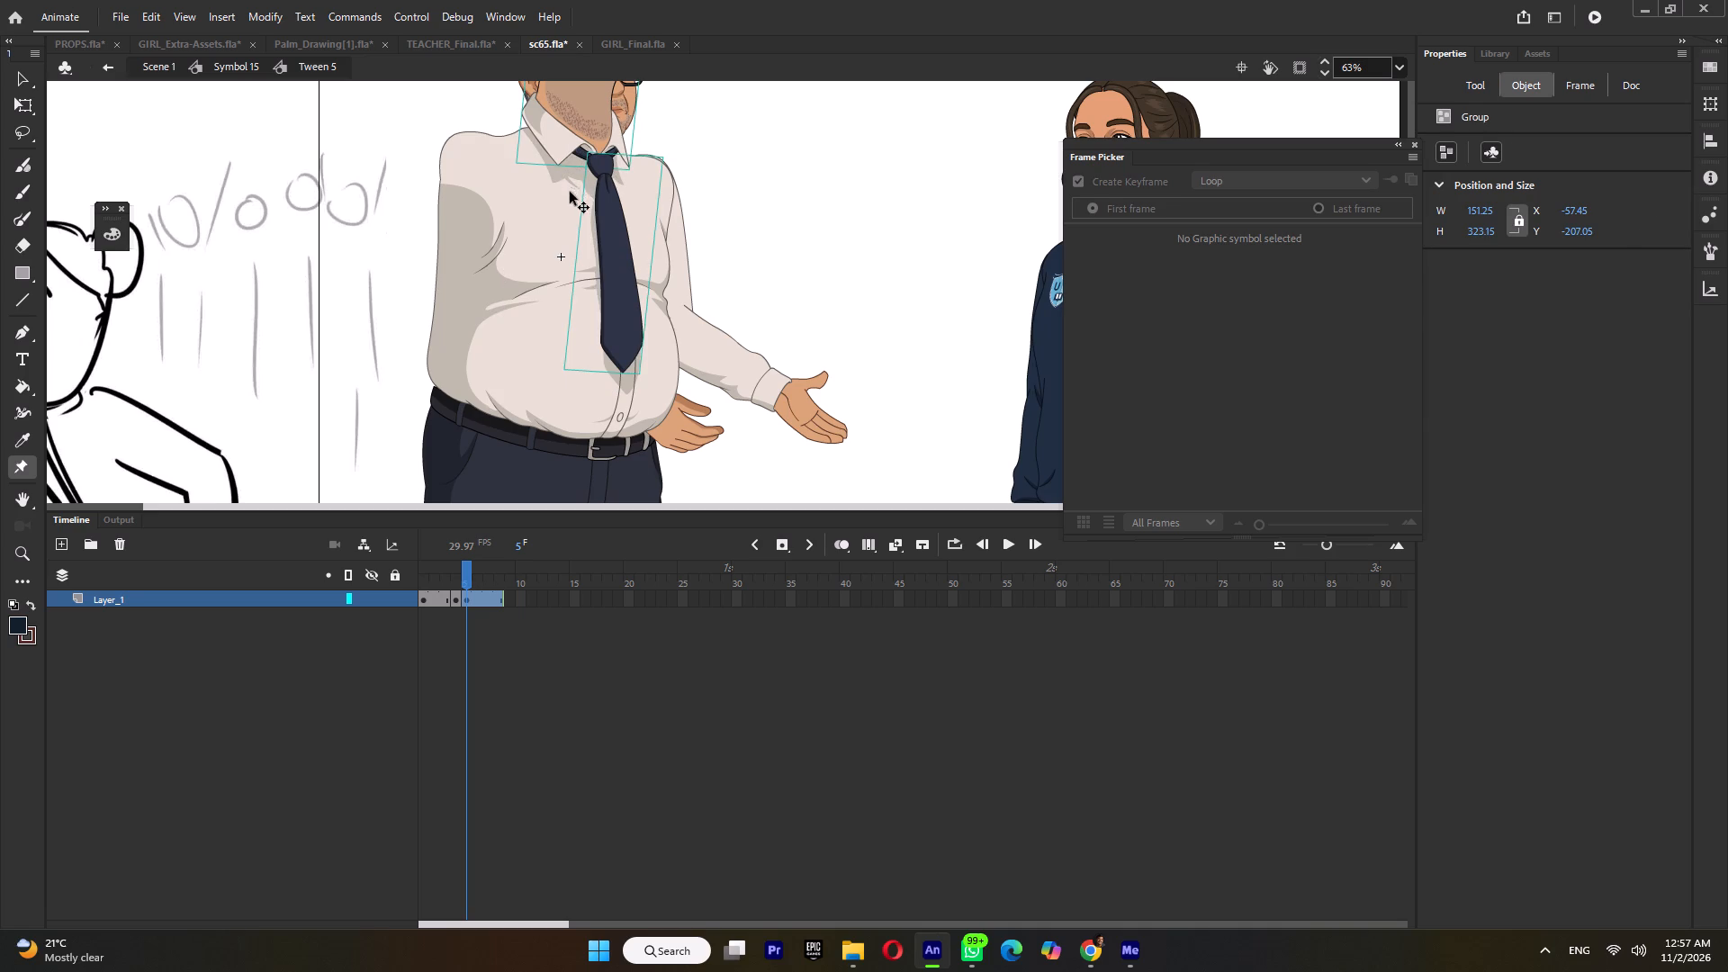
key("ctrl+z")
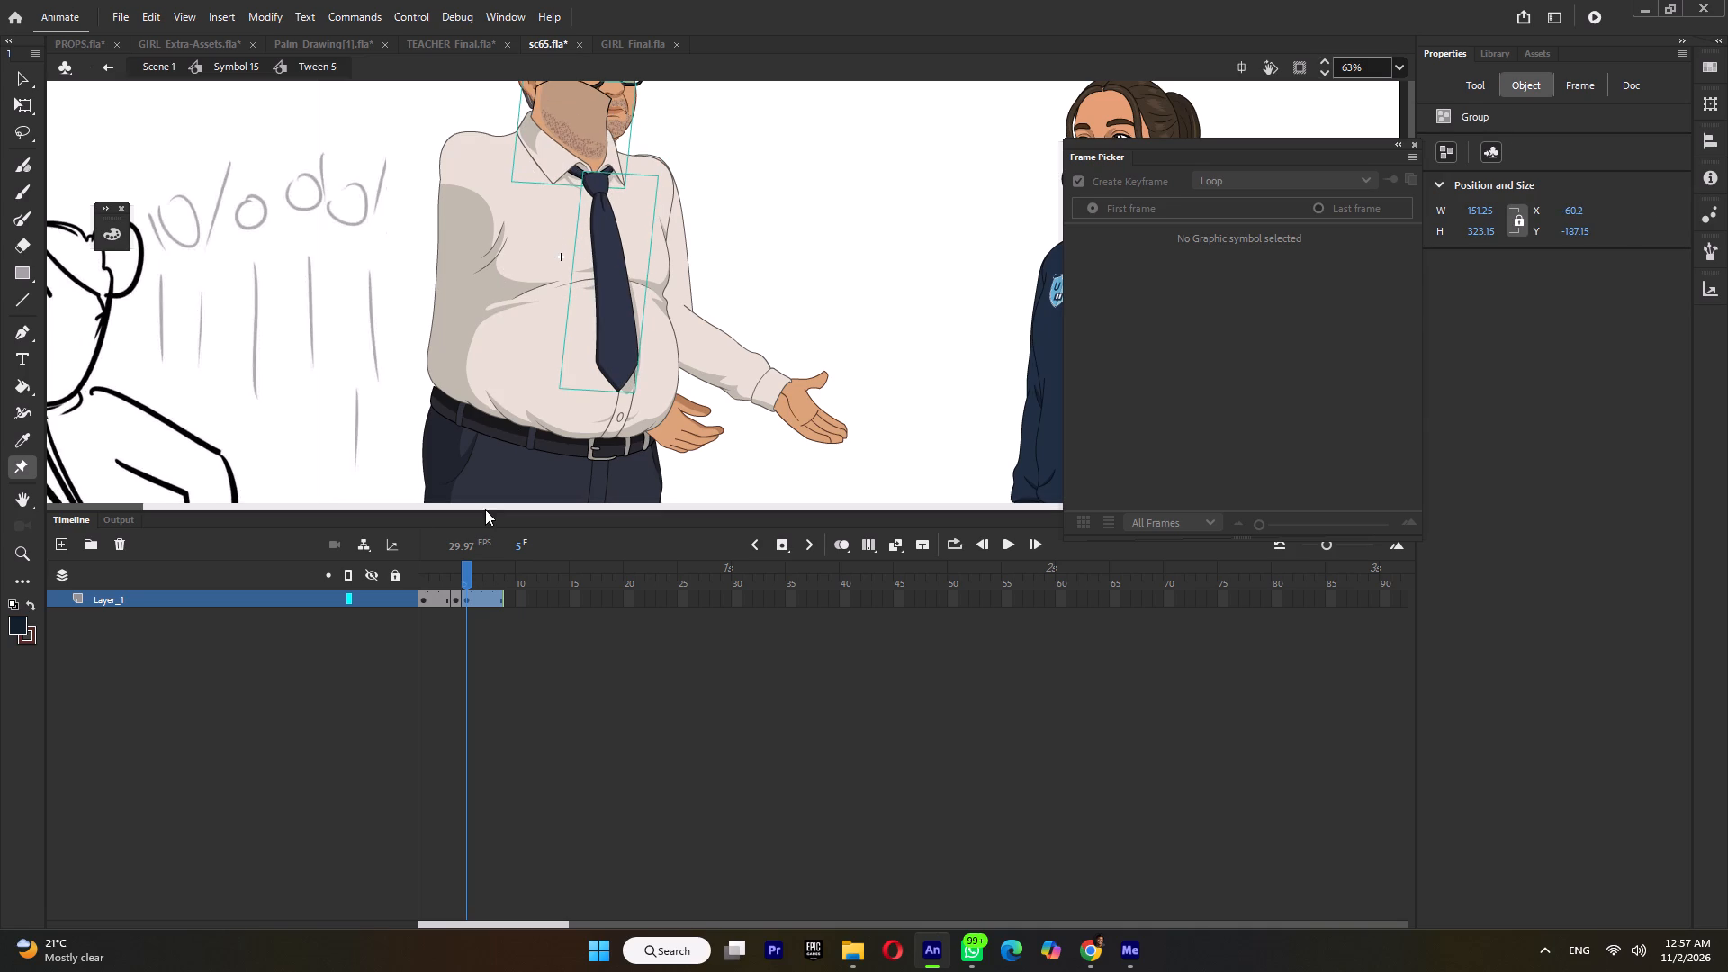
key("ctrl+c")
left_click(60, 539)
left_click(469, 598)
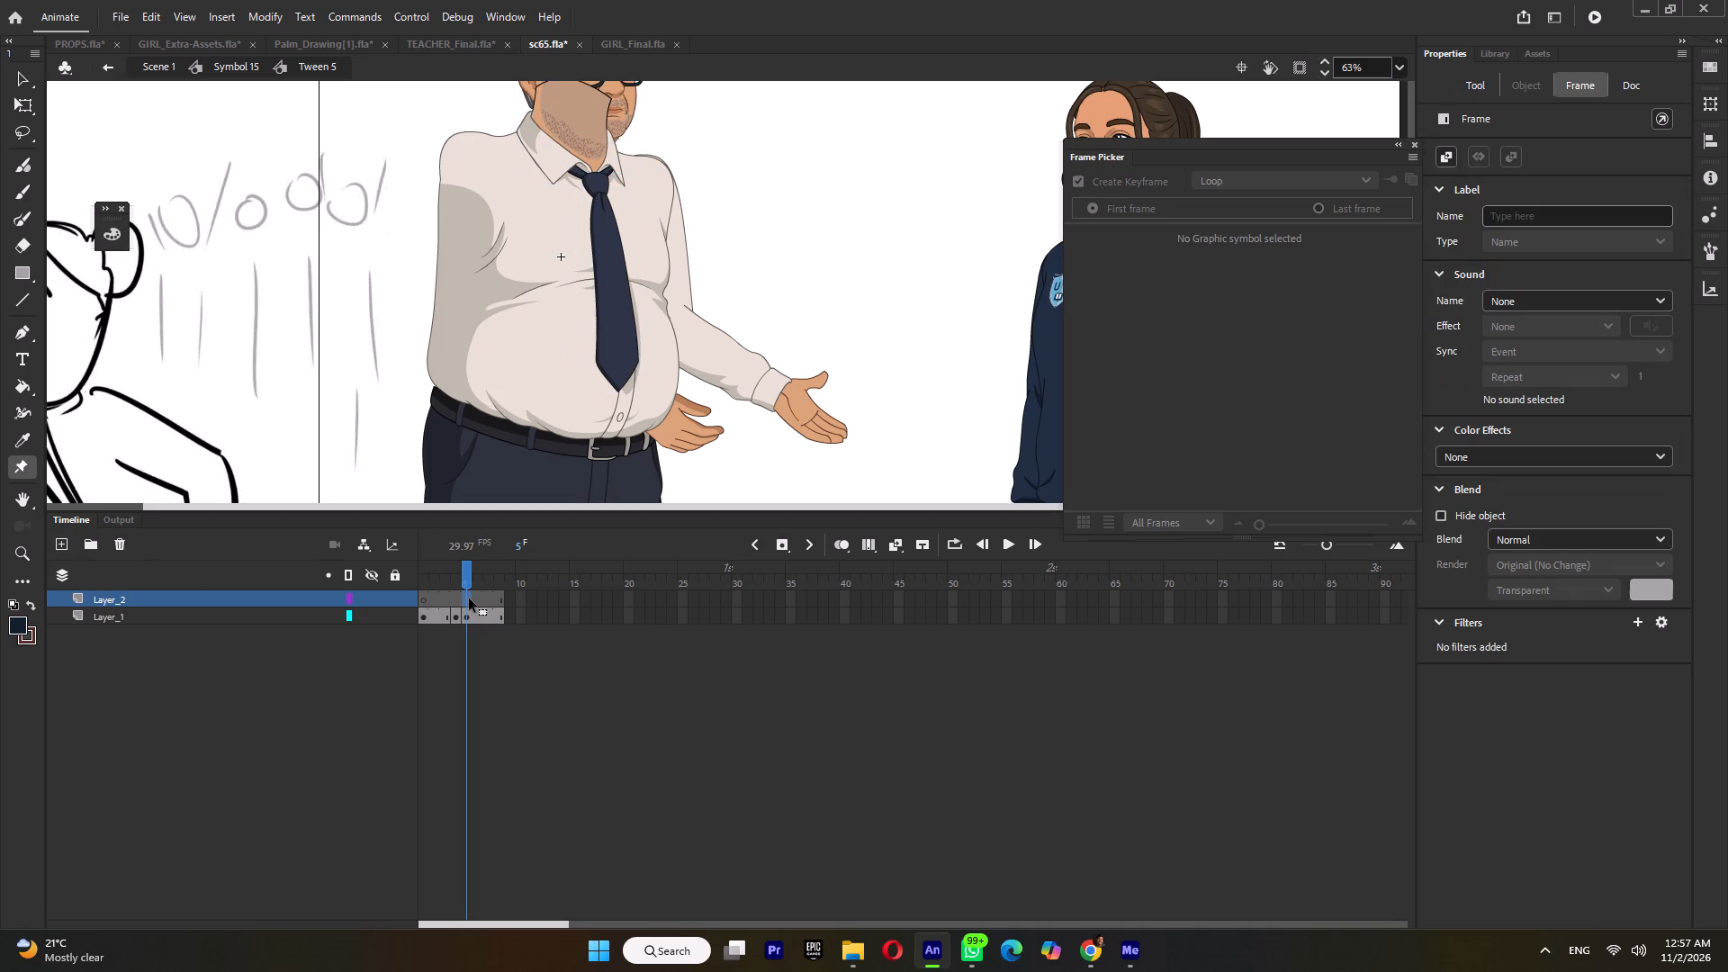
key("F6")
key("ctrl+shift+v")
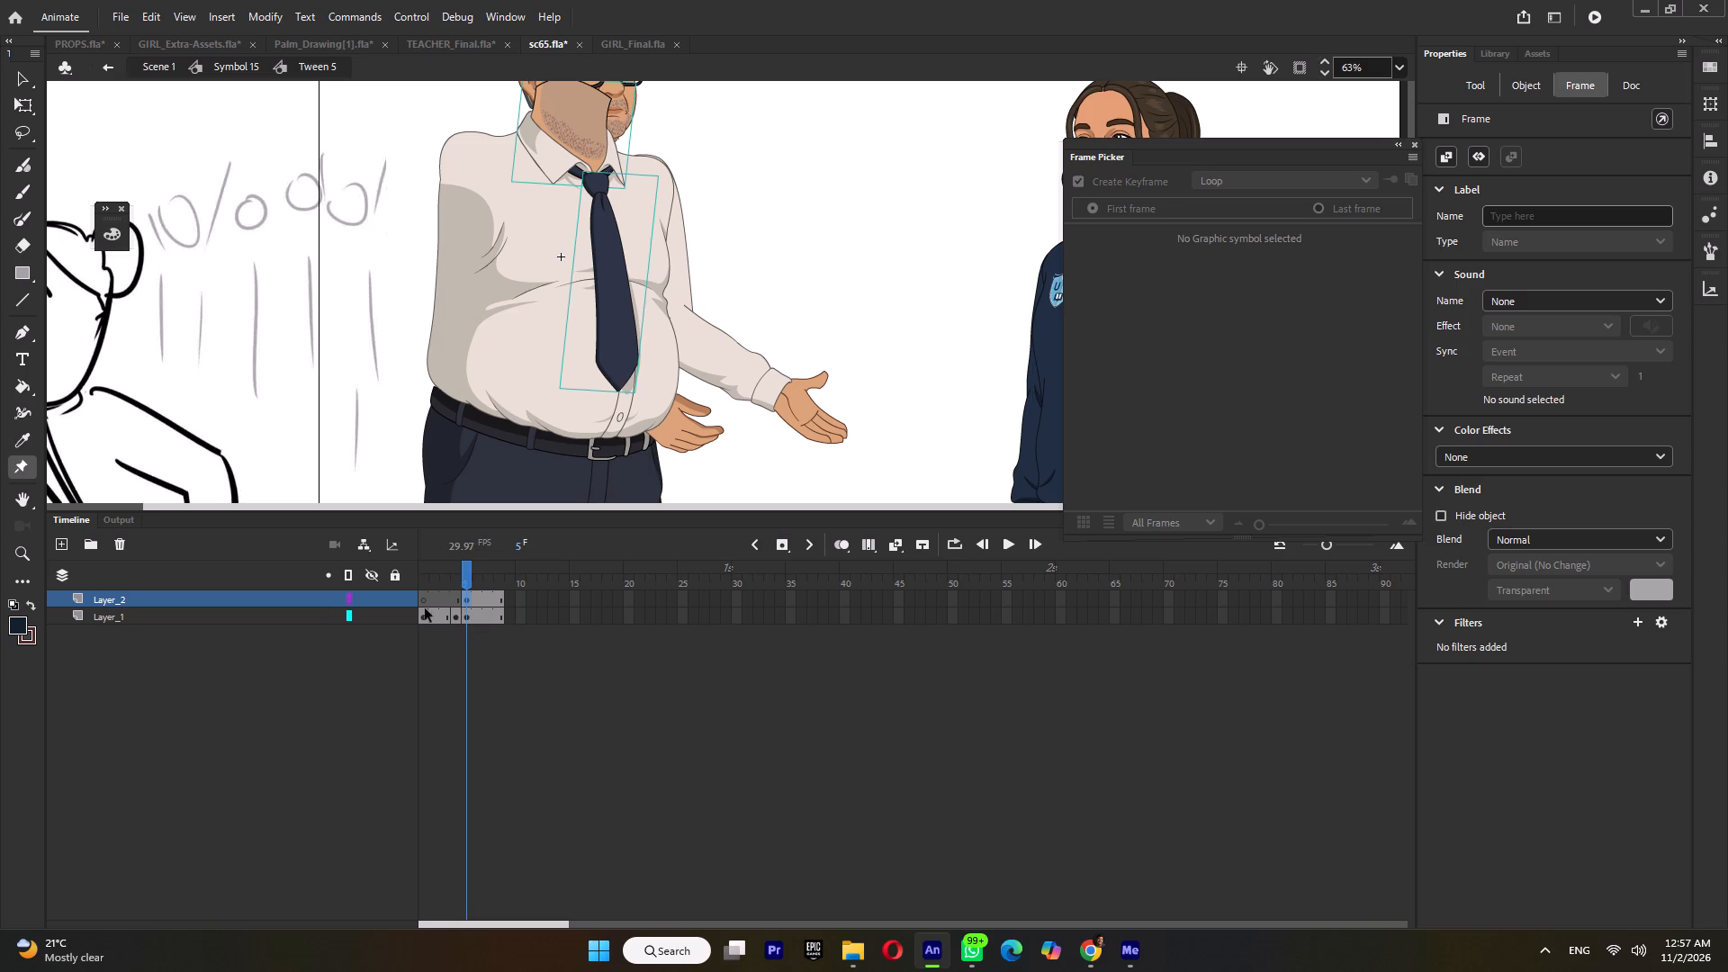
With Layer_2 temporarily hidden, delete the original tie and neck-and-collar groups from frame 5 of Layer_1.
left_click(364, 597)
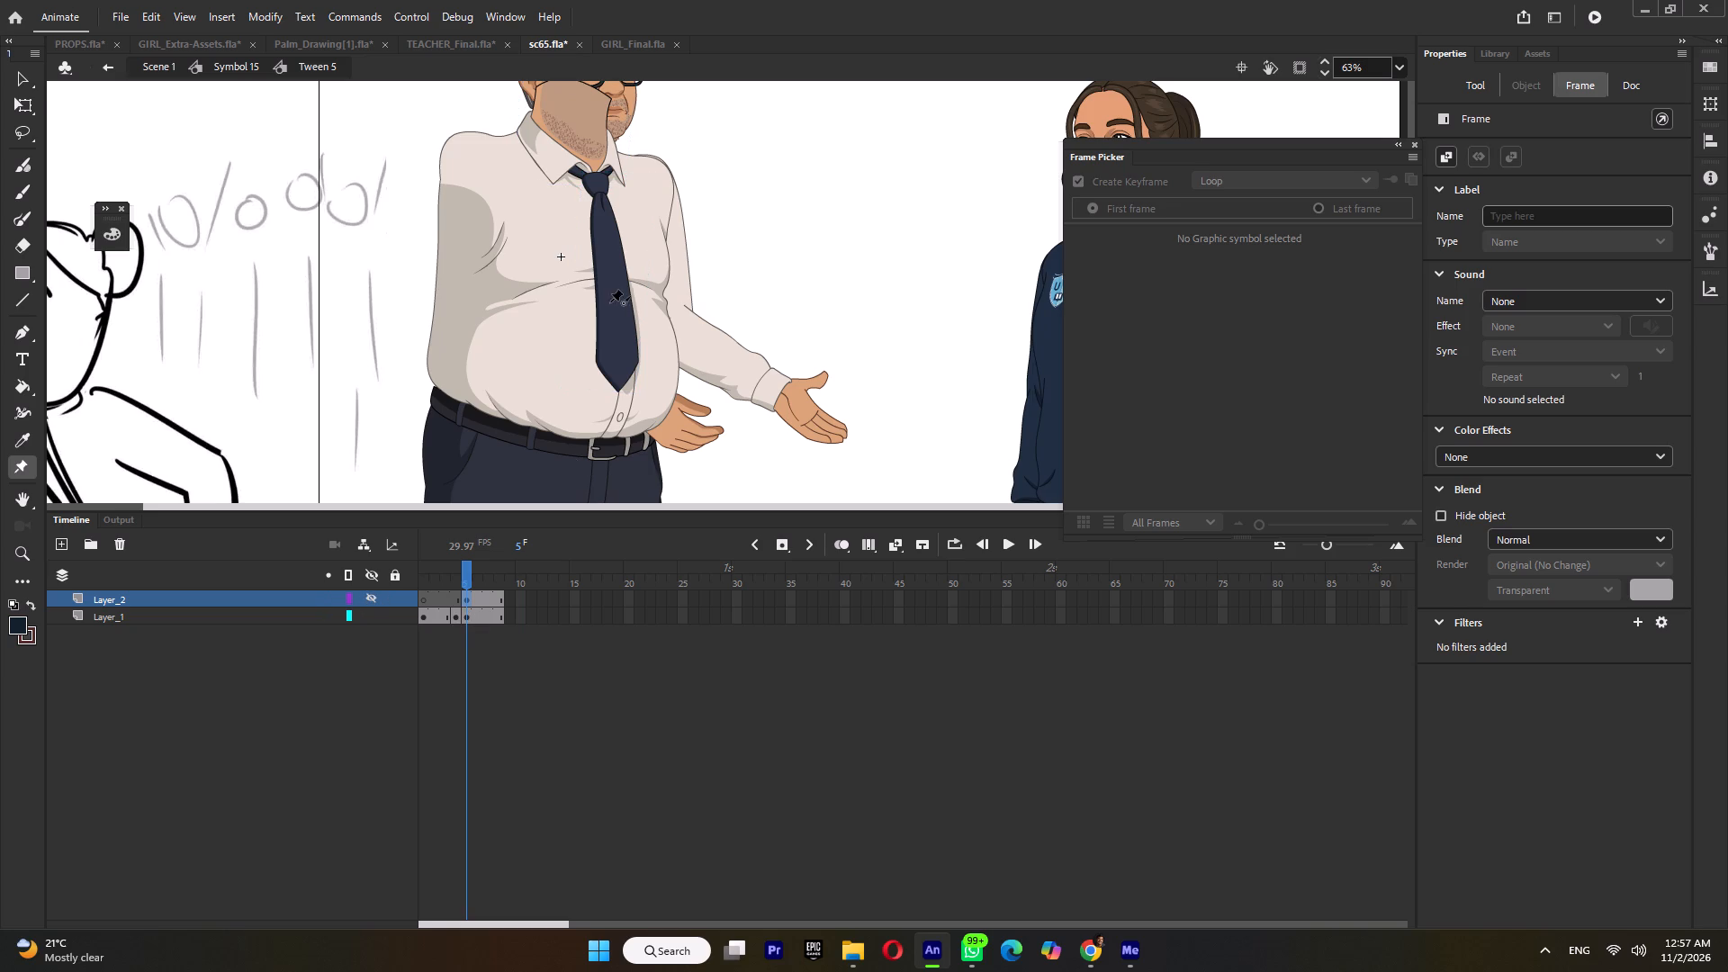
left_click(16, 115)
left_click(609, 280)
key("Delete")
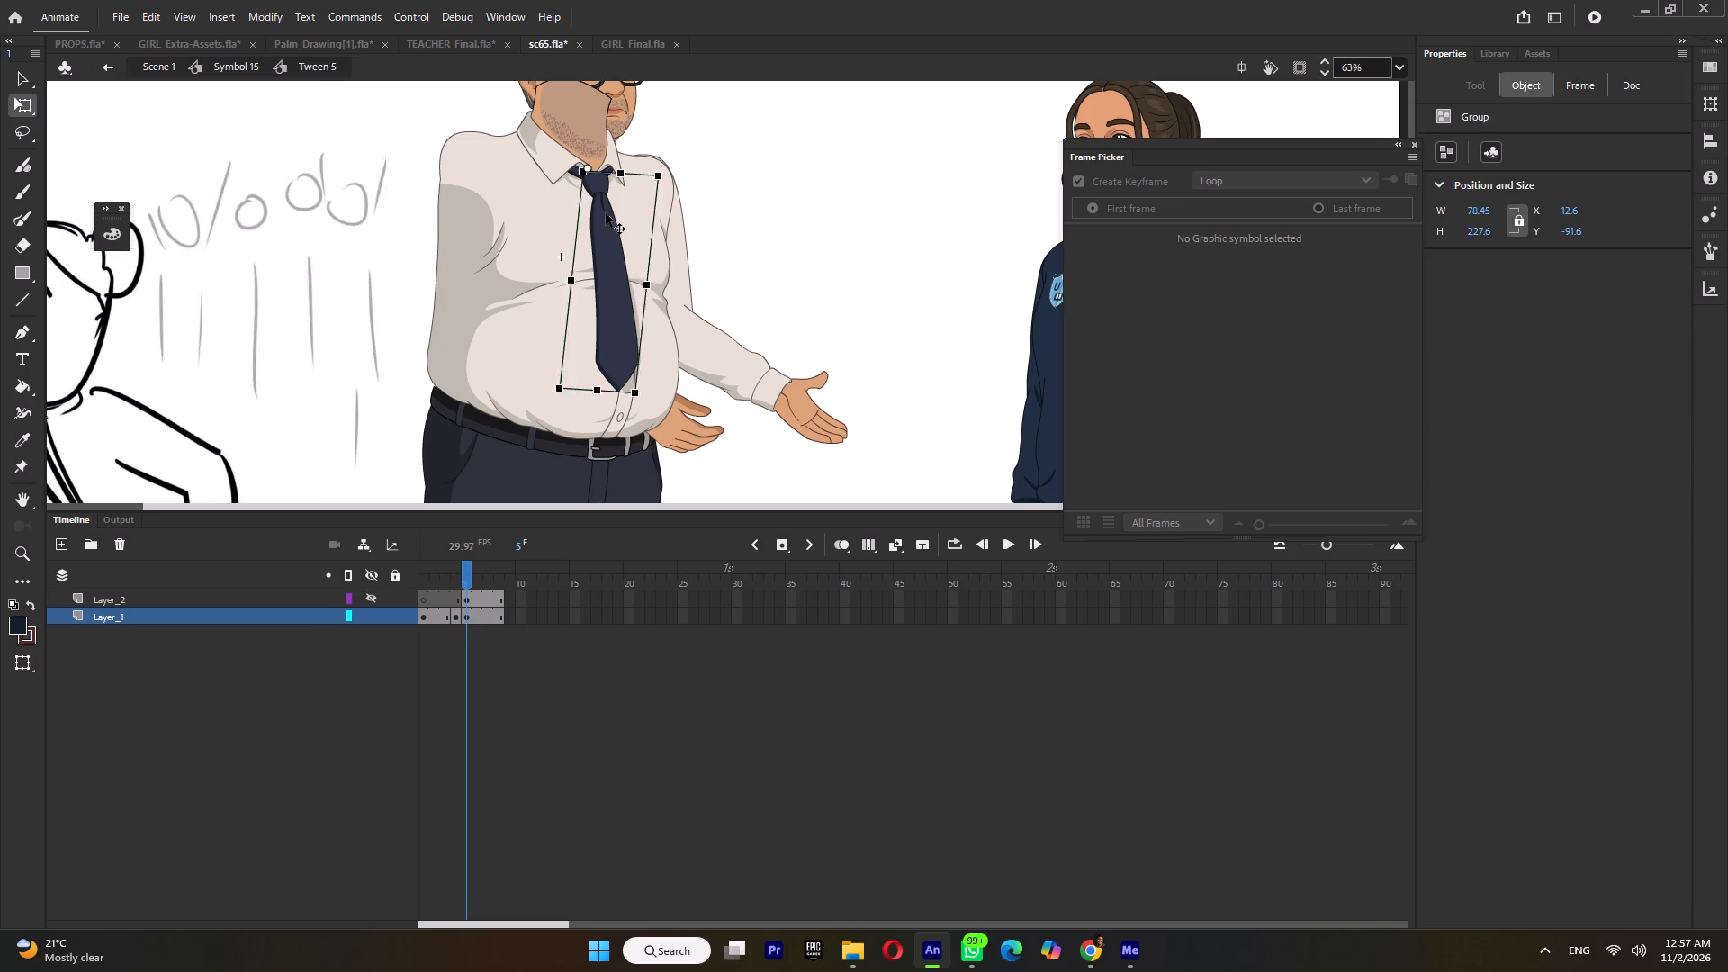
left_click(566, 161)
key("Delete")
left_click(373, 597)
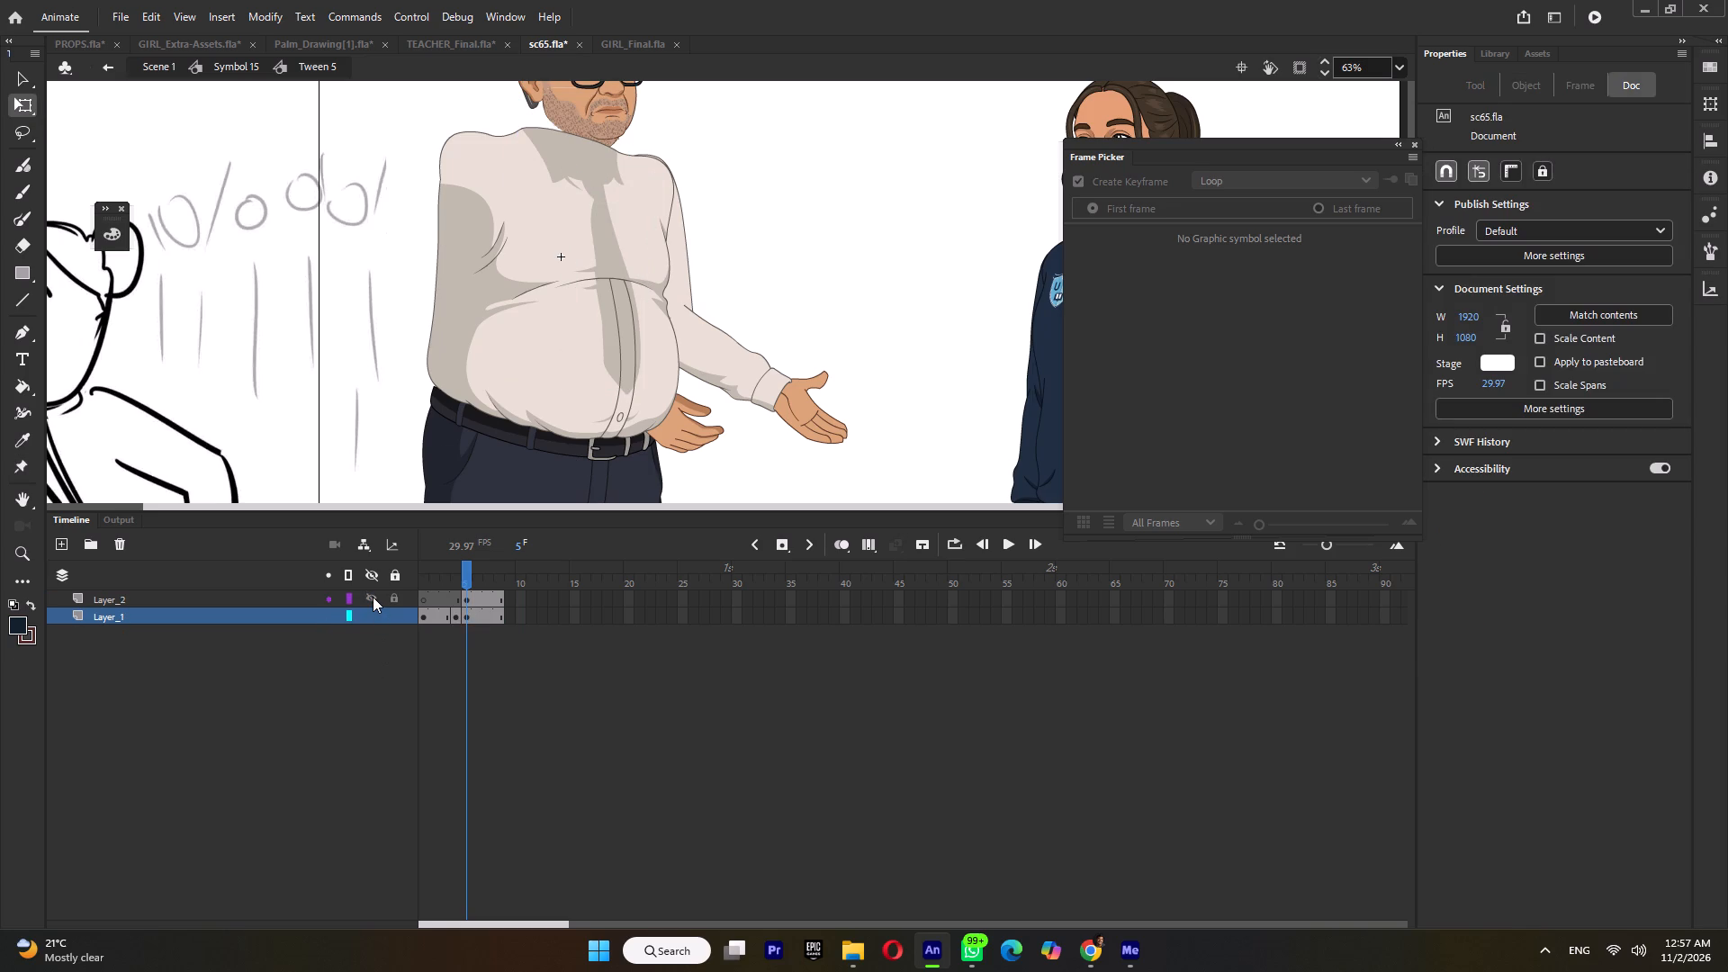
left_click(466, 615)
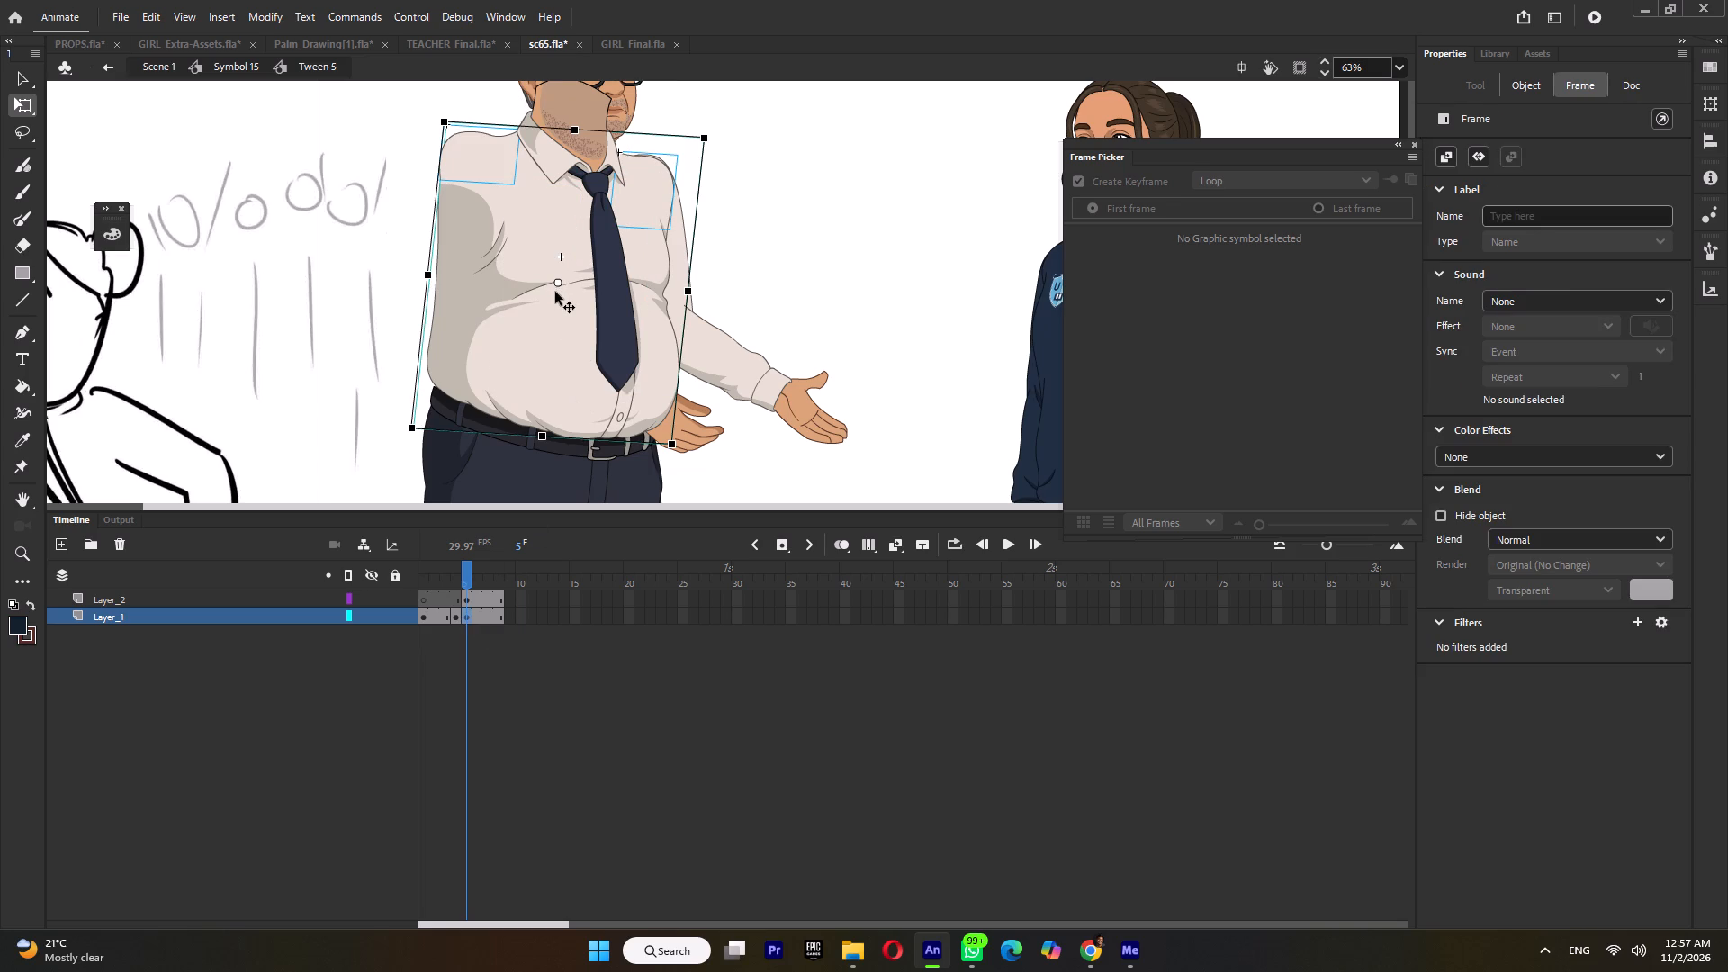
left_click(284, 345)
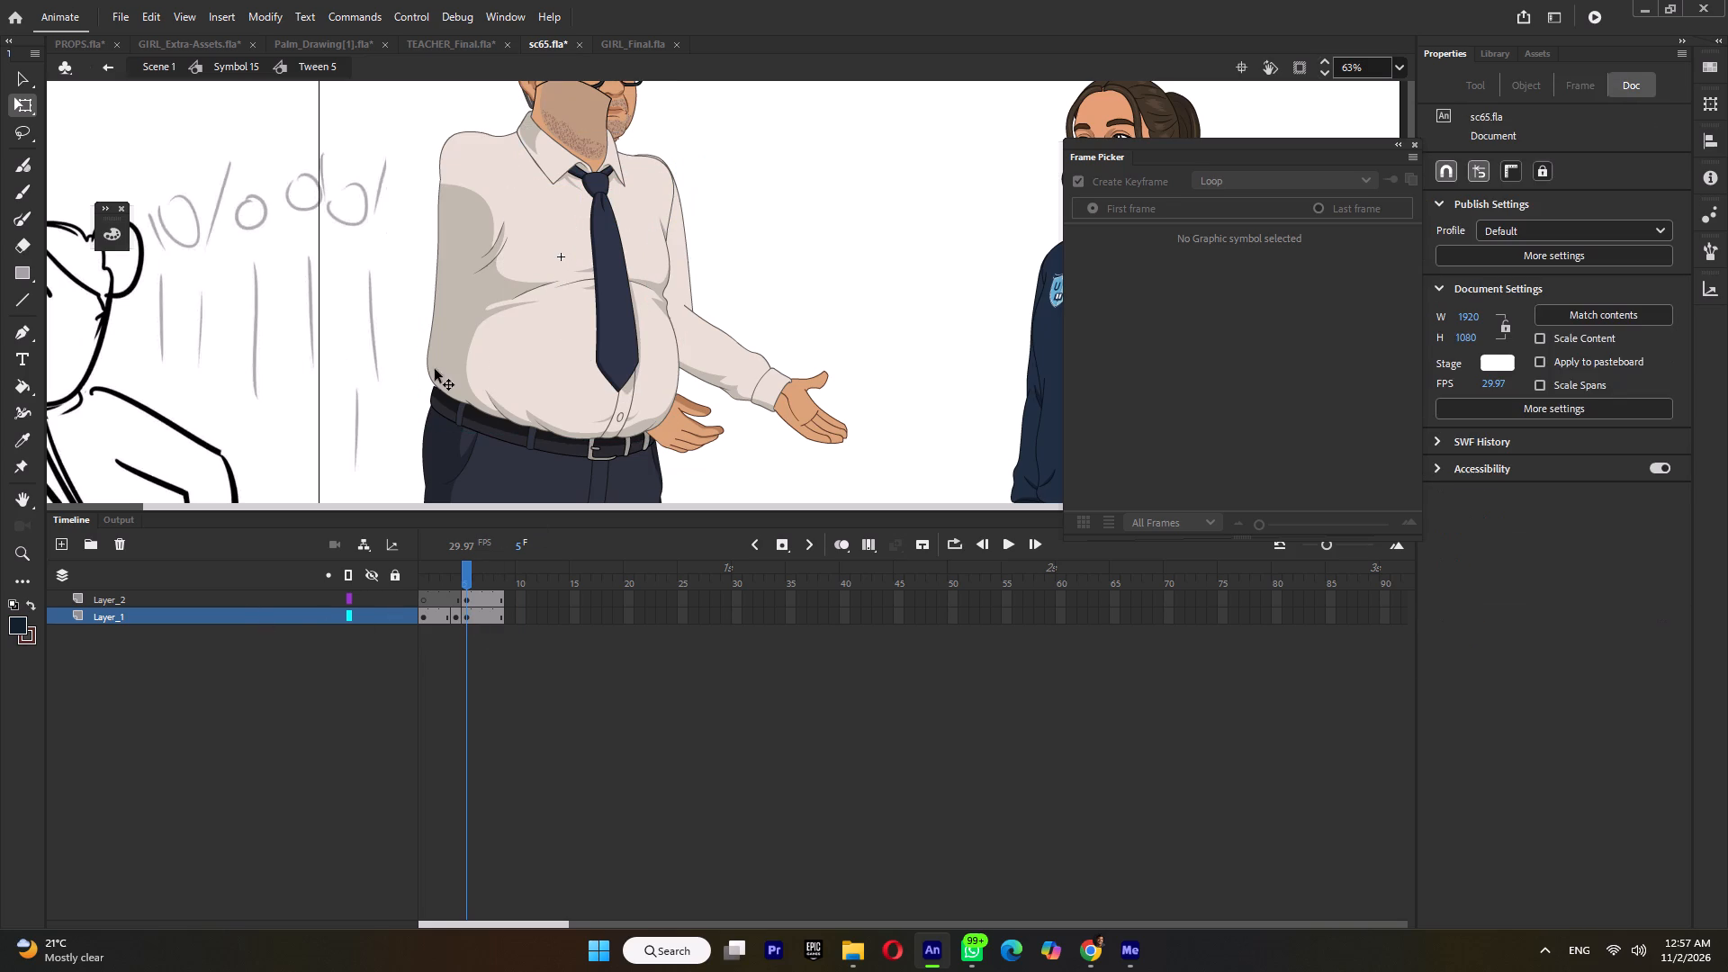
Apply Asset Warp to the shirt, with pins at the centre and both ends of its hem and at the collar.
left_click(22, 460)
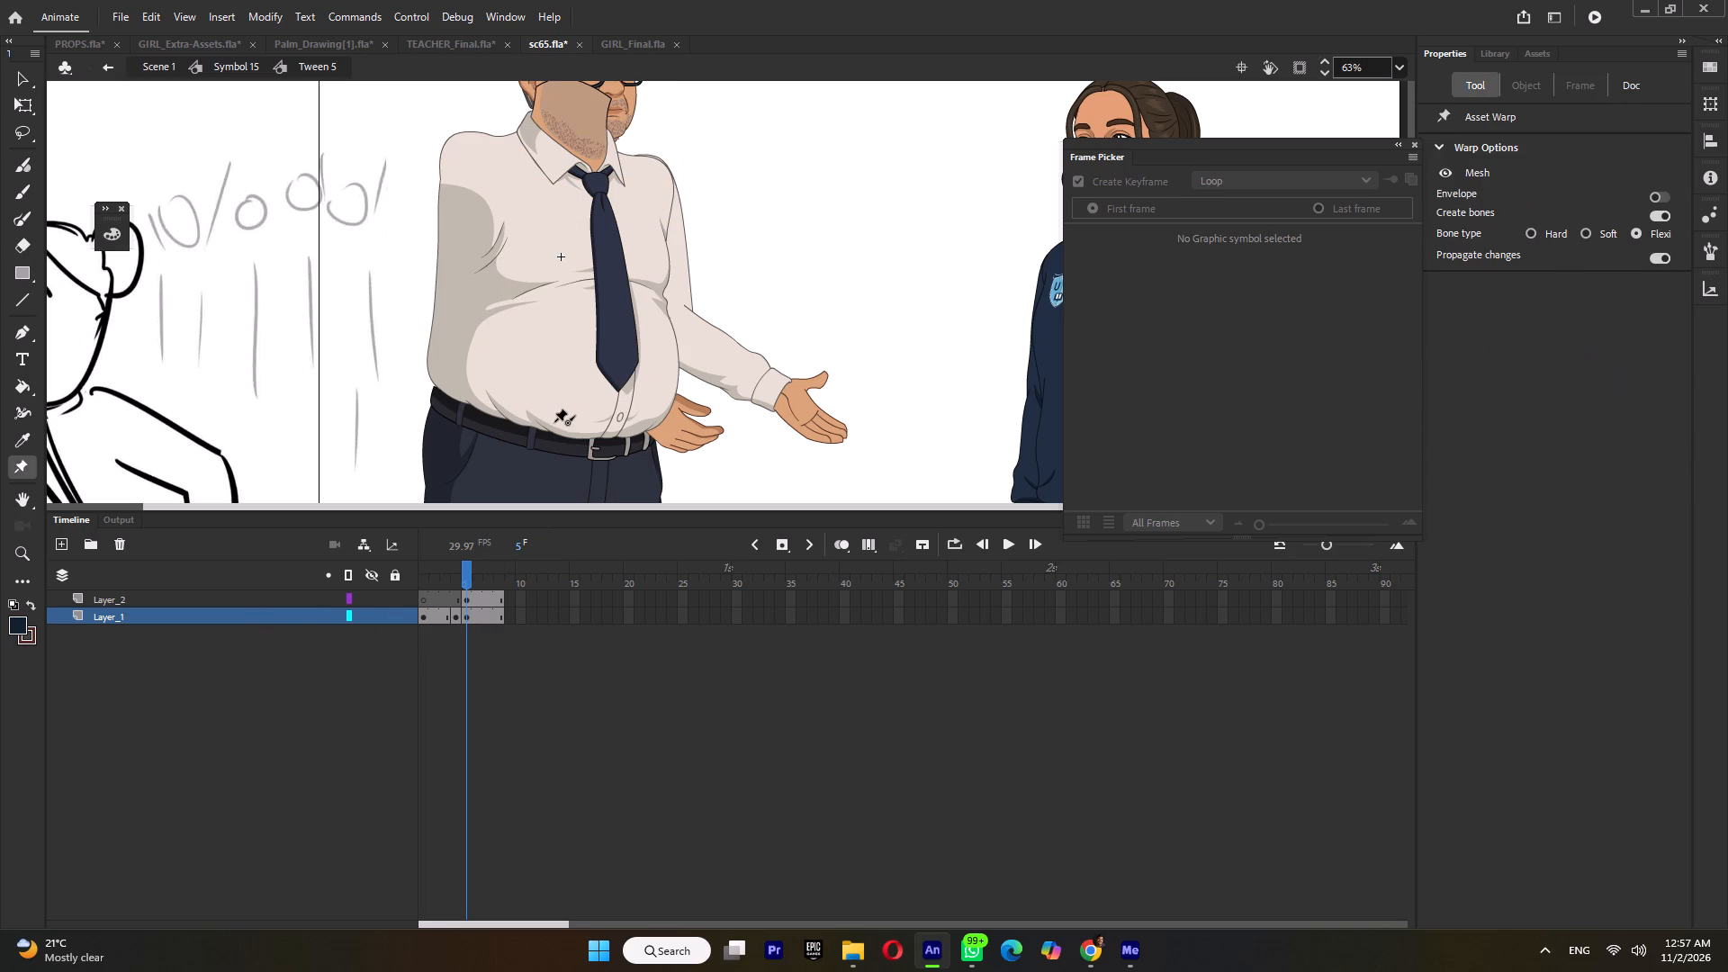
left_click(553, 421)
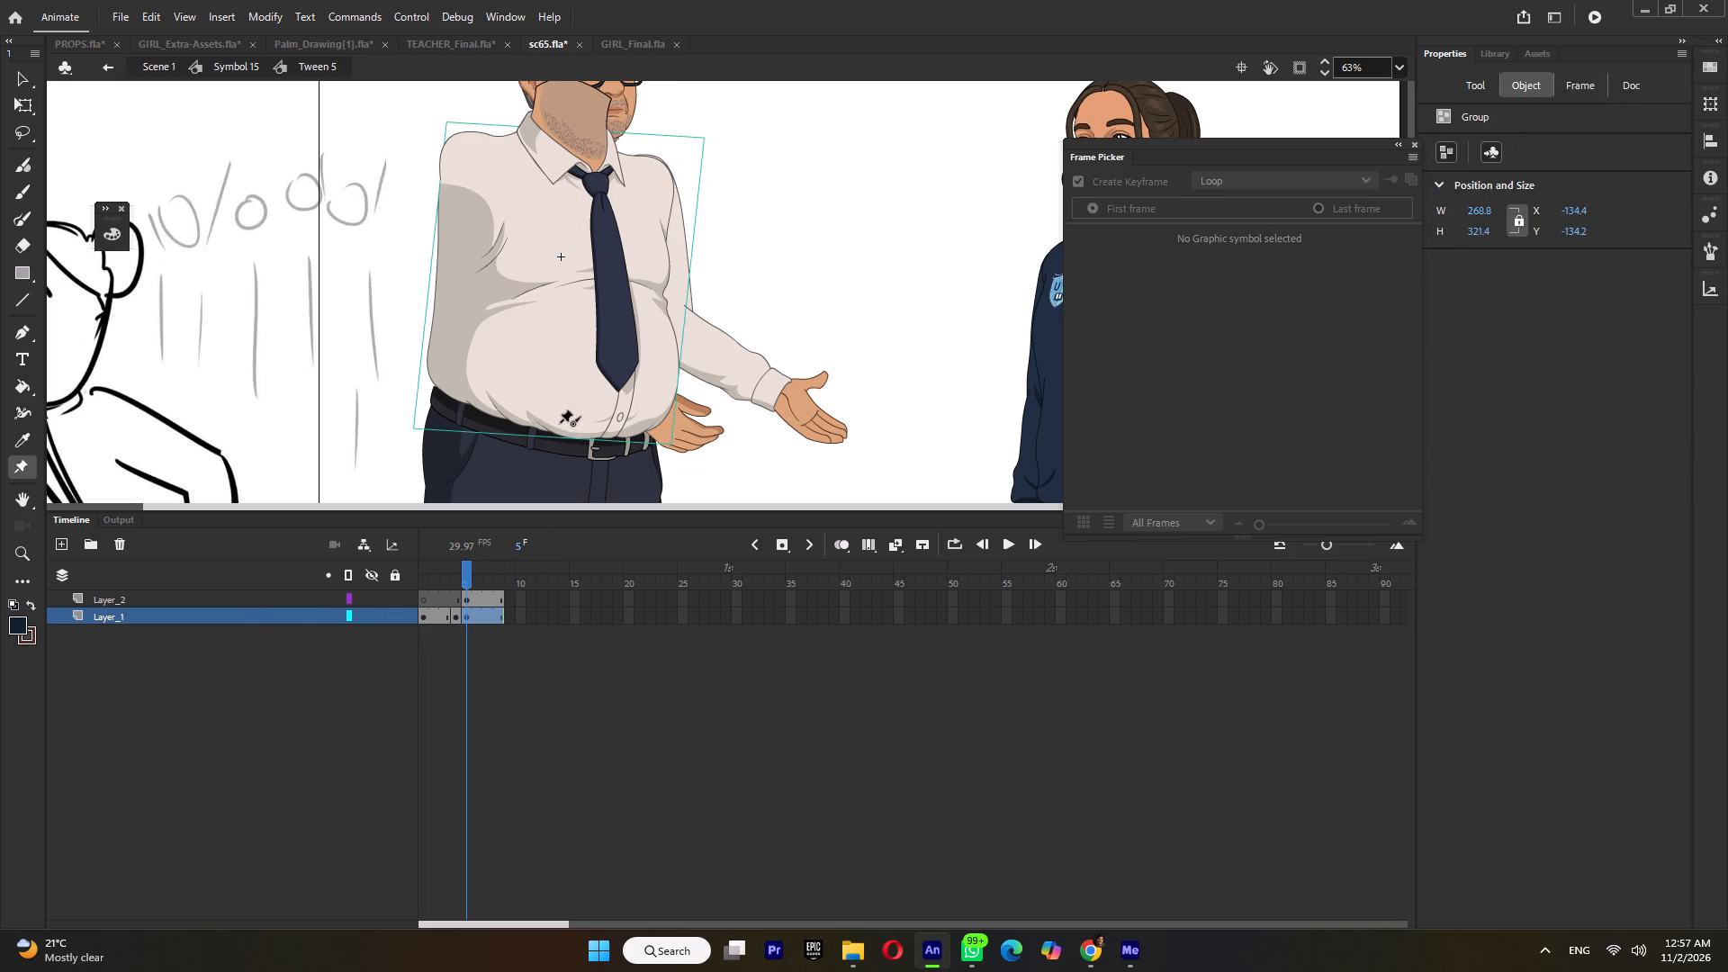
left_click(560, 422)
left_click(560, 422)
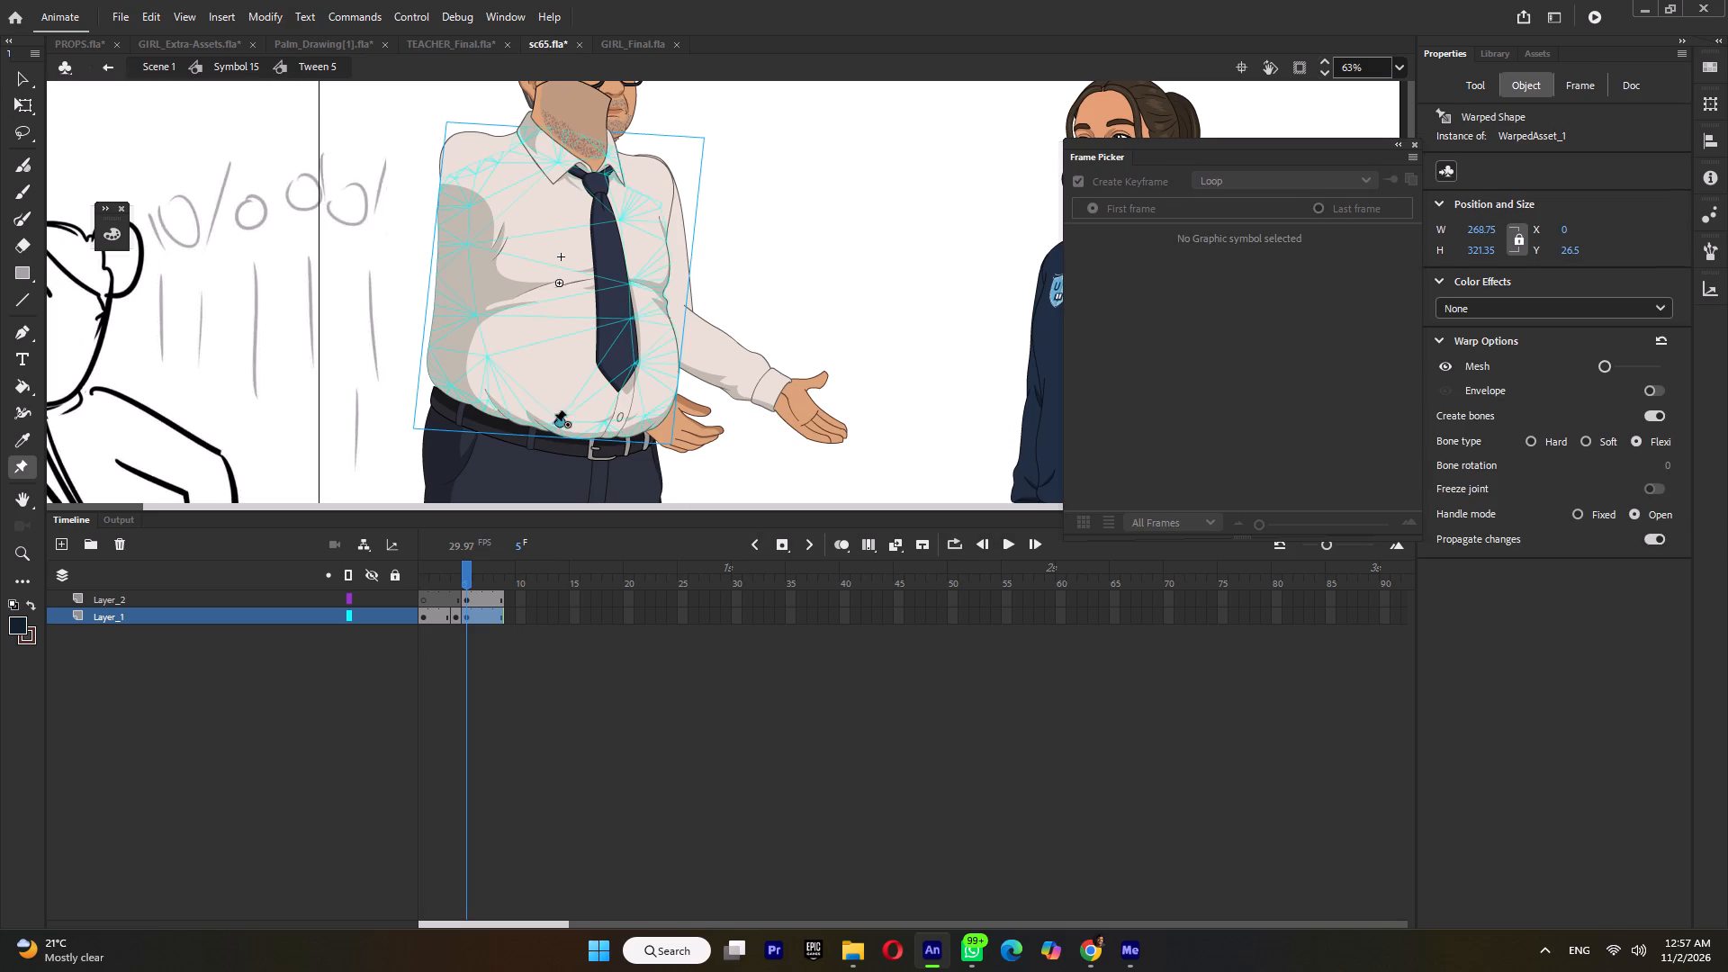
left_click(445, 382)
left_click(445, 382)
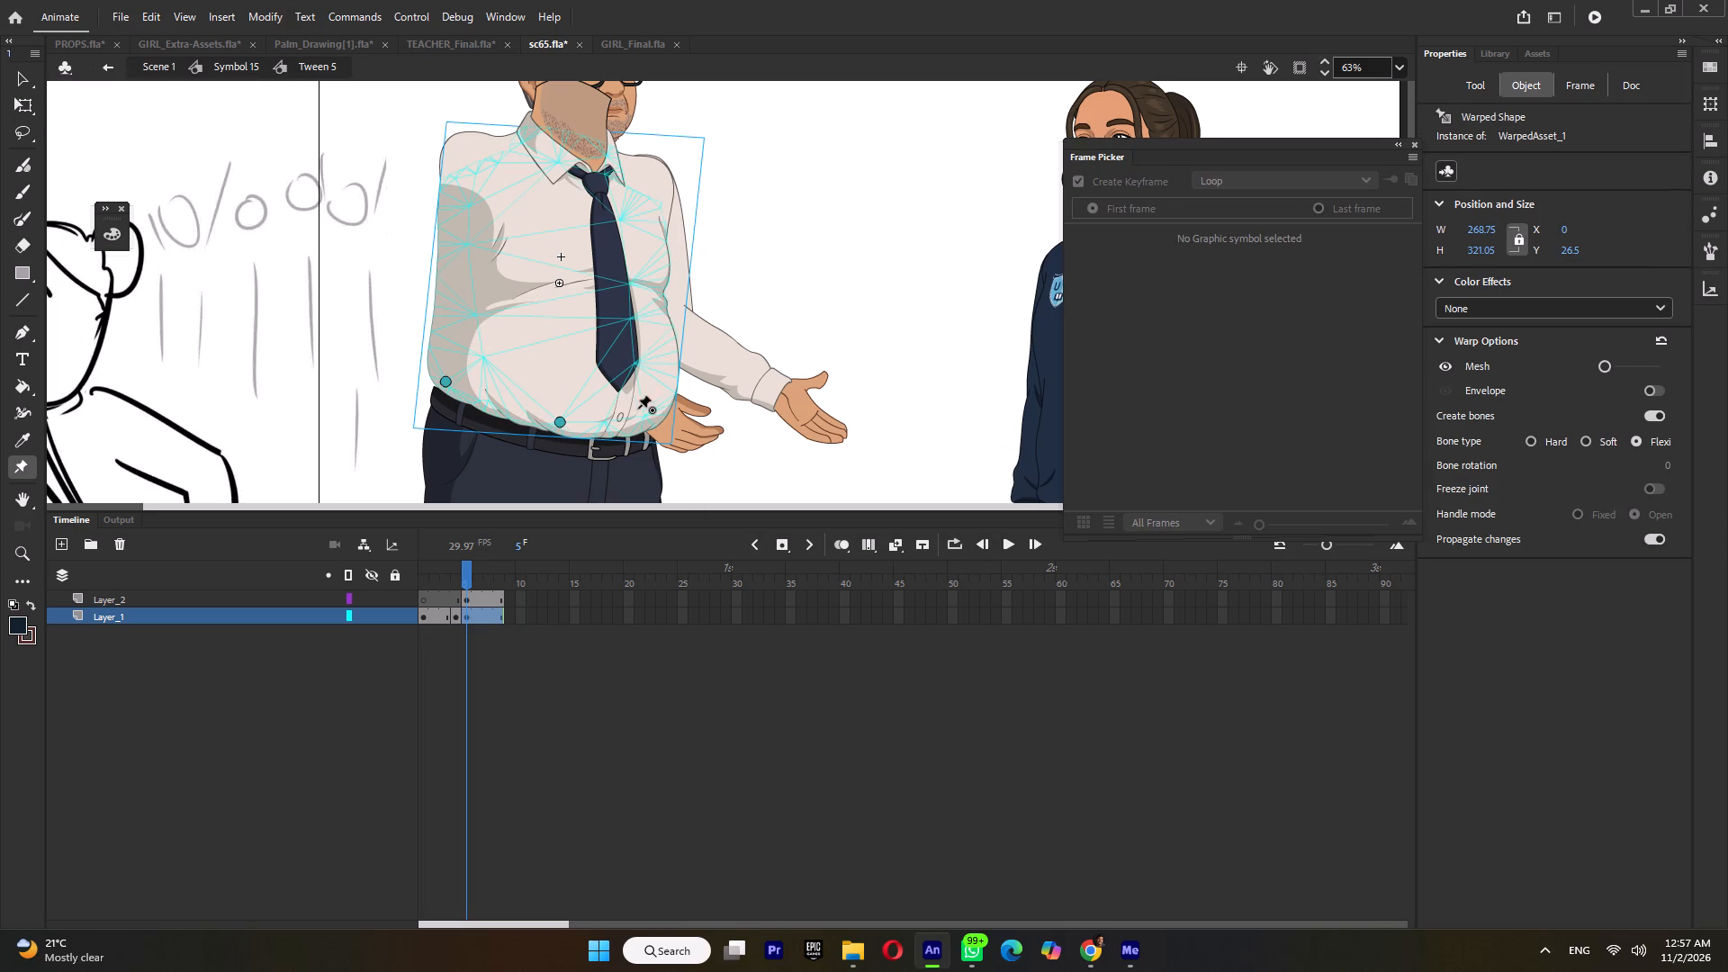
left_click(643, 417)
left_click(643, 417)
scroll(633, 418, "down", 4, "ctrl")
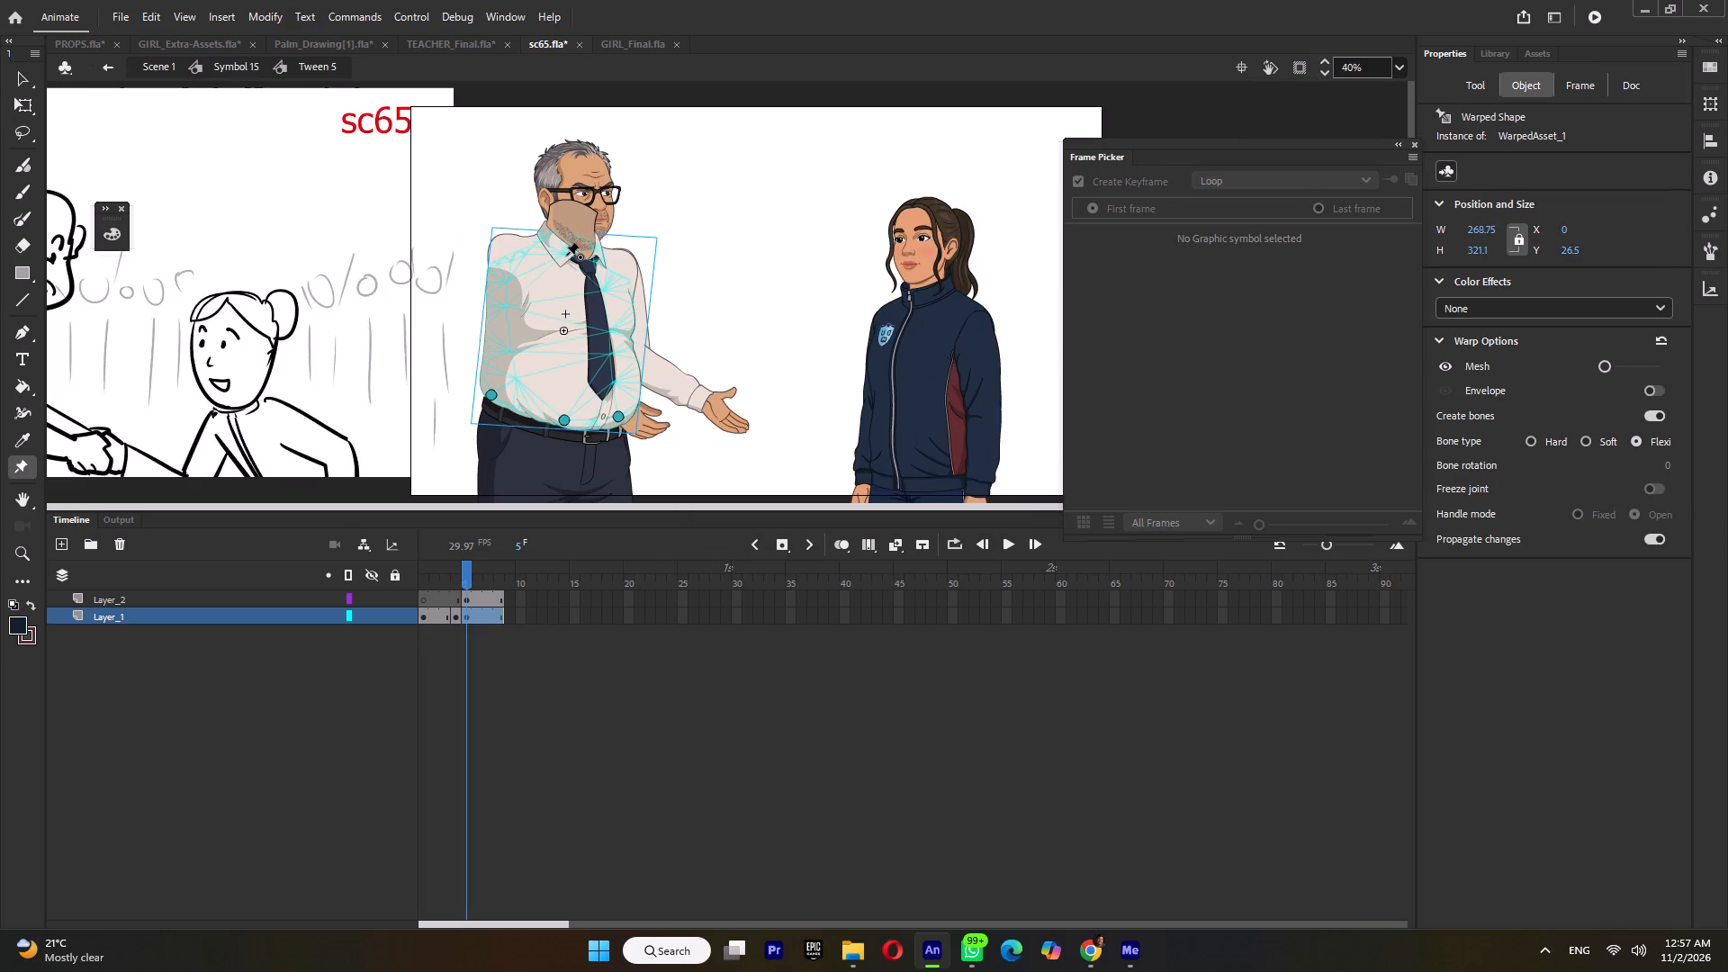
scroll(566, 256, "down", 3, "ctrl")
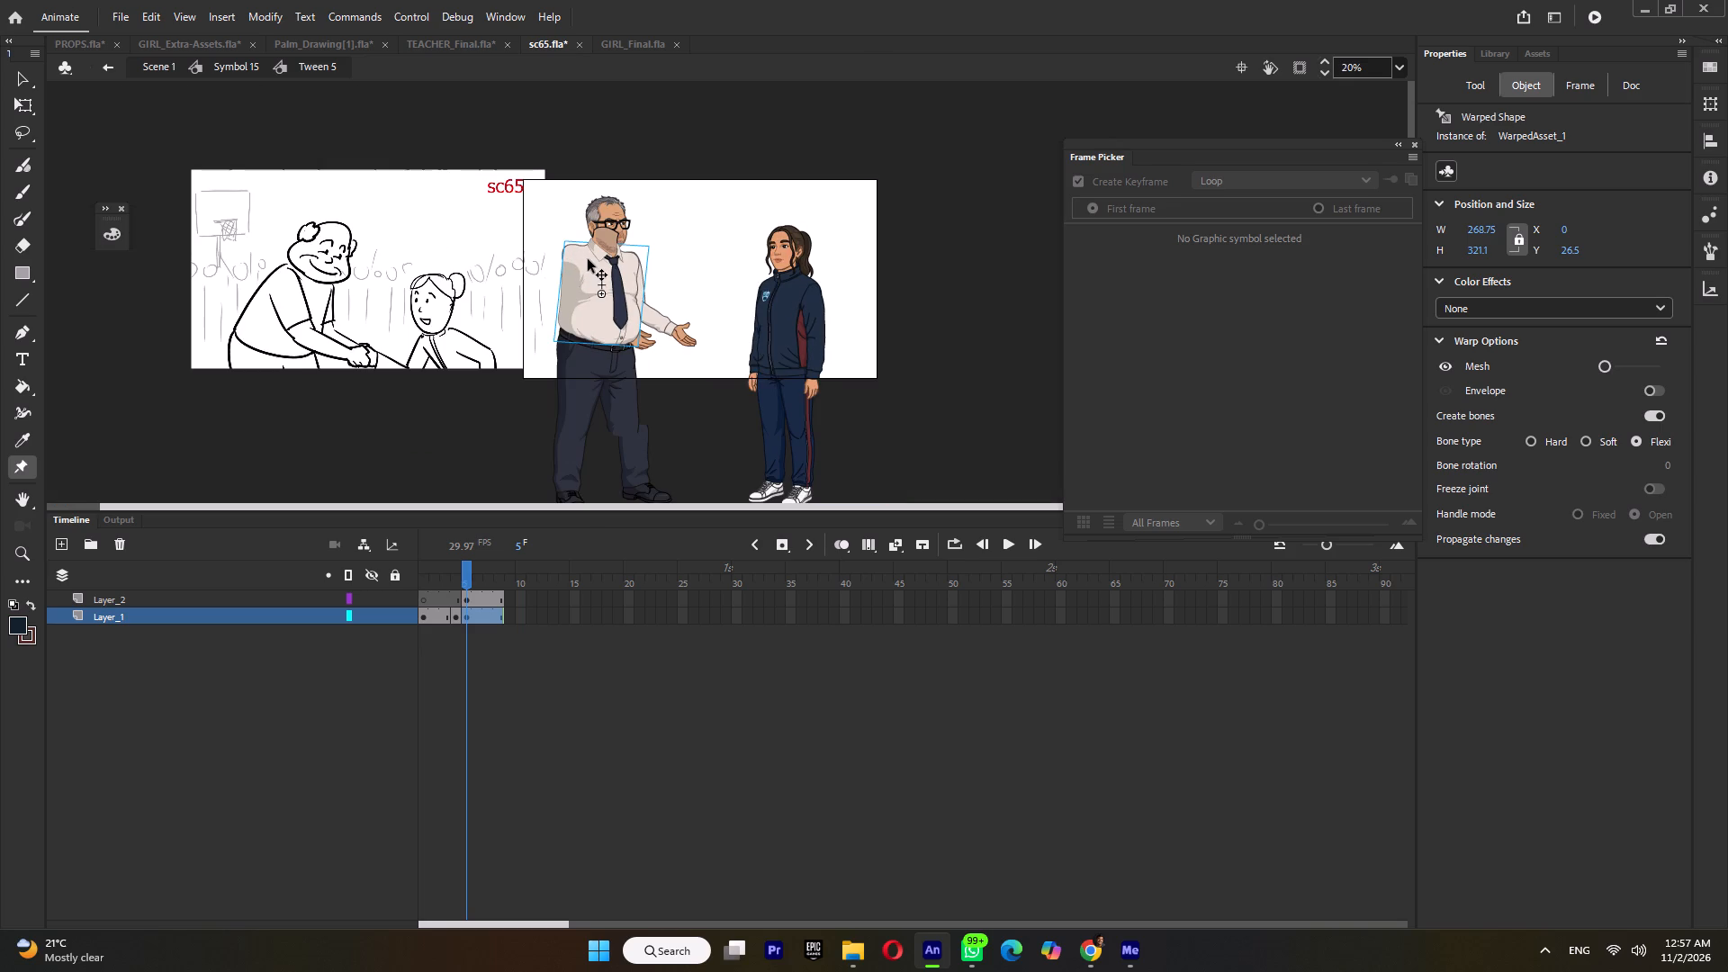
scroll(590, 259, "up", 8, "ctrl")
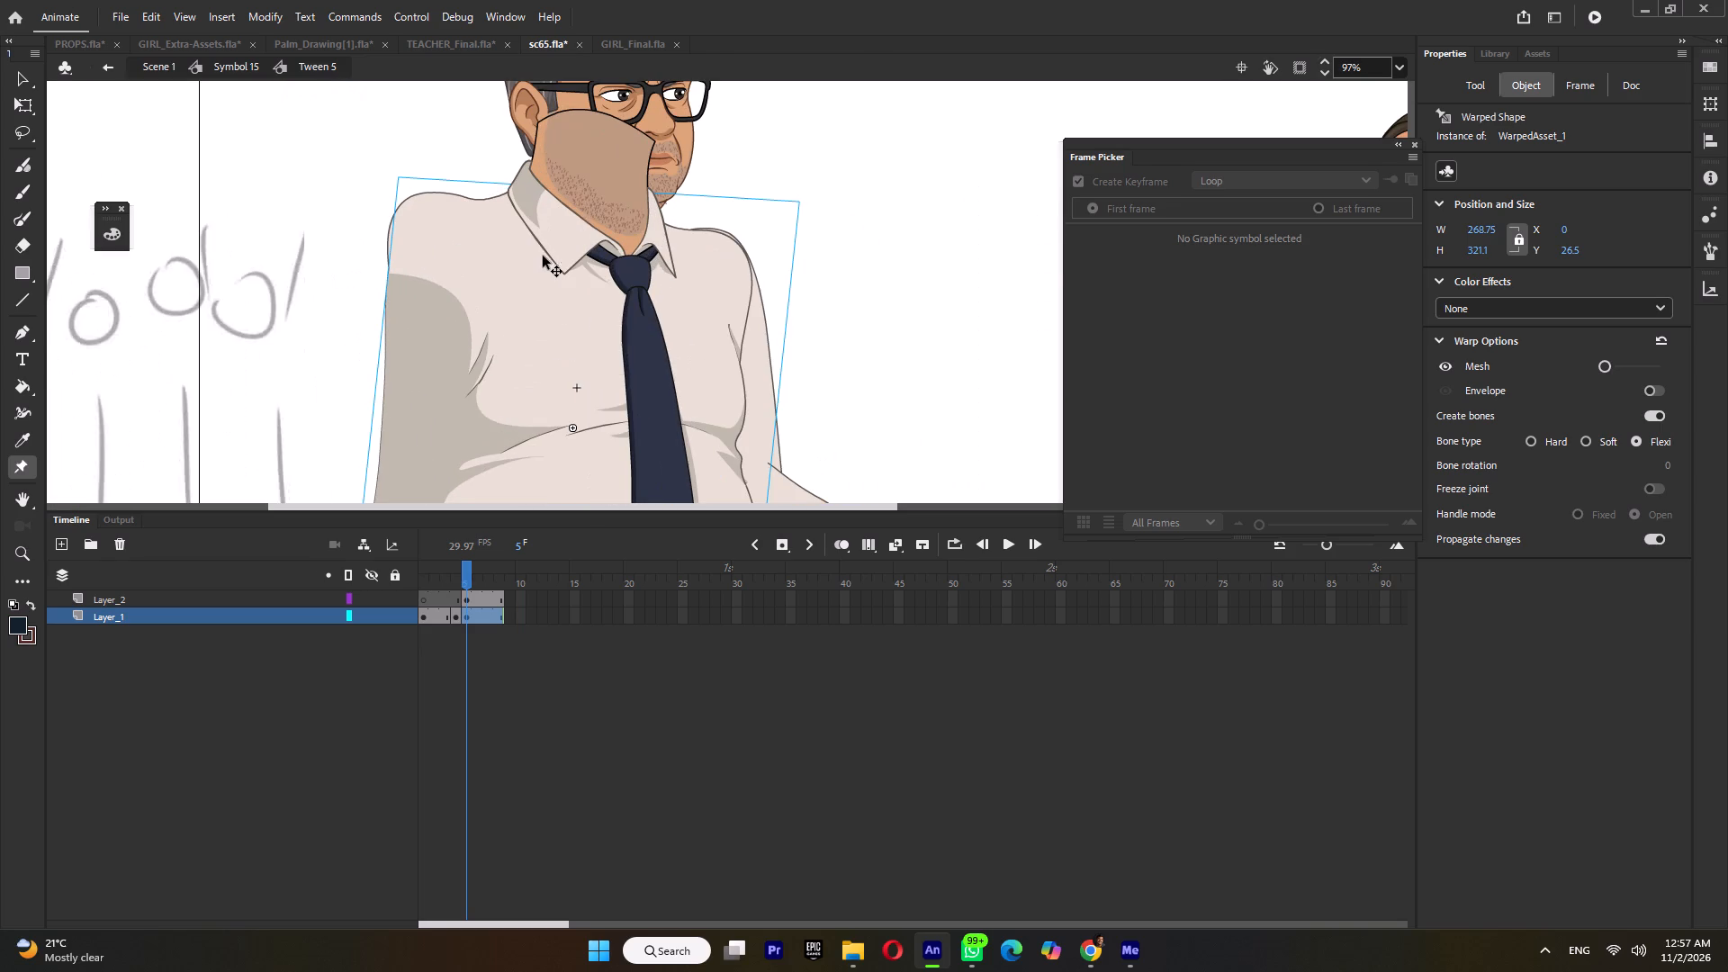
left_click(583, 225)
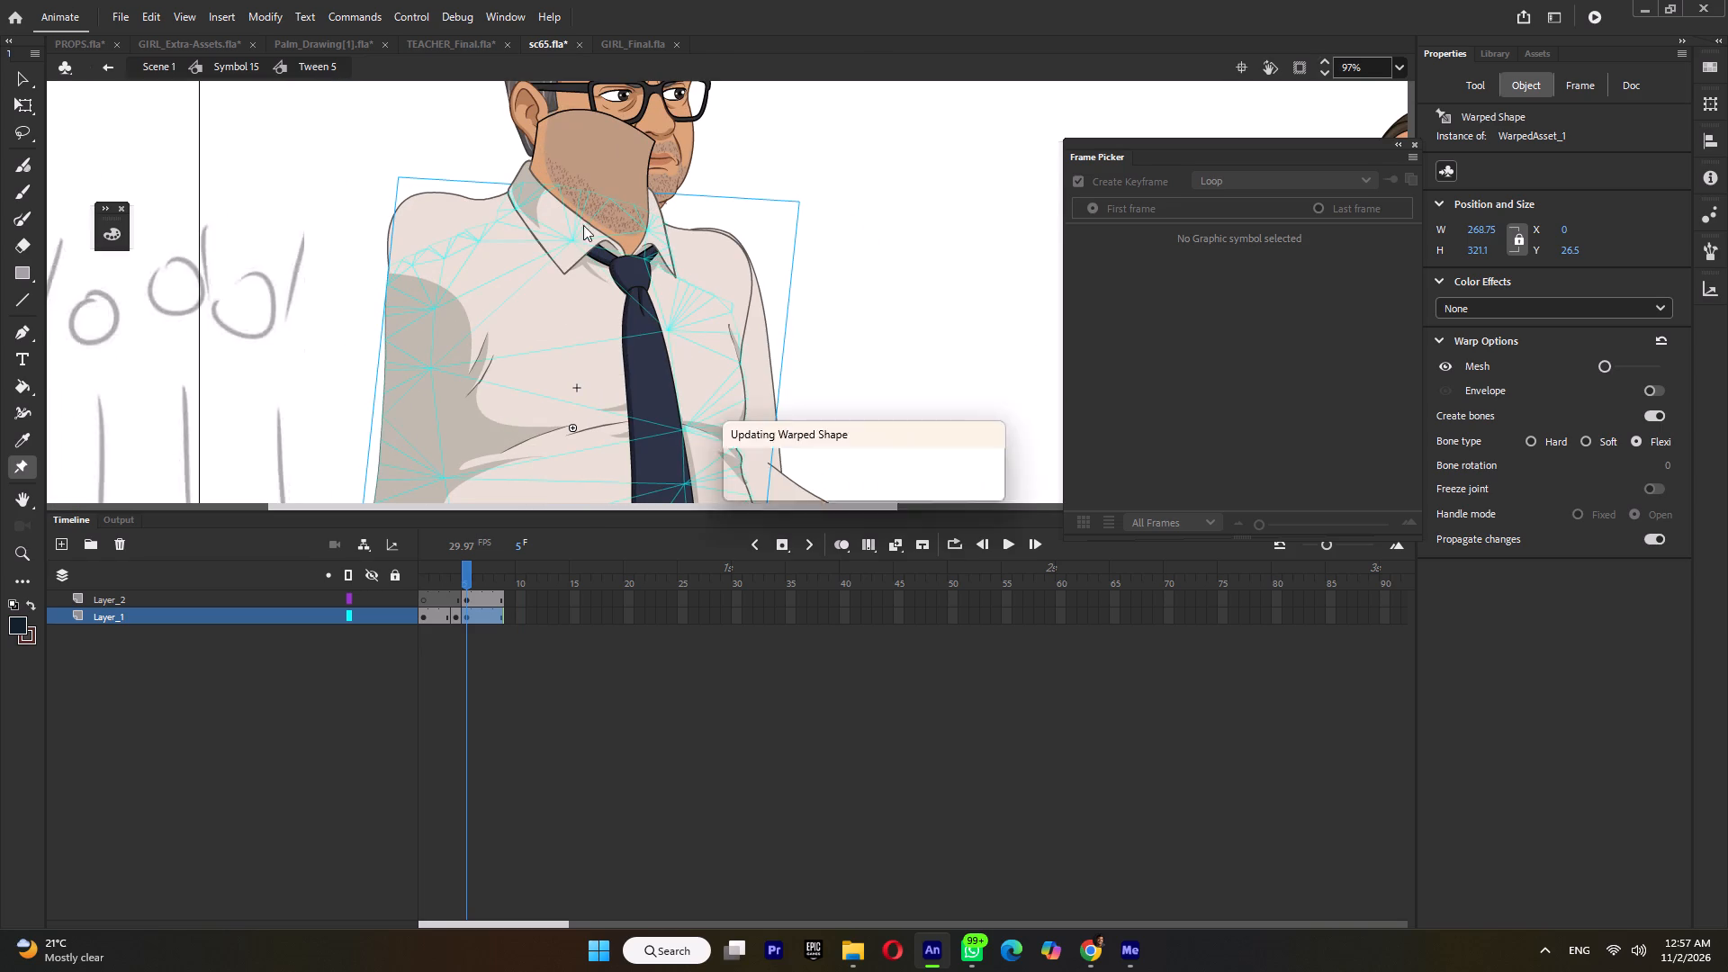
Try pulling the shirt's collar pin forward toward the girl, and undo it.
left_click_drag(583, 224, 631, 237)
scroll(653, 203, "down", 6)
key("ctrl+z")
Add warp pins to the middle of the shirt's belly and to the shaded chest area below the back shoulder.
scroll(668, 389, "down", 9, "ctrl")
scroll(612, 220, "up", 4, "ctrl")
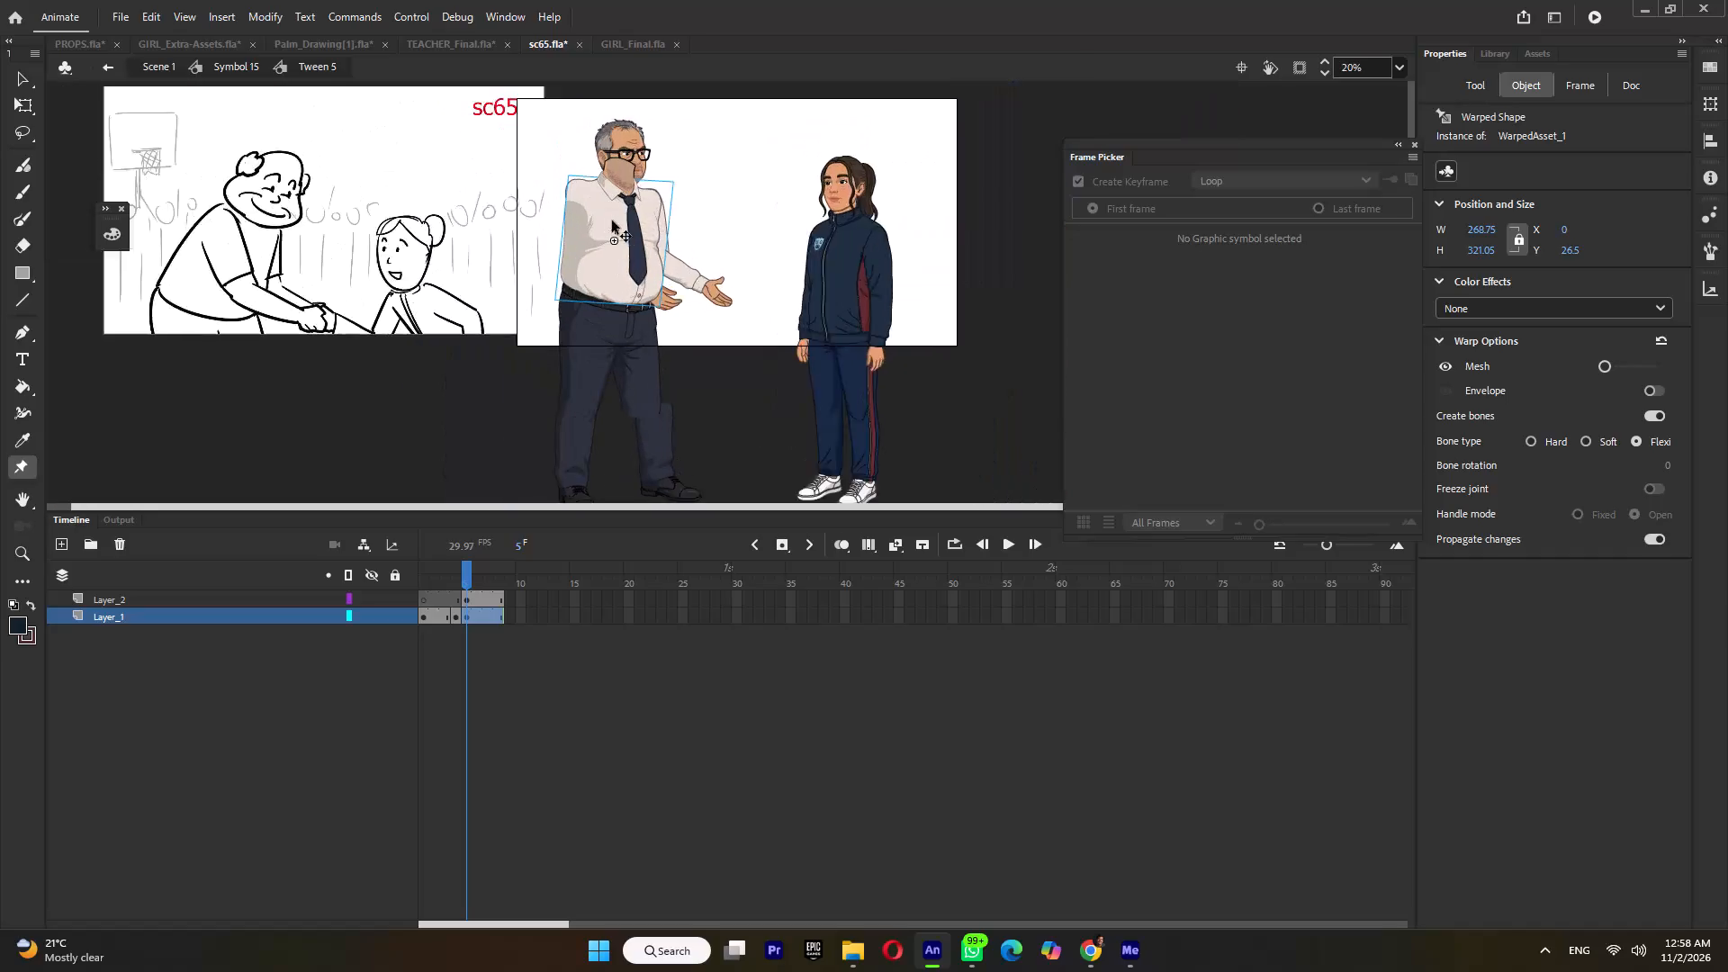
left_click(555, 264)
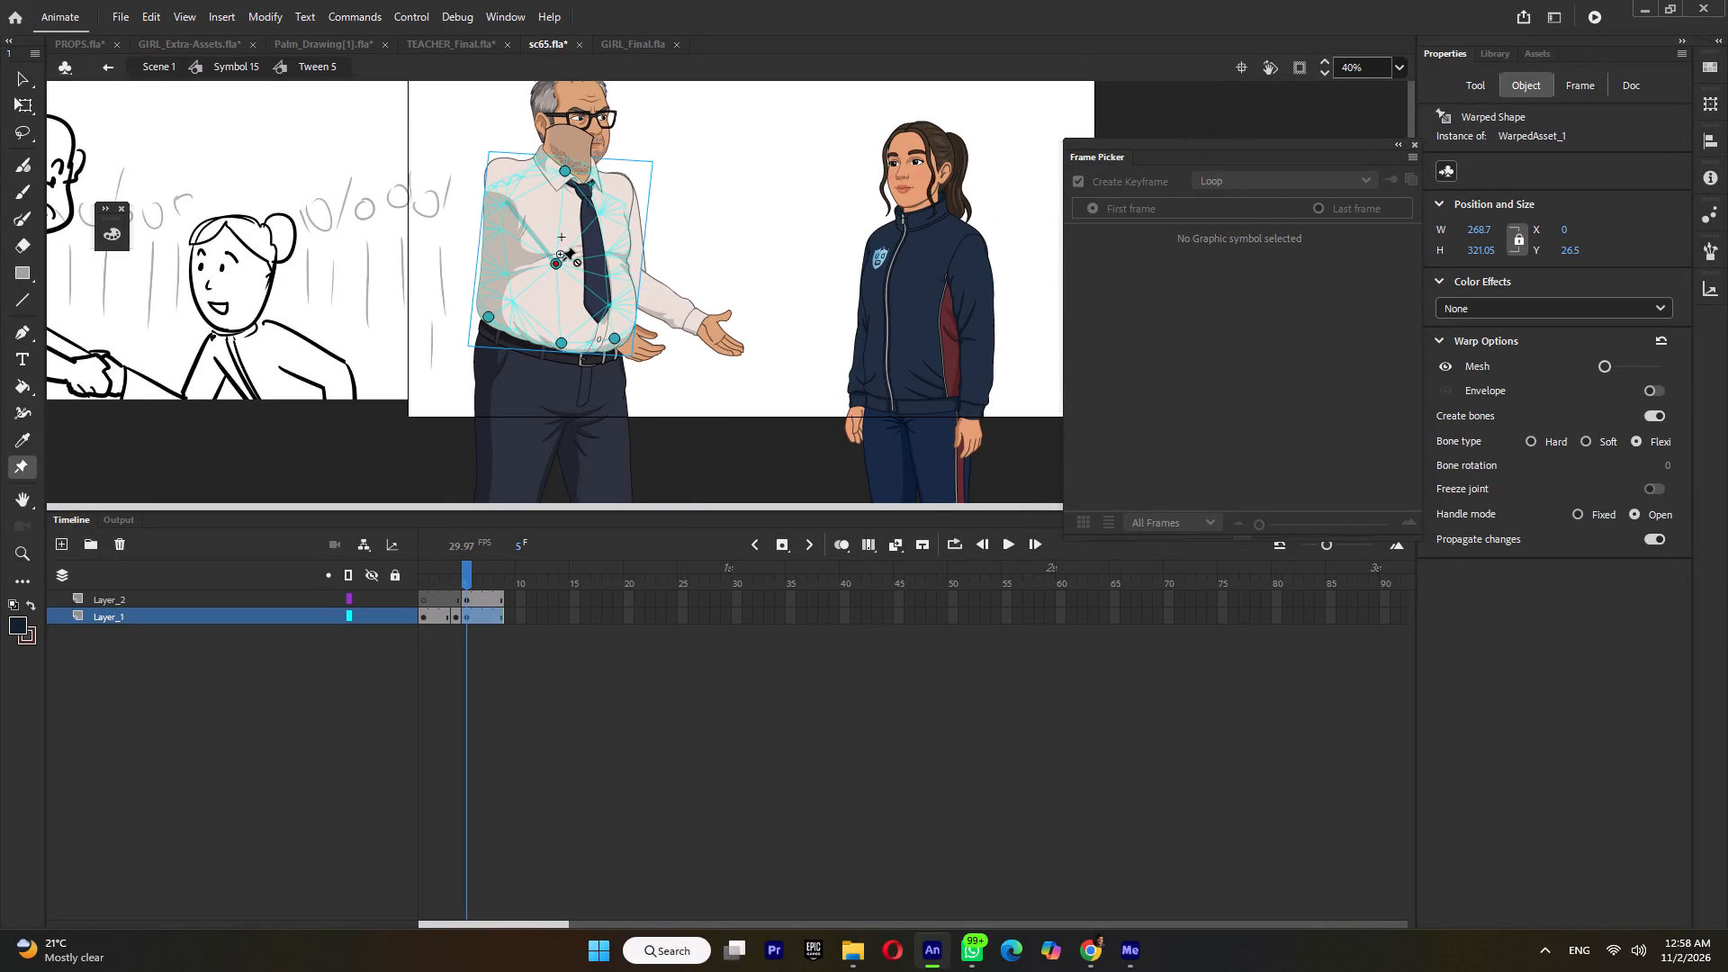
left_click(556, 264)
left_click(507, 201)
left_click(510, 202)
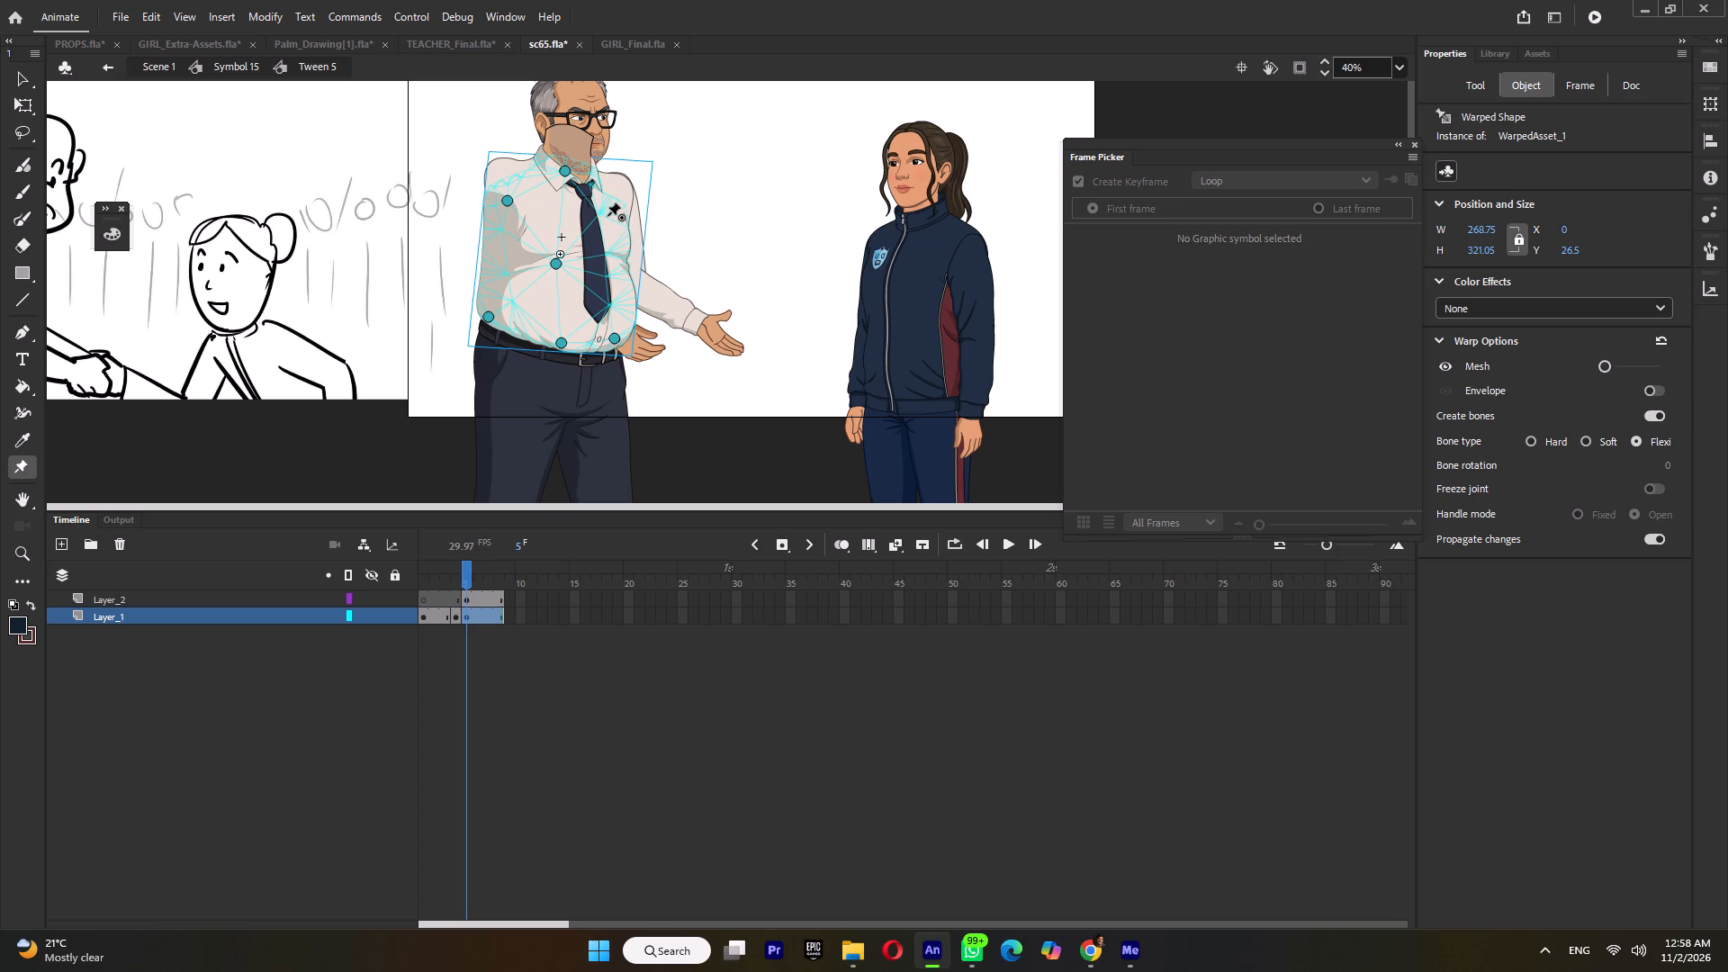
Bend the upper torso slightly toward the girl by moving the collar and chest pins forward and the belly pin back.
left_click_drag(508, 201, 518, 202)
left_click_drag(564, 169, 581, 172)
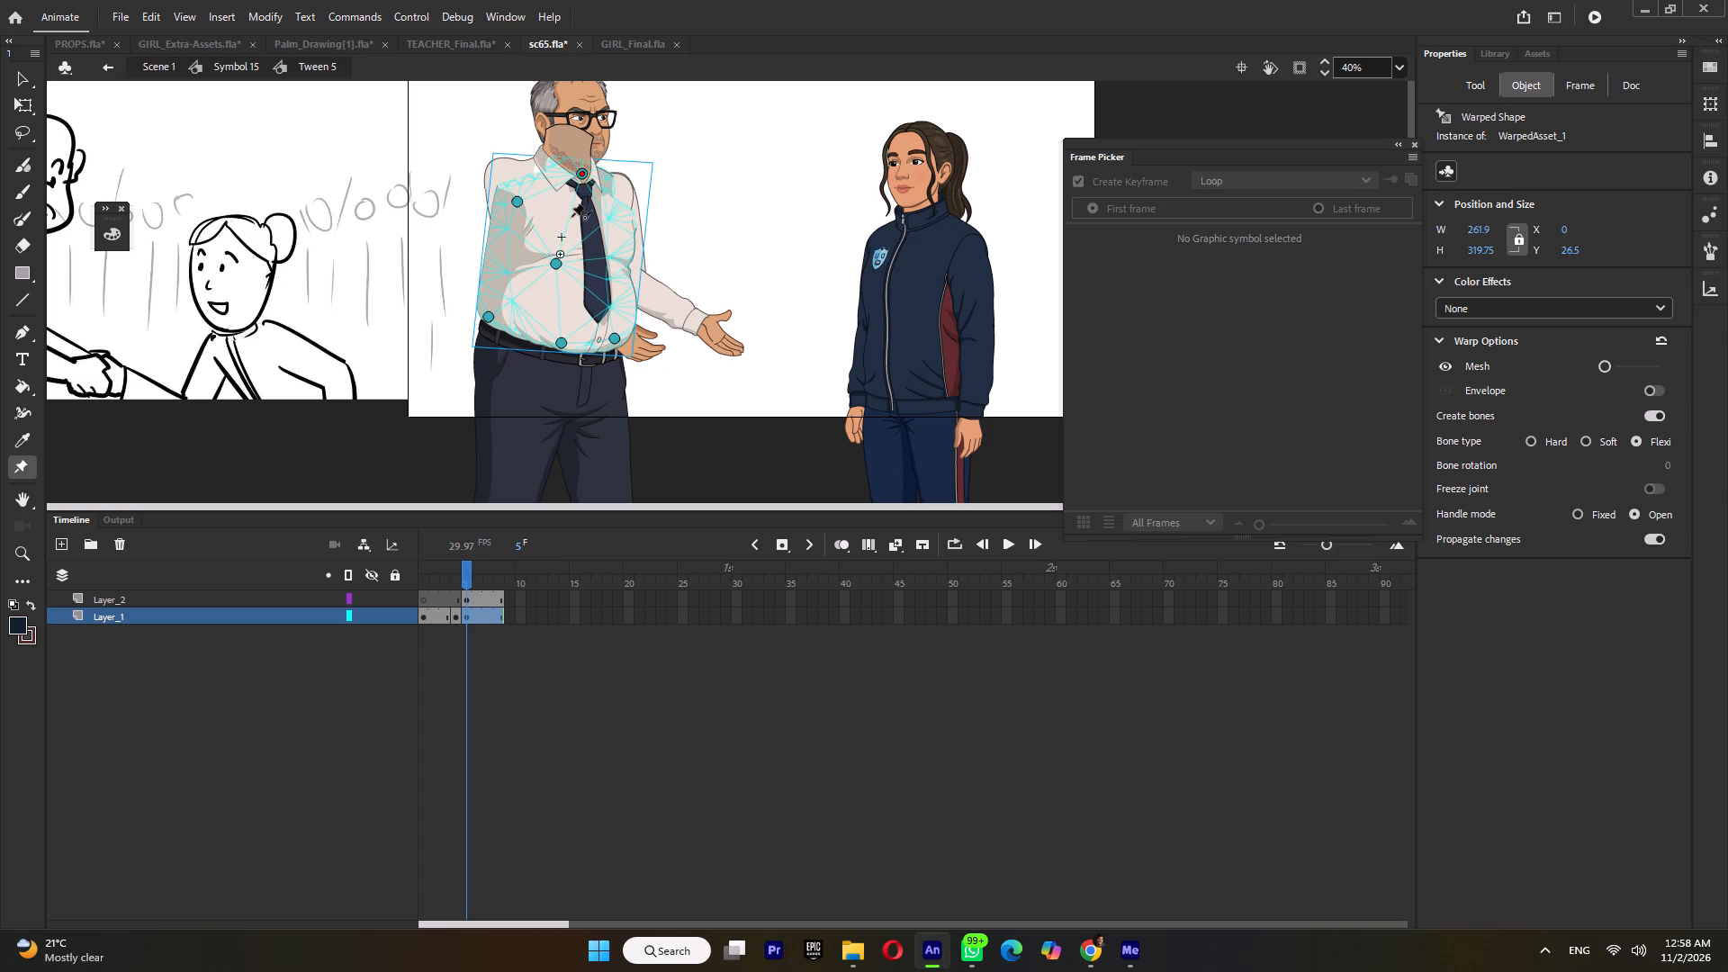
left_click(558, 265)
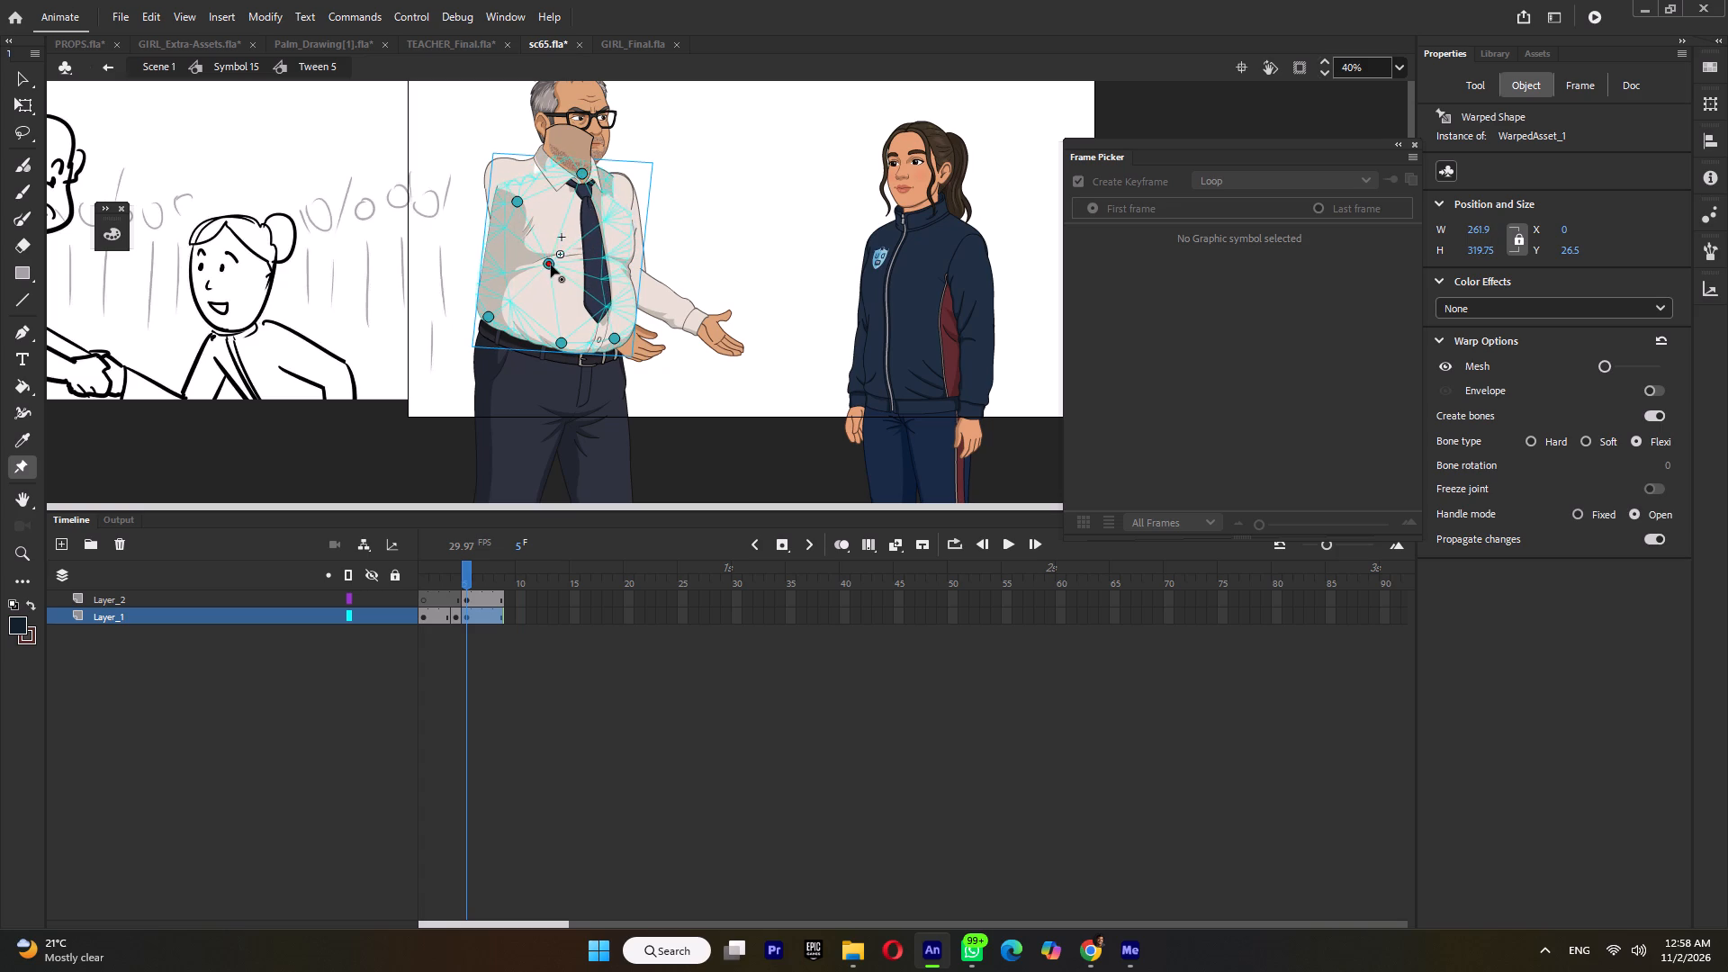
left_click_drag(517, 199, 526, 199)
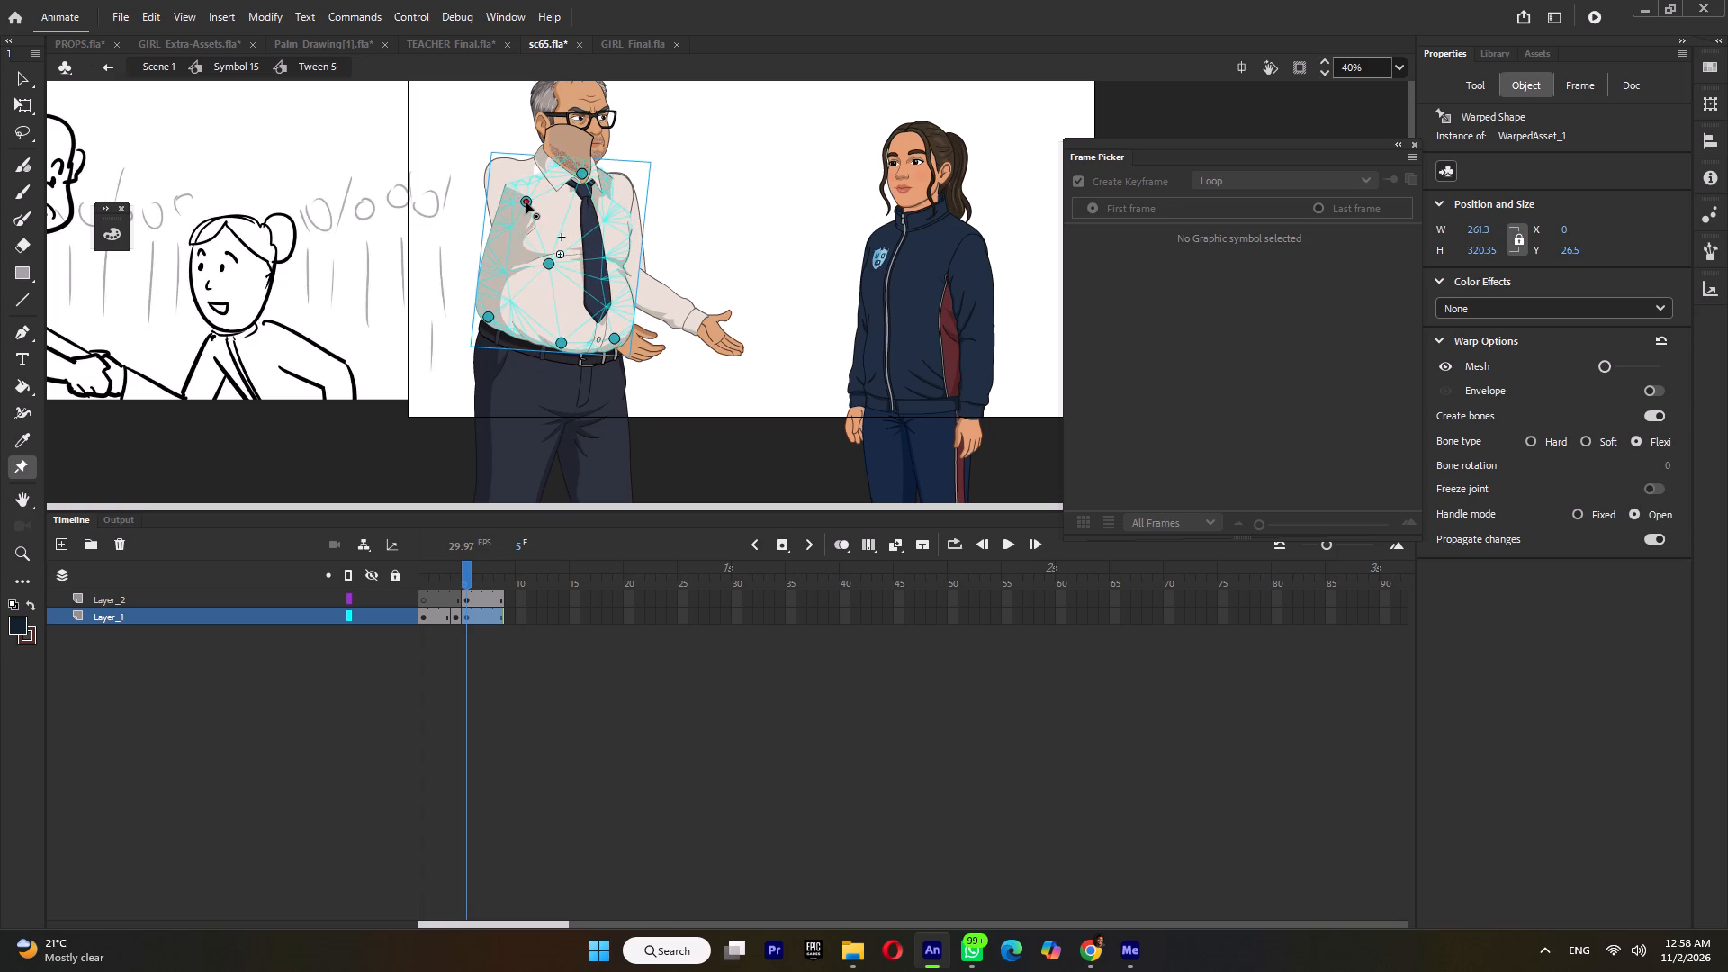
scroll(572, 260, "down", 2, "ctrl")
scroll(568, 199, "up", 5, "ctrl")
left_click_drag(580, 213, 589, 213)
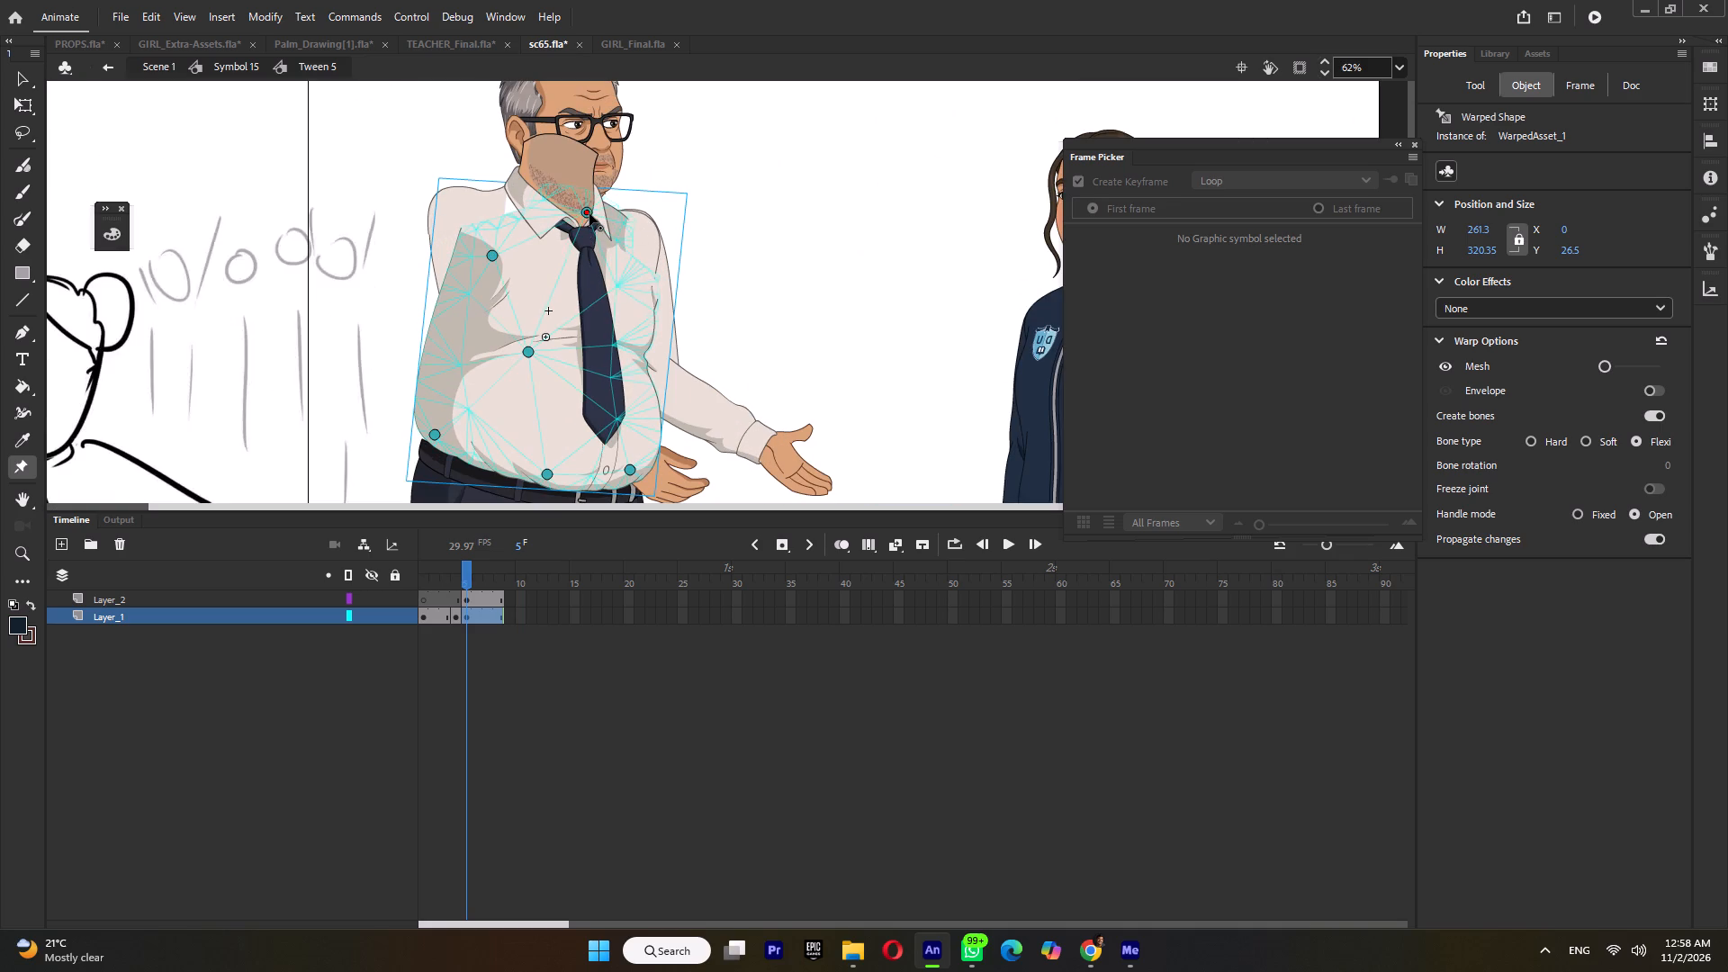
left_click_drag(589, 213, 594, 215)
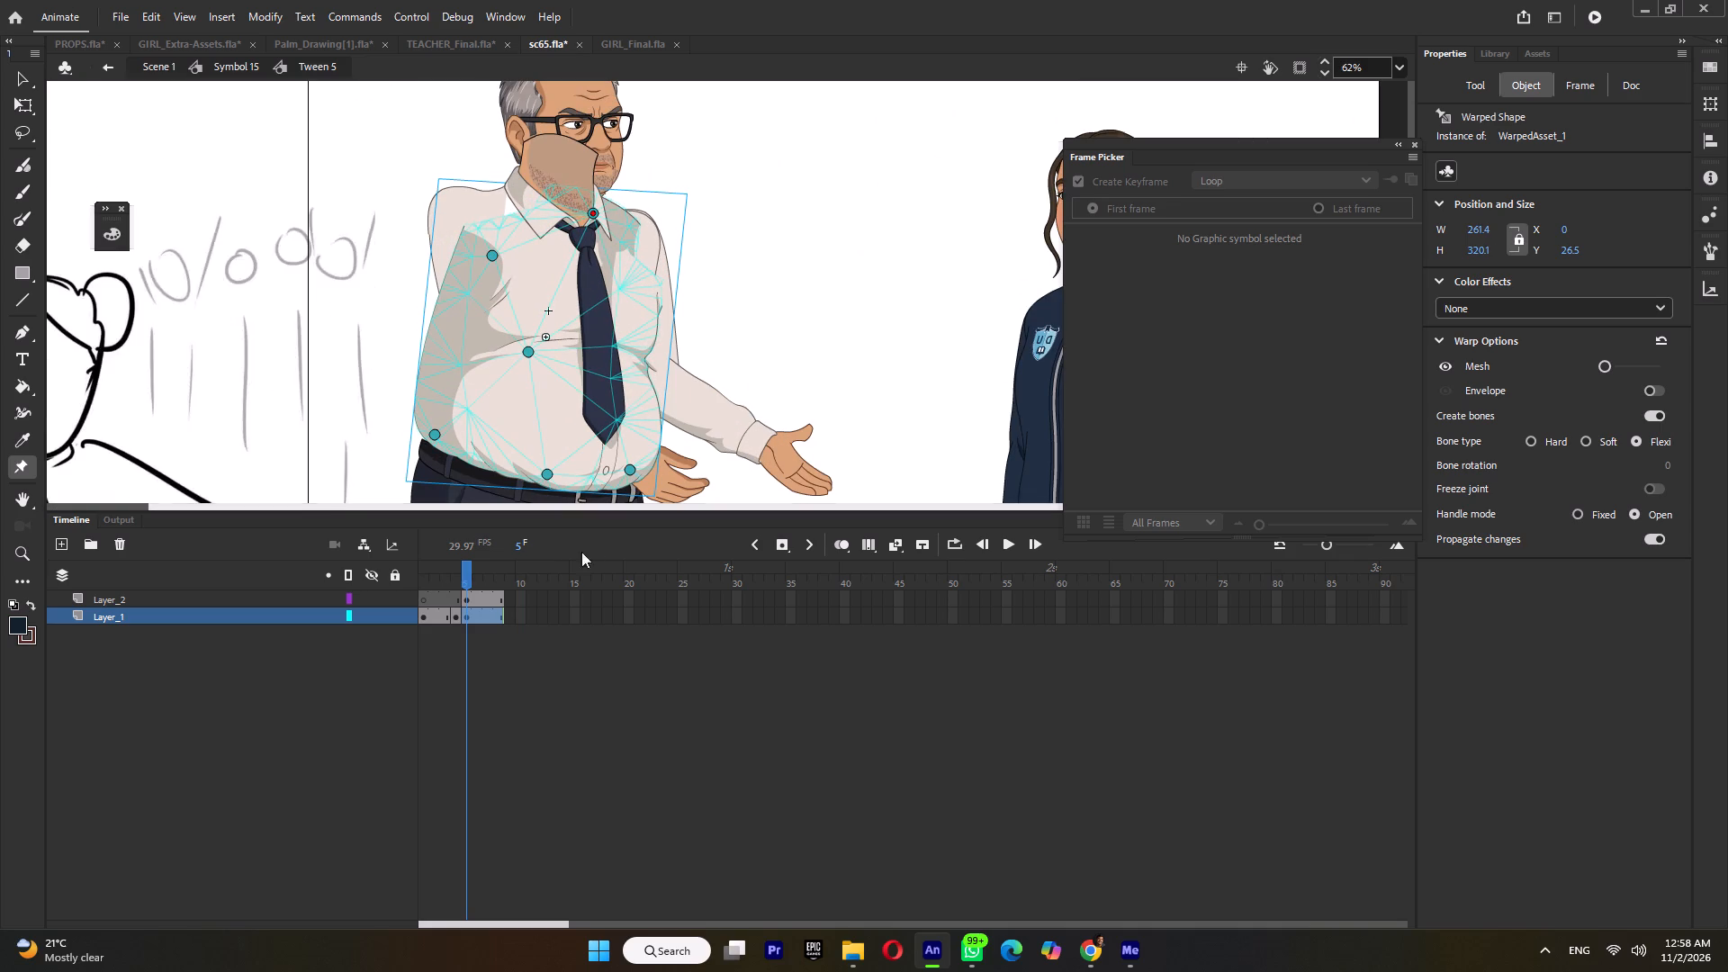
Add a keyframe at frame 6 on Layer_1 and pull the shirt's chest and collar pins slightly back, away from the girl.
left_click(479, 617)
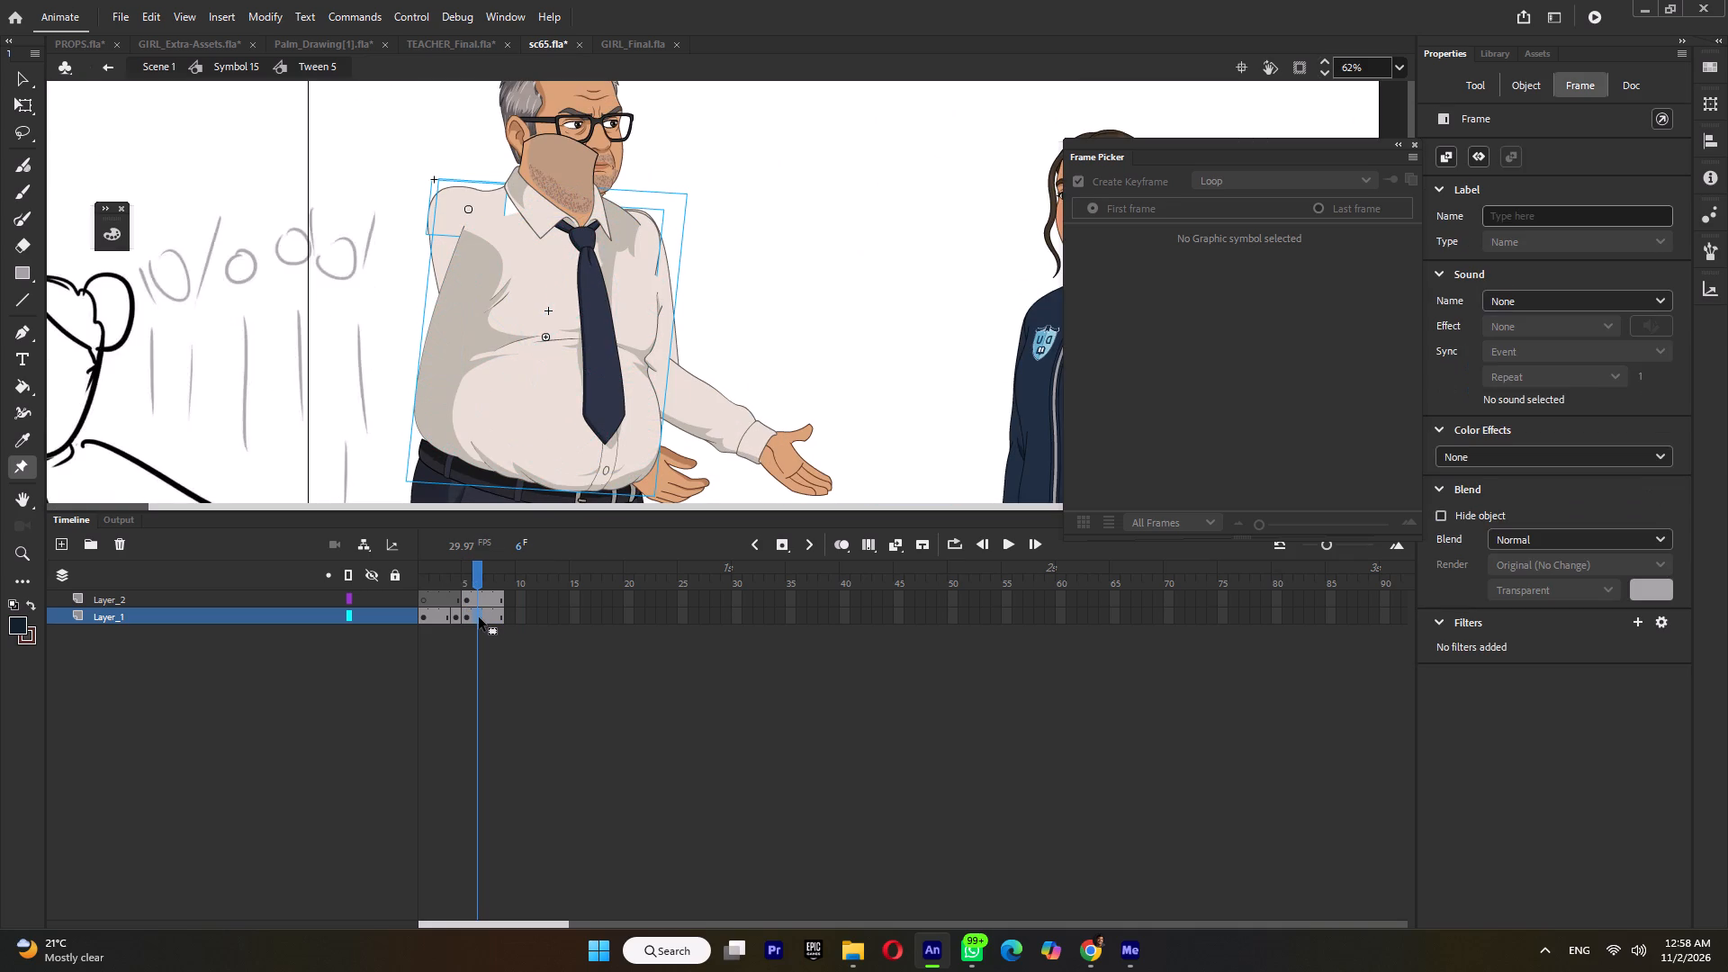
key("F6")
left_click(467, 616)
left_click(480, 616)
left_click(553, 360)
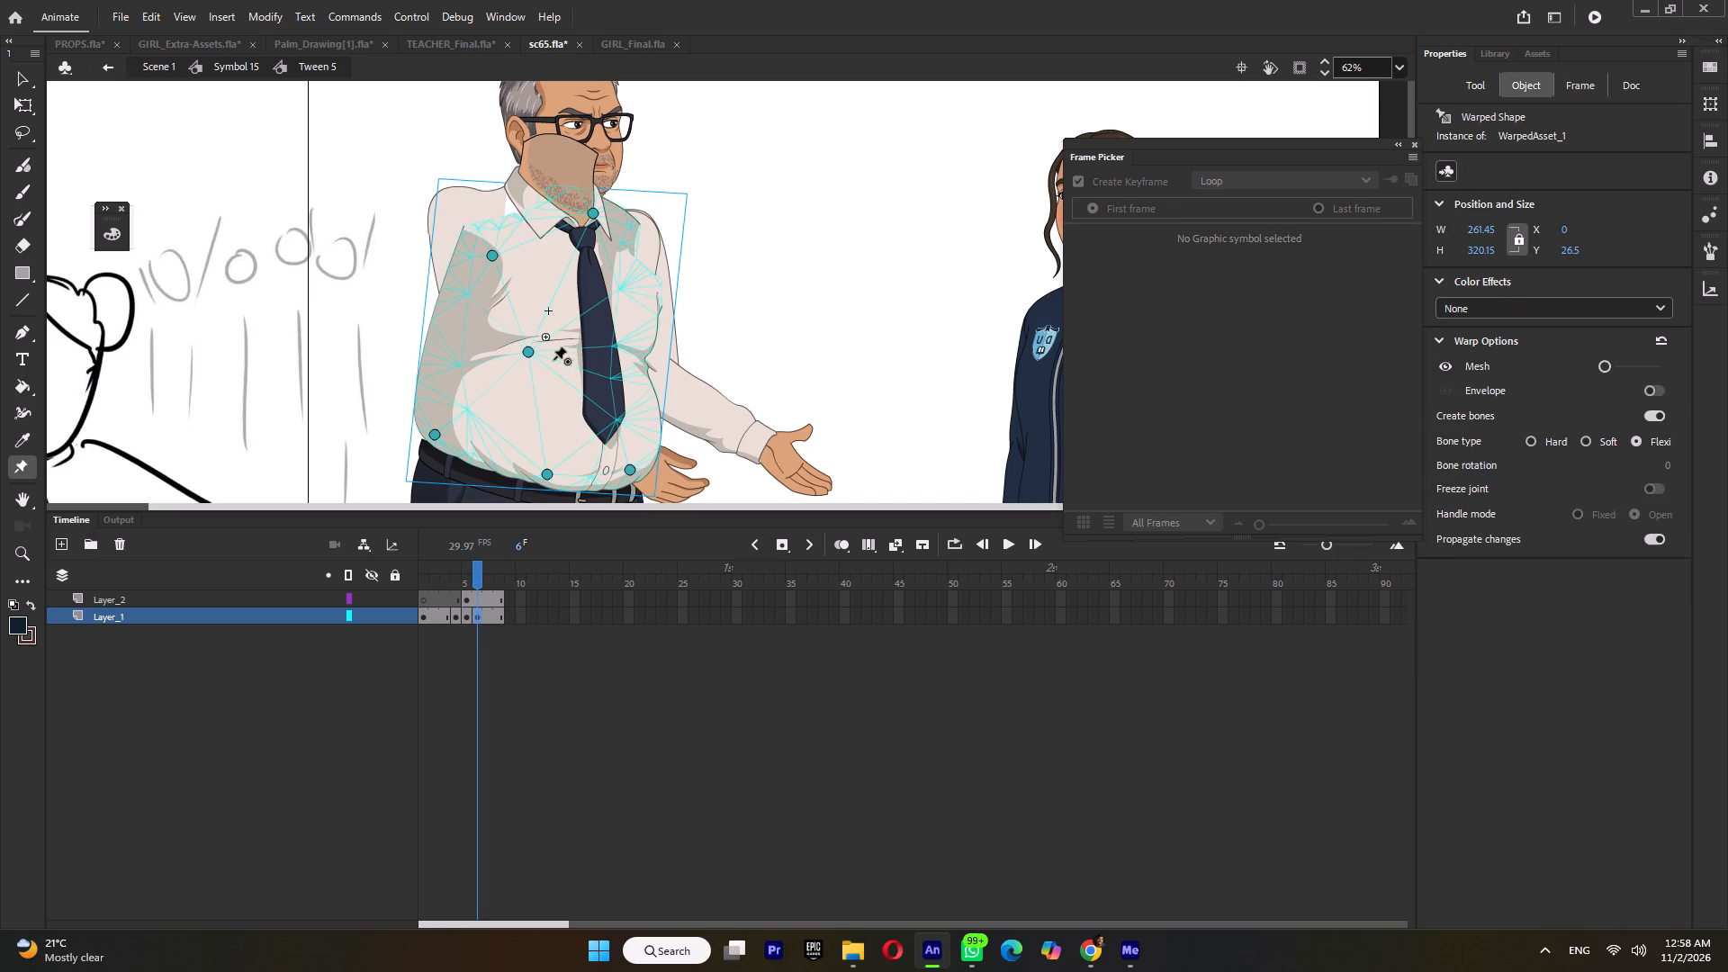
left_click_drag(494, 253, 480, 251)
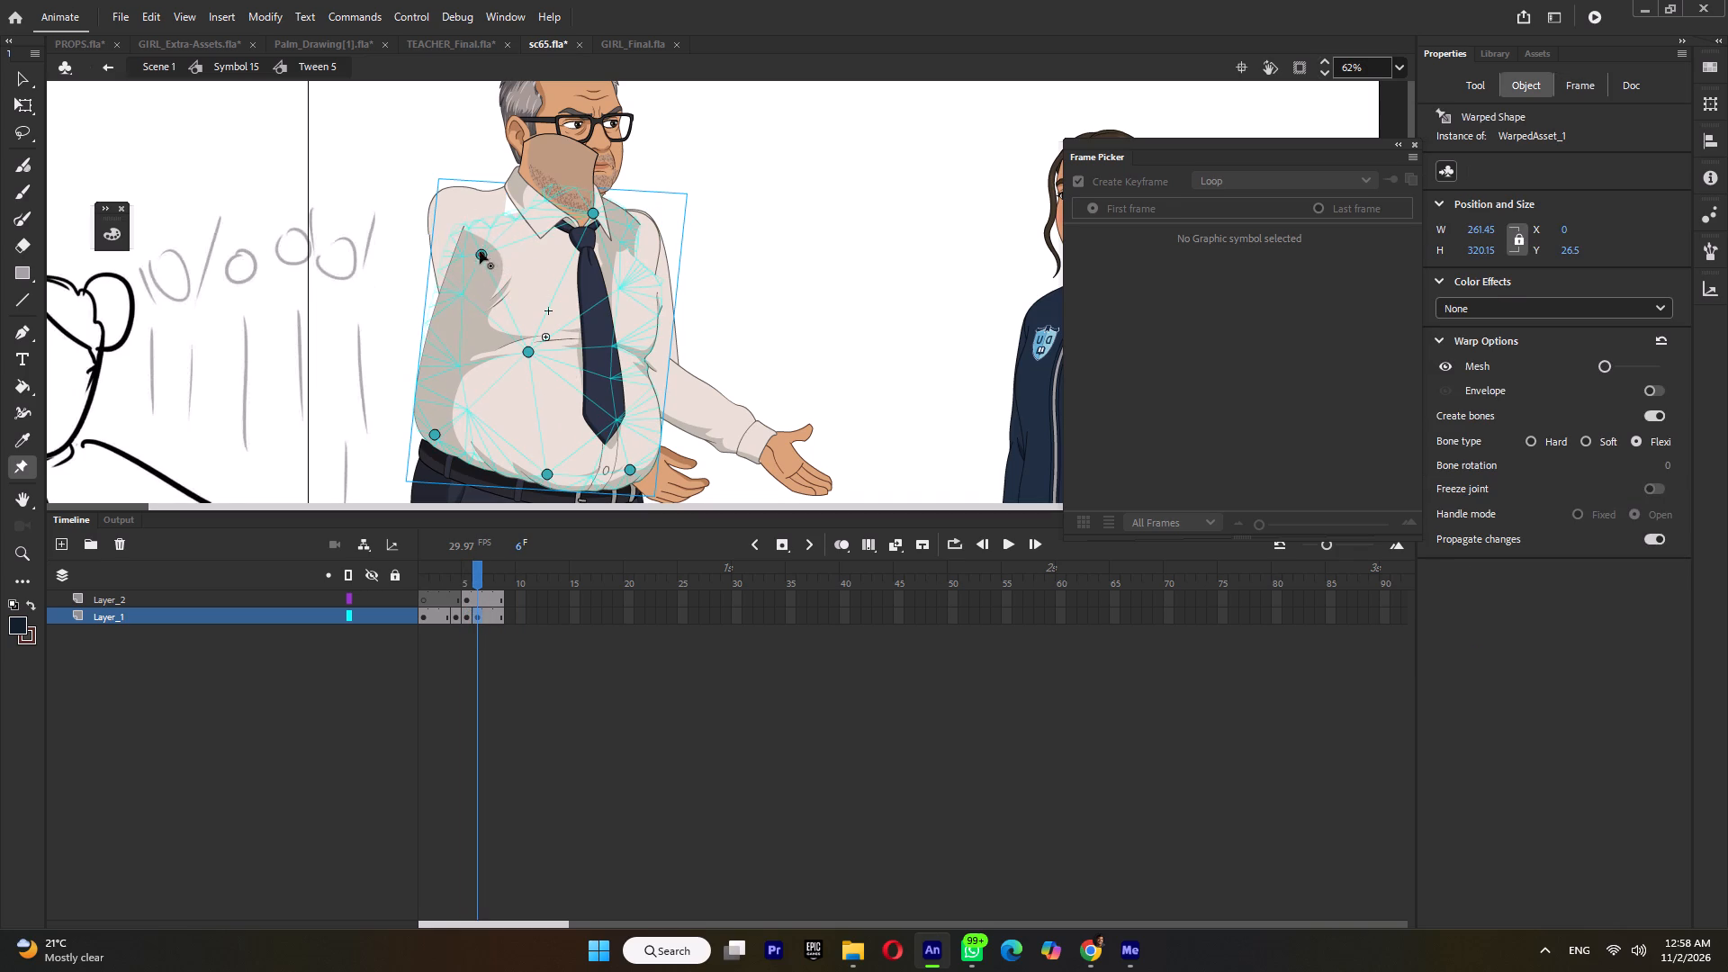
left_click_drag(480, 251, 479, 250)
left_click_drag(593, 213, 574, 209)
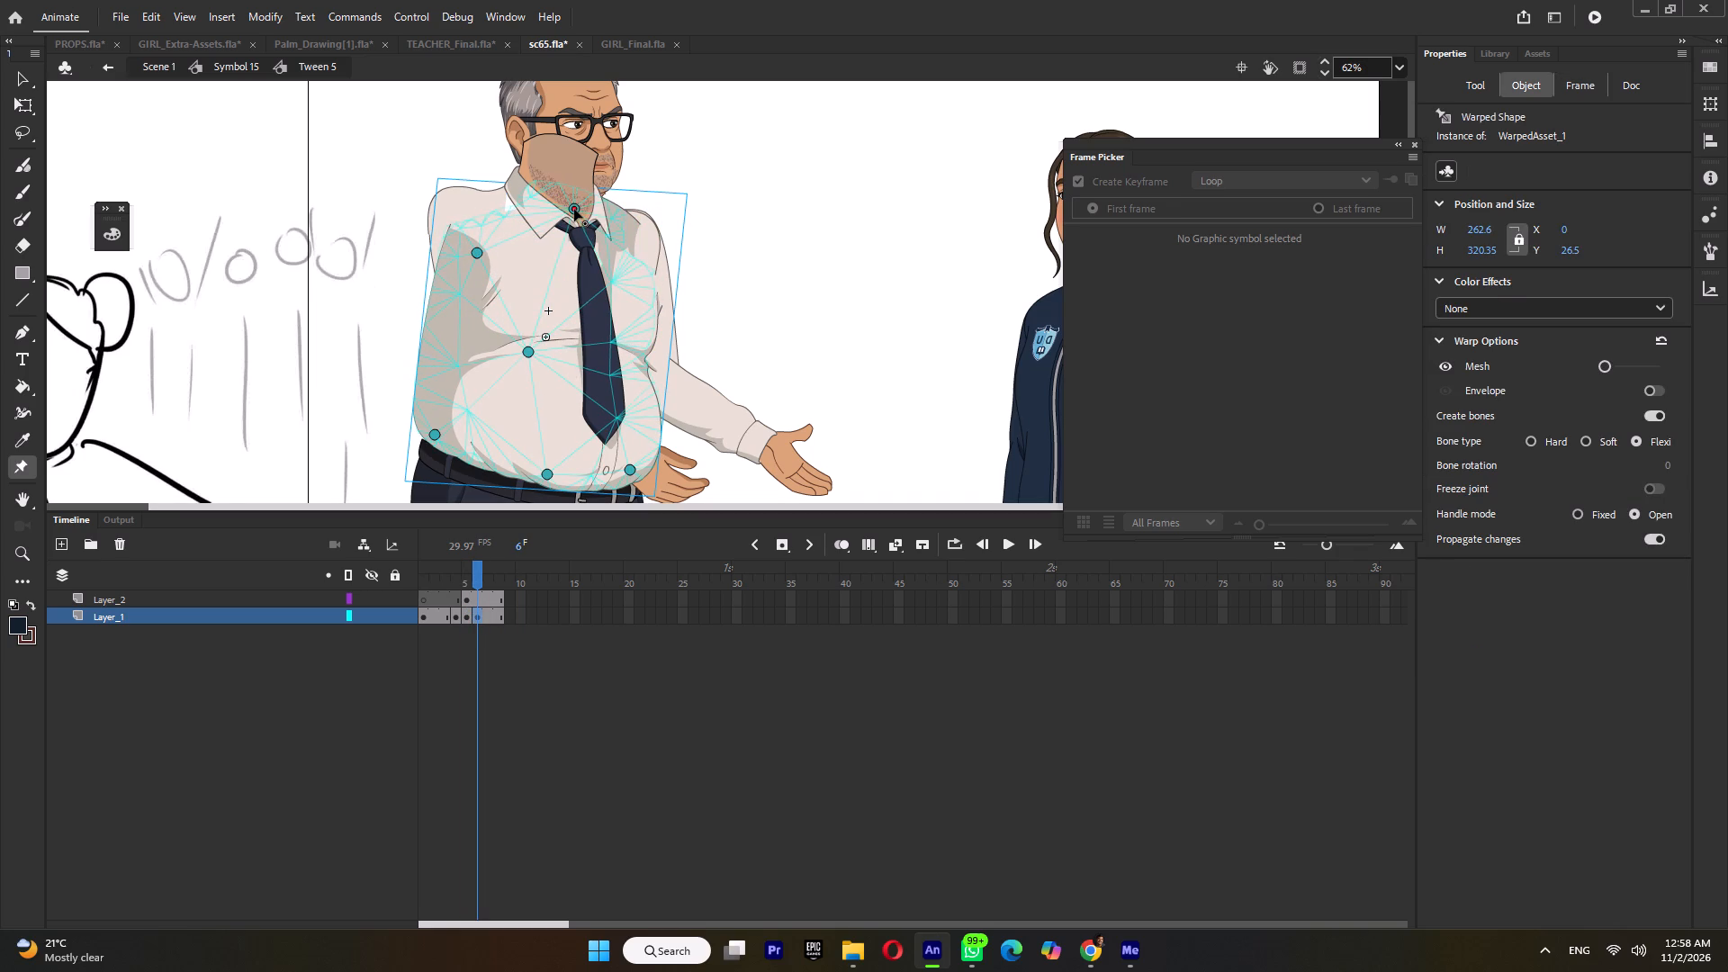
left_click_drag(574, 209, 575, 209)
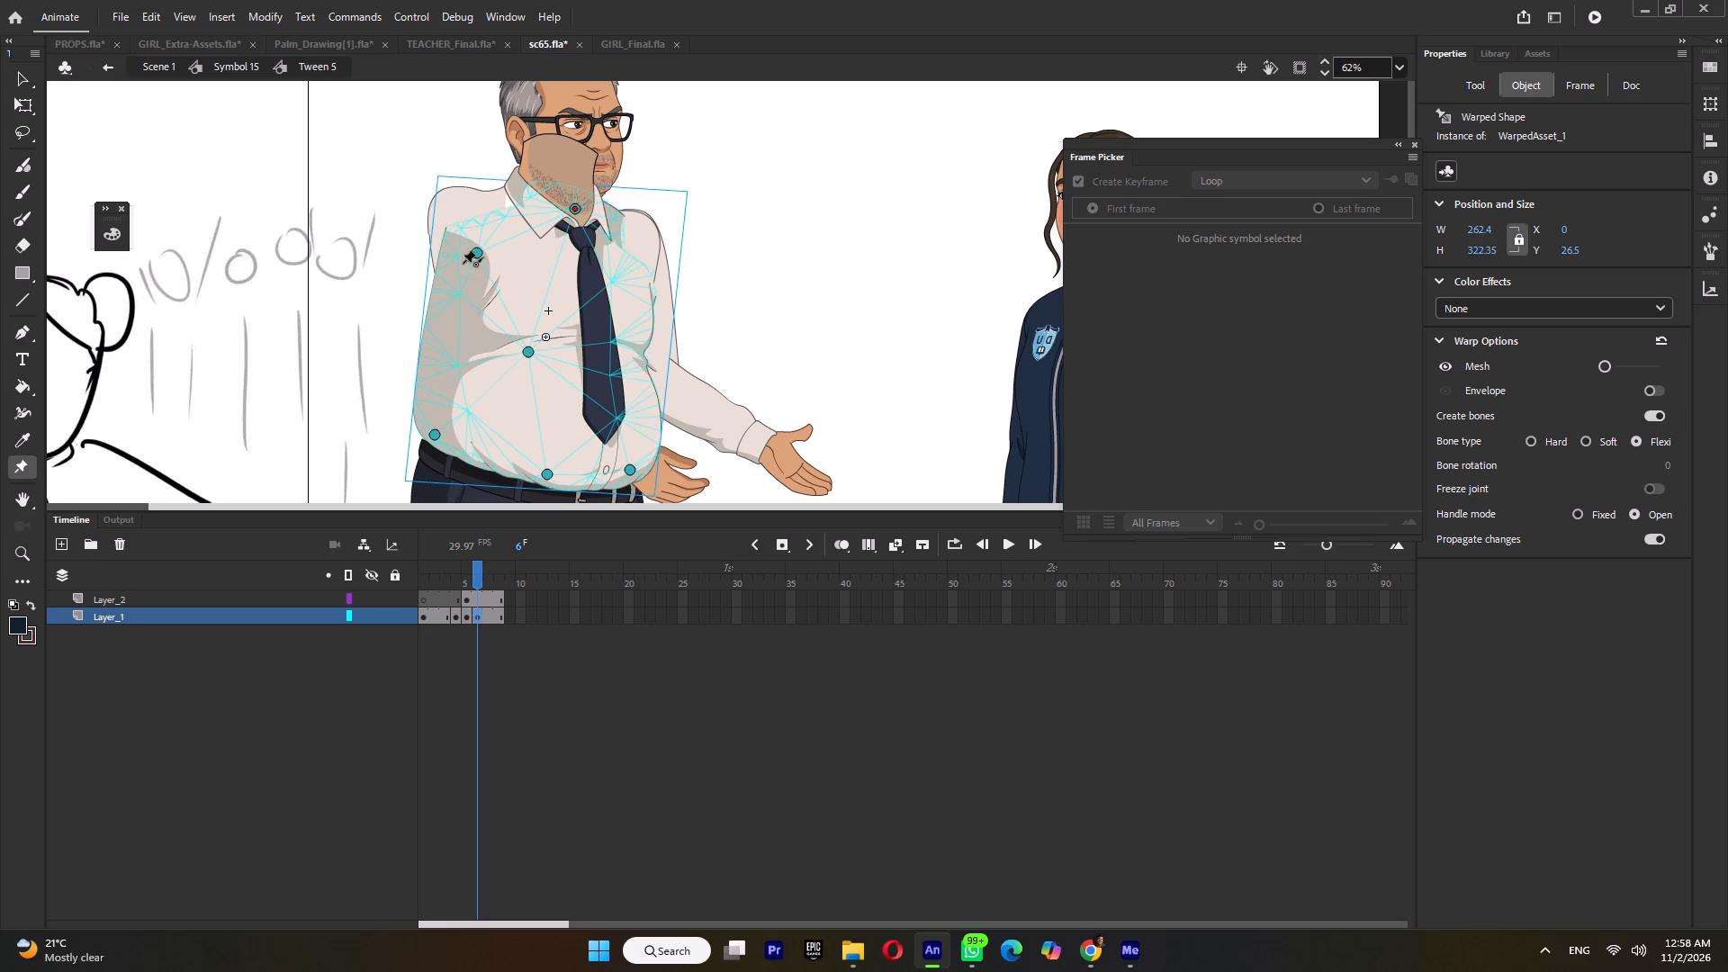
left_click(476, 254)
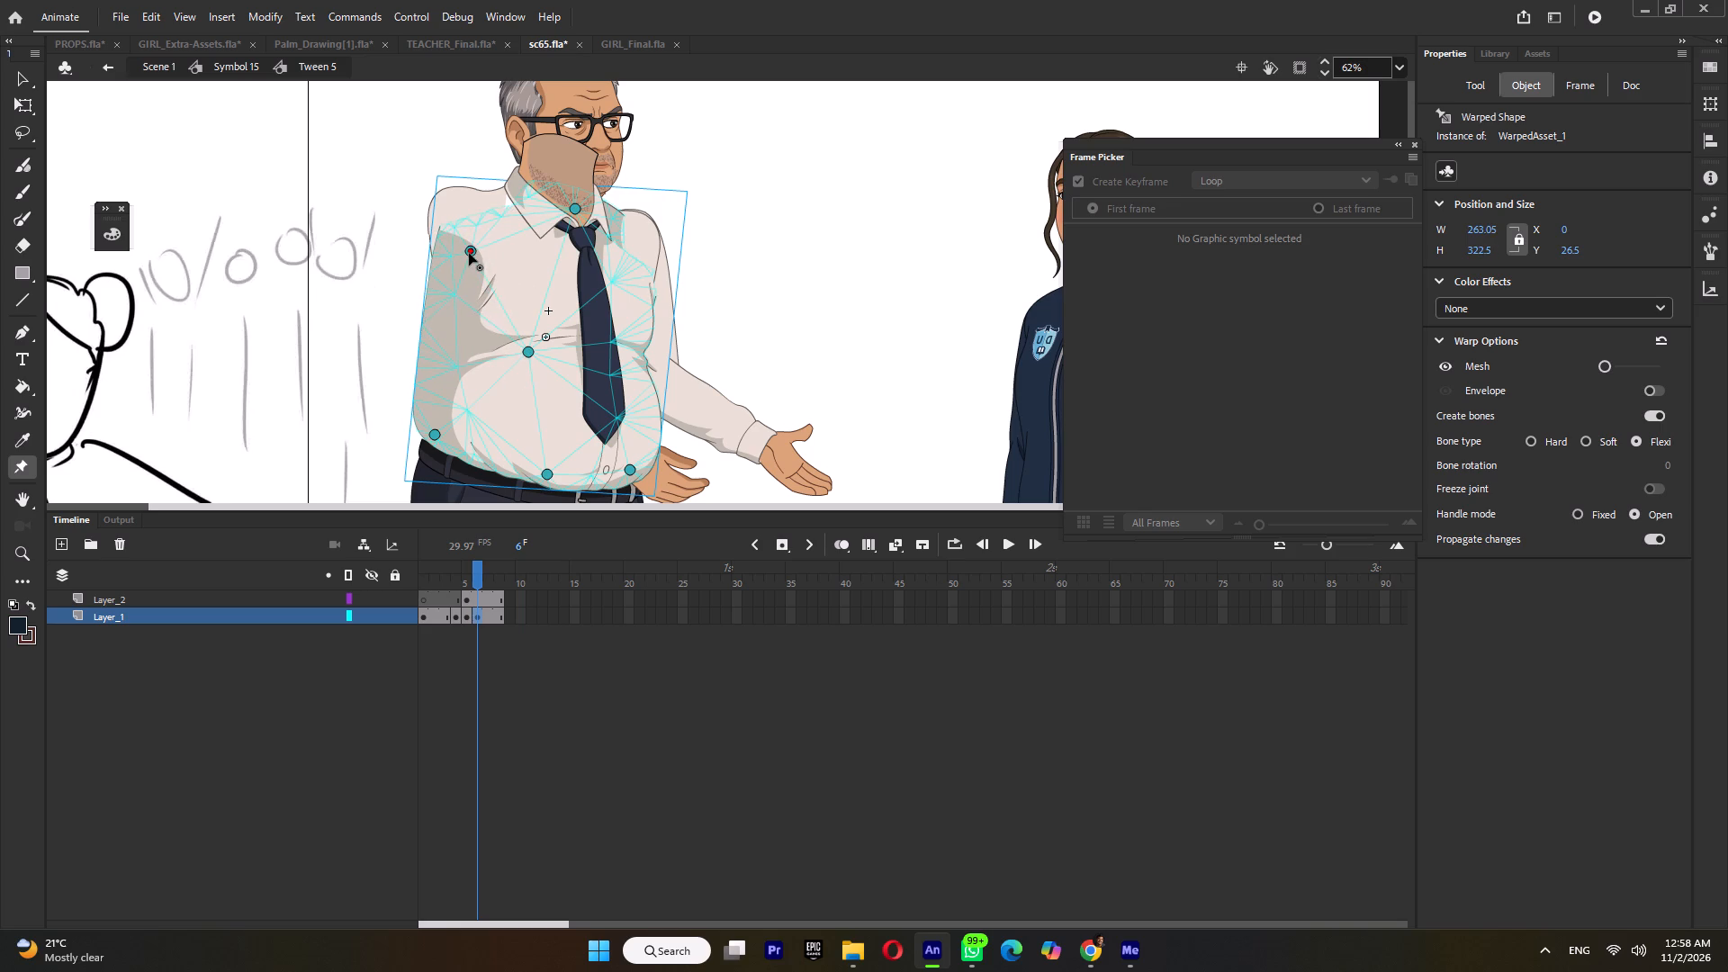
left_click(470, 251)
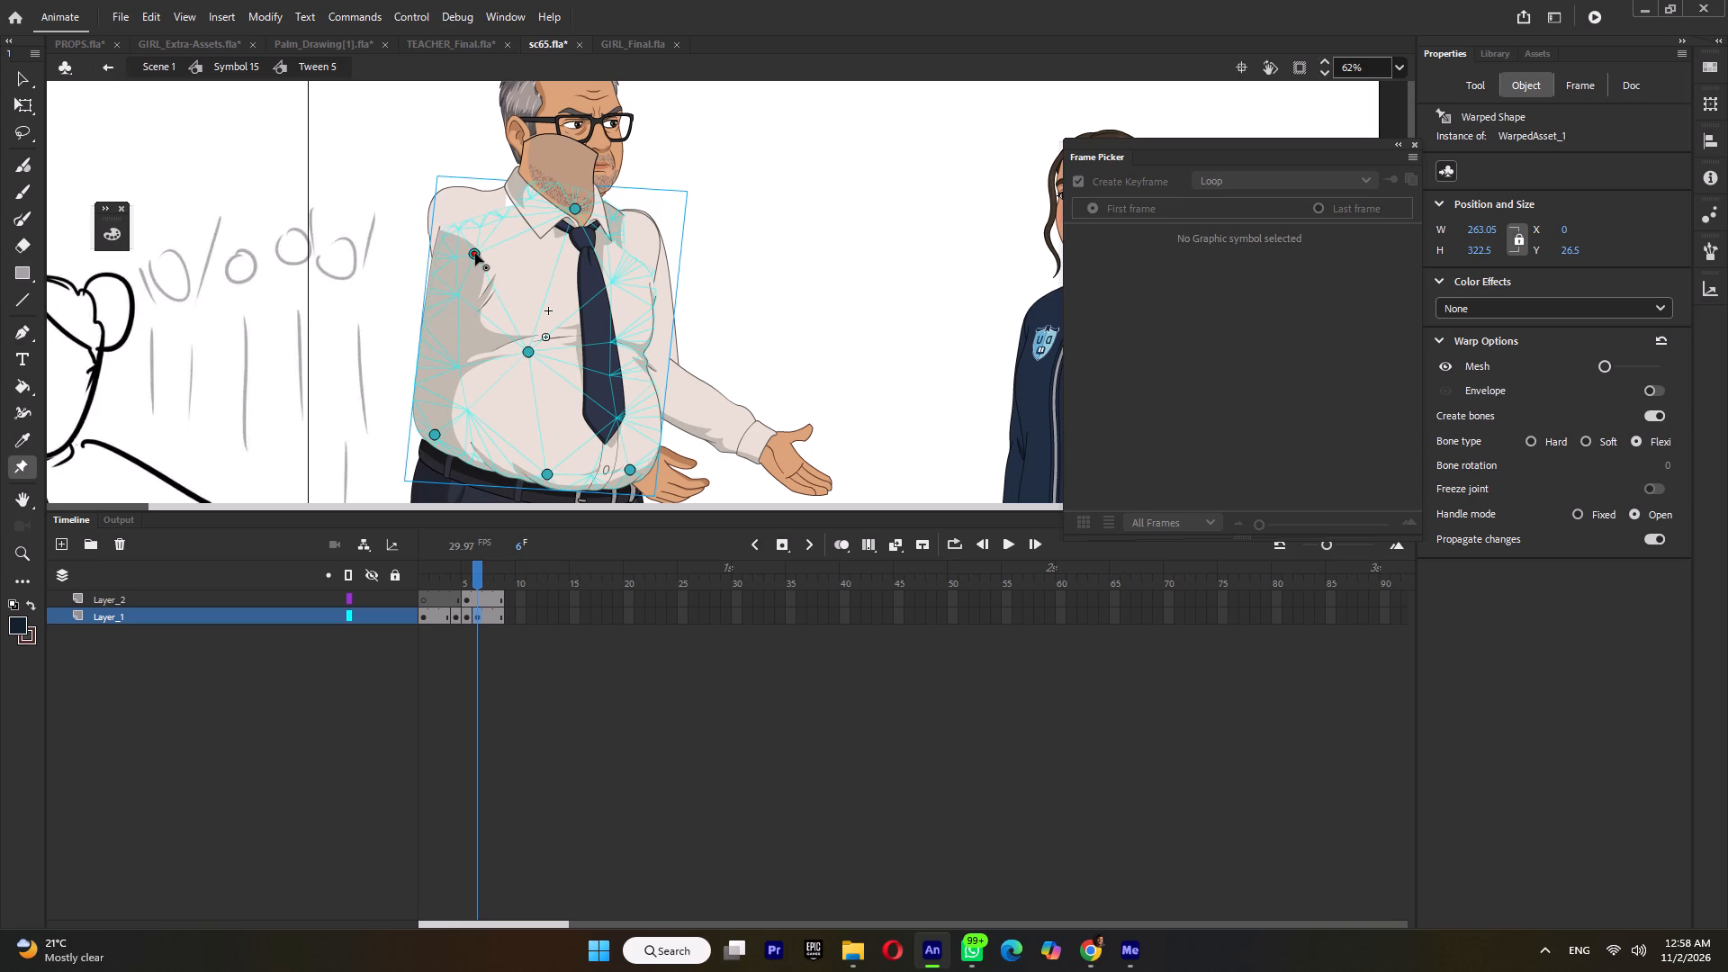
On frame 5, exaggerate the shirt's lean by moving the belly pin slightly back and the collar pin forward and down.
left_click(472, 577)
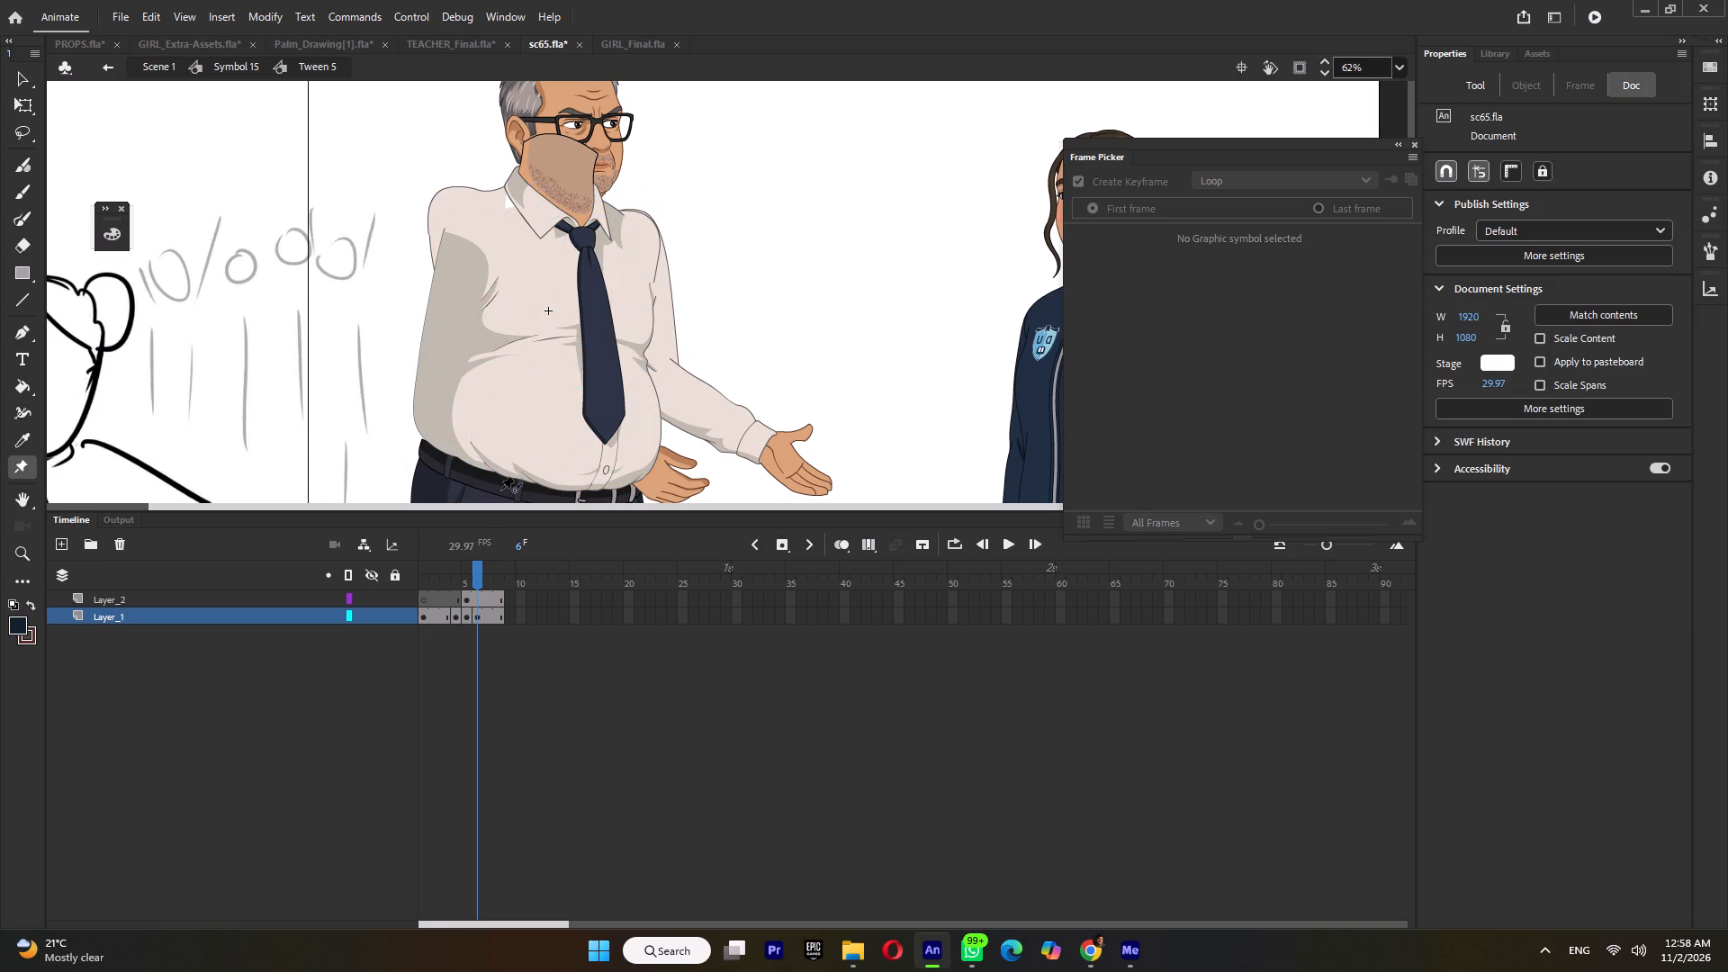
left_click(467, 575)
left_click(519, 355)
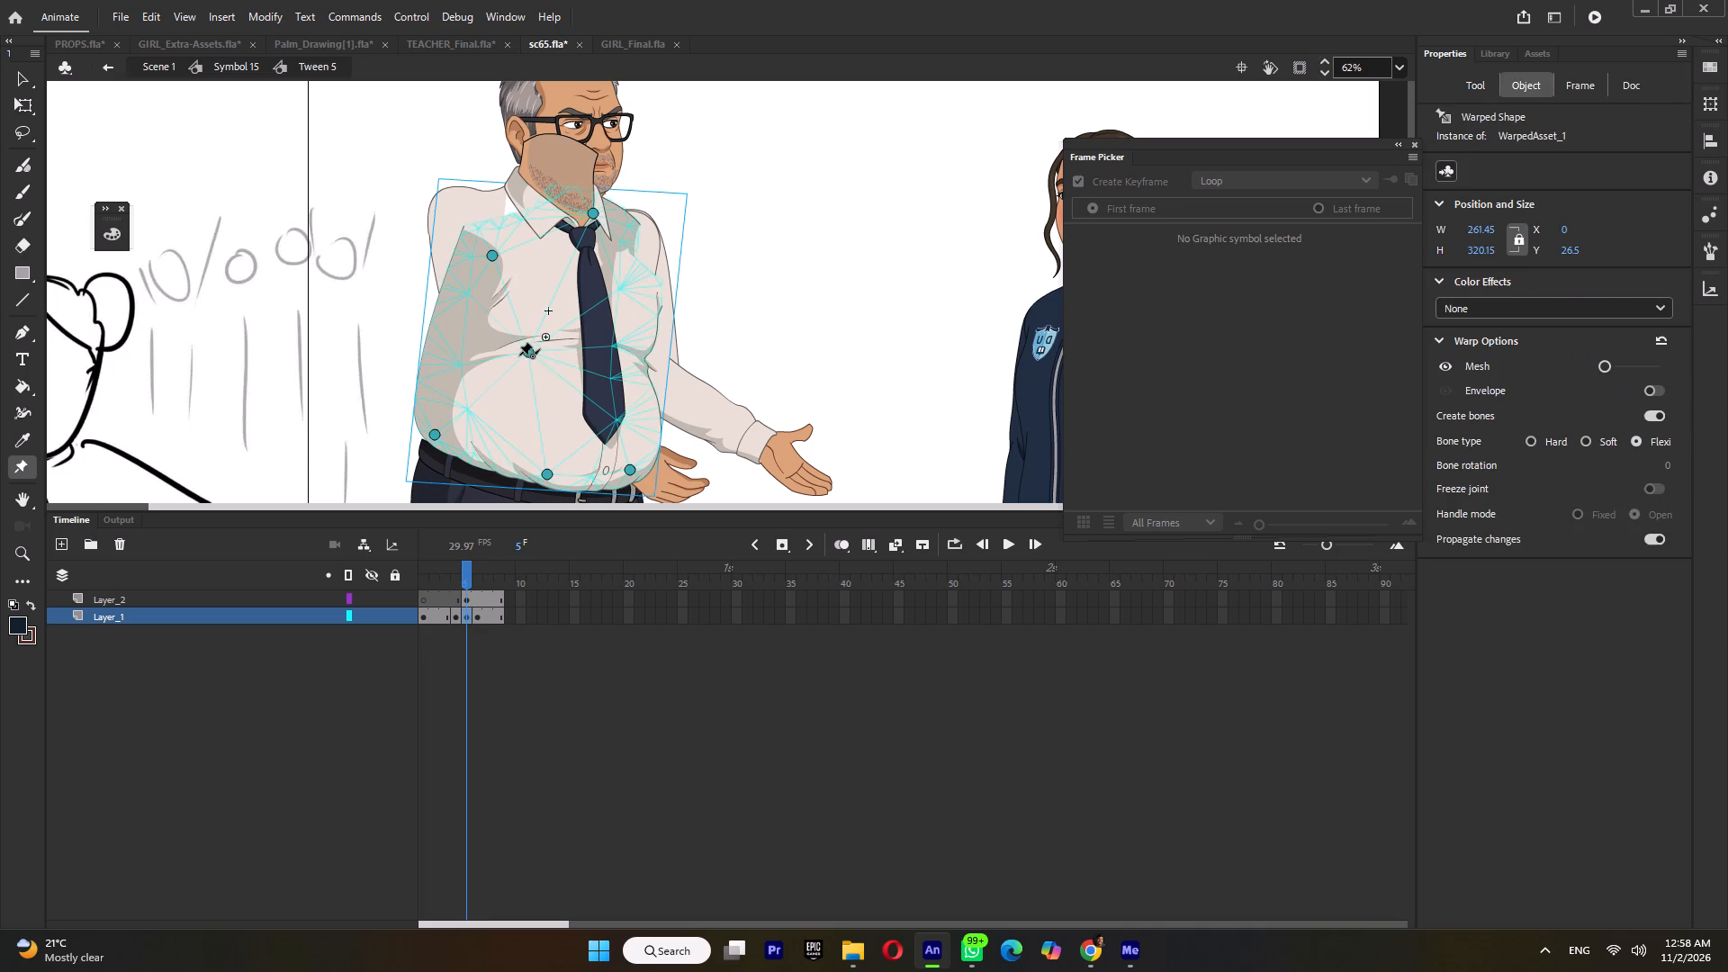
left_click(529, 353)
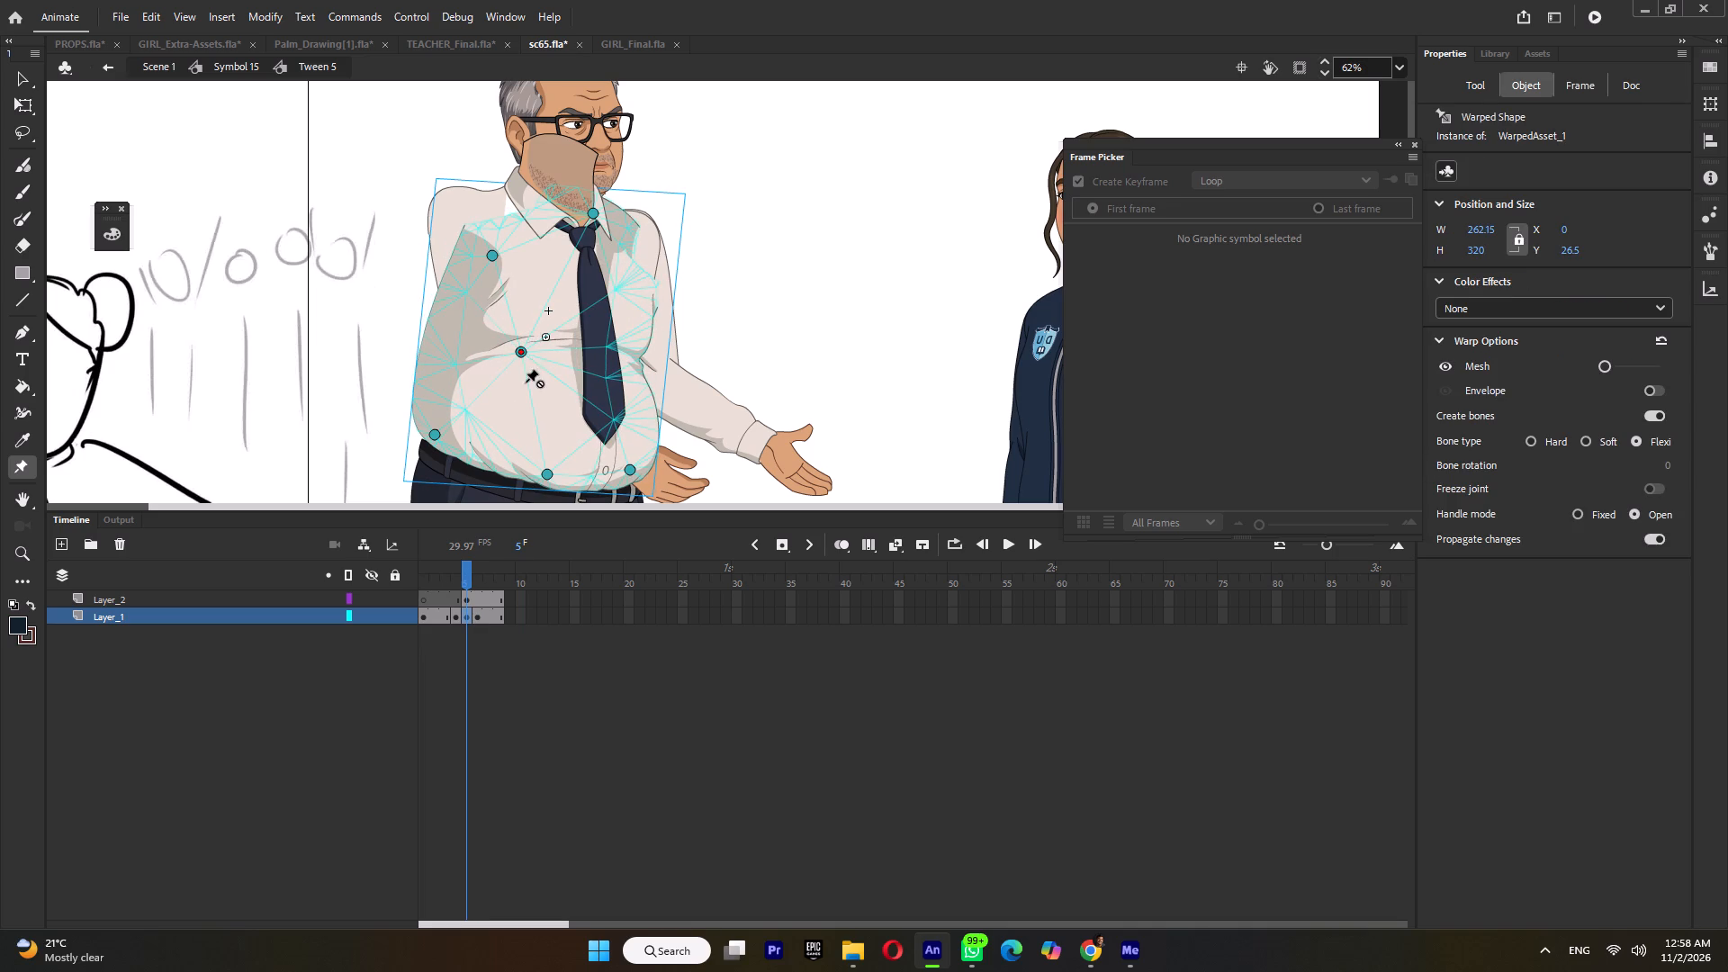
left_click_drag(595, 215, 604, 219)
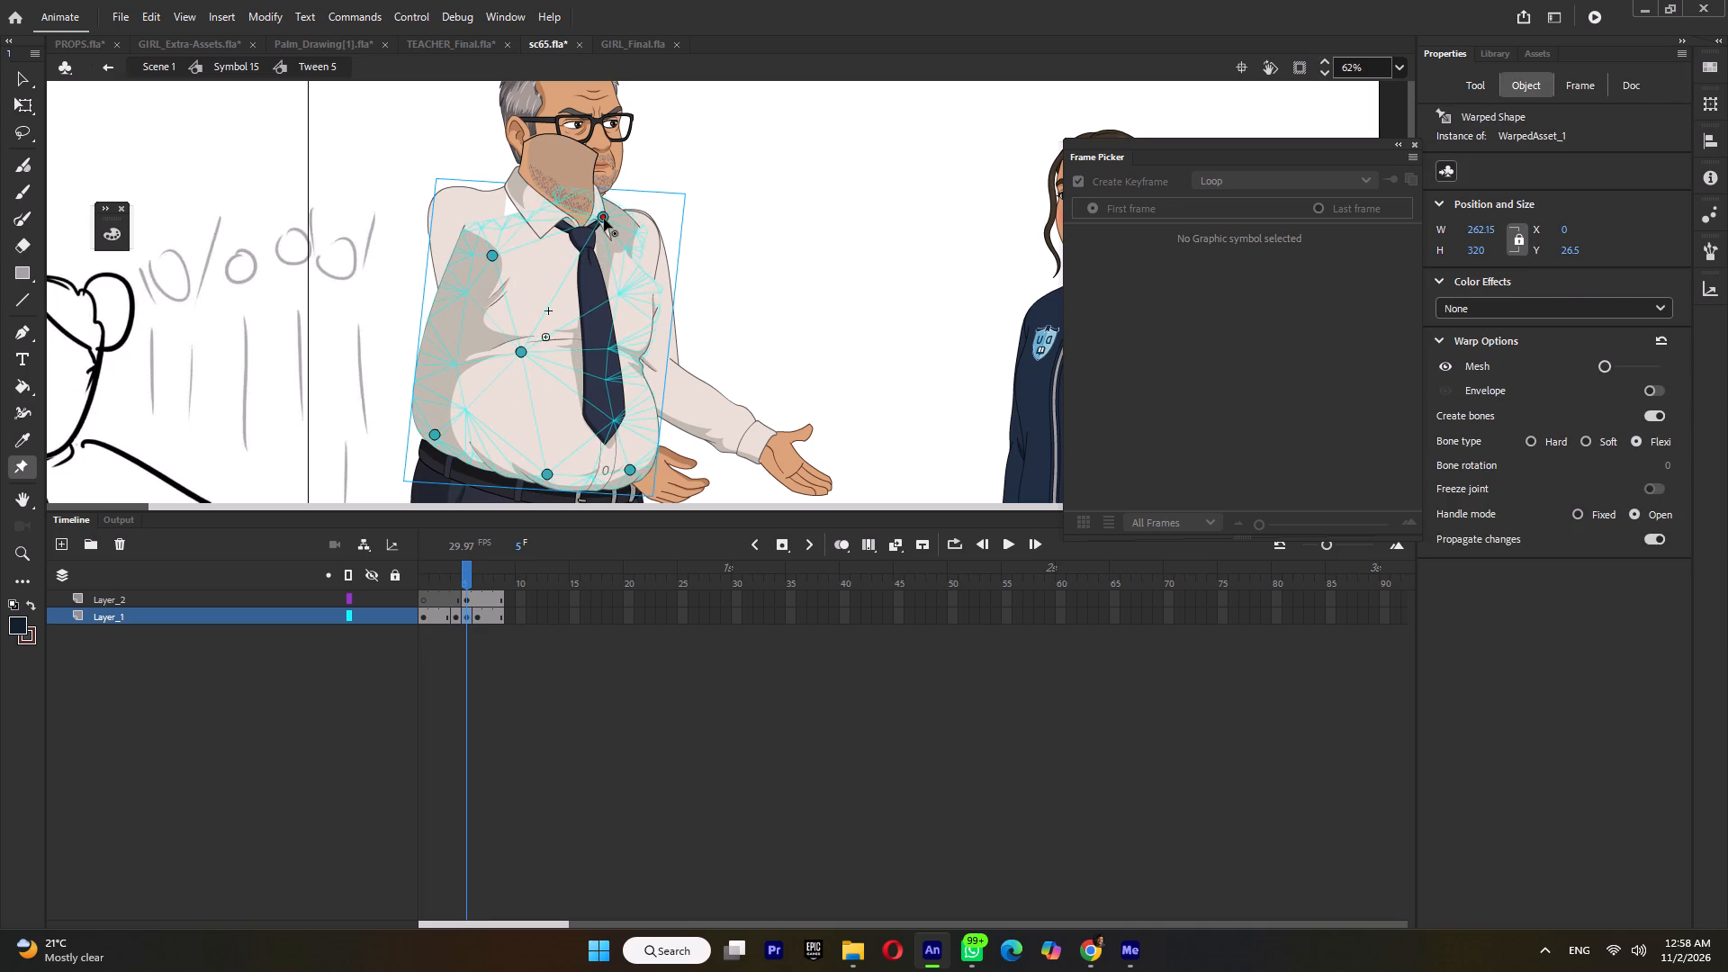
left_click_drag(604, 219, 606, 220)
Add a warp pin to the shirt's chest just below the front shoulder in the base rig, and raise it slightly on frame 5.
left_click(642, 295)
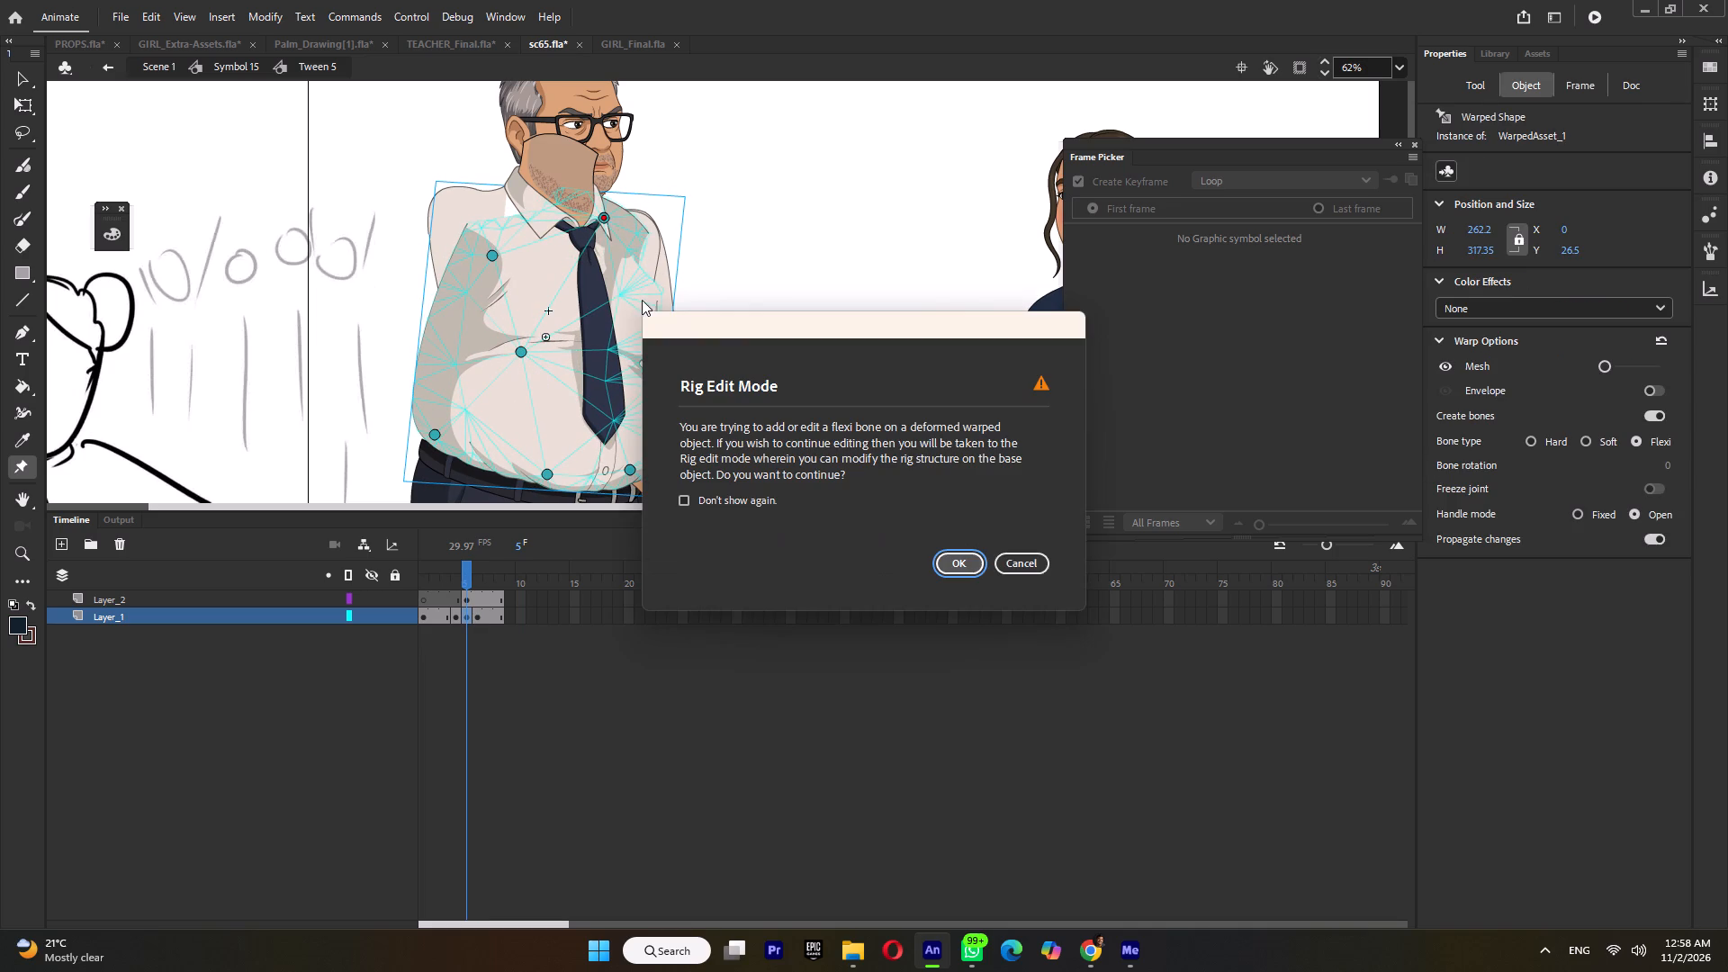
left_click(970, 562)
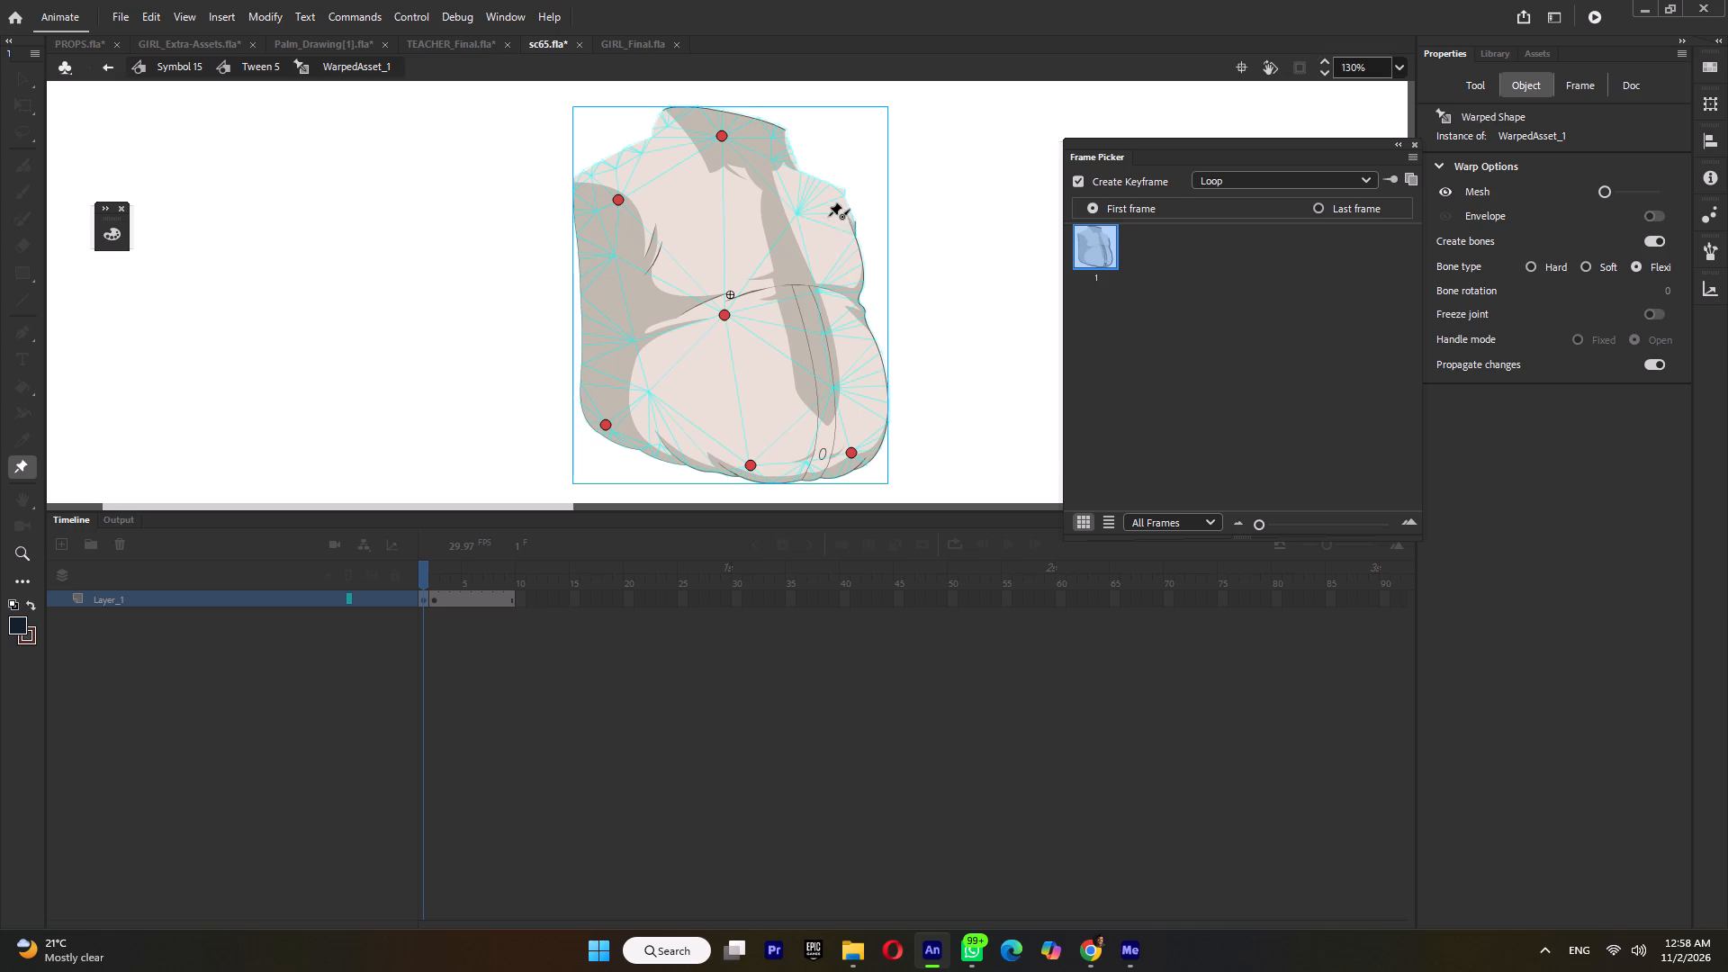
left_click(822, 208)
left_click_drag(823, 209, 823, 196)
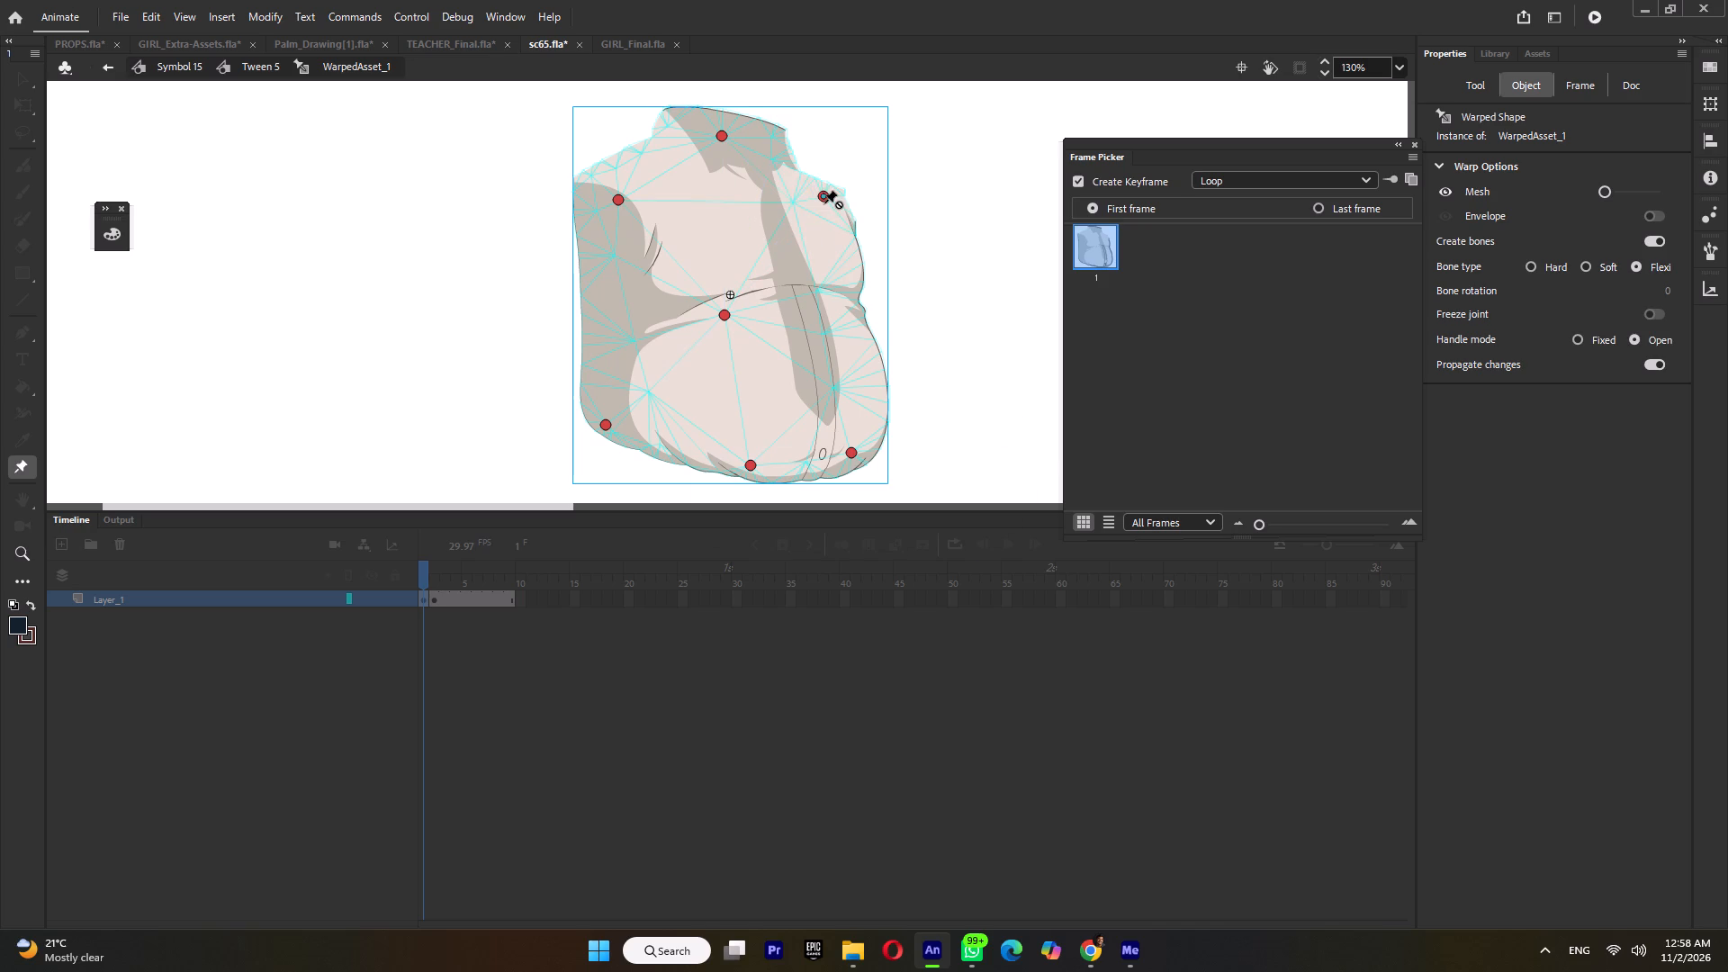
left_click(826, 199)
left_click(247, 71)
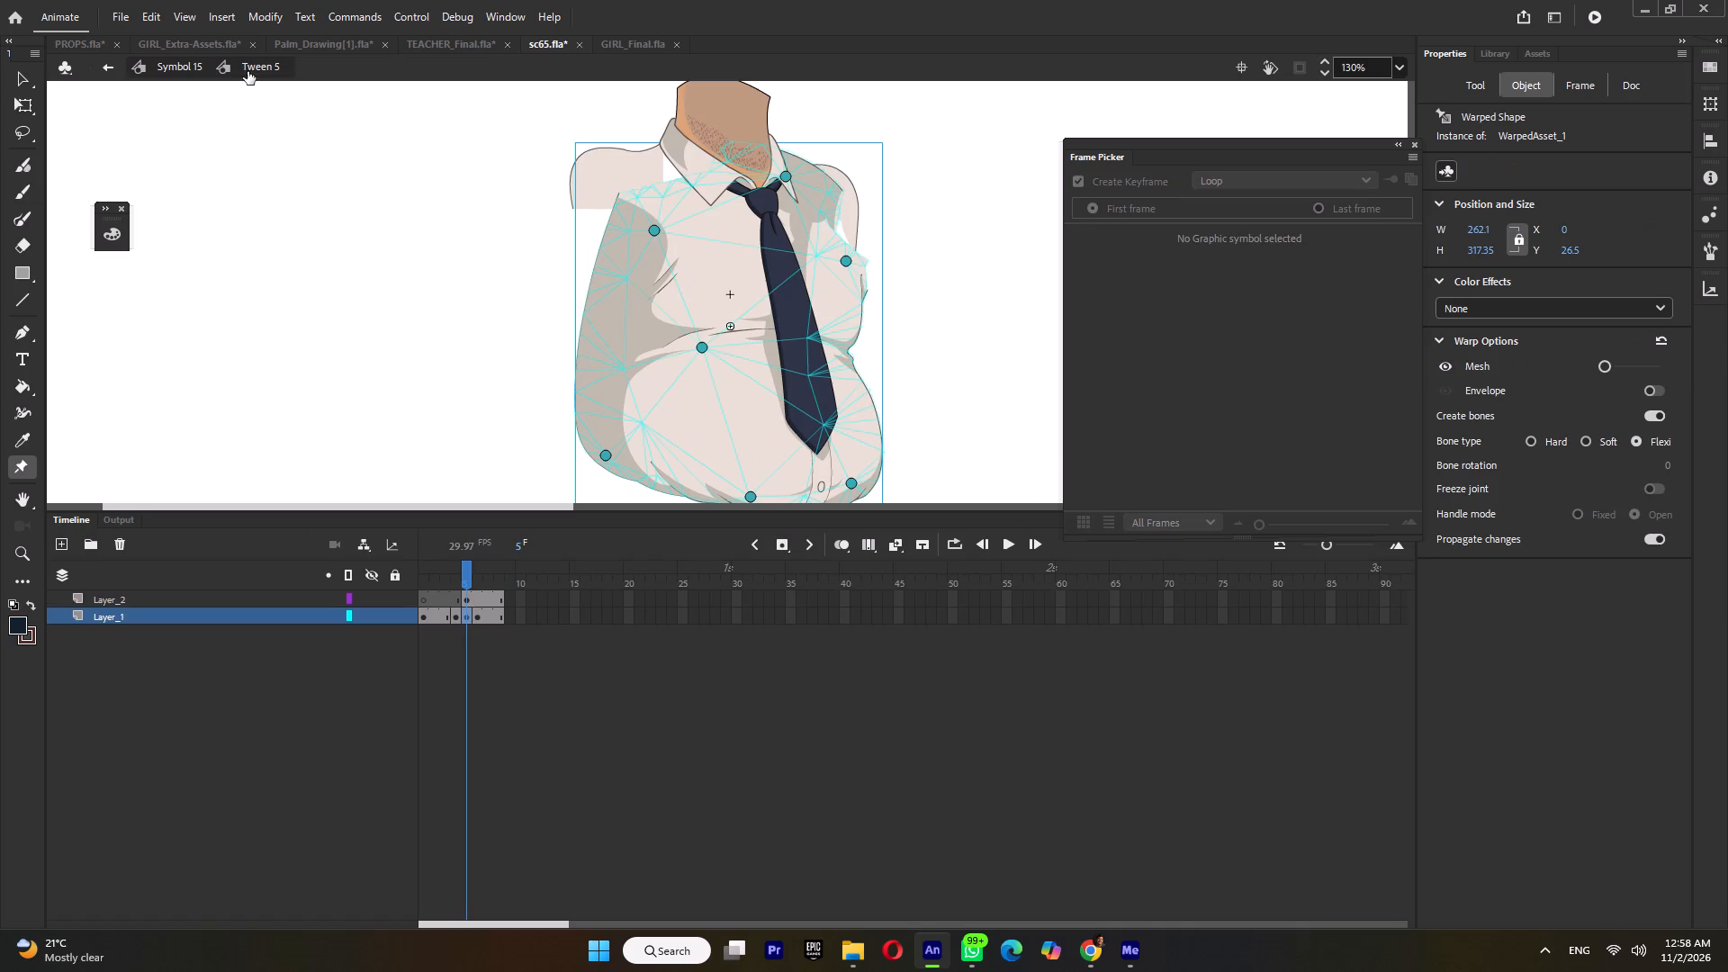
left_click(843, 261)
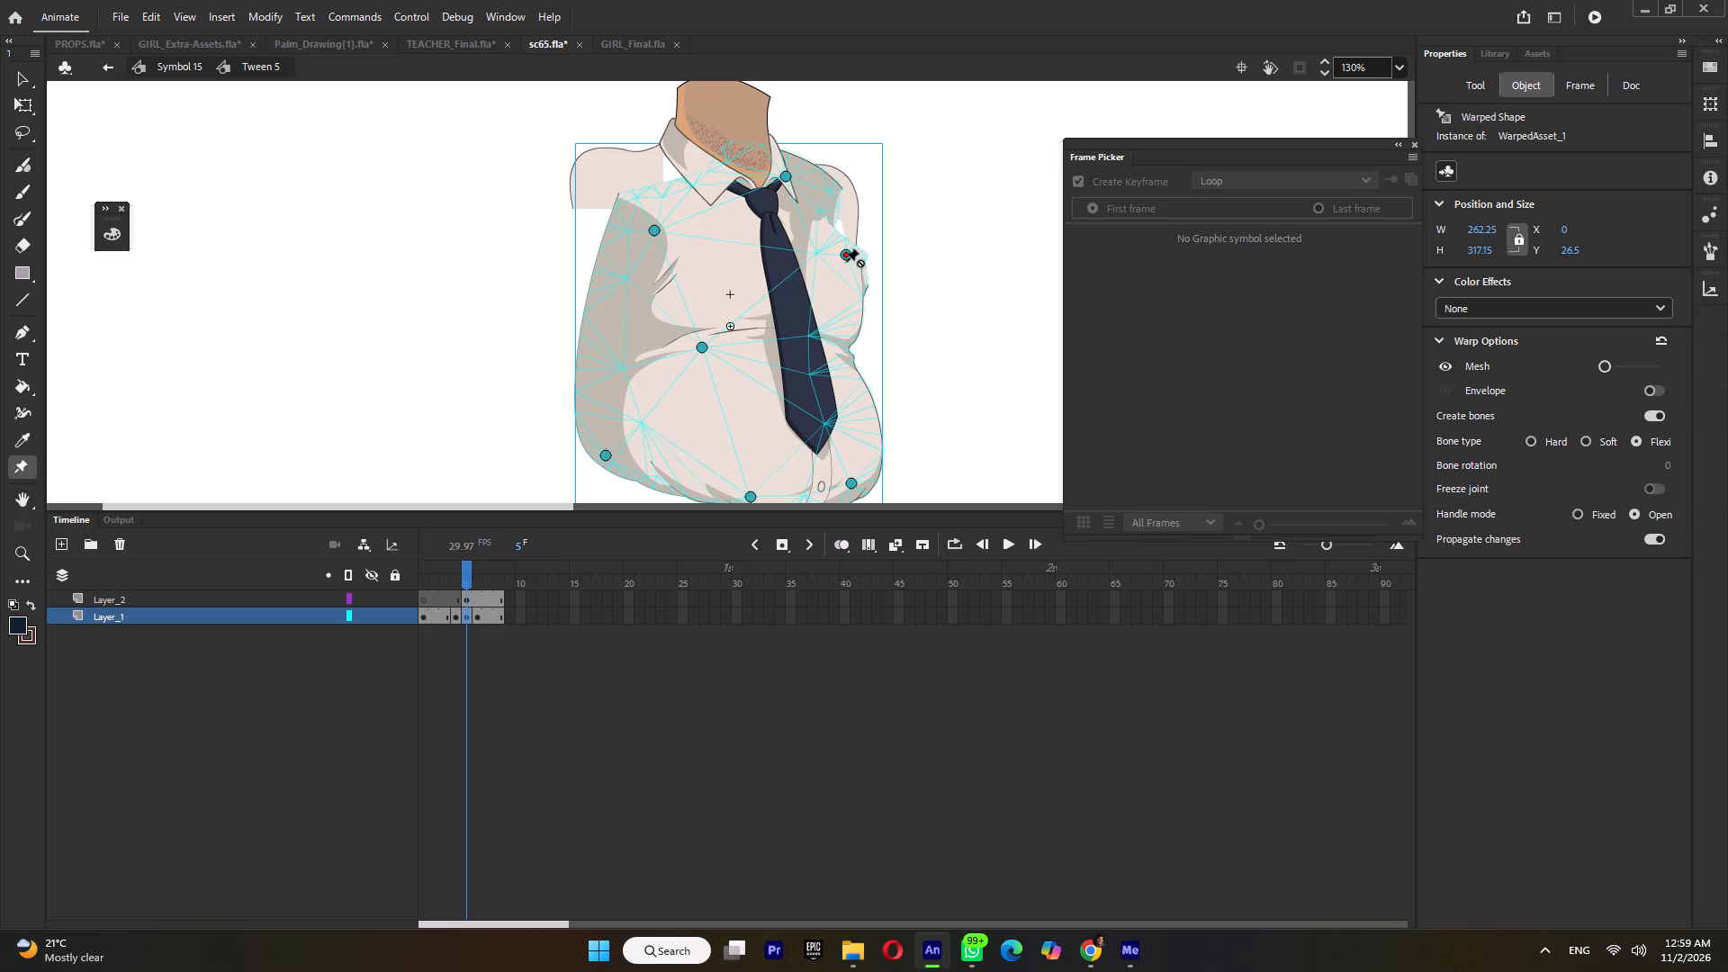
left_click(843, 255)
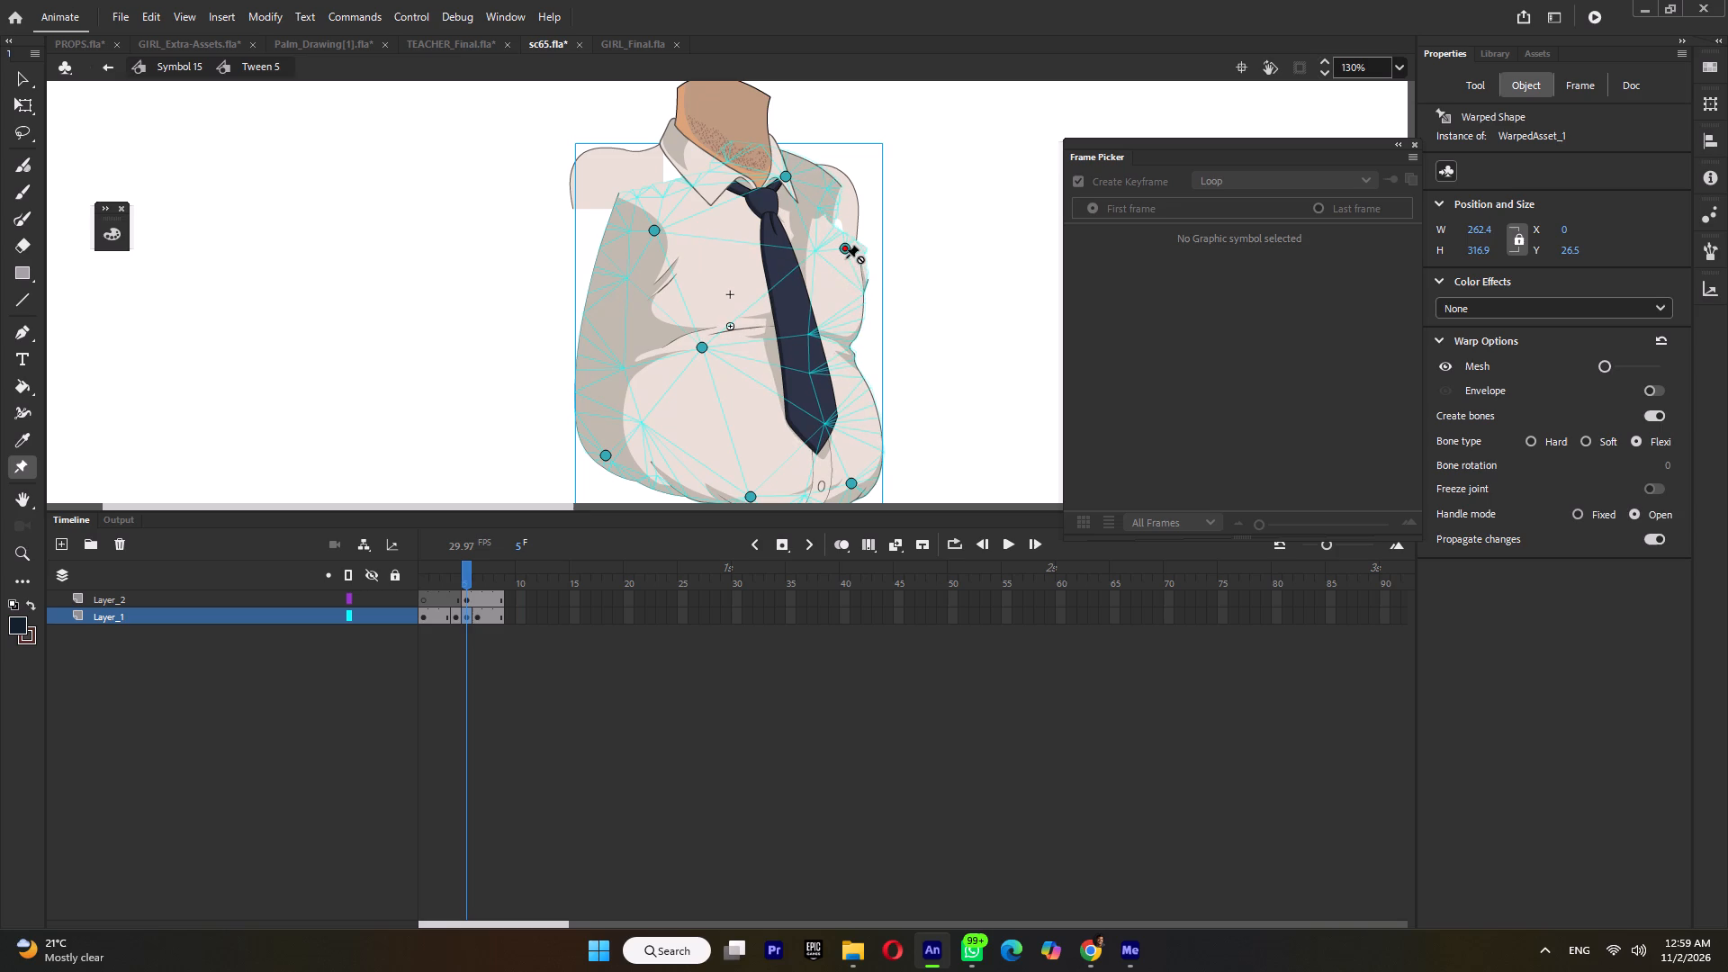
Insert a keyframe at frame 7 on Layer_1 and copy frame 4 of the same layer.
scroll(846, 310, "down", 3, "ctrl")
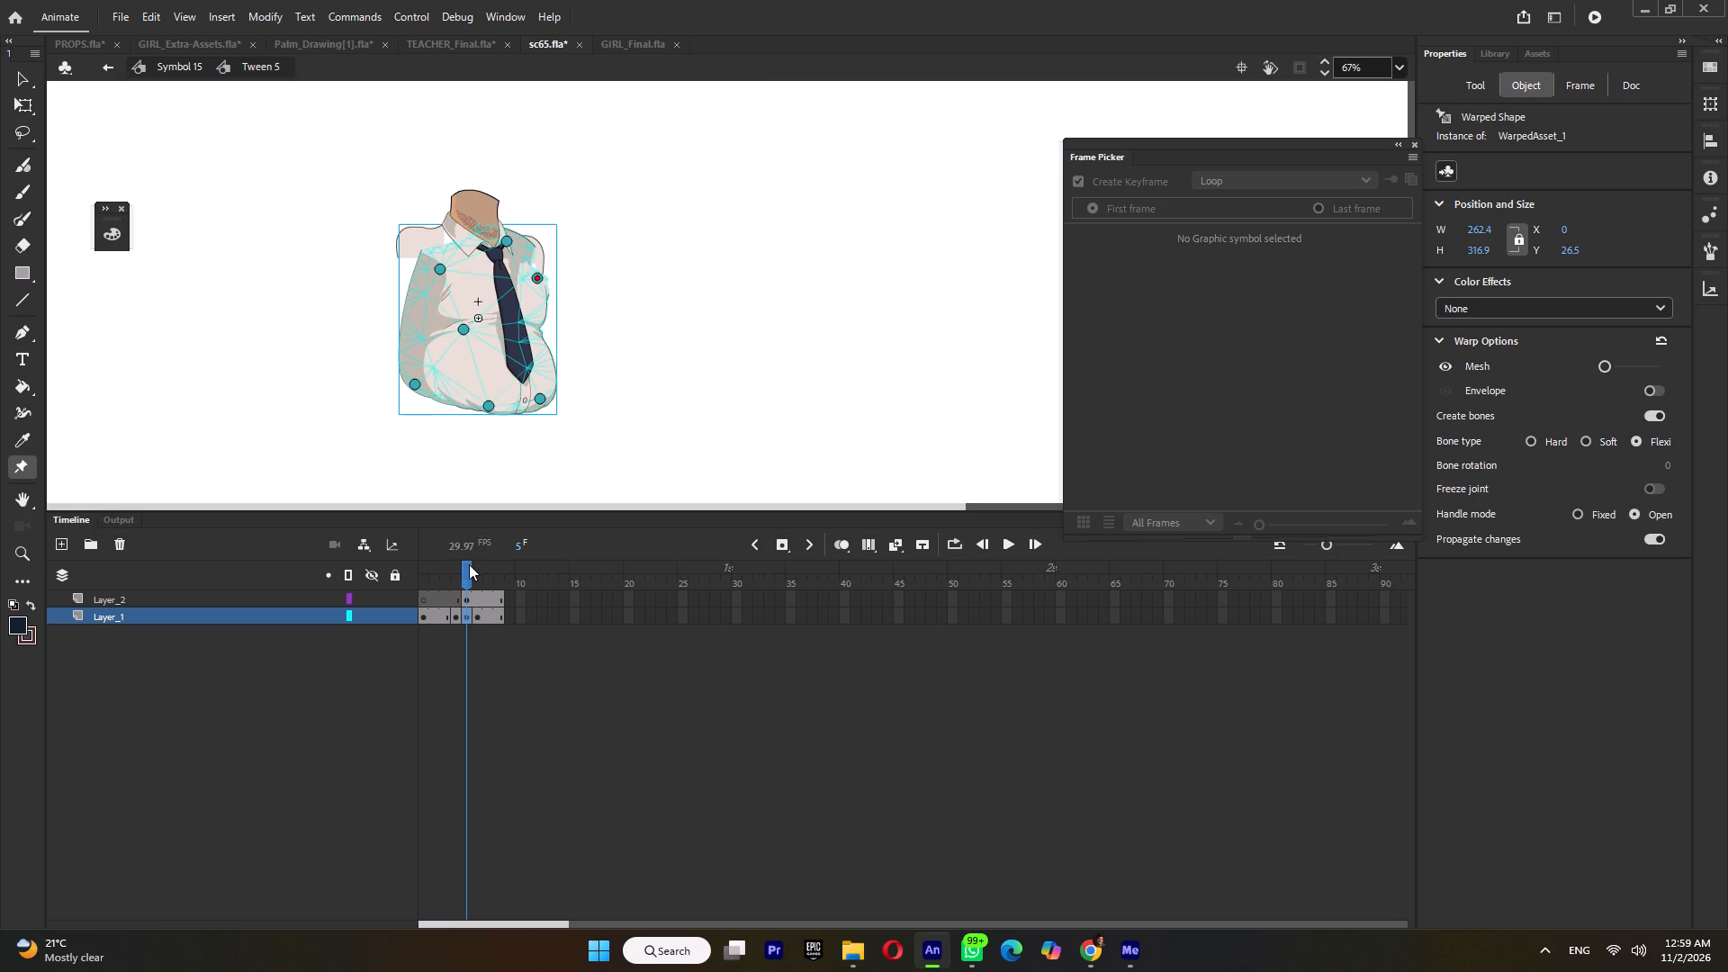
left_click_drag(468, 572, 478, 586)
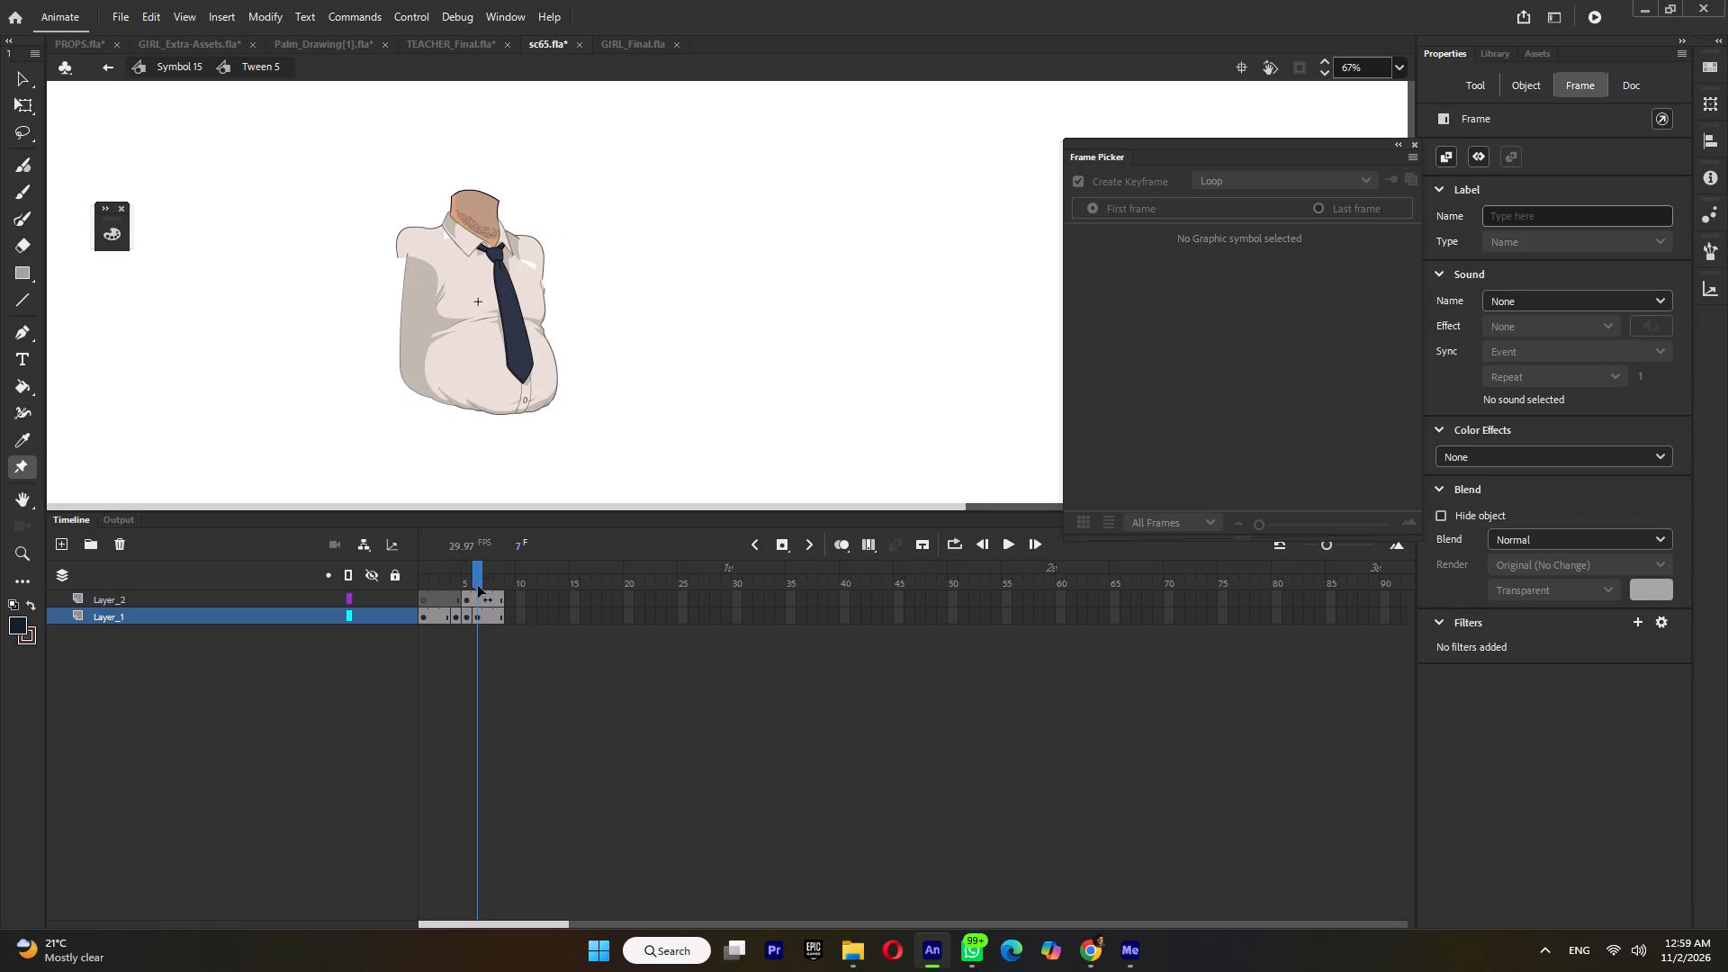
left_click_drag(478, 586, 477, 598)
left_click(487, 615)
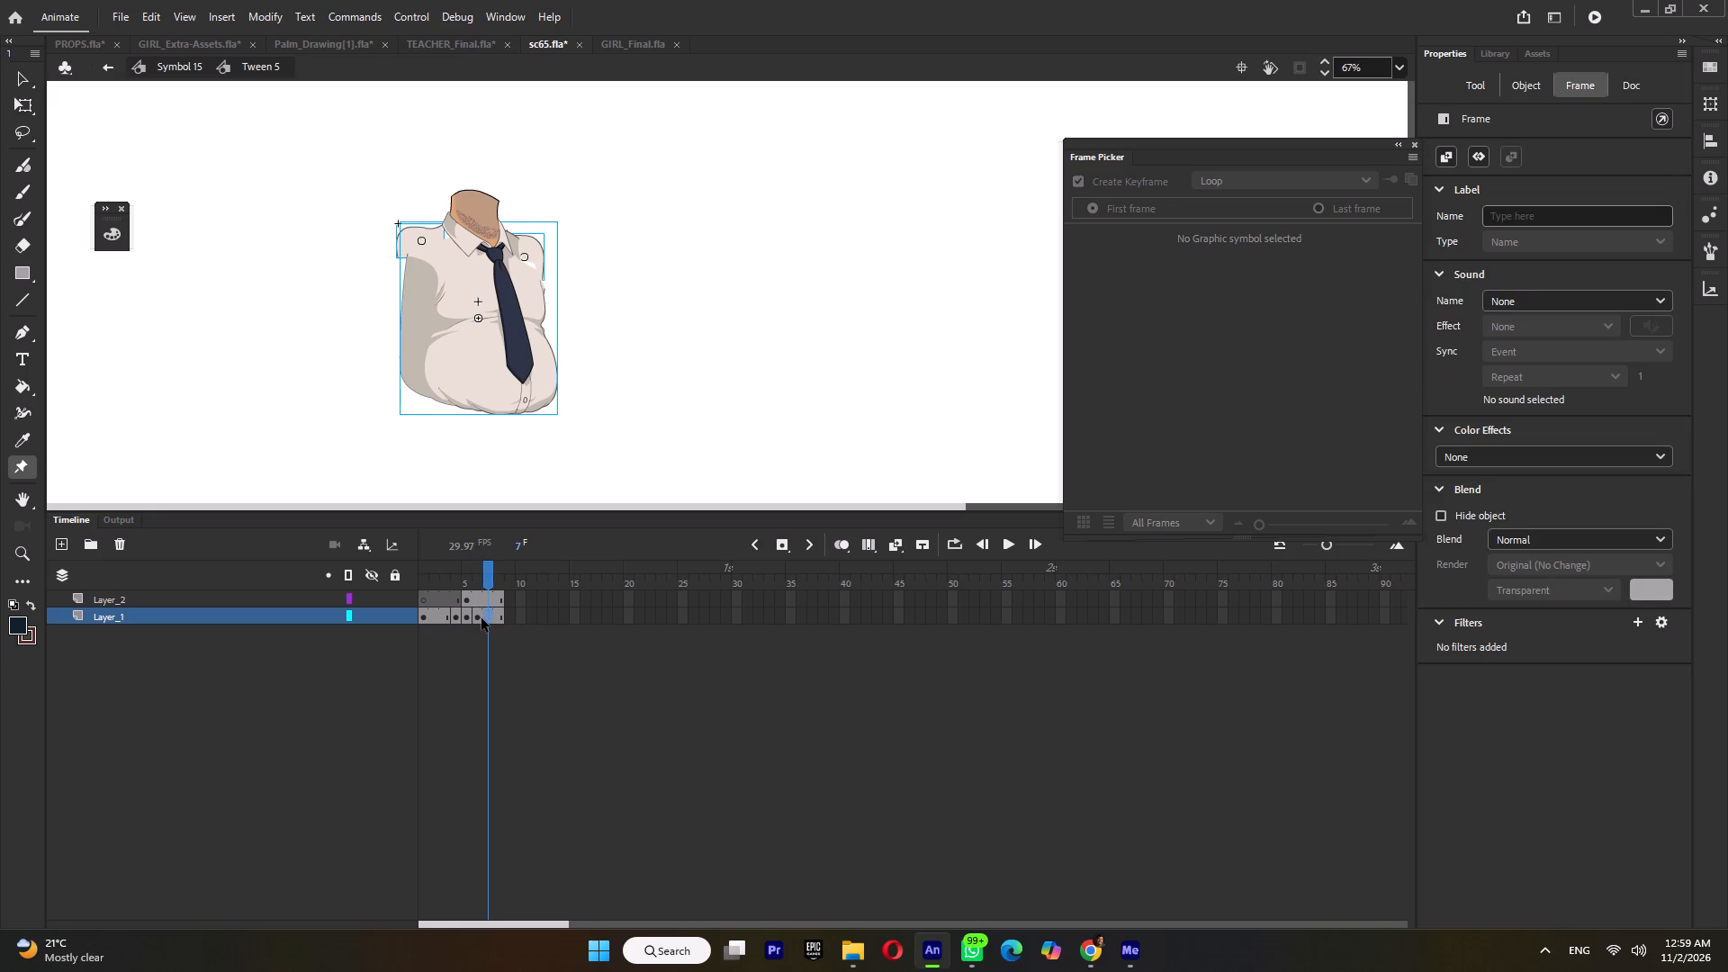
key("F6")
left_click(459, 615)
right_click(458, 615)
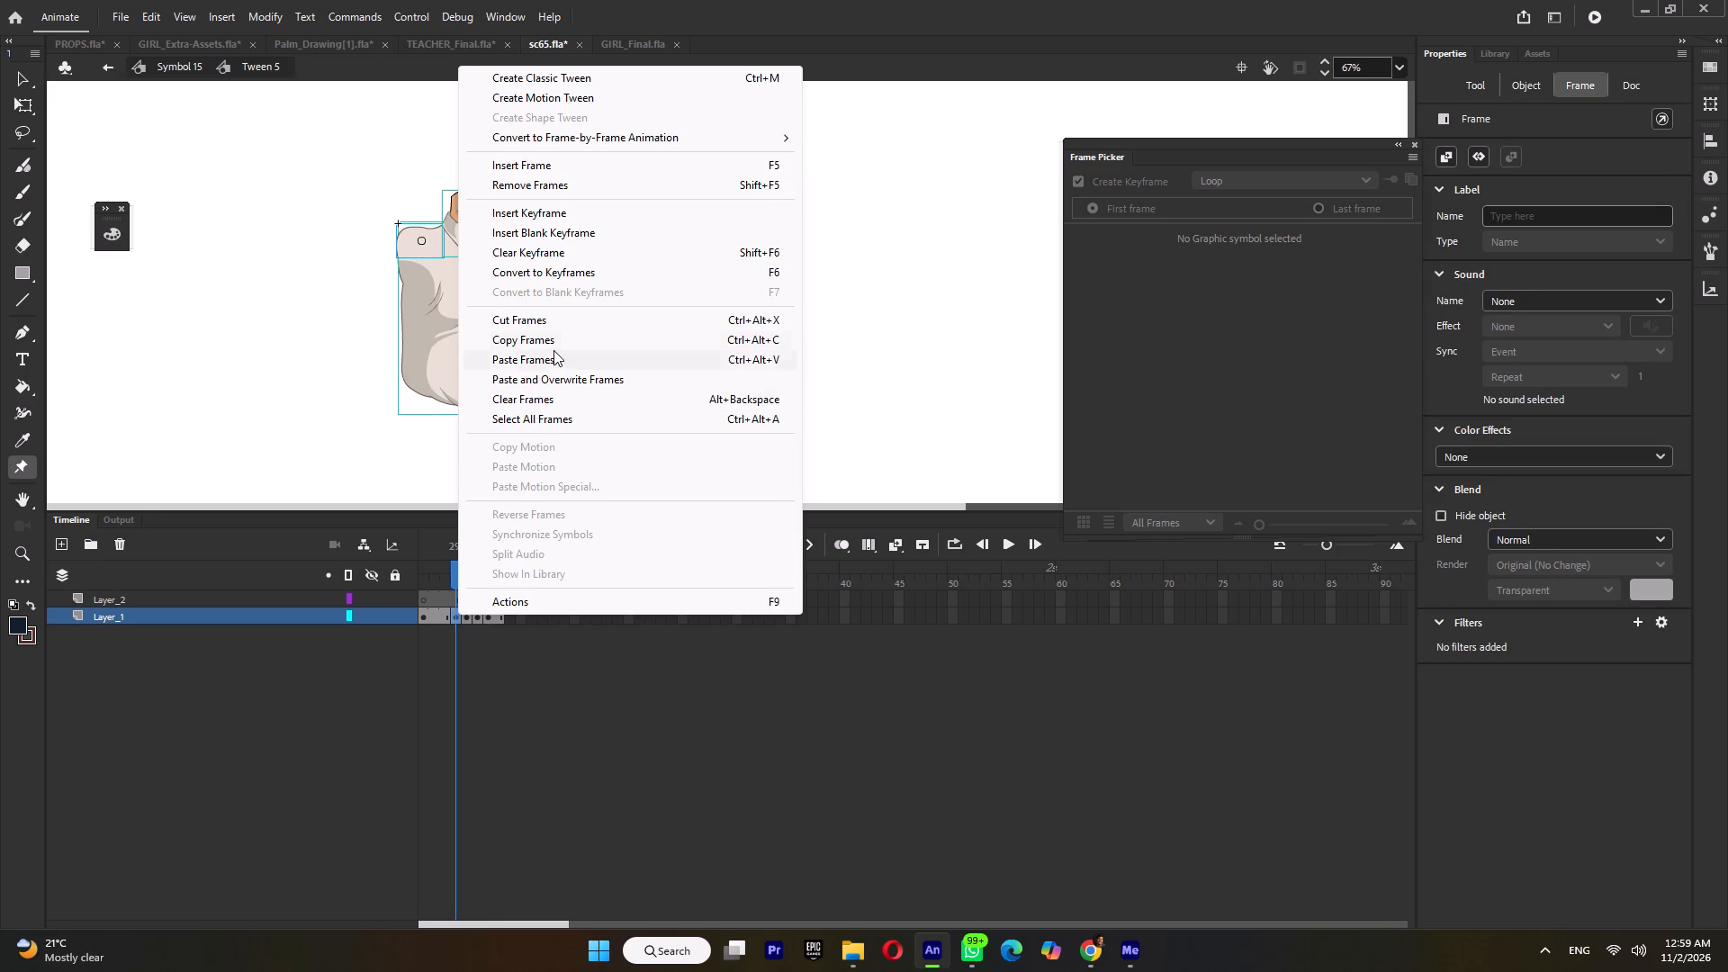
left_click(553, 345)
left_click_drag(487, 595, 488, 607)
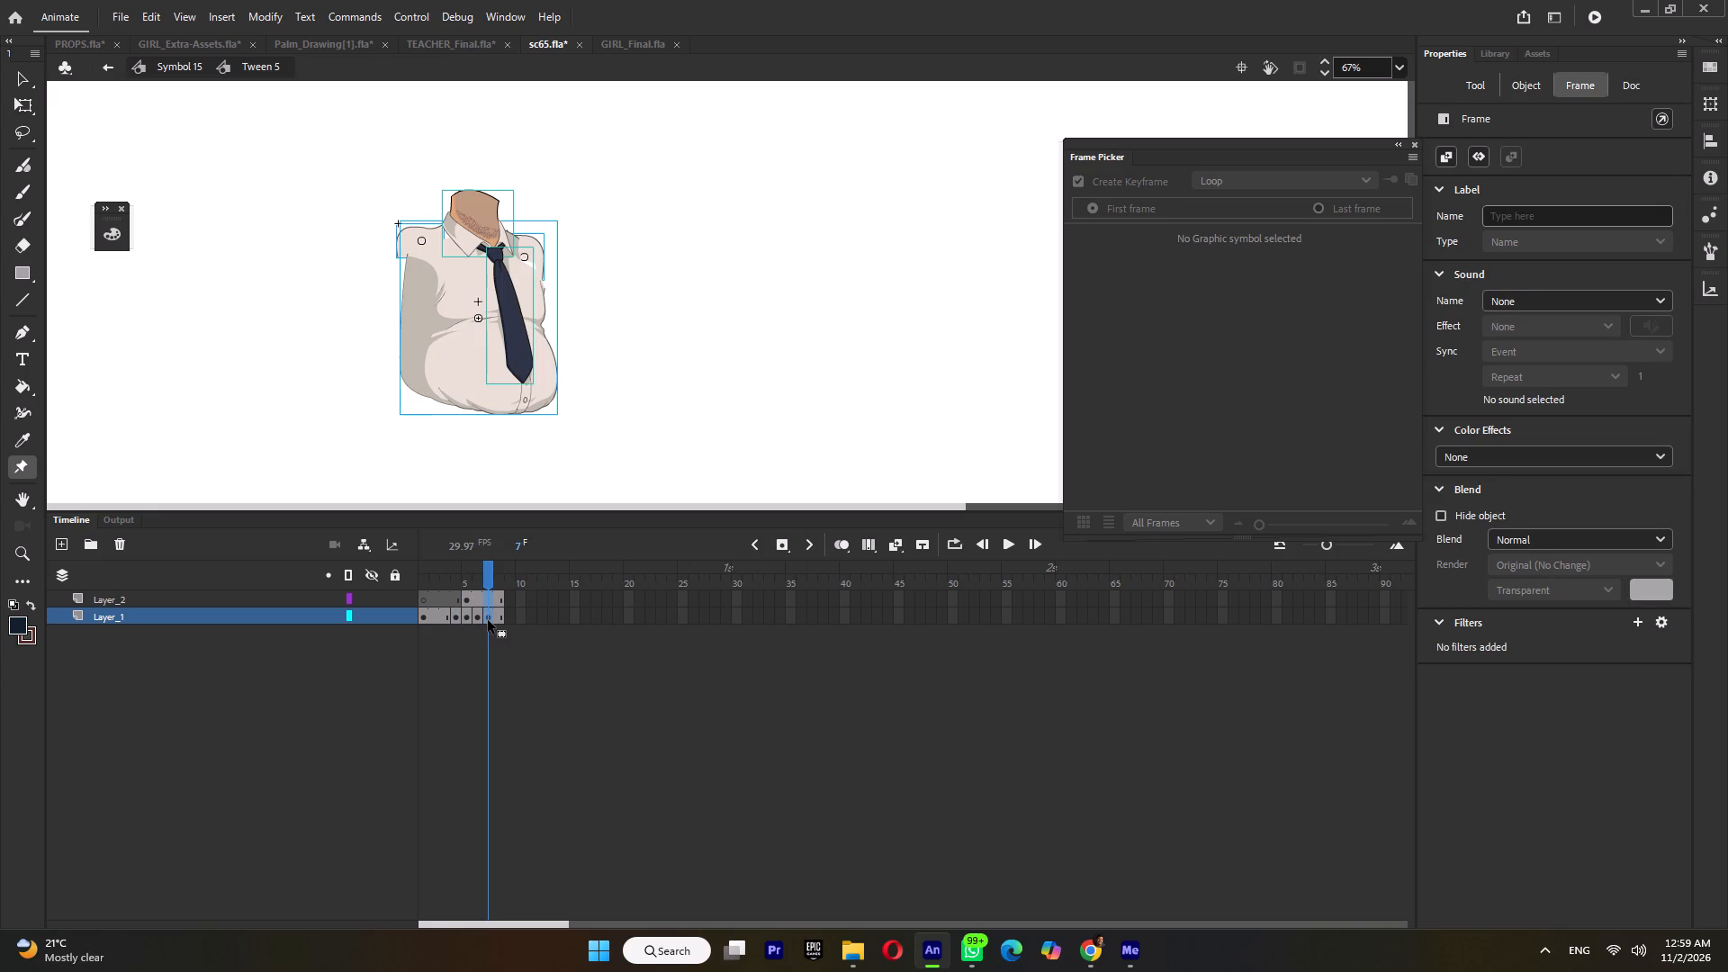
Insert a keyframe at frame 6 on Layer_2, which holds the neck, collar and tie.
left_click(470, 582)
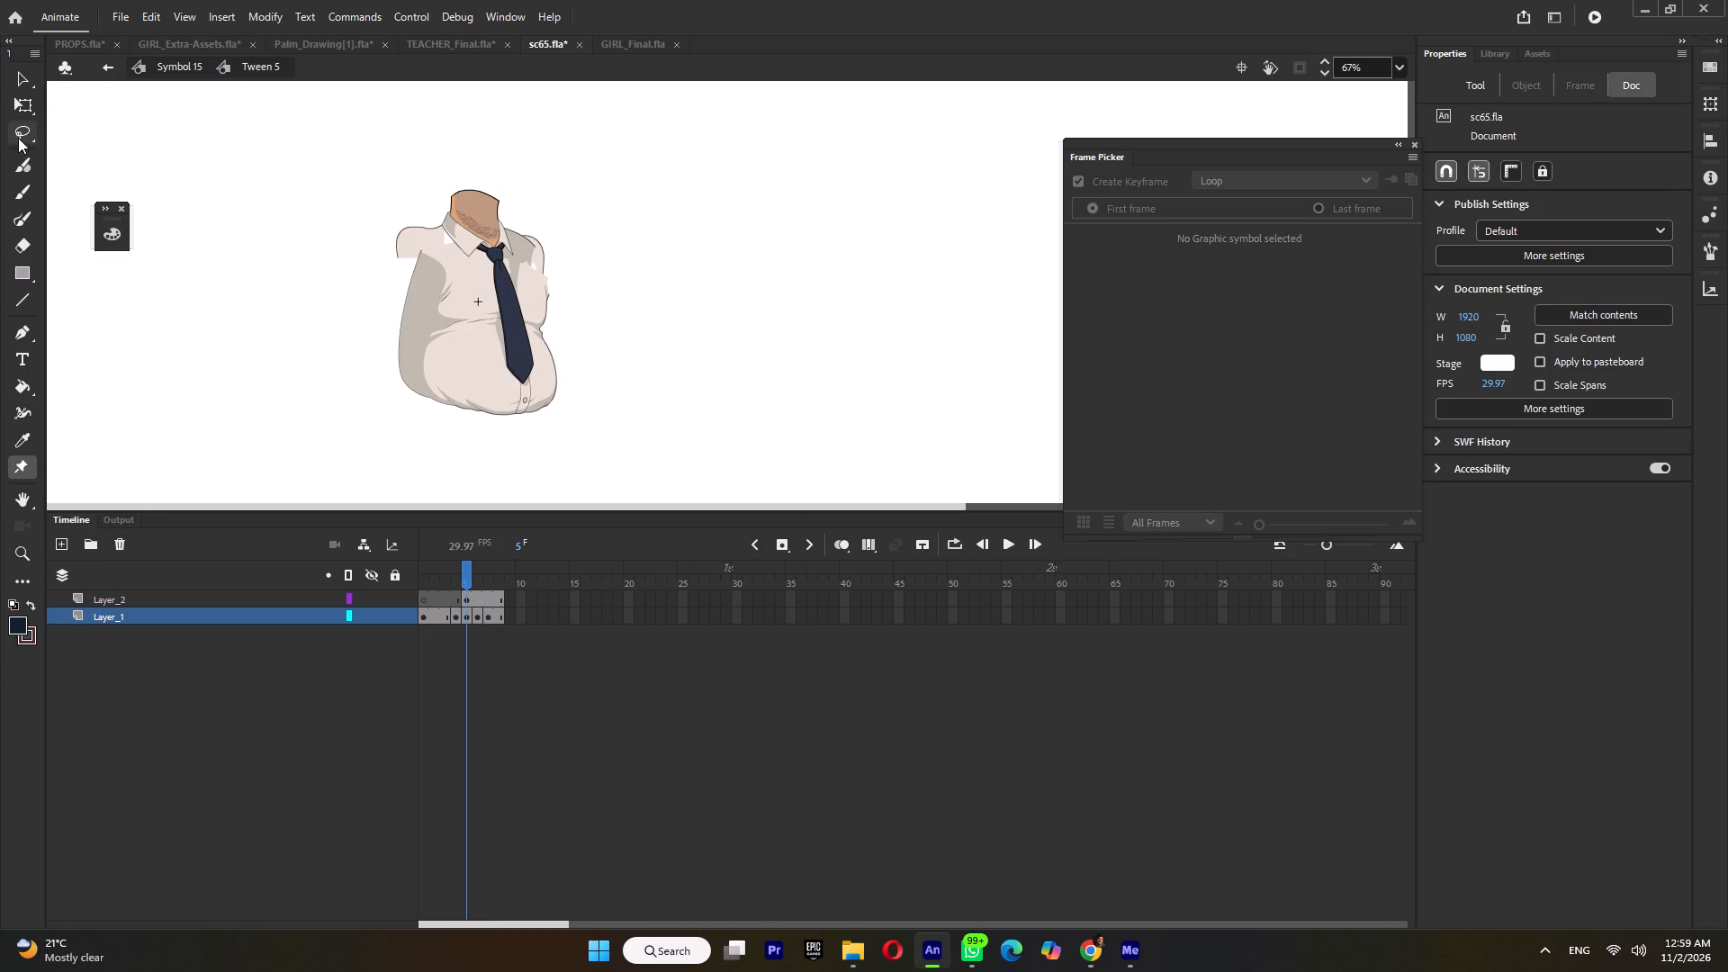
left_click(19, 112)
scroll(515, 197, "up", 2, "ctrl")
left_click(477, 213)
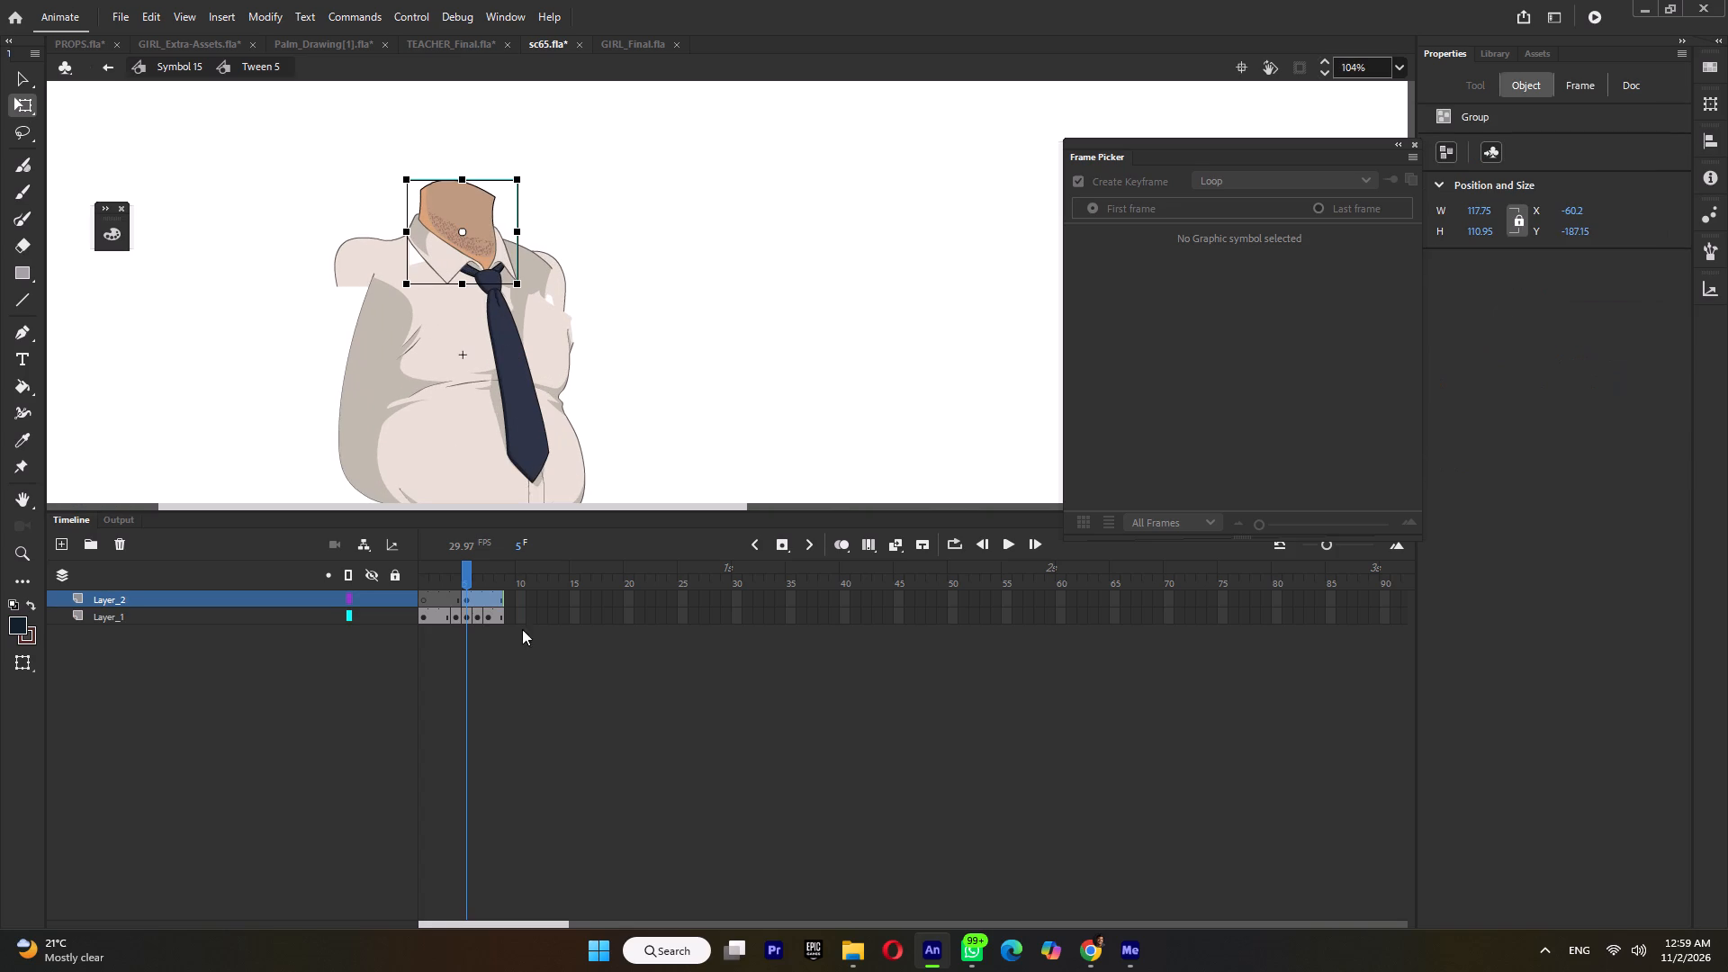
left_click(466, 600)
left_click(476, 598)
key("F6")
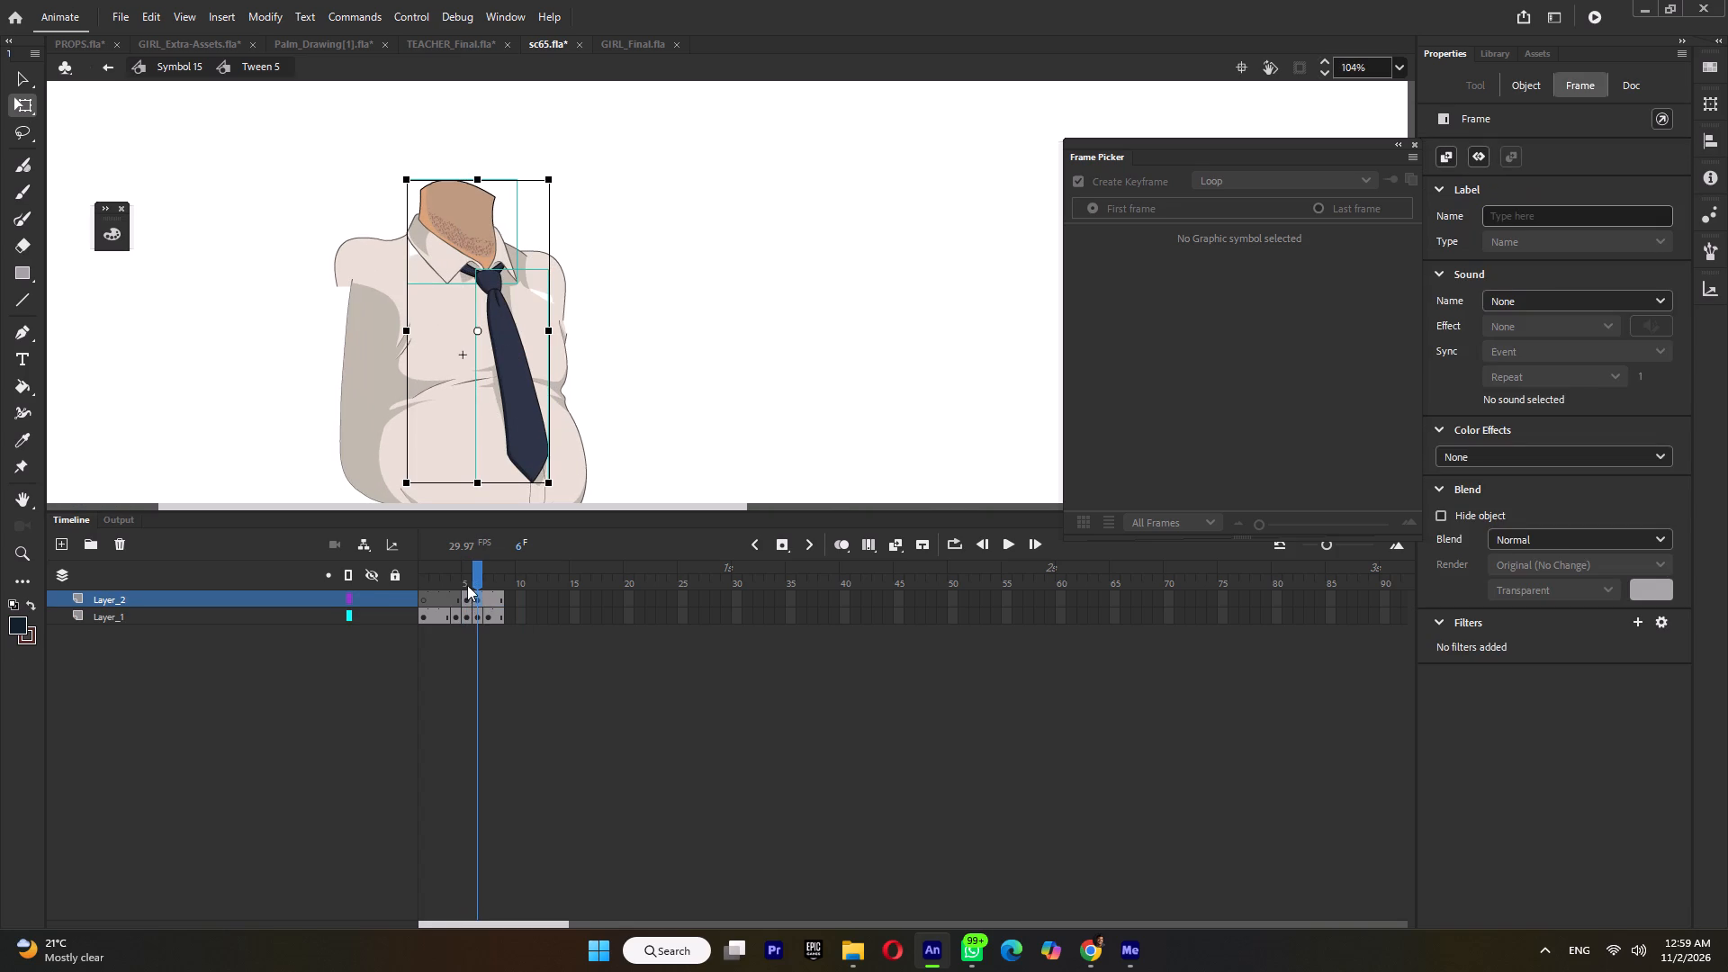
On frame 5, rotate the neck, collar and tie together clockwise so they tilt toward the girl.
left_click(469, 598)
left_click_drag(558, 175, 571, 198)
left_click_drag(582, 193, 593, 205)
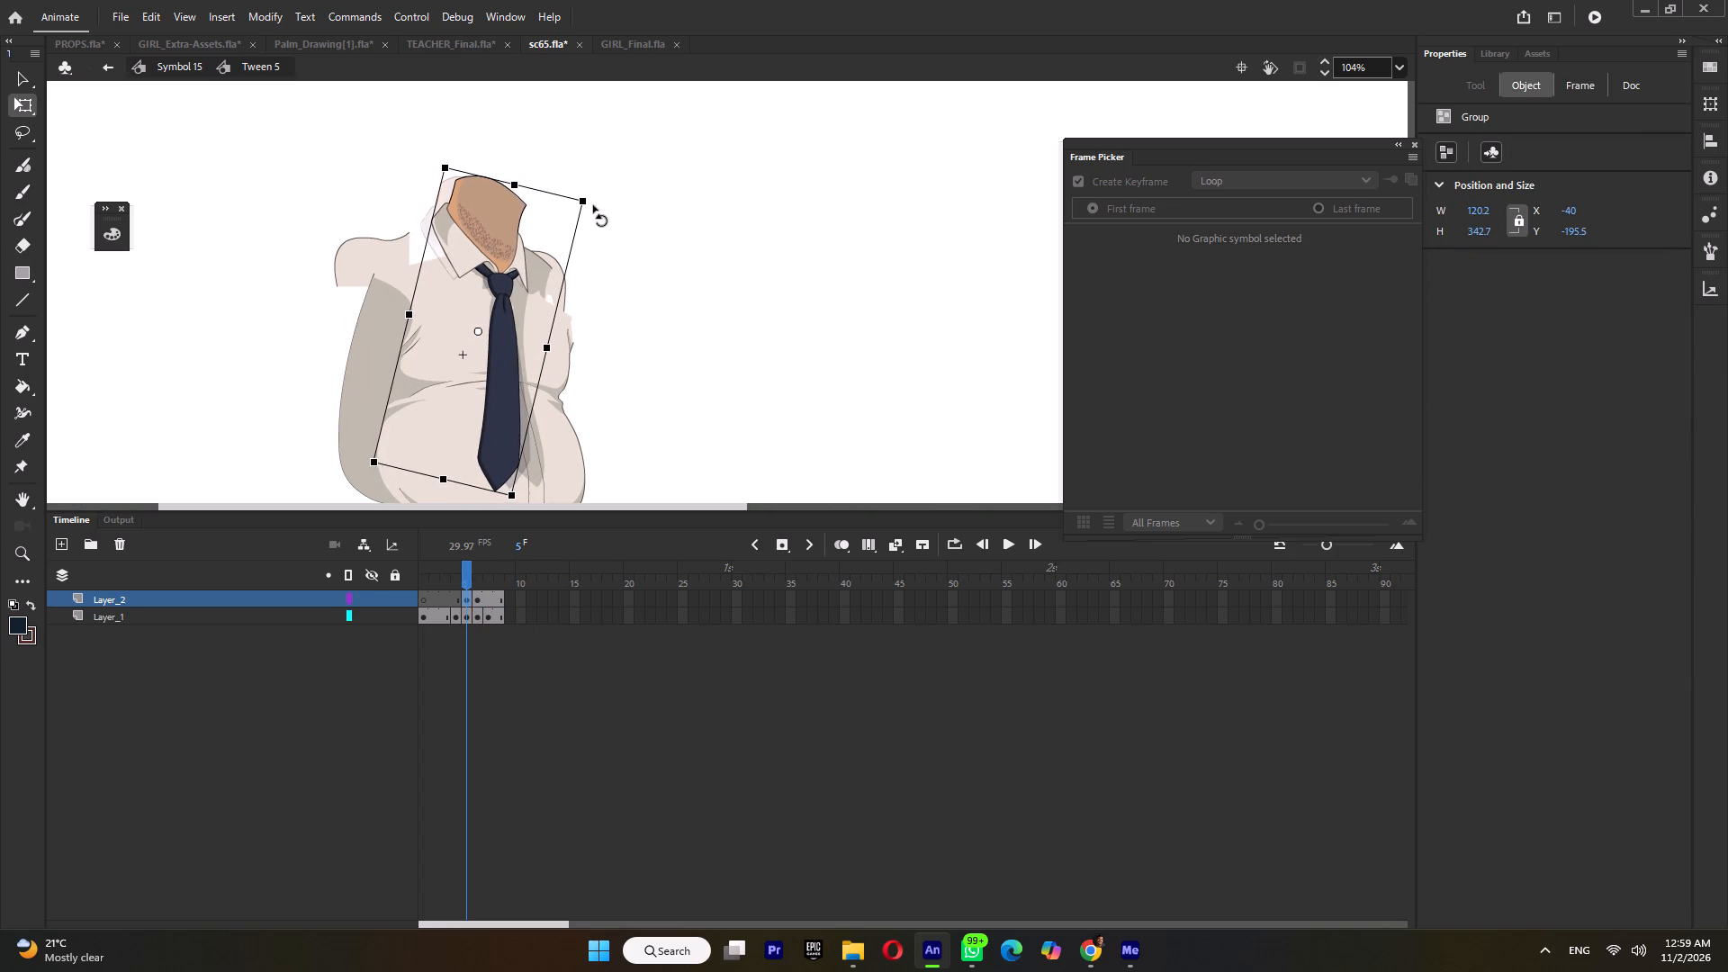
left_click_drag(593, 205, 592, 208)
left_click(457, 582)
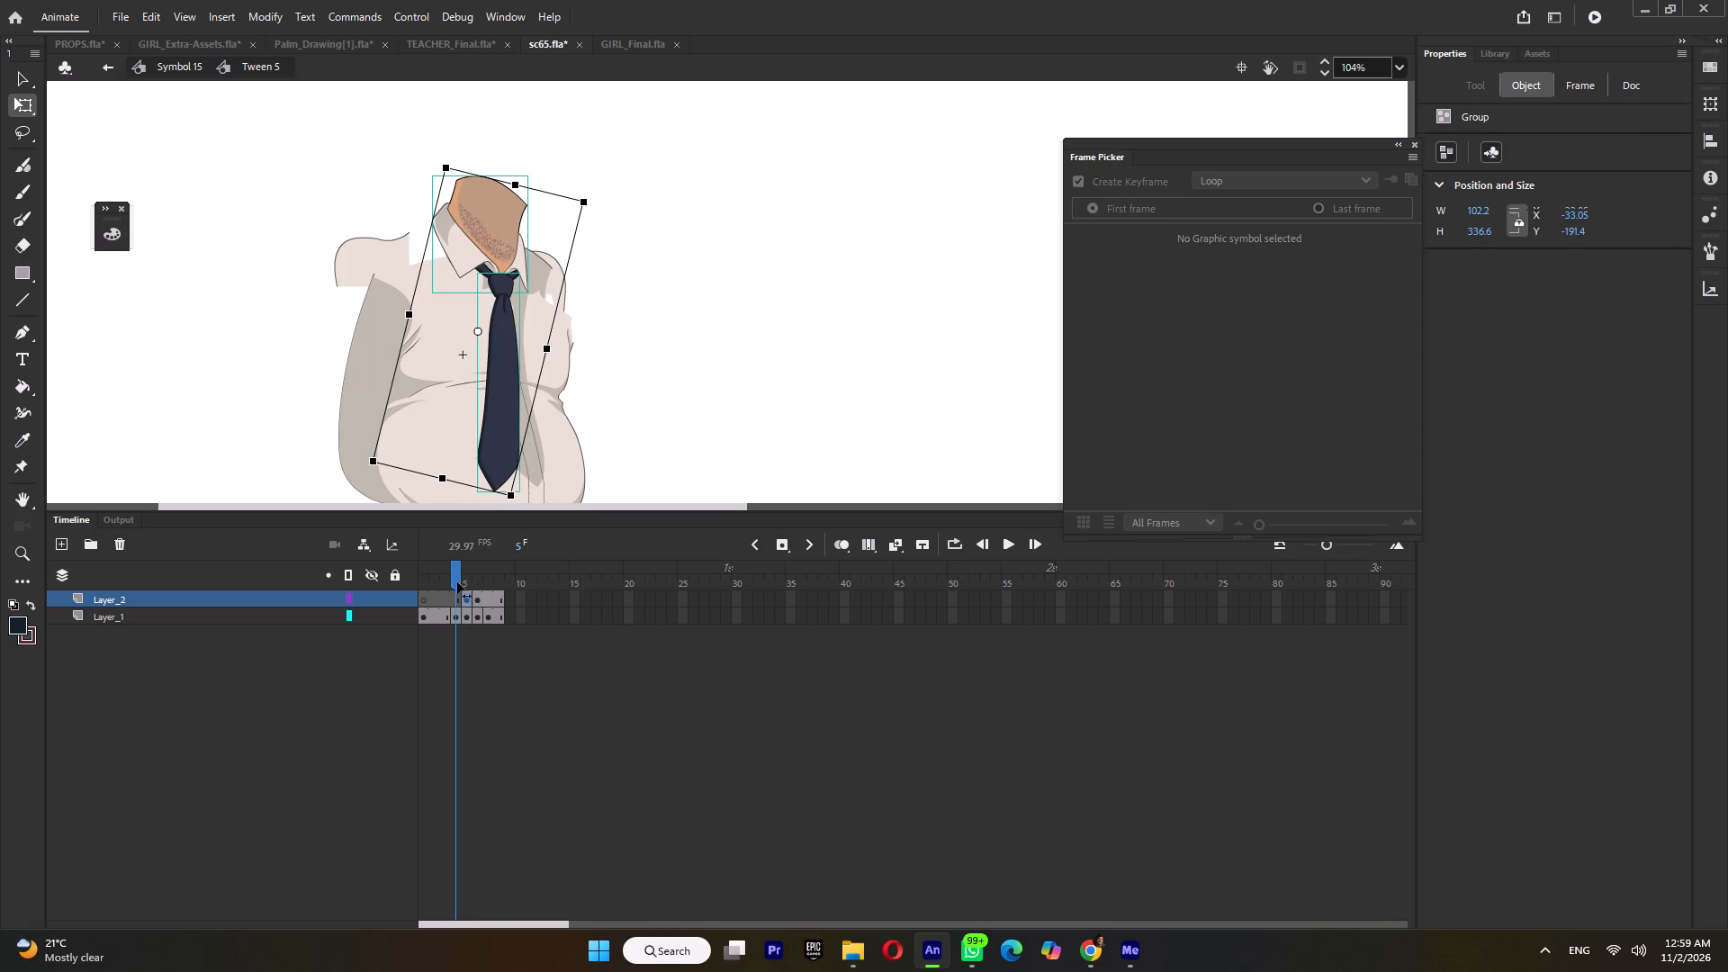
left_click(465, 580)
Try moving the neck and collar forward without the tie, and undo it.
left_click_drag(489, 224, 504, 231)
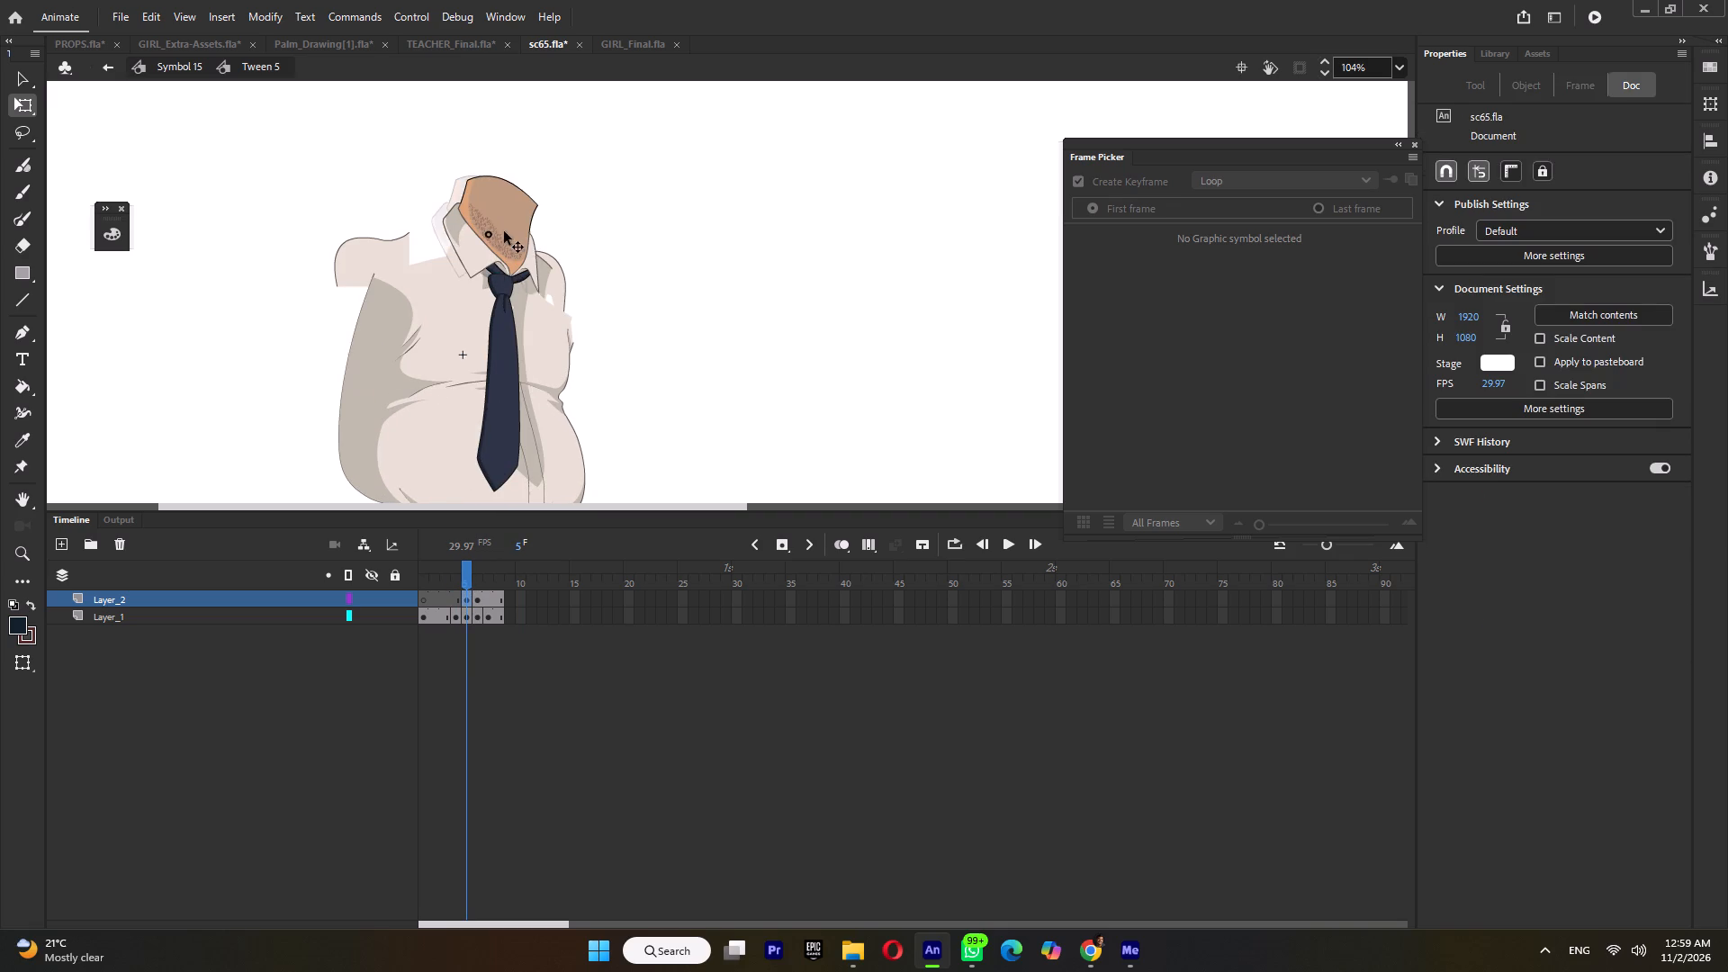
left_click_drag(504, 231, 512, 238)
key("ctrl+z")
Move the neck, collar and tie together forward and down to X 0, Y -166.4 on frame 5.
left_click(504, 340, "shift")
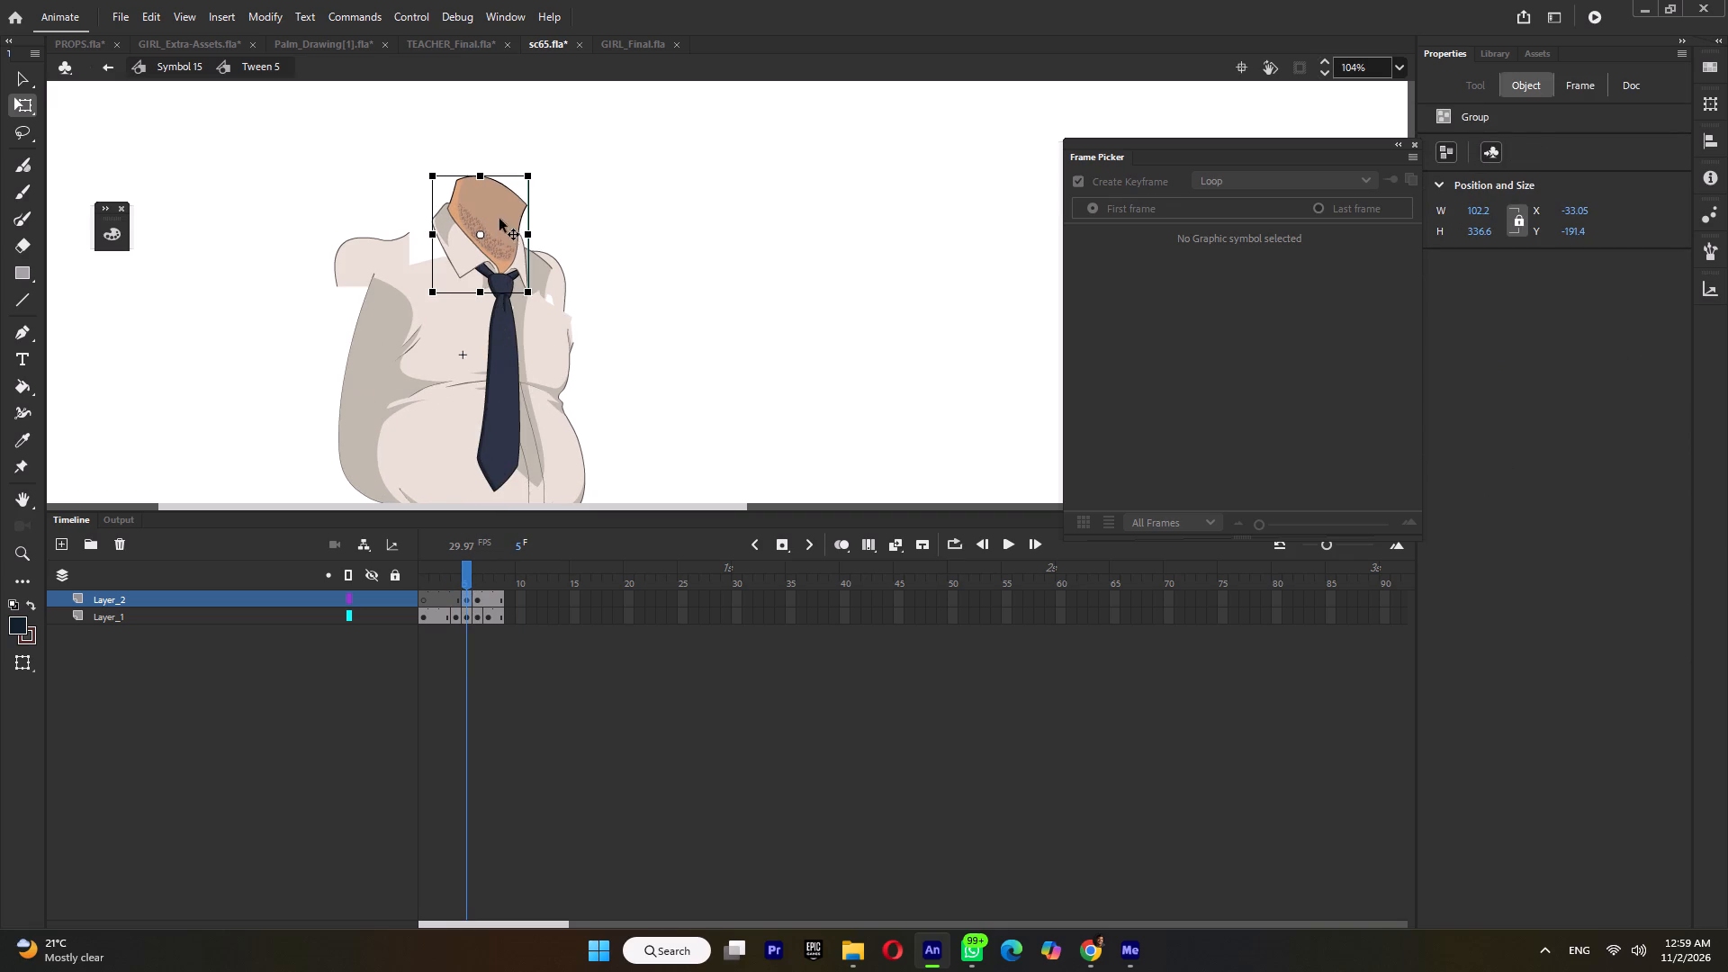
left_click_drag(499, 217, 532, 240)
scroll(575, 250, "down", 4, "ctrl")
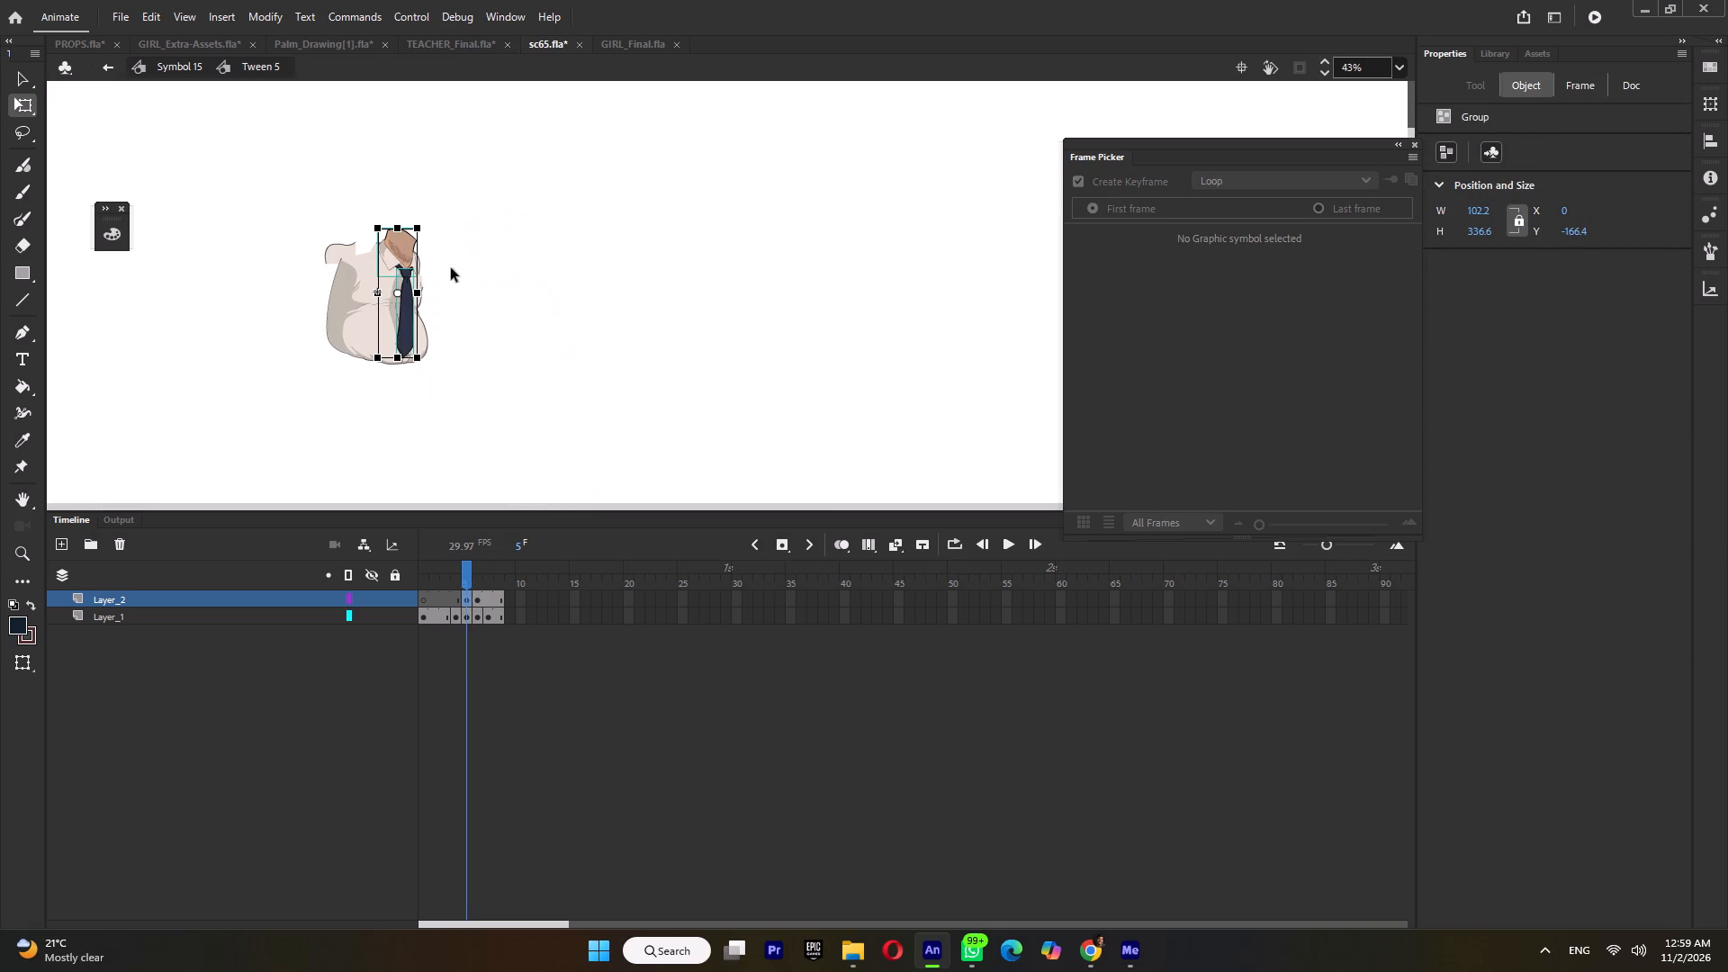
scroll(394, 256, "up", 2, "ctrl")
left_click(482, 306)
Reshape the hanging part of the tie inside its nested group on frame 5, bowing both side edges backward into a slight curve.
left_click(418, 340)
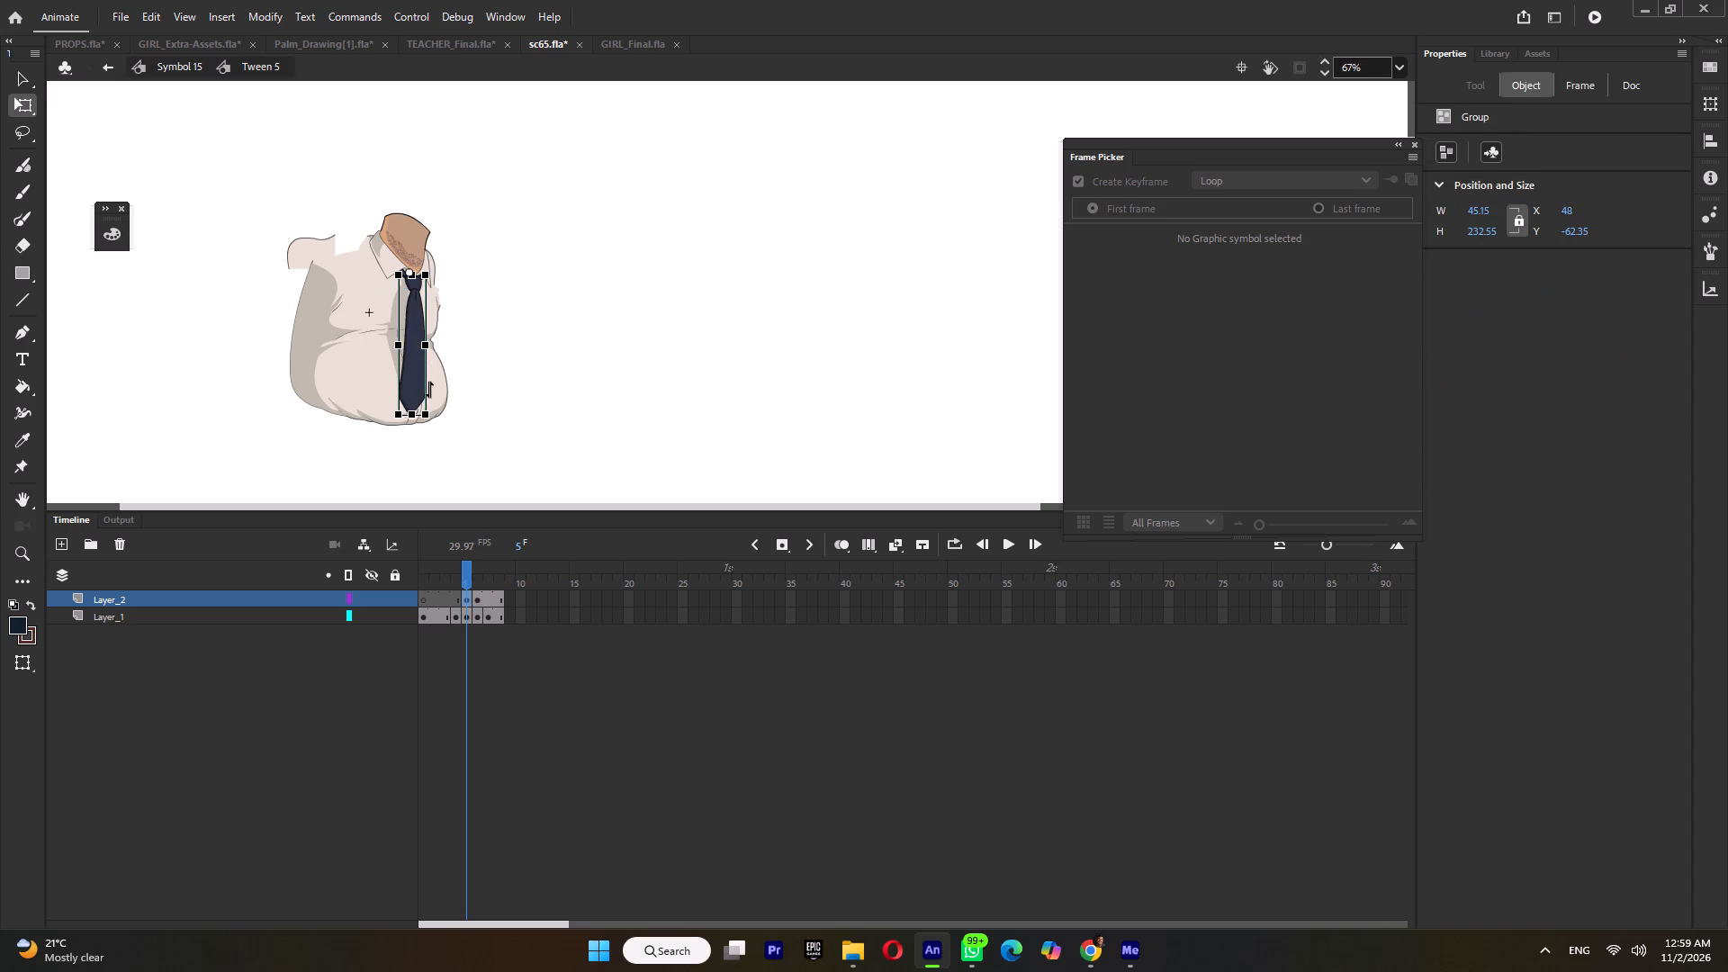
double_click(418, 354)
scroll(410, 354, "up", 5, "ctrl")
double_click(409, 326)
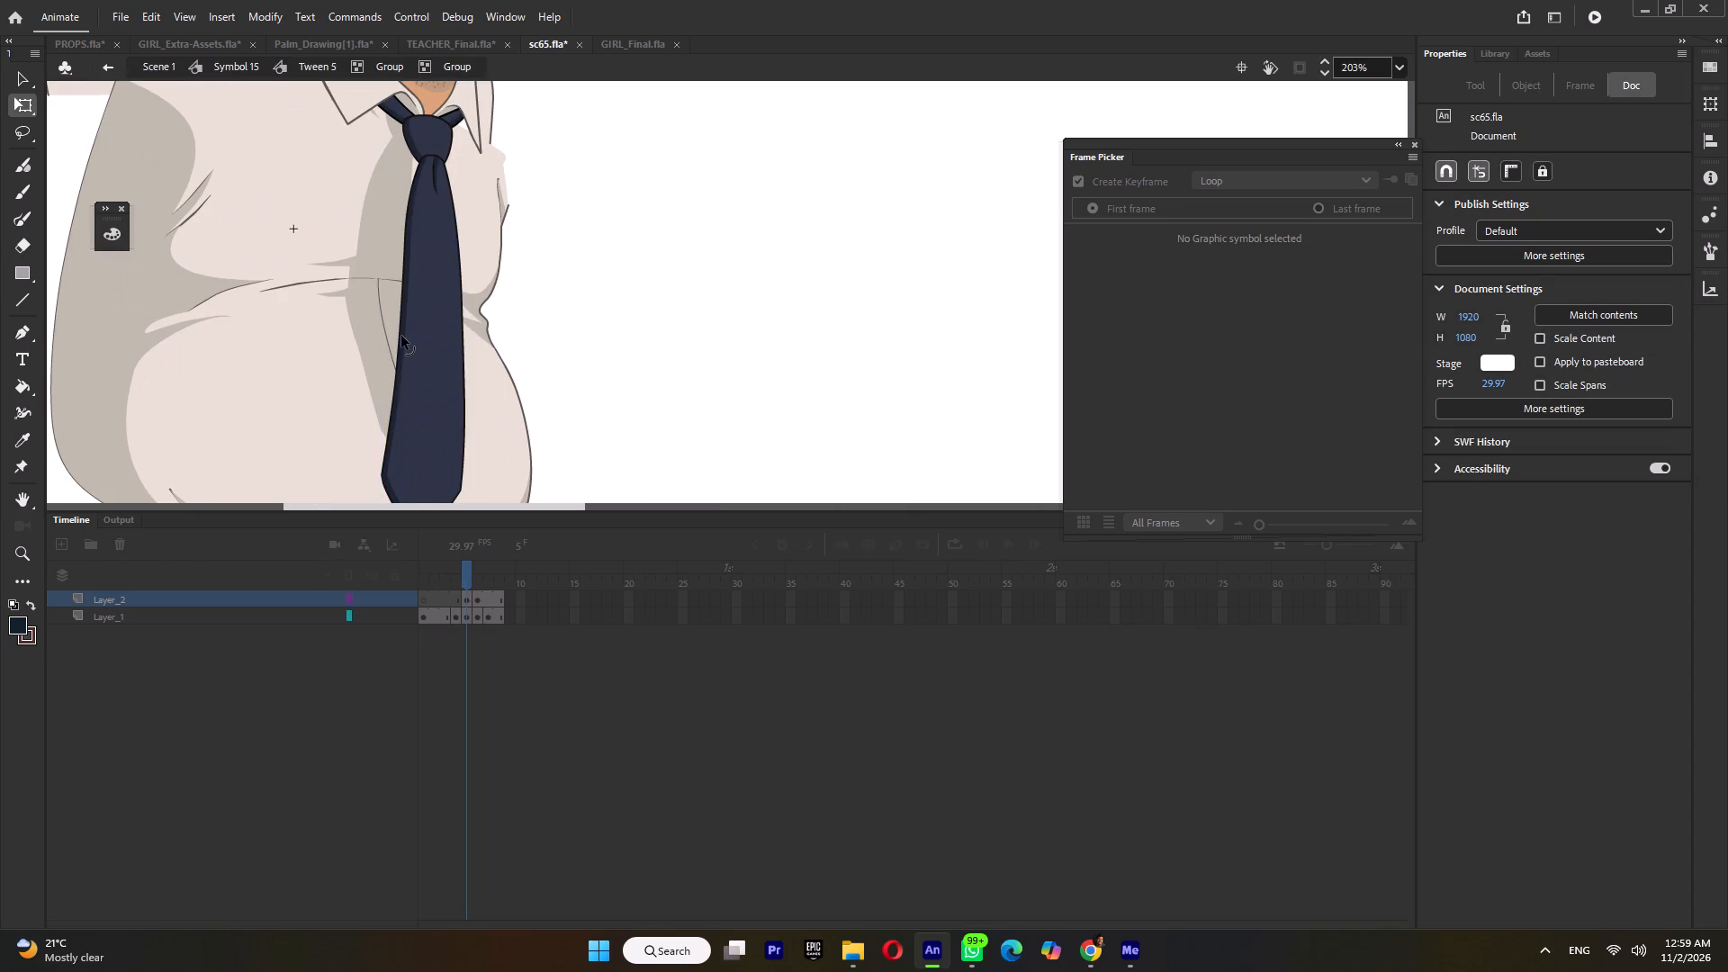
scroll(400, 336, "up", 3, "ctrl")
left_click_drag(400, 336, 379, 342)
left_click_drag(411, 333, 391, 333)
left_click_drag(525, 333, 498, 337)
scroll(495, 244, "down", 2, "ctrl")
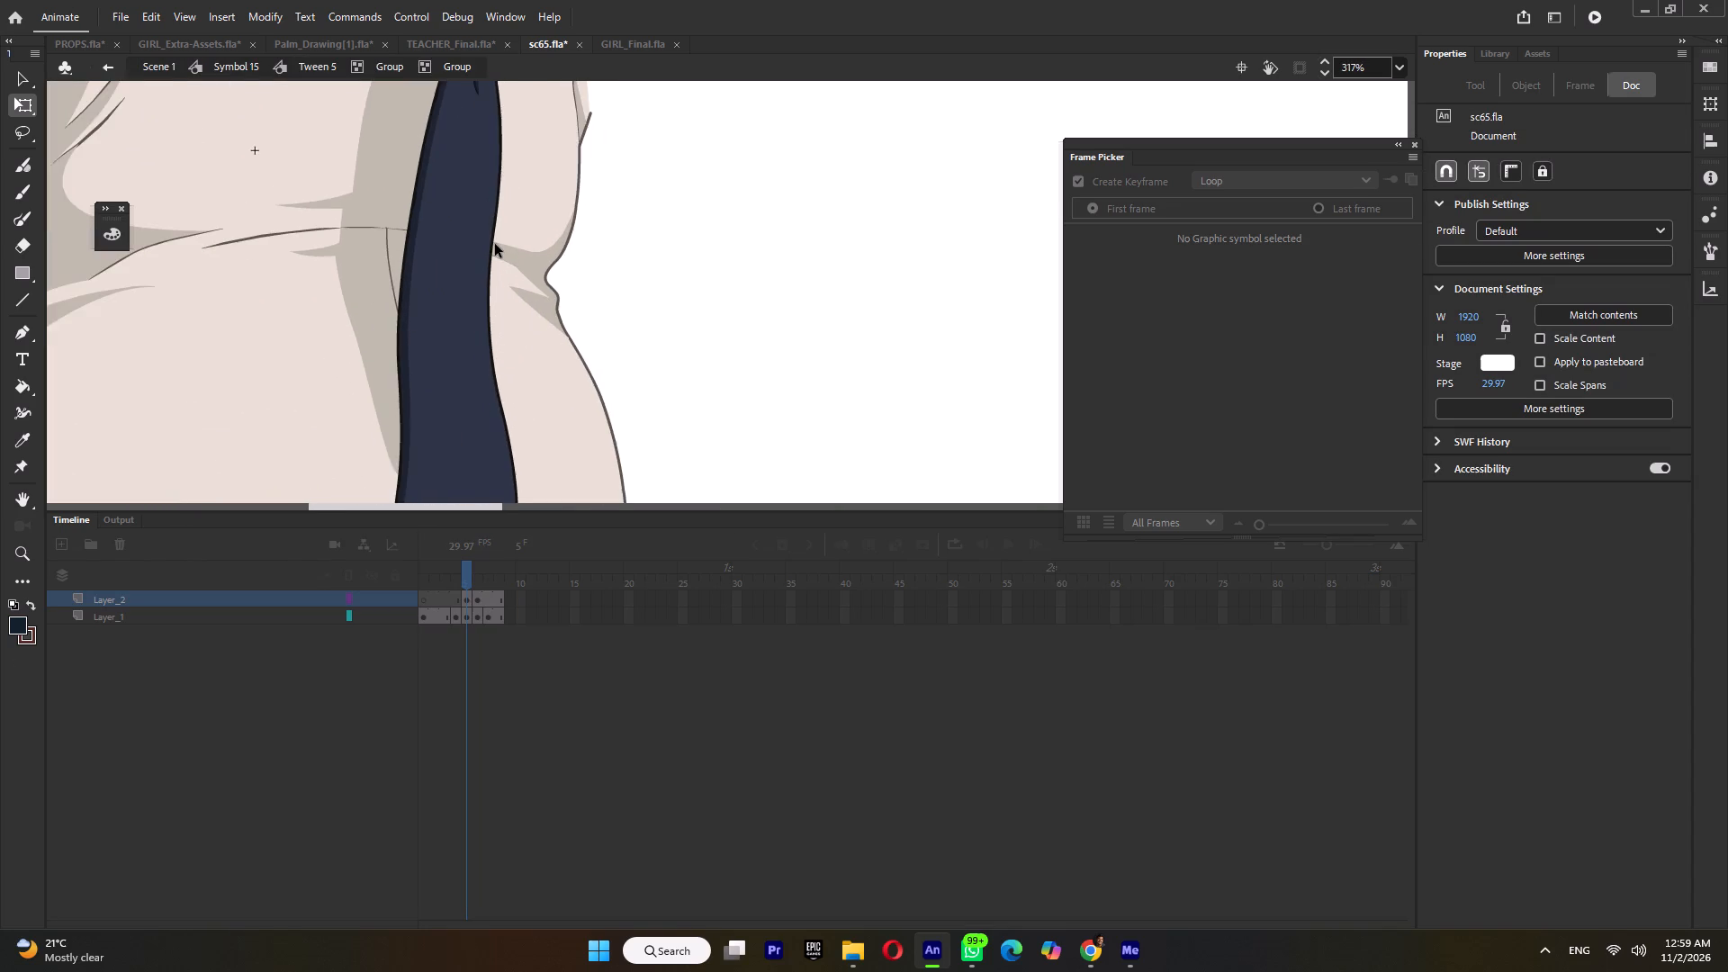
scroll(495, 248, "down", 2, "ctrl")
double_click(626, 274)
scroll(626, 274, "down", 3, "ctrl")
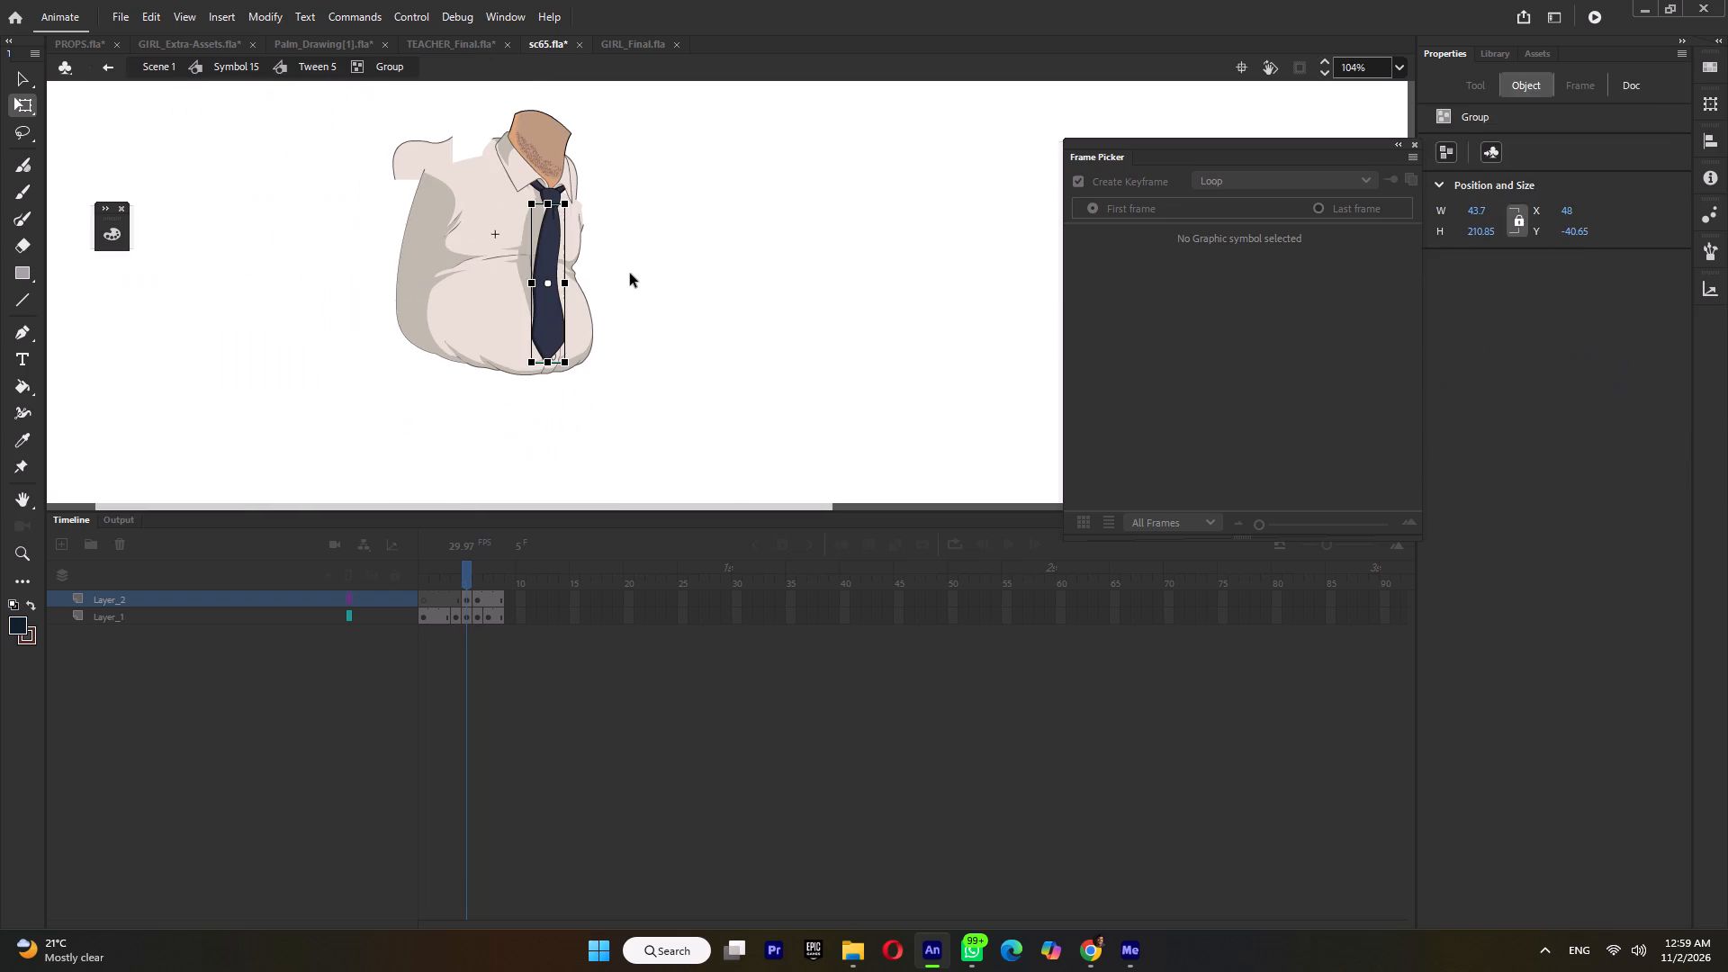
double_click(630, 274)
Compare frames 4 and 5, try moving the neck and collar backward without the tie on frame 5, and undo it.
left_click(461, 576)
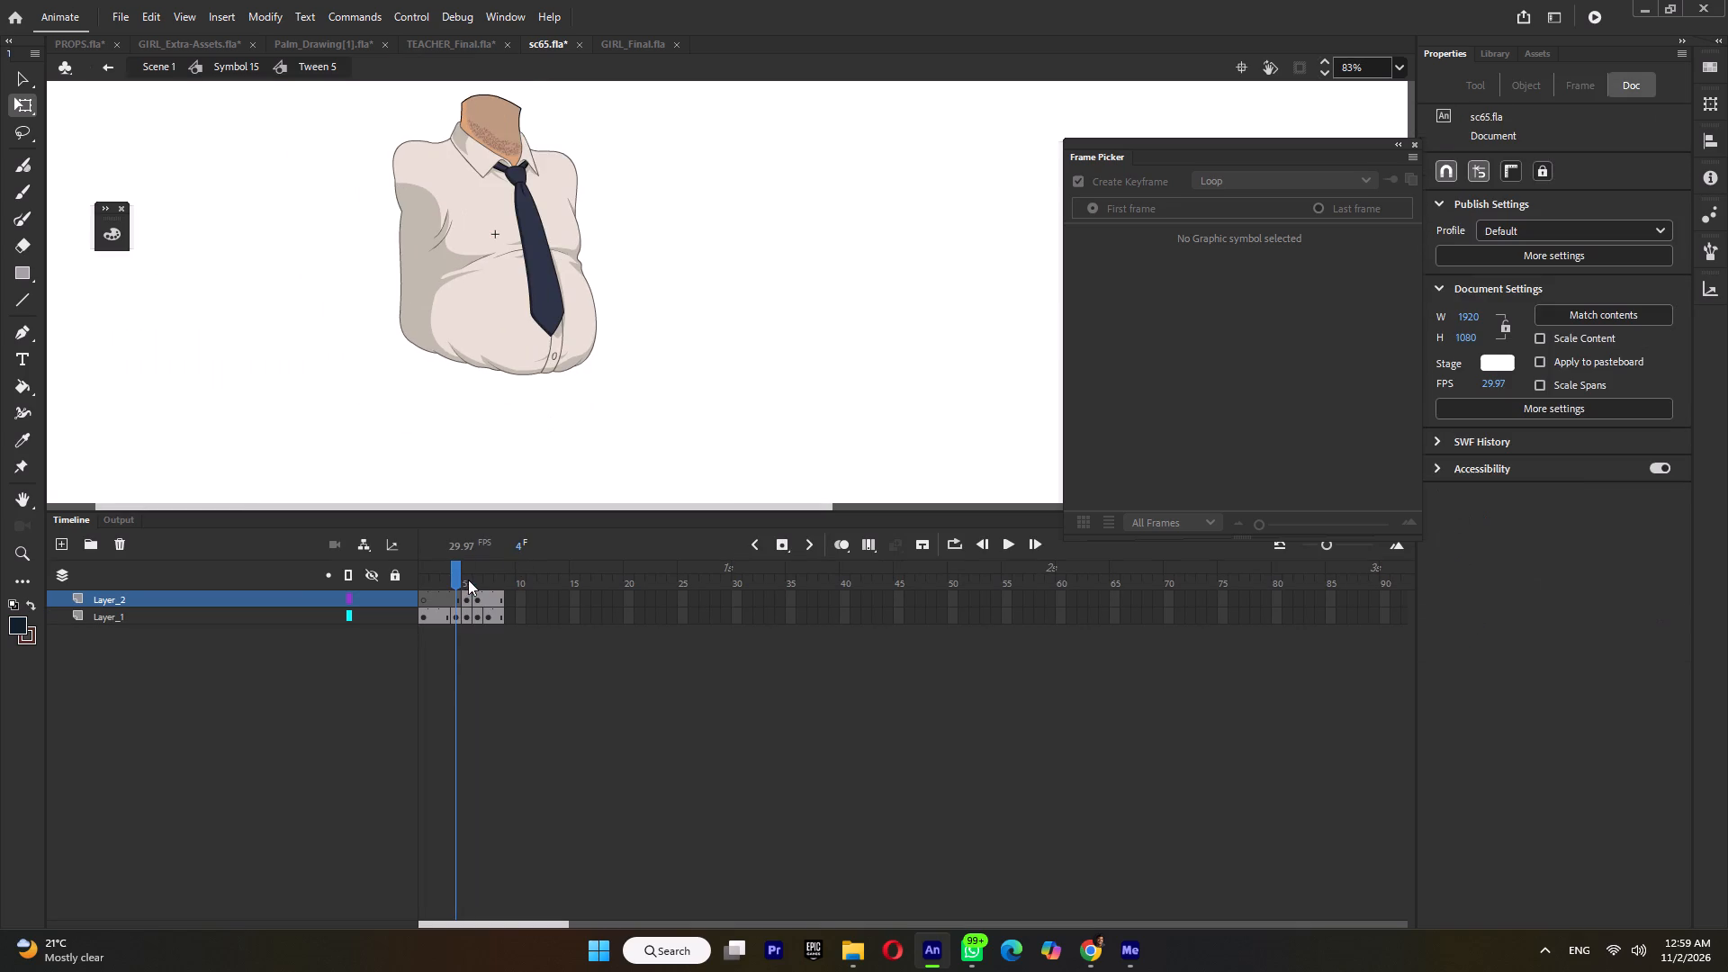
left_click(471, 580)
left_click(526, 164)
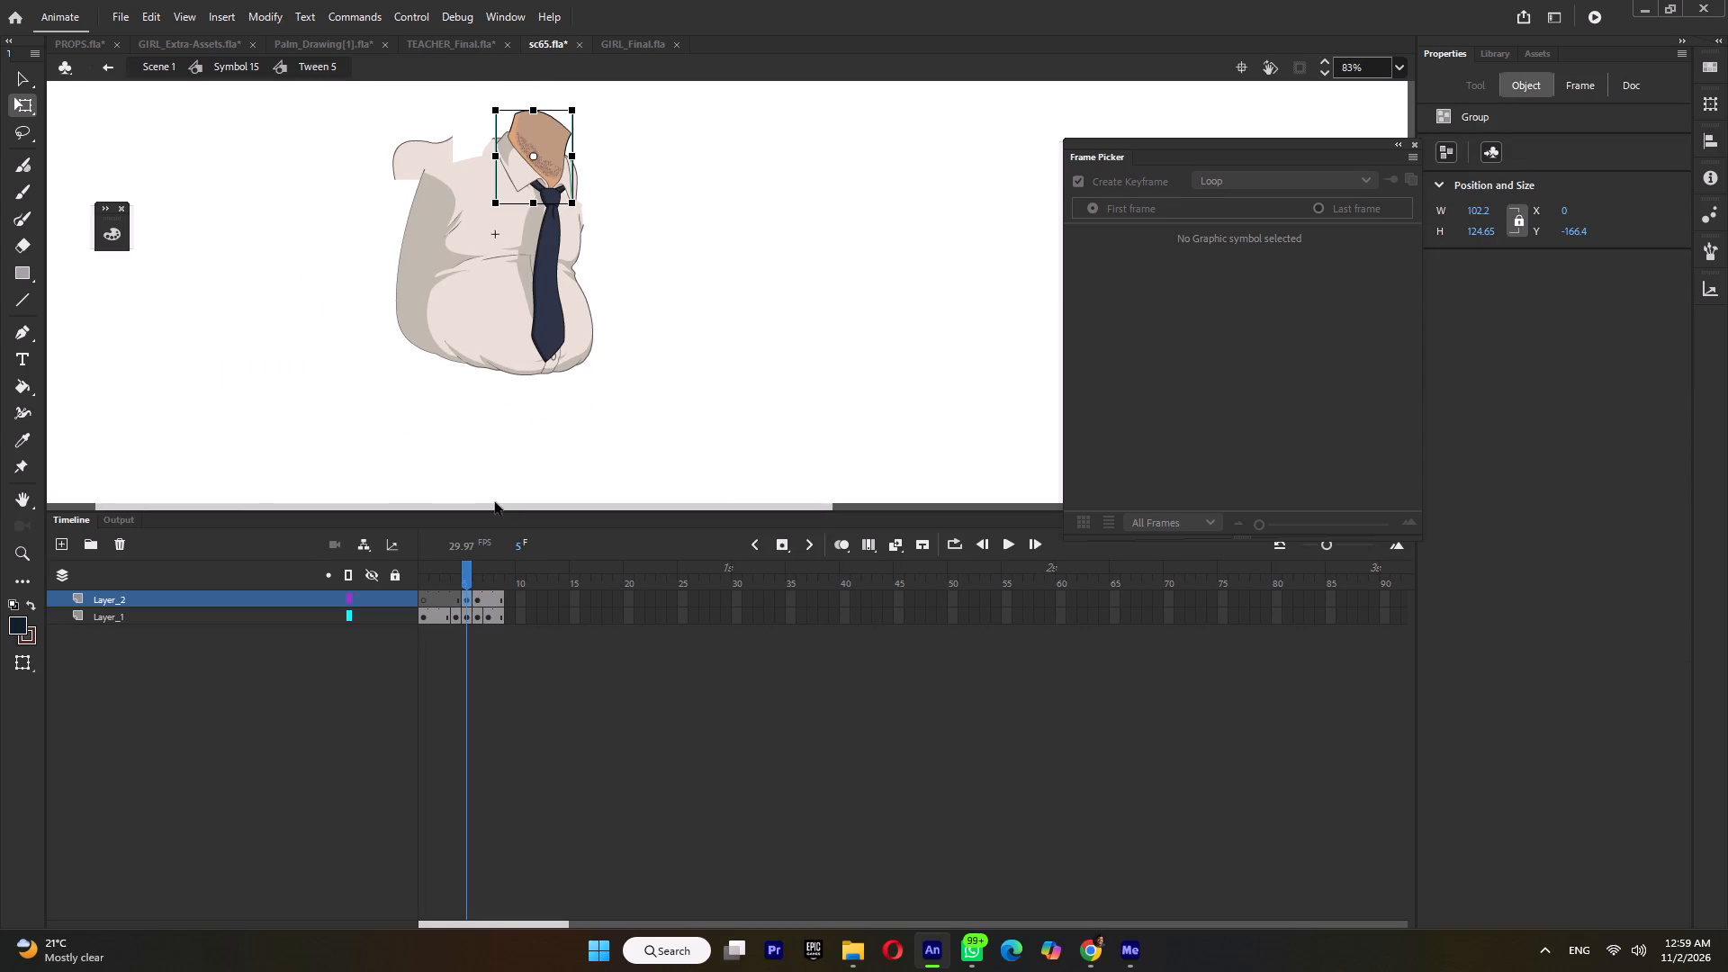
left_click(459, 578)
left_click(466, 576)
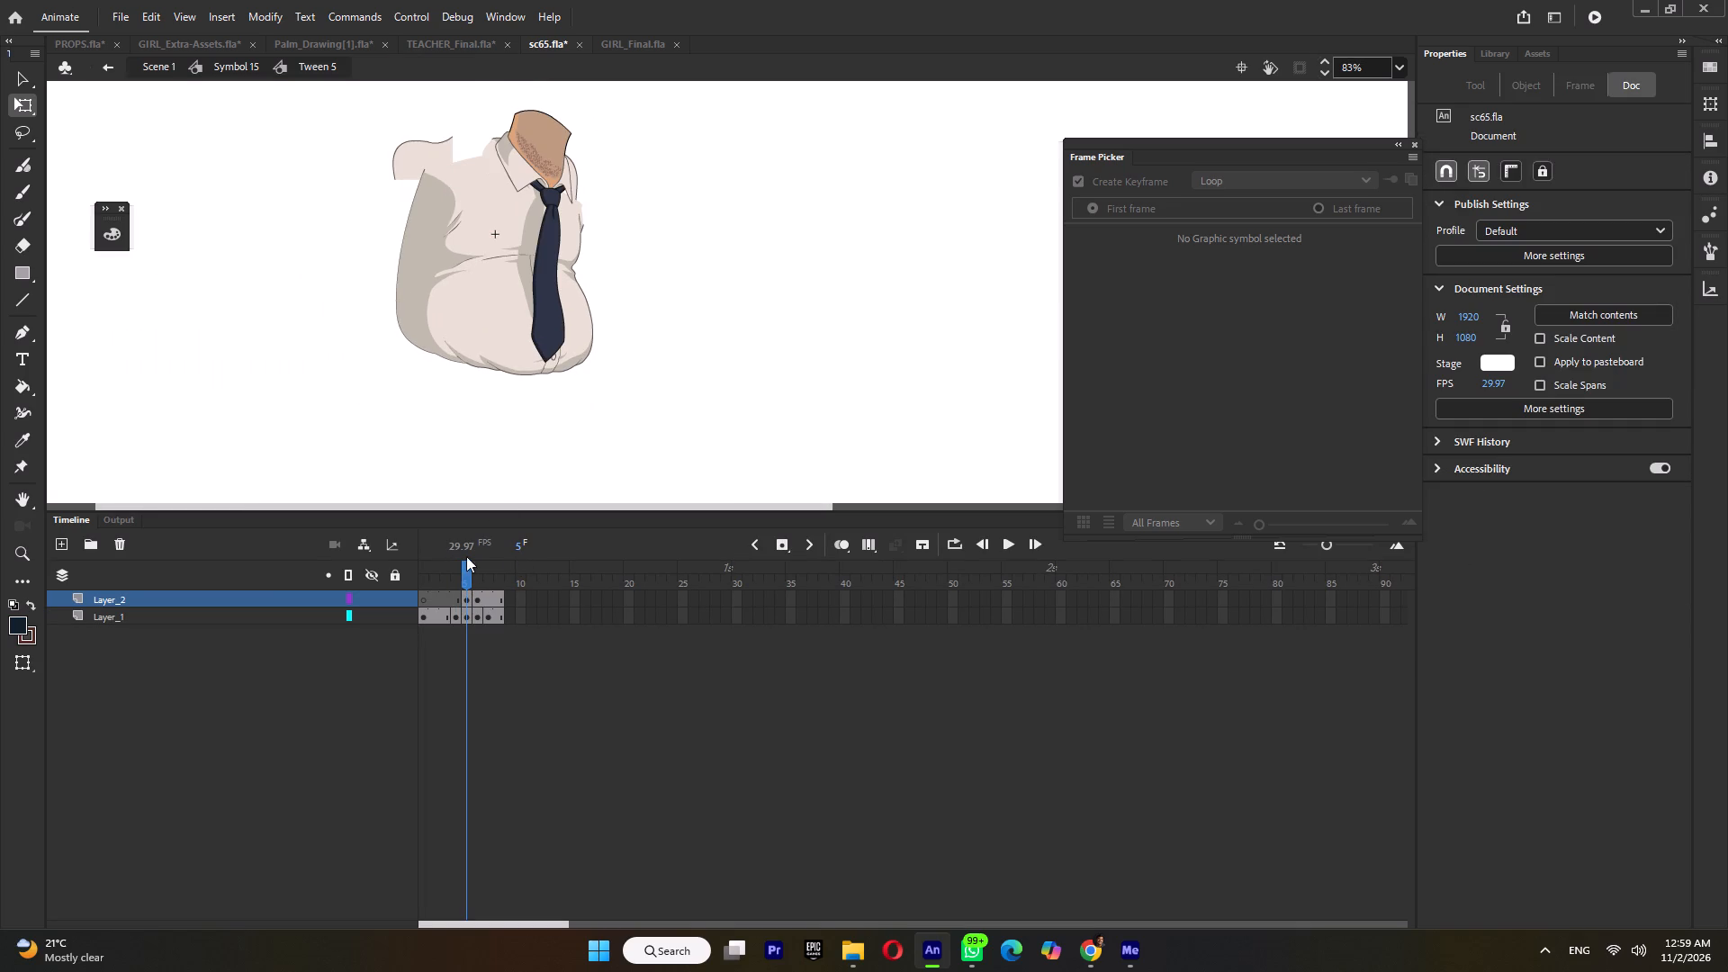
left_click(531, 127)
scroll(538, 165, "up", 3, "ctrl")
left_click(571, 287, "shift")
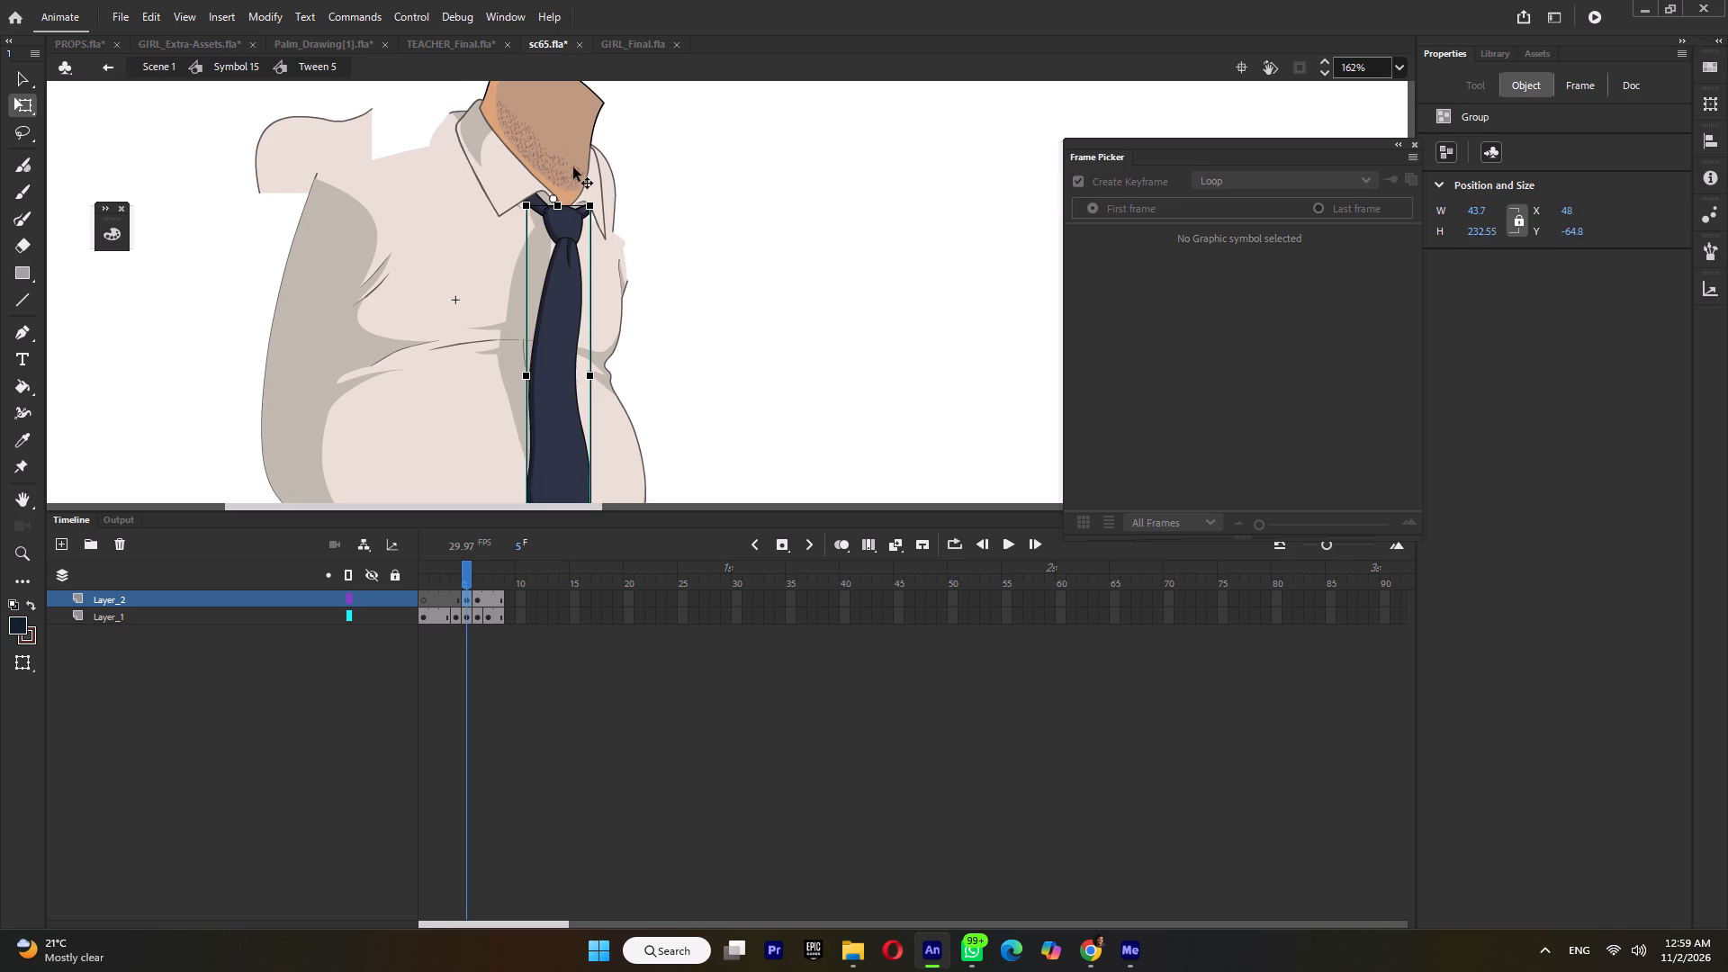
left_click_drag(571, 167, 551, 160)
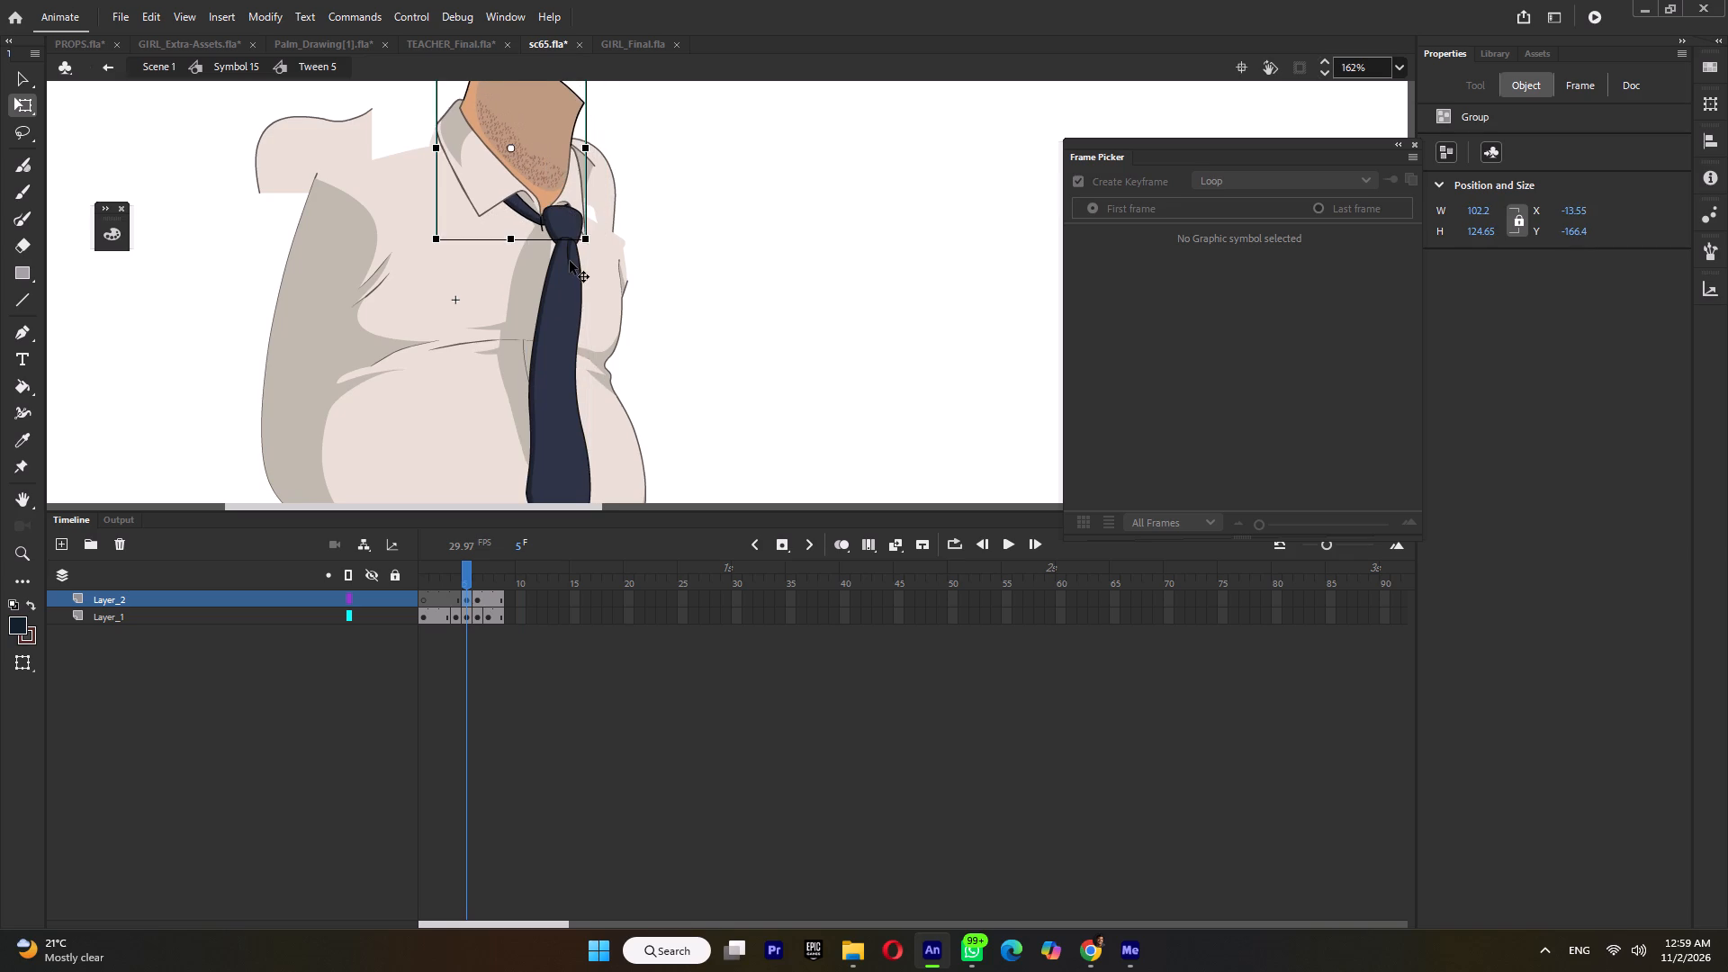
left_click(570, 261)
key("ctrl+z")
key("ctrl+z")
Move the neck, collar and tie together backward on frame 5 to X -15.4, Y -166.4.
left_click(568, 215, "shift")
left_click_drag(580, 181, 556, 175)
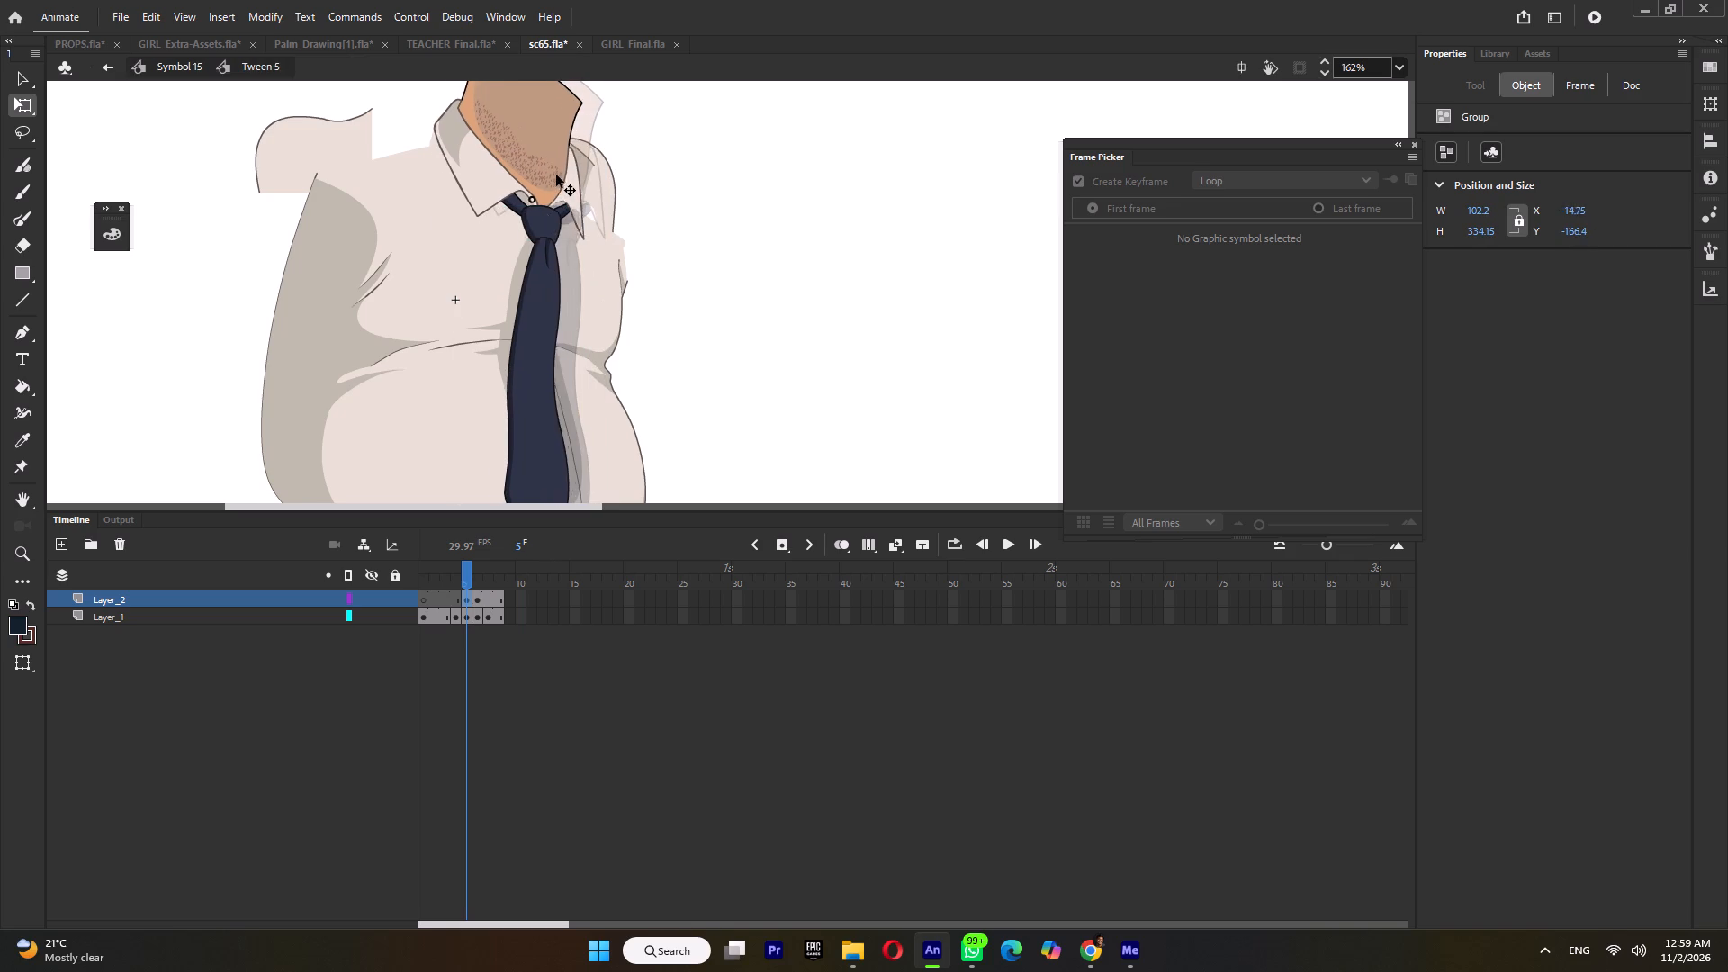
left_click_drag(556, 175, 557, 176)
Position the front shoulder piece (Symbol 21) on frame 5 at about X 78.85, Y -99.25, rotated clockwise about its inner top corner.
left_click(604, 164)
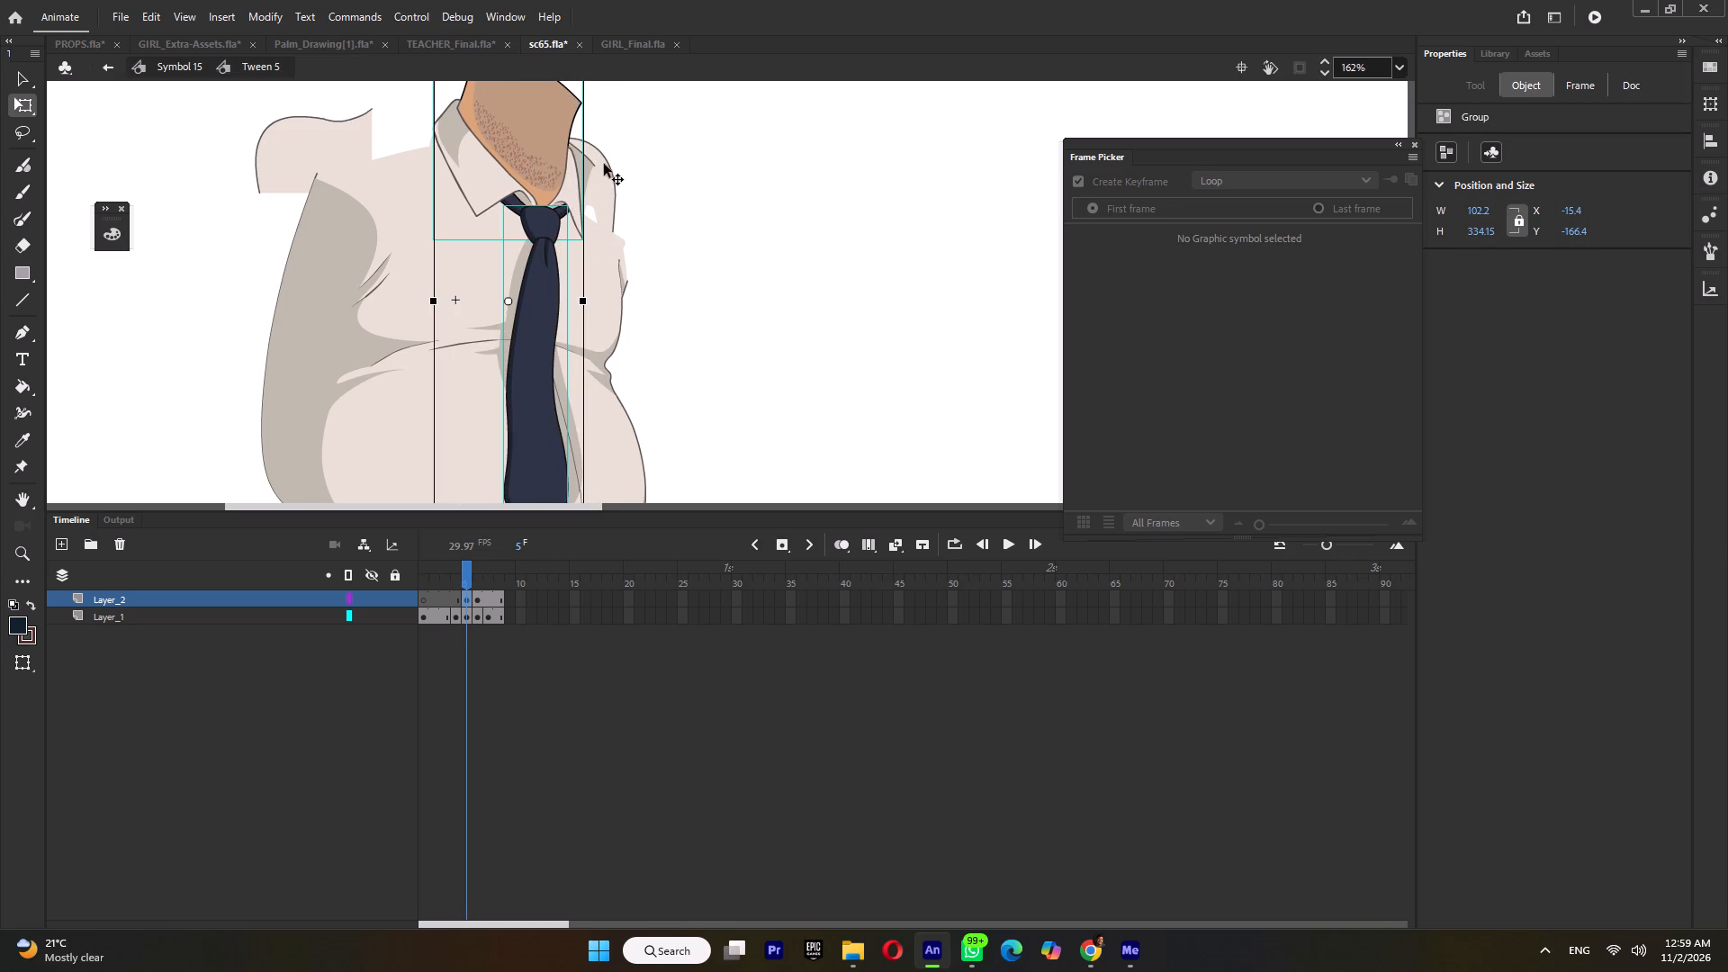
left_click_drag(603, 181, 642, 164)
key("ctrl+z")
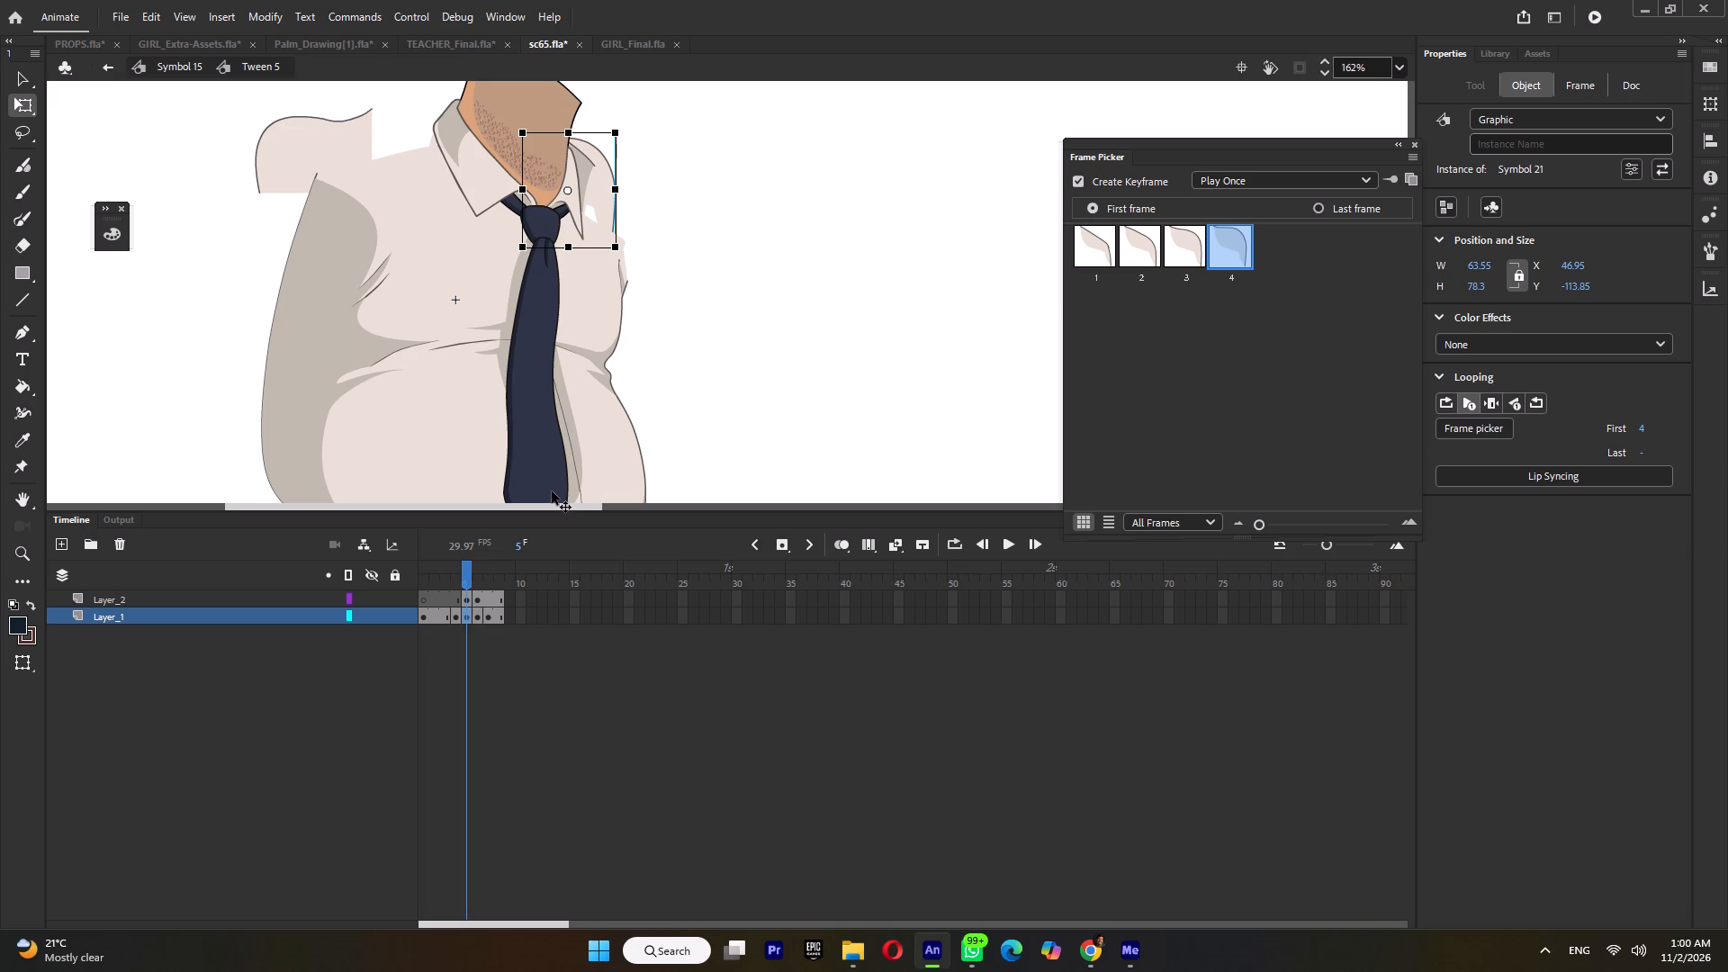
key("ctrl+Up")
left_click_drag(603, 171, 619, 191)
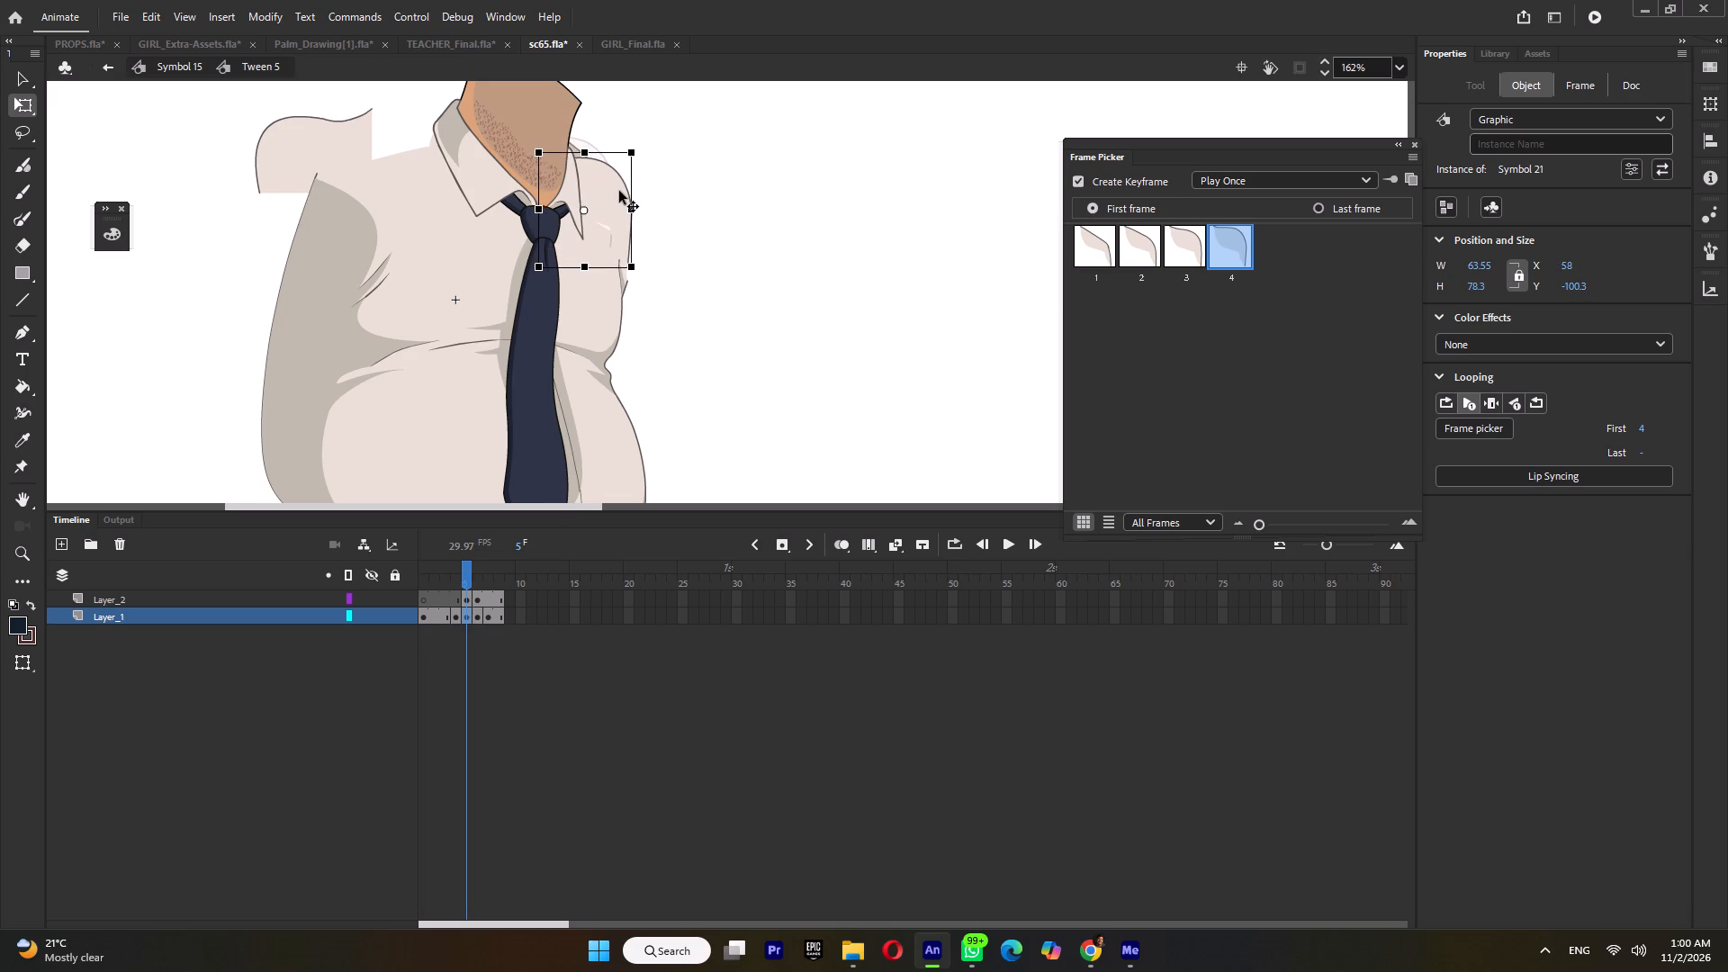
left_click_drag(619, 191, 632, 237)
left_click_drag(625, 237, 621, 181)
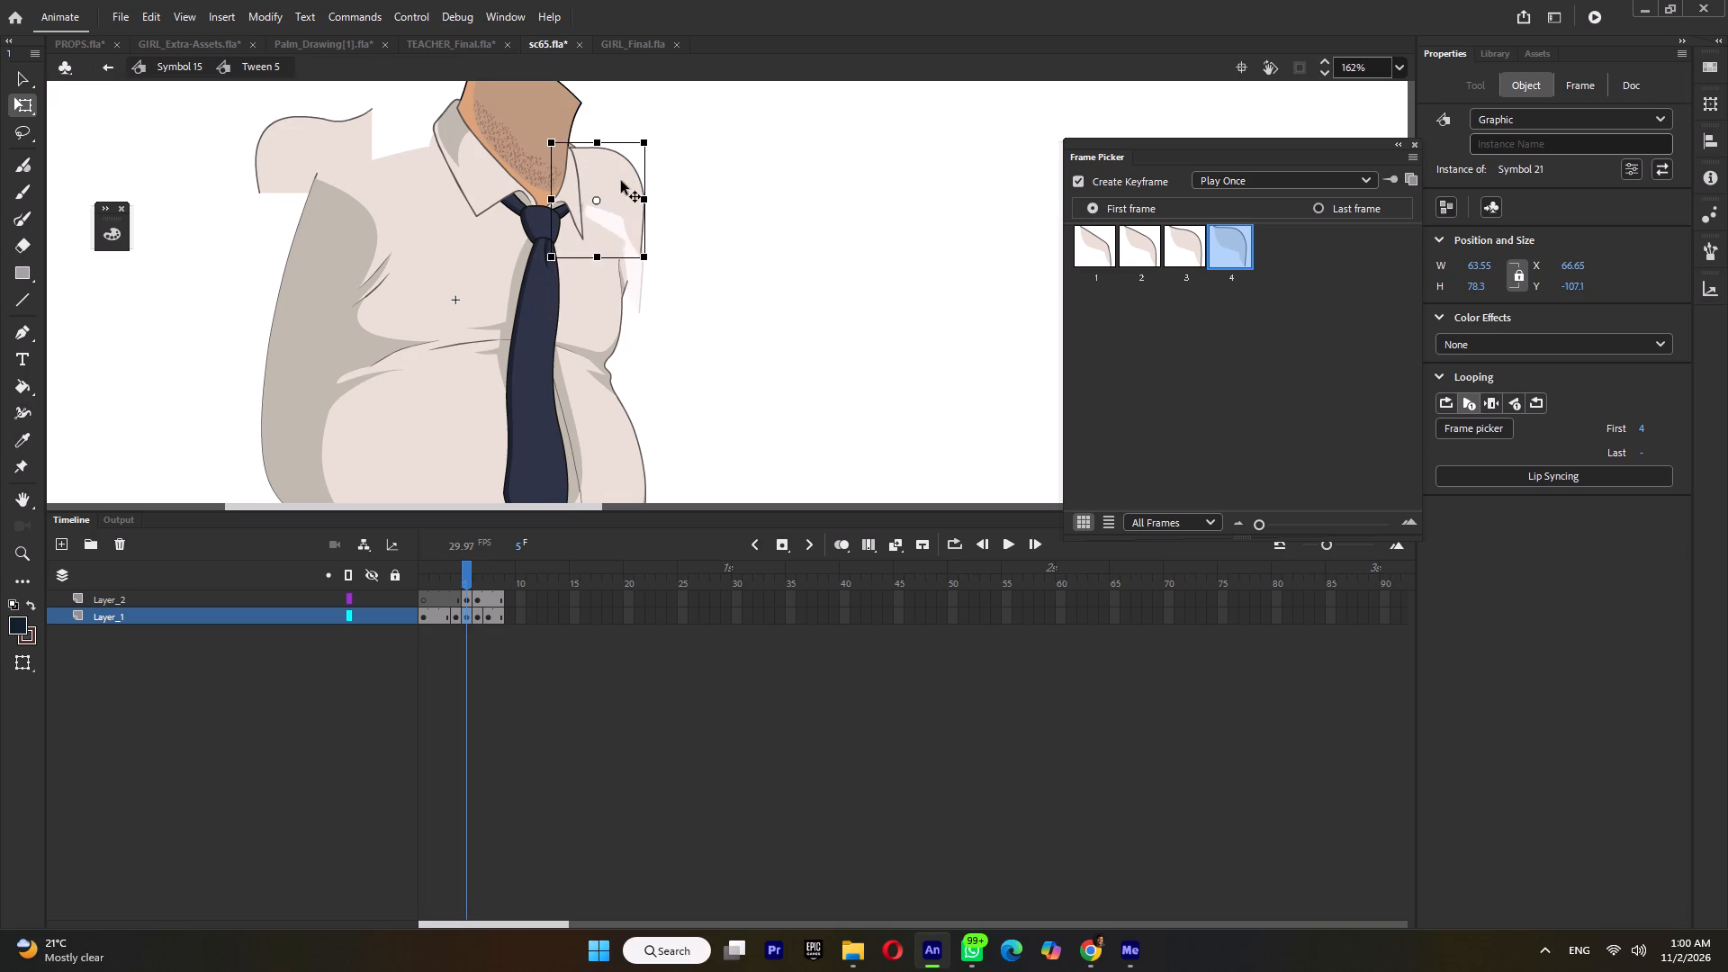
left_click_drag(621, 181, 621, 172)
left_click_drag(602, 193, 567, 147)
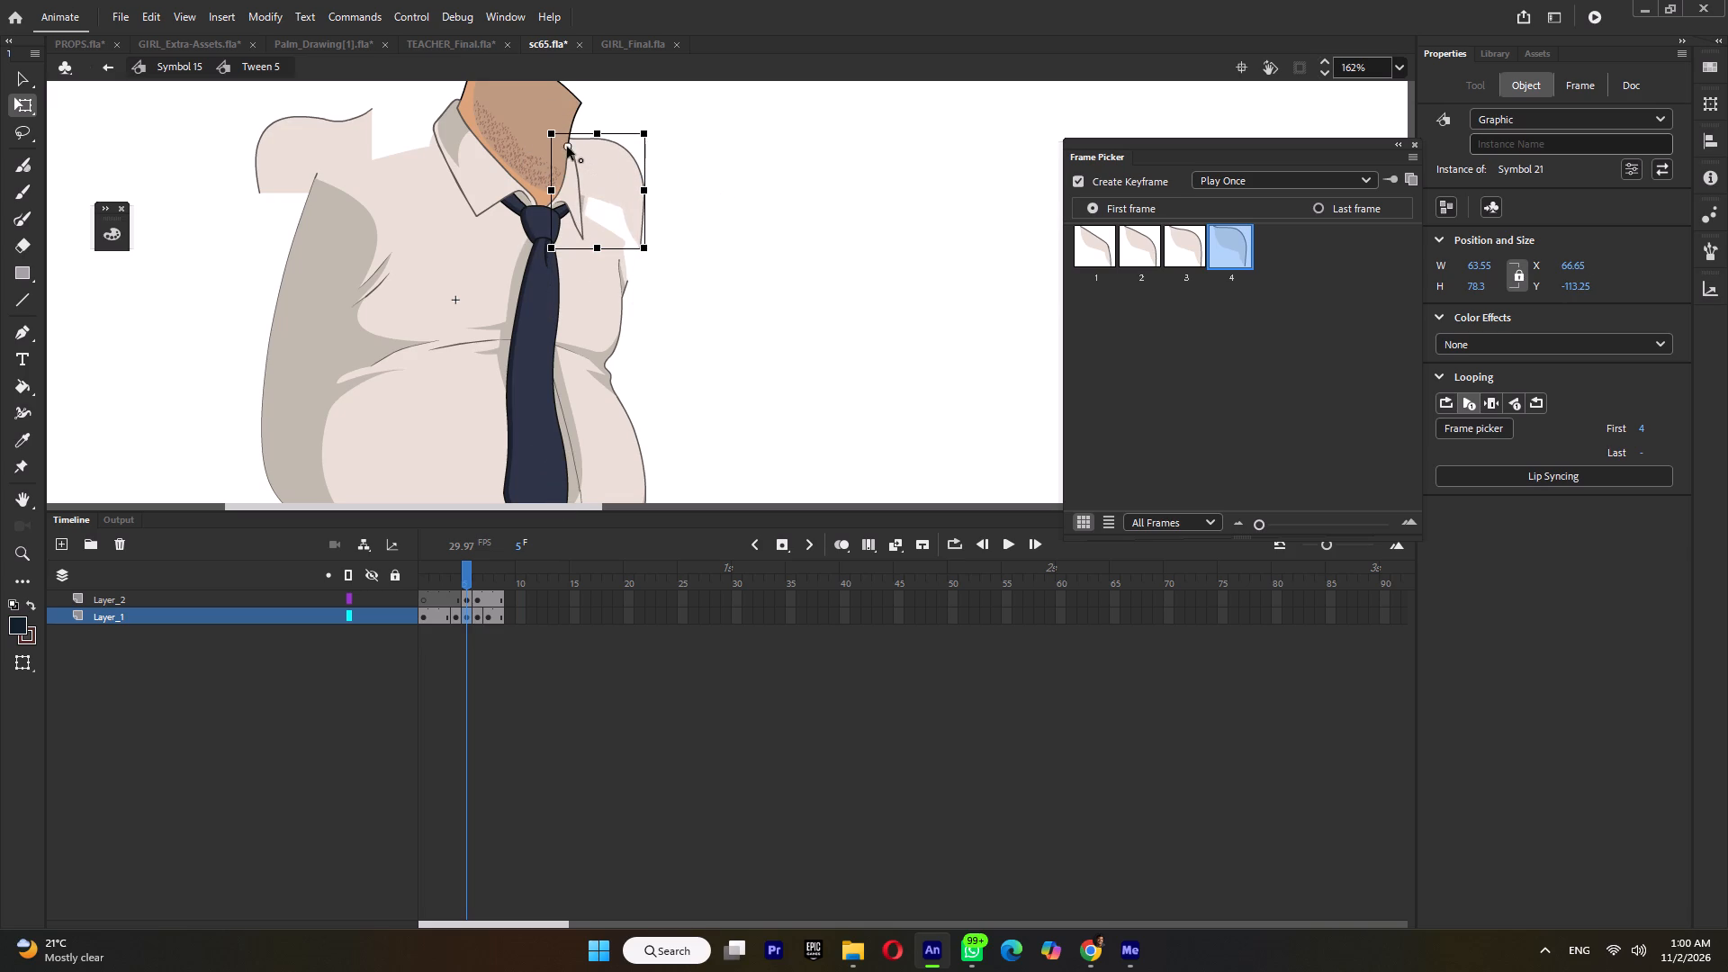
left_click_drag(567, 147, 565, 143)
left_click_drag(652, 242, 648, 299)
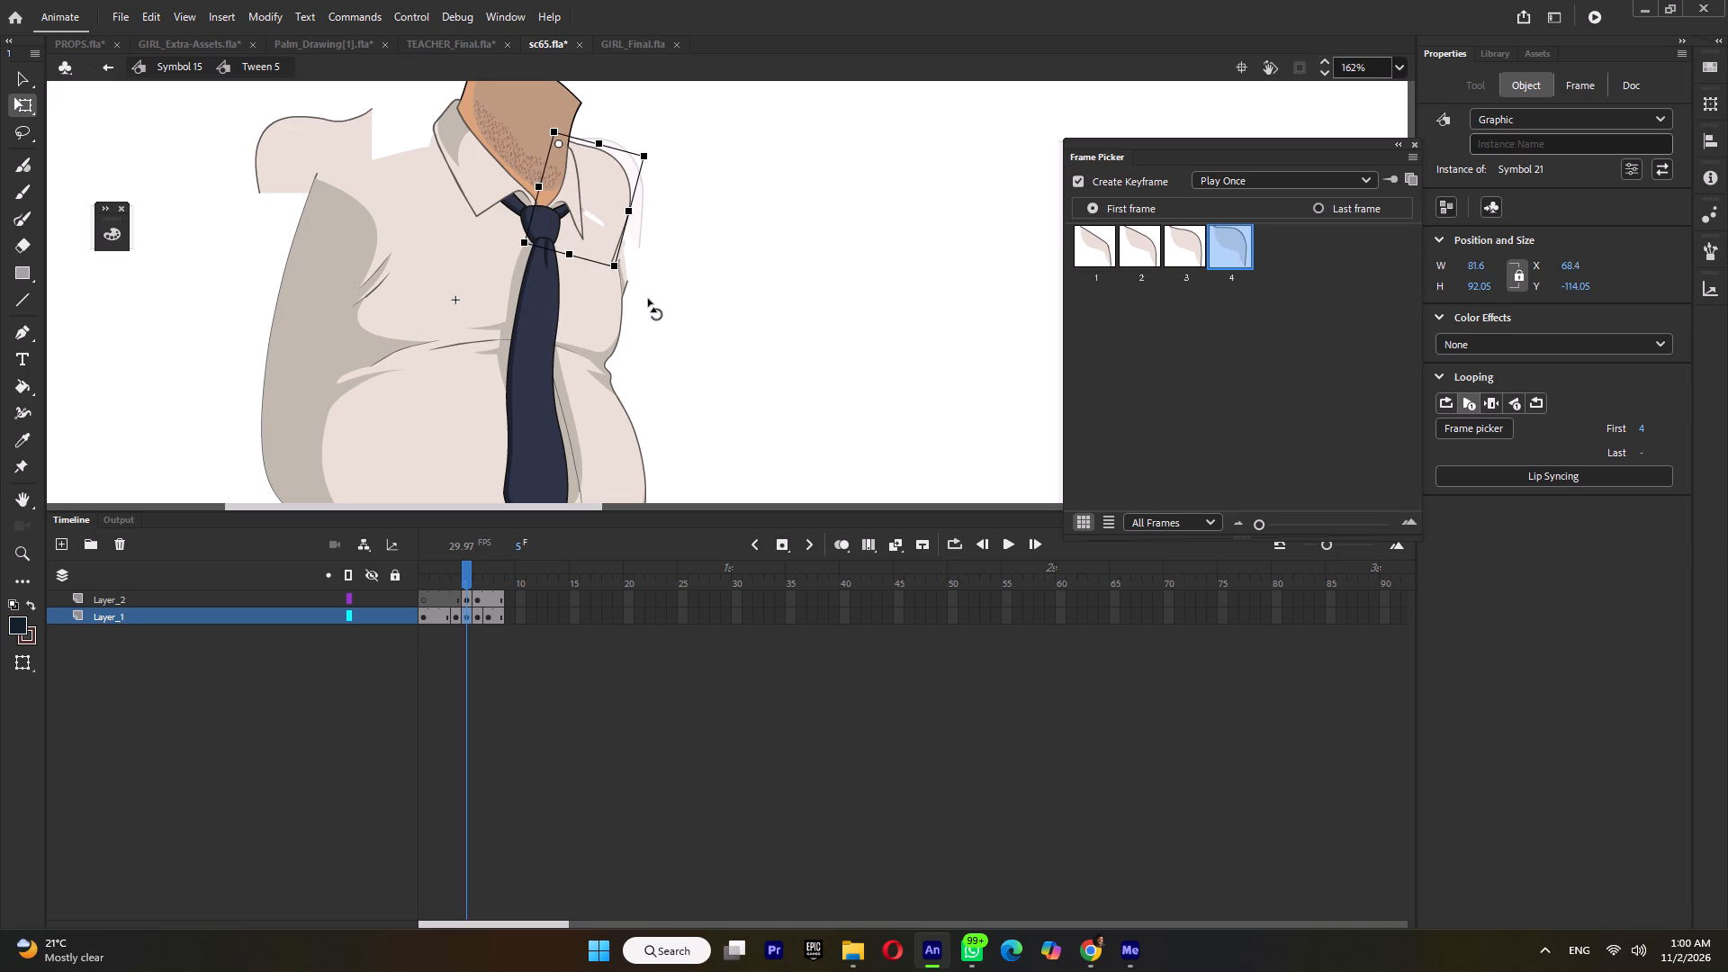
left_click_drag(648, 299, 645, 298)
left_click_drag(594, 185, 609, 207)
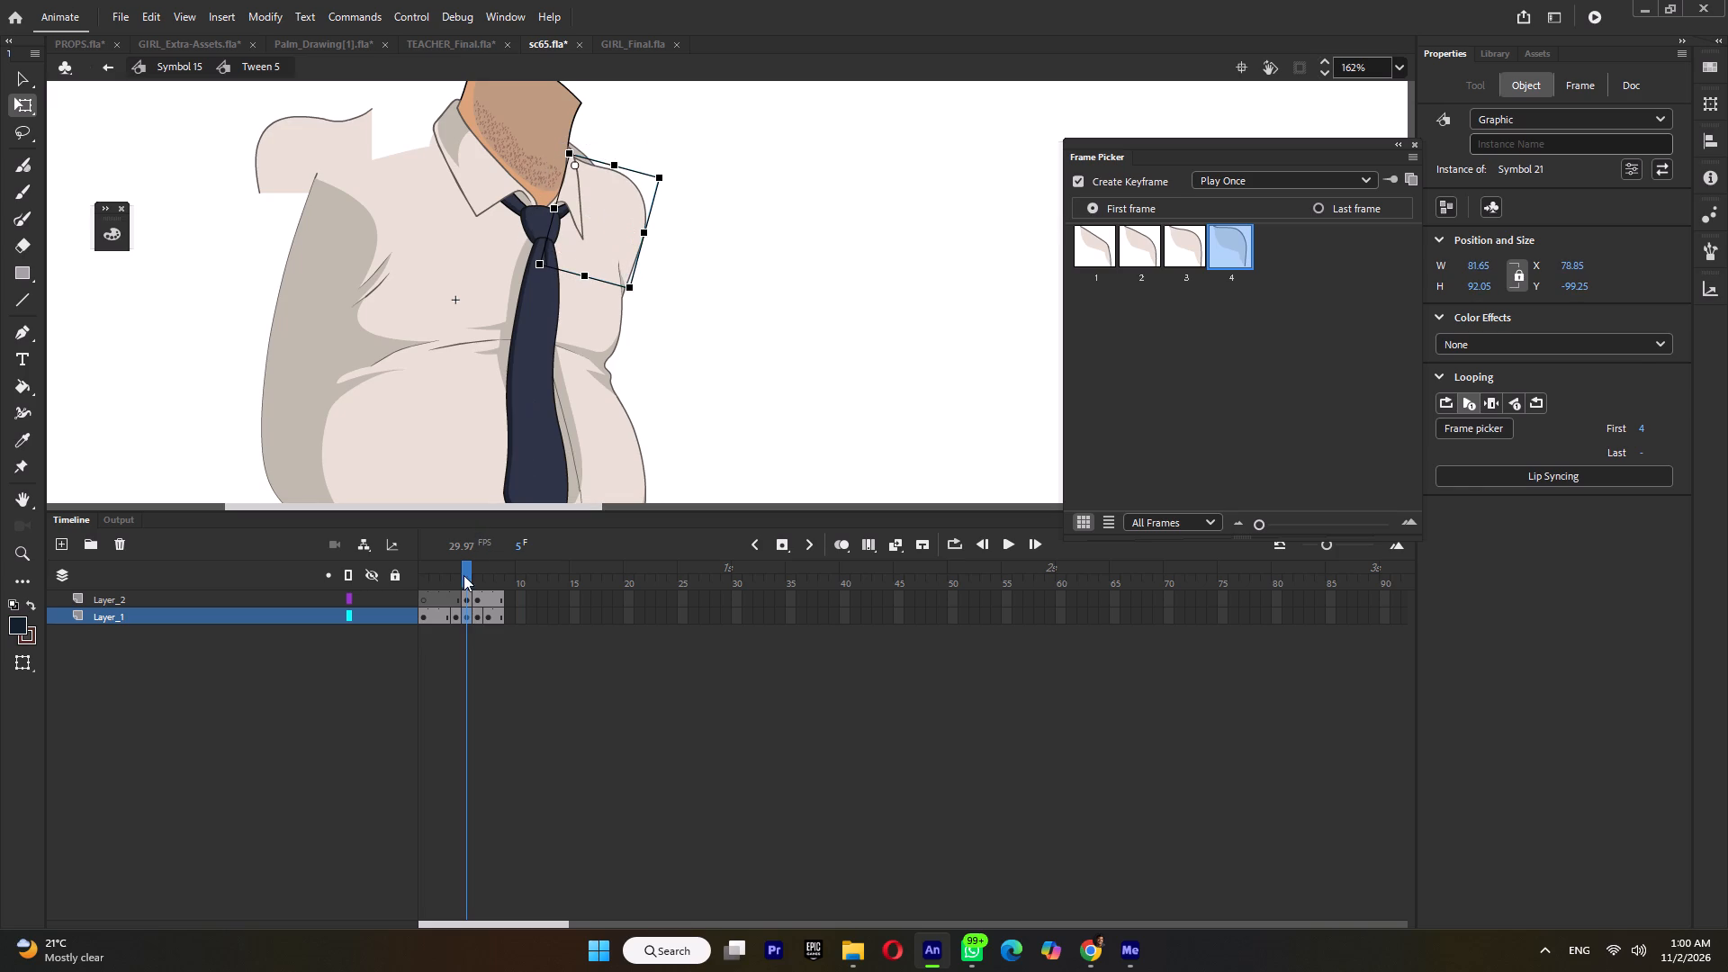
Compare the neighbouring frames, then move only the neck and collar forward over the tie knot to X -8 on frame 5.
left_click(458, 577)
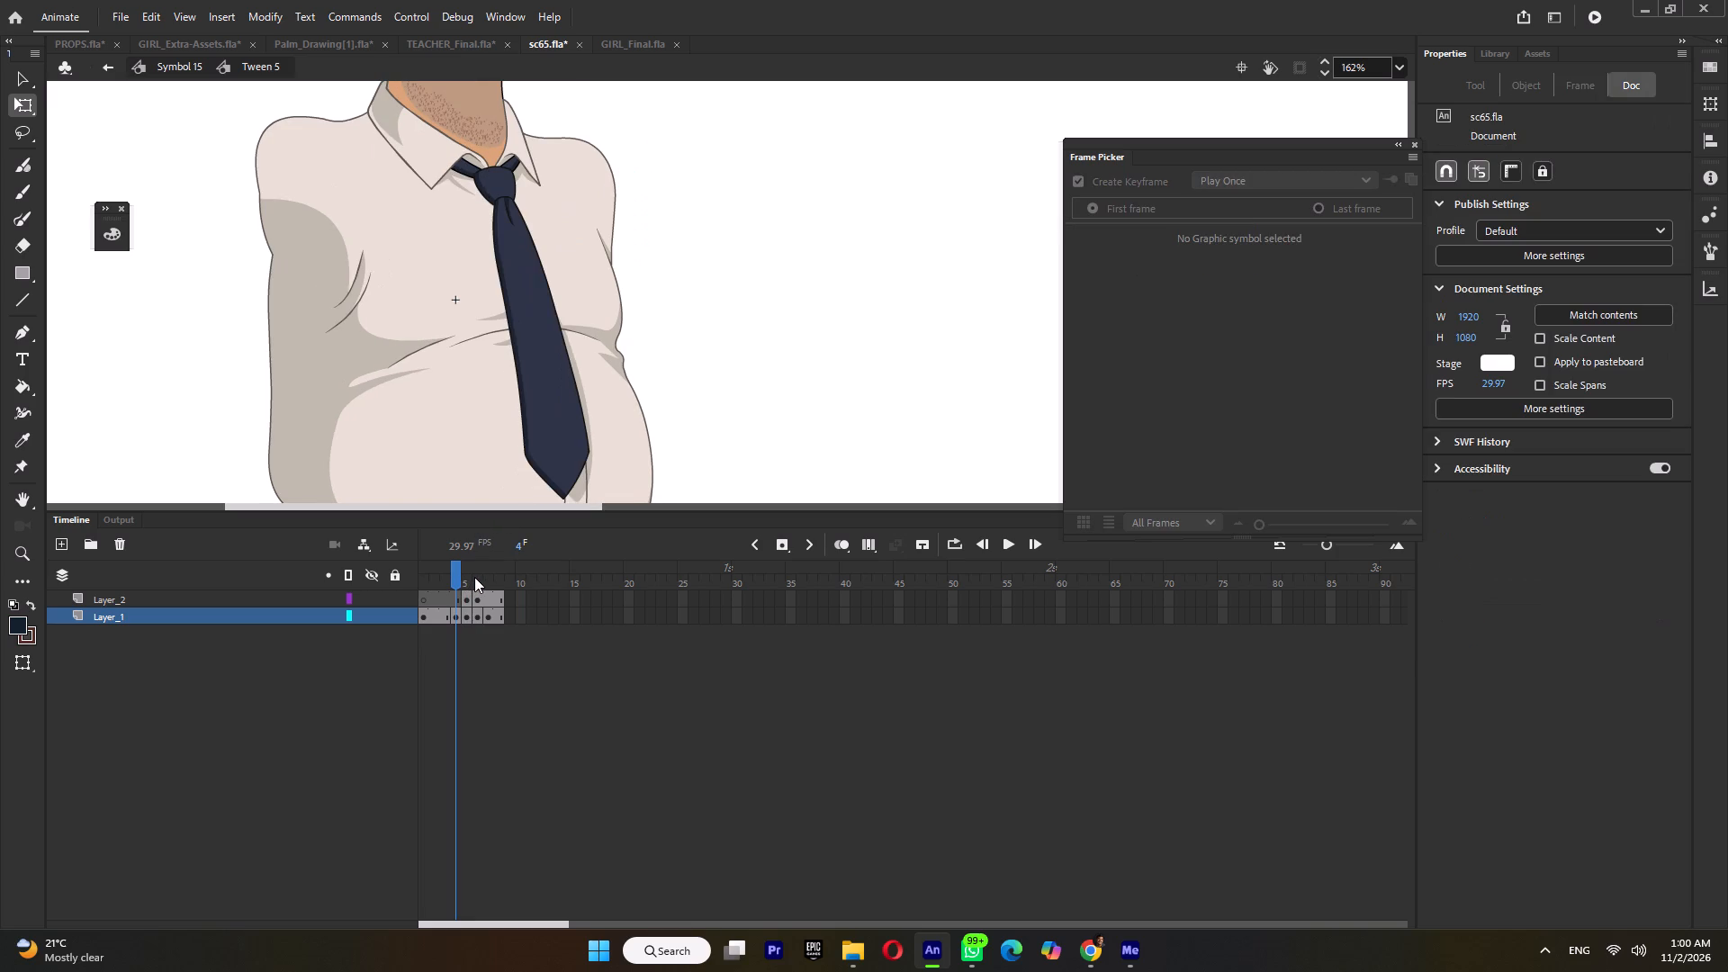
left_click(474, 577)
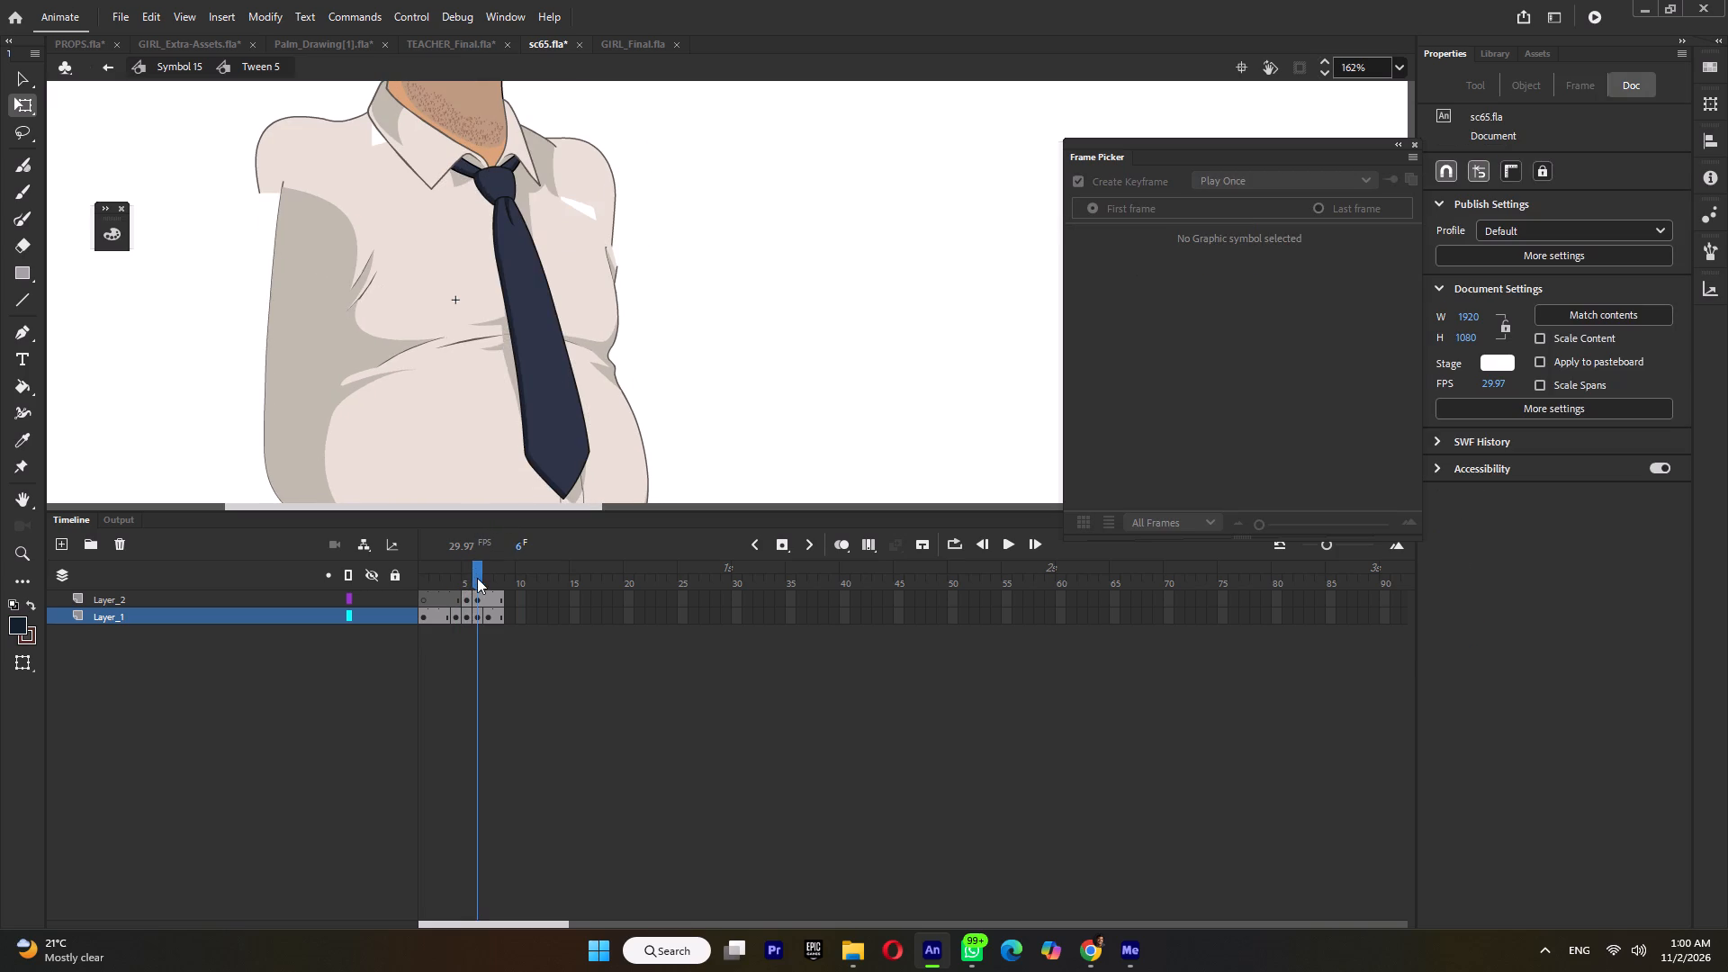
left_click(465, 580)
left_click(527, 105)
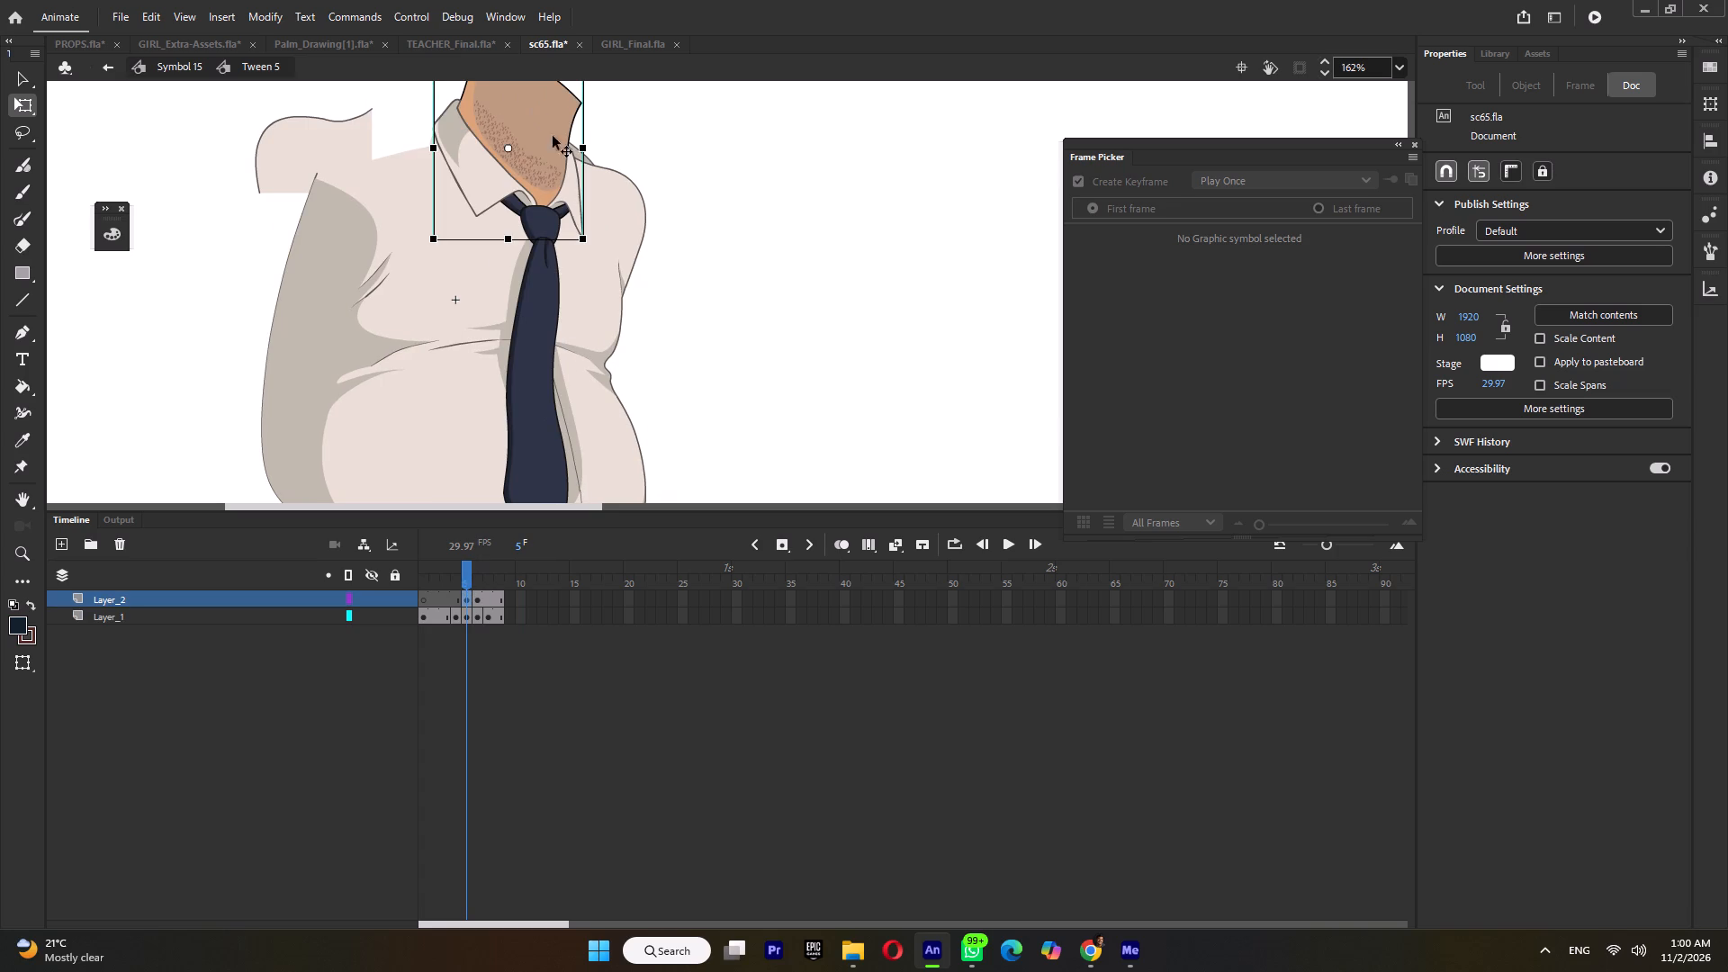
left_click_drag(547, 169, 558, 176)
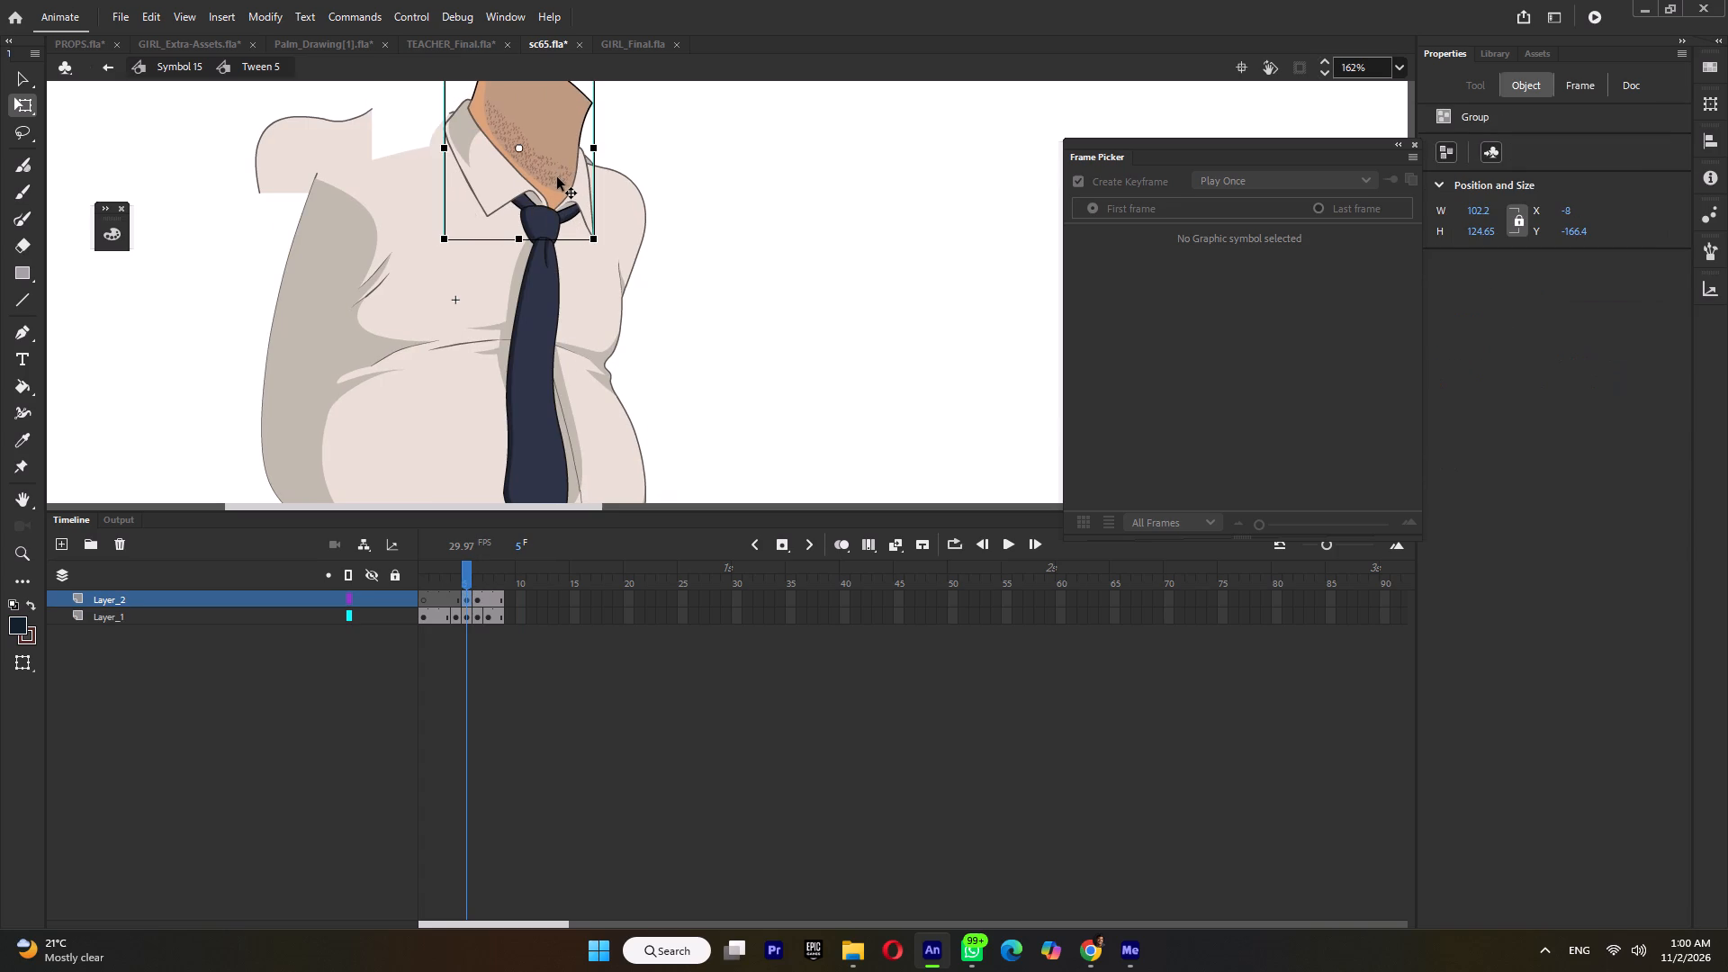
Set the back shoulder piece's (Symbol 22) pivot on its inner top corner, move it against the collar at X -78.3, Y -132.3, and bring it forward.
left_click(328, 121)
left_click_drag(321, 148, 333, 149)
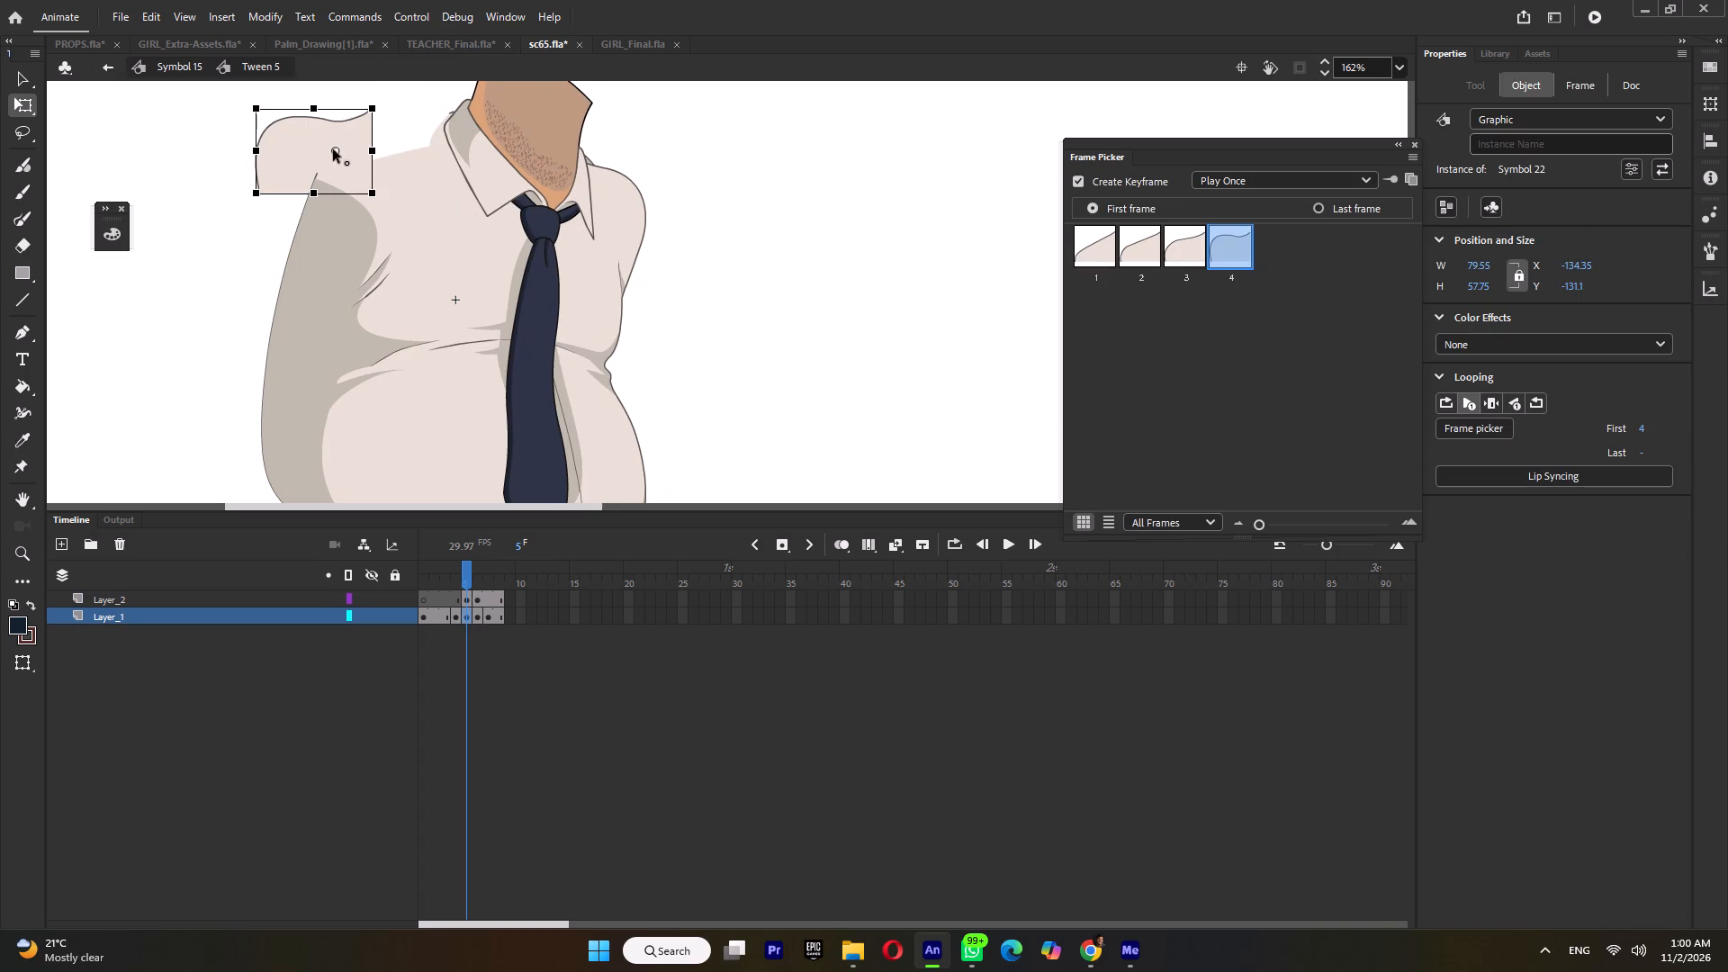
left_click_drag(333, 149, 369, 108)
left_click_drag(337, 142, 417, 144)
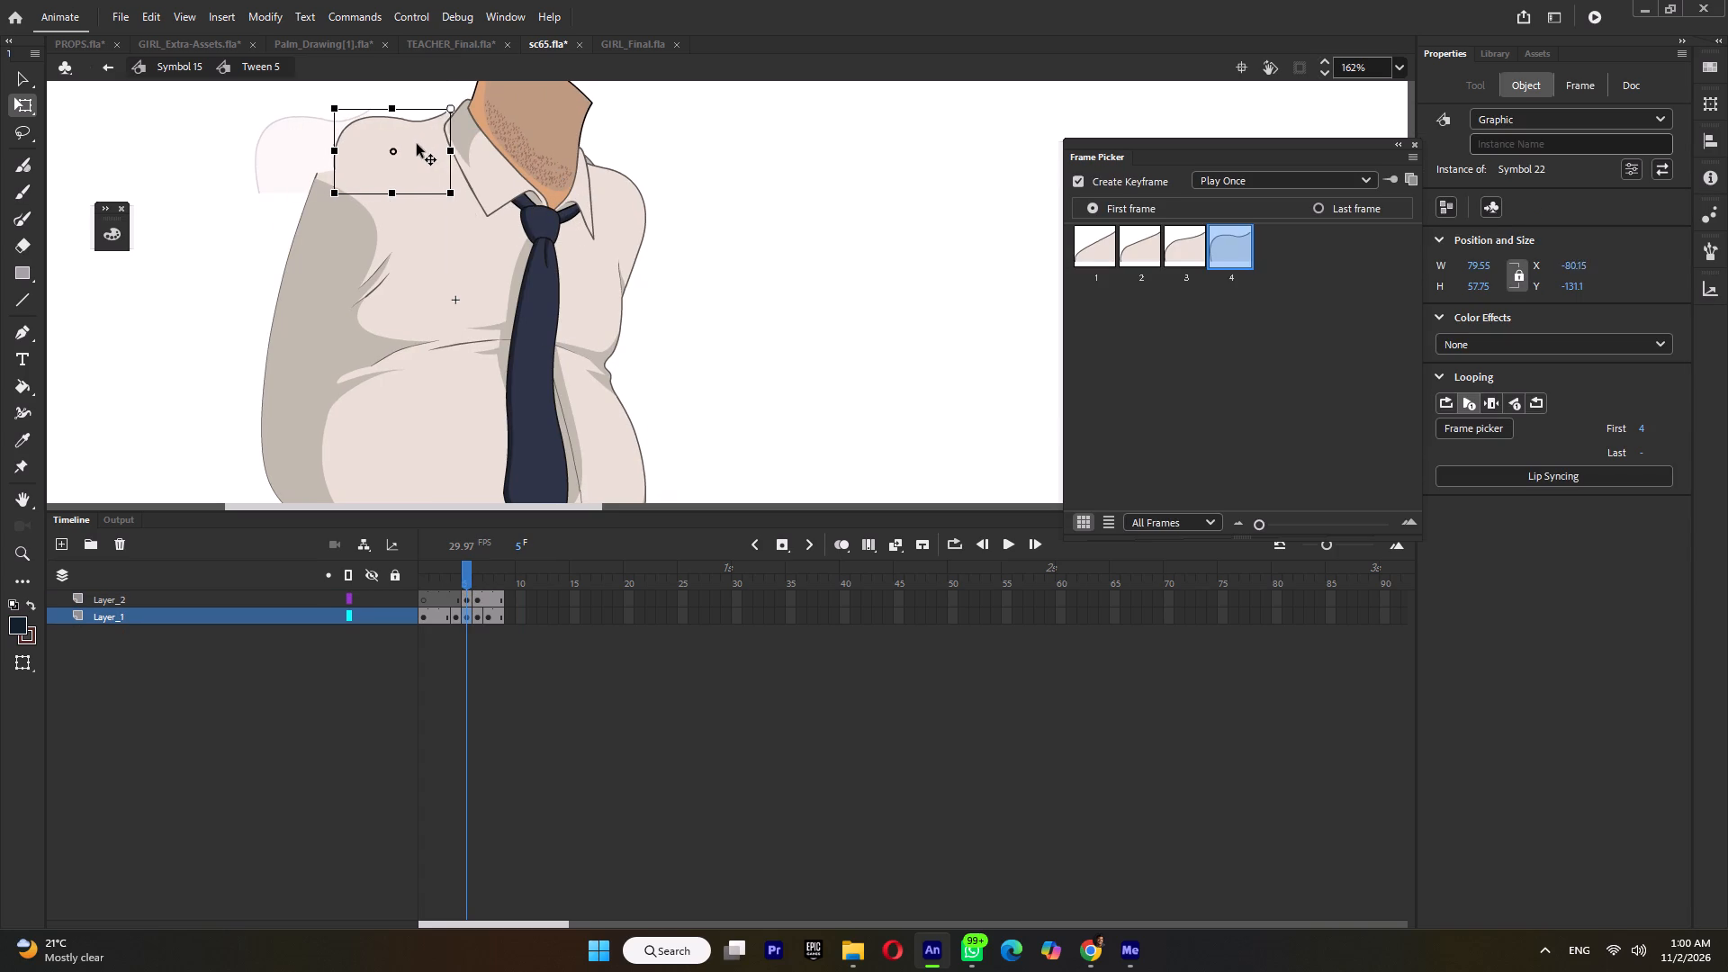
left_click_drag(417, 144, 419, 145)
key("Left")
key("Right")
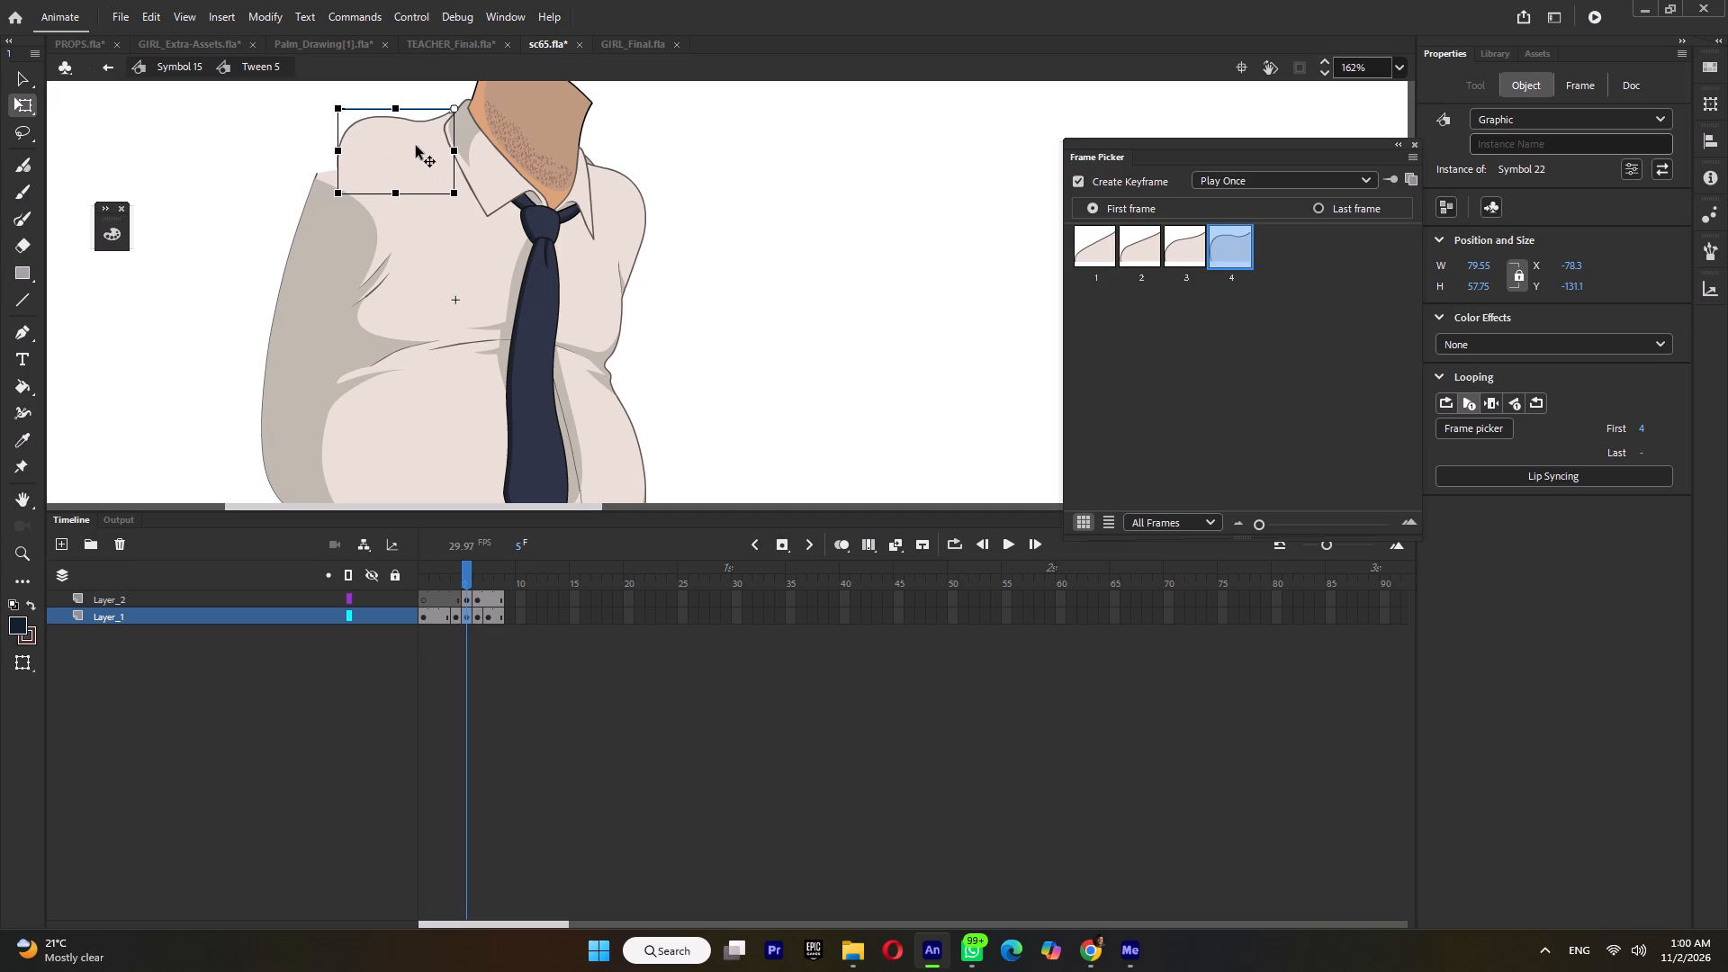
key("Up")
key("Up")
key("ctrl+Up")
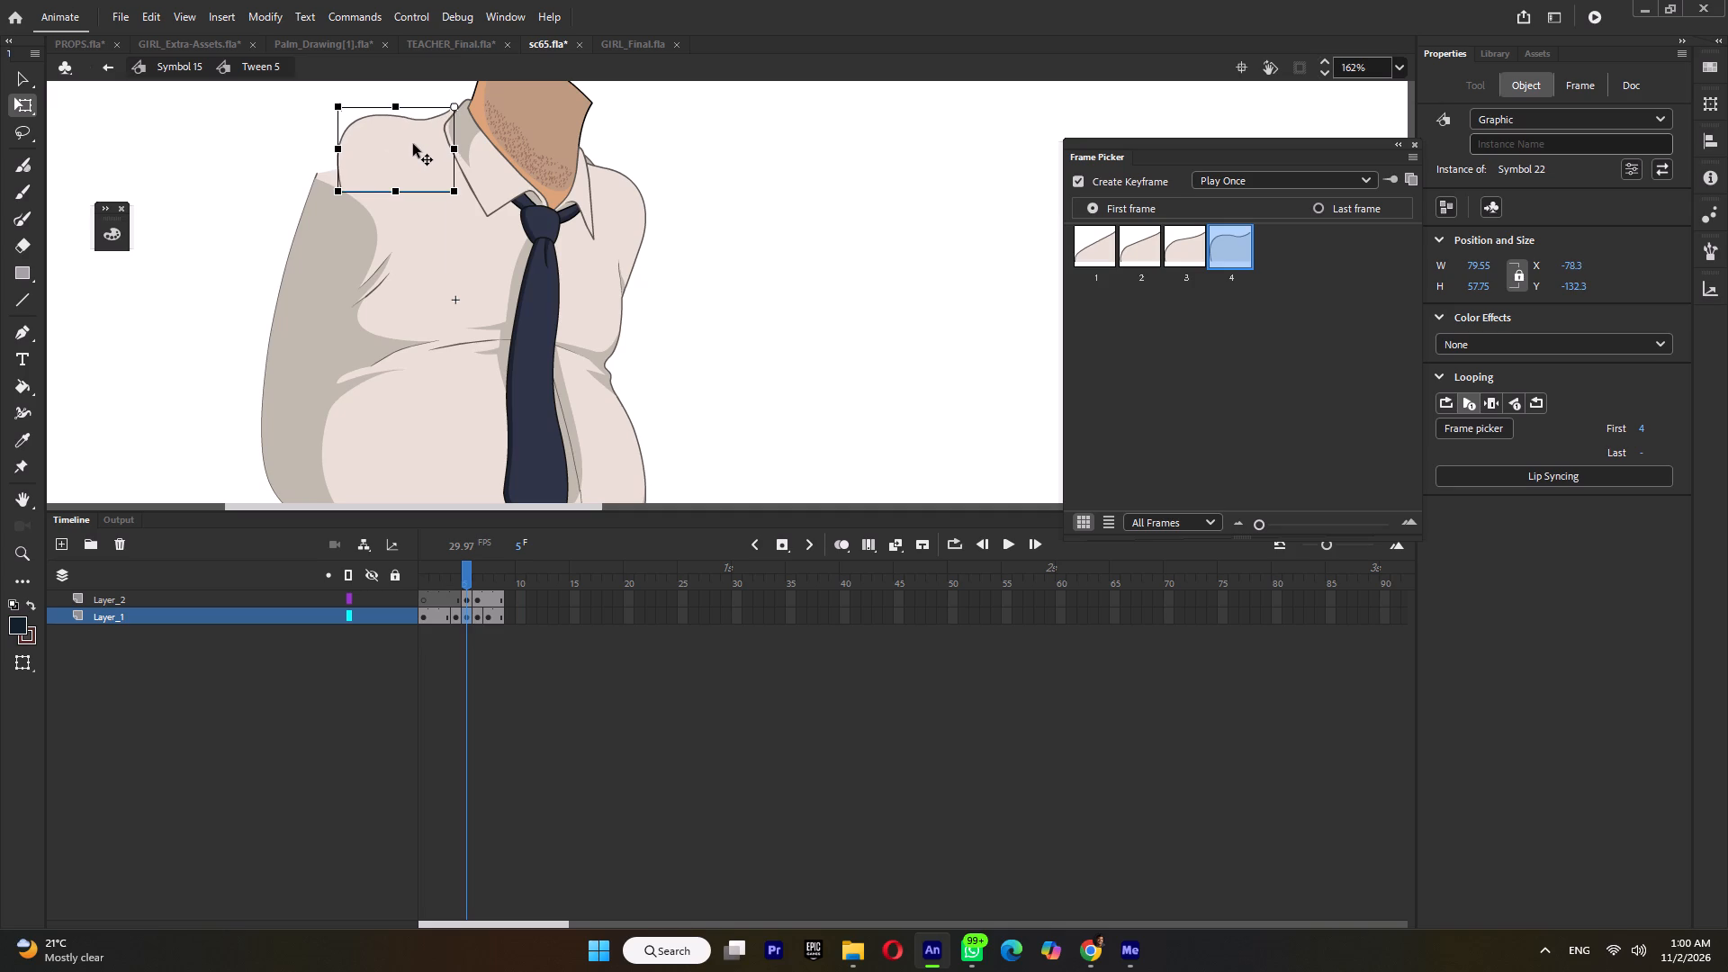
key("ctrl+Up")
Rotate the back shoulder piece clockwise about its collar corner, lower it slightly, and widen it to about 95.5.
left_click_drag(337, 202, 317, 171)
scroll(426, 96, "up", 4, "ctrl")
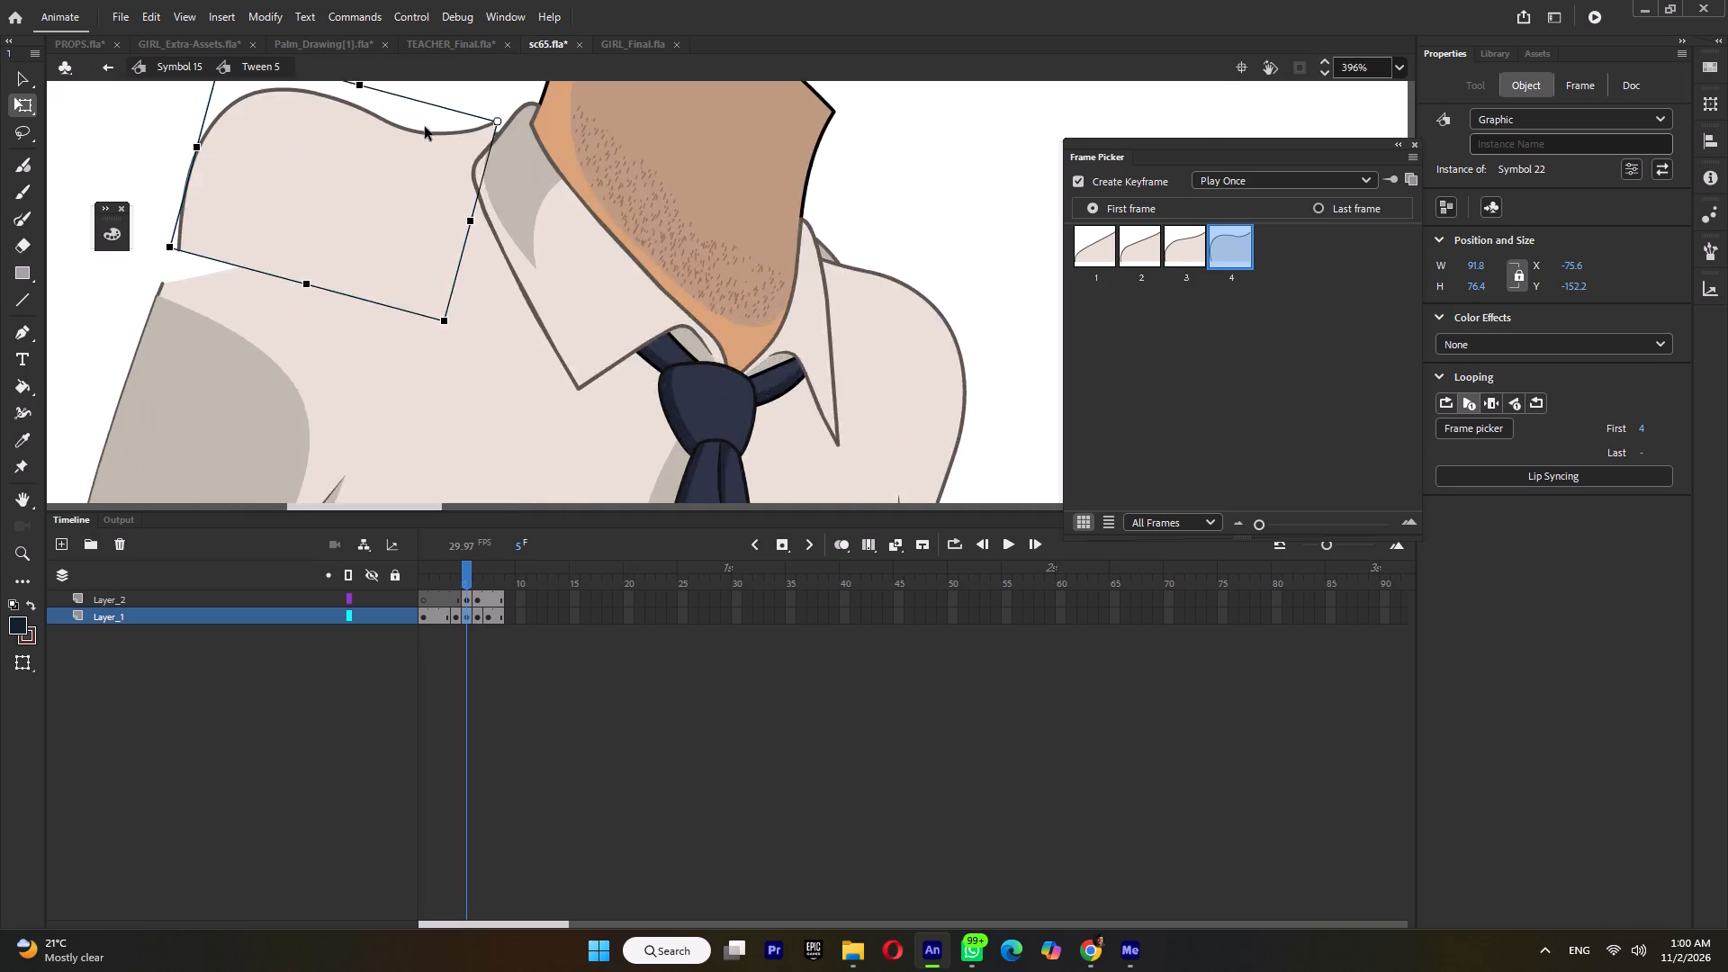
scroll(422, 131, "up", 3, "ctrl")
left_click_drag(434, 149, 436, 169)
scroll(436, 171, "down", 6, "ctrl")
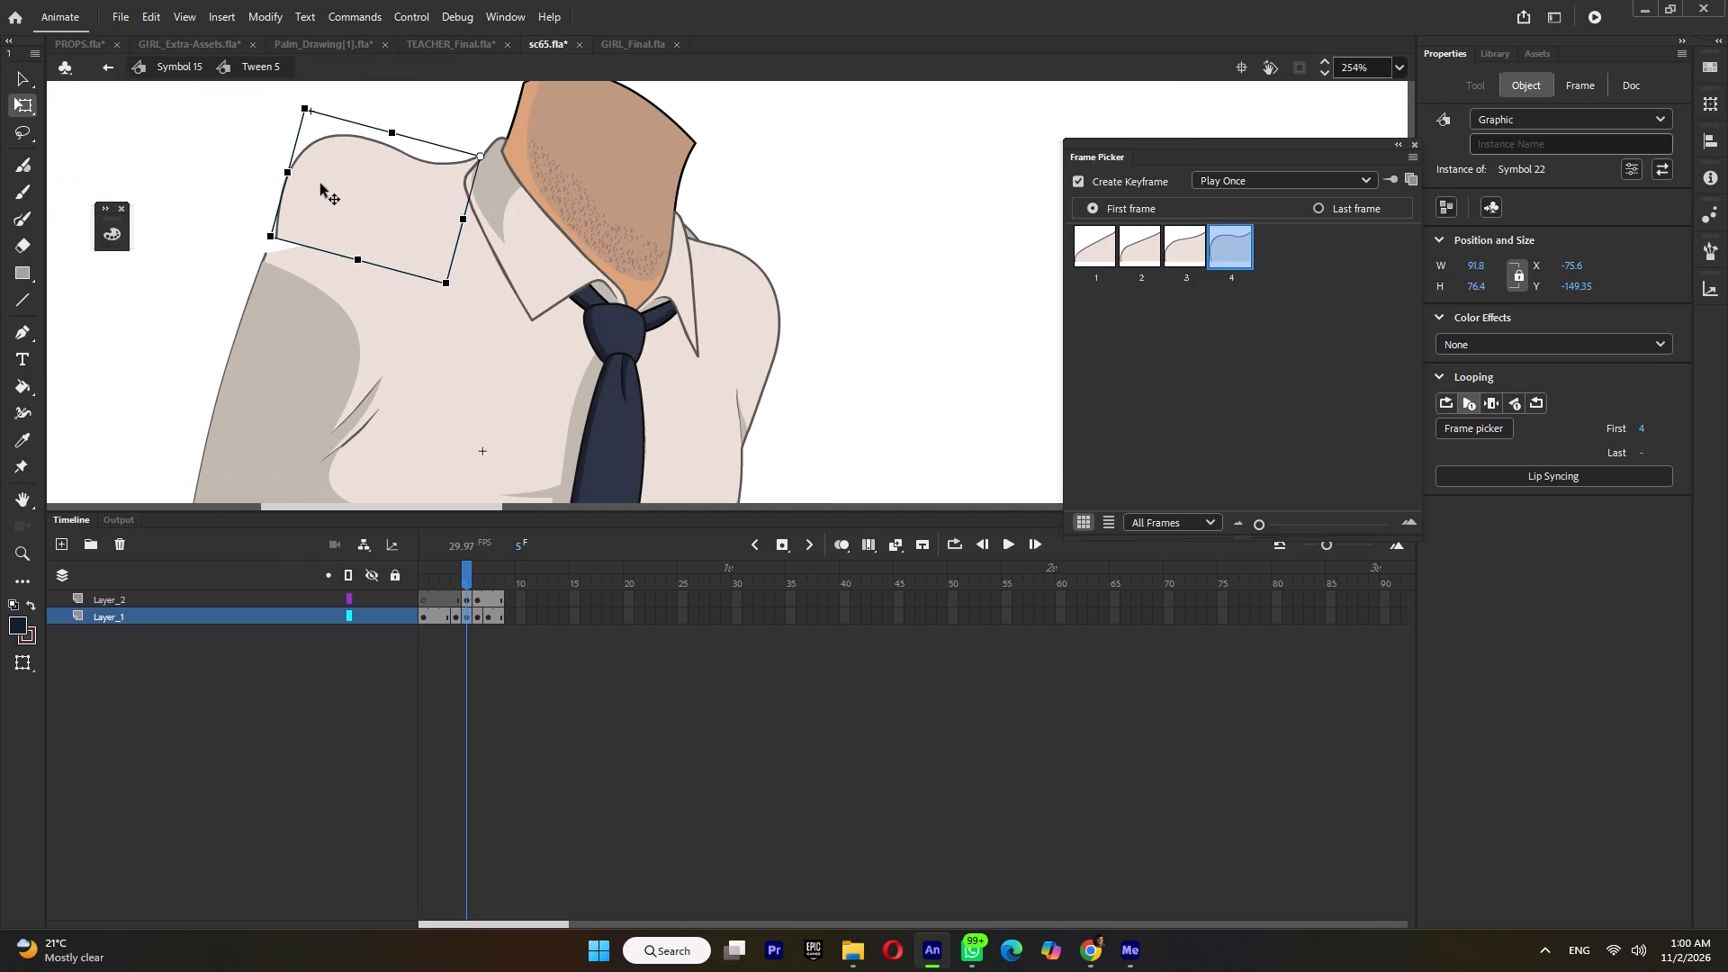
left_click_drag(286, 175, 277, 181)
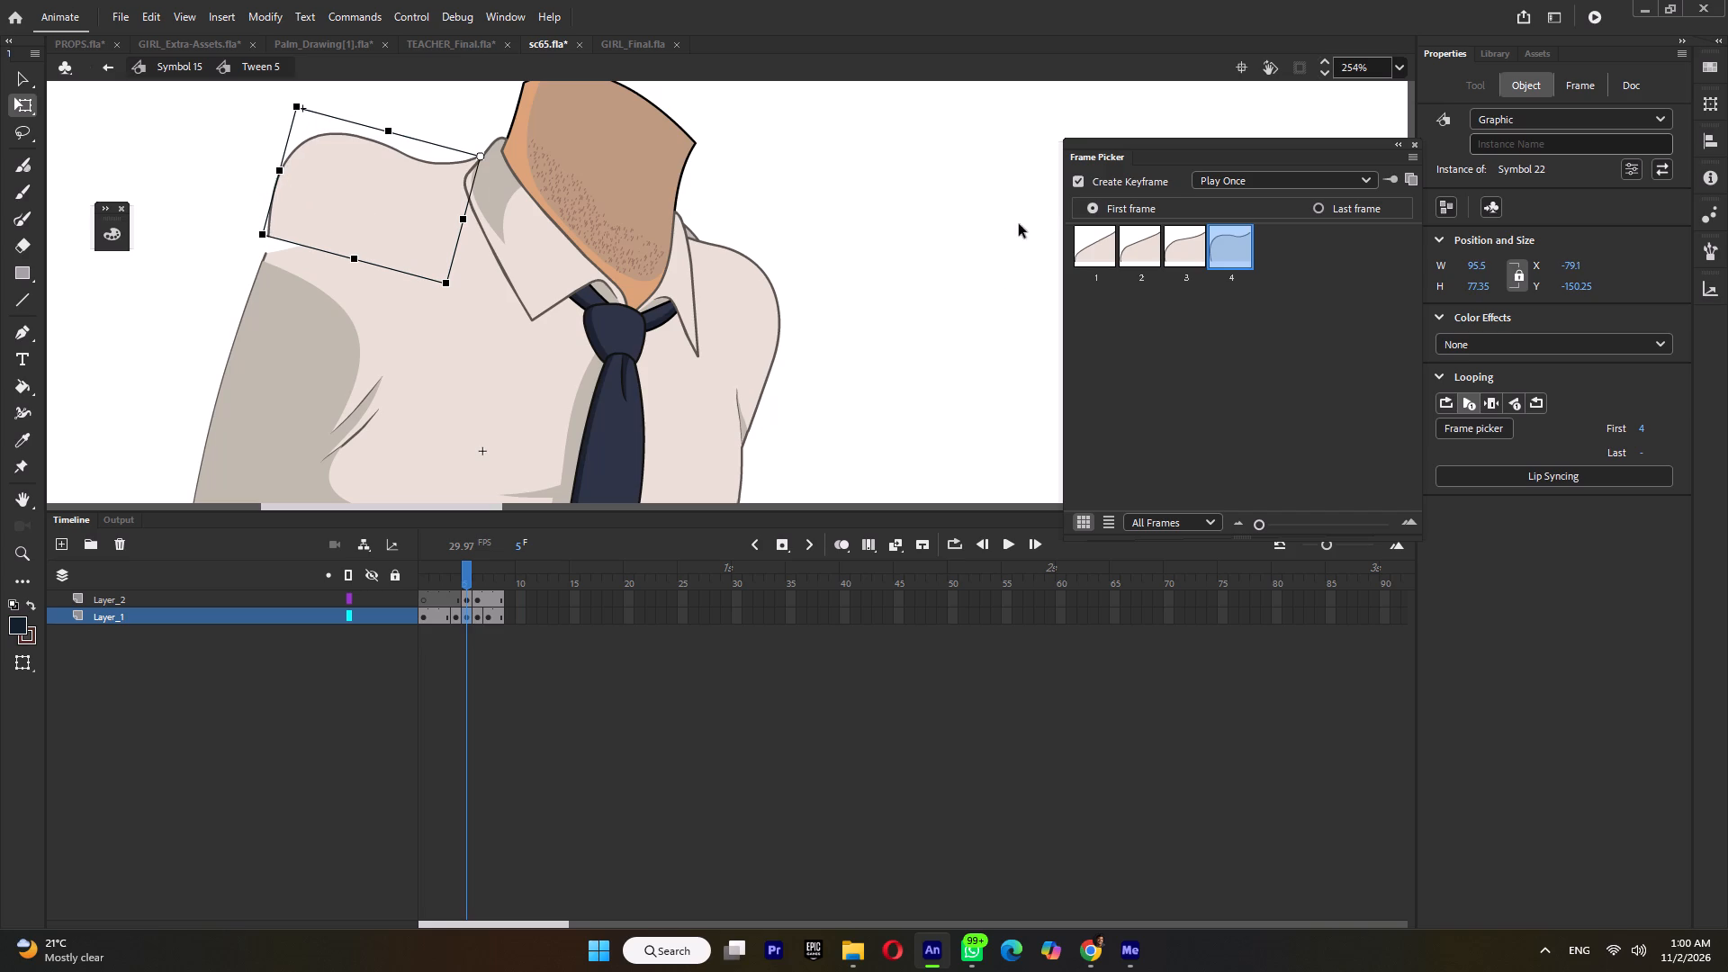
Switch the back shoulder piece to its frame 1 drawing and skew its outer edge downward to meet the sleeve.
left_click(1092, 247)
left_click_drag(274, 203, 269, 230)
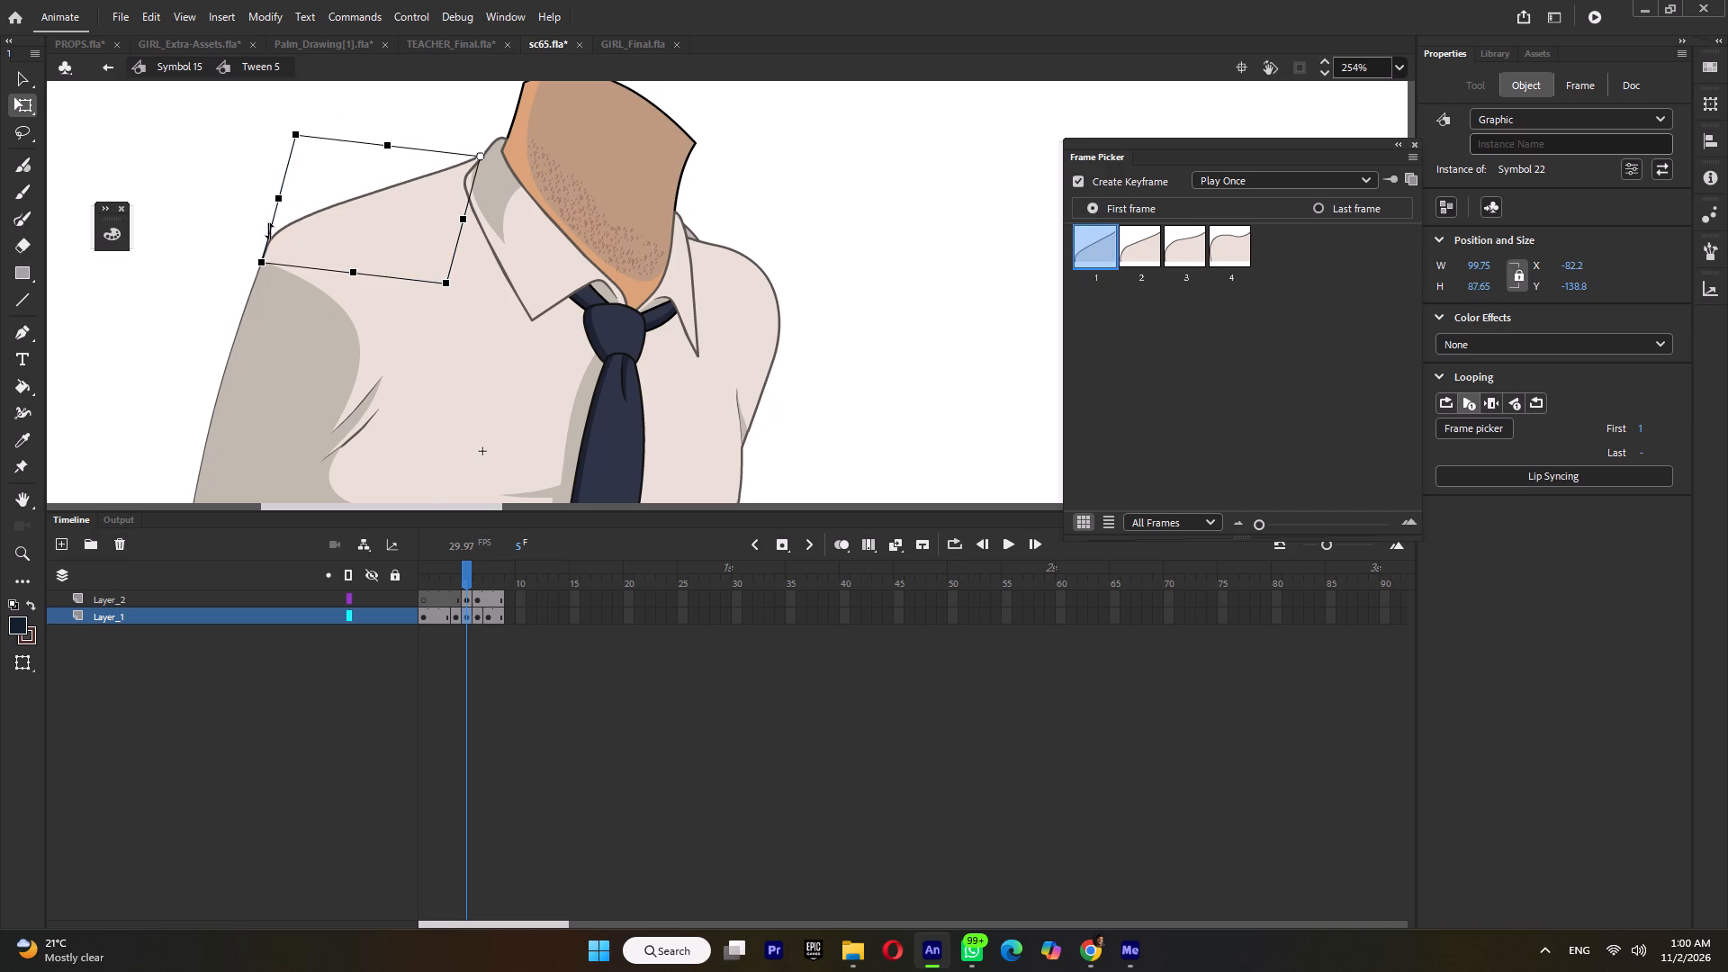
left_click_drag(269, 230, 269, 229)
Switch the front shoulder piece to its frame 1 drawing, raise it to about Y -110, and slightly skew and widen its outer edge.
scroll(463, 205, "down", 3, "ctrl")
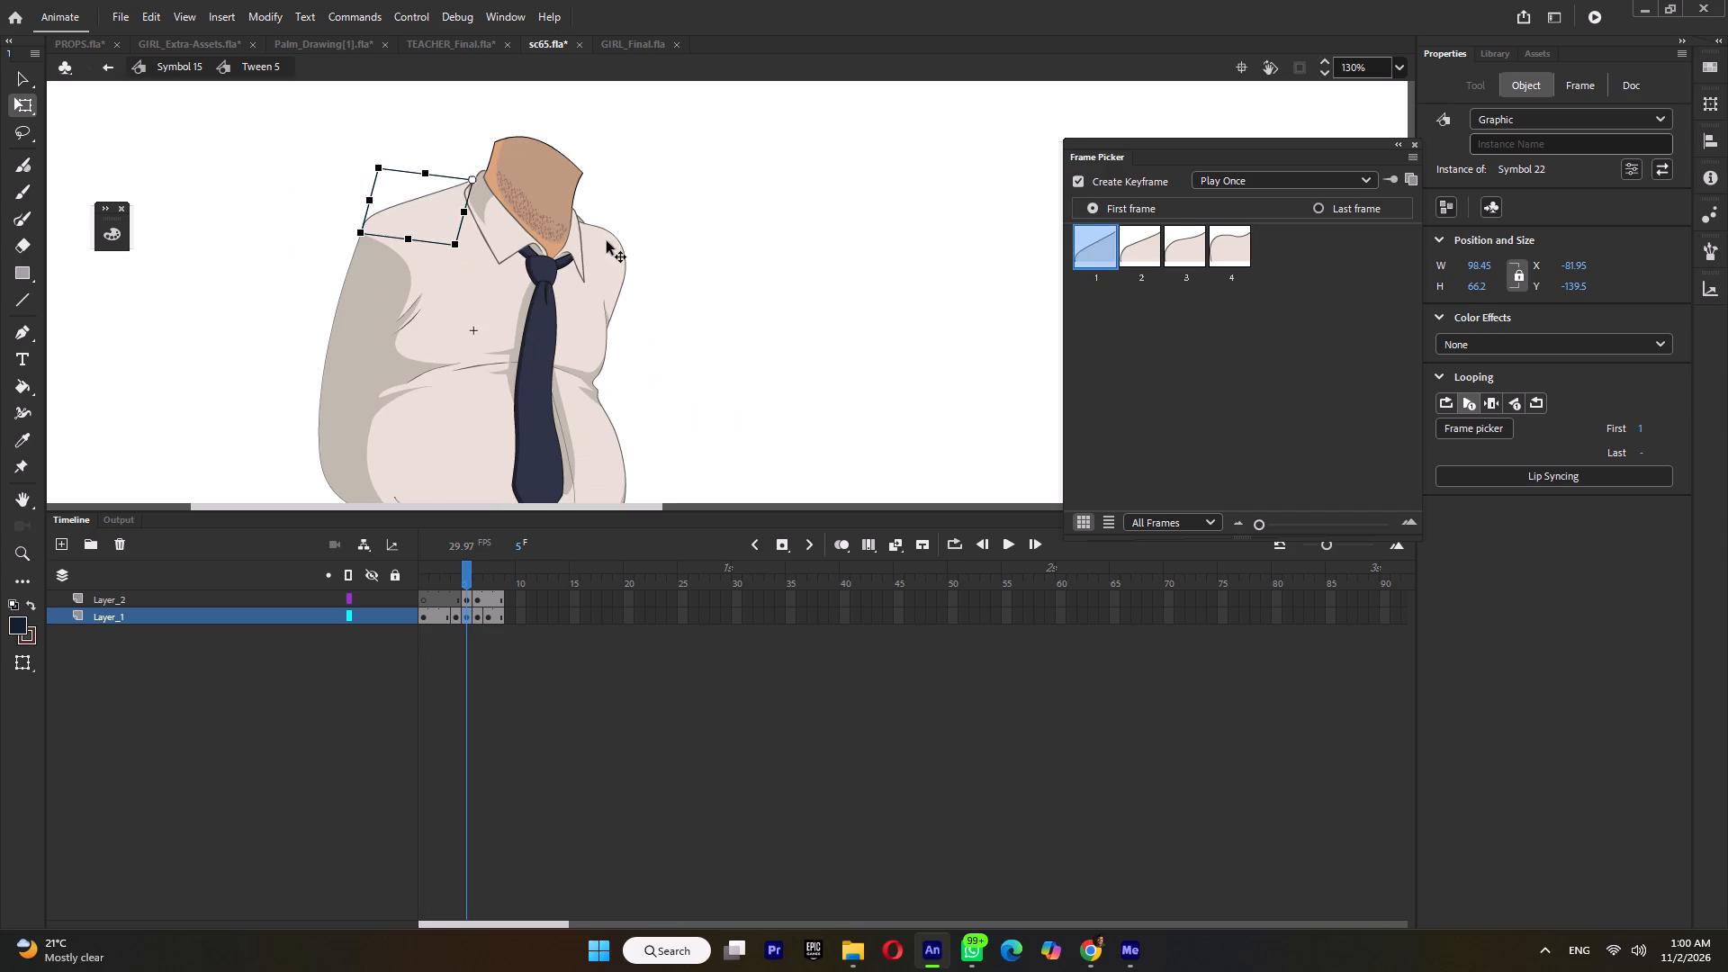
left_click(607, 241)
left_click(1102, 258)
scroll(594, 252, "up", 4, "ctrl")
left_click_drag(603, 266, 607, 235)
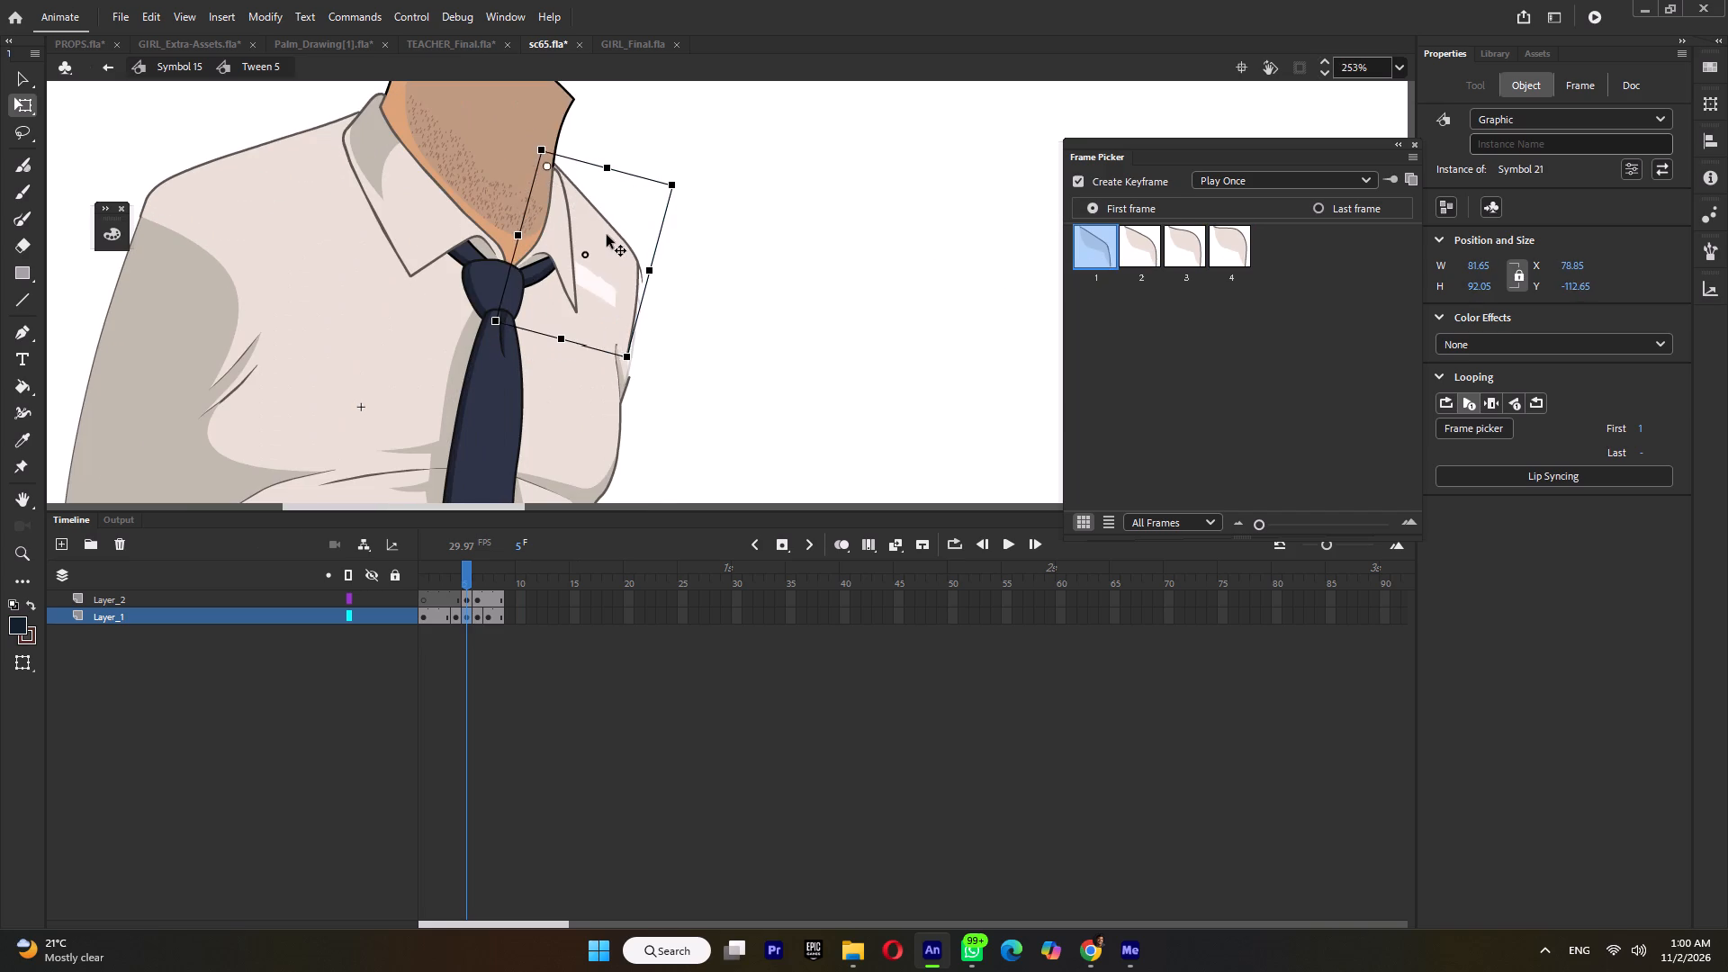
left_click_drag(607, 235, 609, 238)
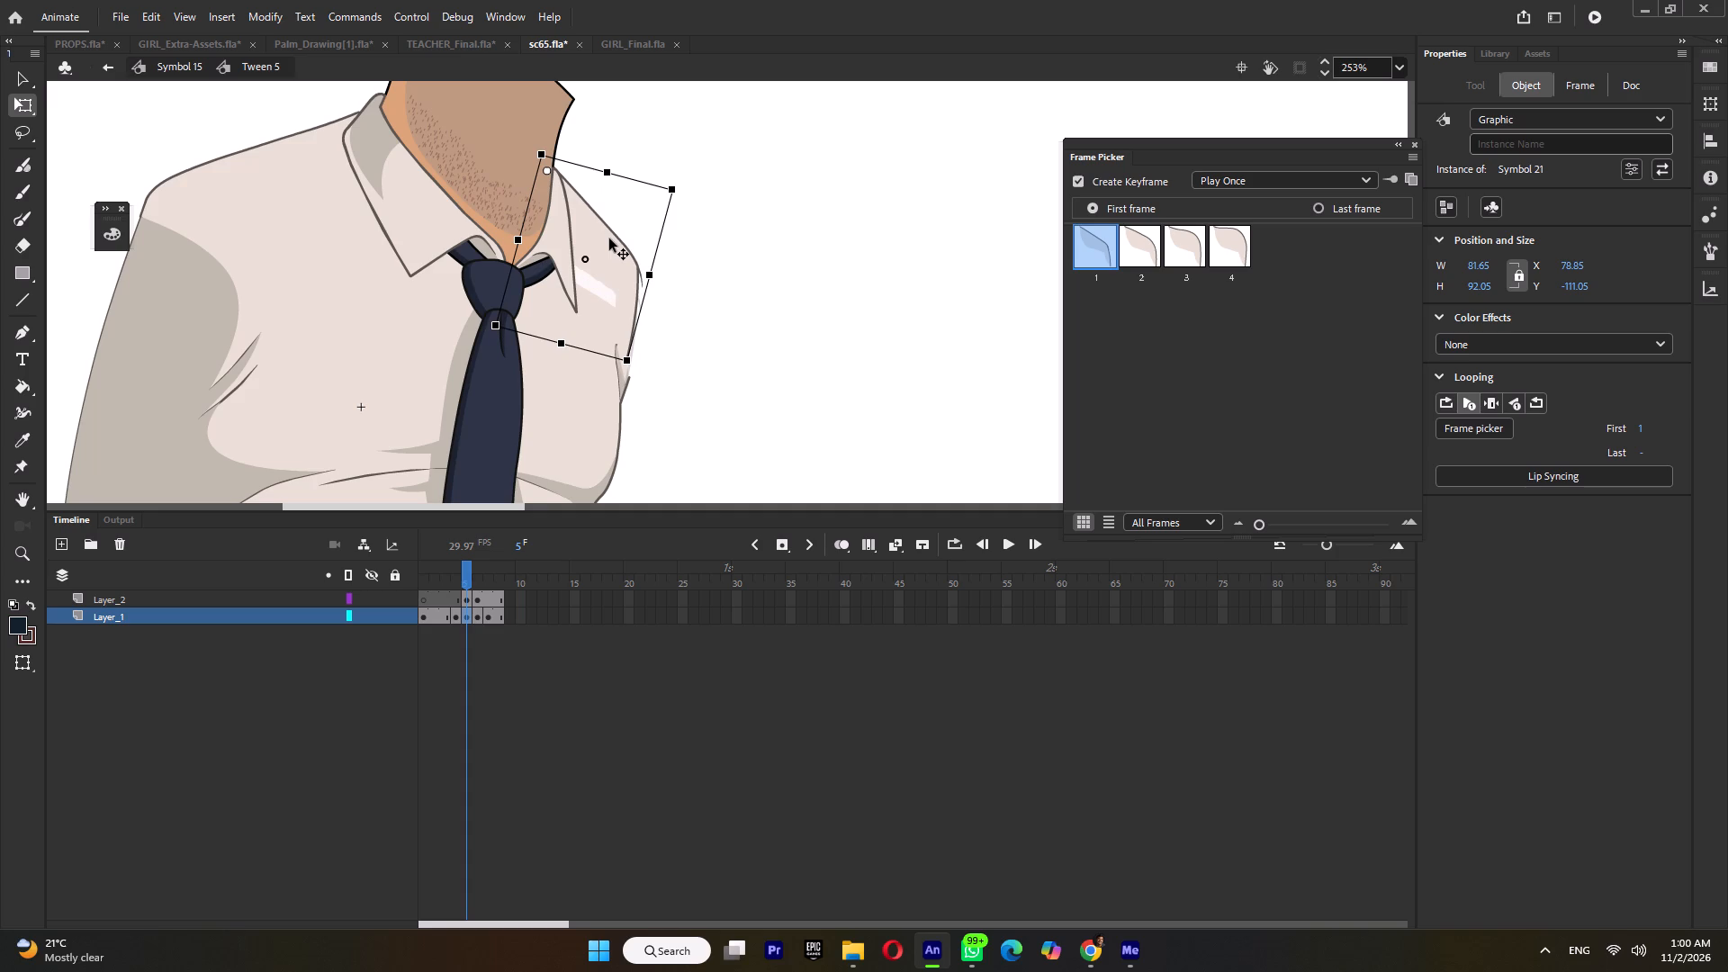
left_click_drag(609, 238, 609, 242)
left_click(645, 302)
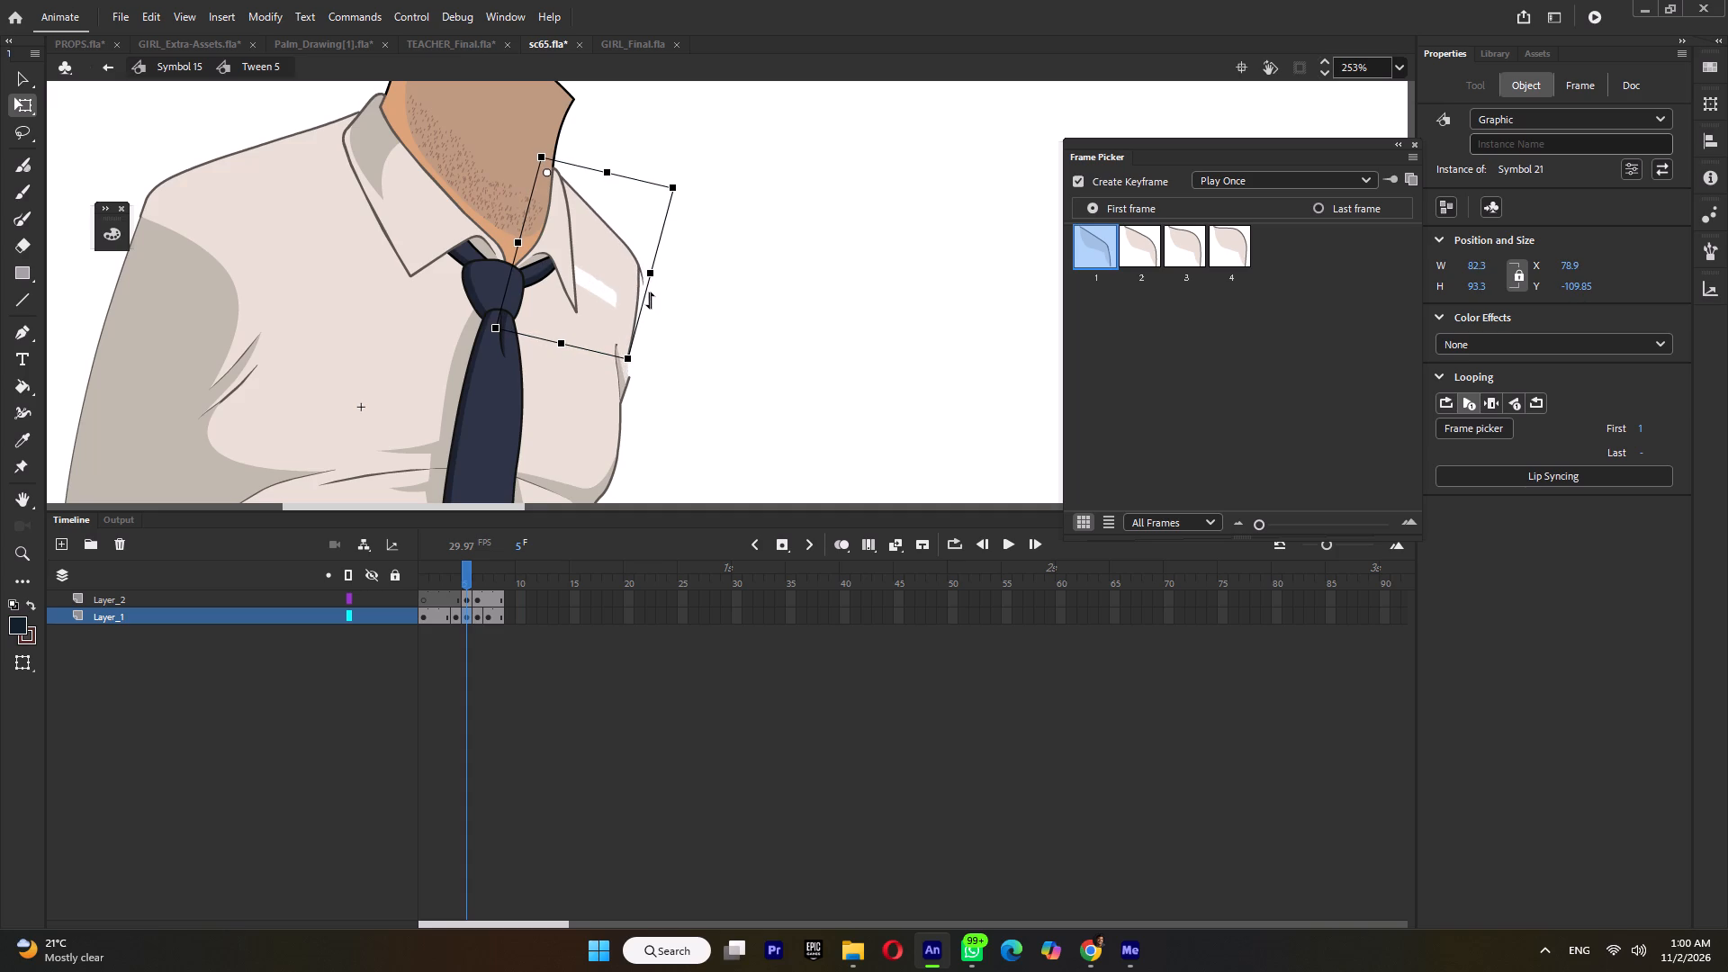
left_click(651, 274)
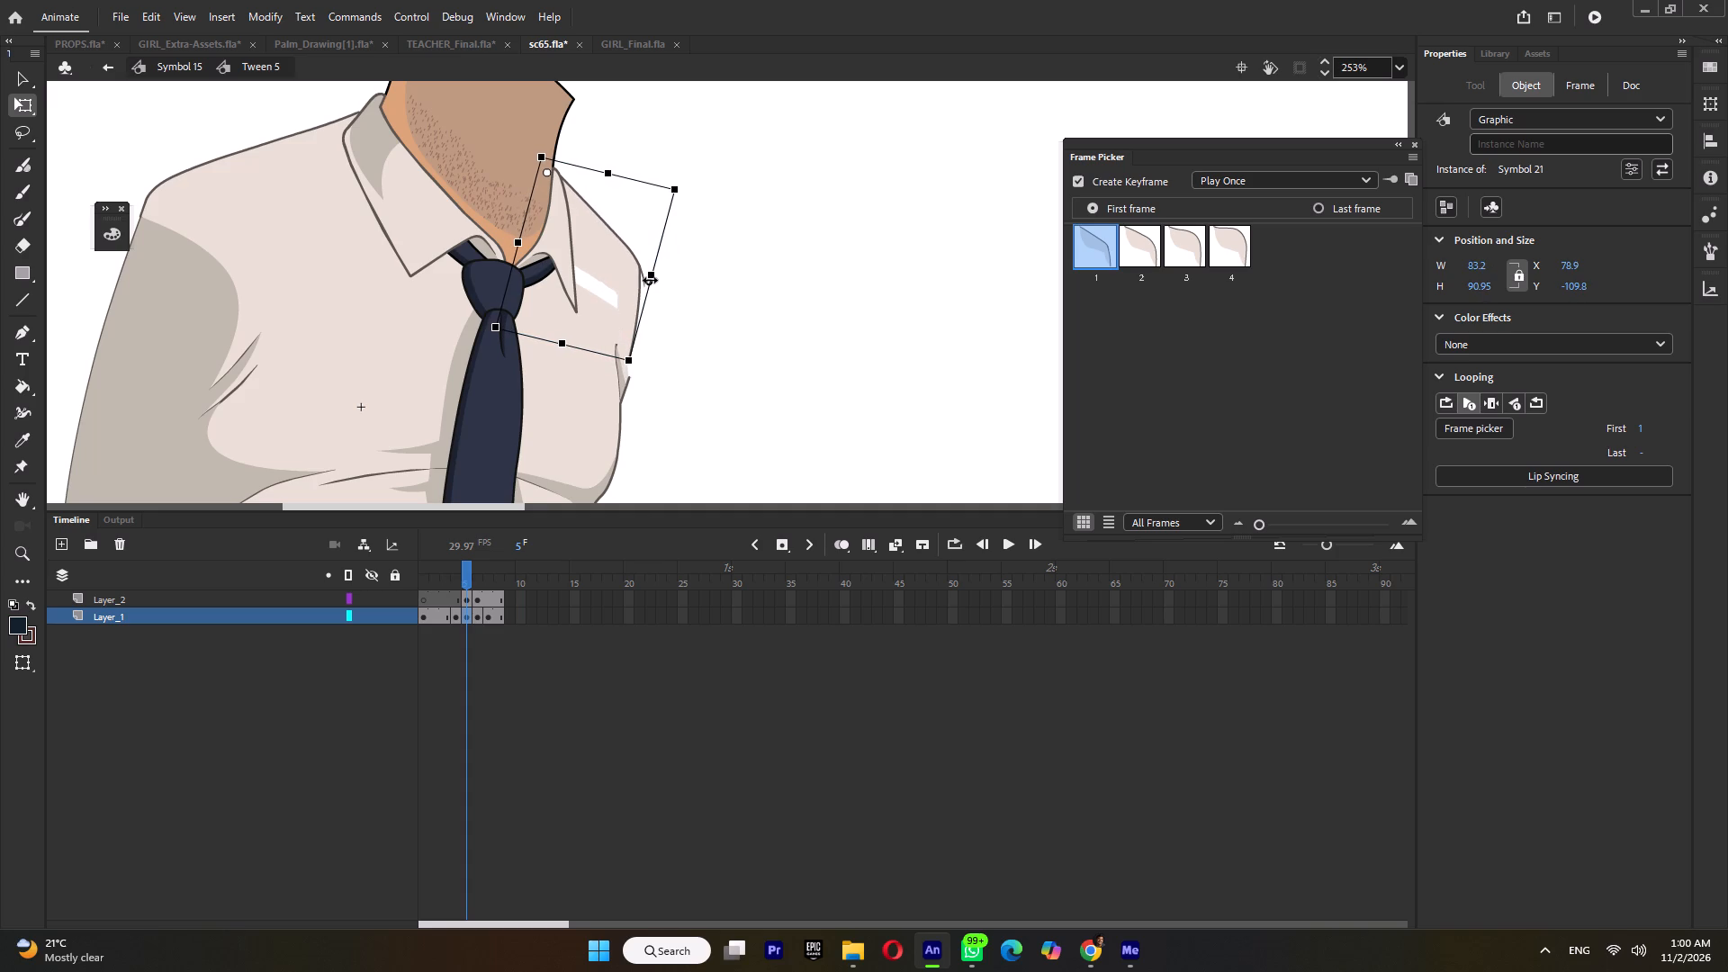
Inside the front shoulder piece's (Symbol 21) frame 1 drawing, paint over the white gap below the collar with the sampled shirt colour.
scroll(657, 290, "down", 4, "ctrl")
scroll(640, 275, "up", 7, "ctrl")
double_click(639, 275)
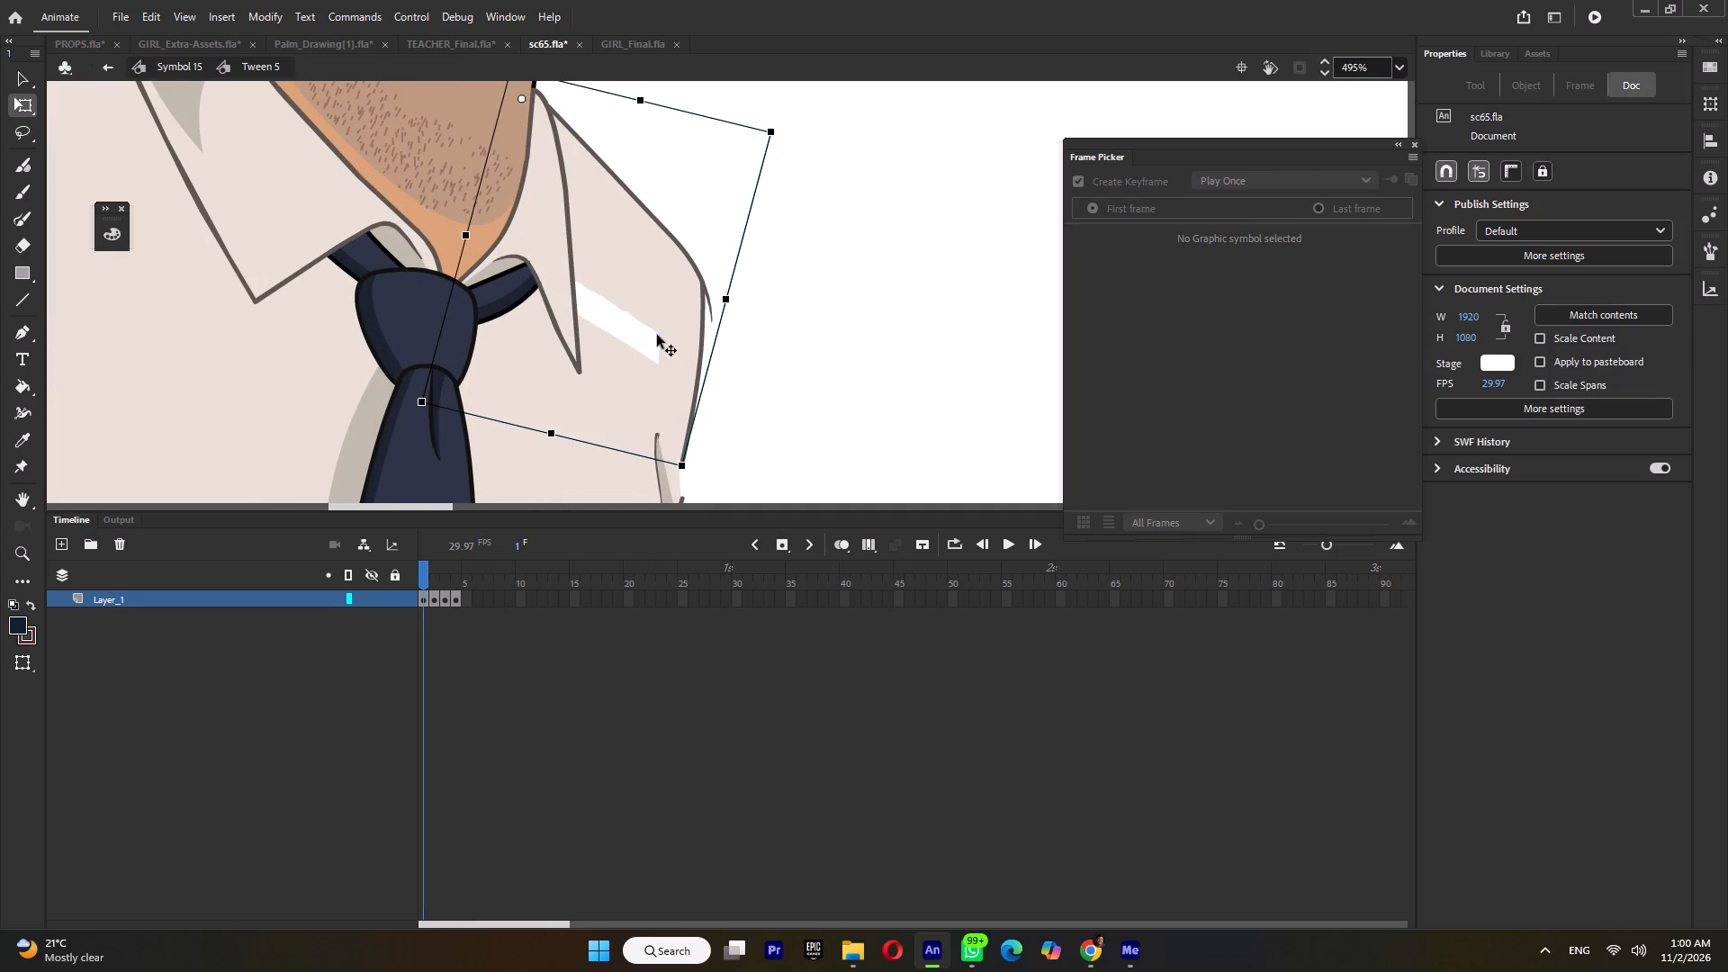
left_click(658, 331)
left_click(658, 331)
left_click_drag(658, 333, 627, 348)
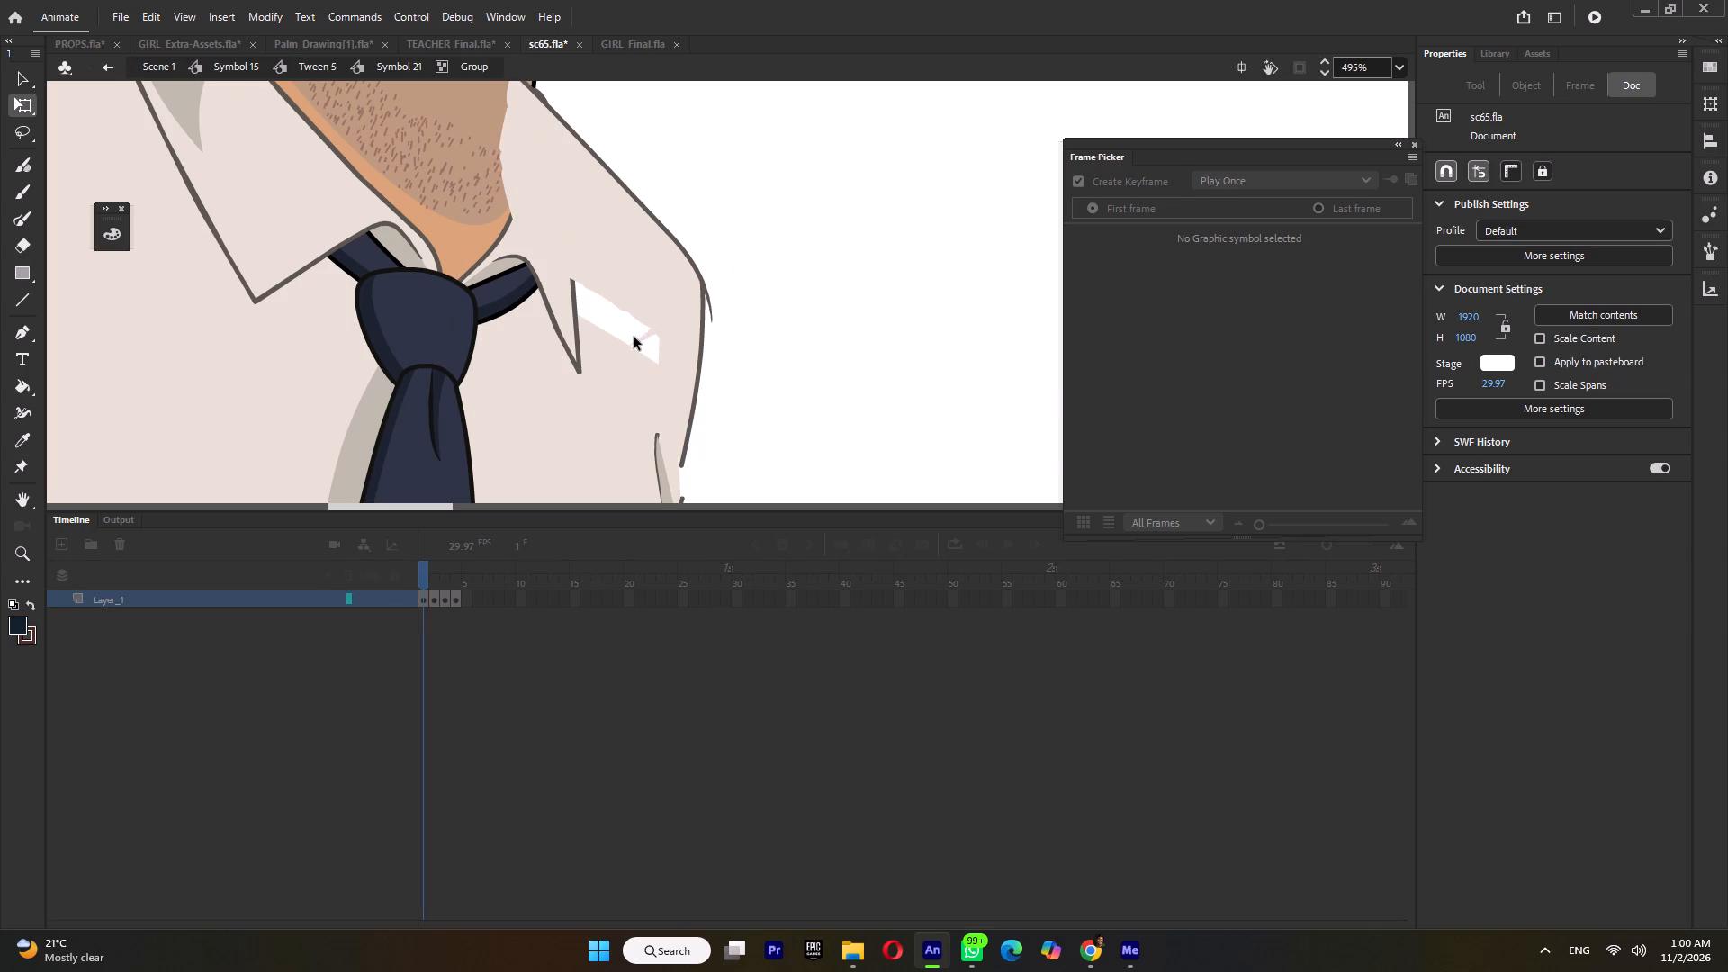
key("i")
left_click(629, 283)
key("b")
left_click_drag(624, 301, 613, 298)
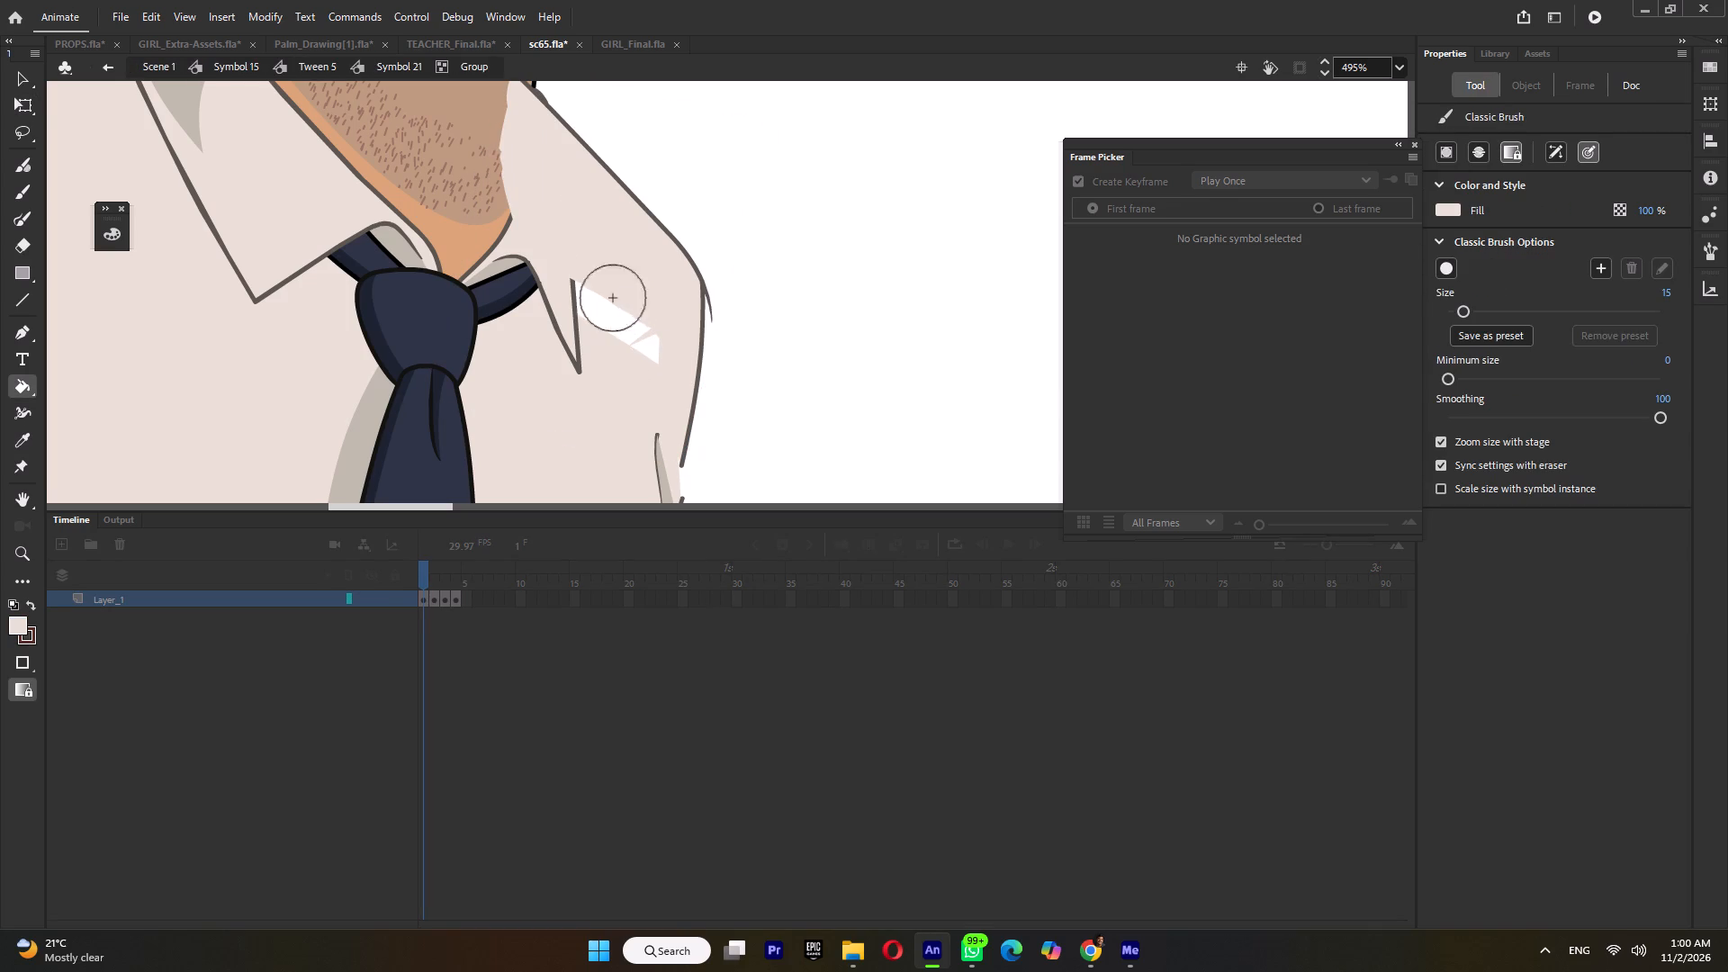
left_click_drag(613, 298, 638, 337)
double_click(801, 259, "ctrl")
scroll(801, 259, "down", 3, "ctrl")
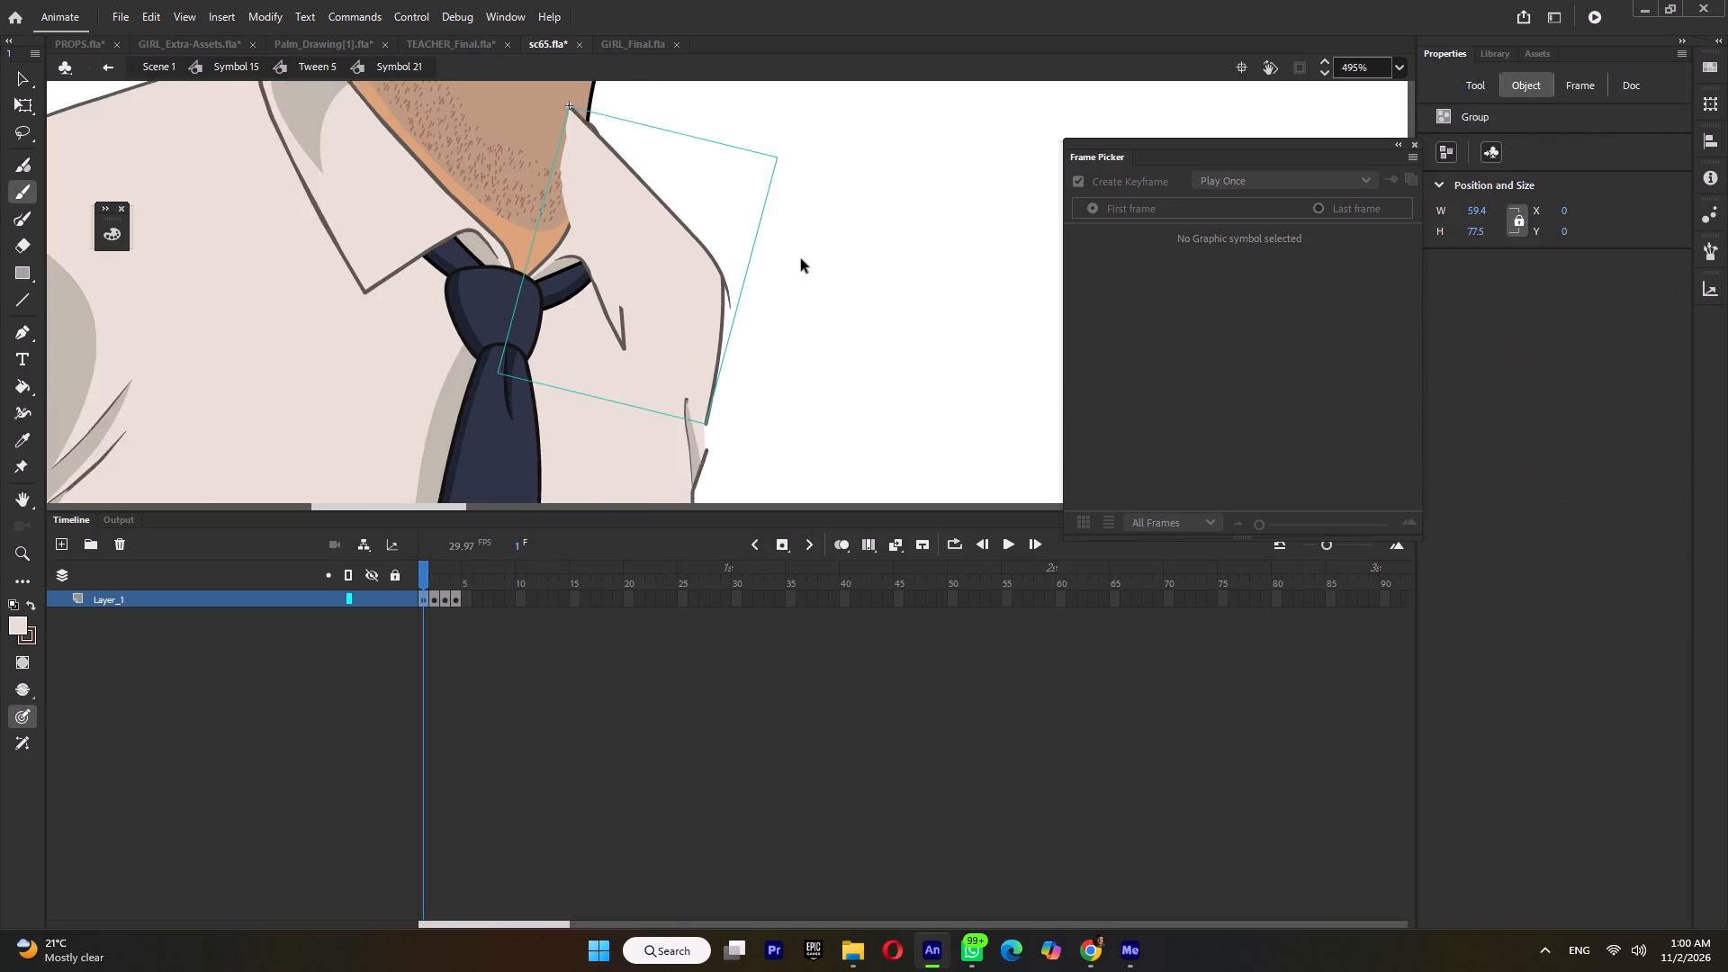
double_click(801, 259, "ctrl")
scroll(801, 259, "down", 4, "ctrl")
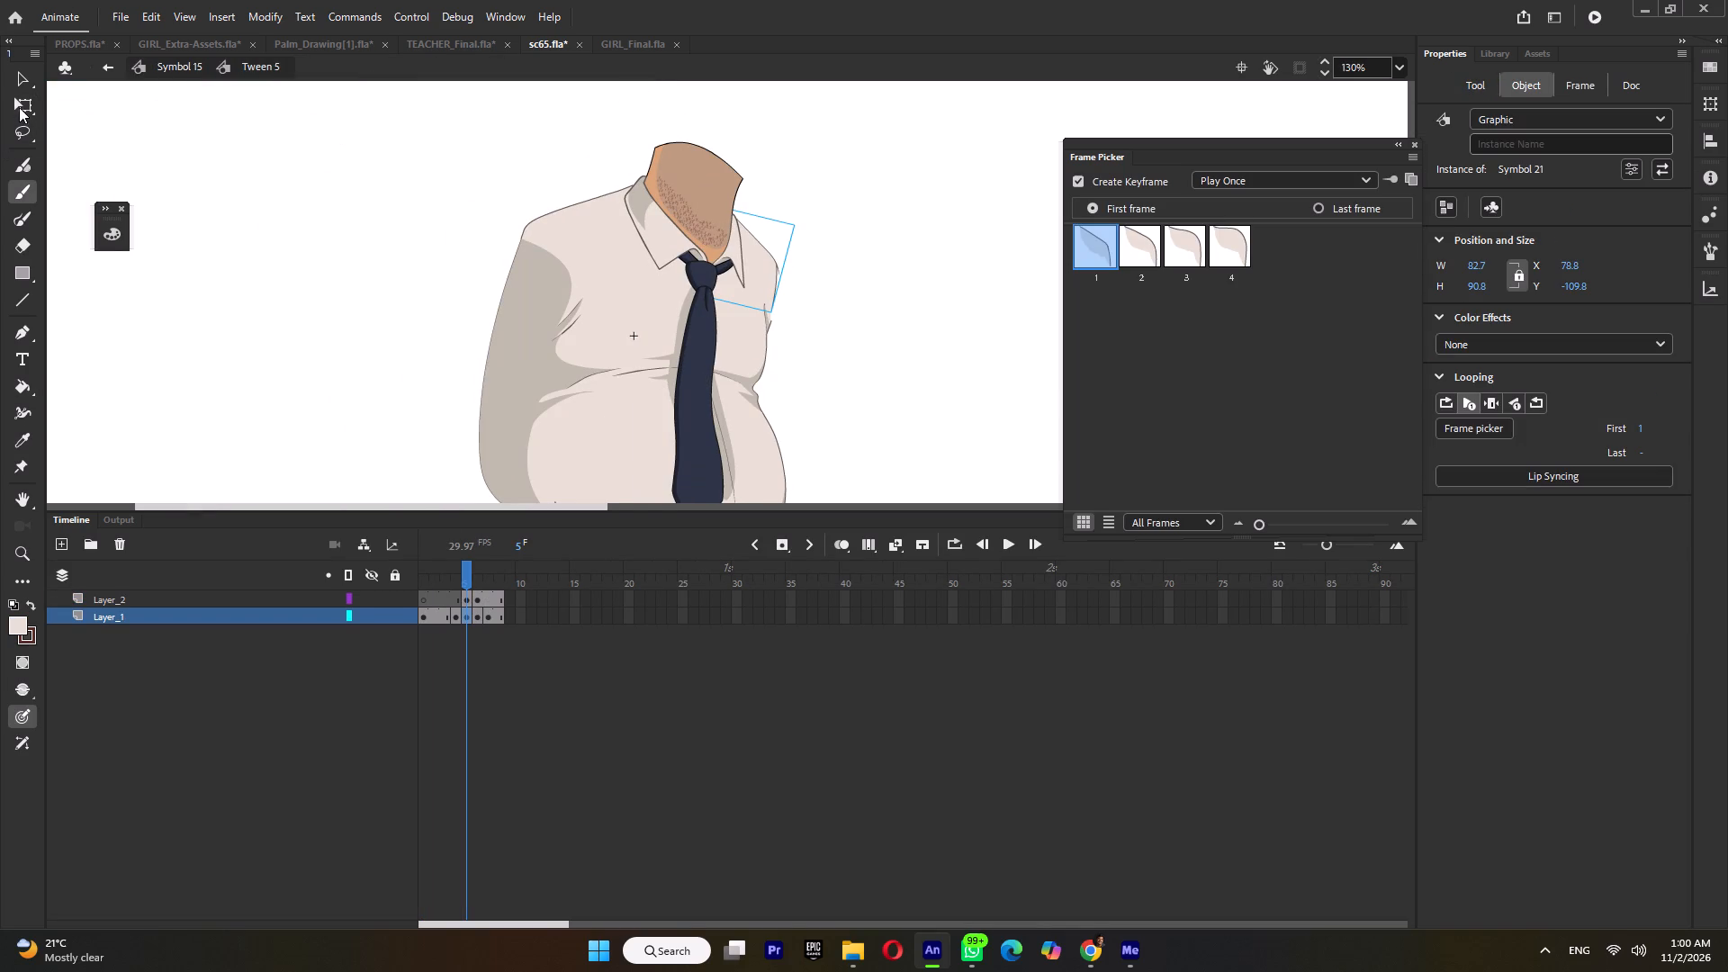
Replace Layer_2's keyframe at frame 6 with the collar, neck and tie pose from frame 5.
left_click(19, 107)
left_click(477, 598)
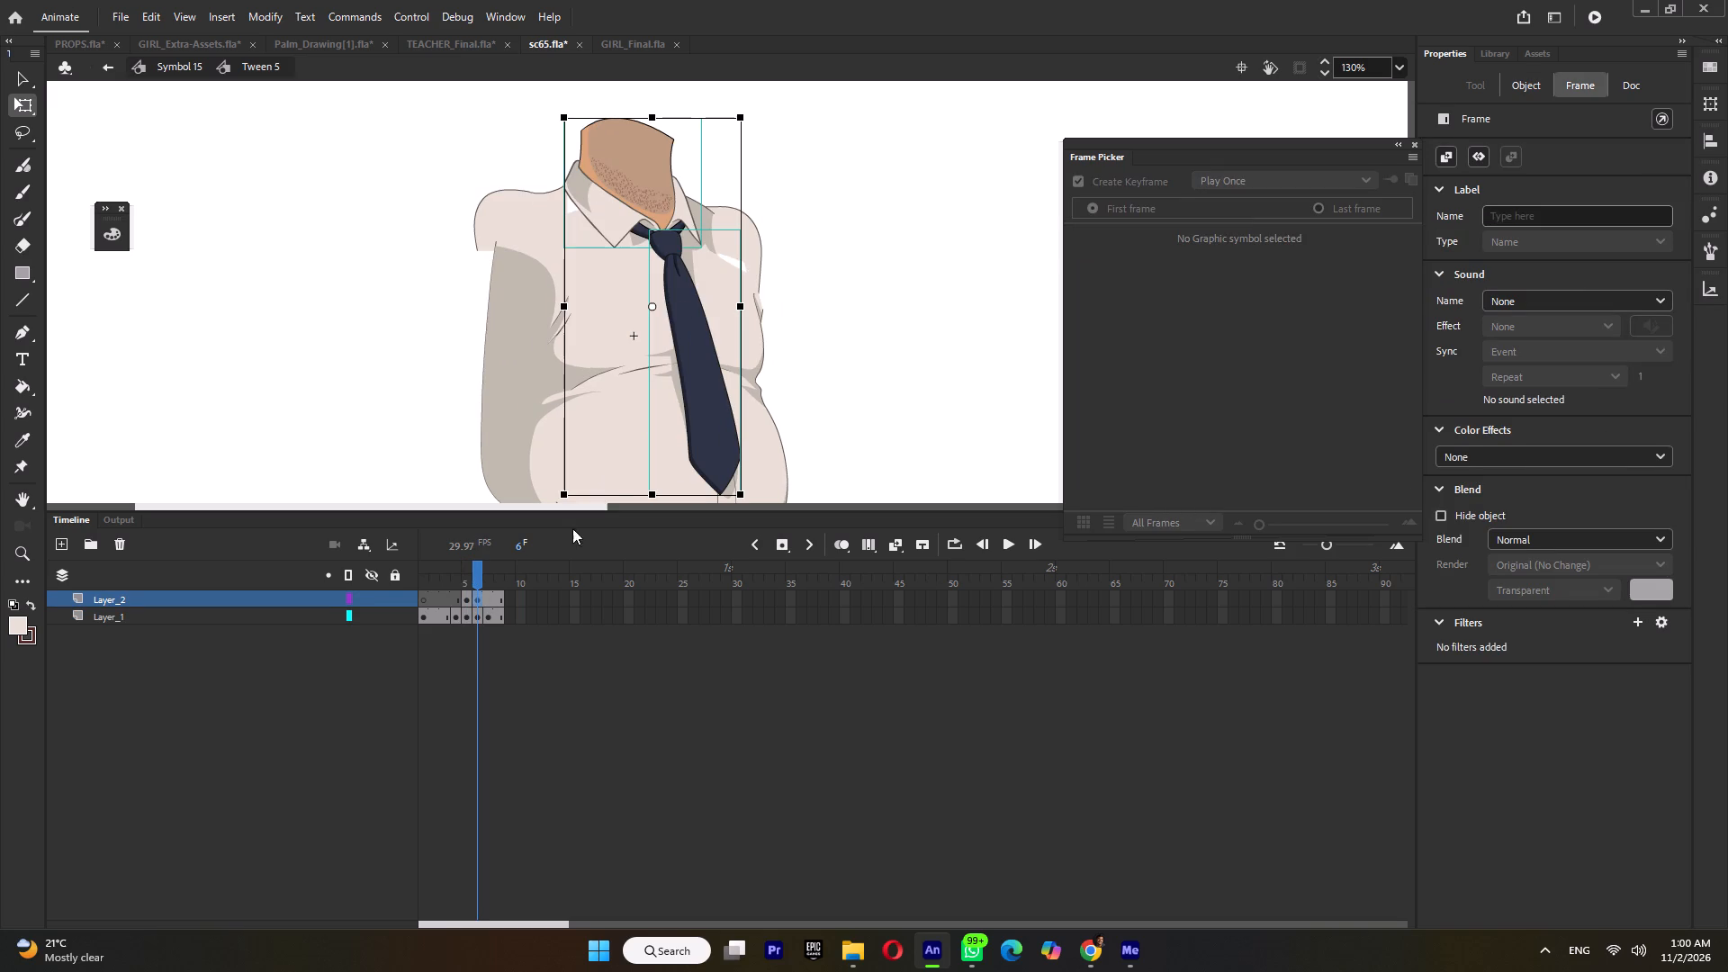
left_click(477, 599)
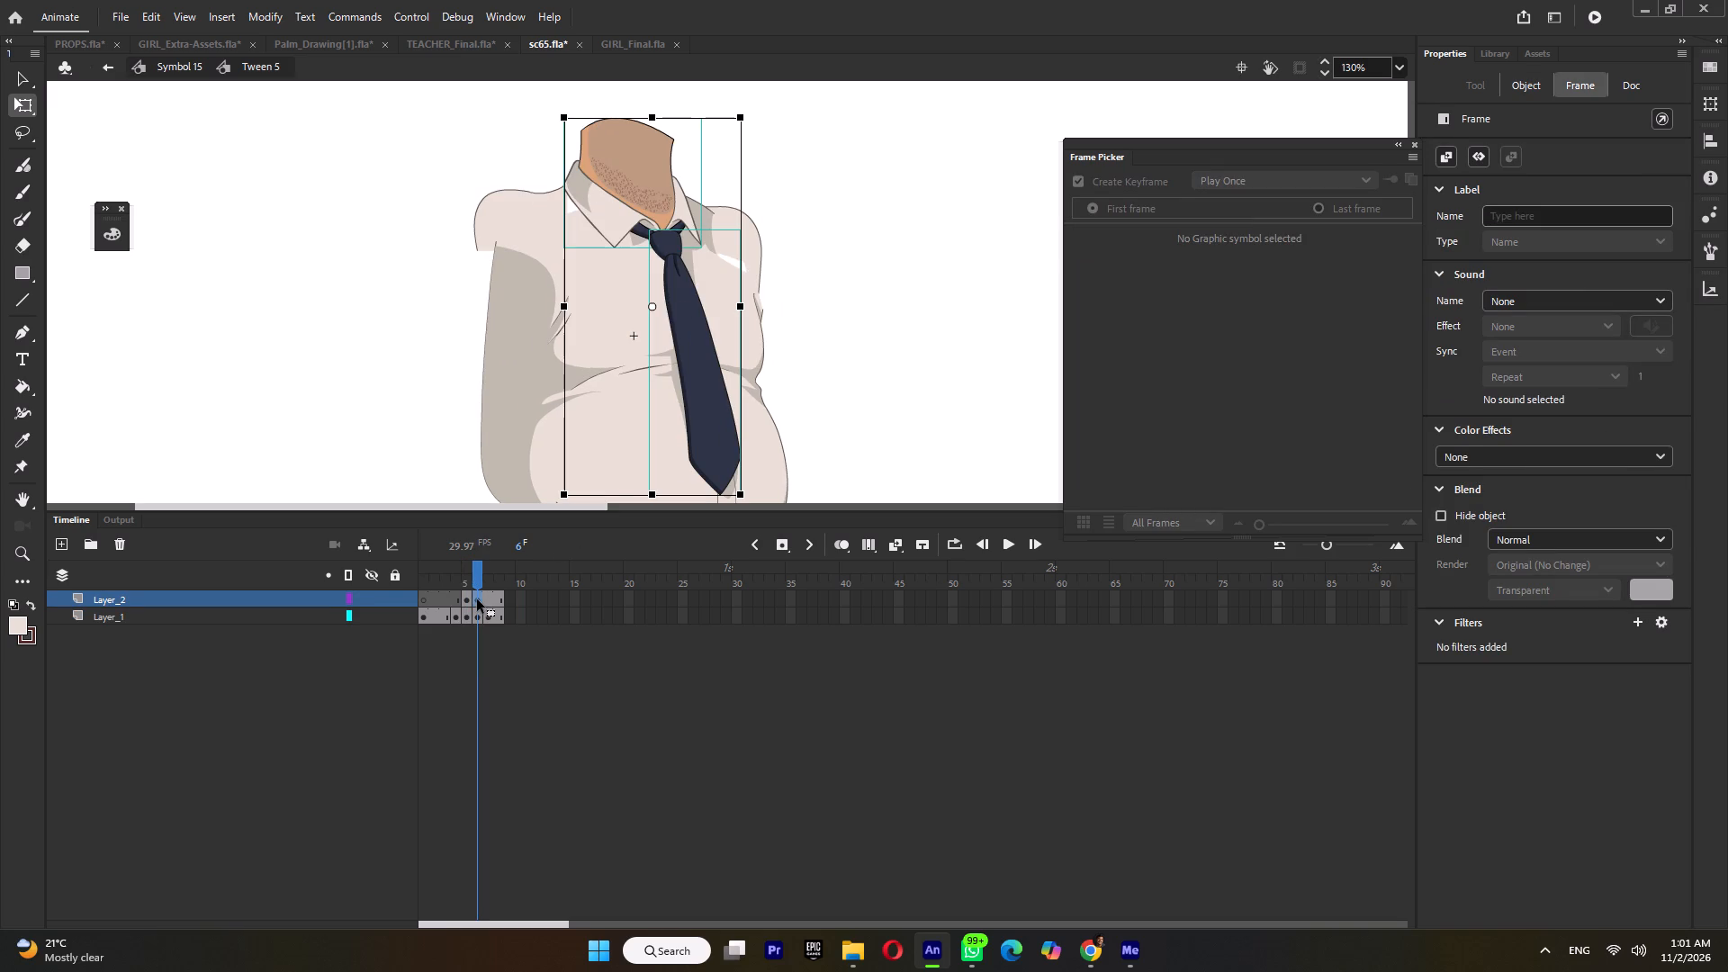
key("shift+F6")
key("F6")
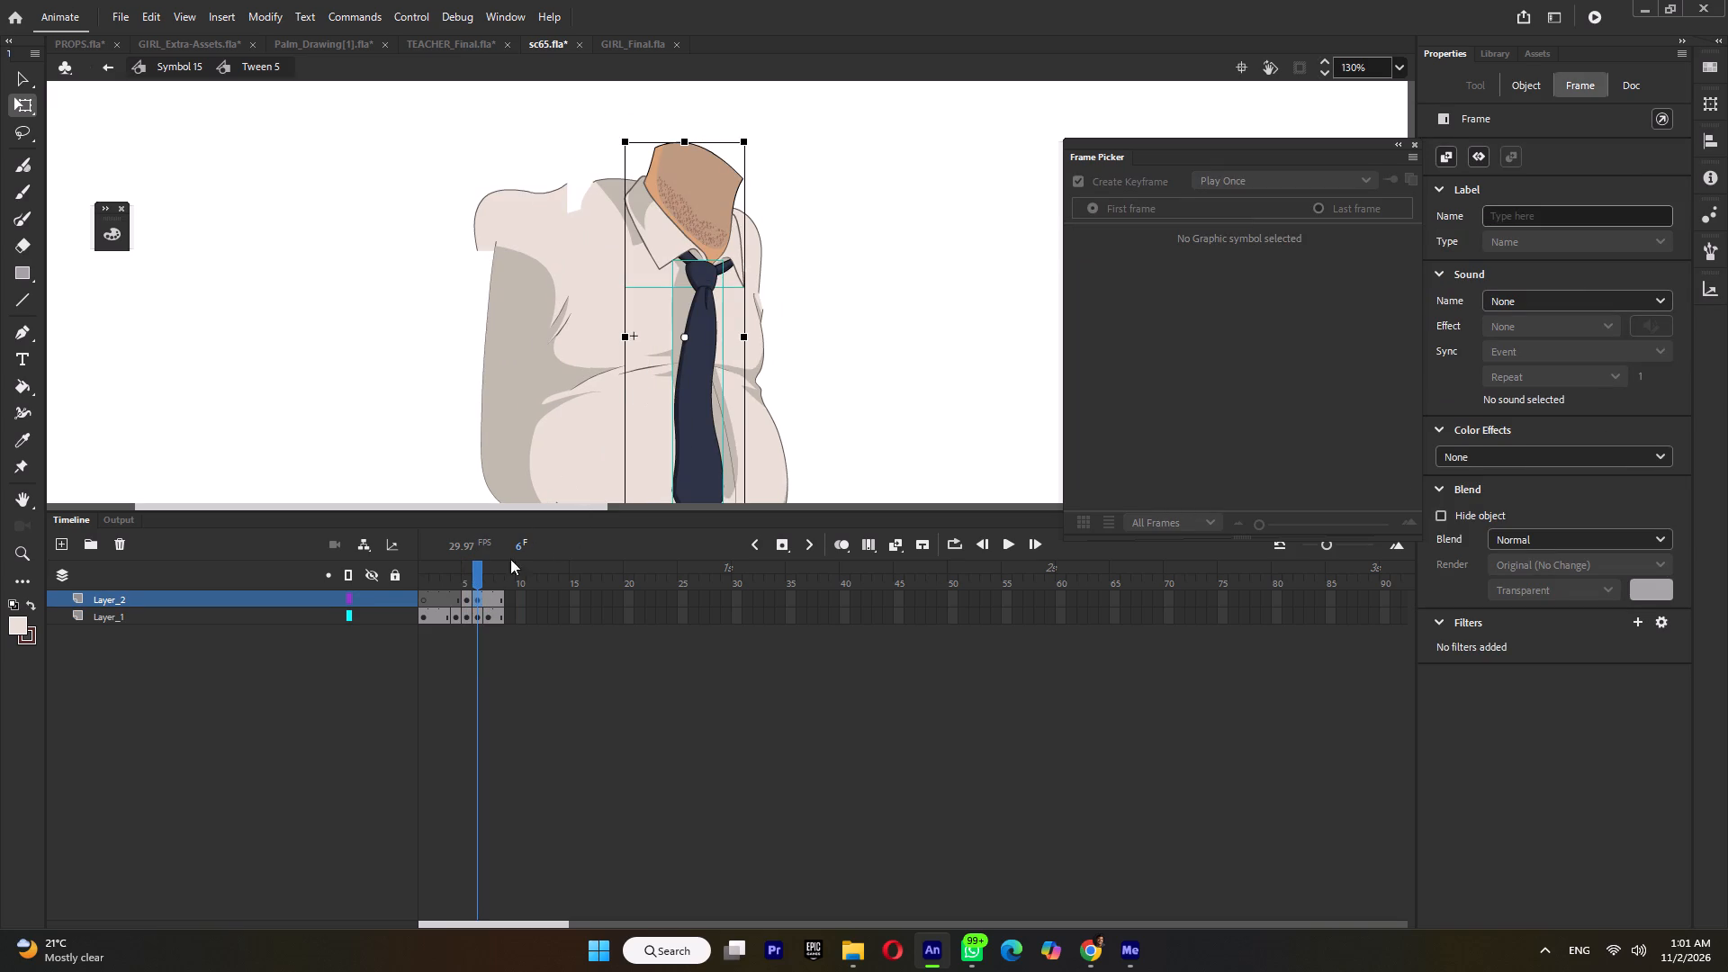
On frame 6, move the neck, collar and tie group up and back to about X -34.2, Y -180.25.
left_click(27, 104)
left_click(722, 200)
left_click(842, 245)
left_click(671, 210)
left_click(703, 328, "shift")
left_click_drag(714, 204, 679, 193)
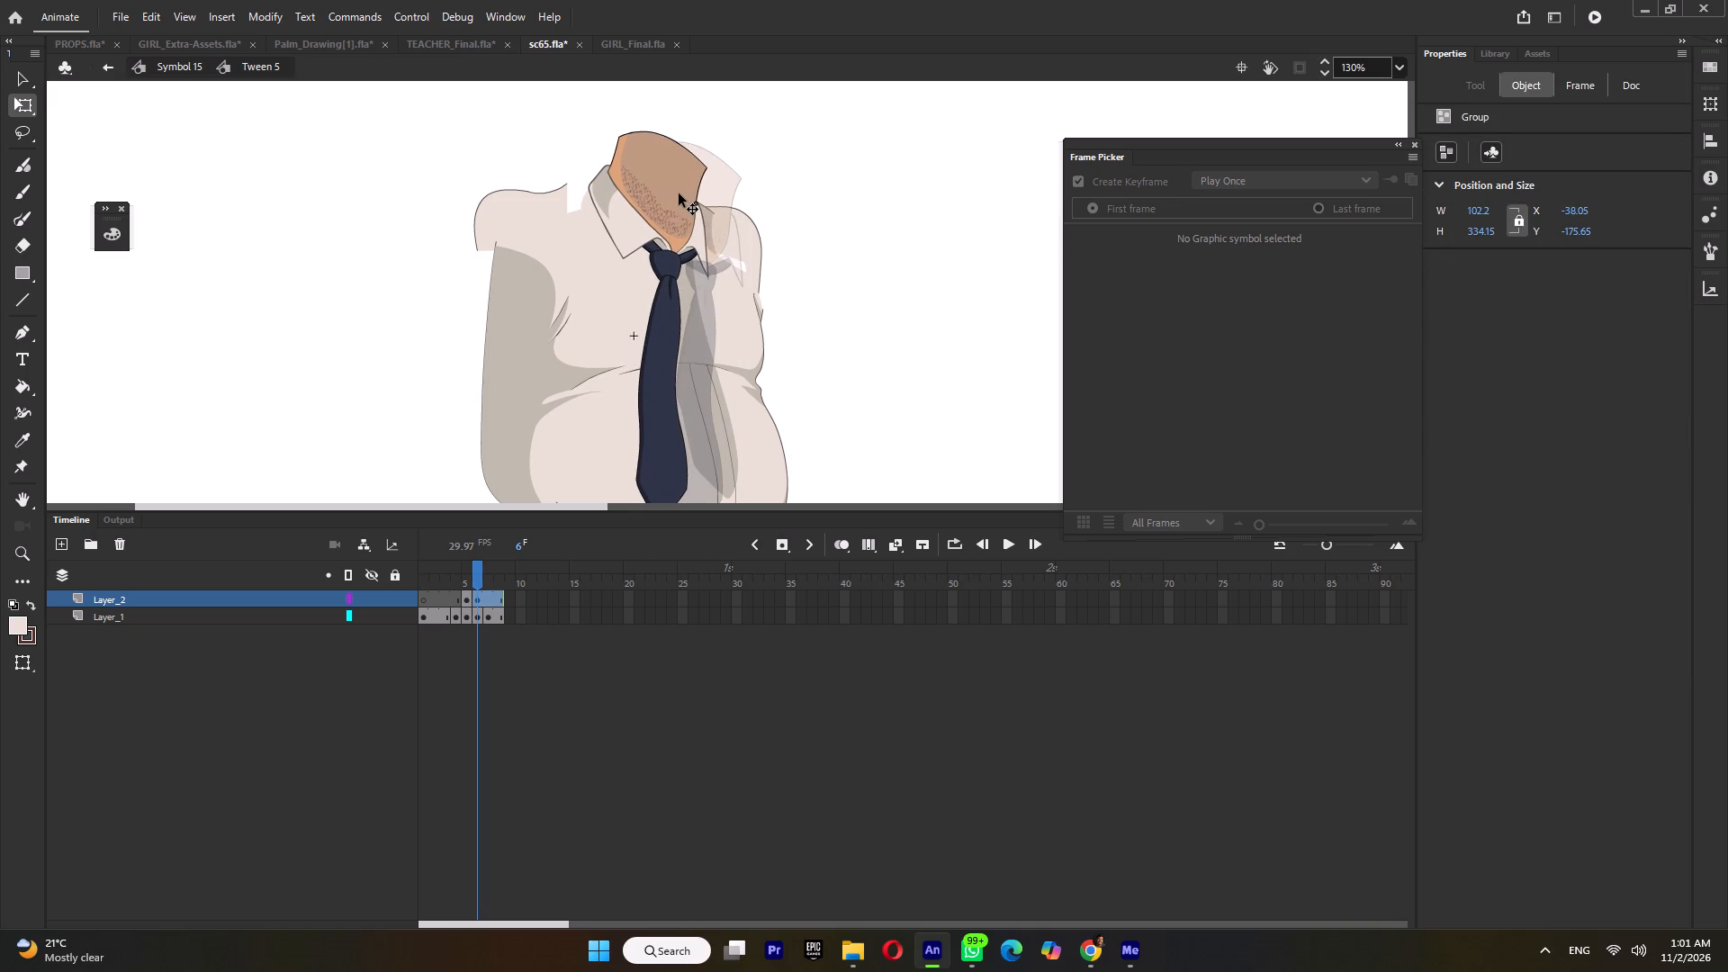
left_click_drag(679, 193, 683, 193)
left_click(677, 194)
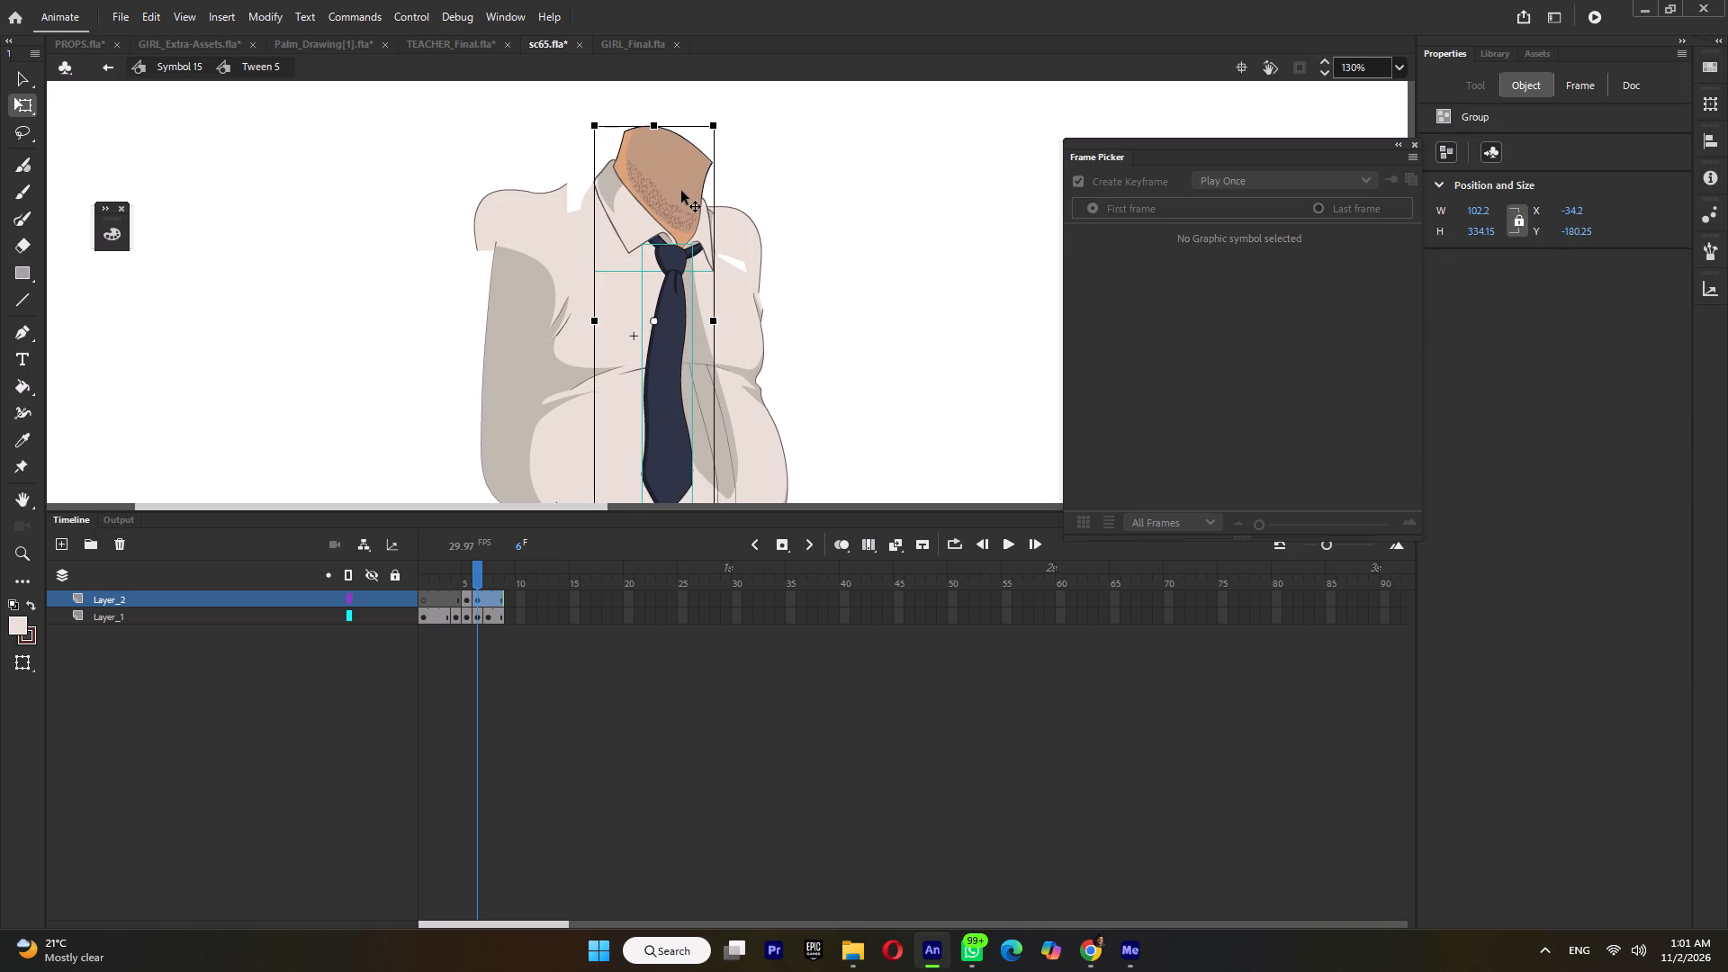
left_click(682, 191)
On frame 6, switch the front shoulder piece (Symbol 21) to its frame 2 drawing, move it to X 52.45, Y -113.85, and bring it forward.
left_click(757, 221)
scroll(742, 225, "up", 4, "ctrl")
left_click(742, 226)
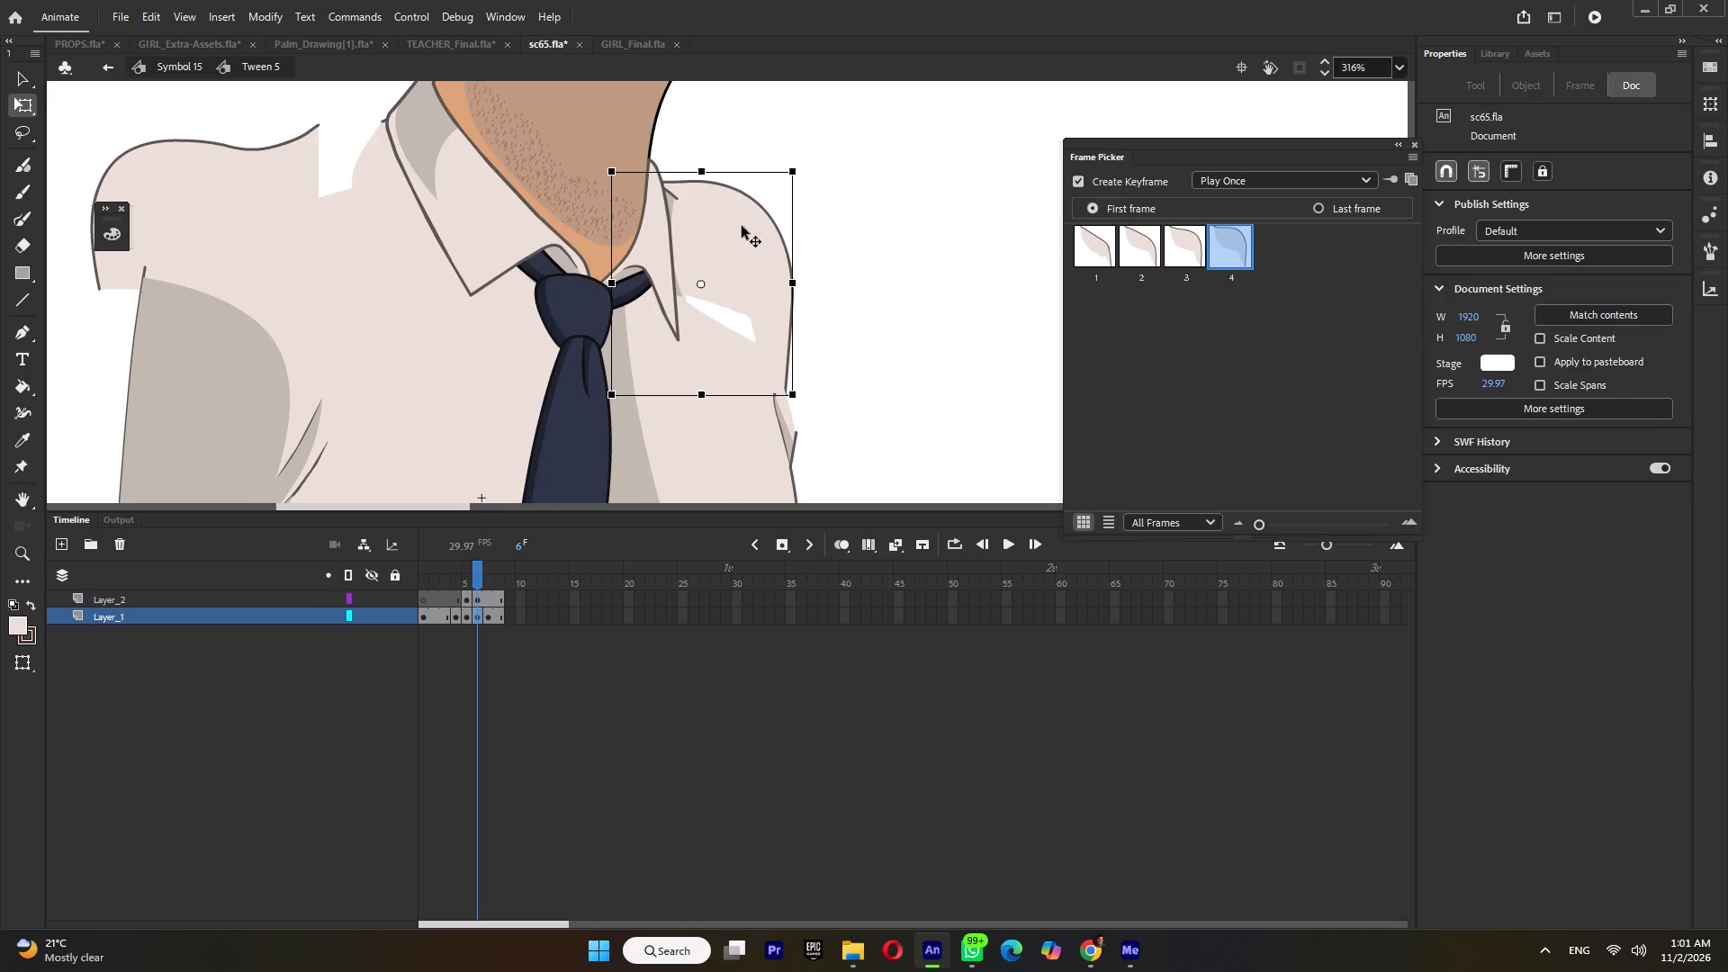
left_click(1137, 251)
left_click_drag(718, 246, 727, 240)
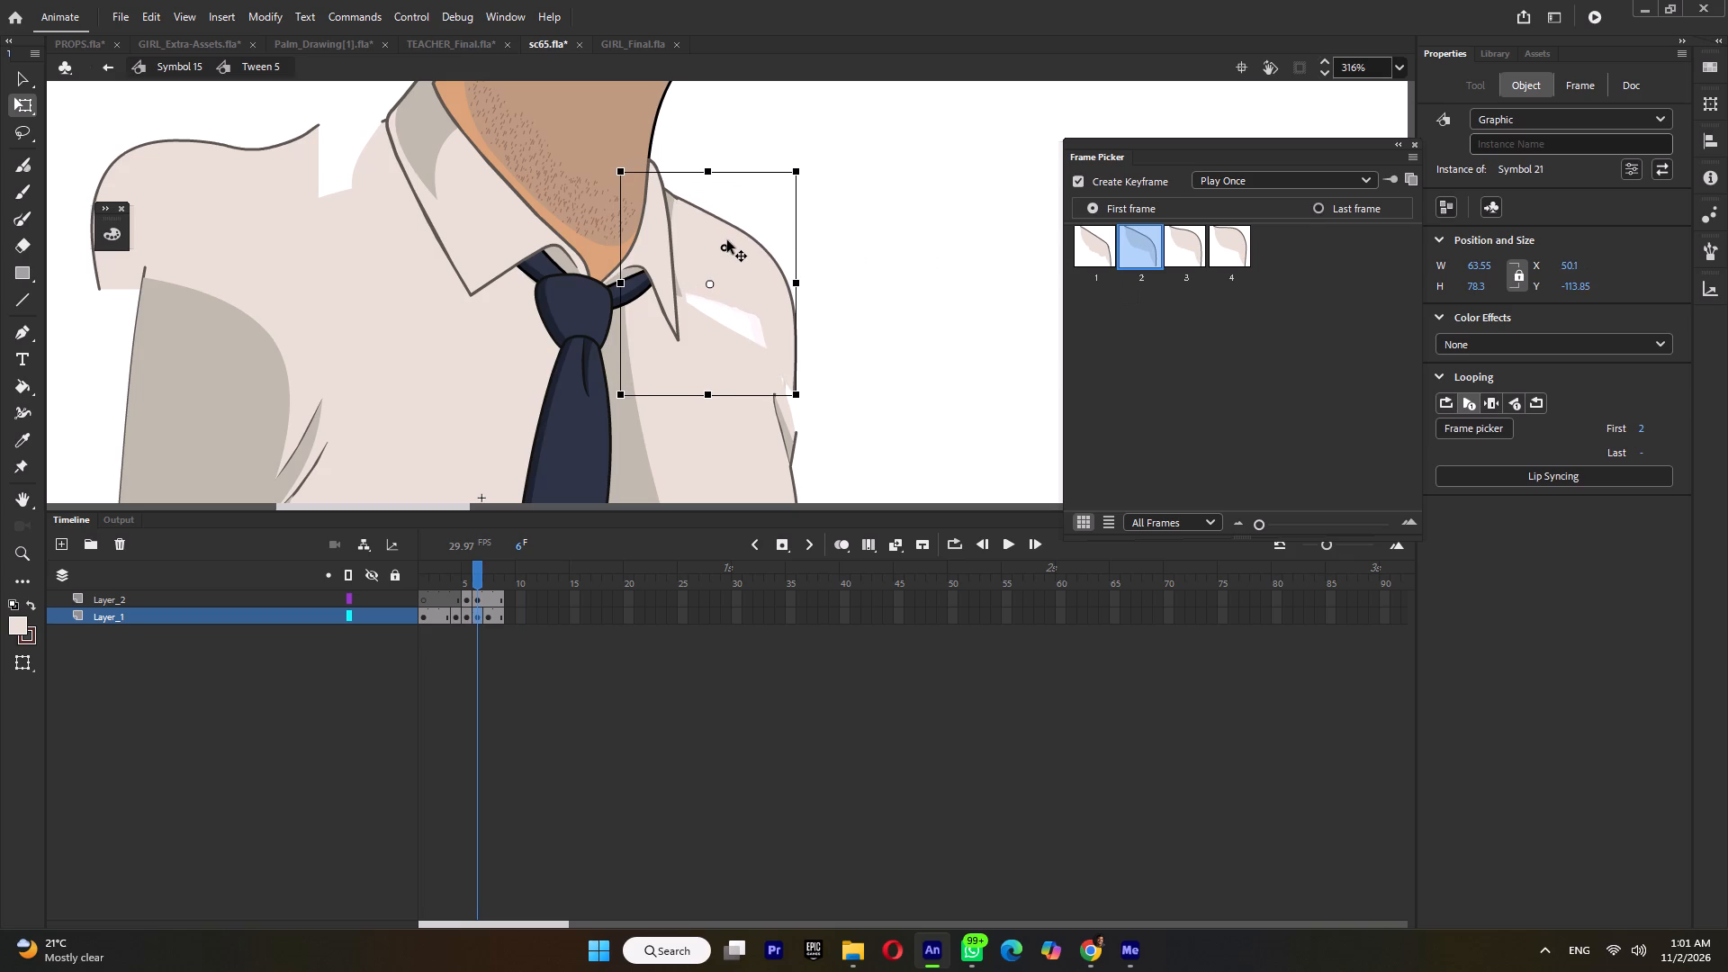
left_click_drag(727, 240, 731, 242)
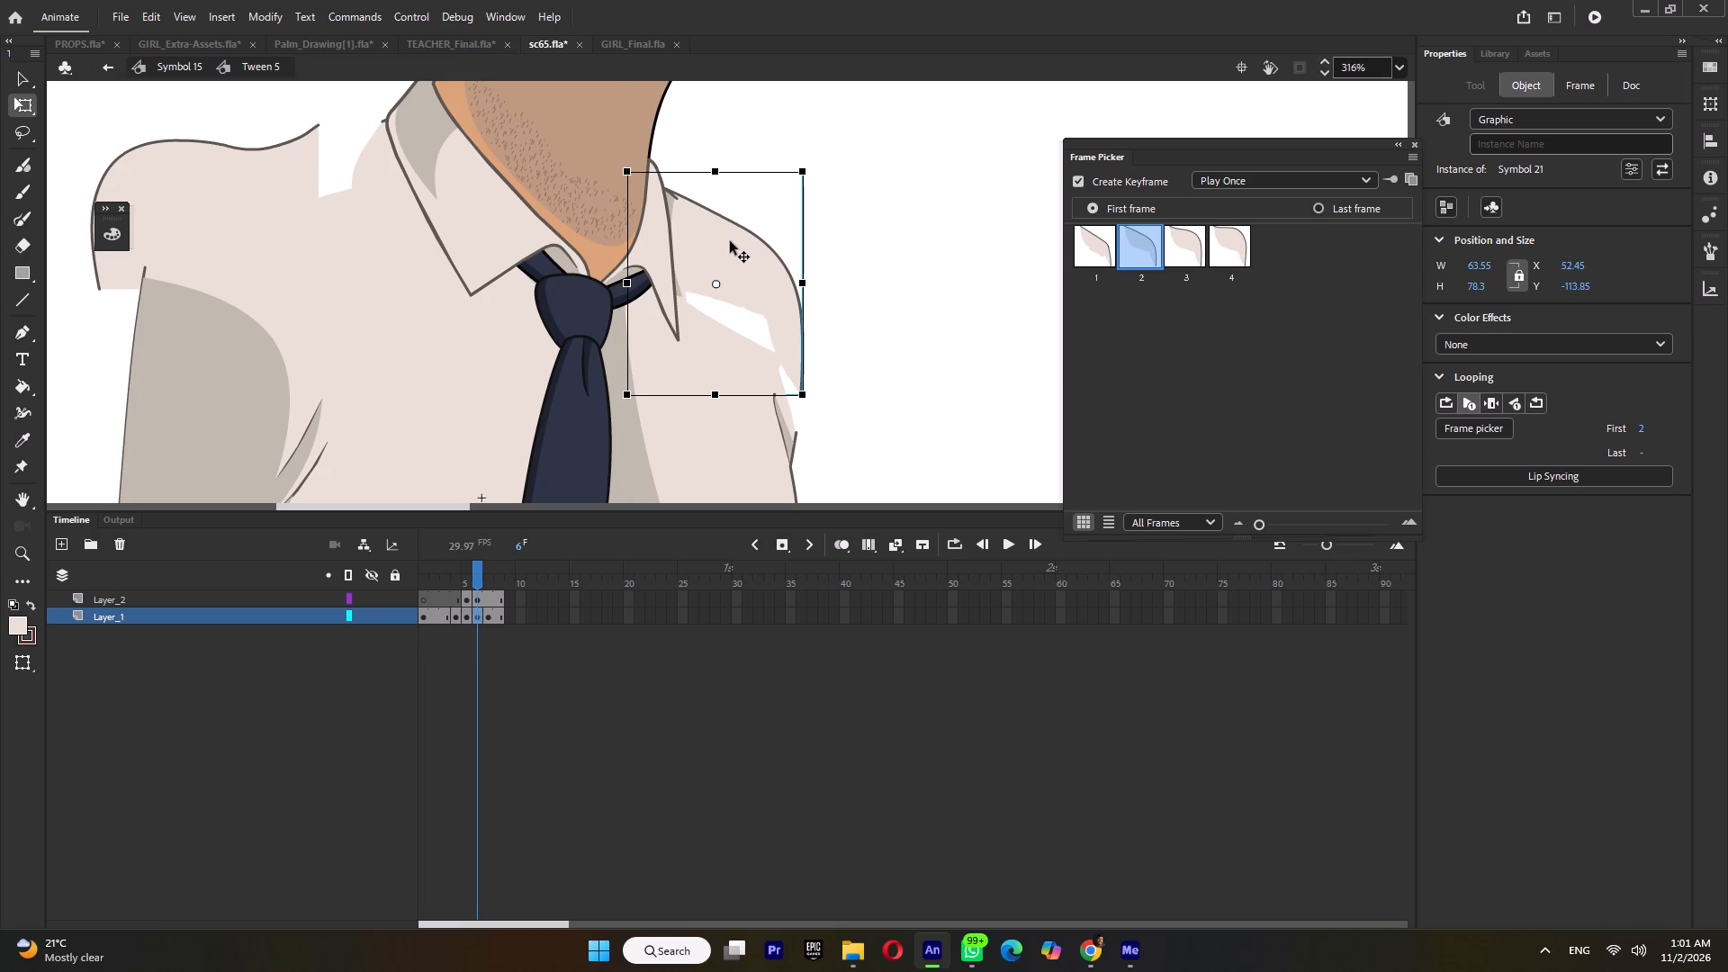
key("ctrl+Up")
left_click(730, 241)
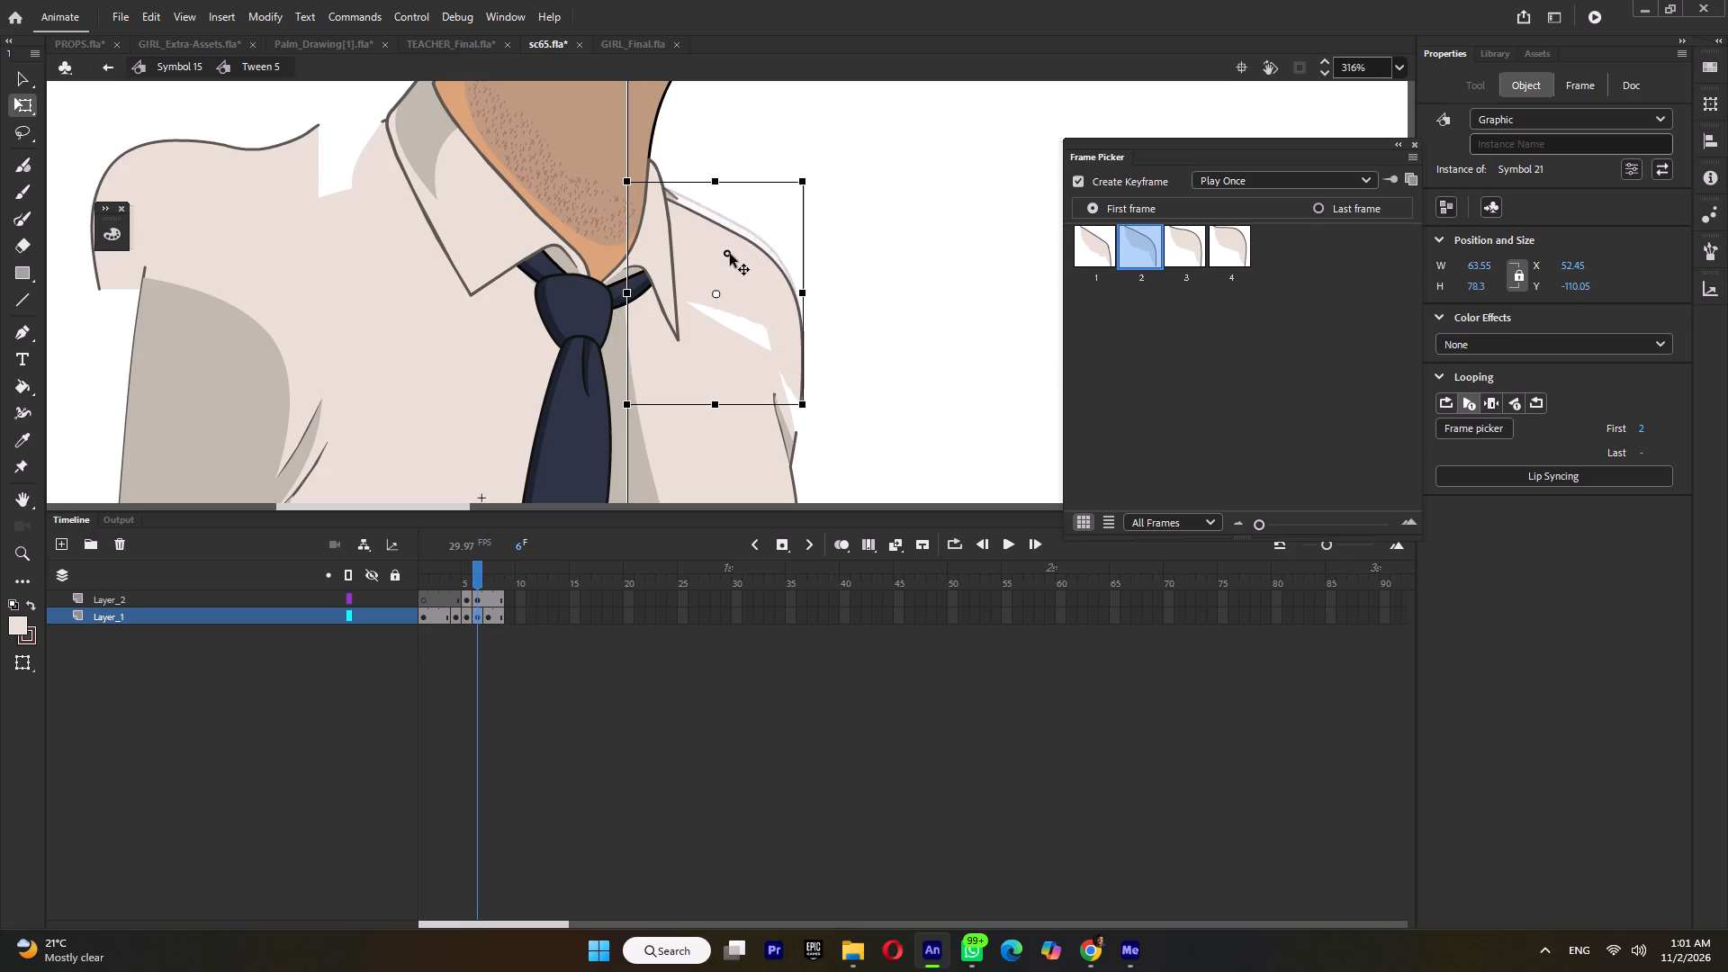
Set the front shoulder piece's pivot near the collar, rotate it slightly clockwise, widen it, and skew its outer edge downward to meet the sleeve.
left_click_drag(720, 283, 658, 193)
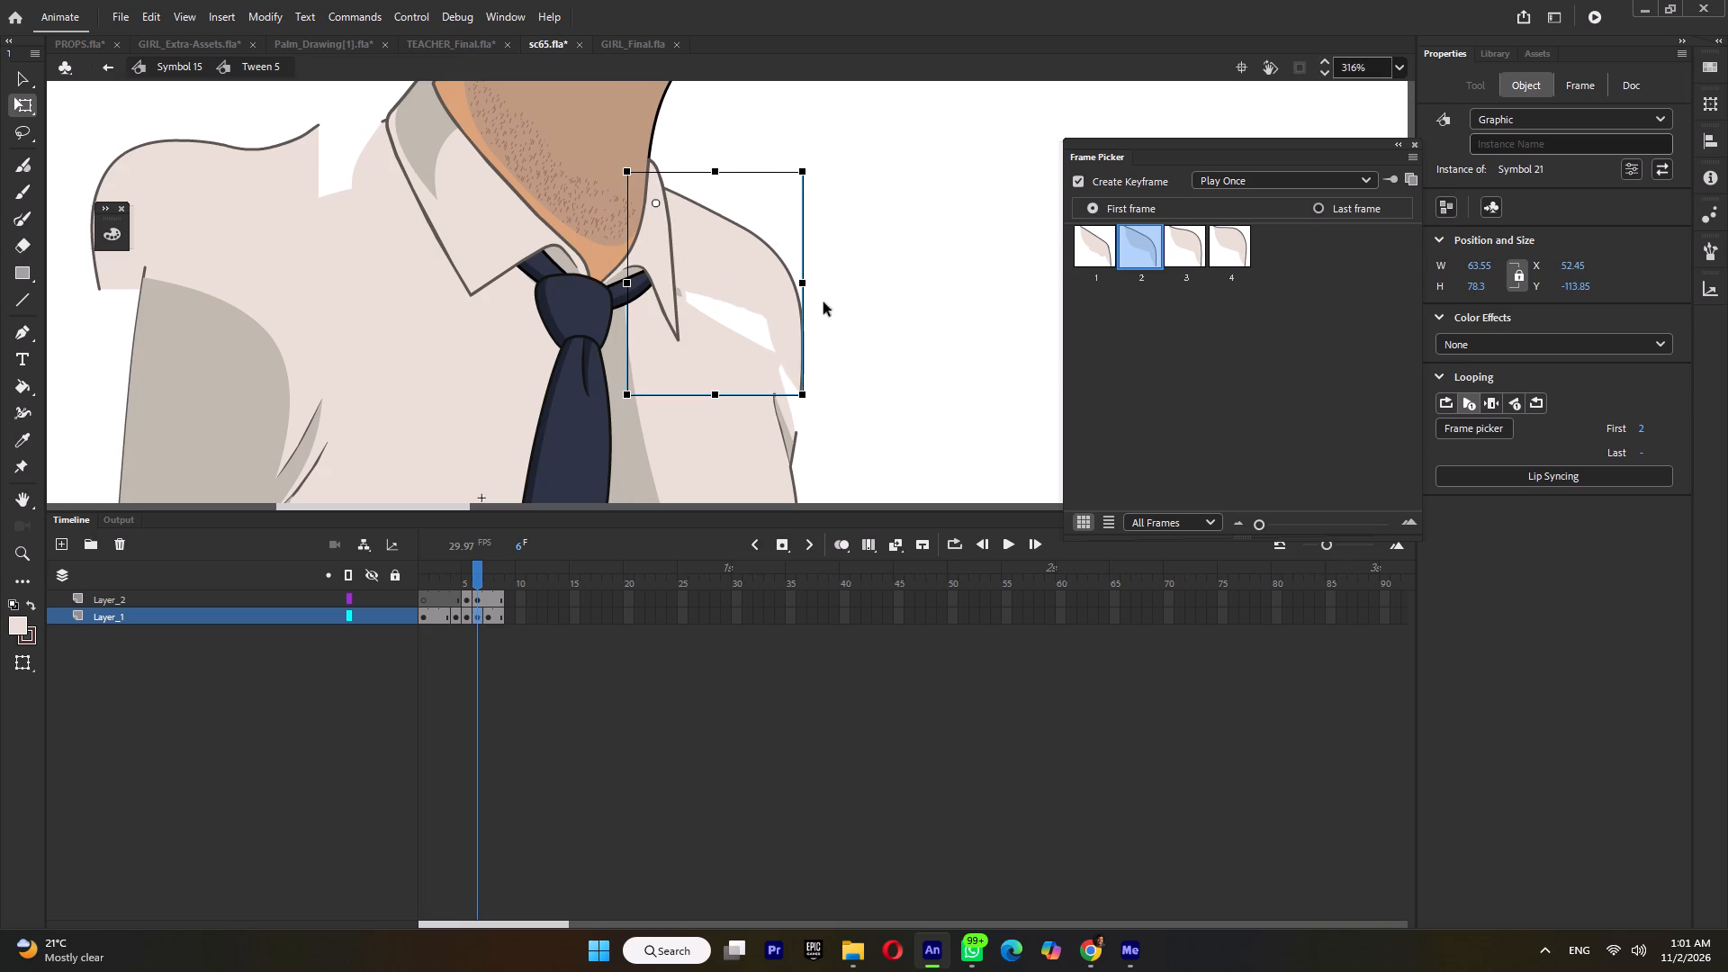
left_click(804, 363)
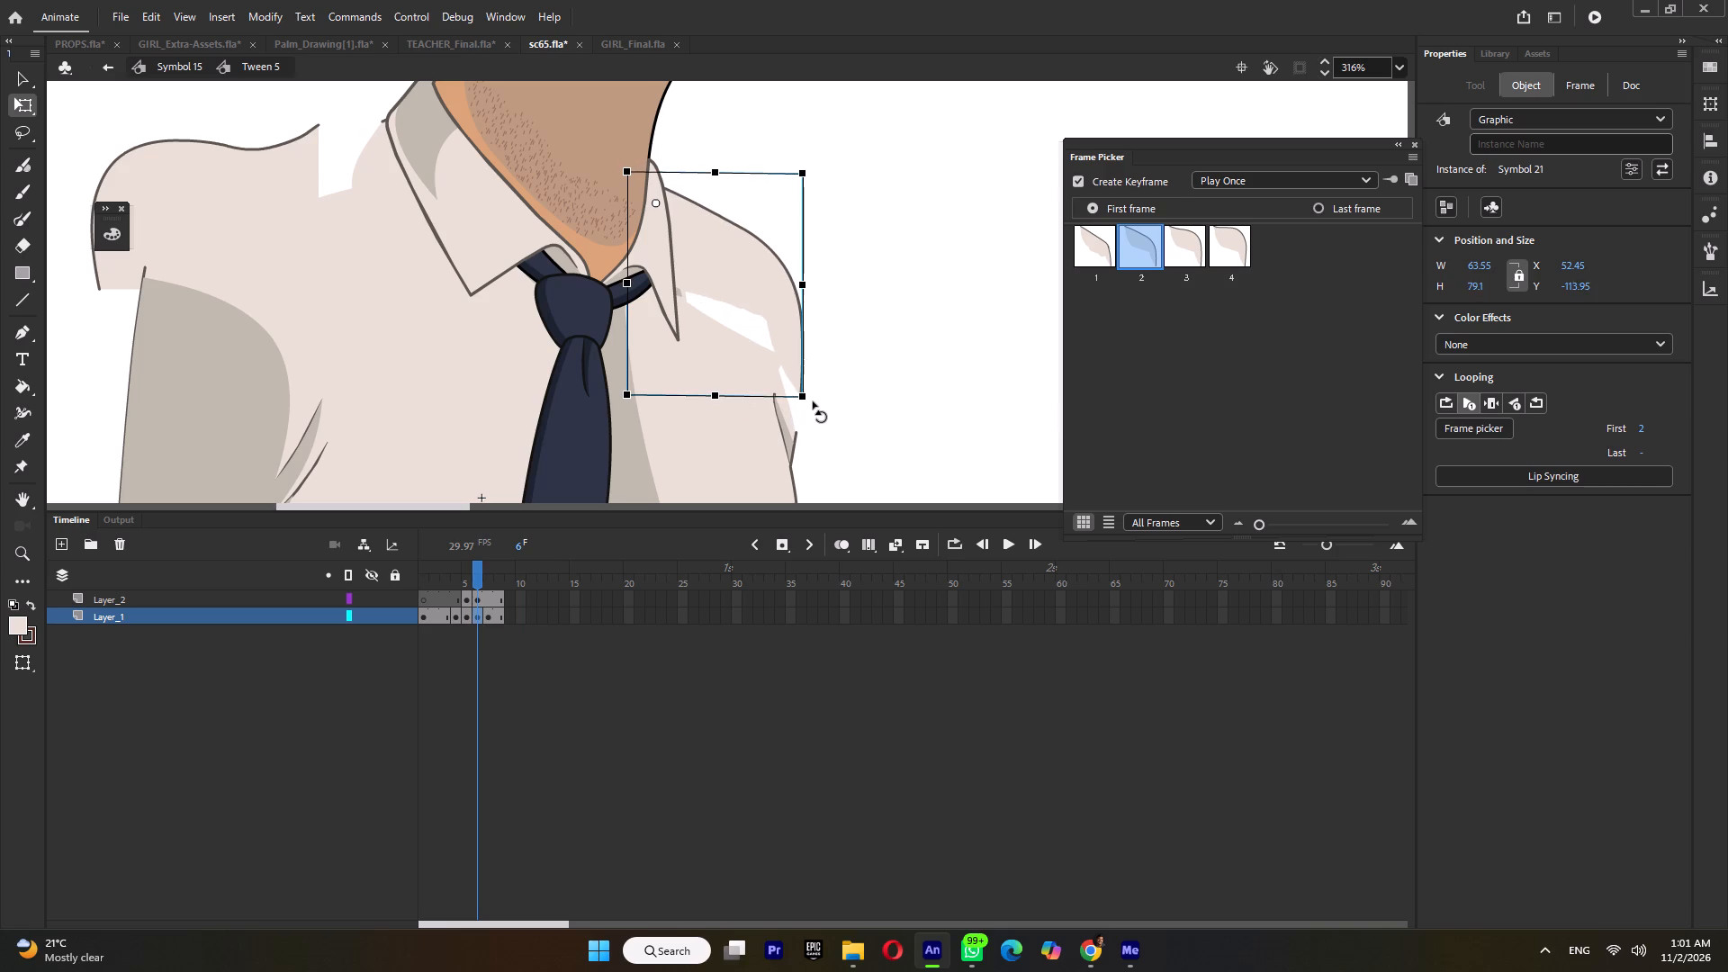
left_click_drag(813, 392, 813, 423)
left_click_drag(794, 294, 808, 300)
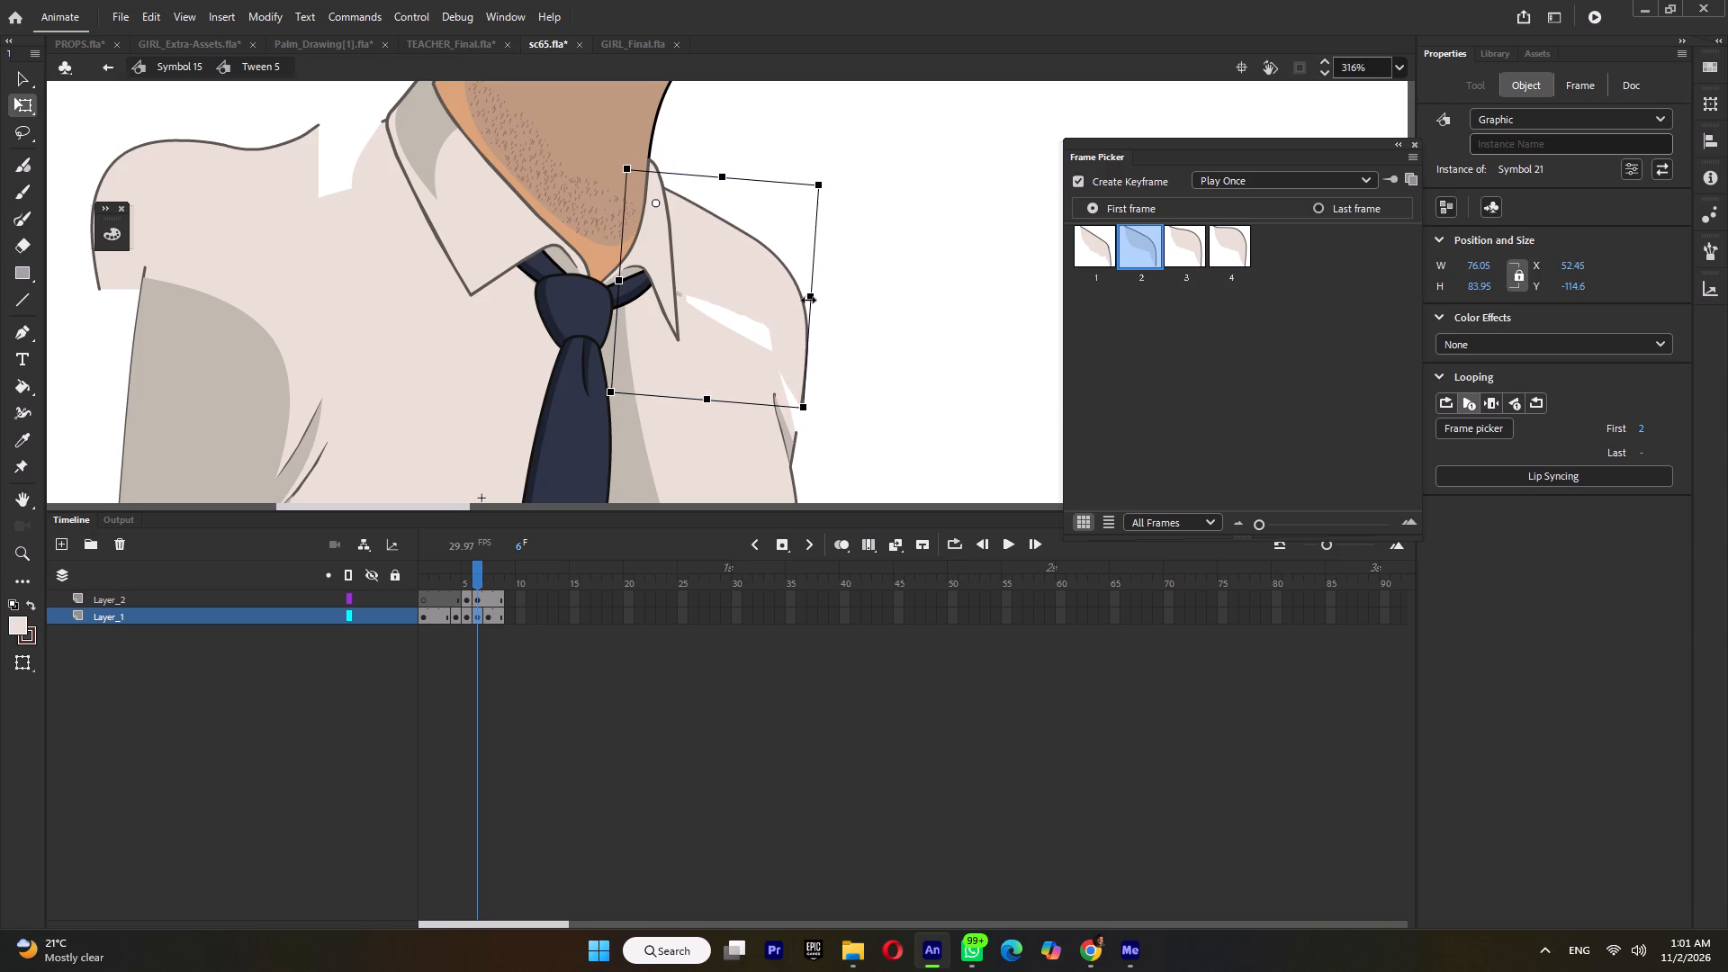
left_click_drag(808, 300, 802, 300)
left_click_drag(800, 319, 803, 346)
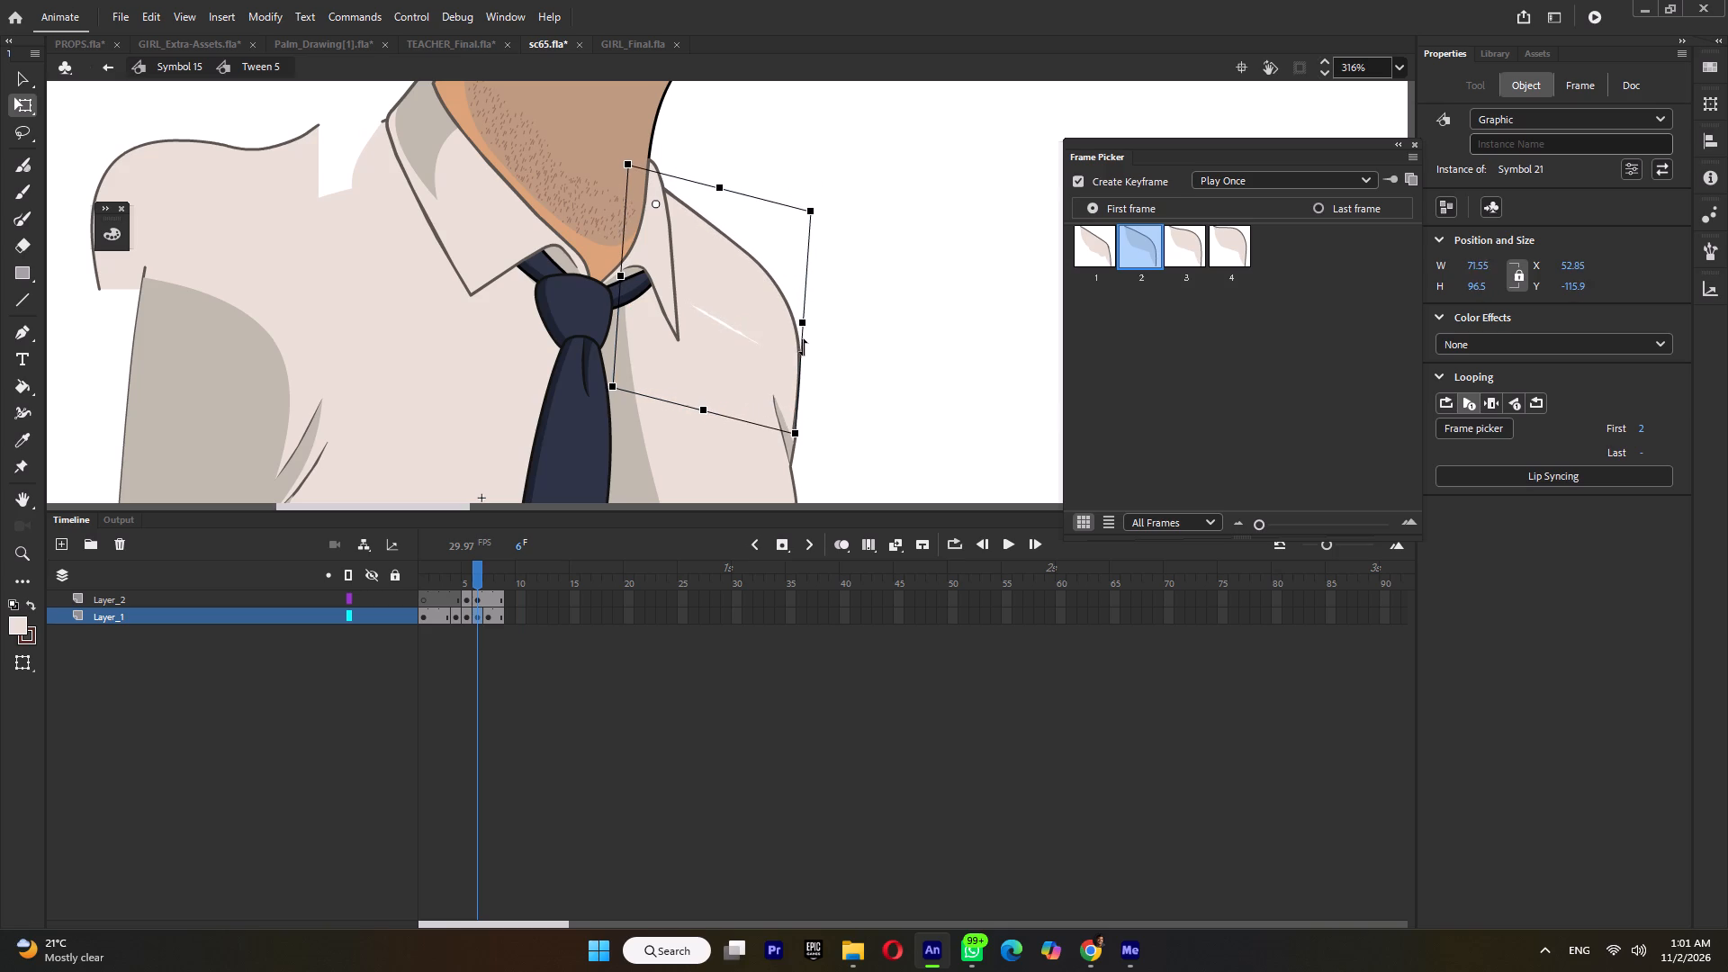
left_click_drag(803, 346, 804, 342)
Inside the front shoulder piece's frame 2 drawing, paint over the white sliver below the collar with the sampled shirt colour.
double_click(725, 315)
double_click(734, 305)
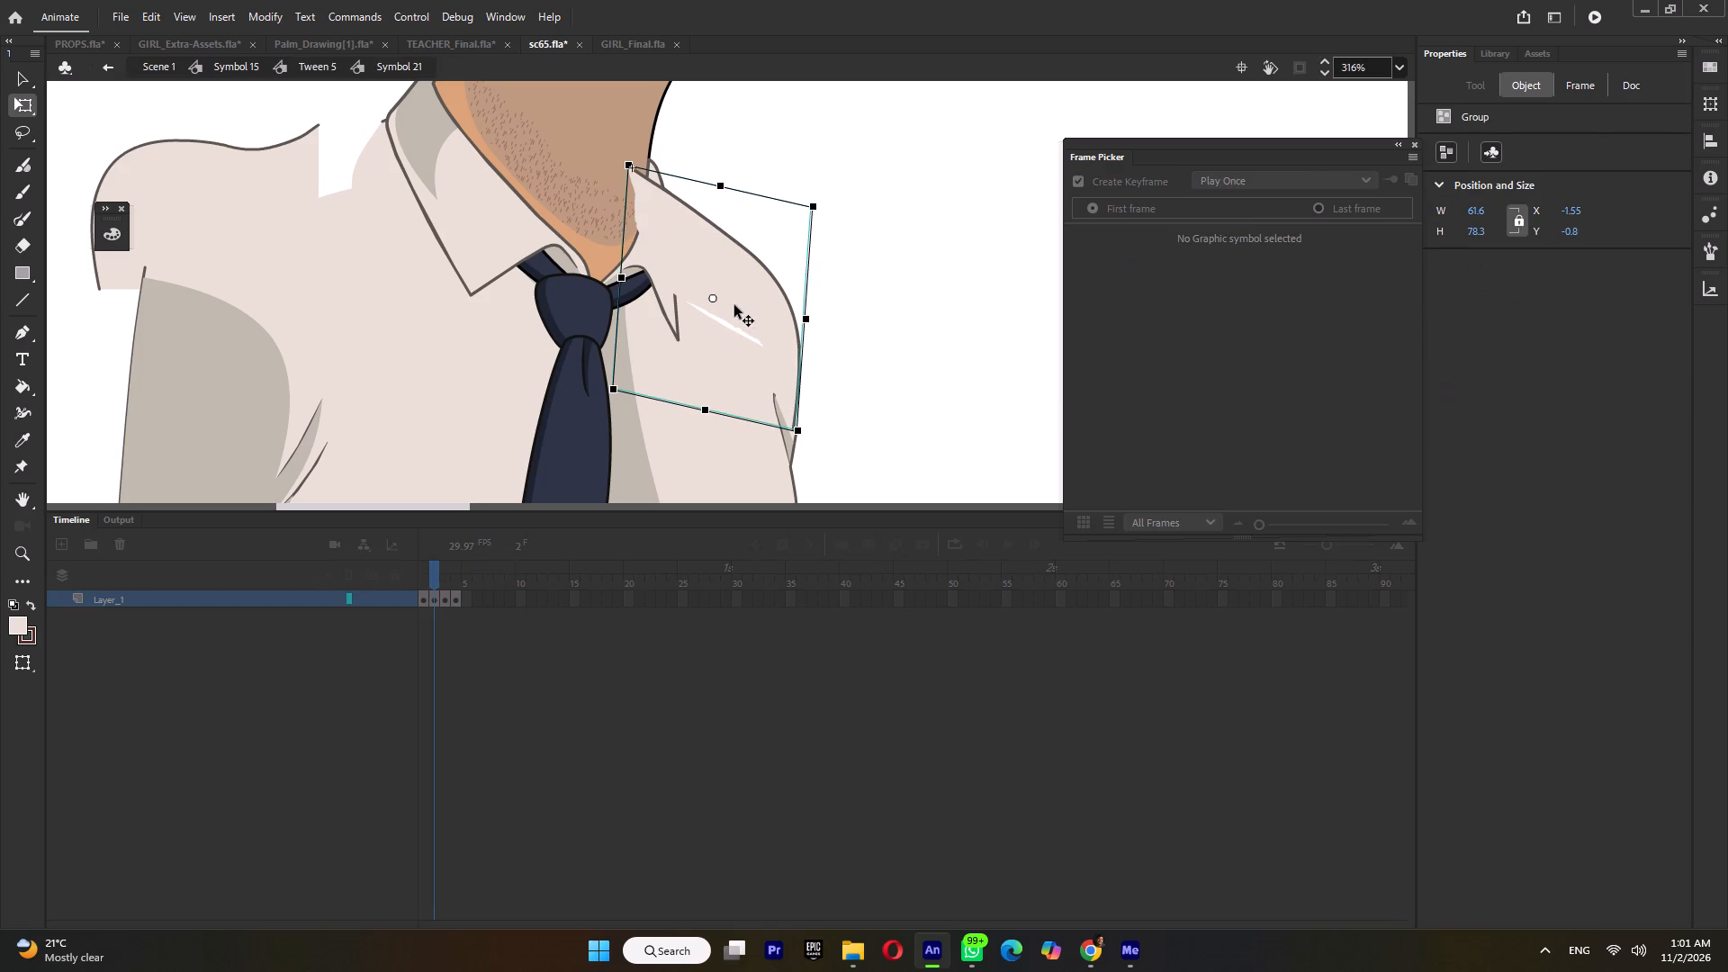
left_click(731, 344)
left_click(737, 350)
left_click_drag(755, 336, 686, 299)
key("i")
left_click(736, 296)
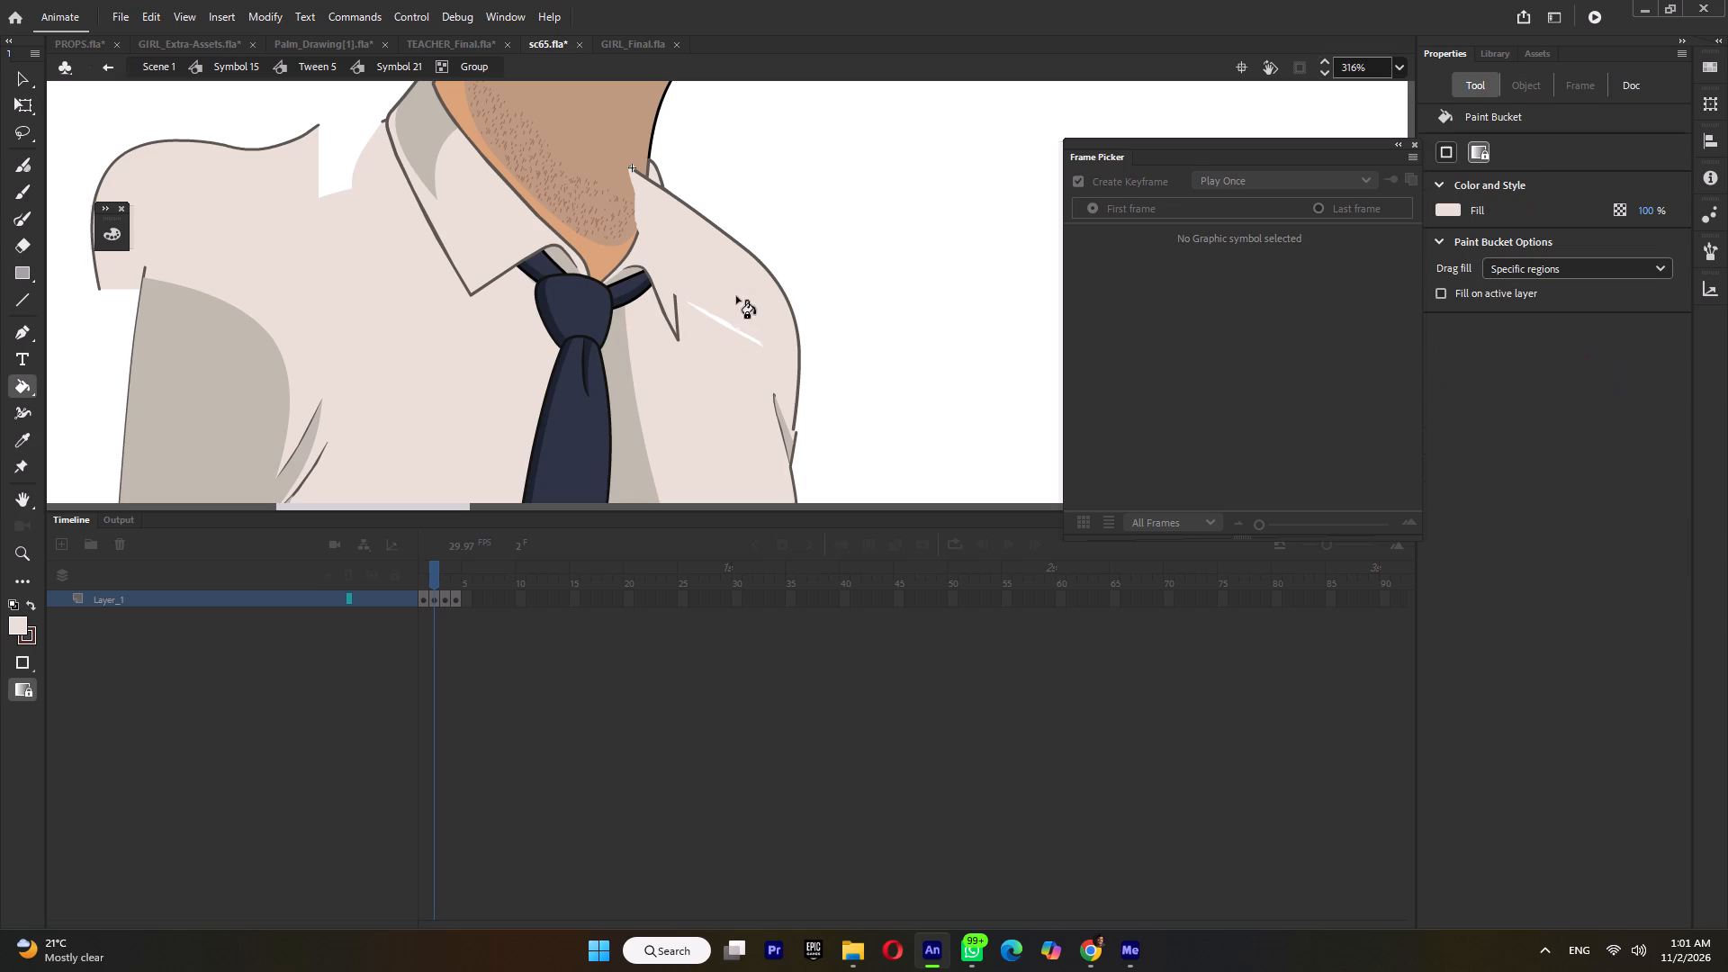
key("b")
left_click_drag(747, 331, 733, 320)
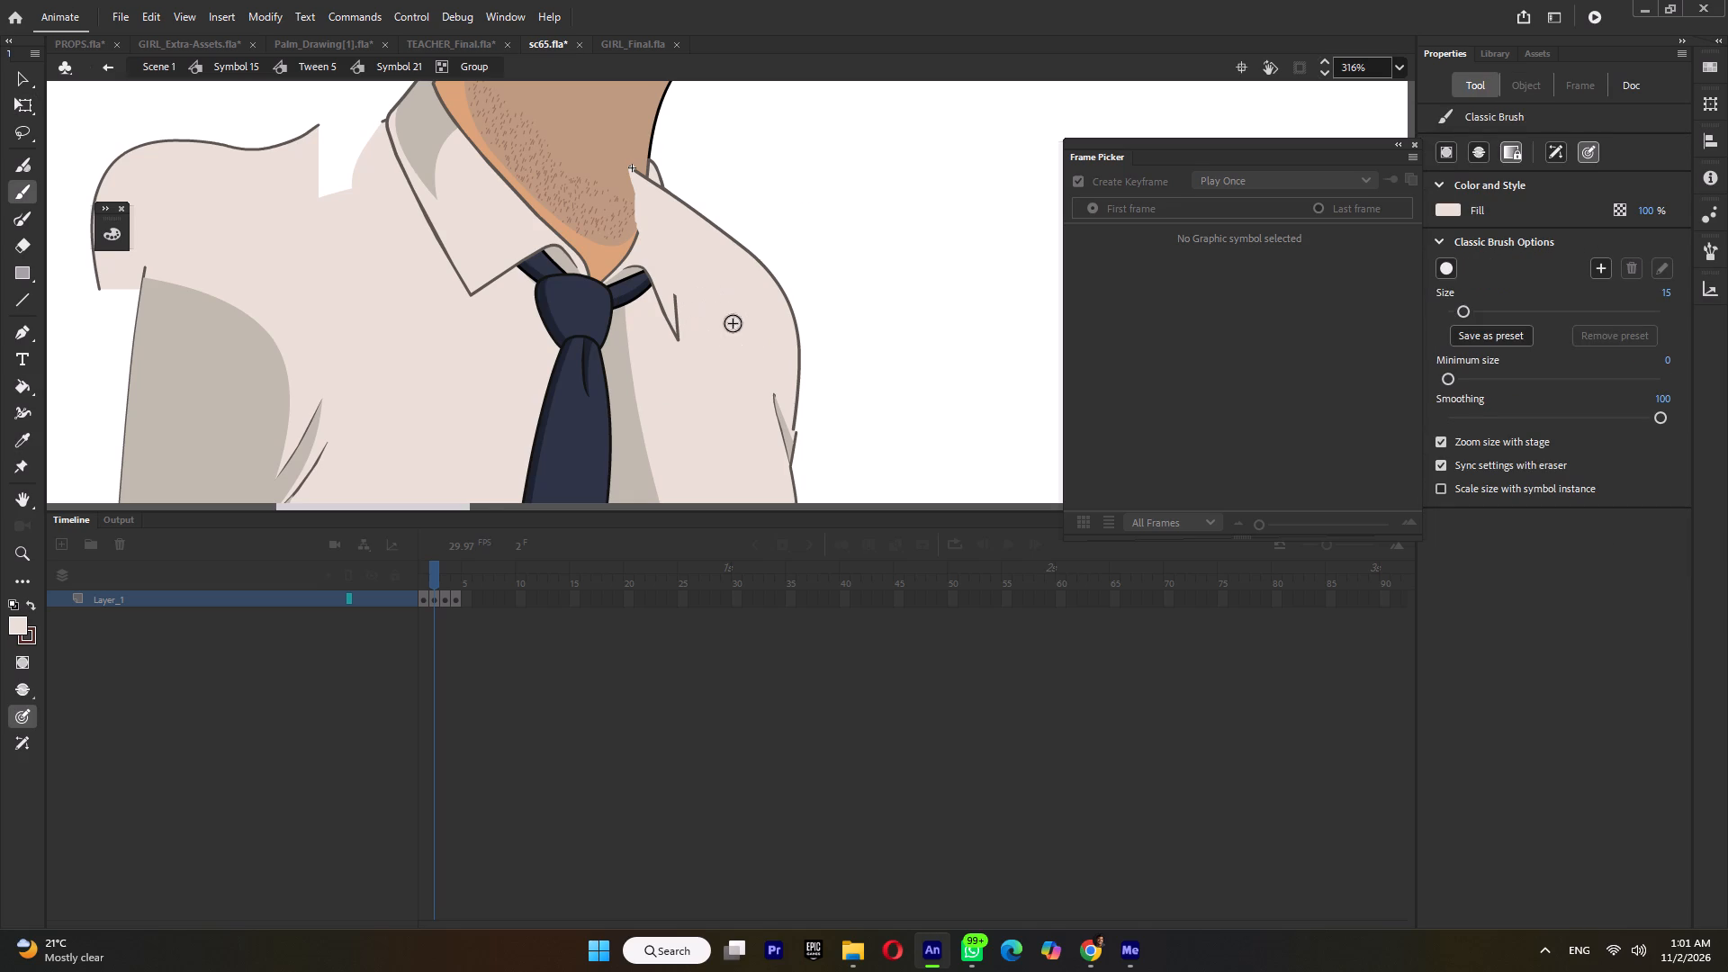
scroll(832, 231, "down", 6, "ctrl")
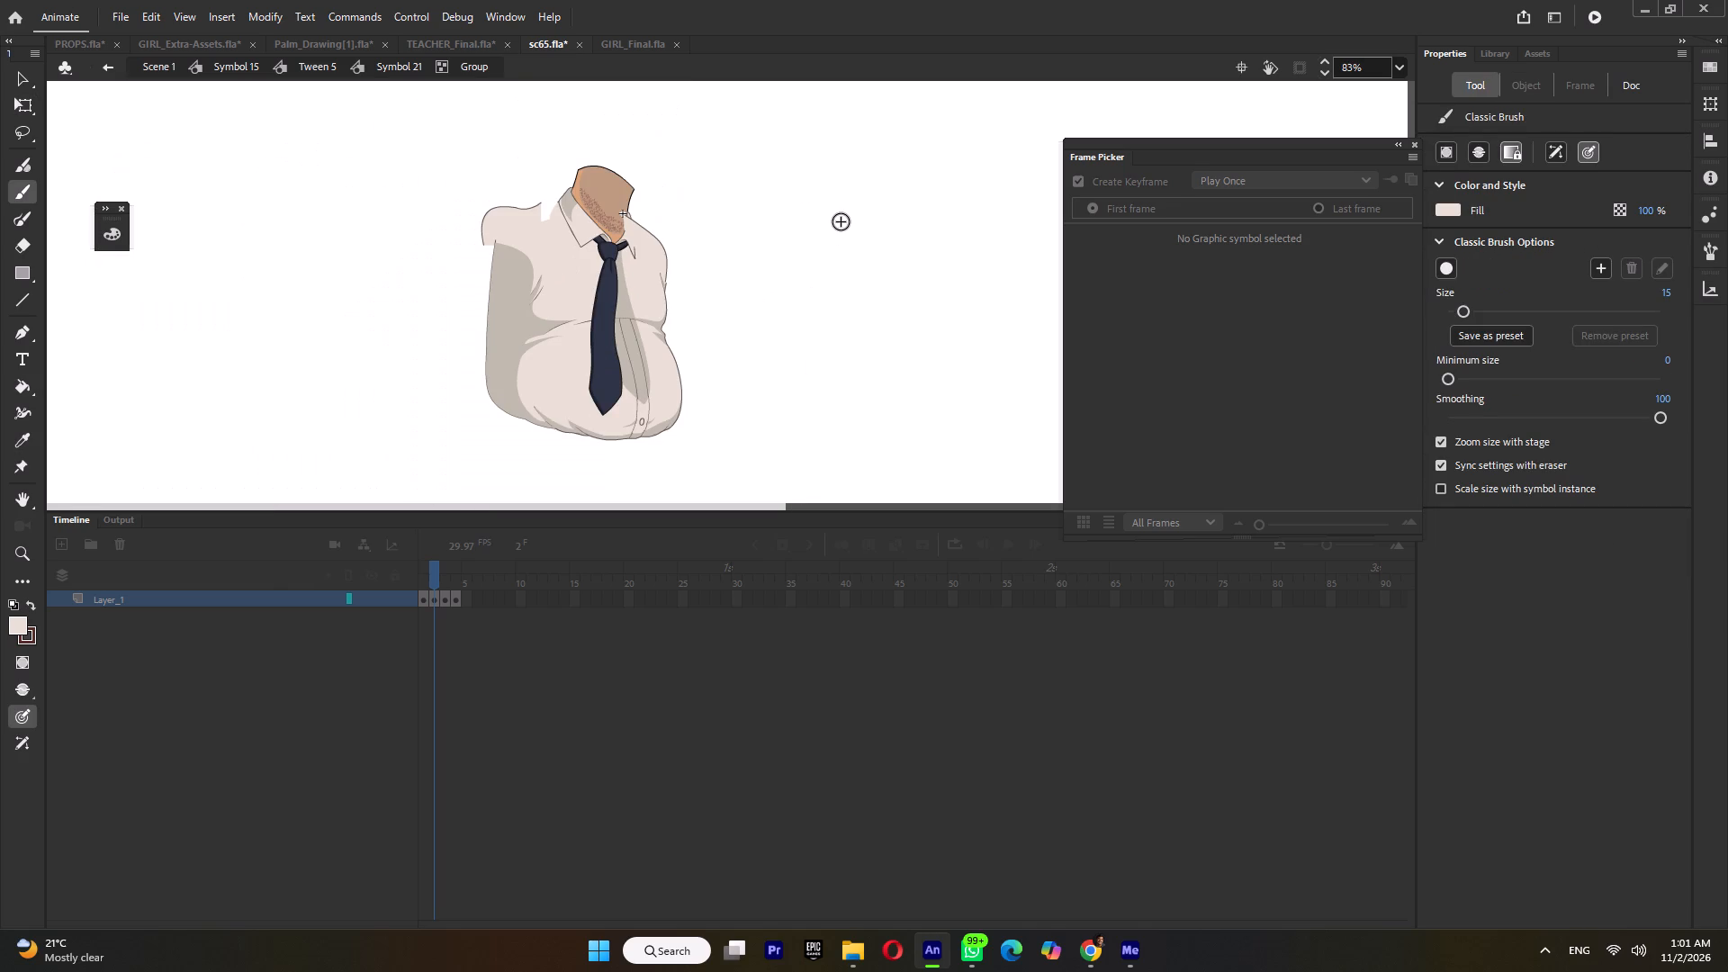
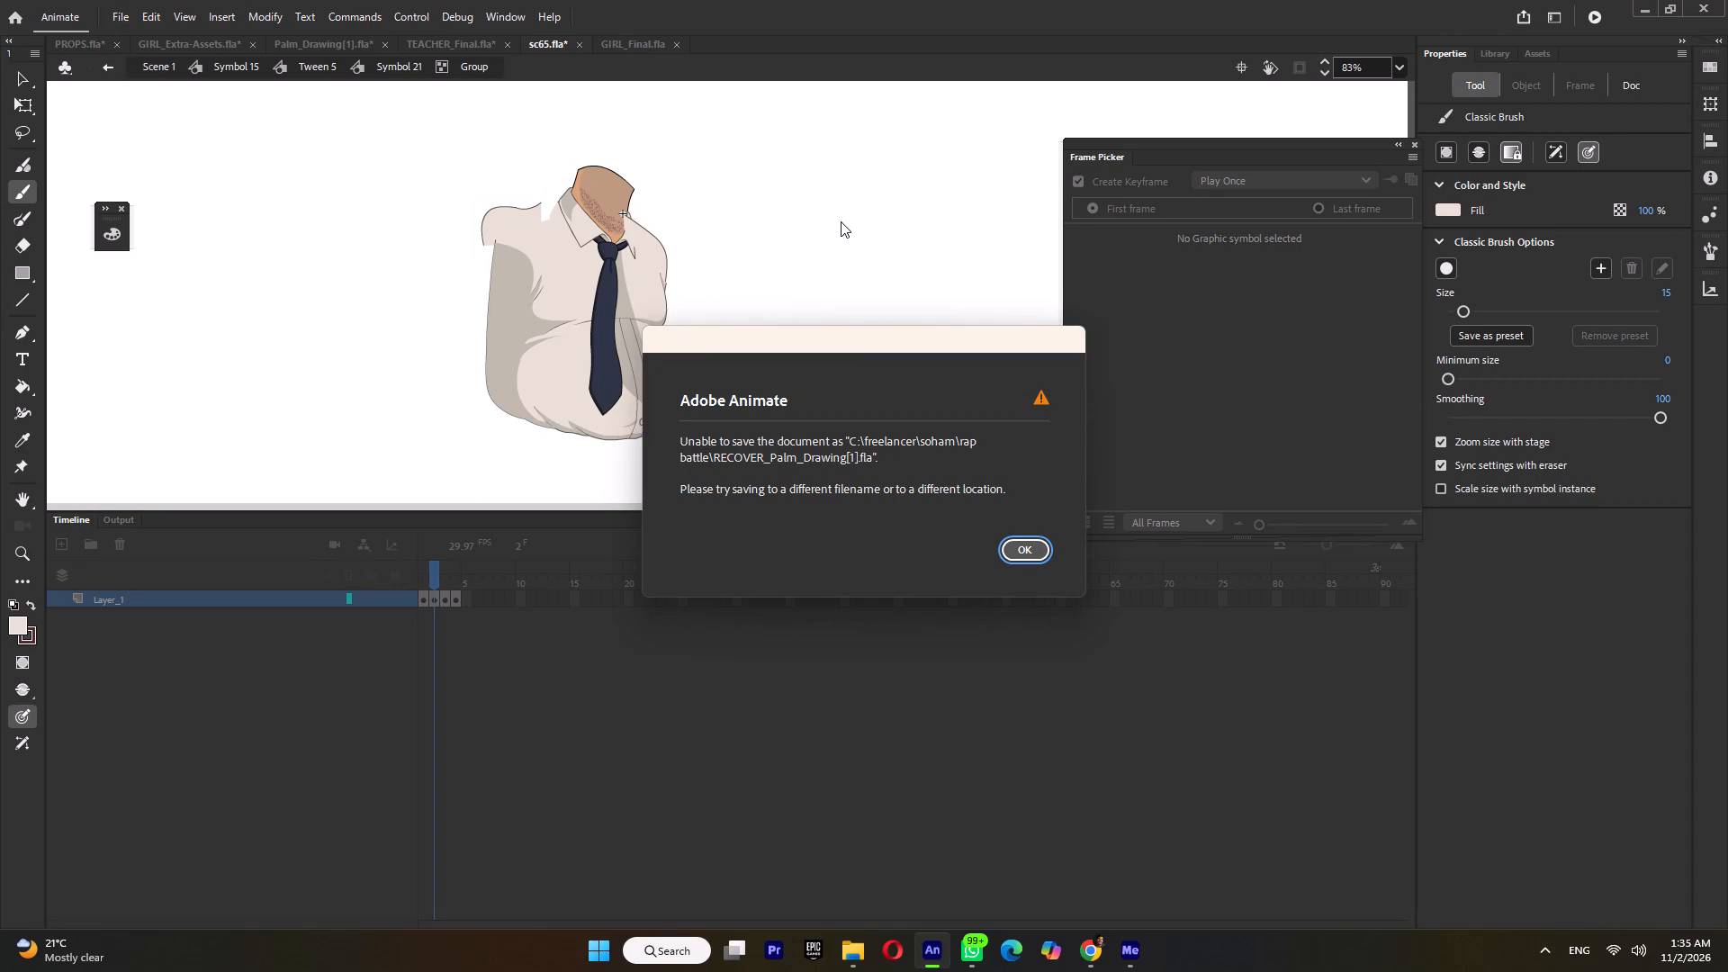
On frame 6 of the shirt, move the back shoulder piece (Symbol 22) to X -111.65, Y -131.1 and set its pivot at the collar edge.
left_click(1039, 558)
scroll(606, 300, "down", 3, "ctrl")
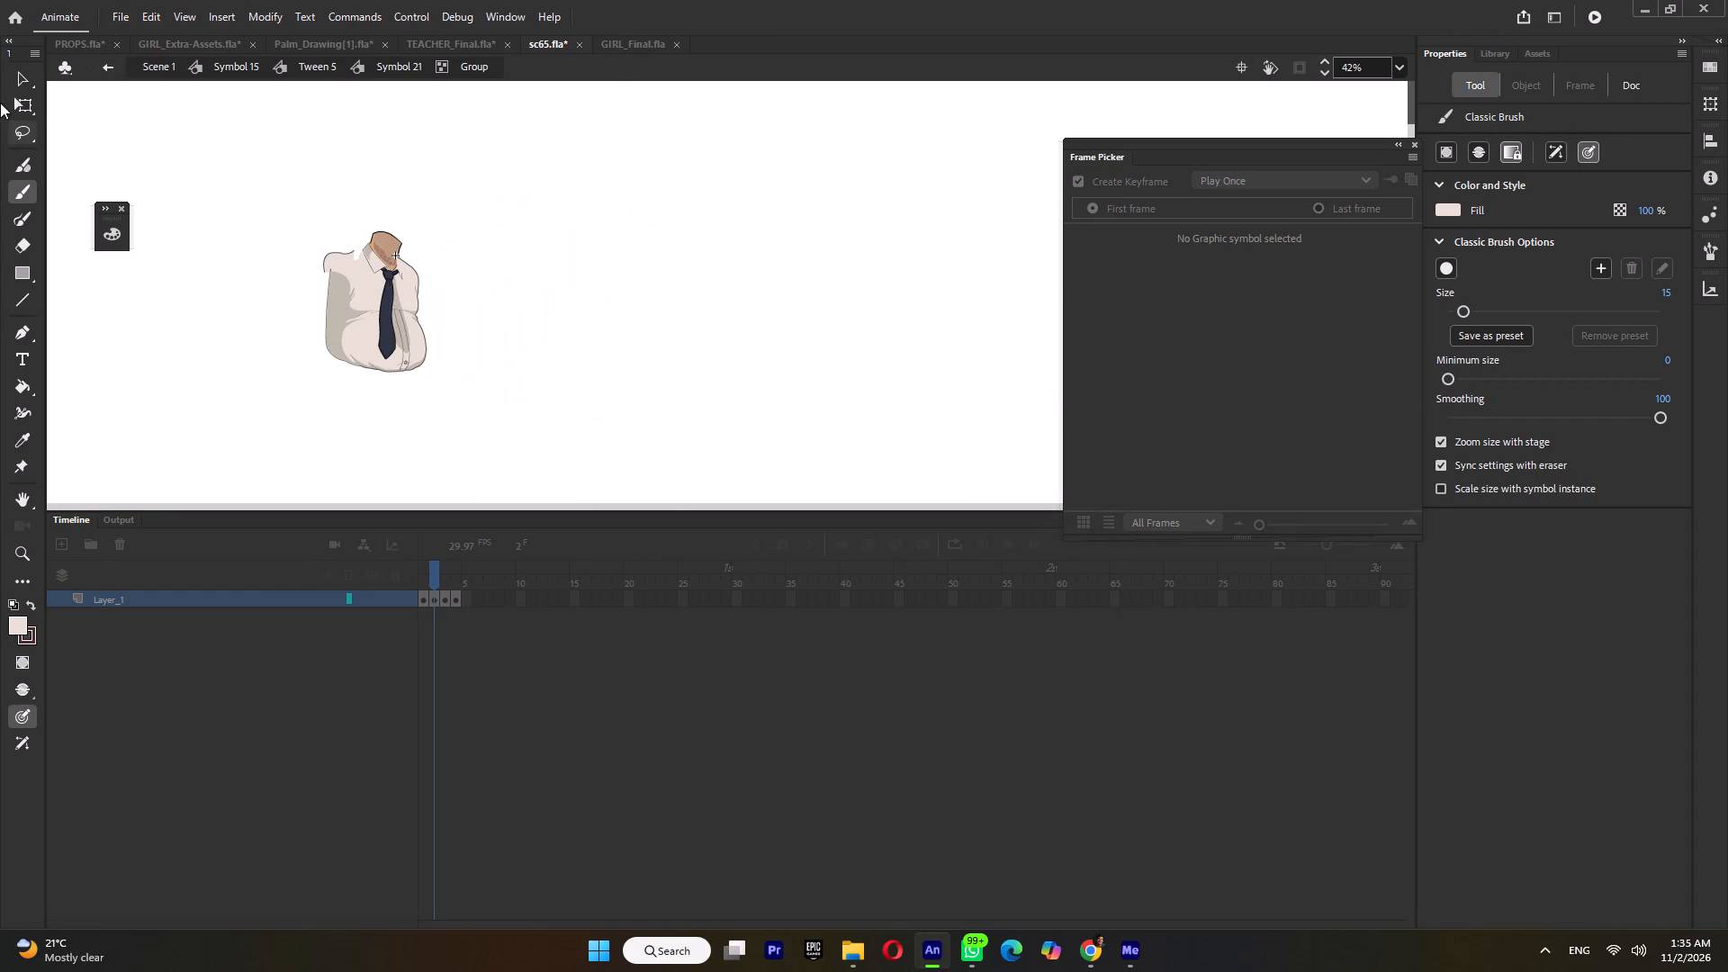
left_click(13, 94)
scroll(371, 256, "up", 5, "ctrl")
left_click(271, 275)
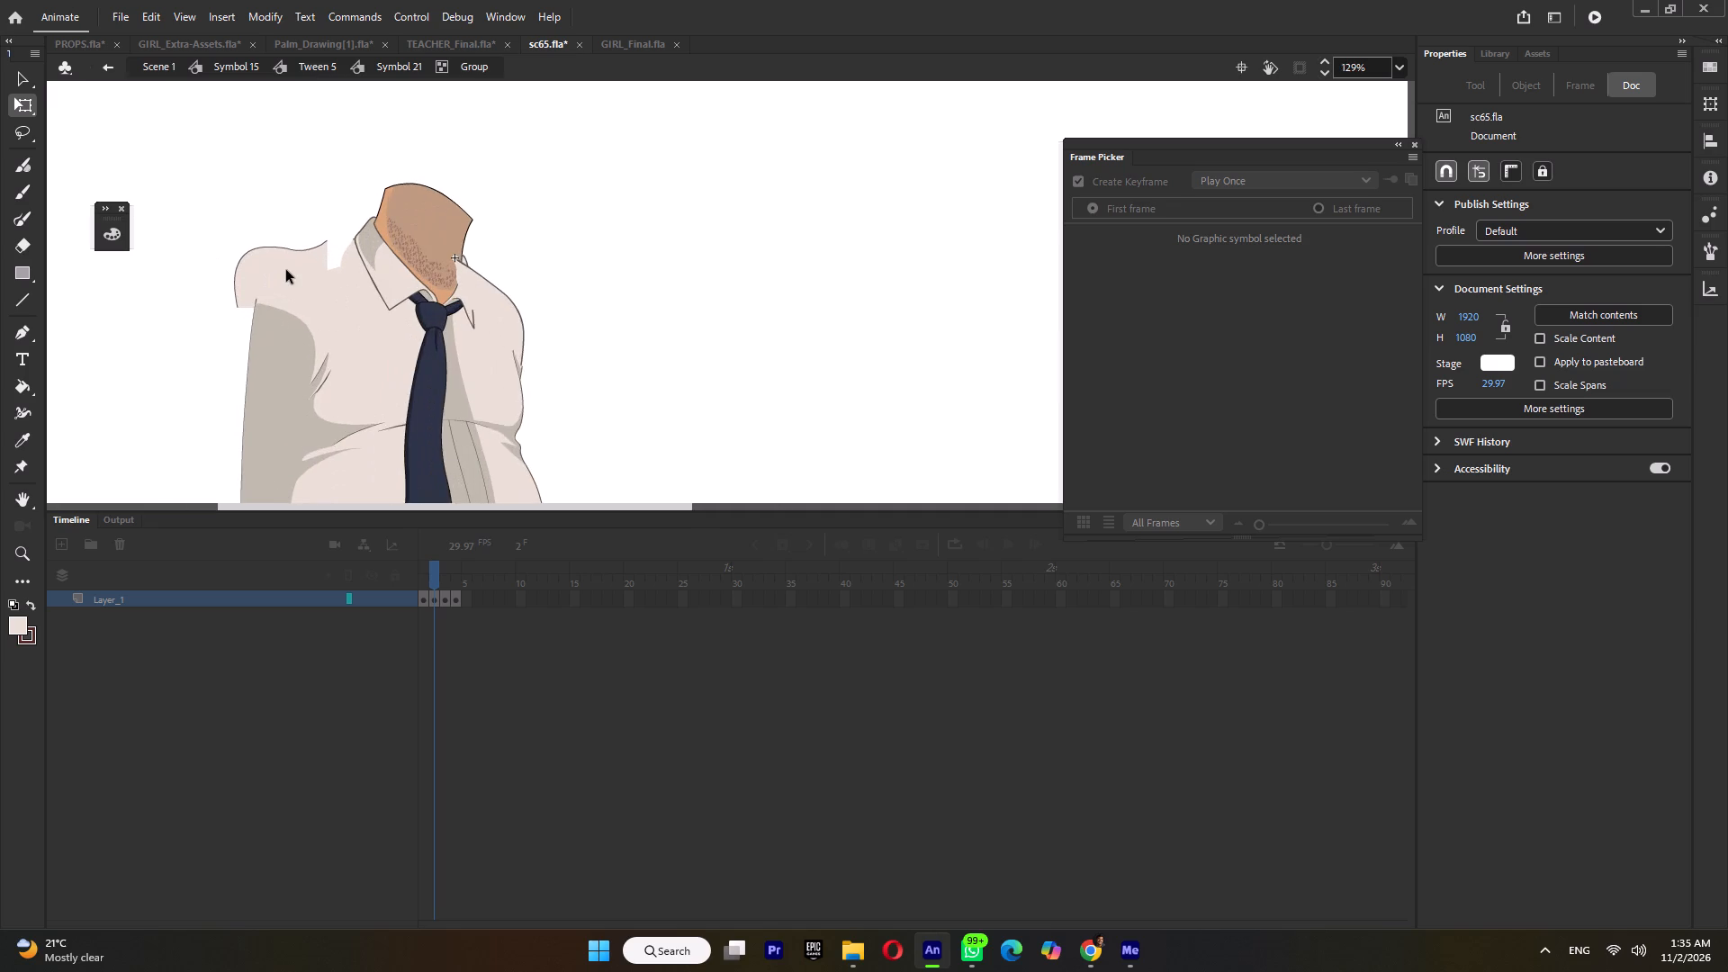
scroll(286, 270, "up", 6, "ctrl")
double_click(285, 262)
left_click(277, 214)
double_click(280, 243)
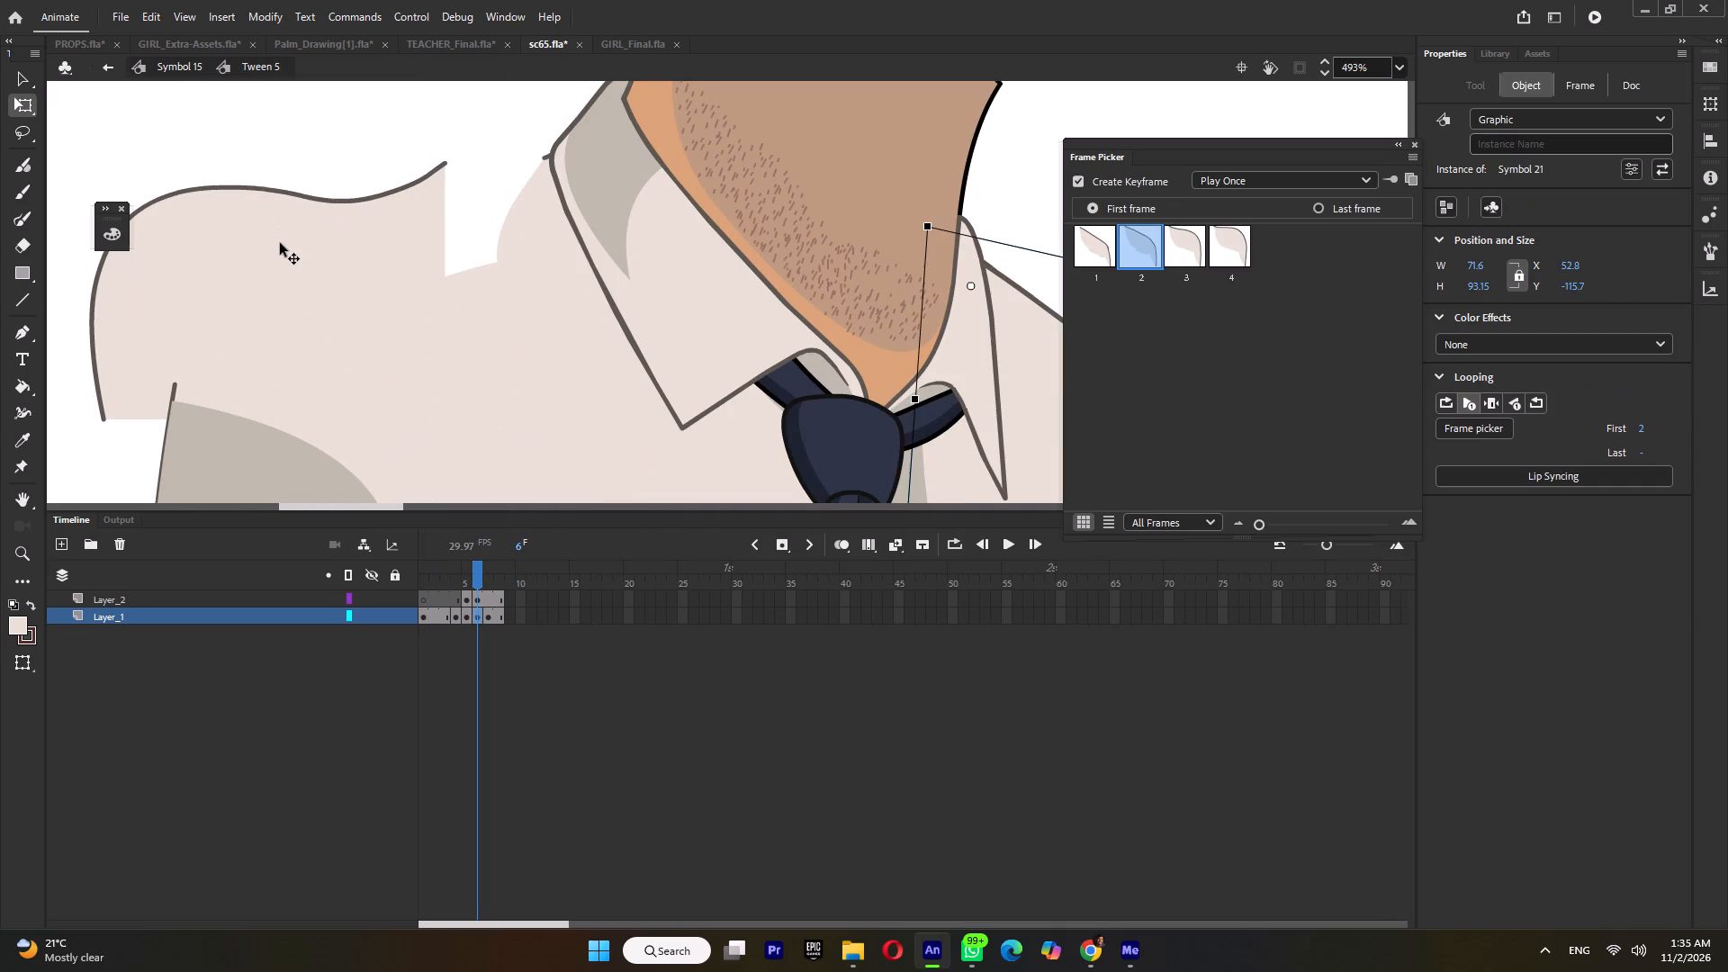
left_click(280, 243)
left_click_drag(259, 247, 360, 236)
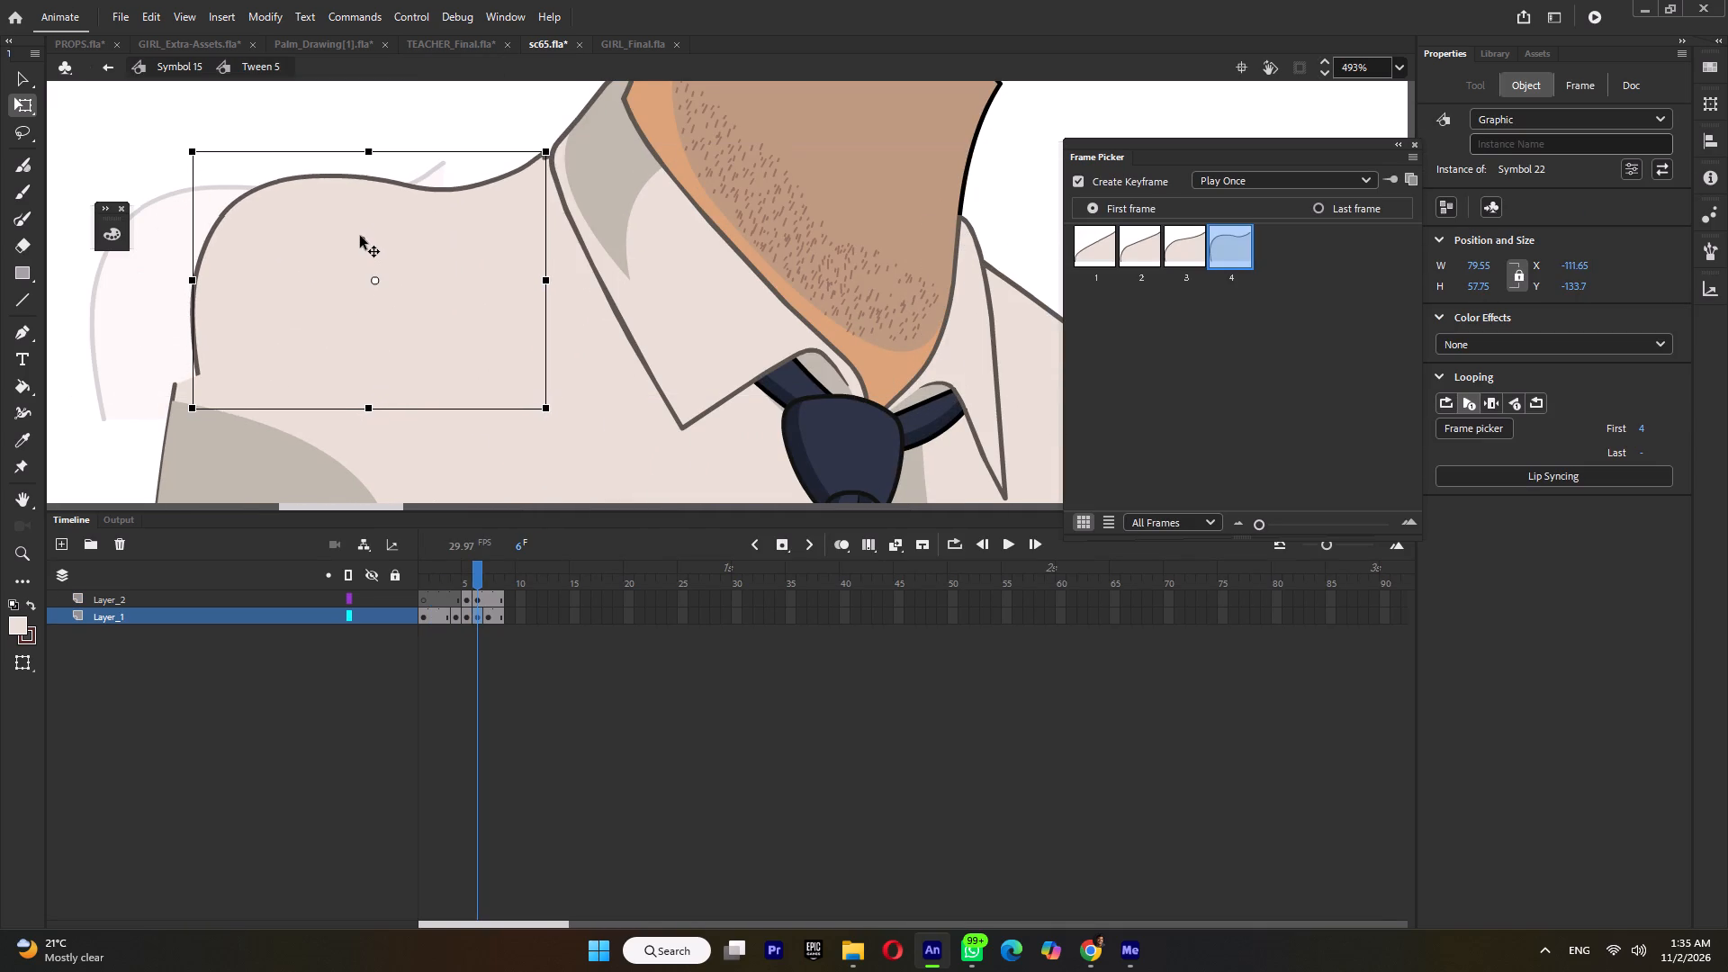
left_click_drag(360, 236, 360, 239)
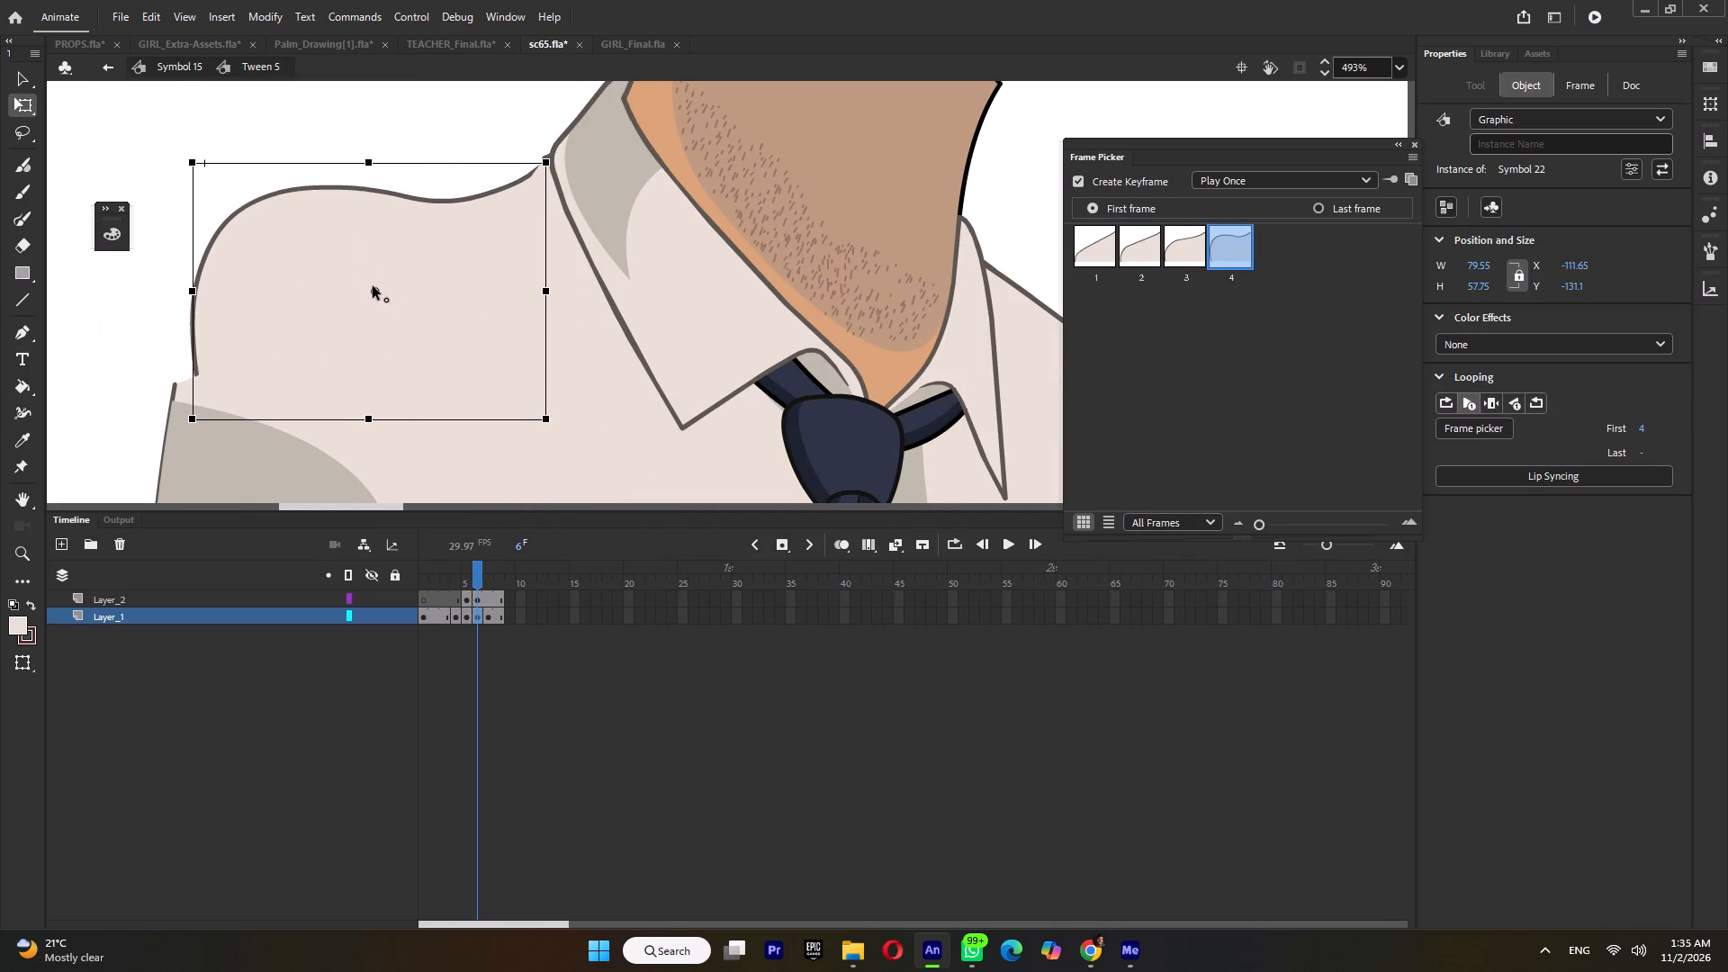
left_click_drag(373, 286, 541, 168)
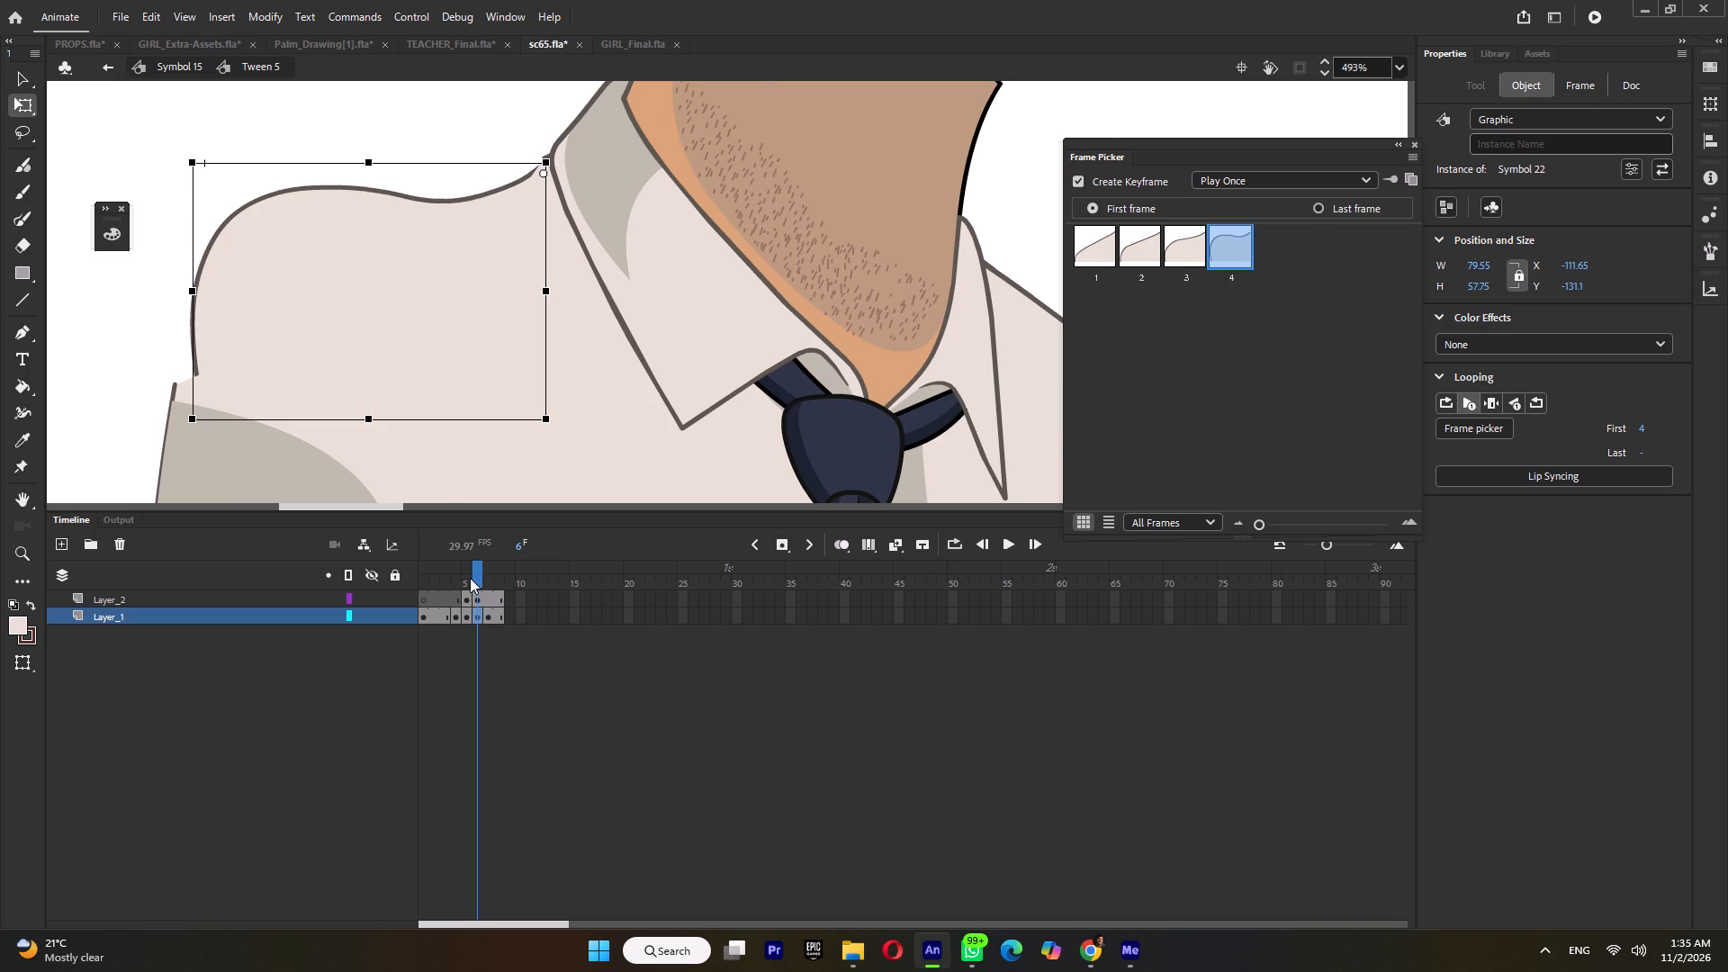
Switch the back shoulder piece to its frame 3 drawing and stretch its outer edge to the sleeve, about 86 wide.
left_click(469, 578)
left_click(481, 573)
left_click(336, 283)
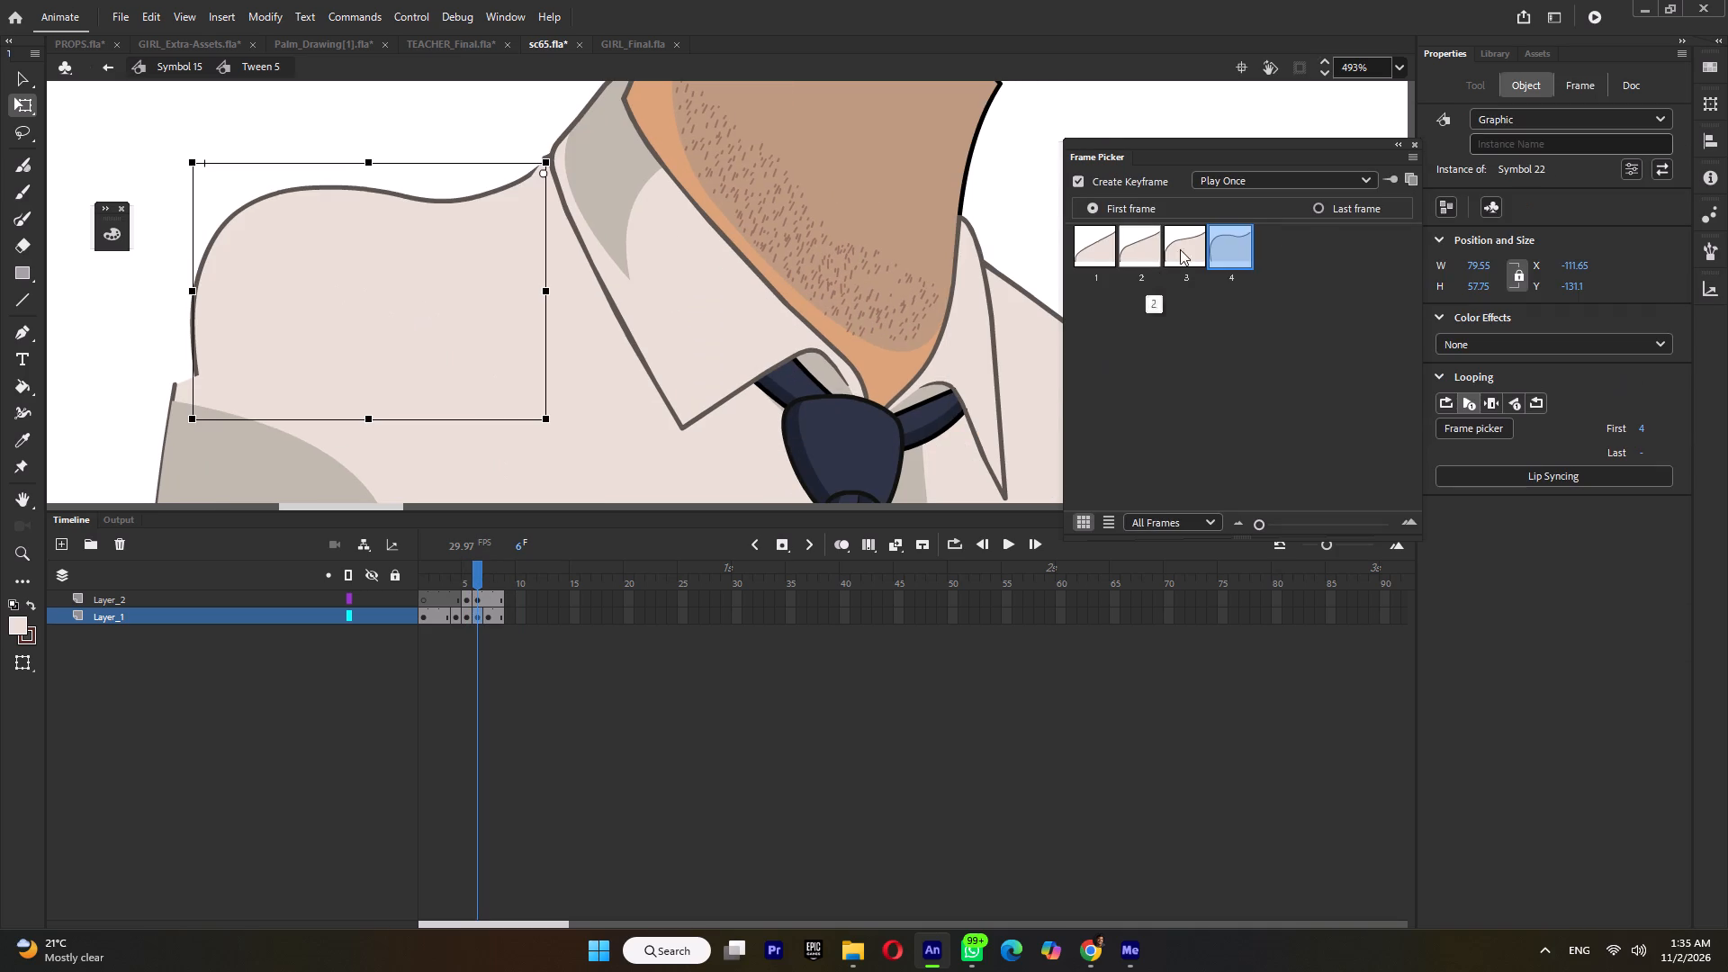
left_click(1187, 242)
left_click(329, 274)
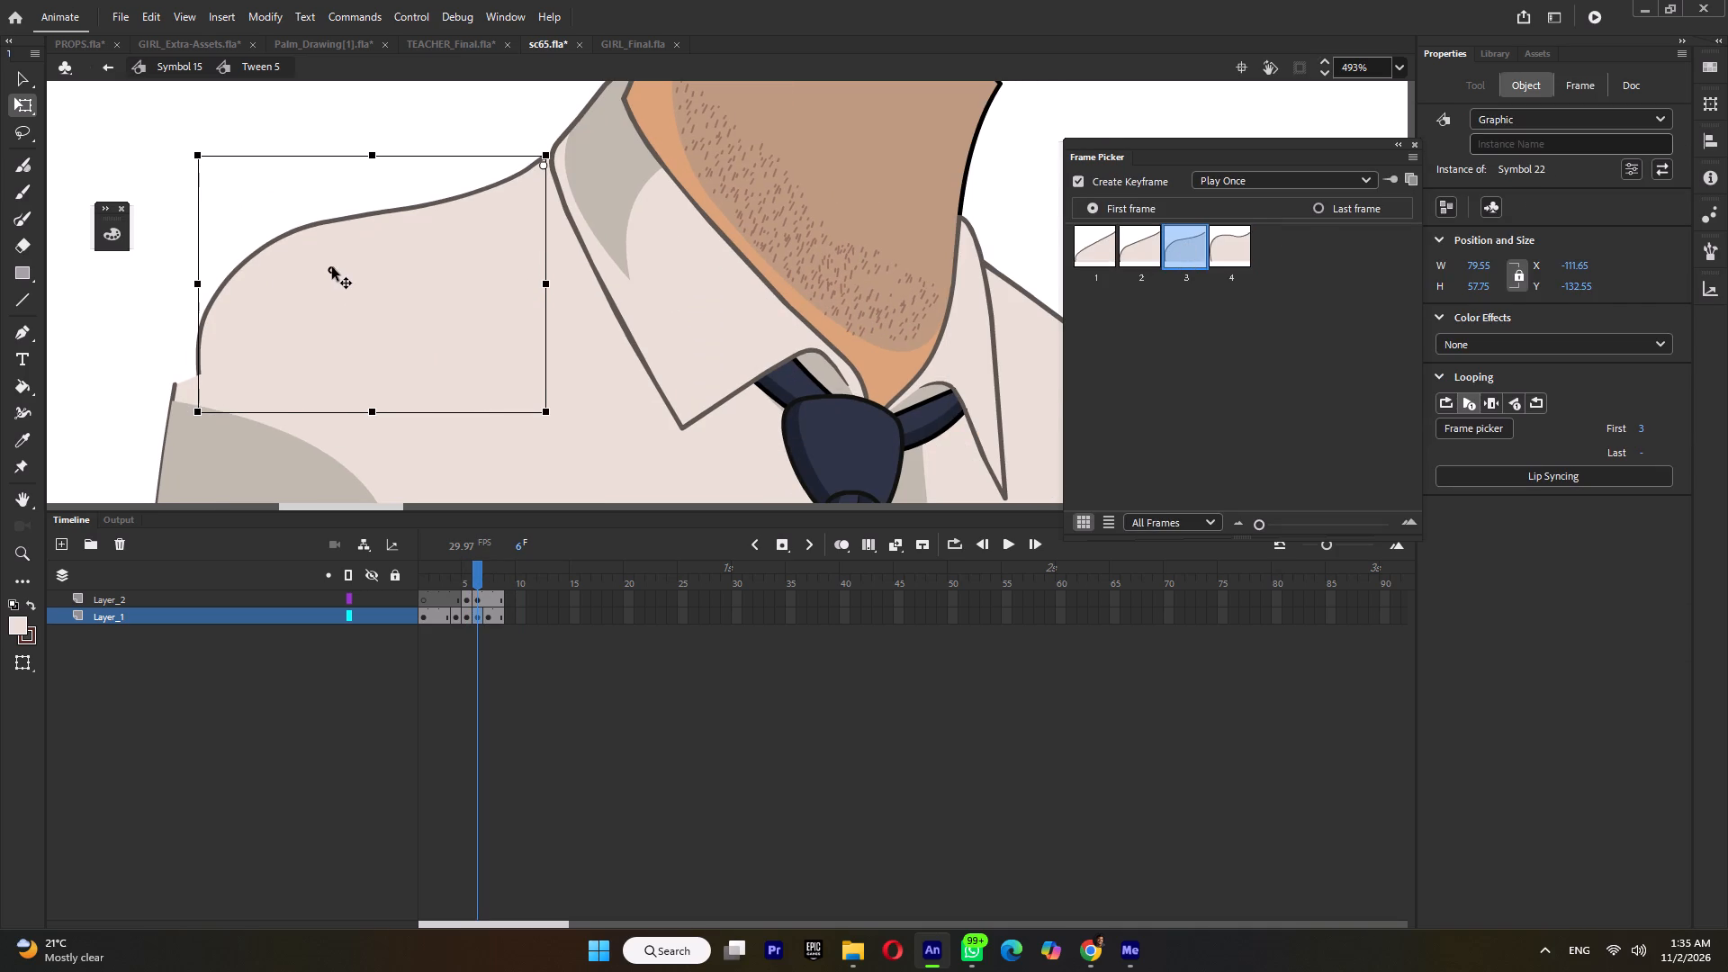
left_click_drag(196, 289, 168, 302)
scroll(411, 292, "down", 7, "ctrl")
left_click(677, 231)
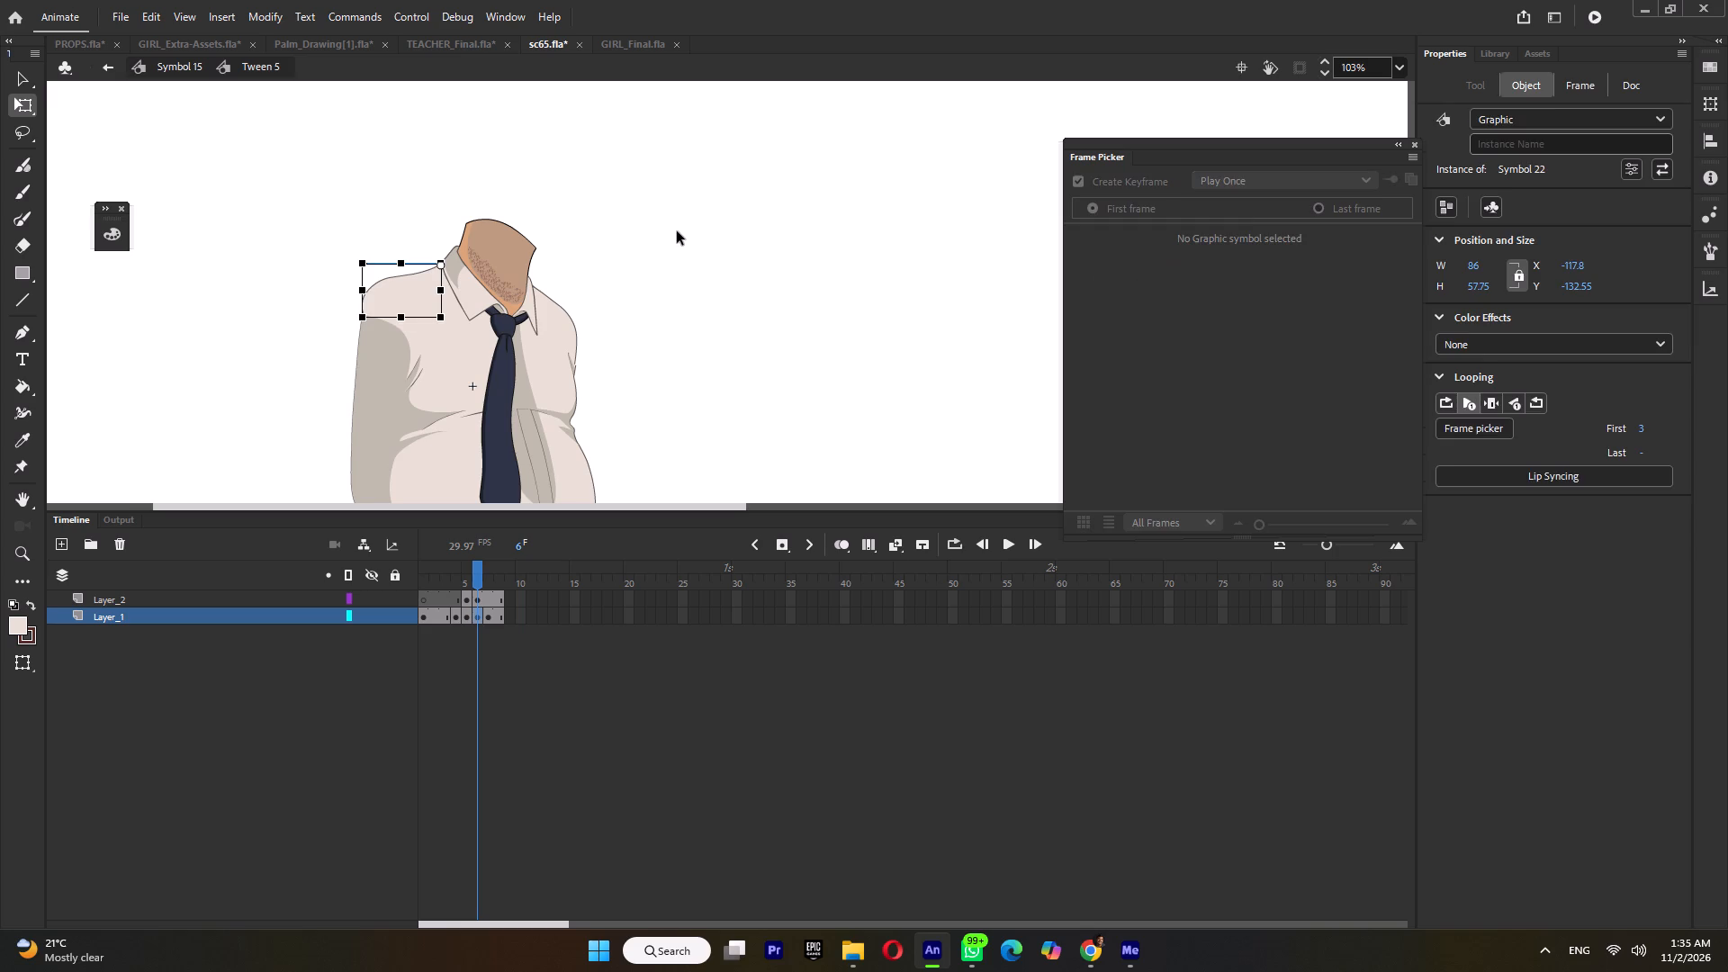
Compare the shirt's poses across frames 4 to 7 to check how the shoulders, collar and tie change.
left_click_drag(464, 575, 469, 576)
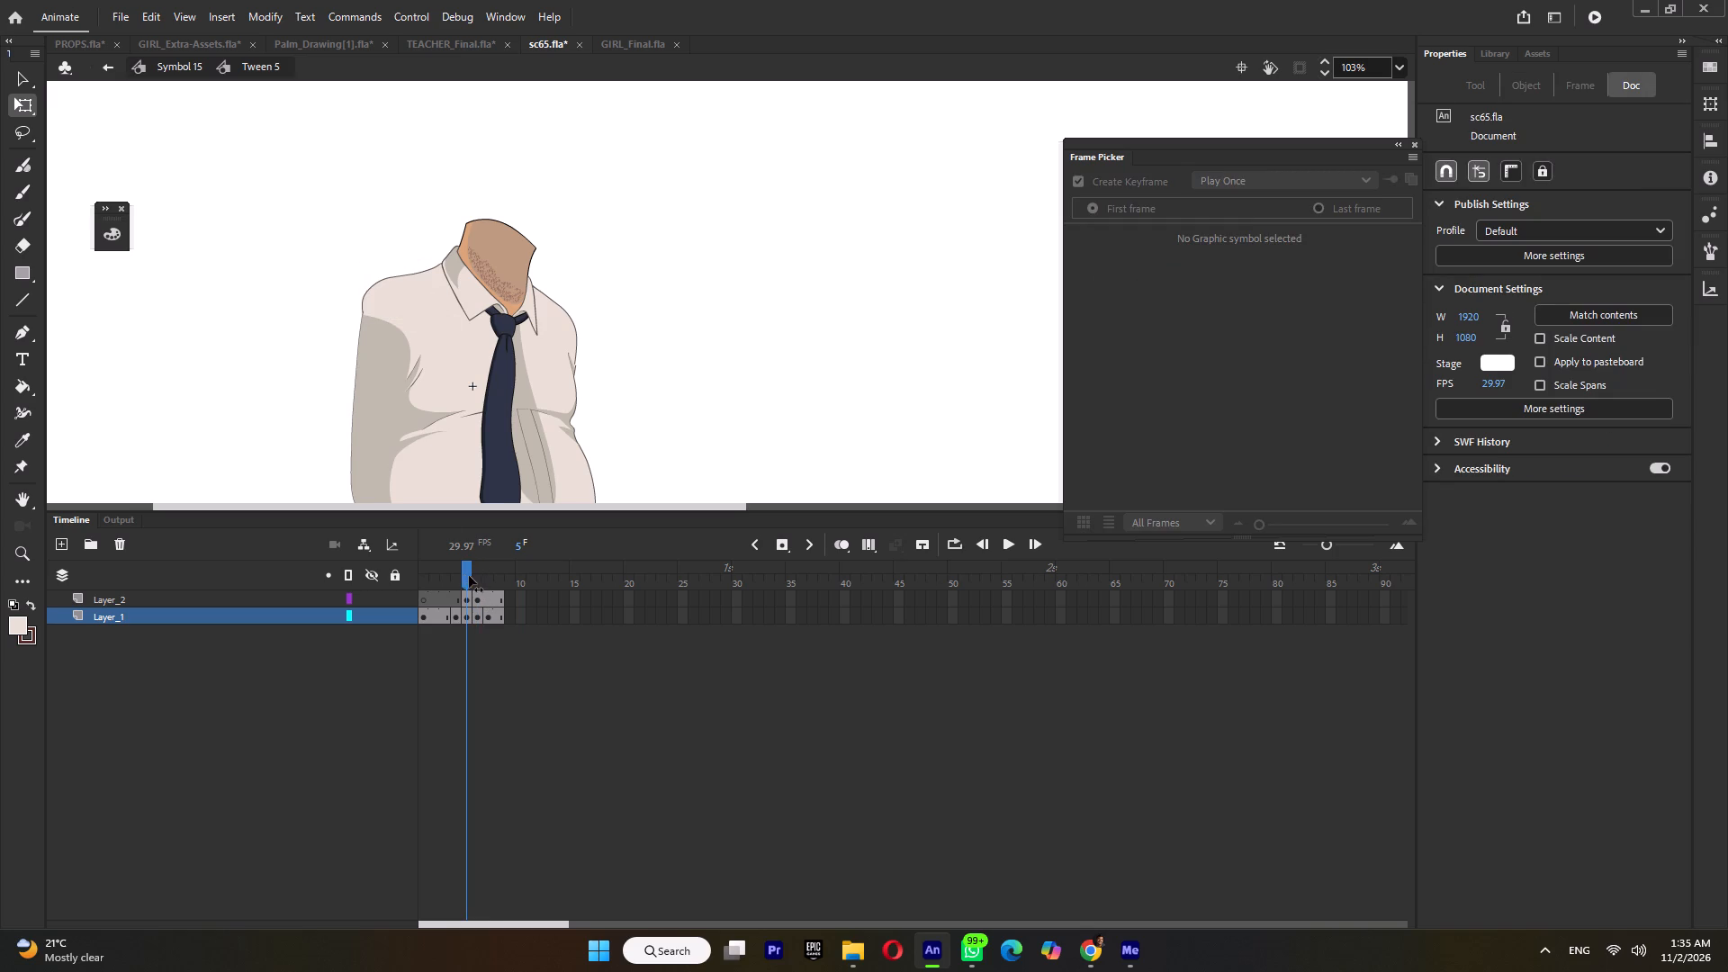
left_click_drag(469, 576, 489, 582)
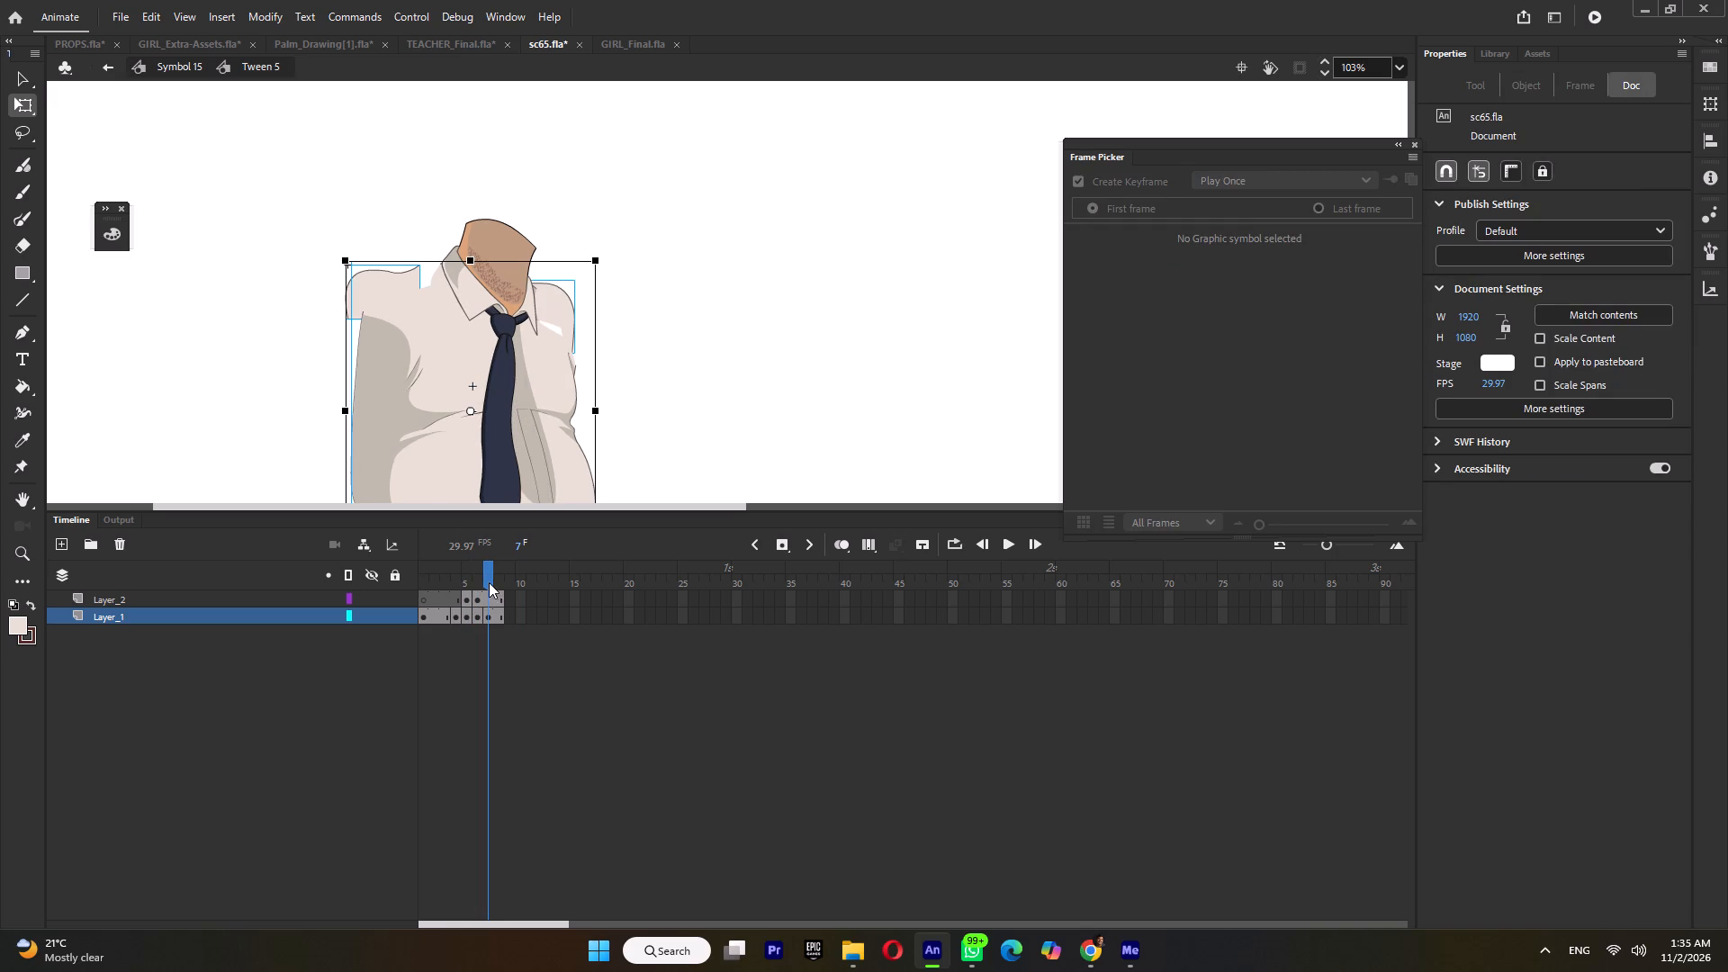
left_click(488, 585)
left_click(489, 604)
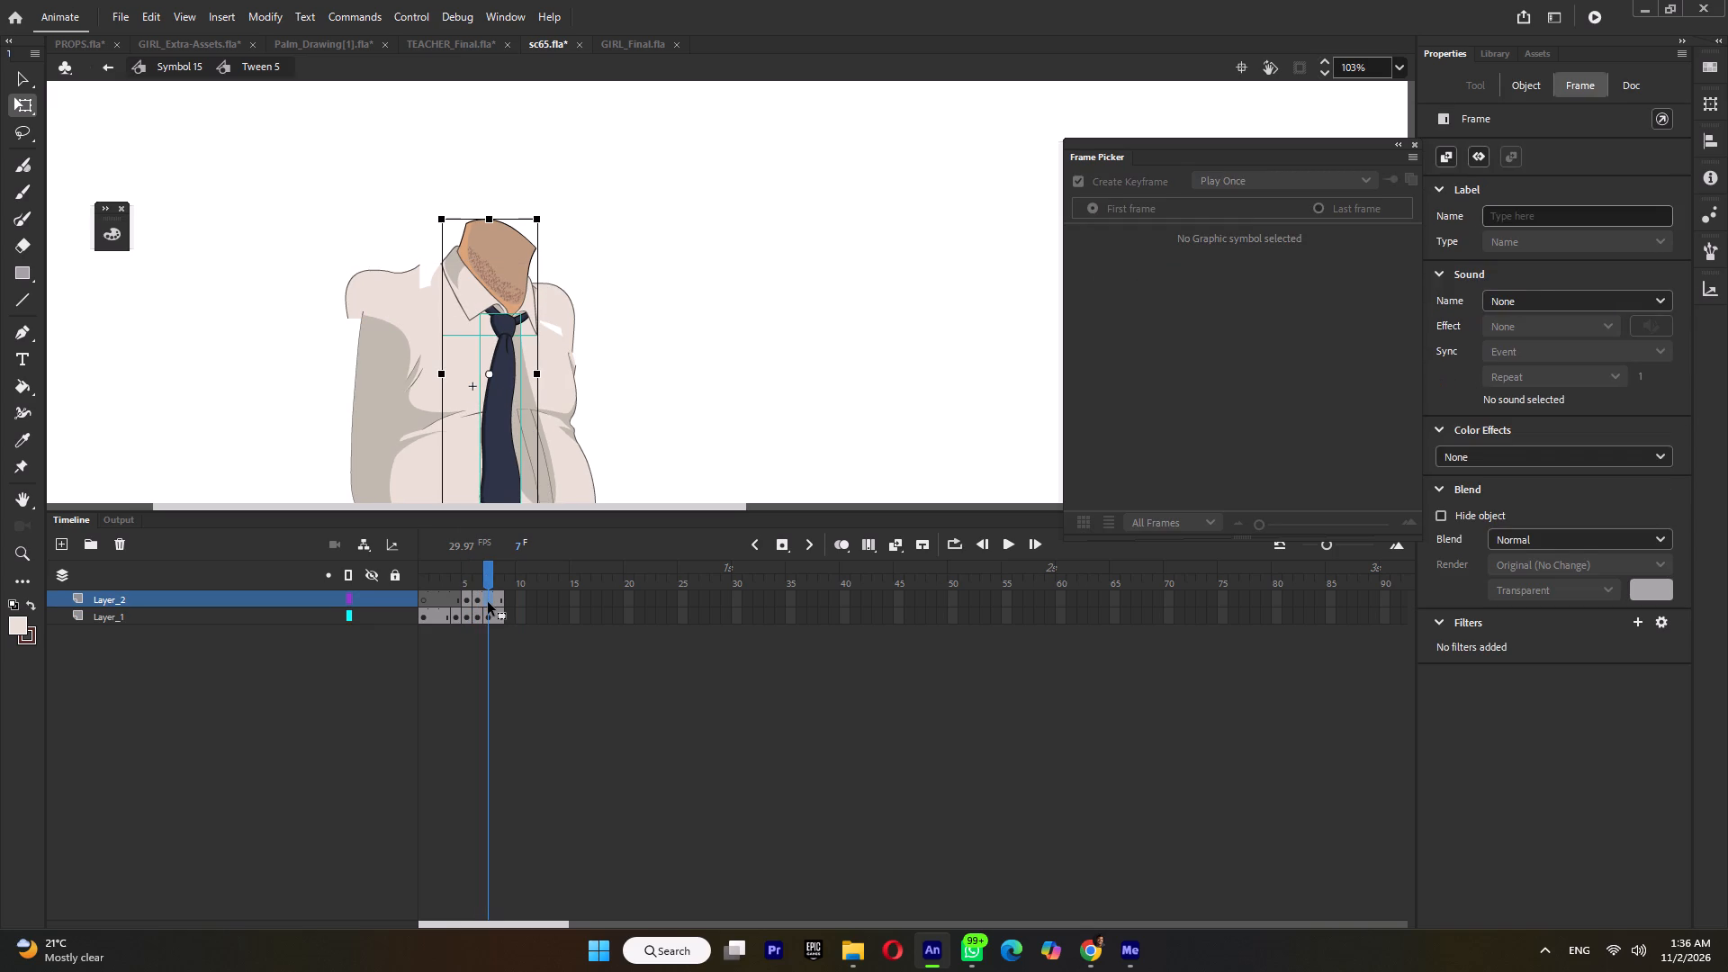
left_click(460, 576)
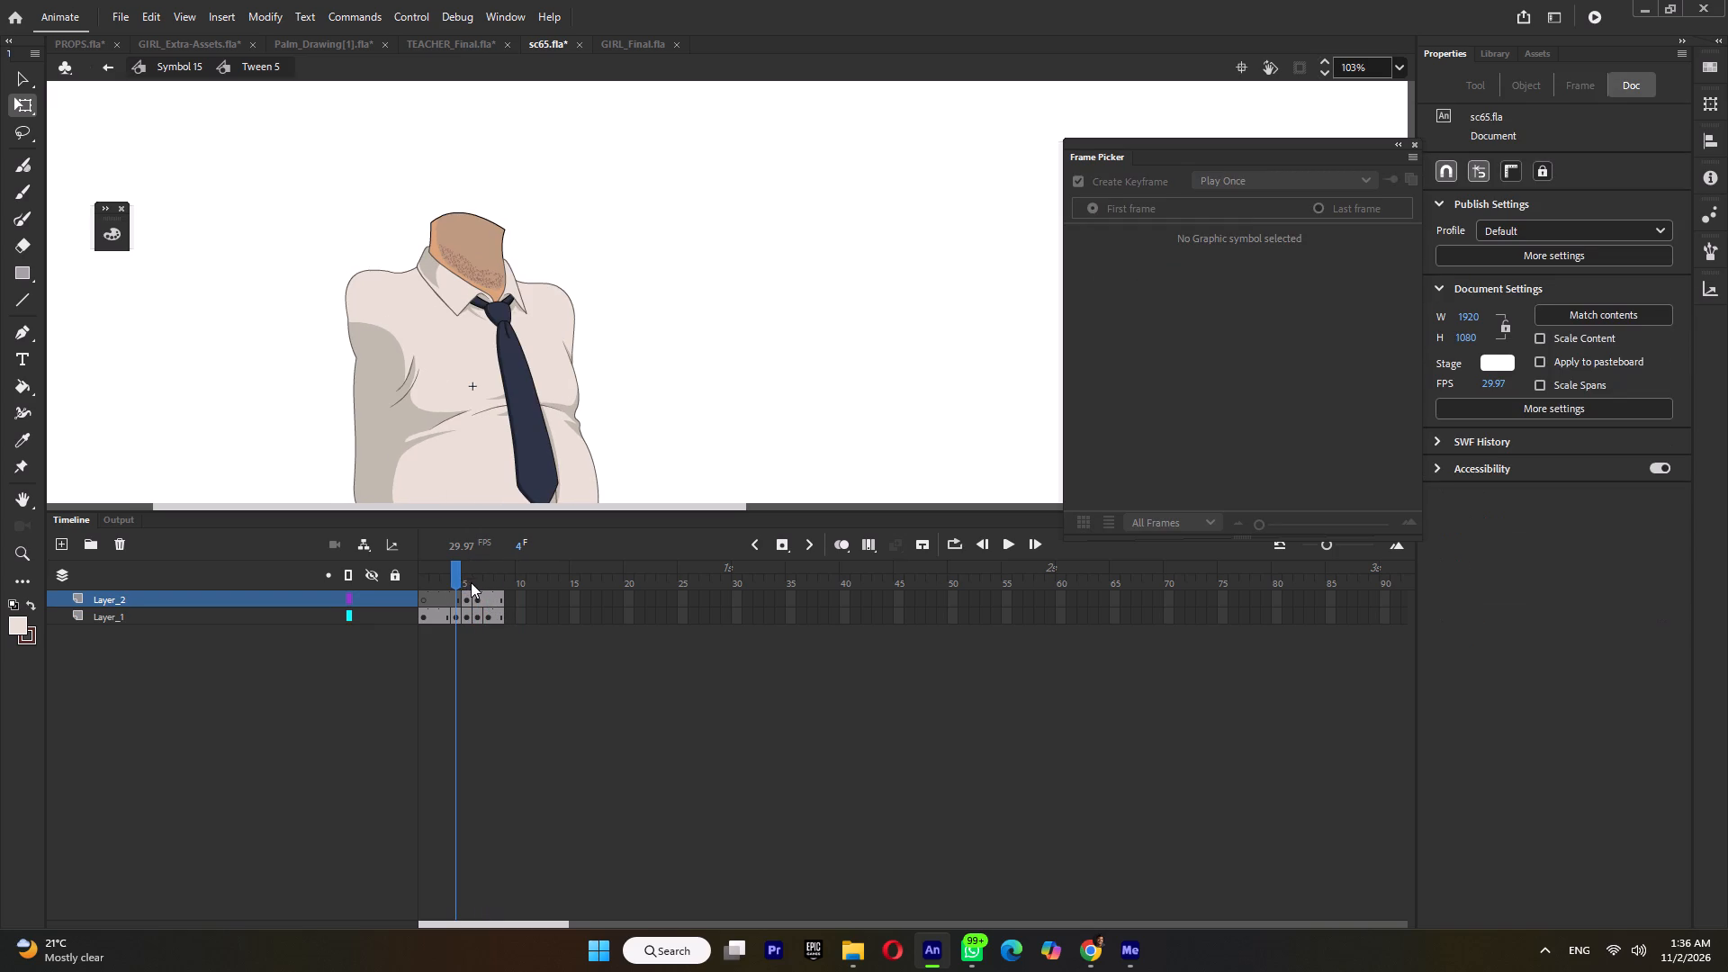
left_click(471, 579)
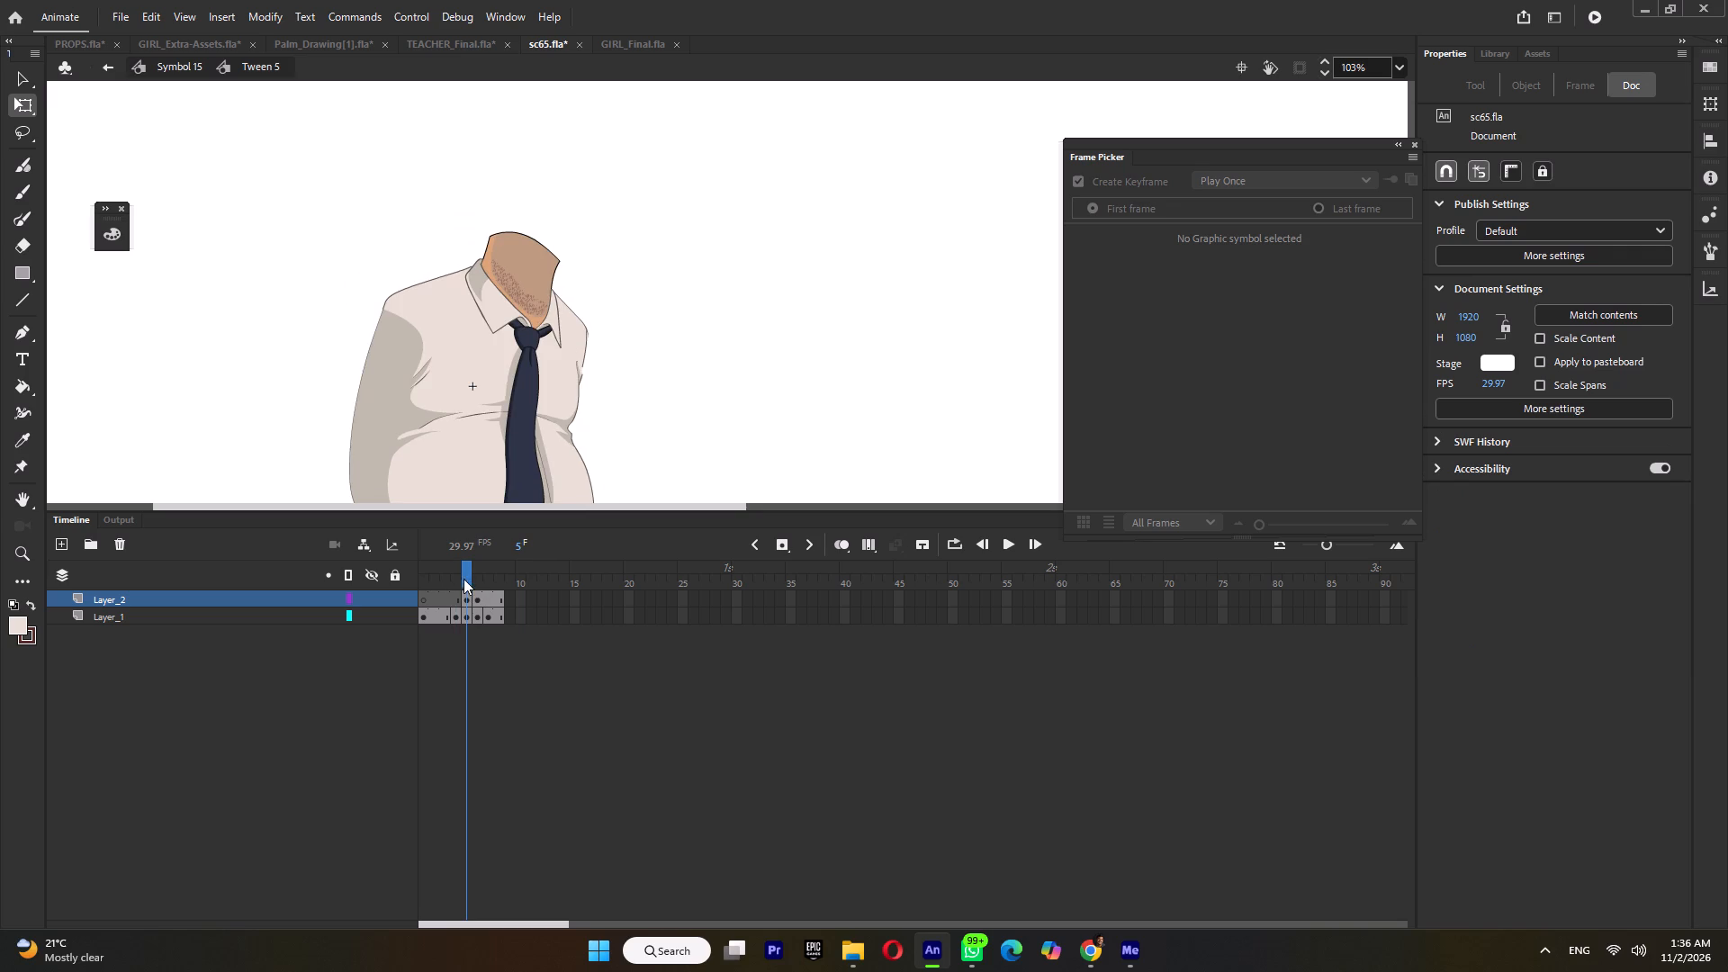
left_click(476, 579)
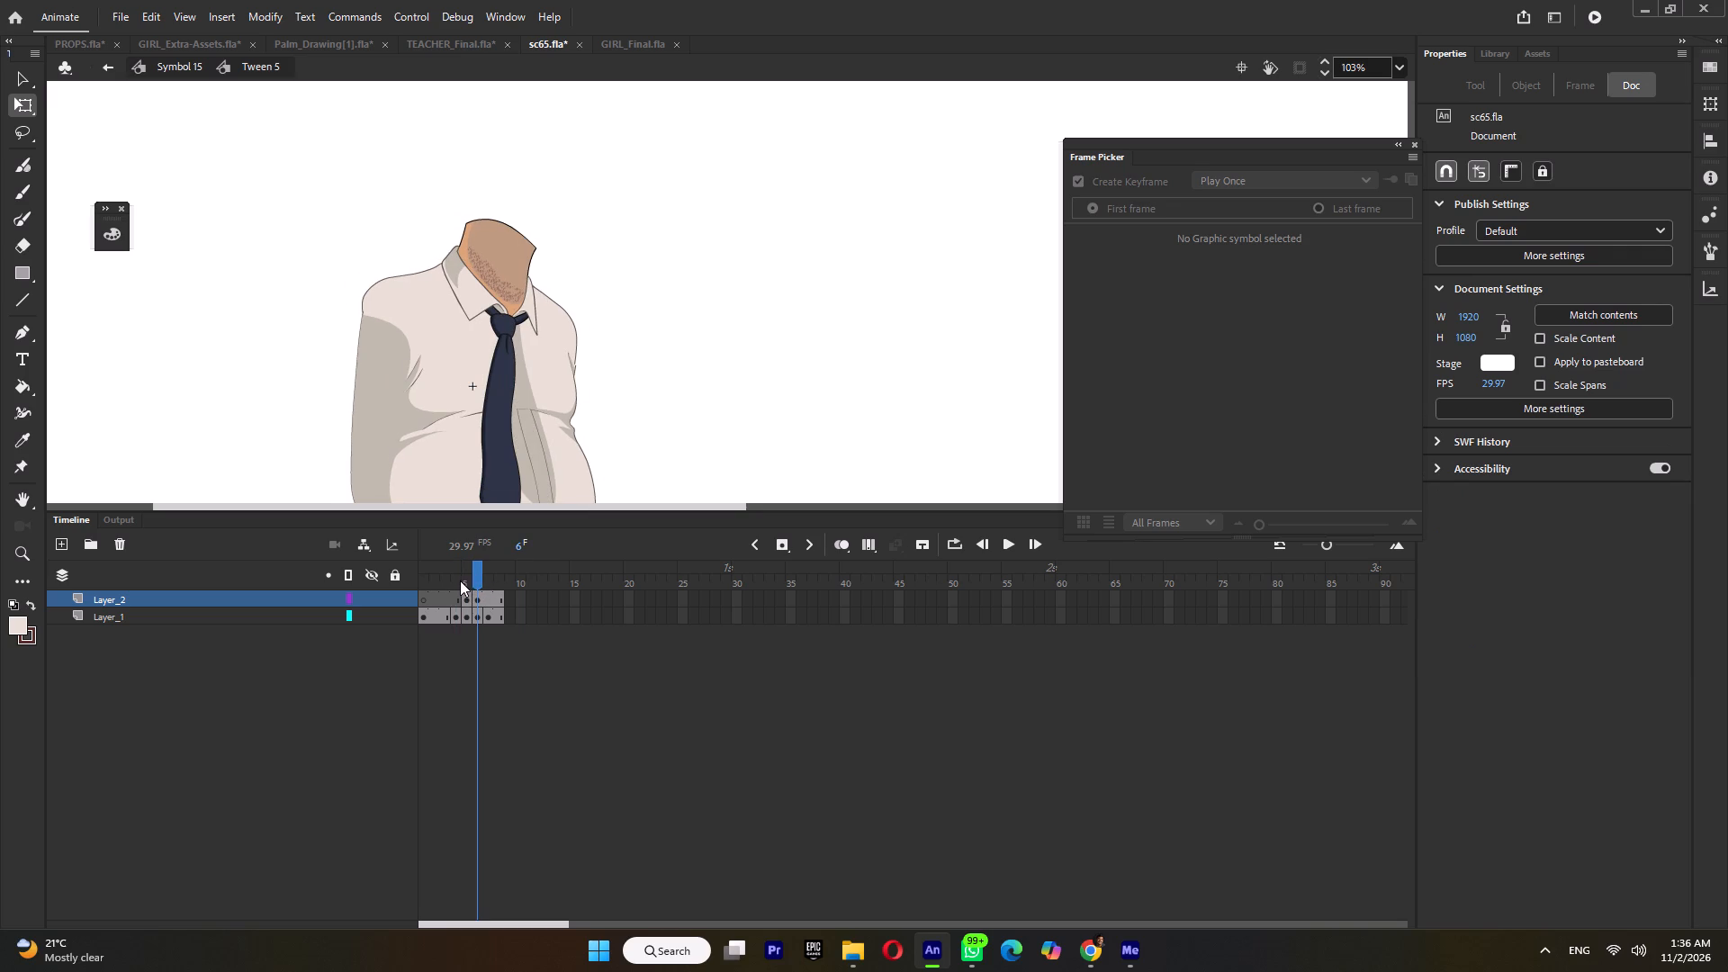
left_click(459, 579)
double_click(688, 344)
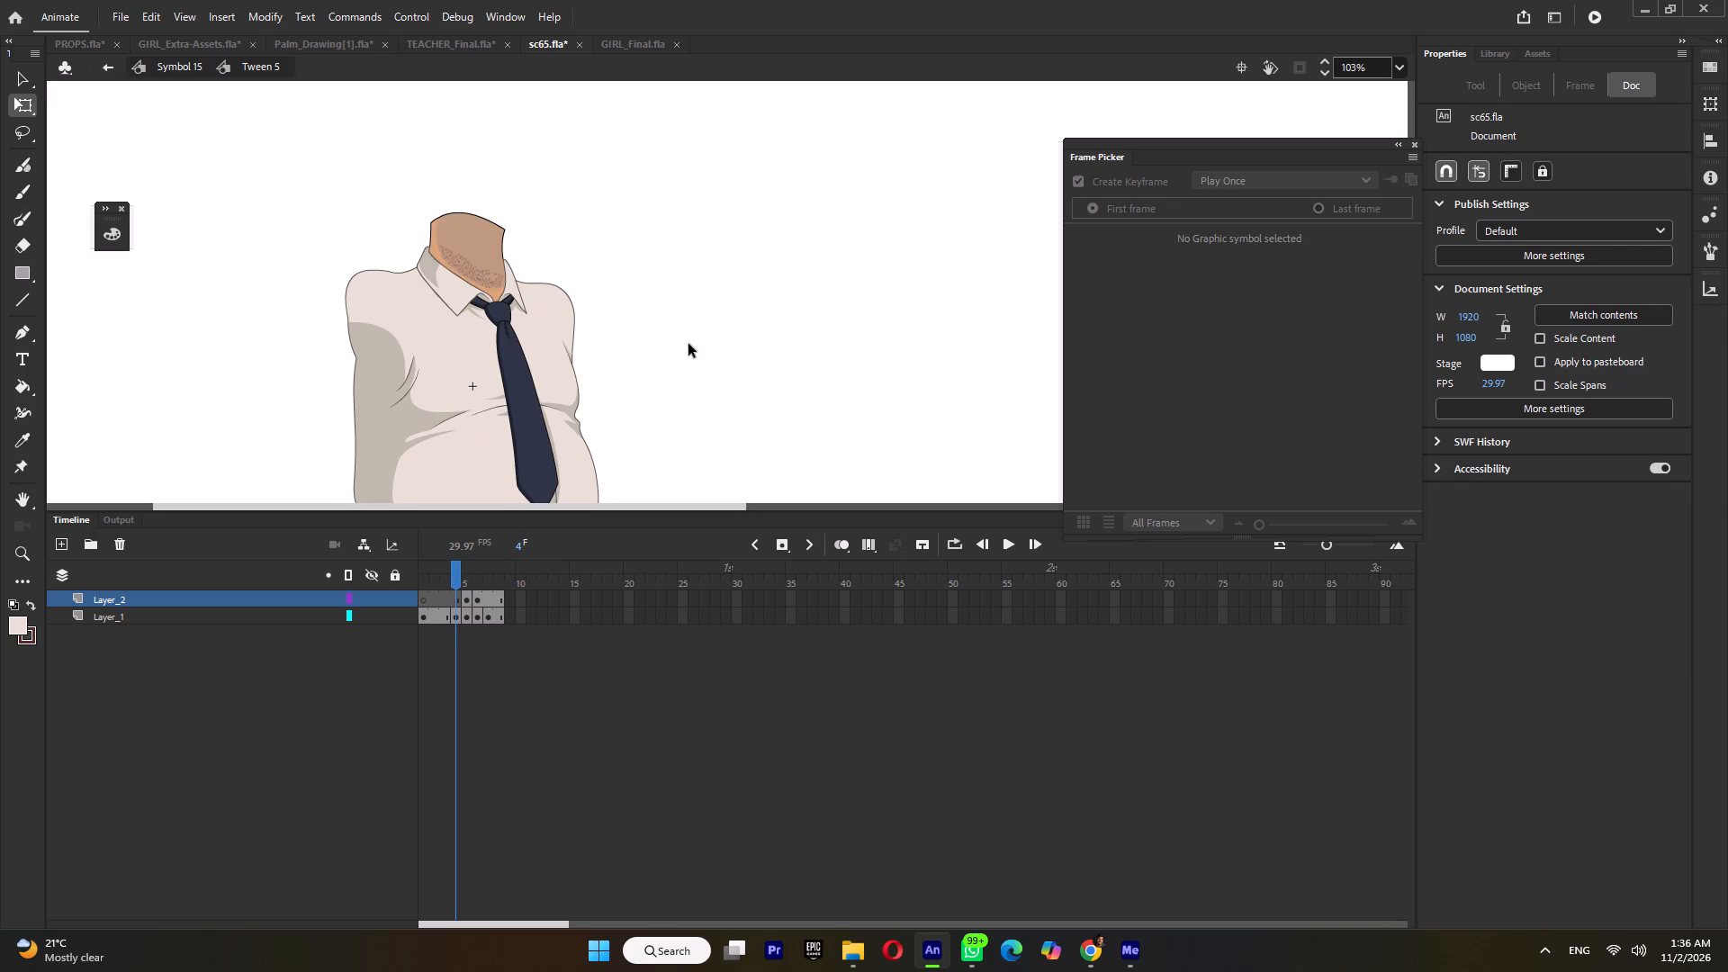
Save the sc65 file.
scroll(688, 344, "down", 5, "ctrl")
key("ctrl+s")
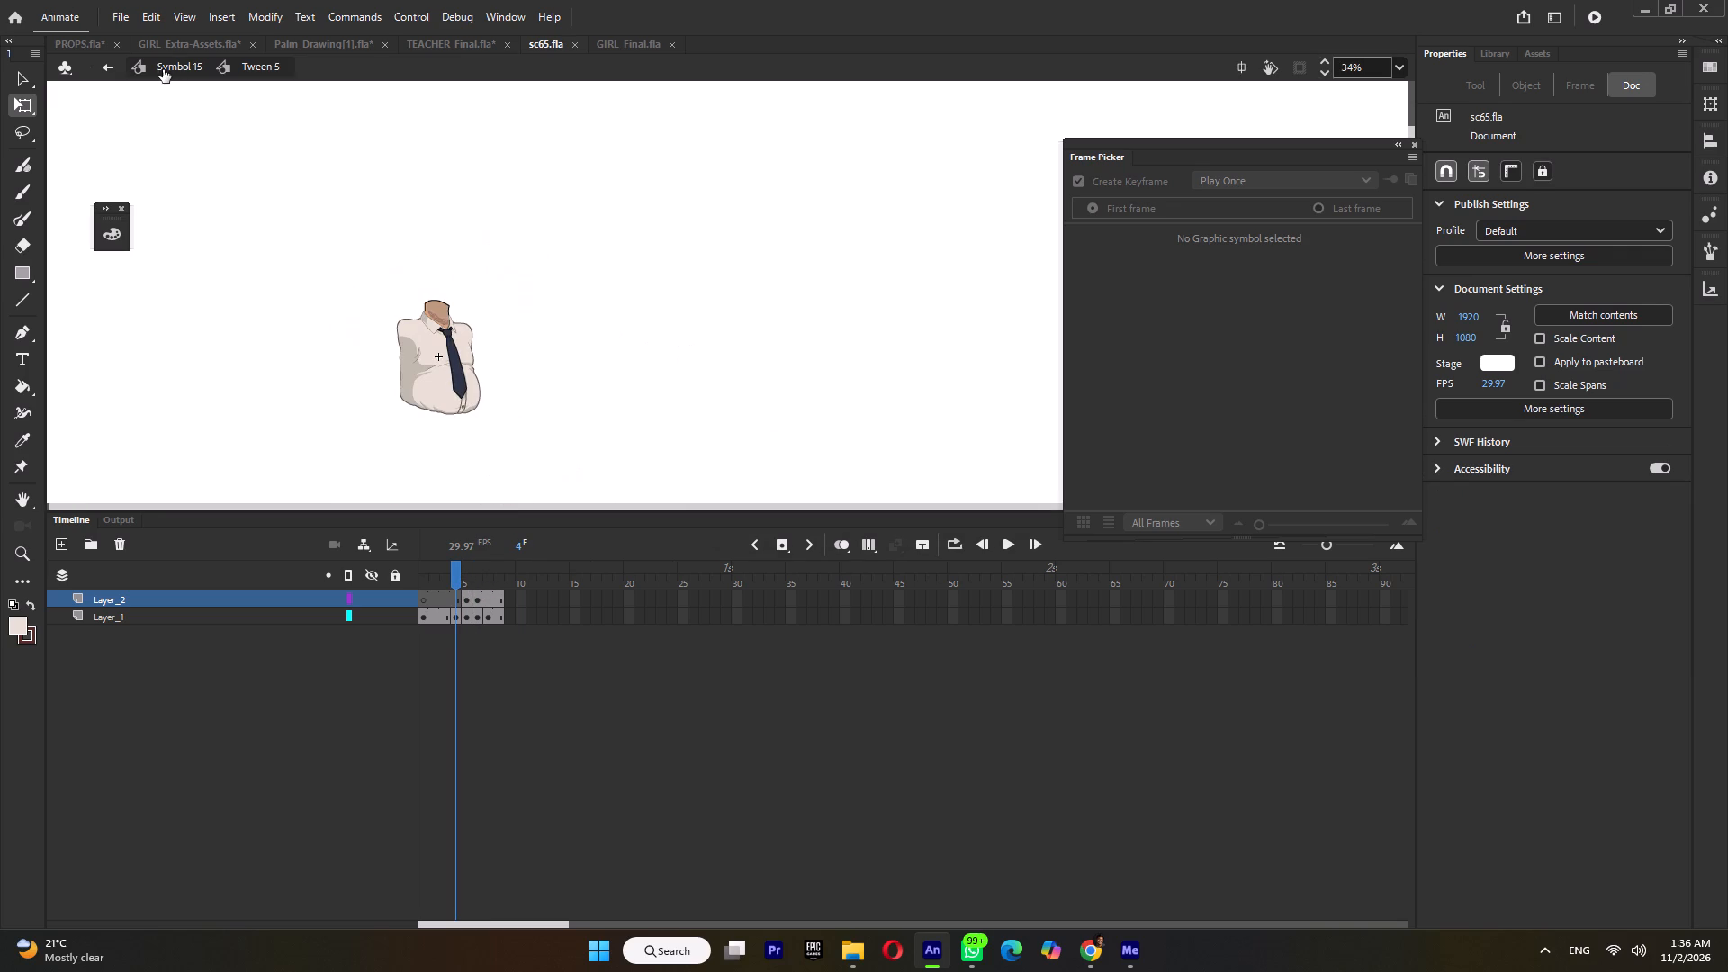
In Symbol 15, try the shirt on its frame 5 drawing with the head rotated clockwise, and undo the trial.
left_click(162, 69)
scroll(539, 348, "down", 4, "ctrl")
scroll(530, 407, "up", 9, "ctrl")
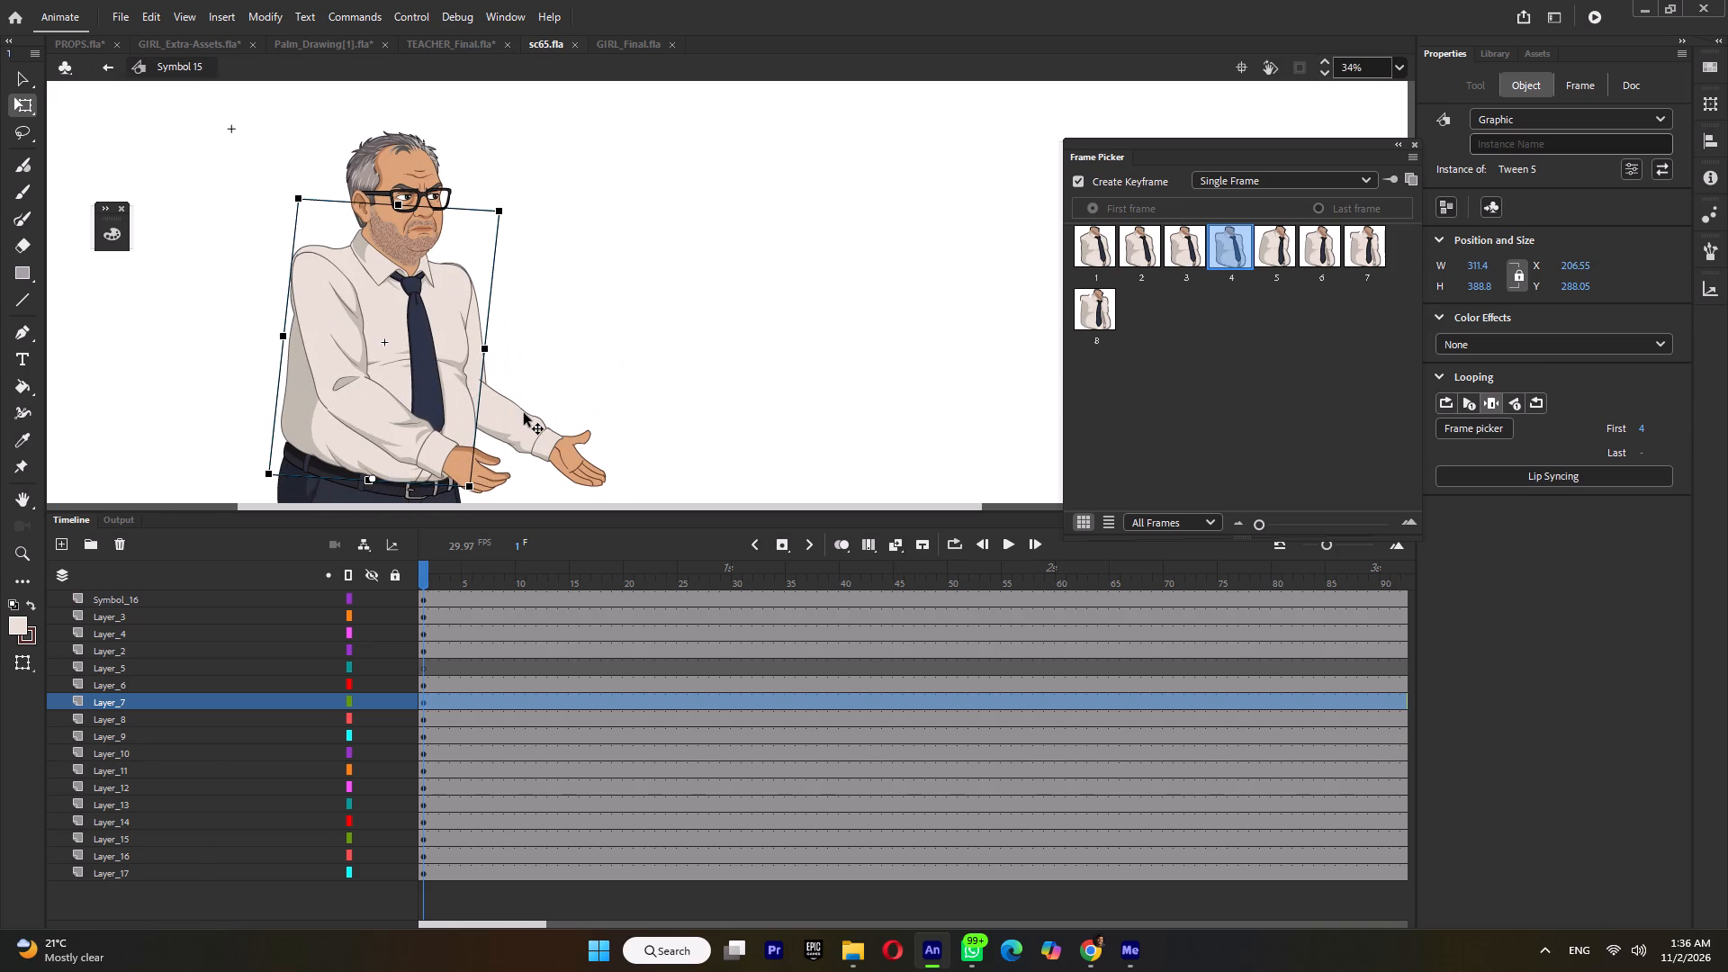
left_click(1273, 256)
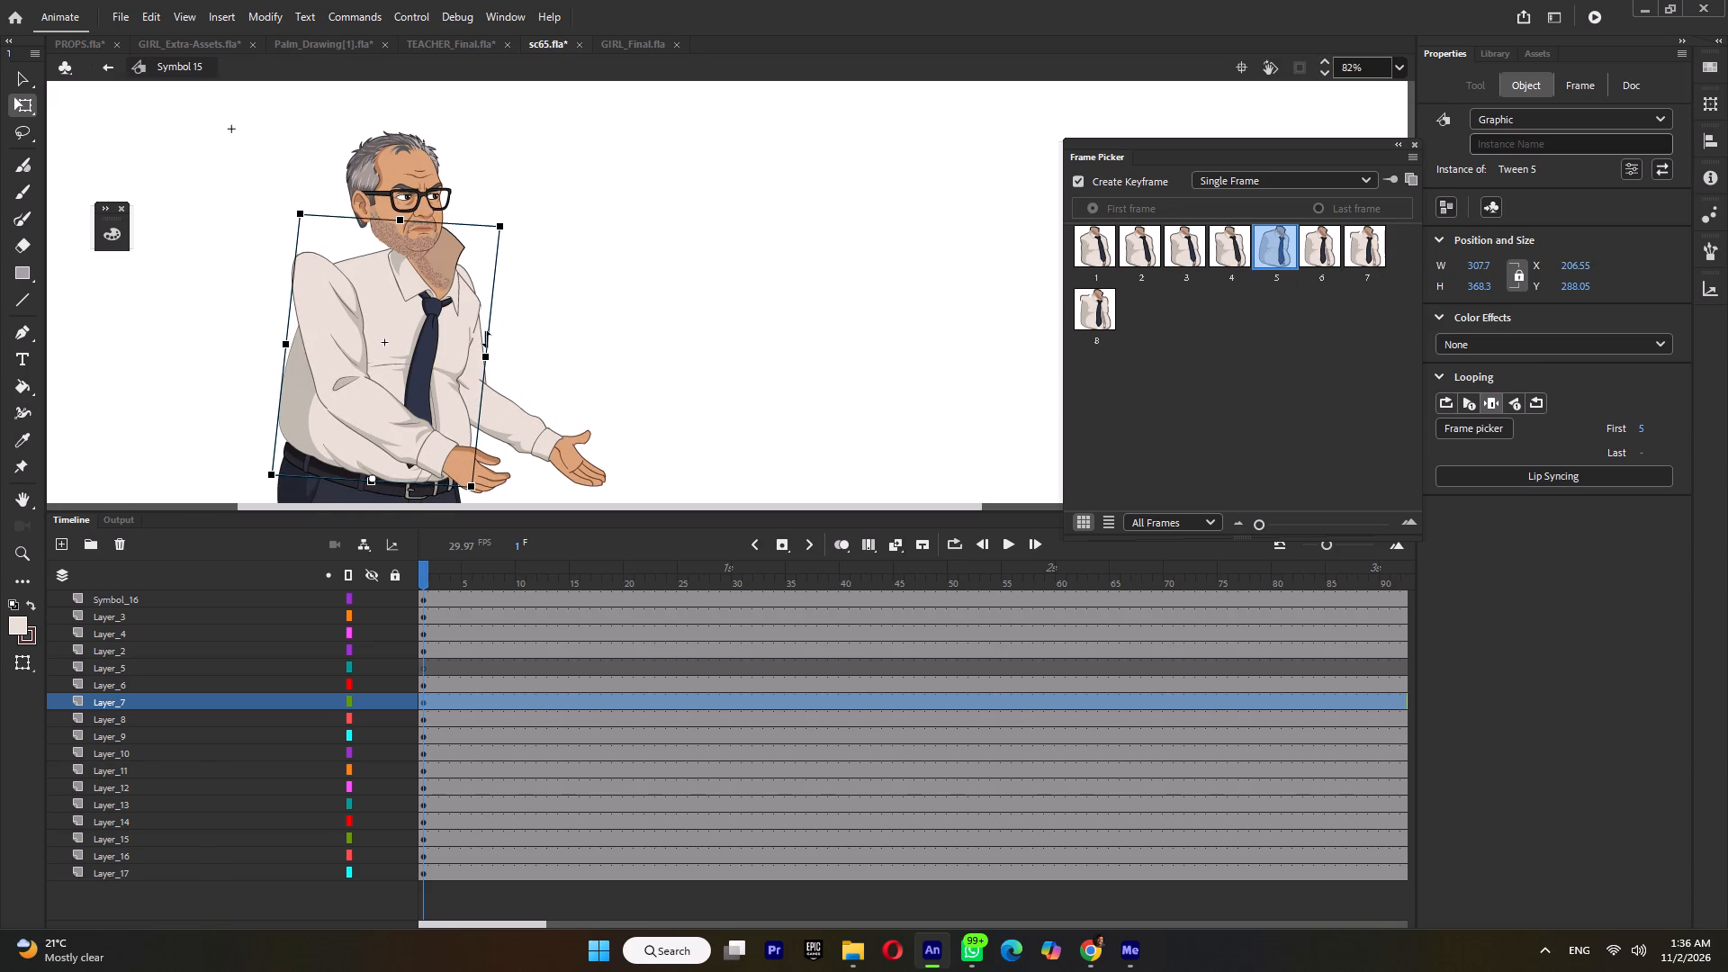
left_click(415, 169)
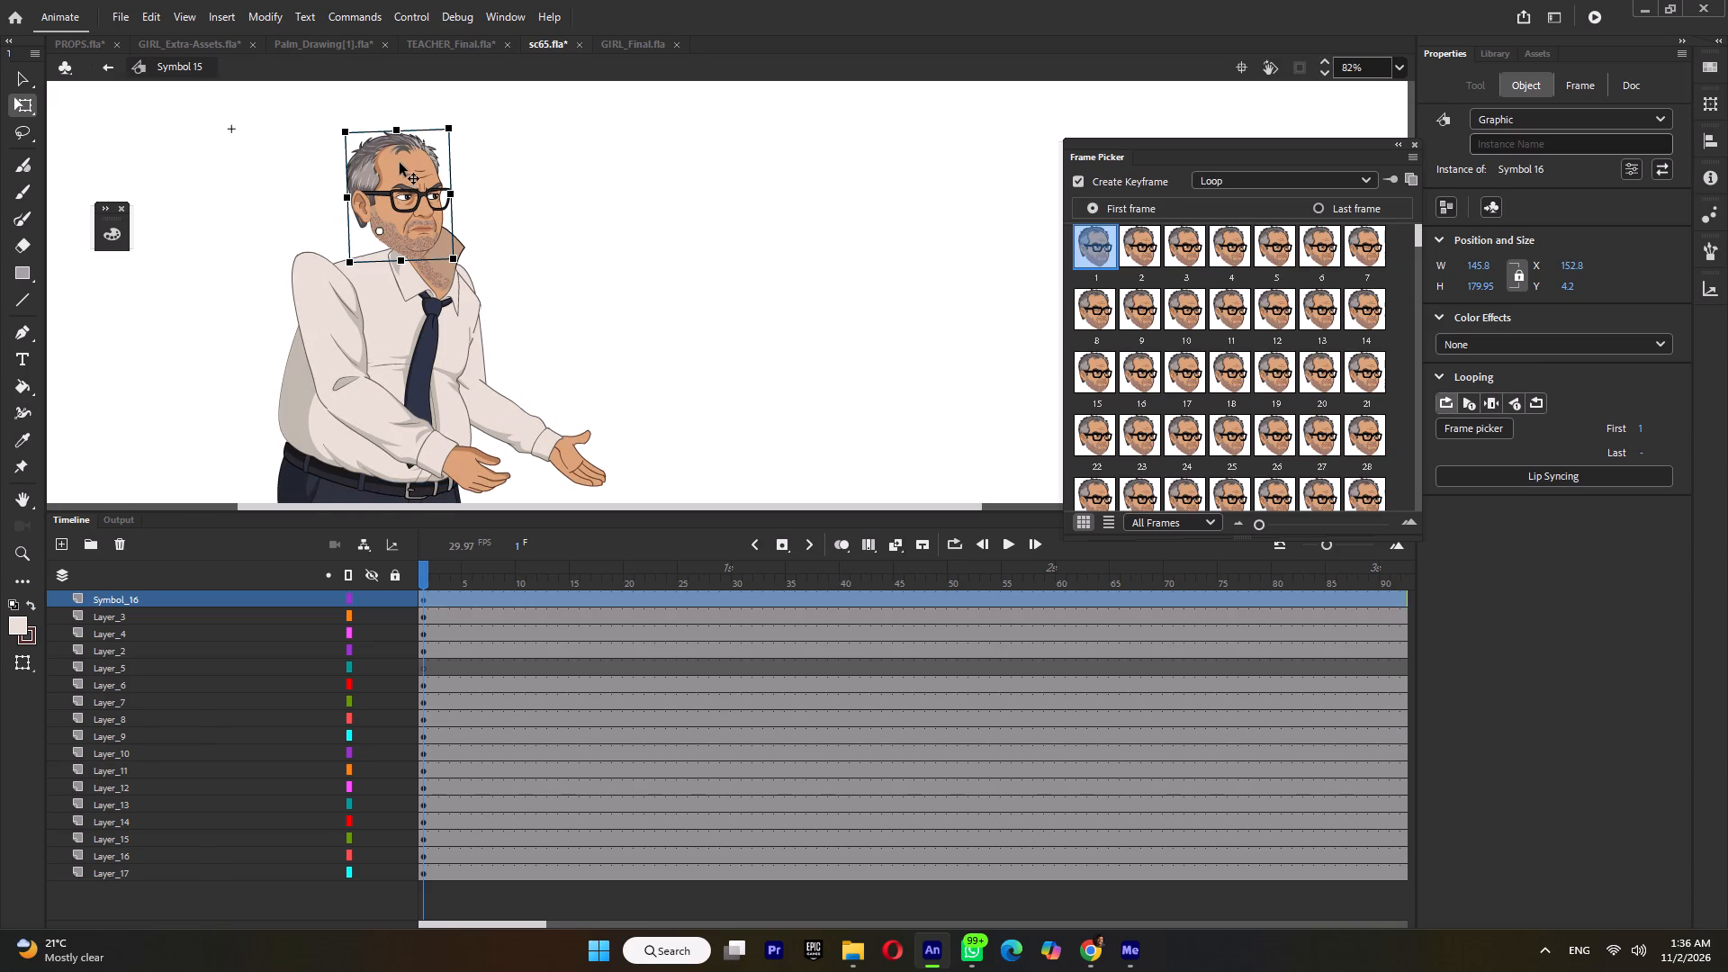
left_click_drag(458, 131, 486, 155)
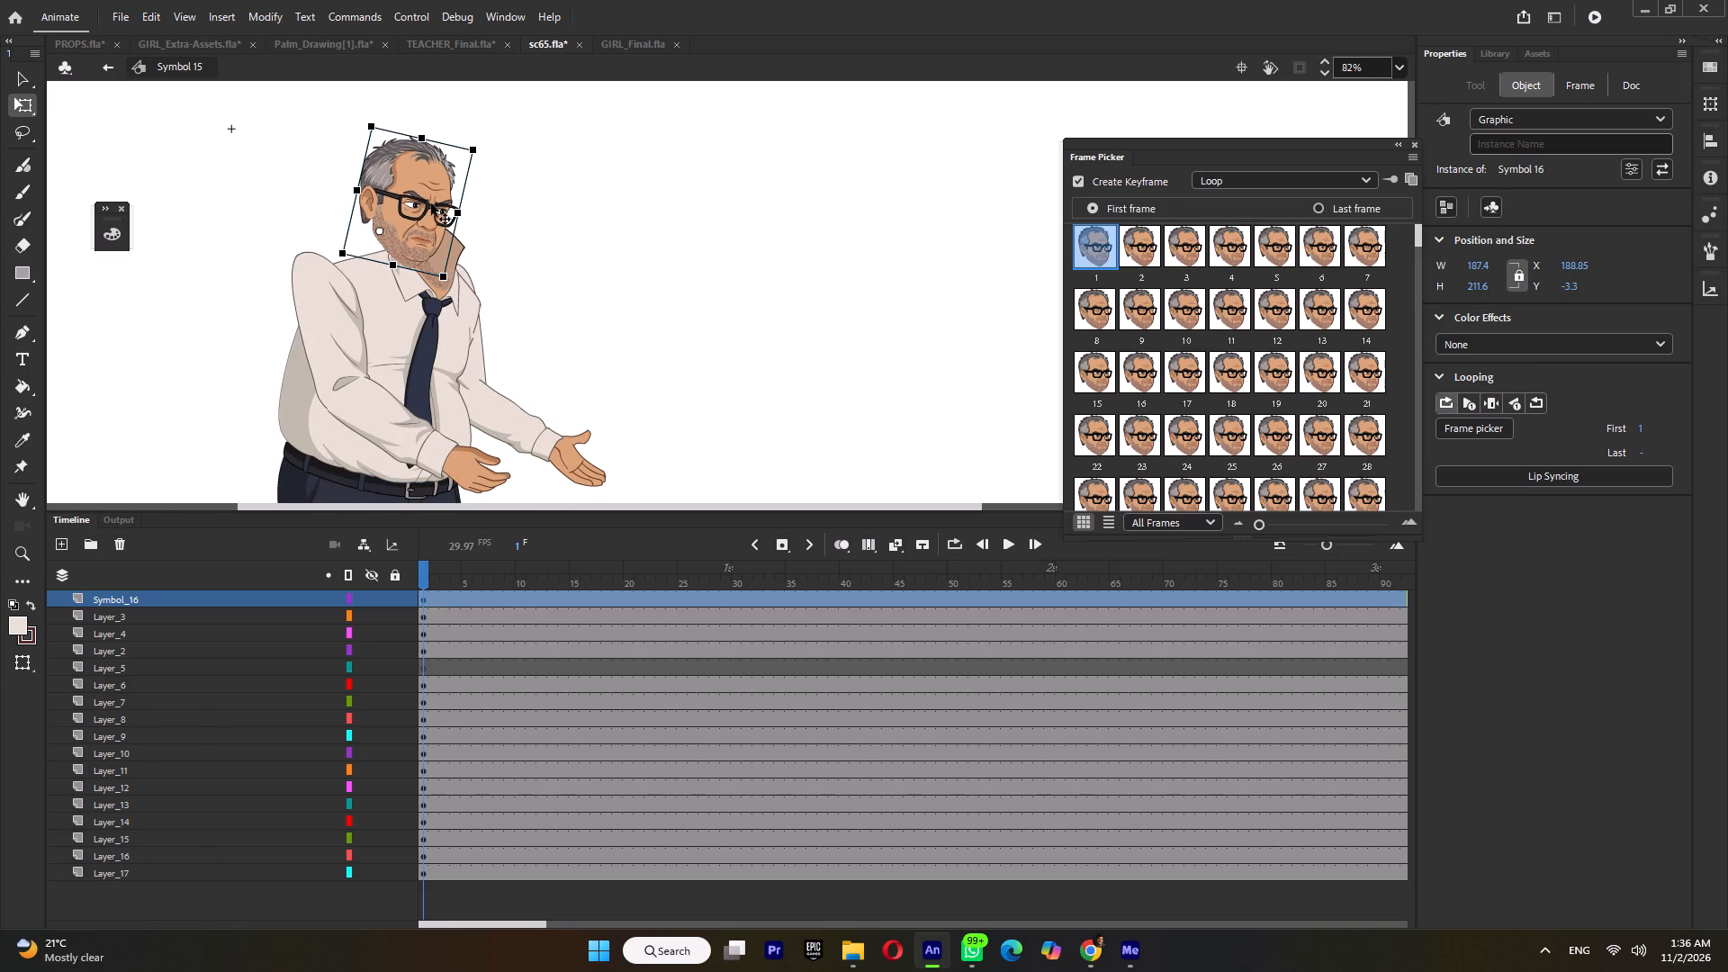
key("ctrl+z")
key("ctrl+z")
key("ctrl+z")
Return to Scene 1 and save the sc65 file.
scroll(506, 269, "down", 3, "ctrl")
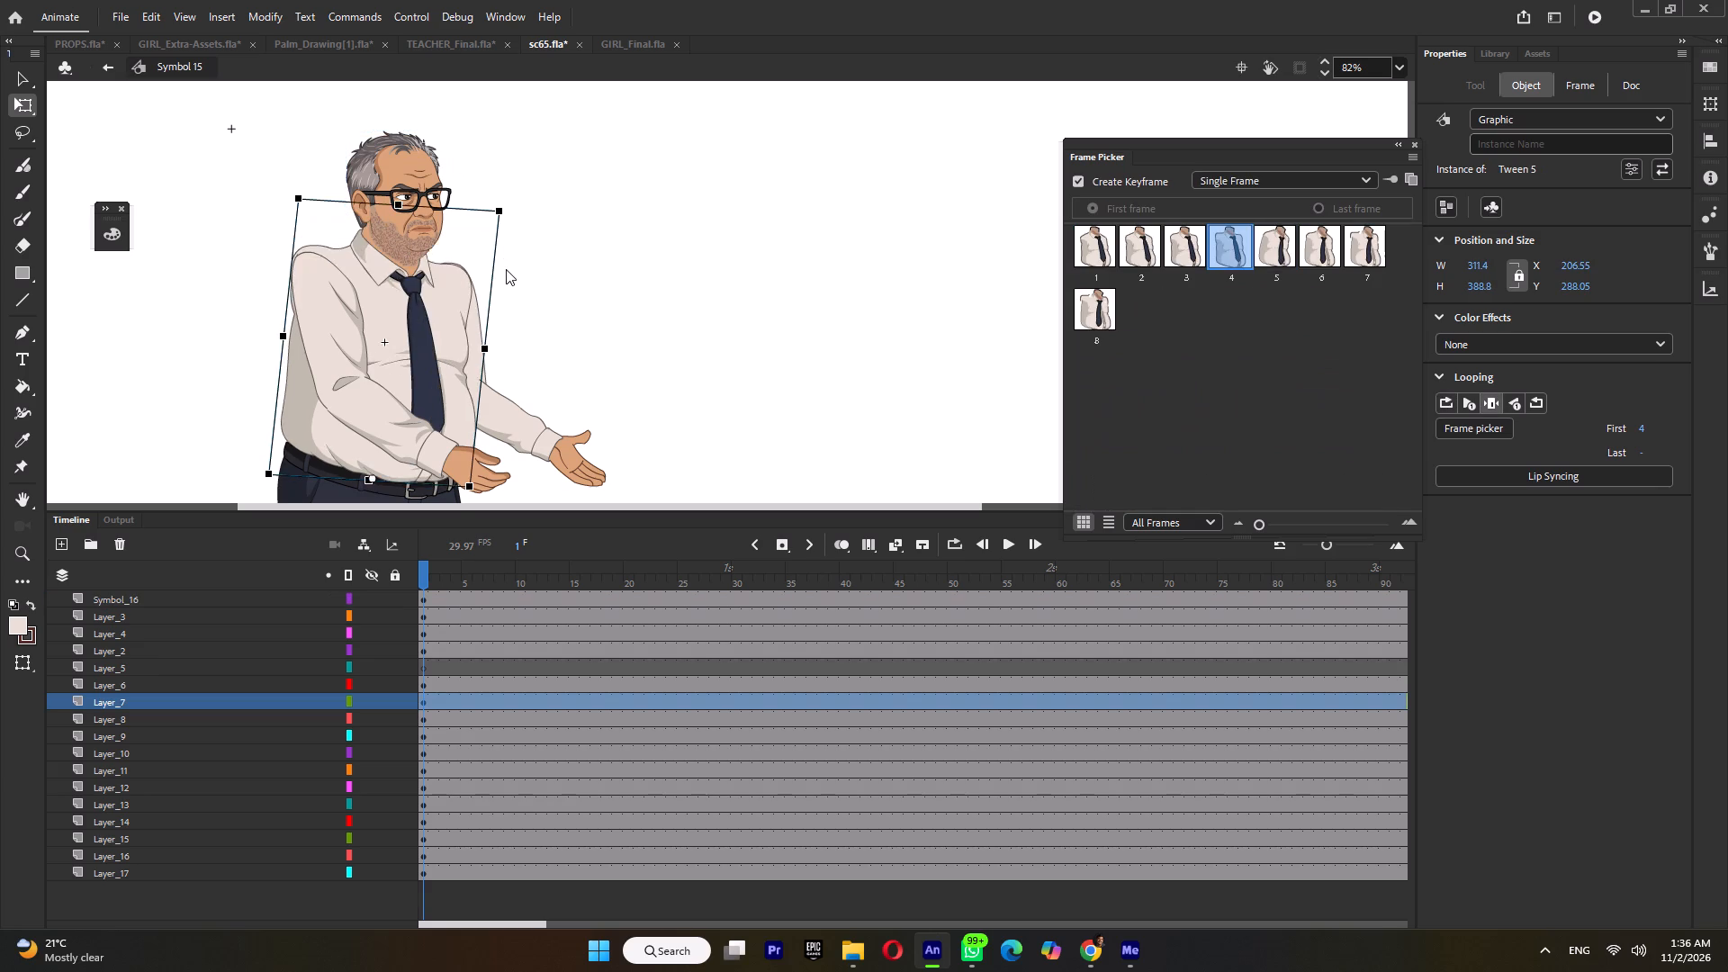
scroll(506, 269, "down", 2, "ctrl")
double_click(561, 284)
scroll(561, 284, "down", 6, "ctrl")
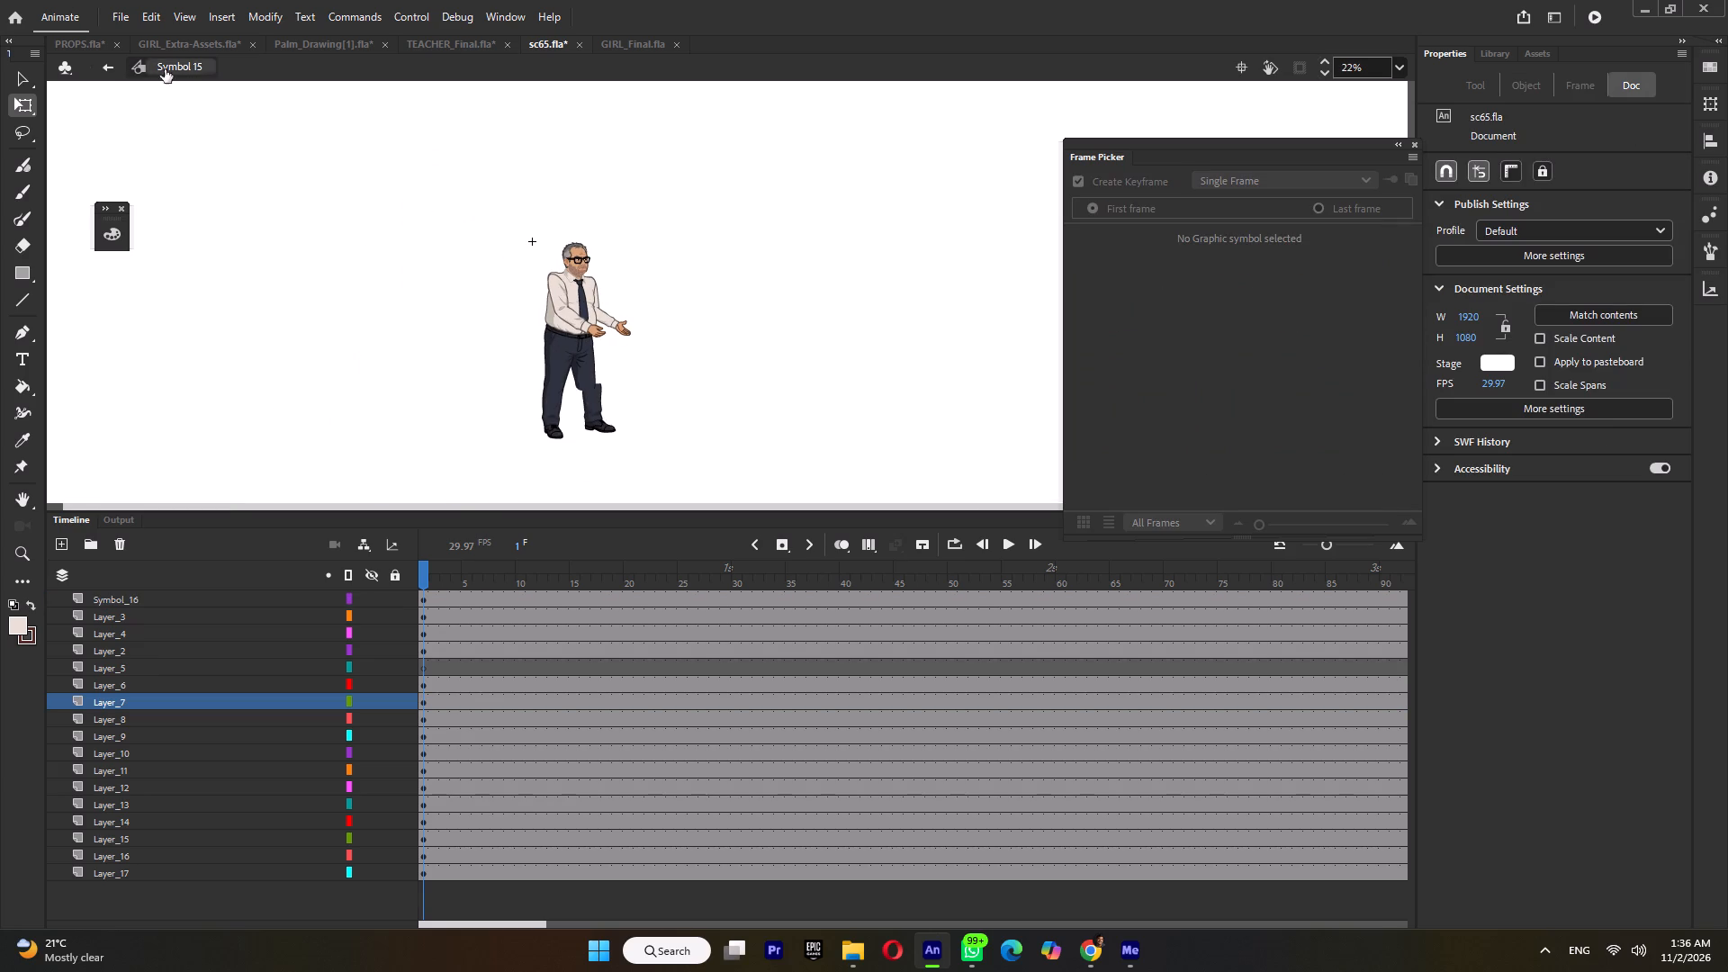
left_click(107, 71)
key("ctrl+s")
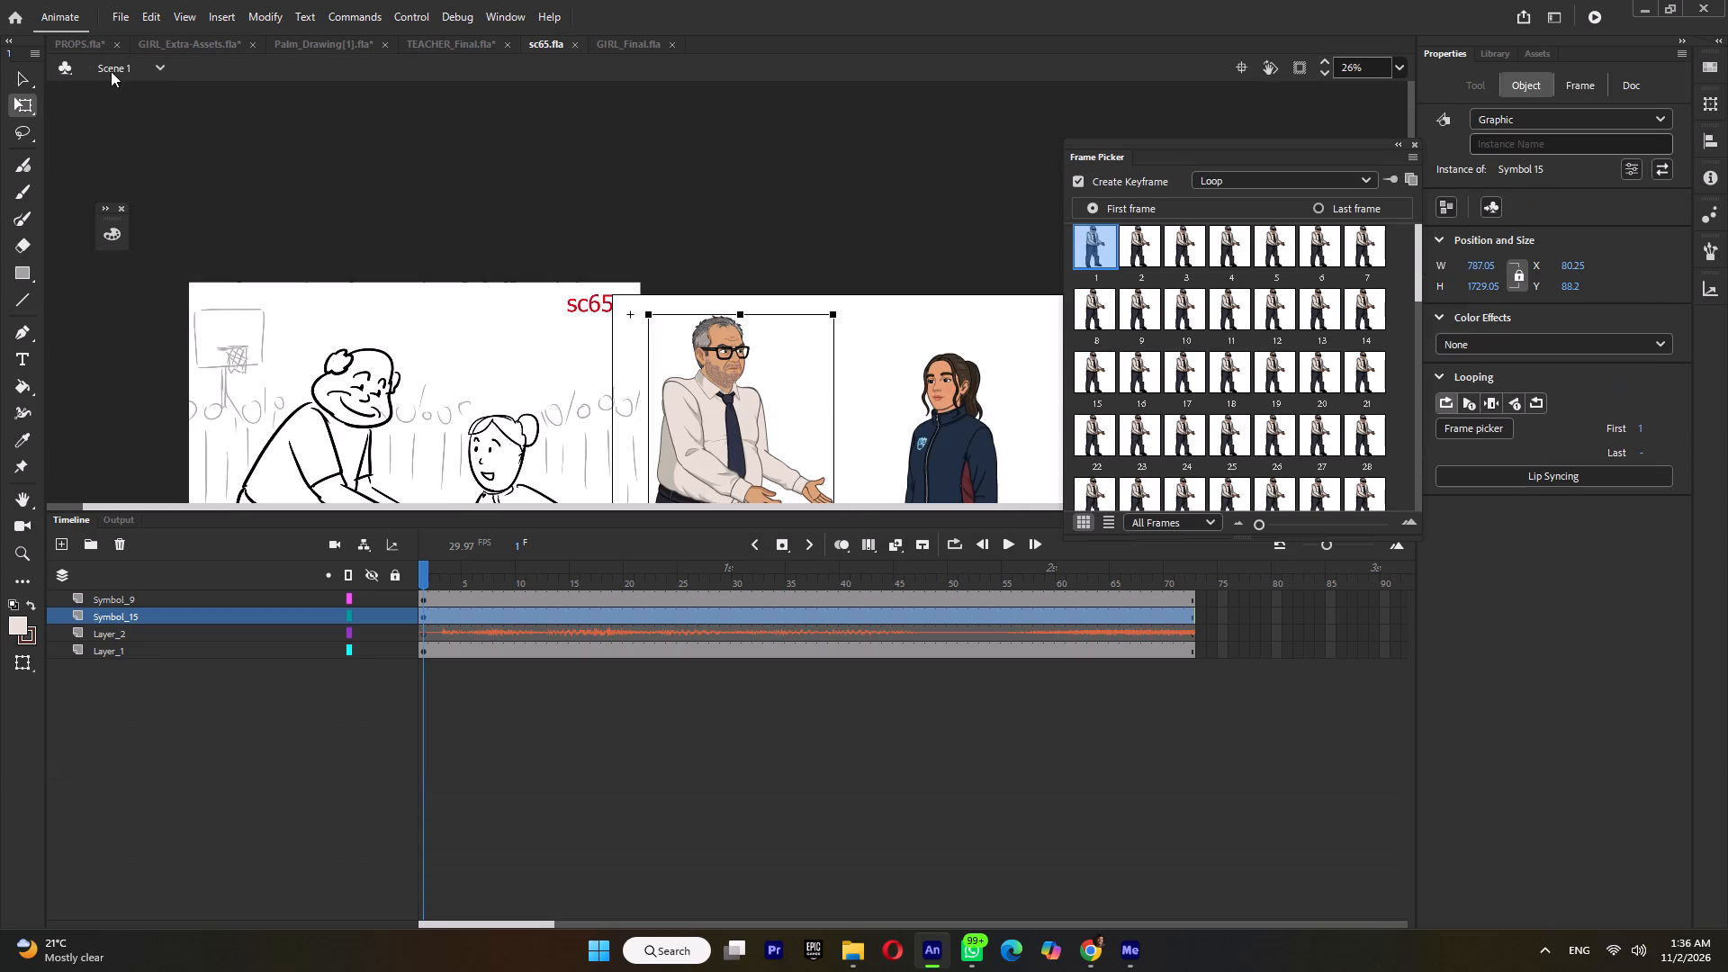
left_click(111, 71)
Scrub the scene to the handshake sketch and, inside the teacher symbol (Symbol 15), insert keyframes on all layers at frame 20.
scroll(660, 329, "down", 2)
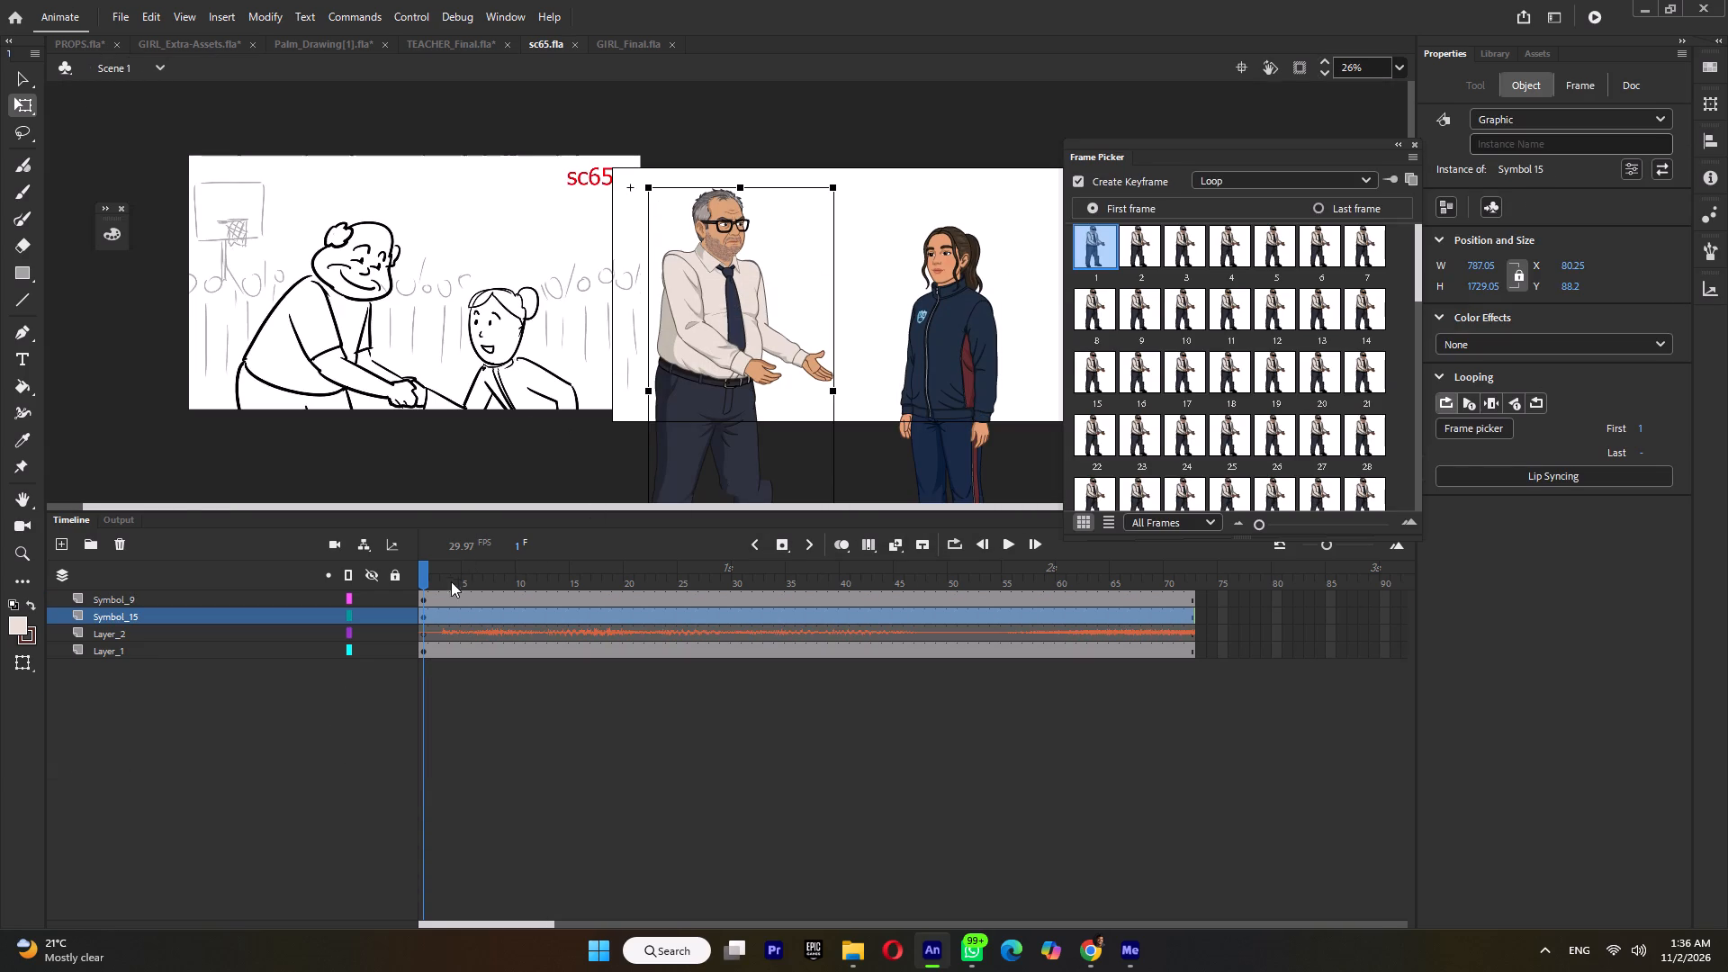
left_click_drag(450, 578, 625, 624)
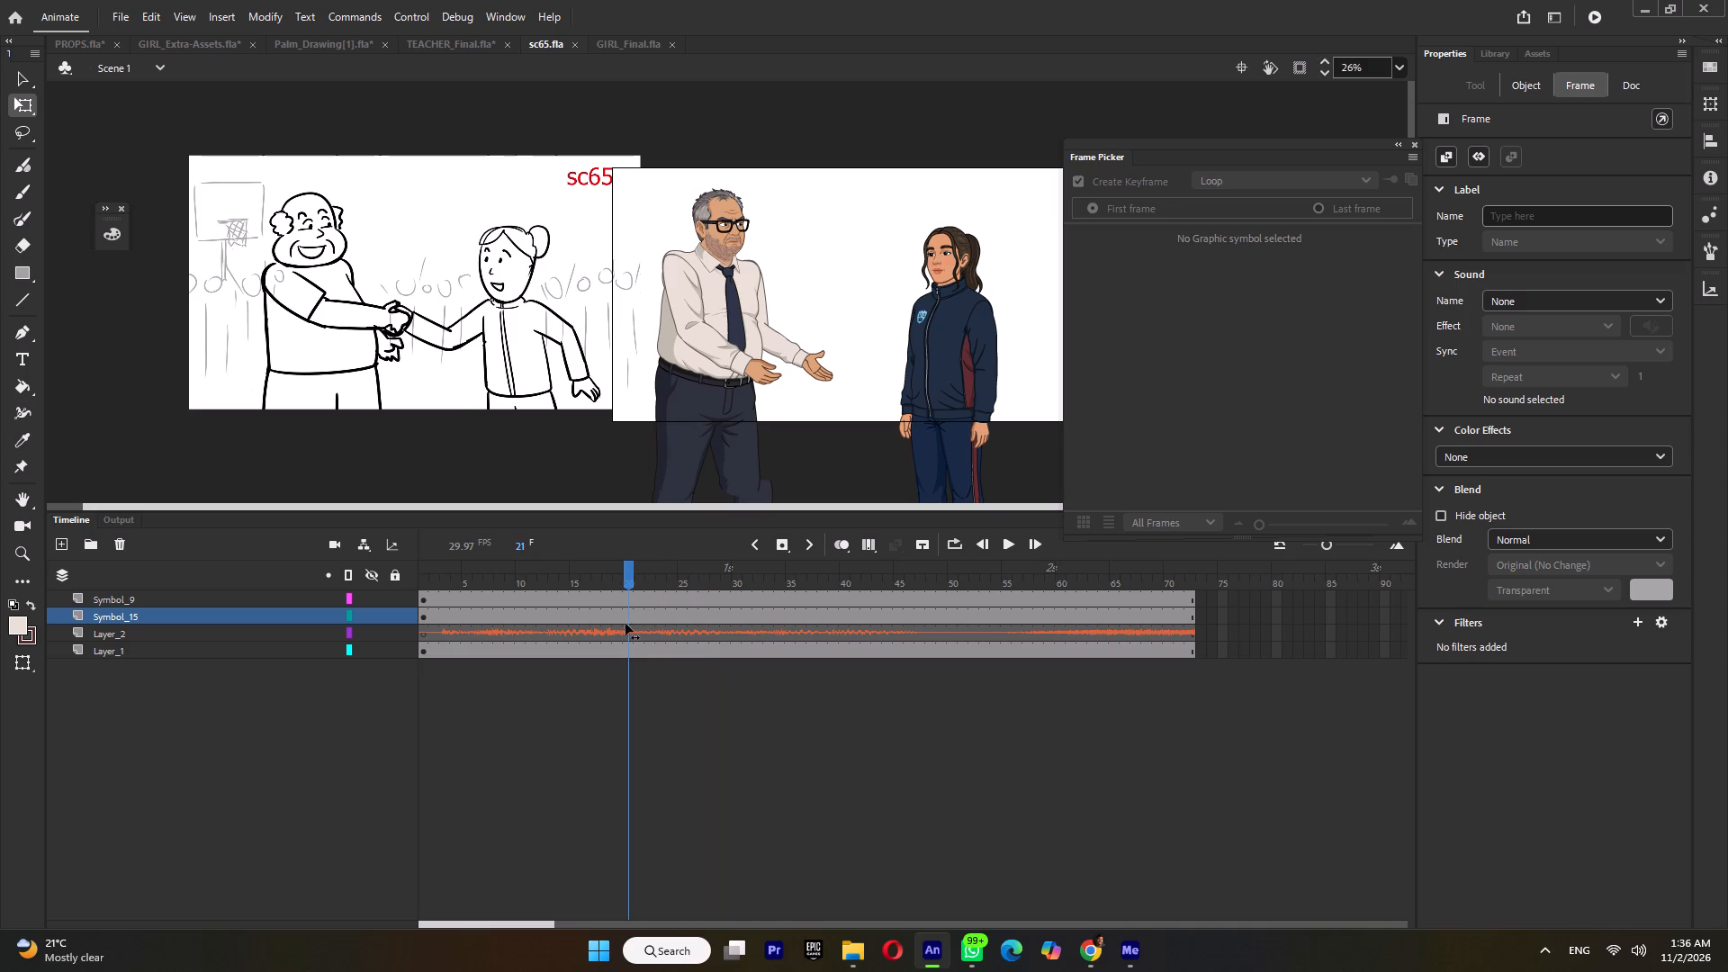
left_click_drag(625, 624, 626, 631)
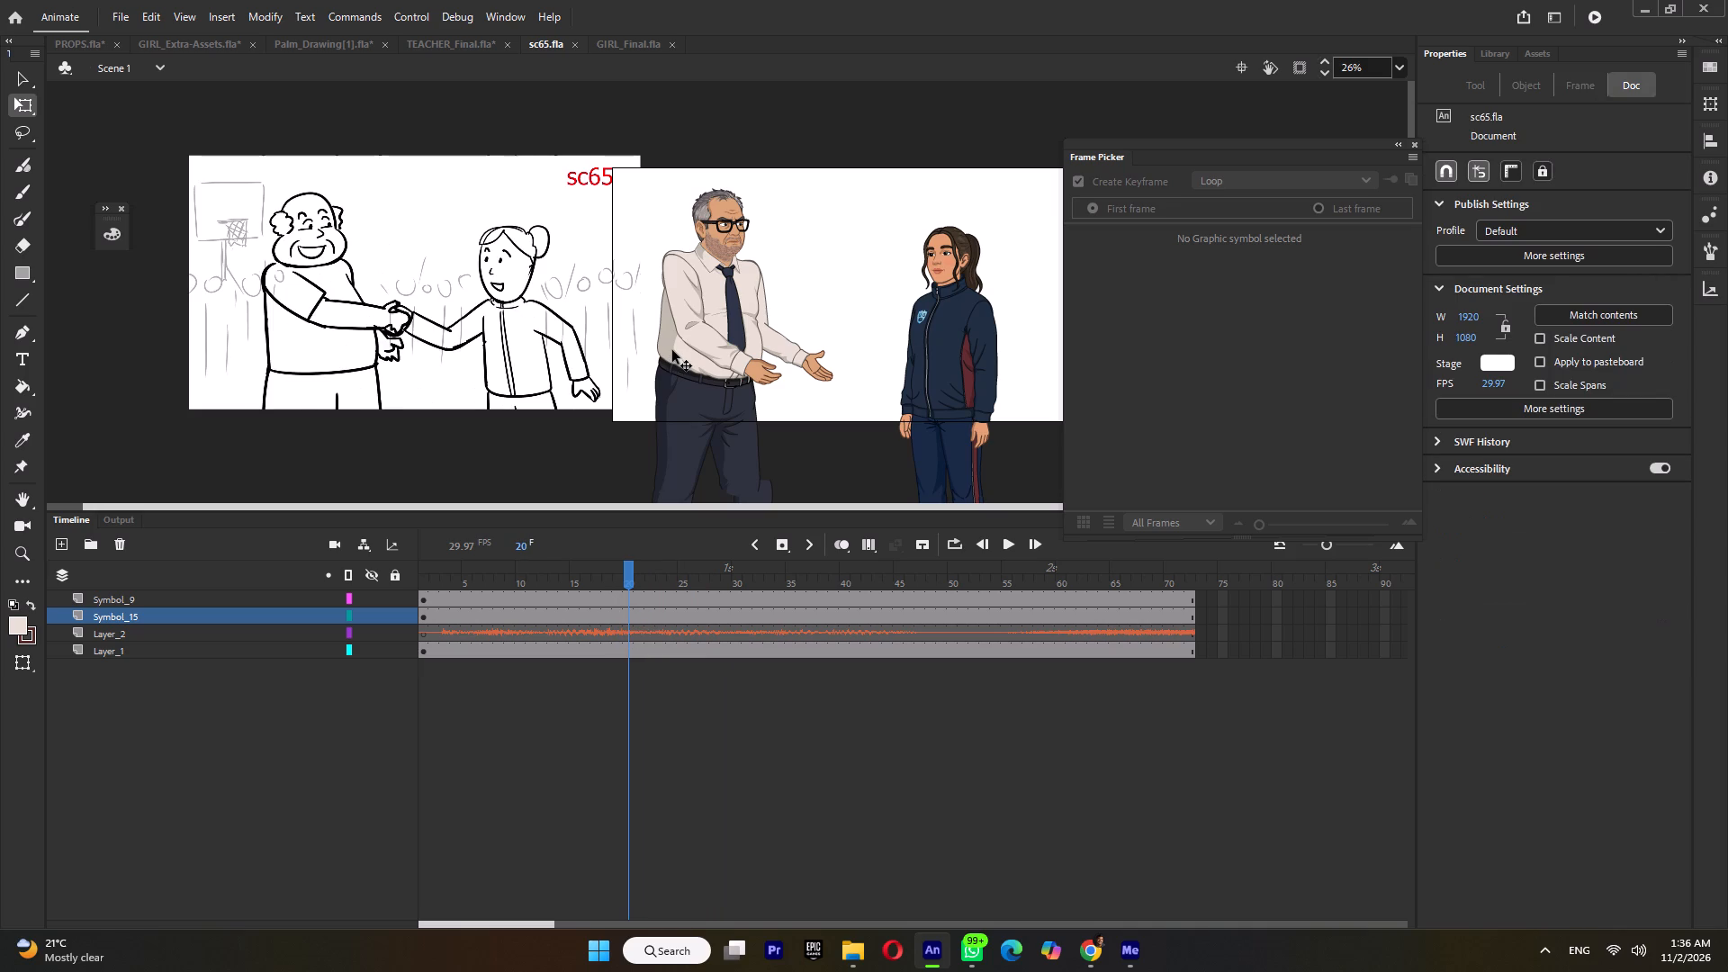
double_click(672, 350)
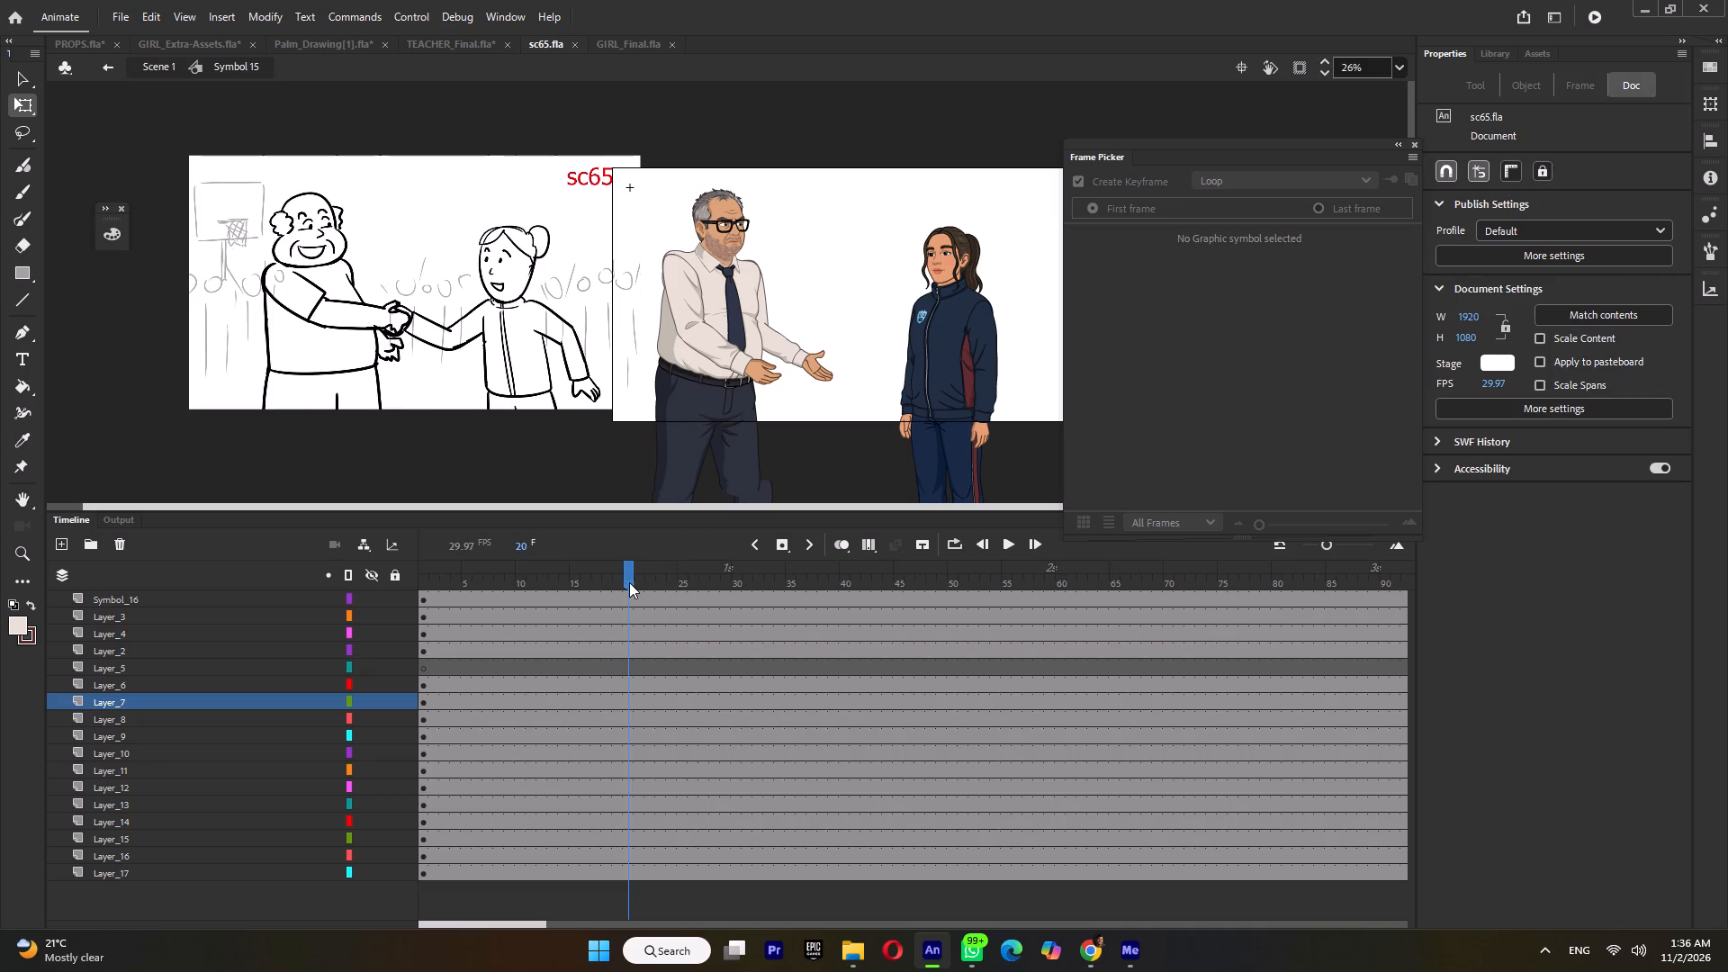
double_click(628, 580)
key("F6")
left_click(841, 265)
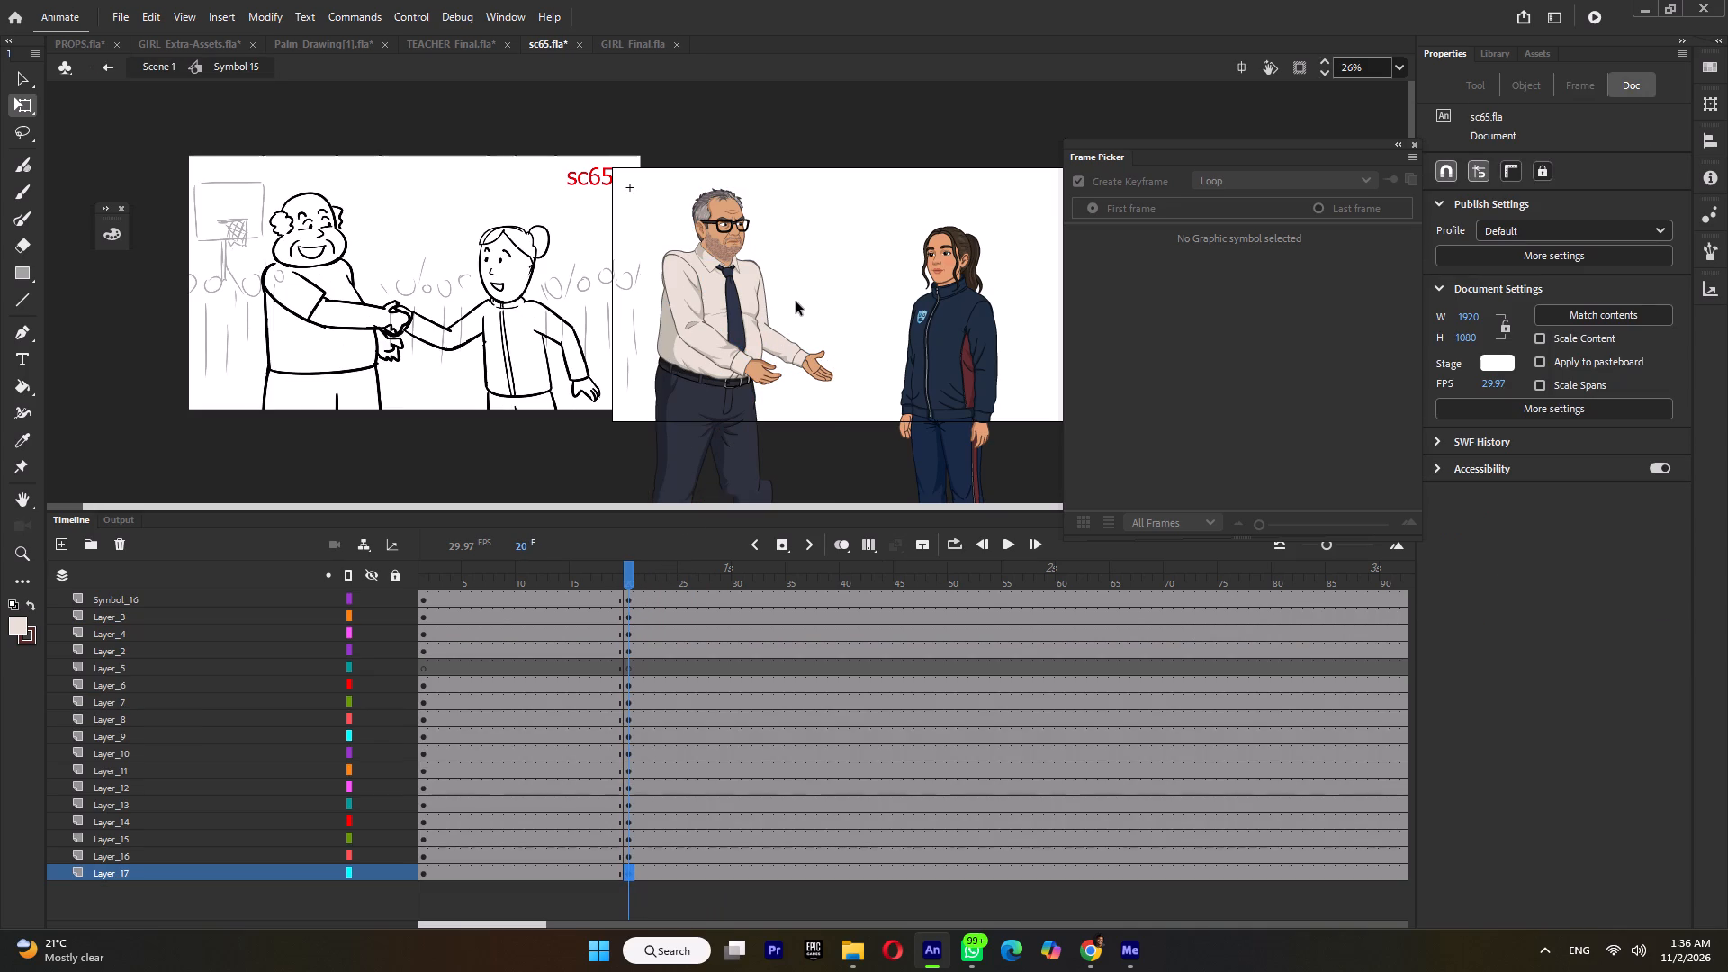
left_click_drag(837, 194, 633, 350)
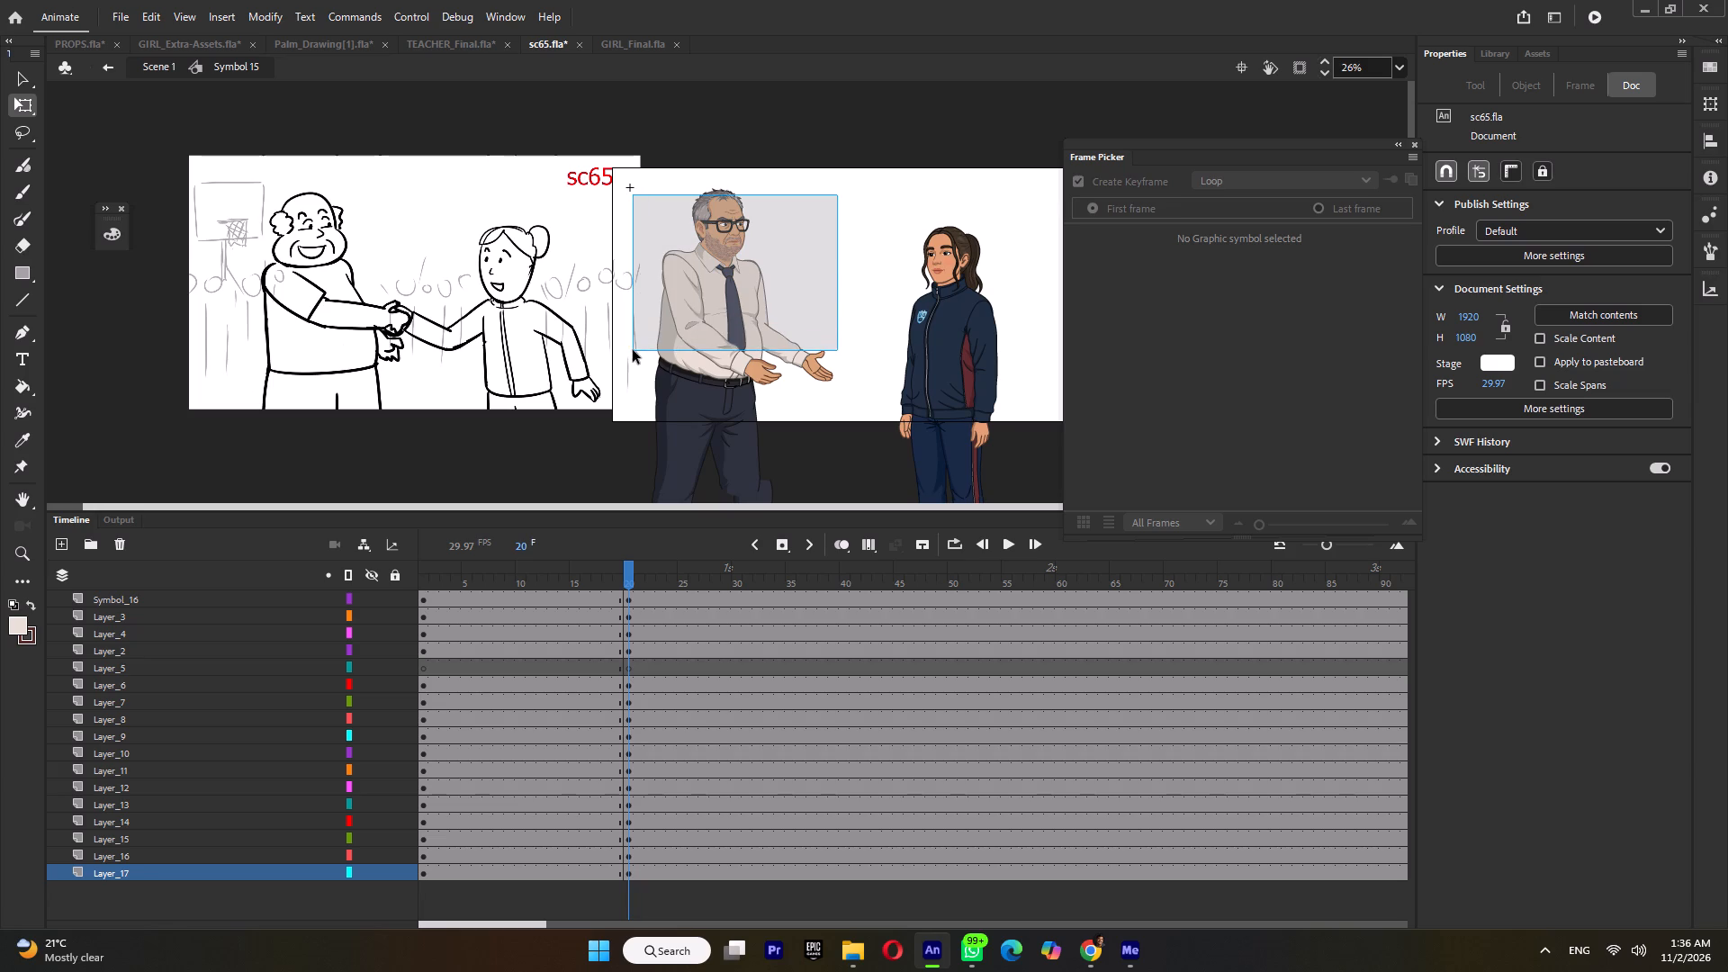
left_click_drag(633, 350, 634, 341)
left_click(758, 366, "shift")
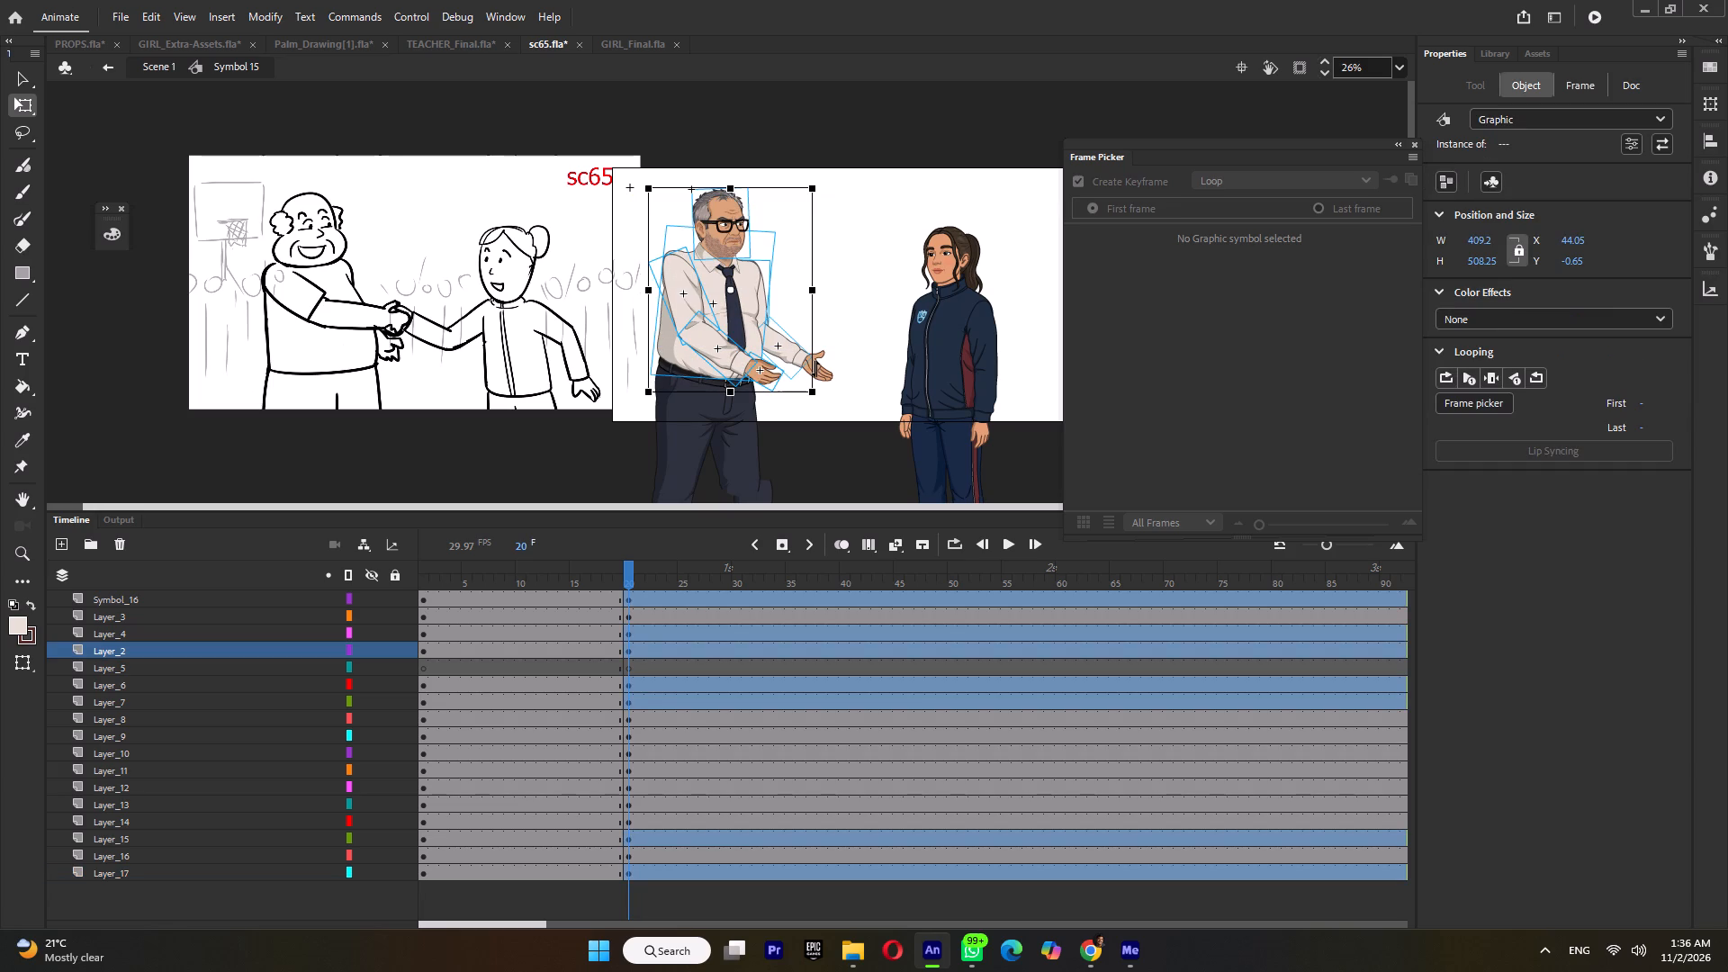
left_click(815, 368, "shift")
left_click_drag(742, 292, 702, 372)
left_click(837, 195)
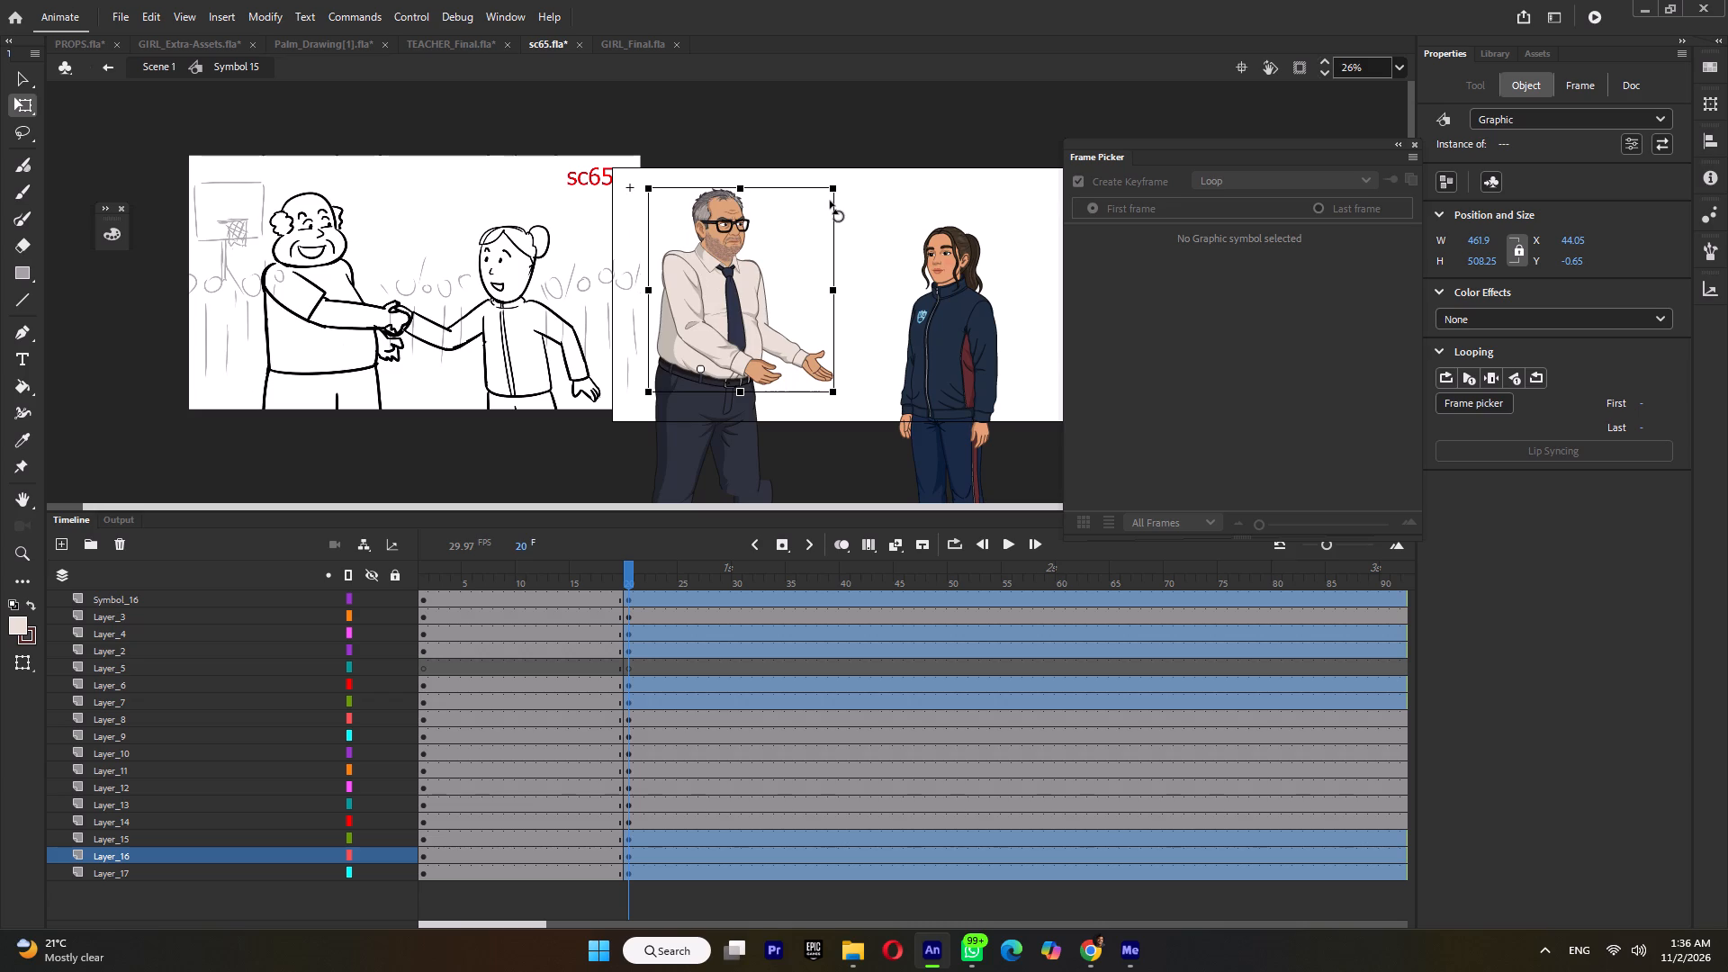
On frame 20, select the teacher's head, torso, arms, hips and legs, set the pivot low near the legs, and rotate them slightly counterclockwise.
left_click_drag(892, 146, 615, 446)
left_click_drag(741, 347, 739, 364)
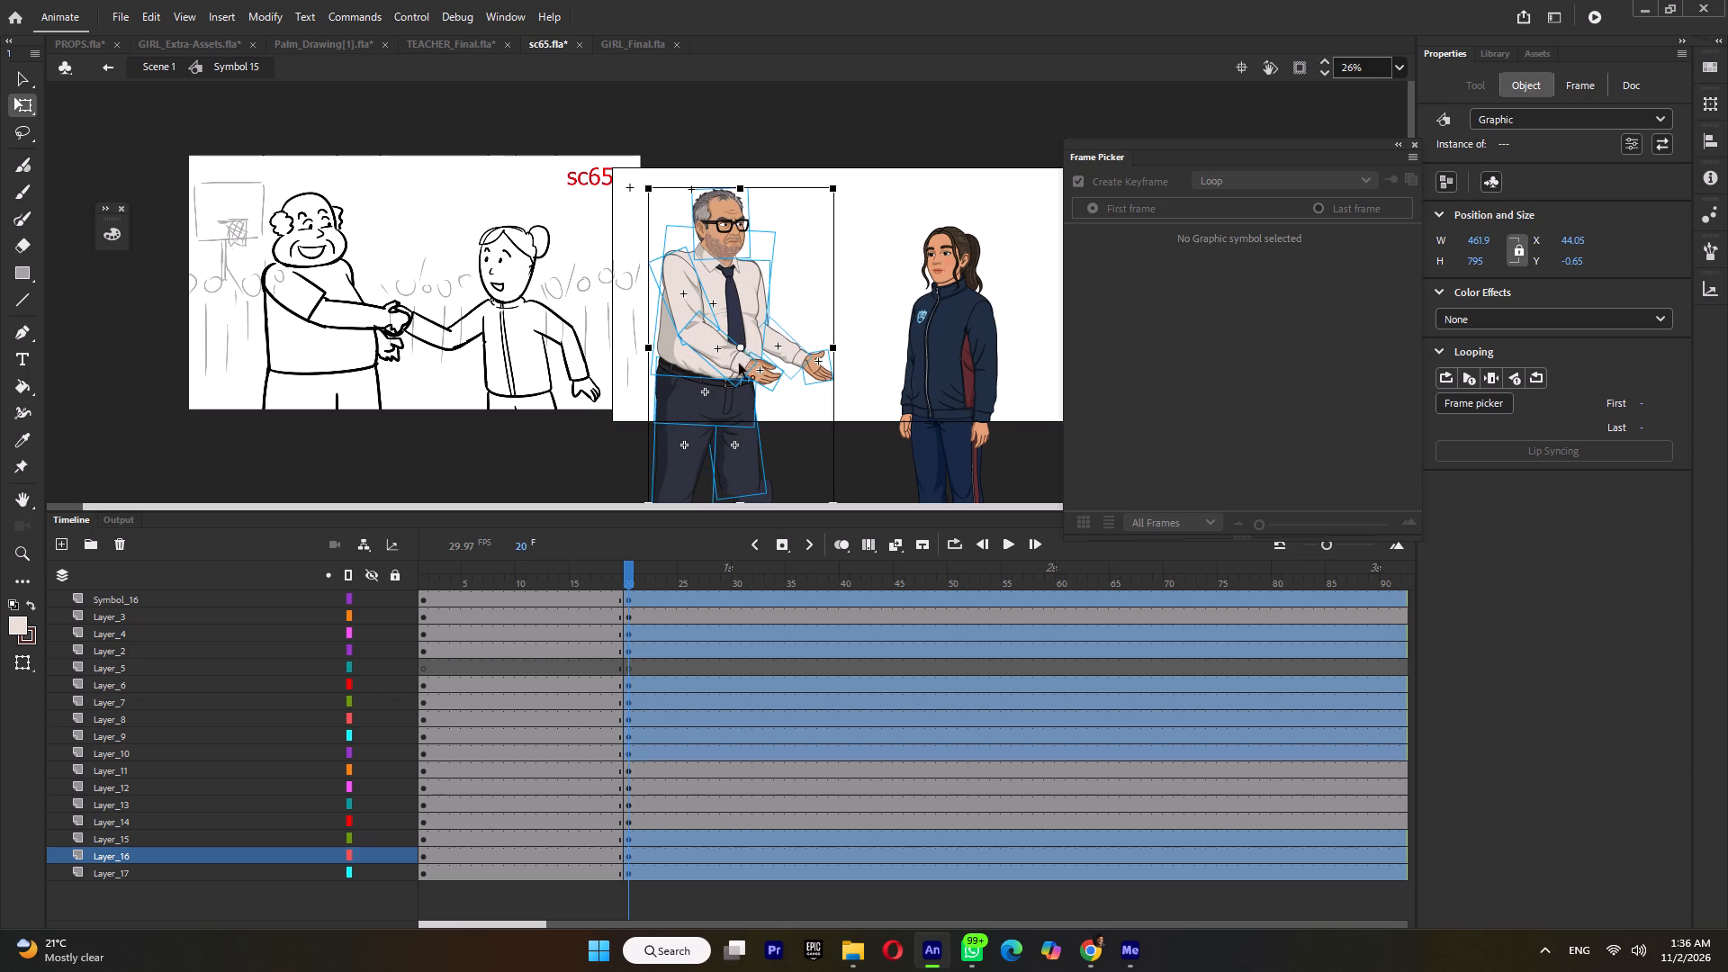
left_click_drag(739, 364, 670, 493)
scroll(848, 181, "up", 2, "ctrl")
scroll(733, 202, "up", 1, "ctrl")
left_click_drag(730, 192, 723, 183)
scroll(723, 184, "down", 3, "ctrl")
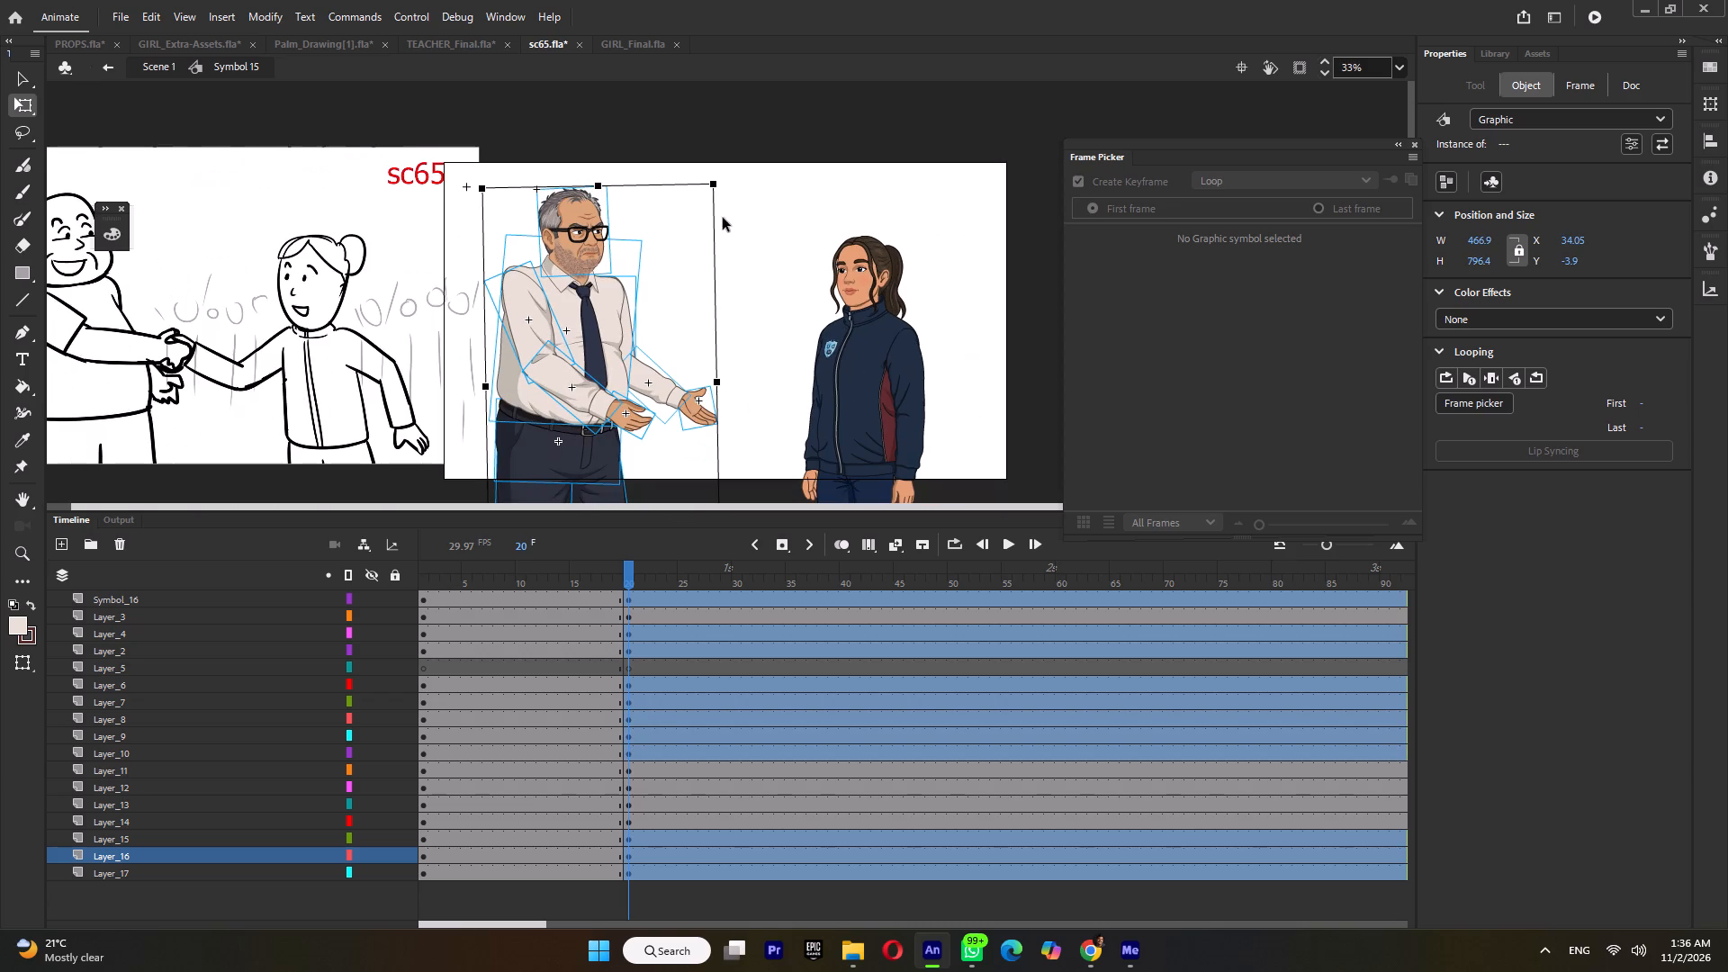
left_click(736, 247)
scroll(587, 457, "up", 5, "ctrl")
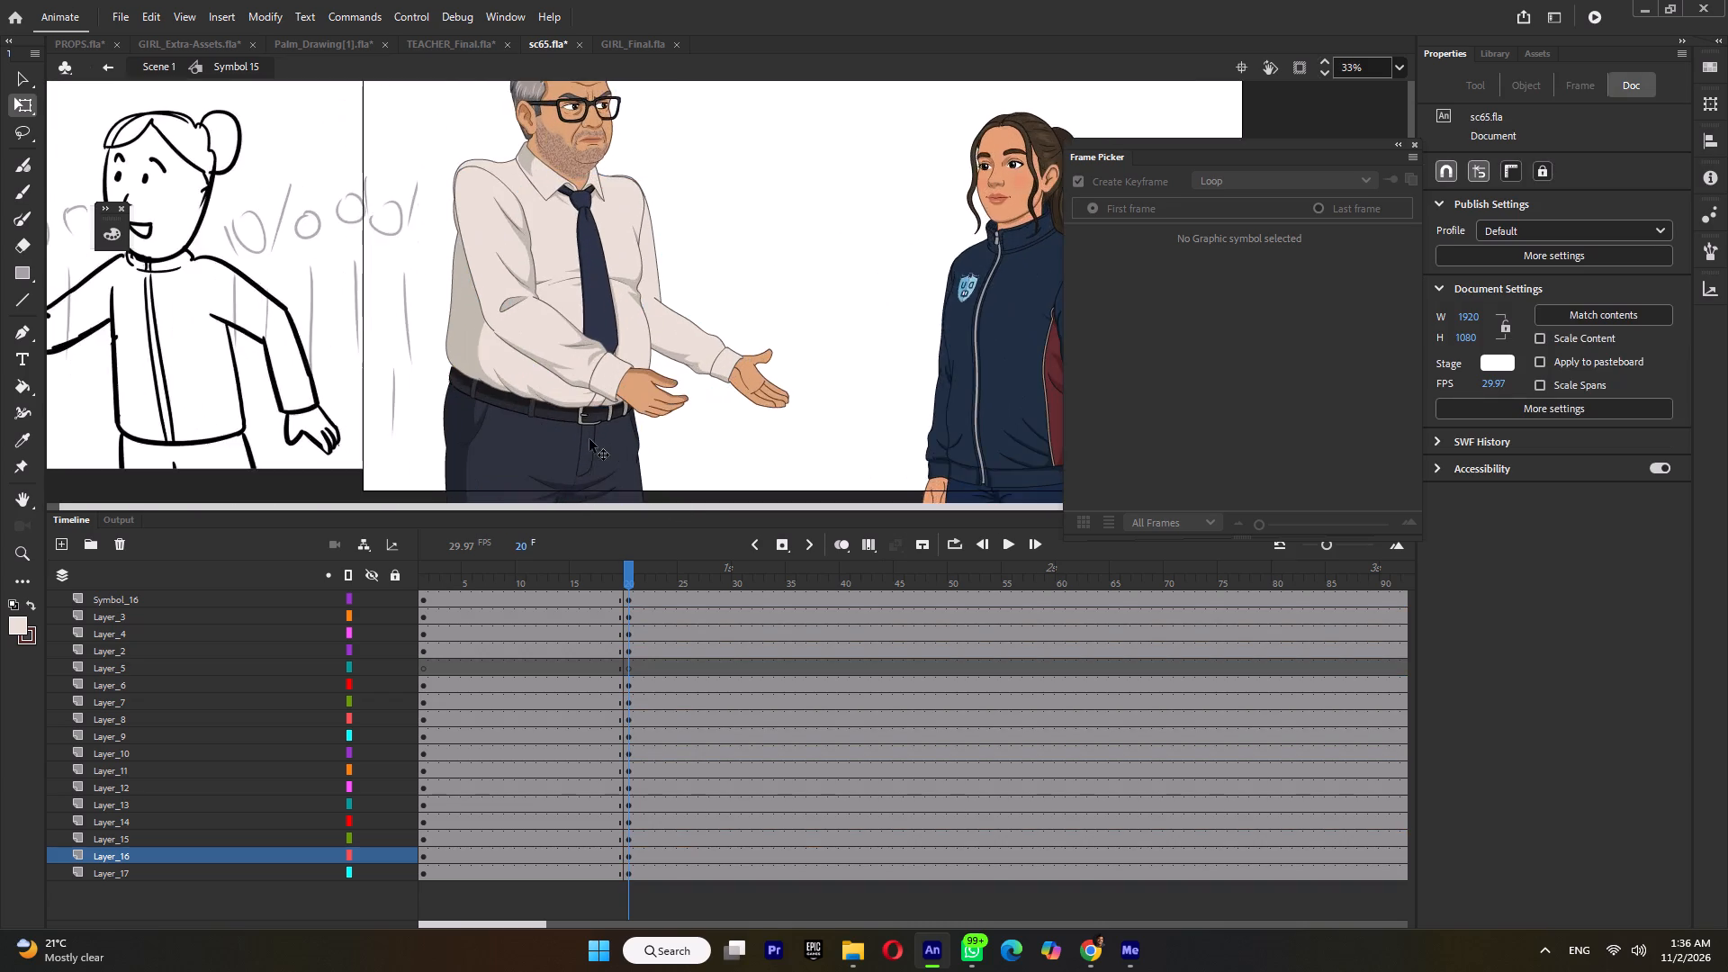
On frame 1 of Symbol 15, switch the teacher's shirt to its frame 5 leaning drawing.
scroll(589, 436, "up", 4, "ctrl")
scroll(597, 355, "down", 3, "ctrl")
left_click(599, 577)
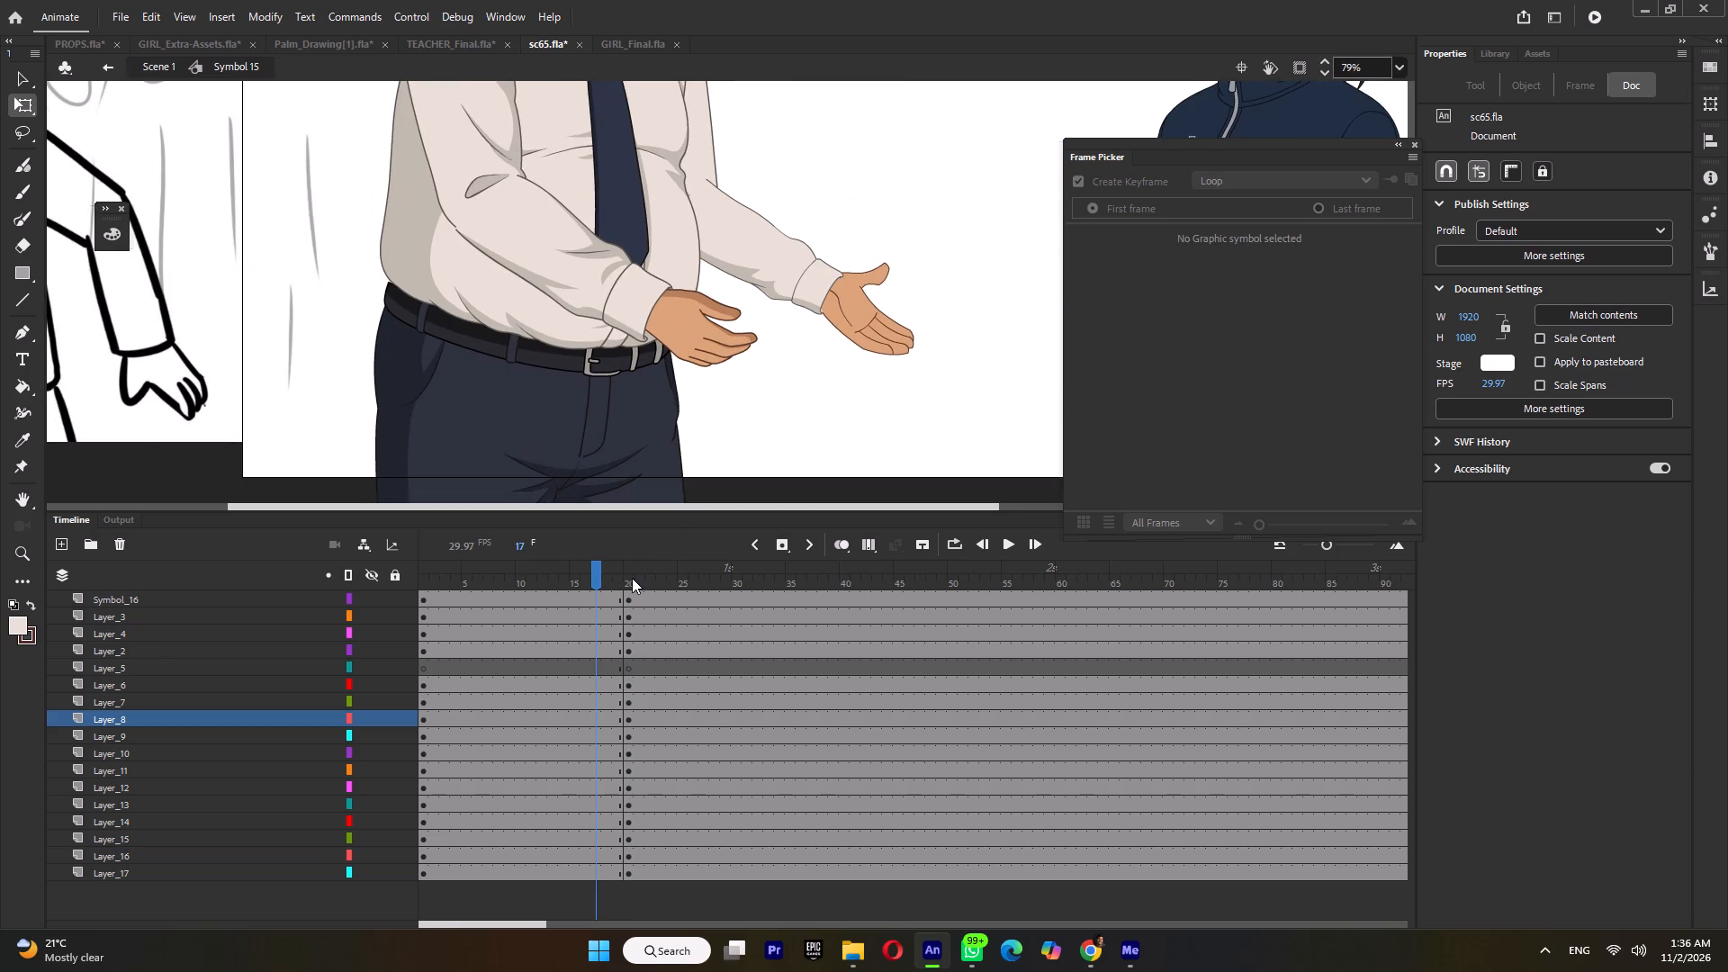
left_click(634, 580)
scroll(573, 490, "down", 4, "ctrl")
left_click_drag(572, 576, 558, 581)
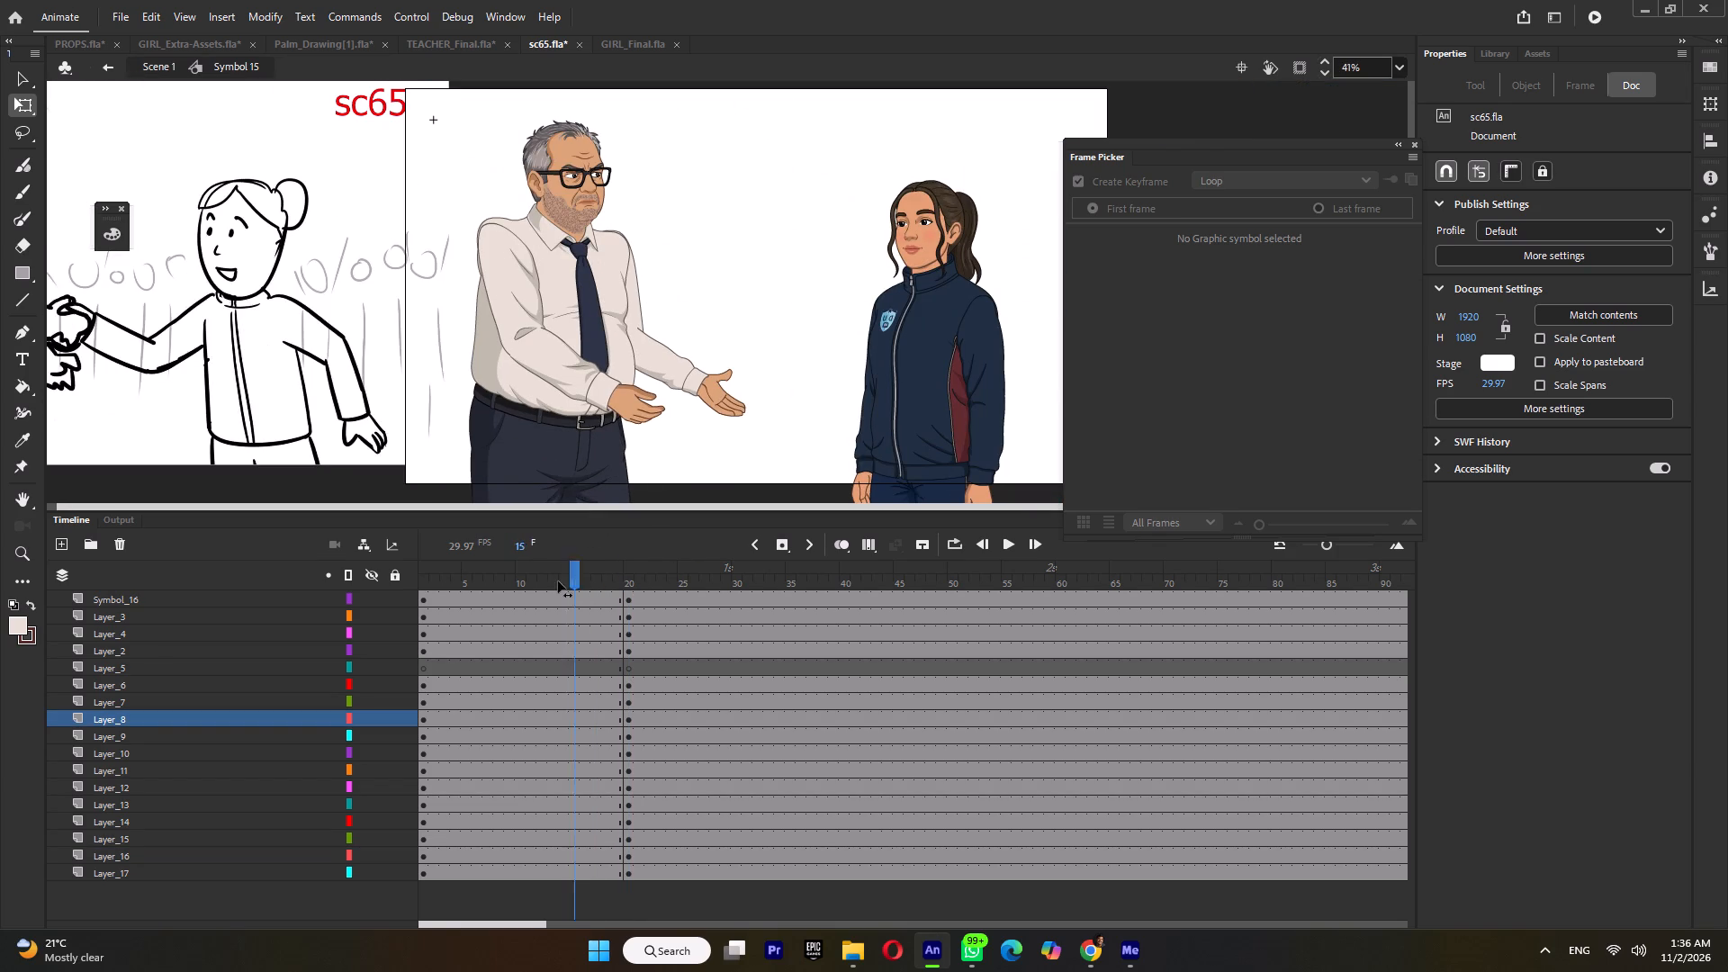
left_click_drag(558, 581, 366, 592)
left_click(618, 290)
left_click(1266, 245)
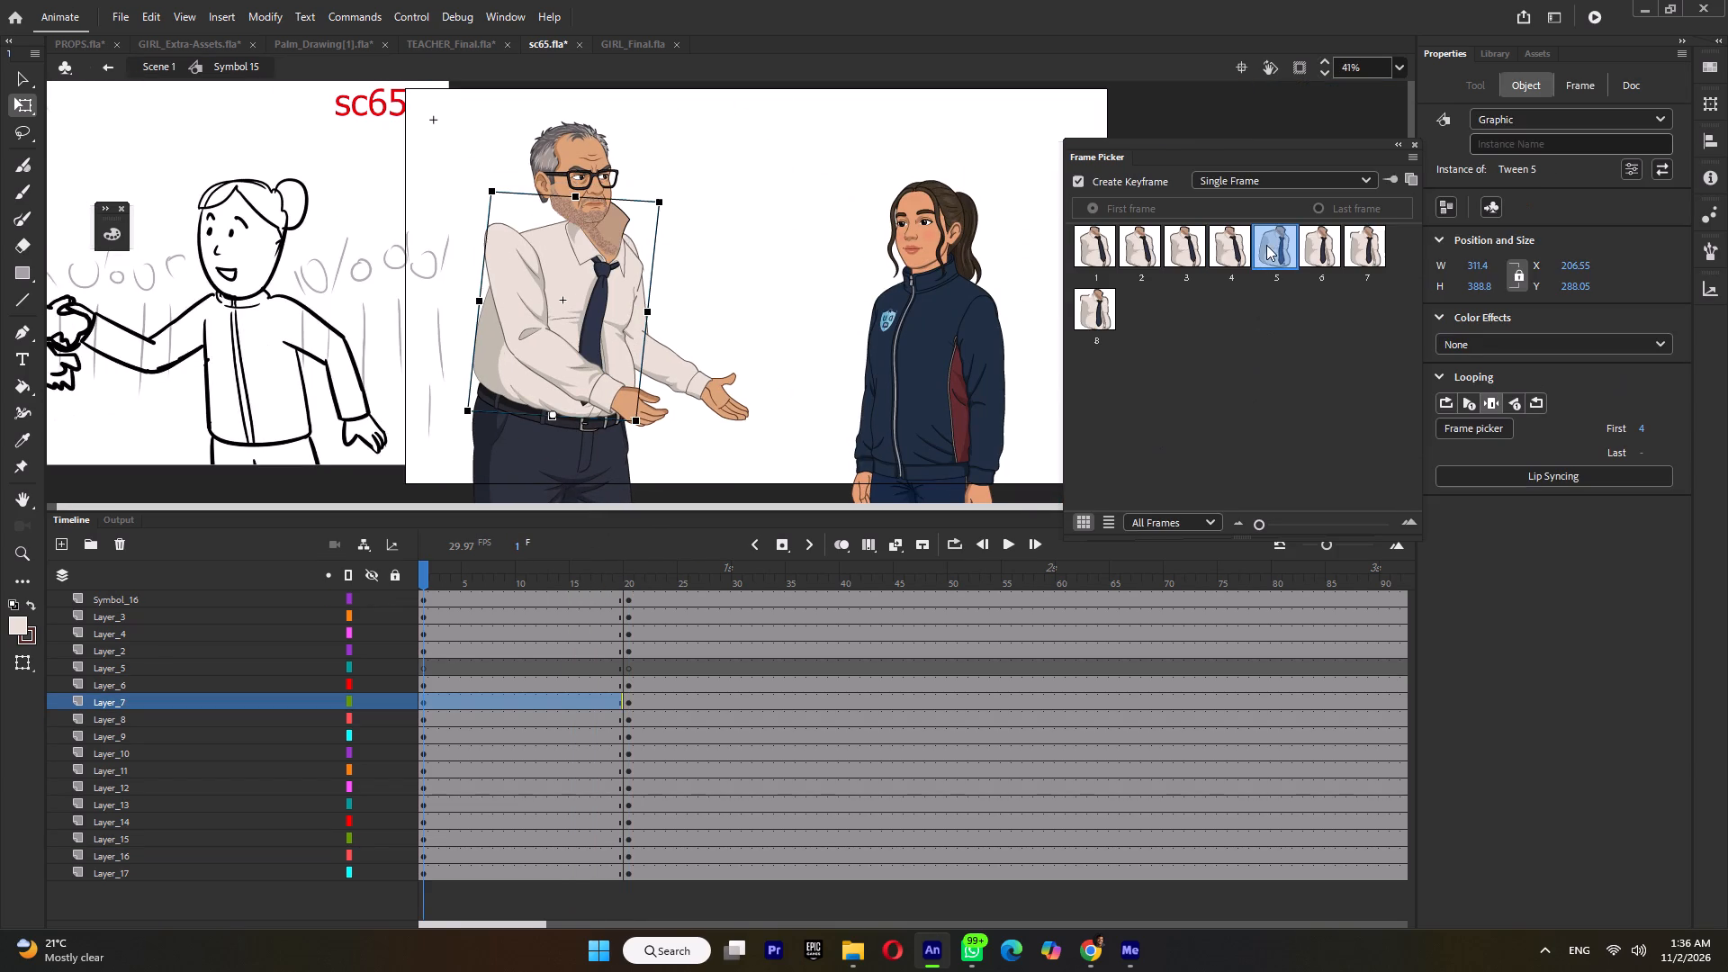
Tilt the teacher's head slightly clockwise and move it forward and down onto the leaning shirt's collar.
left_click(592, 140)
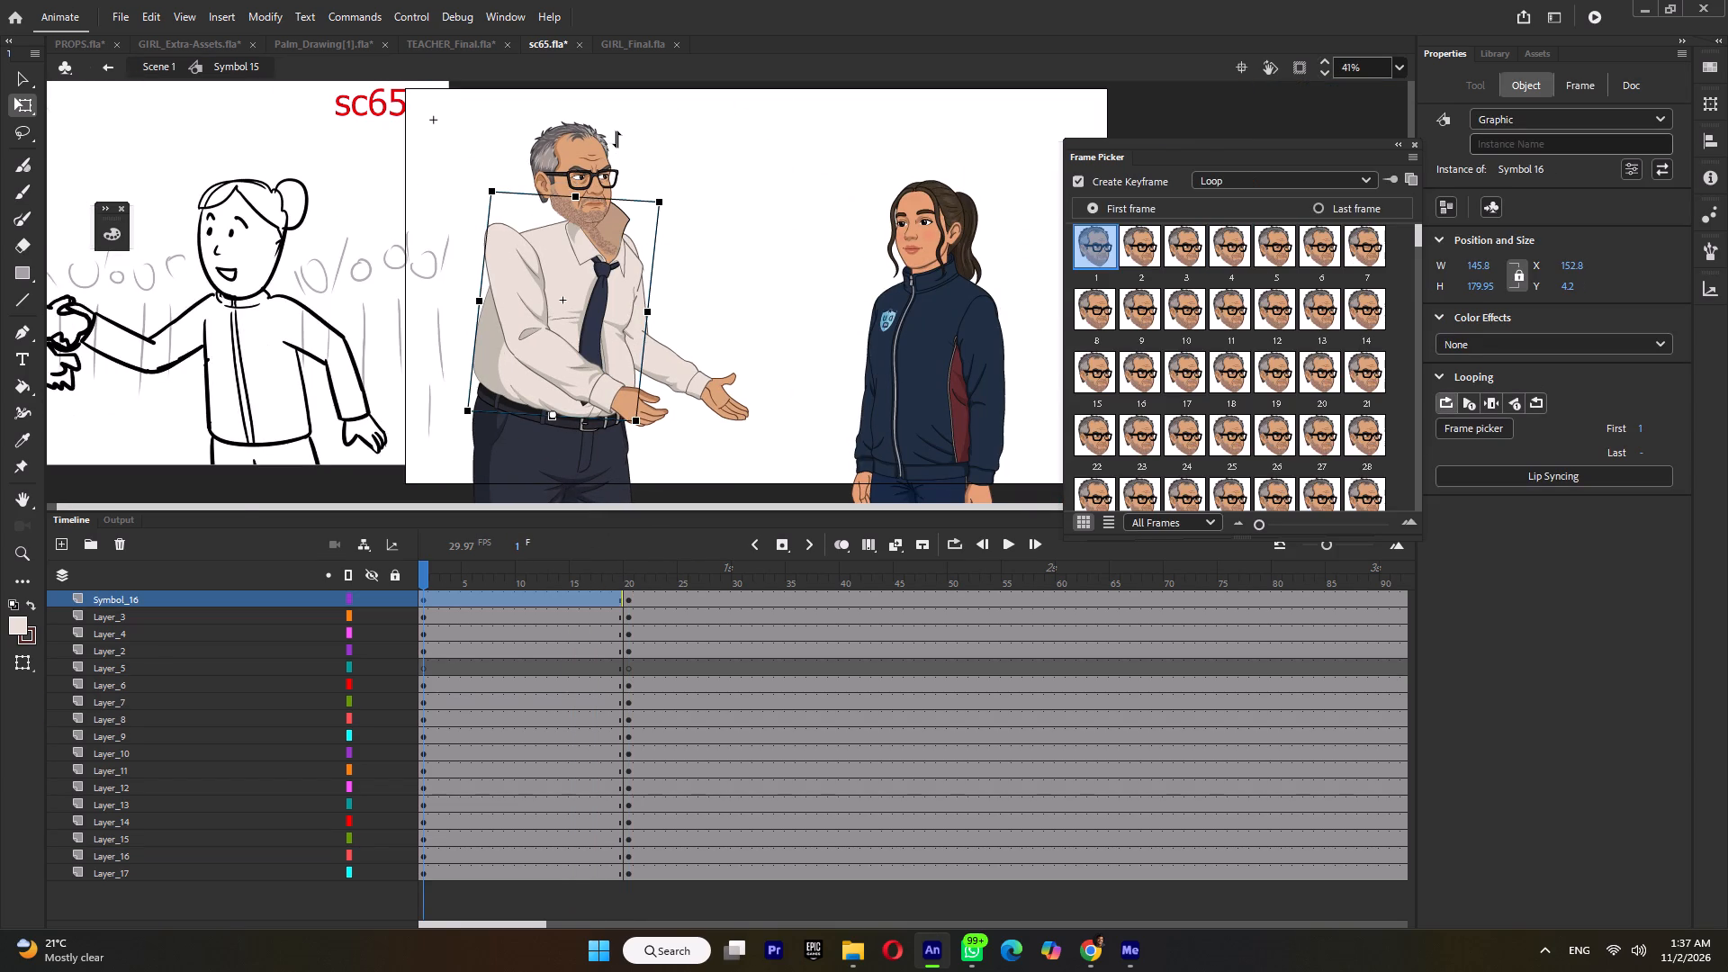
scroll(615, 139, "up", 3, "ctrl")
left_click_drag(634, 104, 672, 170)
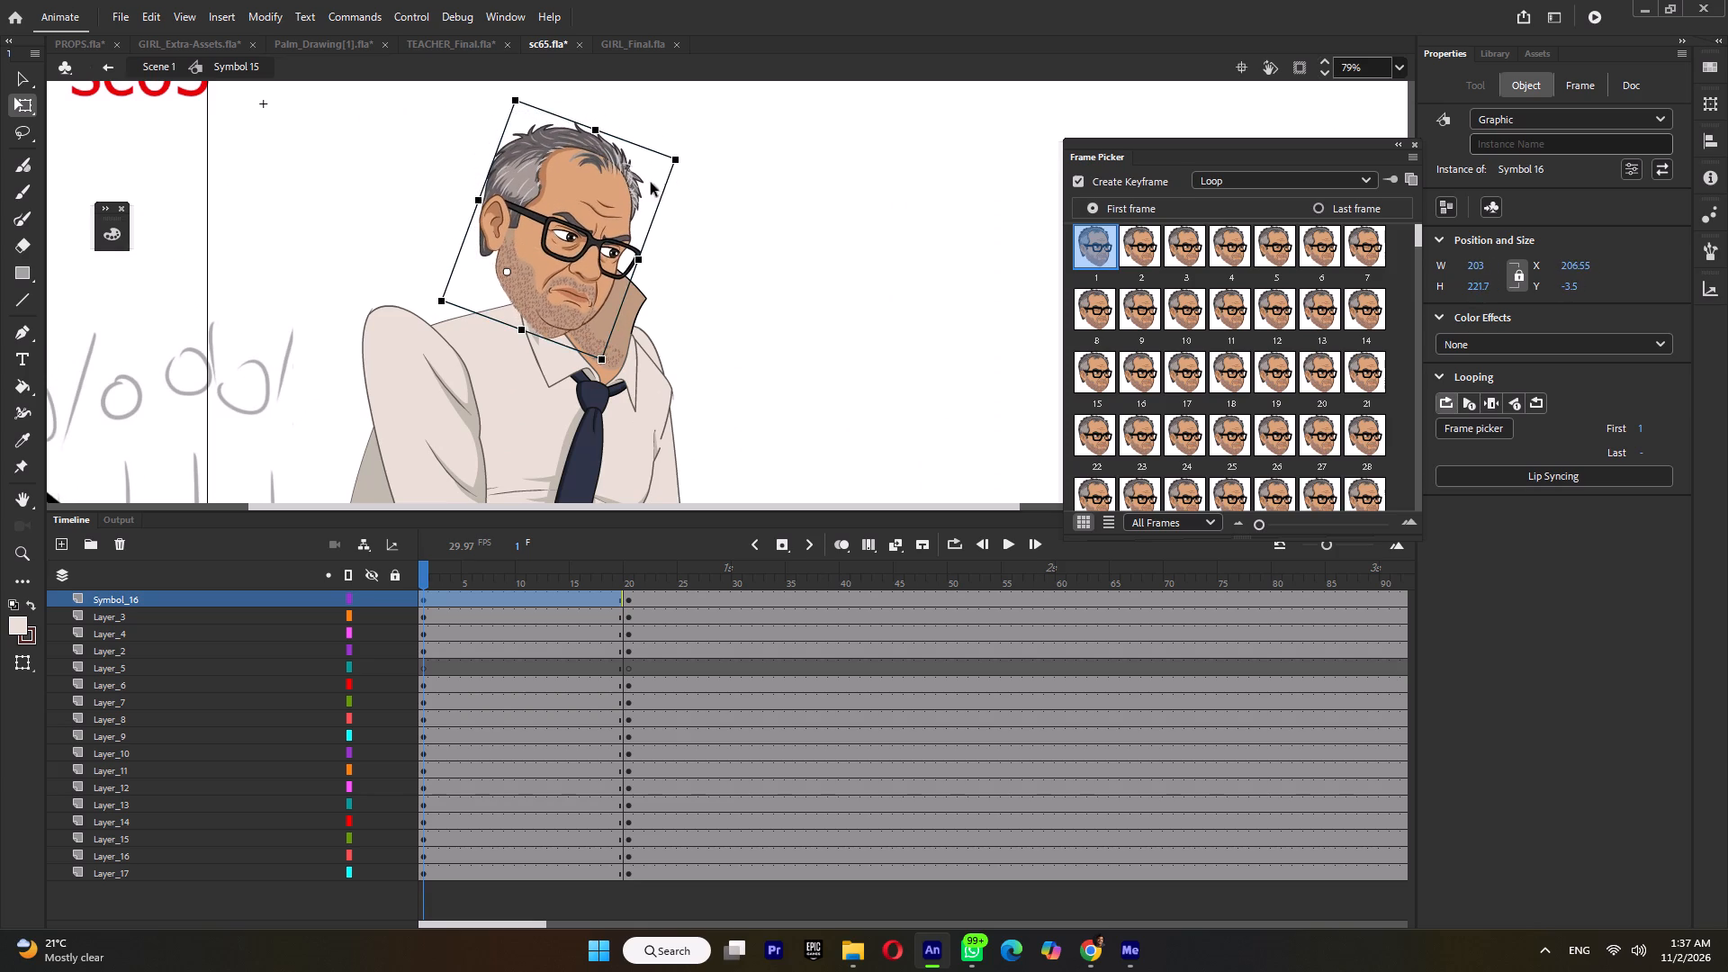
left_click_drag(542, 238, 607, 271)
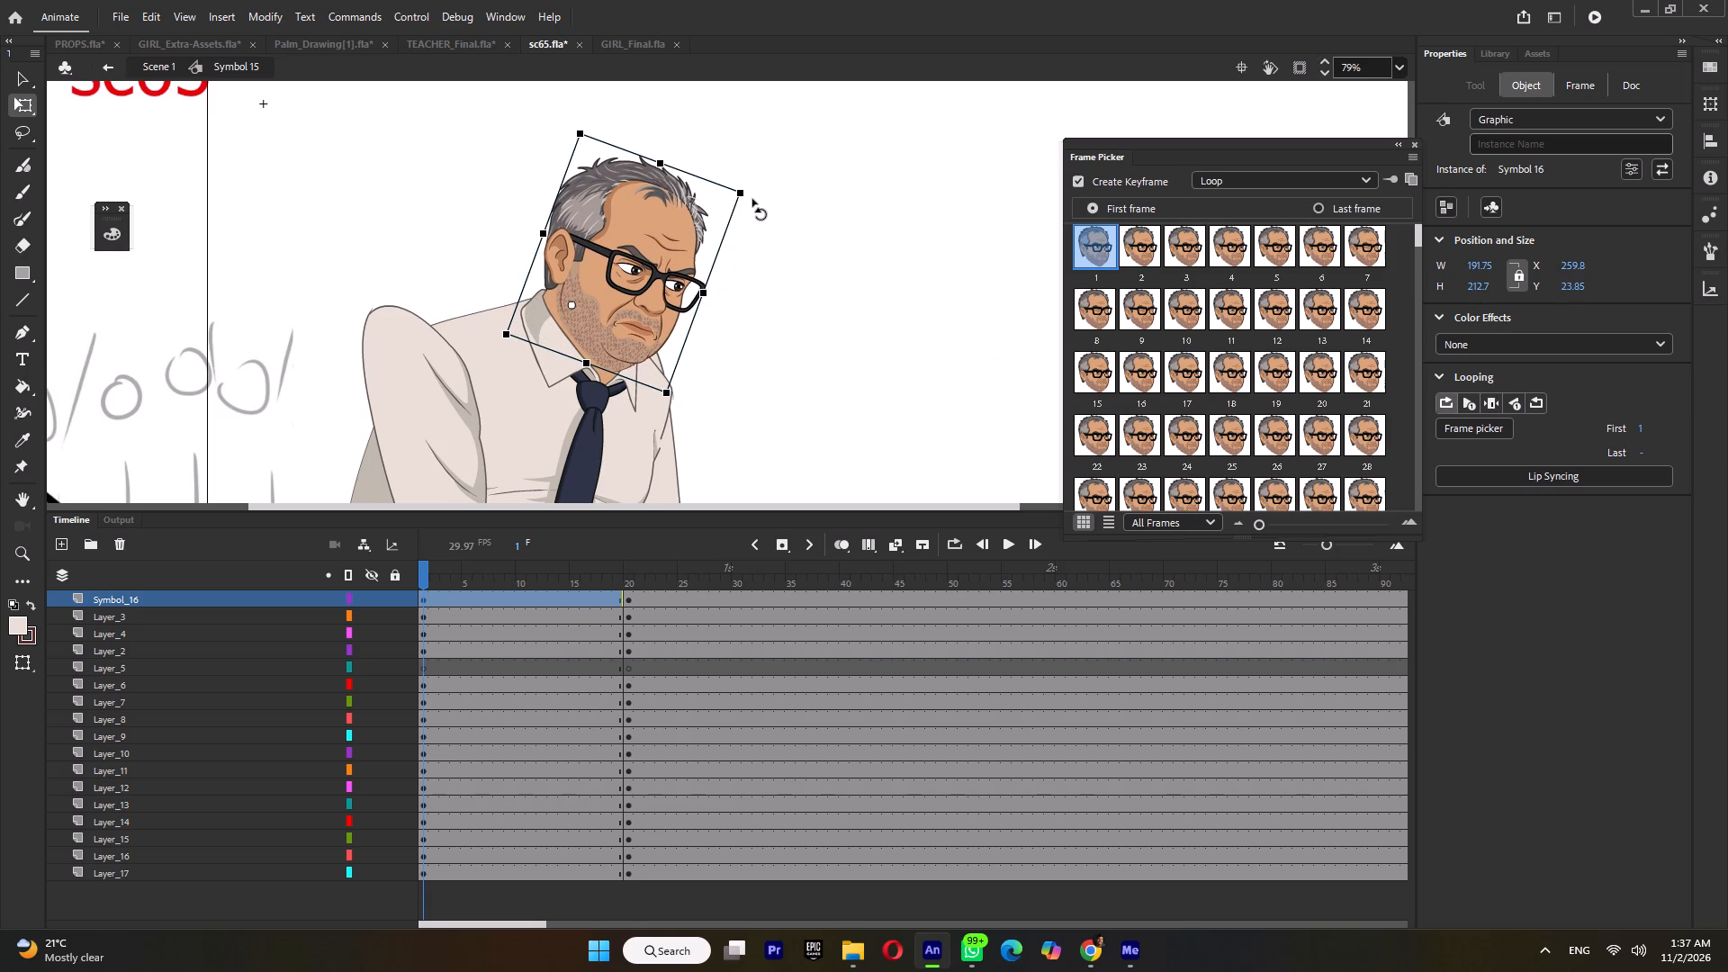
left_click_drag(751, 199, 740, 164)
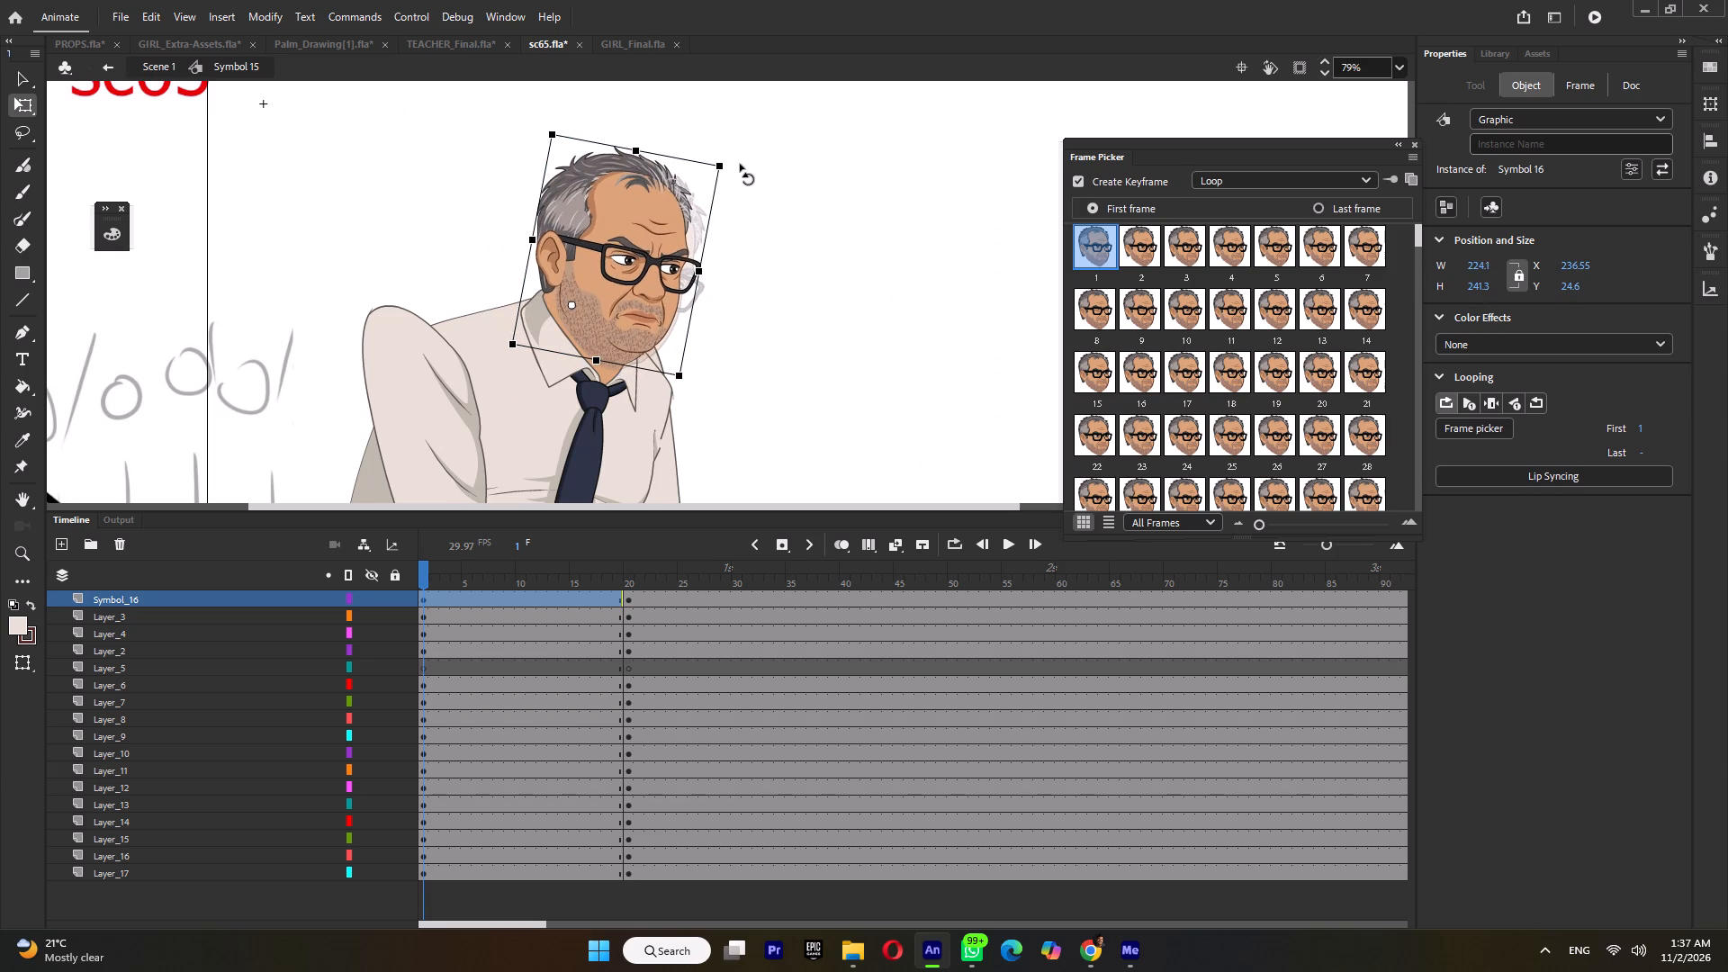
left_click_drag(740, 164, 740, 172)
scroll(735, 179, "down", 8, "ctrl")
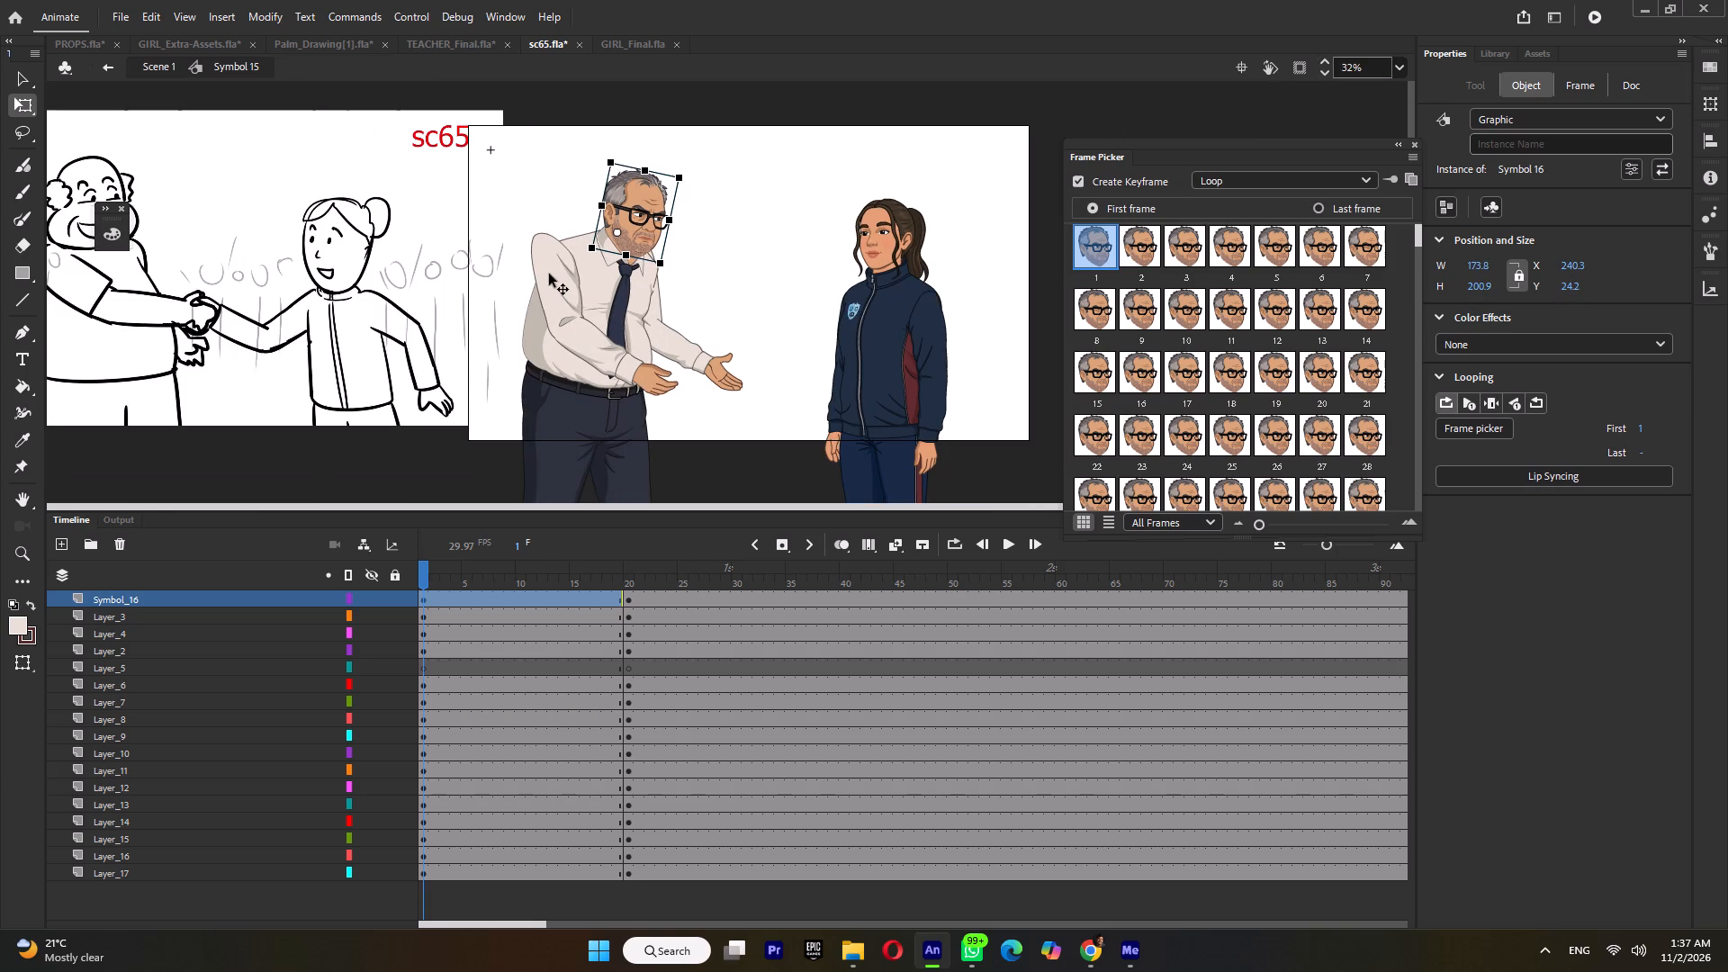
Move the teacher's near upper arm onto the shoulder of the leaning shirt.
left_click(549, 274)
left_click_drag(553, 283, 571, 299)
scroll(564, 265, "up", 8, "ctrl")
left_click_drag(516, 270, 516, 257)
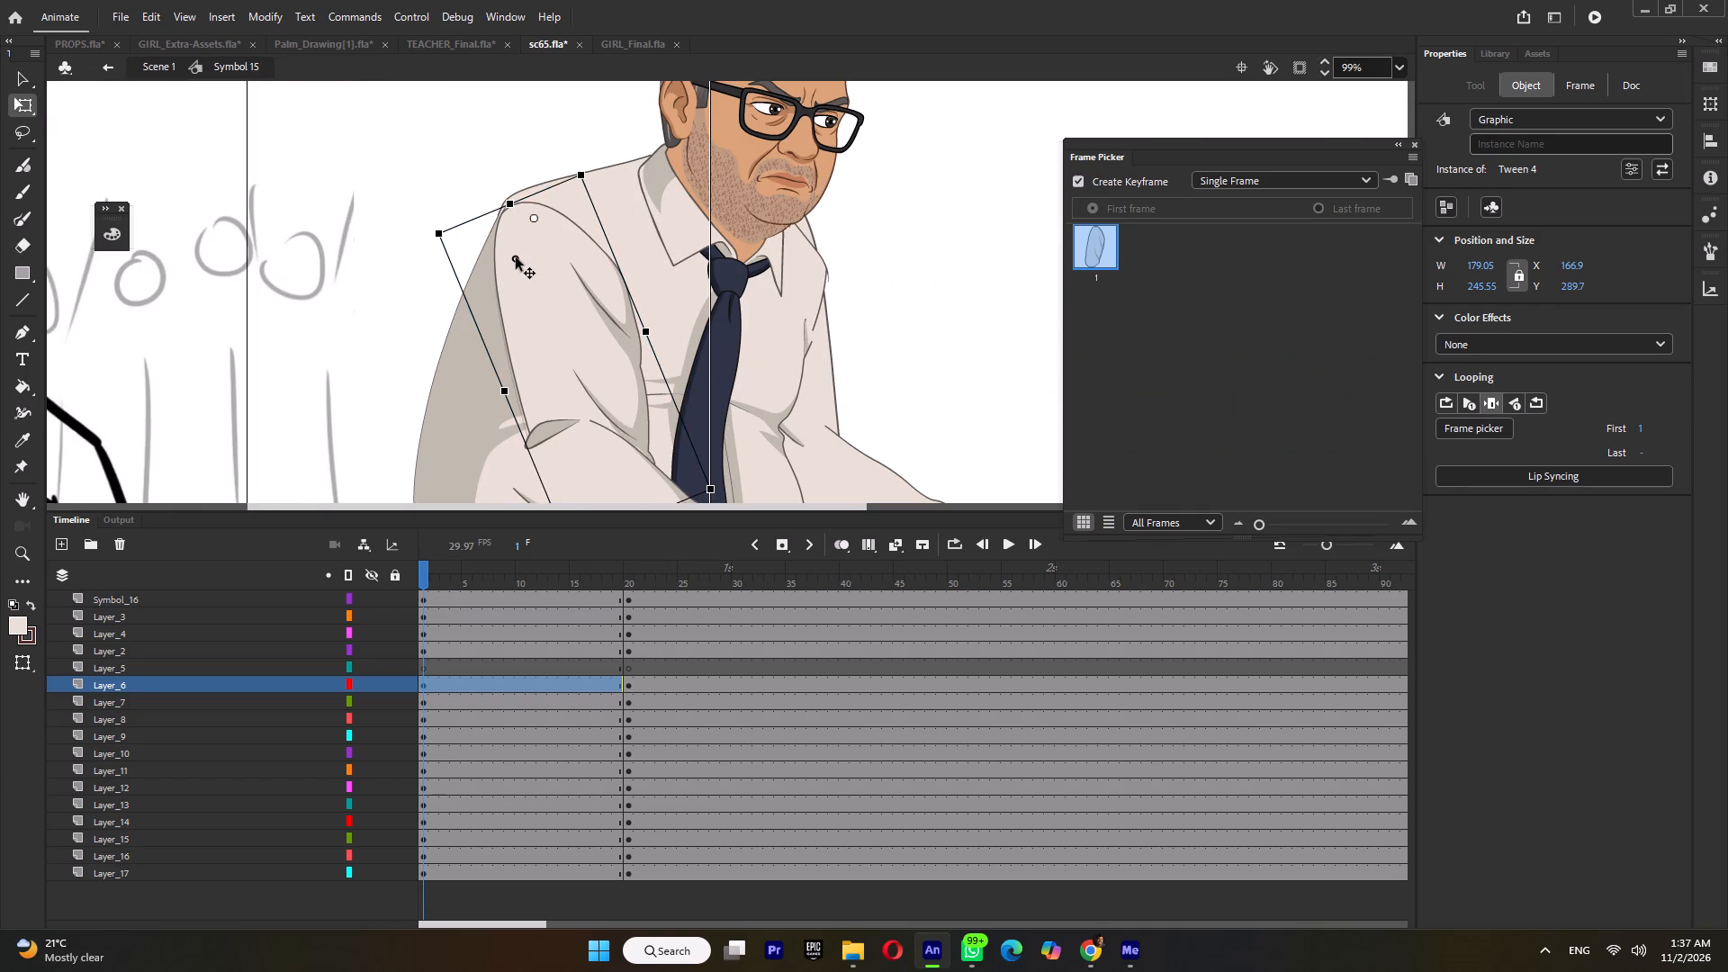
left_click_drag(516, 257, 514, 258)
scroll(525, 250, "down", 9, "ctrl")
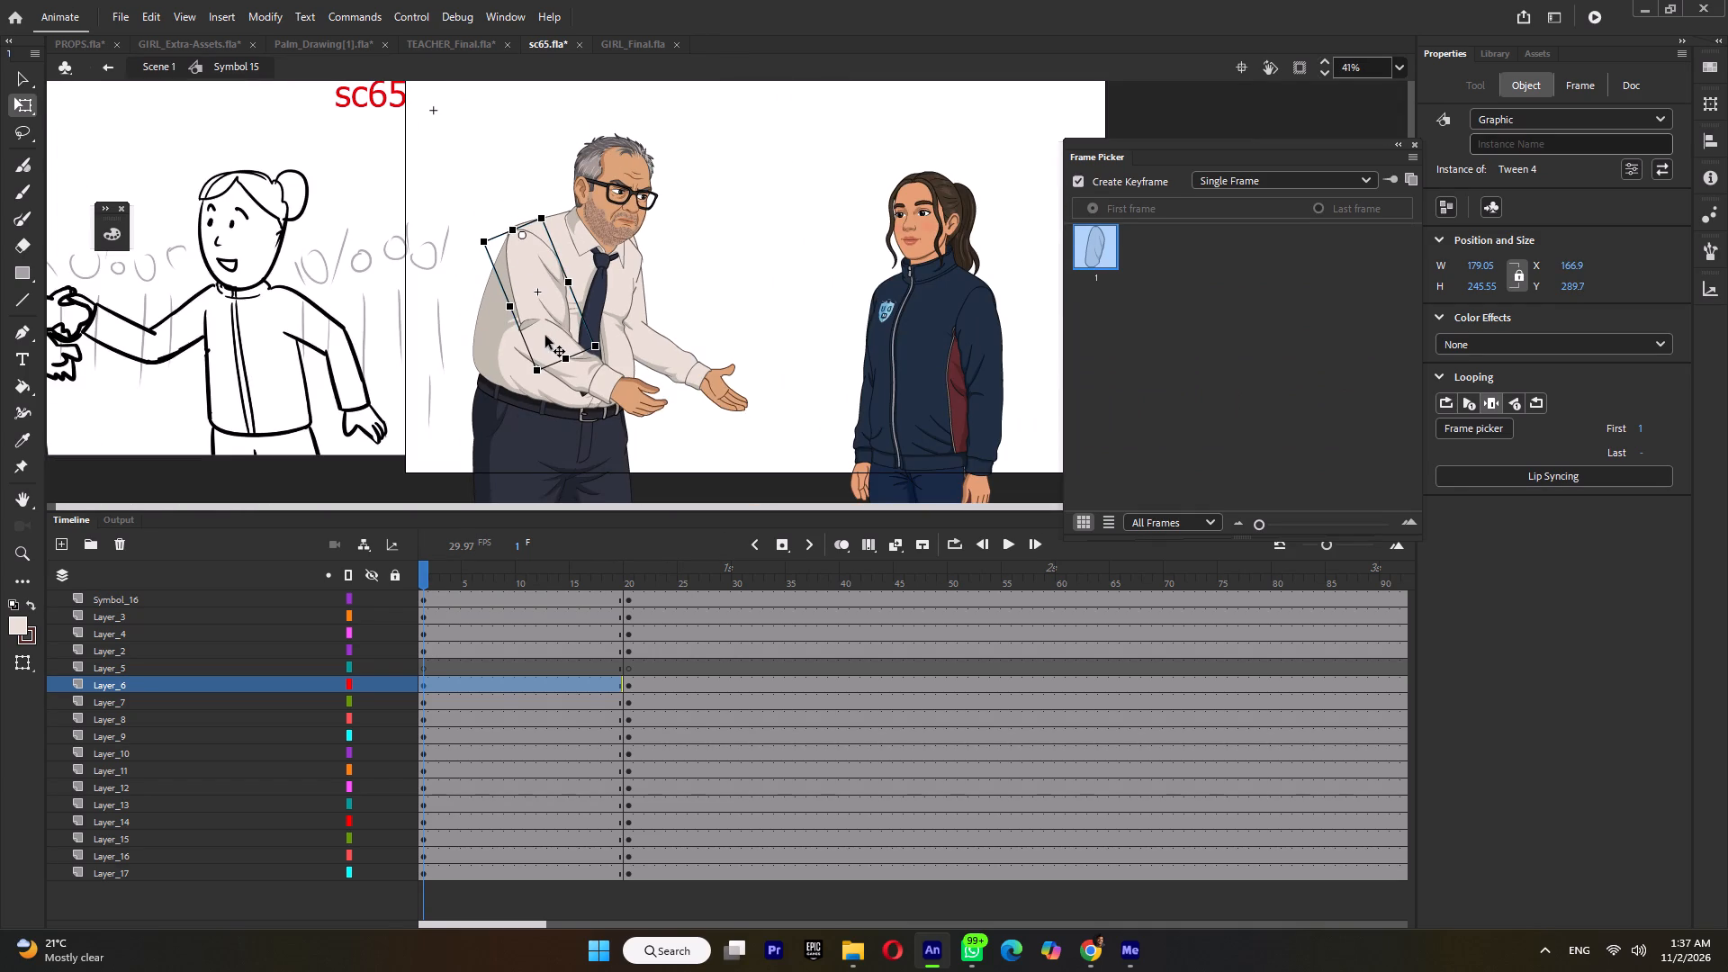
Attach the near forearm to the moved upper arm's elbow, swing it upward toward the girl and stretch it longer.
left_click(545, 336)
scroll(547, 365, "up", 5, "ctrl")
left_click_drag(562, 322, 608, 356)
left_click(601, 351)
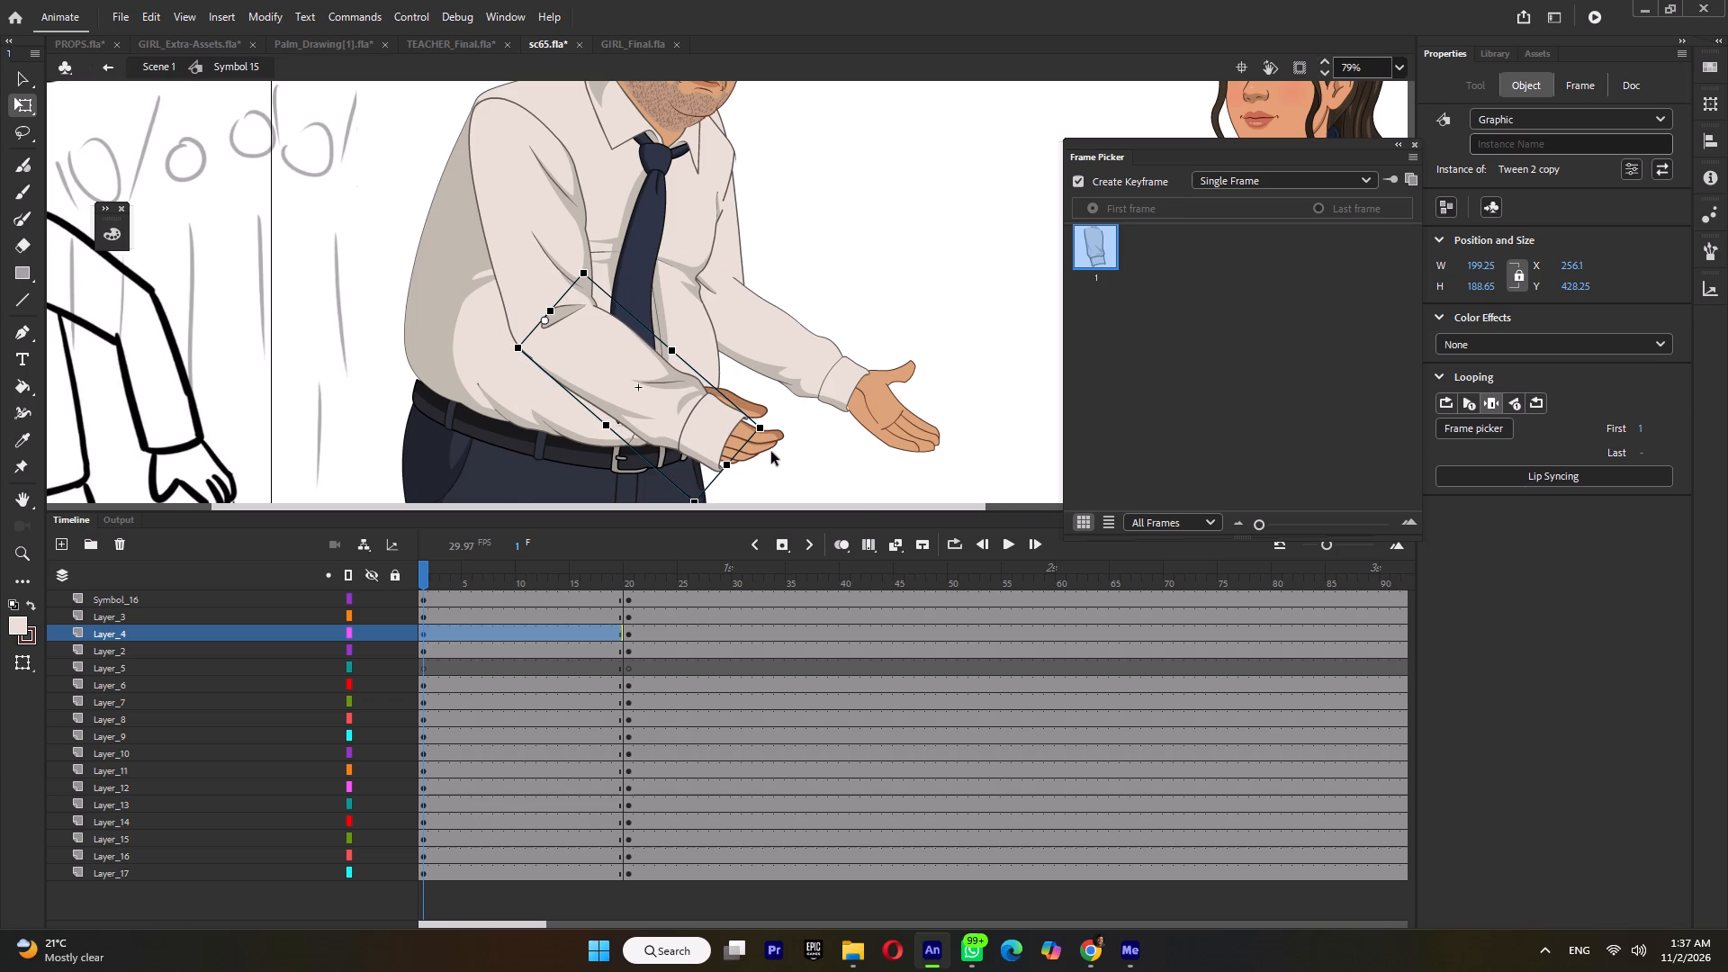
scroll(724, 301, "down", 8, "ctrl")
scroll(724, 301, "up", 5, "ctrl")
scroll(642, 354, "up", 2, "ctrl")
left_click_drag(628, 420, 662, 379)
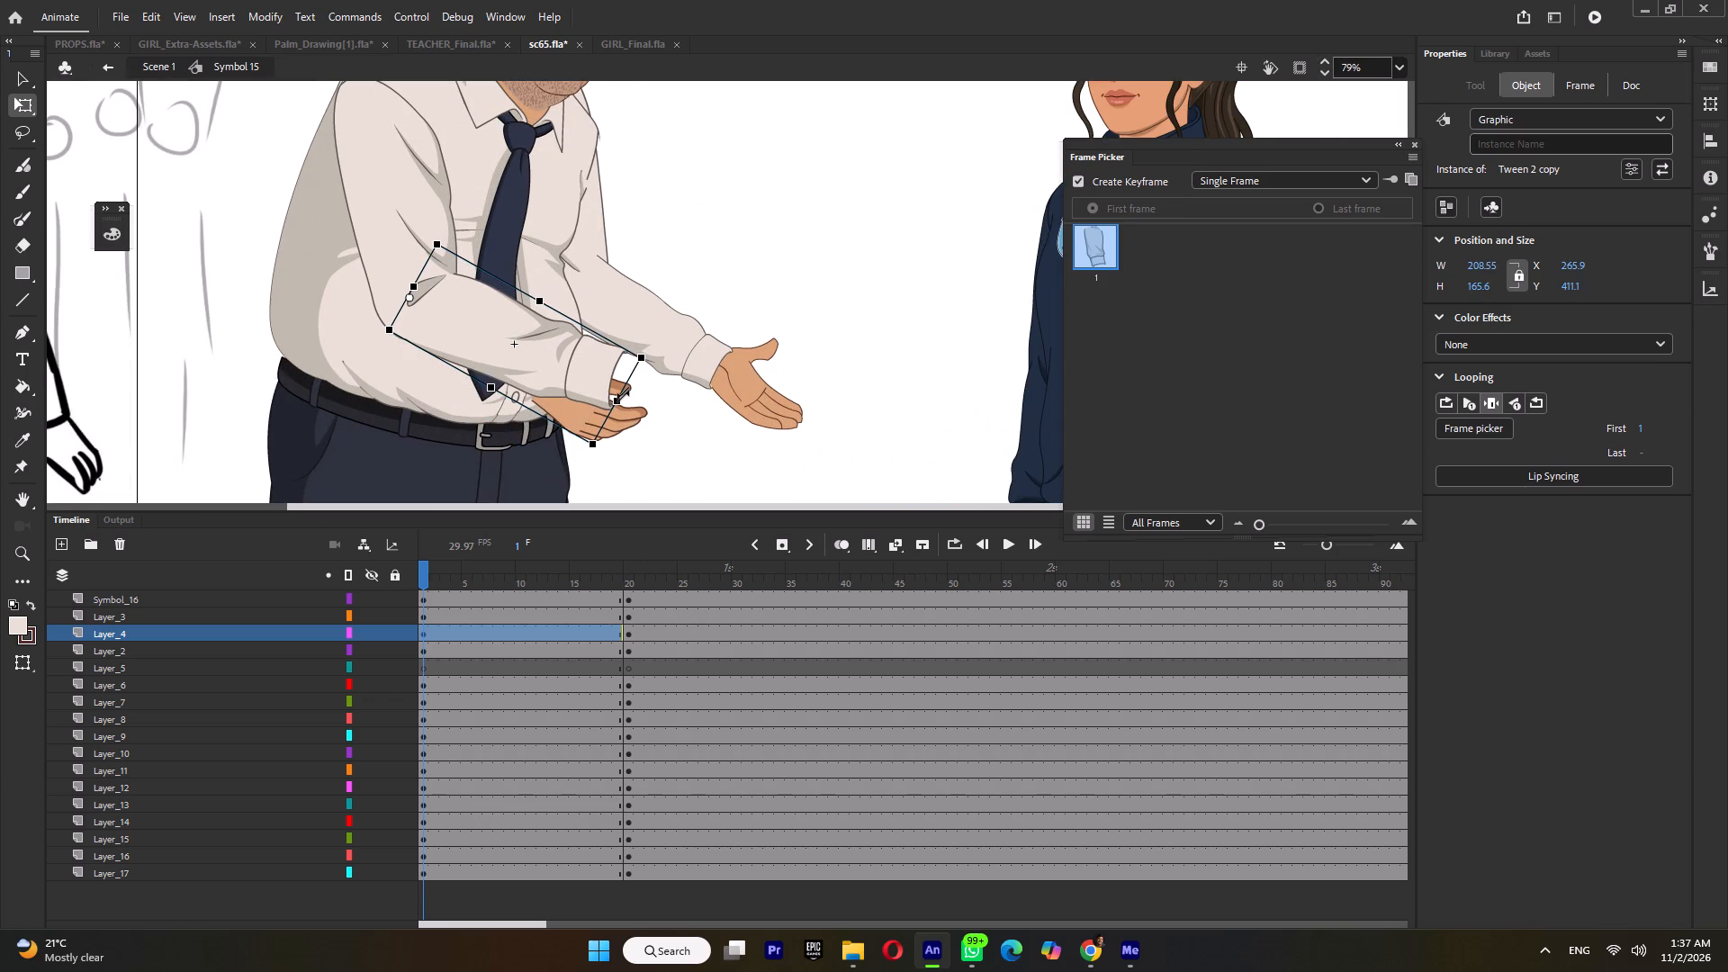
left_click_drag(618, 404, 645, 419)
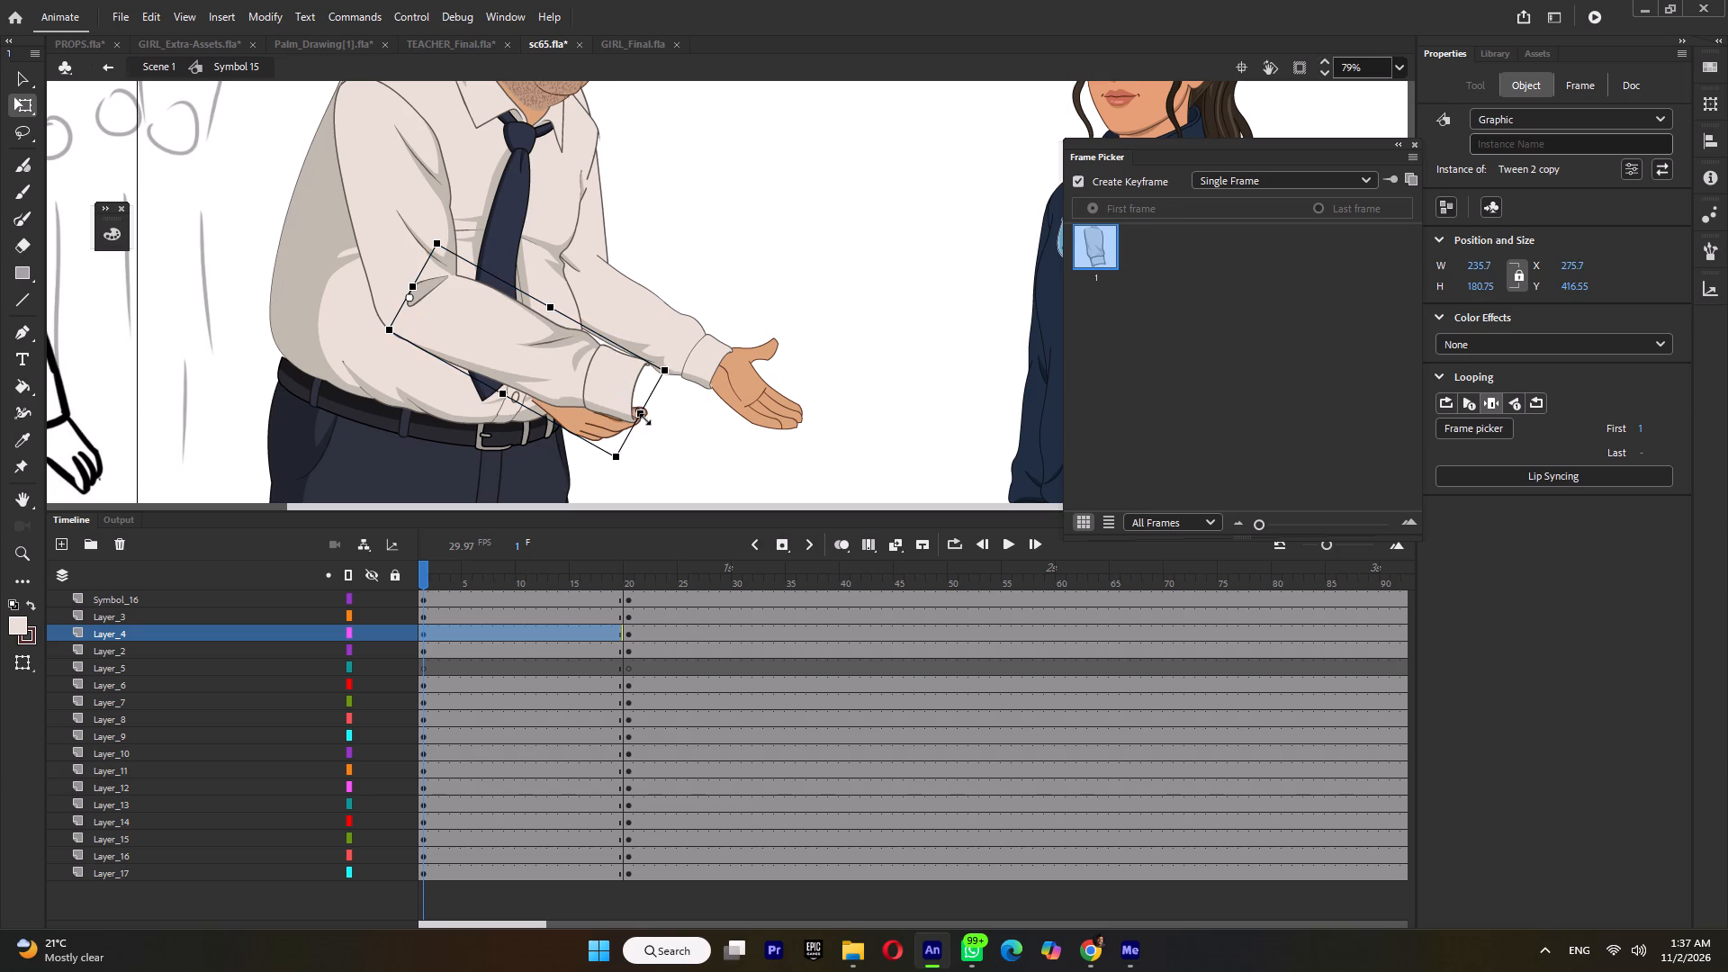
left_click_drag(645, 419, 640, 420)
left_click_drag(669, 381, 669, 402)
Move the teacher's near hand into the cuff of the lengthened forearm.
left_click(645, 416)
scroll(635, 416, "up", 4, "ctrl")
left_click_drag(640, 413, 828, 468)
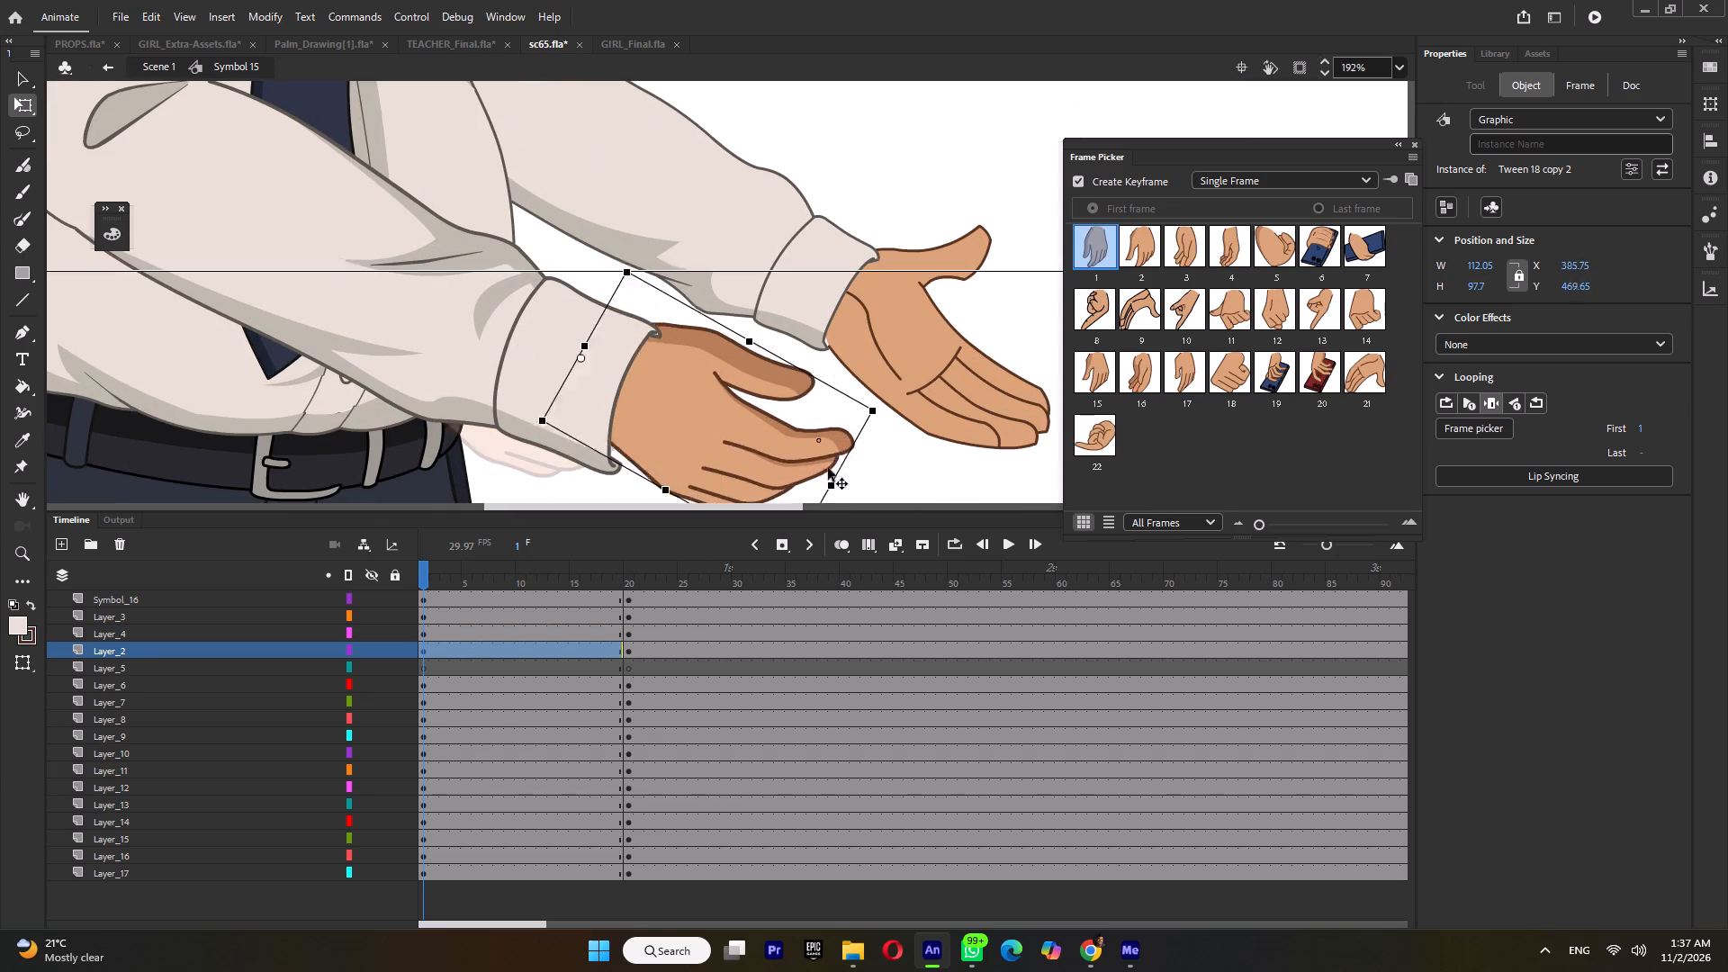
left_click_drag(828, 468, 839, 461)
scroll(838, 461, "down", 2, "ctrl")
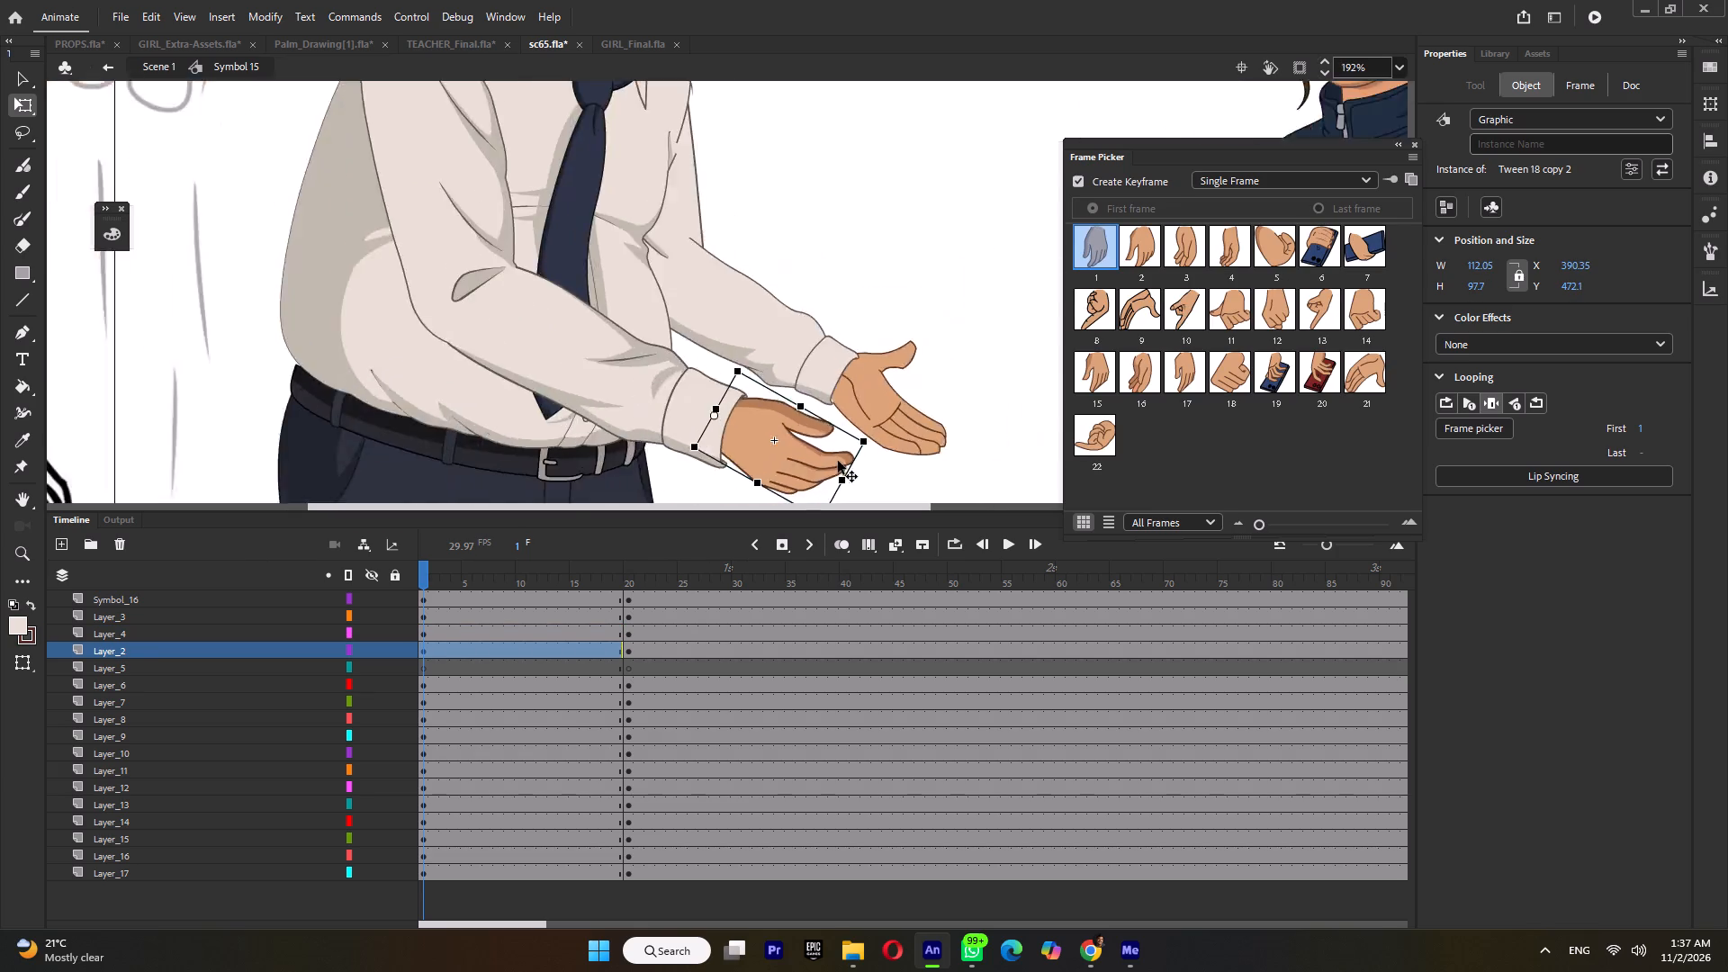
scroll(838, 461, "down", 6, "ctrl")
Move the far upper arm to the leaning shirt's shoulder, lengthen it slightly and rotate it counterclockwise.
left_click(656, 371)
scroll(656, 373, "up", 5, "ctrl")
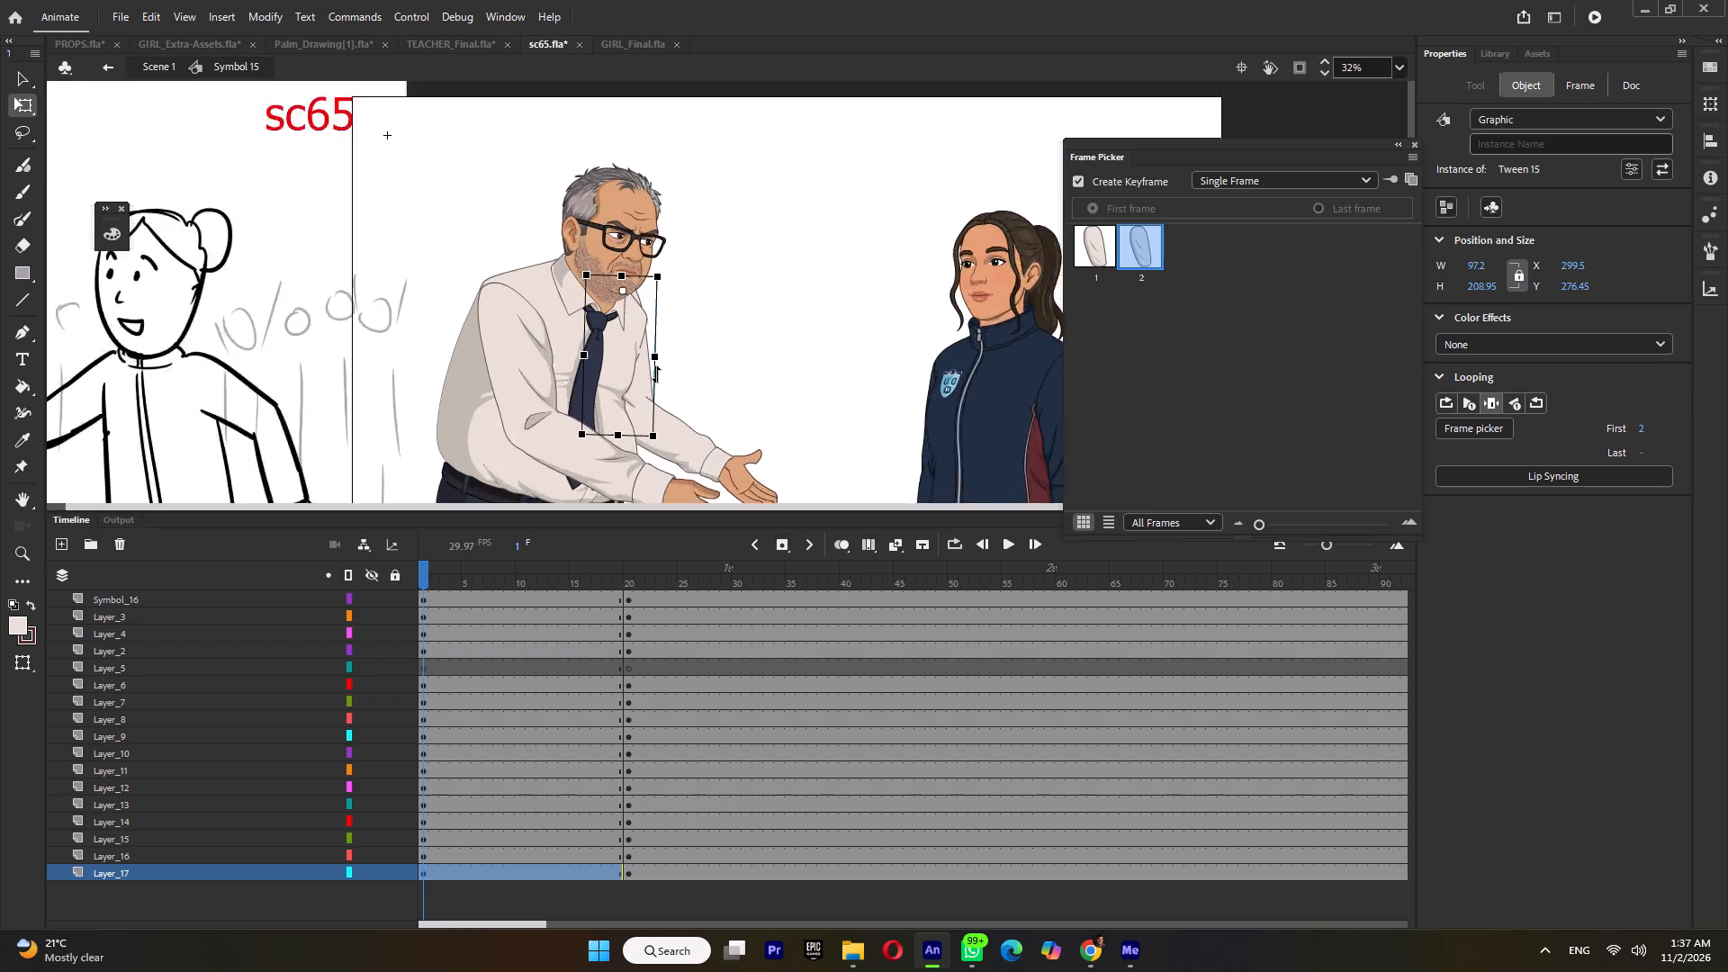
scroll(626, 370, "up", 4, "ctrl")
left_click_drag(661, 368, 692, 442)
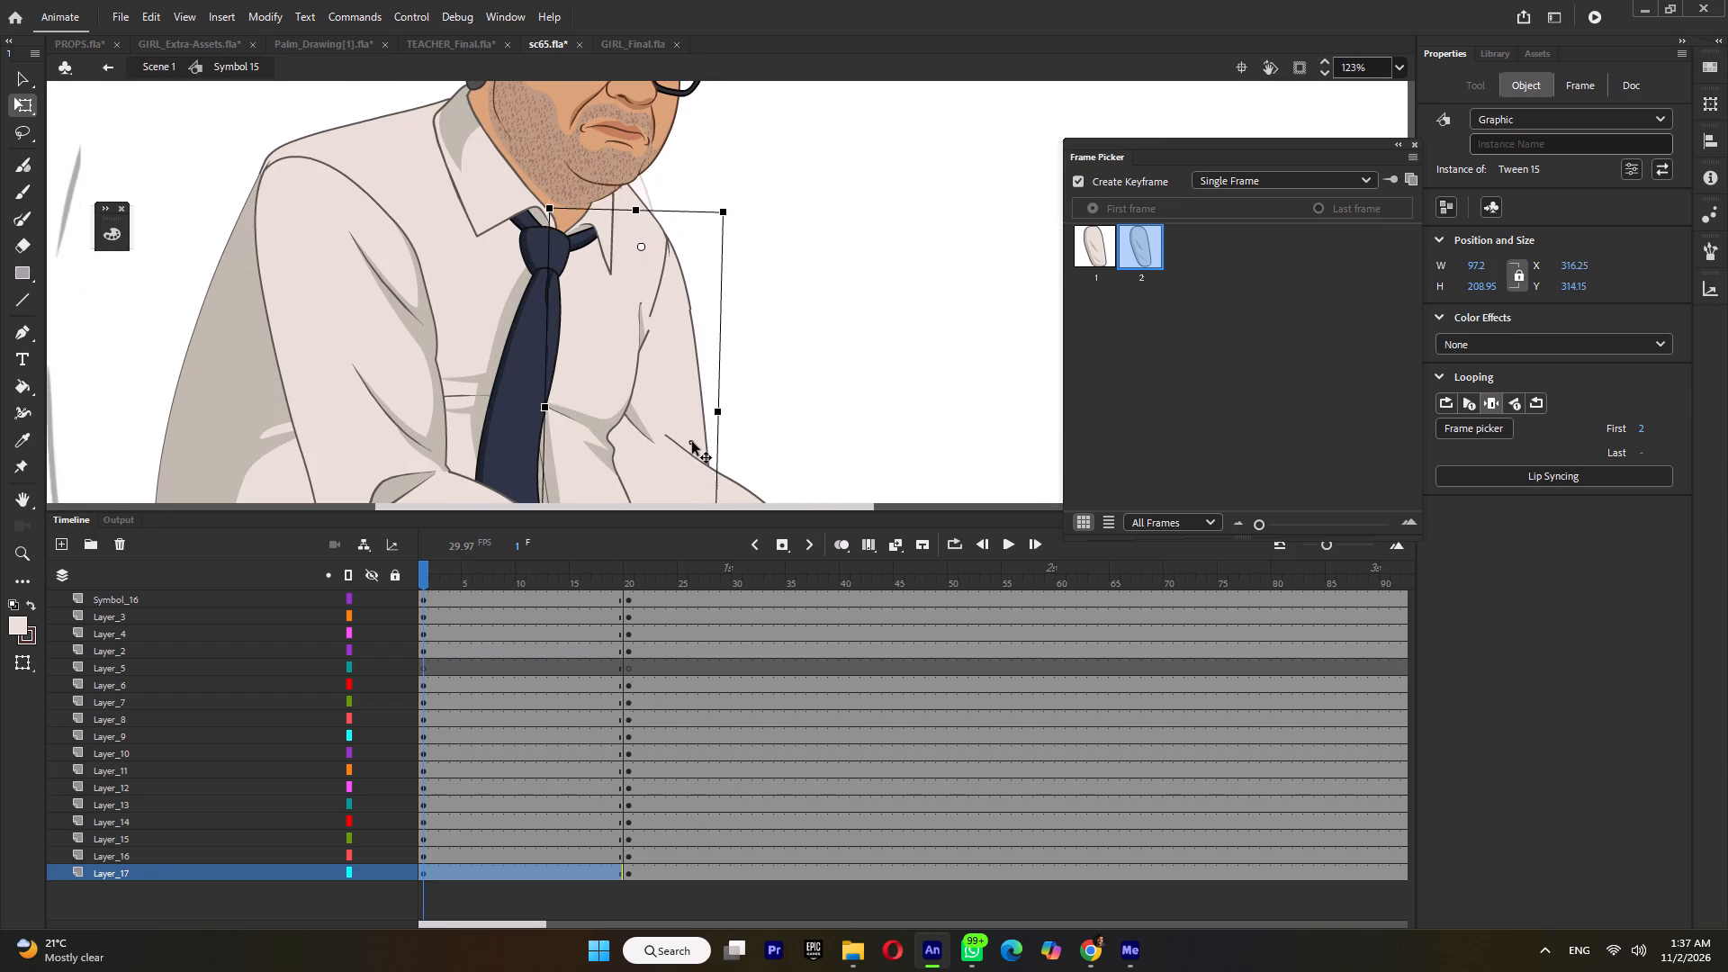
left_click_drag(692, 442, 684, 428)
scroll(695, 296, "down", 10, "ctrl")
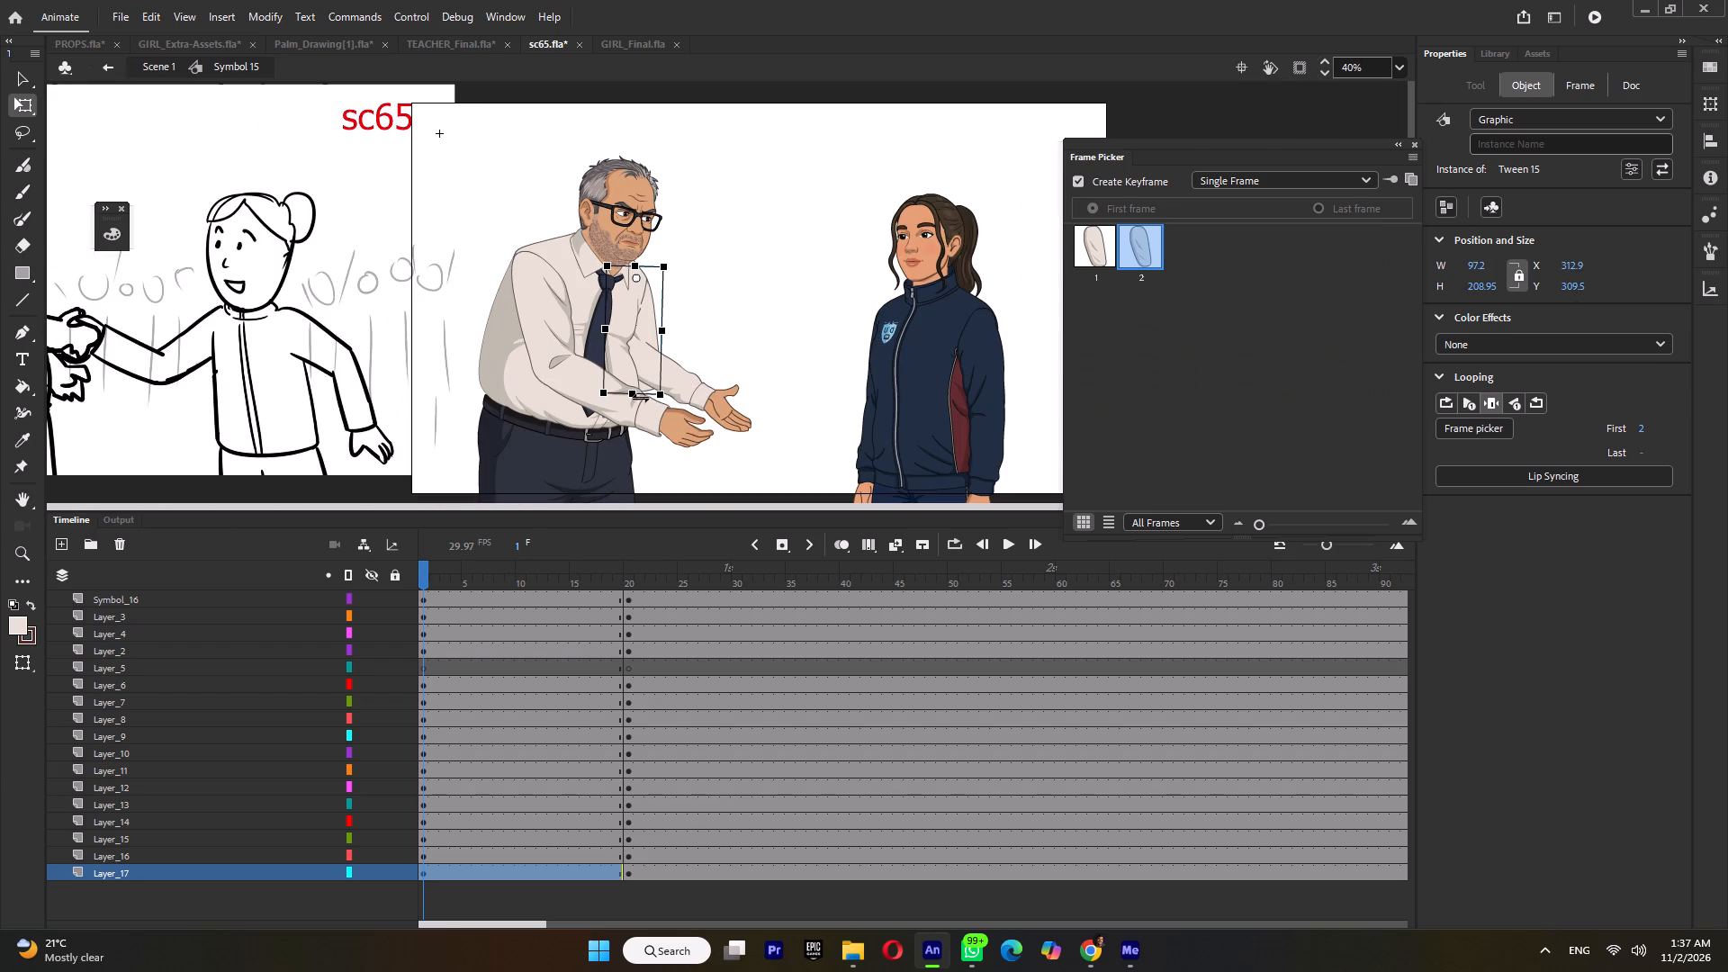
left_click(636, 397)
left_click_drag(658, 405, 660, 405)
left_click_drag(660, 405, 678, 405)
Move the teacher's far forearm and hand together to the end of the far upper arm.
left_click(662, 369)
left_click(730, 412, "shift")
scroll(665, 382, "up", 2, "ctrl")
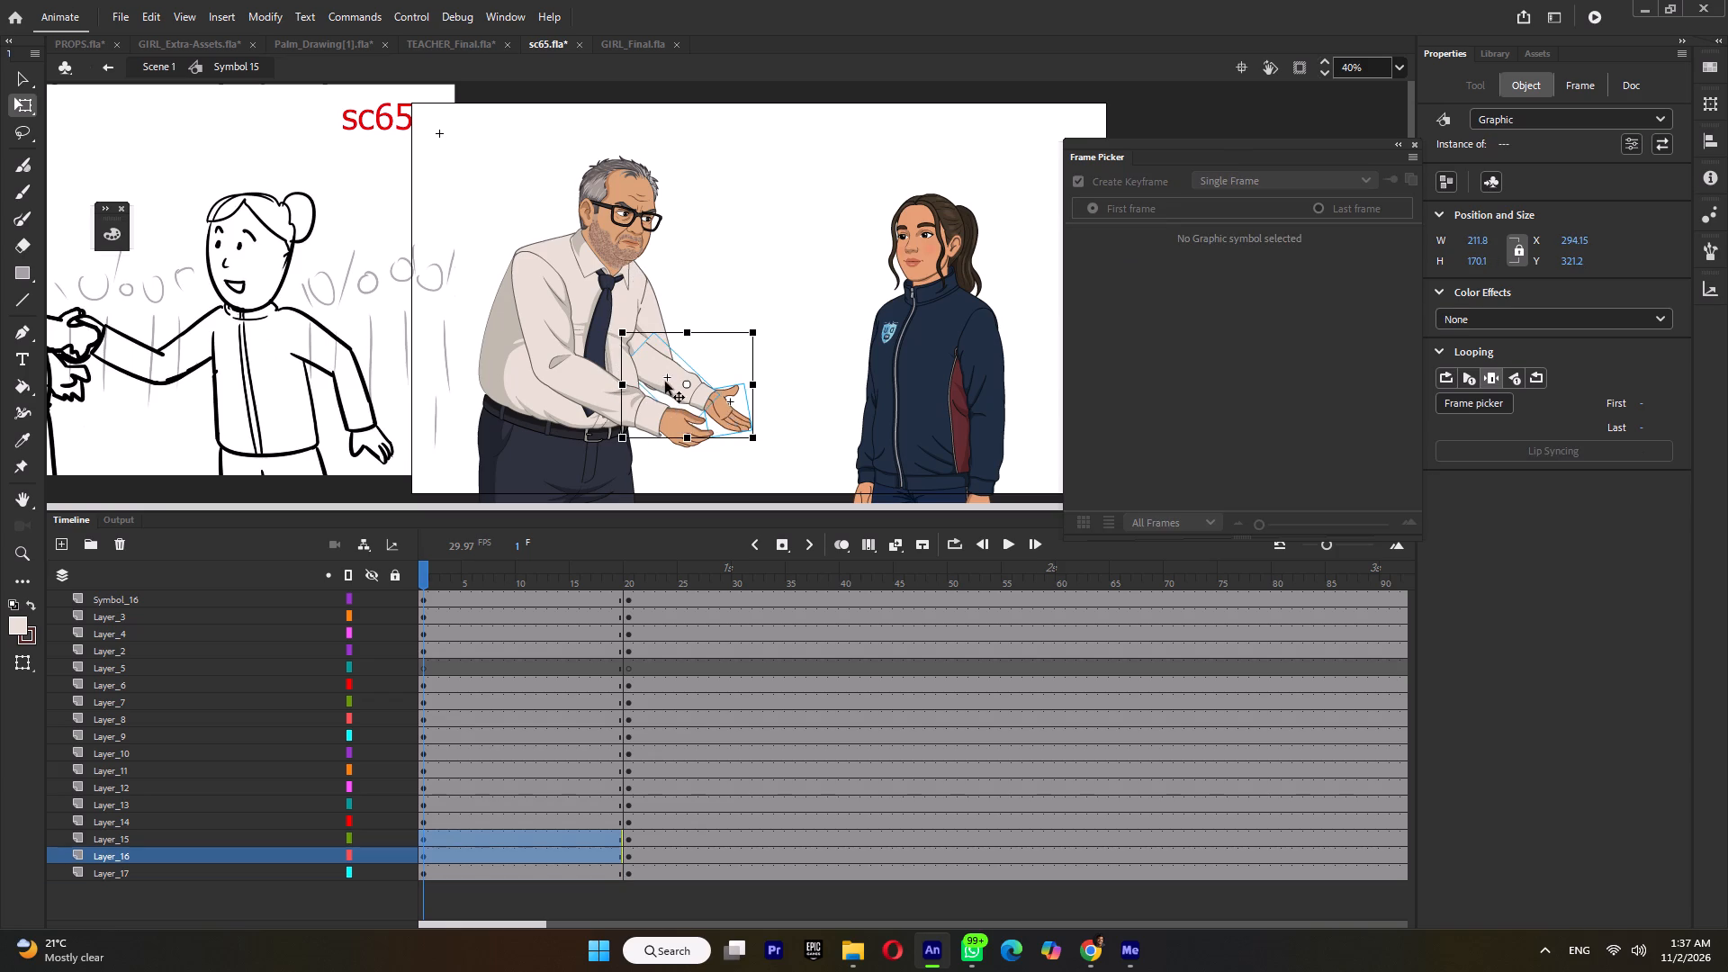
scroll(665, 382, "up", 3, "ctrl")
left_click_drag(652, 373, 696, 409)
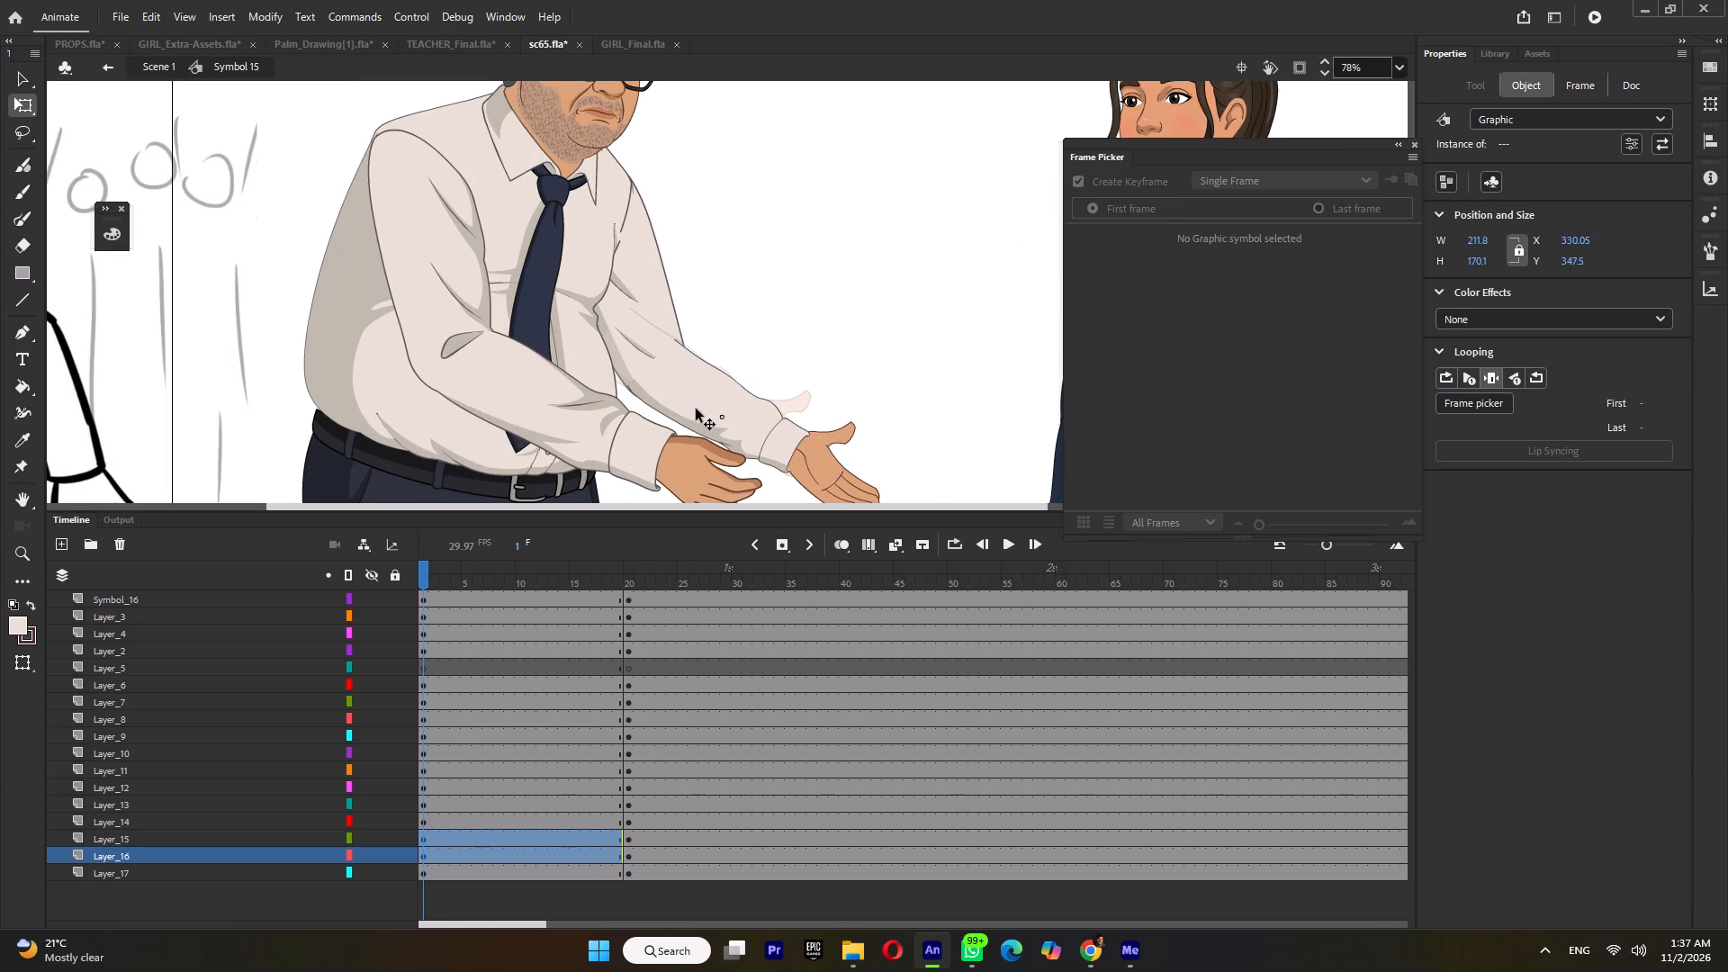
left_click_drag(696, 409, 695, 409)
scroll(696, 294, "down", 6, "ctrl")
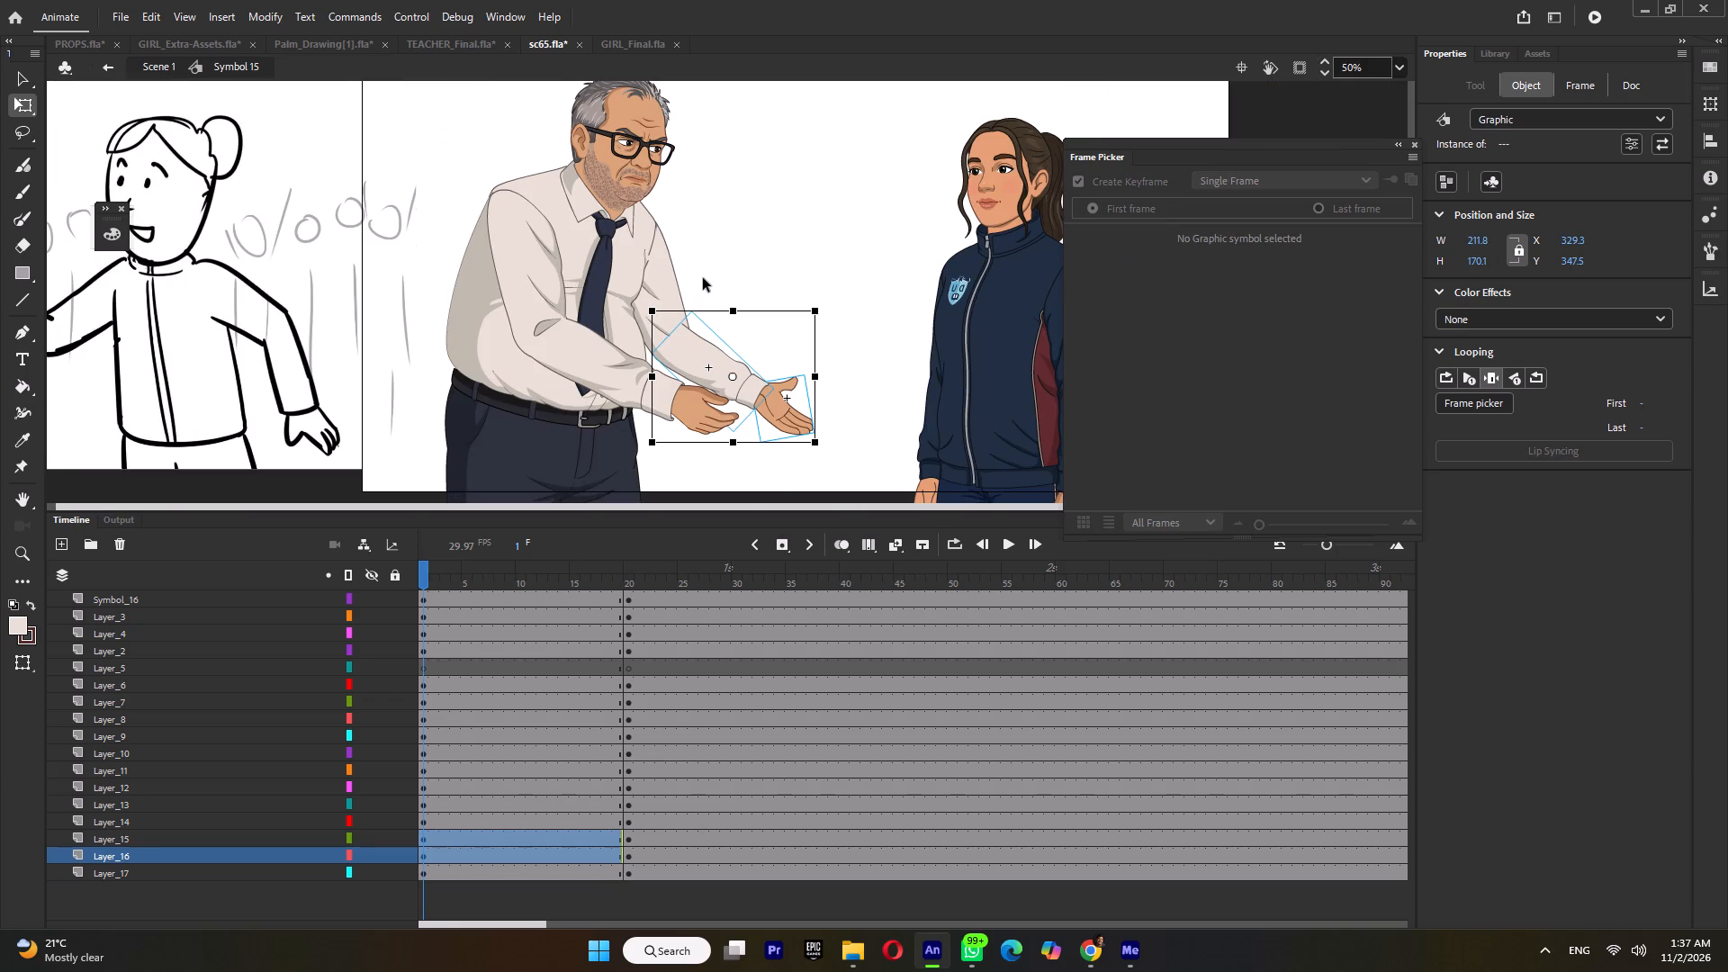
scroll(703, 278, "down", 2, "ctrl")
Save sc65, return to Scene 1 and save again.
key("ctrl+s")
left_click(708, 264)
left_click(708, 264)
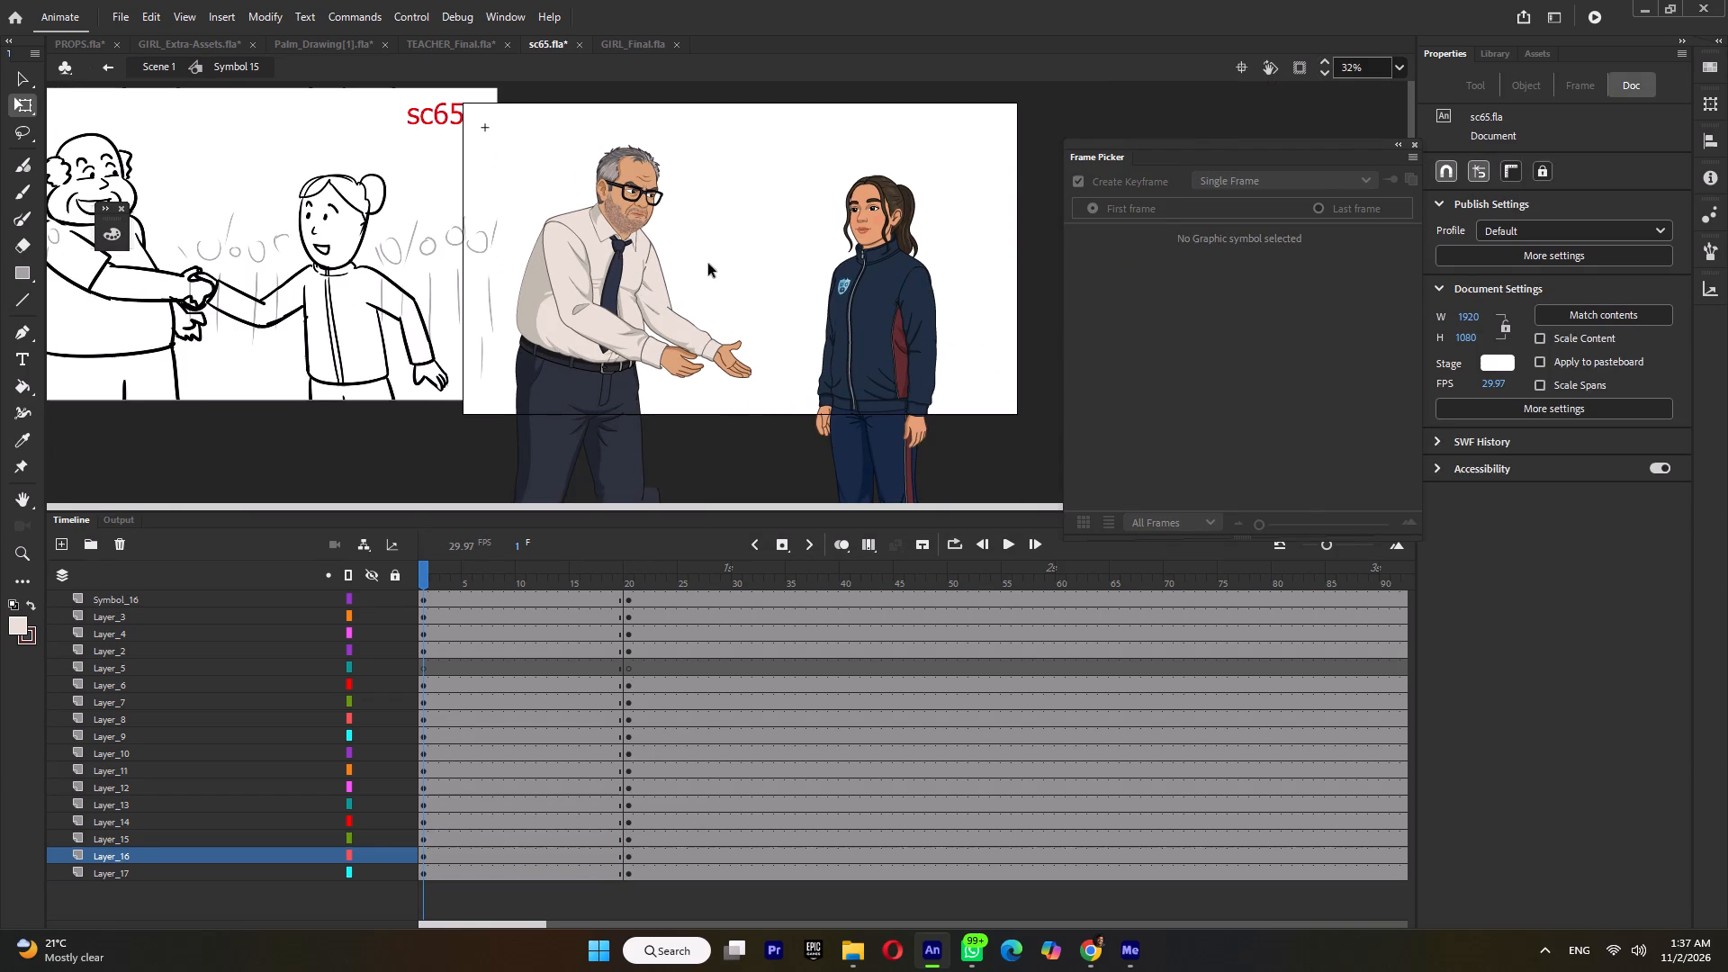
scroll(708, 264, "down", 2, "ctrl")
key("ctrl+s")
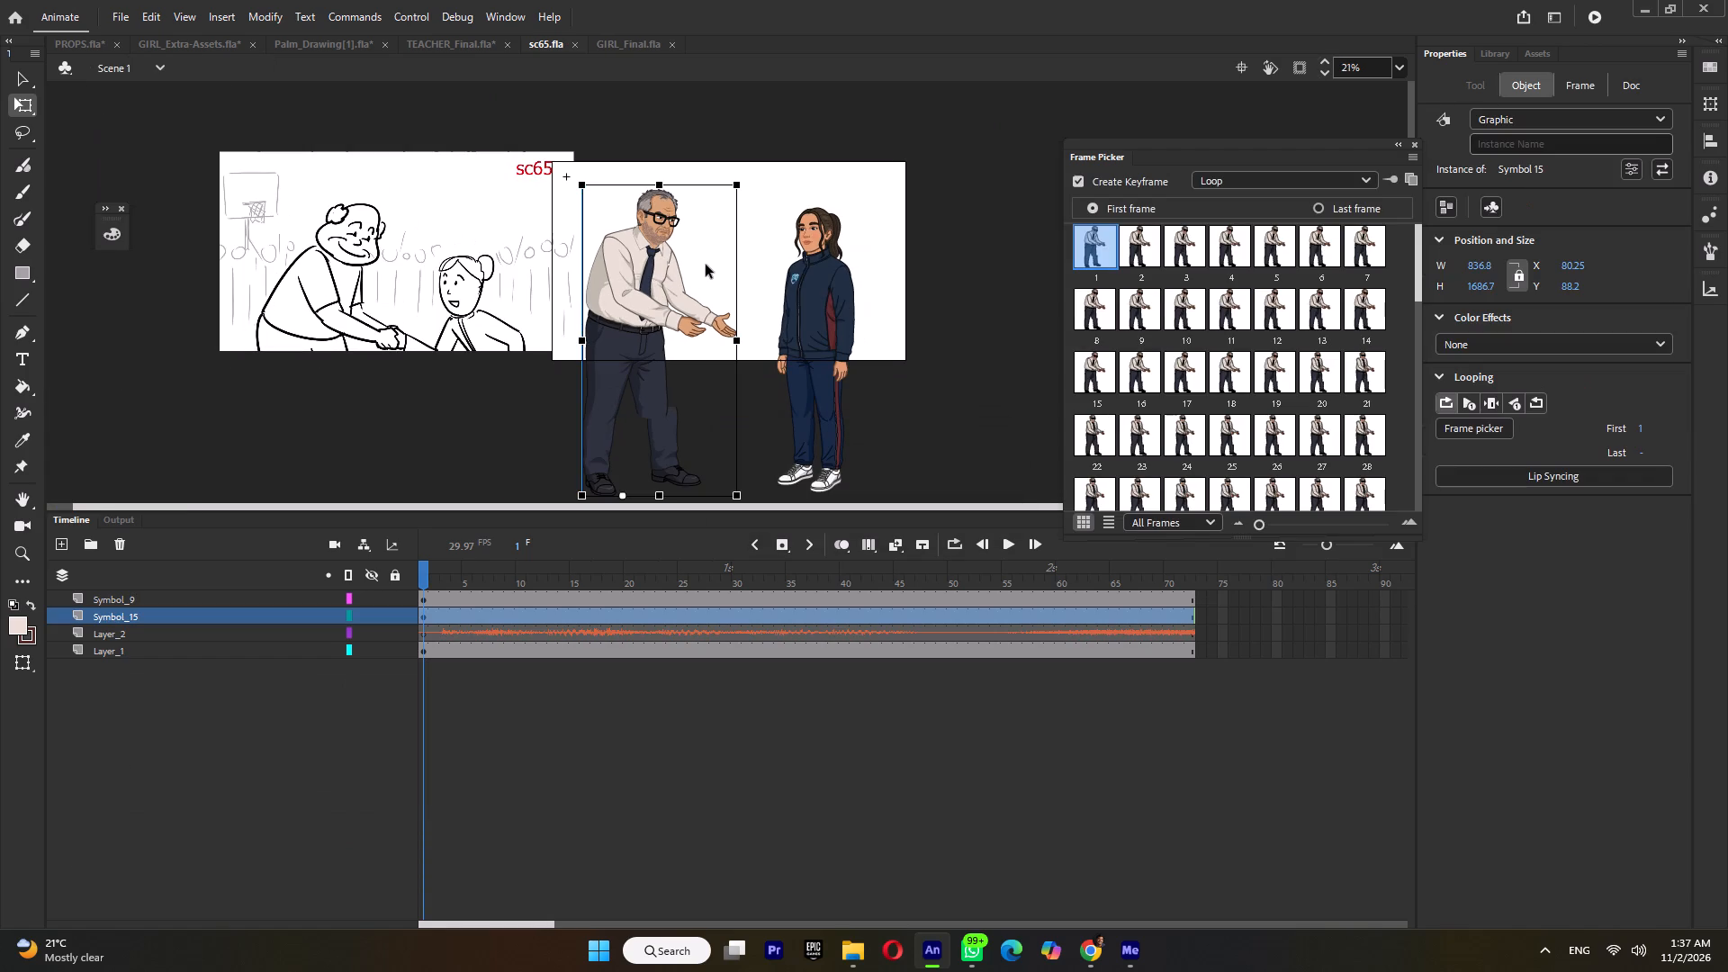
Check the lean in the scene up to the handshake, then on frame 1 of Symbol 15 rotate the near upper arm counterclockwise.
left_click_drag(439, 572, 642, 586)
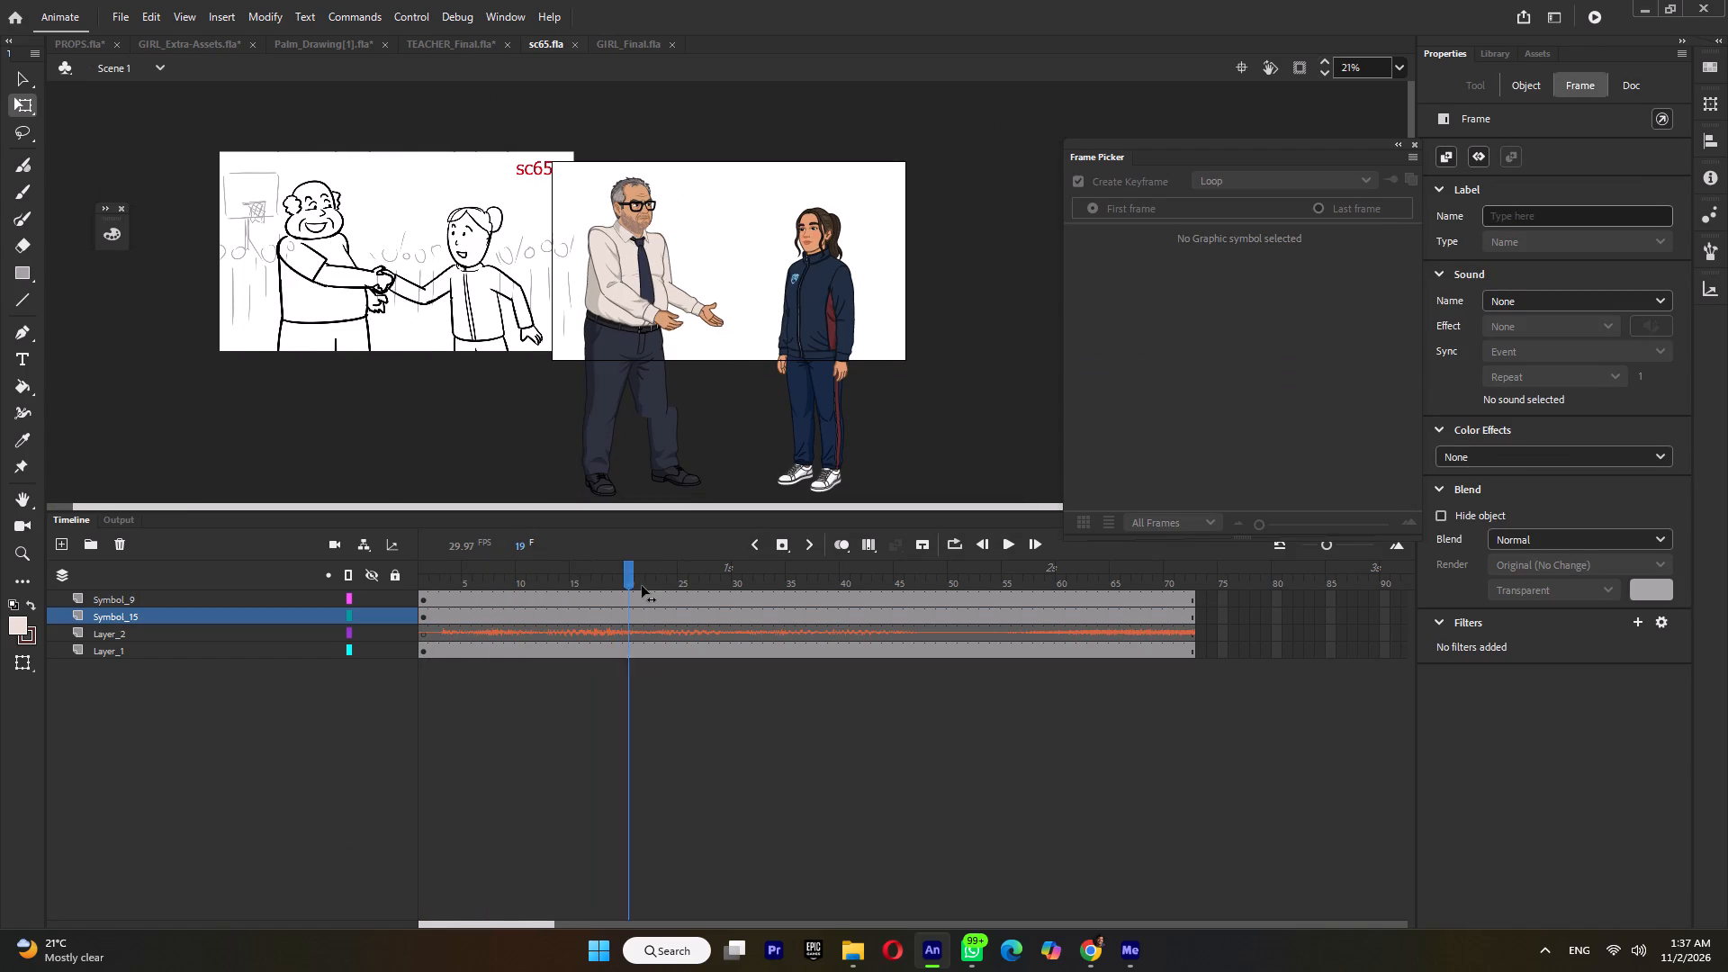
left_click_drag(642, 586, 396, 611)
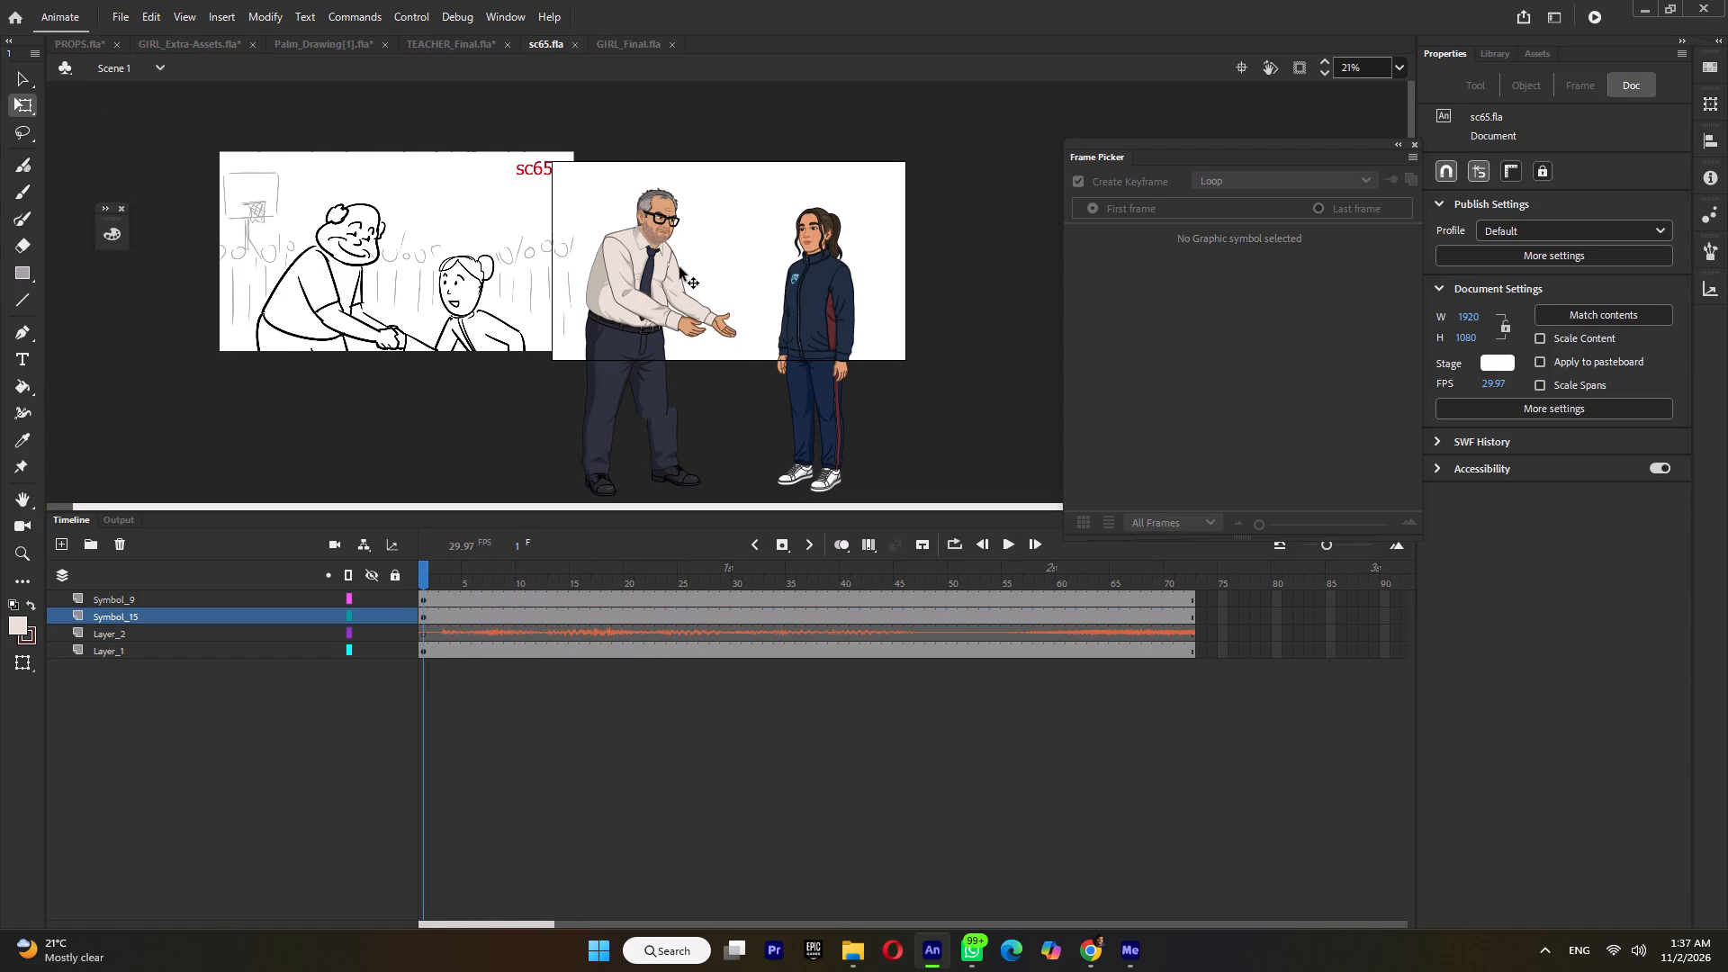
left_click(679, 267)
triple_click(620, 268)
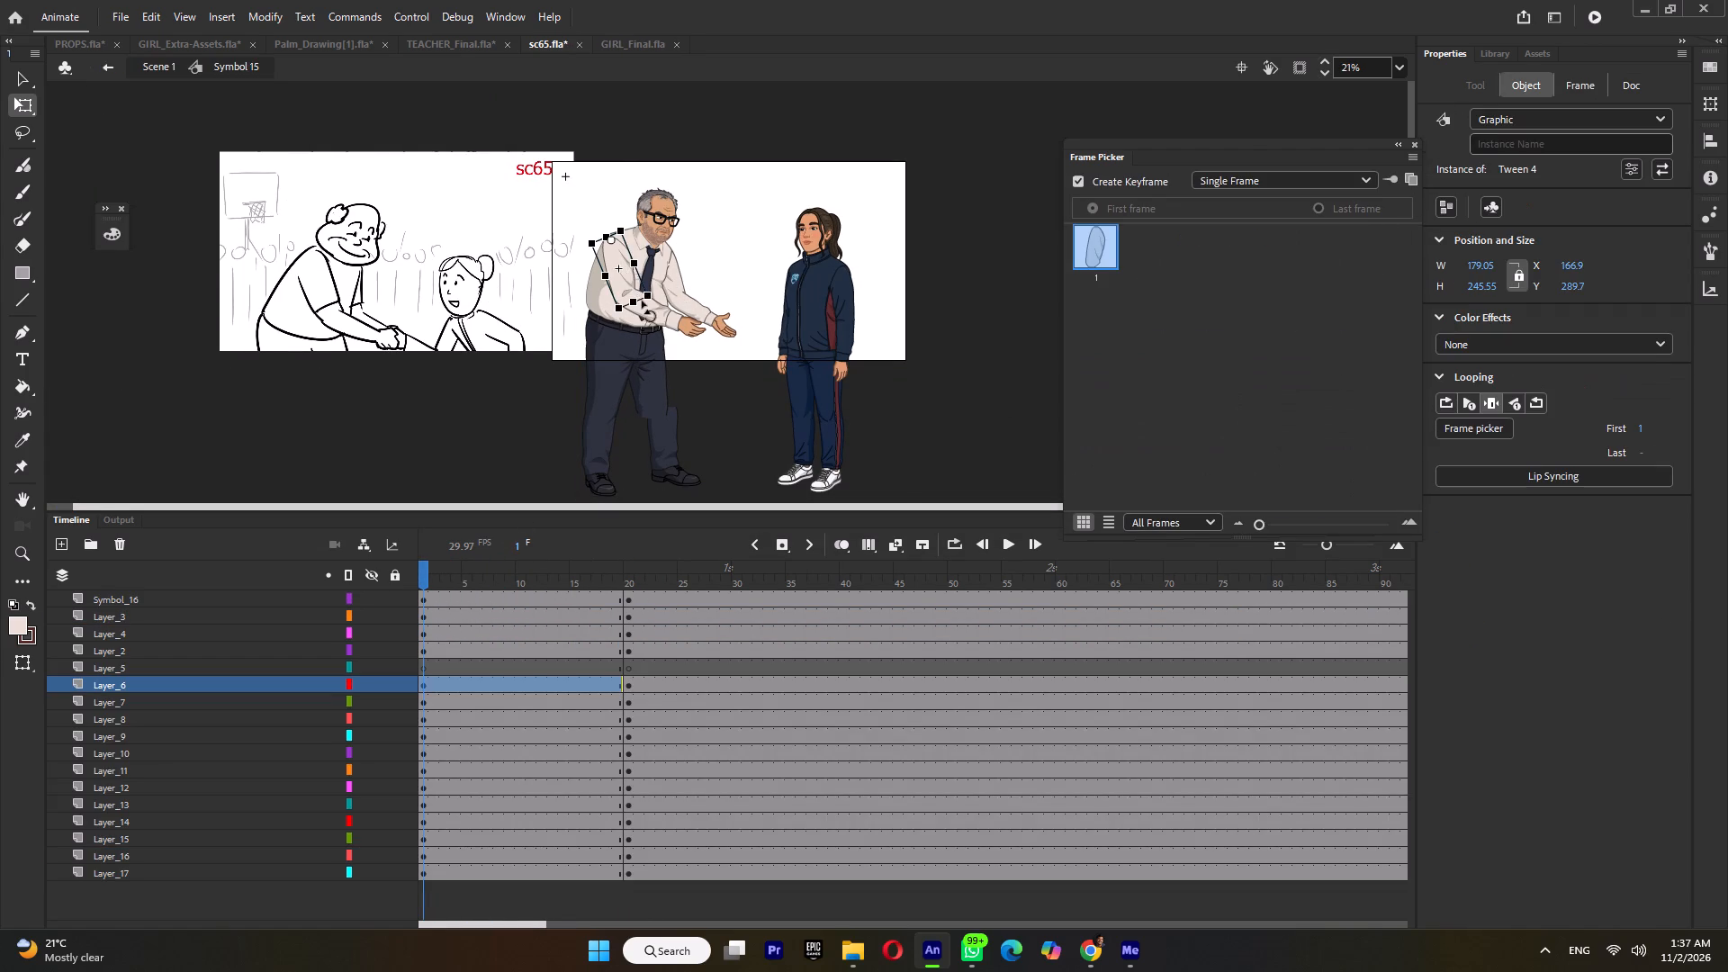
scroll(644, 301, "up", 9, "ctrl")
left_click_drag(581, 293, 632, 291)
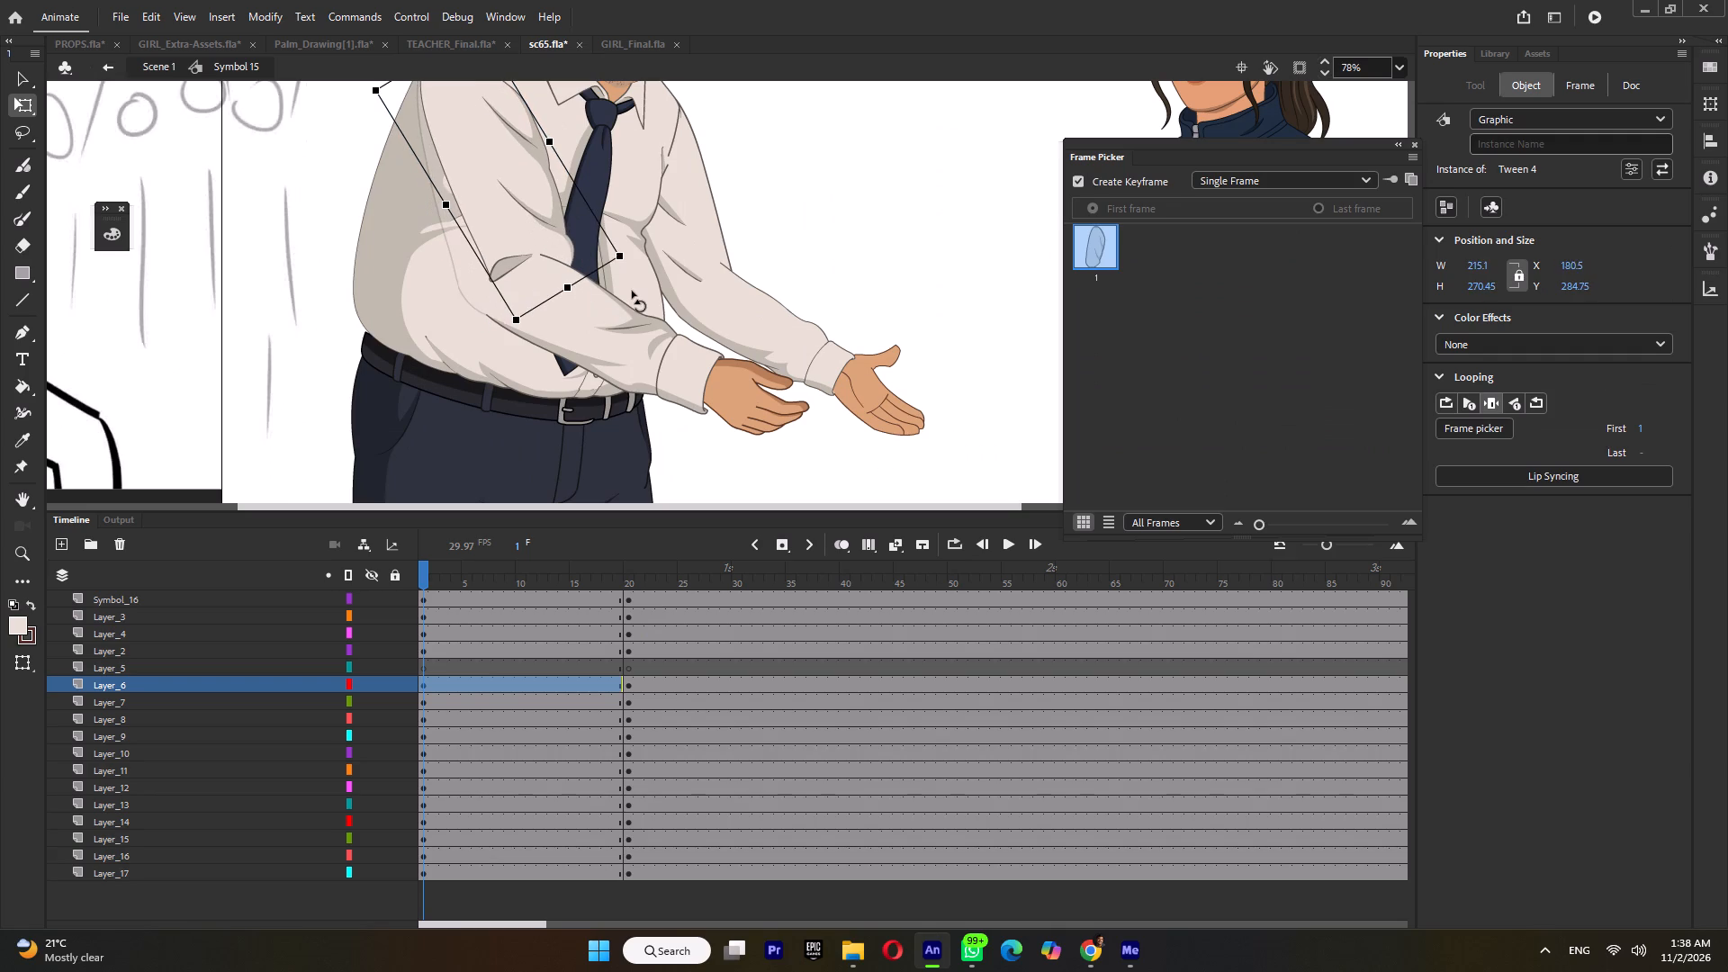
left_click_drag(632, 291, 635, 293)
Reattach the near forearm to the rotated upper arm's elbow and rotate it slightly clockwise.
left_click(592, 387)
left_click(588, 306)
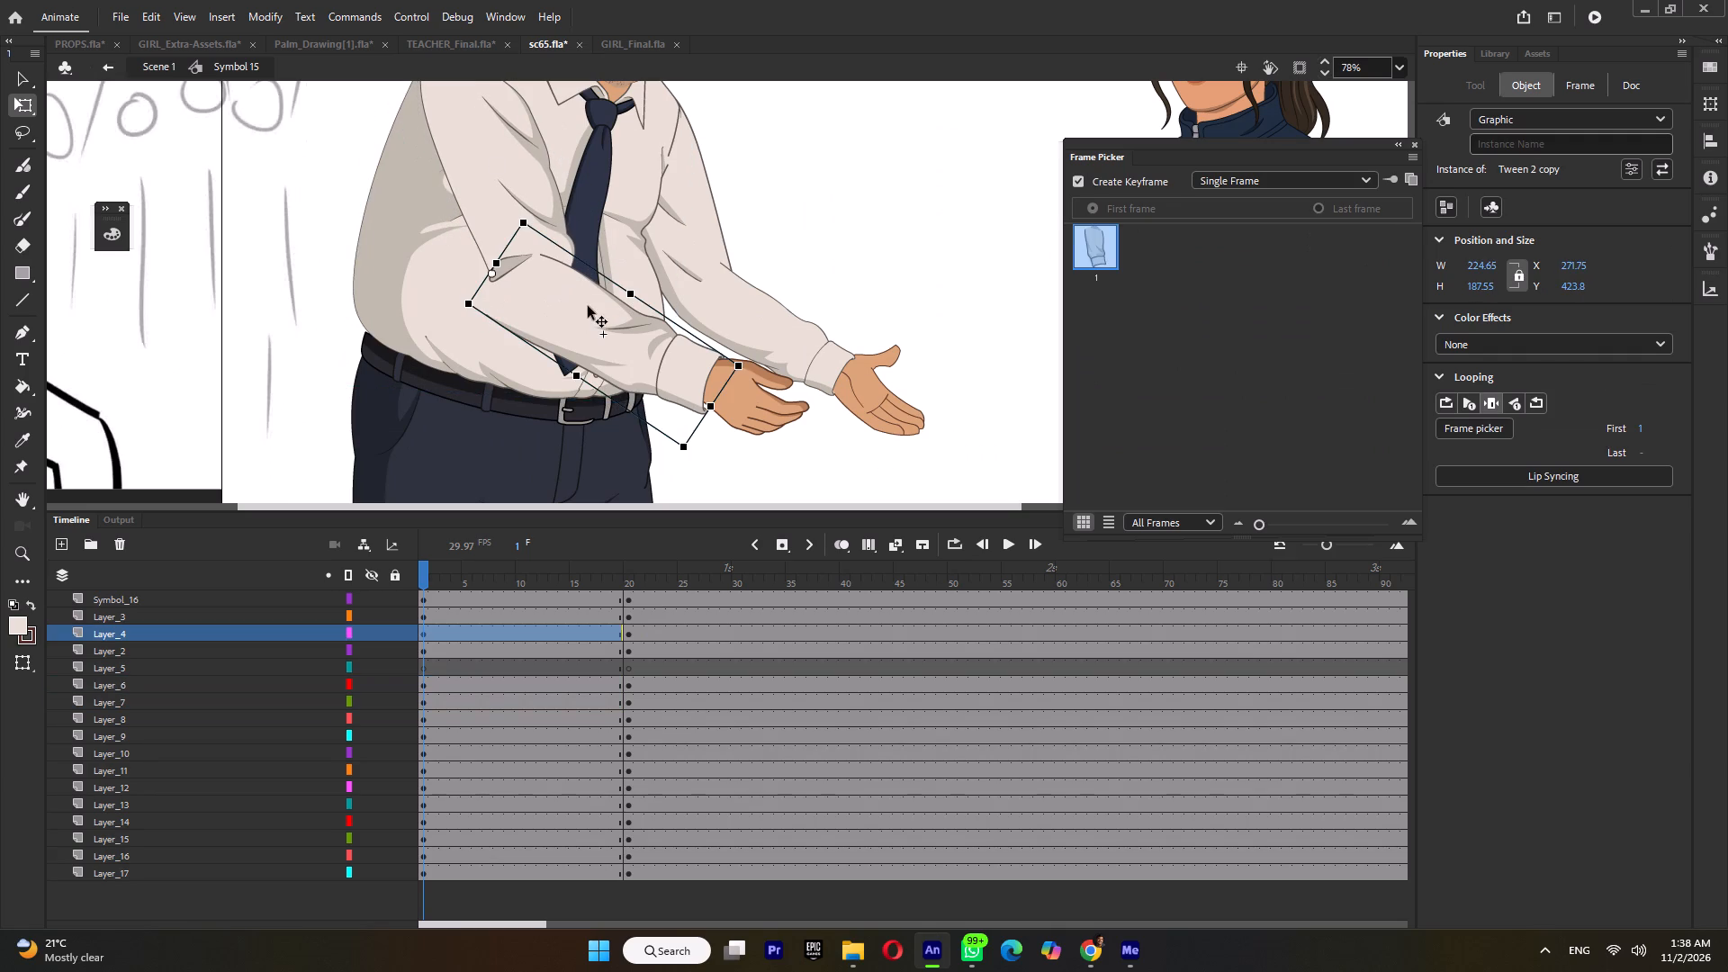
scroll(564, 305, "up", 8, "ctrl")
left_click_drag(464, 318, 575, 197)
scroll(580, 242, "down", 11, "ctrl")
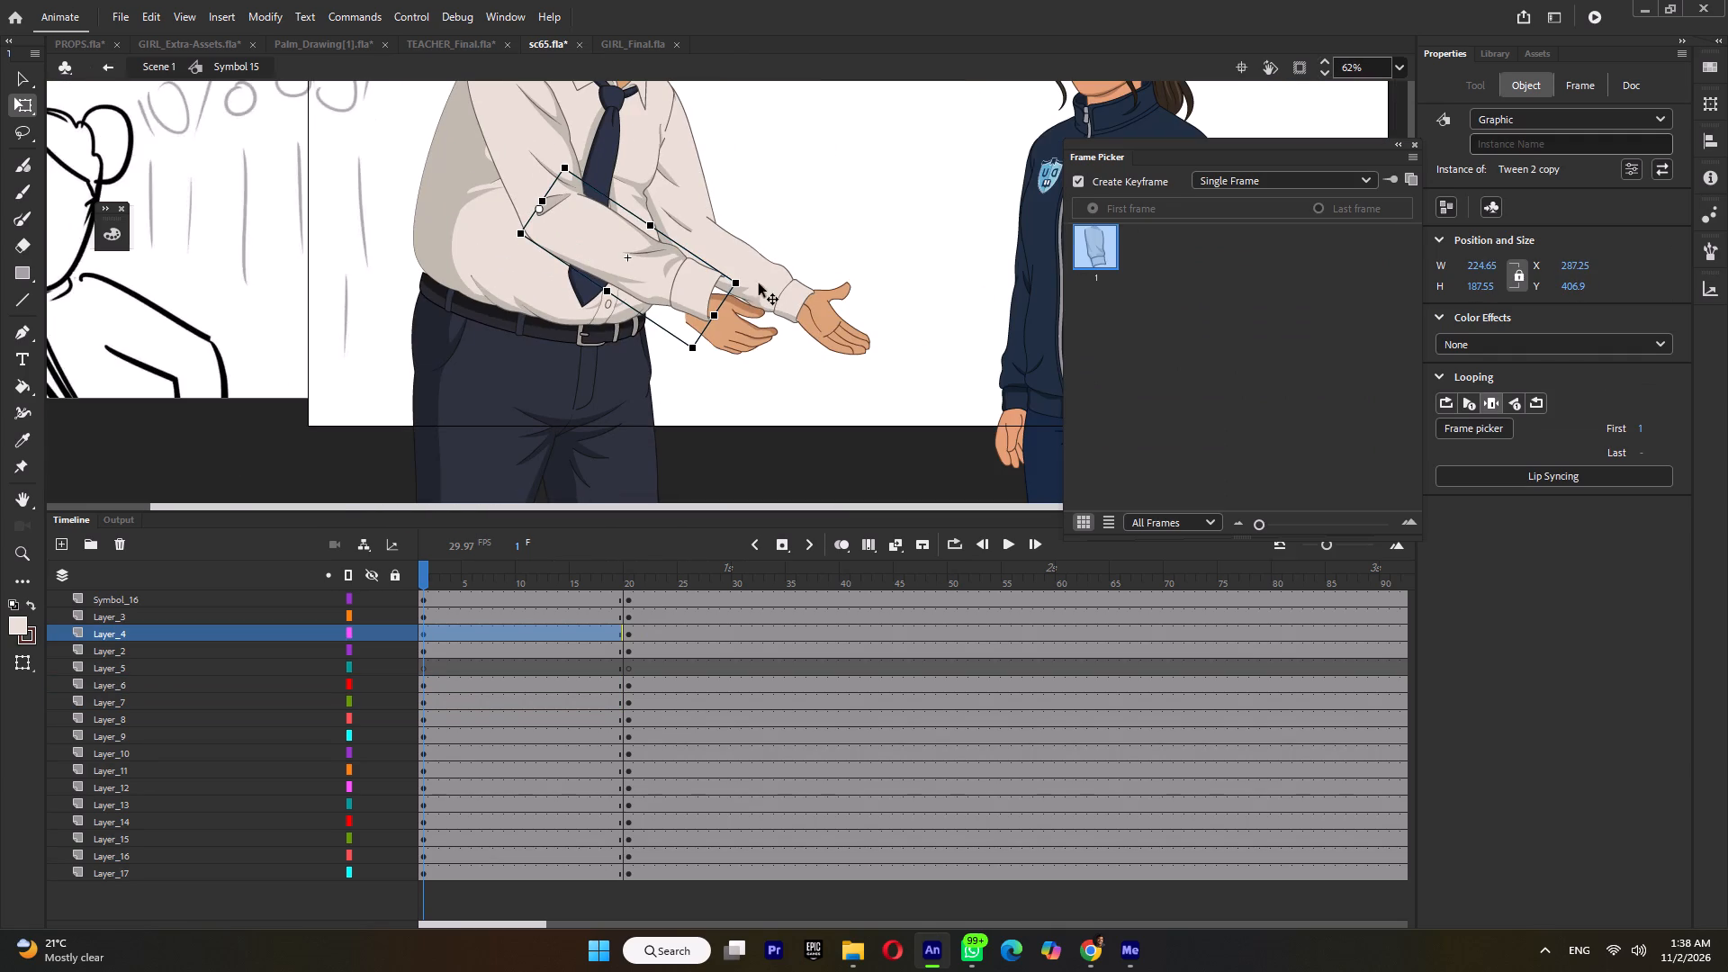
left_click_drag(742, 292, 747, 319)
Move the near hand back into the cuff of the adjusted forearm.
left_click(750, 335)
scroll(731, 329, "up", 5, "ctrl")
left_click_drag(724, 330, 744, 344)
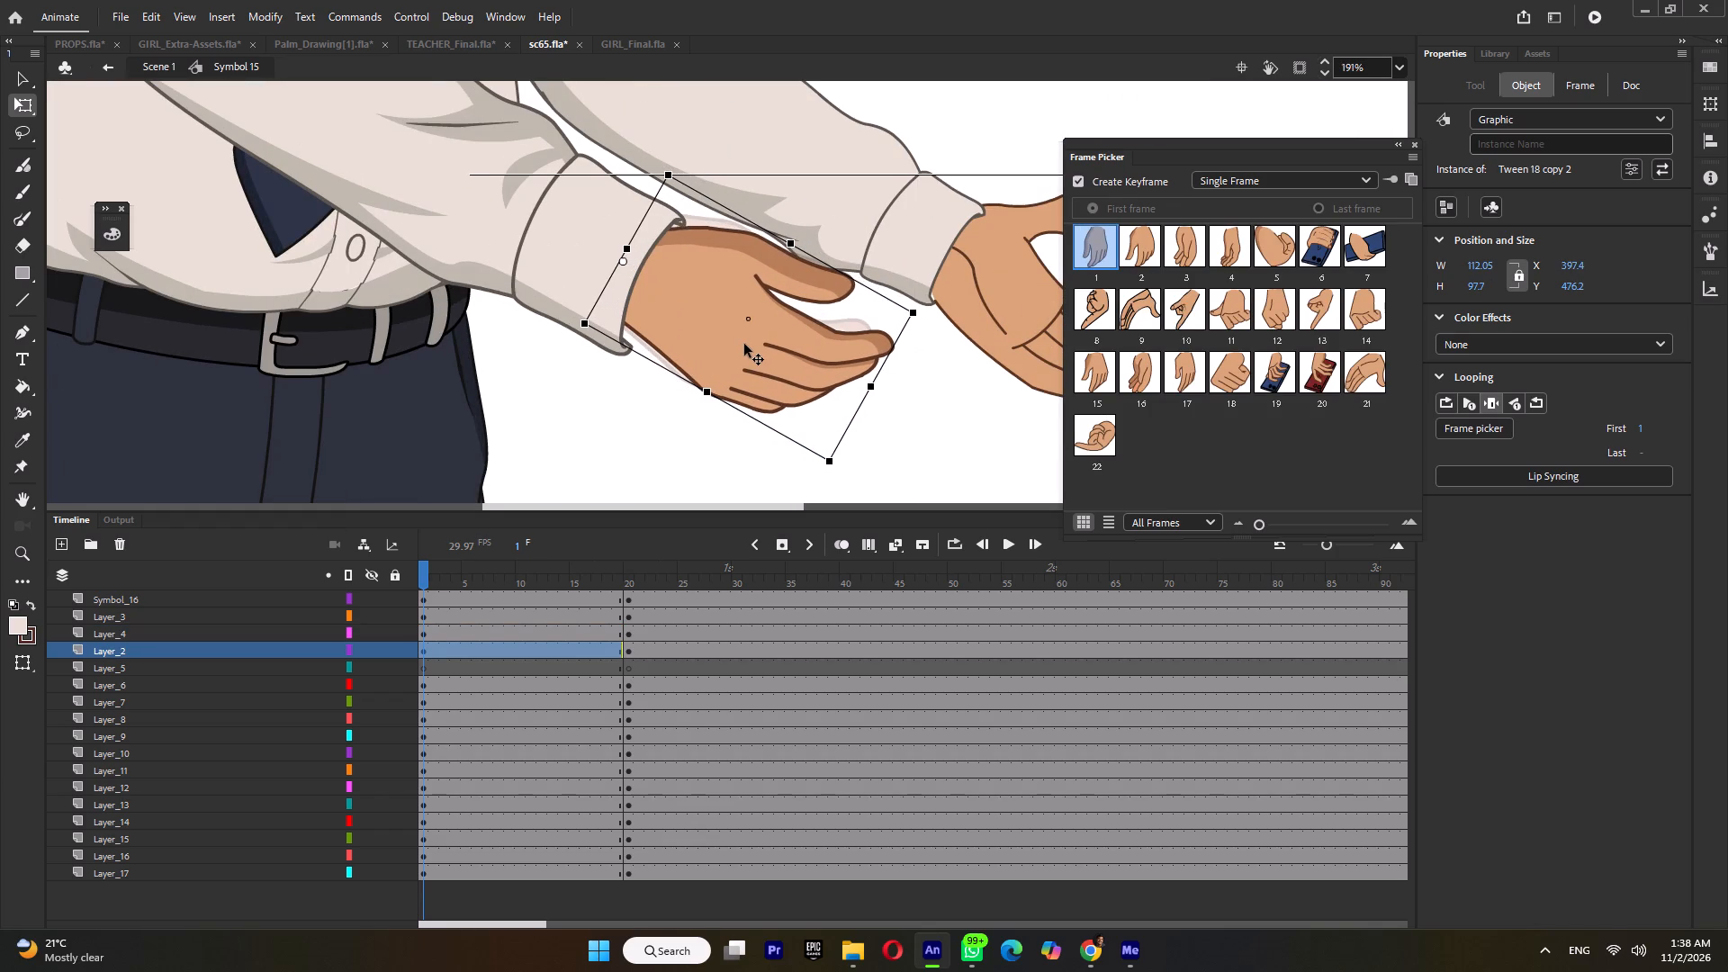
scroll(744, 344, "down", 10, "ctrl")
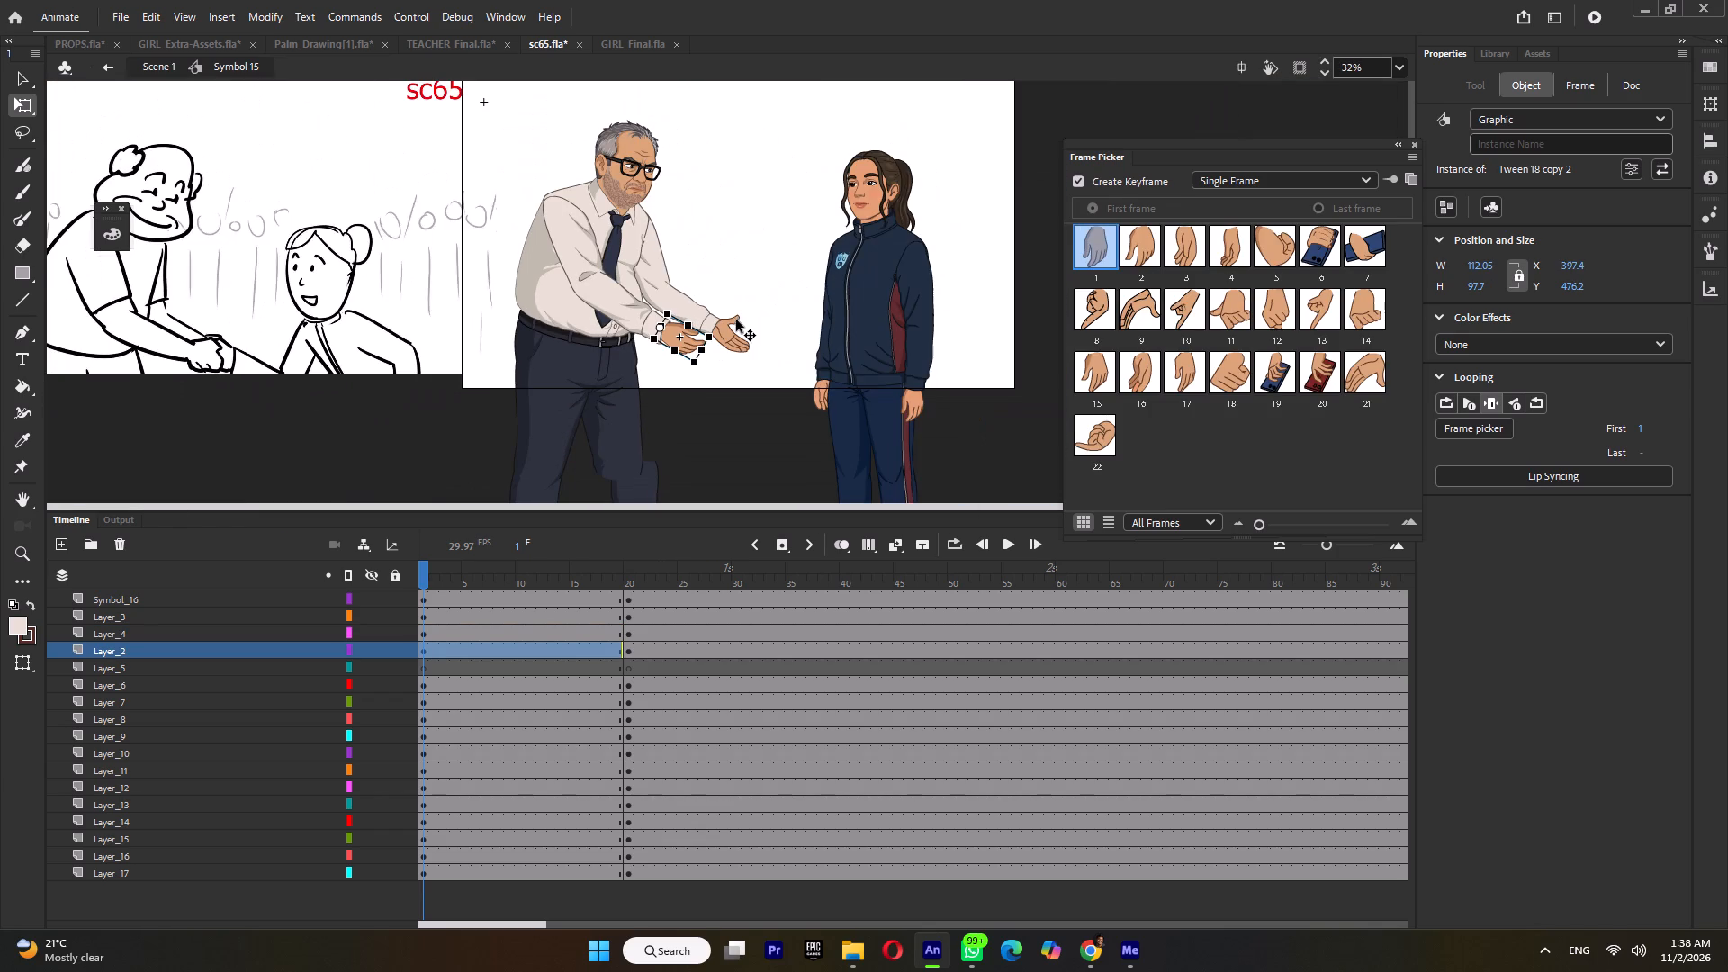
Shorten the teacher's far upper arm and rotate it clockwise, closer to the torso.
left_click(663, 251, "ctrl")
scroll(662, 268, "up", 5, "ctrl")
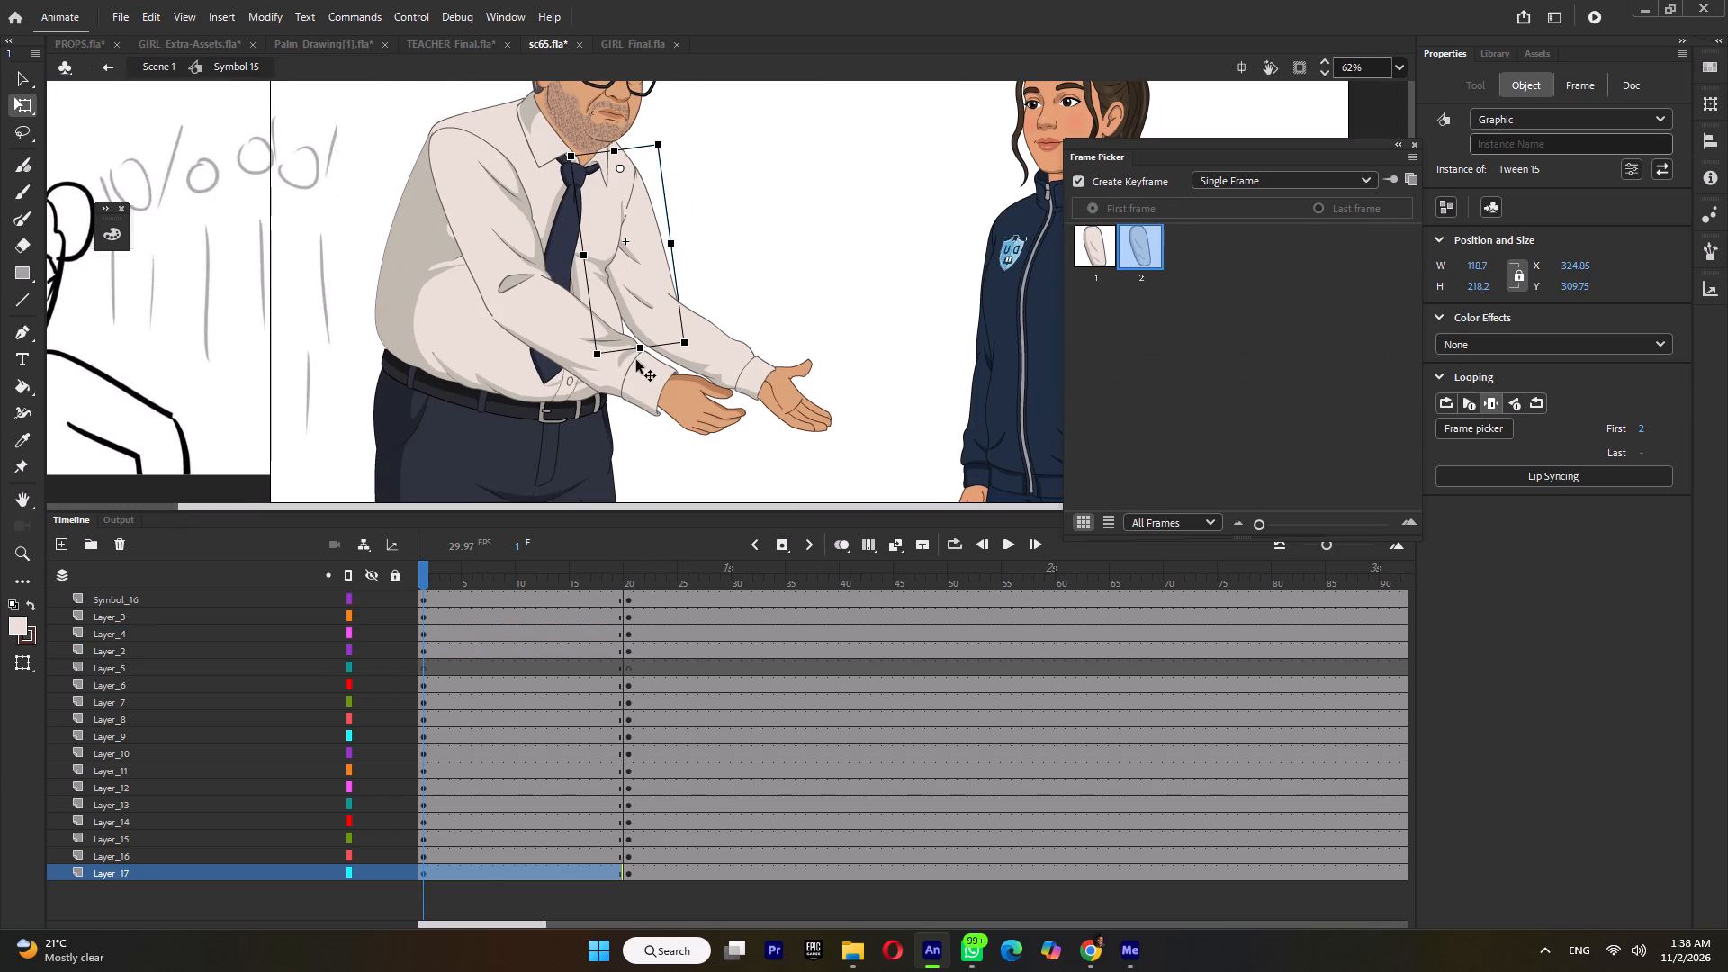
left_click_drag(640, 350, 636, 328)
left_click_drag(675, 329, 652, 345)
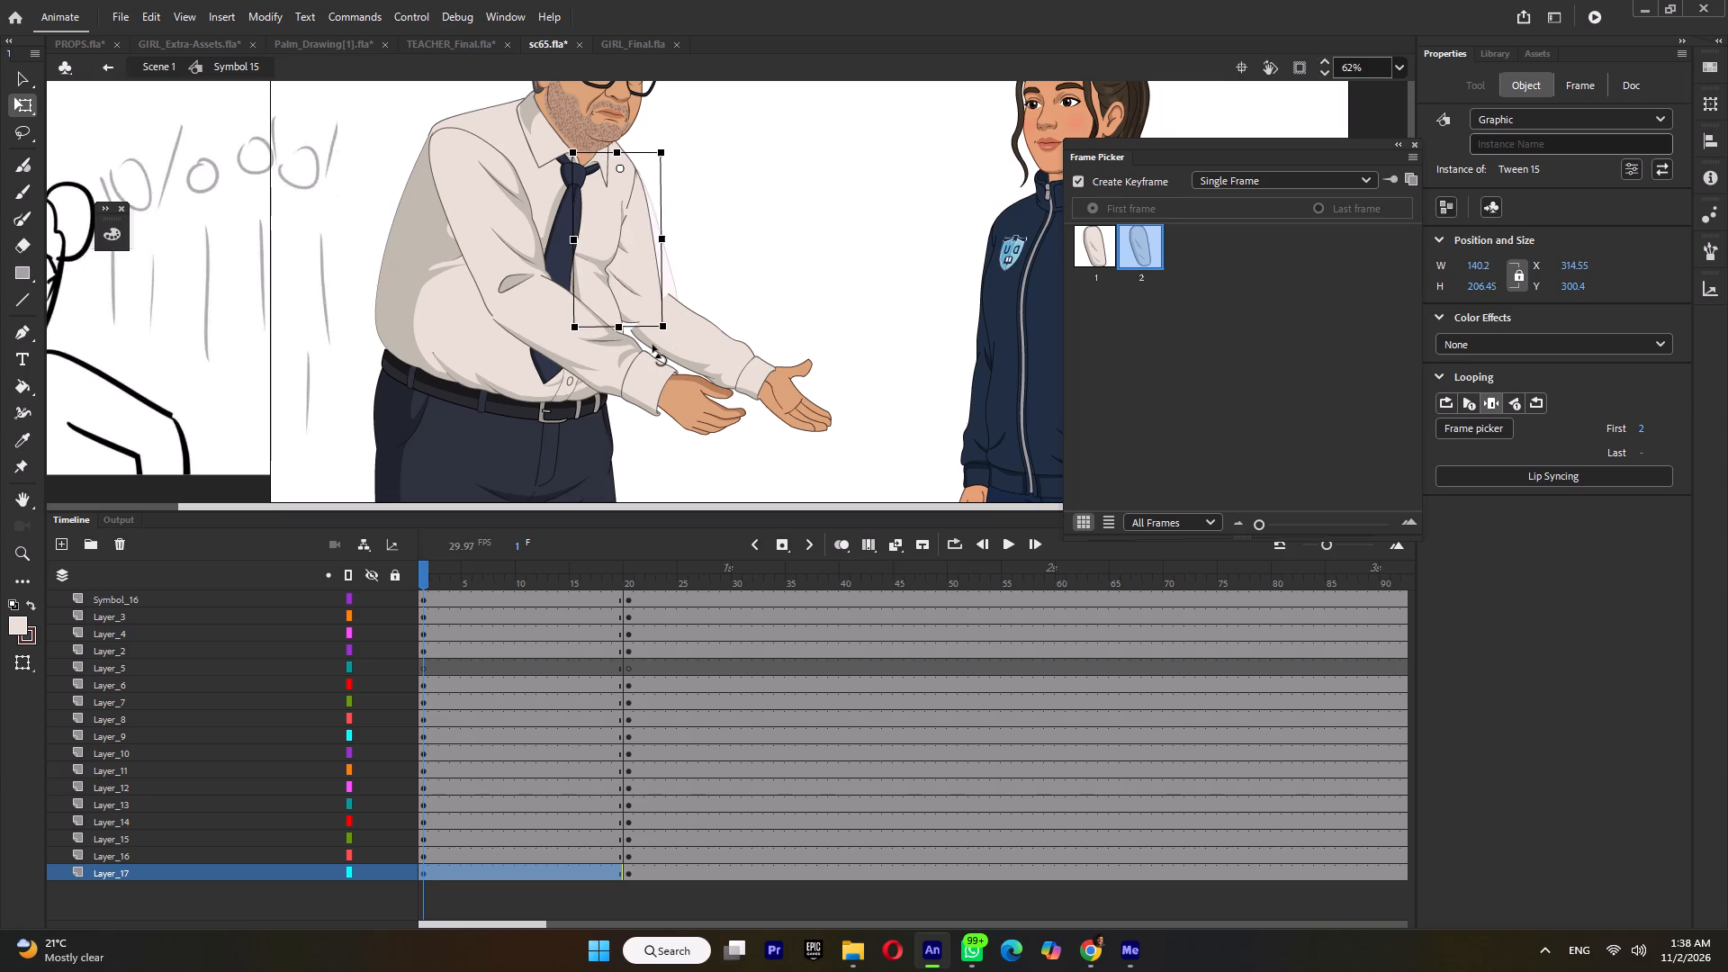
left_click_drag(652, 345, 650, 352)
Move the teacher's far forearm and hand together so the forearm meets the elbow of the shortened far upper arm.
left_click(688, 321)
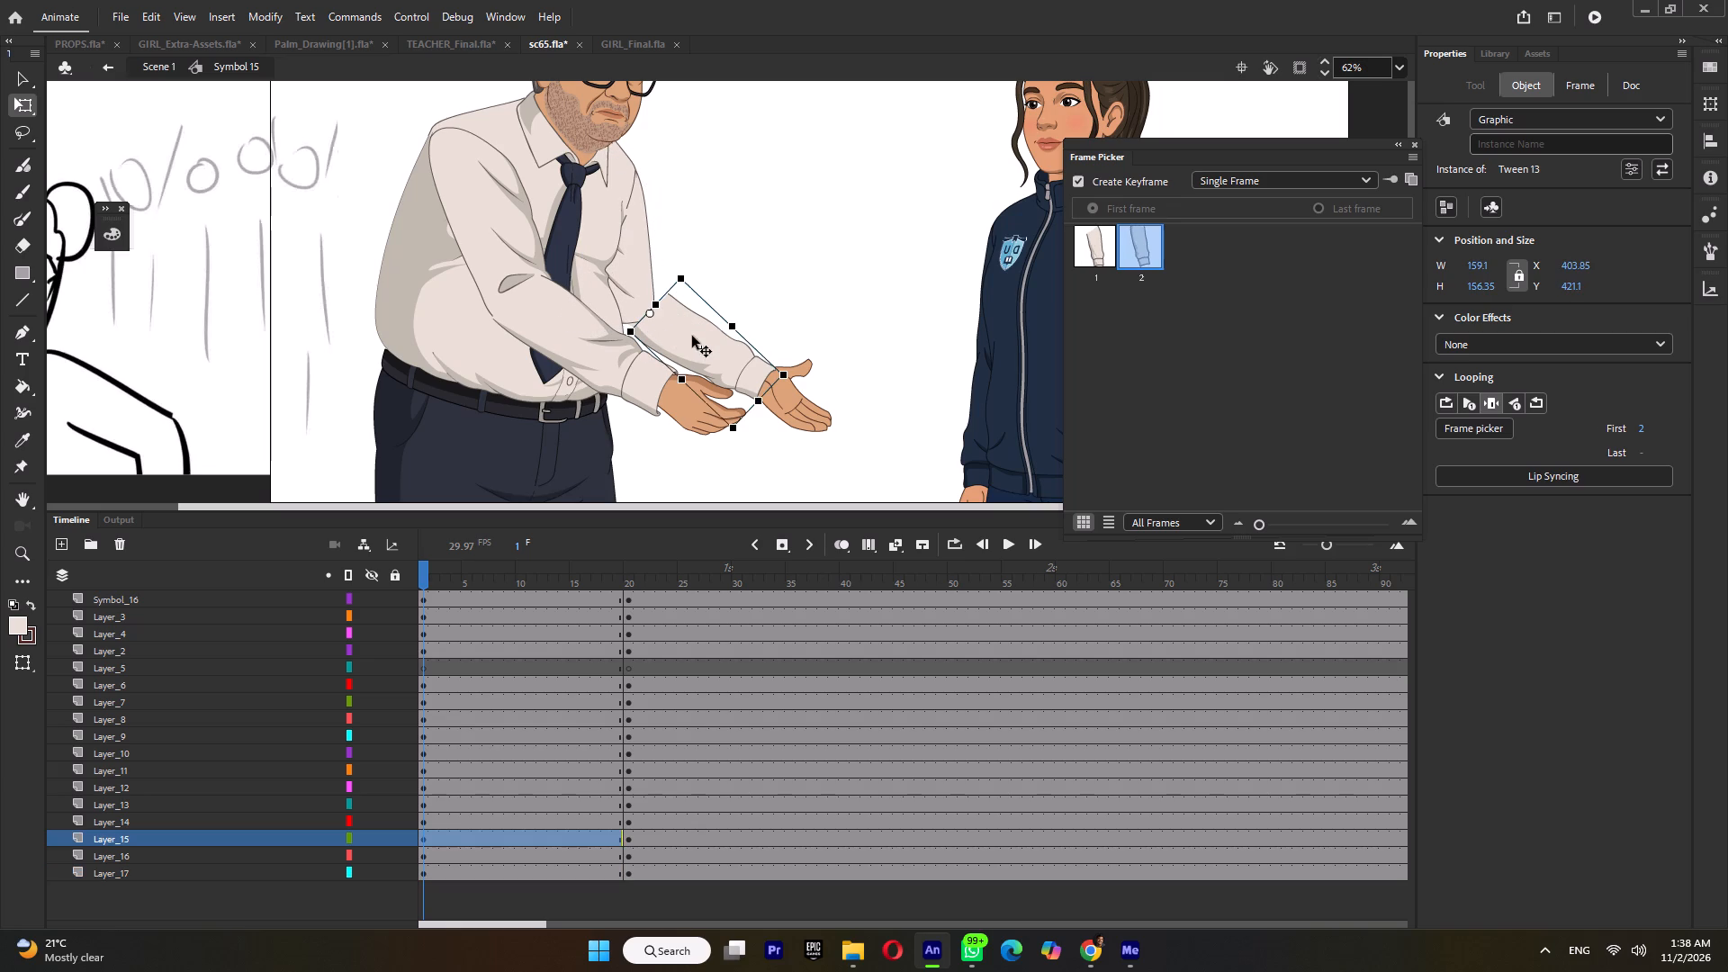
left_click(805, 404, "shift")
scroll(705, 332, "up", 4, "ctrl")
left_click_drag(670, 338, 596, 317)
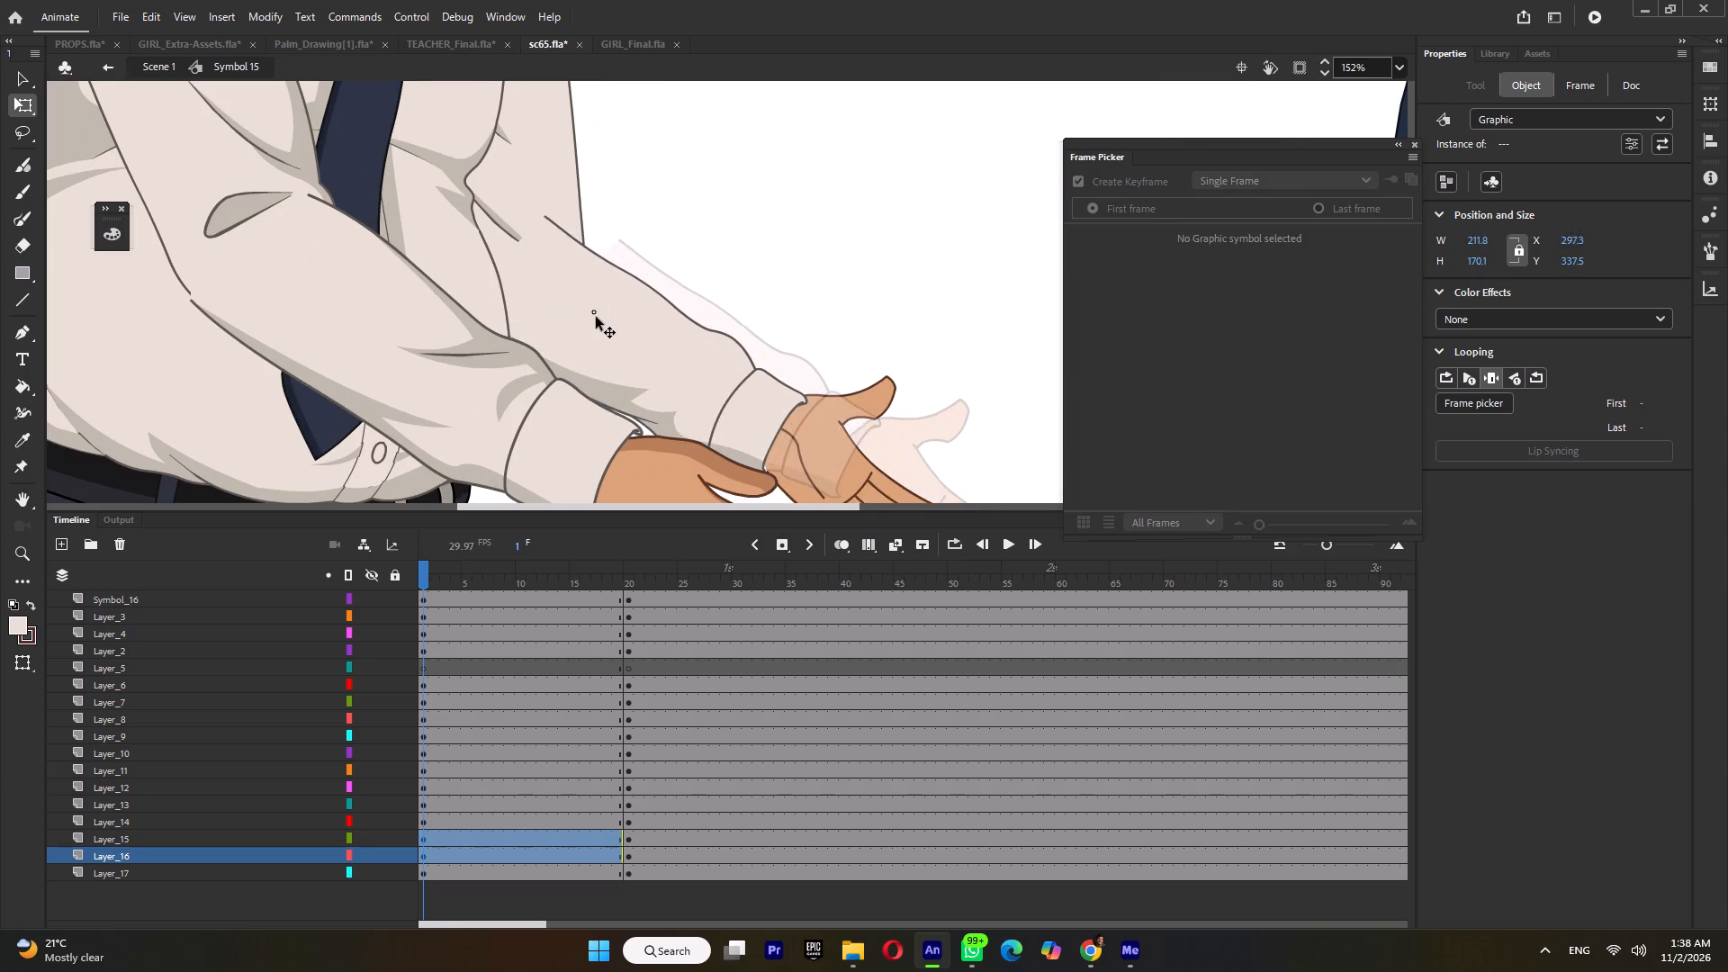
left_click_drag(596, 317, 598, 302)
scroll(605, 297, "down", 6, "ctrl")
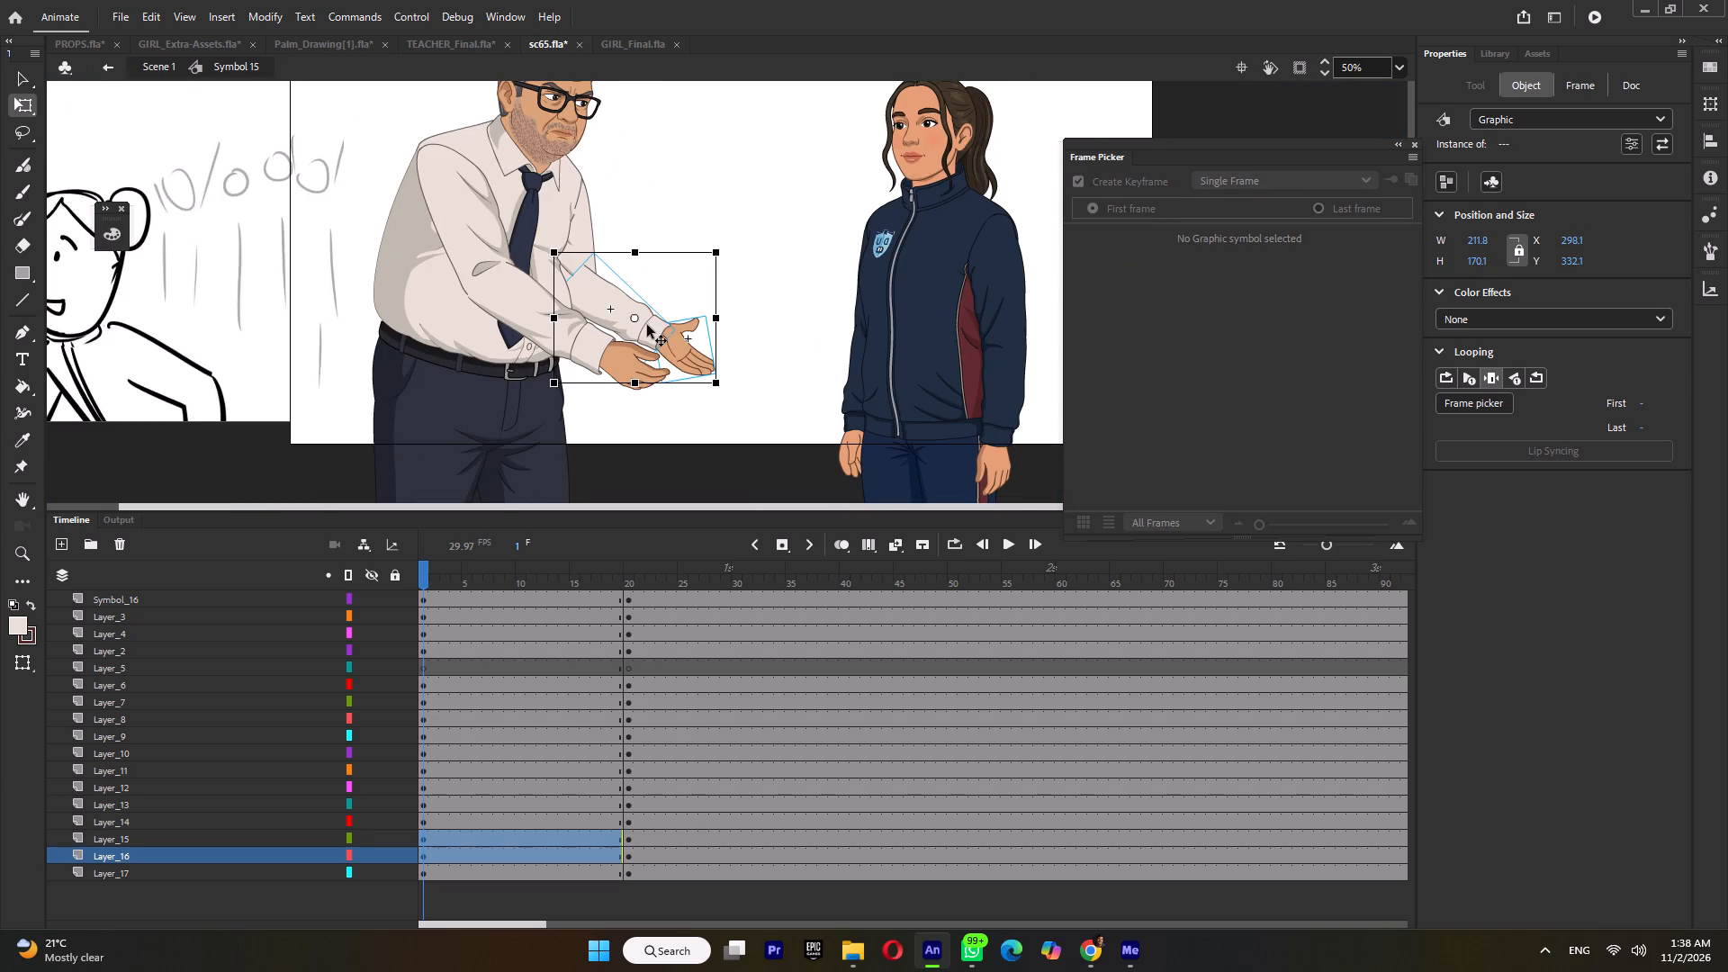
Shorten and narrow the far forearm, rotate it clockwise toward the near arm, and keep its artwork on frame 2.
left_click(671, 296)
left_click(643, 331)
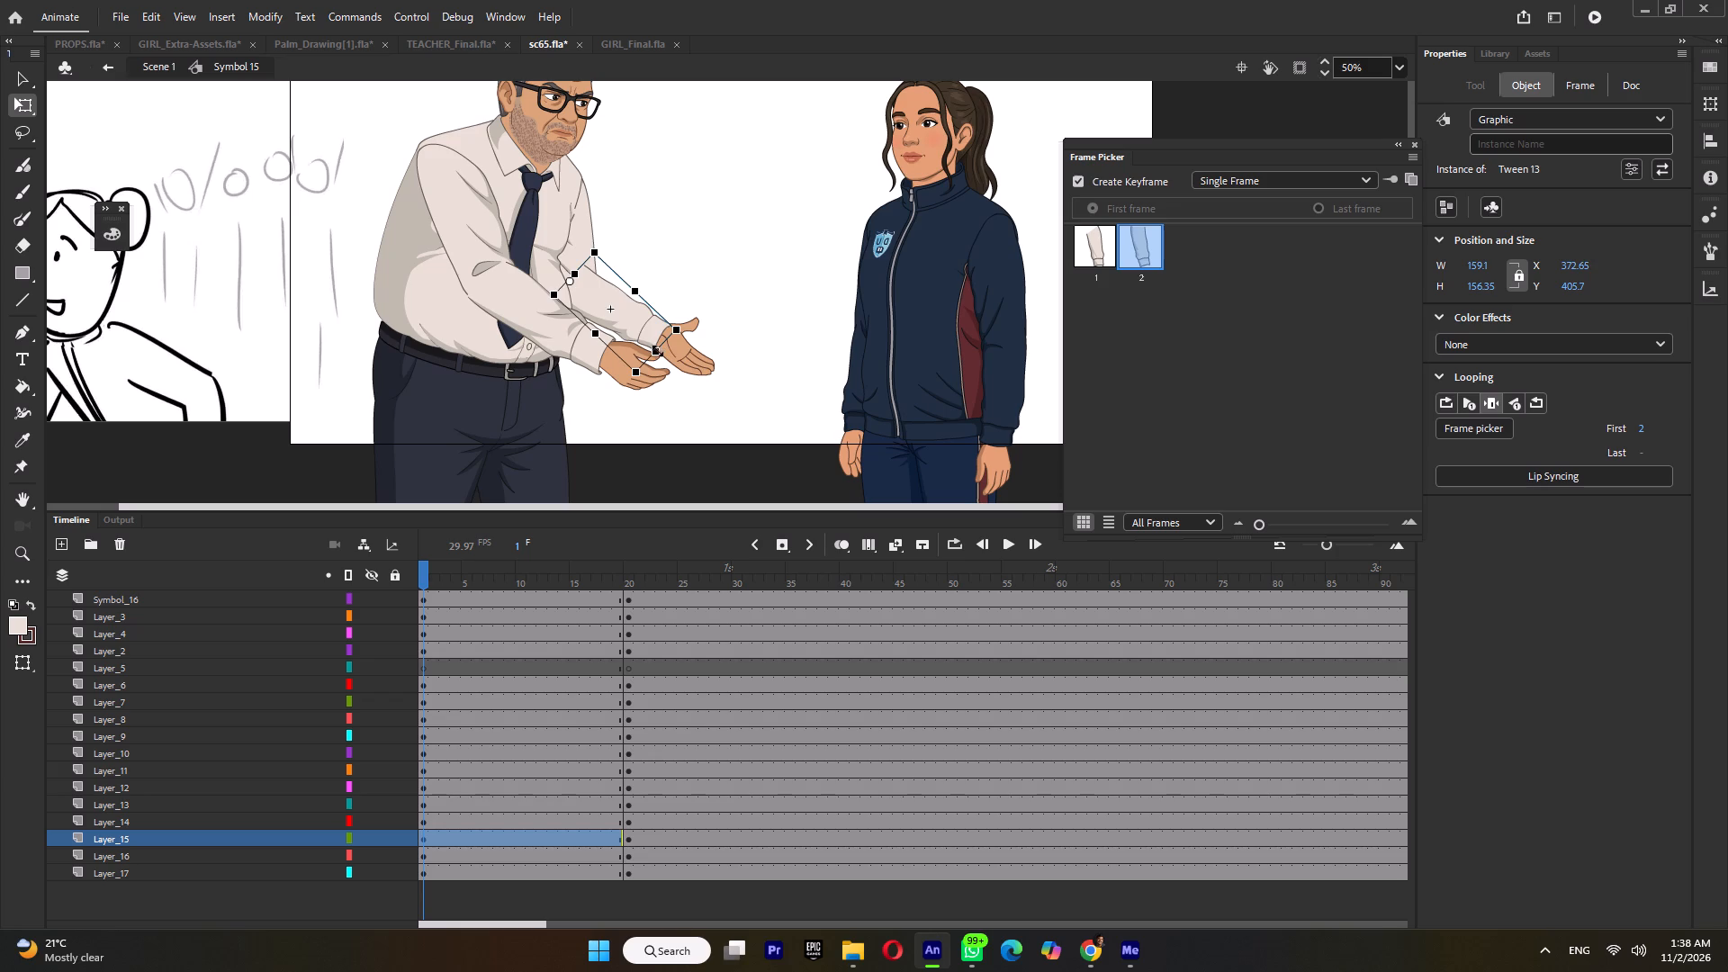
left_click_drag(658, 351, 643, 339)
left_click_drag(666, 328, 652, 347)
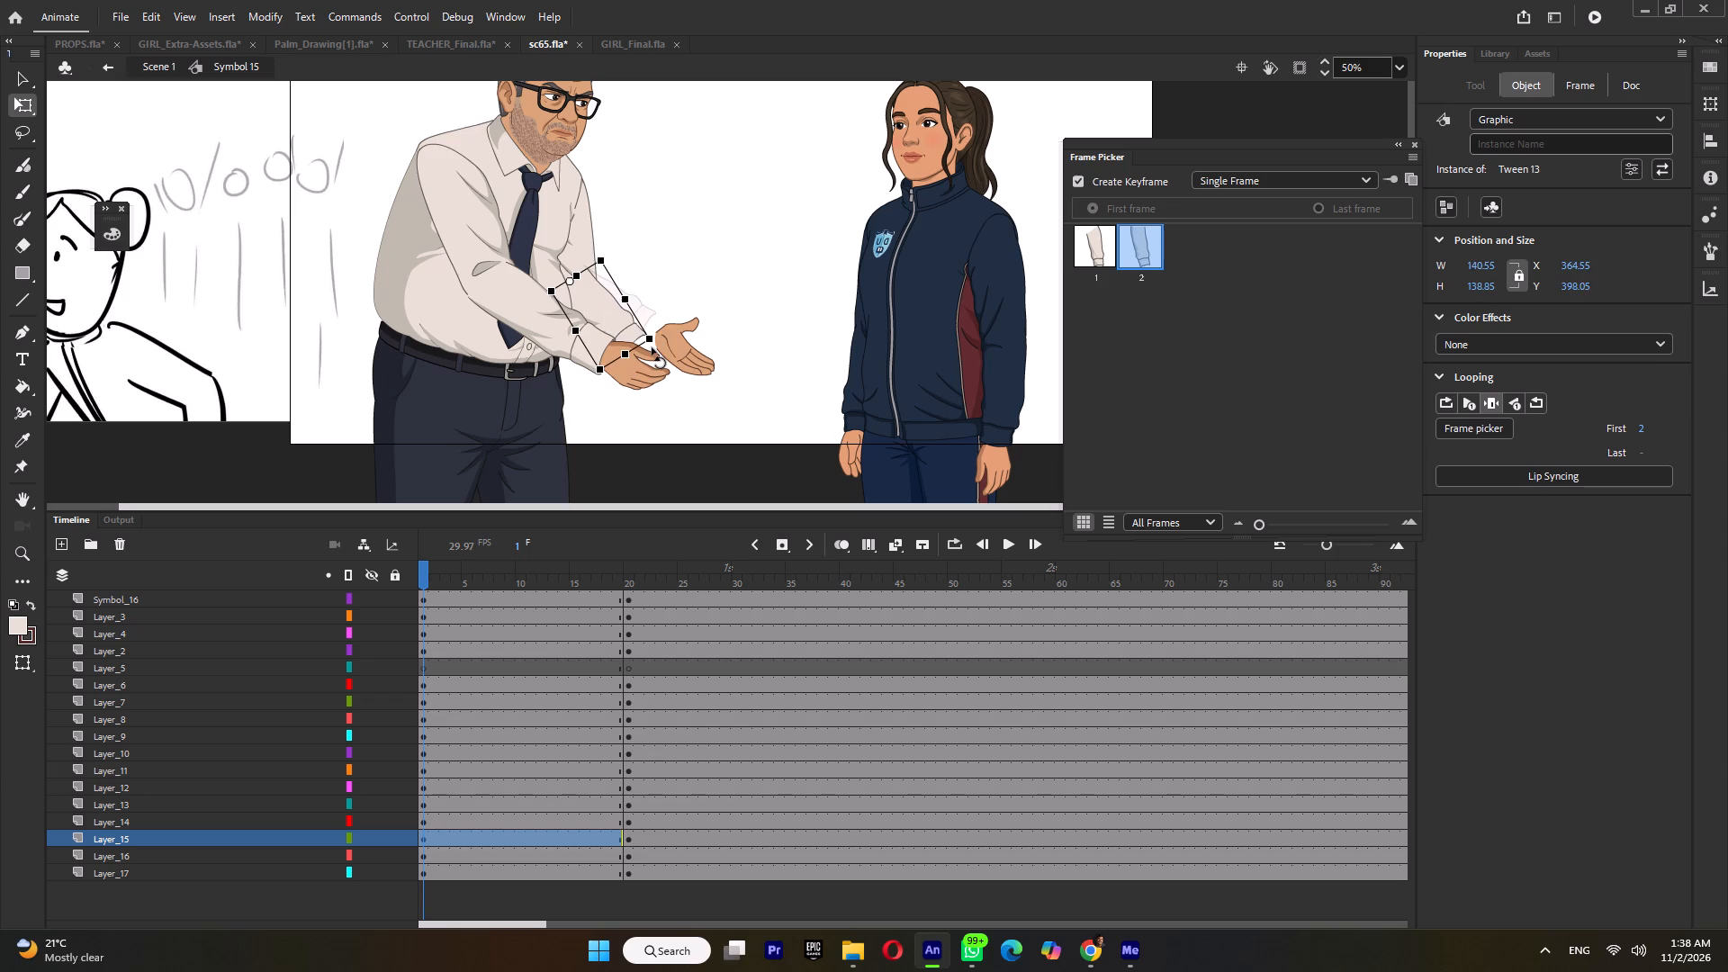
left_click_drag(652, 347, 652, 348)
left_click(1087, 253)
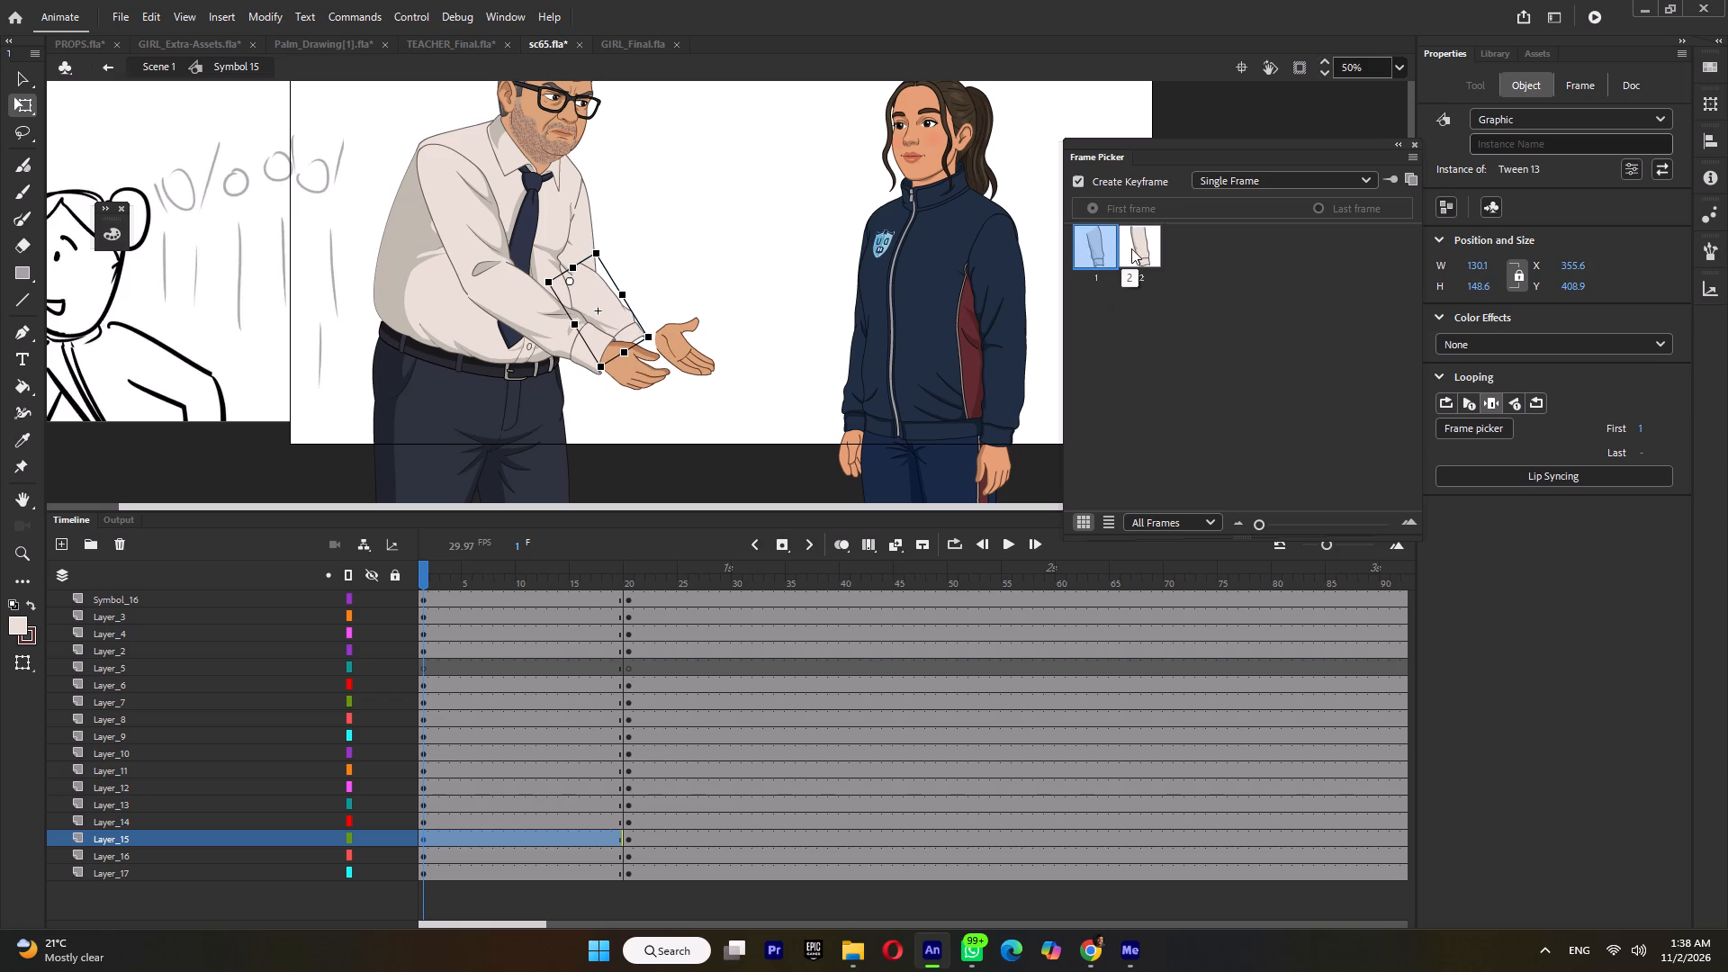
left_click(1132, 247)
scroll(617, 310, "up", 7, "ctrl")
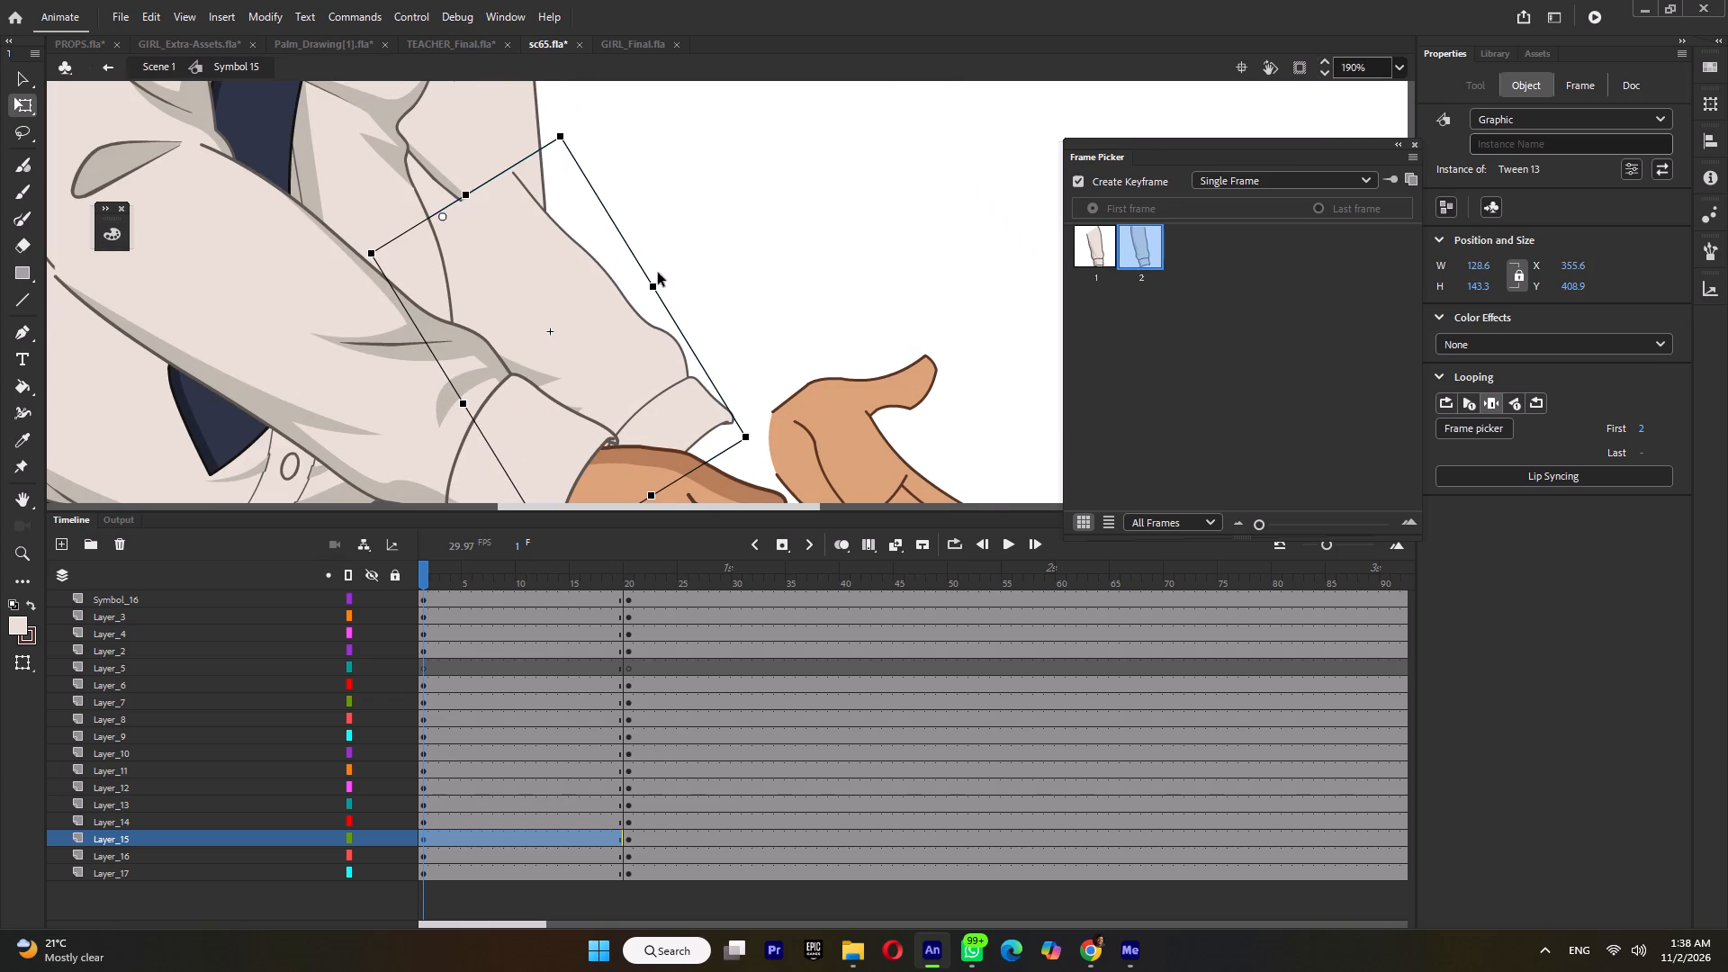
left_click_drag(654, 284, 647, 293)
scroll(613, 199, "down", 8, "ctrl")
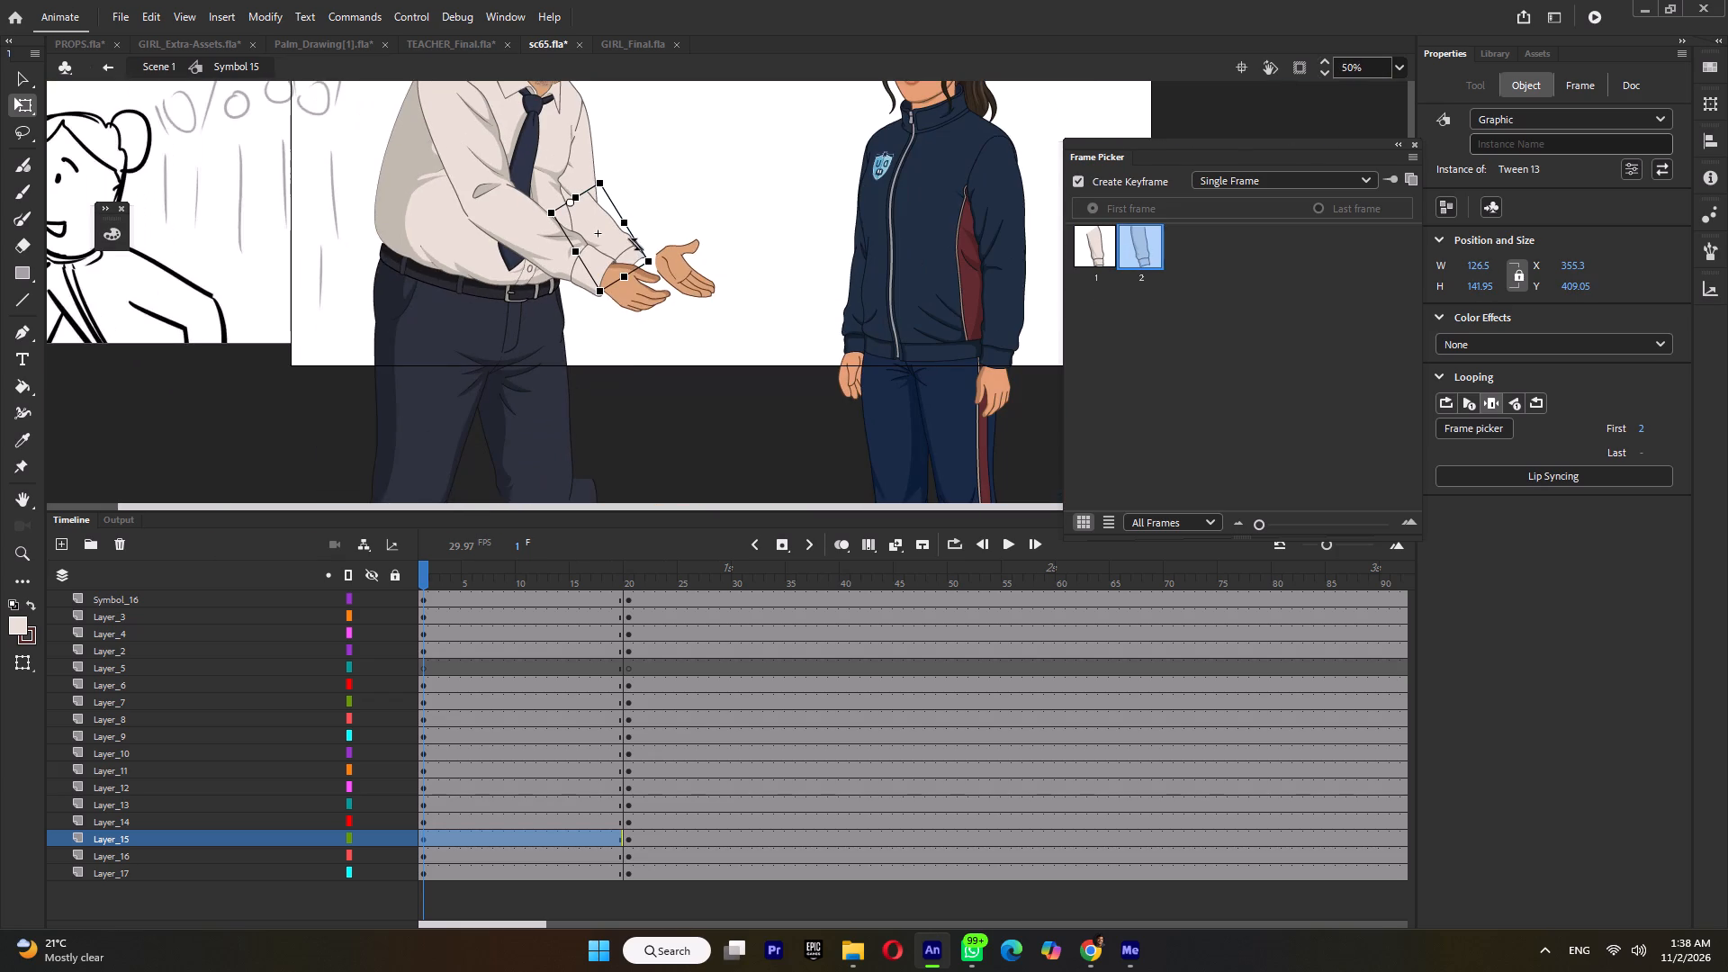
left_click_drag(625, 281, 617, 271)
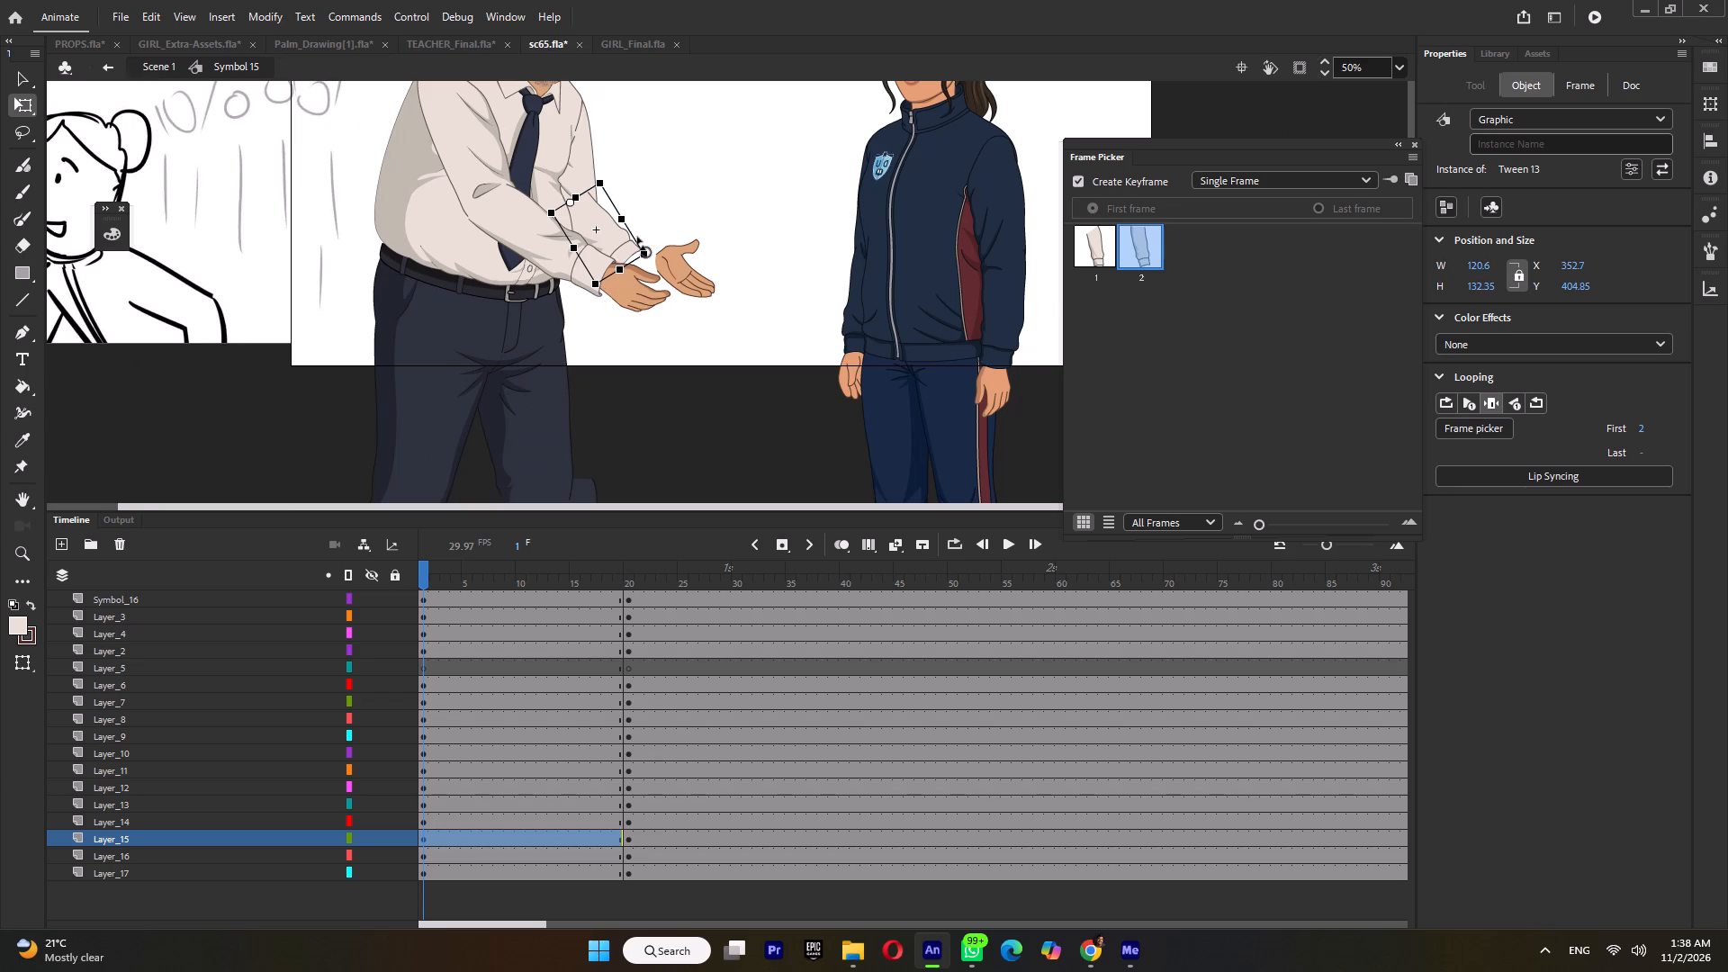
scroll(638, 234, "down", 5, "ctrl")
scroll(673, 252, "up", 10, "ctrl")
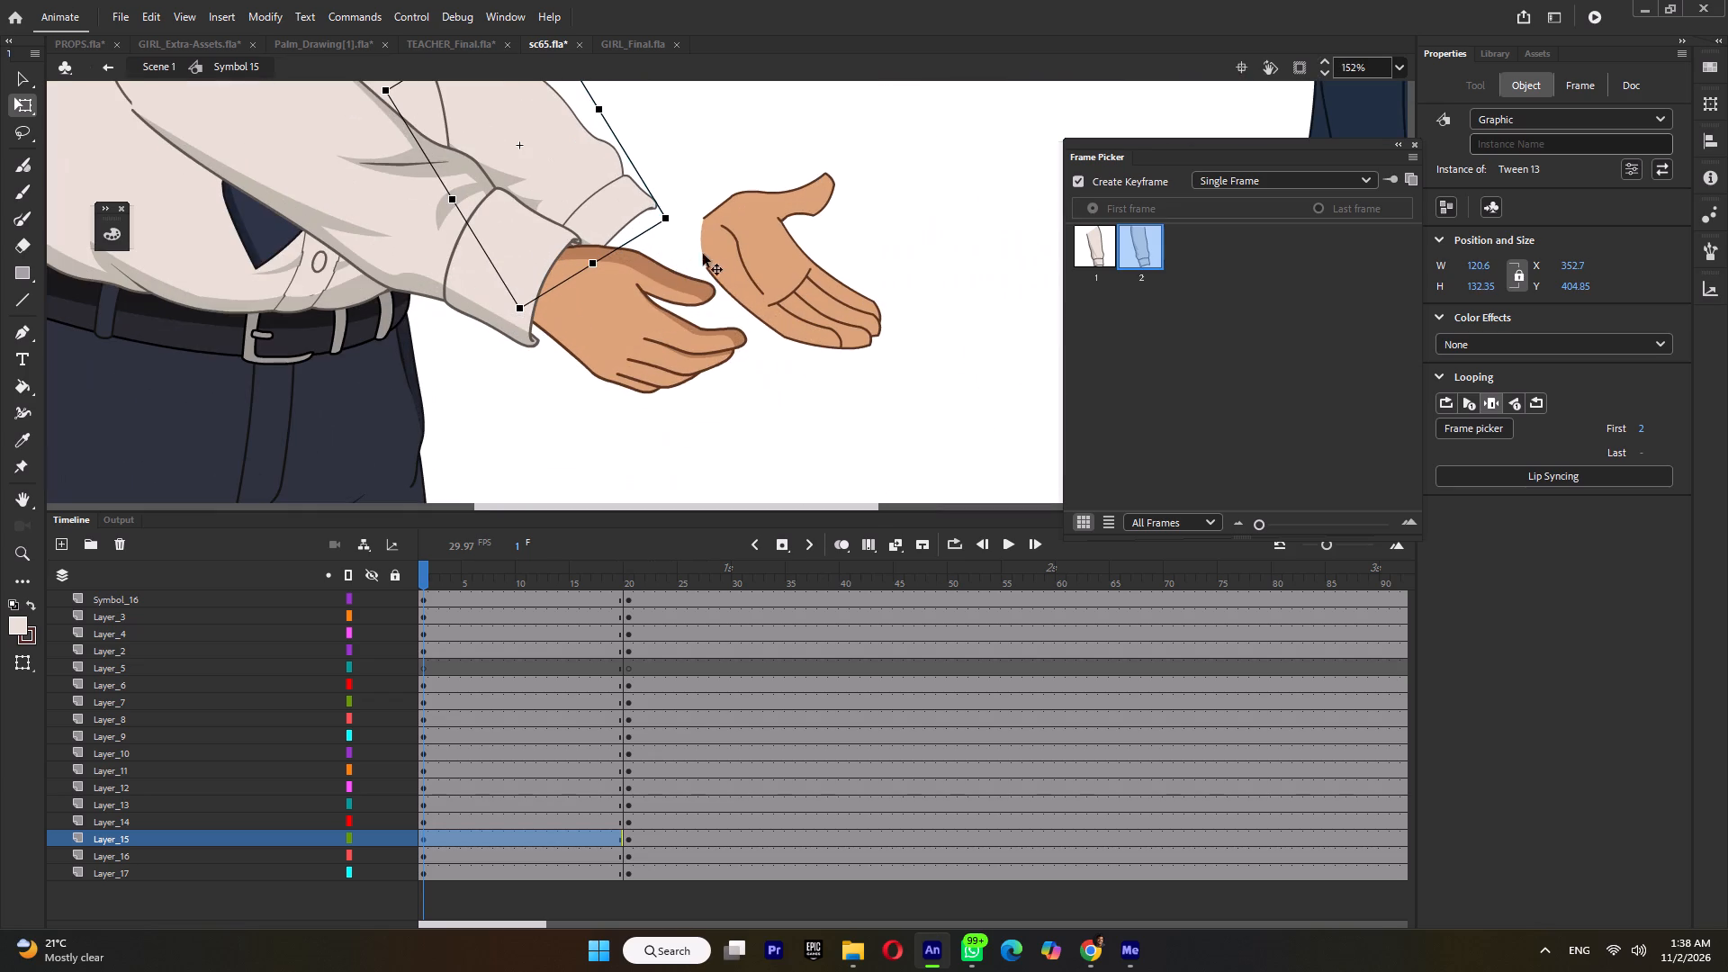
Move the far hand back into the cuff of the shortened forearm.
left_click(726, 254)
left_click_drag(751, 268, 644, 282)
scroll(667, 243, "down", 8, "ctrl")
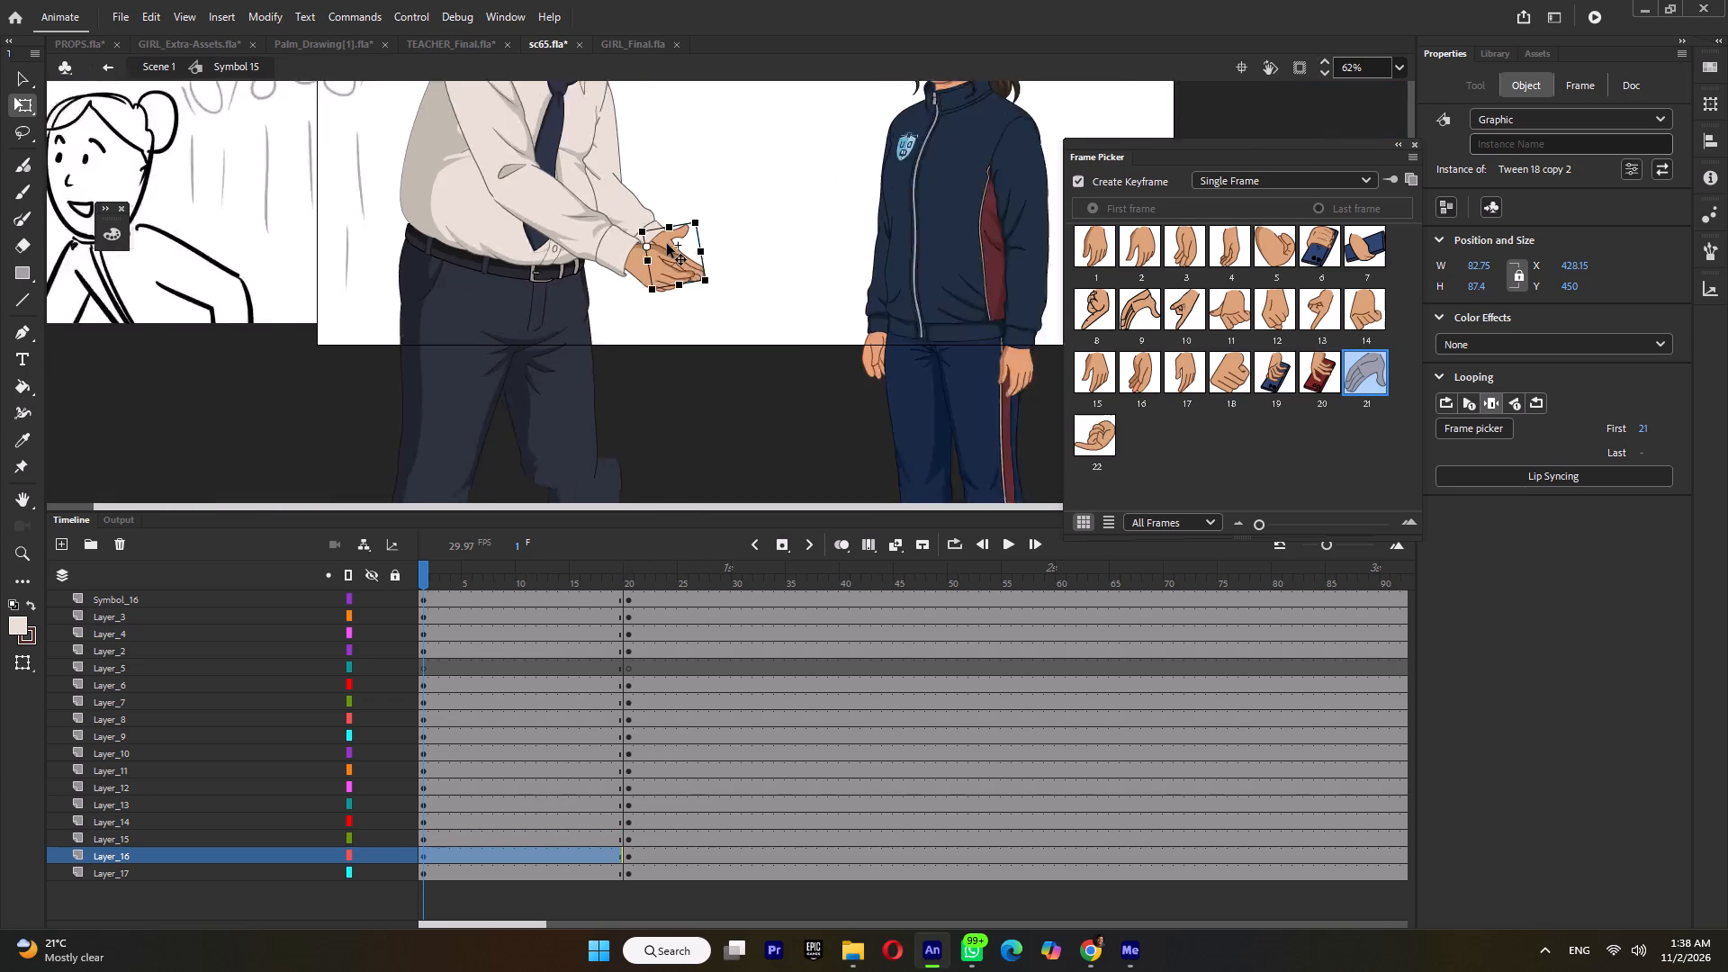
Rotate the far upper arm further clockwise and shorten it.
scroll(667, 244, "down", 1, "ctrl")
left_click(639, 183)
scroll(643, 231, "up", 4, "ctrl")
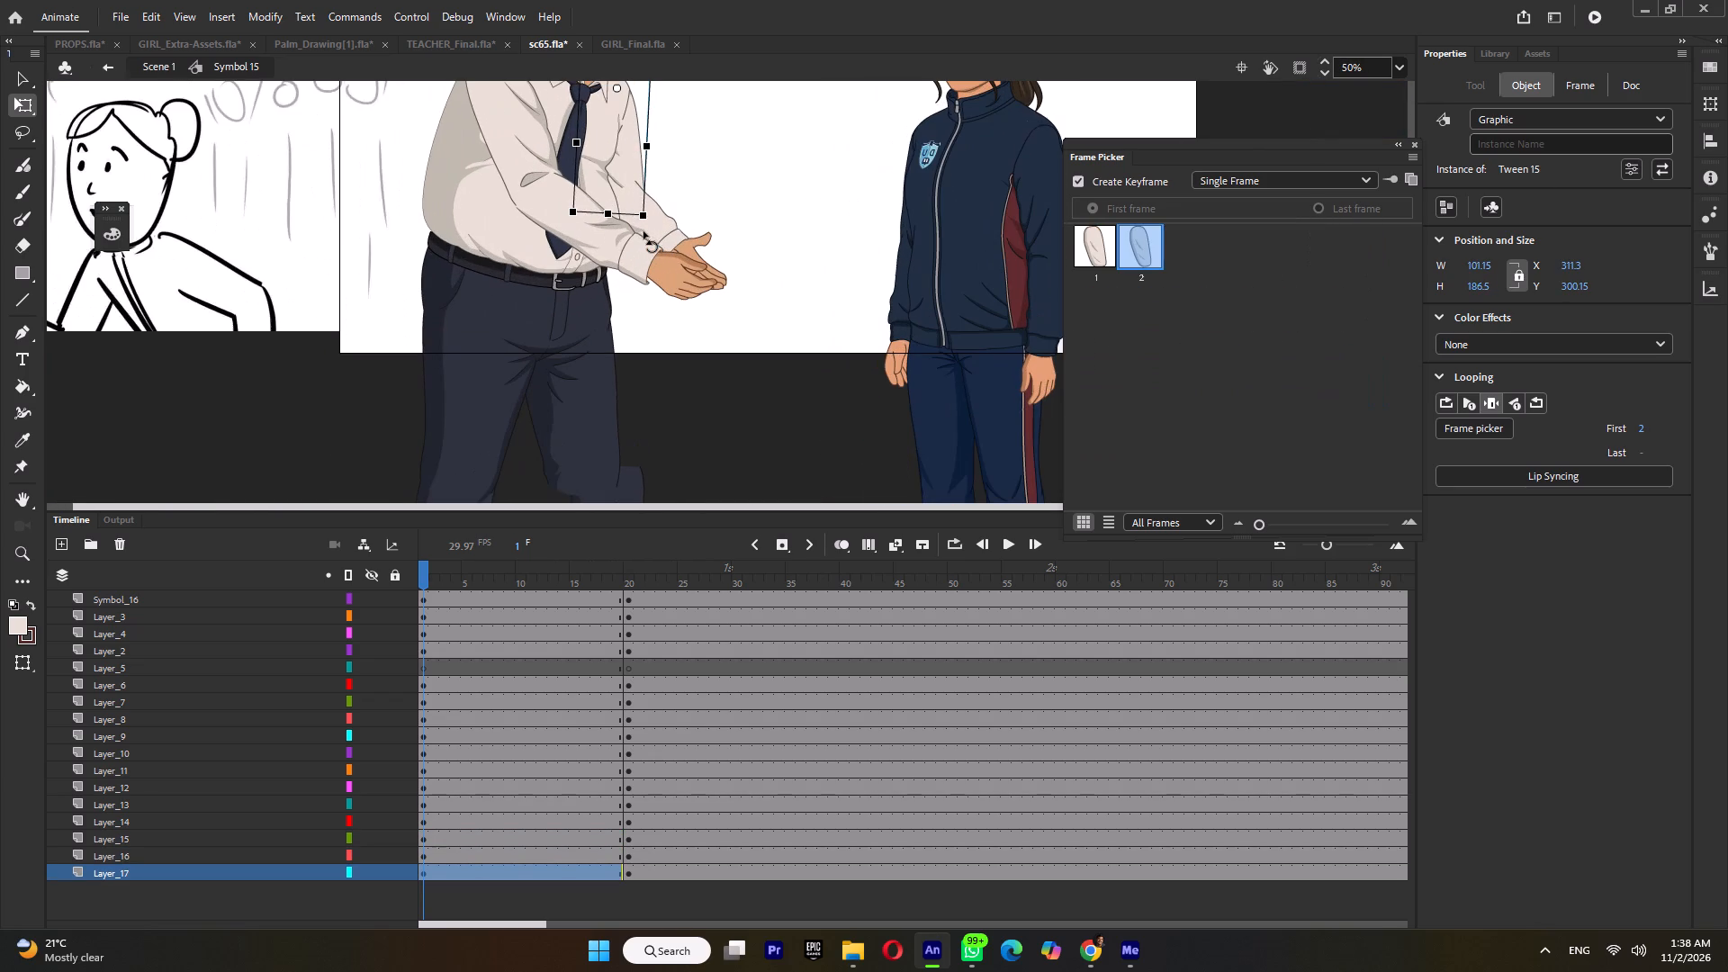
left_click(608, 214)
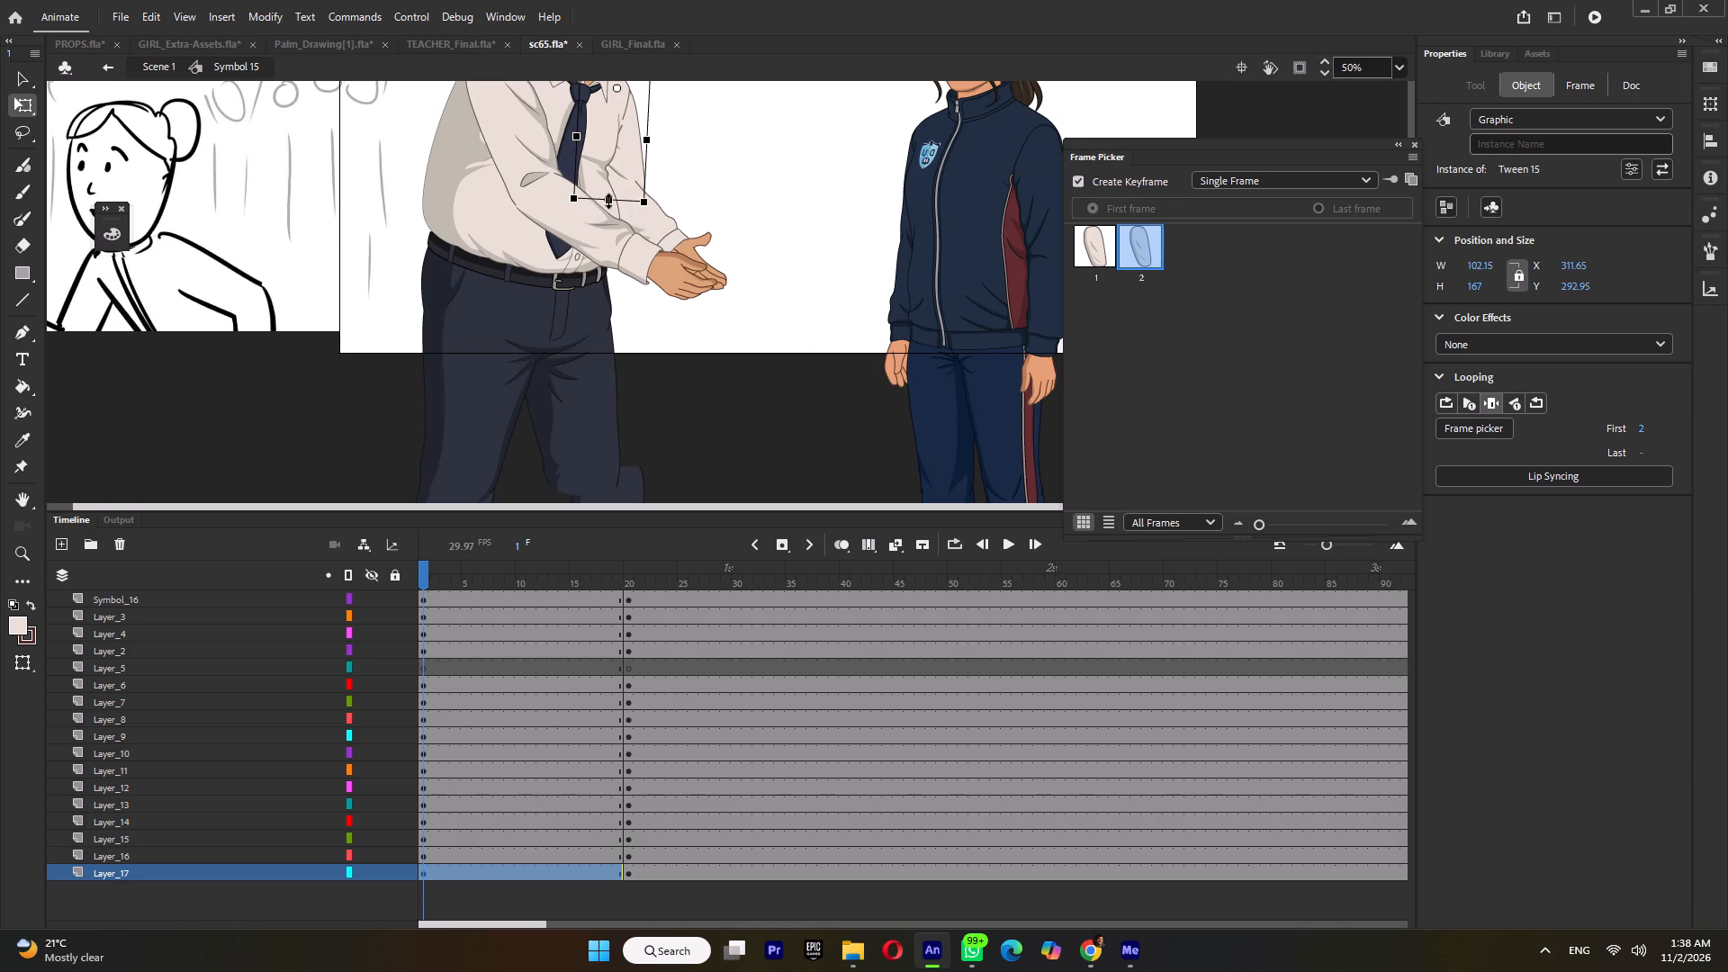
Shift the far forearm onto the new elbow, shorten it, and rotate it slightly clockwise so its cuff meets the hand.
left_click(633, 198)
scroll(637, 200, "up", 8, "ctrl")
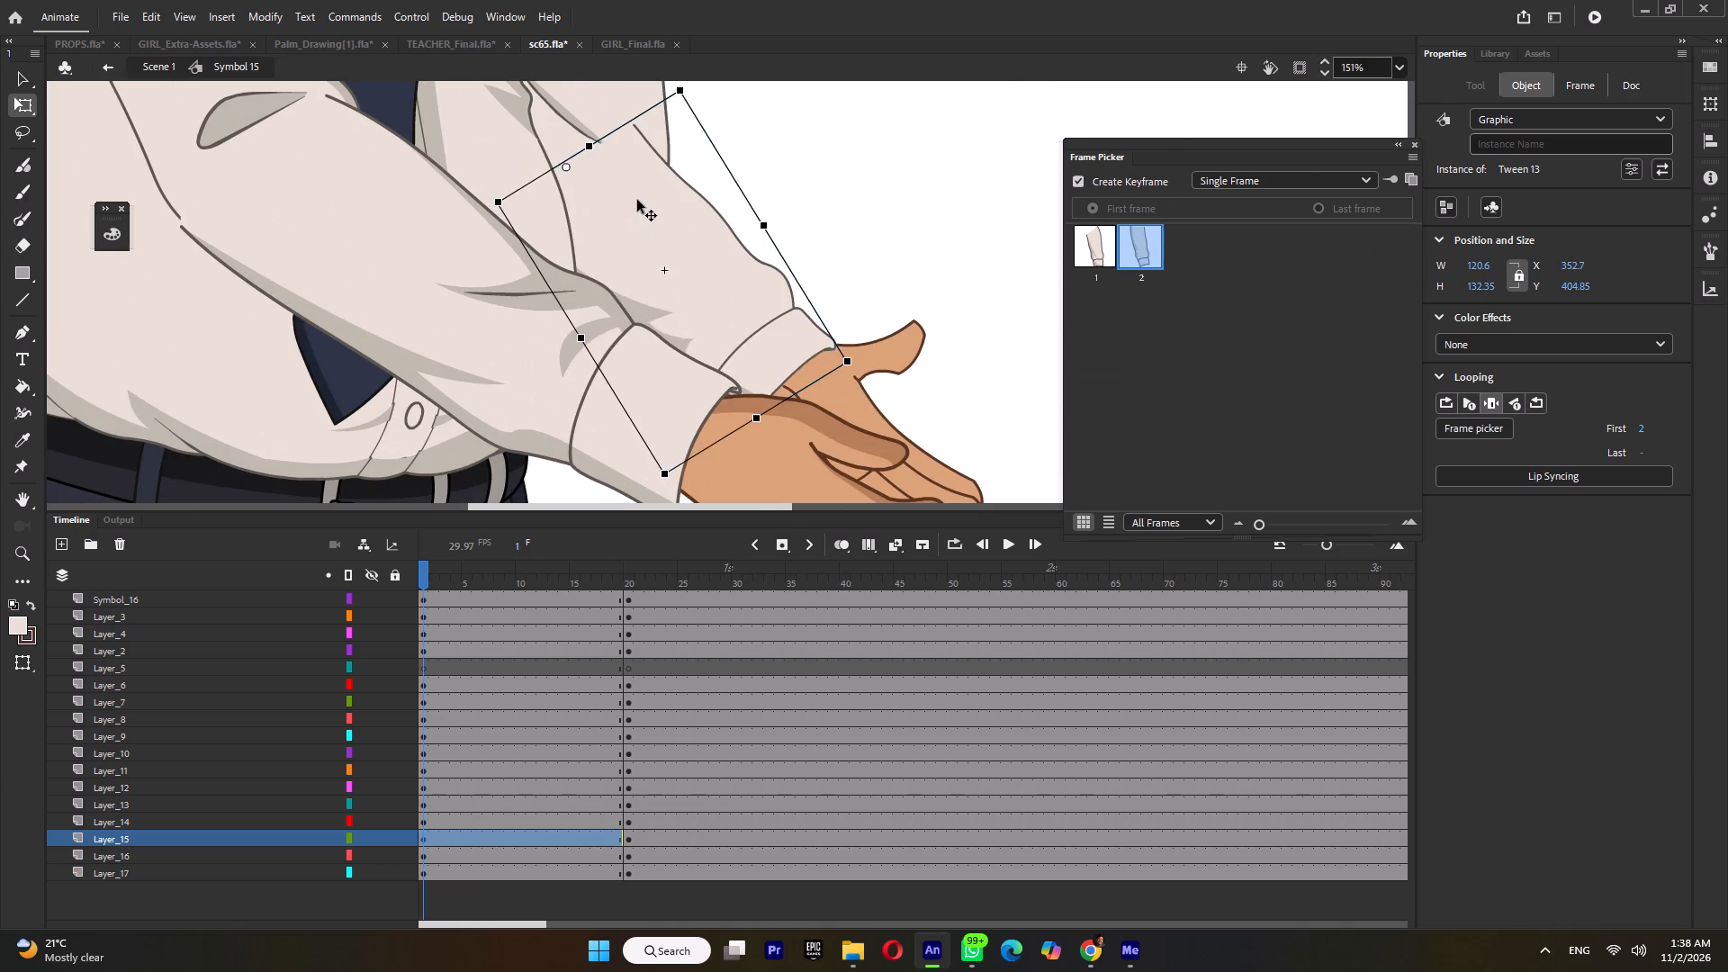
left_click_drag(637, 200, 655, 195)
scroll(699, 181, "down", 3, "ctrl")
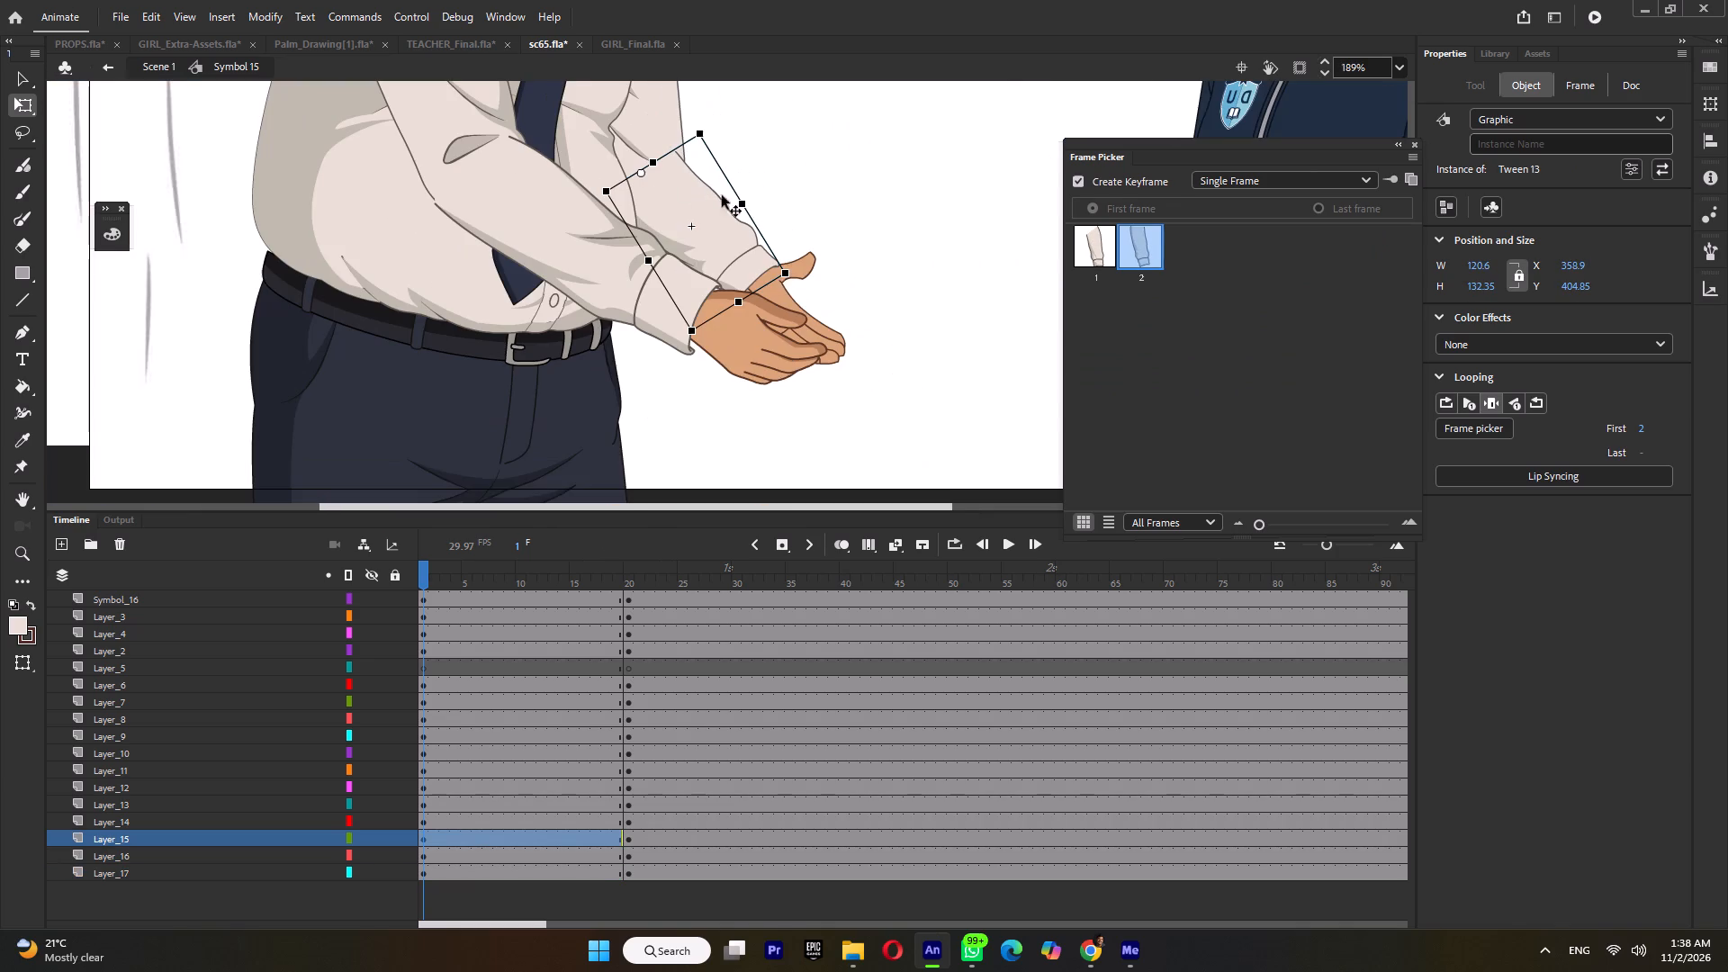
left_click_drag(785, 282, 767, 300)
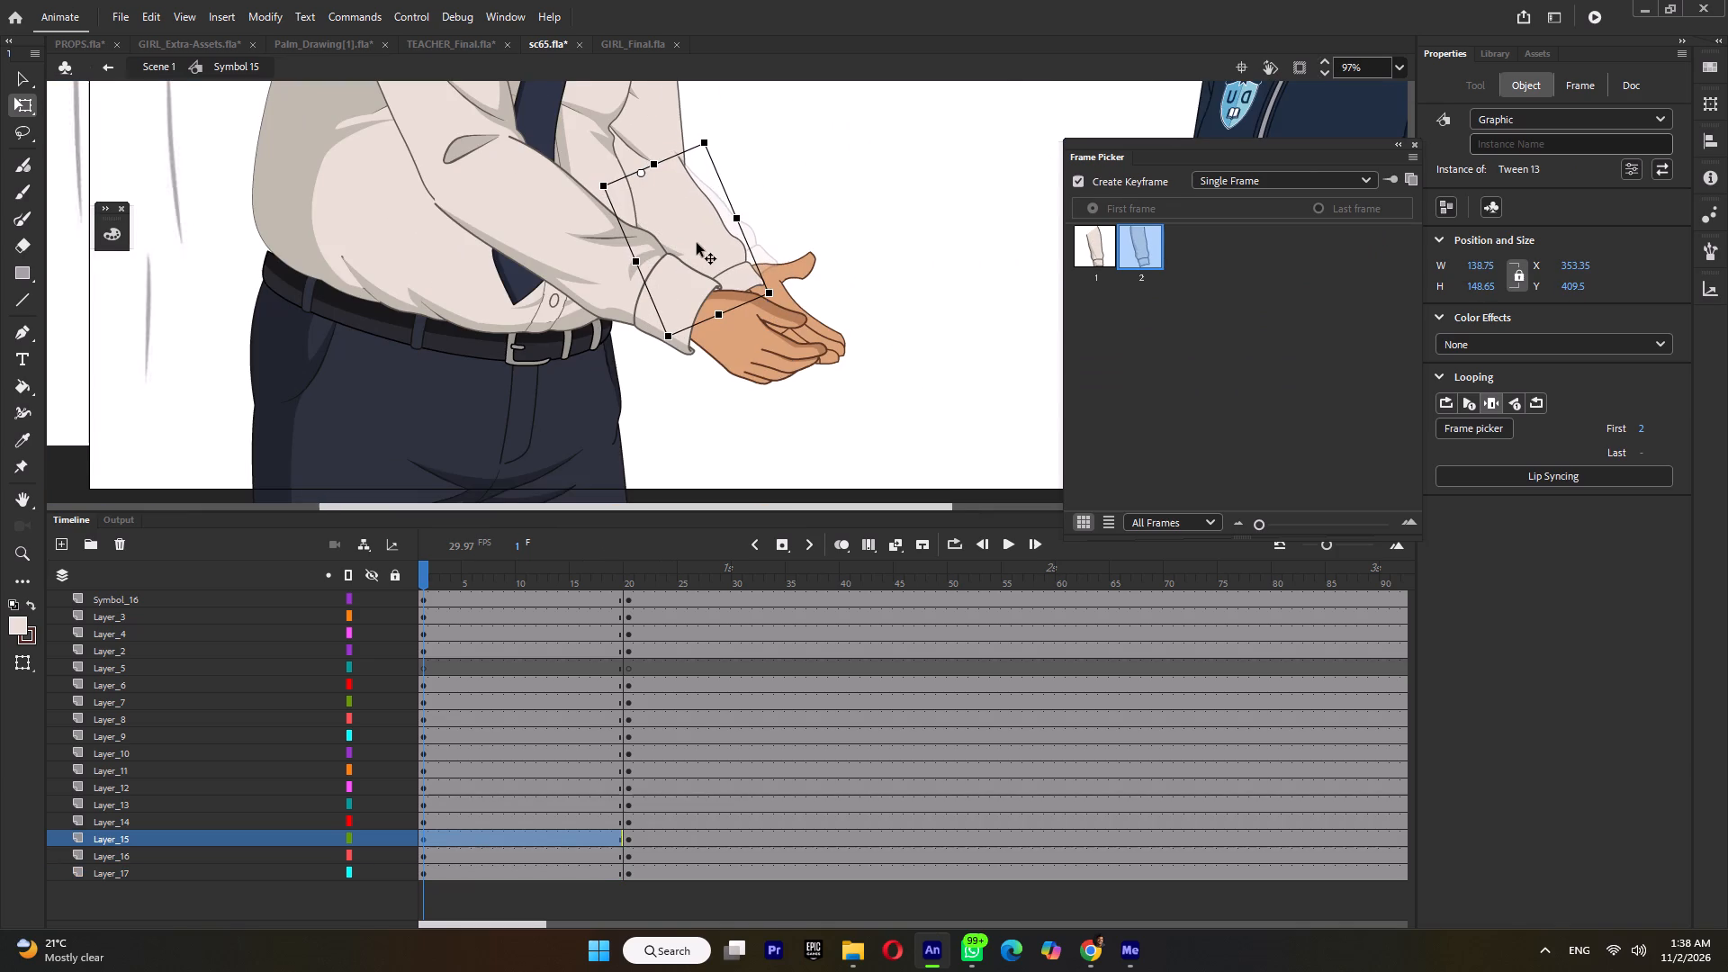
left_click_drag(697, 243, 688, 236)
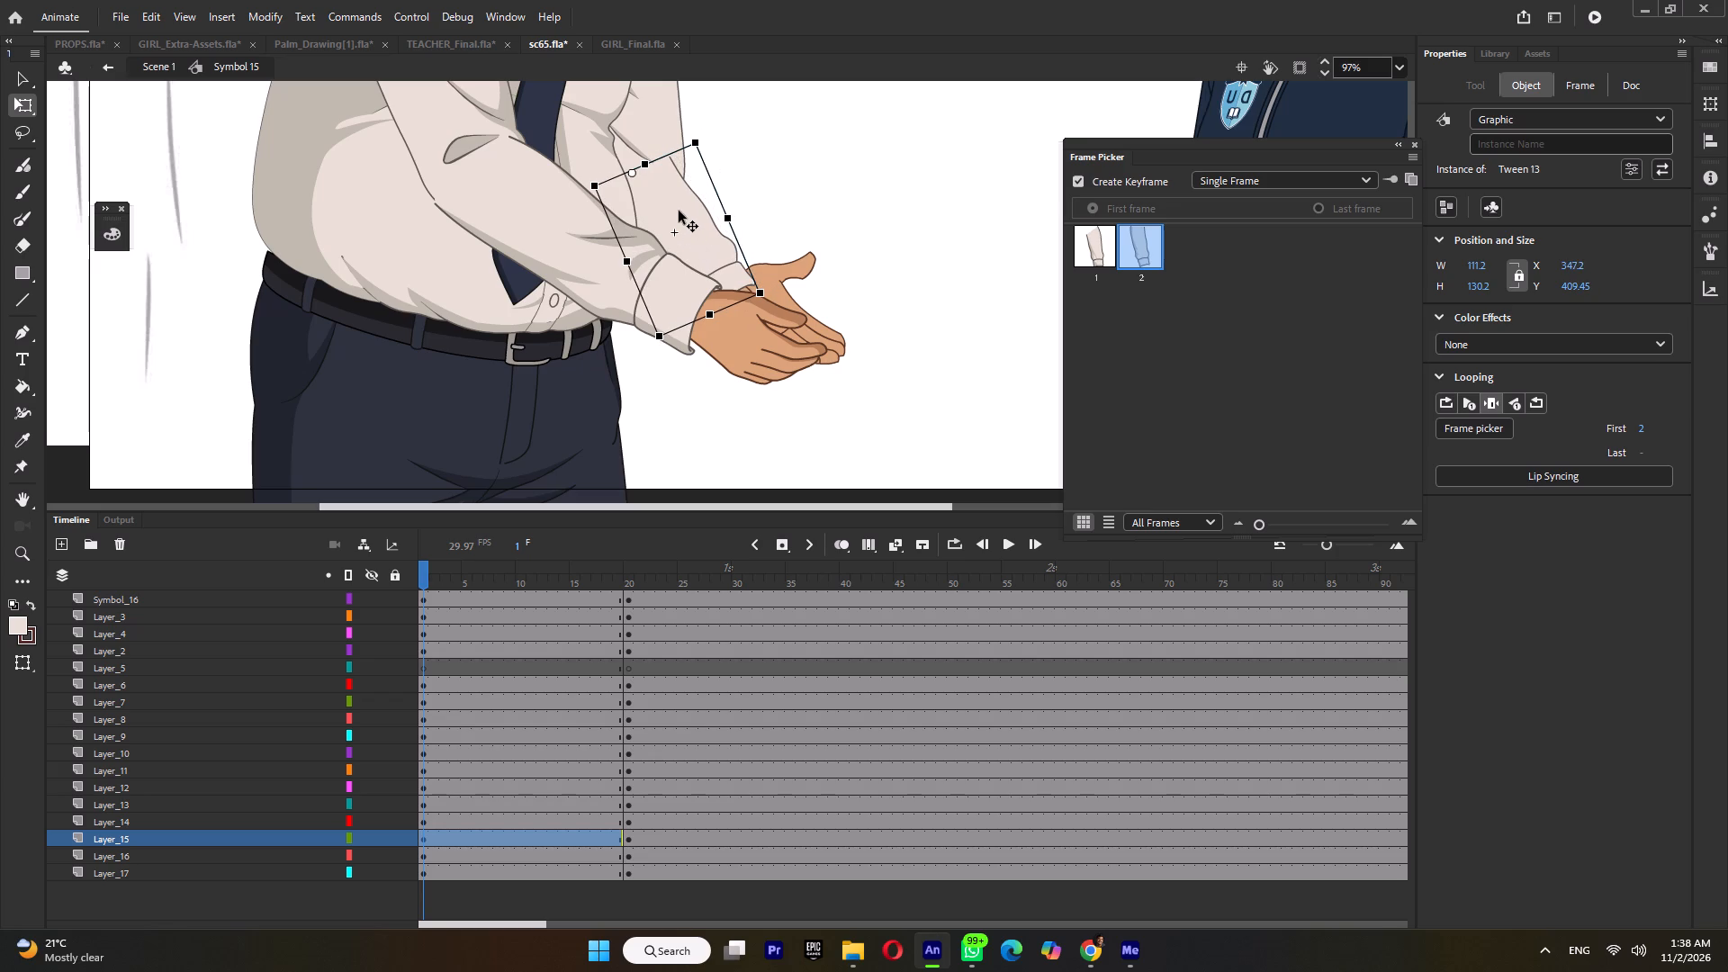
key("ctrl+z")
scroll(684, 191, "up", 2, "ctrl")
left_click_drag(684, 194, 679, 184)
left_click_drag(688, 184, 677, 183)
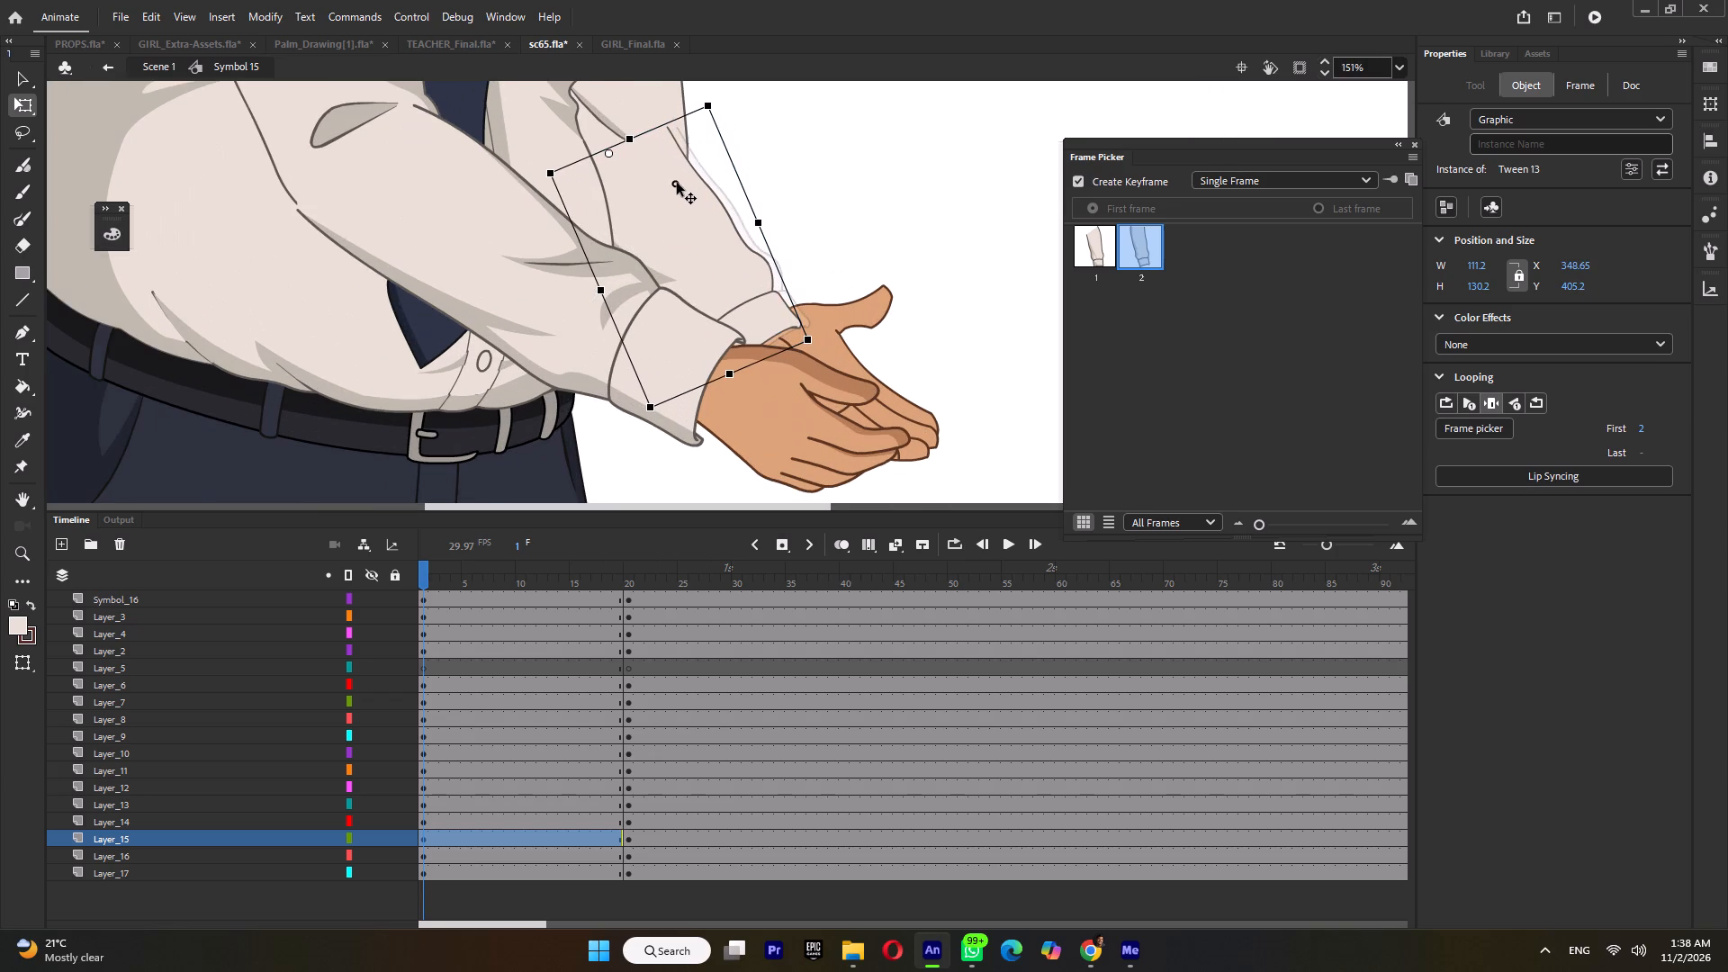
left_click_drag(677, 183, 676, 183)
scroll(689, 206, "down", 5, "ctrl")
Pull the far upper arm's lower end down and inward to blend with the forearm at the elbow.
left_click(678, 126)
scroll(684, 202, "up", 4, "ctrl")
left_click_drag(690, 229, 679, 240)
scroll(685, 256, "down", 6, "ctrl")
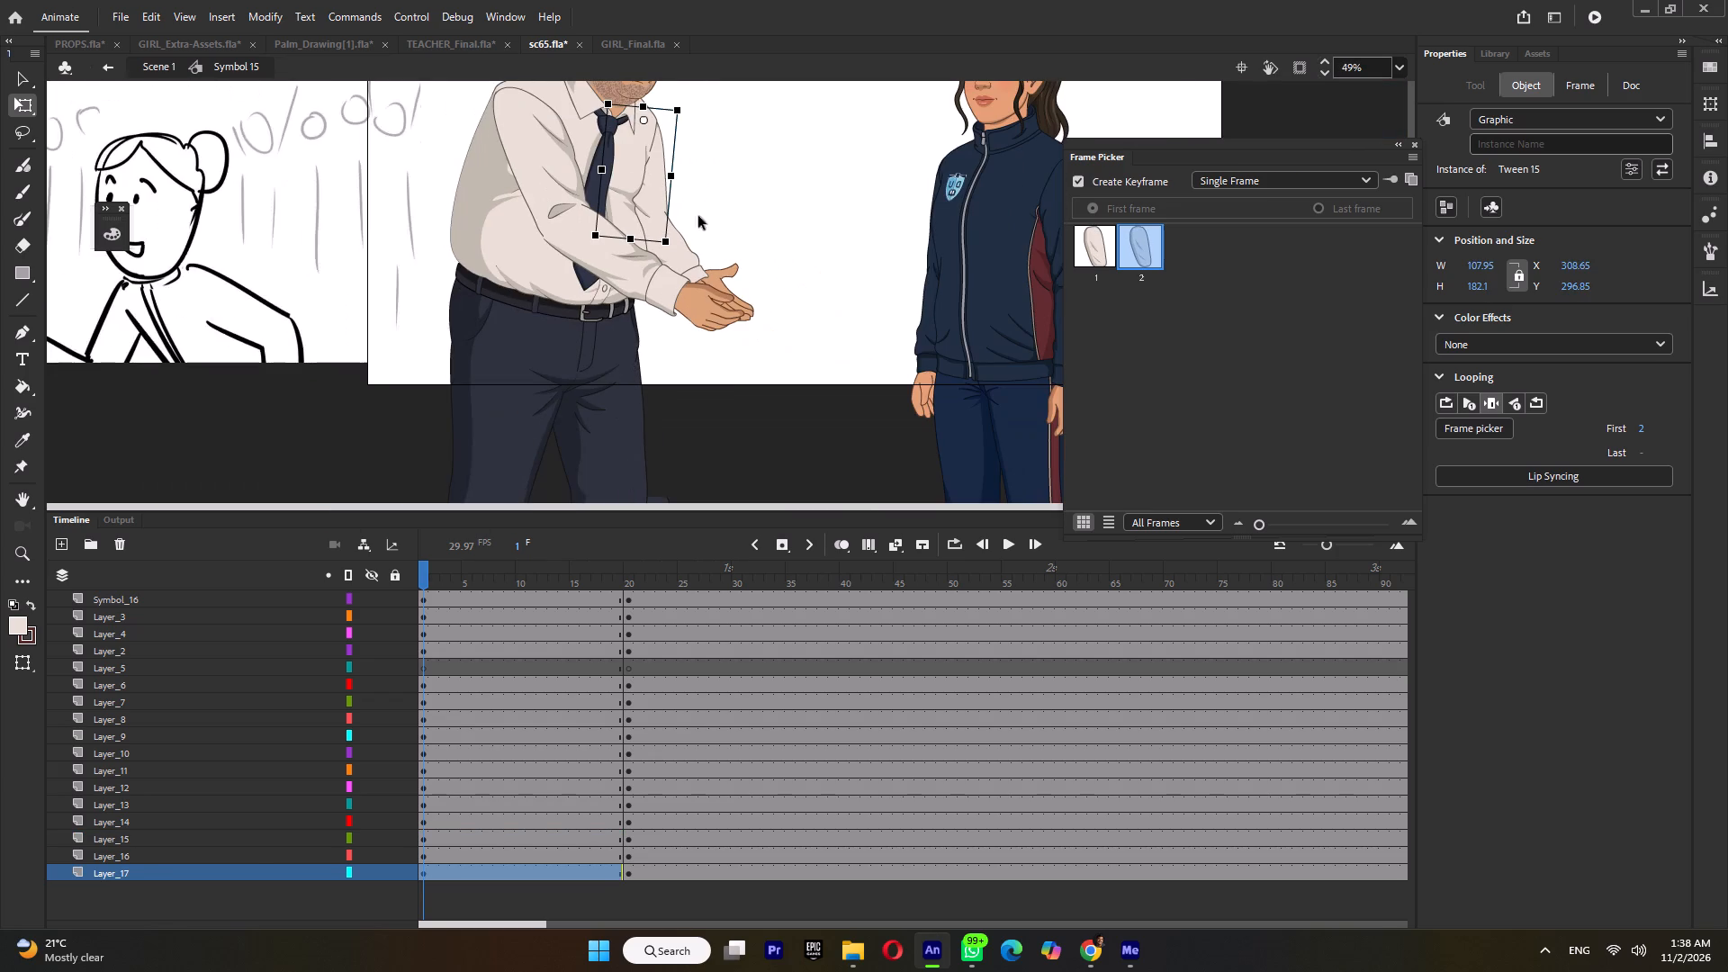
left_click(712, 183, "ctrl")
Rotate the teacher's front thigh counterclockwise so it lines up with the shin at the knee.
scroll(715, 238, "down", 2, "ctrl")
left_click(638, 415)
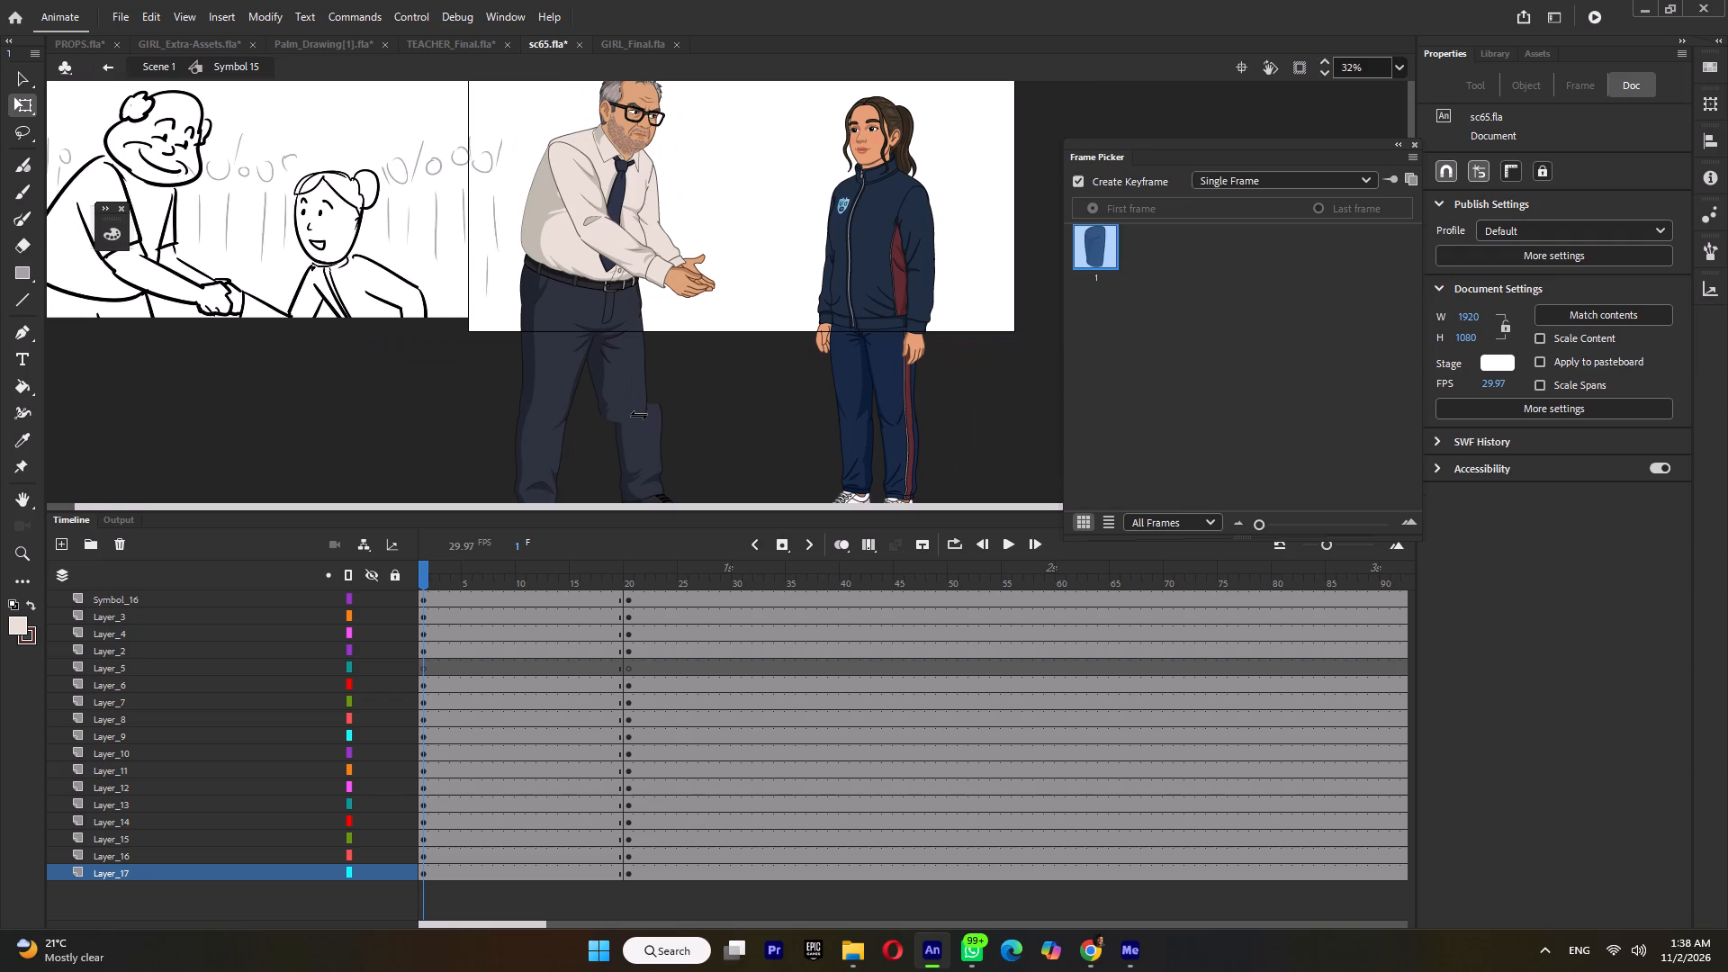
left_click_drag(656, 434, 672, 435)
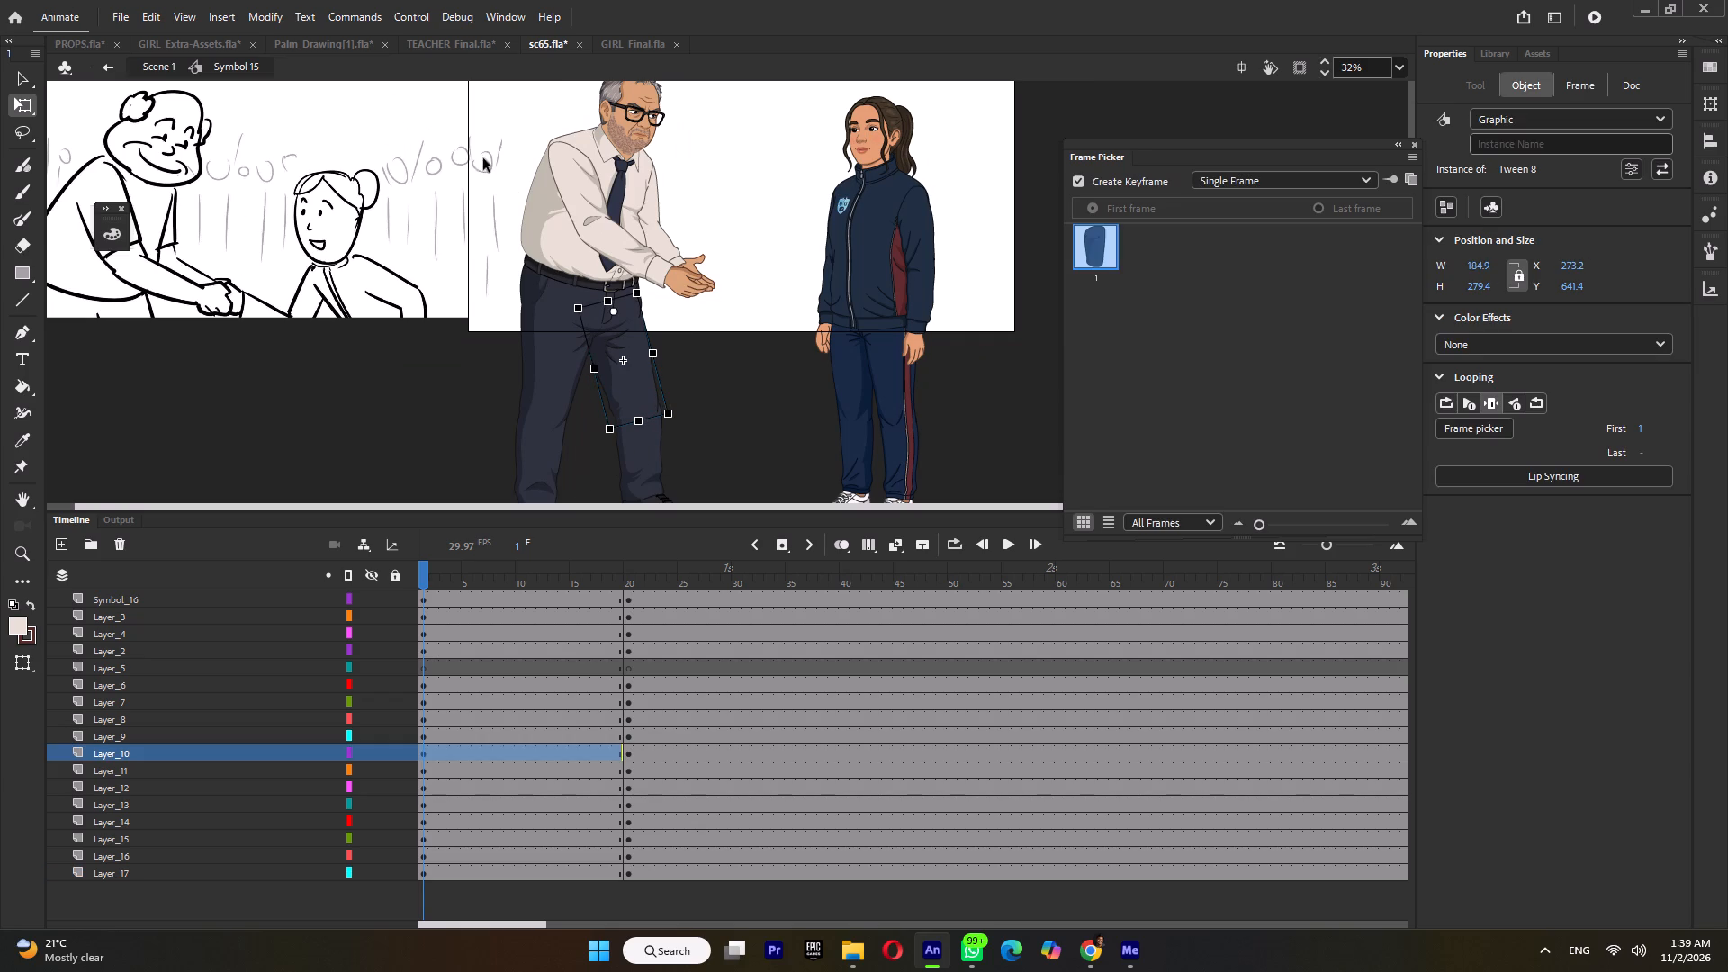
Rotate the teacher's upper body and thighs clockwise together around a pivot near the rear knee, leaning him toward the girl.
left_click_drag(455, 135, 710, 350)
left_click_drag(613, 247, 562, 365)
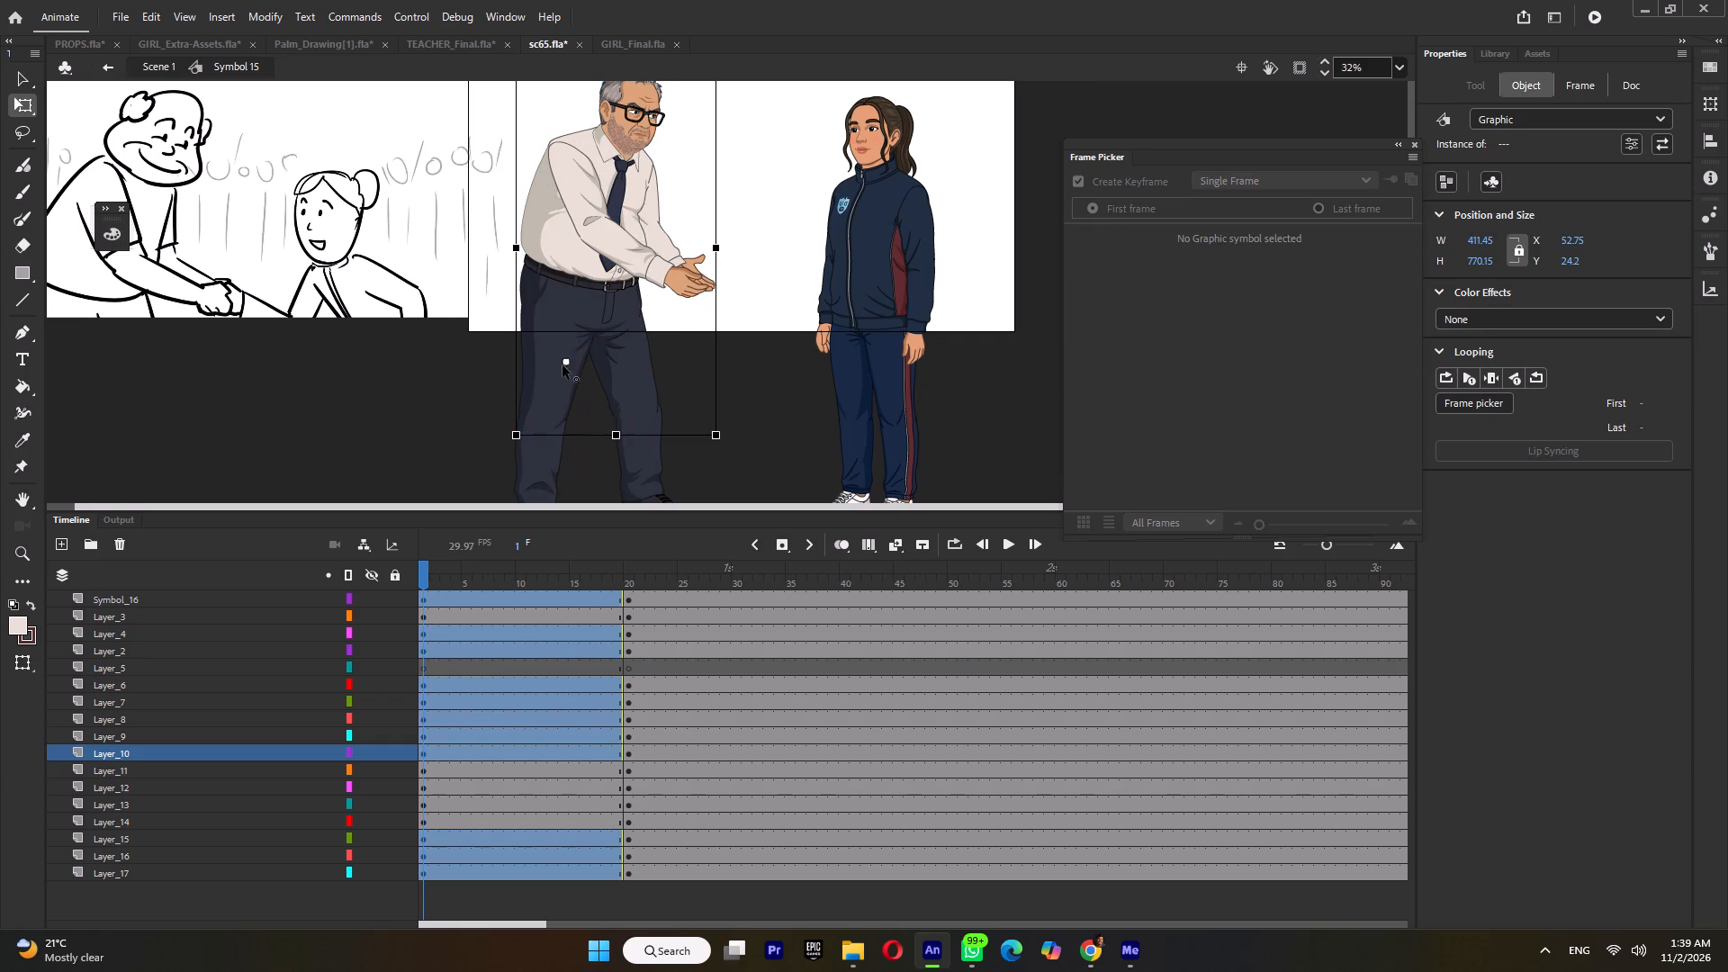
left_click_drag(562, 365, 541, 409)
scroll(636, 314, "down", 3, "ctrl")
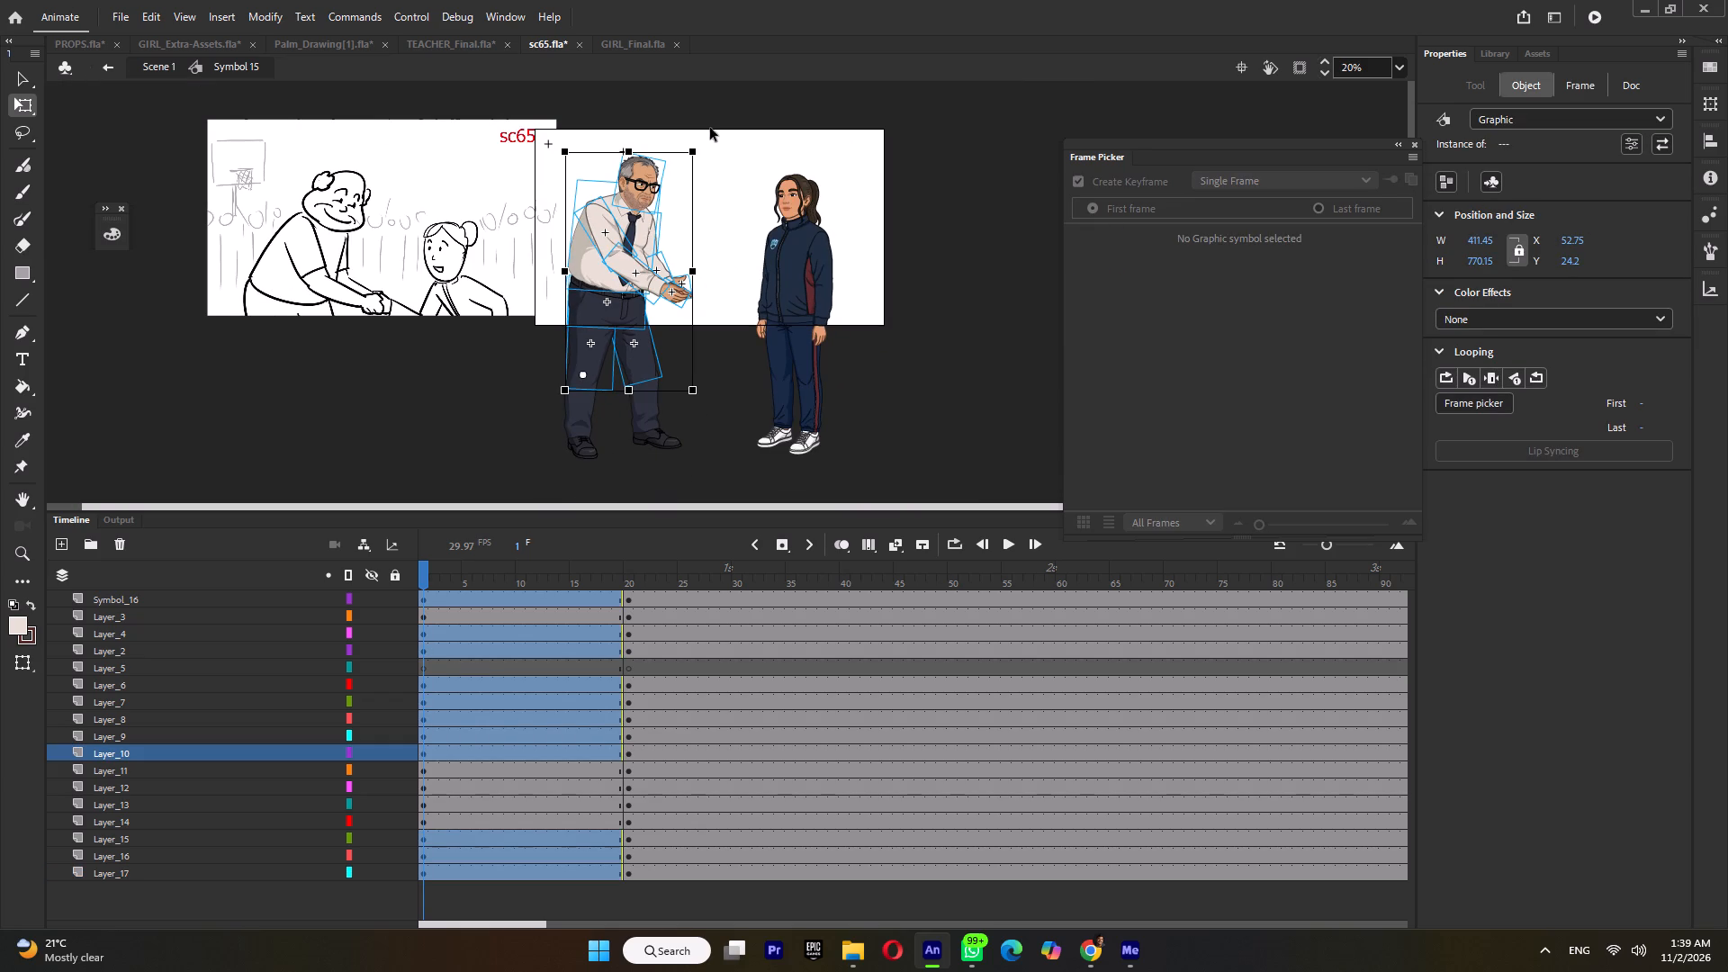
left_click_drag(705, 148, 720, 161)
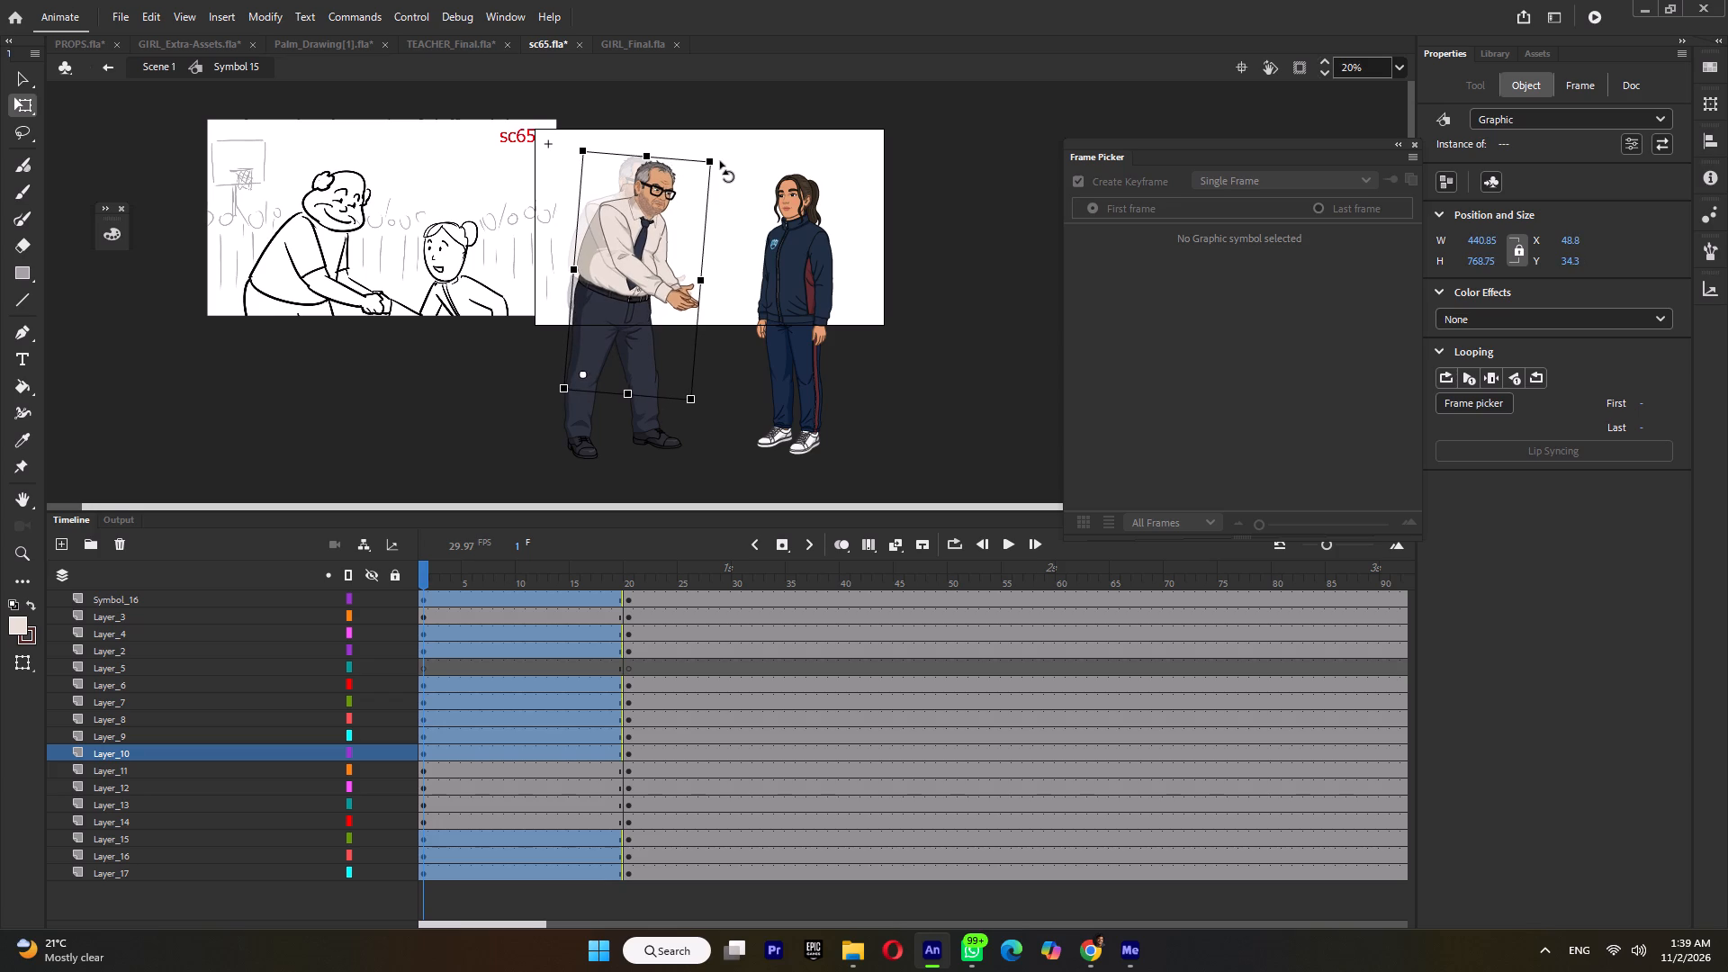
left_click_drag(720, 161, 725, 161)
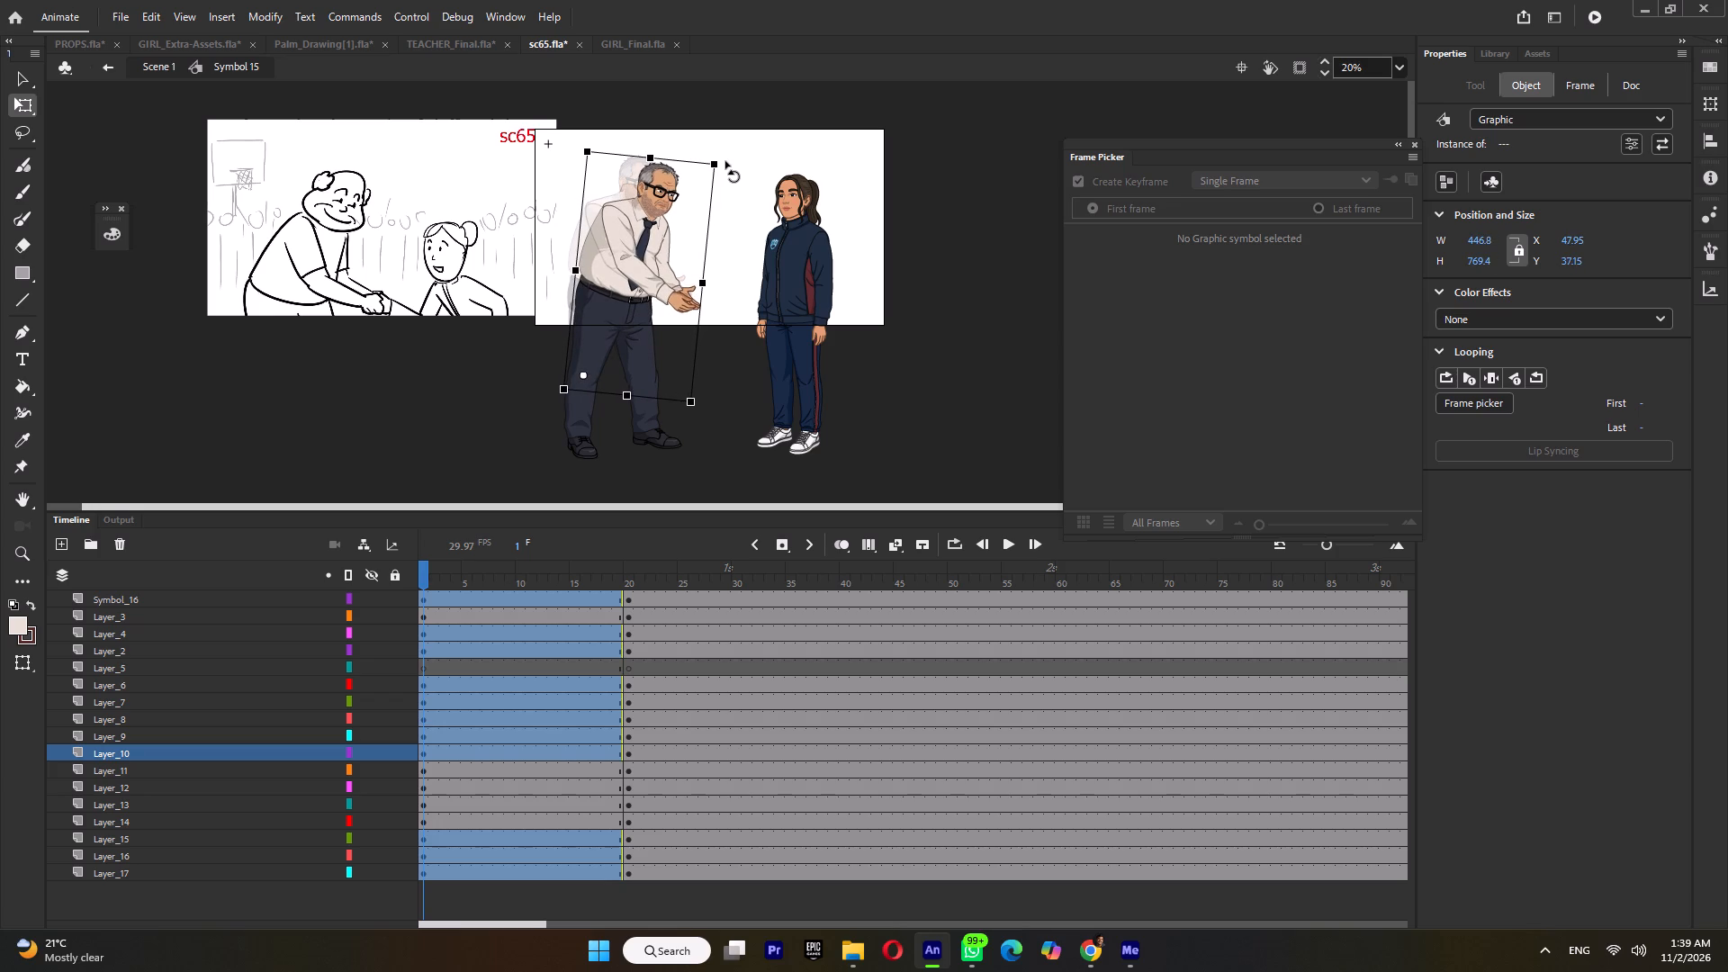
left_click_drag(725, 161, 728, 161)
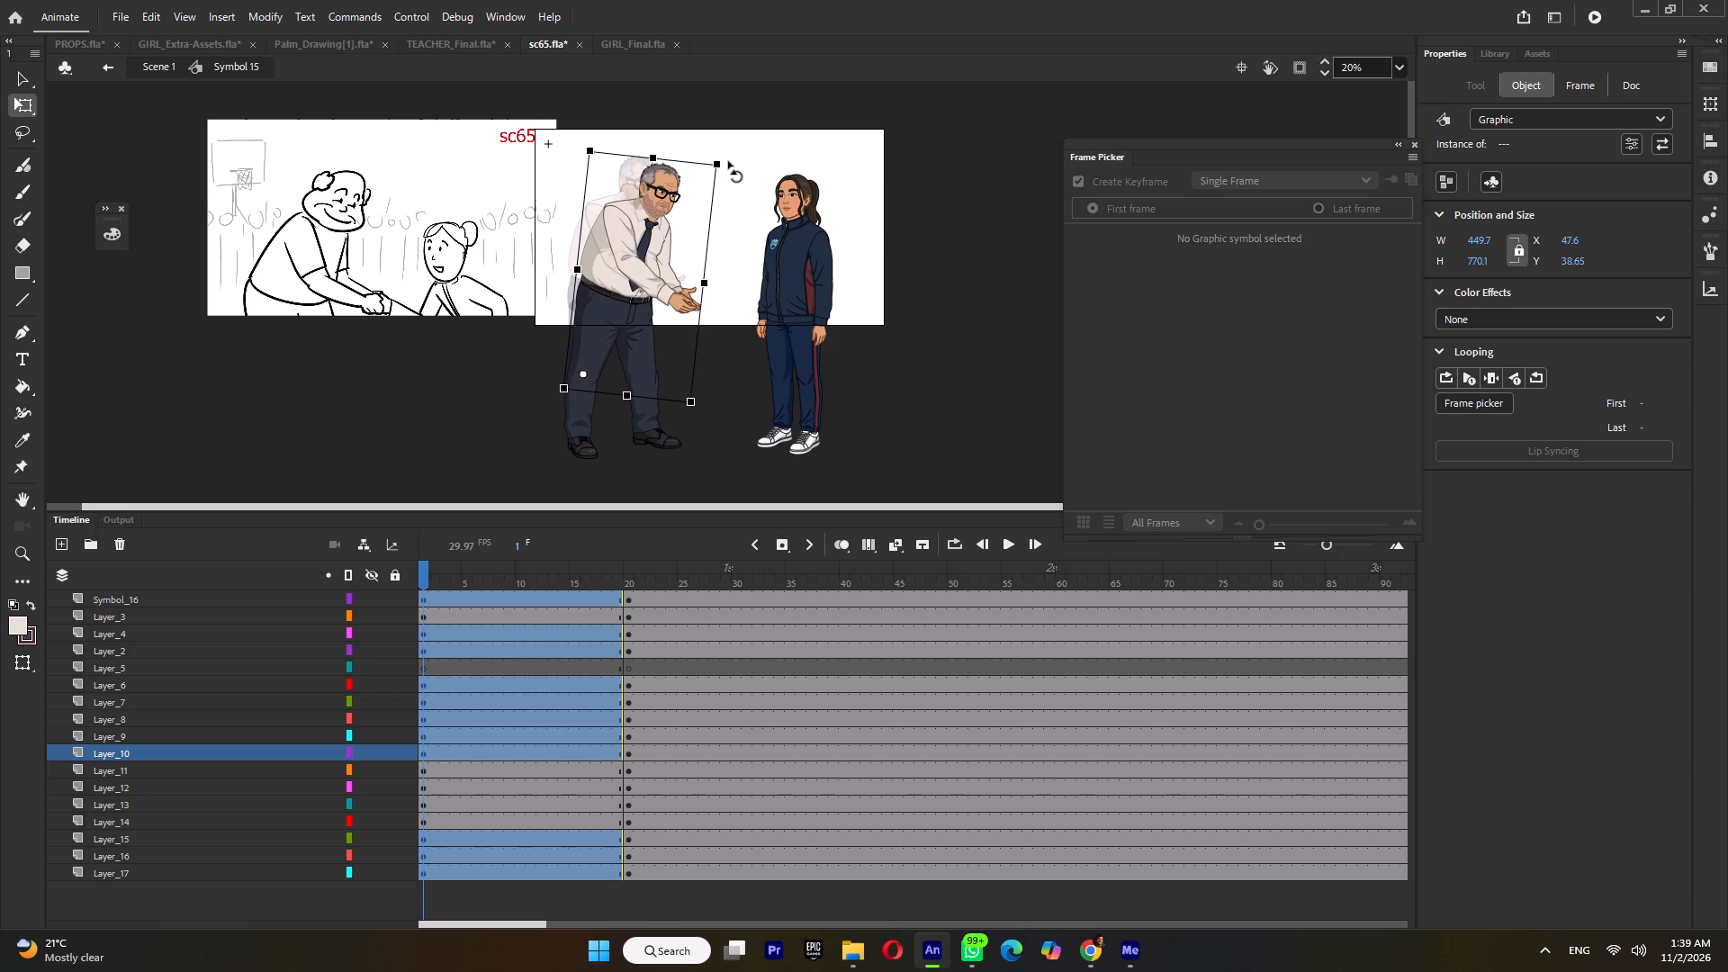
left_click_drag(728, 161, 730, 164)
Rotate the front thigh counterclockwise again to rejoin the shin after the lean.
left_click(731, 333)
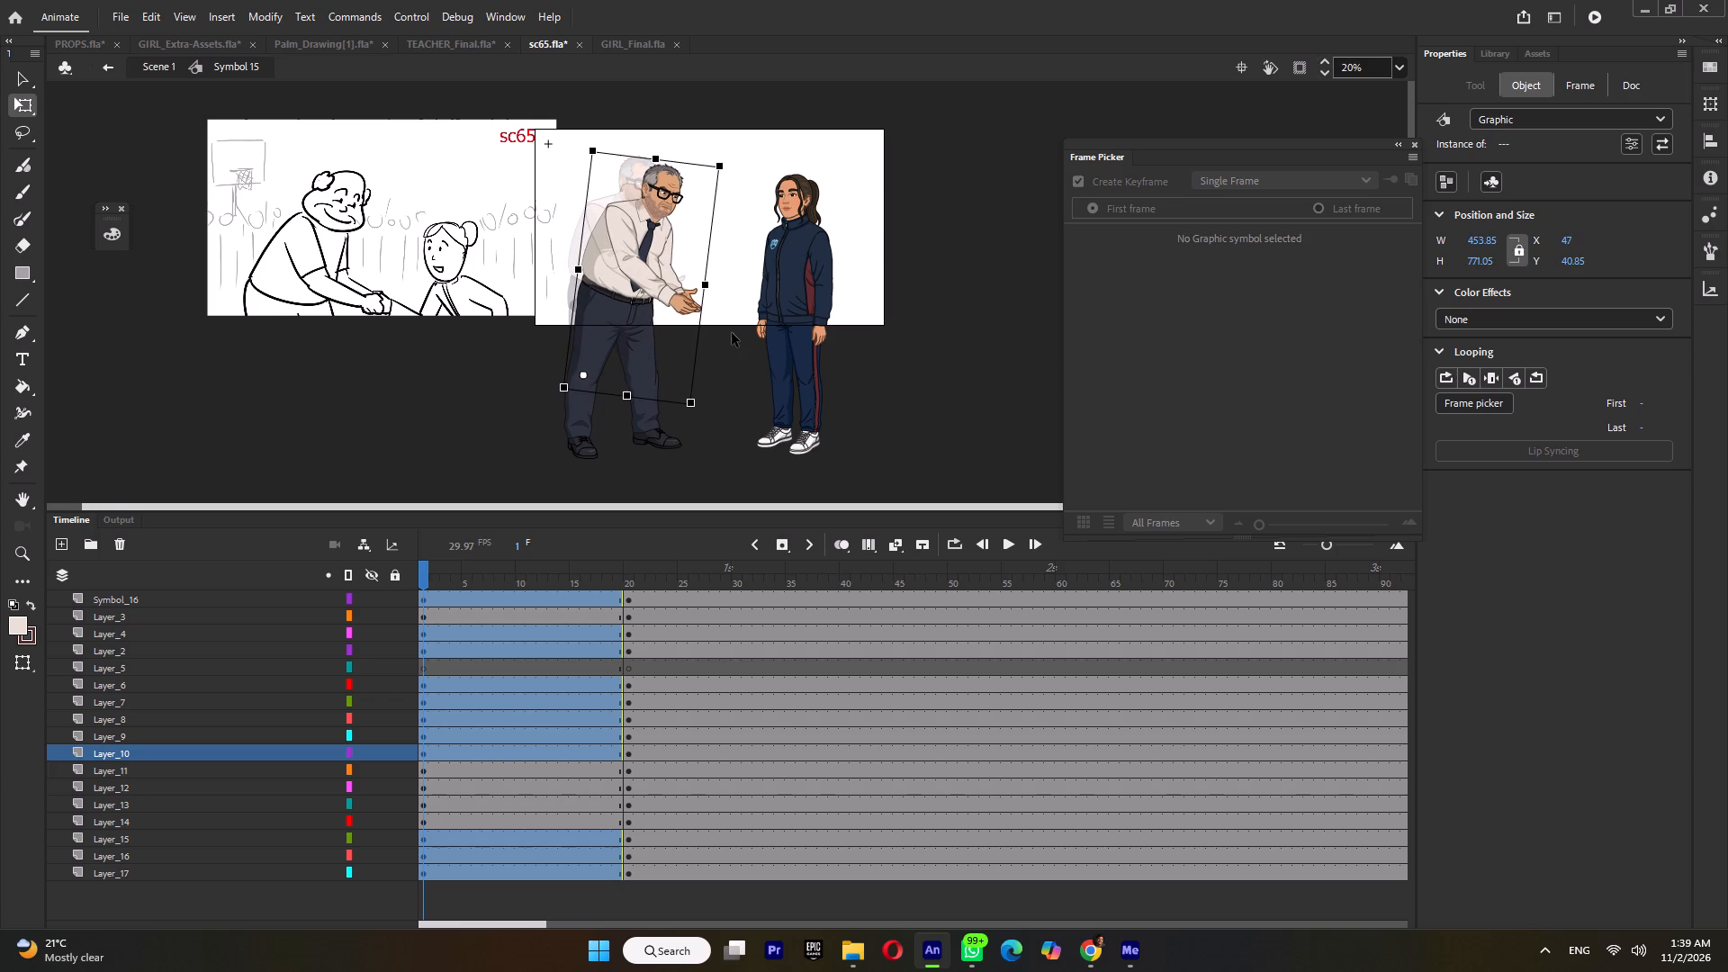
left_click(636, 356)
left_click_drag(659, 398, 673, 399)
Rotate the teacher's head counterclockwise so his face lifts toward the girl.
left_click(676, 190)
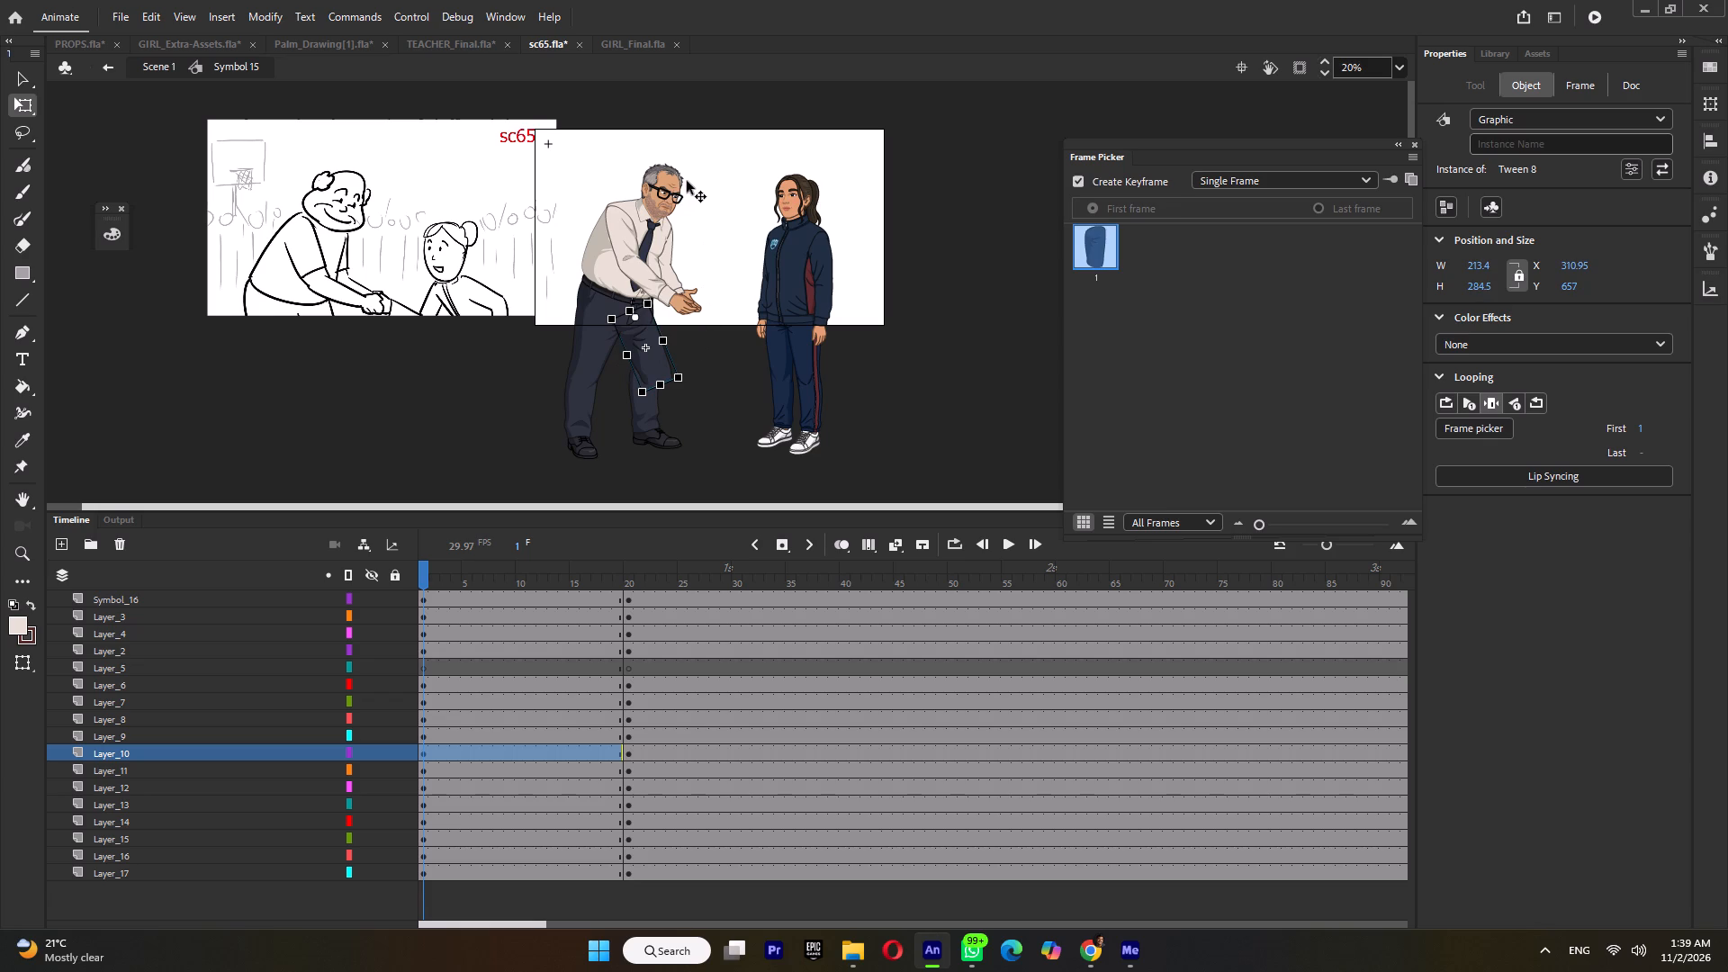
scroll(684, 176, "up", 9, "ctrl")
left_click_drag(737, 162, 719, 139)
Inside the head symbol, set the teacher's mouth to frame 1, Happy lips.
double_click(615, 323)
left_click(615, 323)
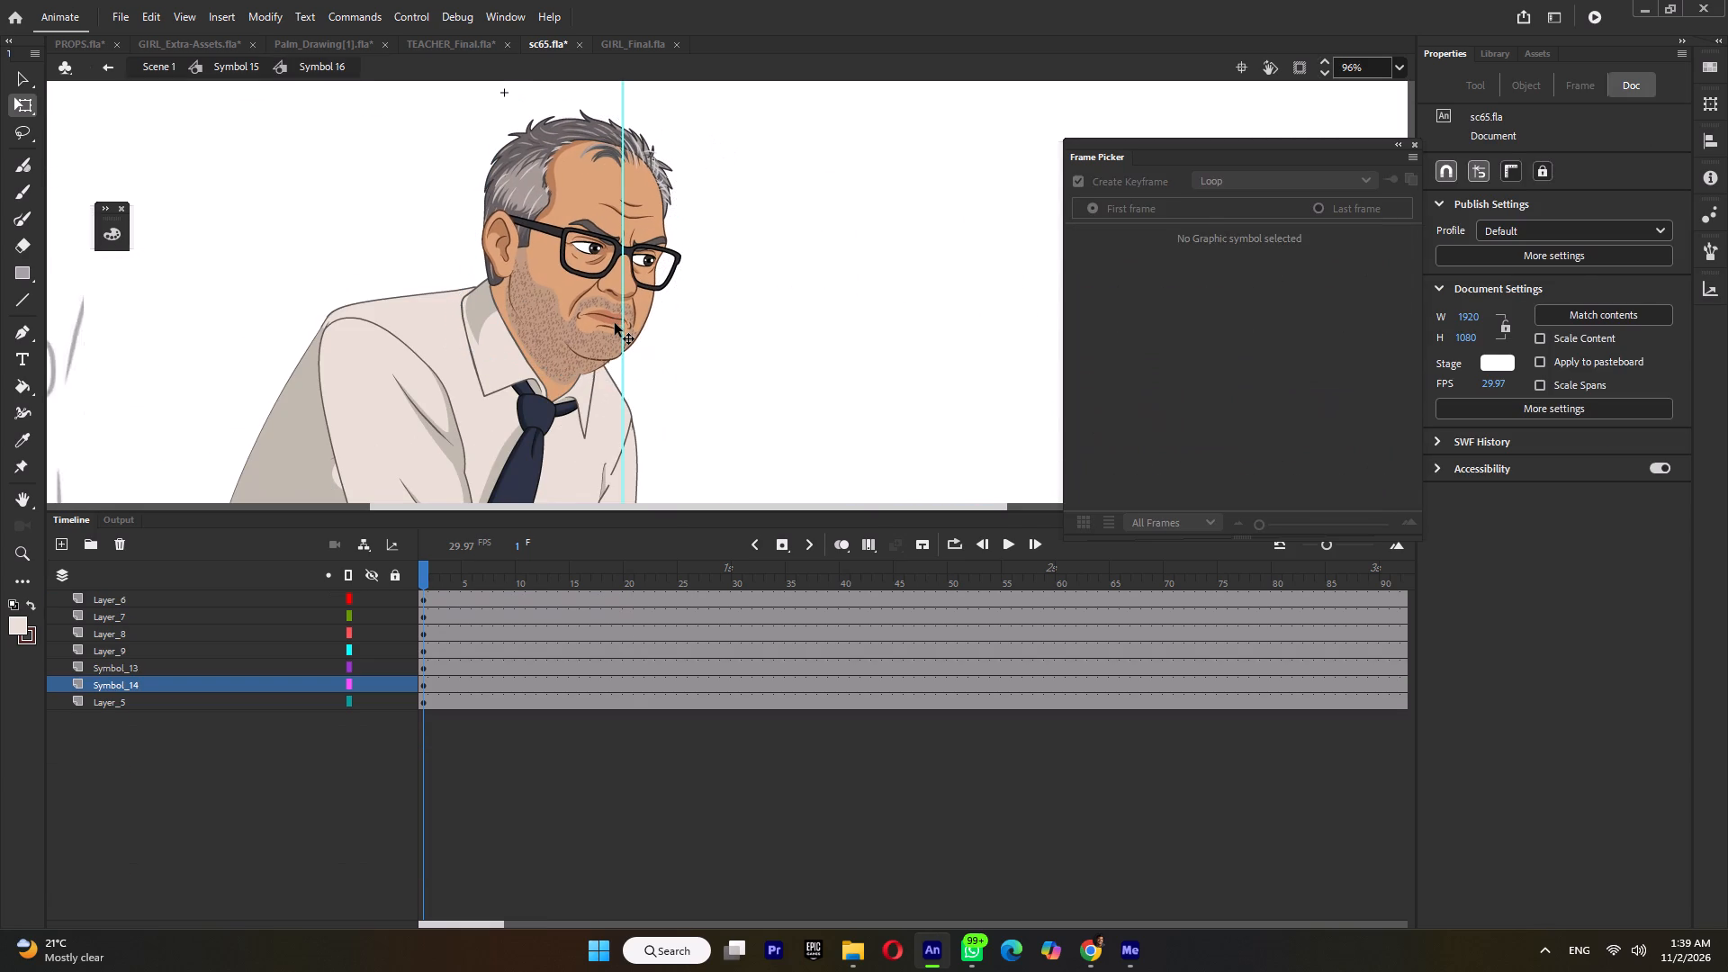
left_click(1099, 252)
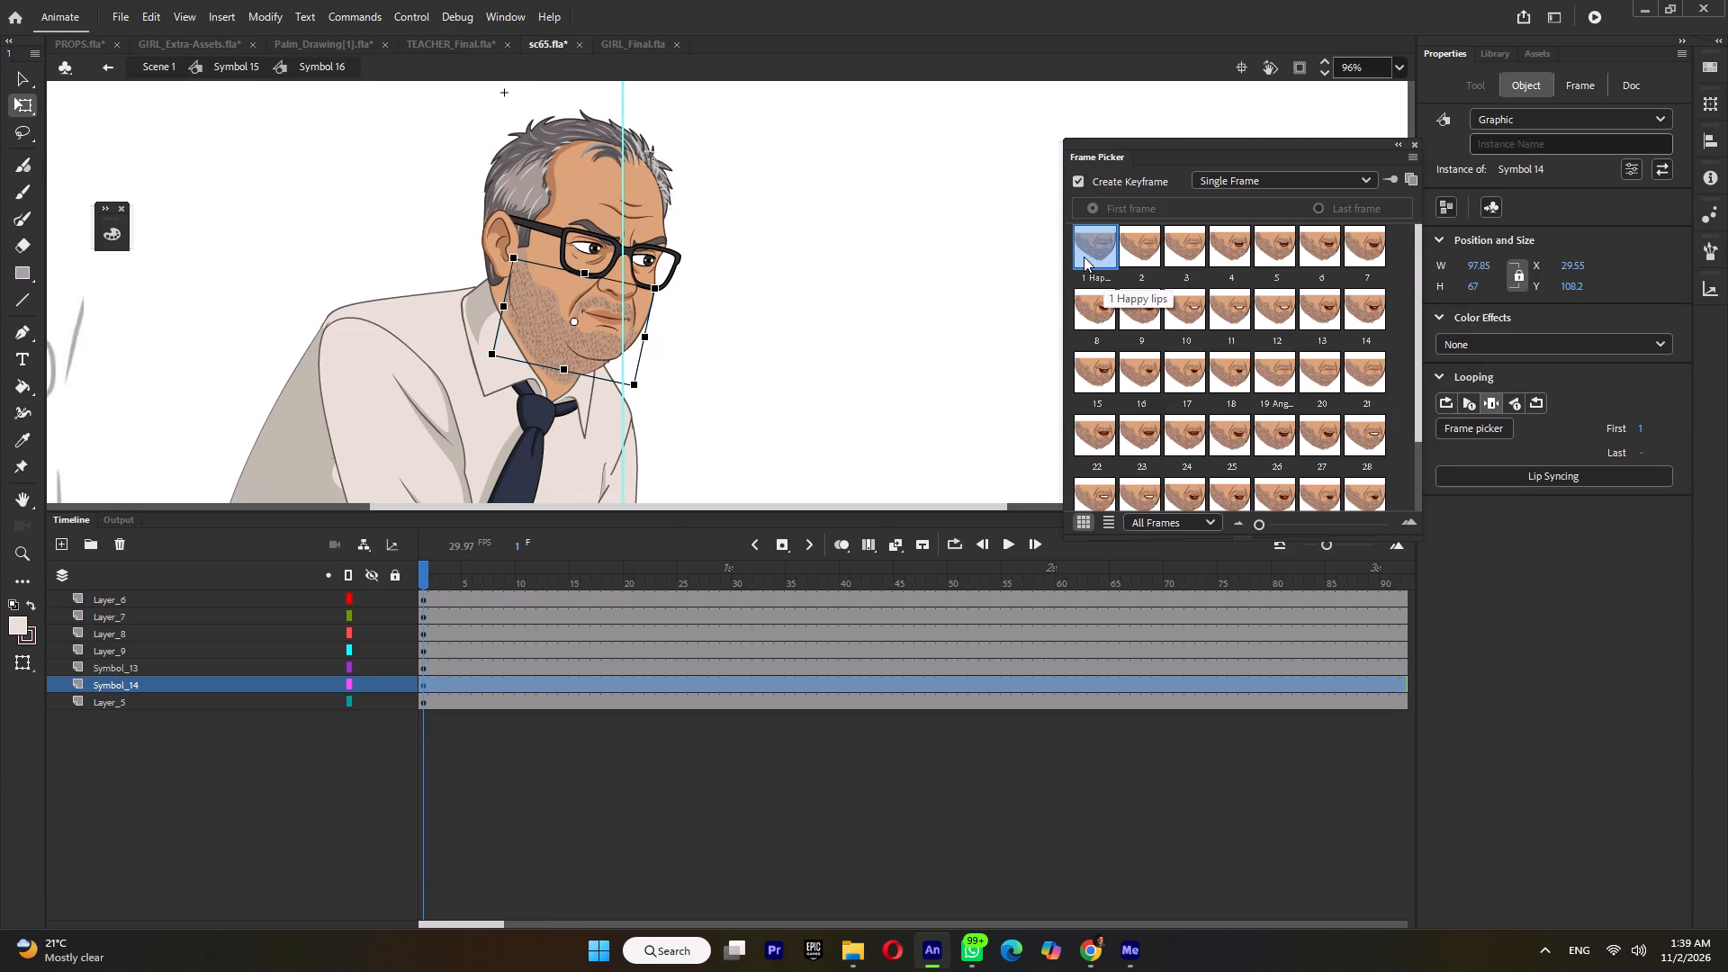
Inside the eyes symbol, set both of the teacher's eyebrows to frame 2.
left_click(587, 225)
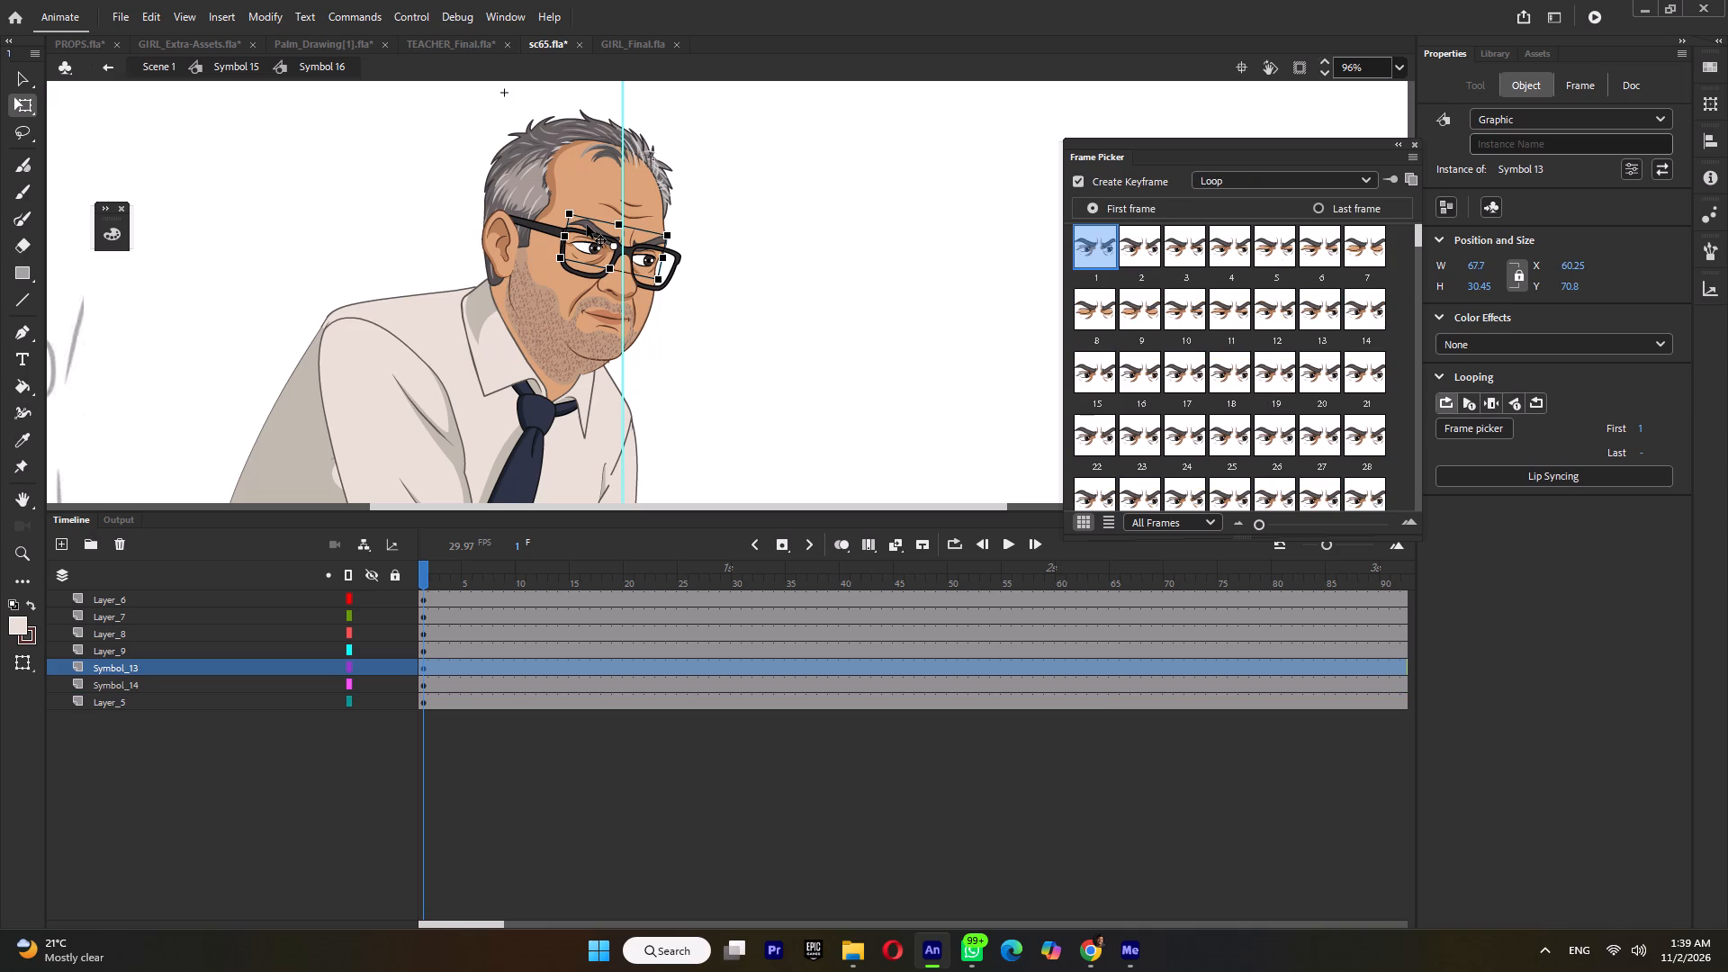
triple_click(587, 225)
left_click(1149, 242)
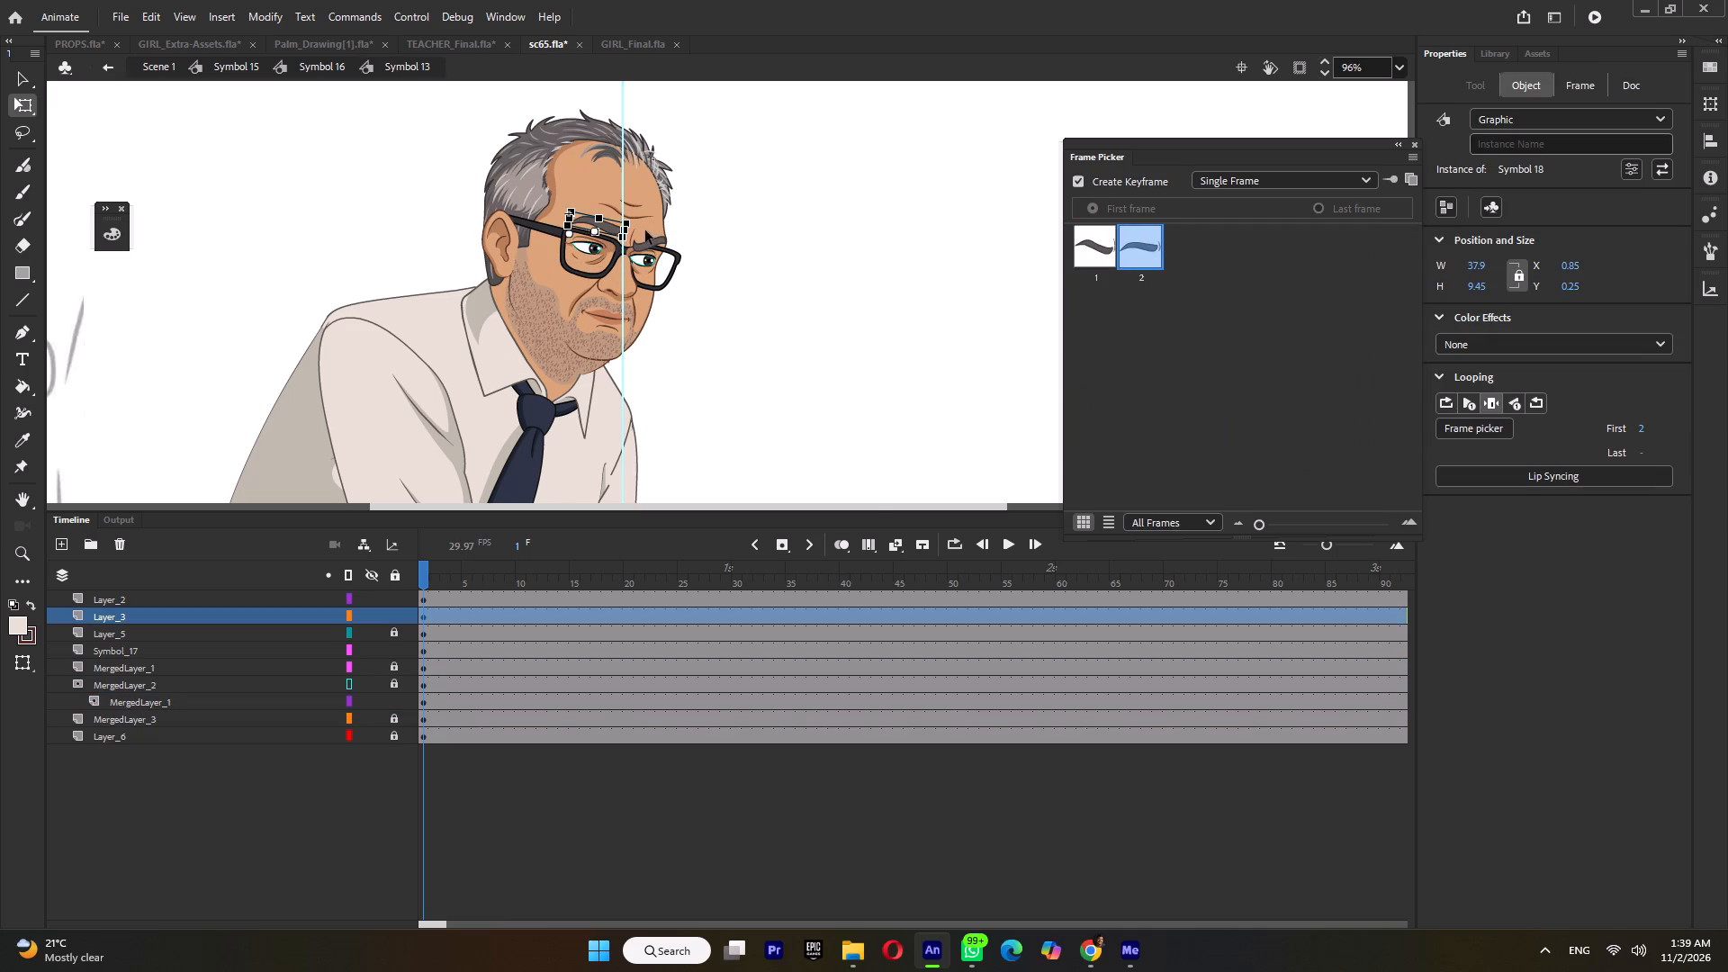
scroll(645, 230, "up", 2, "ctrl")
left_click(663, 245)
left_click(1146, 238)
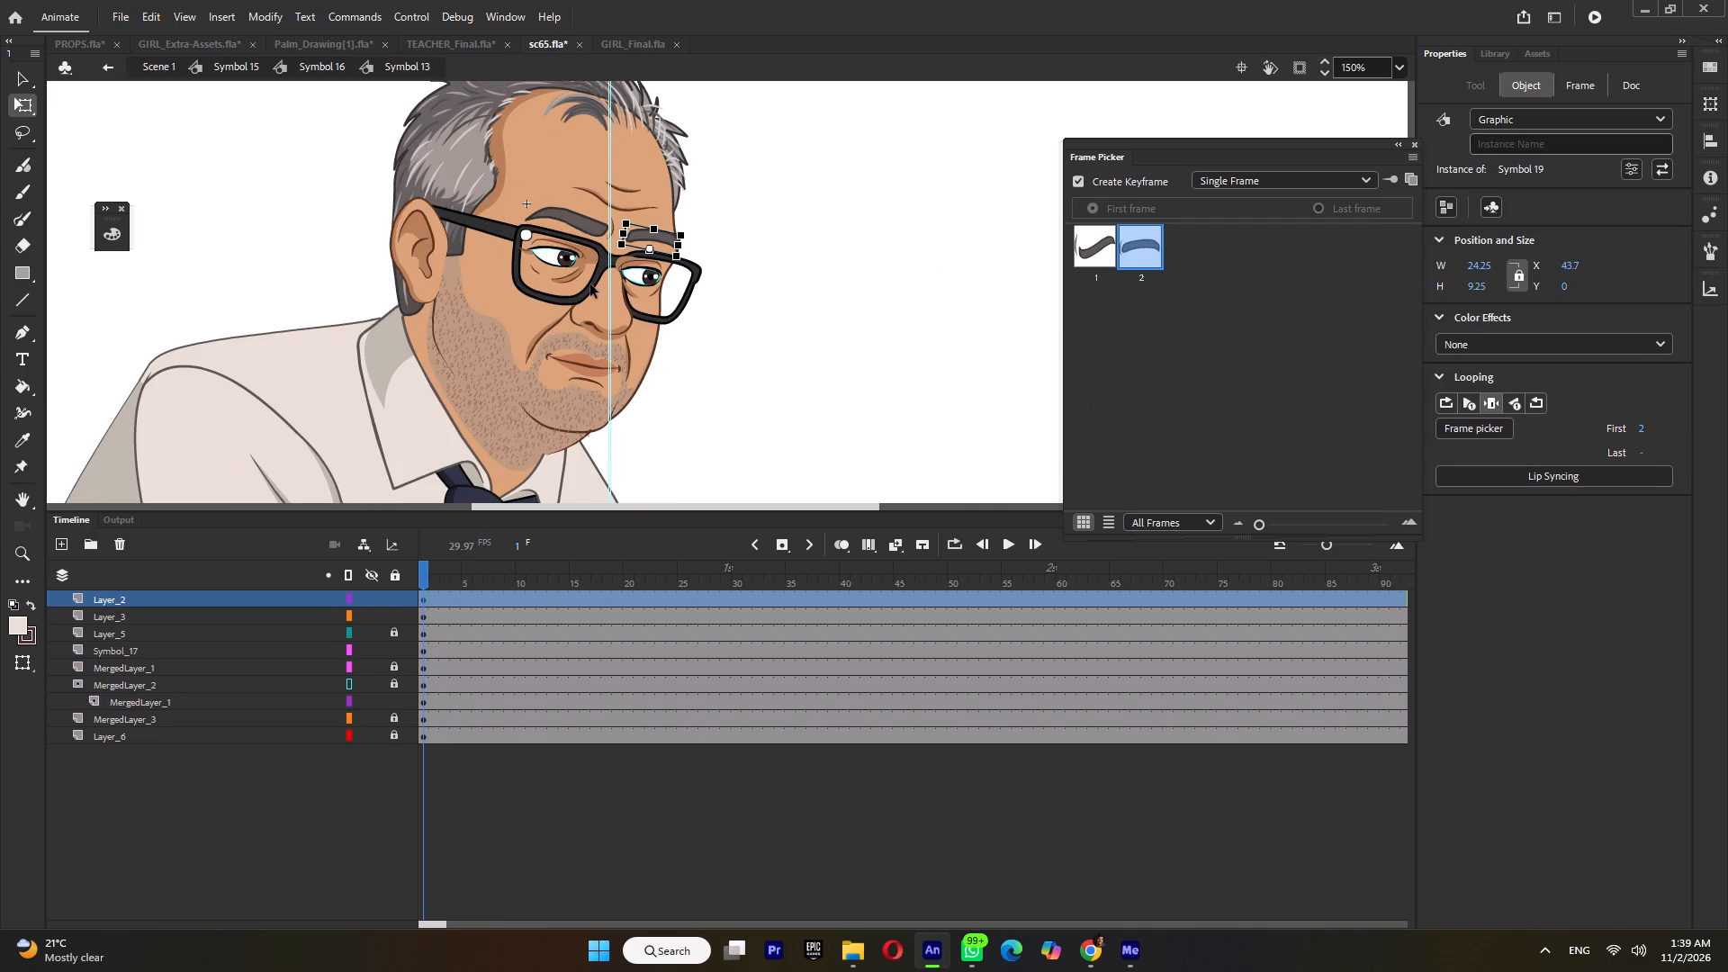
Save sc65 and return from the eyes symbol to Symbol 15.
scroll(596, 283, "down", 8, "ctrl")
double_click(681, 286, "ctrl")
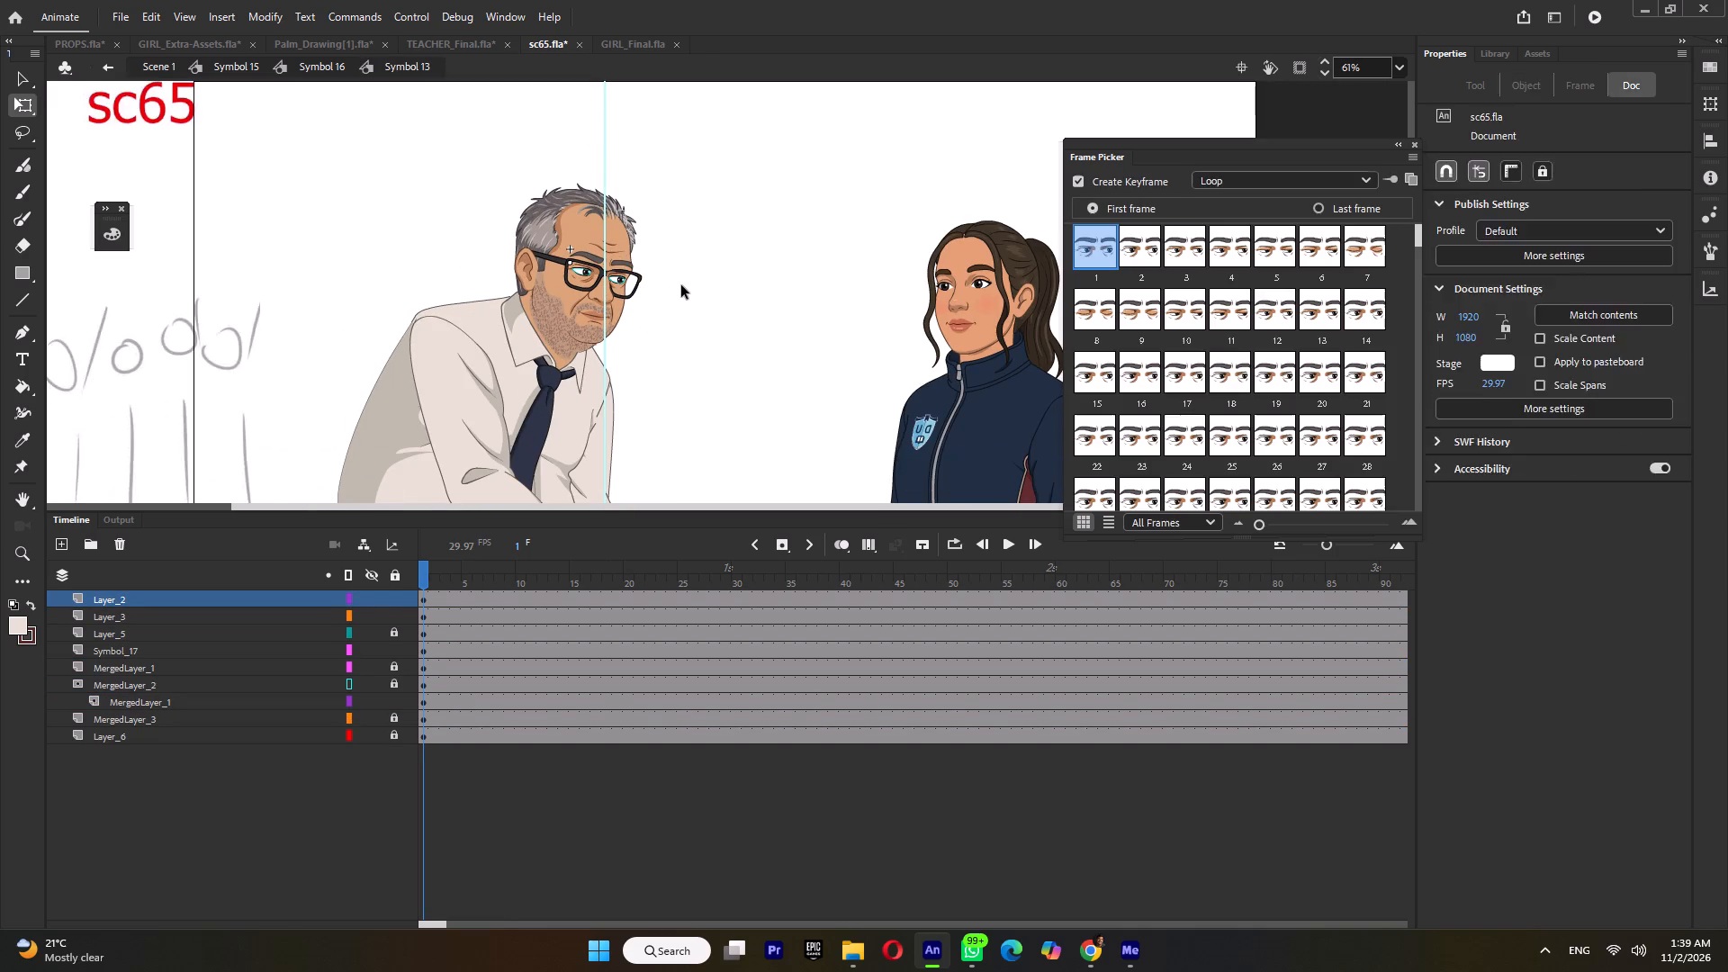
scroll(681, 285, "down", 5, "ctrl")
key("ctrl+s")
double_click(684, 287, "ctrl")
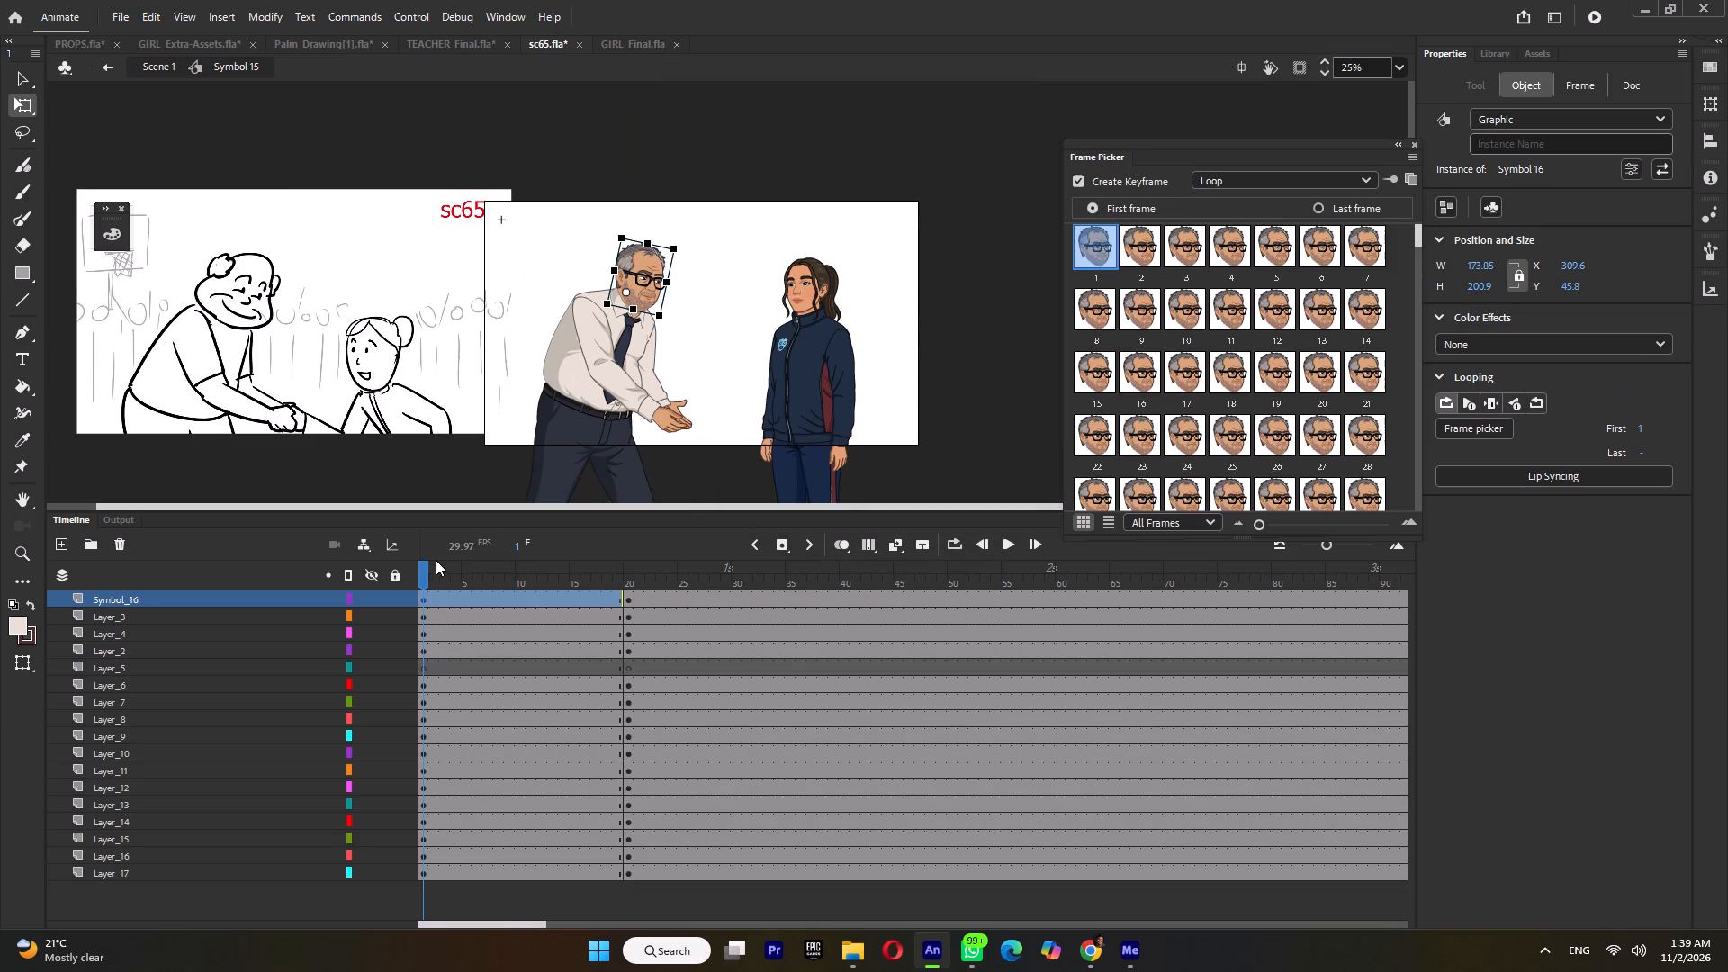
On frame 20 of Symbol 15, set the teacher's torso symbol to its frame 3.
left_click_drag(443, 571, 588, 617)
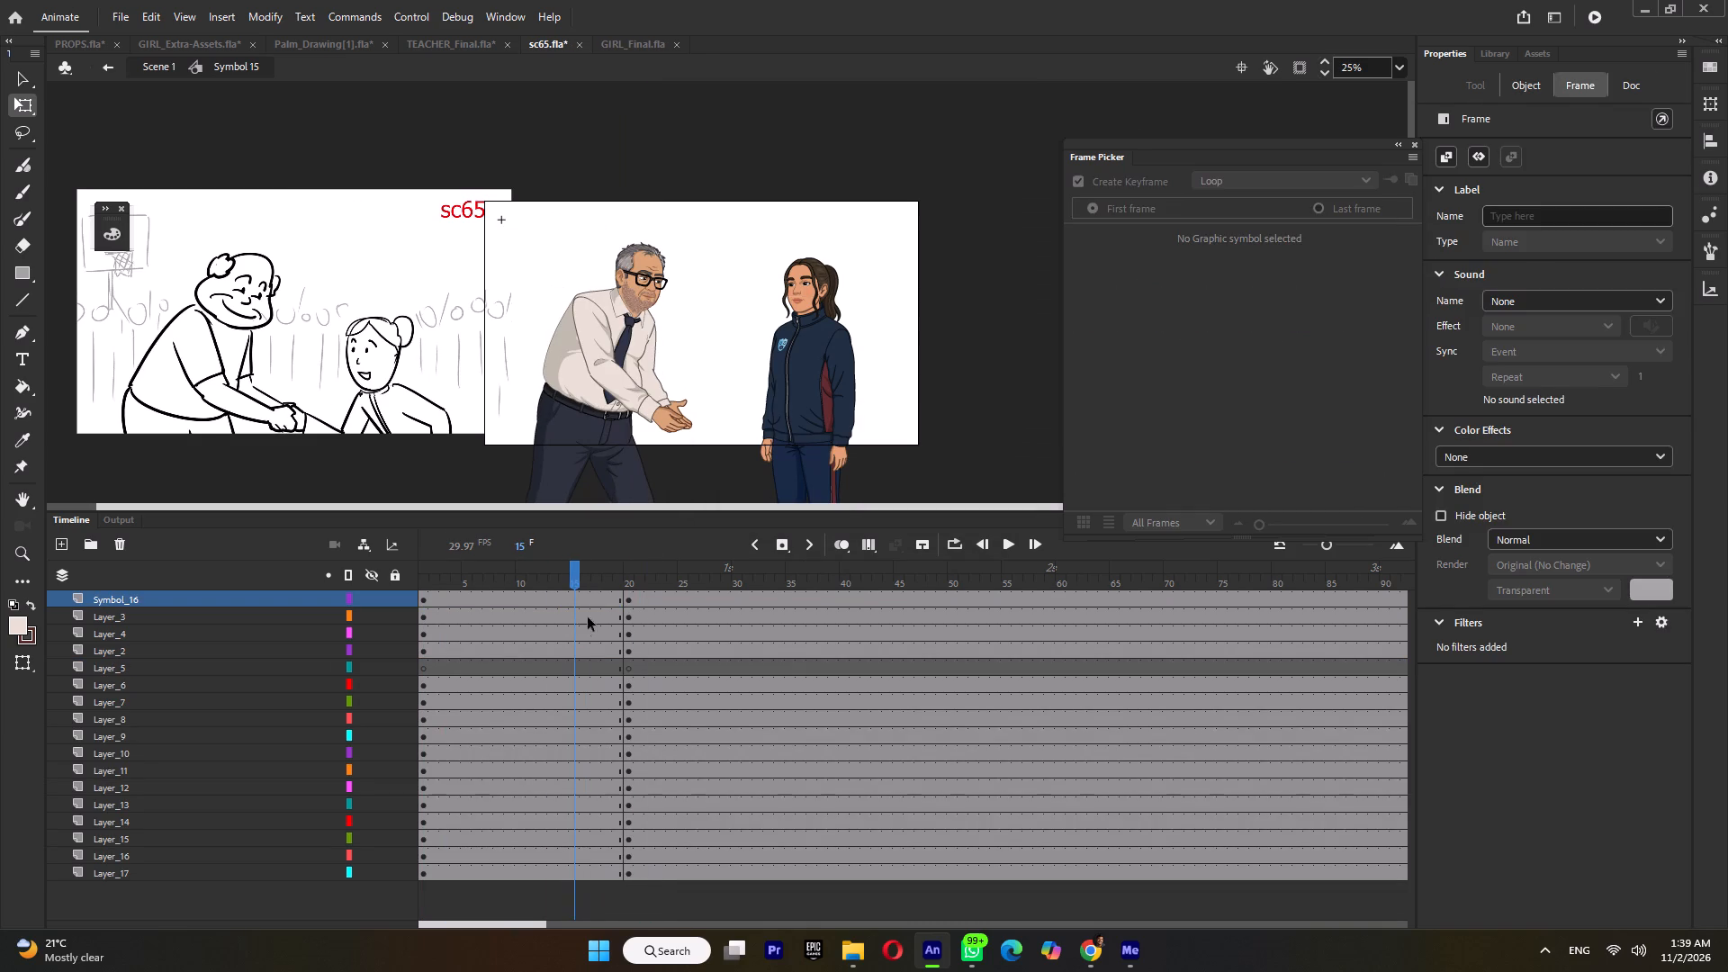
left_click_drag(588, 617, 577, 622)
left_click(630, 580)
left_click(543, 391)
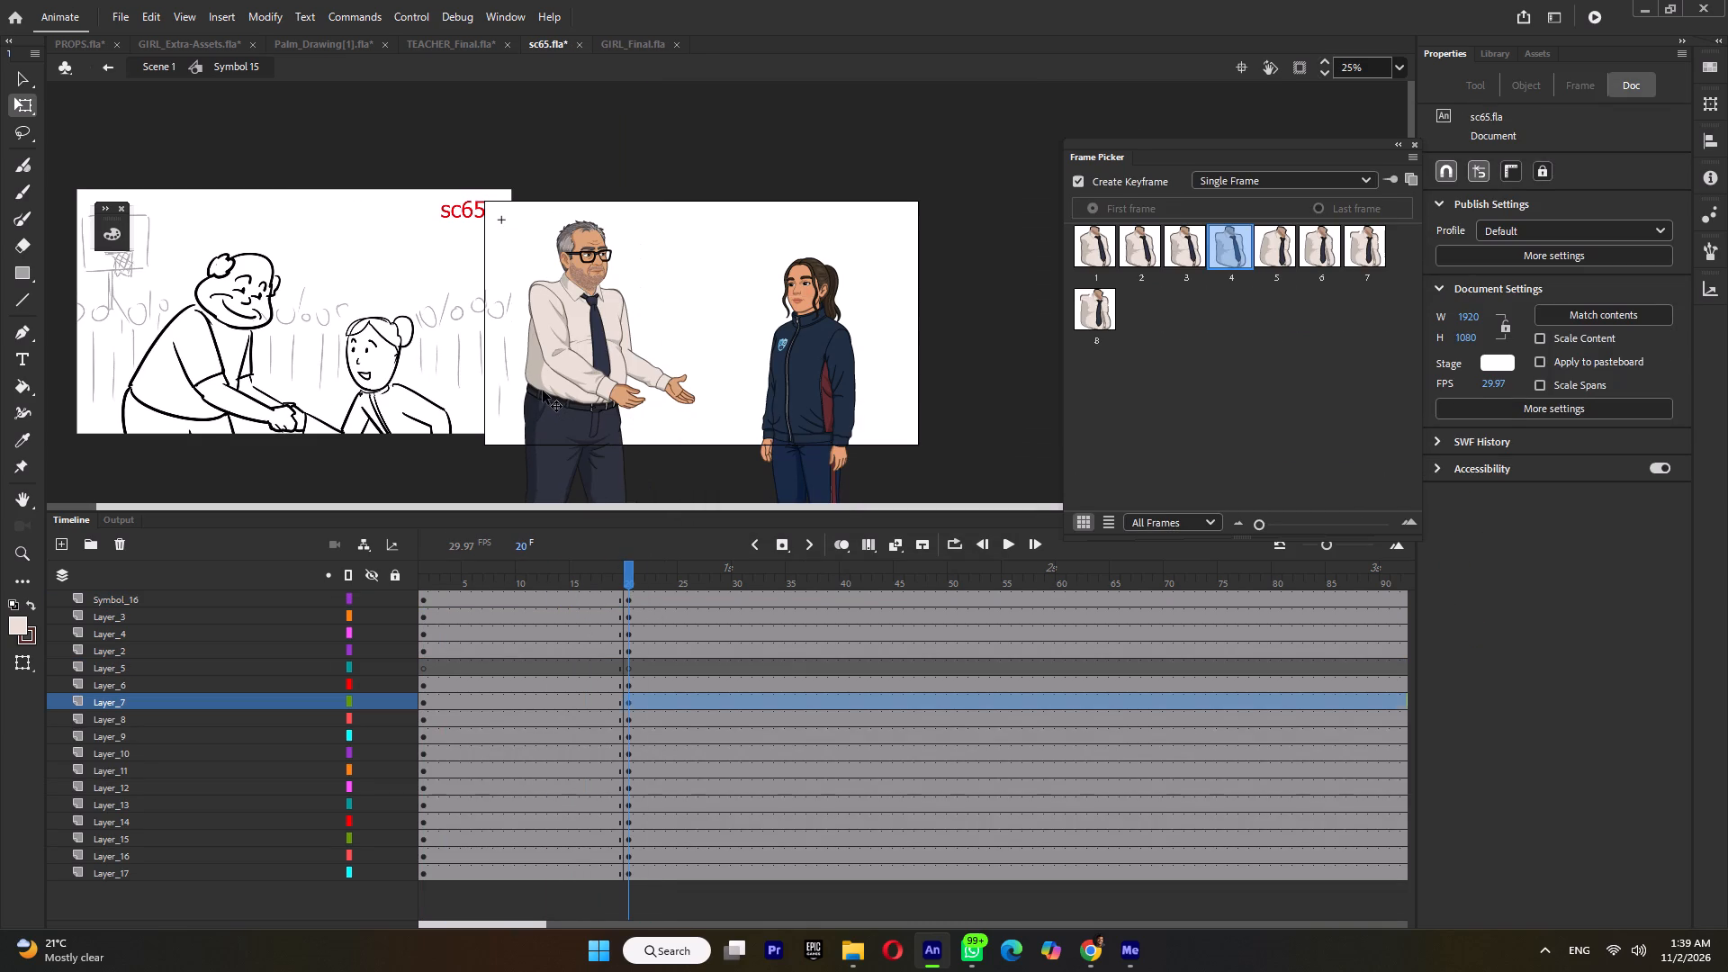
left_click(1191, 250)
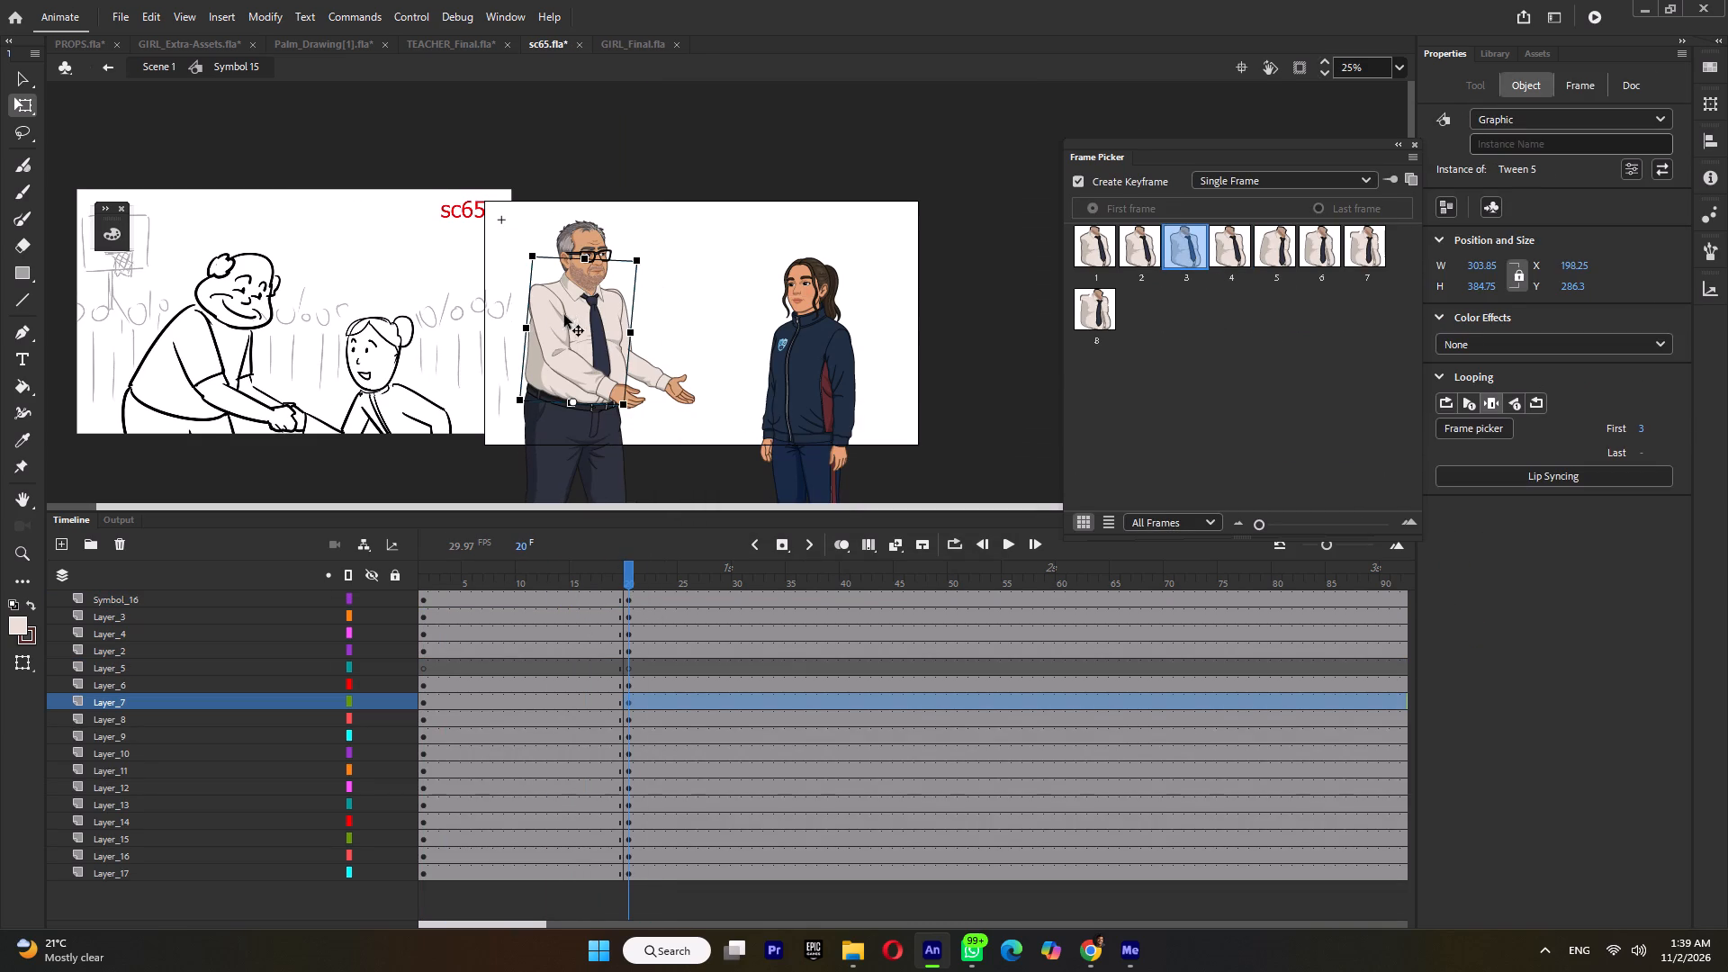
Nudge the teacher's near and far upper arms slightly downward to fit the shoulders of the torso on frame 20.
scroll(549, 321, "up", 4, "ctrl")
left_click(511, 309)
scroll(505, 285, "up", 4, "ctrl")
left_click_drag(490, 297, 494, 310)
scroll(474, 275, "up", 4, "ctrl")
left_click(460, 291)
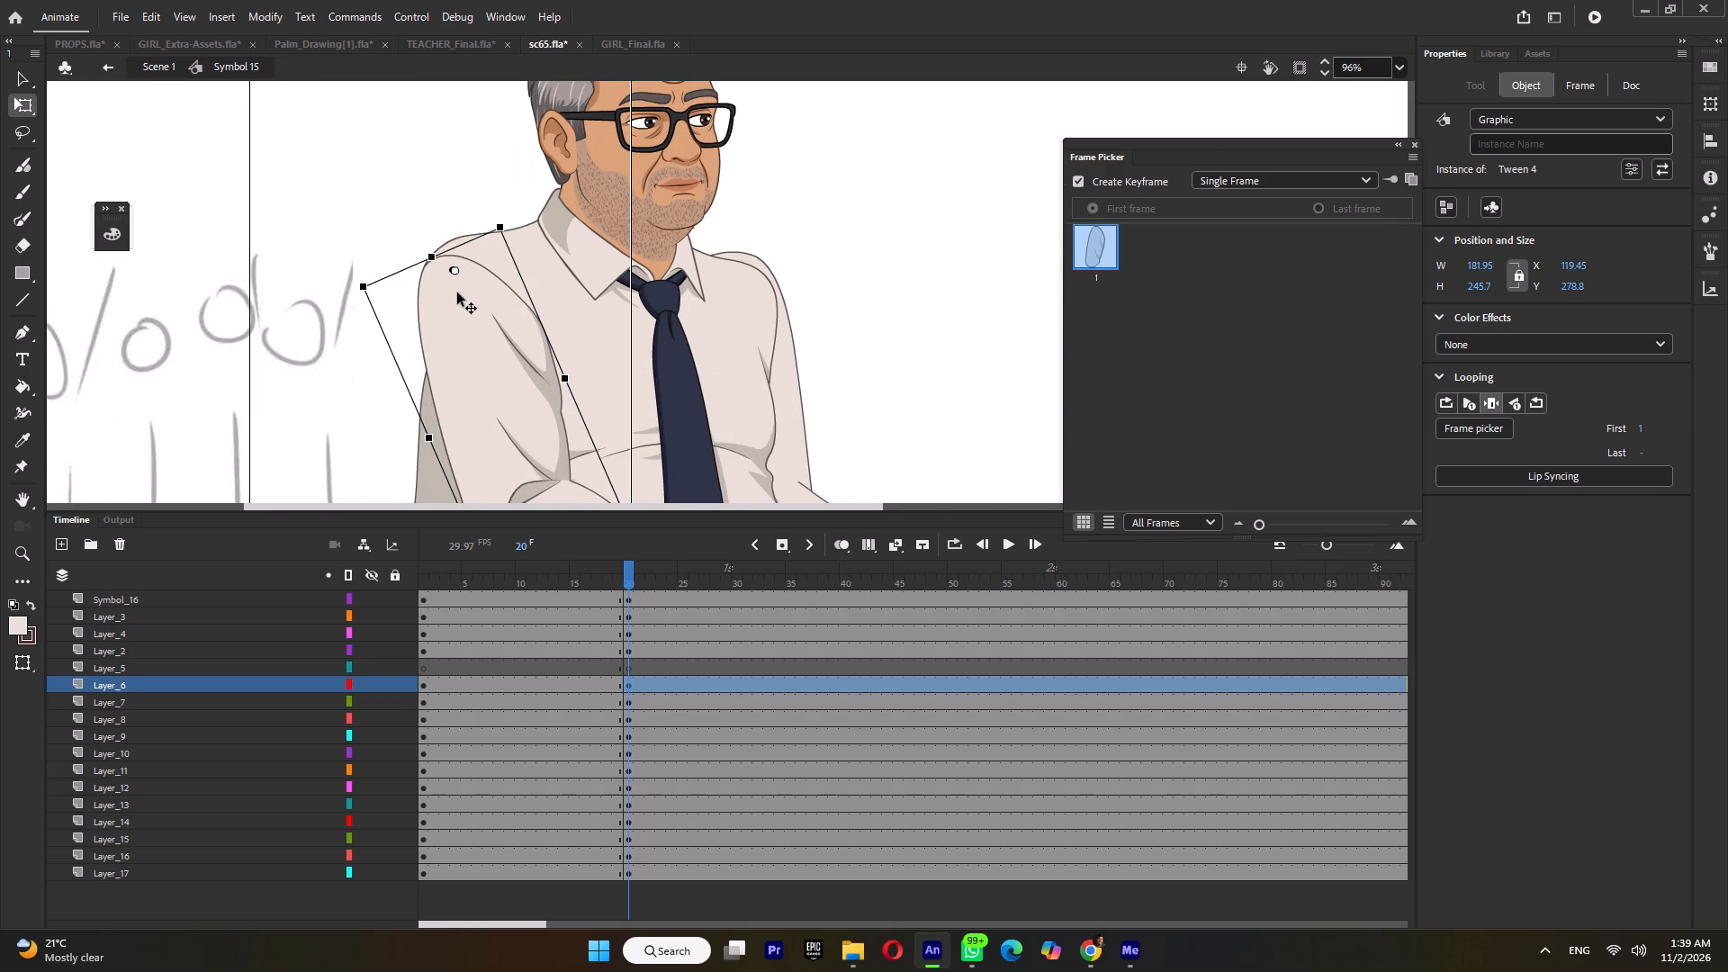
scroll(460, 294, "down", 4, "ctrl")
left_click(636, 348)
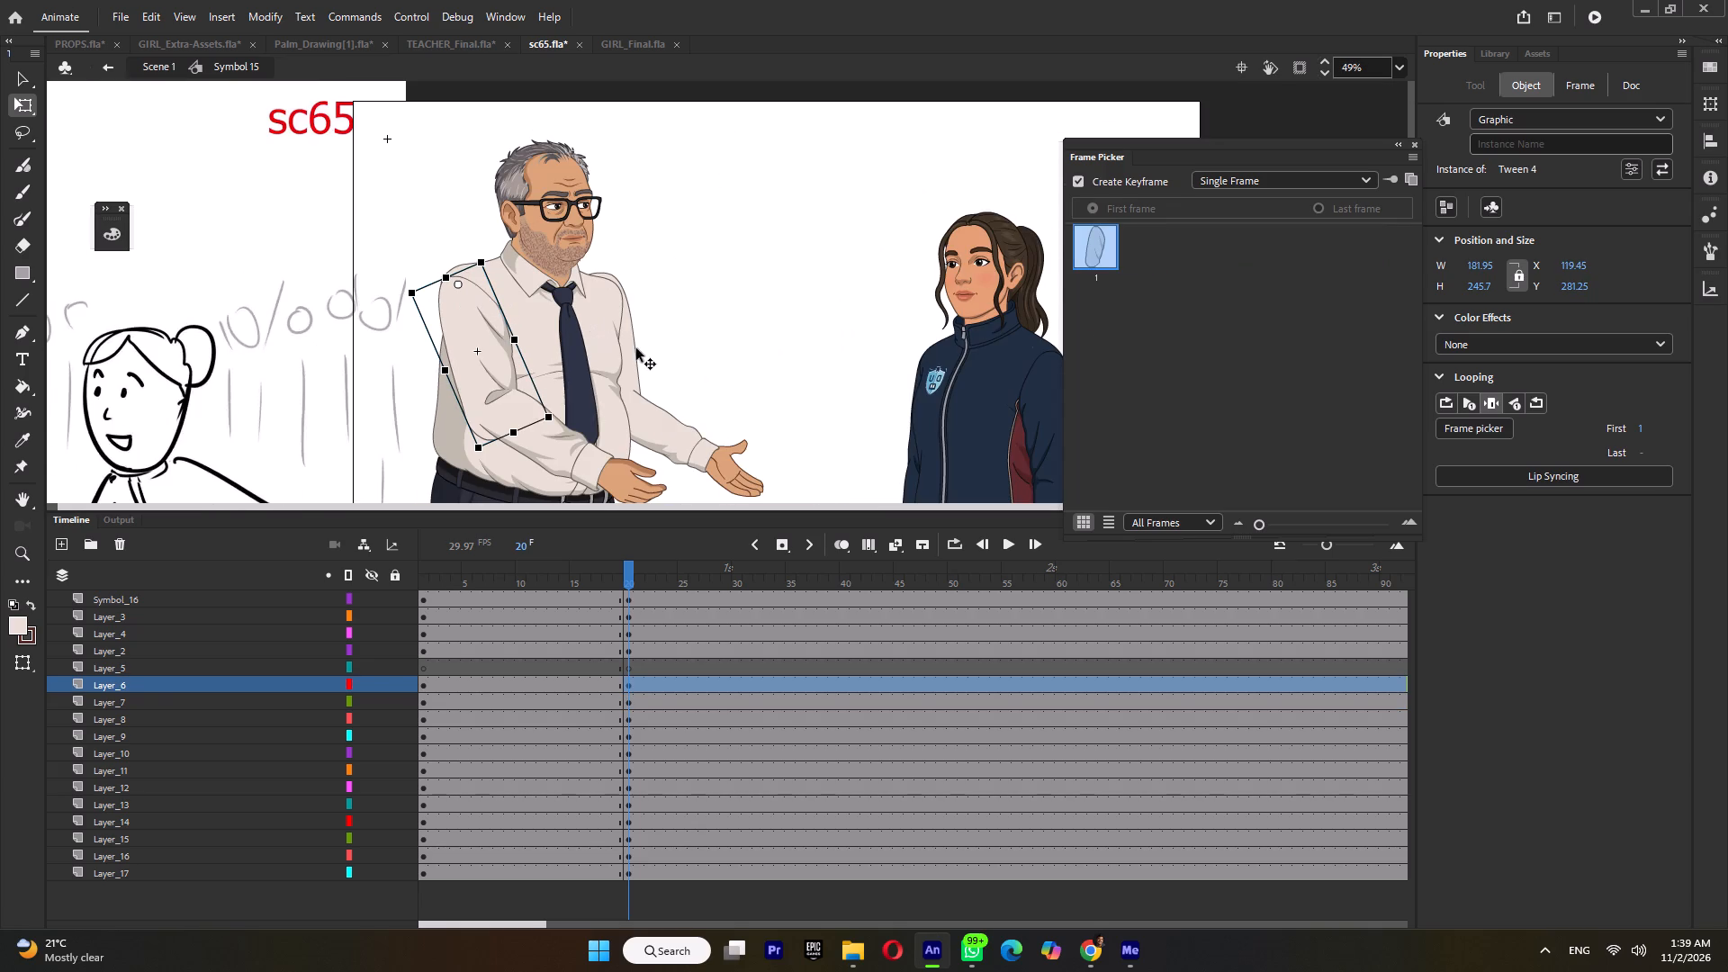
scroll(619, 343, "up", 4, "ctrl")
left_click_drag(633, 334, 634, 345)
Swing the teacher's far upper arm toward the girl and shift its forearm and hand forward to meet it.
scroll(634, 345, "down", 5, "ctrl")
left_click_drag(646, 450, 677, 453)
left_click(681, 451)
left_click(732, 466, "shift")
left_click(740, 482, "ctrl+shift")
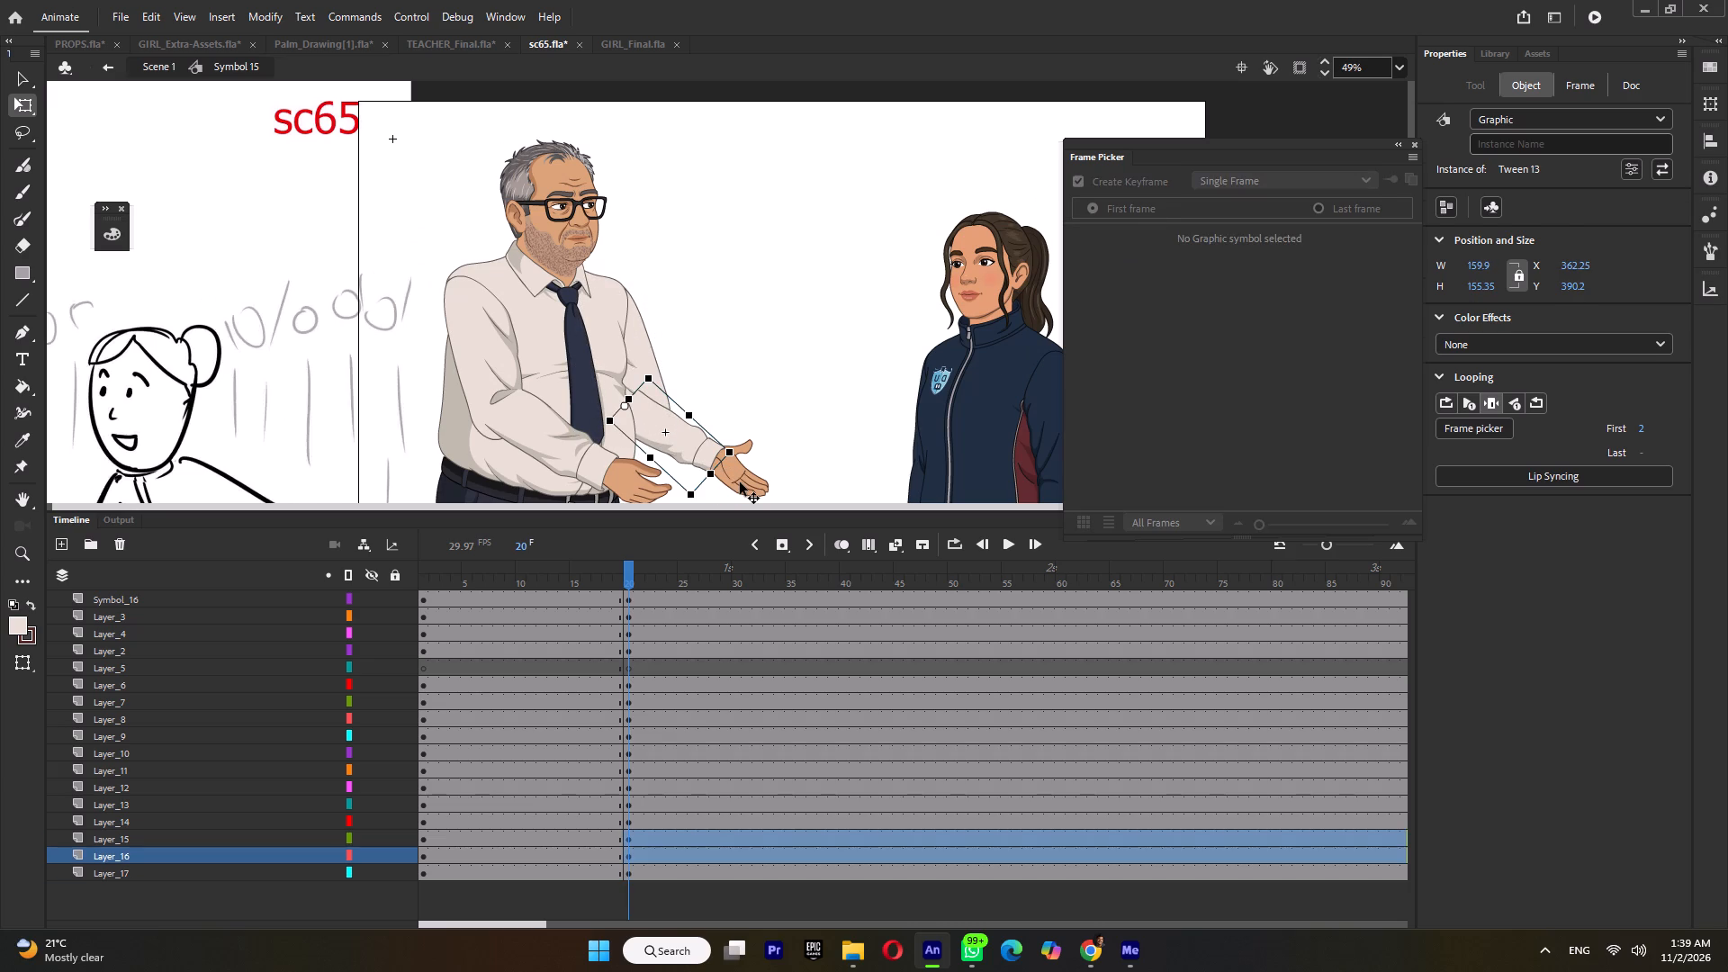
scroll(671, 426, "up", 5, "ctrl")
left_click_drag(643, 428, 685, 428)
scroll(685, 427, "down", 6, "ctrl")
Rotate the teacher's near upper arm forward toward the girl and fit the forearm to it.
scroll(685, 427, "down", 4, "ctrl")
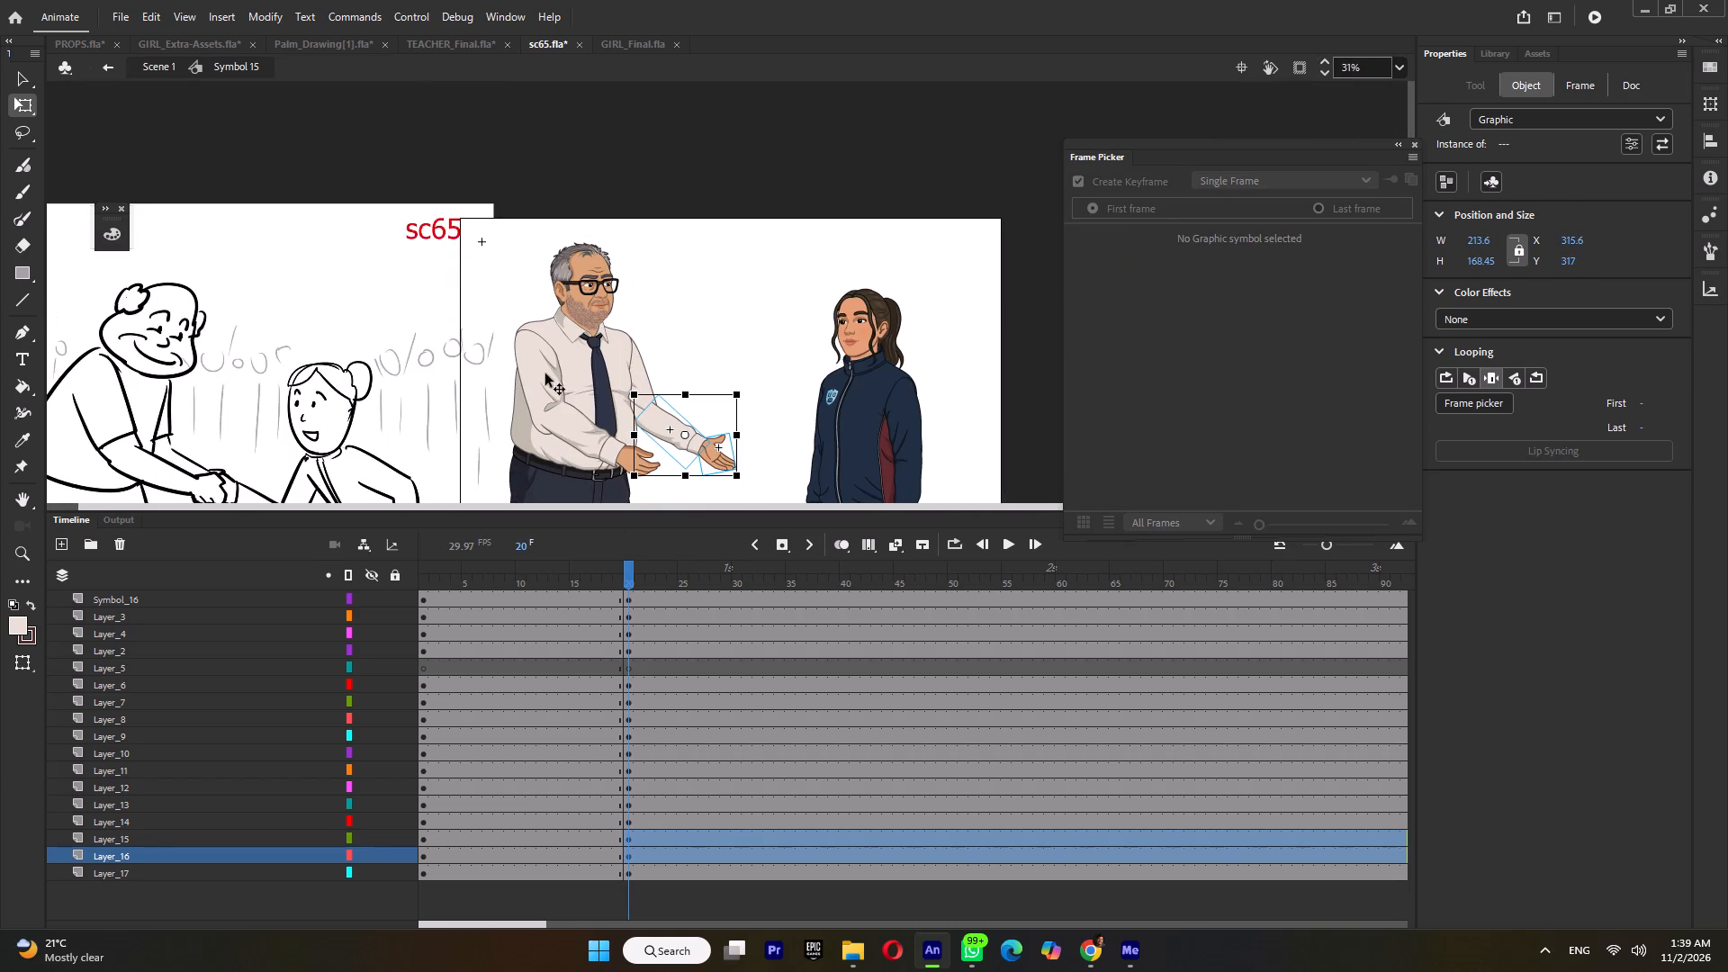
left_click(544, 371)
left_click_drag(582, 438, 610, 438)
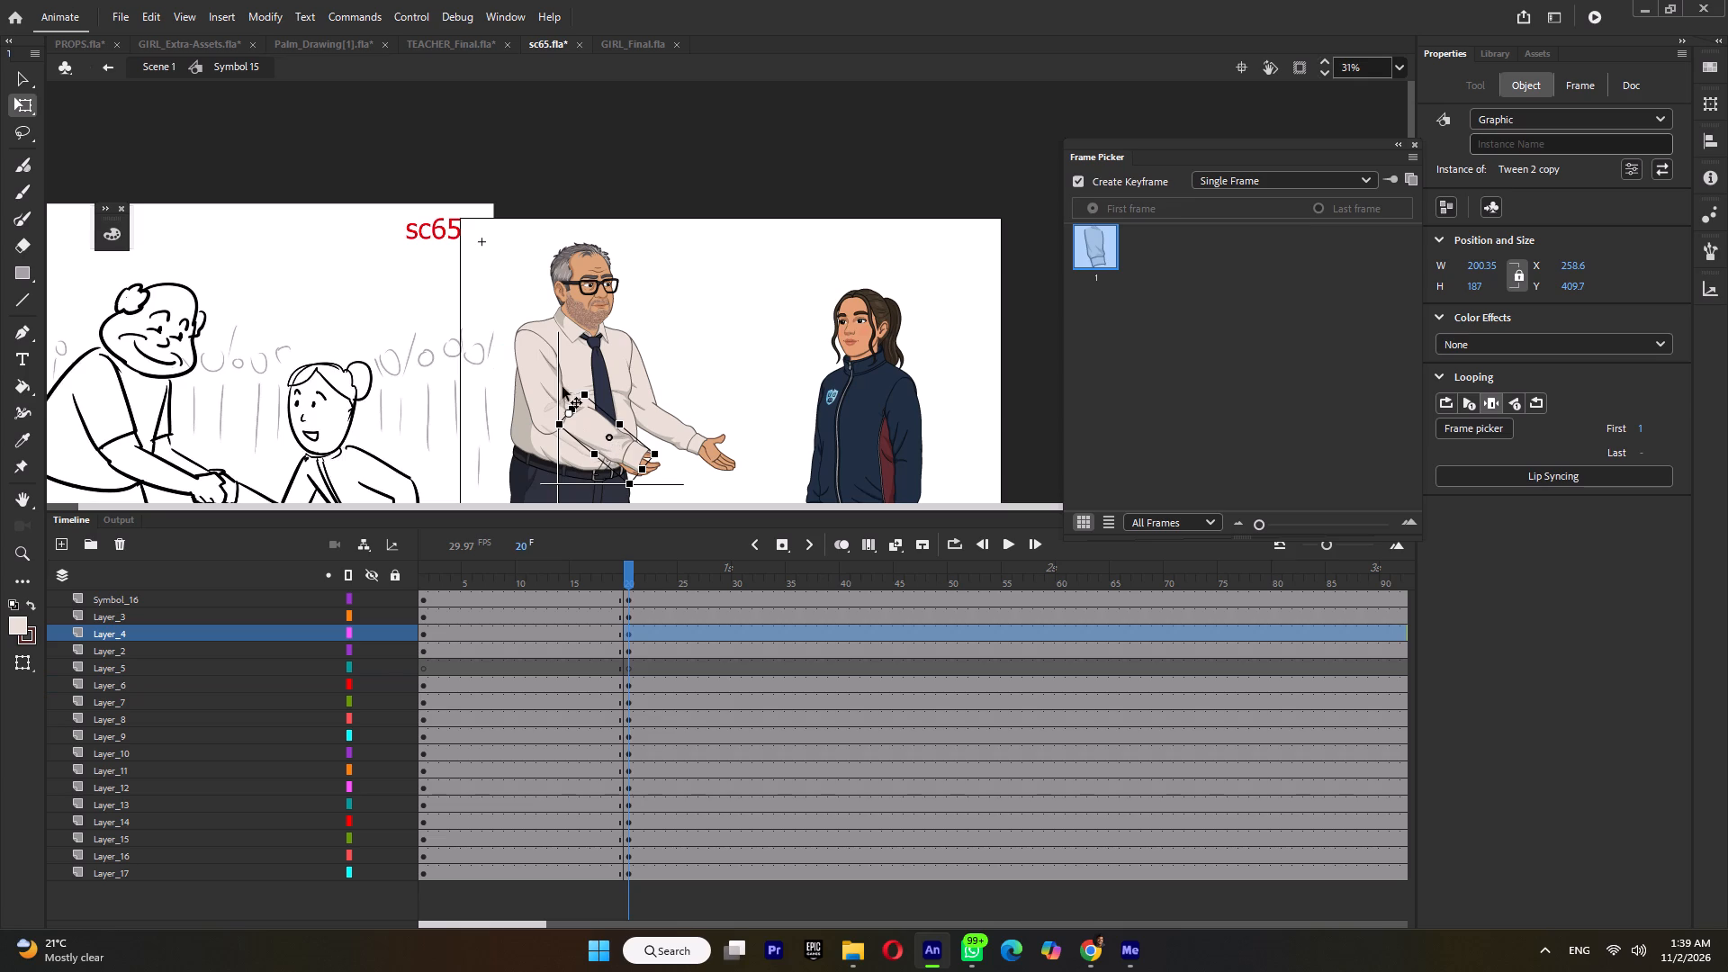
left_click(556, 383)
left_click_drag(580, 433, 603, 433)
left_click(615, 444)
Move the teacher's near hand forward to attach at the end of the near sleeve.
left_click(655, 469)
scroll(656, 469, "up", 8, "ctrl")
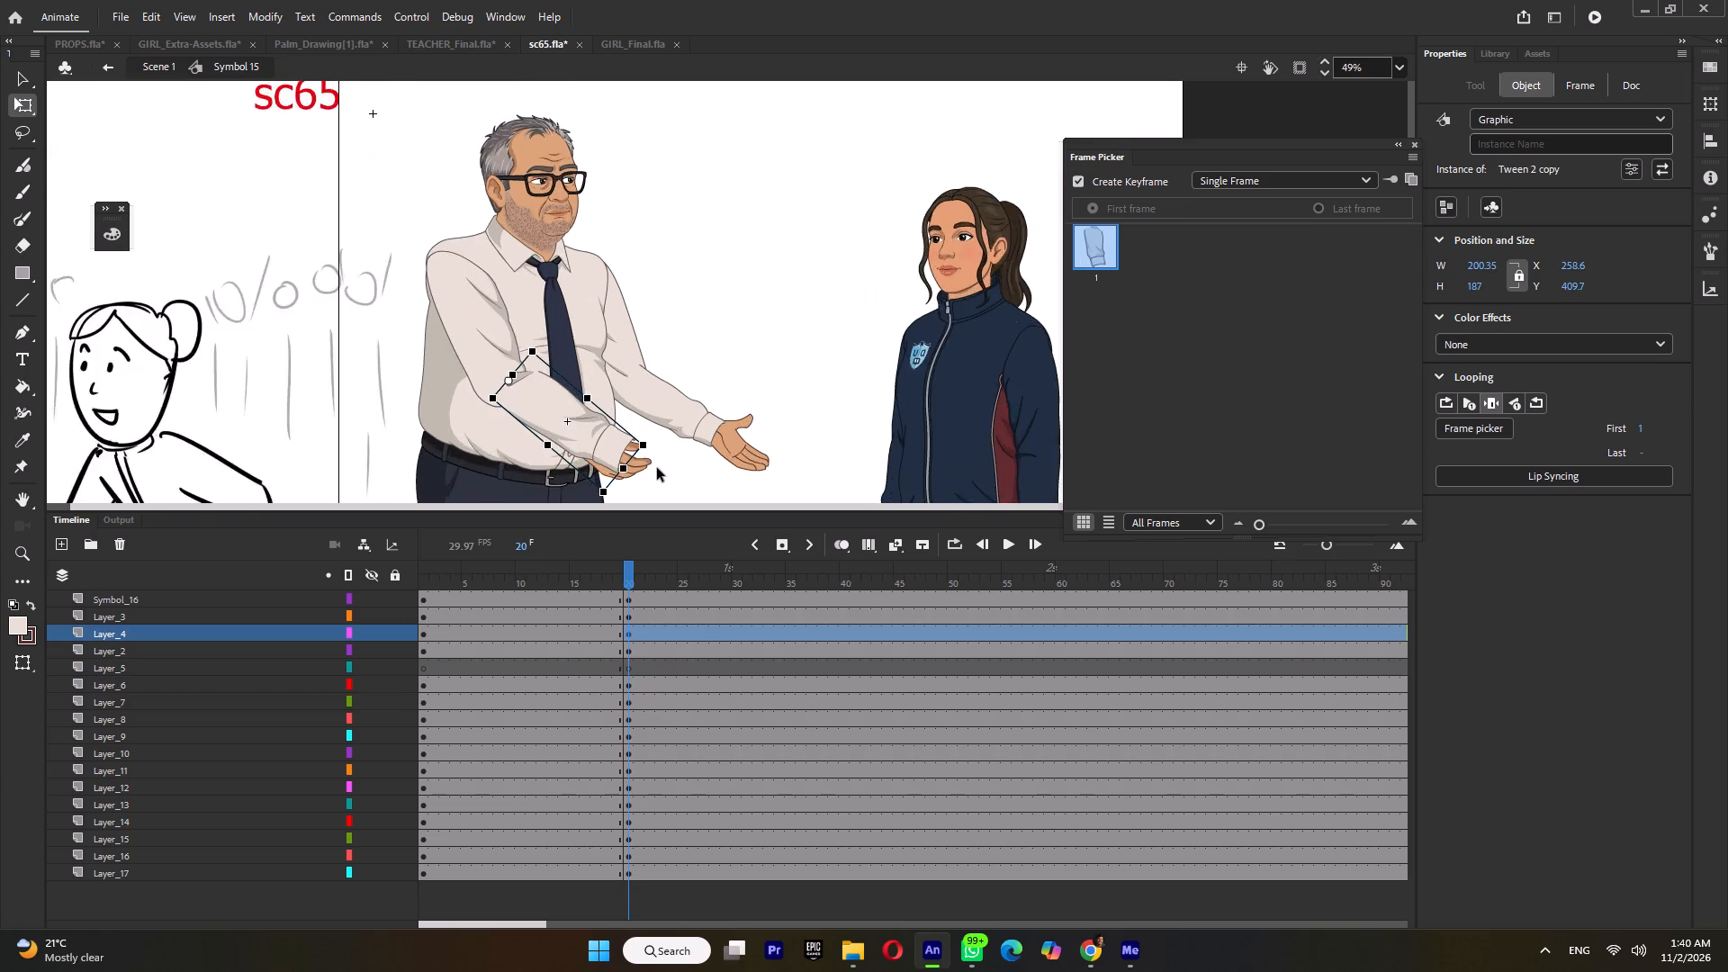
scroll(657, 468, "up", 2, "ctrl")
left_click(643, 457)
left_click_drag(623, 466, 685, 481)
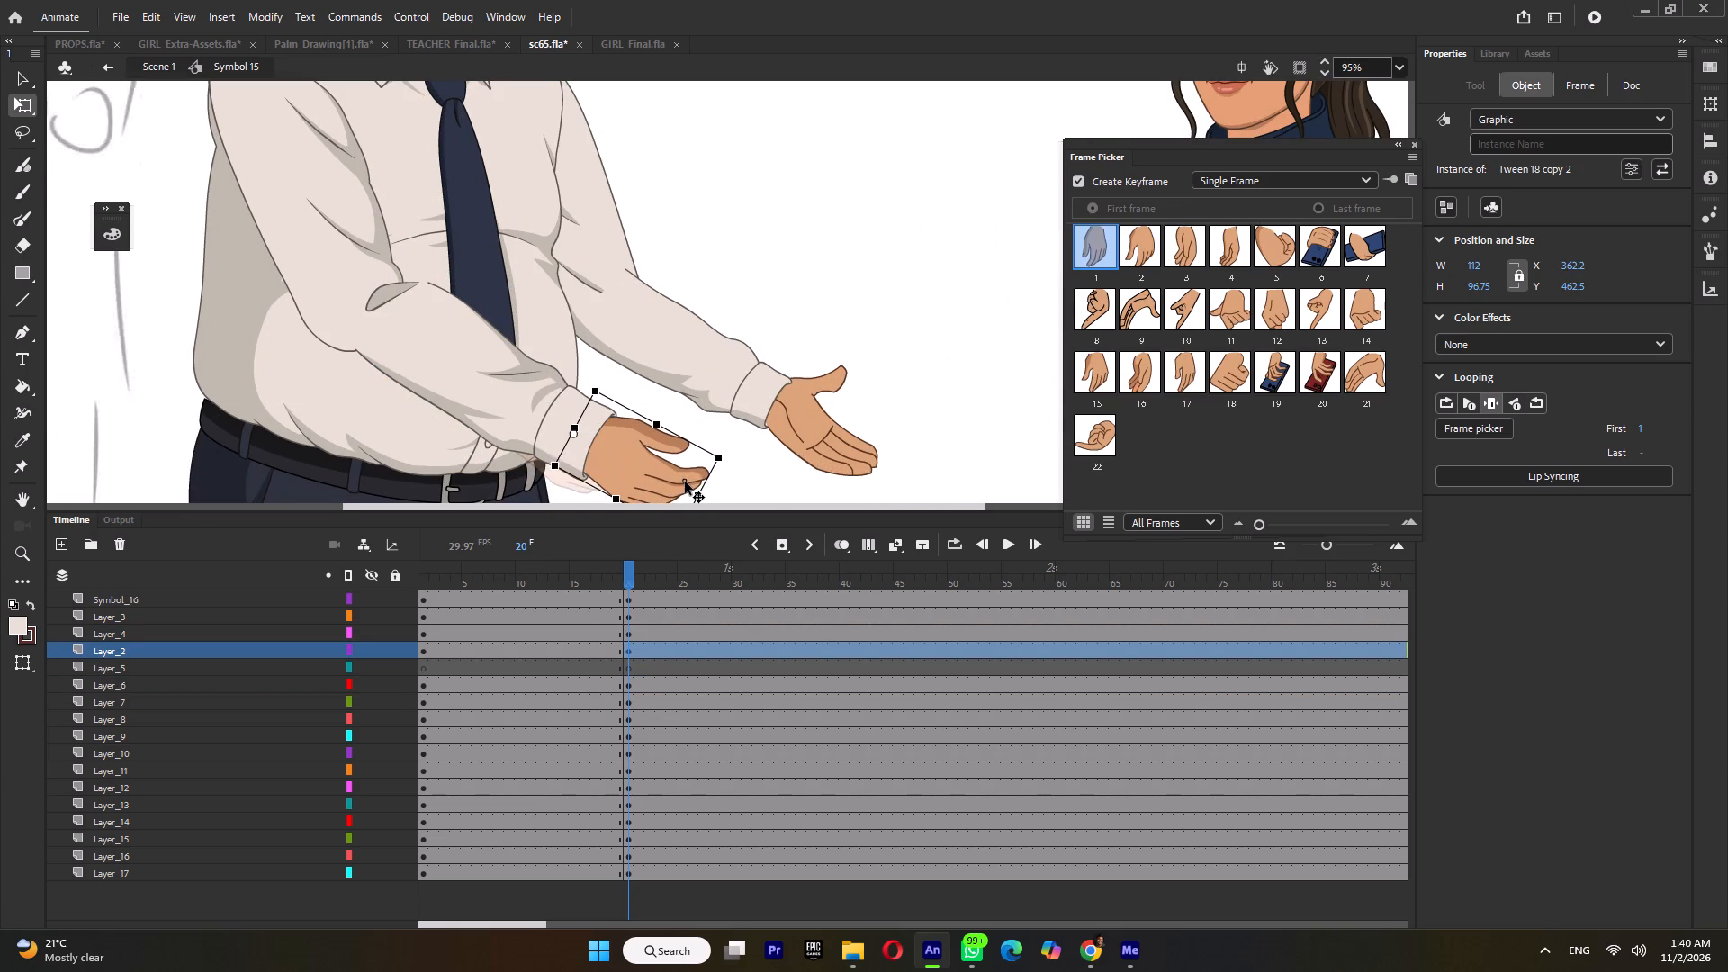
left_click_drag(685, 481, 687, 483)
Rotate the teacher's far upper arm and forearm together clockwise so the arm swings down behind the near arm.
scroll(687, 483, "down", 9, "ctrl")
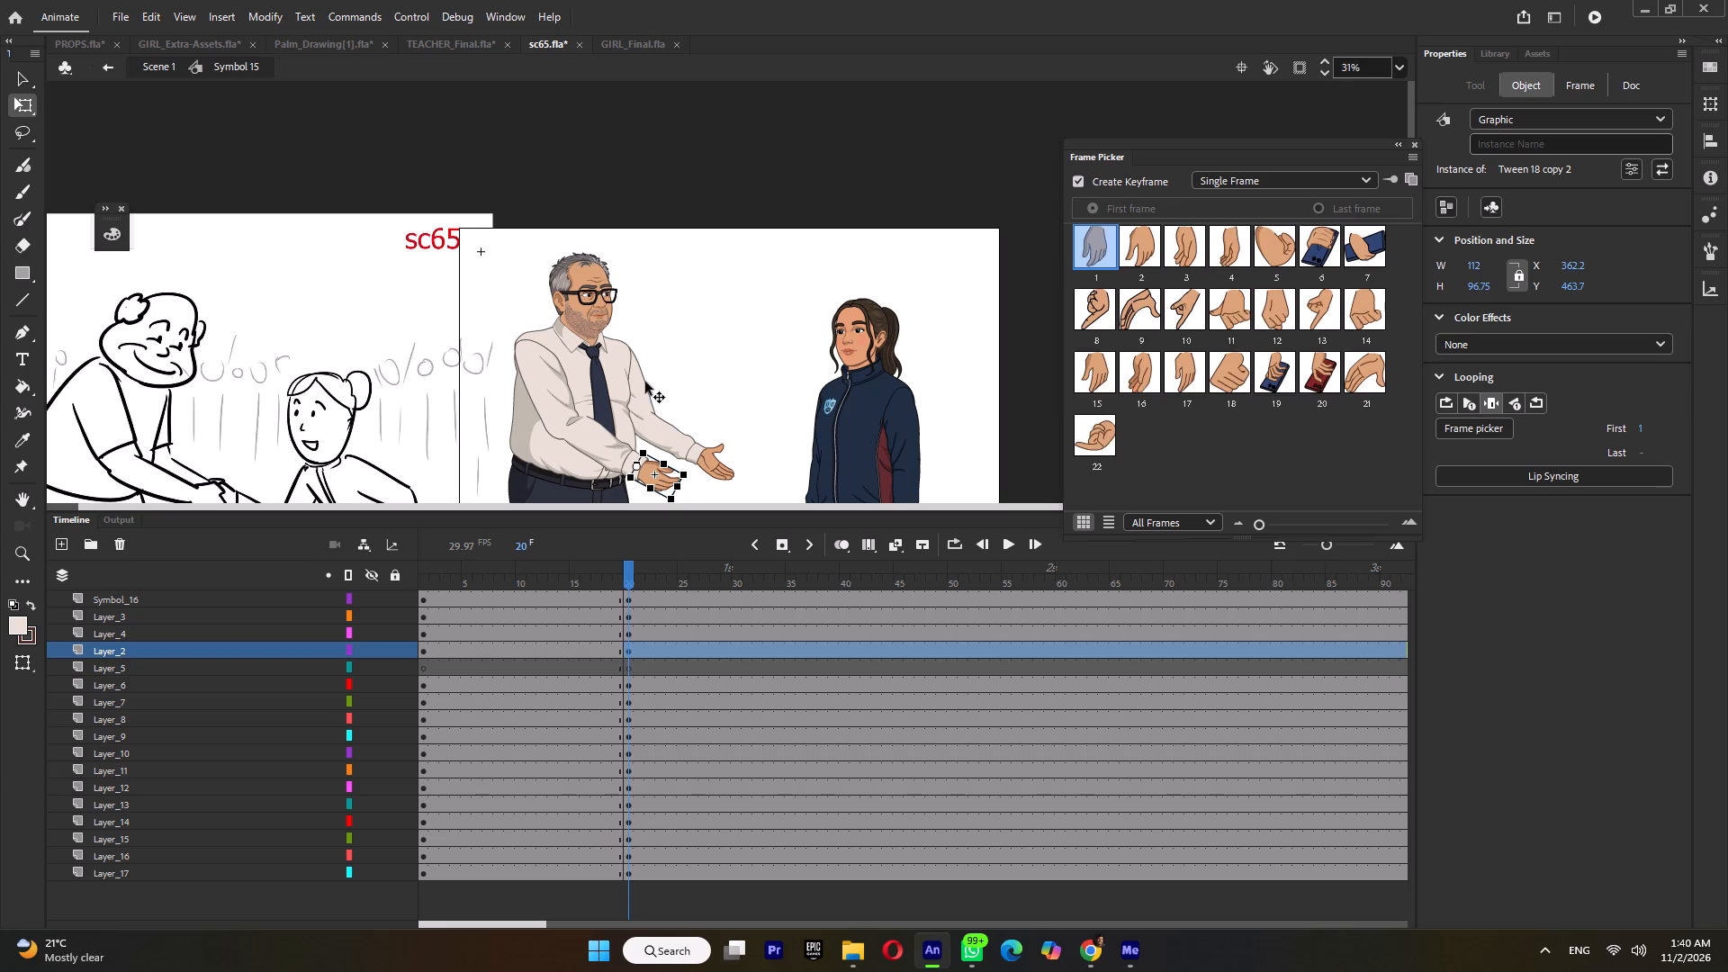
left_click(645, 382)
left_click(674, 431, "shift")
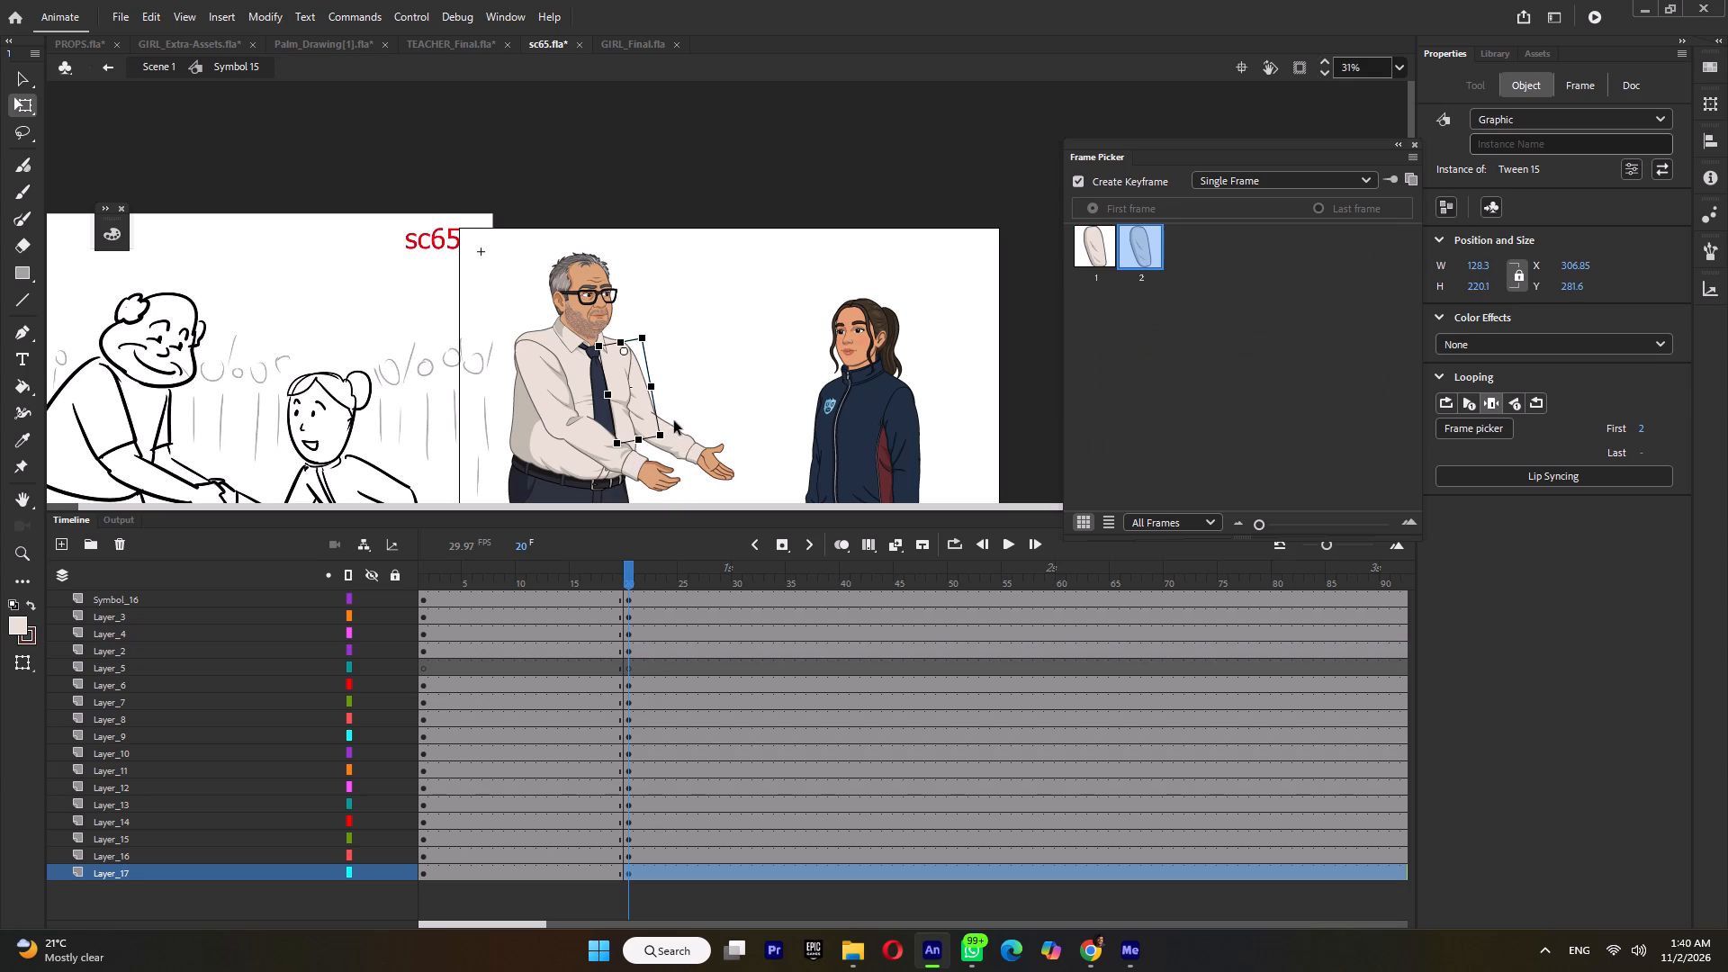
left_click(674, 421, "shift")
left_click(674, 431, "shift")
left_click(680, 431, "shift")
left_click_drag(659, 410, 637, 377)
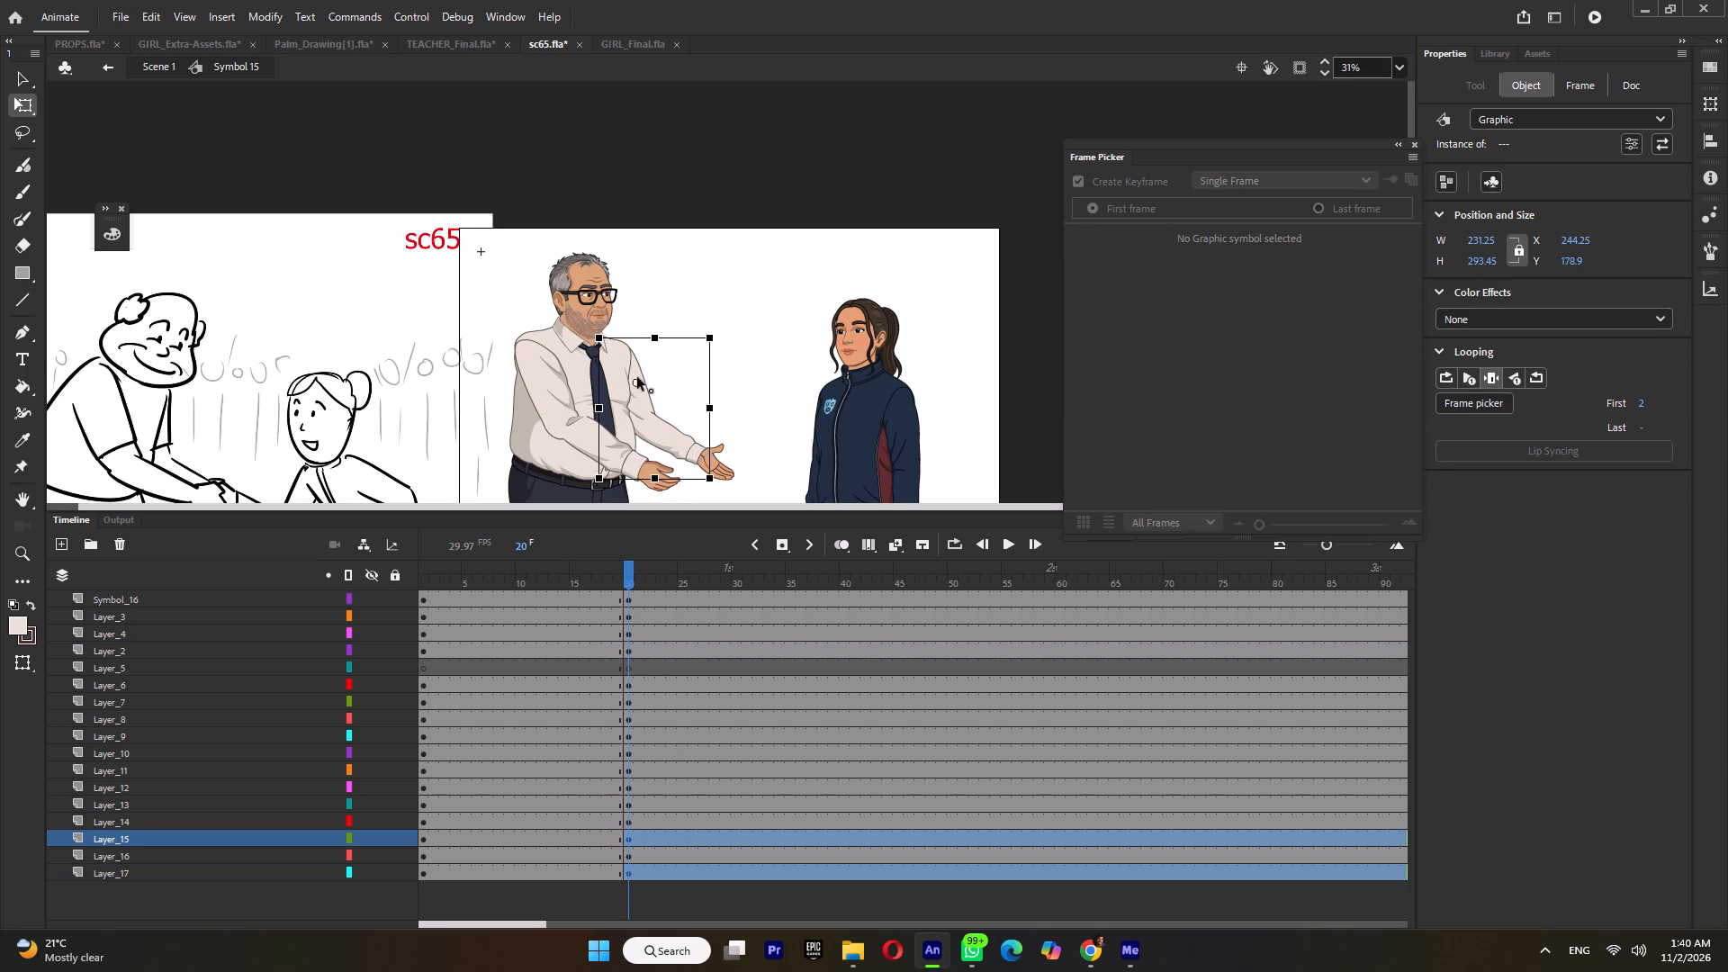
left_click_drag(637, 377, 628, 362)
left_click_drag(722, 481, 688, 516)
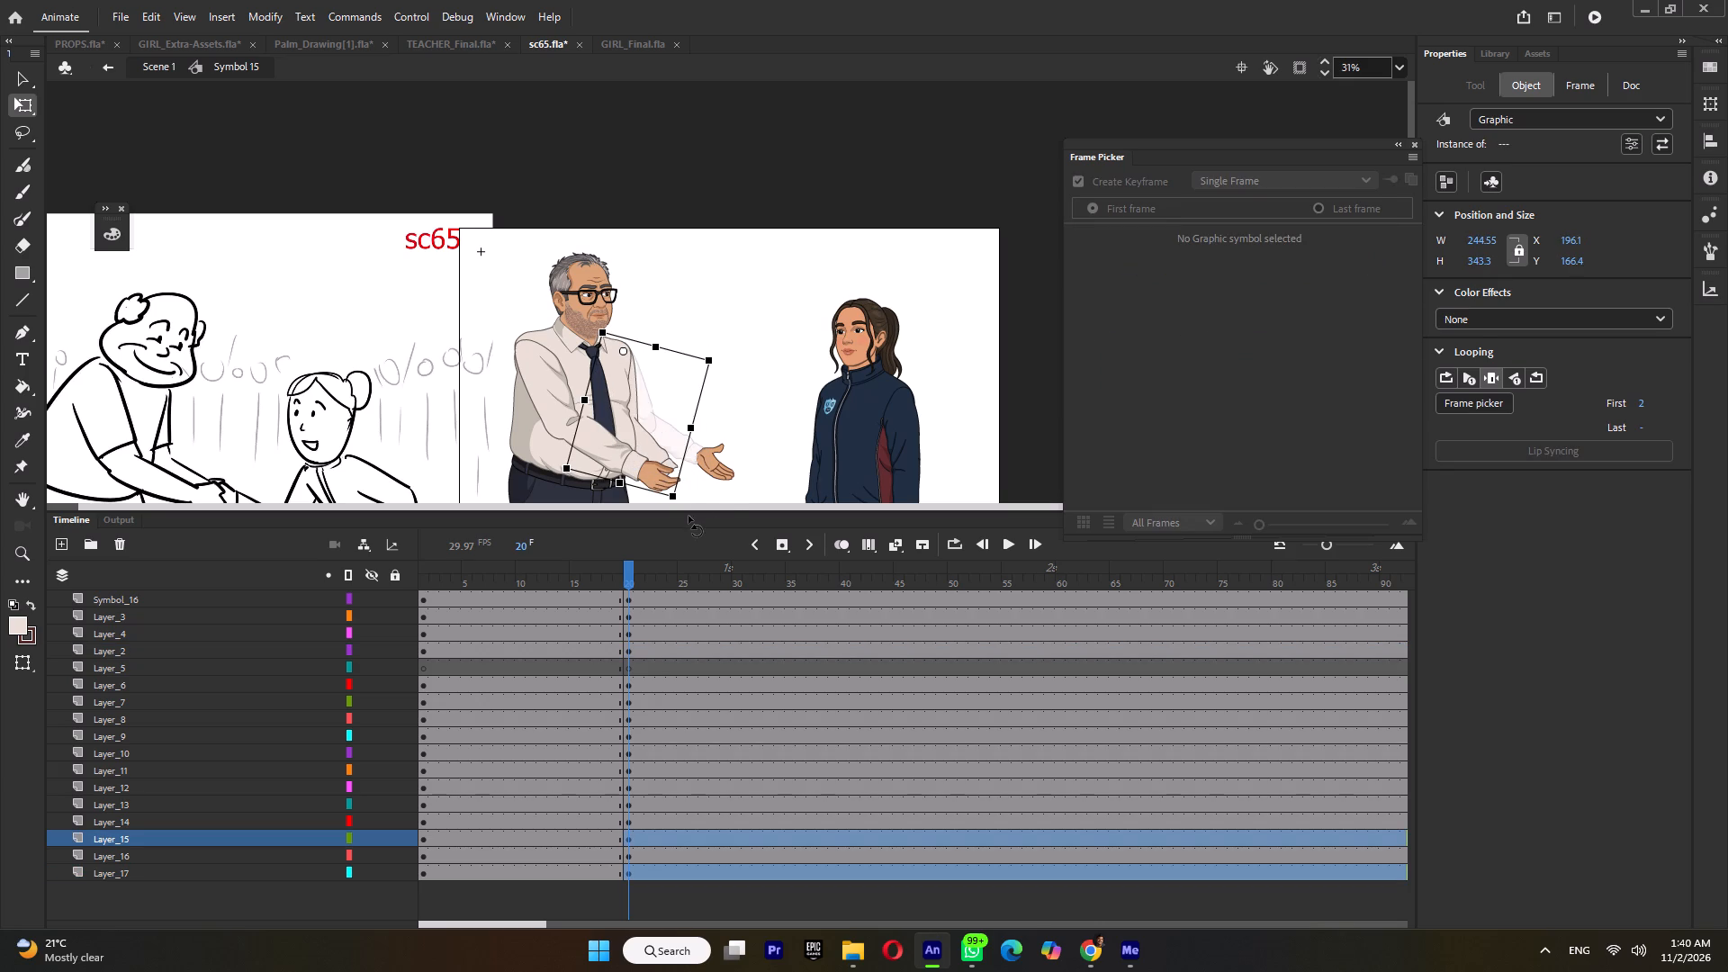
left_click_drag(688, 516, 681, 531)
Adjust the teacher's far forearm on its own so it tucks in behind the near forearm.
left_click(675, 434)
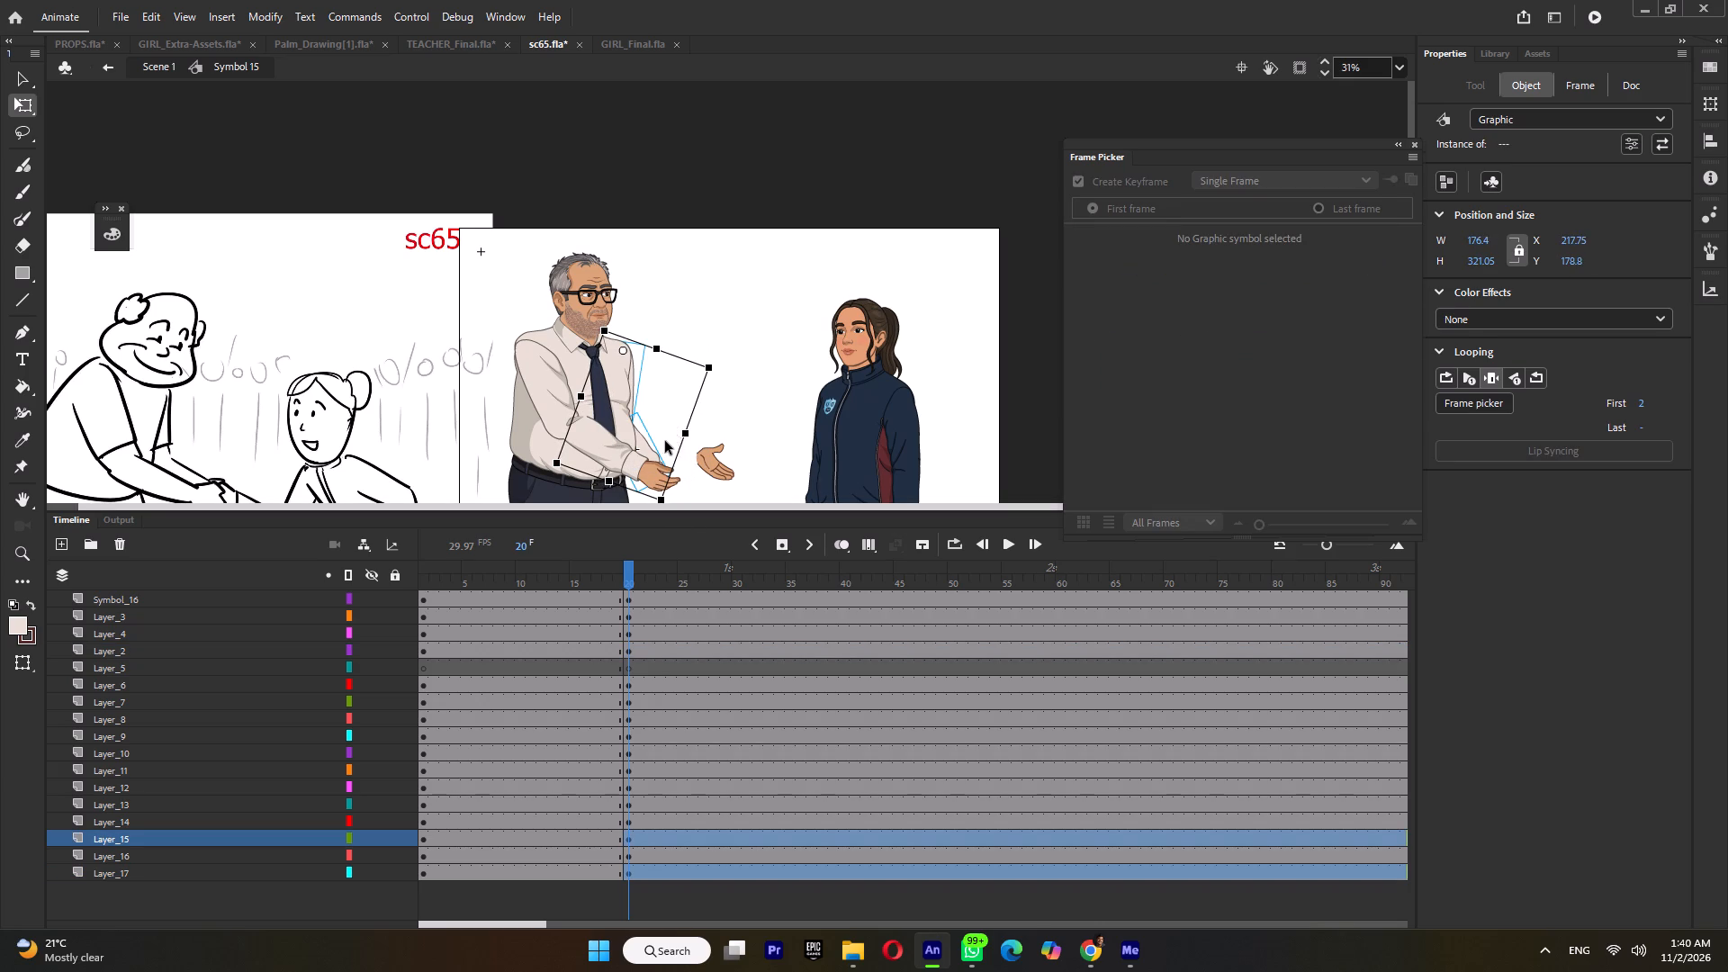
left_click(653, 447)
left_click(677, 485)
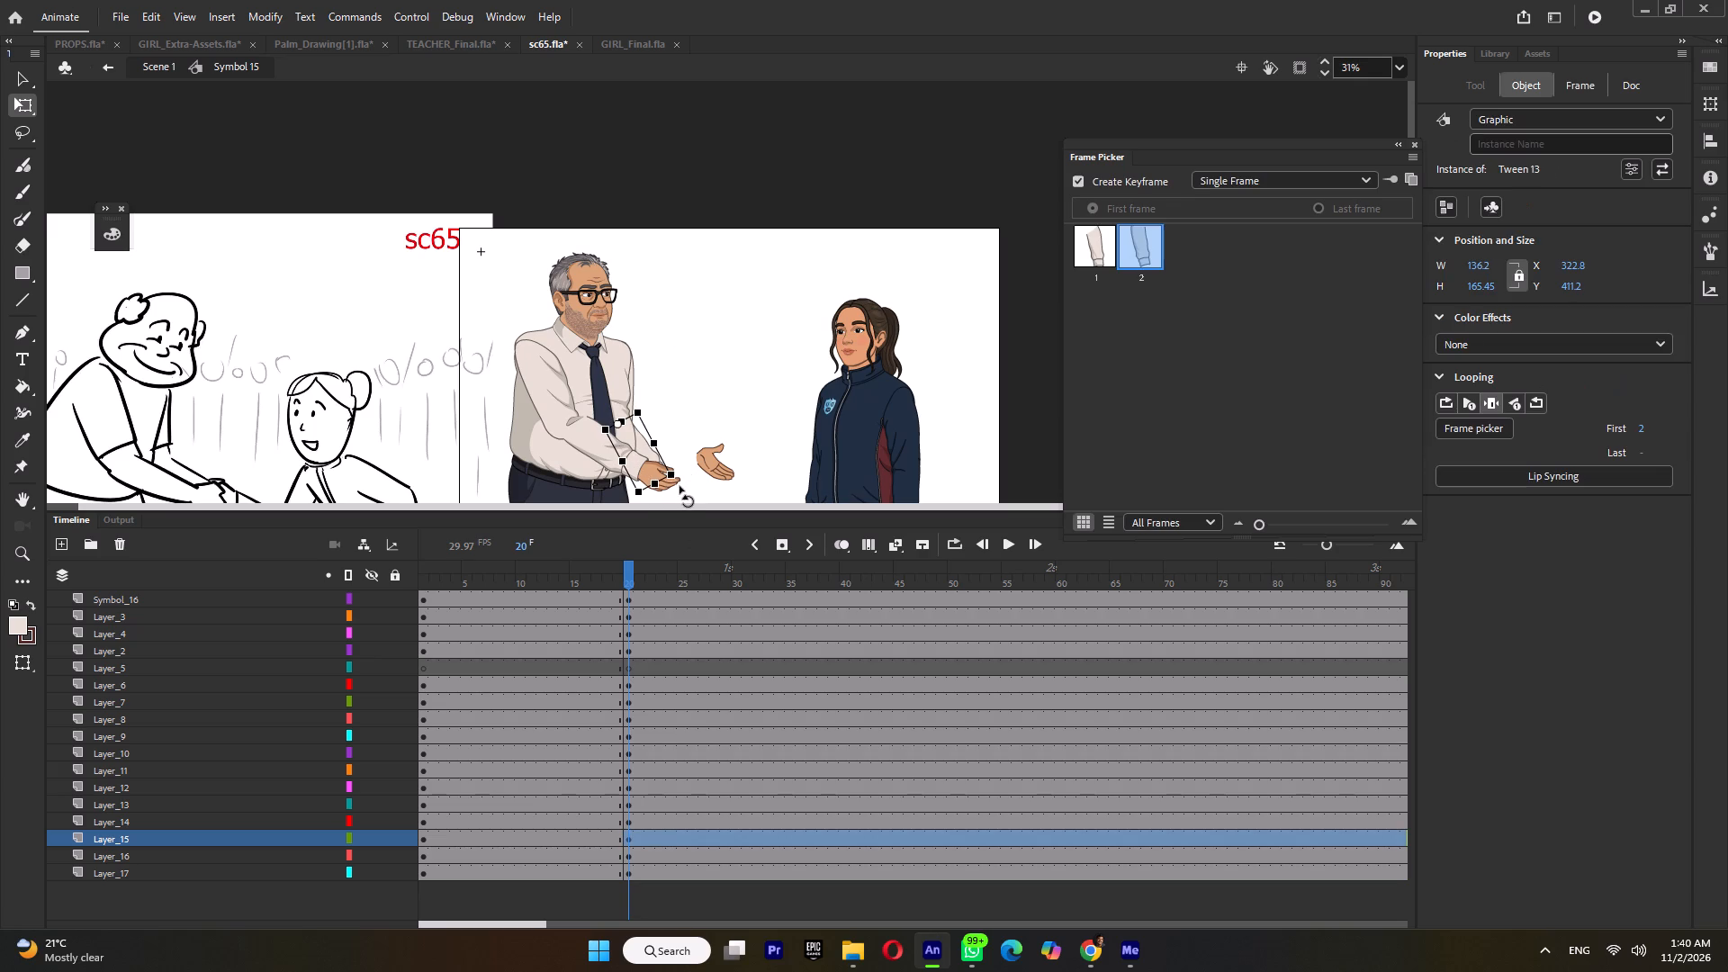
left_click_drag(656, 487, 652, 472)
Set the teacher's far hand to frame 3, rotate it clockwise and move it beside the near hand.
left_click(706, 466)
left_click(1096, 255)
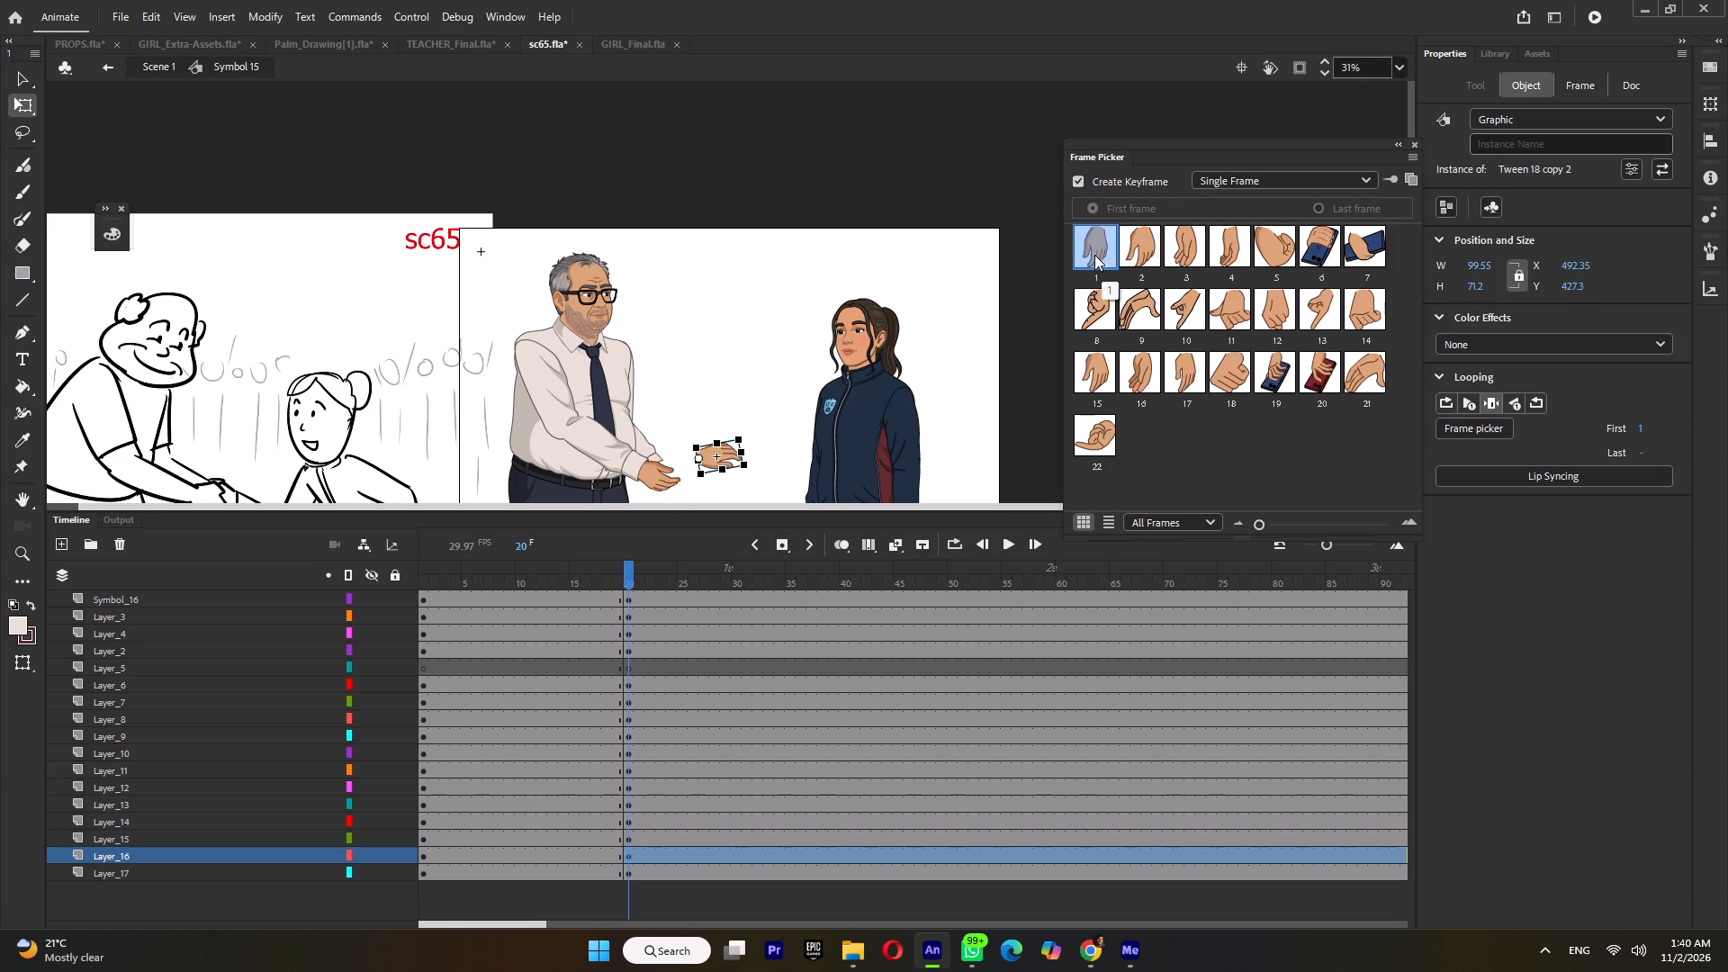
left_click(1135, 255)
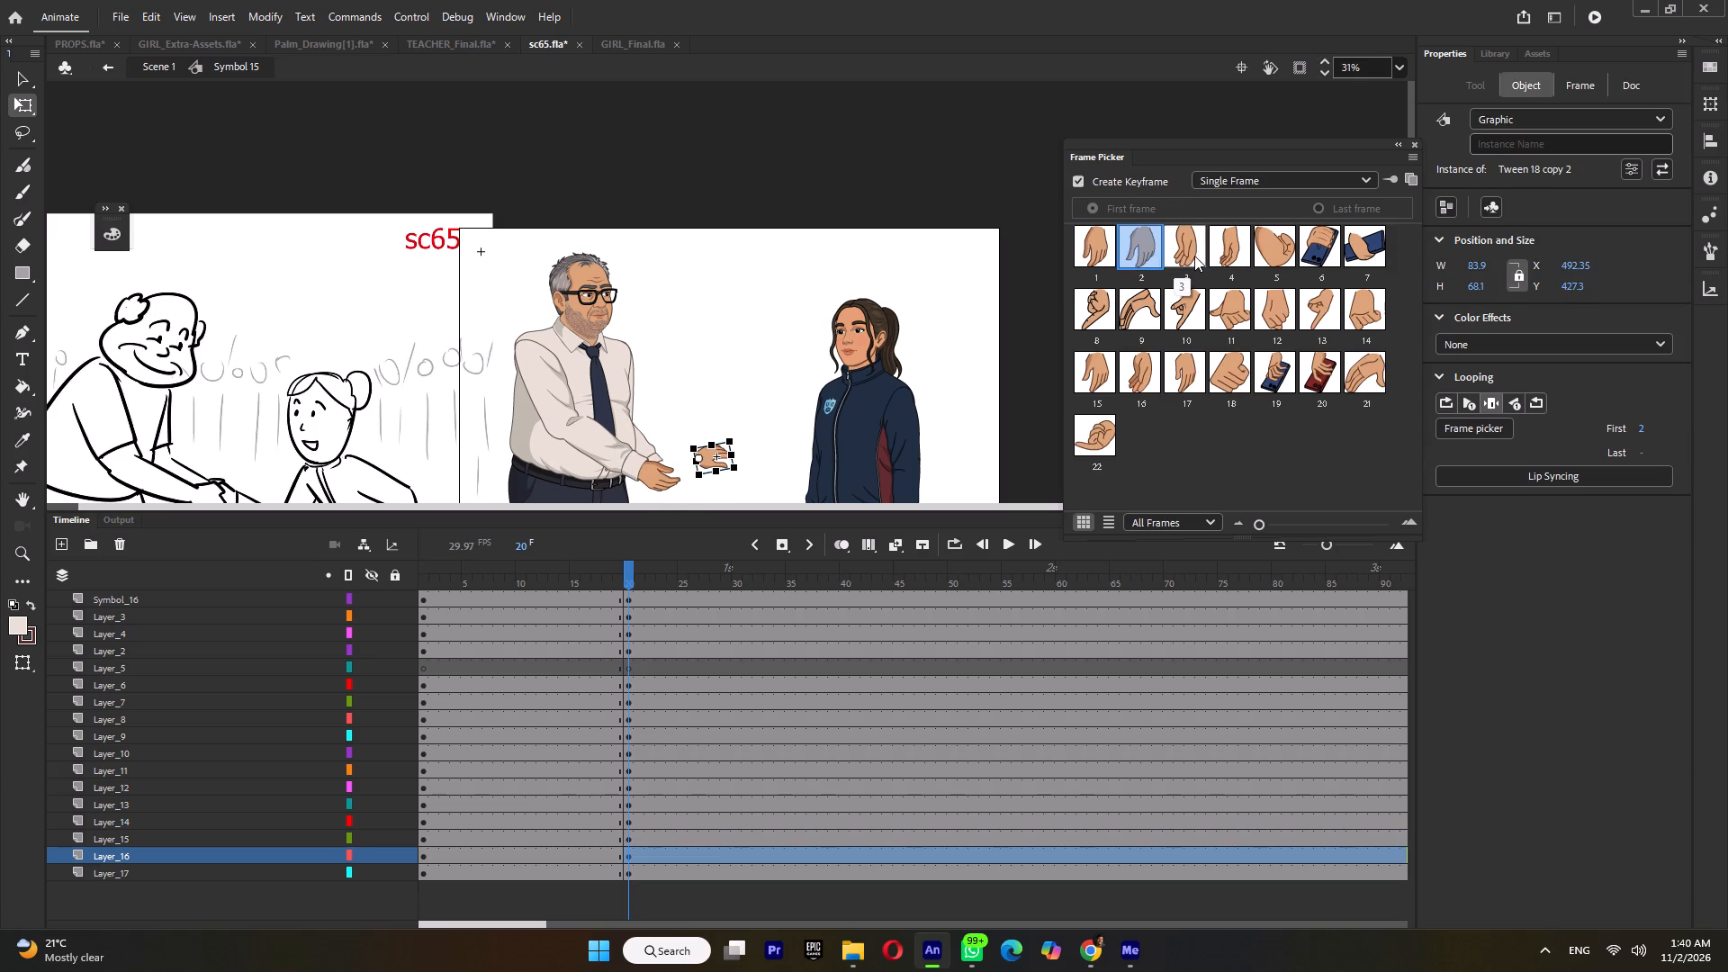
left_click(1194, 256)
left_click_drag(754, 460, 741, 510)
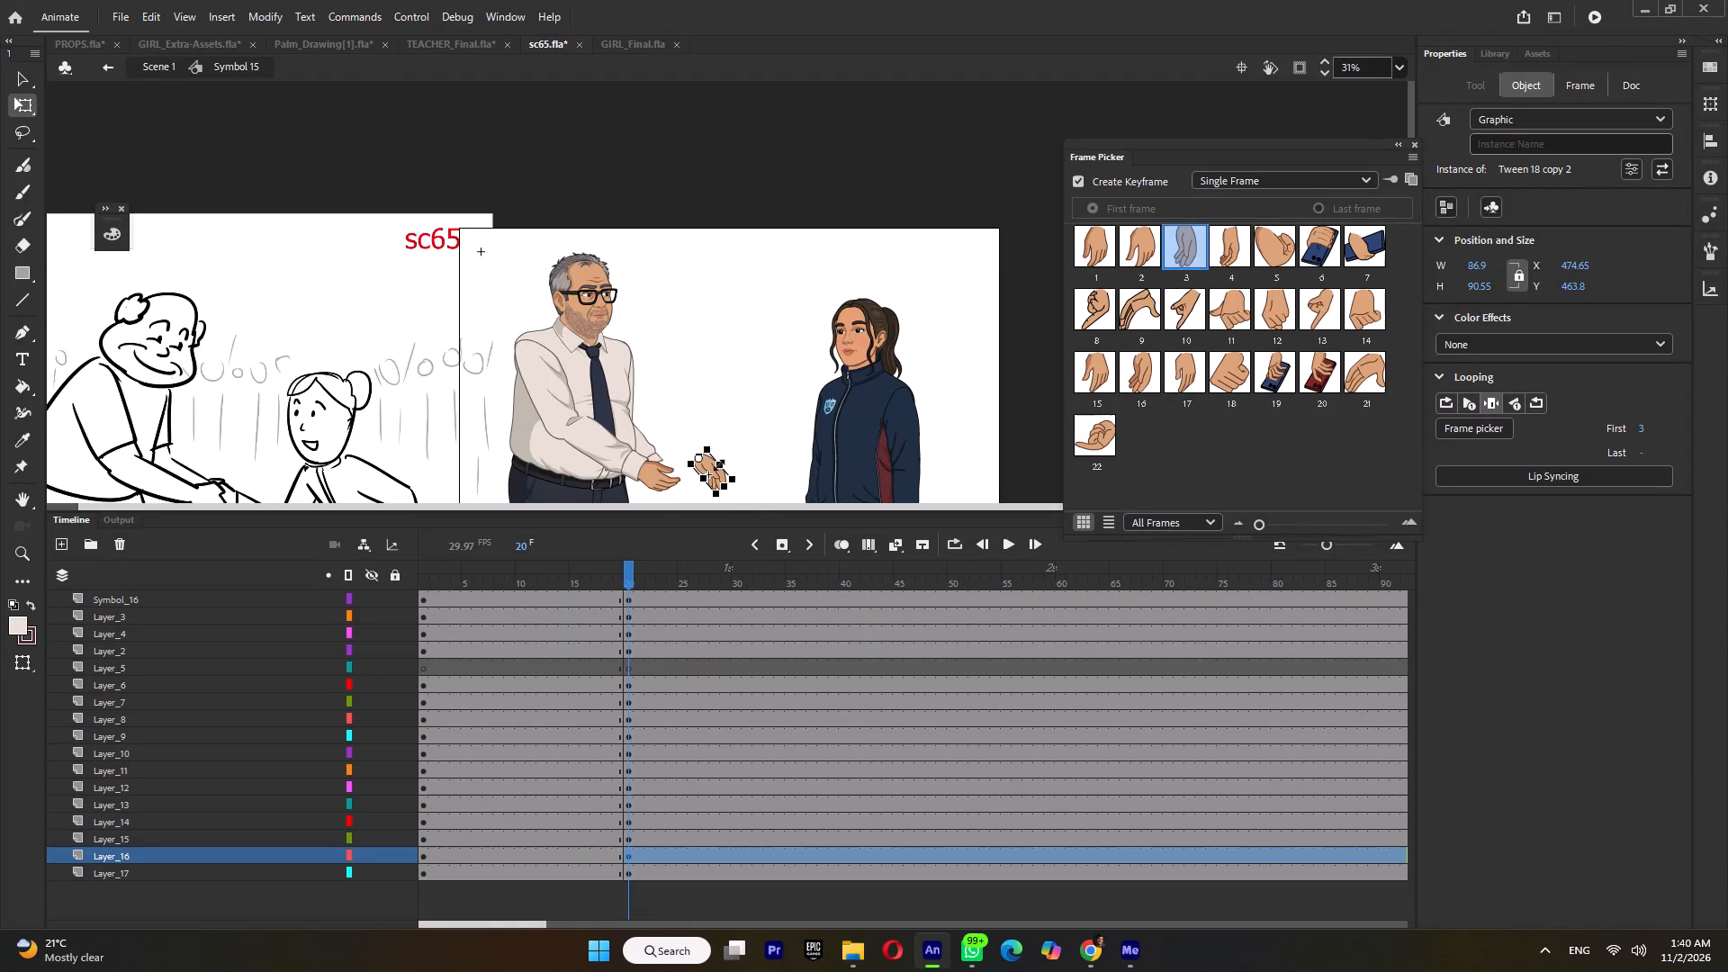
scroll(718, 465, "up", 9, "ctrl")
left_click_drag(715, 472, 576, 487)
On frame 1, open the teacher's near upper arm symbol, Tween 4, and add a keyframe at its frame 2.
scroll(599, 394, "down", 10, "ctrl")
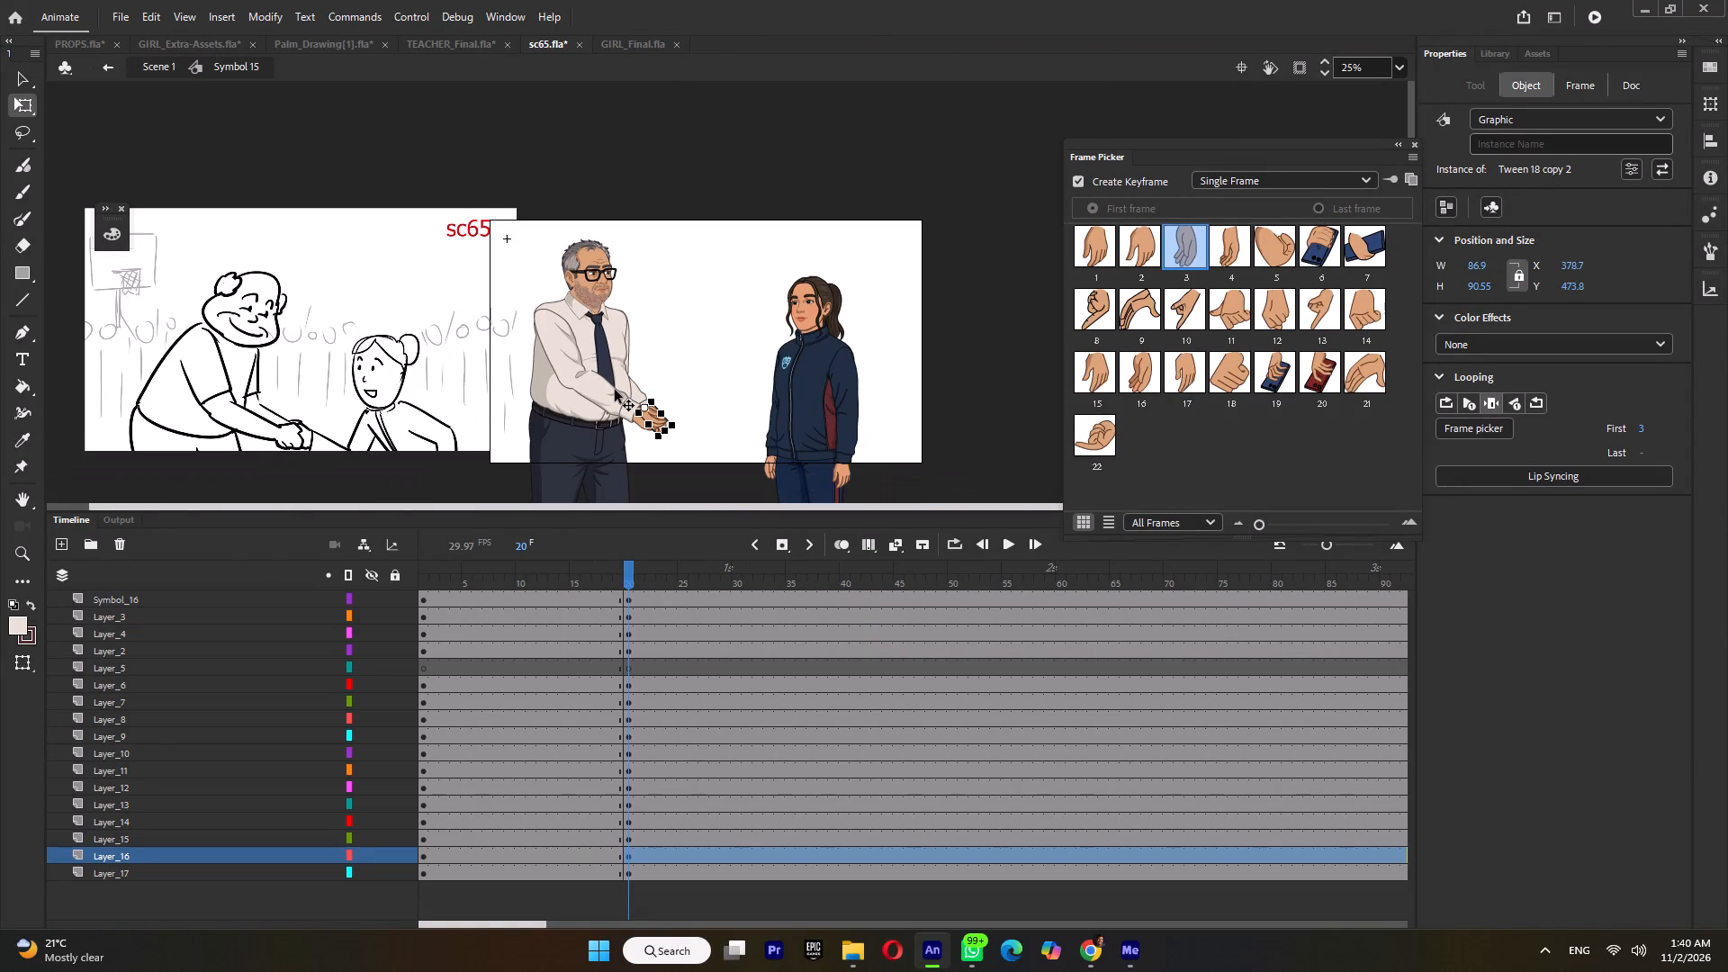
left_click(603, 563)
left_click(632, 569)
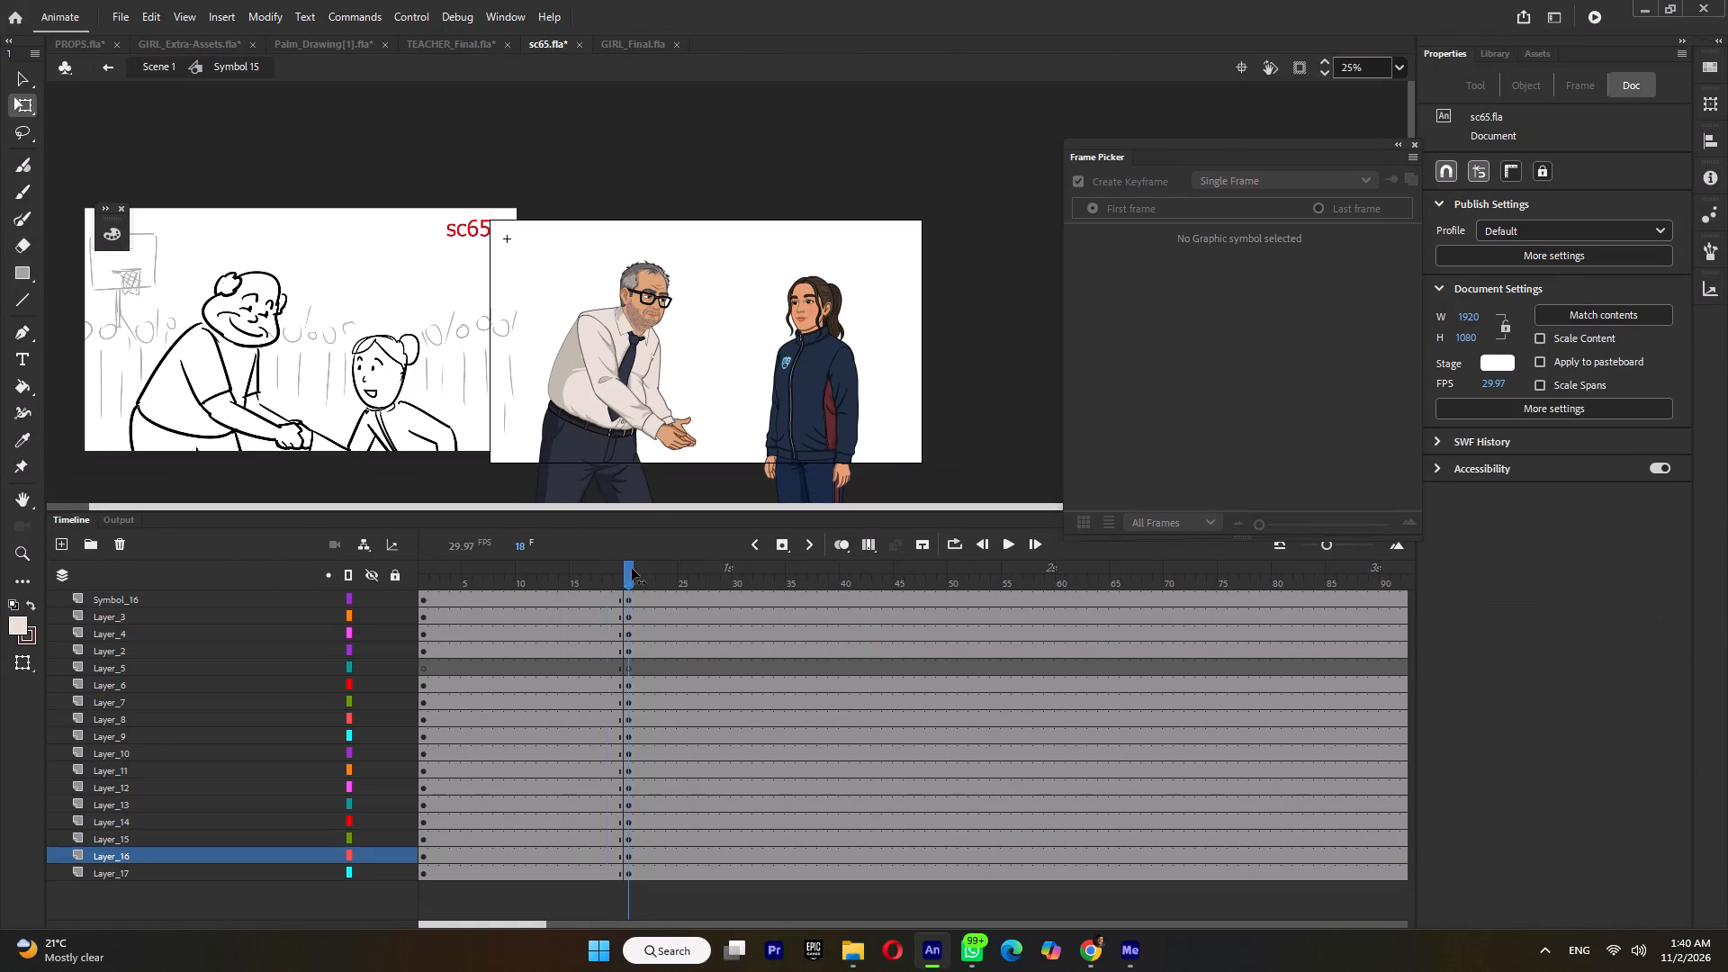
left_click_drag(589, 573, 641, 653)
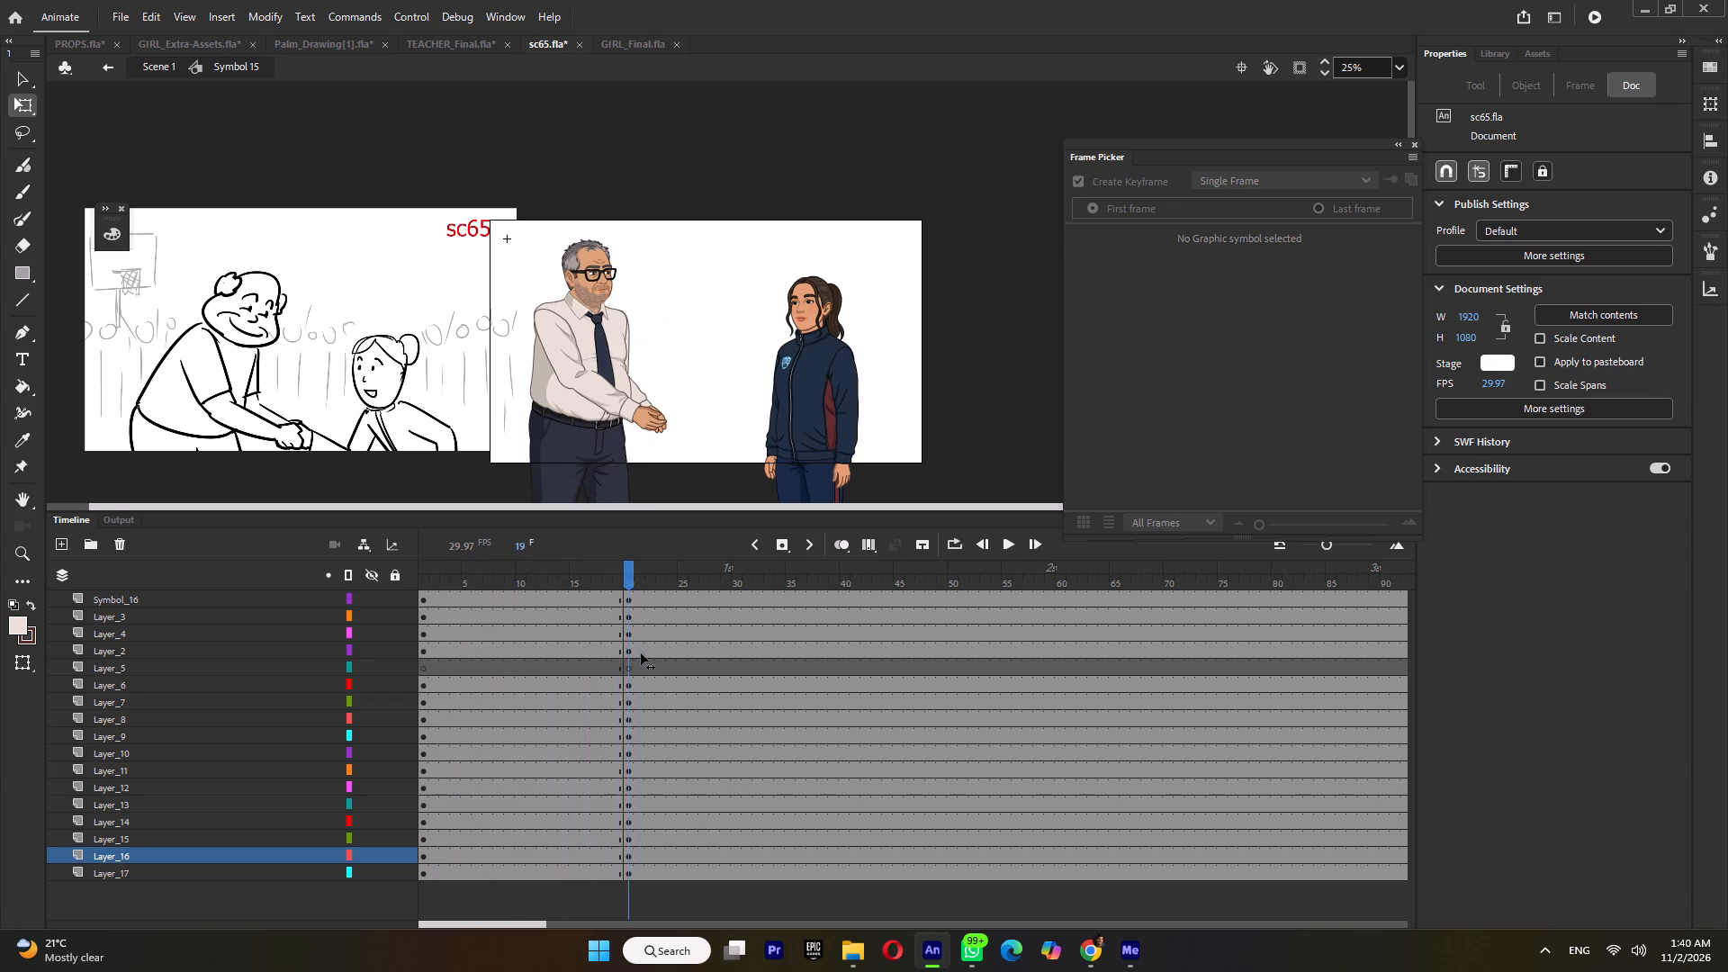
left_click_drag(641, 653, 453, 692)
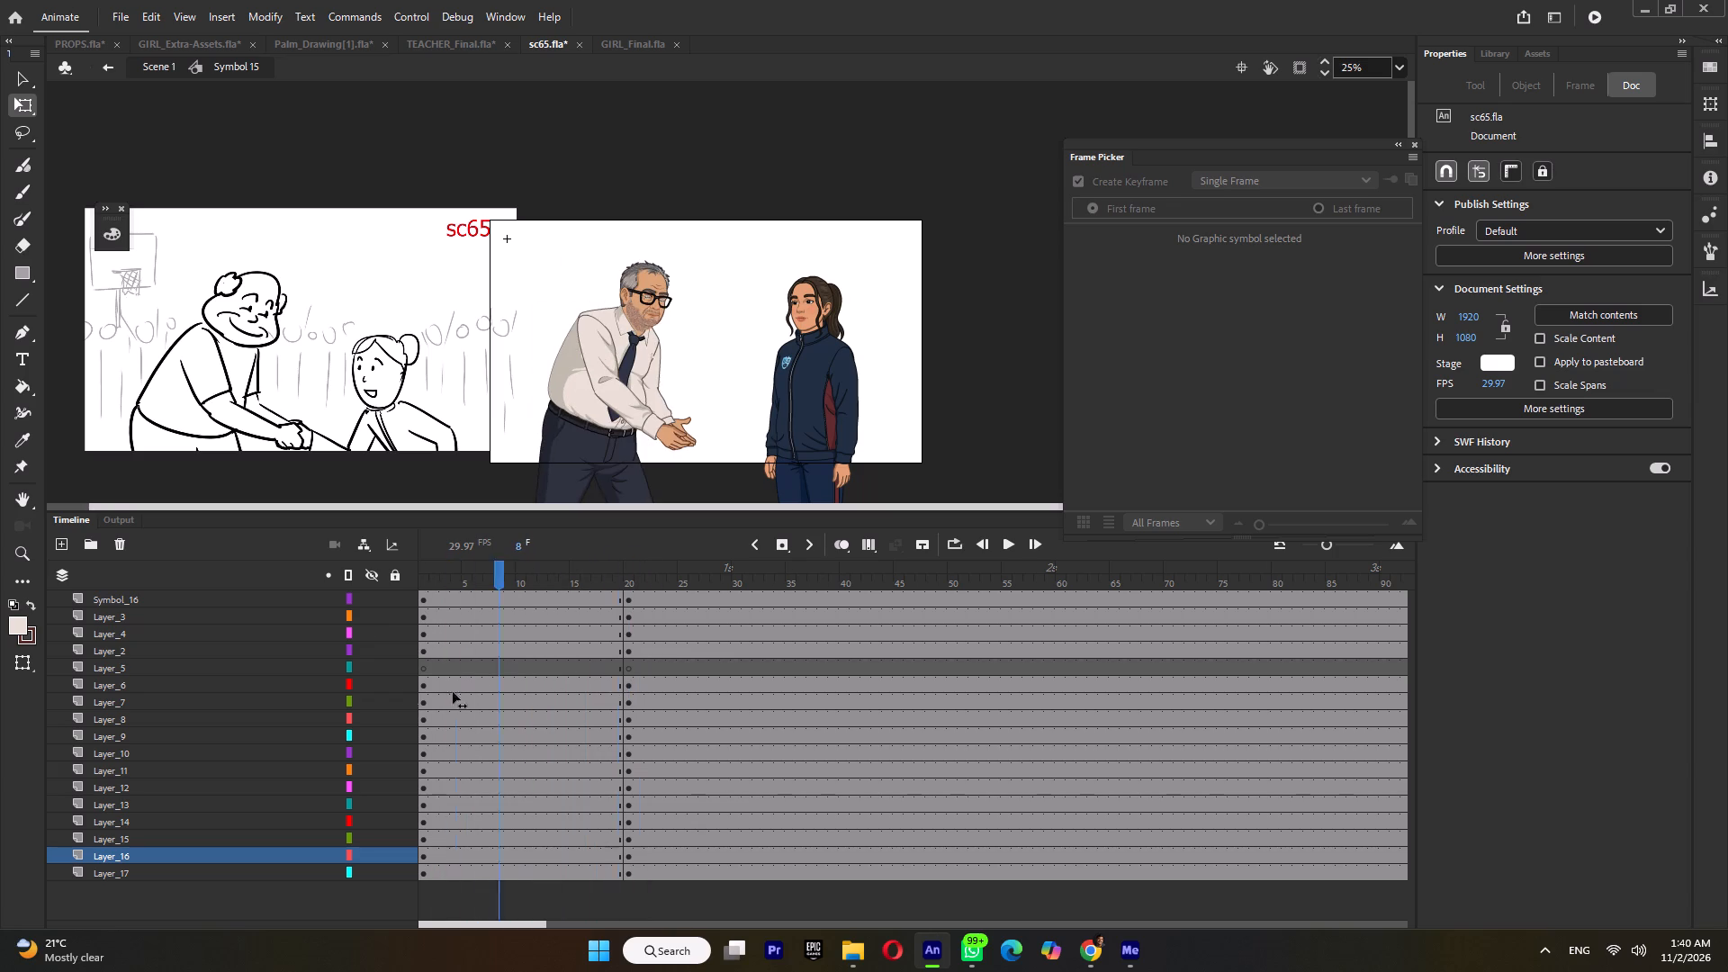
left_click_drag(453, 692, 394, 691)
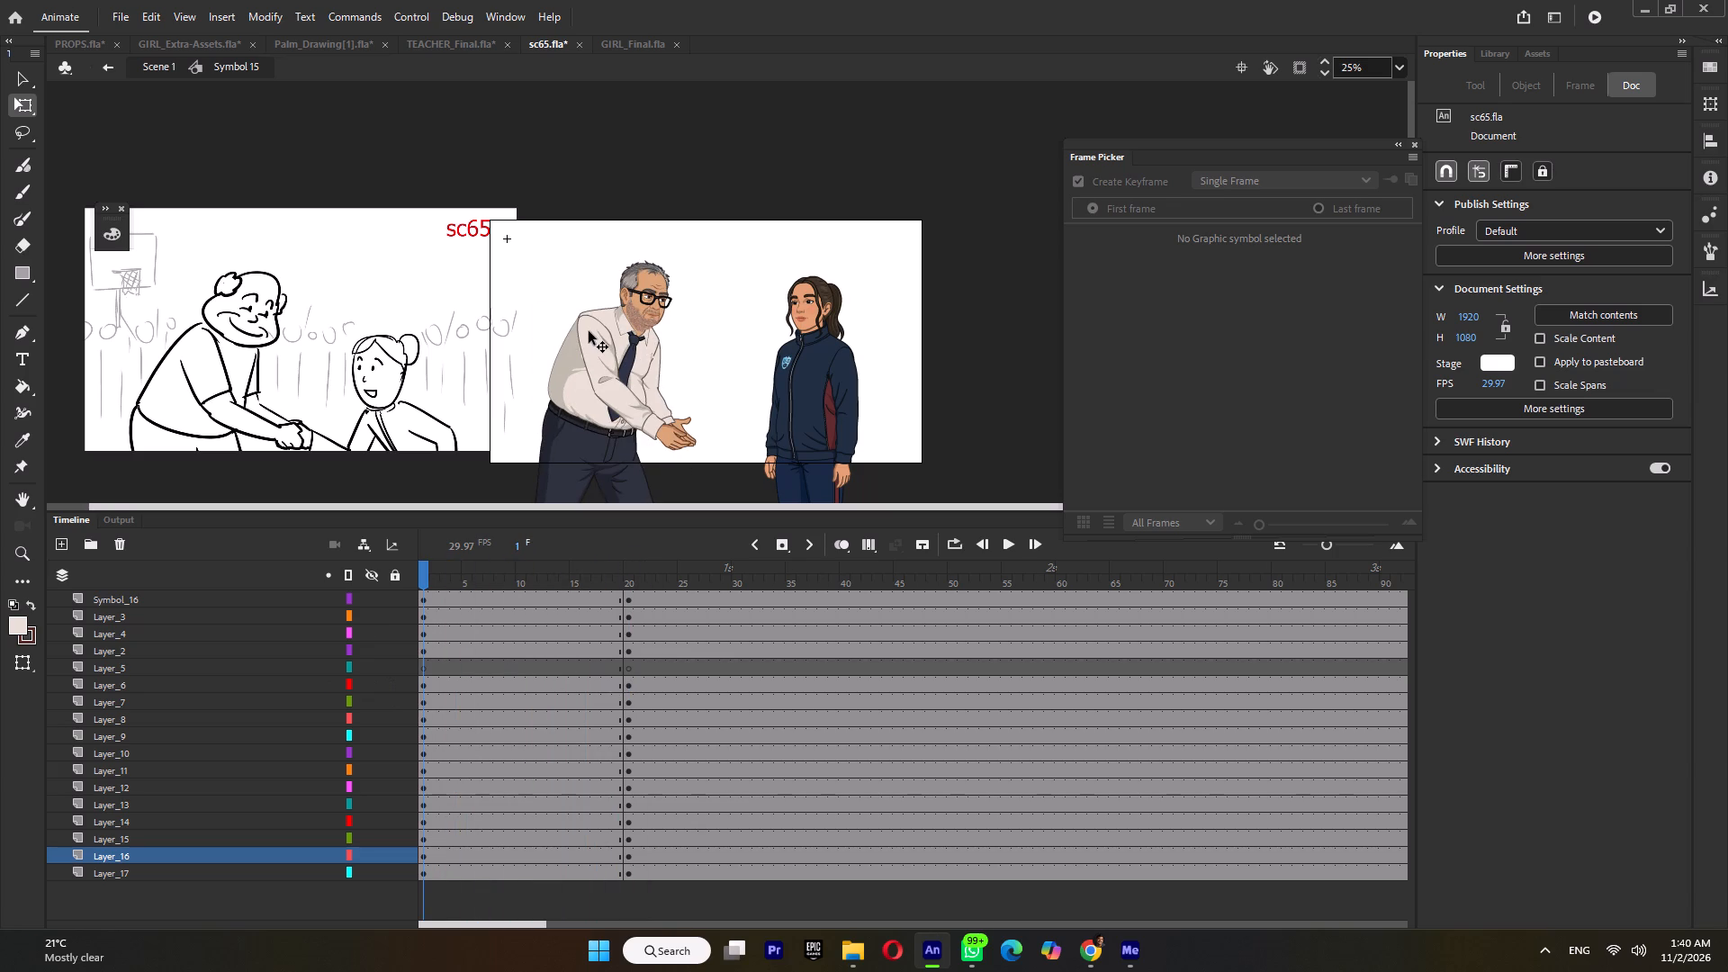
left_click(593, 339)
double_click(593, 339)
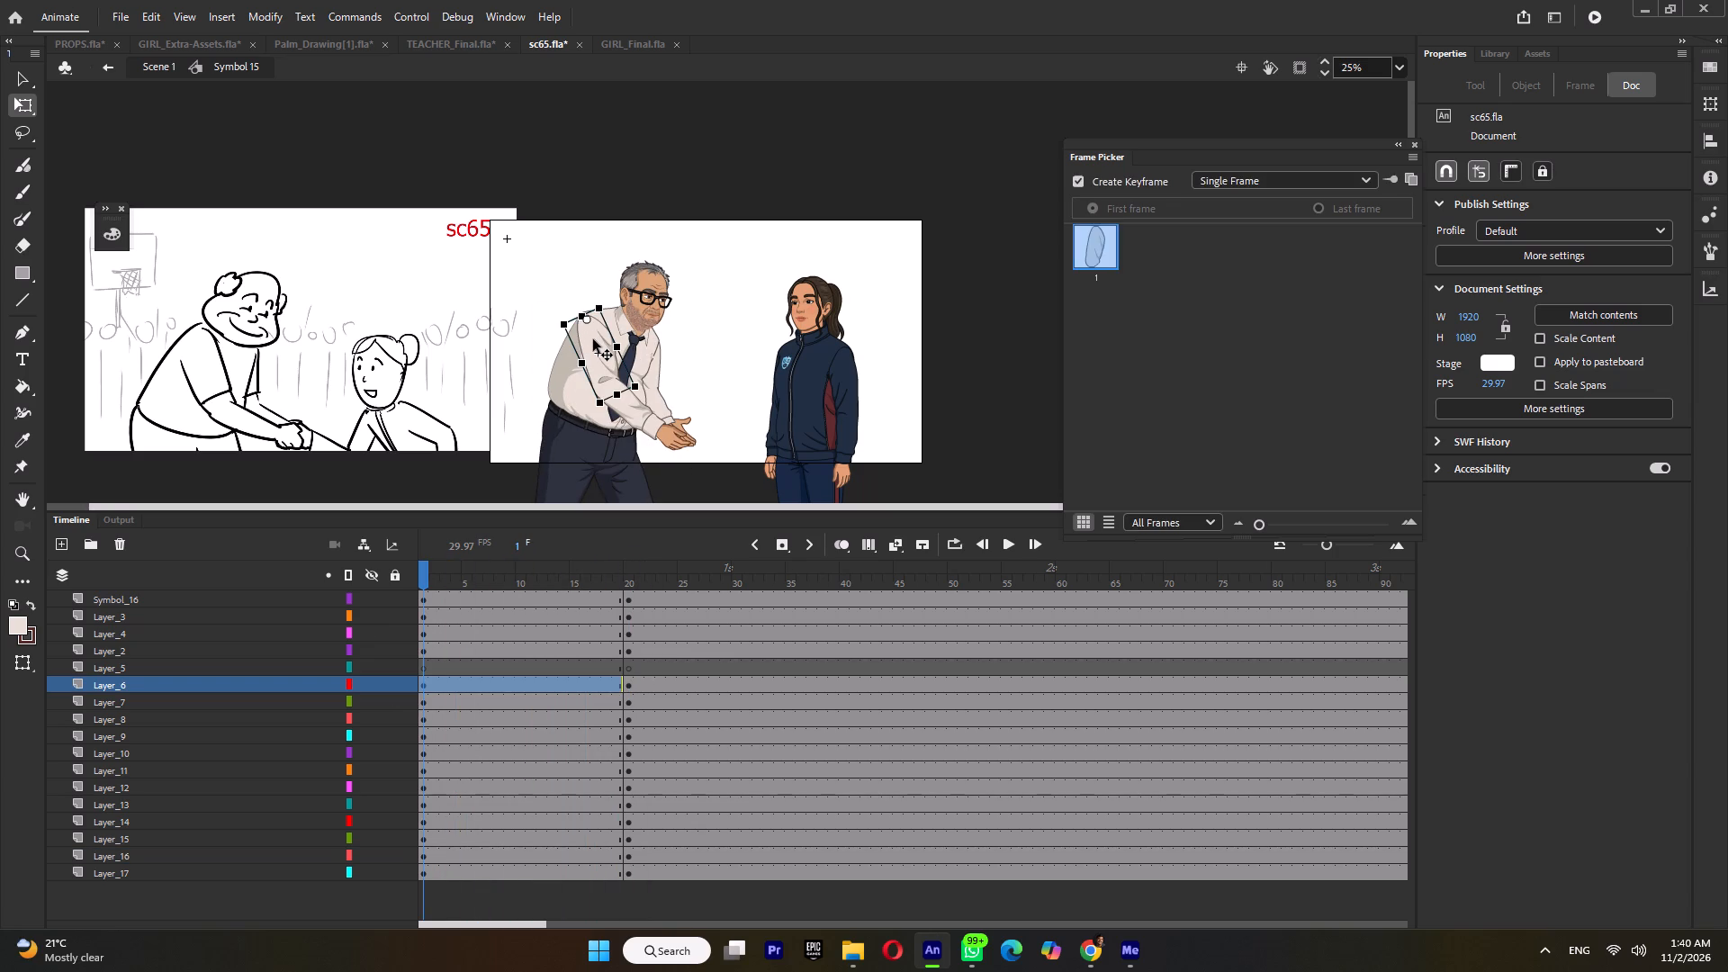
key("F5")
key("F6")
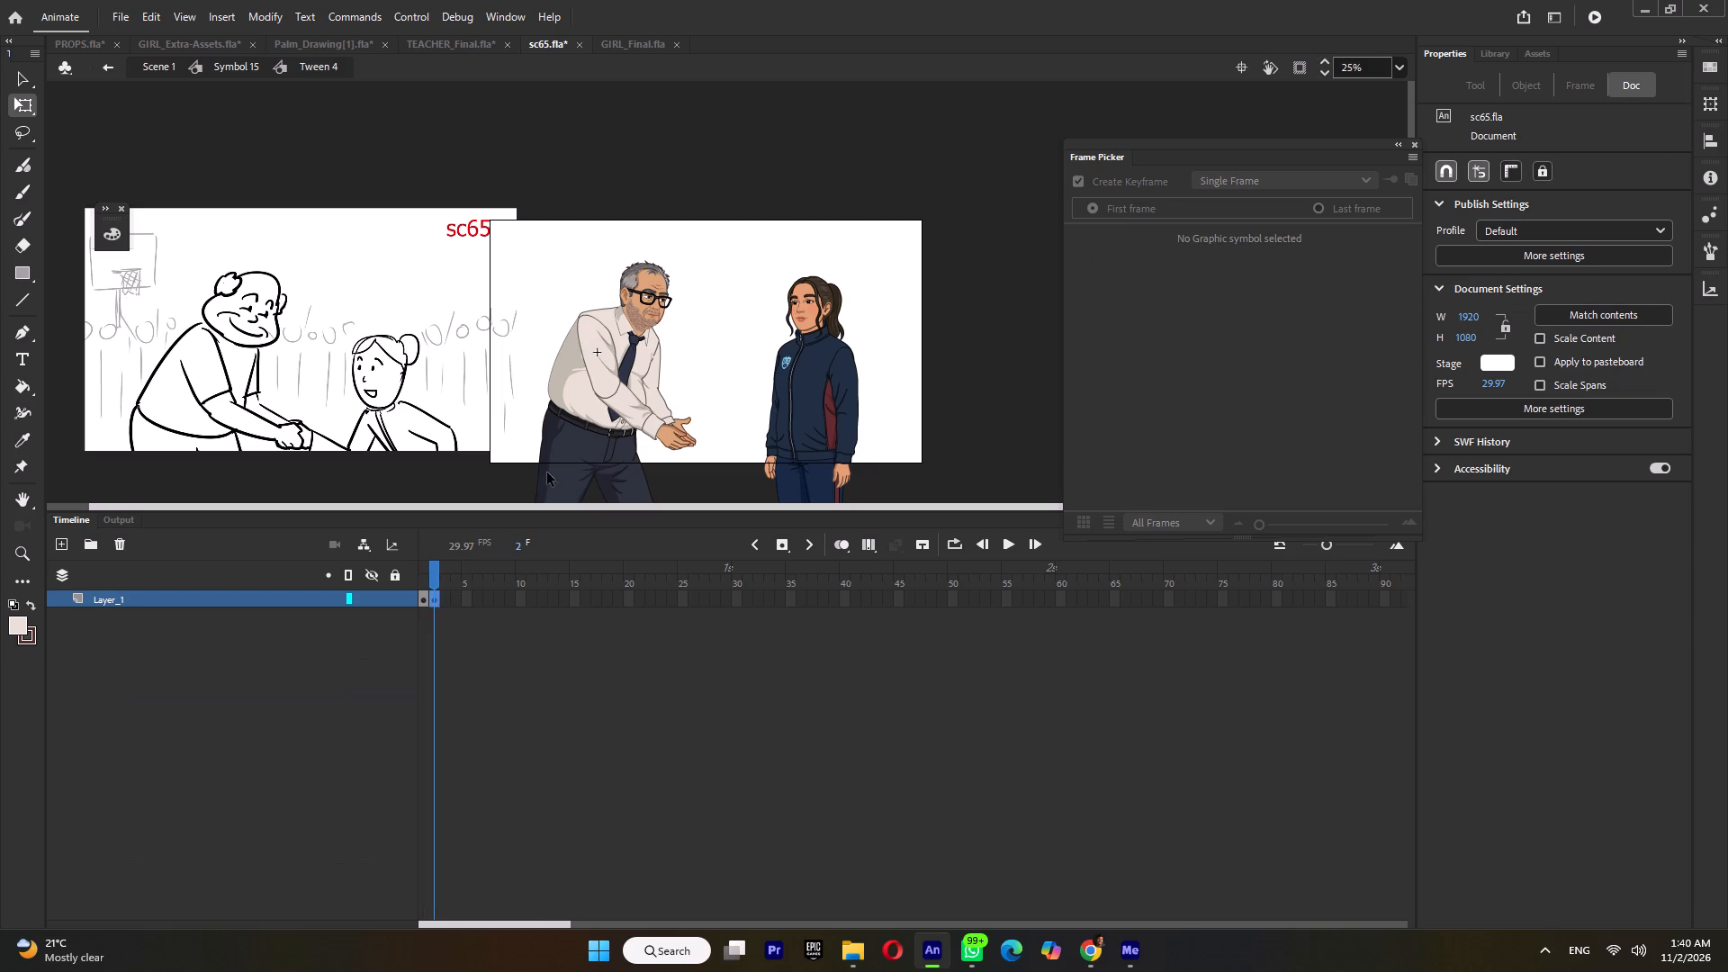
On frame 1 of Tween 4, delete the curved outline over the top of the shoulder and return to Symbol 15.
left_click(427, 577)
scroll(618, 314, "up", 5, "ctrl")
scroll(535, 319, "up", 4, "ctrl")
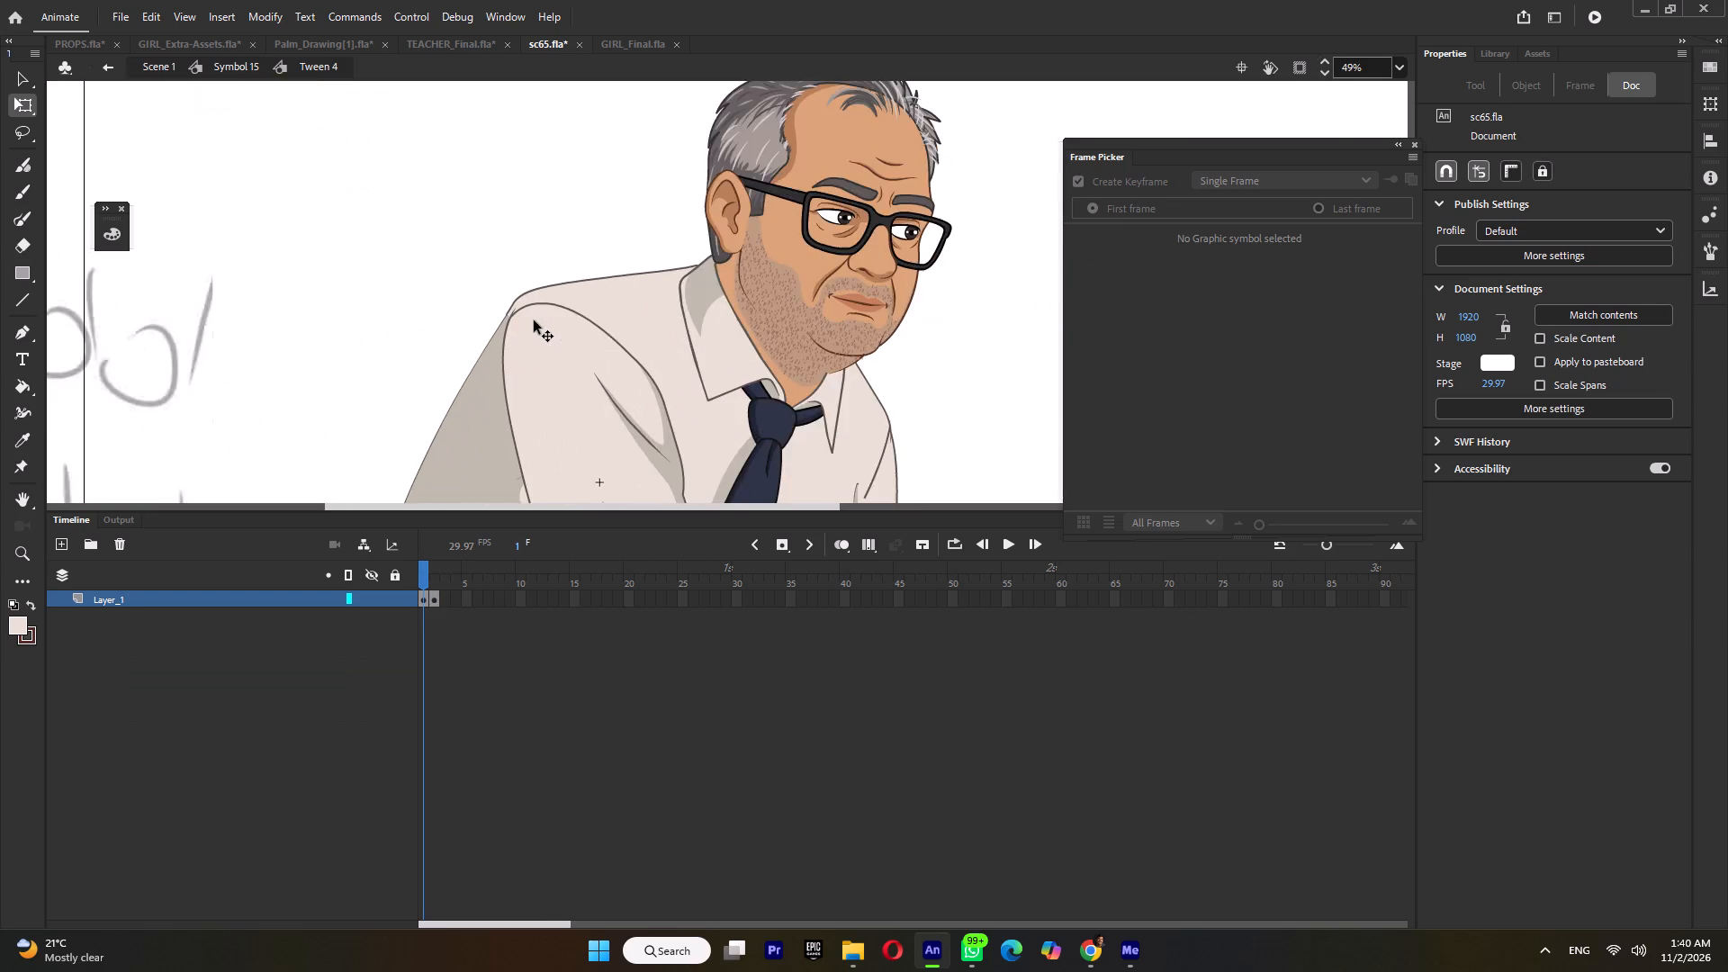
scroll(544, 315, "up", 4, "ctrl")
double_click(558, 296)
left_click(558, 295)
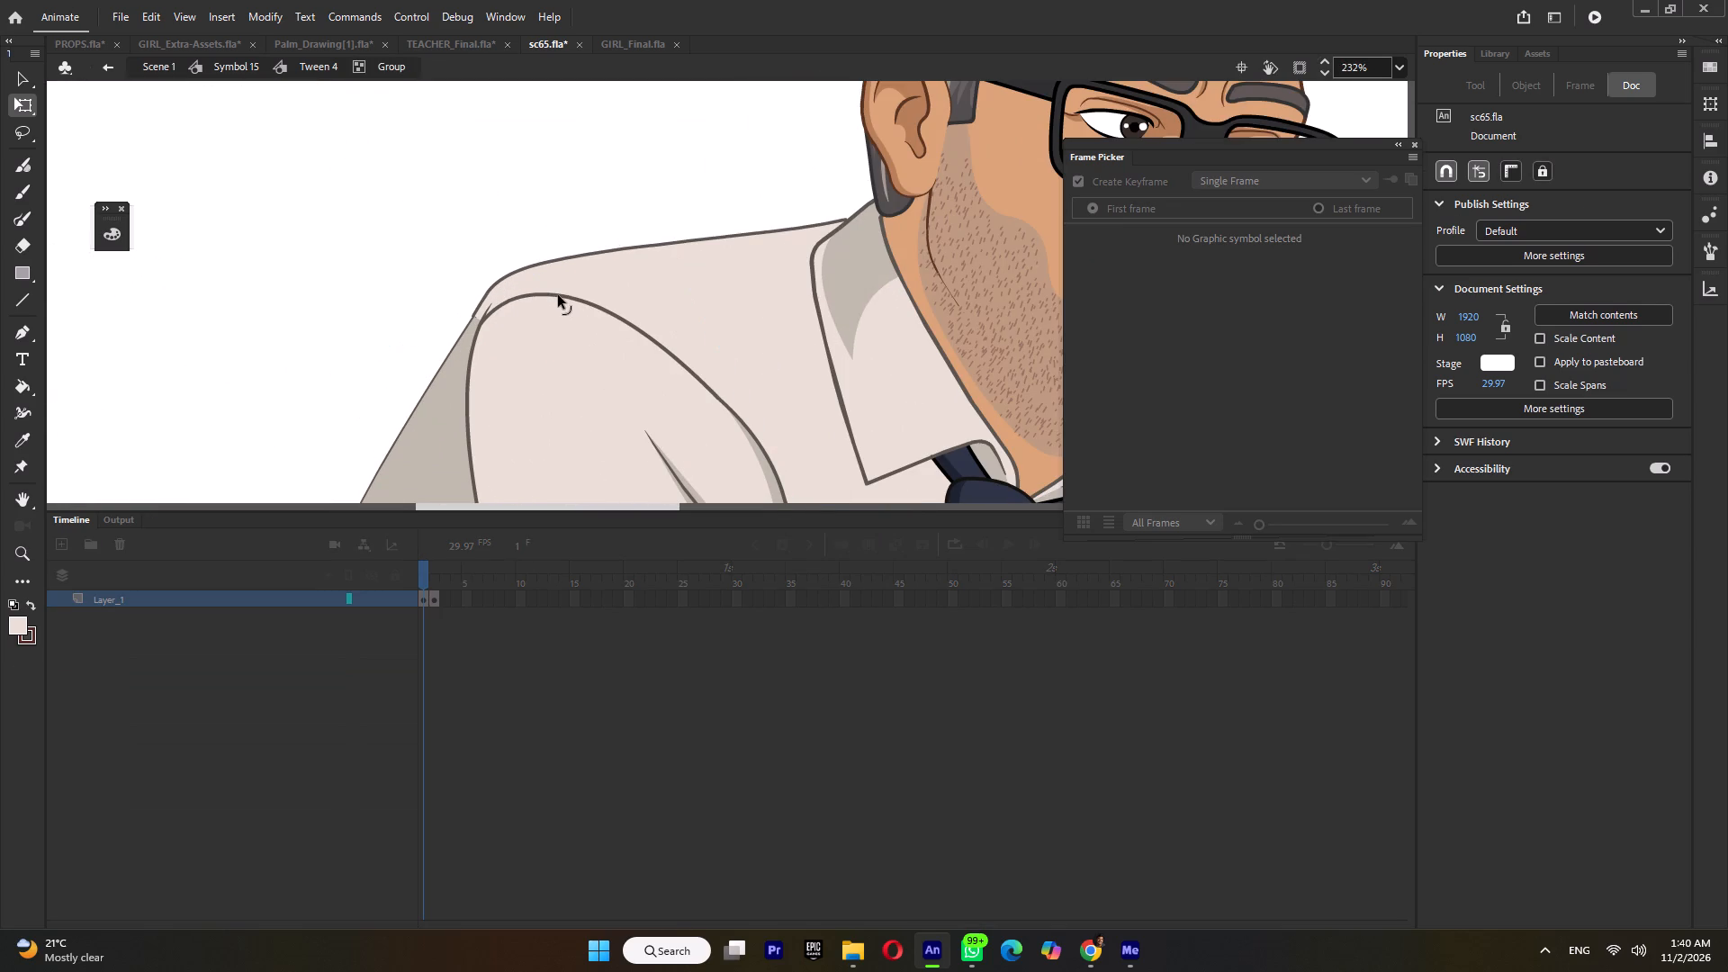
key("Delete")
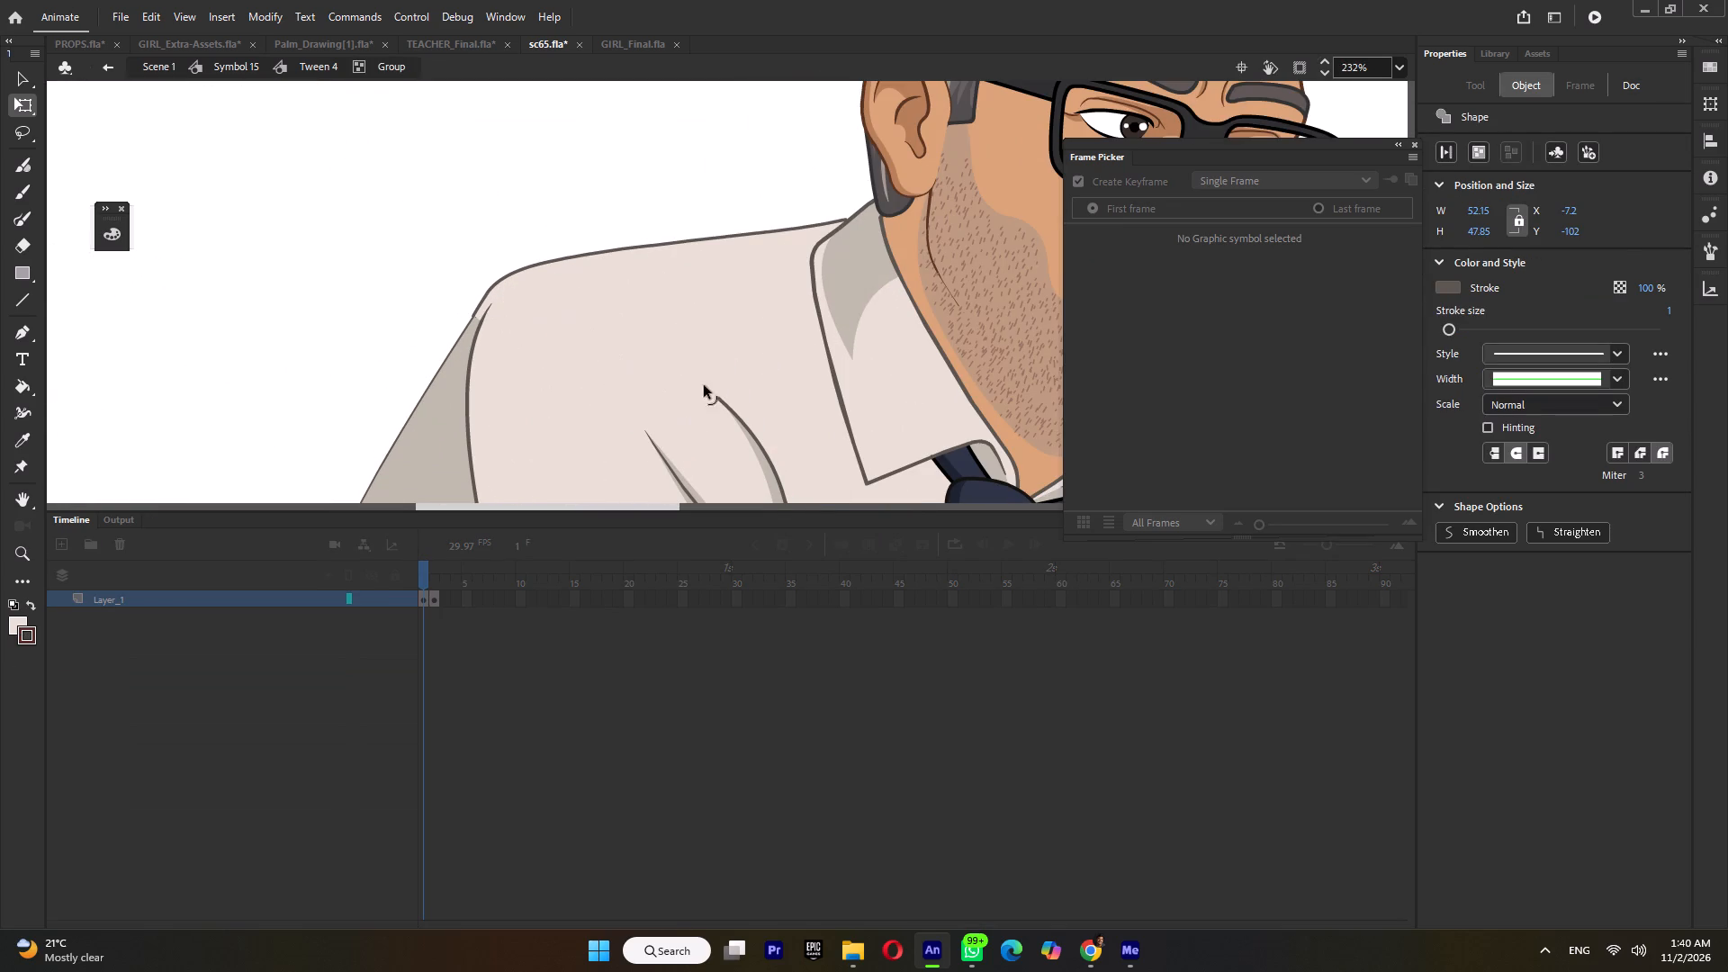
double_click(679, 267)
scroll(678, 228, "down", 4, "ctrl")
double_click(590, 211, "ctrl")
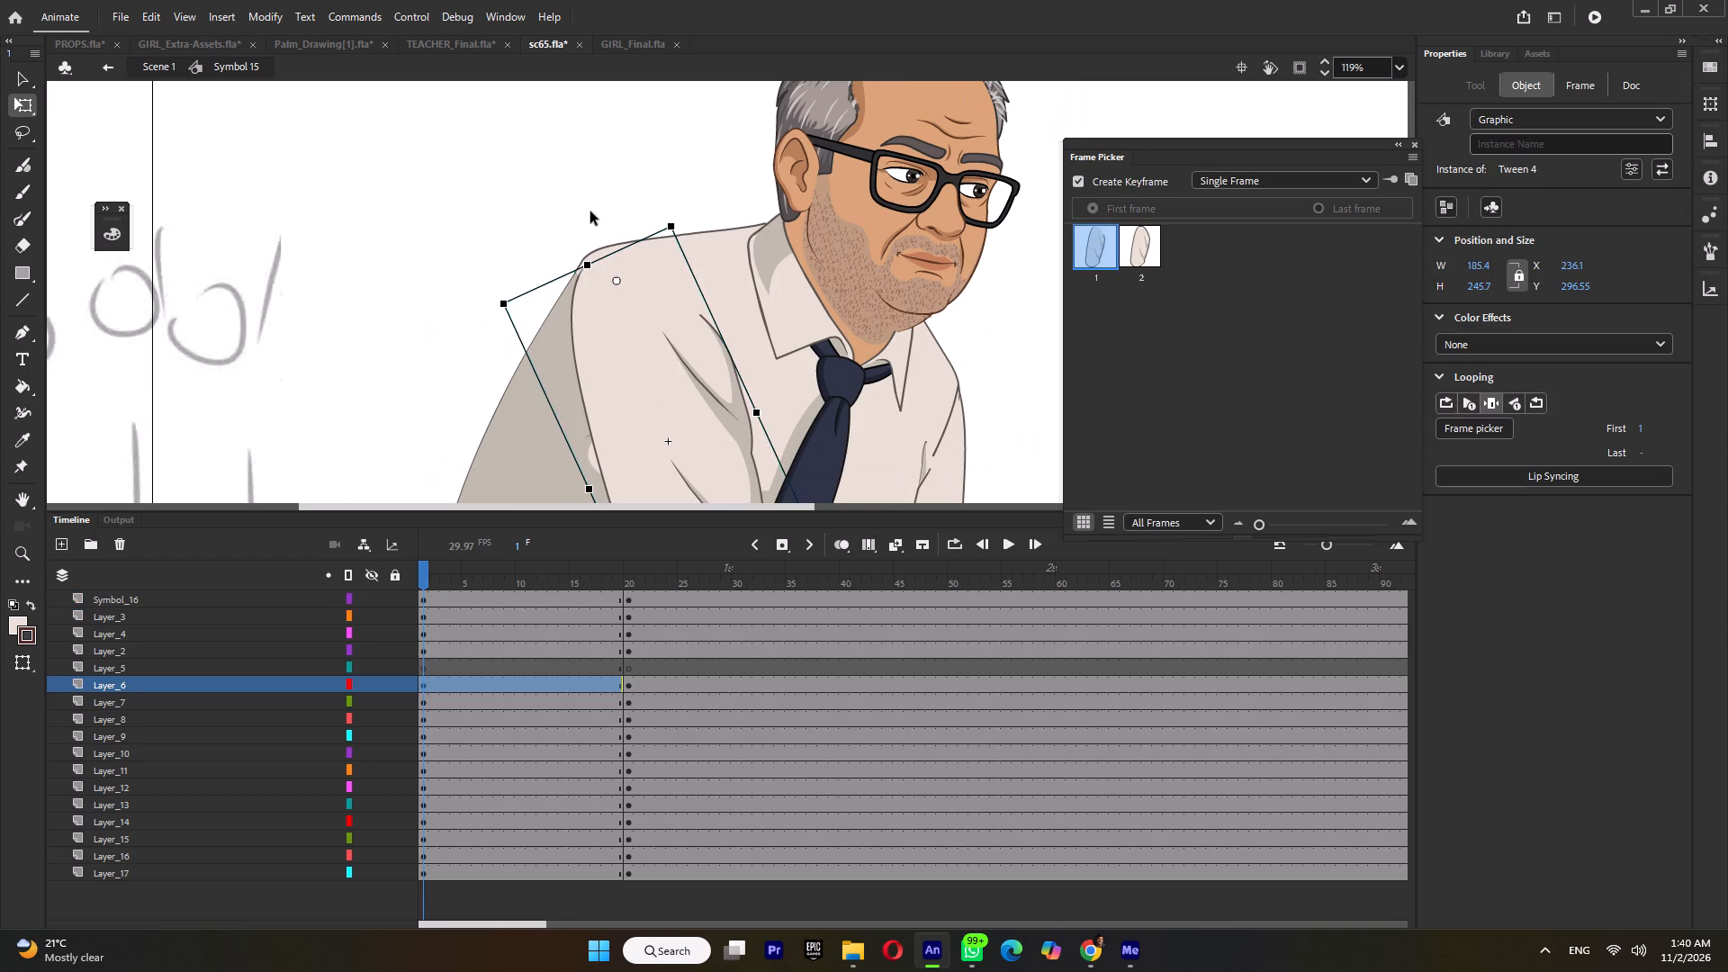
On frame 20, set the teacher's near upper arm to frame 2, the version with the shoulder outline.
scroll(590, 211, "down", 5, "ctrl")
left_click(628, 577)
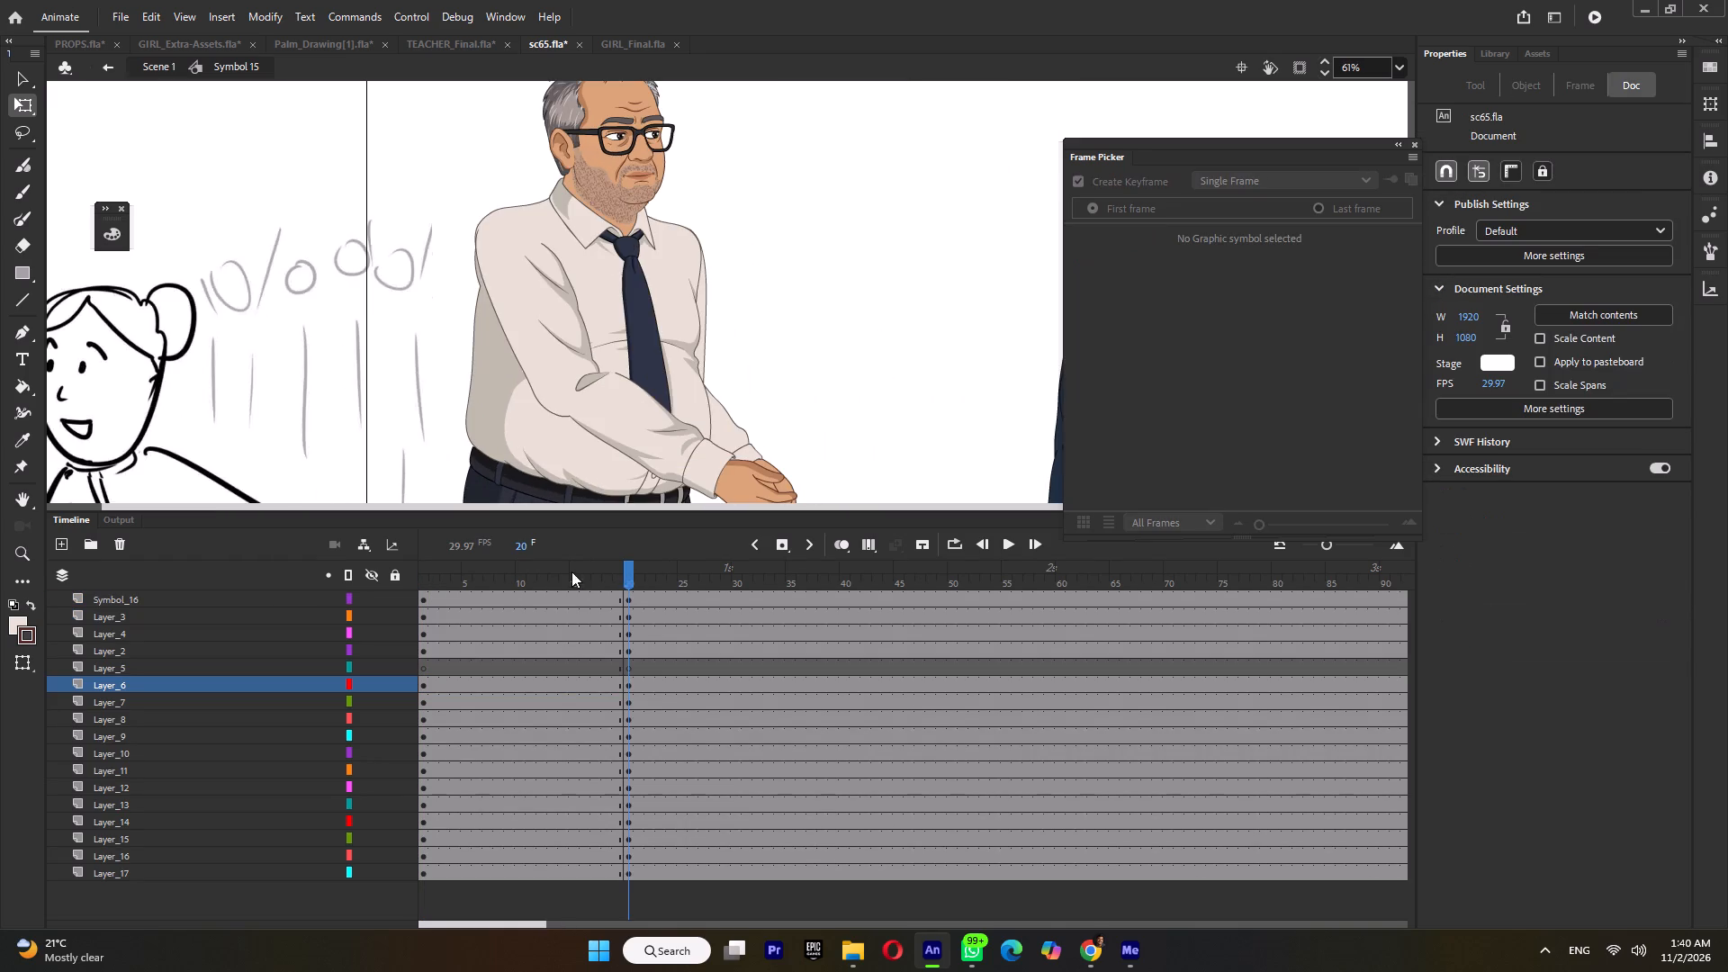
left_click_drag(571, 571, 337, 589)
left_click(630, 577)
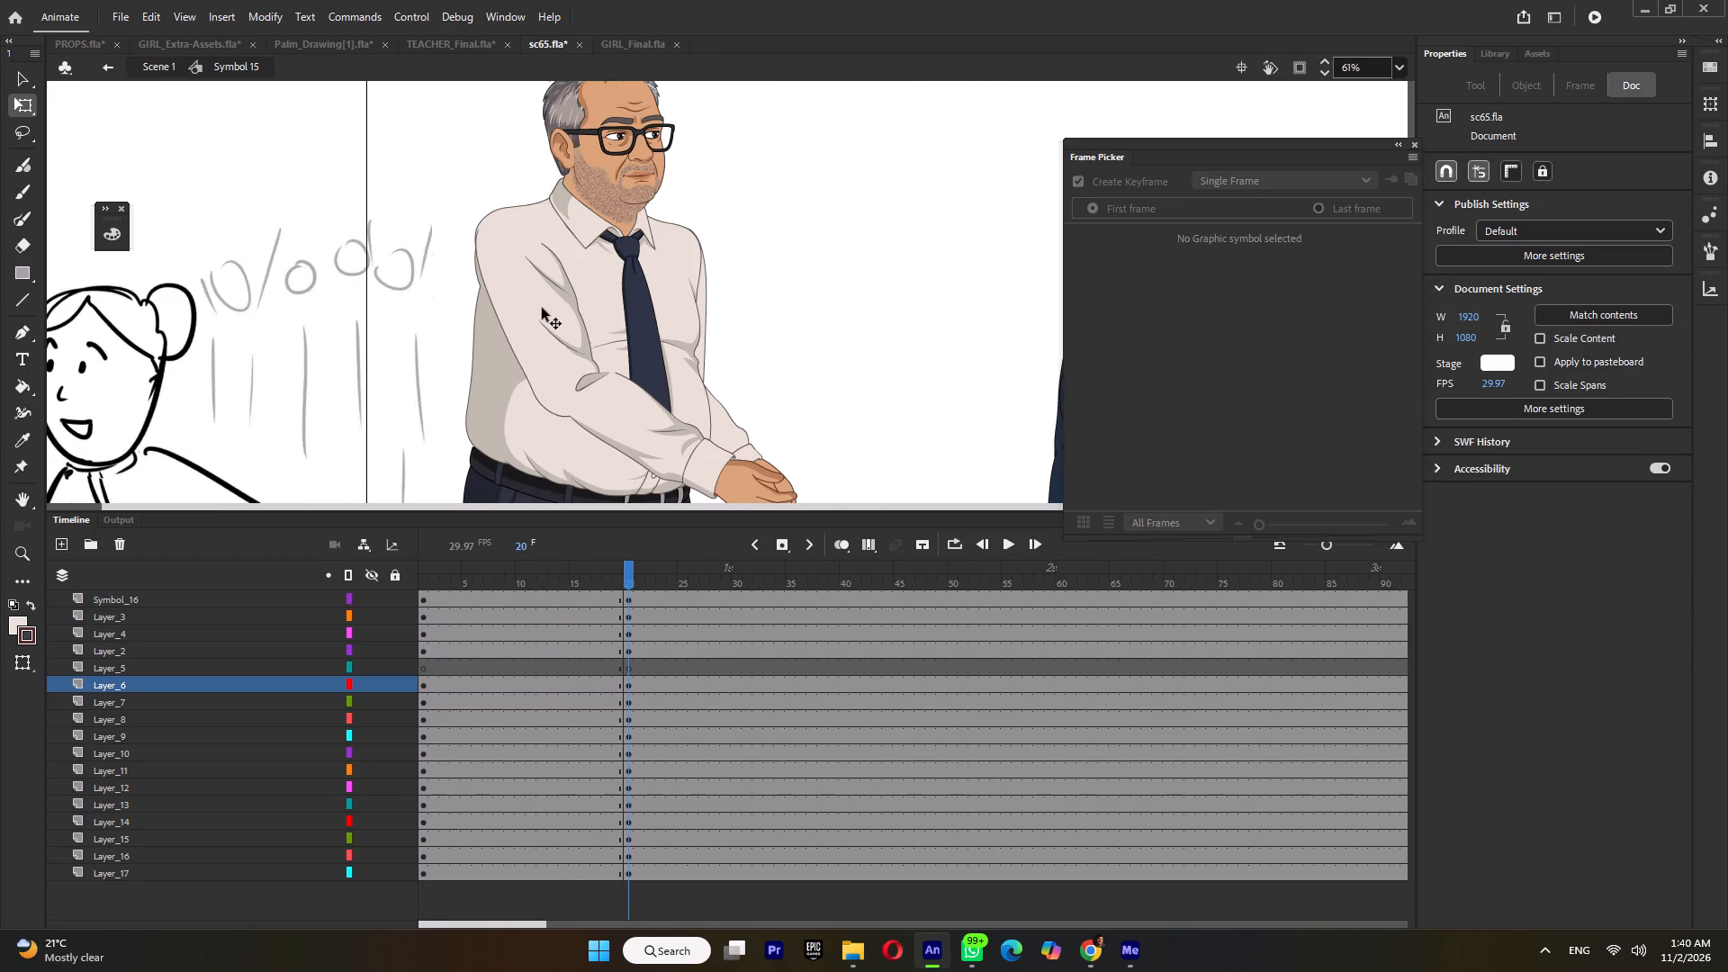
left_click(532, 293)
left_click(1136, 252)
left_click(1107, 256)
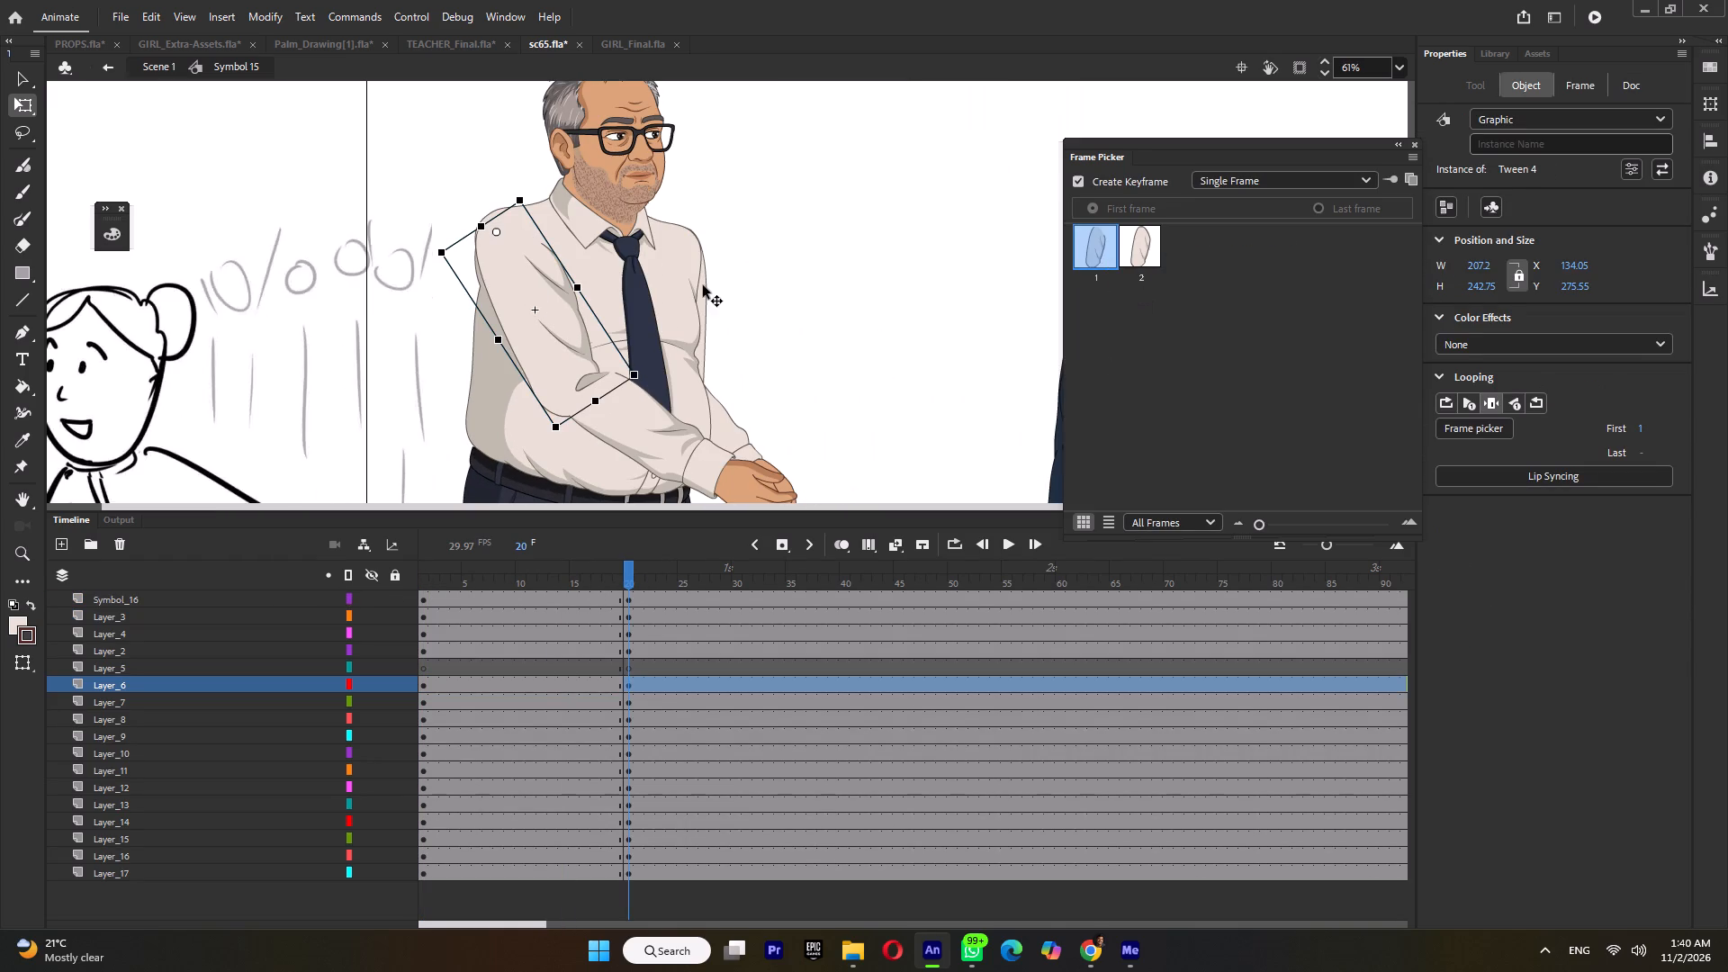
left_click(1134, 264)
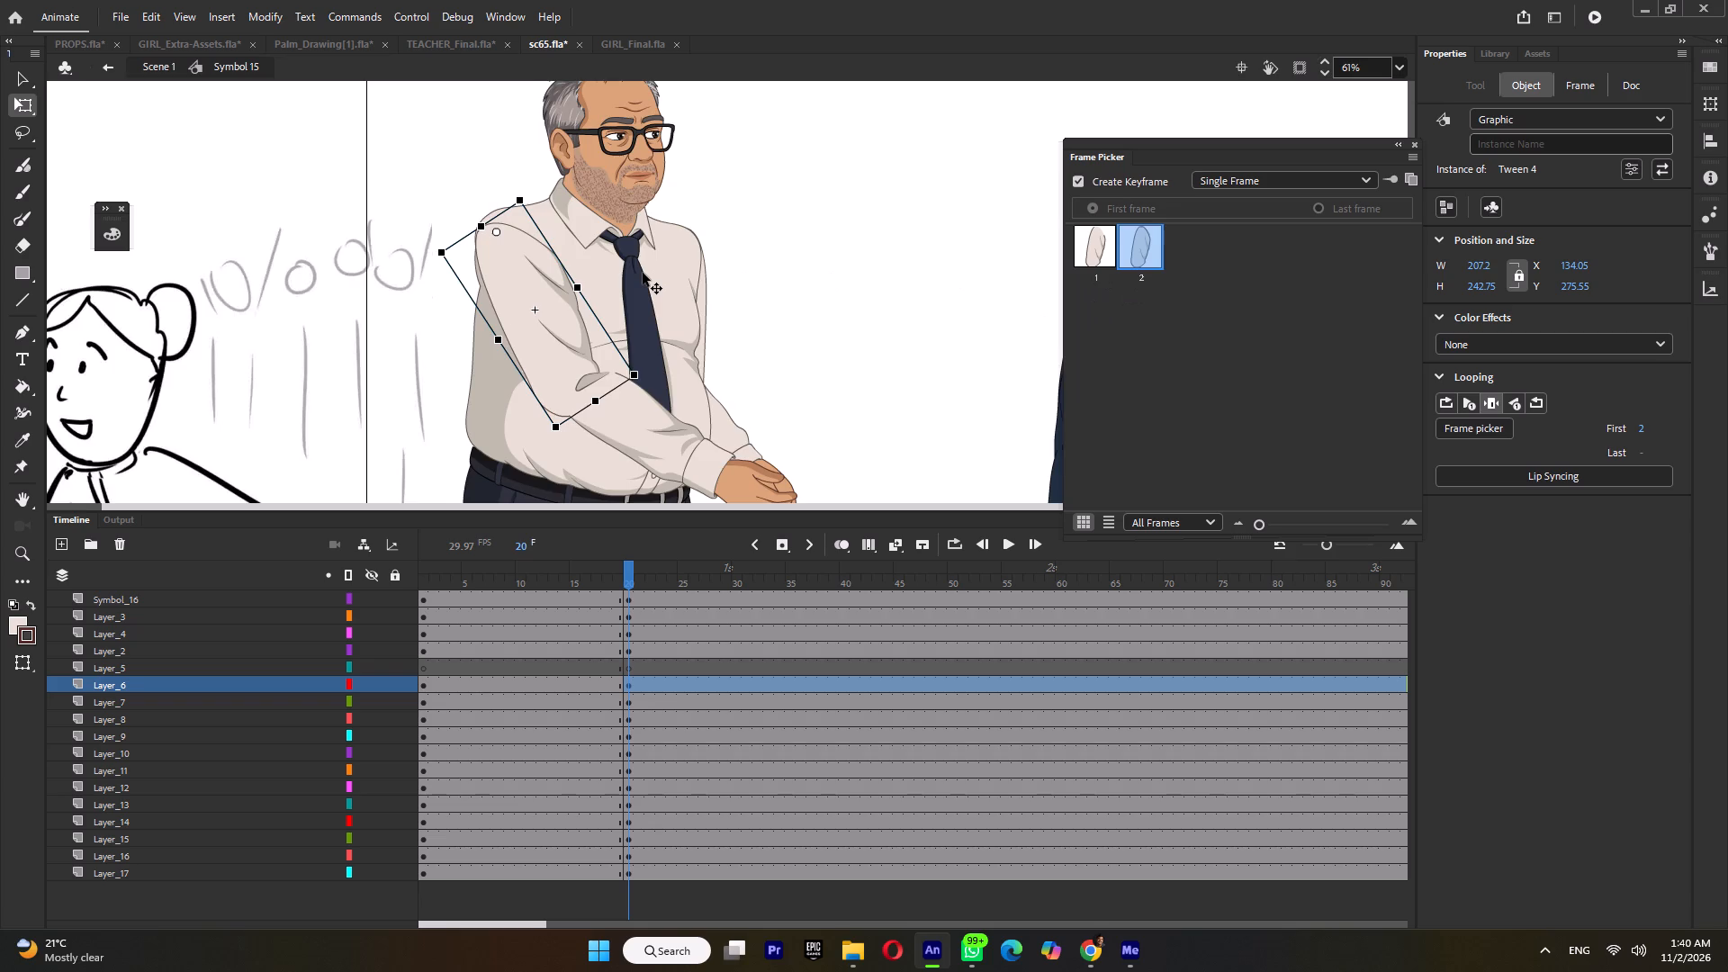
scroll(643, 273, "down", 2, "ctrl")
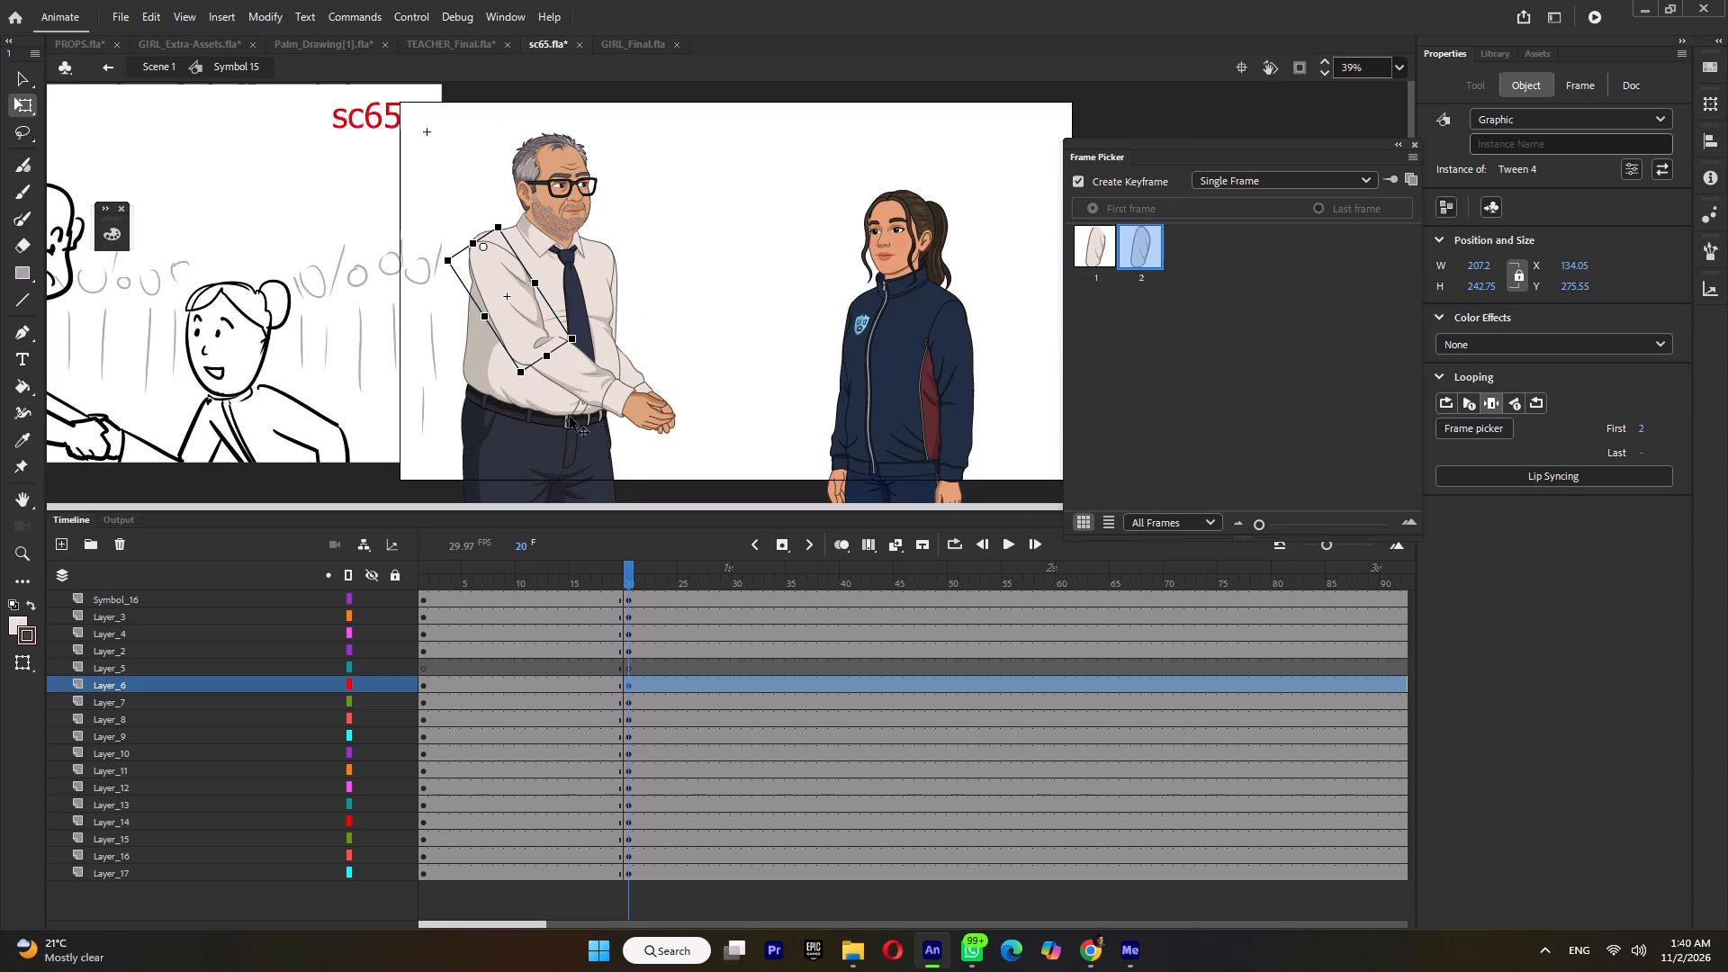
On frame 20, shift the teacher's near forearm back toward the elbow and rotate it counterclockwise to raise the cuff.
left_click(606, 566)
left_click(632, 569)
left_click(528, 328)
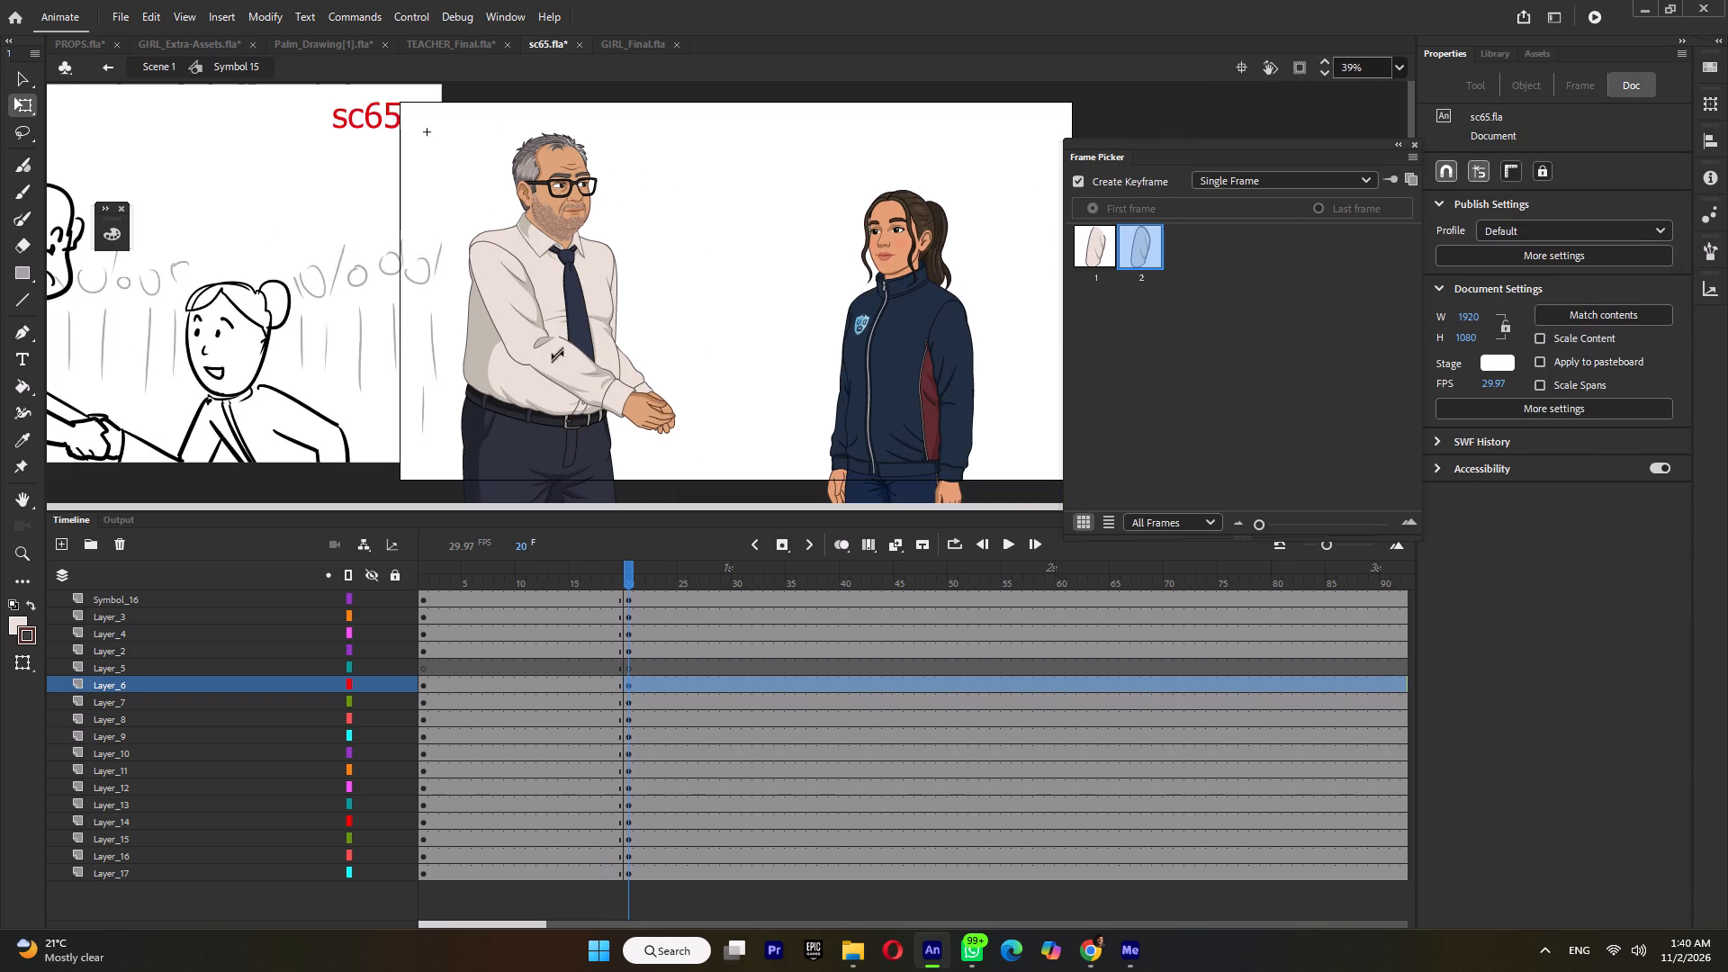
left_click(576, 367)
scroll(570, 369, "up", 10, "ctrl")
left_click_drag(558, 364, 555, 364)
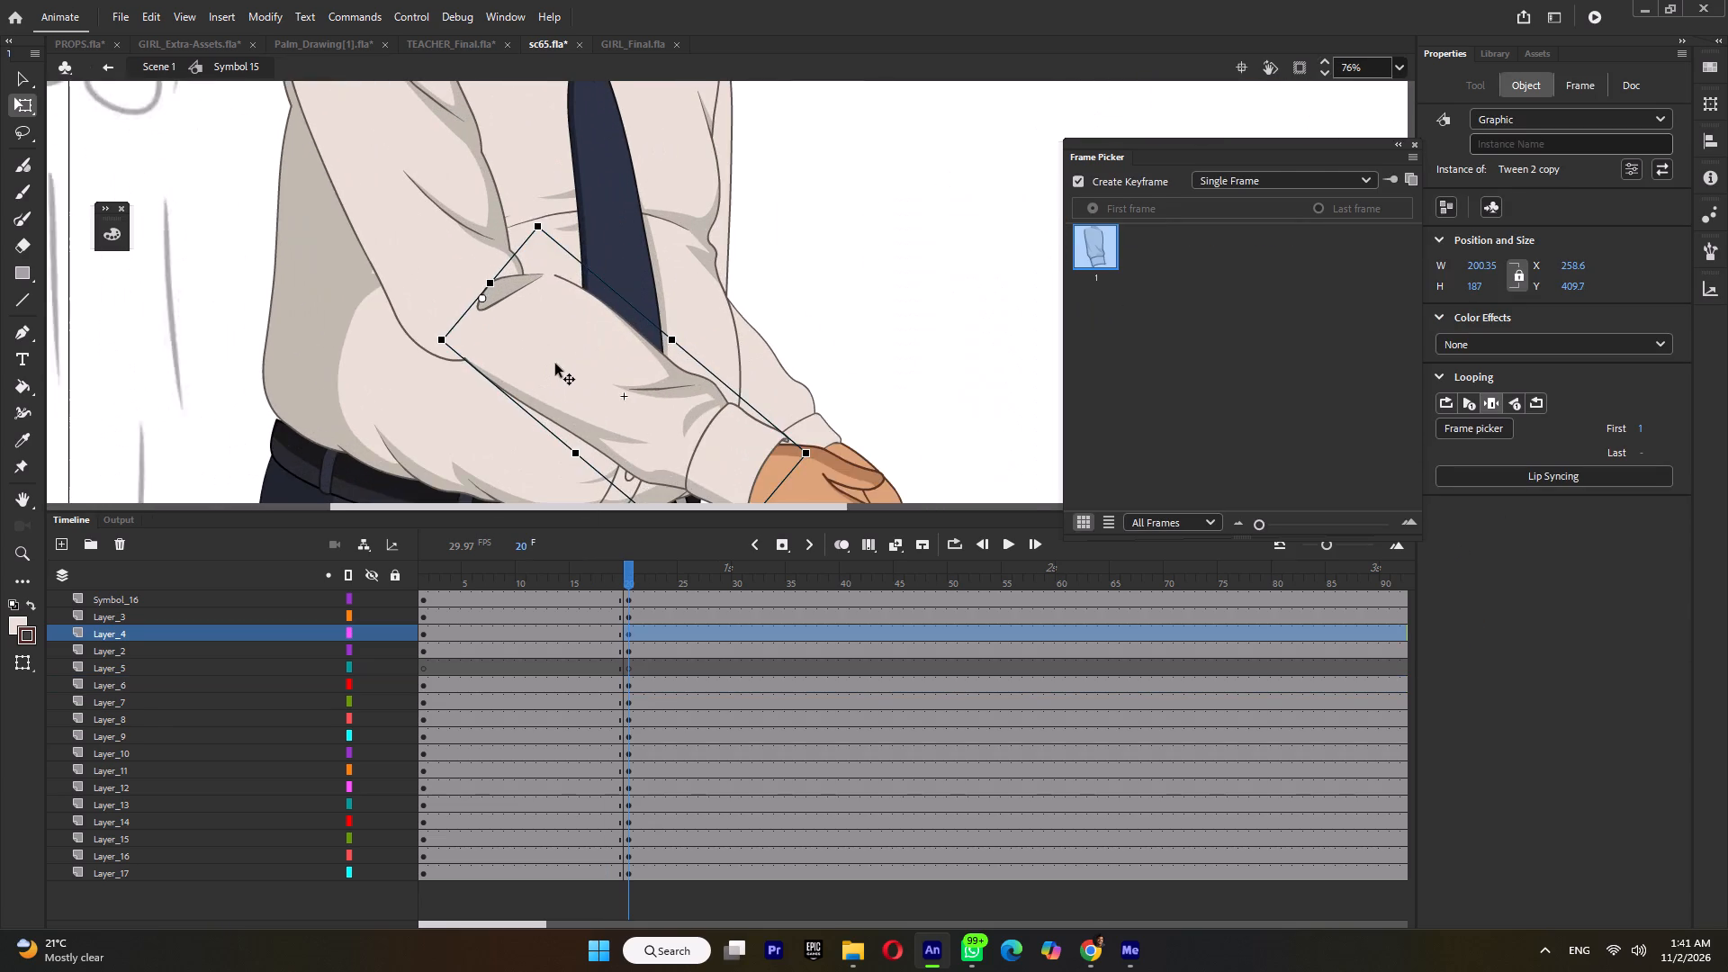
left_click_drag(555, 364, 509, 354)
scroll(509, 354, "down", 6, "ctrl")
left_click_drag(642, 409, 666, 370)
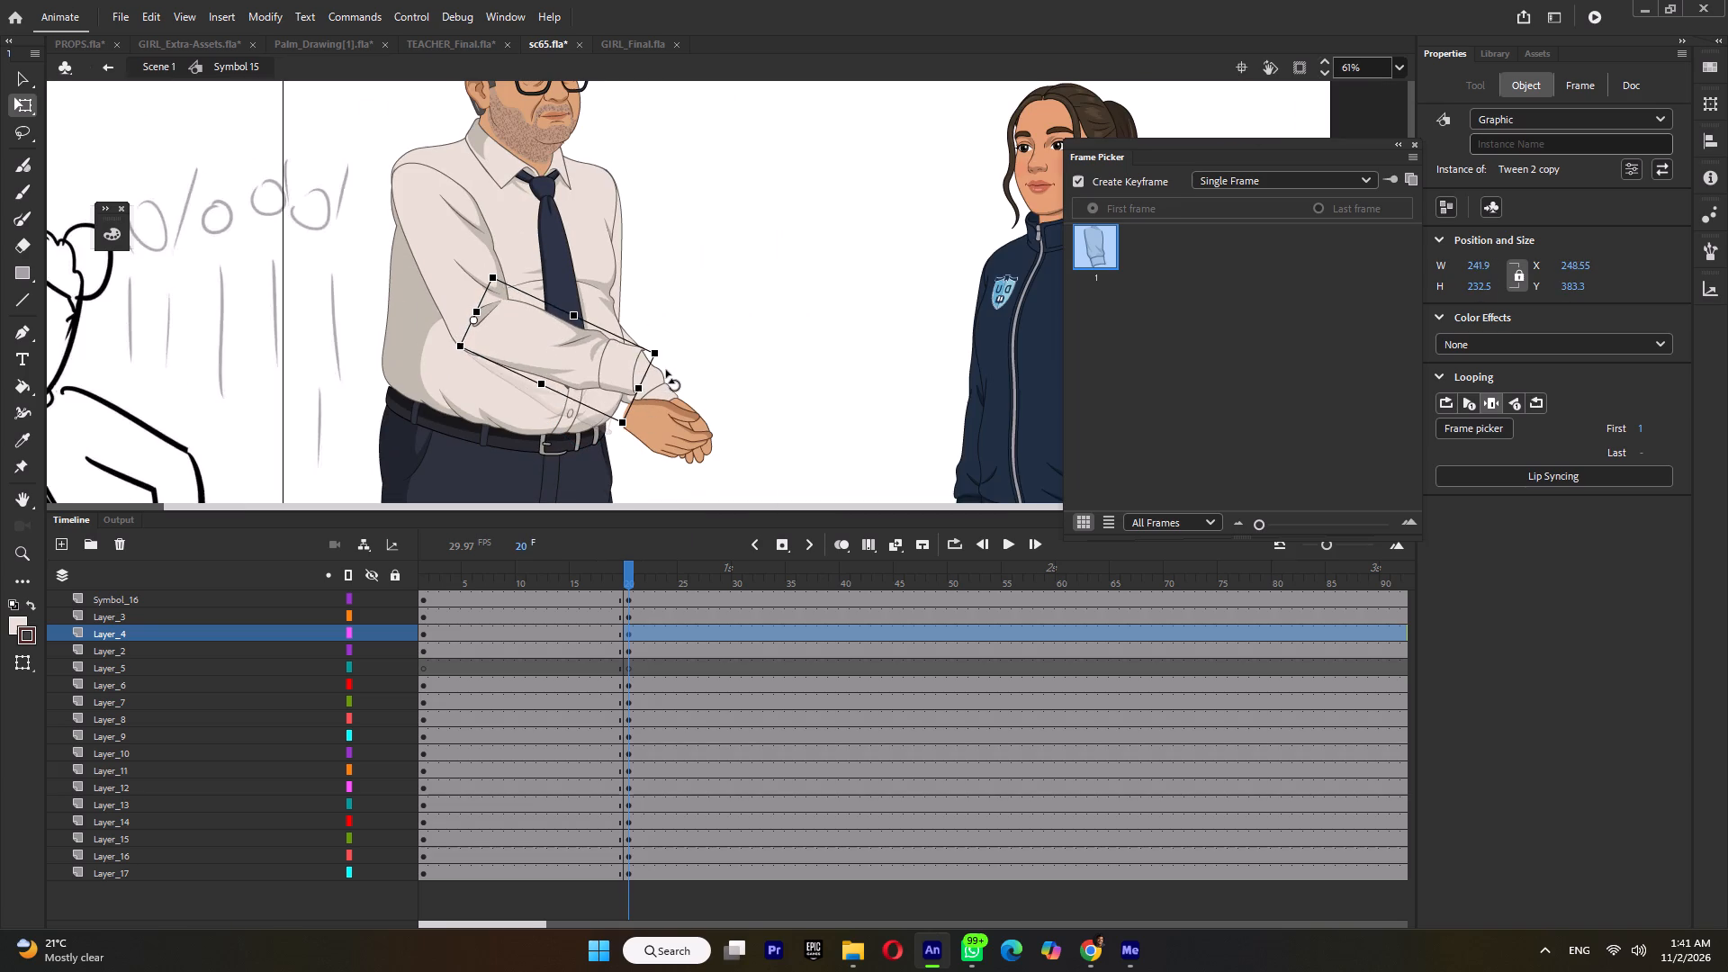
left_click_drag(666, 370, 667, 375)
Move the teacher's near hand up onto the raised near cuff and rotate it slightly counterclockwise.
left_click(651, 413)
scroll(651, 420, "up", 5, "ctrl")
left_click_drag(654, 427, 676, 339)
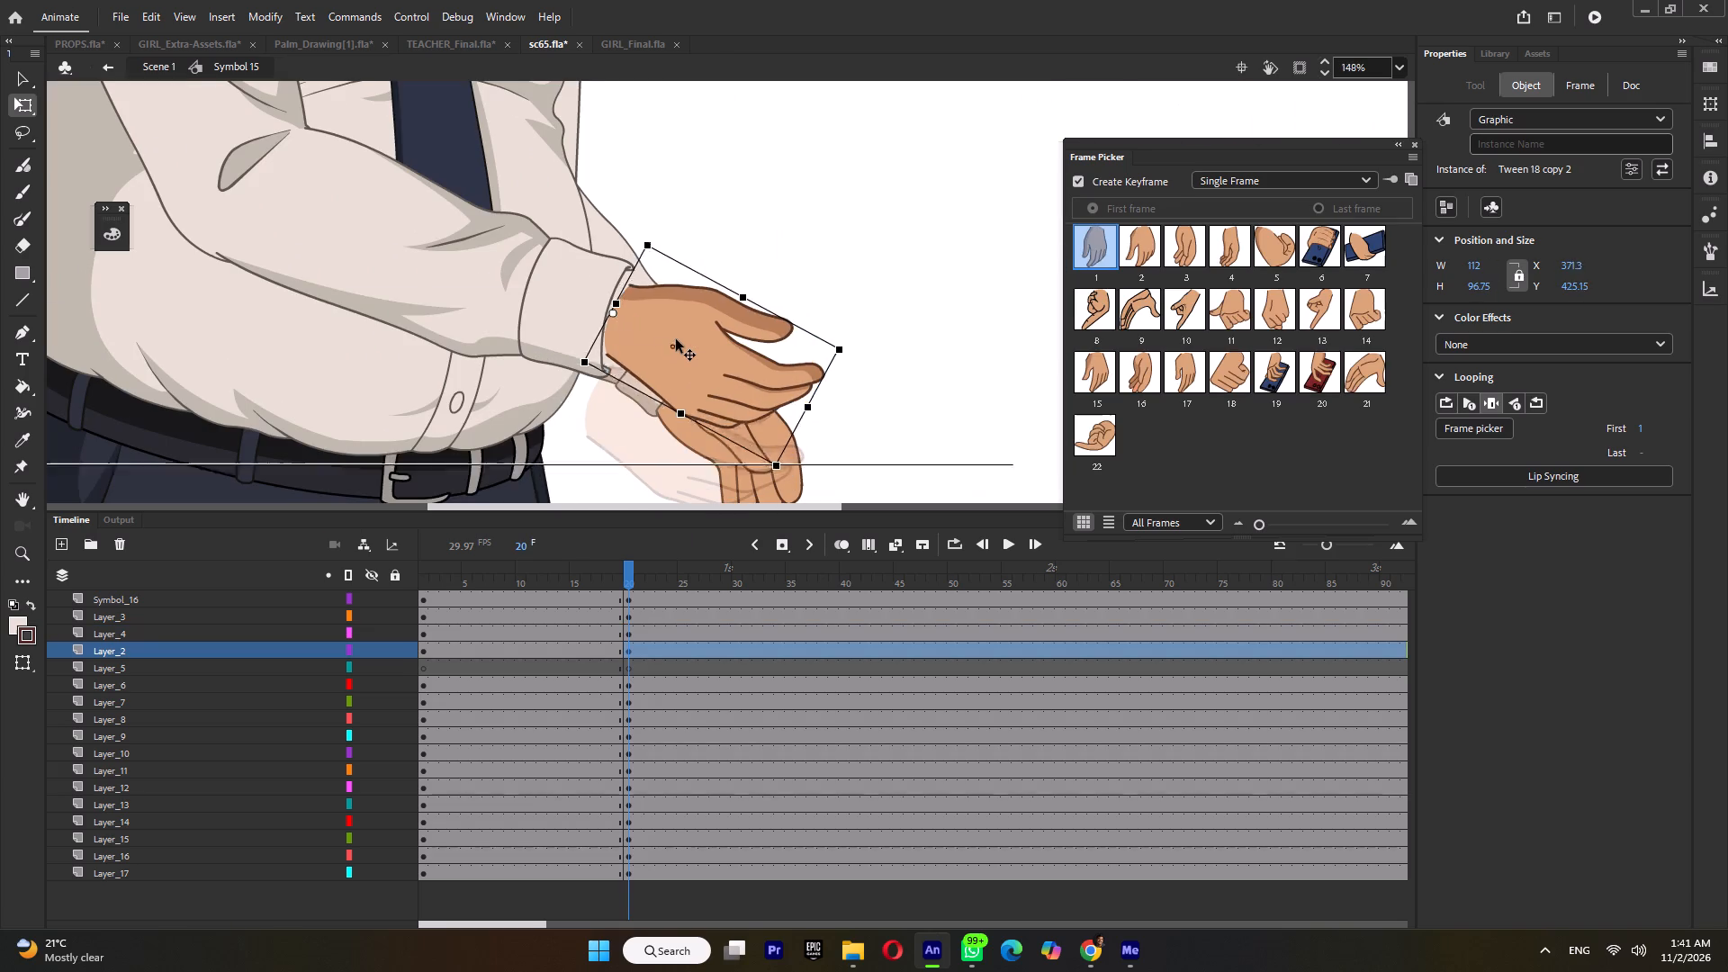
left_click_drag(676, 339, 664, 334)
left_click_drag(835, 346, 846, 310)
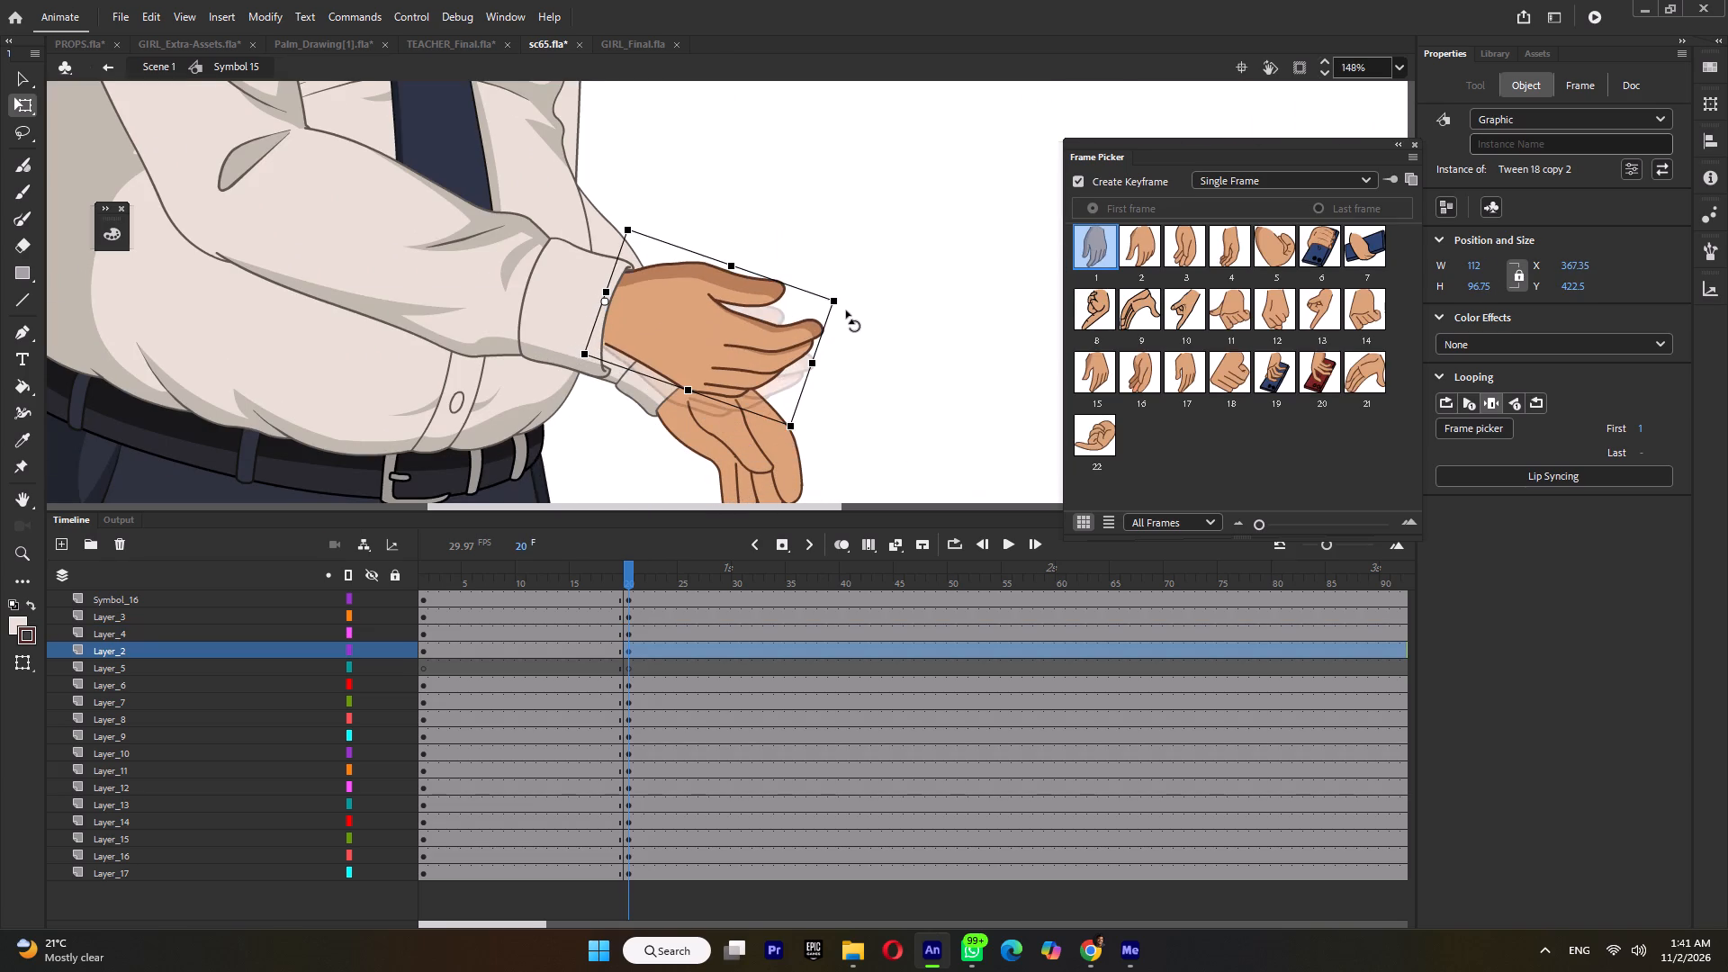
left_click_drag(846, 310, 846, 313)
left_click_drag(728, 342, 713, 352)
Select the teacher's far forearm and rotate it clockwise, lowering its cuff below the near hand.
scroll(715, 343, "down", 3, "ctrl")
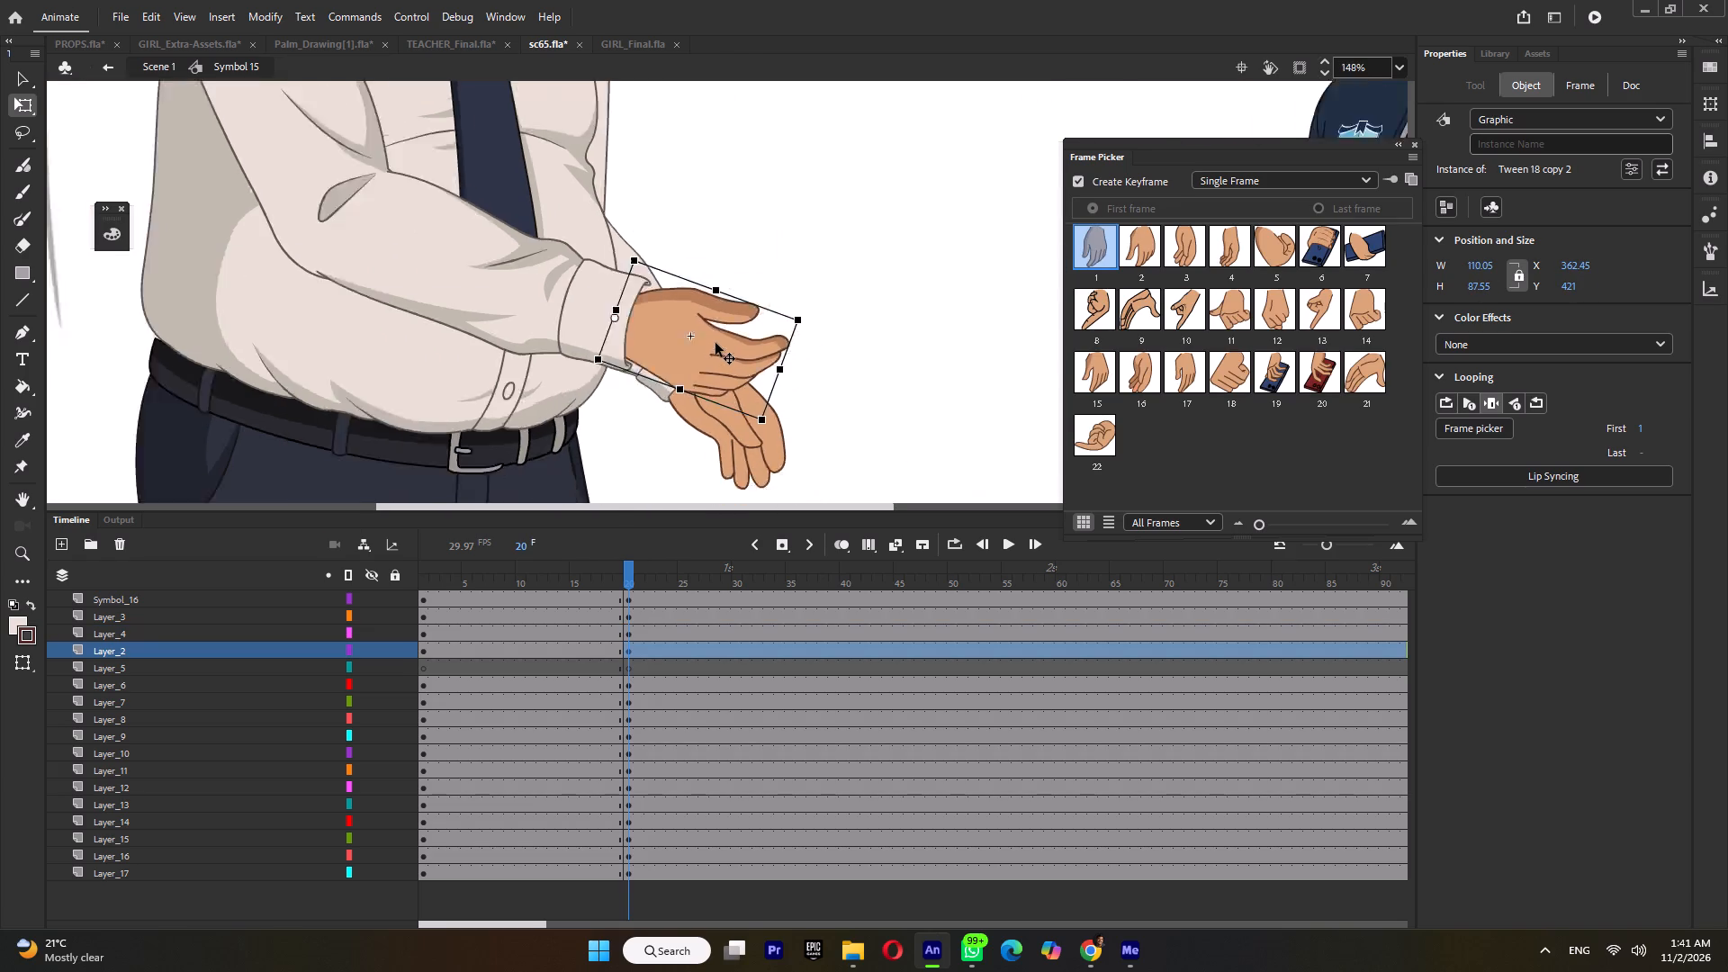
scroll(715, 343, "down", 2, "ctrl")
left_click(674, 295)
left_click(670, 289)
left_click(673, 271)
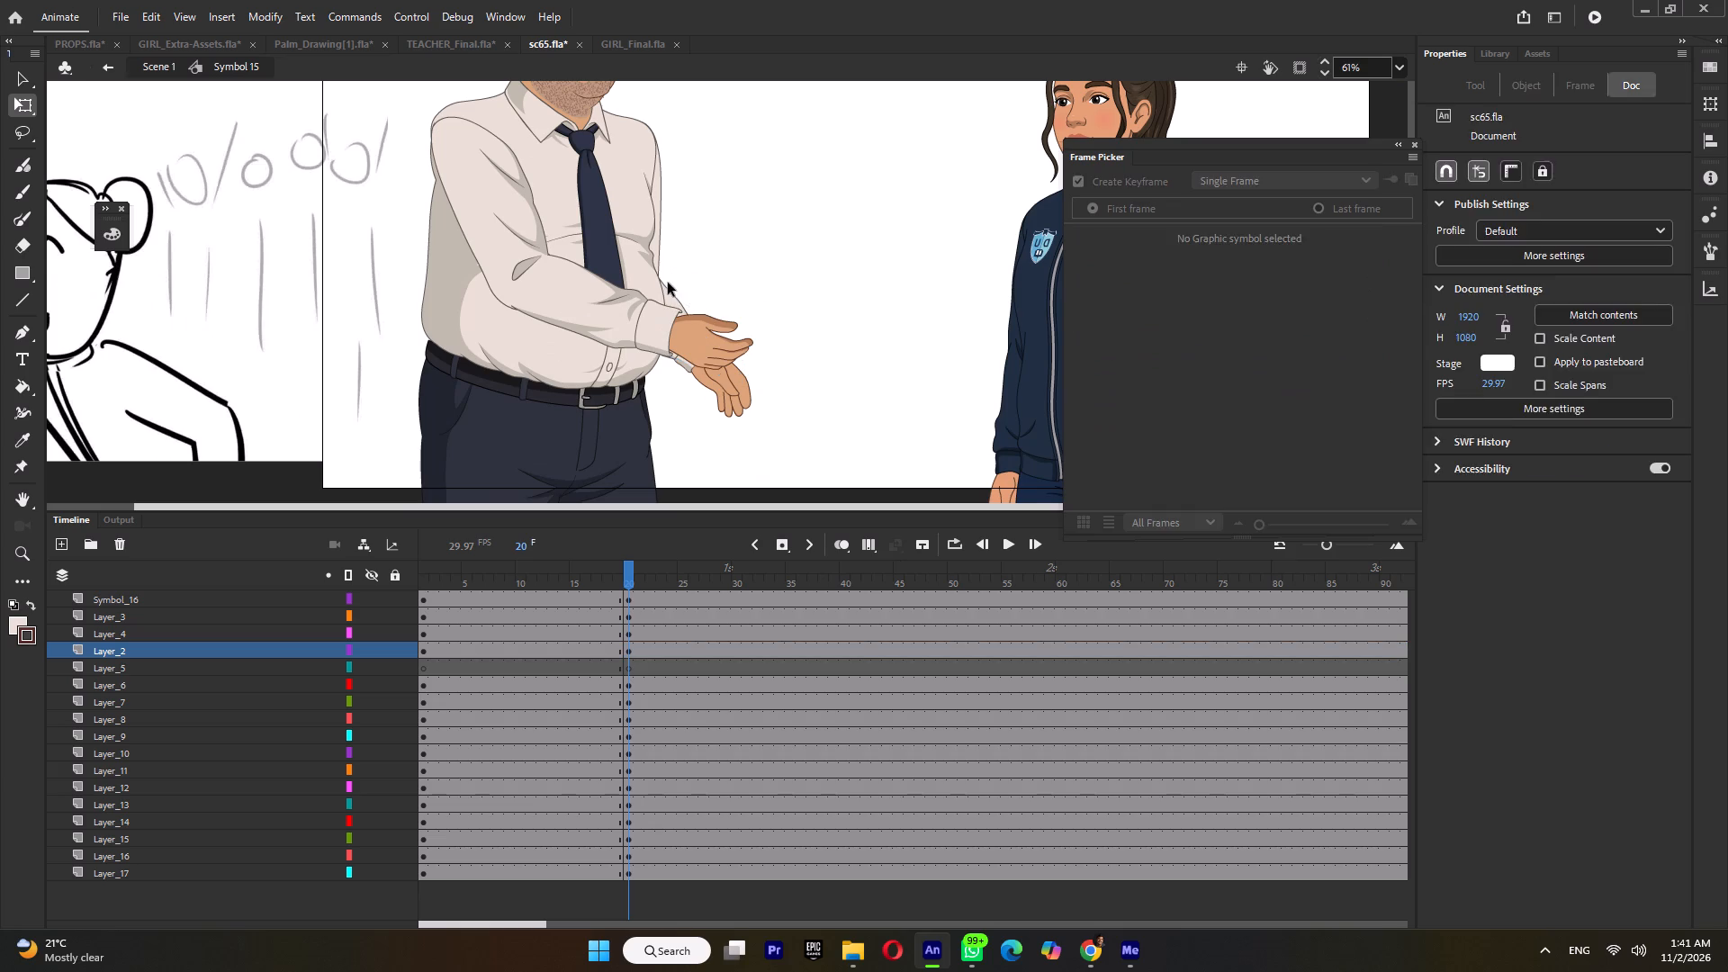
left_click(668, 284)
left_click_drag(724, 373, 703, 410)
Move the teacher's far hand onto the lowered far cuff, scale it down slightly and rotate it clockwise.
left_click(724, 400)
scroll(724, 400, "up", 6, "ctrl")
left_click_drag(736, 378, 663, 433)
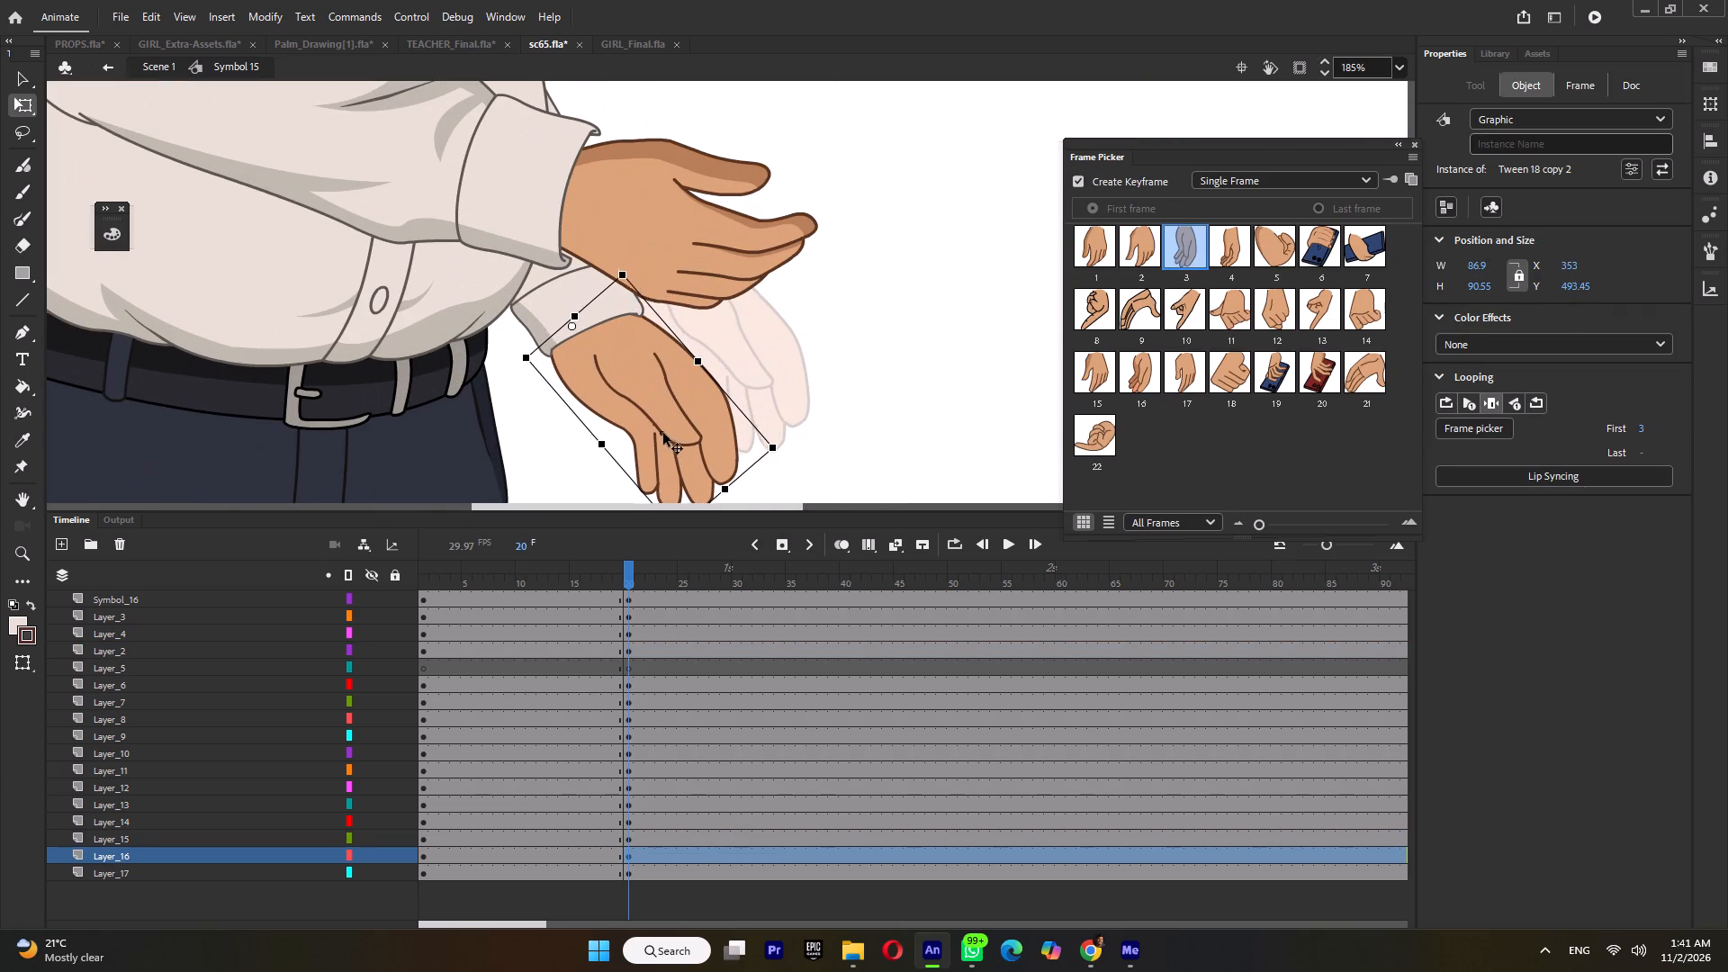
left_click_drag(663, 433, 663, 434)
left_click(774, 451, "shift")
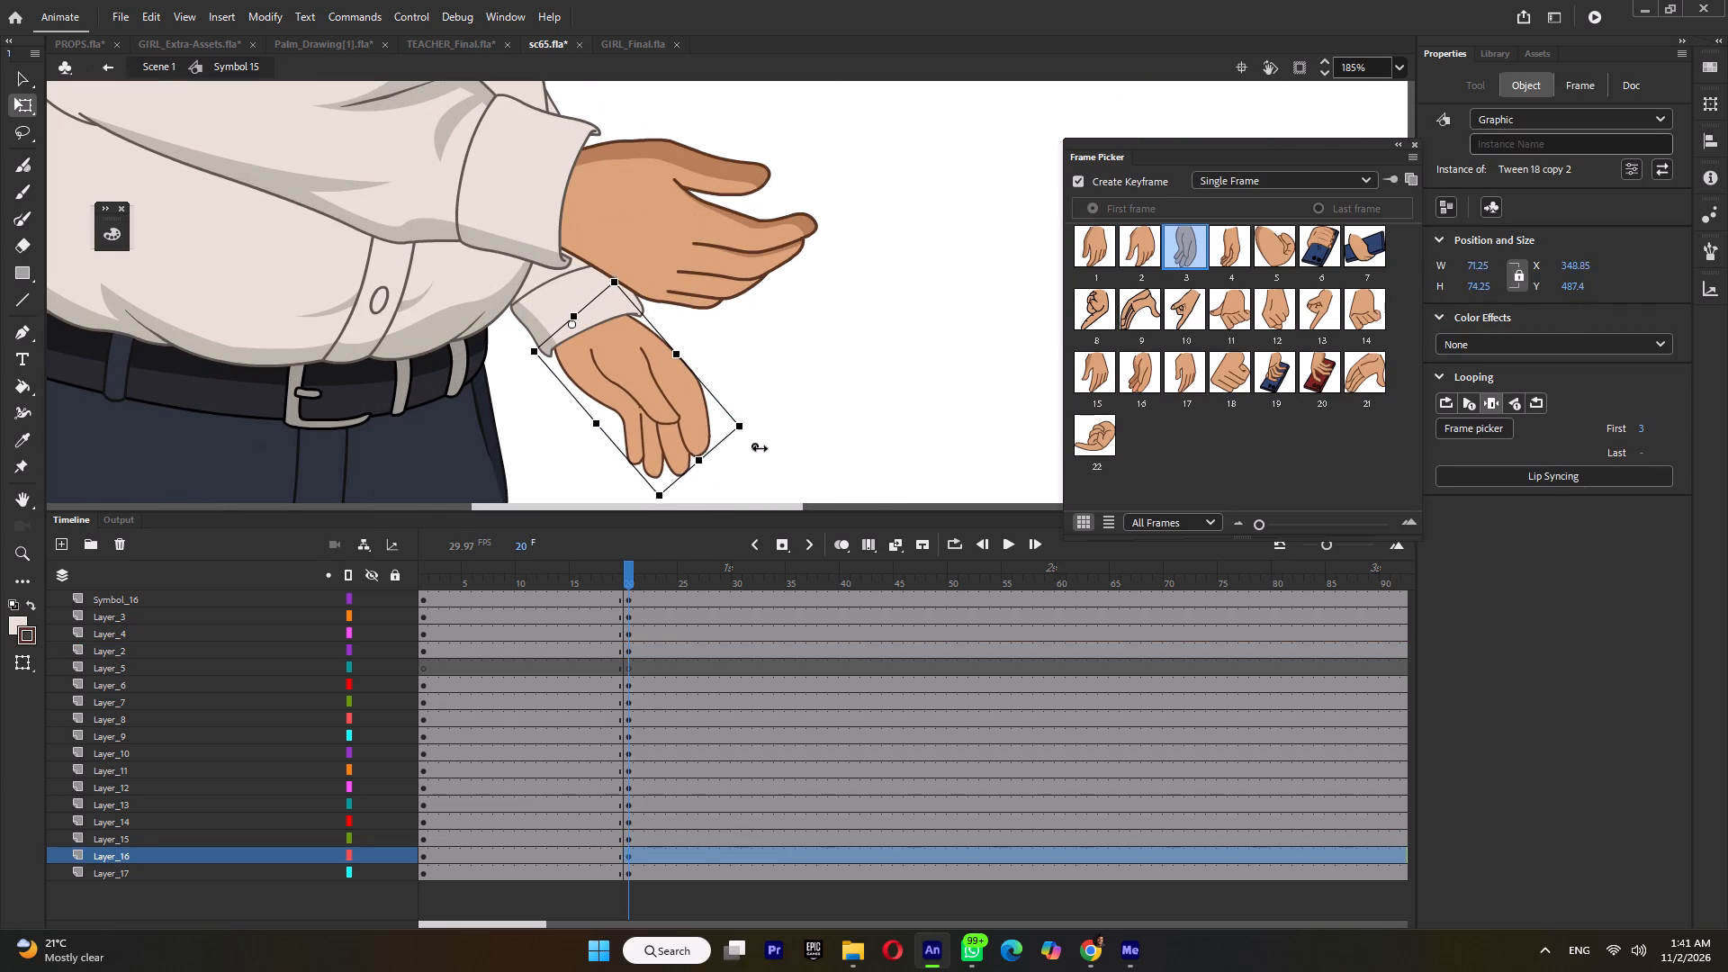
scroll(769, 363, "down", 5, "ctrl")
left_click_drag(773, 404, 769, 418)
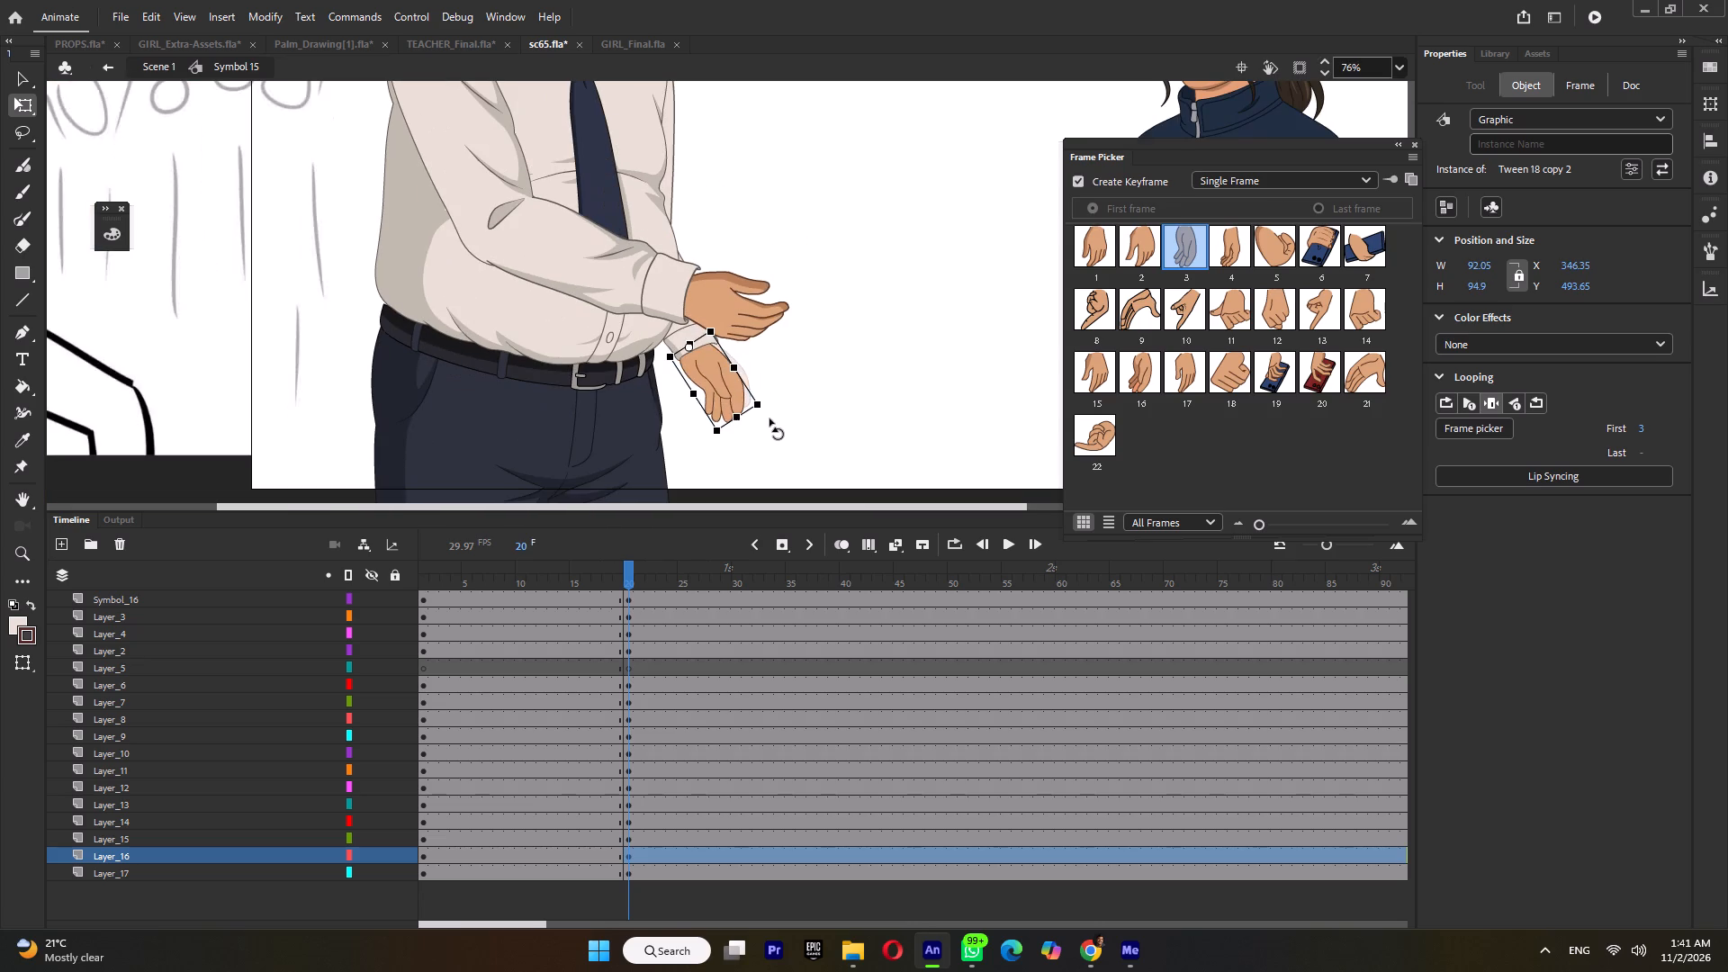
left_click_drag(769, 418, 769, 419)
scroll(724, 378, "up", 8, "ctrl")
left_click_drag(686, 357, 700, 344)
scroll(699, 351, "down", 10, "ctrl")
left_click(767, 357, "ctrl")
scroll(767, 357, "down", 2, "ctrl")
Save sc65.fla and compare the teacher's frame 20 pose with the pose before it.
key("ctrl+s")
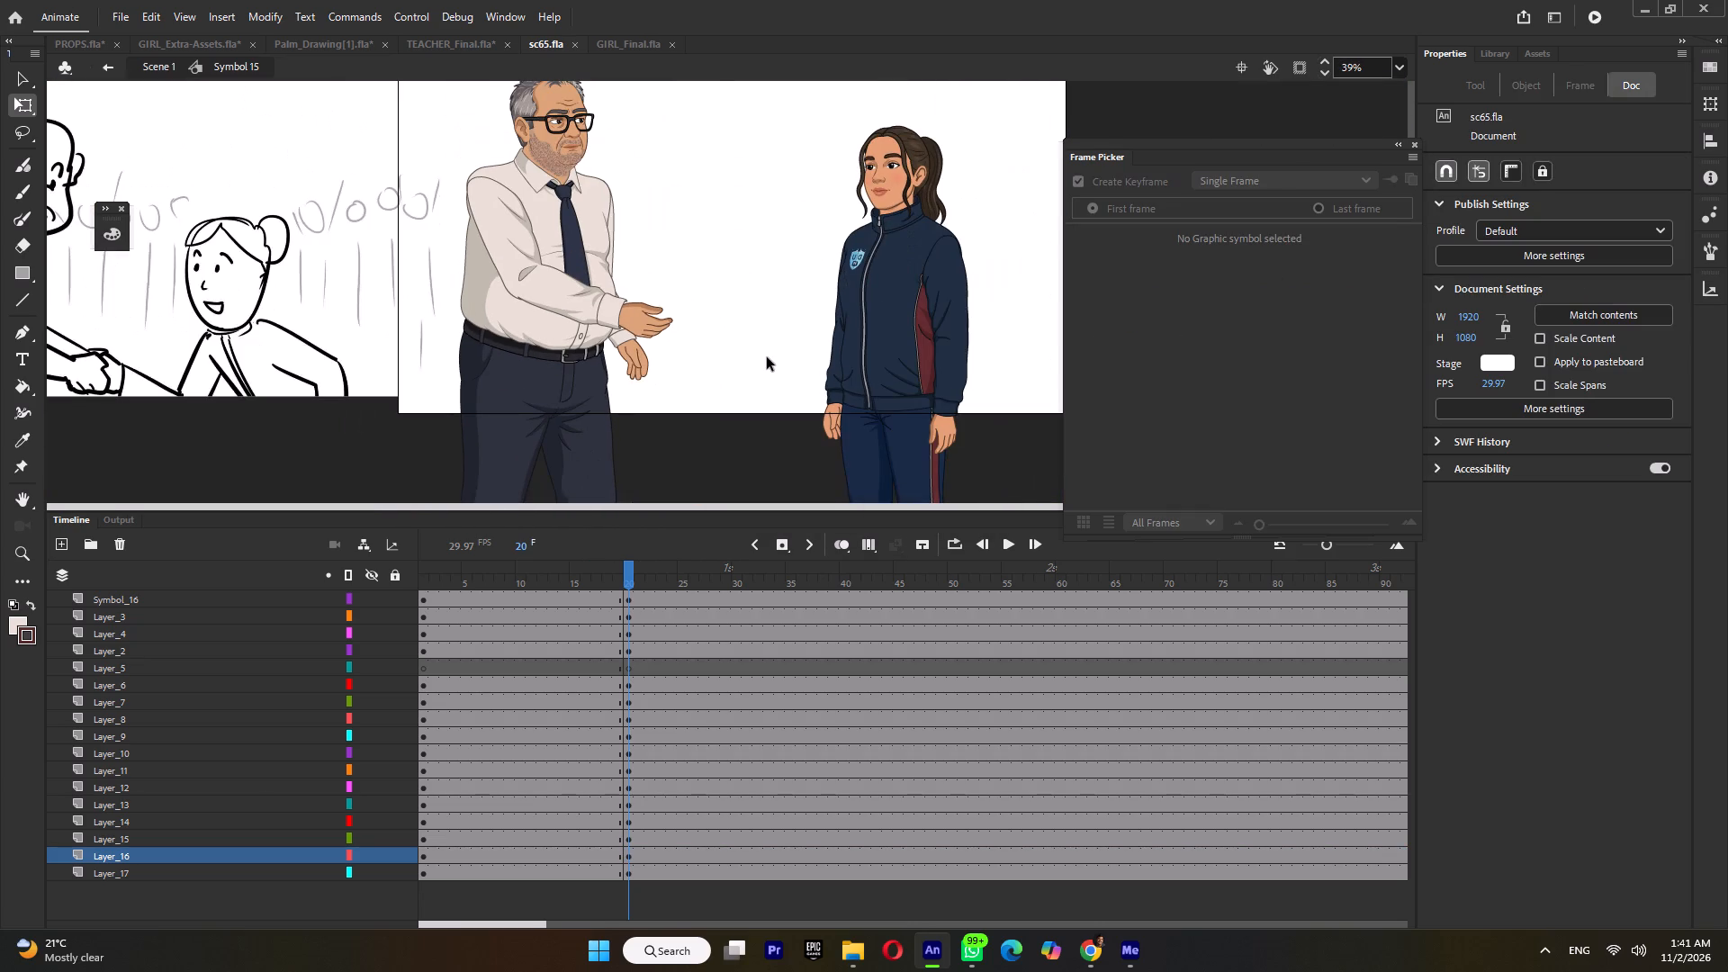
left_click(596, 580)
left_click(626, 579)
scroll(587, 324, "down", 4, "ctrl")
key("ctrl+s")
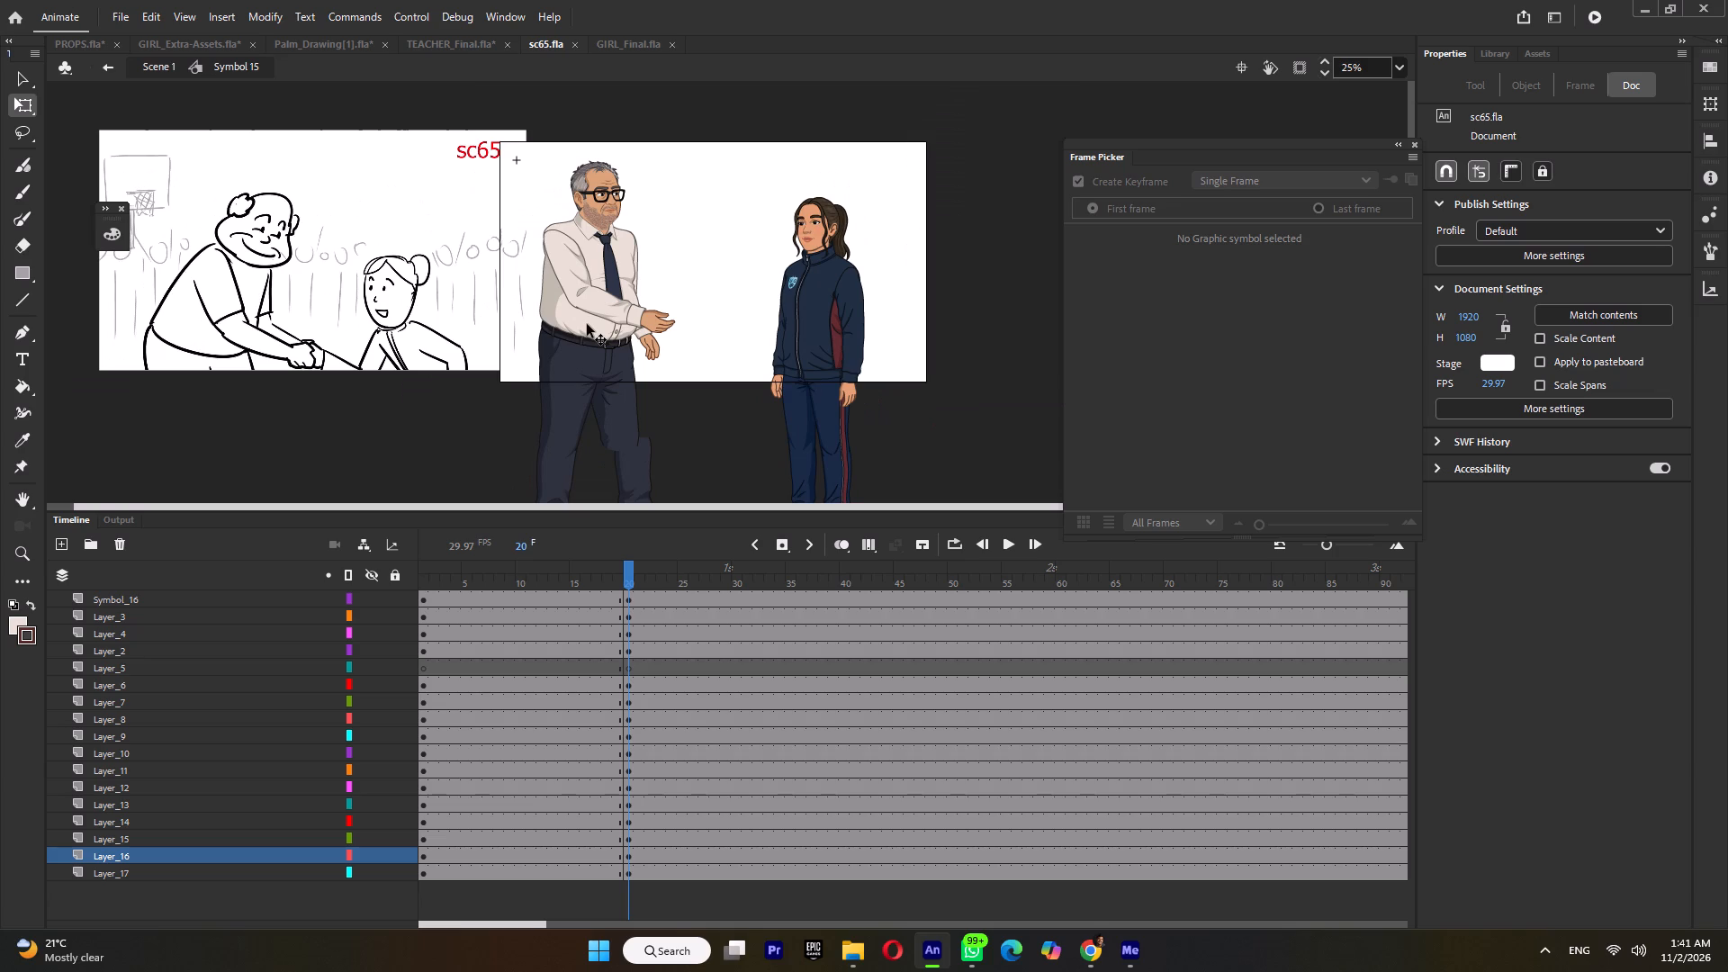
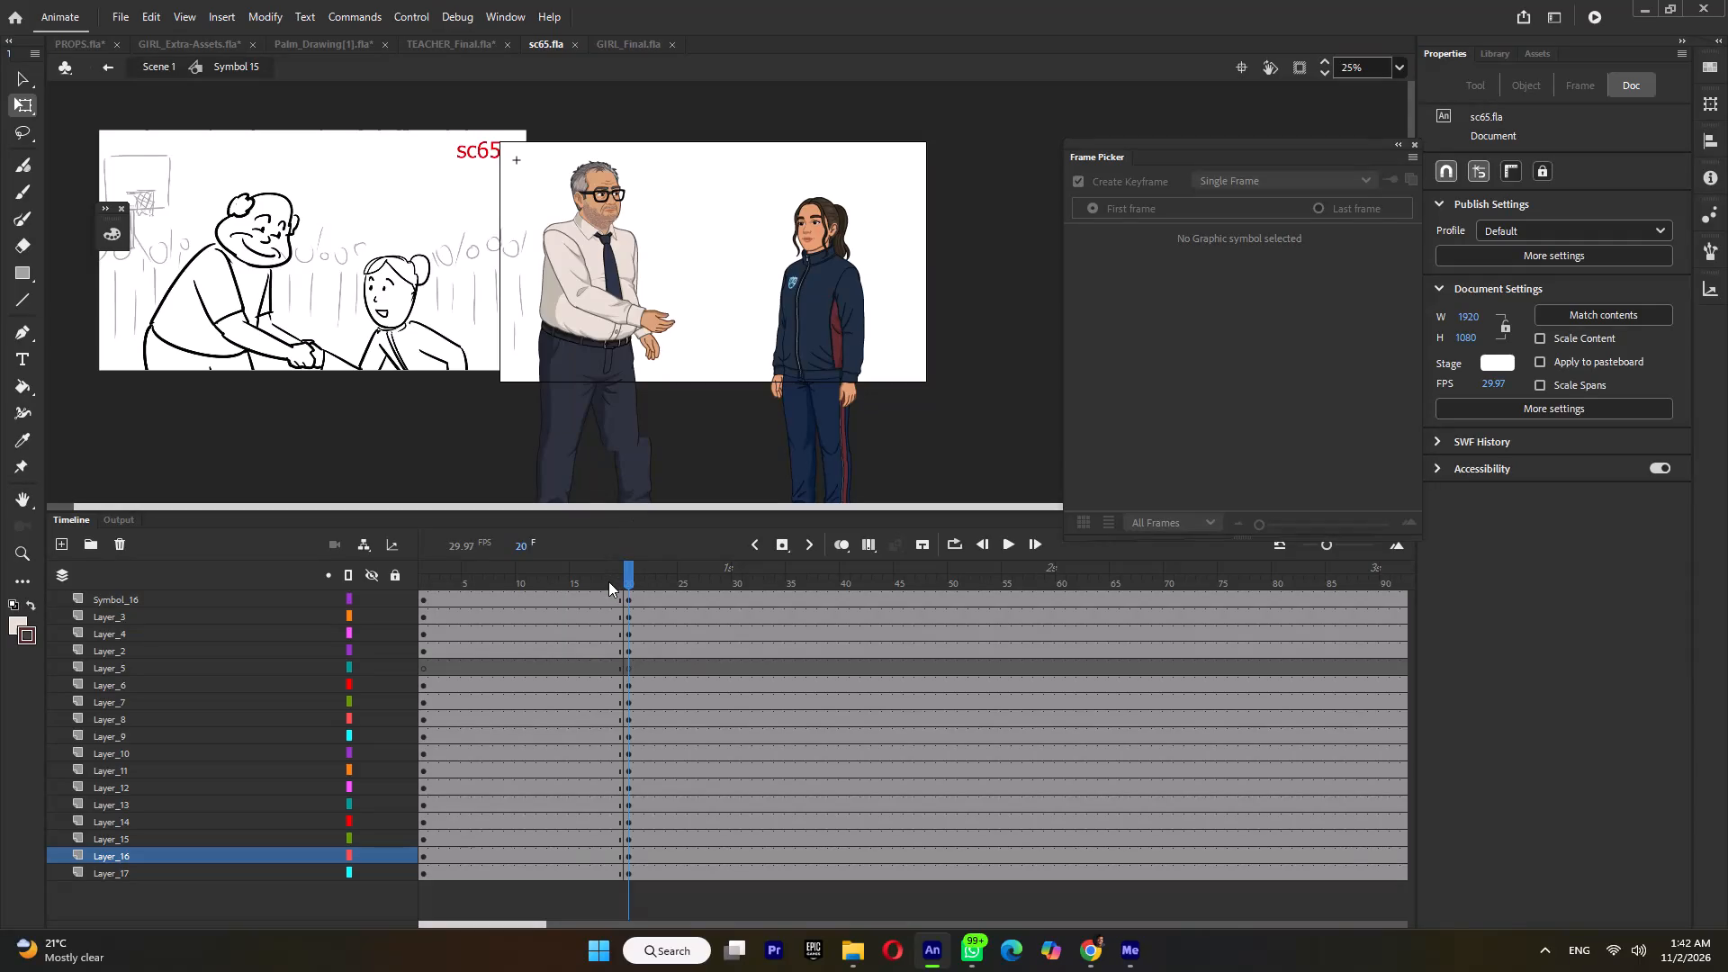
Scrub back and forth across frame 20 to compare the teacher's leaning pose with his upright pose.
left_click(607, 582)
left_click(630, 573)
left_click_drag(595, 576, 501, 588)
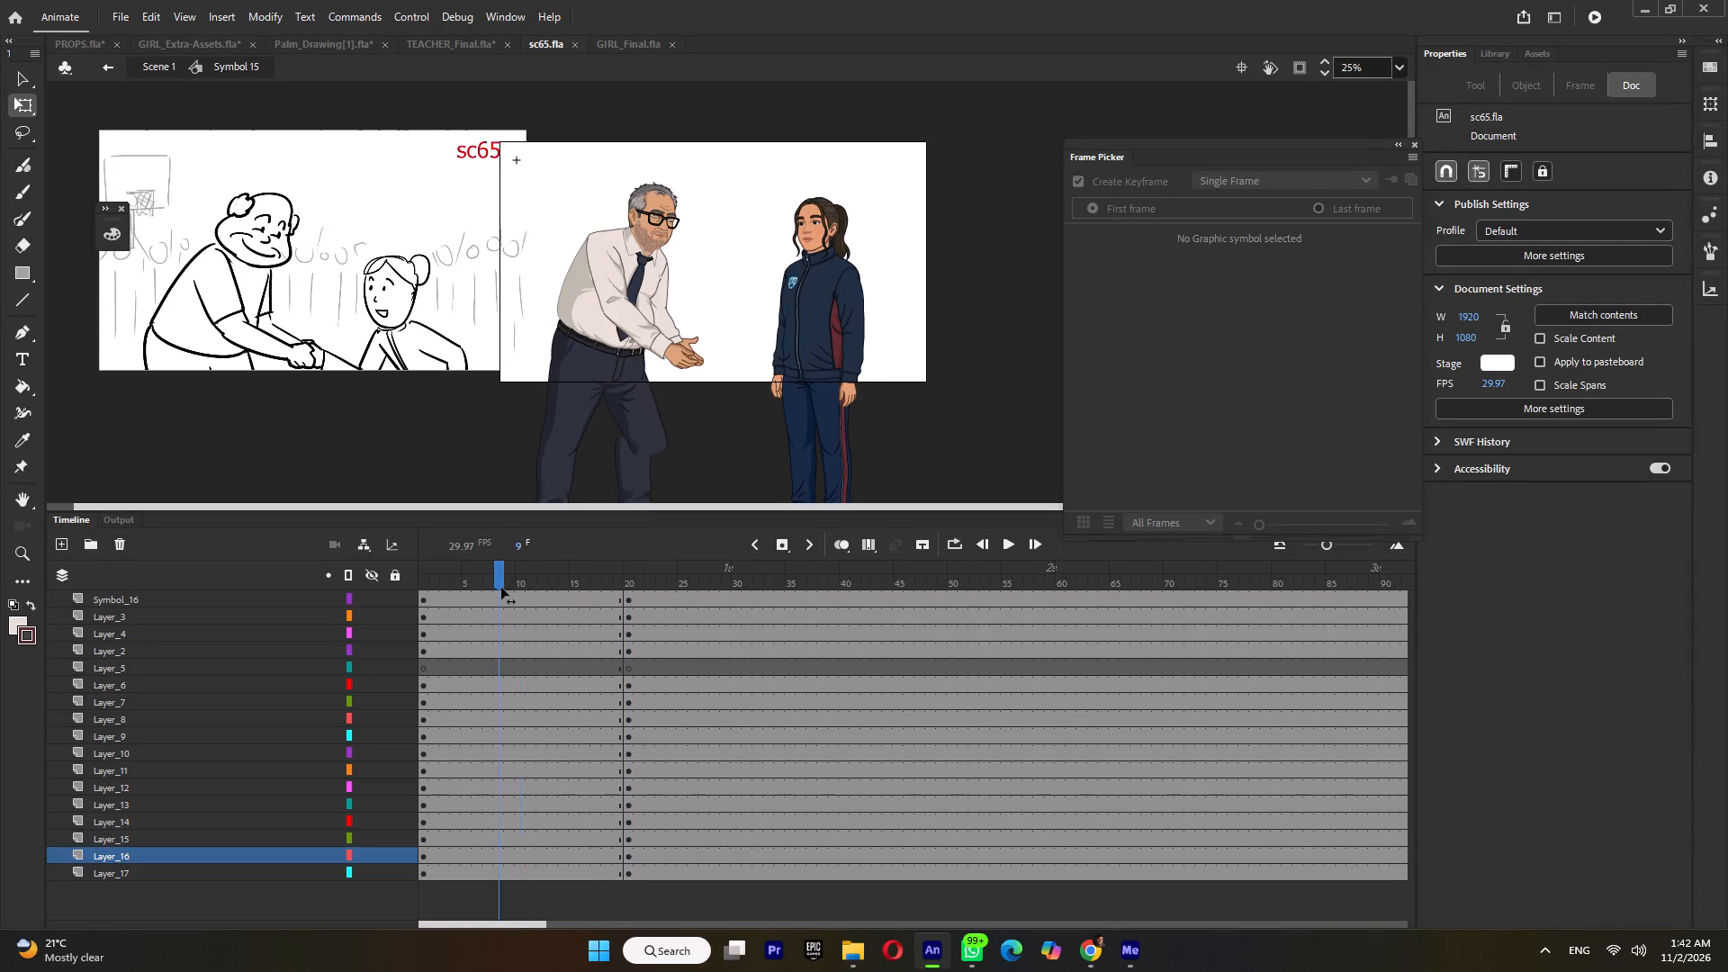
left_click_drag(501, 588, 662, 602)
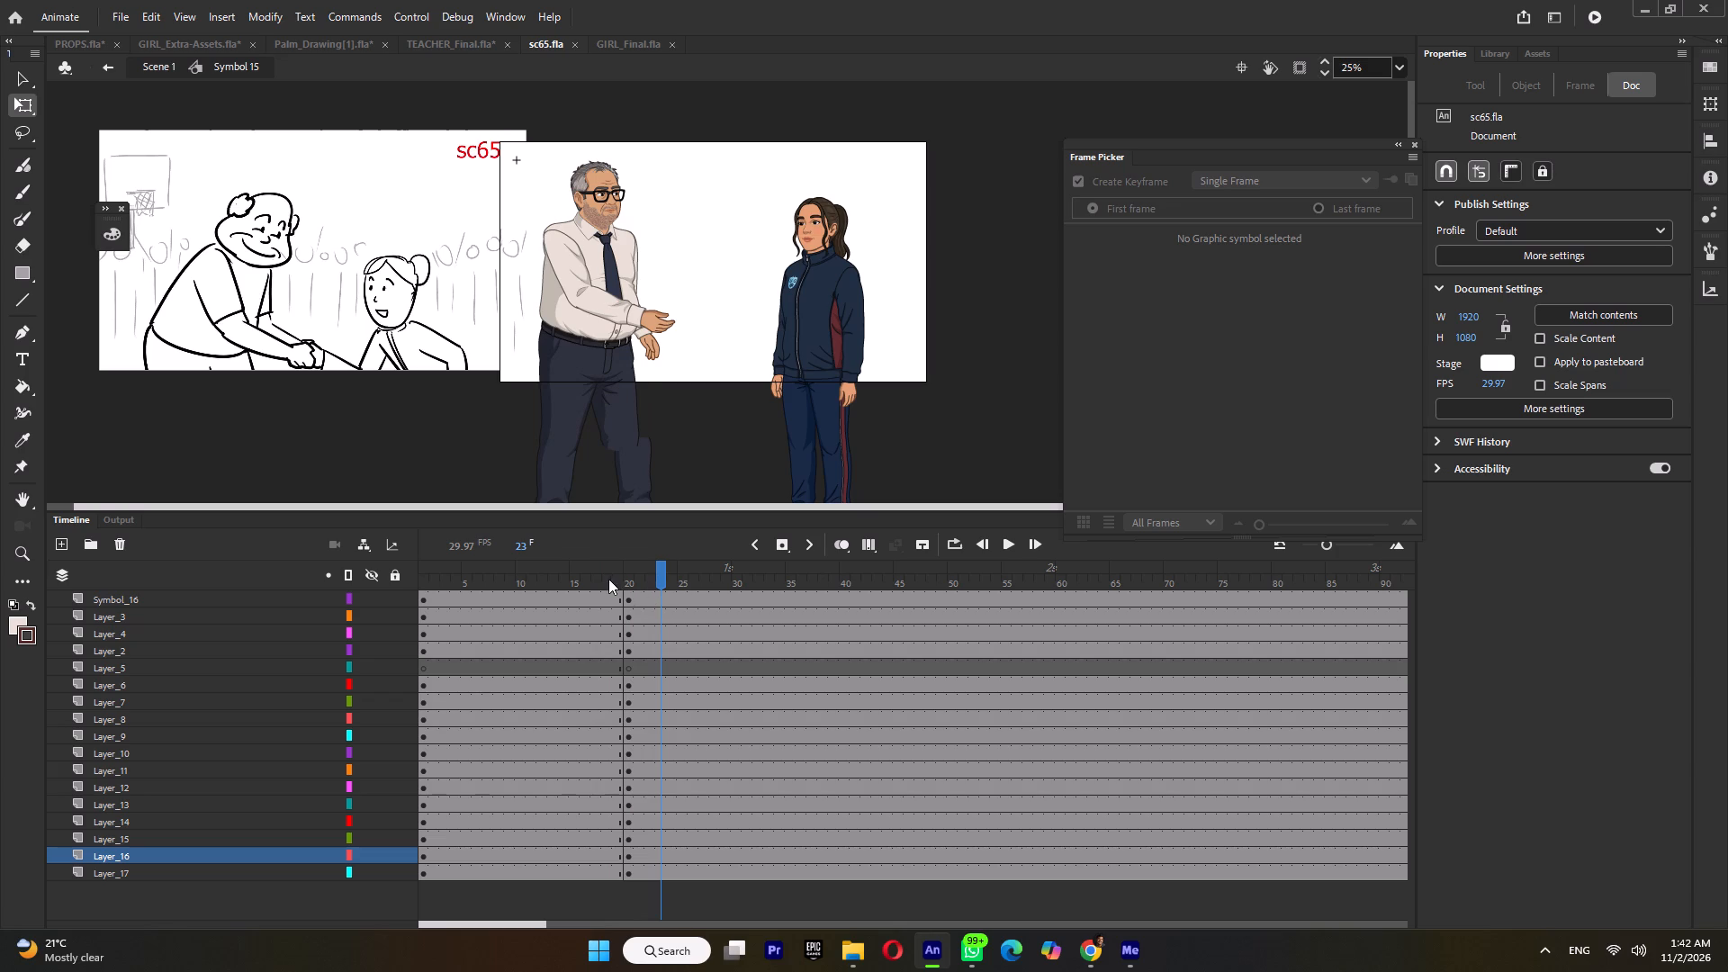
left_click(608, 579)
left_click(634, 576)
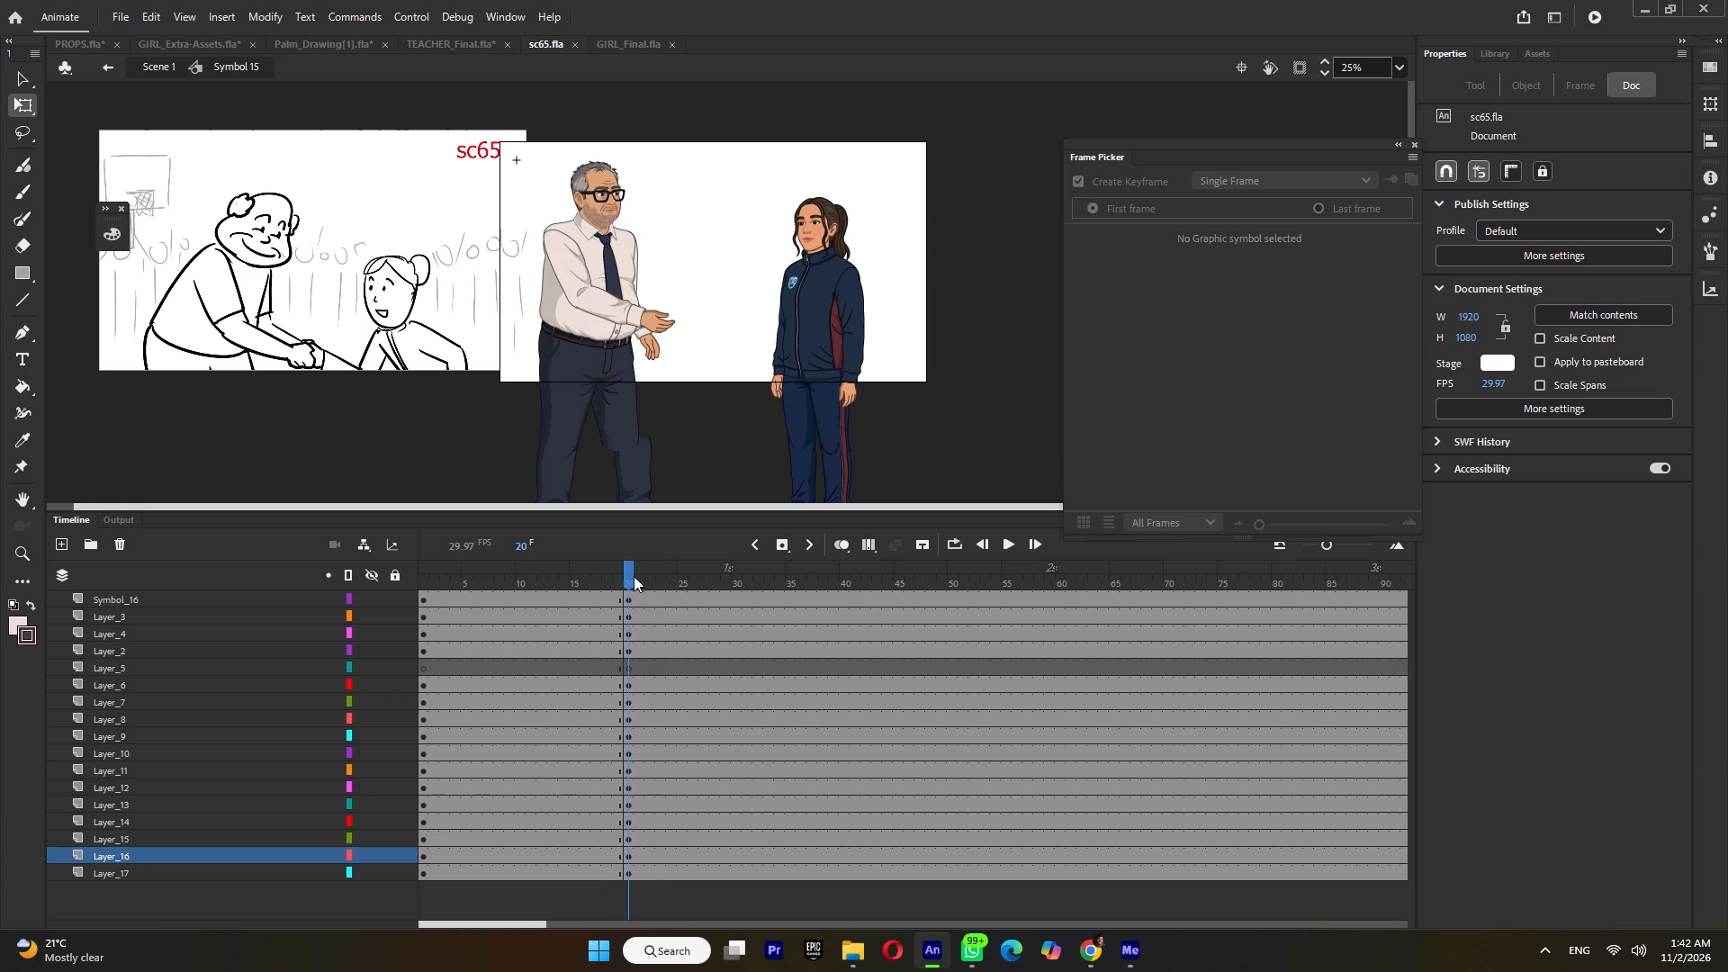
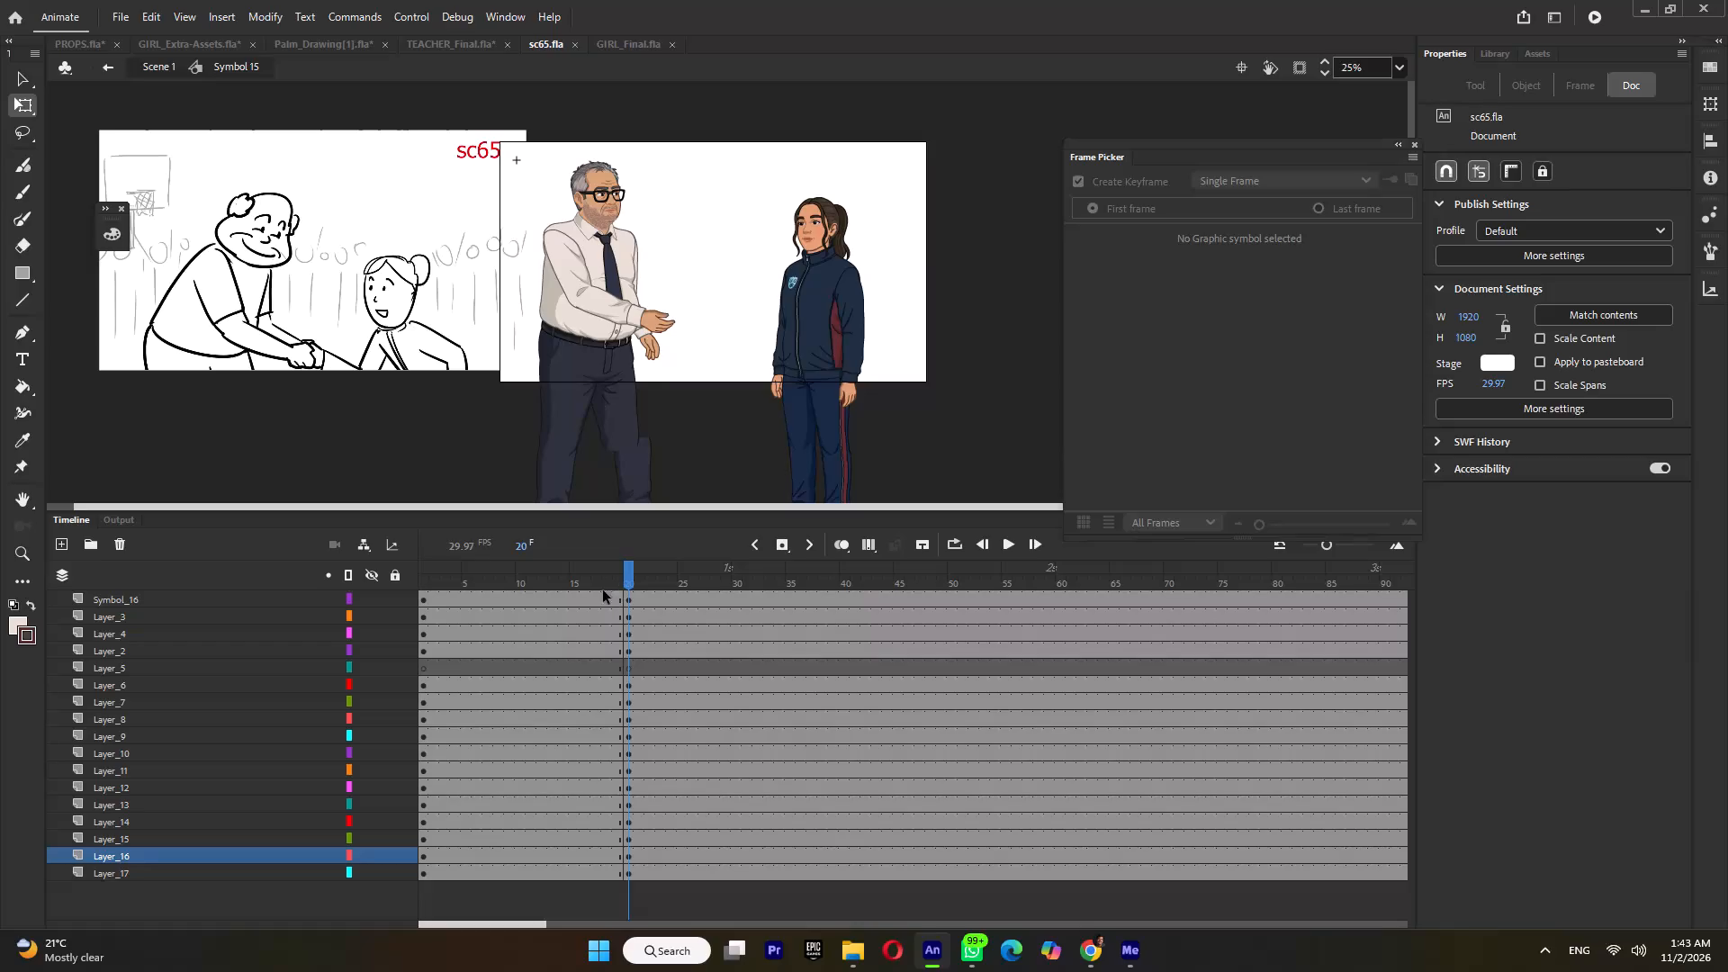
Compare the teacher's upright pose on frame 20 with his leaning pose on frame 13 inside Symbol 15.
left_click(598, 582)
left_click(628, 584)
left_click(687, 422)
left_click(553, 562)
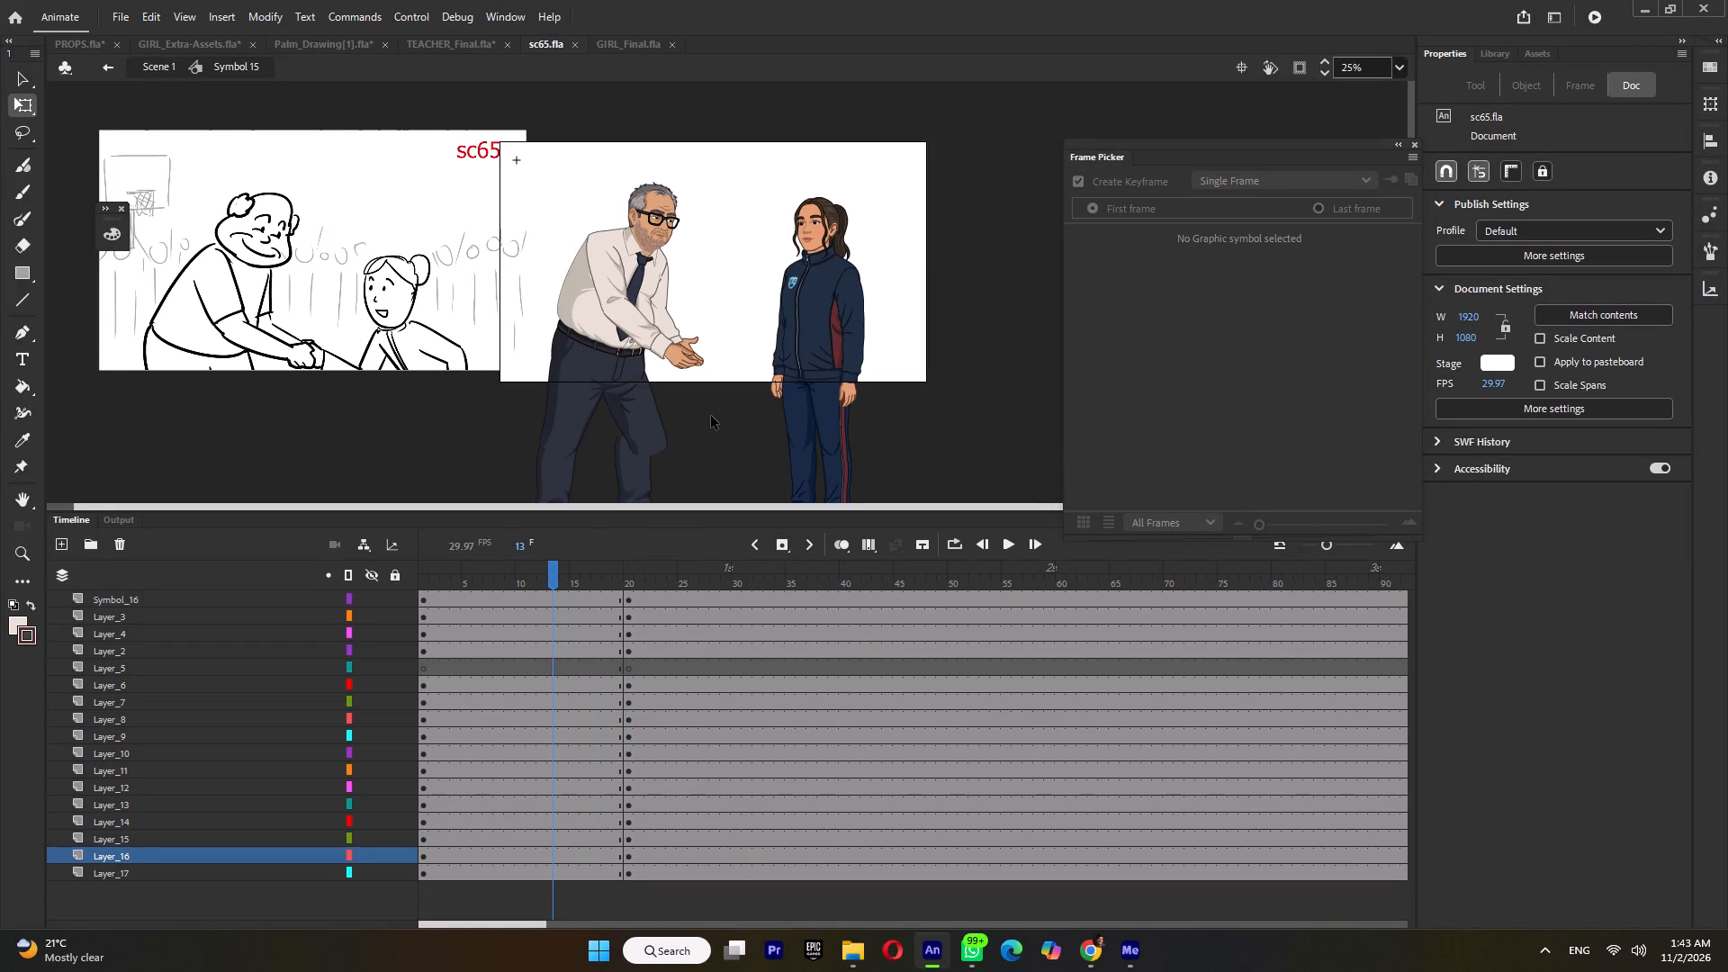
Switch to the Palm_Drawing file and examine the hand line drawings on frames 1 and 2 for a suitable handshake hand.
left_click(291, 45)
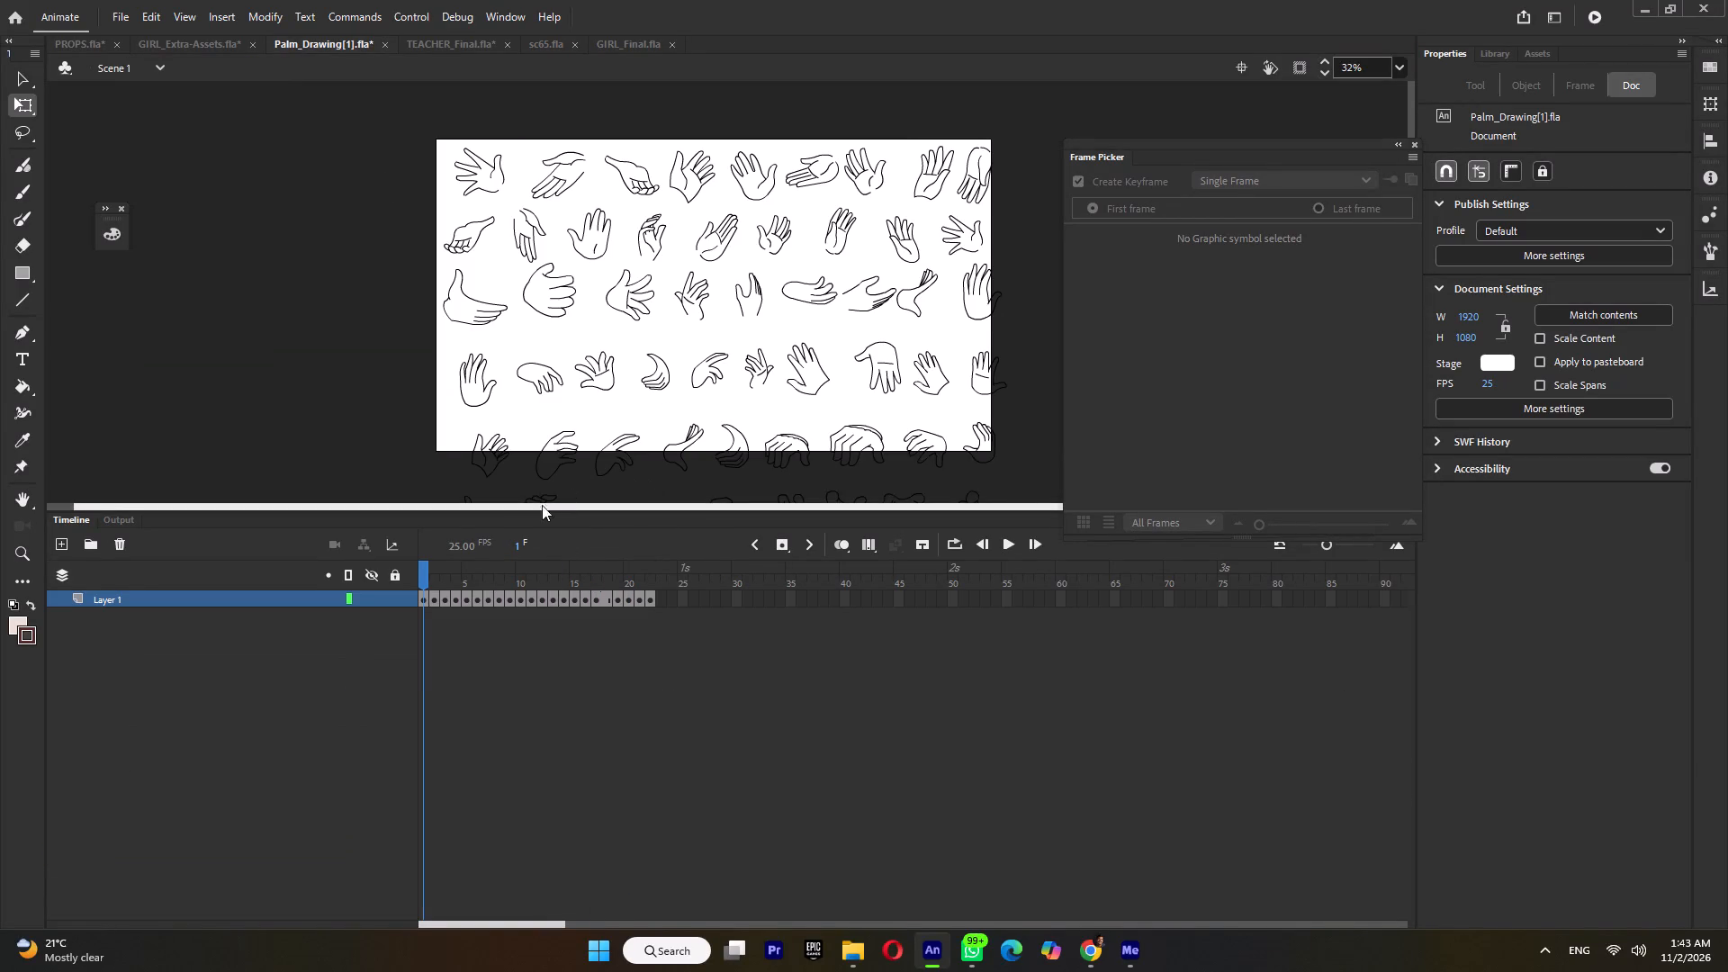
left_click(428, 578)
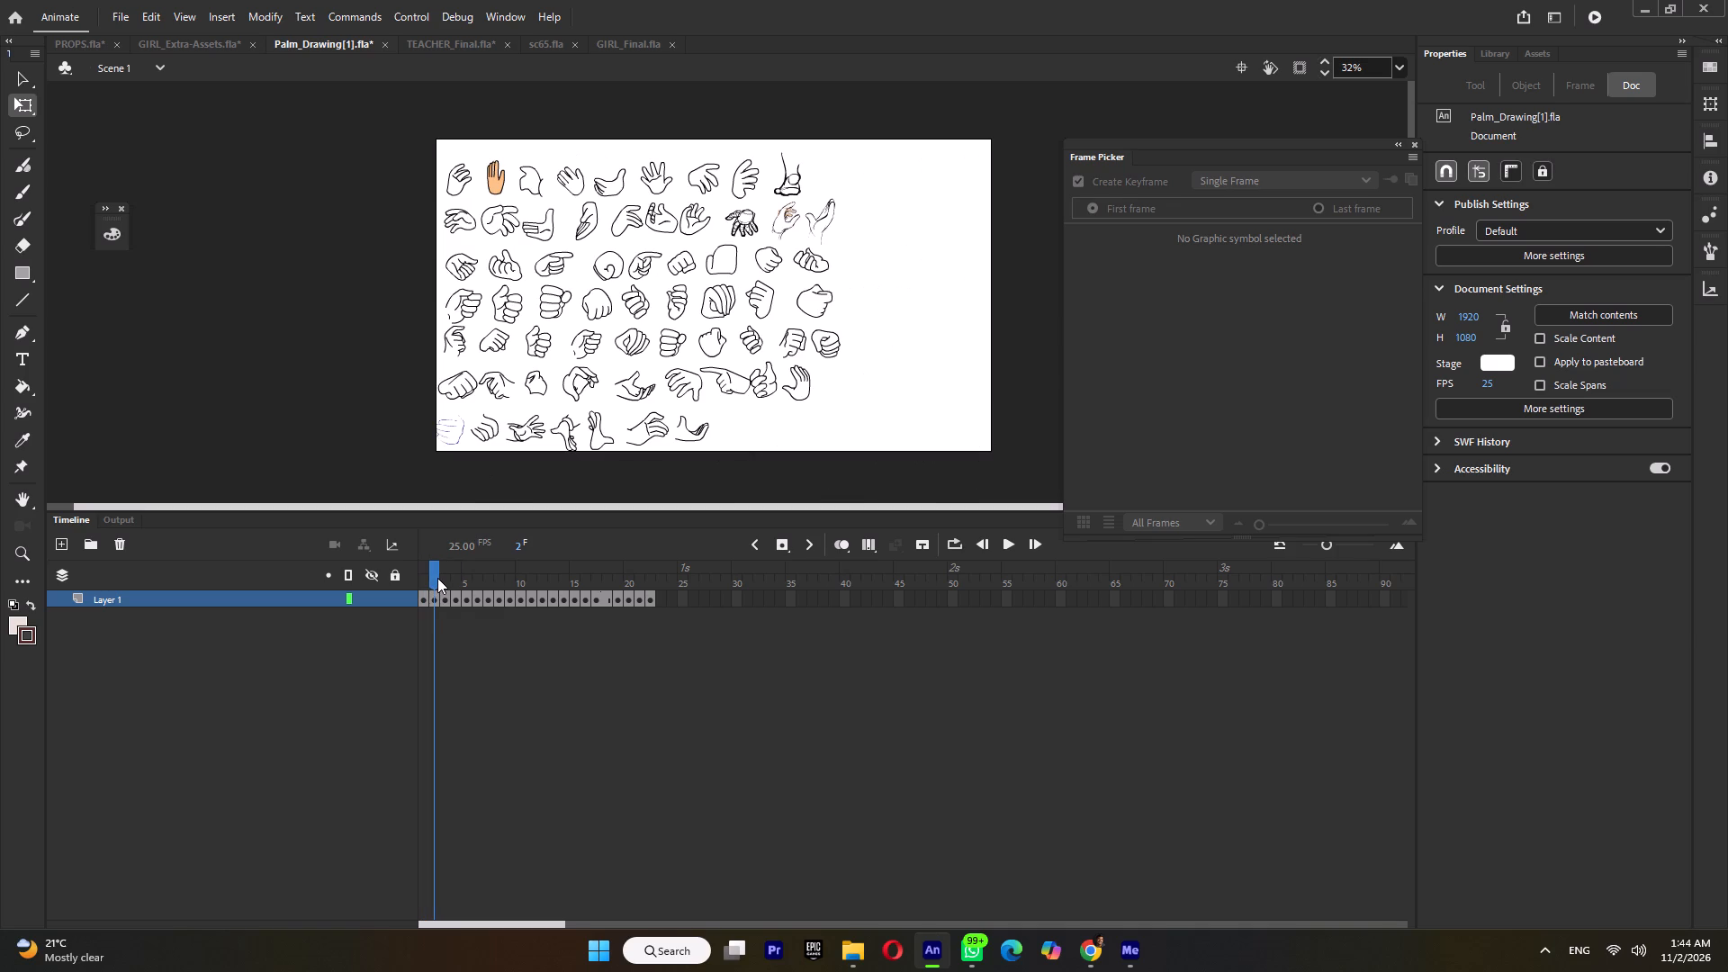
left_click(428, 580)
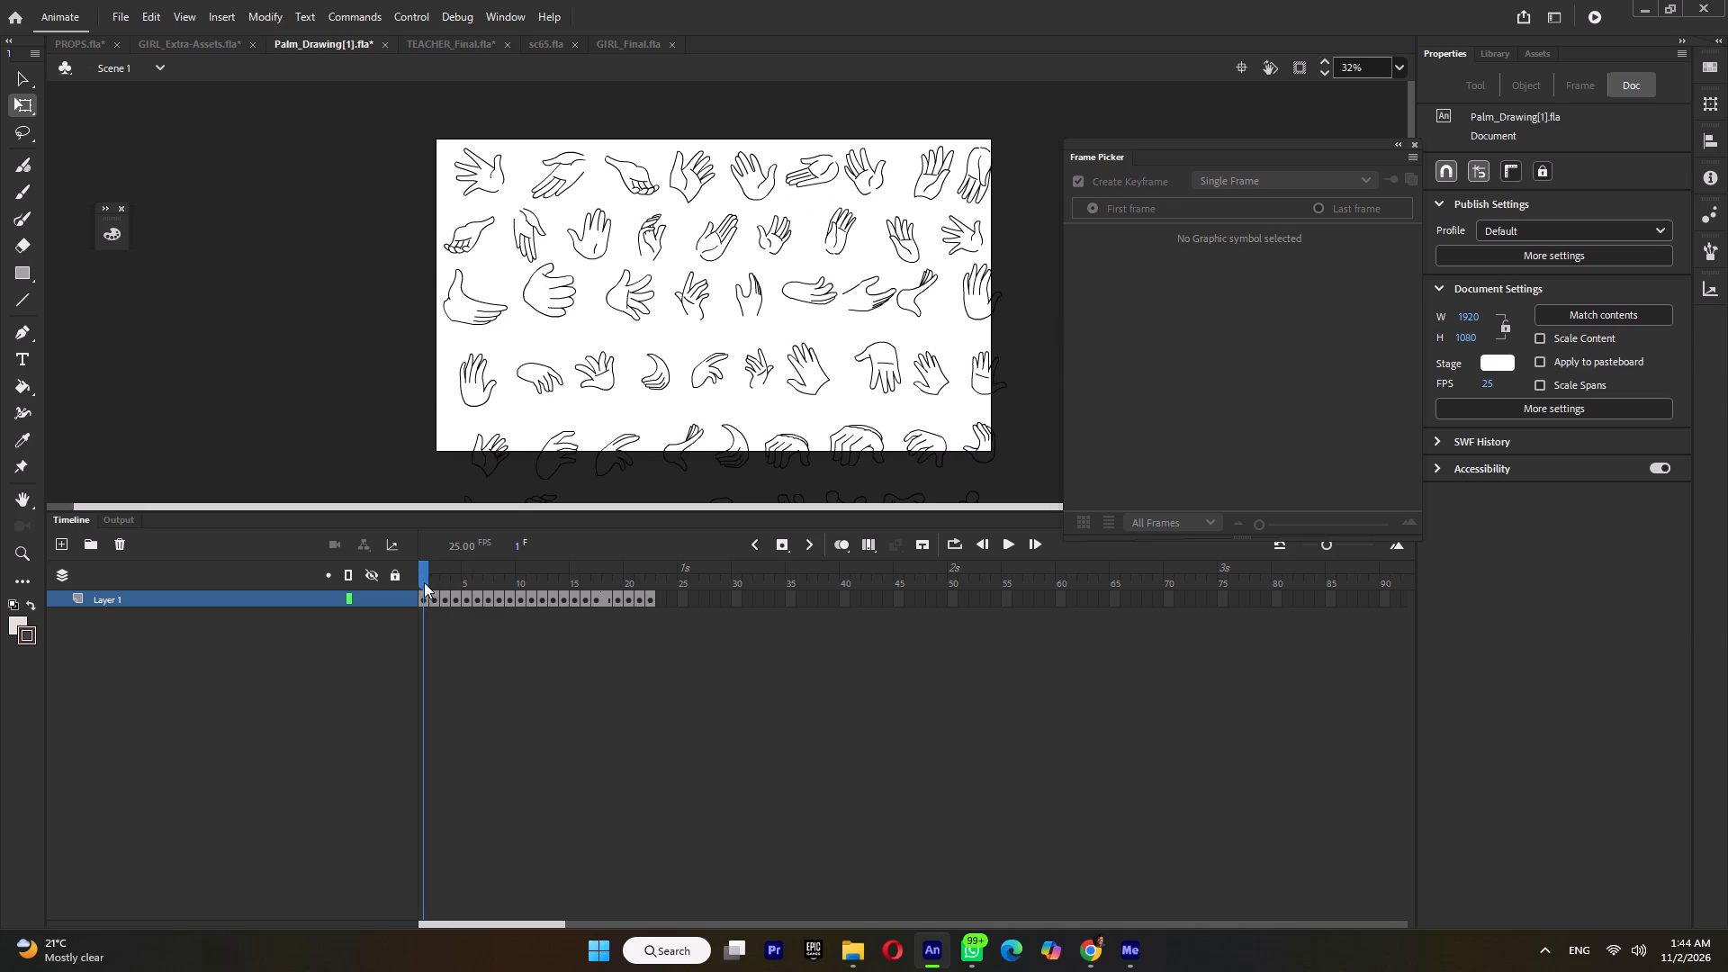
scroll(644, 358, "down", 2)
scroll(644, 358, "up", 1)
scroll(644, 362, "down", 2)
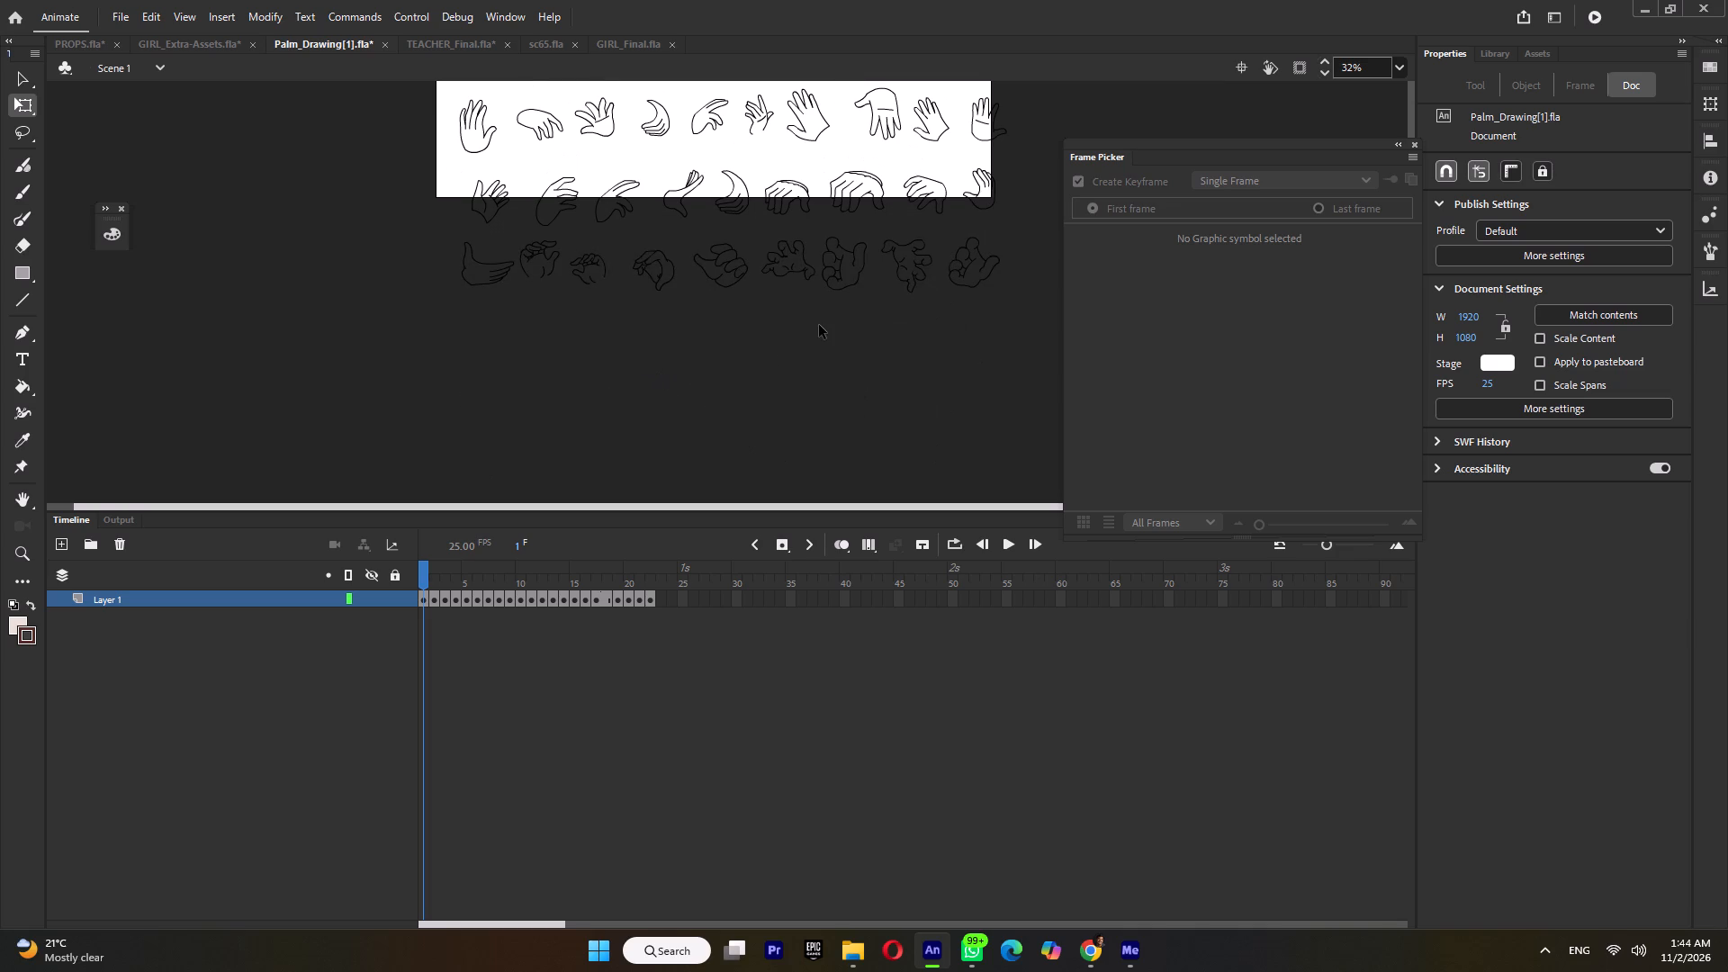
scroll(825, 329, "up", 1)
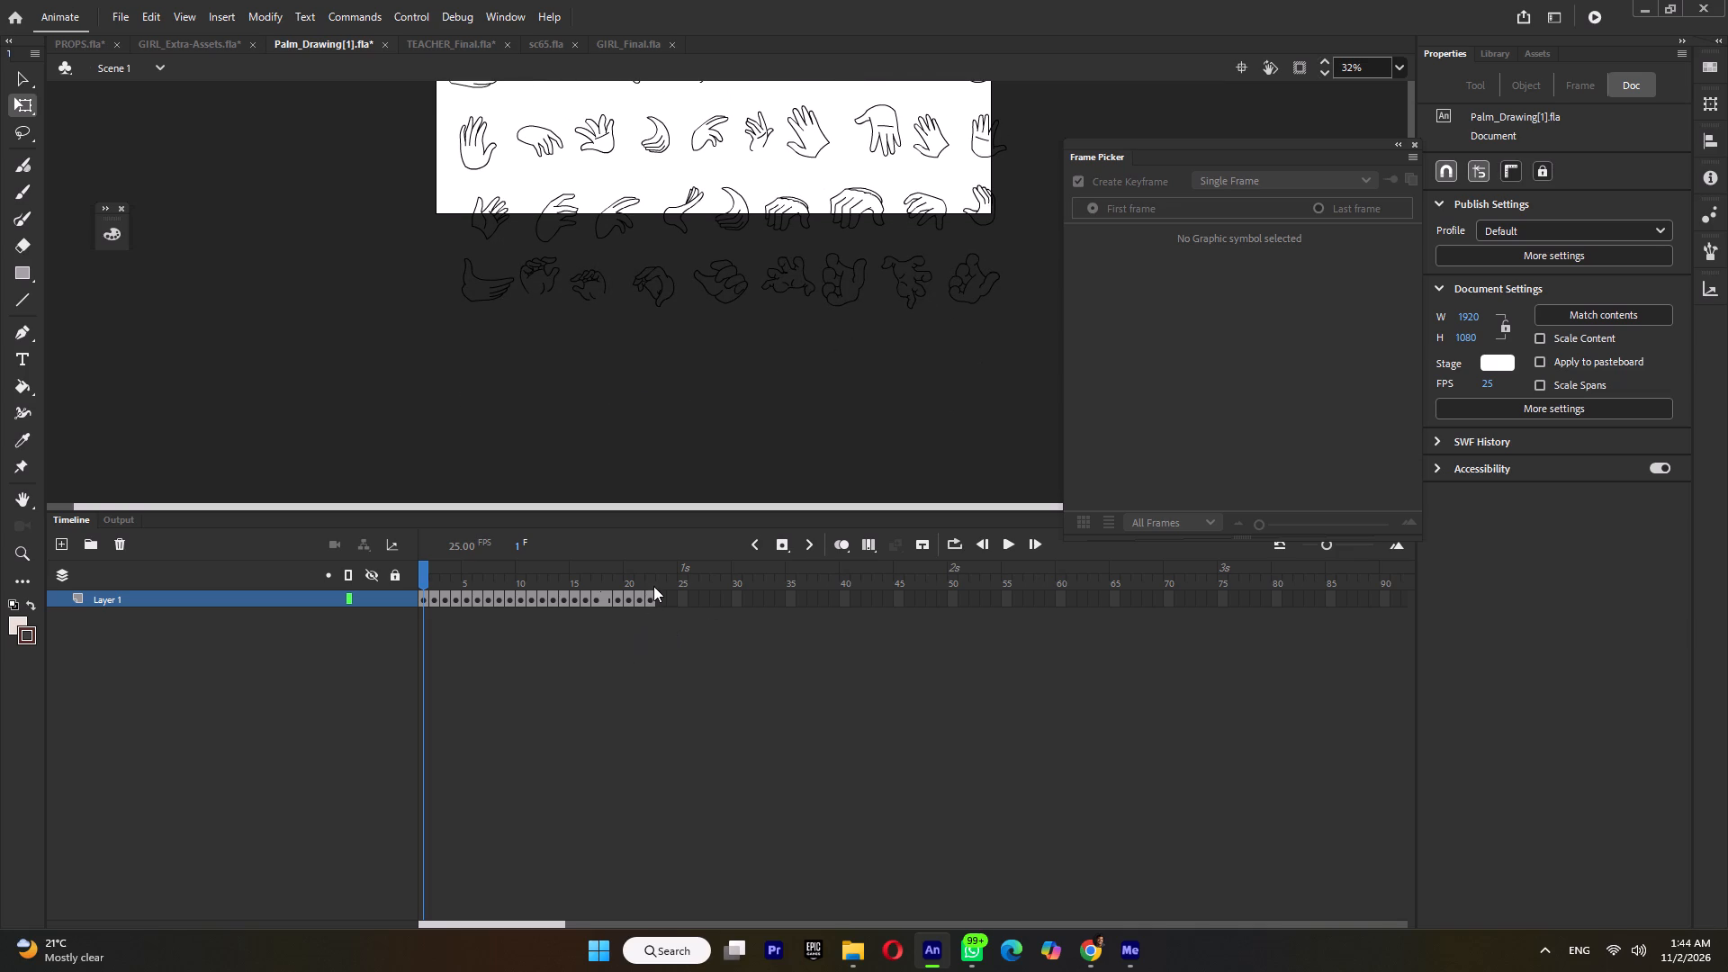
Browse the palm sheets backward from frame 19 to frame 14, examining the hand poses for a handshake reference.
left_click_drag(653, 585, 620, 610)
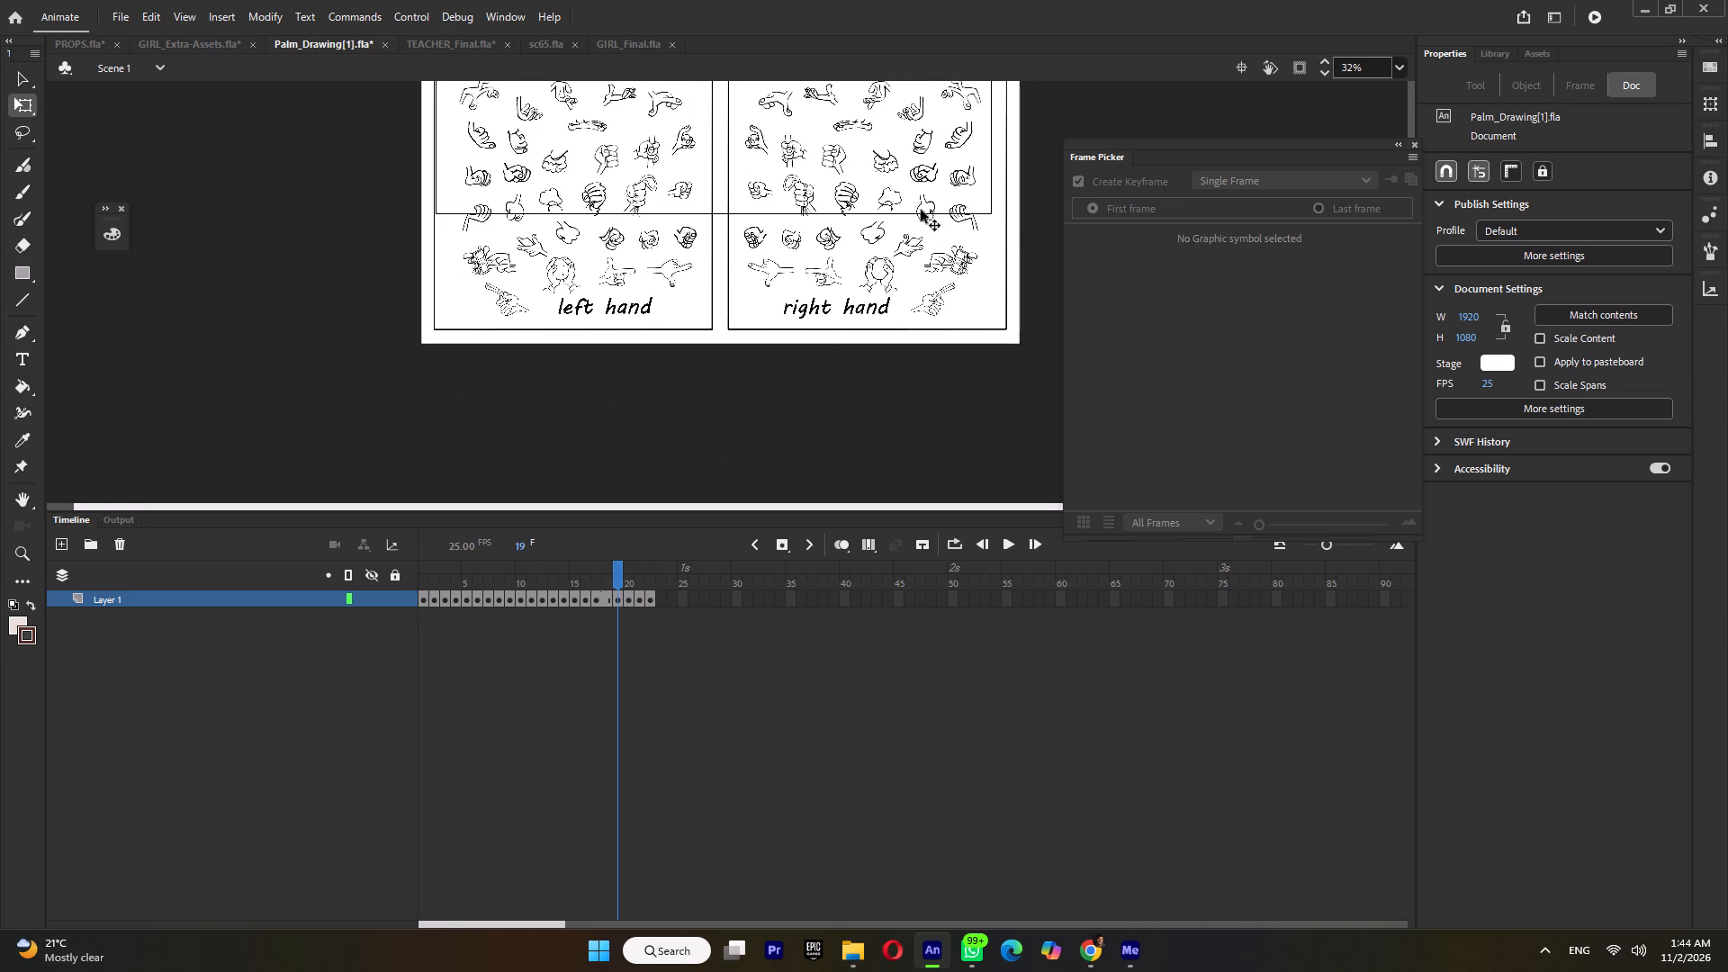
scroll(900, 196, "up", 4, "ctrl")
scroll(883, 290, "down", 5, "ctrl")
scroll(753, 167, "up", 3, "ctrl")
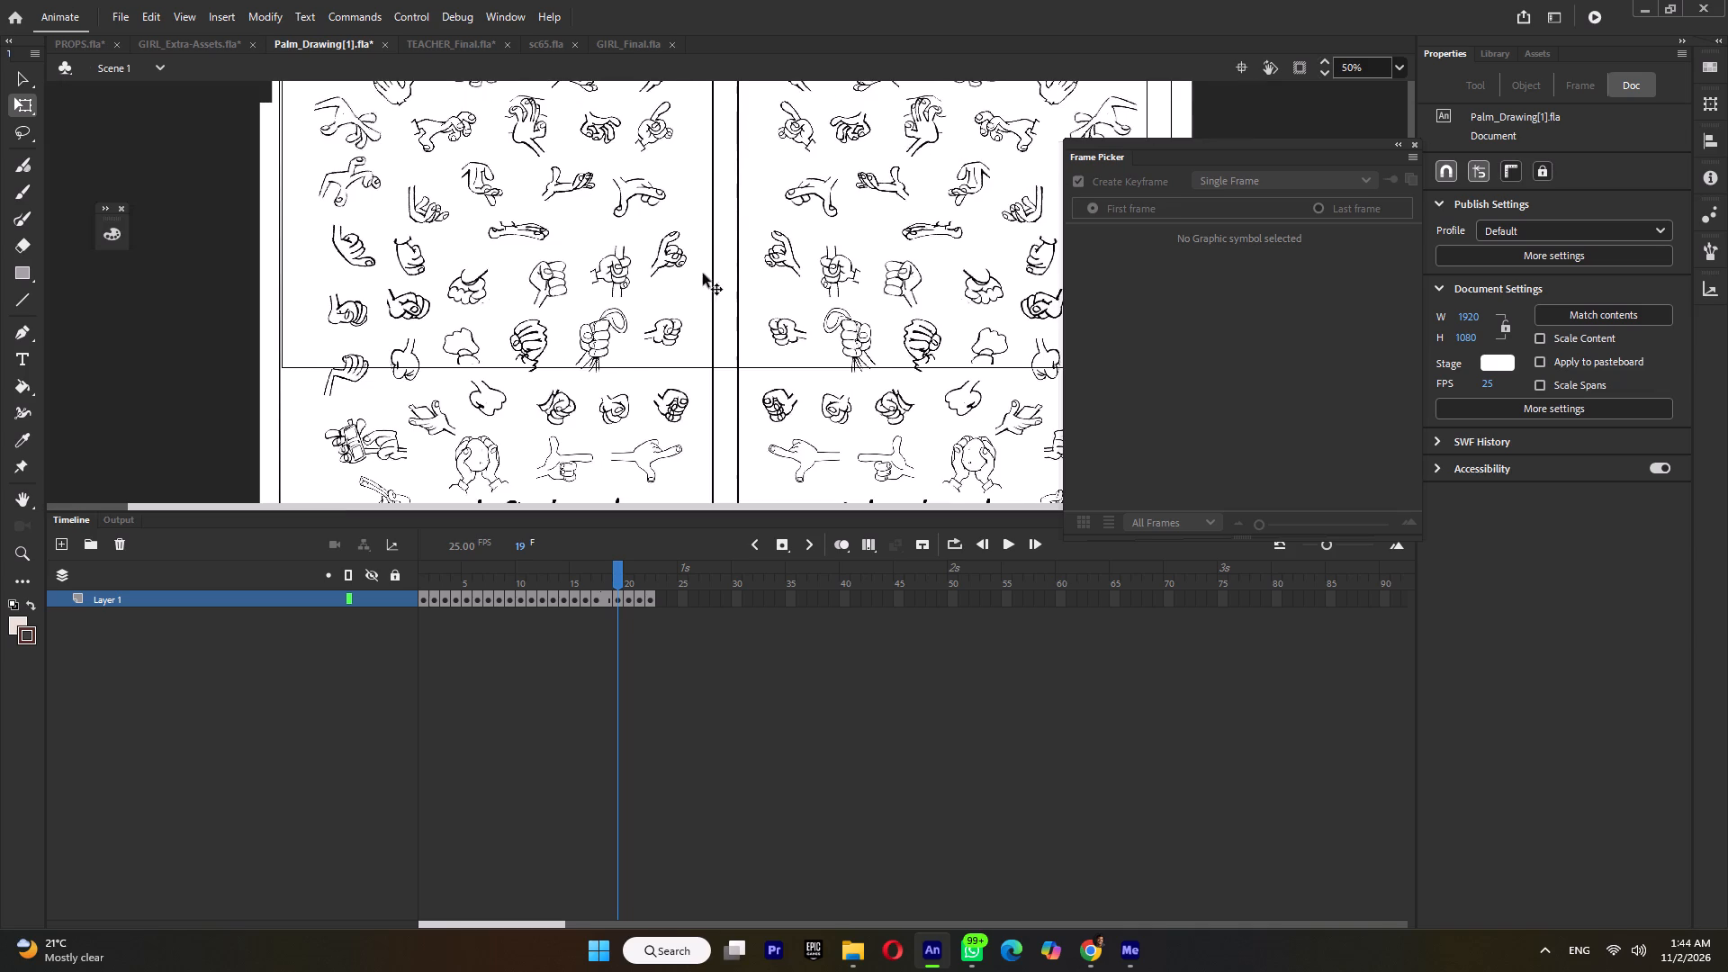
left_click(610, 578)
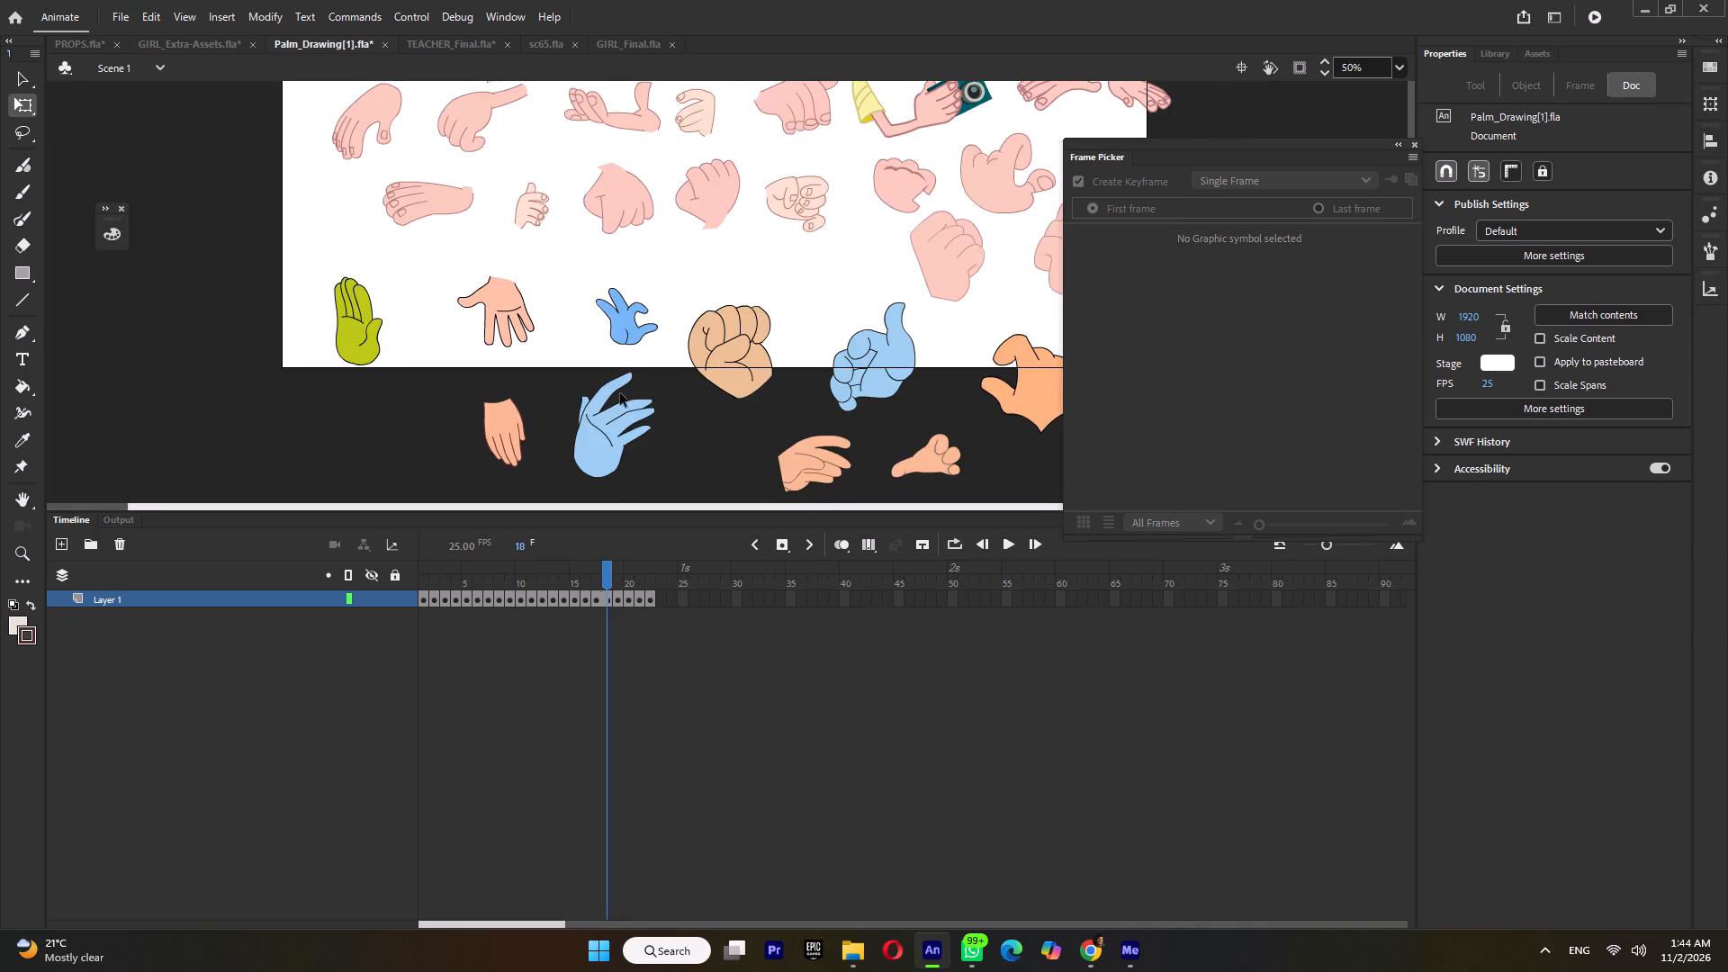
scroll(616, 332, "down", 4, "ctrl")
scroll(656, 239, "up", 3, "ctrl")
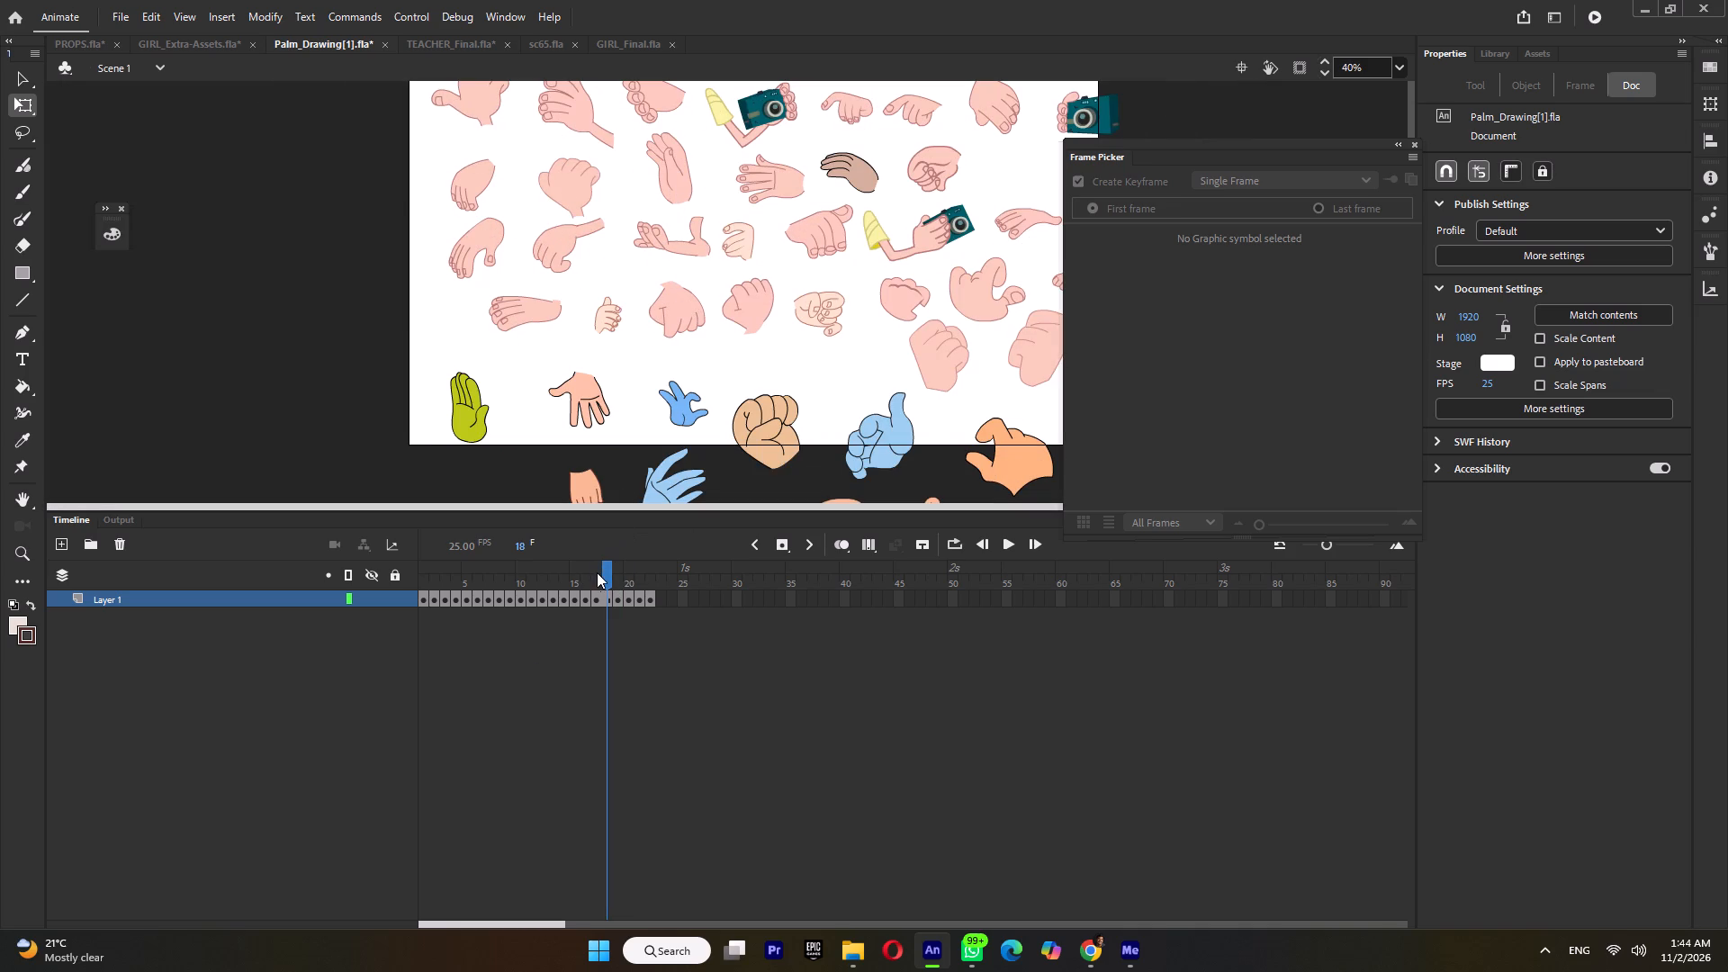
left_click_drag(597, 572, 585, 580)
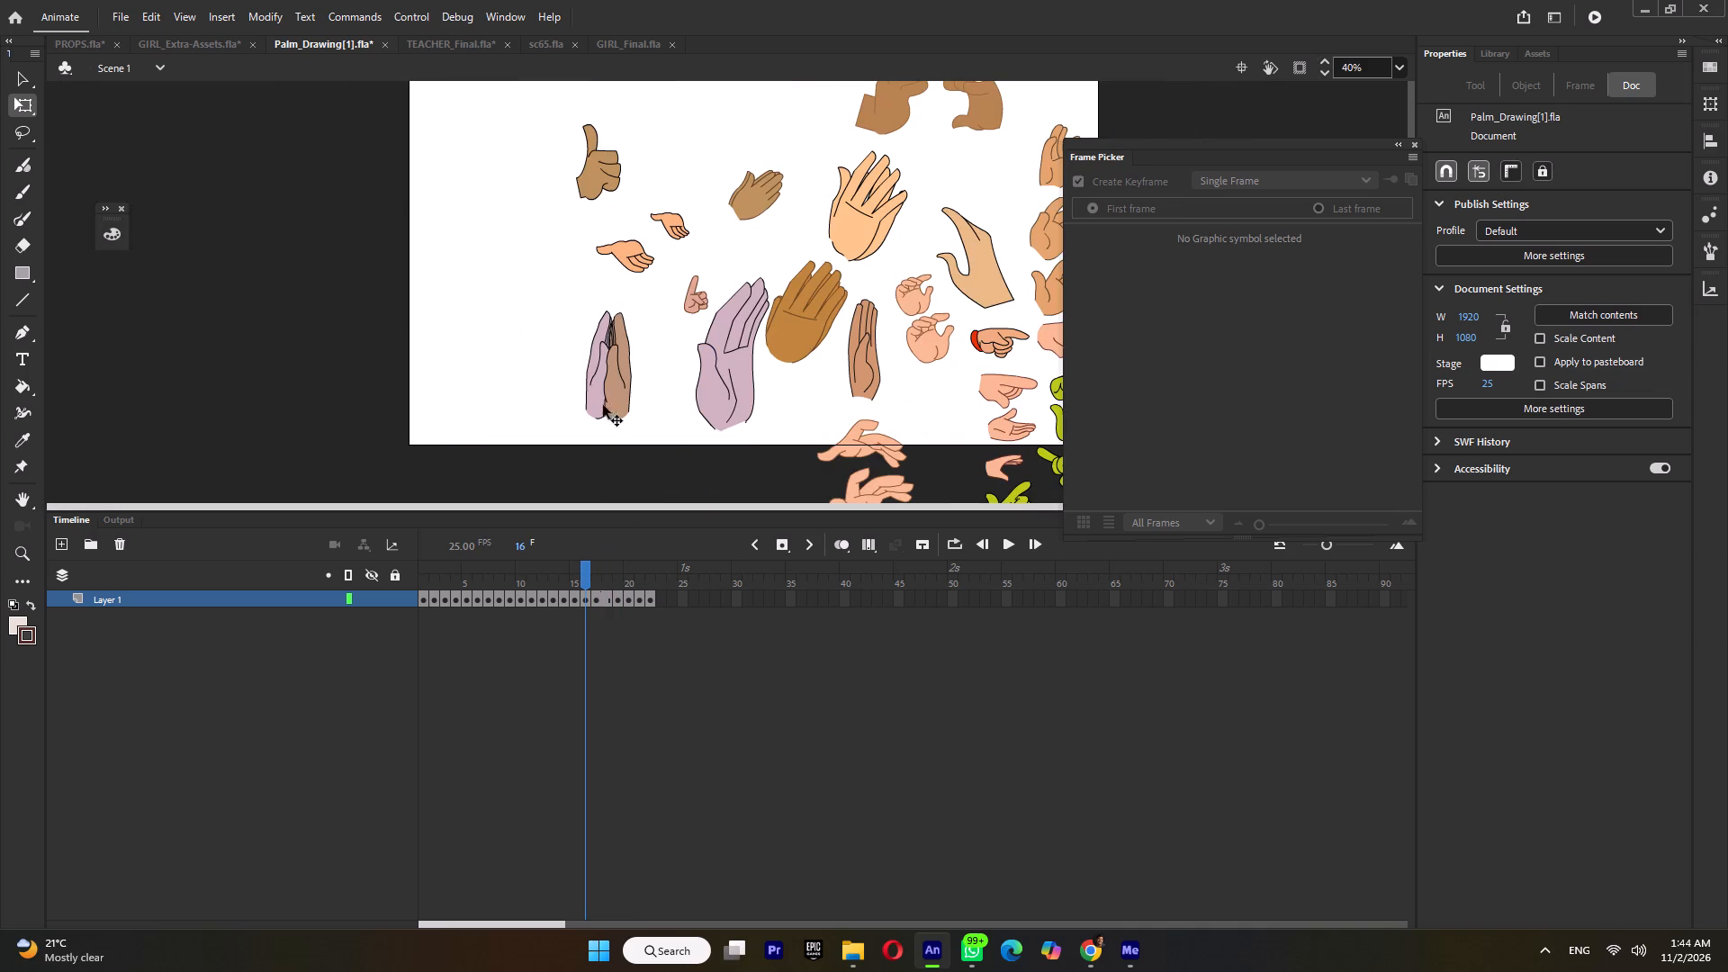
scroll(560, 380, "down", 3, "ctrl")
scroll(836, 394, "up", 2, "ctrl")
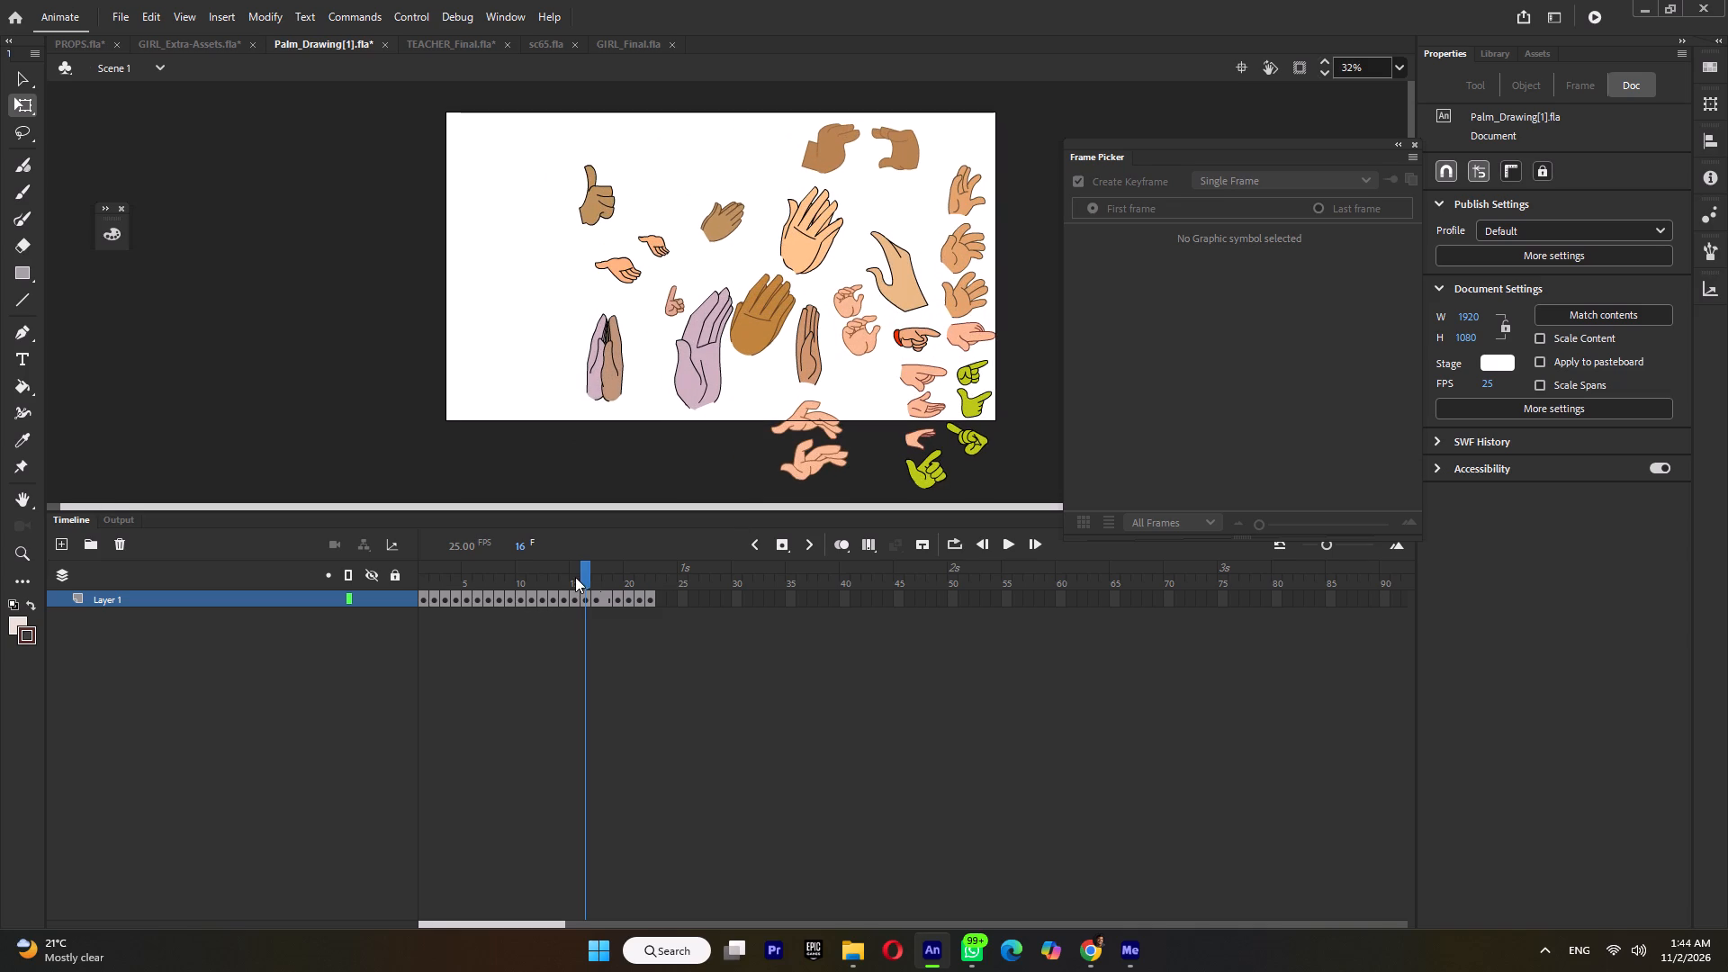
left_click_drag(576, 577, 568, 580)
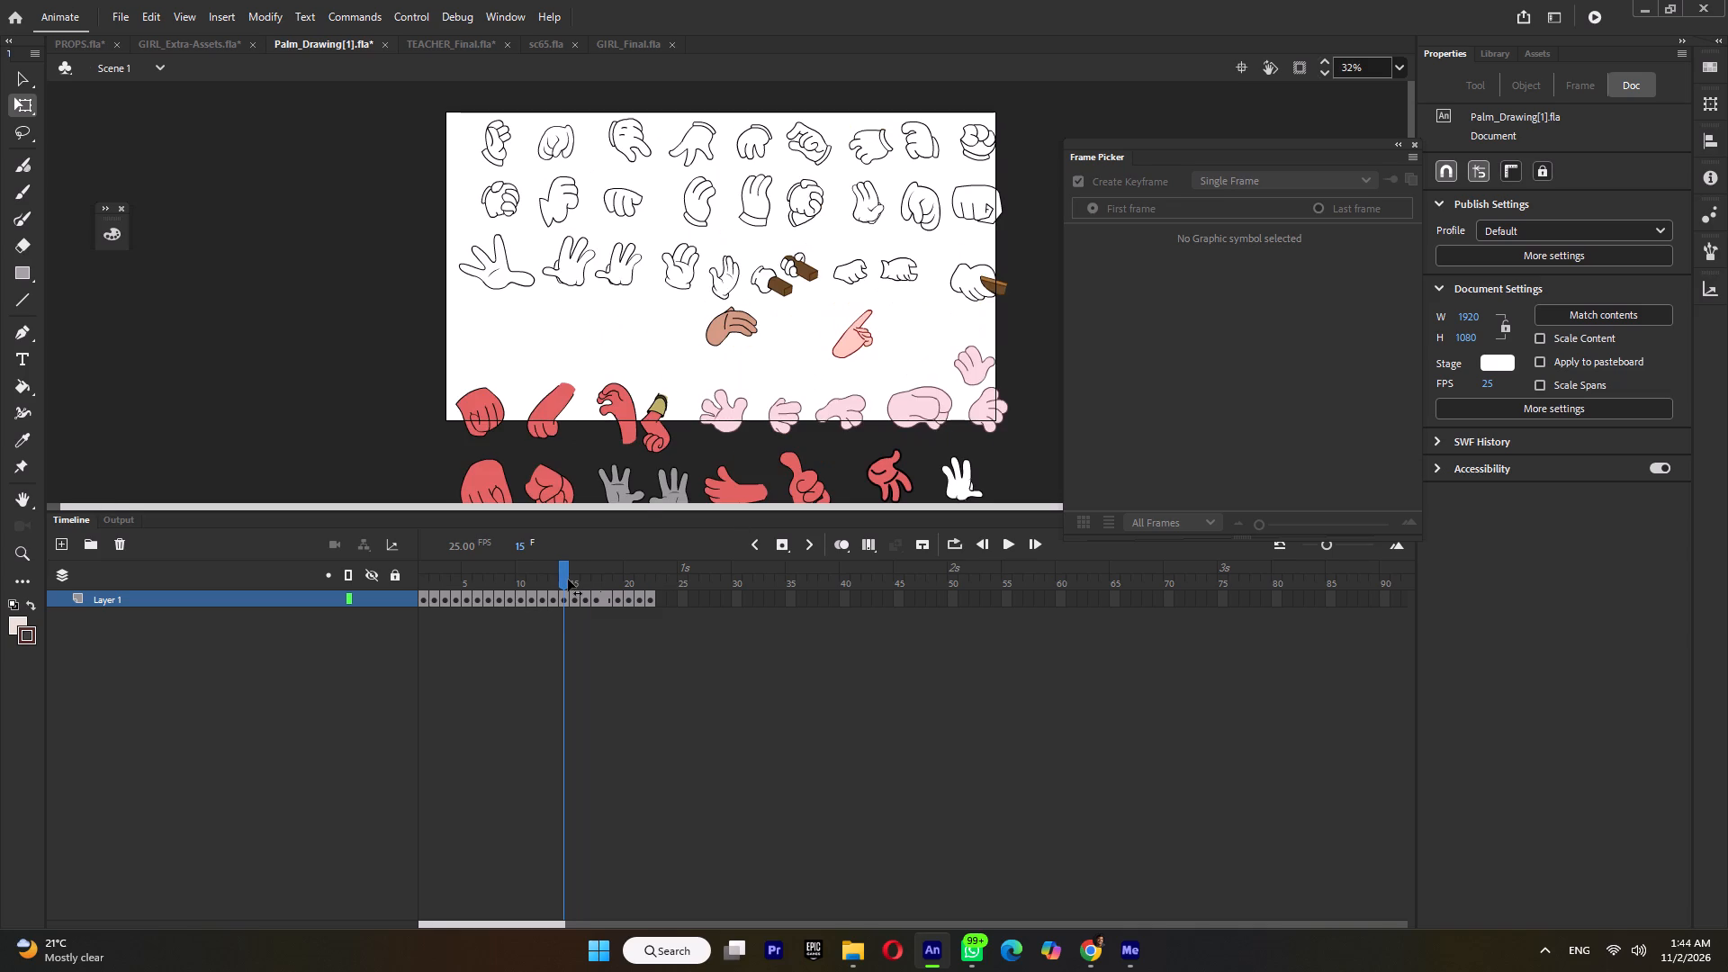
left_click_drag(568, 580, 568, 580)
left_click_drag(568, 580, 563, 583)
left_click_drag(563, 583, 555, 588)
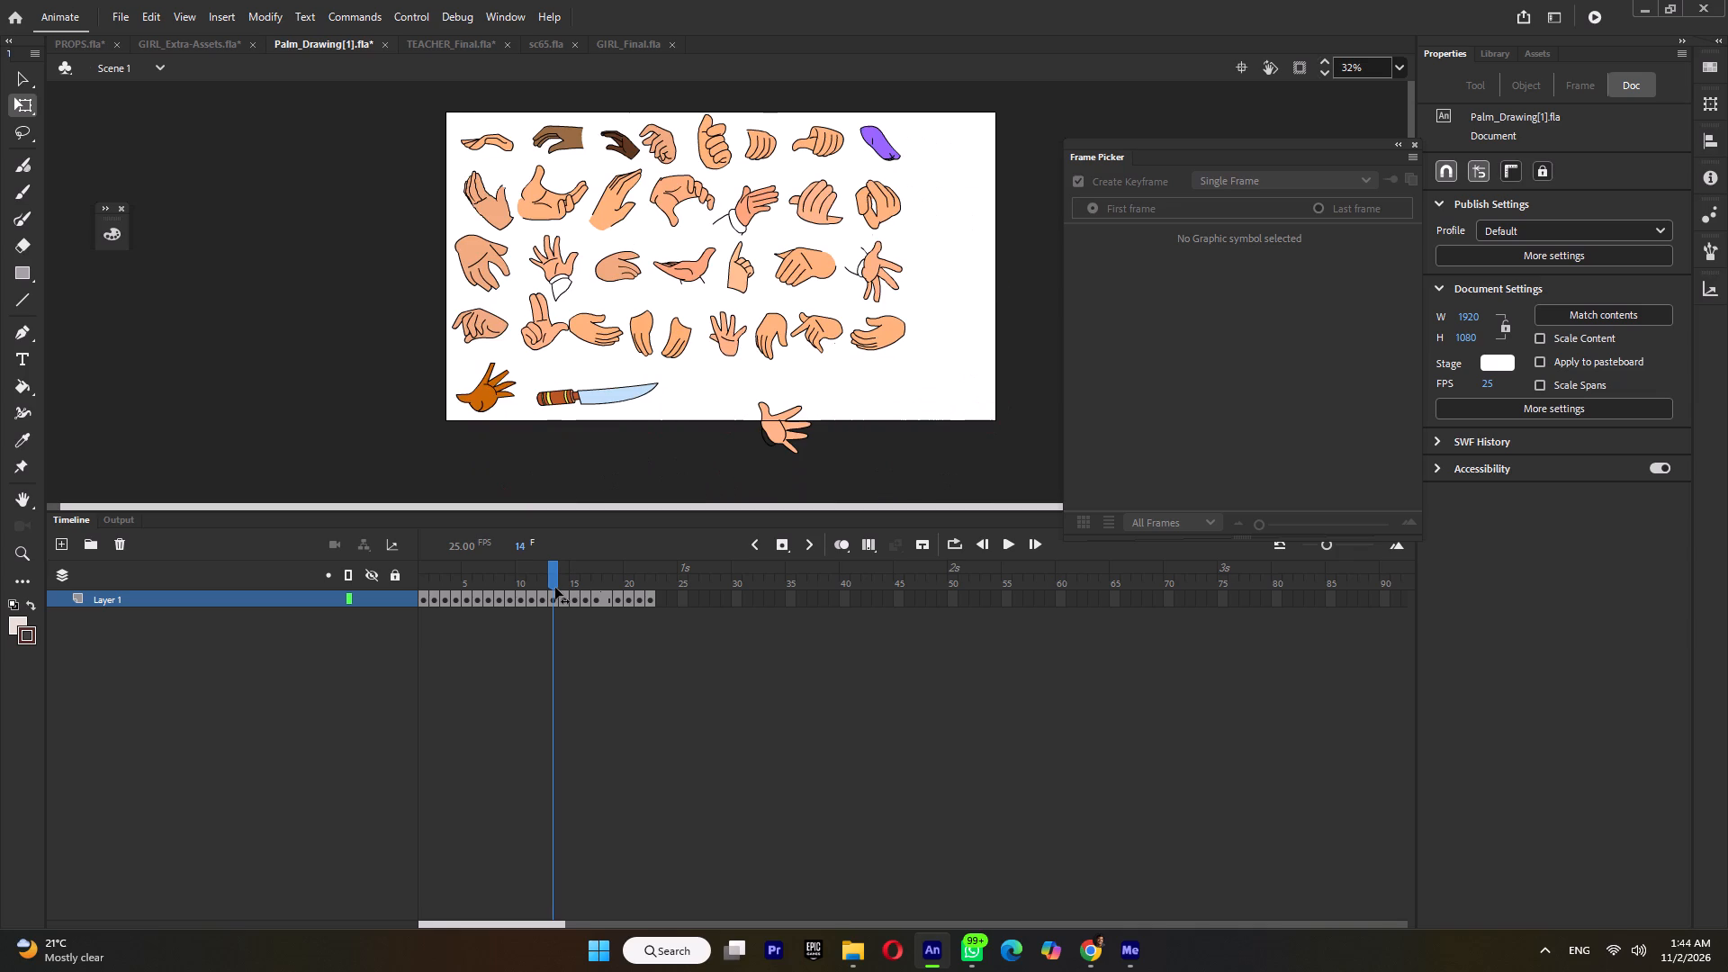
Examine the hand poses on the palm sheets from frame 12 back to frame 6.
left_click_drag(555, 588, 544, 592)
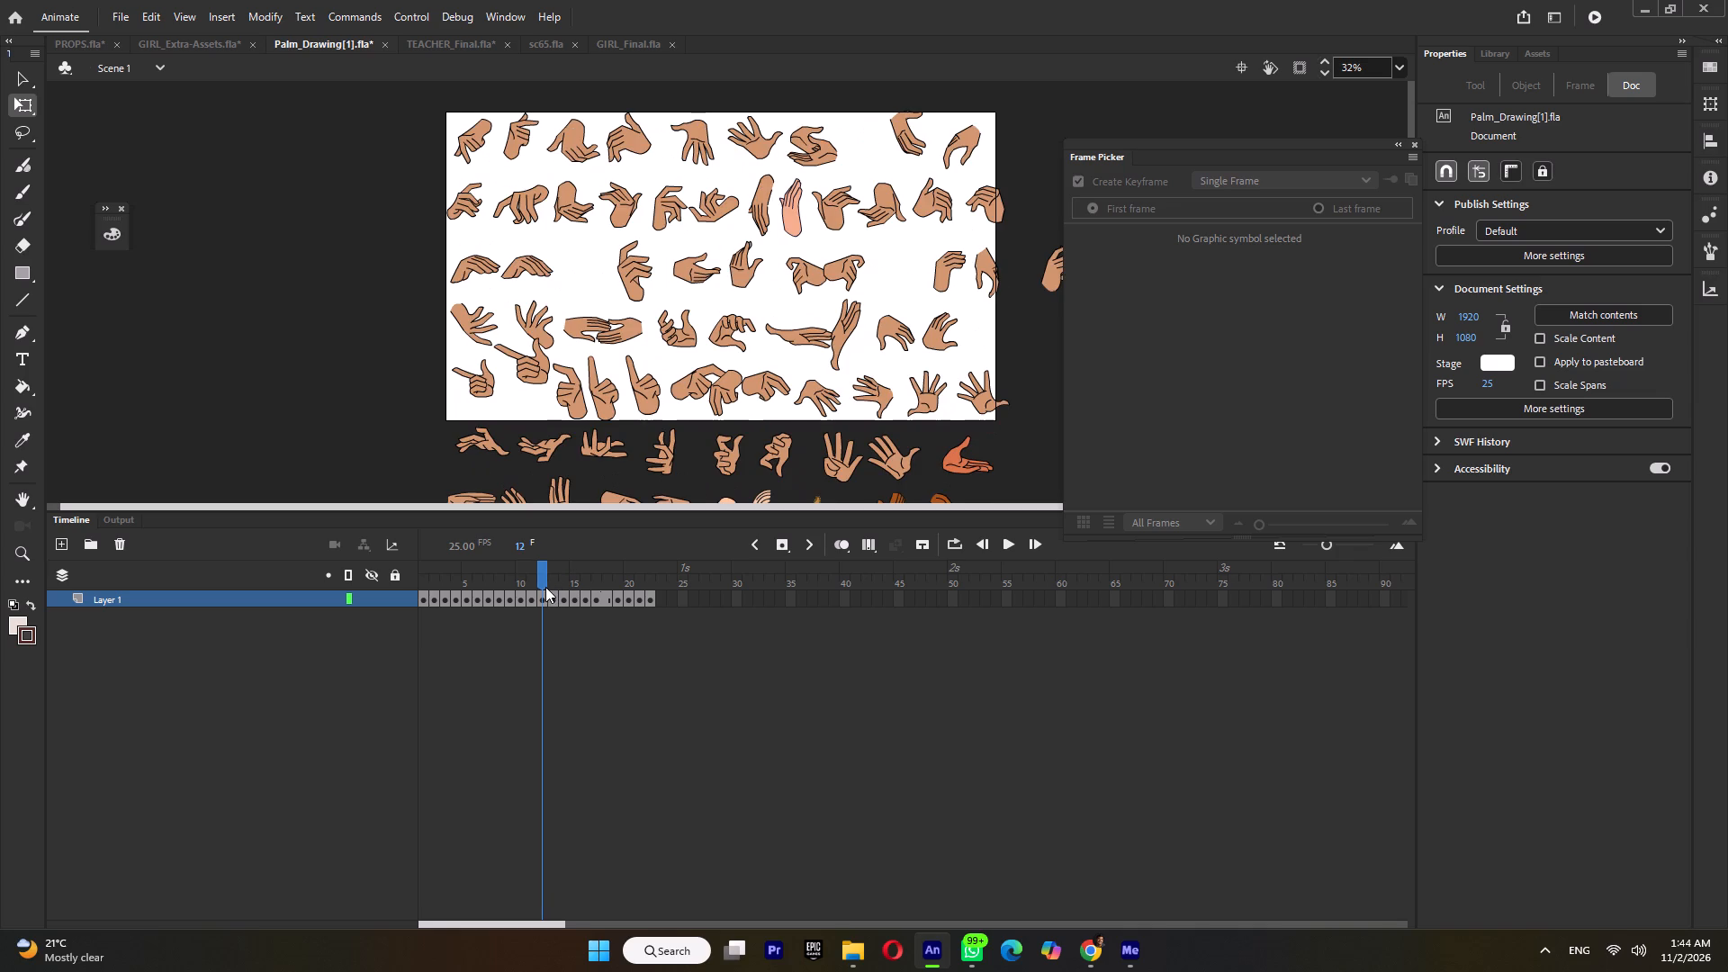
scroll(766, 402, "down", 3)
scroll(766, 402, "up", 3)
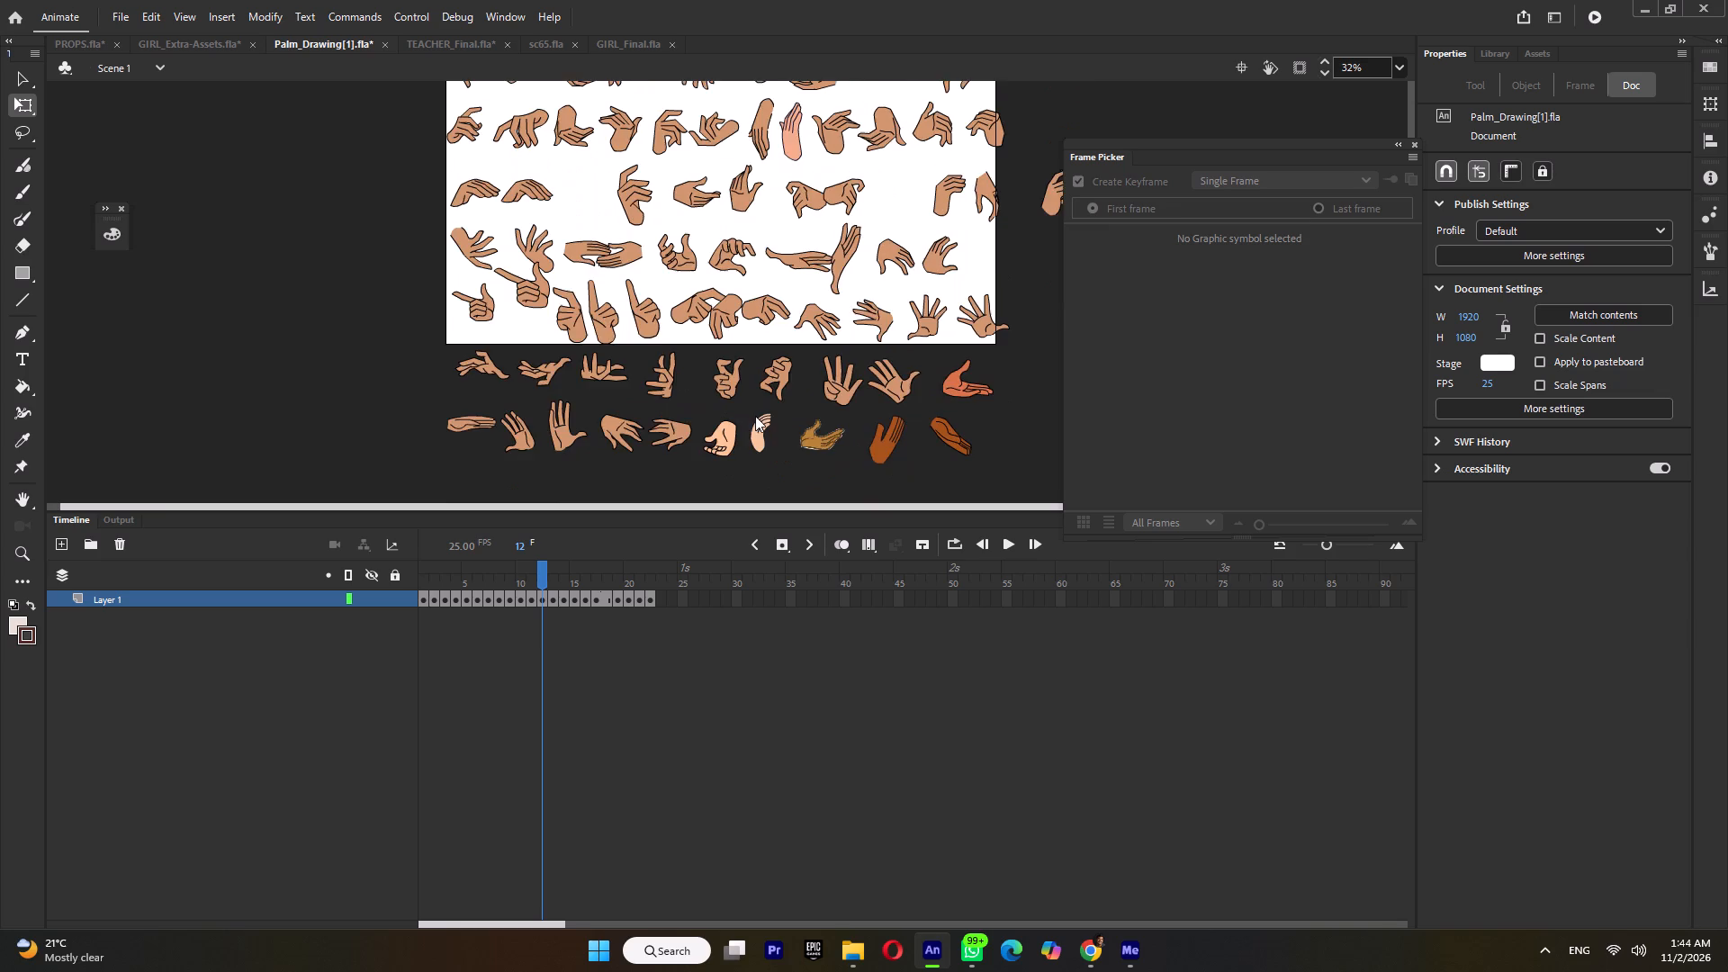
left_click_drag(537, 573, 534, 577)
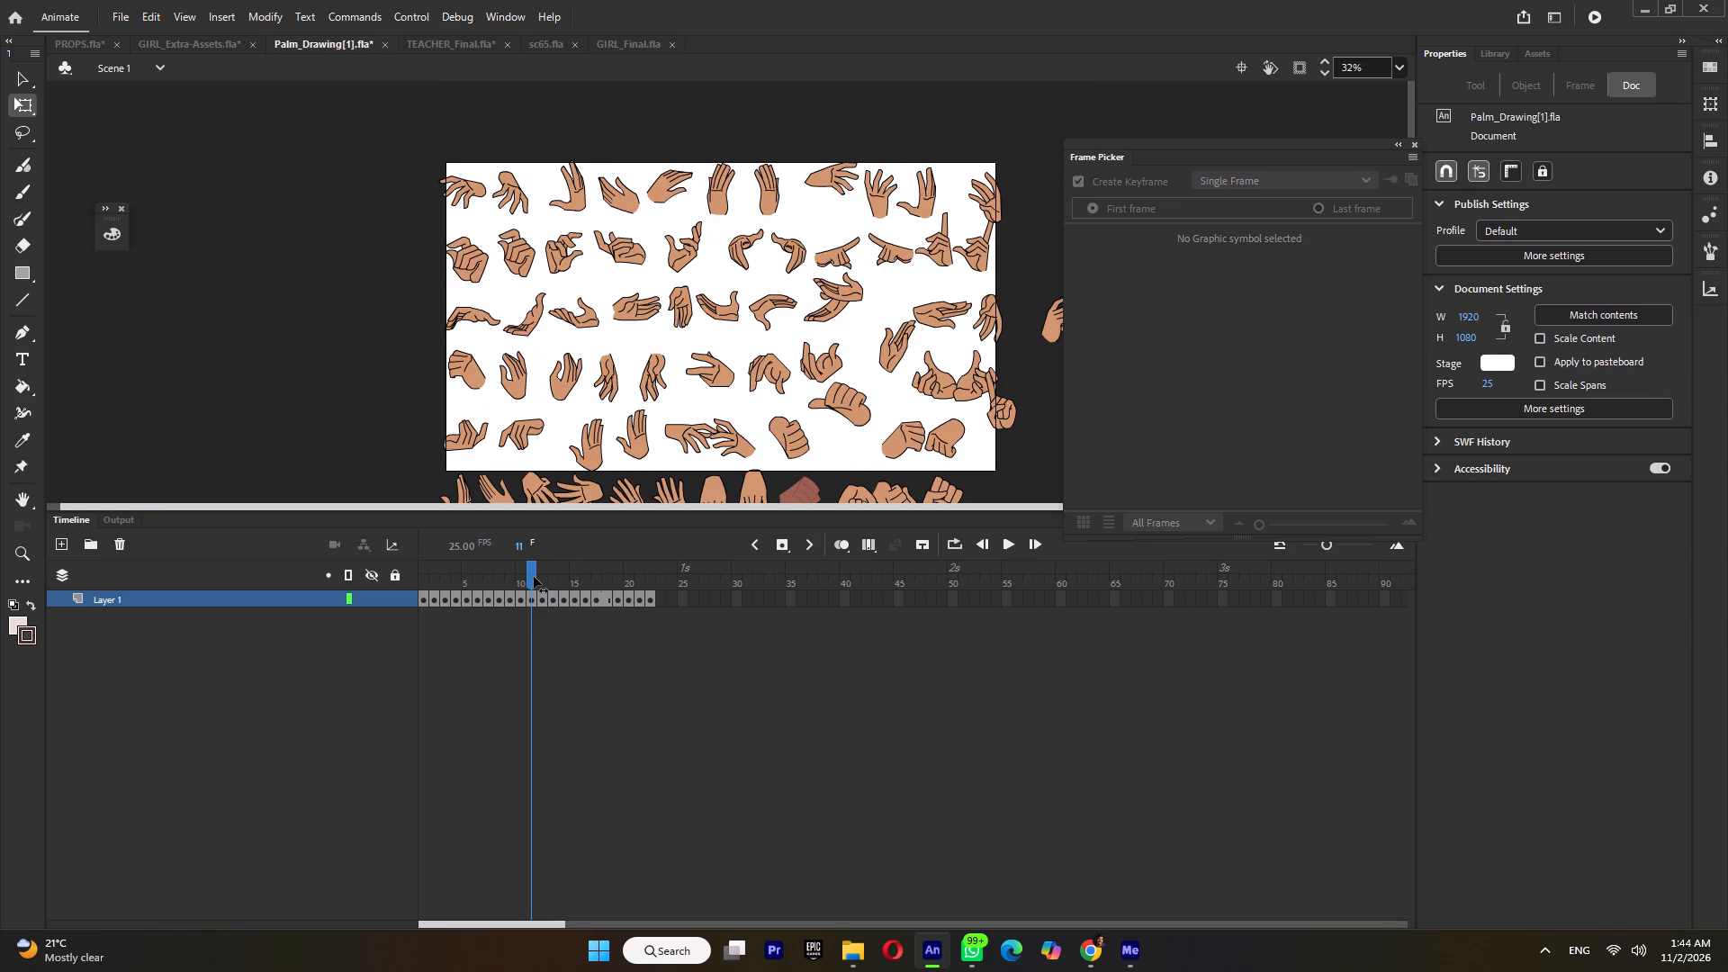
left_click_drag(534, 577, 523, 589)
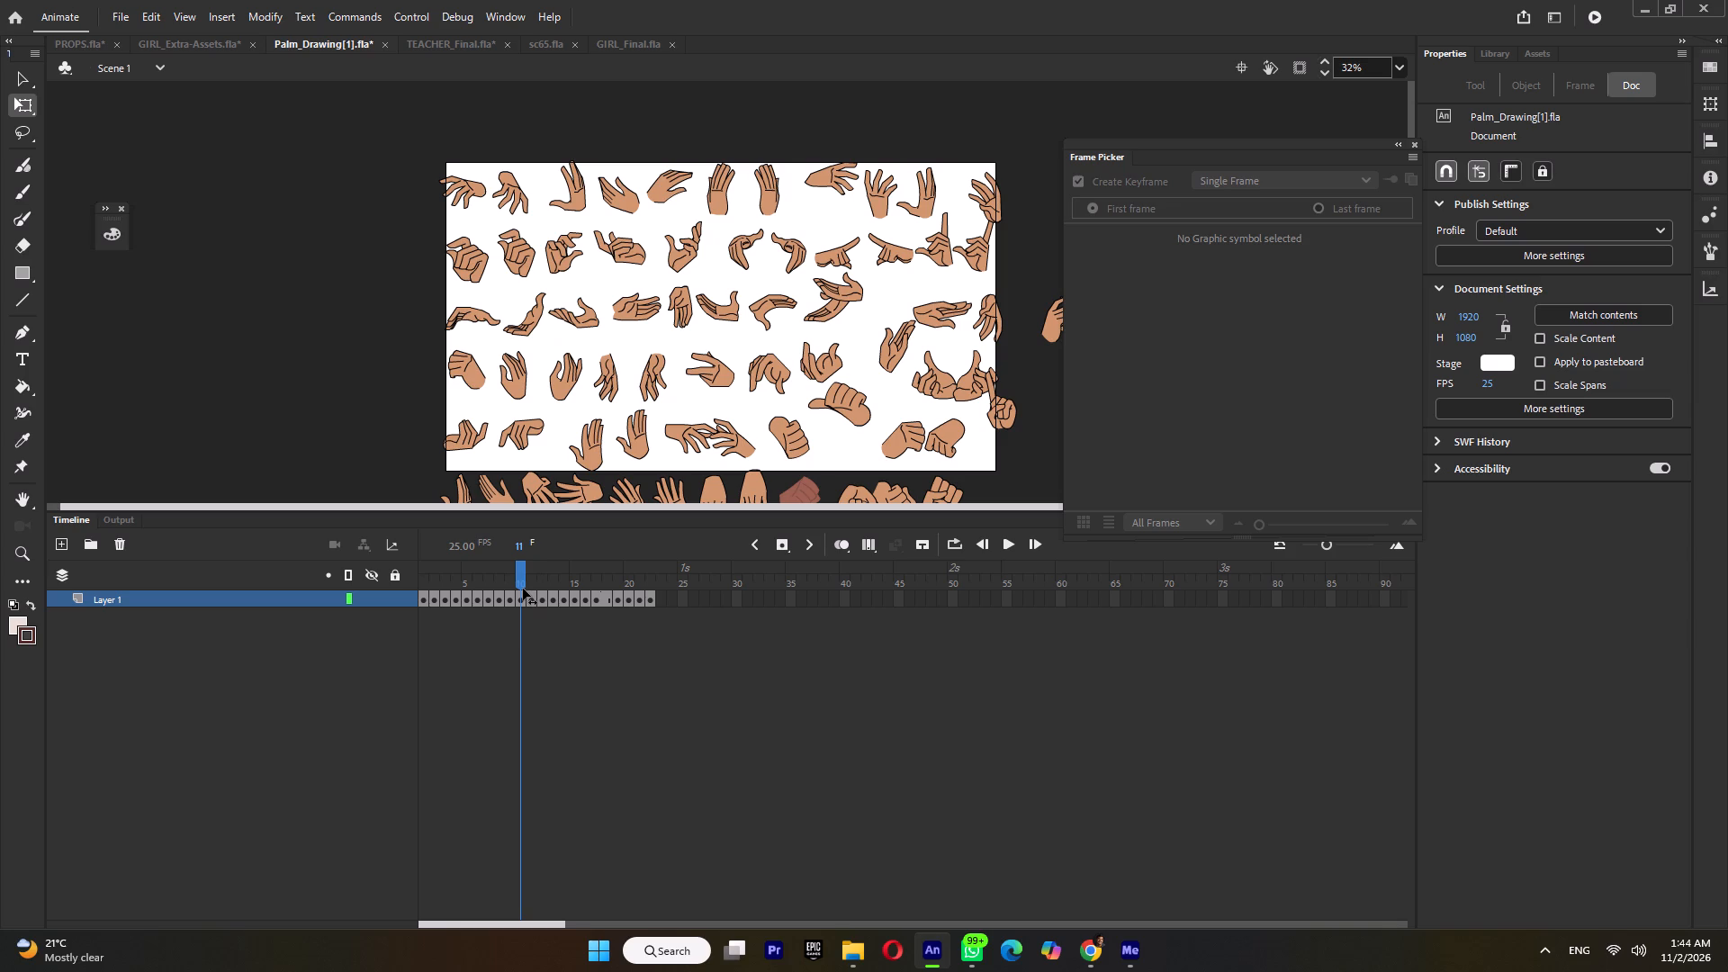
left_click_drag(523, 589, 517, 591)
left_click_drag(517, 591, 514, 595)
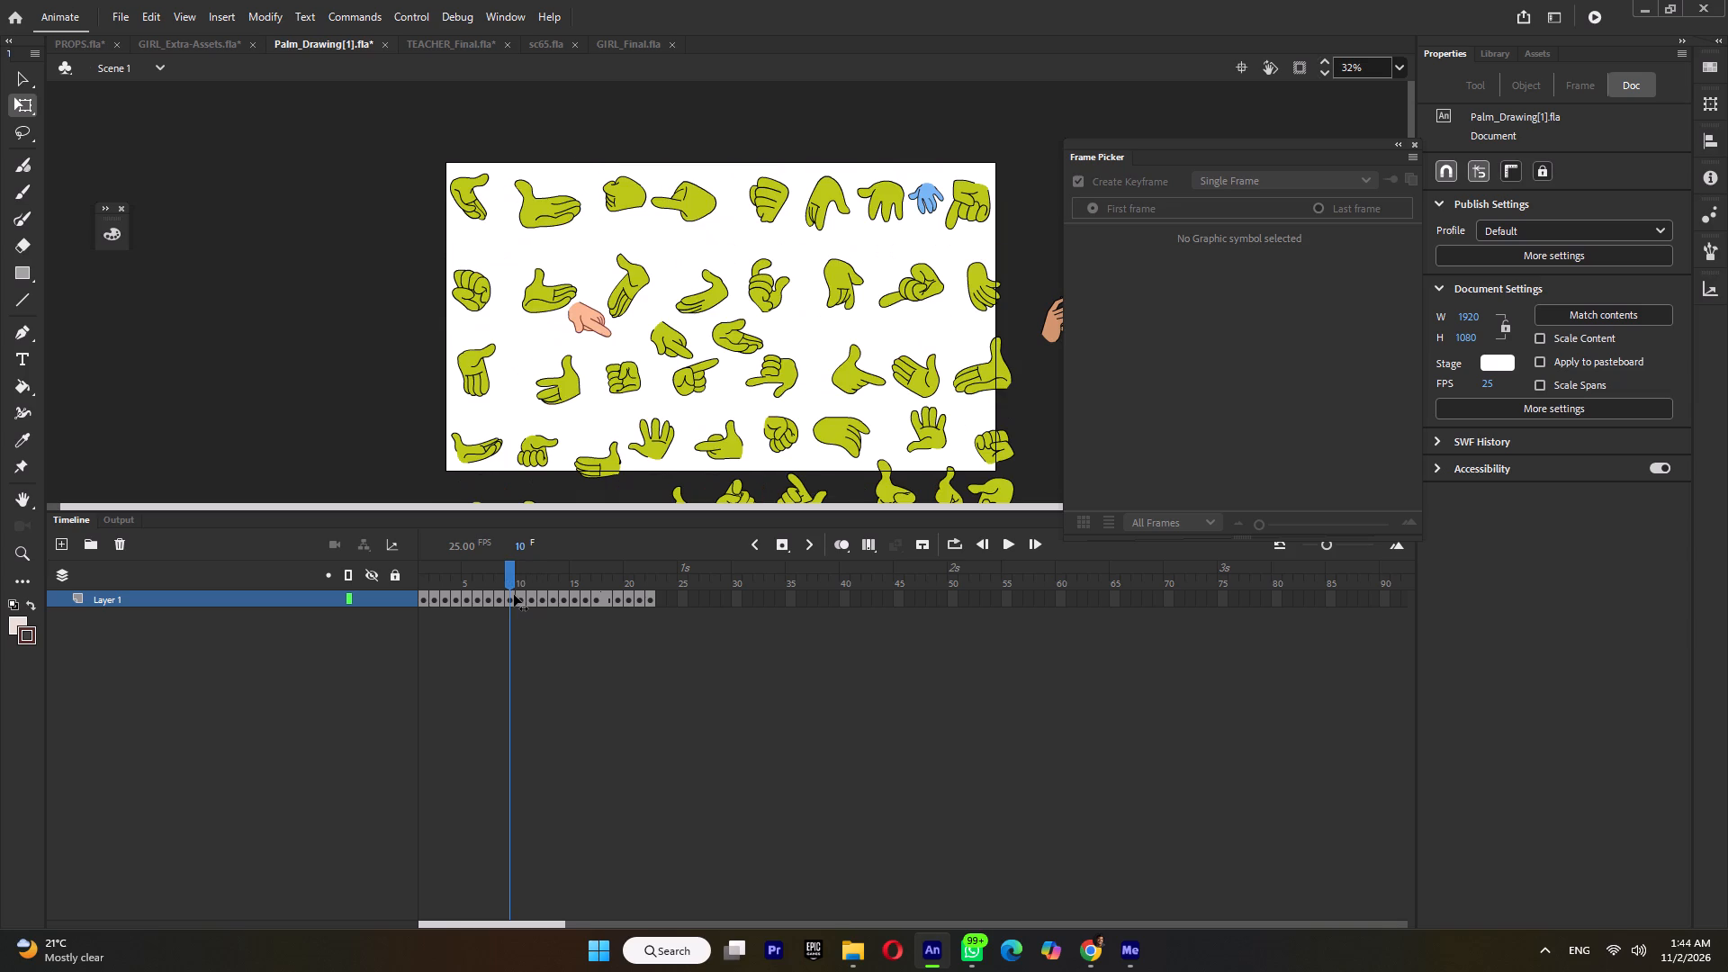
left_click_drag(514, 595, 502, 600)
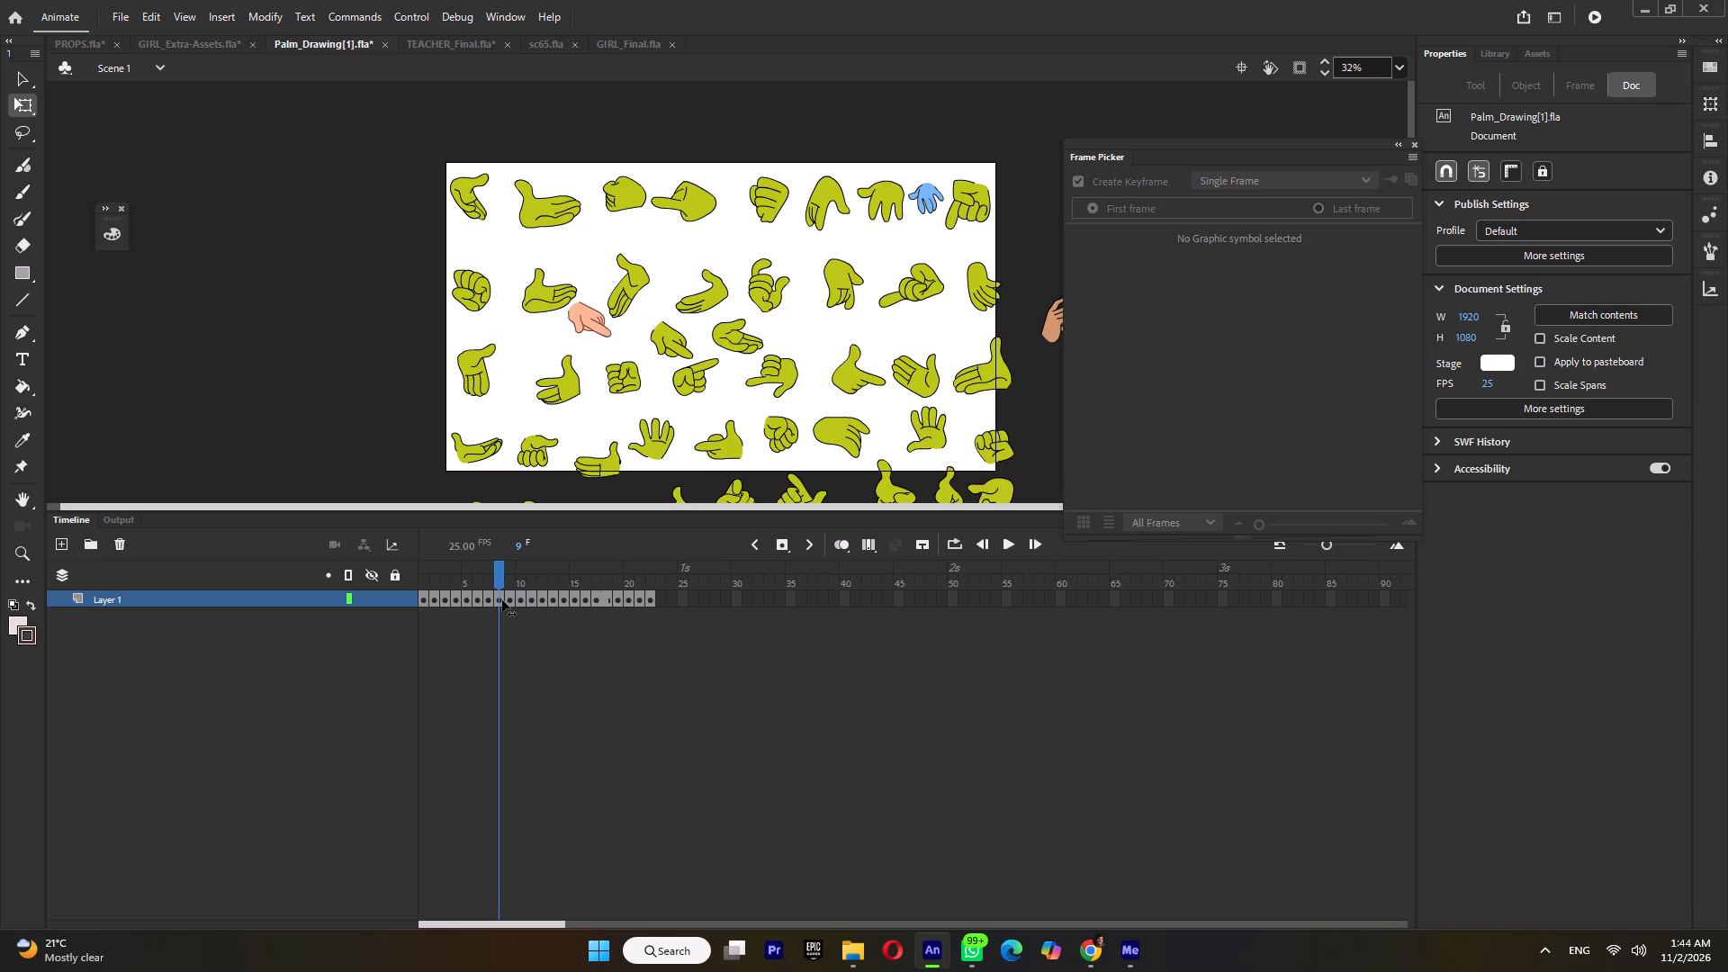
left_click_drag(502, 600, 488, 614)
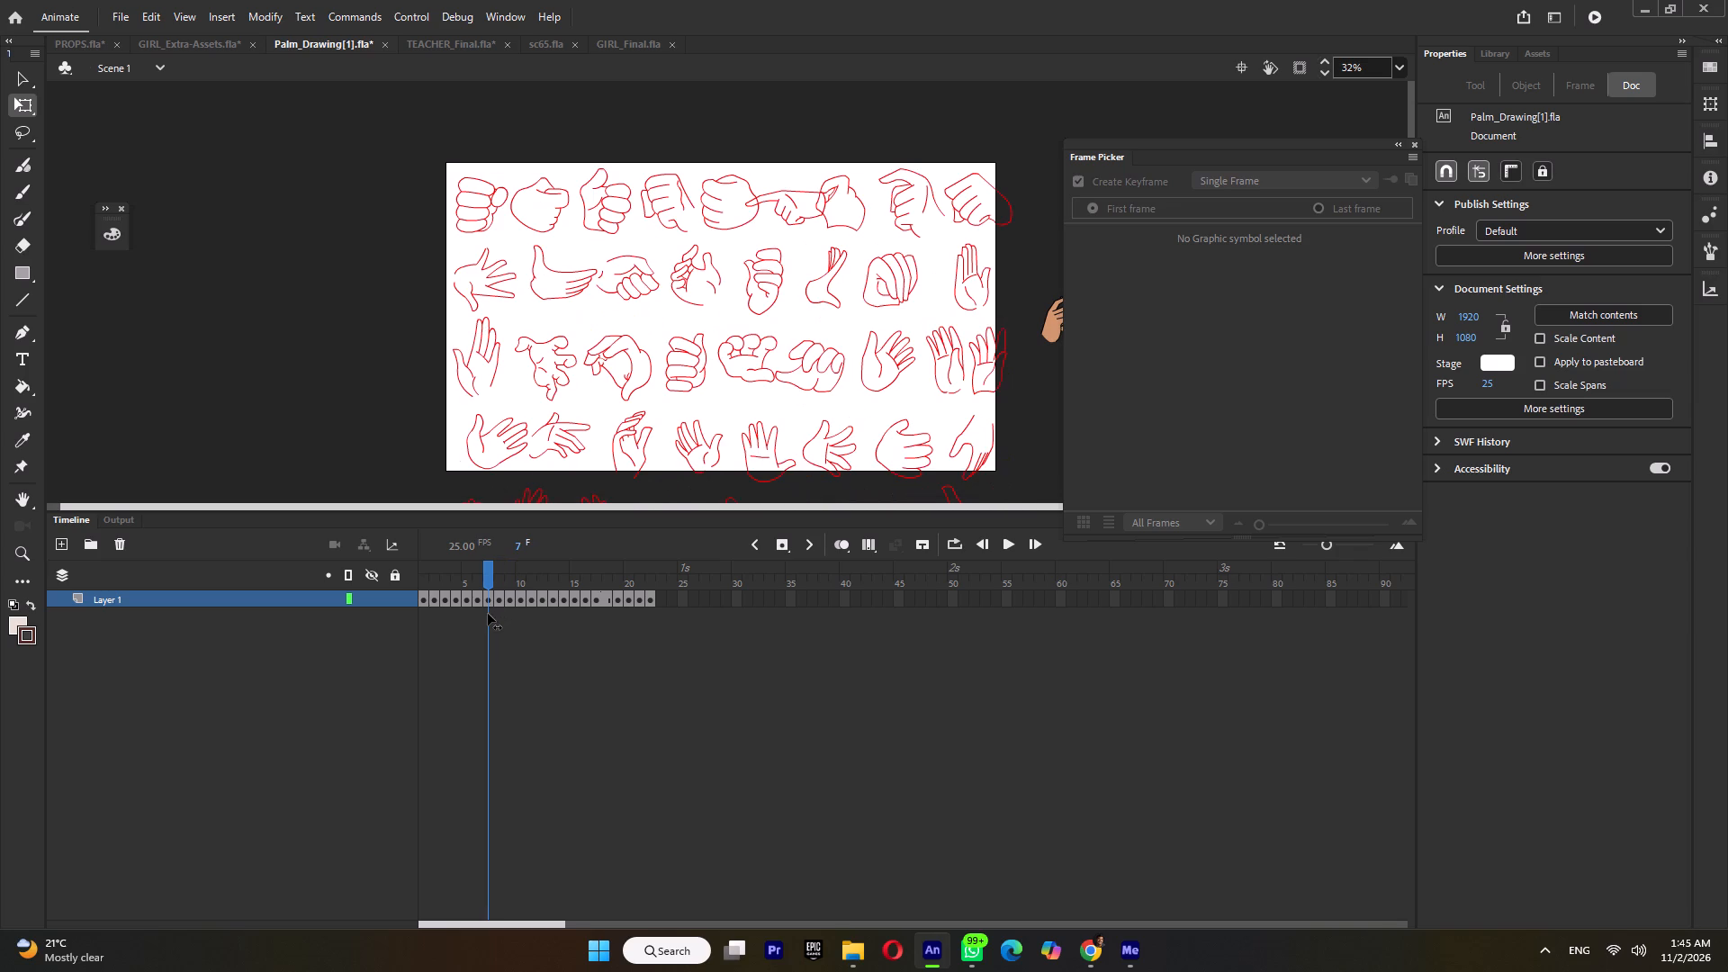
left_click_drag(488, 614, 481, 618)
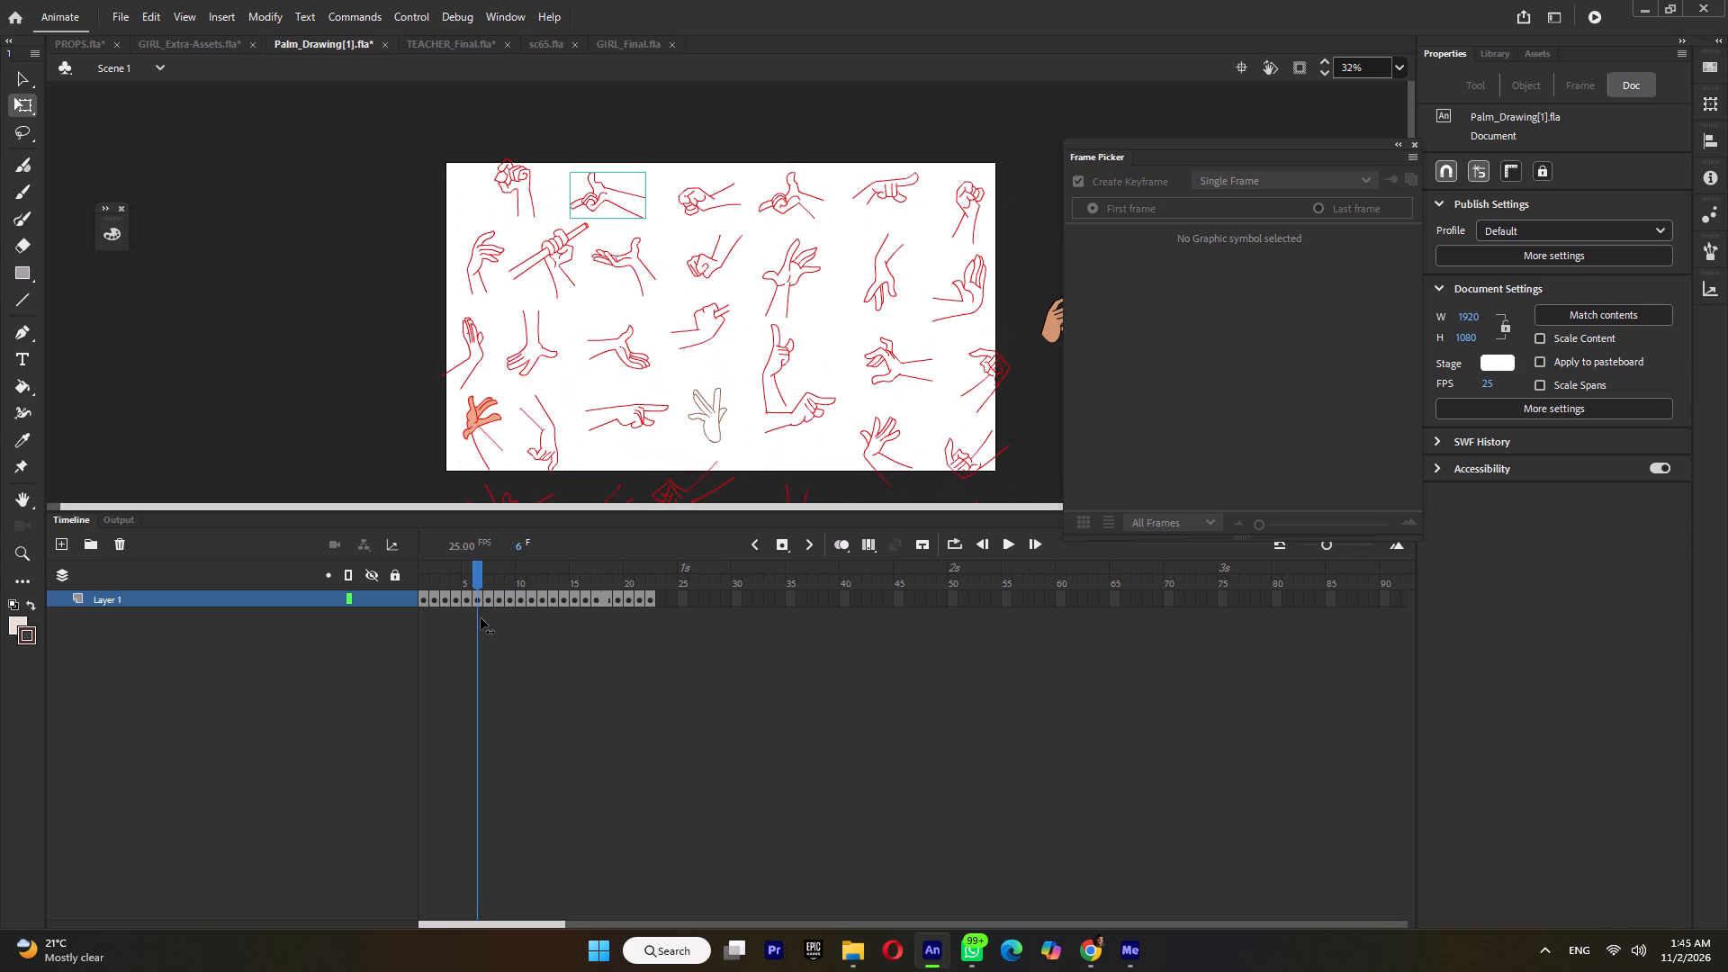
Examine the coloured hands on frame 5 and try rotating the pink-cuffed hand slightly.
left_click_drag(481, 618, 467, 622)
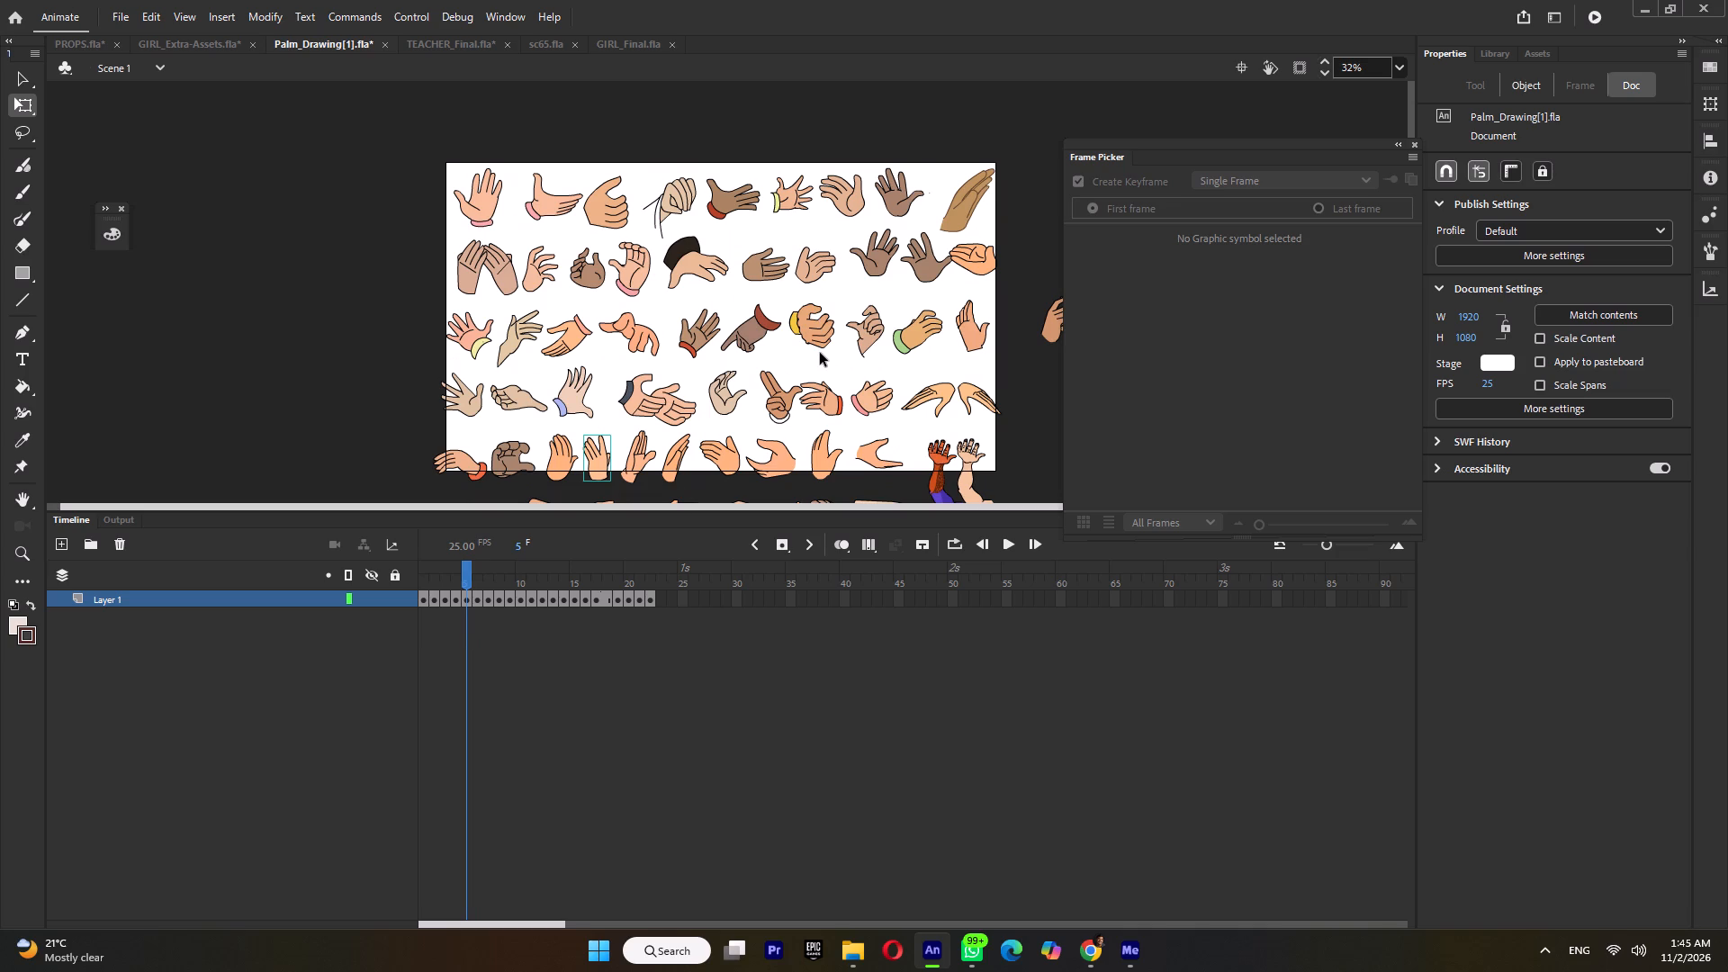
scroll(820, 354, "down", 2)
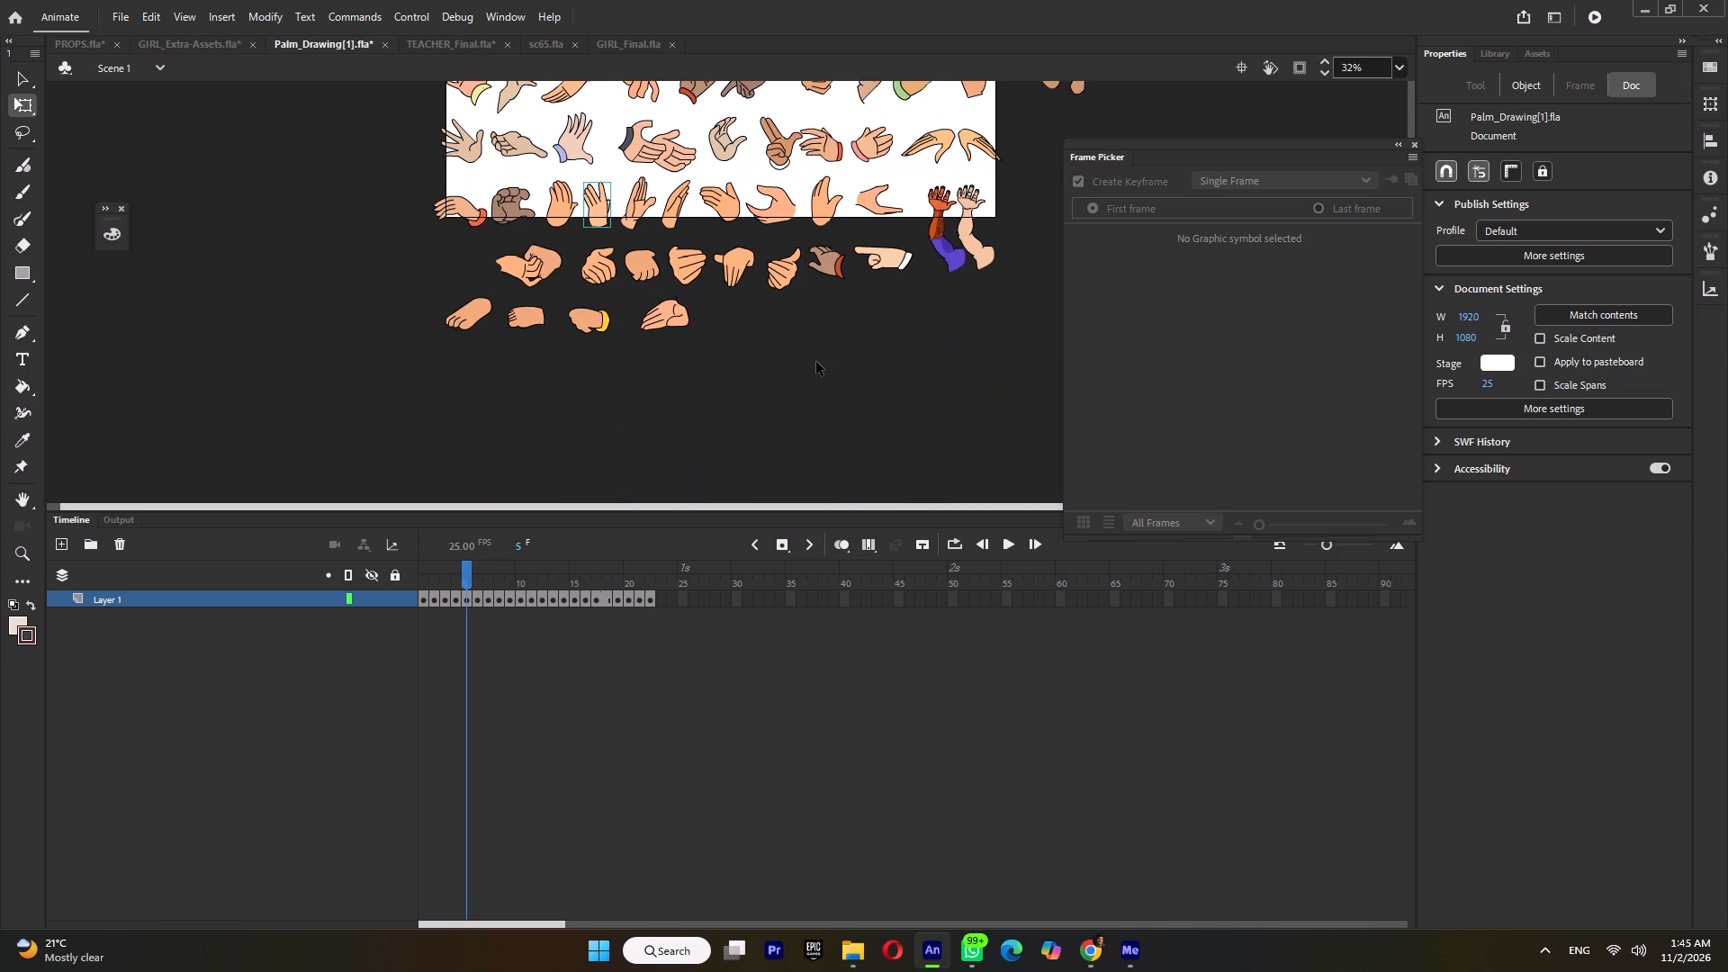
scroll(816, 364, "up", 1)
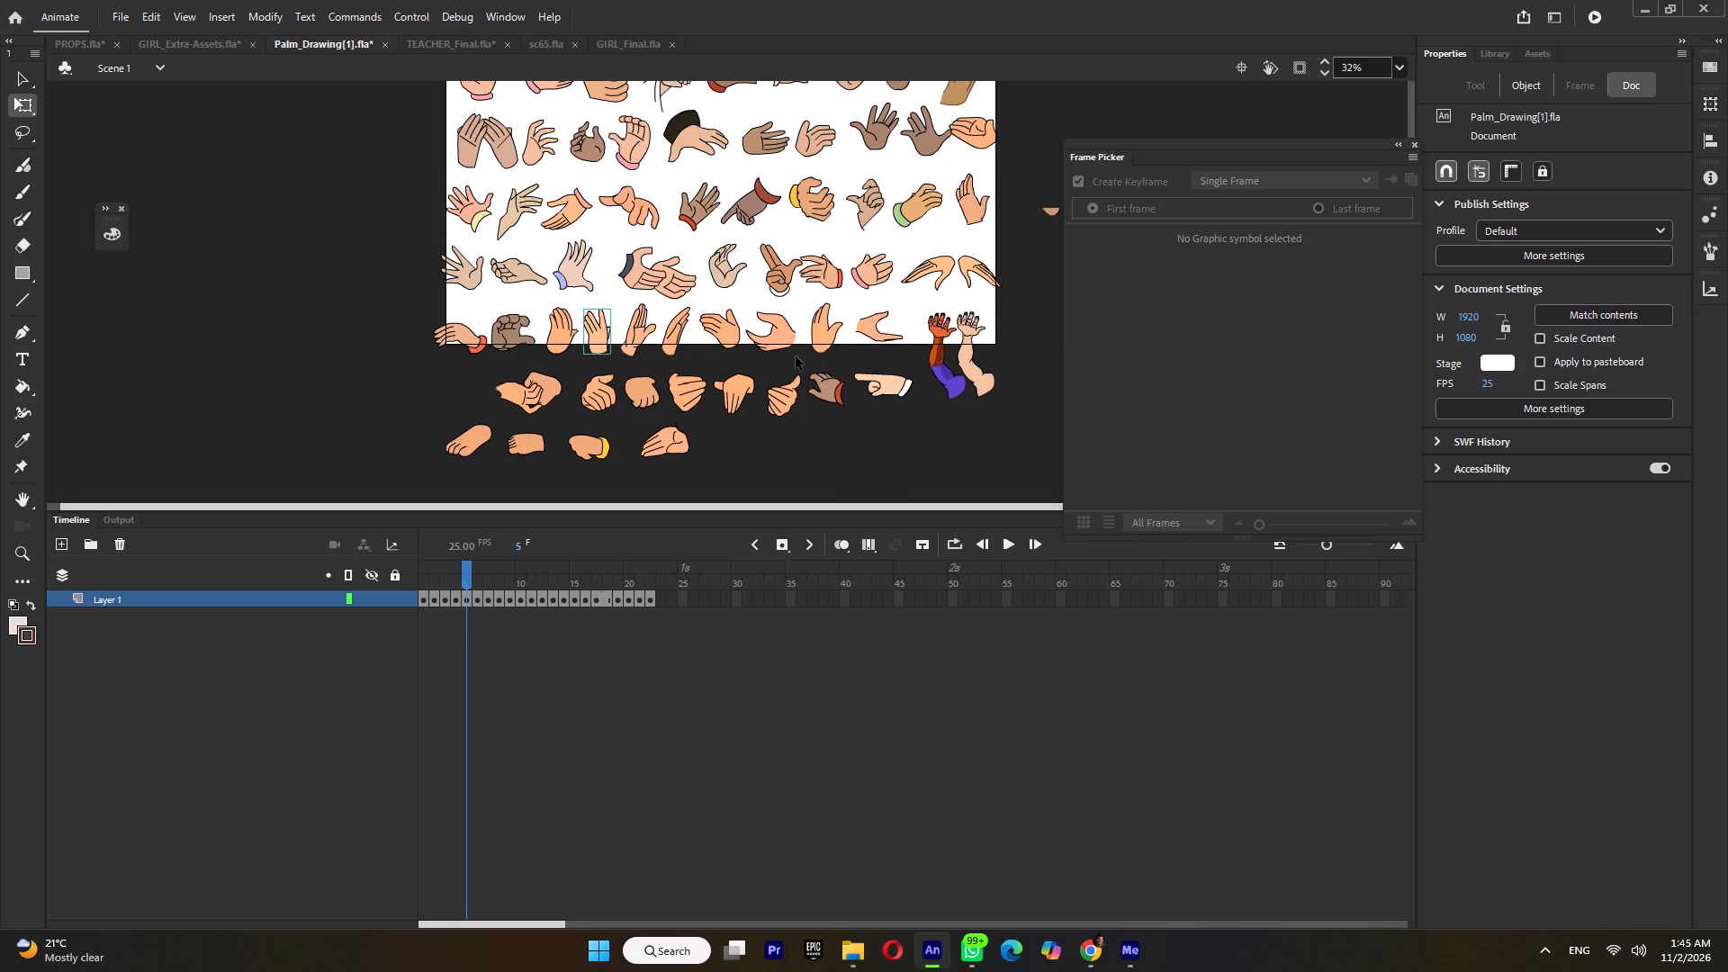
left_click(879, 280)
left_click_drag(906, 257, 907, 274)
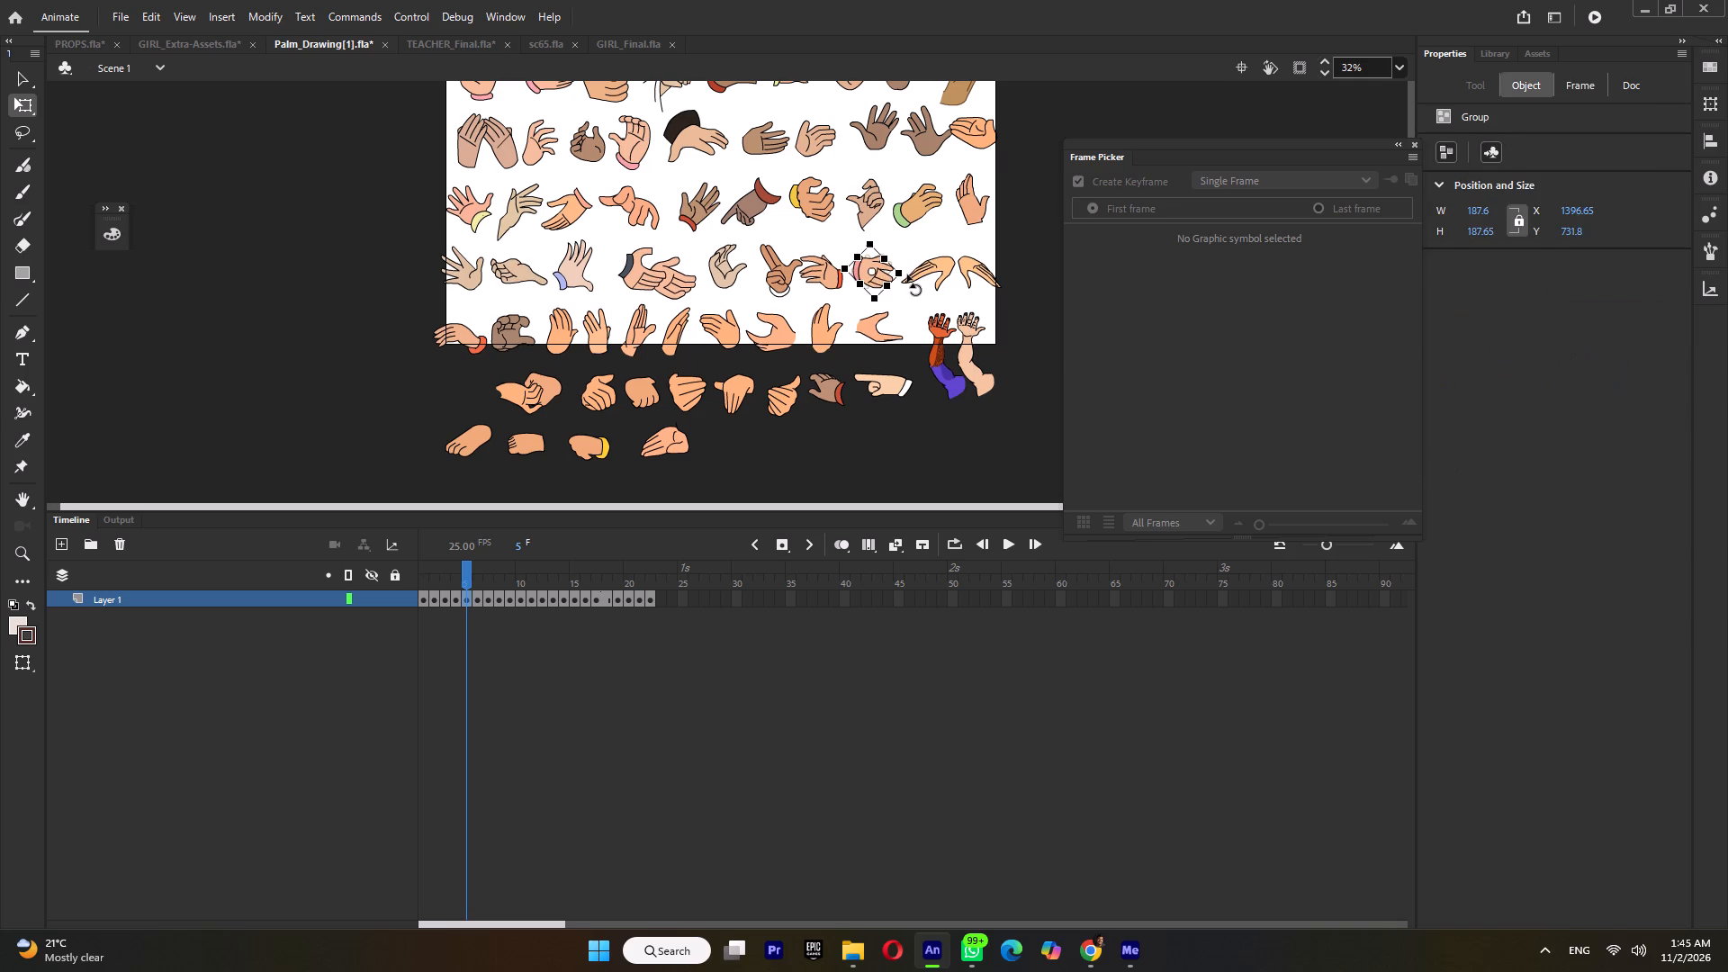
left_click_drag(907, 274, 908, 279)
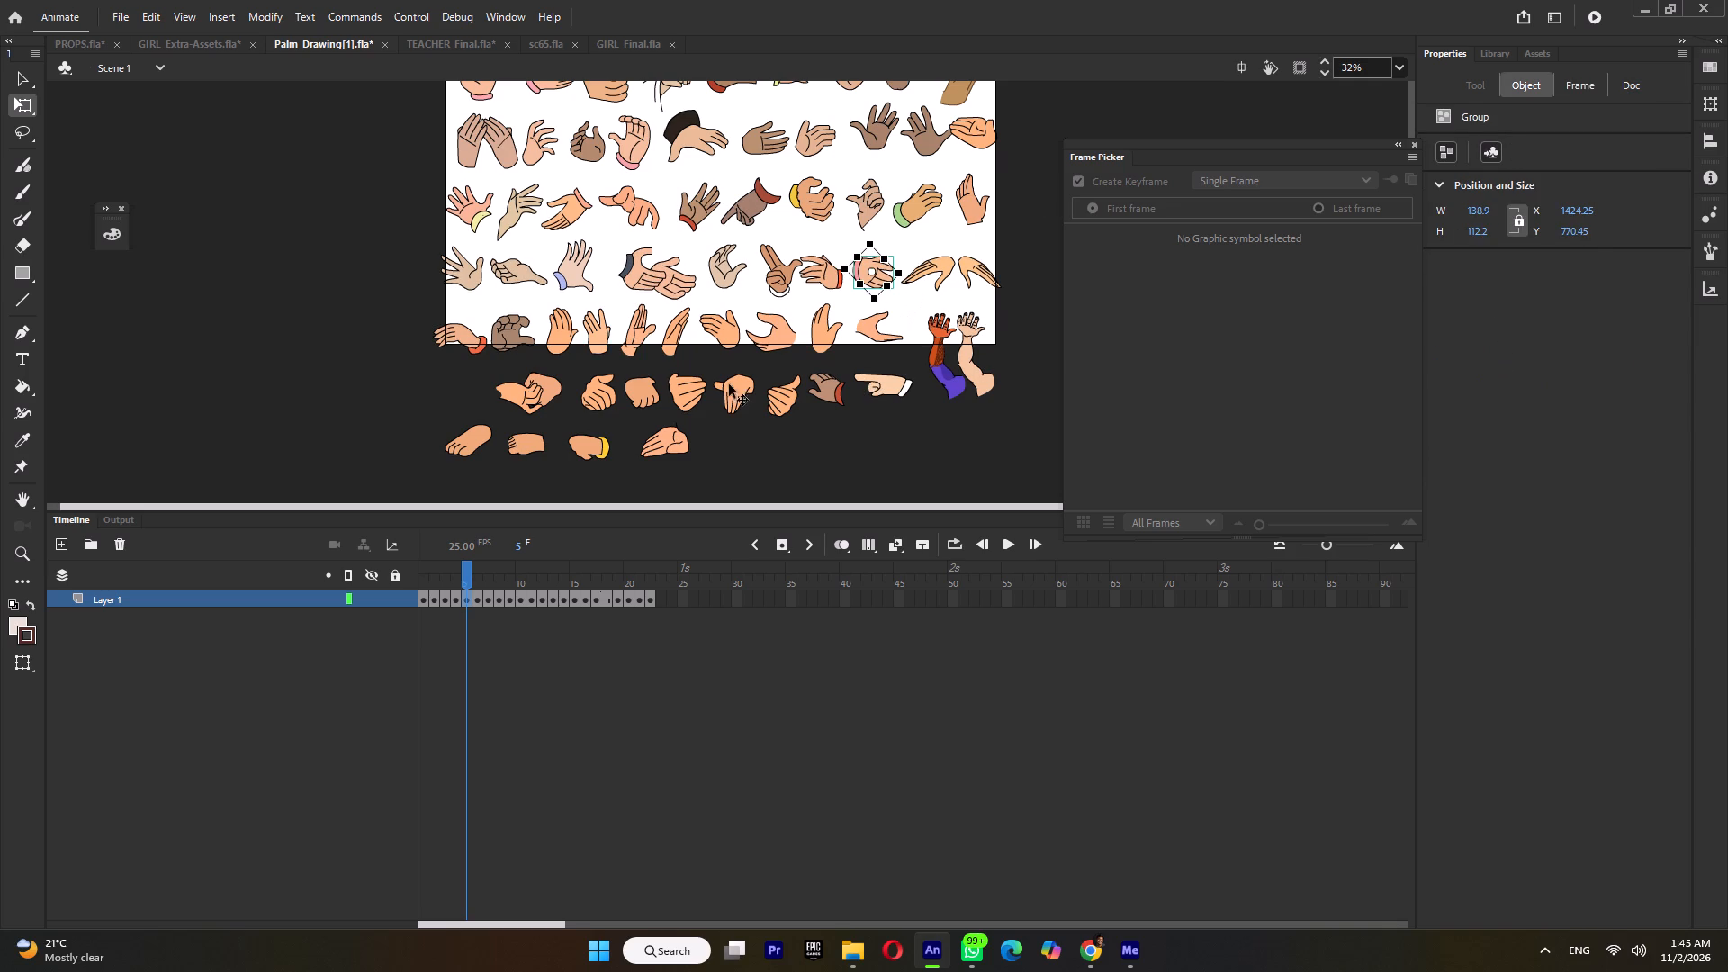
scroll(535, 357, "up", 2)
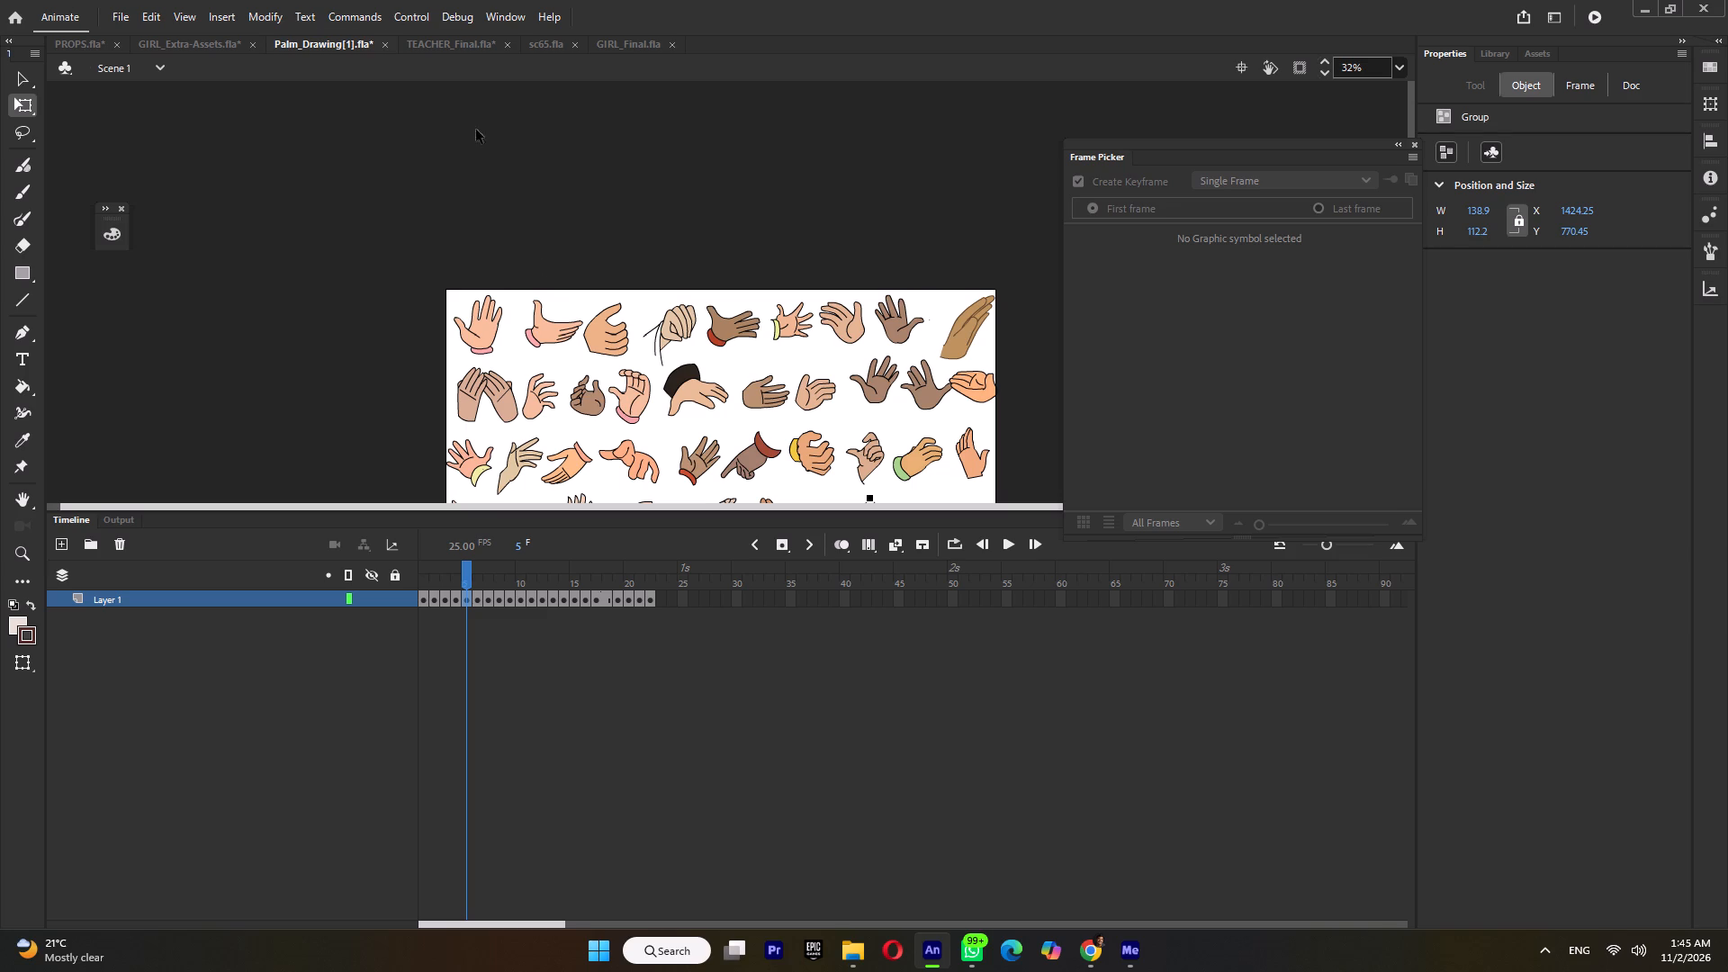
Return to sc65, exit Symbol 15 to Scene 1 and check the characters against the storyboard at frame 20.
left_click(551, 46)
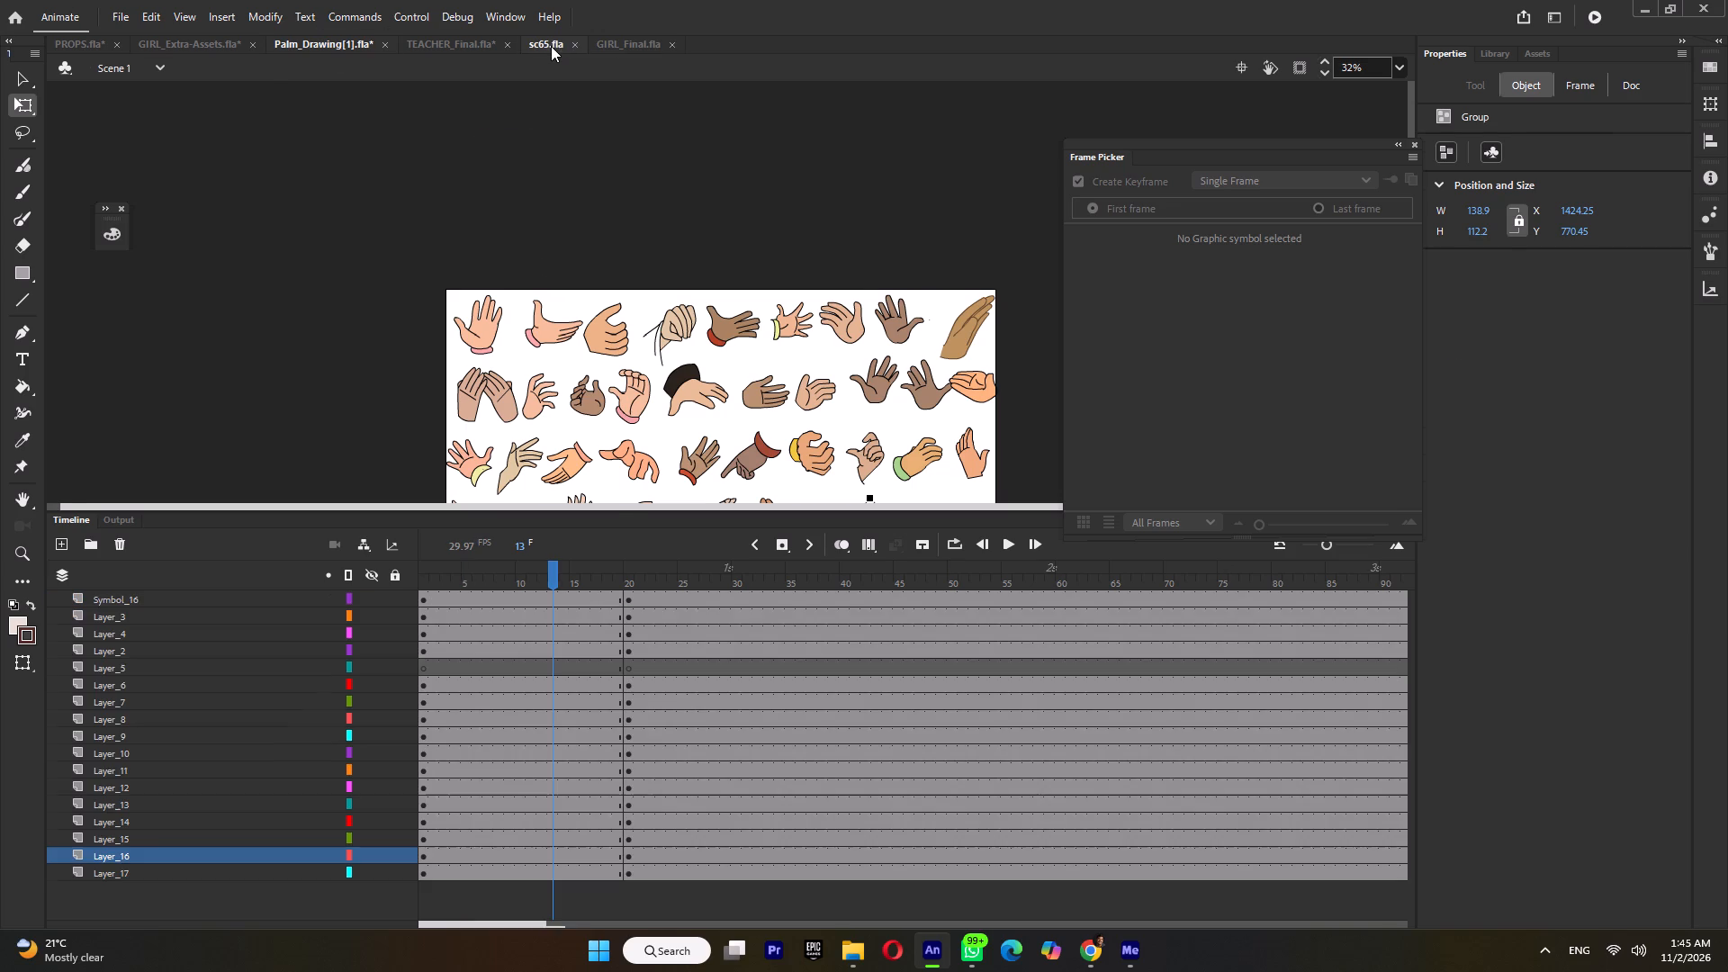
left_click(631, 578)
double_click(697, 413)
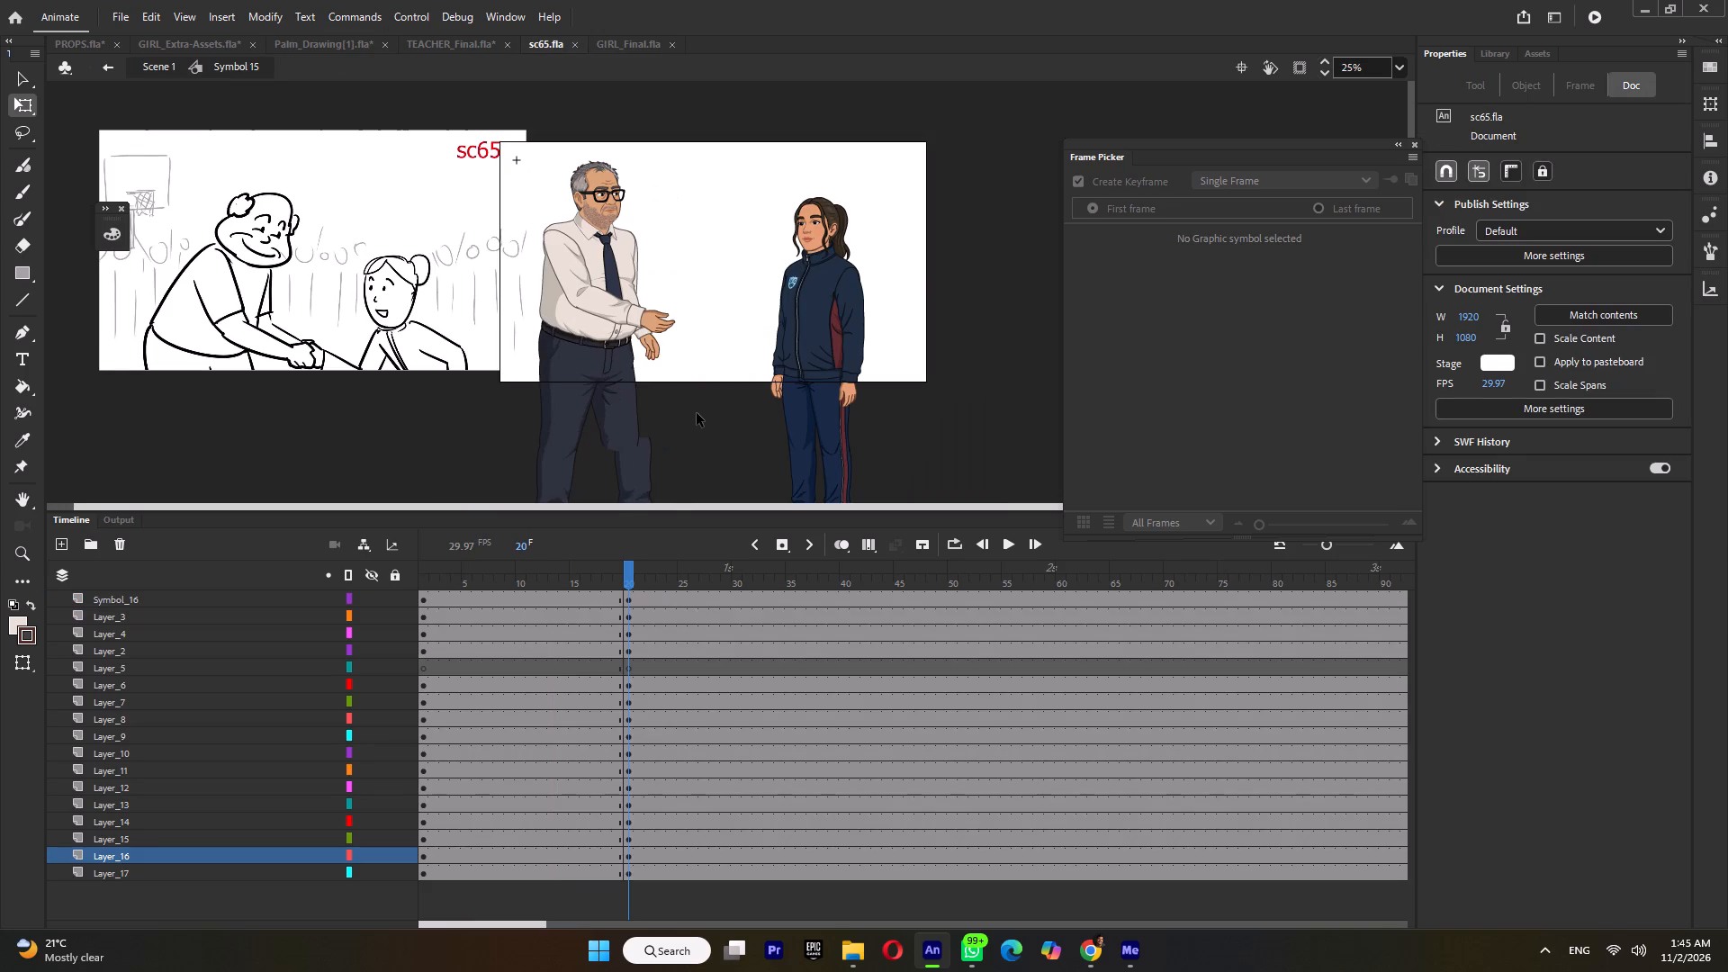
left_click_drag(627, 577, 633, 578)
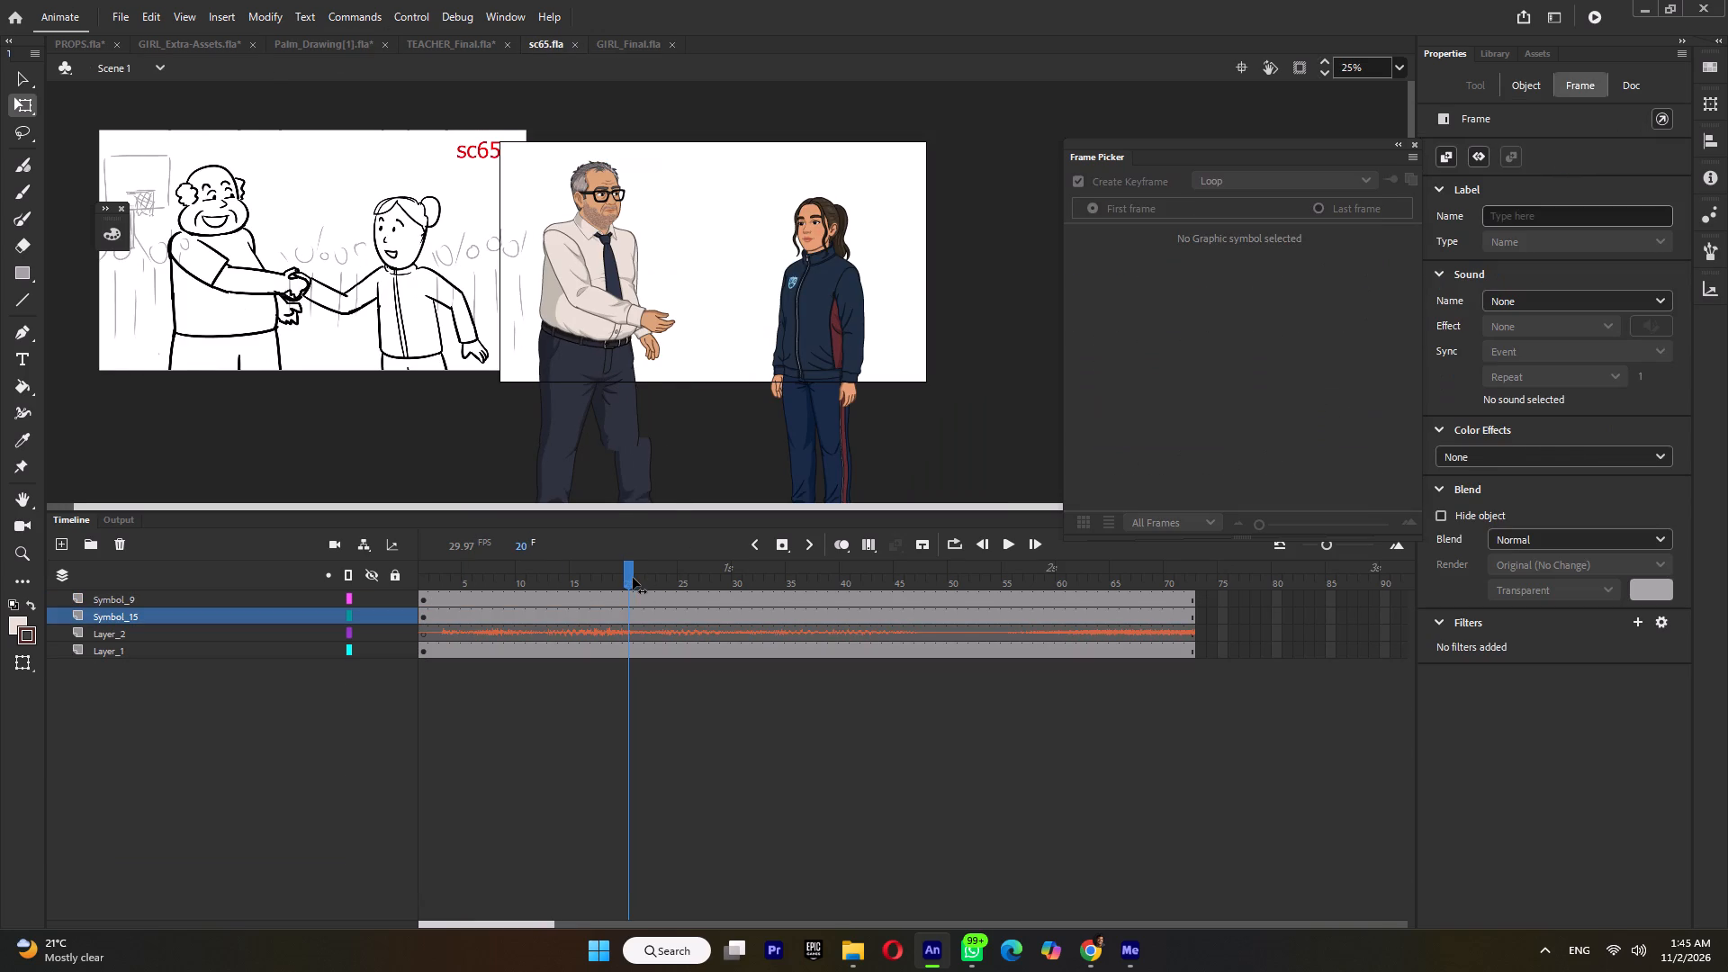
In the teacher symbol at frame 20, rotate the forearm upward and raise the whole extended arm slightly from the shoulder.
left_click_drag(633, 578, 625, 595)
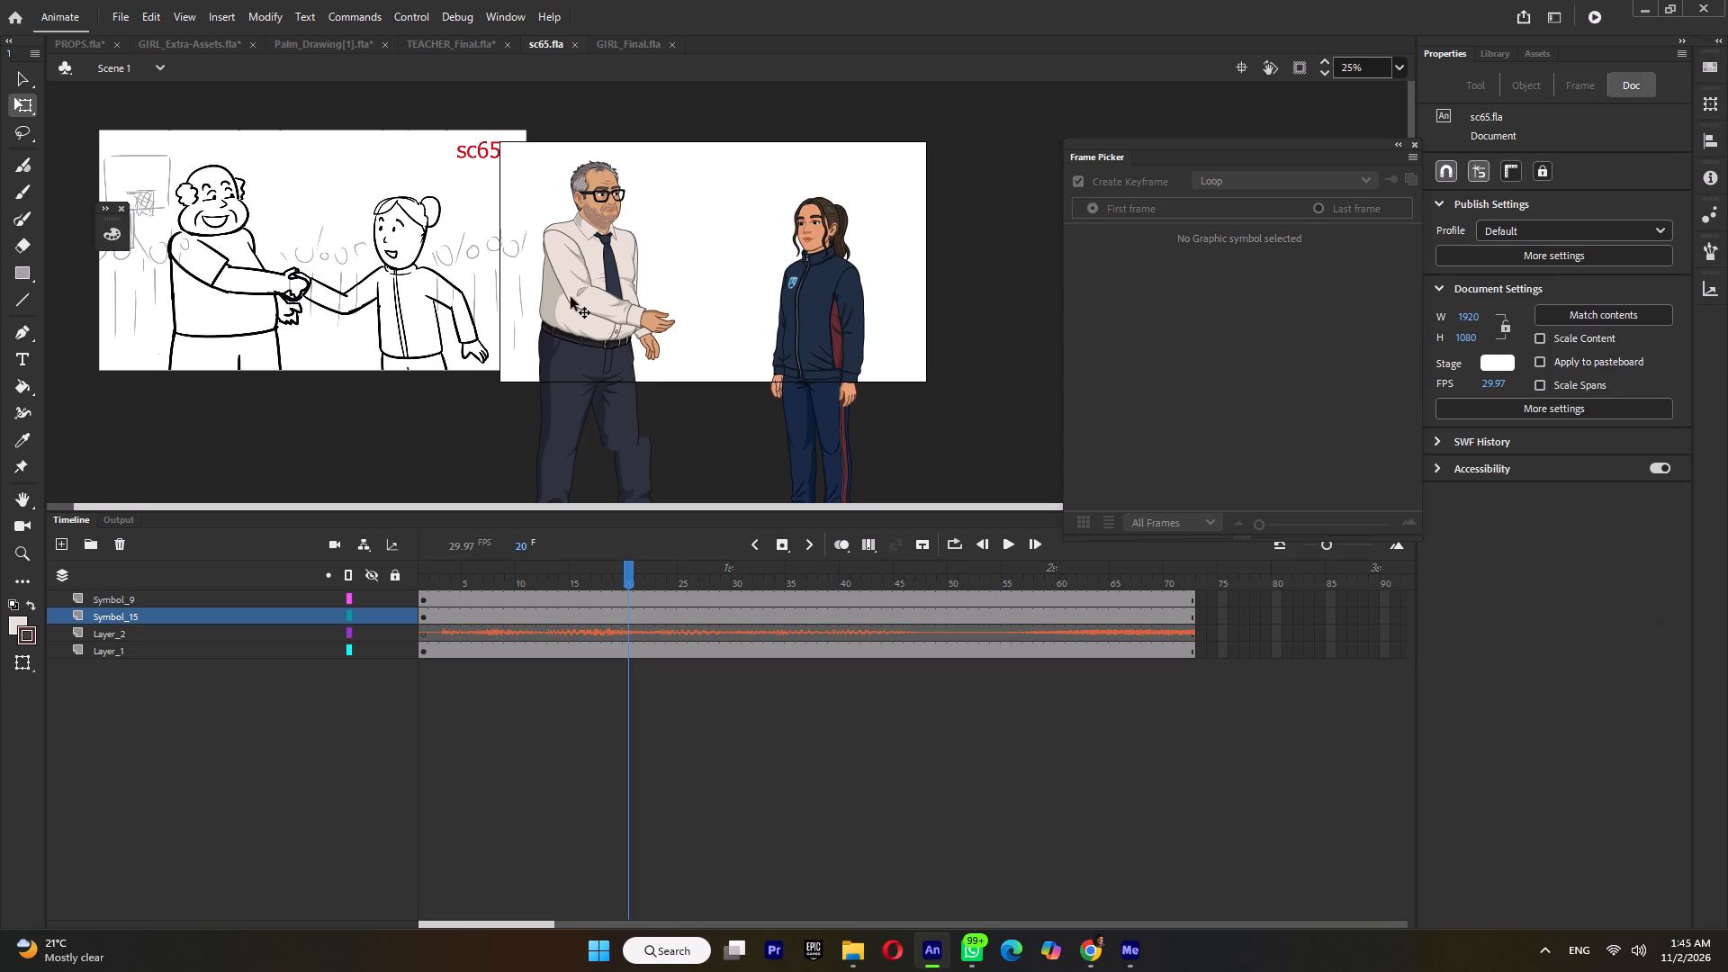
left_click(578, 268)
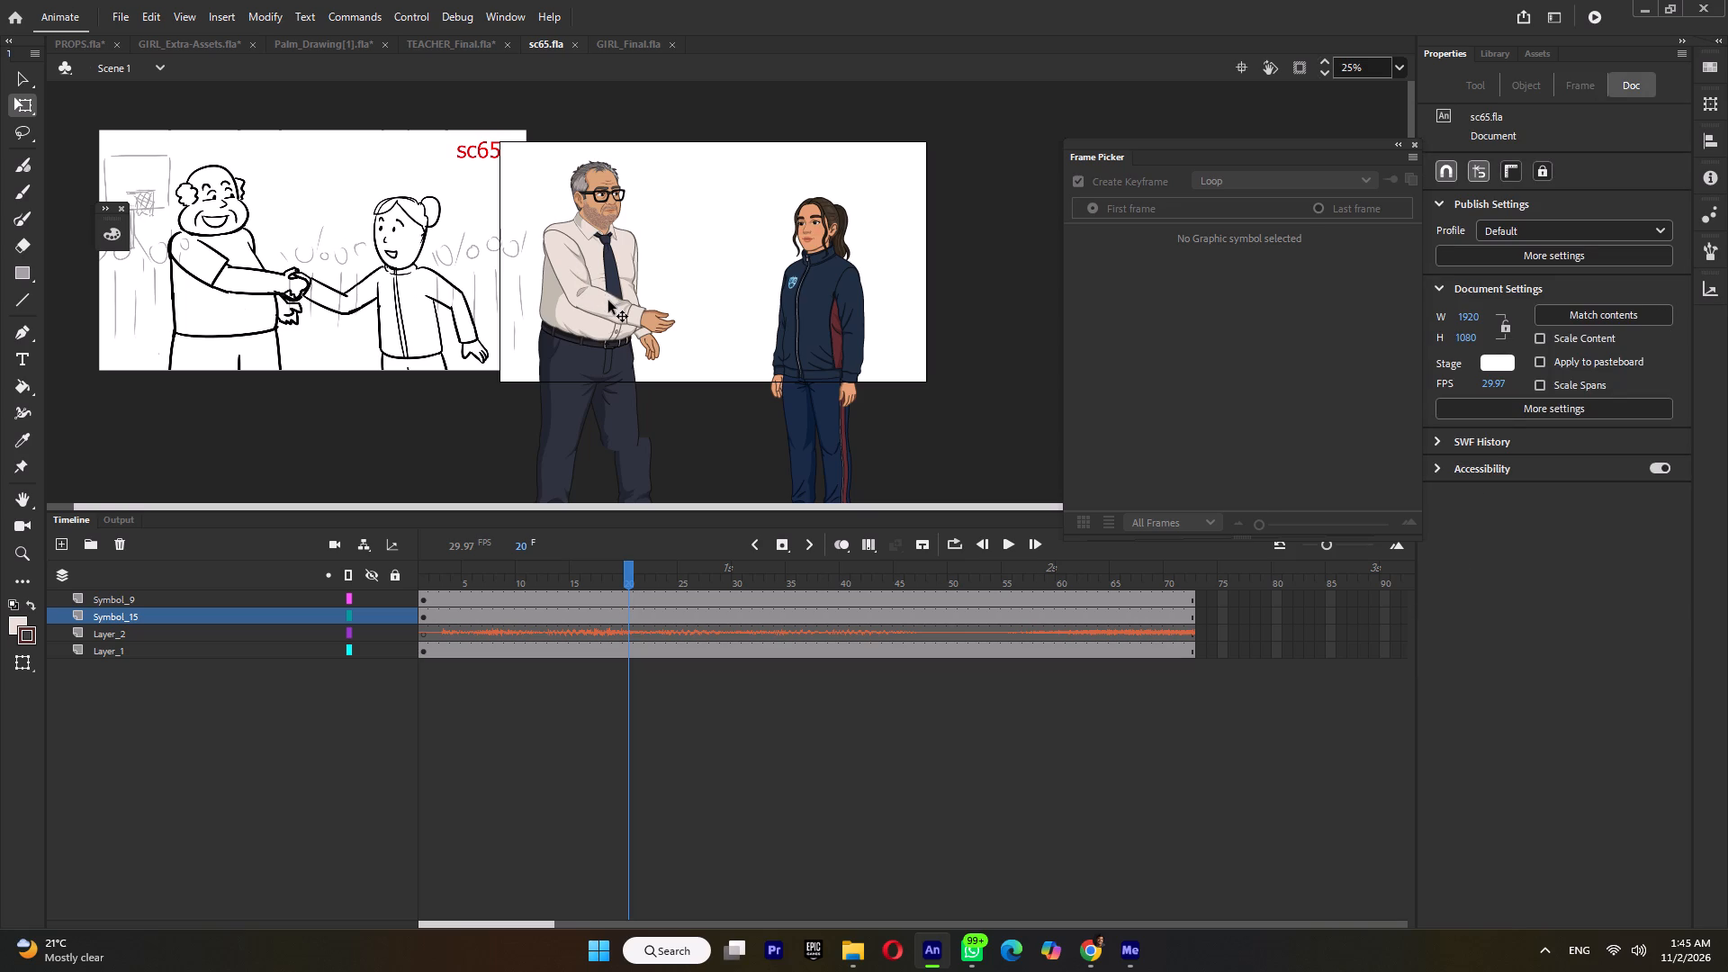
double_click(607, 301)
left_click(588, 291)
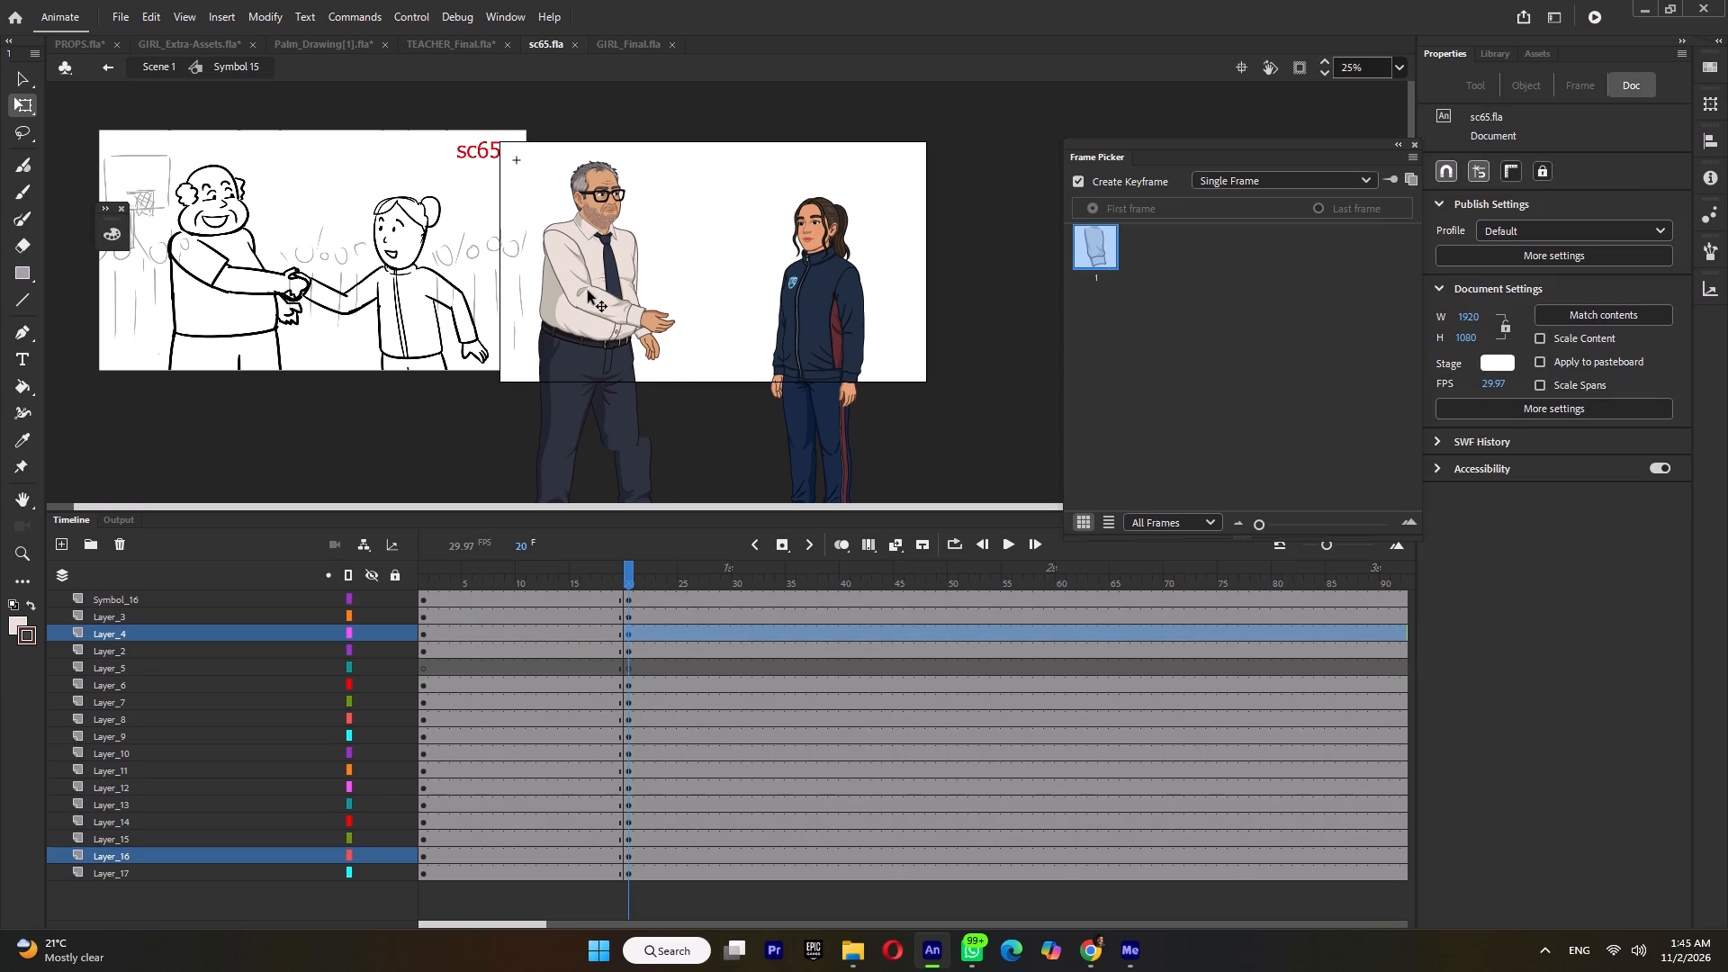
left_click_drag(661, 321, 672, 292)
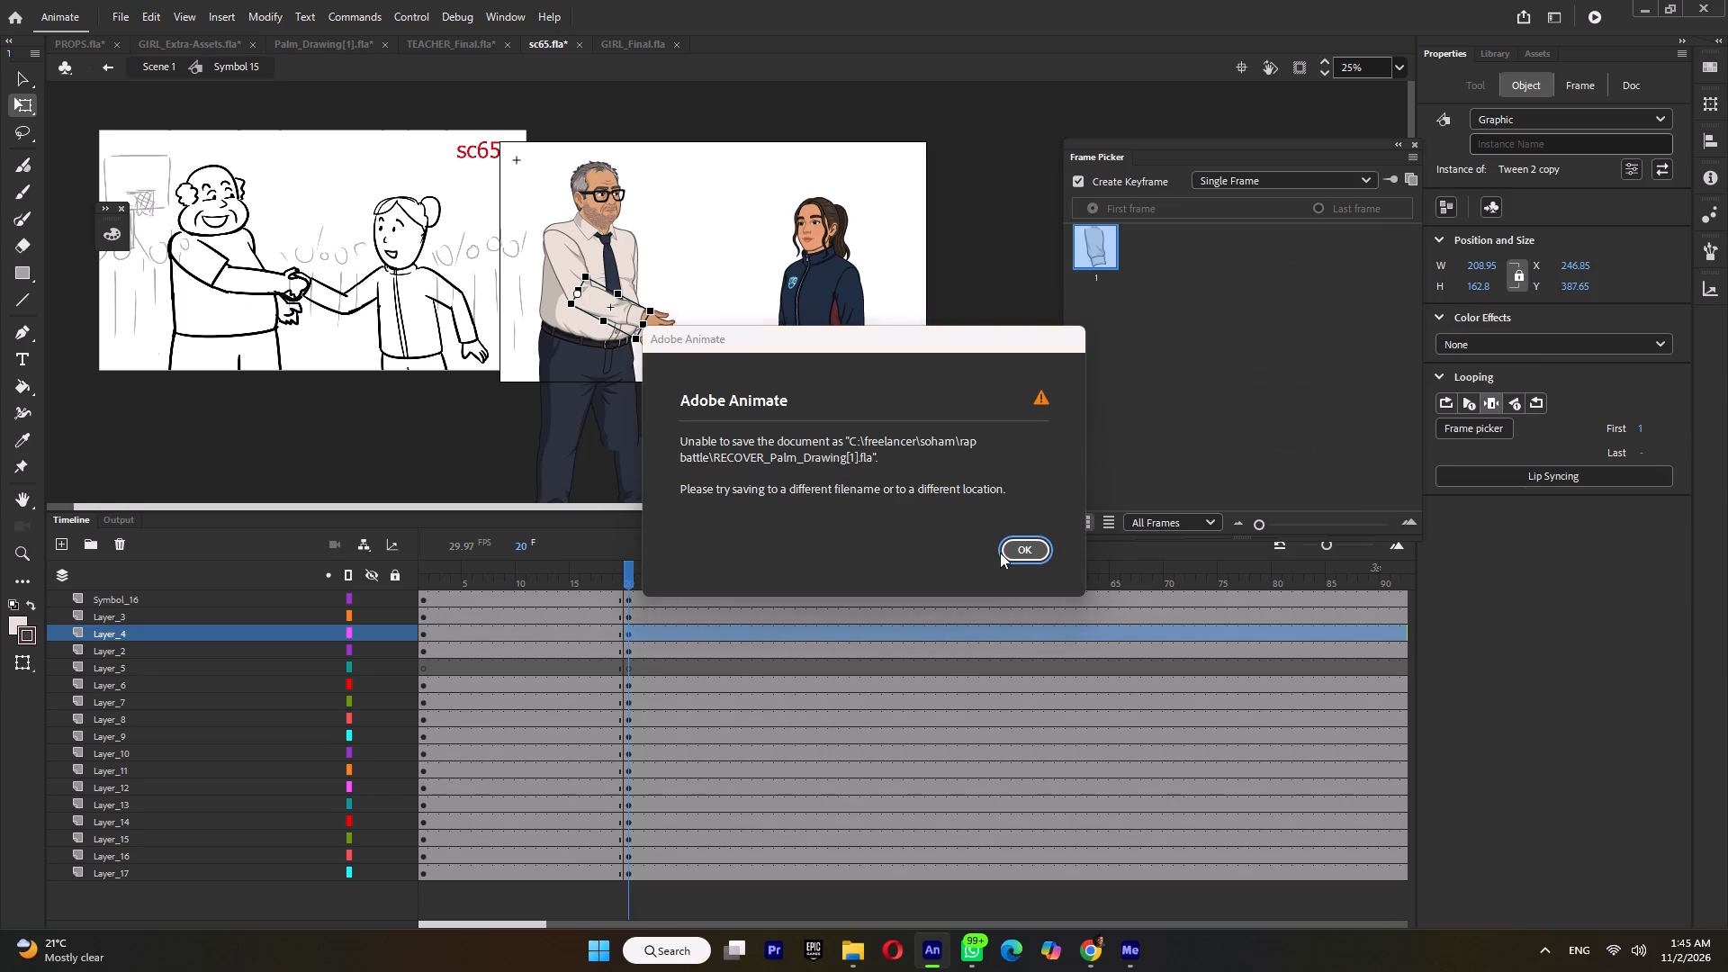
left_click(1017, 556)
key("ctrl+s")
left_click_drag(660, 322, 678, 291)
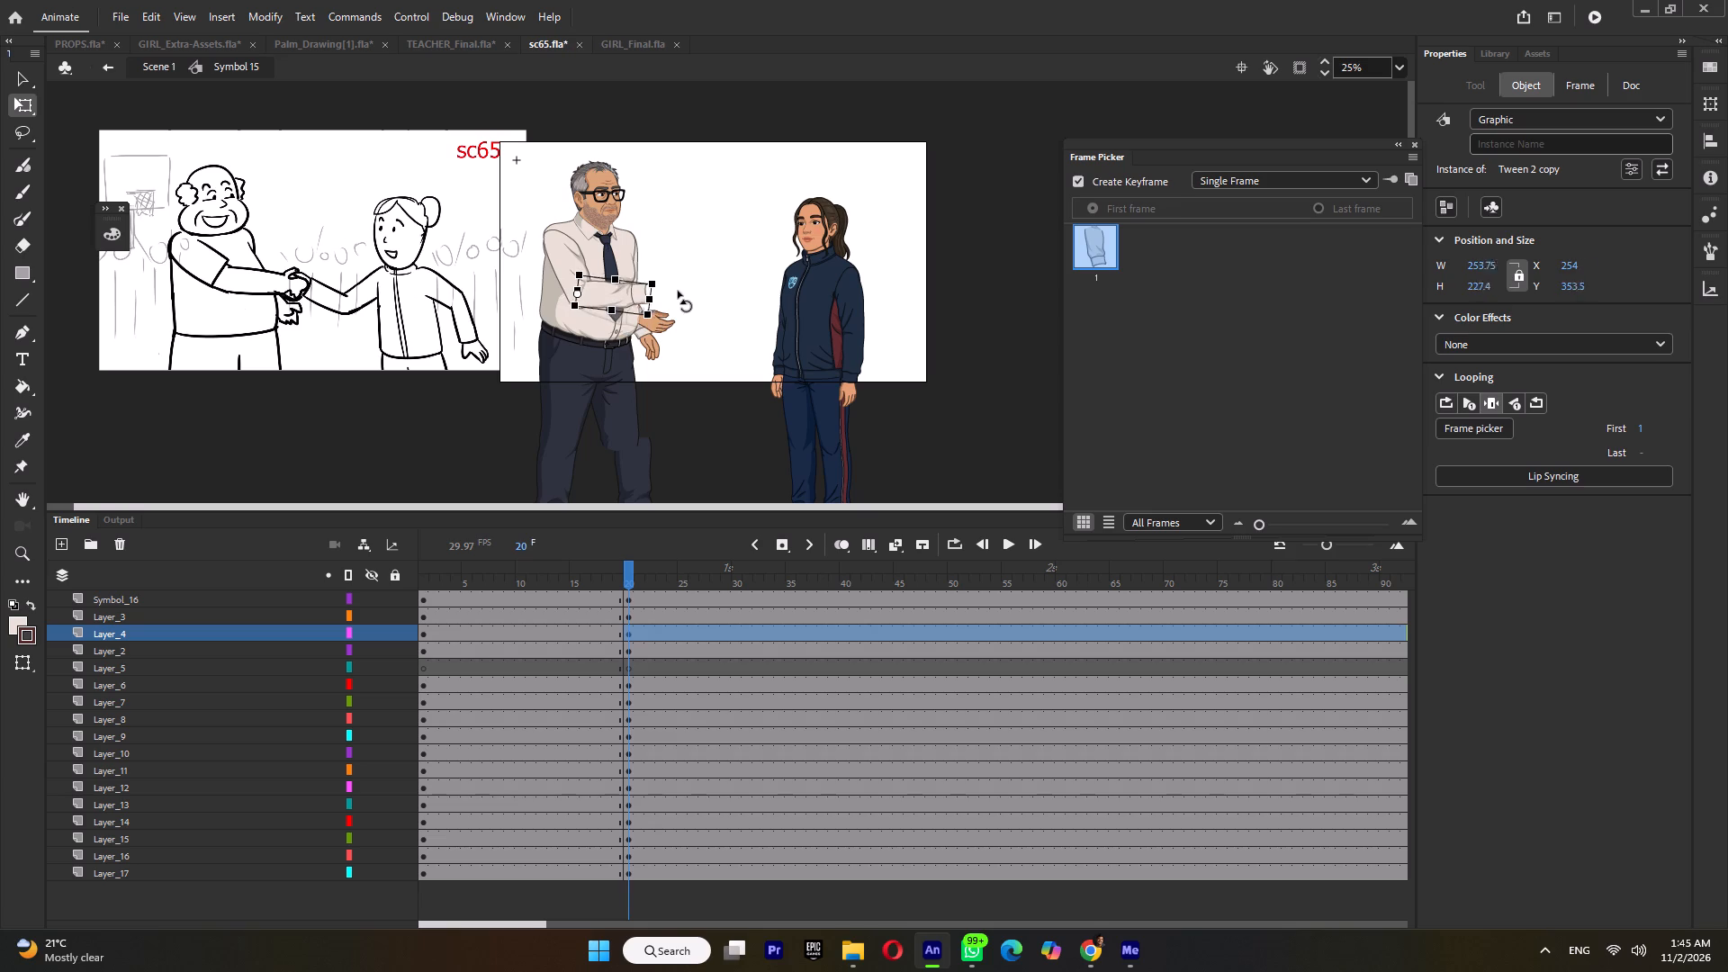
left_click_drag(678, 291, 679, 295)
left_click(556, 252, "shift")
left_click_drag(589, 269, 589, 268)
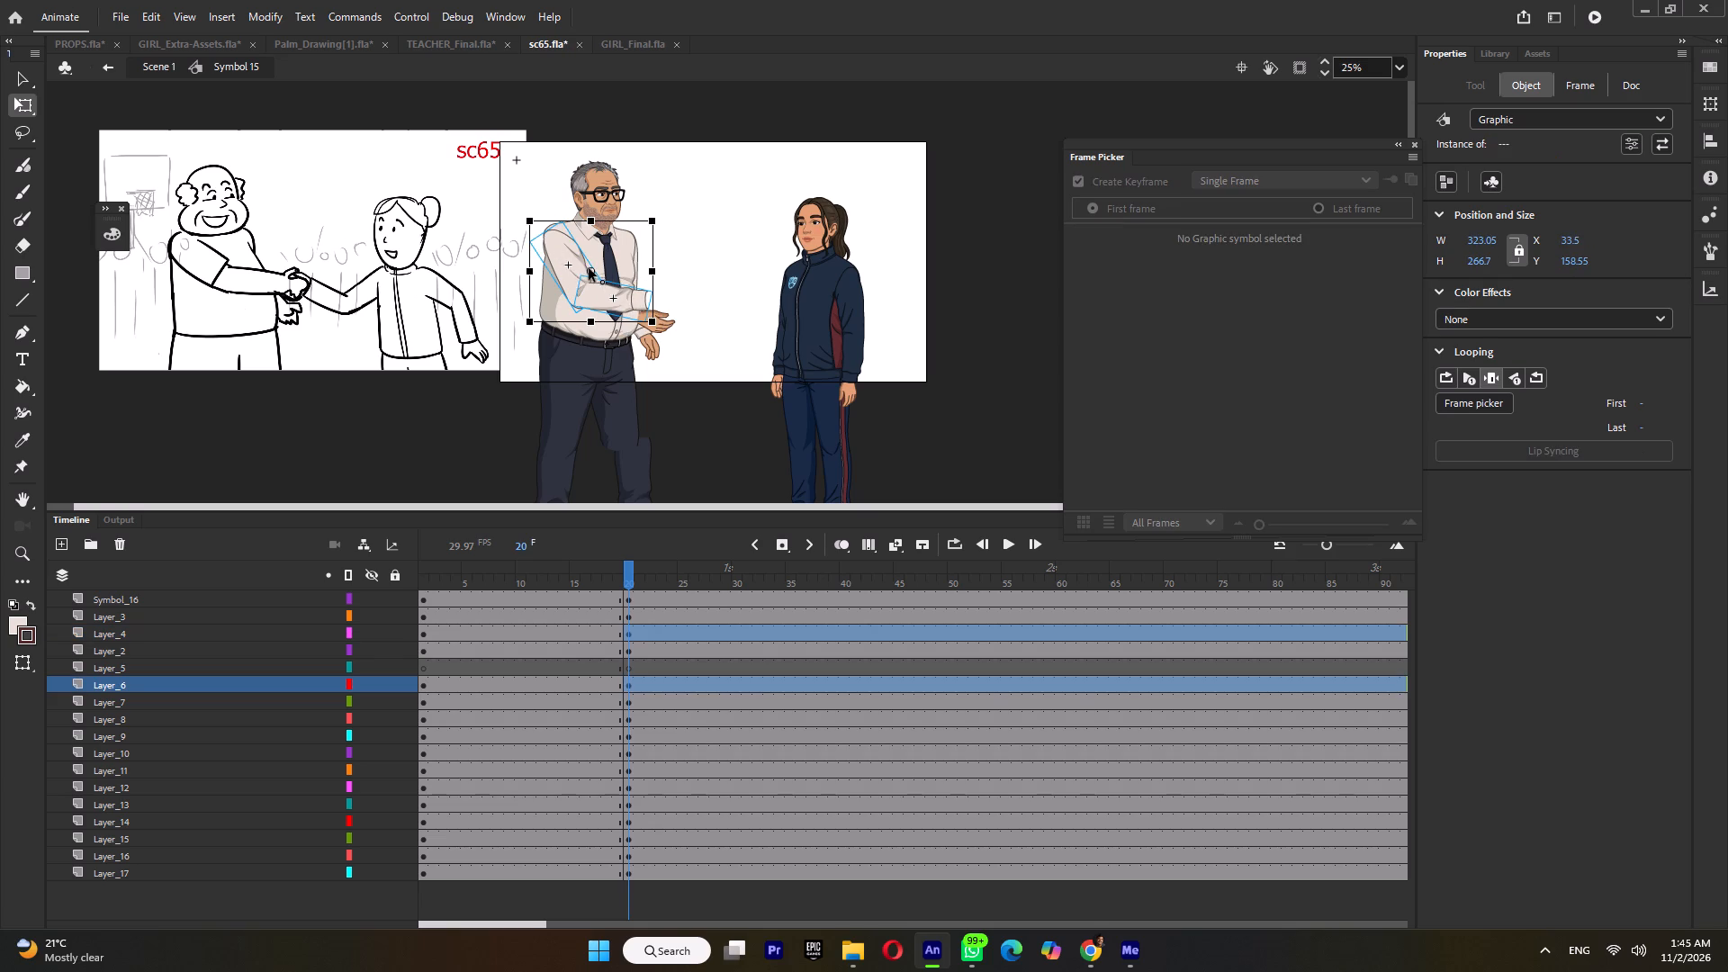
left_click_drag(589, 268, 553, 238)
left_click_drag(651, 334, 674, 328)
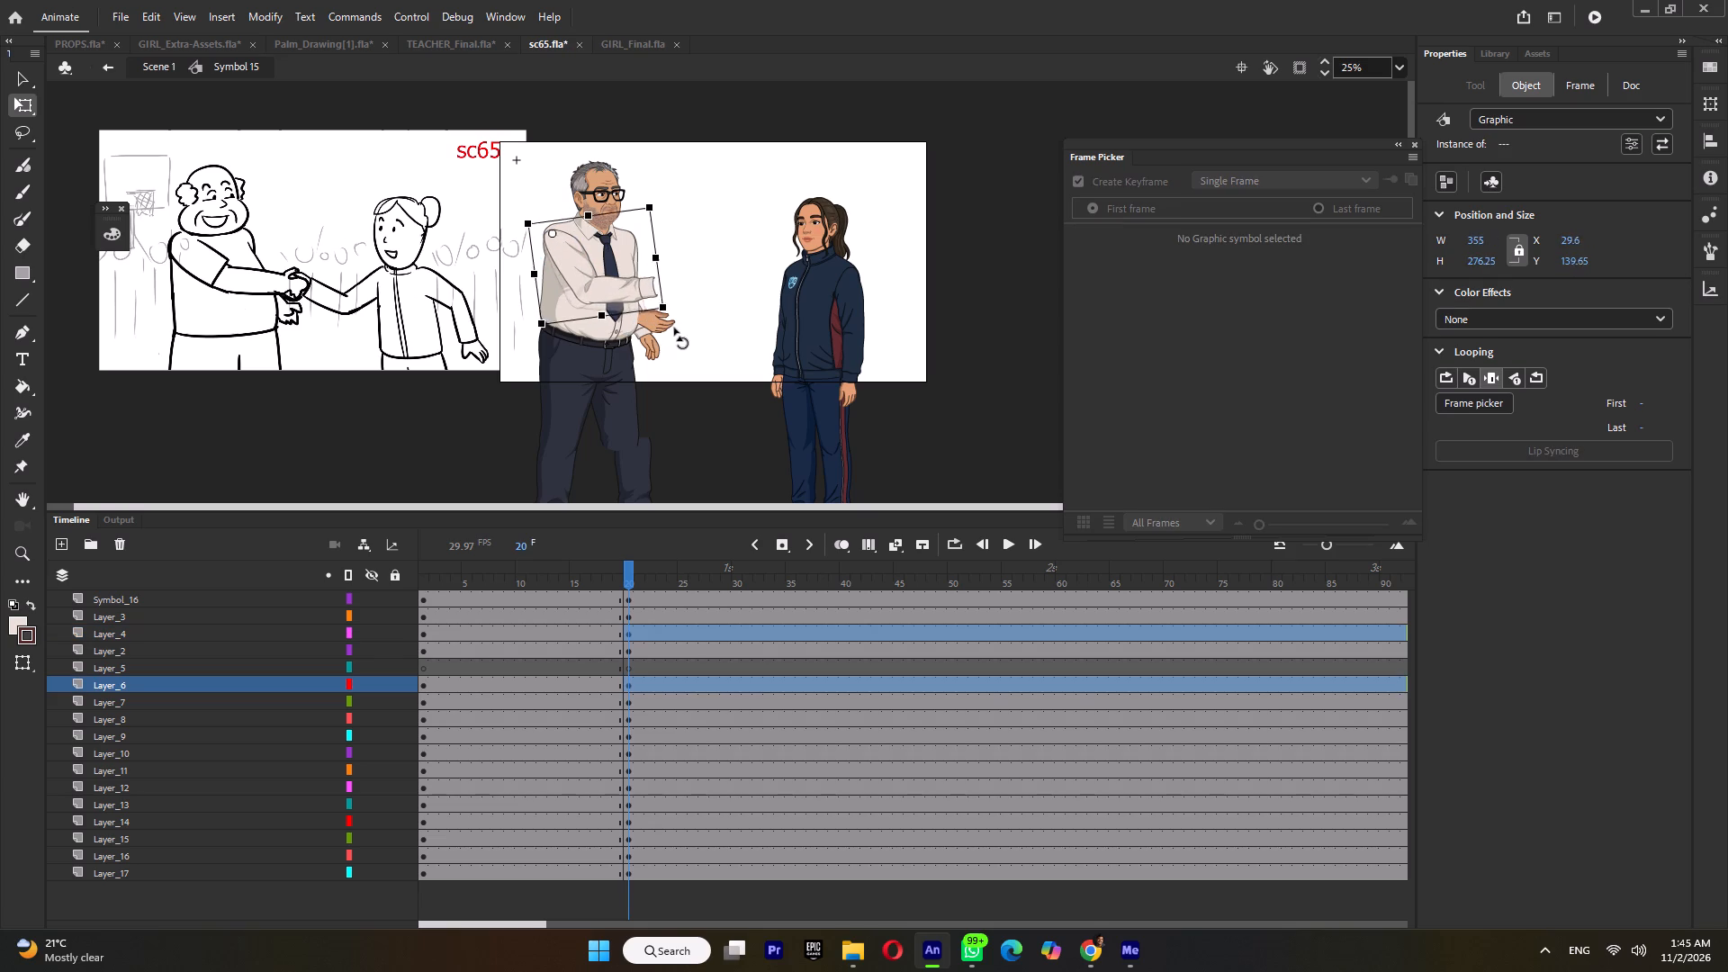
left_click_drag(674, 328, 675, 328)
Lean the teacher's whole upper body, including head and arms, slightly backward around a pivot at the waist.
left_click_drag(700, 189, 499, 310)
left_click_drag(728, 287, 650, 361, "shift")
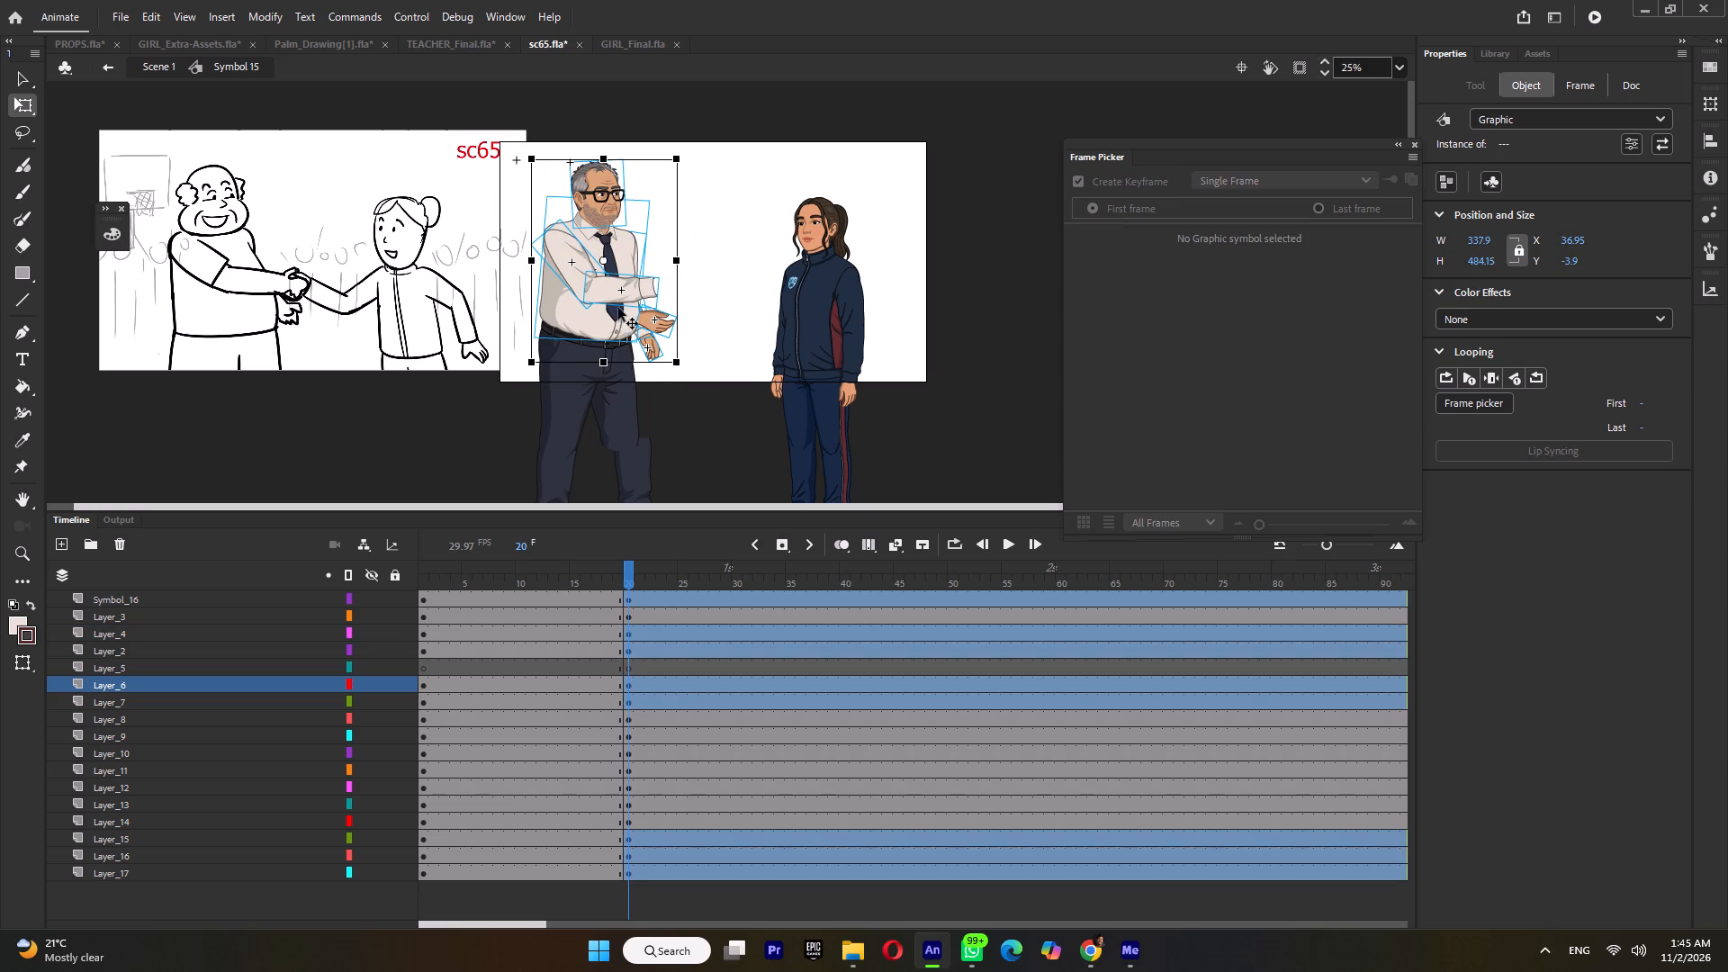
left_click_drag(602, 262, 579, 335)
scroll(683, 162, "up", 2, "ctrl")
left_click_drag(685, 156, 675, 145)
scroll(707, 280, "down", 3, "ctrl")
left_click(719, 305)
Angle the teacher's extended forearm back down, adjust the upper arm slightly and refit the forearm at the elbow.
scroll(633, 323, "up", 2, "ctrl")
left_click(634, 332)
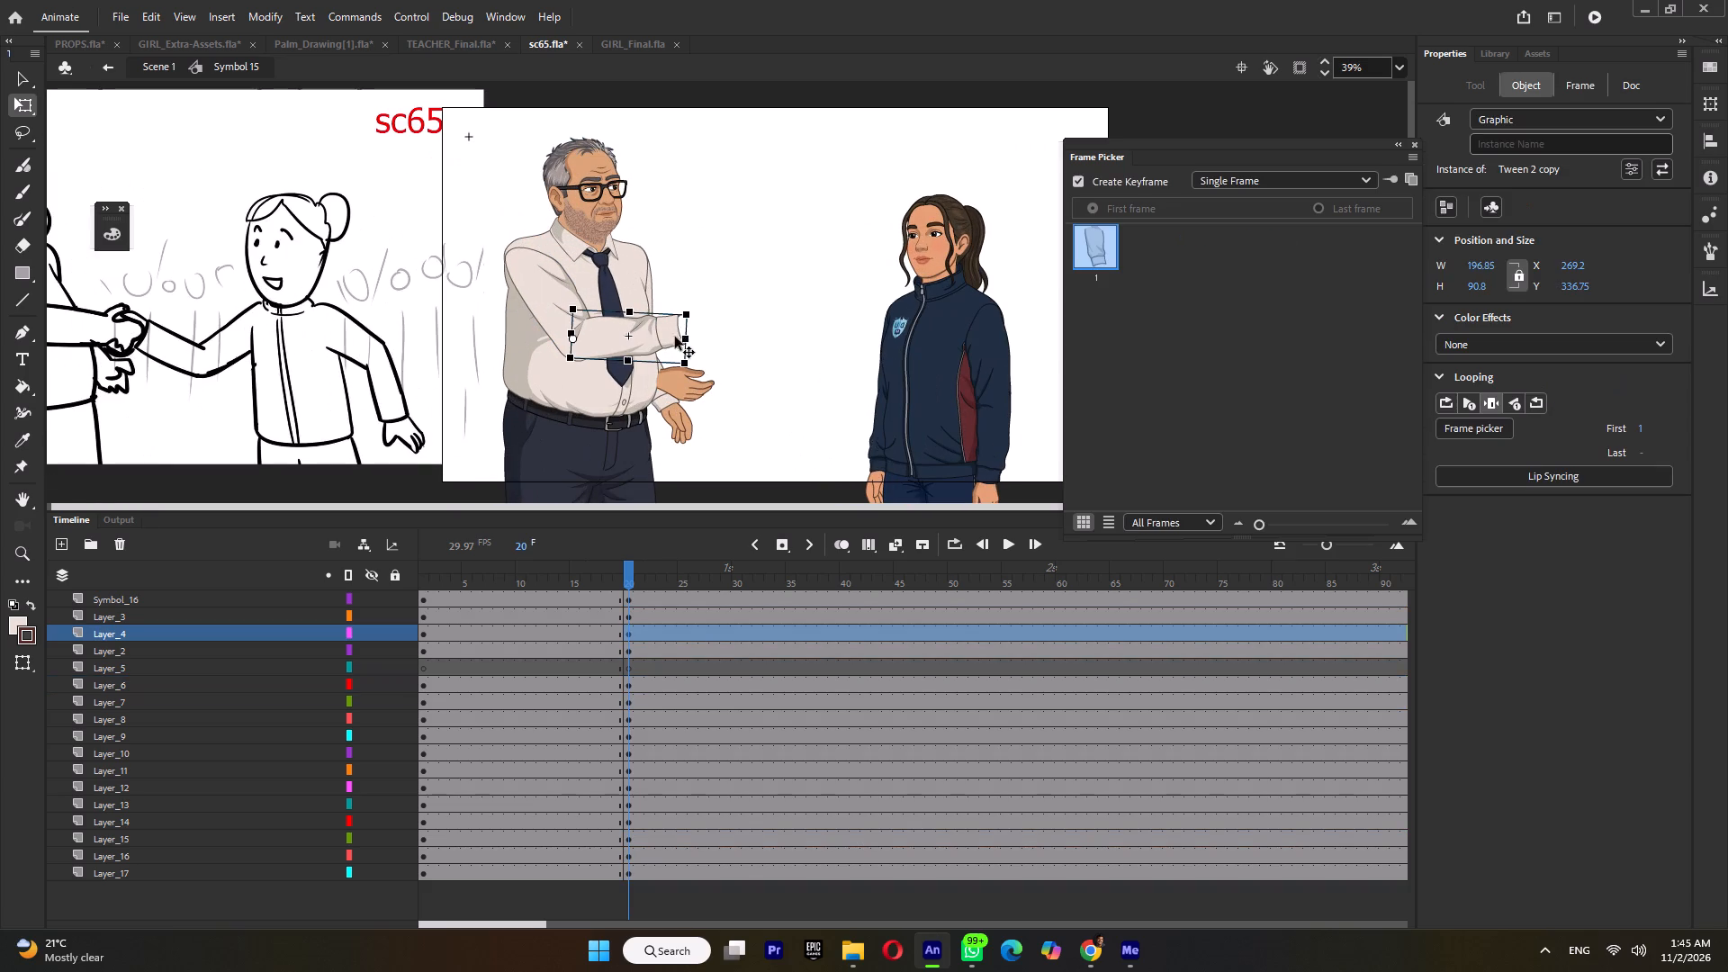
left_click_drag(695, 317, 704, 345)
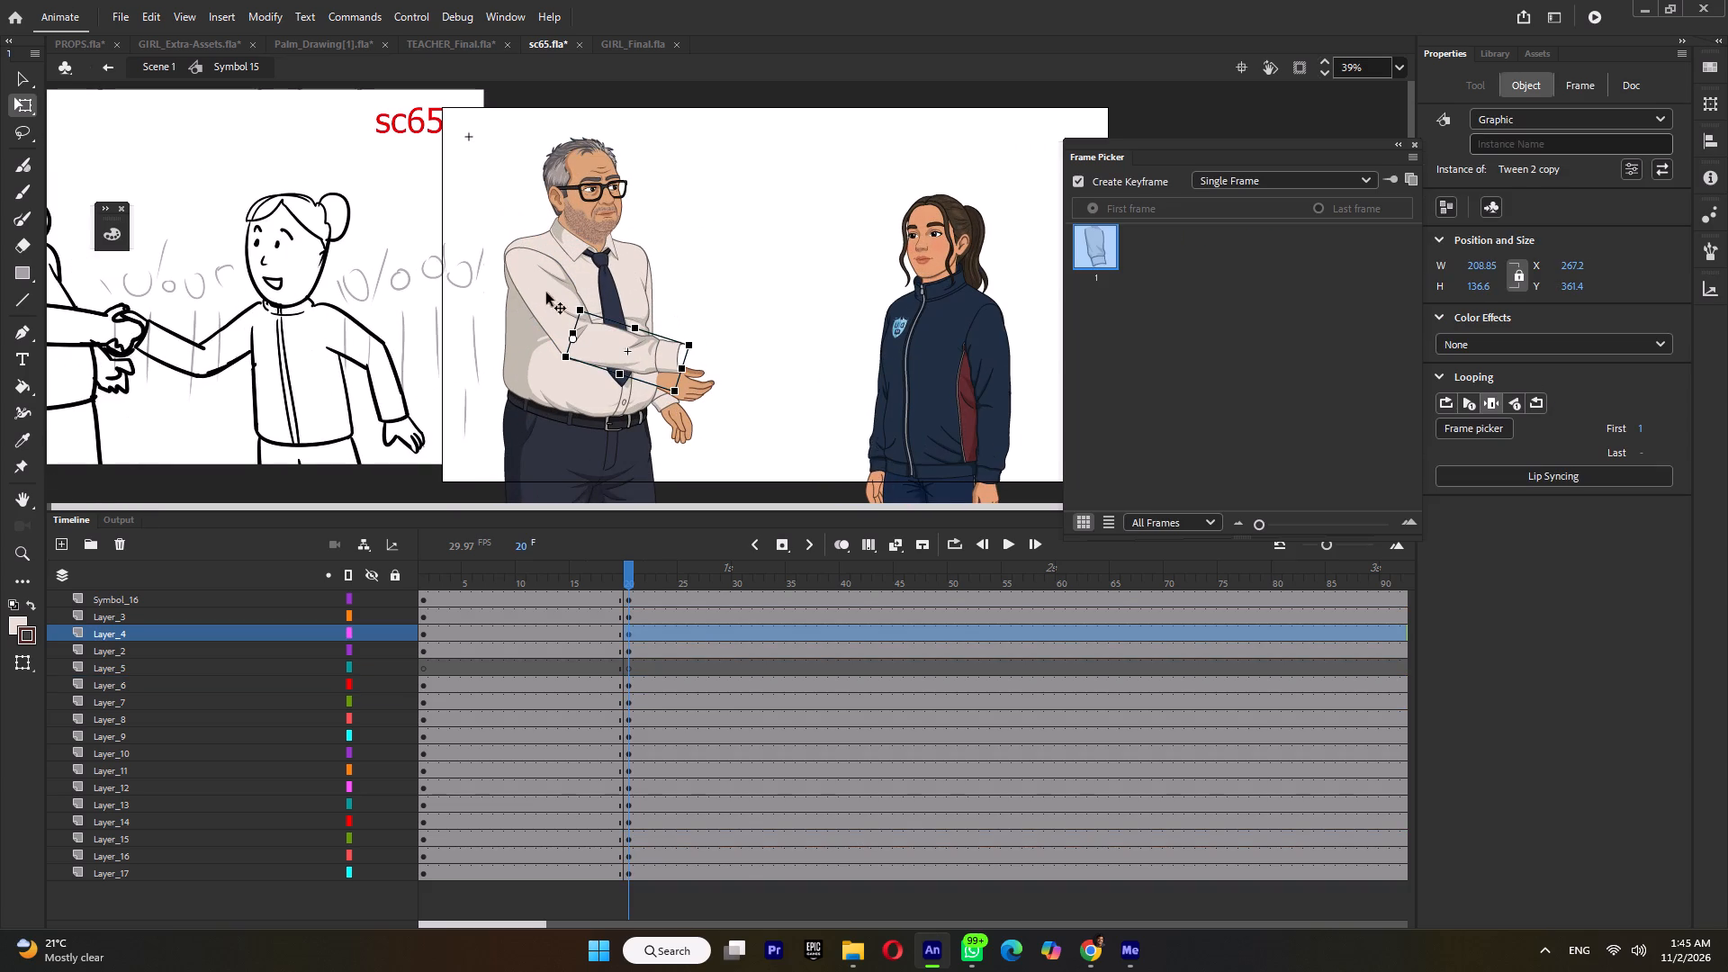
left_click(535, 275)
left_click_drag(625, 337, 634, 331)
left_click(626, 371)
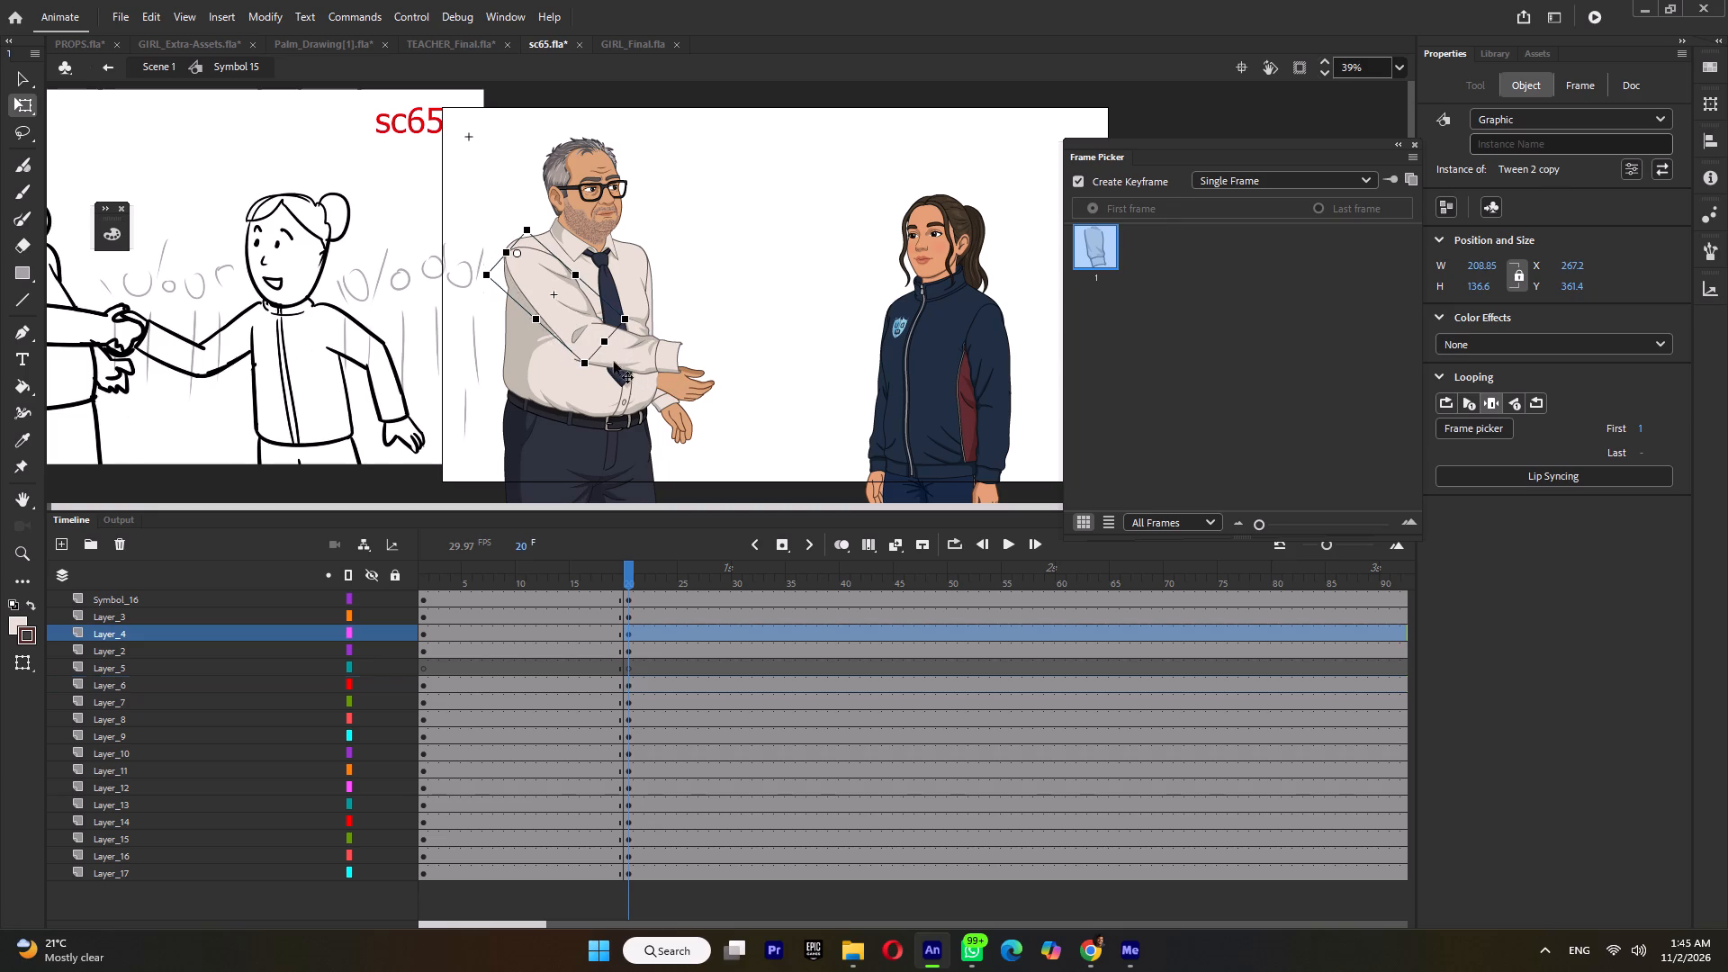
scroll(598, 352, "up", 7, "ctrl")
left_click_drag(522, 355, 541, 345)
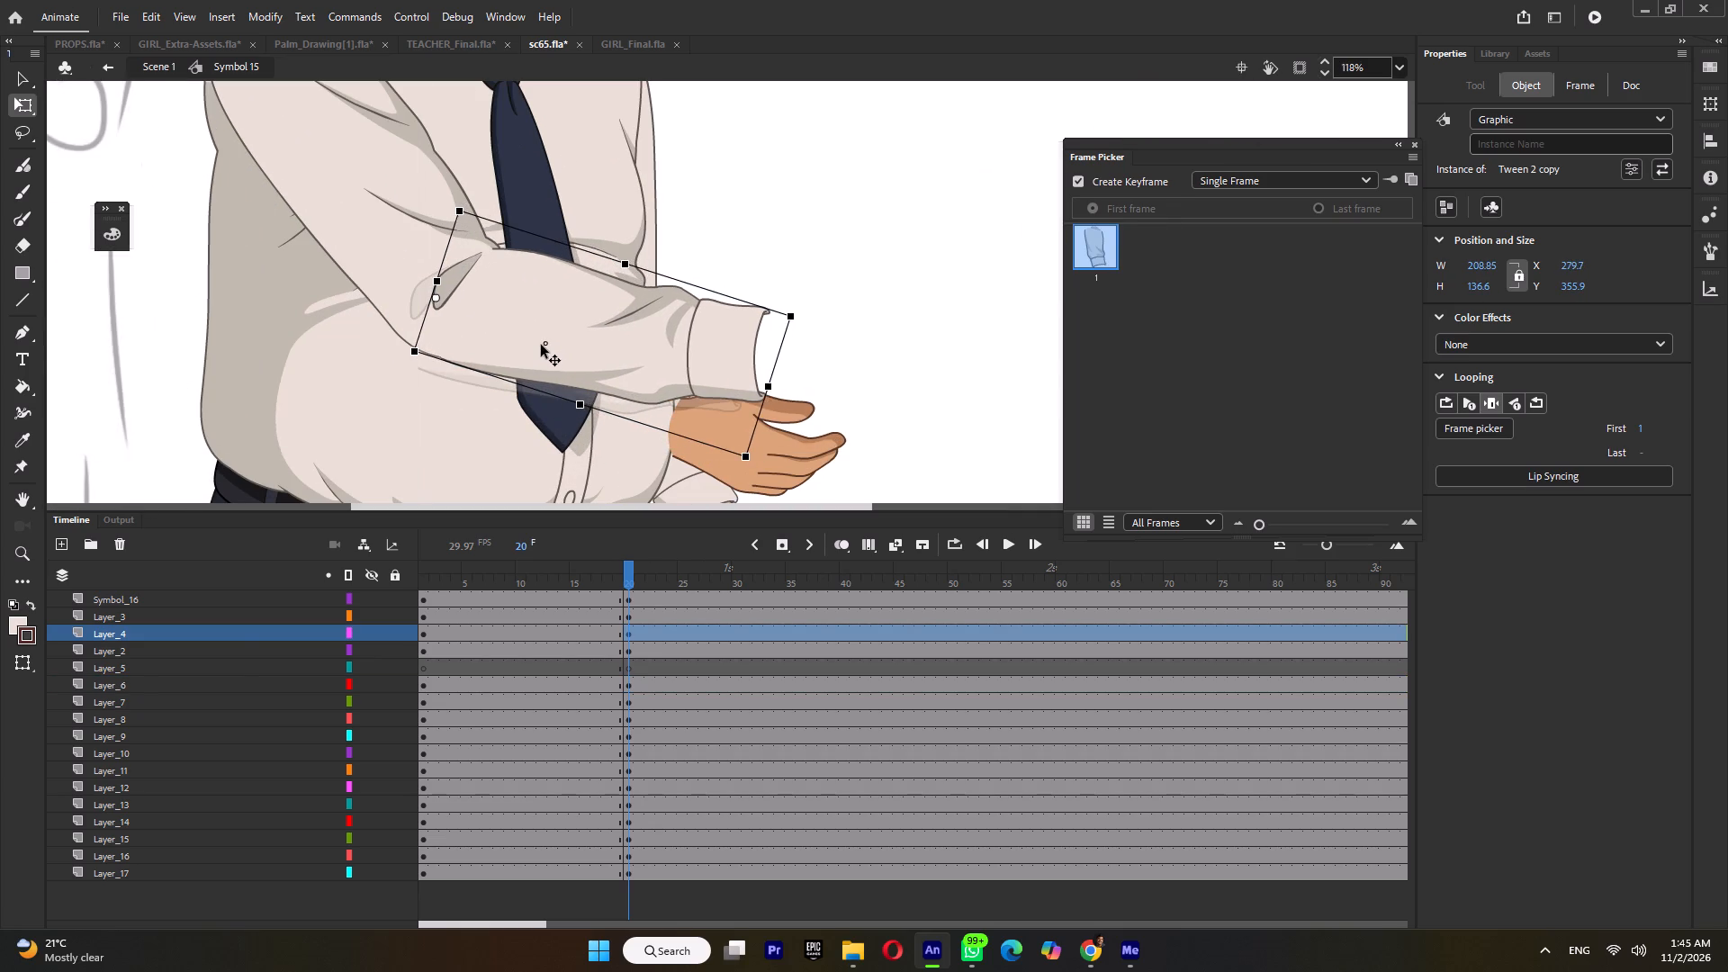
left_click_drag(541, 345, 540, 344)
scroll(540, 346, "down", 6, "ctrl")
Move the teacher's extended hand up into the raised sleeve cuff and rotate it to follow the forearm.
left_click(633, 326, "ctrl")
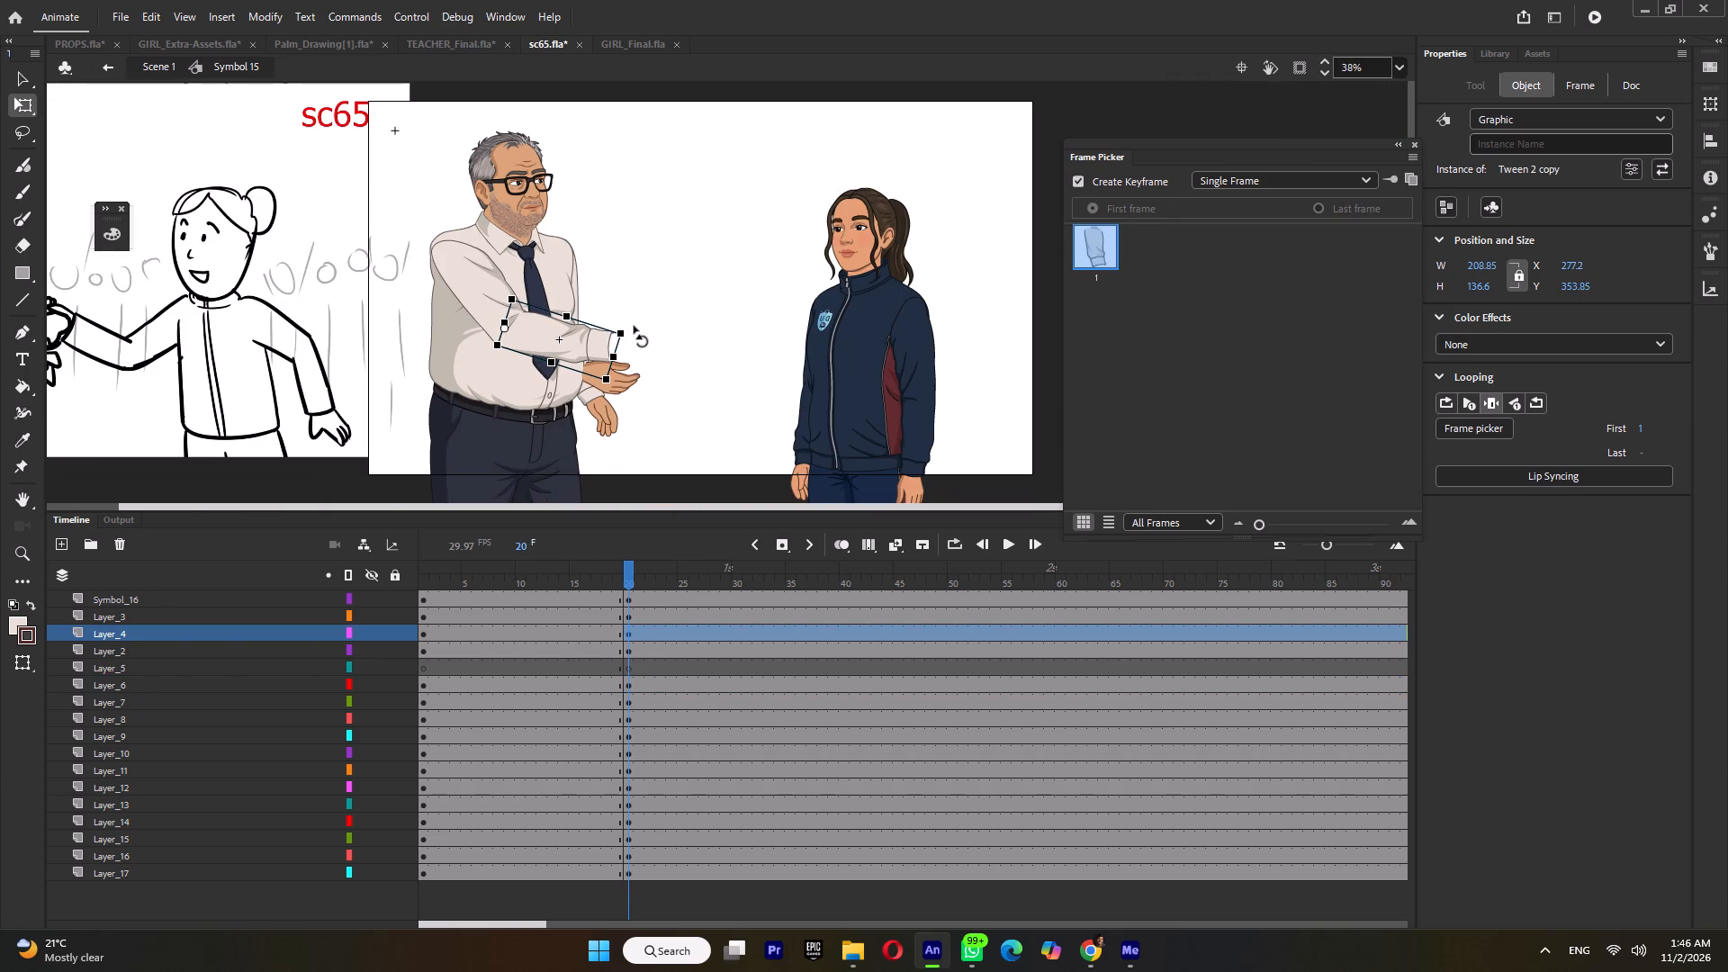
left_click(618, 387, "ctrl")
scroll(621, 384, "up", 3, "ctrl")
left_click(618, 382)
left_click_drag(598, 383, 642, 331)
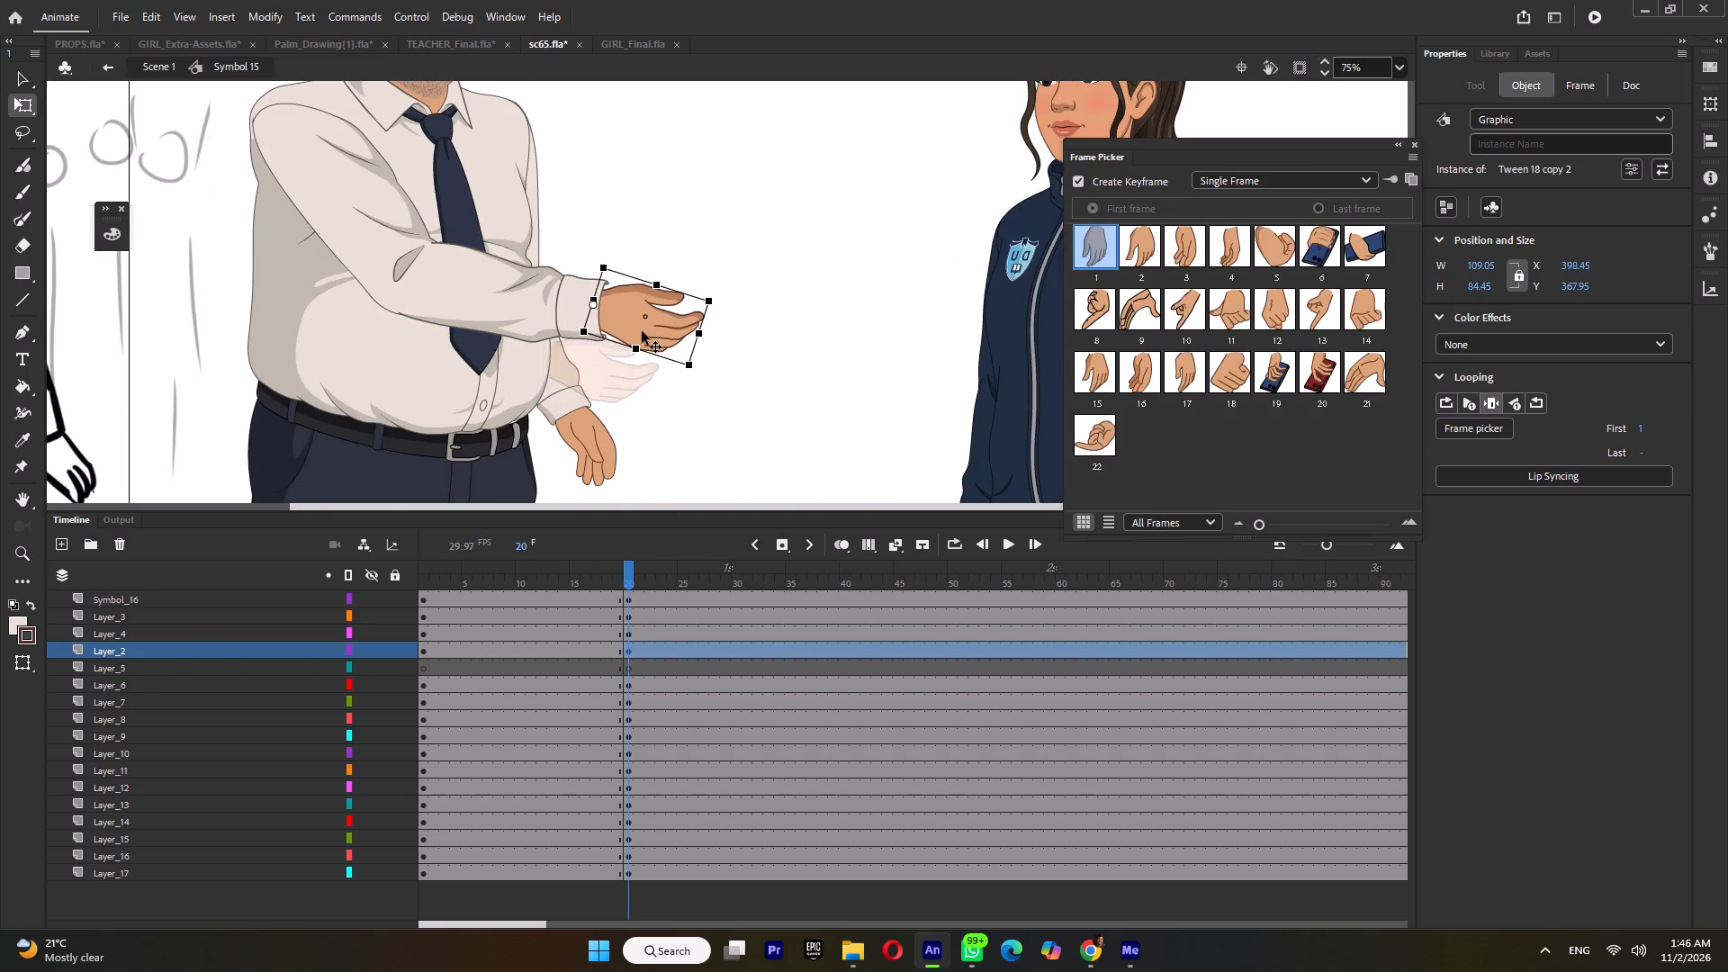
left_click_drag(642, 331, 637, 334)
left_click_drag(715, 310, 716, 298)
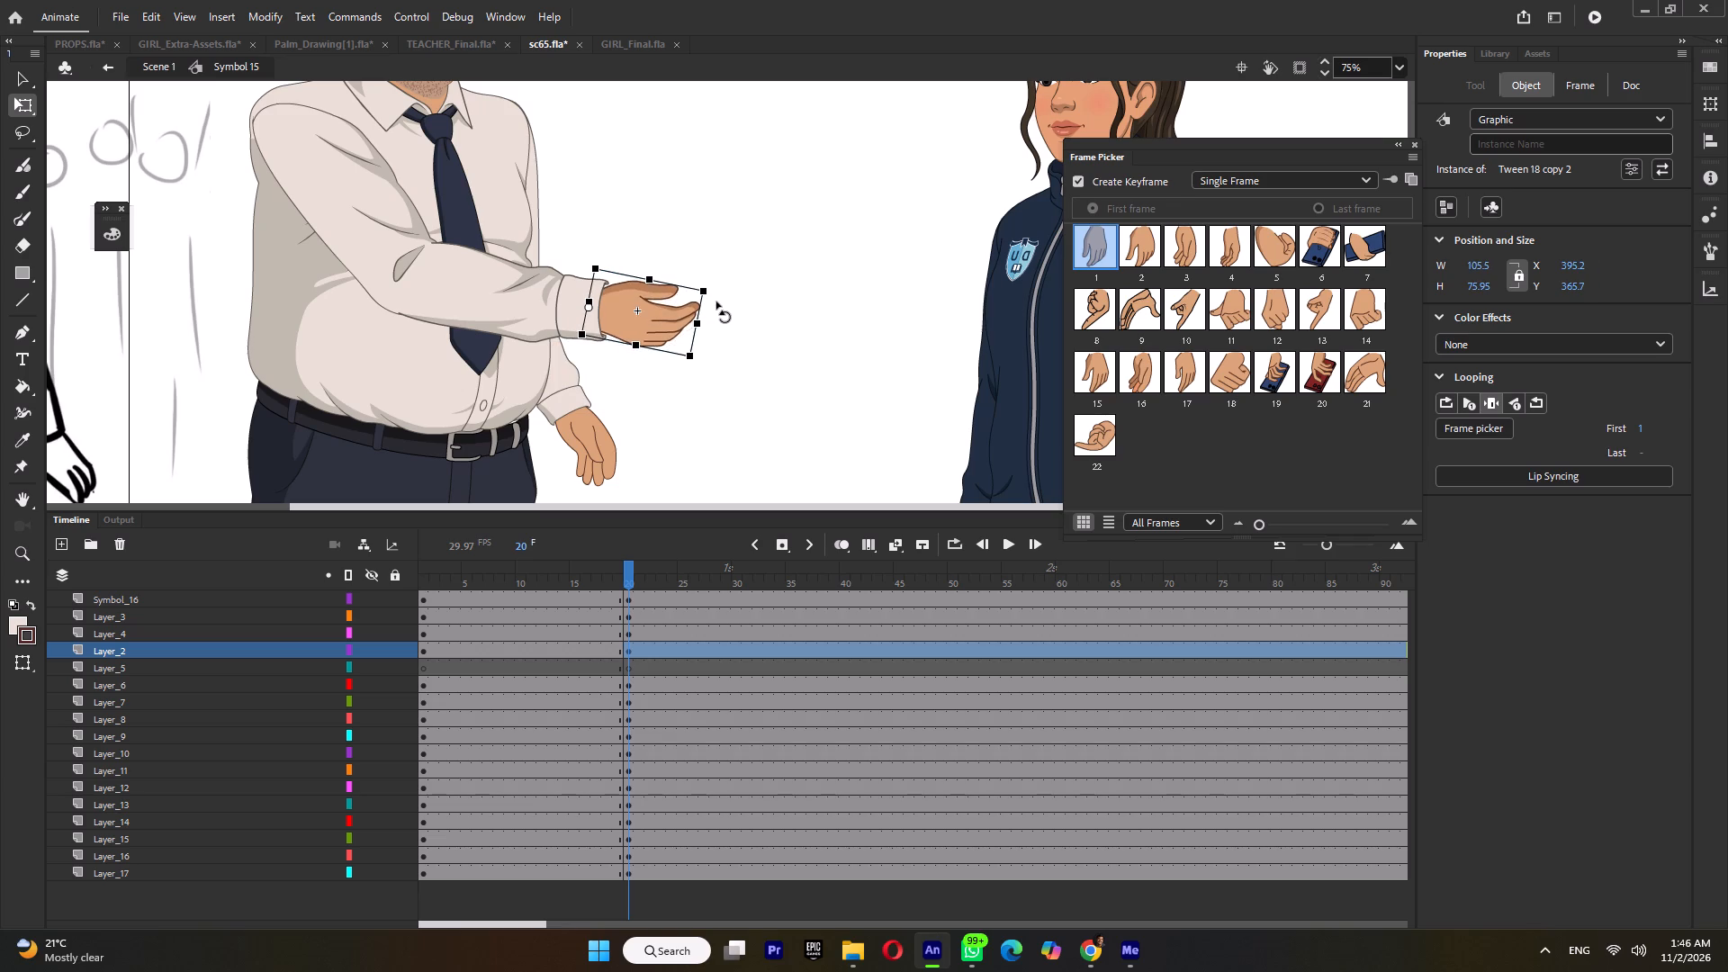
scroll(716, 328, "down", 5, "ctrl")
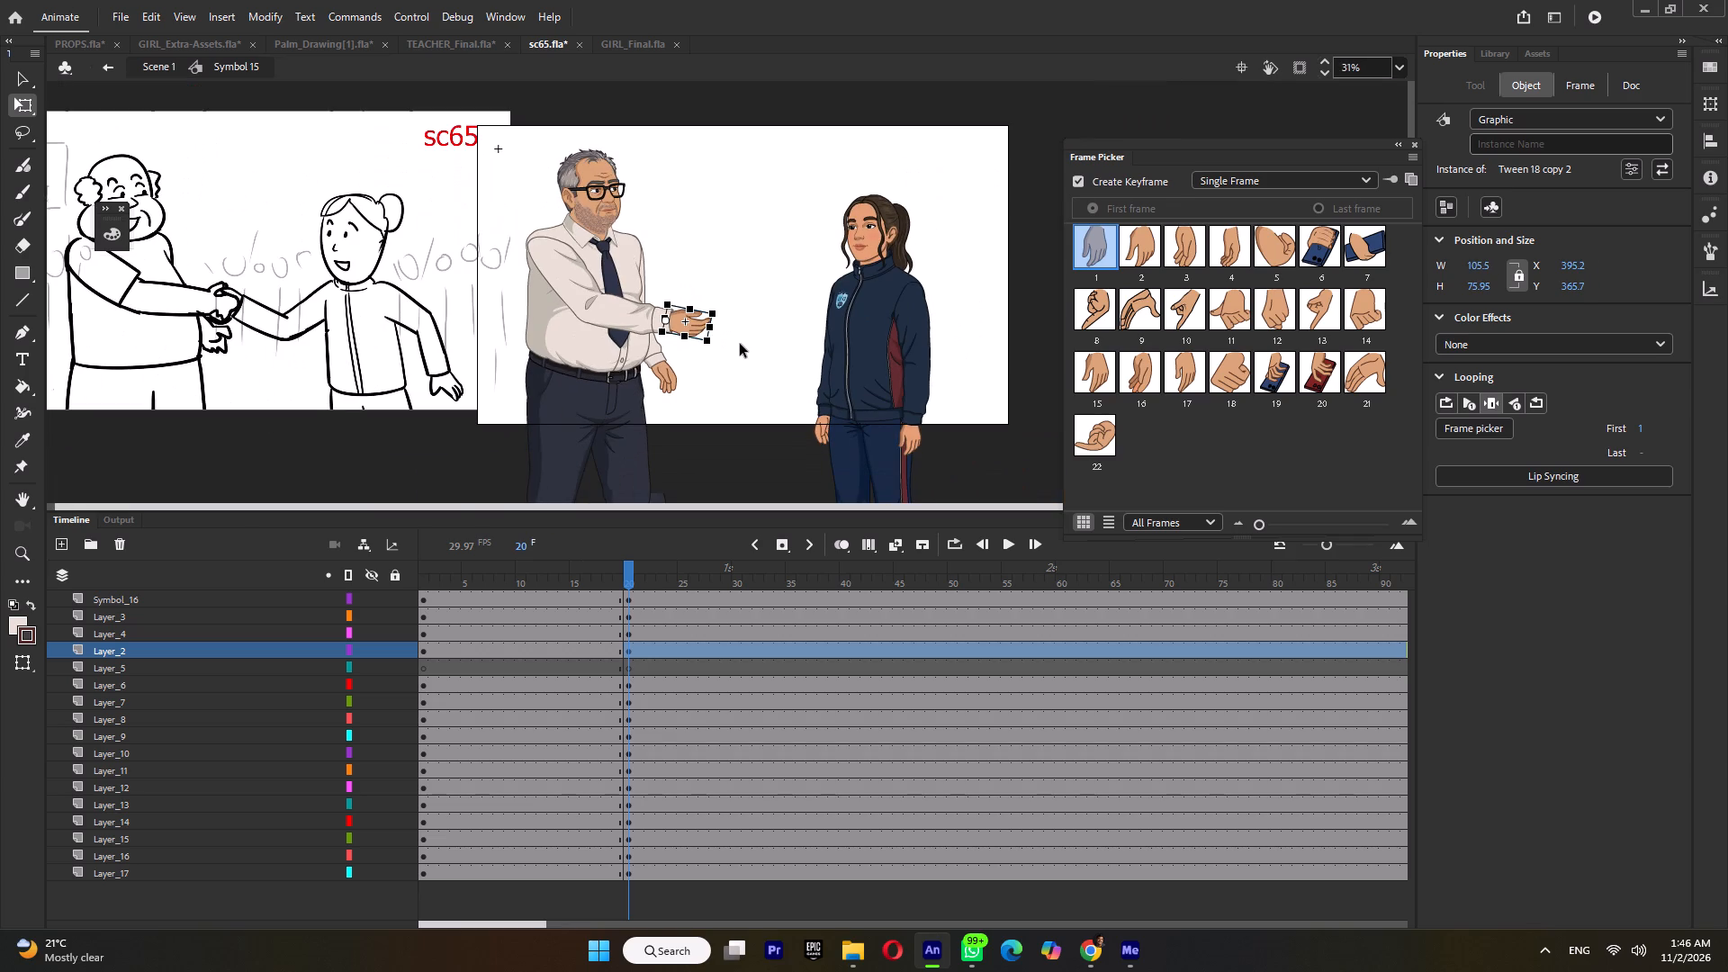
Return to Scene 1, nudge the teacher slightly toward the girl and check the pose change between frames 19 and 22.
left_click(607, 575)
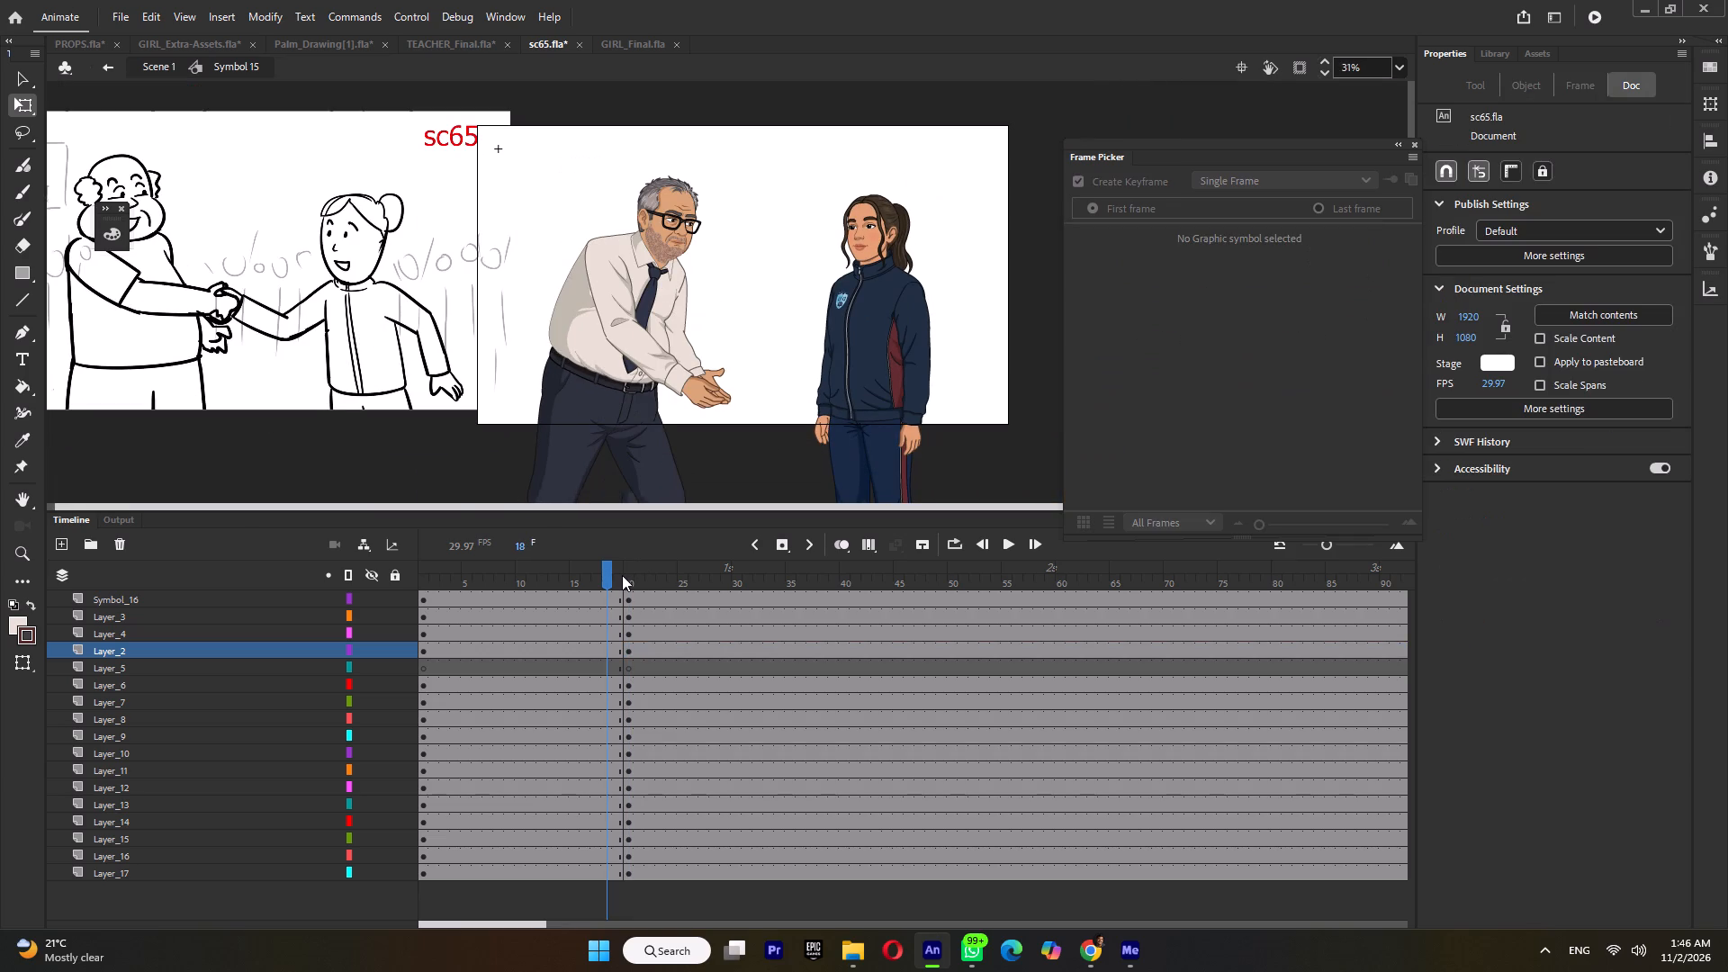
left_click(625, 398)
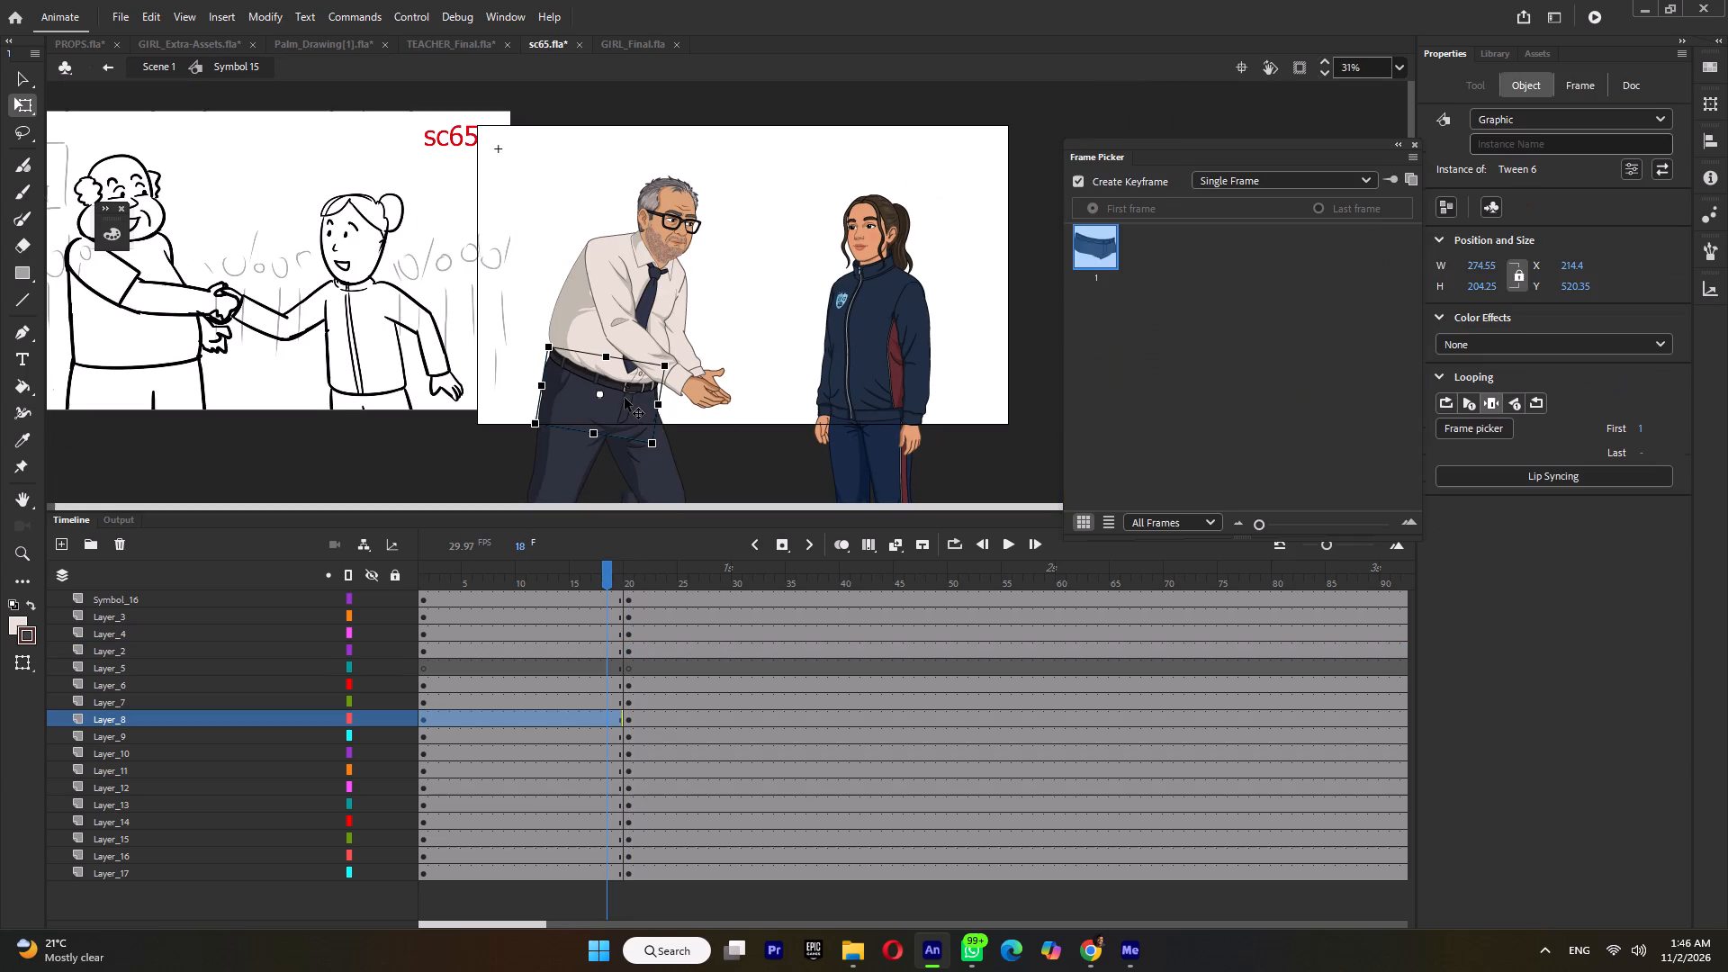
double_click(772, 357)
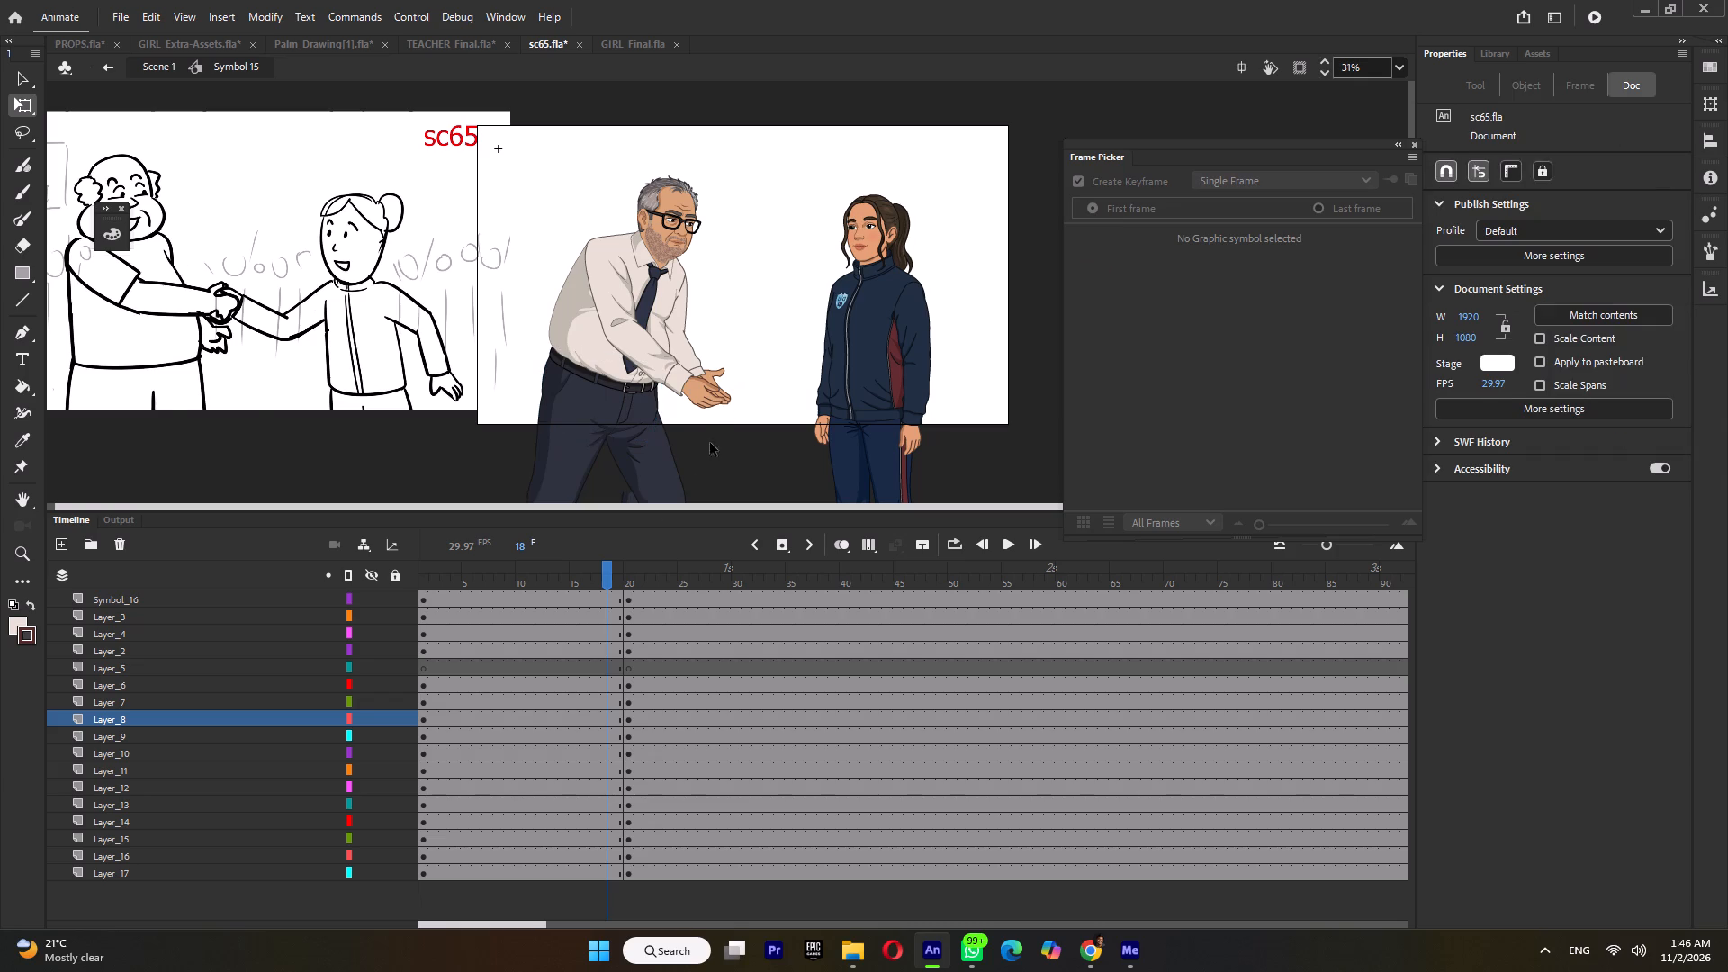
key("Right")
key("Right")
key("Right")
key("Right")
key("Right")
key("Right")
key("Right")
key("Right")
key("Right")
key("Right")
key("Right")
key("Right")
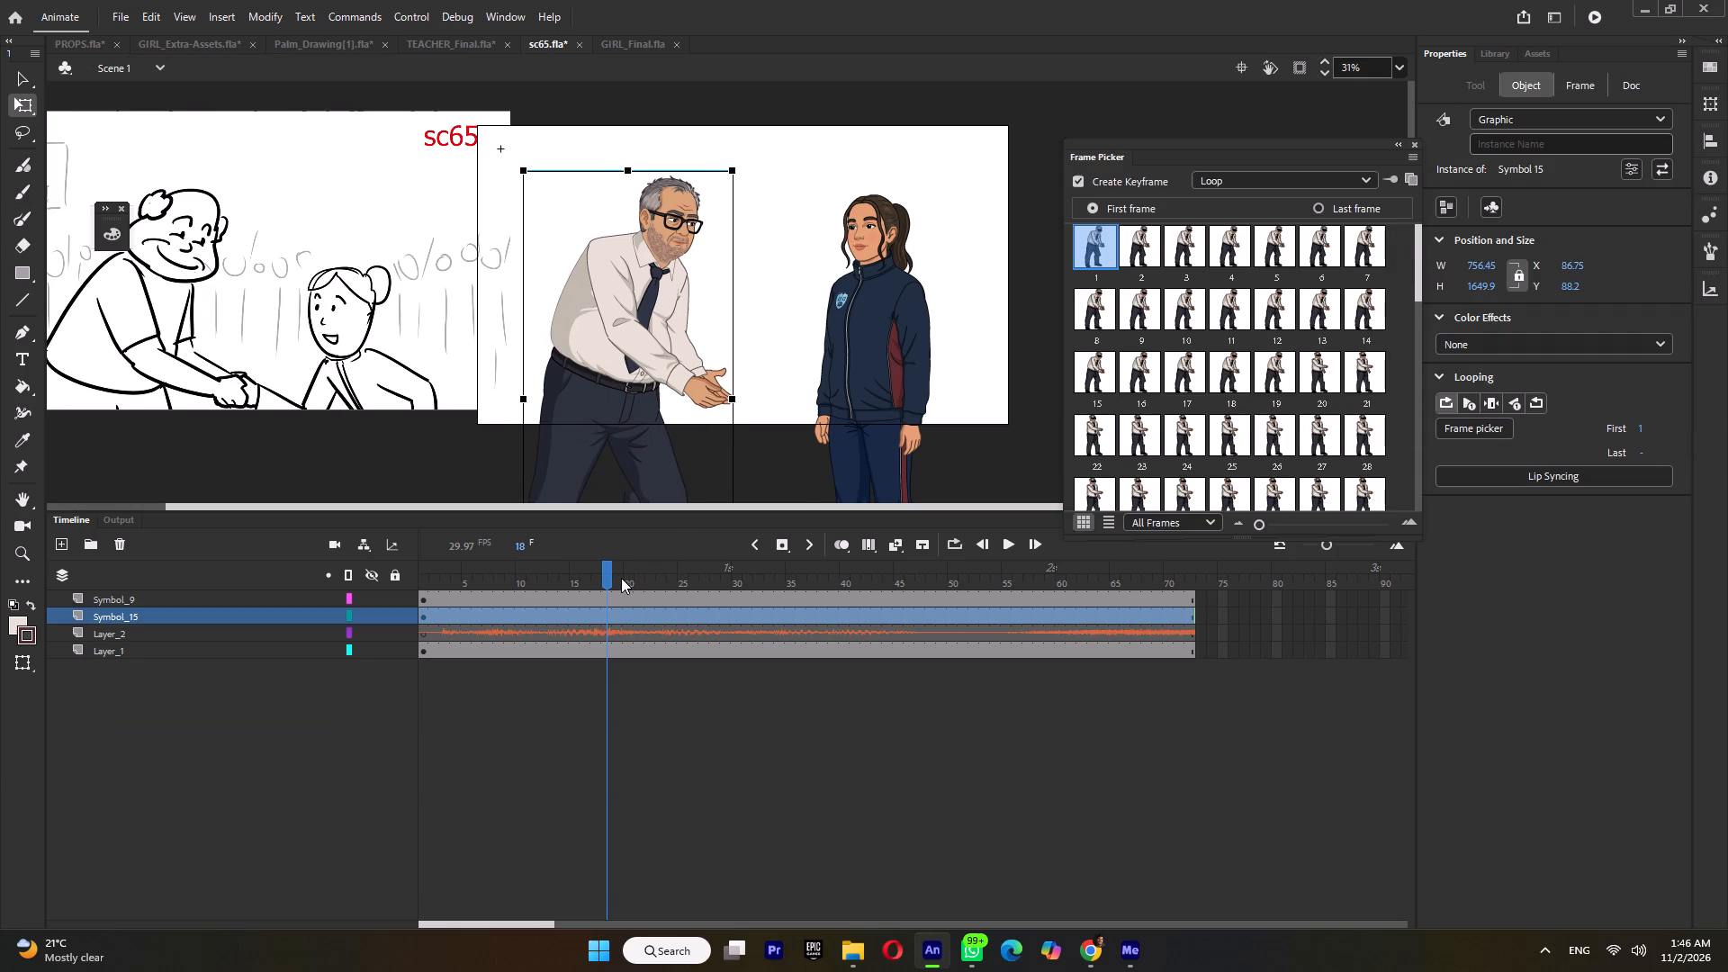
left_click_drag(625, 577, 658, 586)
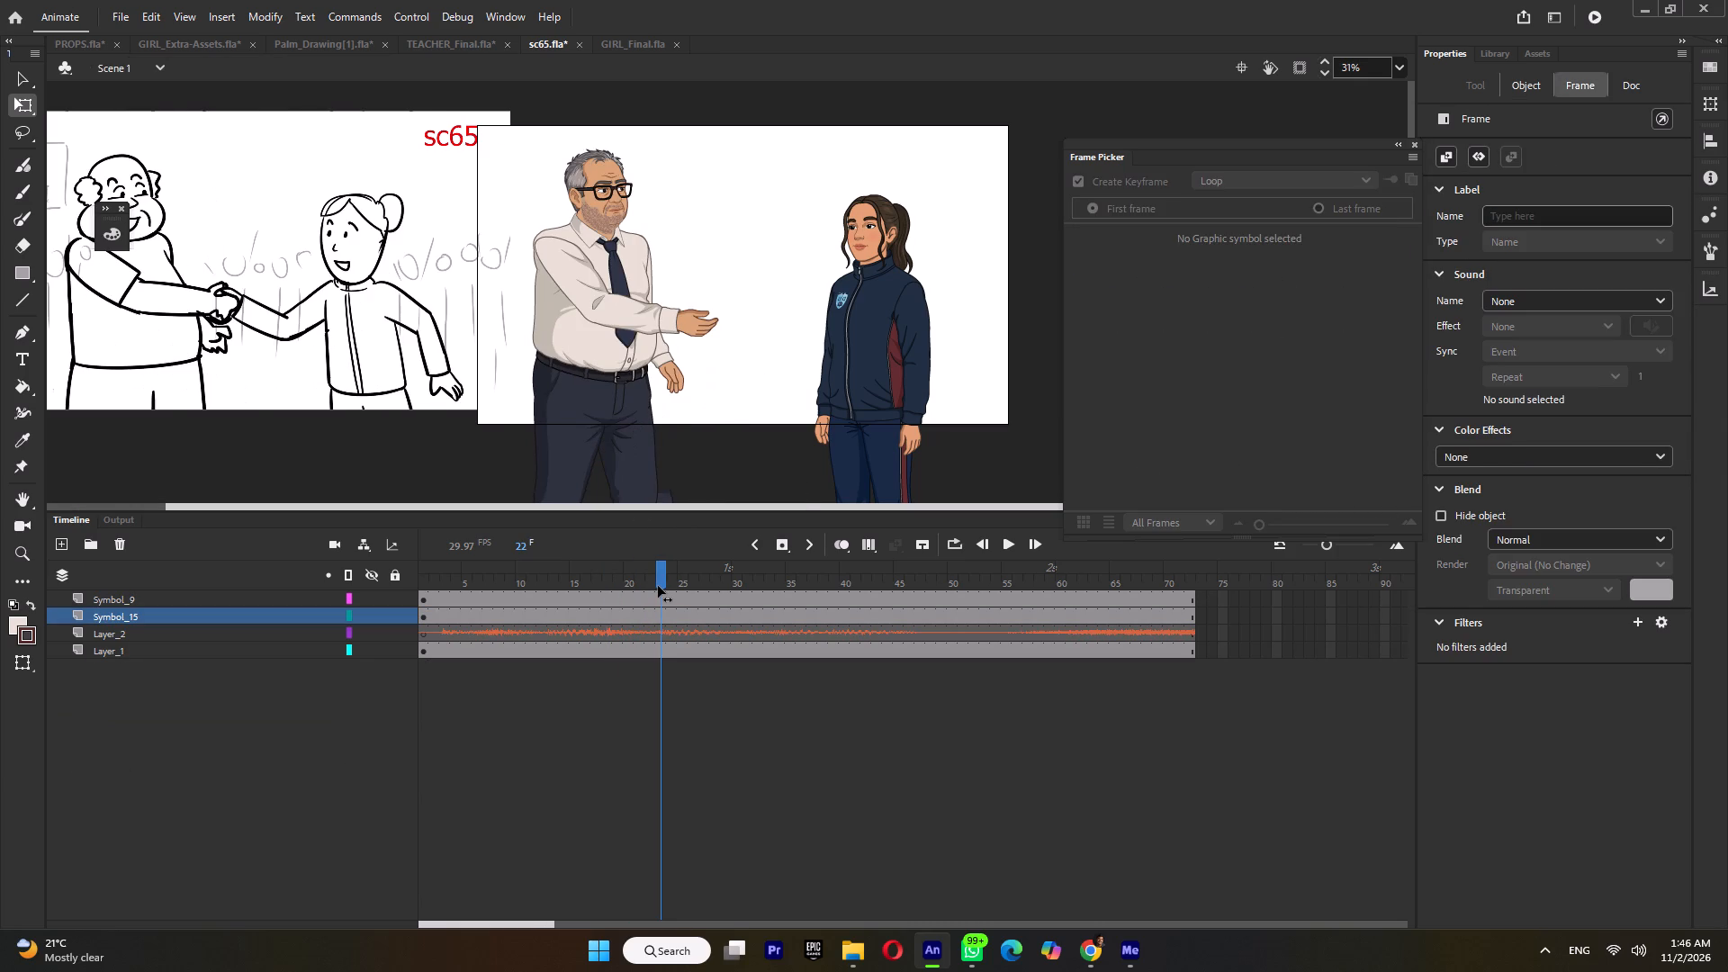
left_click_drag(658, 586, 613, 599)
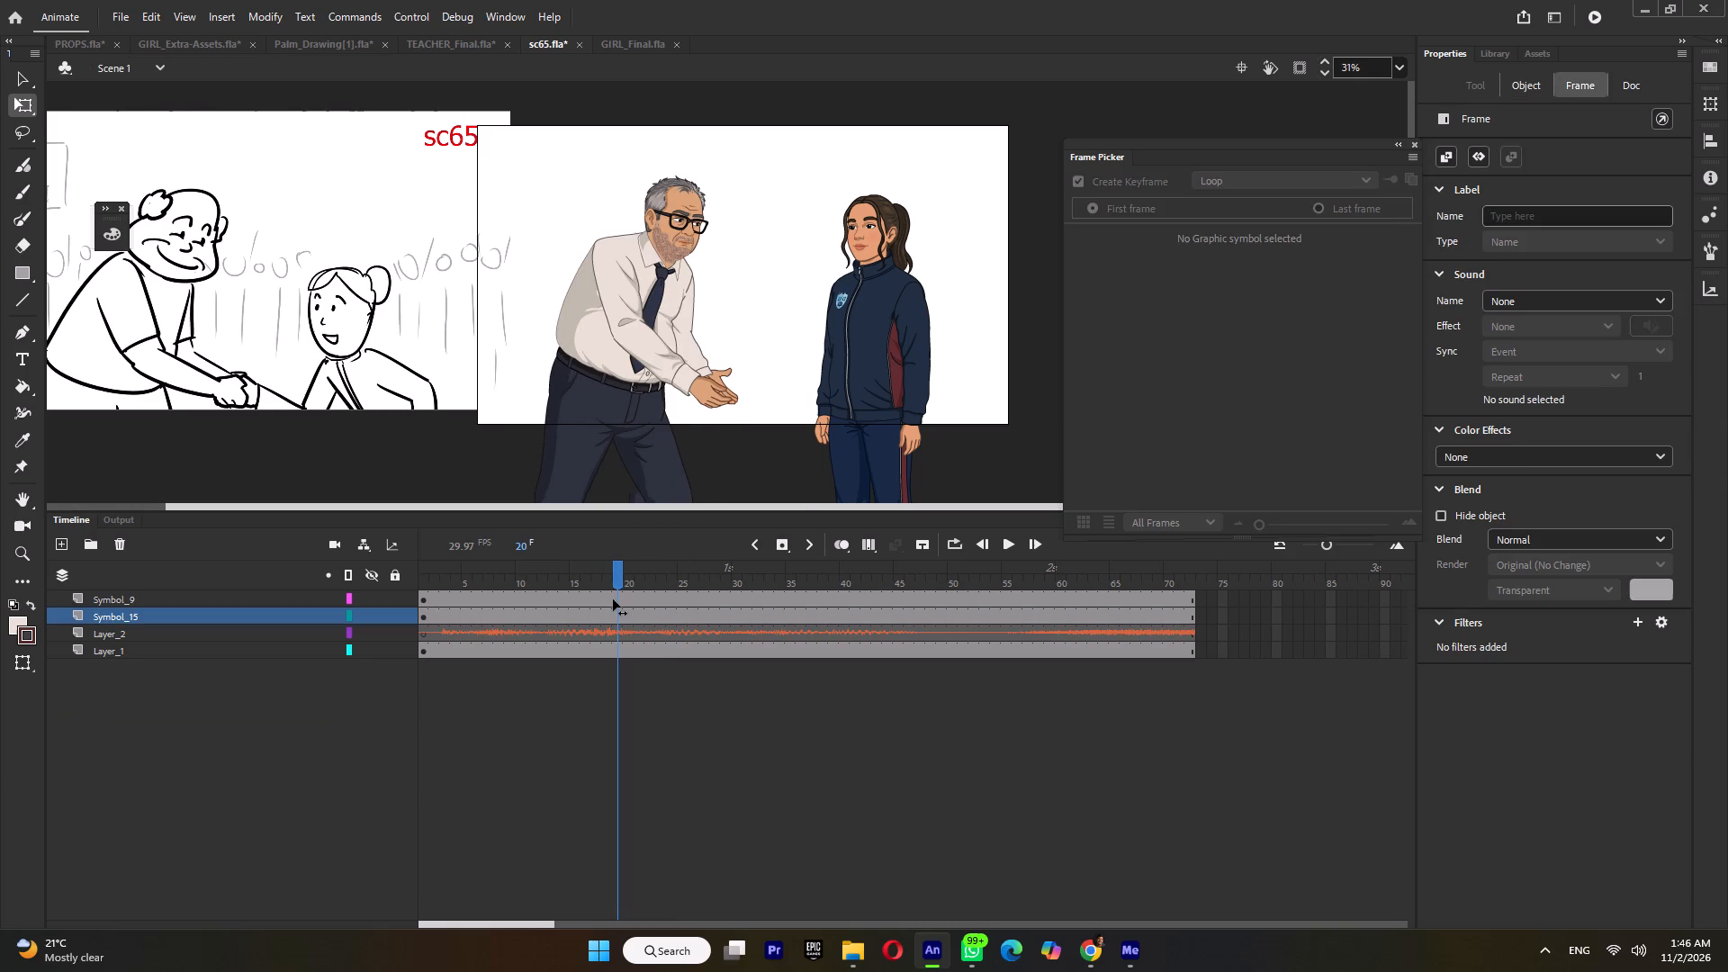
left_click_drag(613, 599, 613, 606)
Inside the girl's jacket torso symbol, Tween 4 copy, set the Symbol 17 patch on the red-panel side's shoulder to Play Once.
double_click(868, 364)
left_click(868, 364)
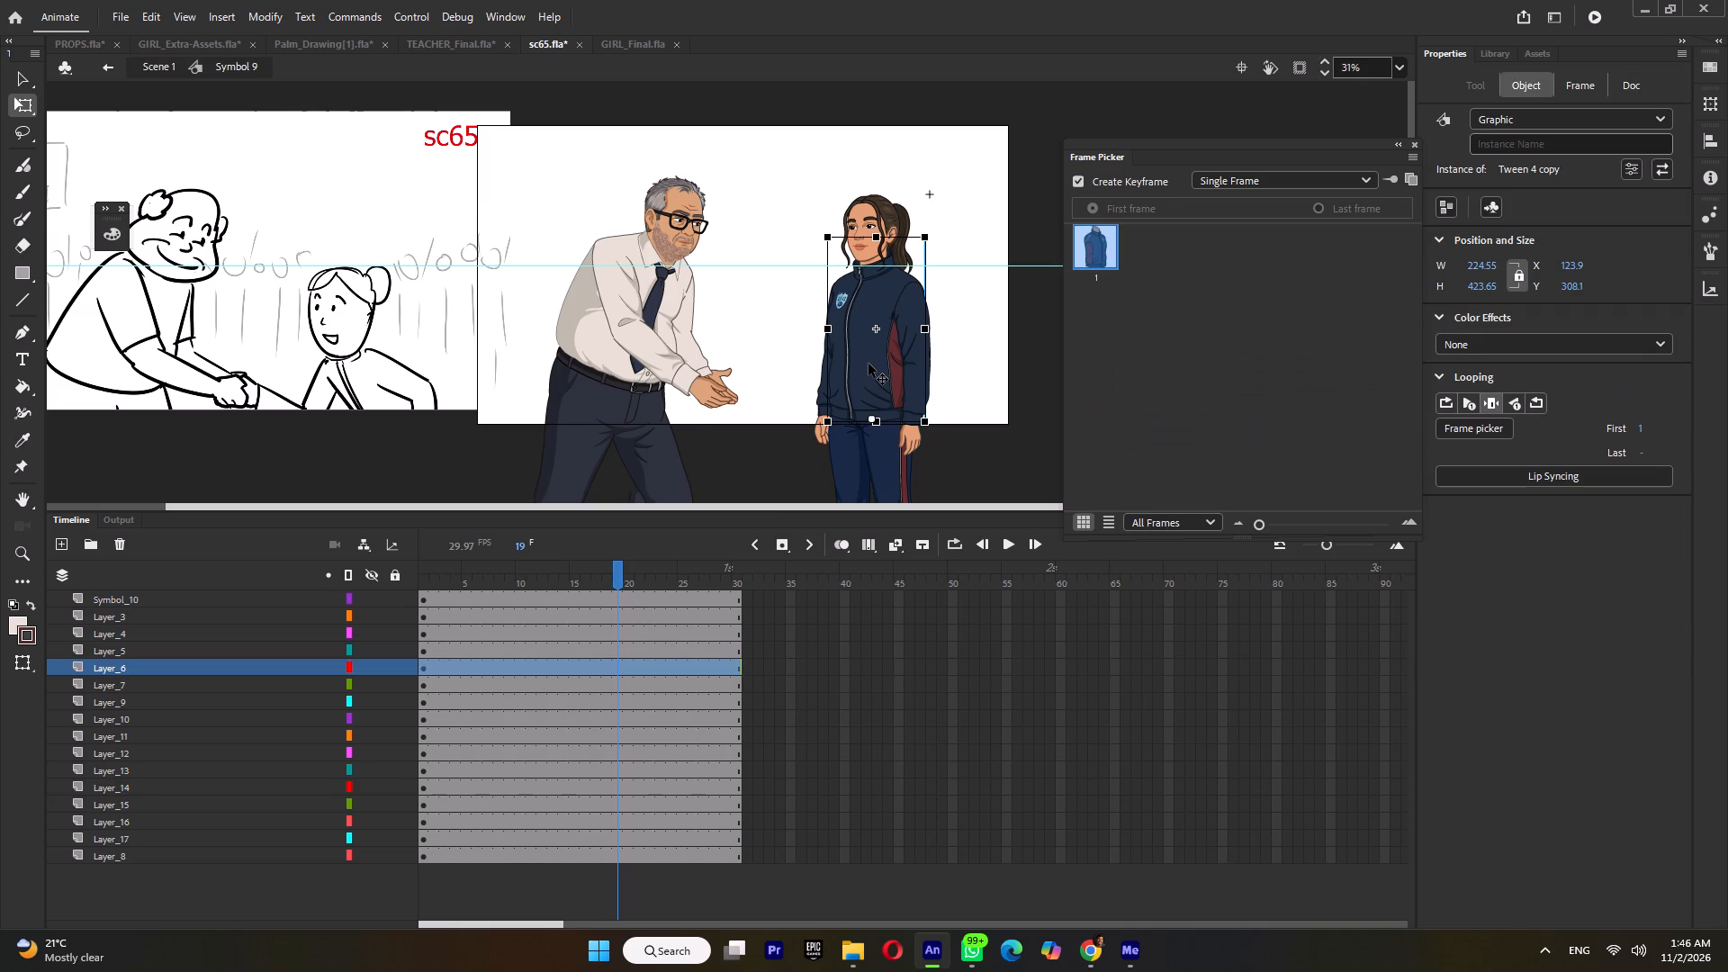
double_click(868, 364)
left_click(901, 273)
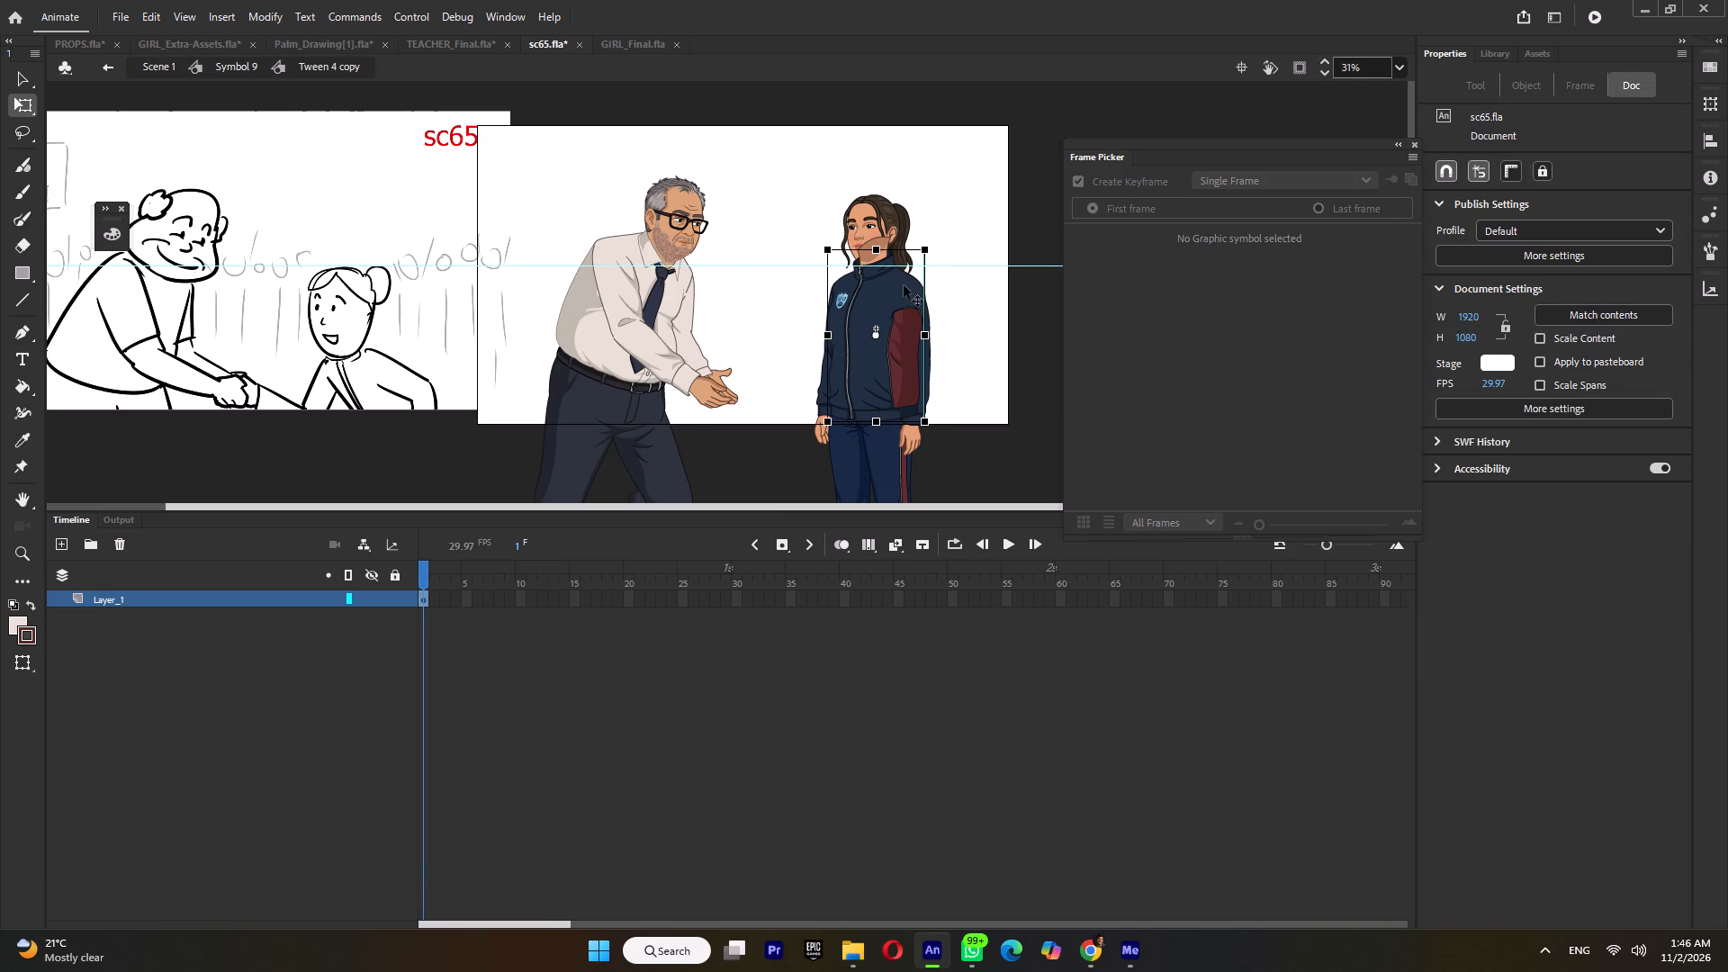
left_click(899, 277)
left_click(917, 288)
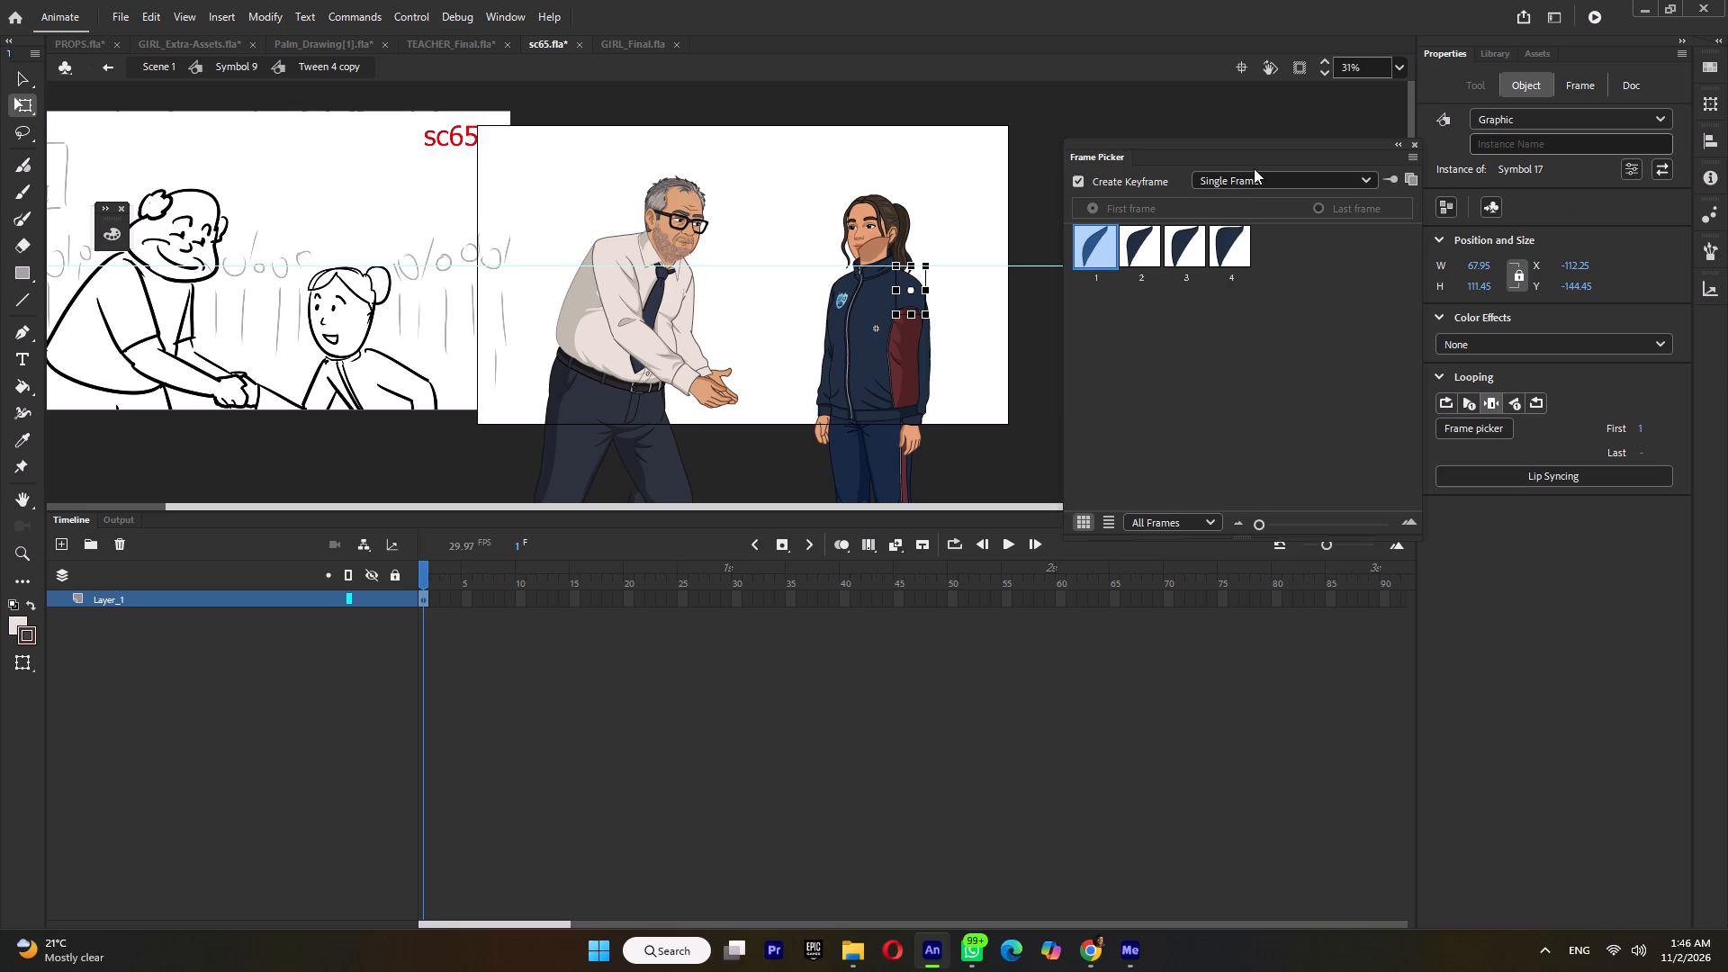
left_click(1249, 175)
left_click(1248, 223)
Set the Symbol 18 patch on the jacket's badge-side shoulder to Play Once.
left_click(833, 288)
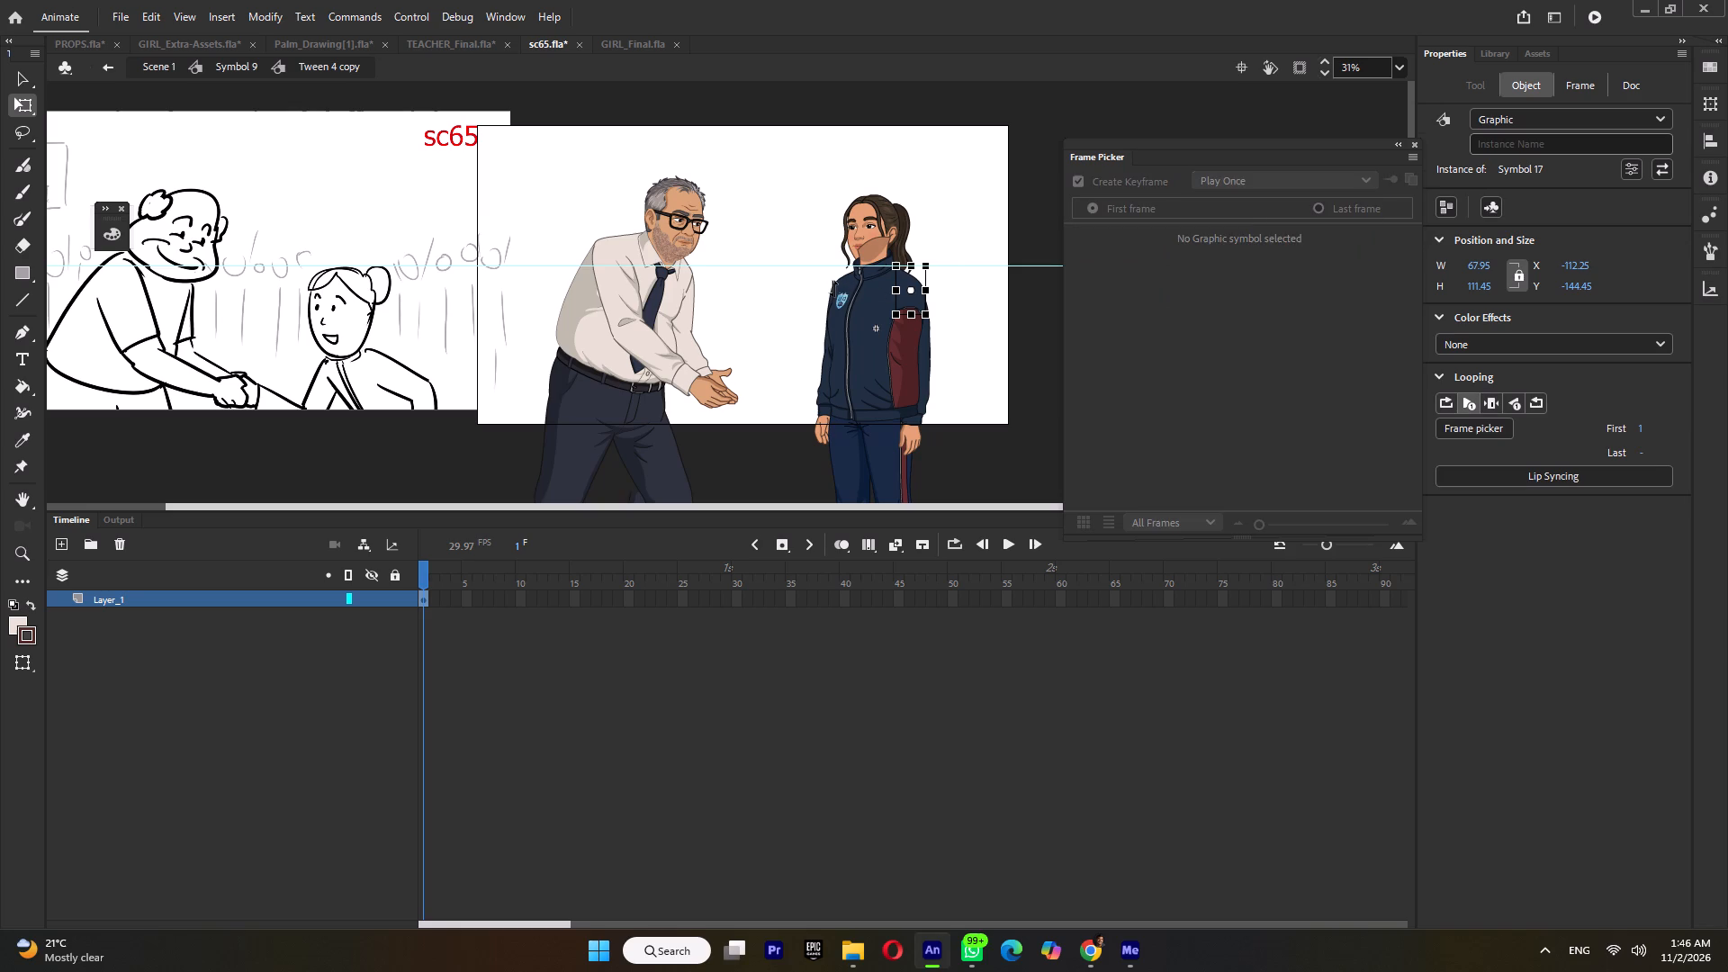
left_click(841, 277)
left_click(841, 281)
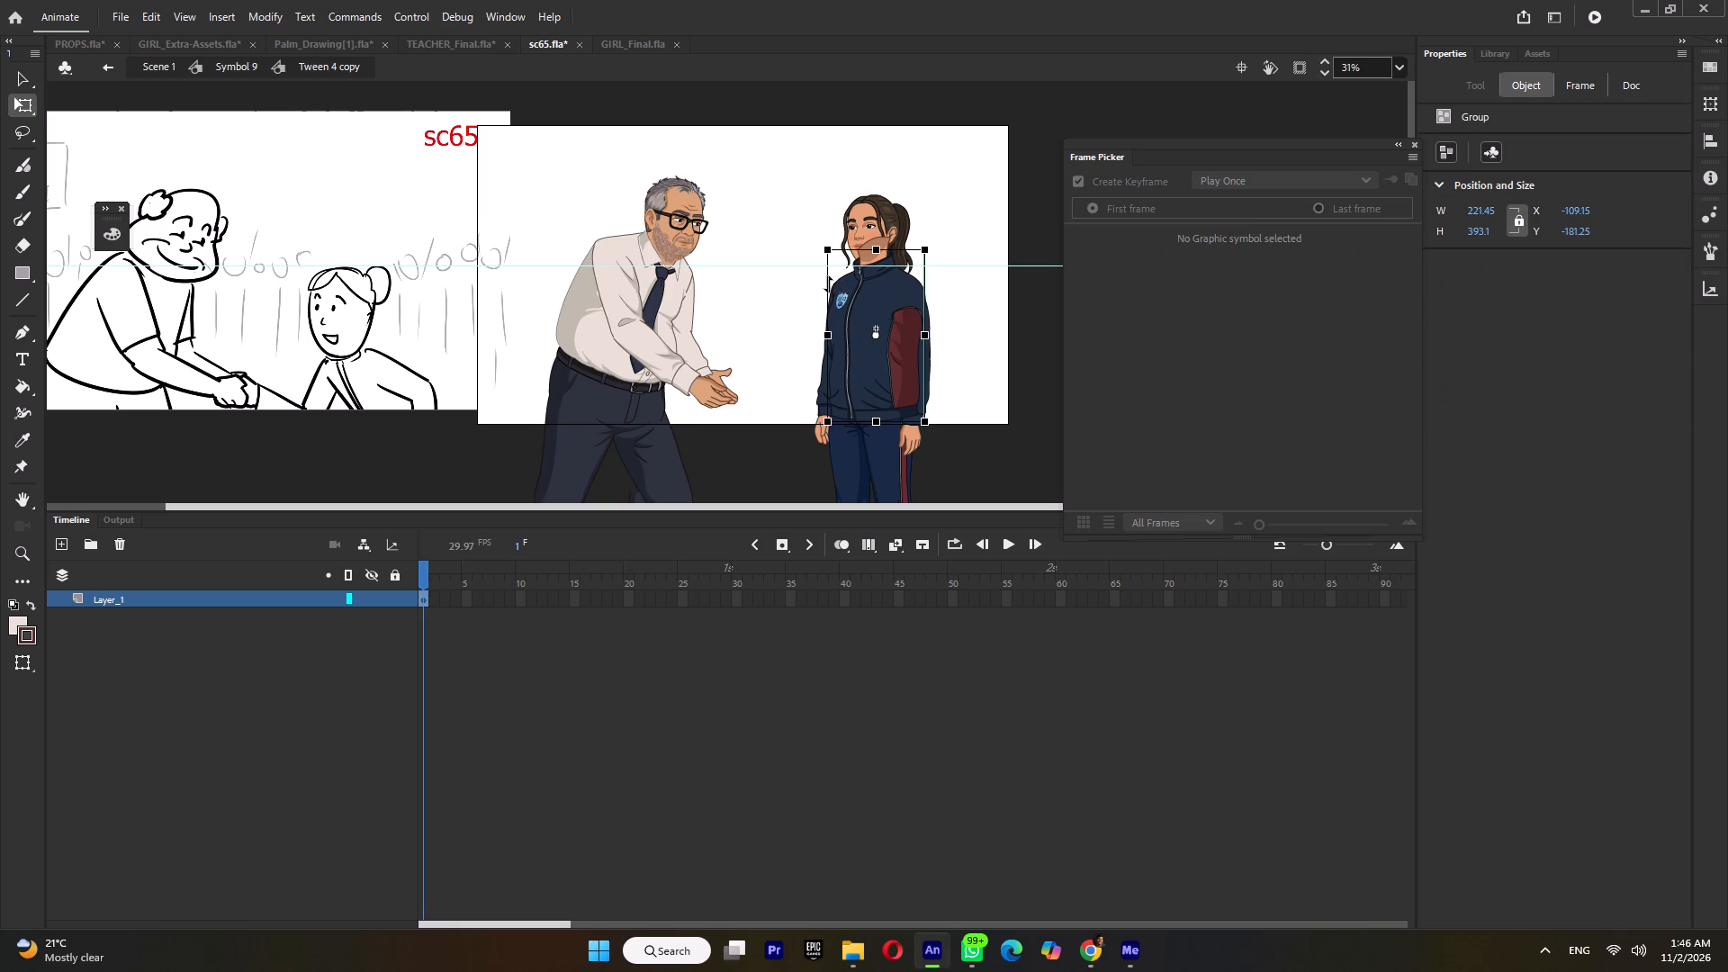
left_click(828, 283)
left_click(833, 281)
left_click(1208, 182)
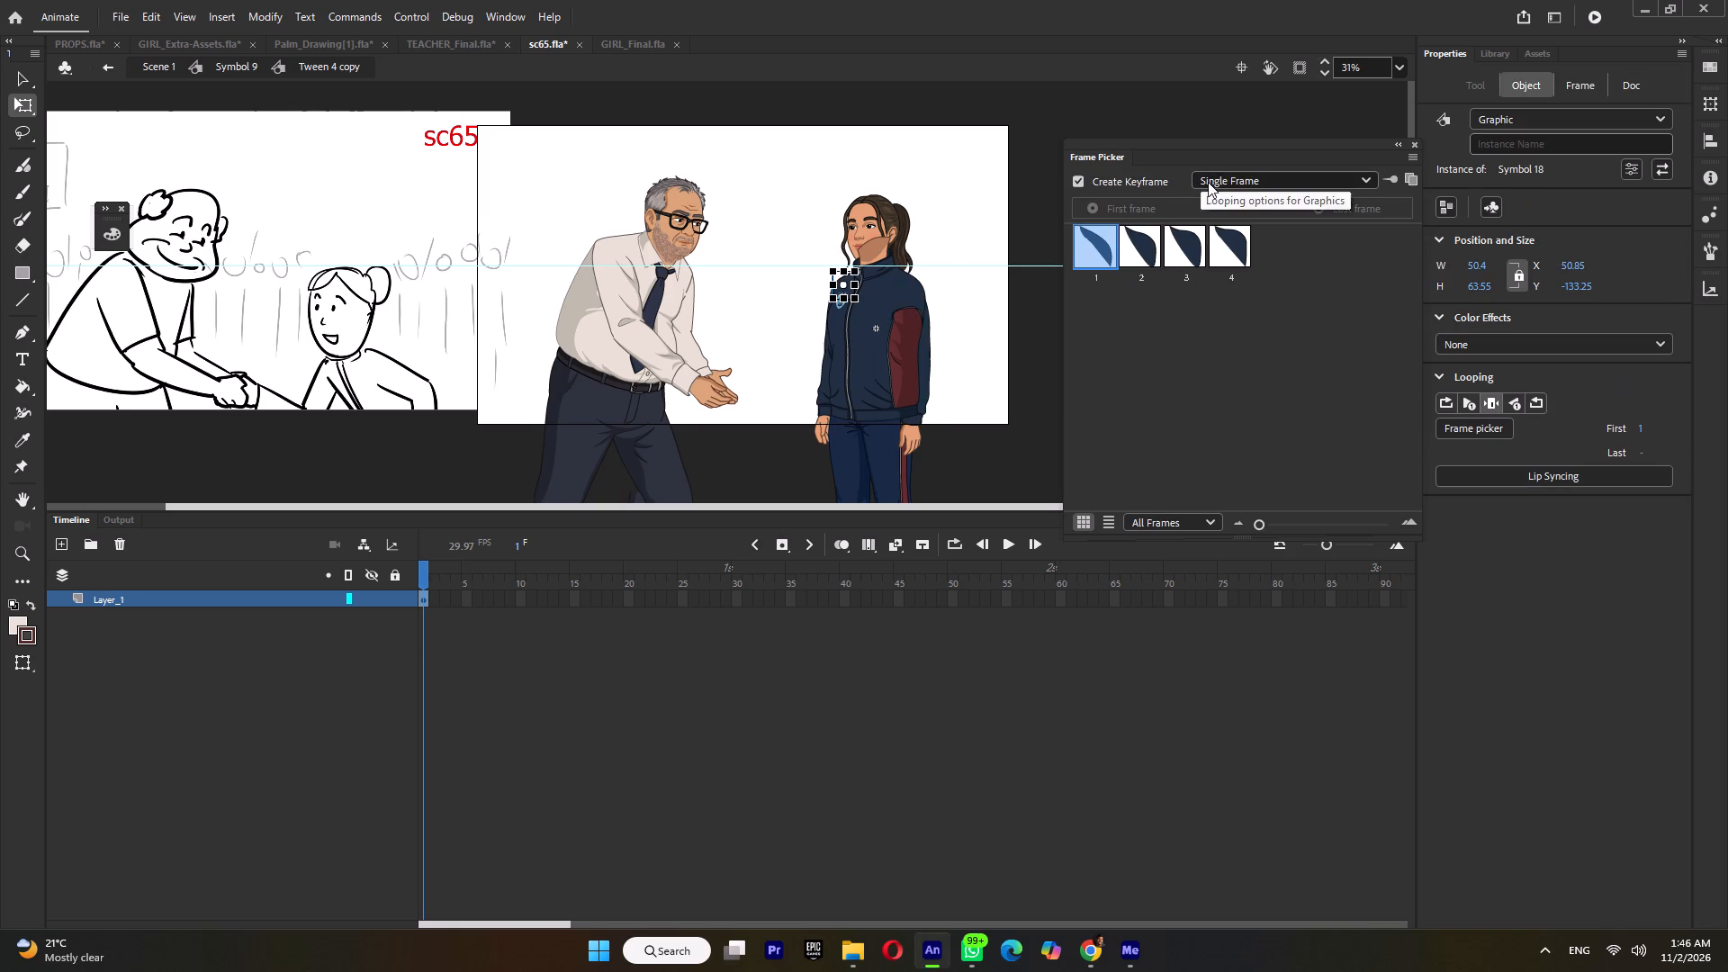
left_click(1218, 229)
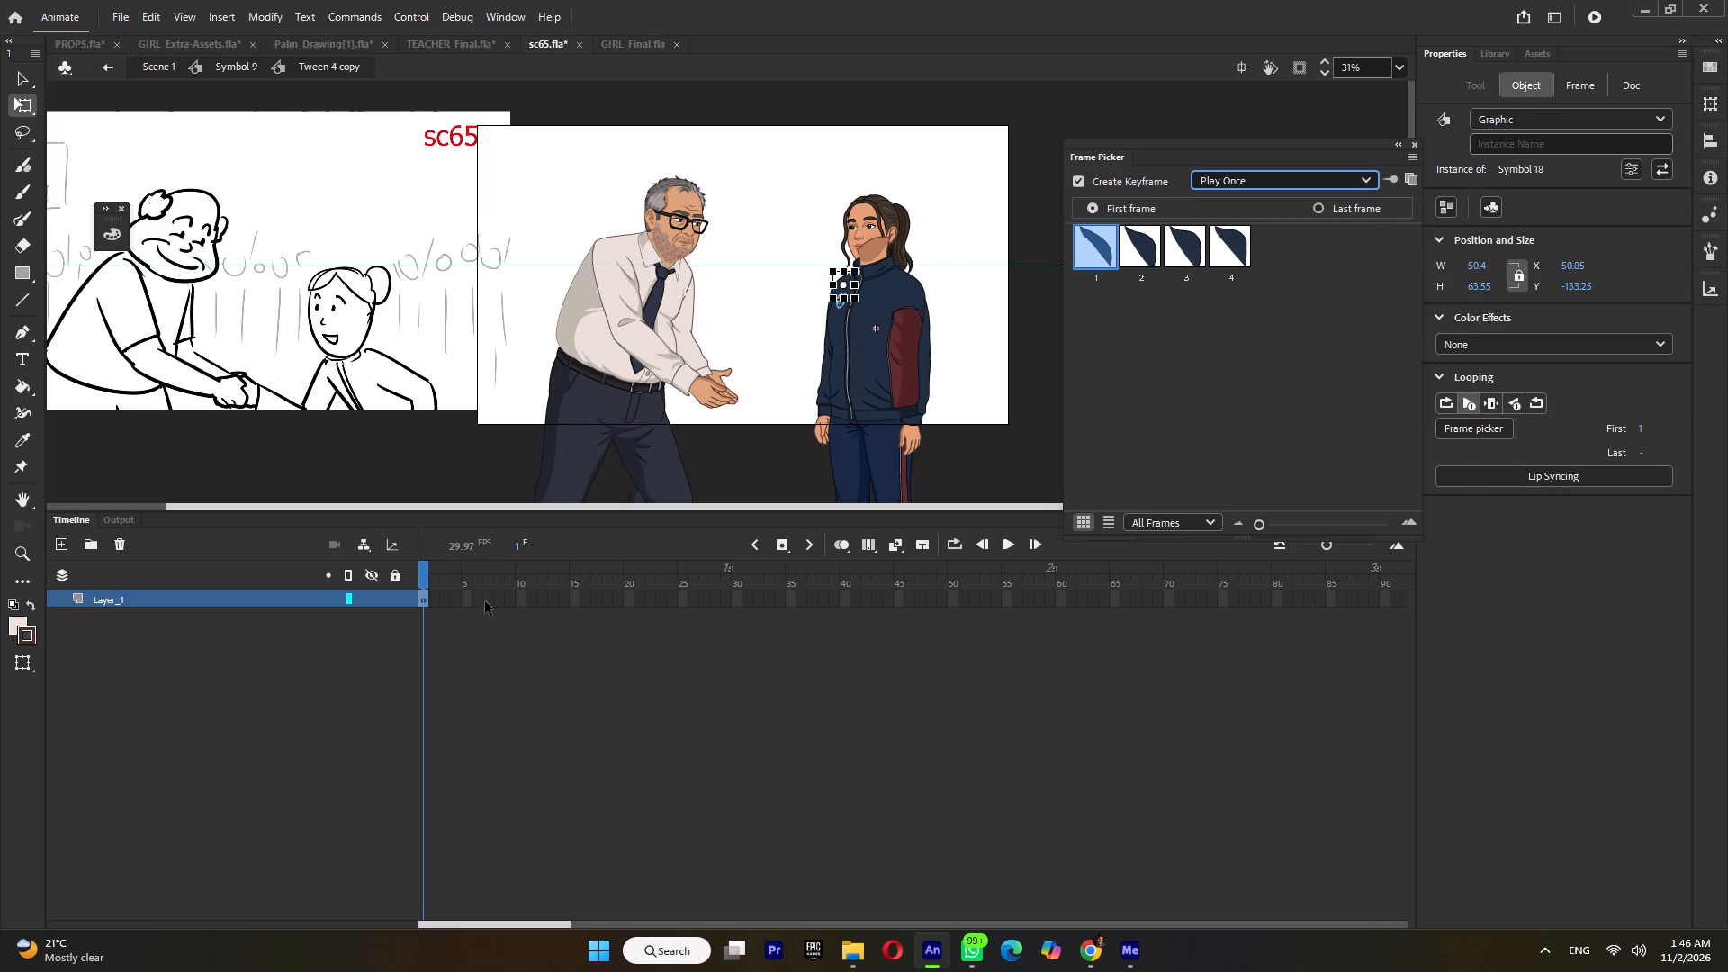
Extend the jacket torso's Layer_1 to frame 7 and scrub its first frames to check the shoulder patches.
left_click(486, 601)
key("F5")
left_click(418, 575)
left_click_drag(425, 578, 436, 580)
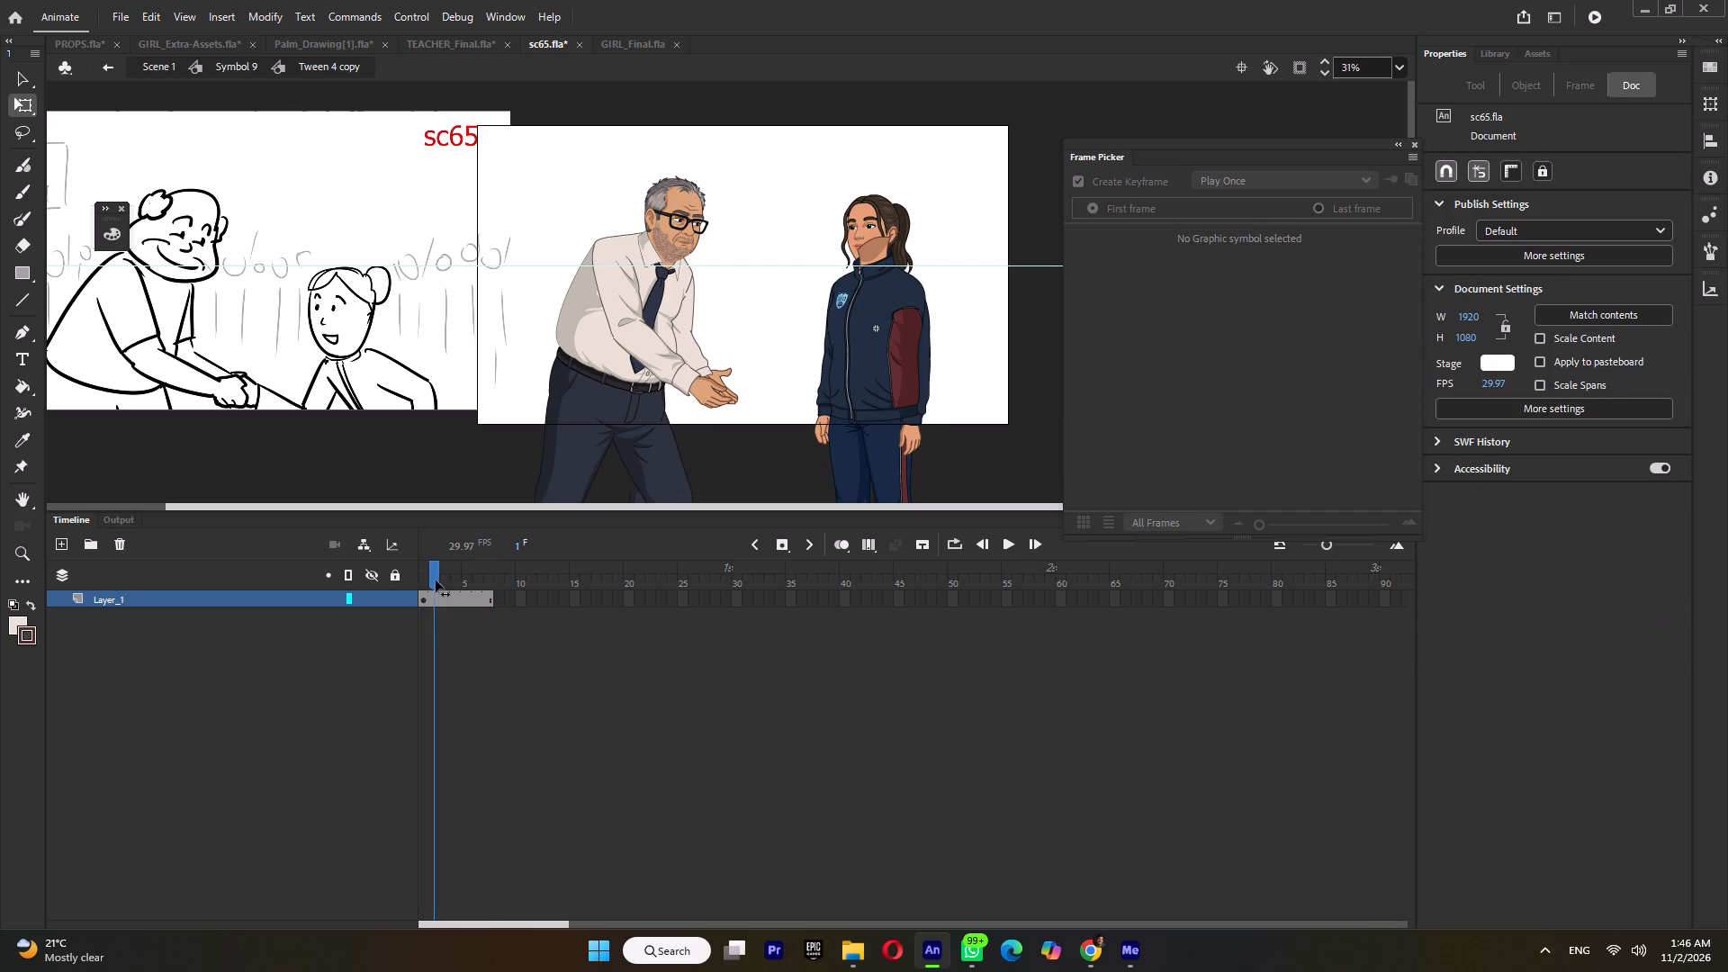
left_click_drag(436, 580, 421, 588)
Move the jacket's chest badge onto a new layer above Layer_1, keeping it in the same place.
left_click(844, 302)
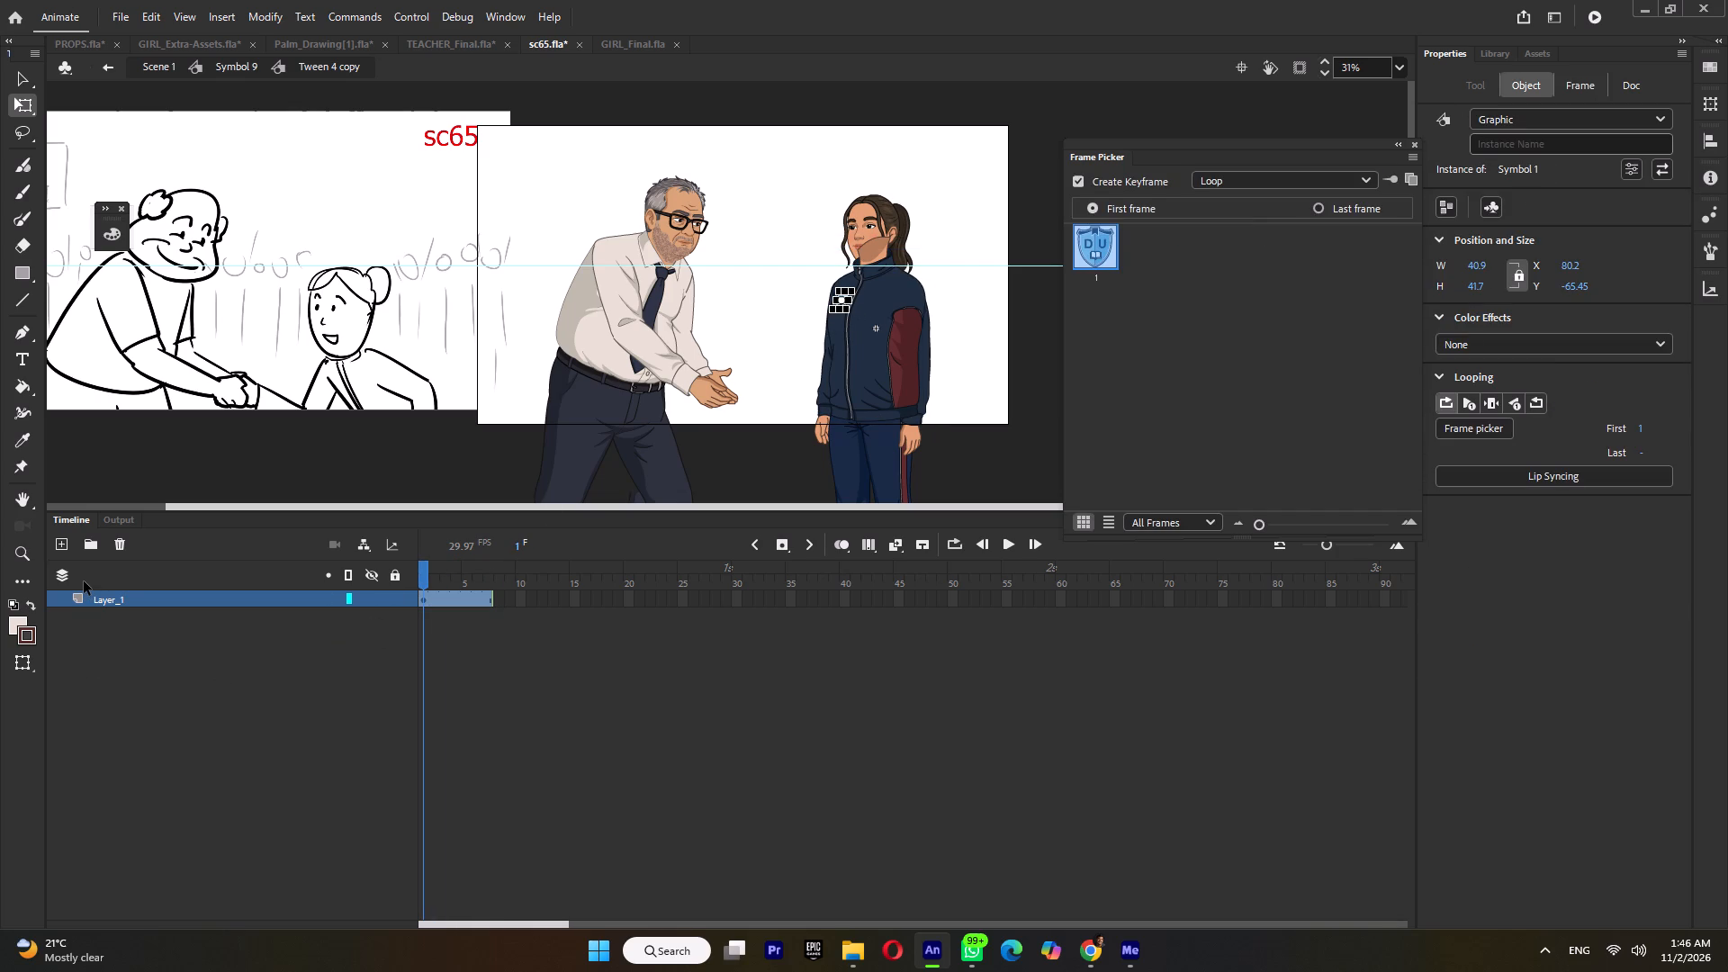
key("ctrl+x")
left_click(66, 553)
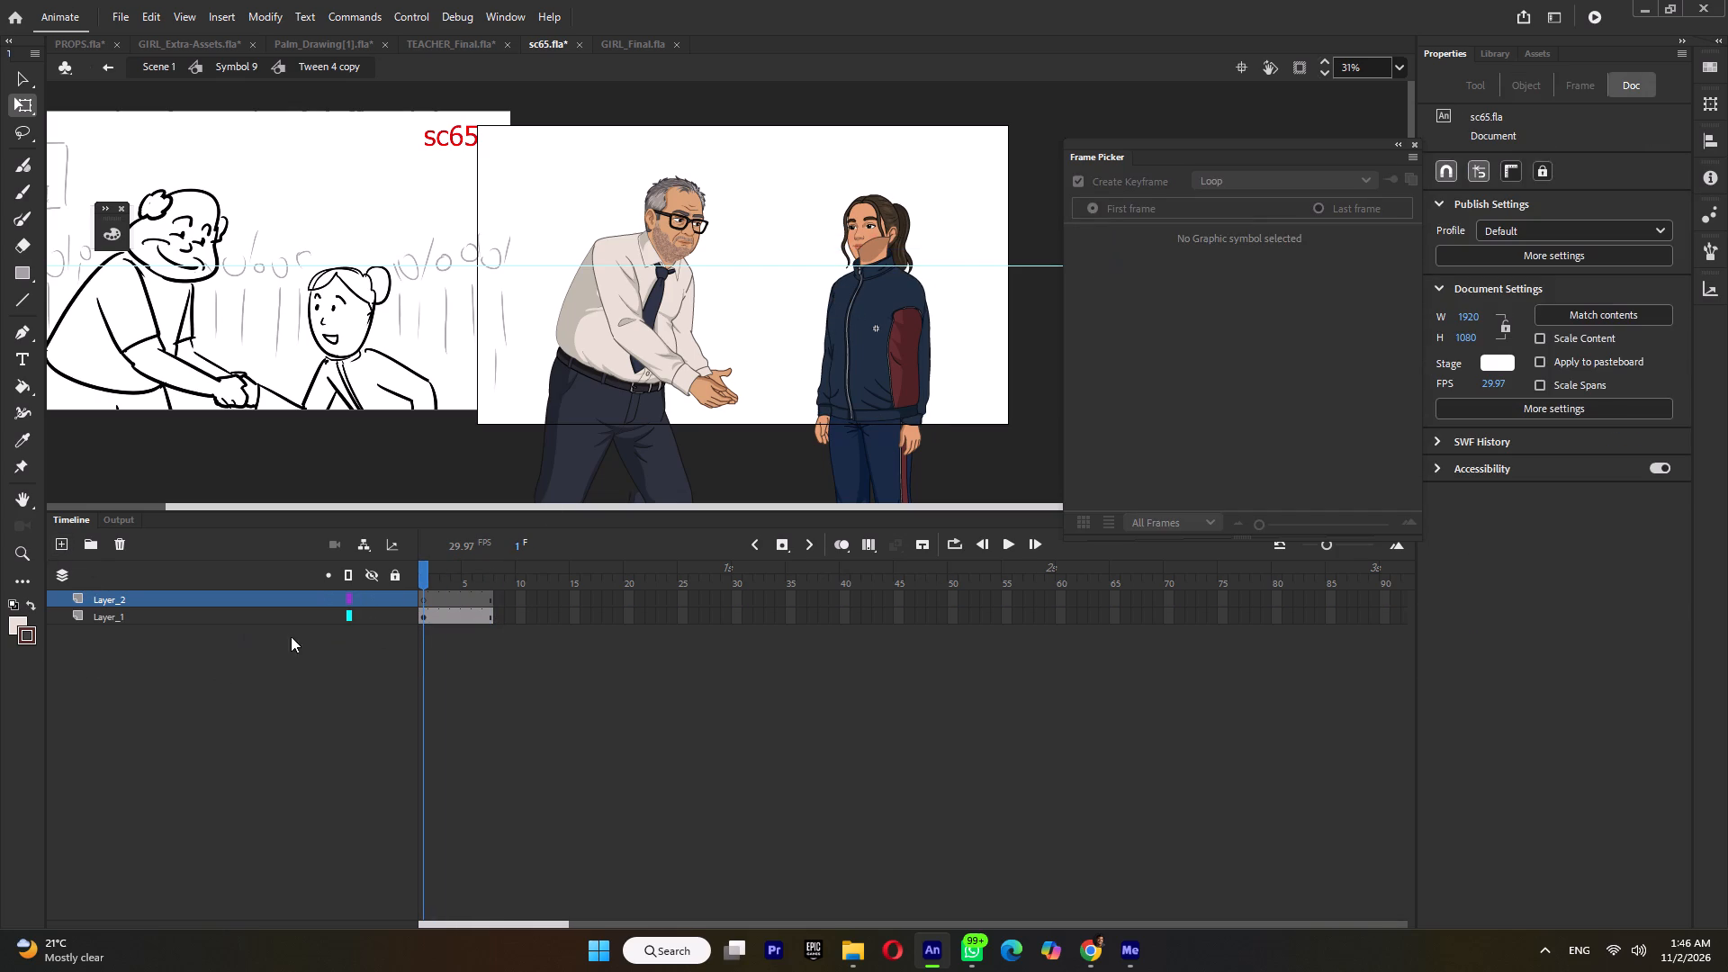
key("ctrl+shift+v")
scroll(885, 288, "up", 10, "ctrl")
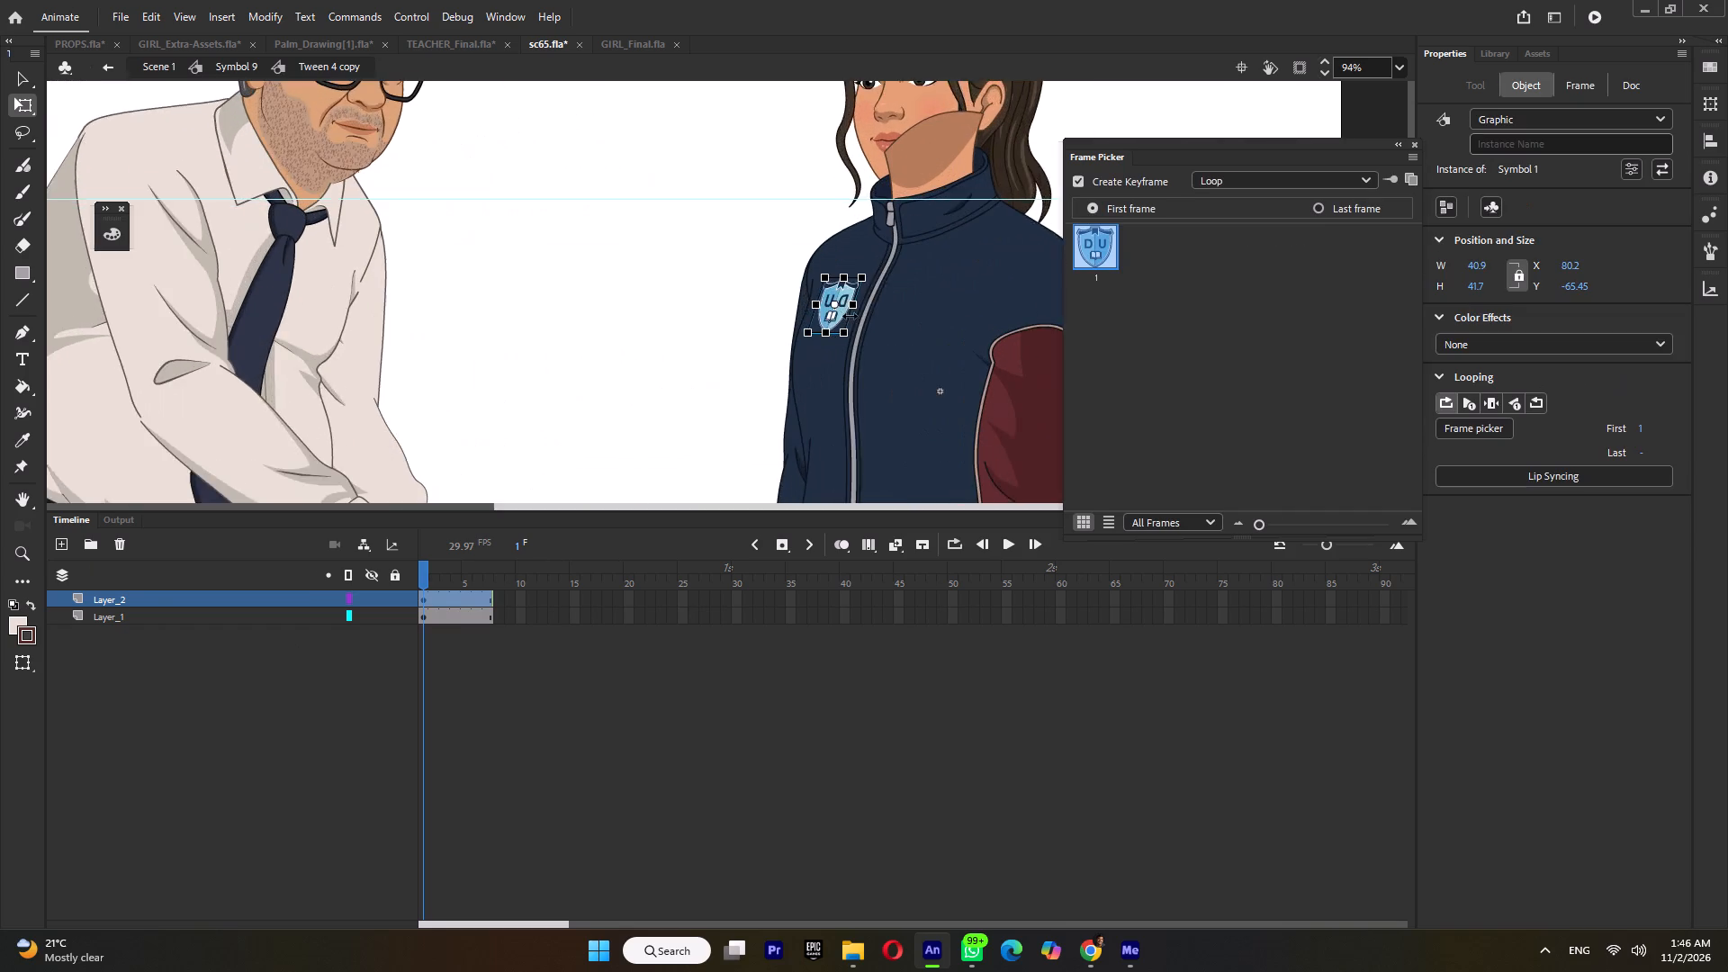
Flip the lettering group inside the jacket's chest badge, Symbol 1, horizontally and return to the torso symbol.
scroll(845, 301, "up", 4, "ctrl")
double_click(845, 301)
triple_click(849, 295)
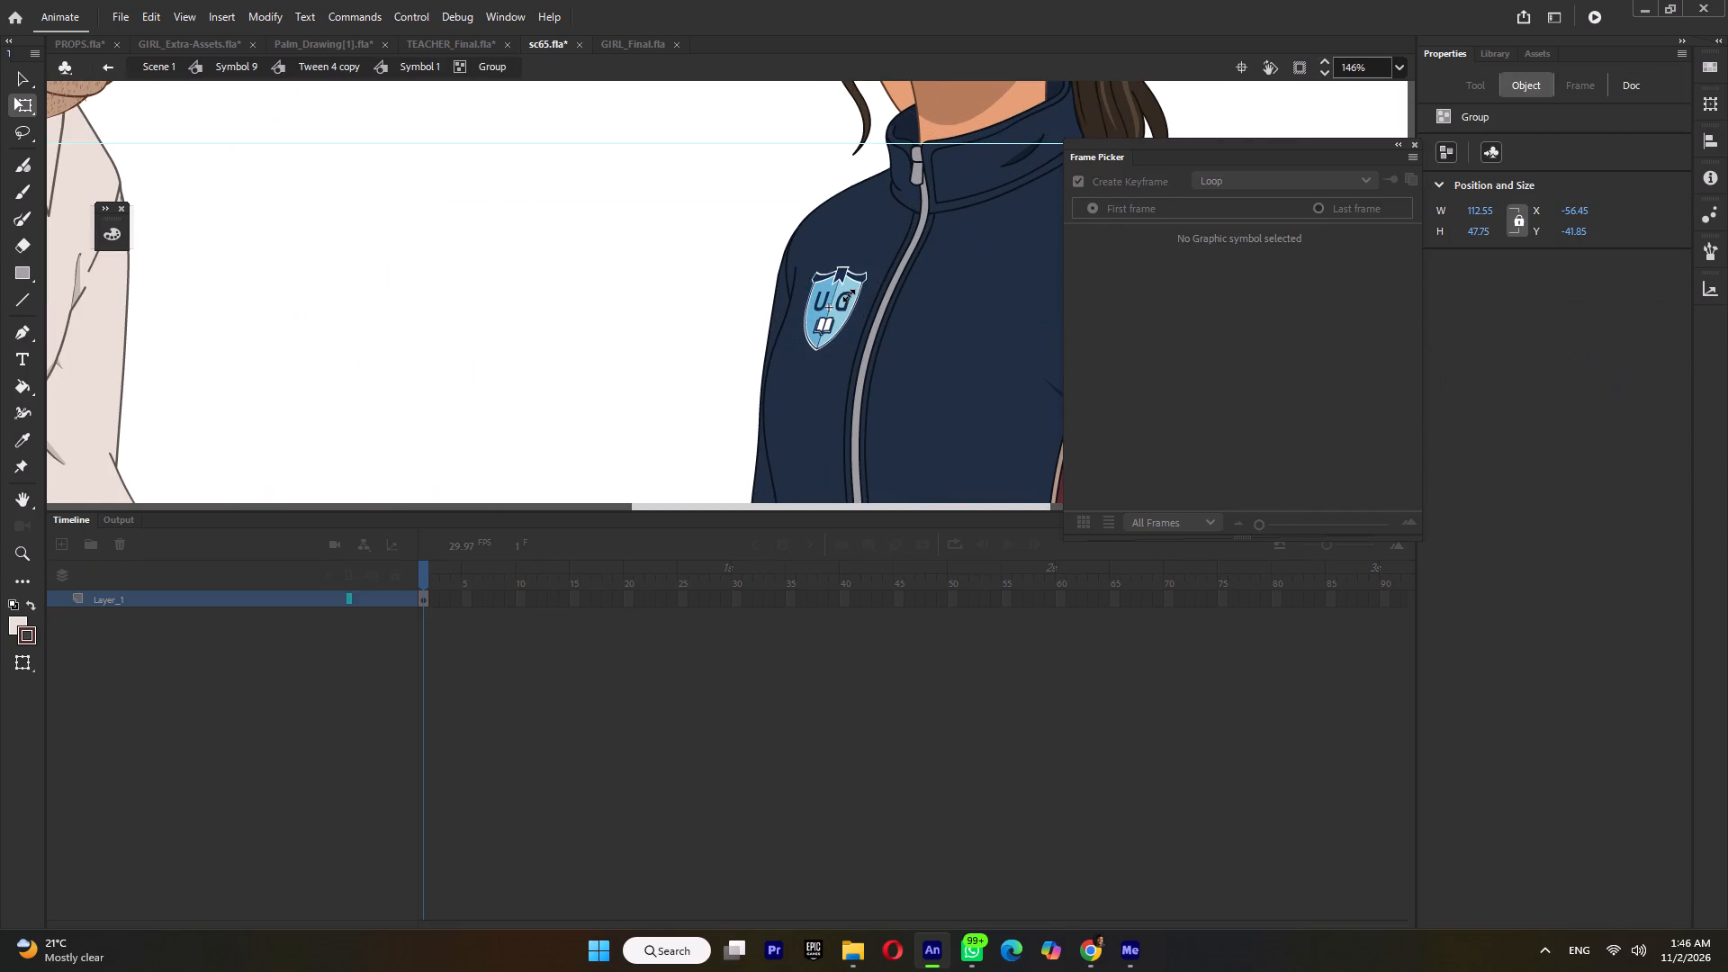
right_click(849, 295)
left_click(945, 598)
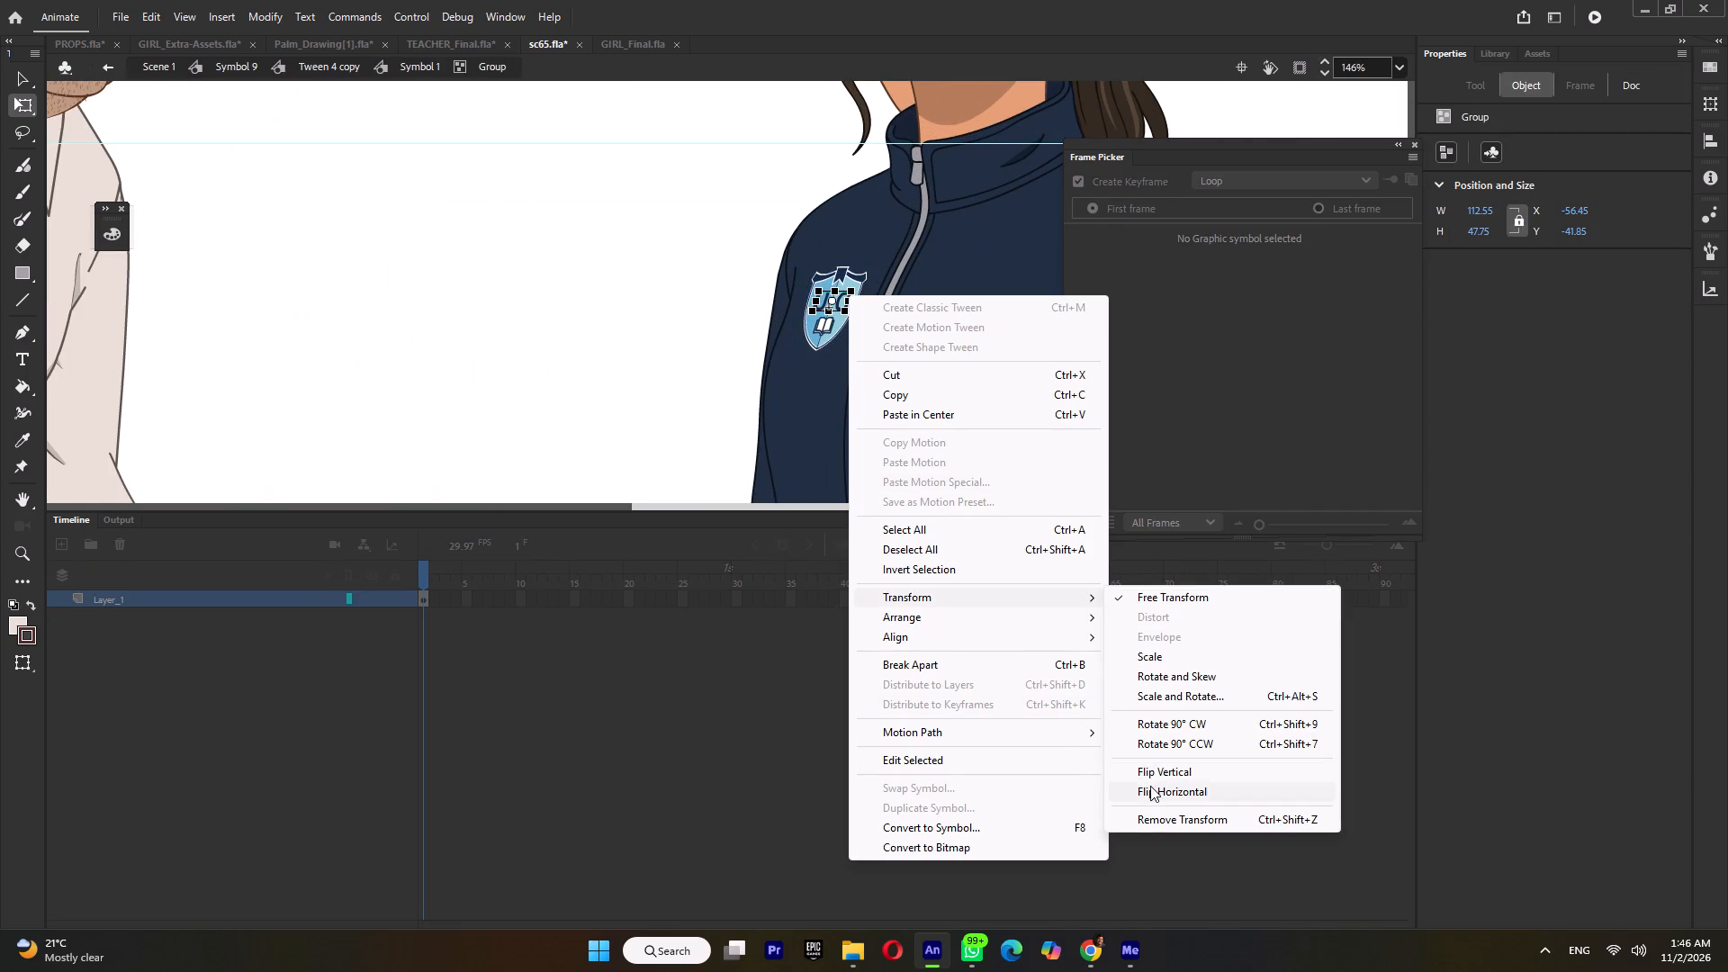
left_click(1150, 786)
triple_click(605, 282)
left_click(605, 282)
scroll(617, 294, "down", 3, "ctrl")
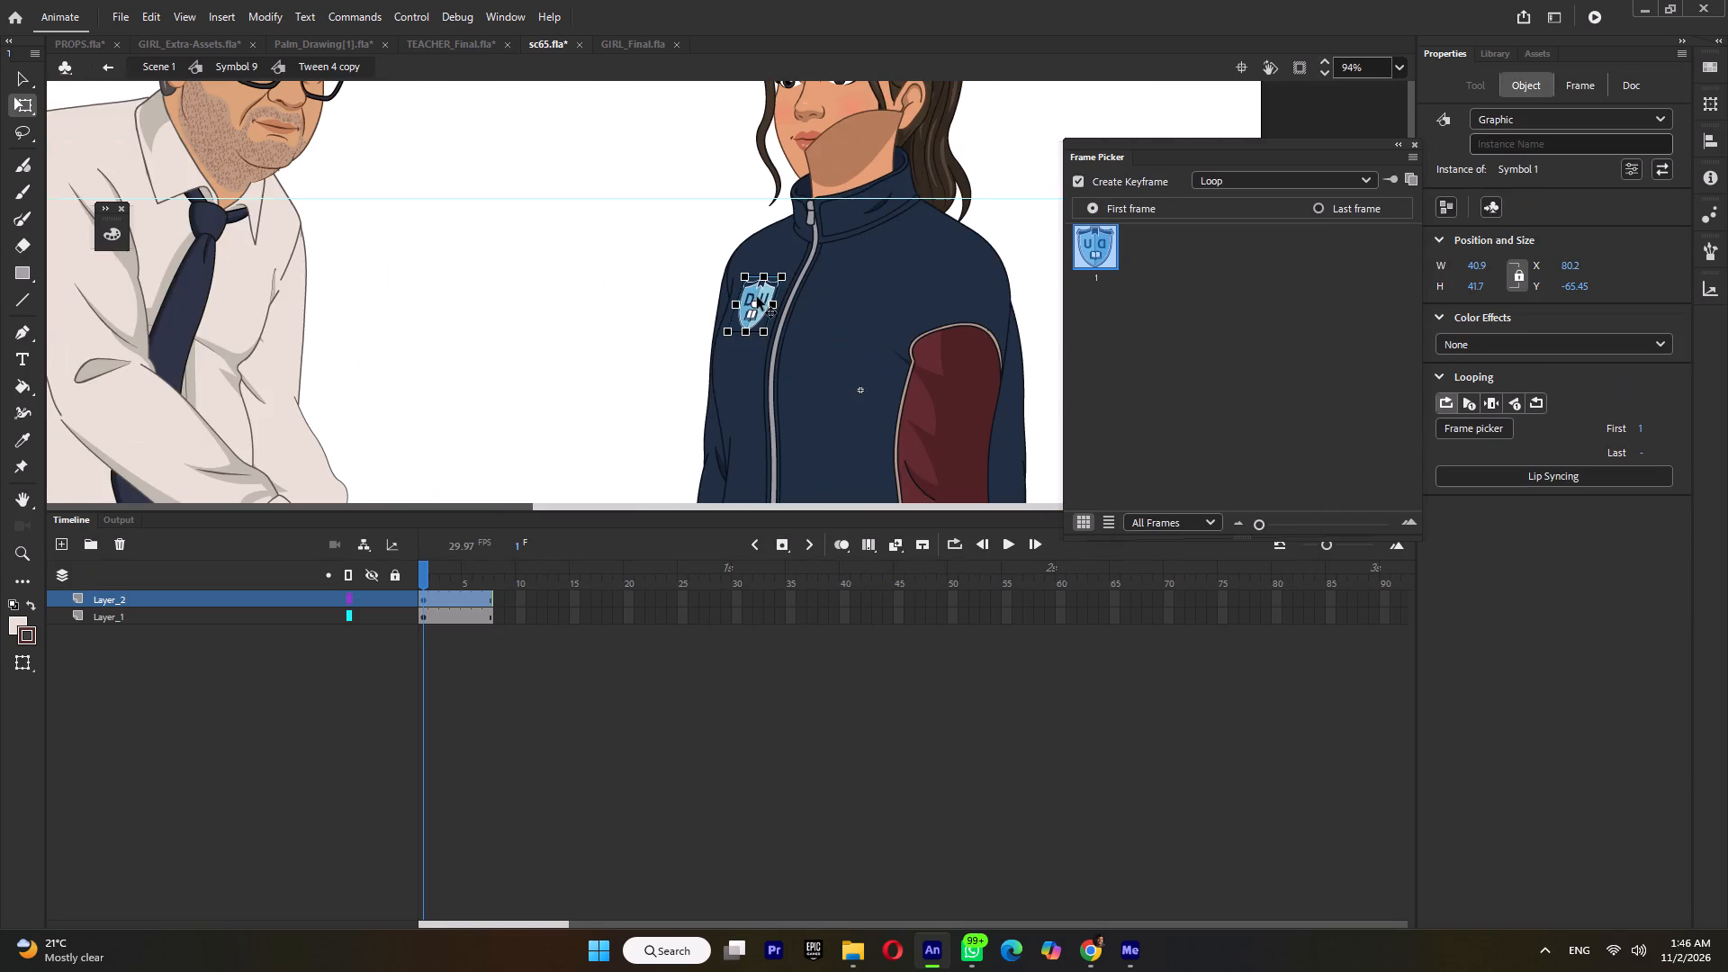
Move the chest badge across the zip to the red-panel side of the jacket, enlarge it slightly, and save sc65.
scroll(757, 297, "up", 2, "ctrl")
left_click_drag(762, 292, 896, 319)
scroll(924, 293, "up", 1, "ctrl")
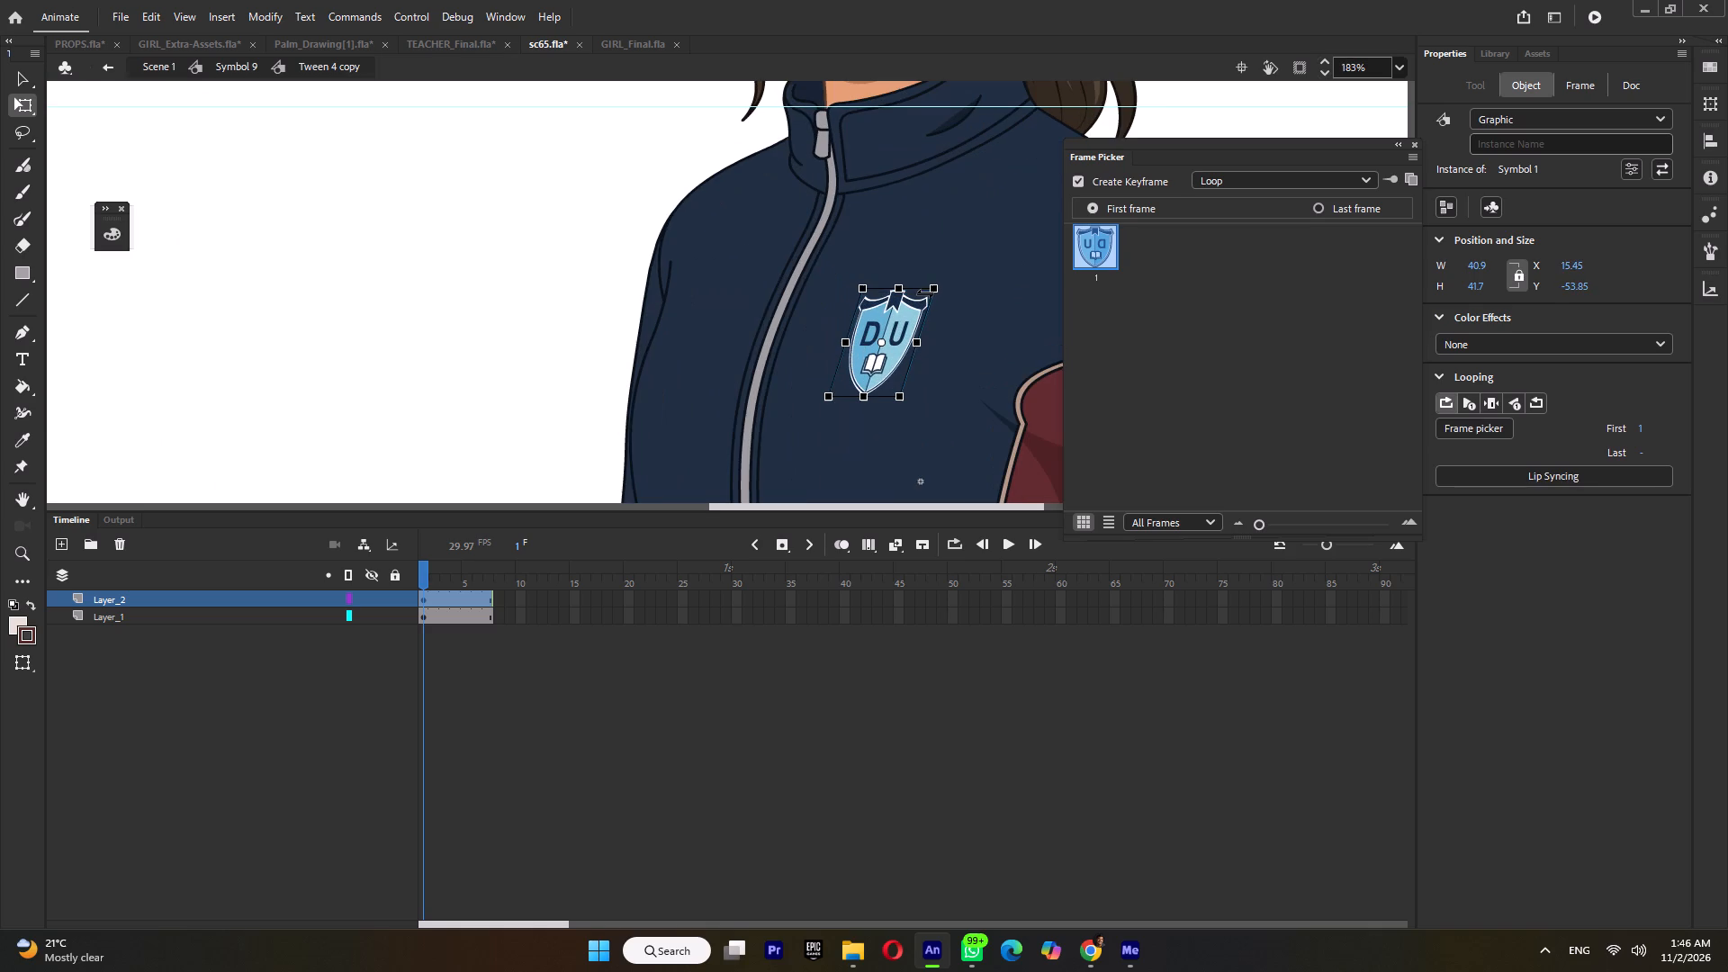
left_click_drag(933, 291, 955, 281, "shift")
scroll(950, 283, "down", 8, "ctrl")
key("ctrl+s")
double_click(780, 289, "ctrl")
scroll(780, 289, "down", 4, "ctrl")
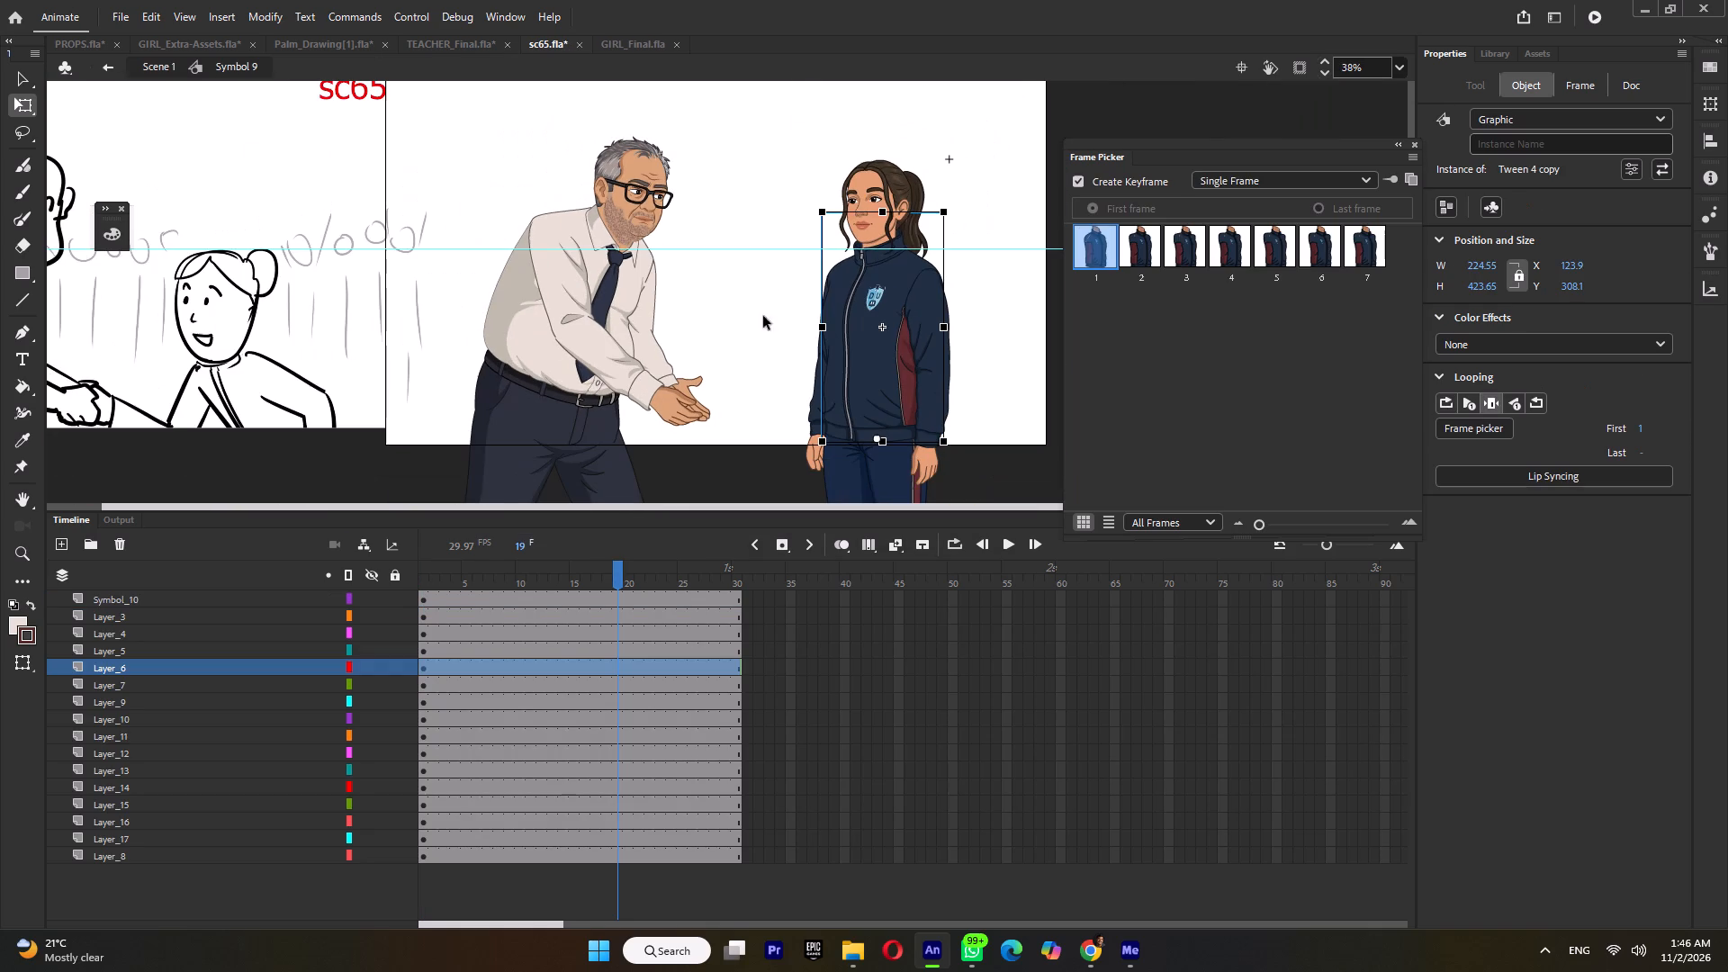
left_click_drag(440, 571, 394, 585)
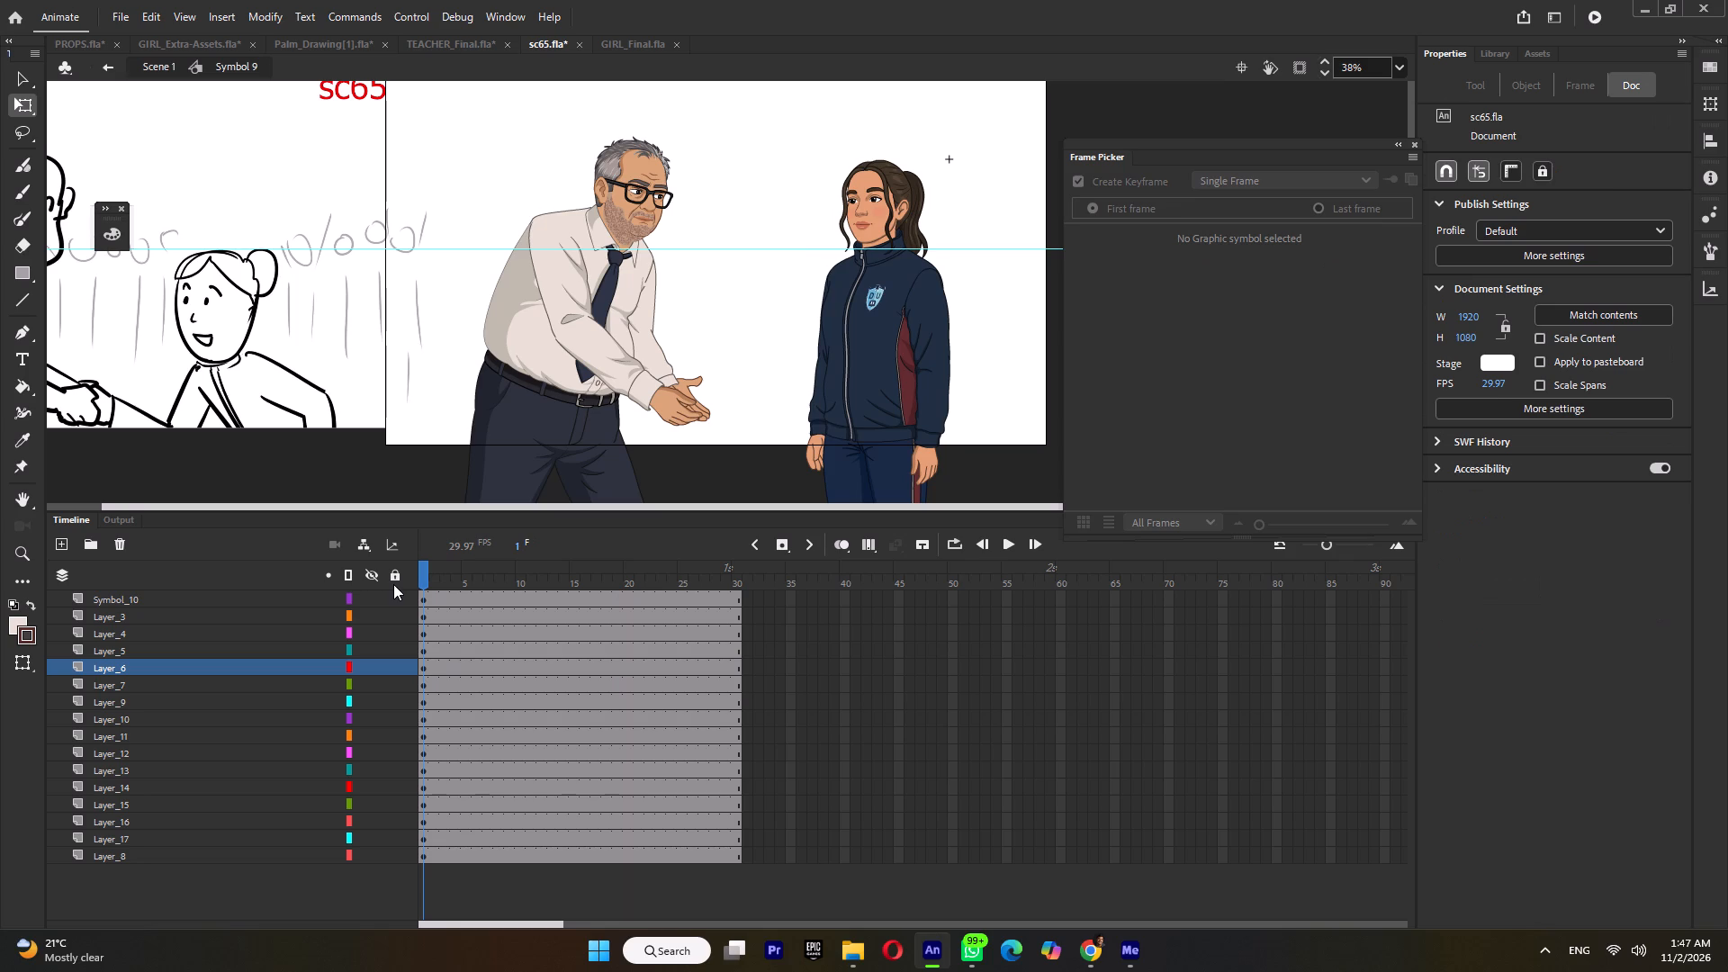
scroll(590, 341, "down", 3, "ctrl")
key("ctrl+s")
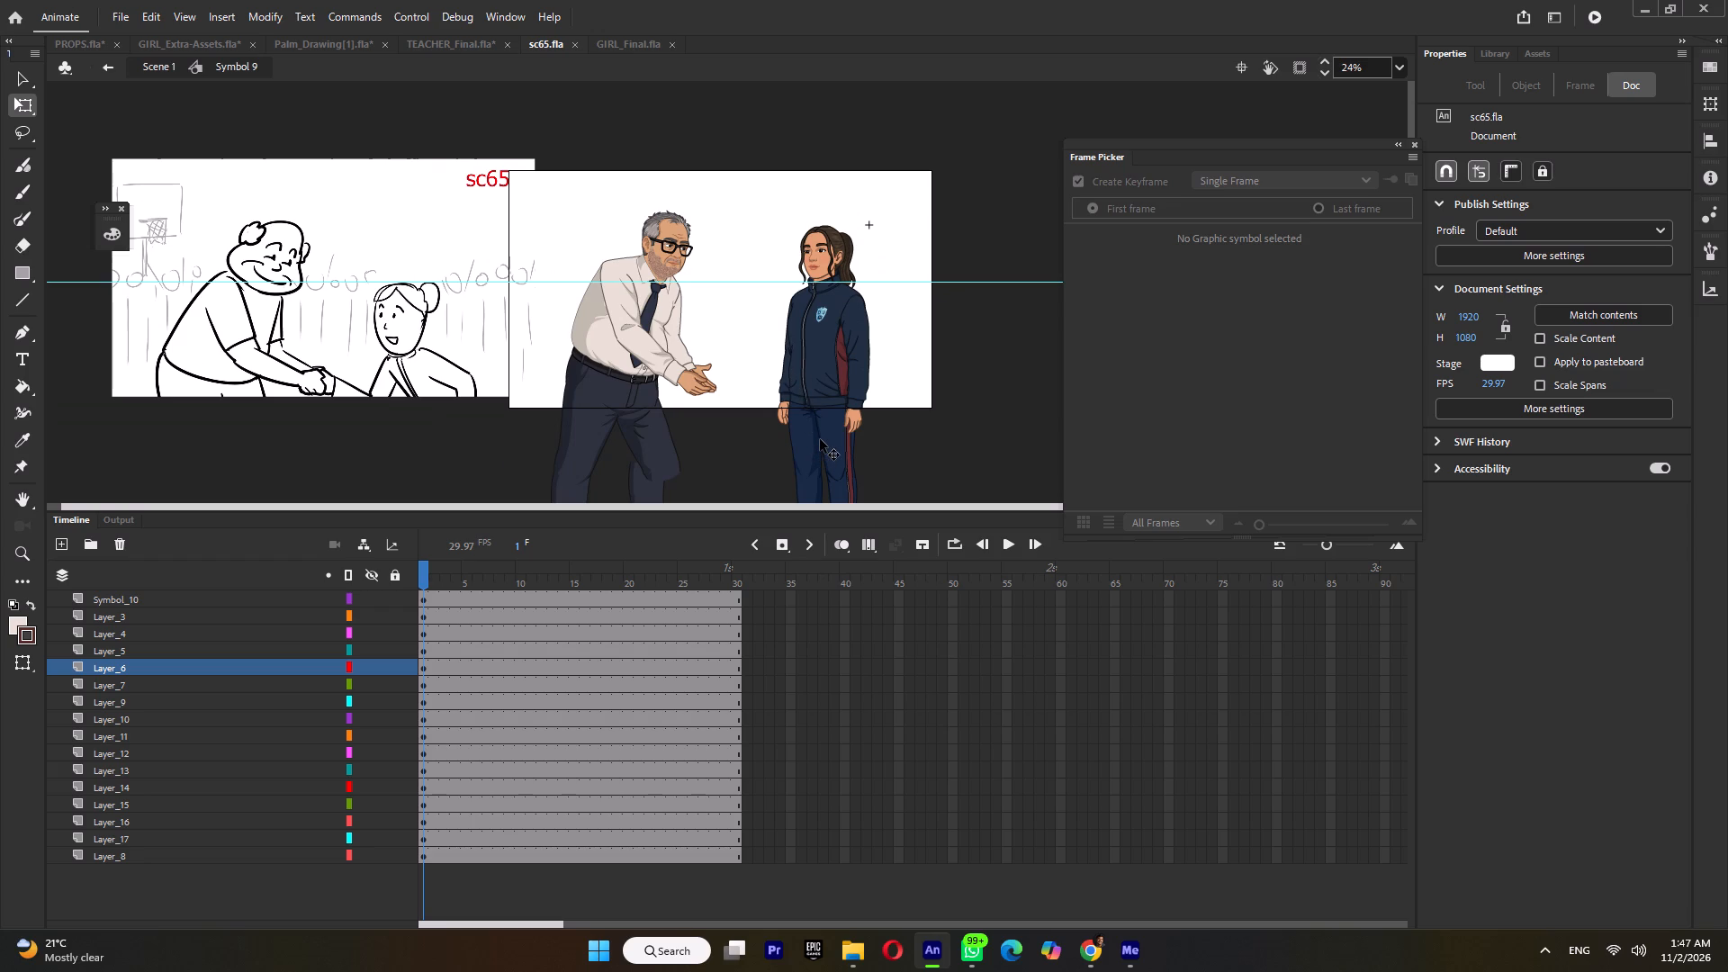
Extend all of the girl's layers in Symbol 9 to frame 89 and return to Scene 1.
double_click(1375, 575)
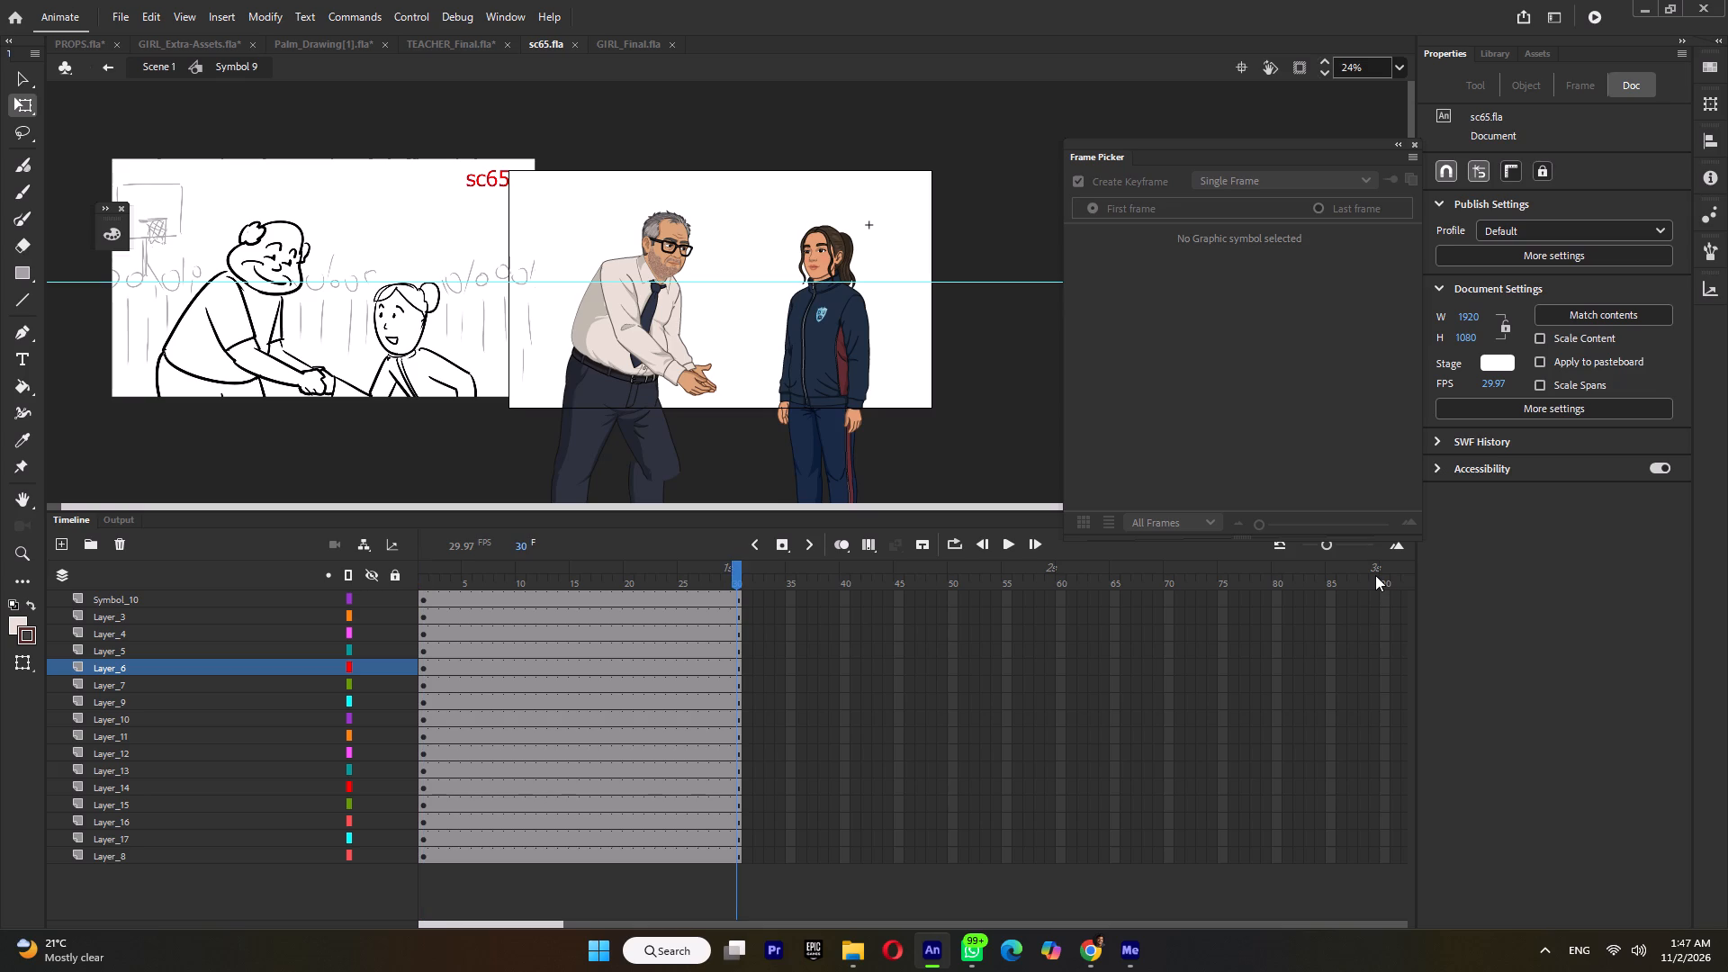
key("F5")
left_click_drag(1130, 579, 1104, 671)
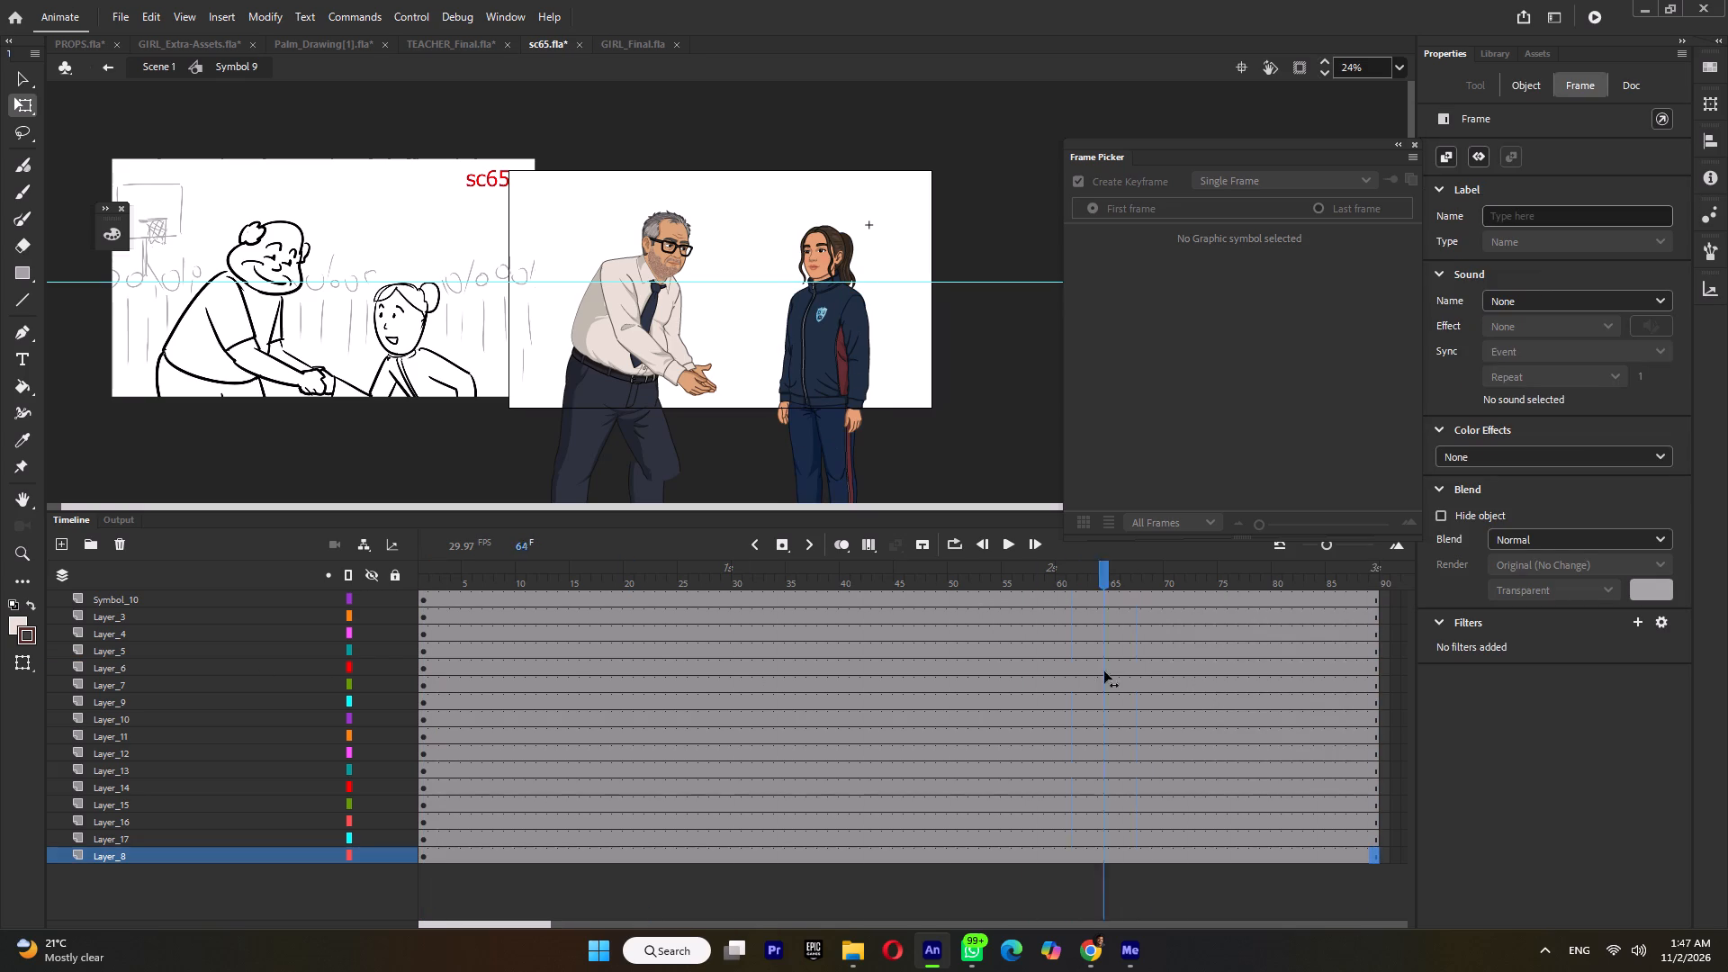
left_click_drag(1104, 671, 1142, 661)
double_click(960, 409)
Scrub Scene 1 to the storyboard handshake and add keyframes on all of Symbol 9's layers at frame 20.
left_click_drag(616, 581, 559, 600)
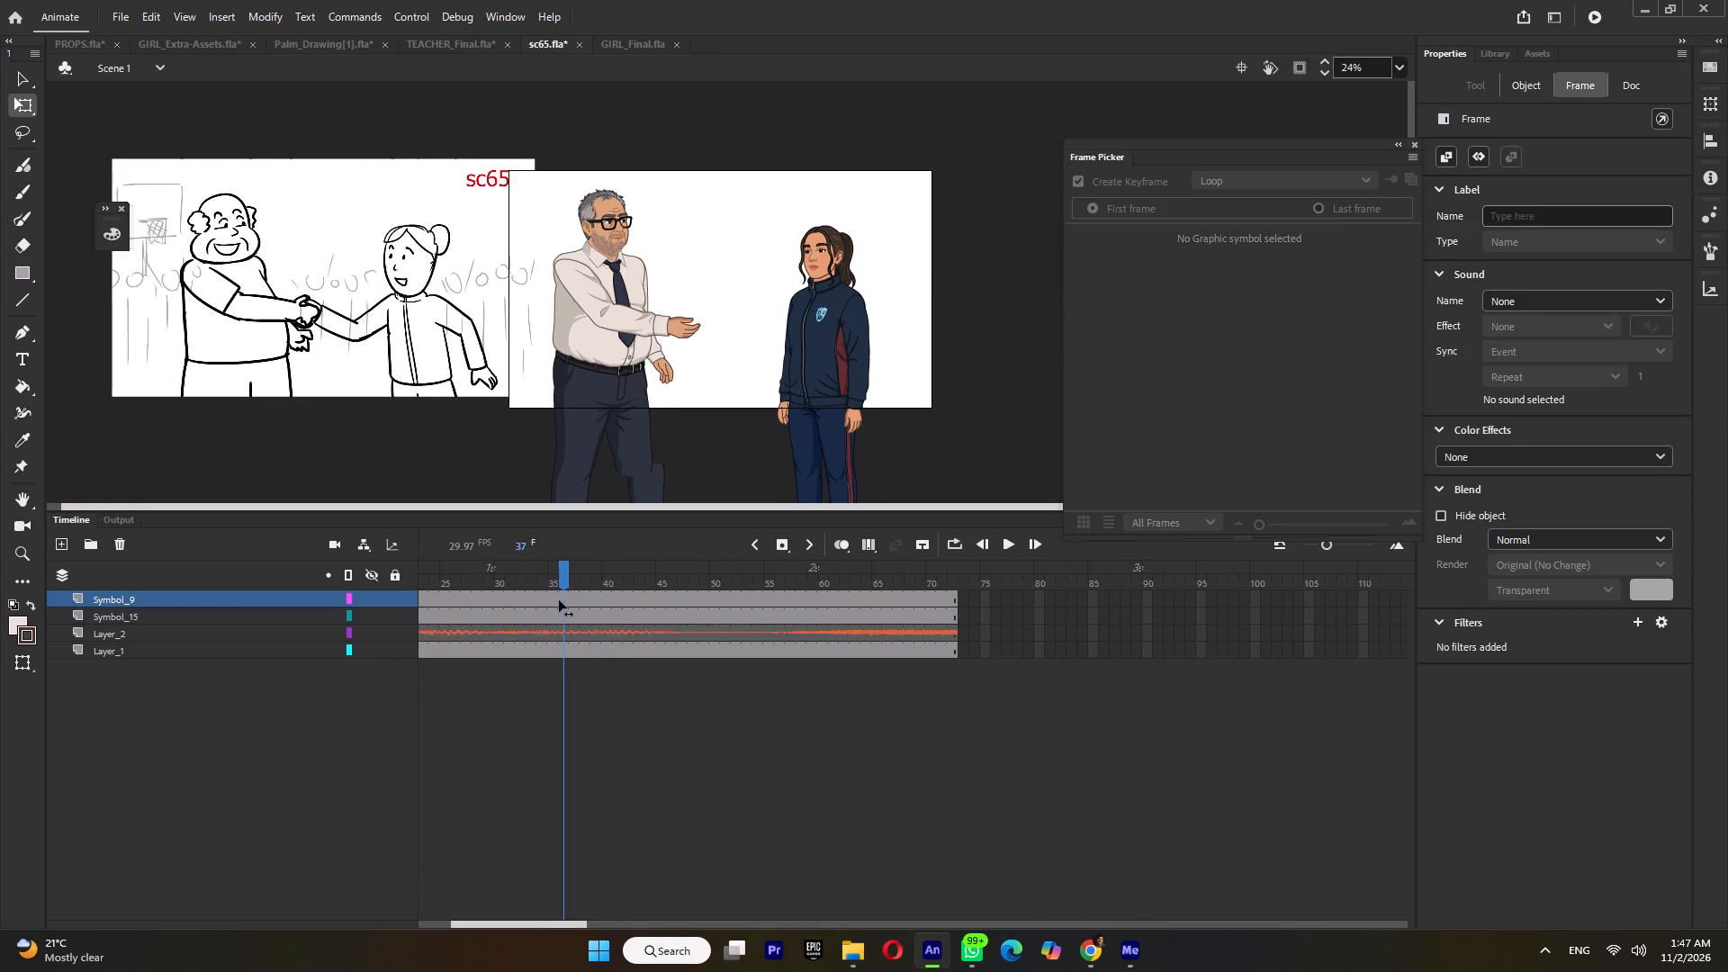
left_click_drag(559, 600, 435, 647)
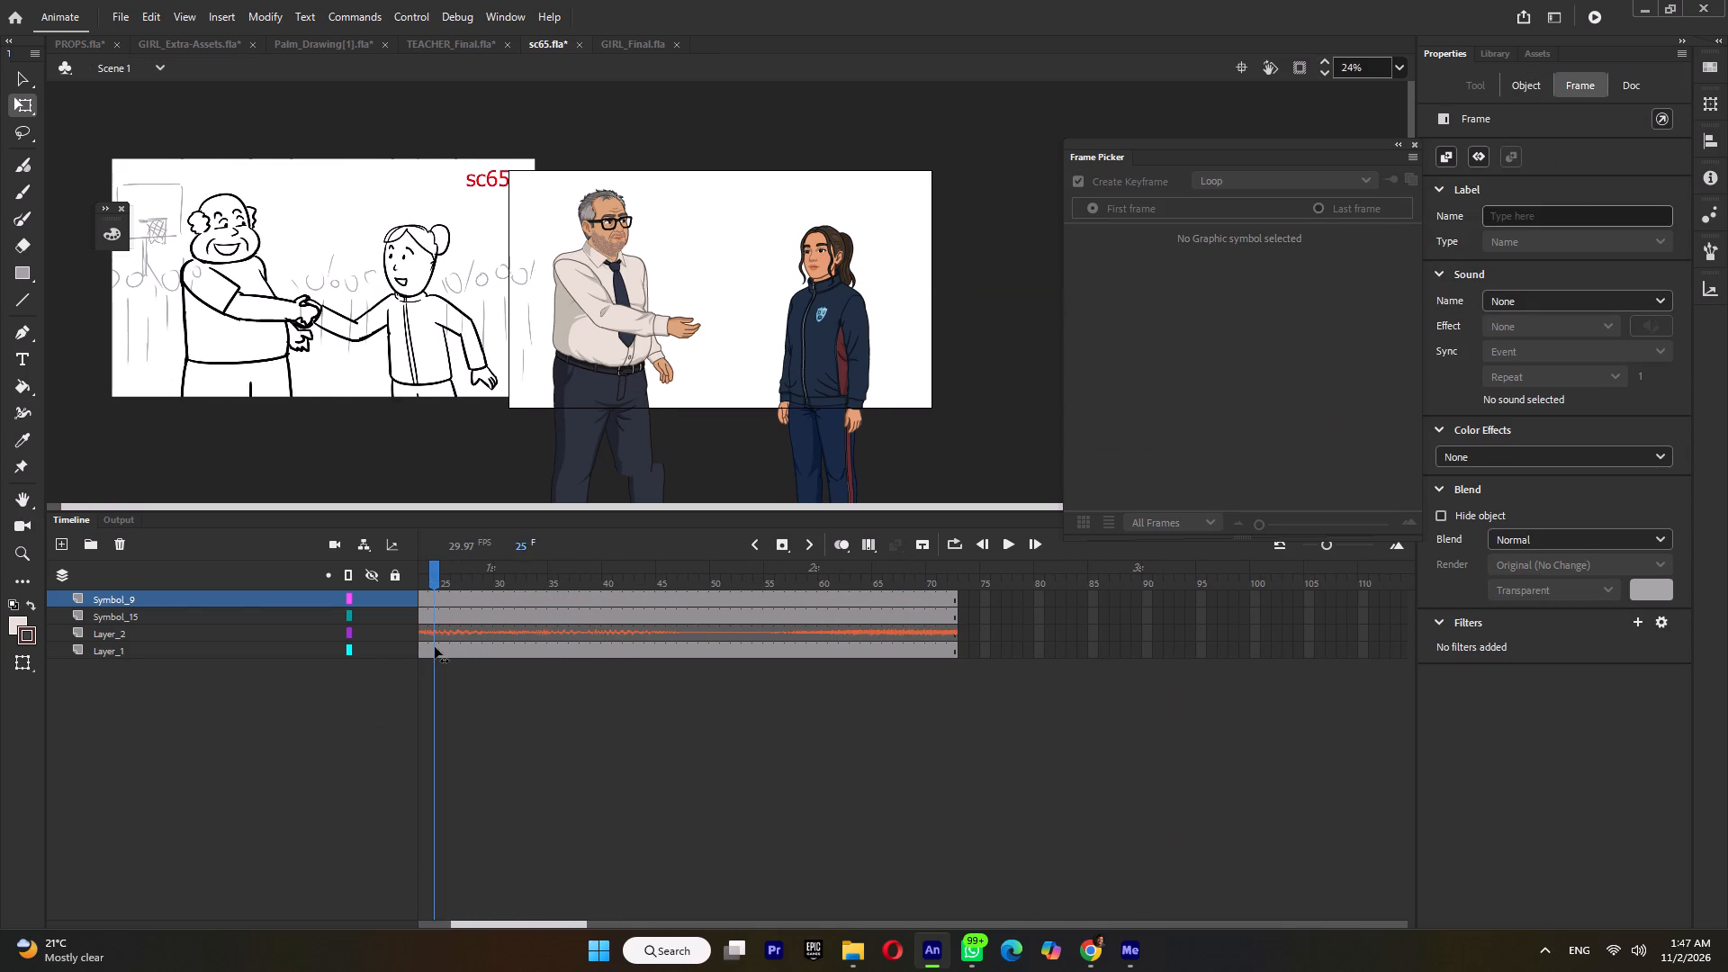
left_click_drag(435, 647, 715, 661)
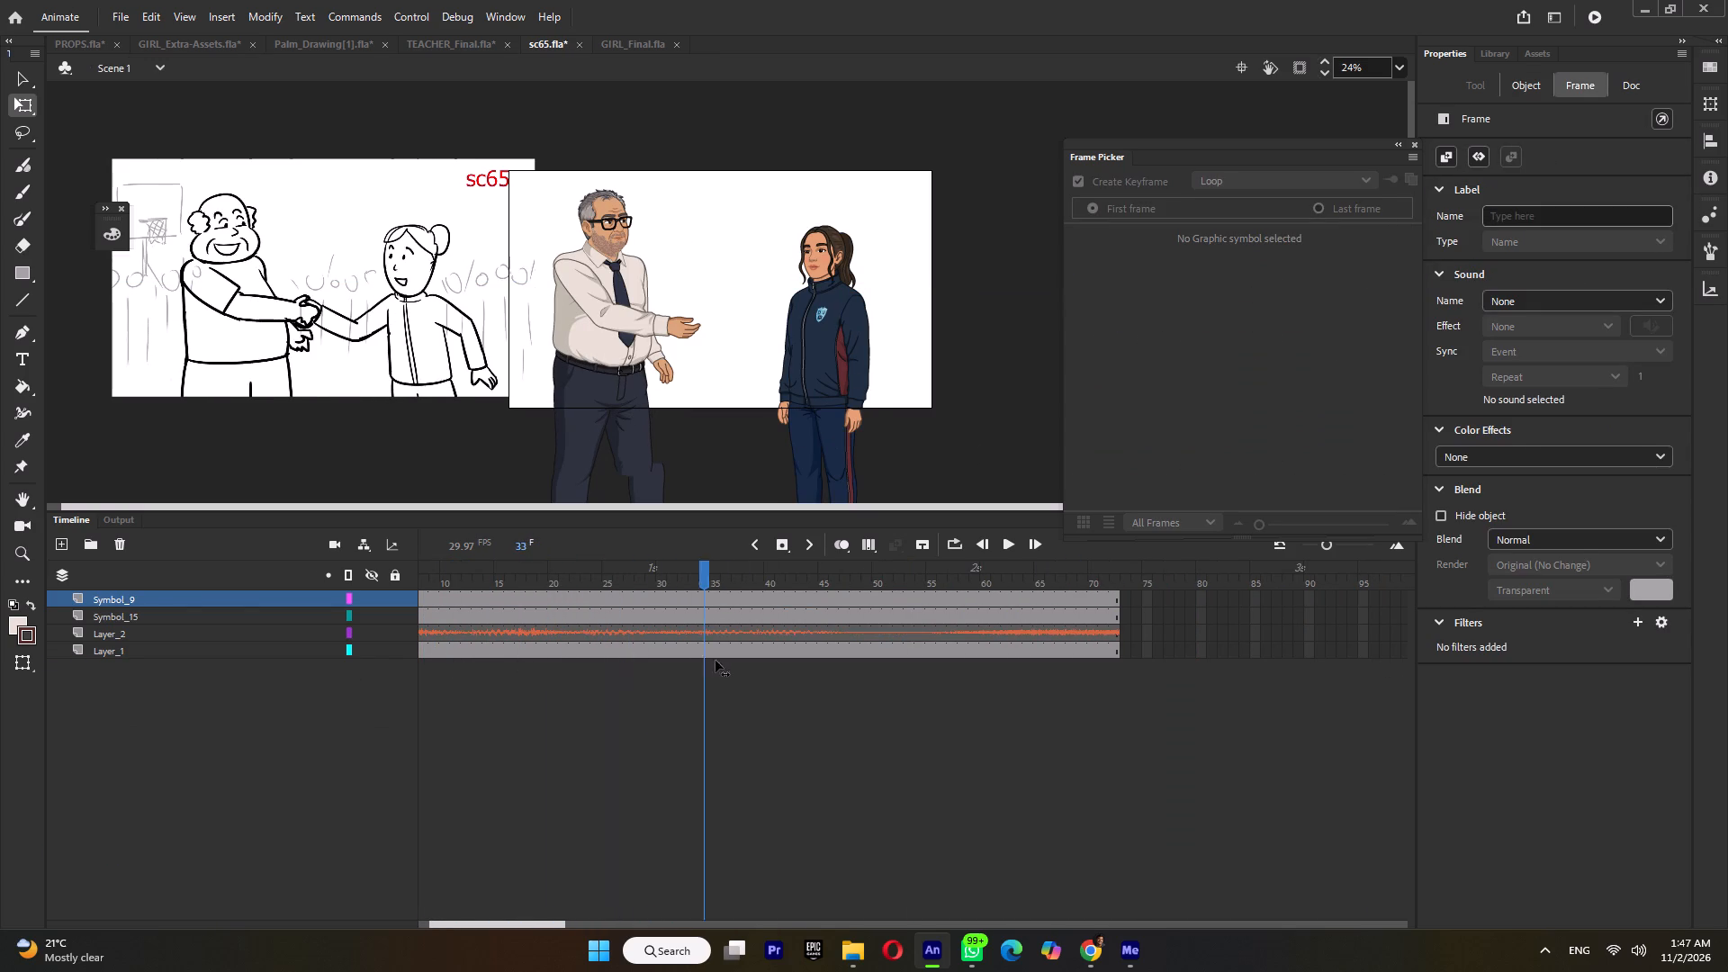
left_click_drag(715, 661, 699, 664)
left_click_drag(699, 664, 553, 697)
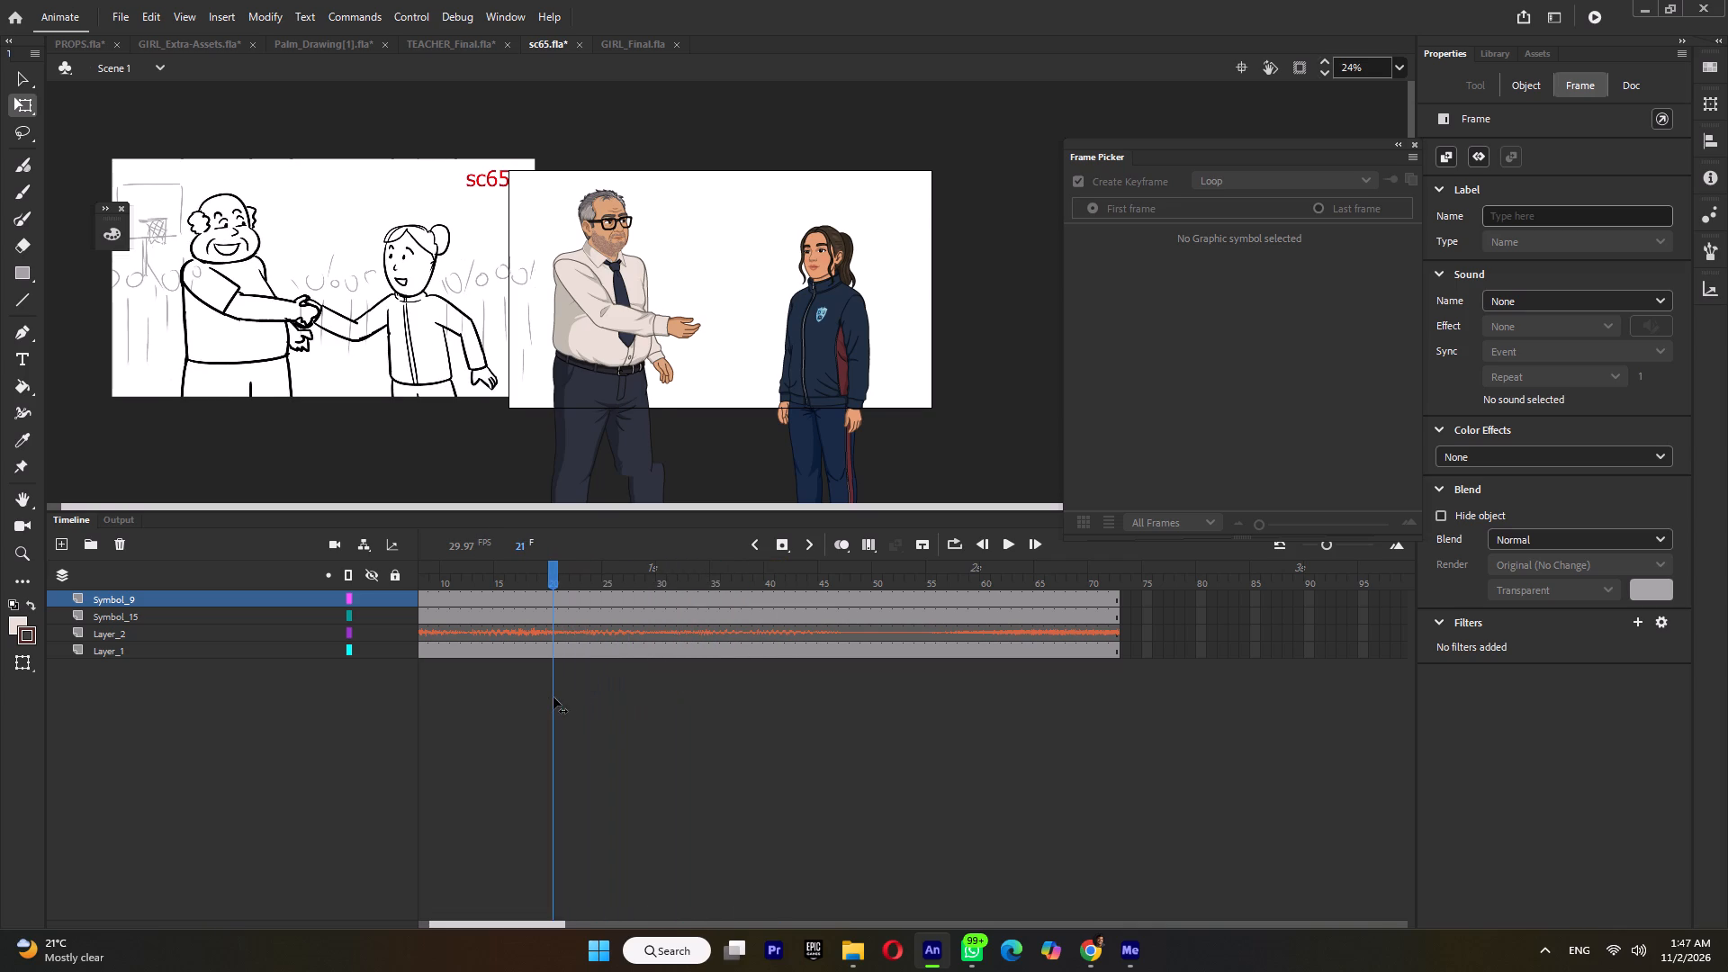
left_click_drag(553, 697, 549, 697)
left_click_drag(549, 577, 548, 578)
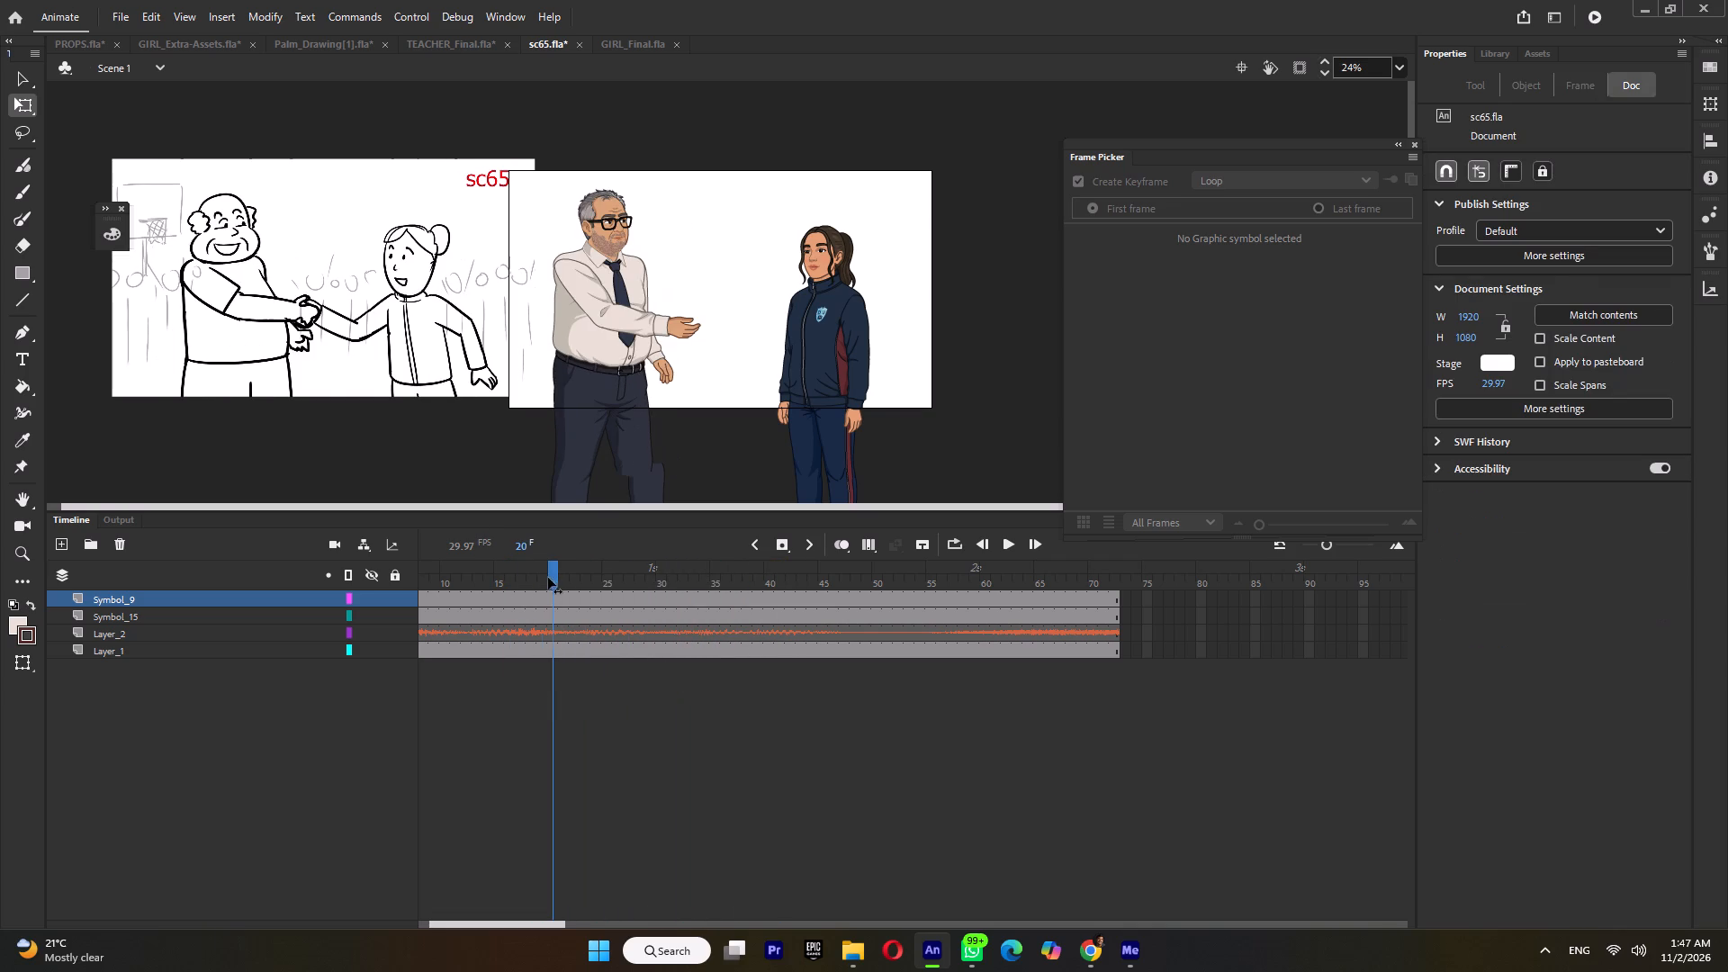
left_click_drag(548, 578, 549, 588)
double_click(830, 333)
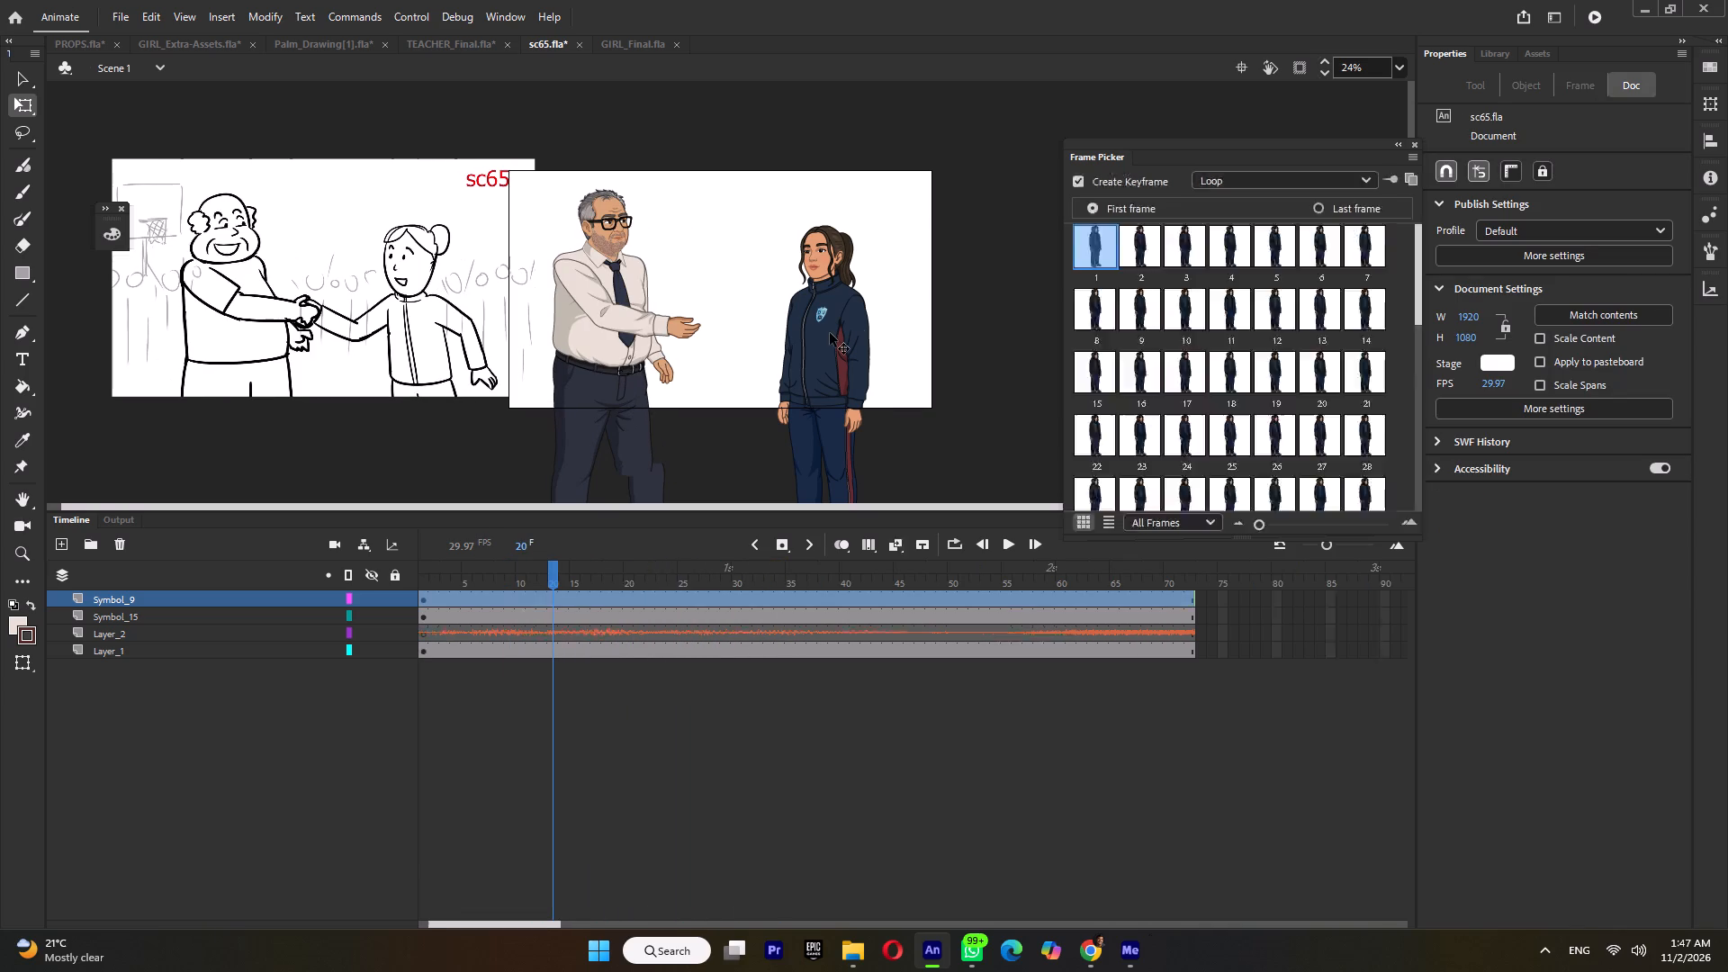
double_click(627, 579)
key("F5")
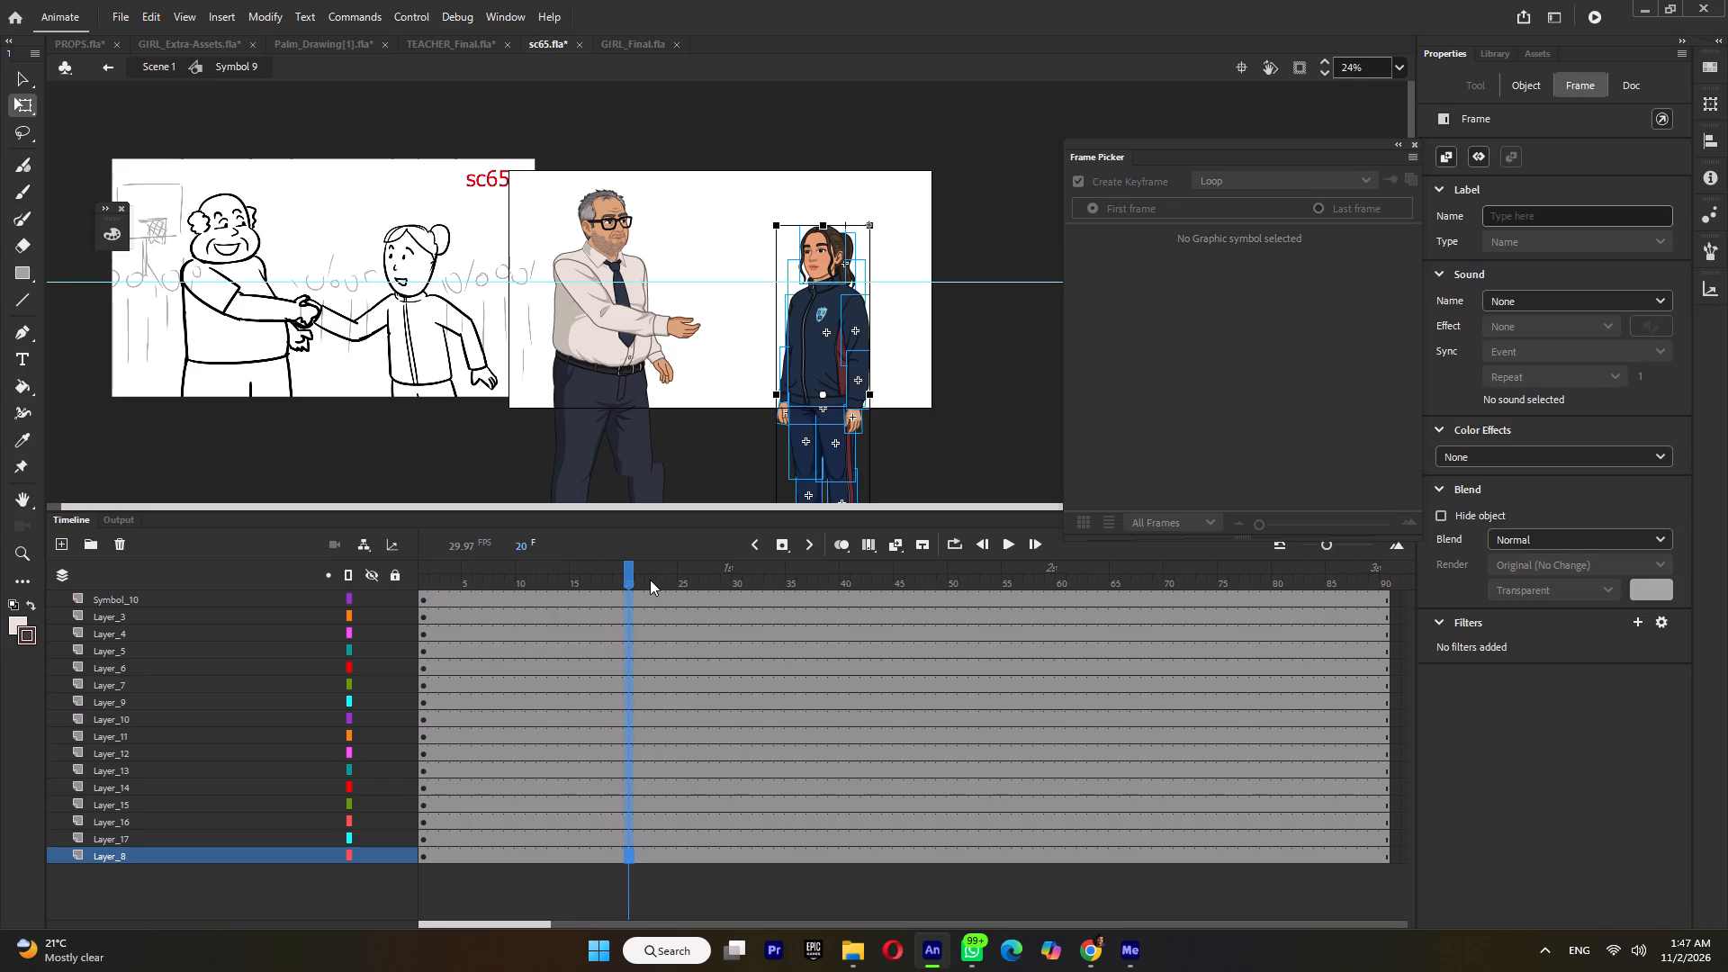
key("F6")
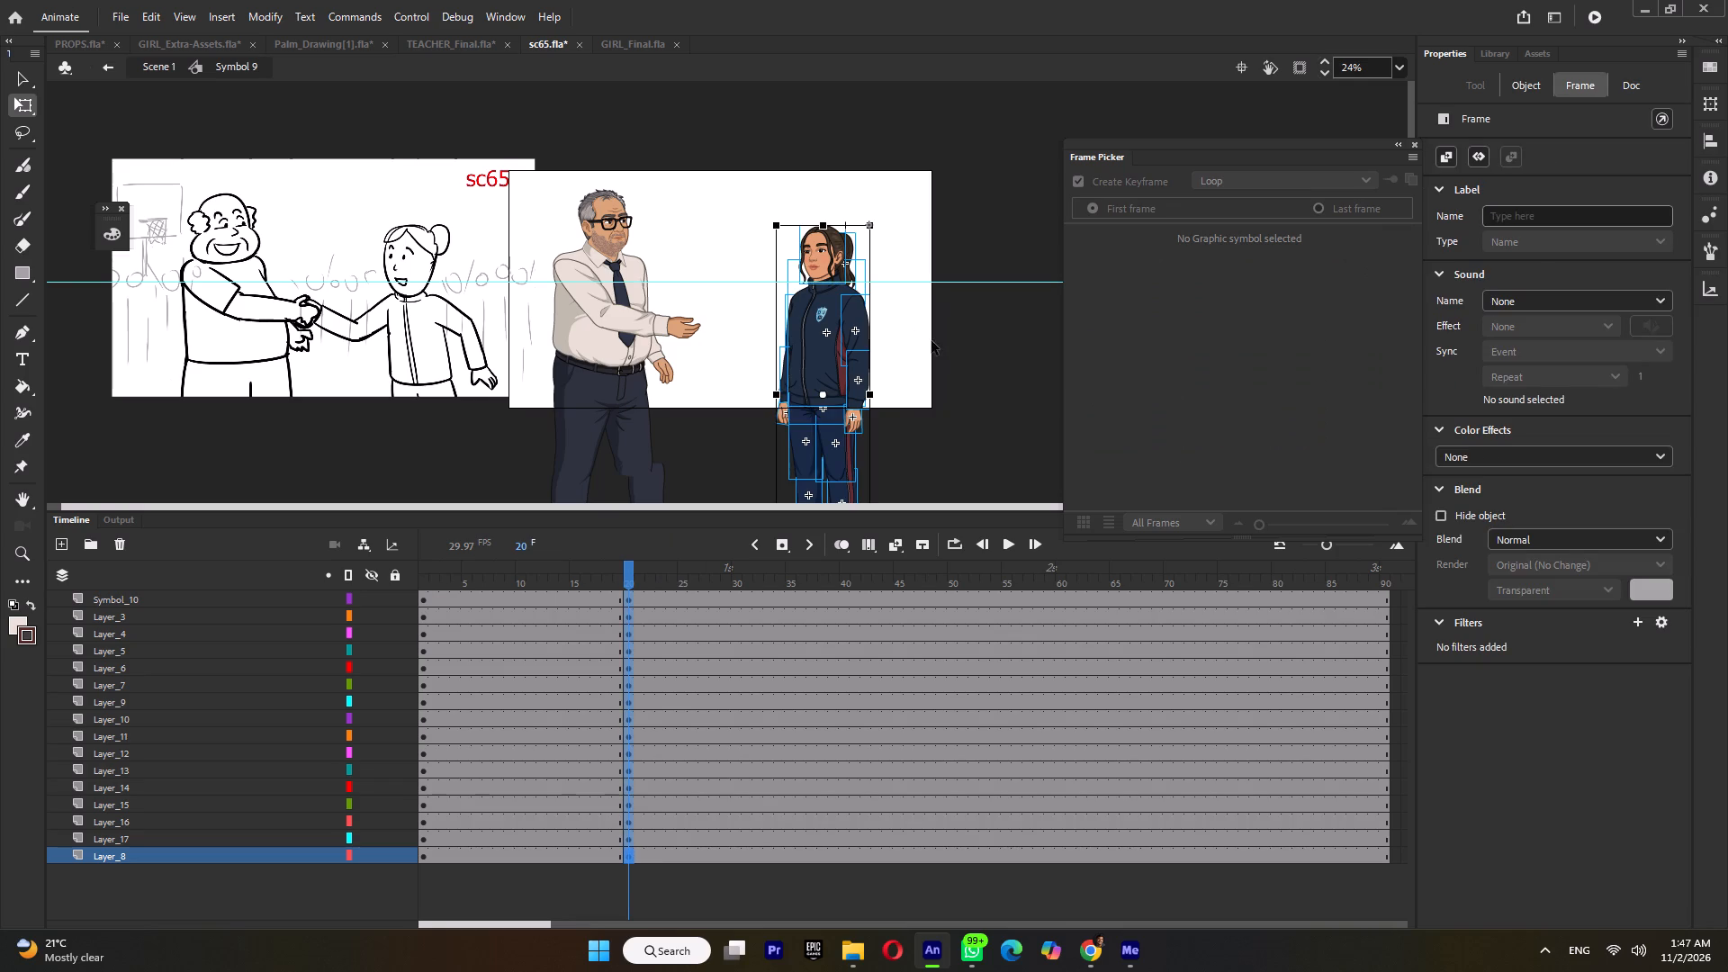
left_click(931, 341)
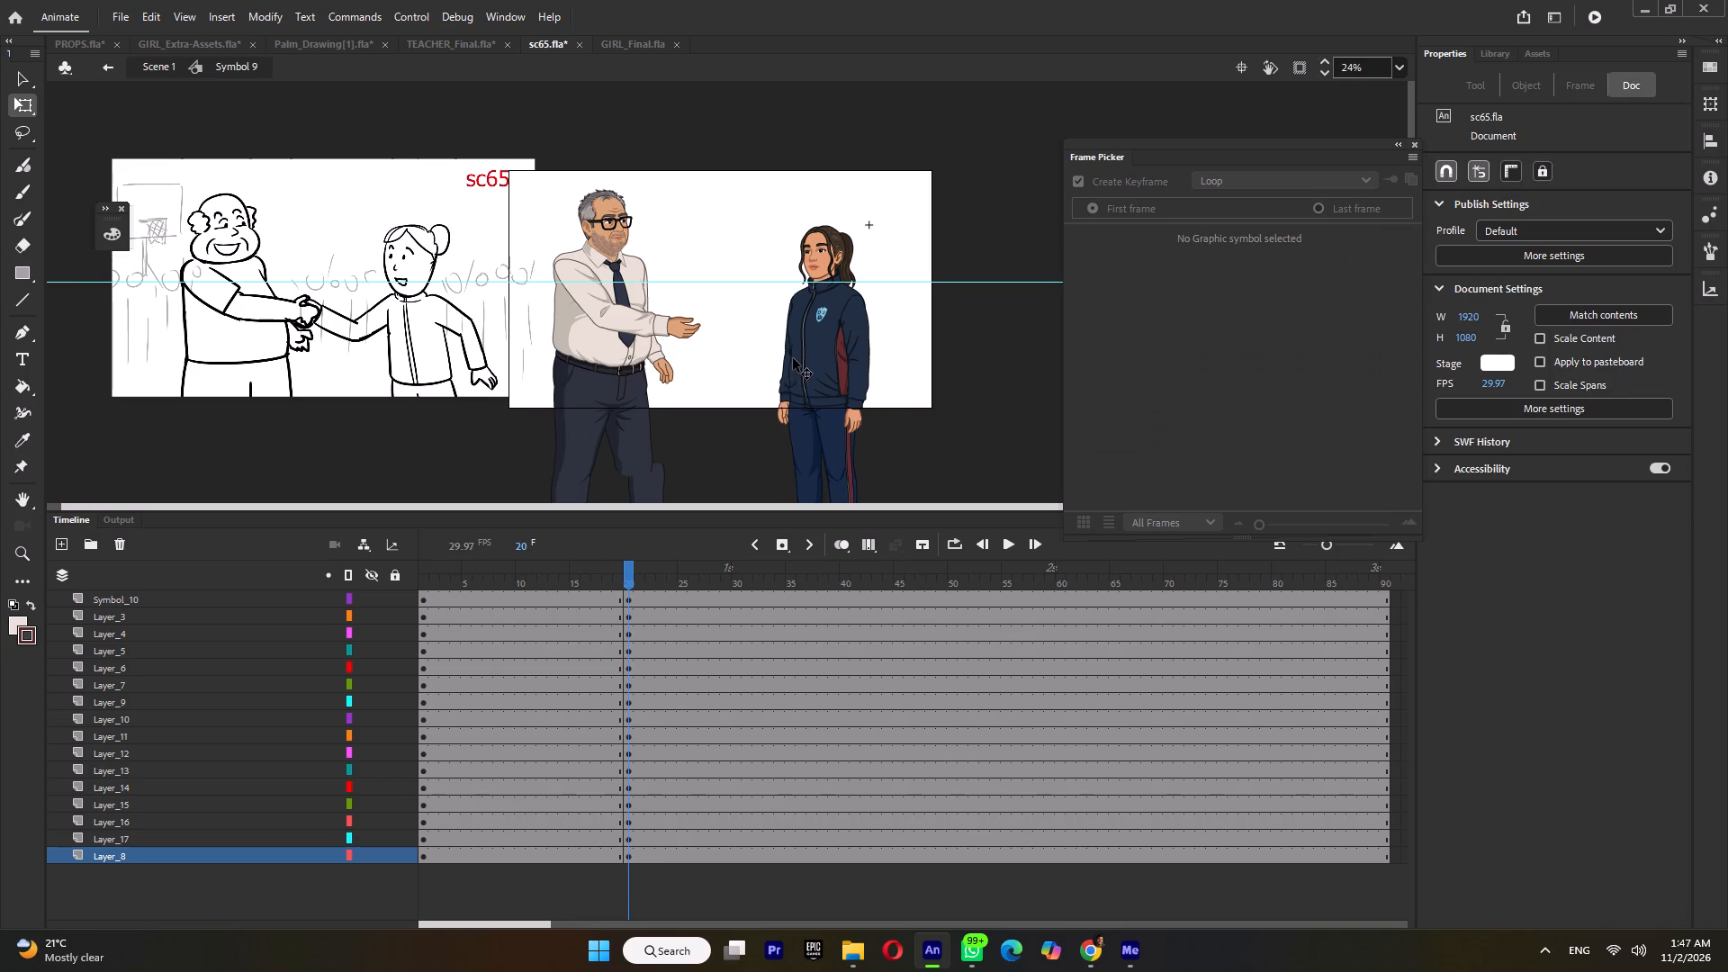
At frame 20, set the girl's jacket torso, Tween 4 copy, to its frame 3 and return to Scene 1.
left_click(800, 349)
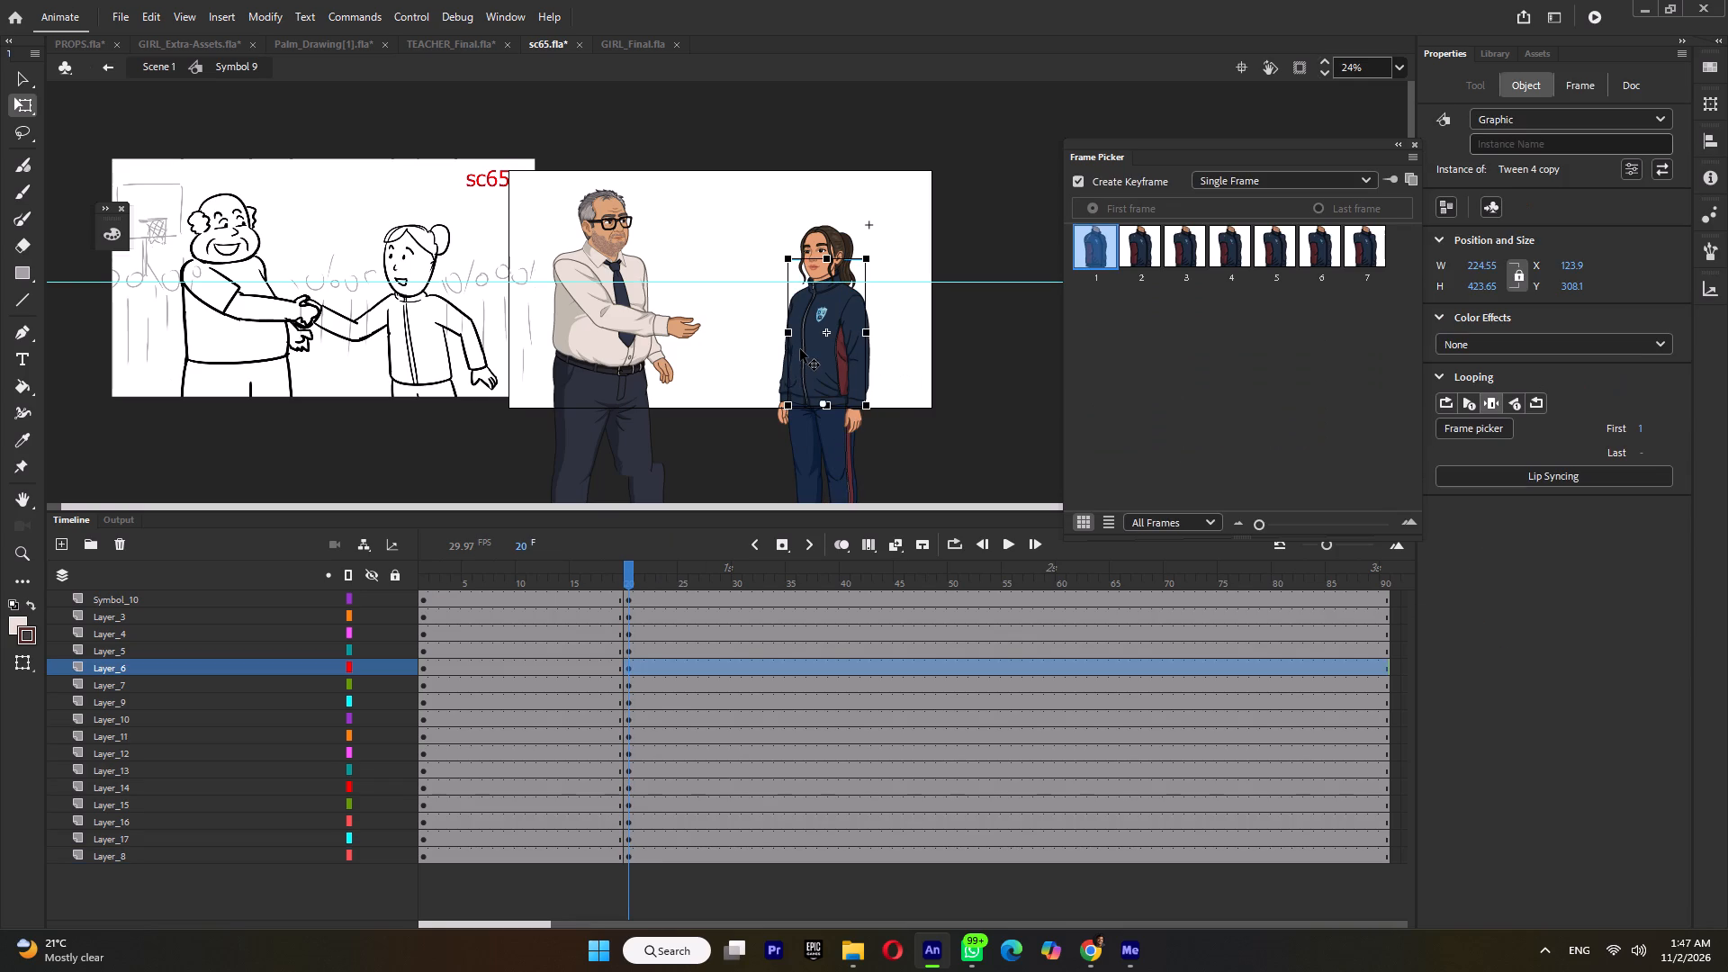
left_click(1148, 242)
left_click(1178, 241)
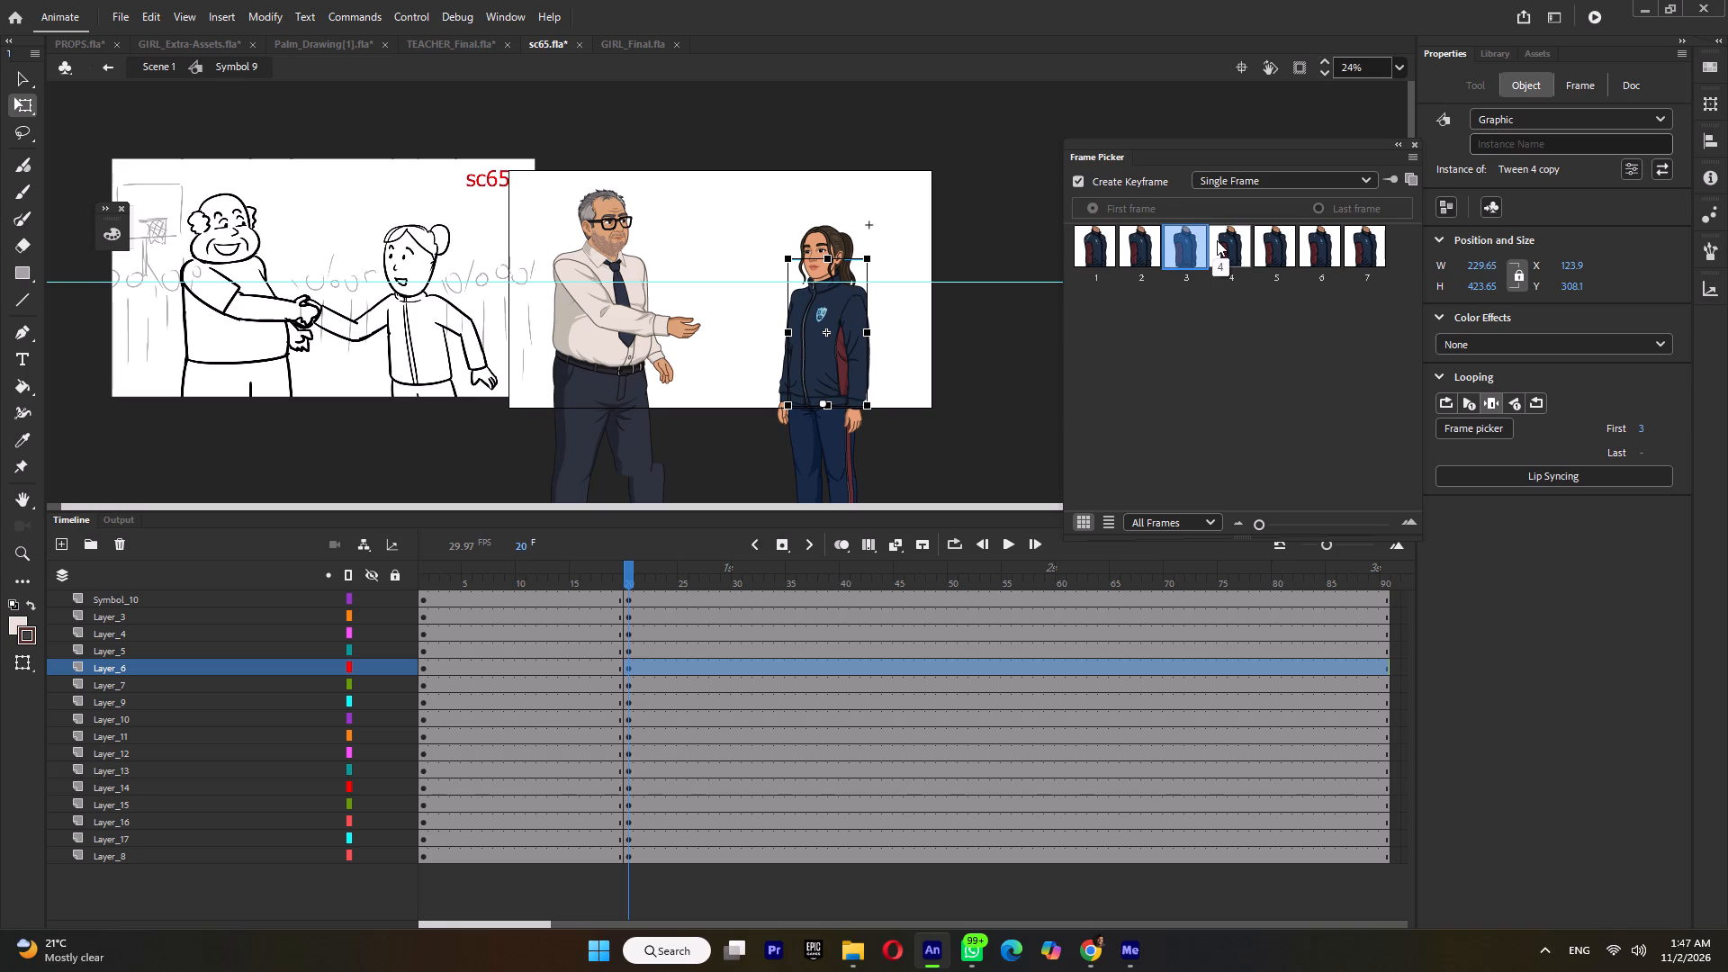
left_click(1215, 245)
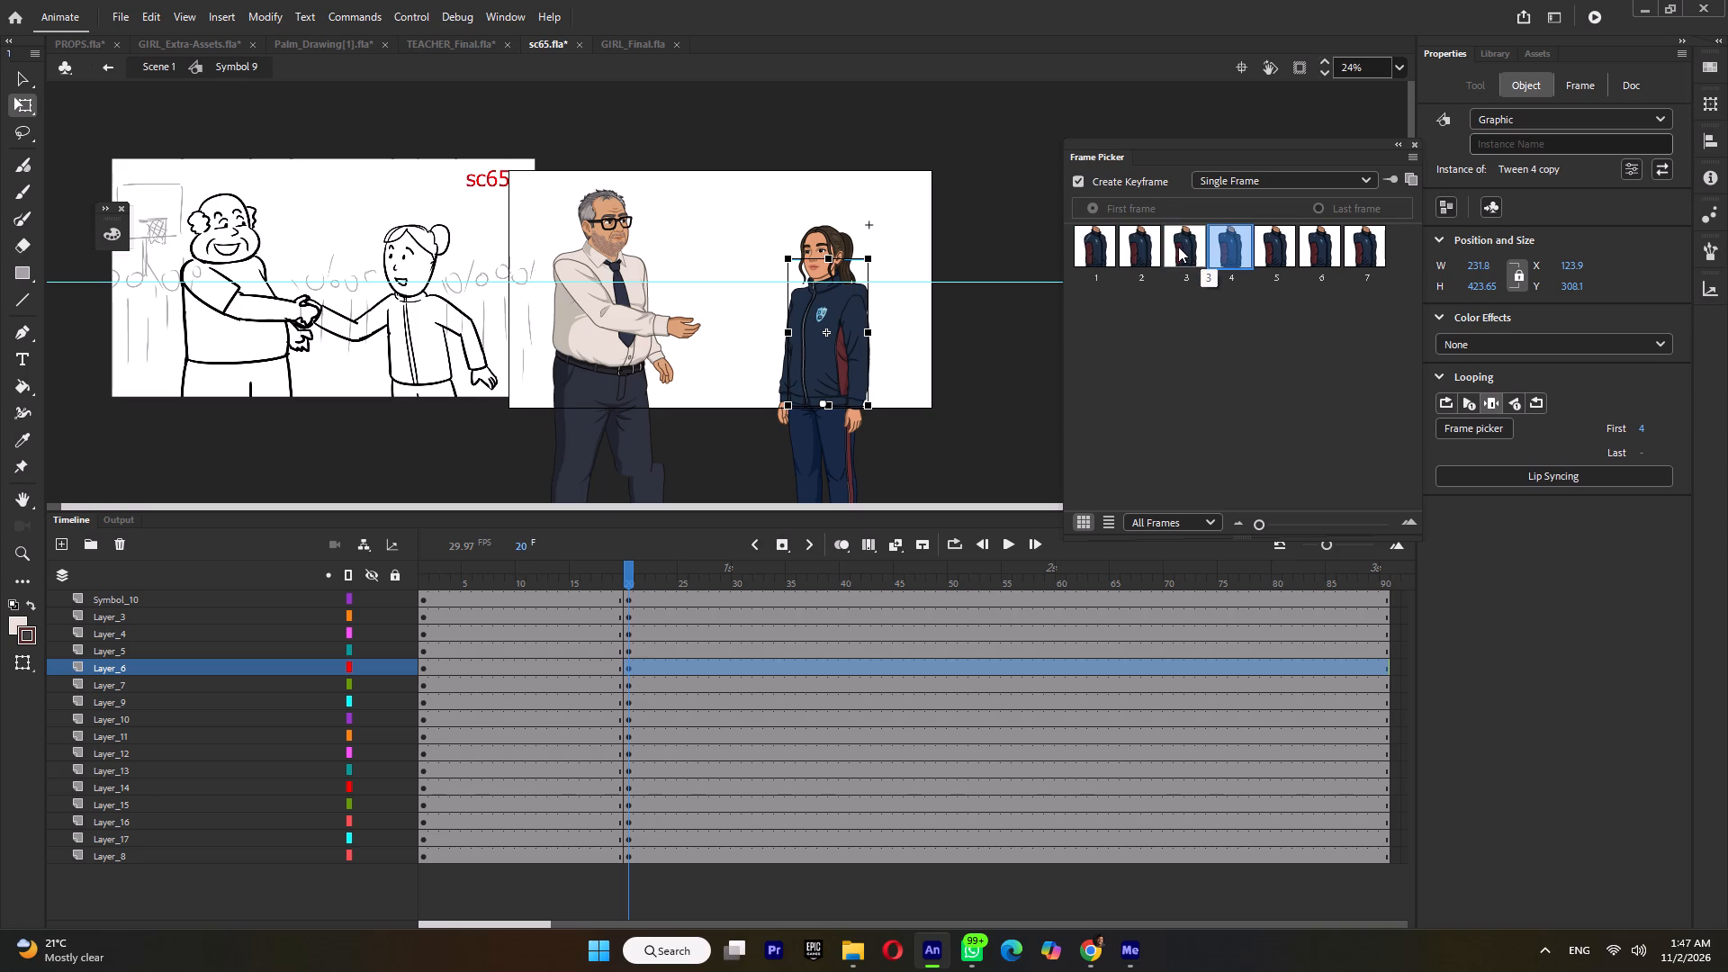
left_click(1178, 248)
left_click(785, 325)
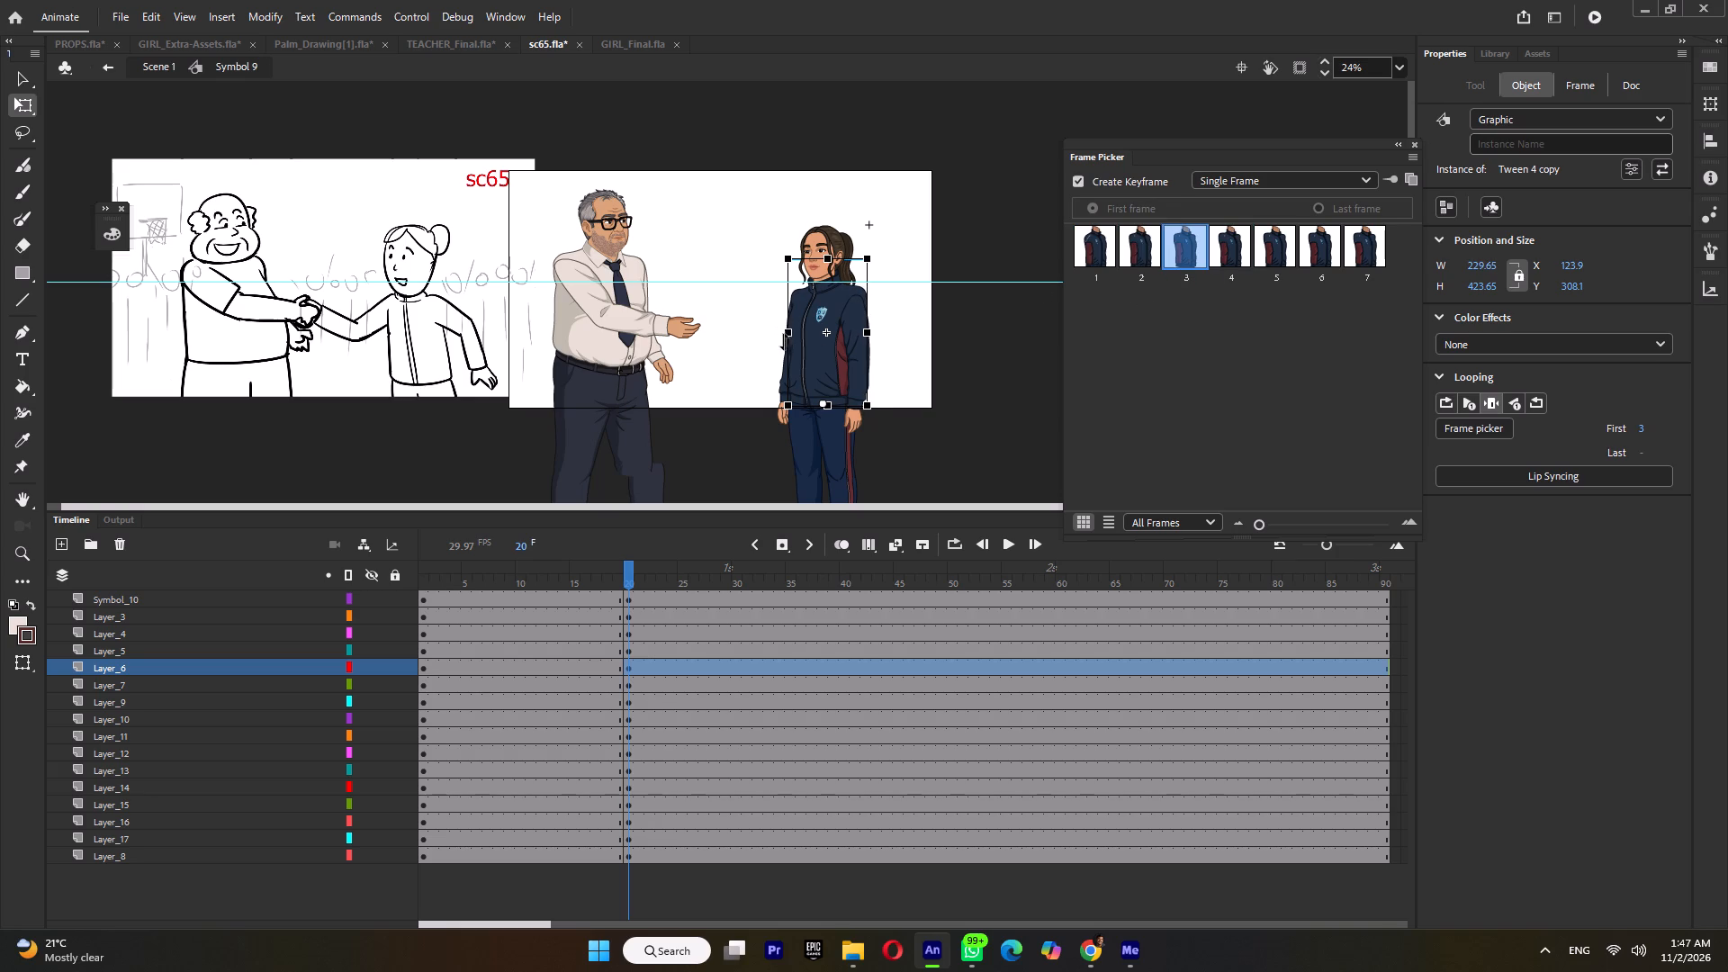
left_click(783, 341)
triple_click(892, 368)
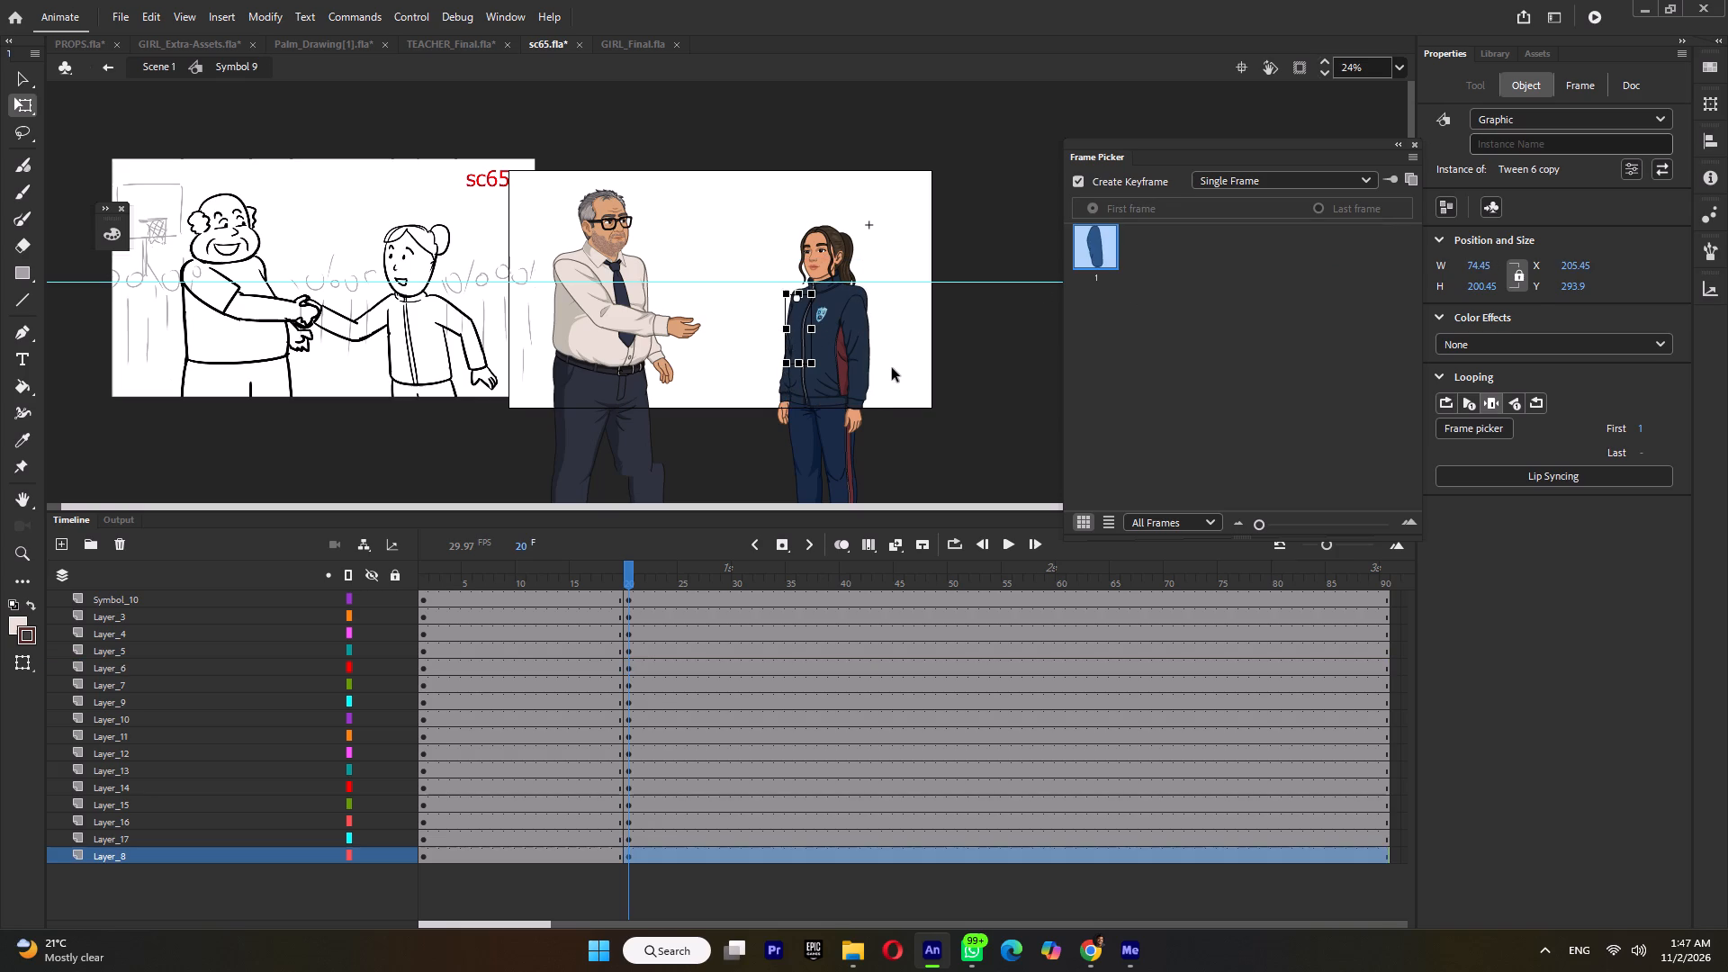
left_click(892, 368)
Scrub Scene 1 to the end of the storyboard handshake and keyframe all of Symbol 9's layers at frame 37.
left_click_drag(641, 571, 732, 589)
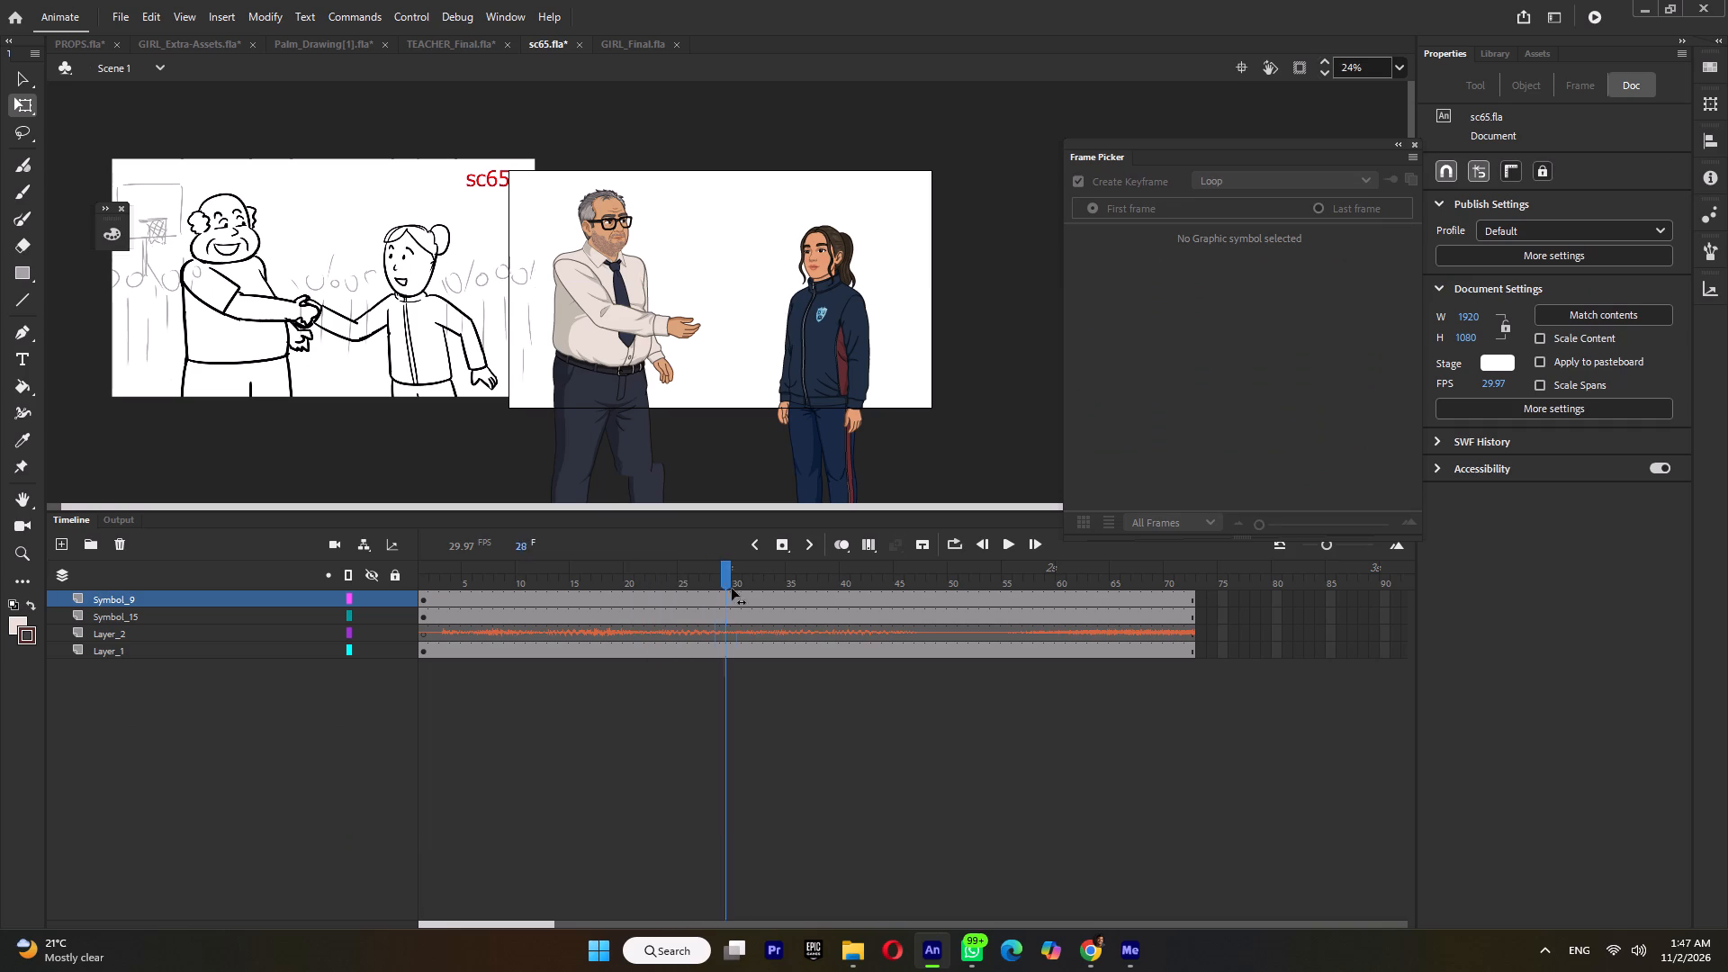
left_click_drag(732, 589, 808, 615)
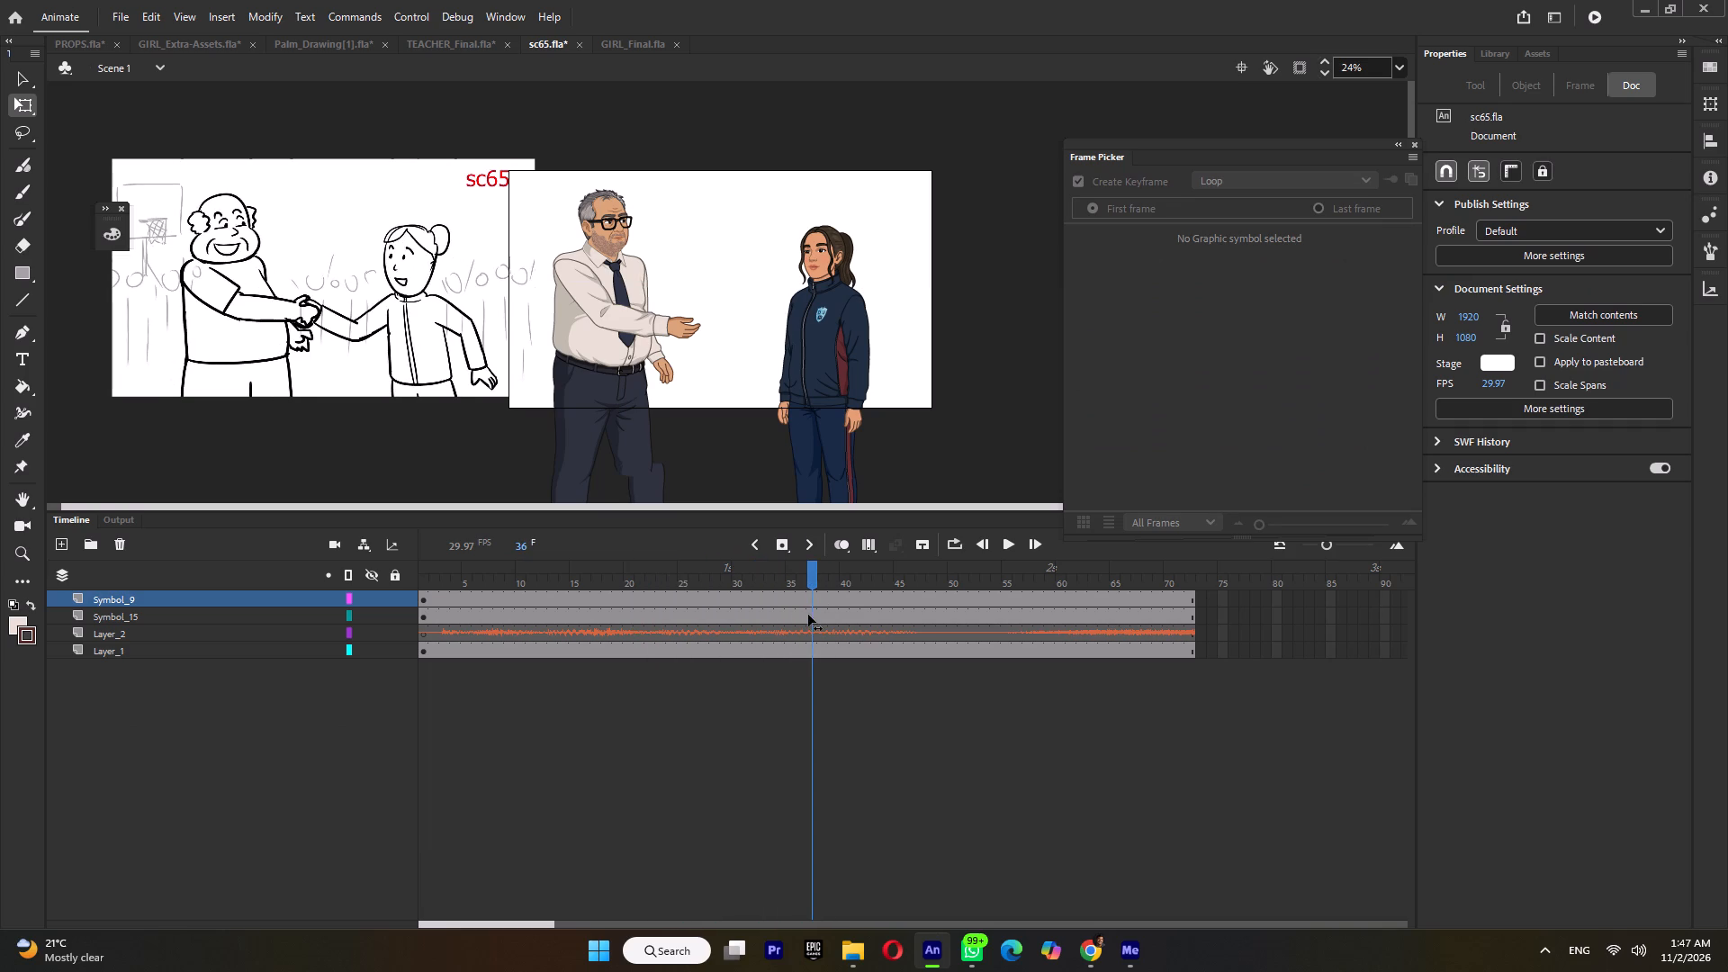
left_click_drag(808, 615, 809, 616)
double_click(833, 336)
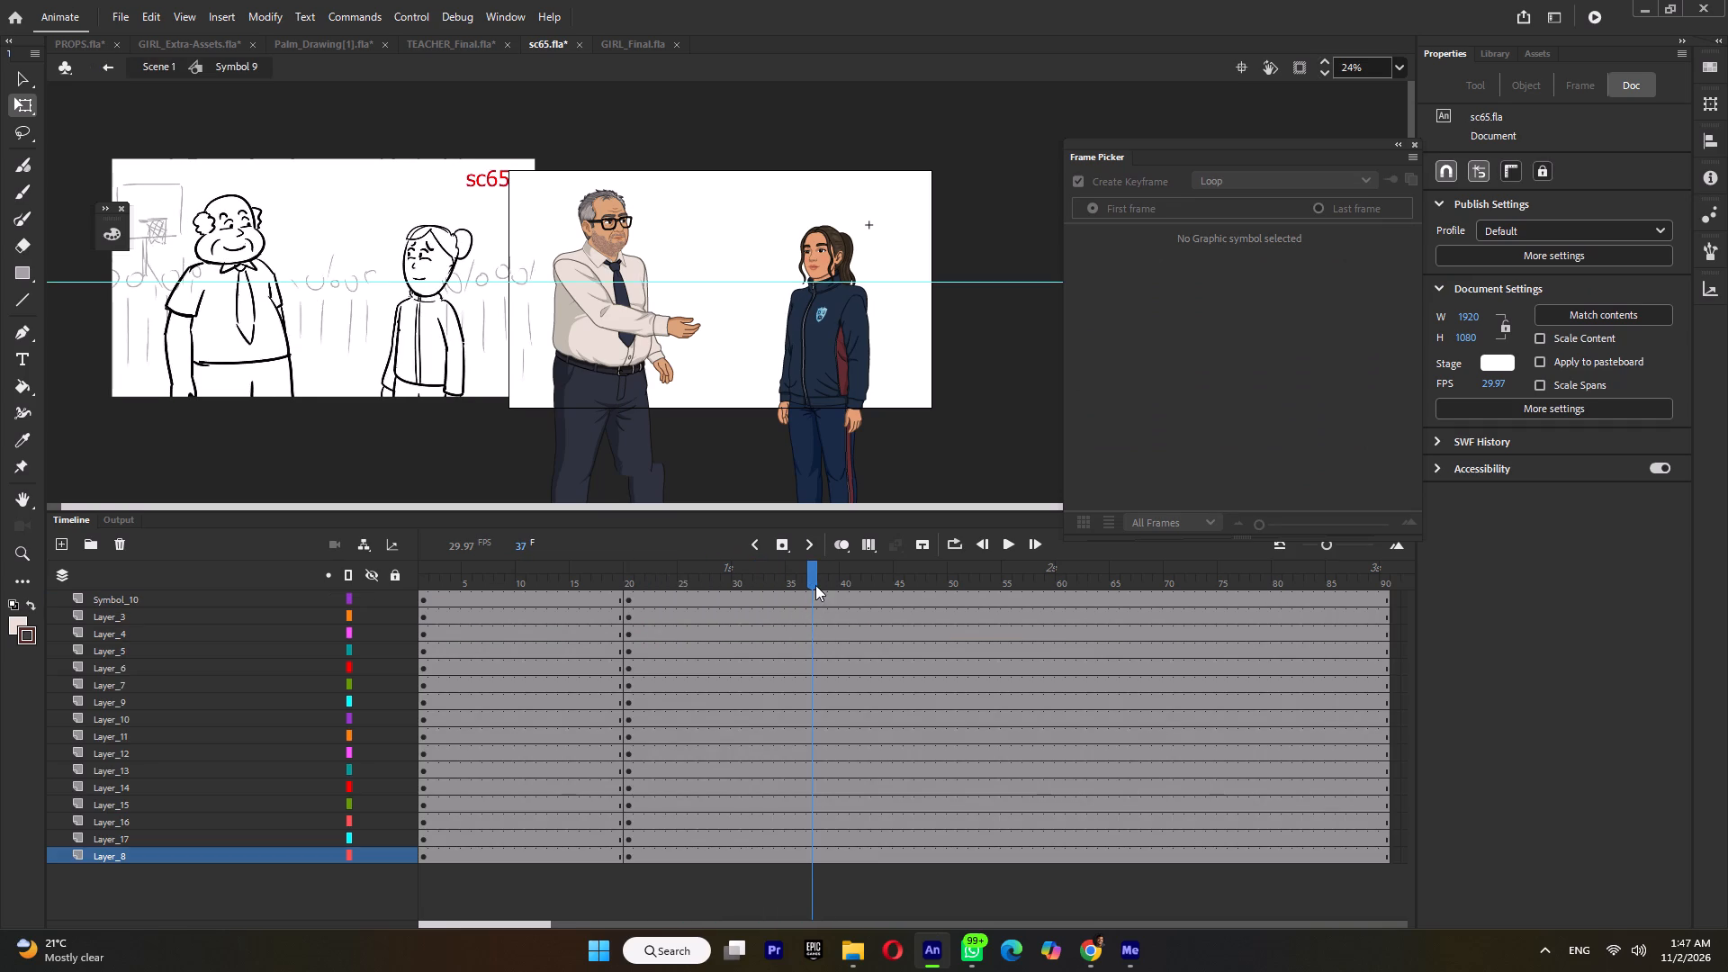
double_click(813, 573)
key("F6")
At frame 20, rotate the girl's upper sleeve, Tween 6 copy, forward and up toward the teacher.
left_click(612, 579)
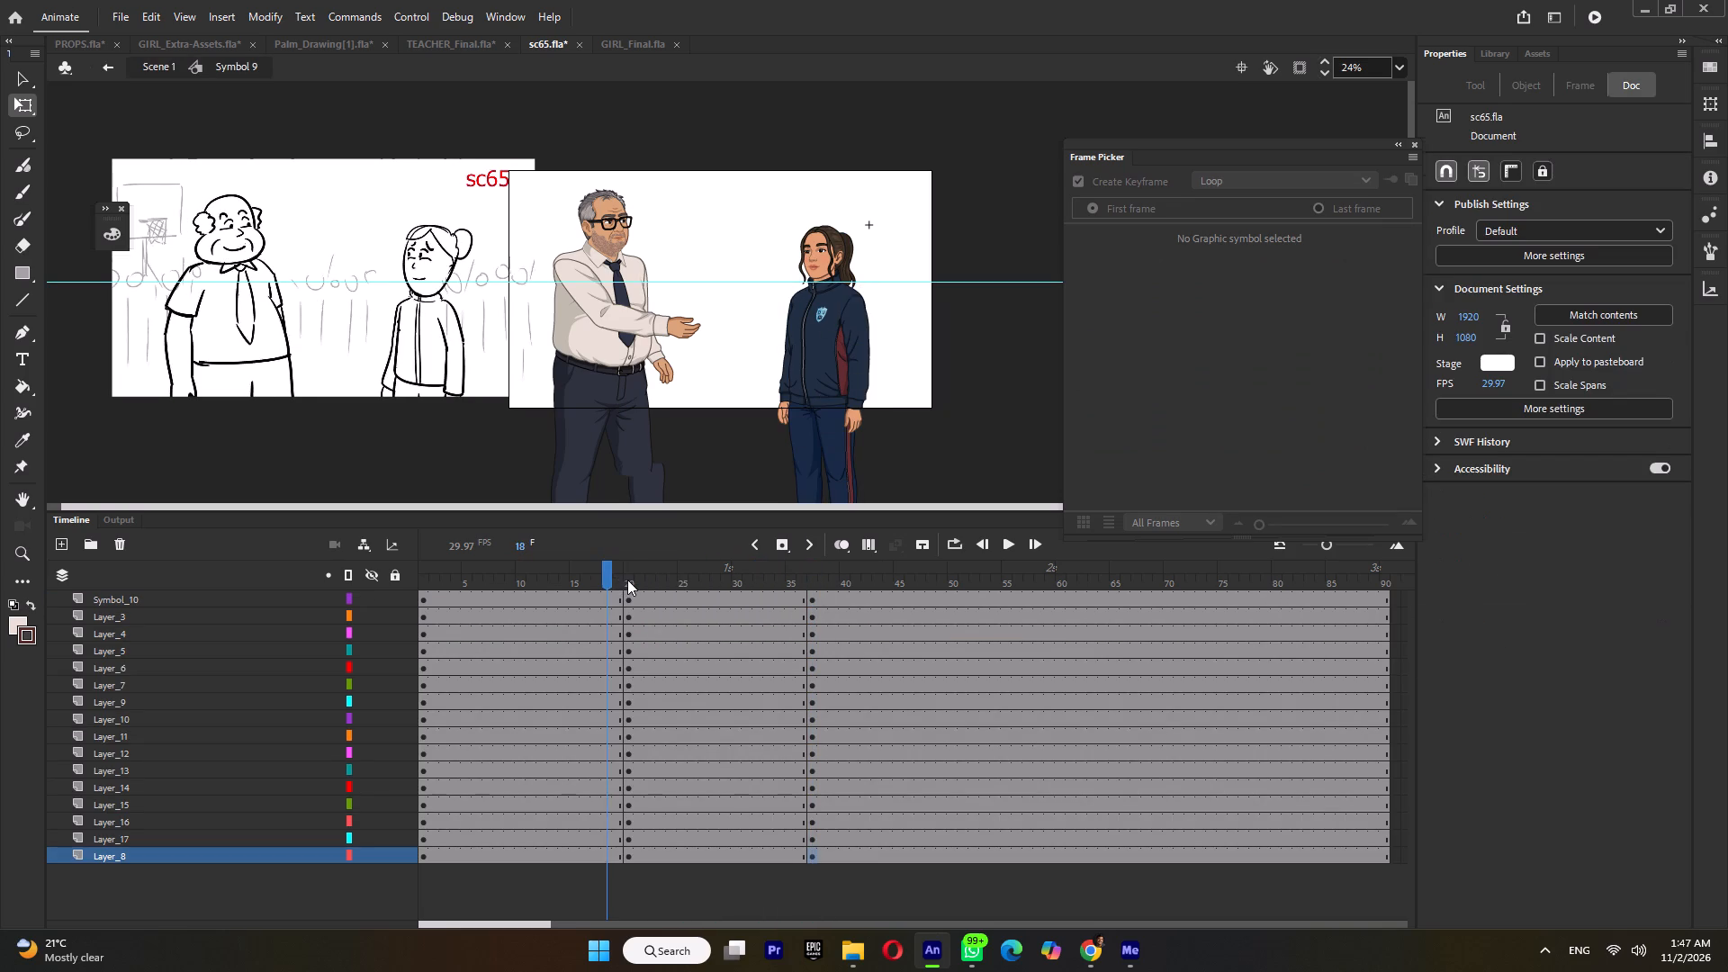
left_click(627, 580)
left_click(784, 329)
left_click_drag(782, 374, 741, 342)
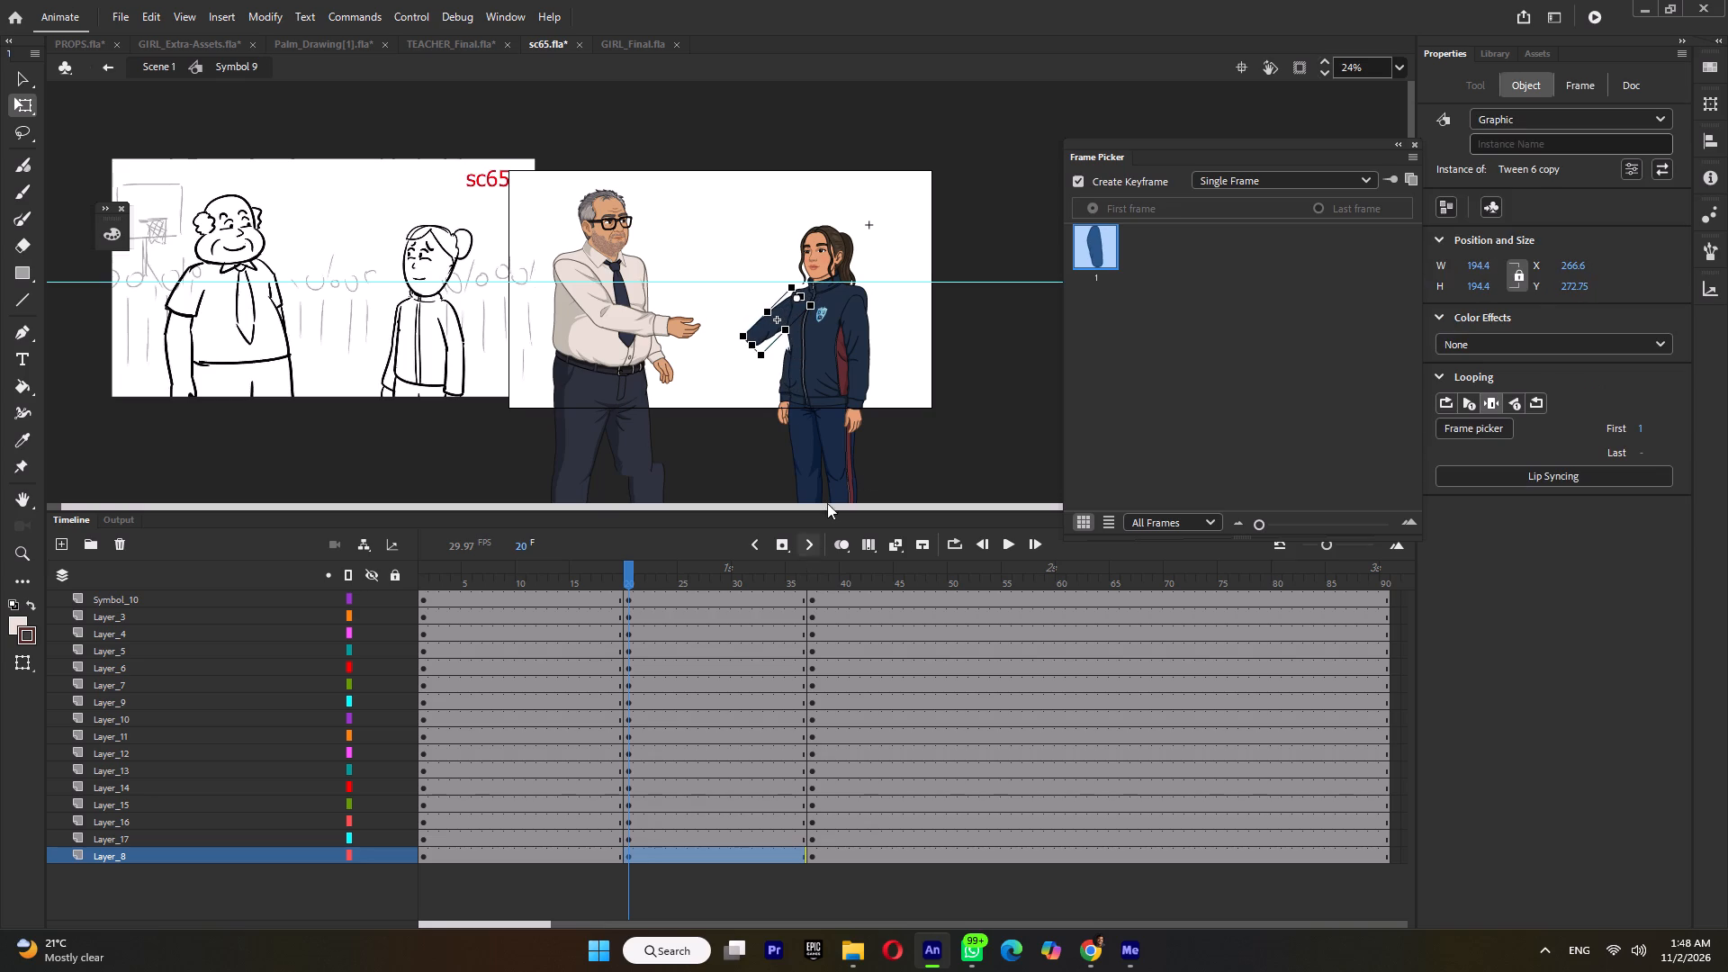
Select the girl's upper body and thighs at frame 20 and tilt them slightly toward the teacher around a pivot at her legs.
double_click(900, 452)
double_click(846, 343)
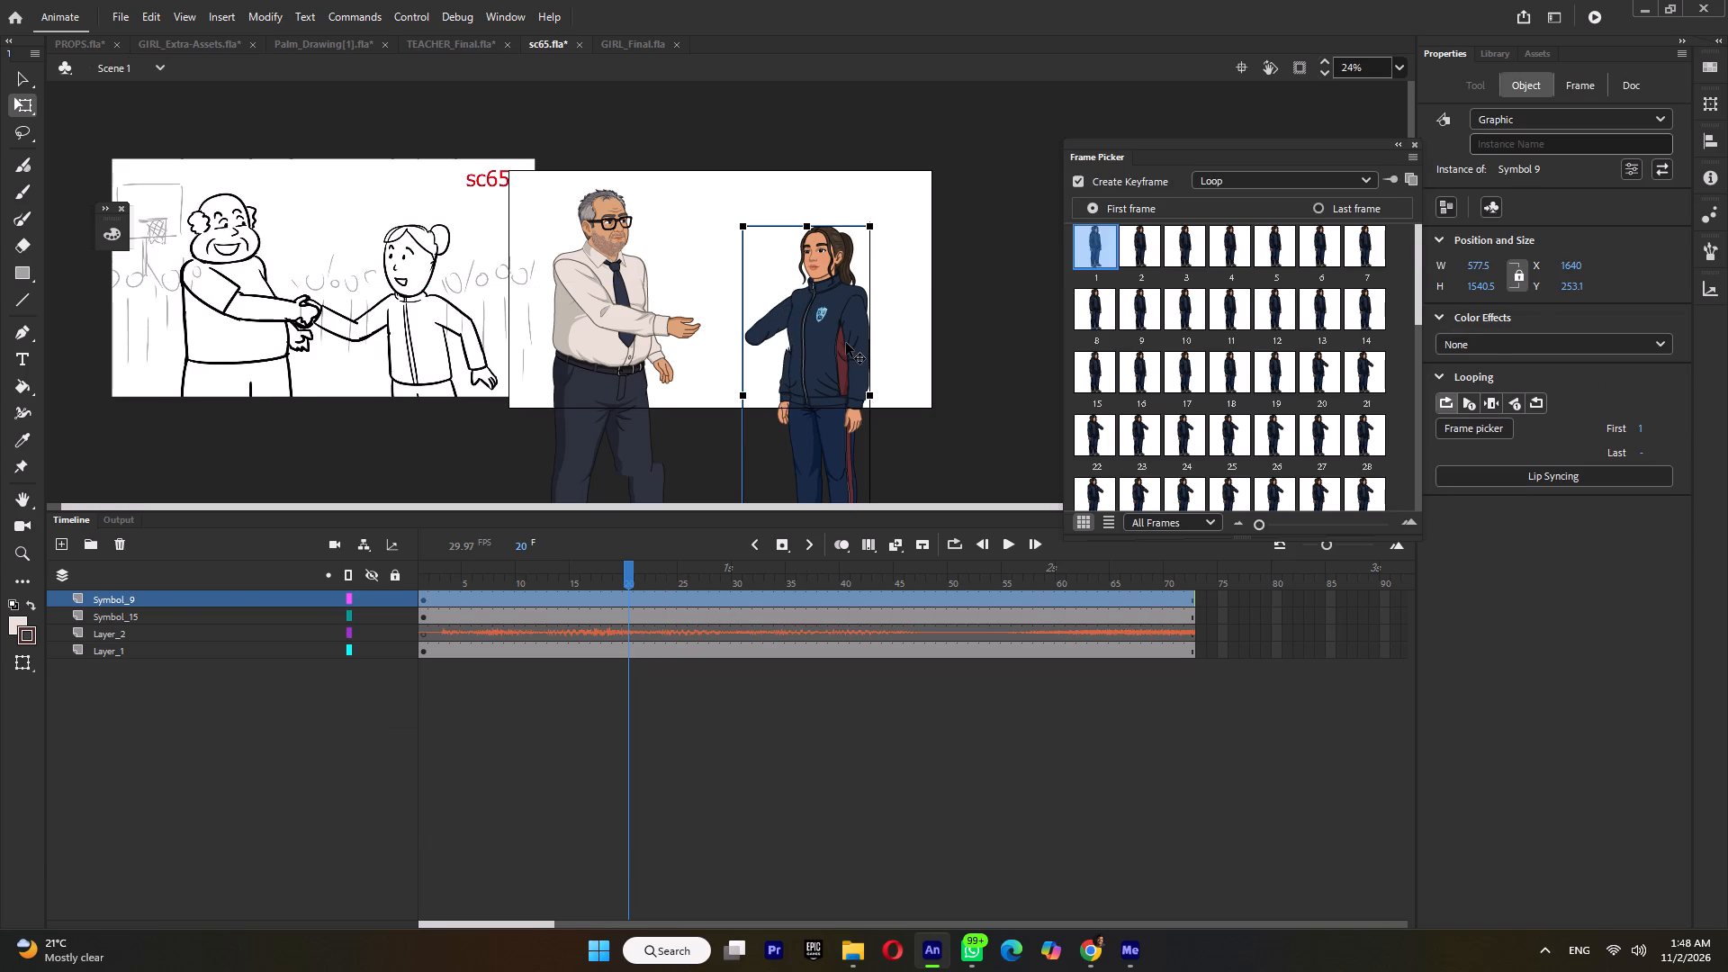
left_click_drag(946, 264, 746, 425)
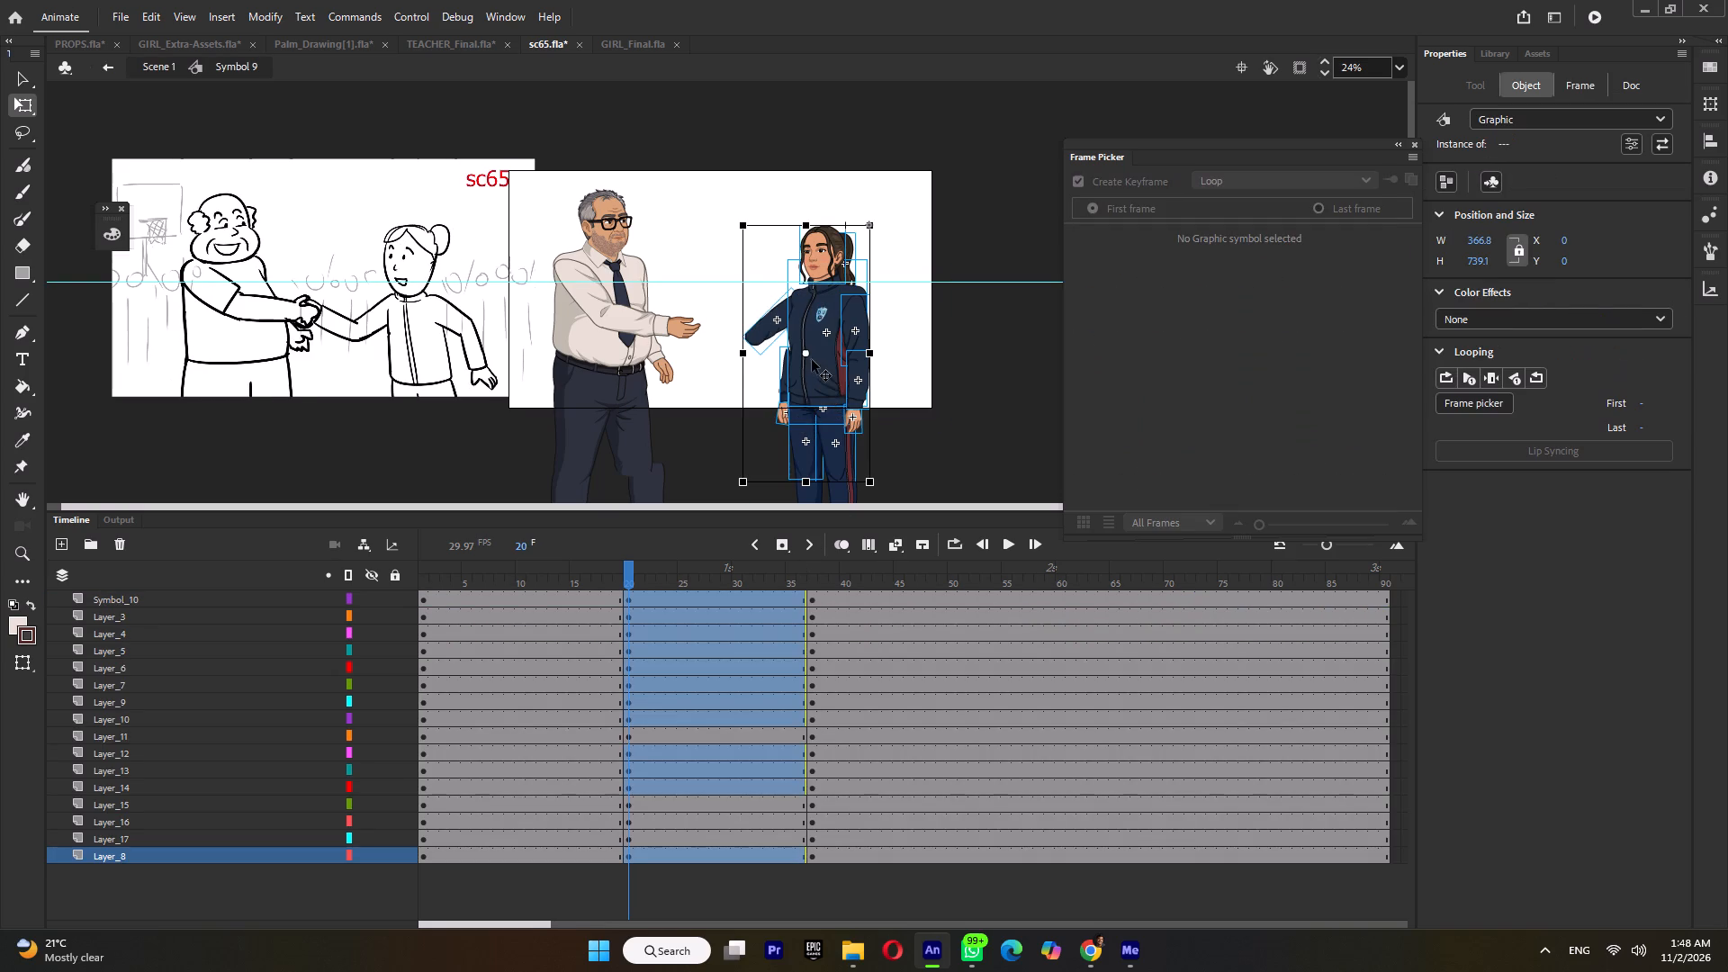
left_click_drag(809, 355, 845, 468)
left_click_drag(882, 227, 870, 226)
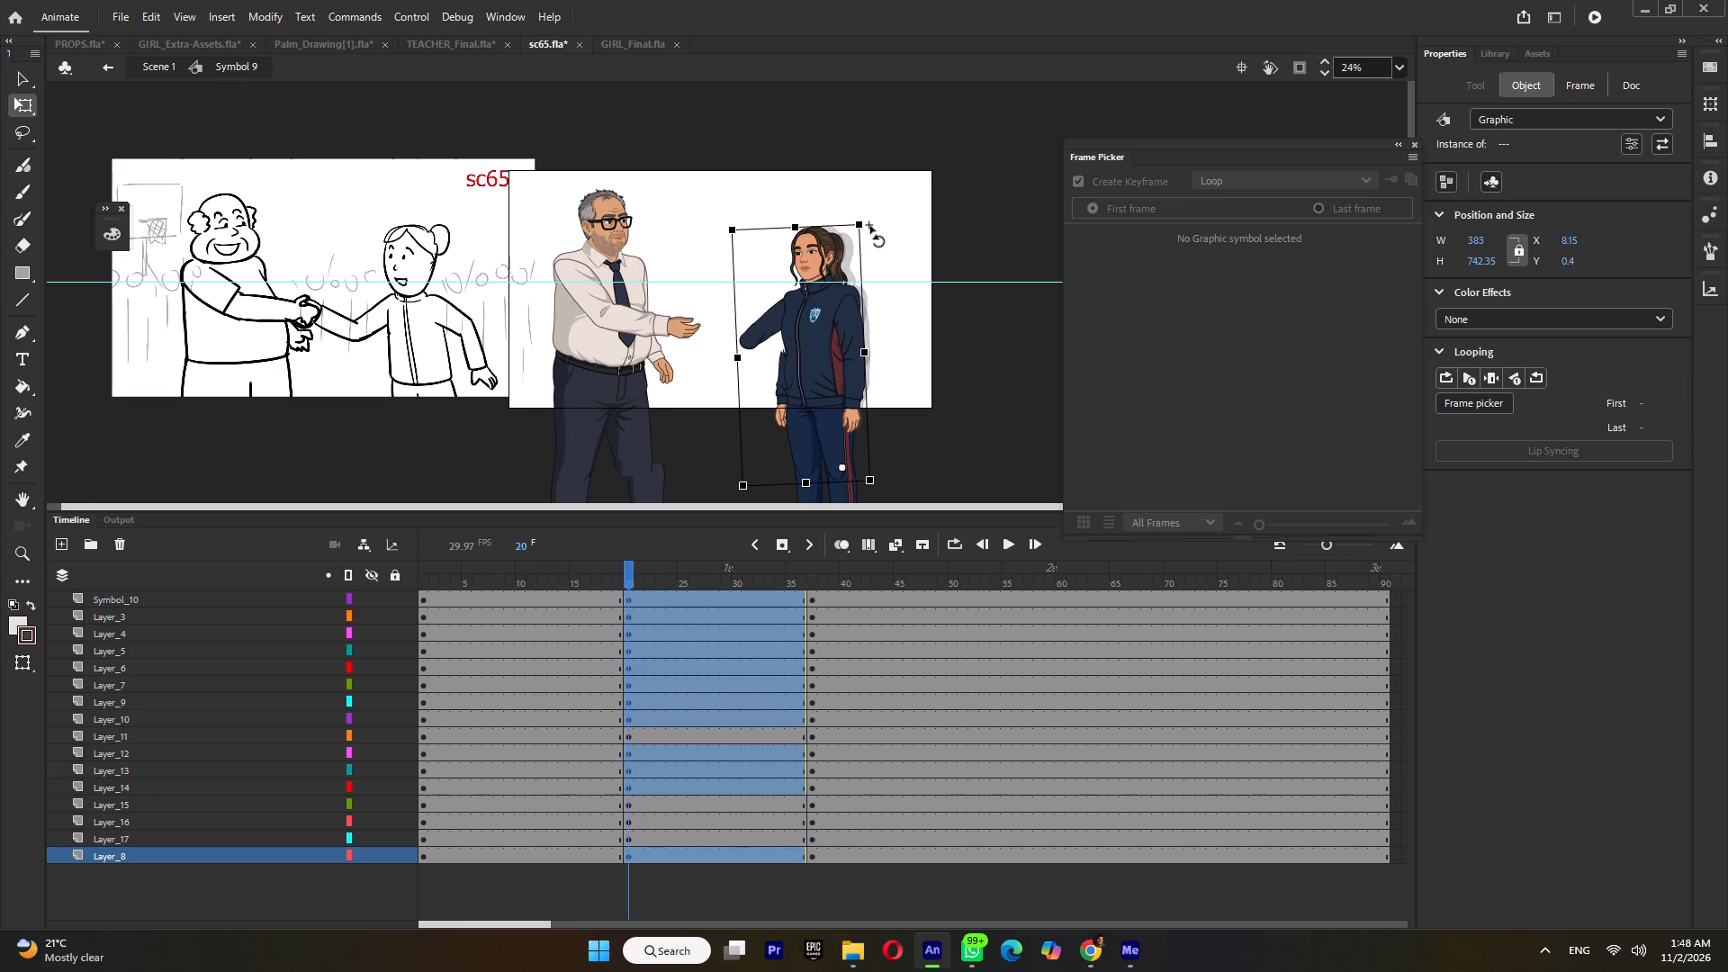
left_click_drag(870, 226, 873, 226)
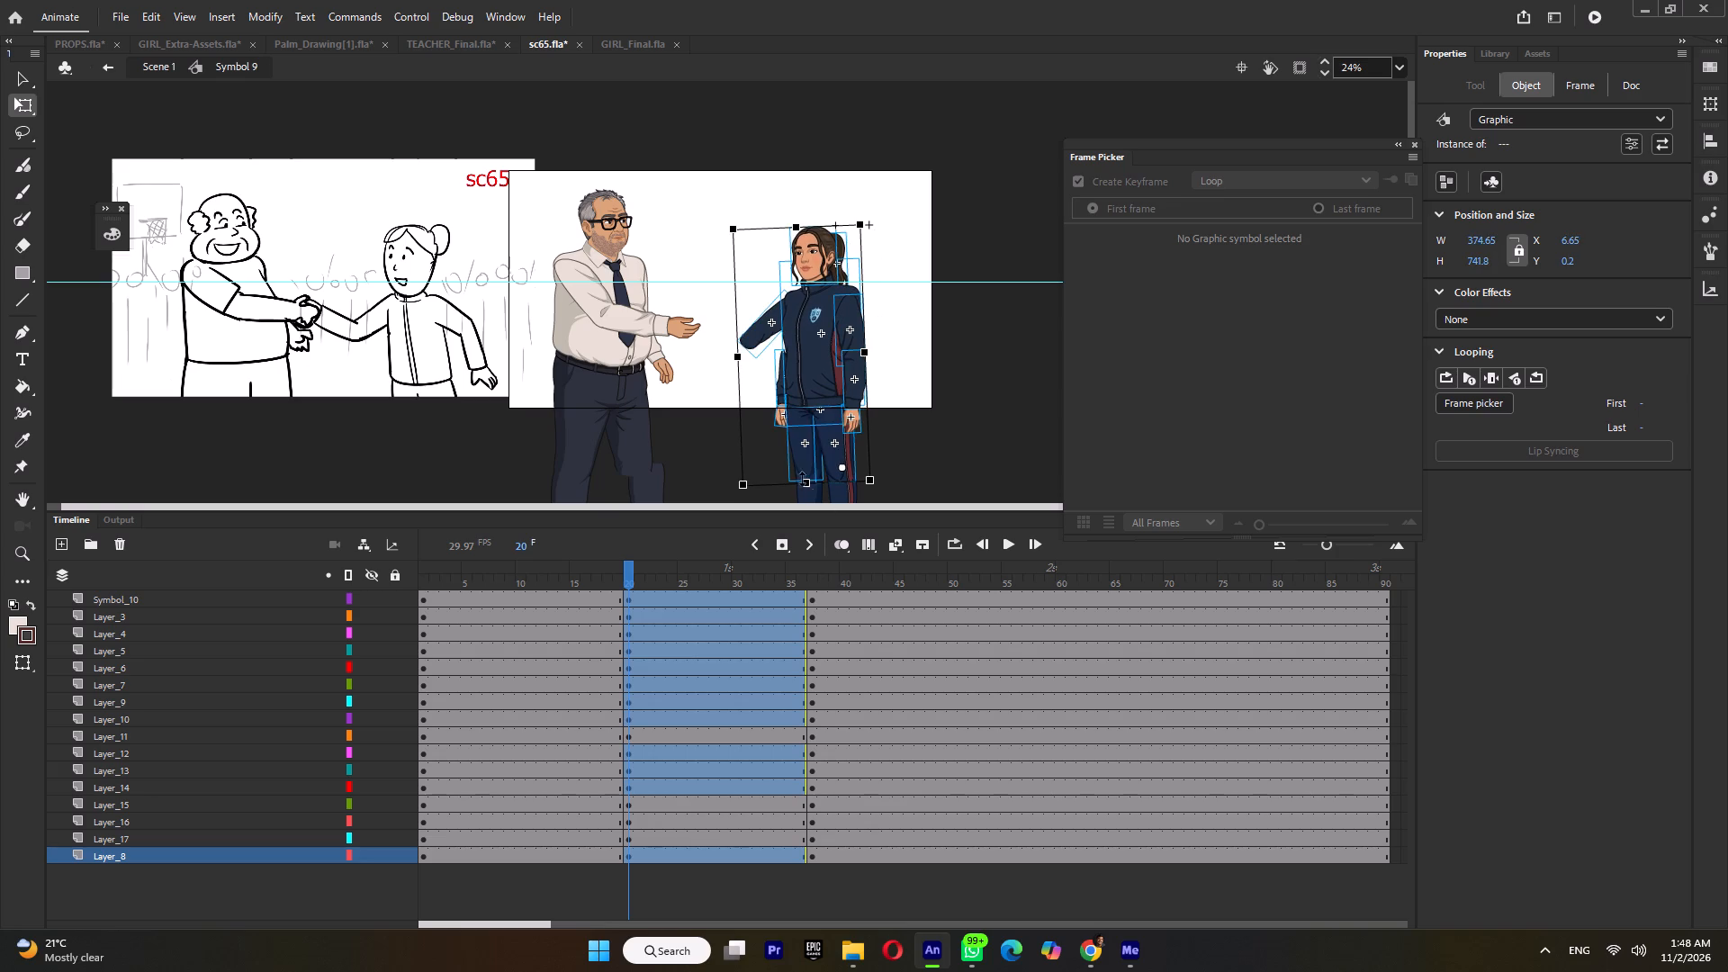
Rotate the girl's teacher-side thigh, Tween 10 copy 2, so its lower end swings toward the teacher.
left_click(766, 471)
left_click(797, 459)
left_click_drag(826, 491, 807, 493)
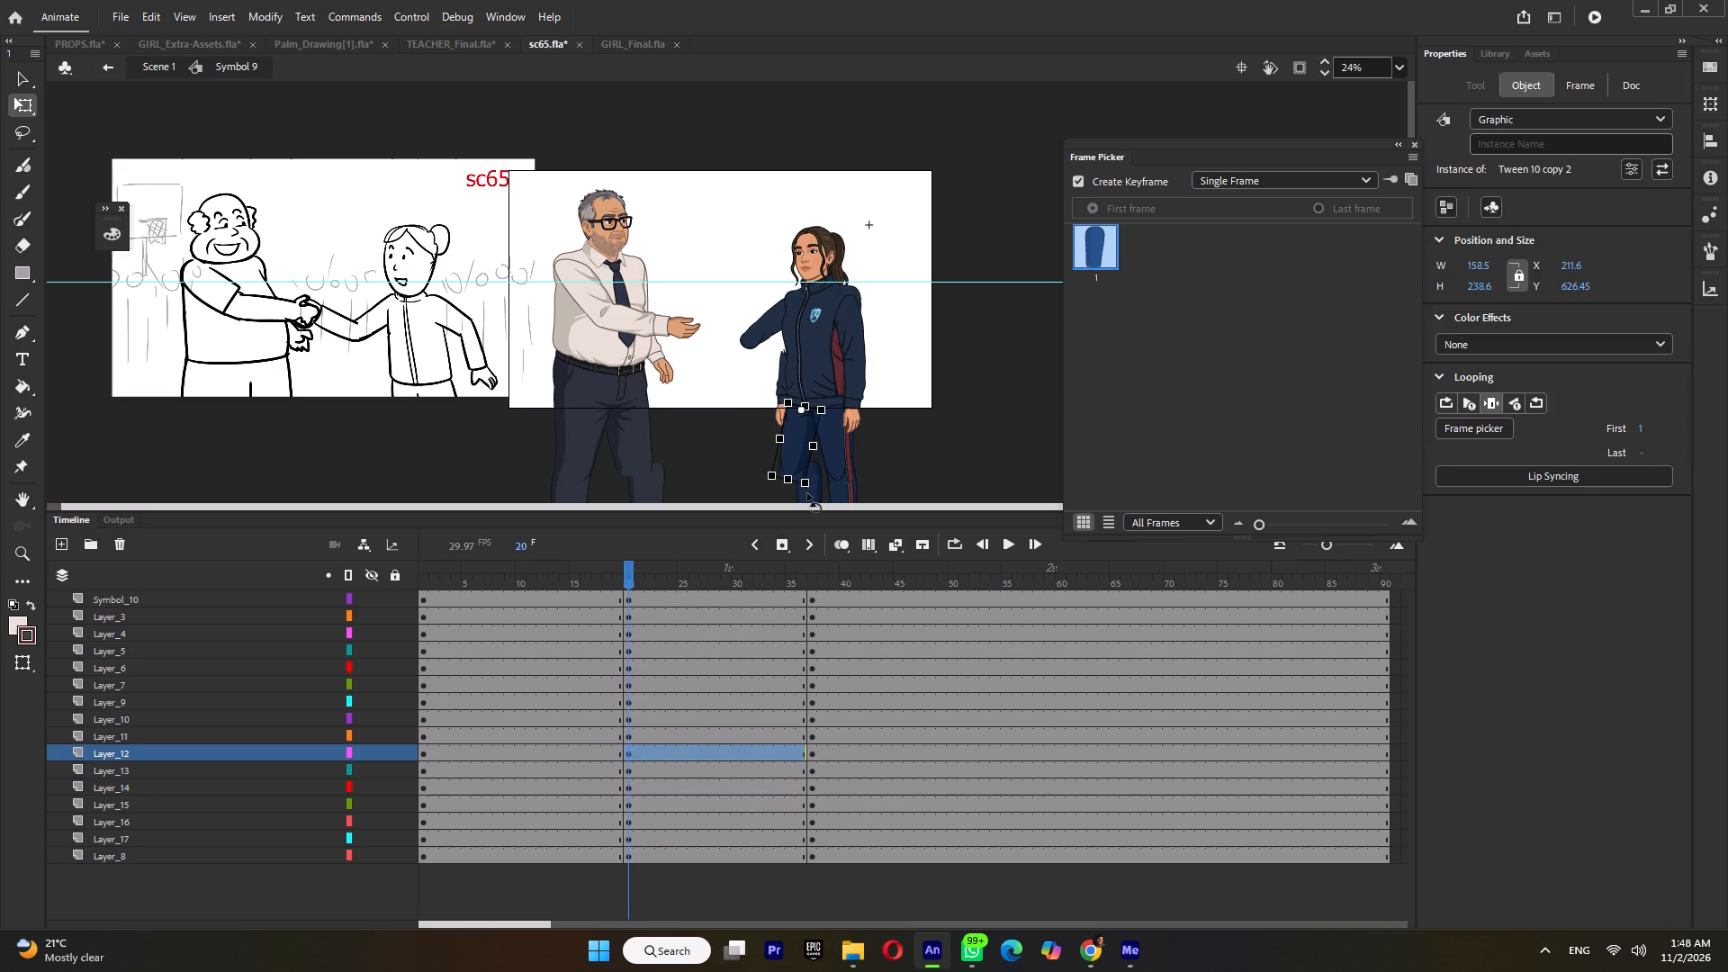
left_click_drag(807, 493, 808, 493)
Rotate the girl's teacher-side forearm, Tween 11 copy, up toward the teacher's hand and join it to the upper sleeve at the elbow.
left_click(777, 379)
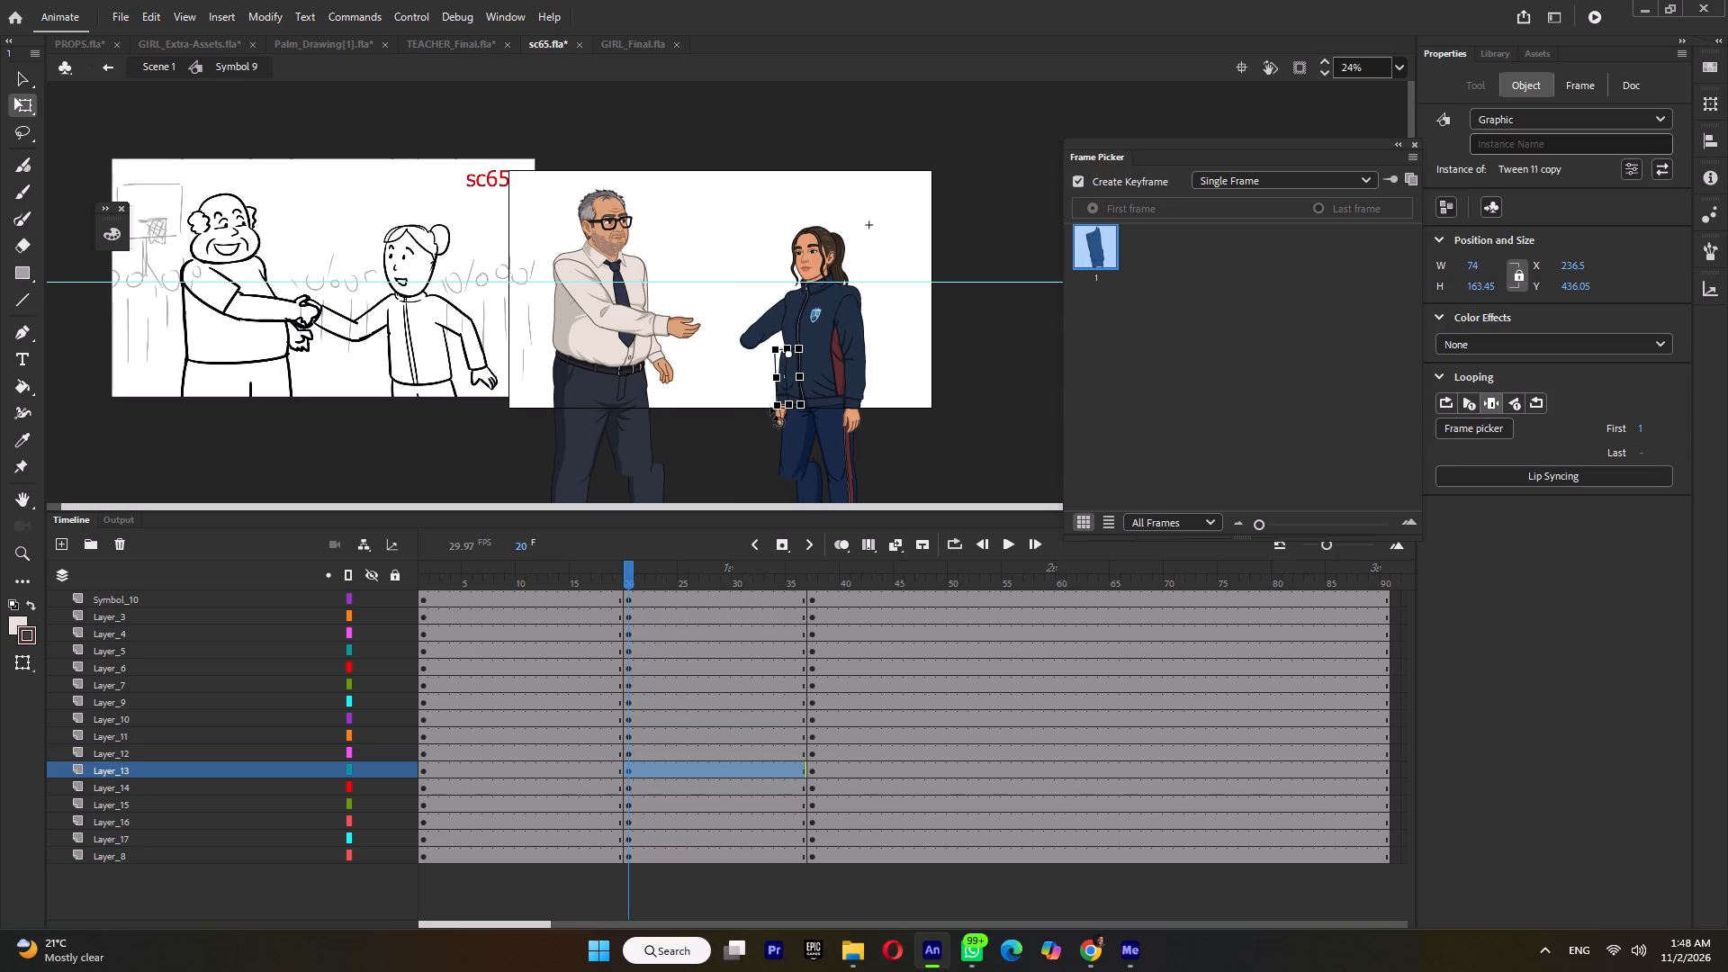
left_click_drag(770, 410, 734, 330)
scroll(757, 342, "up", 9, "ctrl")
left_click_drag(784, 355, 643, 289)
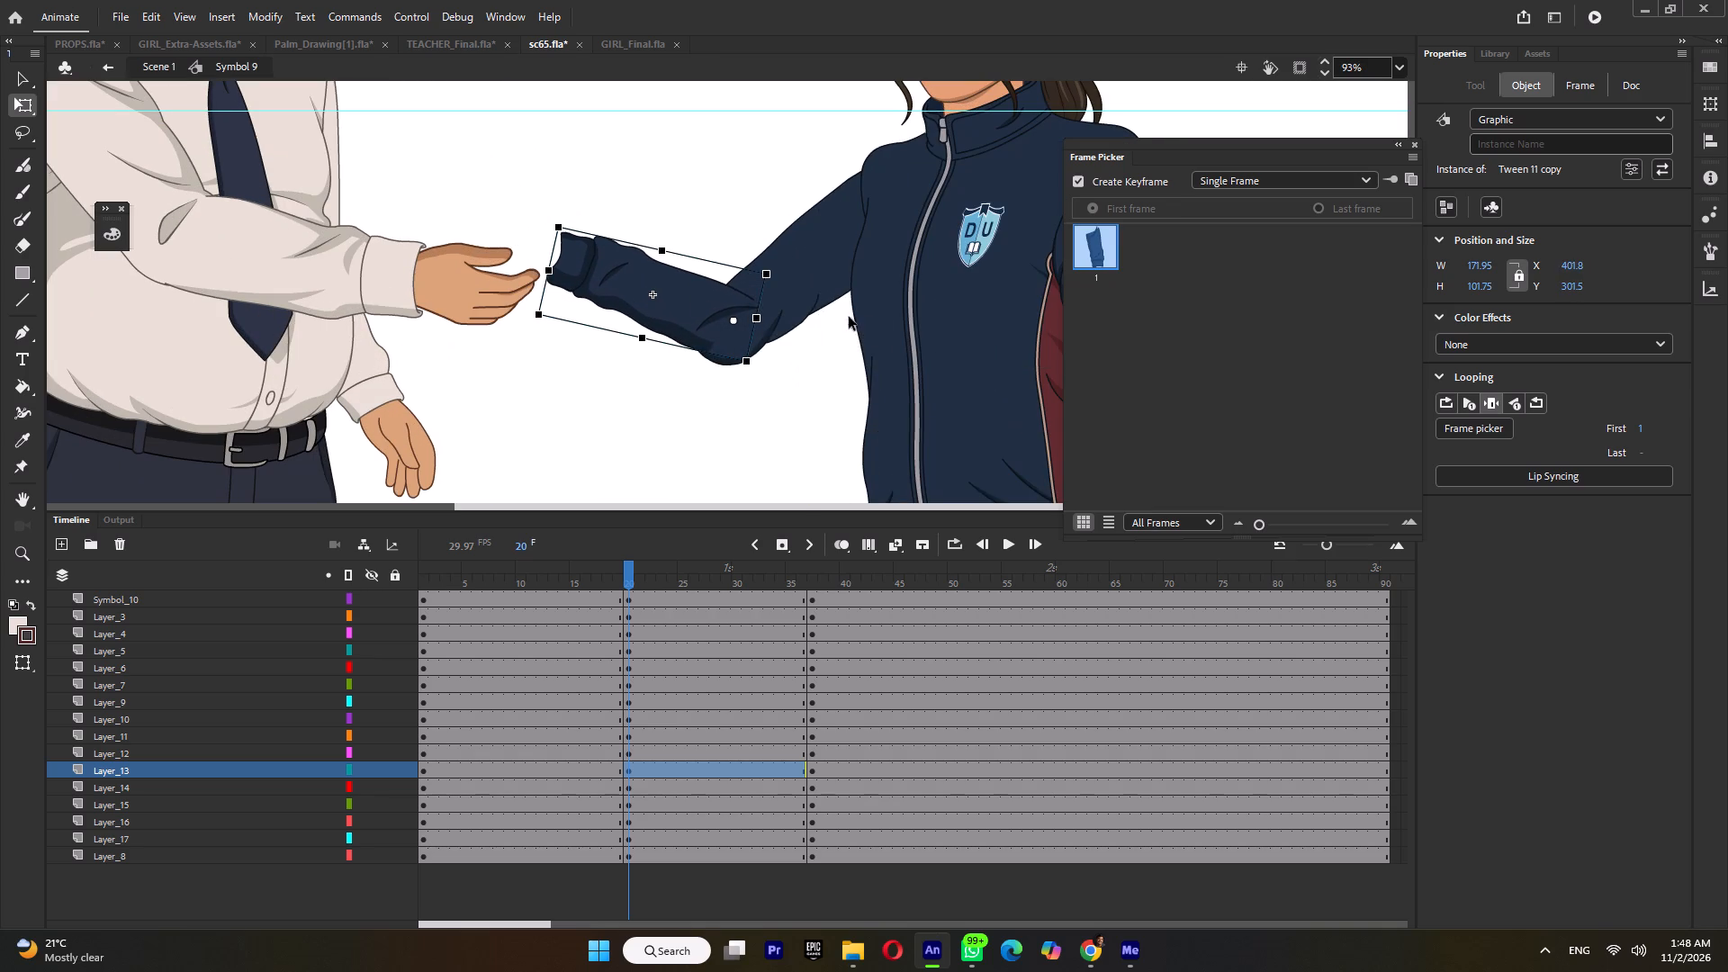
Inside Tween 11 copy, add a keyframe at frame 2 and flip the forearm group horizontally there.
double_click(689, 299)
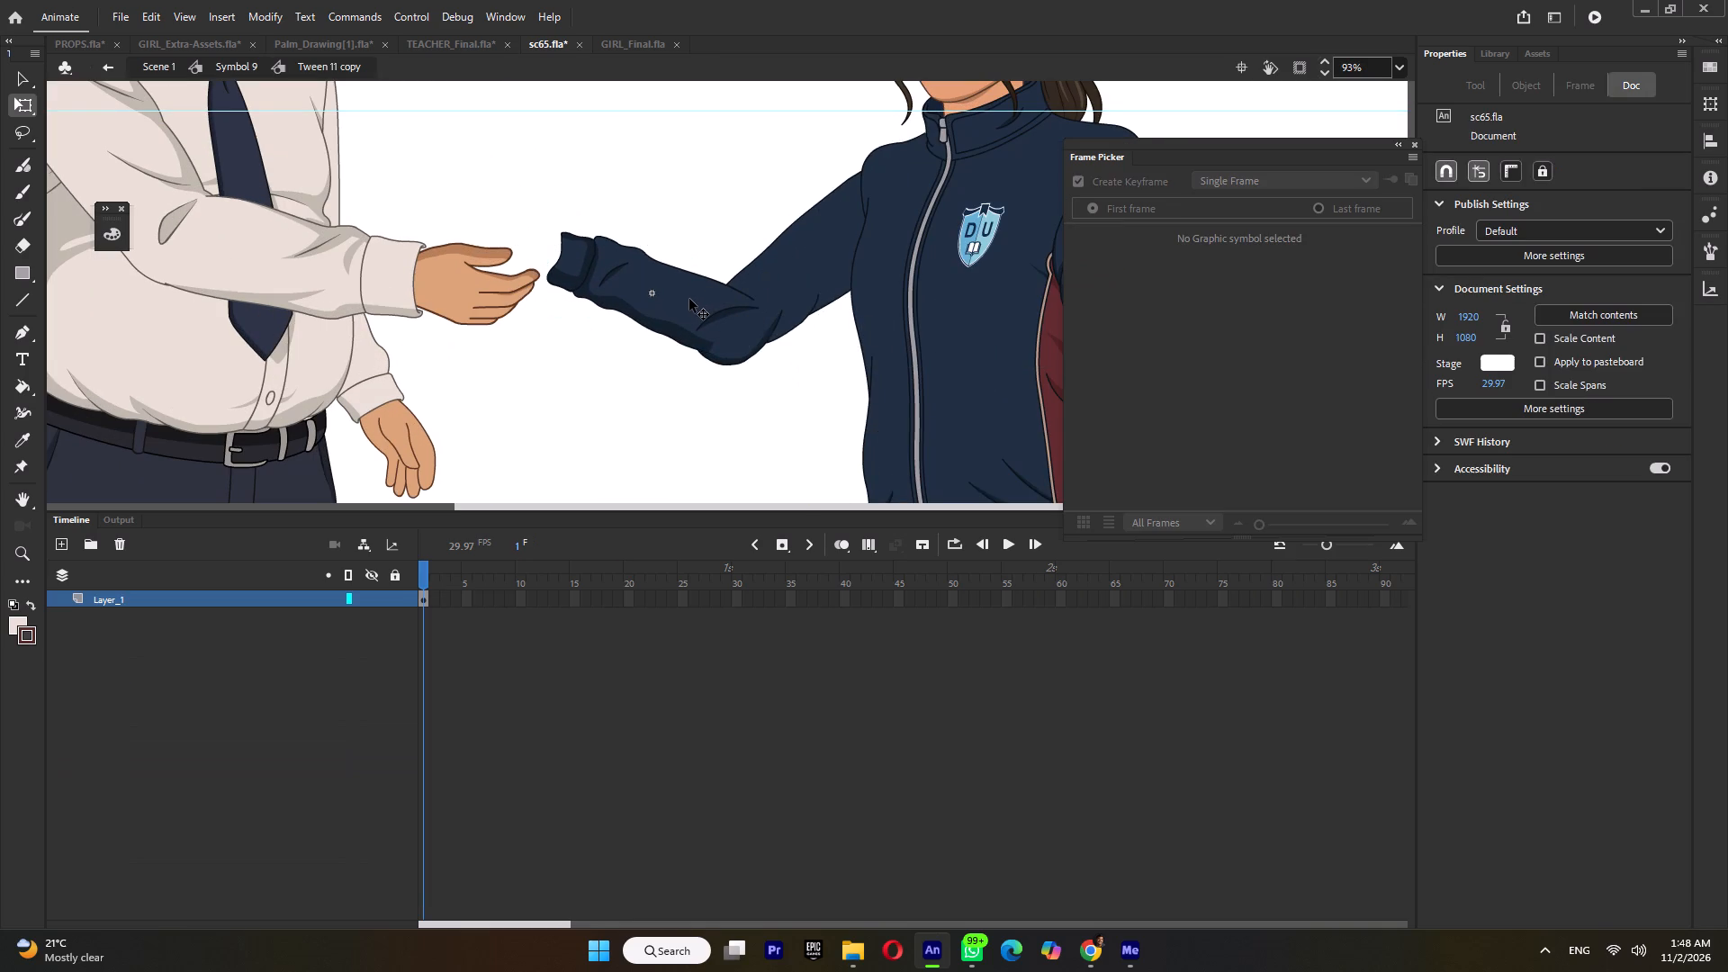
key("F5")
key("F6")
right_click(696, 301)
left_click(800, 606)
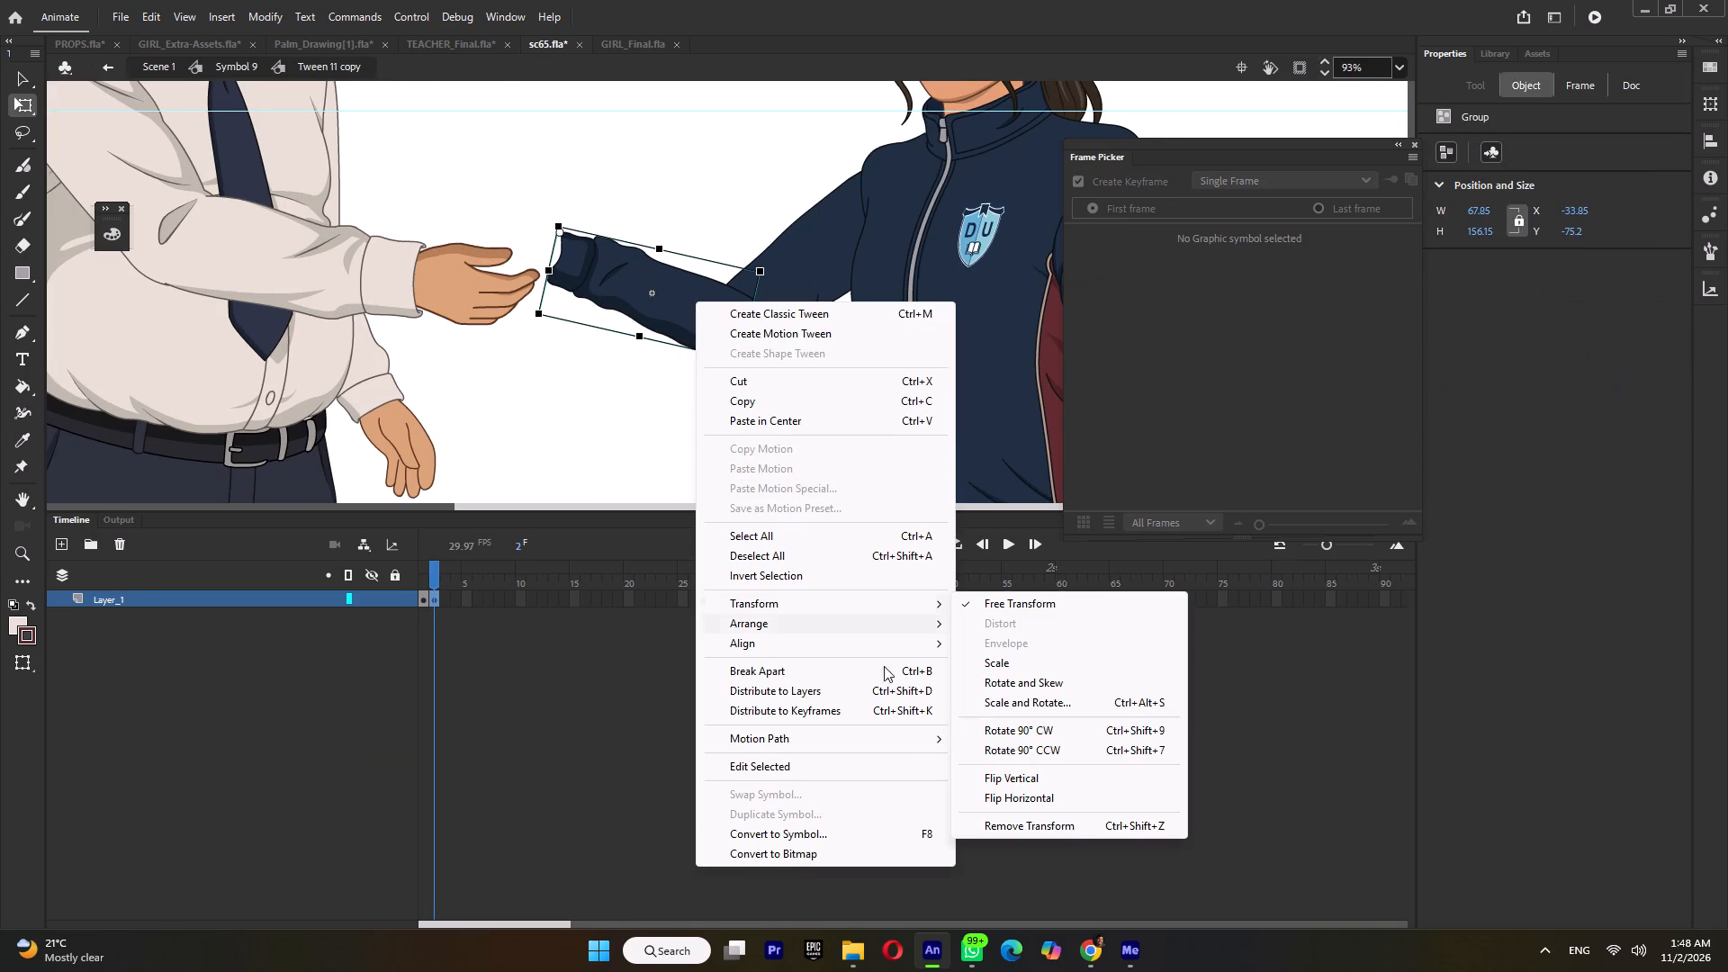
left_click(1019, 796)
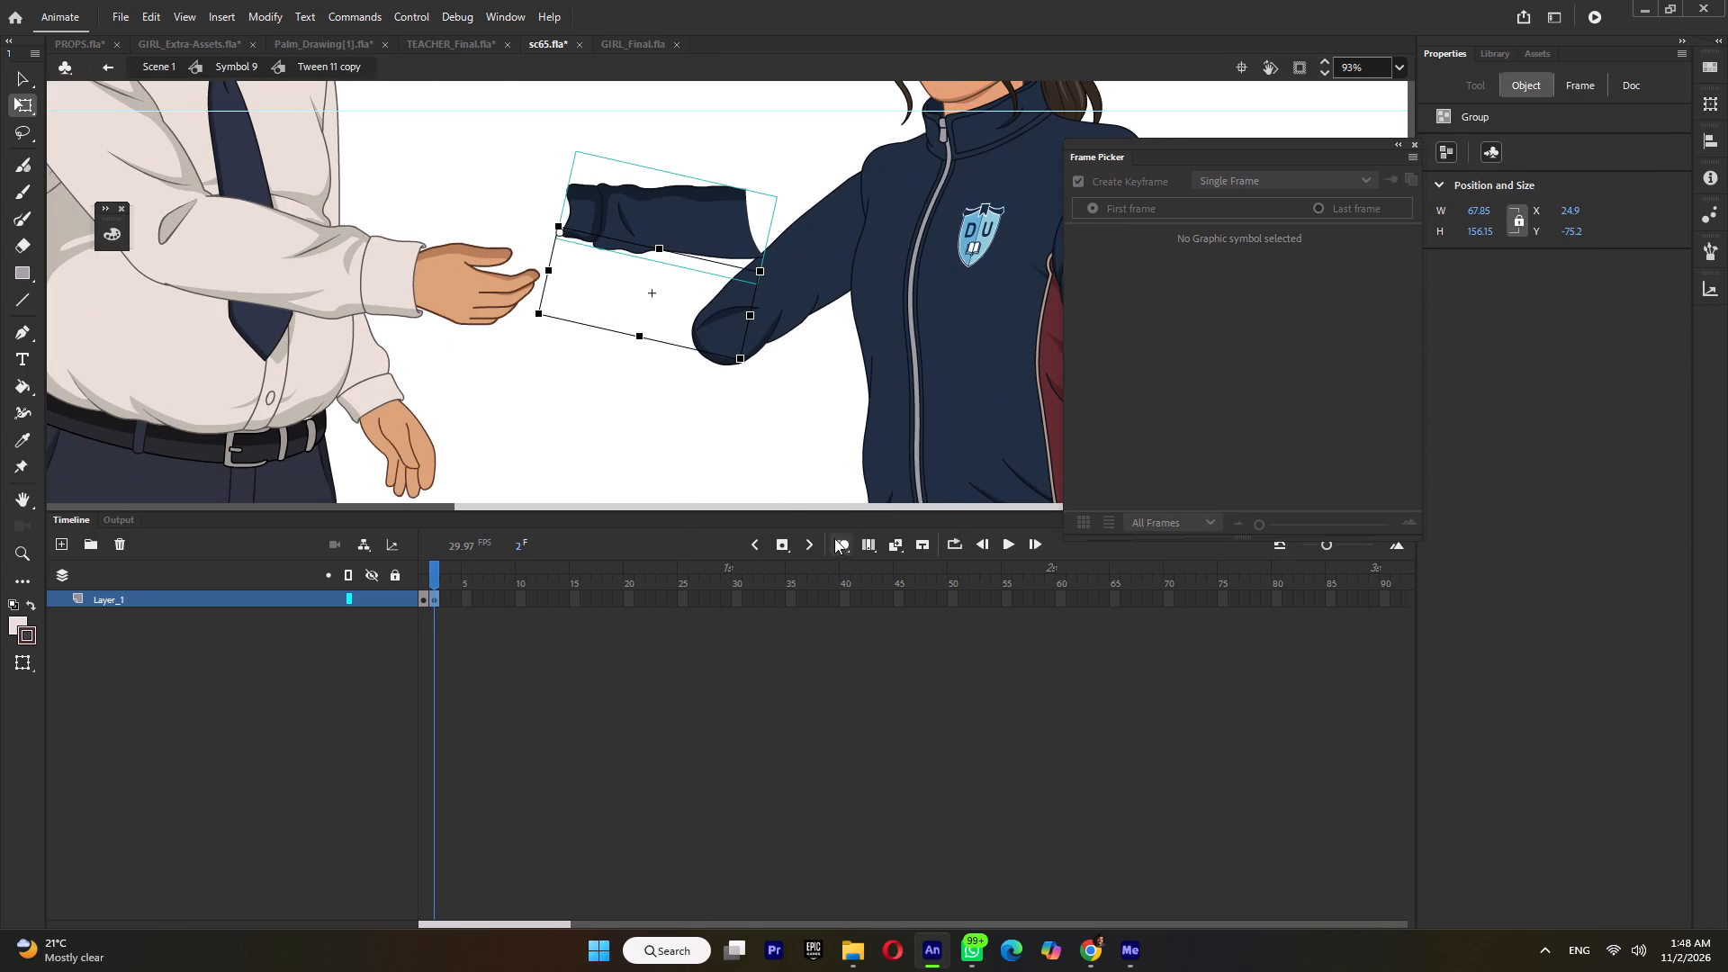
Turn on onion skinning, then rotate and move the flipped forearm to line up with the frame 1 sleeve.
left_click(838, 541)
left_click(780, 202)
left_click(716, 218)
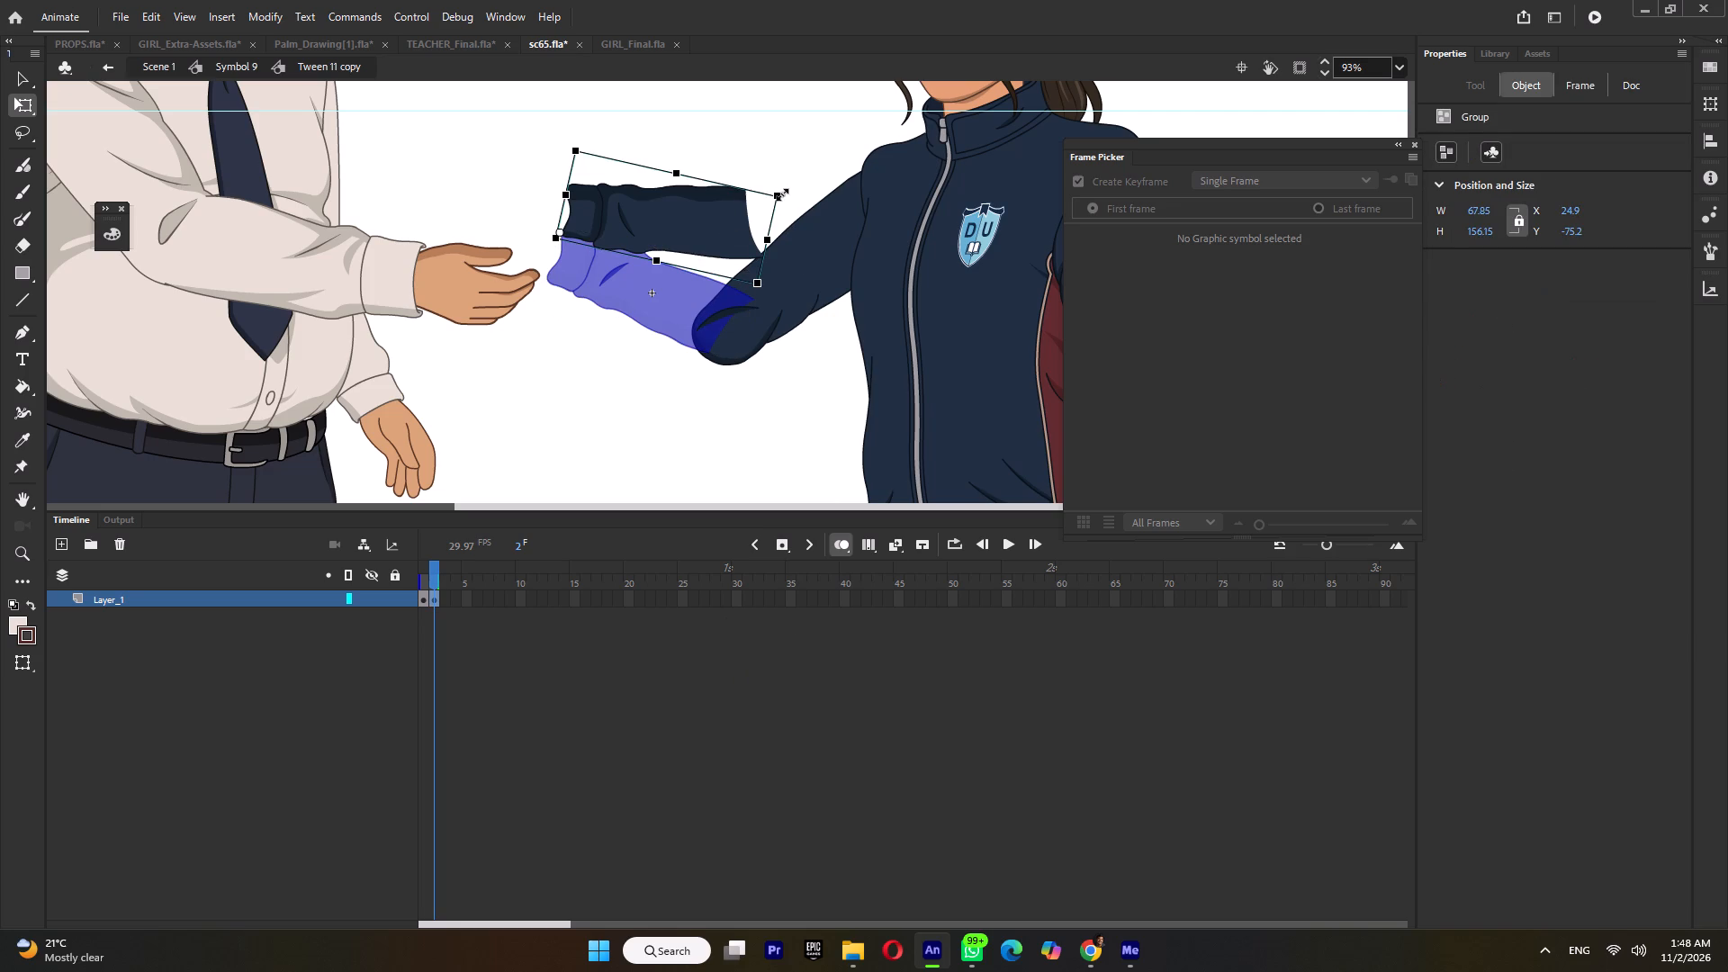
left_click(784, 194)
left_click_drag(788, 196, 775, 271)
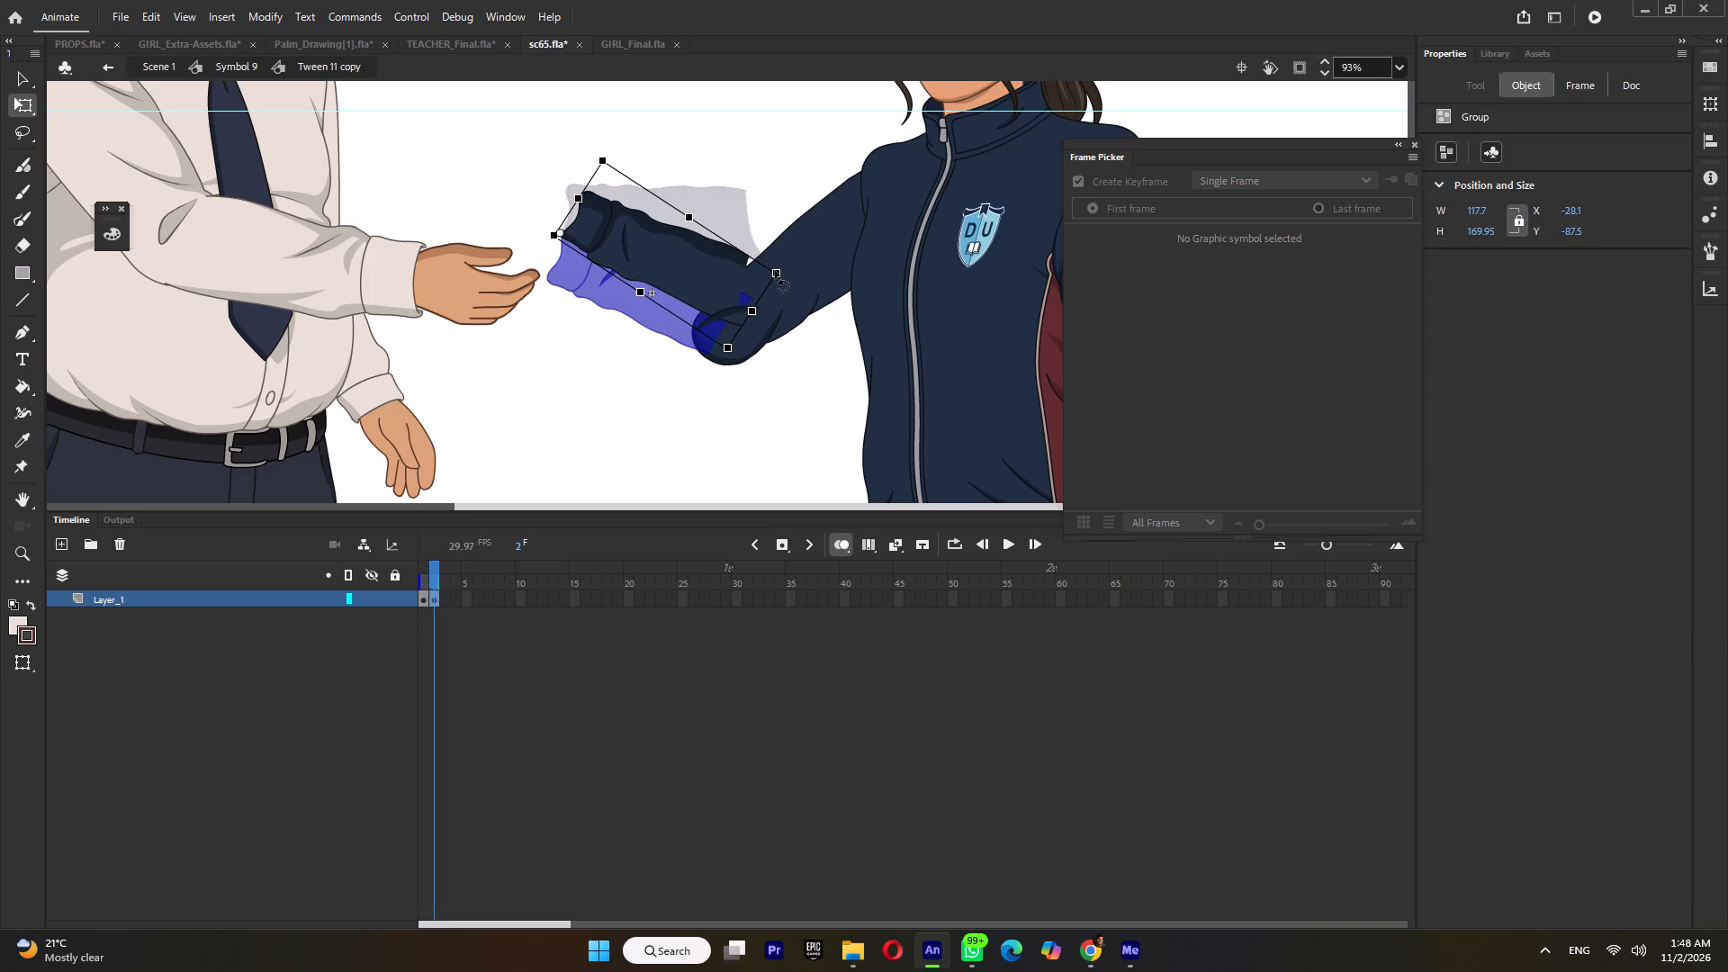
left_click_drag(775, 271, 777, 271)
scroll(696, 280, "up", 4, "ctrl")
left_click_drag(699, 242, 661, 337)
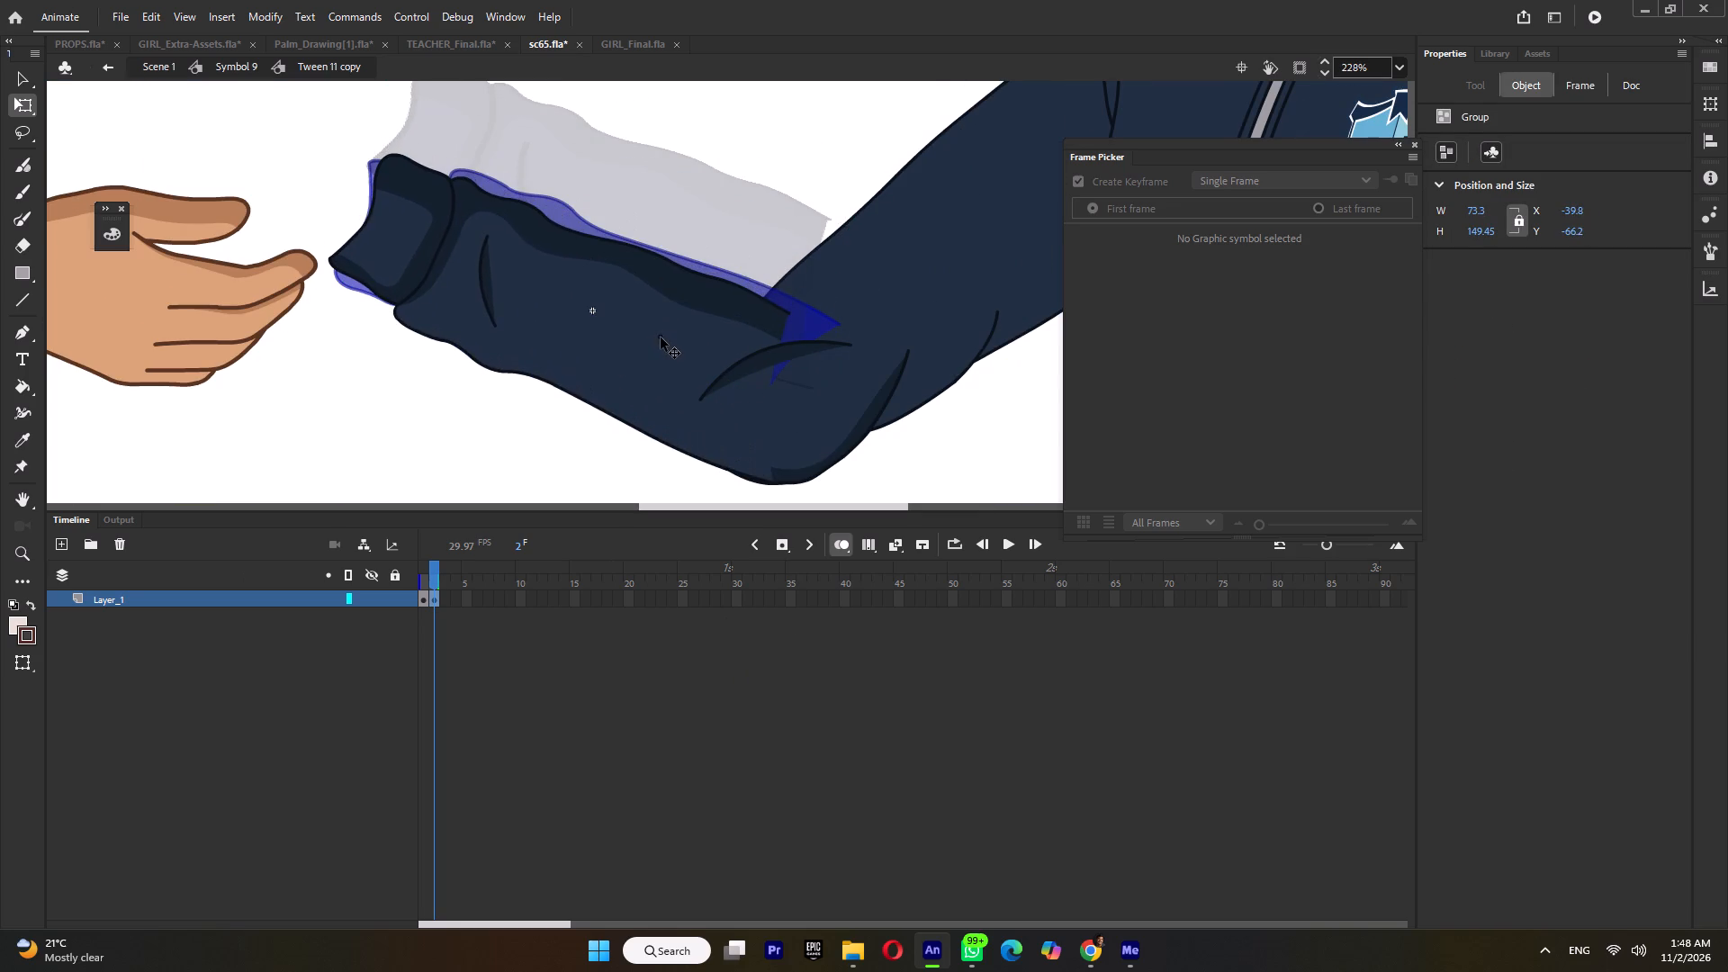
left_click_drag(661, 337, 662, 337)
left_click_drag(835, 258, 845, 247)
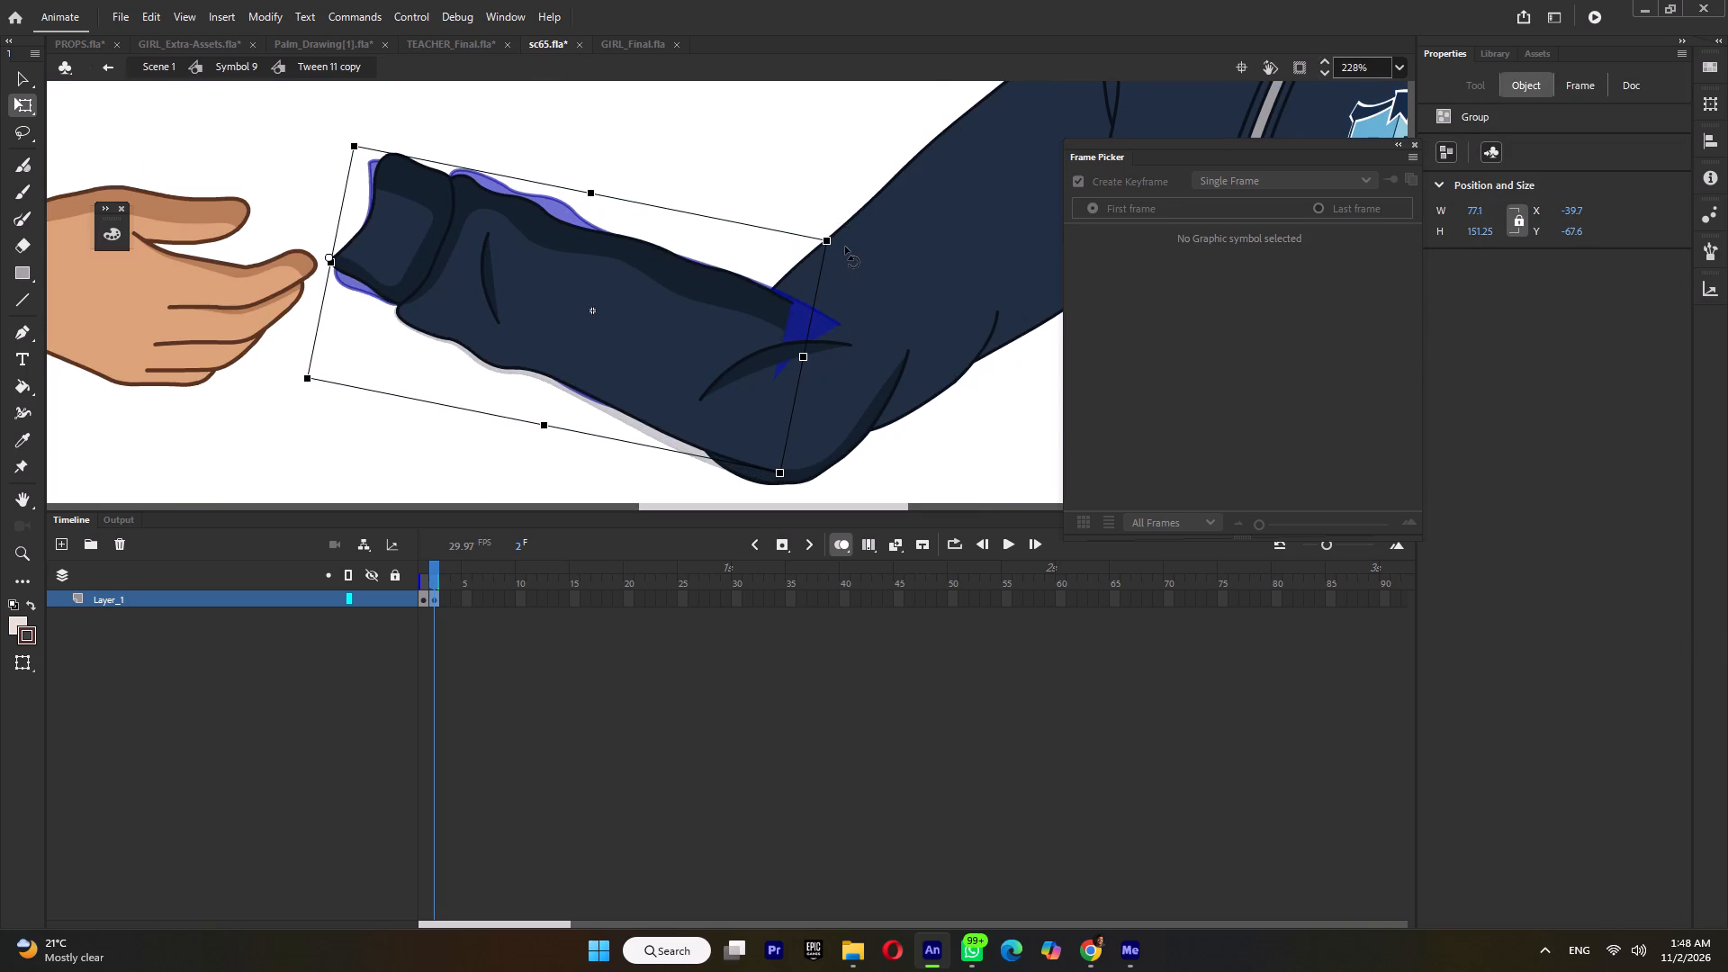
left_click_drag(845, 247, 854, 237)
left_click_drag(841, 237, 841, 248)
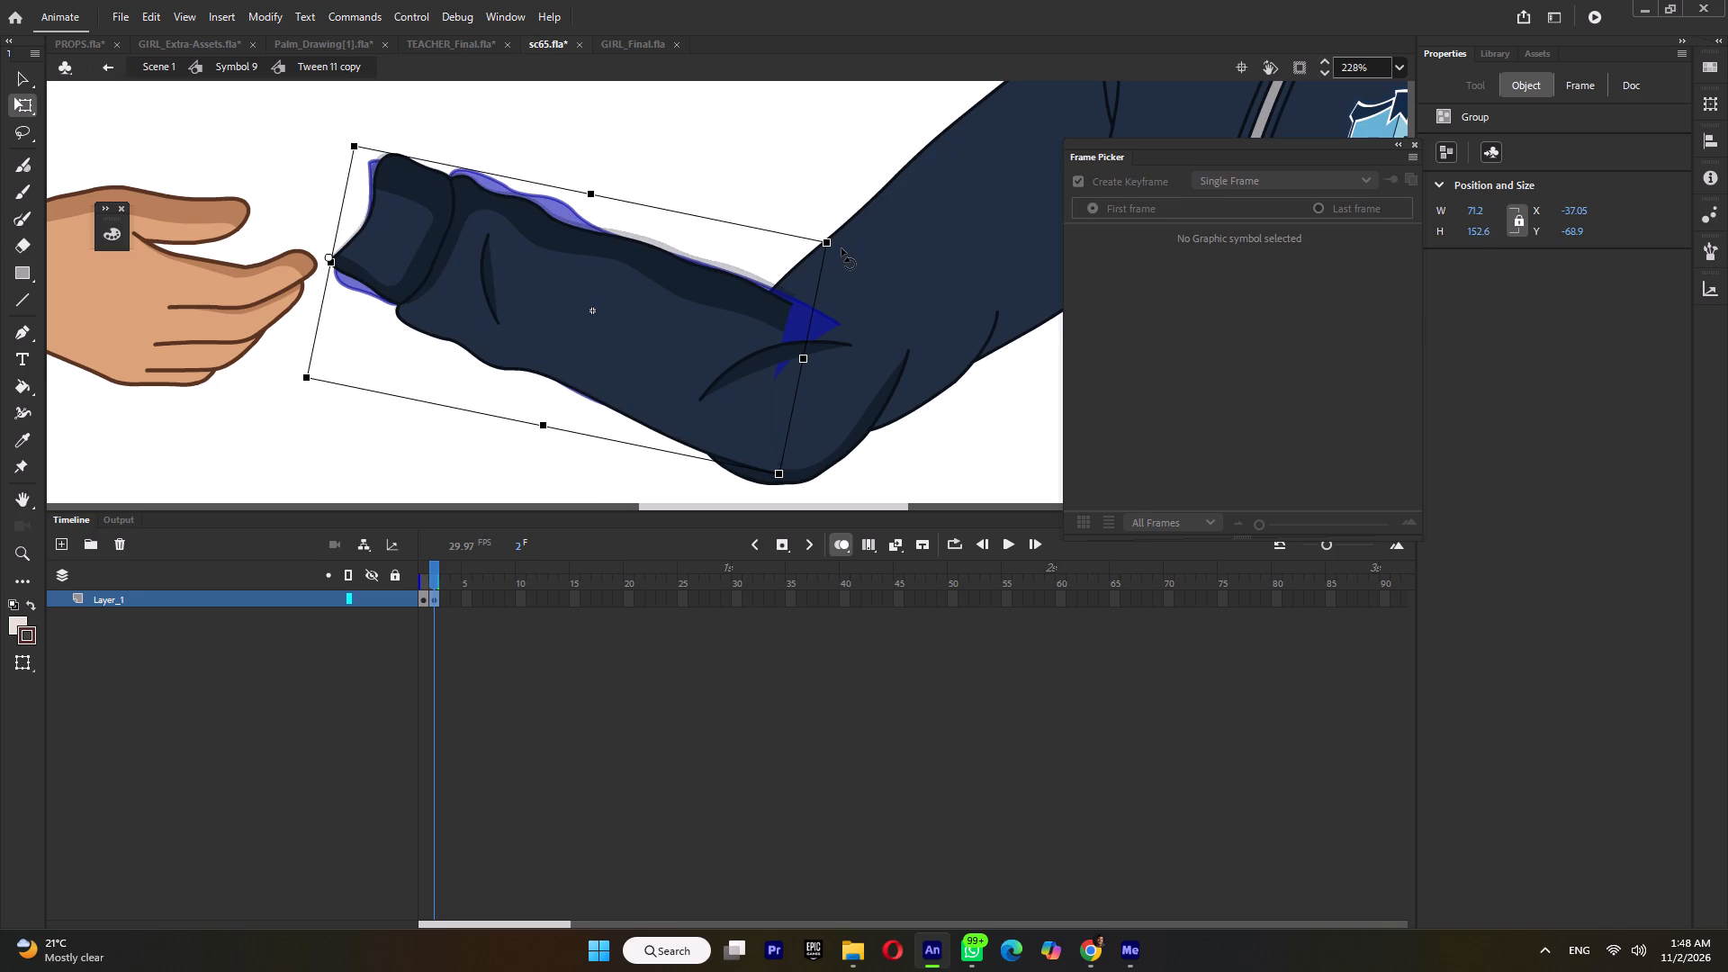
left_click_drag(841, 248, 841, 247)
Back in Symbol 9, set the forearm instance to its frame 2 drawing and nudge it to meet the elbow.
scroll(841, 247, "down", 3, "ctrl")
double_click(778, 164)
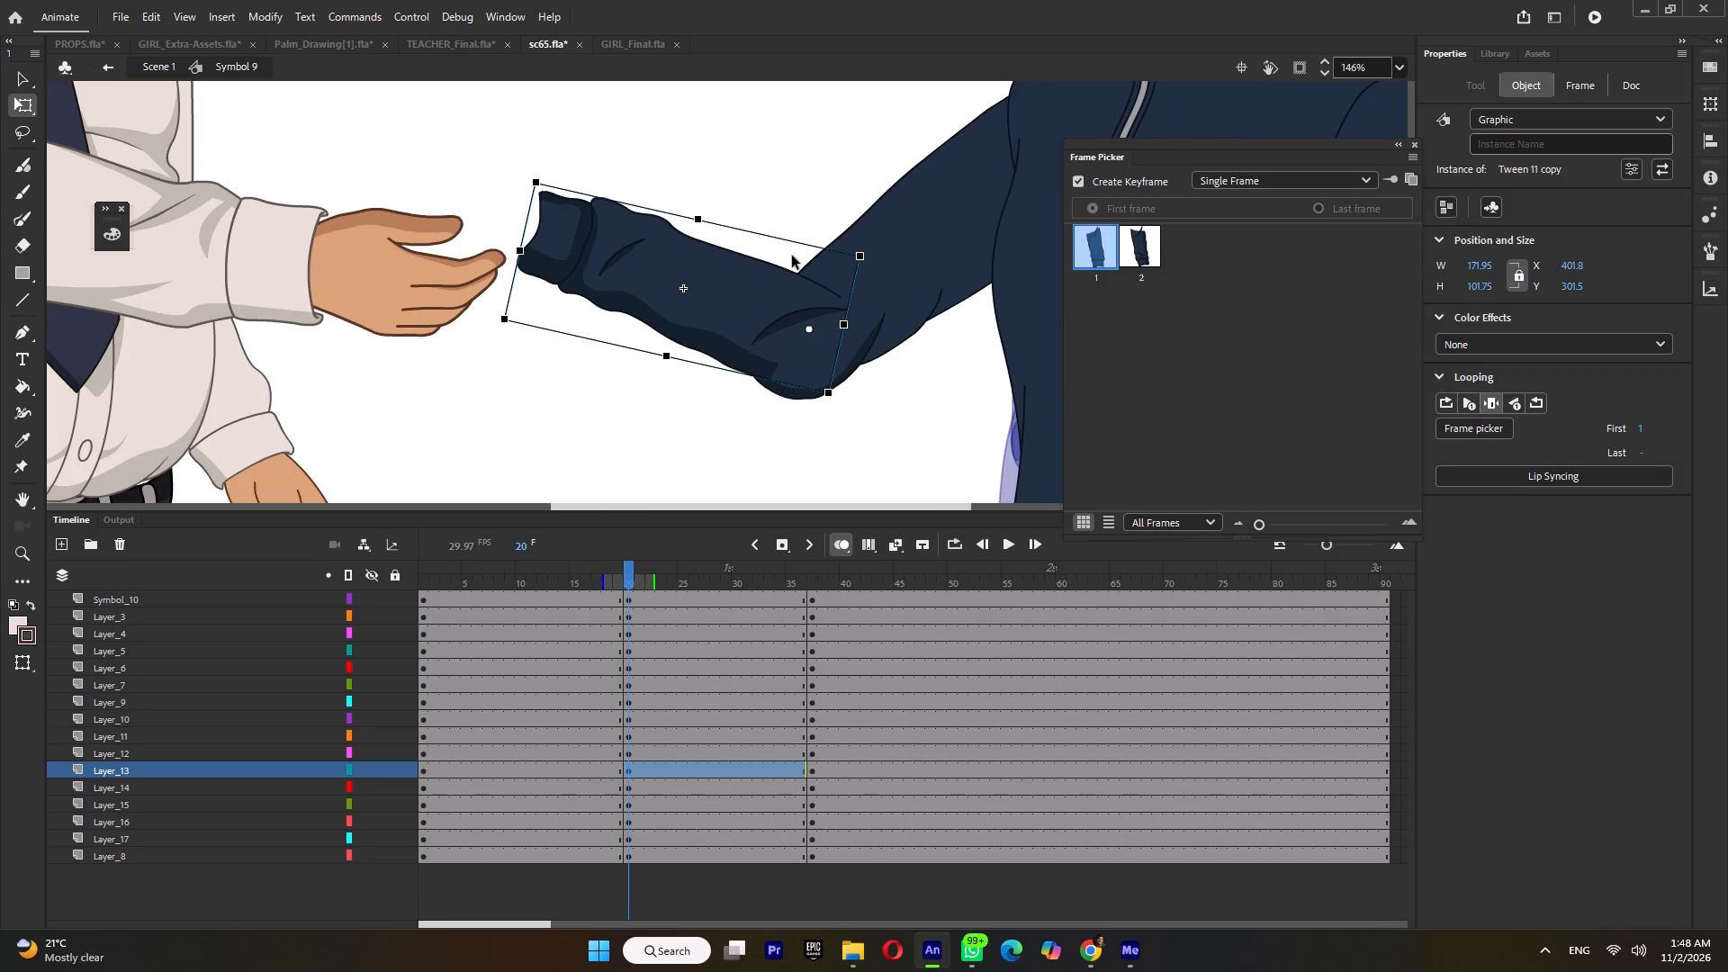
left_click(1139, 248)
left_click_drag(722, 281, 715, 291)
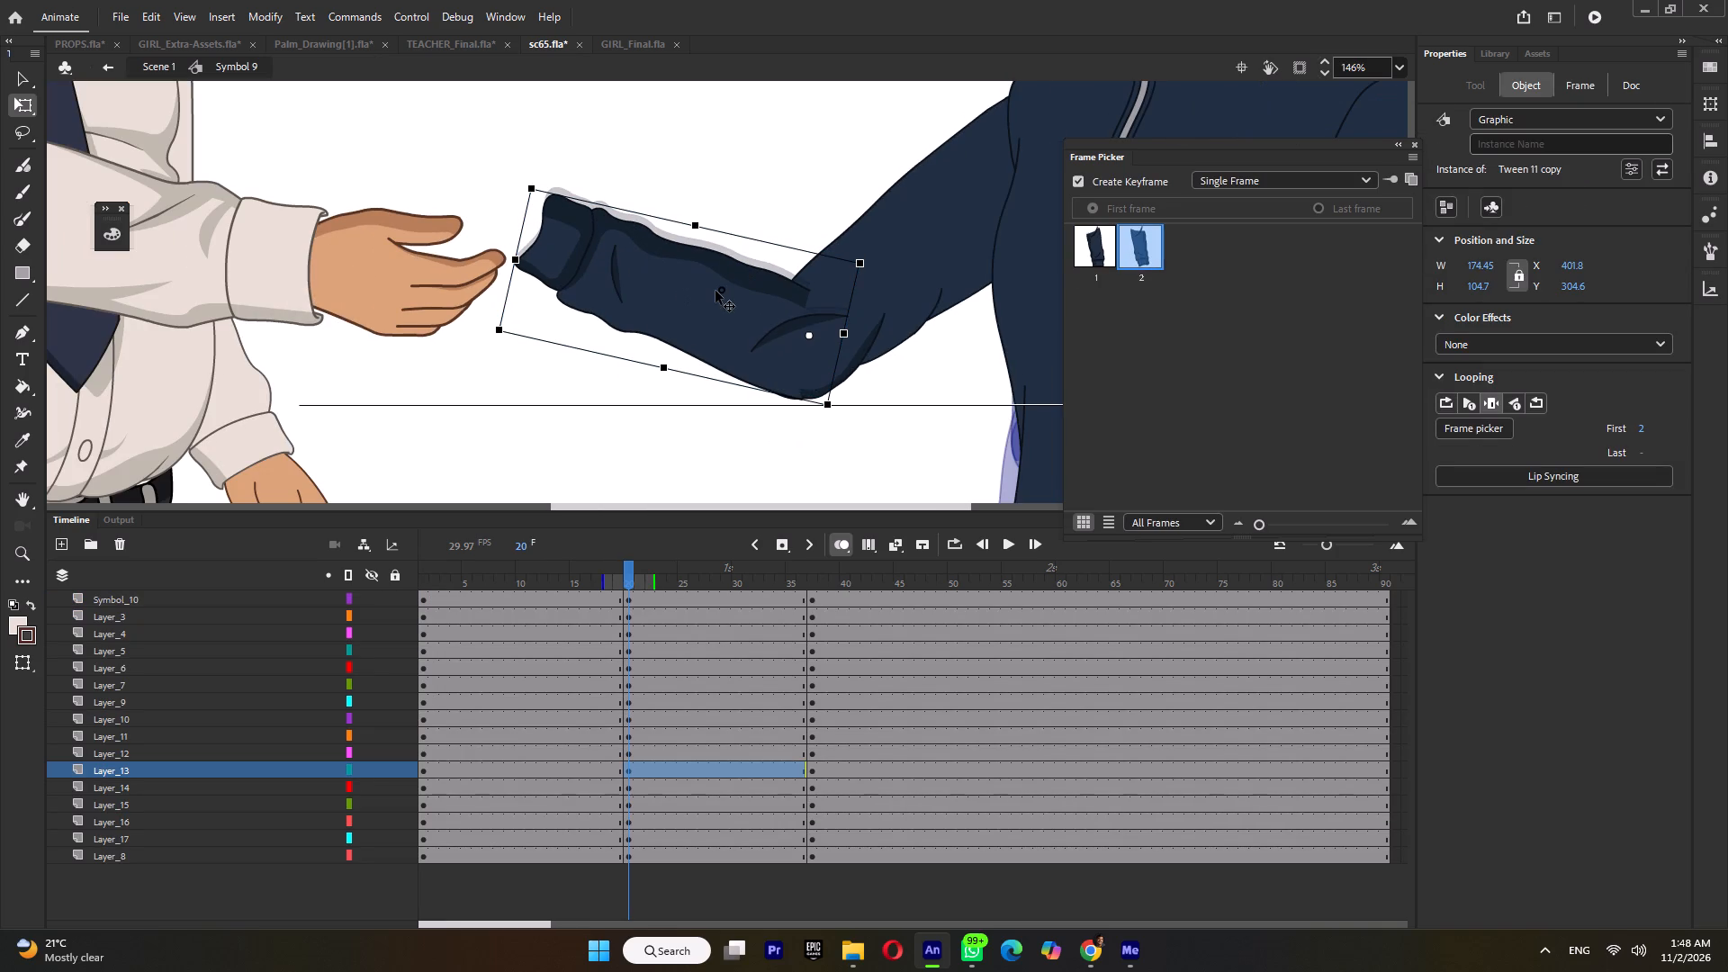
left_click_drag(715, 291, 715, 289)
scroll(805, 418, "up", 4, "ctrl")
left_click_drag(760, 324, 739, 322)
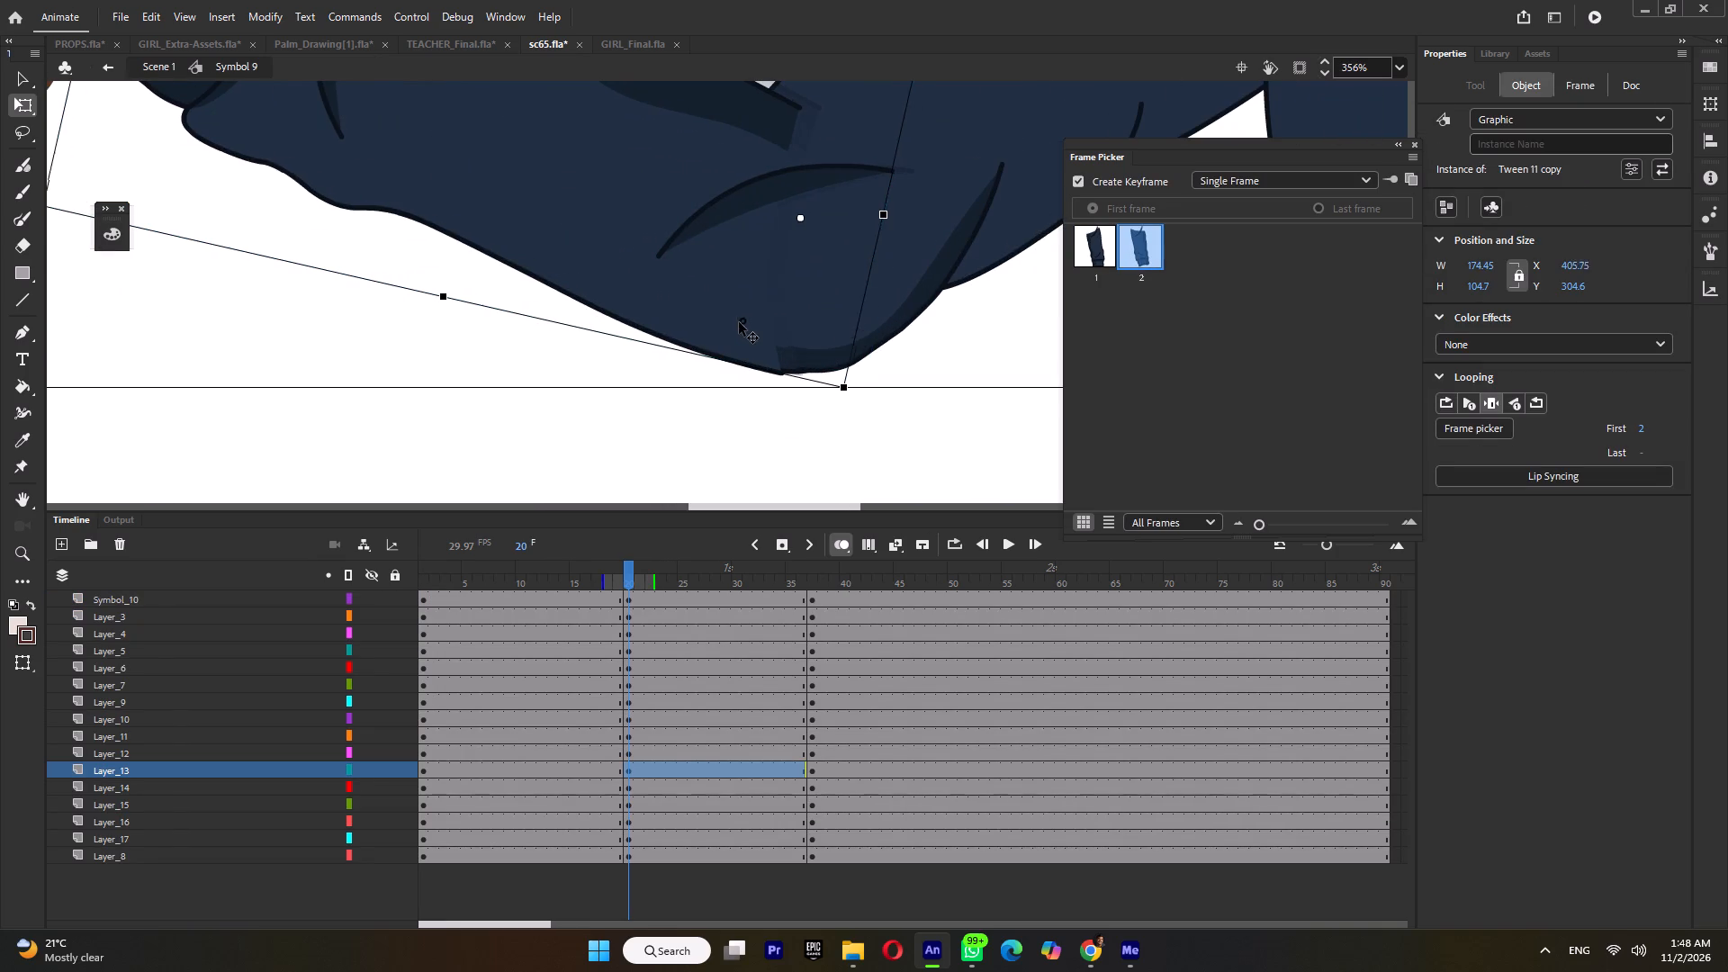
left_click_drag(739, 322, 735, 320)
left_click(735, 333)
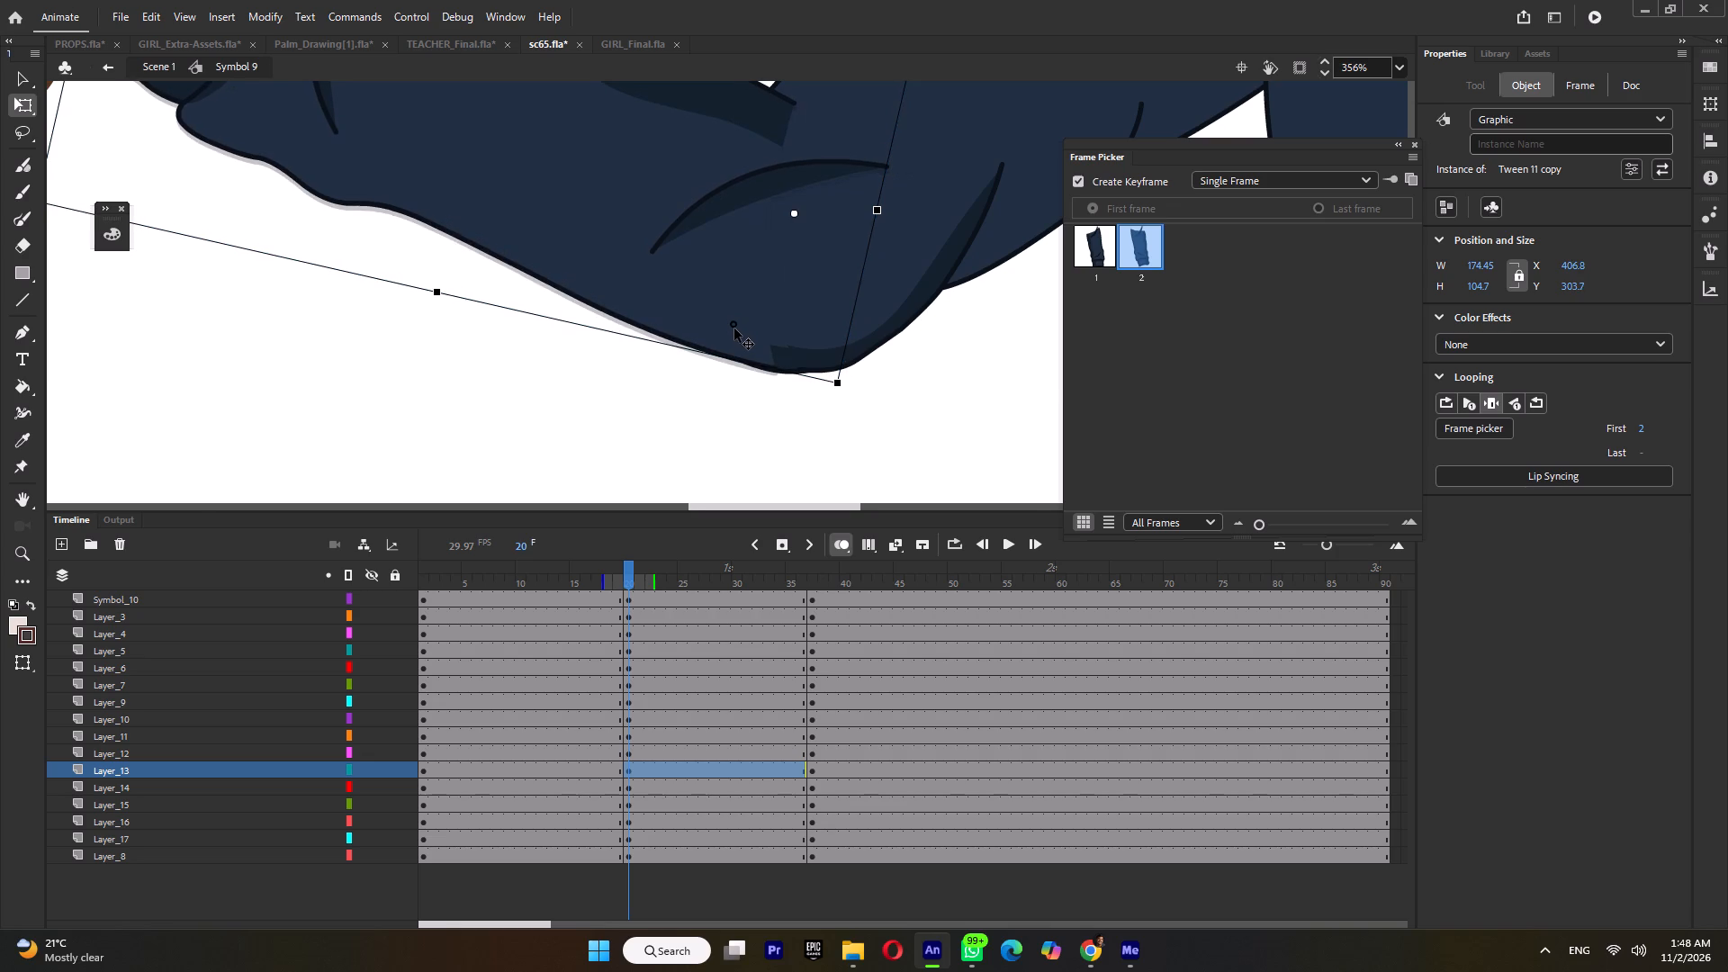
In the forearm's nested group, fill the dark shading along the sleeve's upper edge with the sampled base navy.
scroll(734, 331, "down", 5, "ctrl")
double_click(706, 250)
scroll(706, 250, "up", 5, "ctrl")
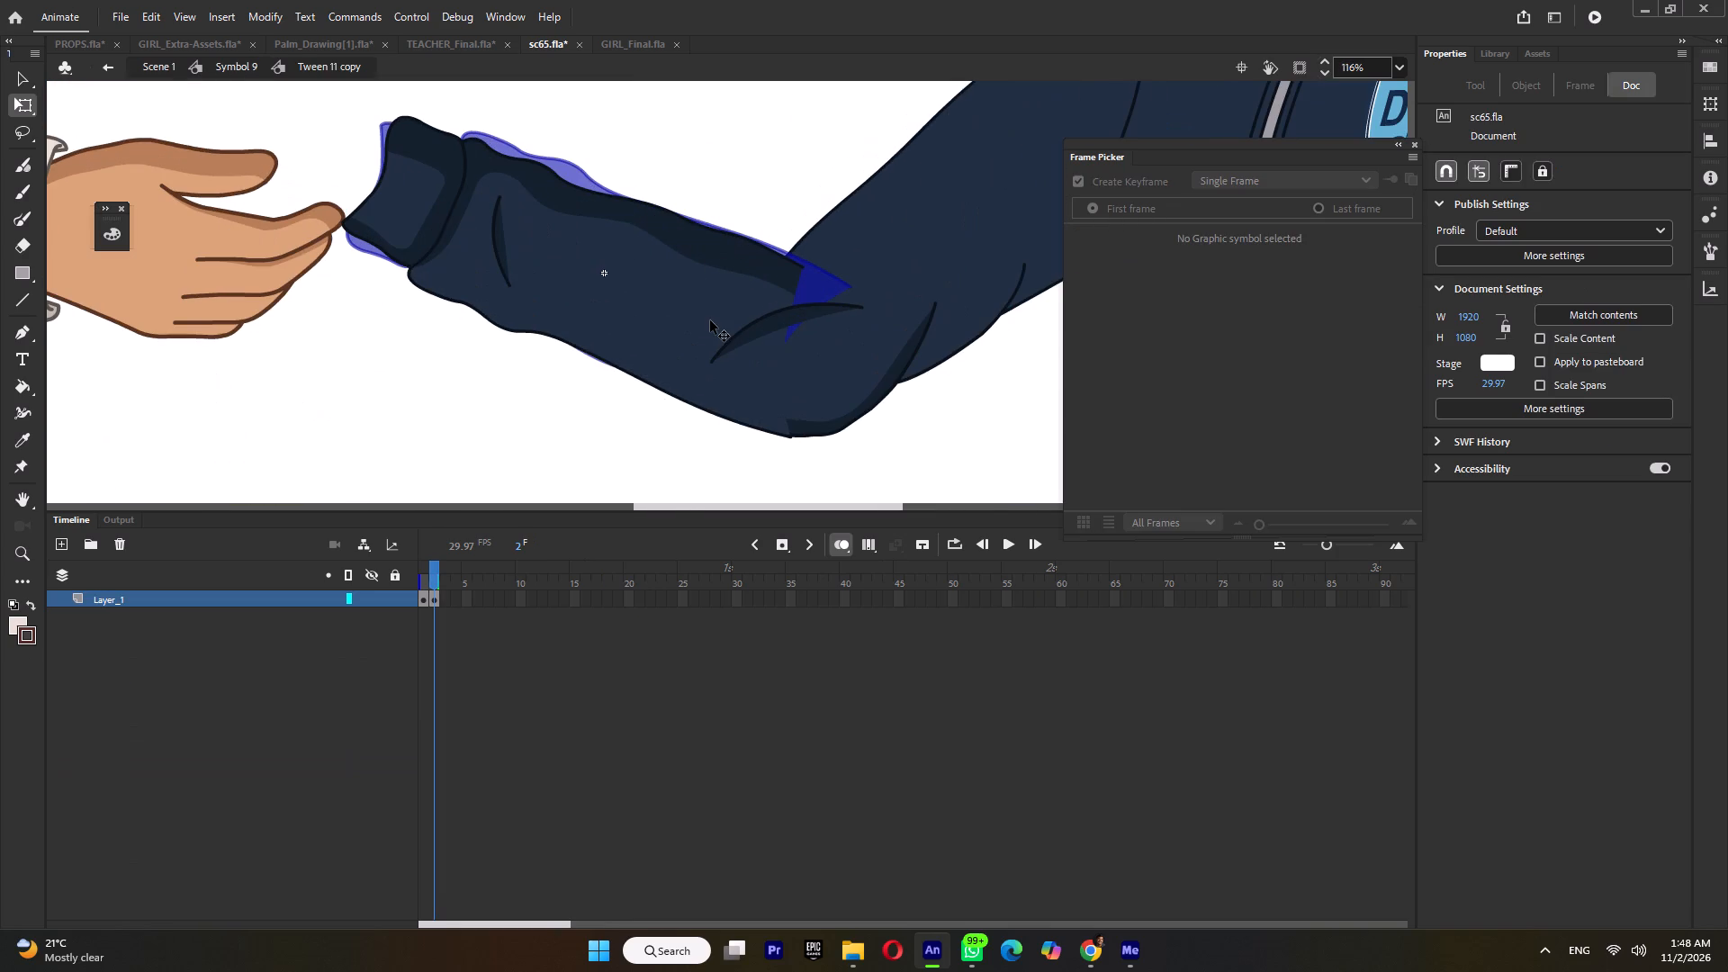
key("i")
left_click(689, 309)
double_click(711, 243, "ctrl")
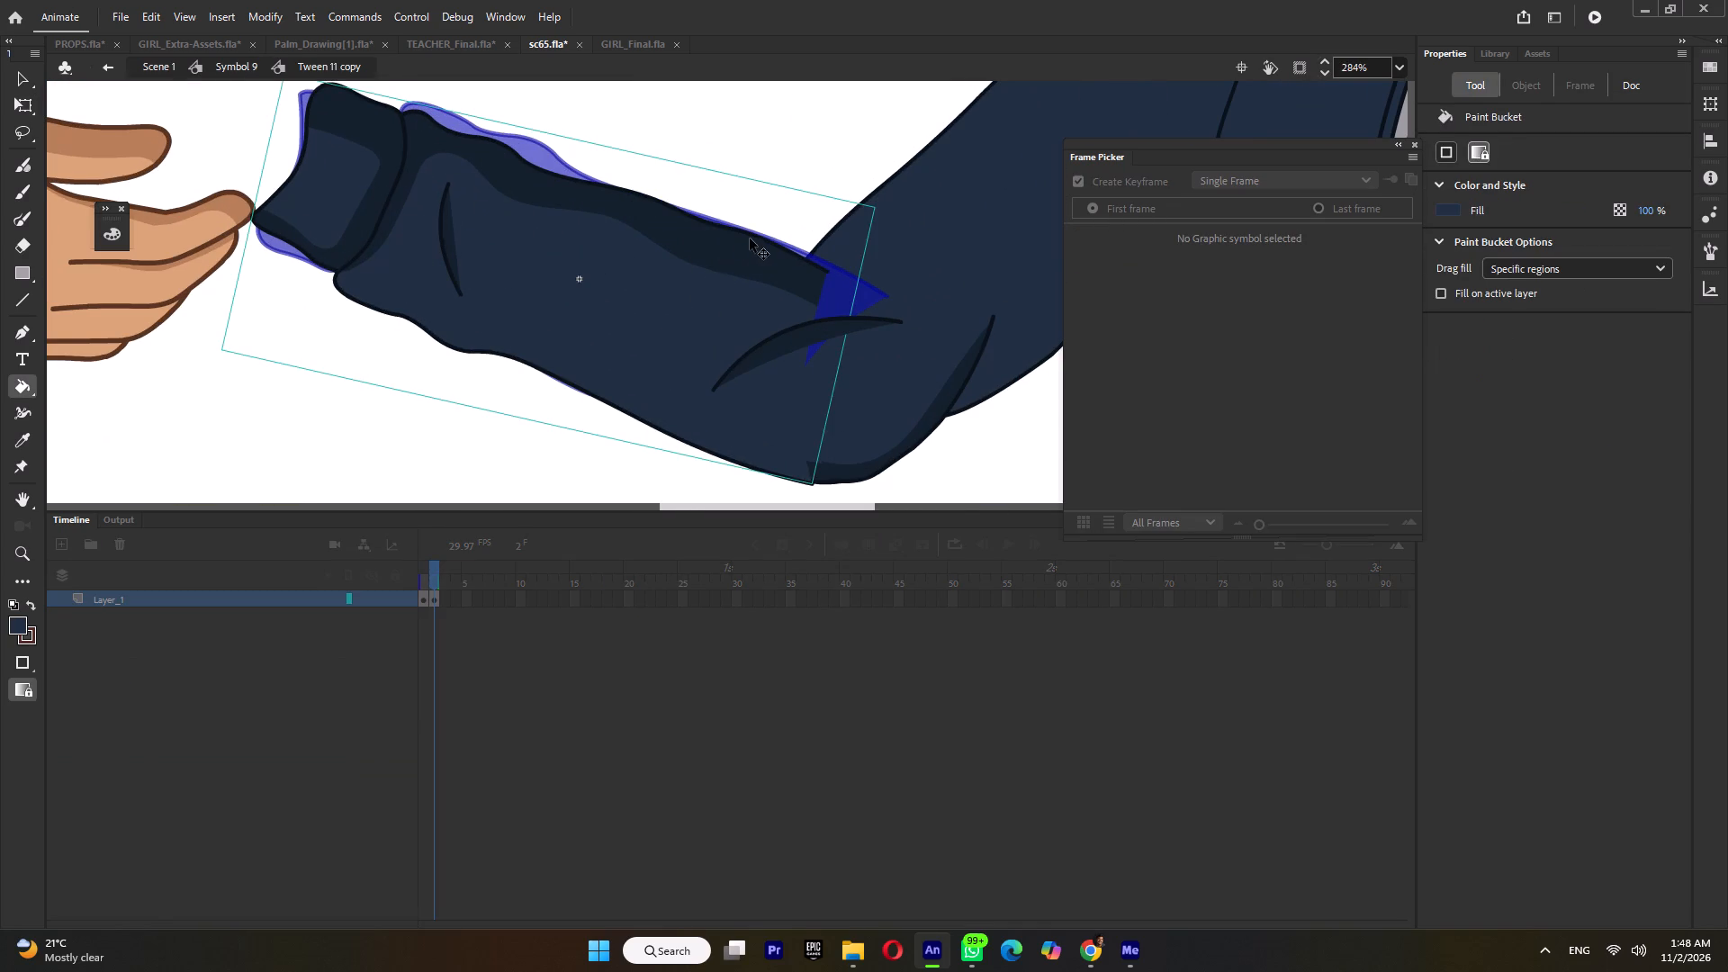
left_click(729, 263)
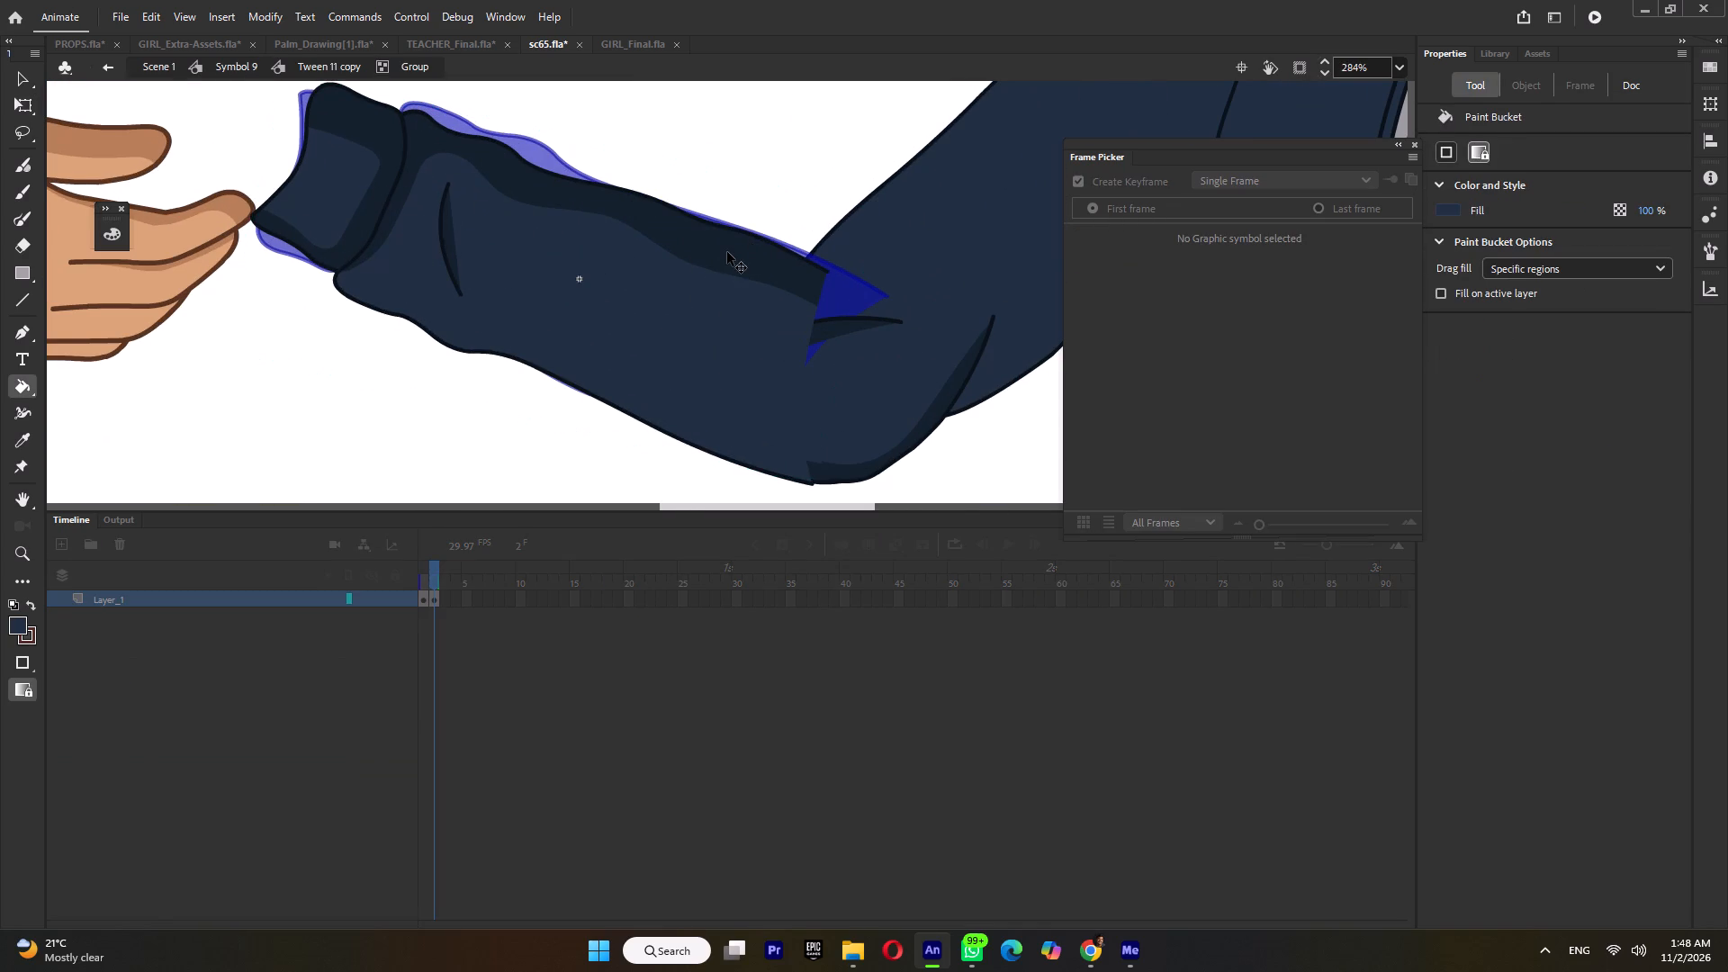
triple_click(727, 252, "ctrl")
left_click(375, 133, "ctrl")
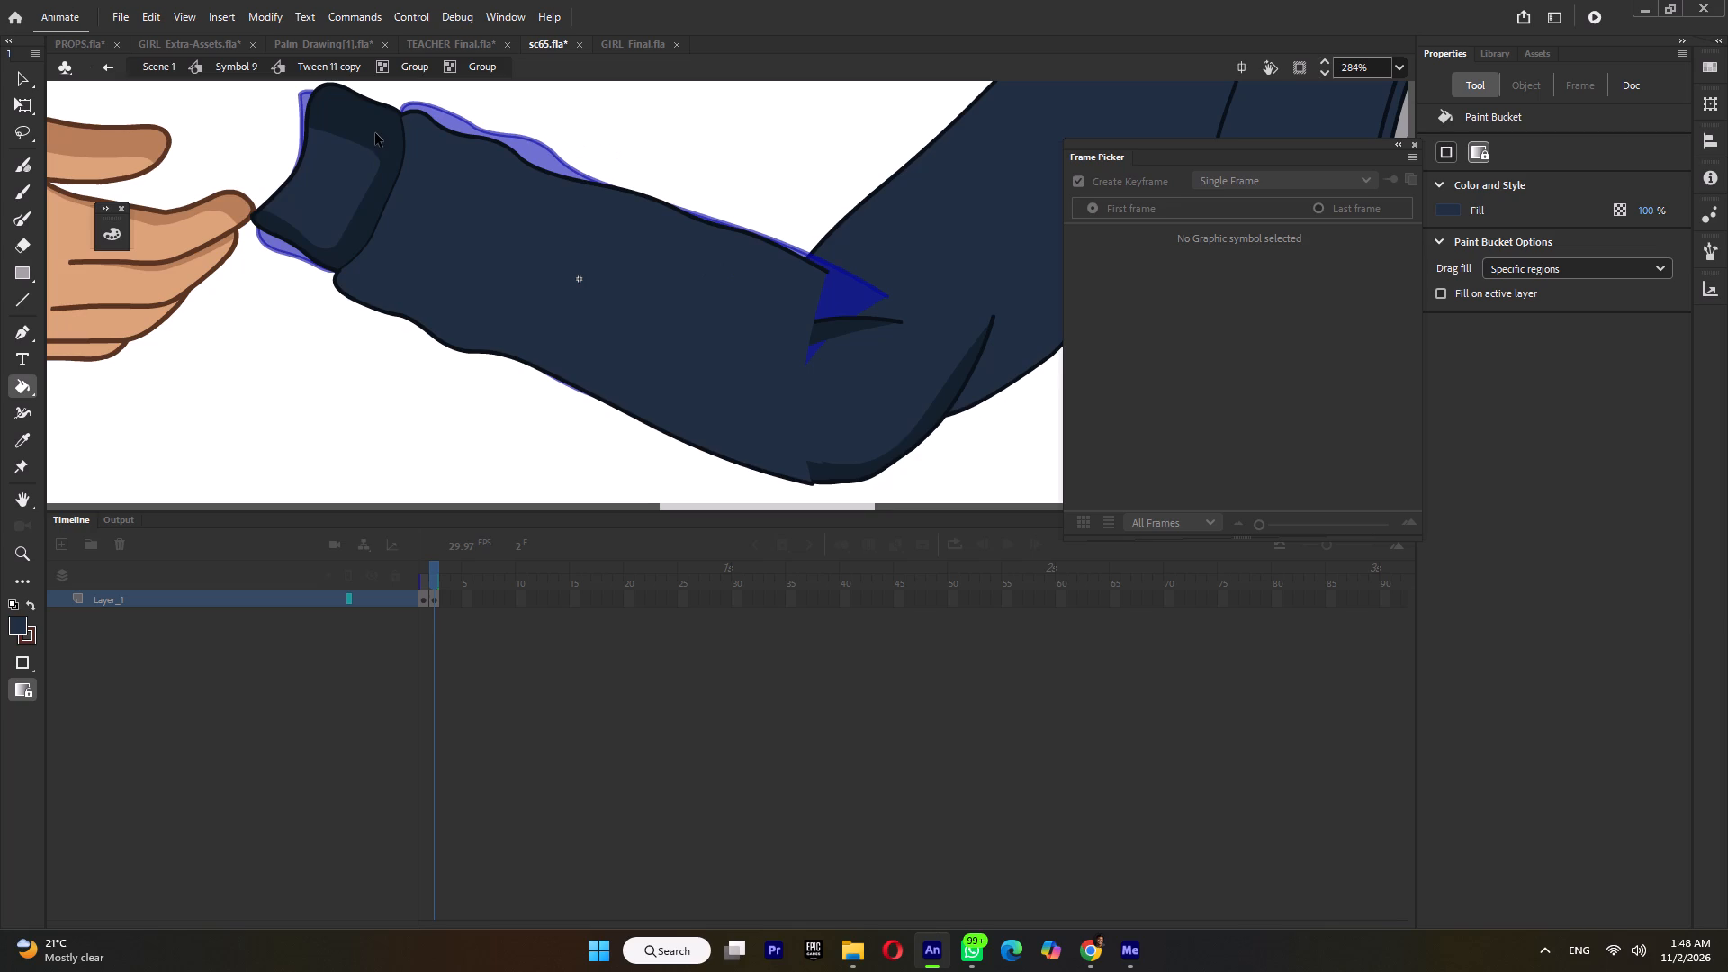
left_click(375, 132, "ctrl")
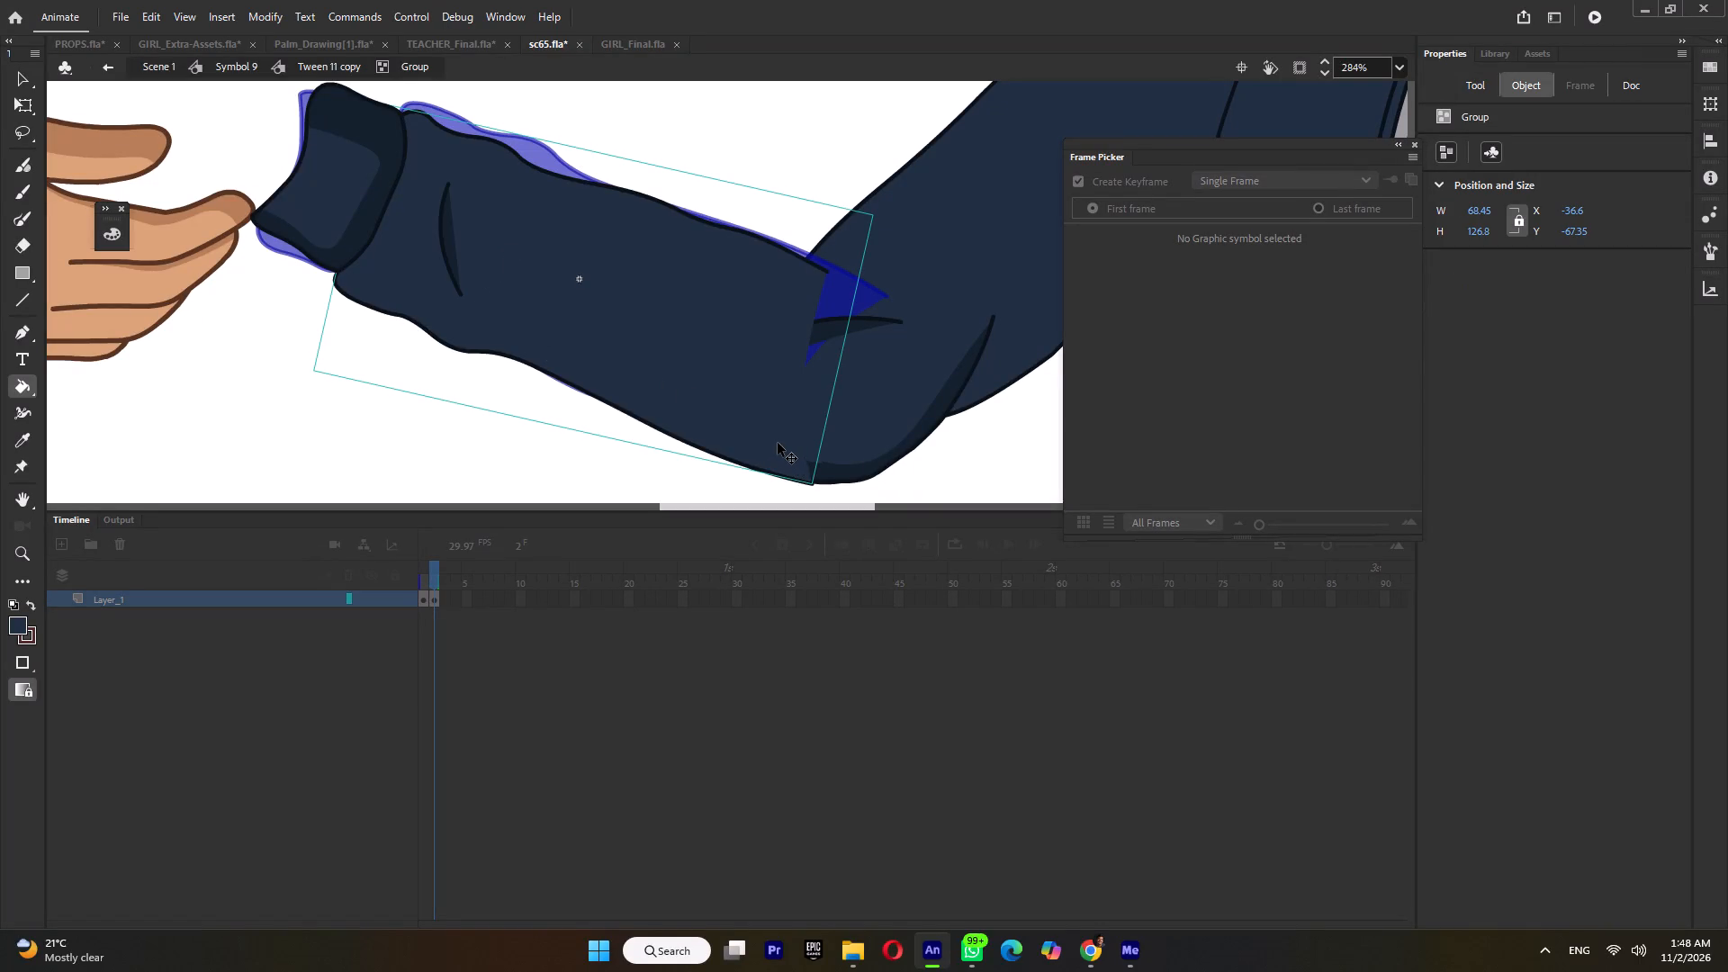
triple_click(756, 444, "ctrl")
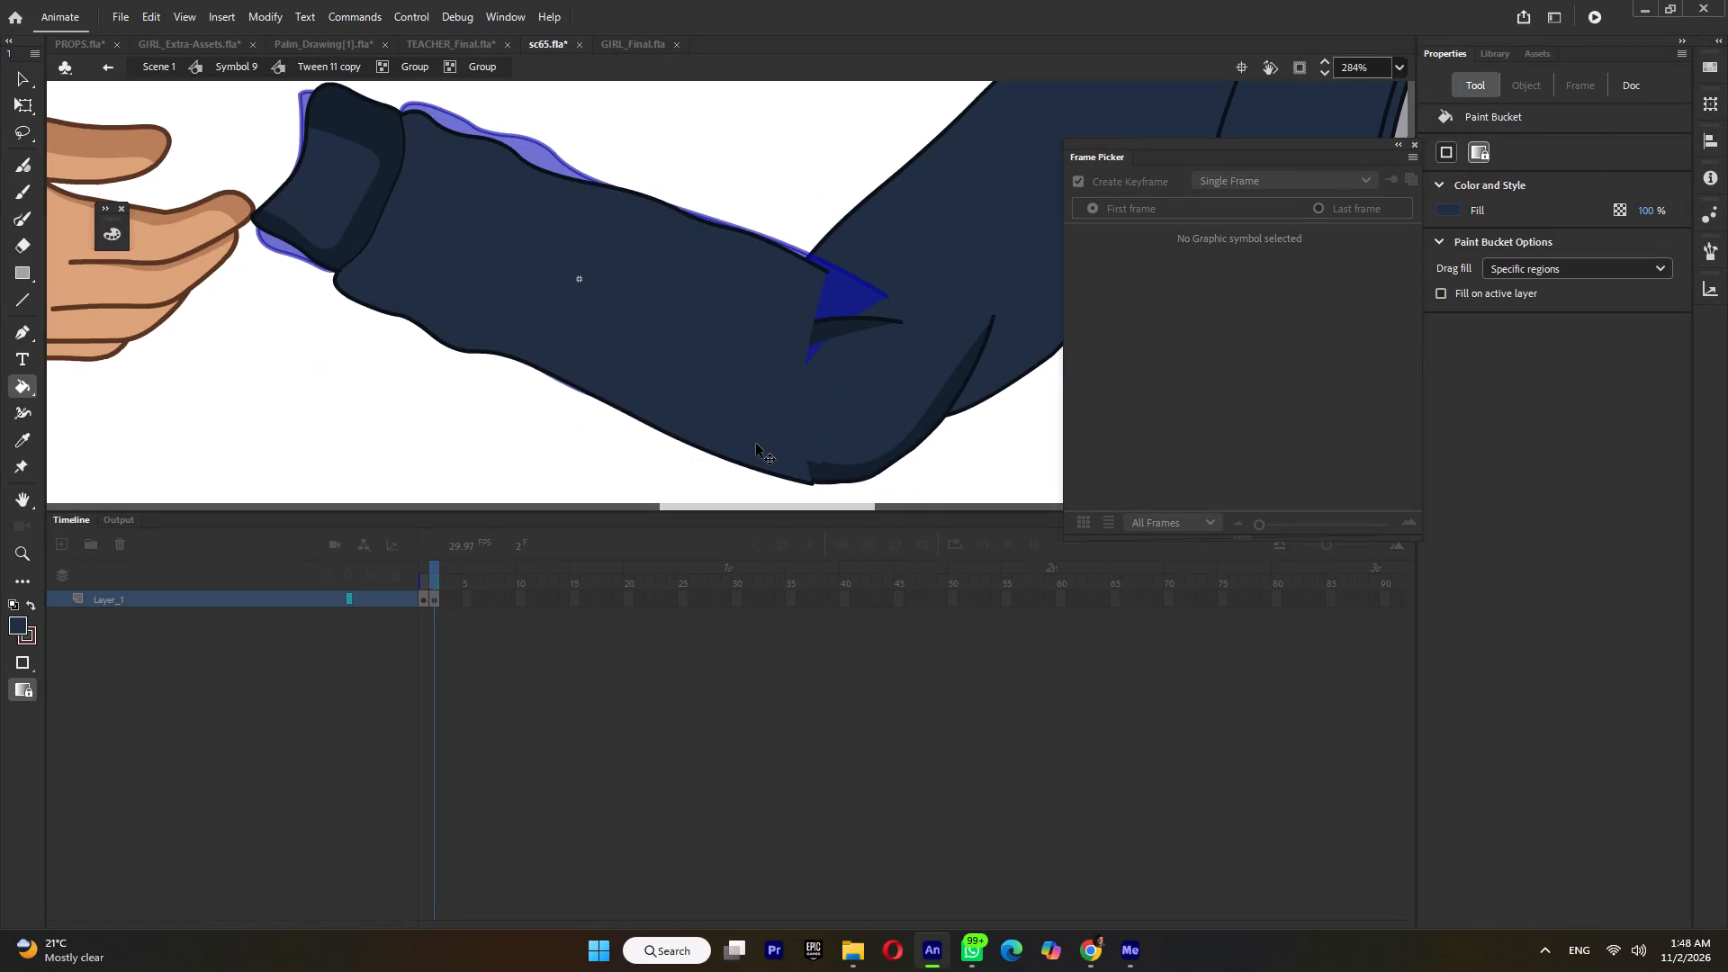
left_click(501, 477, "ctrl")
Brush a shadow boundary along the forearm's lower edge from cuff to elbow and fill beneath it with the sampled dark shade.
left_click(21, 223)
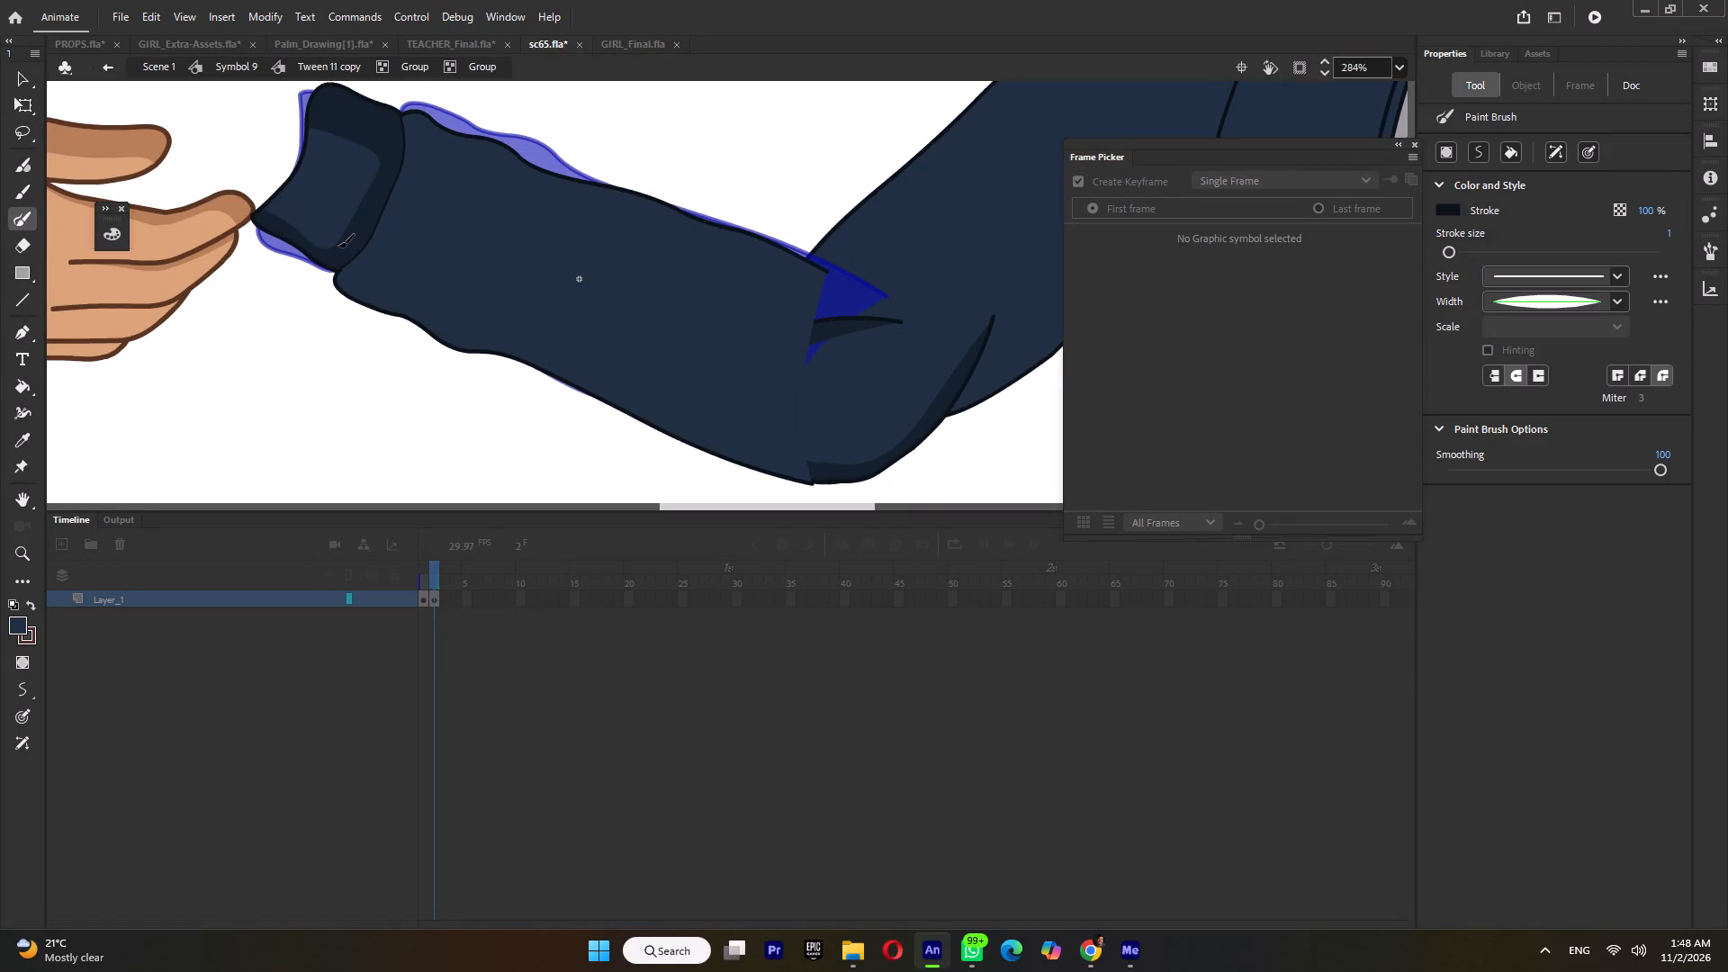
left_click_drag(338, 245, 564, 360)
left_click_drag(564, 360, 839, 457)
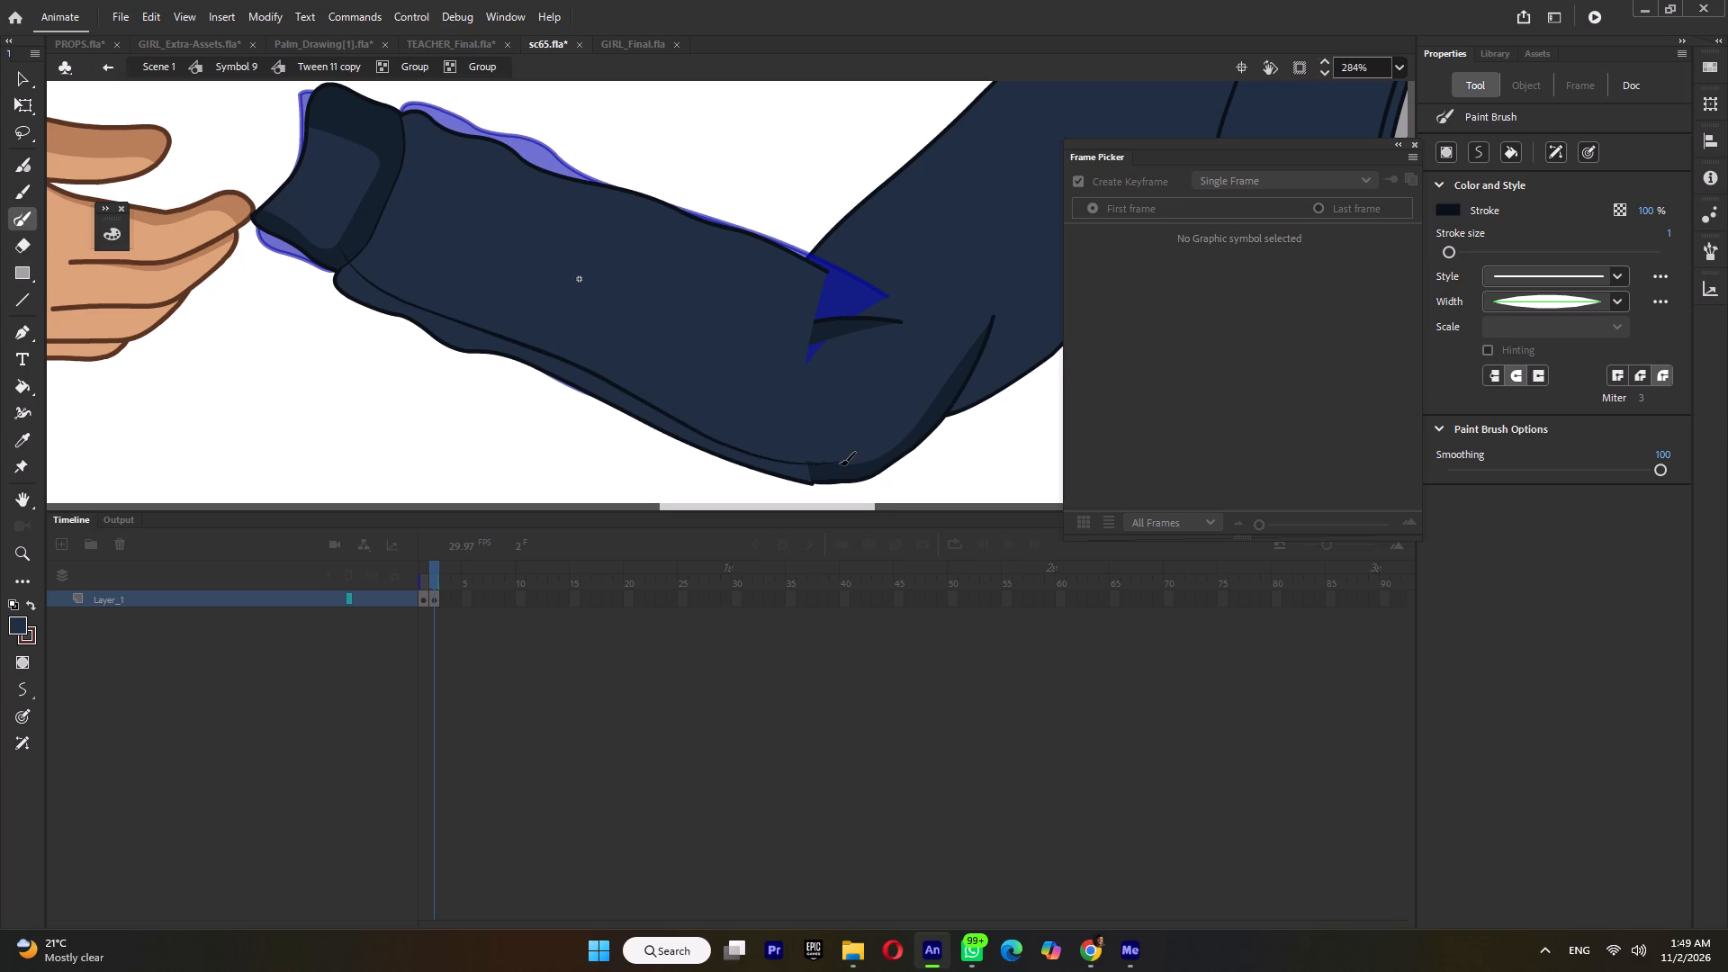
key("i")
left_click(834, 469)
left_click(781, 470)
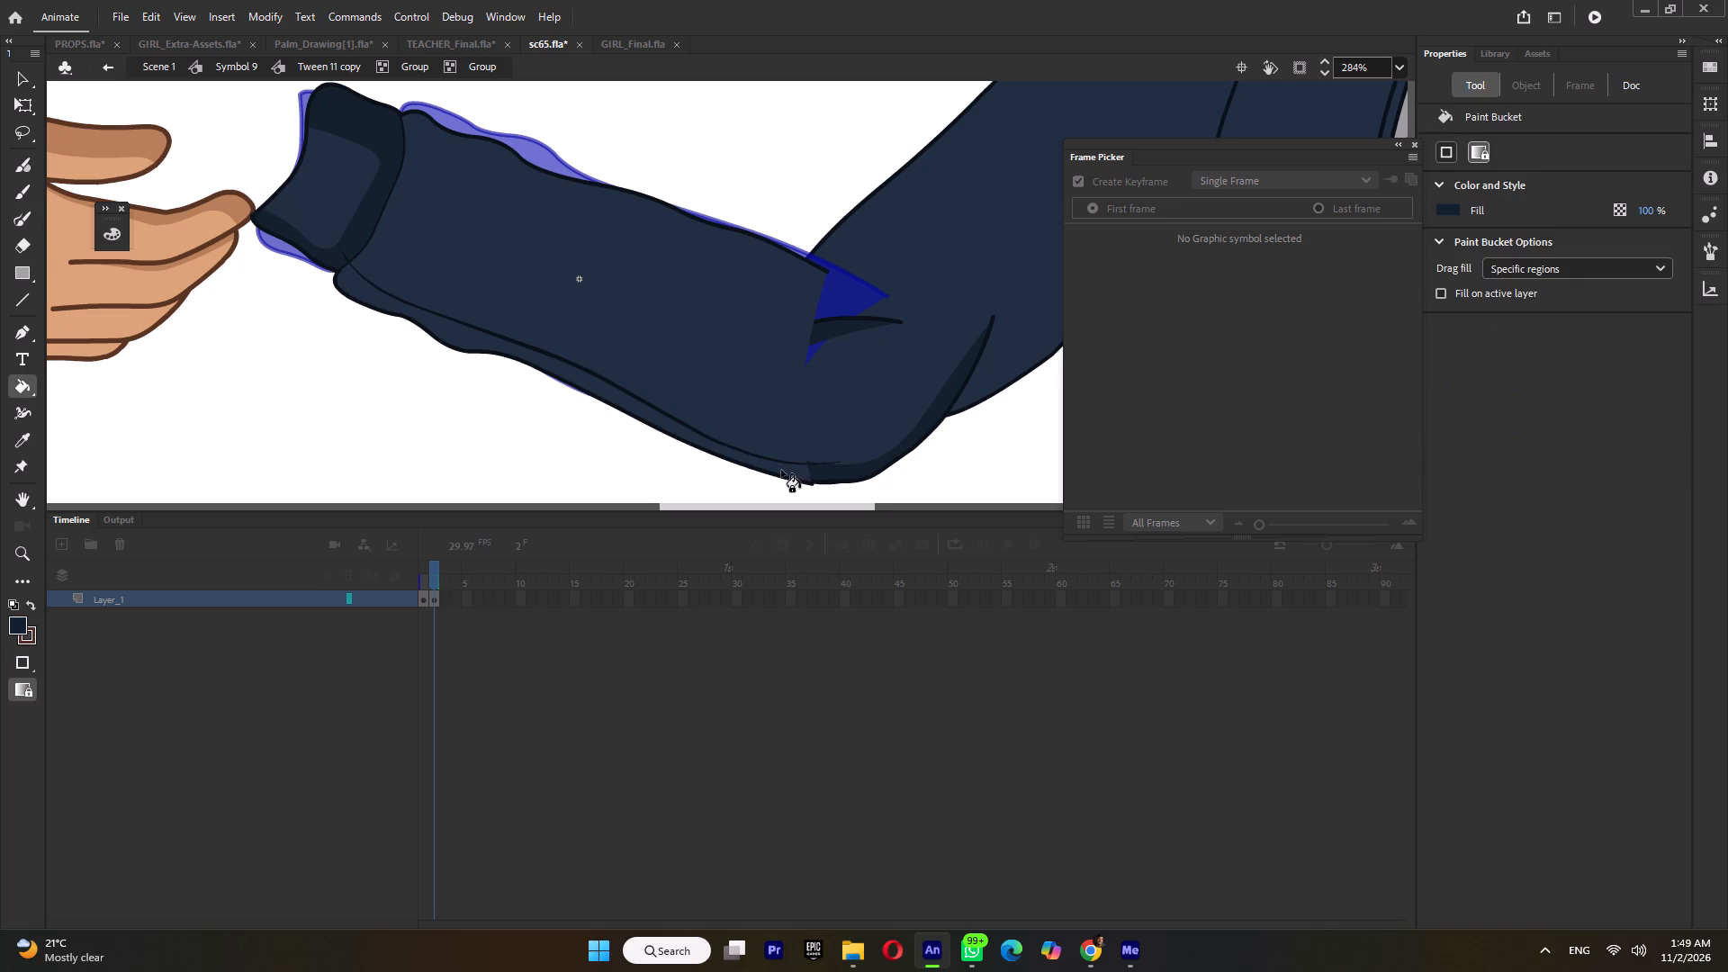
left_click(785, 460, "ctrl")
Delete the brushed boundary line segments along the forearm's new lower shading, from elbow to cuff.
left_click(19, 105)
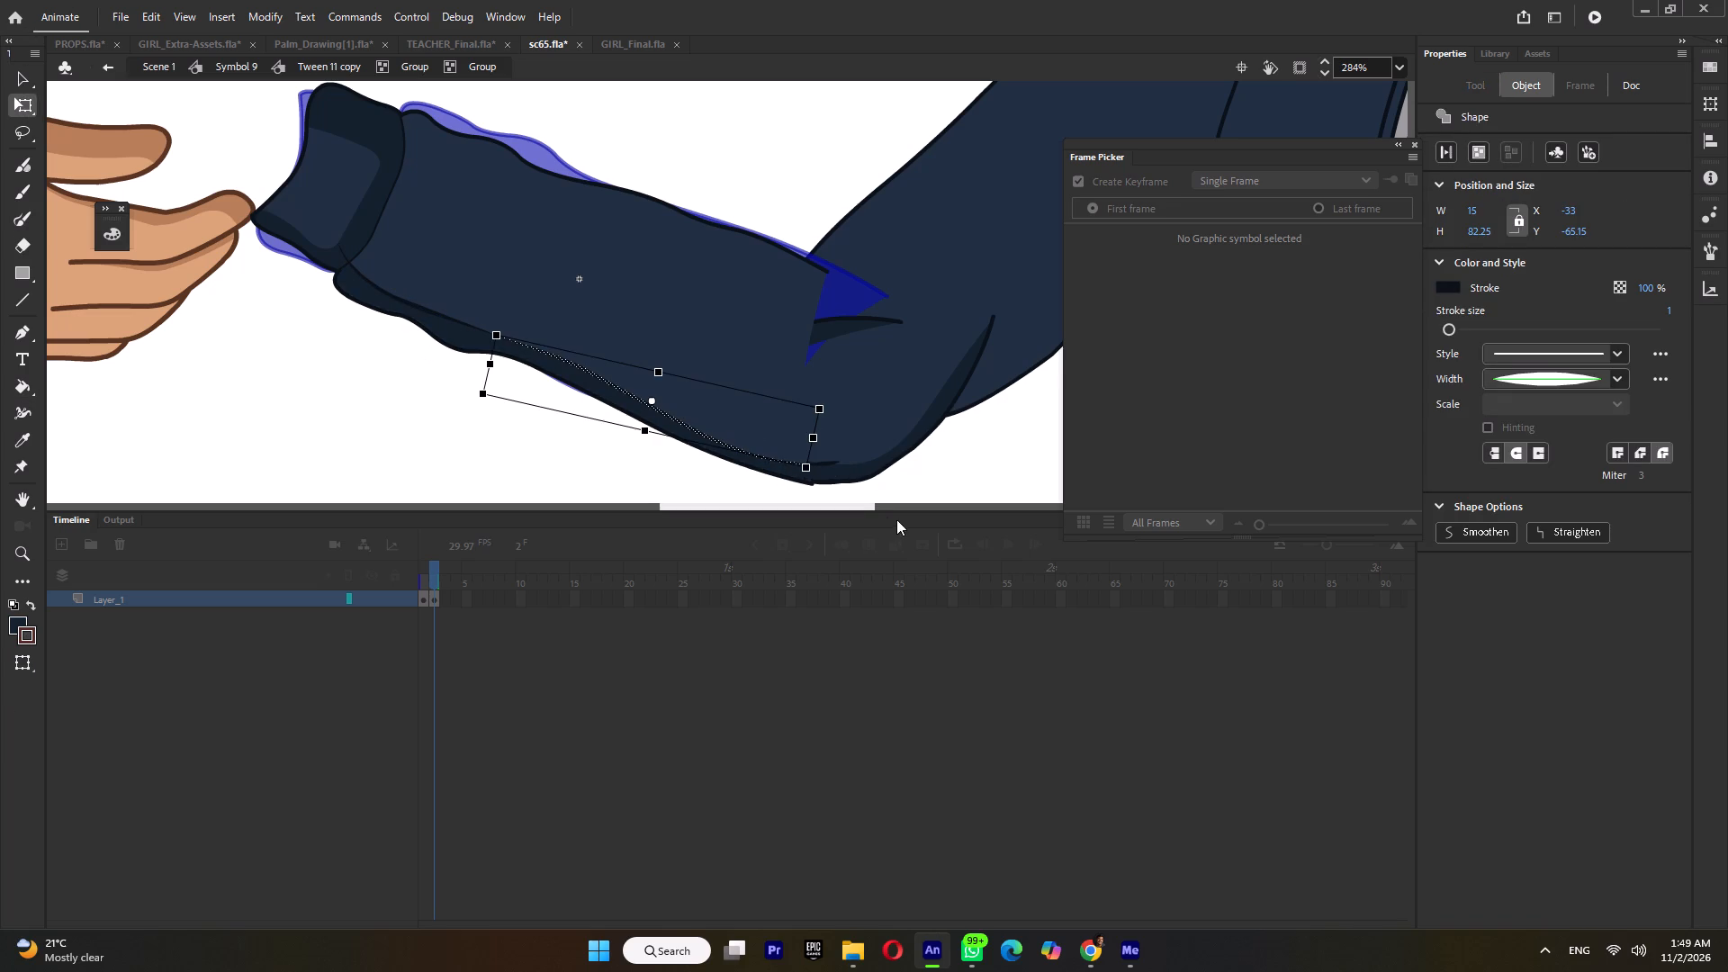
key("Delete")
left_click(829, 463)
key("Delete")
left_click(489, 332)
key("Delete")
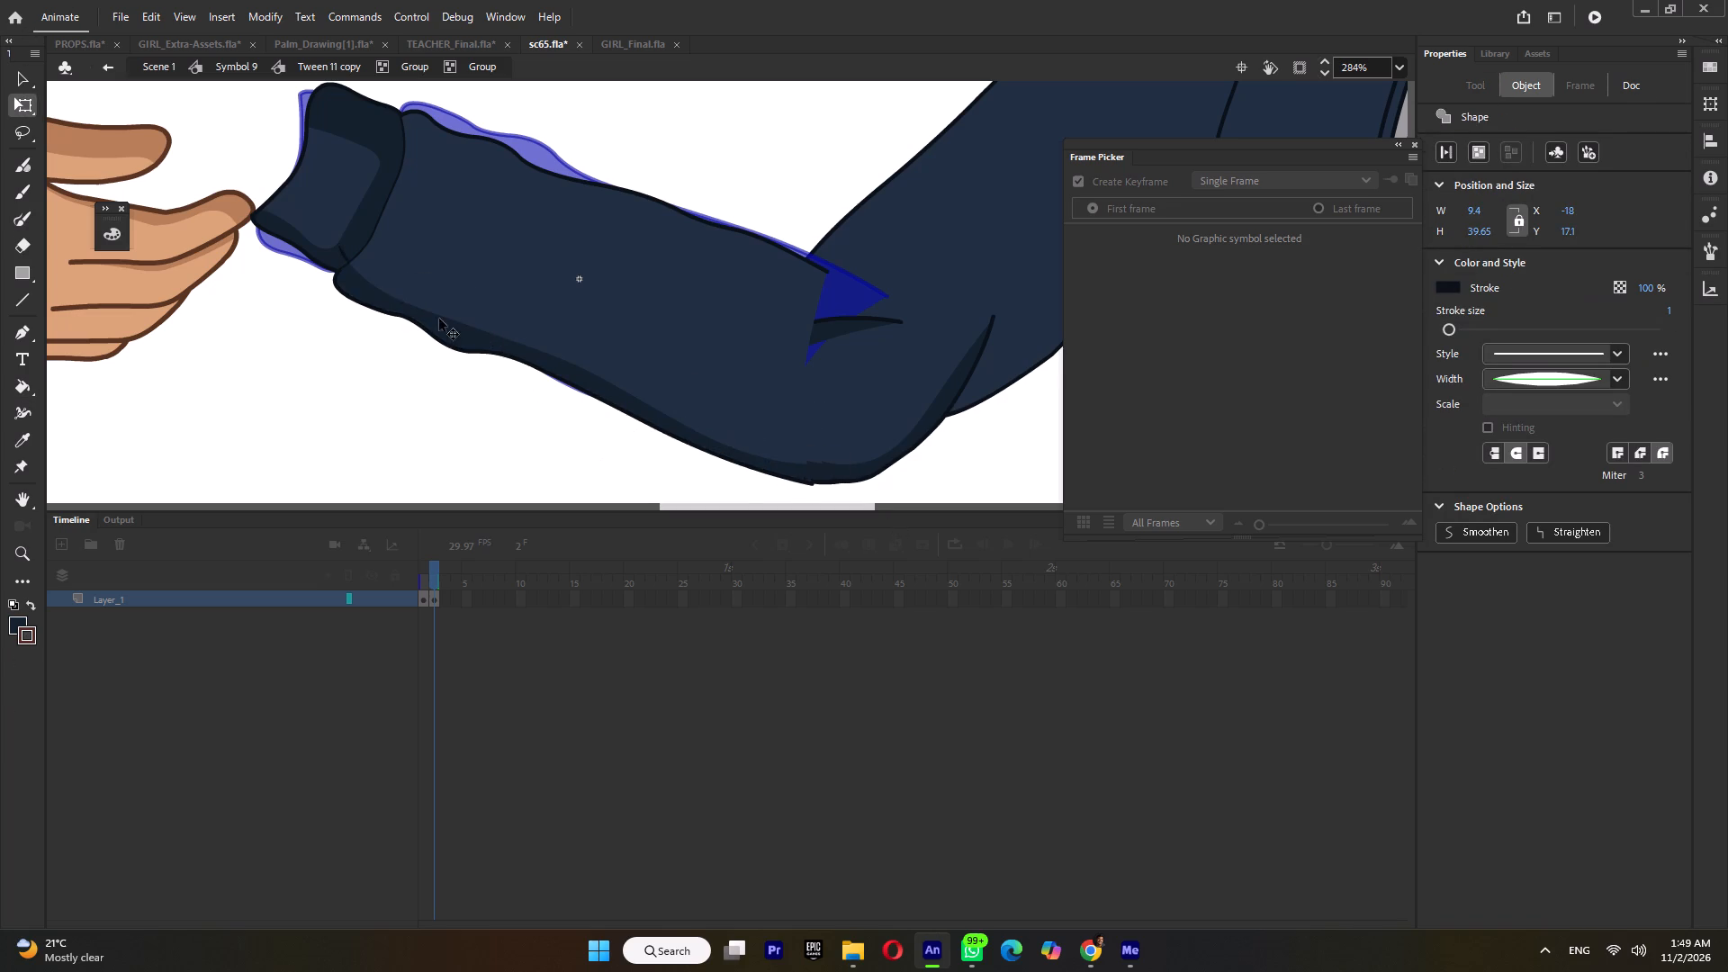
left_click(345, 256)
key("Delete")
Delete the dark curved crease near the elbow from the frame 2 forearm drawing and return to Symbol 9.
double_click(486, 406)
scroll(553, 334, "down", 2, "ctrl")
double_click(453, 402, "ctrl")
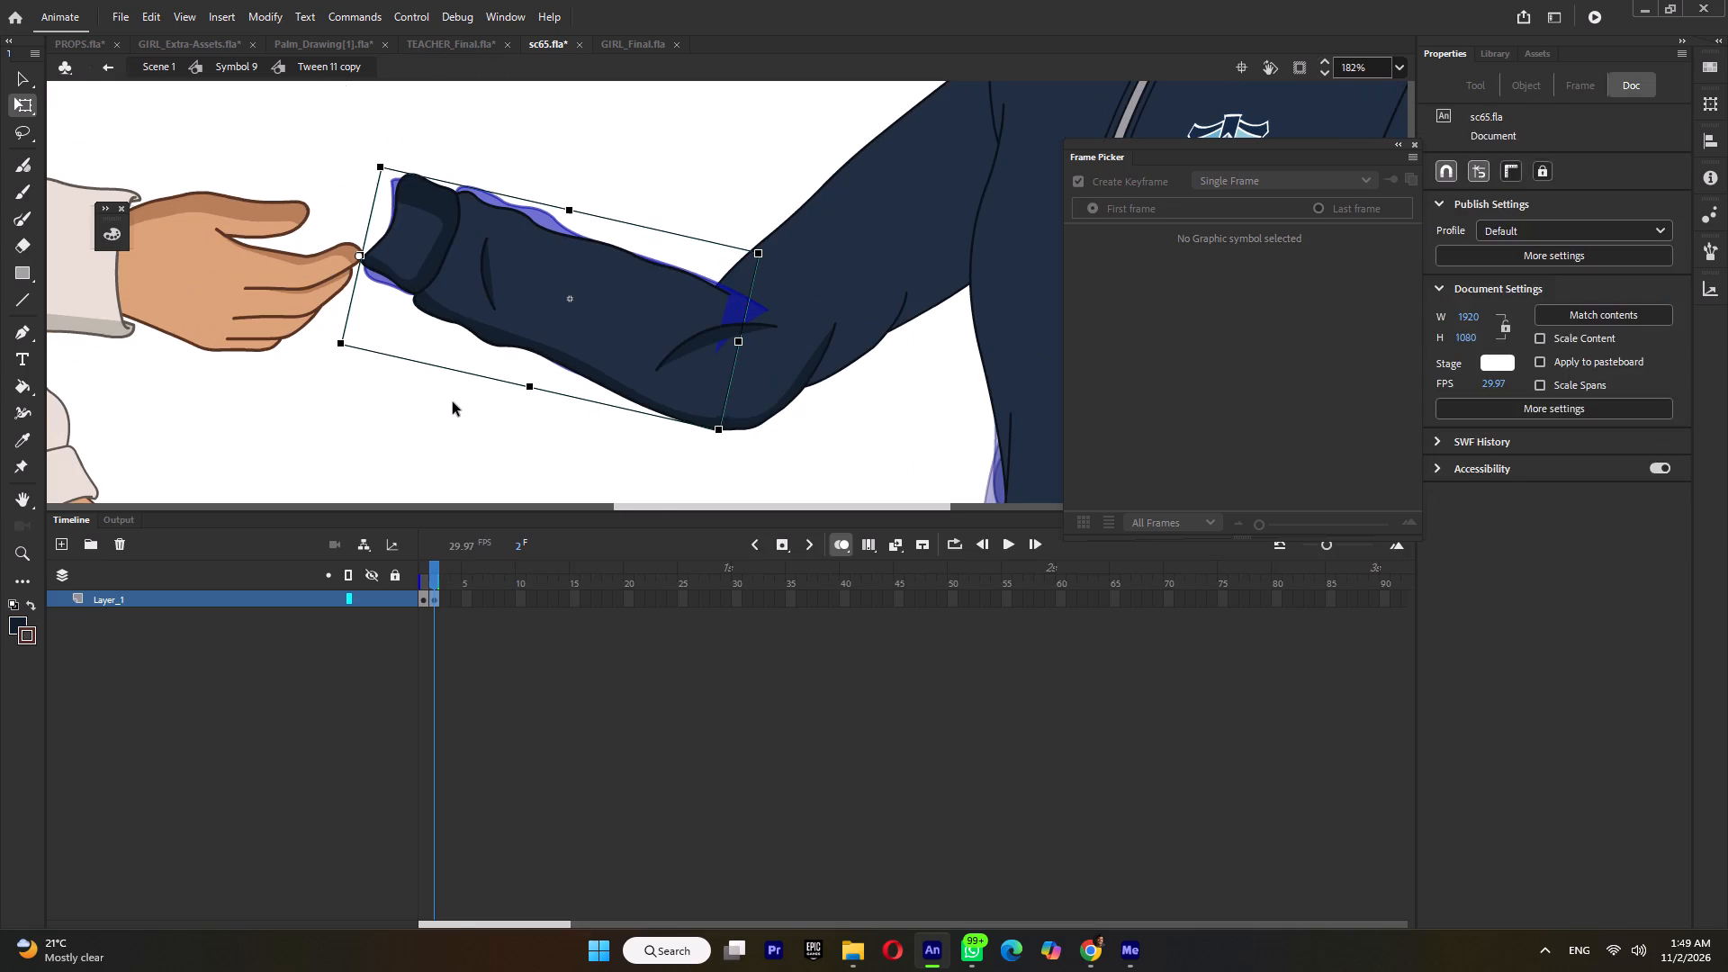
left_click(29, 98)
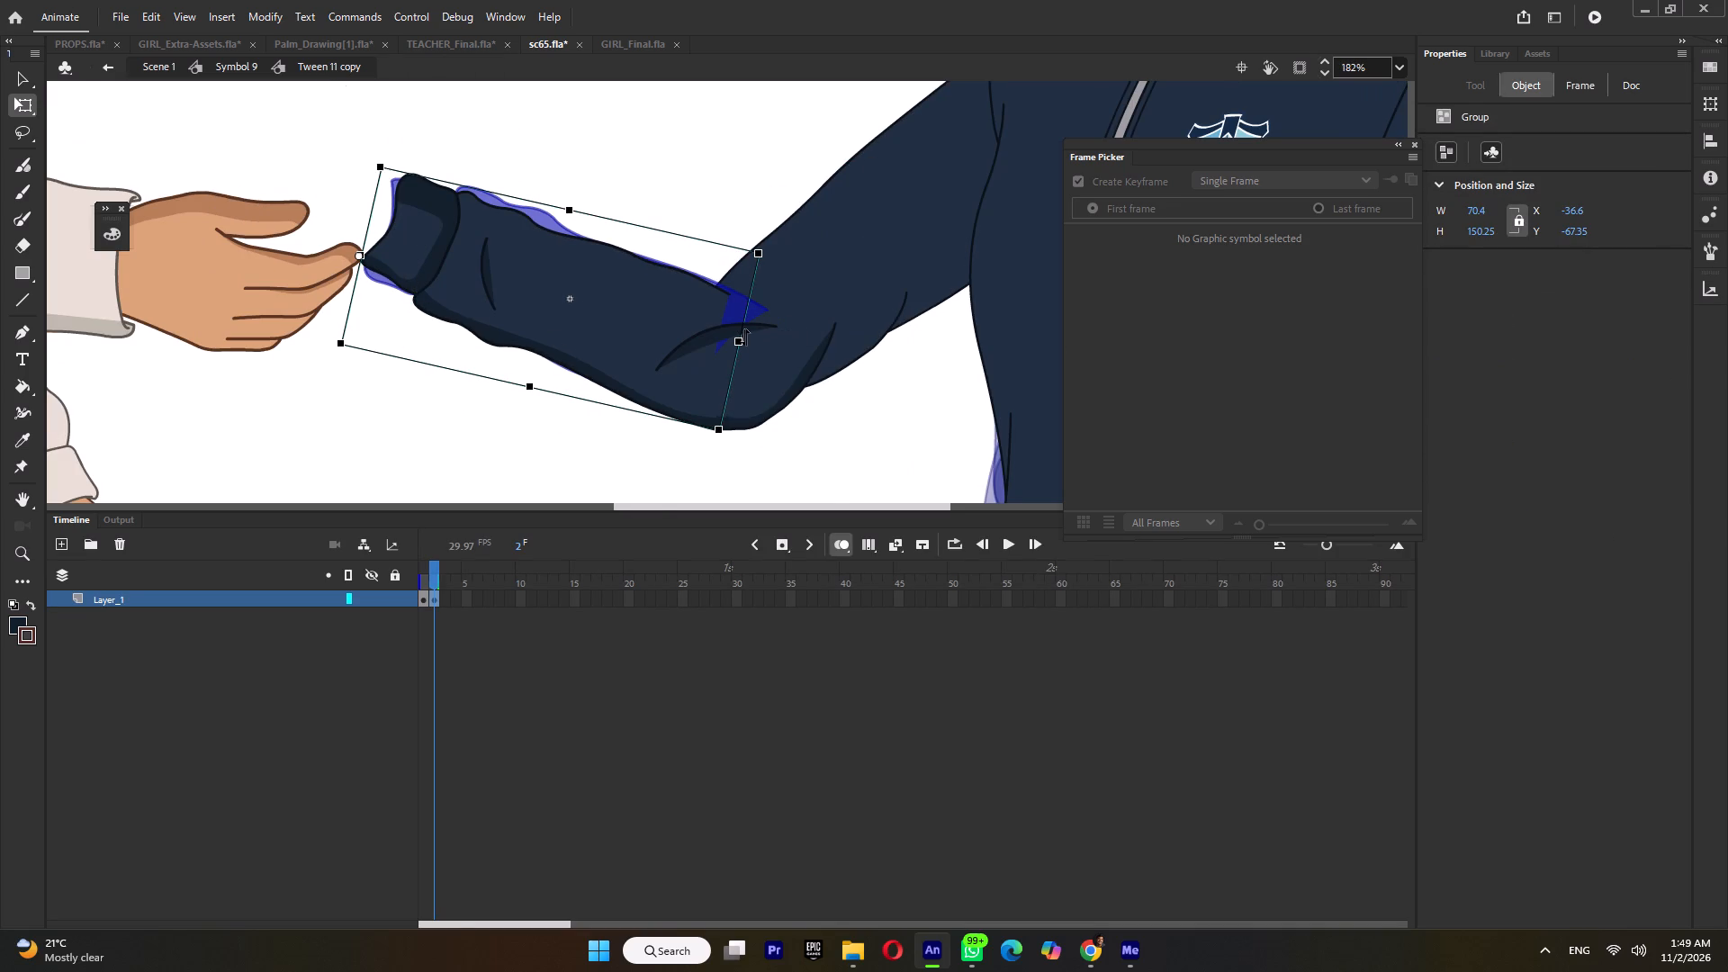
double_click(730, 332)
double_click(751, 278)
key("Delete")
double_click(699, 211)
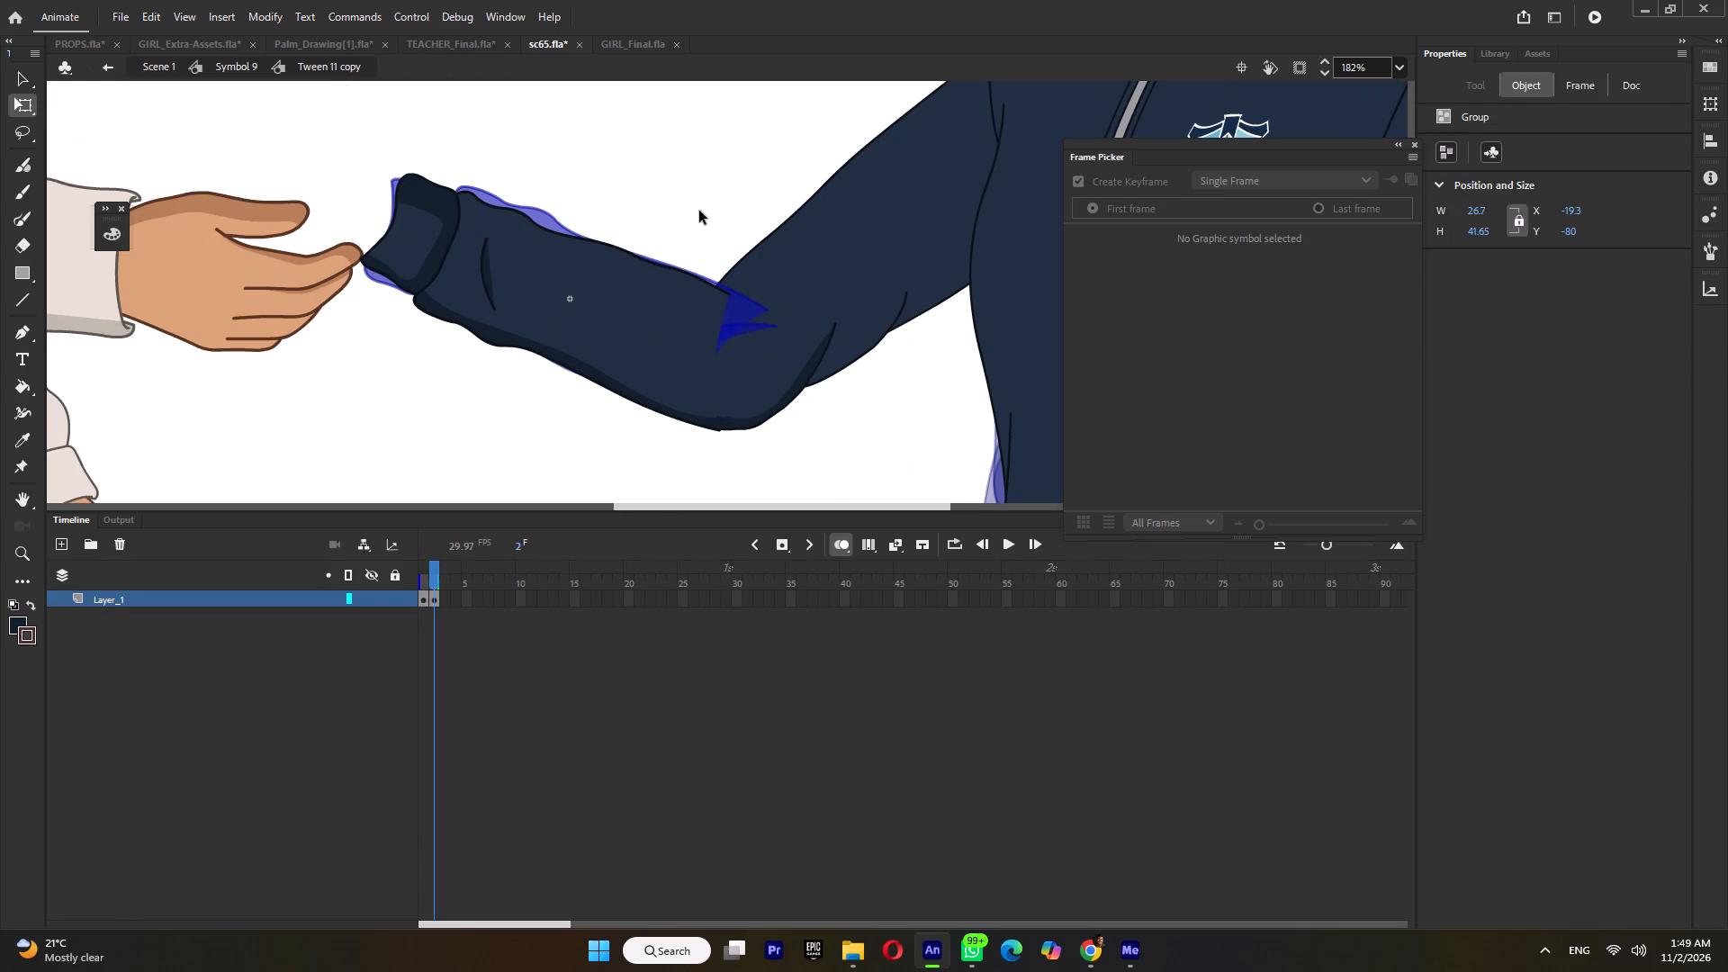
scroll(535, 216, "down", 5, "ctrl")
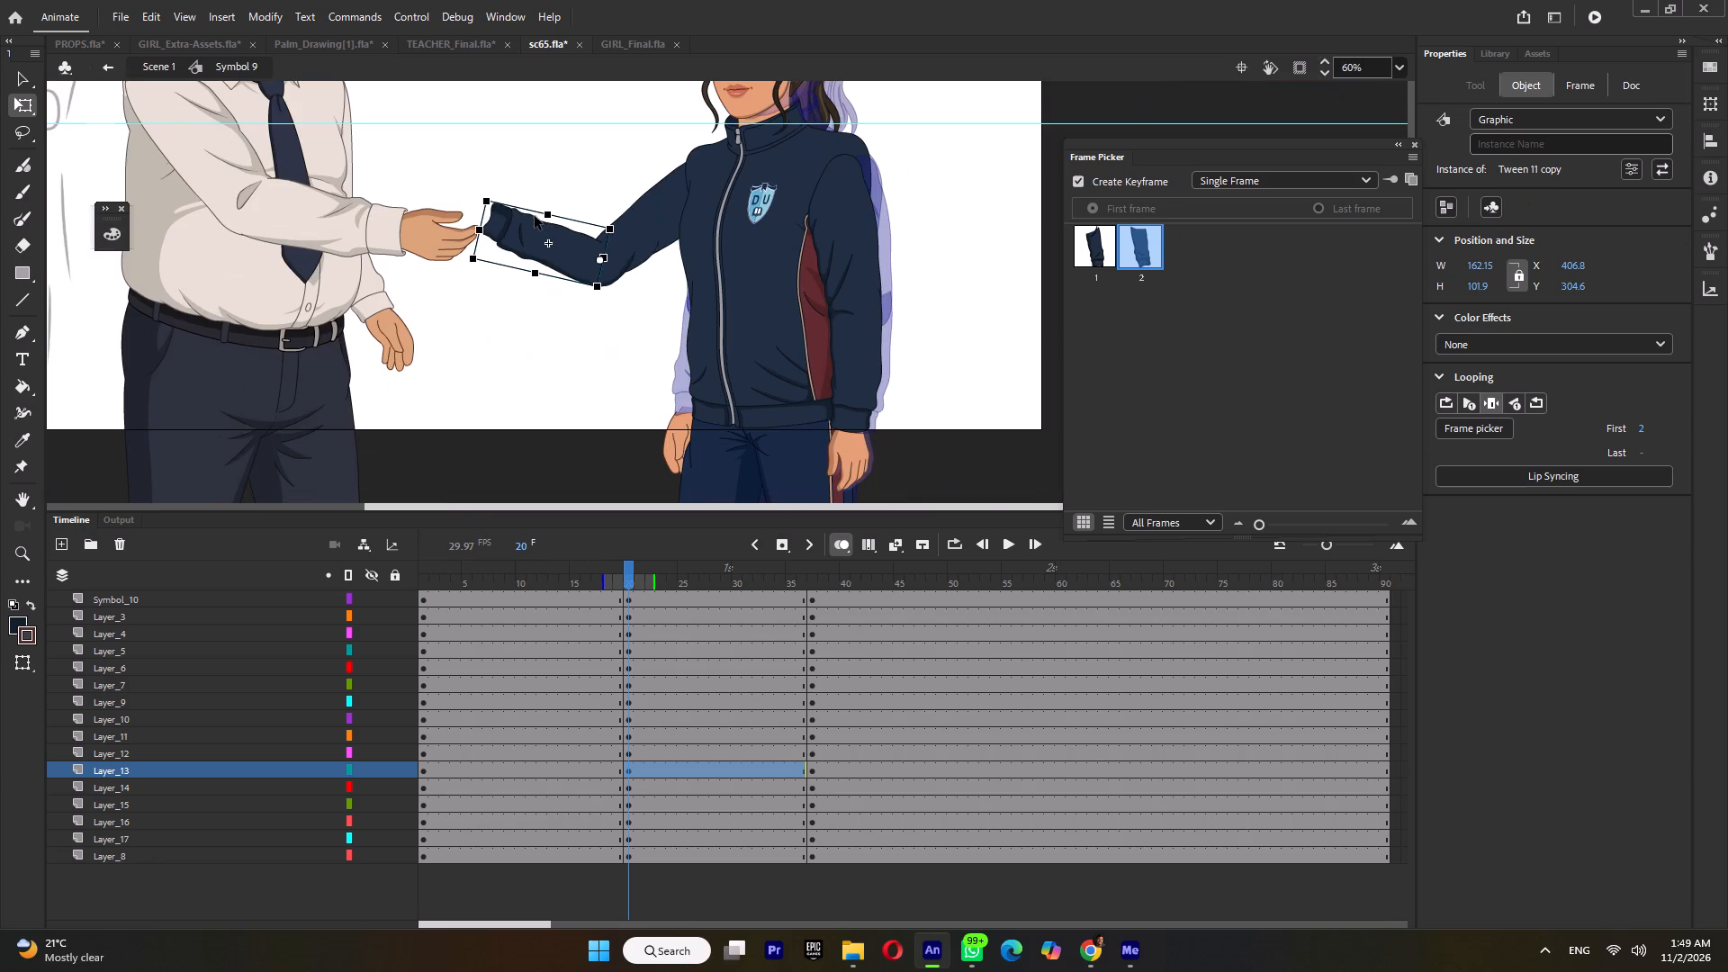
left_click(548, 166)
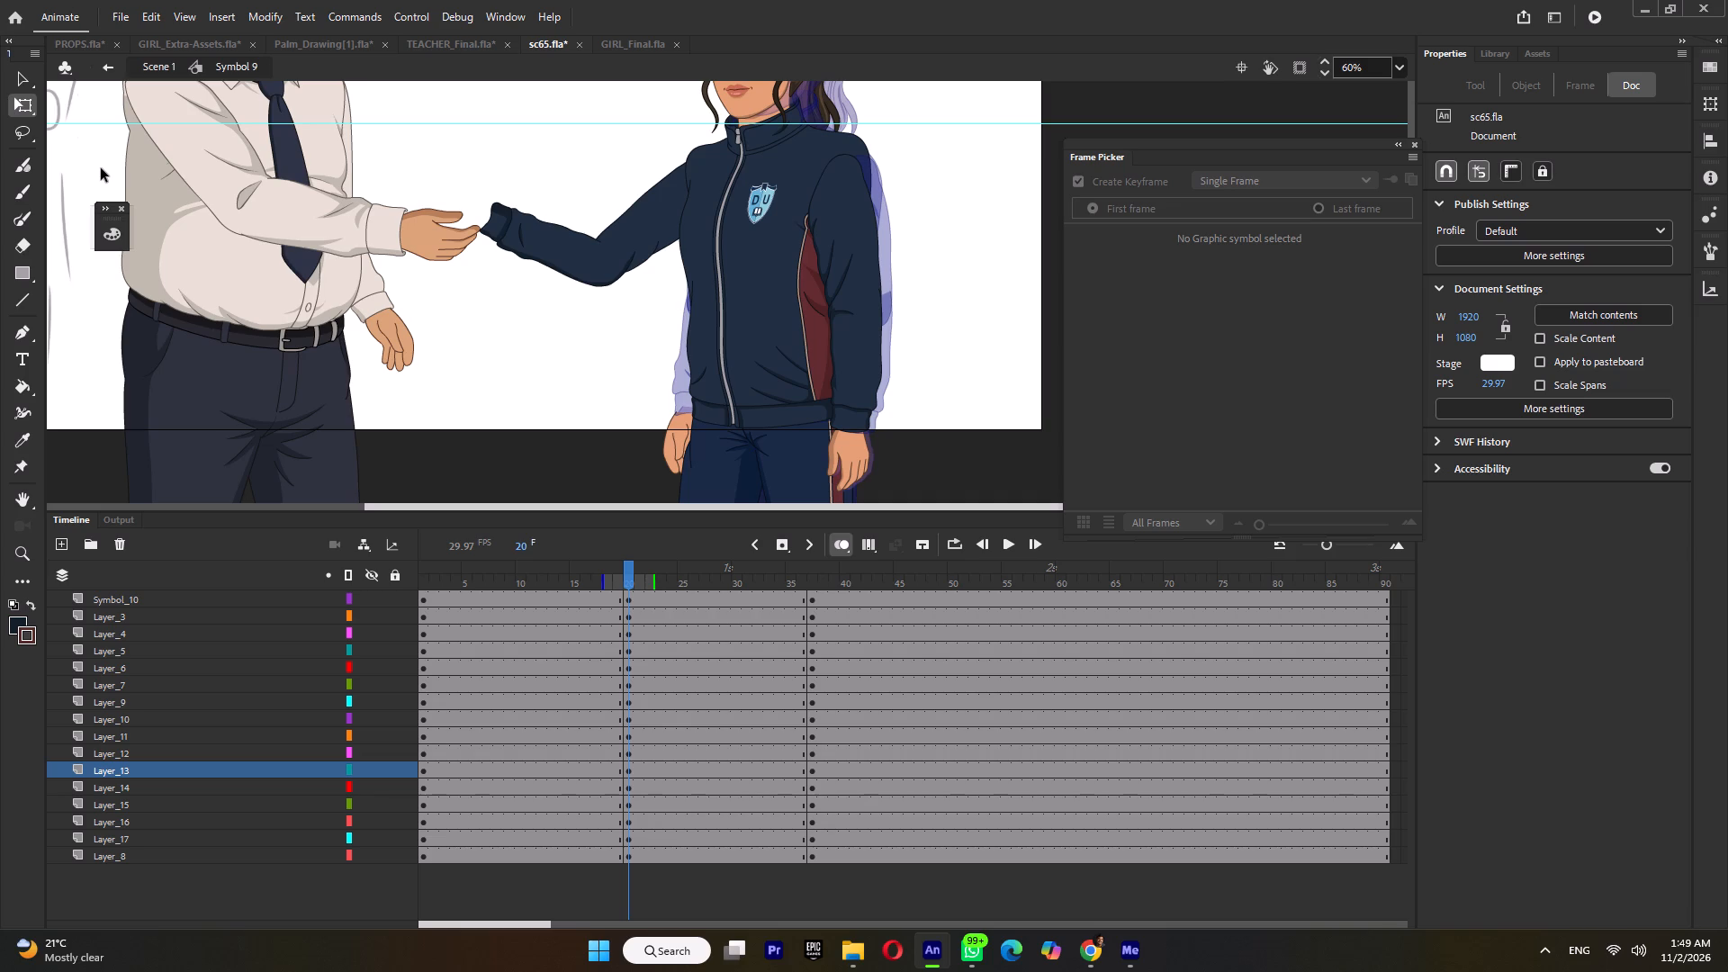
Turn off onion skinning and check the pose at frame 20 against an earlier frame.
left_click(842, 547)
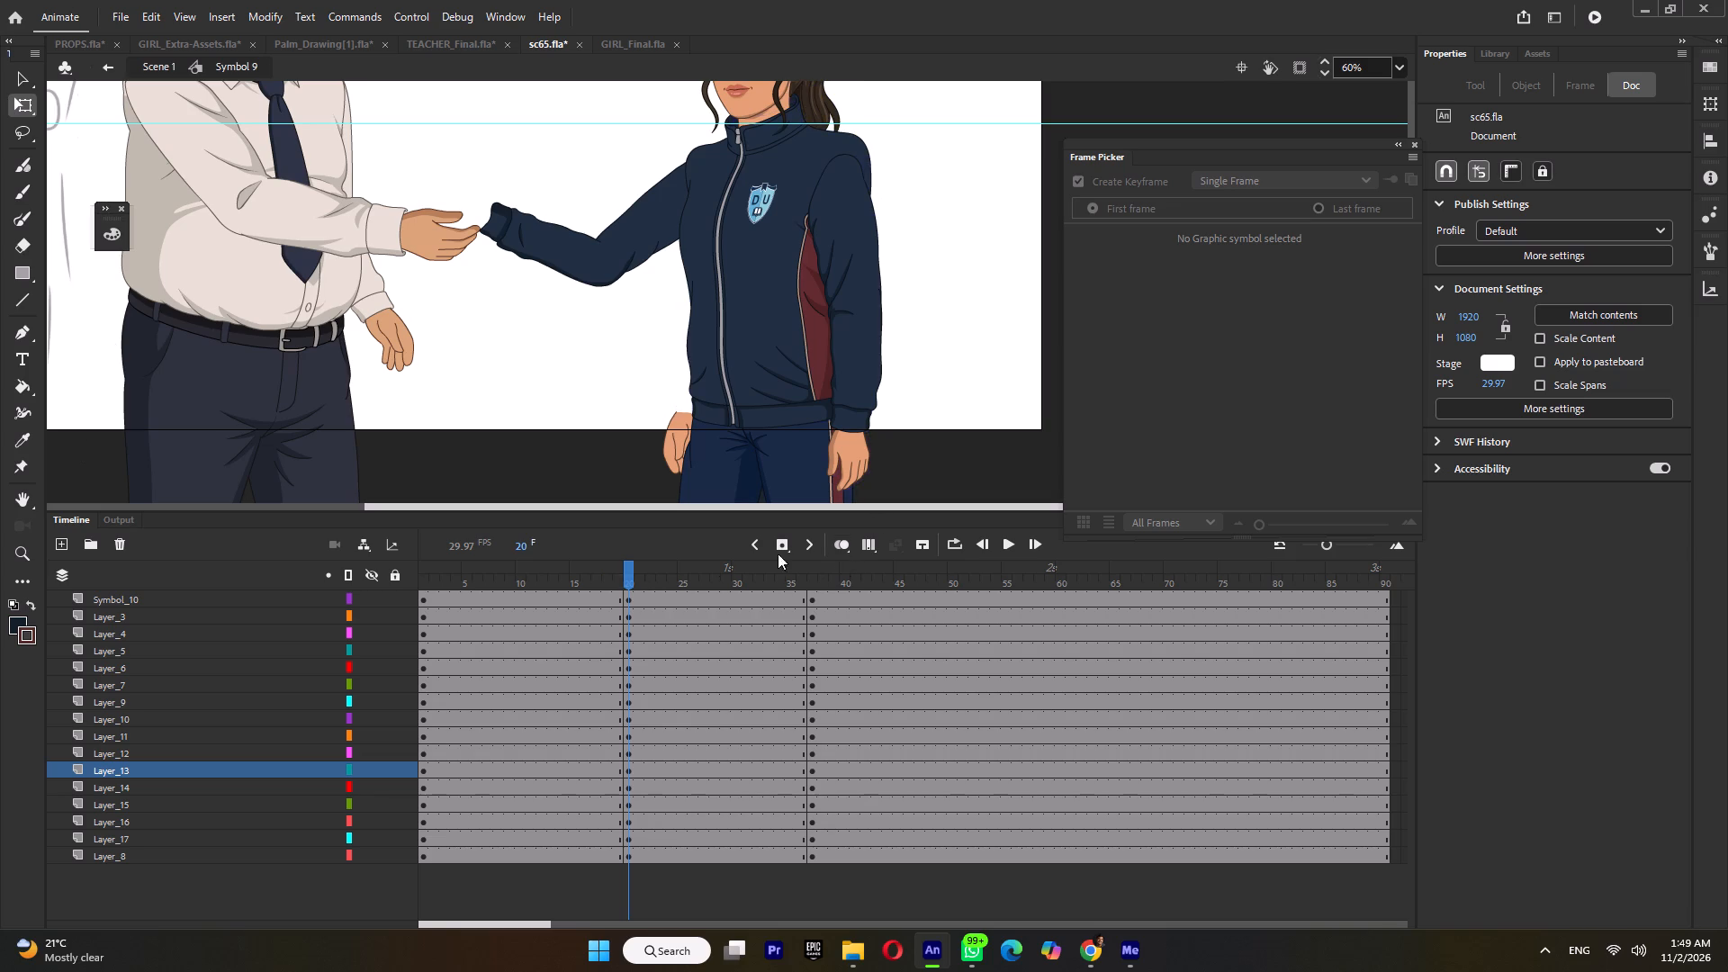
left_click(577, 577)
left_click(627, 573)
Move the girl's handshake upper arm and forearm together slightly upward so the sleeve lines up with her shoulder.
left_click_drag(534, 139, 633, 297)
scroll(672, 228, "up", 4, "ctrl")
scroll(664, 275, "up", 2)
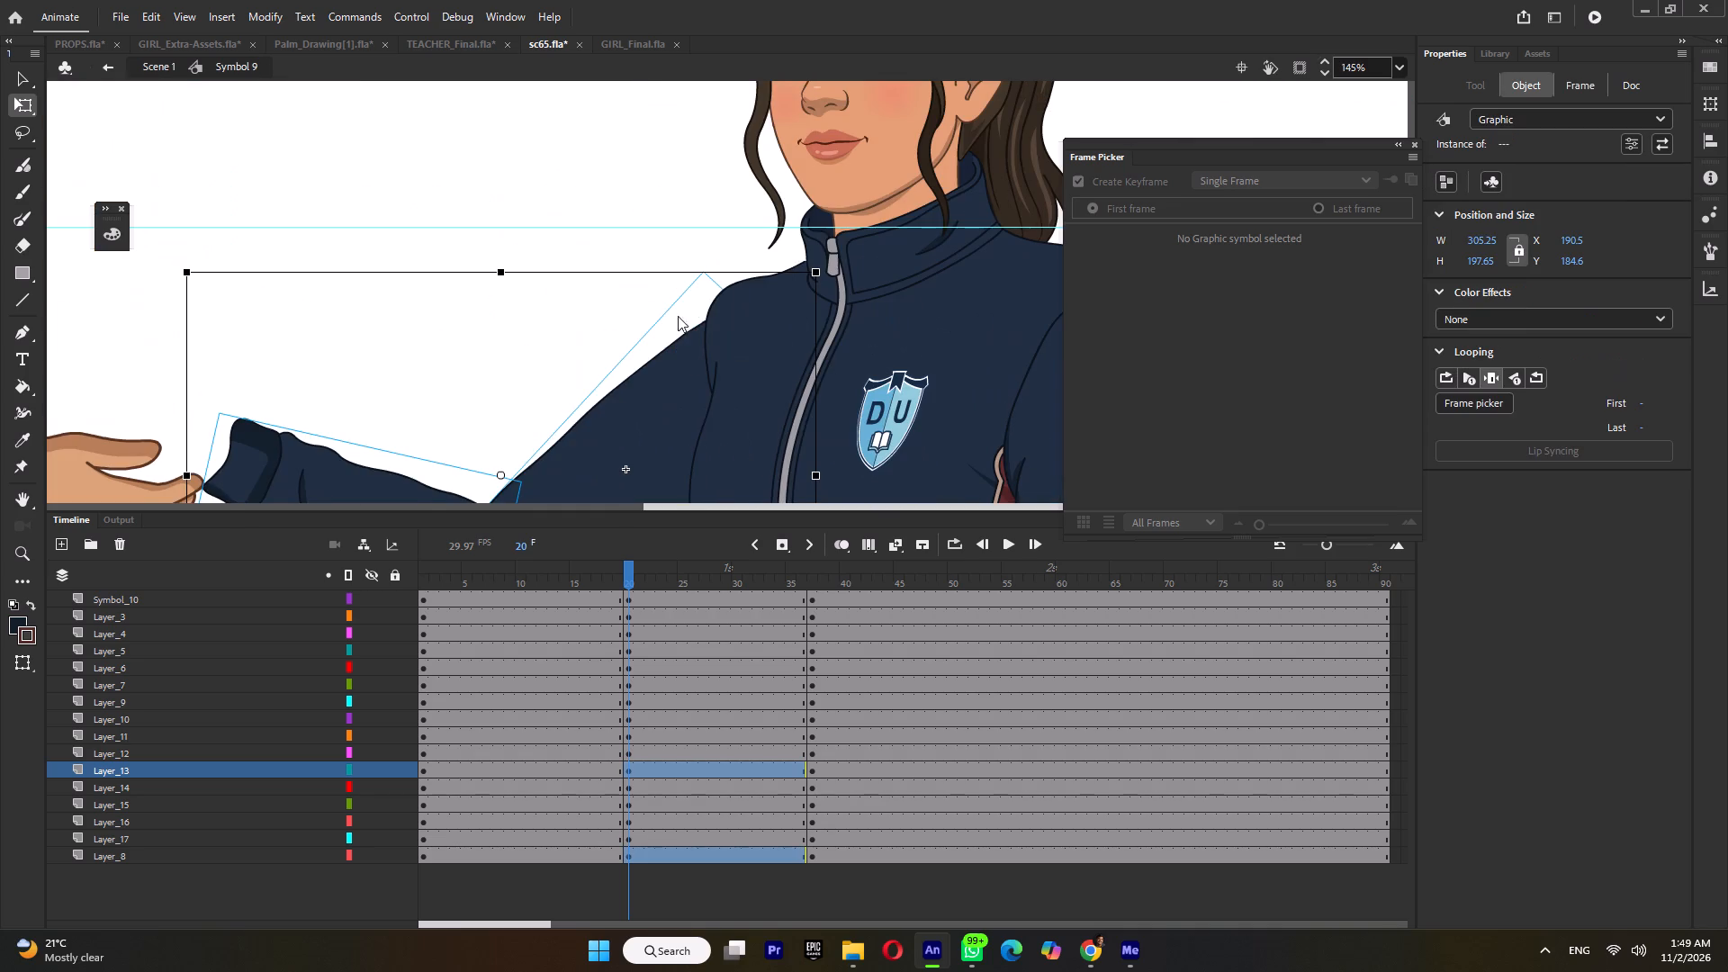
left_click_drag(680, 403, 681, 375)
left_click_drag(683, 388, 699, 382)
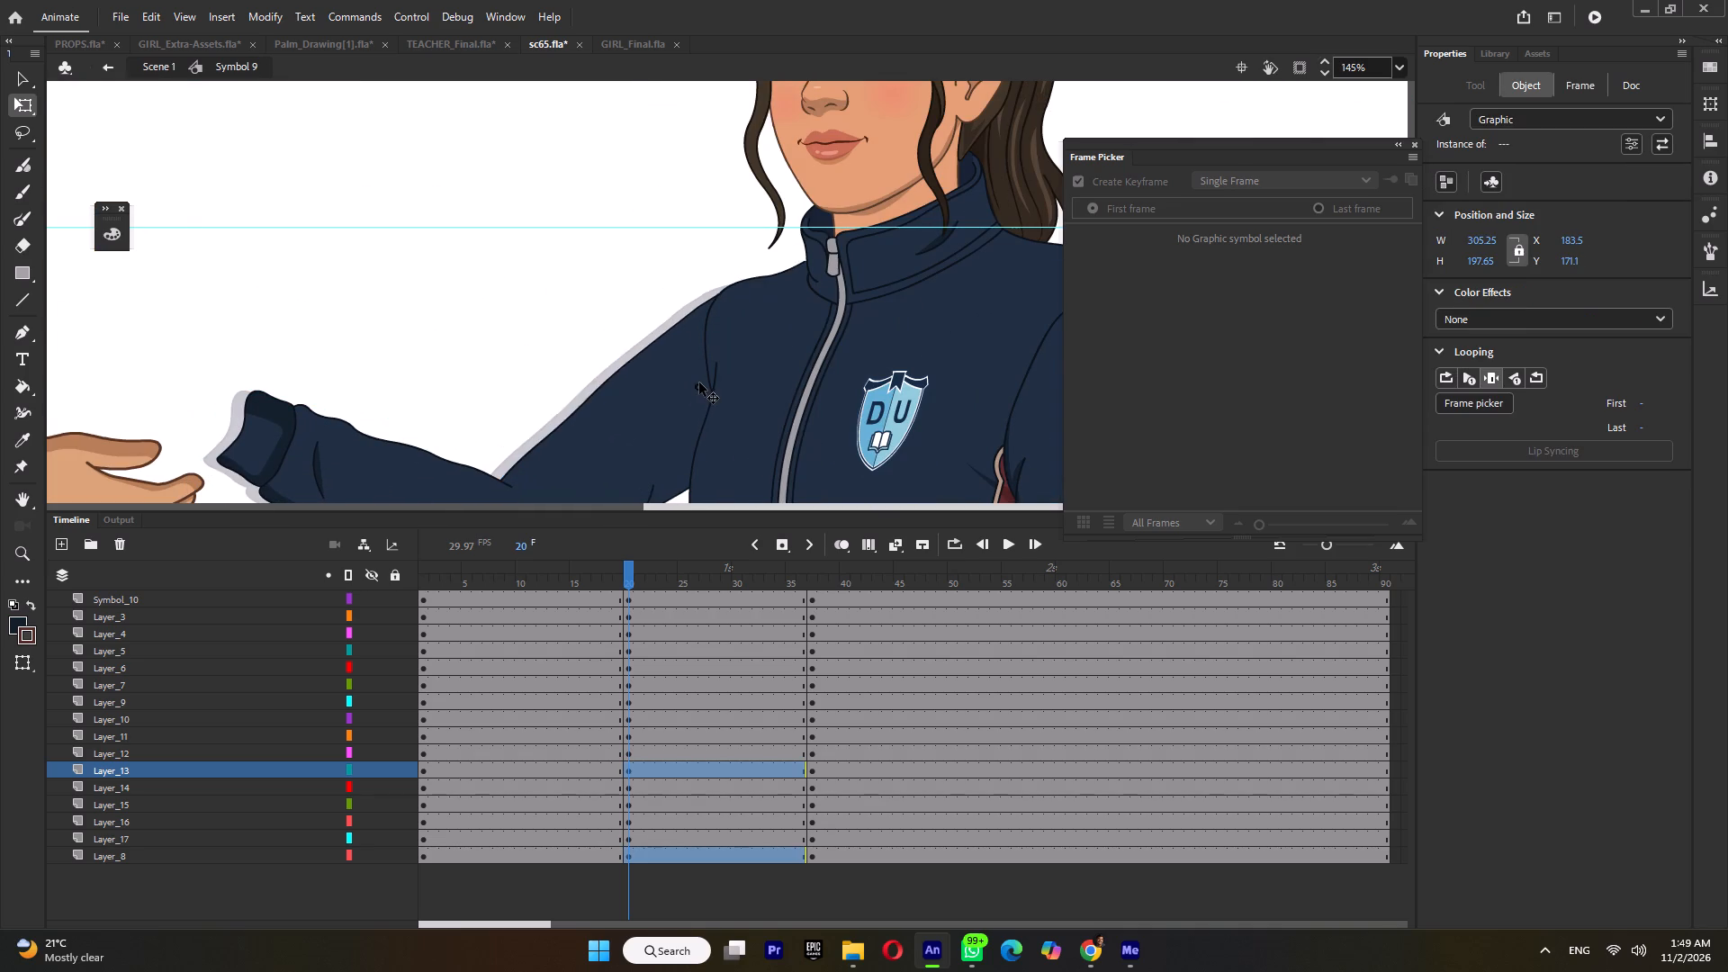
left_click_drag(699, 382, 699, 382)
left_click(696, 393)
scroll(696, 388, "down", 7, "ctrl")
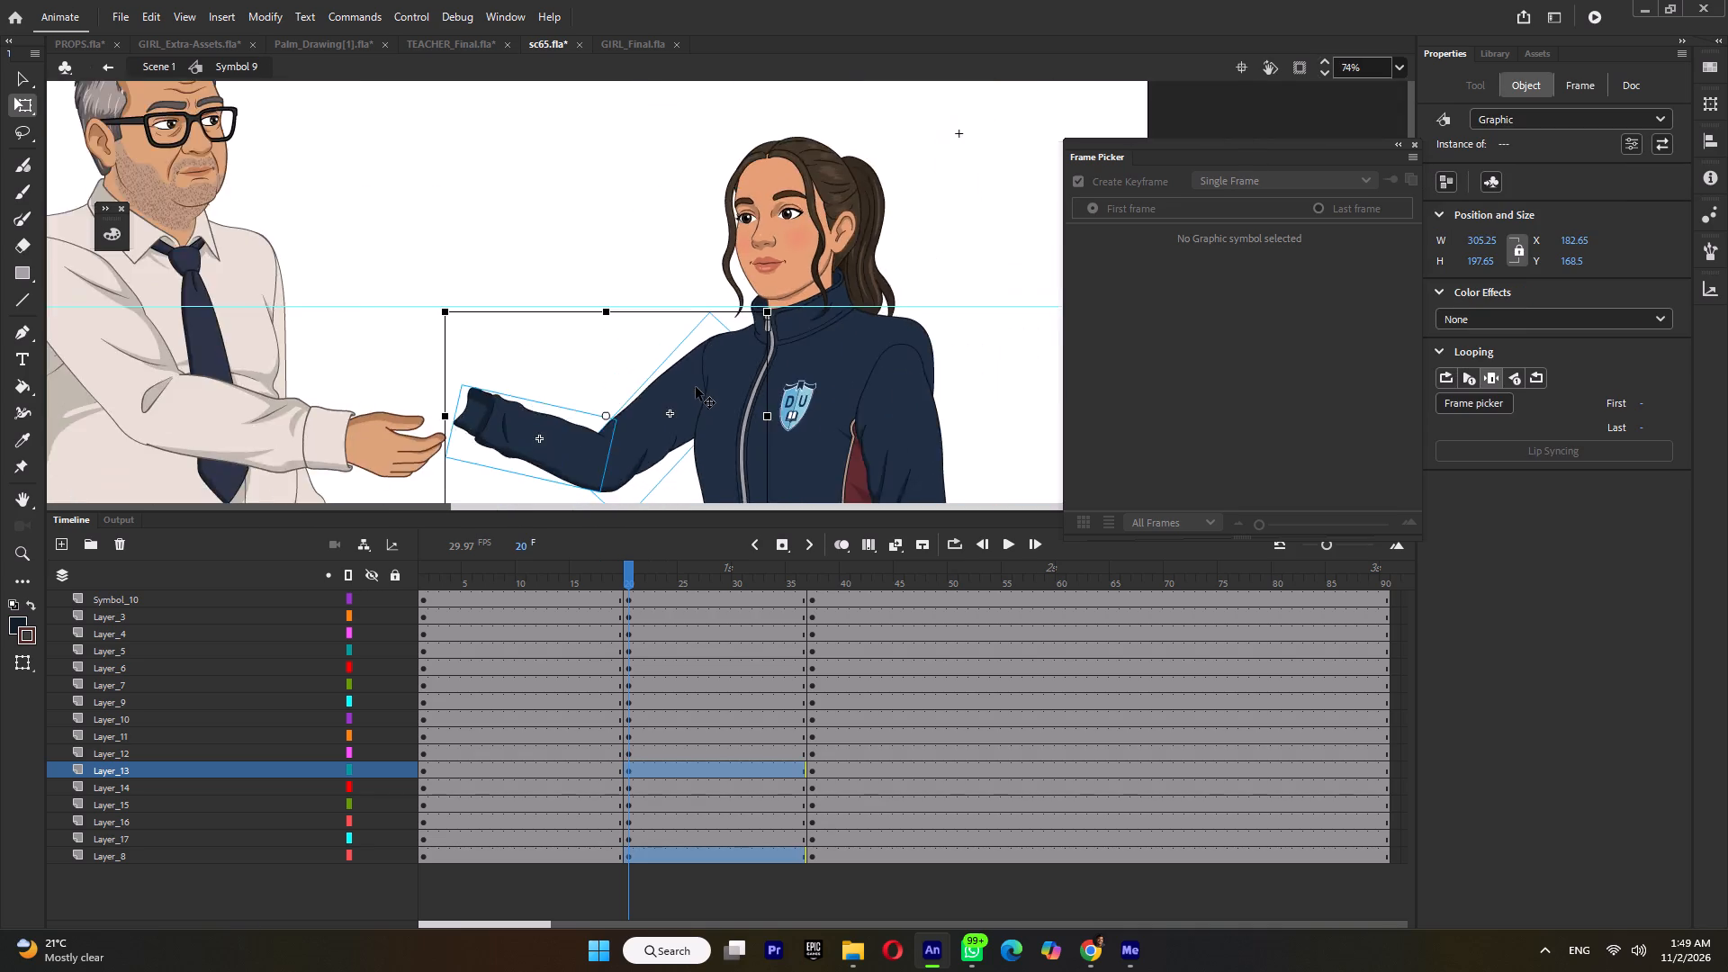
scroll(696, 387, "down", 3, "ctrl")
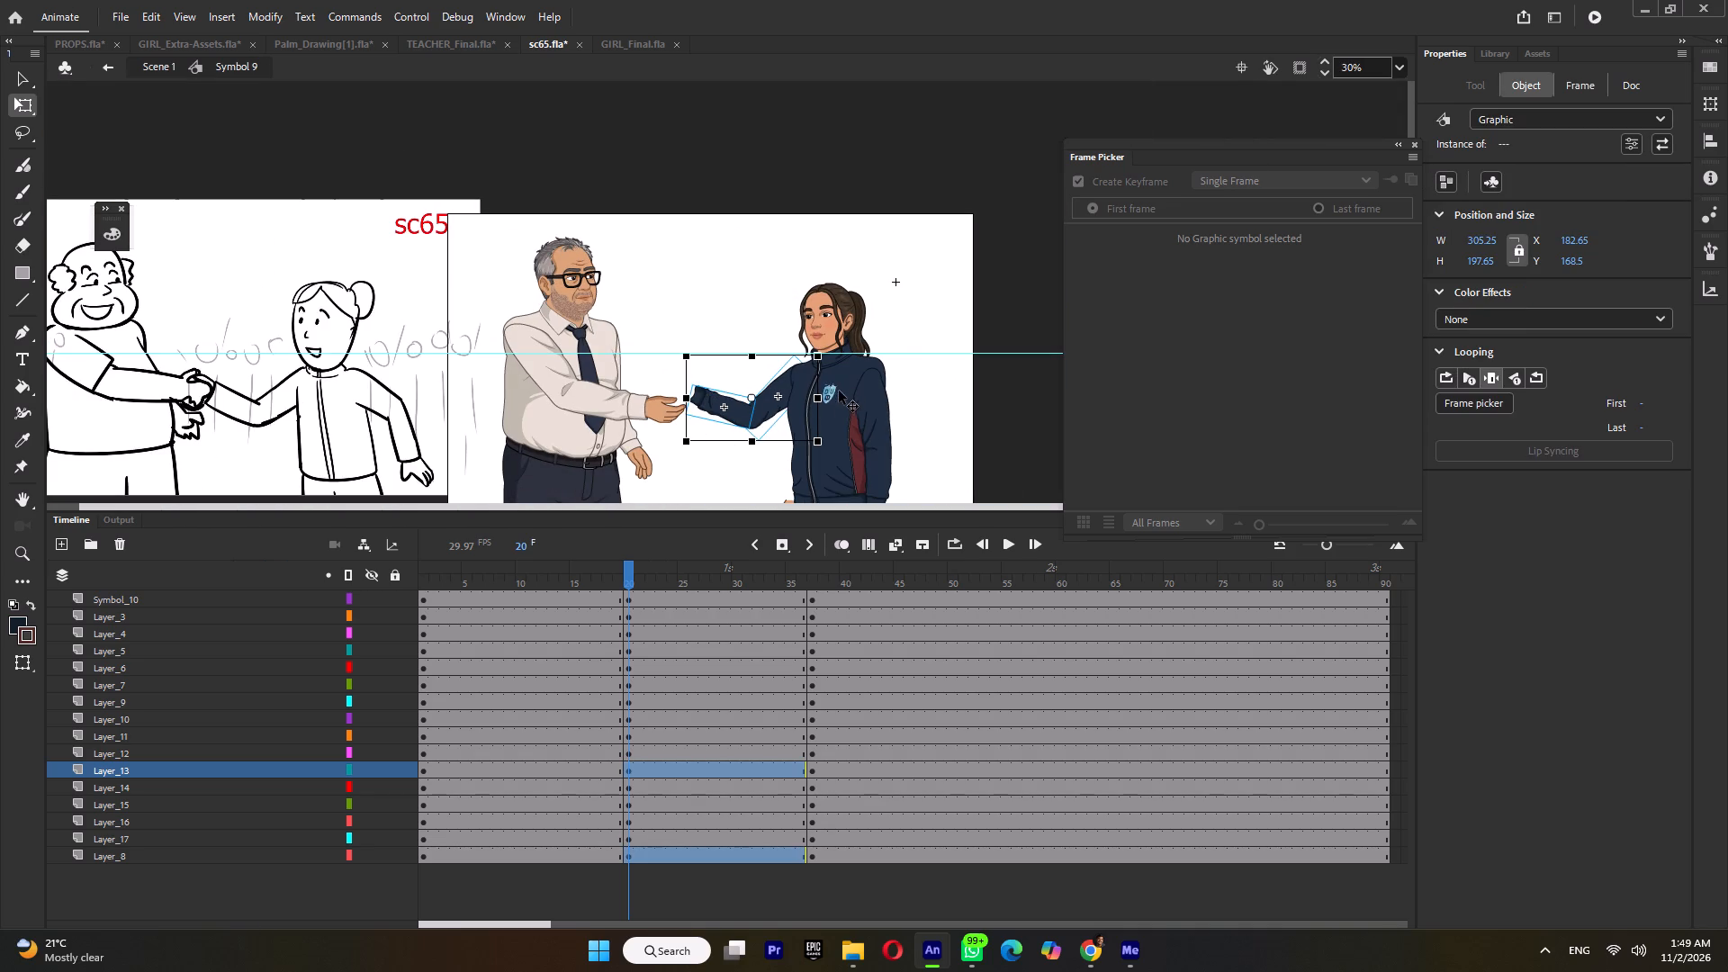
Rotate the girl's other upper arm outward from her body and reposition it so it fits the shoulder contour.
left_click(877, 400)
left_click_drag(899, 460, 937, 459)
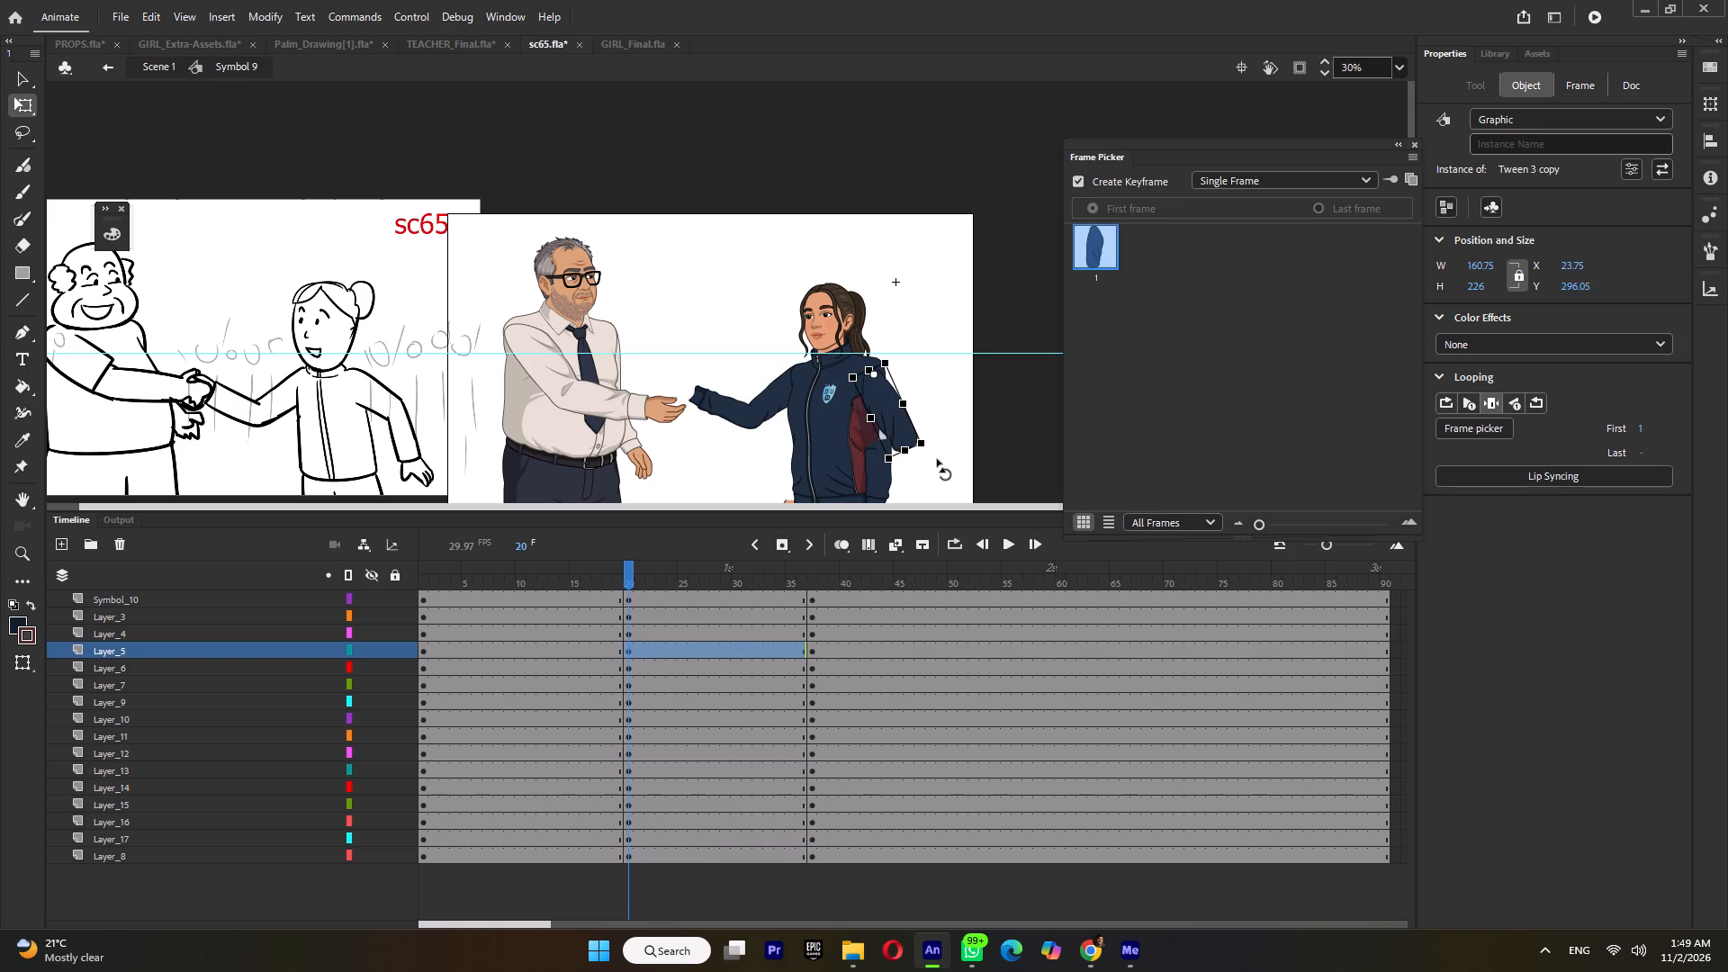
left_click_drag(937, 459, 936, 459)
scroll(875, 359, "up", 5, "ctrl")
scroll(968, 415, "up", 6, "ctrl")
left_click_drag(976, 443, 978, 409)
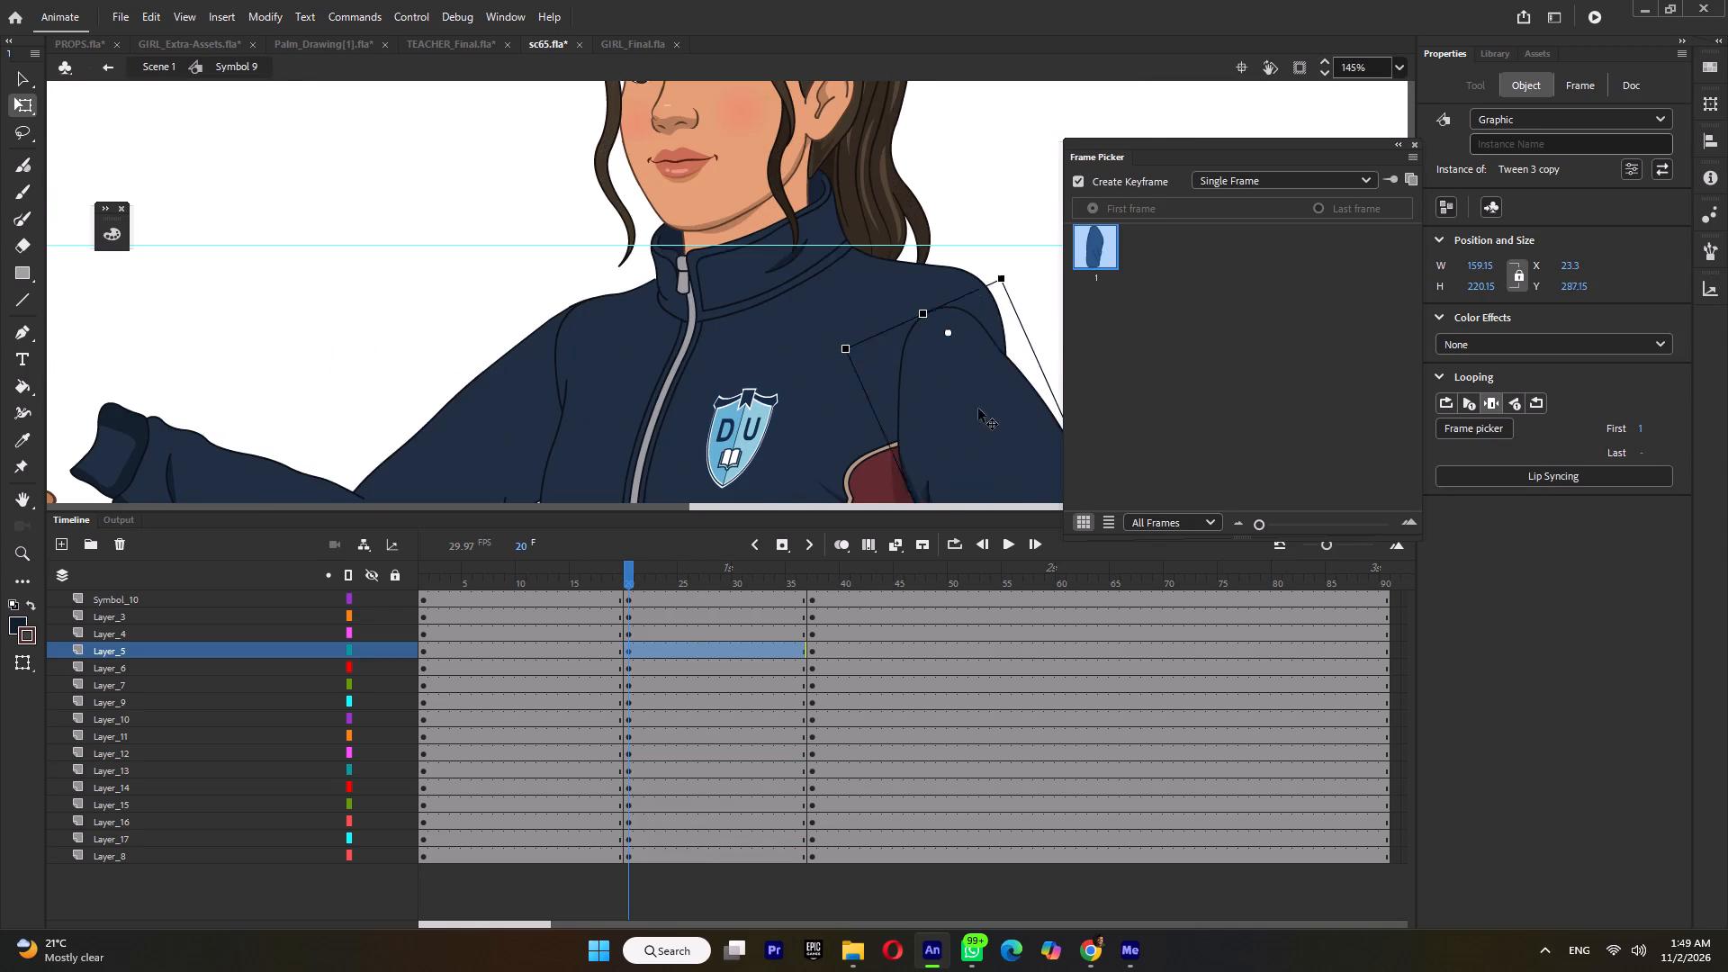
left_click_drag(978, 409, 985, 391)
scroll(972, 362, "up", 3, "ctrl")
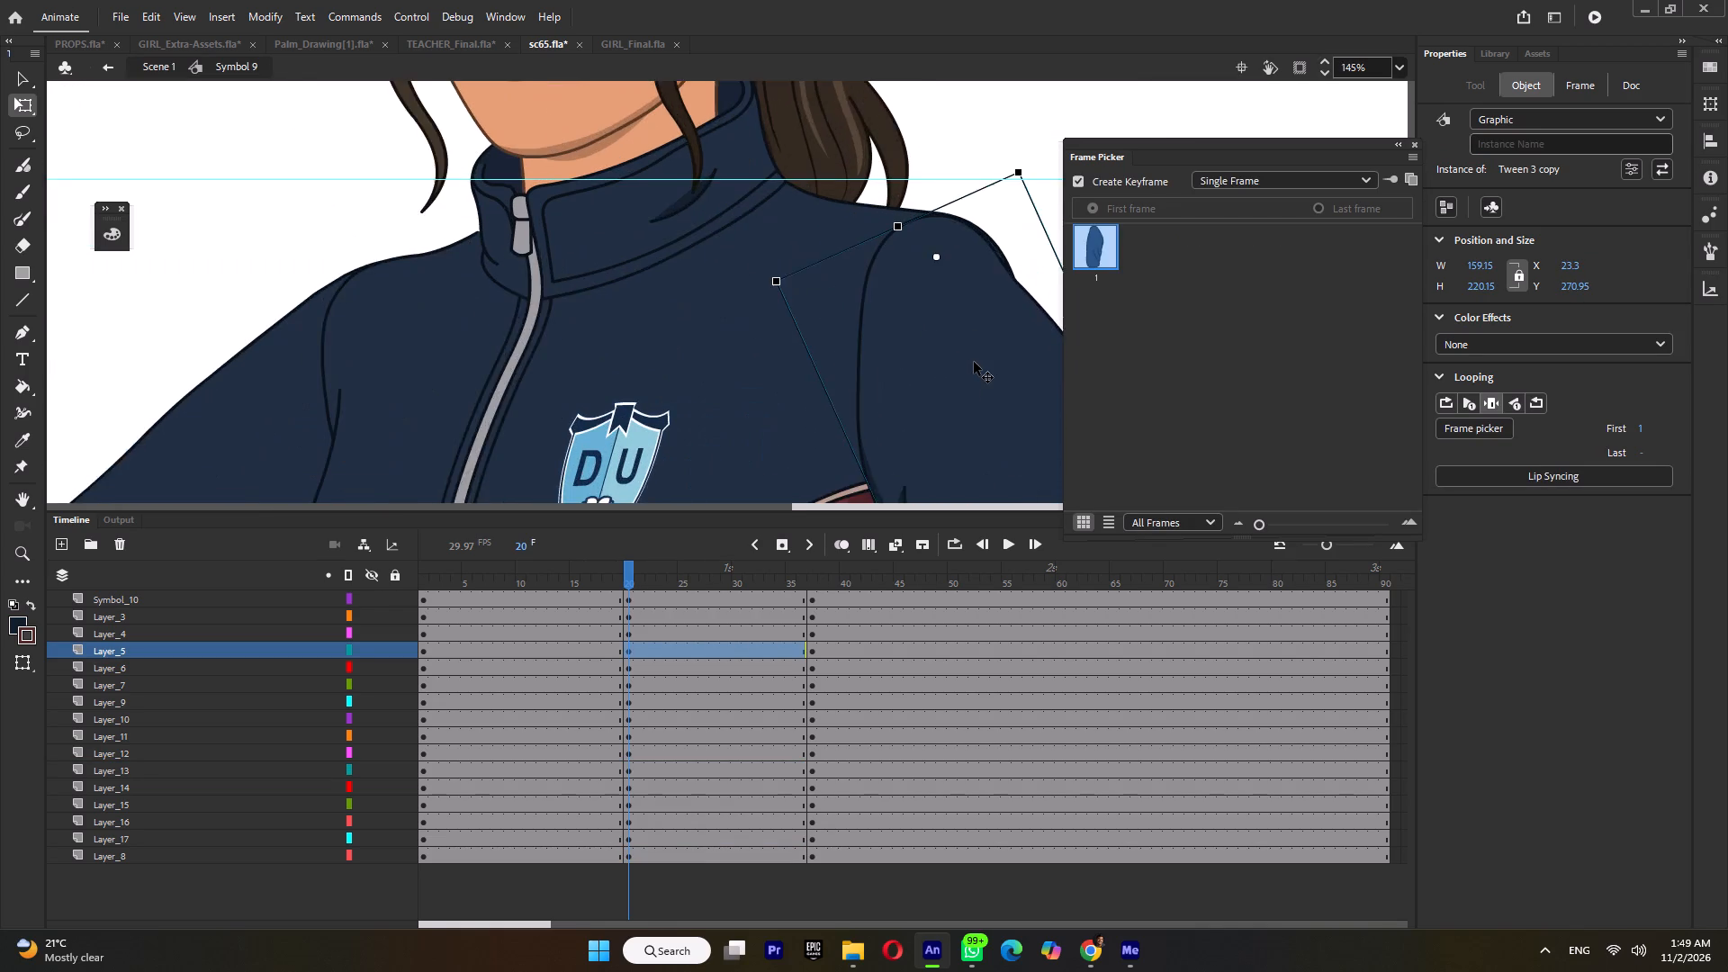
left_click_drag(975, 362, 991, 364)
left_click(996, 356)
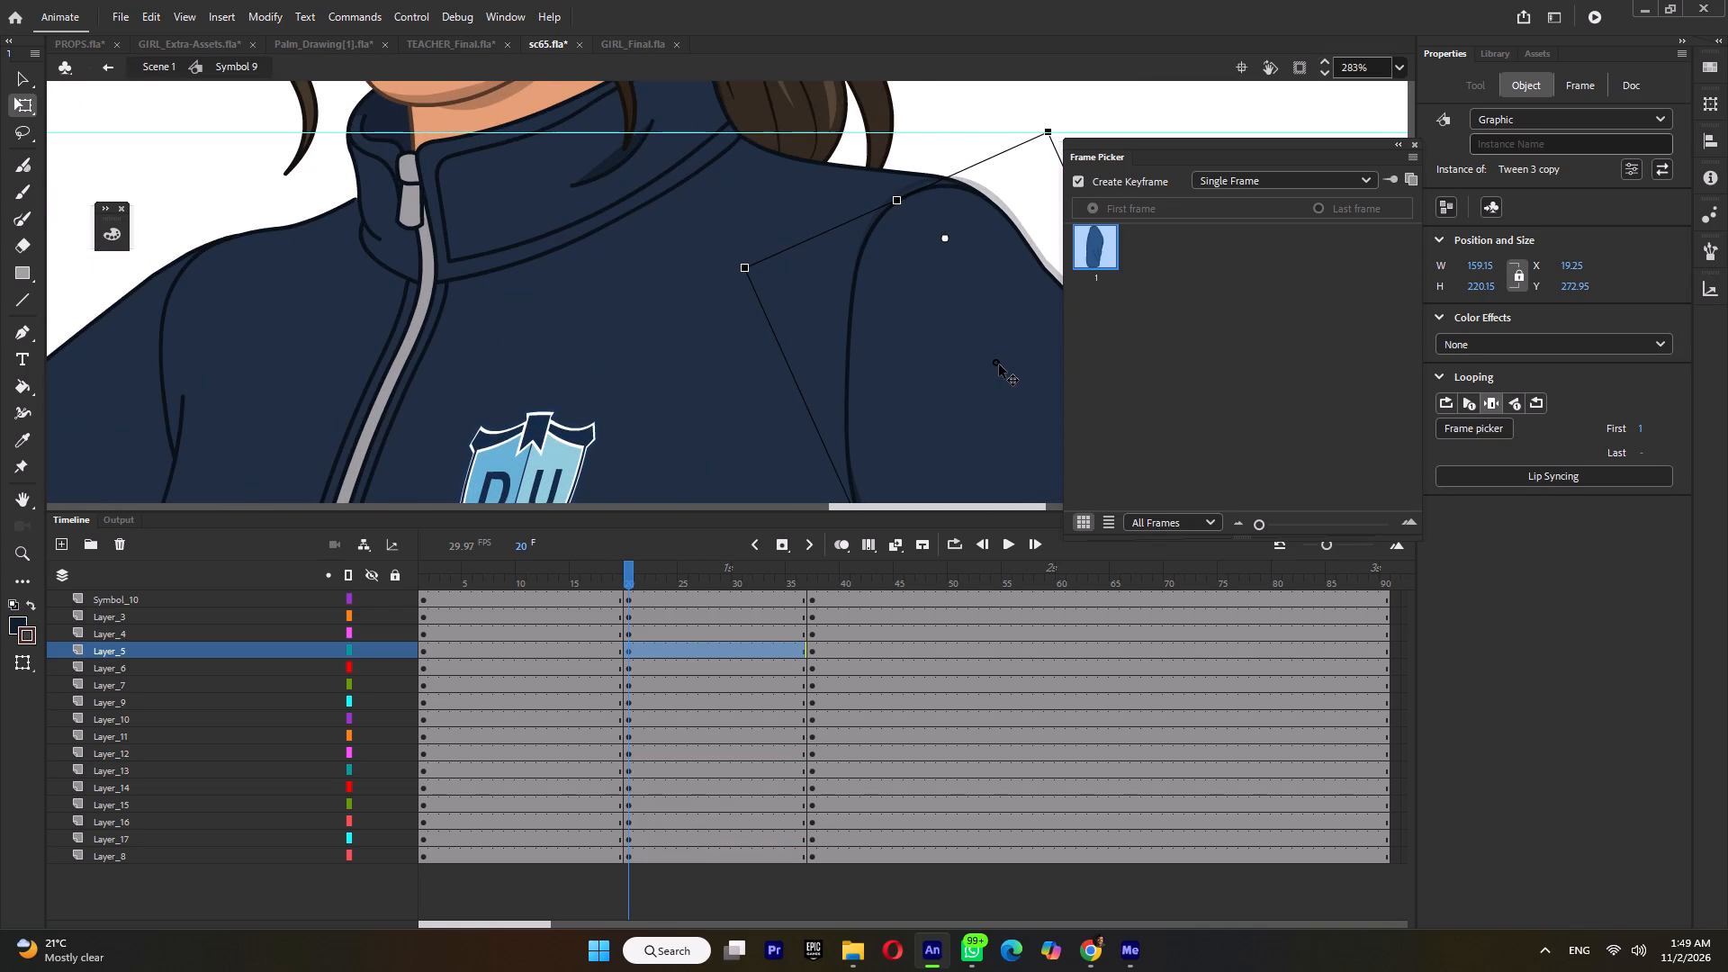
scroll(994, 361, "down", 14, "ctrl")
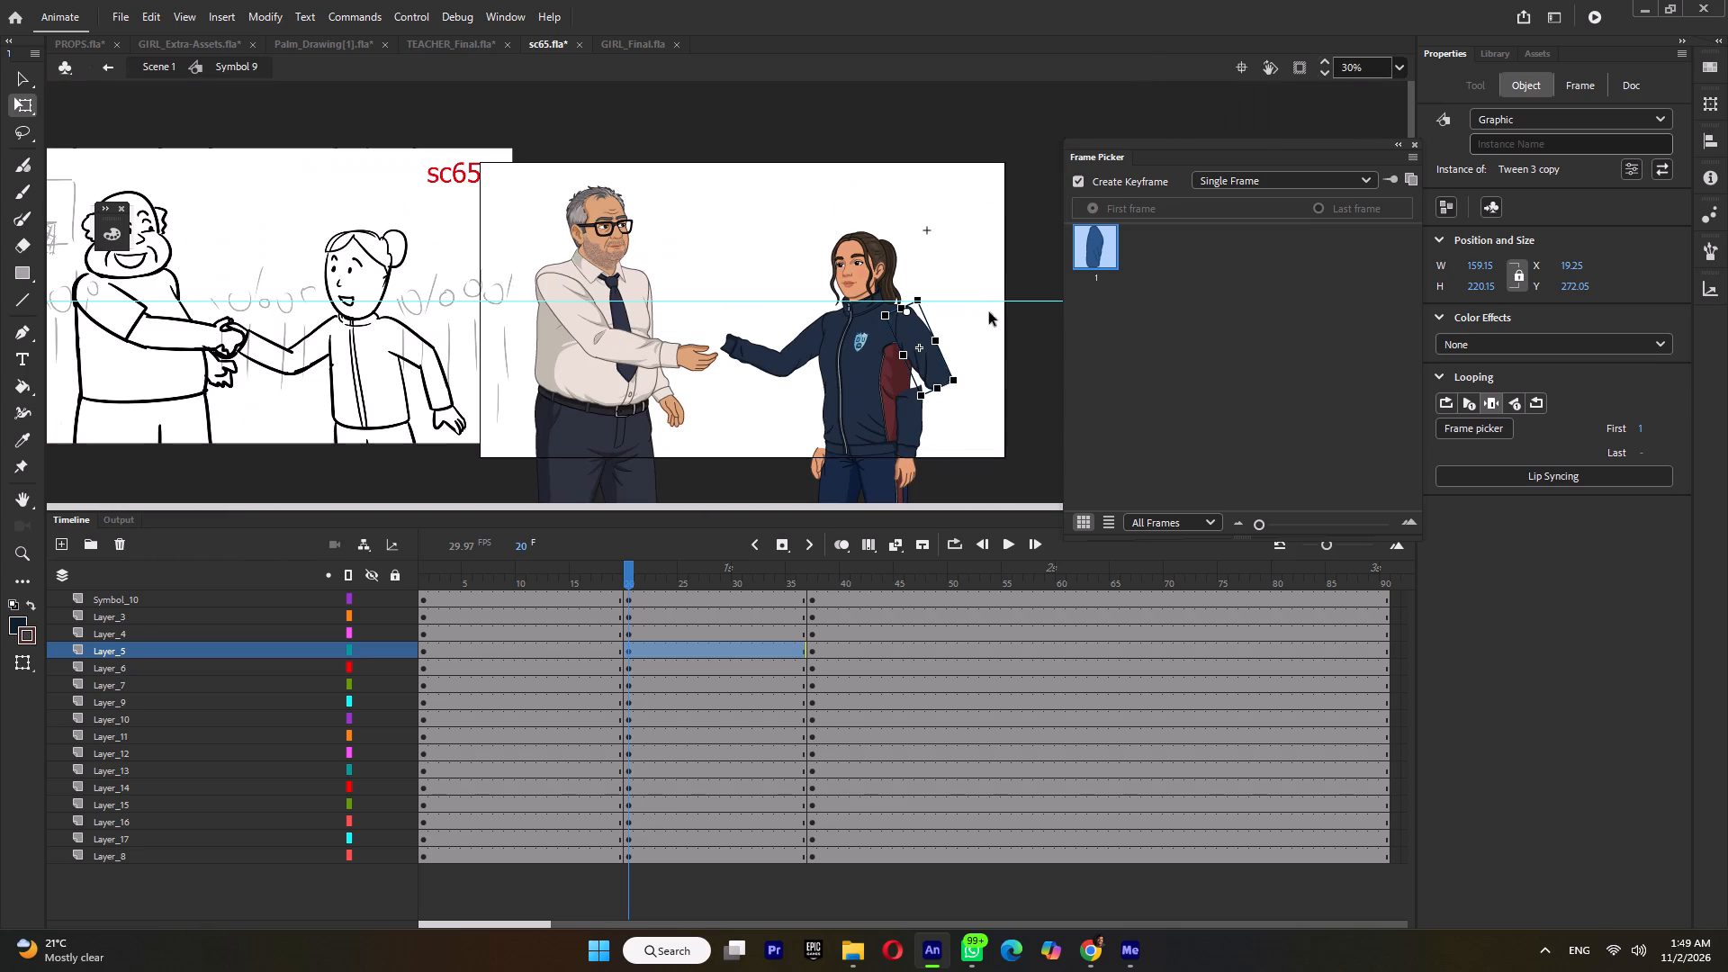
Select that arm's forearm and hand together, rotate them outward and move them onto the raised upper arm's elbow.
left_click(922, 433)
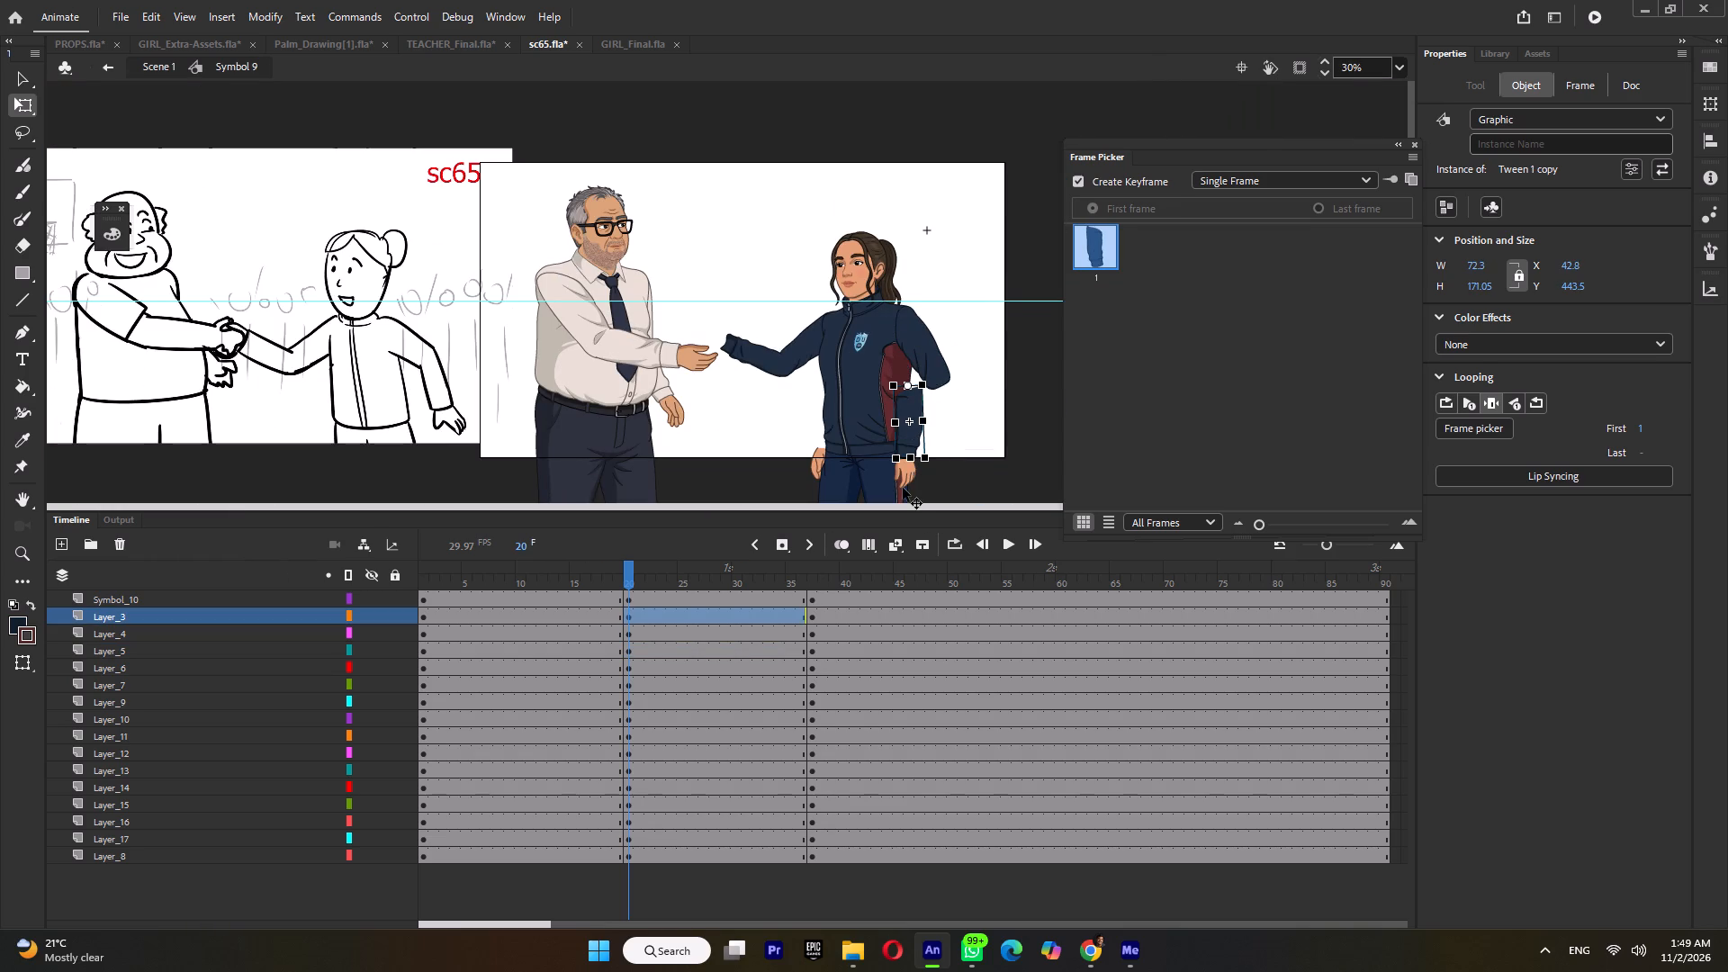
left_click(903, 488, "shift")
left_click_drag(938, 491, 958, 487)
scroll(912, 427, "up", 4, "ctrl")
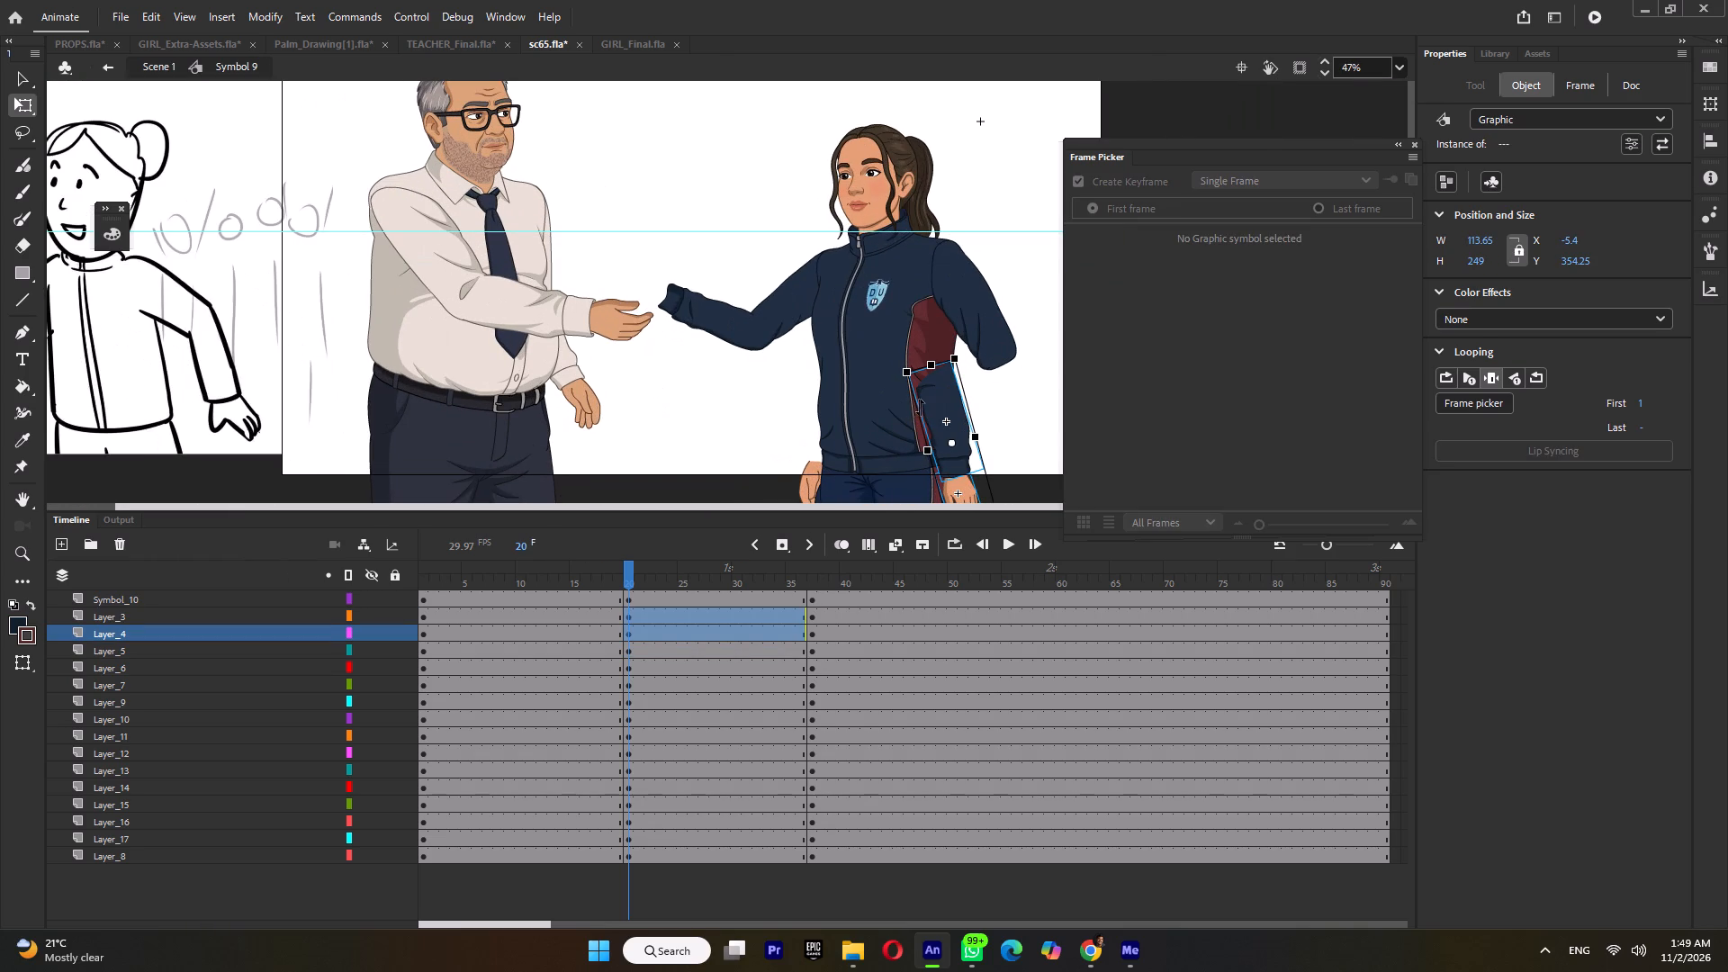
left_click_drag(943, 403, 1002, 375)
Rotate the same upper arm further outward and refit the forearm and hand at its new elbow position.
left_click(987, 281)
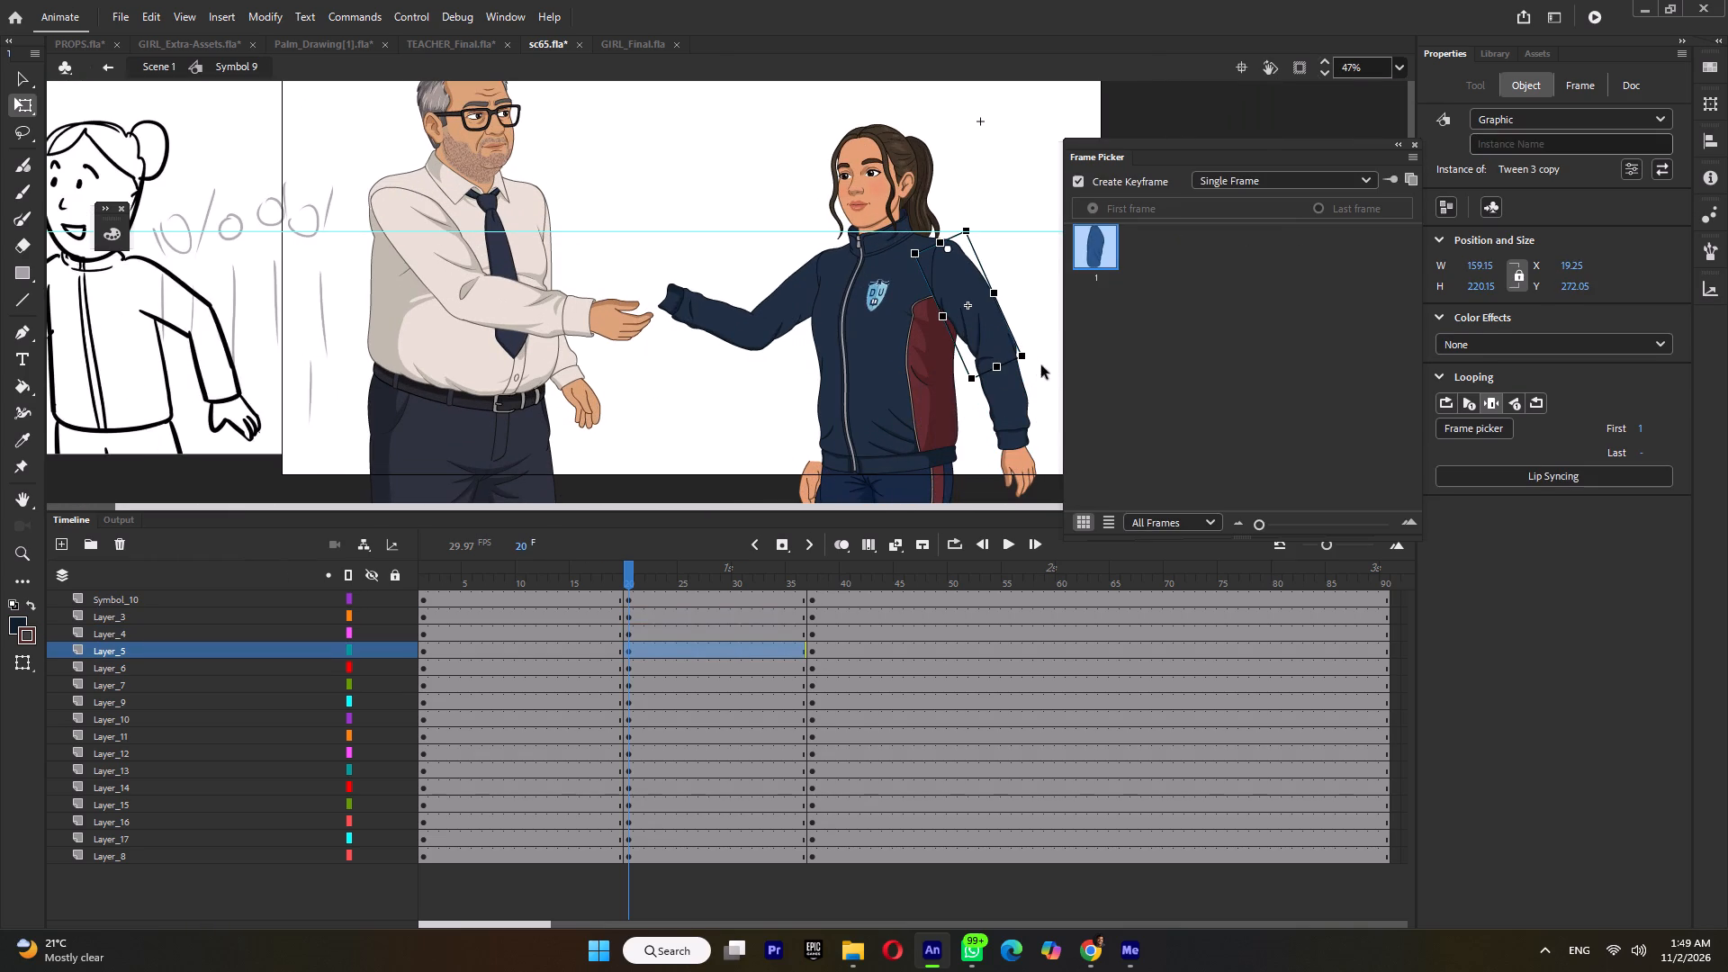
left_click_drag(1024, 366, 1054, 360)
left_click(1021, 409)
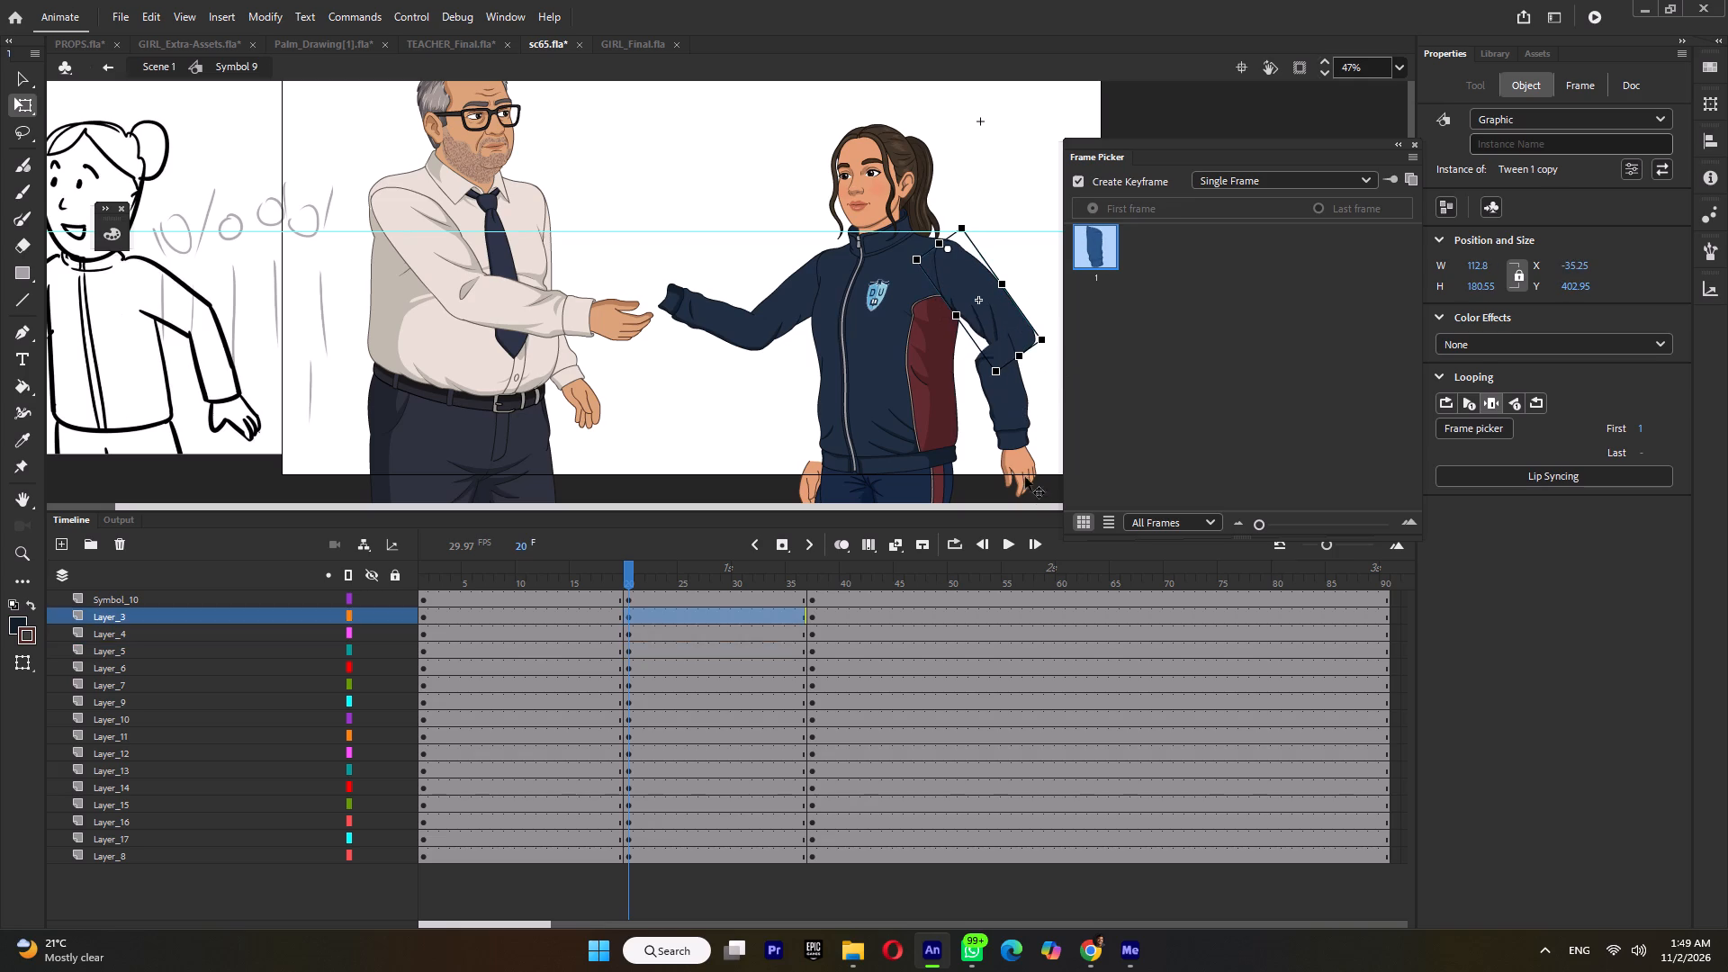
left_click(1025, 489, "shift")
scroll(1003, 374, "up", 8, "ctrl")
left_click_drag(993, 378, 1075, 324)
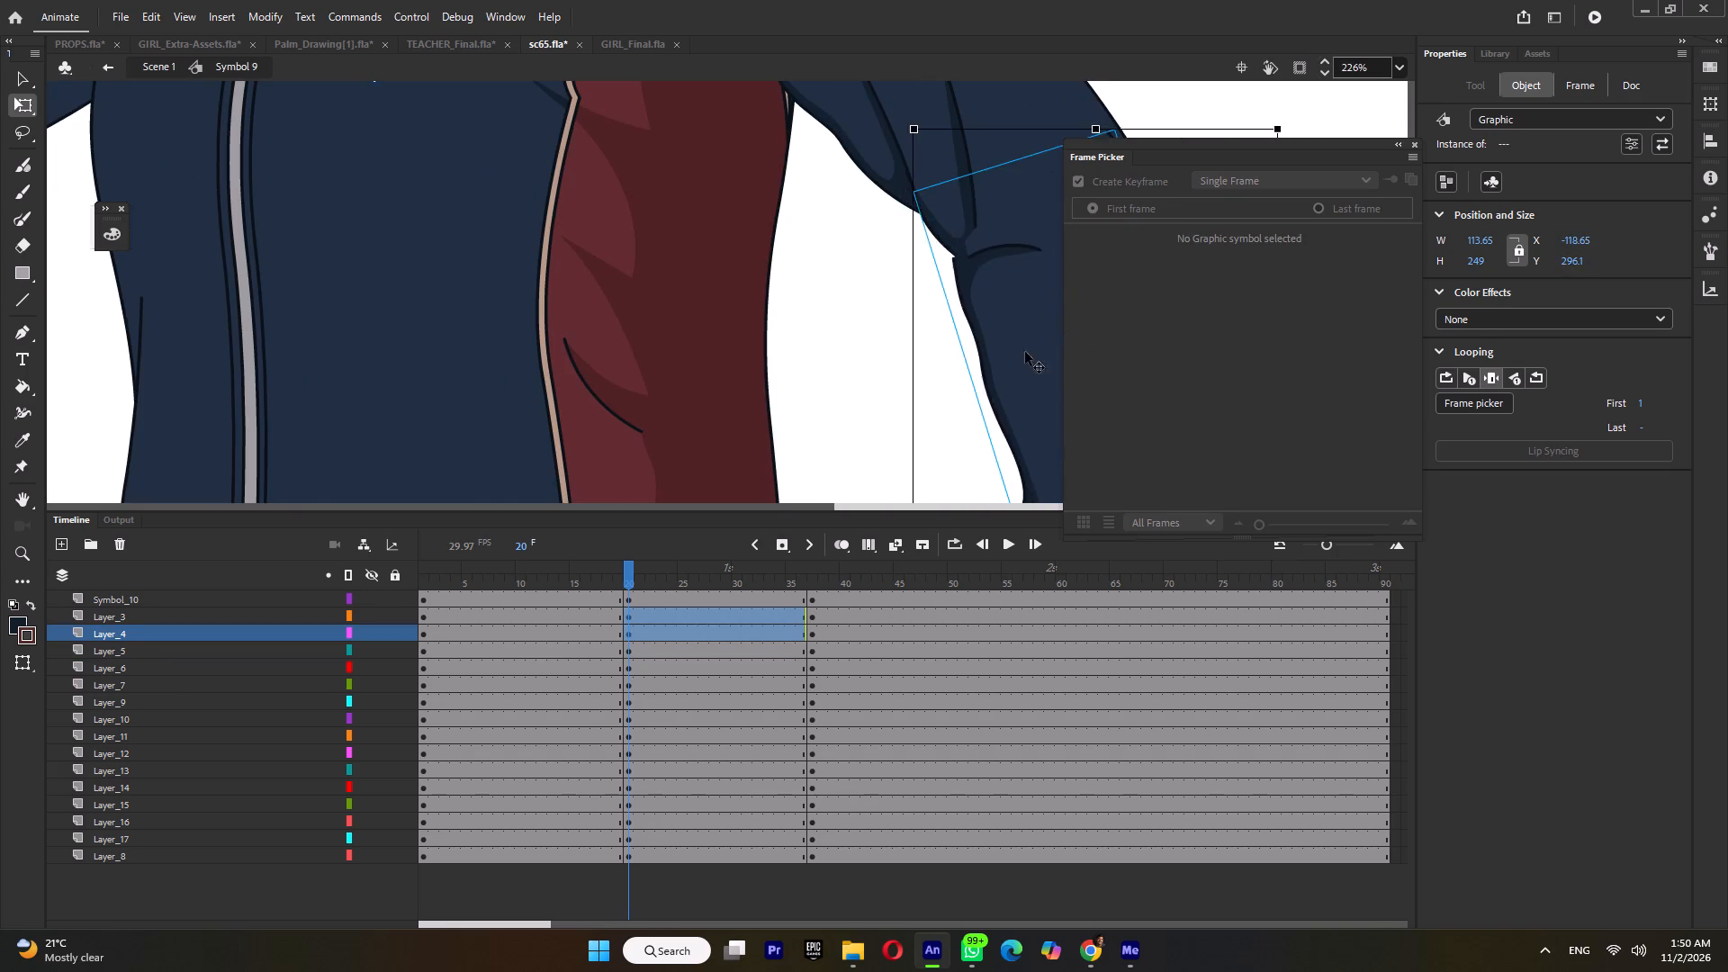
scroll(866, 396, "down", 6, "ctrl")
scroll(937, 352, "up", 6, "ctrl")
left_click_drag(954, 352, 987, 379)
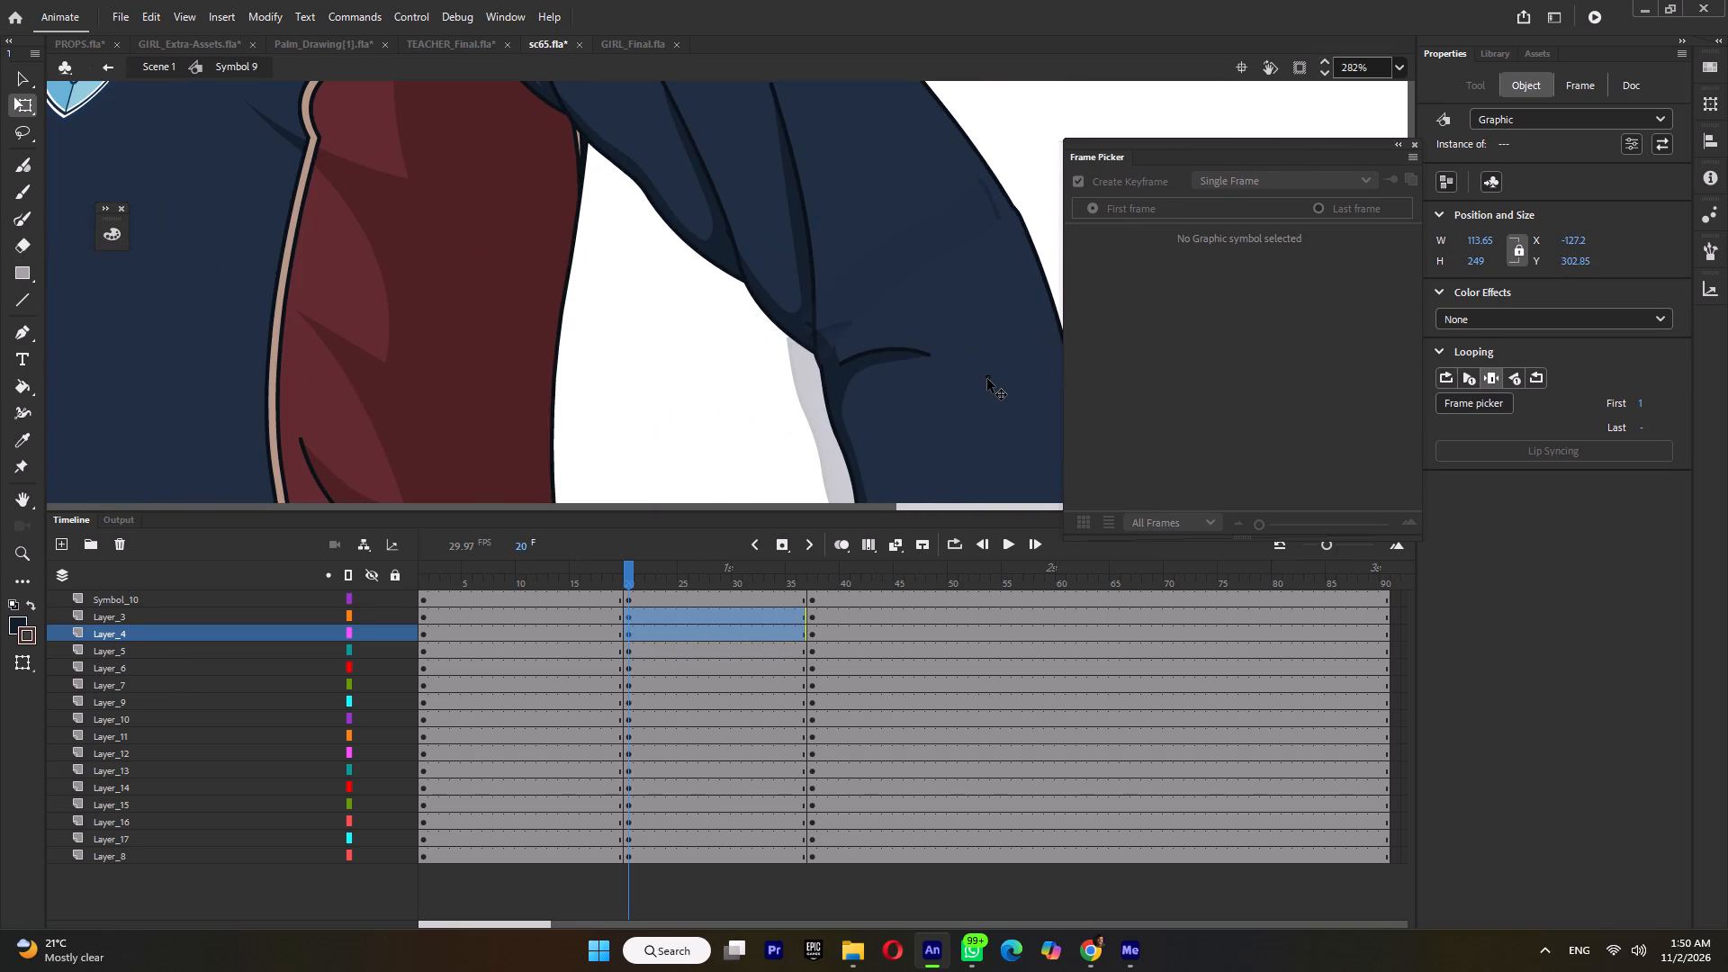
left_click_drag(987, 379, 986, 379)
scroll(991, 324, "down", 9, "ctrl")
left_click(985, 257, "ctrl")
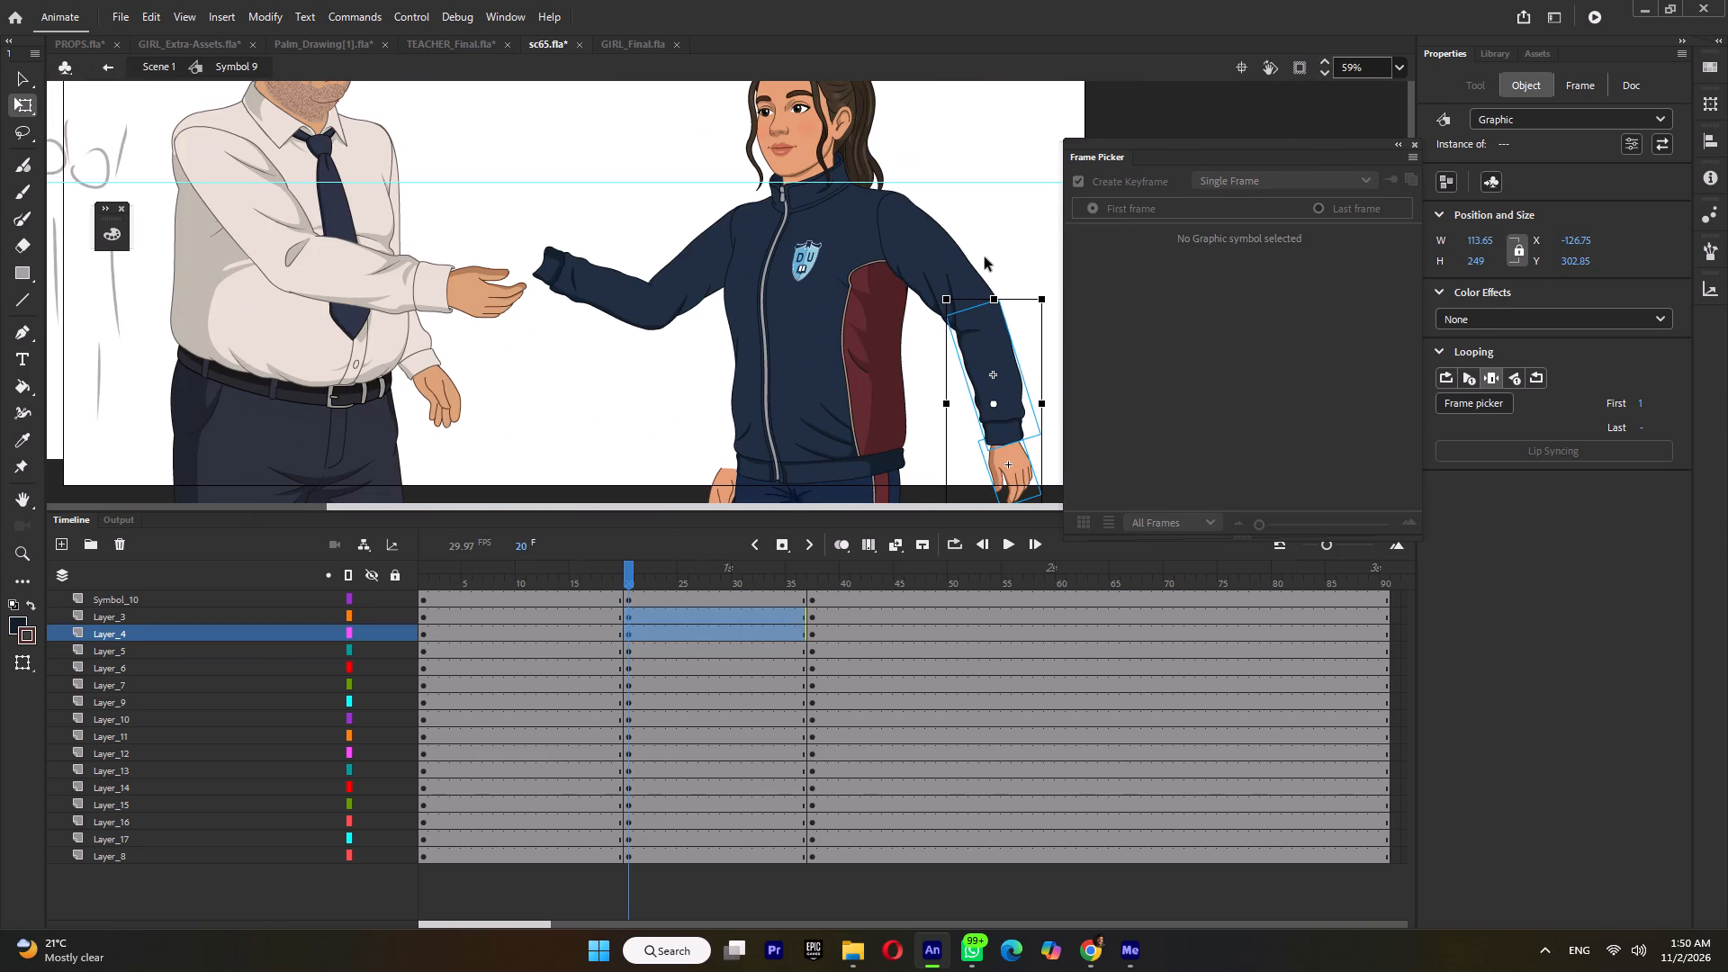
Rotate the hand of the outstretched rear arm outward and seat its wrist inside the sleeve cuff.
left_click(1008, 472)
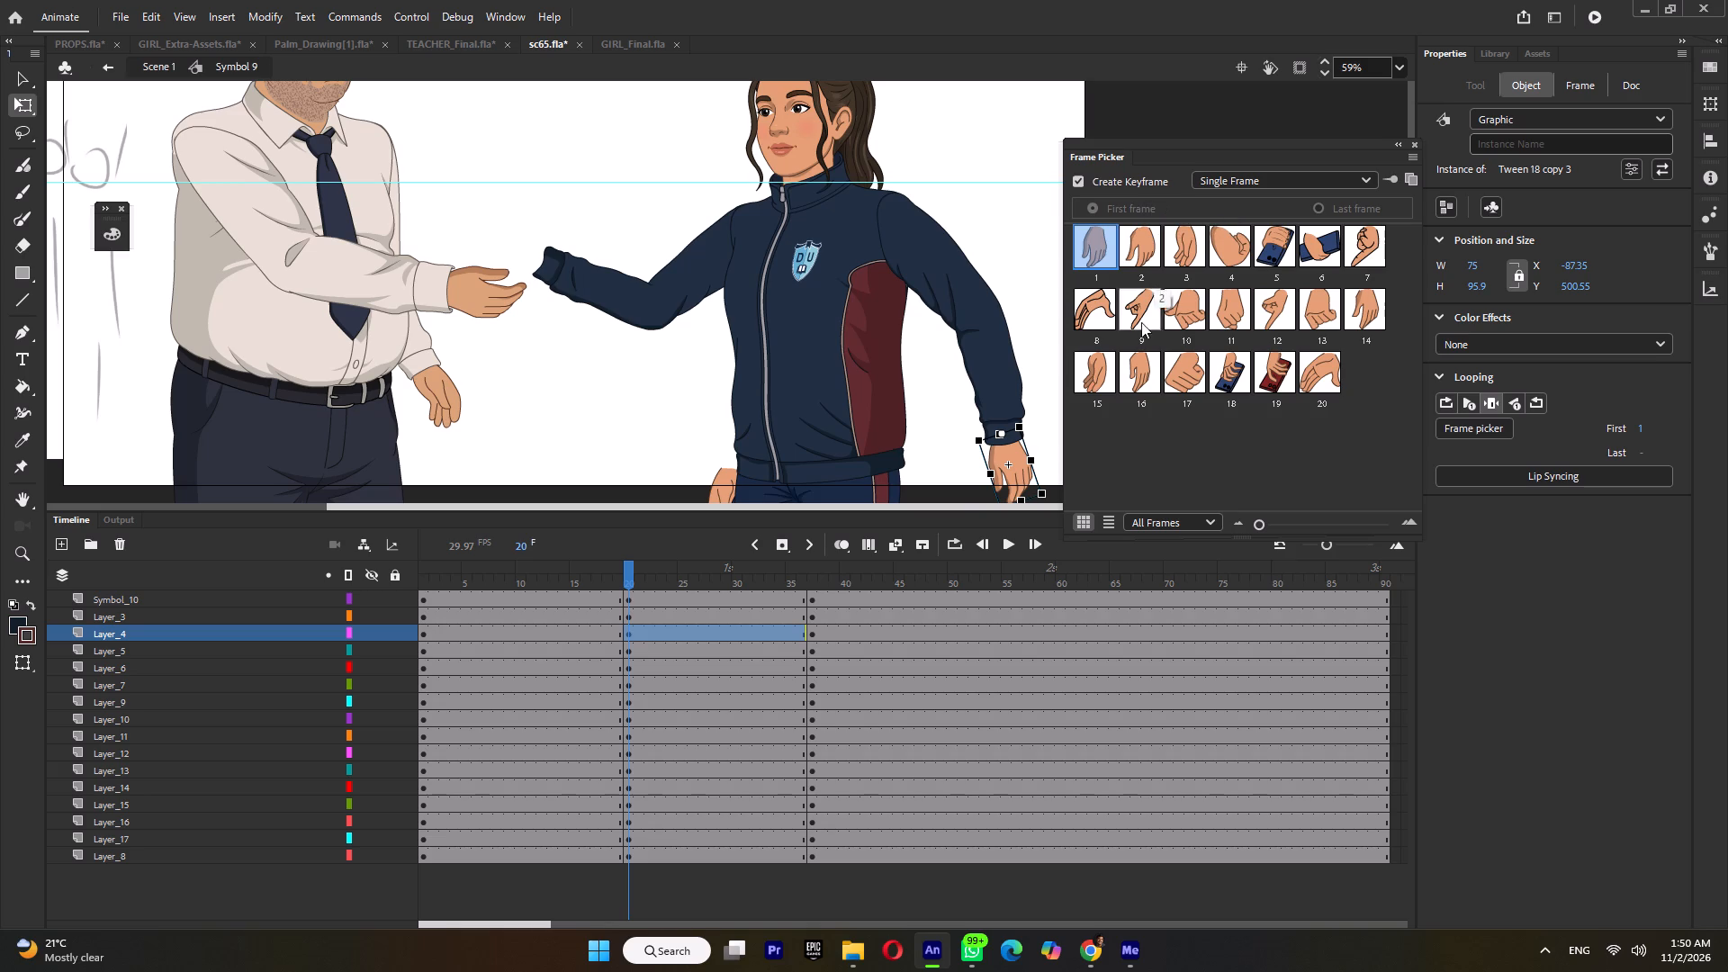
left_click_drag(1048, 487, 1069, 483)
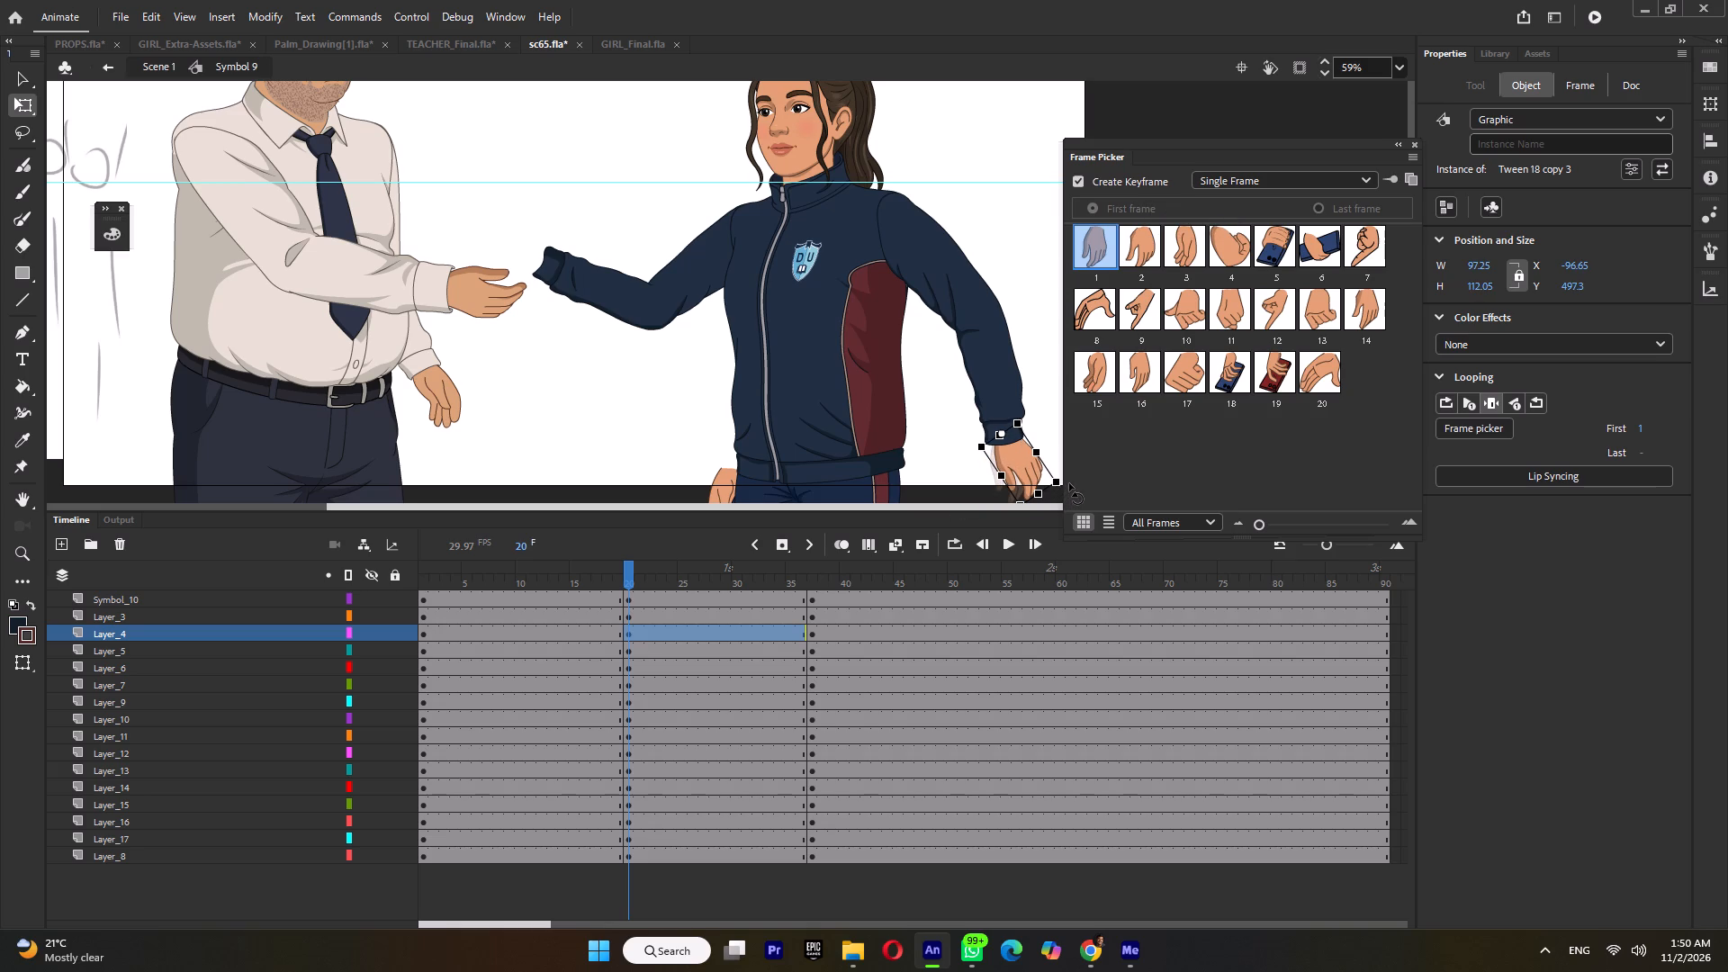
left_click_drag(1069, 483, 1074, 481)
scroll(1026, 462, "up", 10, "ctrl")
left_click_drag(1026, 441, 994, 436)
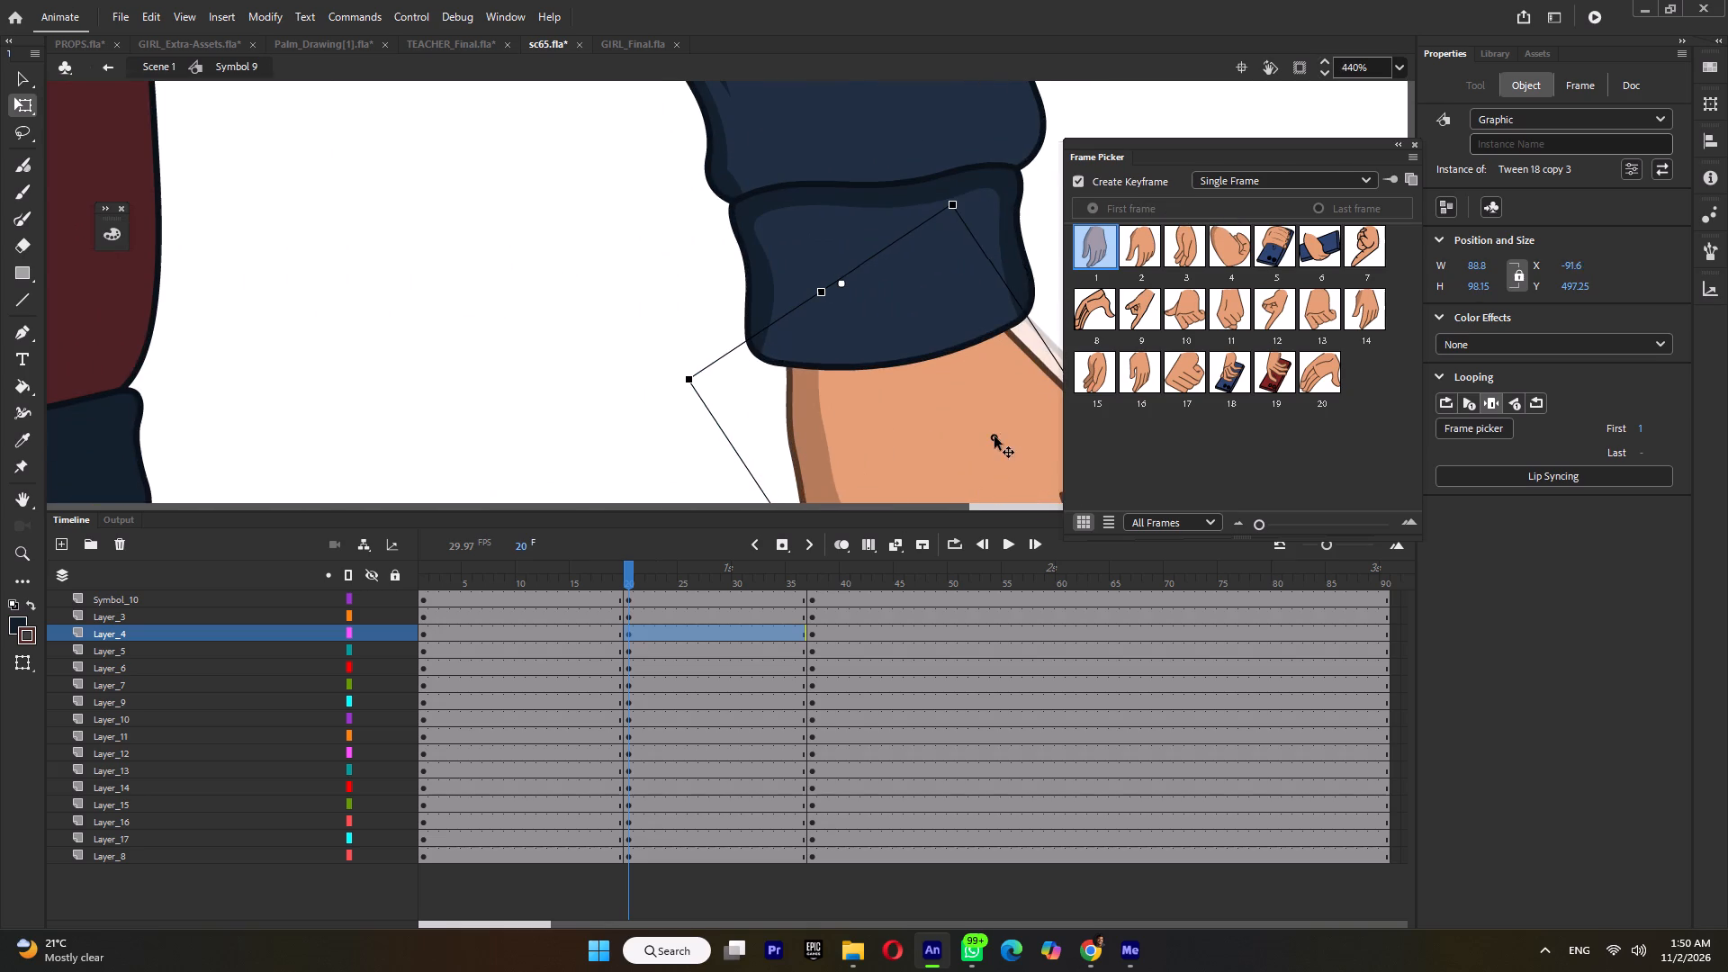
left_click_drag(994, 436, 998, 436)
scroll(999, 348, "down", 14, "ctrl")
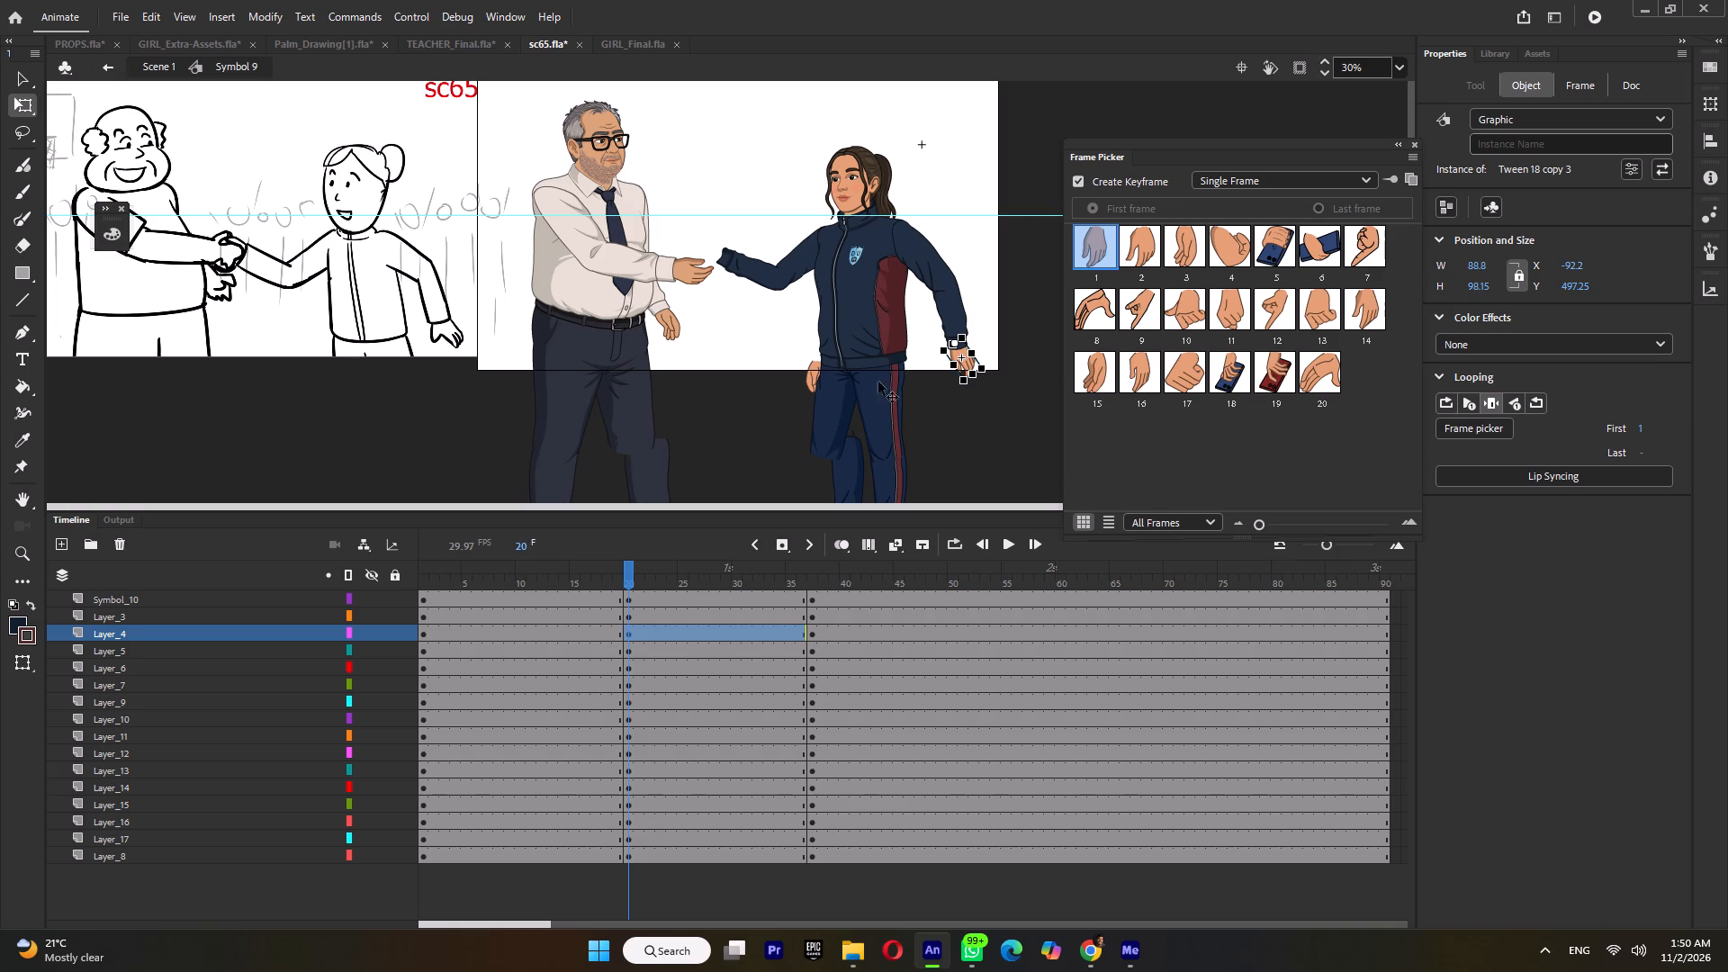
Tilt the girl's body from the thighs up slightly toward the teacher at frame 20, pivoting around her thighs.
left_click(605, 572)
left_click(632, 572)
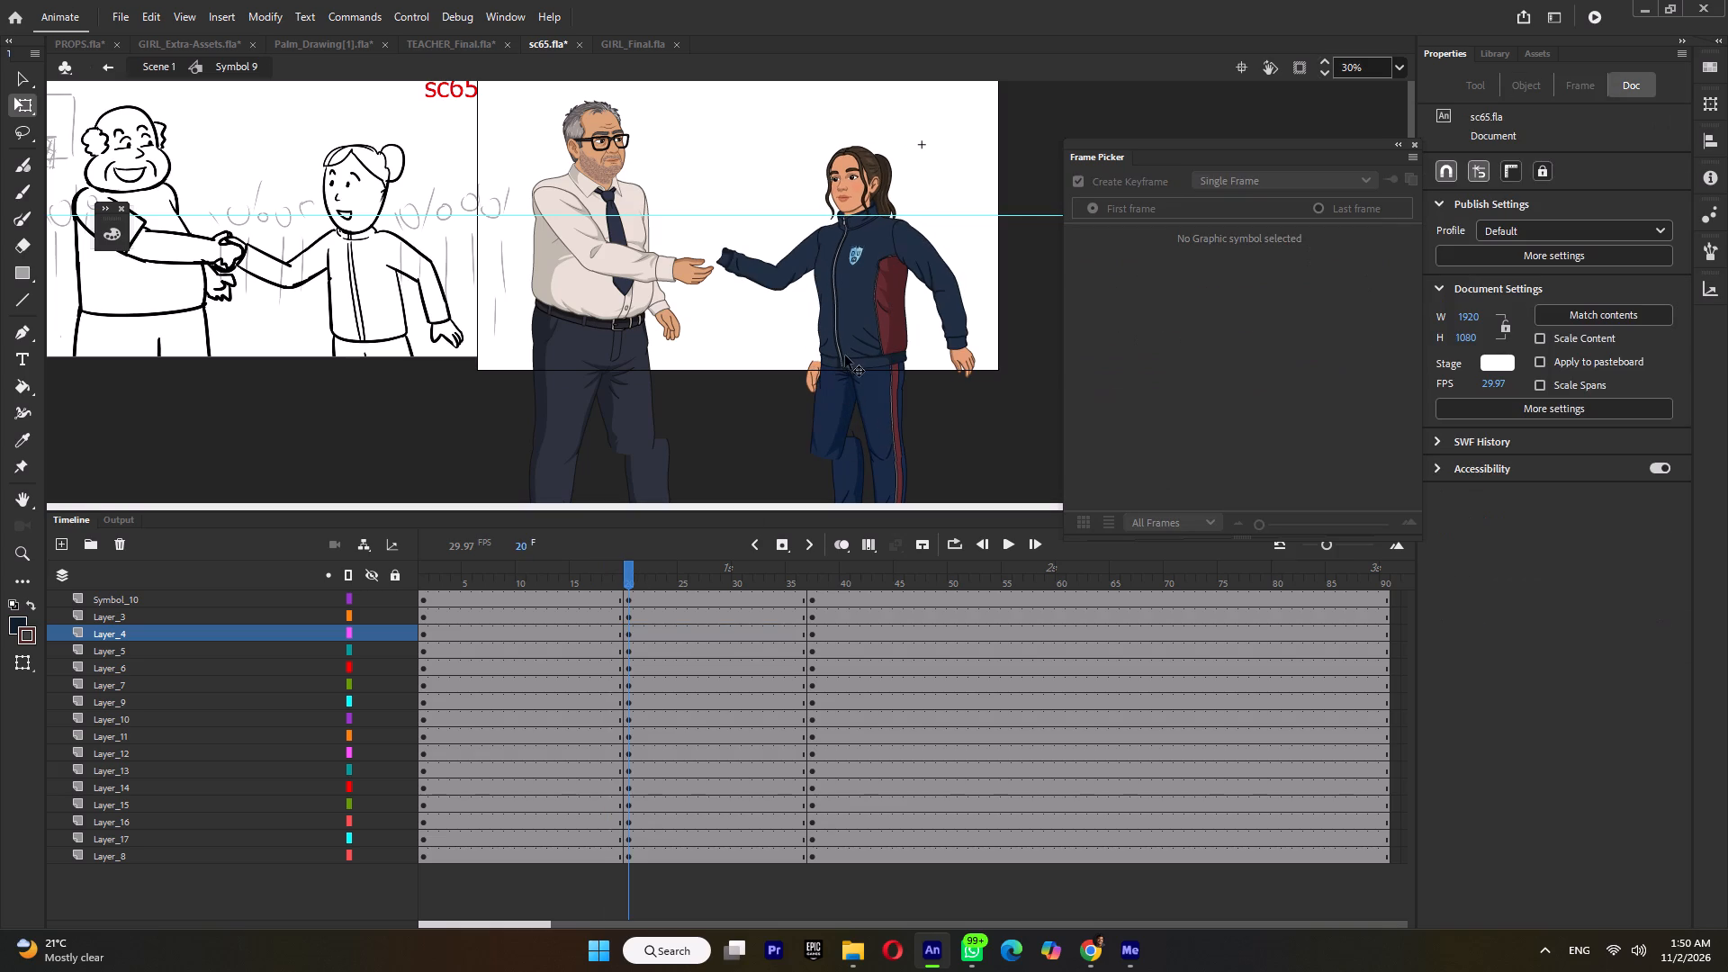
left_click_drag(706, 123, 986, 395)
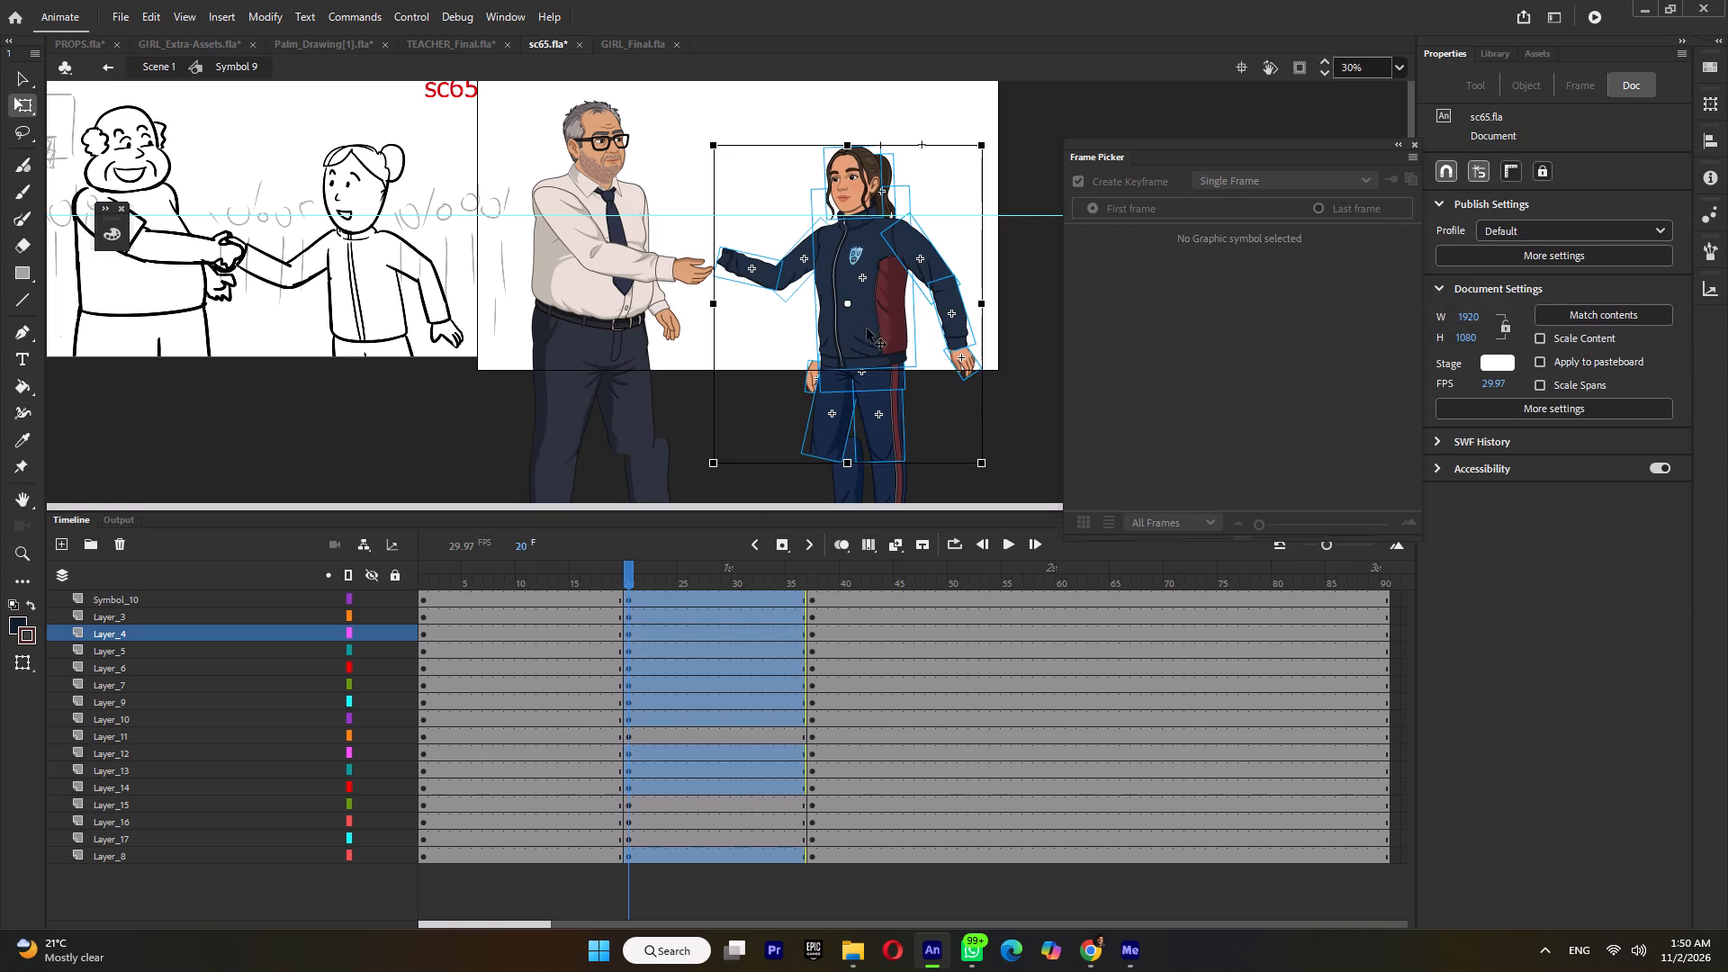
left_click_drag(847, 301, 884, 438)
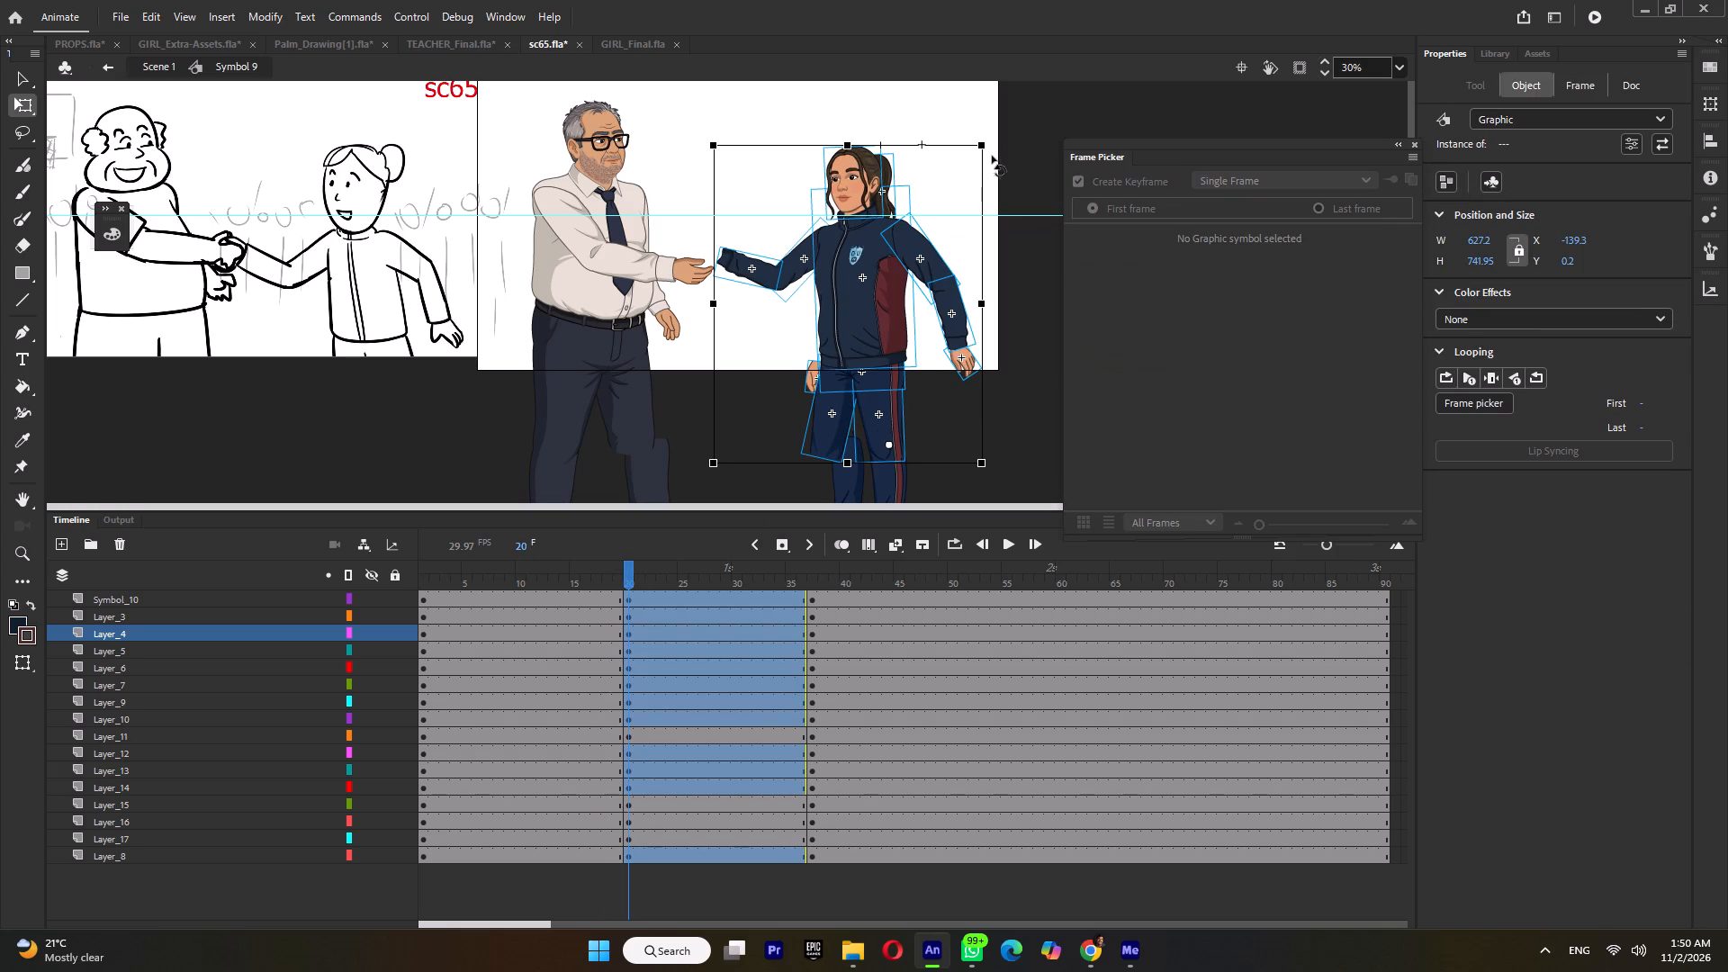
left_click_drag(989, 147, 976, 146)
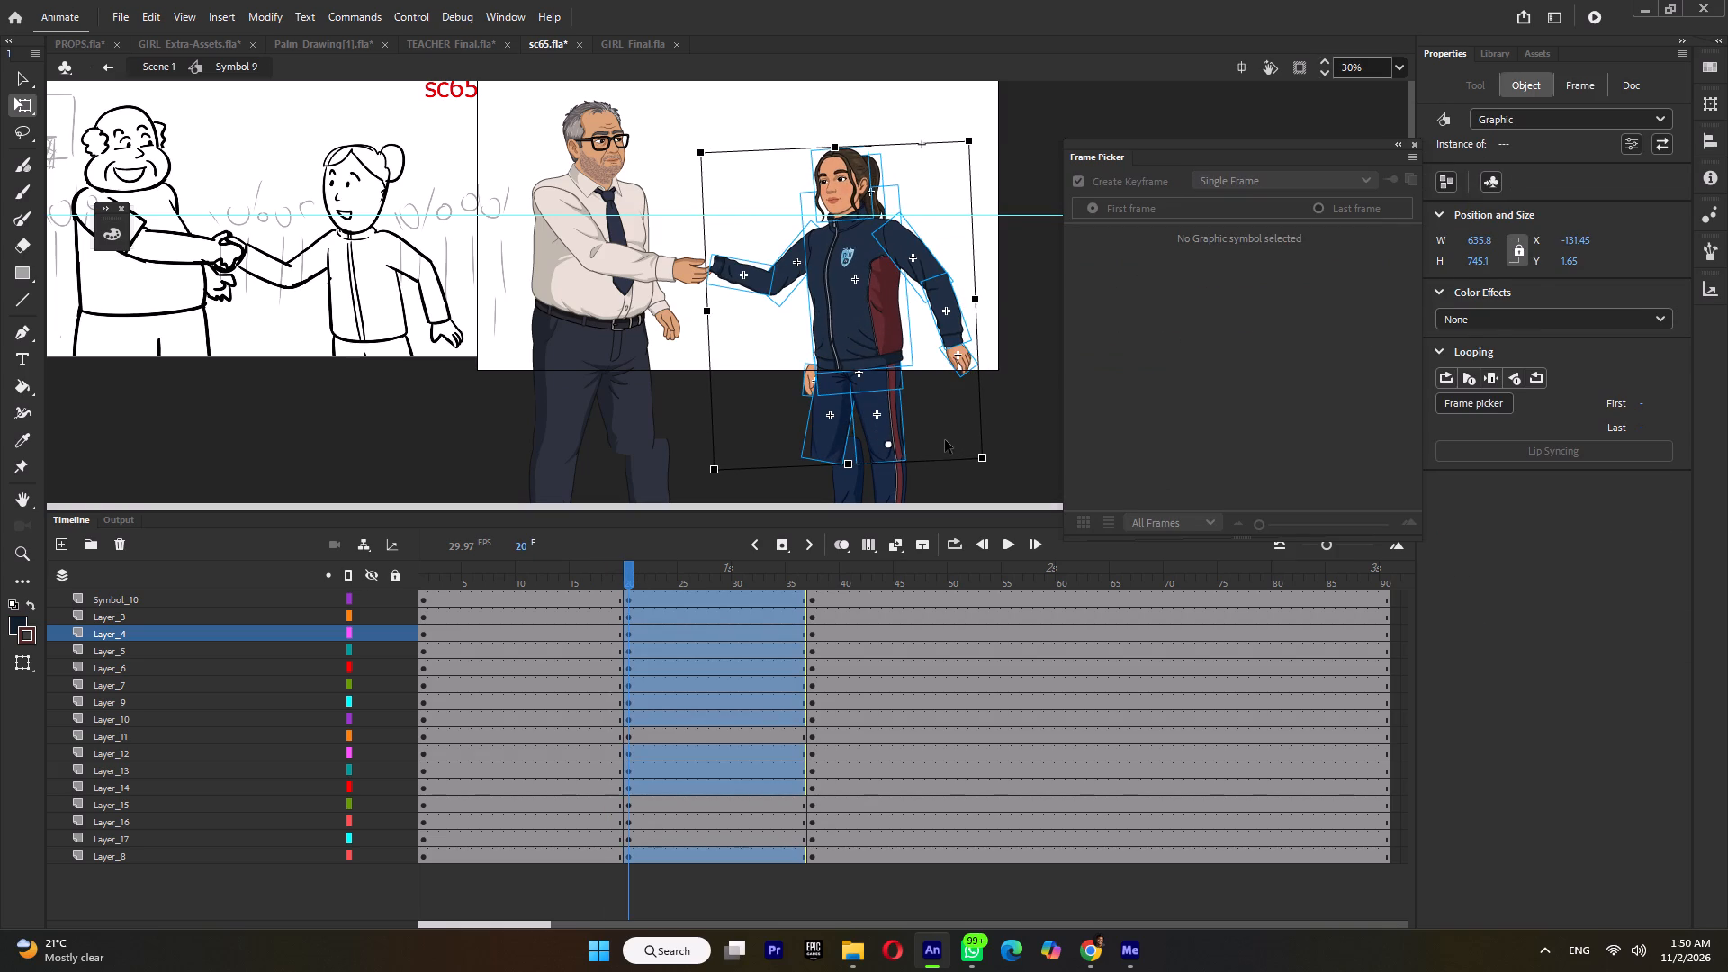
left_click(945, 440)
Set the pivot of the girl's head and ponytail near the neck, tilt them slightly back, and save sc65.
left_click_drag(786, 143, 879, 166)
scroll(850, 187, "up", 4, "ctrl")
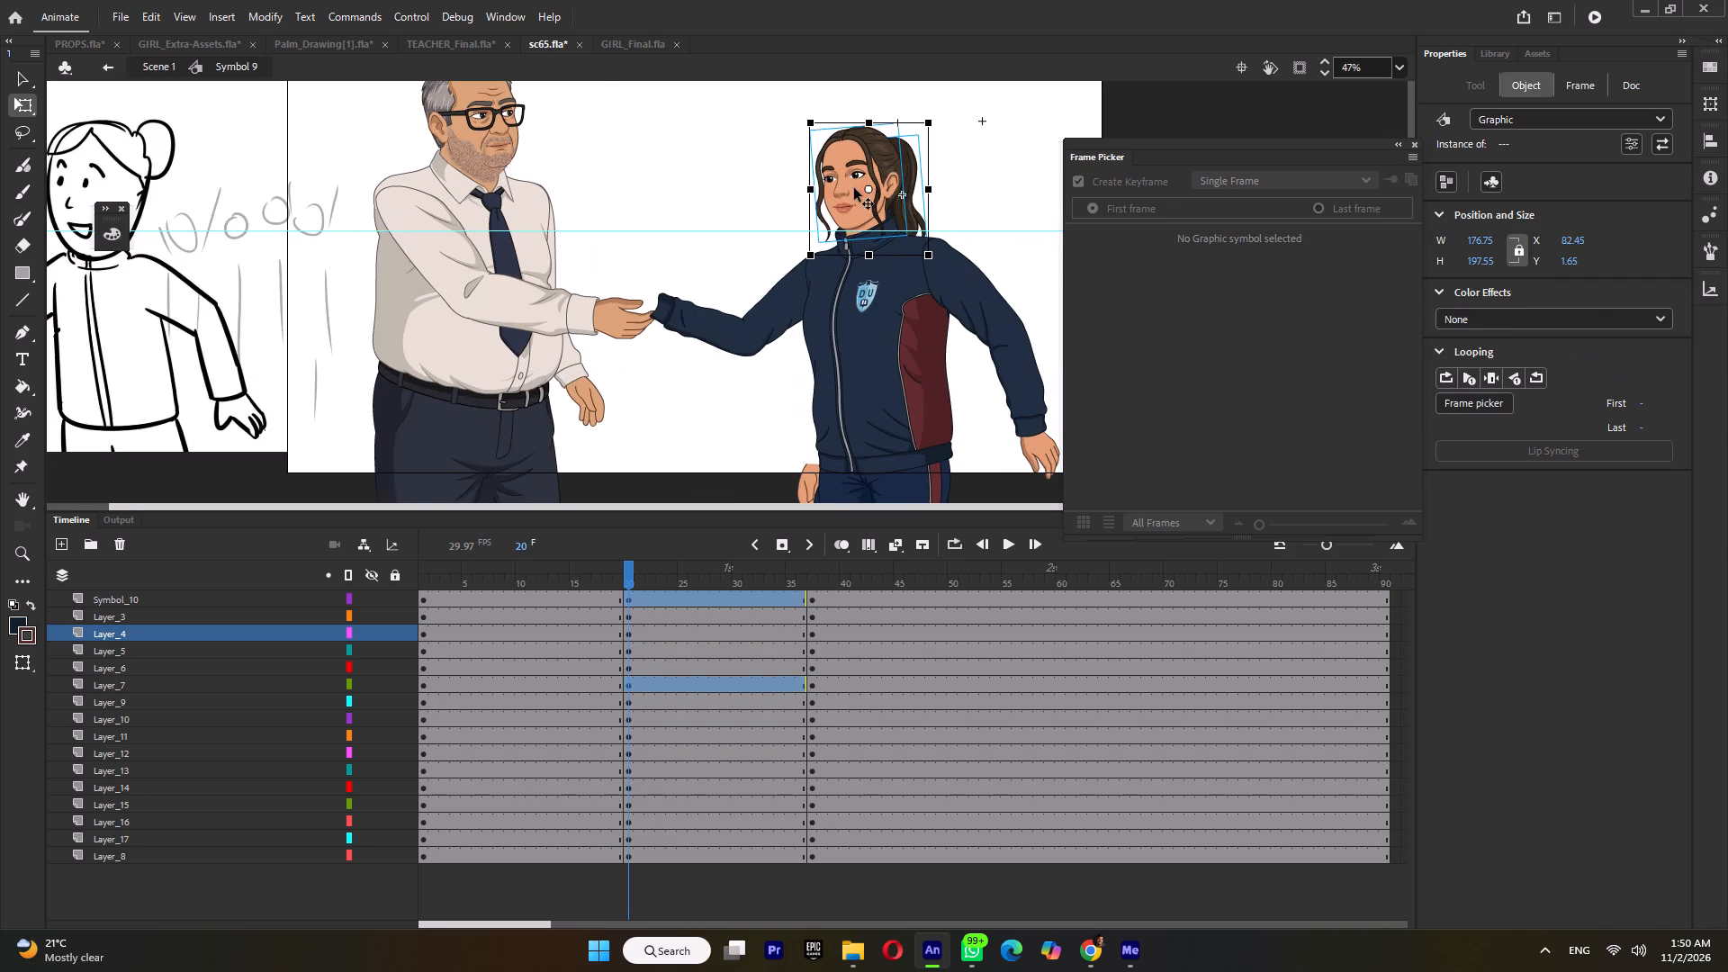
left_click_drag(868, 186, 869, 207)
scroll(805, 118, "up", 1, "ctrl")
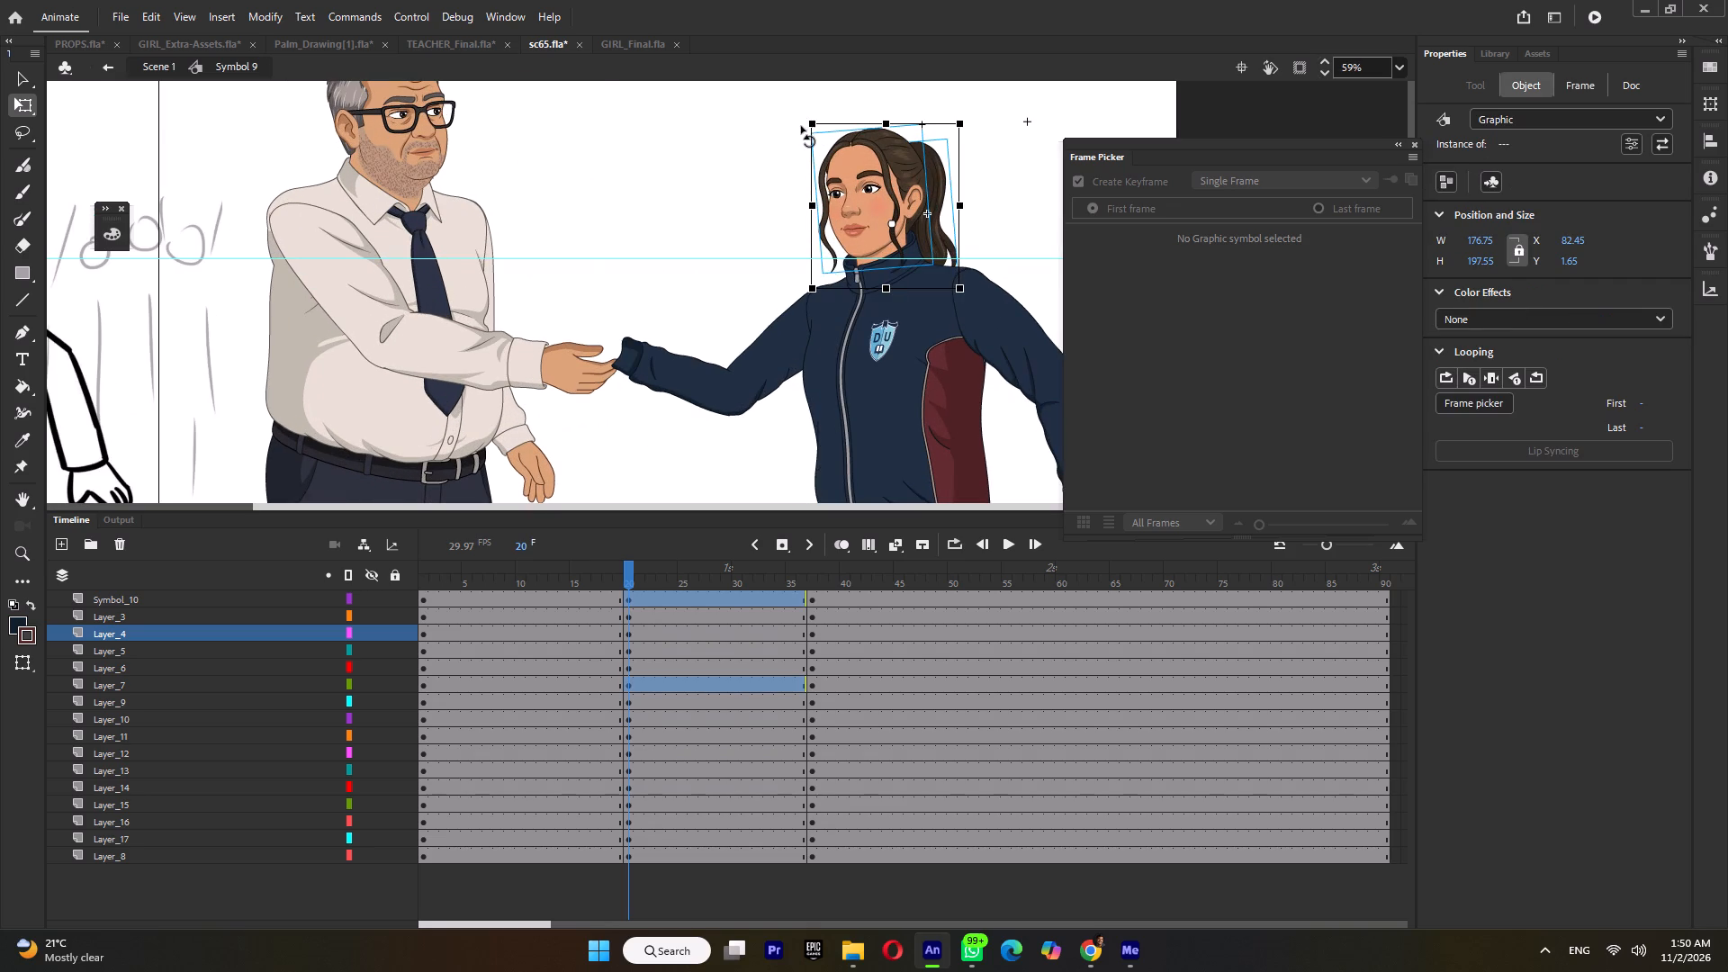
left_click_drag(801, 126, 812, 115)
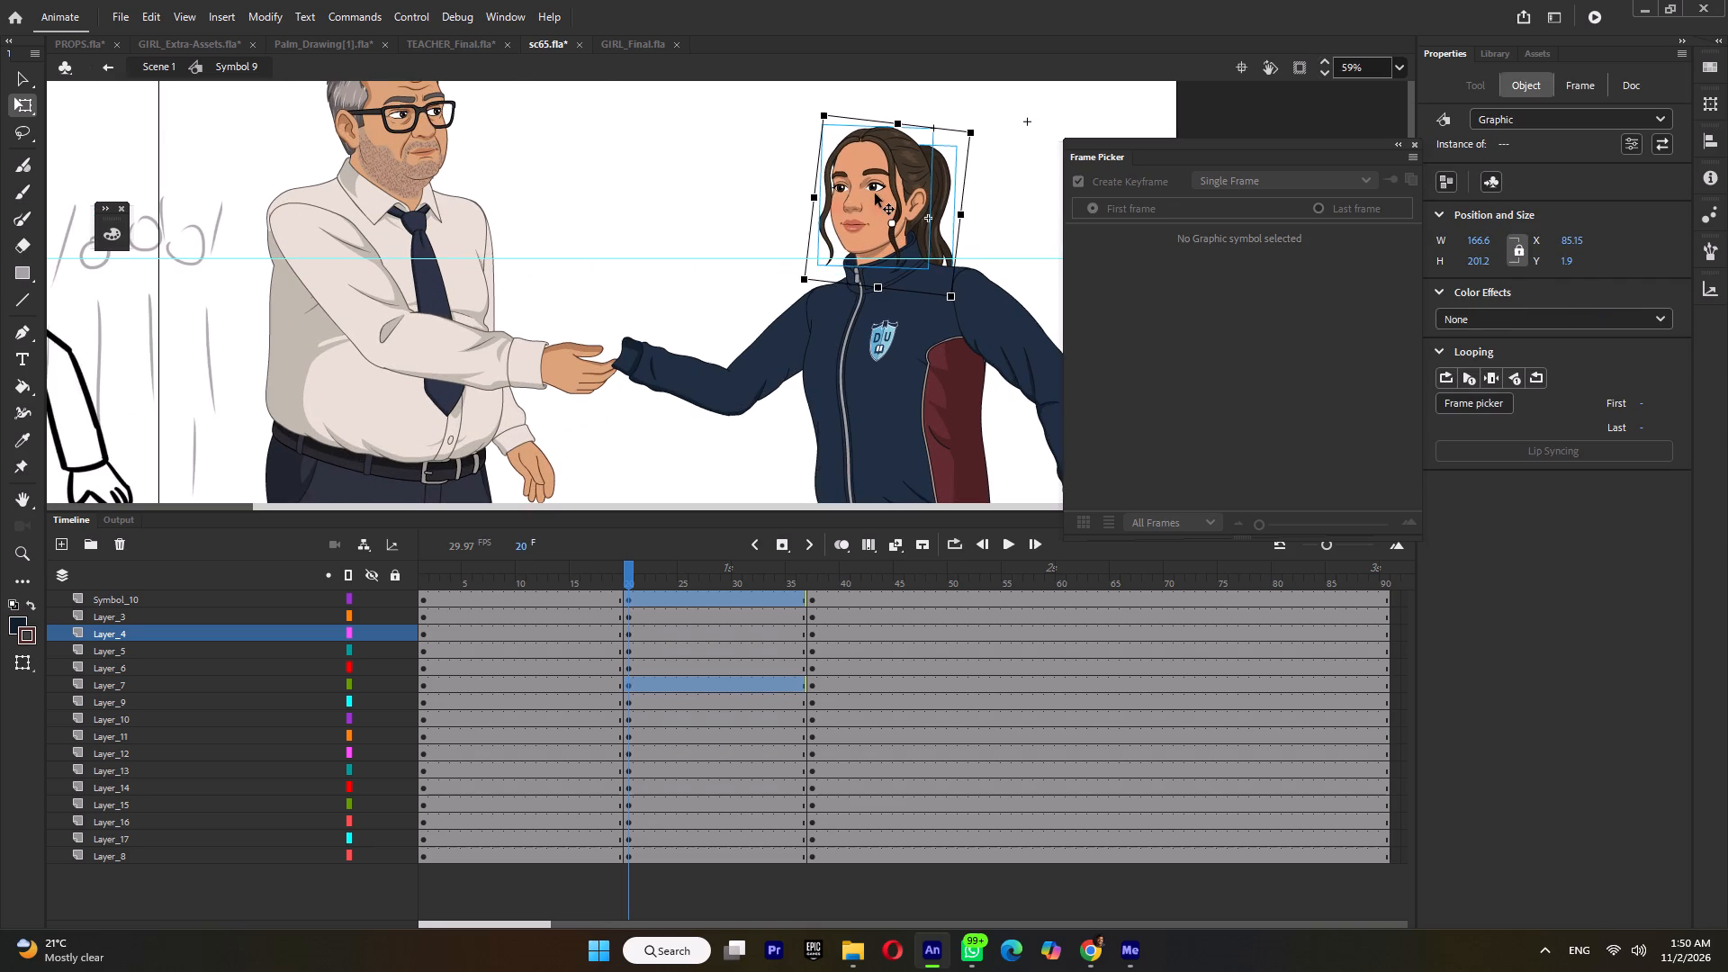
scroll(875, 193, "down", 3, "ctrl")
key("ctrl+s")
Open the girl's eyes symbol, Symbol 11, inside her head and insert keyframes on all its layers at frame 20.
scroll(868, 177, "up", 14, "ctrl")
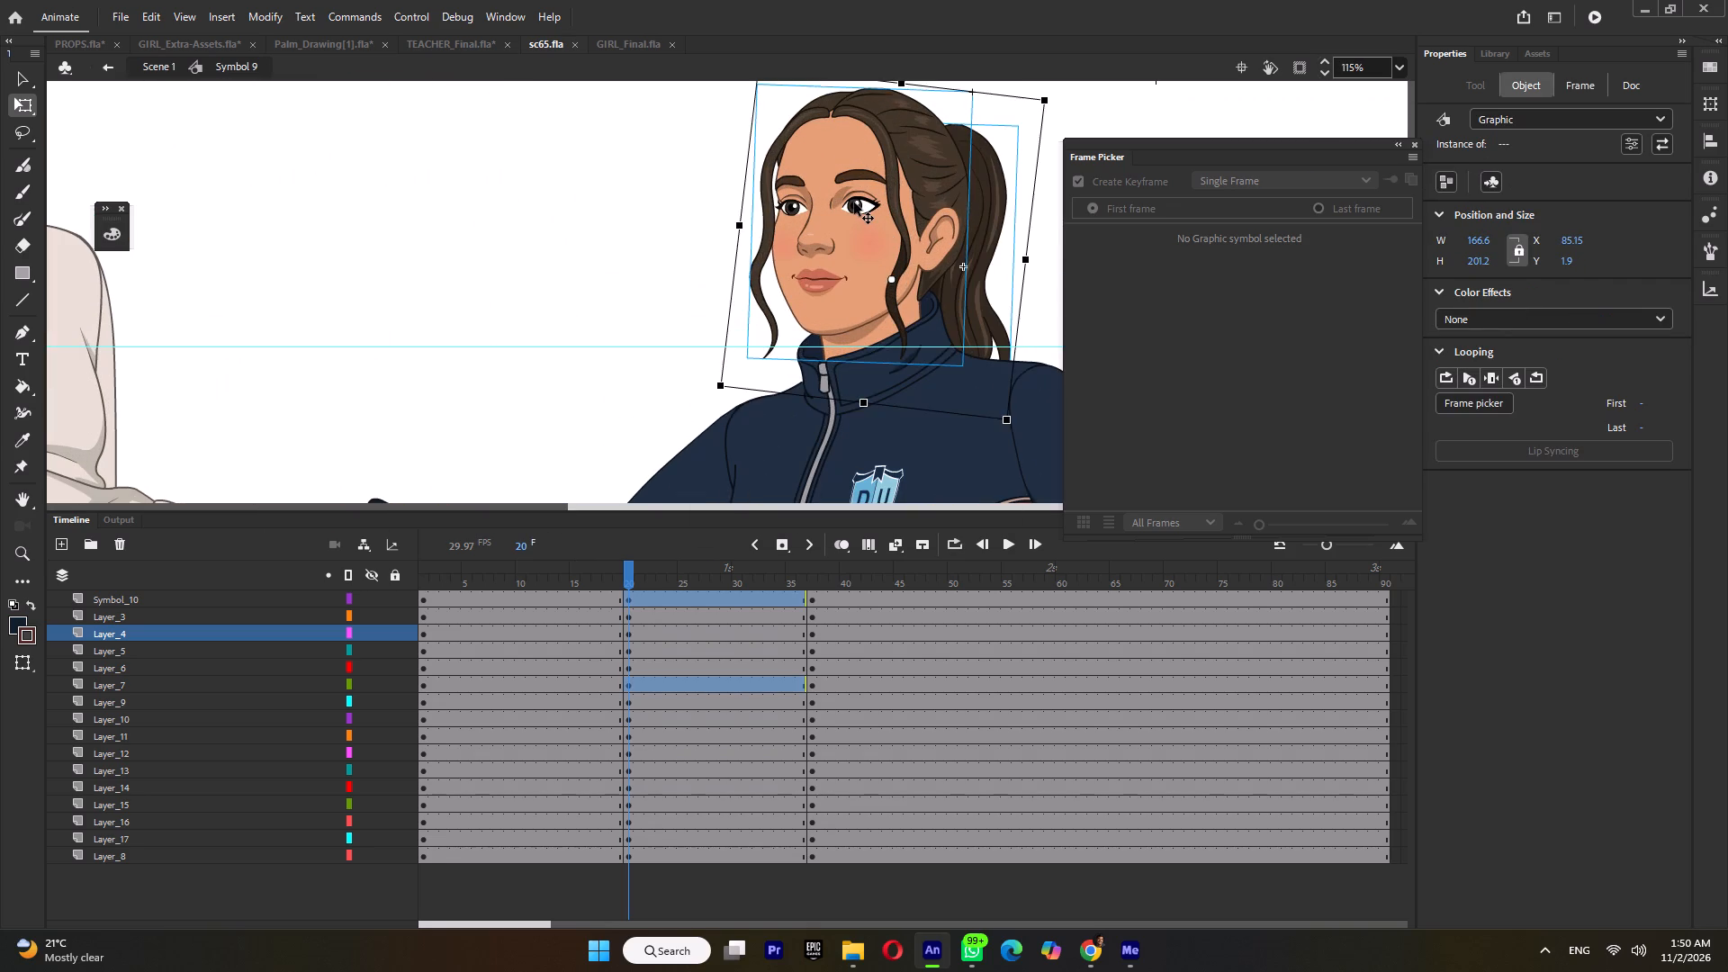
double_click(854, 202)
scroll(854, 202, "up", 3, "ctrl")
left_click(855, 216)
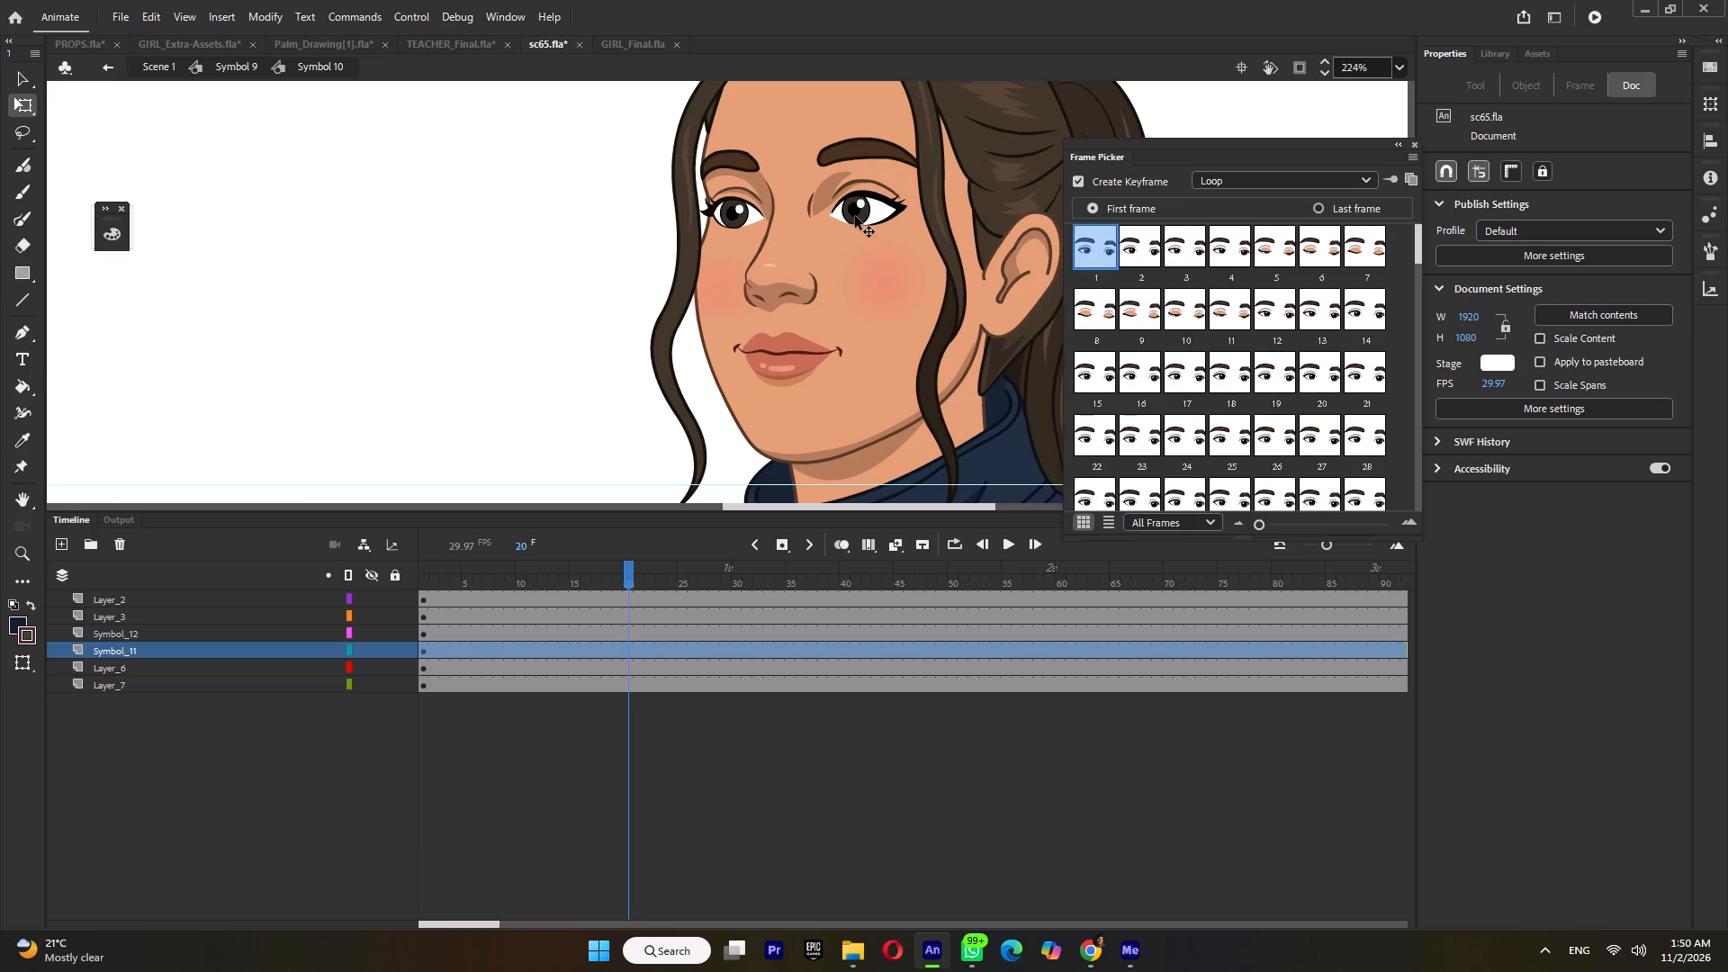
double_click(855, 216)
double_click(630, 576)
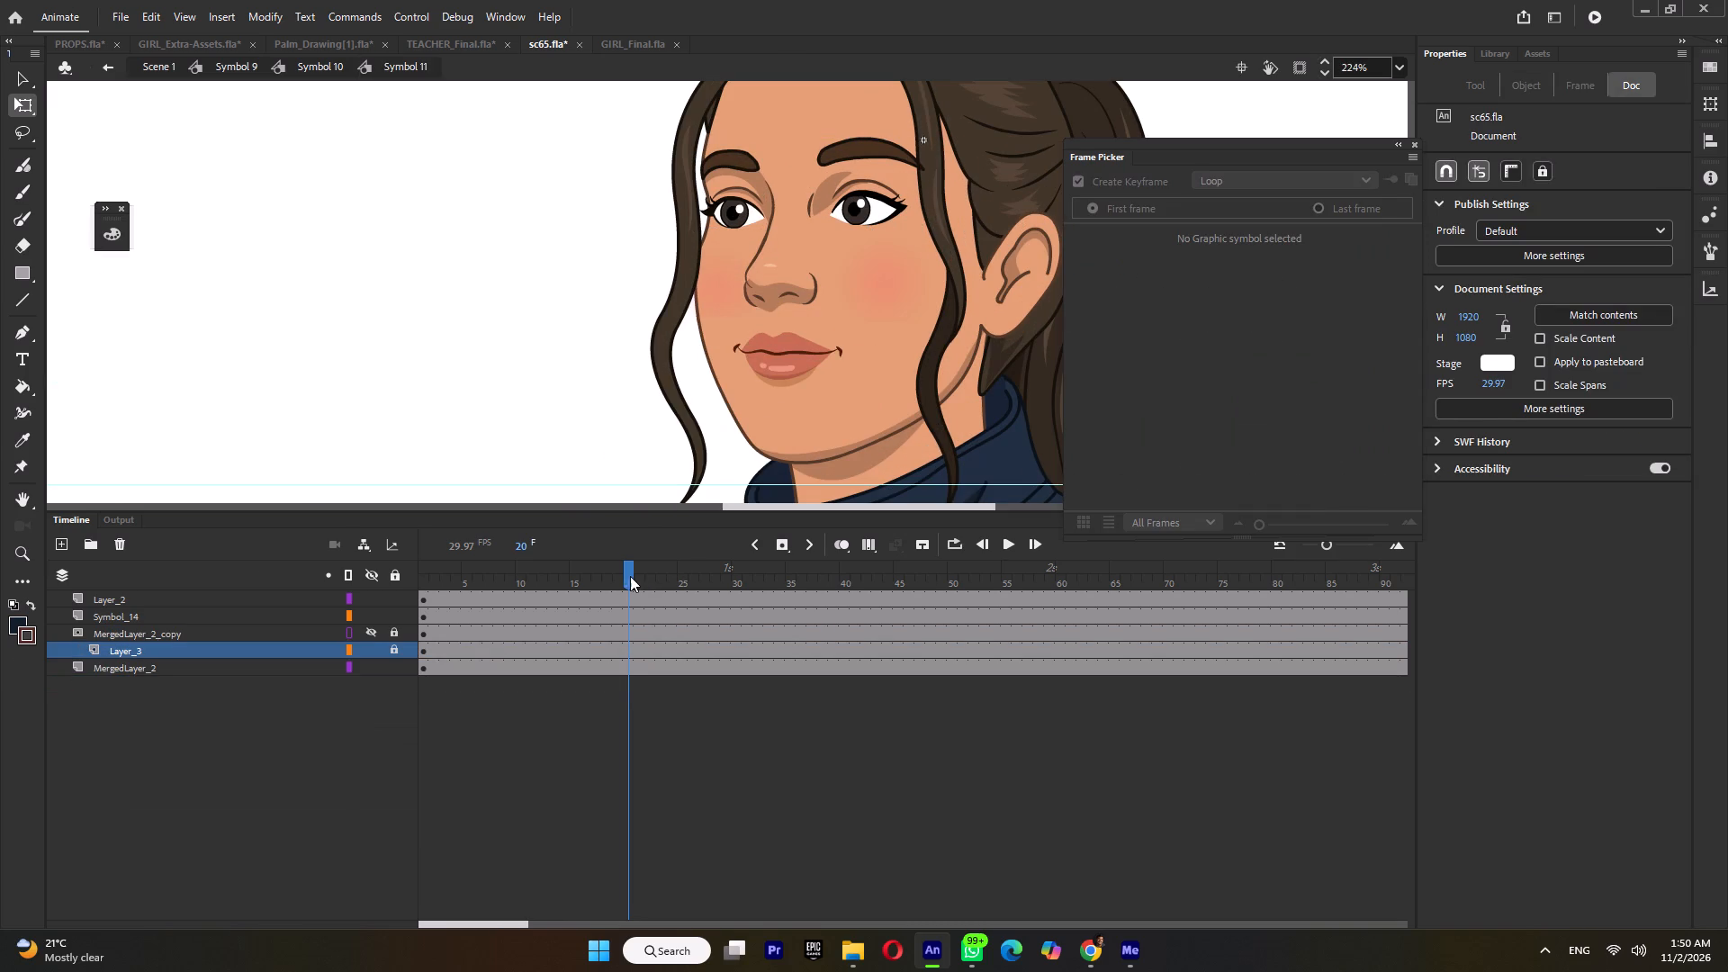
key("F6")
left_click(607, 357)
Unlock Layer_3, shift both pupils toward the teacher at frame 20, save the file and return to Symbol 10.
left_click(845, 204)
scroll(849, 206, "up", 7, "ctrl")
left_click(857, 226)
left_click(396, 651)
left_click(864, 211)
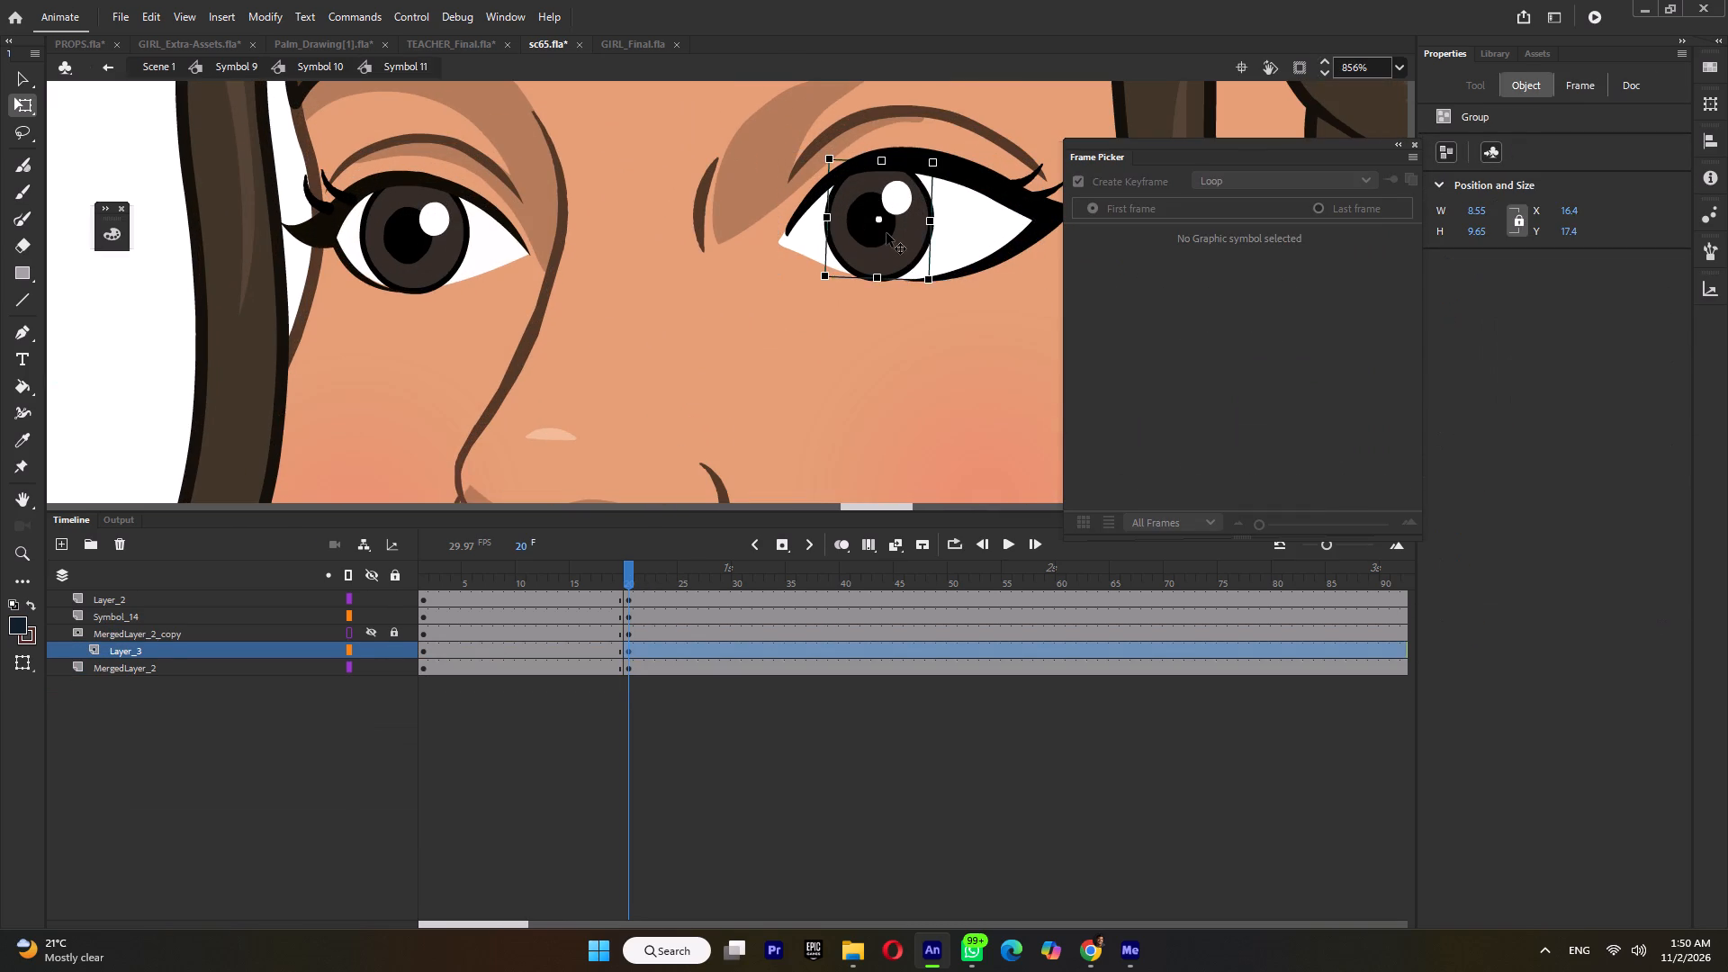
left_click_drag(886, 233, 849, 241)
left_click(412, 256)
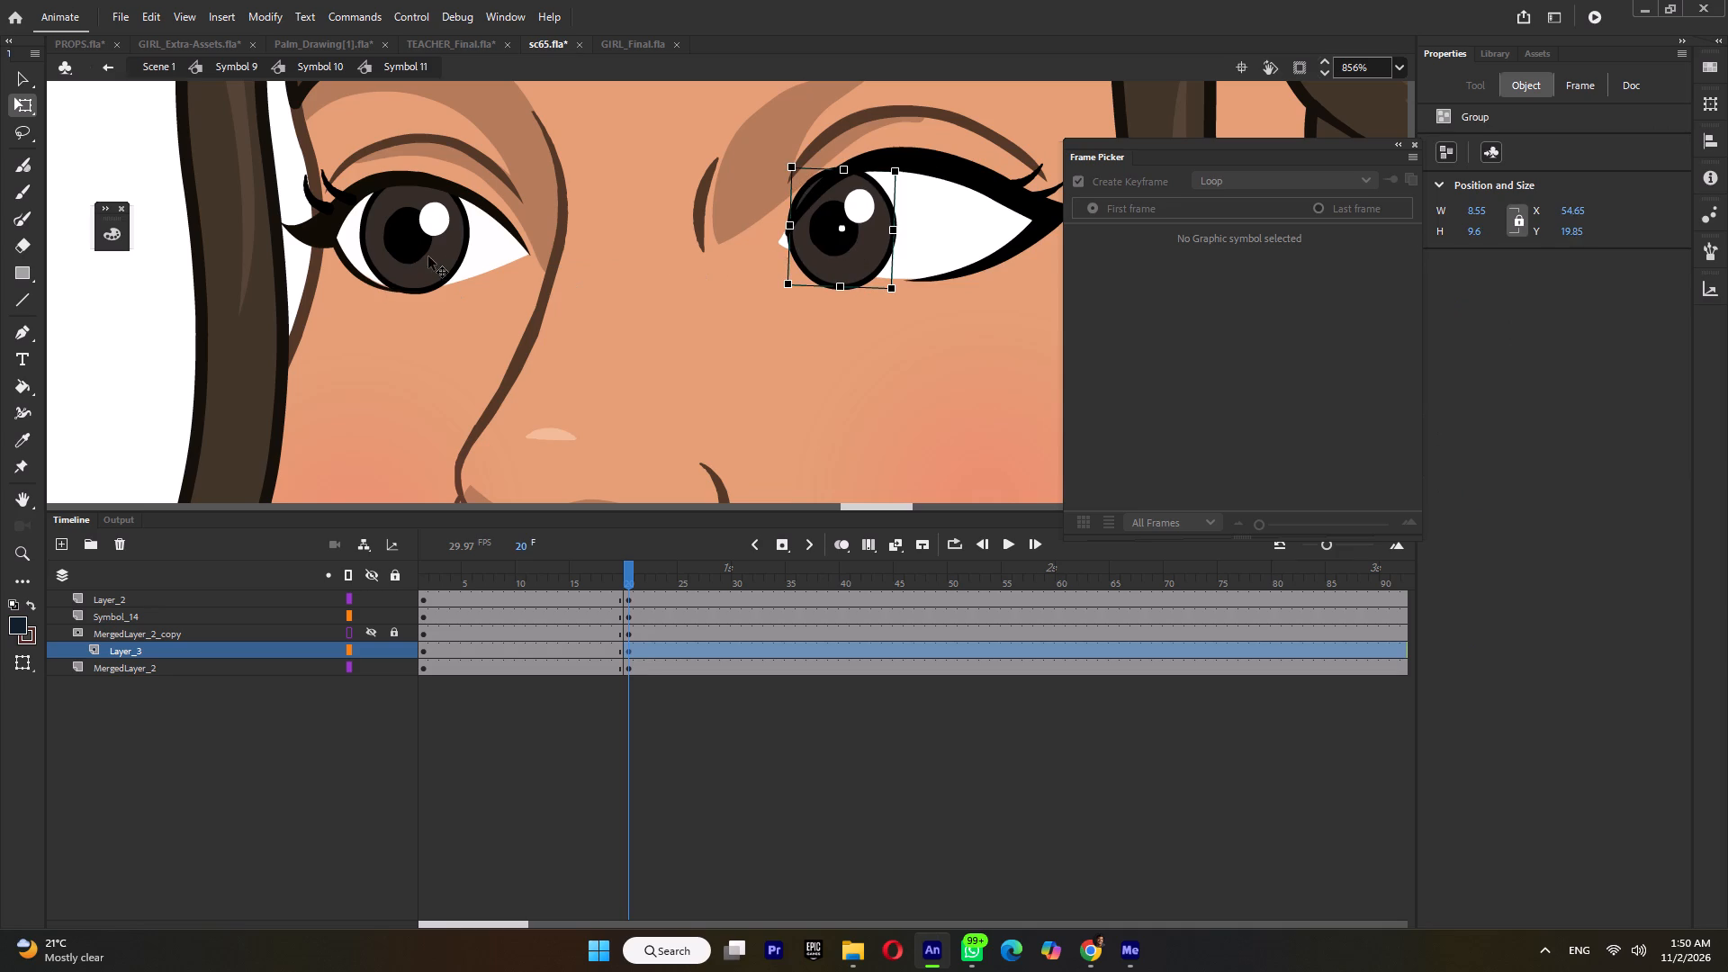
left_click_drag(438, 251, 400, 252)
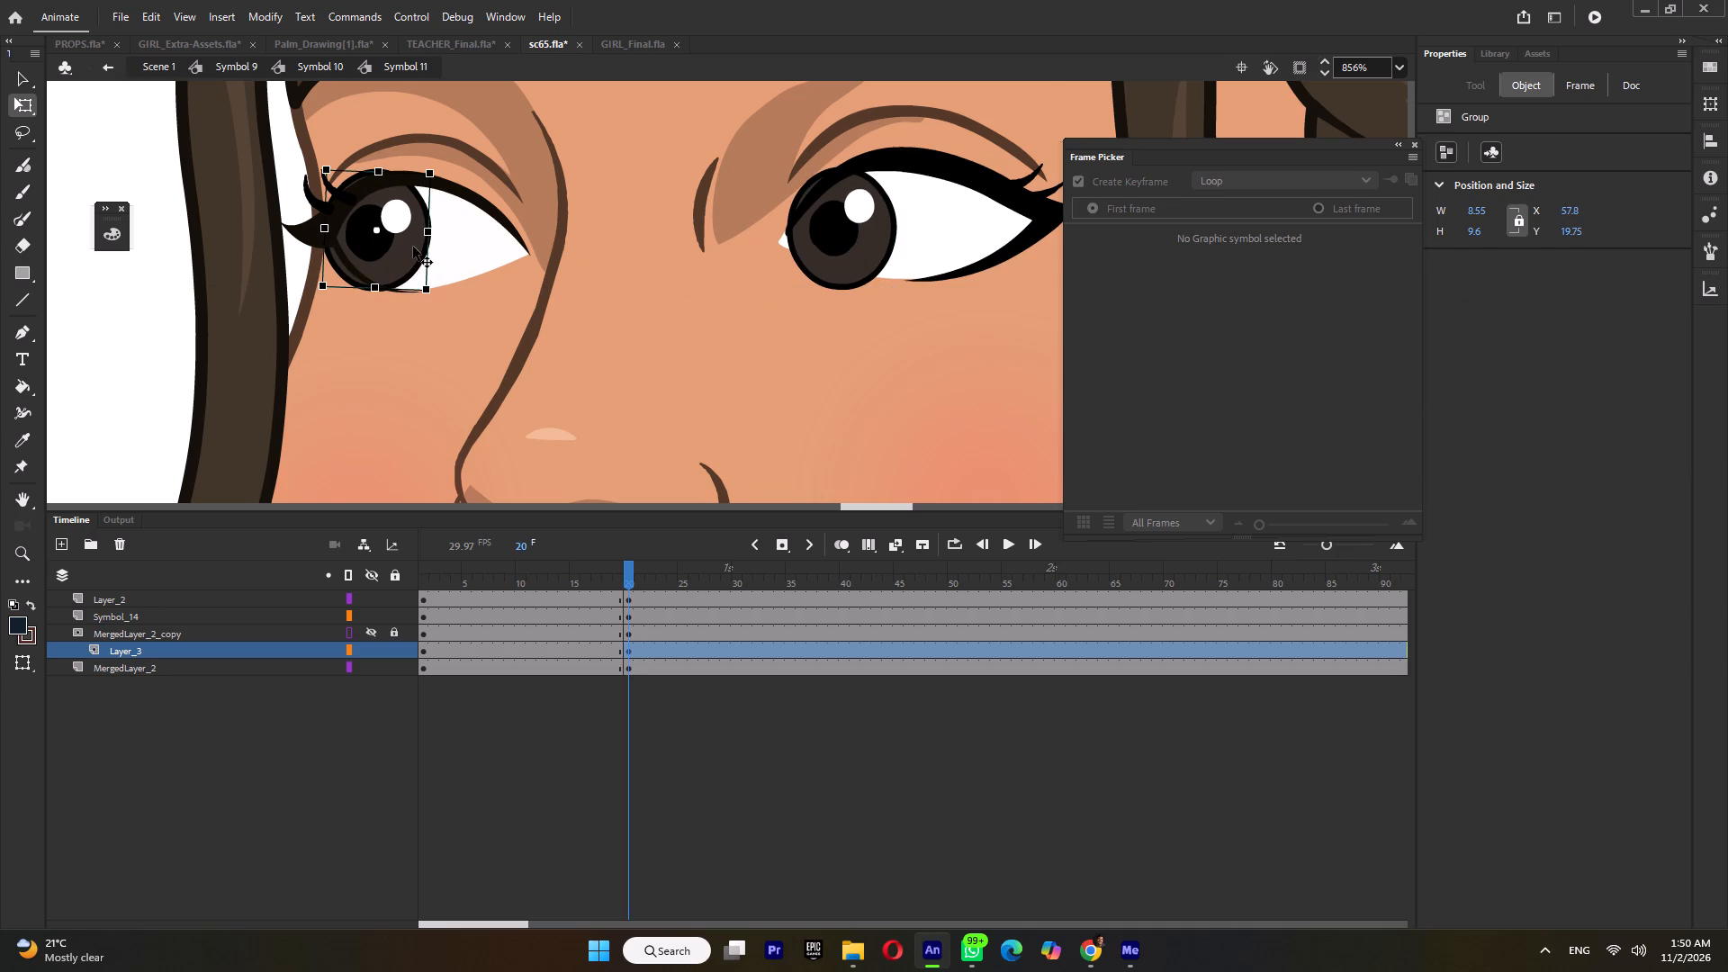
scroll(413, 247, "down", 17, "ctrl")
key("ctrl+s")
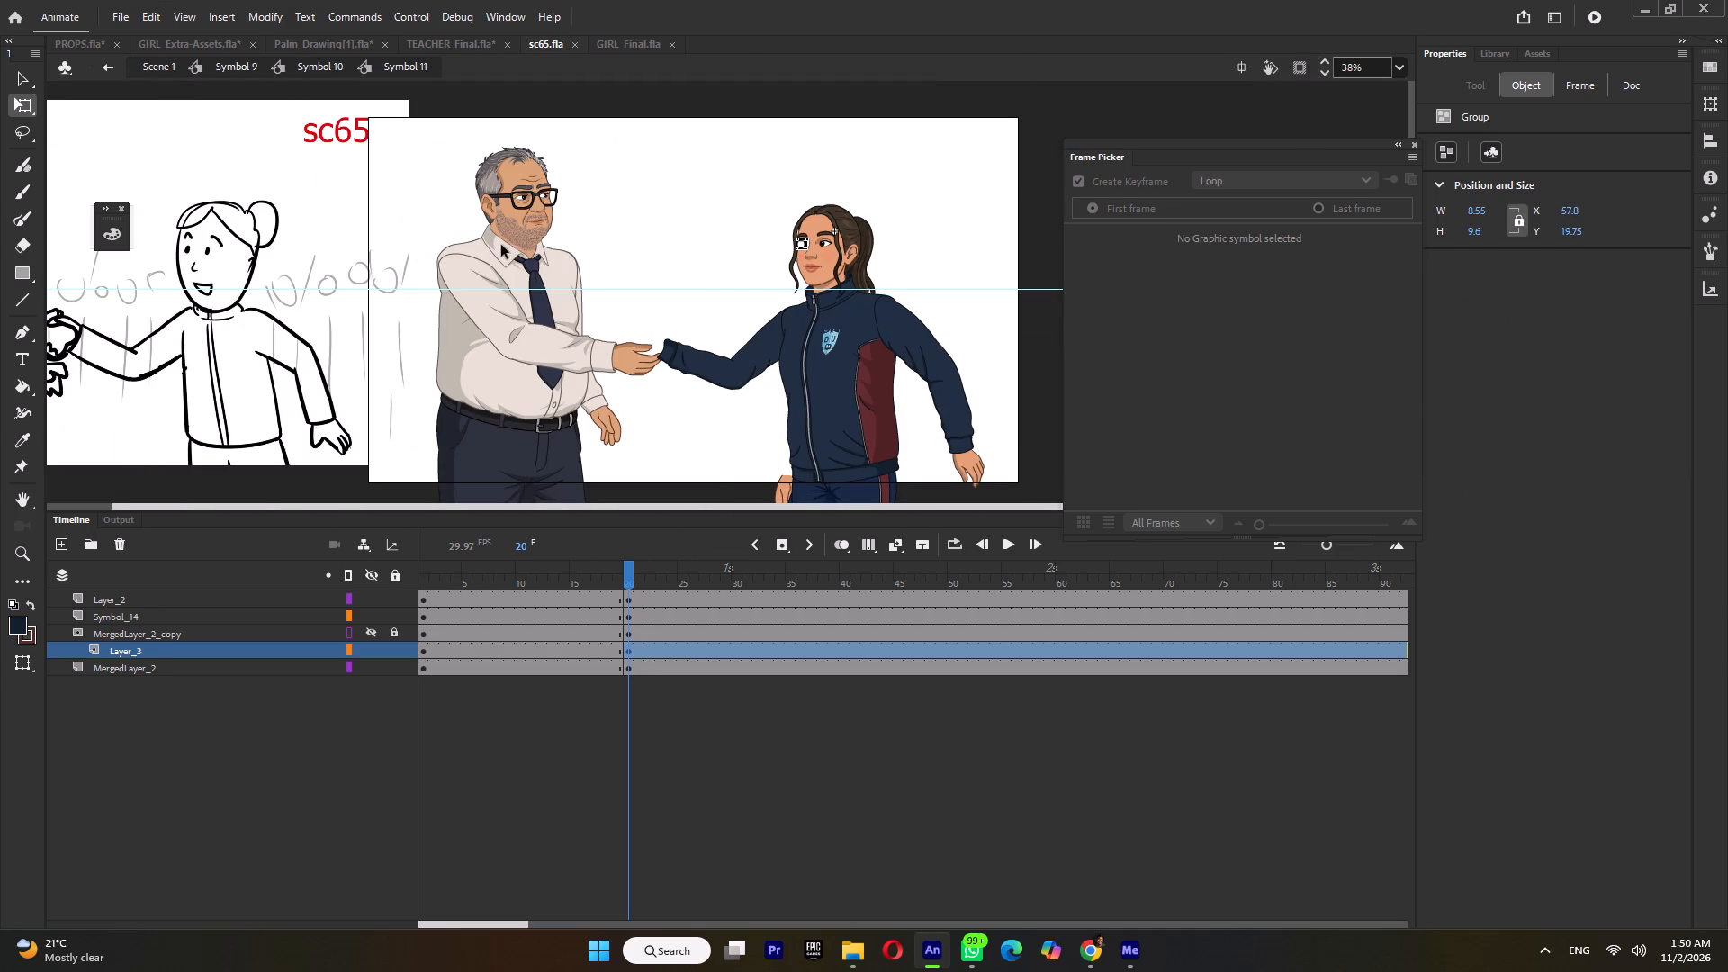
double_click(656, 224)
scroll(746, 264, "up", 5, "ctrl")
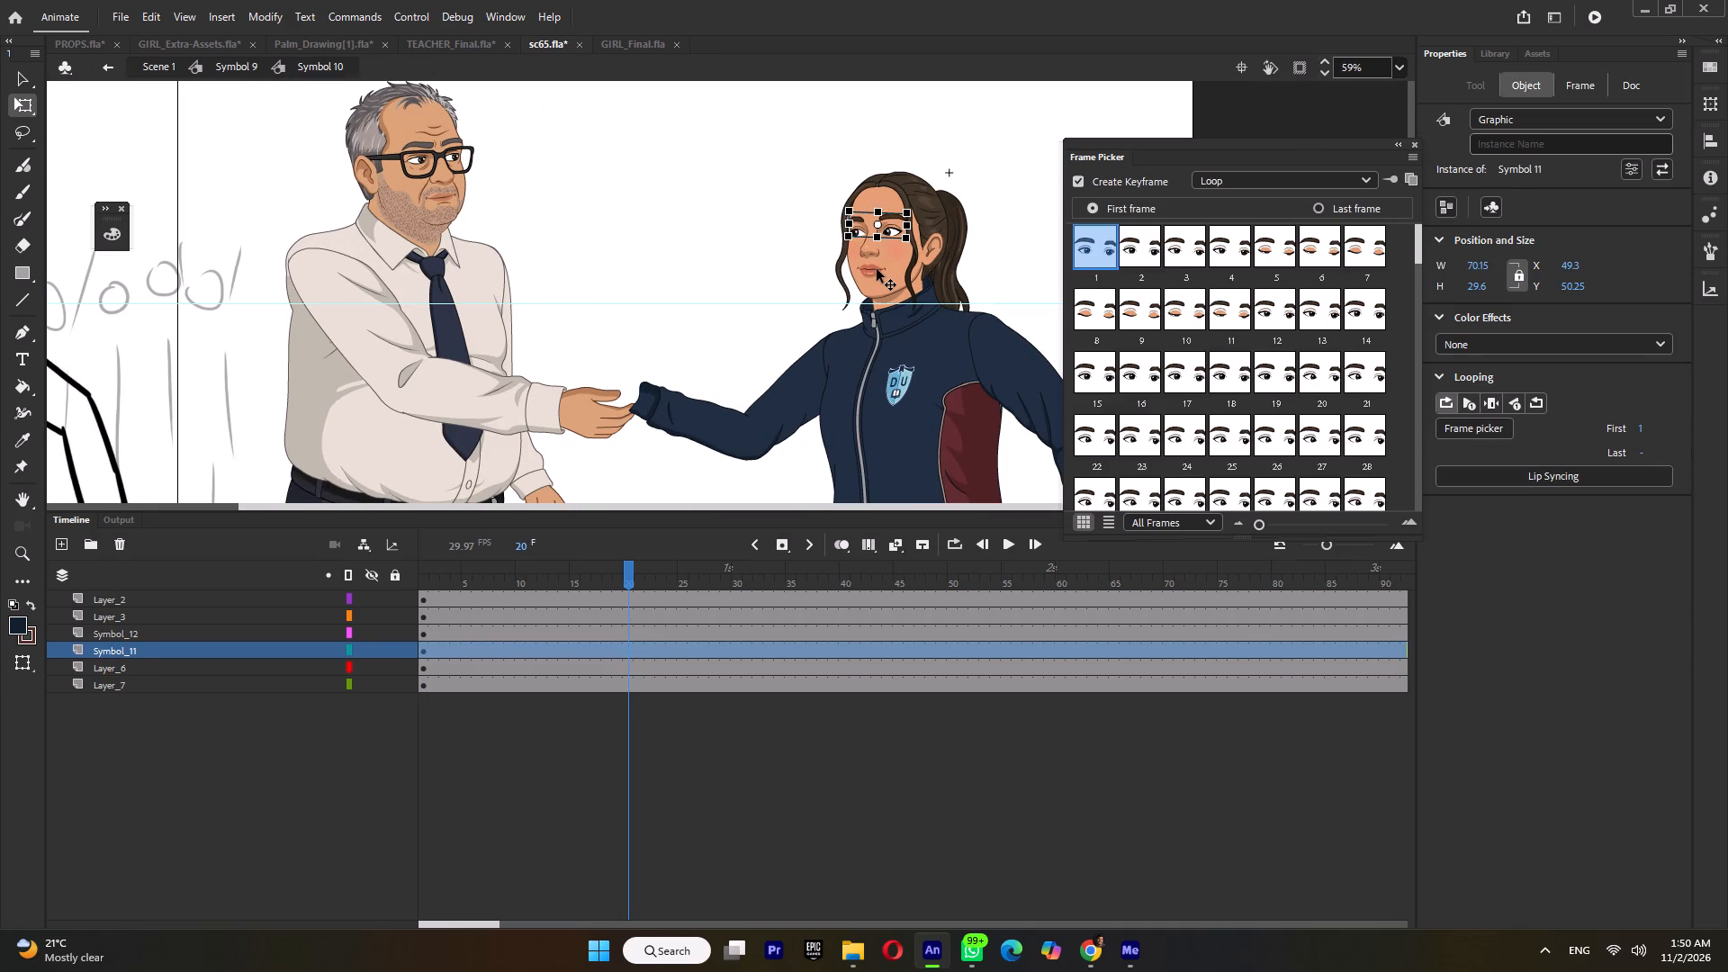
Return to Scene 1 and move the sc65 storyboard sketch onto the stage, lined up behind the teacher and the girl.
scroll(722, 264, "down", 5, "ctrl")
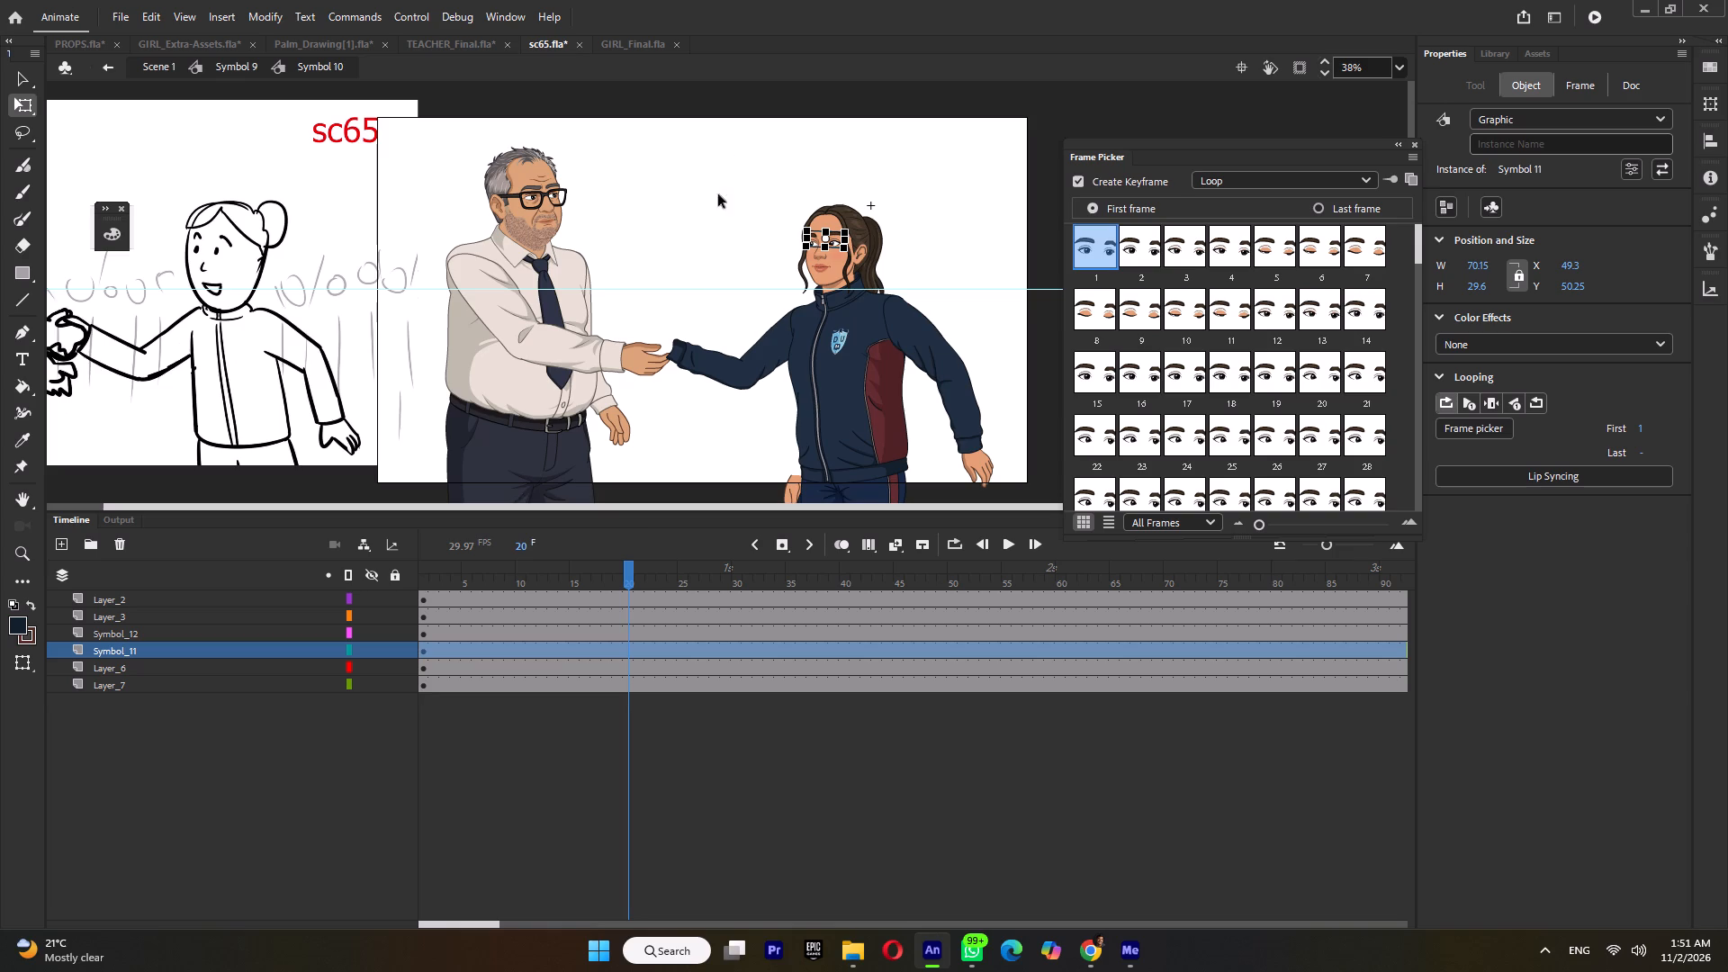
scroll(625, 368, "down", 2, "ctrl")
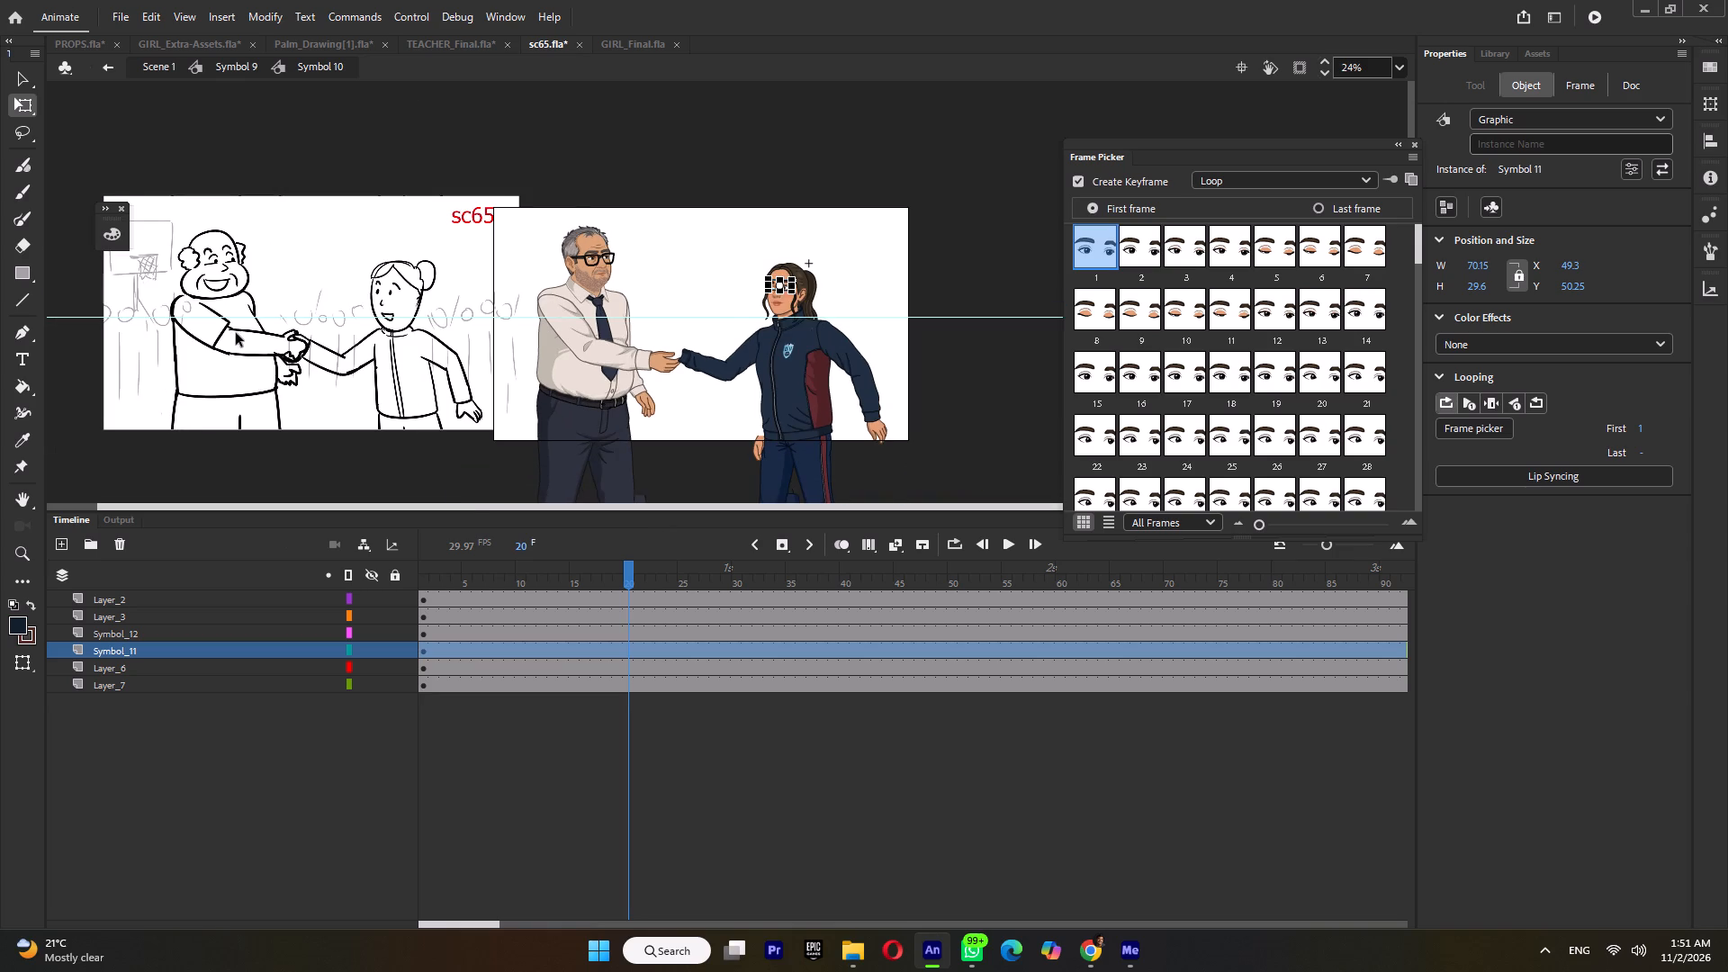
scroll(236, 333, "up", 4, "ctrl")
scroll(289, 321, "down", 3, "ctrl")
key("space")
key("space")
key("space")
key("space")
key("space")
key("space")
key("space")
key("space")
key("space")
key("space")
key("space")
key("space")
key("space")
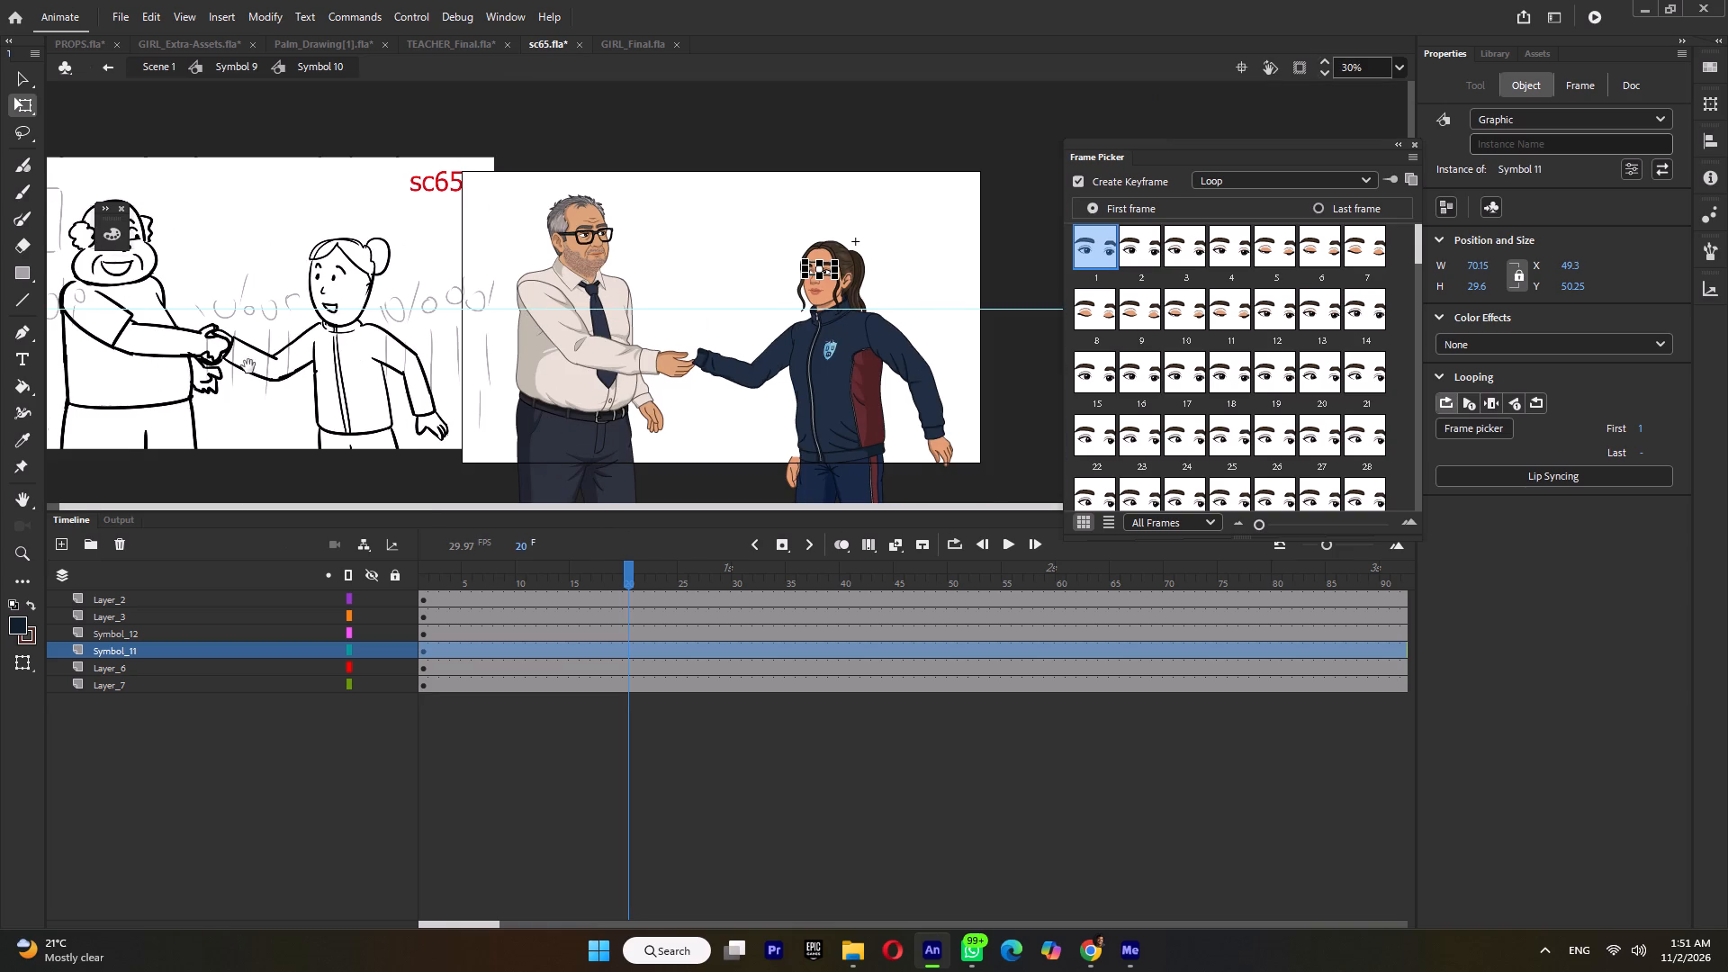
left_click_drag(248, 366, 366, 406)
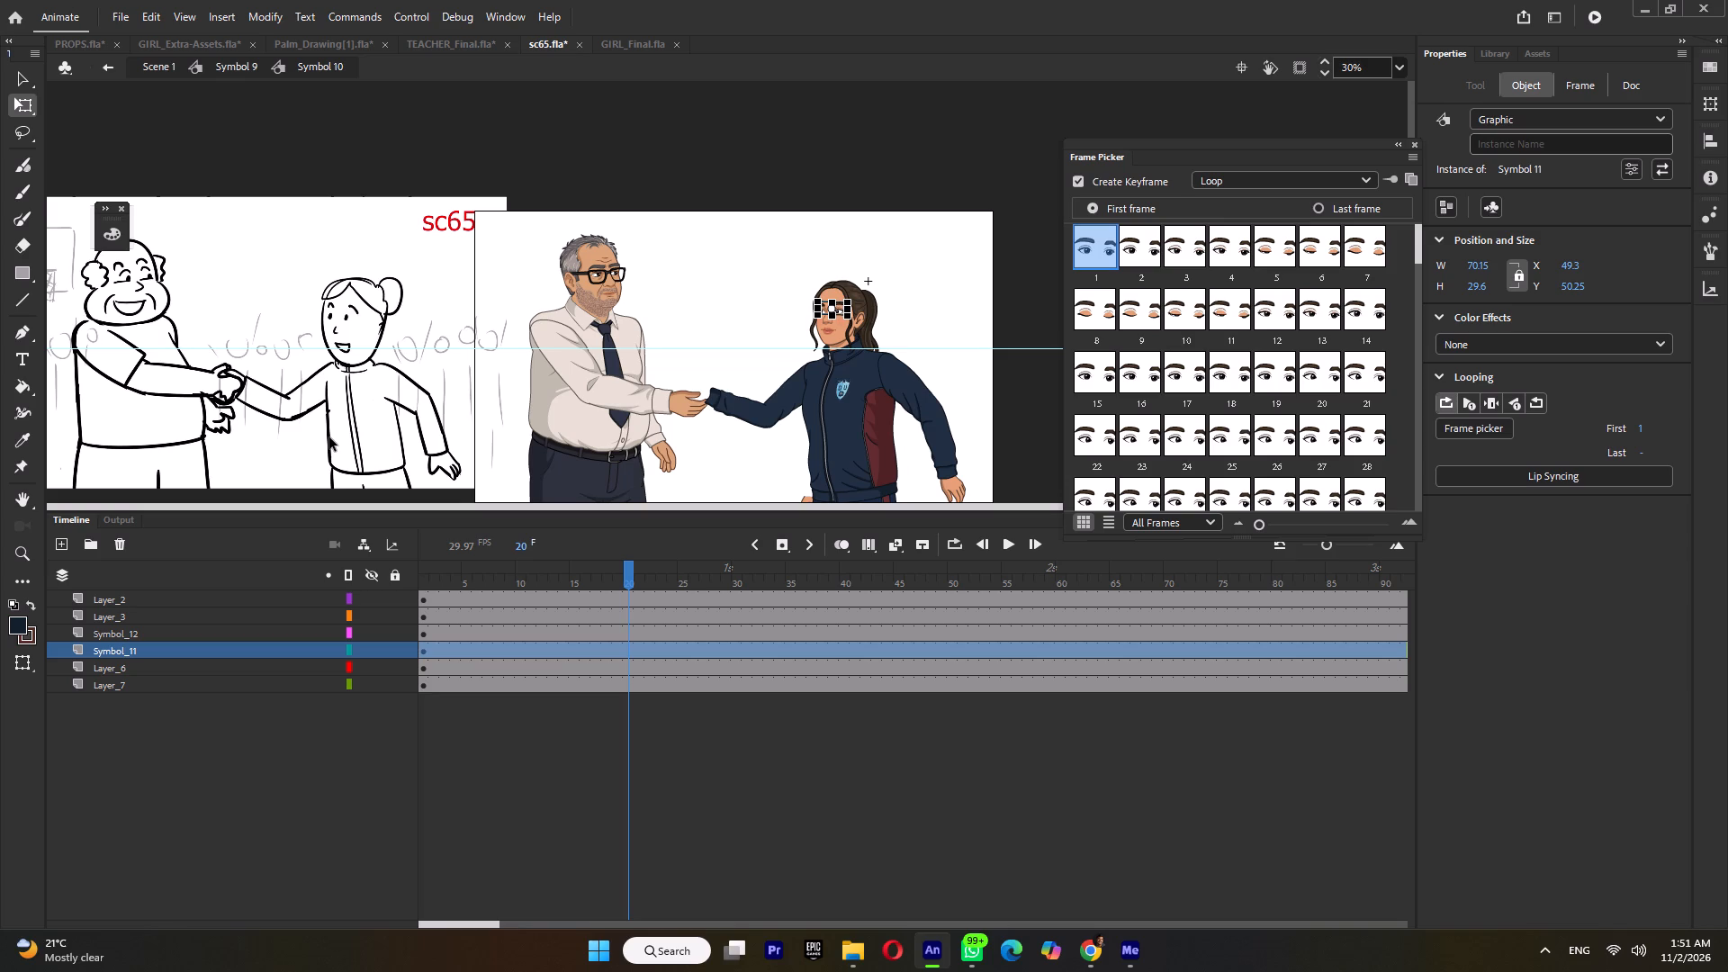
triple_click(339, 401)
triple_click(325, 428)
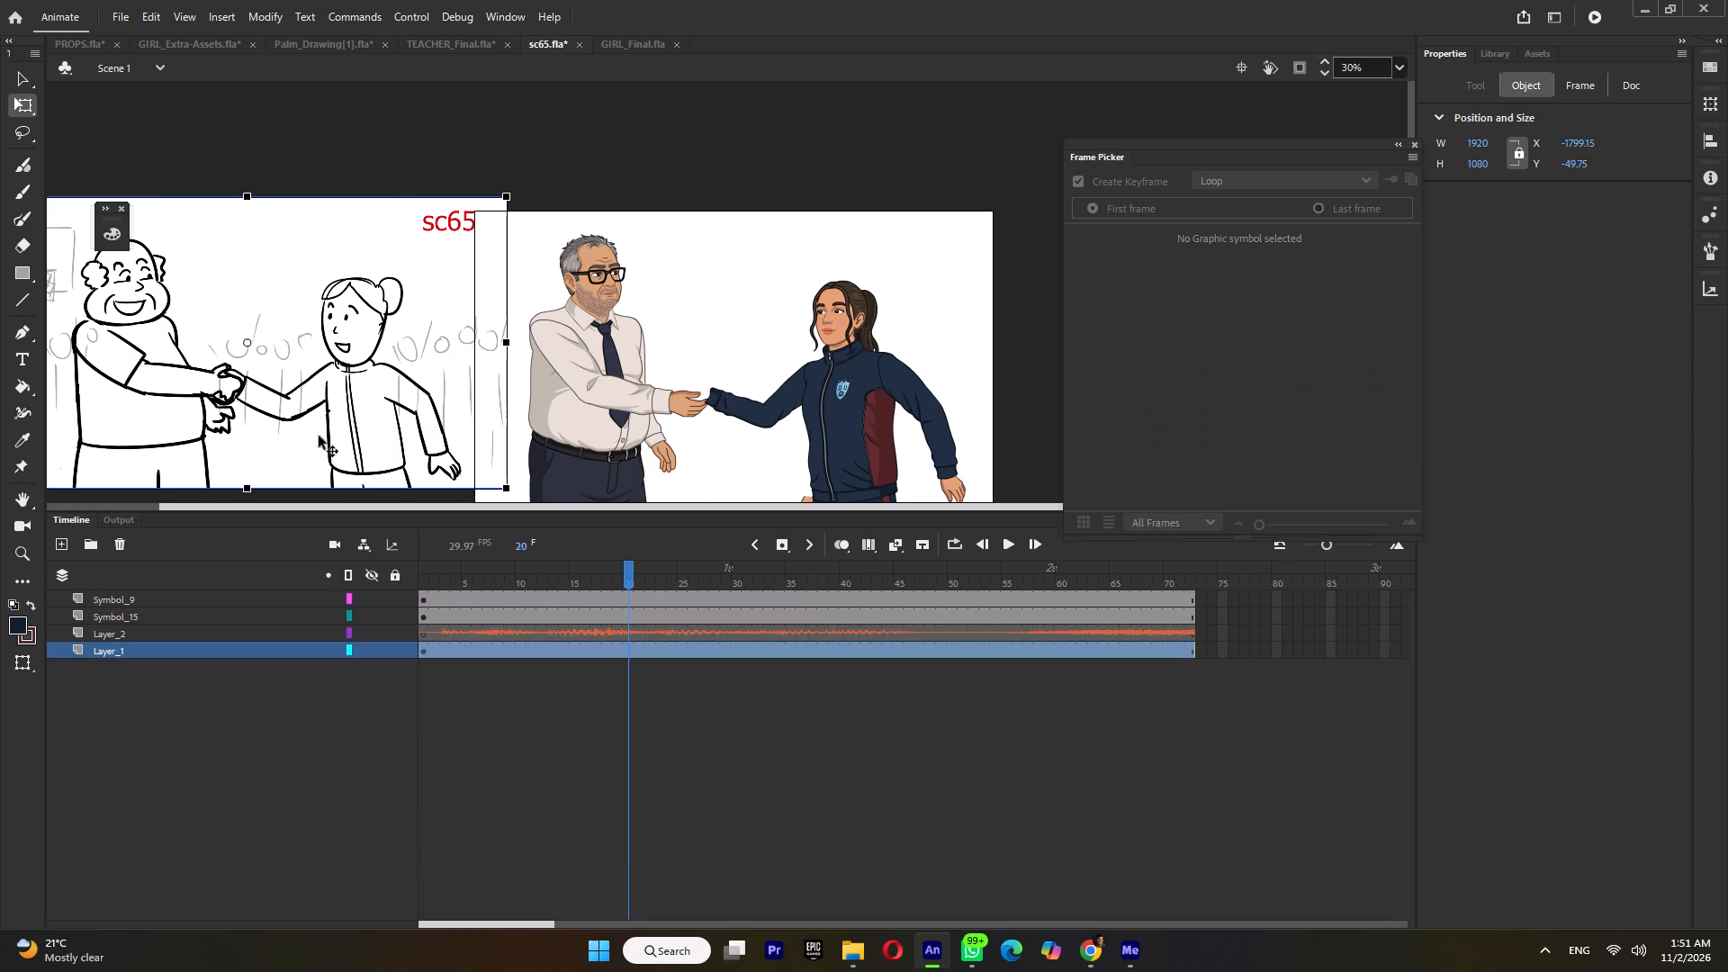
left_click_drag(295, 444, 802, 397)
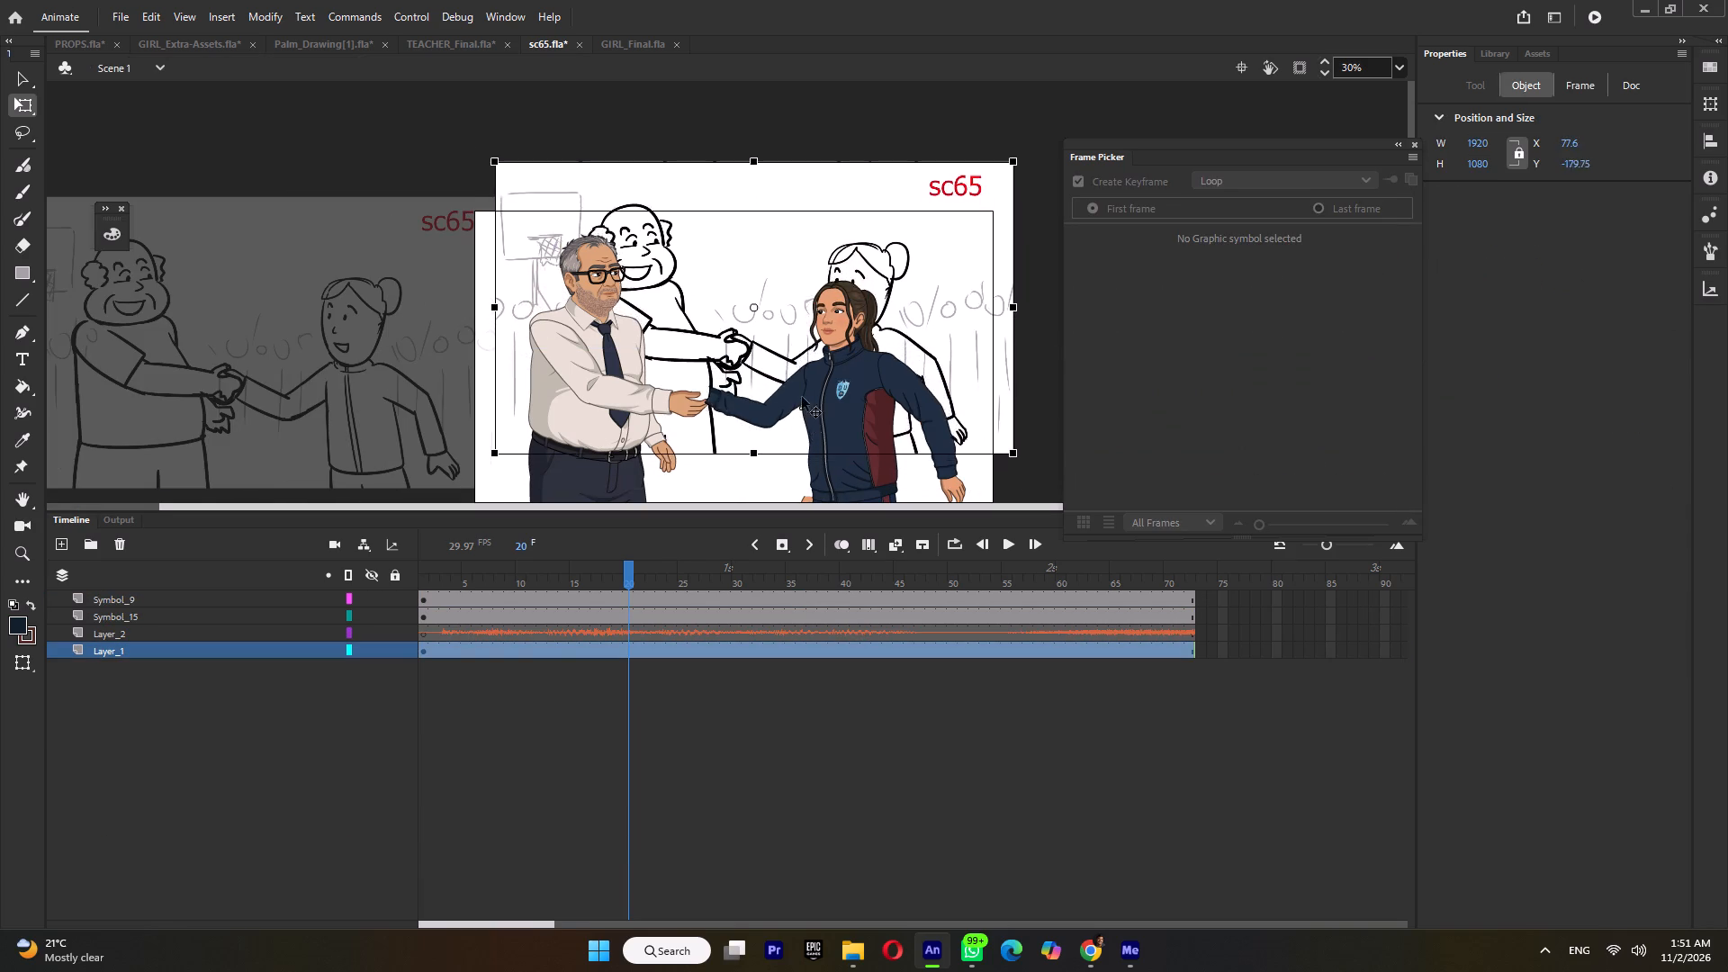
left_click_drag(802, 397, 780, 312)
At frame 19, open the girl's Symbol 9, select her whole figure and move it down to Y 174.9.
left_click_drag(621, 579, 613, 580)
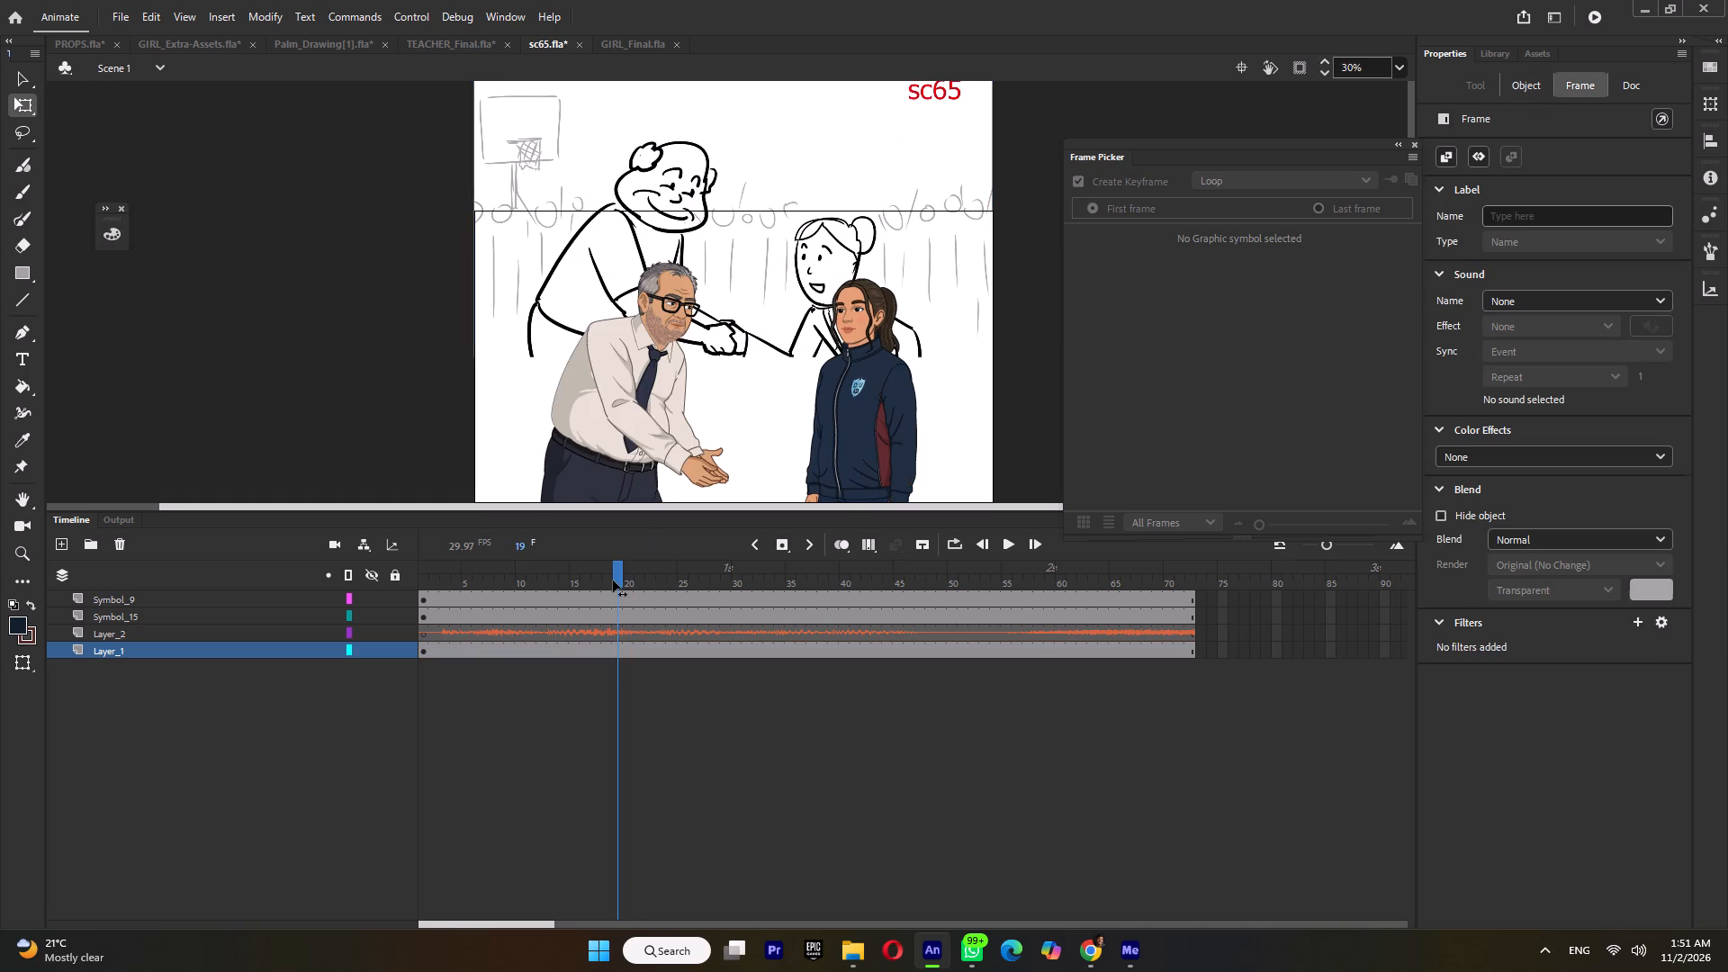
left_click_drag(613, 580, 615, 587)
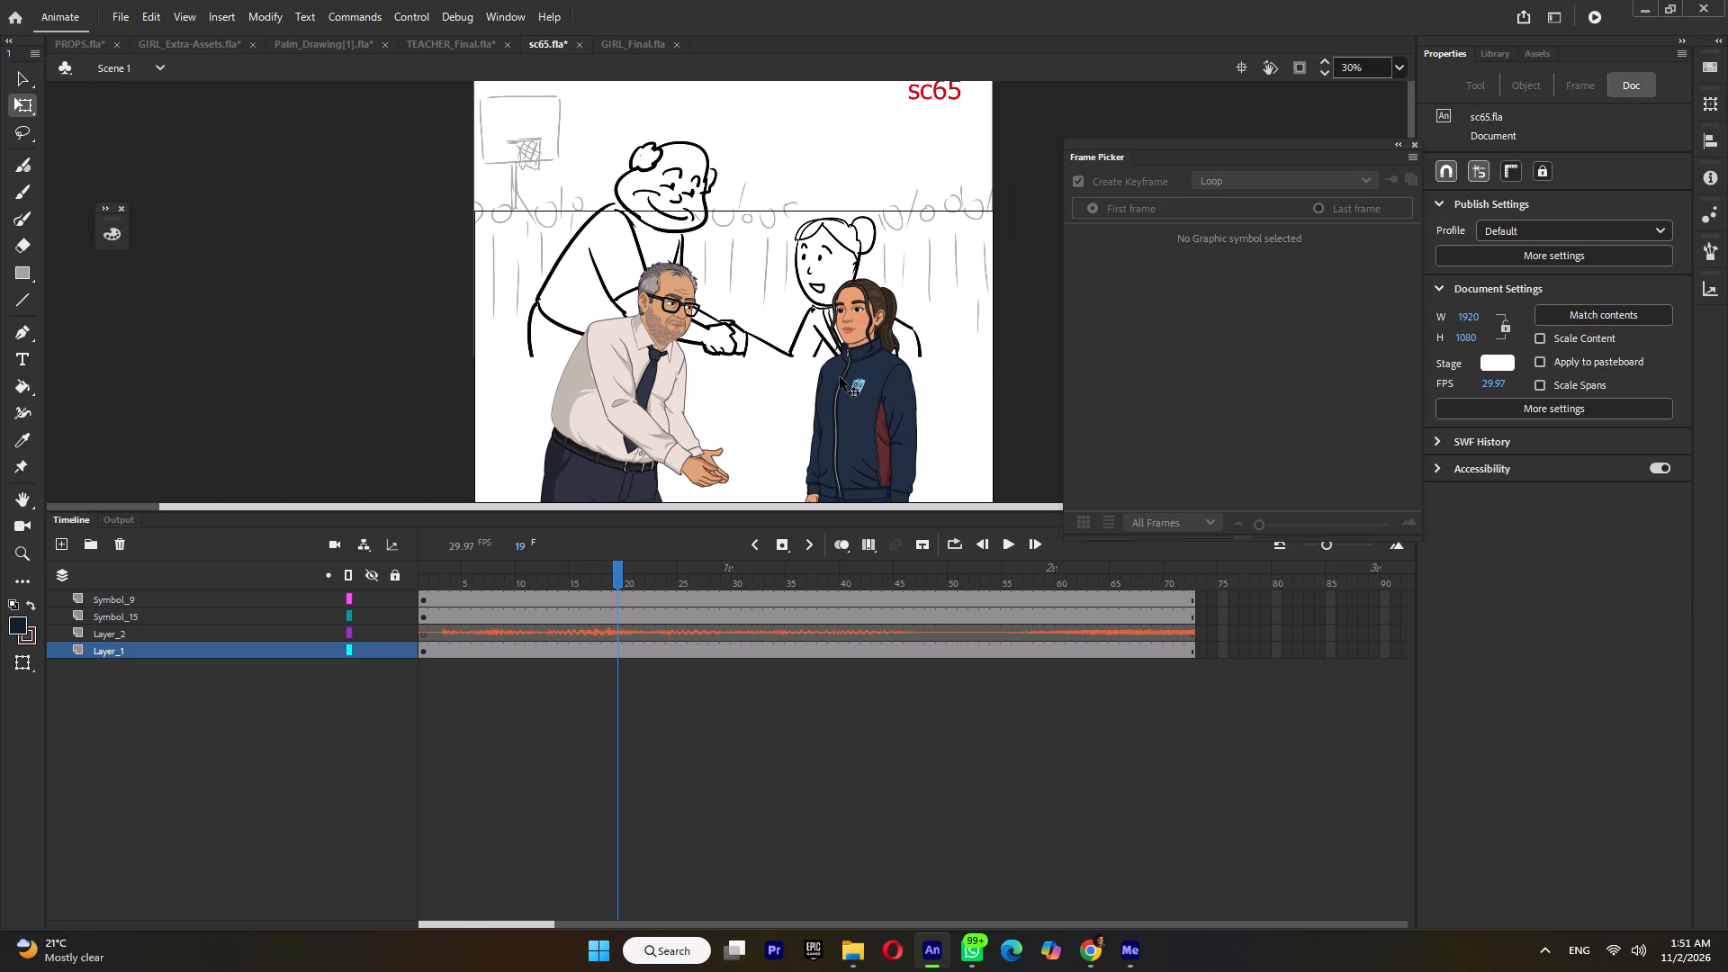
double_click(836, 416)
left_click(848, 450)
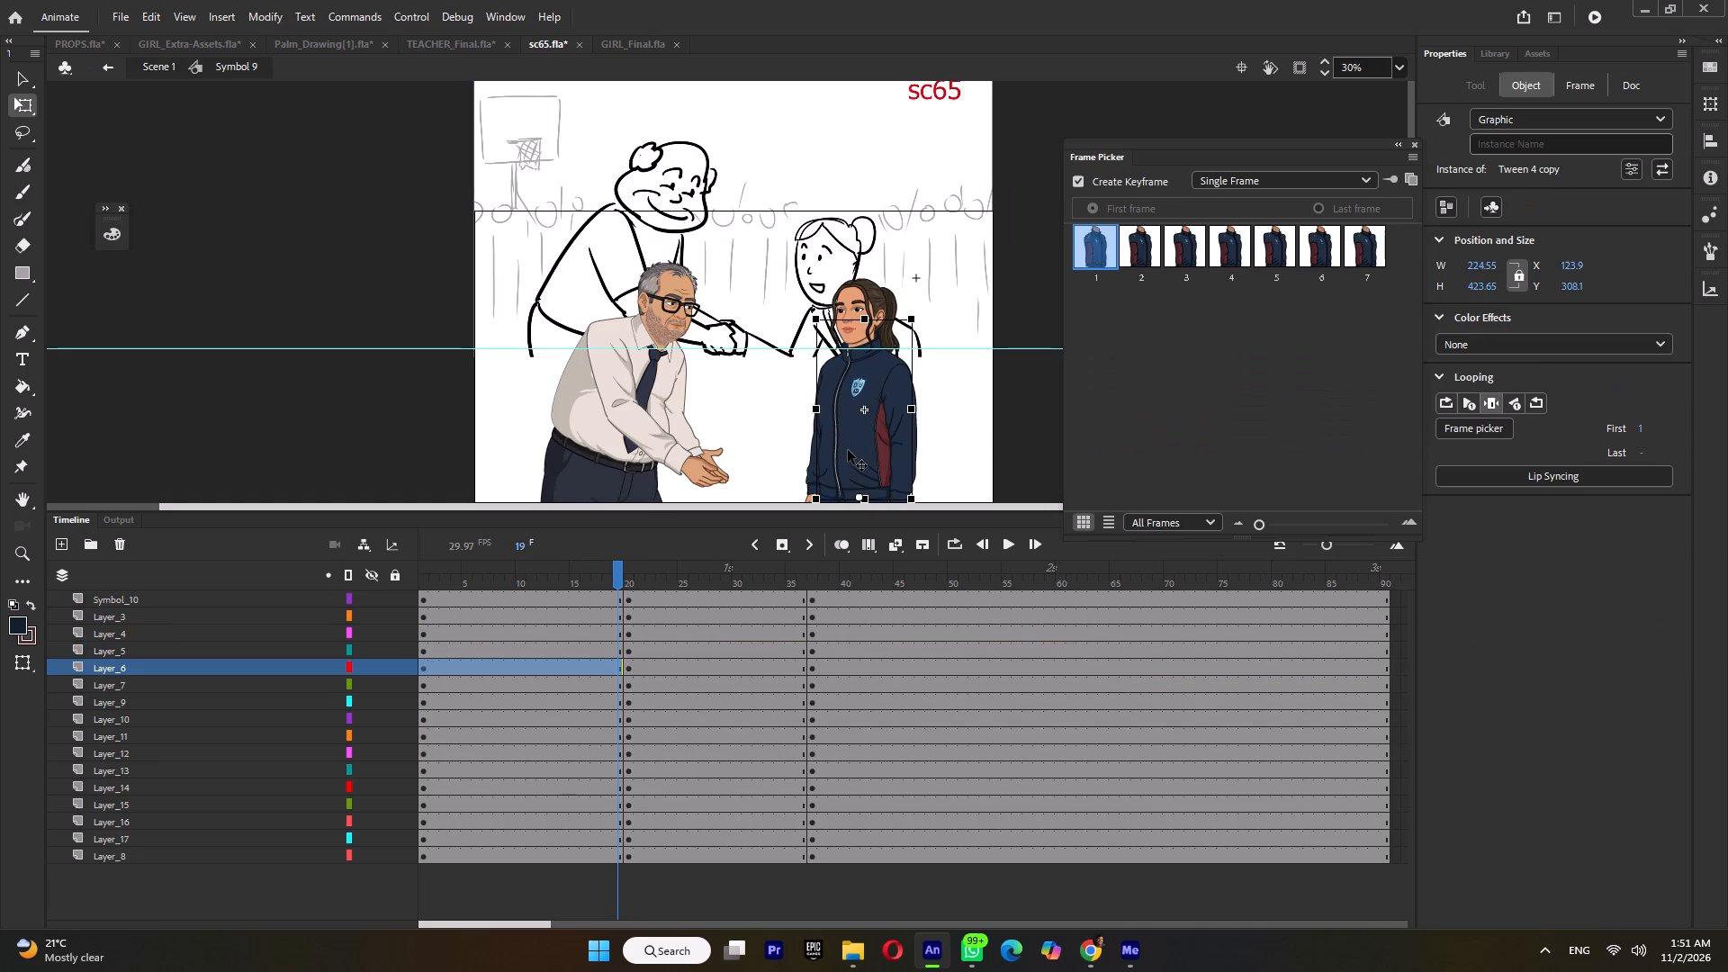
left_click(848, 450)
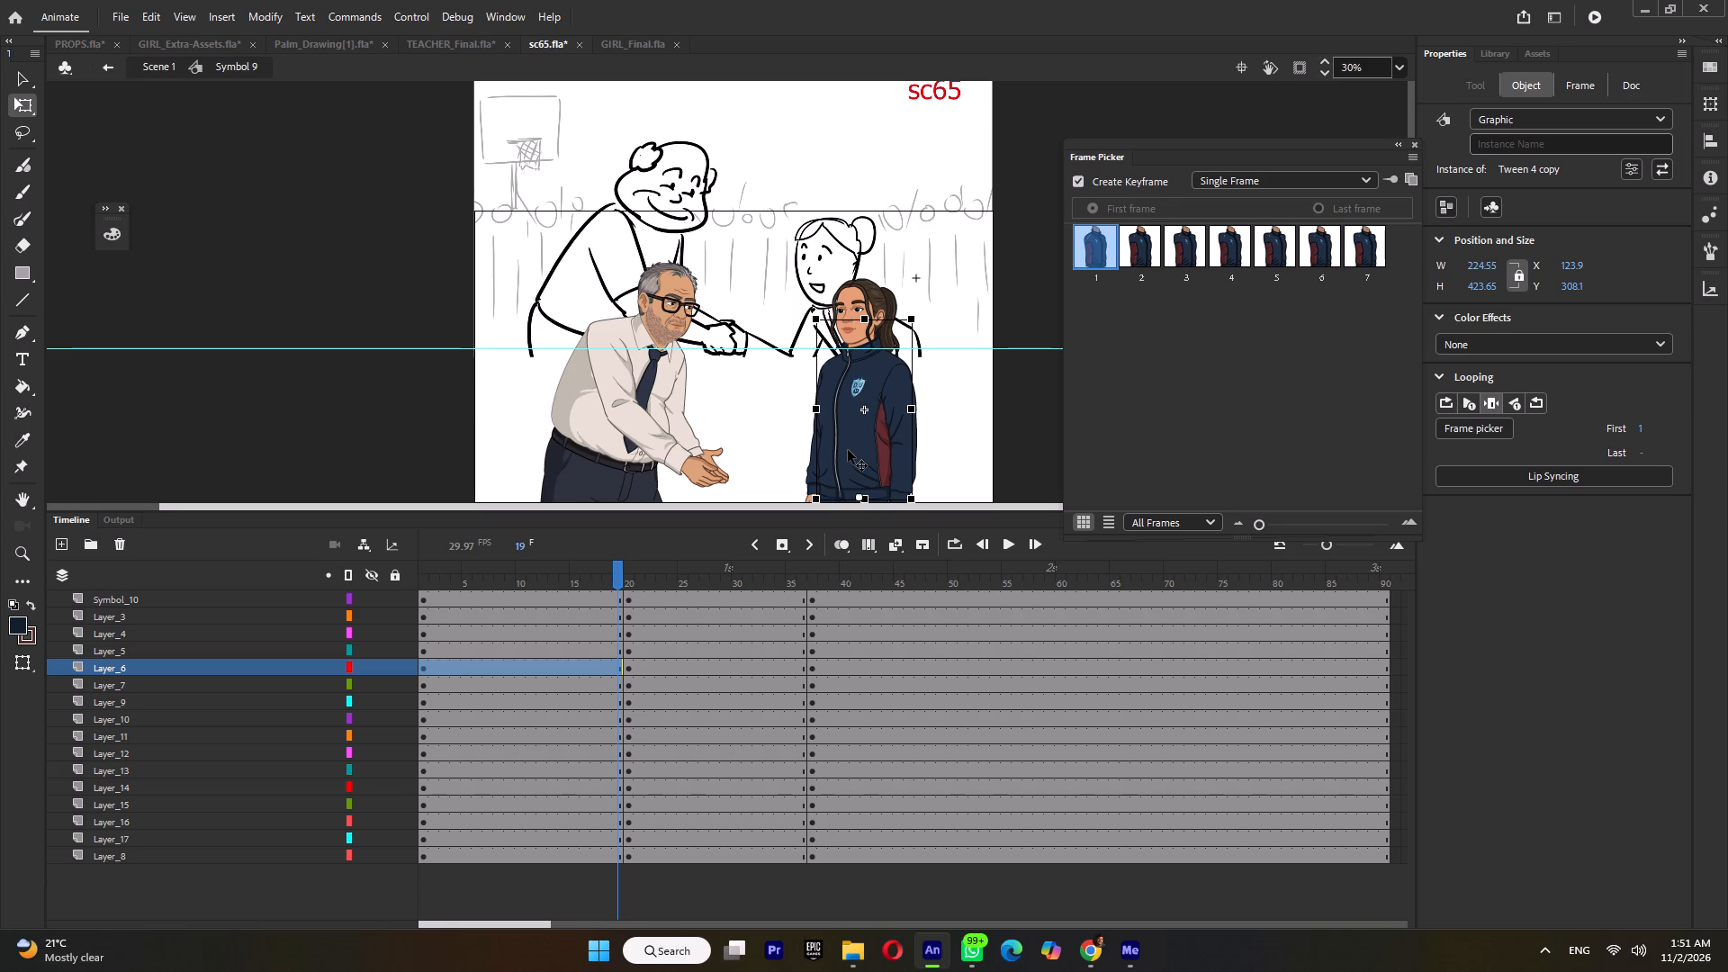
left_click(848, 450)
scroll(848, 462, "down", 1)
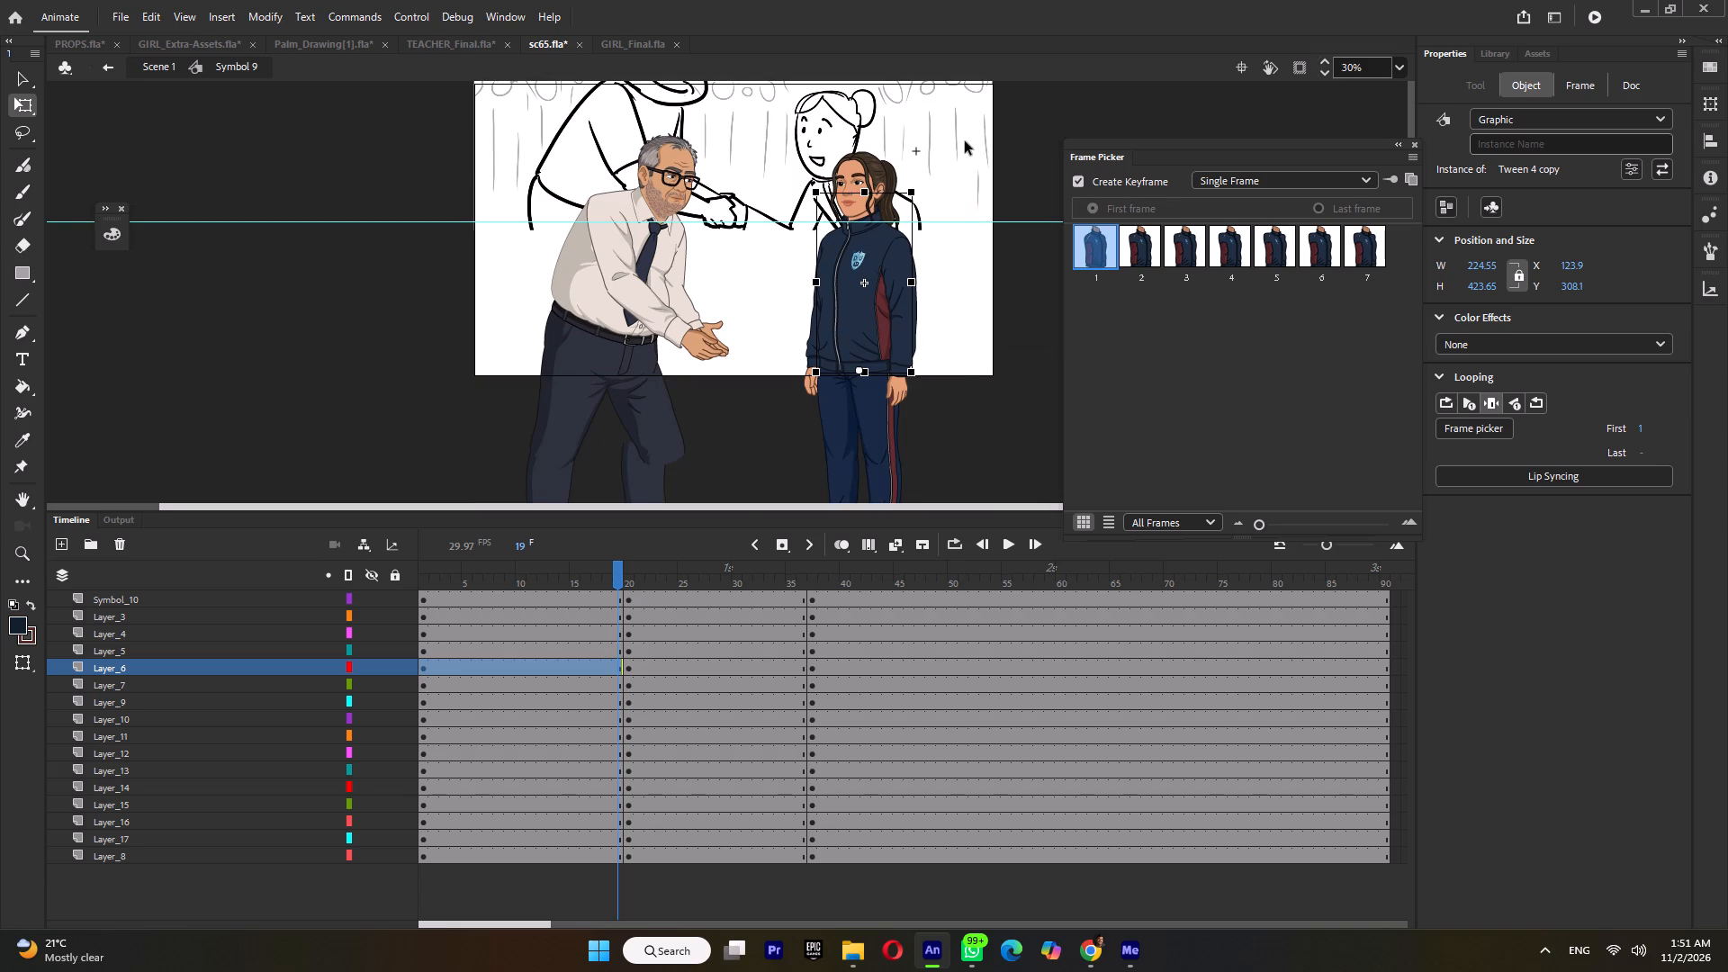
left_click_drag(965, 141, 744, 500)
key("Down")
key("shift+Down")
key("shift+Down")
key("shift+Down")
key("shift+Down")
key("shift+Down")
key("shift+Down")
key("shift+Down")
key("shift+Down")
key("shift+Down")
key("shift+Down")
key("shift+Down")
key("shift+Down")
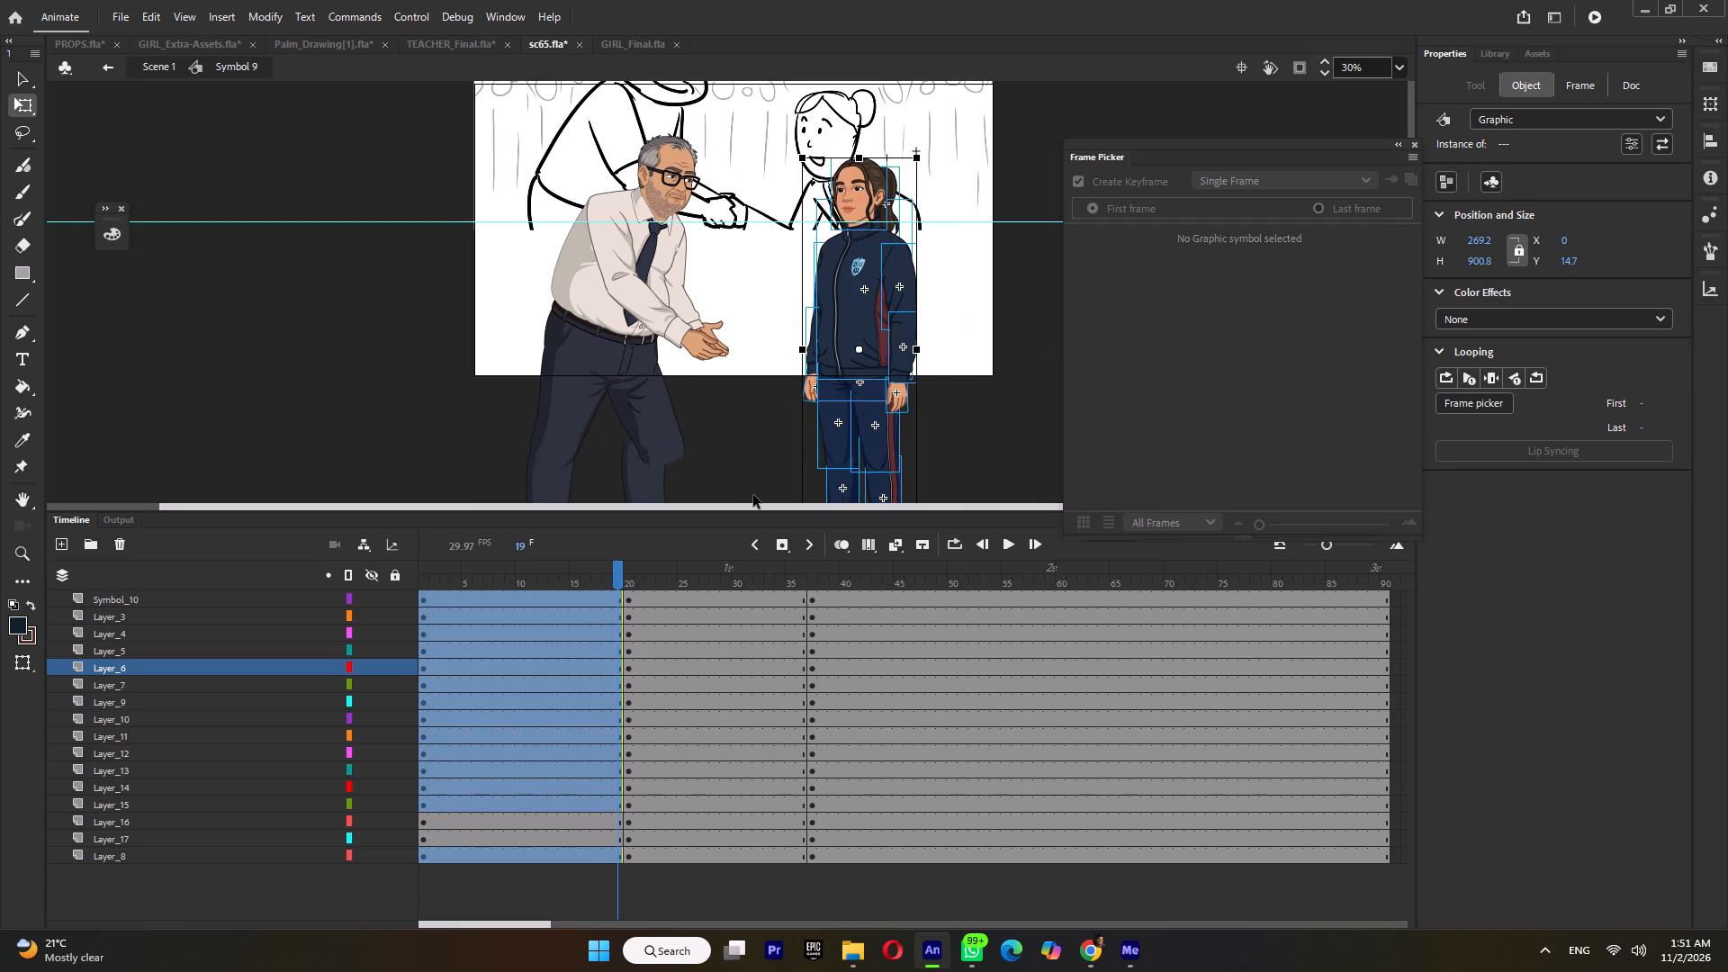
key("shift+Down")
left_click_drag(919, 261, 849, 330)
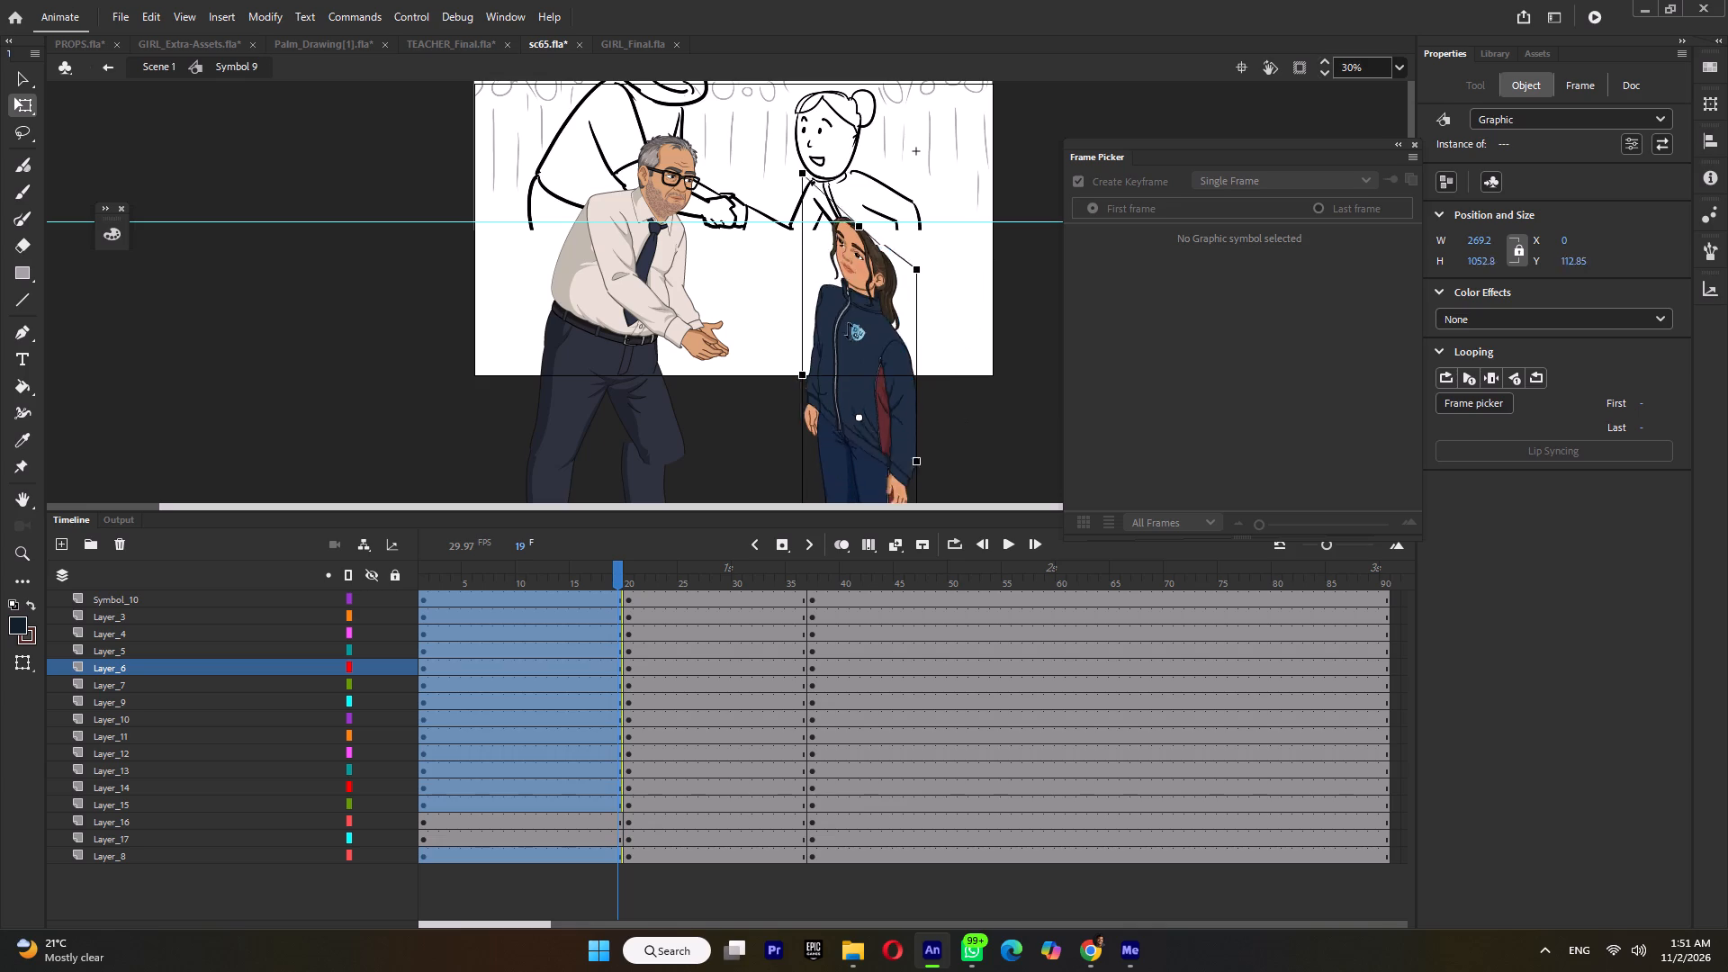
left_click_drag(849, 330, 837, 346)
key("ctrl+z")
Tilt the girl's upper body strongly toward the teacher at frame 19, pivoting around her hips.
left_click_drag(982, 244, 817, 355)
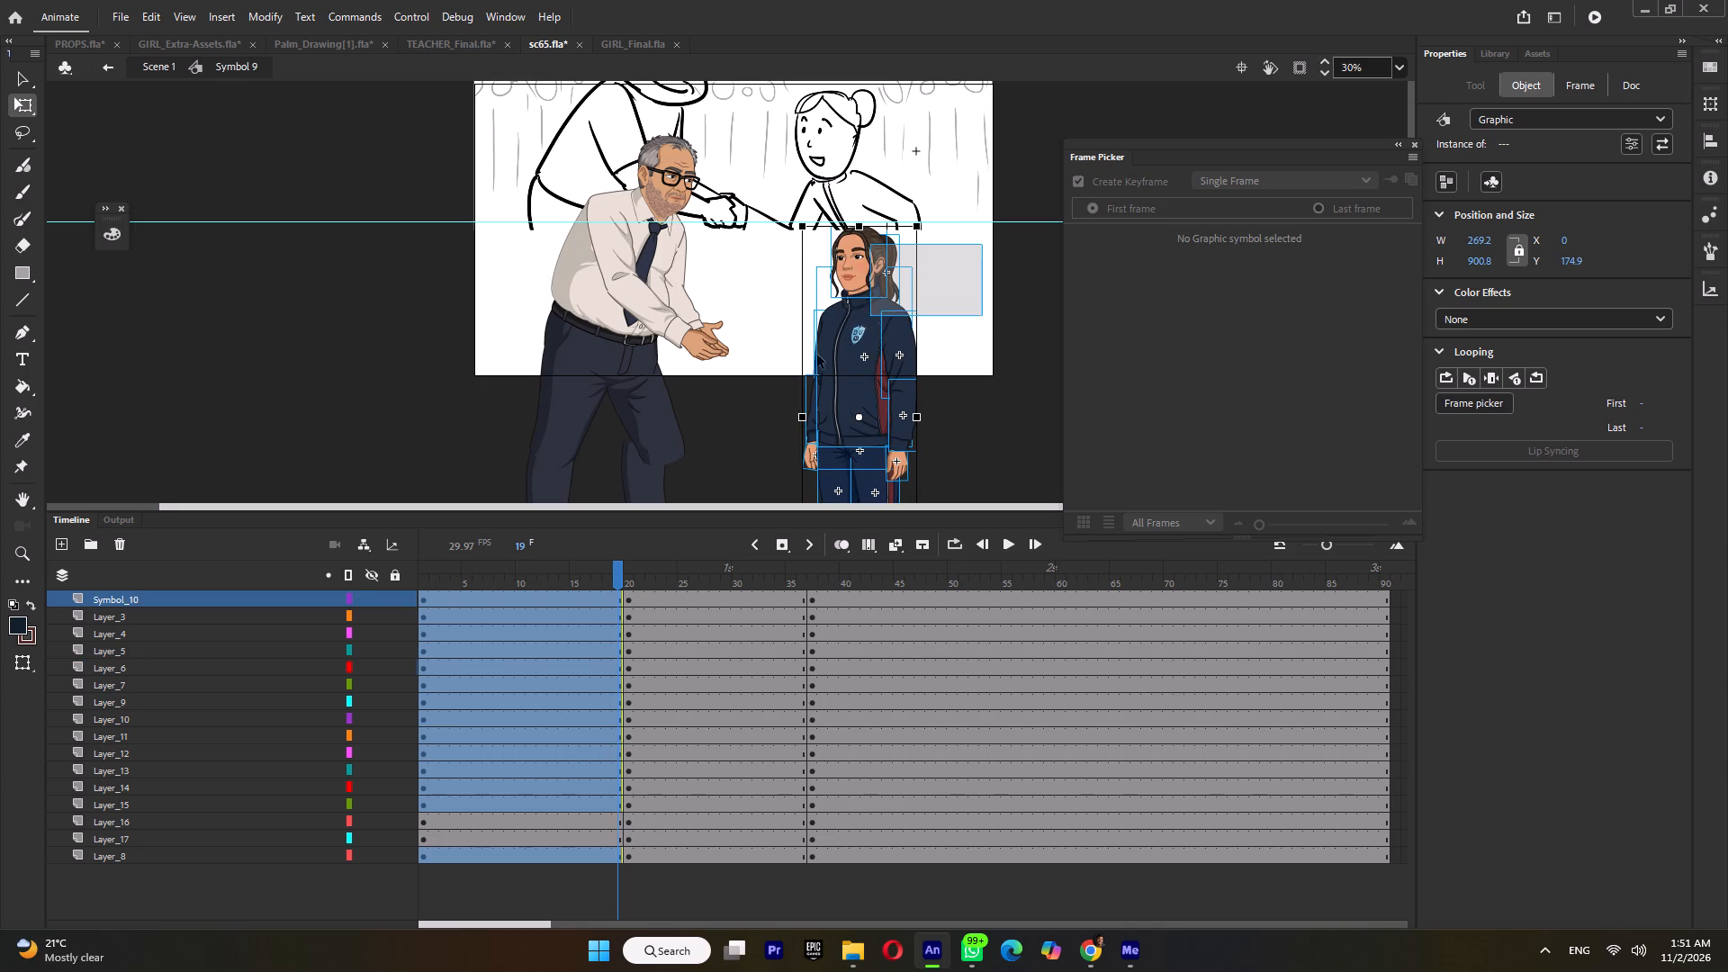
left_click_drag(817, 355, 753, 409)
left_click_drag(863, 337, 858, 411)
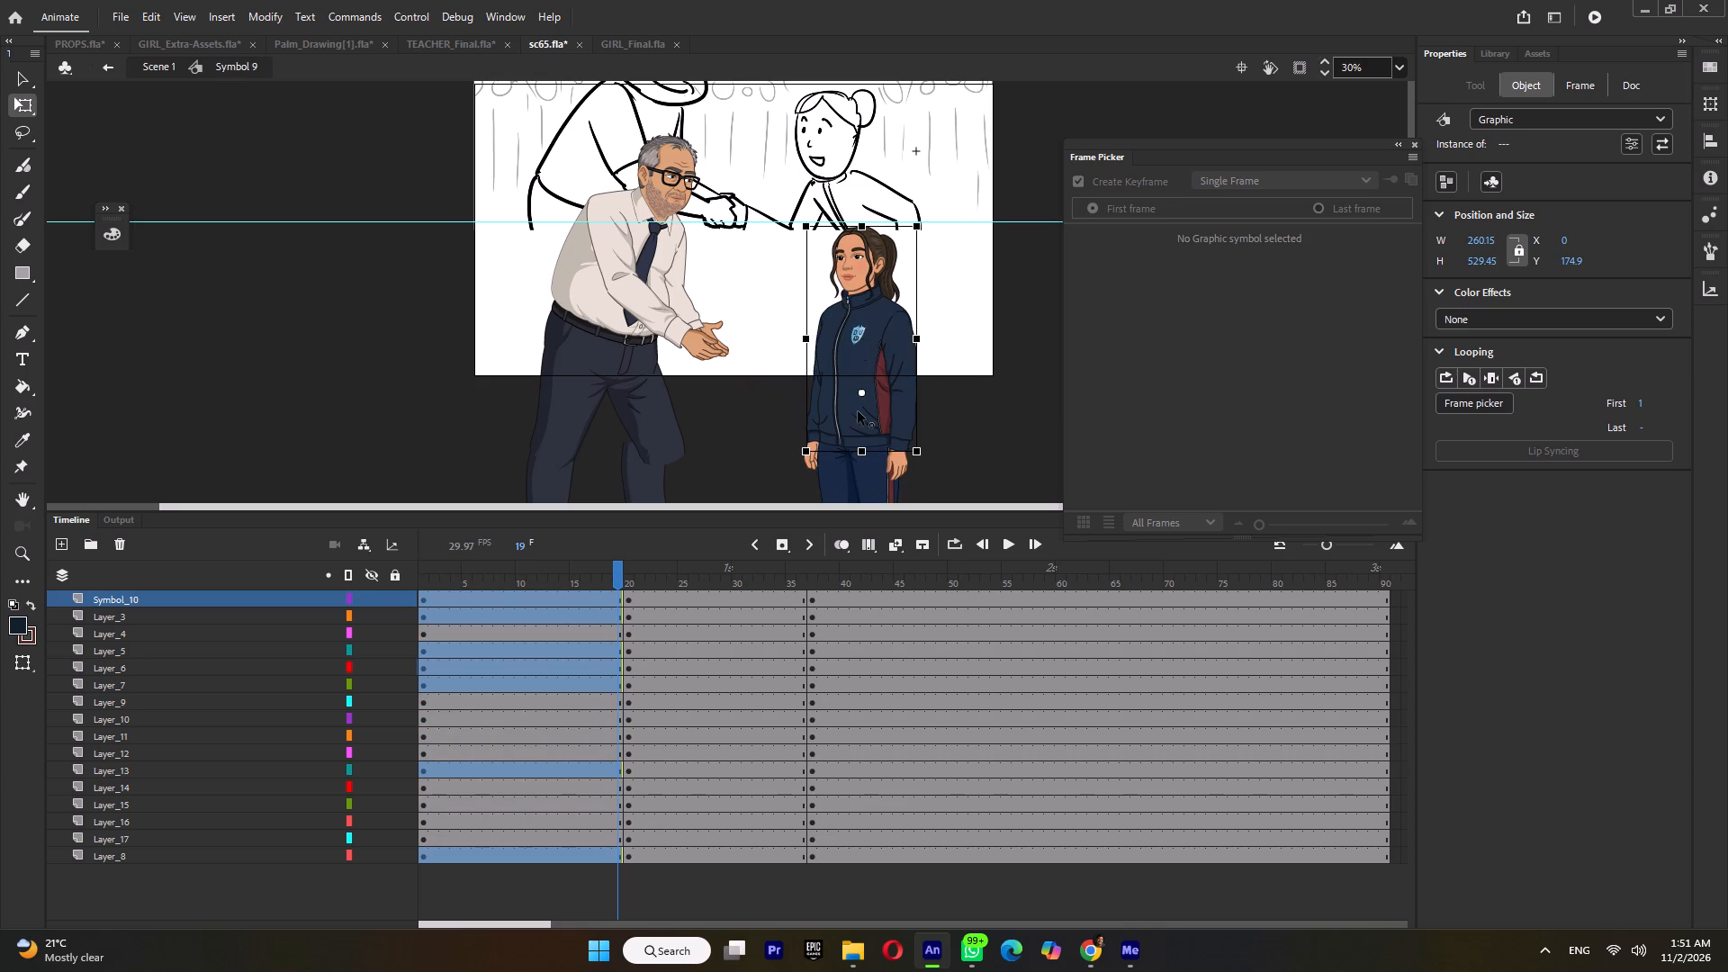
left_click_drag(858, 411, 857, 434)
left_click_drag(929, 223, 853, 229)
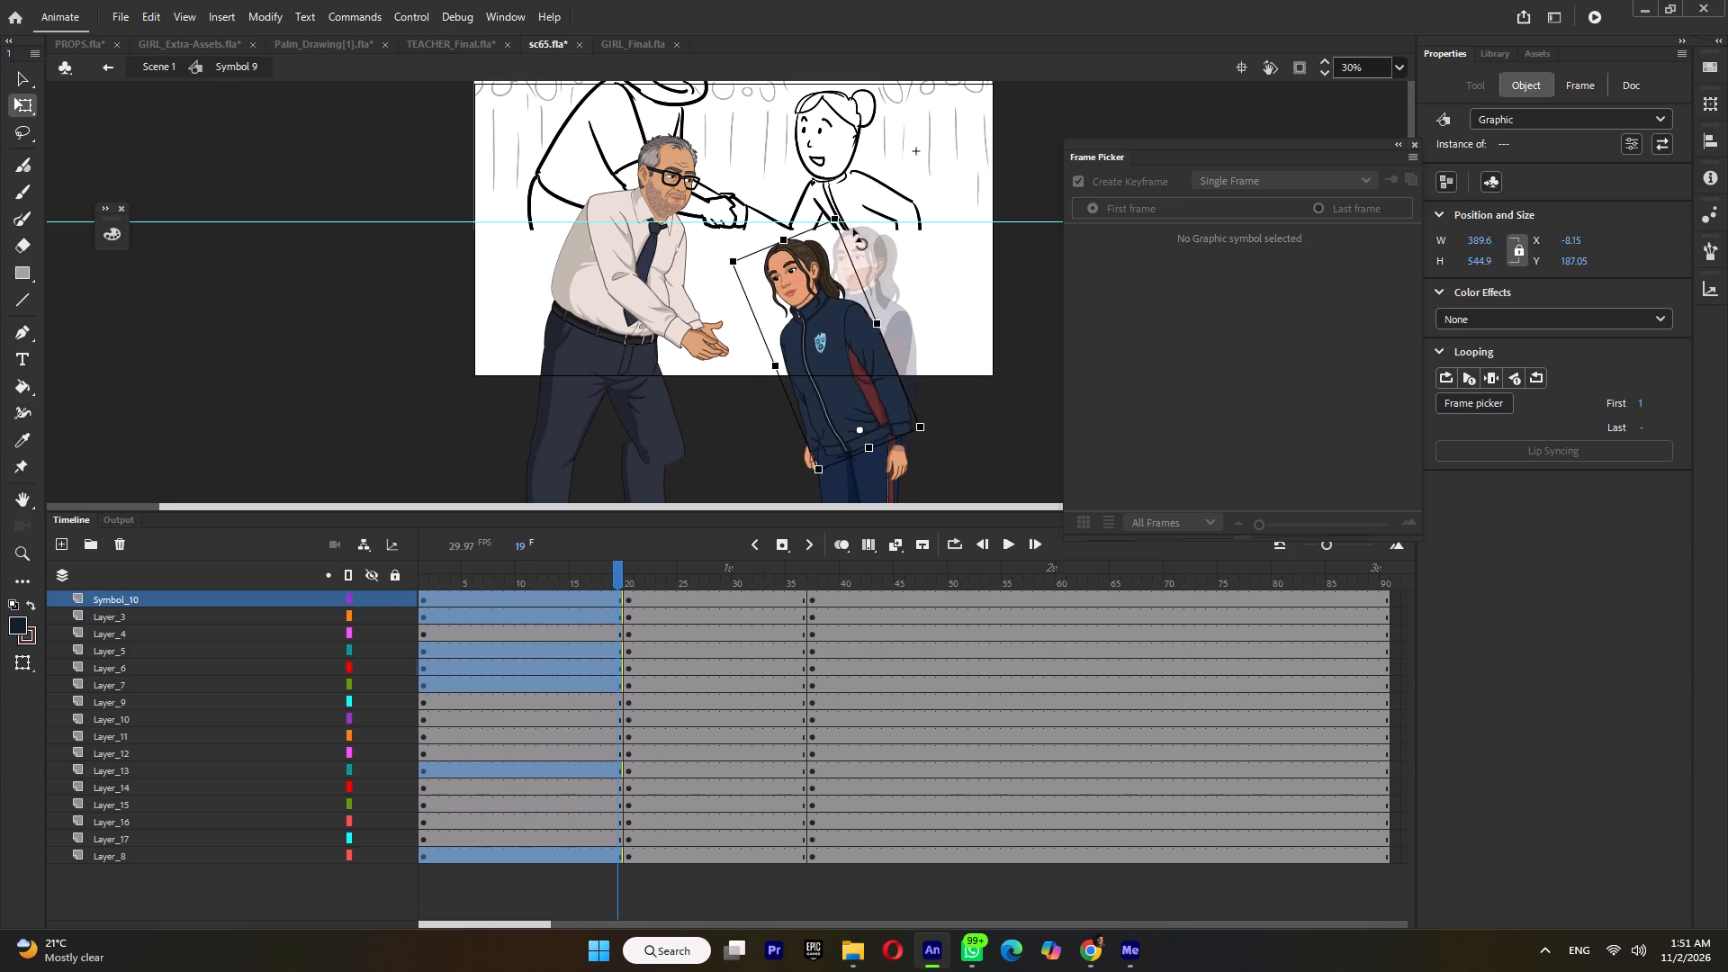
left_click_drag(853, 229, 850, 232)
Select the girl's whole figure, legs included, nudge it away from the teacher to X -54.05, and compare with the following pose.
left_click_drag(986, 270, 771, 531)
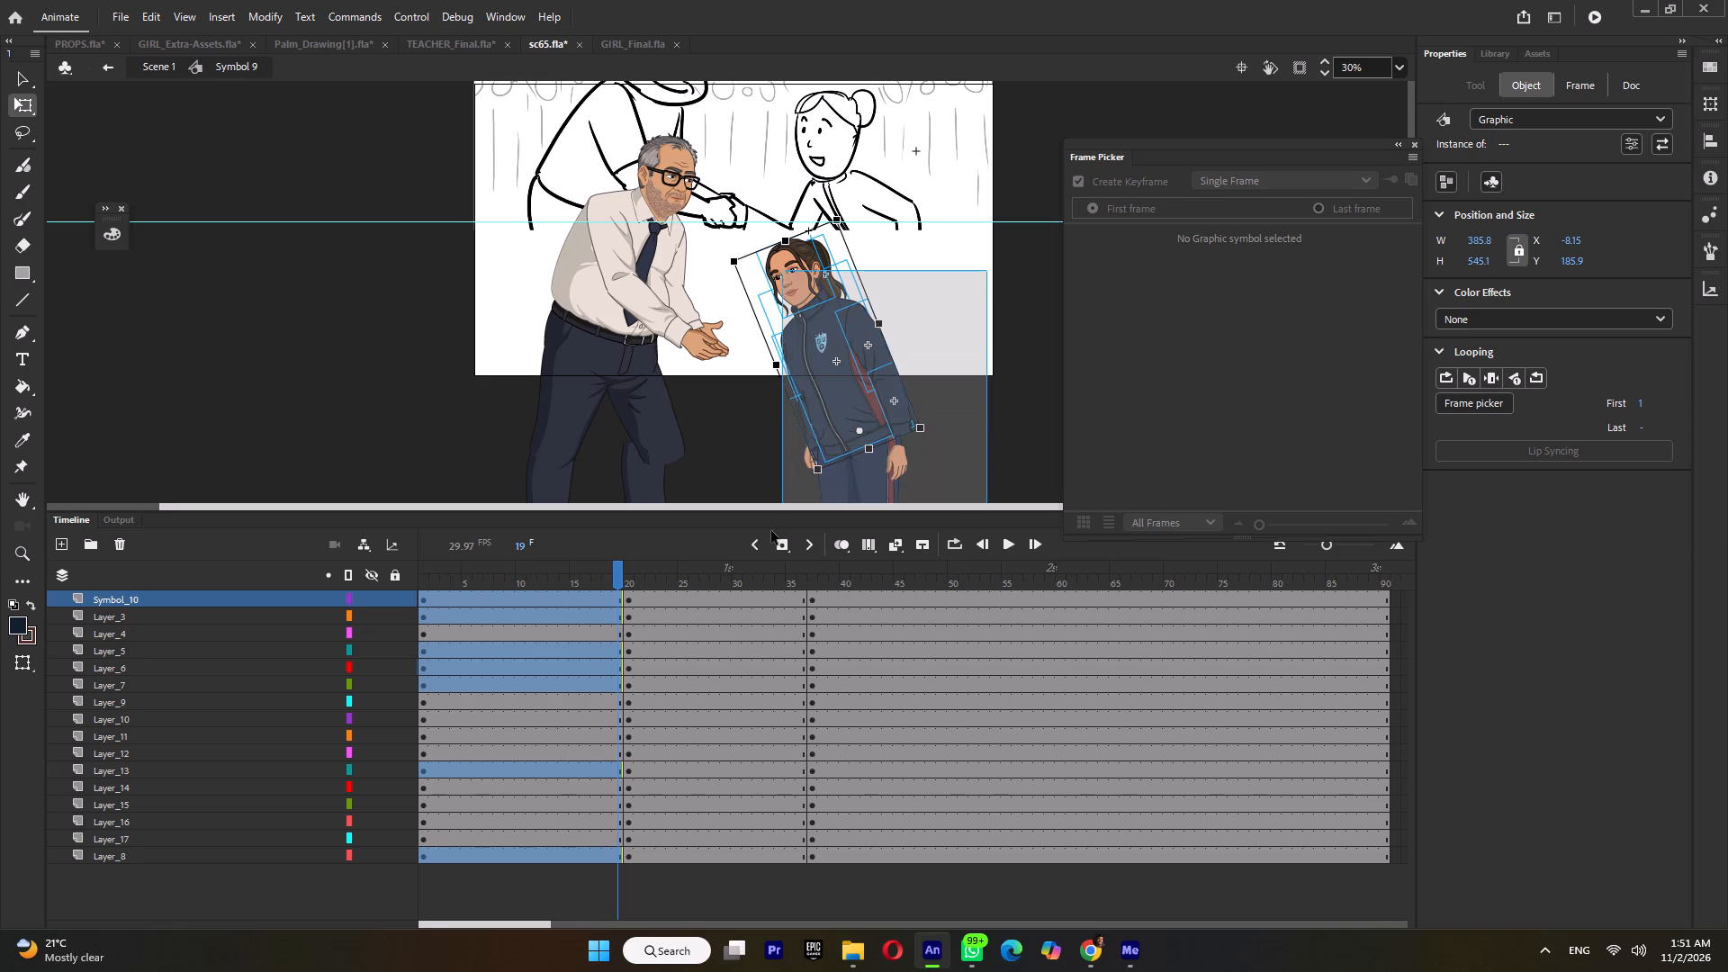
left_click_drag(771, 531, 760, 597)
key("Right")
key("Right")
key("Right")
key("Right")
key("Right")
key("Right")
key("Right")
key("Right")
key("Right")
key("Right")
key("Right")
key("Right")
key("Right")
key("Right")
key("Right")
key("Right")
key("Right")
key("Right")
key("Right")
key("Right")
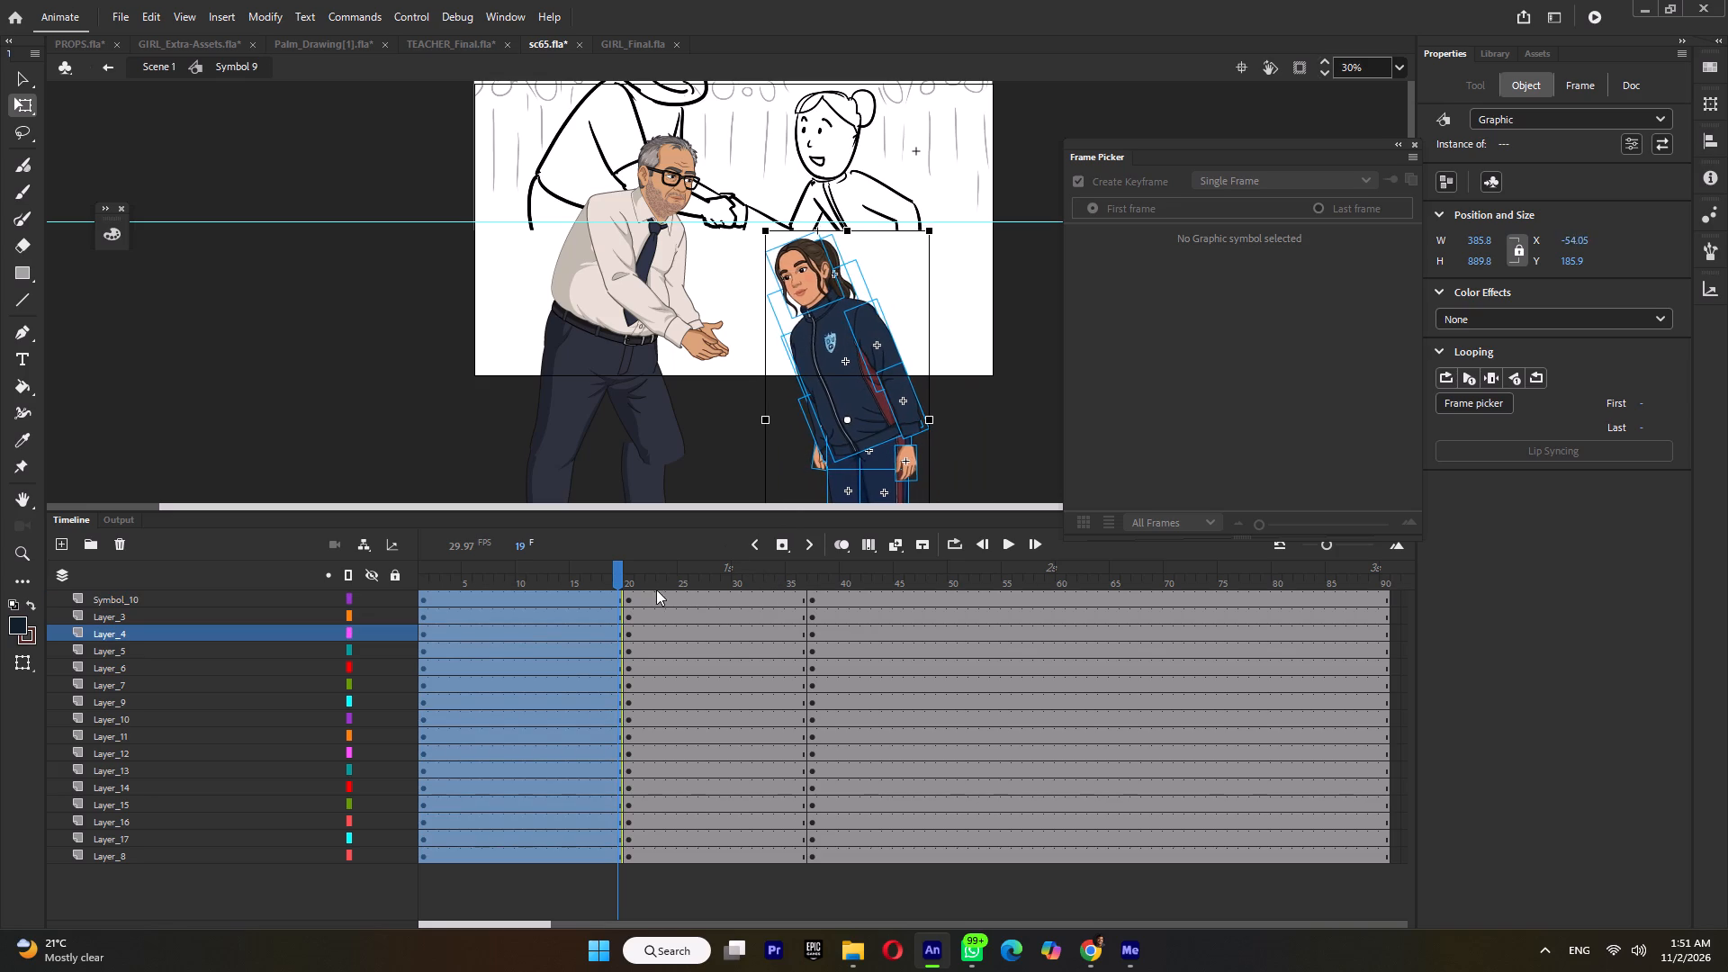
left_click(653, 573)
left_click(613, 574)
left_click(941, 369)
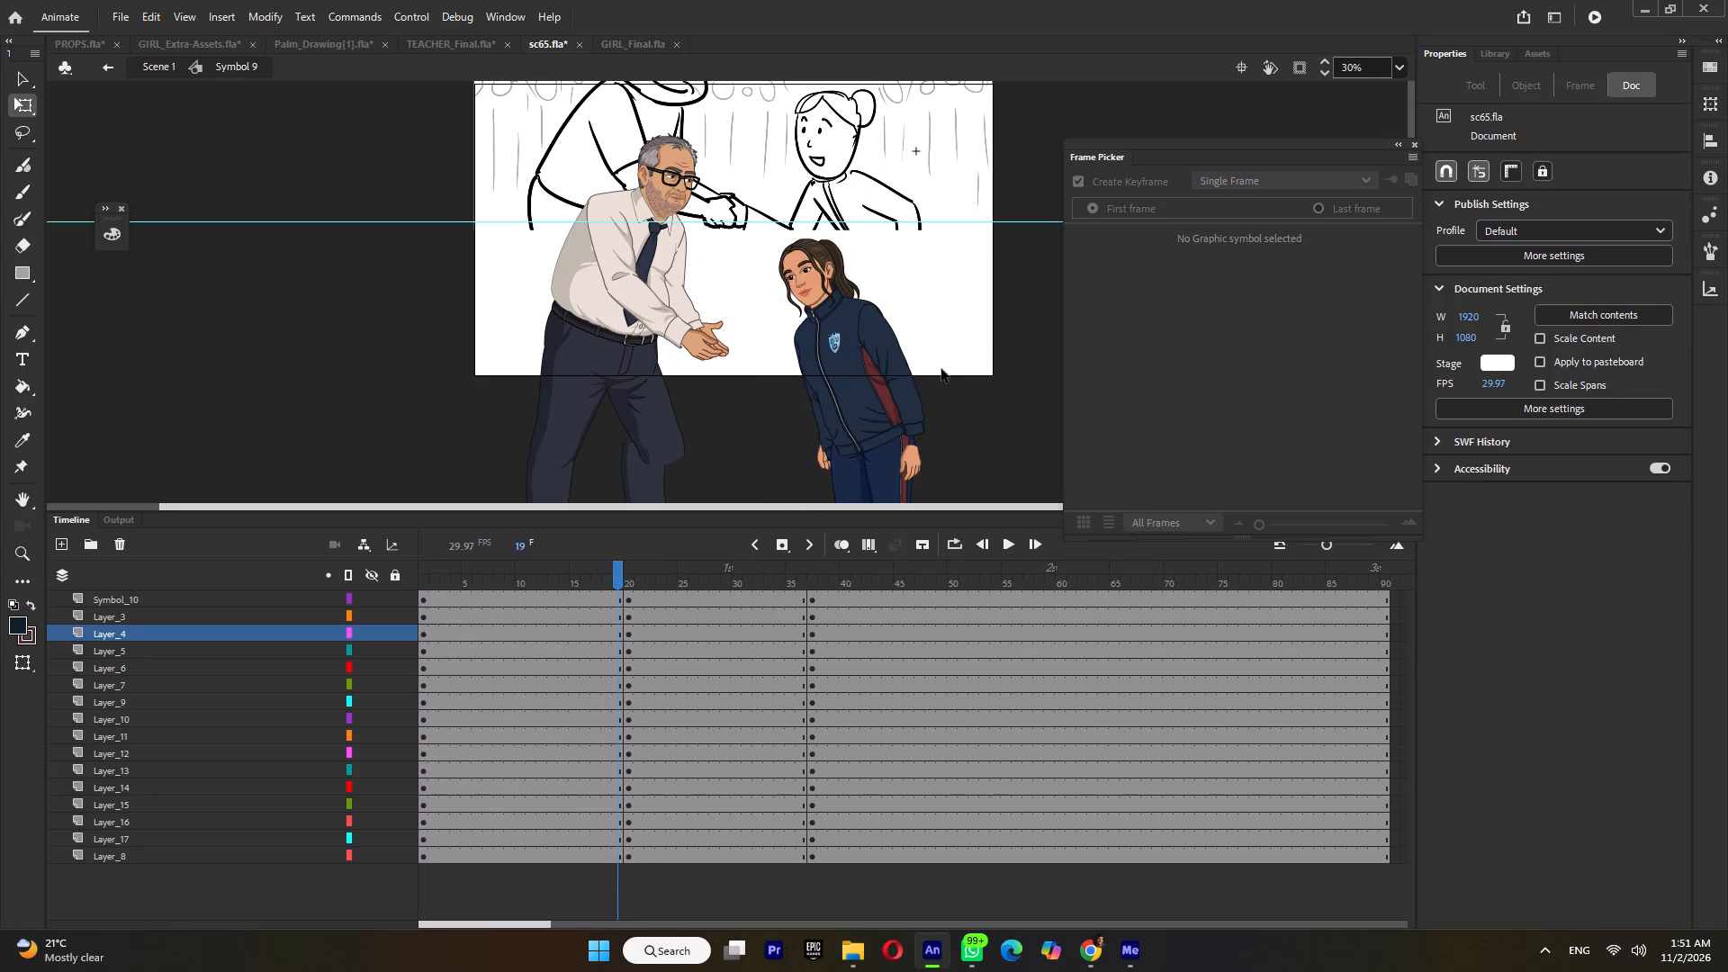
Set the pivot of the girl's head and ponytail near the neck, tilt them back upright and seat them on the collar.
left_click_drag(850, 219, 805, 257)
left_click_drag(817, 274, 819, 278)
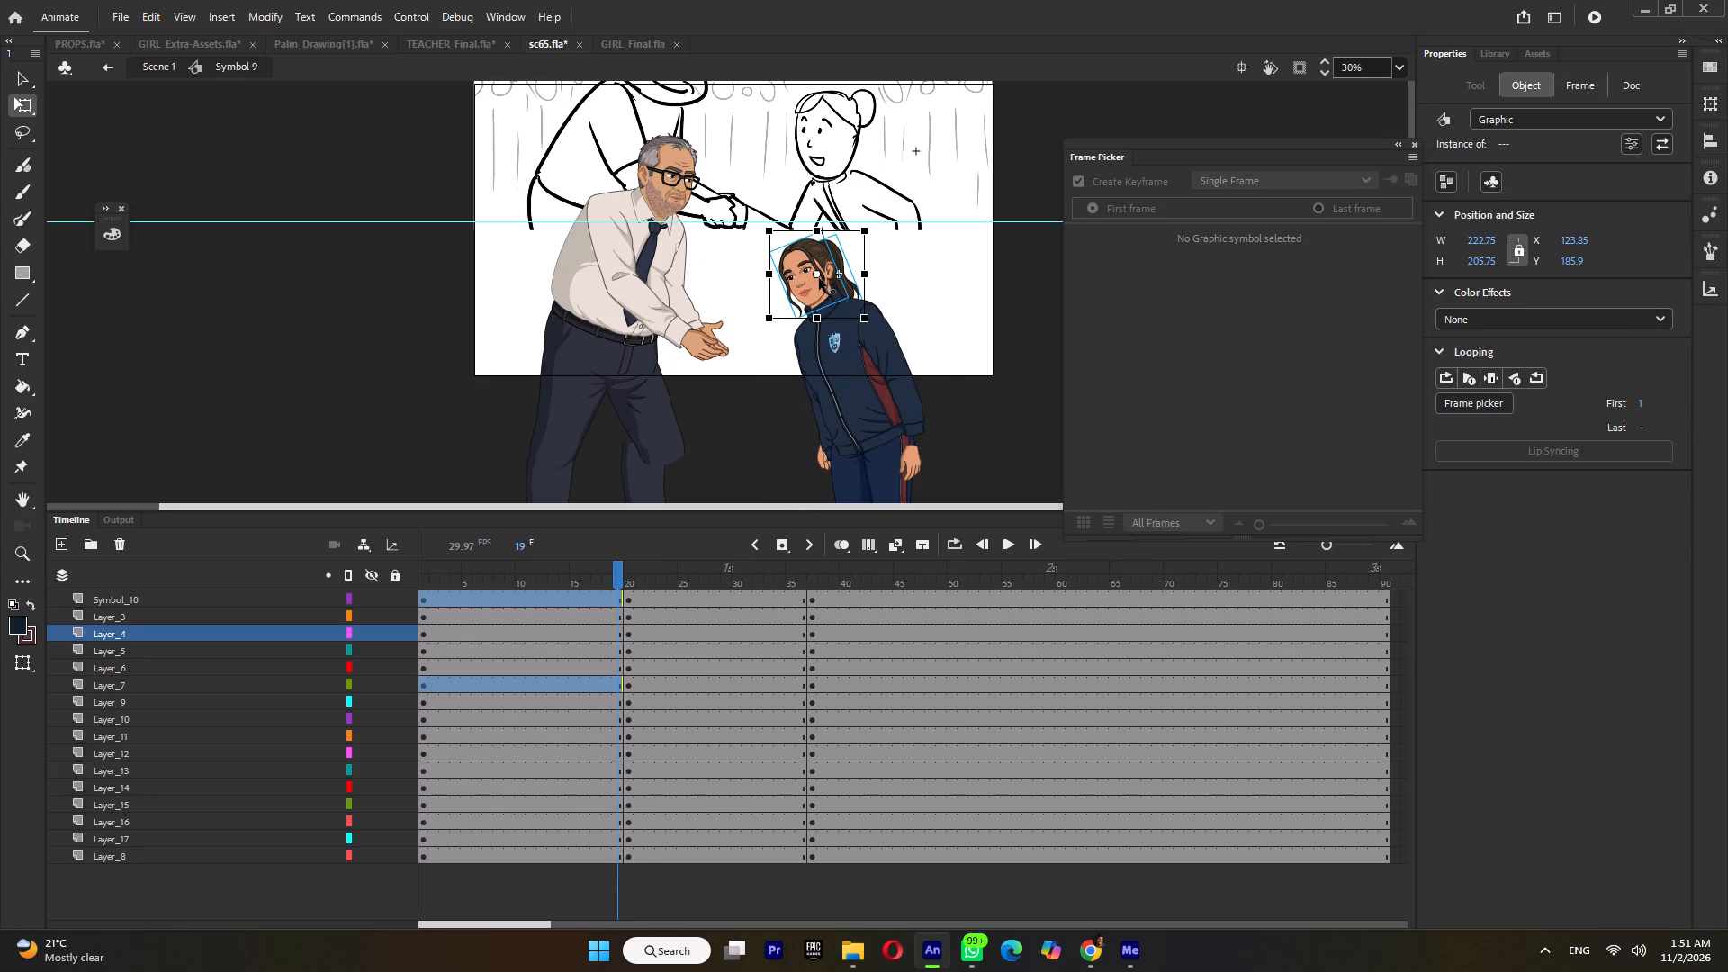
left_click_drag(819, 278, 820, 291)
left_click_drag(764, 236, 777, 224)
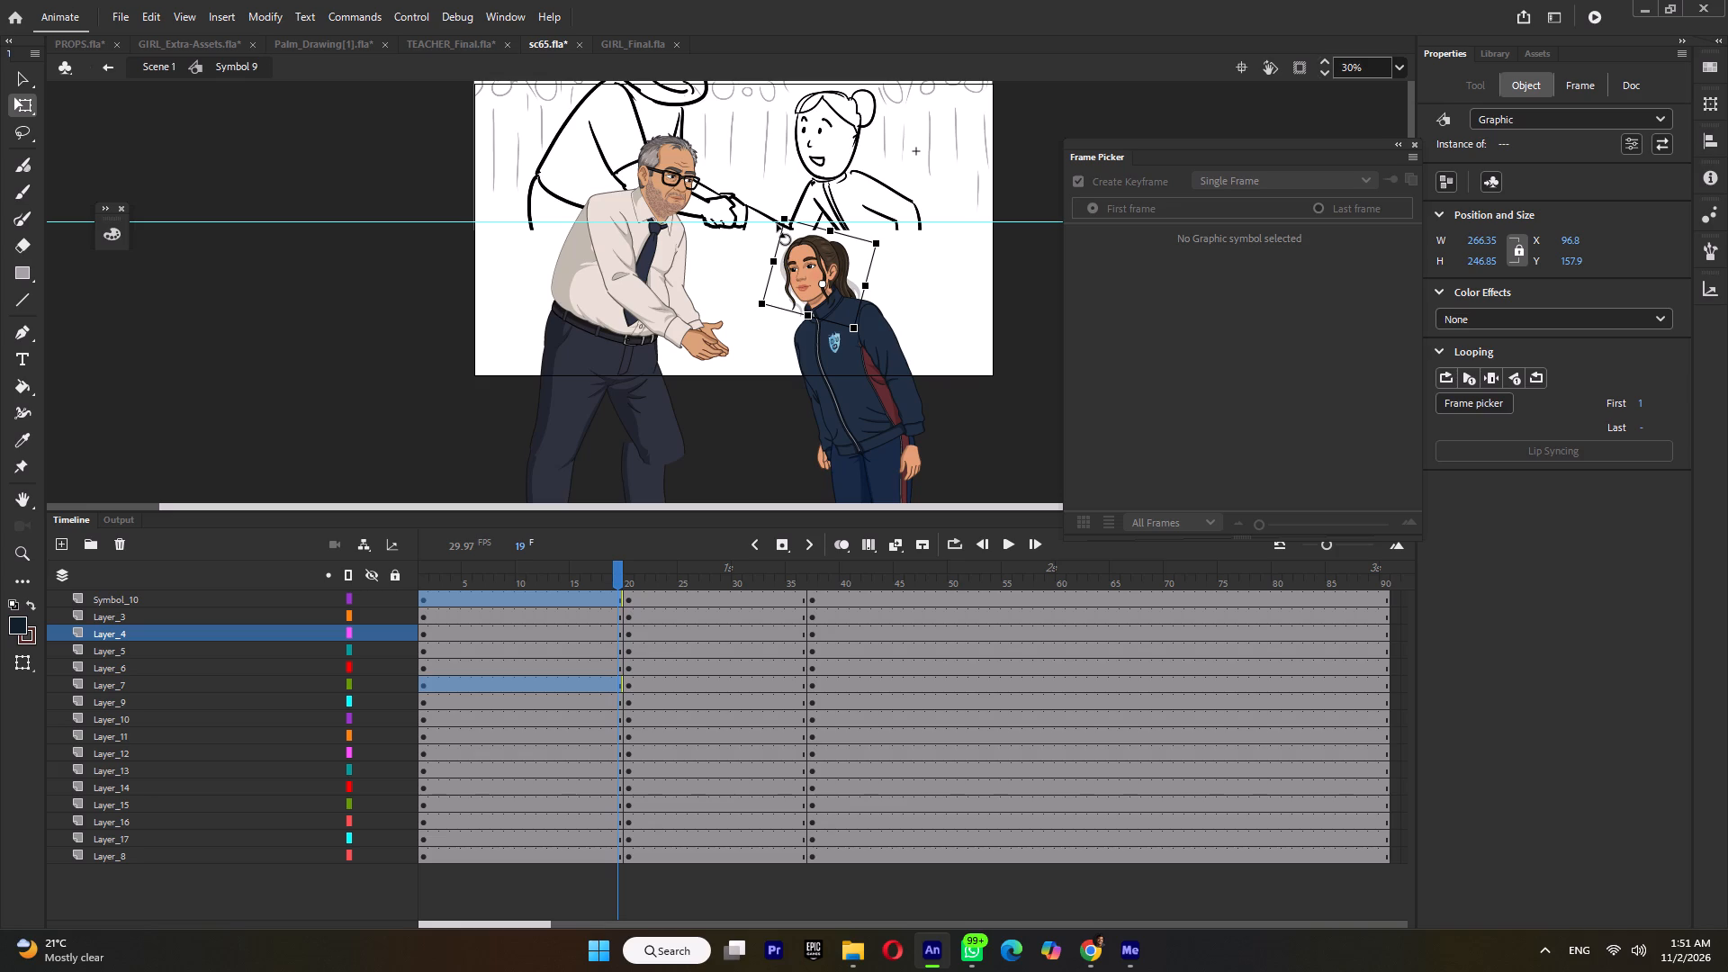
left_click_drag(777, 224, 785, 226)
scroll(838, 283, "up", 12, "ctrl")
left_click_drag(869, 240, 873, 264)
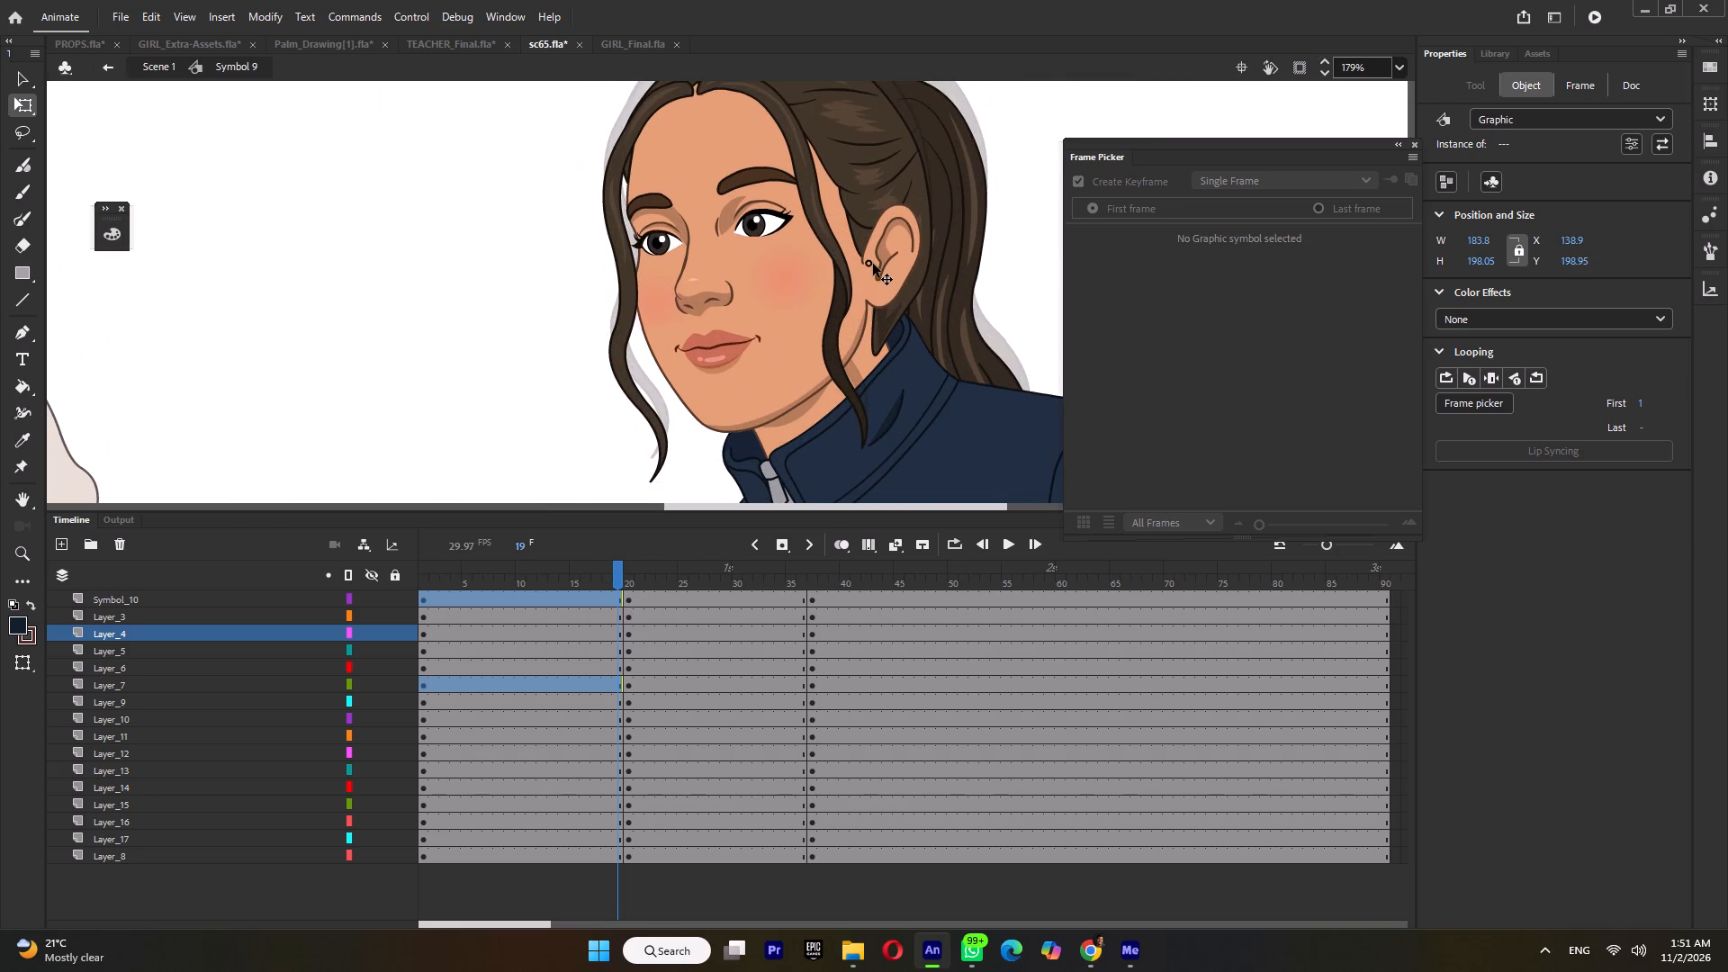
left_click_drag(873, 264, 870, 258)
Switch the girl's jacket torso, Tween 4 copy, to frame 2 and skew it slightly to fit the leaning pose.
scroll(869, 258, "down", 10, "ctrl")
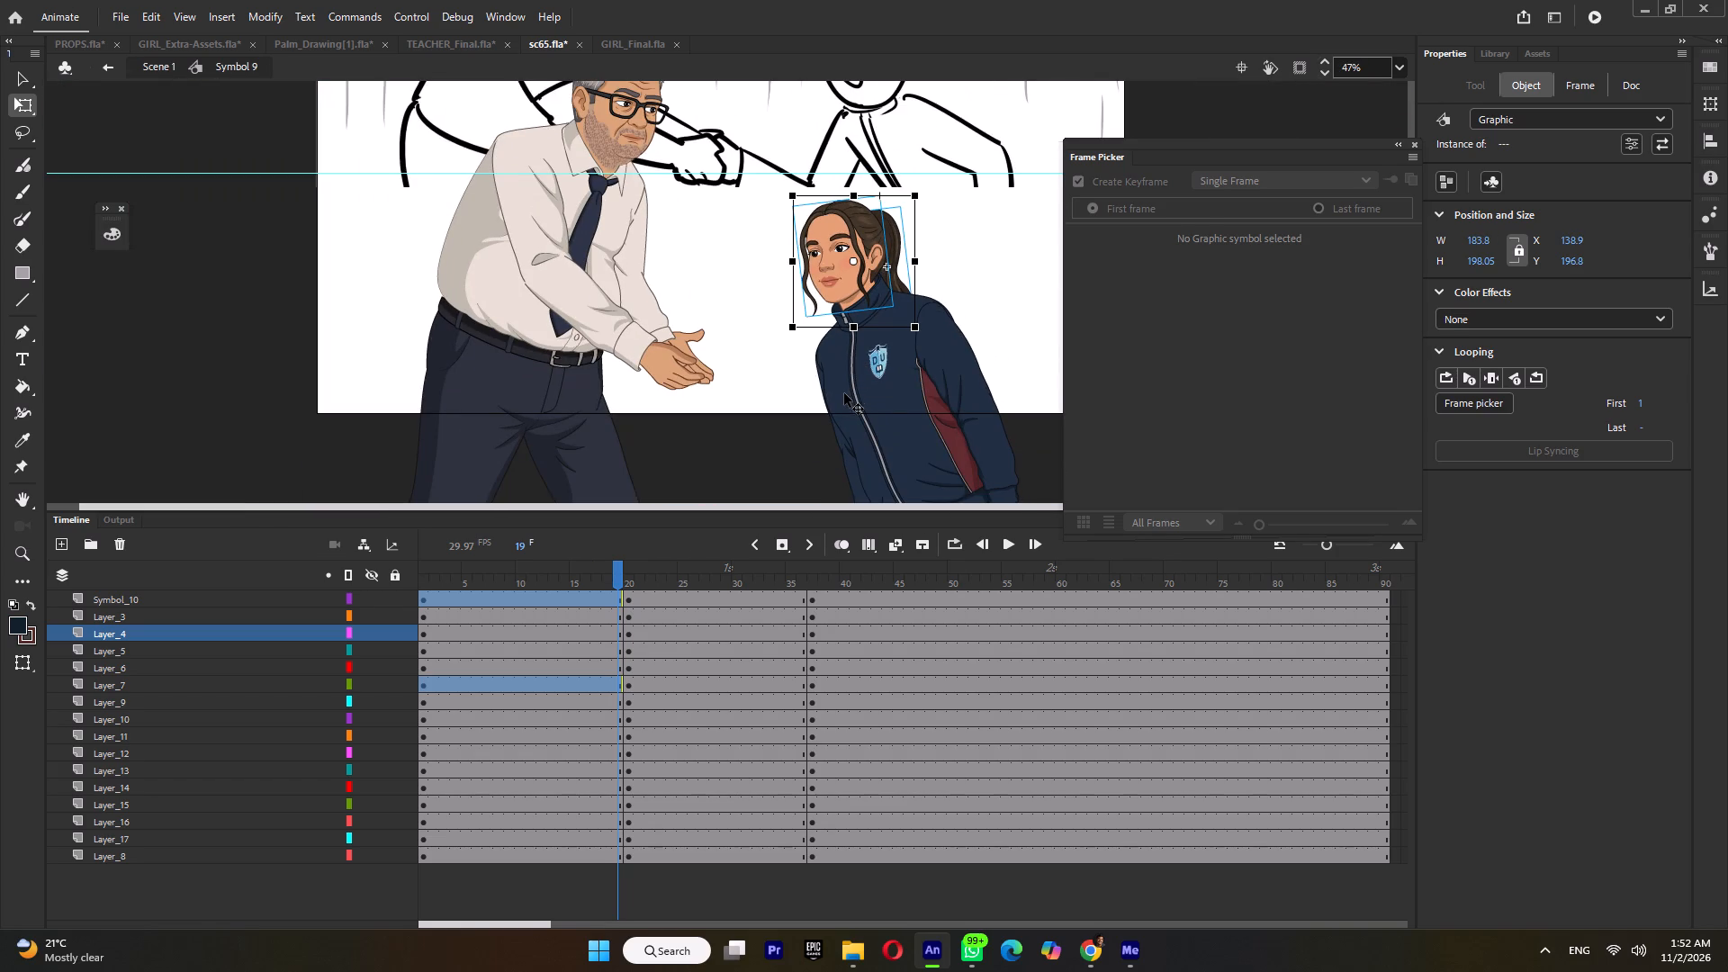
left_click(844, 393)
left_click(1153, 229)
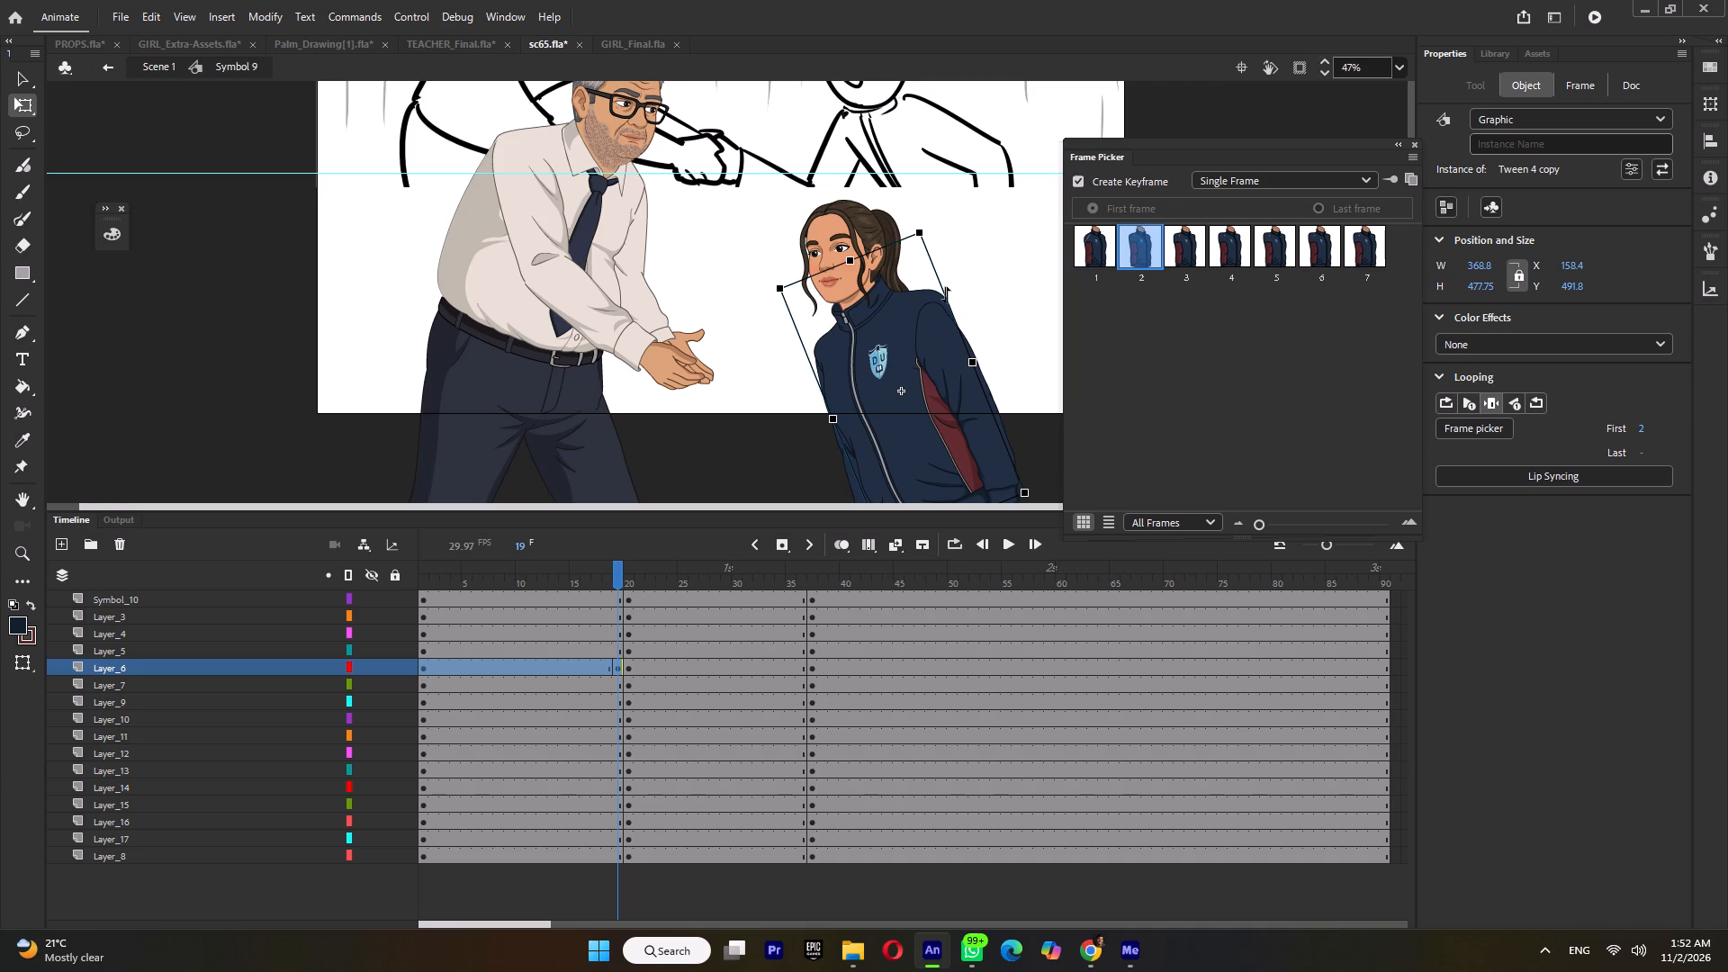
left_click_drag(946, 294, 953, 302)
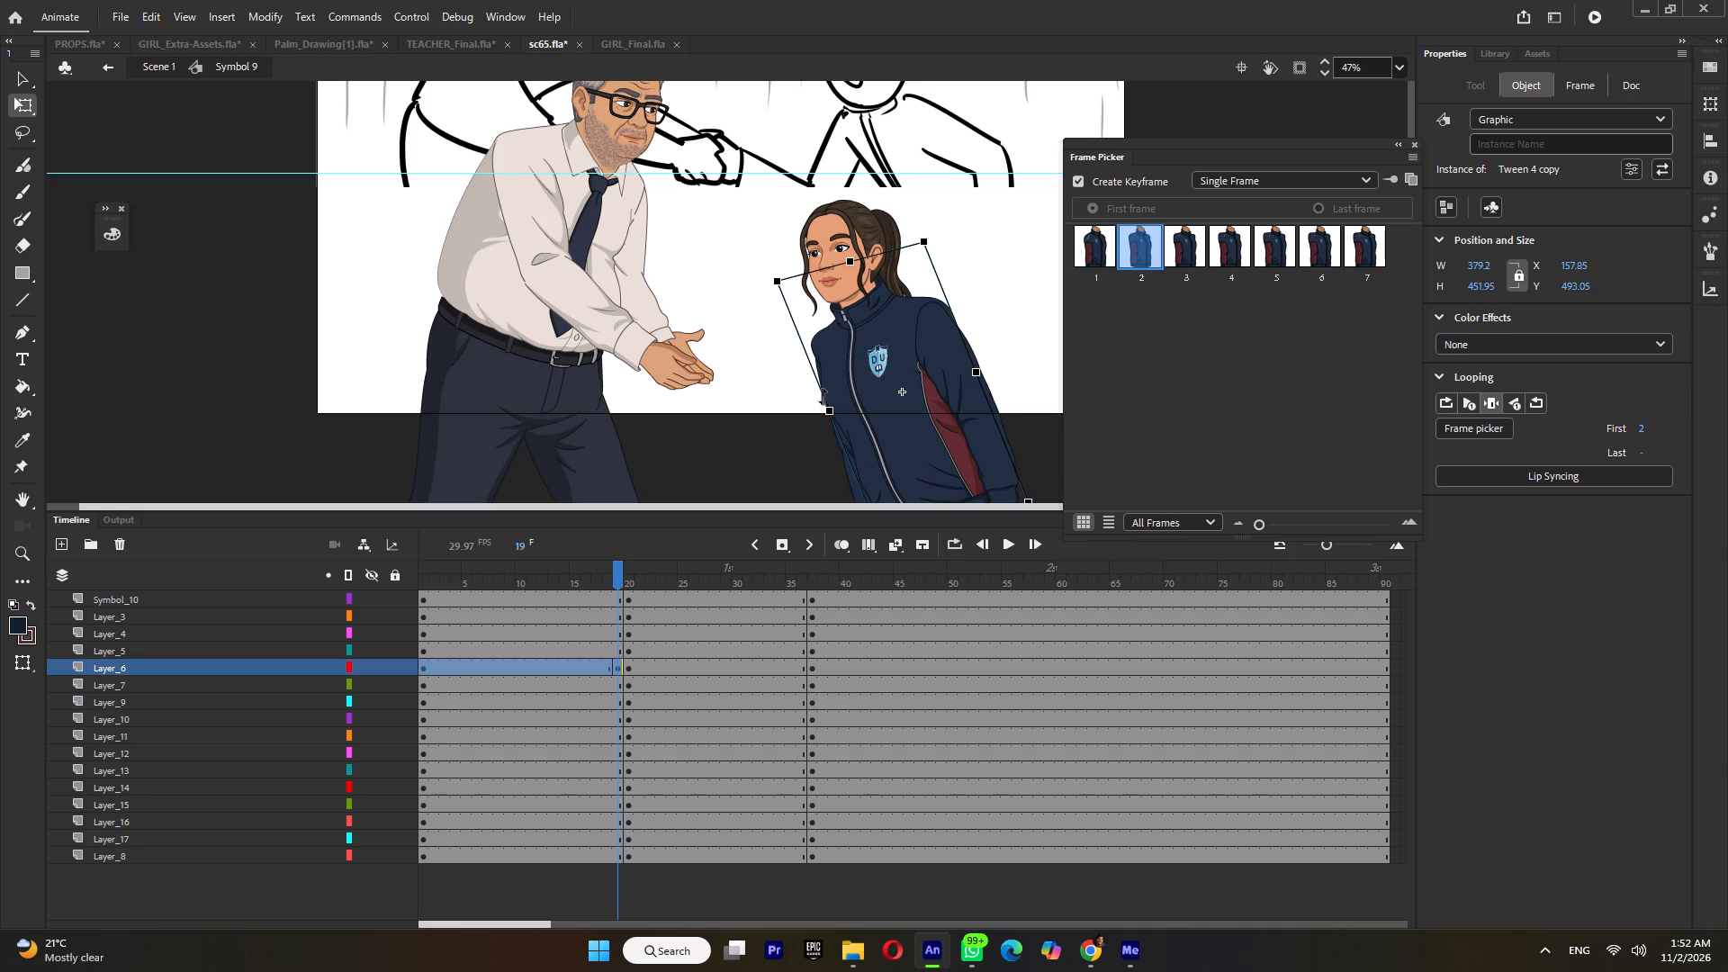
left_click(825, 402)
Swing the girl's upper arm, Tween 6 copy, toward the teacher and fit it to the shoulder.
left_click(832, 422)
left_click_drag(840, 481, 763, 479)
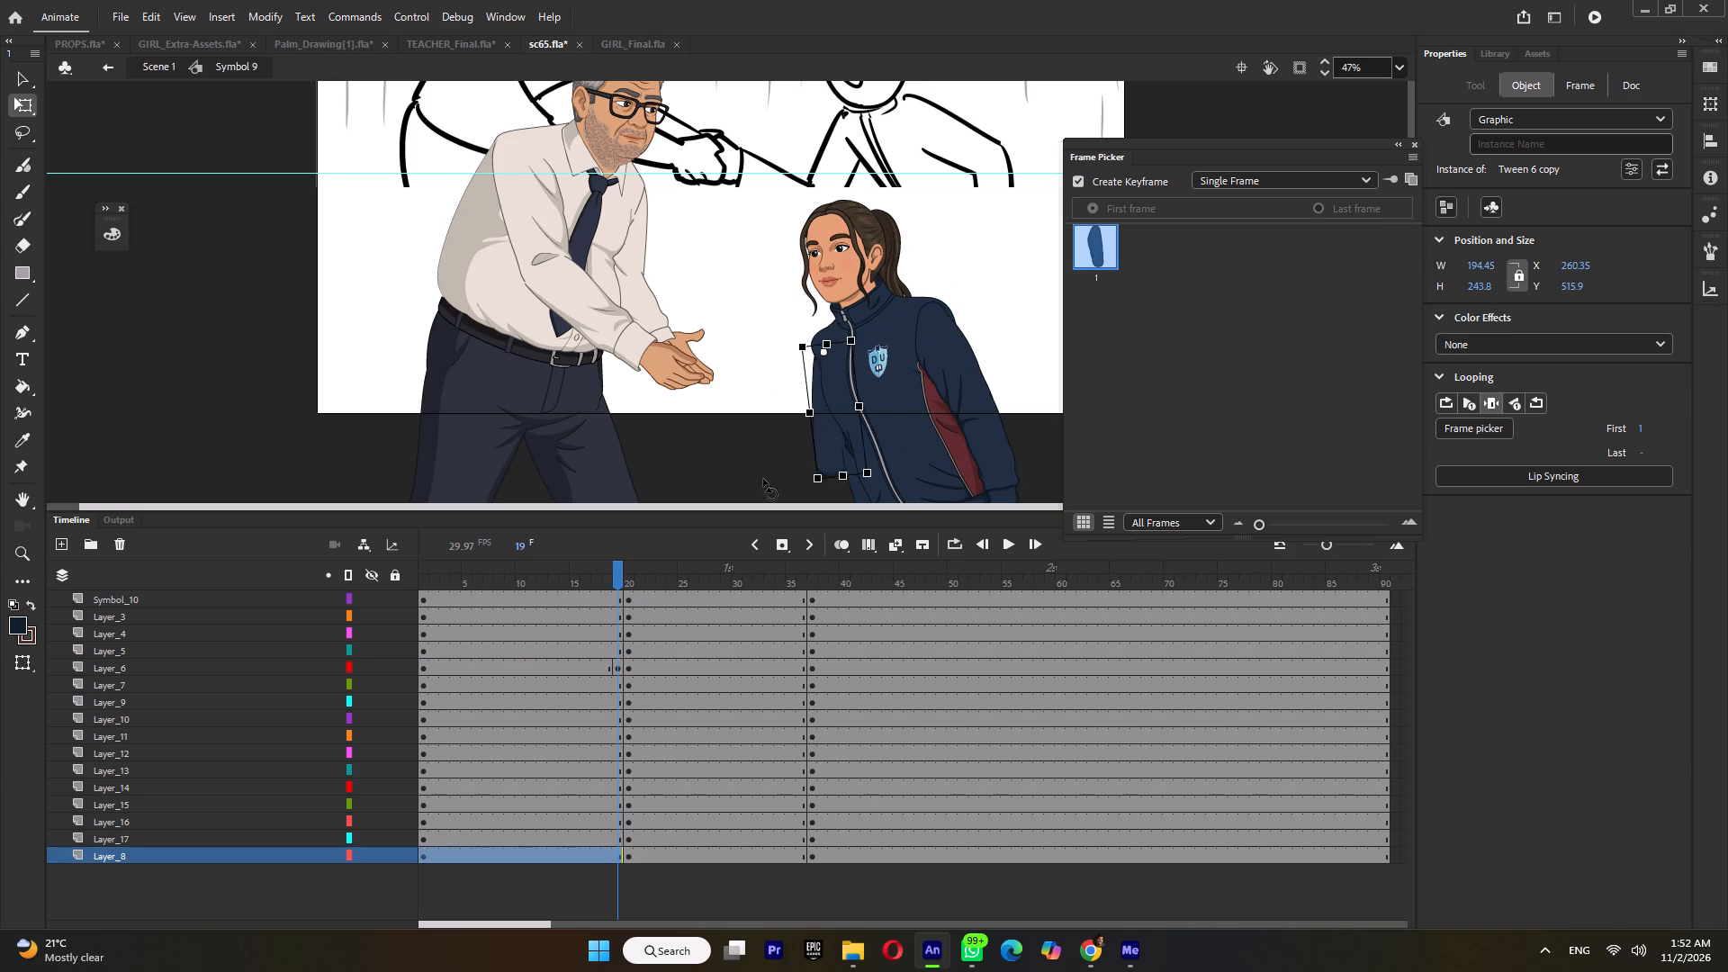
left_click_drag(763, 479, 742, 472)
scroll(807, 409, "up", 4, "ctrl")
left_click_drag(807, 402, 804, 365)
scroll(808, 354, "down", 5, "ctrl")
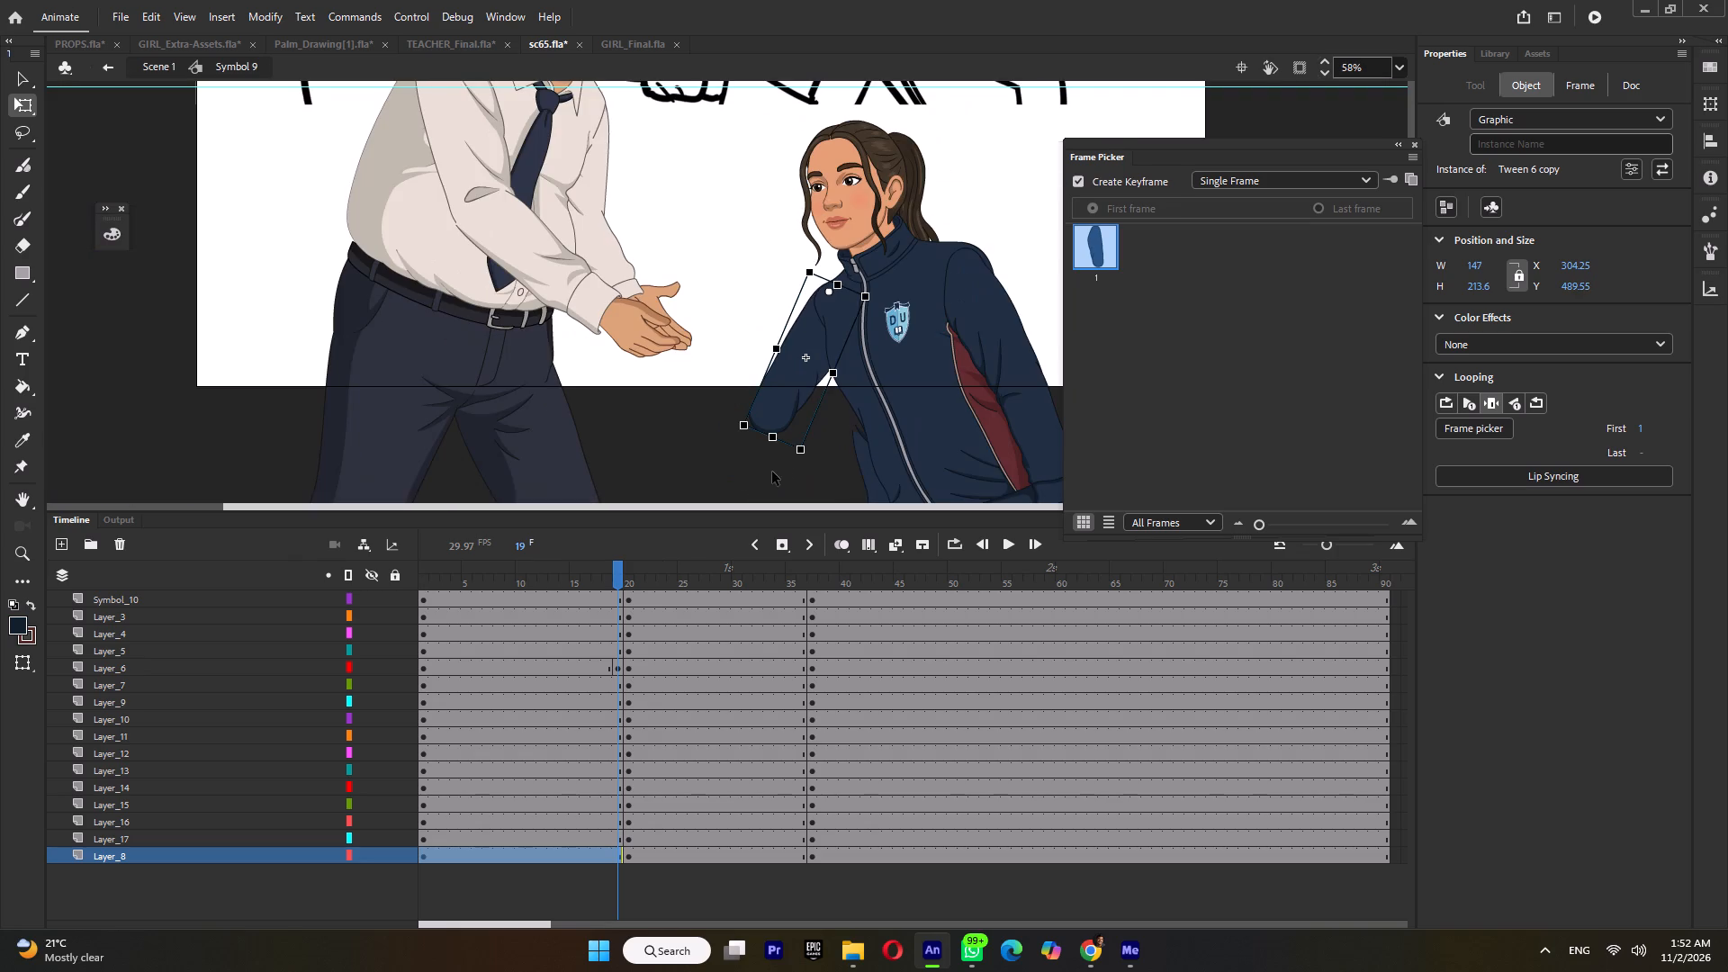
left_click_drag(791, 460, 822, 483)
Switch the girl's forearm, Tween 11 copy, to frame 2, rotate it toward the teacher's hands and place it at the elbow.
left_click(861, 470)
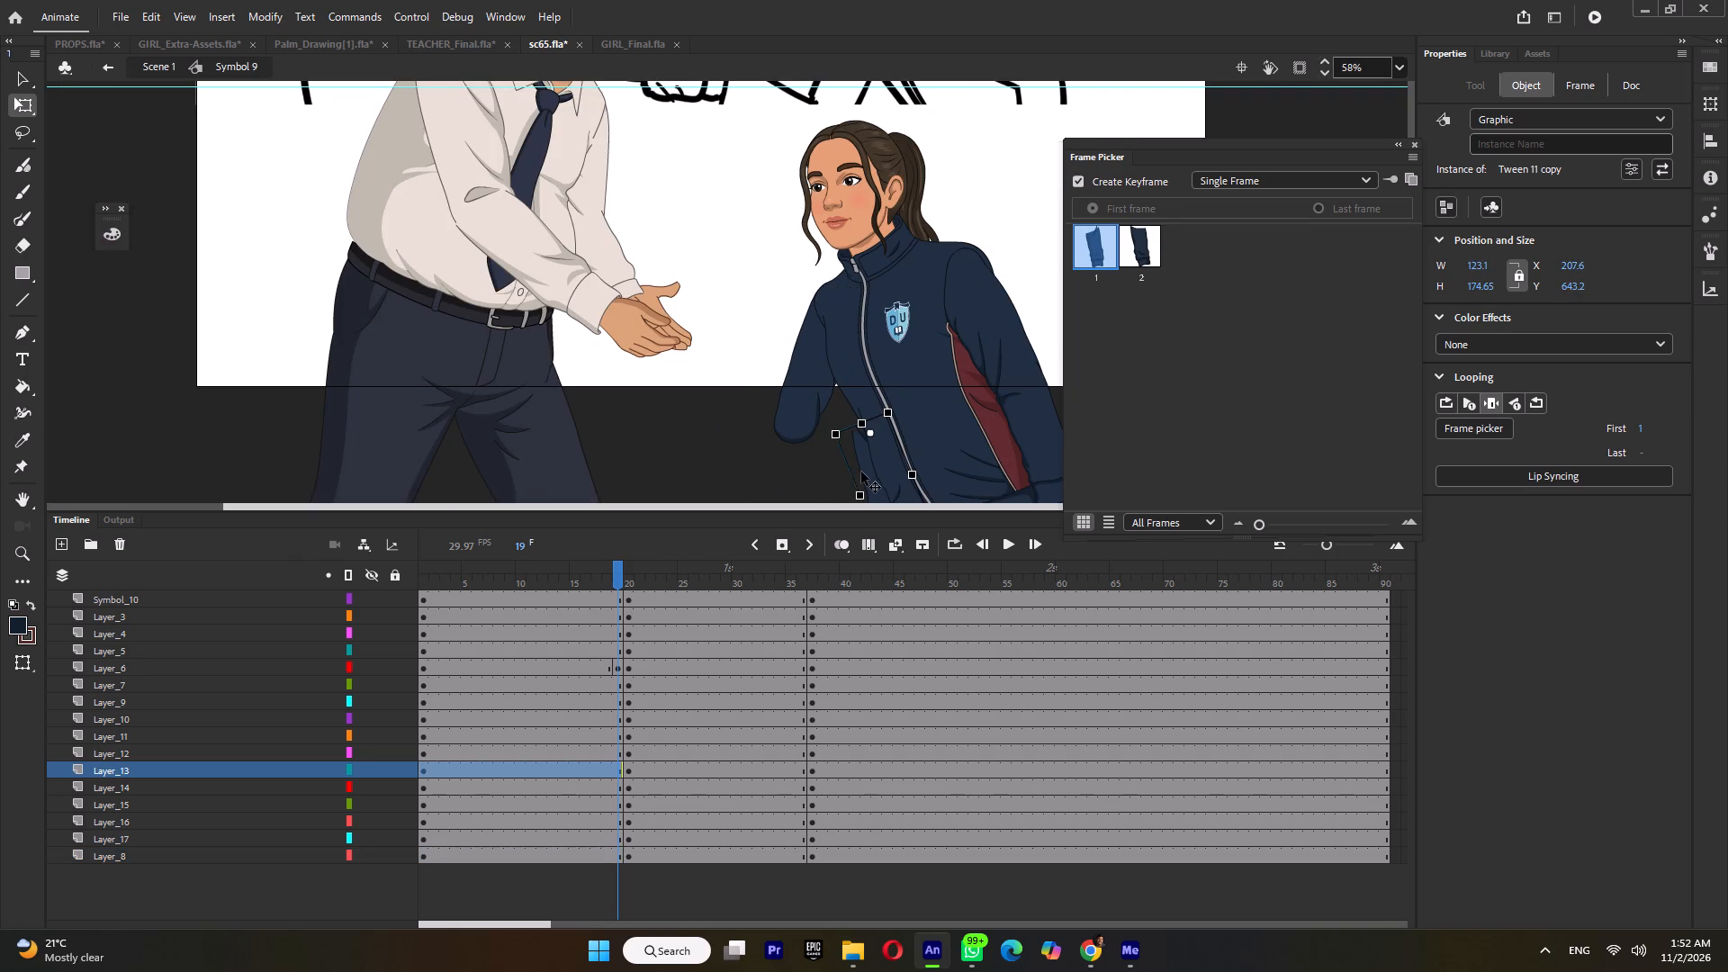
left_click_drag(831, 445, 912, 400)
left_click(1129, 250)
left_click_drag(835, 436, 751, 400)
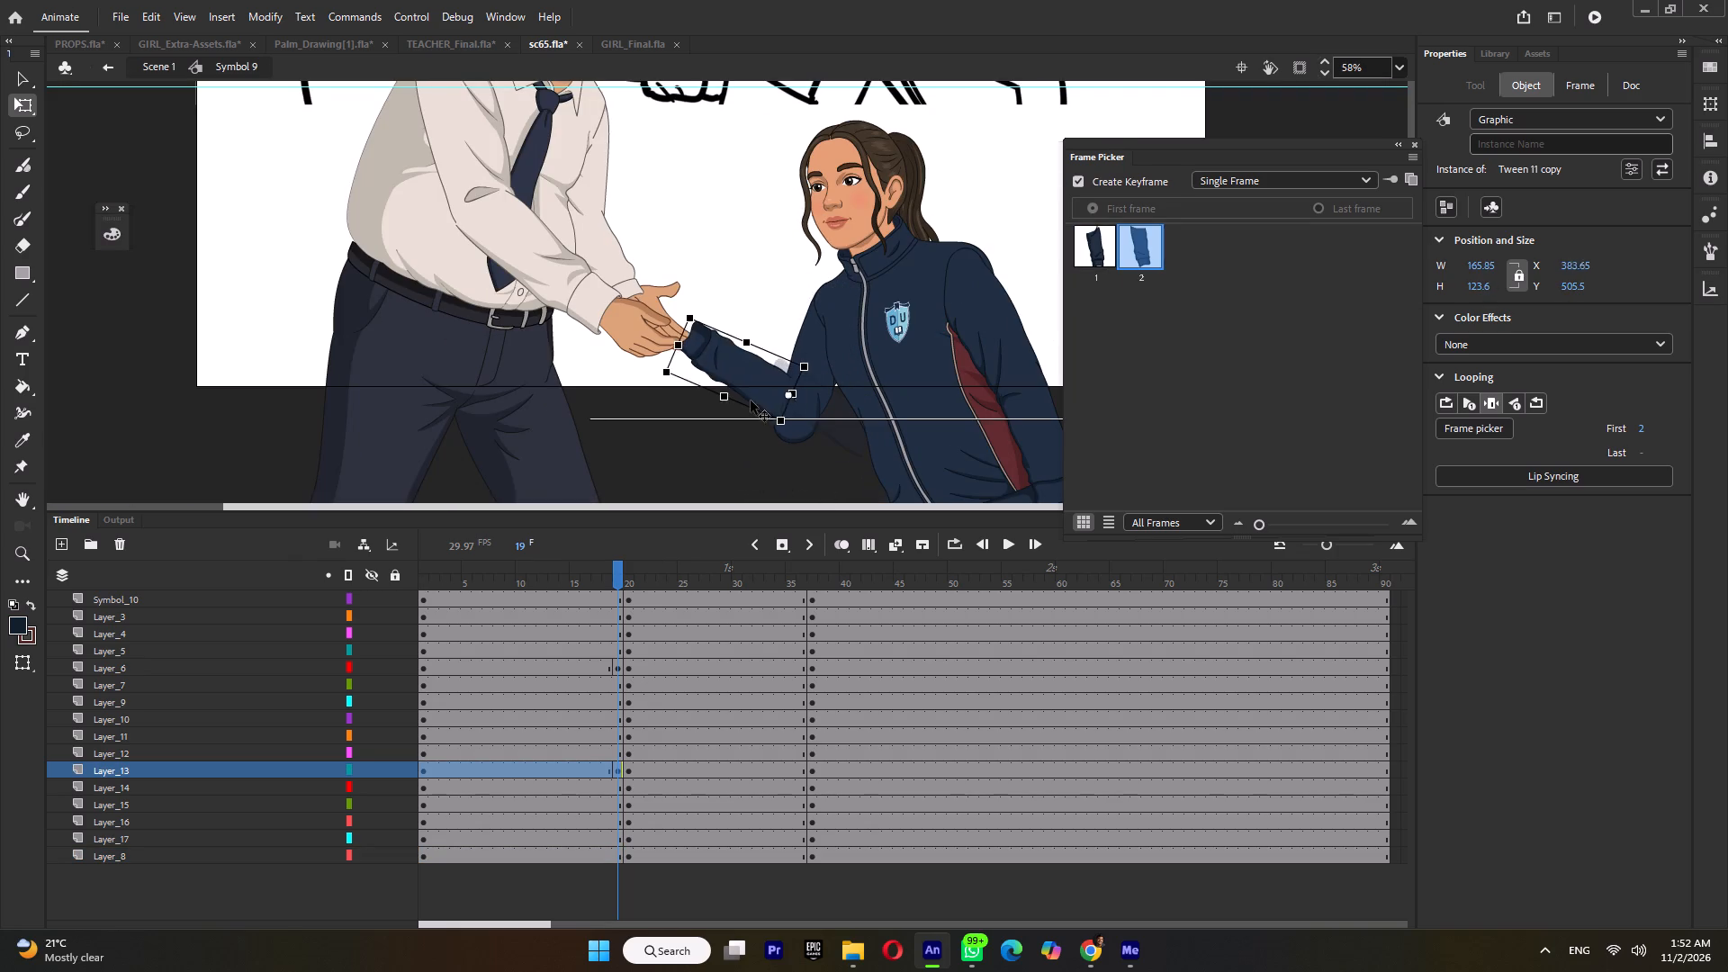
left_click_drag(751, 400, 770, 416)
Move the girl's forearm, Tween 11 copy, closer to her elbow so it meets the upper arm.
scroll(754, 335, "down", 5, "ctrl")
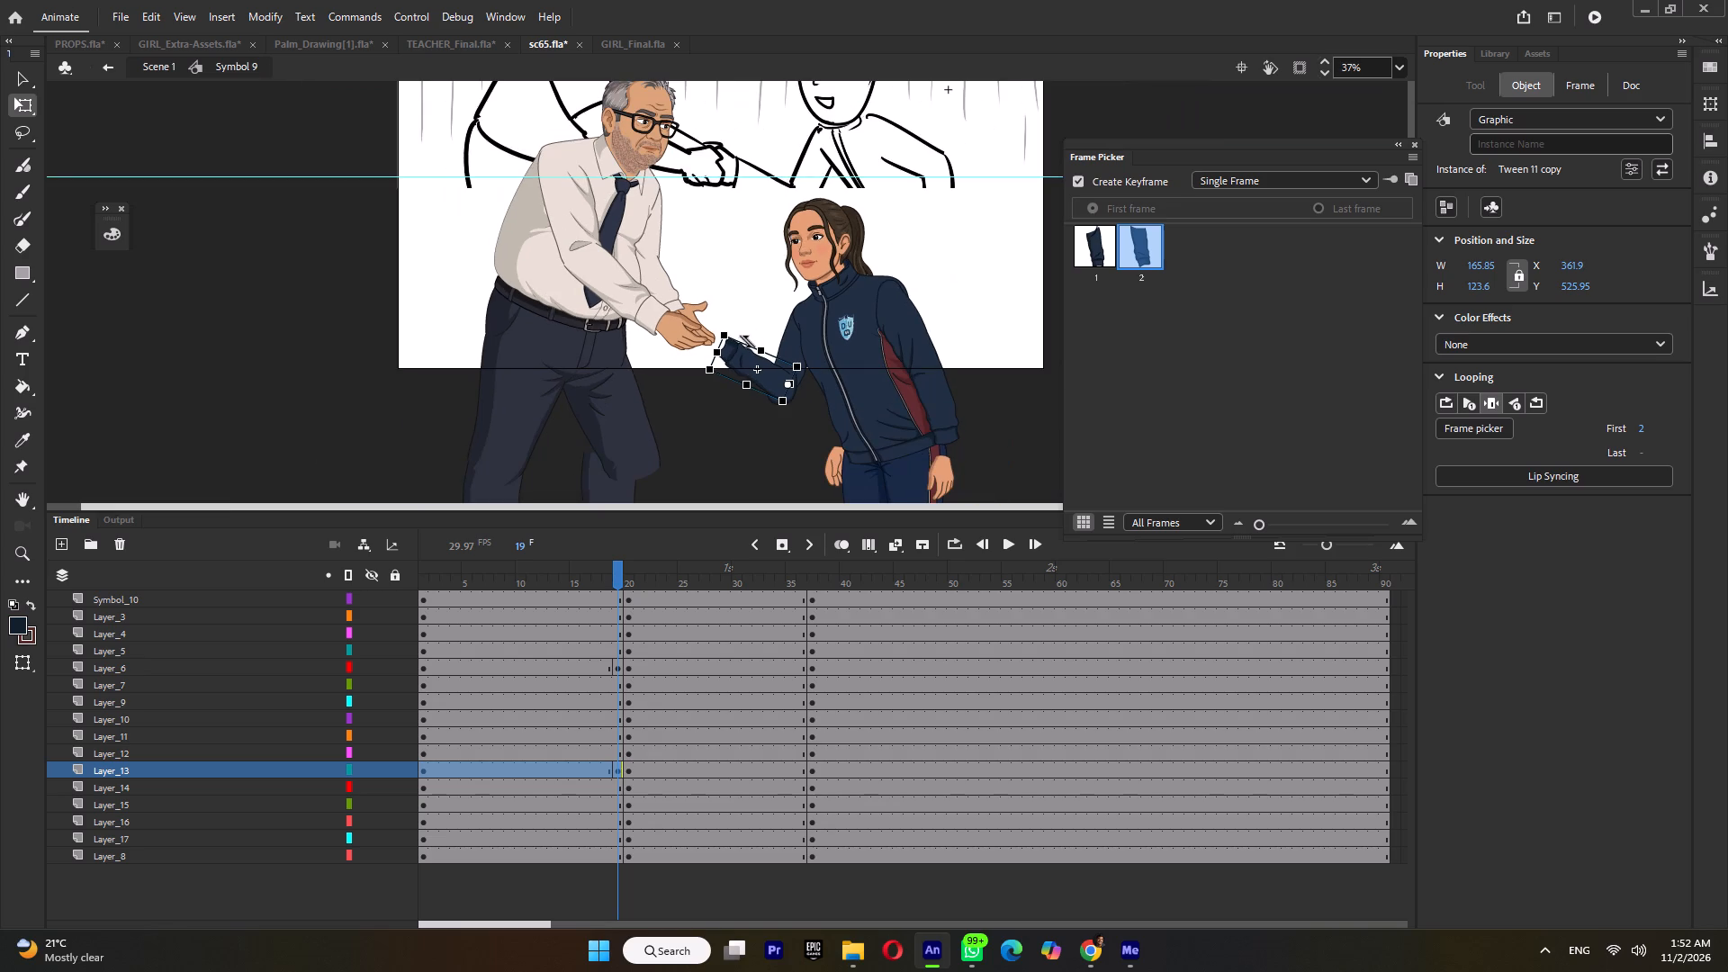
scroll(745, 346, "up", 5, "ctrl")
left_click_drag(757, 380, 744, 383)
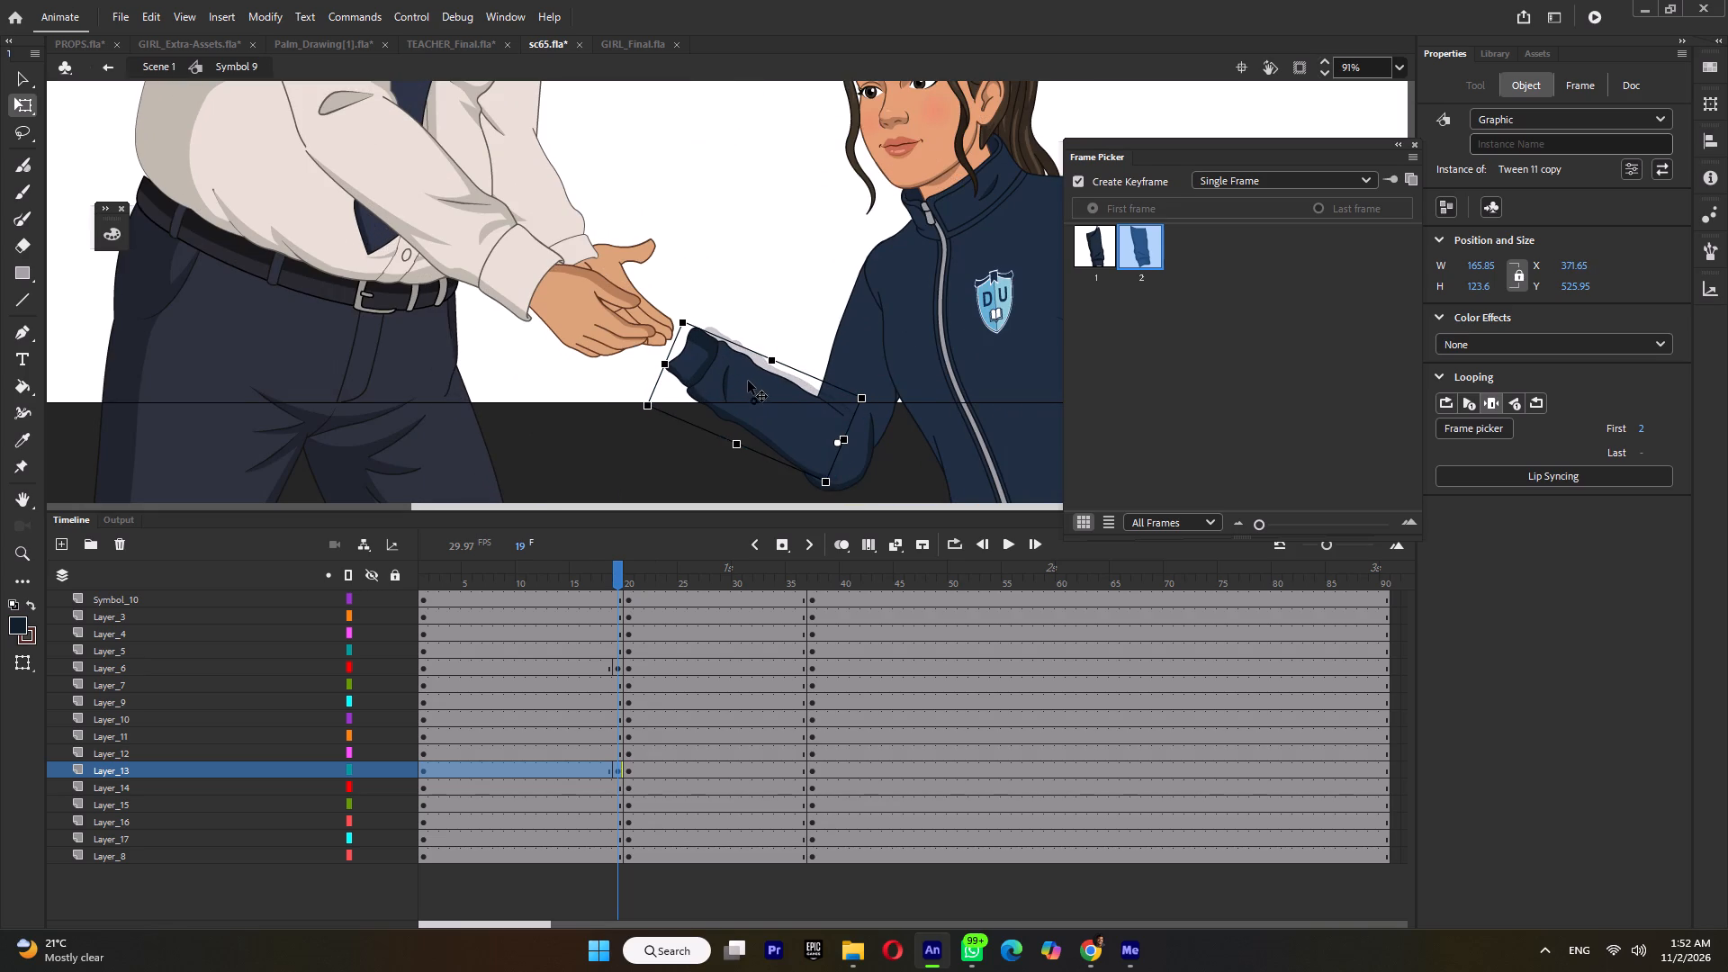
left_click(857, 331)
left_click_drag(787, 494, 763, 462)
left_click(737, 363)
scroll(778, 445, "up", 4, "ctrl")
left_click_drag(805, 432, 754, 421)
scroll(772, 349, "down", 5, "ctrl")
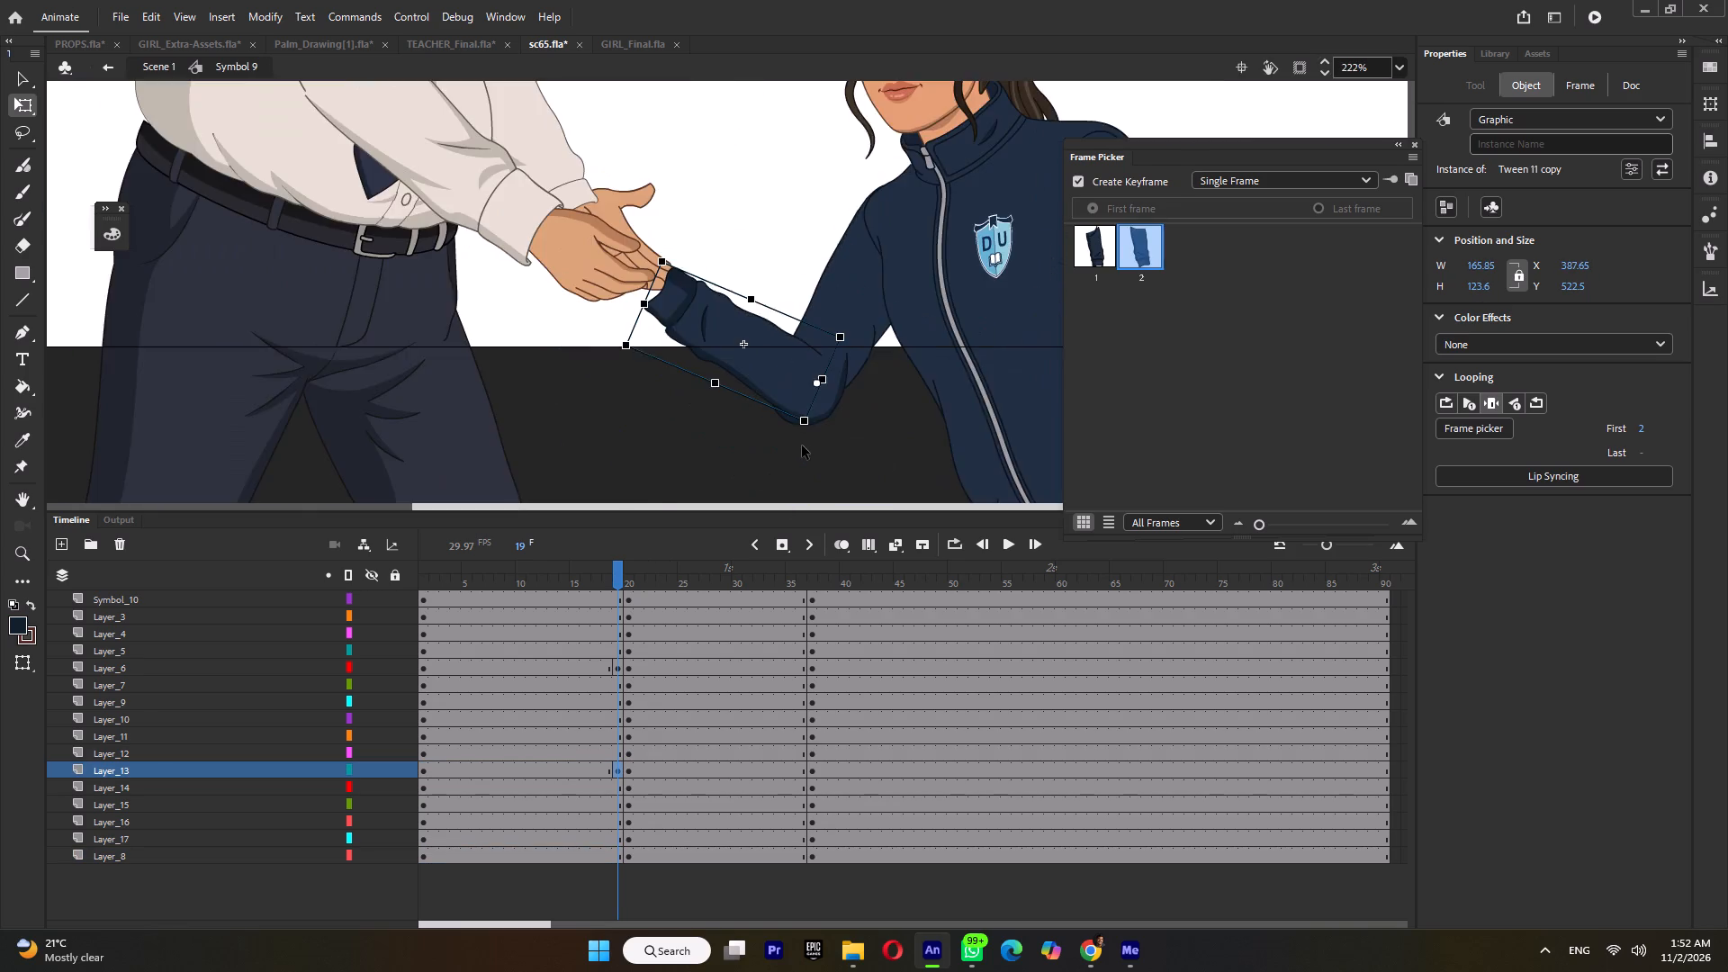
Nudge the girl's forearm until its lower outline lines up with the upper arm at the elbow.
scroll(799, 442, "up", 5, "ctrl")
left_click_drag(795, 312, 761, 321)
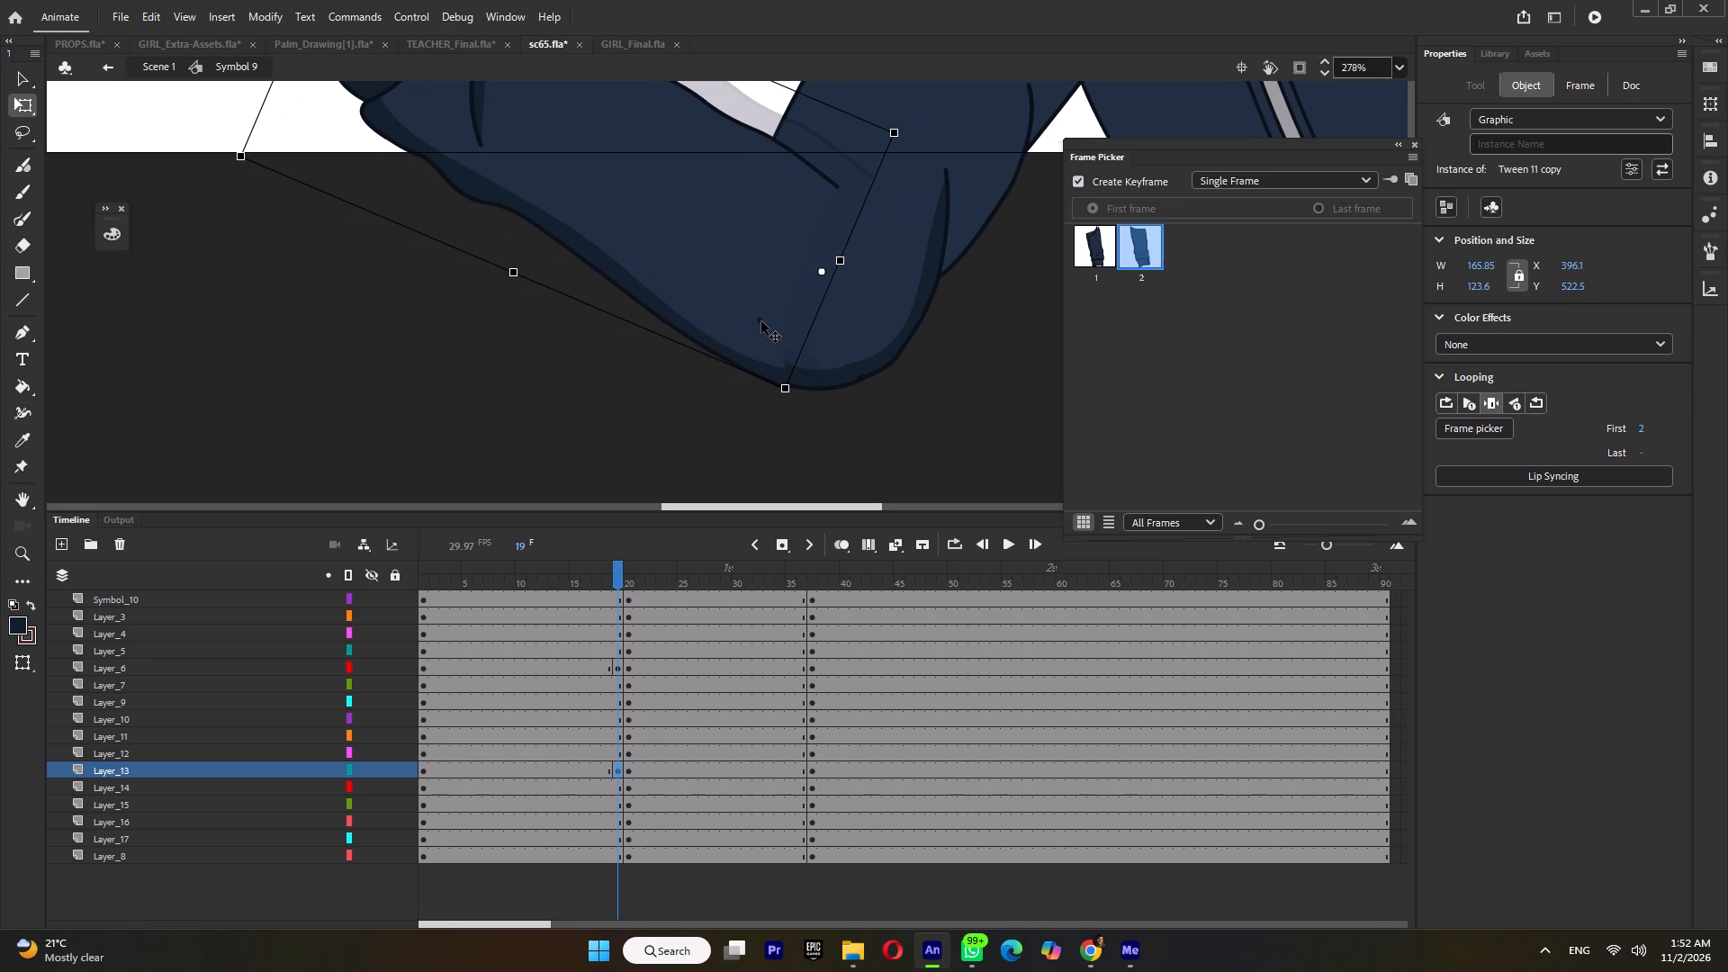
left_click_drag(761, 321, 755, 321)
scroll(775, 372, "up", 5, "ctrl")
left_click_drag(759, 247, 758, 263)
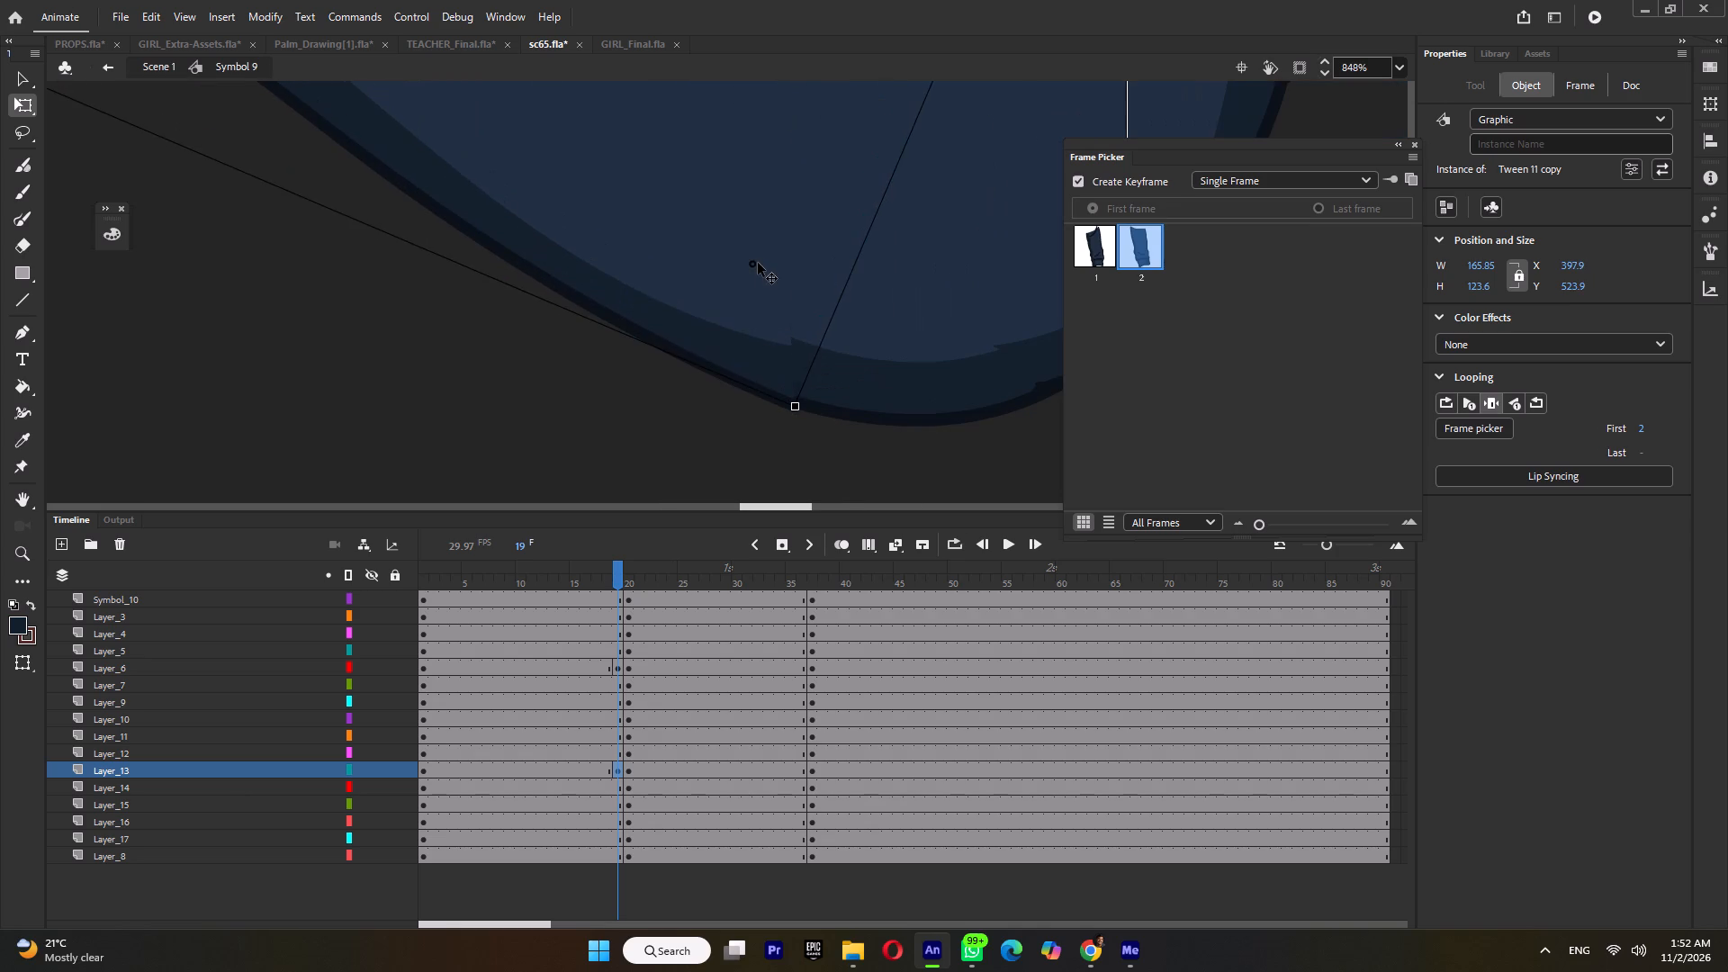
left_click_drag(758, 263, 756, 260)
scroll(766, 292, "down", 13, "ctrl")
scroll(707, 204, "up", 3, "ctrl")
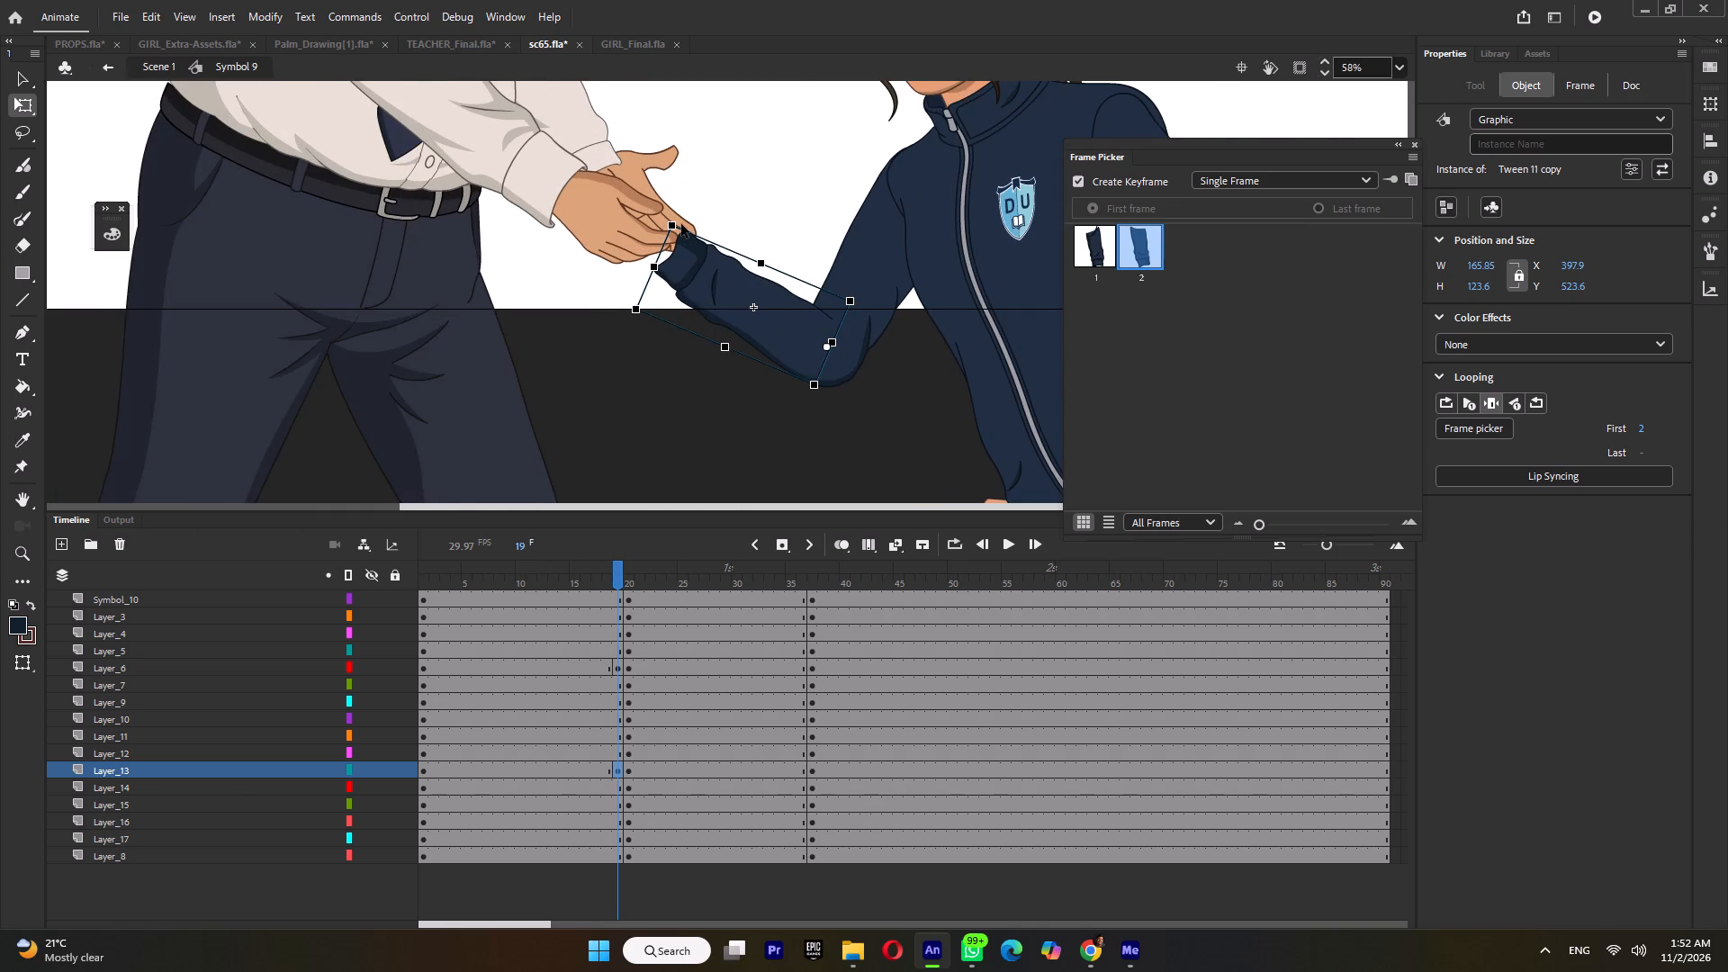
left_click(681, 224)
left_click(705, 283)
left_click_drag(673, 225, 686, 220)
Leave the girl's symbol and open the teacher's hand symbol, Tween 18 copy 2, inside Symbol 15.
scroll(573, 222, "up", 5, "ctrl")
triple_click(580, 223)
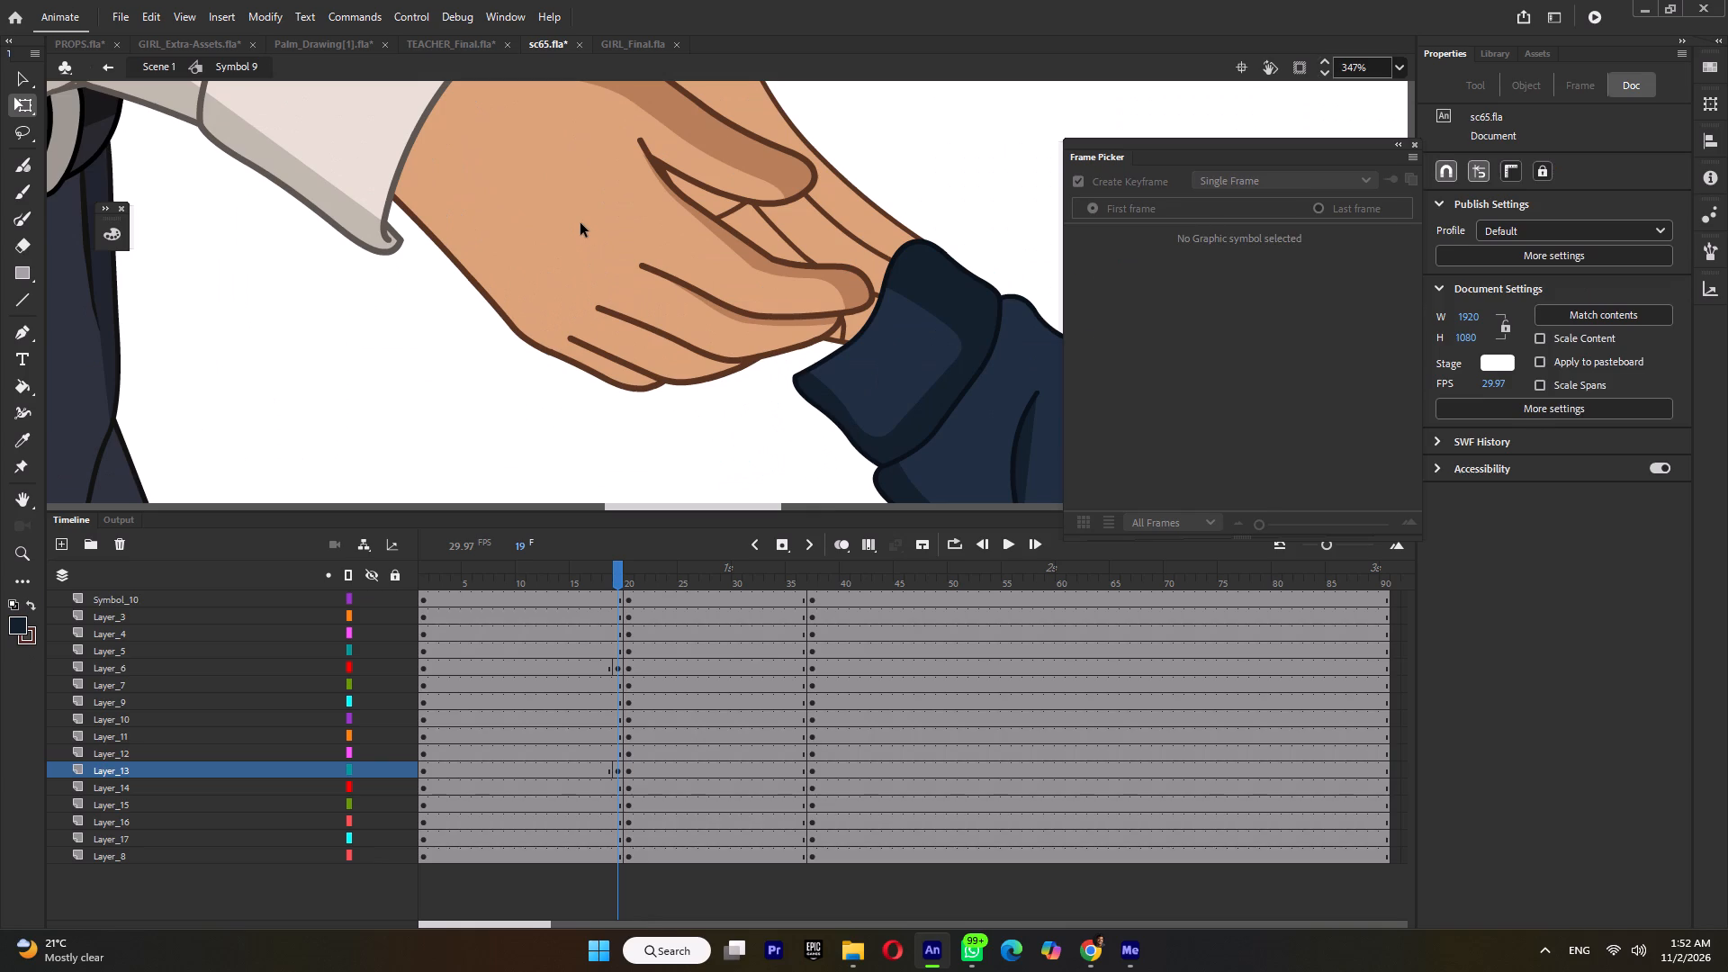
left_click(580, 223)
left_click(580, 223)
left_click(580, 223)
left_click(580, 223)
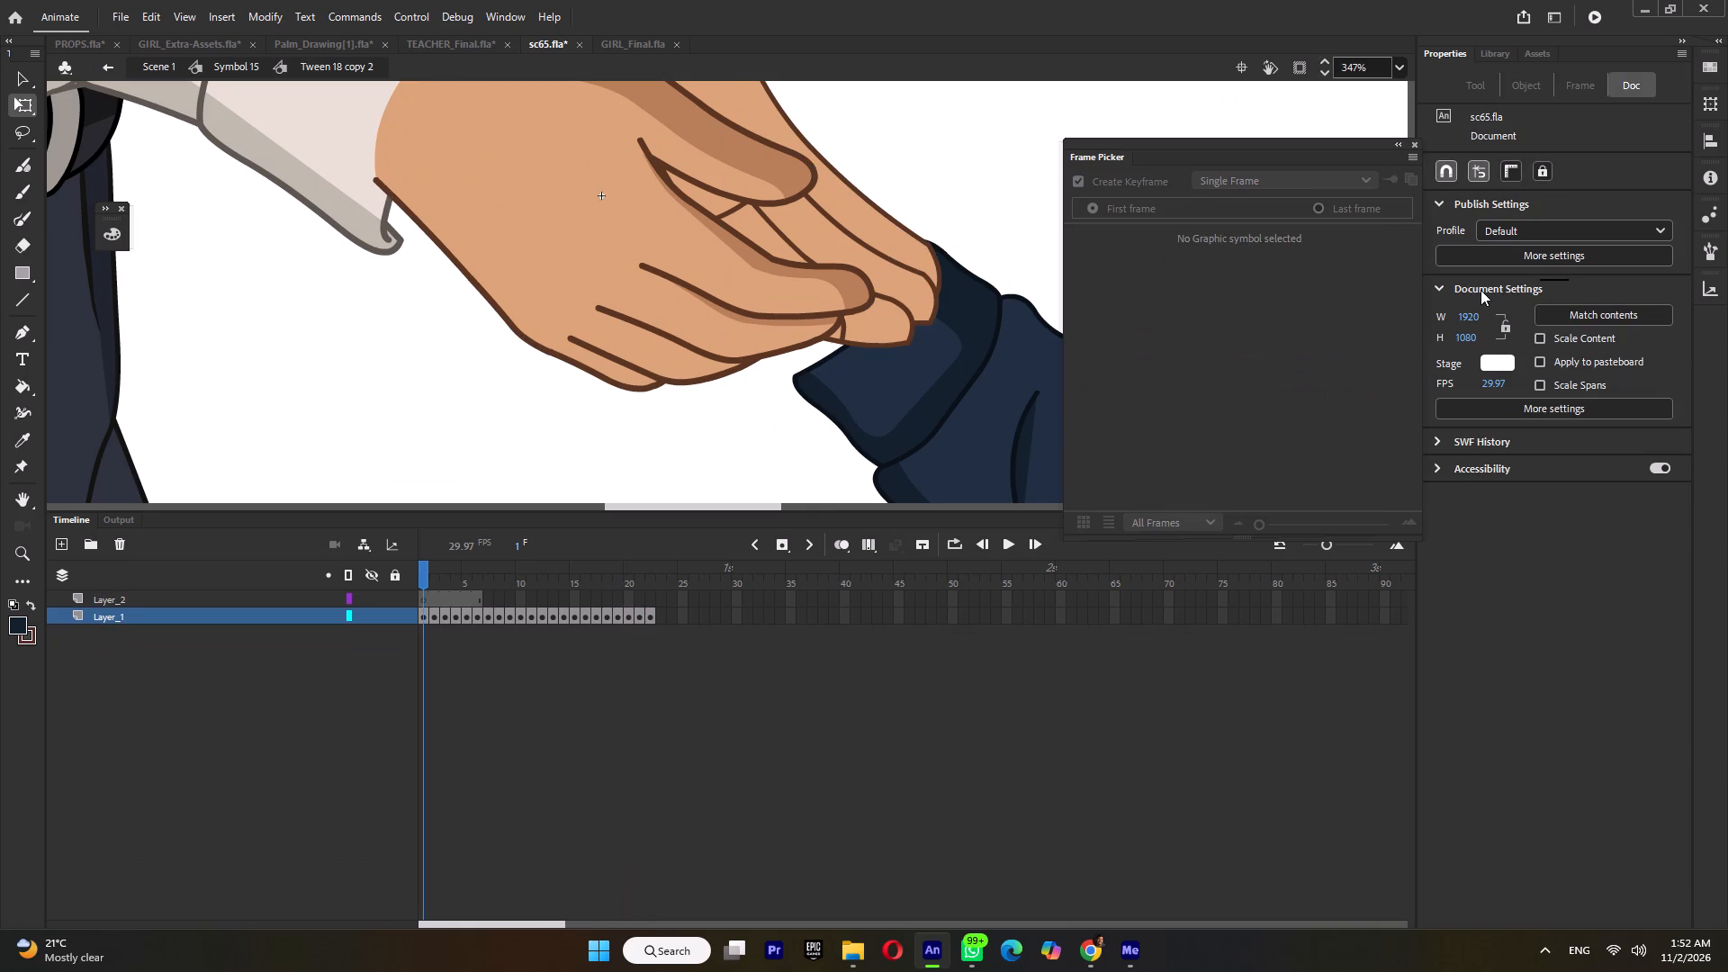
Set the stroke to the uniform width profile and the dark brown sampled from the hand's outline.
key("s")
left_click(1623, 257)
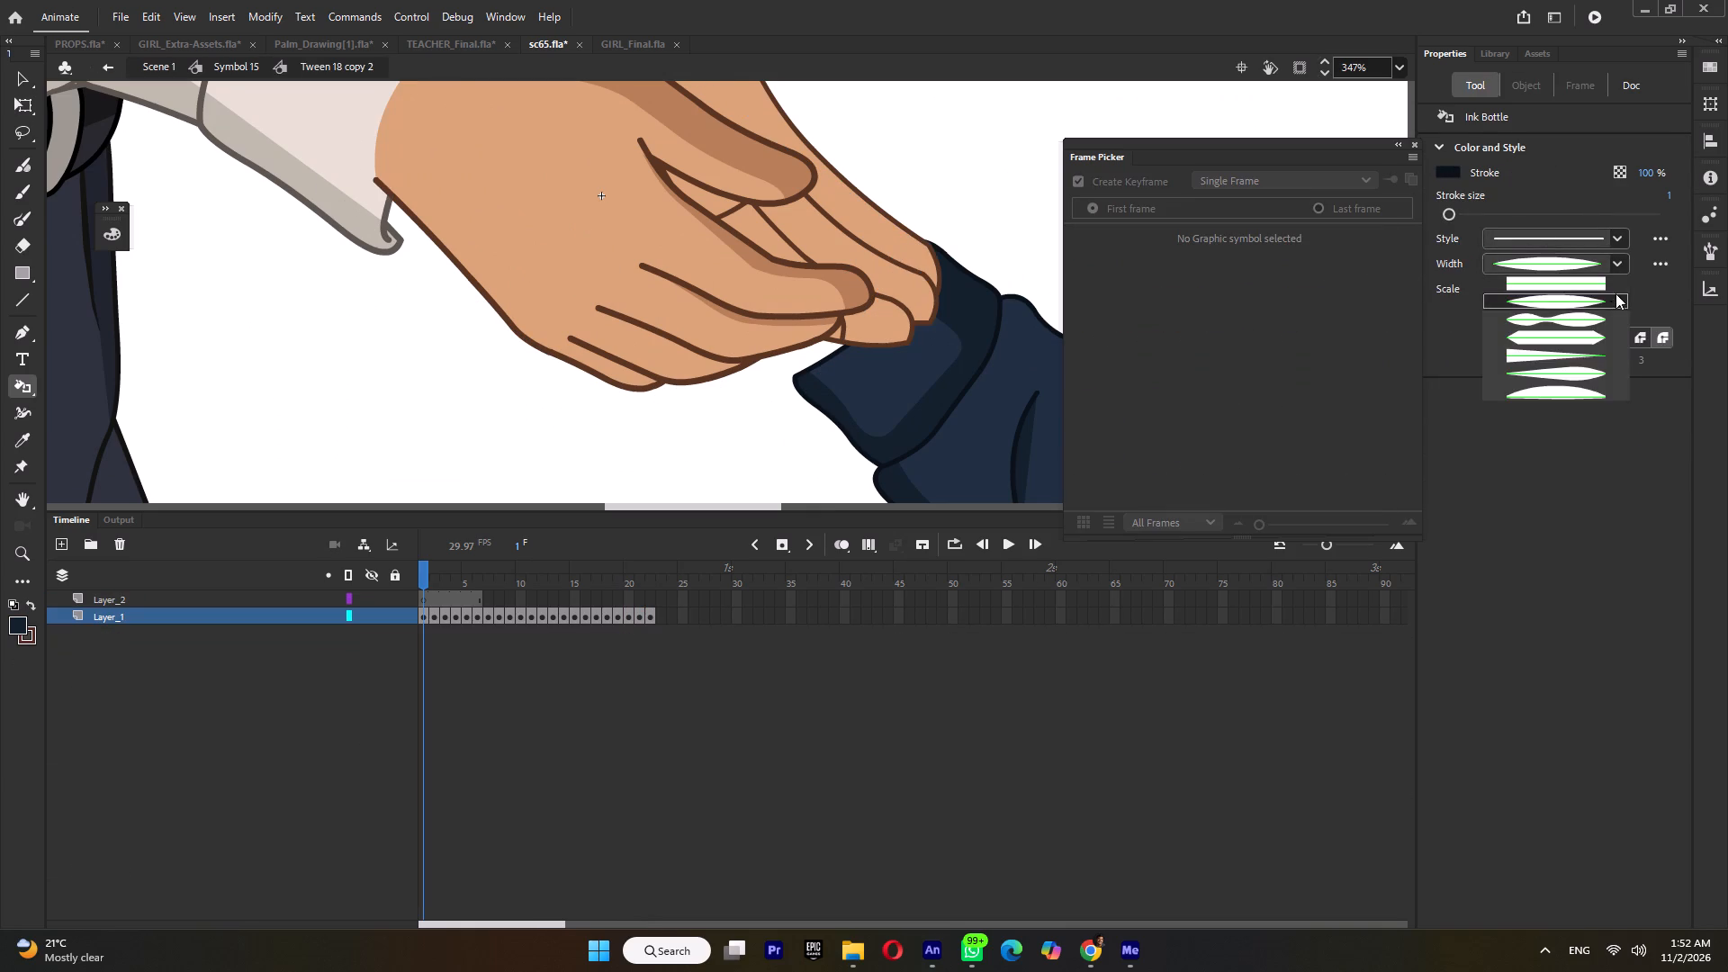
left_click(1608, 285)
left_click(1619, 256)
left_click(1609, 328)
left_click(1621, 265)
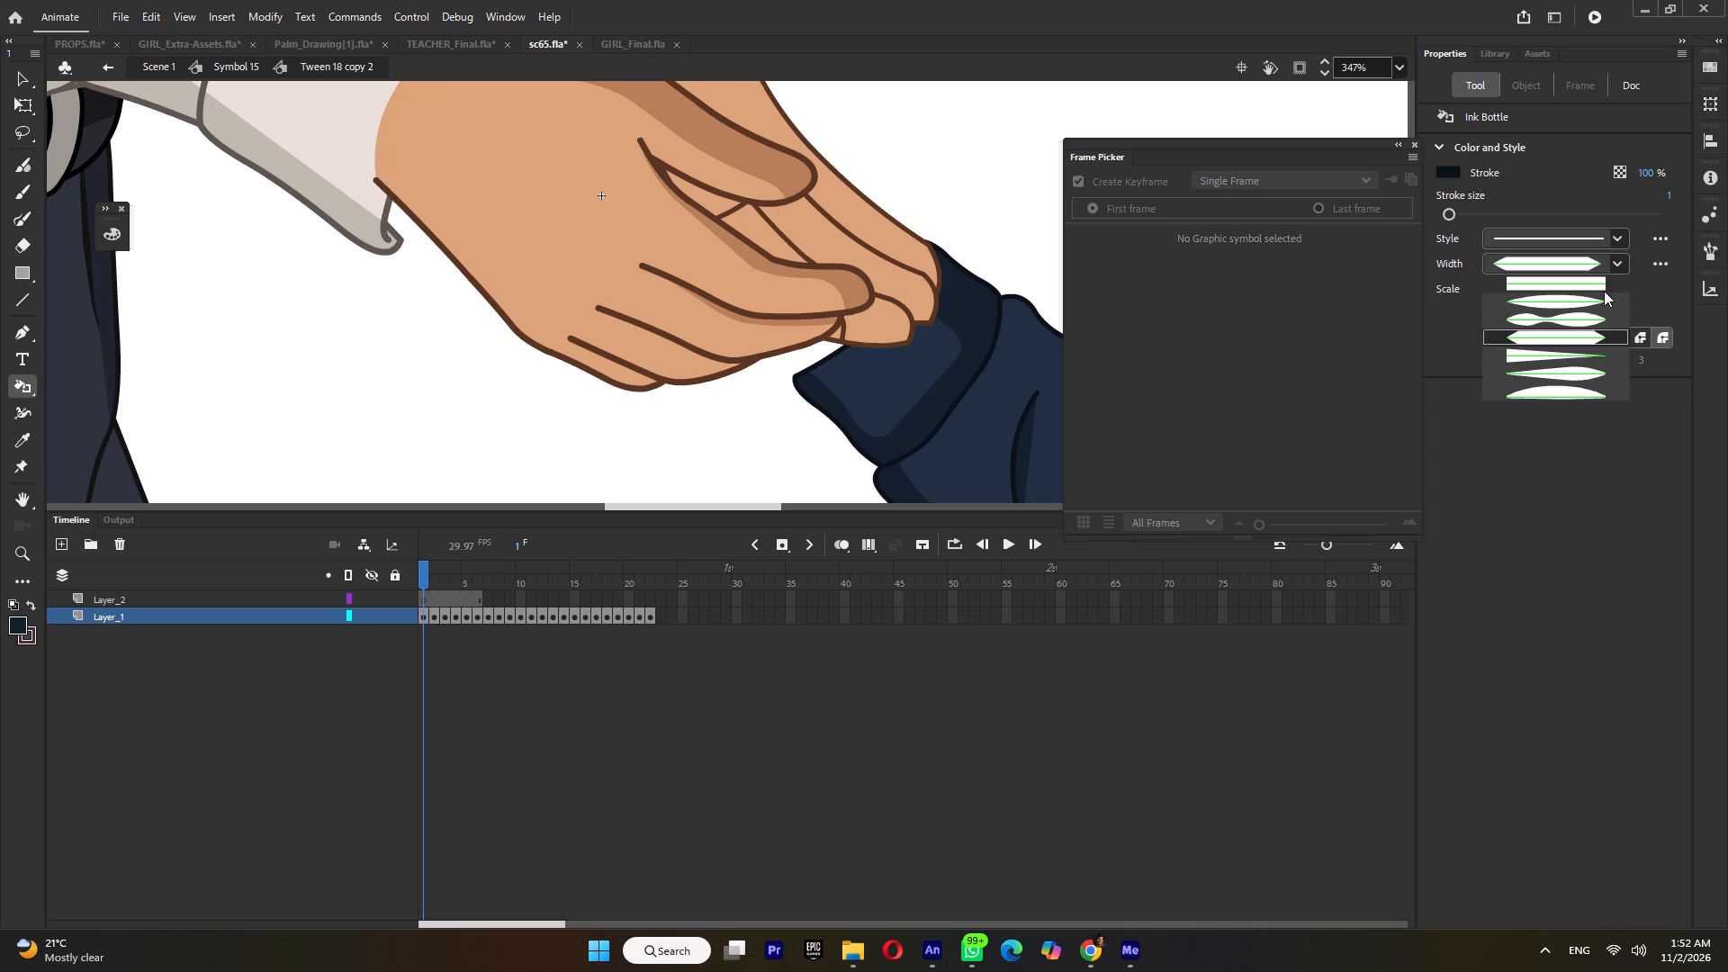
left_click(1604, 291)
left_click(1448, 169)
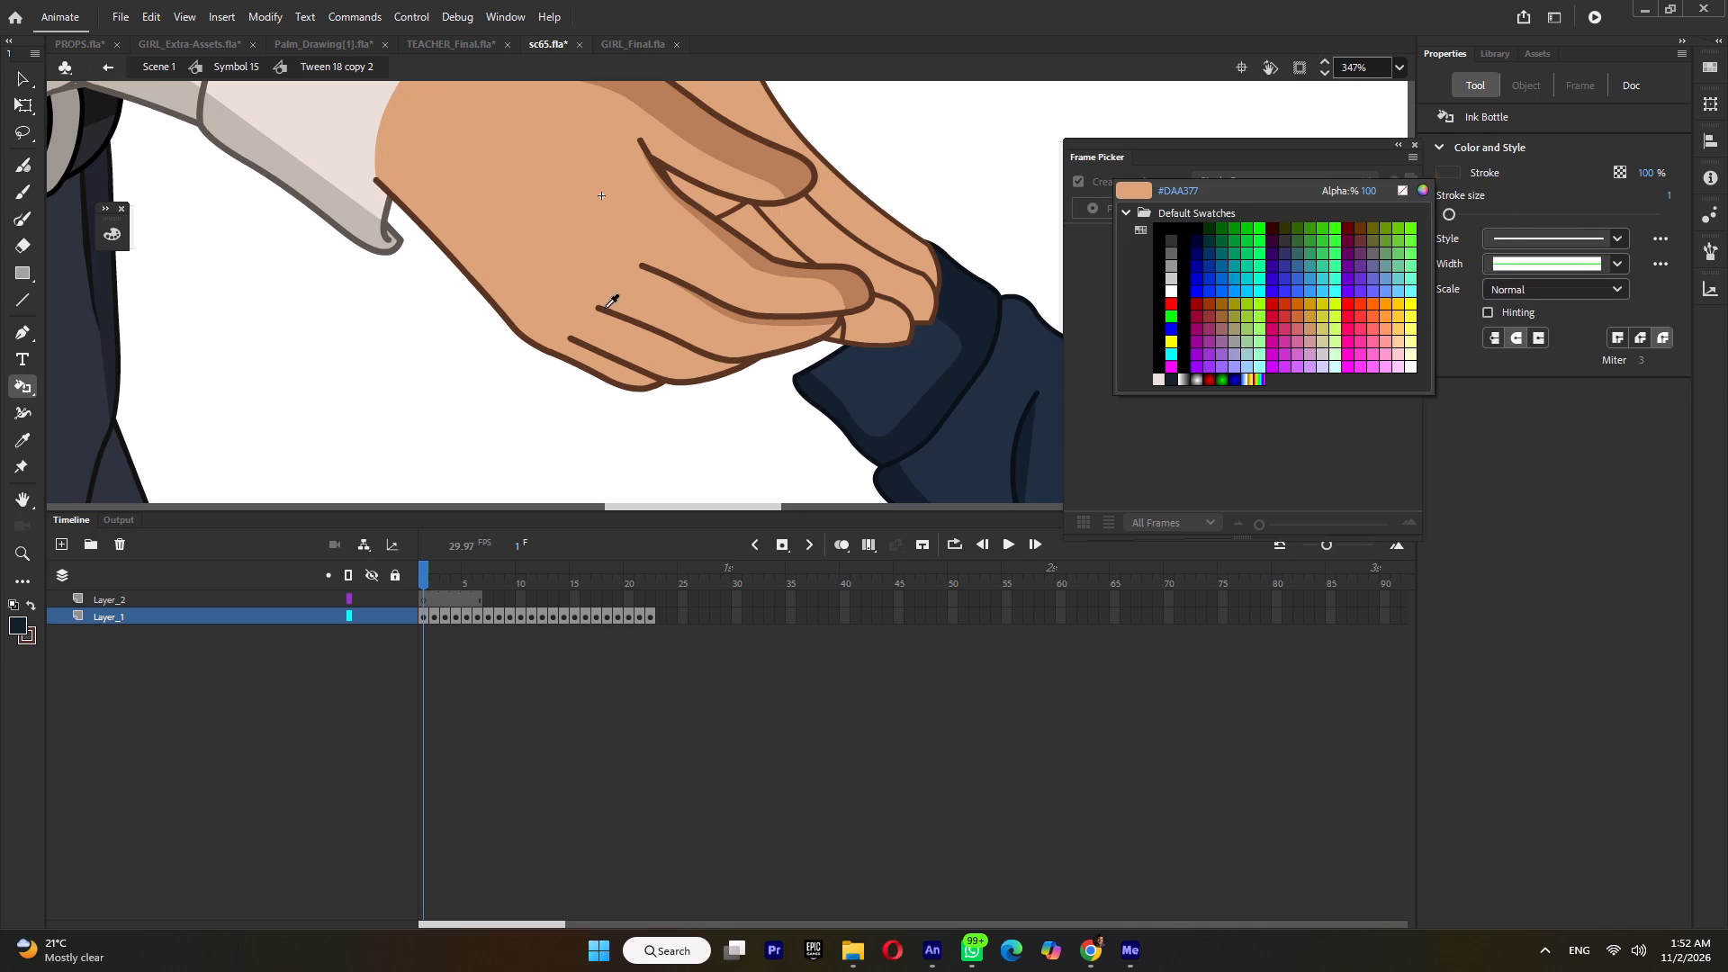
left_click(652, 161)
Set the fill colour to the skin tone sampled from the teacher's hand.
scroll(765, 331, "up", 5)
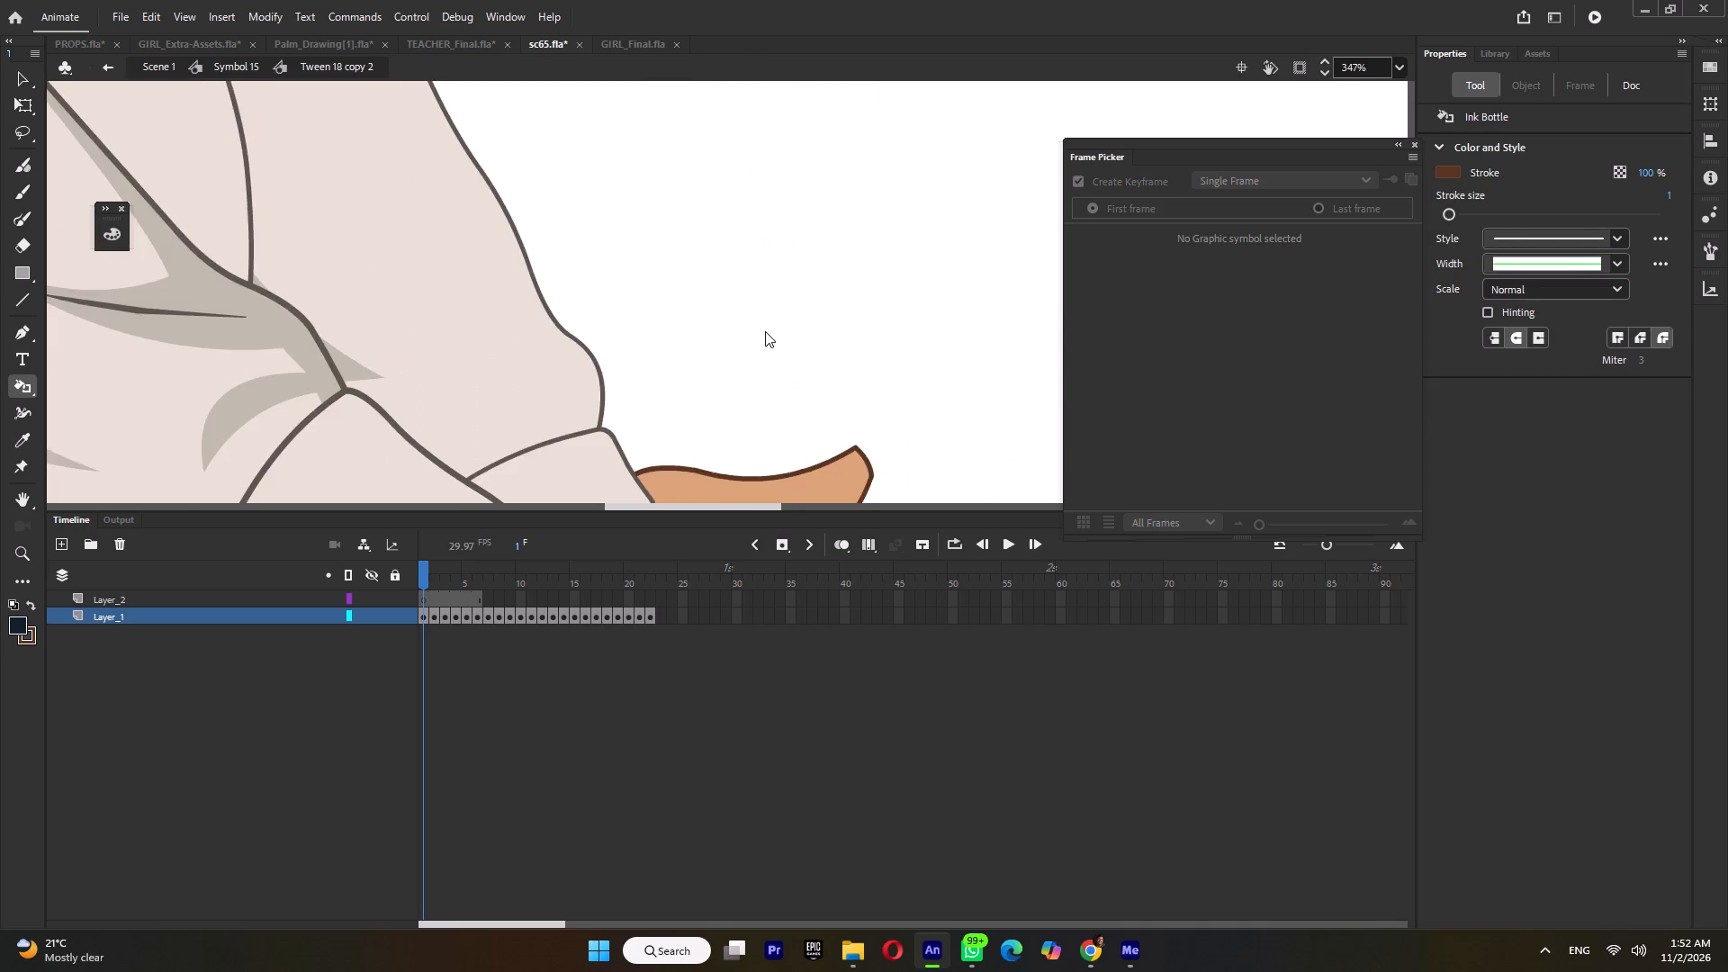
scroll(765, 331, "up", 1)
scroll(599, 368, "down", 5, "ctrl")
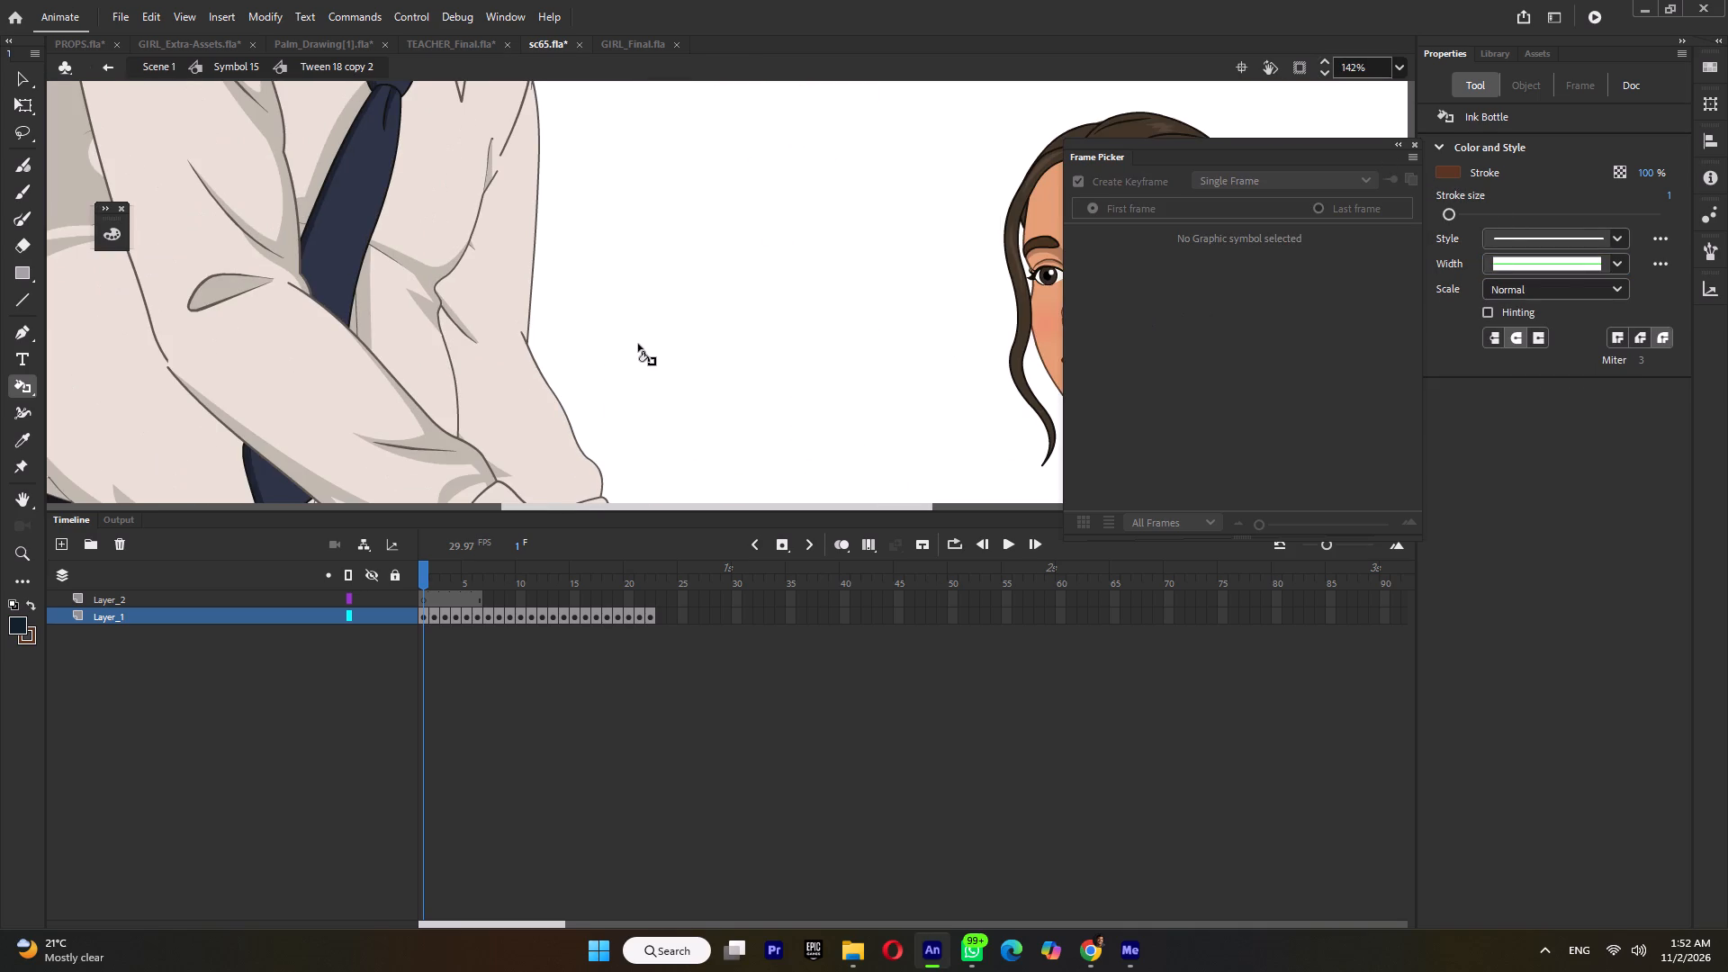
key("k")
scroll(722, 345, "down", 4)
left_click(1453, 211)
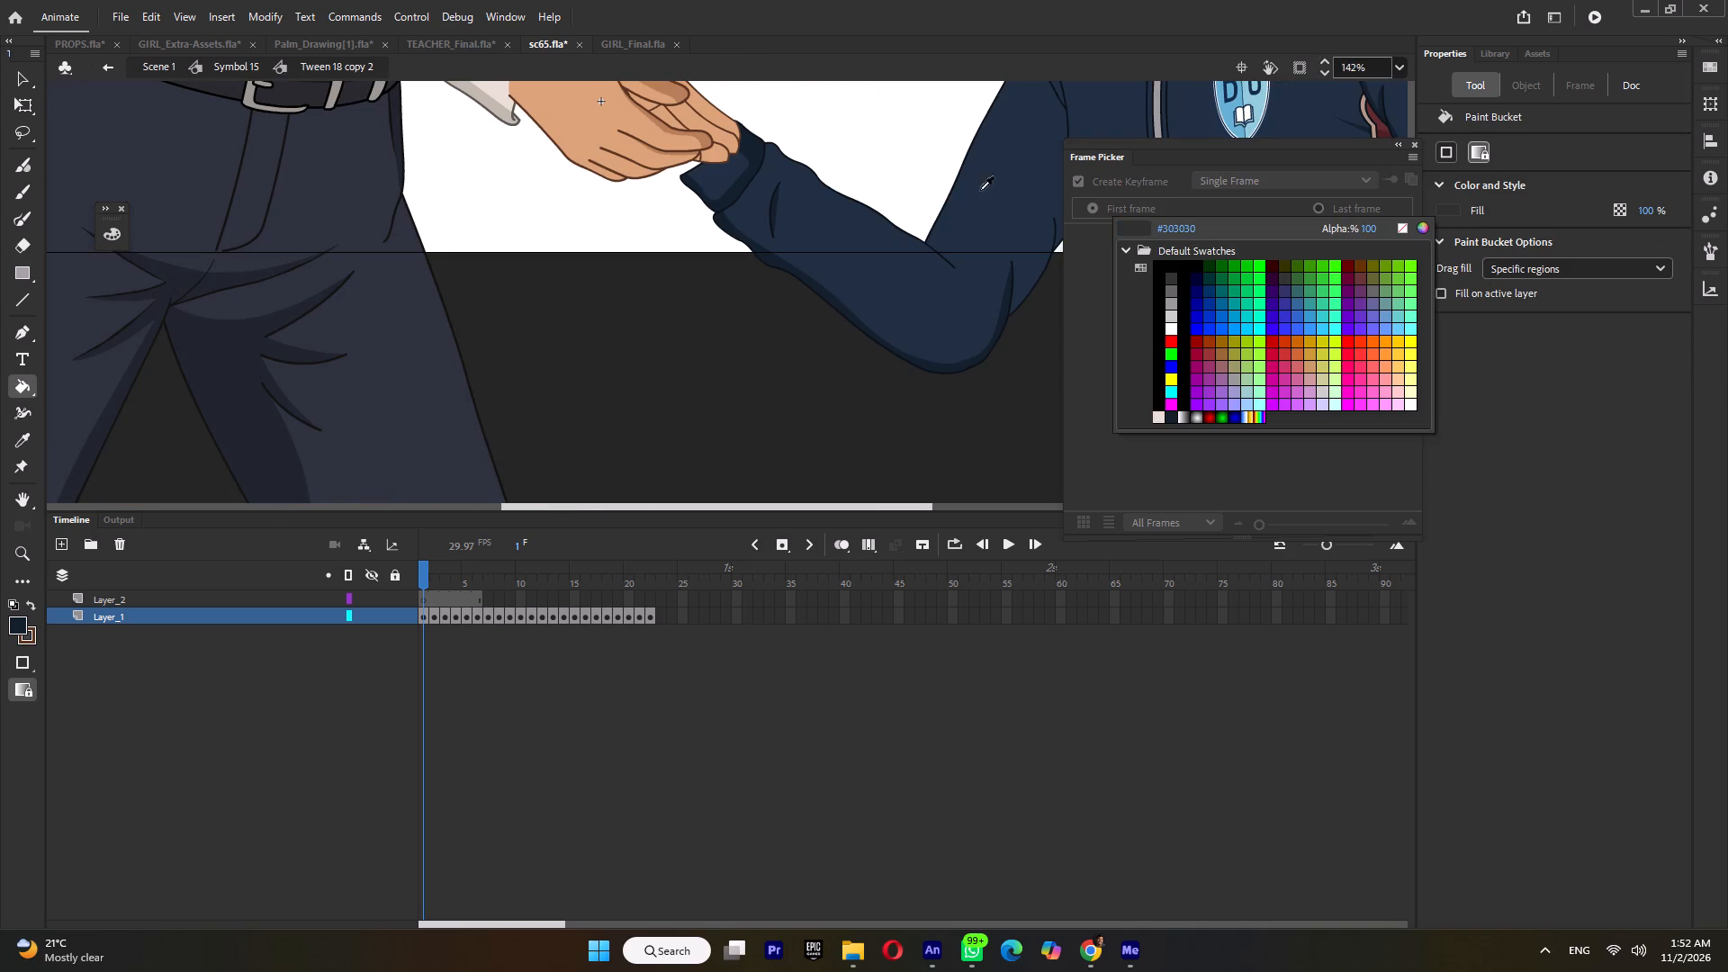
left_click(549, 113)
scroll(816, 323, "up", 5)
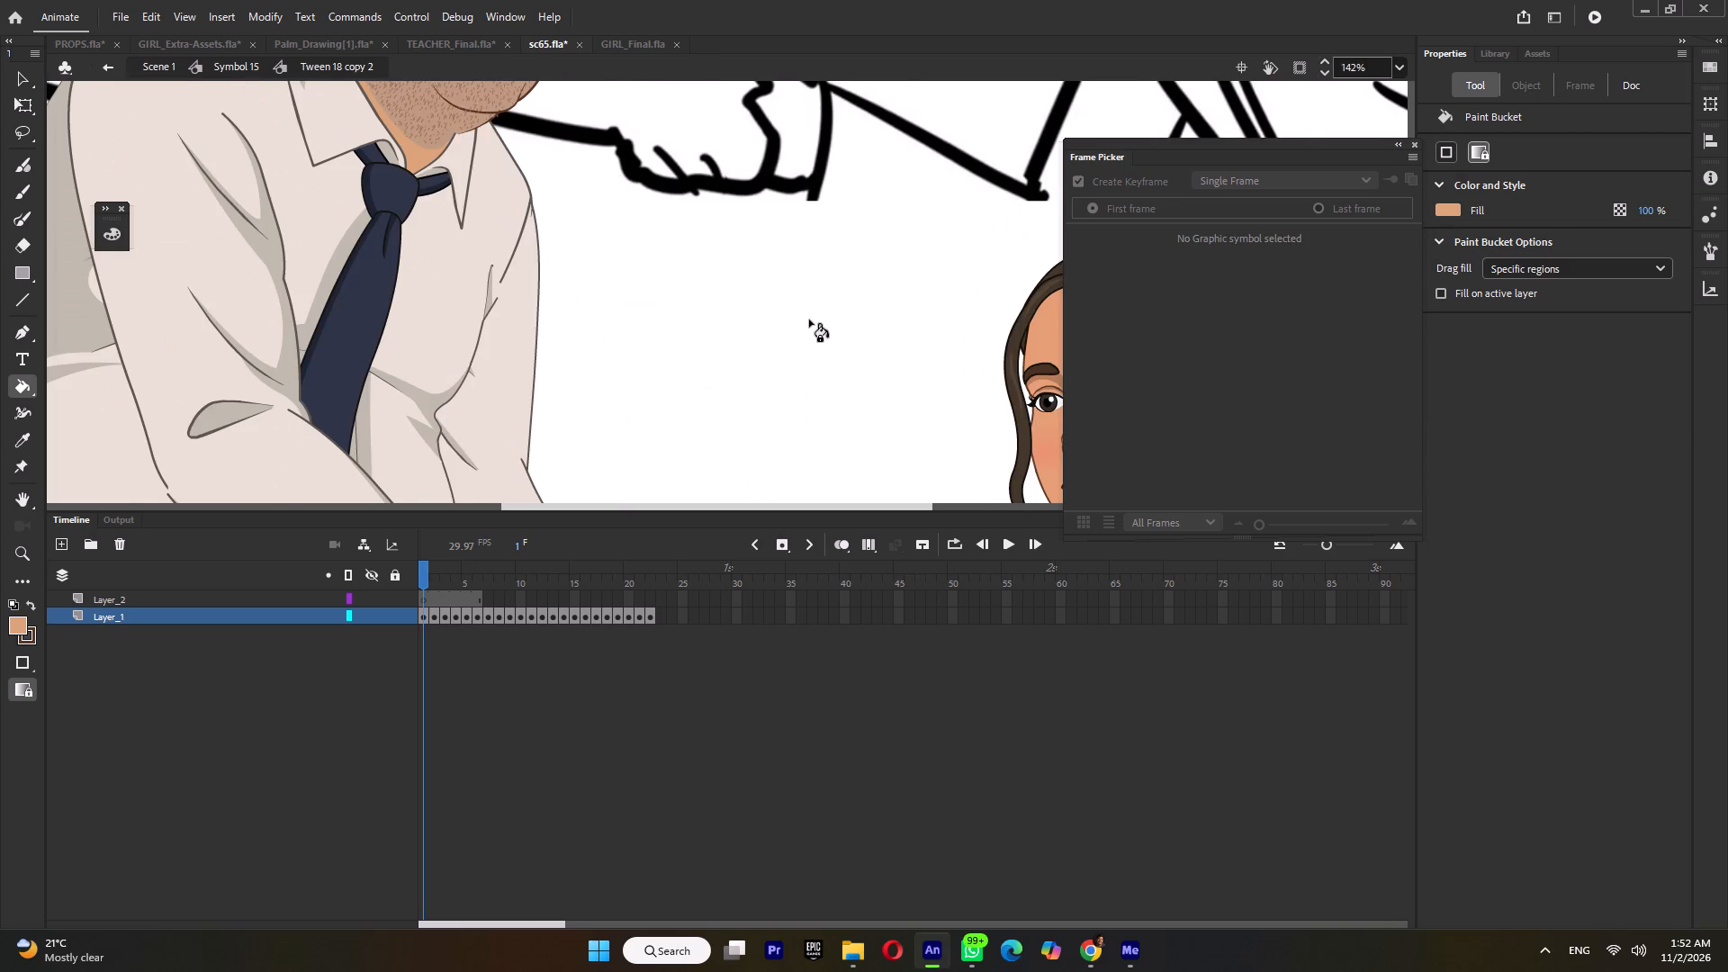
scroll(809, 319, "up", 1)
Ready the Paint Brush and add a blank keyframe at frame 23 of the hand symbol's Layer_1.
left_click(23, 218)
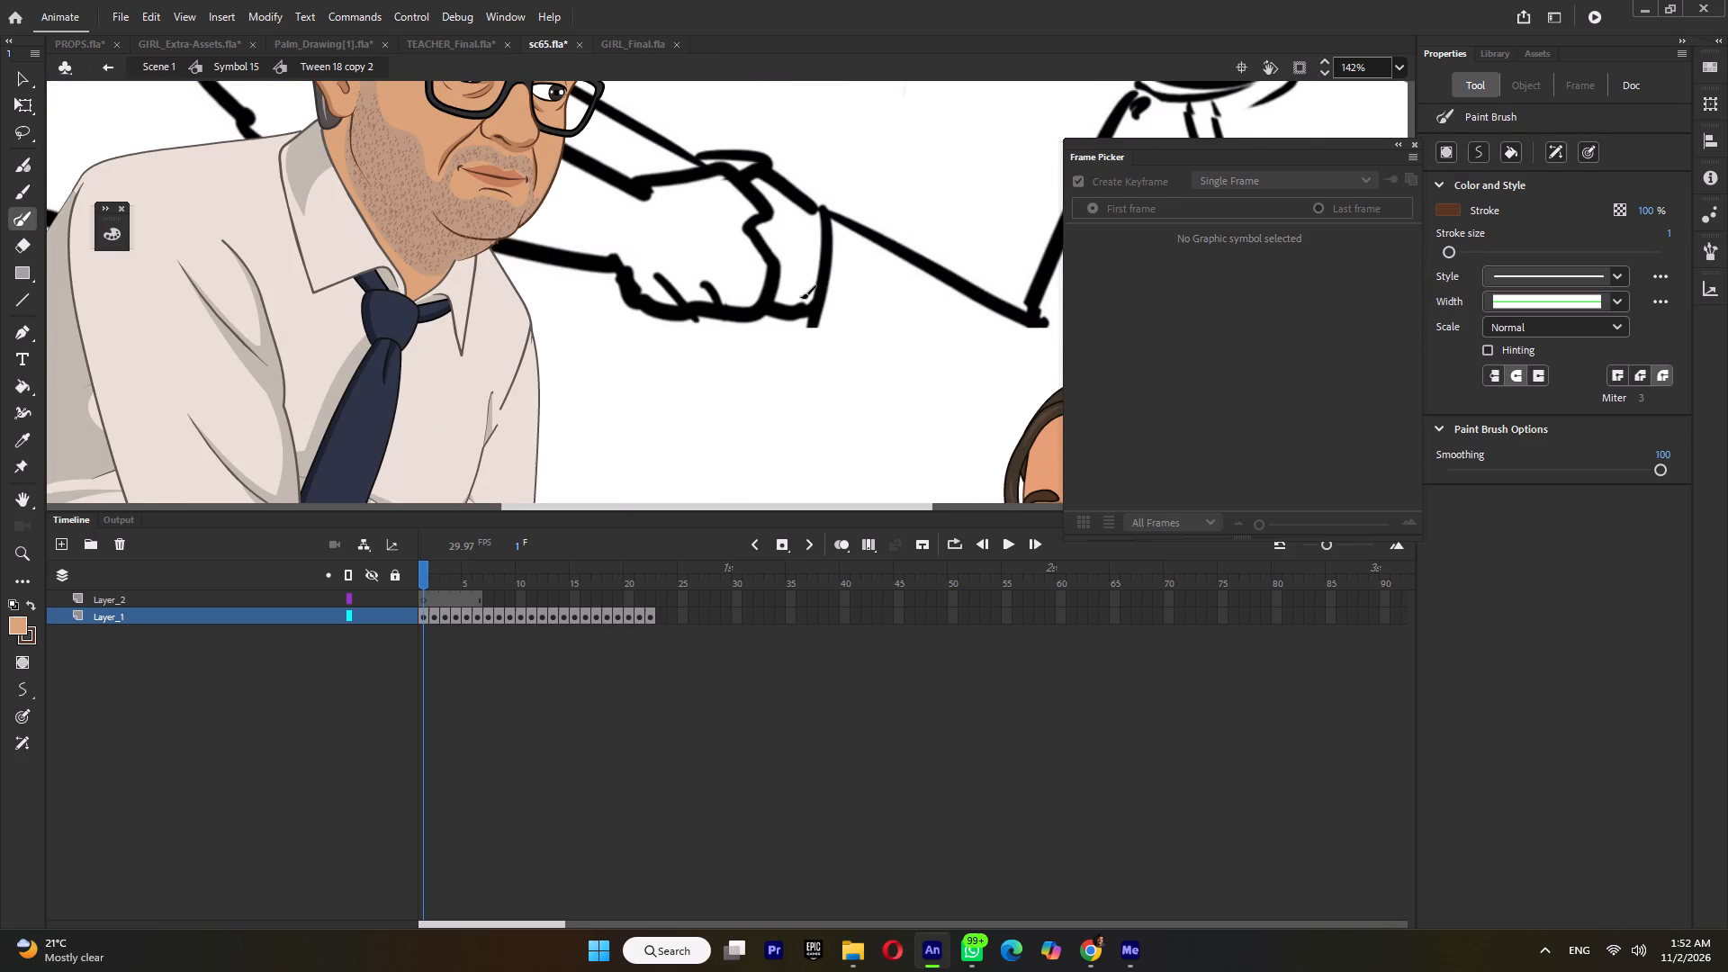
scroll(800, 297, "down", 8, "ctrl")
left_click(650, 614)
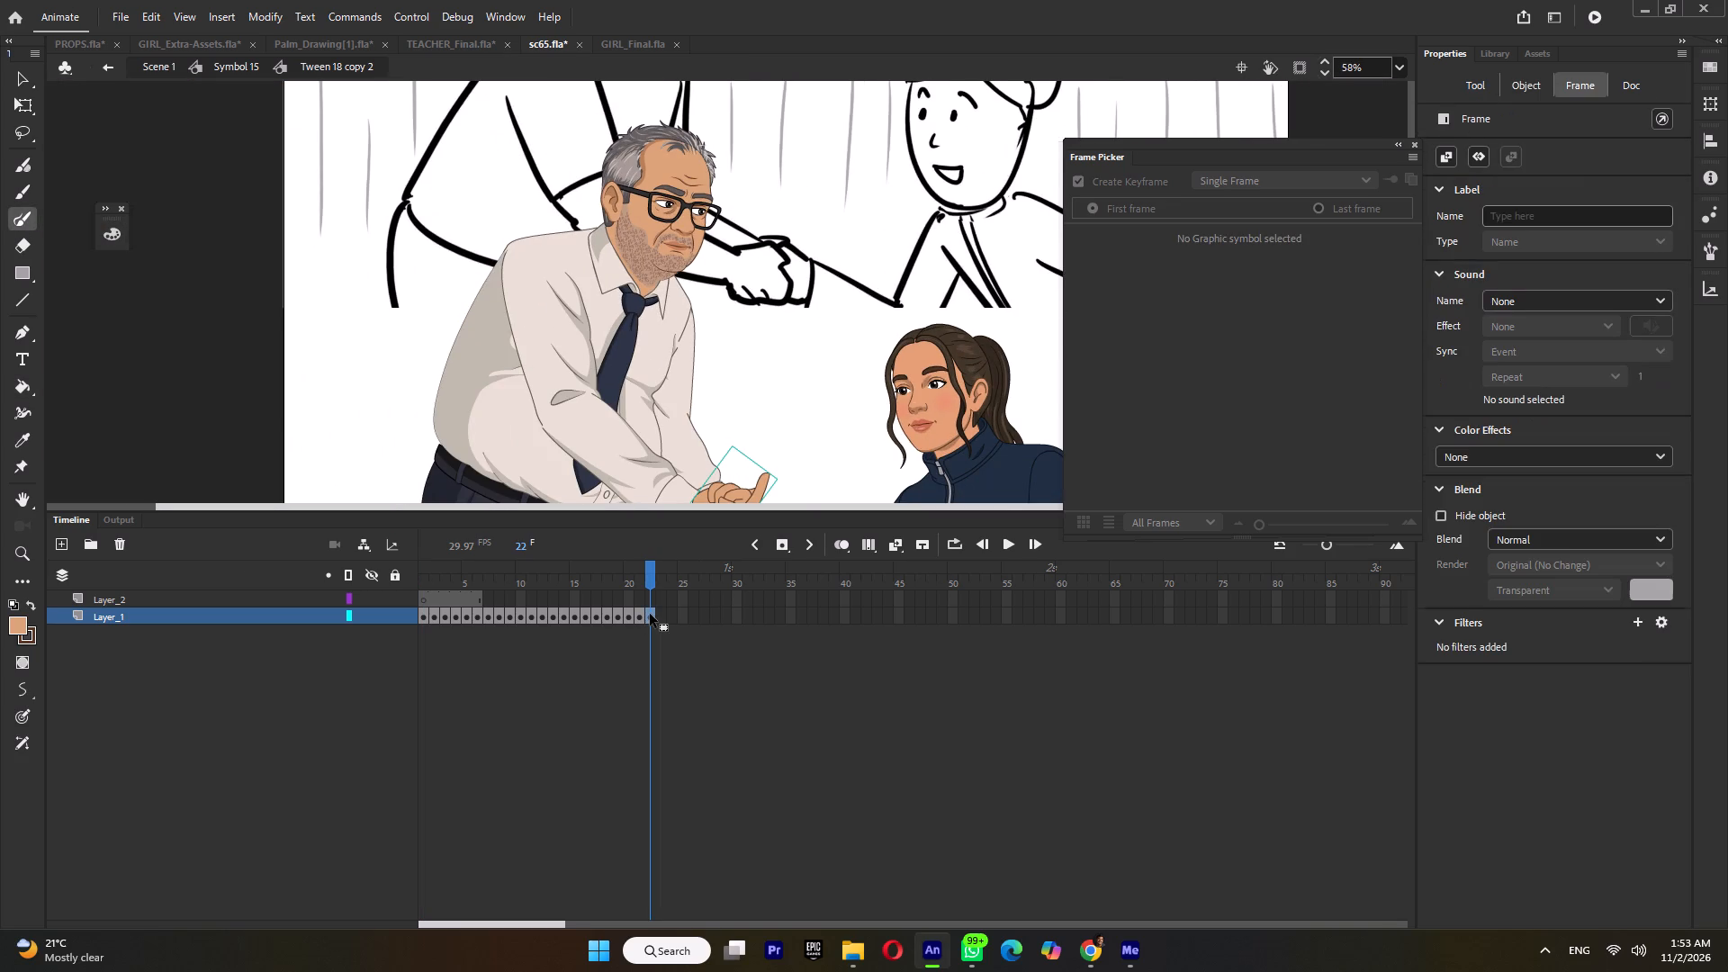
key("F7")
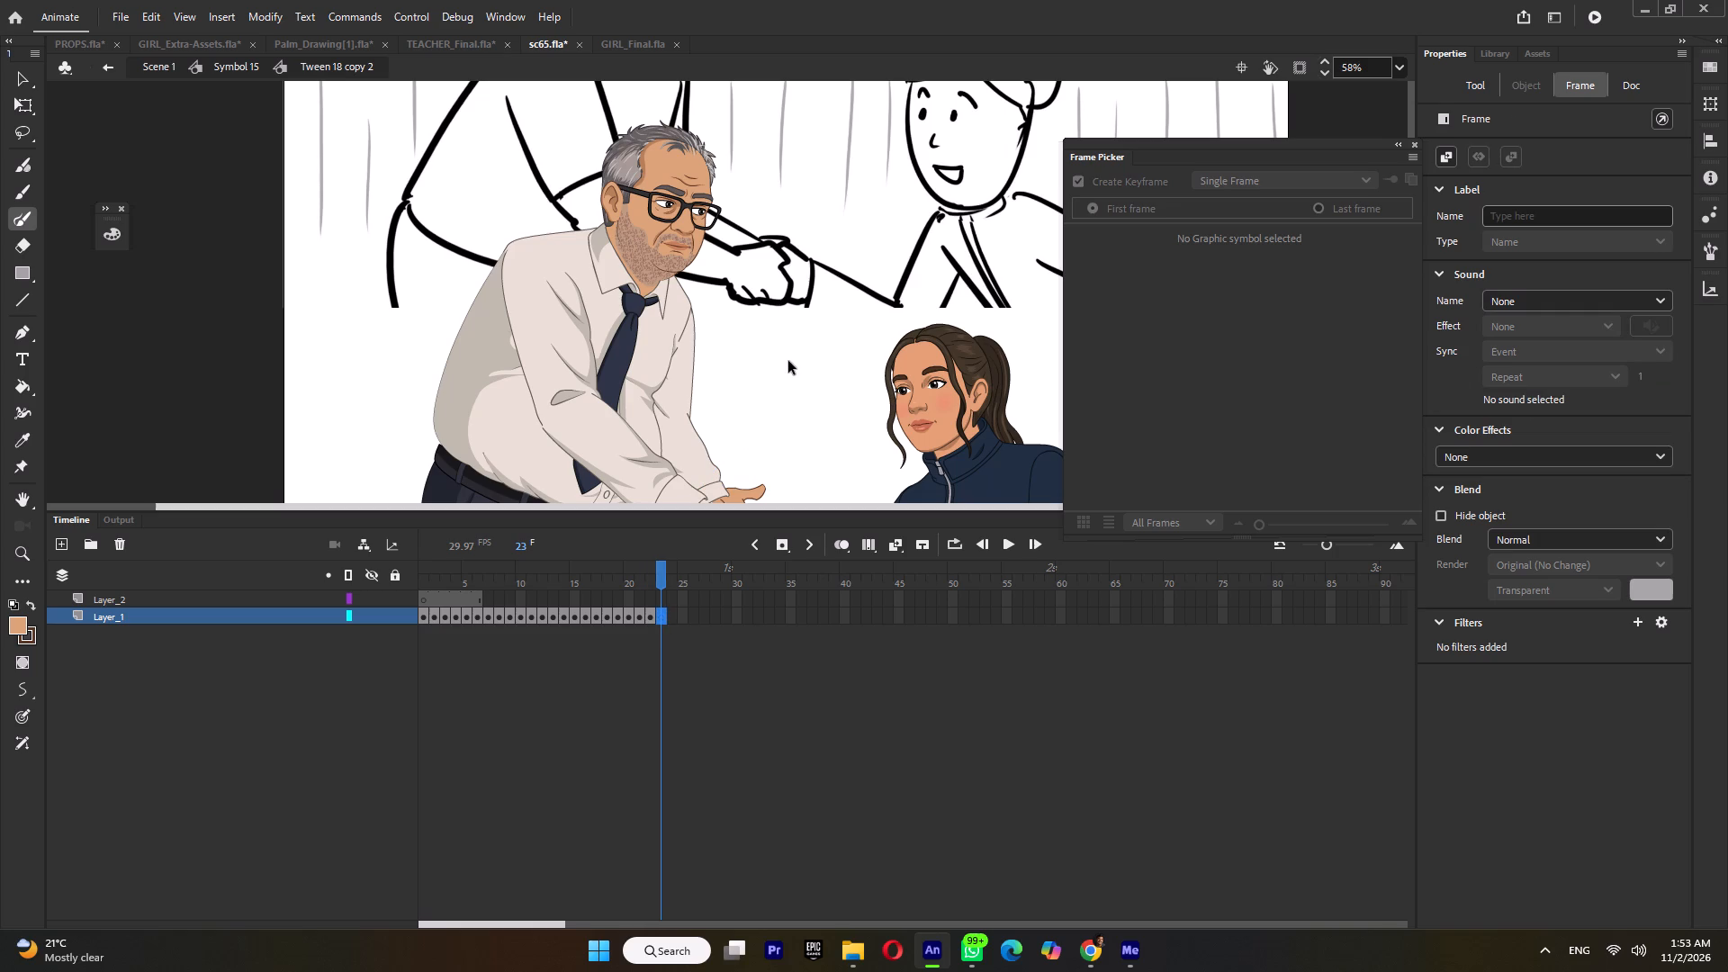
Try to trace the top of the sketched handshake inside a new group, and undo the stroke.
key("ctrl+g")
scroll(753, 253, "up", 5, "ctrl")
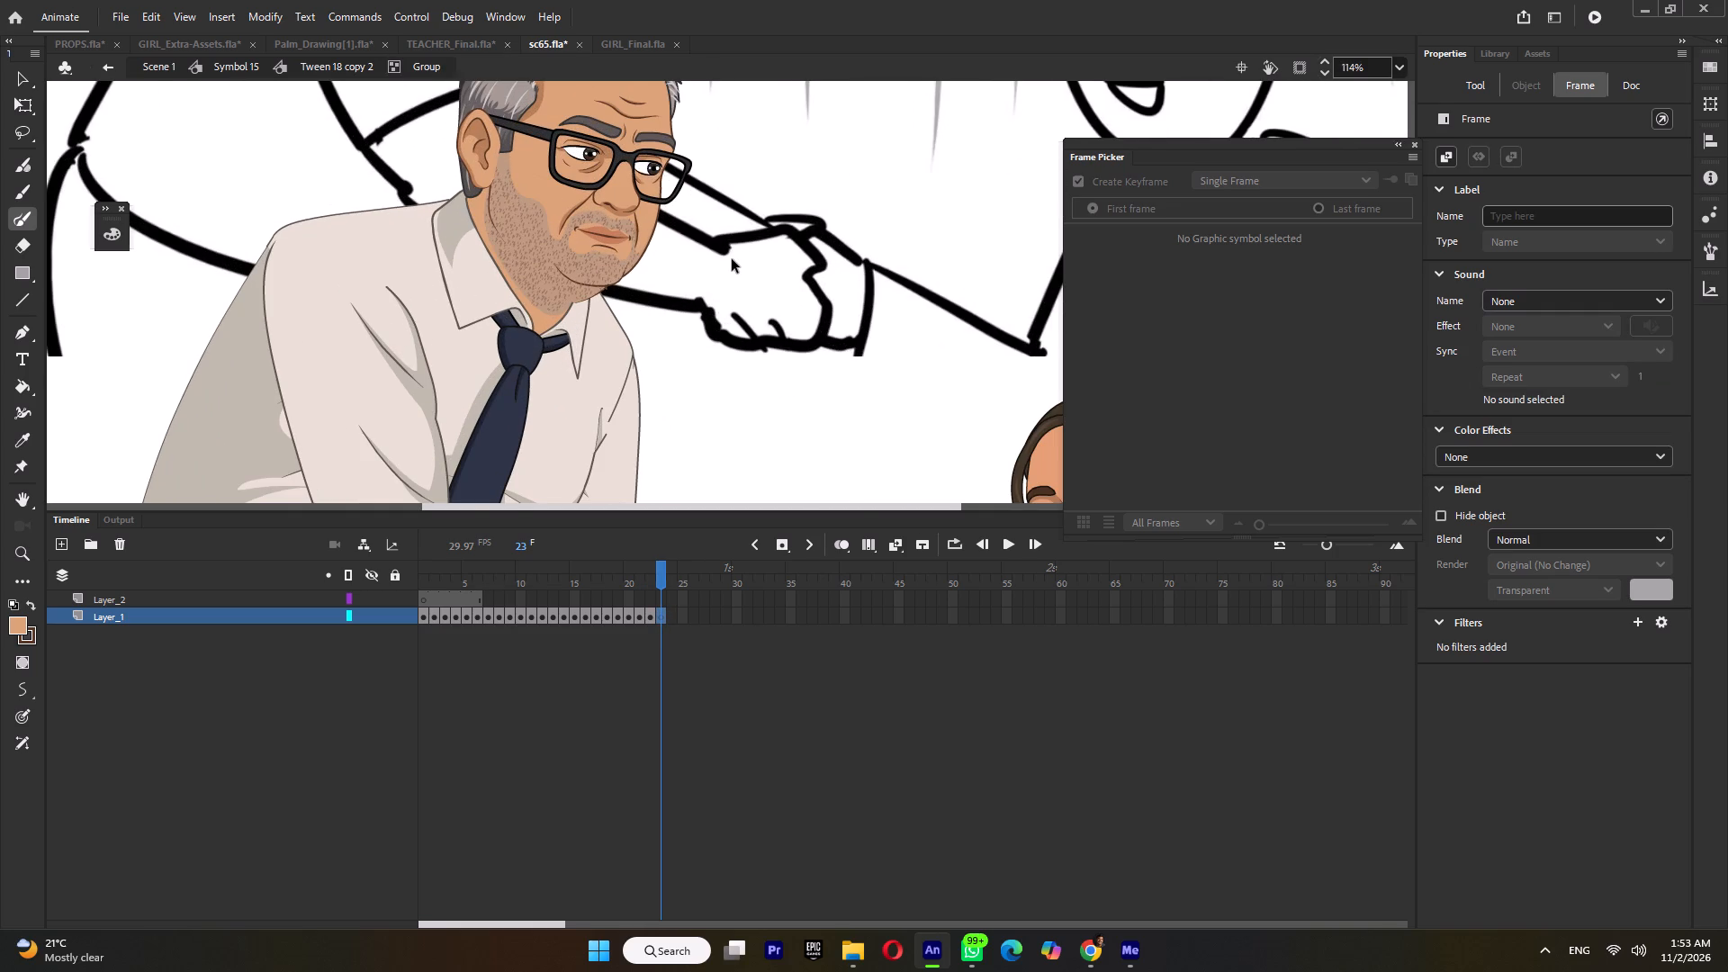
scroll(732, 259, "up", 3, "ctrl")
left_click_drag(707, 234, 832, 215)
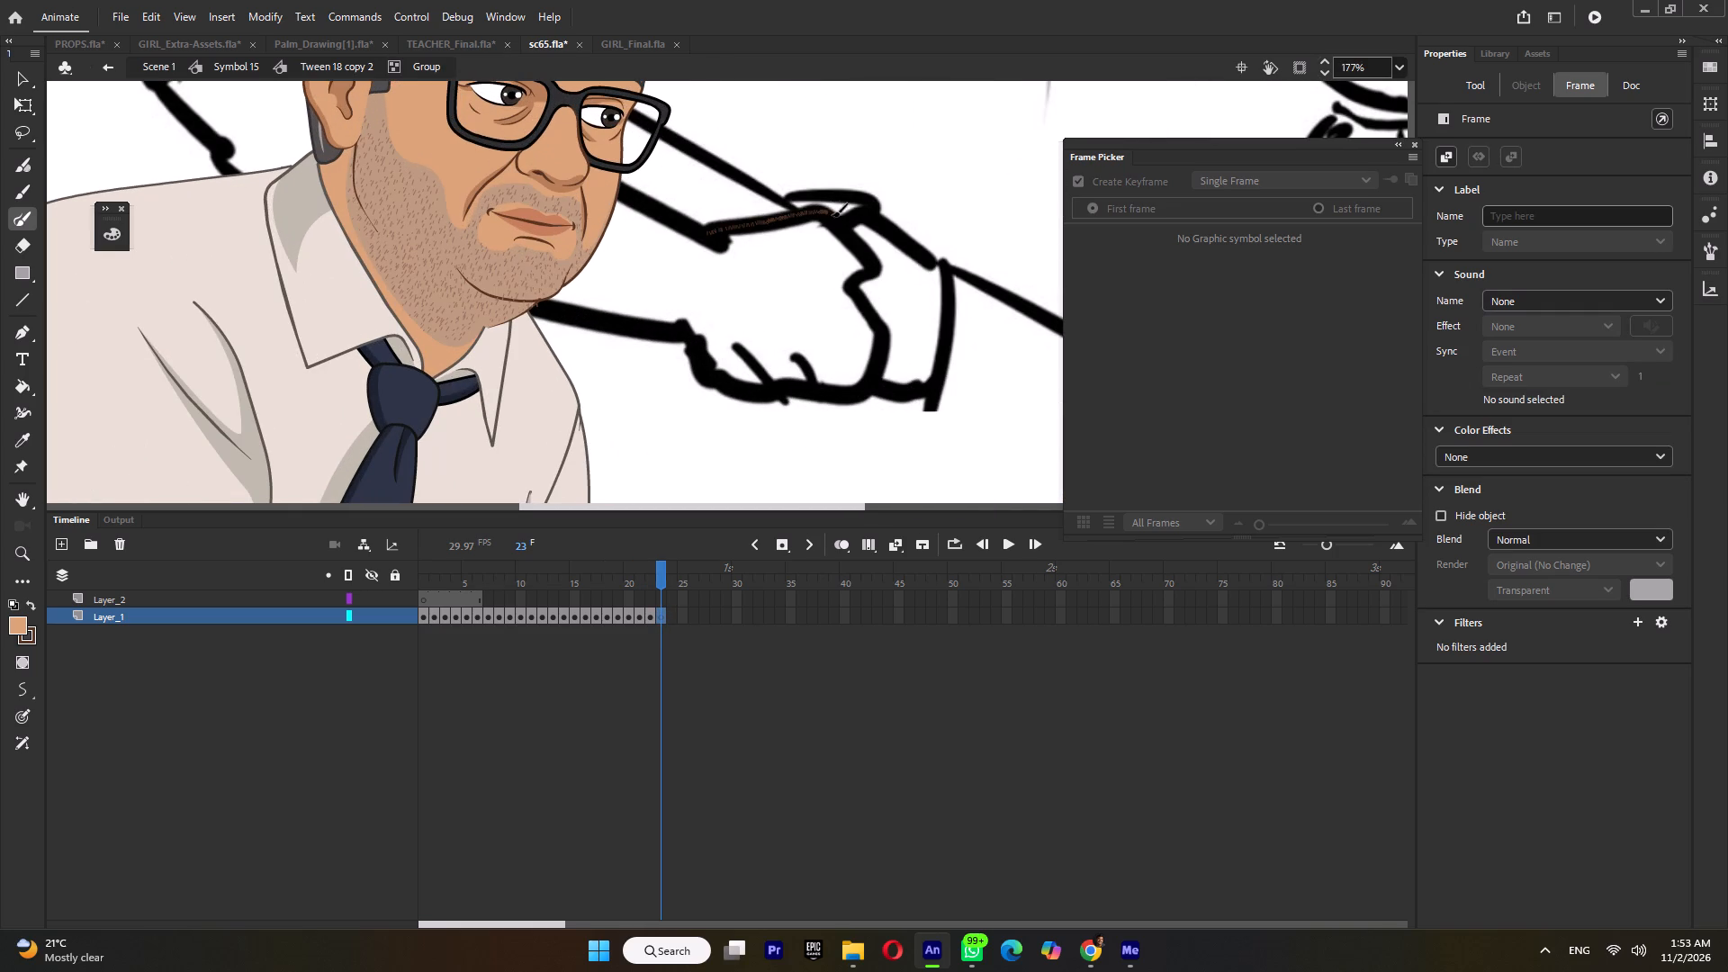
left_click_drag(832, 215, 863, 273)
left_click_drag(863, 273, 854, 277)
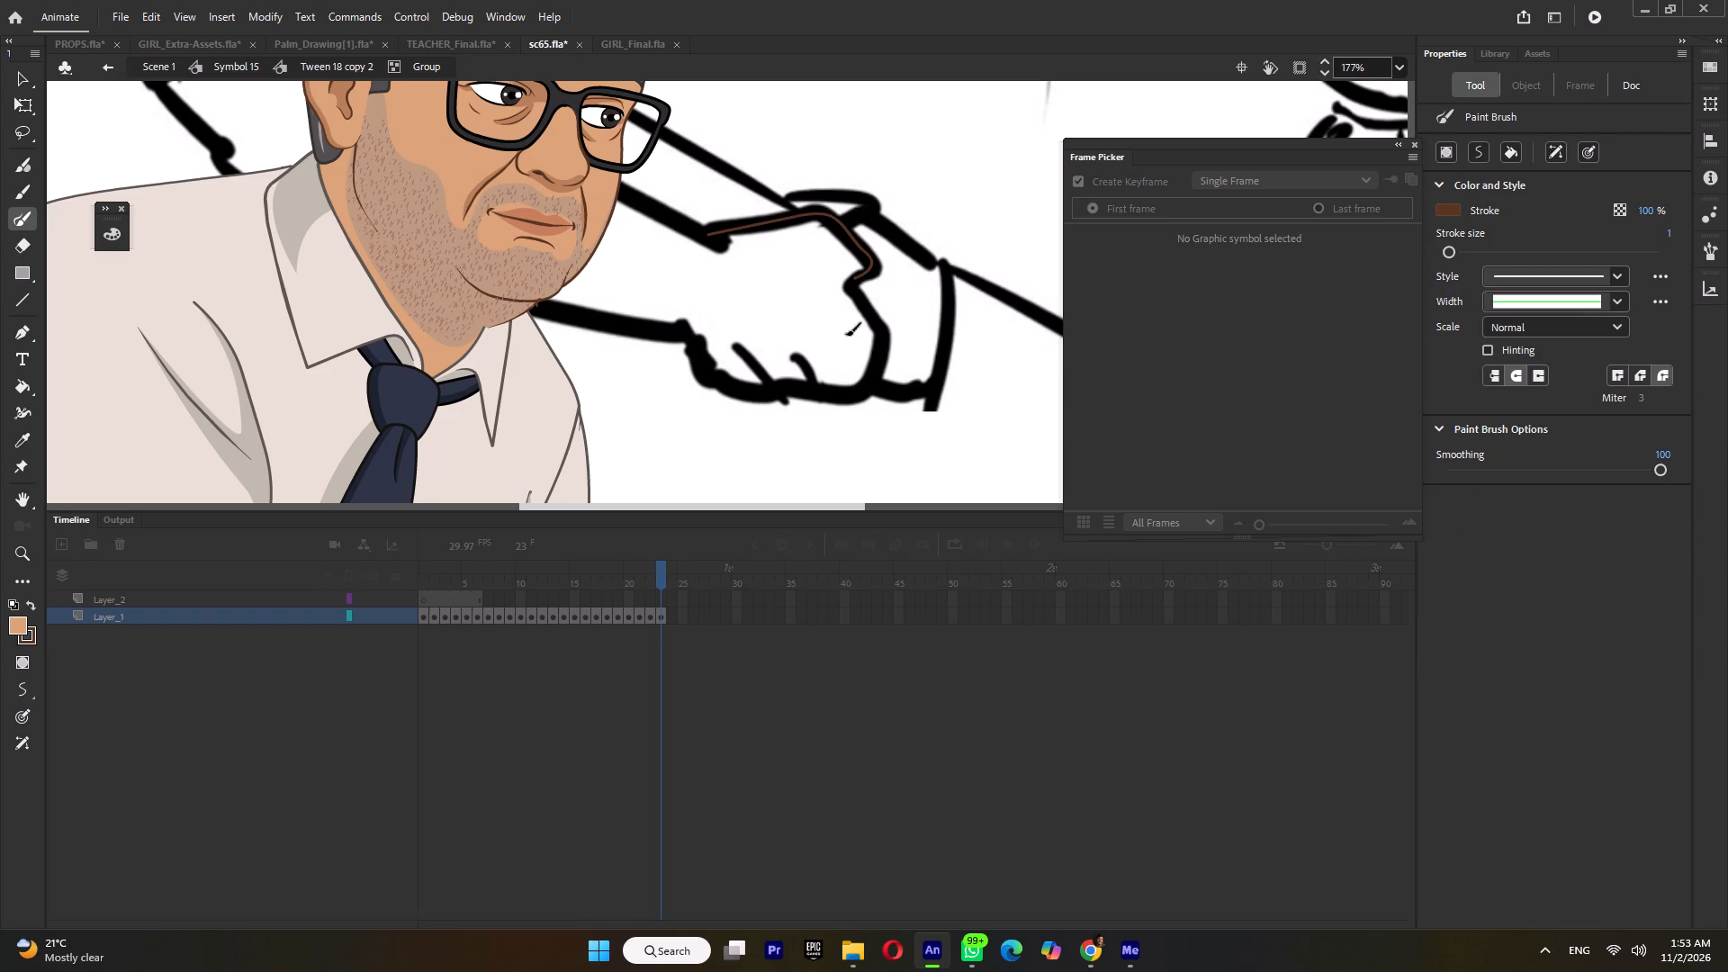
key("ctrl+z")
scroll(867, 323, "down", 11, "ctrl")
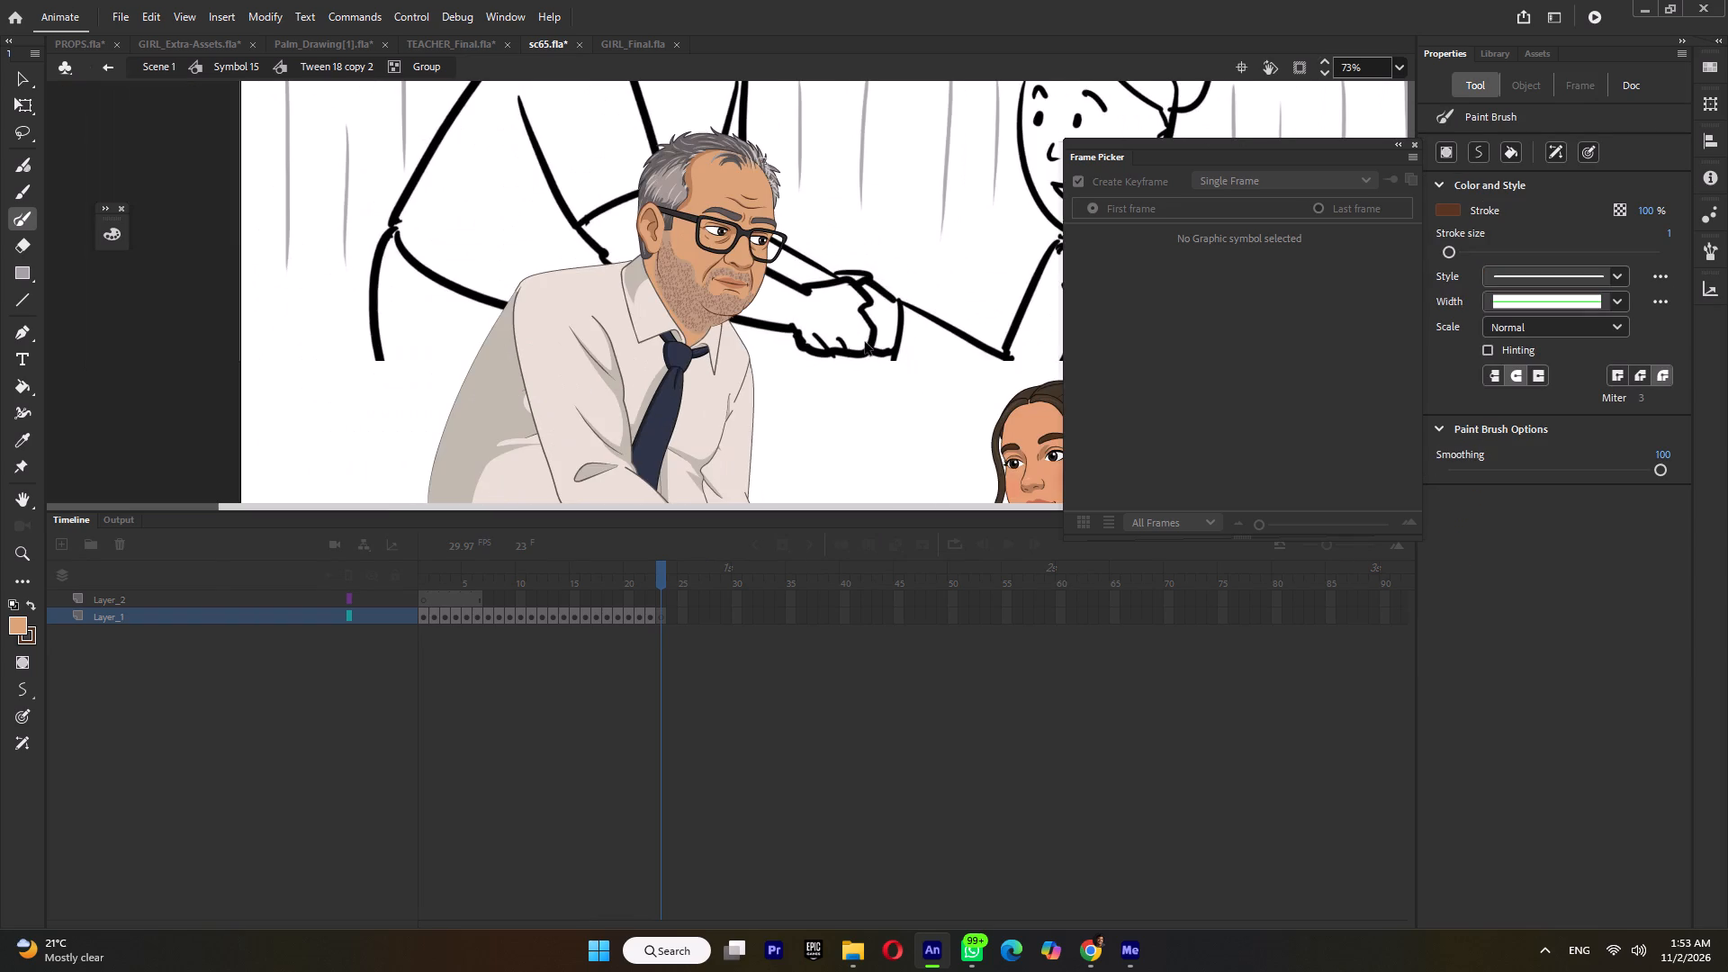
Go to frame 30 of Scene 1 and reopen the teacher's hand symbol, Tween 18 copy 2, at blank frame 23.
double_click(858, 391, "ctrl")
scroll(858, 391, "down", 5, "ctrl")
double_click(858, 391, "ctrl")
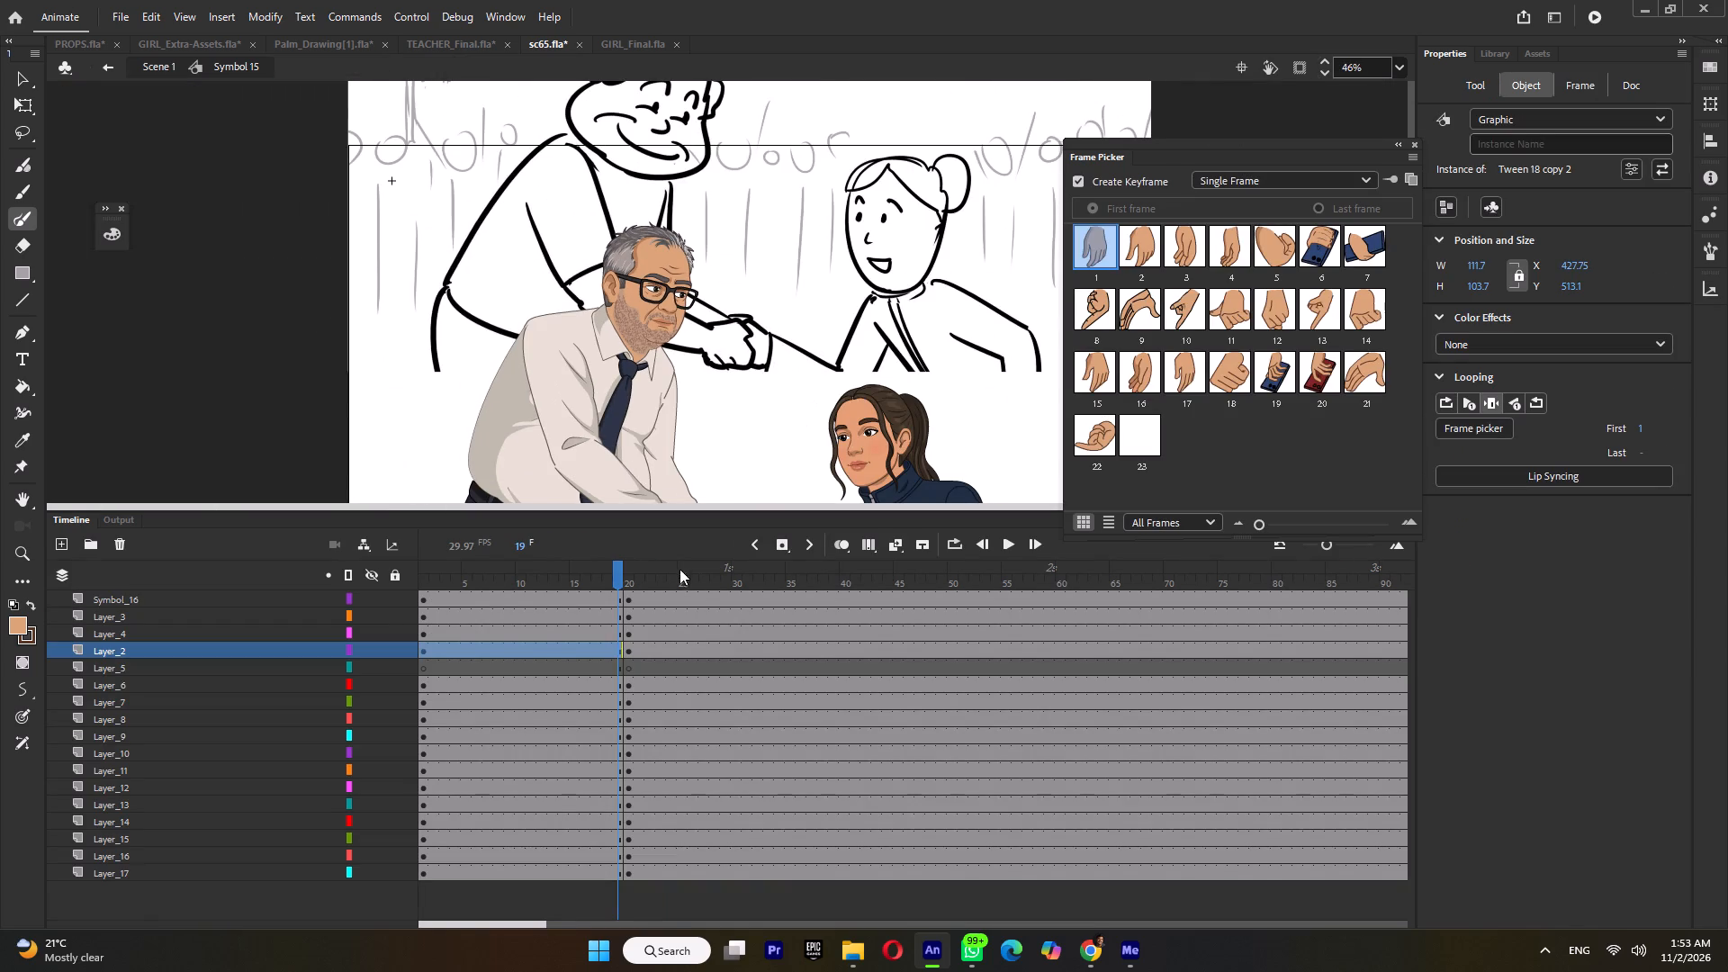
left_click_drag(643, 573, 567, 590)
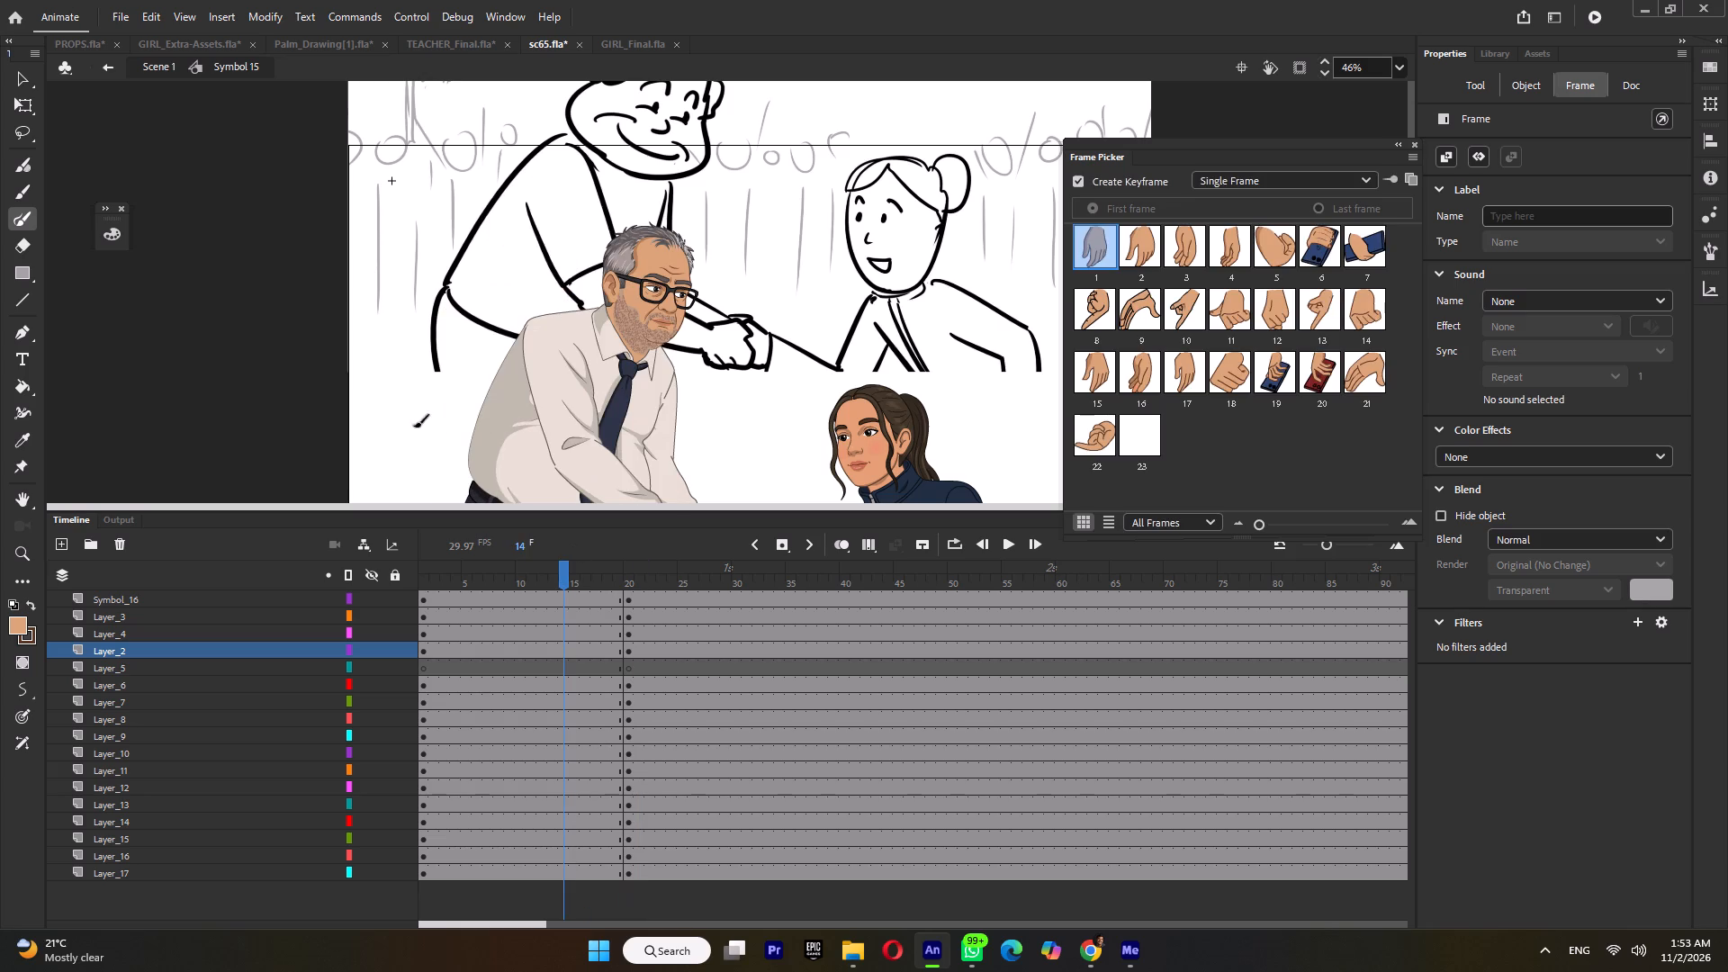
double_click(293, 398, "ctrl")
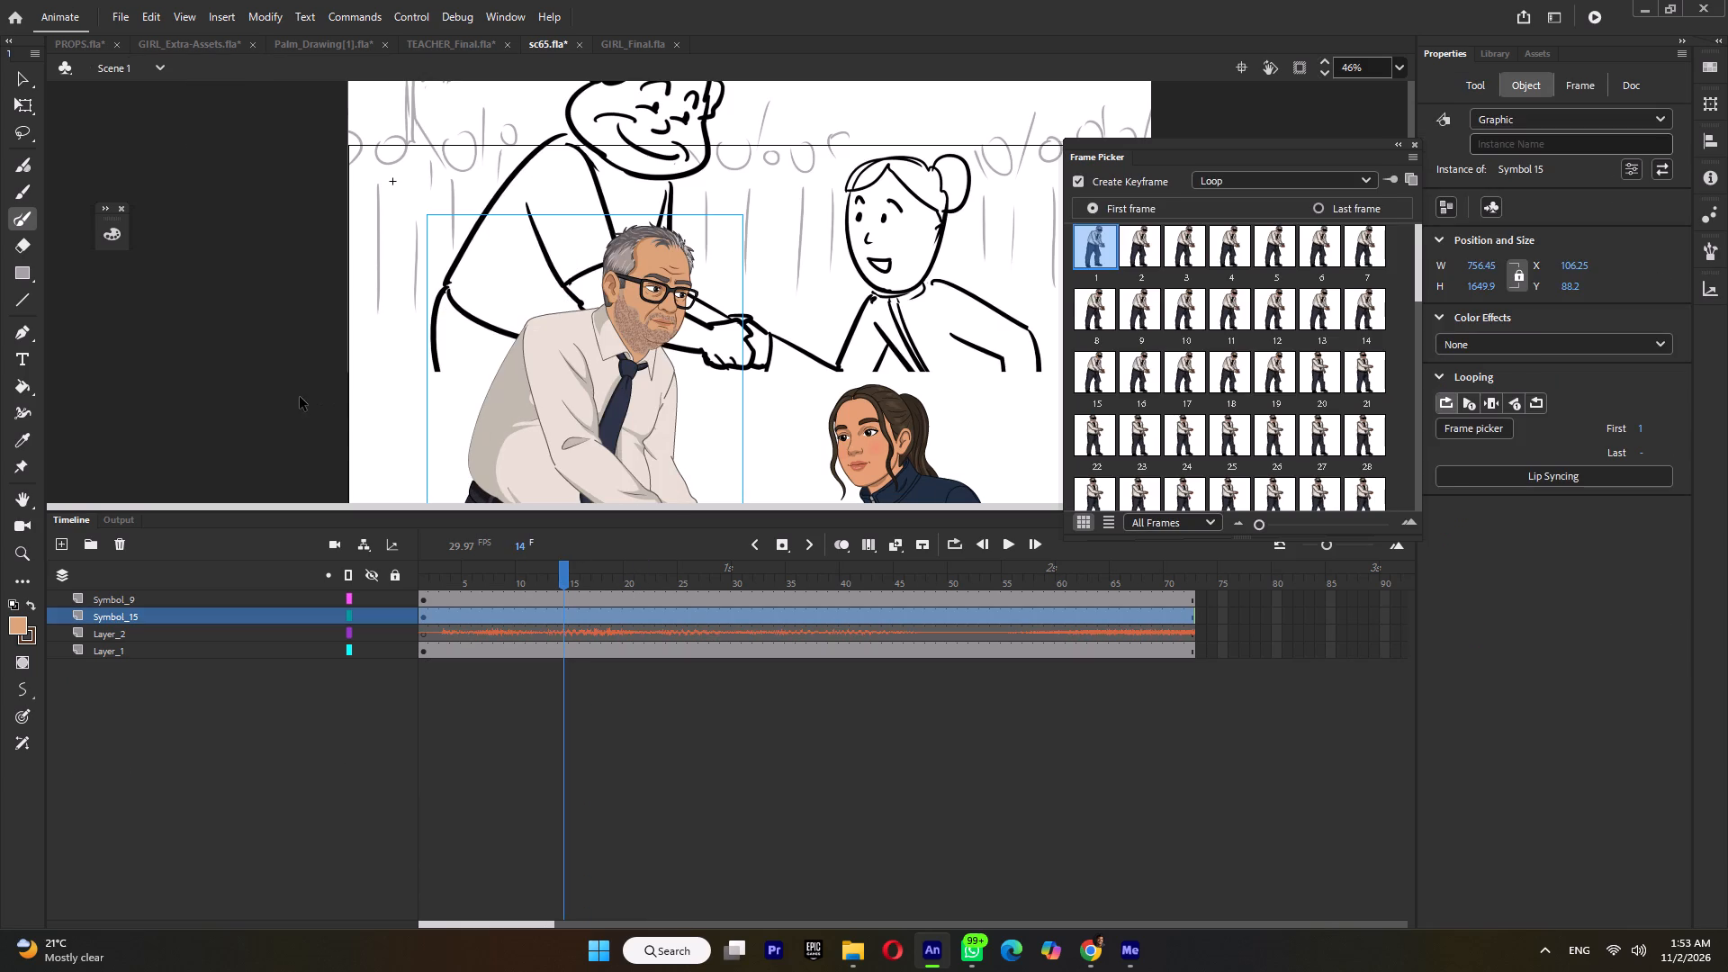
left_click(733, 580)
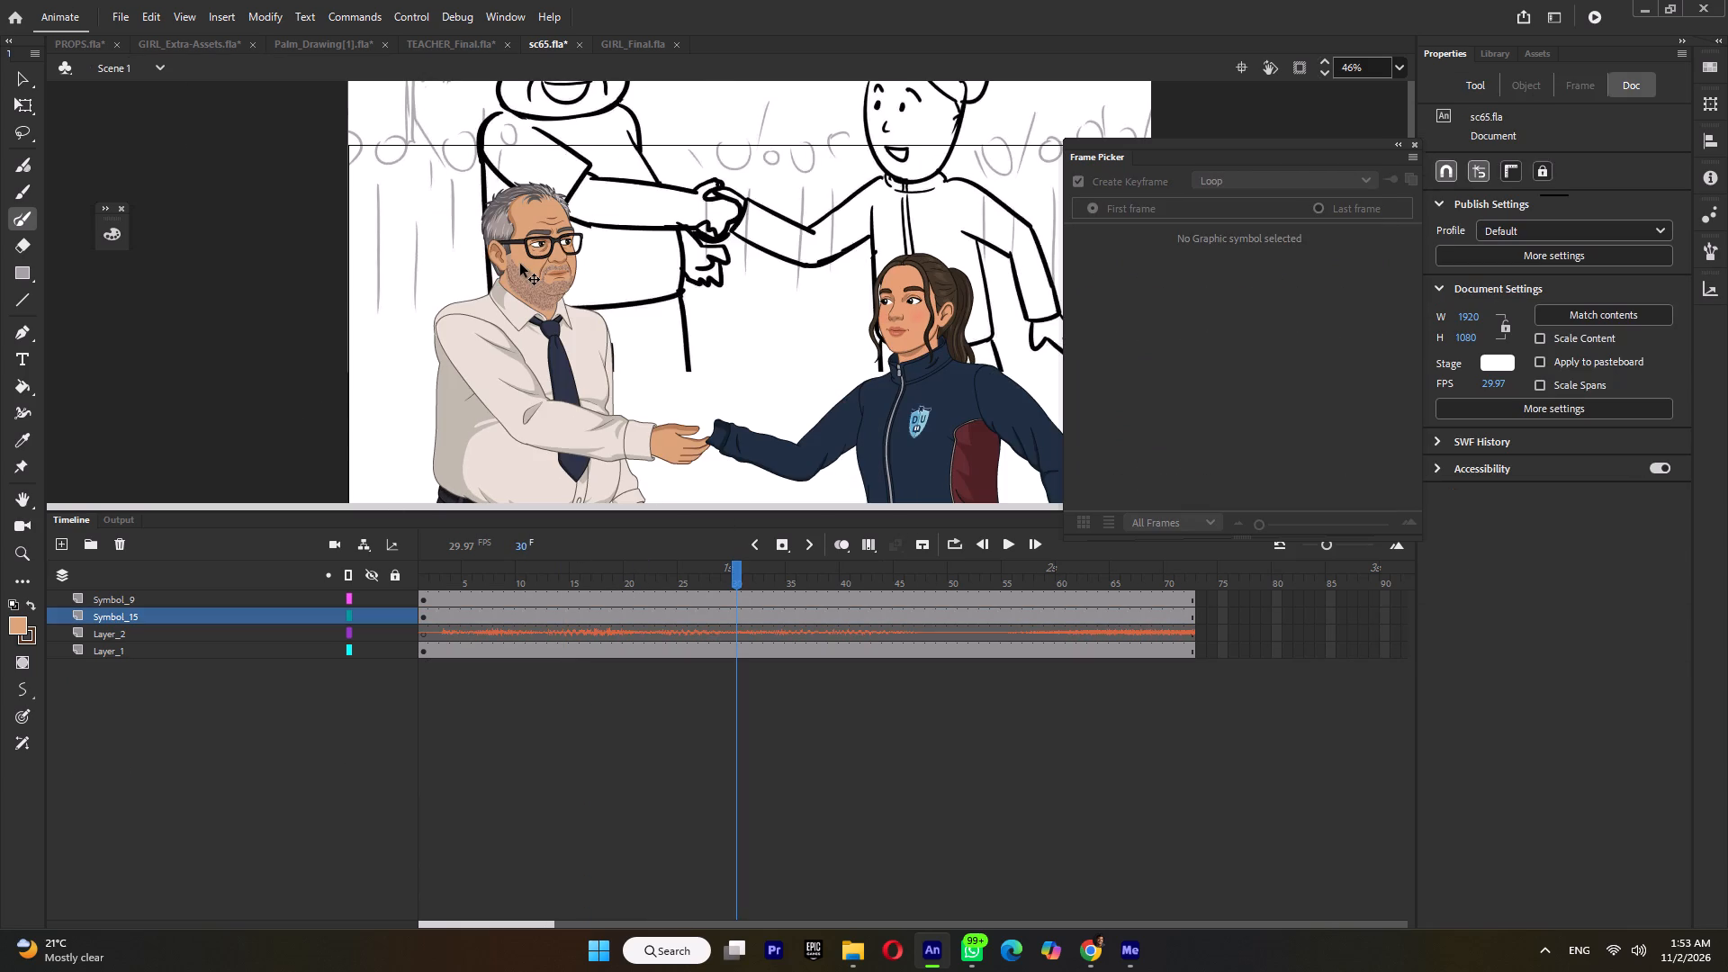
double_click(520, 263, "ctrl")
double_click(670, 443, "ctrl")
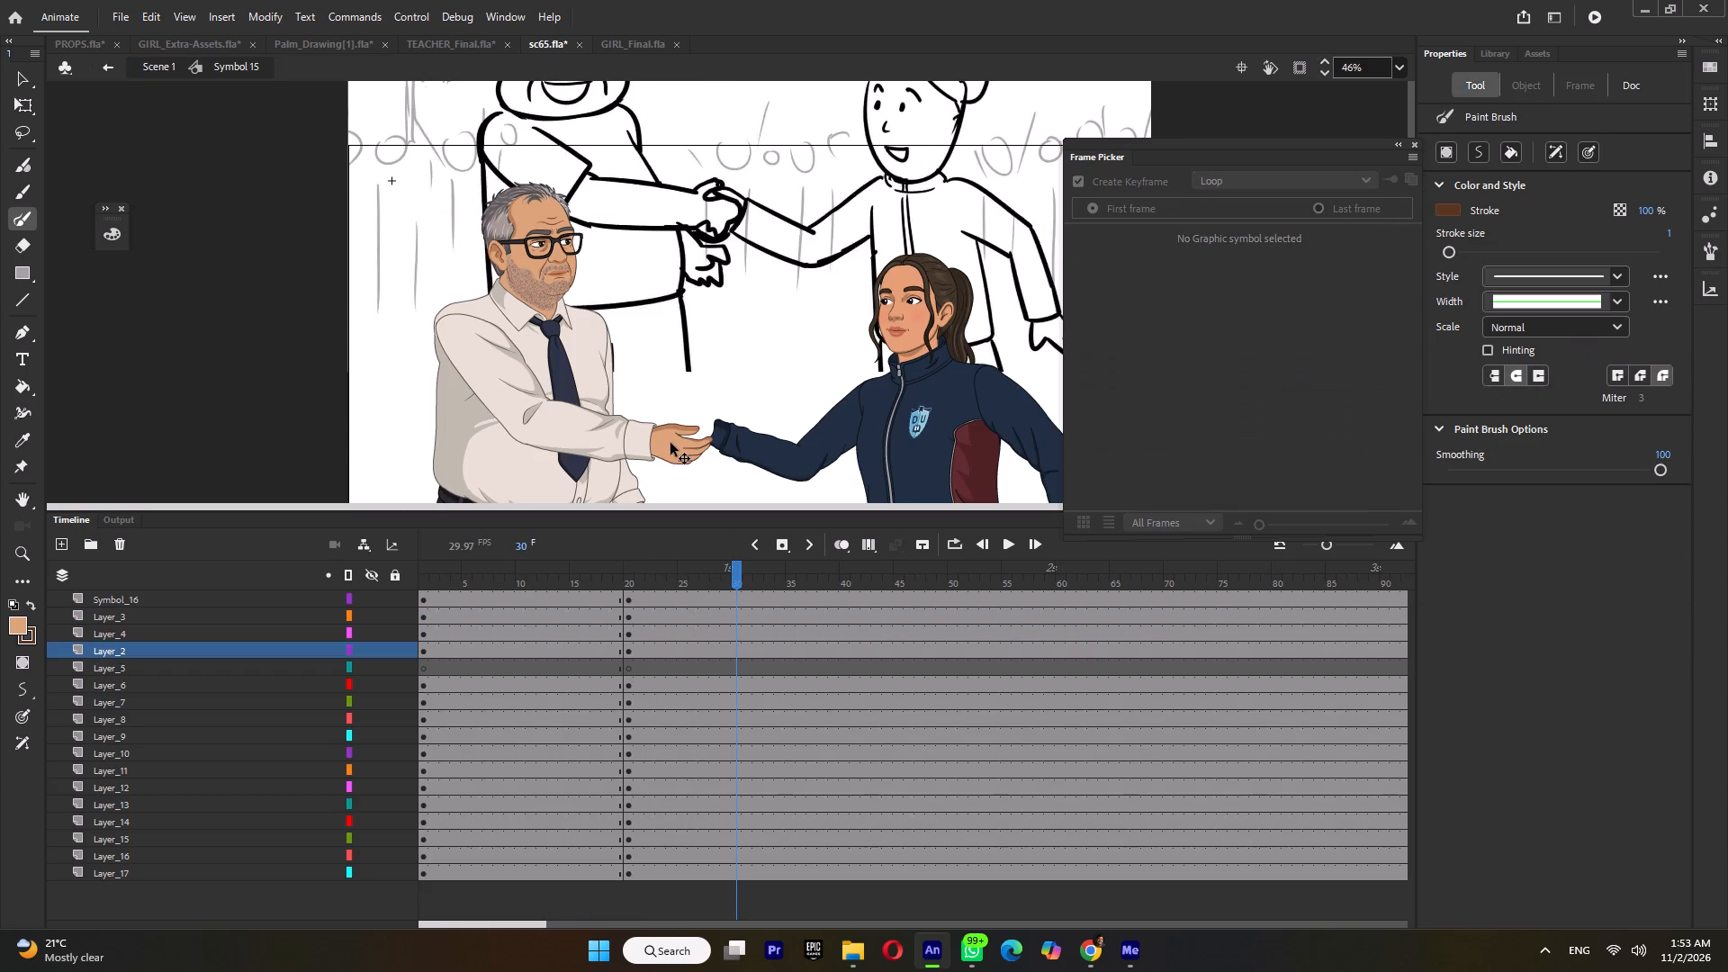
double_click(675, 443, "ctrl")
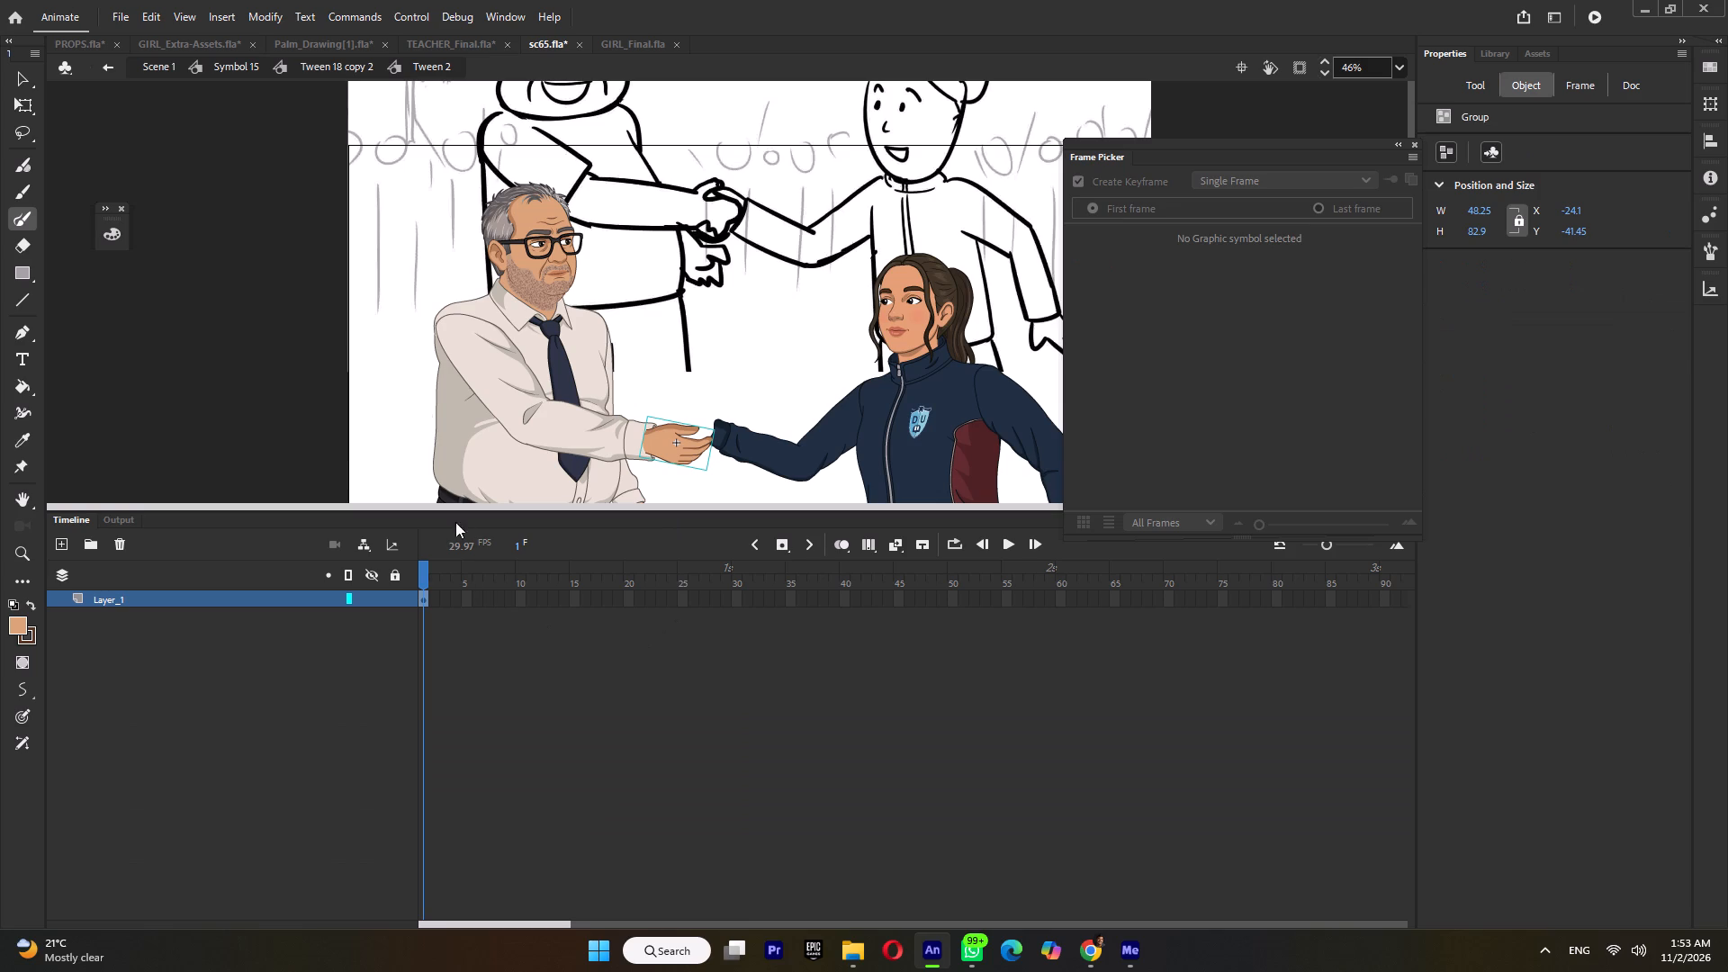
double_click(350, 340, "ctrl")
left_click(656, 582)
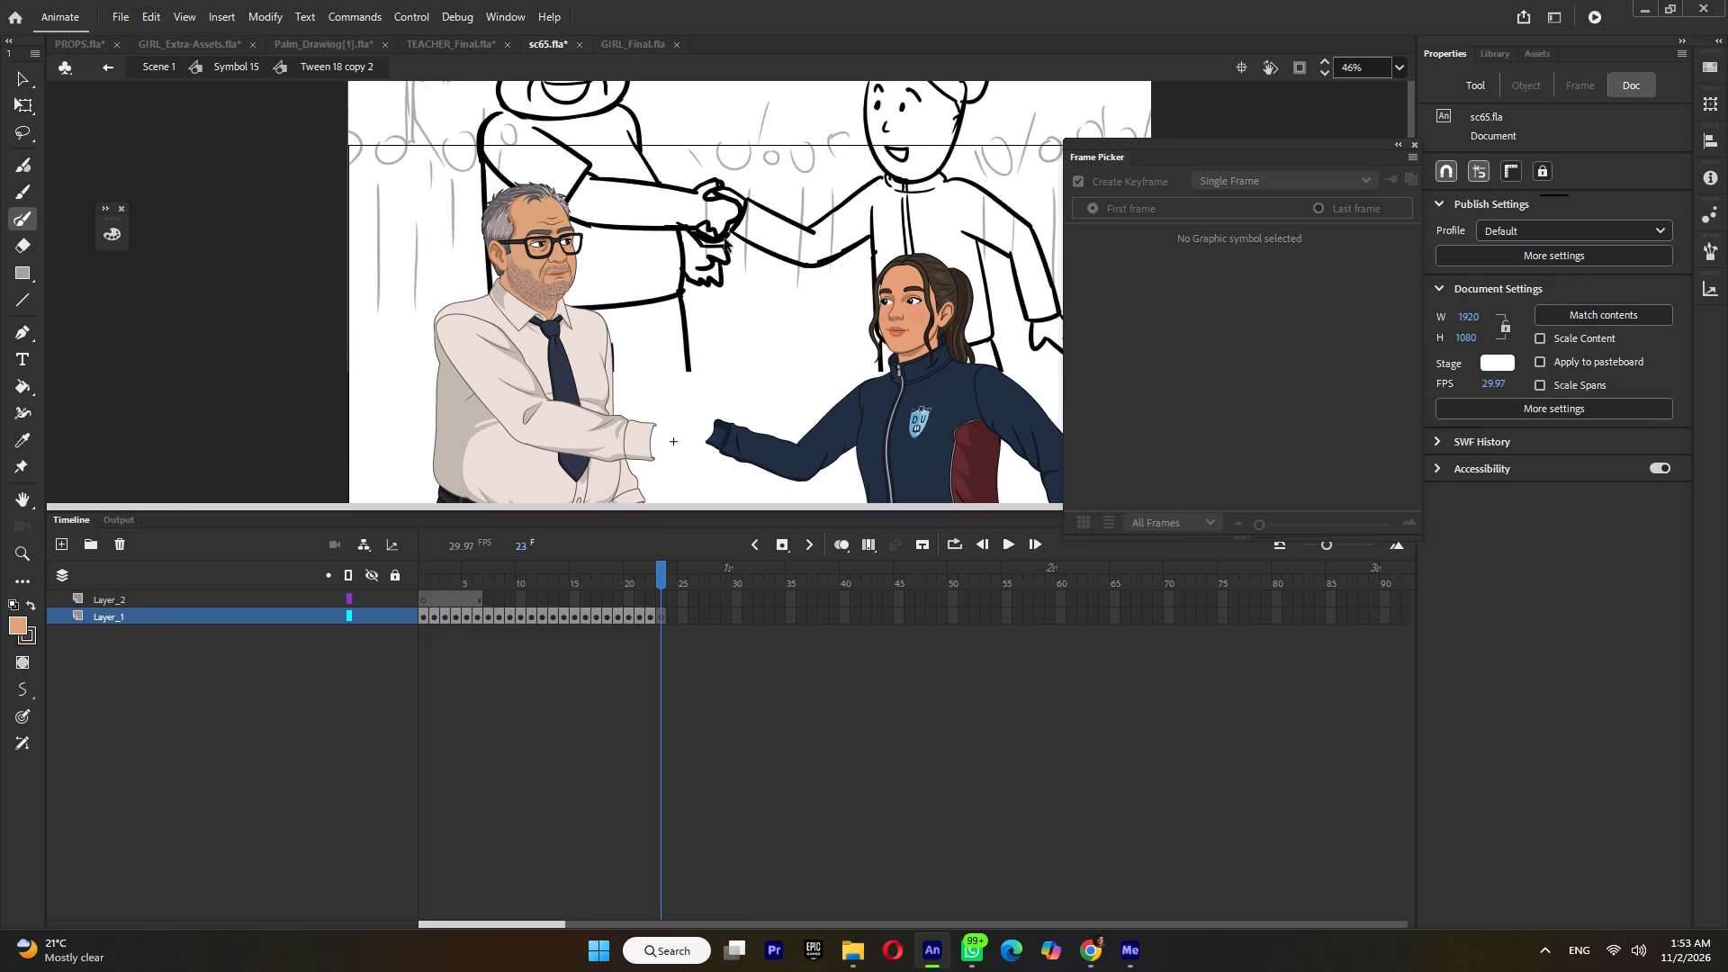
Trace the upper knuckle, the looped thumb and the palm-side edge down to the fingers over the sketched handshake at frame 23.
scroll(682, 159, "up", 7, "ctrl")
left_click_drag(715, 269, 809, 217)
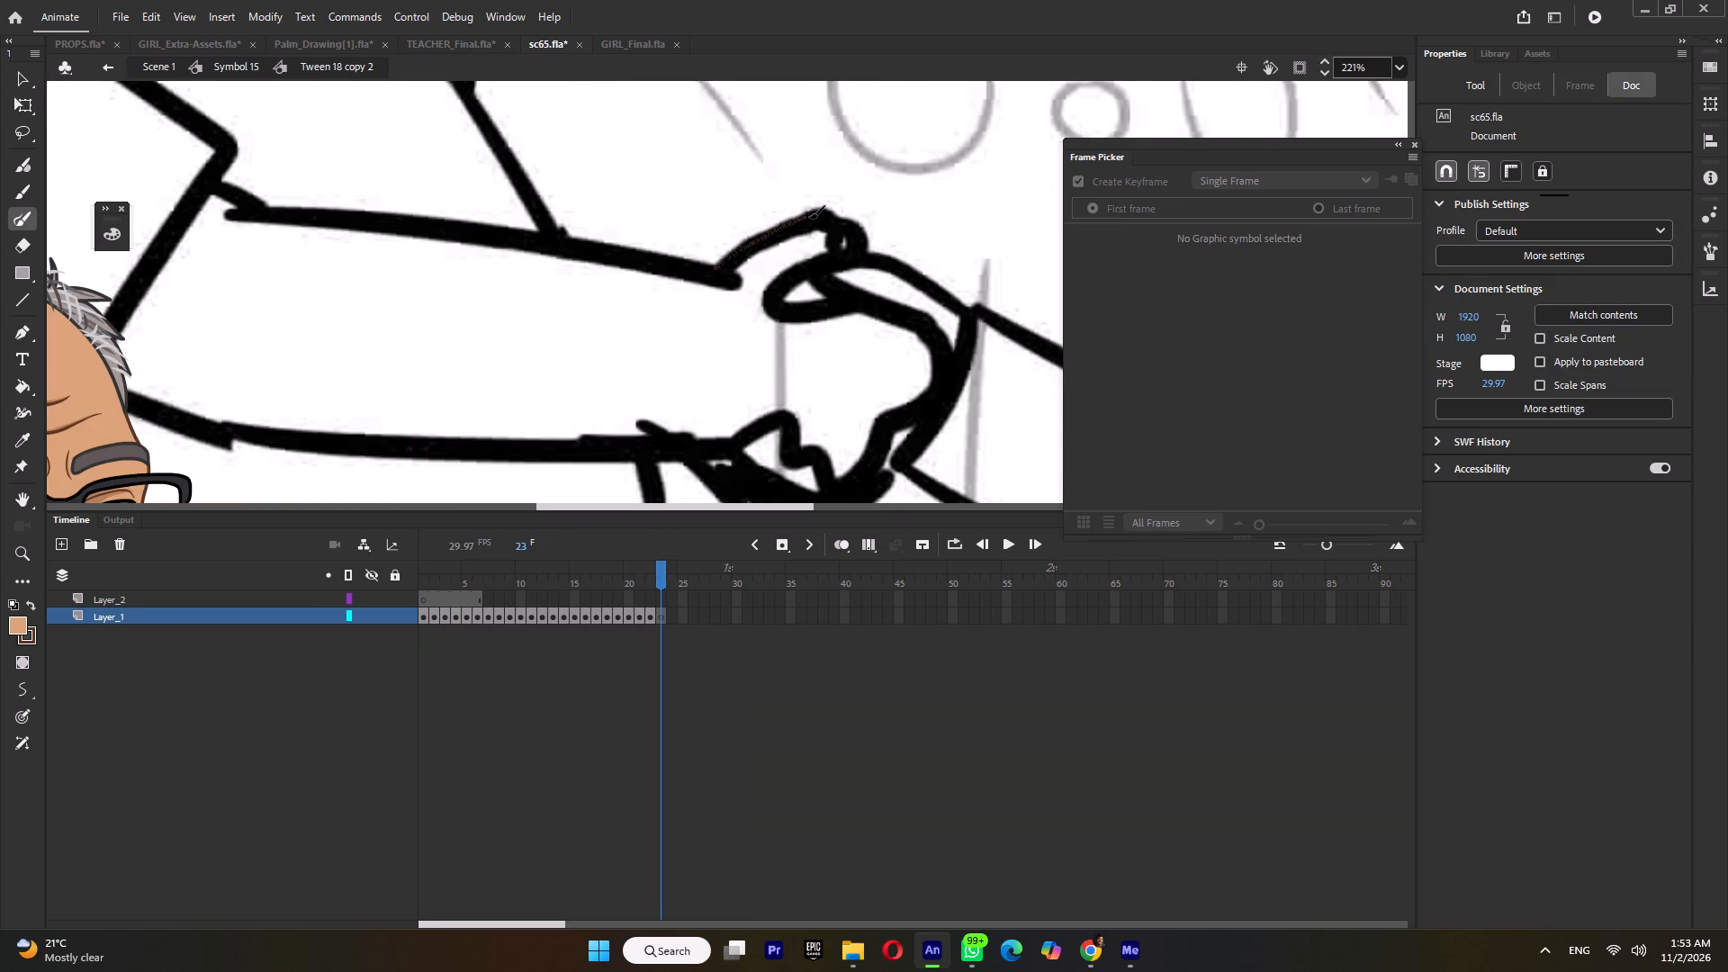
left_click_drag(809, 217, 867, 251)
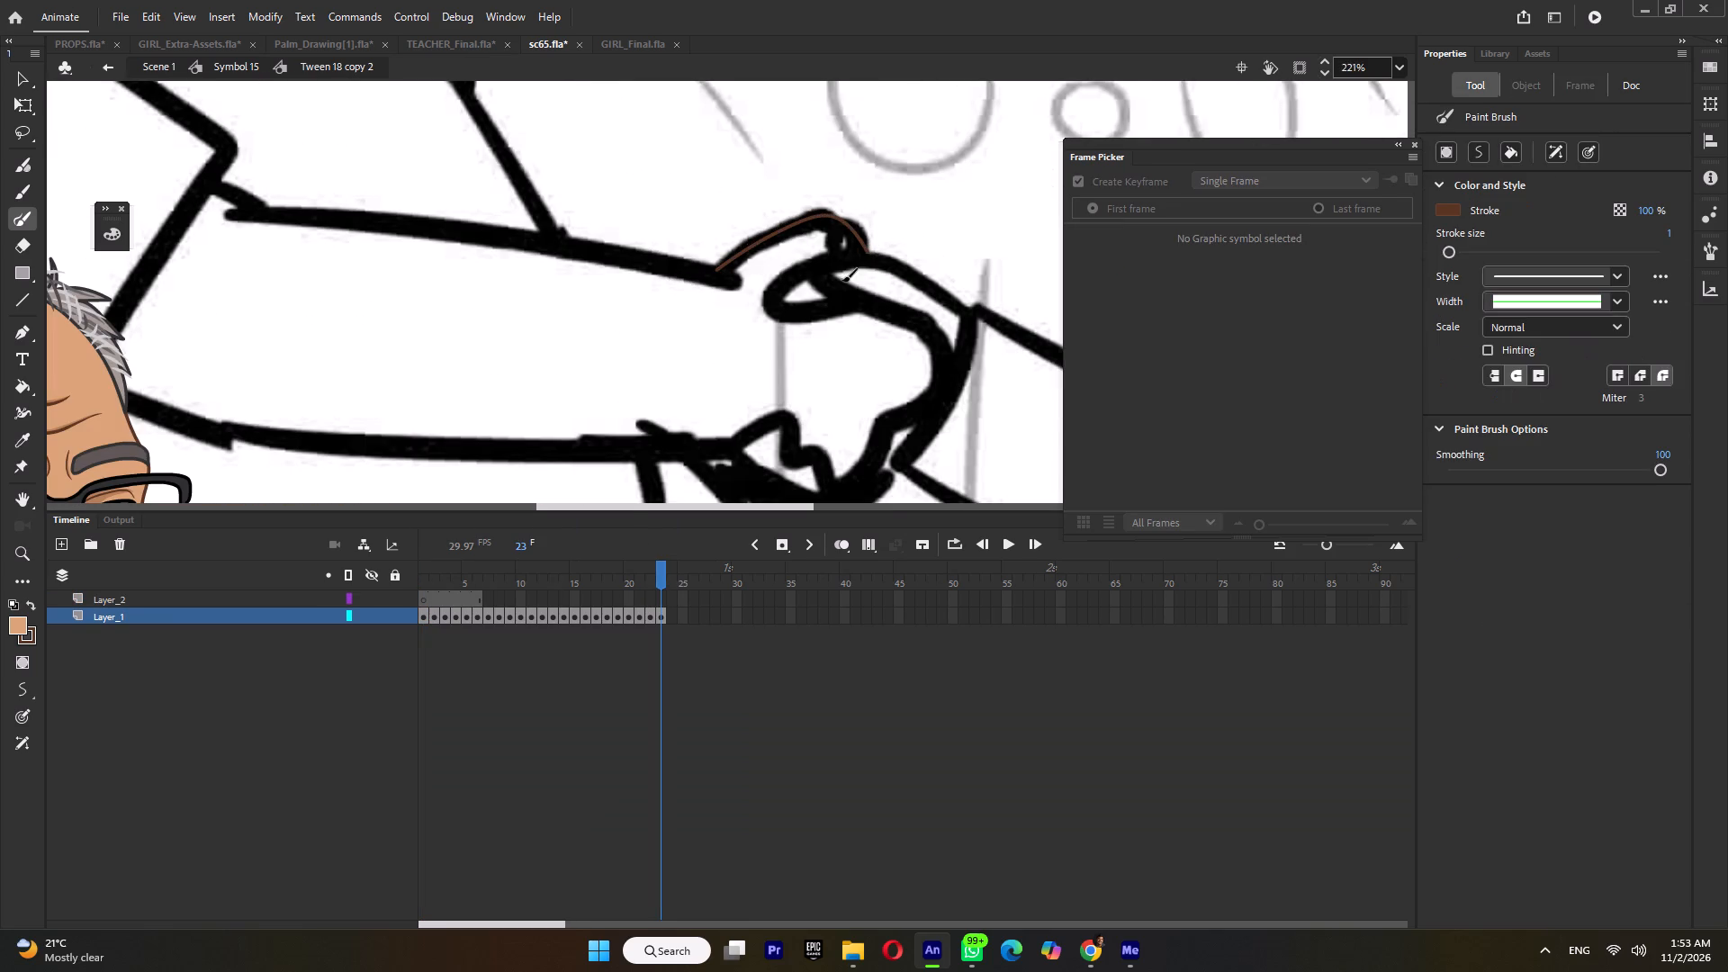
left_click_drag(889, 257, 778, 312)
left_click_drag(778, 312, 943, 351)
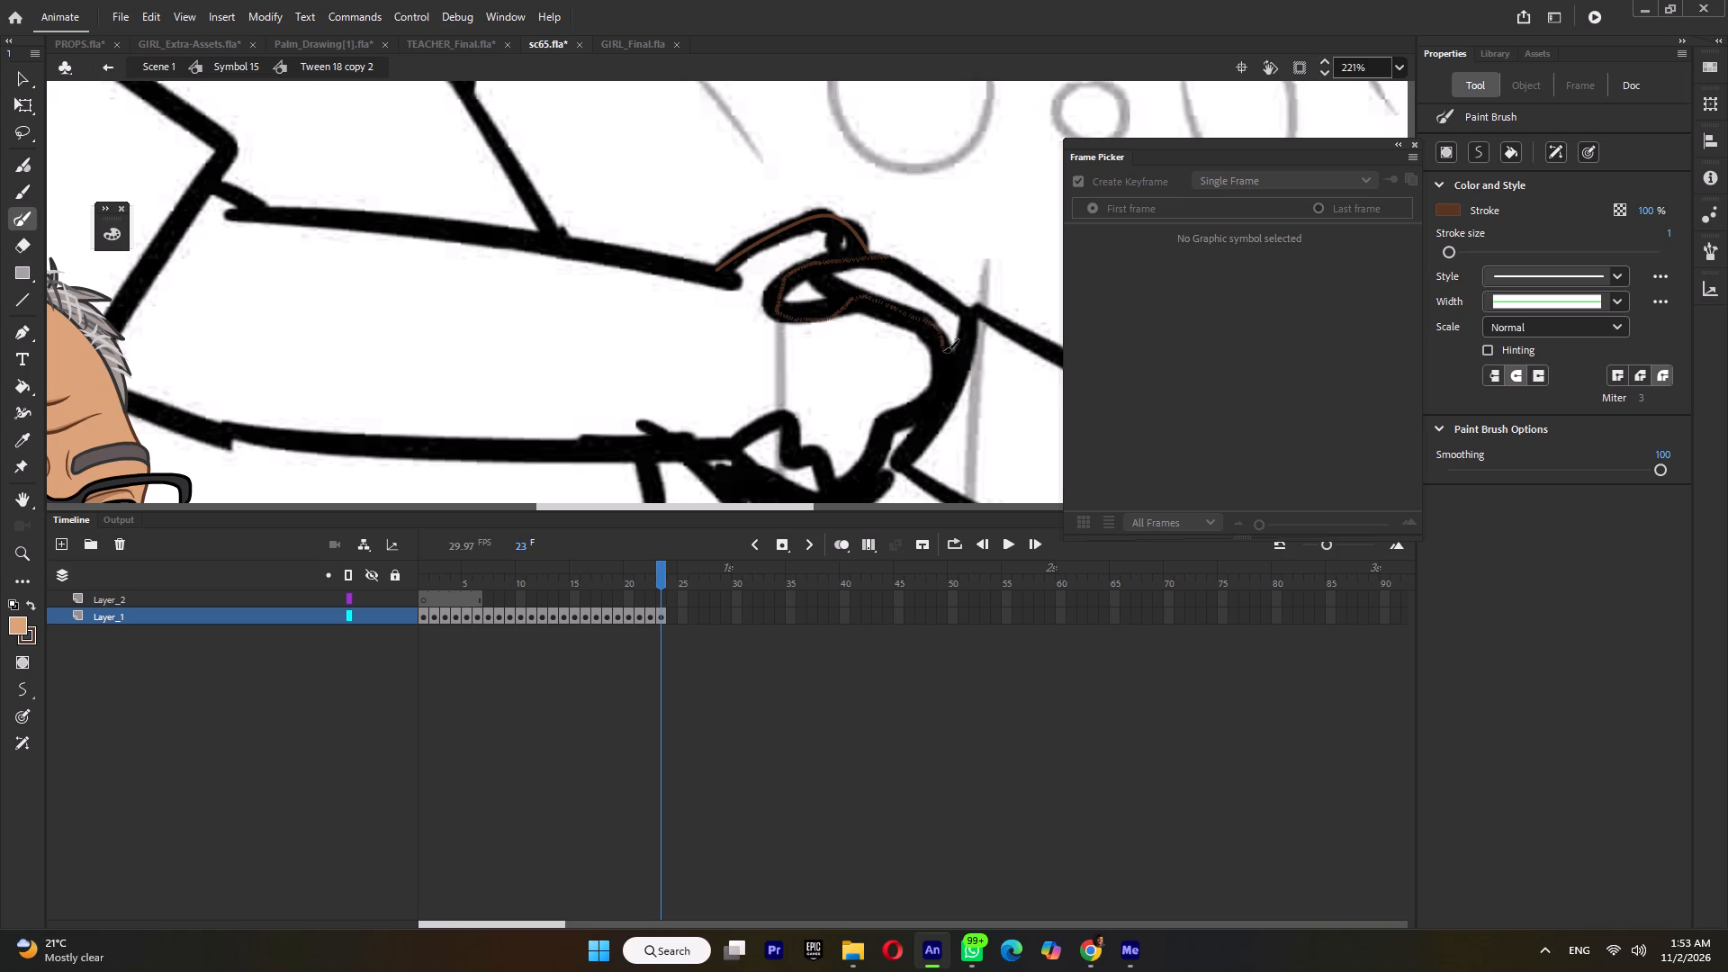
left_click_drag(943, 351, 848, 488)
Extend the thumb's upper edge to the sketched wrist corner and bend the line to arch along the sketch.
scroll(883, 317, "down", 3, "ctrl")
scroll(893, 288, "up", 4, "ctrl")
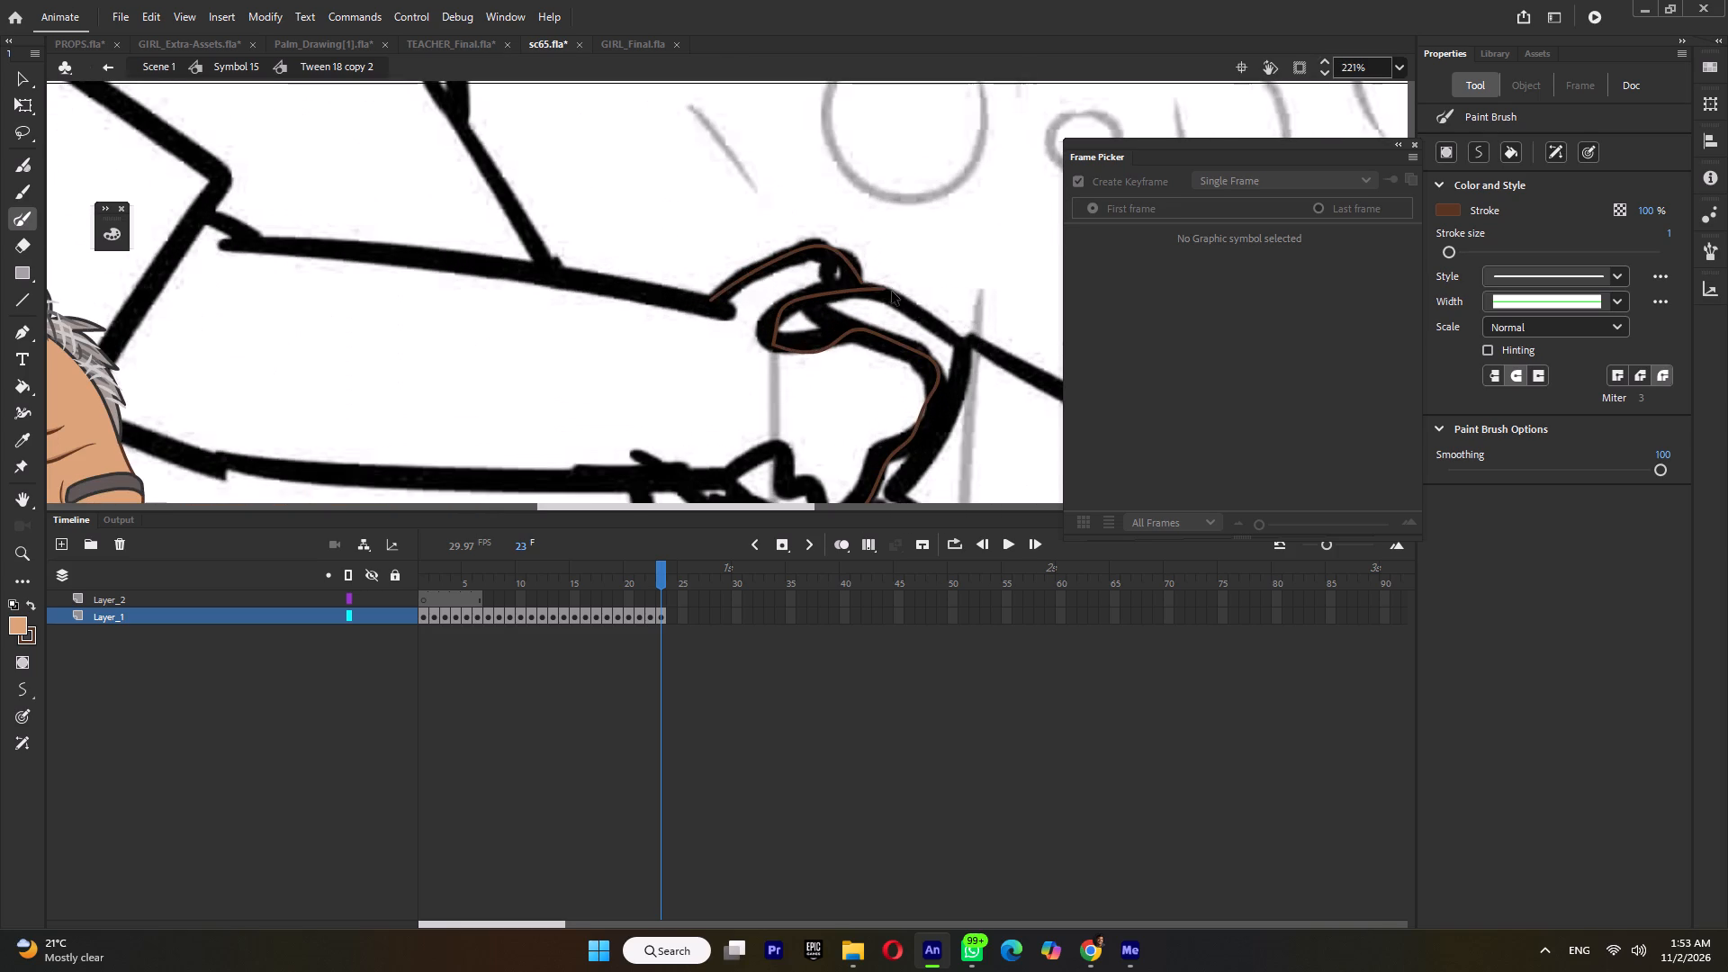
left_click_drag(884, 289, 960, 345, "ctrl")
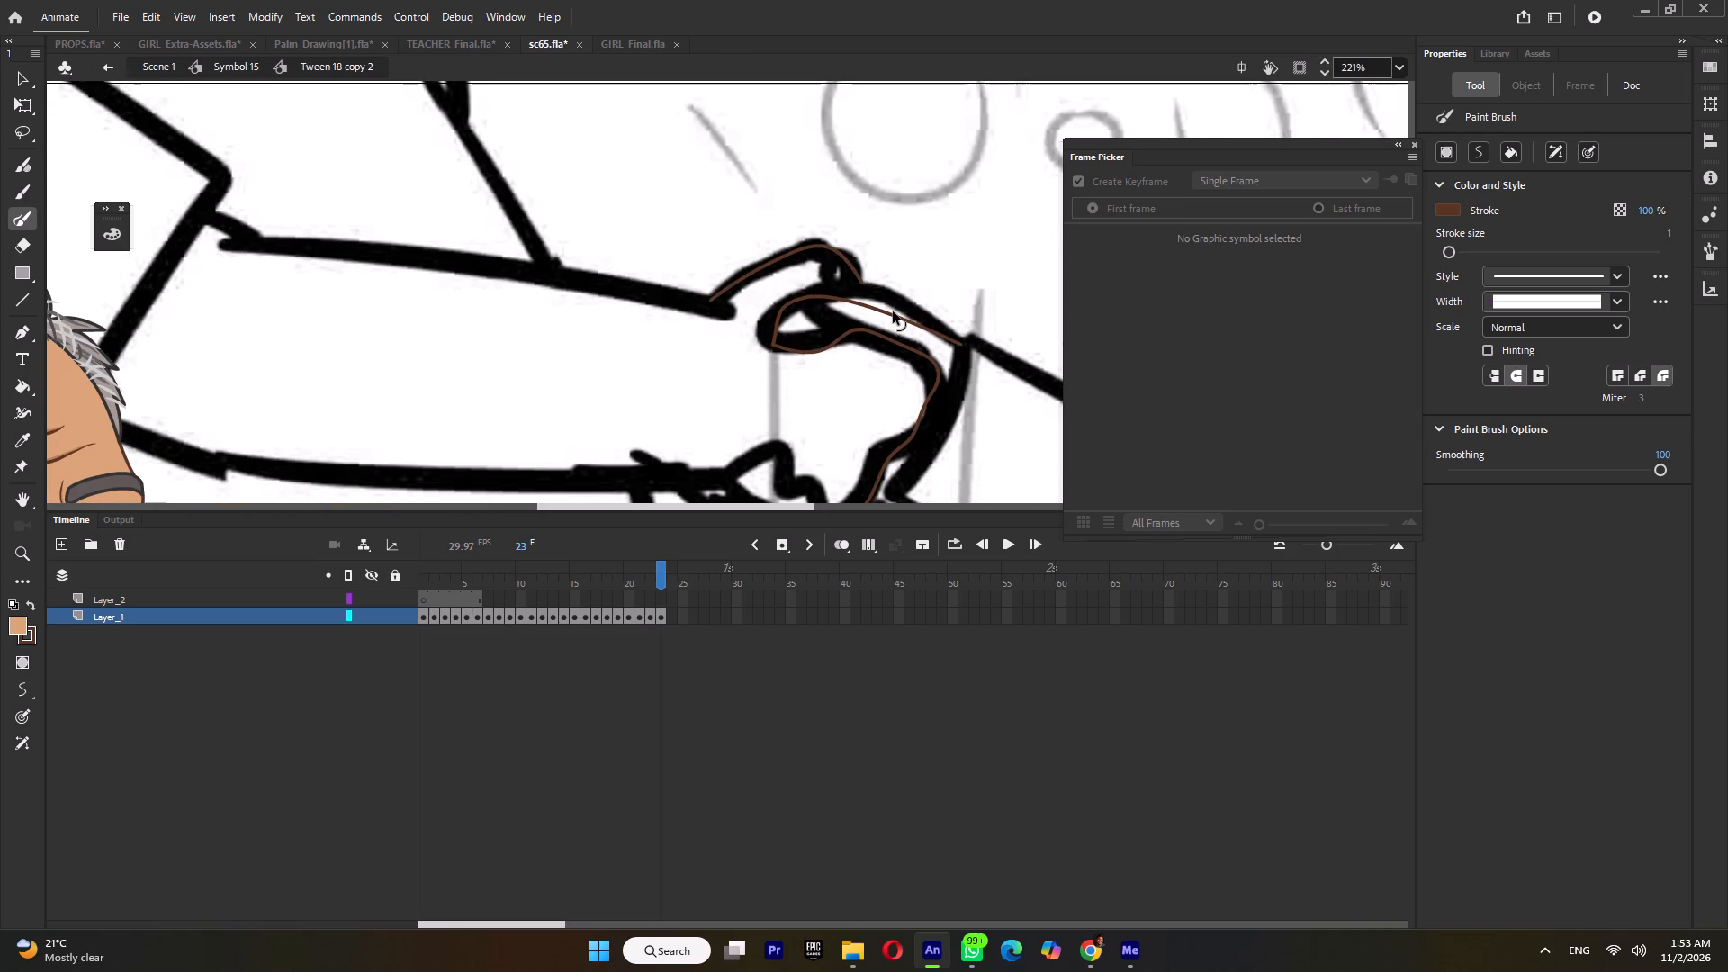
left_click_drag(893, 311, 926, 301, "ctrl")
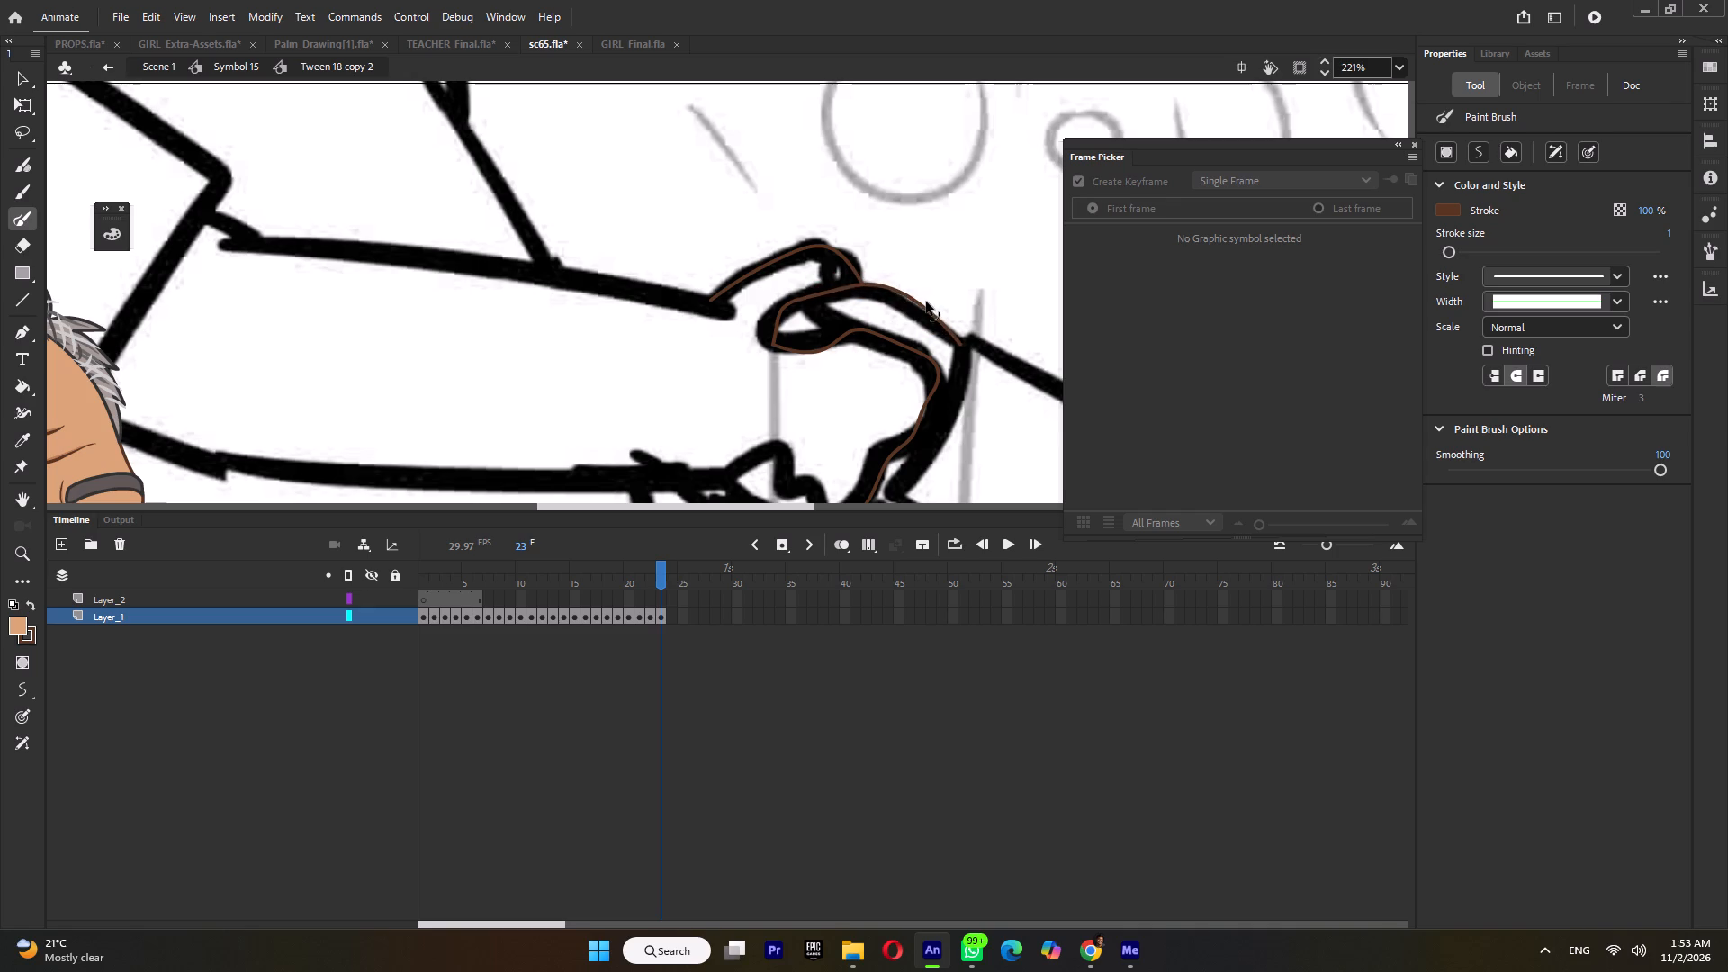
left_click_drag(926, 301, 920, 306, "ctrl")
Reshape the outline around the thumb tip into a rounded curve with a flatter inner side.
scroll(815, 347, "up", 4, "ctrl")
left_click(751, 243, "ctrl")
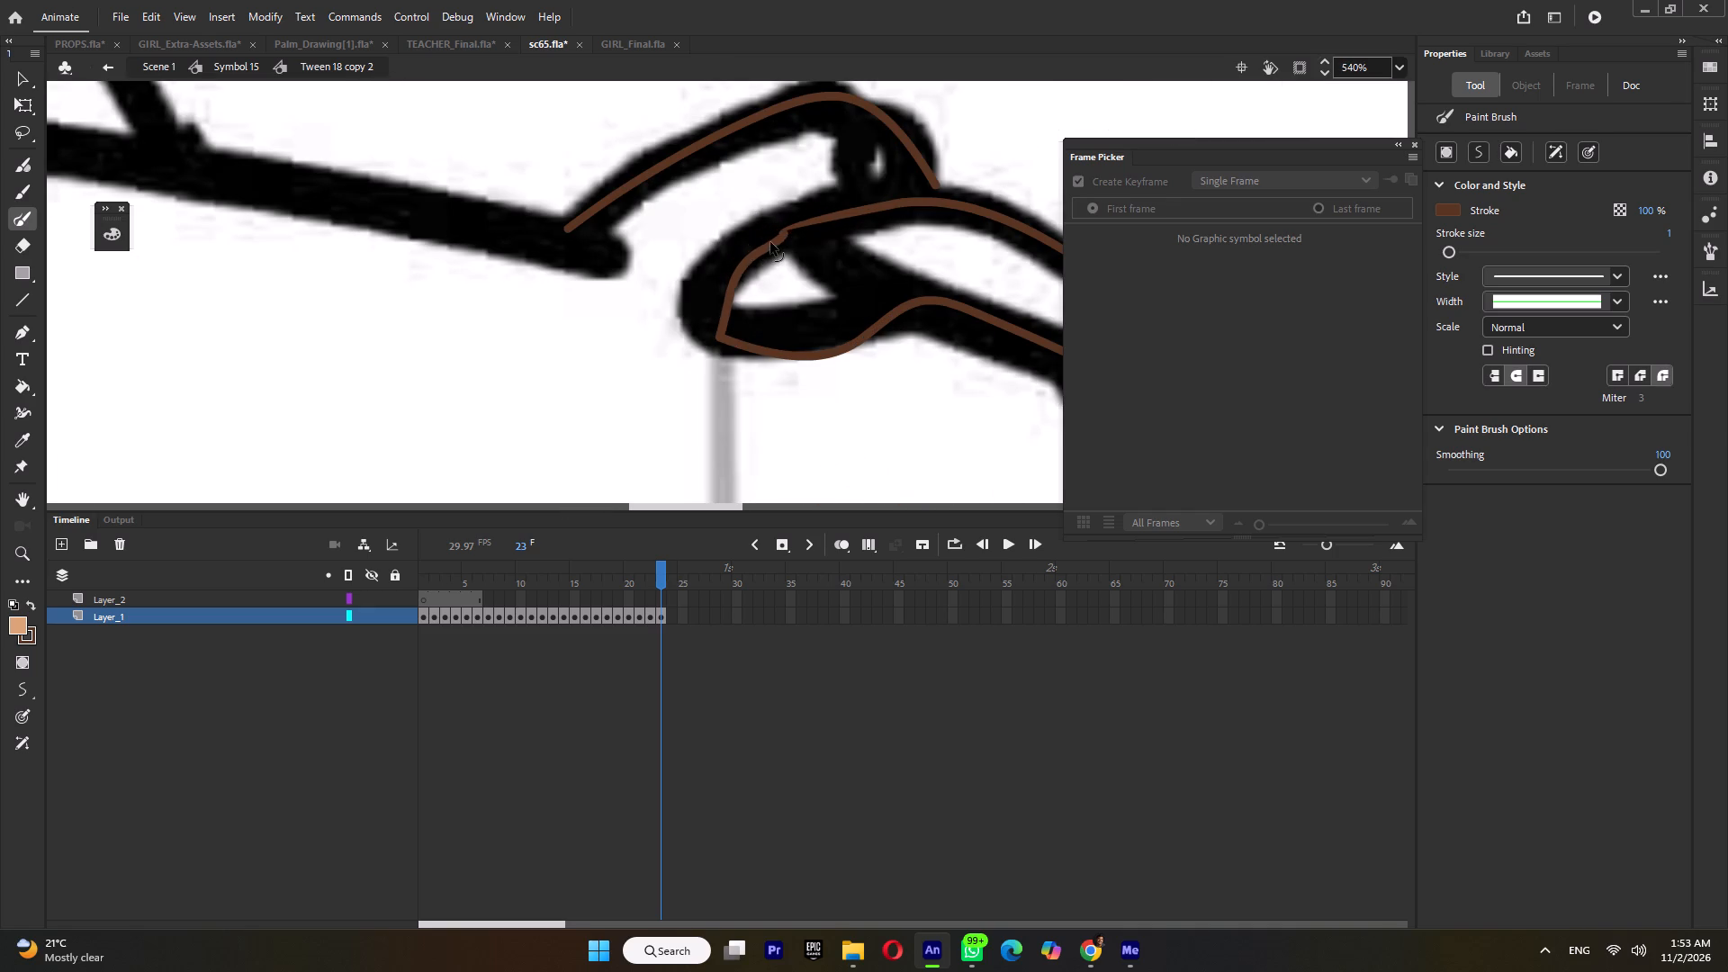
left_click_drag(783, 229, 794, 222, "ctrl")
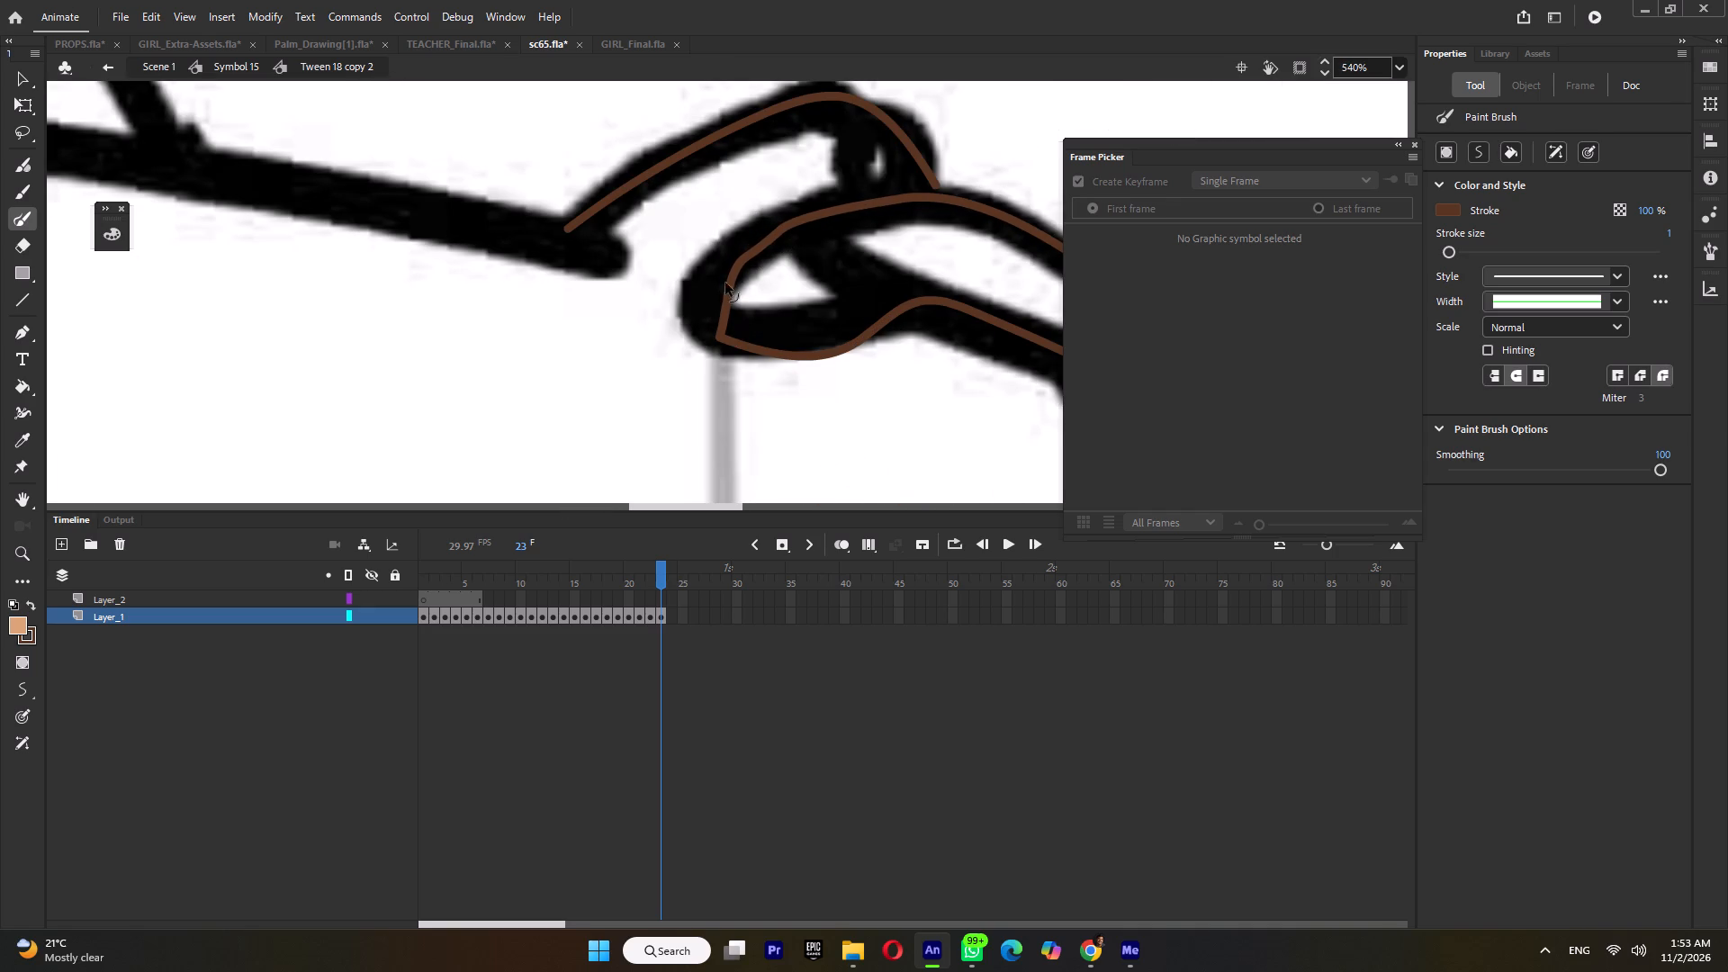
left_click_drag(733, 277, 727, 293, "ctrl")
left_click_drag(746, 346, 736, 365, "ctrl")
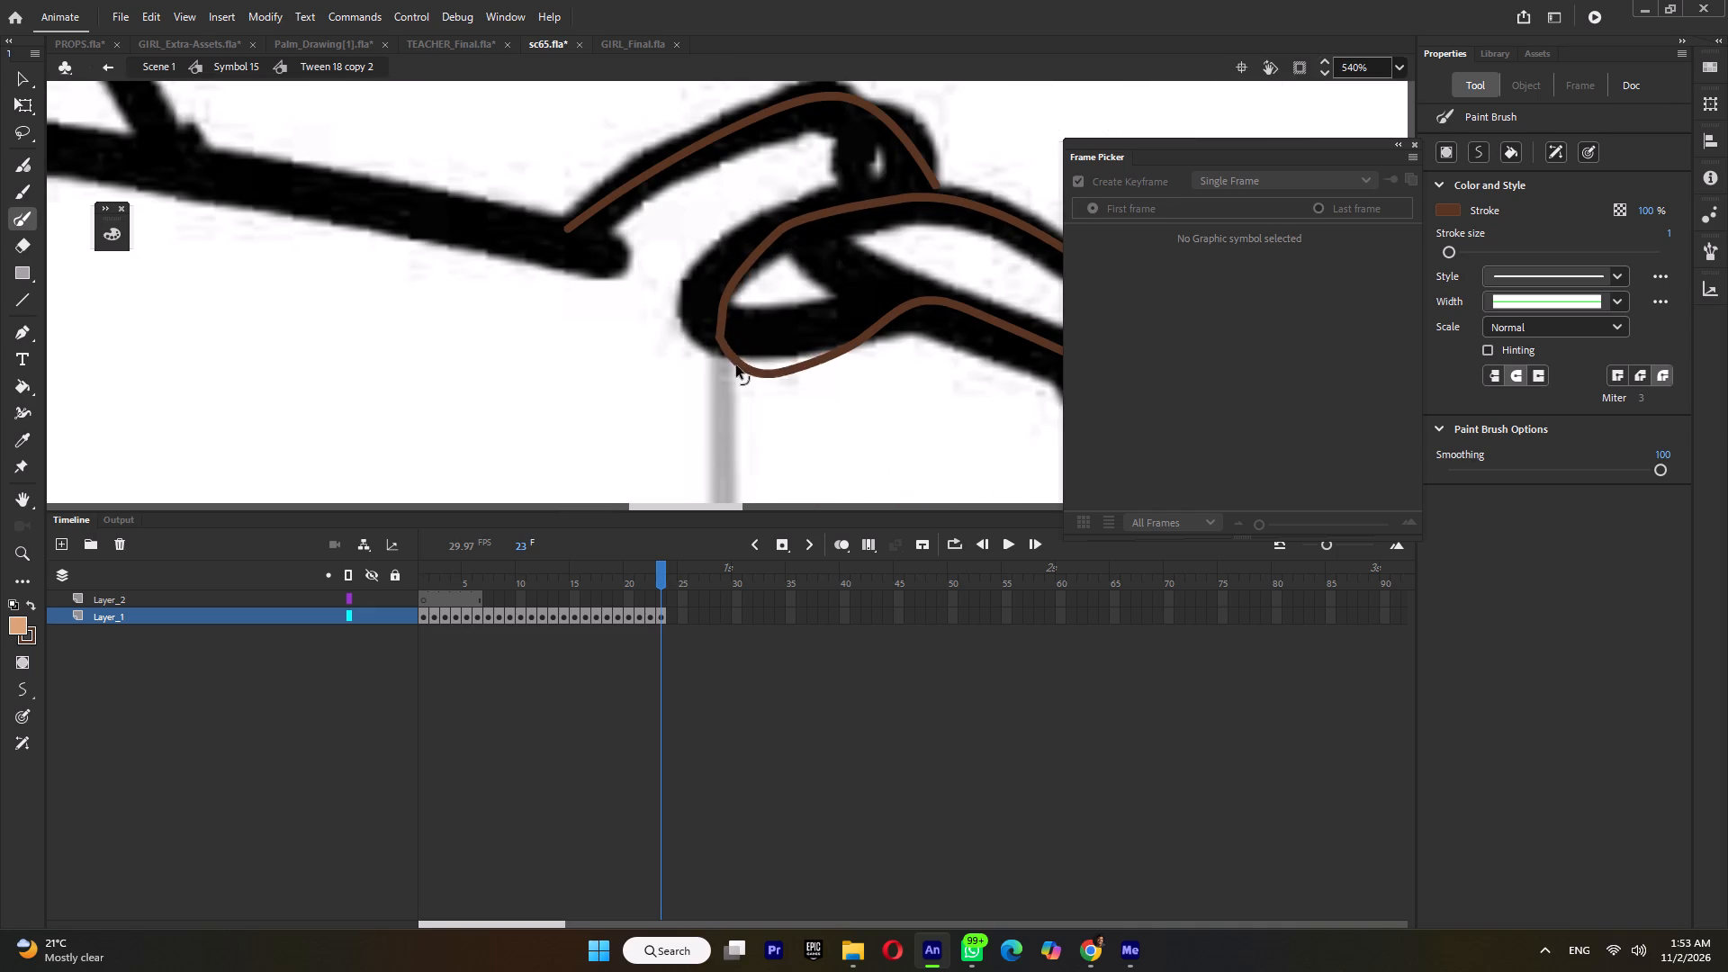
left_click_drag(736, 365, 728, 355, "ctrl")
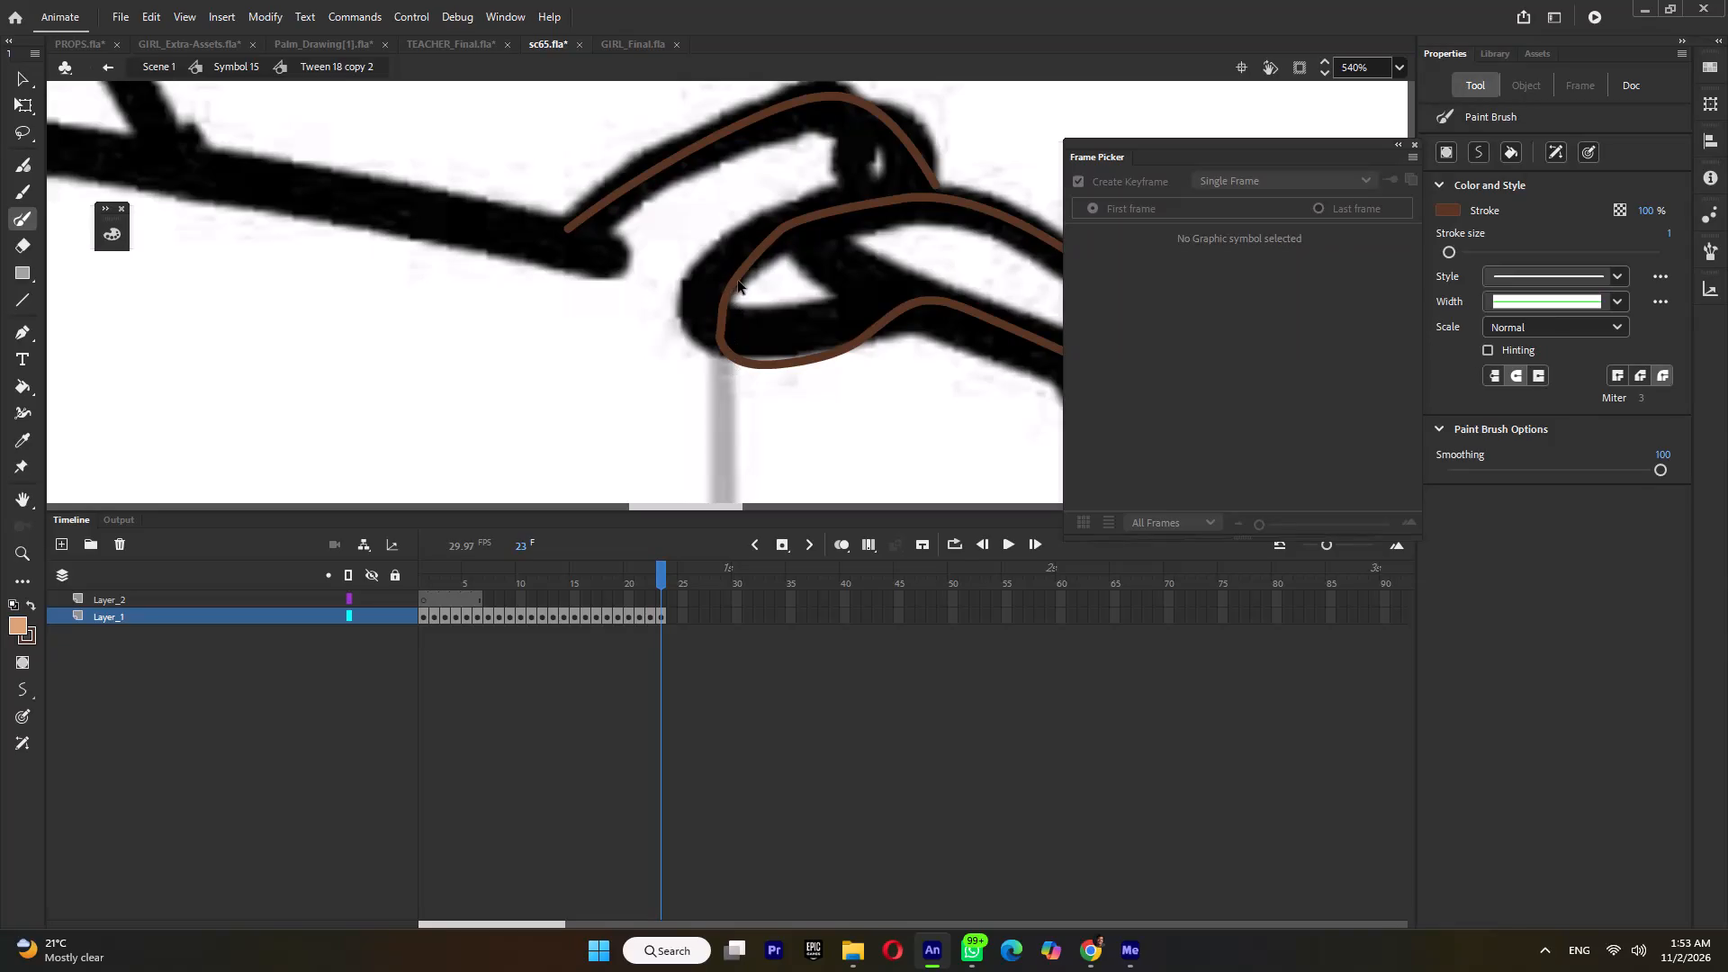
left_click_drag(738, 281, 749, 283, "ctrl")
left_click_drag(732, 281, 743, 280, "ctrl")
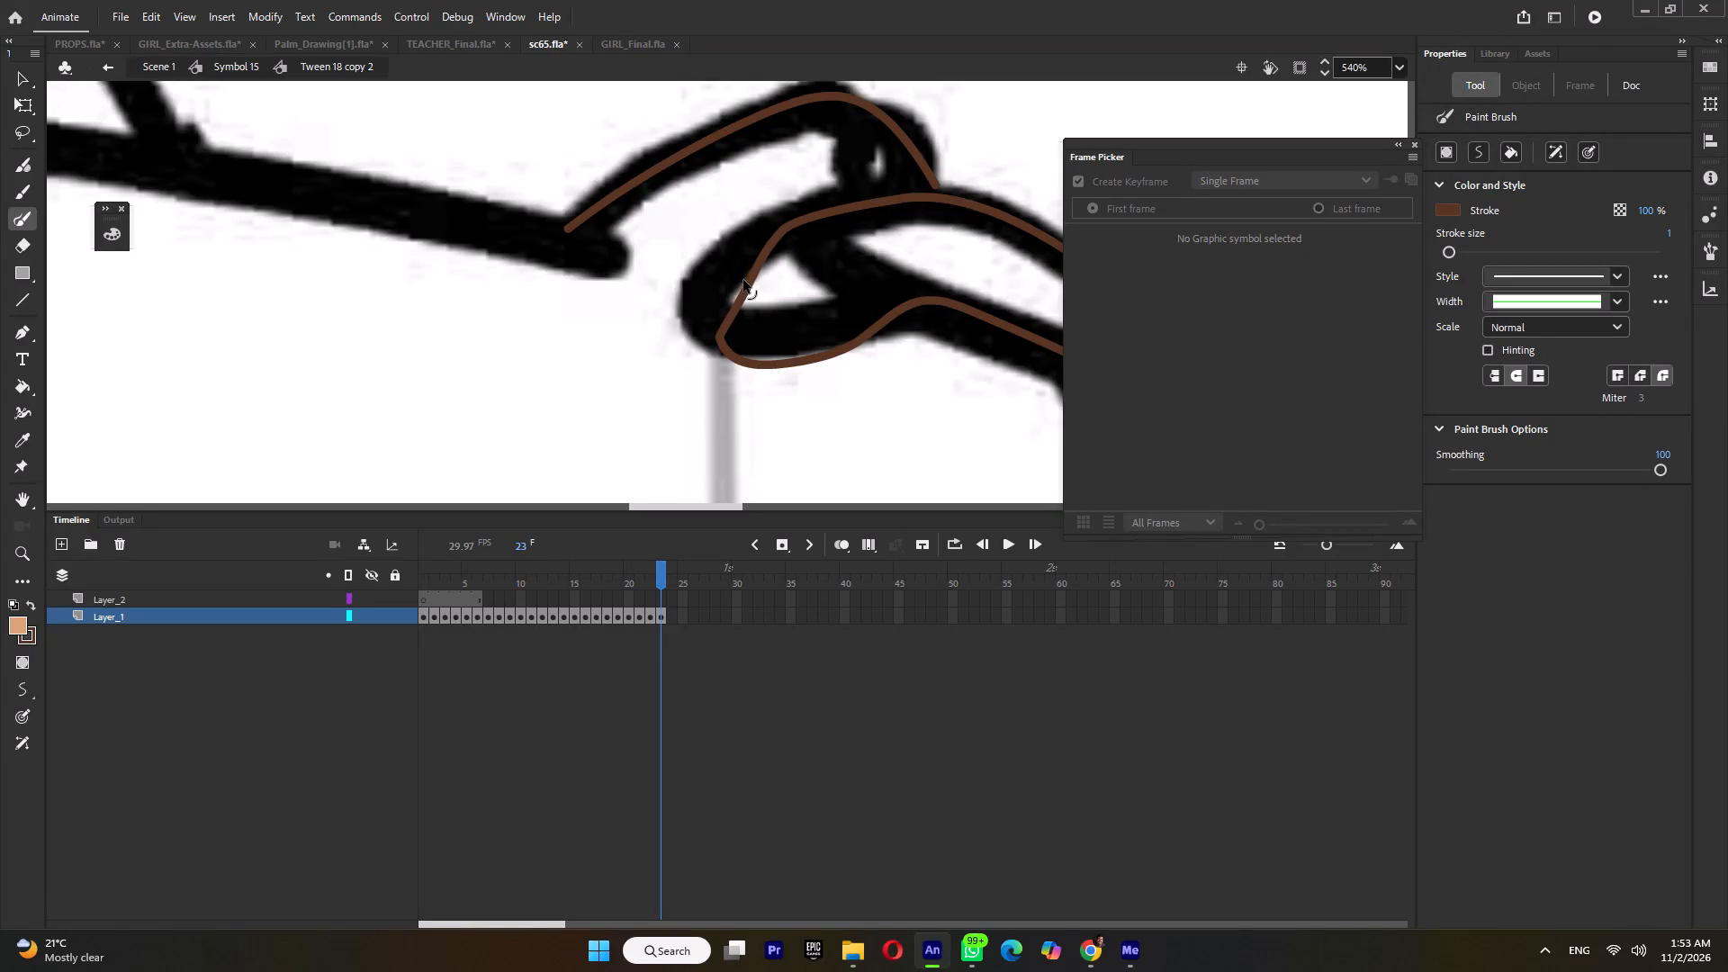
left_click_drag(743, 280, 742, 280, "ctrl")
scroll(764, 304, "down", 5, "ctrl")
scroll(913, 345, "up", 4, "ctrl")
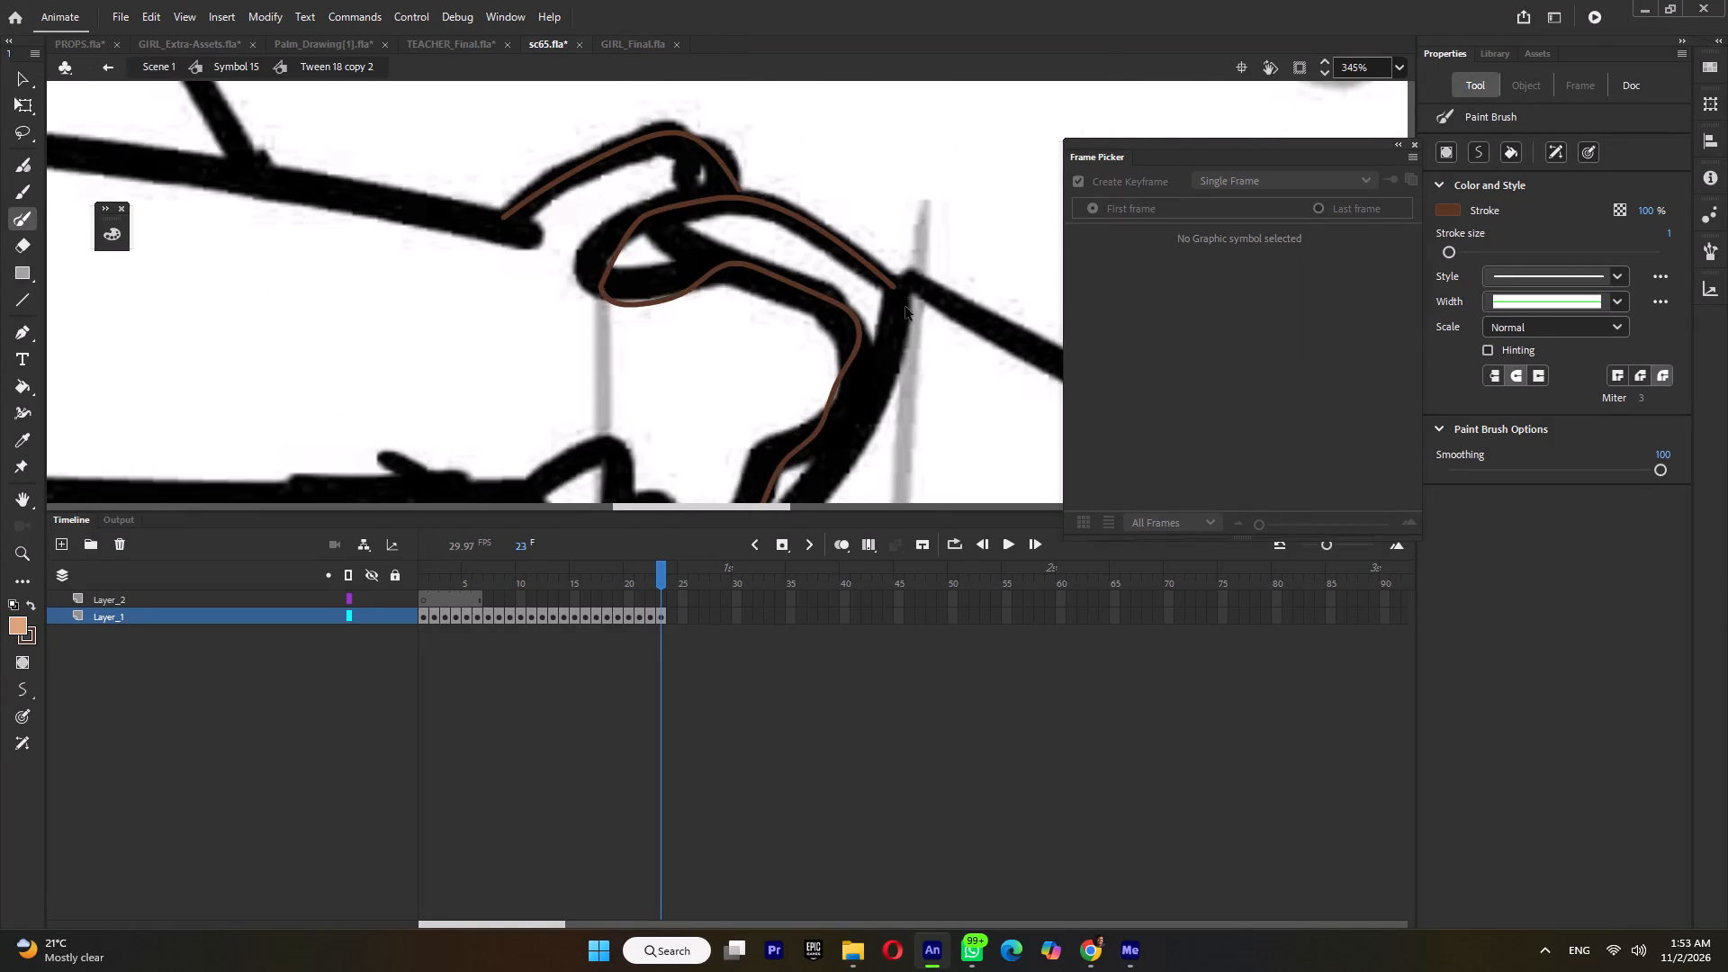
Trace three curled fingertips and their lower edge as one closed outline at the bottom of the handshake.
scroll(899, 287, "down", 2, "ctrl")
scroll(804, 401, "down", 1, "ctrl")
scroll(708, 436, "up", 2, "ctrl")
left_click_drag(666, 412, 724, 400)
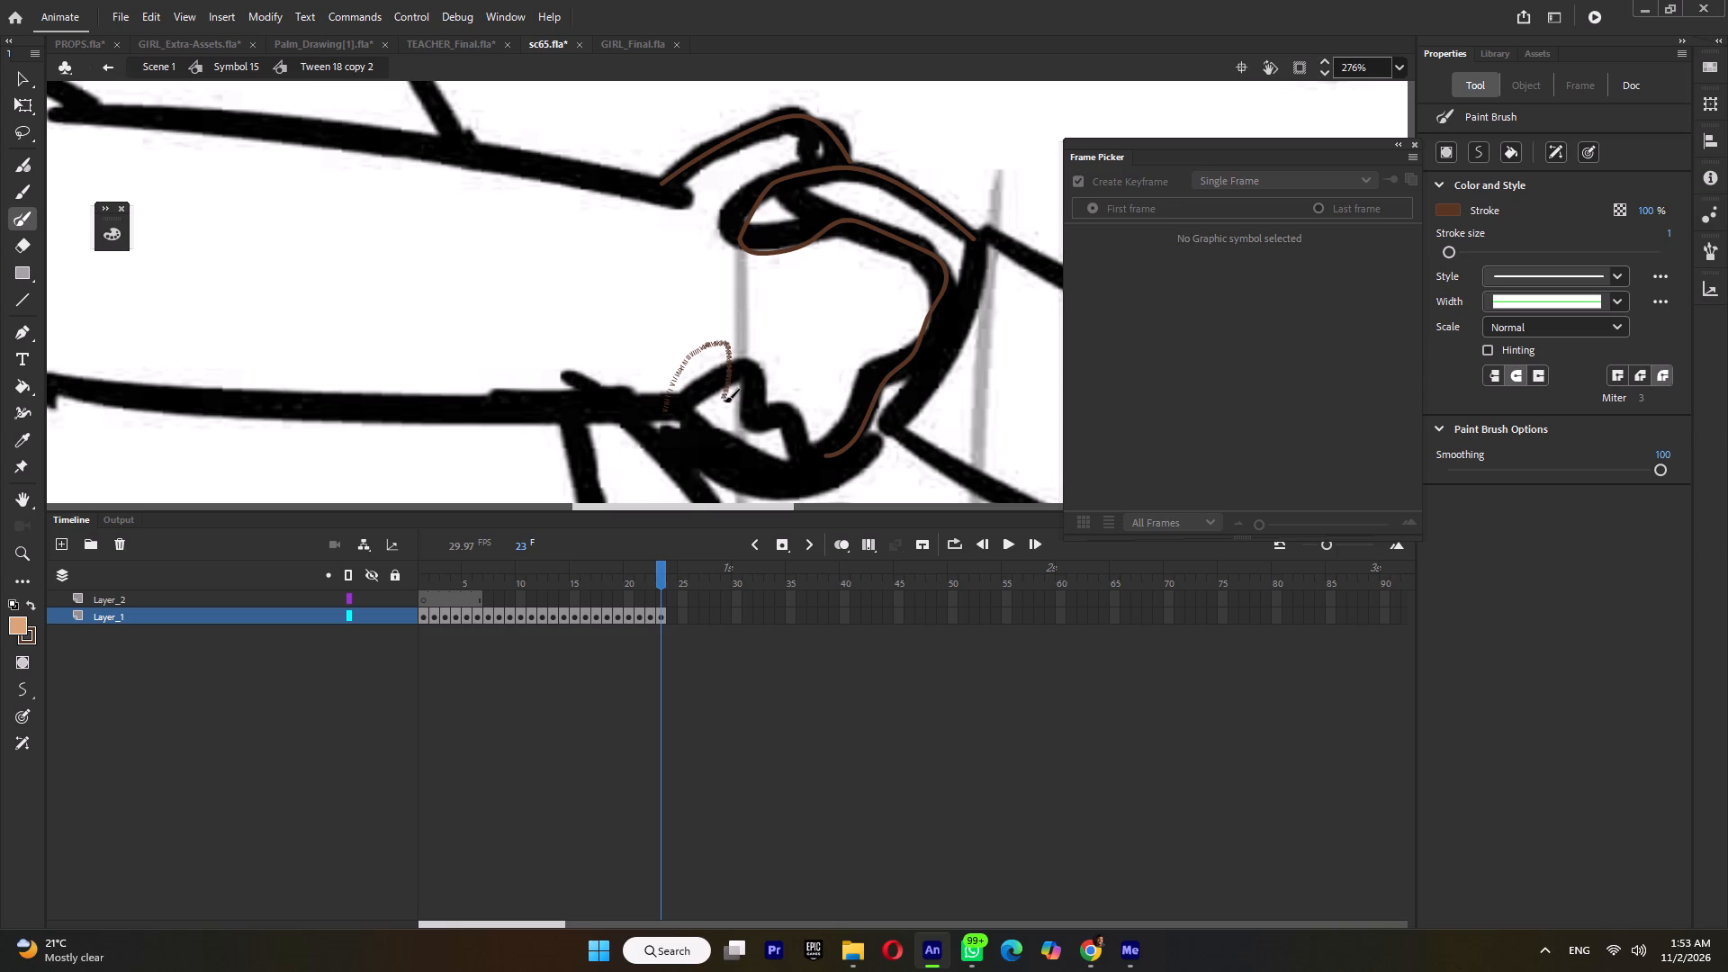
left_click_drag(724, 400, 828, 452)
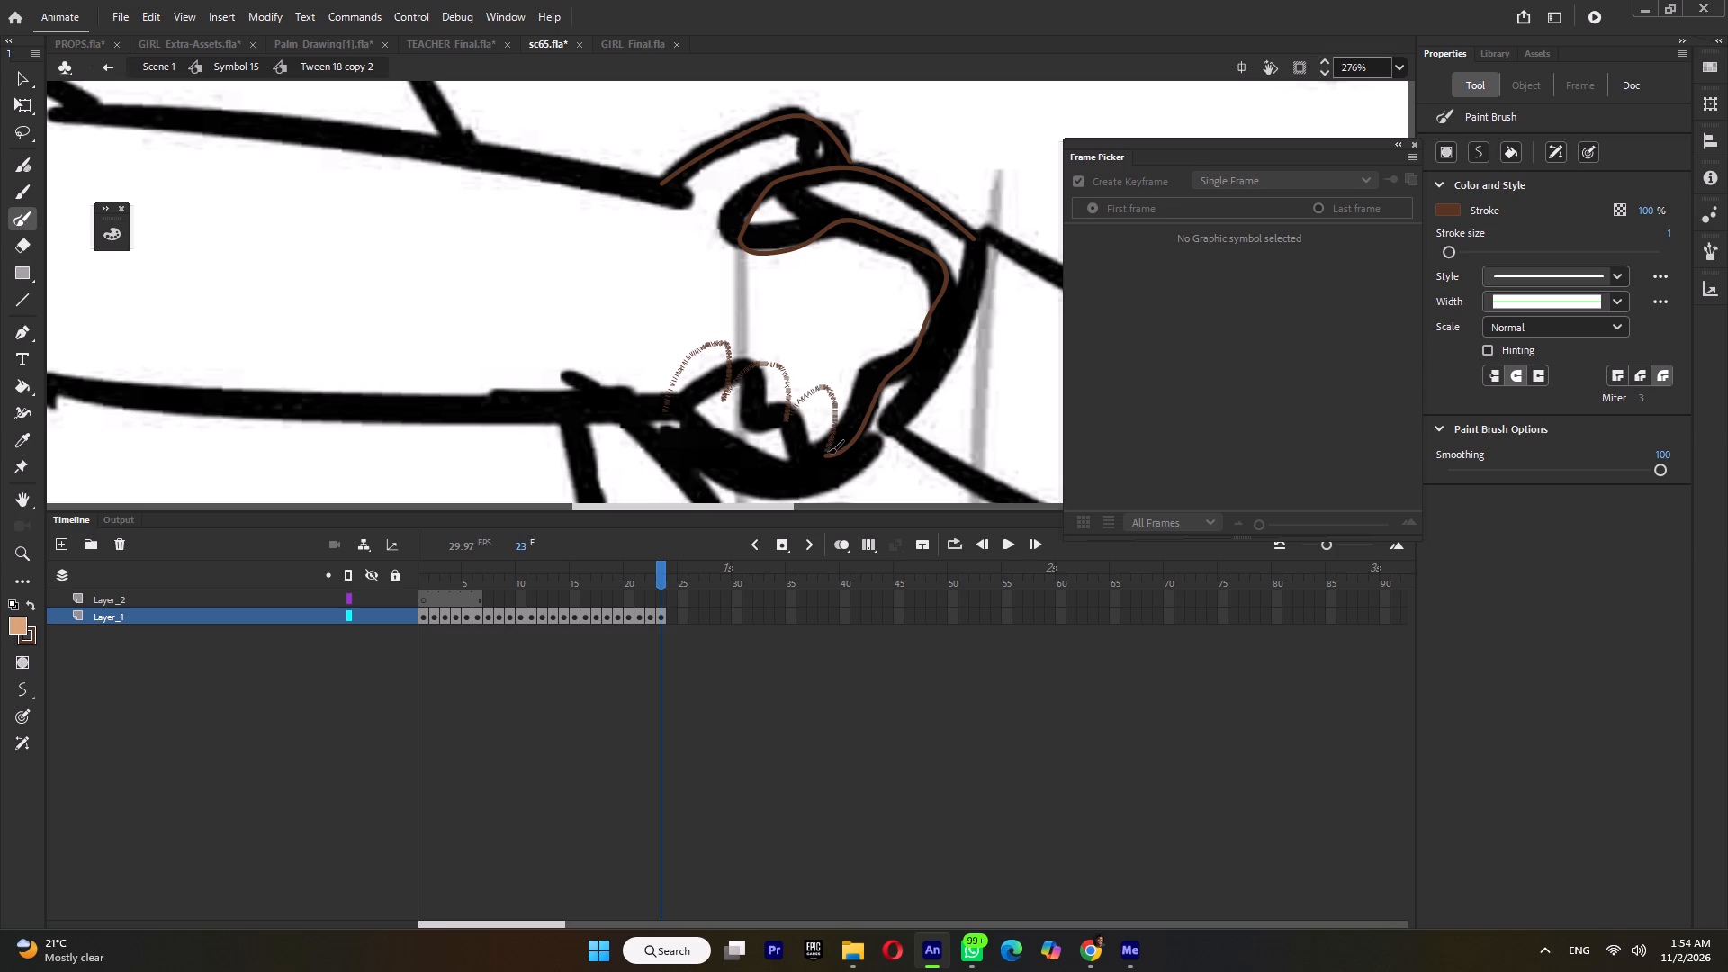
left_click_drag(828, 452, 674, 447)
left_click_drag(674, 447, 667, 424)
left_click_drag(669, 426, 664, 409, "ctrl")
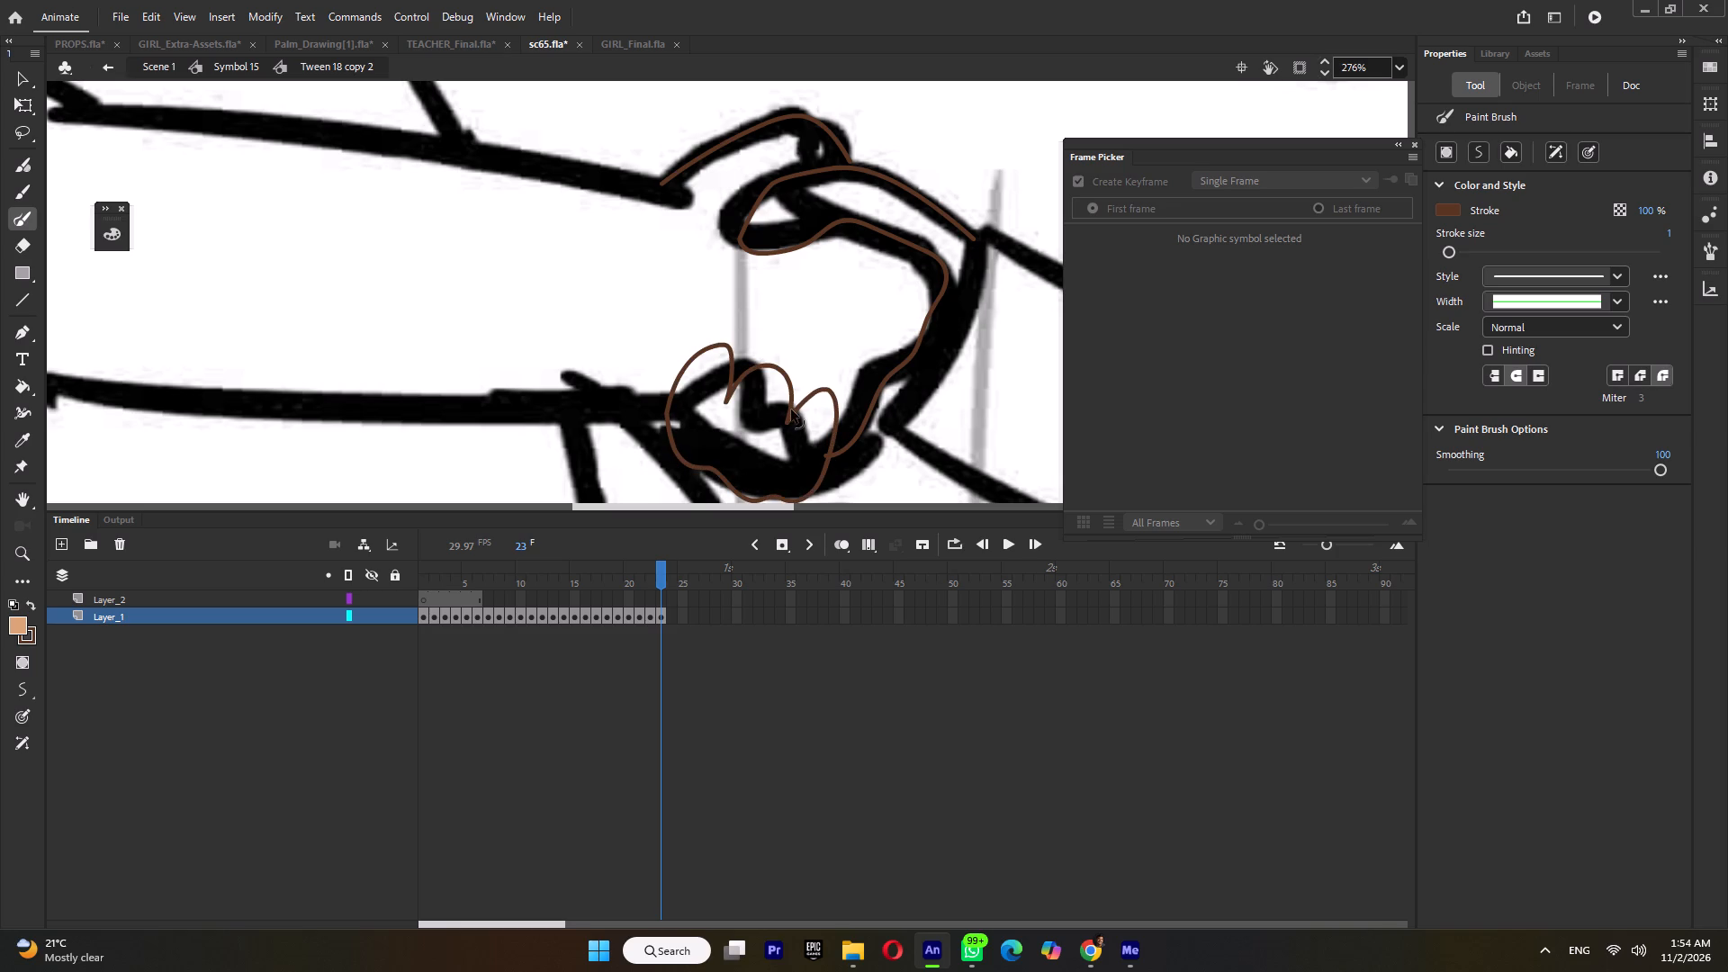
Draw two short divider lines separating the three curled fingers, redoing the first finger's line and lengthening the other.
left_click_drag(780, 436, 765, 464)
left_click_drag(723, 413, 715, 442)
scroll(732, 437, "up", 5, "ctrl")
key("ctrl+z")
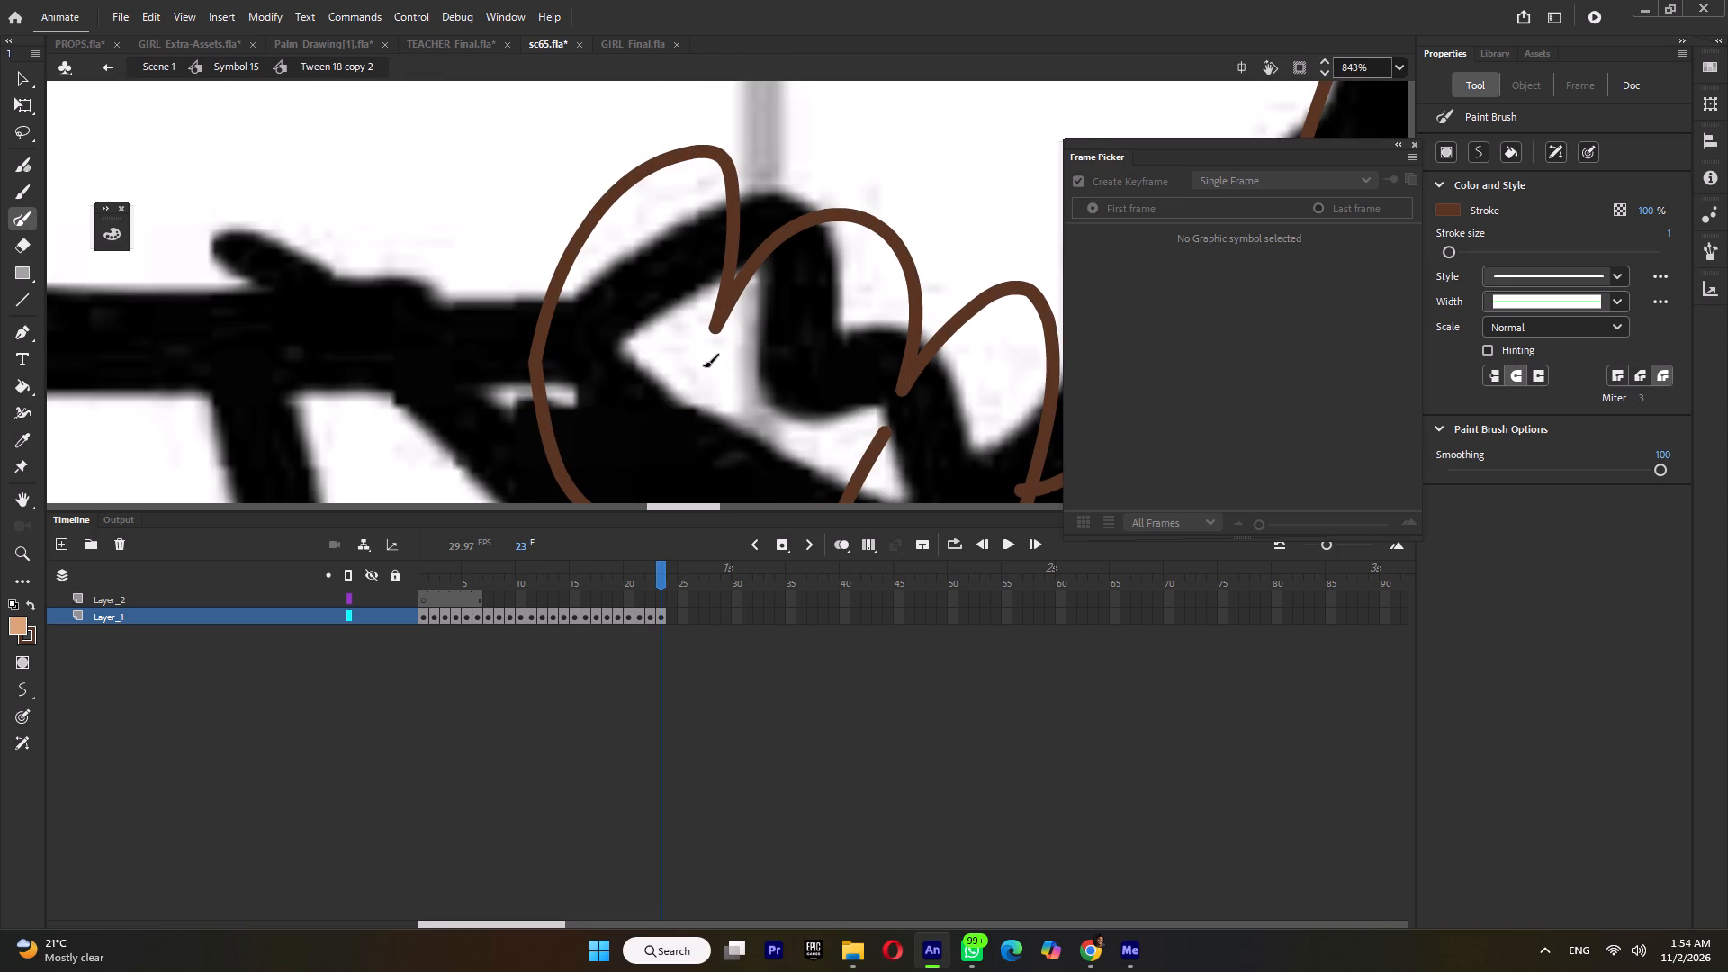
left_click_drag(705, 354, 661, 480)
scroll(698, 287, "down", 4, "ctrl")
left_click_drag(756, 385, 759, 406, "ctrl")
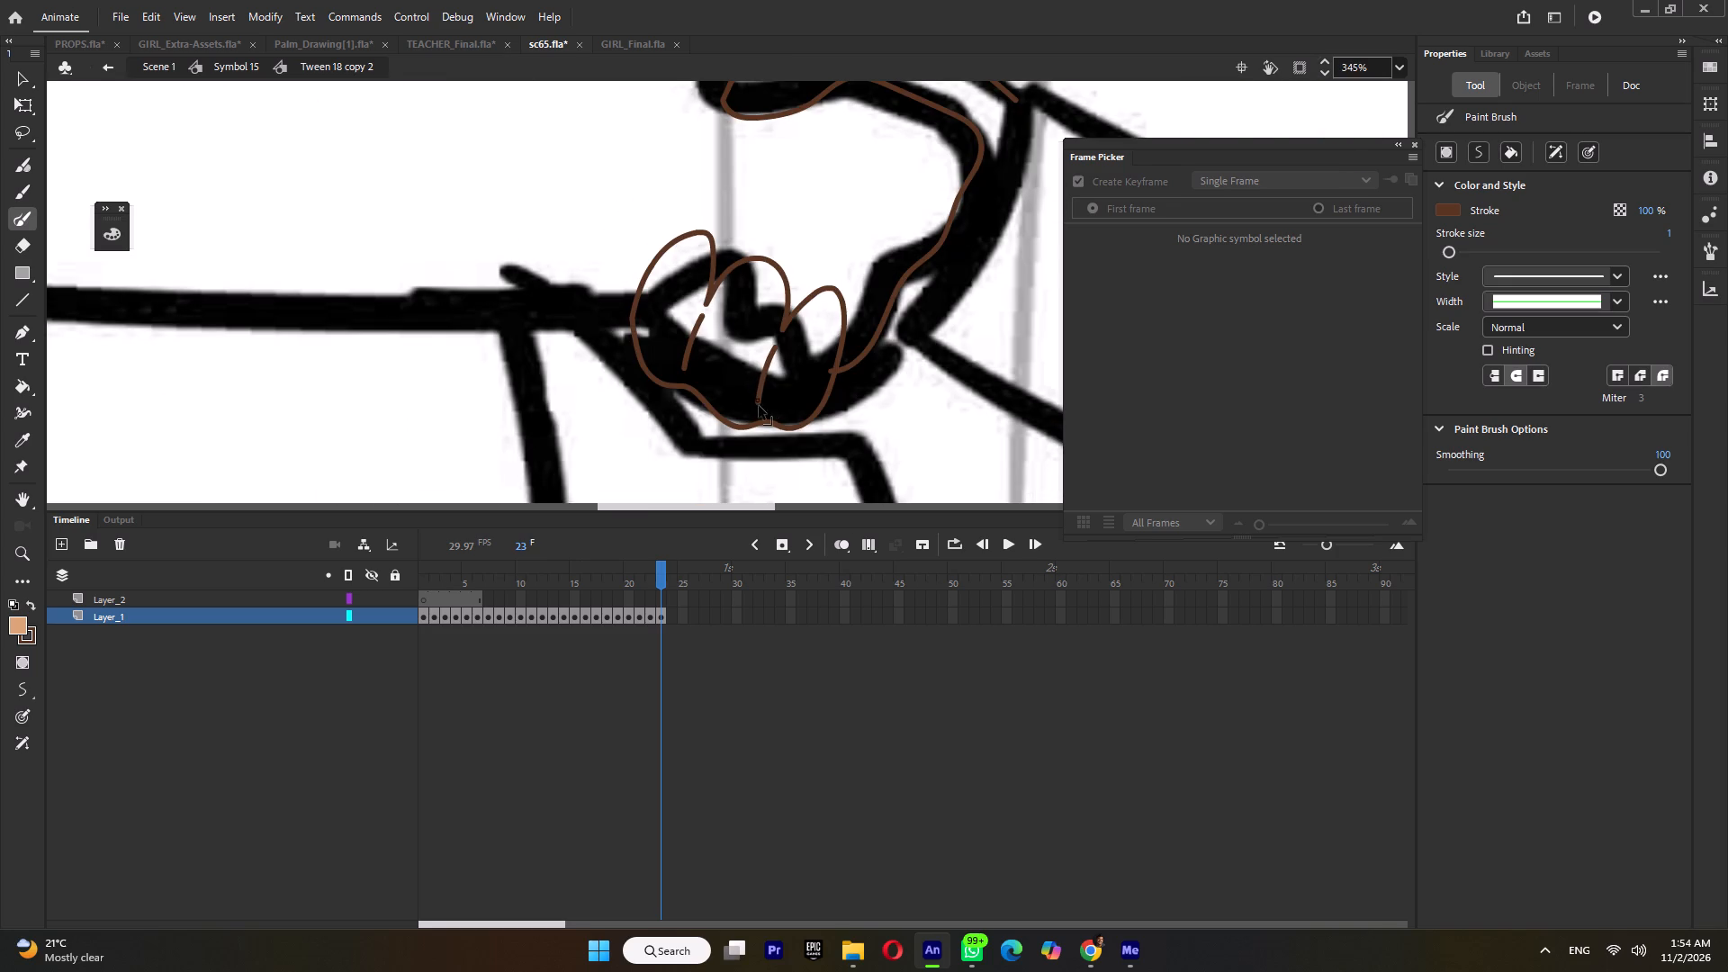
left_click_drag(759, 406, 761, 415, "ctrl")
Draw a short line running into the first curled finger's outer edge and delete the piece that overshoots inside the finger.
scroll(776, 350, "down", 3, "ctrl")
scroll(822, 373, "up", 4, "ctrl")
scroll(804, 341, "down", 3, "ctrl")
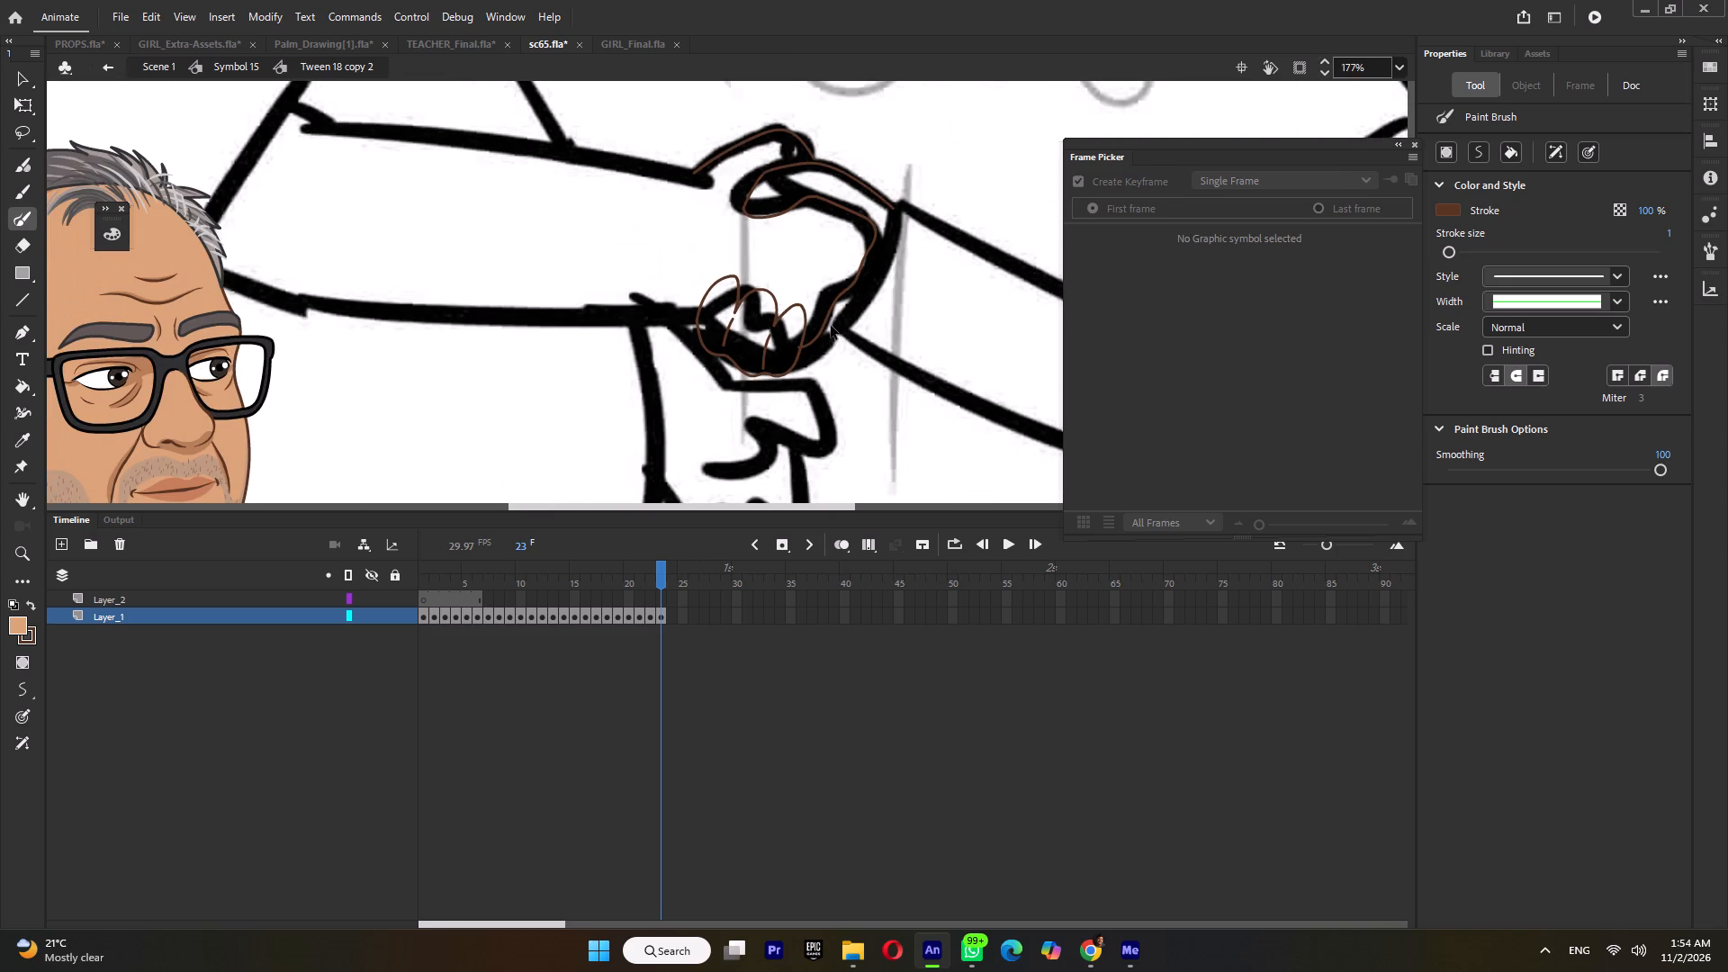
scroll(828, 326, "up", 3, "ctrl")
scroll(808, 348, "down", 3, "ctrl")
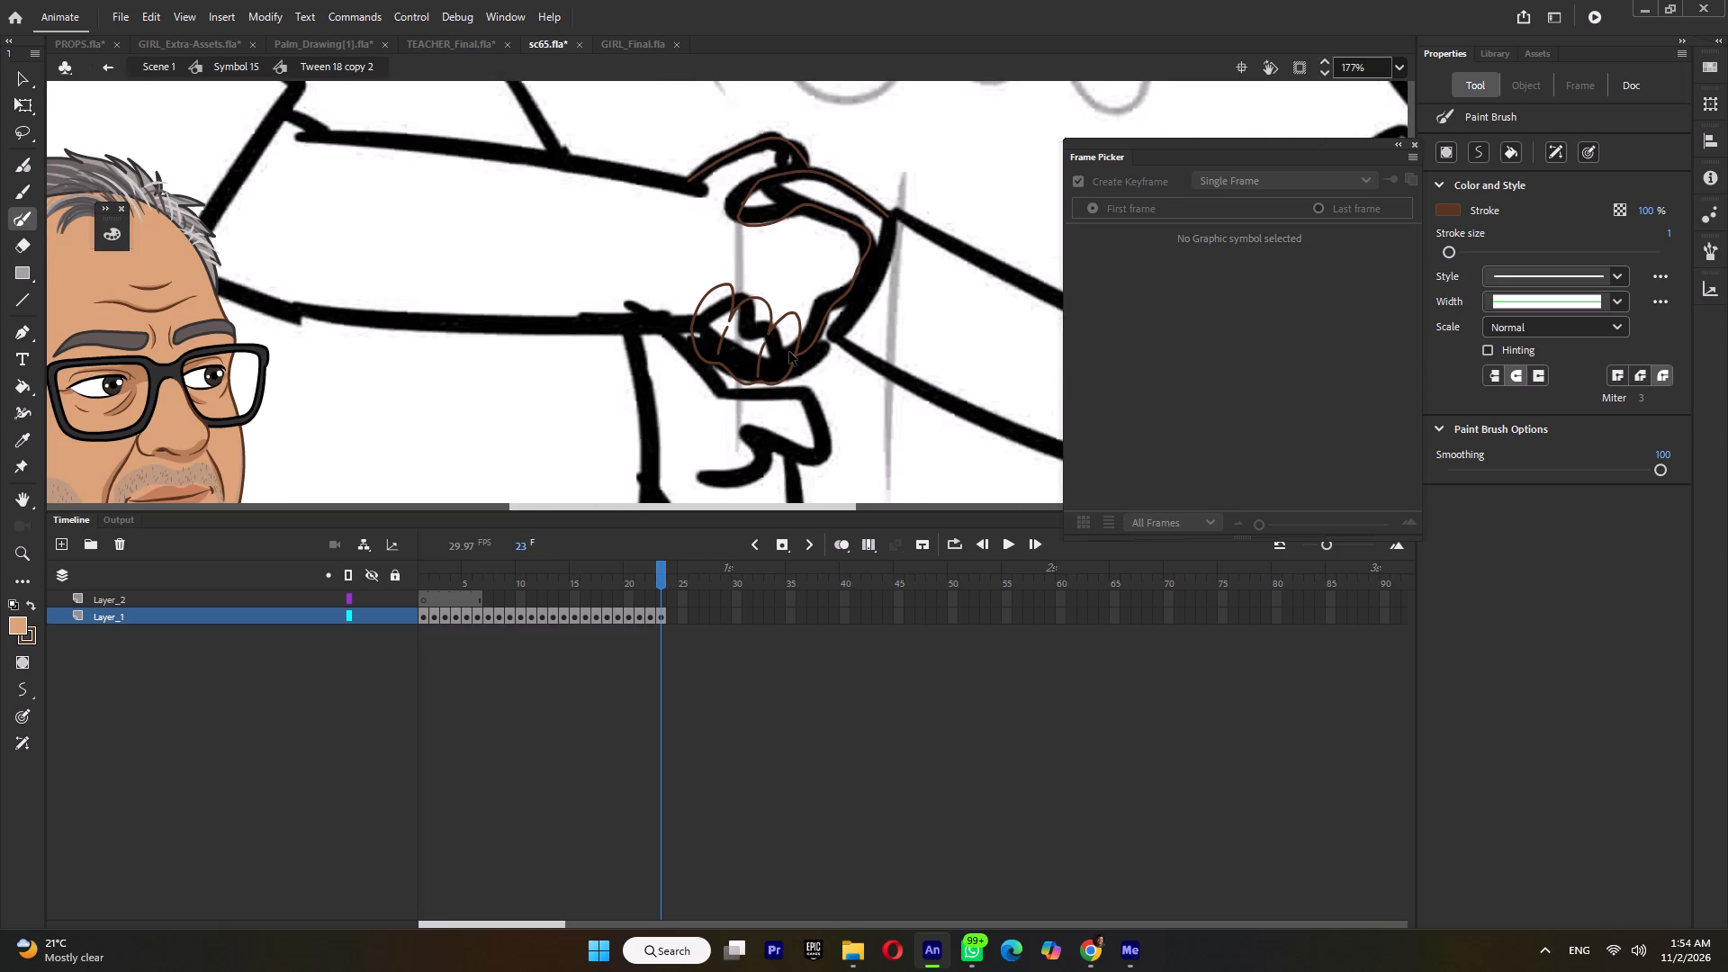
scroll(679, 310, "up", 3, "ctrl")
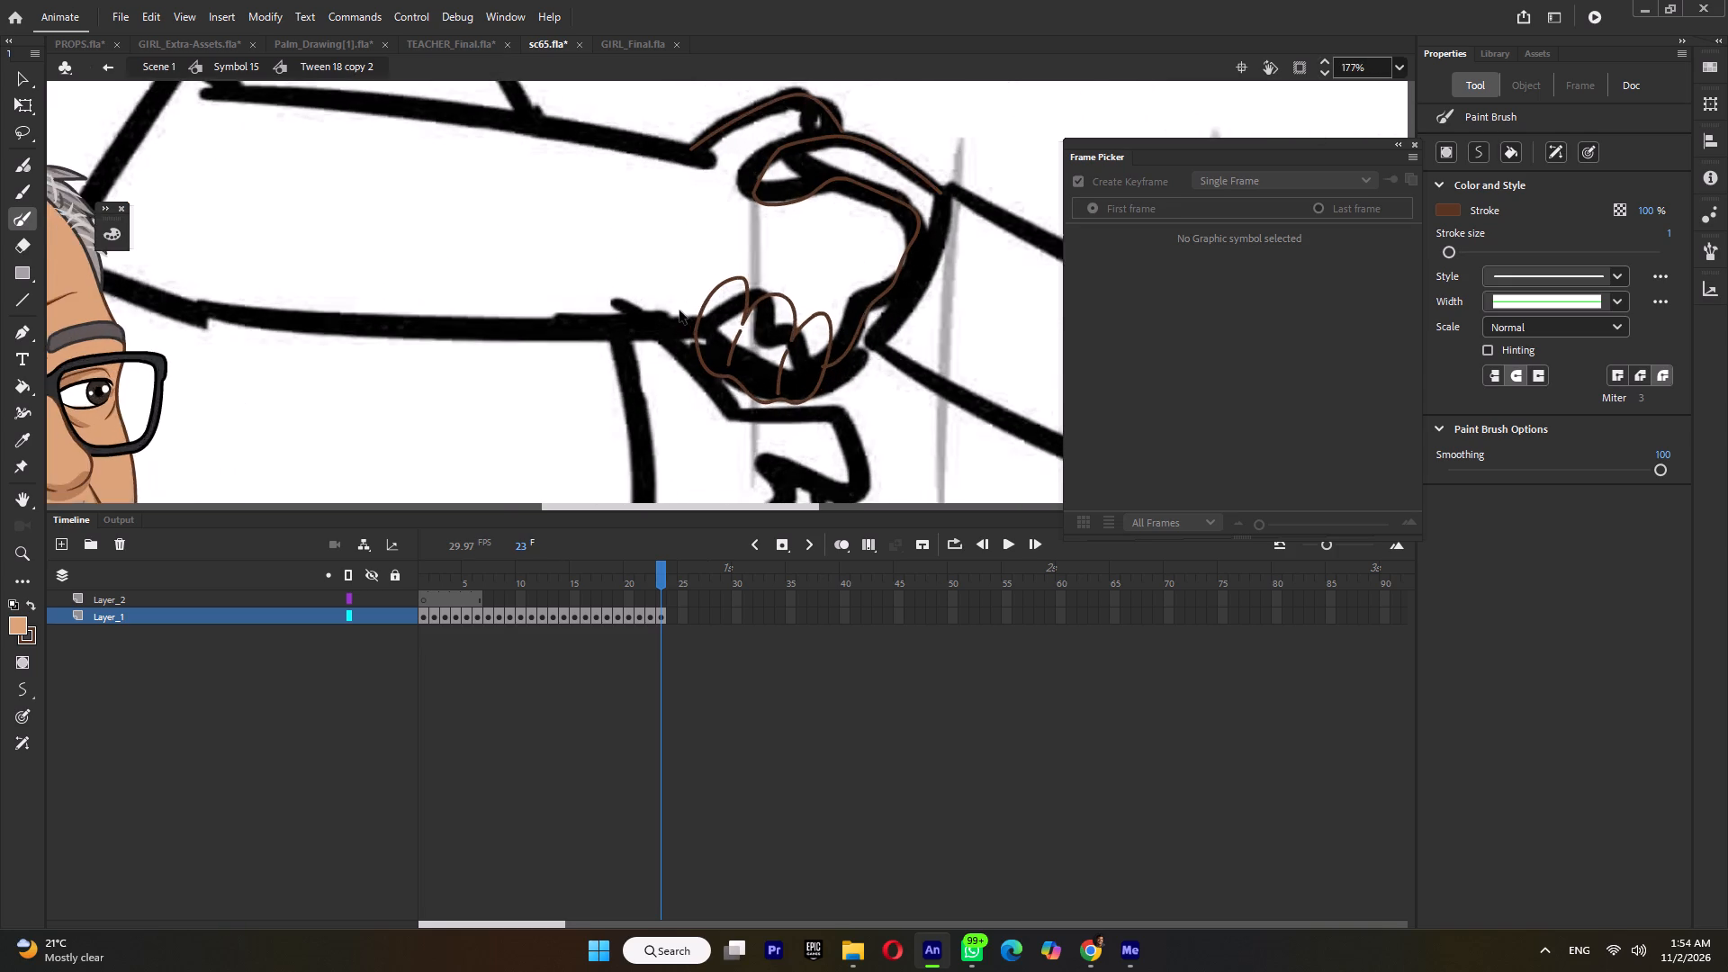
left_click_drag(663, 301, 711, 343)
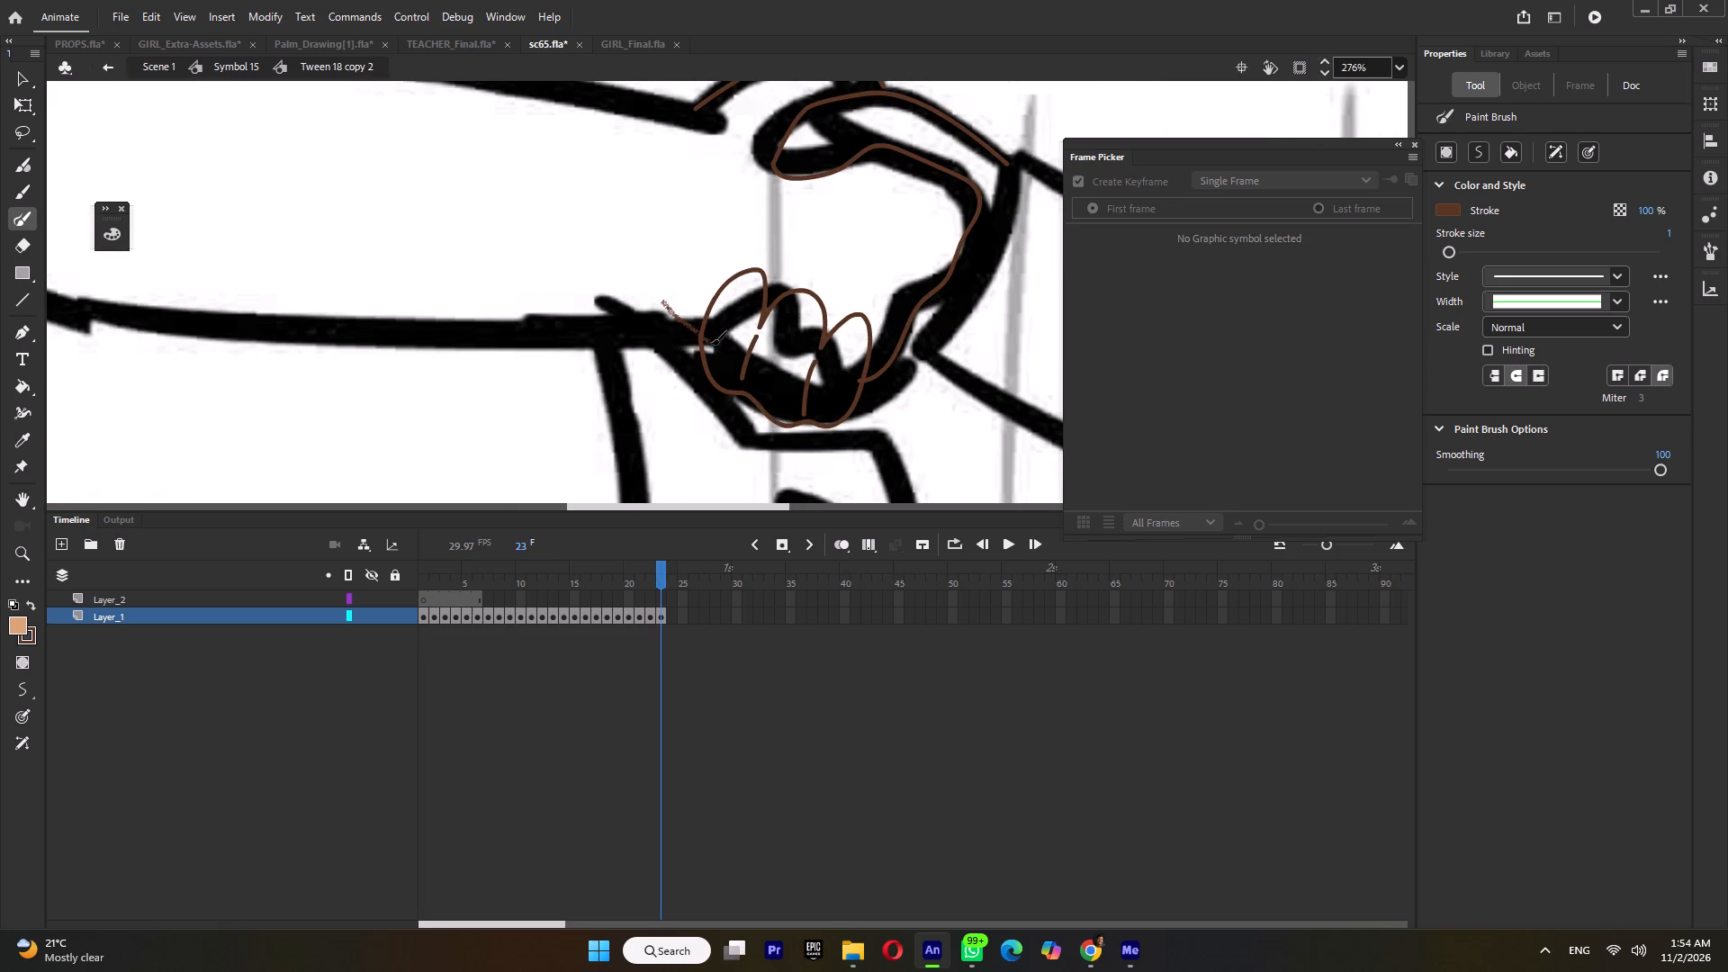
left_click_drag(711, 343, 713, 343)
left_click(709, 343, "ctrl")
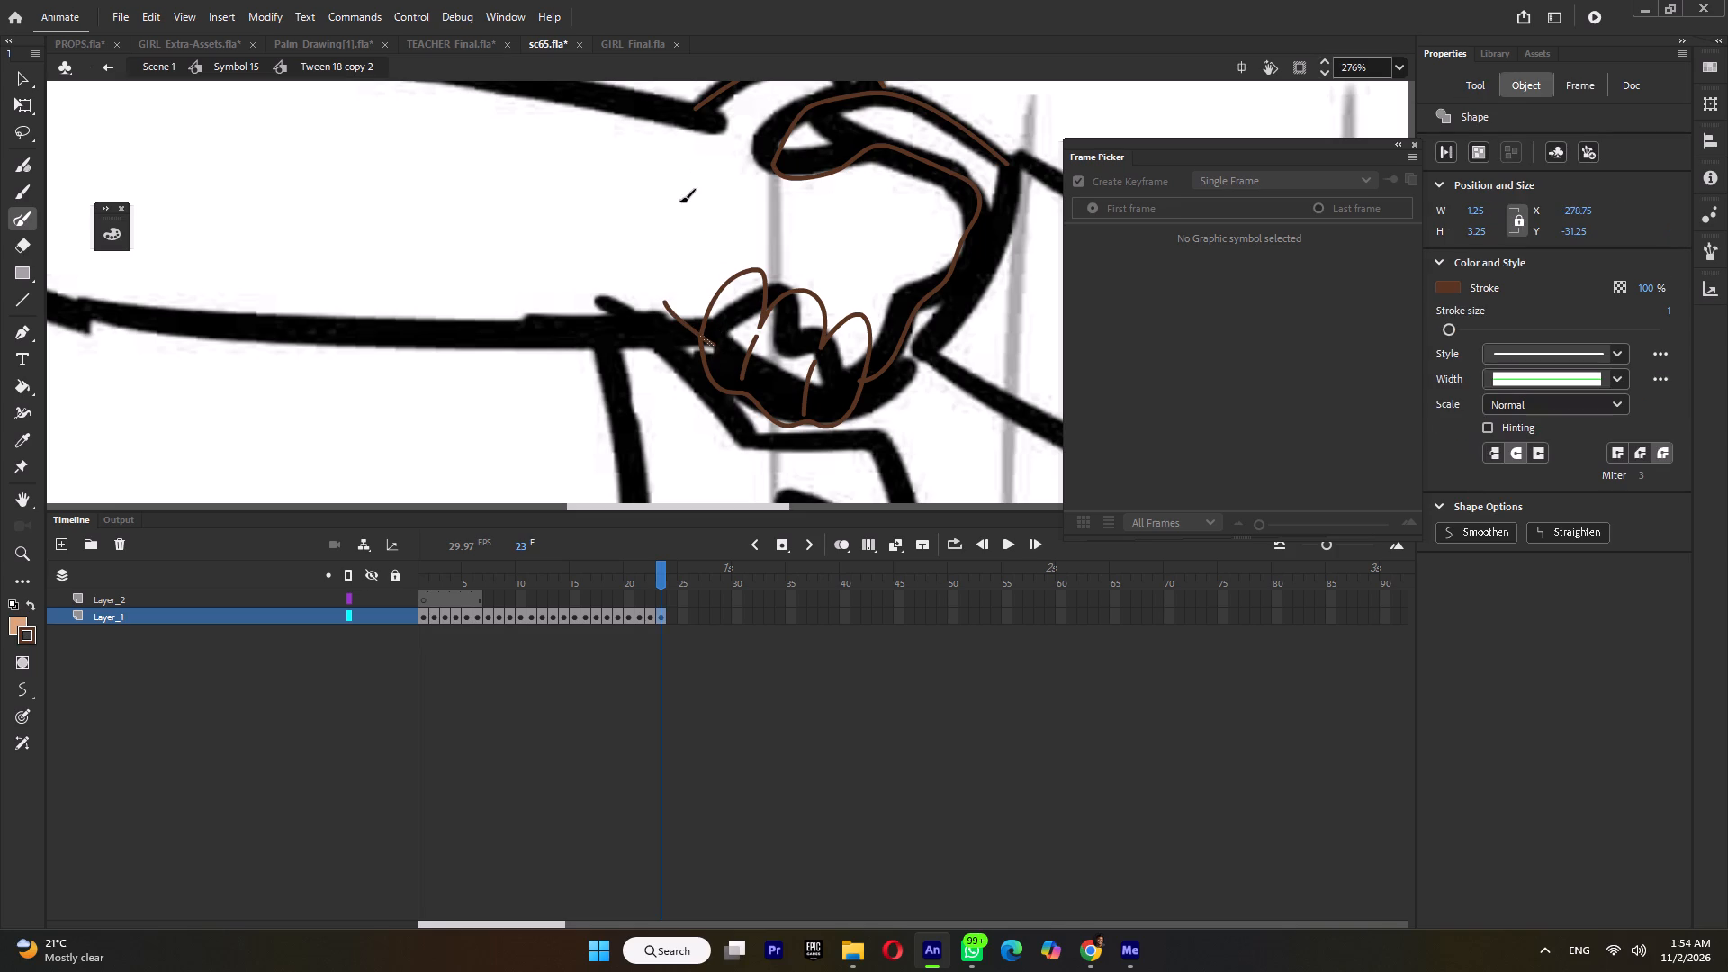
key("Delete")
Draw the wrist-side edge joining the upper knuckle line to the short line at the fingers, and bow it outward.
left_click_drag(684, 135, 667, 248)
left_click_drag(667, 246, 663, 300, "ctrl")
left_click_drag(686, 139, 695, 111, "ctrl")
left_click_drag(669, 213, 636, 221, "ctrl")
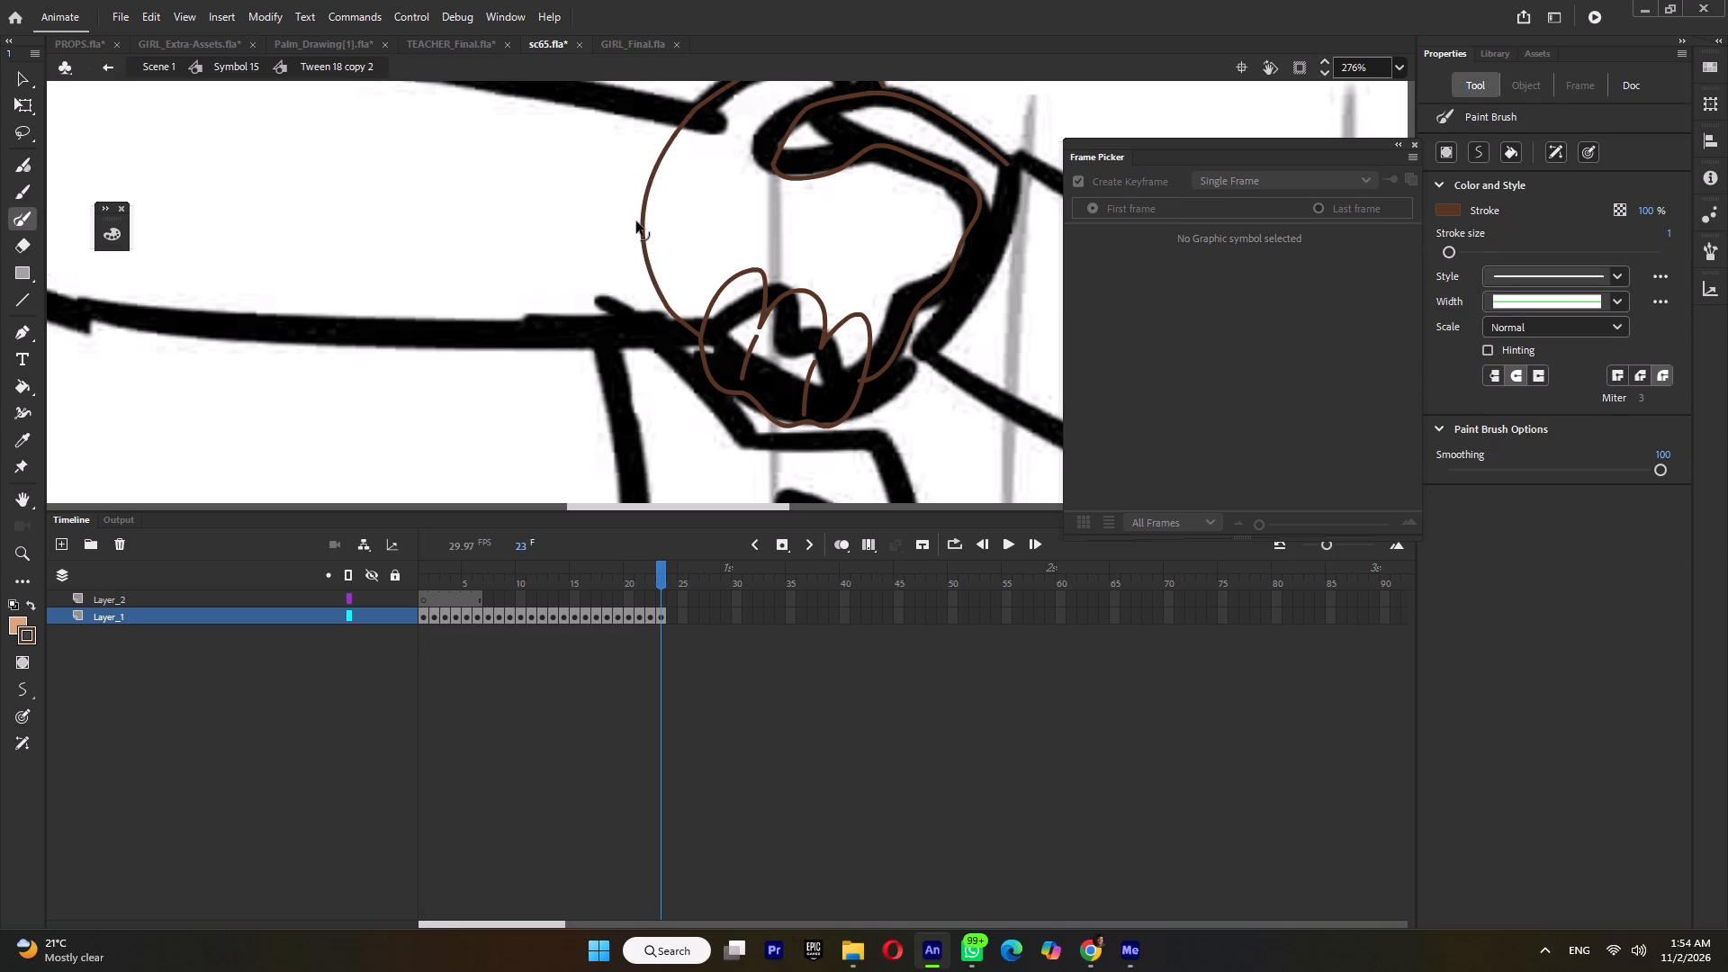
left_click_drag(636, 221, 642, 220, "ctrl")
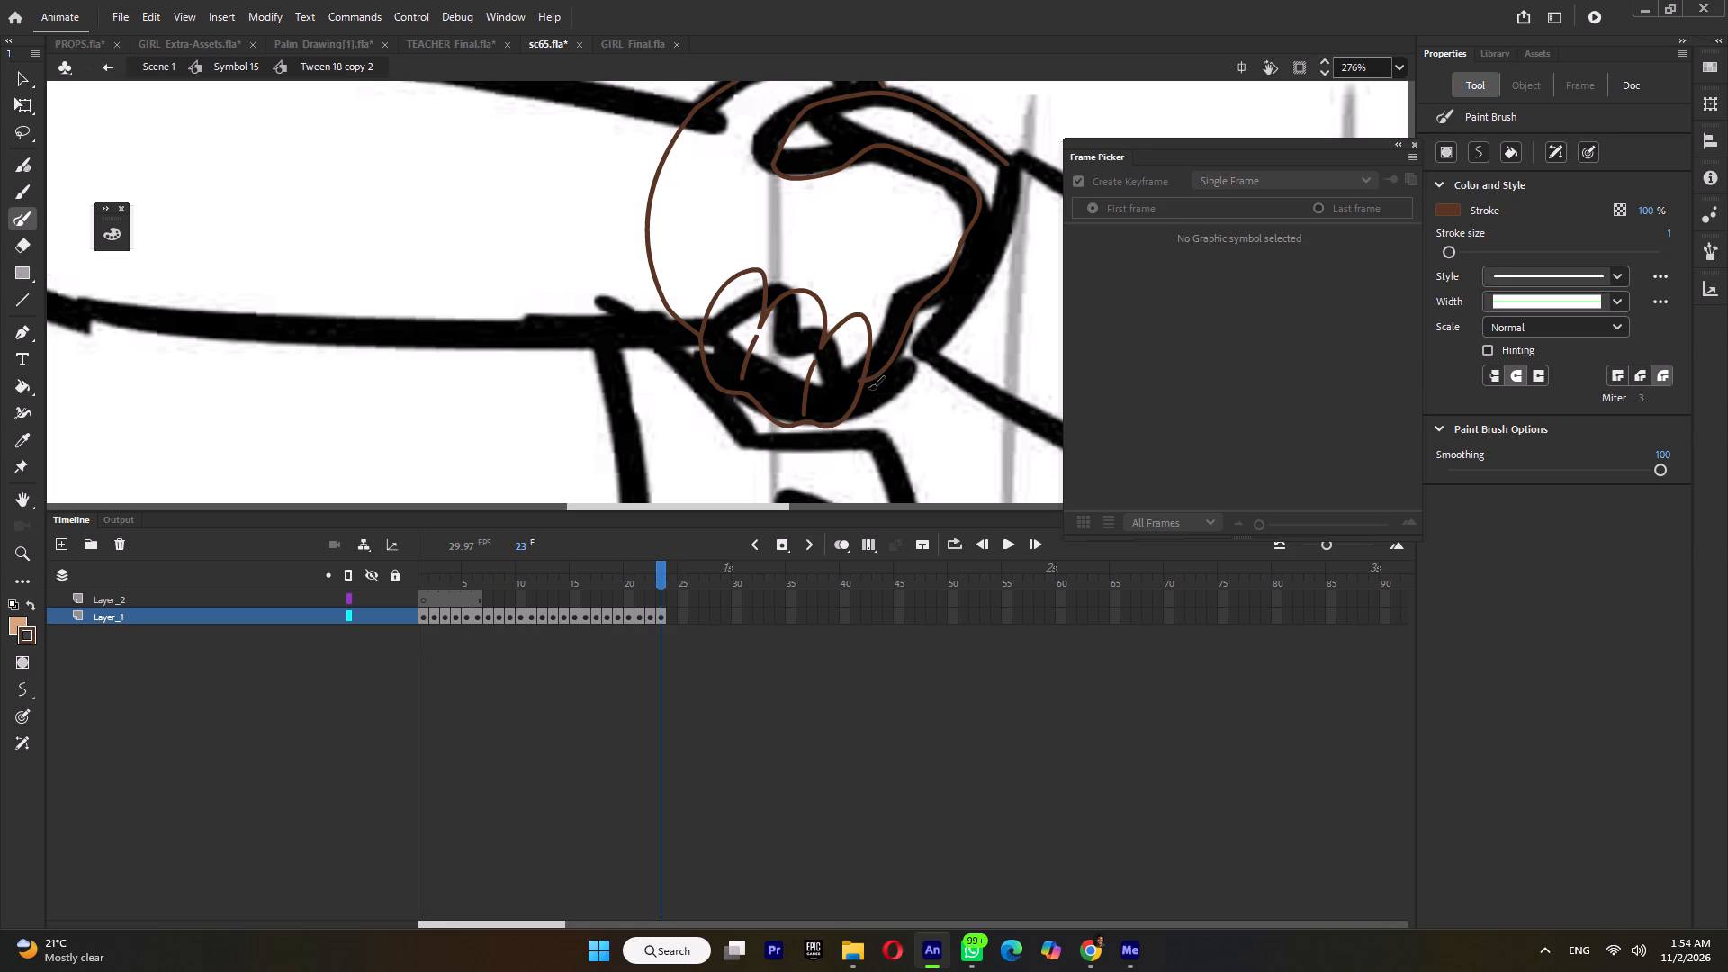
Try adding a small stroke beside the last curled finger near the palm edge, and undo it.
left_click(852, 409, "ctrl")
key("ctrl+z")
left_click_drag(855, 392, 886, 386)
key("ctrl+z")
Shorten the divider before the last curled finger and pull a notch into the lower finger outline beneath it.
scroll(816, 424, "up", 4, "ctrl")
left_click(790, 402, "ctrl")
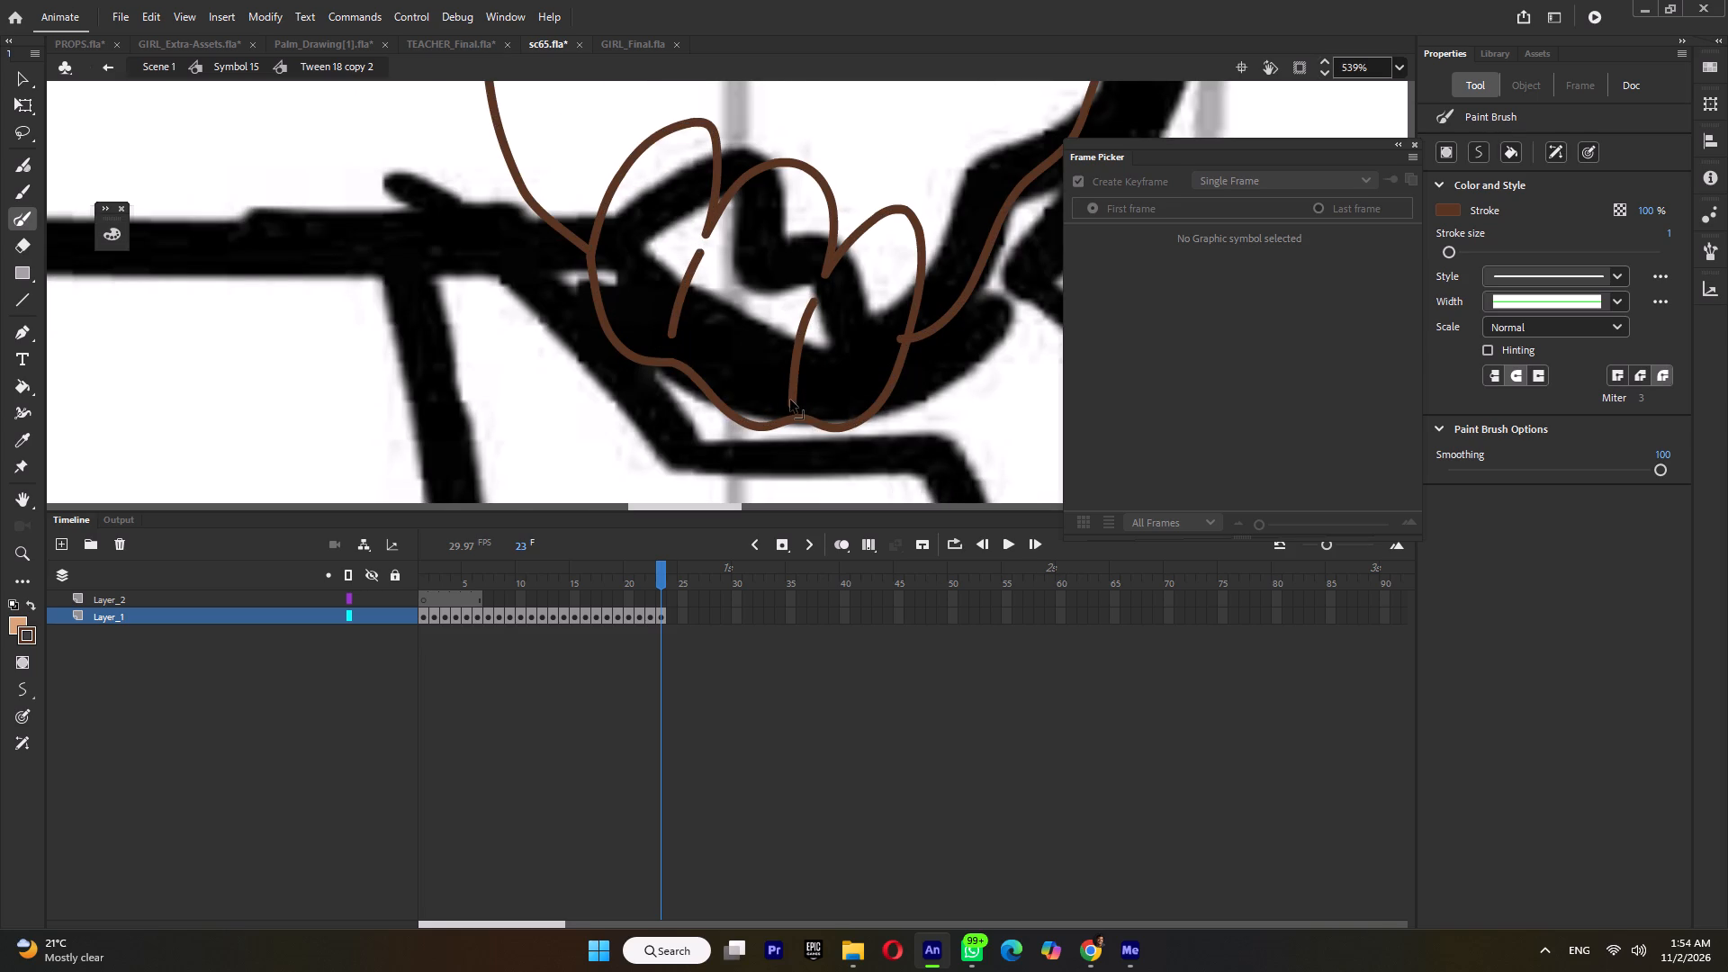
left_click_drag(787, 399, 789, 365, "ctrl")
left_click_drag(789, 337, 793, 322, "ctrl")
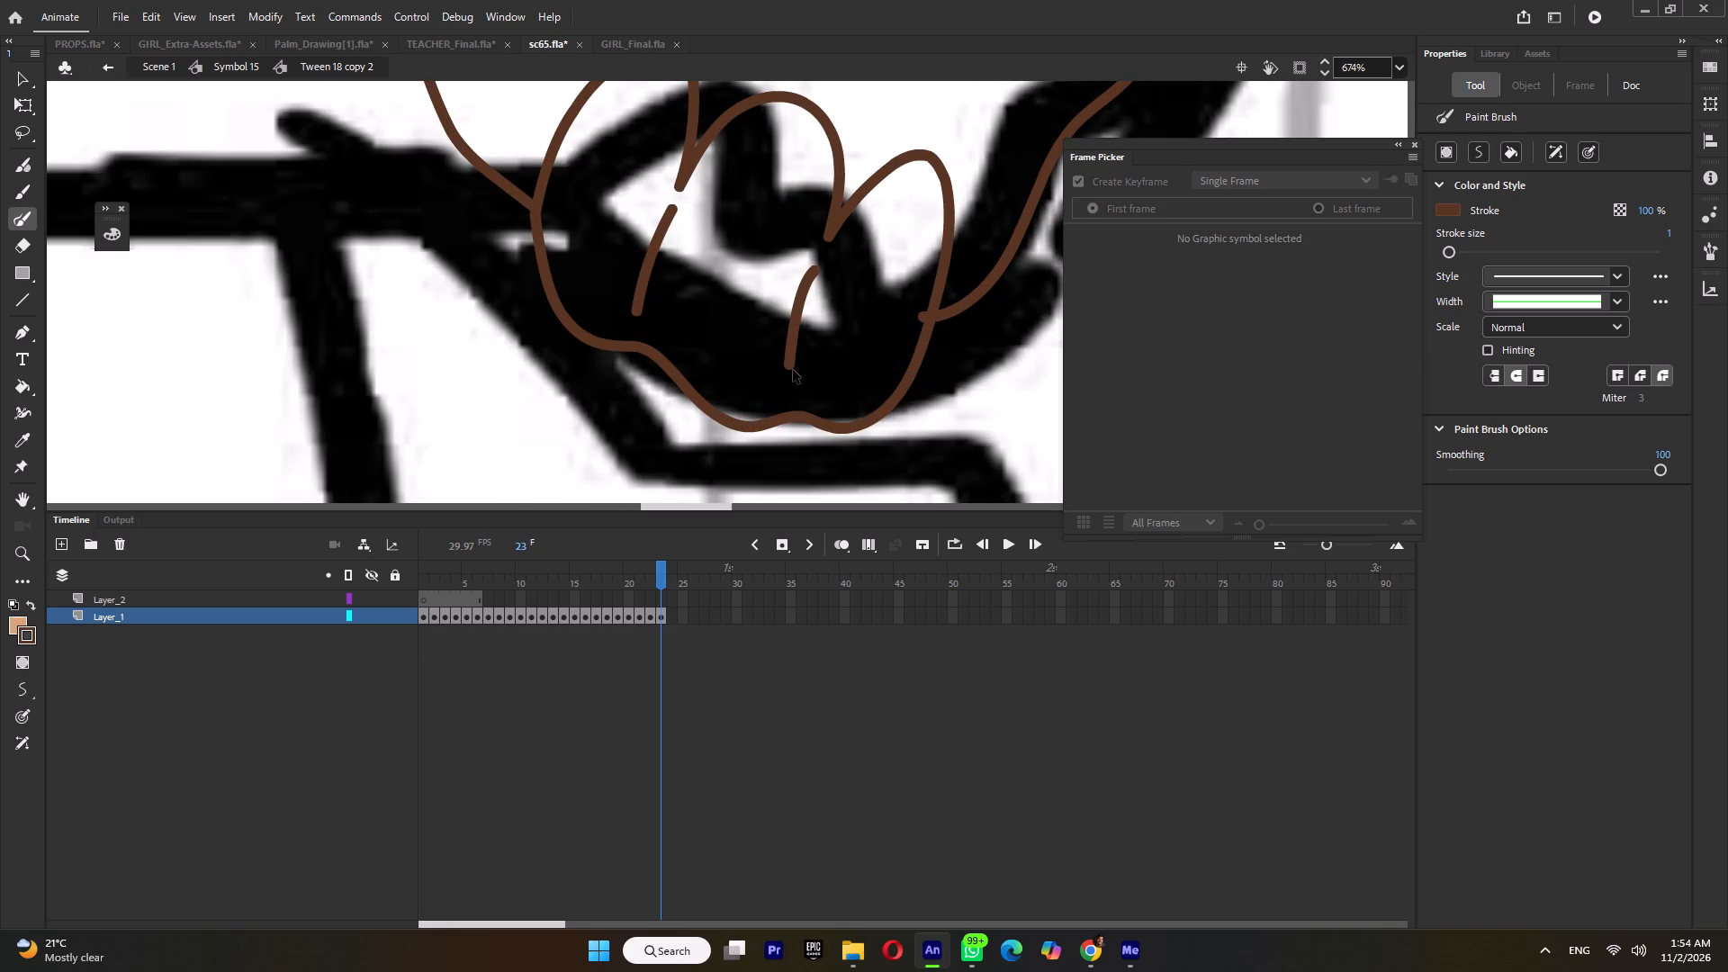
left_click_drag(792, 416, 793, 403, "ctrl")
left_click(829, 427, "ctrl")
left_click_drag(895, 403, 897, 392, "ctrl")
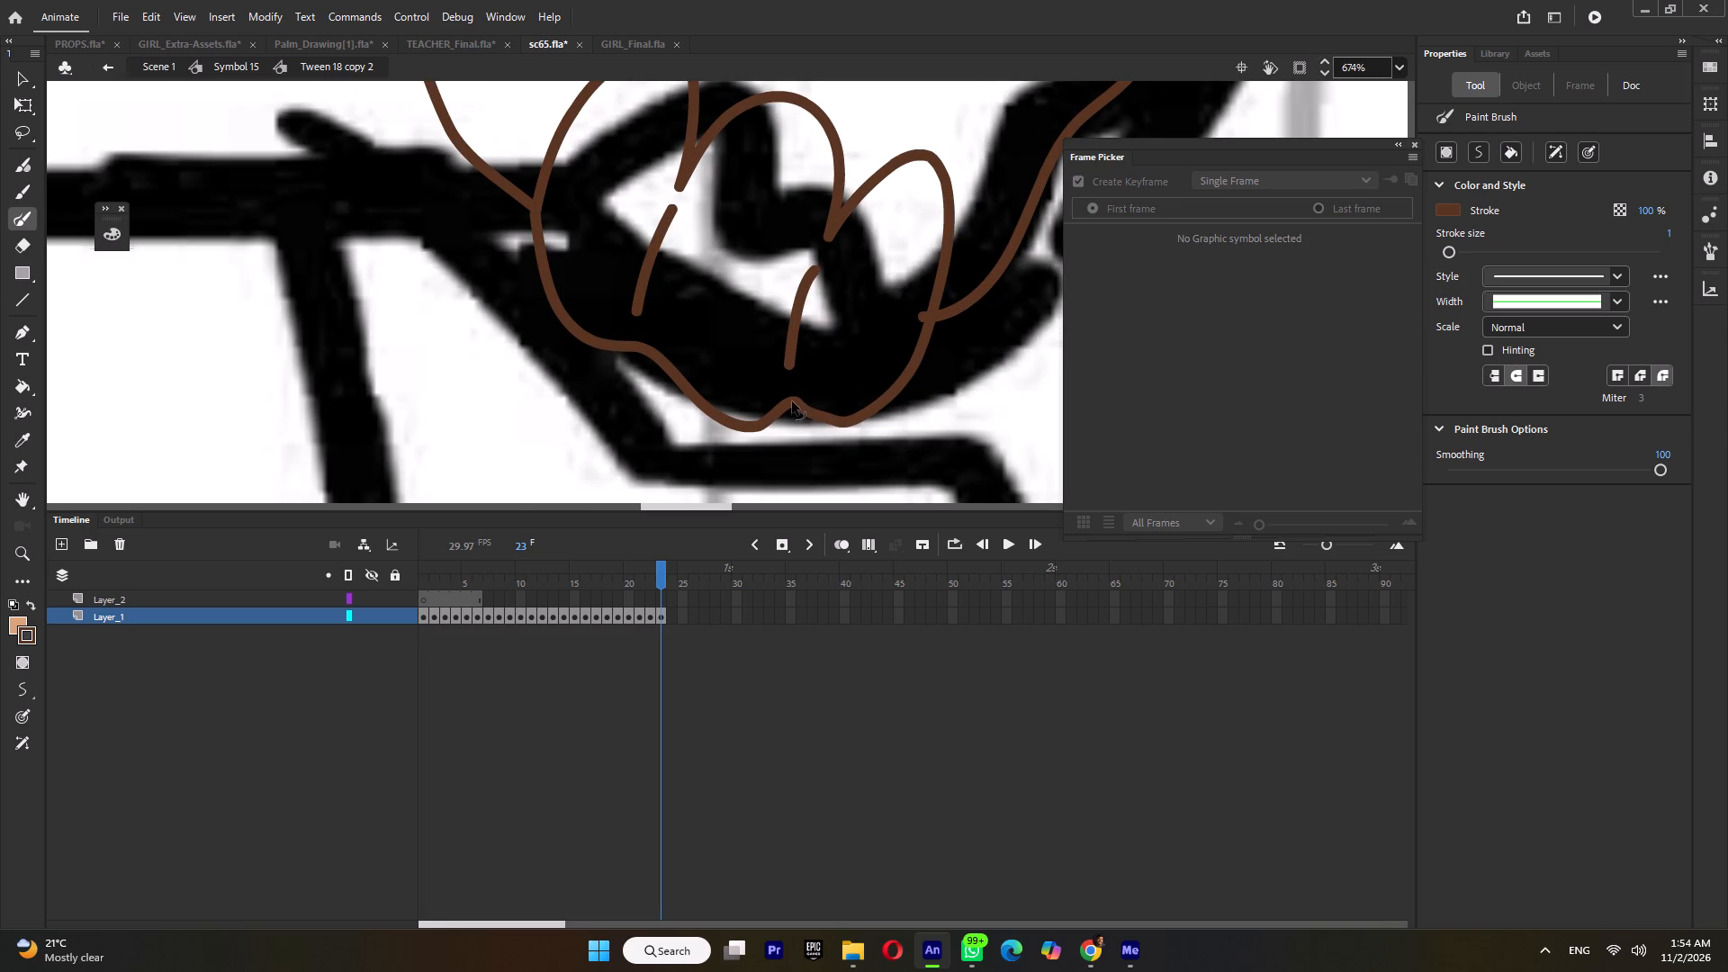
left_click_drag(792, 401, 789, 391, "ctrl")
Apply Smoothen repeatedly to the lower outline of the curled fingers.
left_click(847, 418, "ctrl")
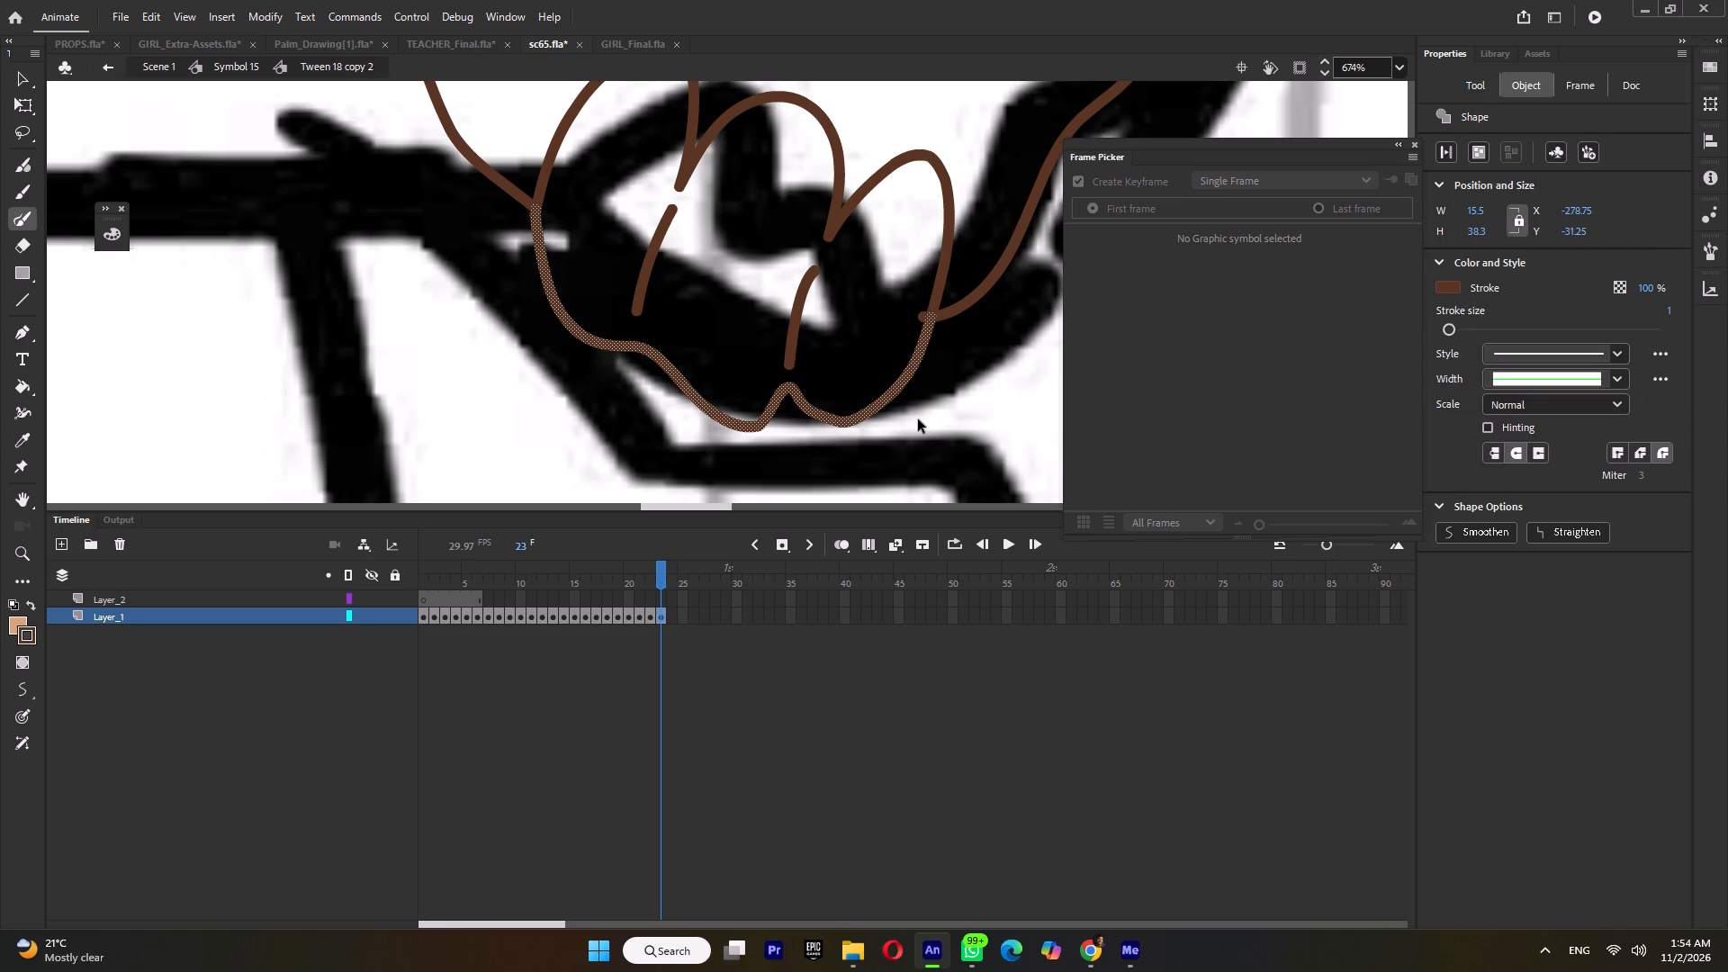
left_click(1484, 536, "ctrl")
double_click(1480, 526, "ctrl")
left_click(850, 463, "ctrl")
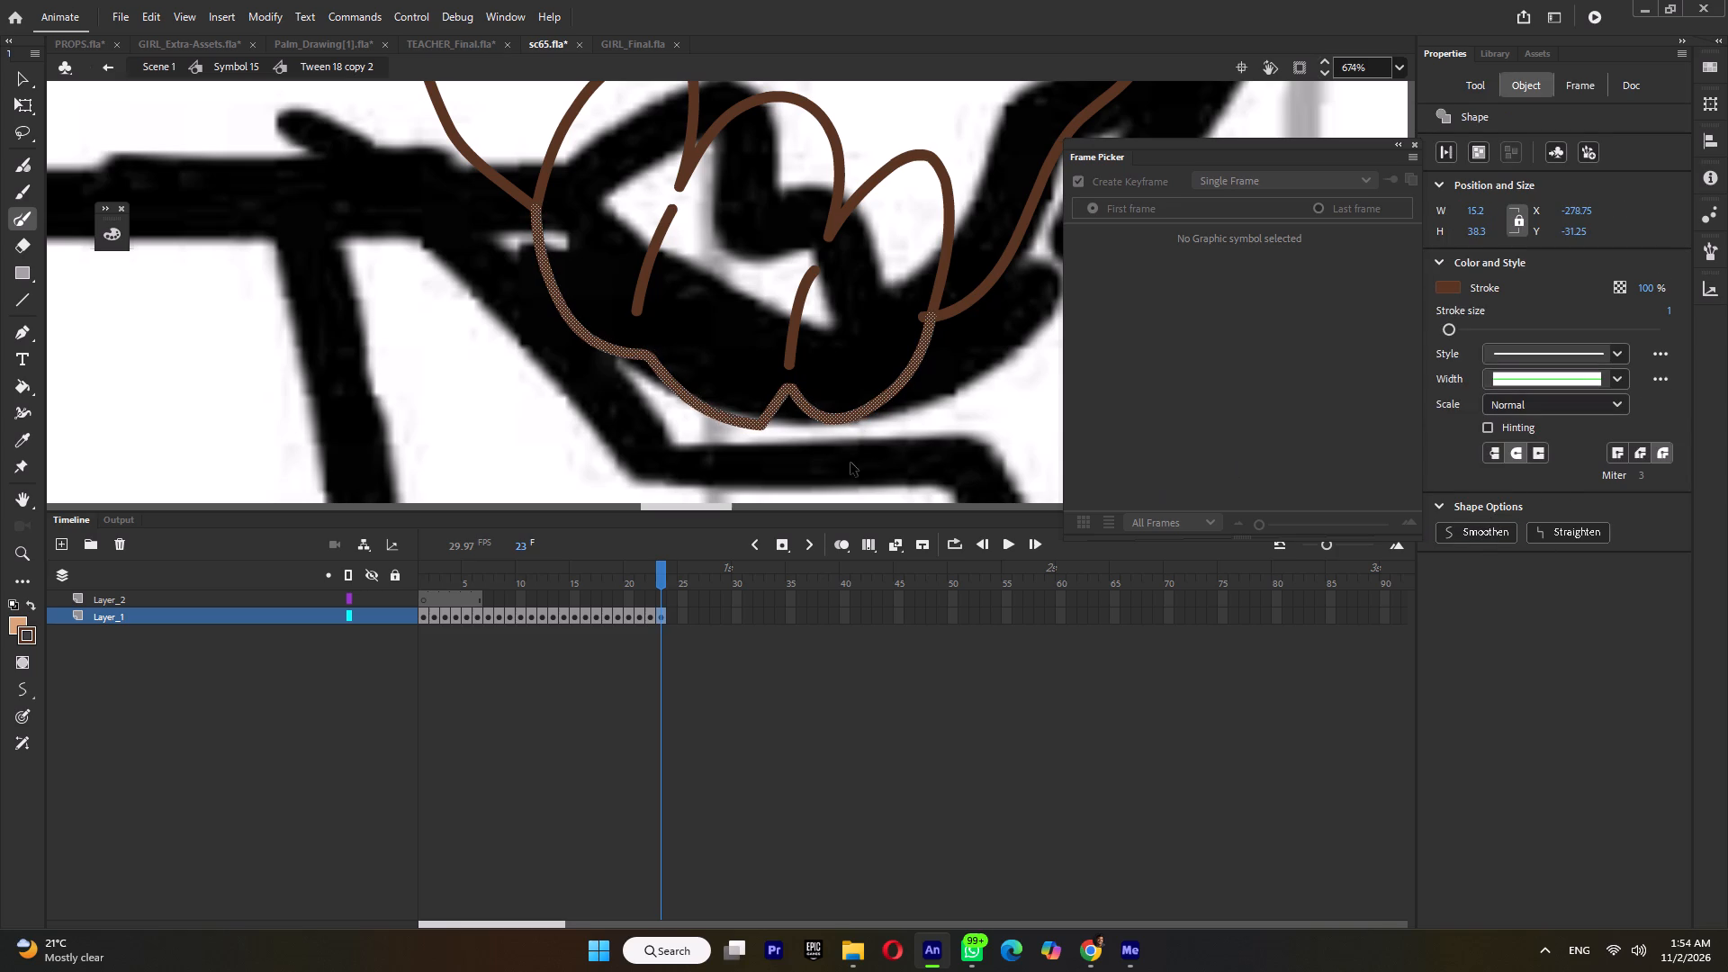
Pull the lower outline of the middle curled finger upward and smooth its corner into a shallow curve.
left_click_drag(748, 427, 733, 419, "ctrl")
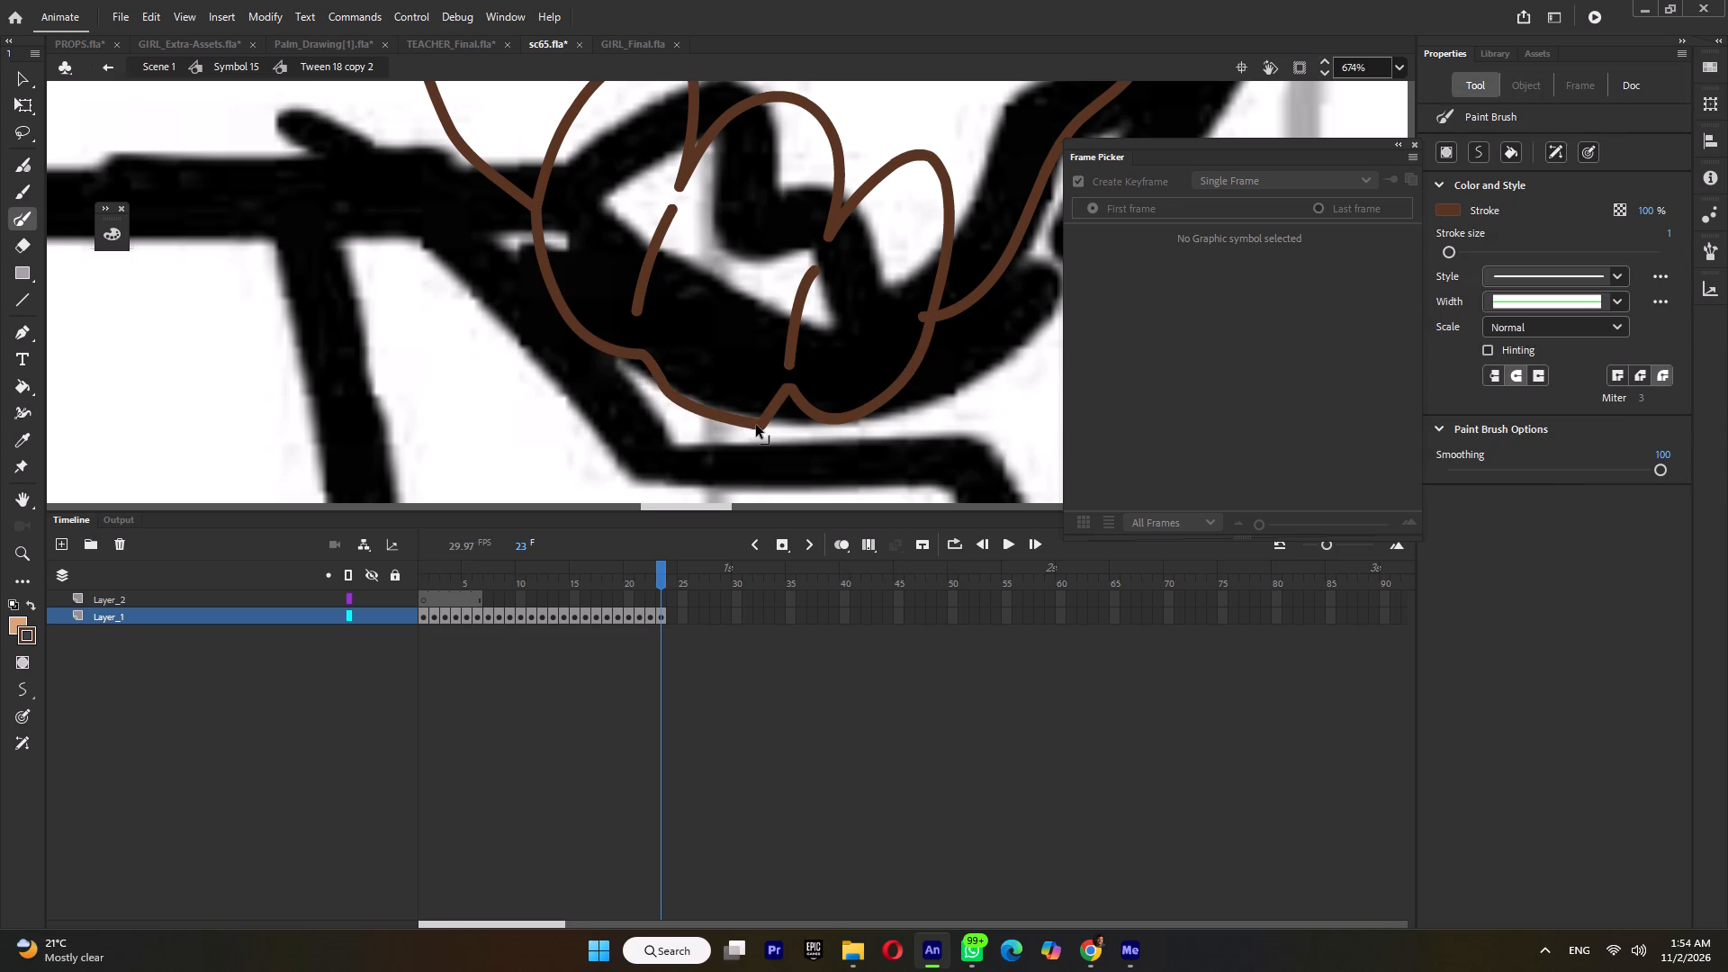
left_click_drag(756, 424, 735, 404, "ctrl")
left_click_drag(711, 400, 723, 405, "ctrl")
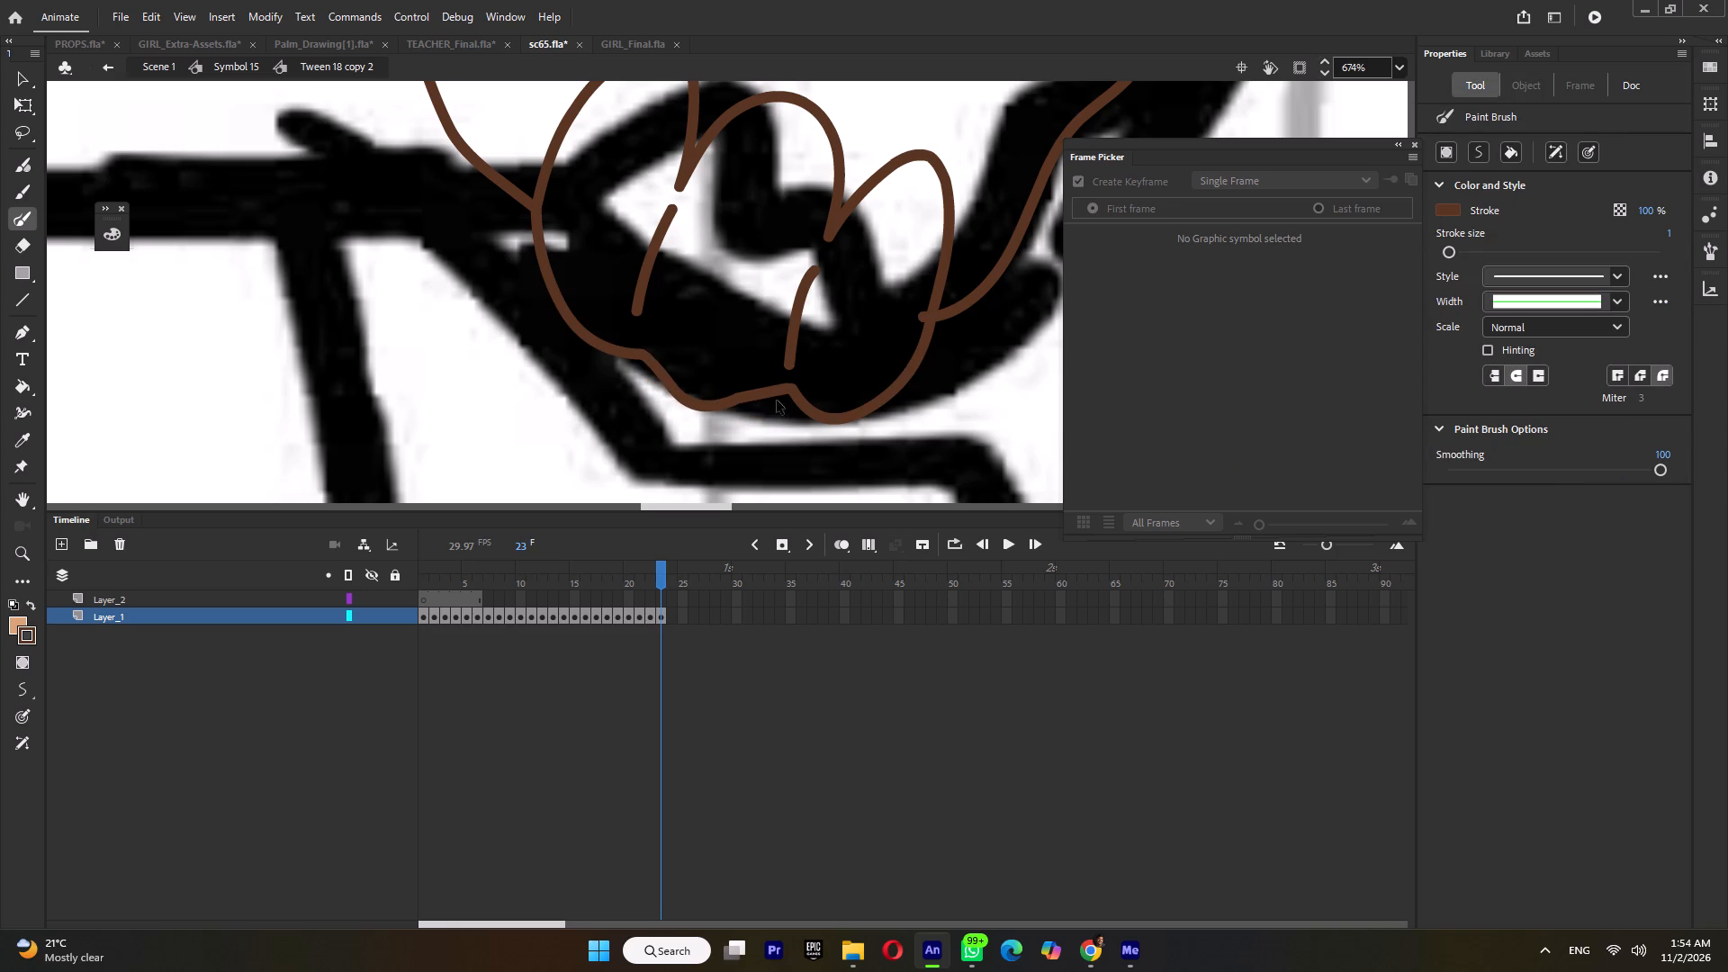
left_click(789, 387, "ctrl")
Shorten the lower end of the divider before the last curled finger, straighten it, and join its top to the knuckle line.
left_click_drag(790, 356, 792, 338, "ctrl")
left_click(802, 292, "ctrl")
left_click_drag(818, 273, 832, 238, "ctrl")
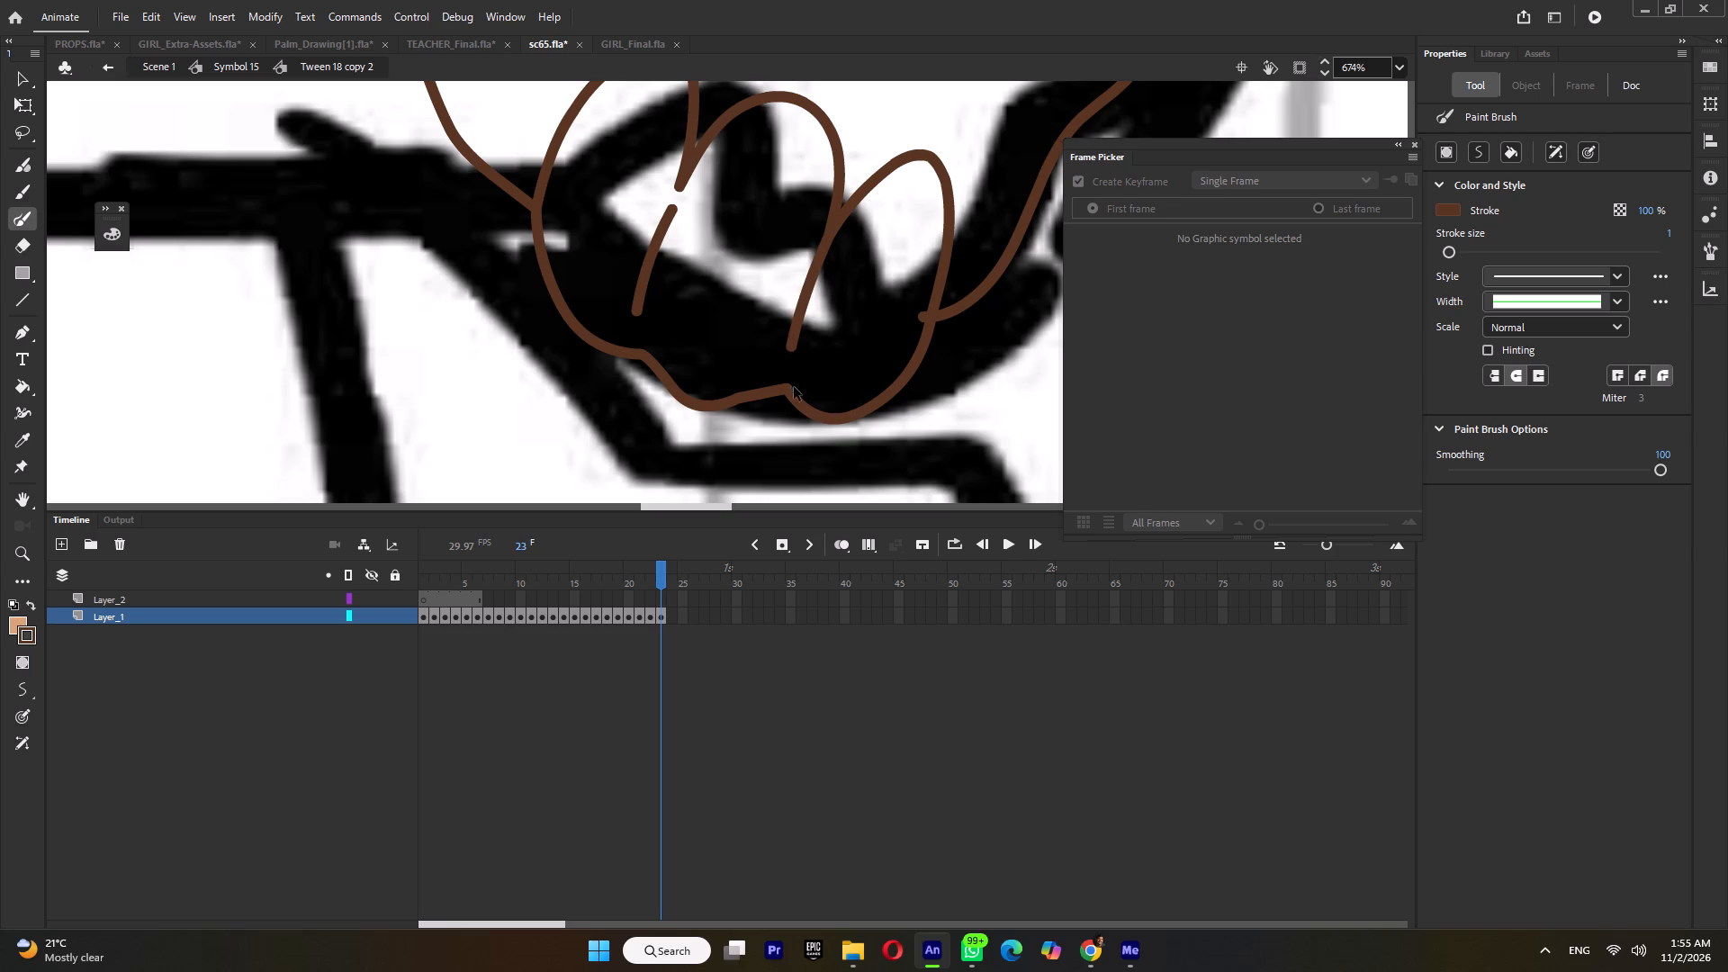
Raise the notch beneath the divider before the last curled finger and round the outline beside it.
left_click_drag(789, 388, 786, 370, "ctrl")
left_click(752, 392, "ctrl")
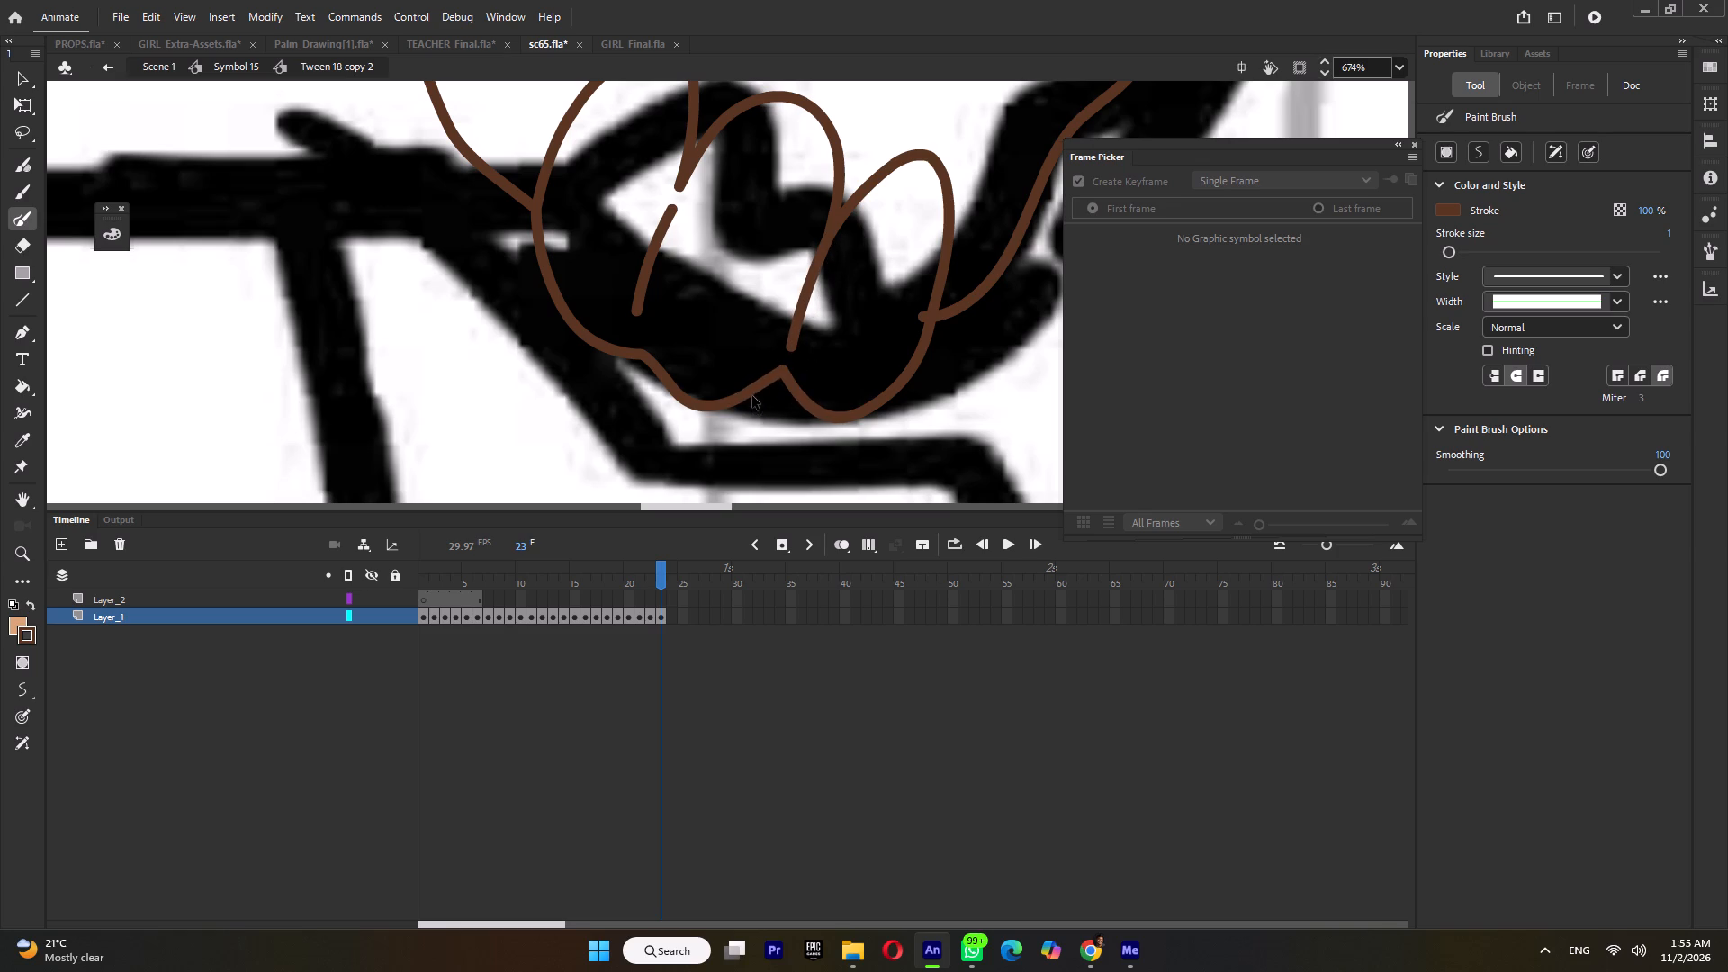
left_click(733, 399, "ctrl")
Join the first finger divider's top to the knuckle line, shorten its lower end, and adjust its curve.
left_click_drag(673, 209, 684, 180, "ctrl")
left_click_drag(639, 311, 646, 294, "ctrl")
left_click_drag(646, 294, 648, 296, "ctrl")
left_click_drag(649, 263, 658, 245, "ctrl")
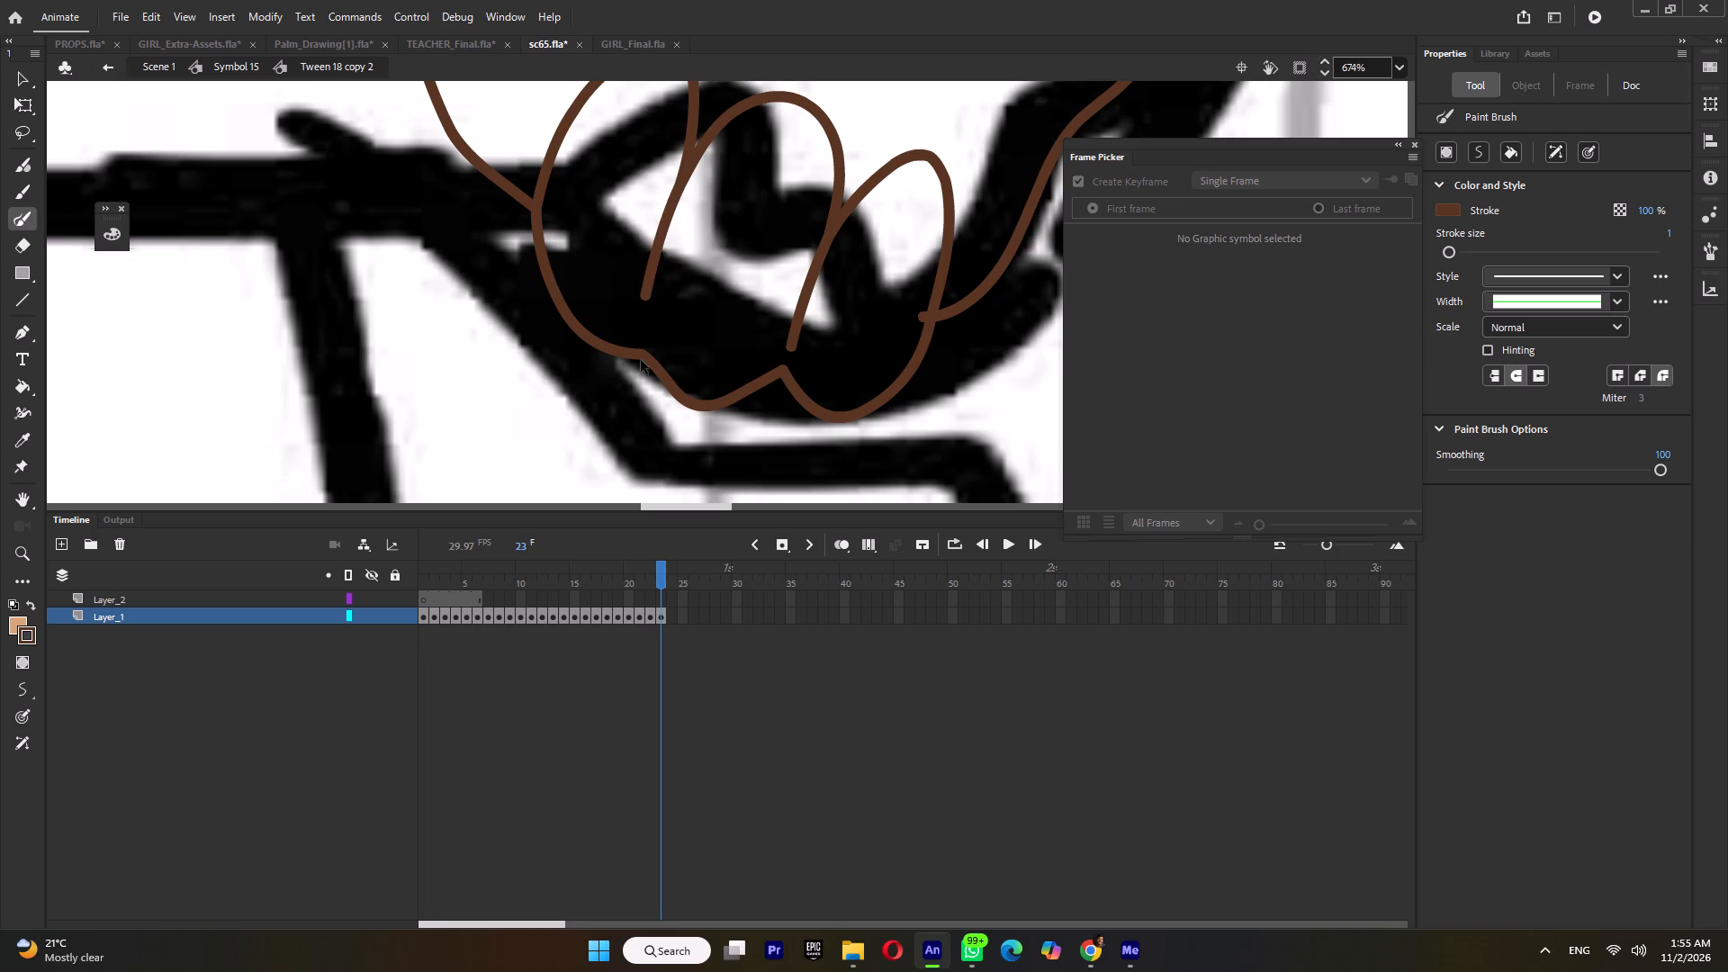
Raise the notch beneath the first finger divider and round the first finger's lower outline.
left_click_drag(641, 359, 634, 342, "ctrl")
left_click_drag(580, 327, 574, 306, "ctrl")
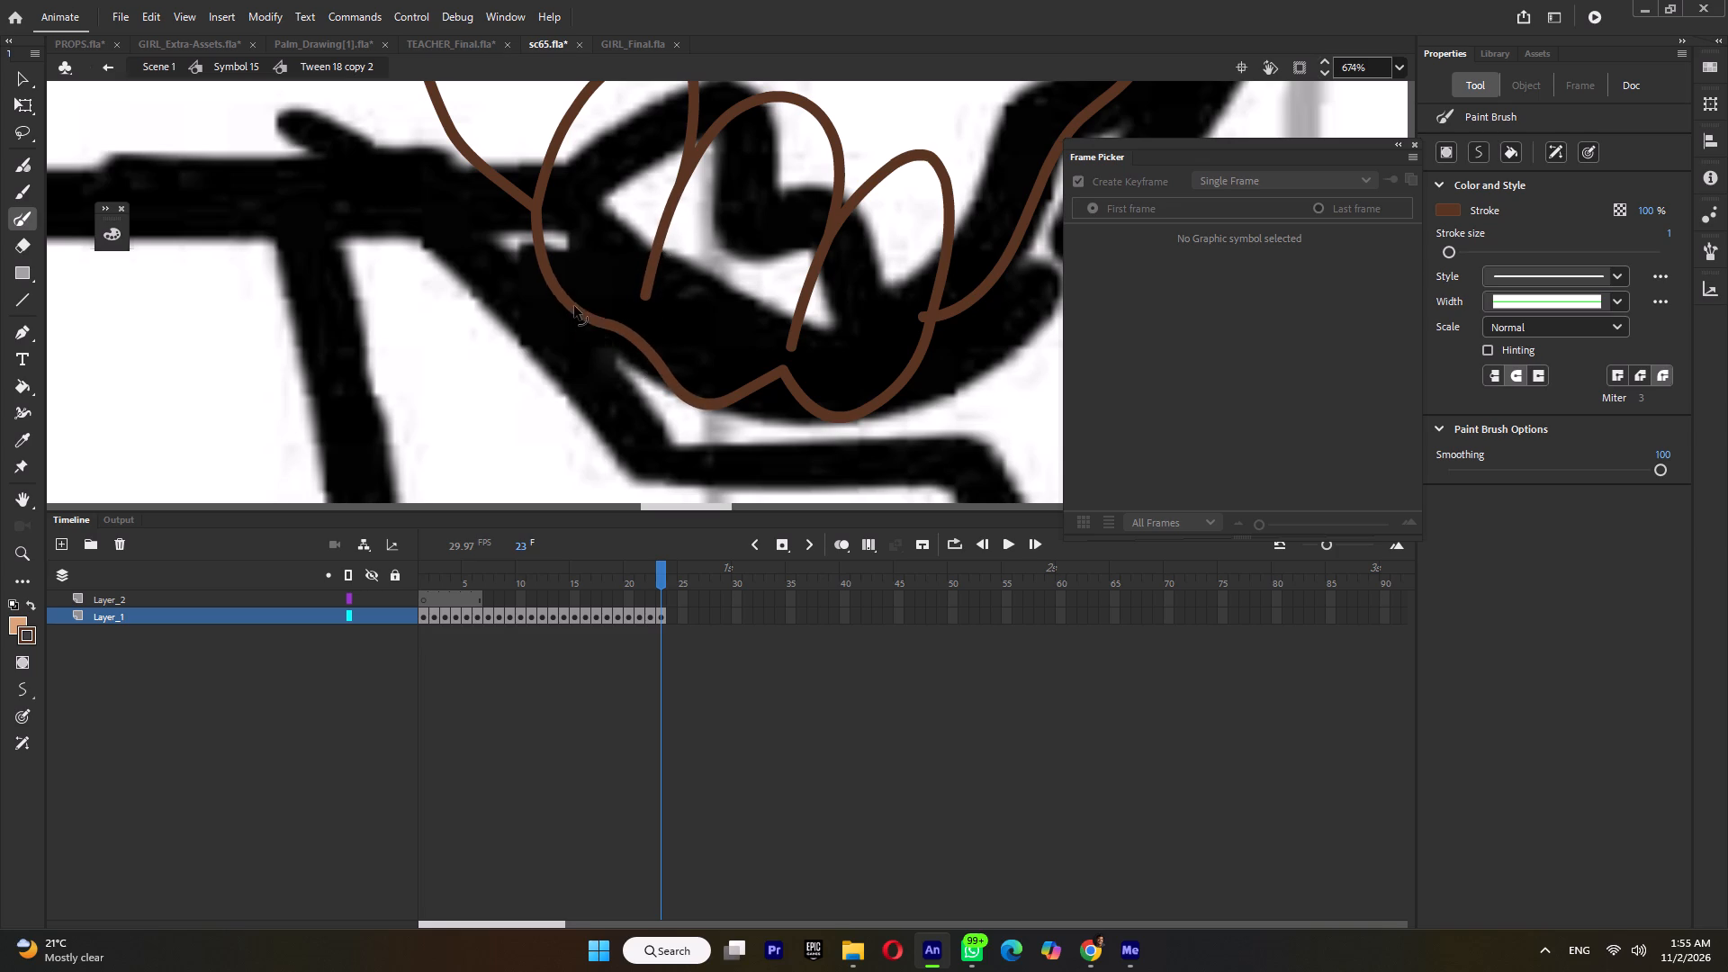
left_click_drag(574, 306, 580, 317, "ctrl")
Nudge the middle curled finger's lower outline upward in small adjustments to reshape its curve.
left_click_drag(688, 394, 682, 383, "ctrl")
left_click_drag(682, 383, 679, 388, "ctrl")
left_click_drag(736, 401, 736, 412, "ctrl")
left_click_drag(736, 396, 737, 390, "ctrl")
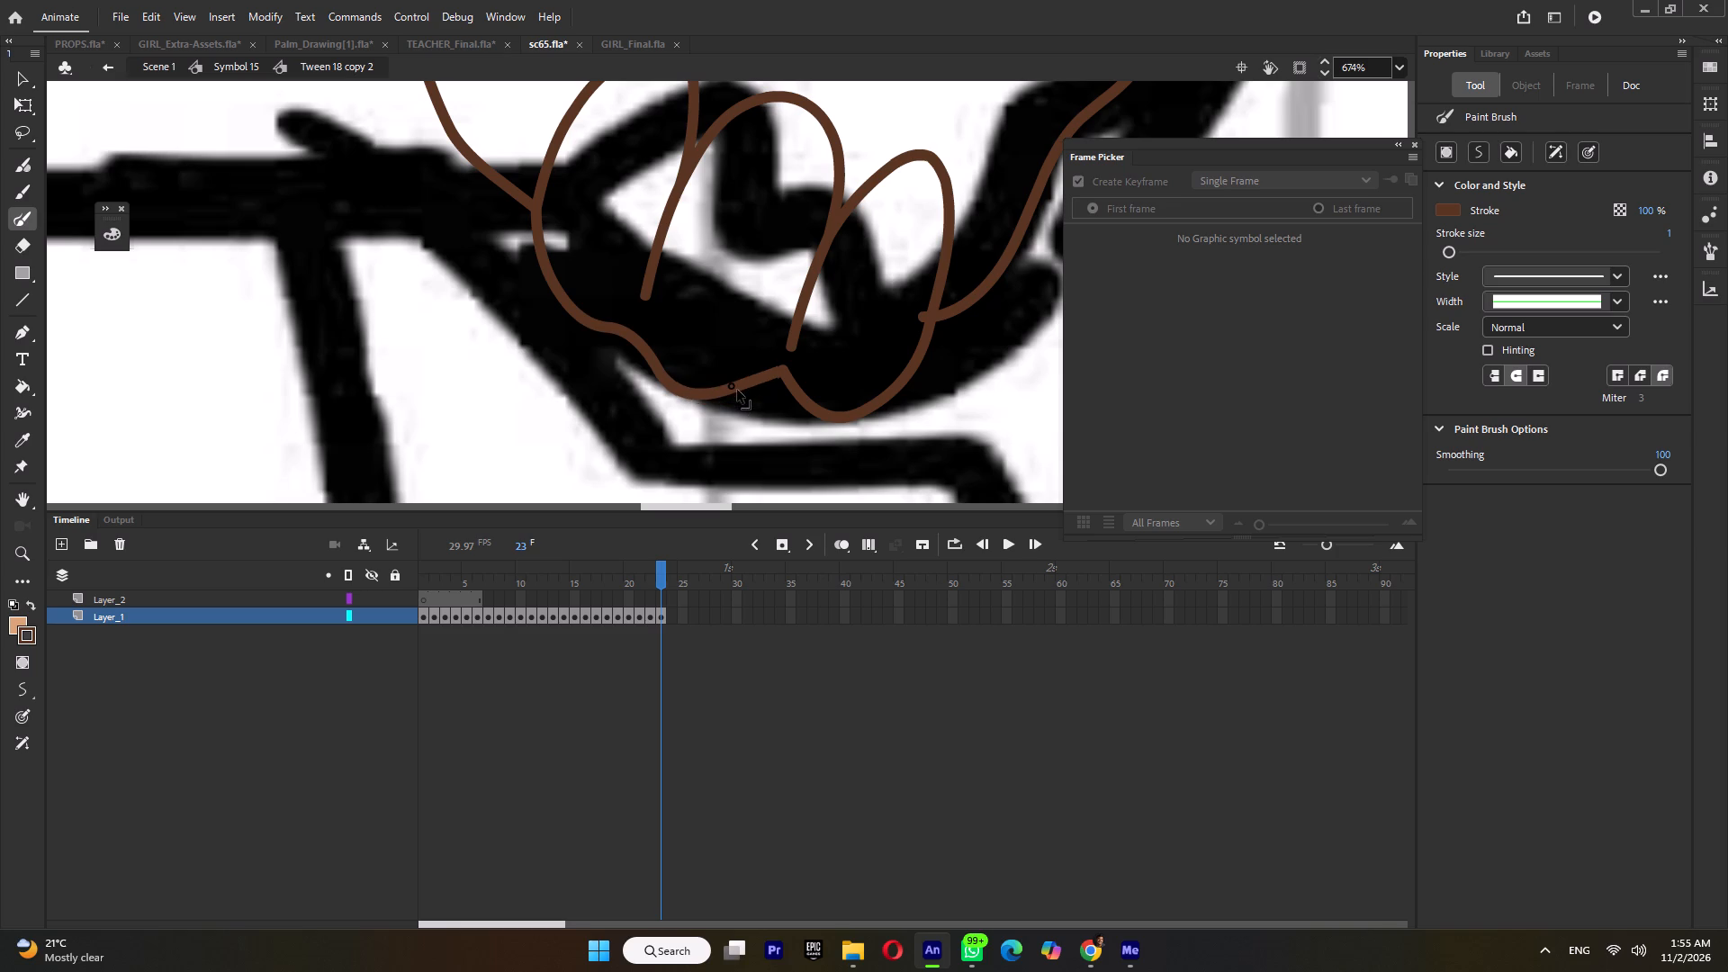
left_click_drag(737, 390, 736, 387, "ctrl")
left_click_drag(692, 392, 697, 383, "ctrl")
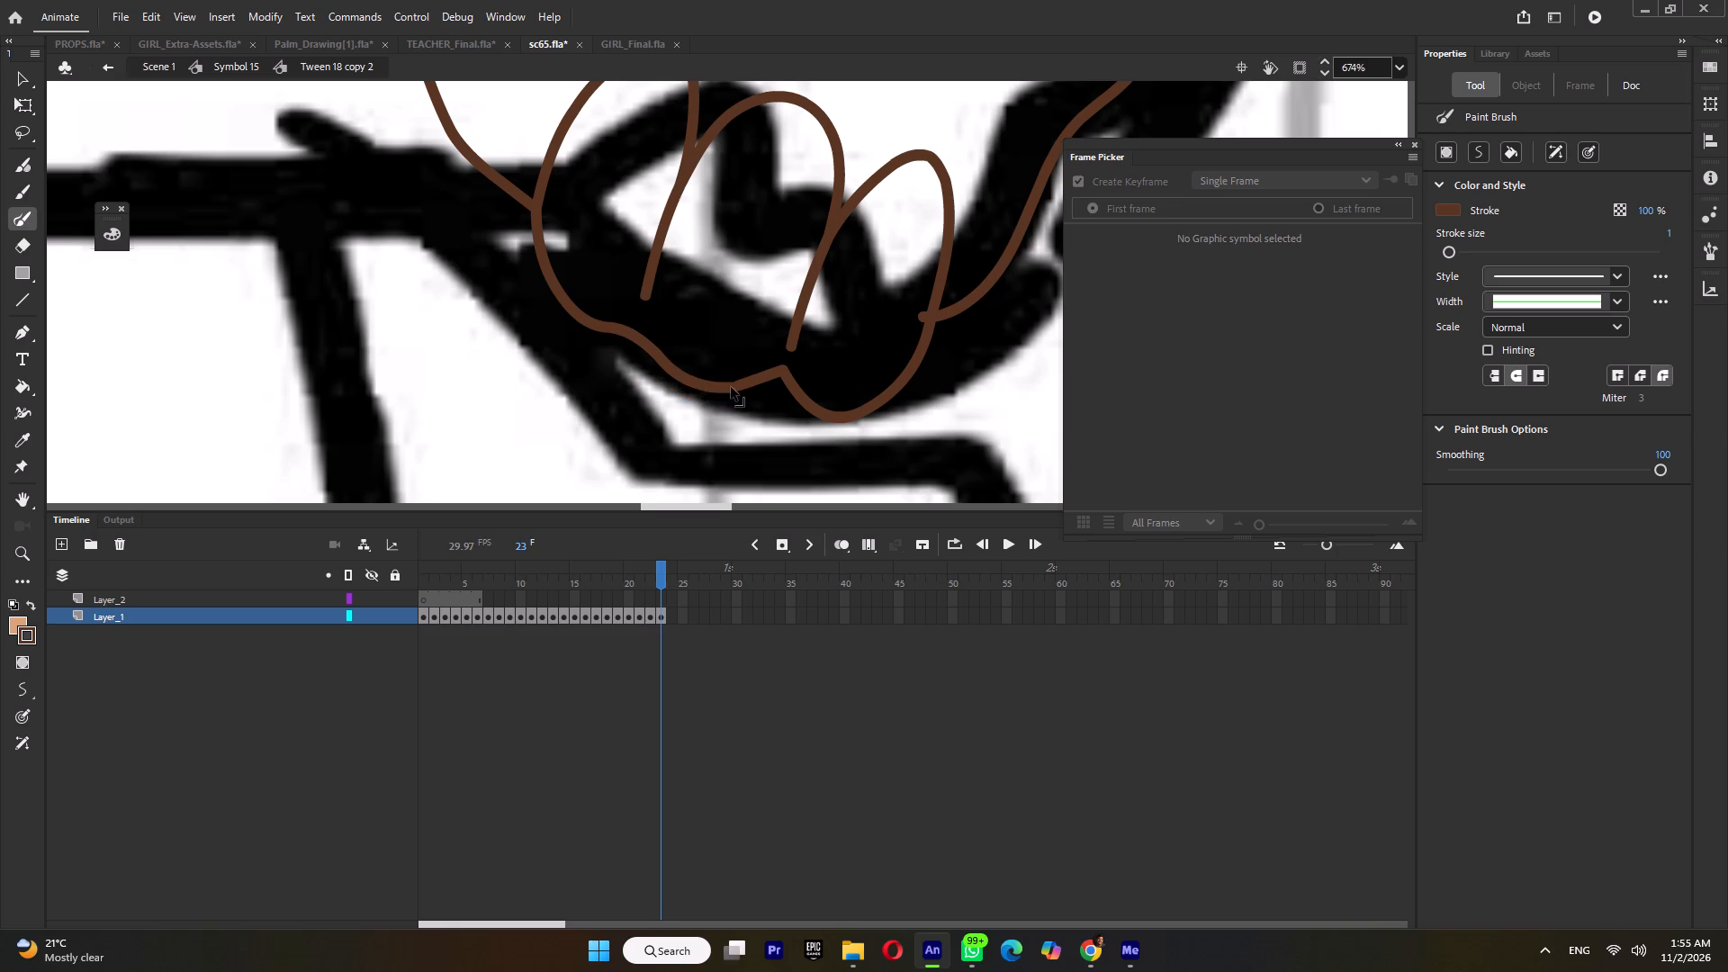
left_click(733, 387, "ctrl")
left_click_drag(715, 381, 724, 388, "ctrl")
left_click_drag(734, 385, 744, 394, "ctrl")
left_click_drag(734, 378, 743, 387, "ctrl")
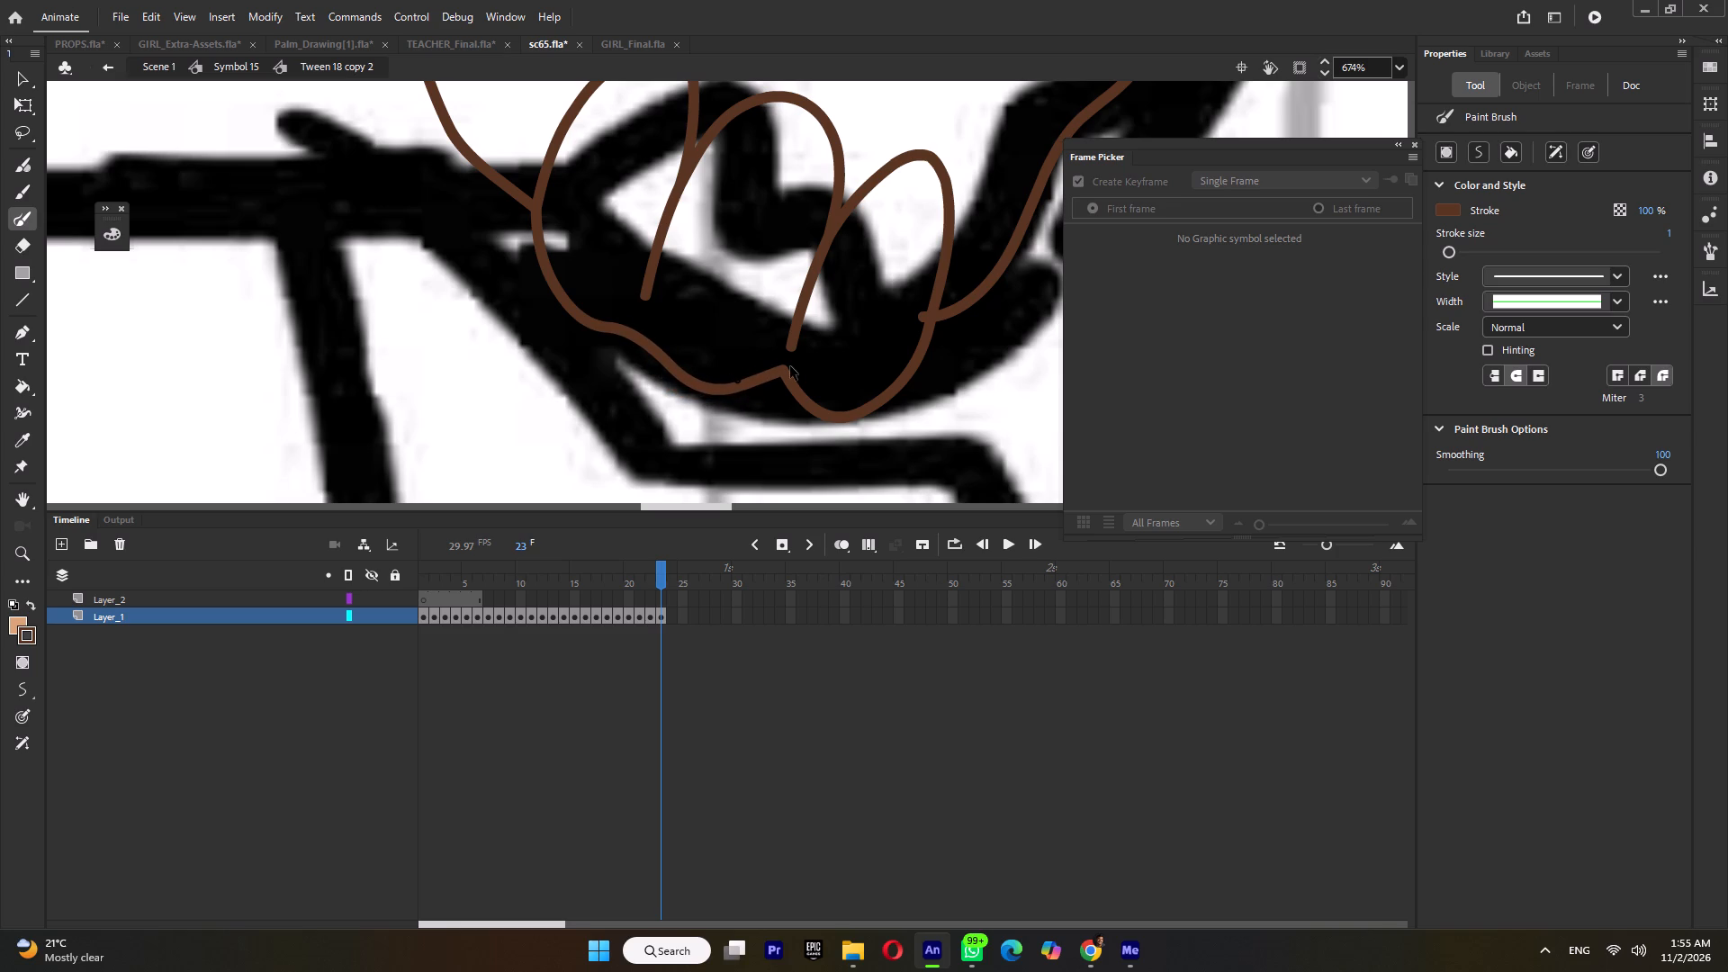
Sharpen the notch before the last curled finger and round the lower curves of the middle and last fingers.
left_click(782, 372, "ctrl")
left_click(752, 382, "ctrl")
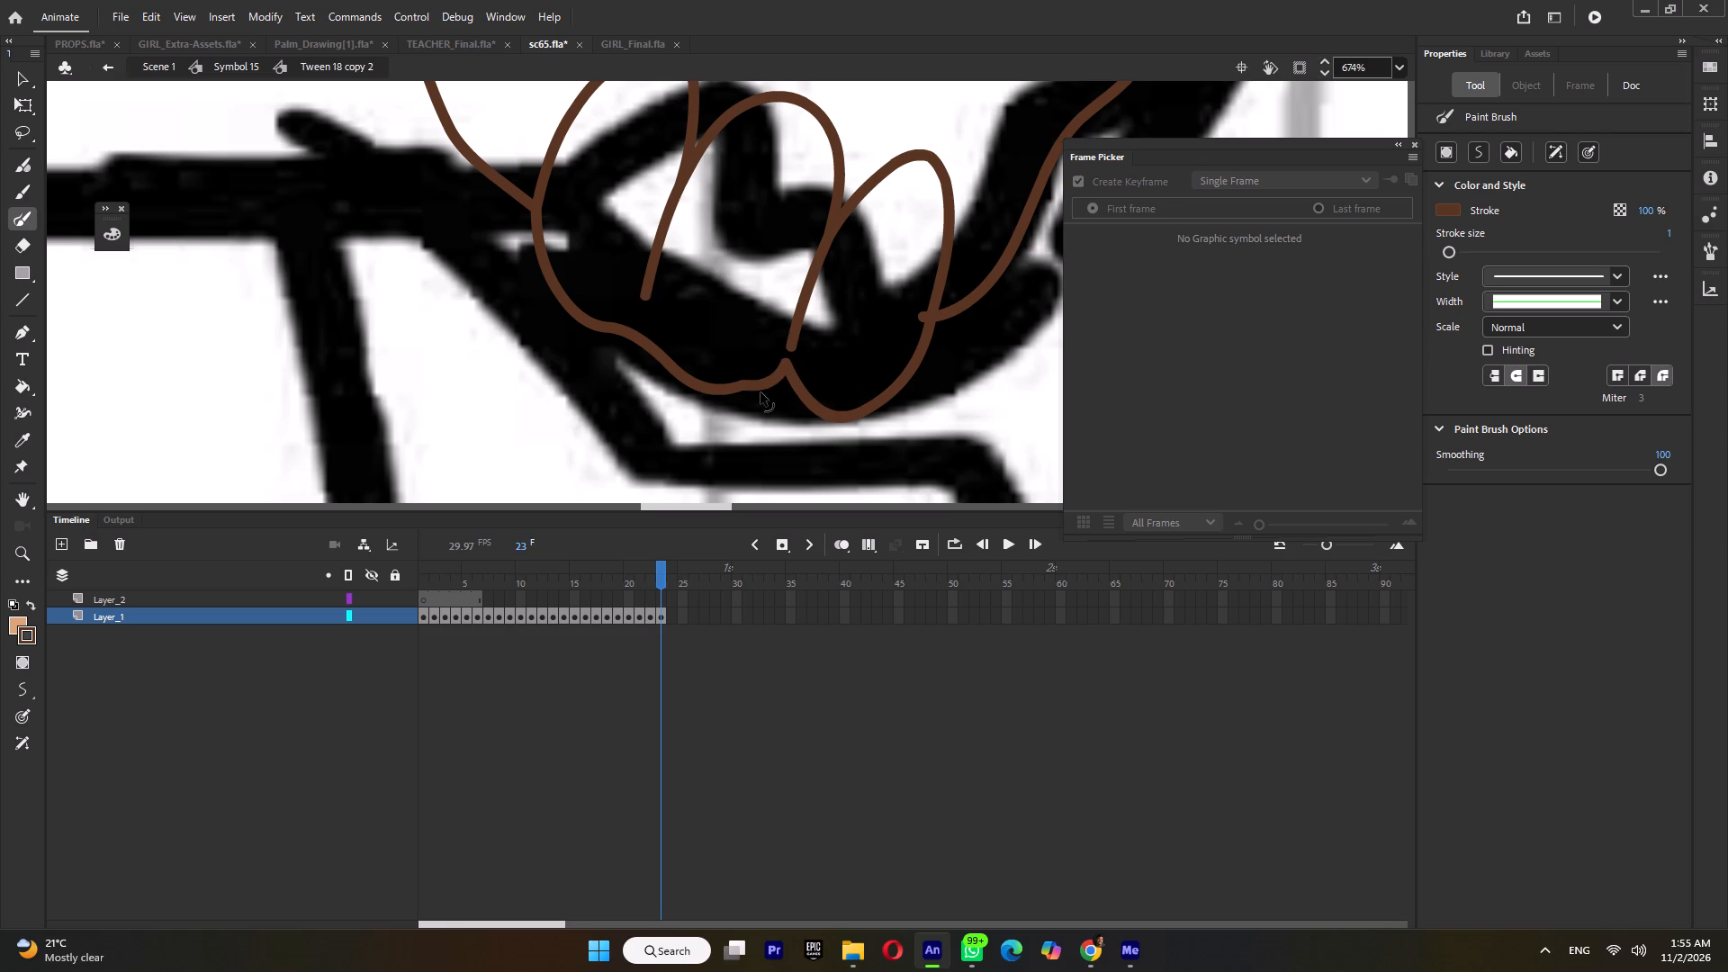
left_click(743, 384, "ctrl")
left_click_drag(704, 383, 697, 383, "ctrl")
left_click_drag(697, 383, 694, 377, "ctrl")
left_click(832, 413, "ctrl")
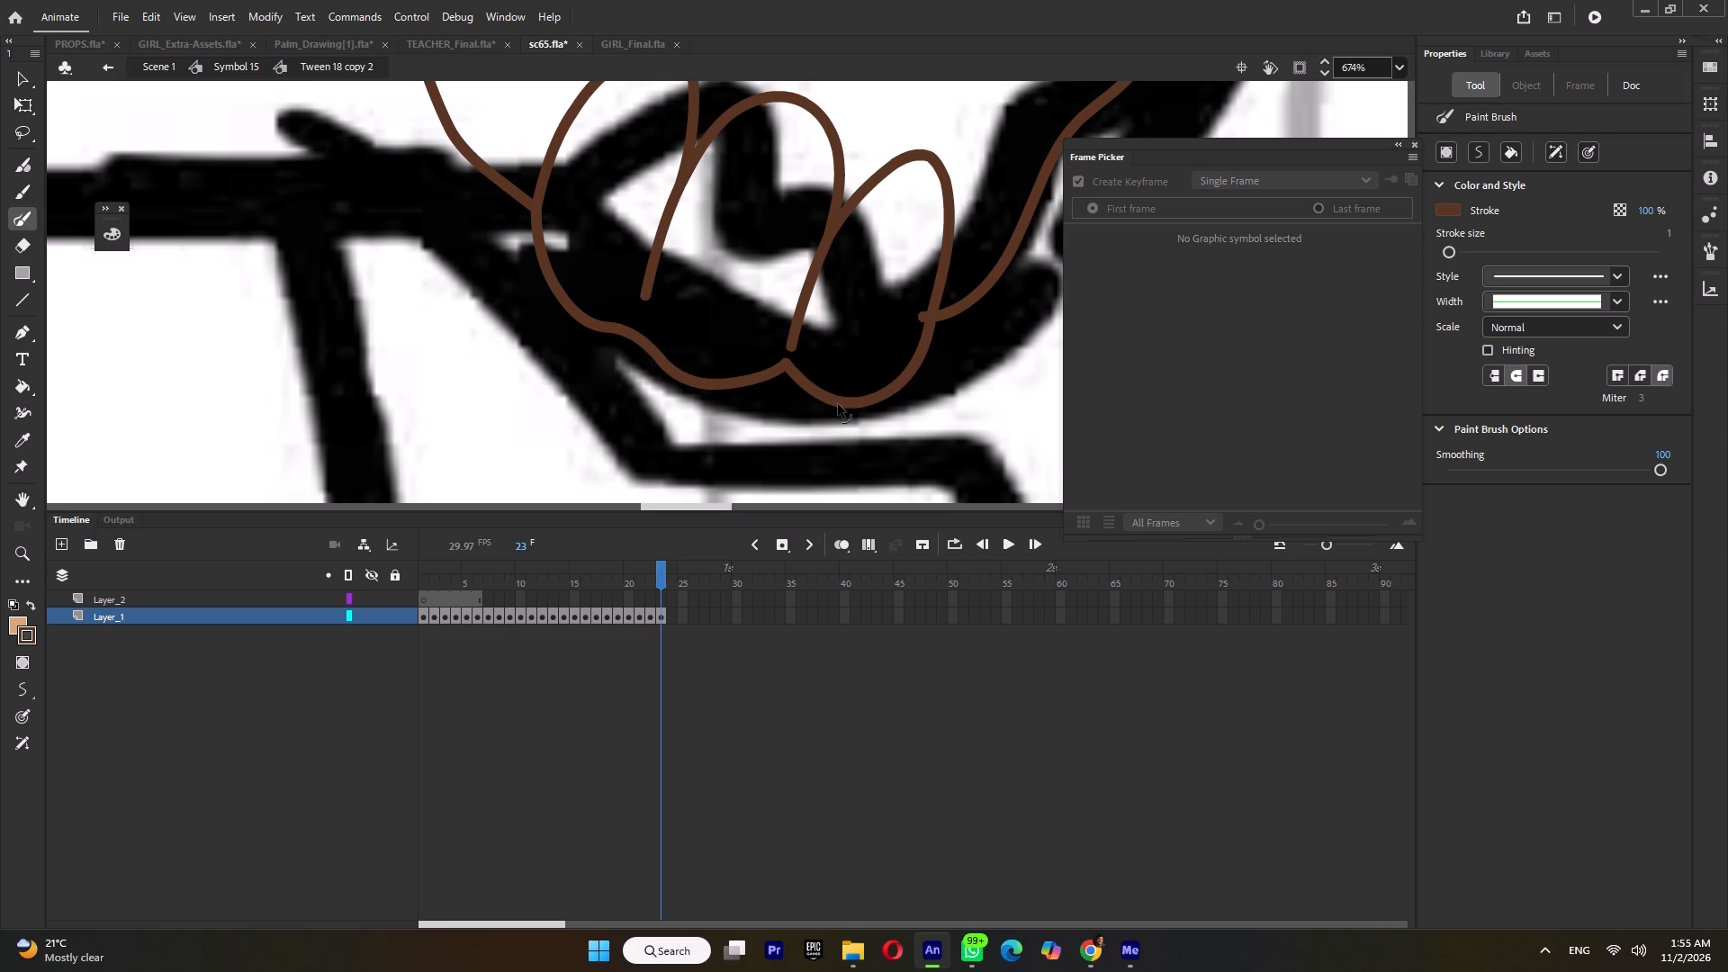
Delete the short palm-edge stub that overlaps the last curled finger.
scroll(838, 407, "down", 6, "ctrl")
scroll(874, 400, "up", 5, "ctrl")
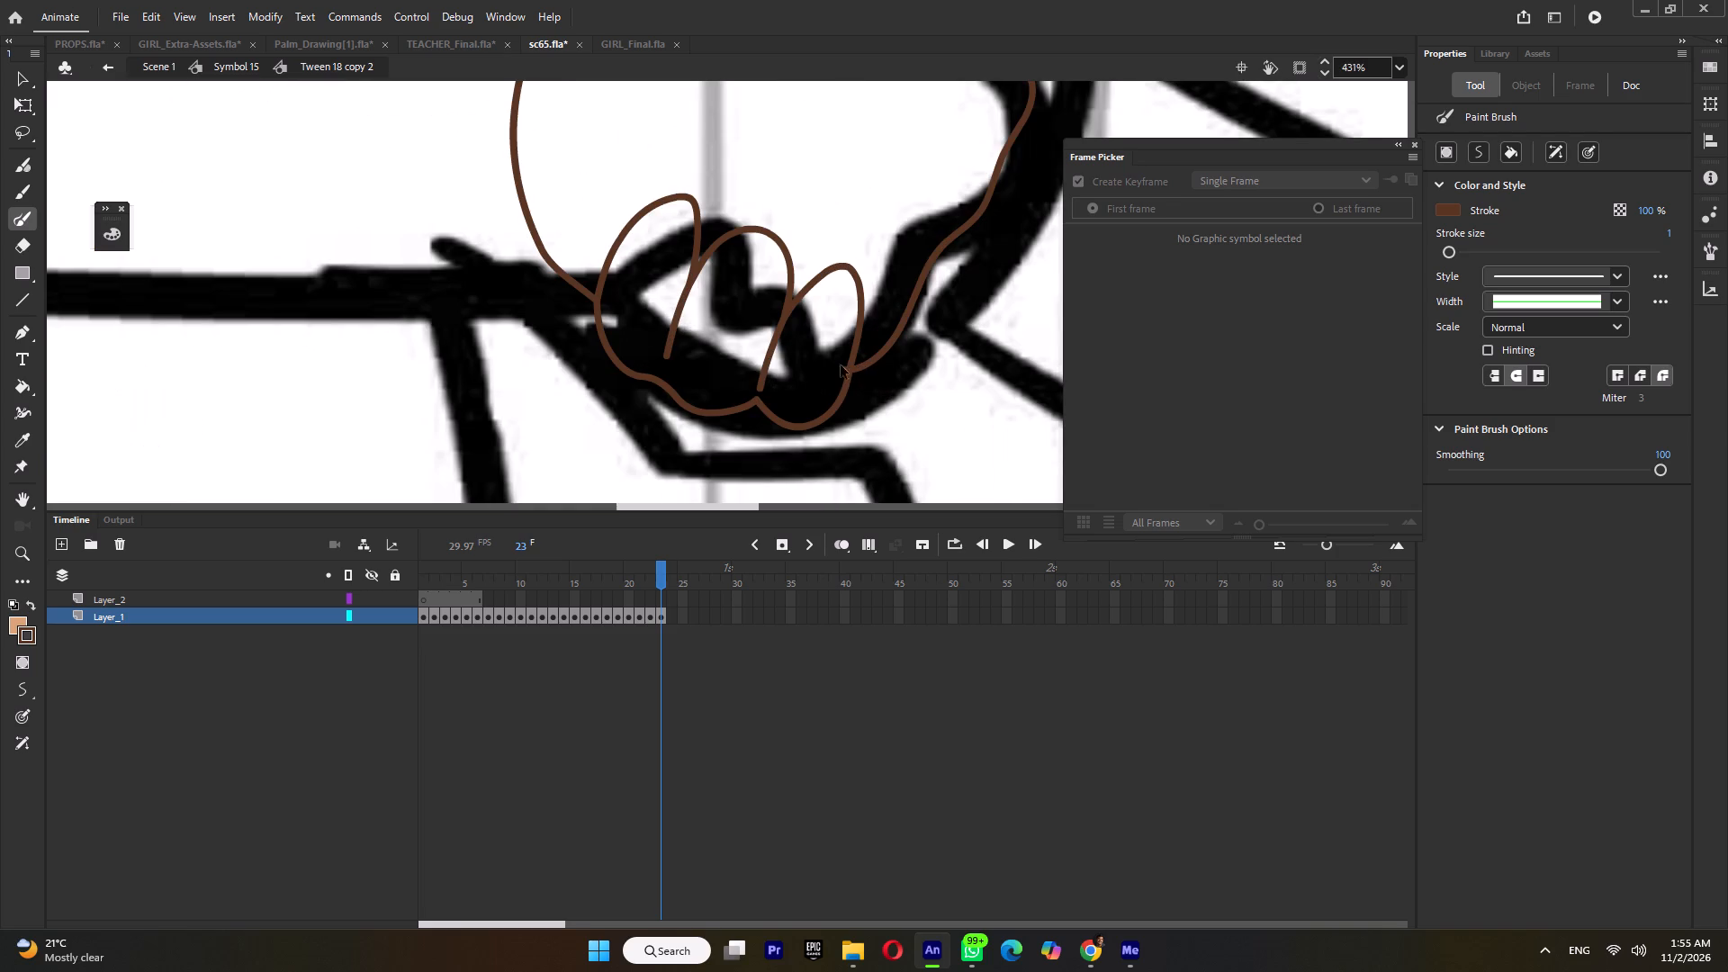
left_click(841, 370, "ctrl")
key("Delete")
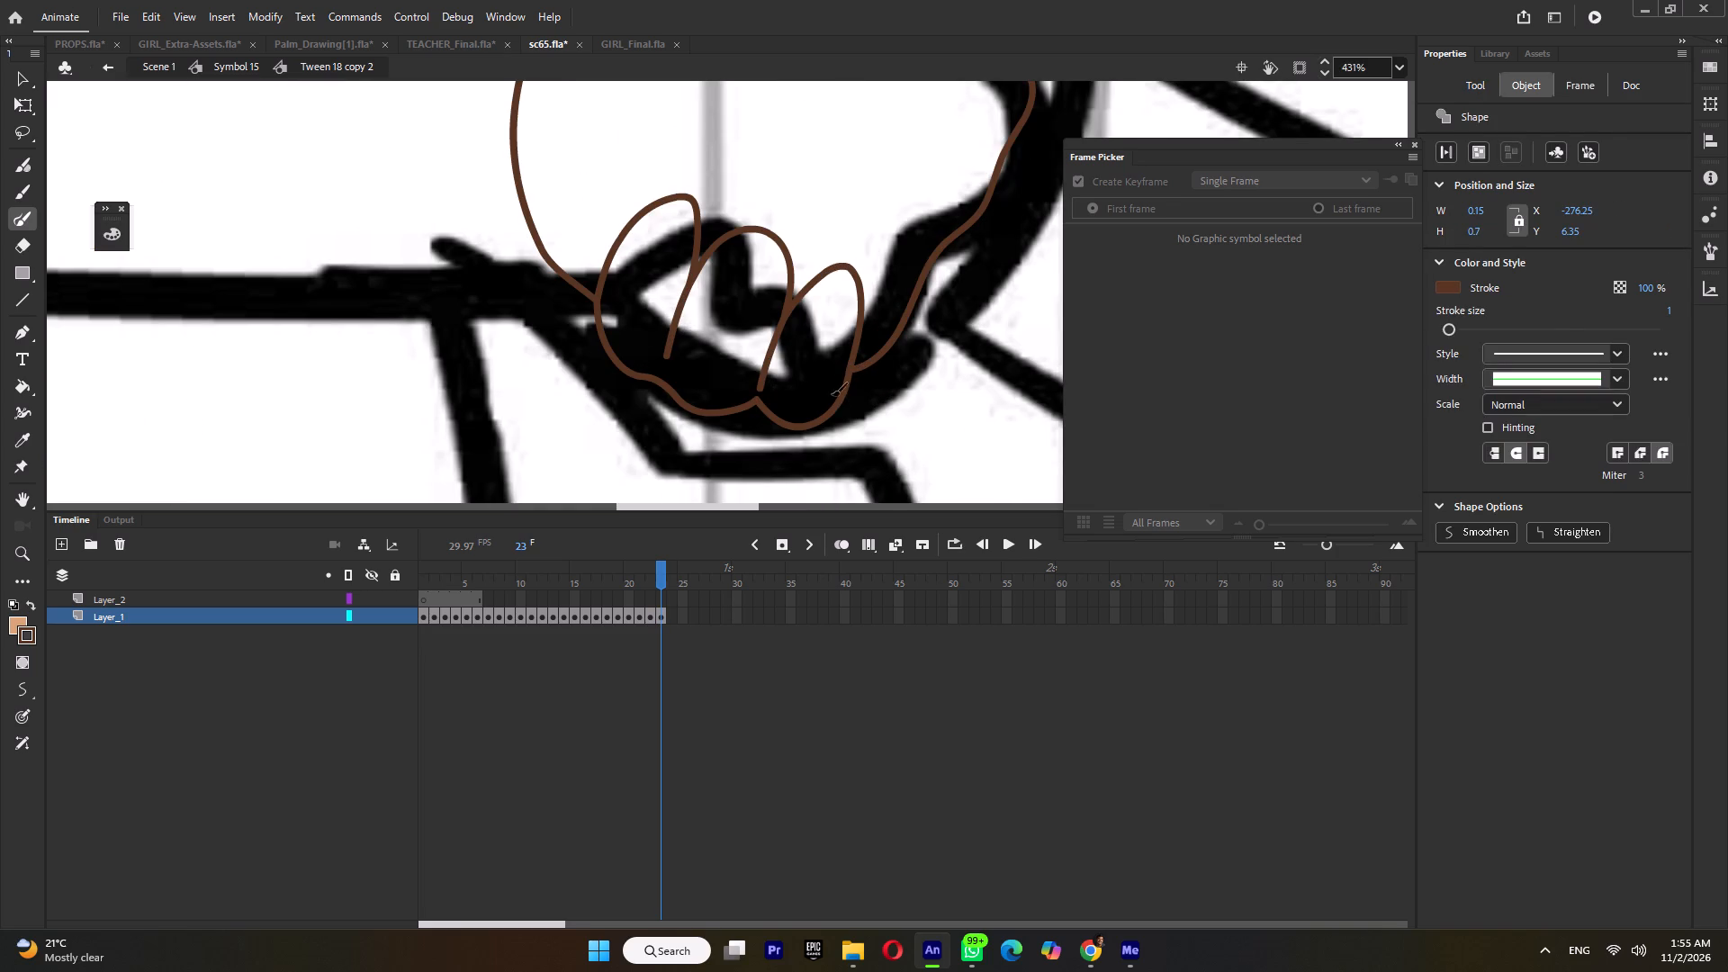
Draw the outer edge of the girl's hand from beside the last curled finger up to the upper hand line, and join its end.
scroll(770, 370, "down", 5, "ctrl")
scroll(848, 326, "up", 2, "ctrl")
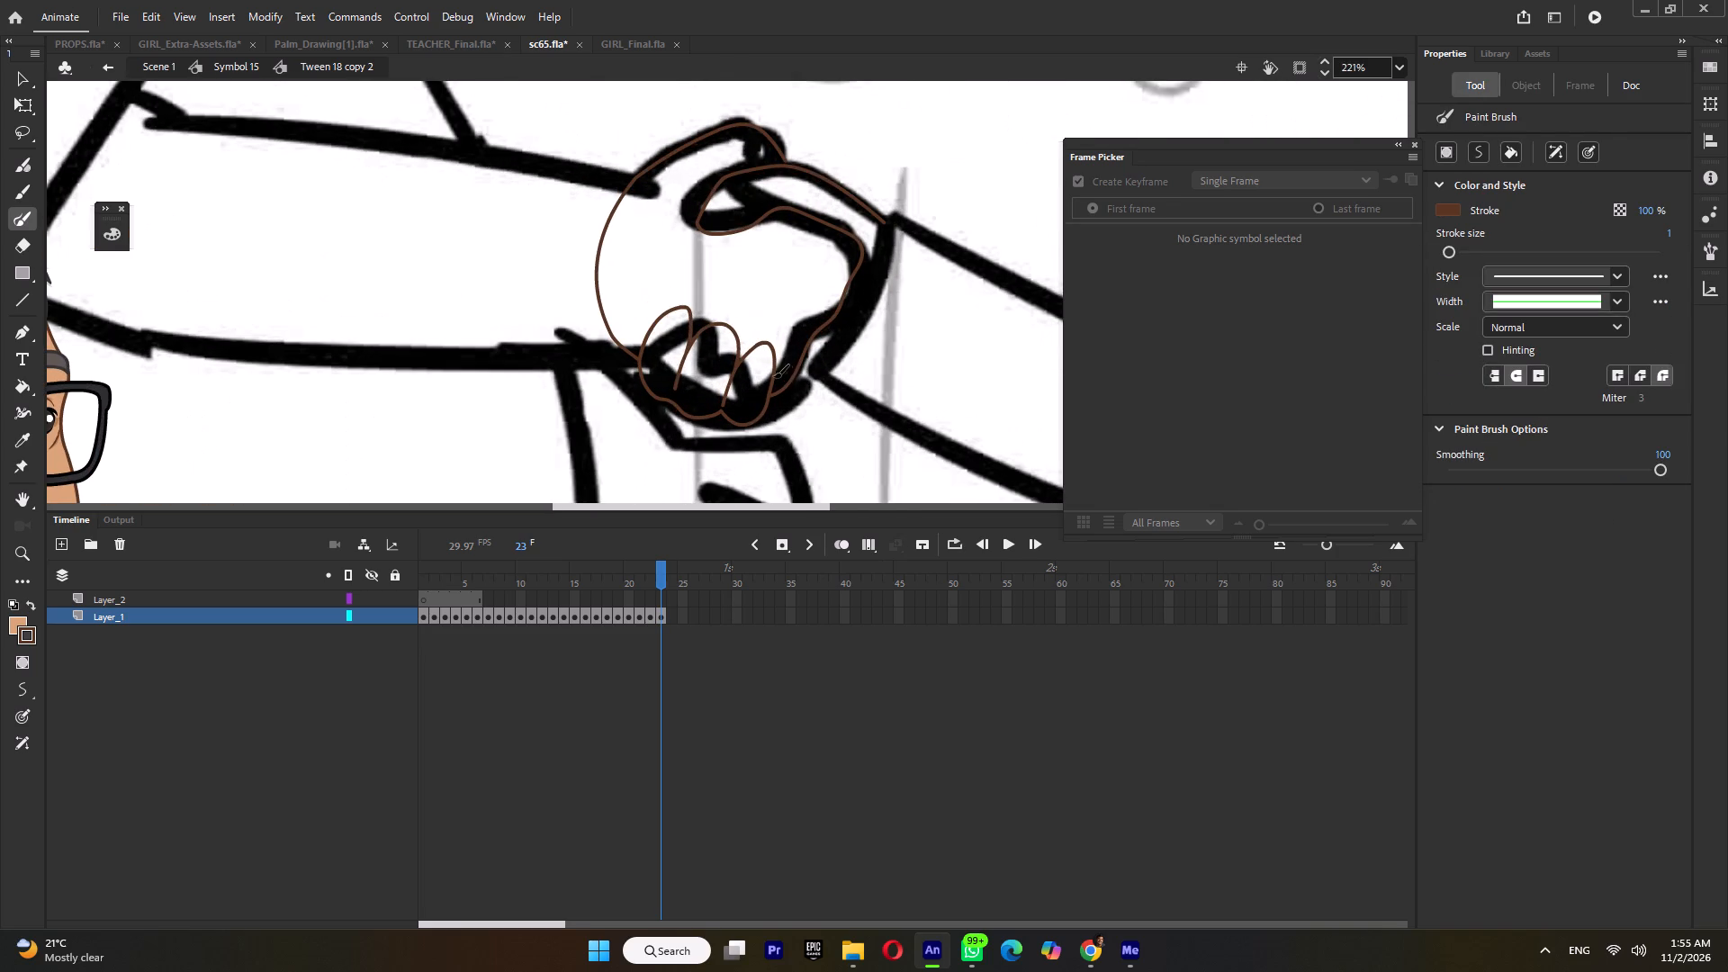
left_click_drag(782, 380, 844, 364)
left_click_drag(844, 364, 901, 237)
left_click_drag(901, 237, 891, 228)
left_click(1030, 541, "ctrl")
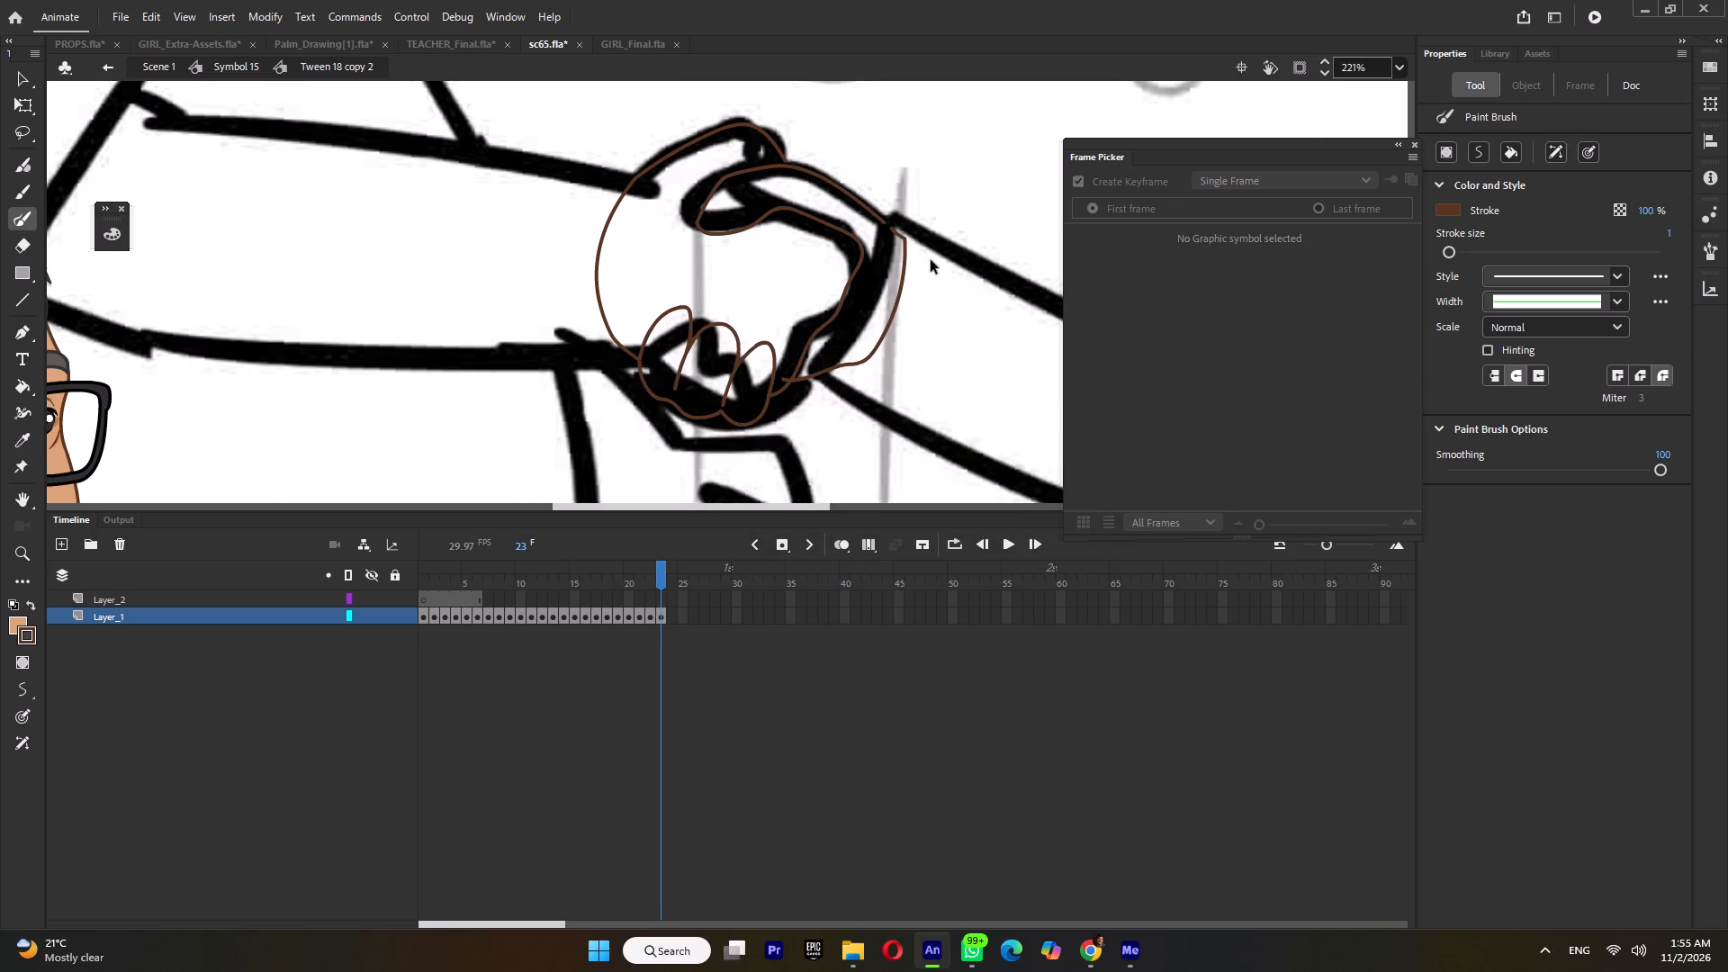
scroll(905, 242, "up", 2, "ctrl")
left_click_drag(886, 223, 875, 211, "ctrl")
scroll(880, 244, "down", 4, "ctrl")
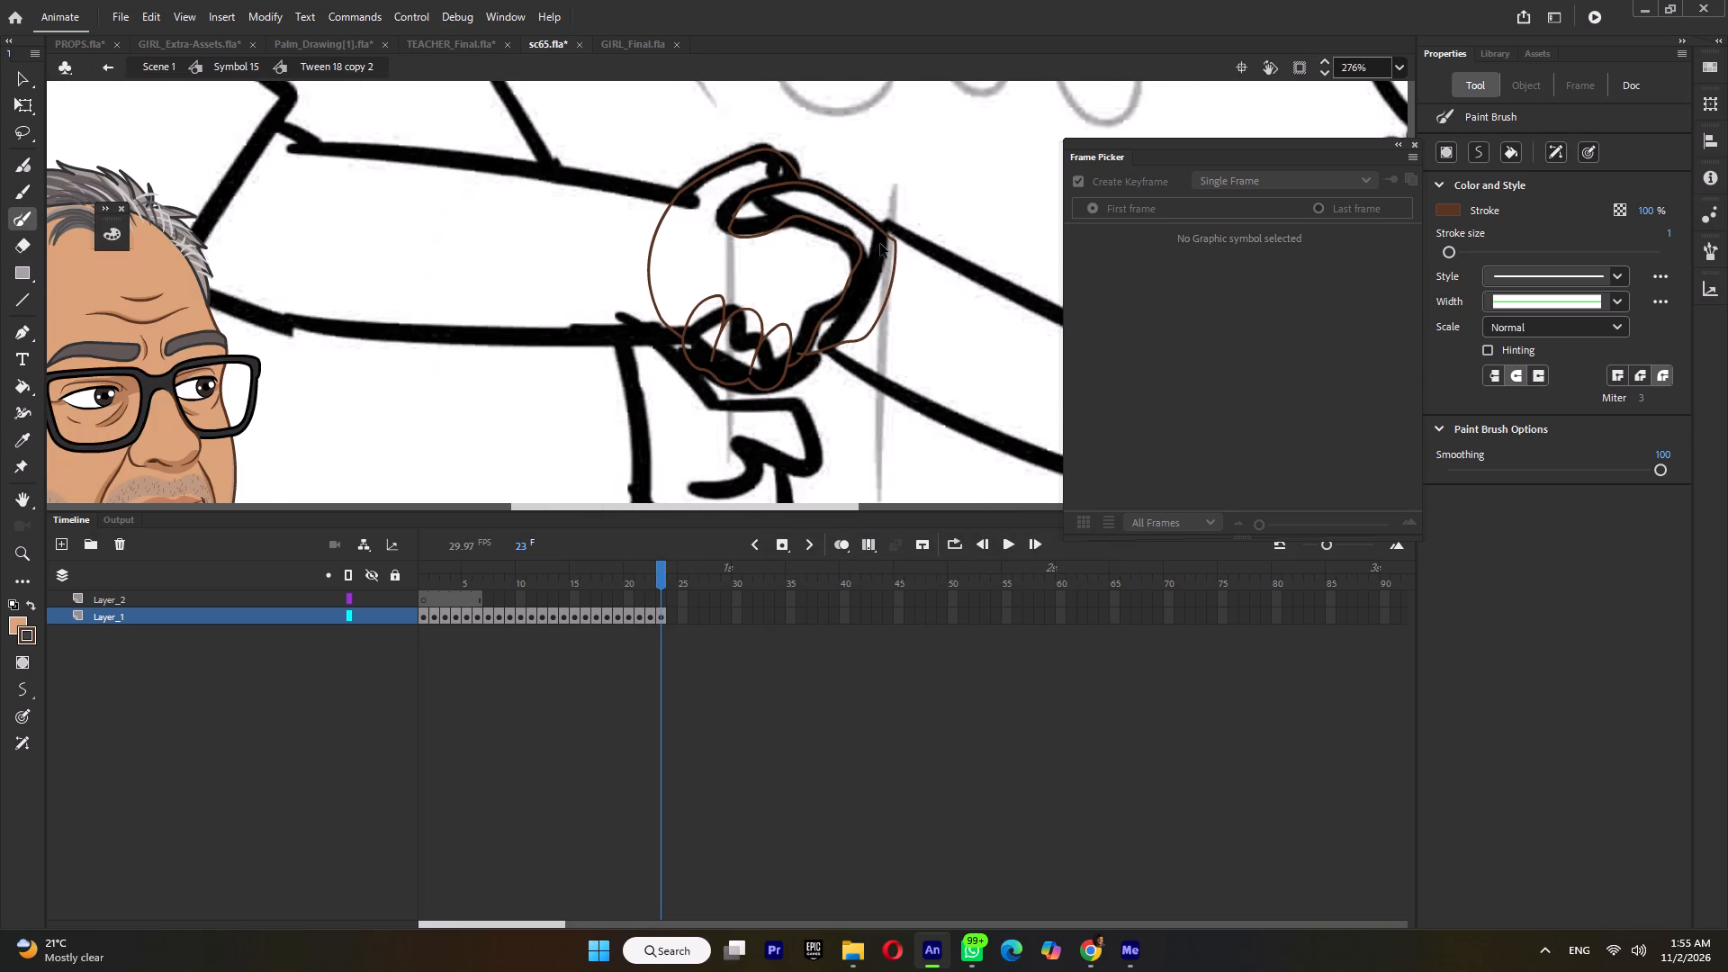
Clean up the line junction at the teacher's upper knuckle and fill the teacher's hand with the tan skin colour.
key("k")
left_click(820, 256)
left_click(808, 273)
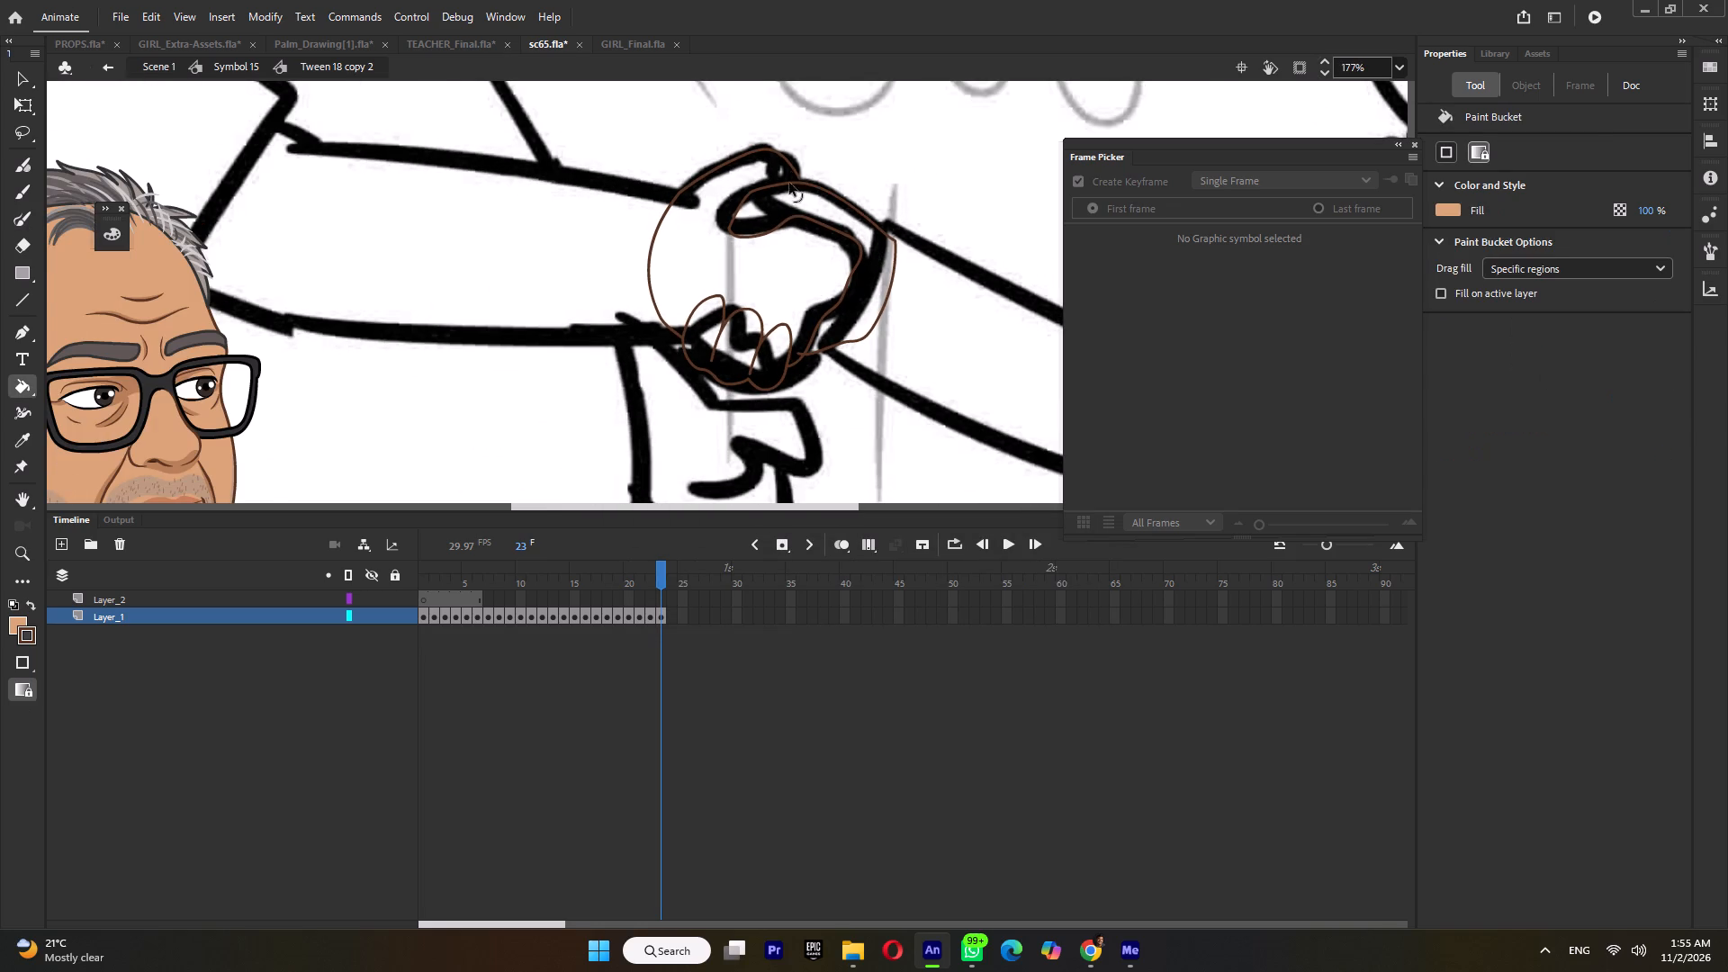
scroll(791, 171, "up", 4, "ctrl")
left_click_drag(803, 181, 812, 207, "ctrl")
left_click(812, 204, "ctrl")
key("Delete")
left_click(718, 180)
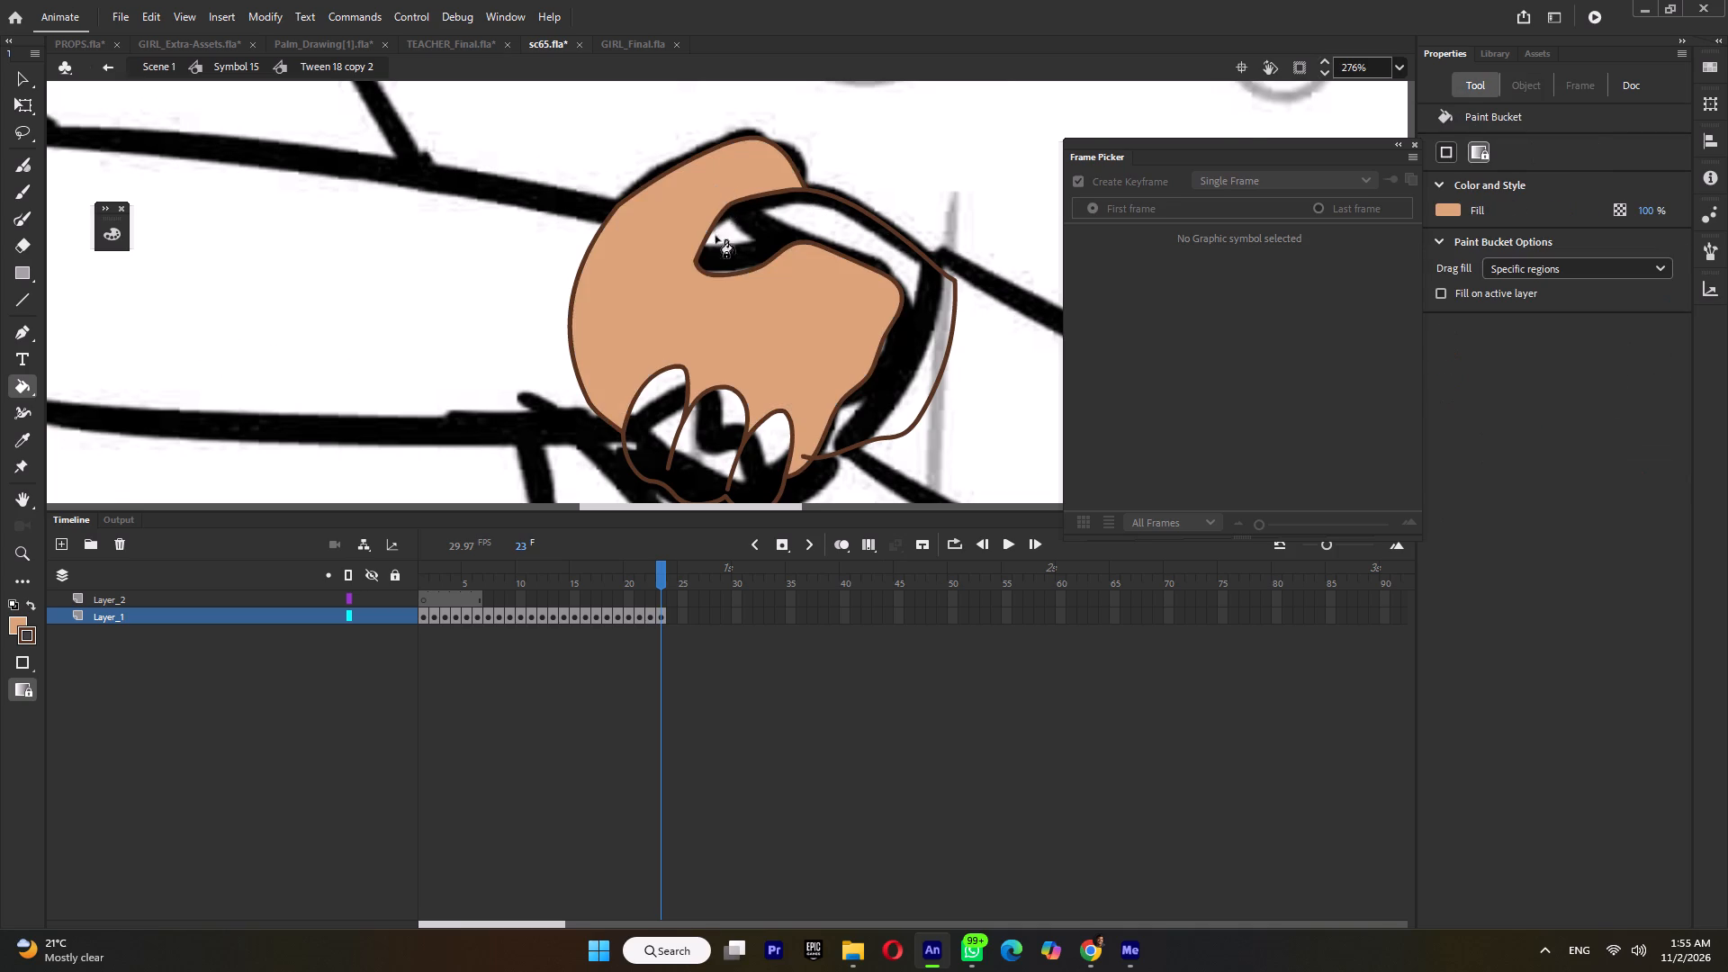
Fill the curled fingers, thumb and outer part of the girl's hand with the skin tone sampled from the girl's face.
scroll(729, 308, "down", 5, "ctrl")
scroll(862, 361, "down", 8, "ctrl")
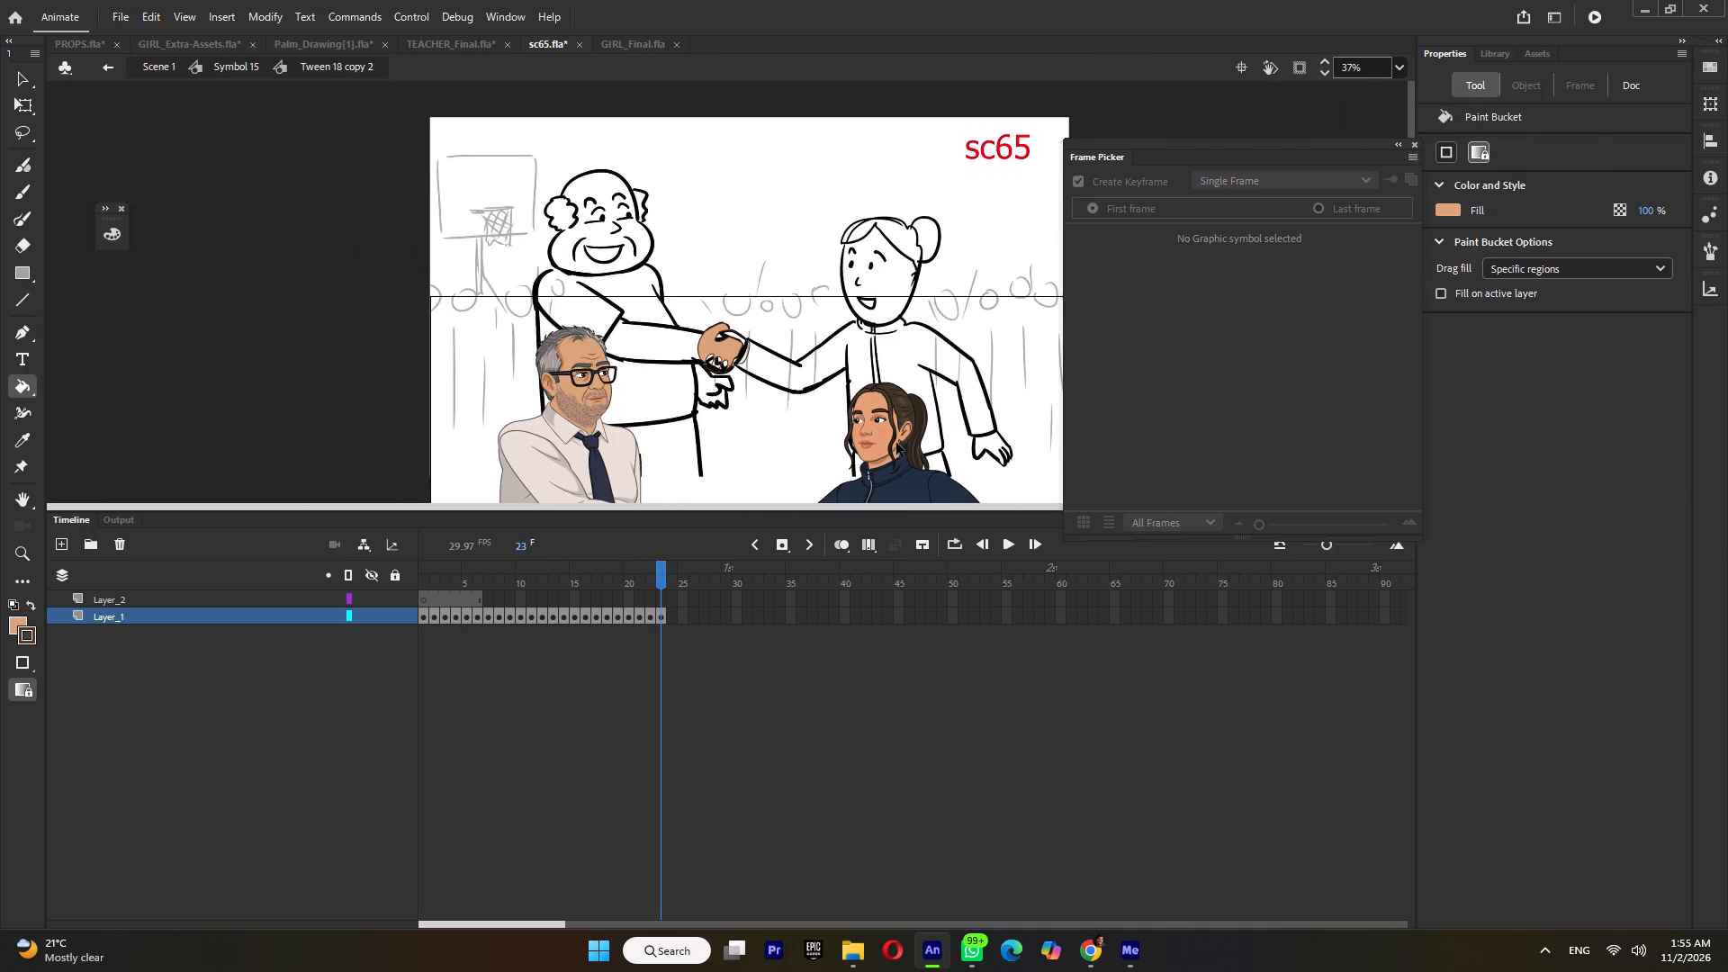
scroll(896, 443, "up", 14, "ctrl")
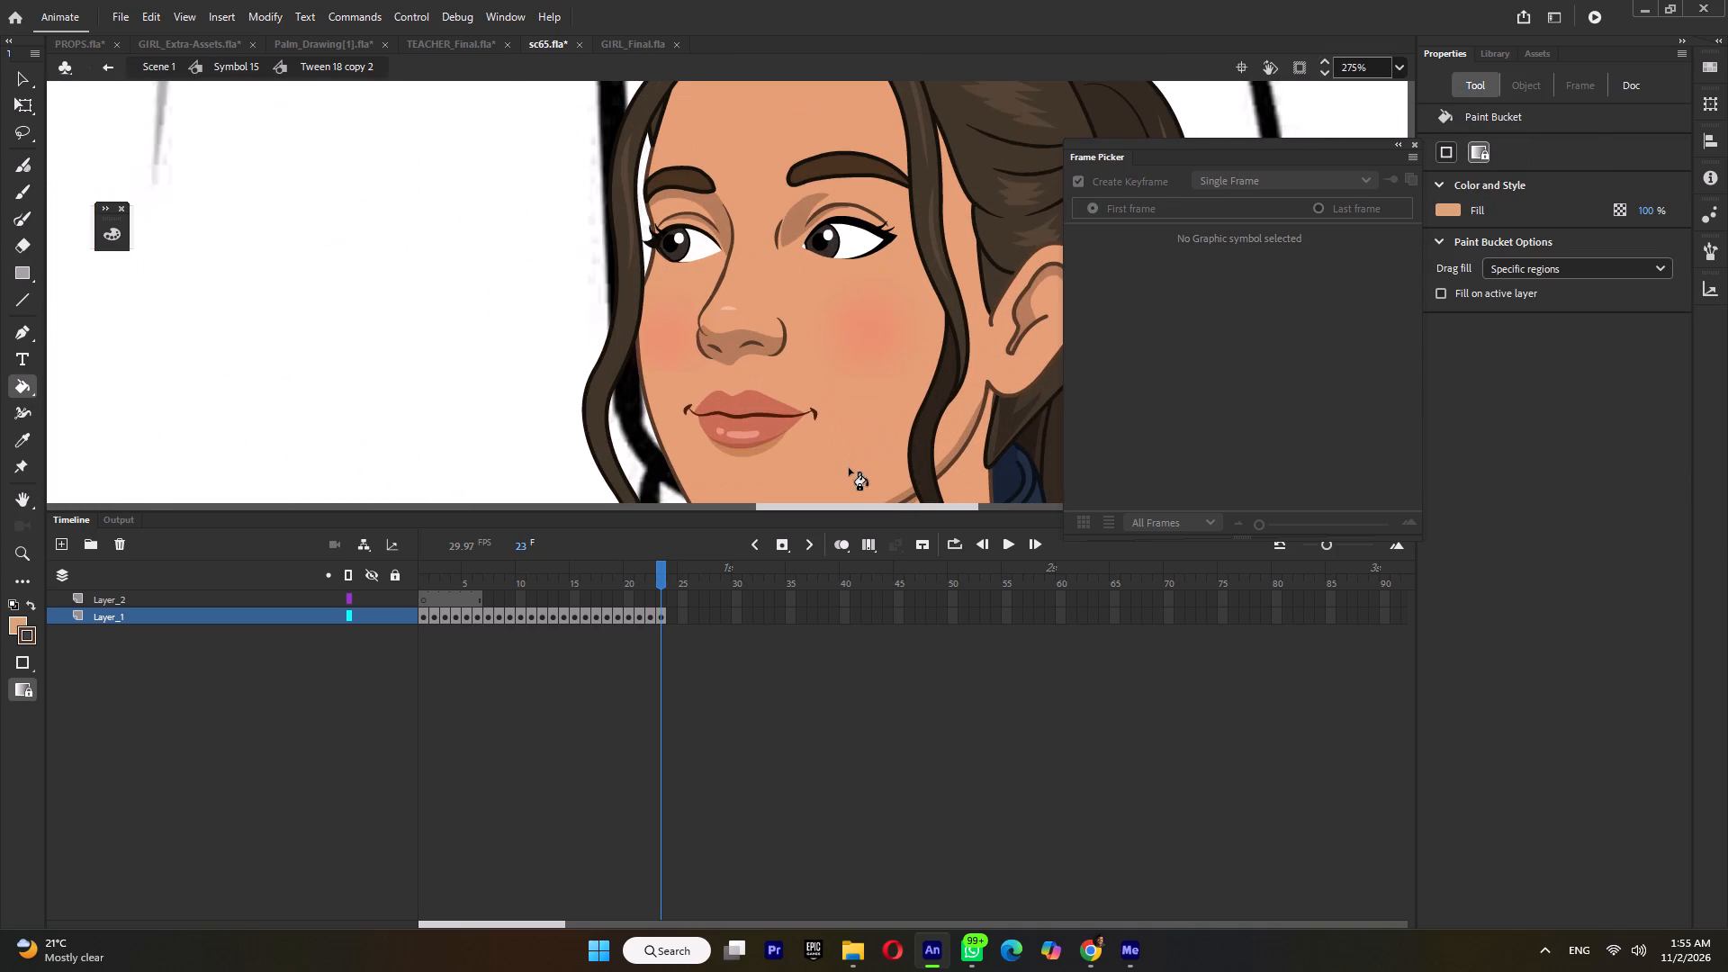
key("i")
left_click(849, 468)
scroll(849, 468, "down", 6, "ctrl")
scroll(441, 184, "up", 3, "ctrl")
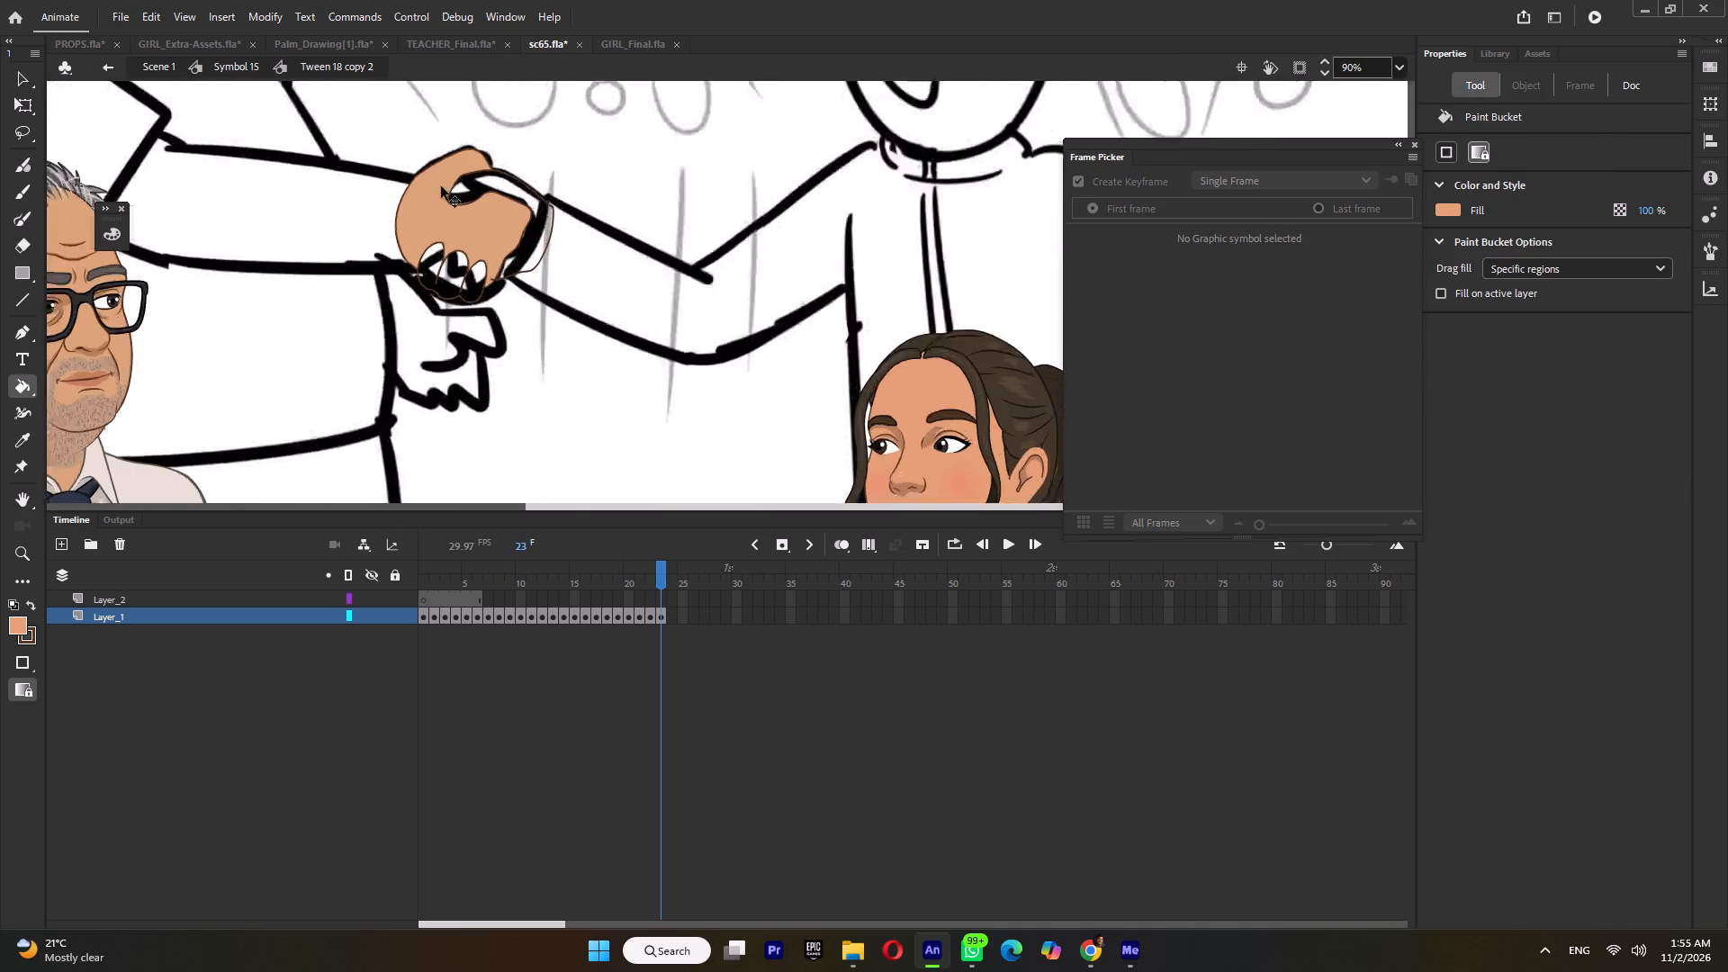
left_click(435, 307)
left_click(454, 320)
left_click(553, 178)
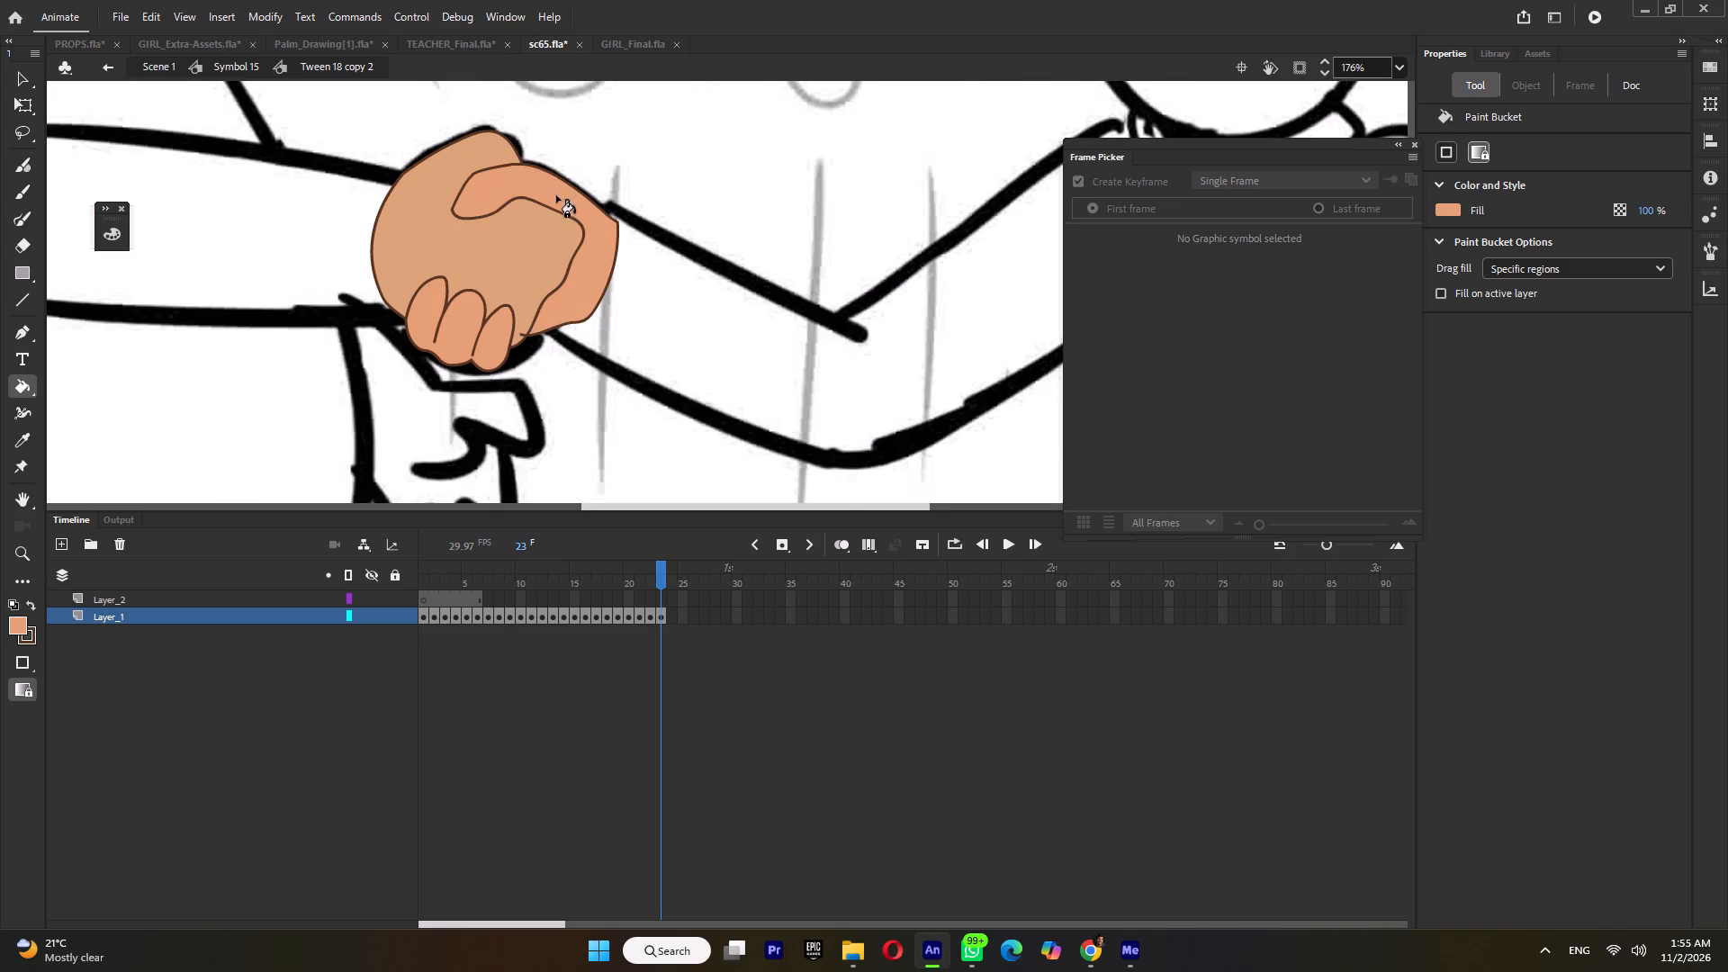
Delete the stray line stub at the lower palm edge beside the last curled finger.
scroll(529, 291, "up", 2, "ctrl")
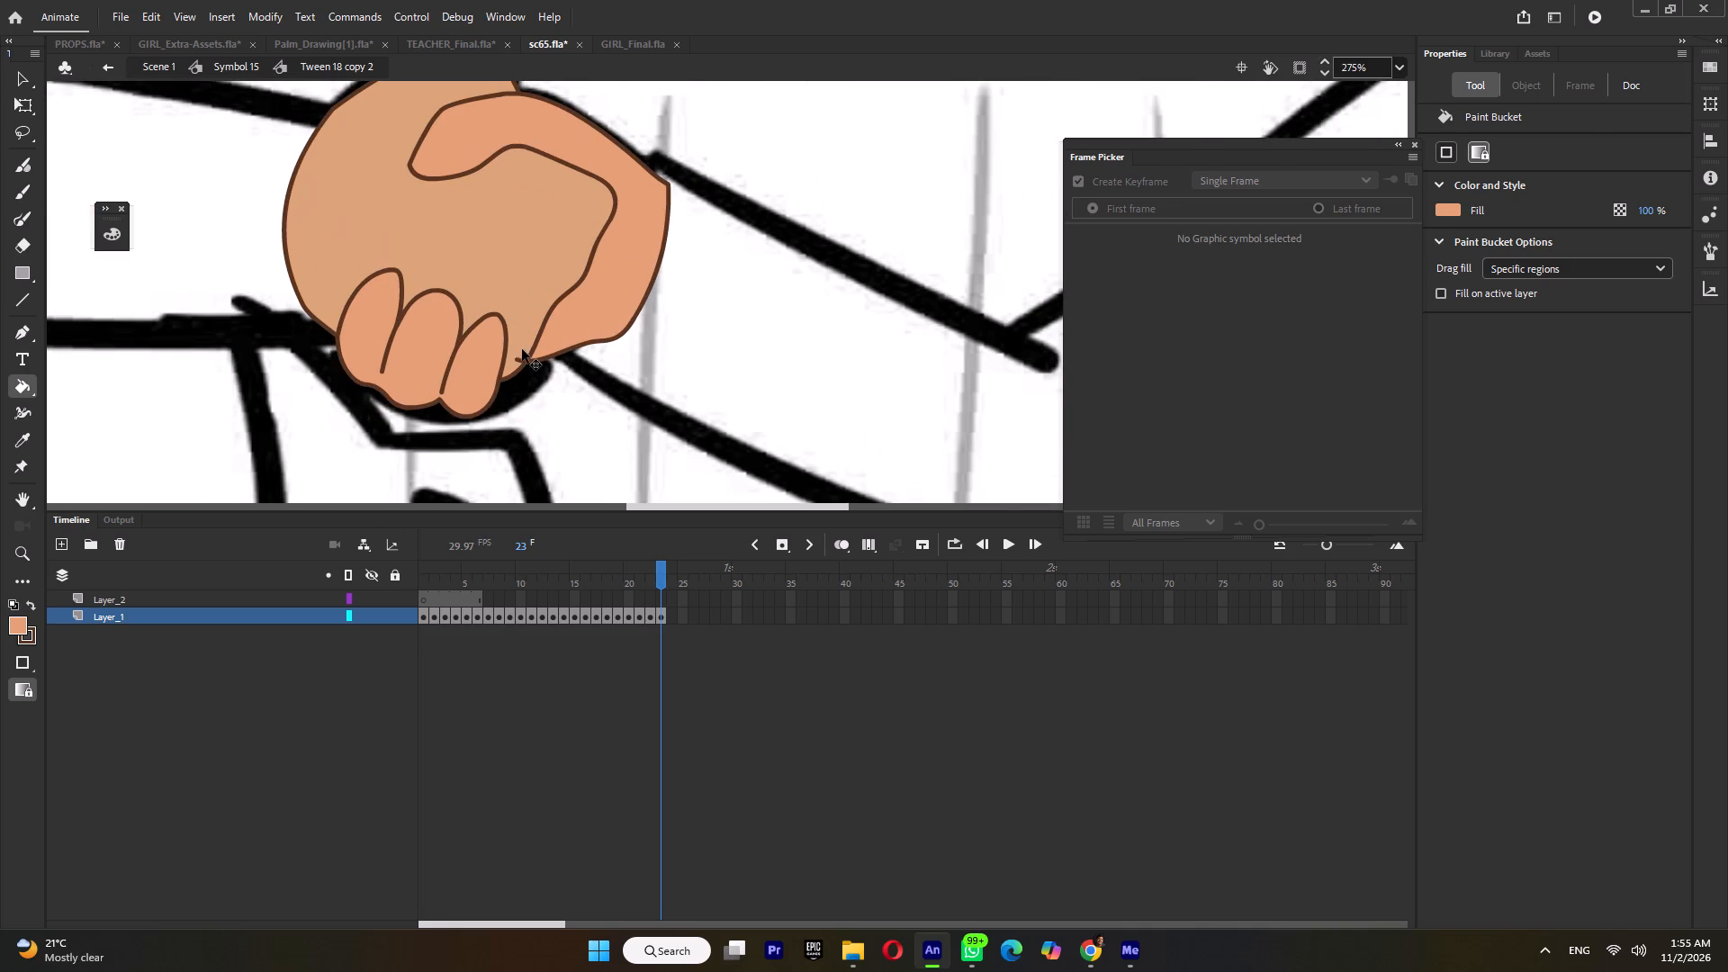
left_click(519, 357, "ctrl")
key("Delete")
scroll(596, 287, "down", 12, "ctrl")
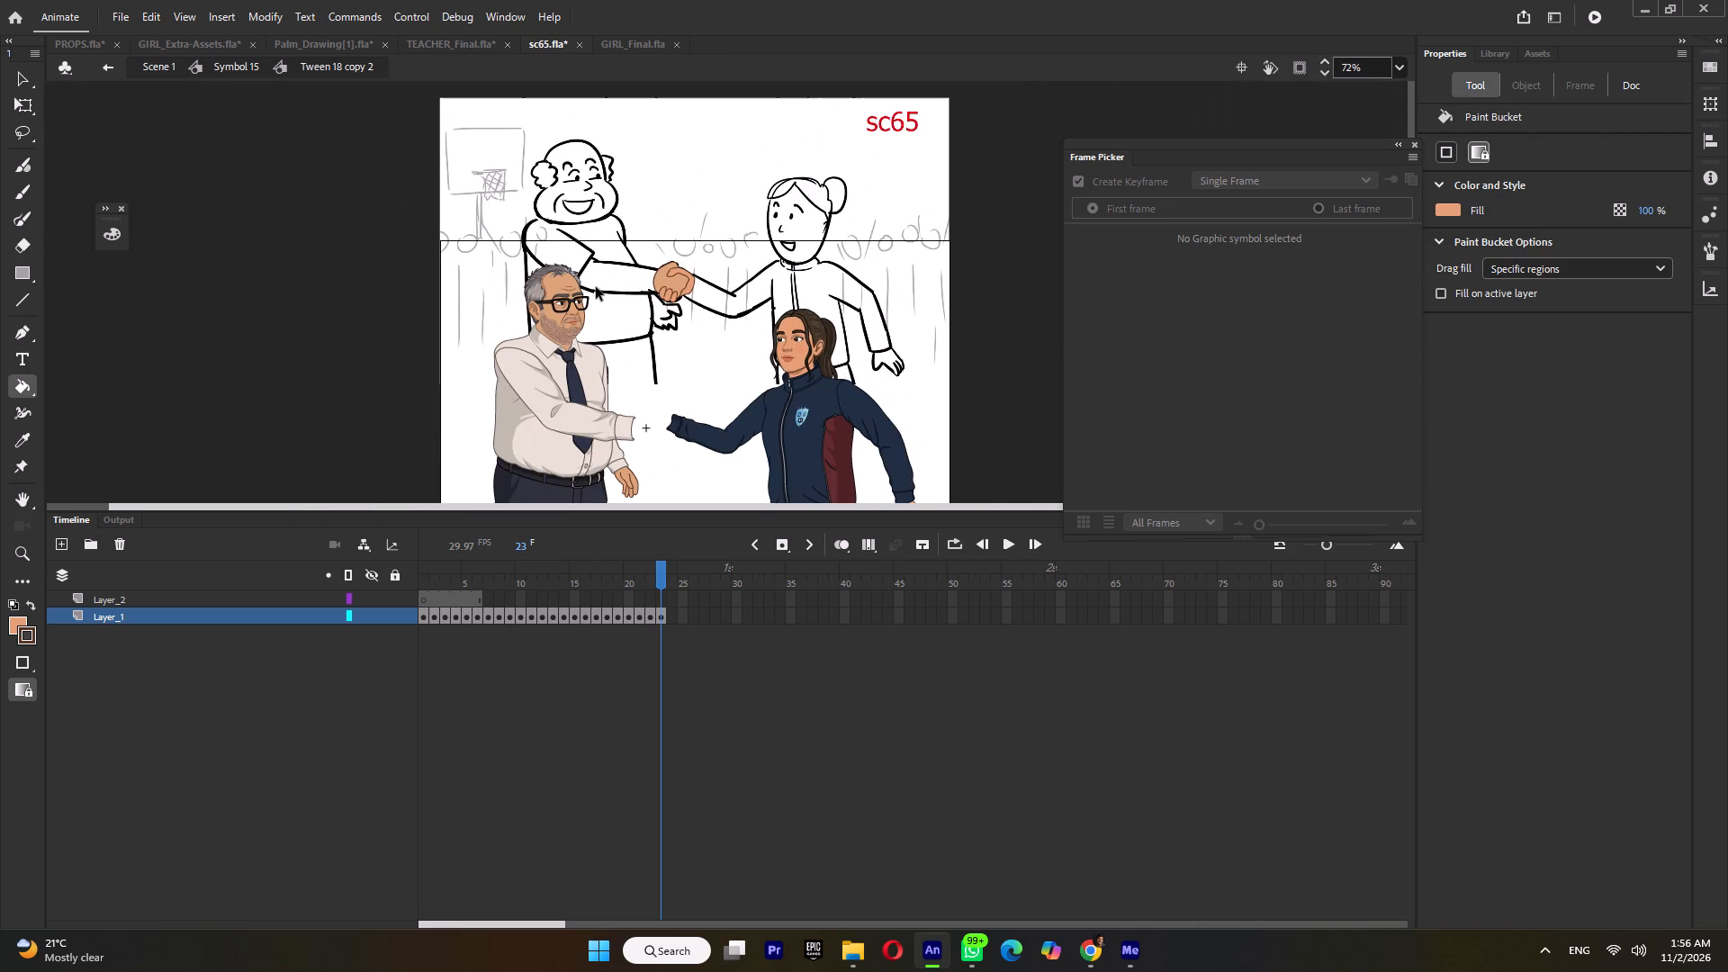
Undo the skin fills of the clasped hands and delete the whole brown hand outline at frame 23.
scroll(709, 301, "up", 8, "ctrl")
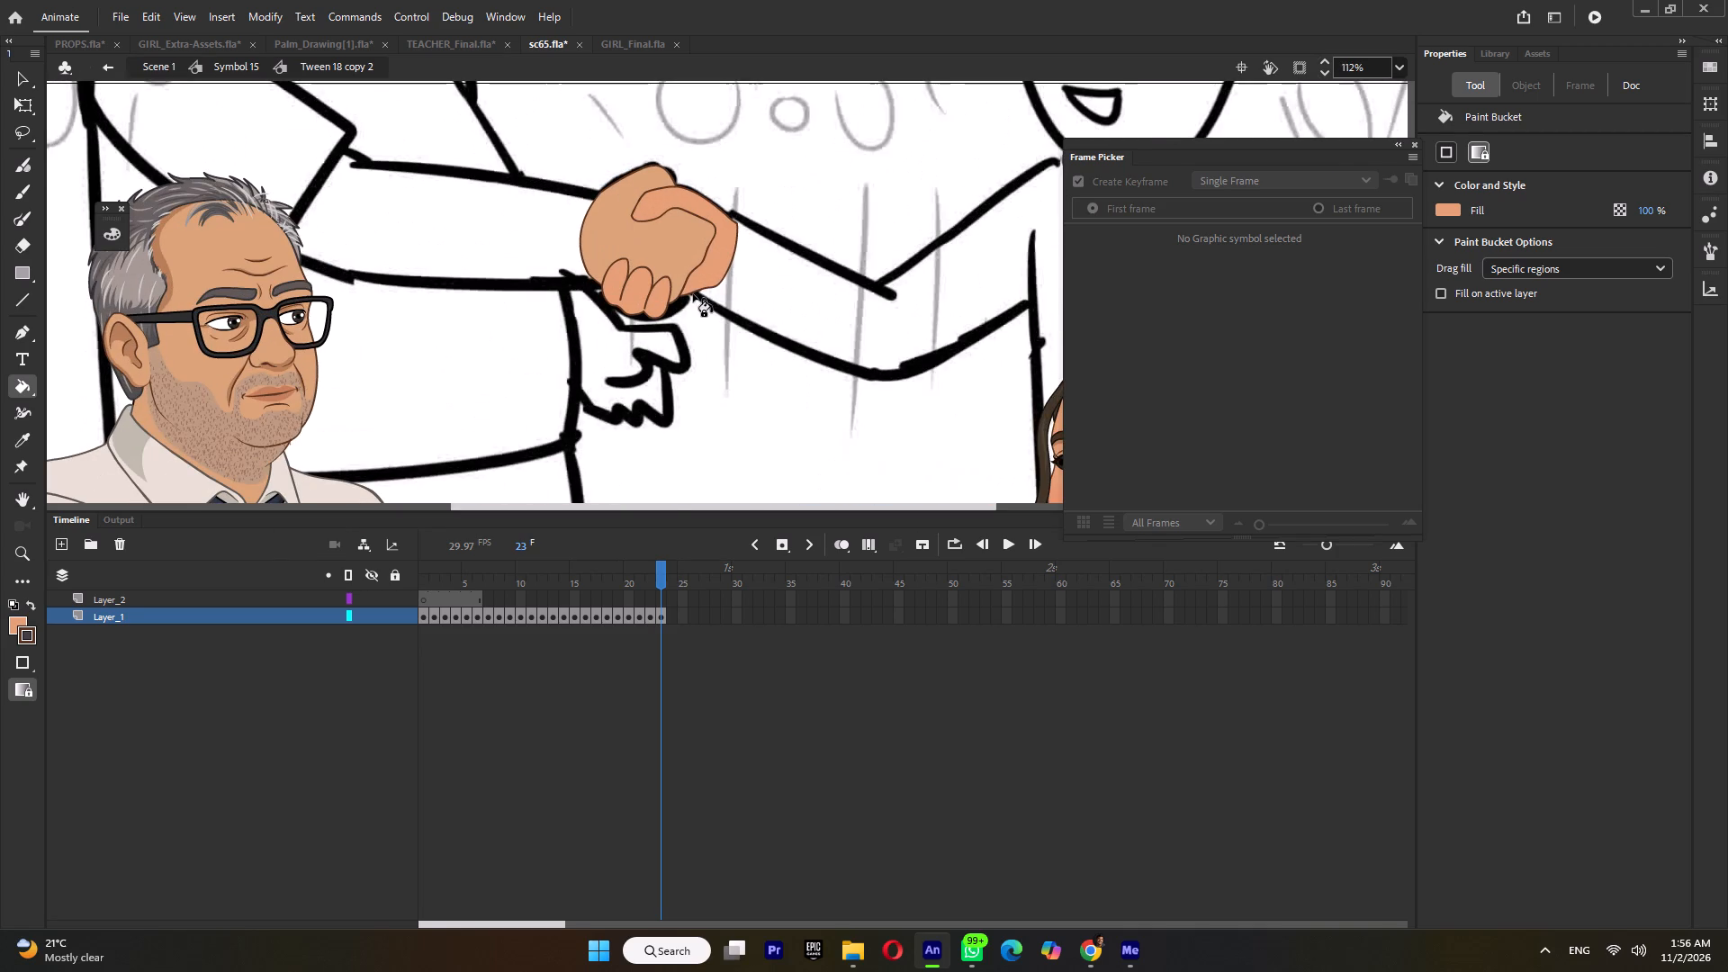
key("ctrl+z")
key("ctrl+z")
key("ctrl+z")
key("ctrl+z")
key("ctrl+z")
key("ctrl+z")
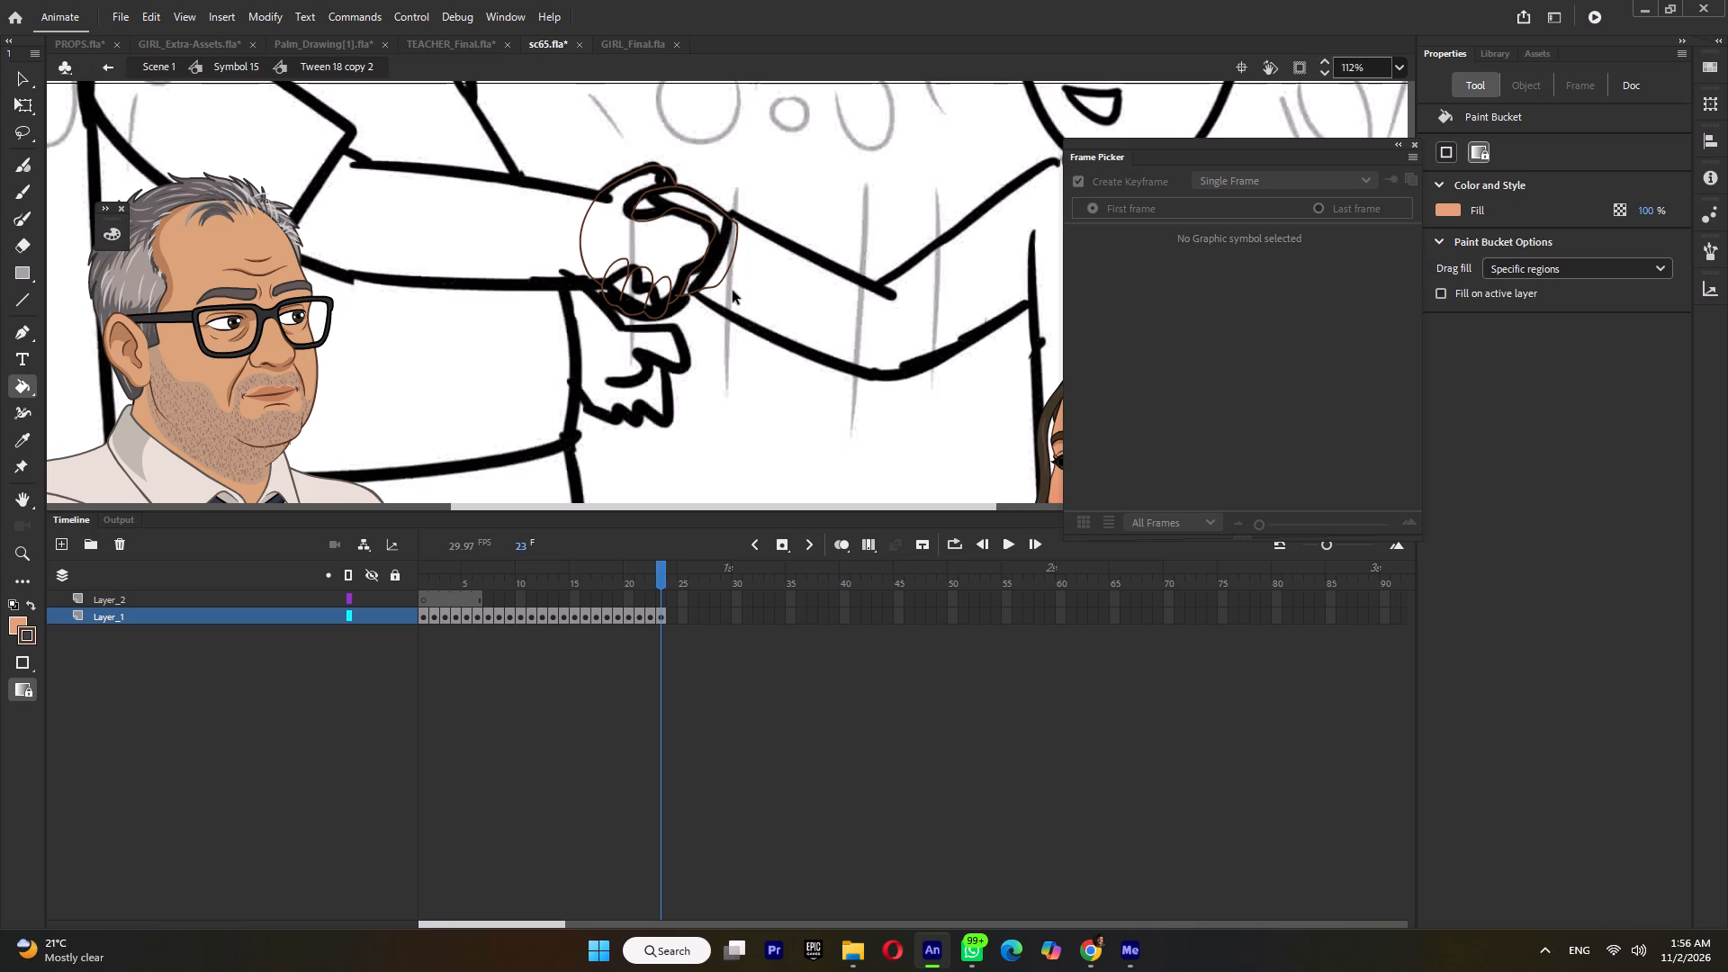
scroll(709, 254, "up", 3, "ctrl")
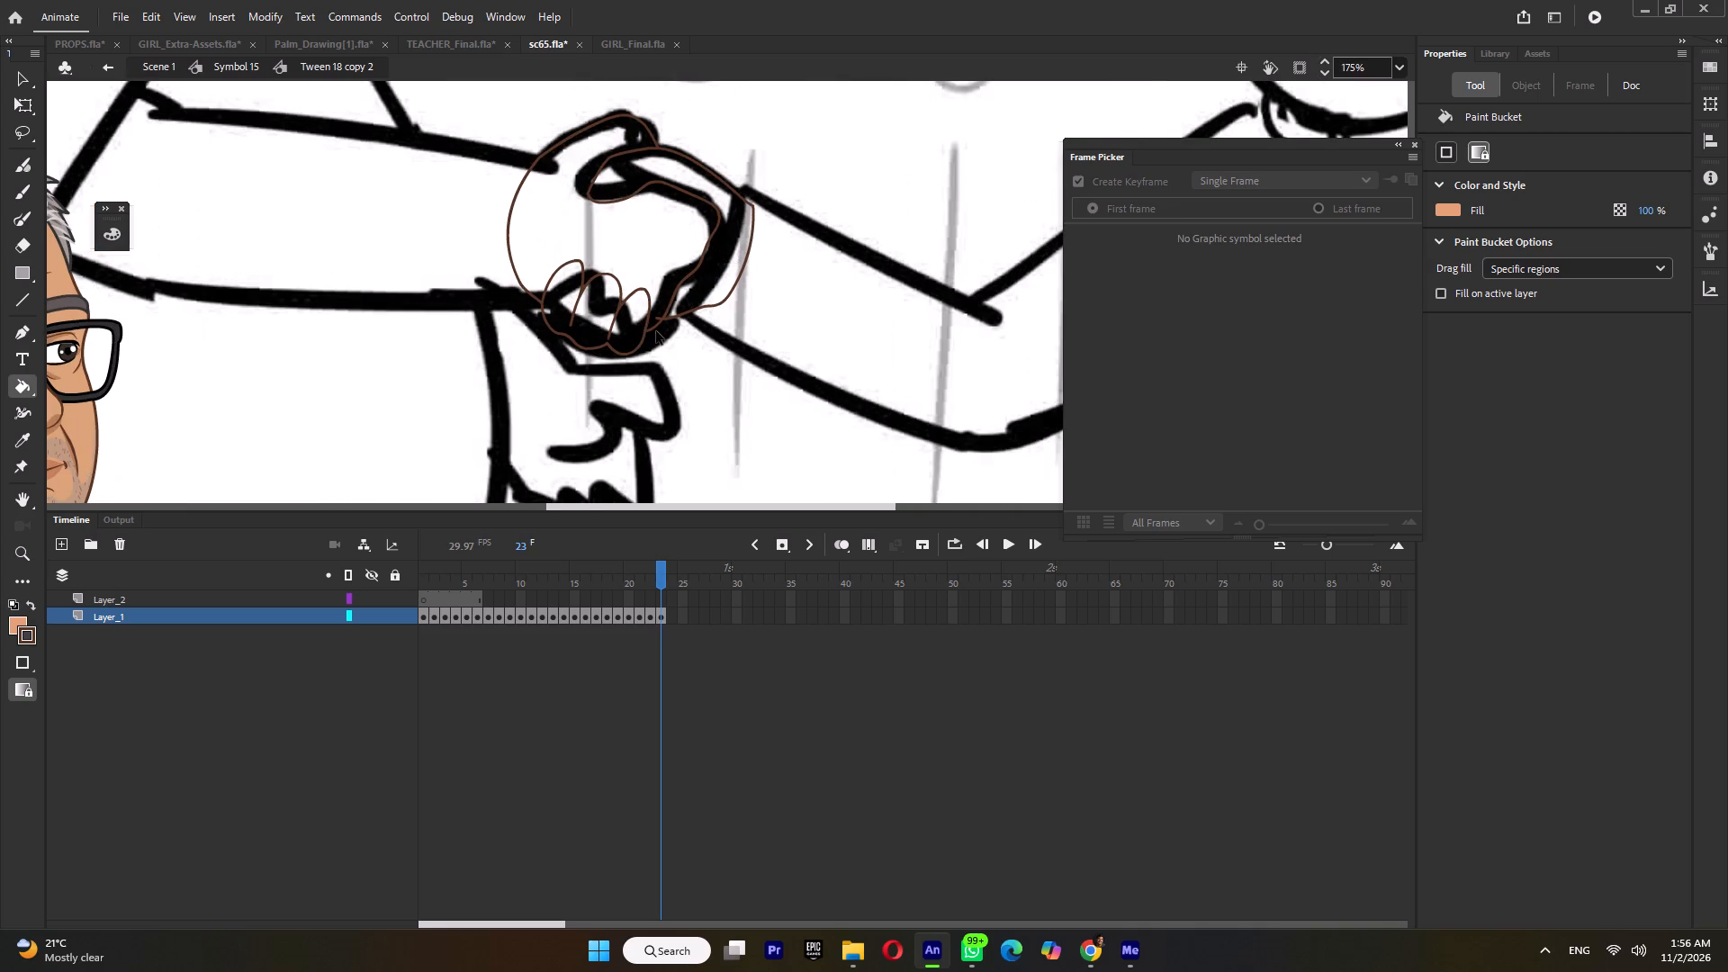
key("ctrl+z")
left_click_drag(805, 94, 370, 470, "ctrl")
key("Delete")
With the Paint Brush, trace the upper knuckle arc of the clasped hands from the teacher's upper cuff line over the bump.
left_click(16, 218)
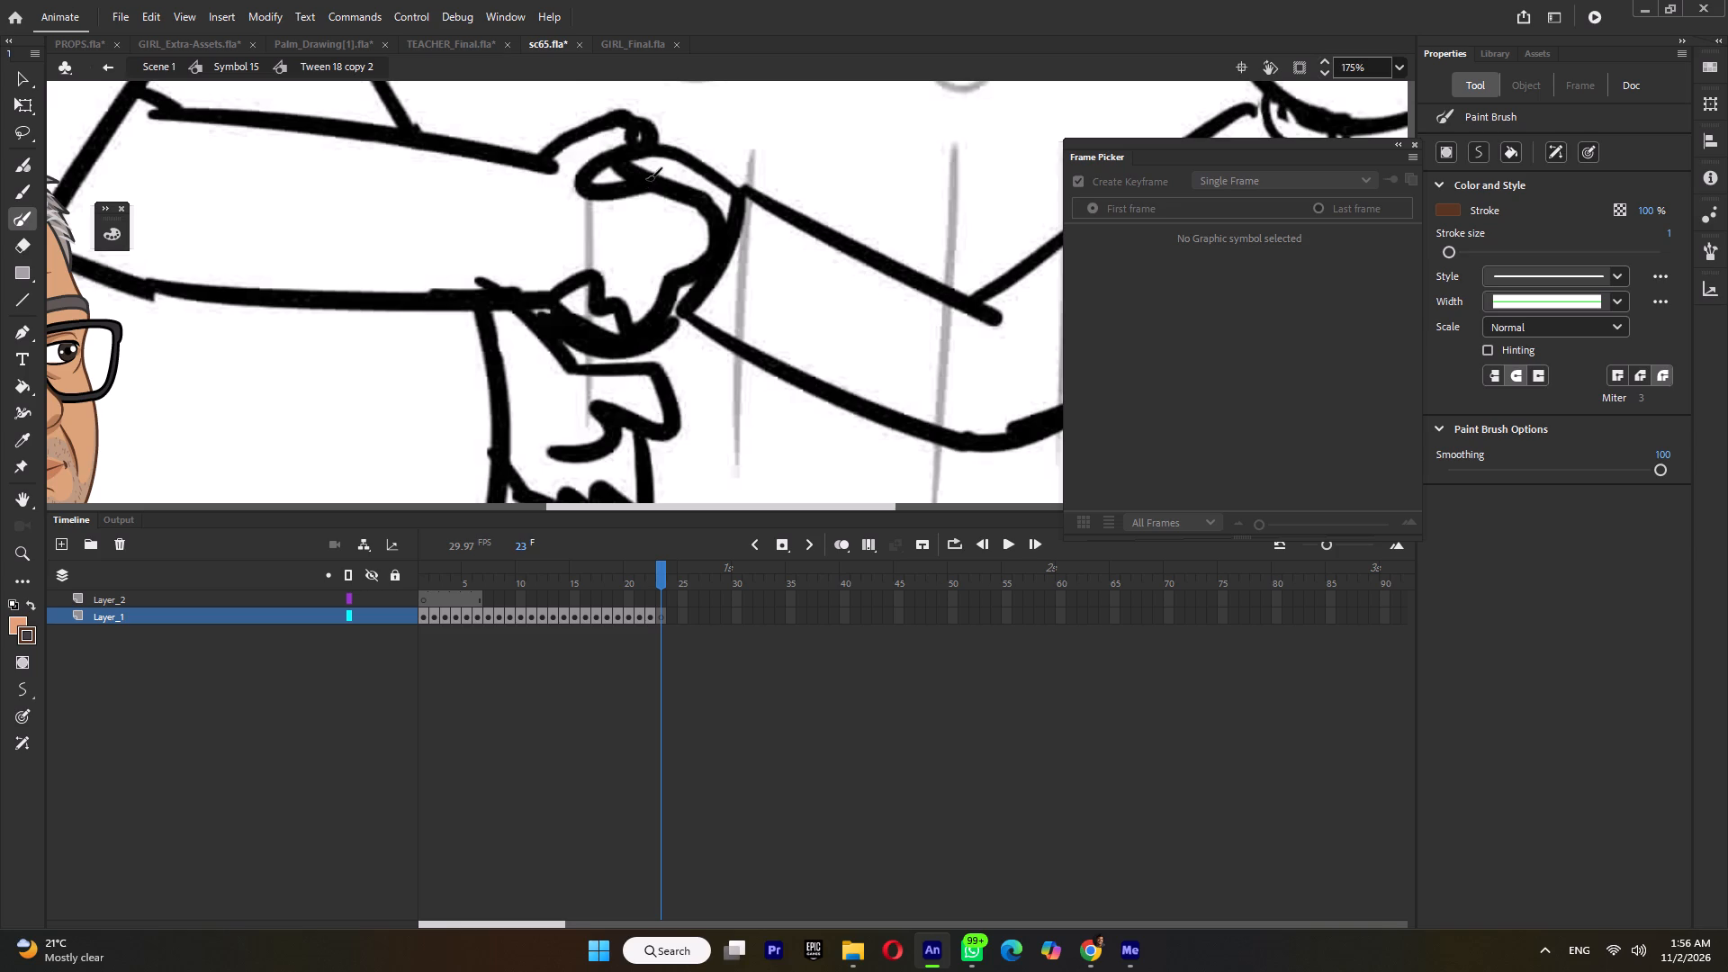
left_click_drag(649, 181, 705, 282)
left_click_drag(705, 282, 694, 301)
key("ctrl+z")
left_click_drag(536, 168, 605, 112)
left_click_drag(605, 112, 649, 148)
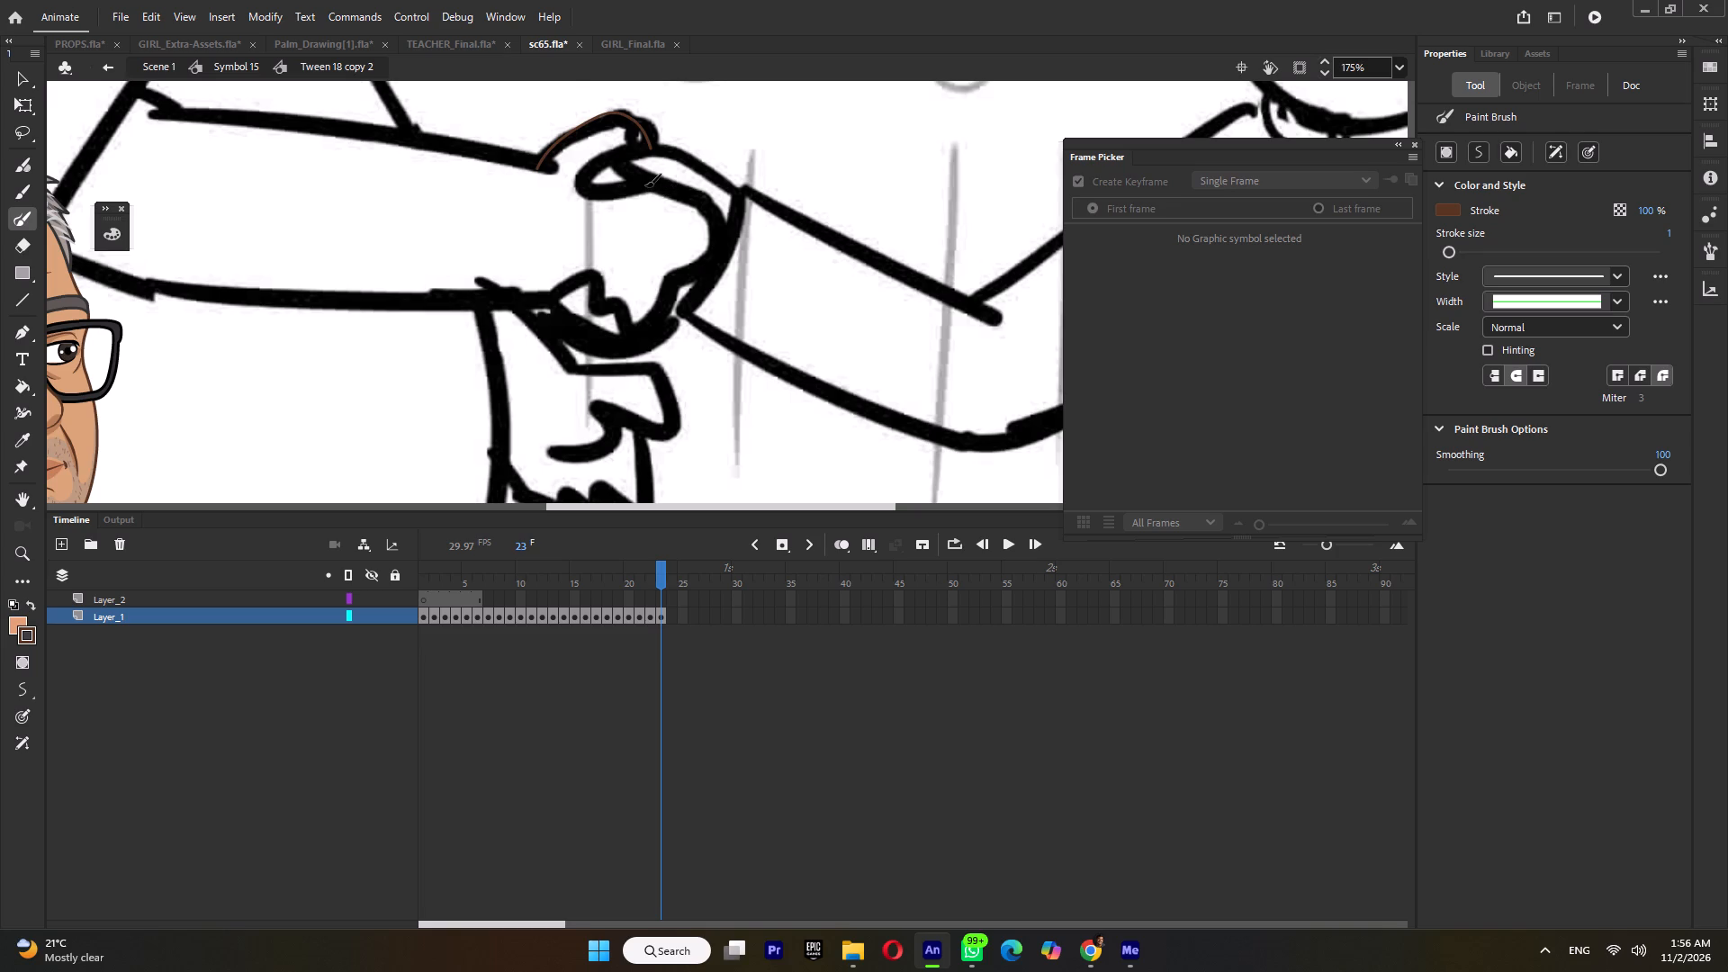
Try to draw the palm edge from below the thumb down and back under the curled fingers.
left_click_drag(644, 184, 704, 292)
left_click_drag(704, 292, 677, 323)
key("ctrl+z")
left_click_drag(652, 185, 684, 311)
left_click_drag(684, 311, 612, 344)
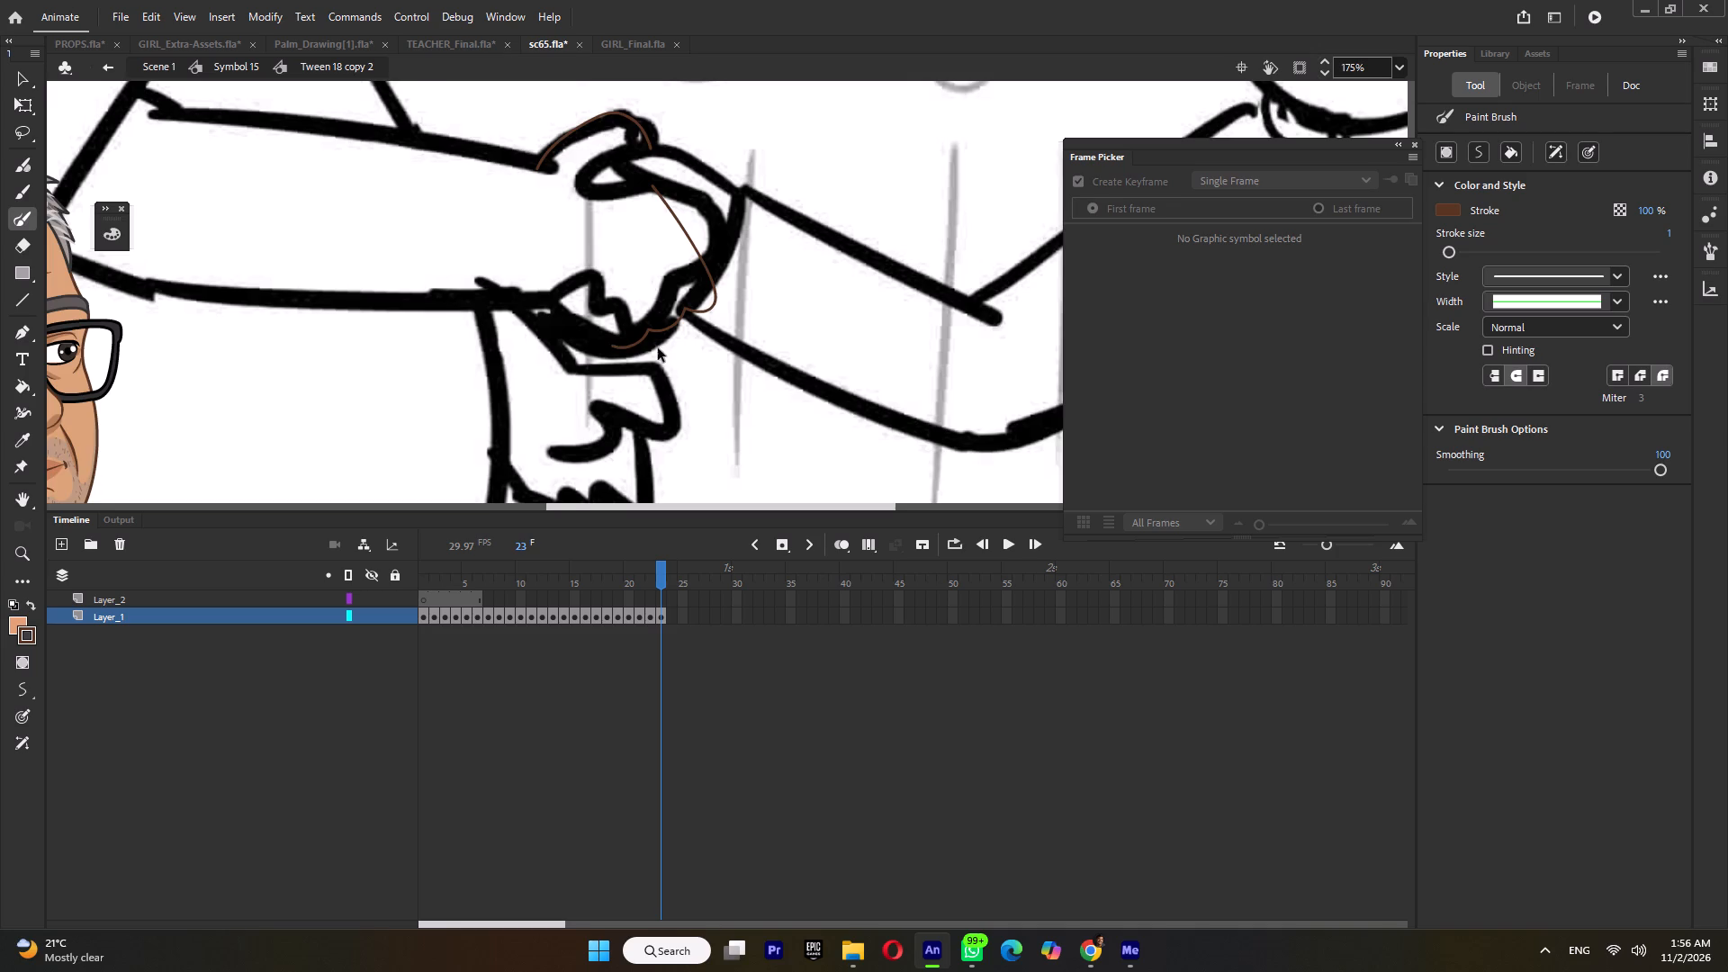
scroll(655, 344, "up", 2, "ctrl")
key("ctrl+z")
Draw a short slanted line at the lower end of the teacher's sleeve, just before the curled fingers.
scroll(558, 268, "down", 4, "ctrl")
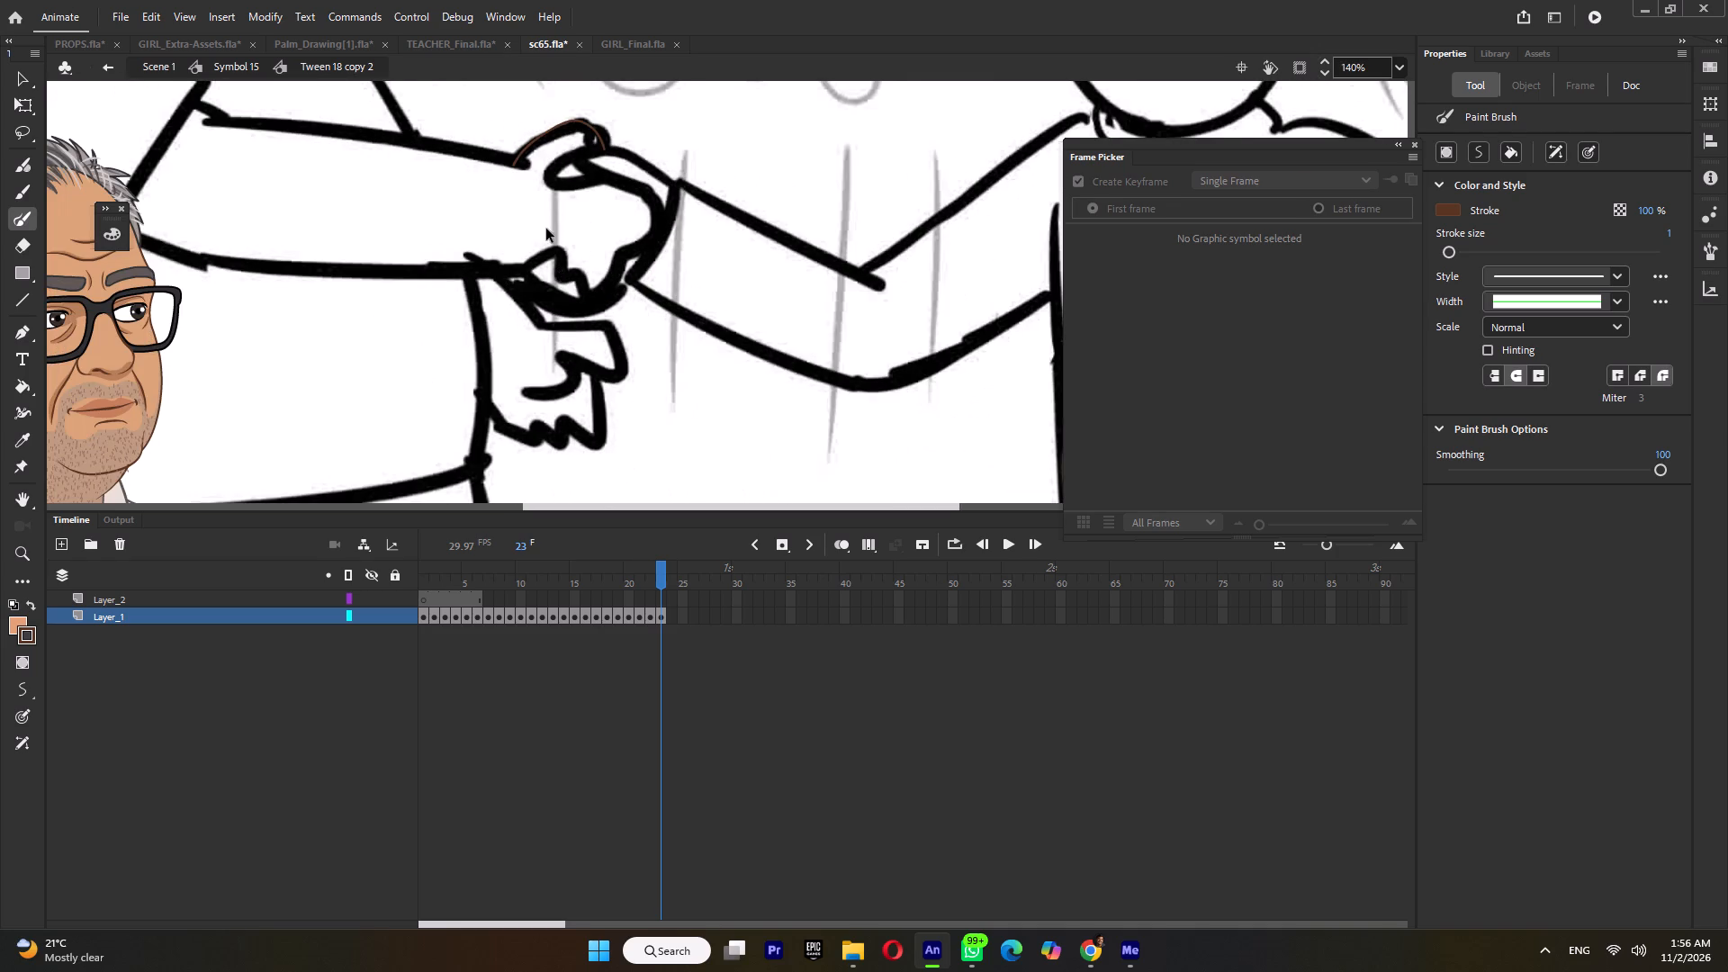
scroll(508, 260, "up", 3, "ctrl")
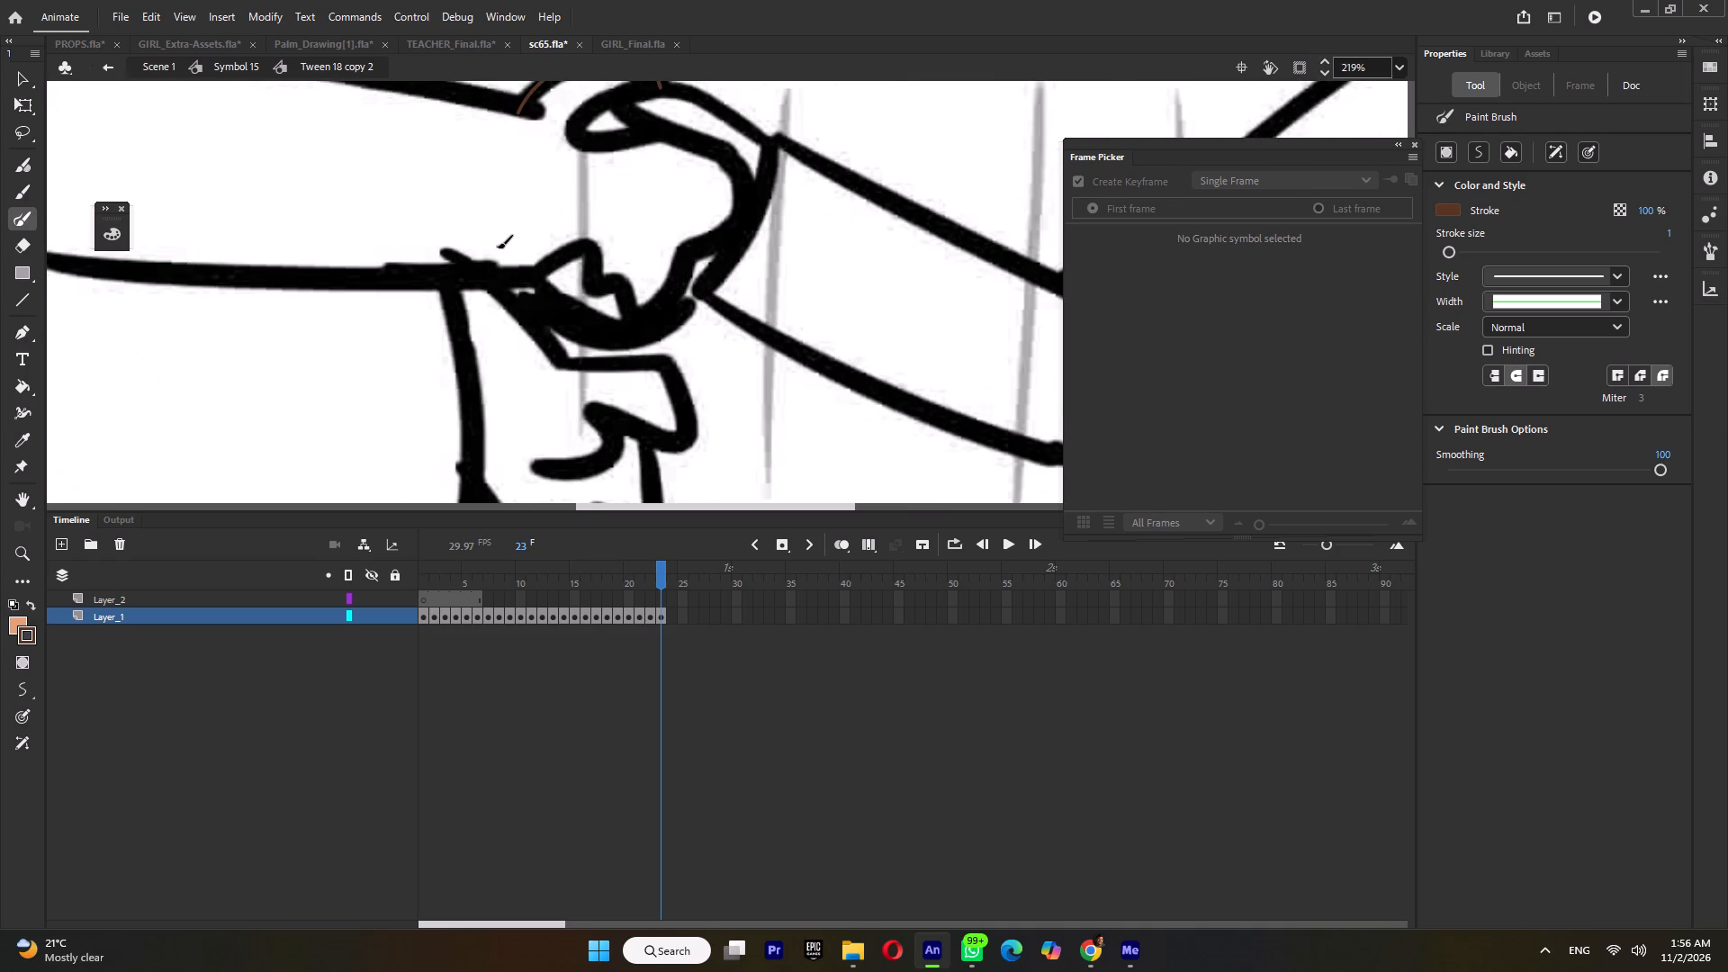
left_click_drag(497, 247, 519, 269)
Draw the closed scalloped outline of the three curled fingers and tidy the join where its ends meet.
scroll(528, 283, "up", 3, "ctrl")
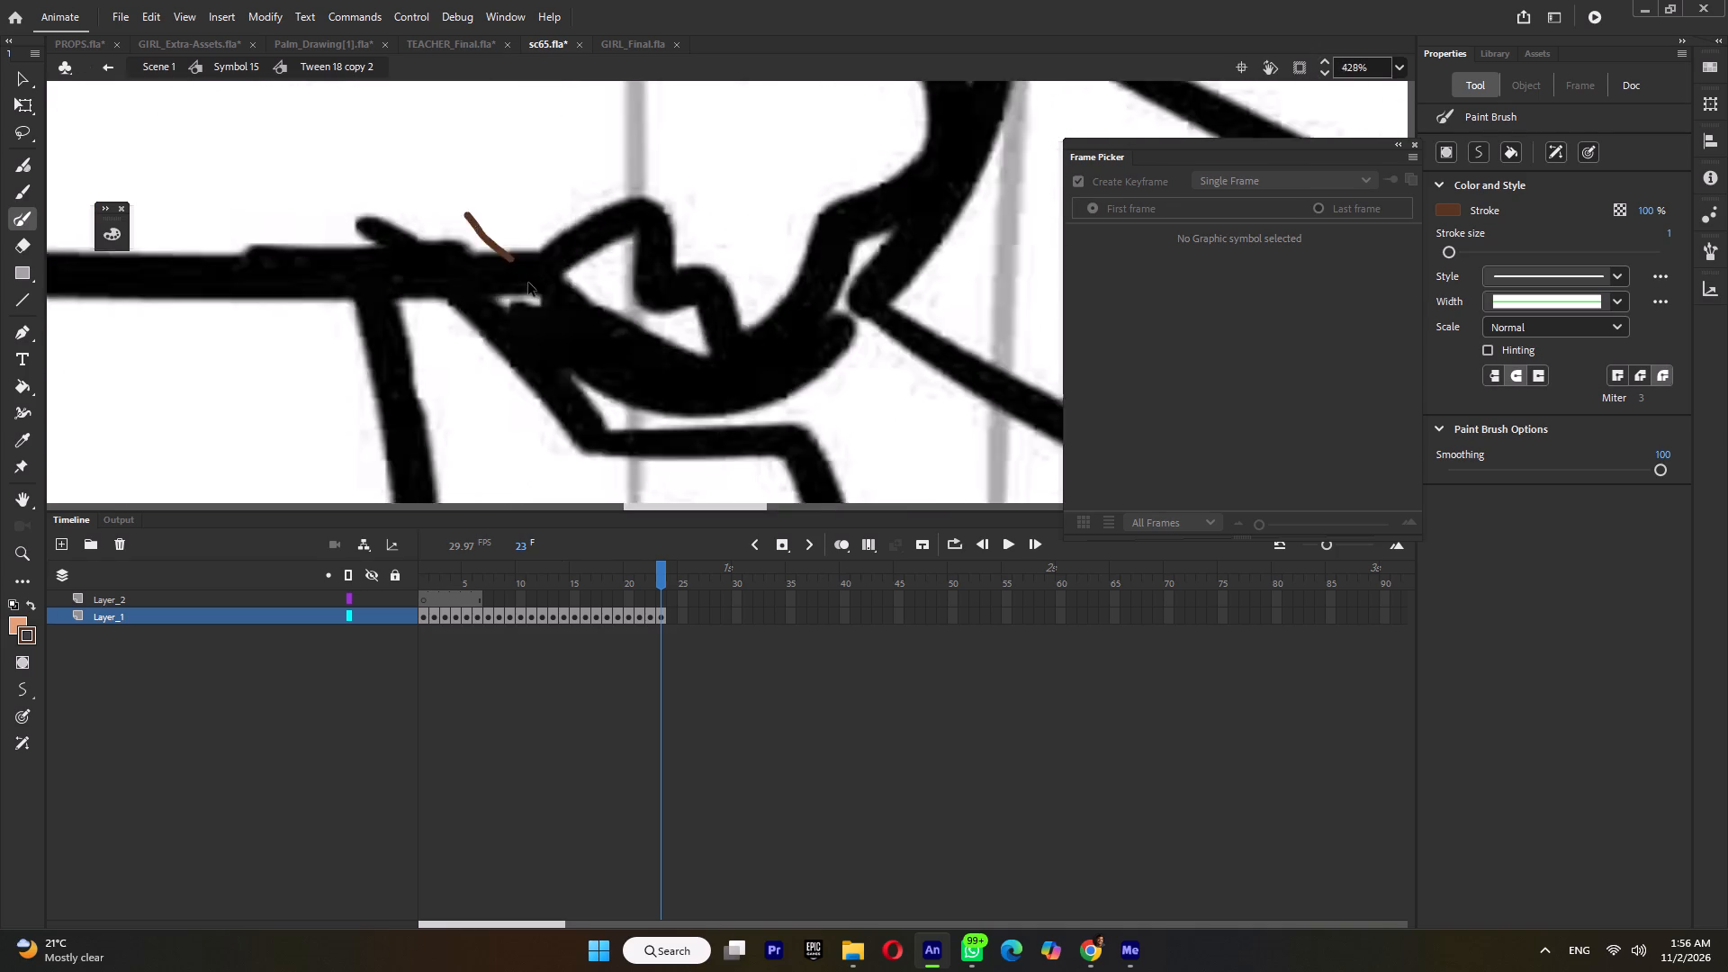
left_click_drag(510, 289, 605, 242)
key("ctrl+z")
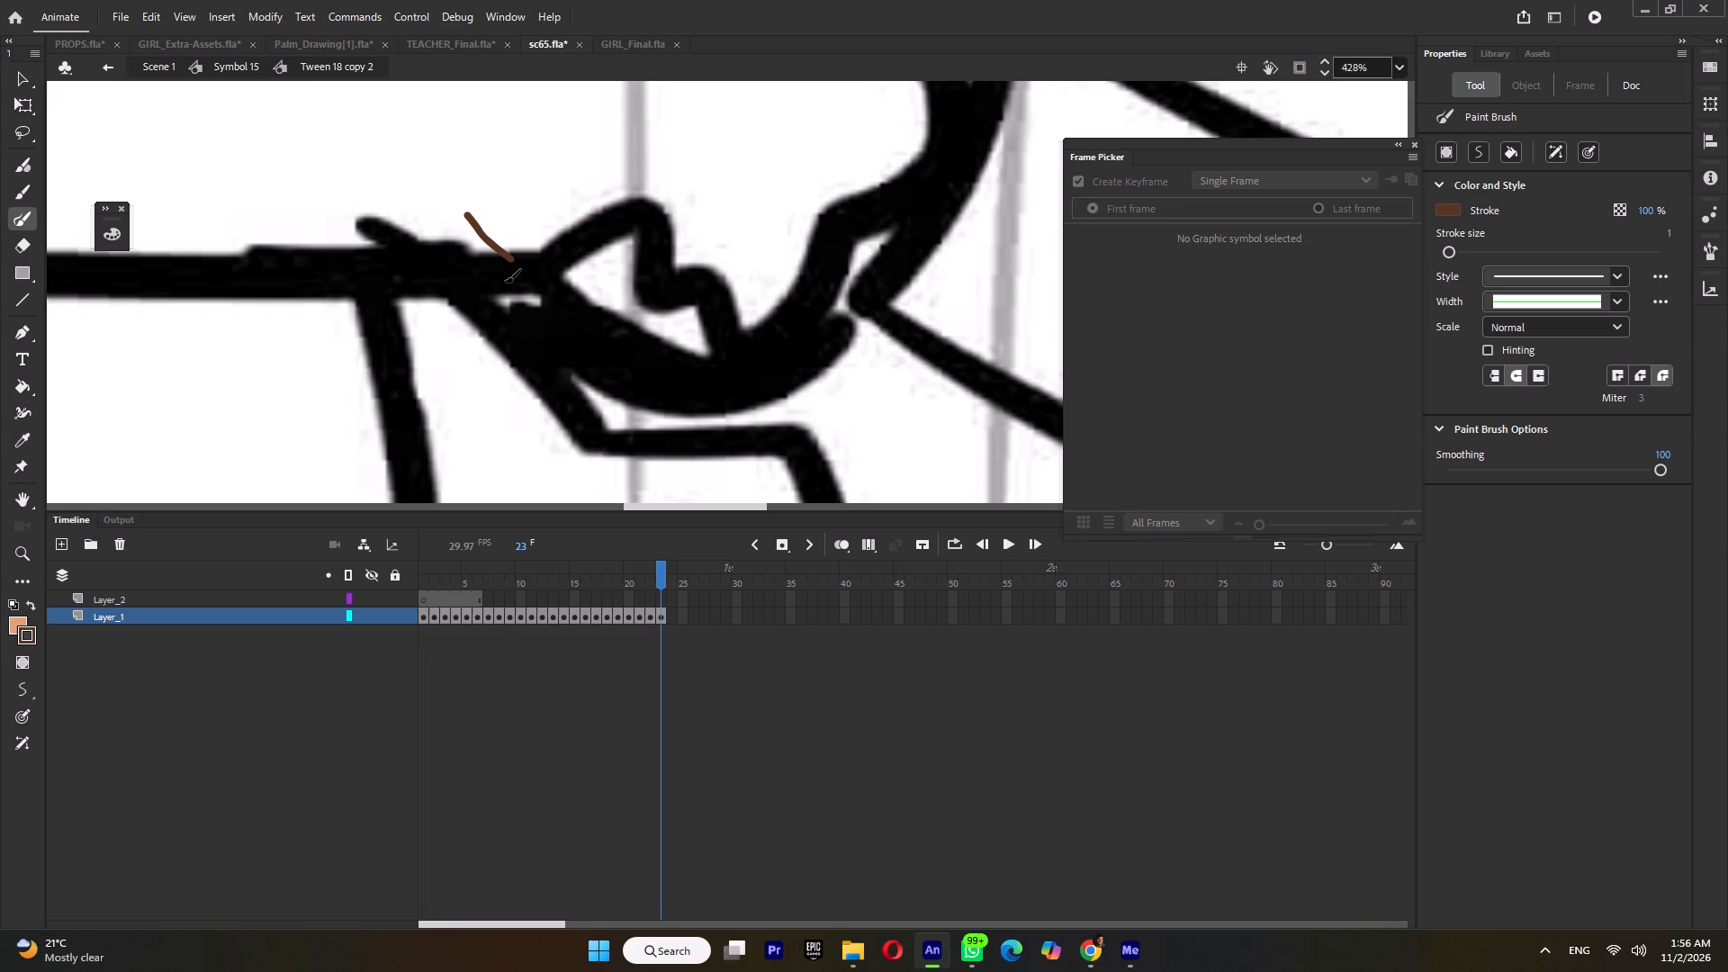
left_click(504, 281)
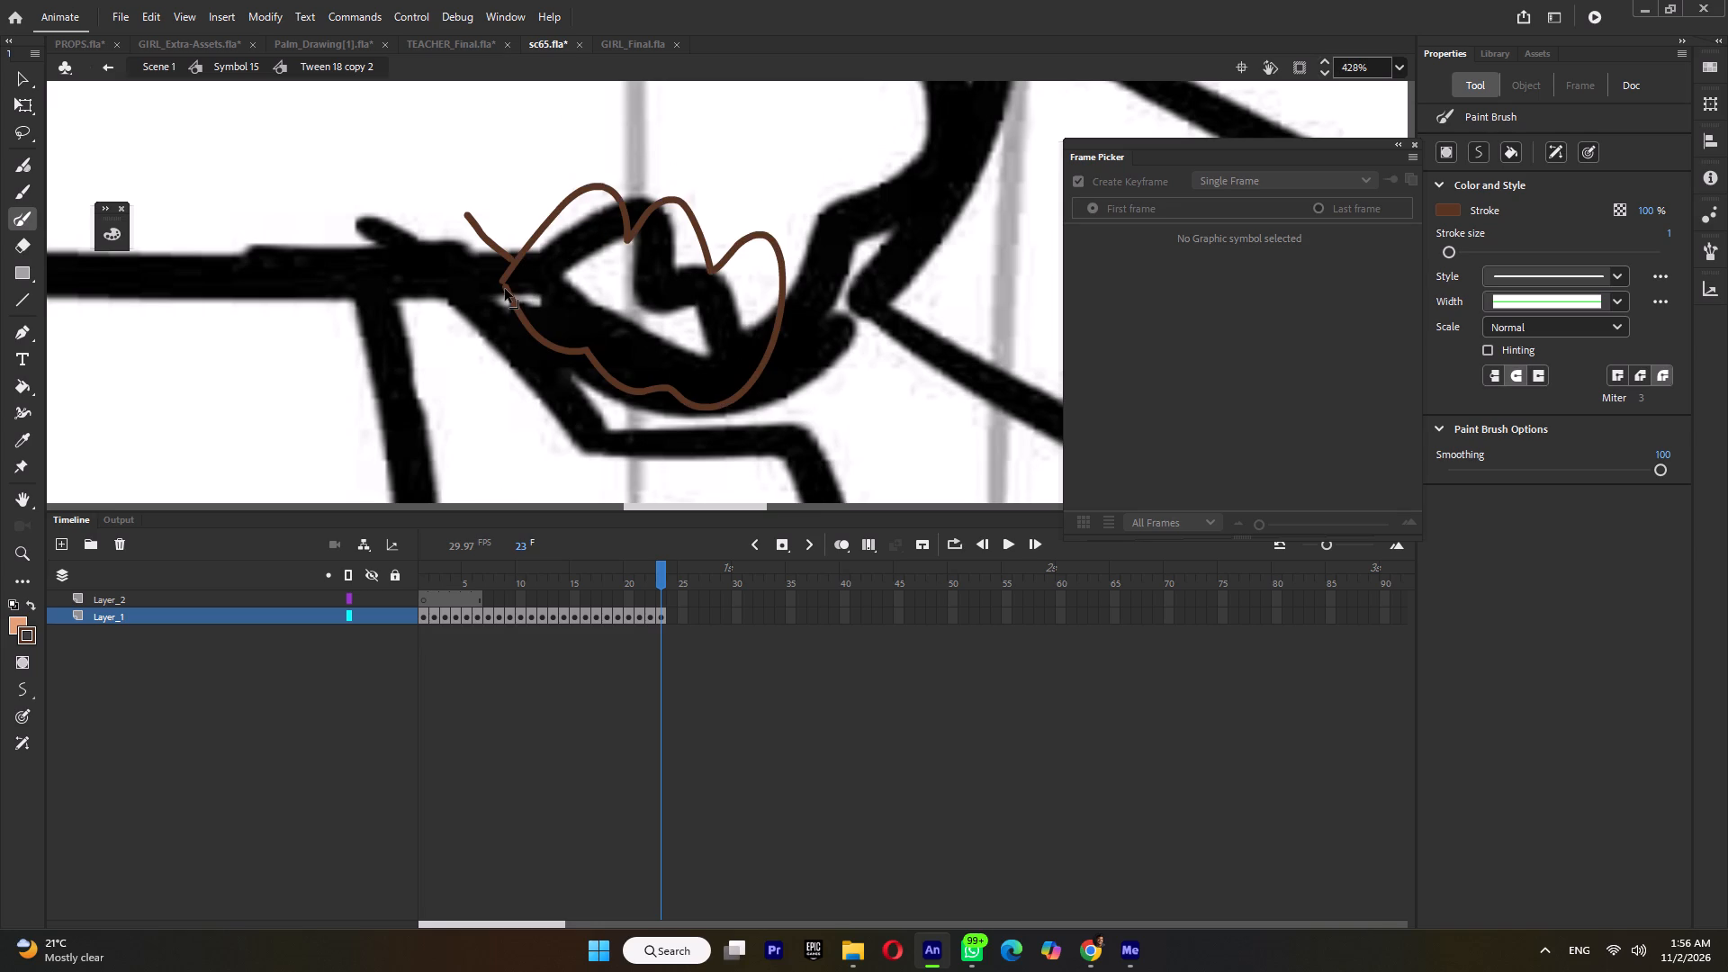
left_click_drag(505, 289, 502, 275, "ctrl")
left_click_drag(502, 282, 516, 288, "ctrl")
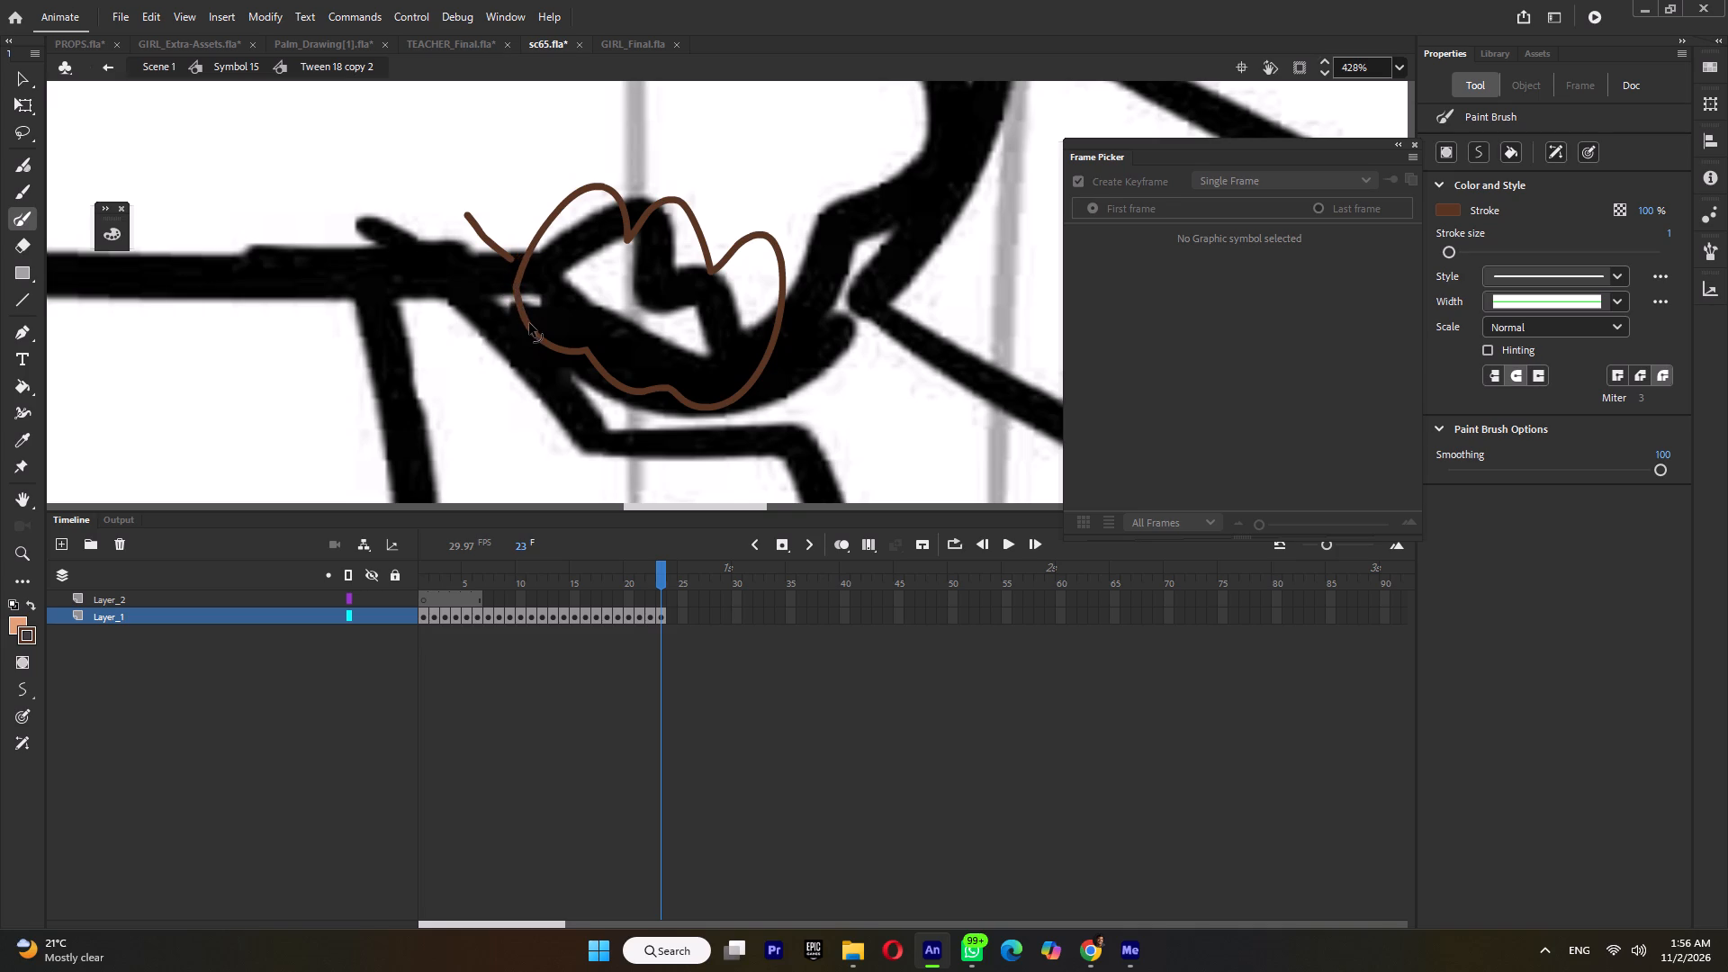
left_click(529, 323, "ctrl")
Draw the palm edge from beside the last curled finger around the far side and up to just below the thumb.
scroll(663, 311, "down", 2, "ctrl")
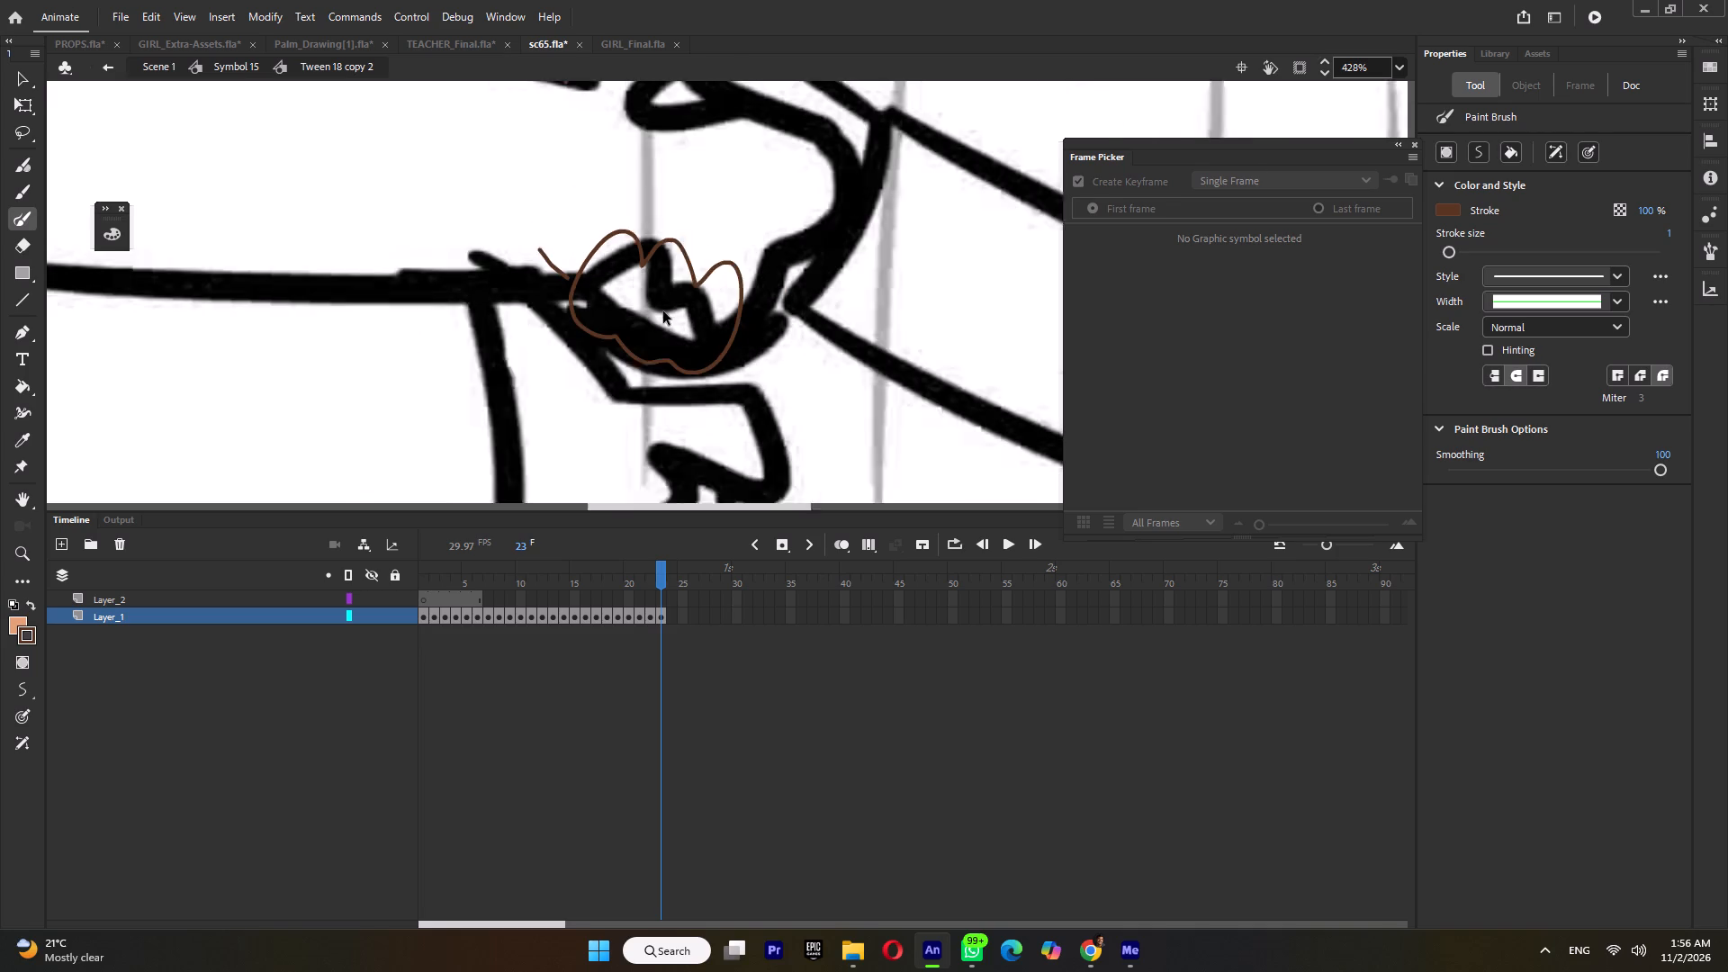
scroll(663, 311, "down", 1, "ctrl")
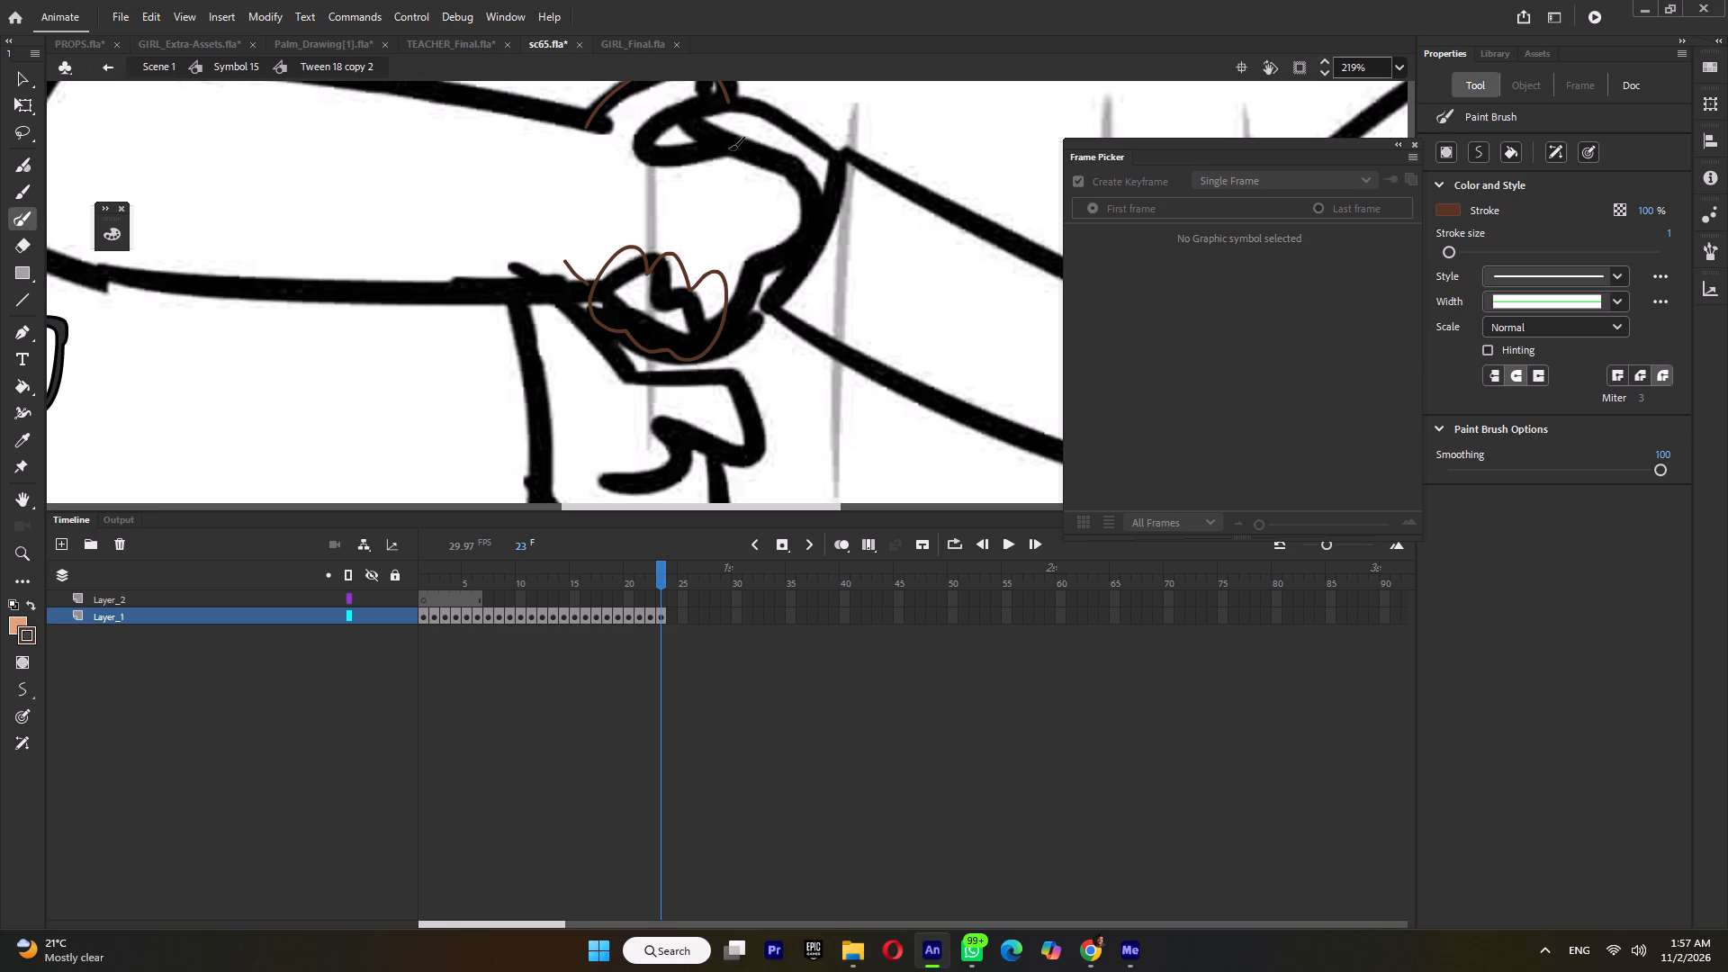
left_click_drag(729, 148, 803, 241)
key("ctrl+z")
left_click_drag(706, 340, 747, 328)
left_click_drag(747, 328, 814, 234)
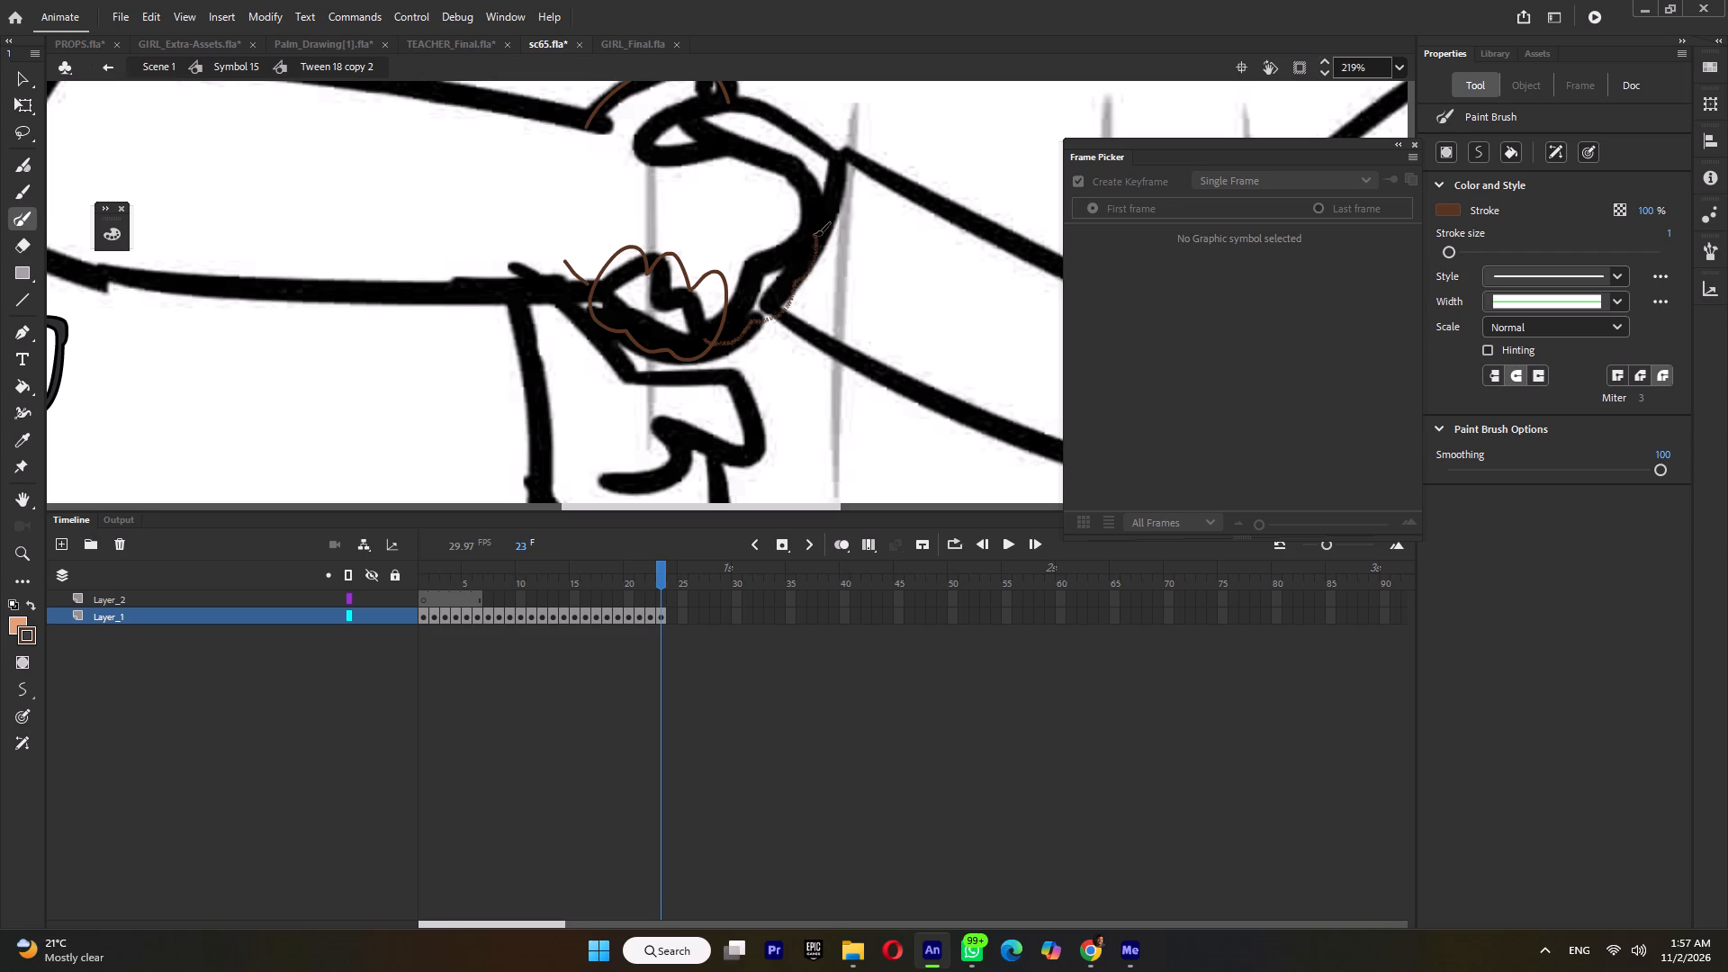
left_click_drag(814, 234, 737, 148)
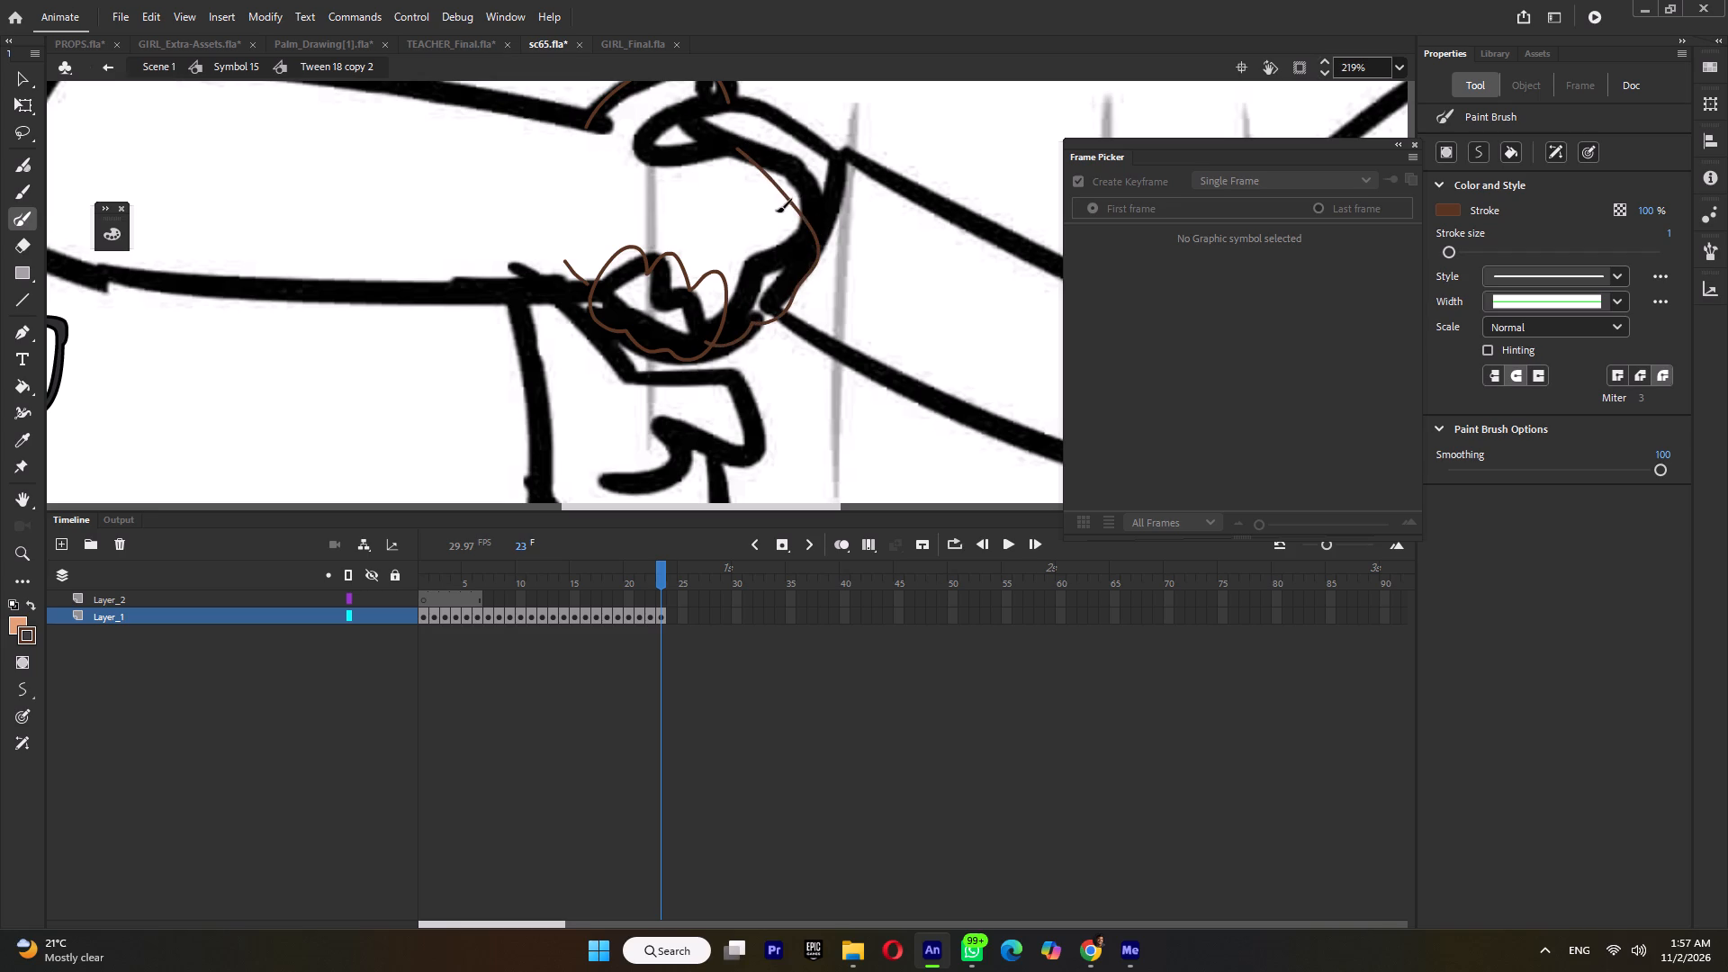
Draw the thumb outline, joining its lower end to the palm edge and its upper end to the knuckle arc.
key("space")
key("space")
key("space")
key("space")
left_click_drag(701, 123, 702, 181)
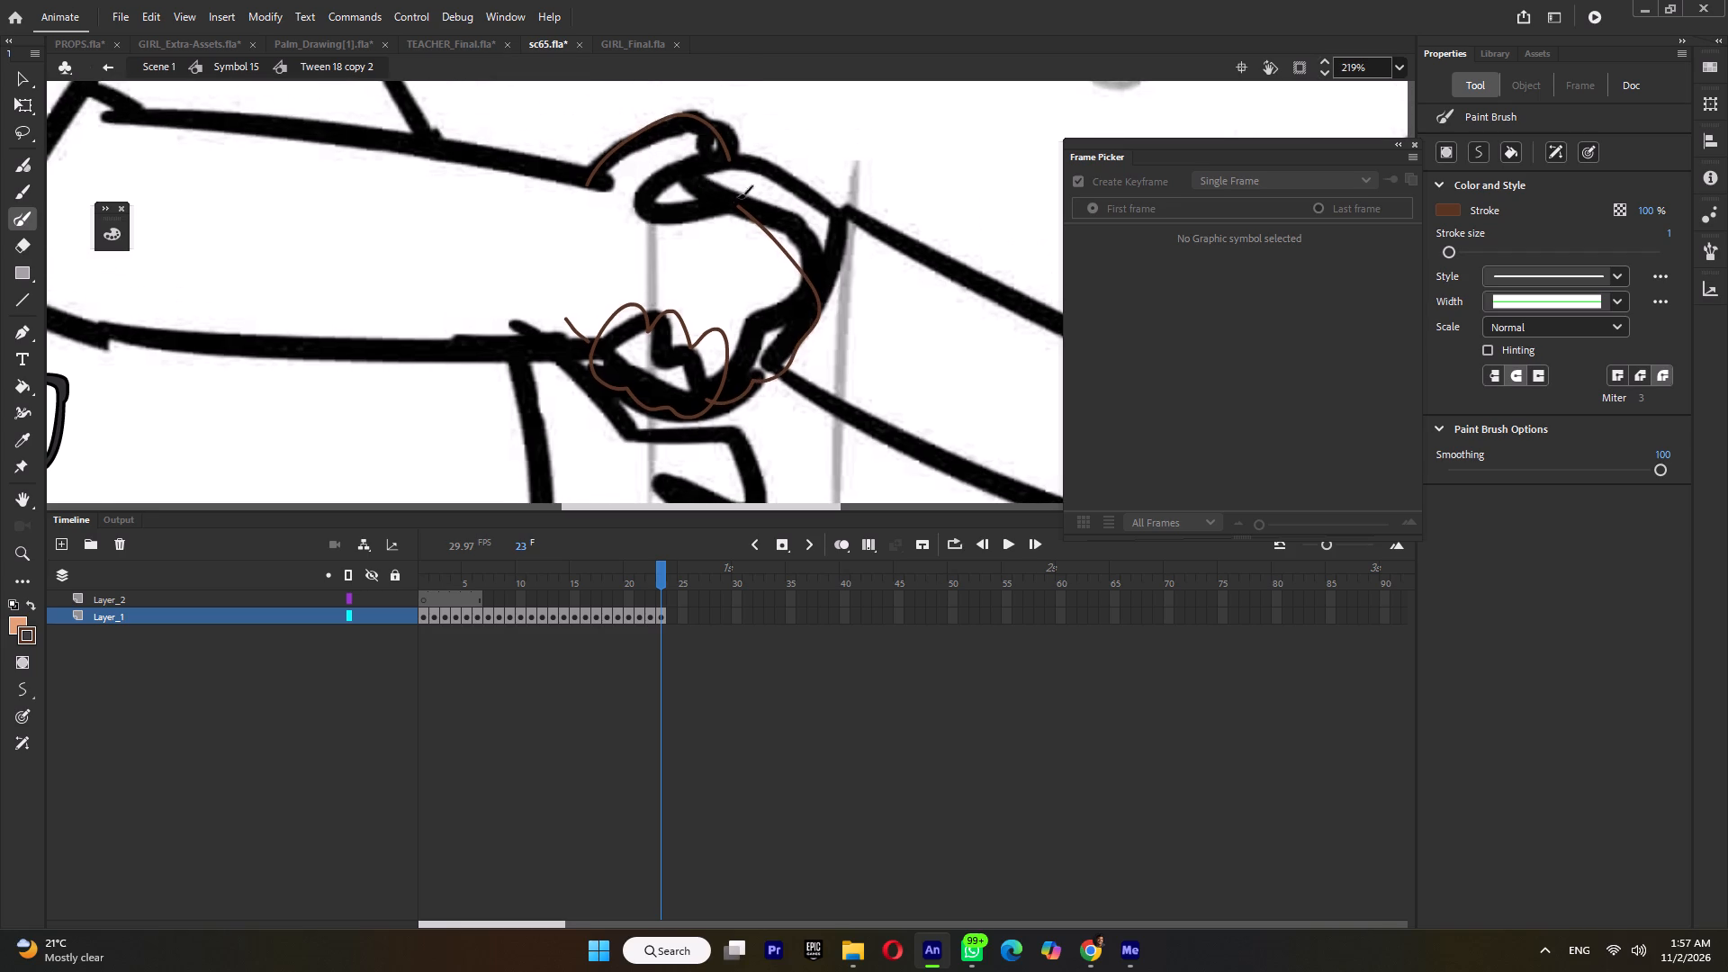
scroll(717, 169, "up", 2, "ctrl")
left_click_drag(699, 158, 622, 187)
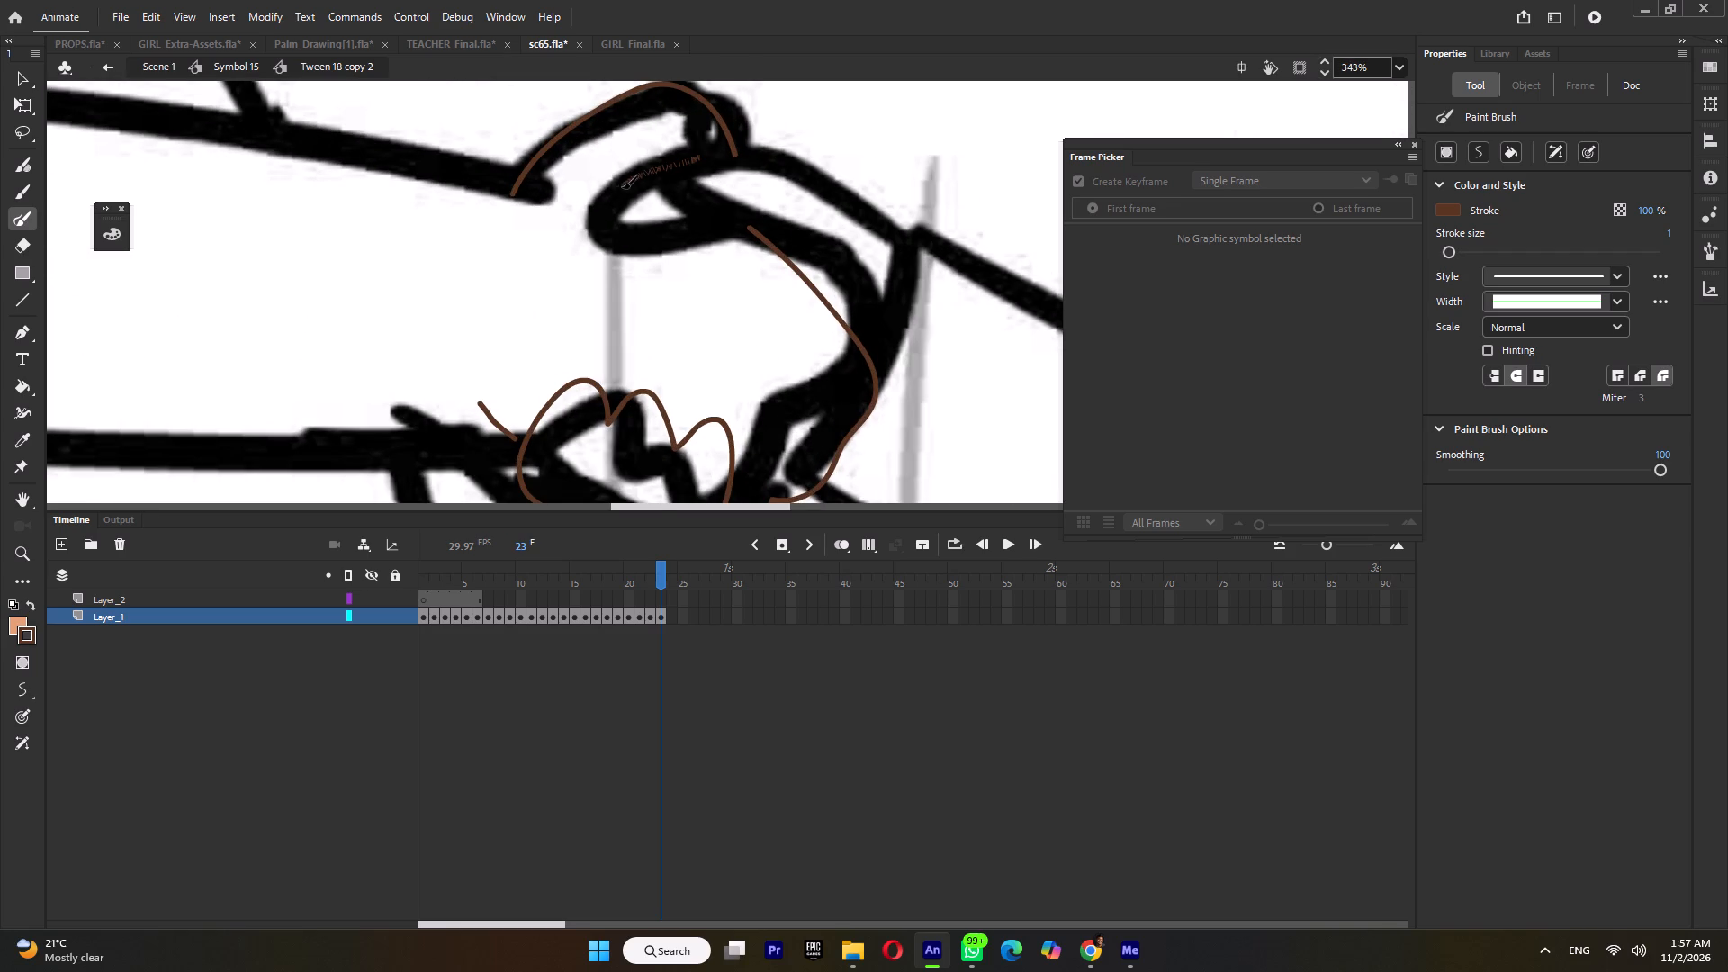
left_click_drag(622, 187, 733, 229)
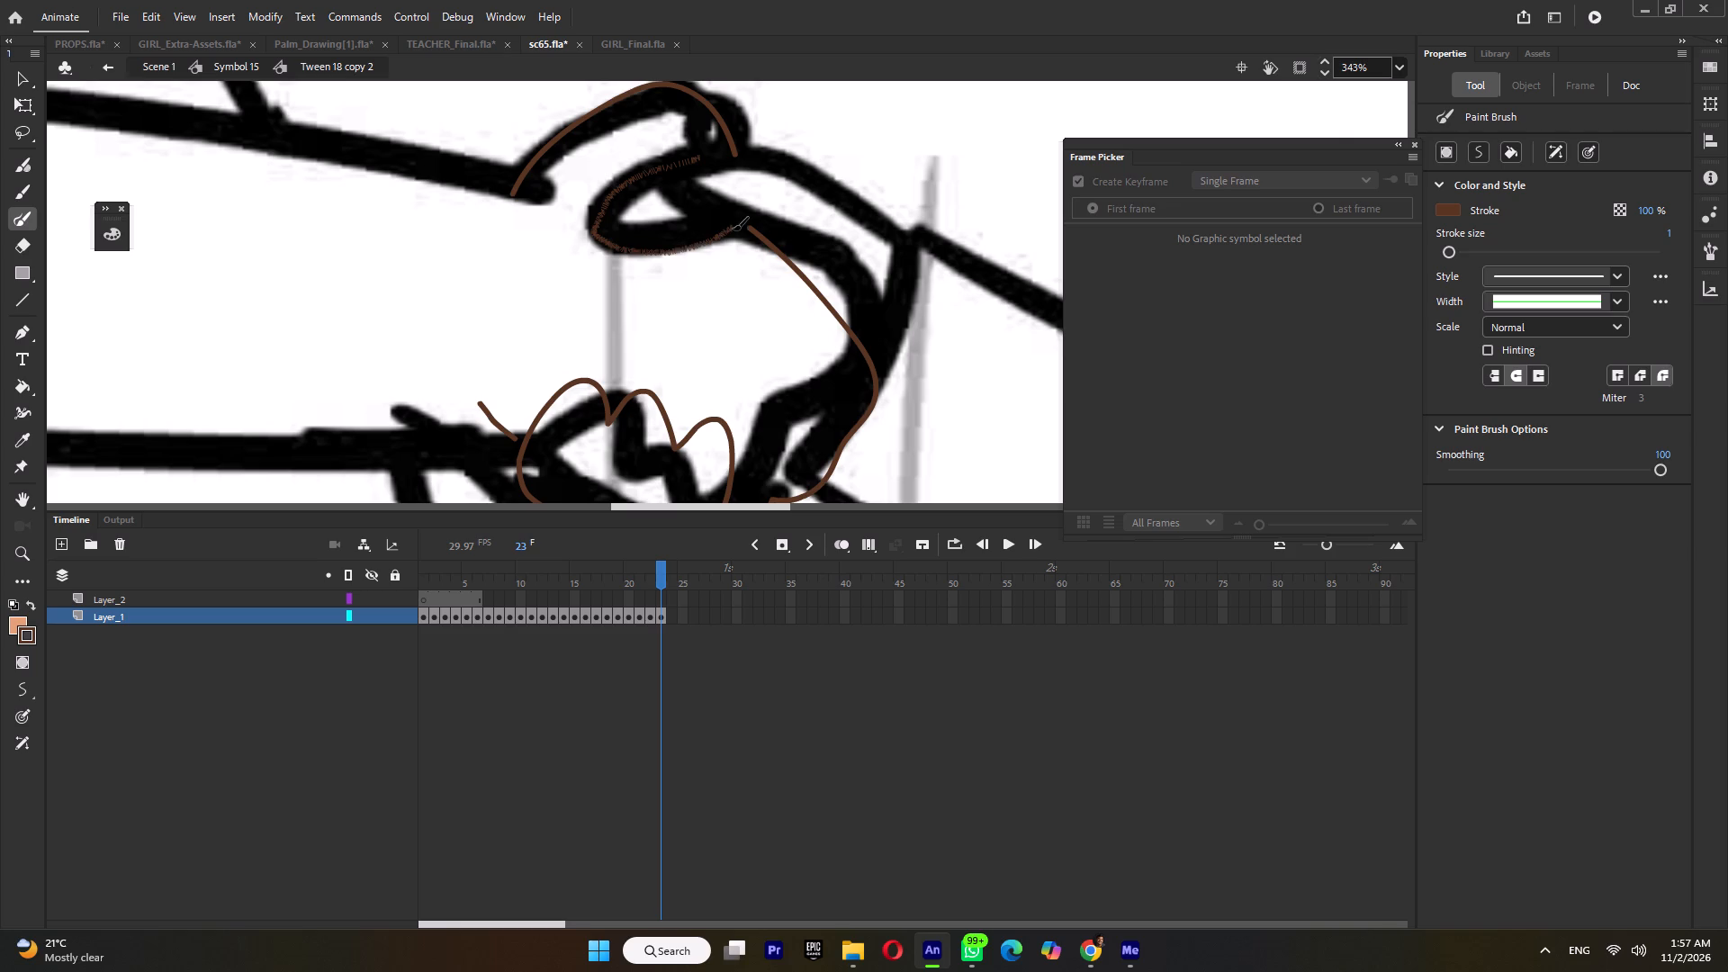
left_click_drag(733, 229, 744, 229)
left_click_drag(746, 233, 752, 230, "ctrl")
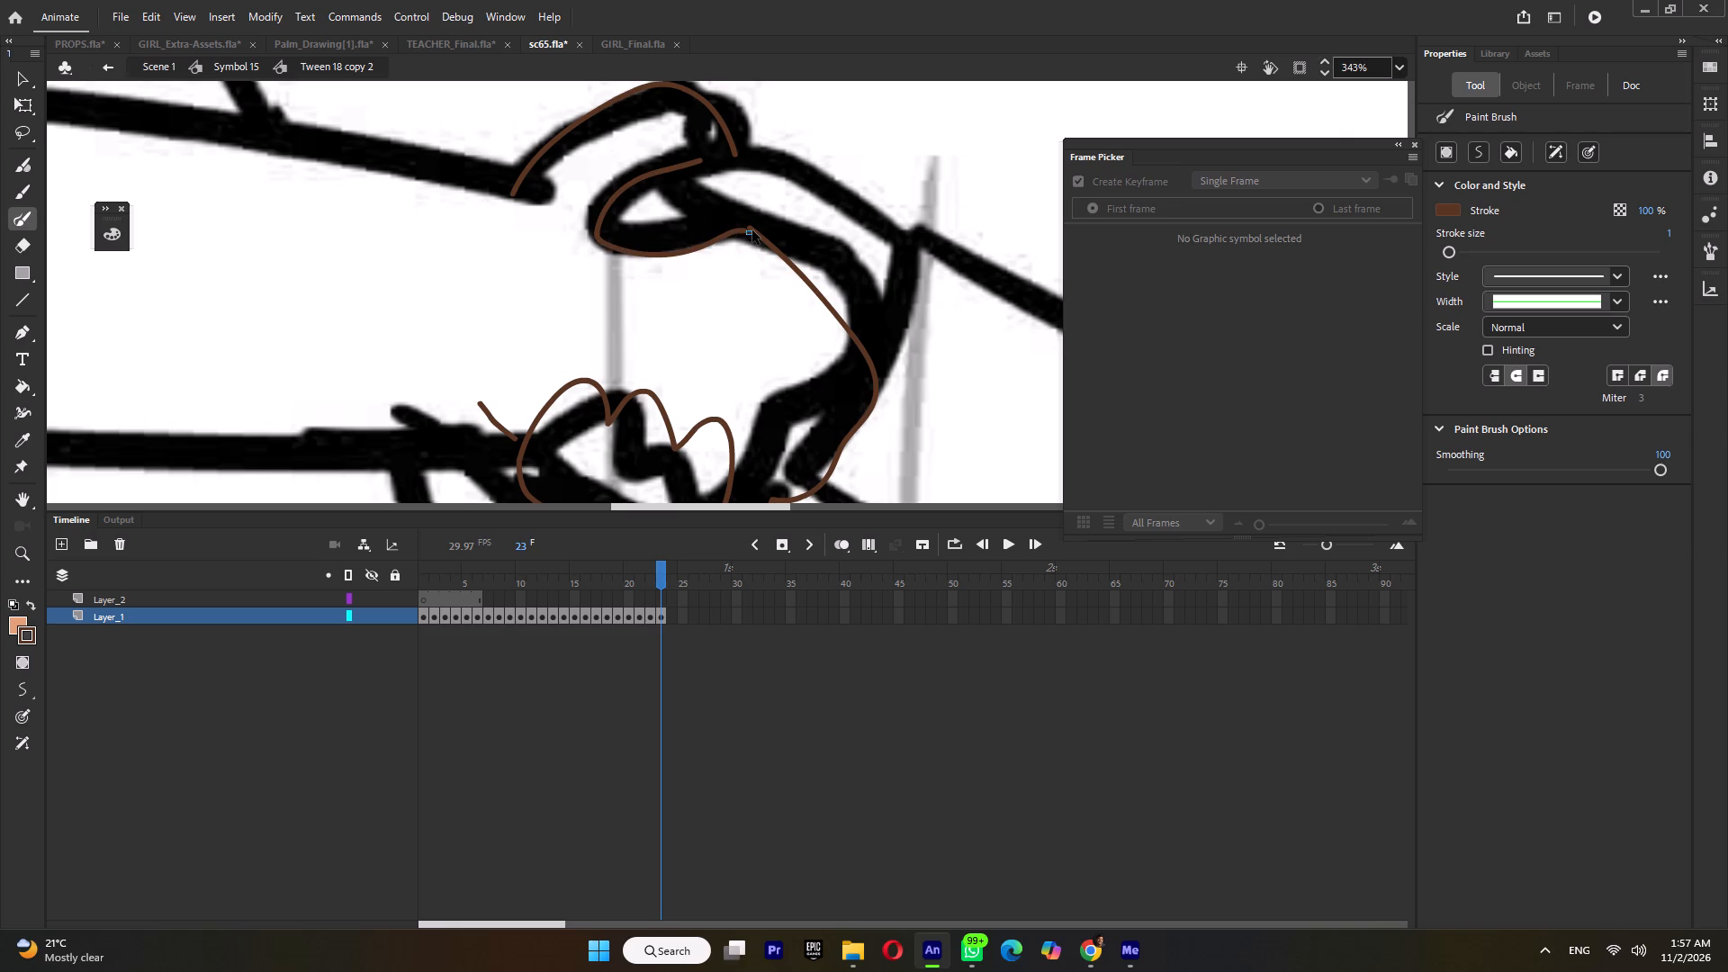
left_click_drag(752, 230, 746, 246, "ctrl")
left_click(744, 229, "ctrl")
left_click_drag(613, 198, 616, 206, "ctrl")
left_click_drag(699, 158, 736, 152, "ctrl")
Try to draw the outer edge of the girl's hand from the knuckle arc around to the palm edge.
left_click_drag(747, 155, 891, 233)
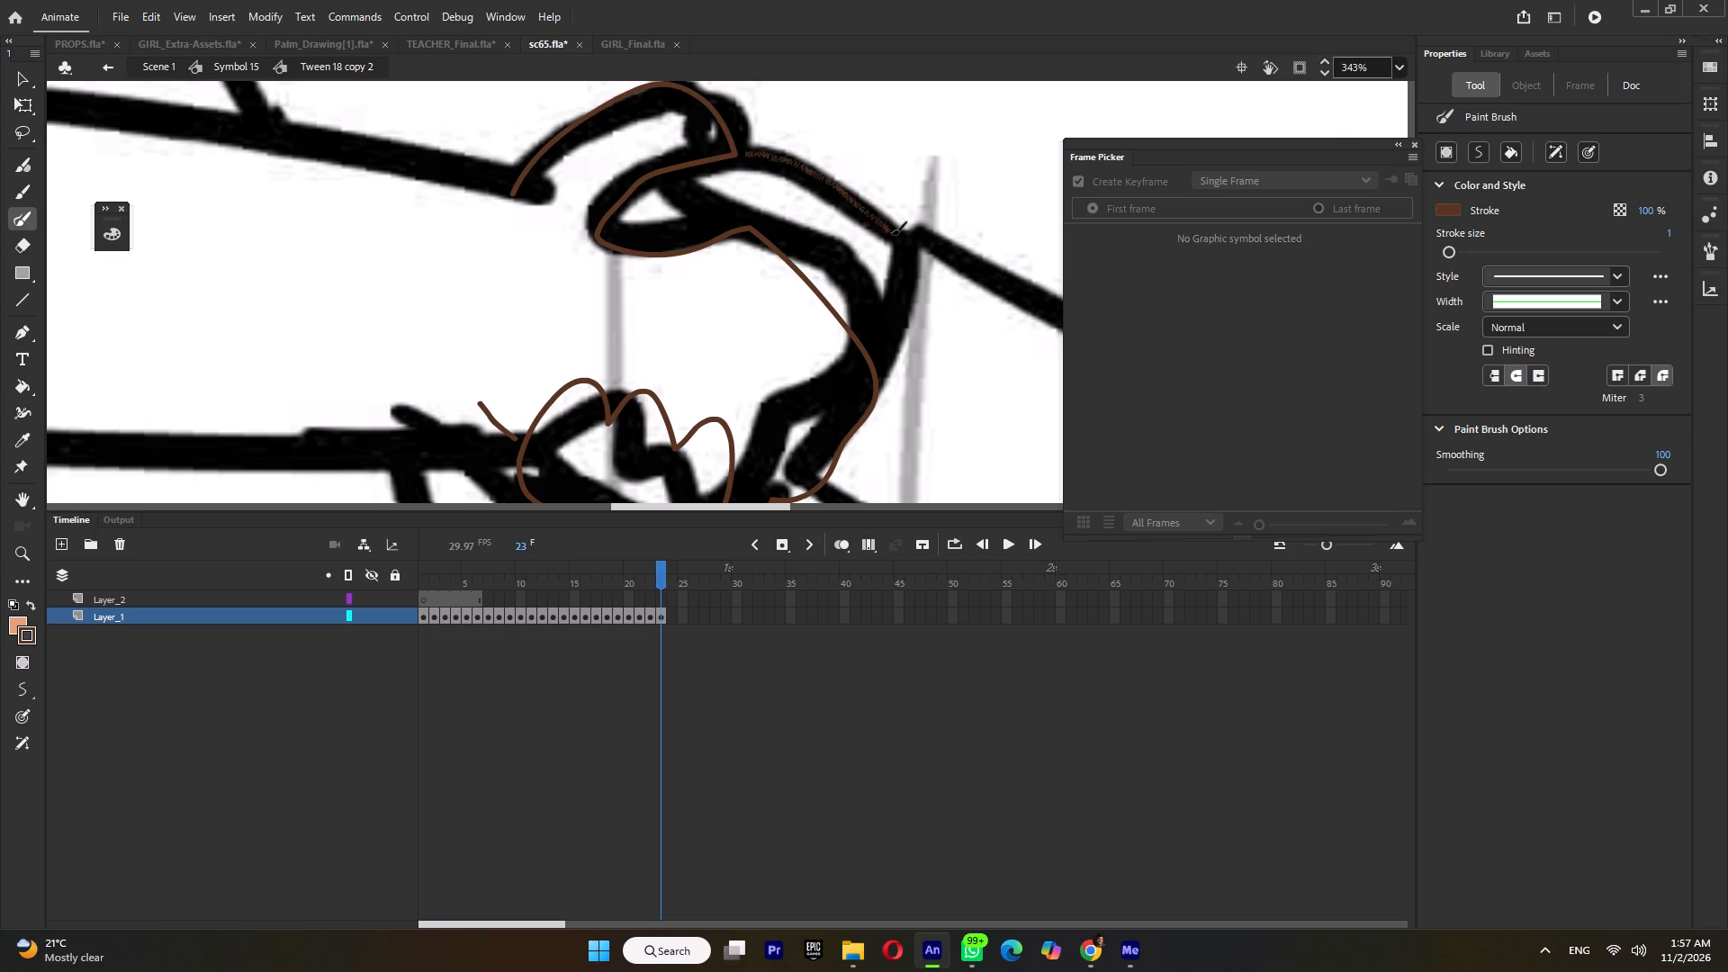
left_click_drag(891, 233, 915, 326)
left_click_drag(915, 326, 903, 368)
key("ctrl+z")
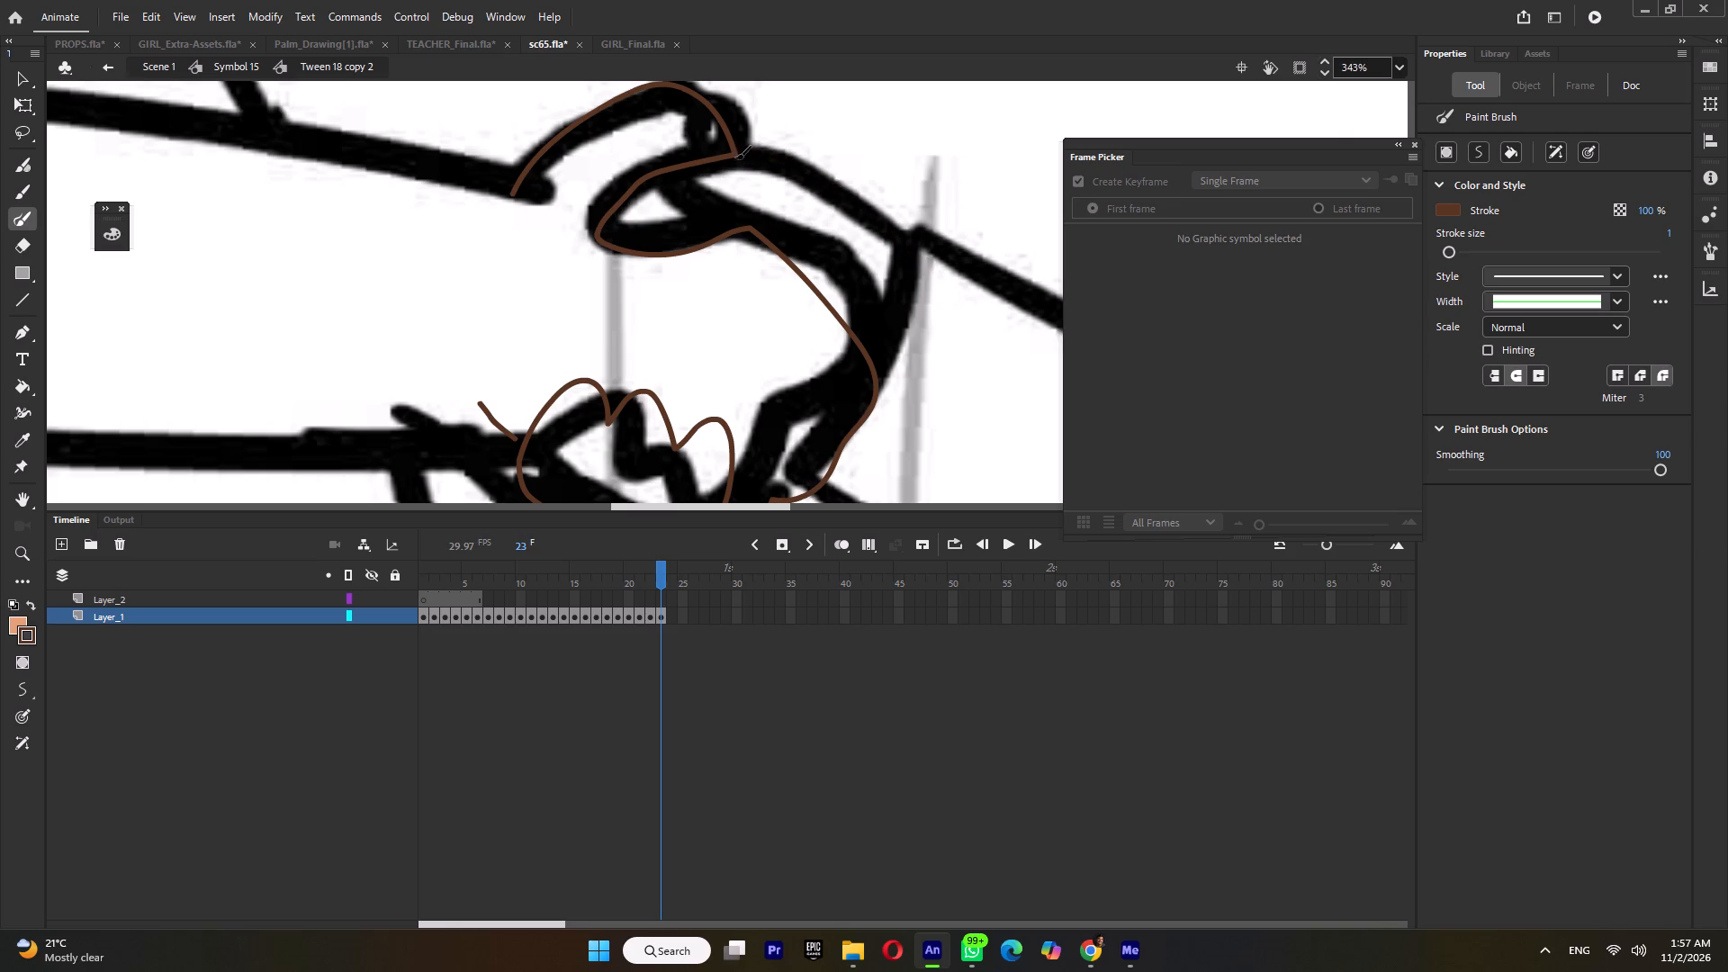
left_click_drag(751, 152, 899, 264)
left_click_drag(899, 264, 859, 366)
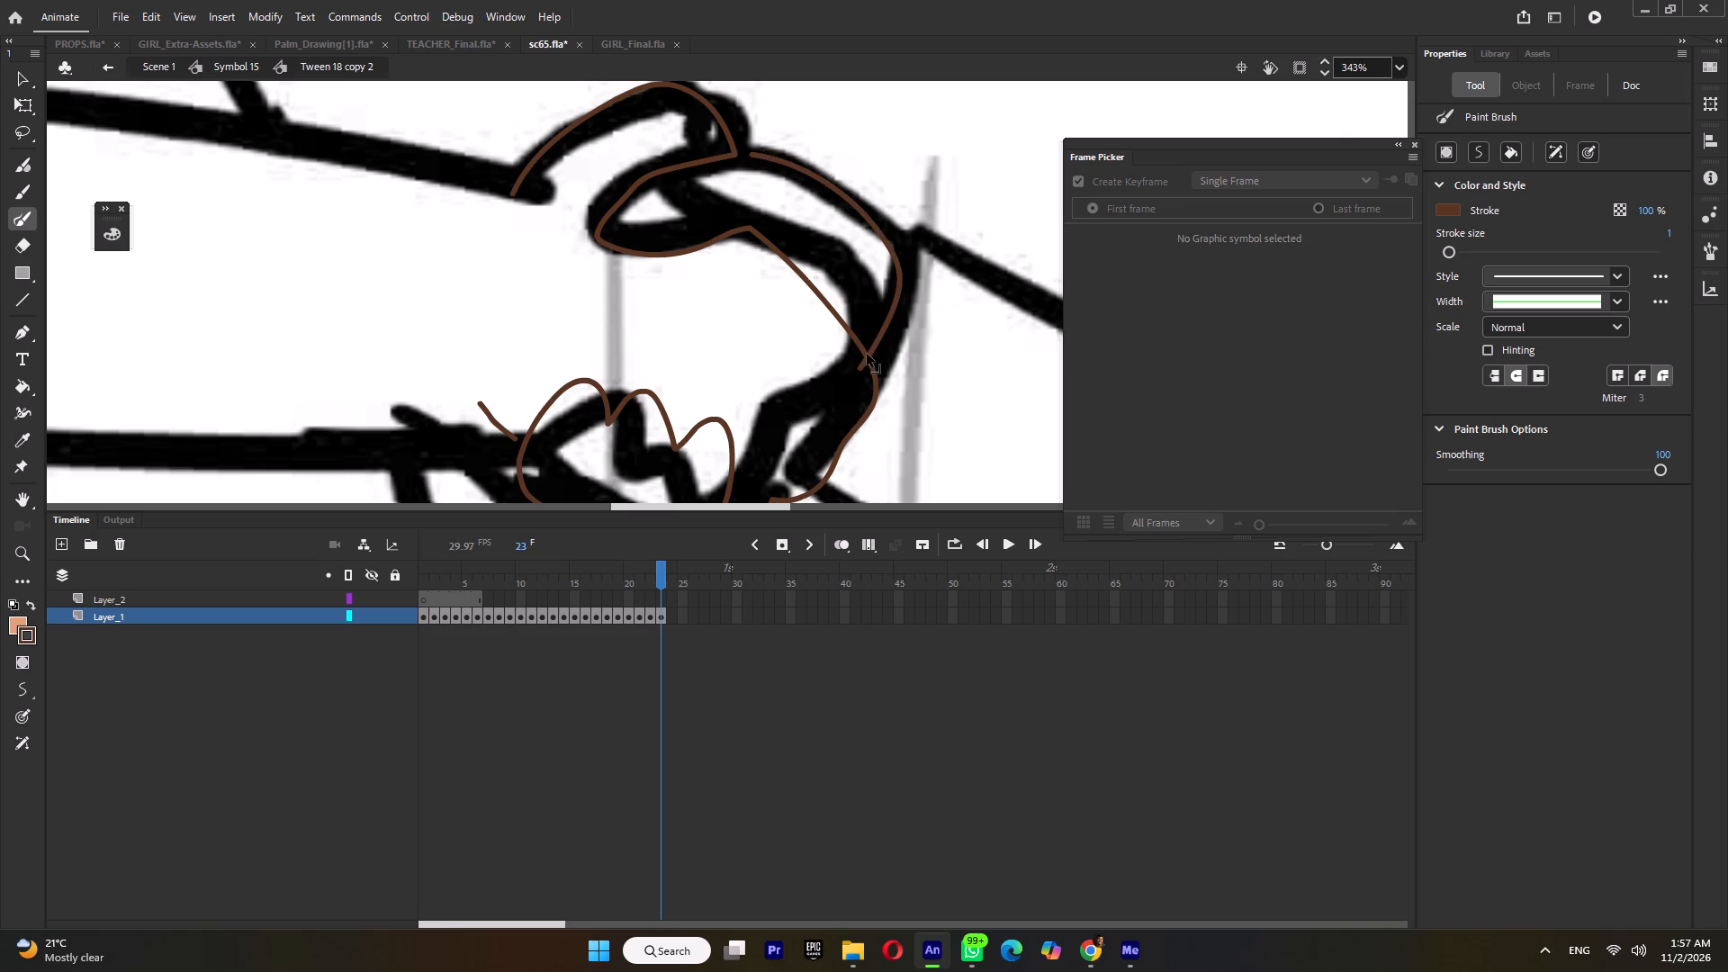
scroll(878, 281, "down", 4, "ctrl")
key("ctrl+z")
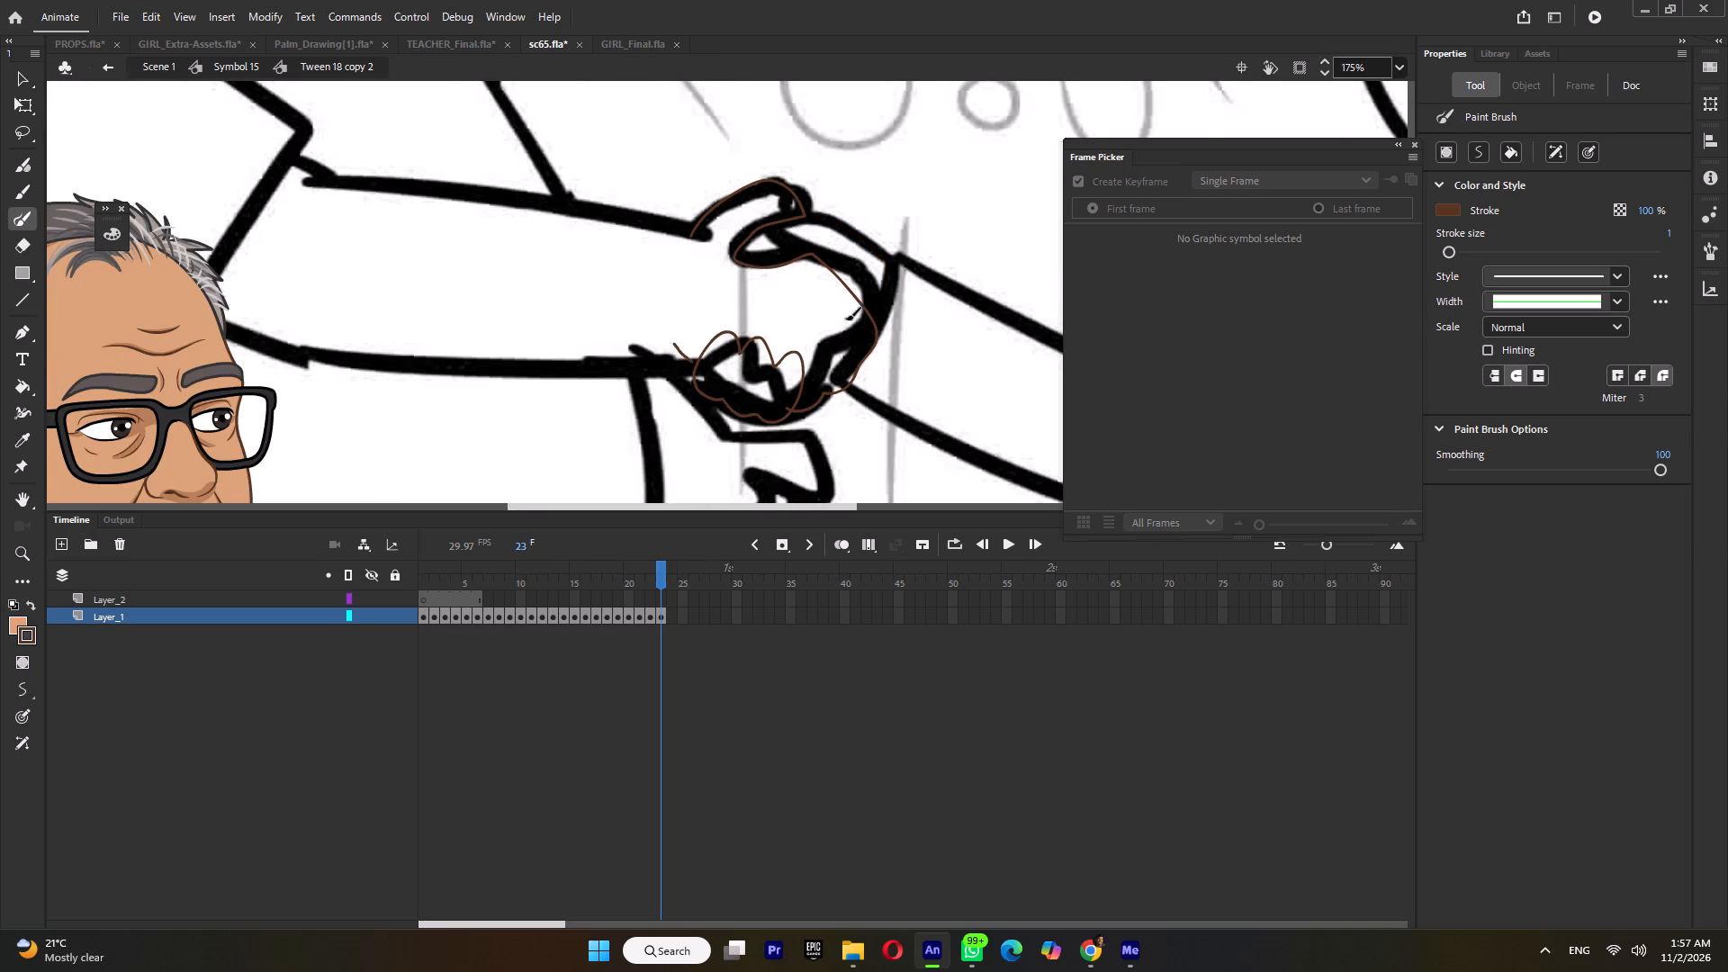
Draw the outer edge of the girl's hand from the knuckle arc to the palm edge, trimming the overshoot and joining the start.
scroll(806, 219, "up", 4, "ctrl")
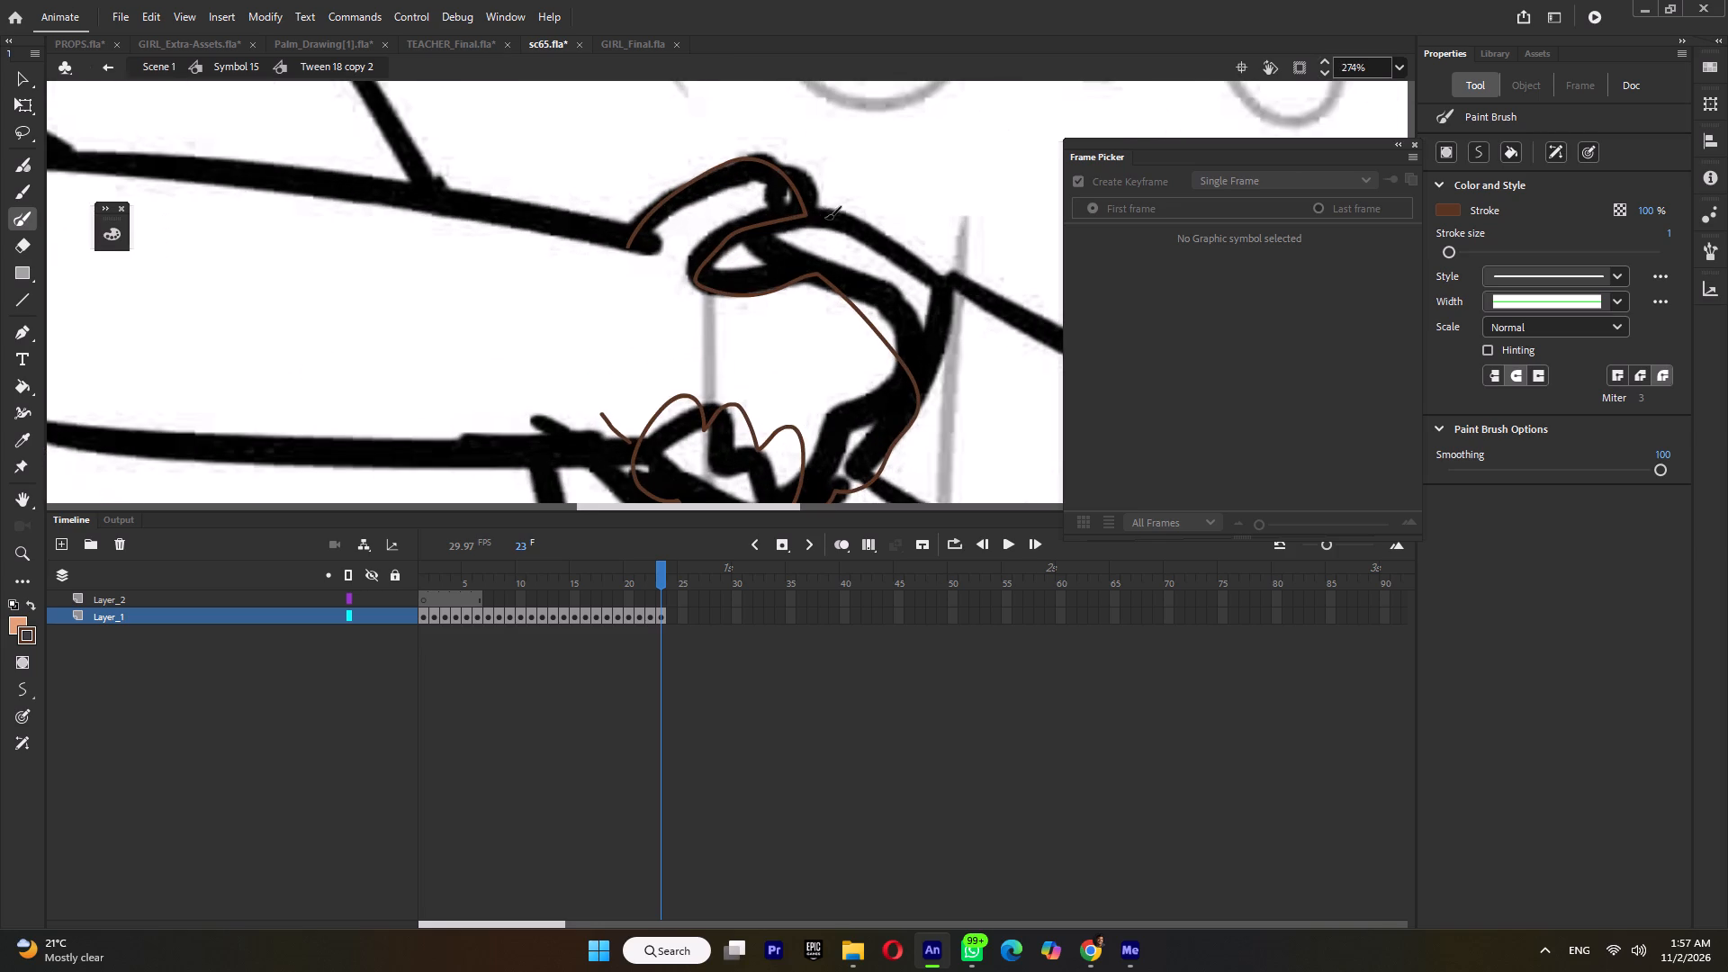
left_click_drag(813, 211, 945, 288)
left_click_drag(945, 288, 901, 391)
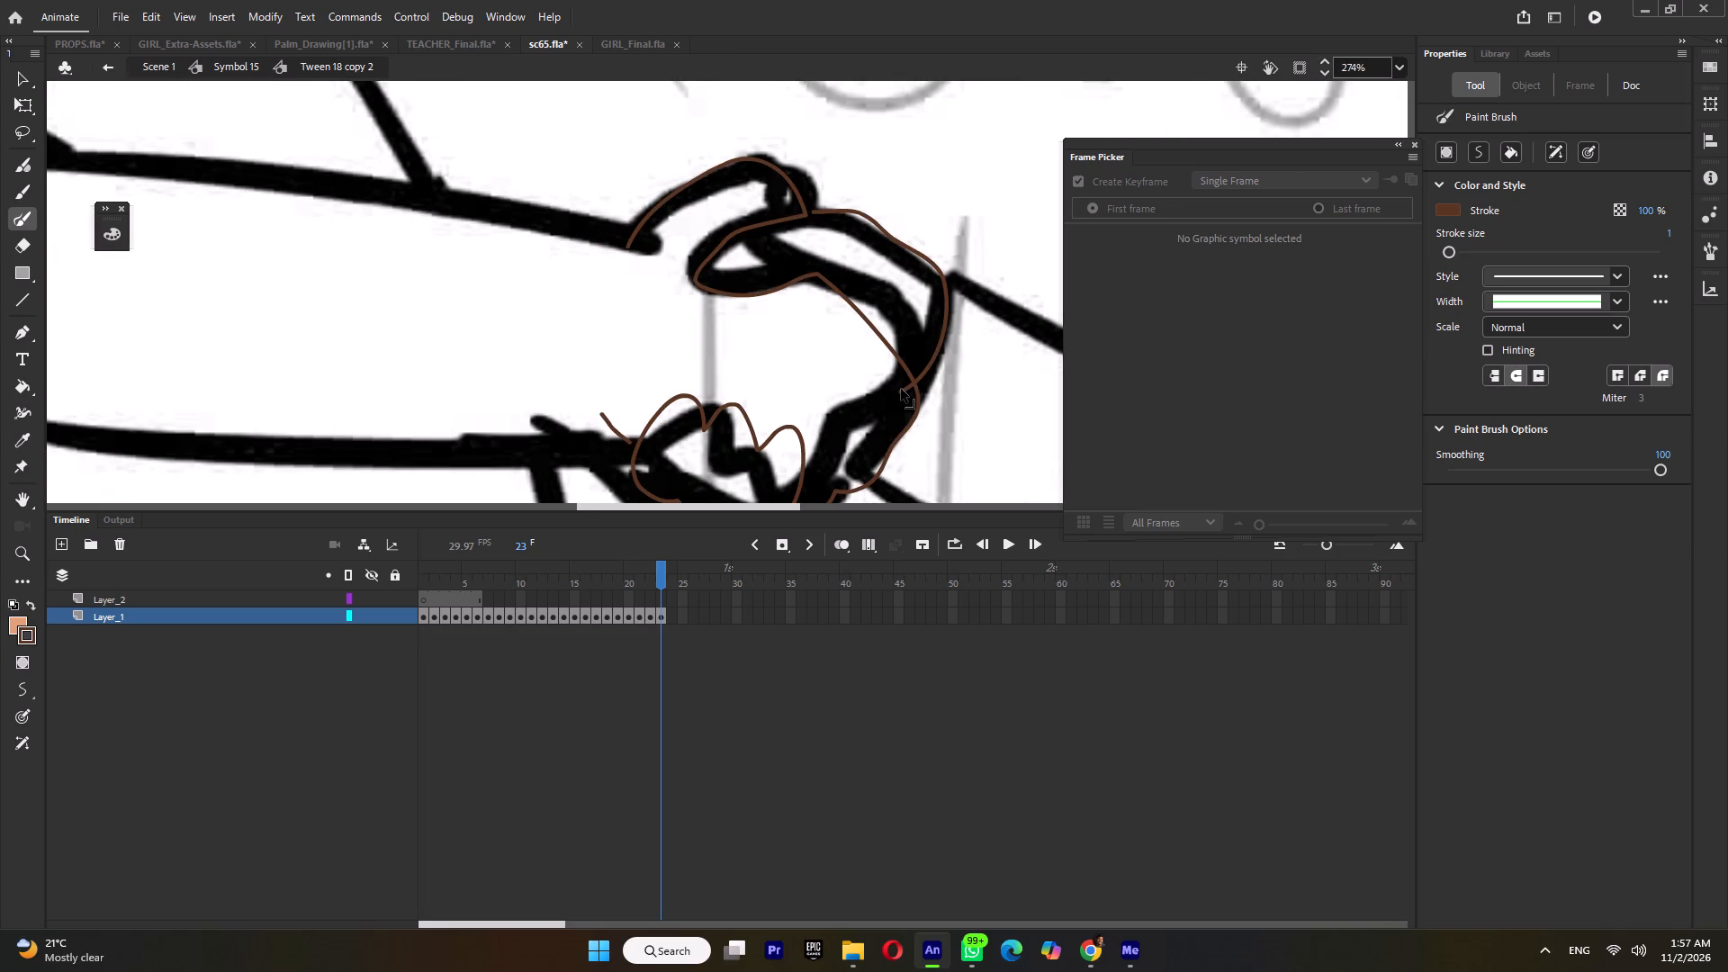
left_click(901, 389, "ctrl")
key("Delete")
scroll(814, 210, "up", 4, "ctrl")
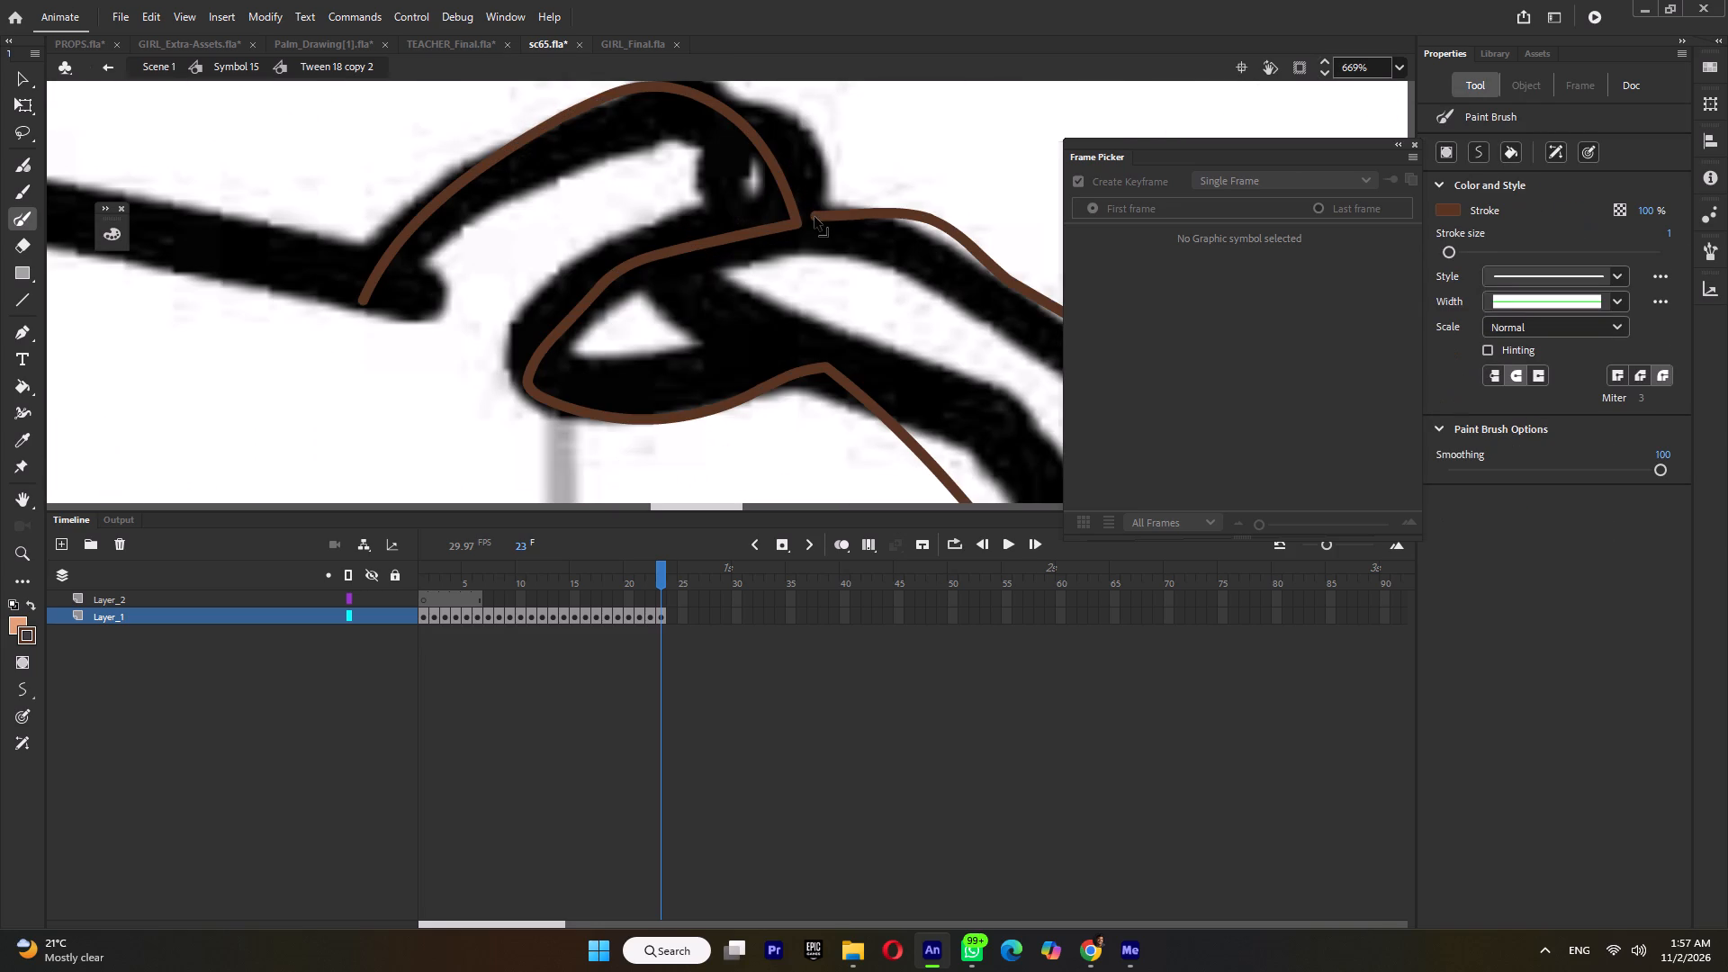
left_click_drag(814, 213, 789, 222, "ctrl")
scroll(876, 208, "down", 3, "ctrl")
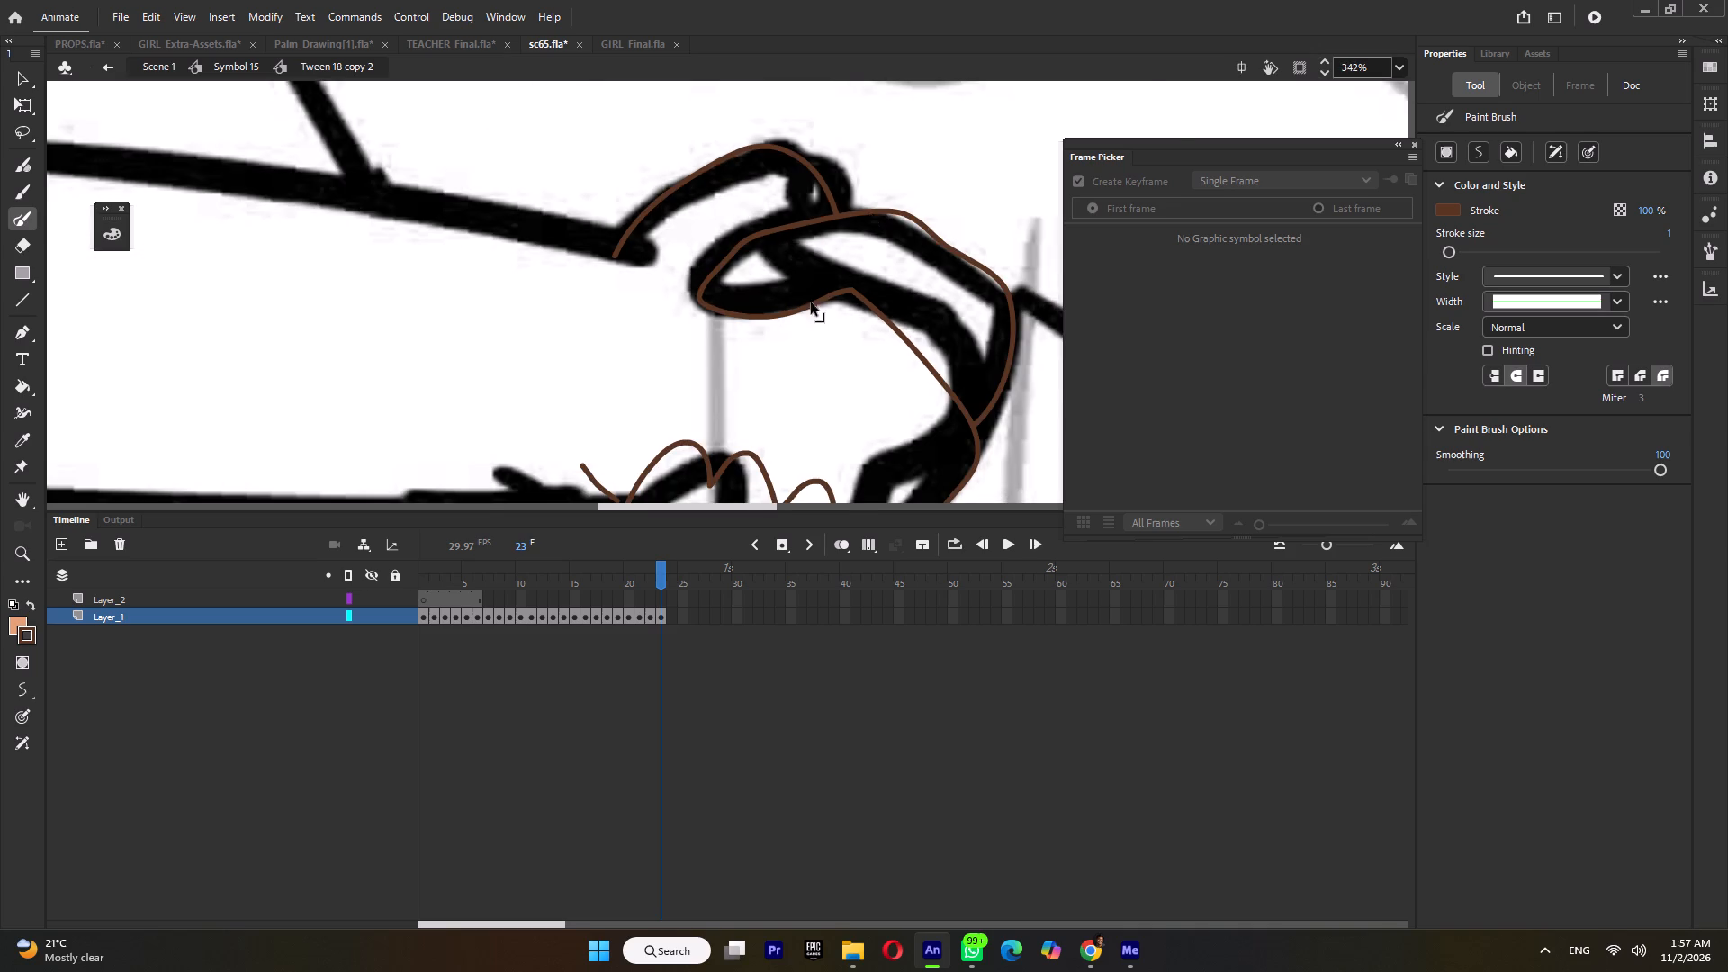
Extend the short slanted line's lower end to meet the outline of the curled fingers.
scroll(803, 253, "down", 3, "ctrl")
scroll(687, 391, "up", 6, "ctrl")
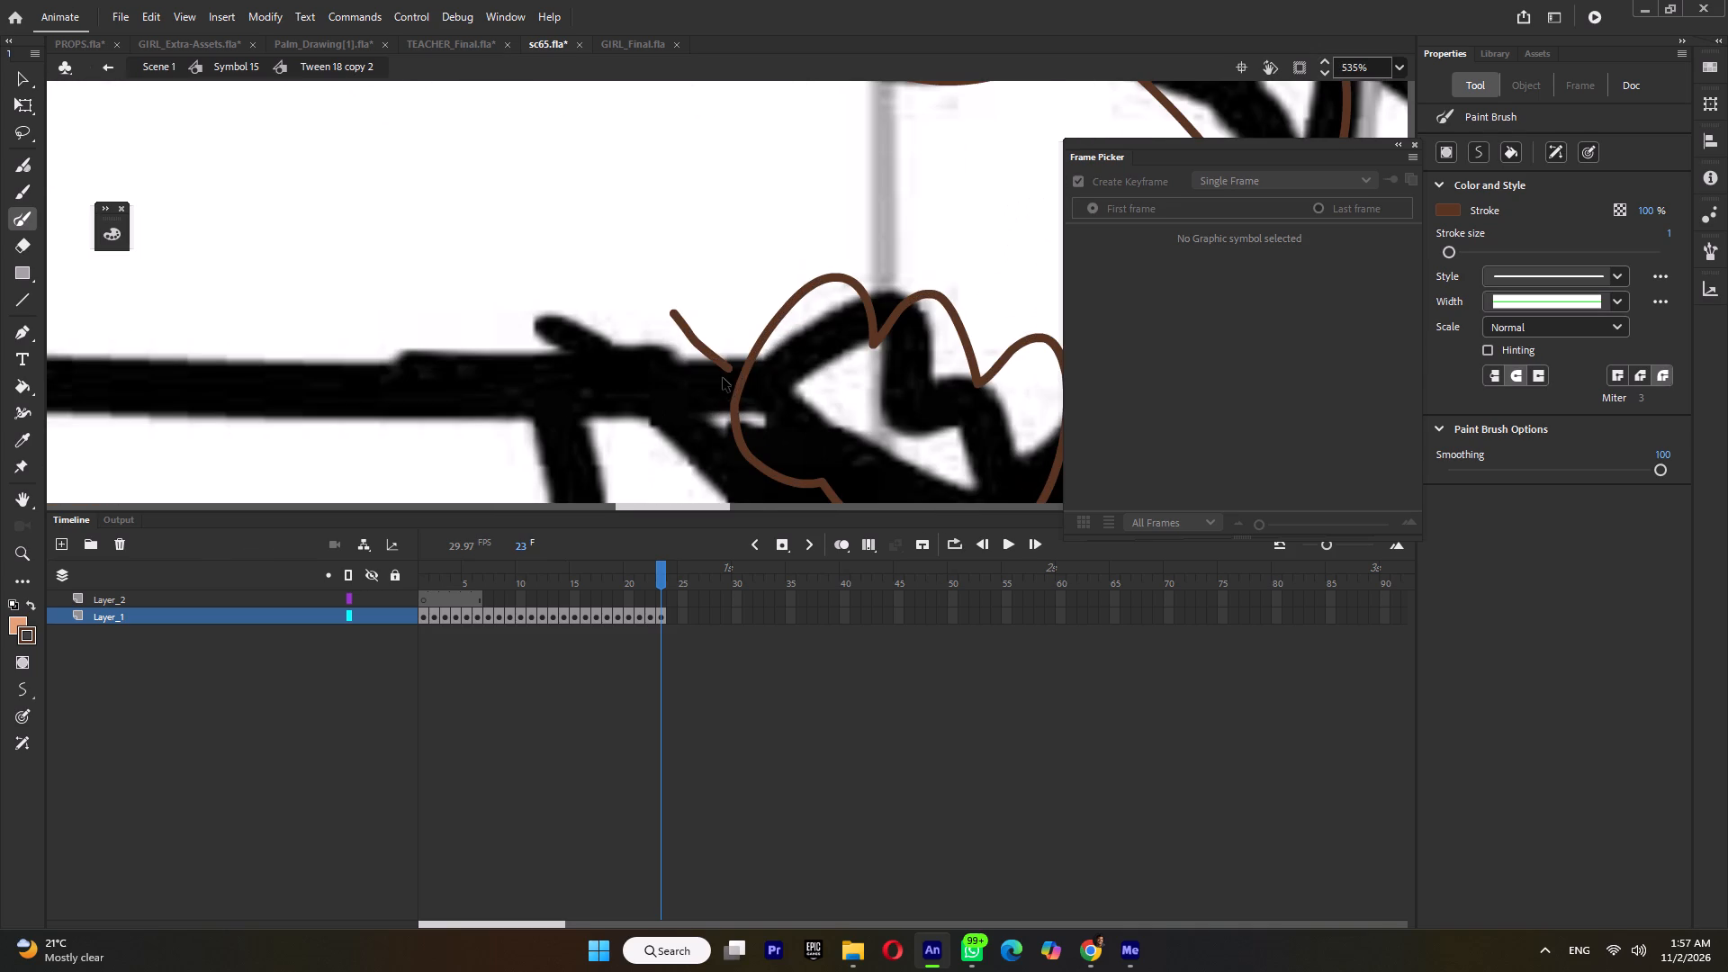
left_click_drag(727, 364, 746, 388, "ctrl")
Draw the back edge of the teacher's hand from below the knuckle arc down towards the short slanted line.
scroll(673, 348, "down", 2, "ctrl")
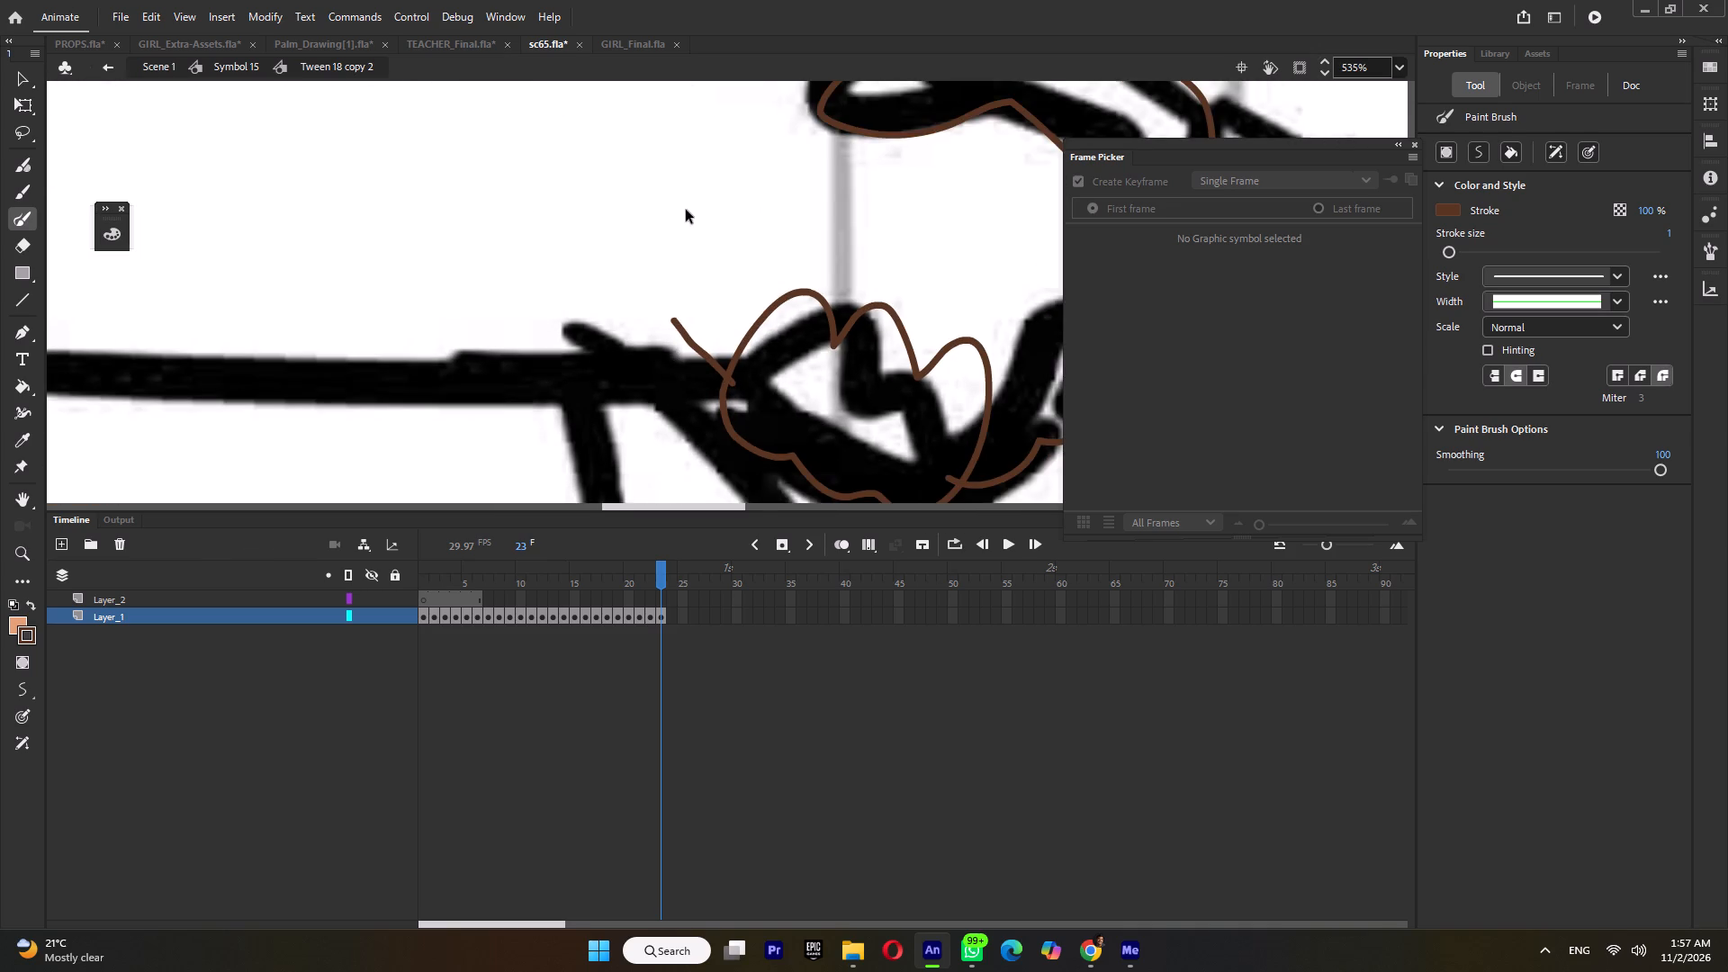
left_click_drag(696, 137, 671, 284)
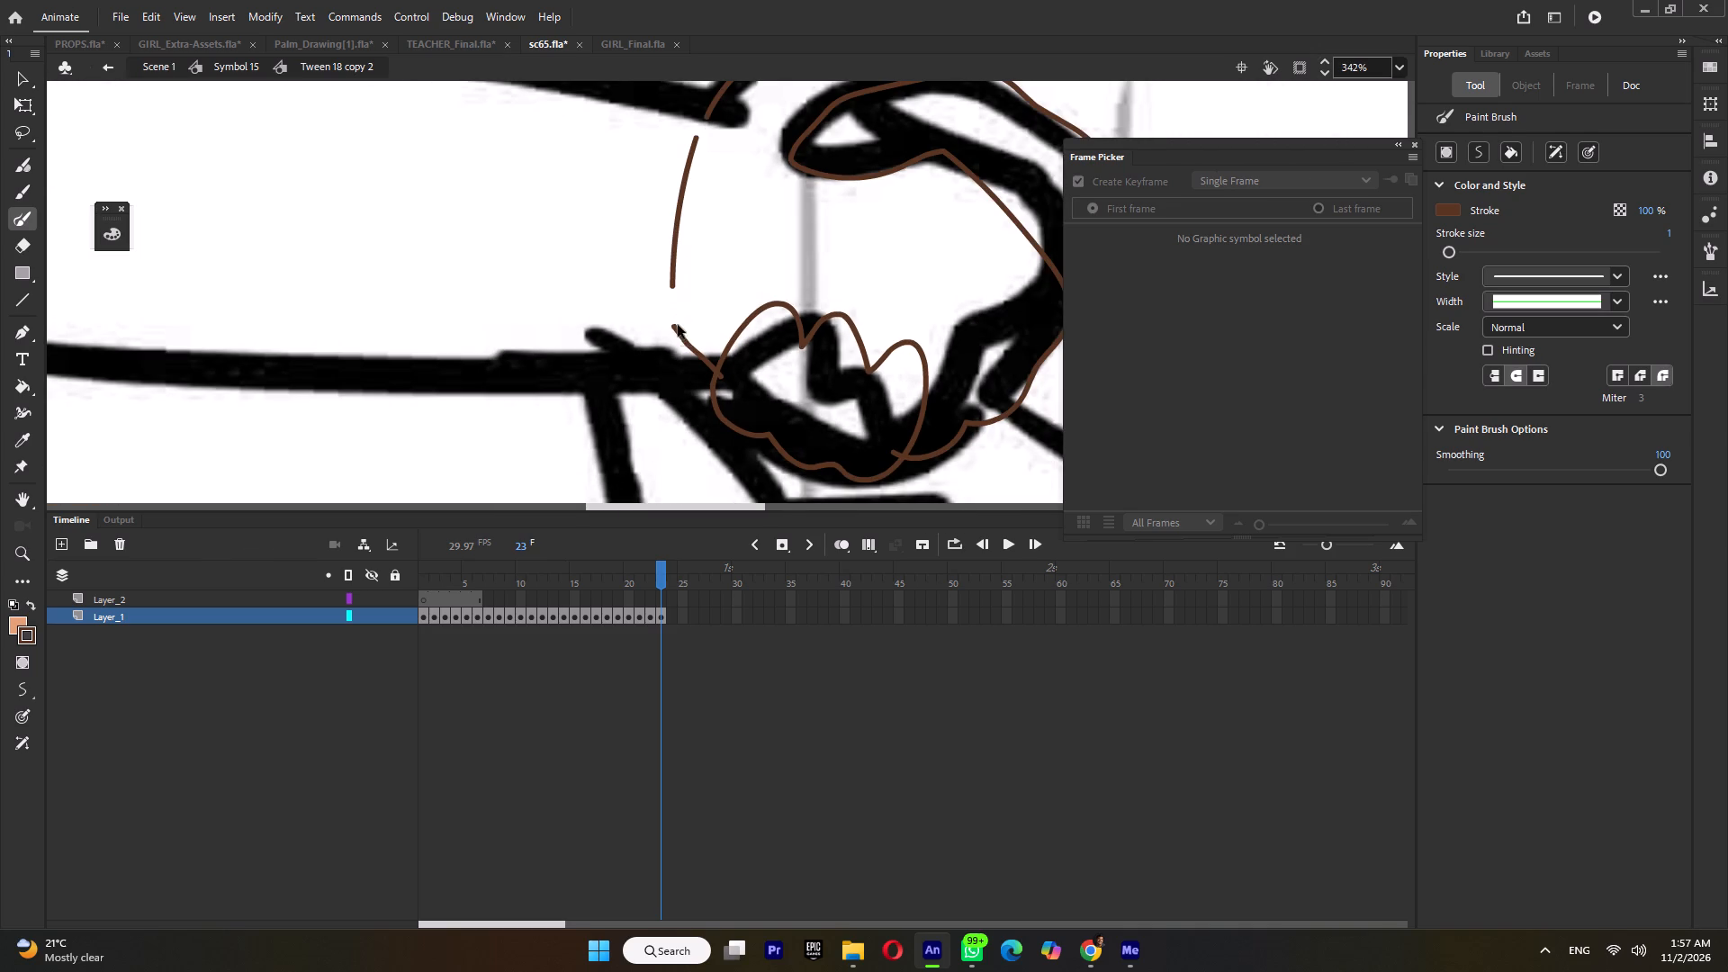
Smooth the short slanted line beside the curled fingers and delete its tip that crosses into the first finger.
left_click(676, 327, "ctrl")
left_click(696, 348, "ctrl+shift")
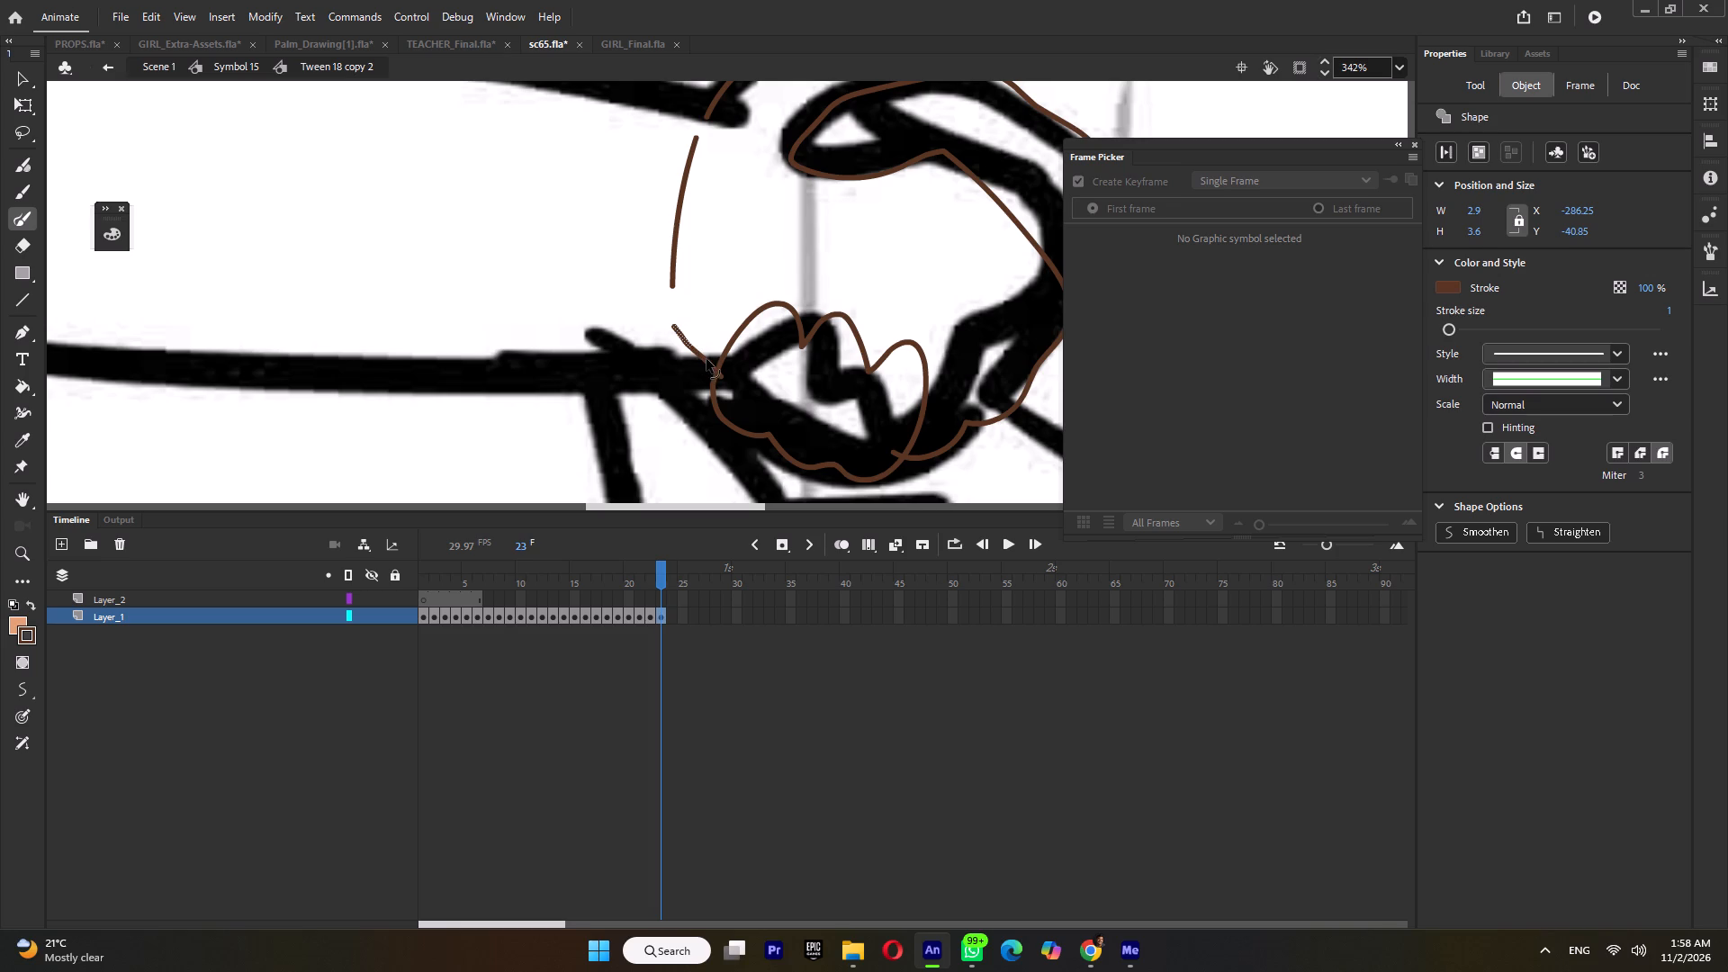
left_click(706, 359, "ctrl+shift")
triple_click(1459, 535, "ctrl")
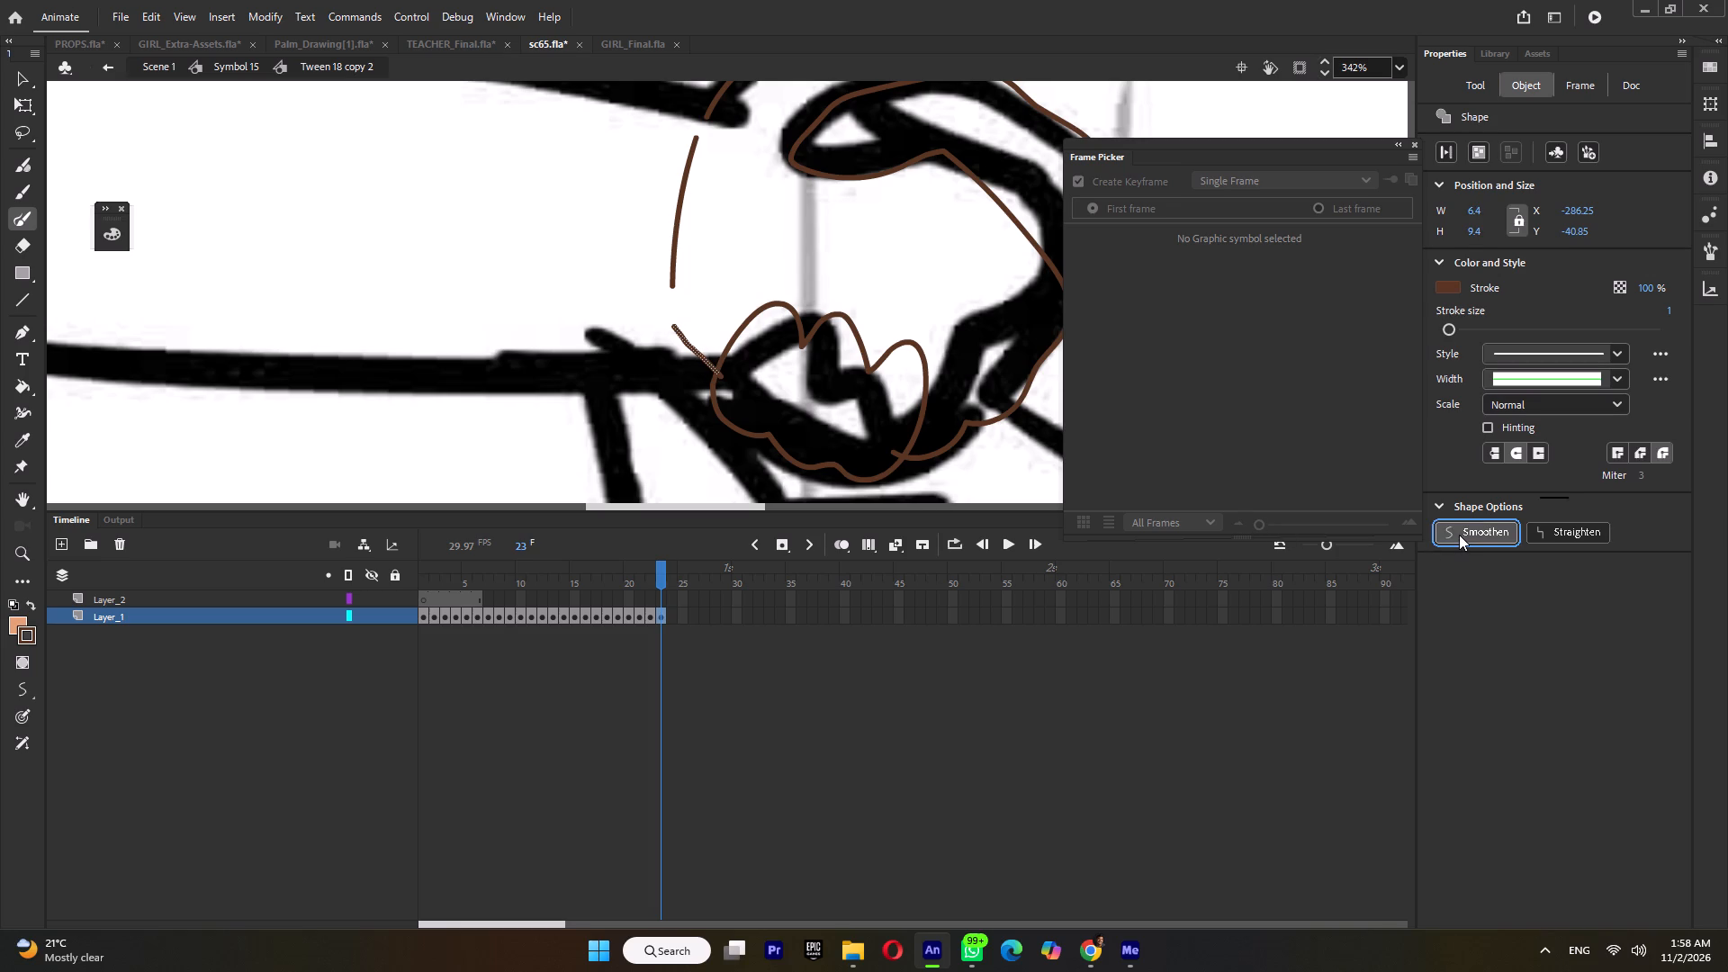
left_click(1459, 535, "ctrl")
left_click(673, 391, "ctrl")
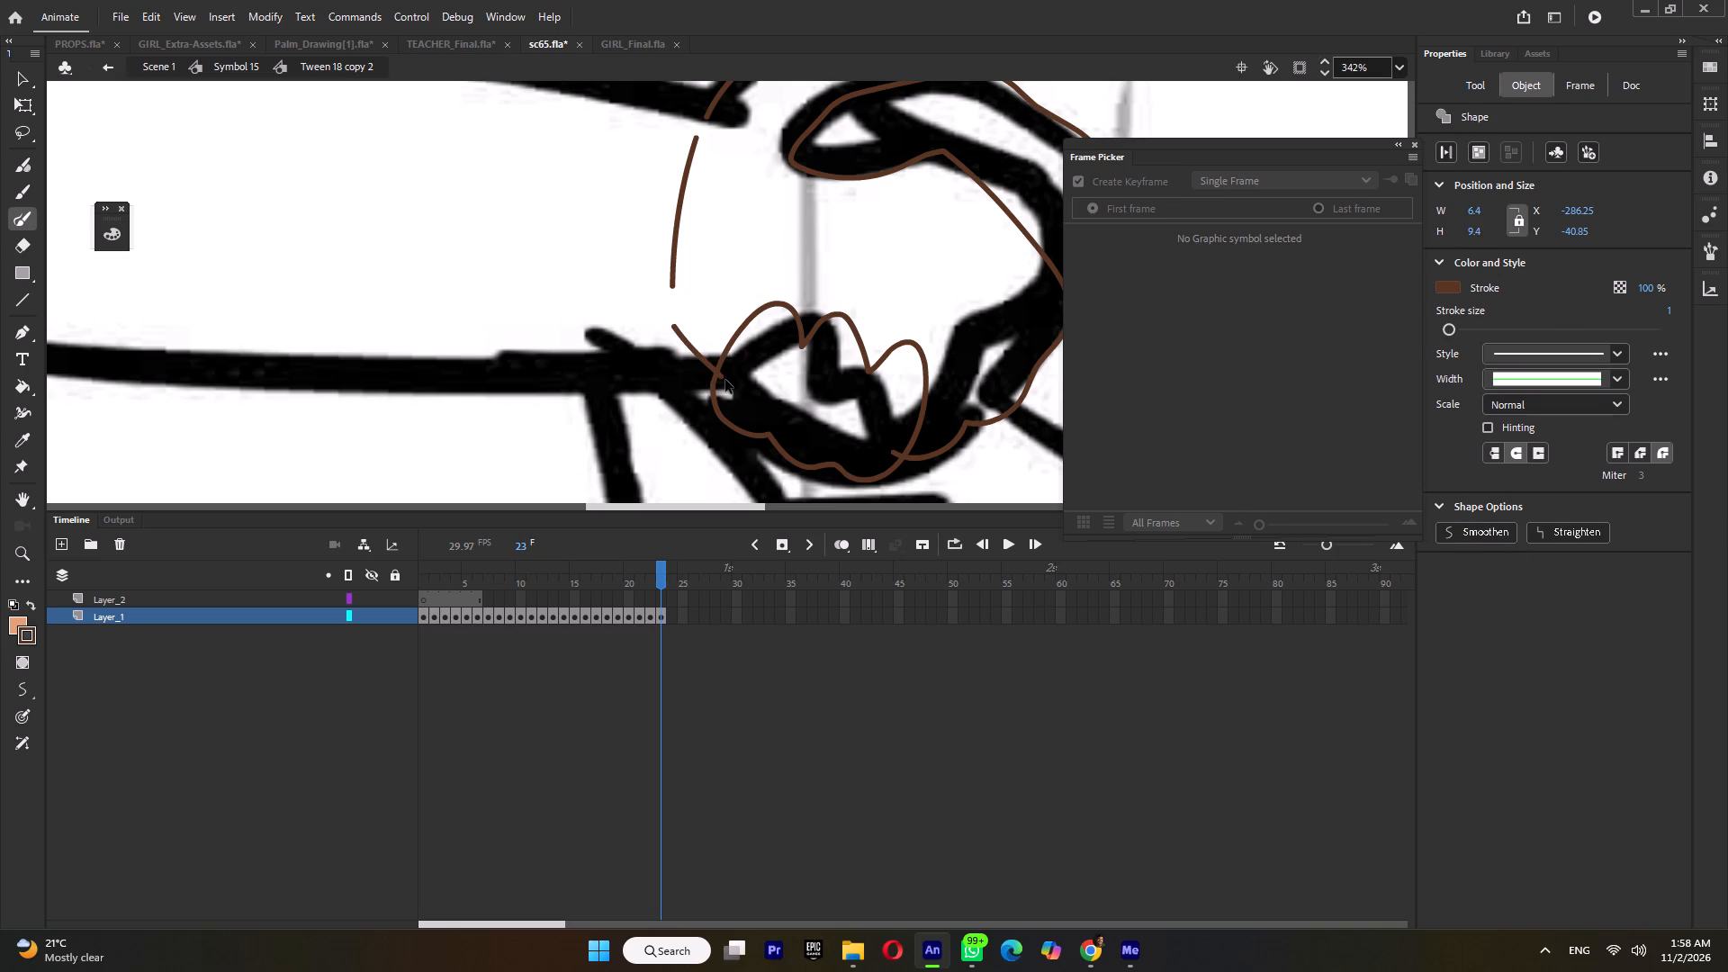
double_click(725, 380, "ctrl")
left_click(720, 379, "ctrl")
left_click(721, 377, "ctrl")
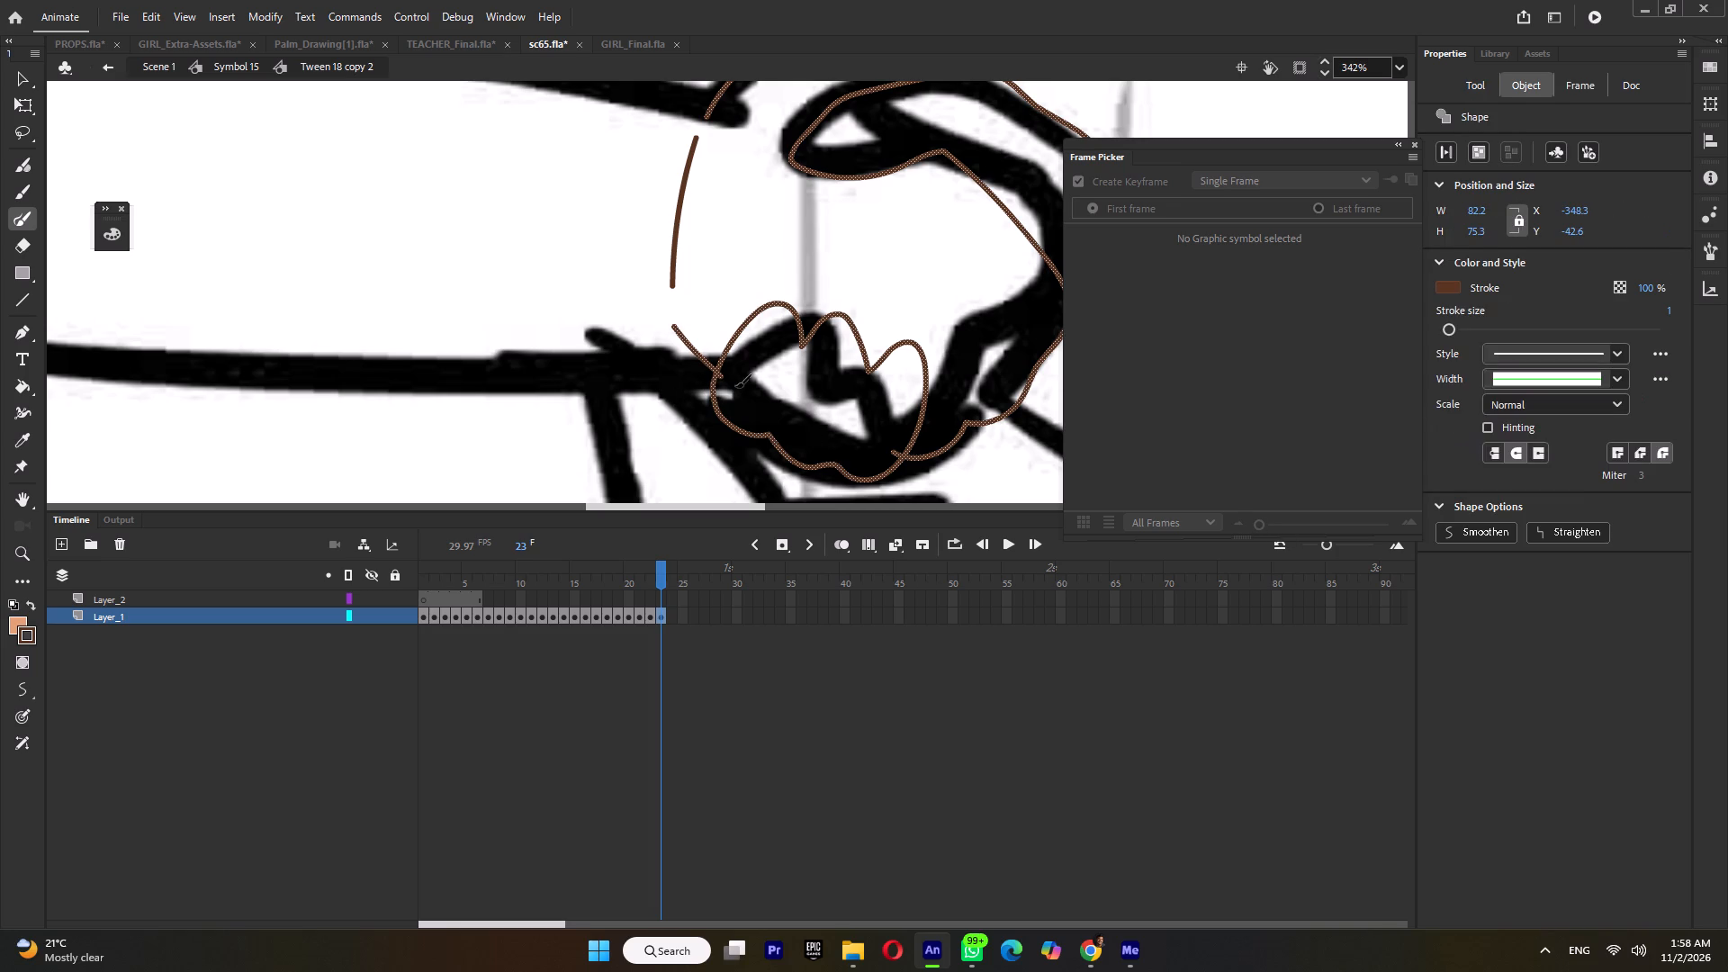
left_click(734, 367, "ctrl")
left_click(722, 378, "ctrl")
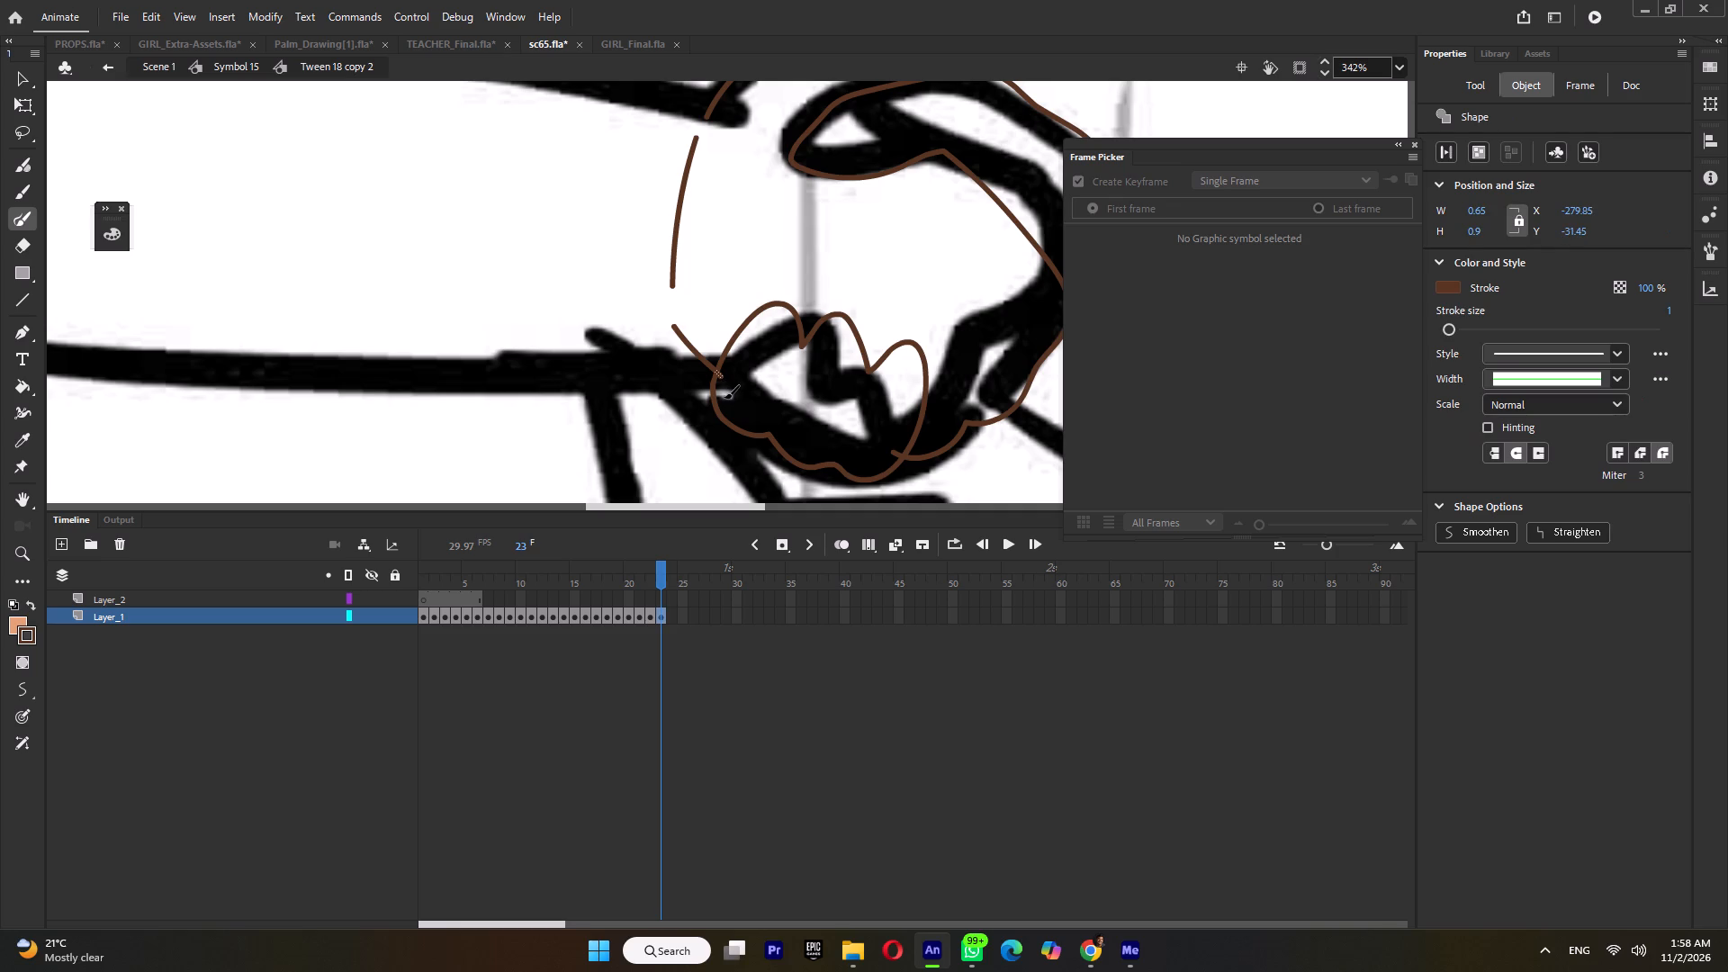
key("Delete")
Reshape the slanted line, connect the hand's back edge to it and to the knuckle arc, and bow that edge outward.
left_click_drag(674, 328, 666, 342, "ctrl")
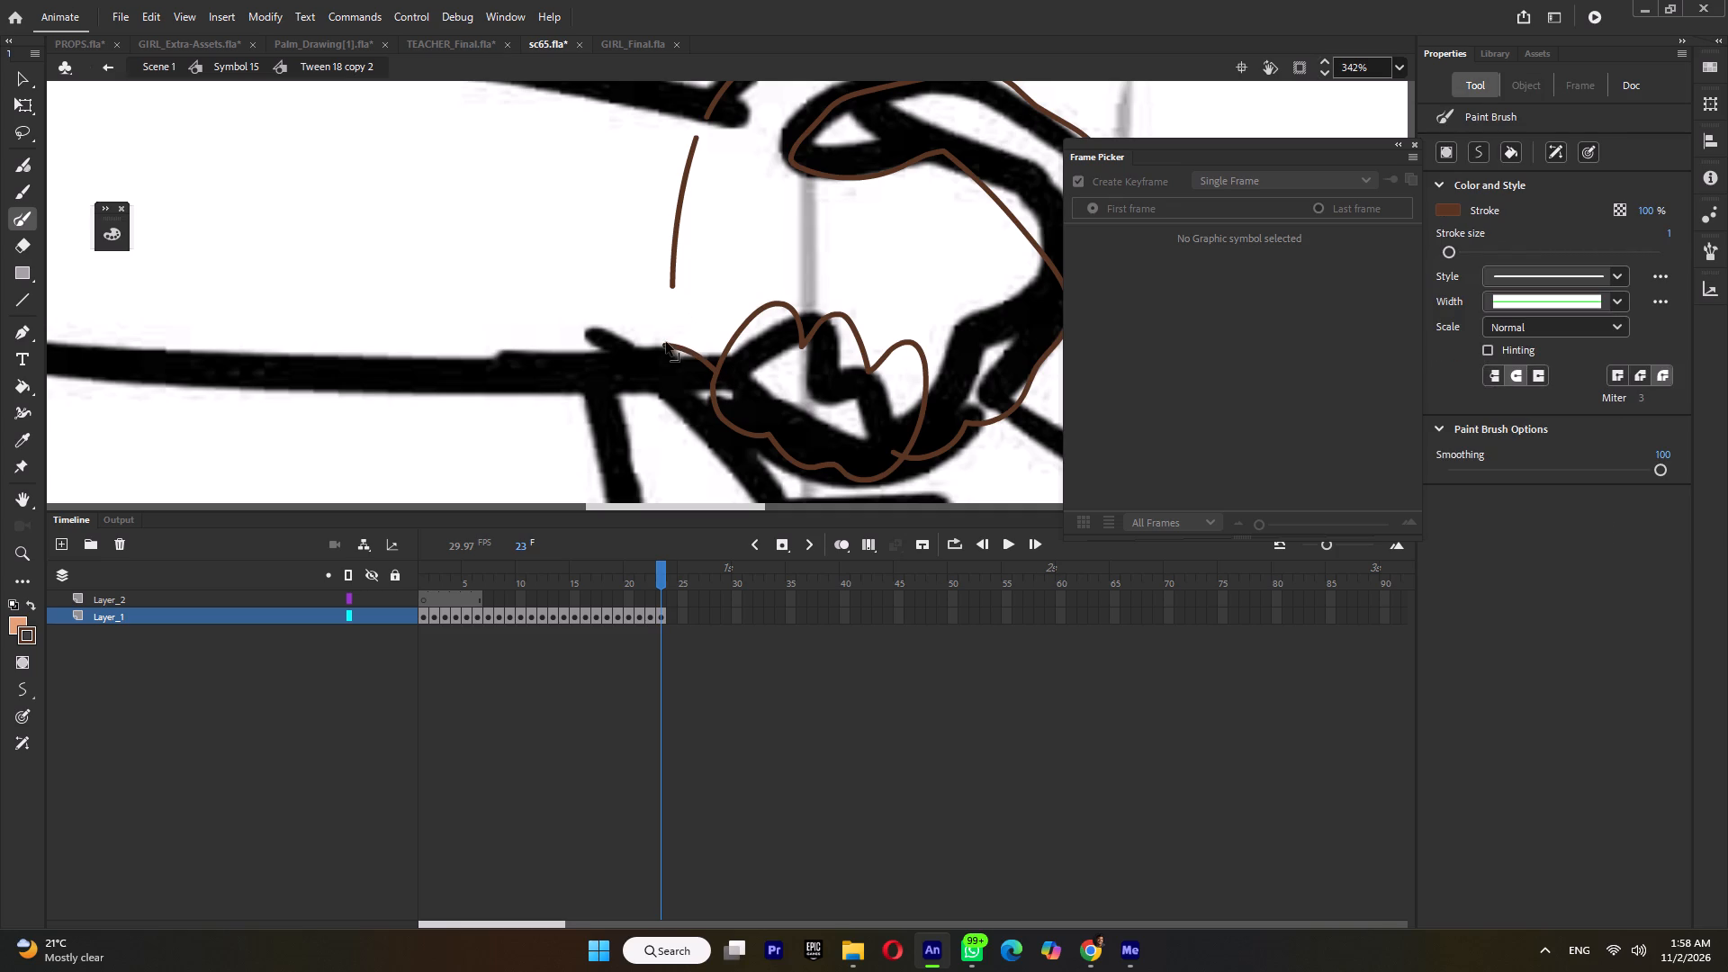
left_click_drag(666, 342, 666, 341, "ctrl")
left_click(691, 349, "ctrl")
left_click_drag(671, 279, 668, 333, "ctrl")
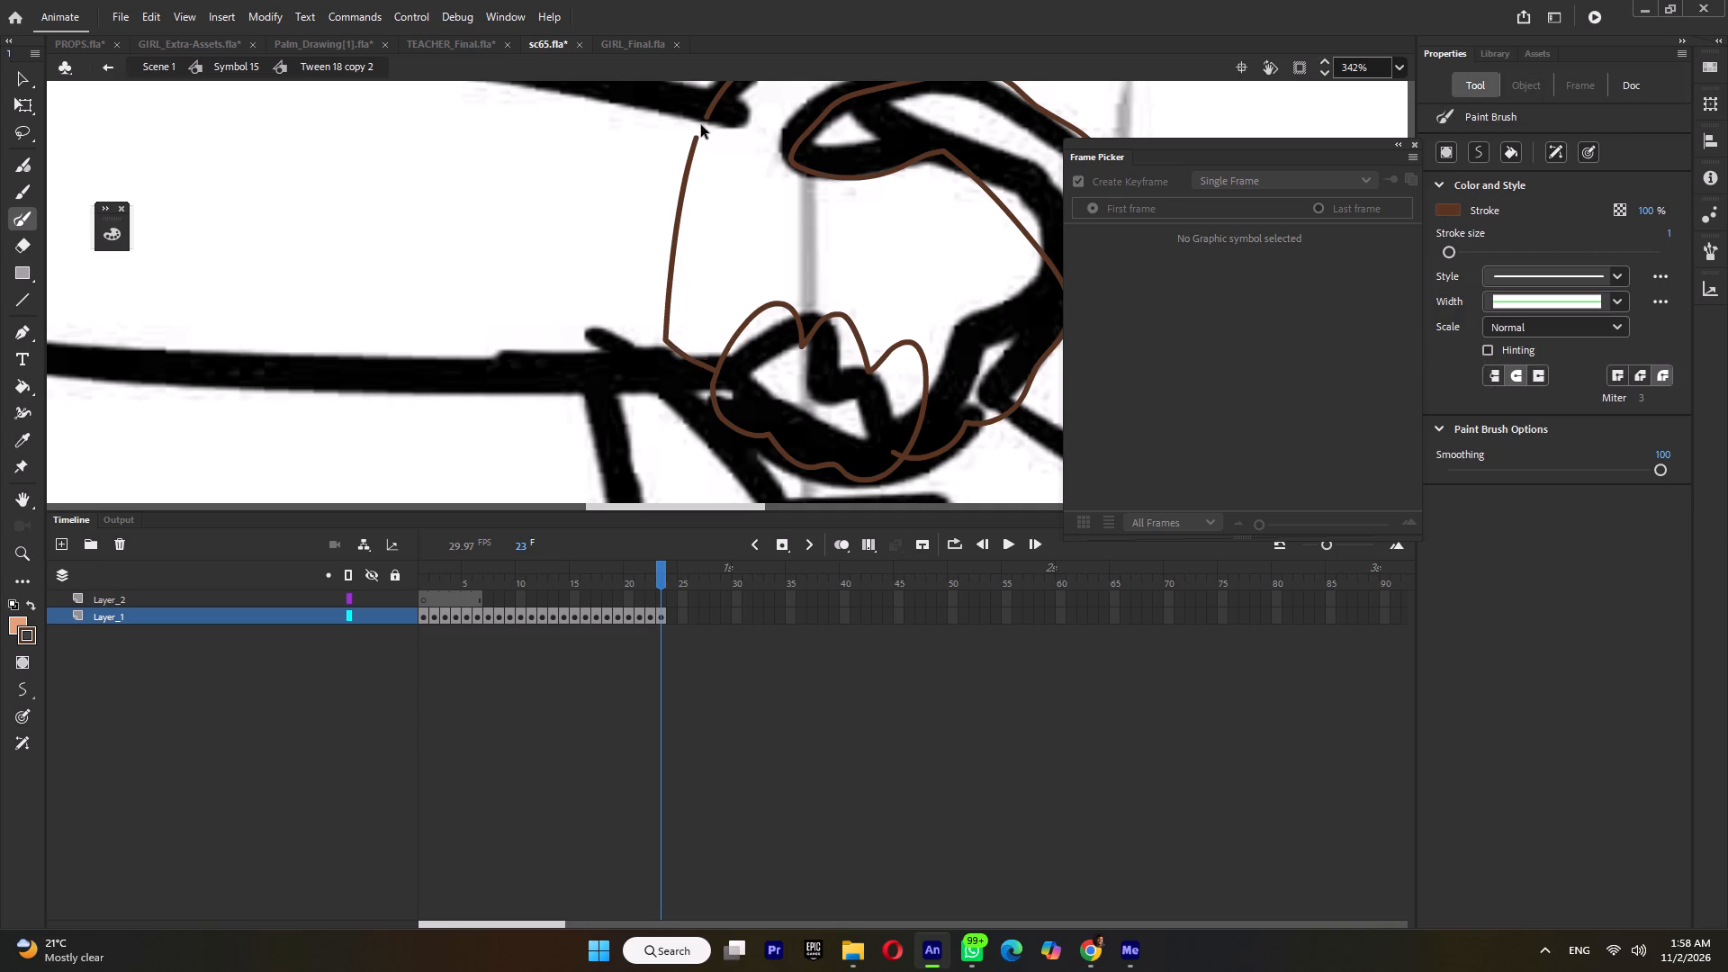
left_click(698, 138, "ctrl")
left_click_drag(697, 139, 706, 116, "ctrl")
left_click_drag(676, 224, 659, 213, "ctrl")
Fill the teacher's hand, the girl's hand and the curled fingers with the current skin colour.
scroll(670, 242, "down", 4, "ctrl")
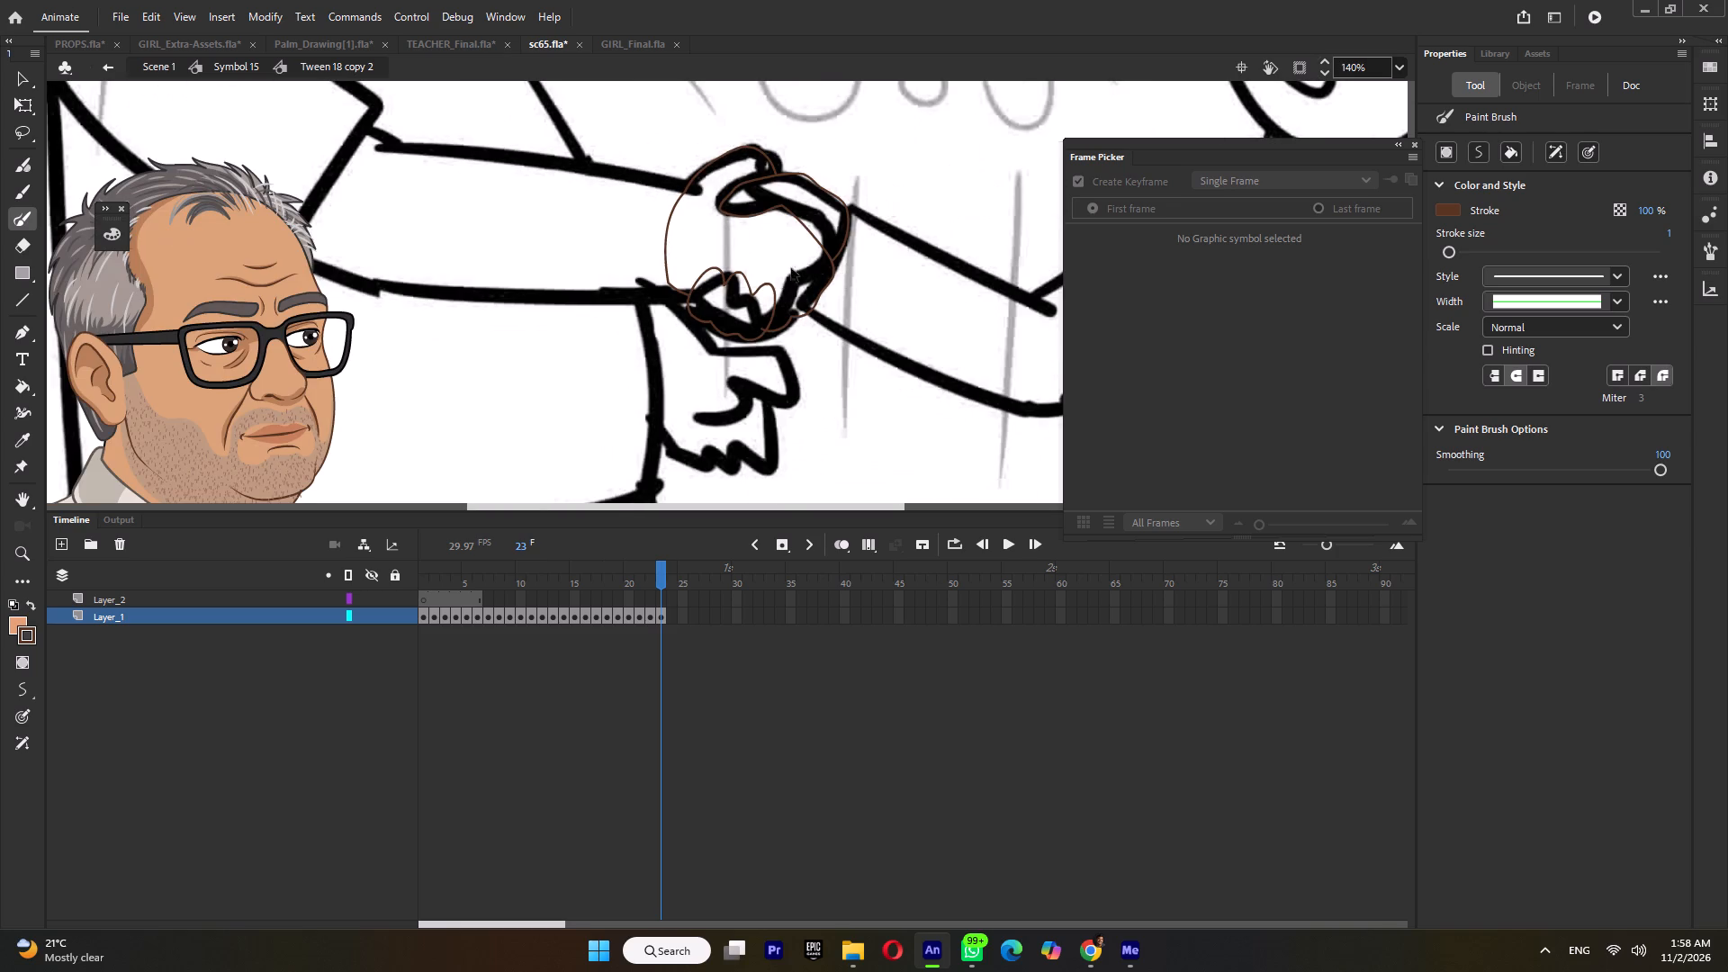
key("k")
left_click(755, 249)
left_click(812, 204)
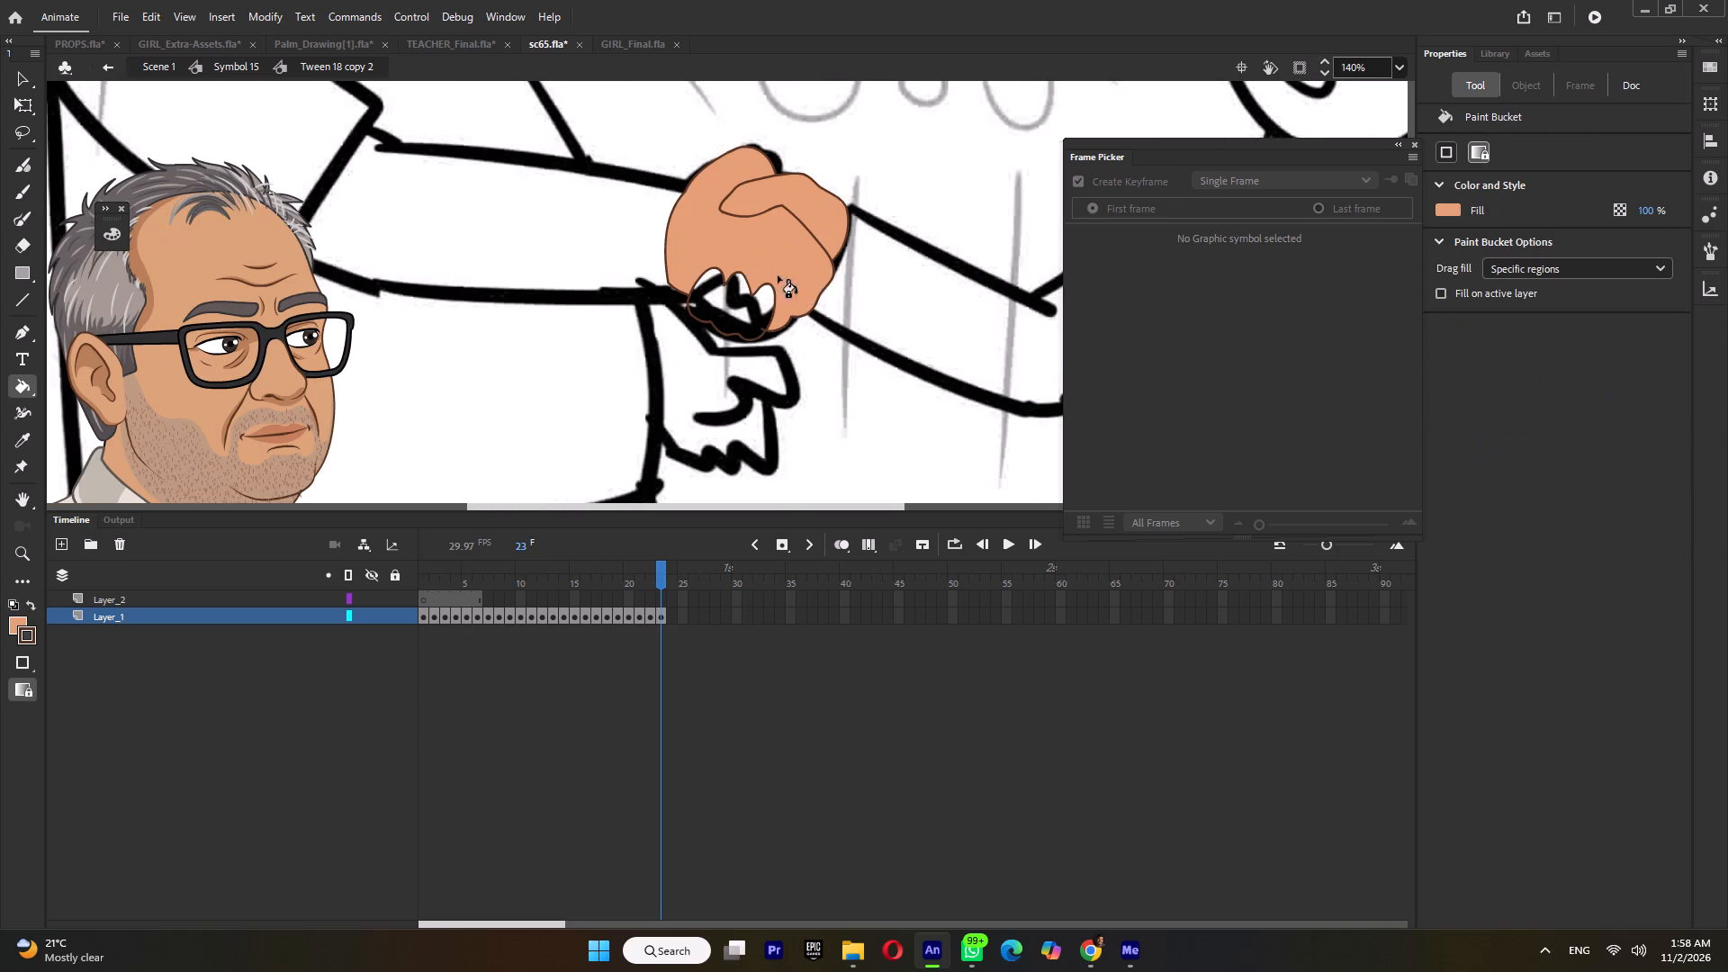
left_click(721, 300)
Sample the skin colour from the girl's face and fill the curled fingers and the girl's part of the hand.
scroll(751, 302, "down", 9, "ctrl")
scroll(963, 404, "up", 3, "ctrl")
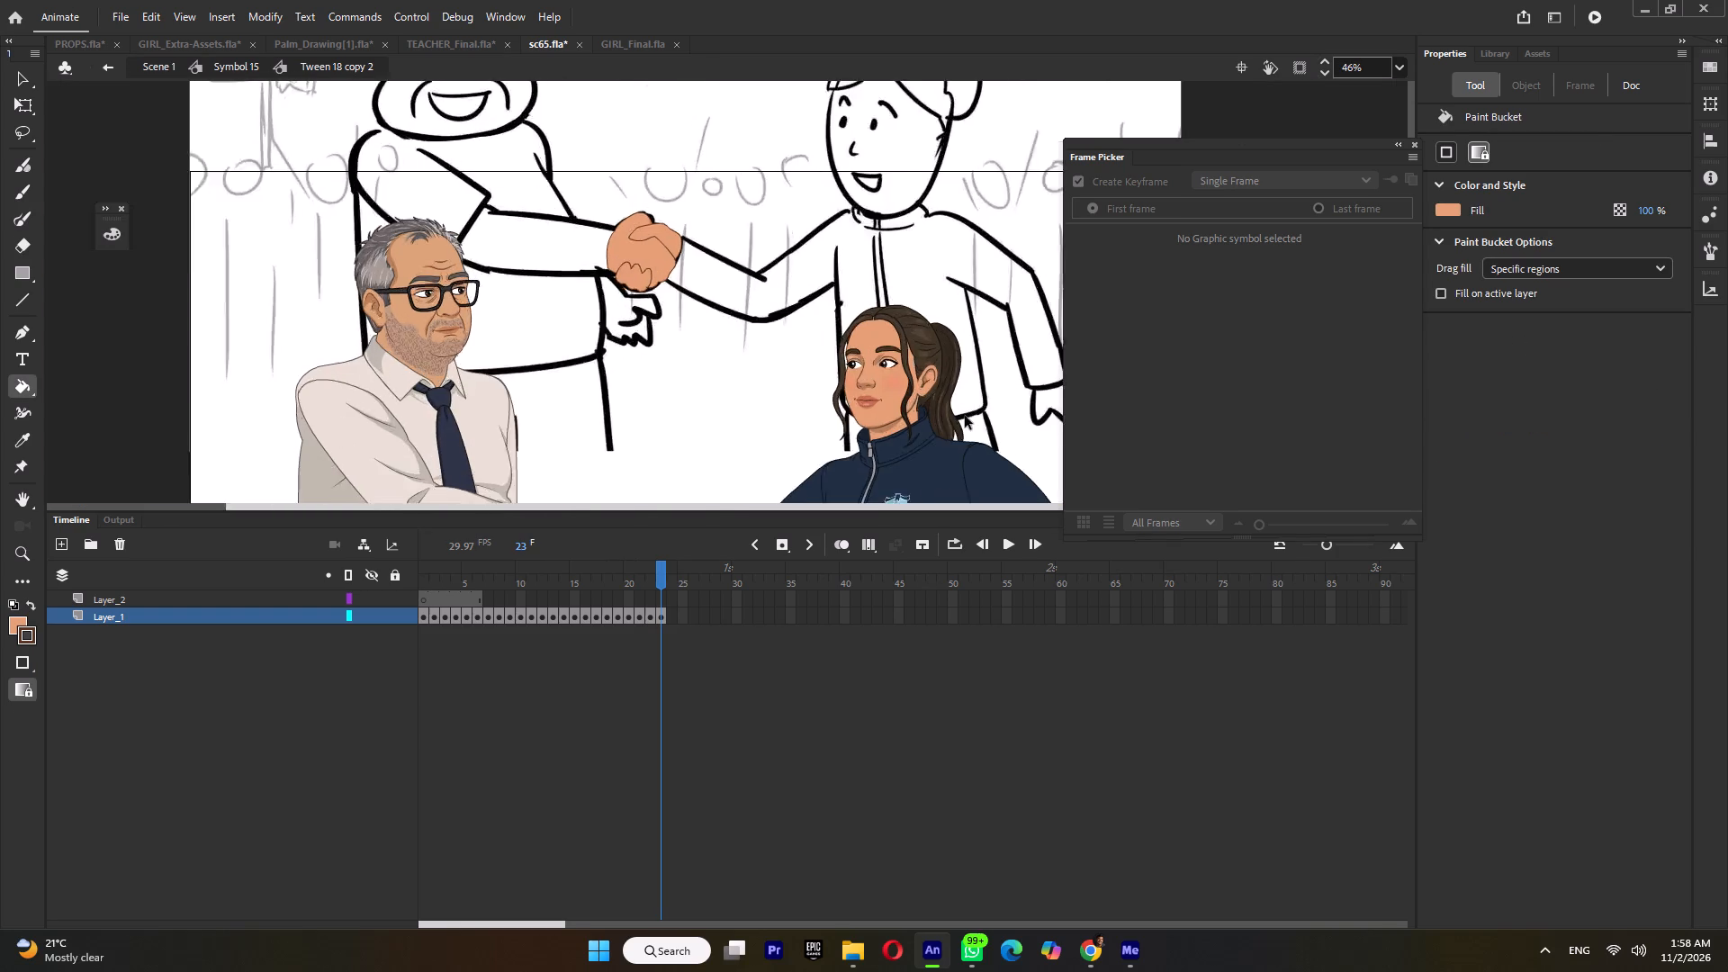
scroll(965, 416, "up", 6, "ctrl")
key("i")
left_click(832, 415)
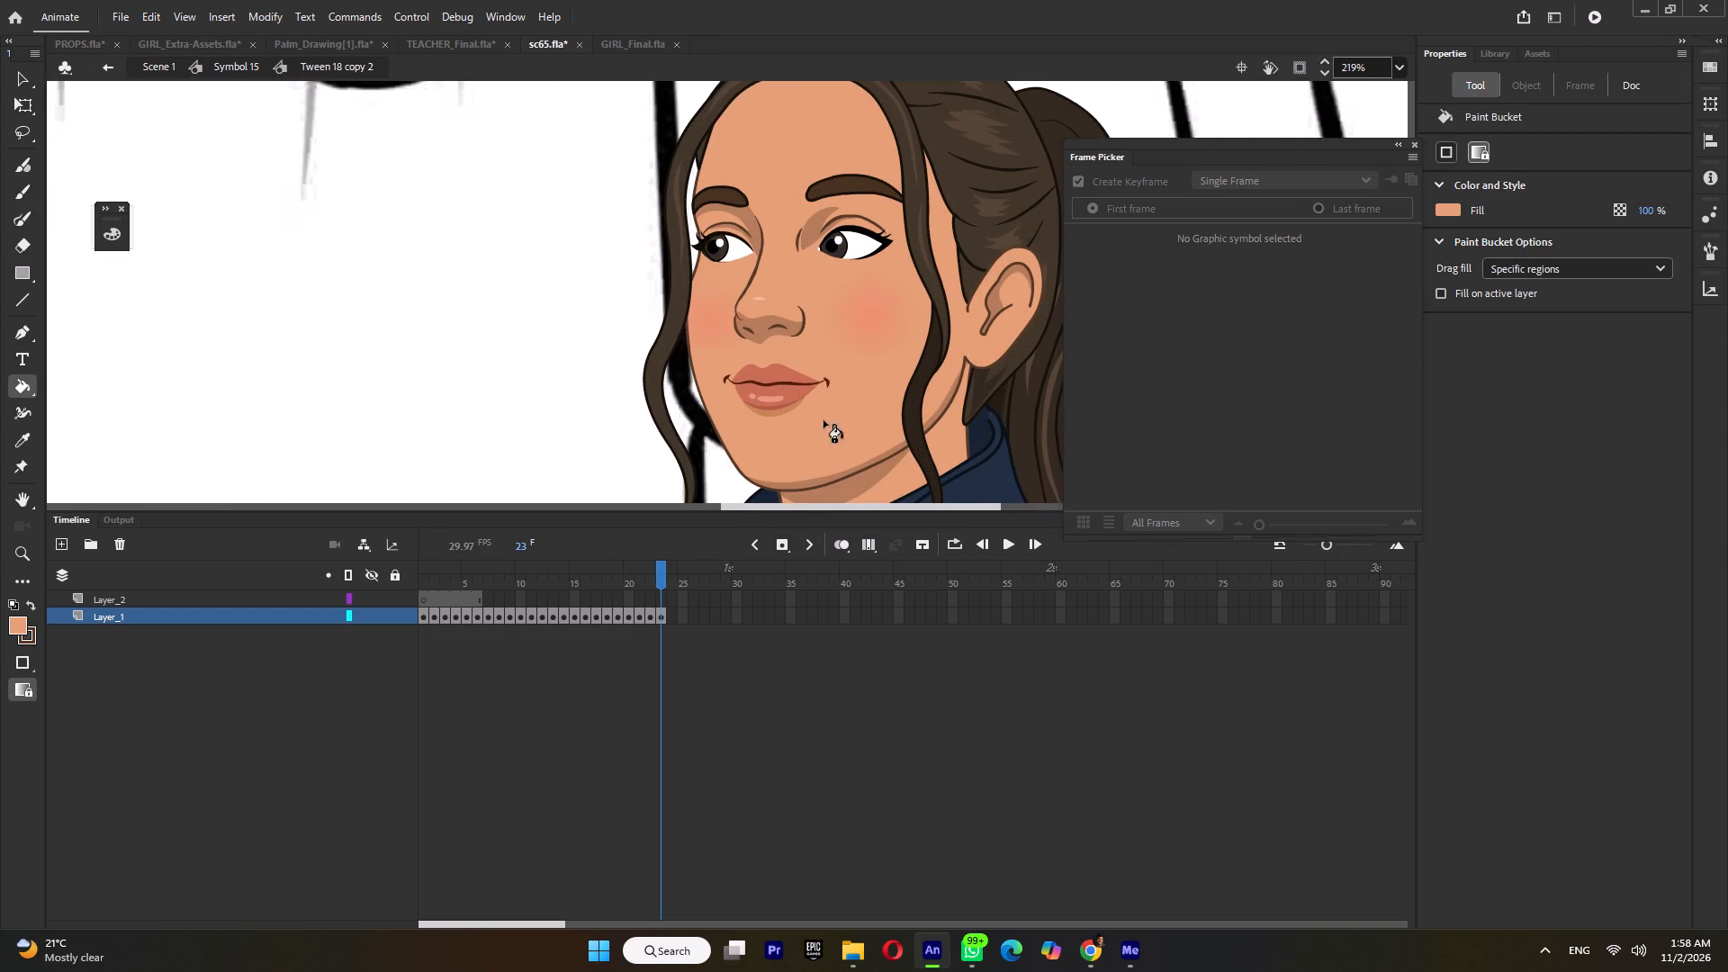
scroll(760, 449, "down", 6, "ctrl")
scroll(475, 223, "up", 4, "ctrl")
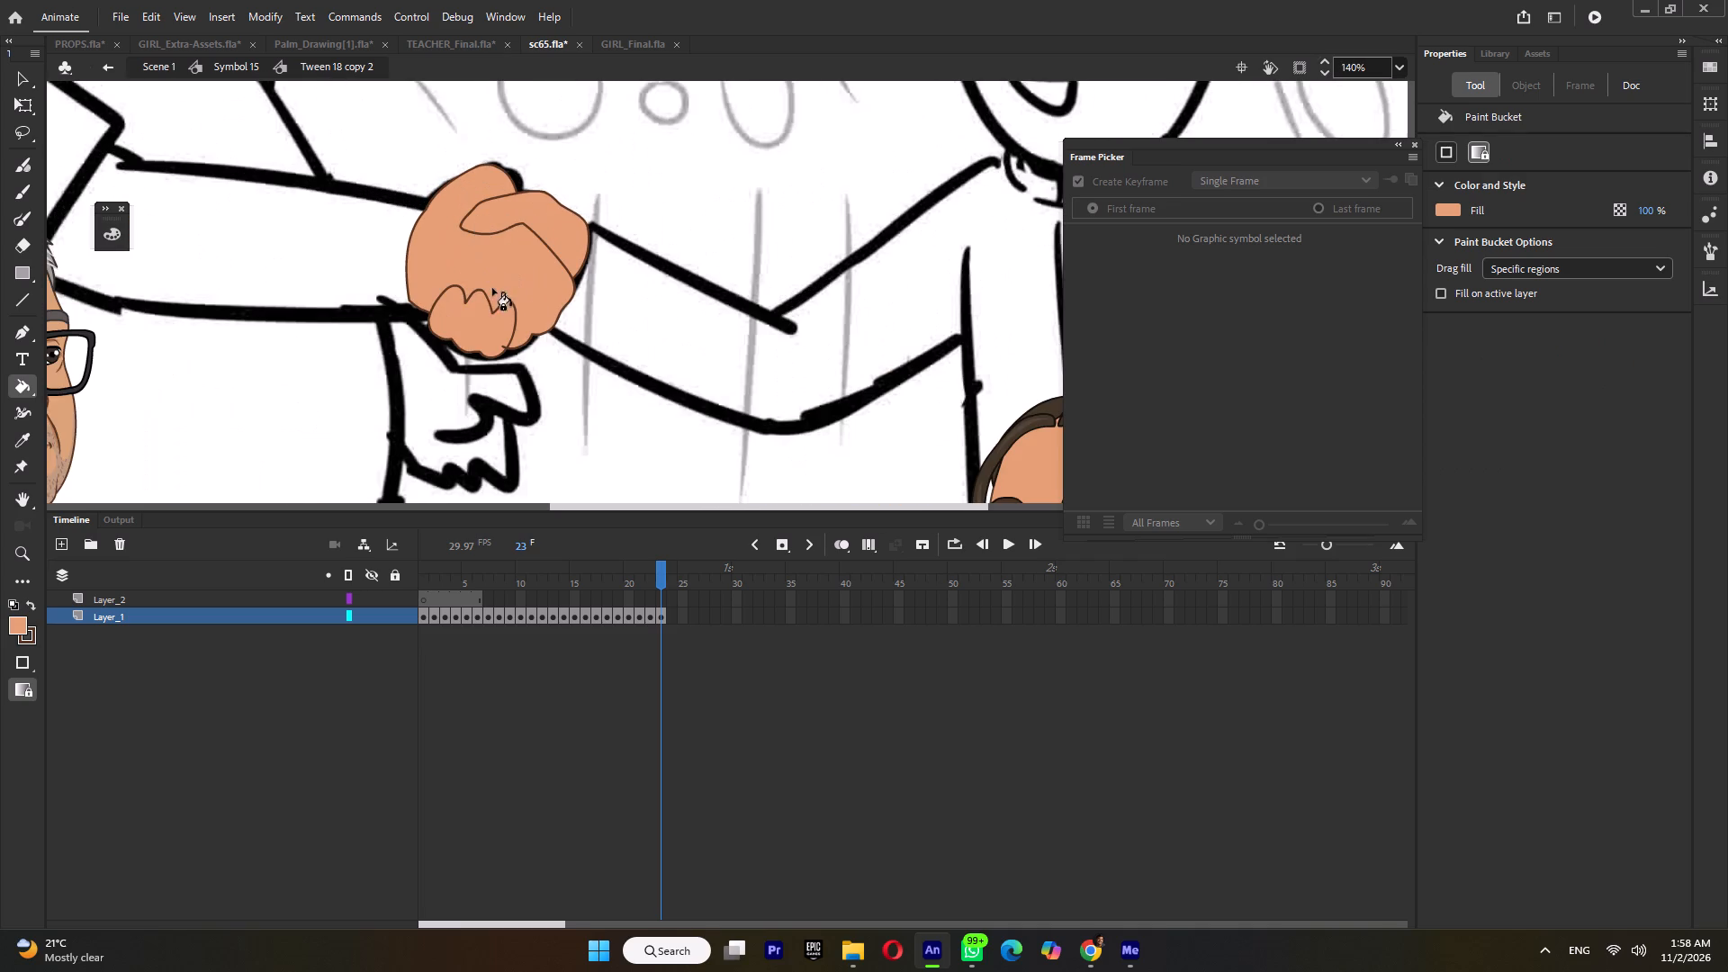
left_click(463, 310)
left_click(553, 215)
Sample the skin colour from the teacher's forehead and fill the teacher's hand with it.
scroll(532, 248, "down", 4, "ctrl")
scroll(208, 294, "up", 3, "ctrl")
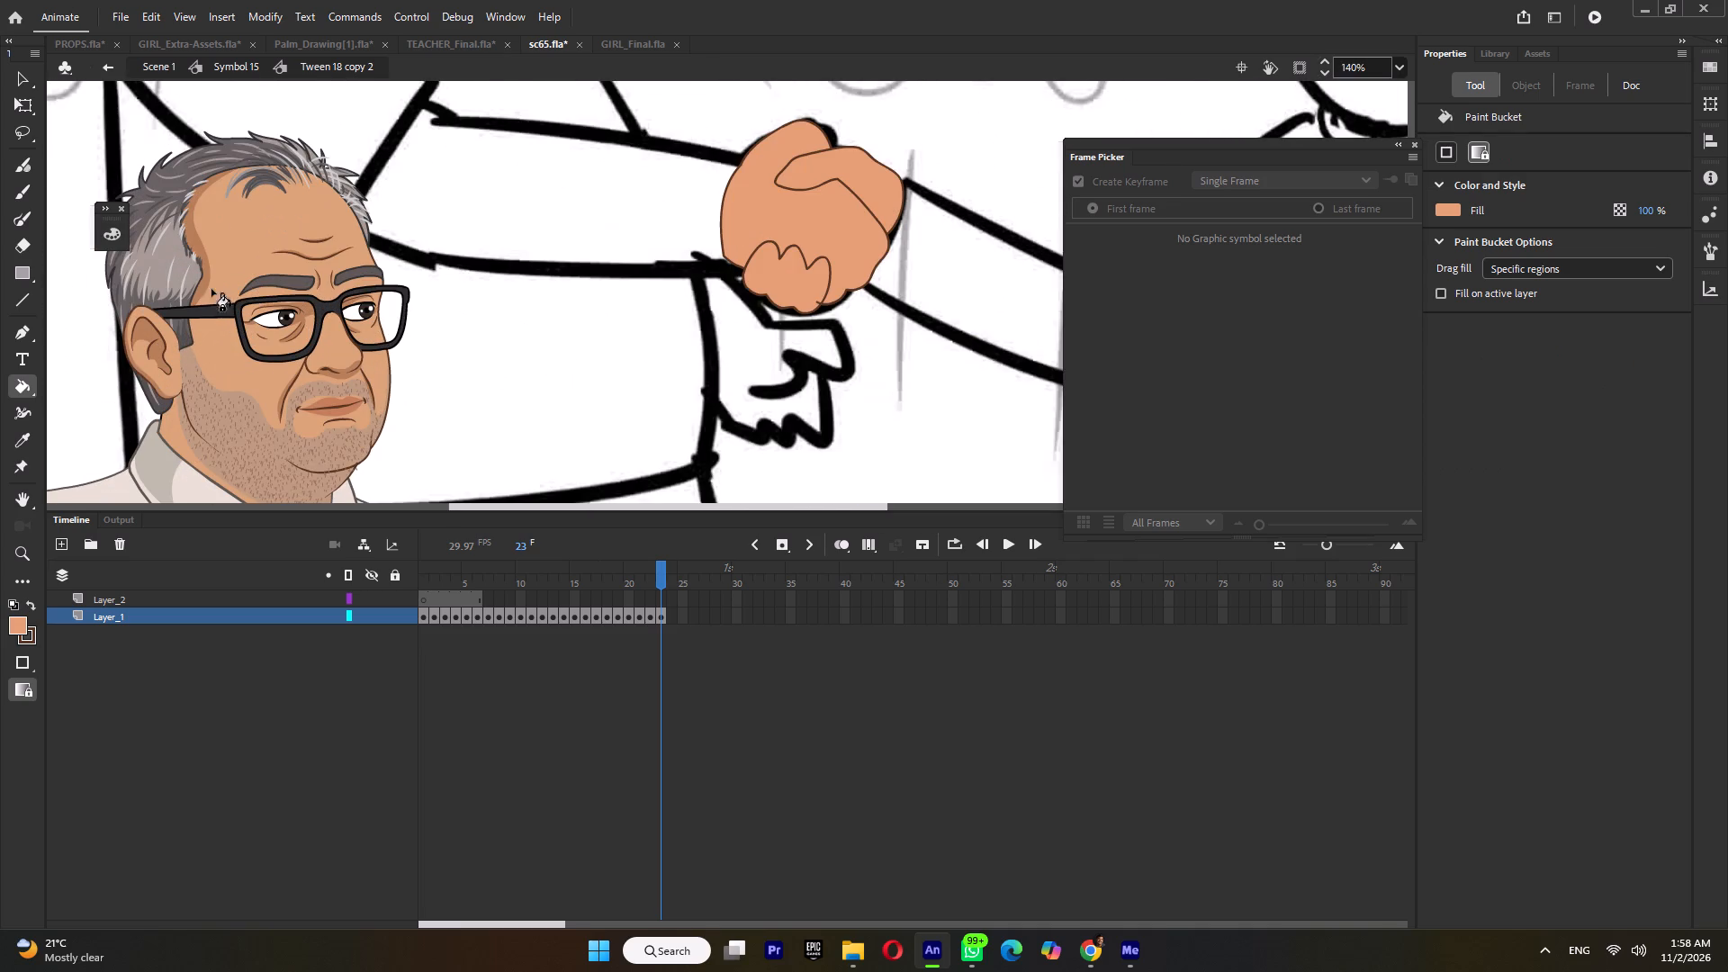
key("i")
left_click(242, 226)
left_click(744, 214)
Delete the stub of the palm edge that sticks into the last curled finger.
scroll(805, 280, "up", 4, "ctrl")
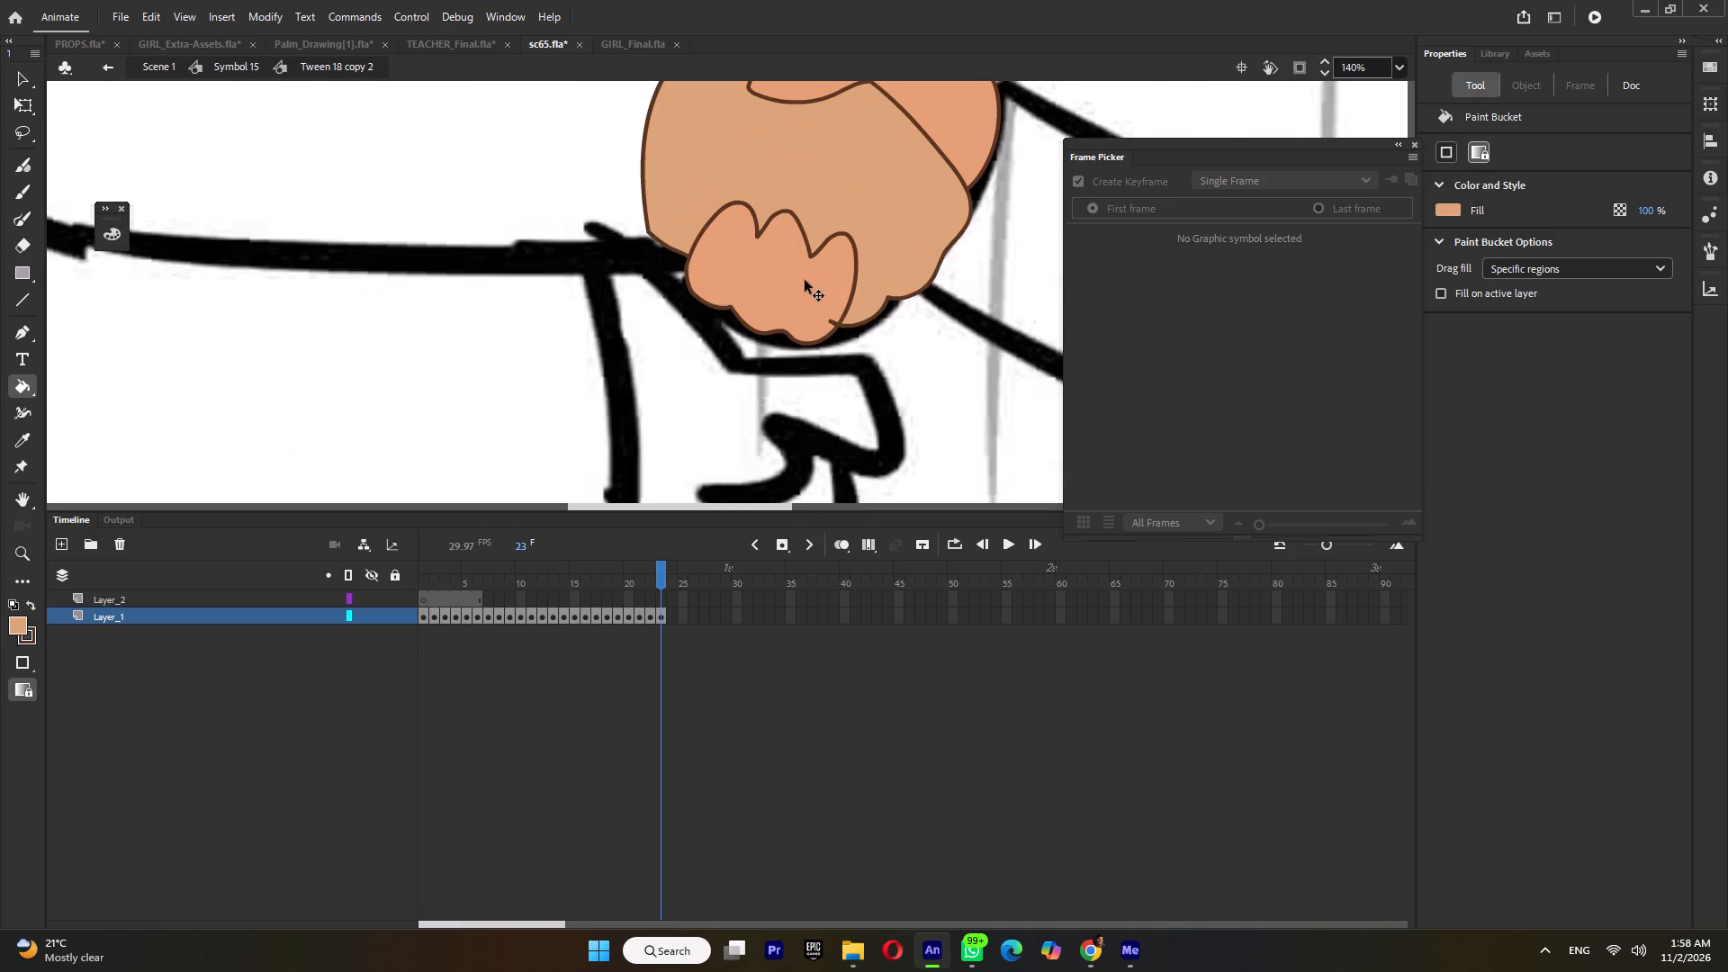
left_click(837, 330, "ctrl")
key("Delete")
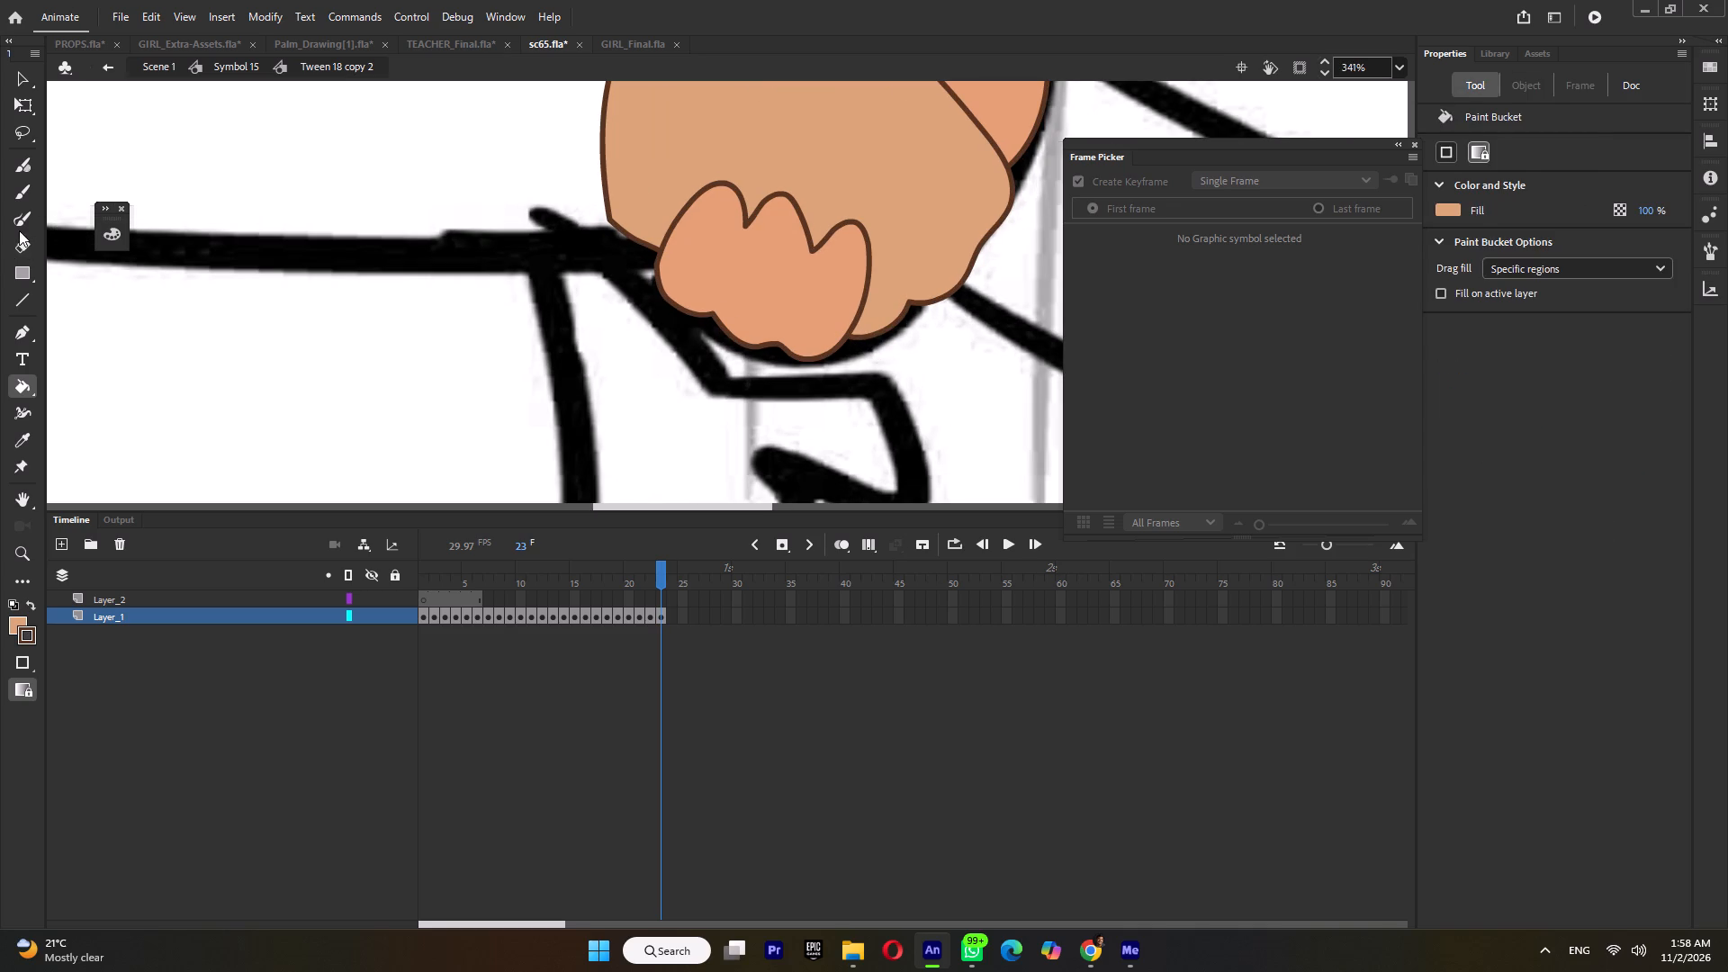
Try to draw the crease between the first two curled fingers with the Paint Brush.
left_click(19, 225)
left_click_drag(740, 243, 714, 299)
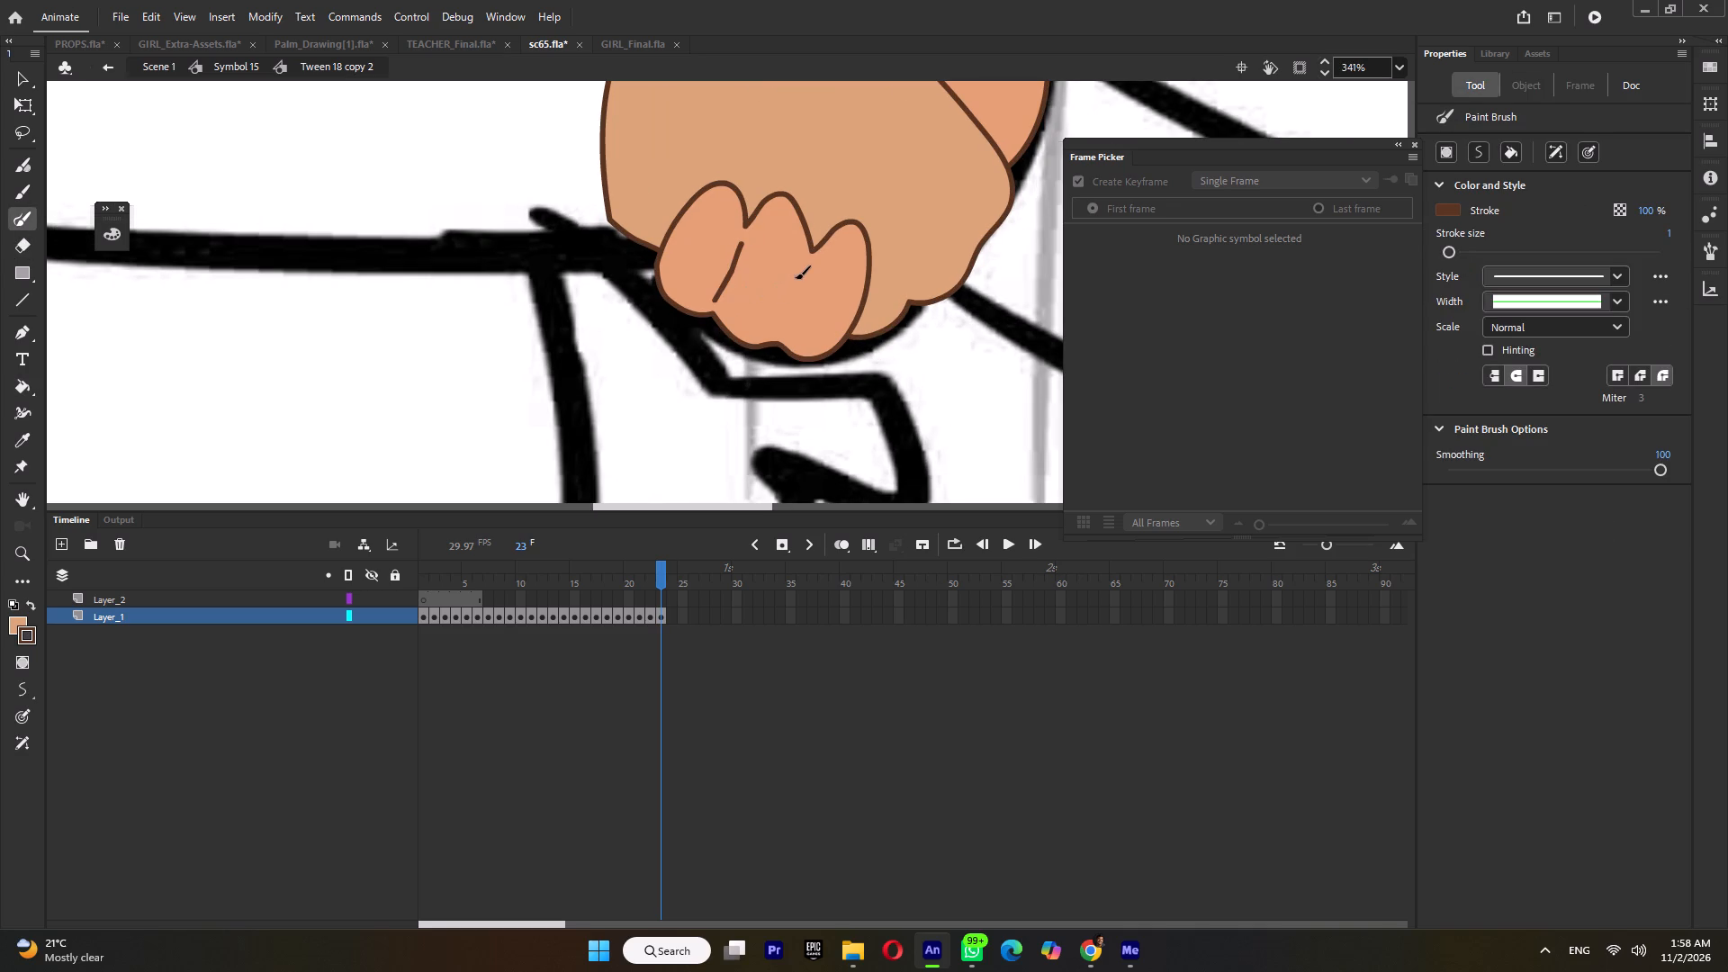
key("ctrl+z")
Draw two straight crease lines with the Line tool, one running down from each notch between the curled fingers.
left_click(22, 292)
scroll(627, 278, "up", 2, "ctrl")
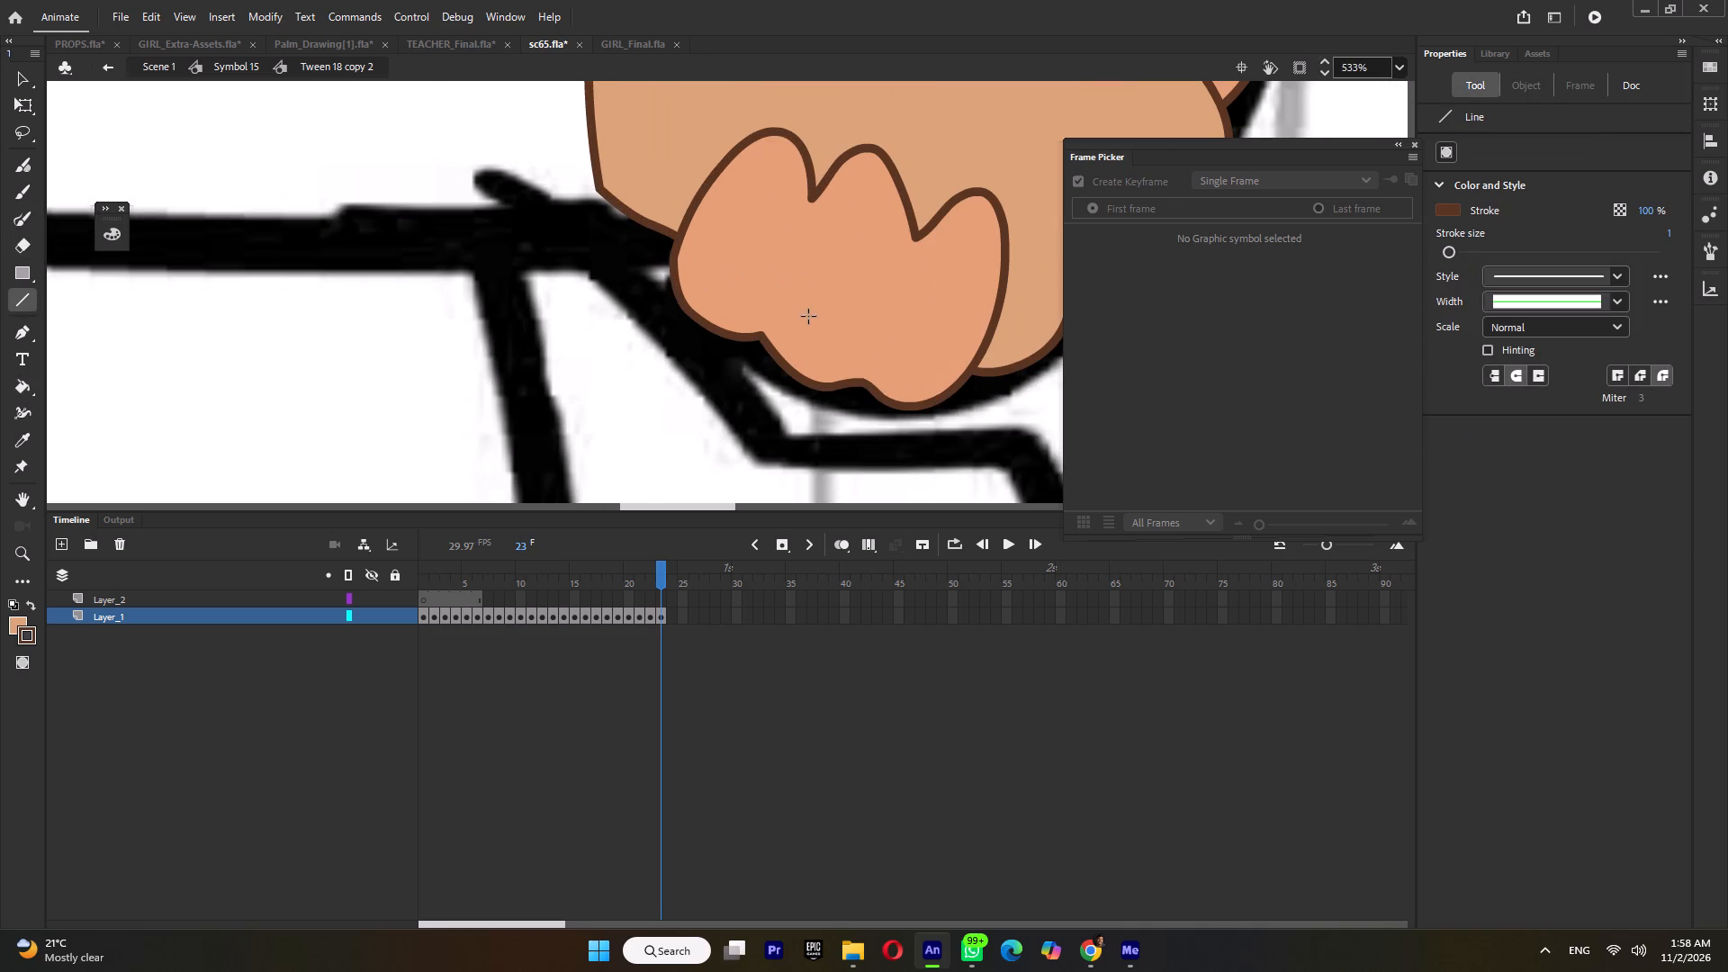
left_click_drag(773, 317, 814, 196)
left_click_drag(917, 236, 877, 354)
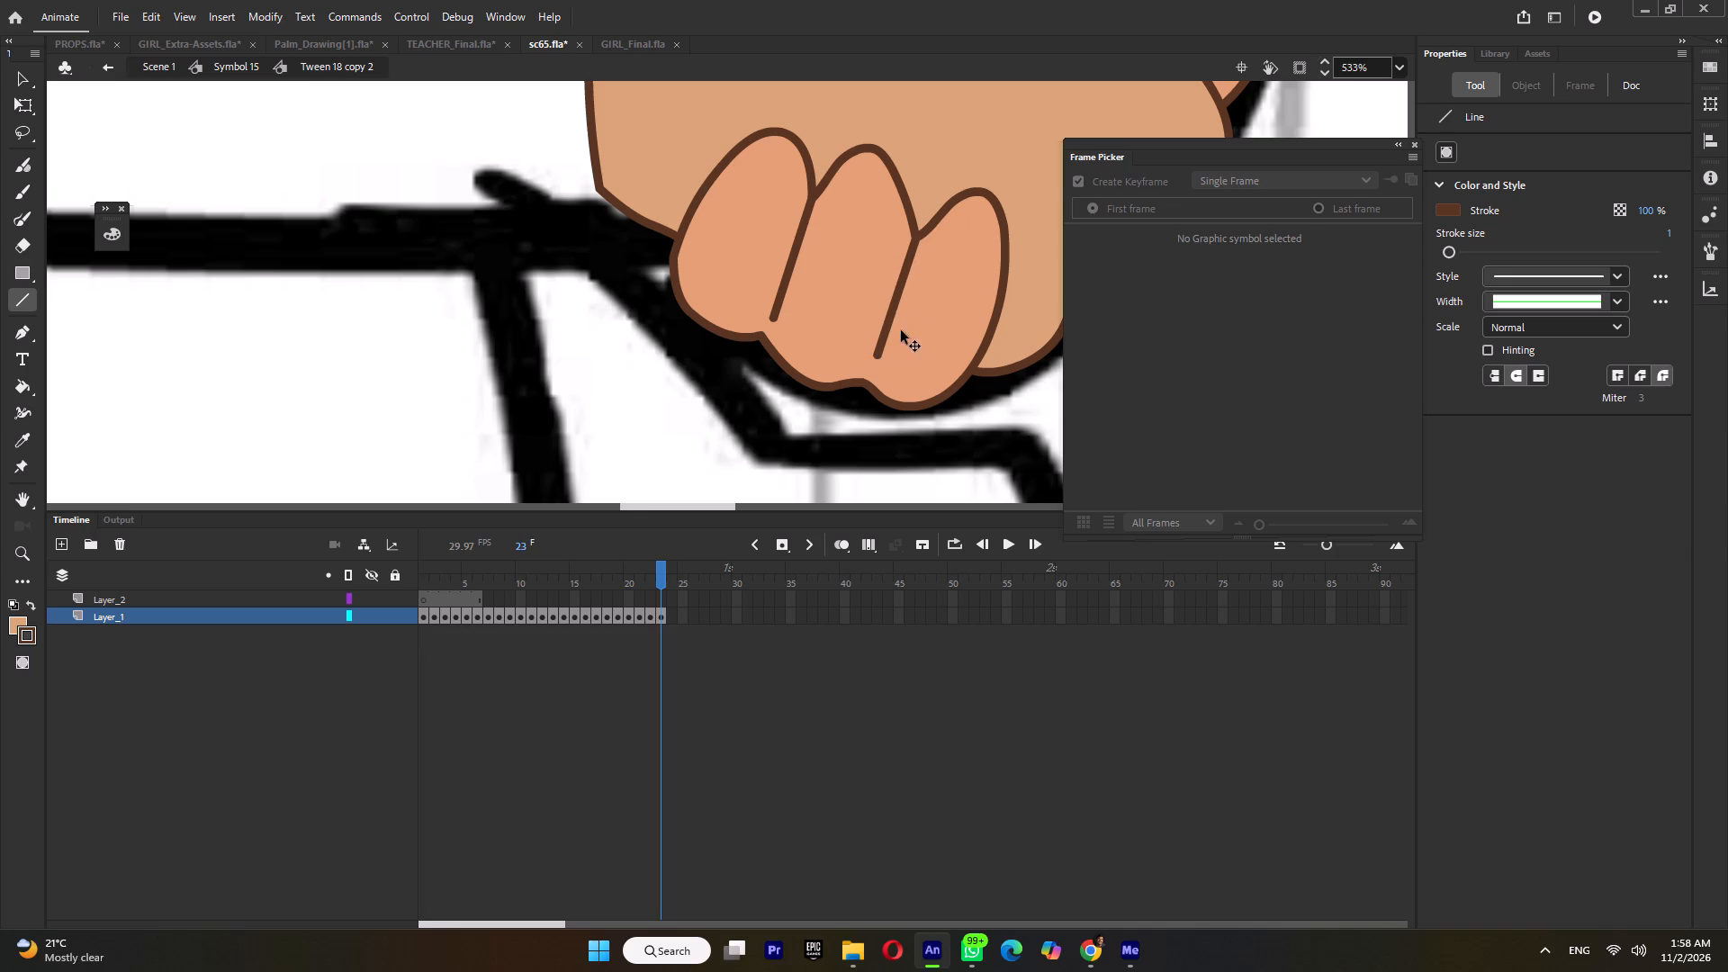
Bend the two straight crease lines between the curled fingers into gentle curves.
left_click_drag(897, 306, 905, 312, "ctrl")
key("ctrl+z")
left_click(781, 429, "ctrl")
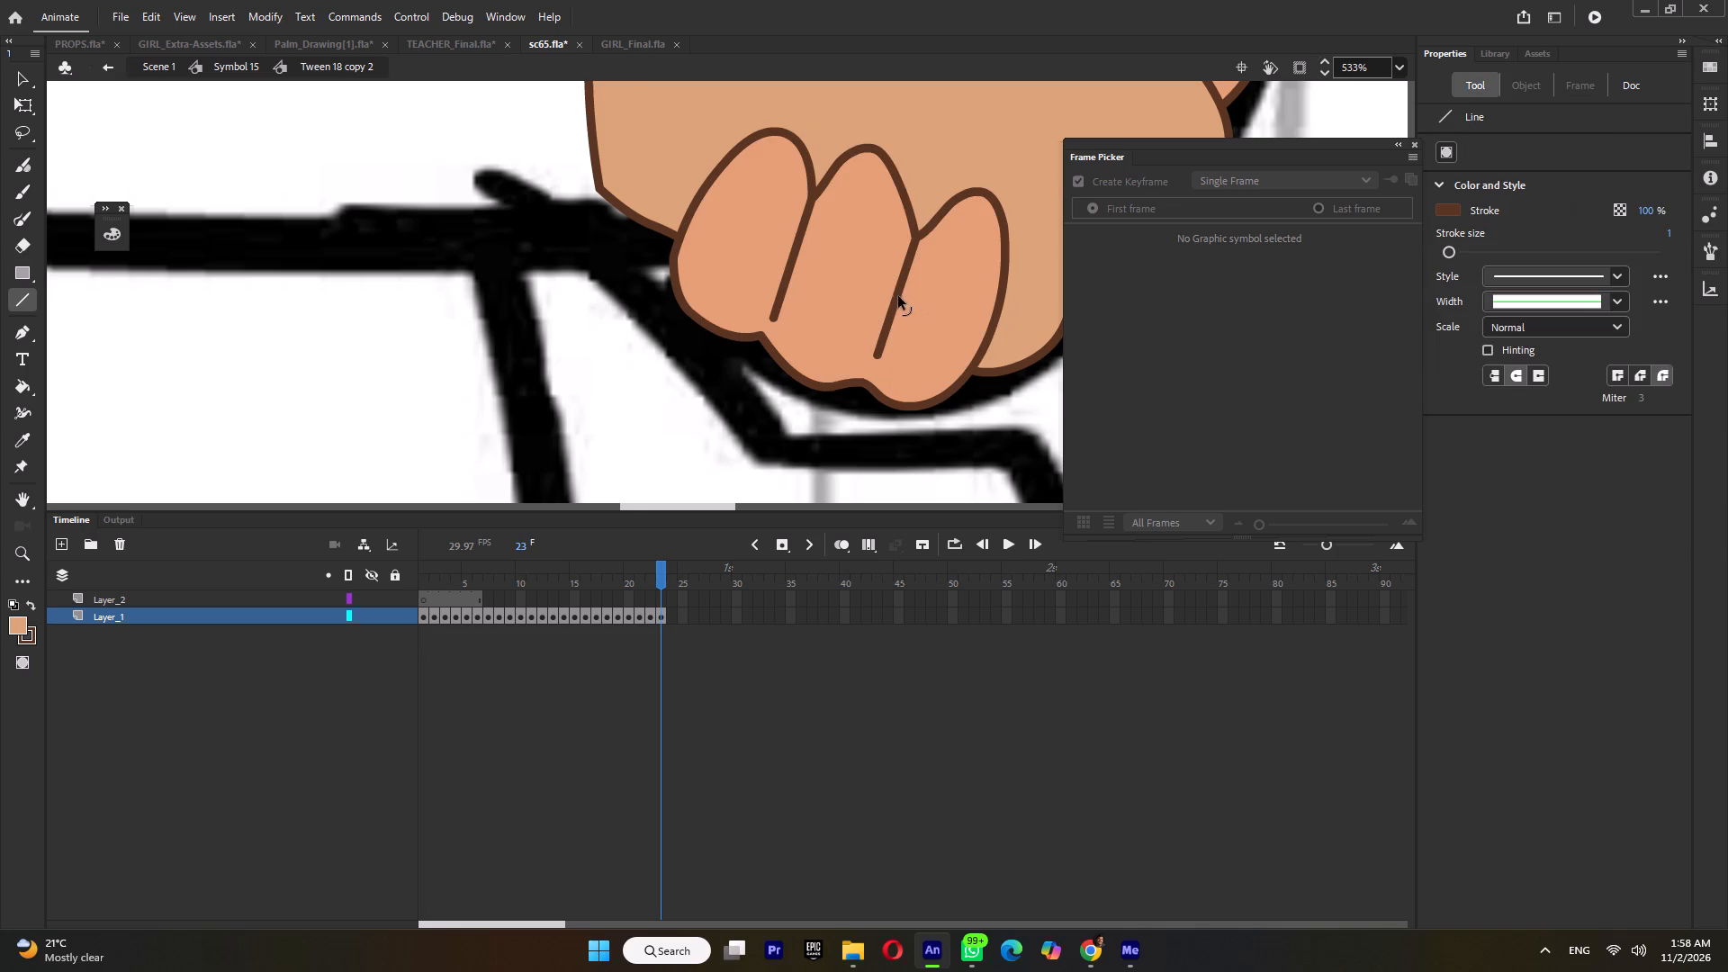
left_click(896, 297, "ctrl")
left_click(796, 255, "ctrl")
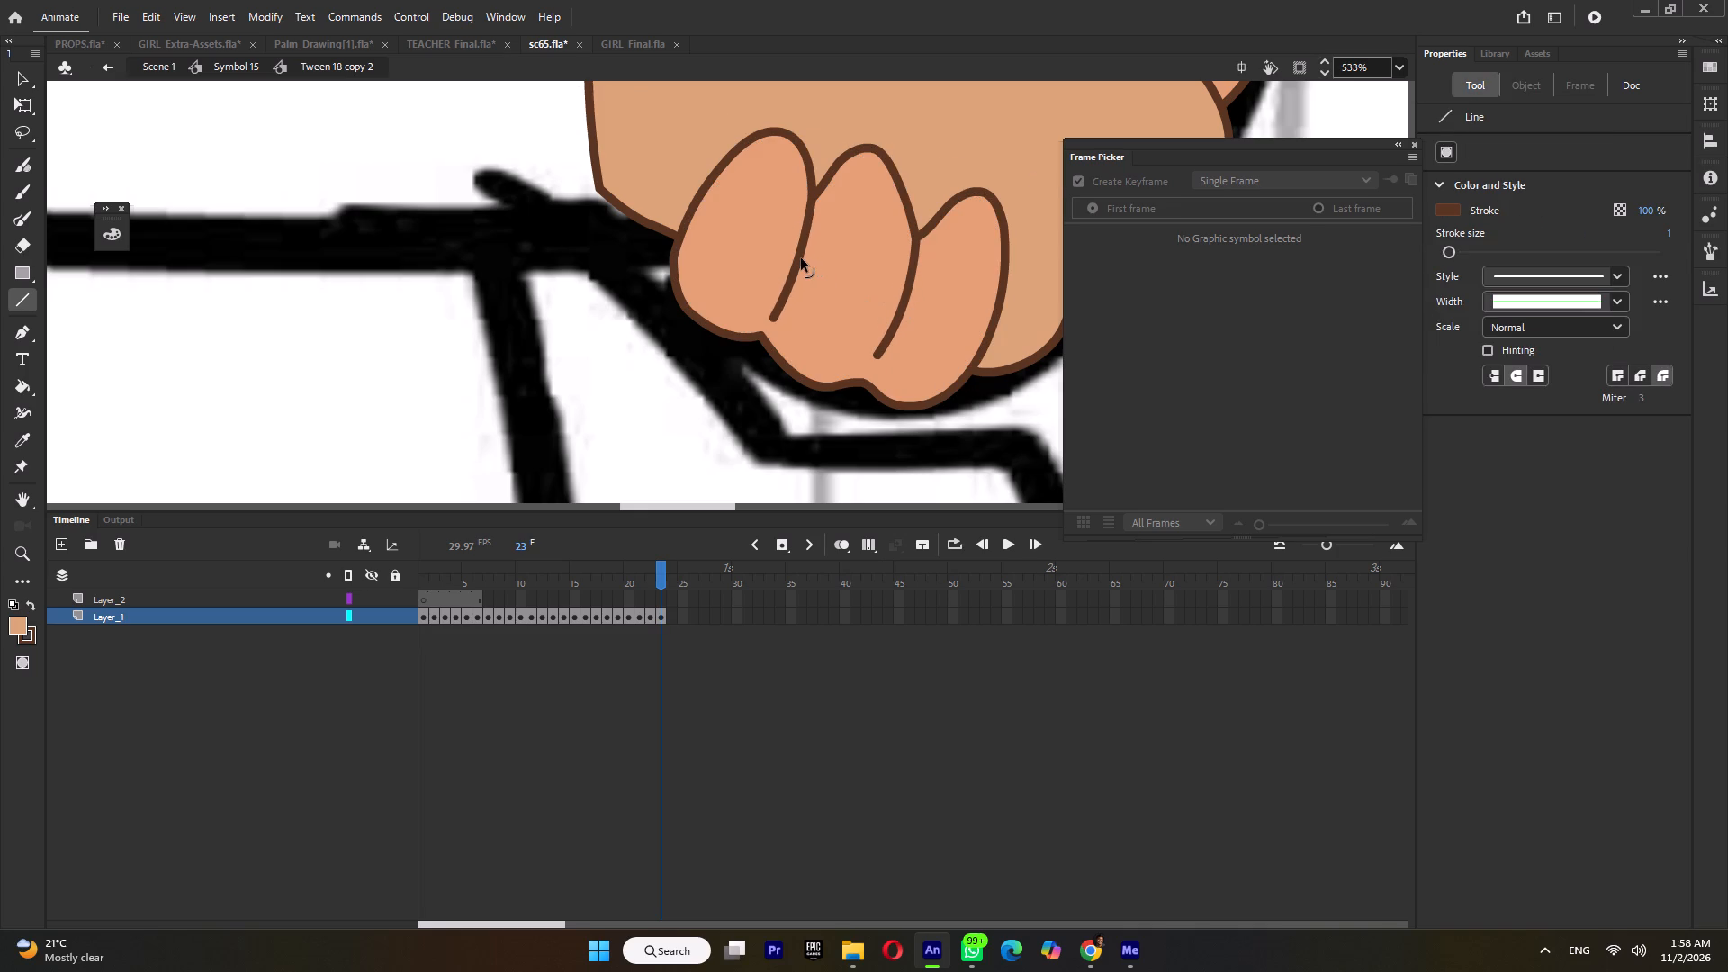
scroll(814, 259, "down", 9, "ctrl")
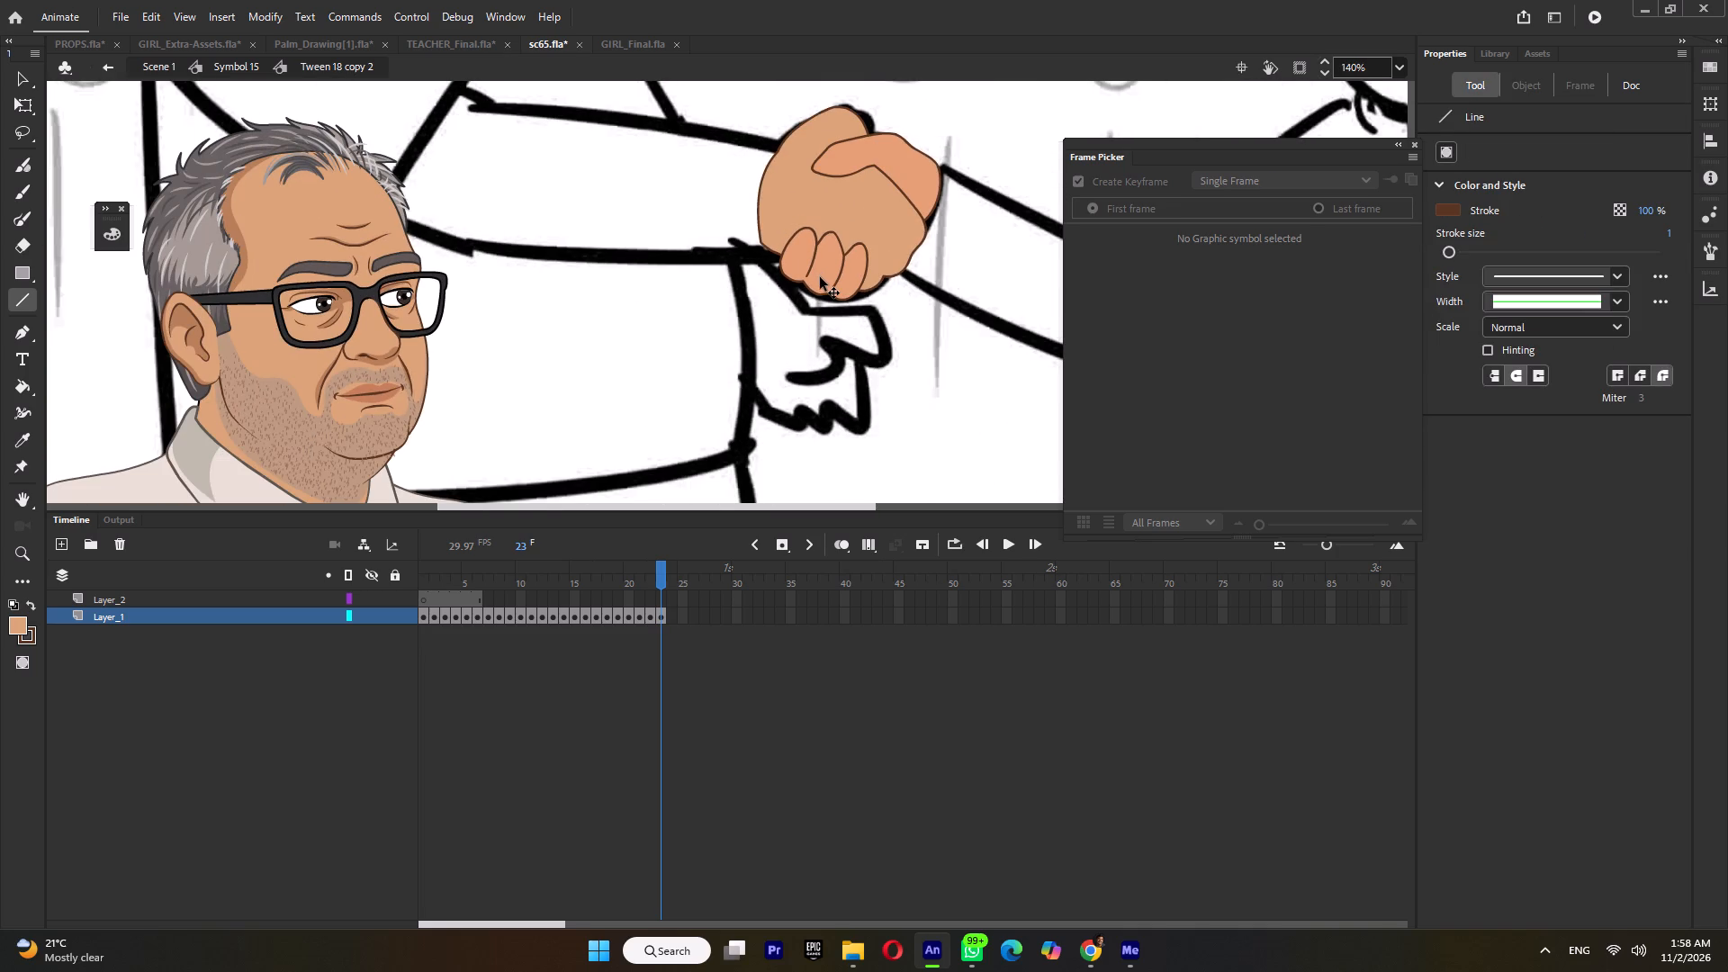
scroll(861, 278, "up", 3, "ctrl")
scroll(877, 321, "down", 3, "ctrl")
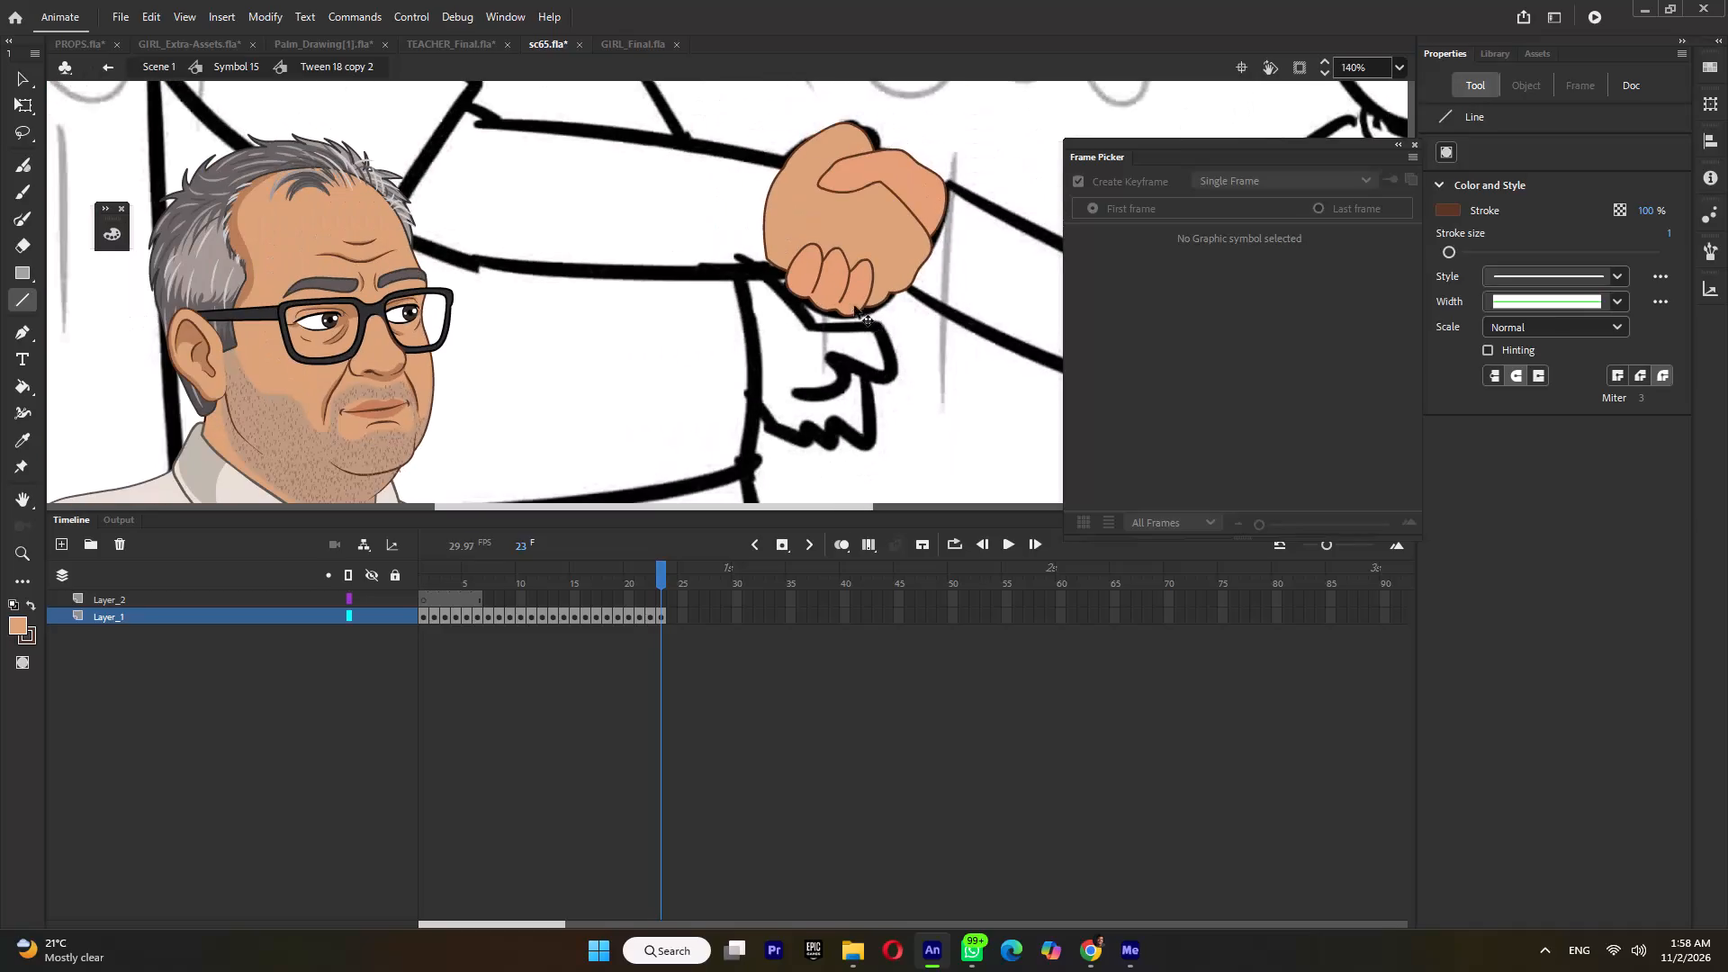
scroll(799, 262, "up", 4, "ctrl")
scroll(796, 265, "down", 2, "ctrl")
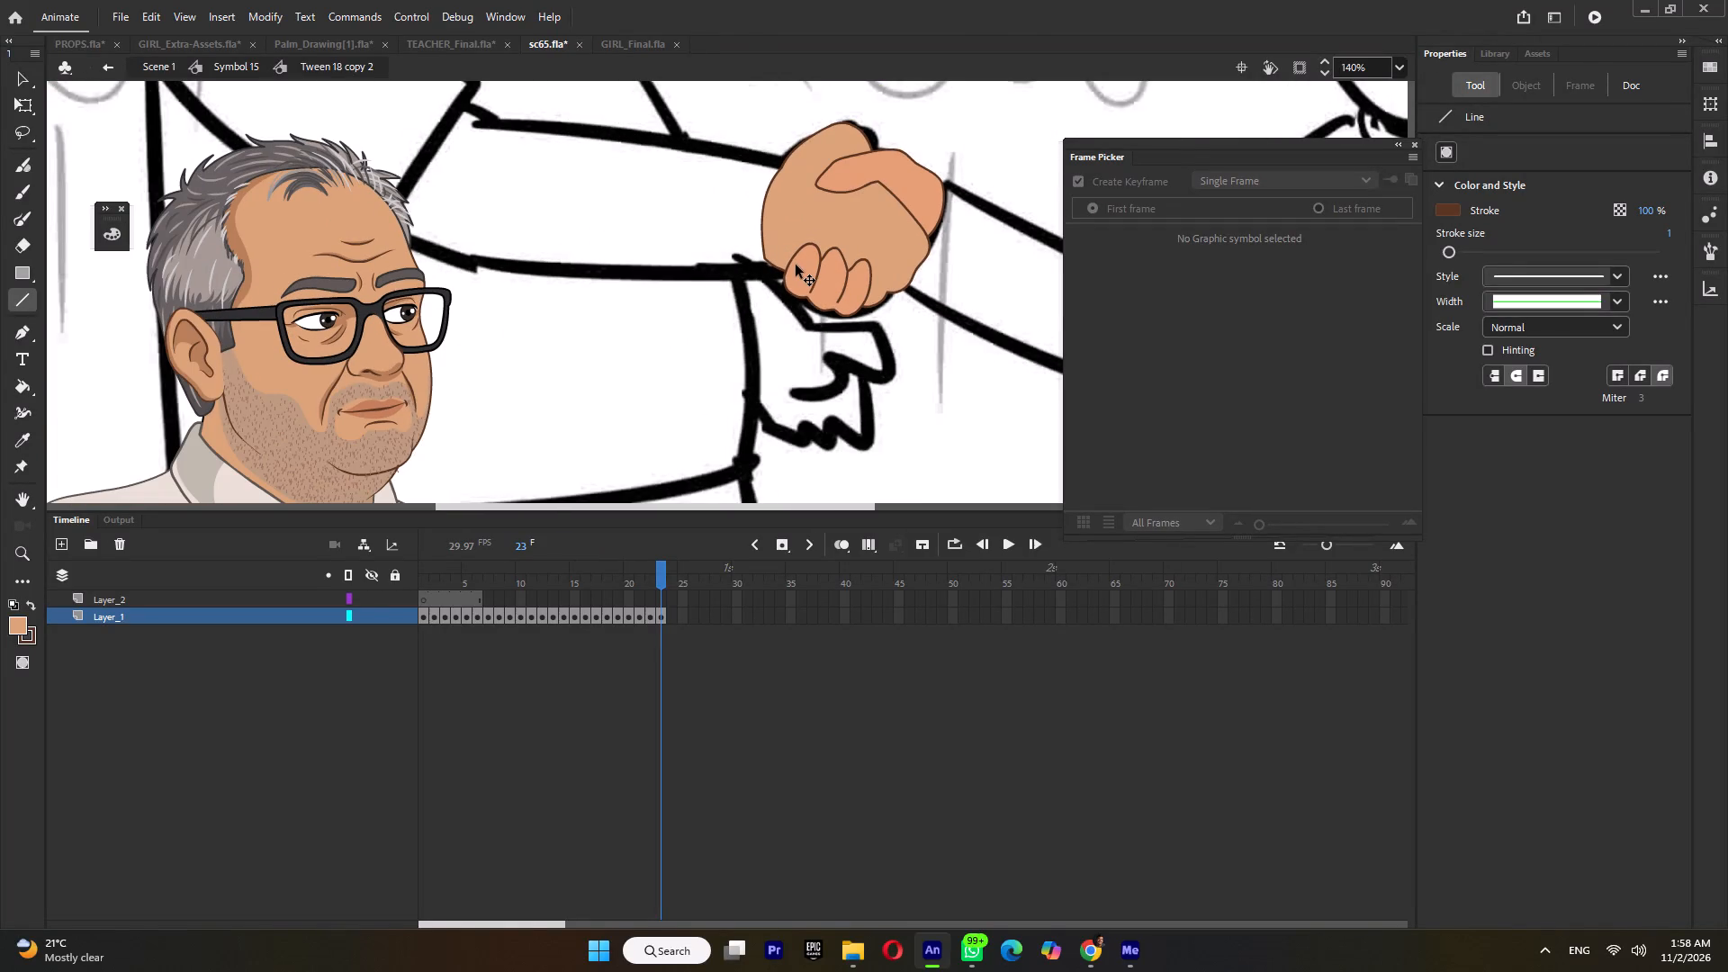
Pull the teacher's hand outline outward at its lower and upper wrist corners so the wrist side is wider.
scroll(764, 260, "up", 4, "ctrl")
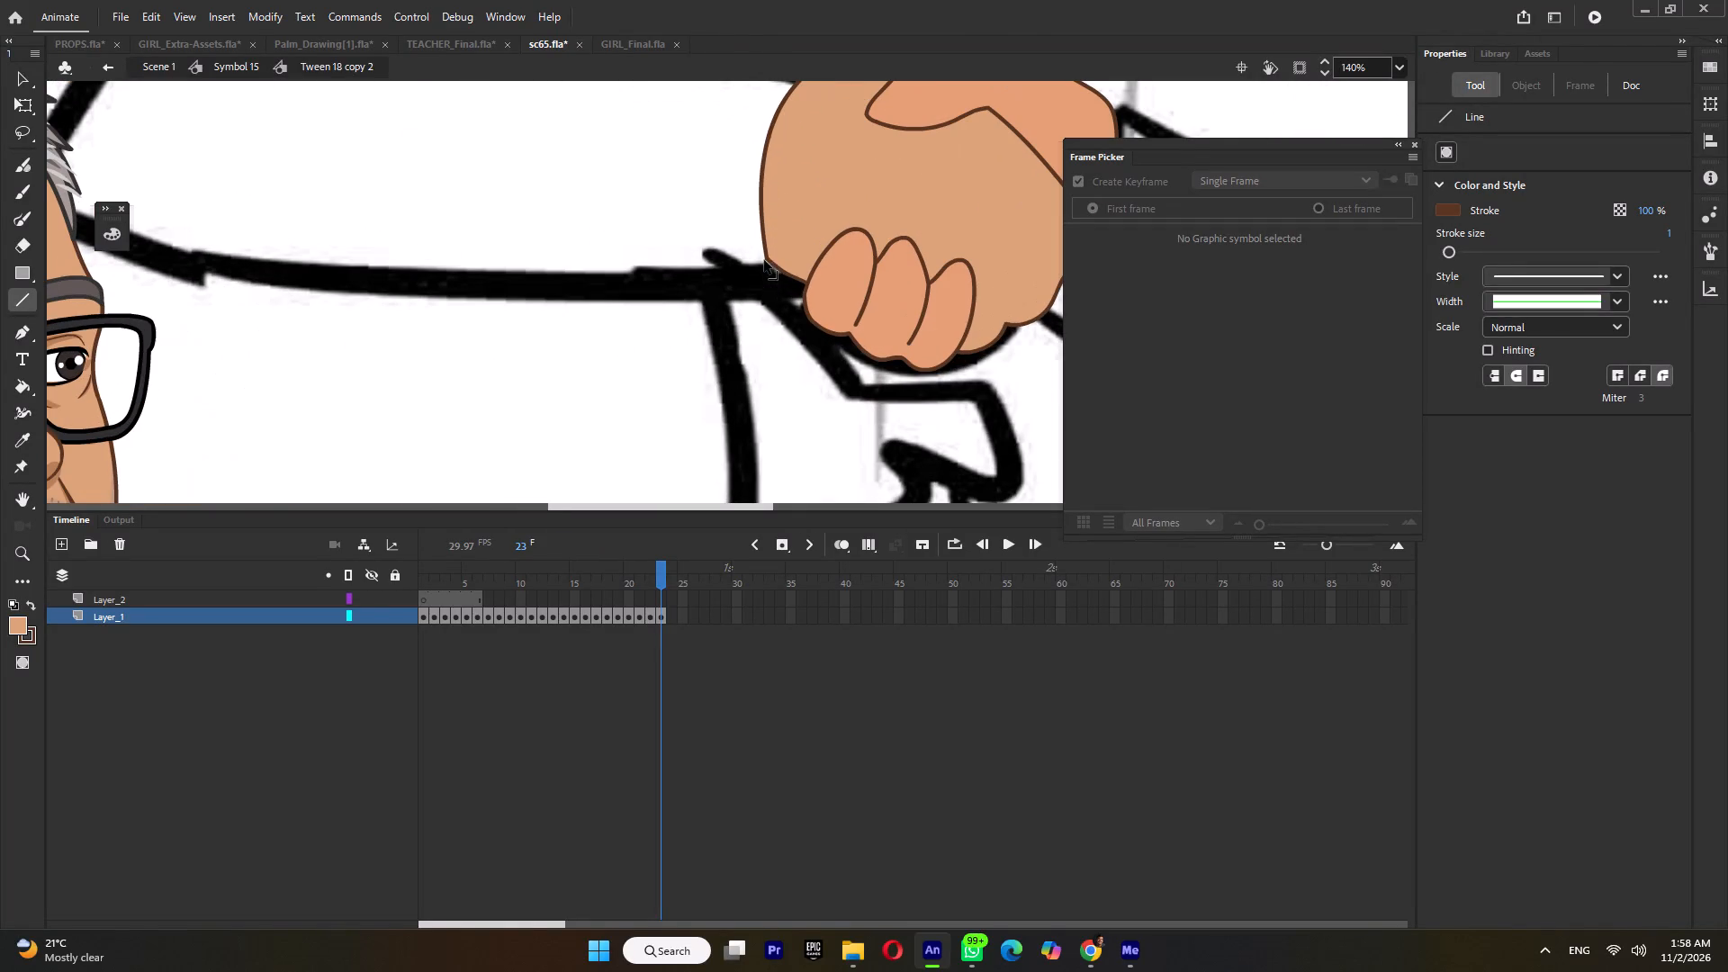
left_click_drag(770, 260, 756, 244, "ctrl")
left_click(777, 265, "ctrl")
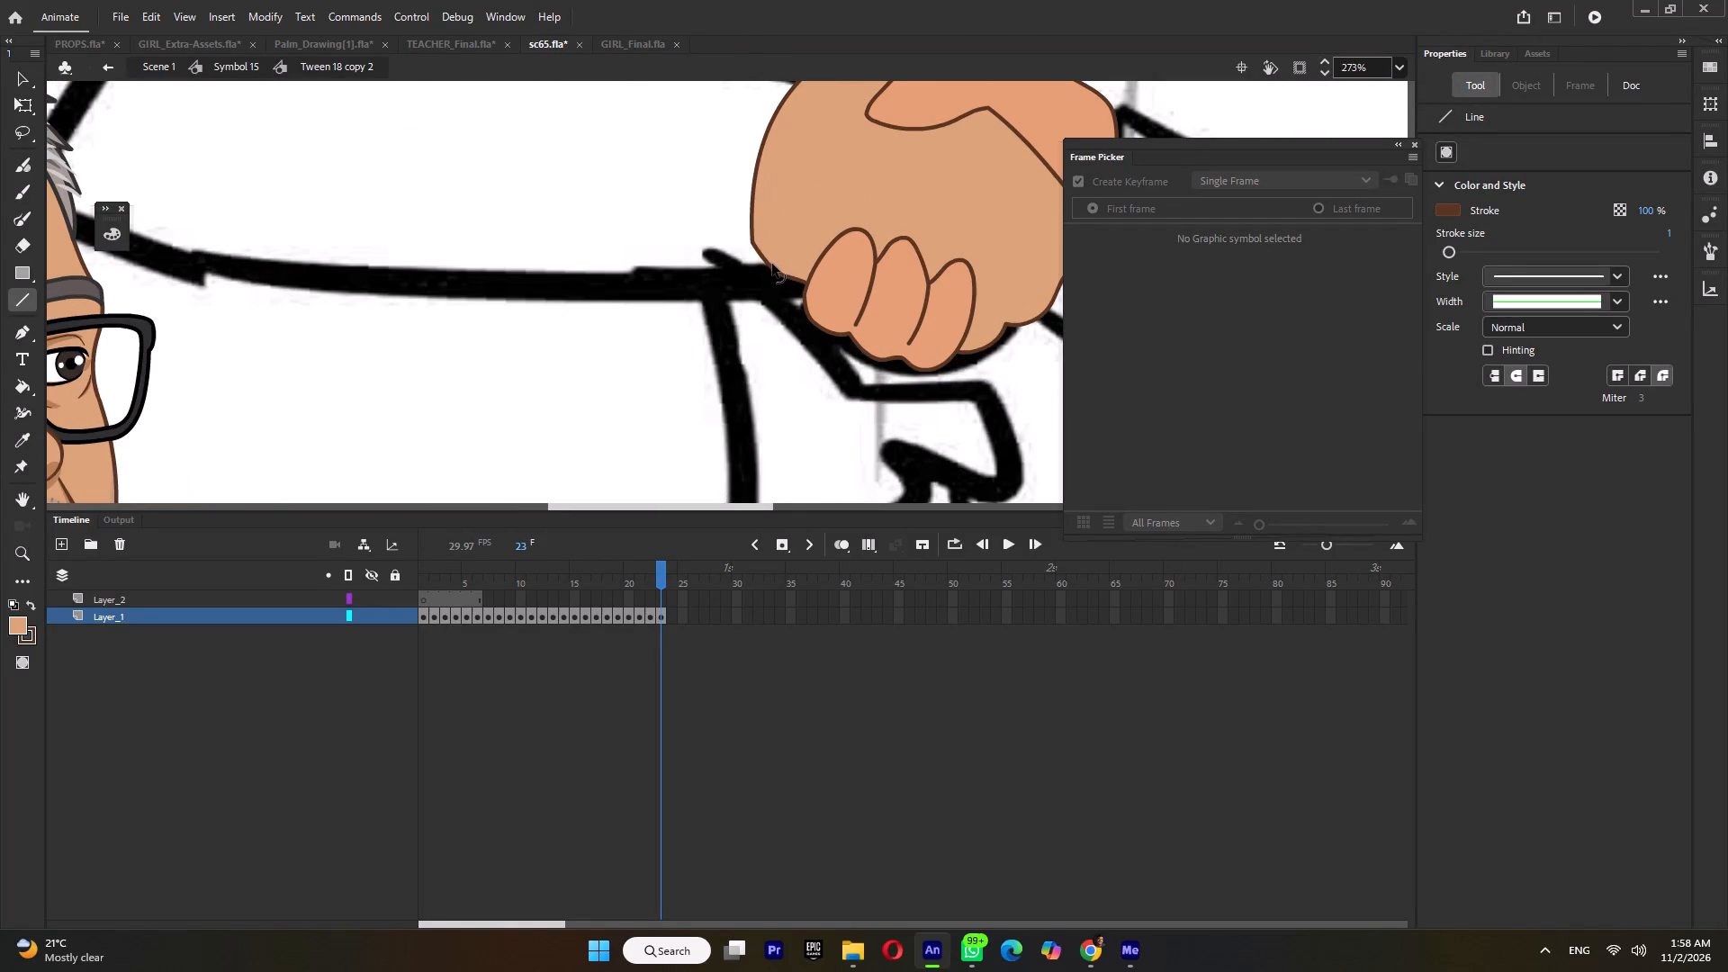
scroll(778, 270, "down", 4, "ctrl")
scroll(776, 153, "up", 4, "ctrl")
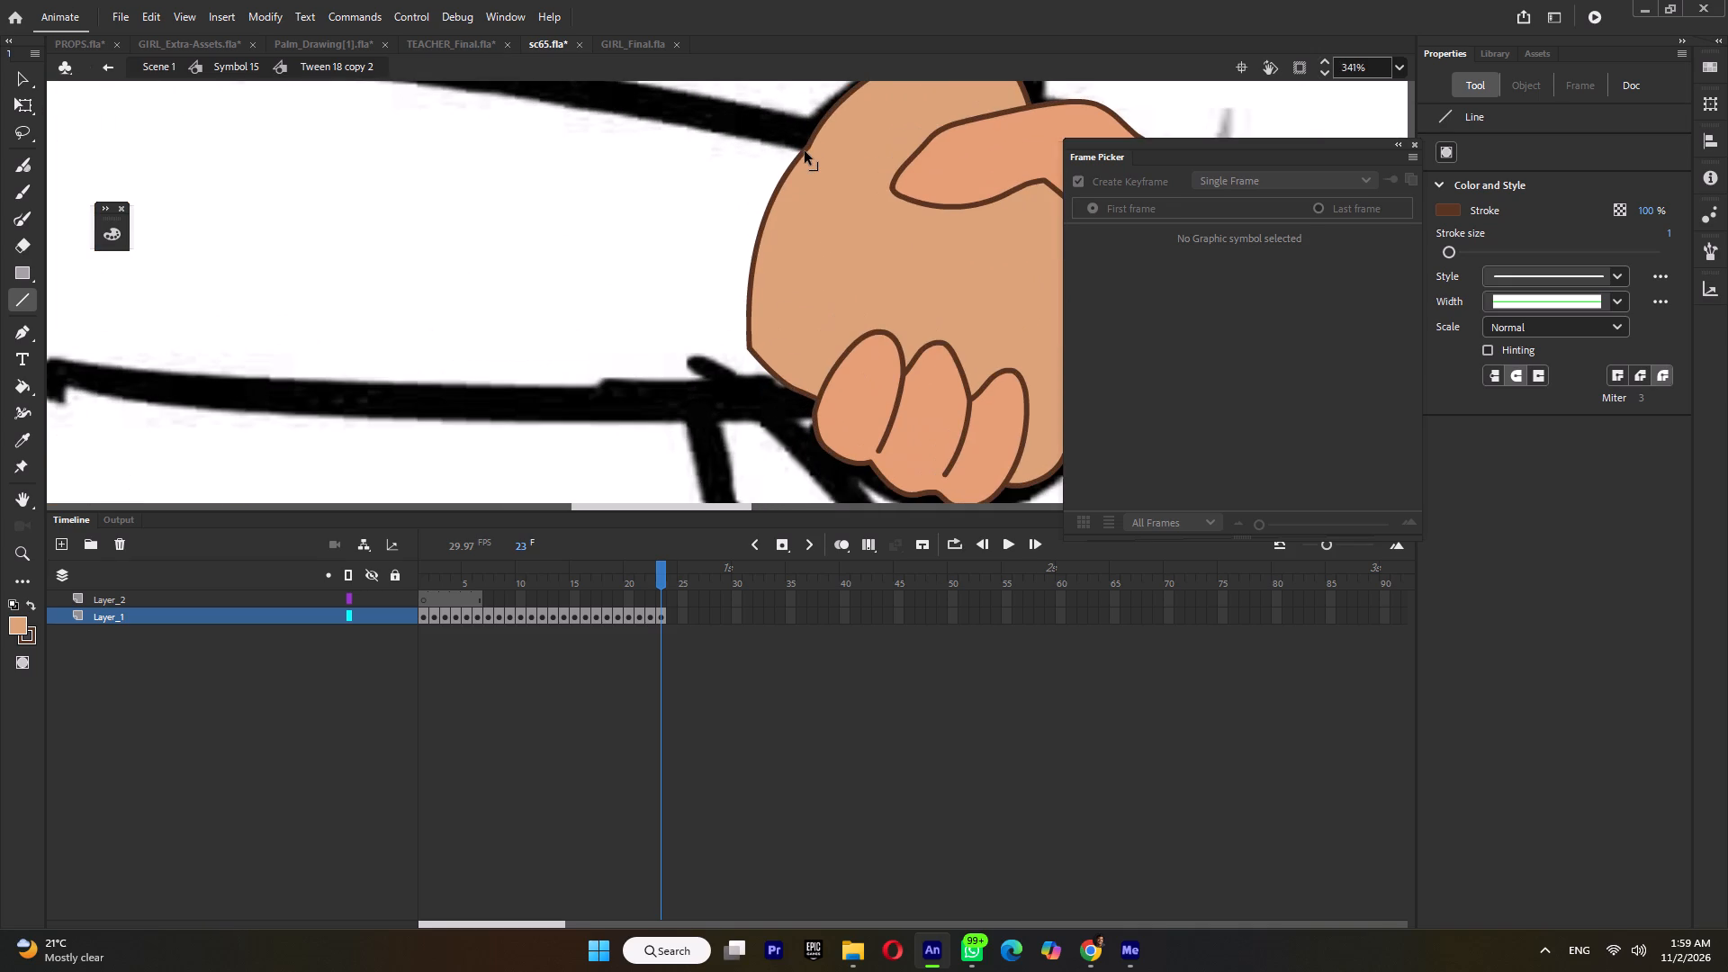
left_click_drag(789, 165, 774, 153, "ctrl+alt")
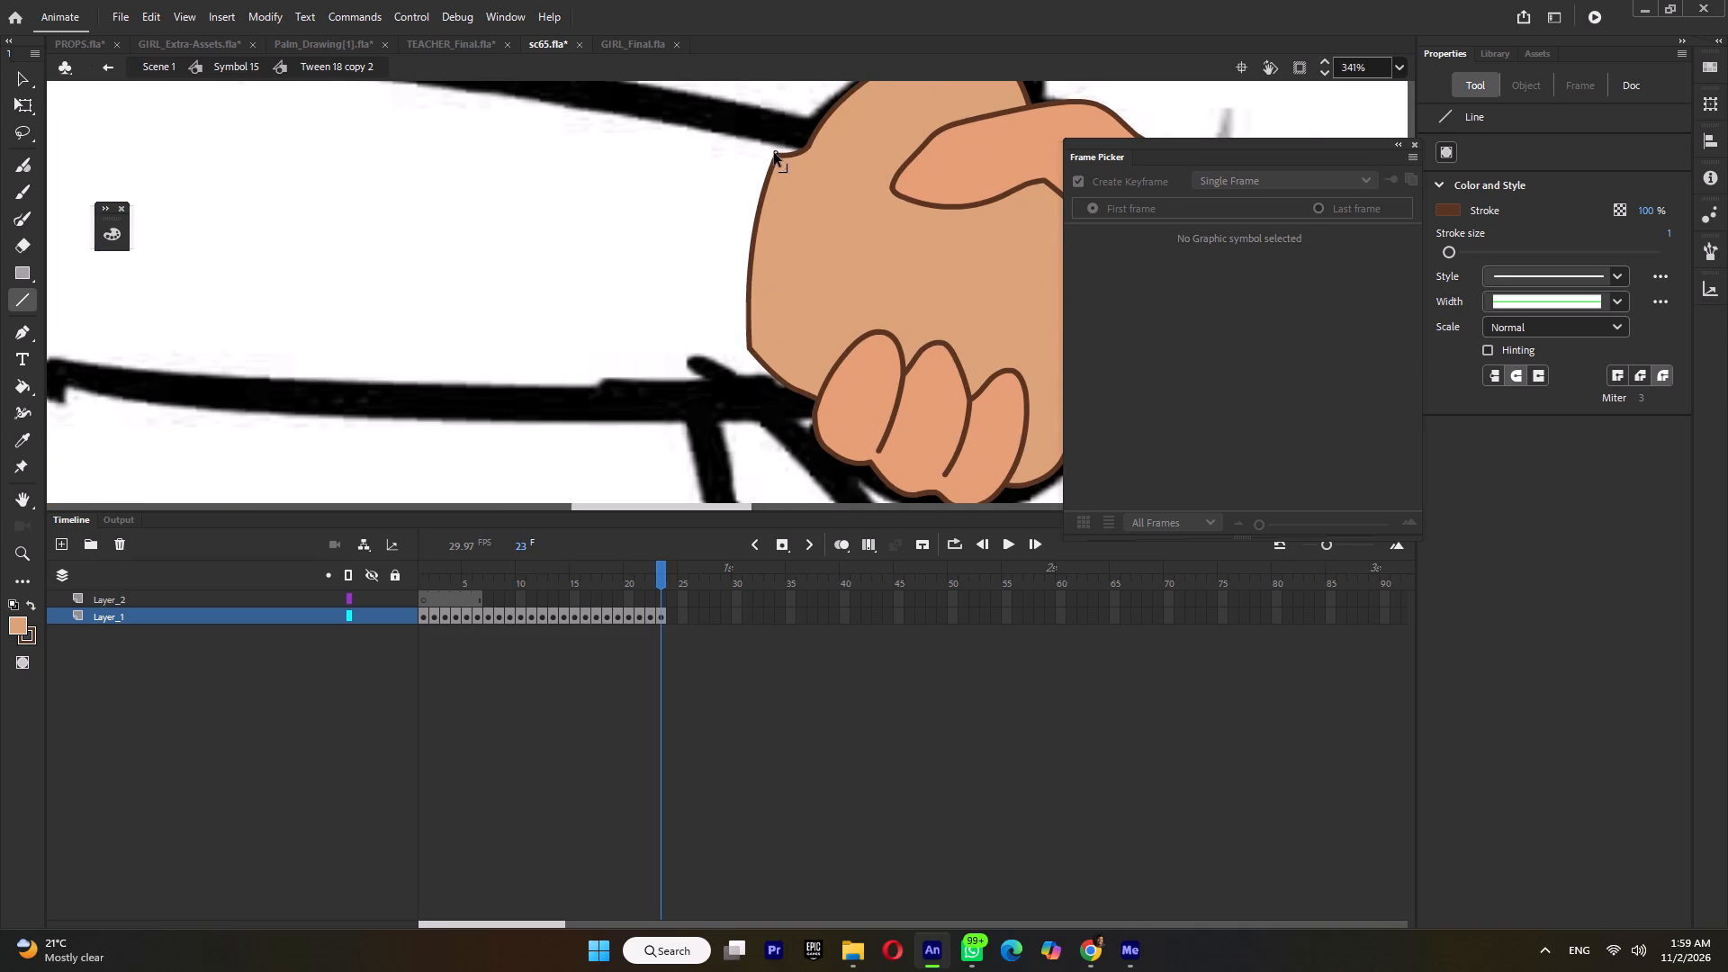
left_click_drag(774, 153, 771, 152, "ctrl+alt")
scroll(776, 257, "down", 5, "ctrl")
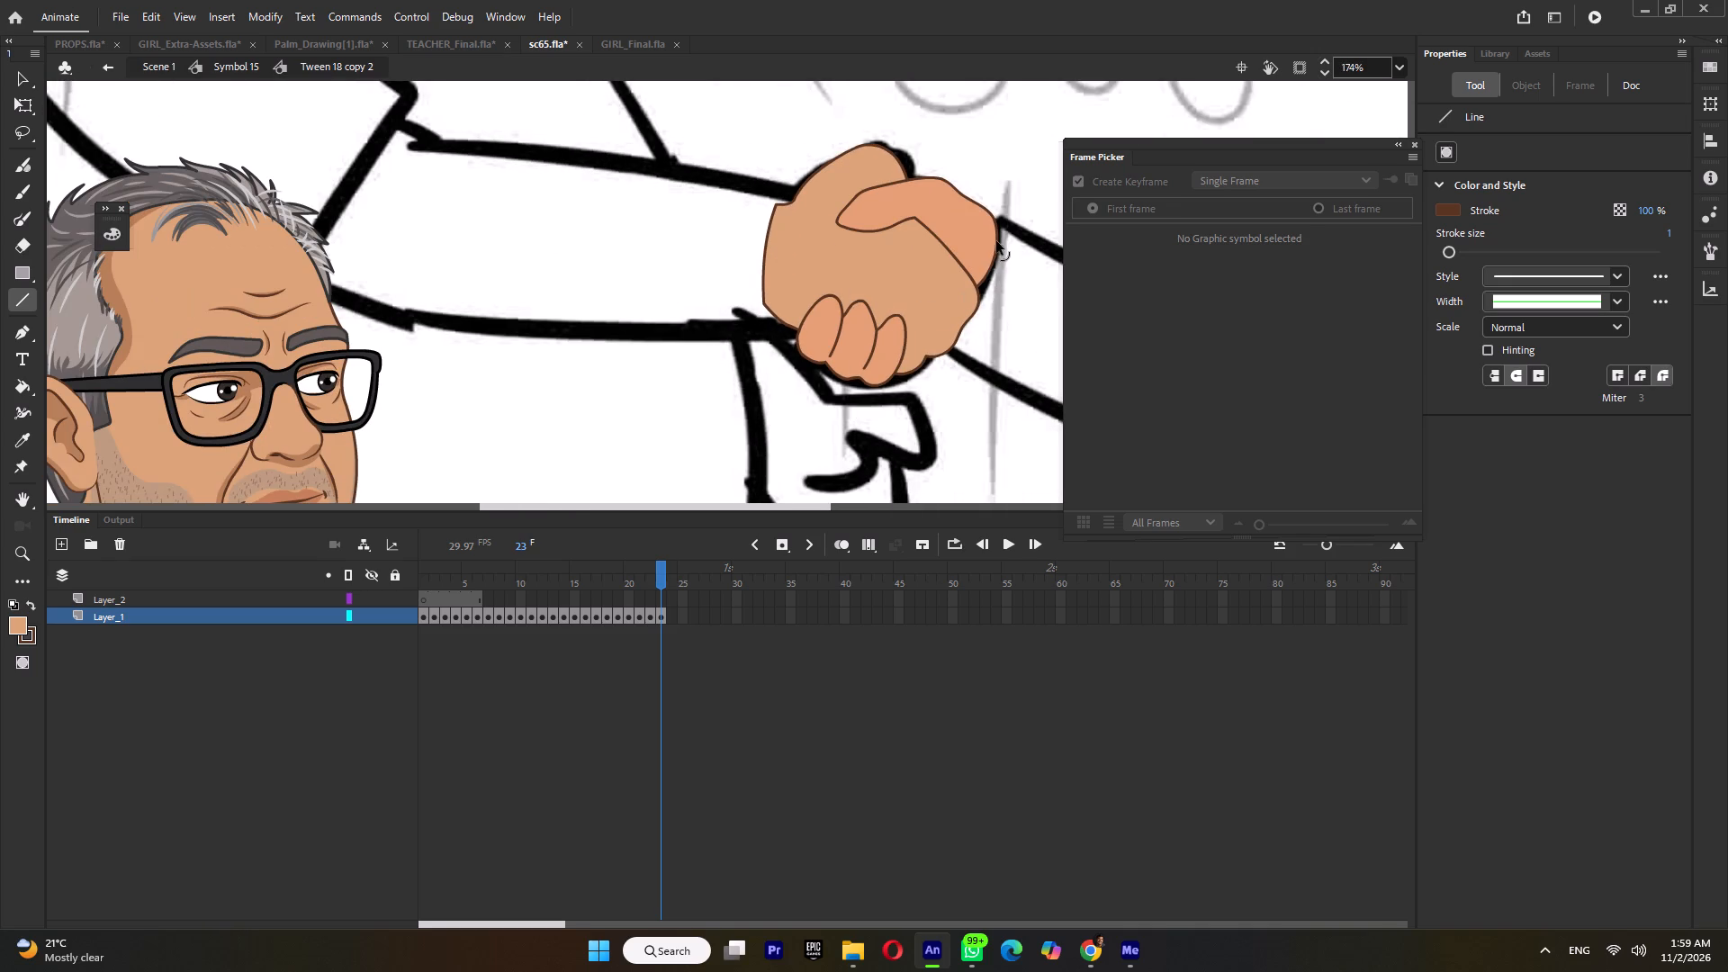
scroll(968, 251, "down", 2, "ctrl")
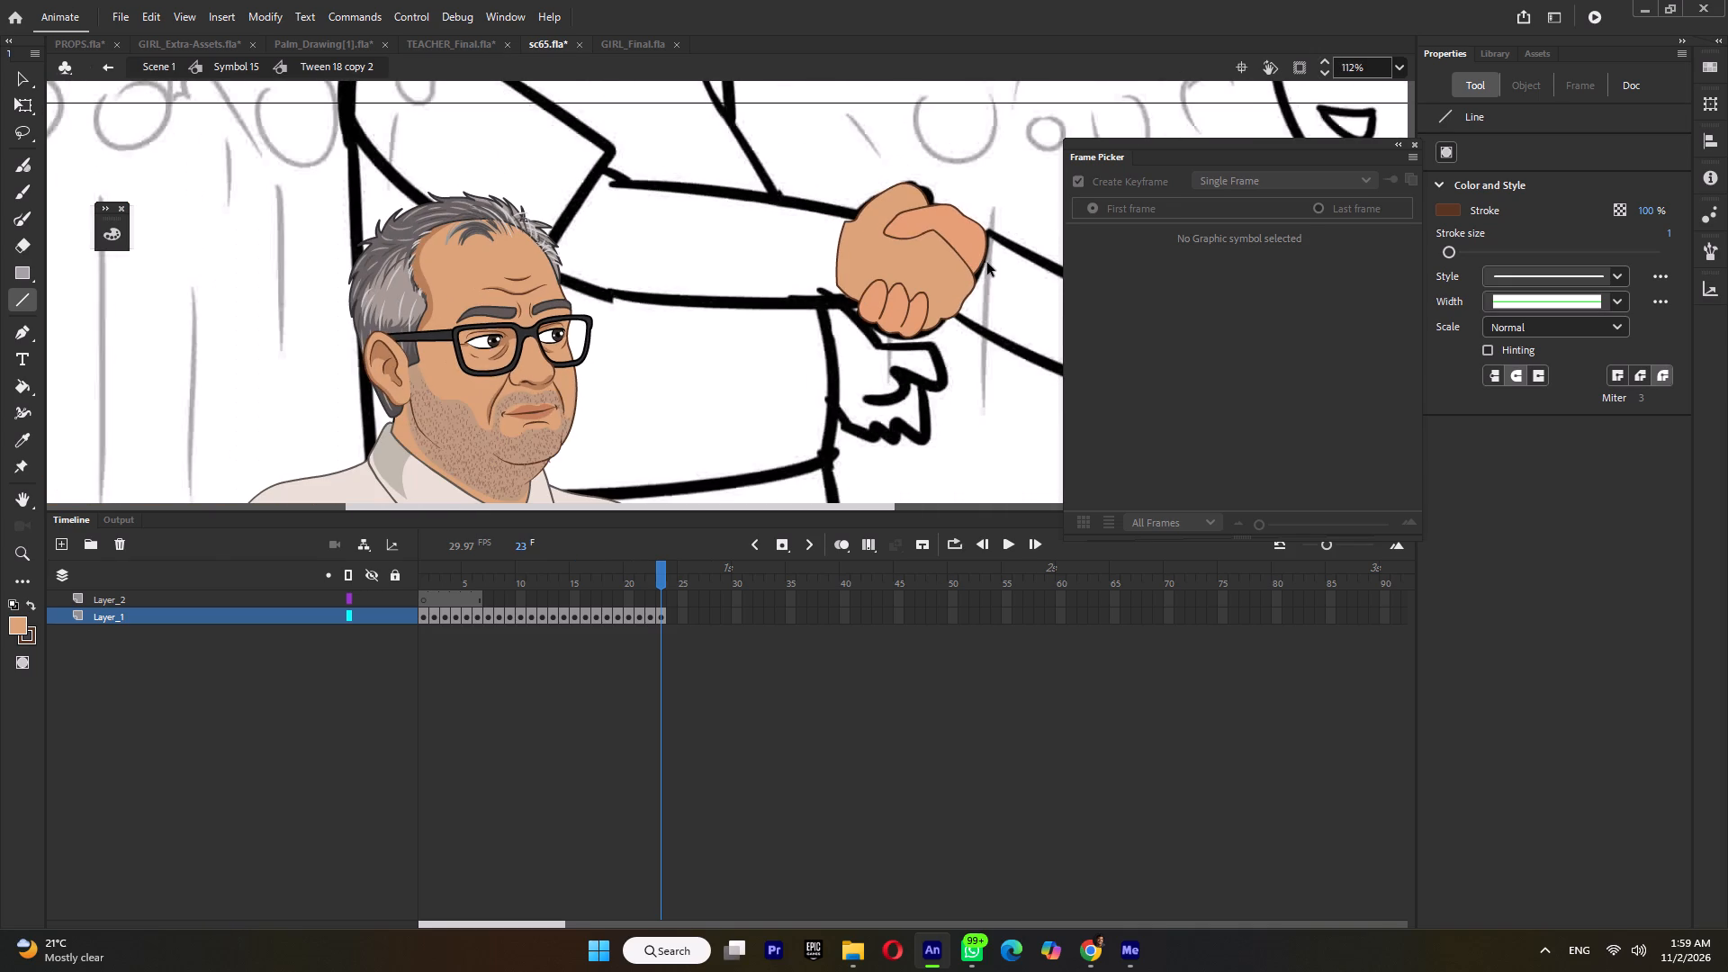
Draw a short nail curve at the thumb tip and a small crease near the knuckle of the girl's hand with the Paint Brush.
scroll(960, 249, "up", 4, "ctrl")
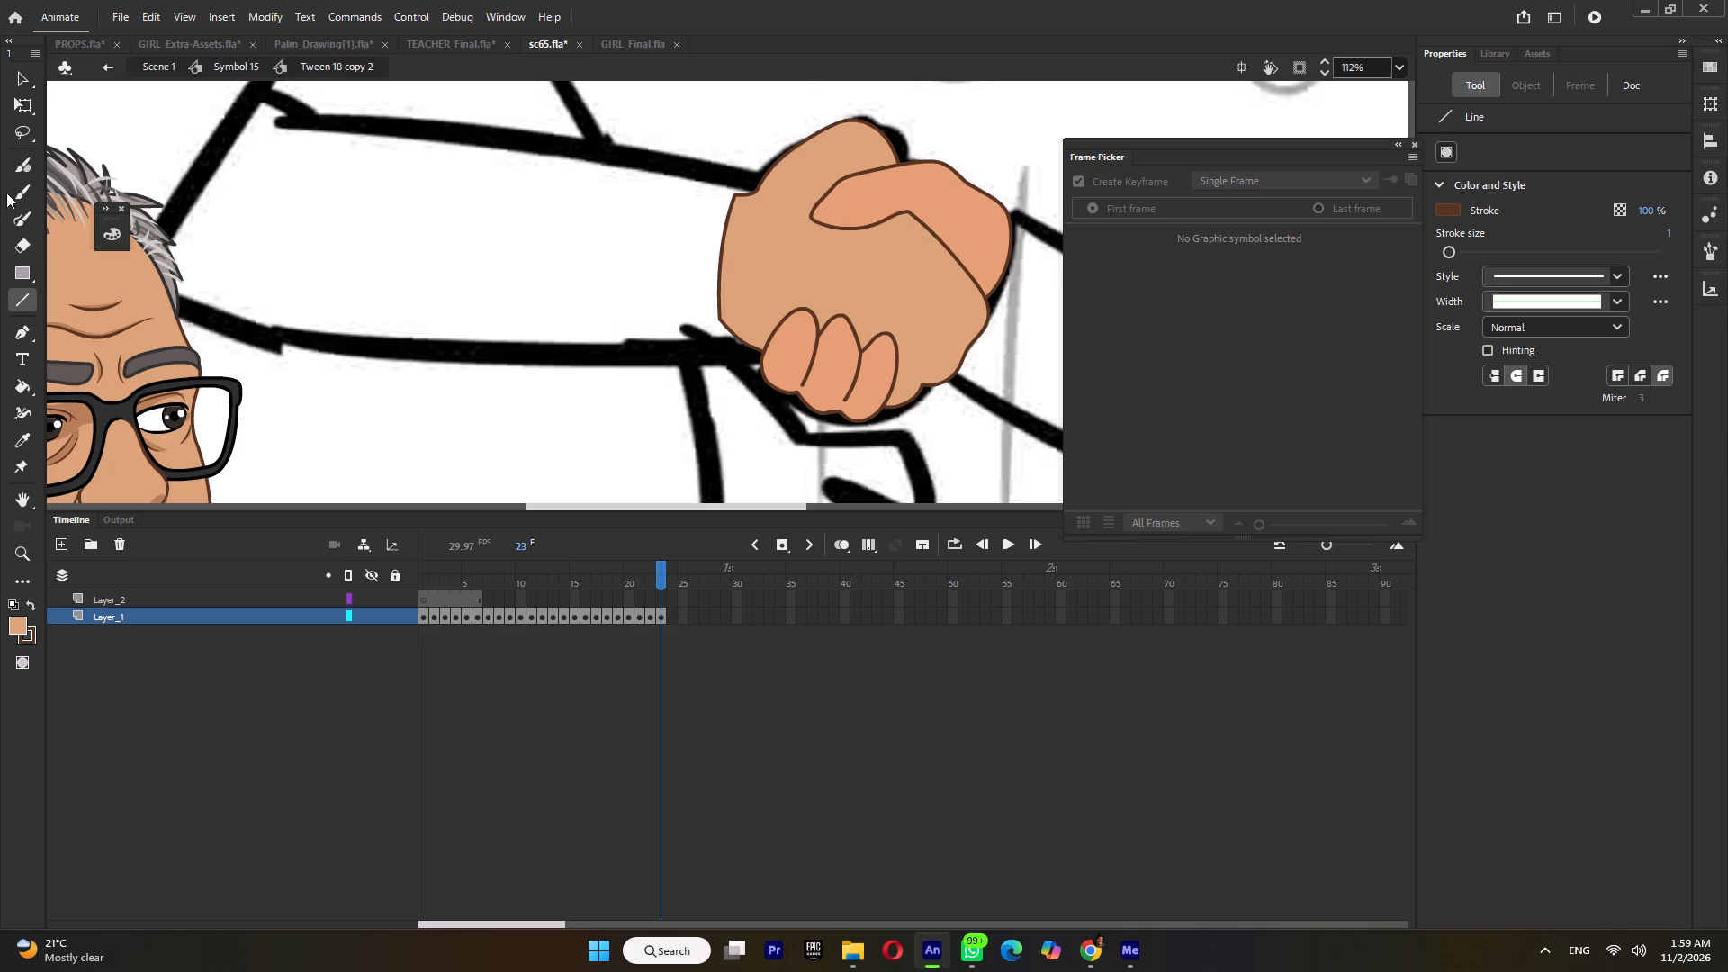
left_click(18, 224)
scroll(859, 185, "up", 5, "ctrl")
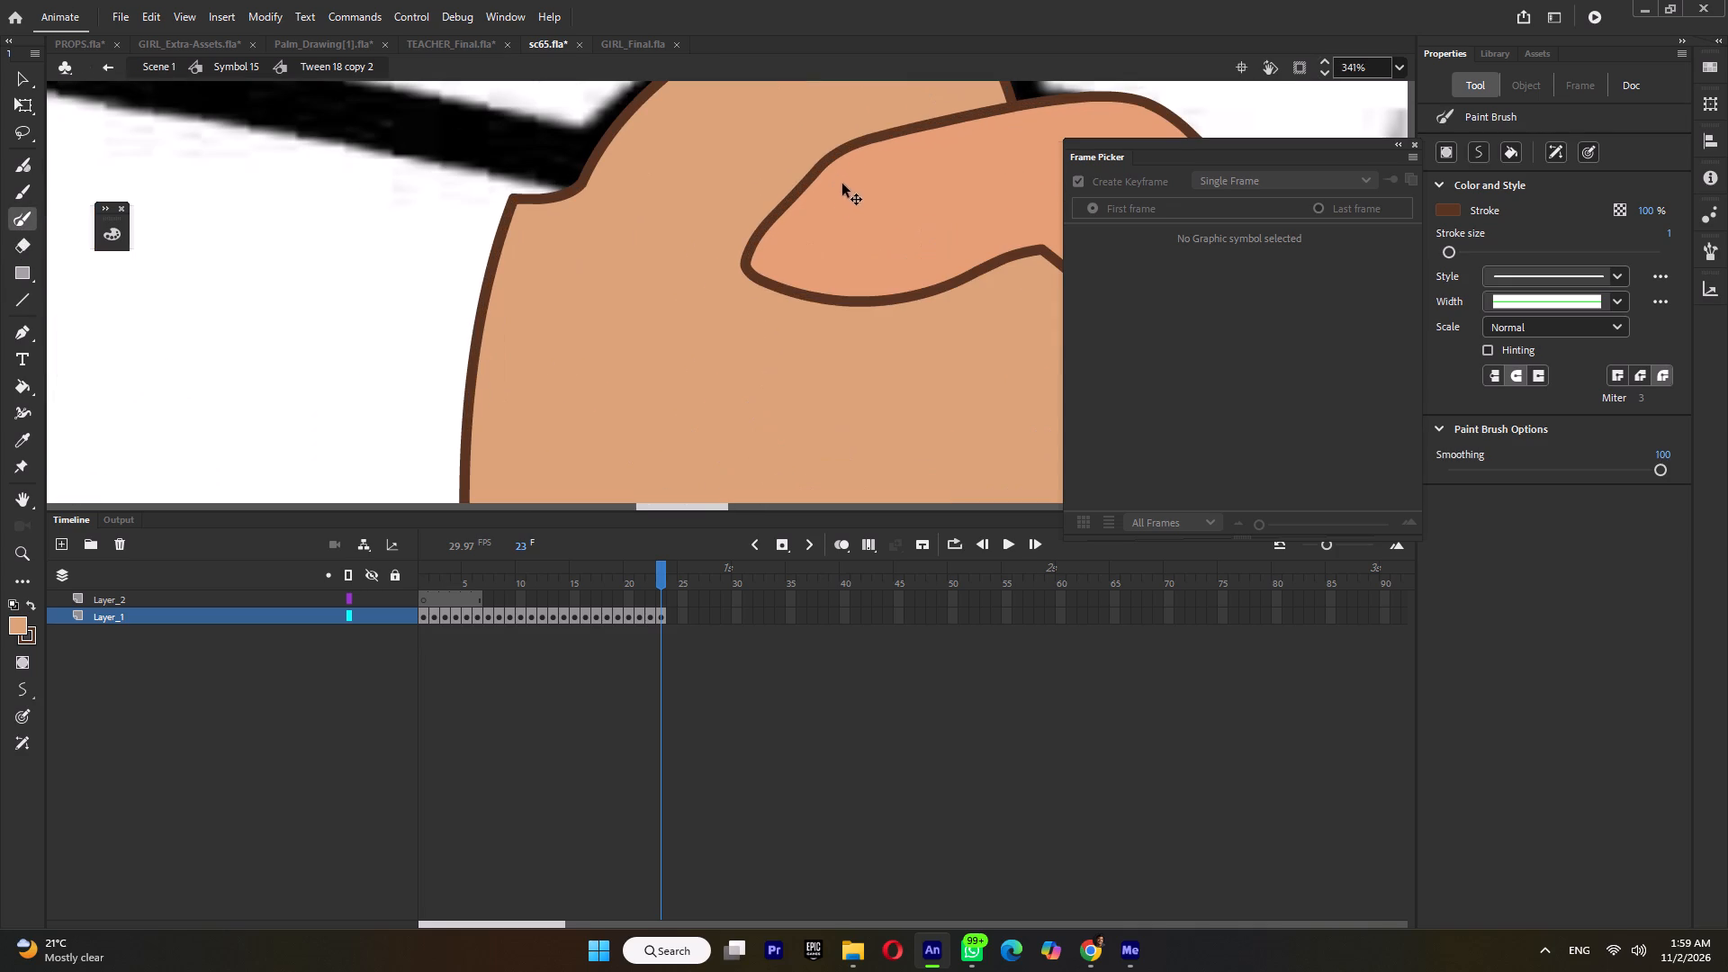
left_click_drag(846, 175, 798, 230)
scroll(875, 221, "down", 6, "ctrl")
scroll(975, 265, "up", 2, "ctrl")
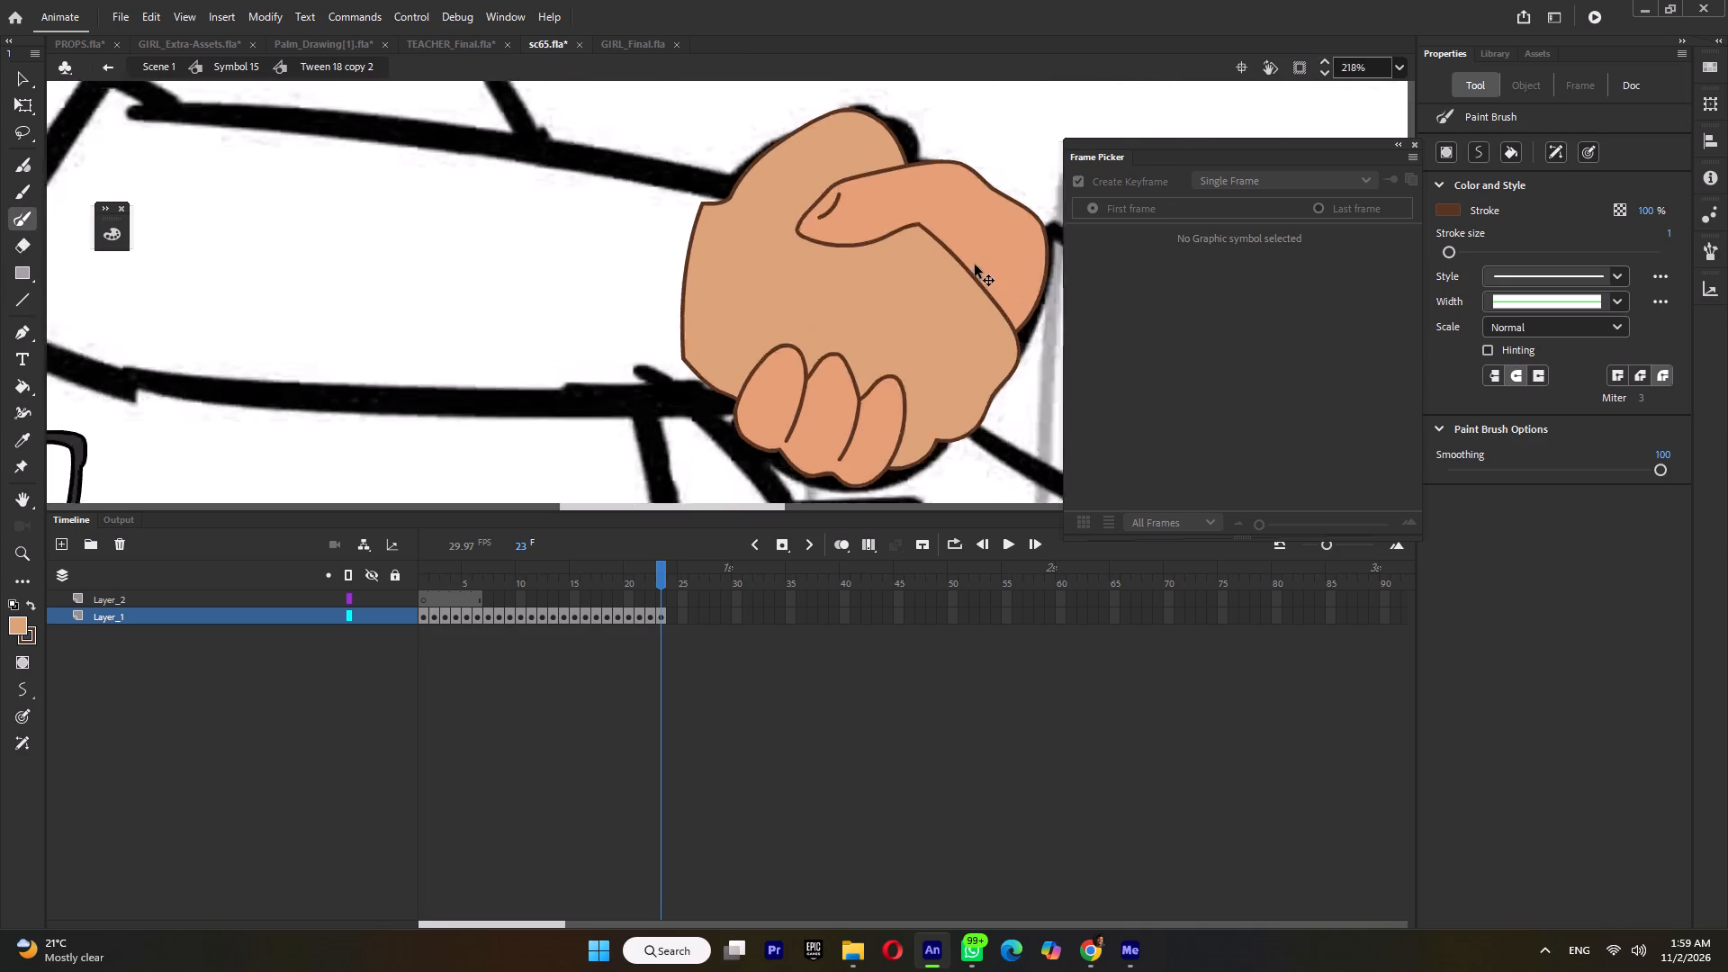
scroll(975, 265, "up", 1, "ctrl")
left_click_drag(1024, 248, 996, 270)
scroll(1013, 287, "down", 5, "ctrl")
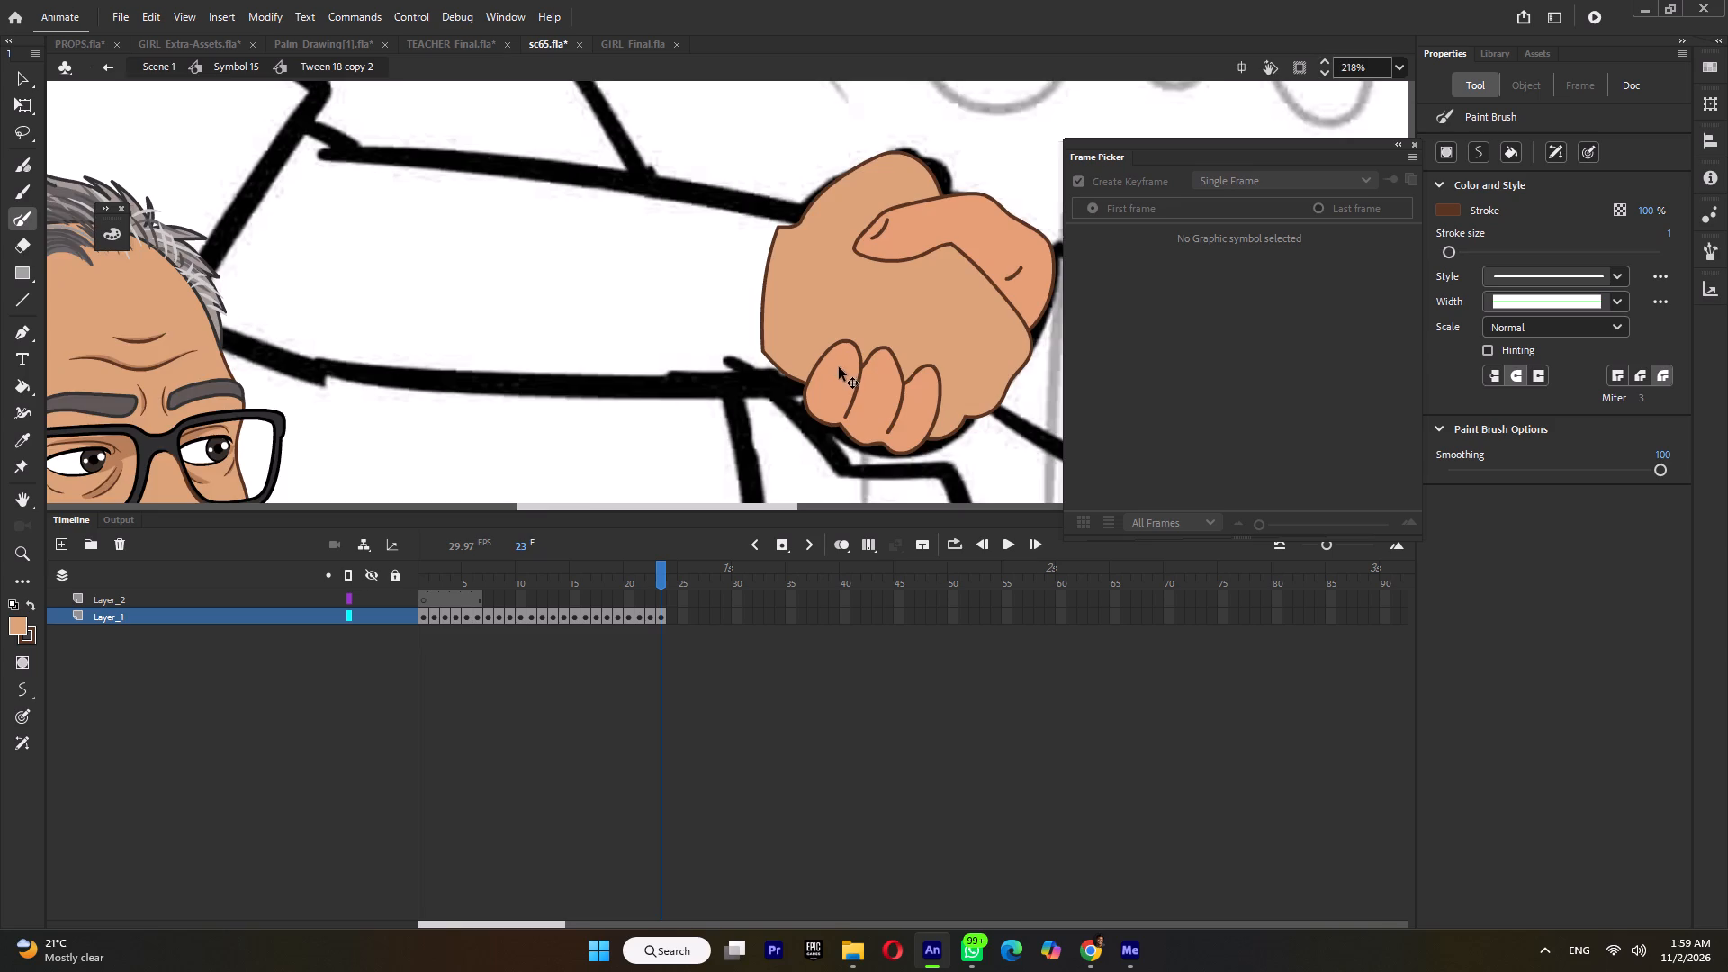
Draw a small hooked nail mark near the tip of each of the three curled fingers.
scroll(840, 368, "up", 4, "ctrl")
left_click_drag(841, 338, 844, 365)
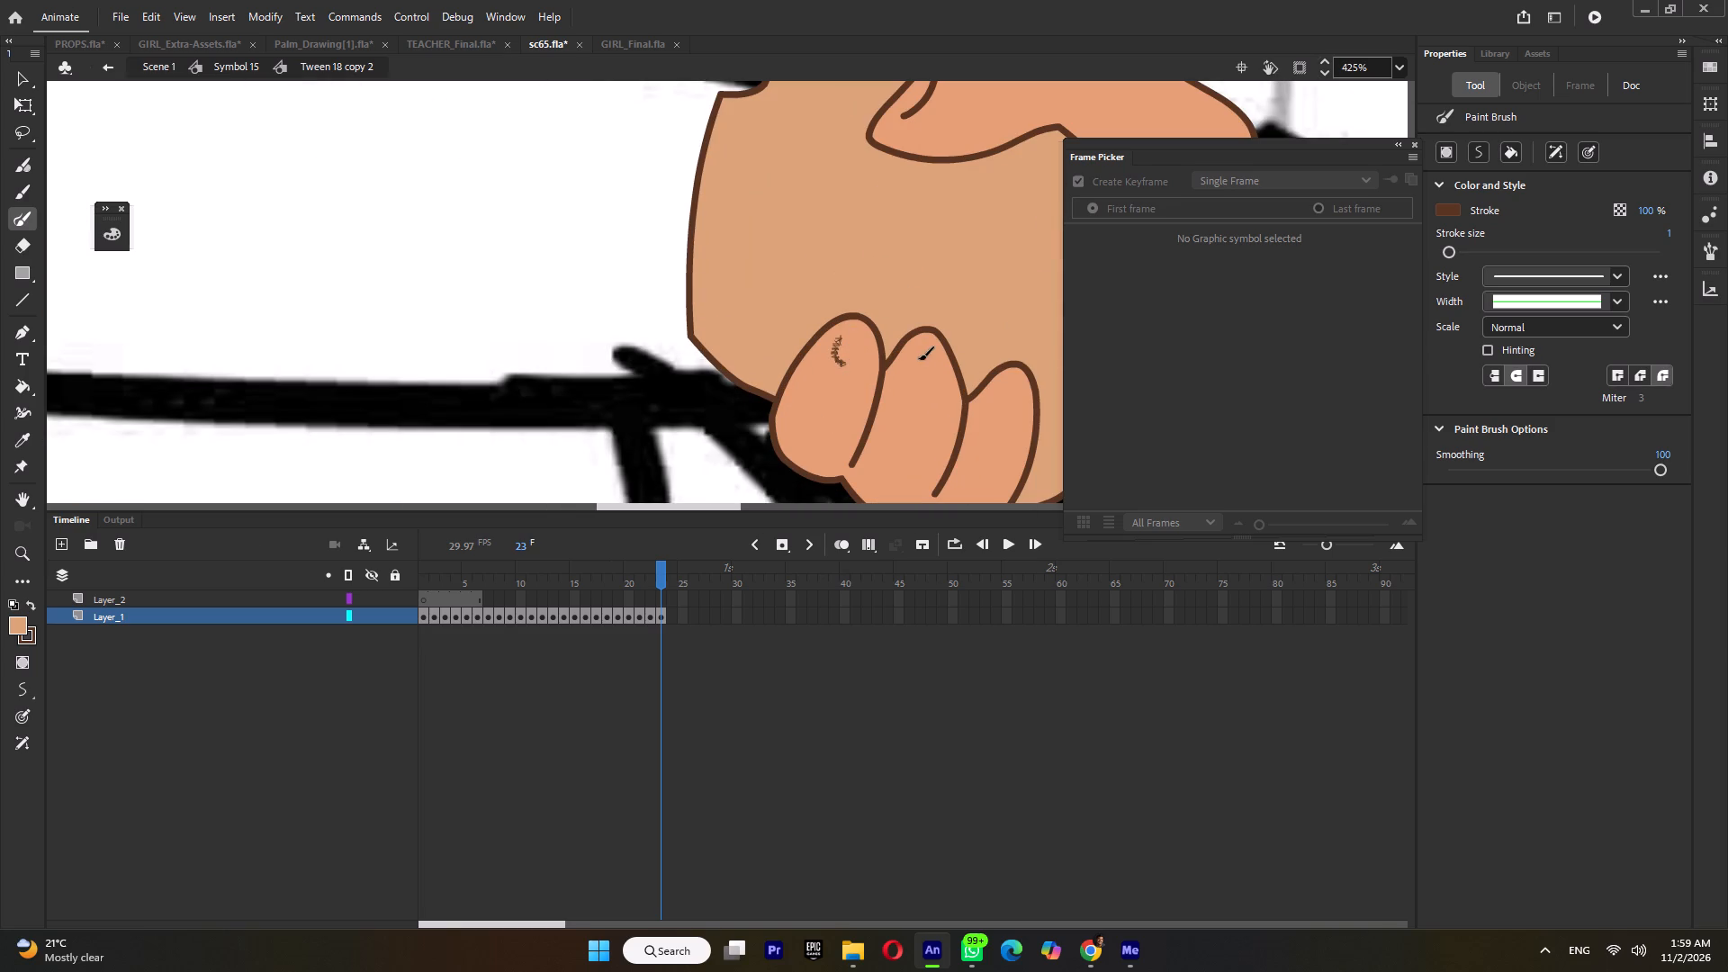
left_click_drag(913, 358, 924, 385)
left_click_drag(1002, 384, 1006, 414)
scroll(1015, 411, "down", 3, "ctrl")
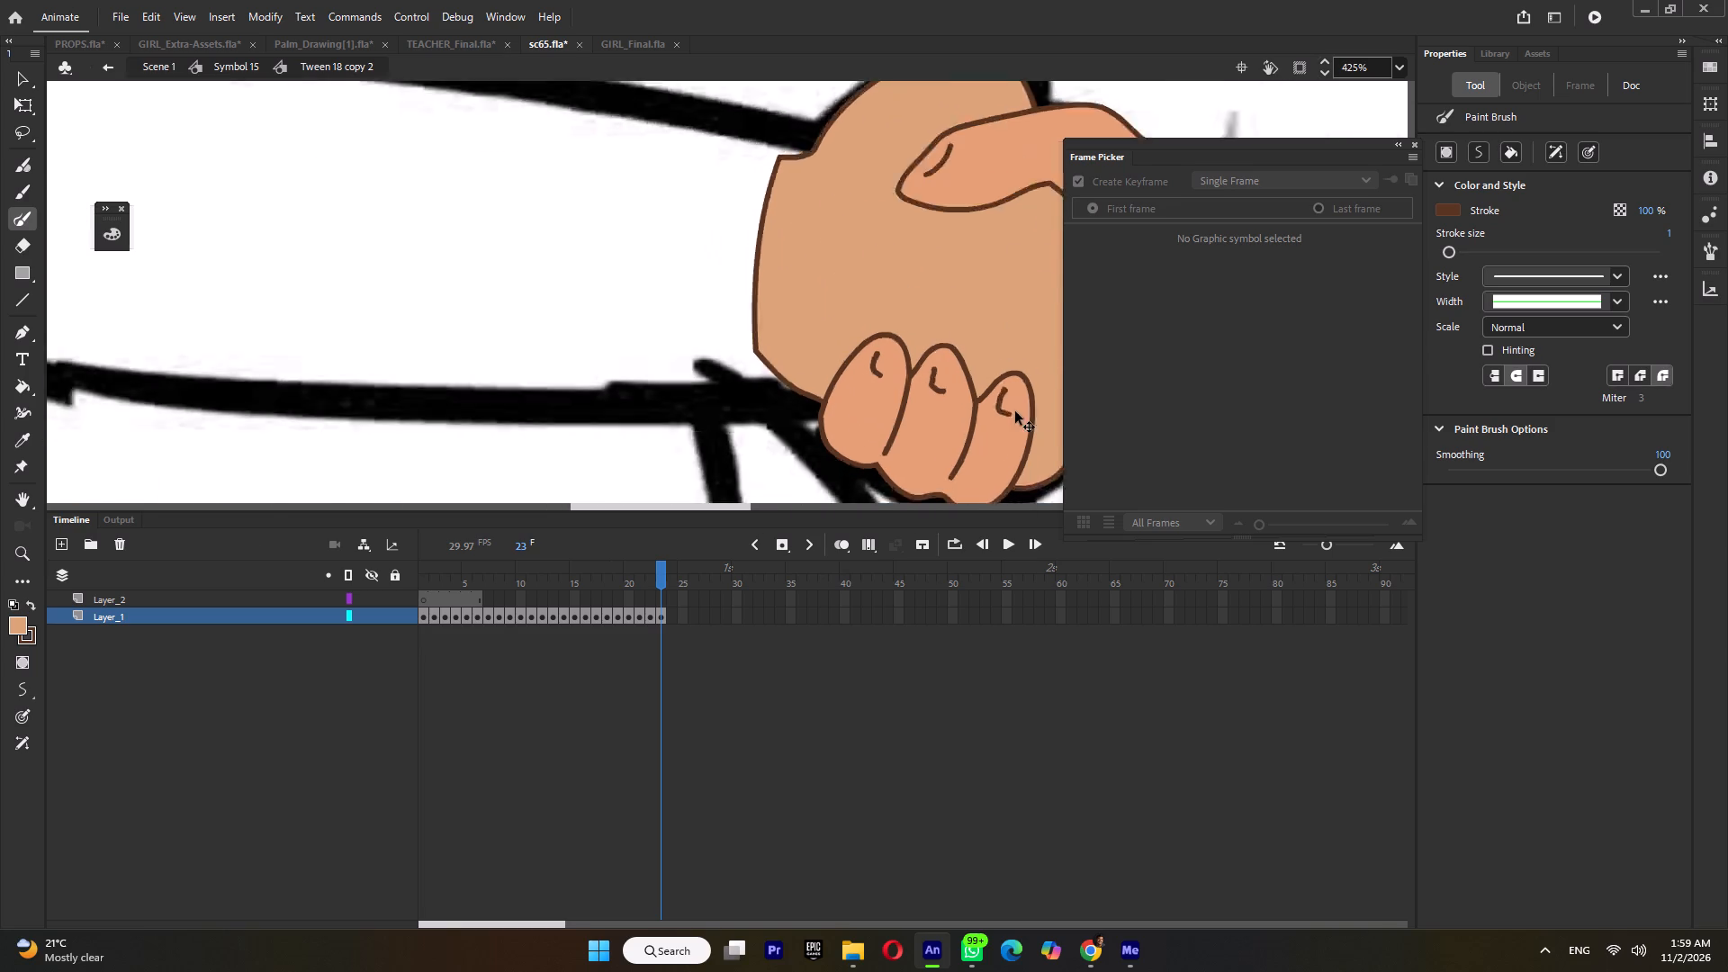
scroll(1015, 411, "down", 1, "ctrl")
scroll(819, 291, "down", 2, "ctrl")
Draw a short vertical crease near the top of the teacher's hand, just above the girl's thumb.
scroll(922, 219, "up", 4, "ctrl")
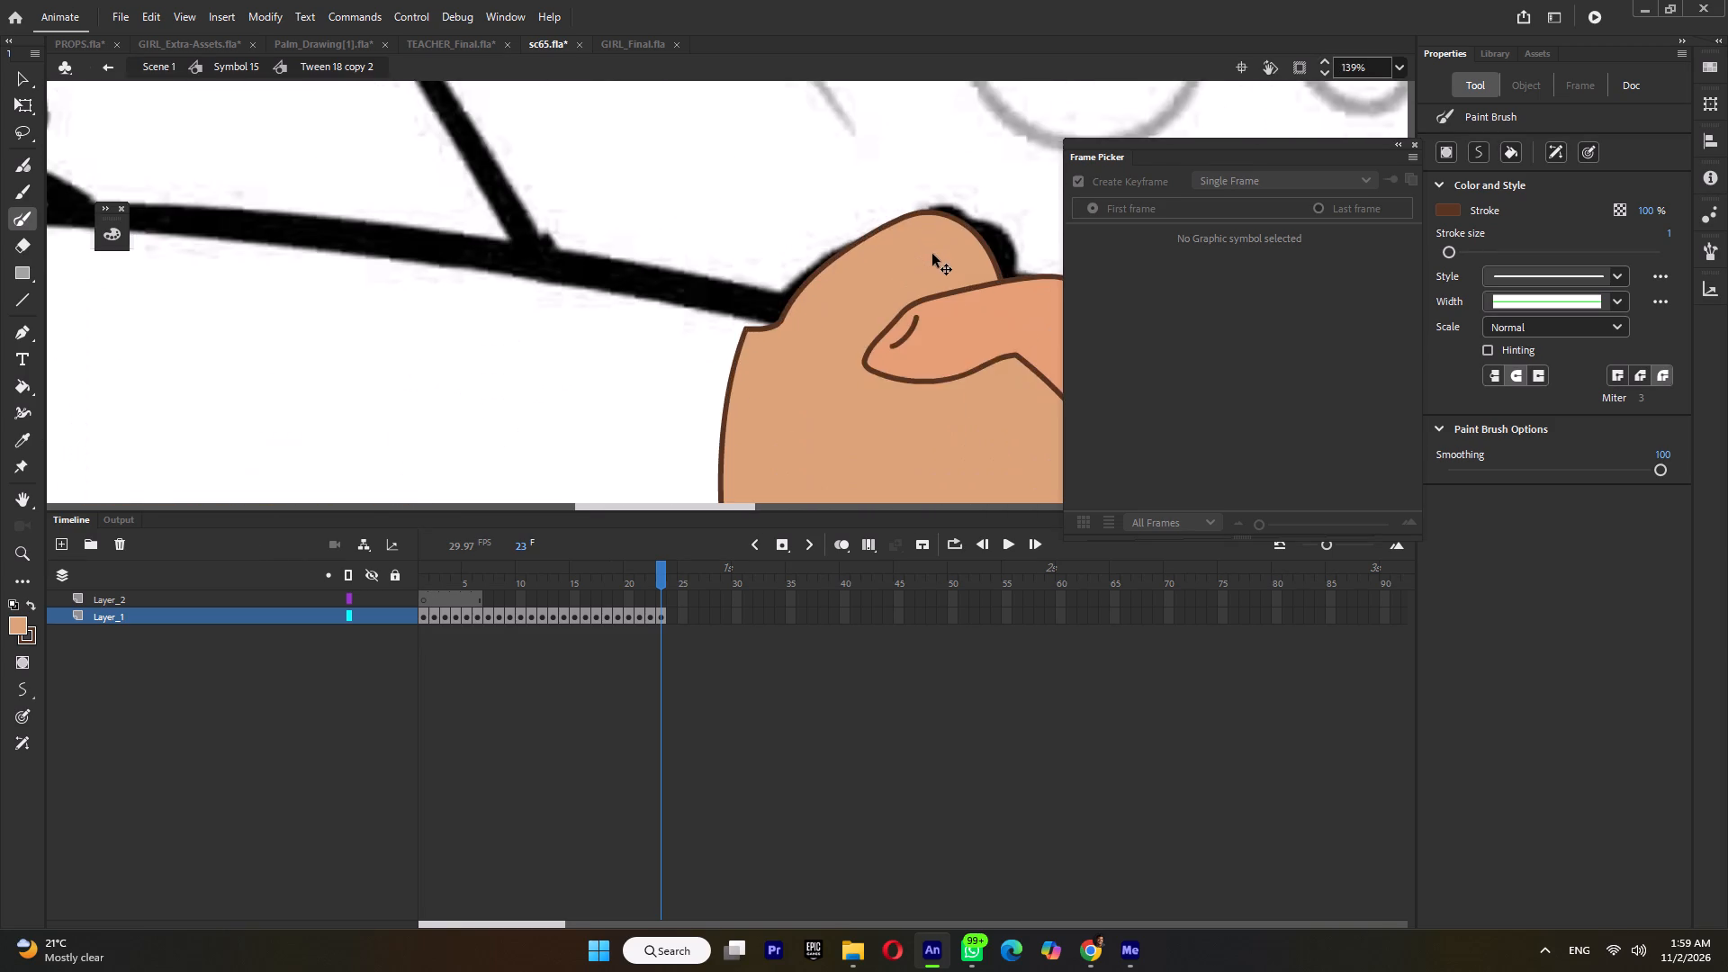
scroll(934, 256, "up", 2, "ctrl")
left_click_drag(944, 265, 942, 304)
scroll(995, 328, "down", 5, "ctrl")
scroll(872, 296, "down", 3, "ctrl")
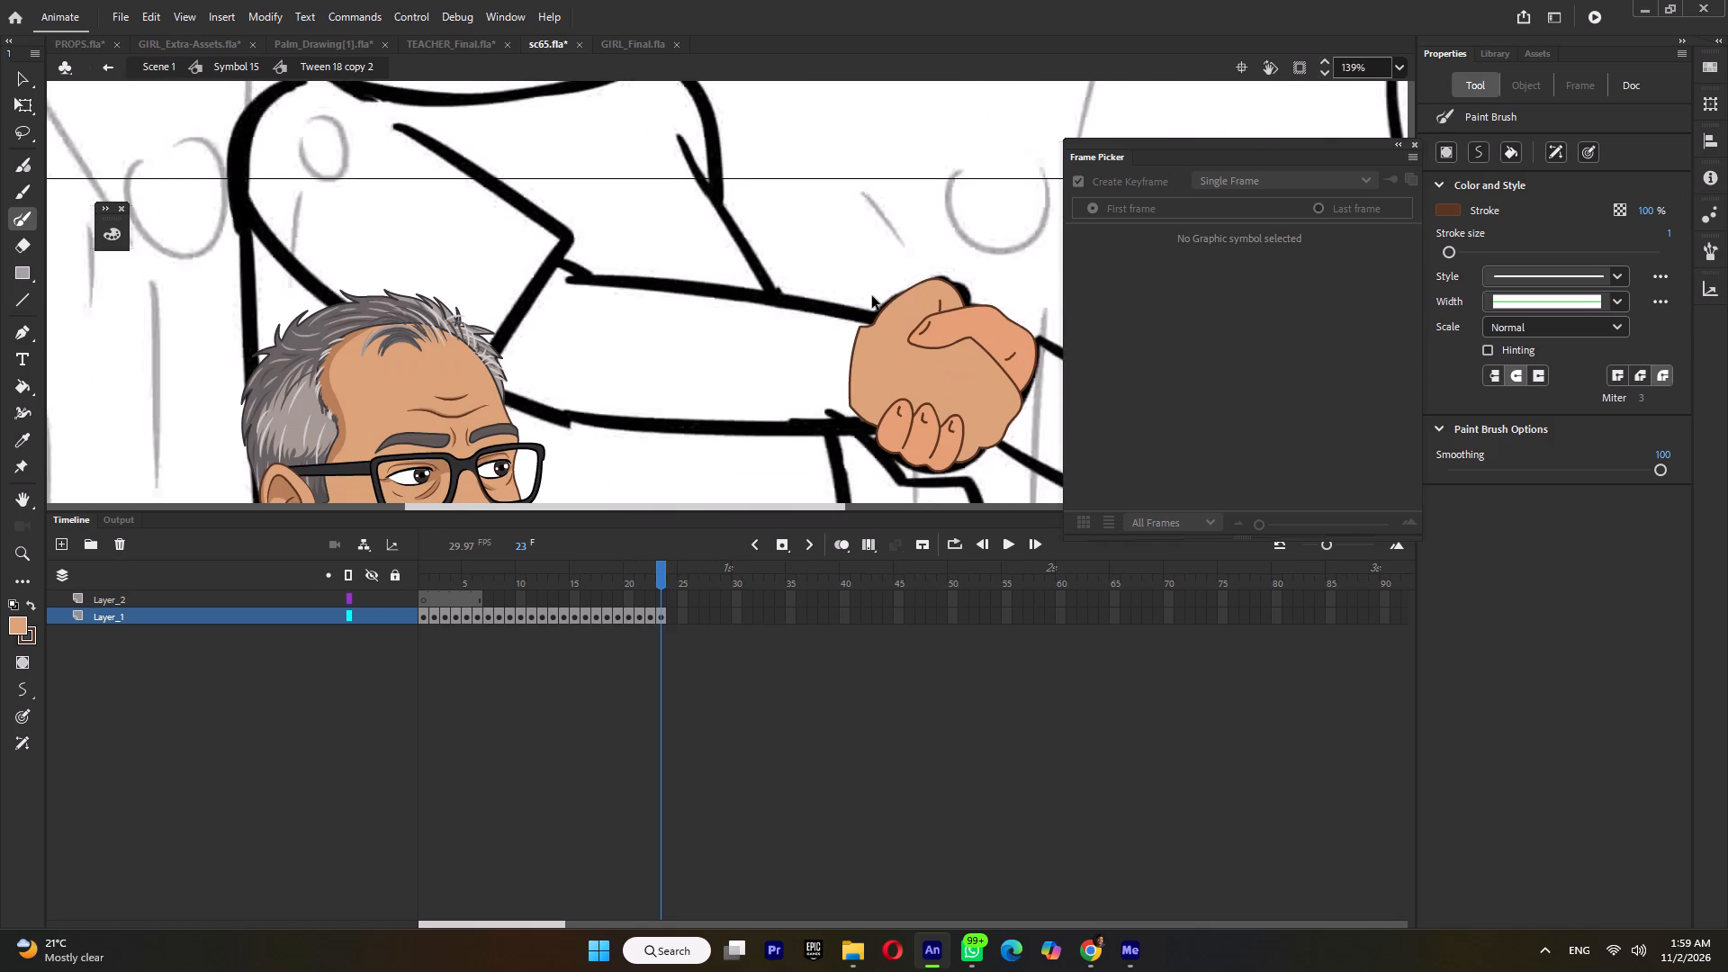
scroll(877, 309, "down", 3, "ctrl")
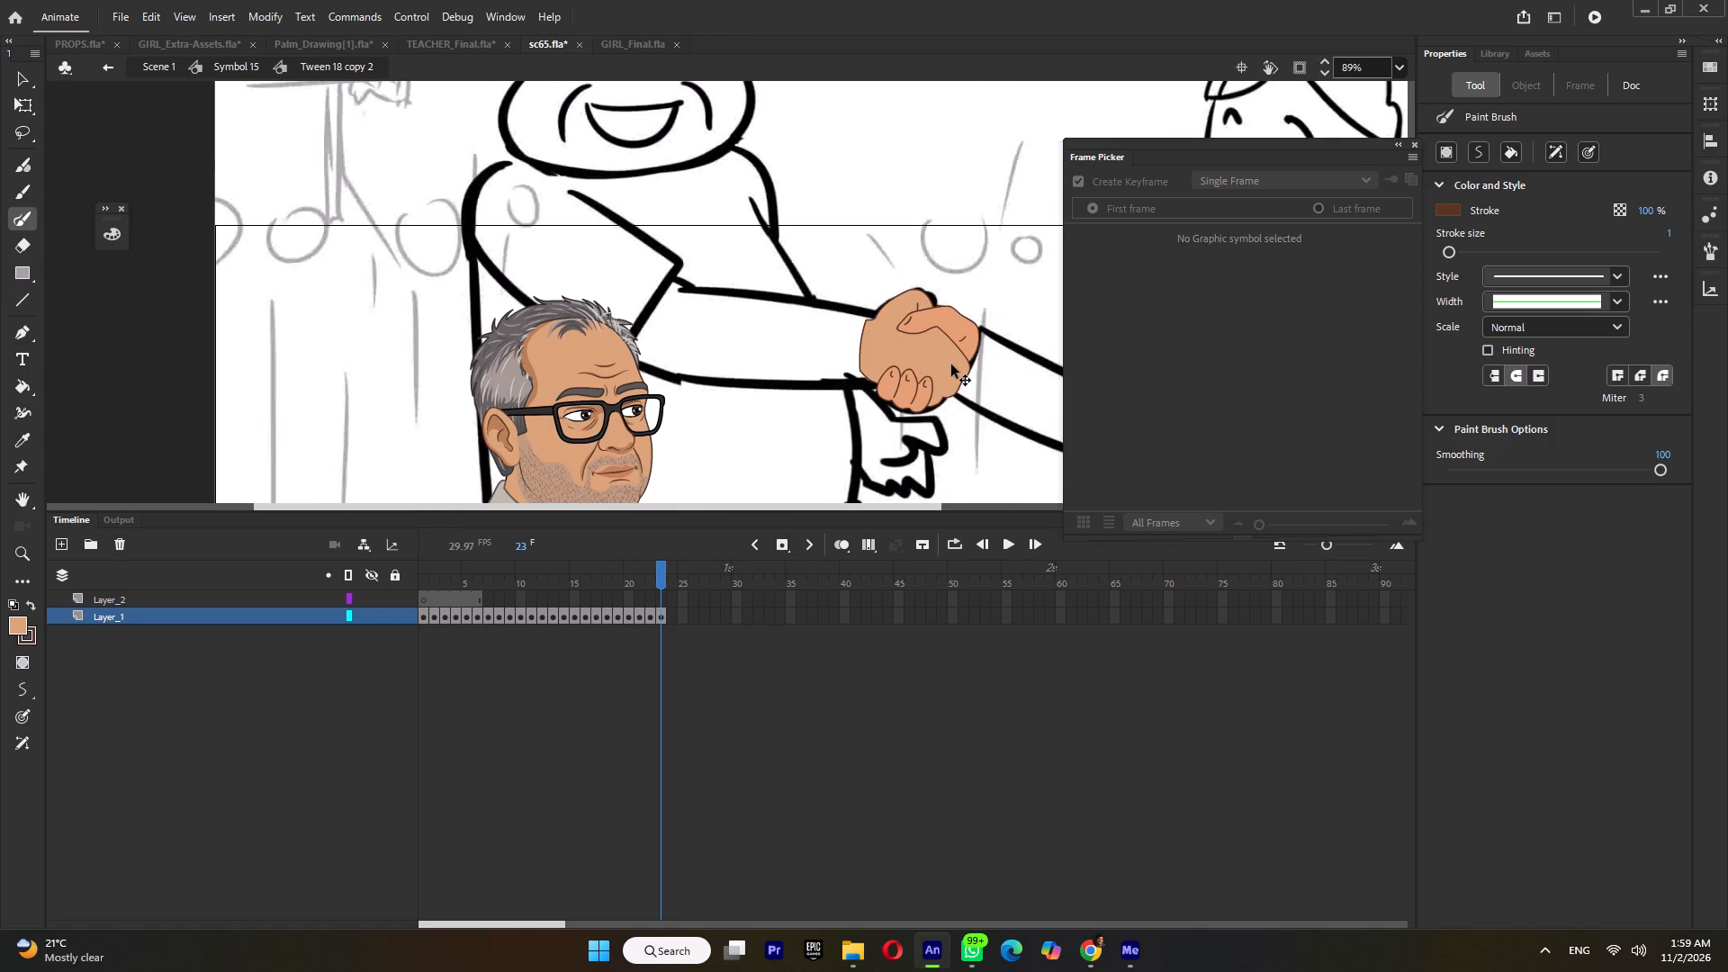
Reshape the top outline of the teacher's hand above the girl's thumb into a lower, rounder crest with a slight dip beside it.
scroll(920, 299, "up", 5, "ctrl")
left_click_drag(903, 275, 903, 284, "ctrl")
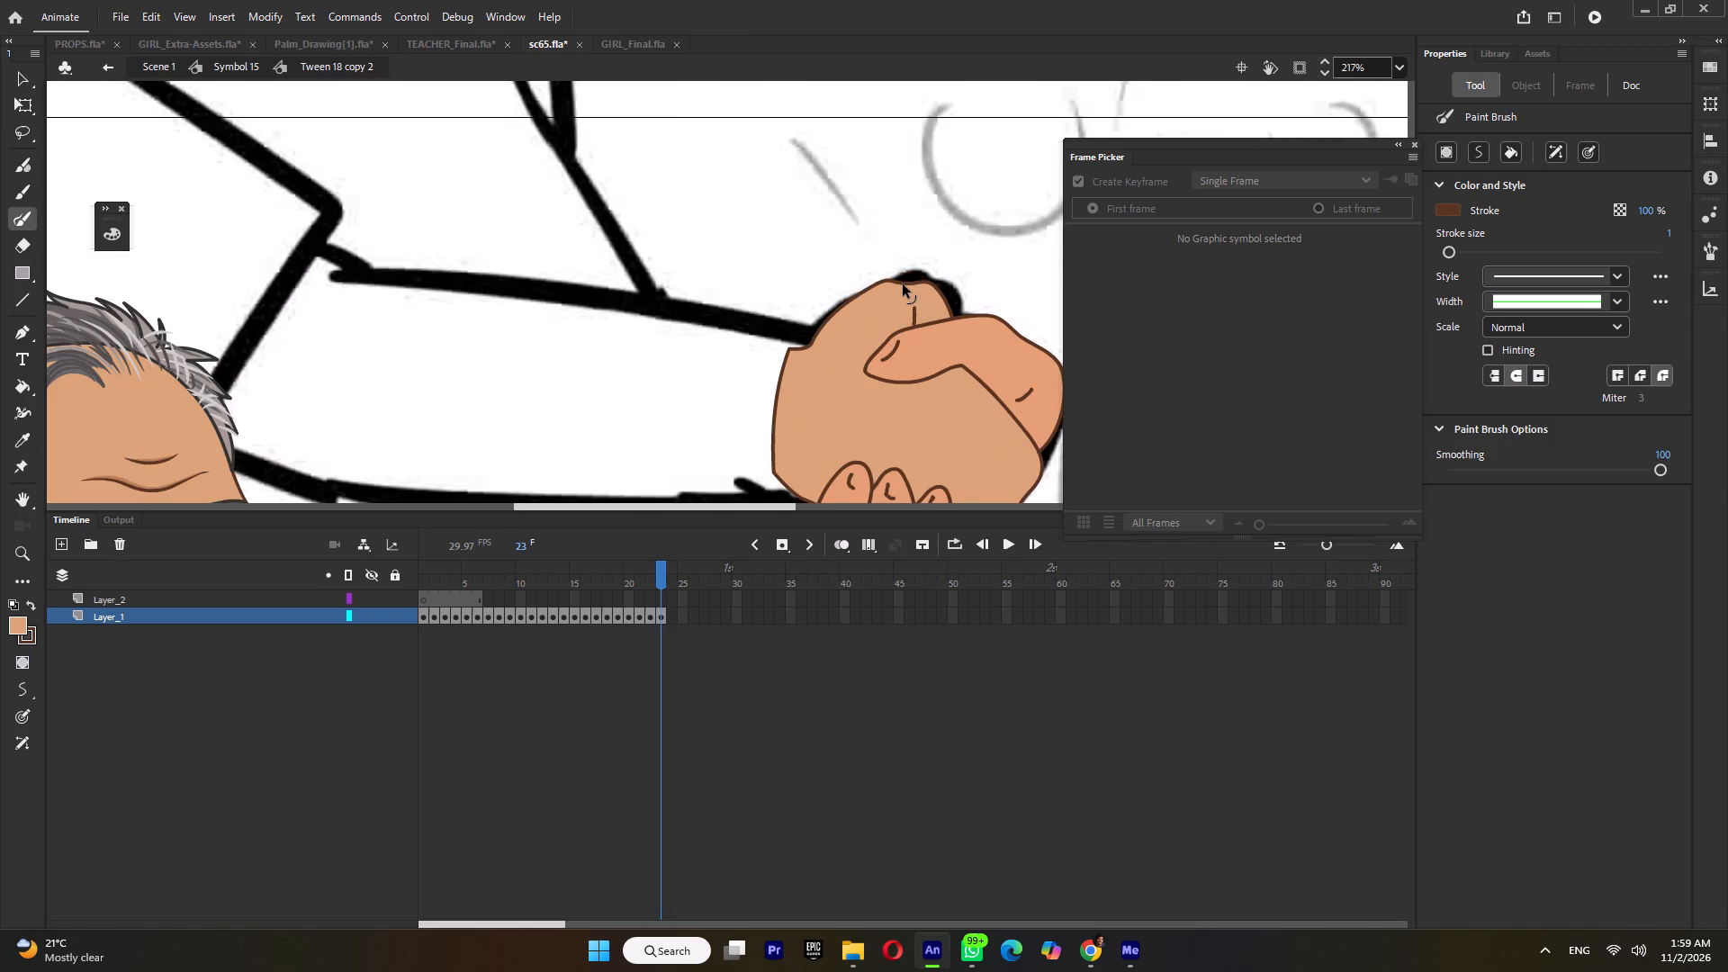
left_click_drag(903, 284, 903, 283, "ctrl")
left_click(924, 281, "ctrl")
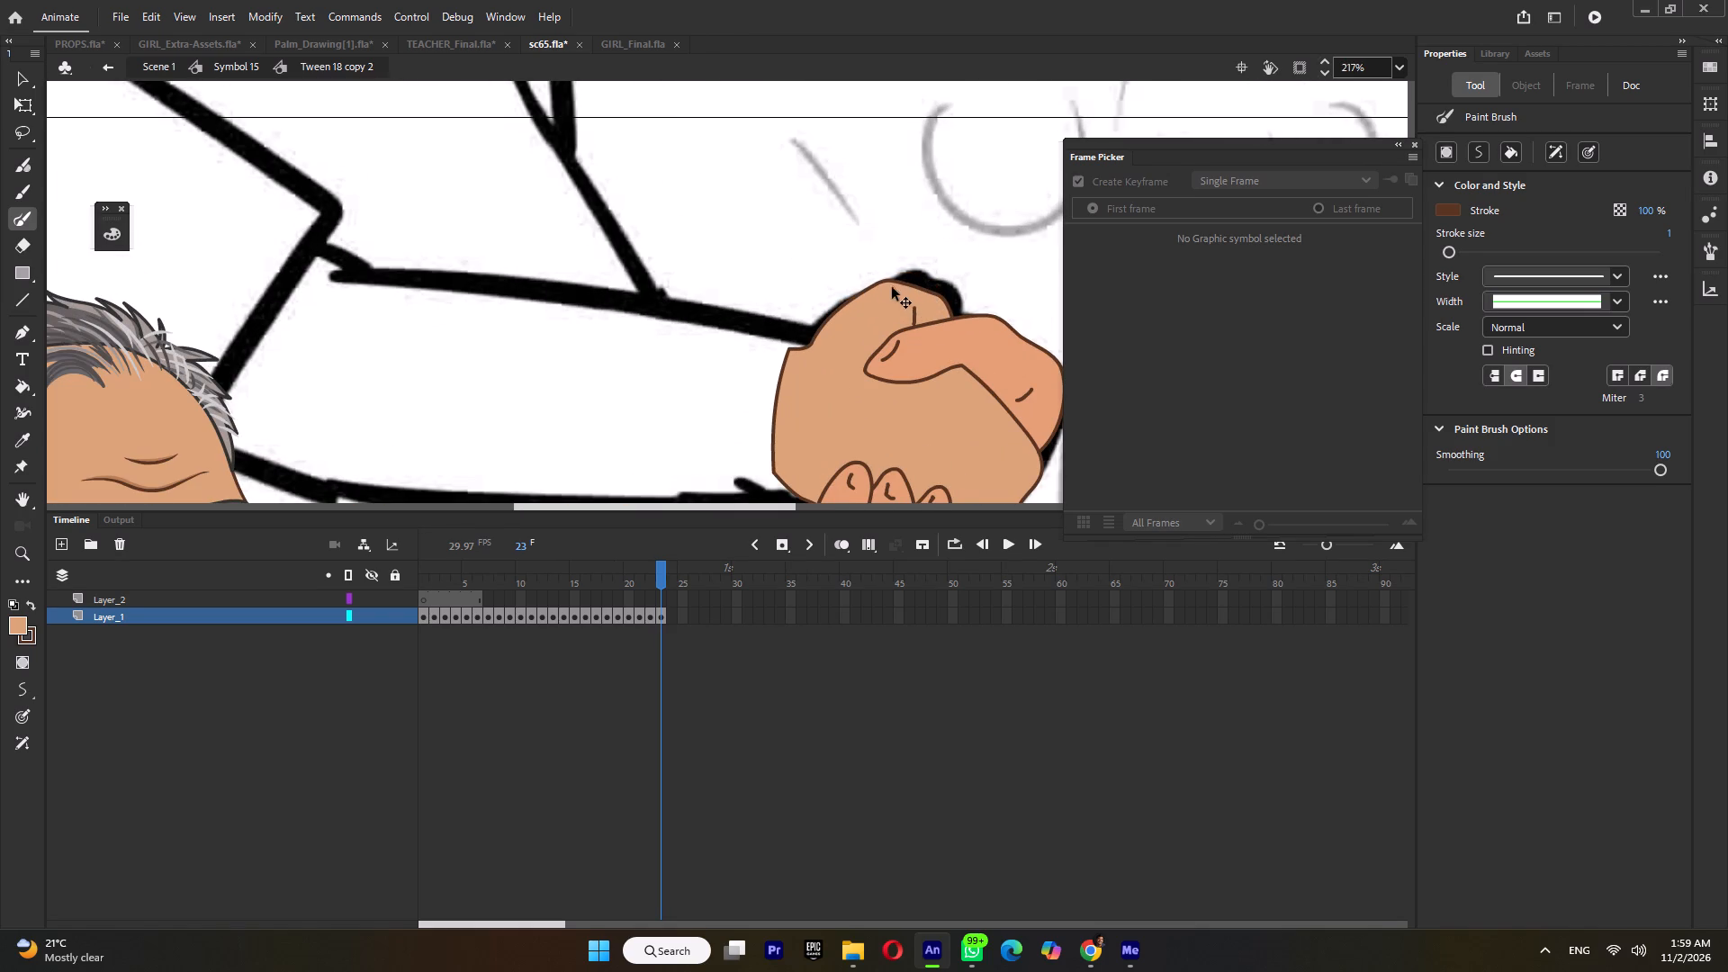
left_click(888, 278, "ctrl")
key("ctrl+z")
scroll(887, 284, "up", 5, "ctrl")
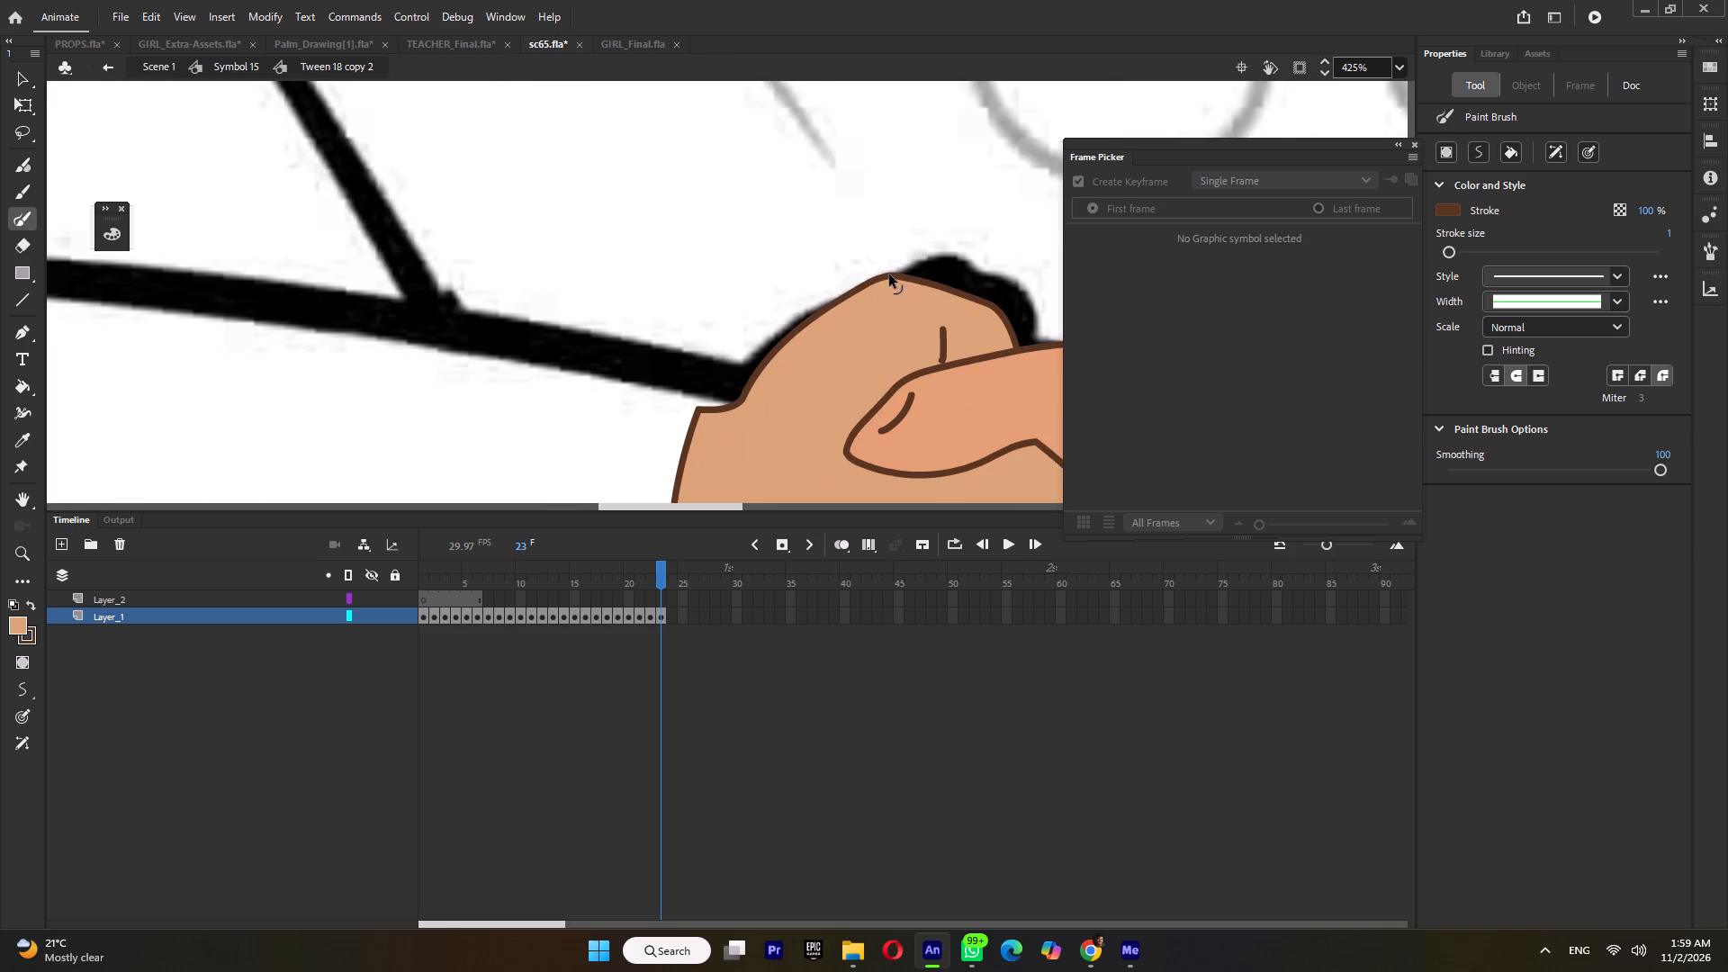
left_click_drag(889, 274, 891, 283, "ctrl")
key("ctrl+z")
left_click(22, 80)
left_click(886, 275)
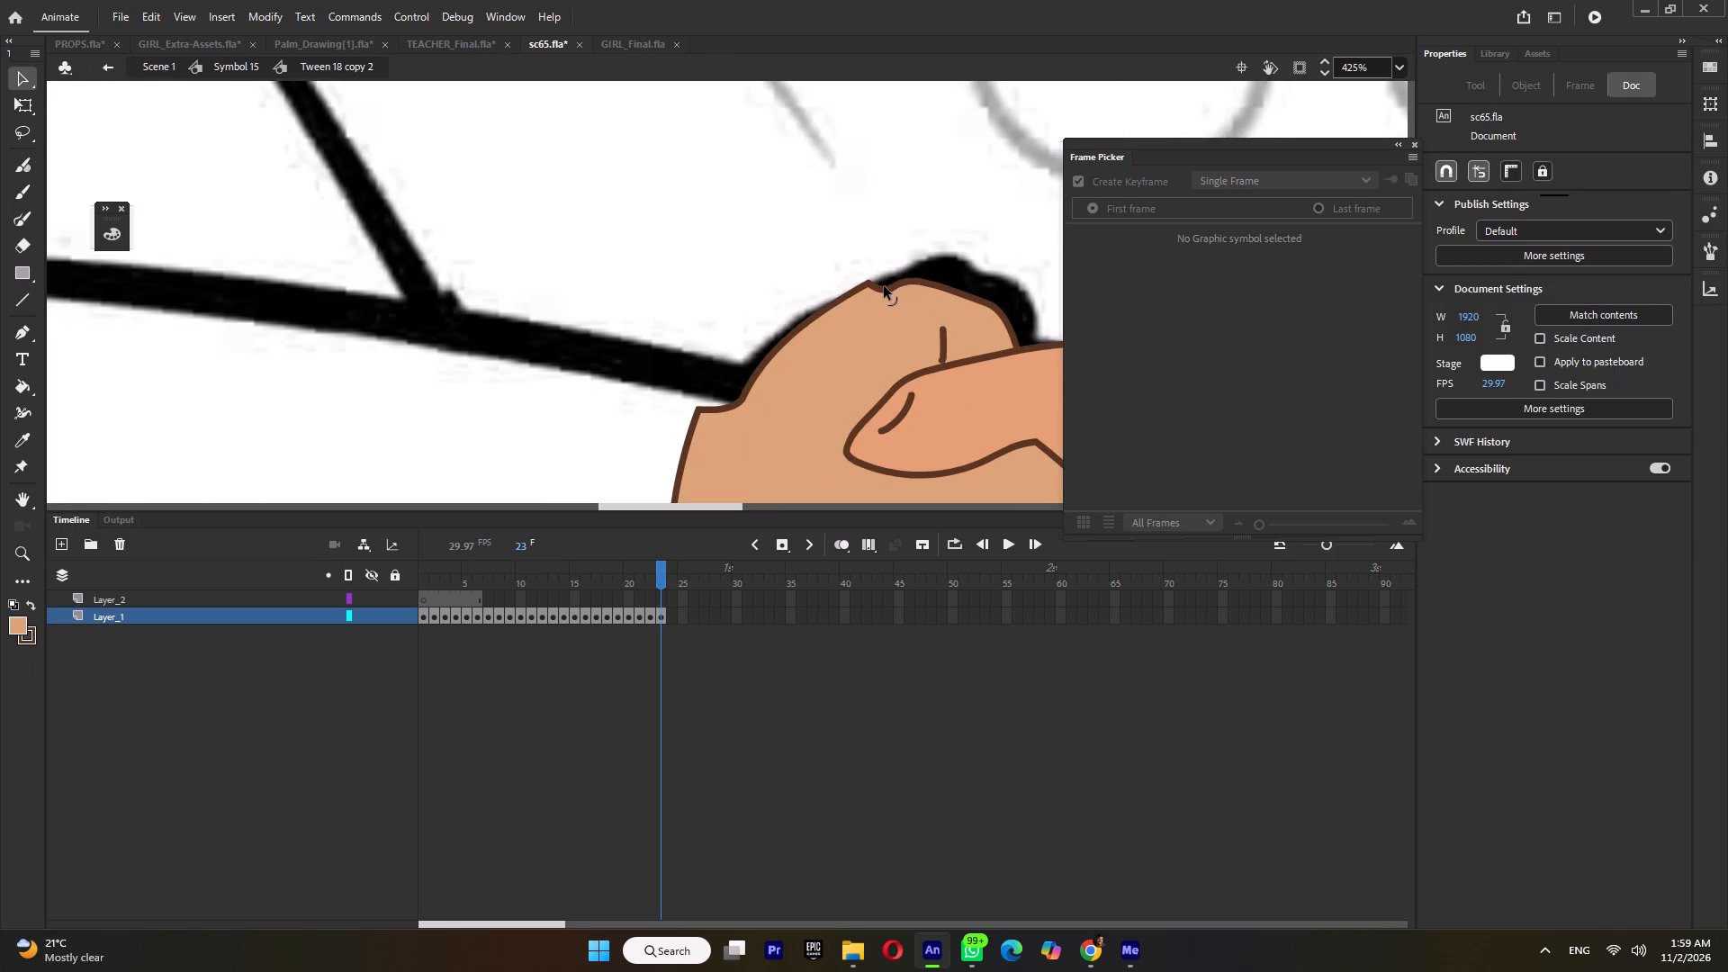
left_click_drag(866, 281, 858, 289)
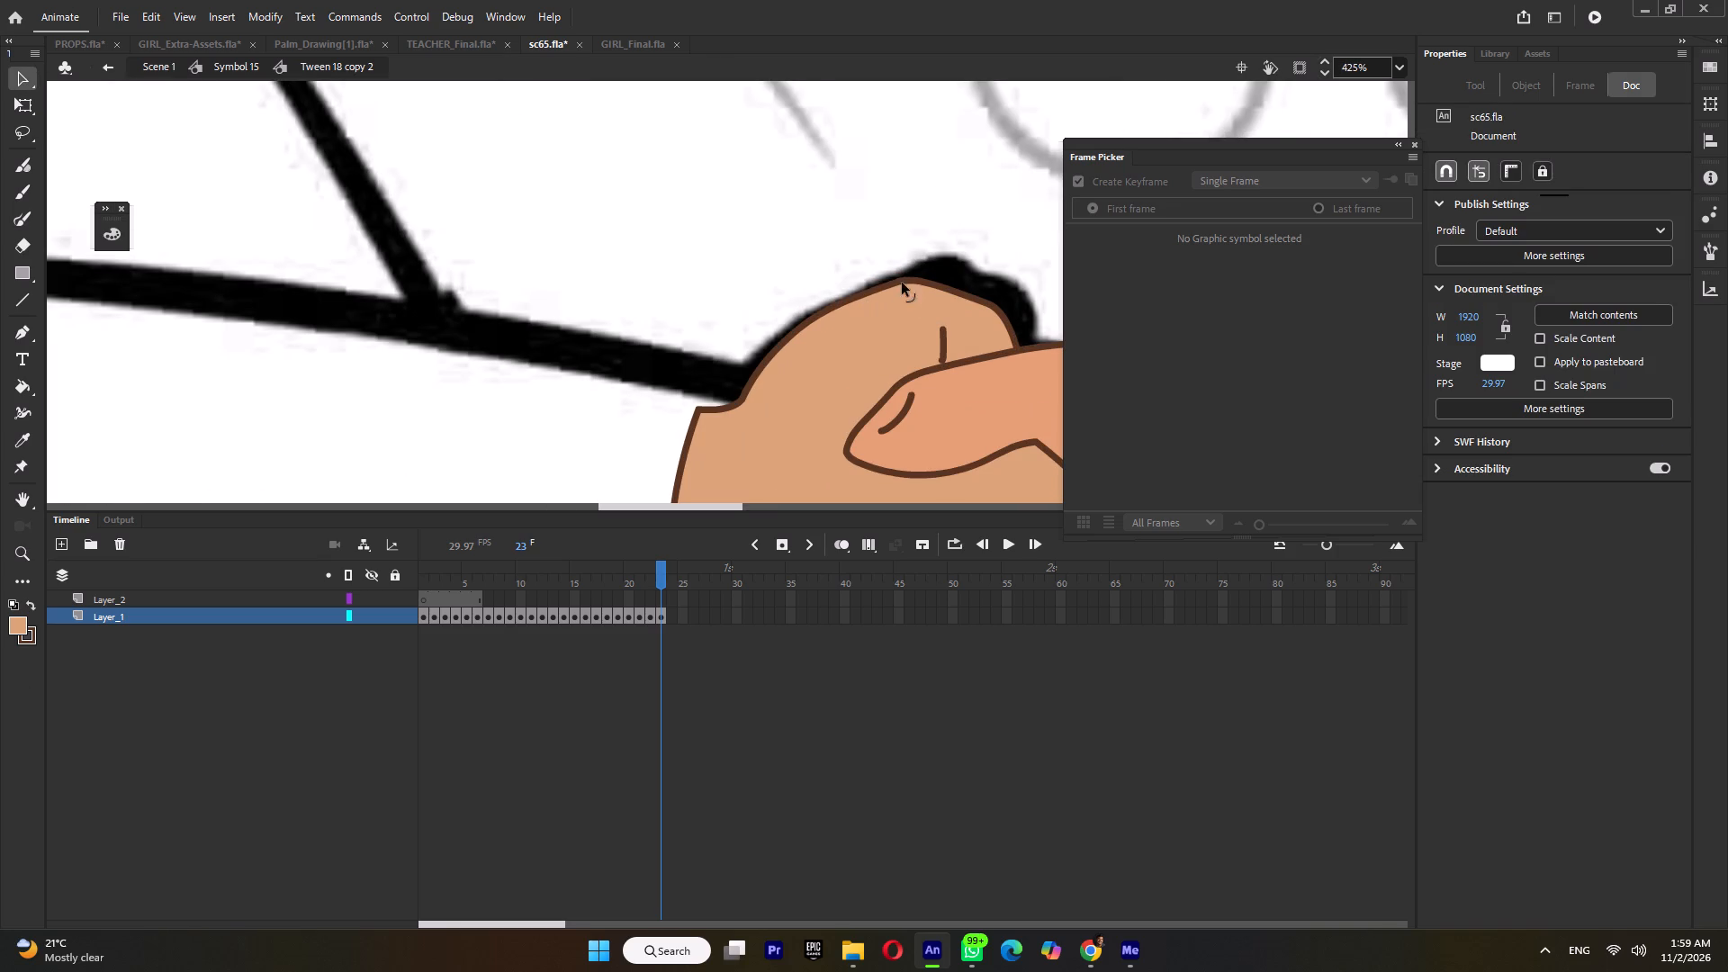
left_click_drag(916, 280, 918, 292)
left_click(893, 287)
left_click_drag(944, 293, 946, 301)
left_click_drag(983, 306, 982, 314)
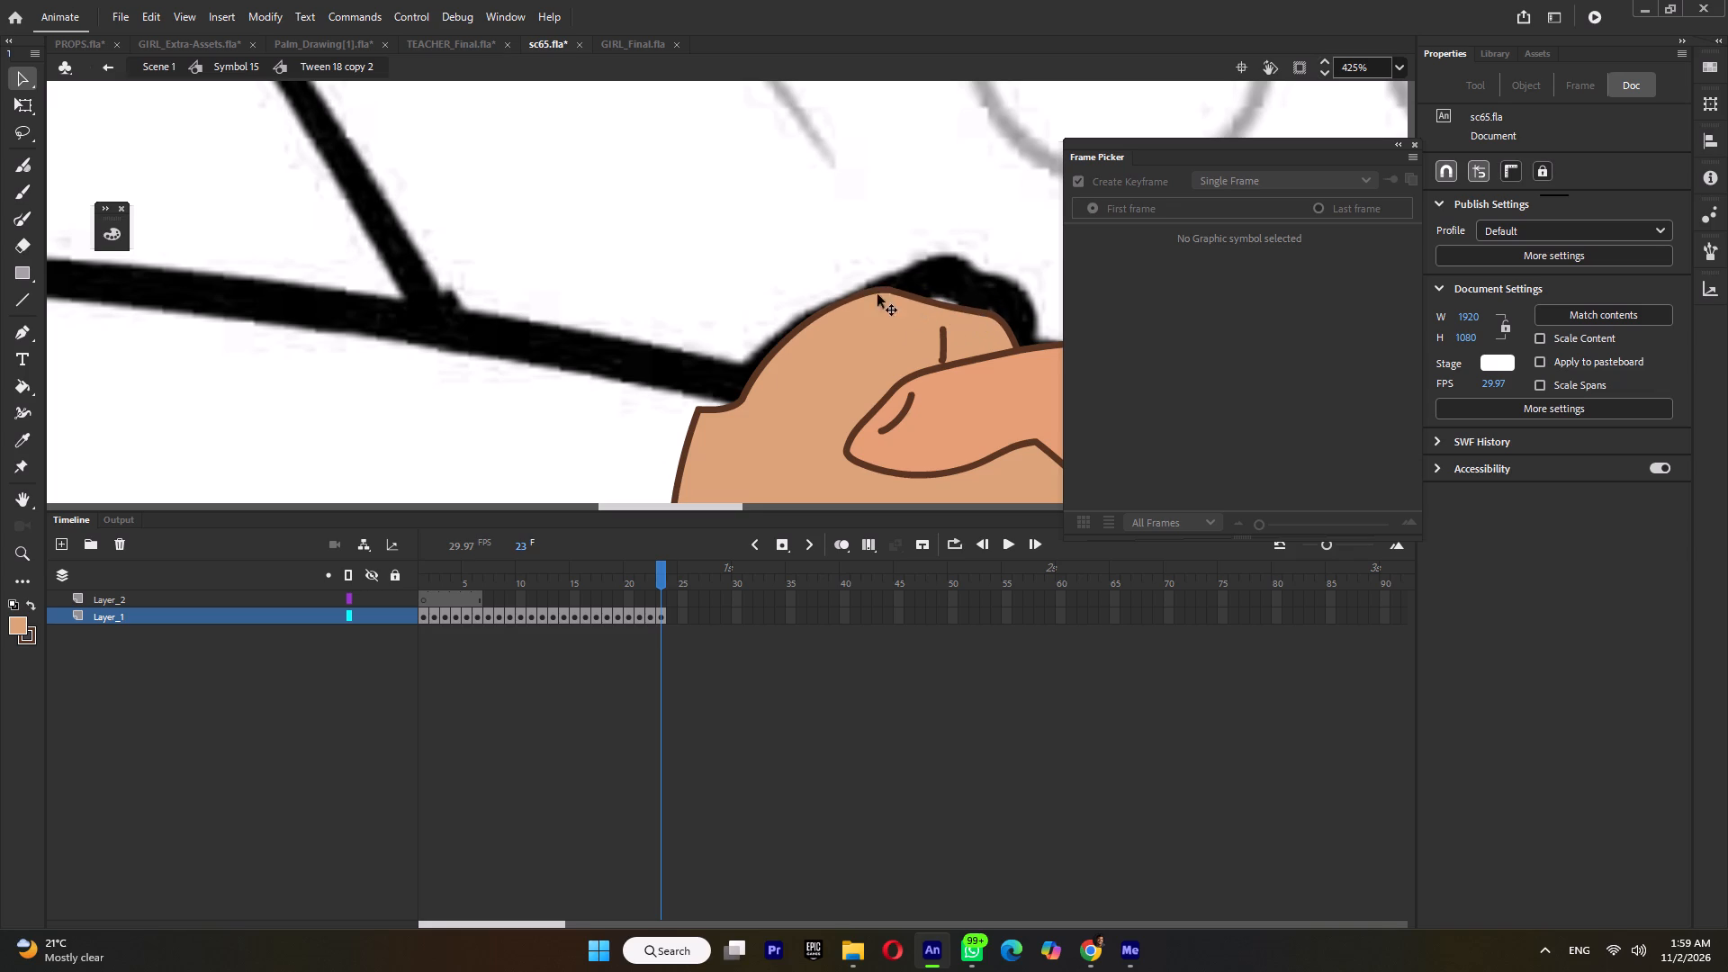
left_click(764, 365)
Exit to Symbol 15, reopen the teacher's hand symbol in place at frame 23 and group the whole clasped-hands drawing.
double_click(831, 242)
scroll(832, 259, "down", 20, "ctrl")
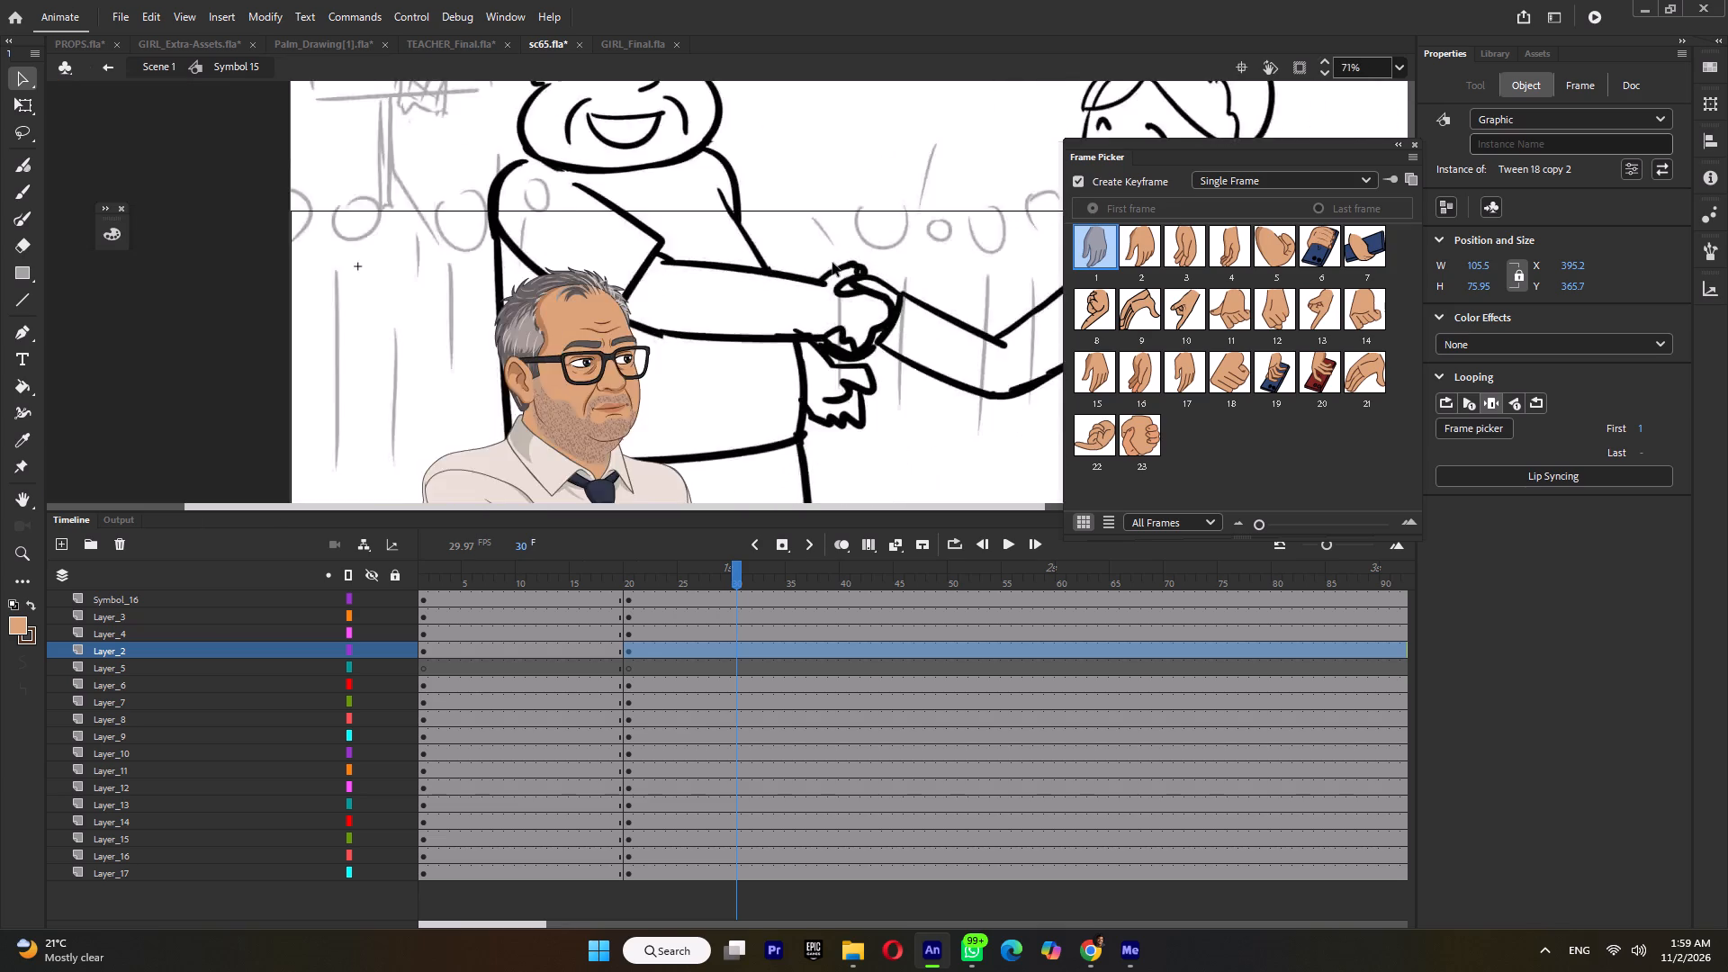
scroll(832, 263, "down", 2, "ctrl")
scroll(655, 358, "down", 3)
double_click(662, 156, "ctrl")
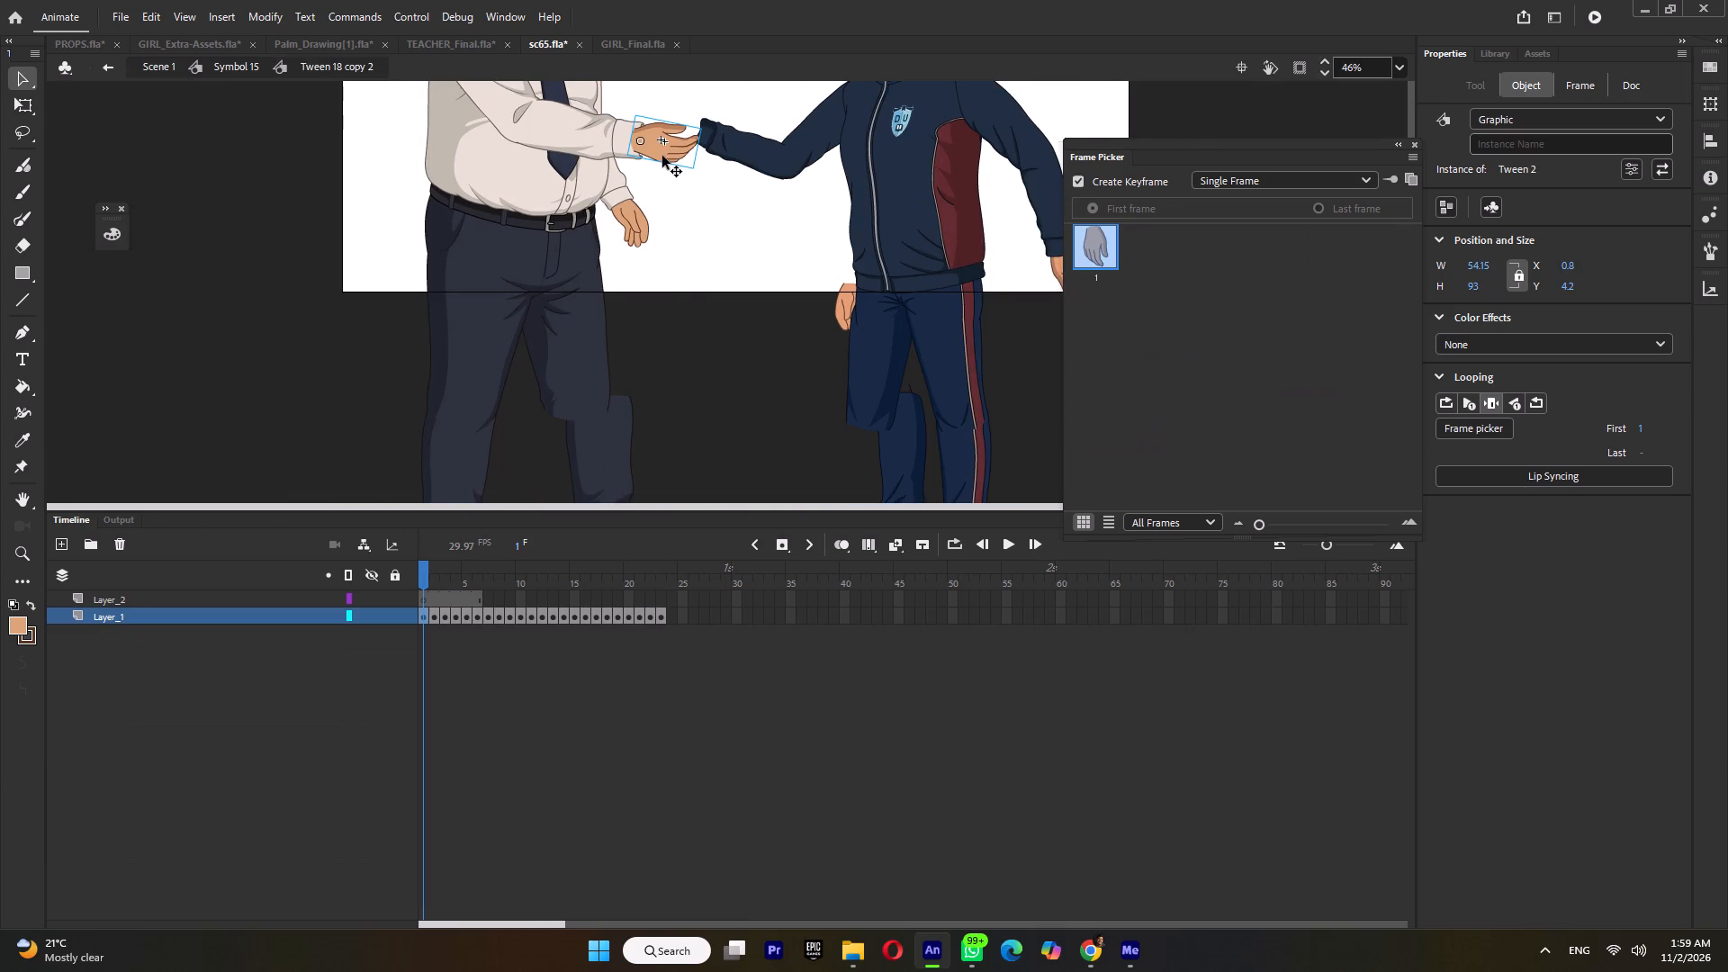
left_click(663, 595)
scroll(672, 582, "up", 4)
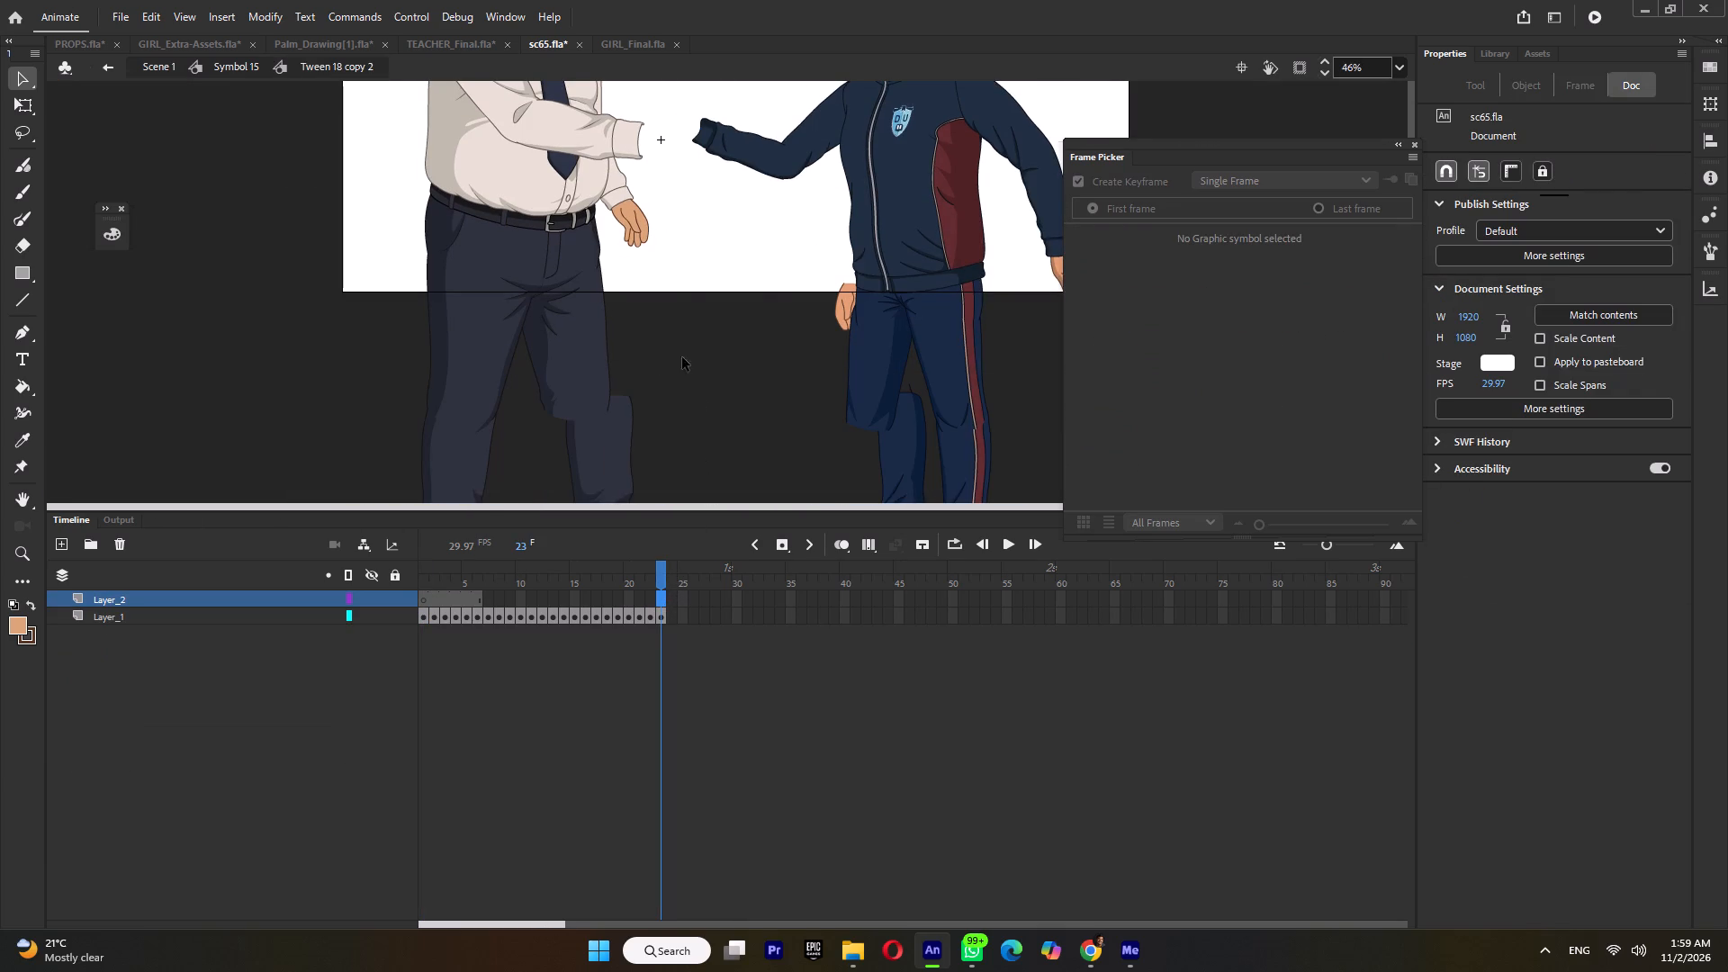
scroll(676, 335, "up", 2)
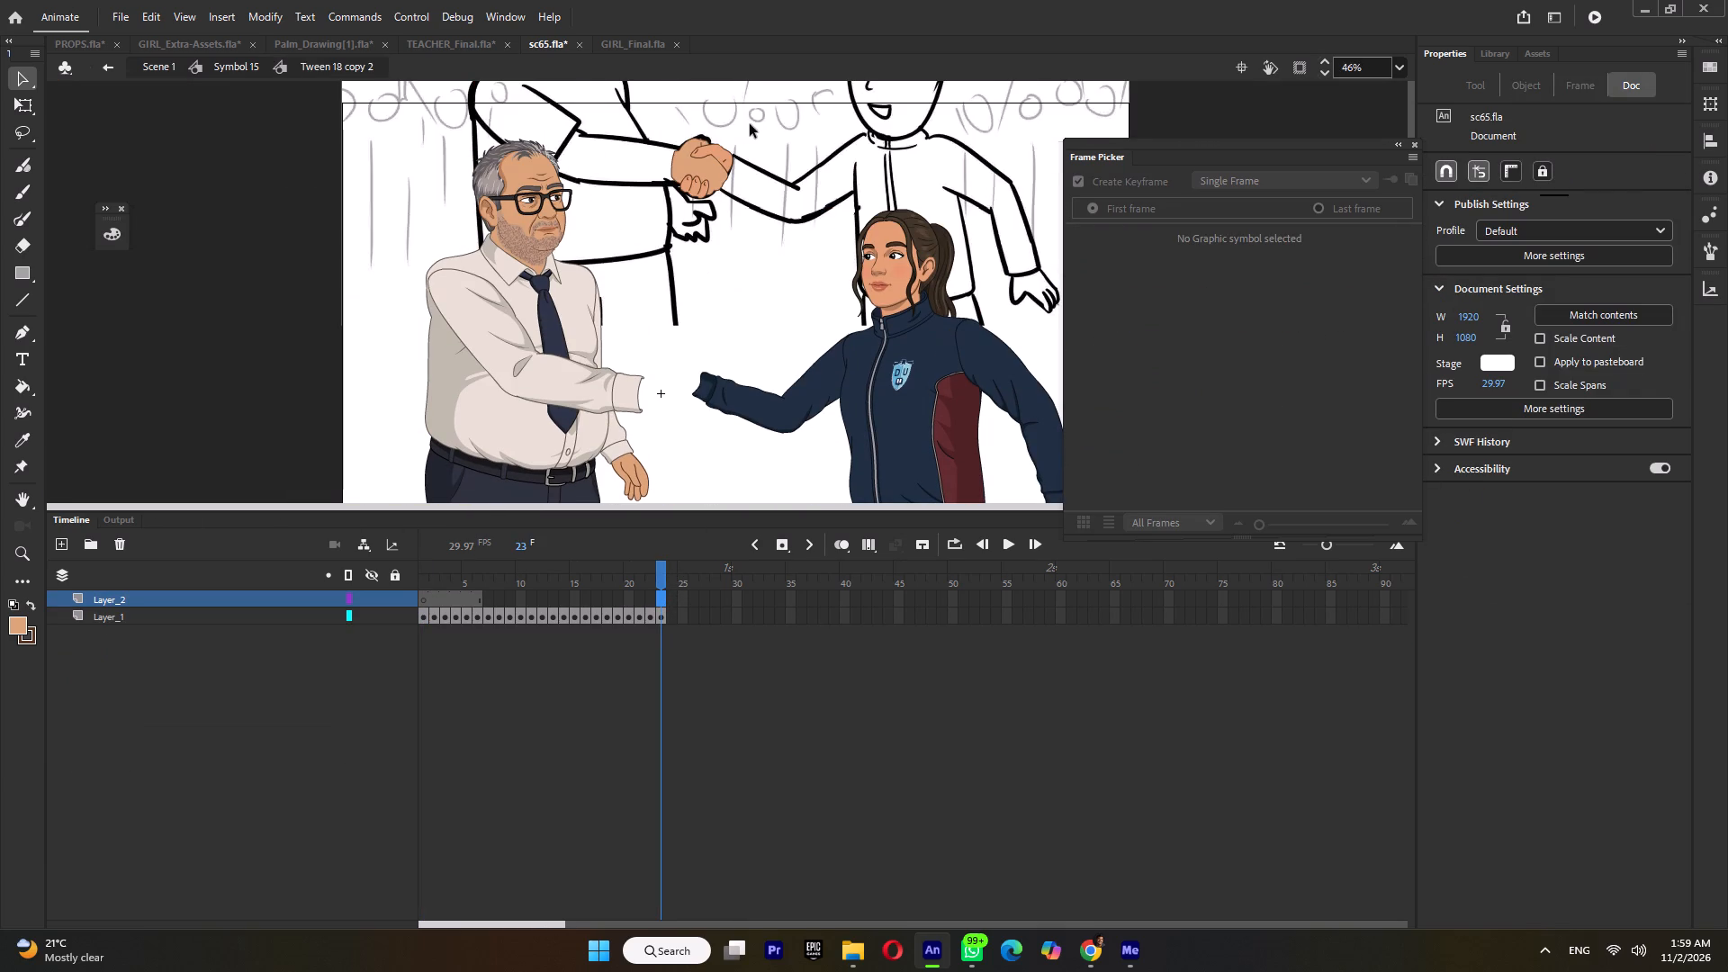
left_click_drag(778, 105, 645, 220, "ctrl")
key("ctrl+g")
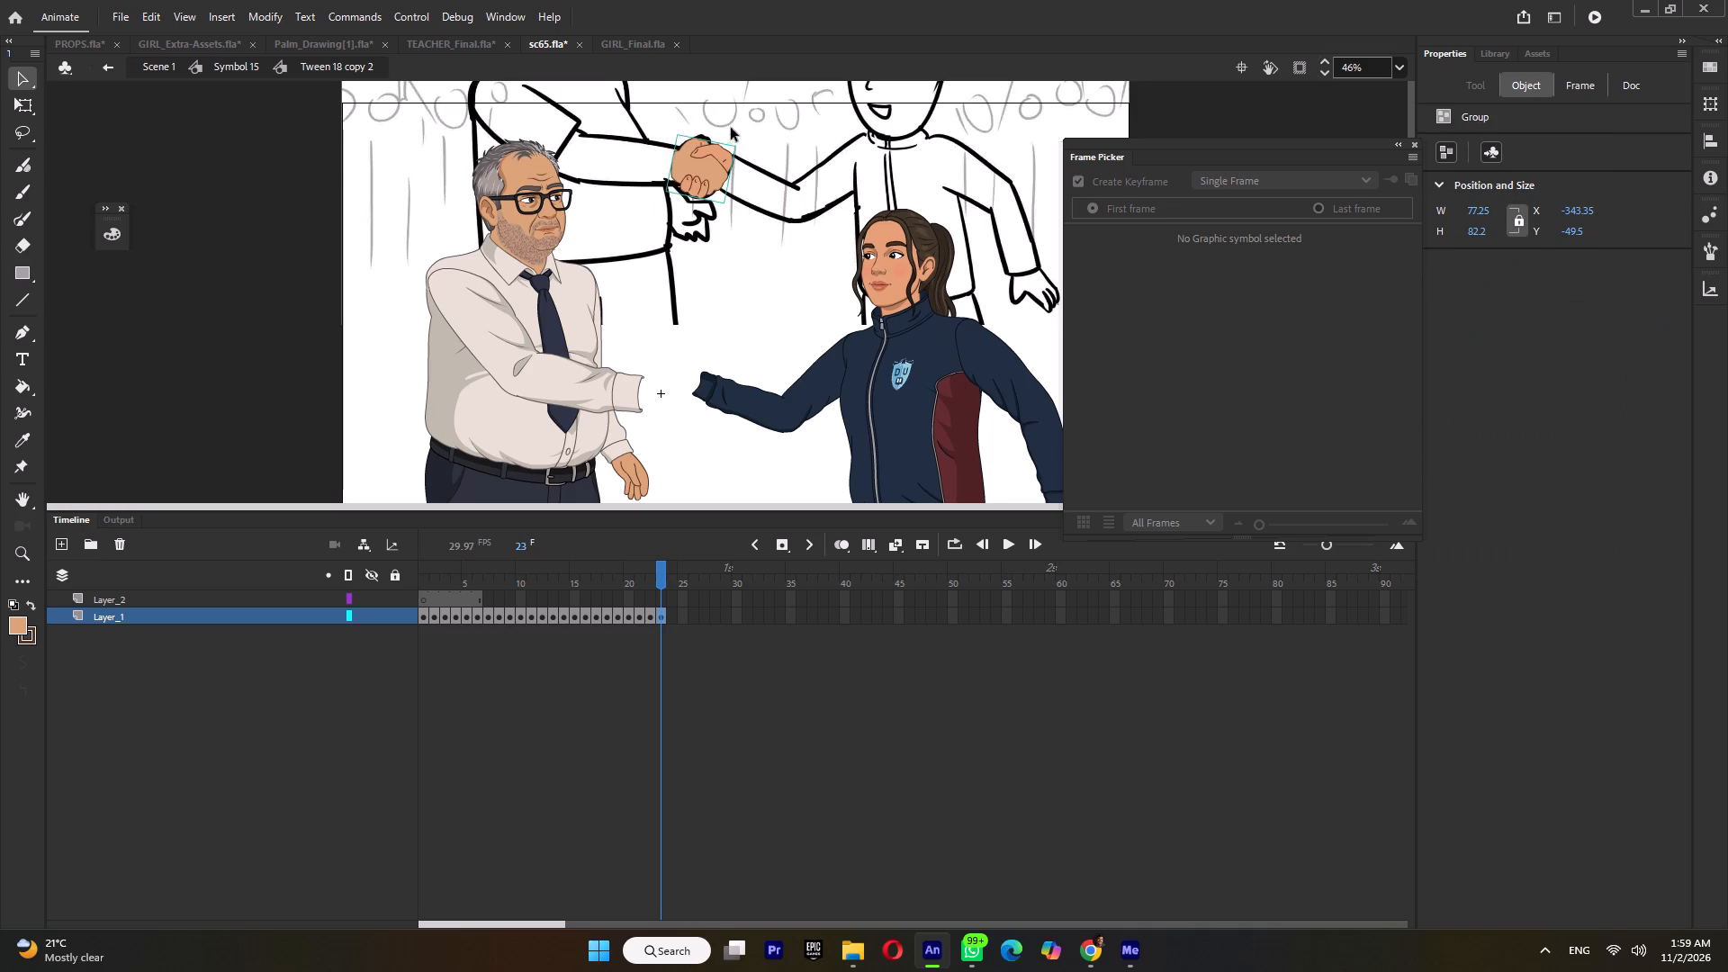
Move the grouped clasped hands onto the teacher's outstretched cuff facing the girl's sleeve and slightly adjust their size.
left_click_drag(701, 175, 666, 405, "ctrl")
scroll(669, 407, "up", 2, "ctrl")
left_click(19, 101)
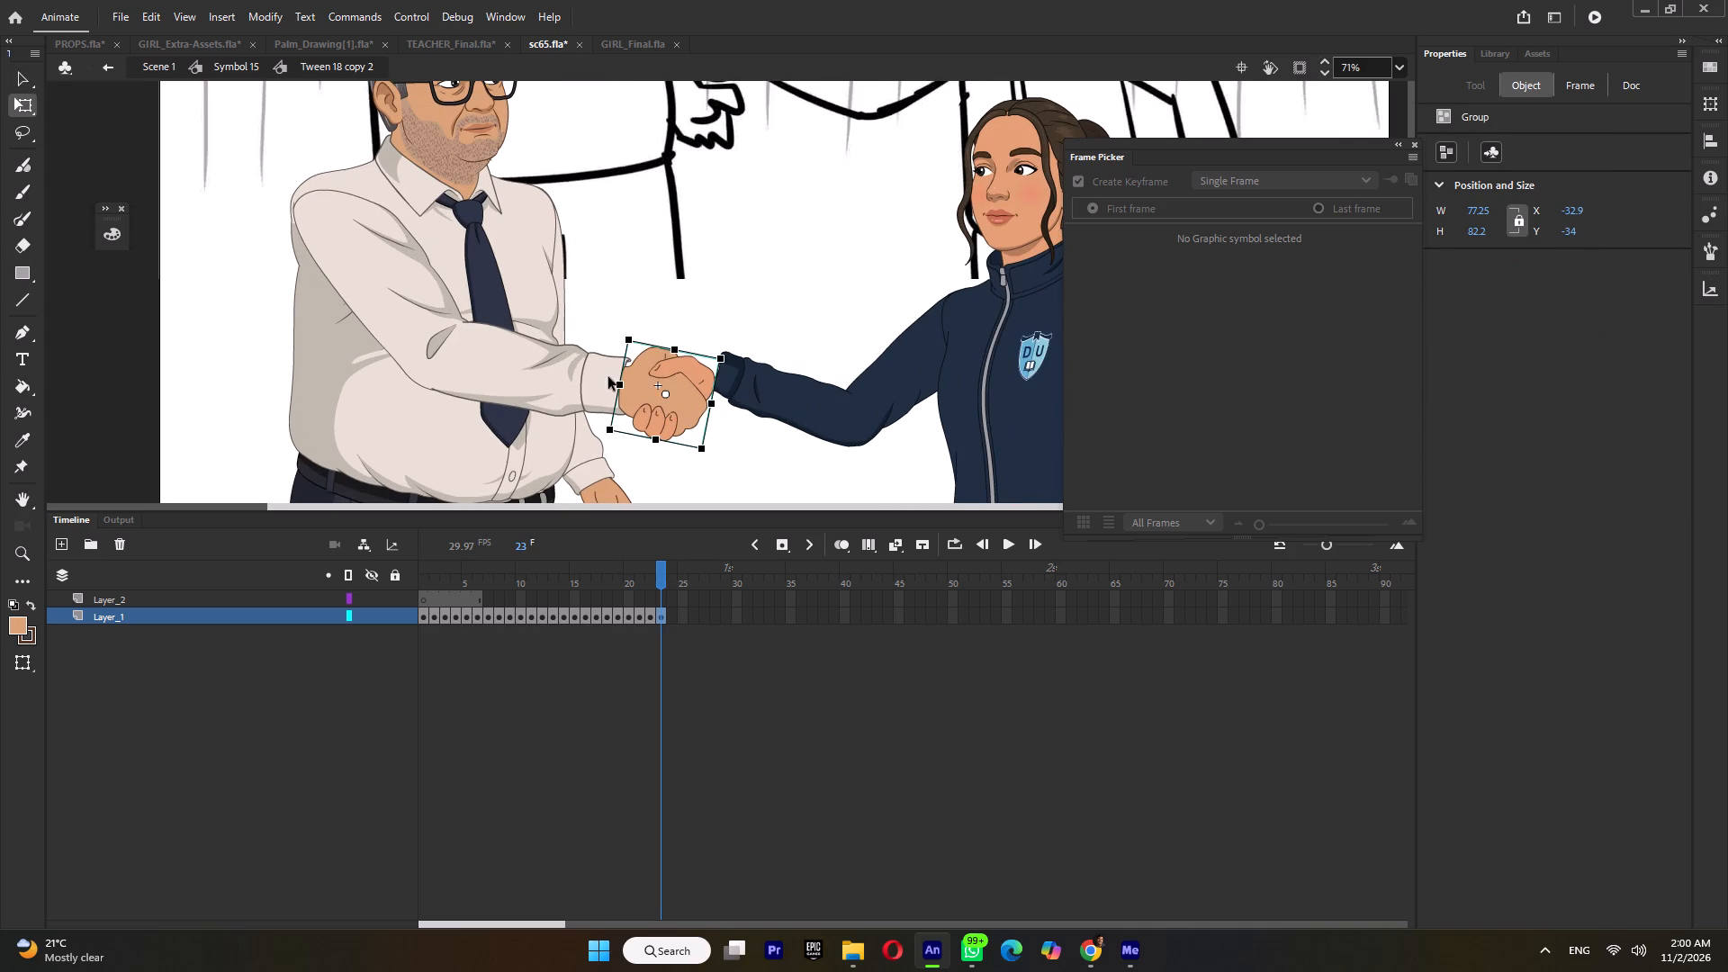
scroll(608, 377, "up", 4, "ctrl")
left_click_drag(723, 412, 626, 404)
scroll(703, 412, "up", 3, "ctrl")
left_click_drag(705, 414, 703, 400)
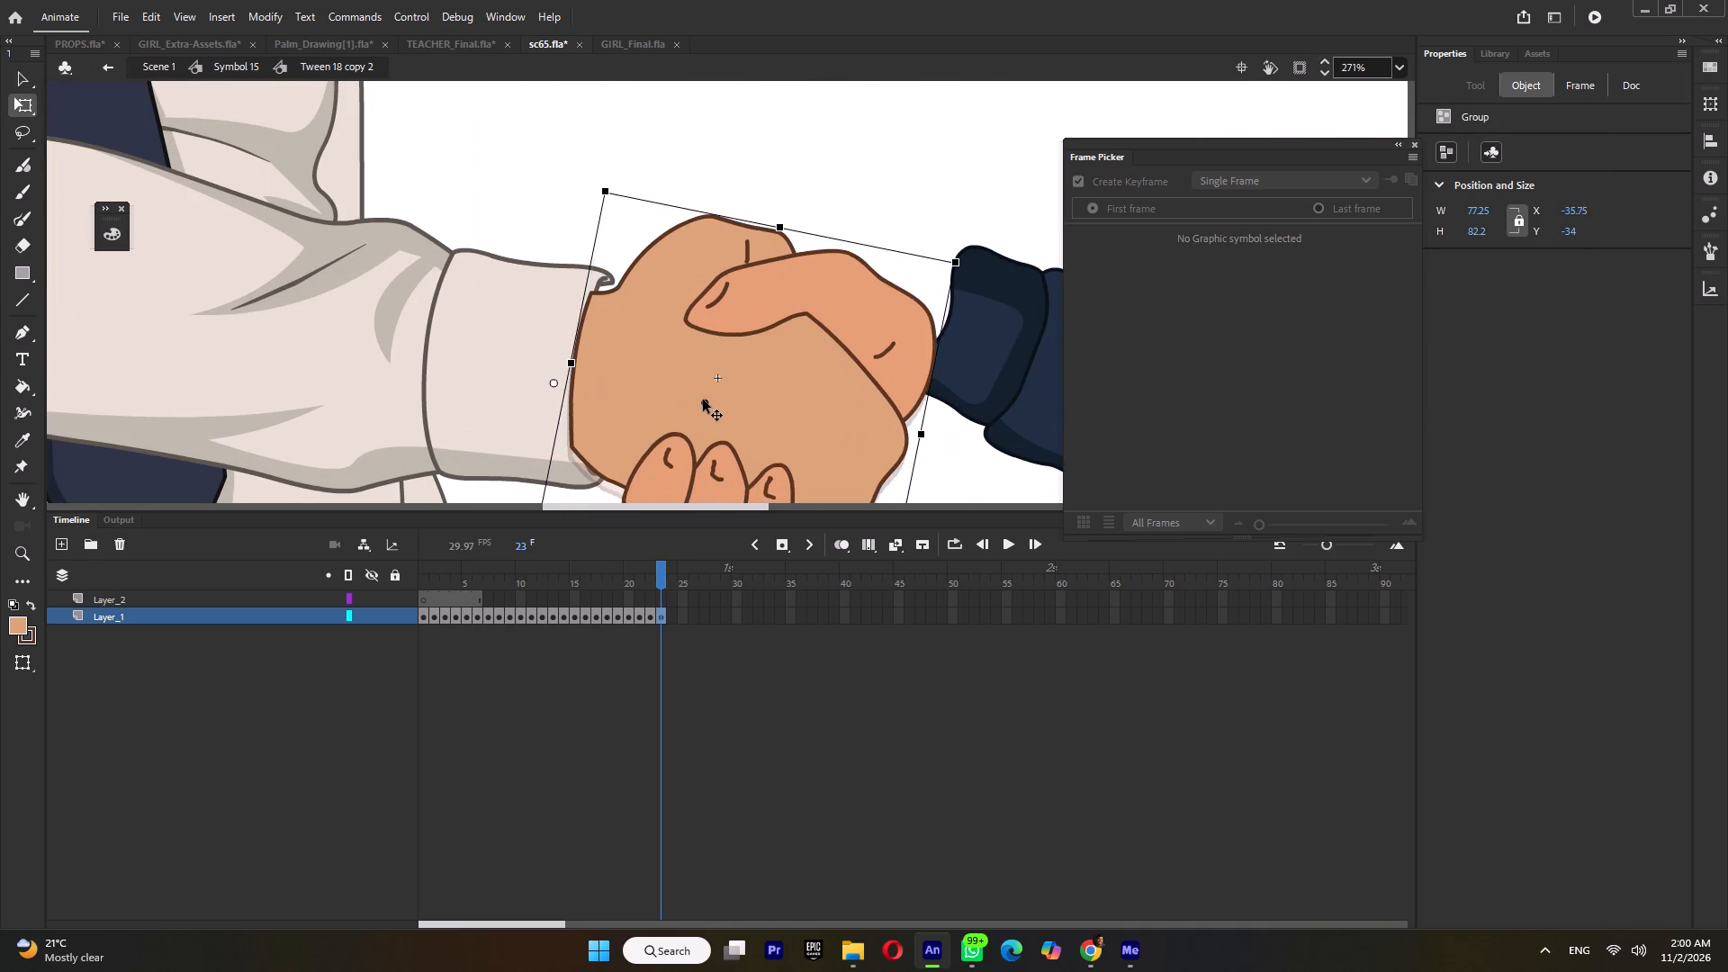
left_click_drag(703, 400, 697, 394)
scroll(841, 380, "down", 3, "ctrl")
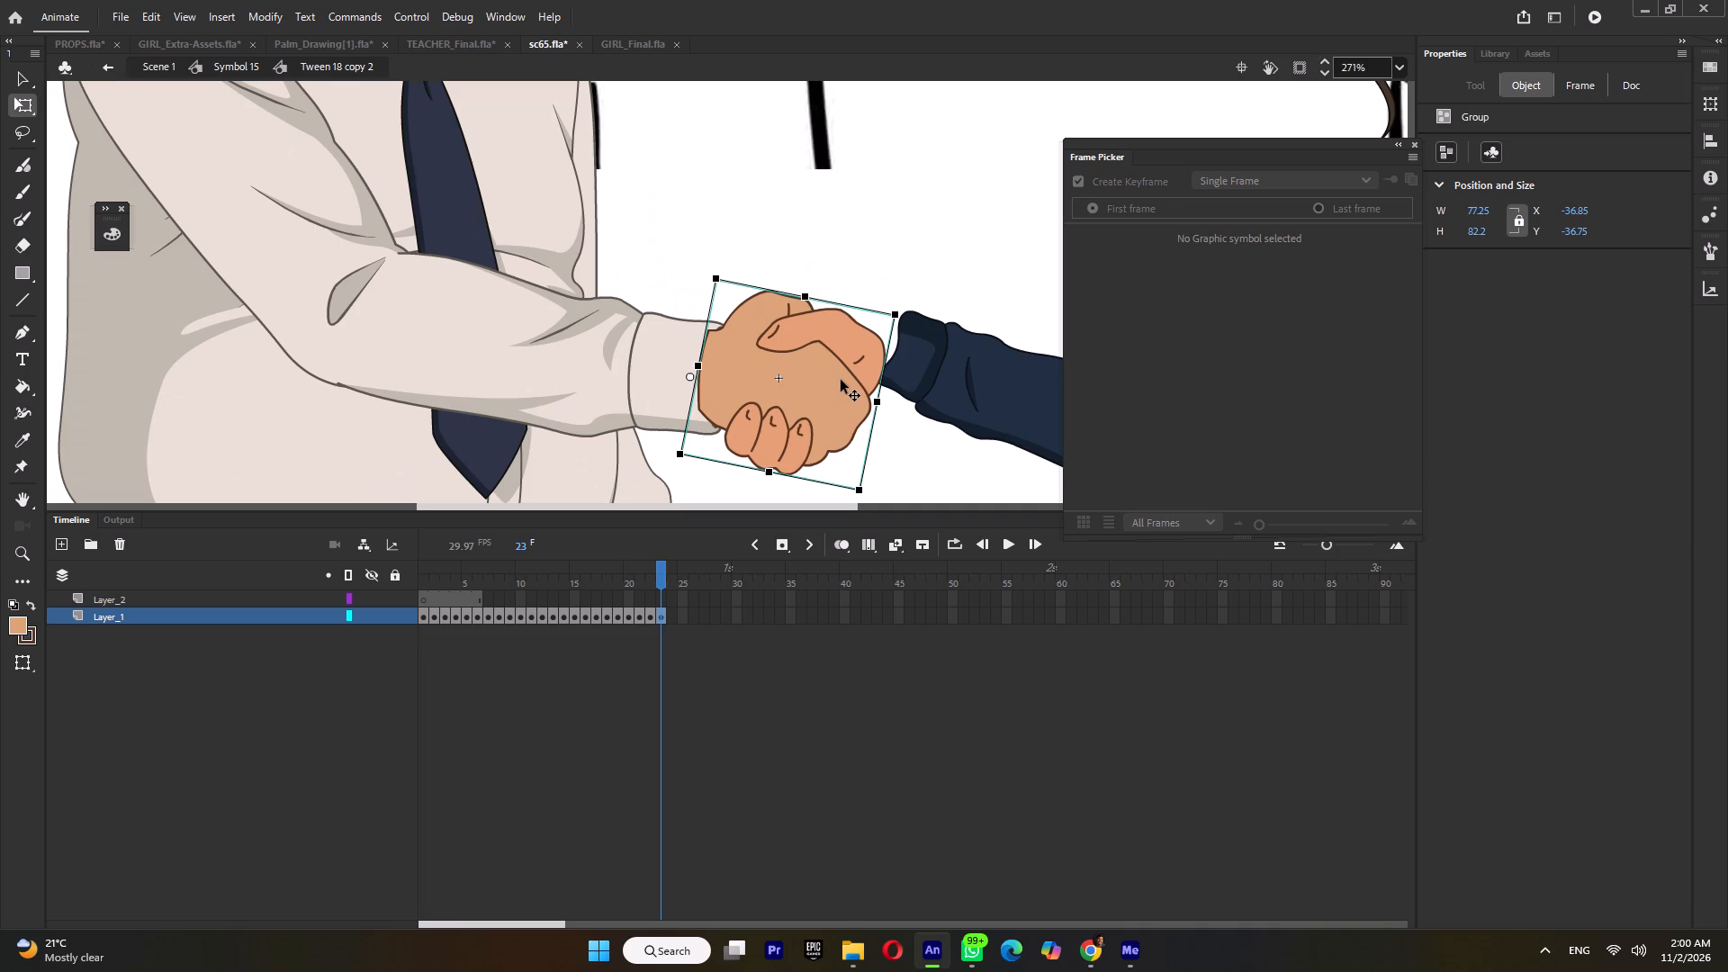
left_click_drag(859, 492, 853, 482, "shift")
scroll(750, 398, "up", 4, "ctrl")
left_click(758, 384)
scroll(760, 385, "down", 6, "ctrl")
Return to Symbol 15 and assign hand pose 23 to the teacher's hand at frame 30.
double_click(754, 260, "ctrl")
left_click(1153, 440)
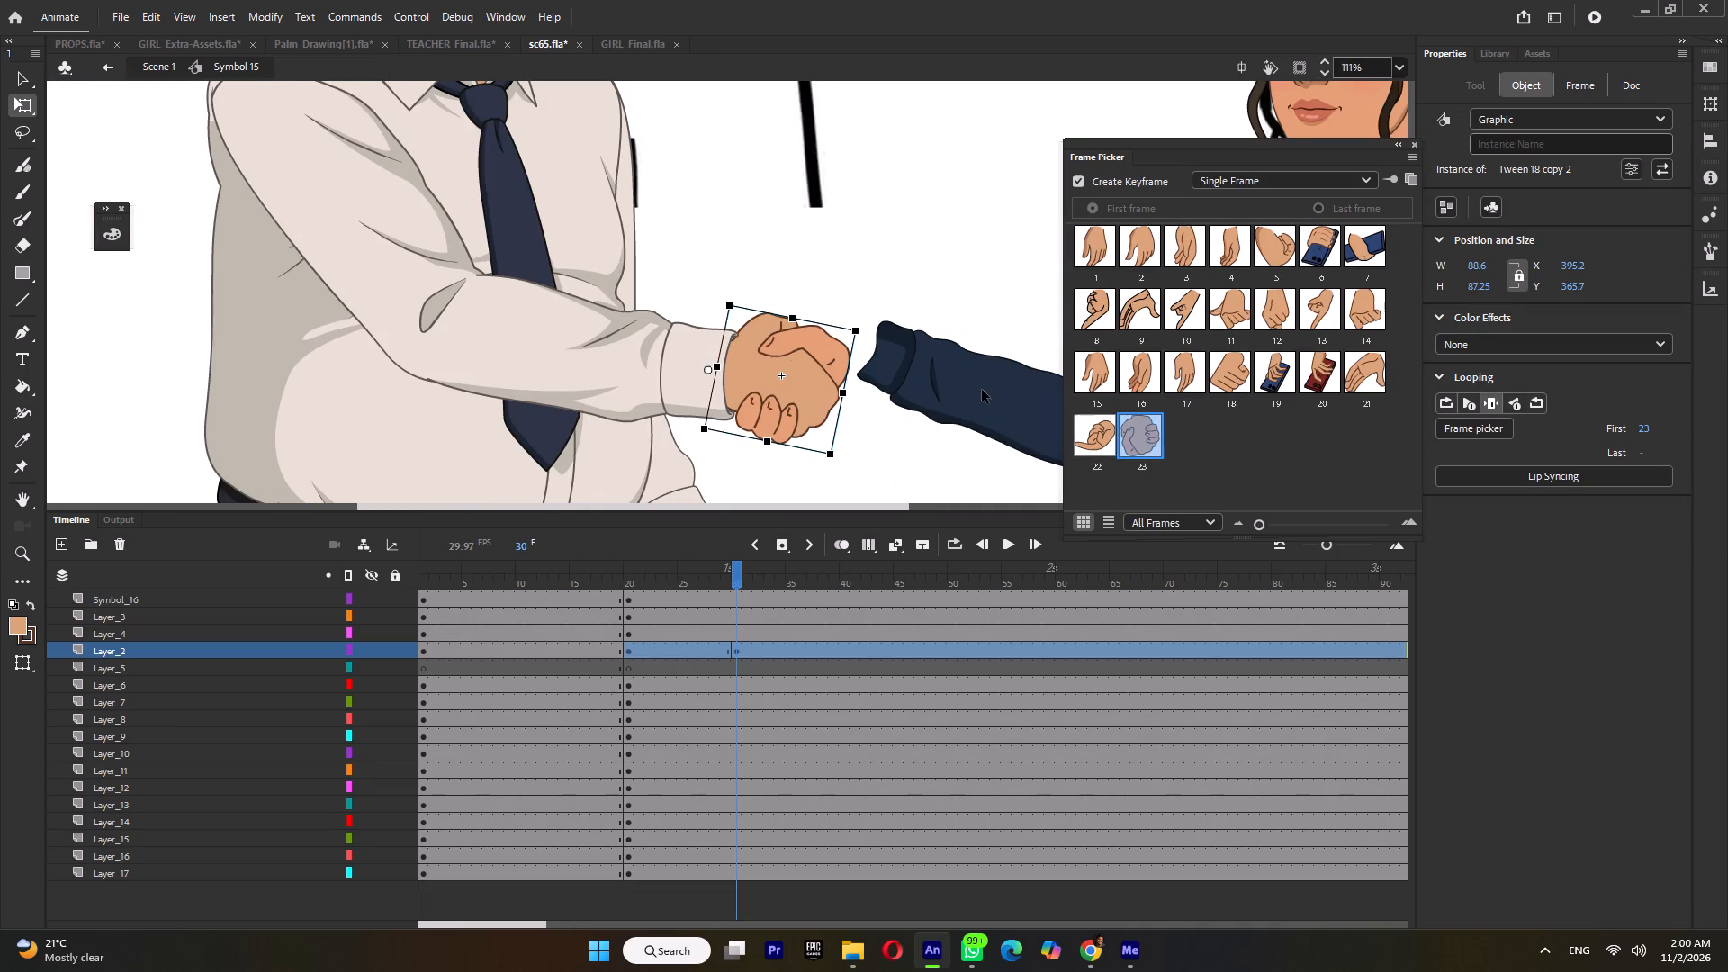
scroll(799, 362, "down", 4, "ctrl")
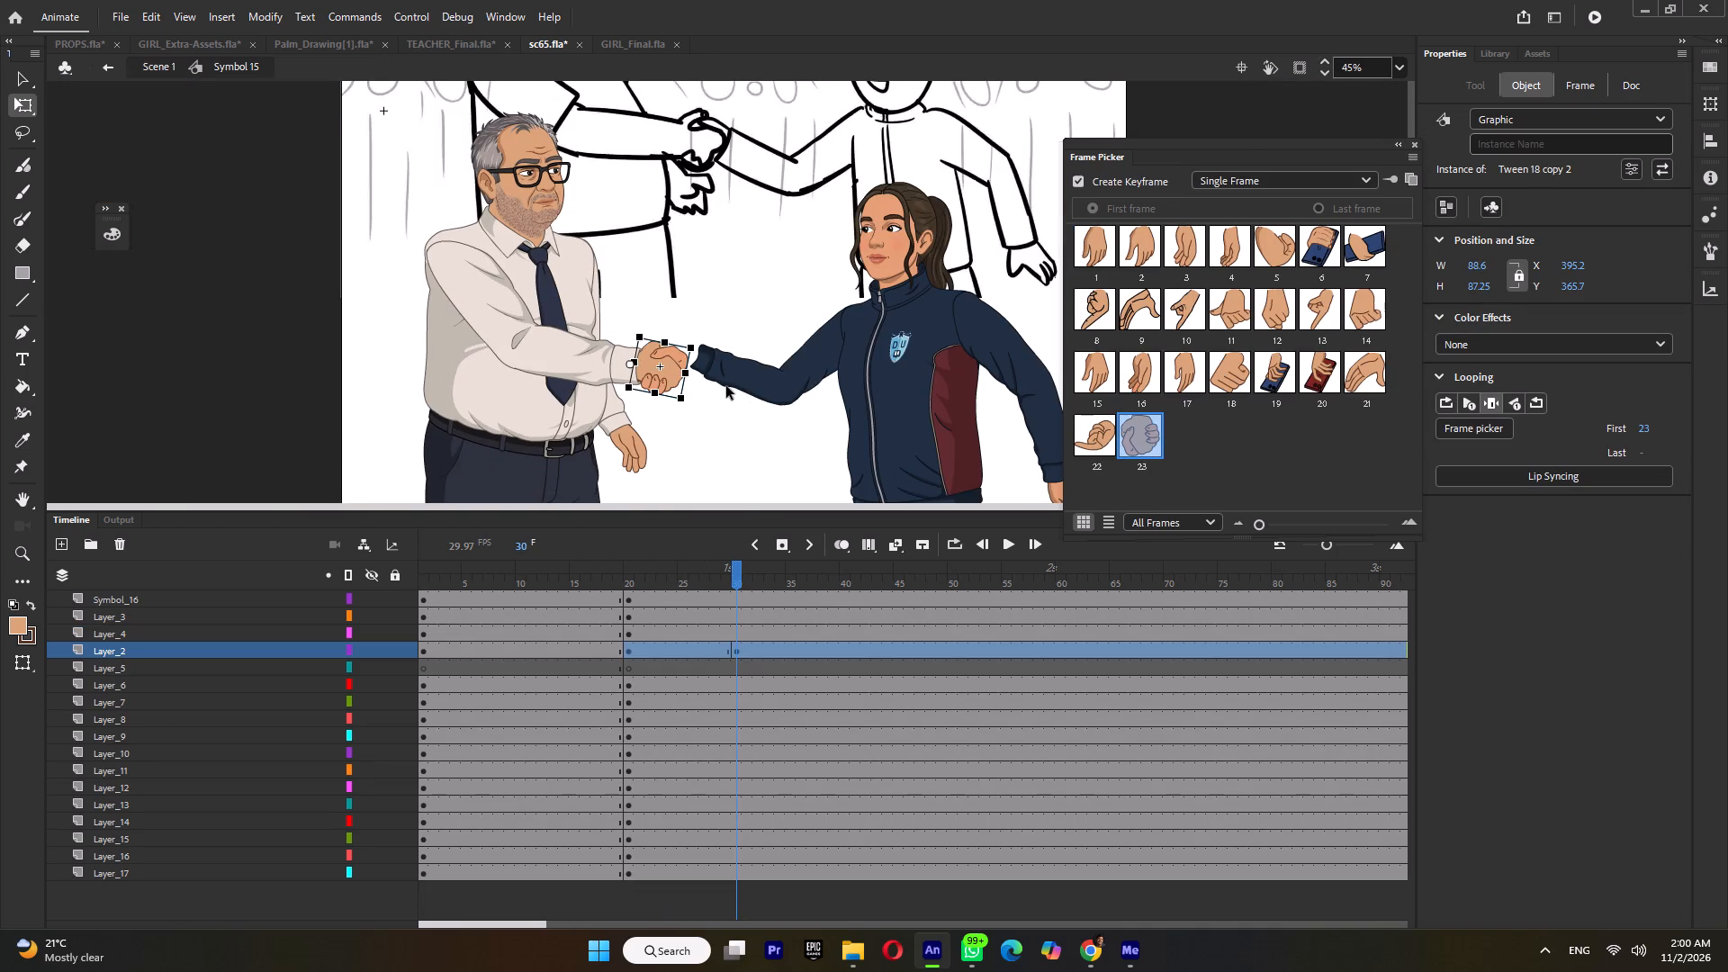
scroll(709, 373, "up", 6, "ctrl")
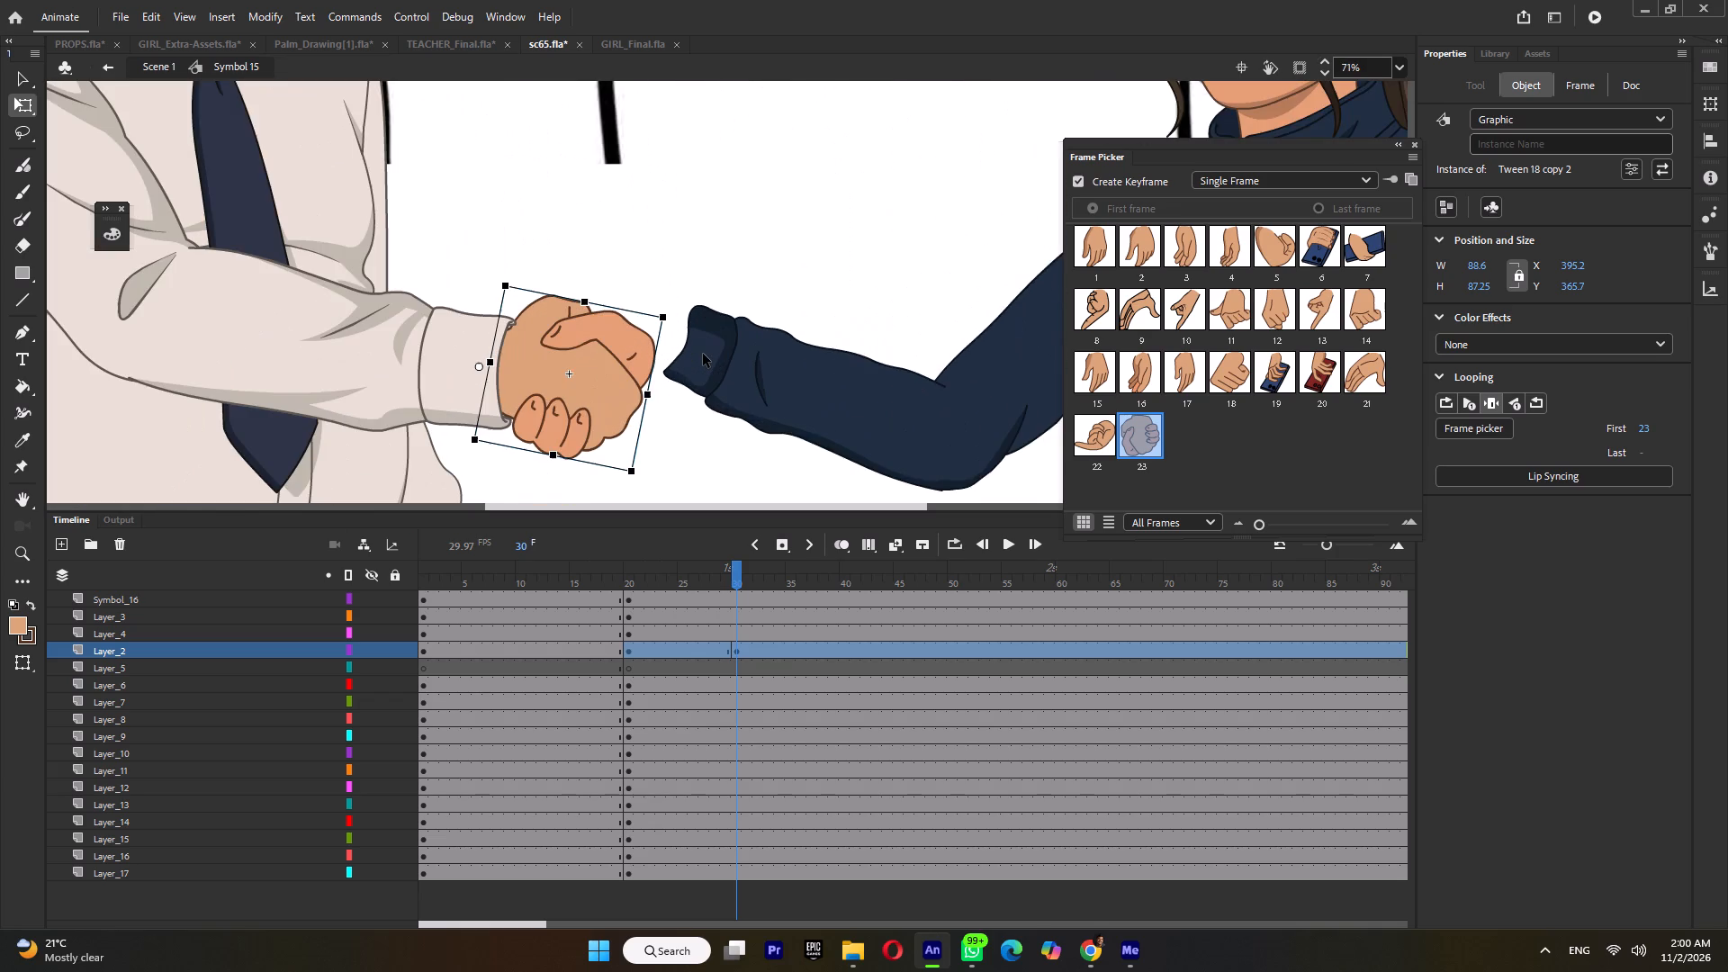
scroll(703, 354, "down", 4, "ctrl")
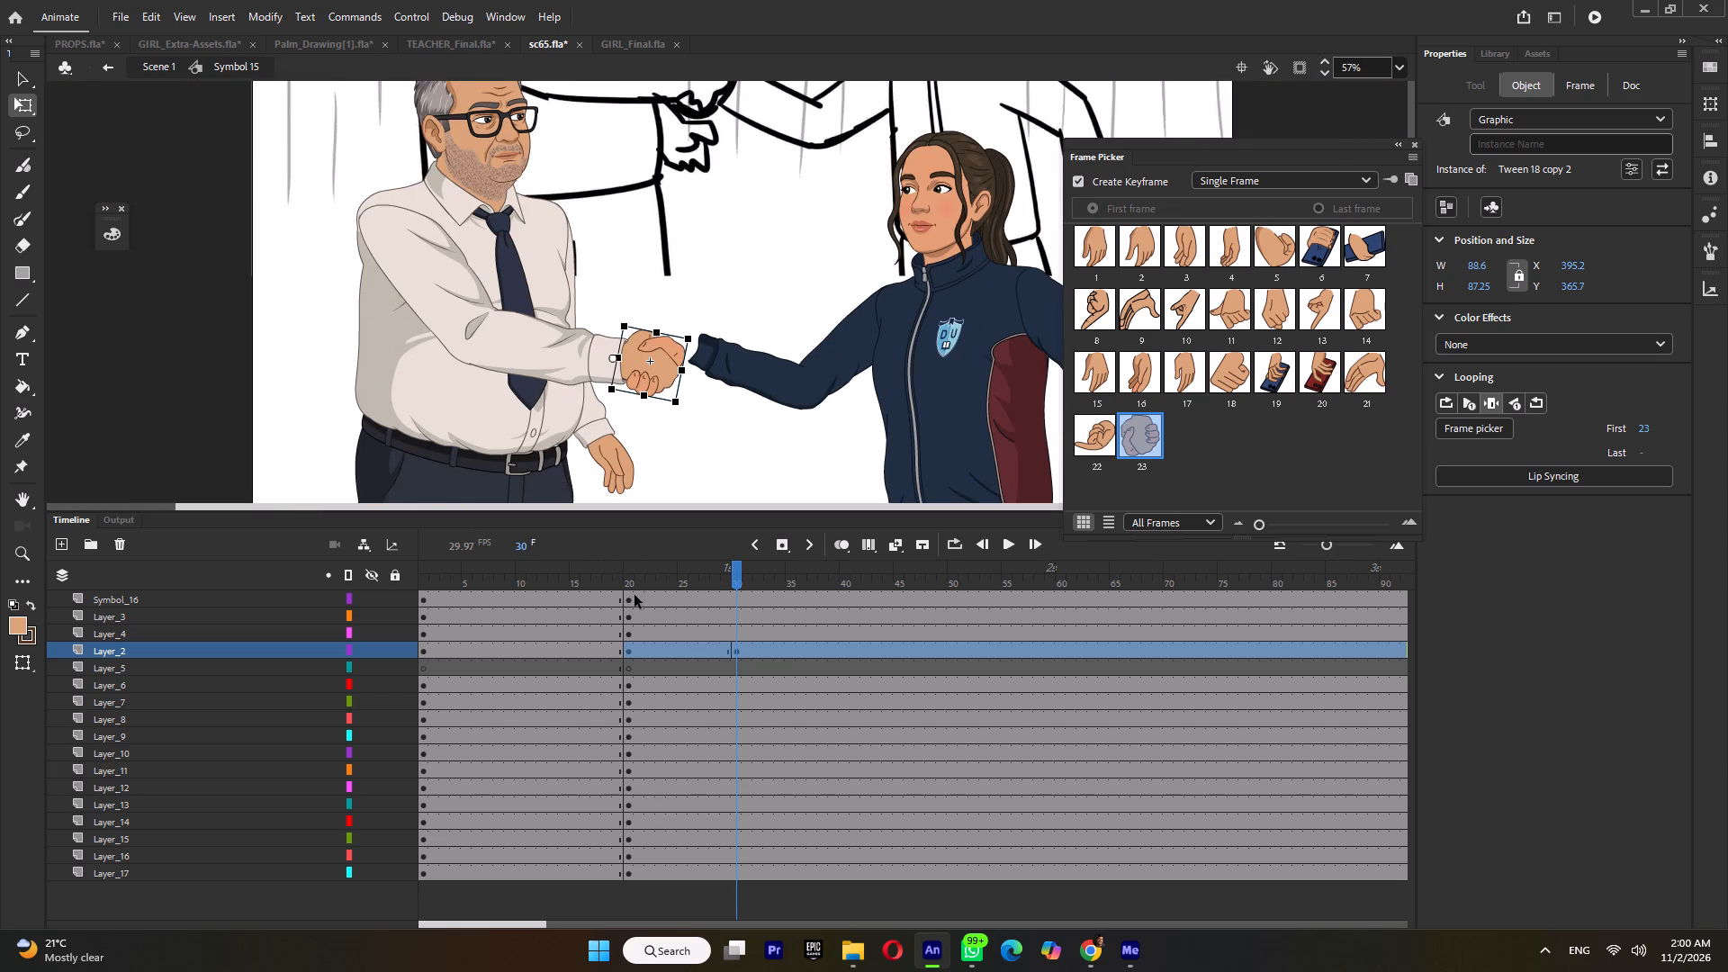
Move the Layer_2 keyframe from frame 30 to frame 20.
left_click(735, 653)
left_click_drag(736, 652, 617, 647)
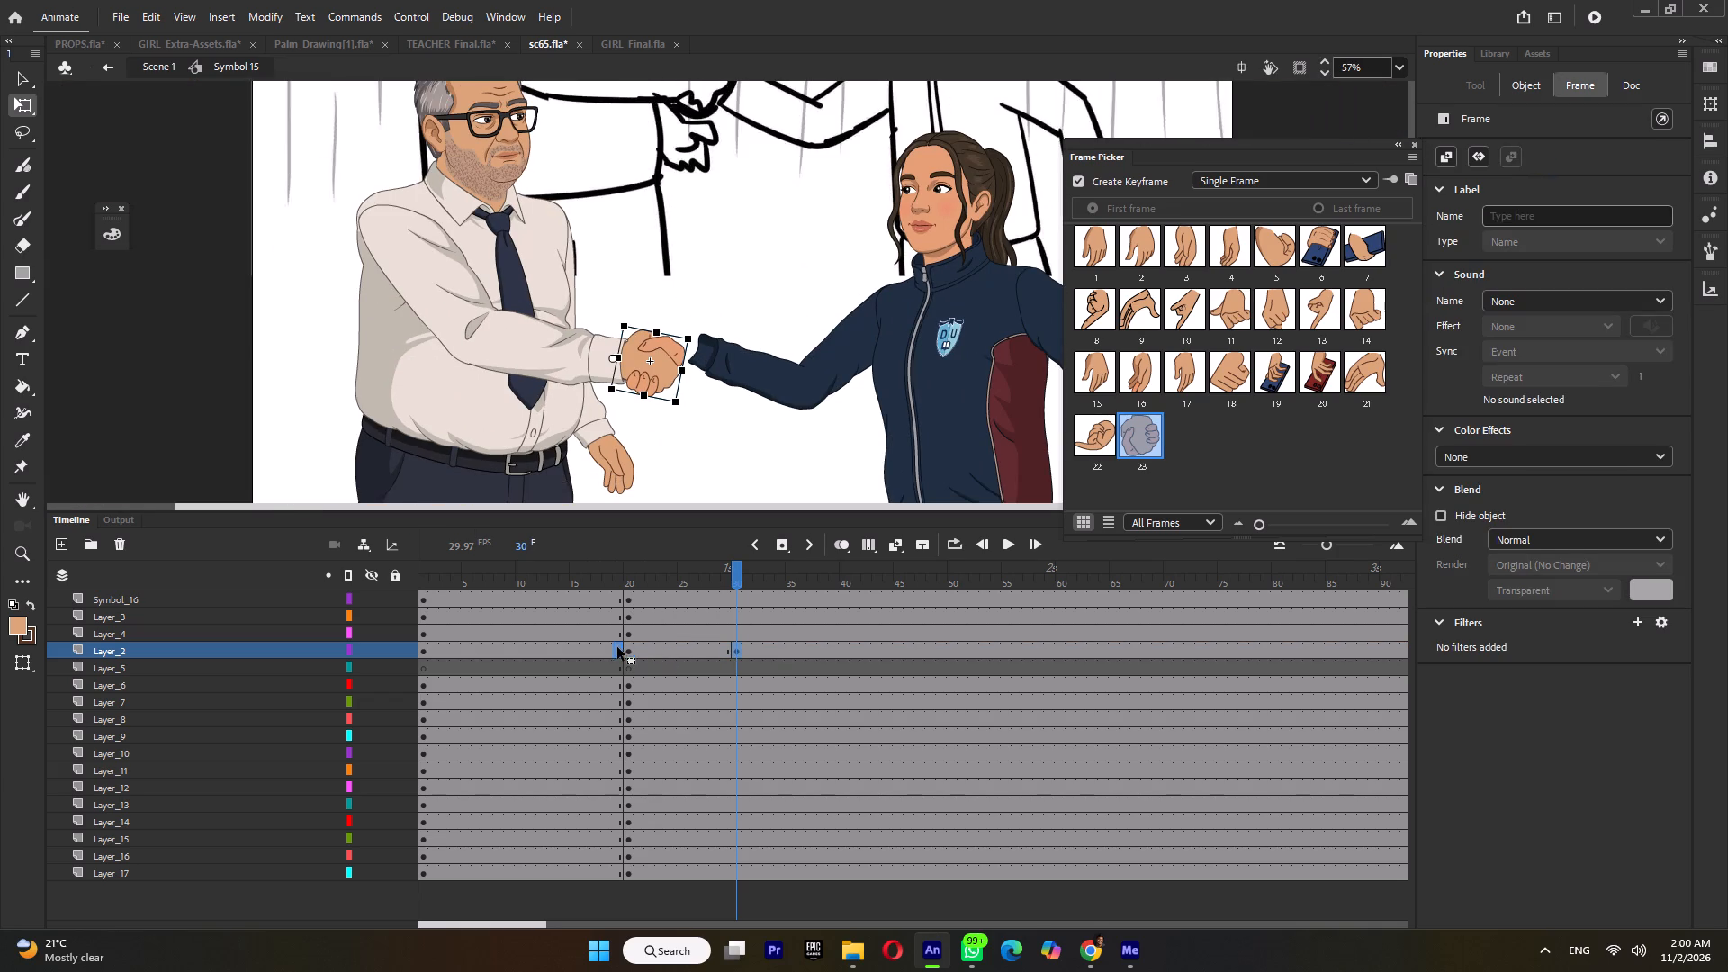
left_click_drag(617, 647, 628, 648)
At frame 18, switch the teacher's hand on Layer_2 to pose 23 and save sc65.
left_click(612, 574)
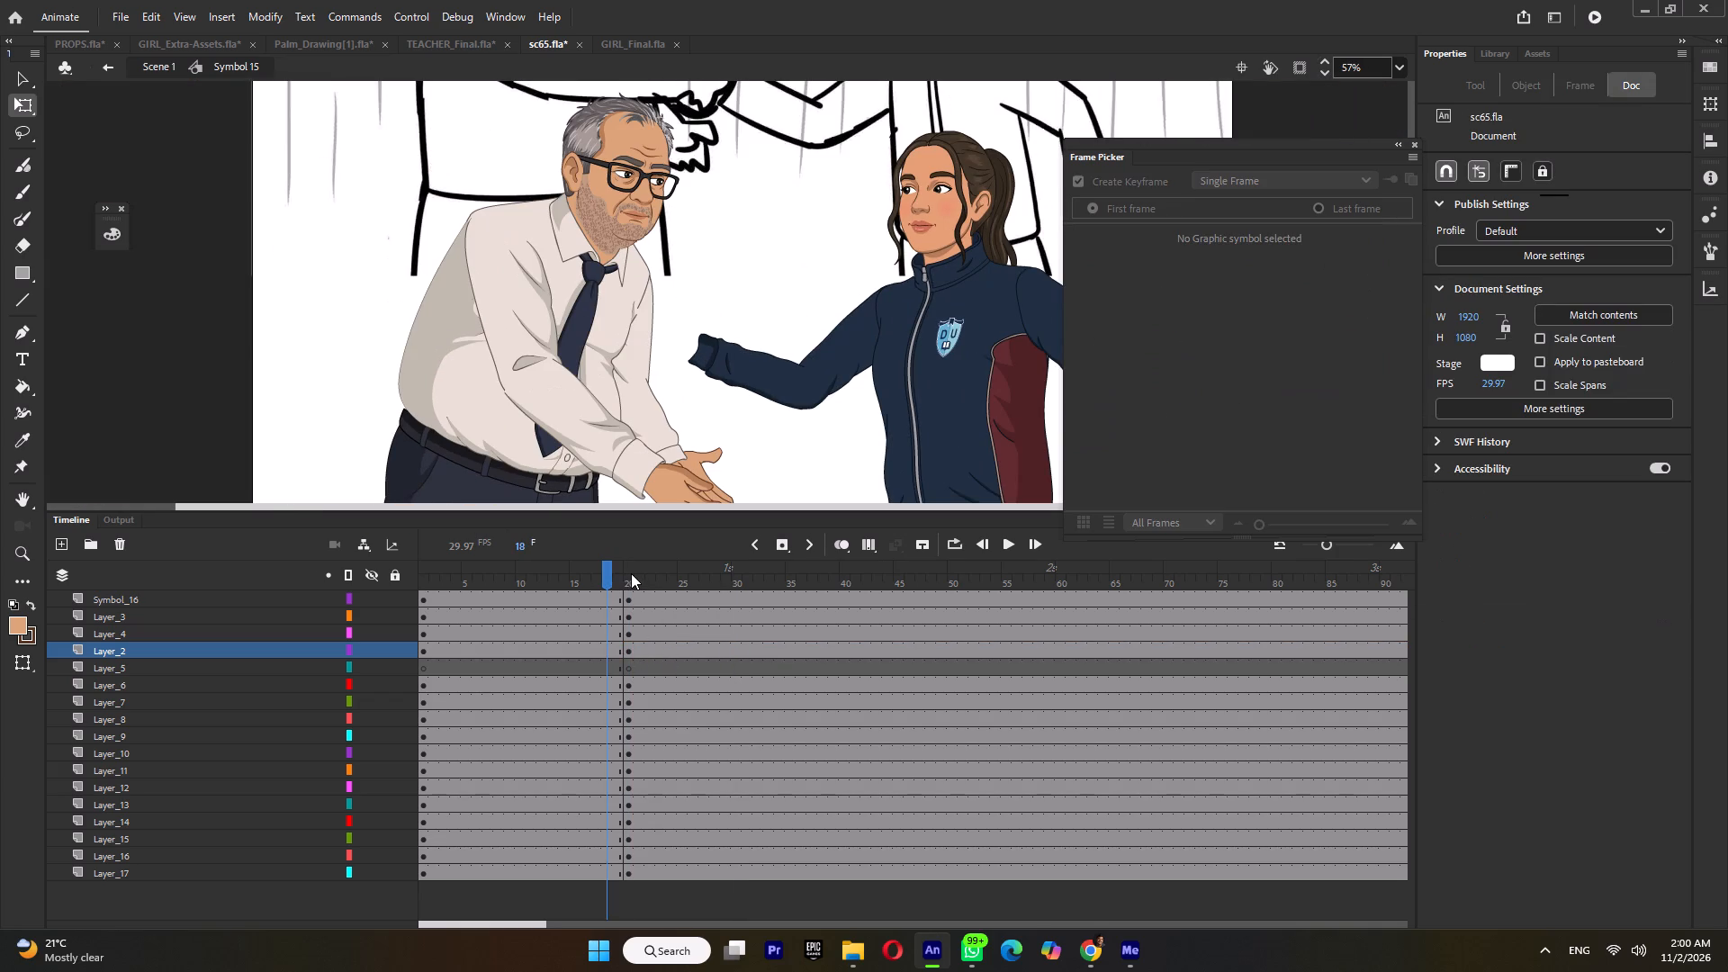
left_click(679, 480)
left_click(1145, 439)
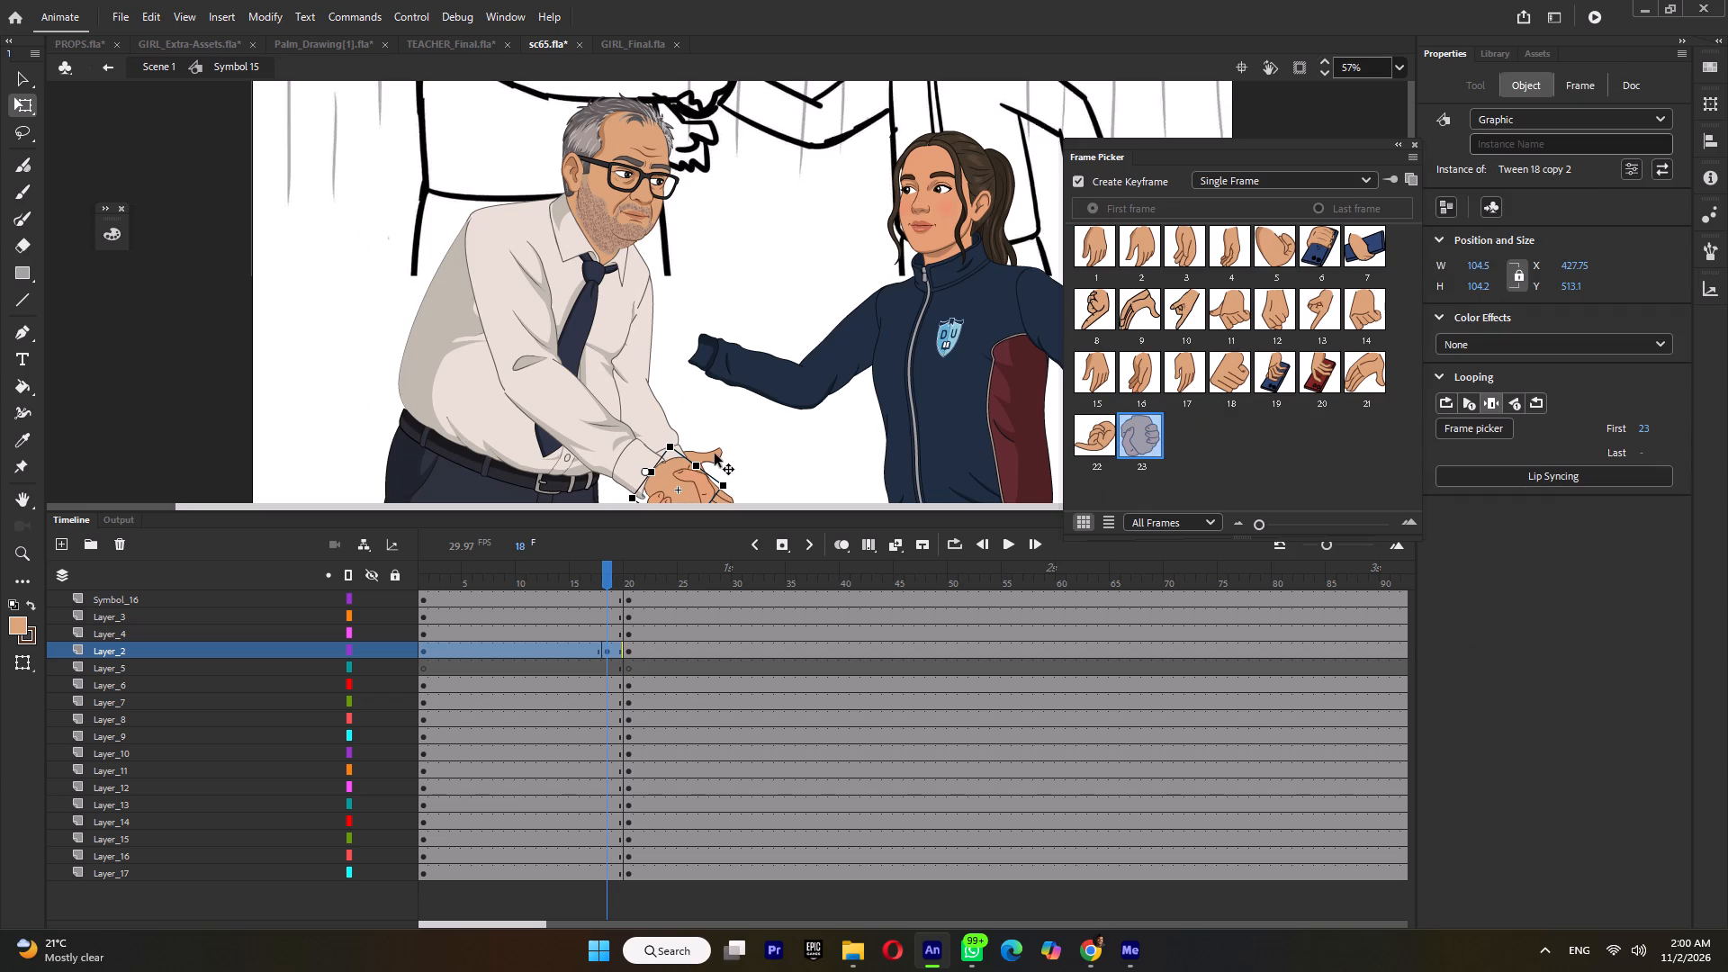
left_click(715, 454)
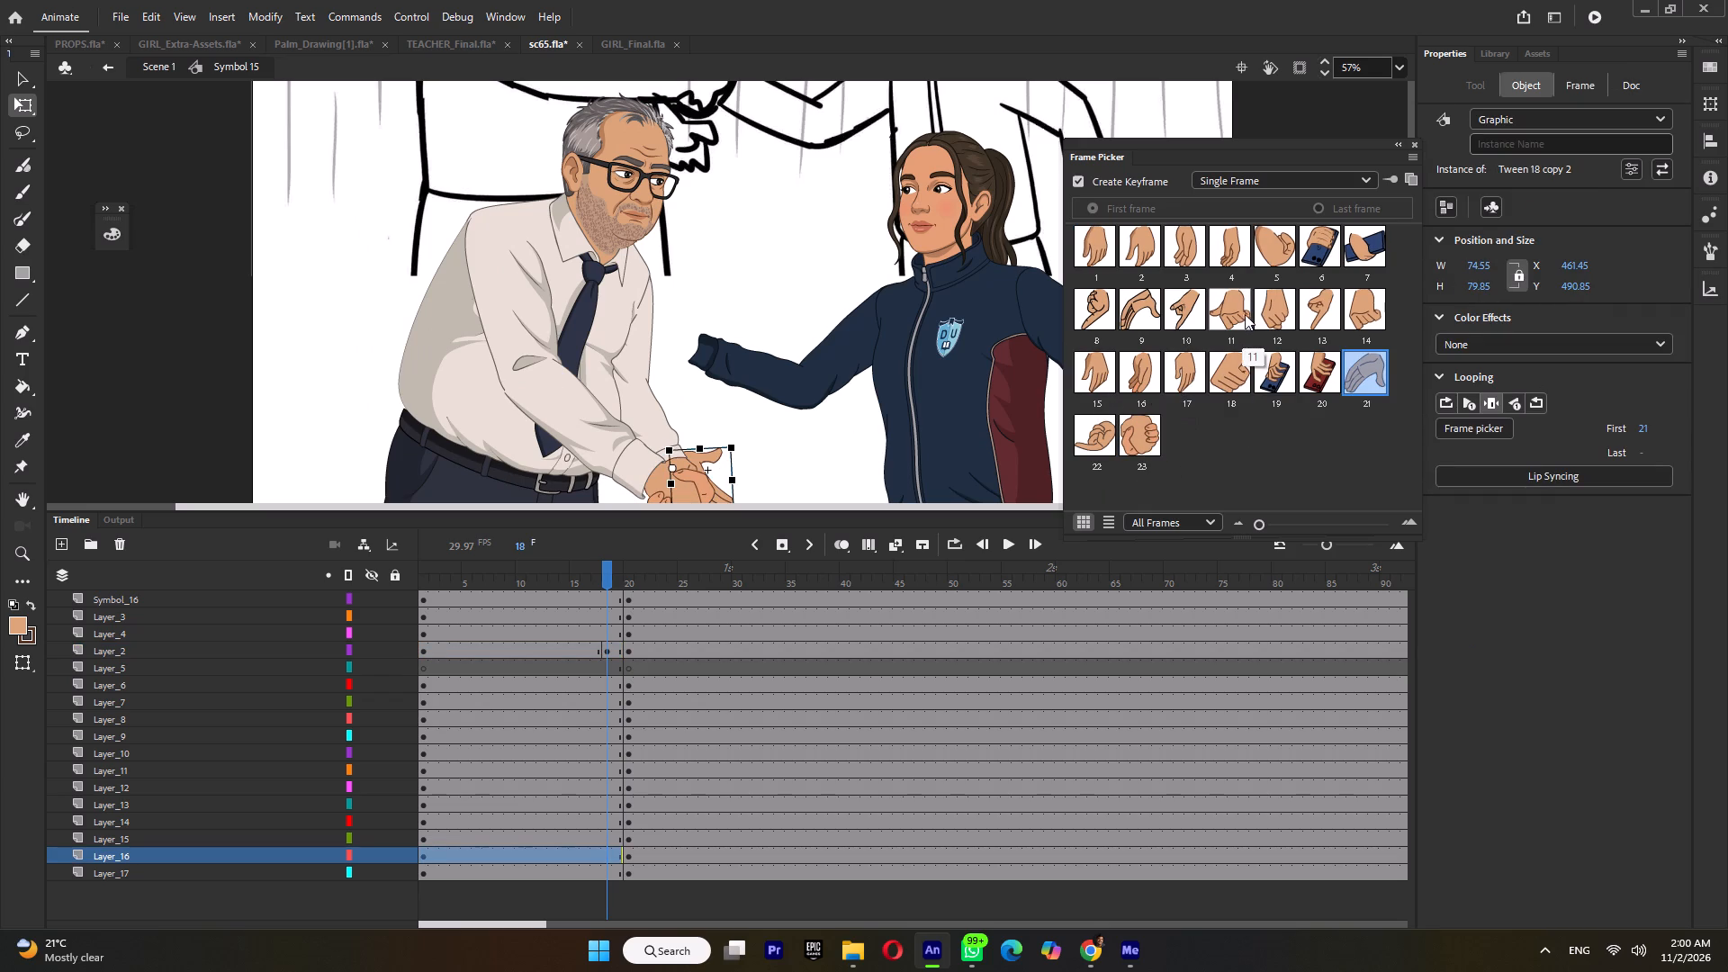
key("ctrl+s")
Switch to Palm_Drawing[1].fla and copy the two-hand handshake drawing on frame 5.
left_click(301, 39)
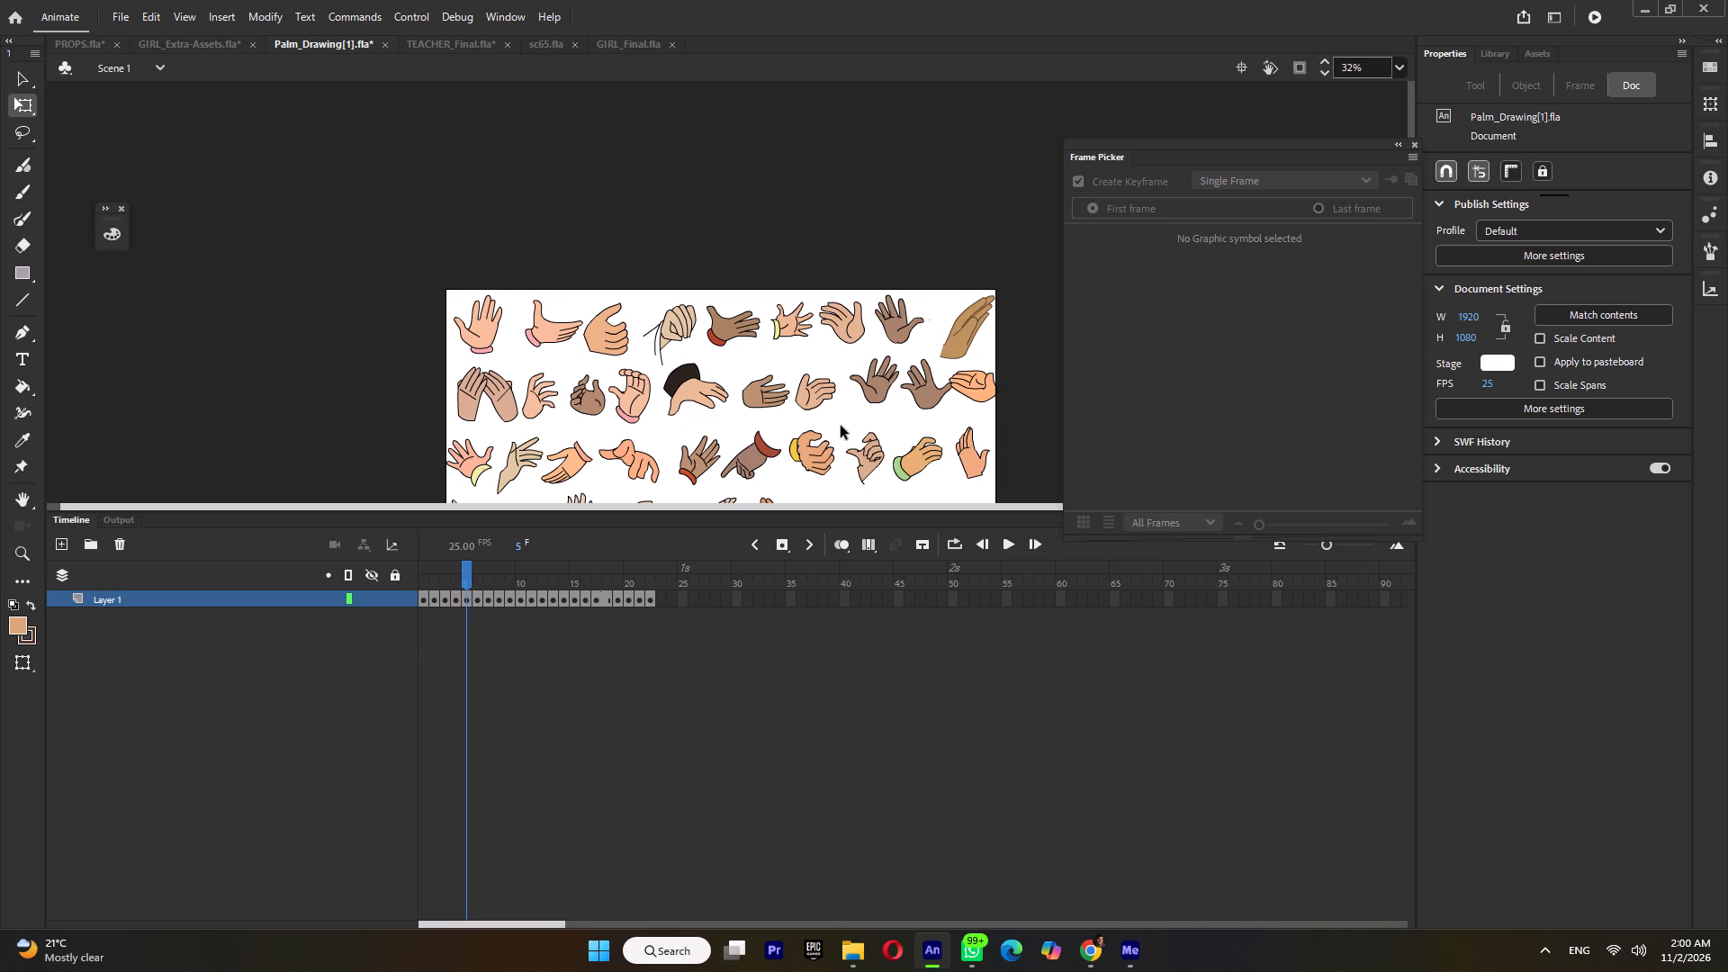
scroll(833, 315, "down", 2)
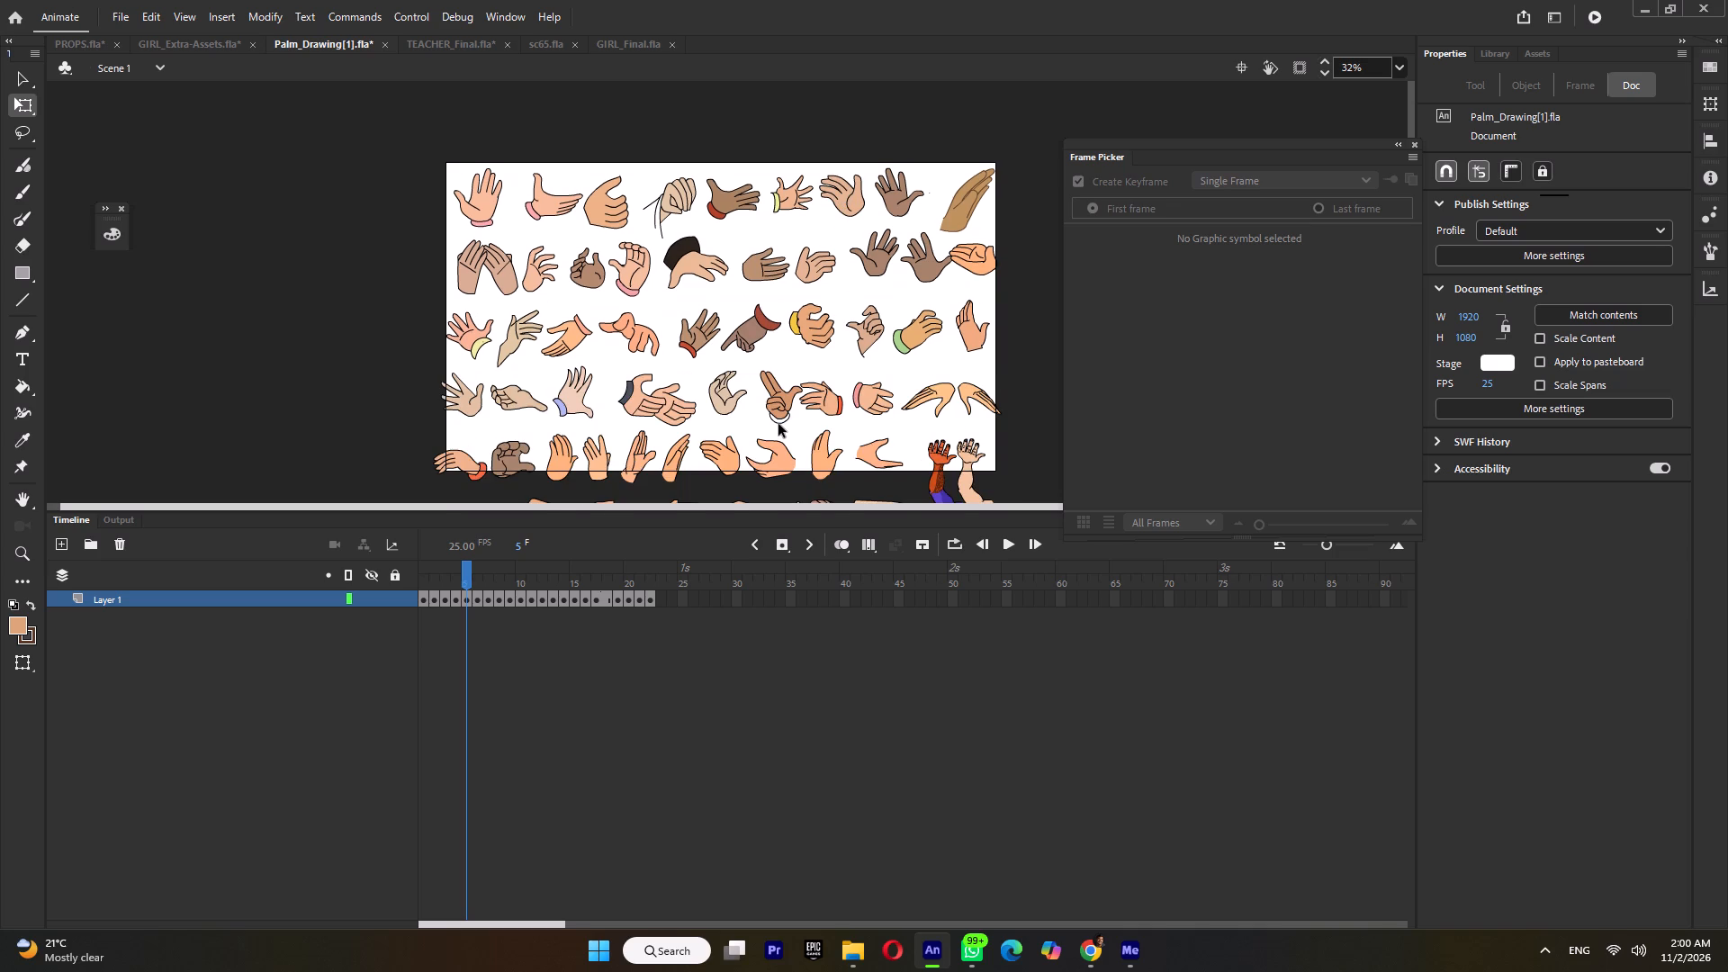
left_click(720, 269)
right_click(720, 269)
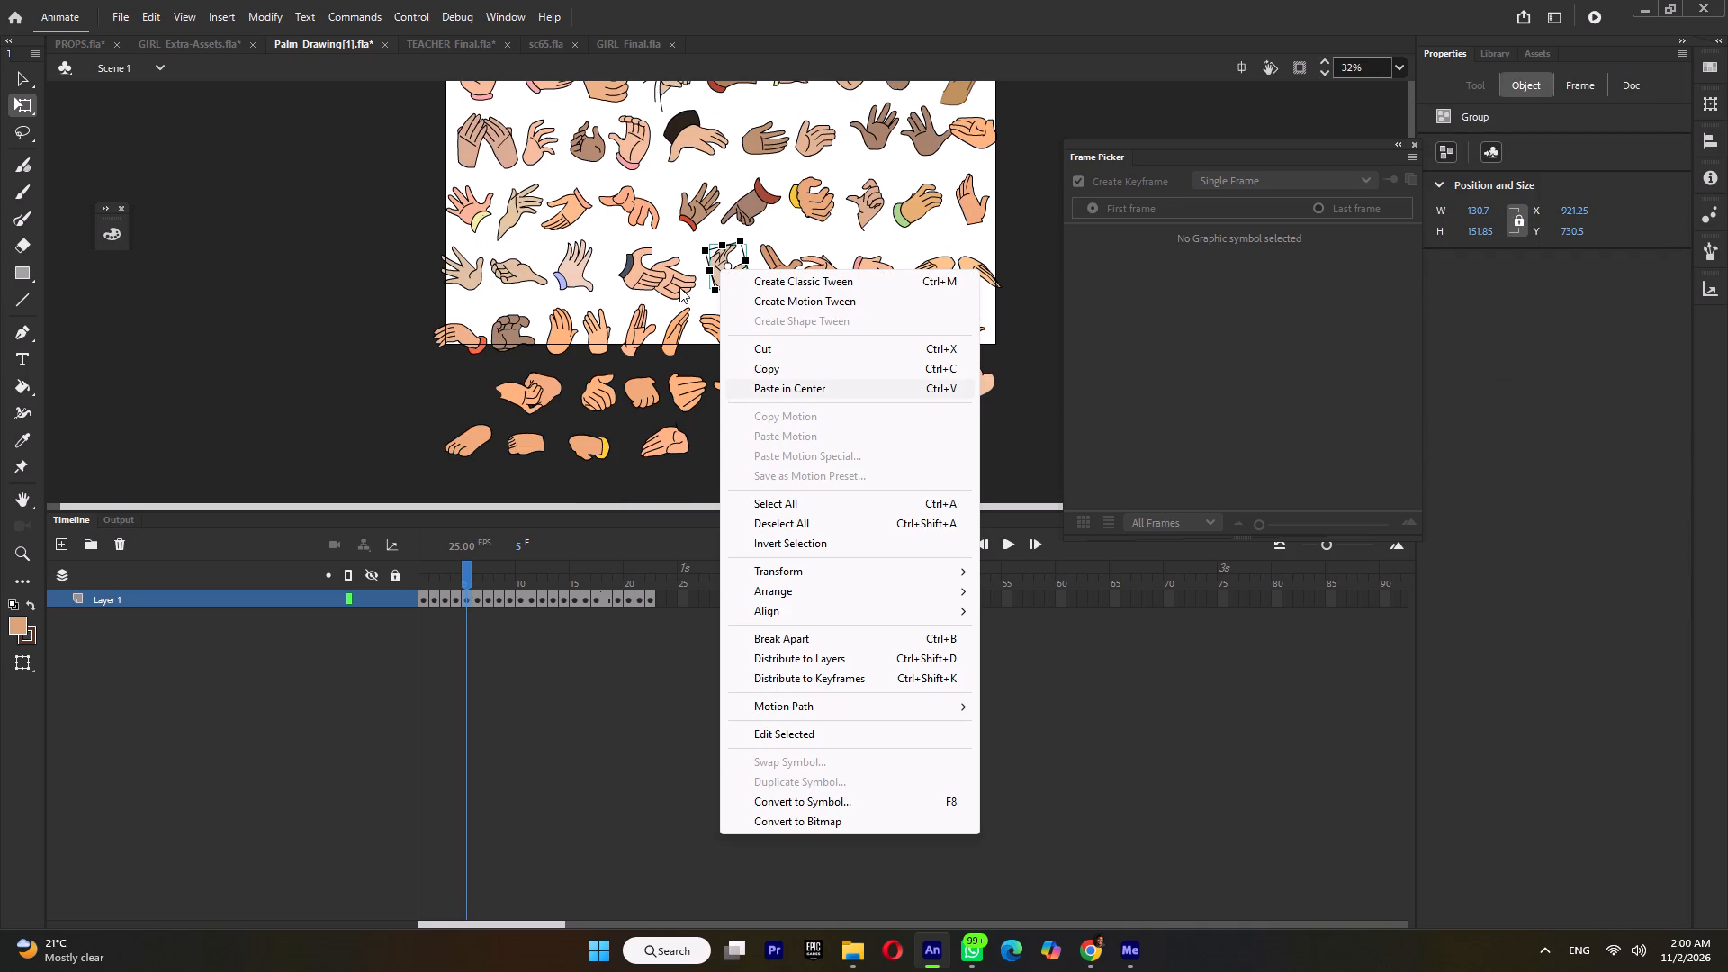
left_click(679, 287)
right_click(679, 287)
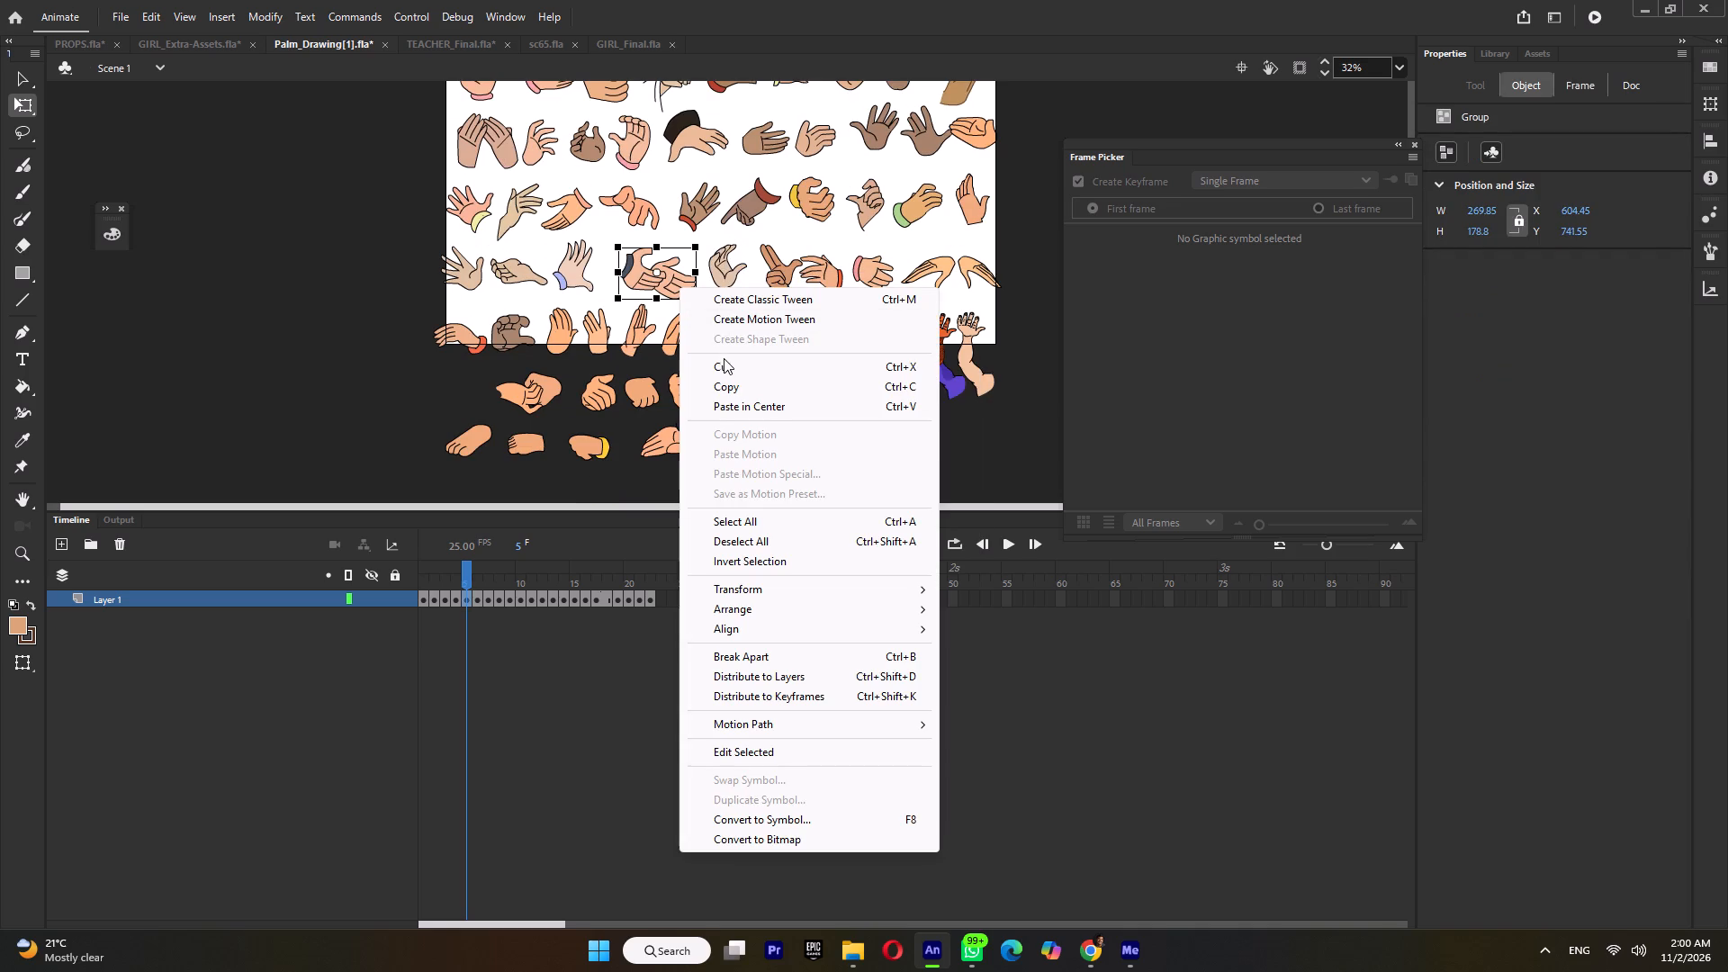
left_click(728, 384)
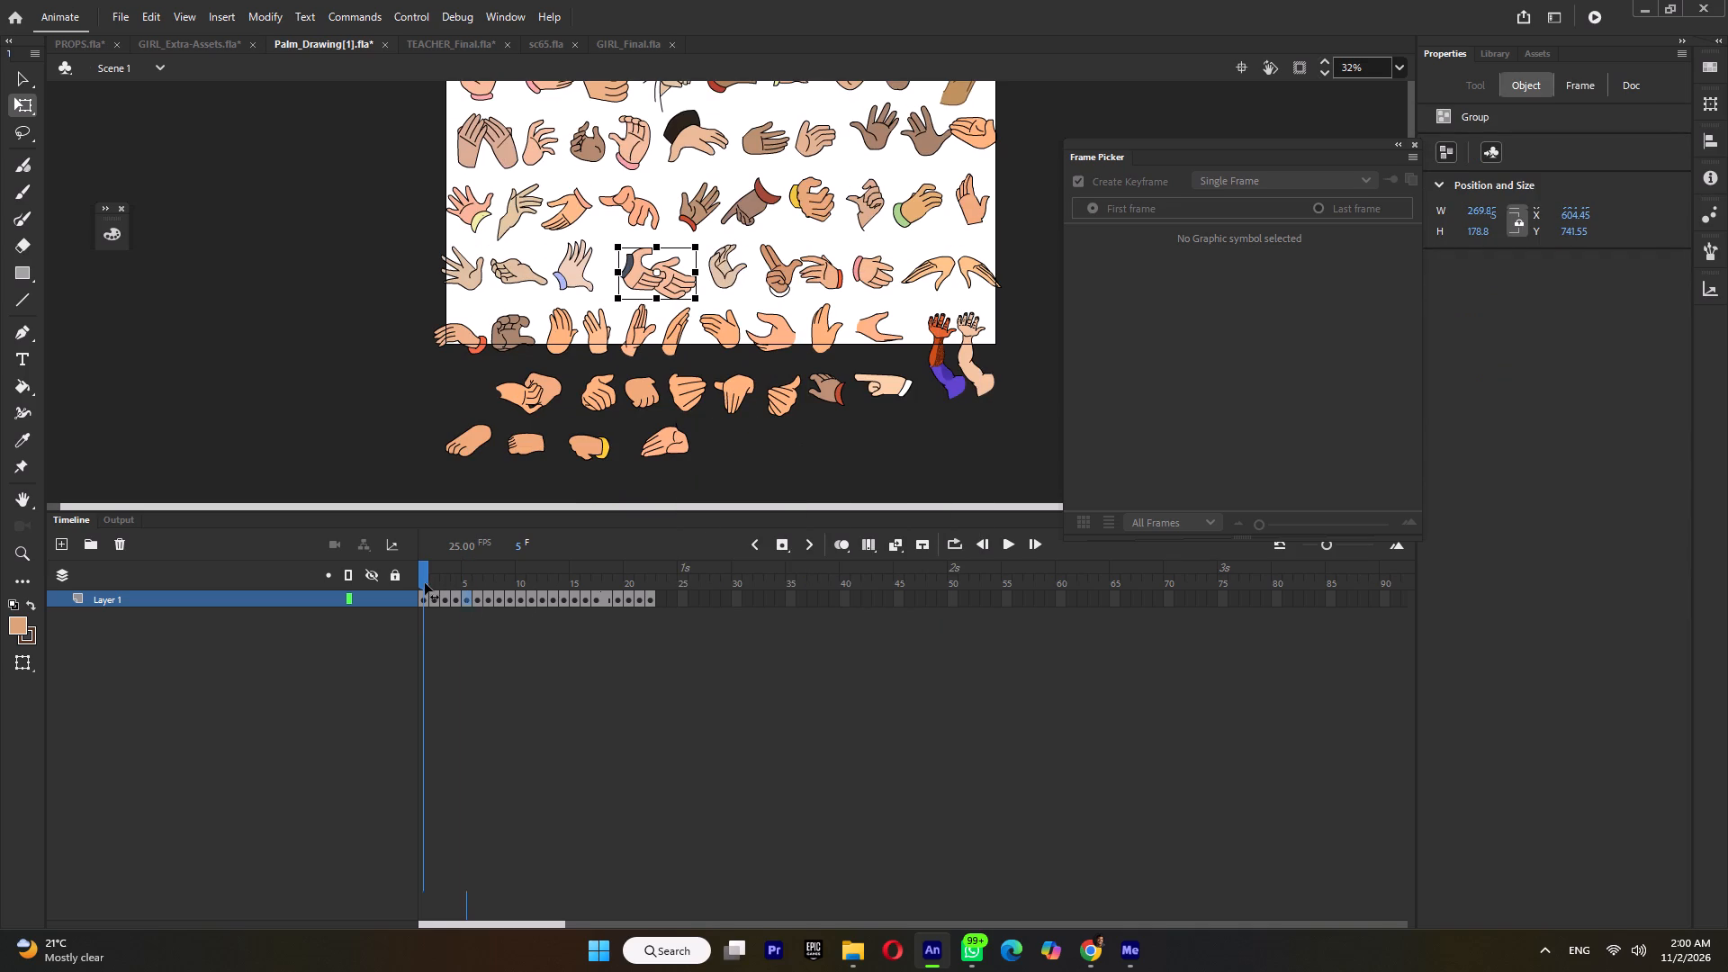
On frame 2 of the palm library, flip the thumbs-up hand outline in the sixth row horizontally and copy it.
left_click(425, 583)
scroll(649, 347, "up", 2)
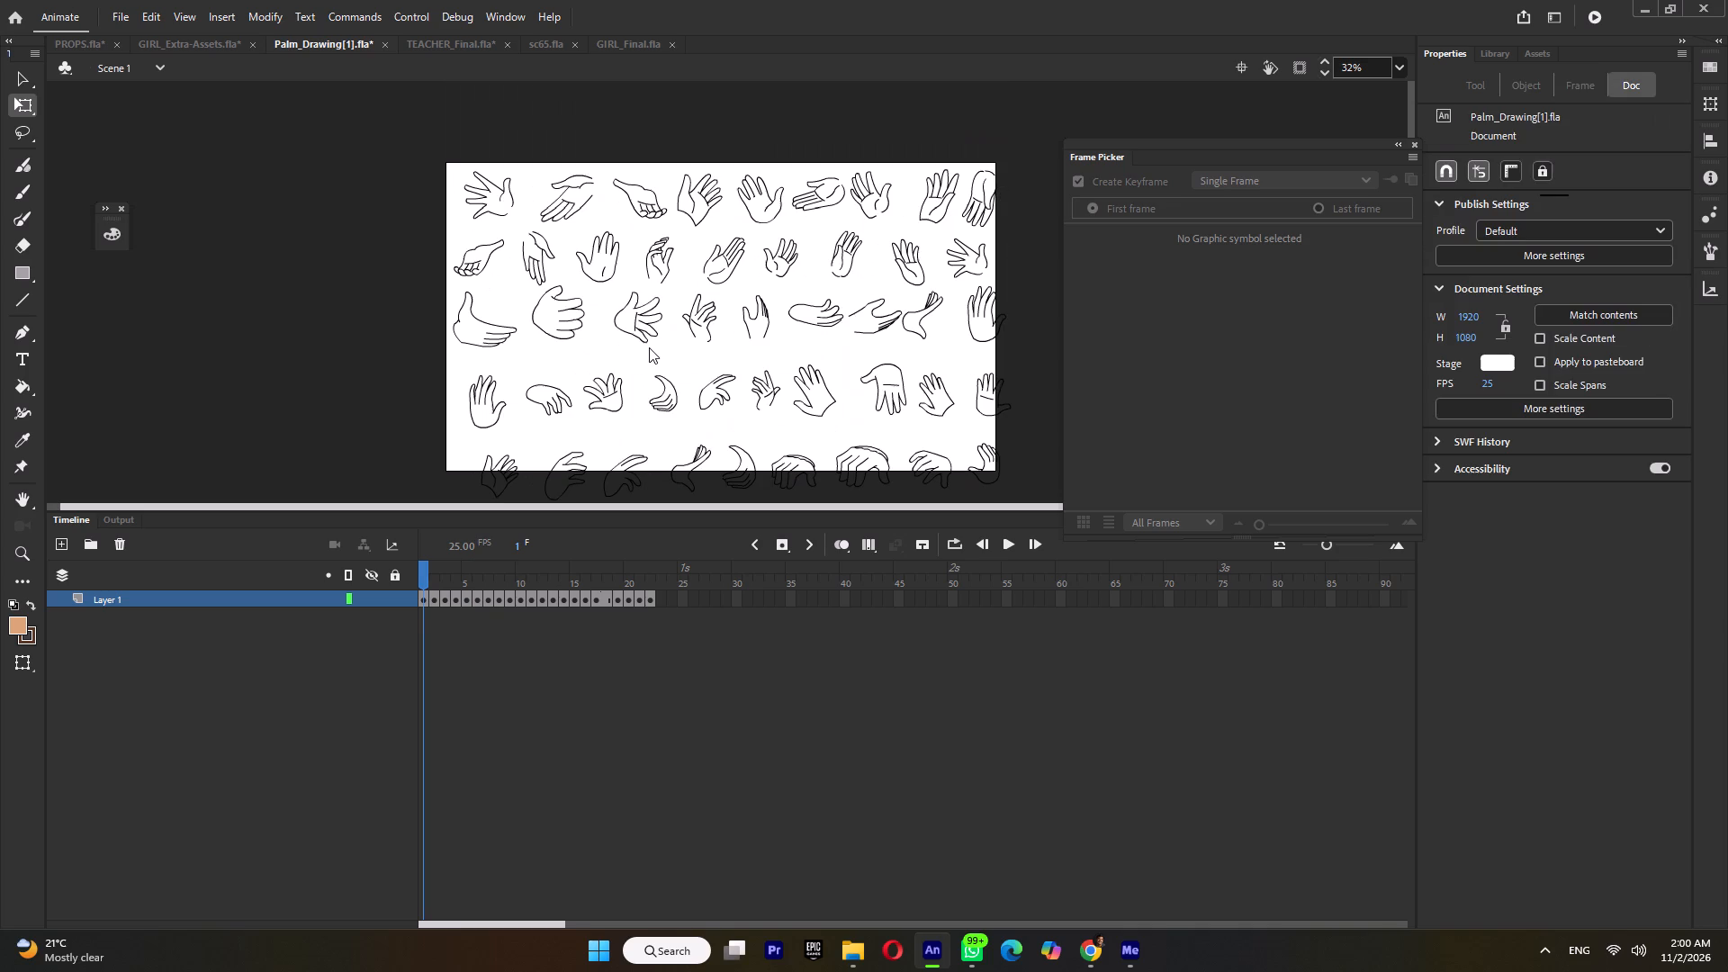
scroll(649, 347, "down", 2)
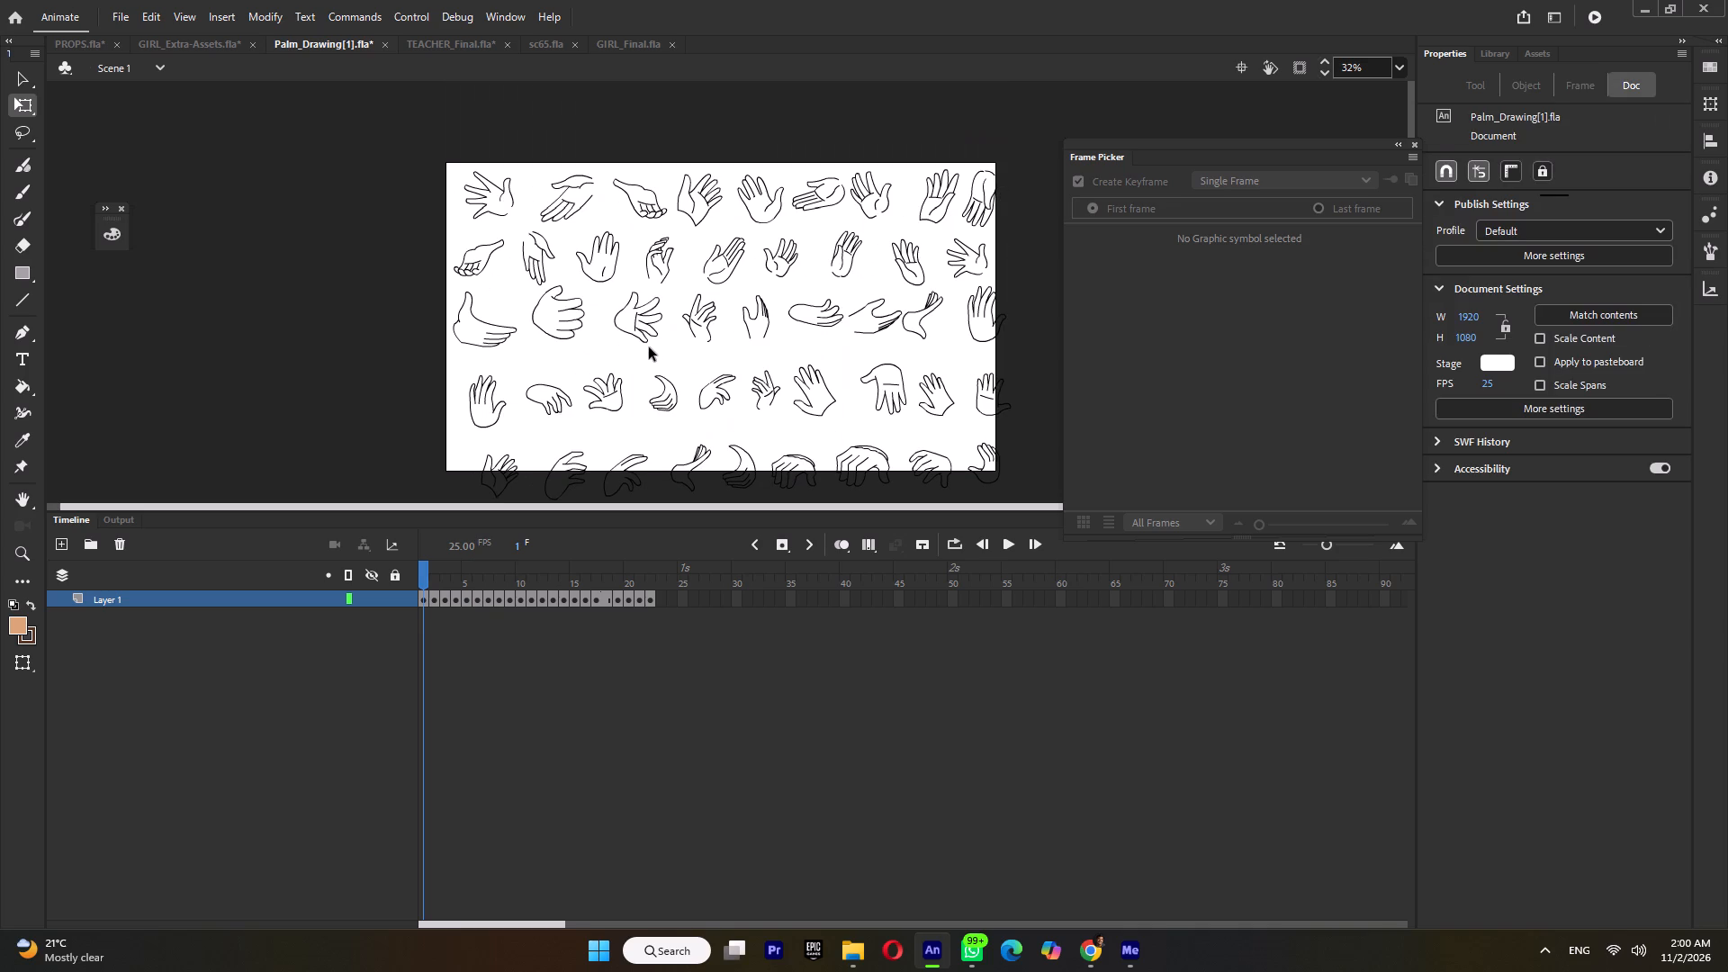
scroll(649, 347, "up", 1)
left_click(431, 579)
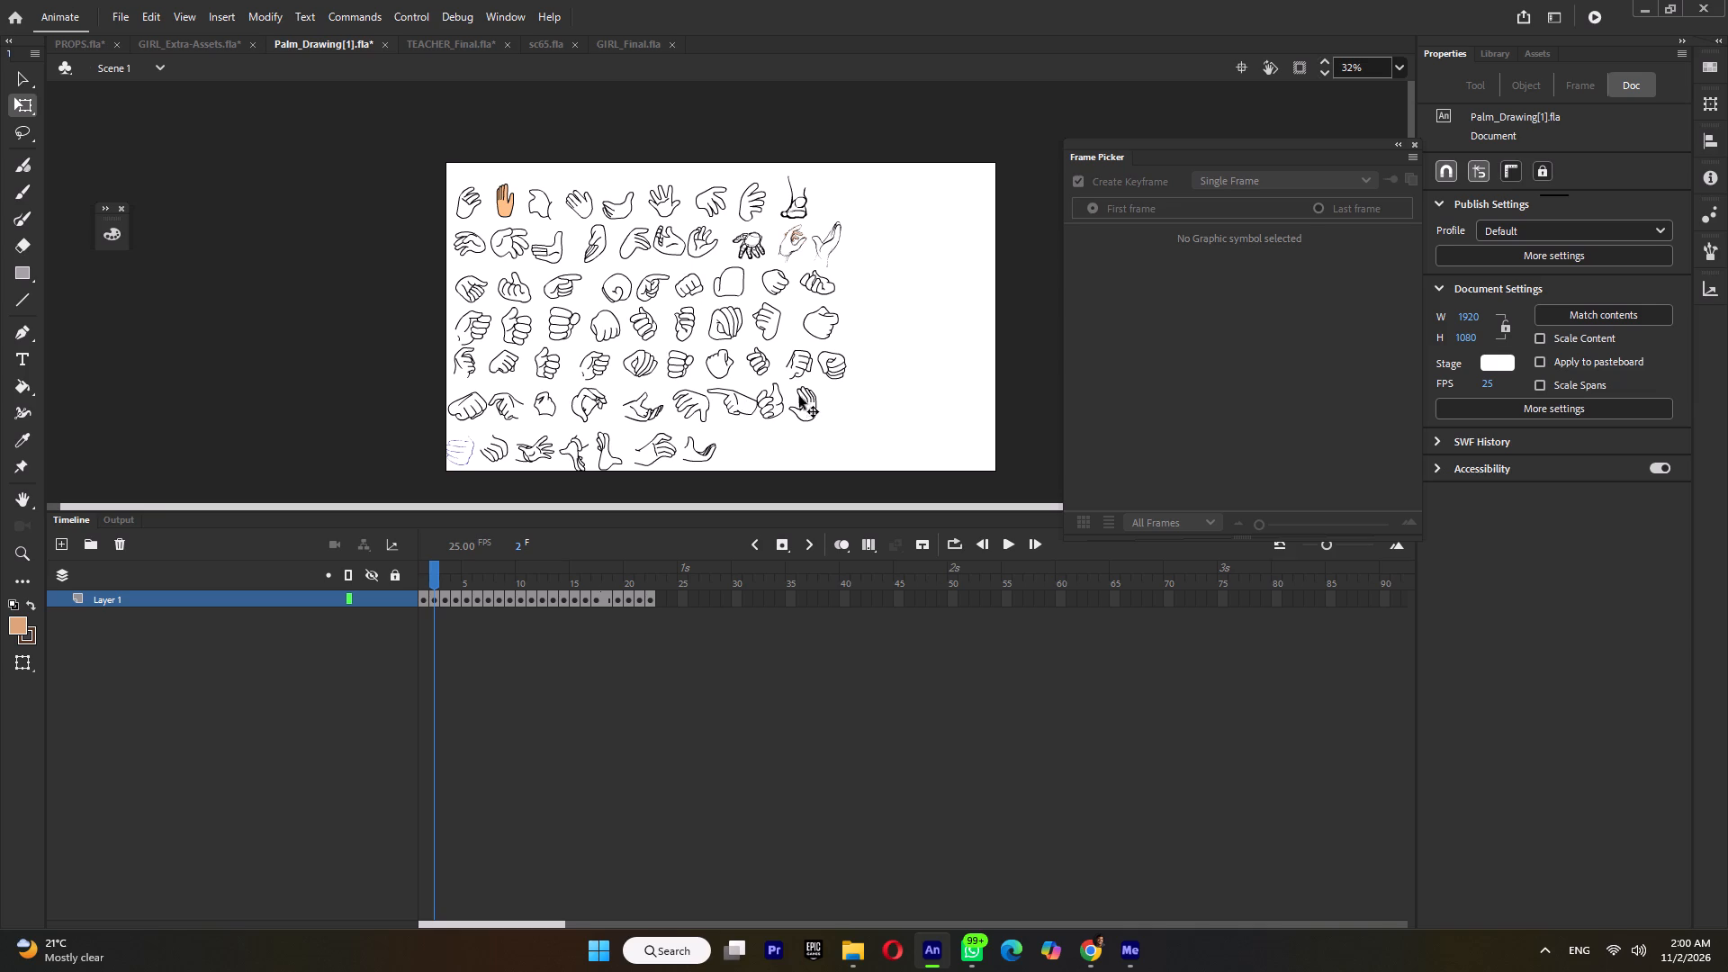
left_click(770, 409)
right_click(770, 409)
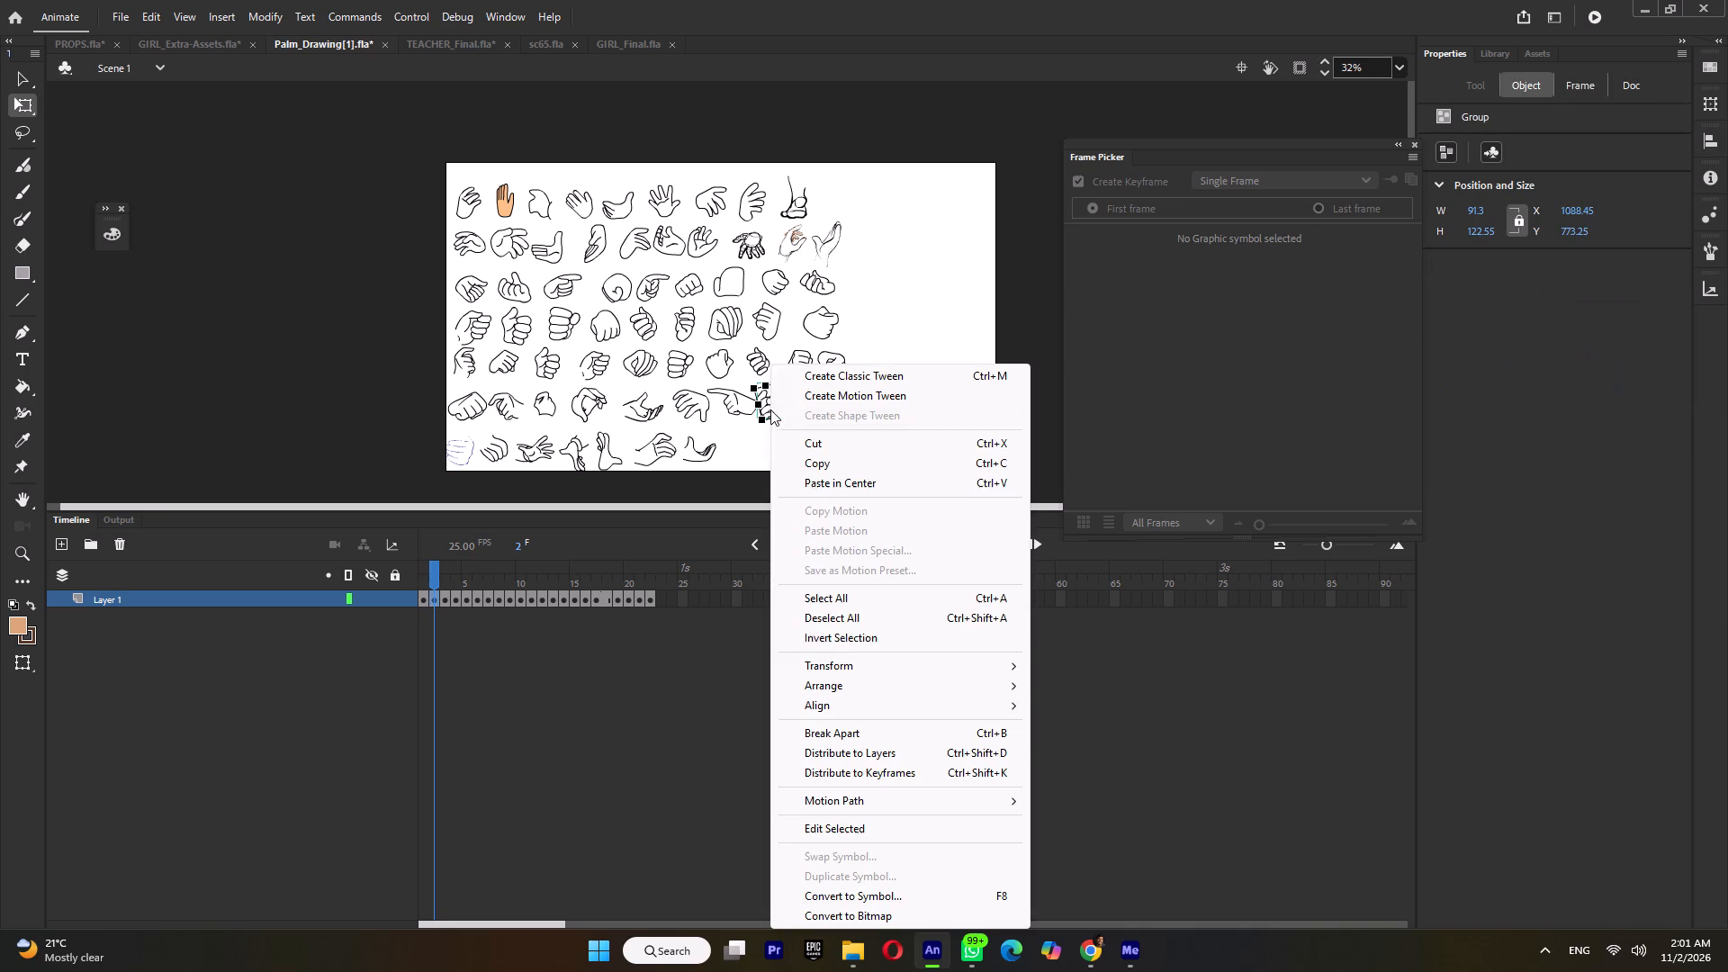
left_click(840, 669)
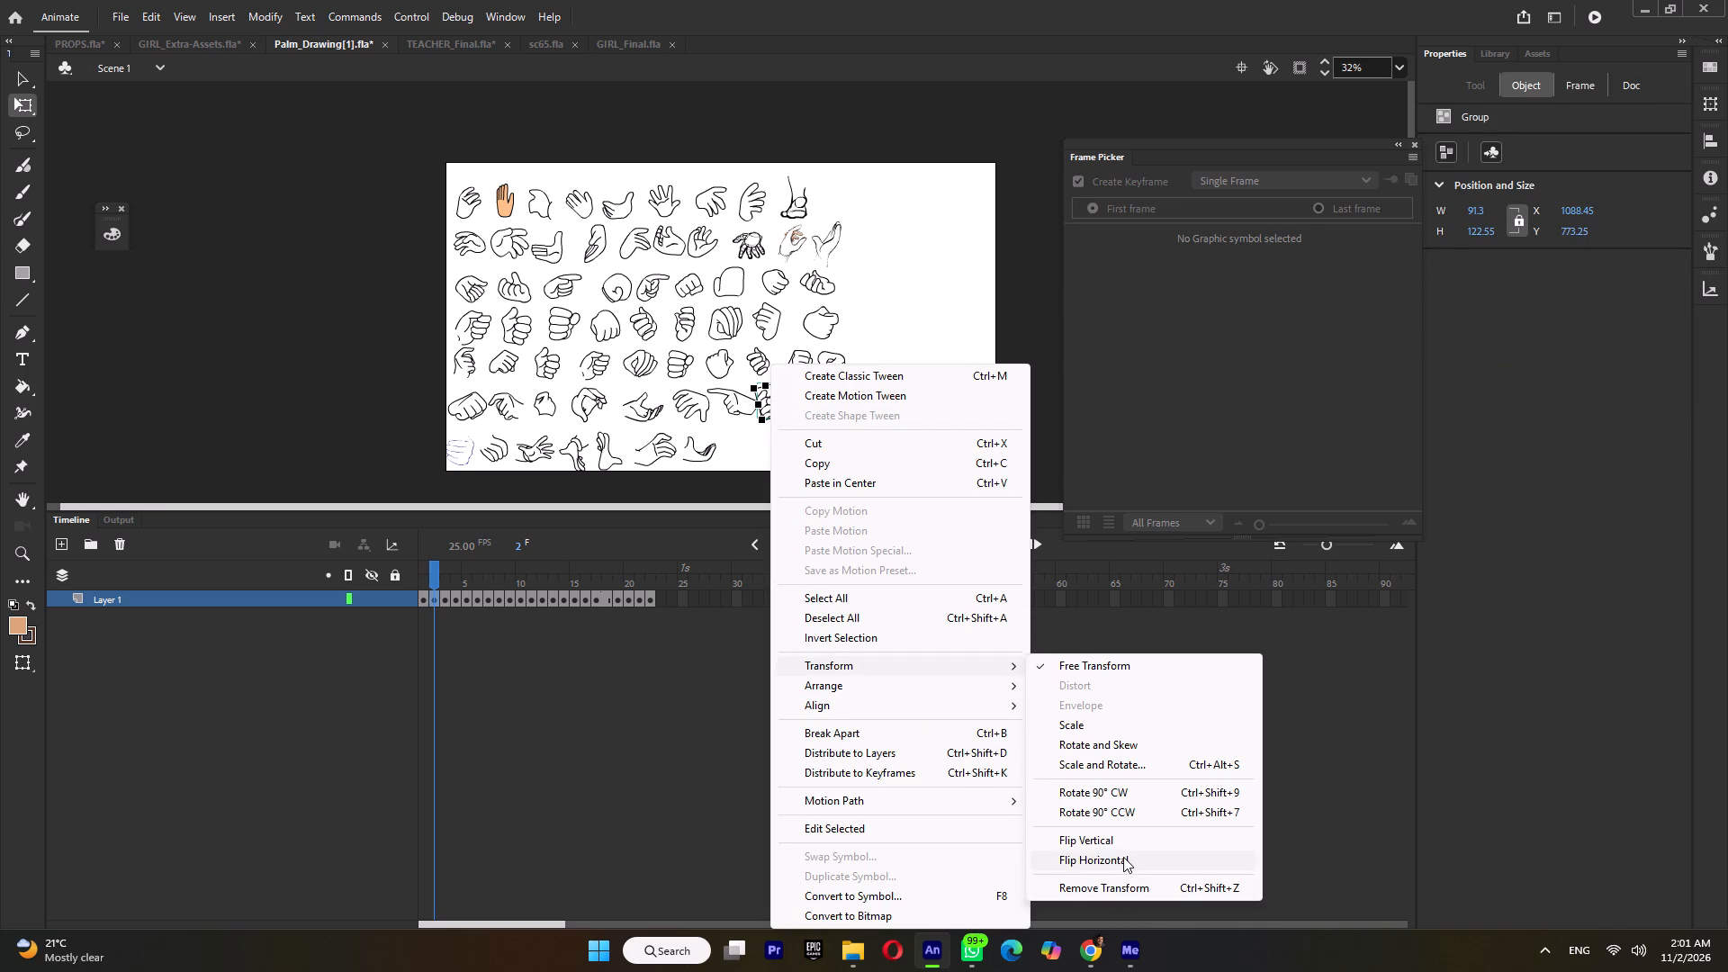
left_click(1123, 857)
scroll(794, 391, "up", 5, "ctrl")
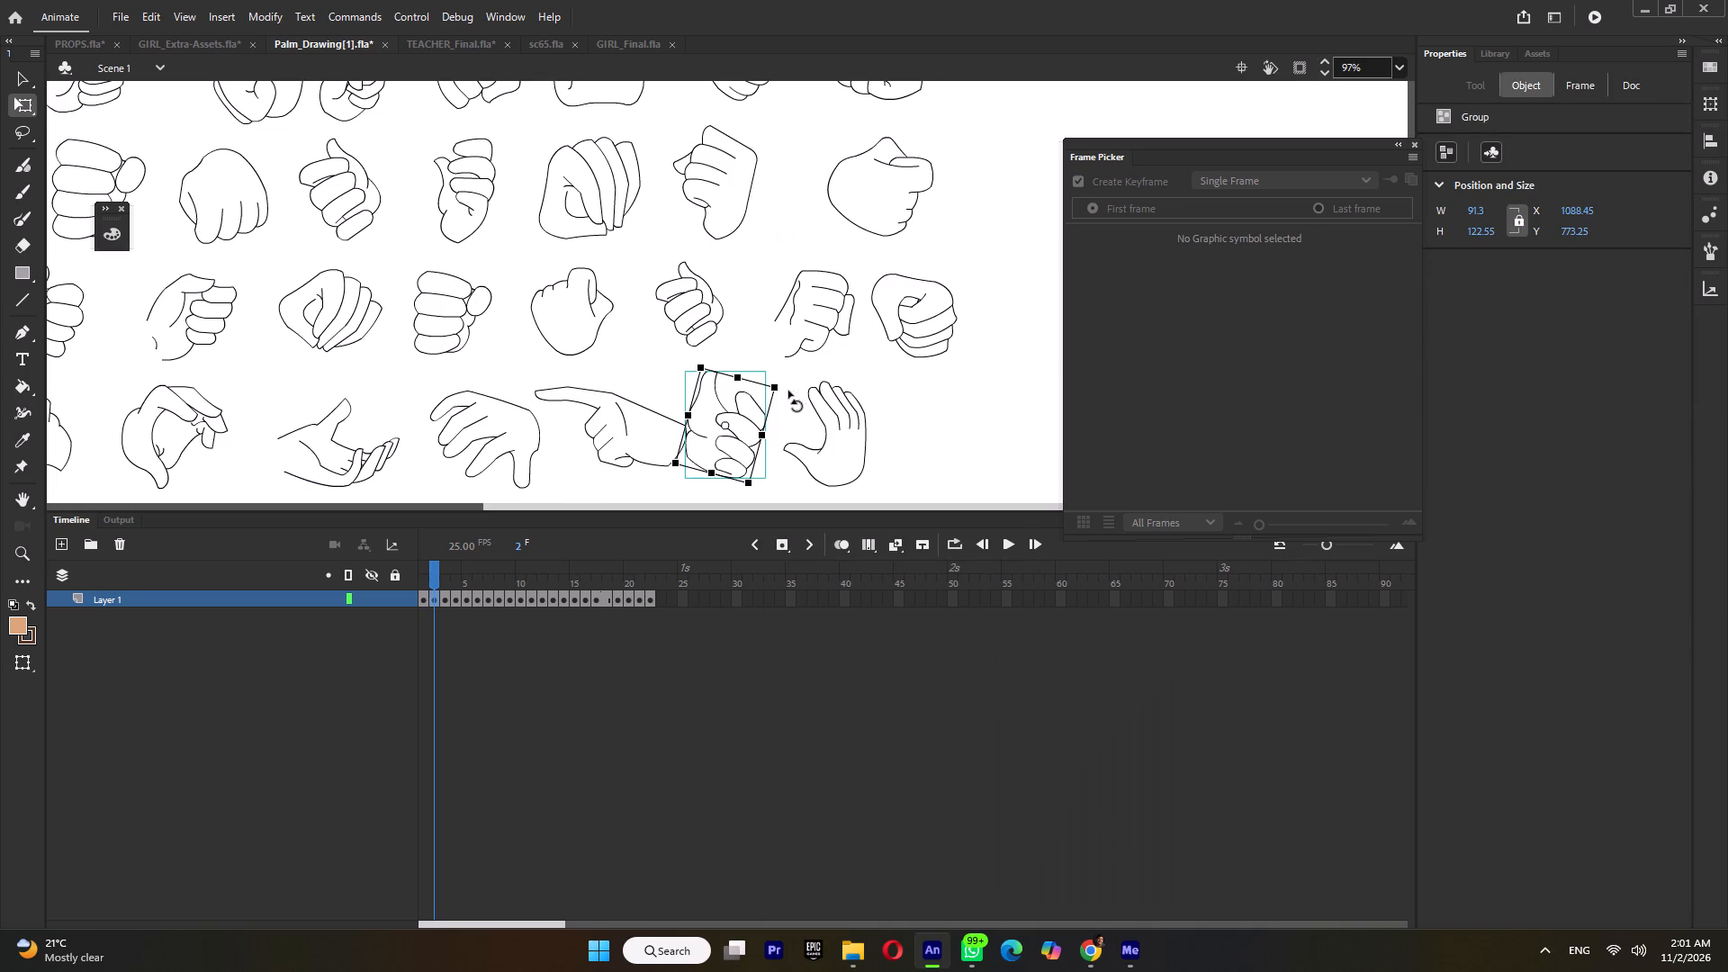
left_click_drag(741, 413, 773, 379)
right_click(773, 379)
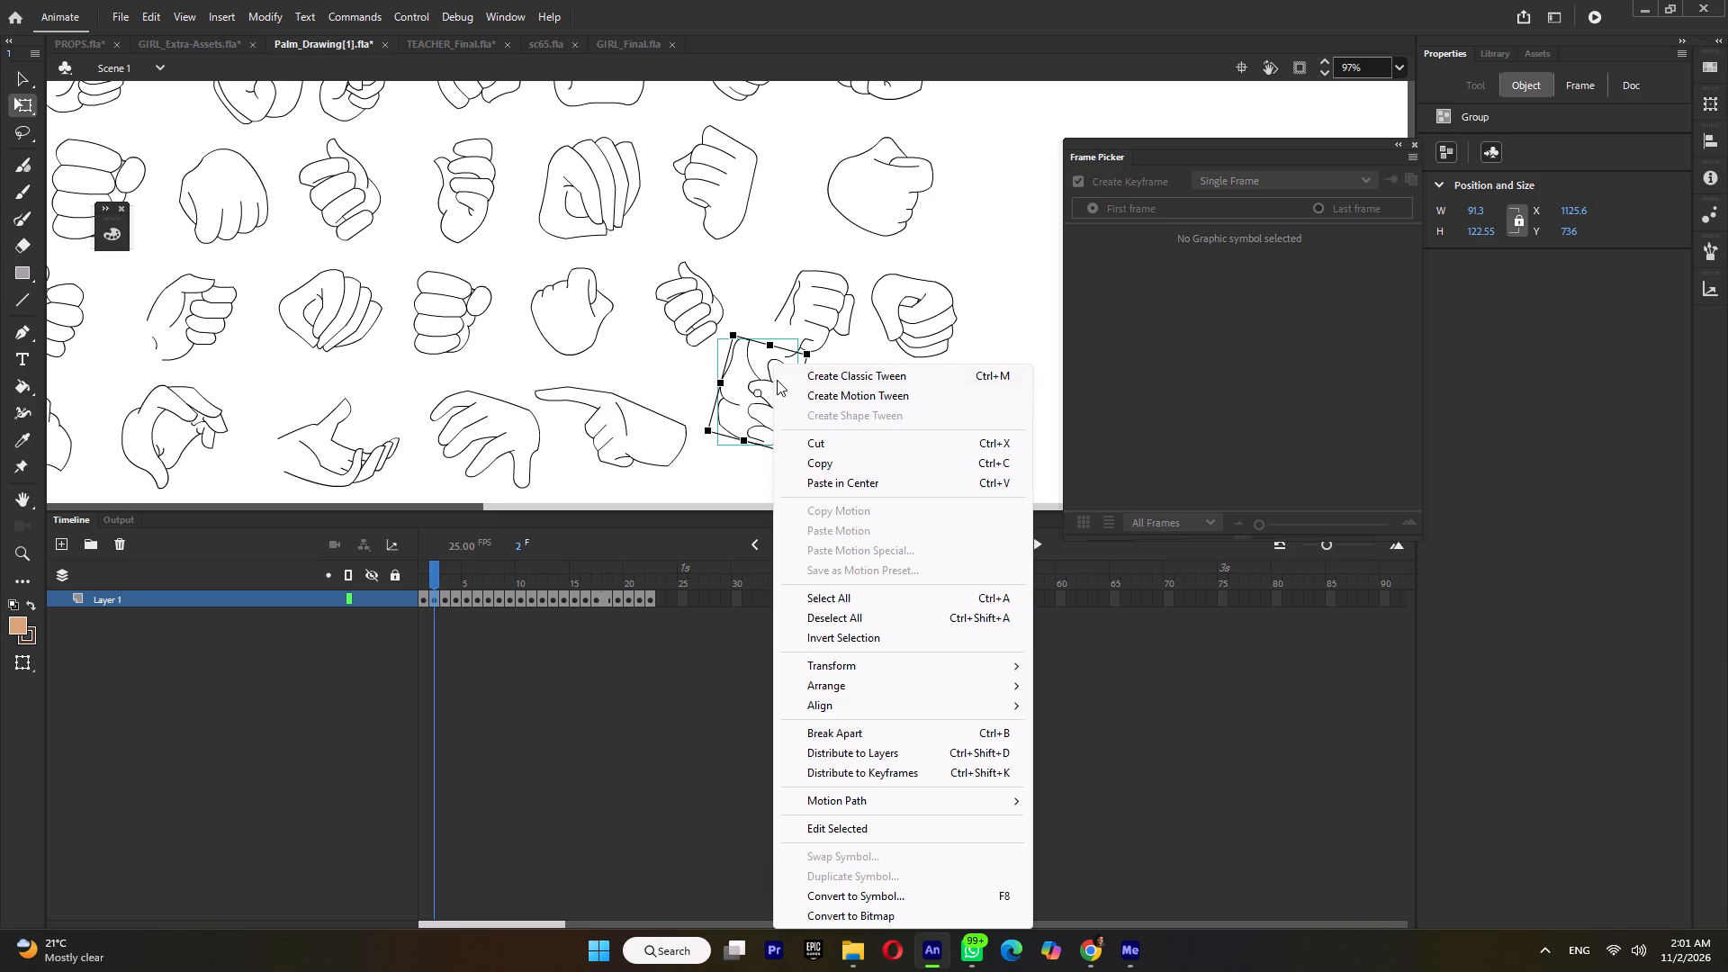
left_click(819, 465)
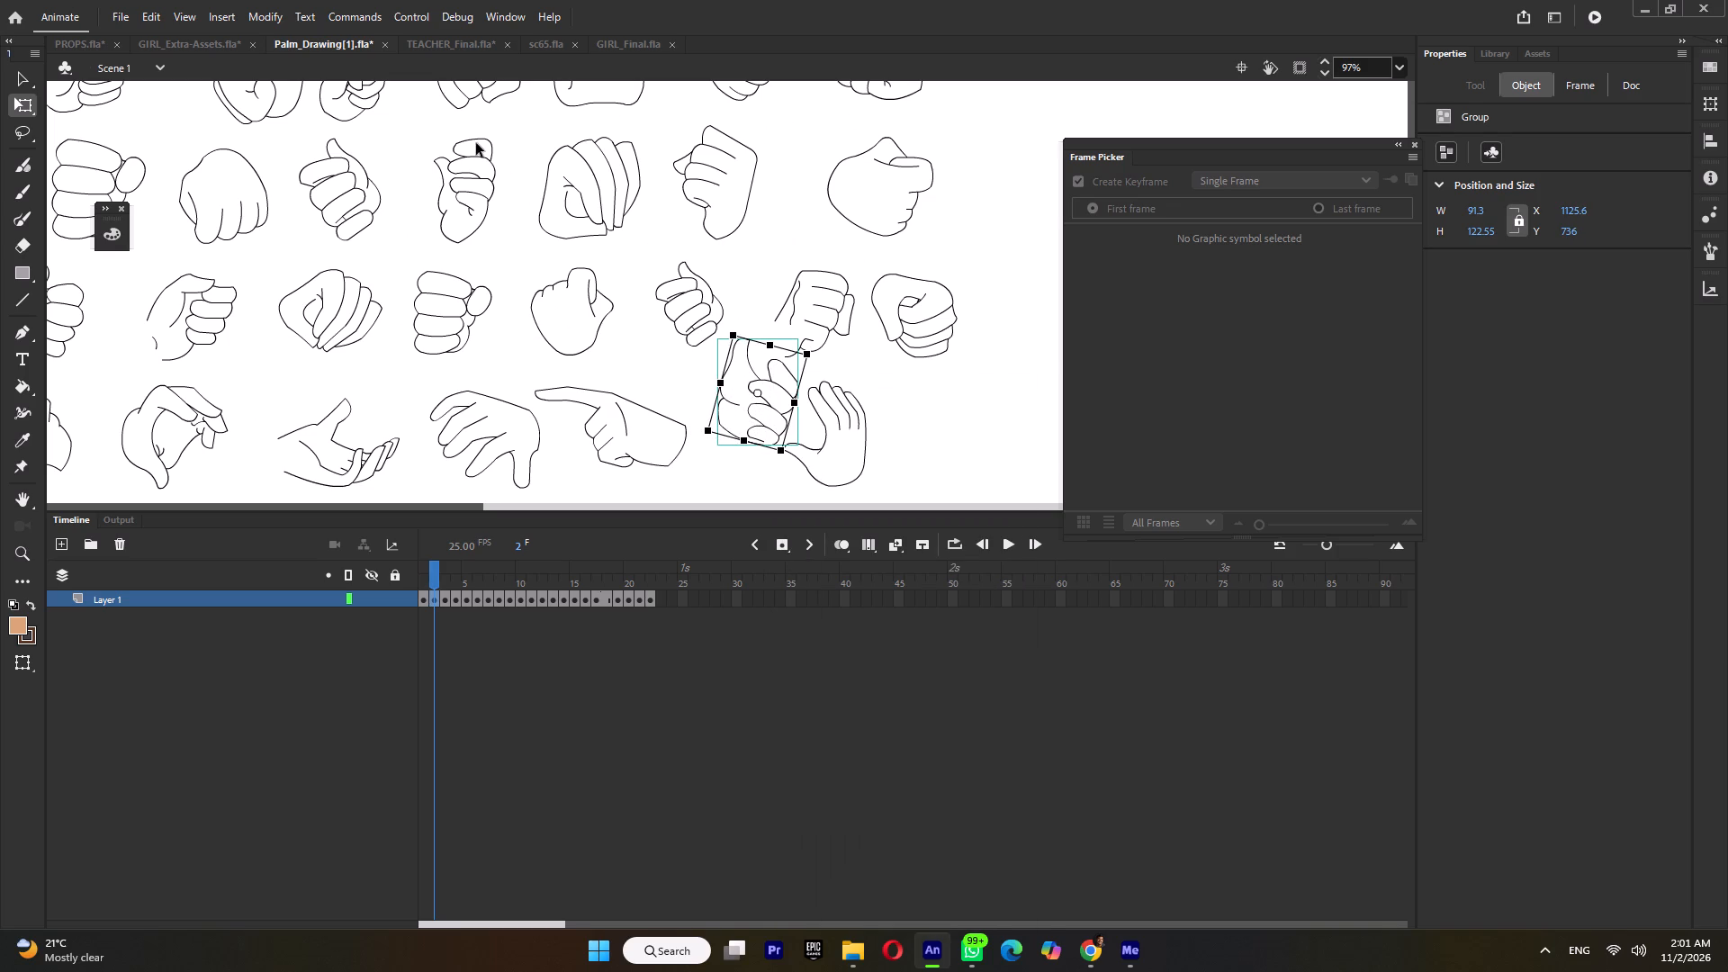
Back in sc65, open the teacher's hand symbol Tween 18 copy 2 and insert a blank keyframe at frame 24.
left_click(553, 51)
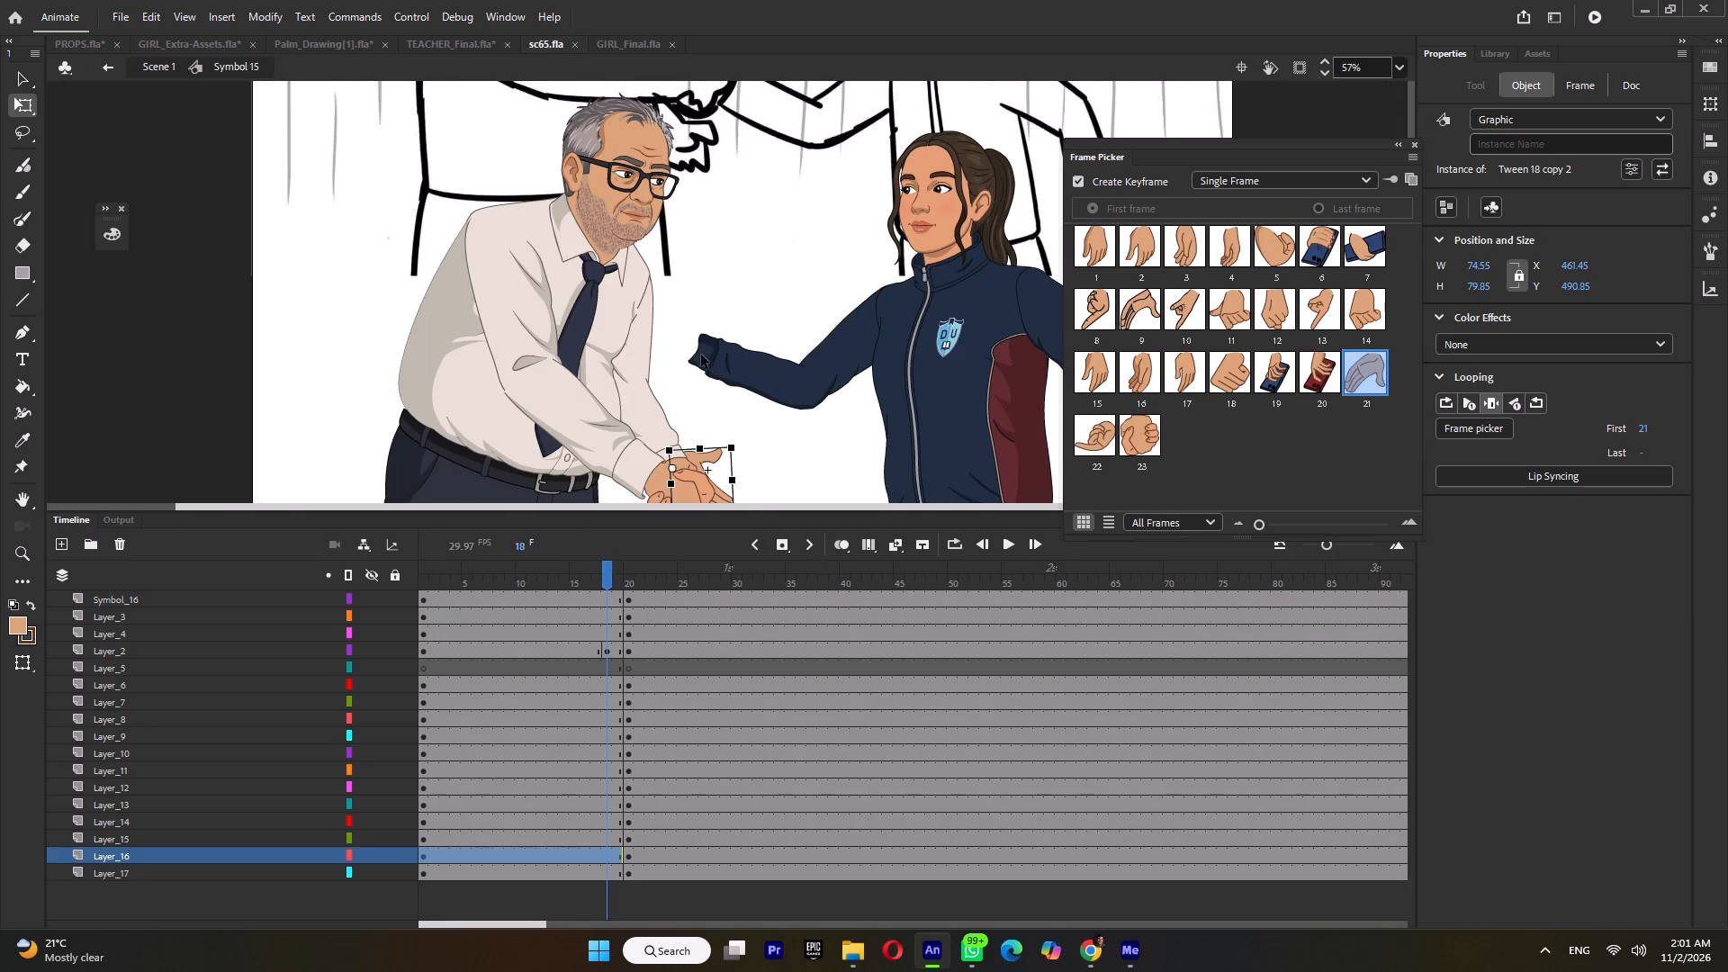
scroll(701, 349, "down", 1, "ctrl")
scroll(730, 496, "up", 6, "ctrl")
double_click(716, 447)
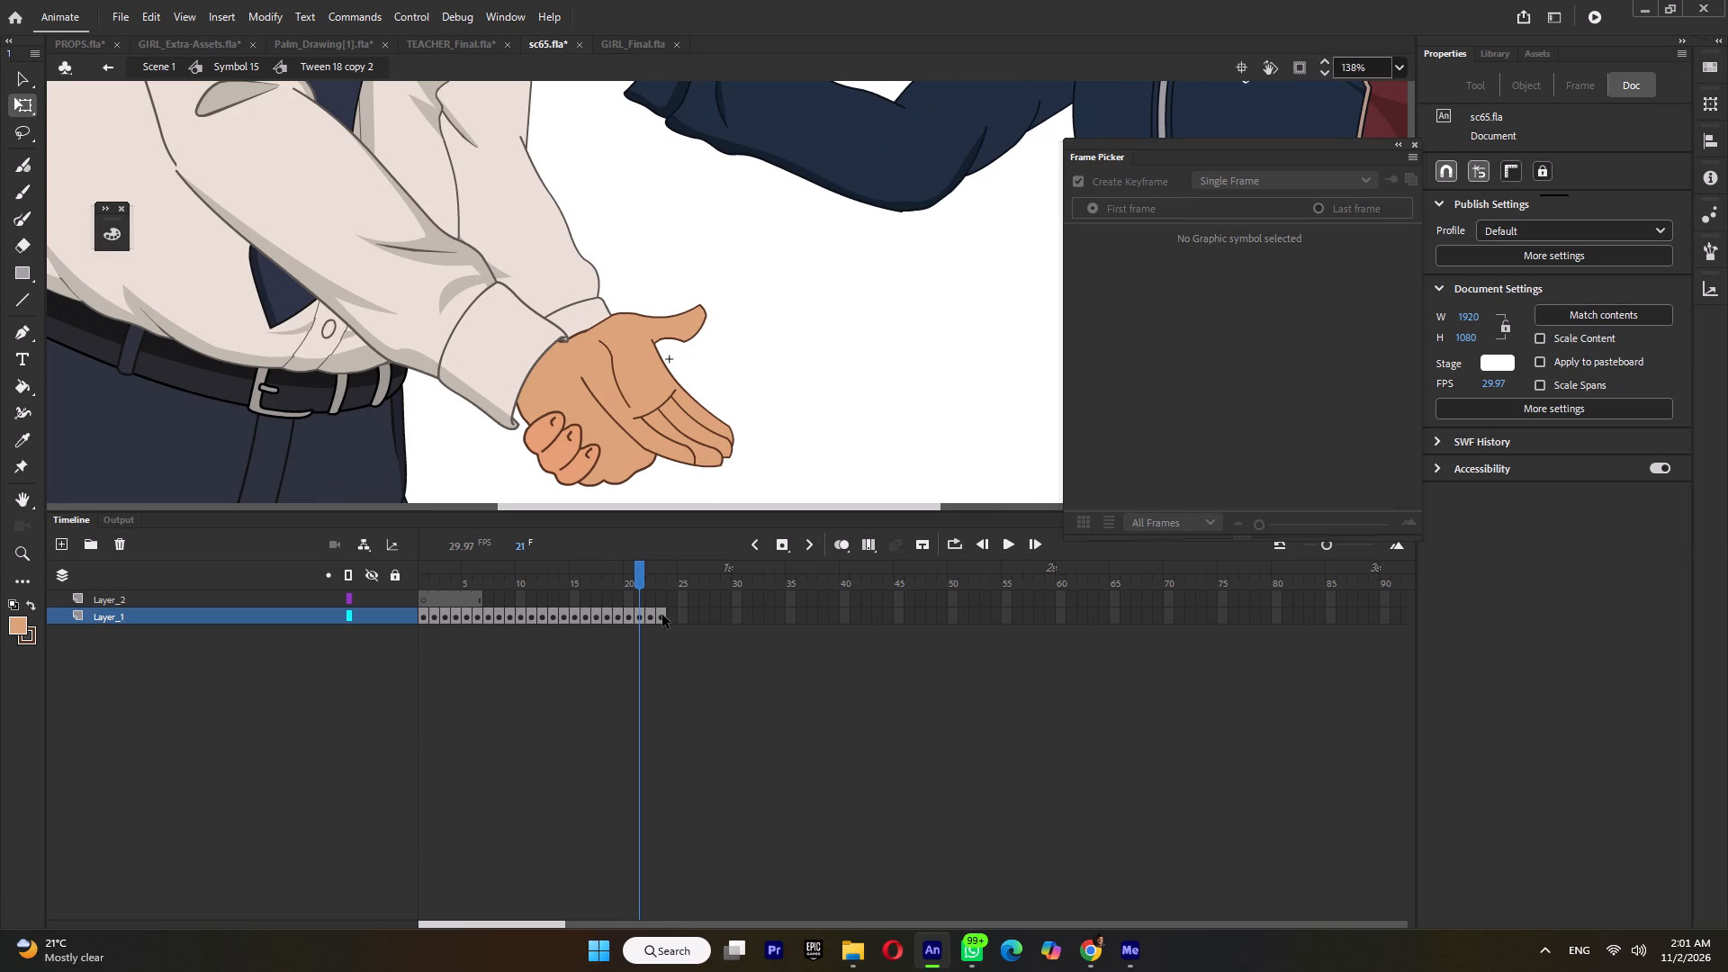
left_click(662, 615)
key("F7")
Paste the copied hand outline onto frame 24 and rotate it clockwise so its thumb points upward.
right_click(799, 419)
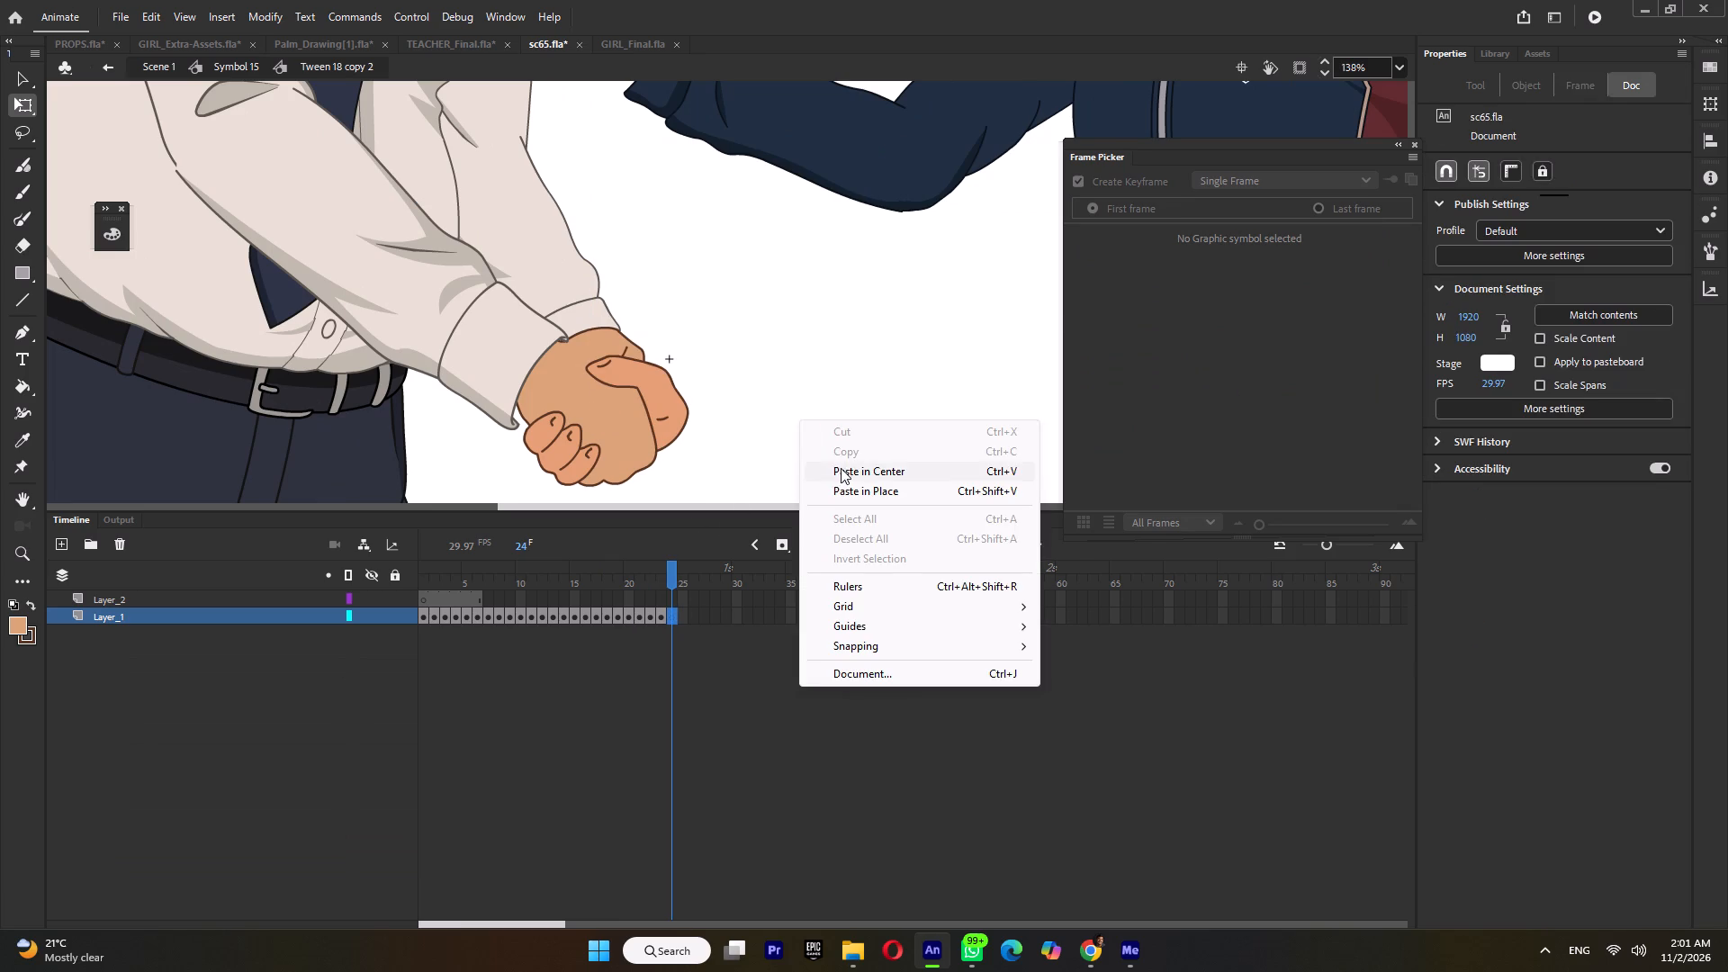
left_click(841, 471)
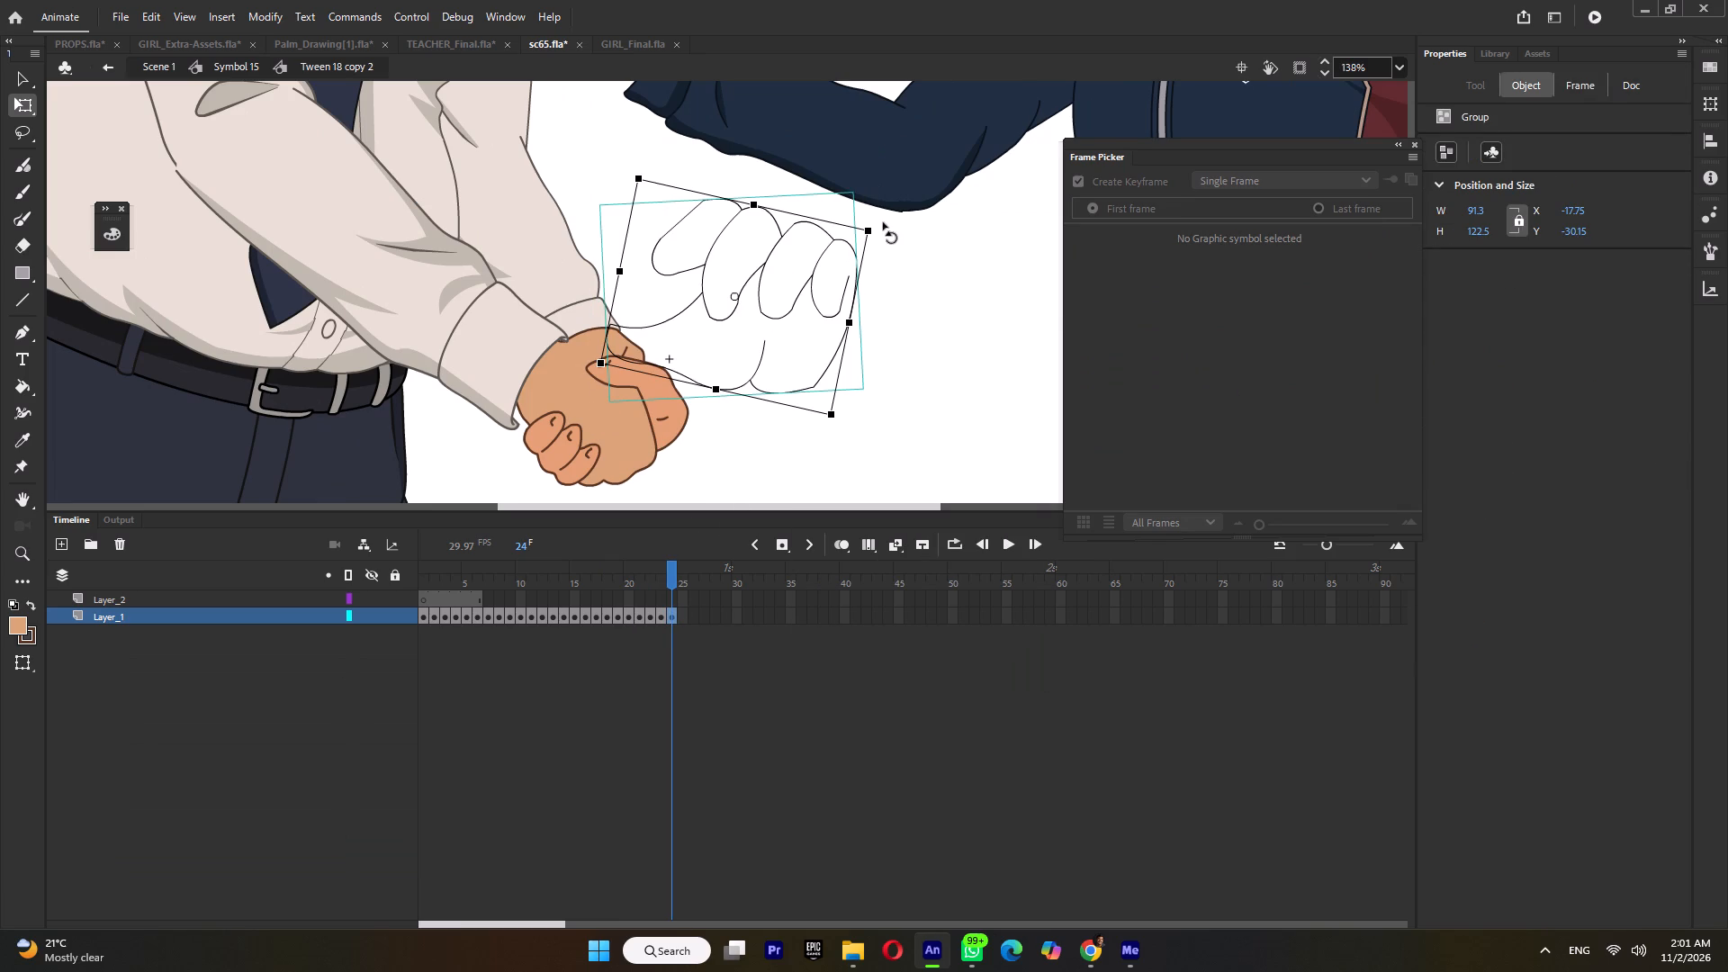
left_click_drag(883, 222, 760, 432)
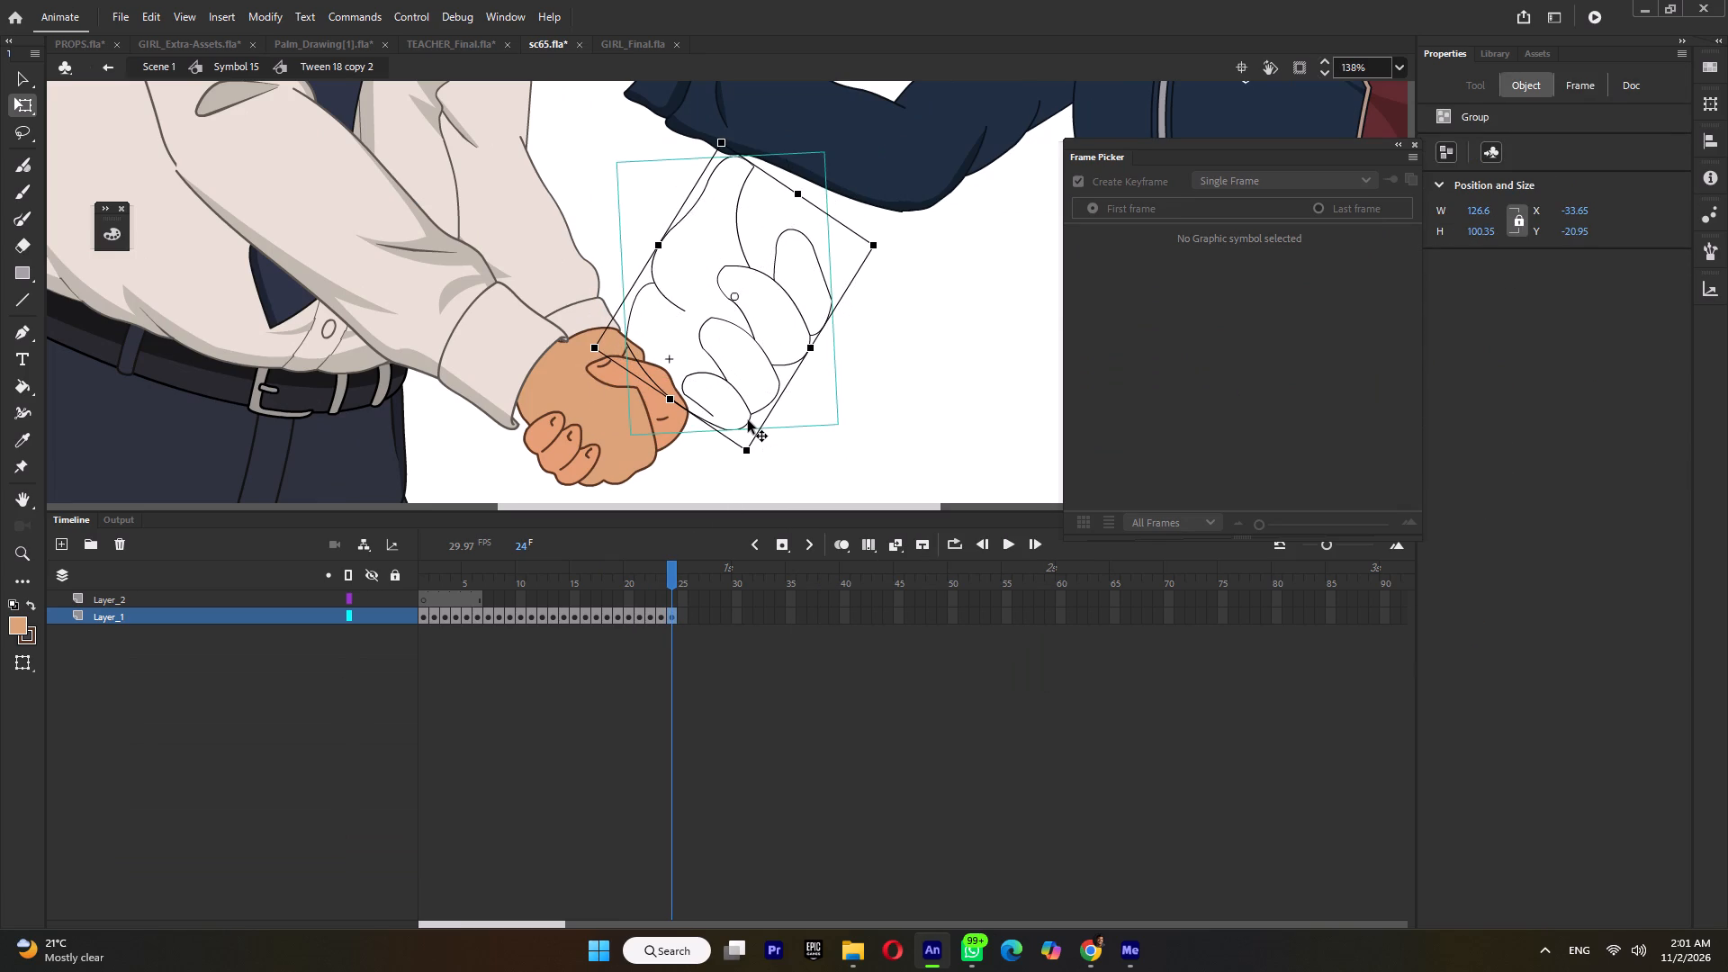
Set the Ink Bottle stroke colour by sampling the dark brown outline of the clasped hands.
key("s")
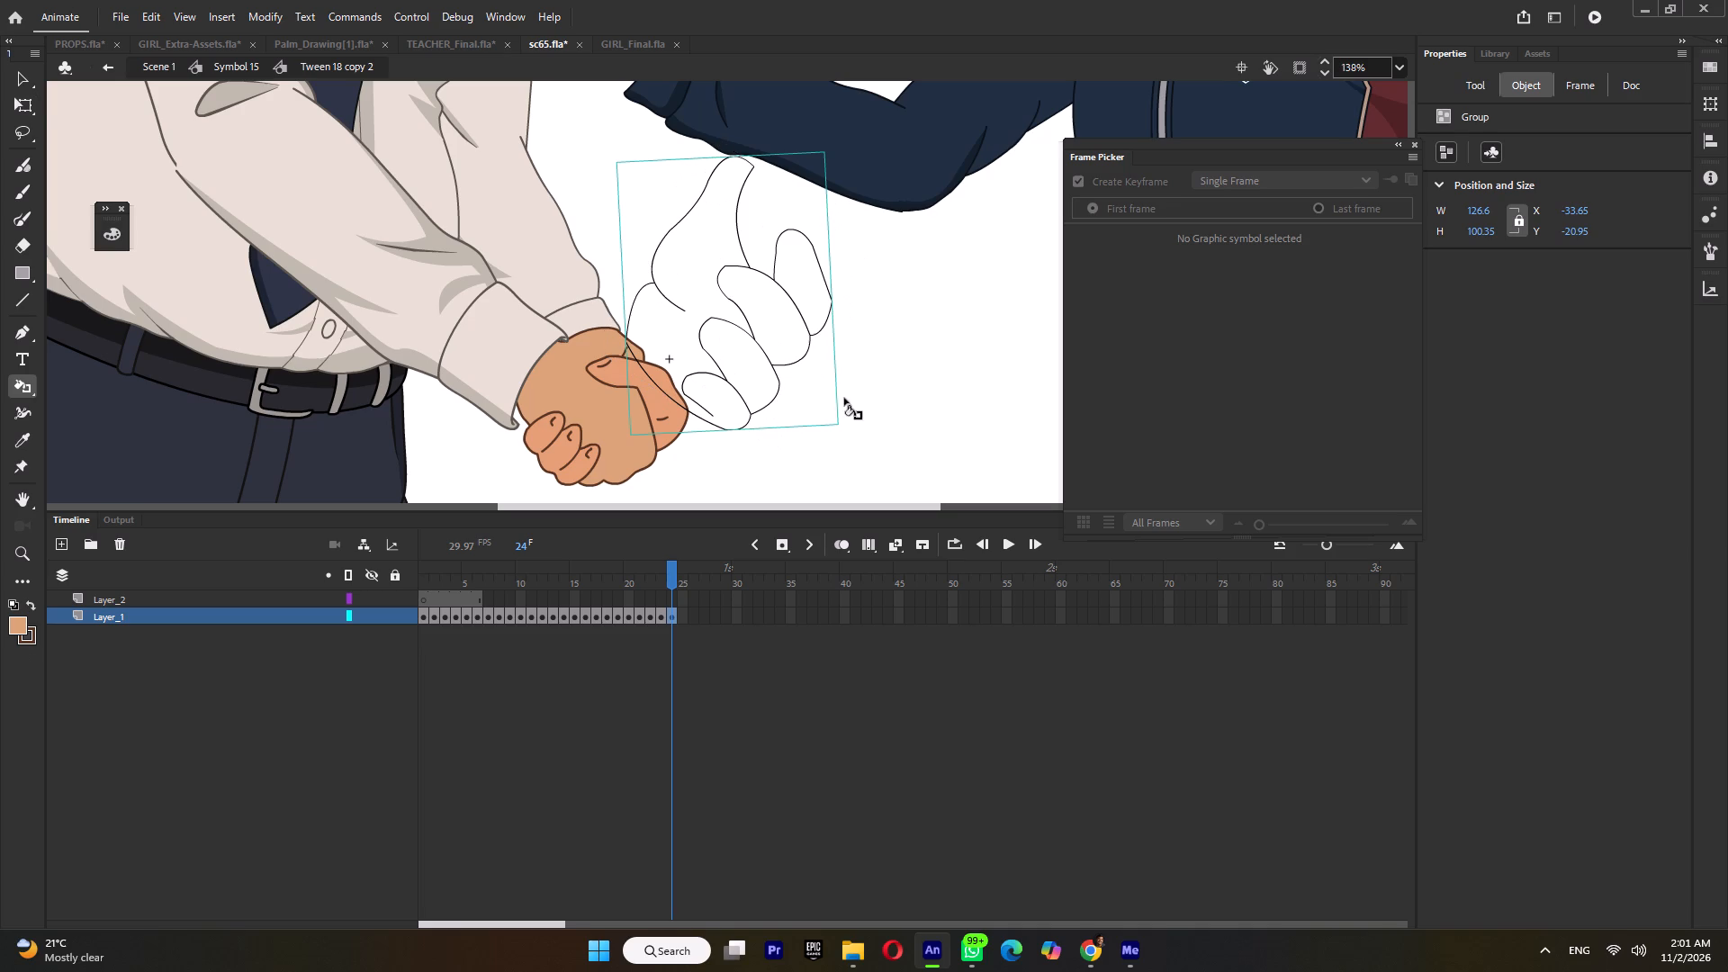
left_click(1471, 79)
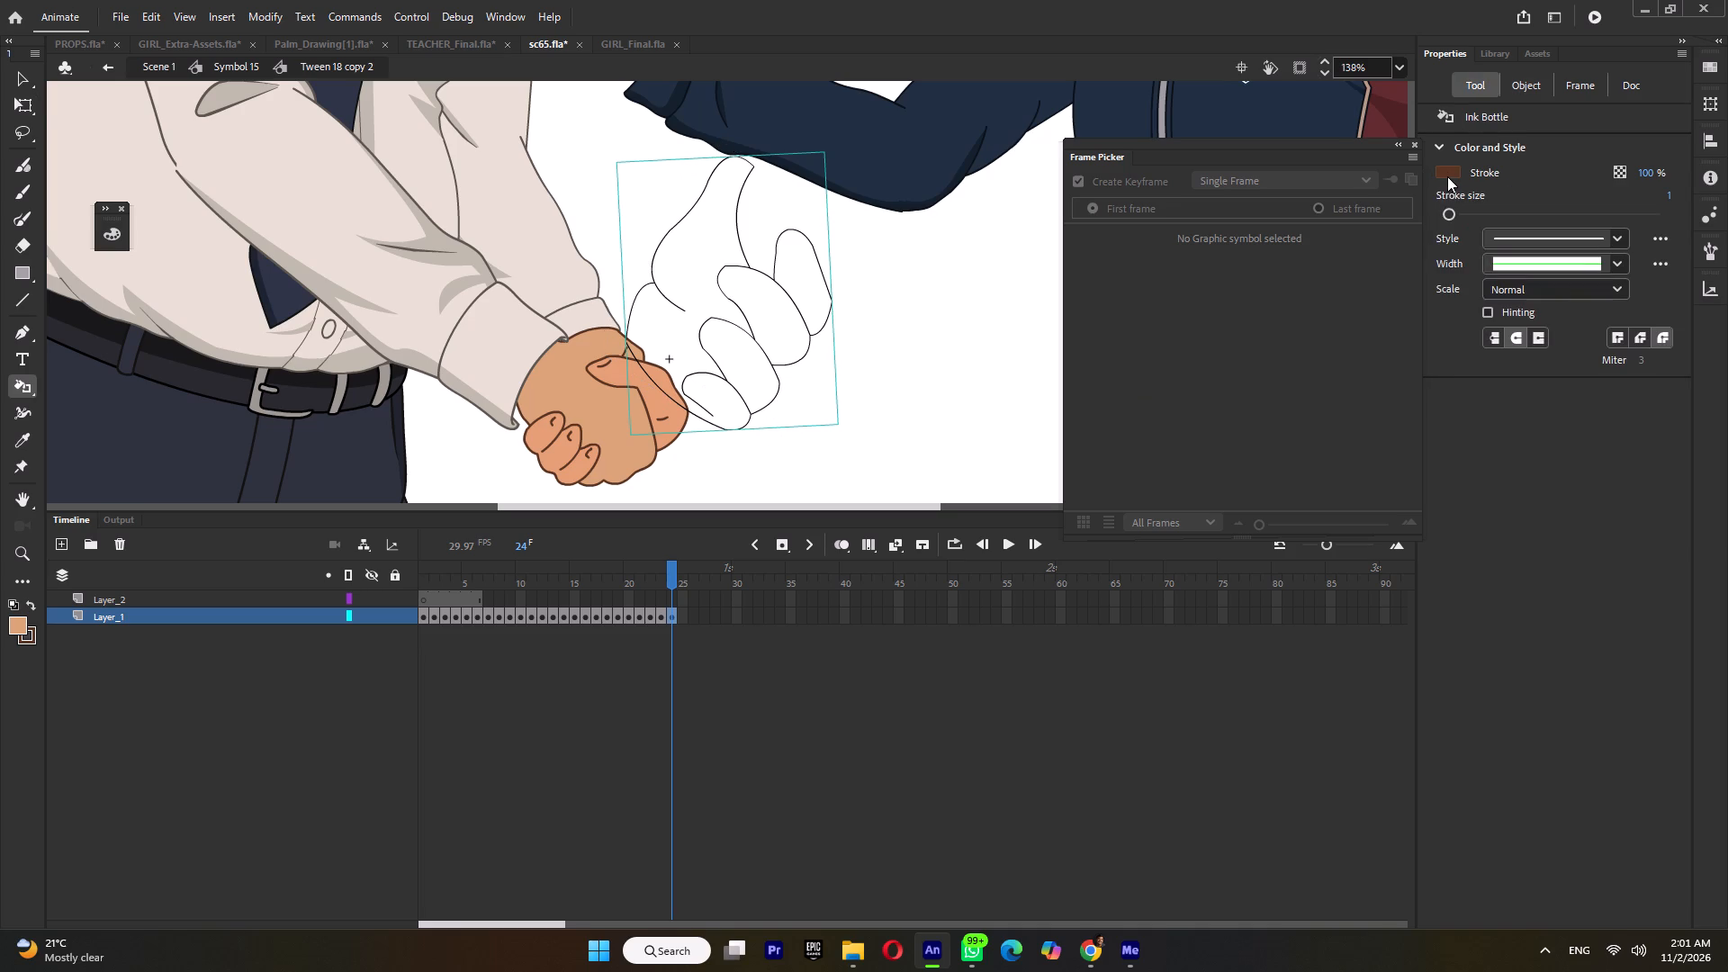
left_click(1447, 172)
scroll(600, 372, "up", 5, "ctrl")
scroll(545, 297, "up", 3, "ctrl")
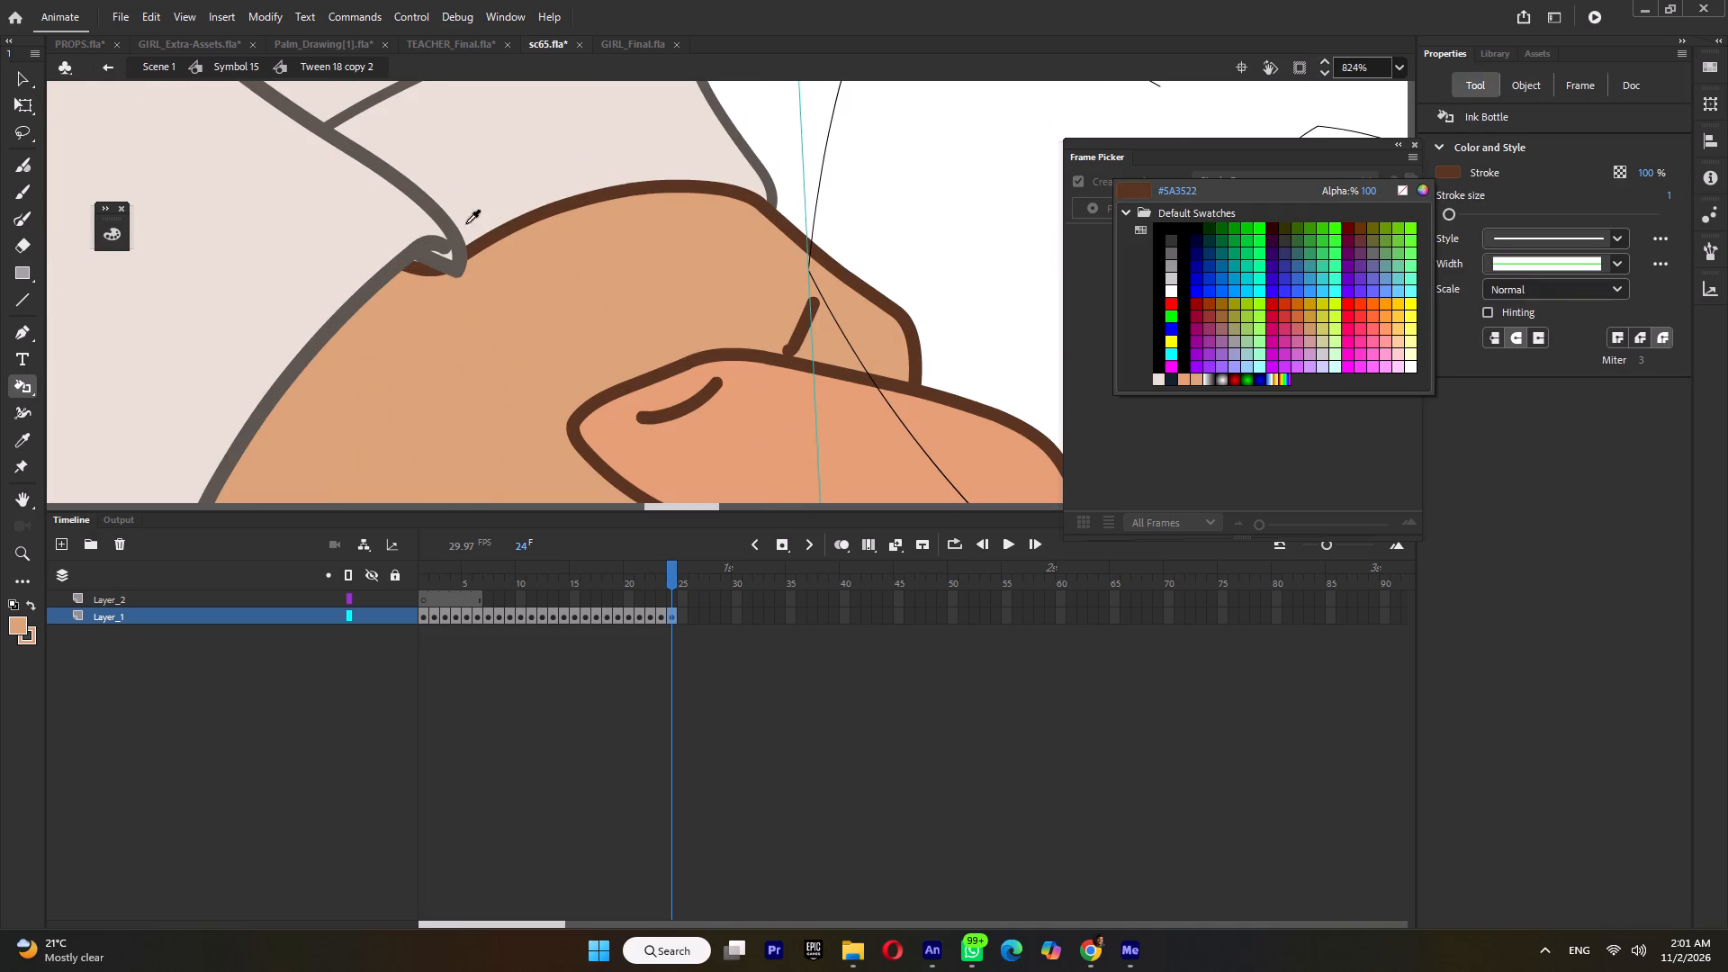
left_click(488, 240)
scroll(583, 289, "down", 5, "ctrl")
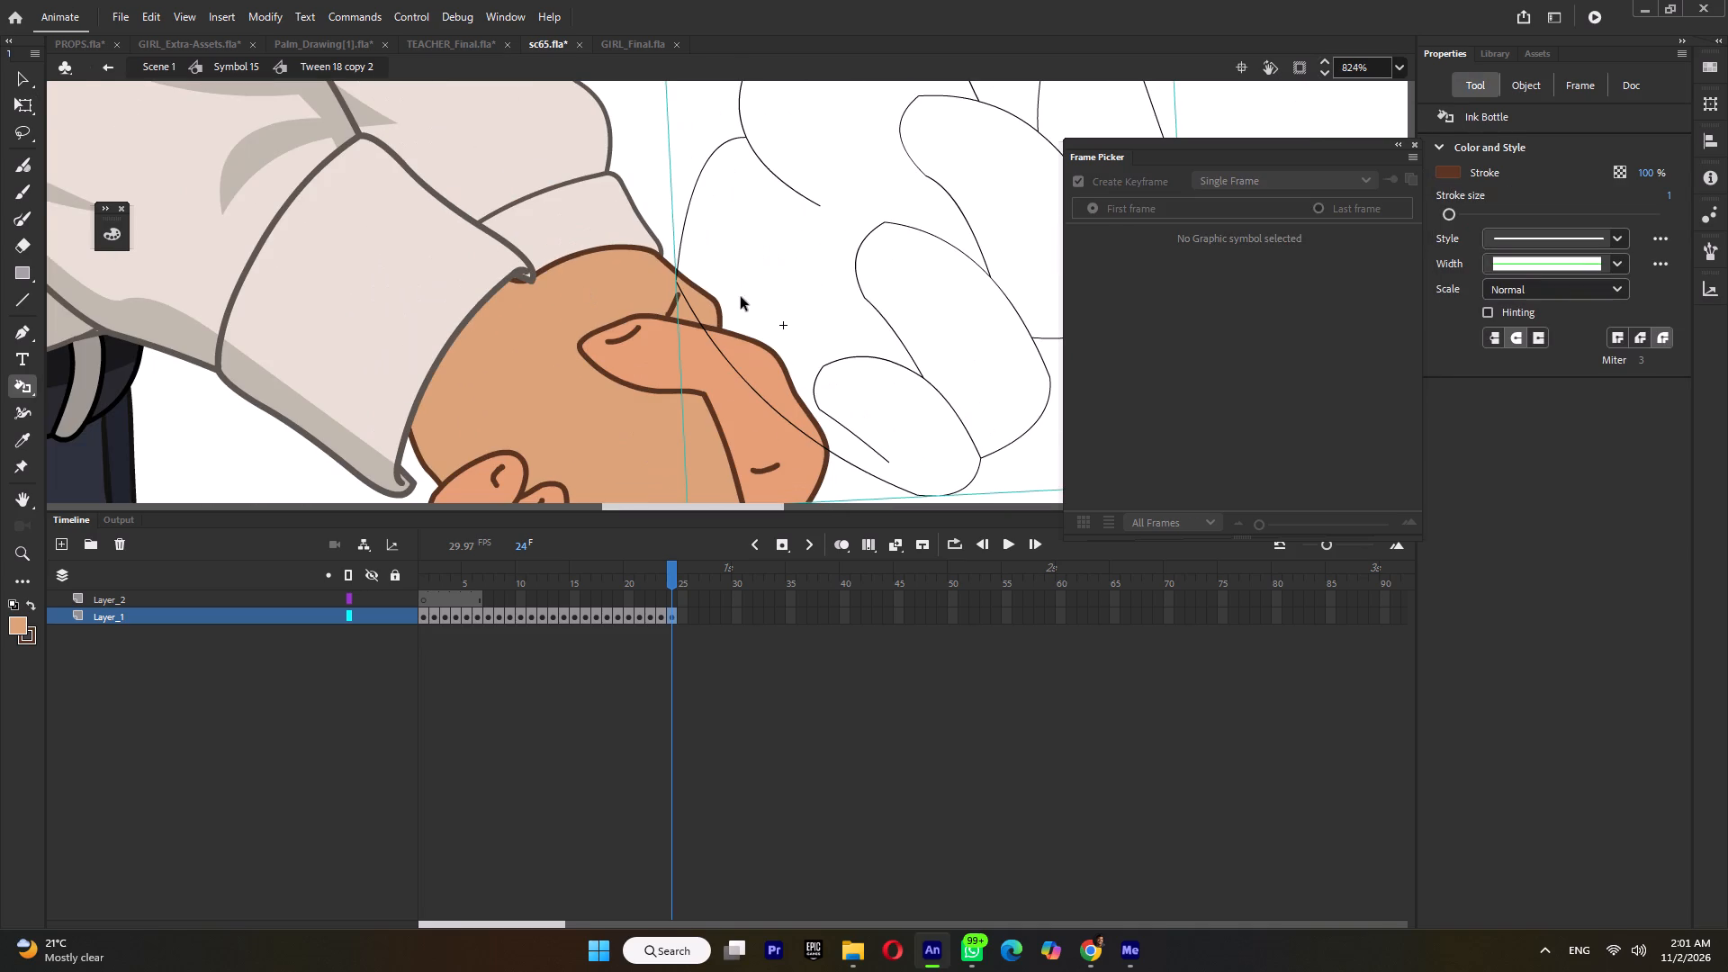
scroll(698, 322, "down", 5, "ctrl")
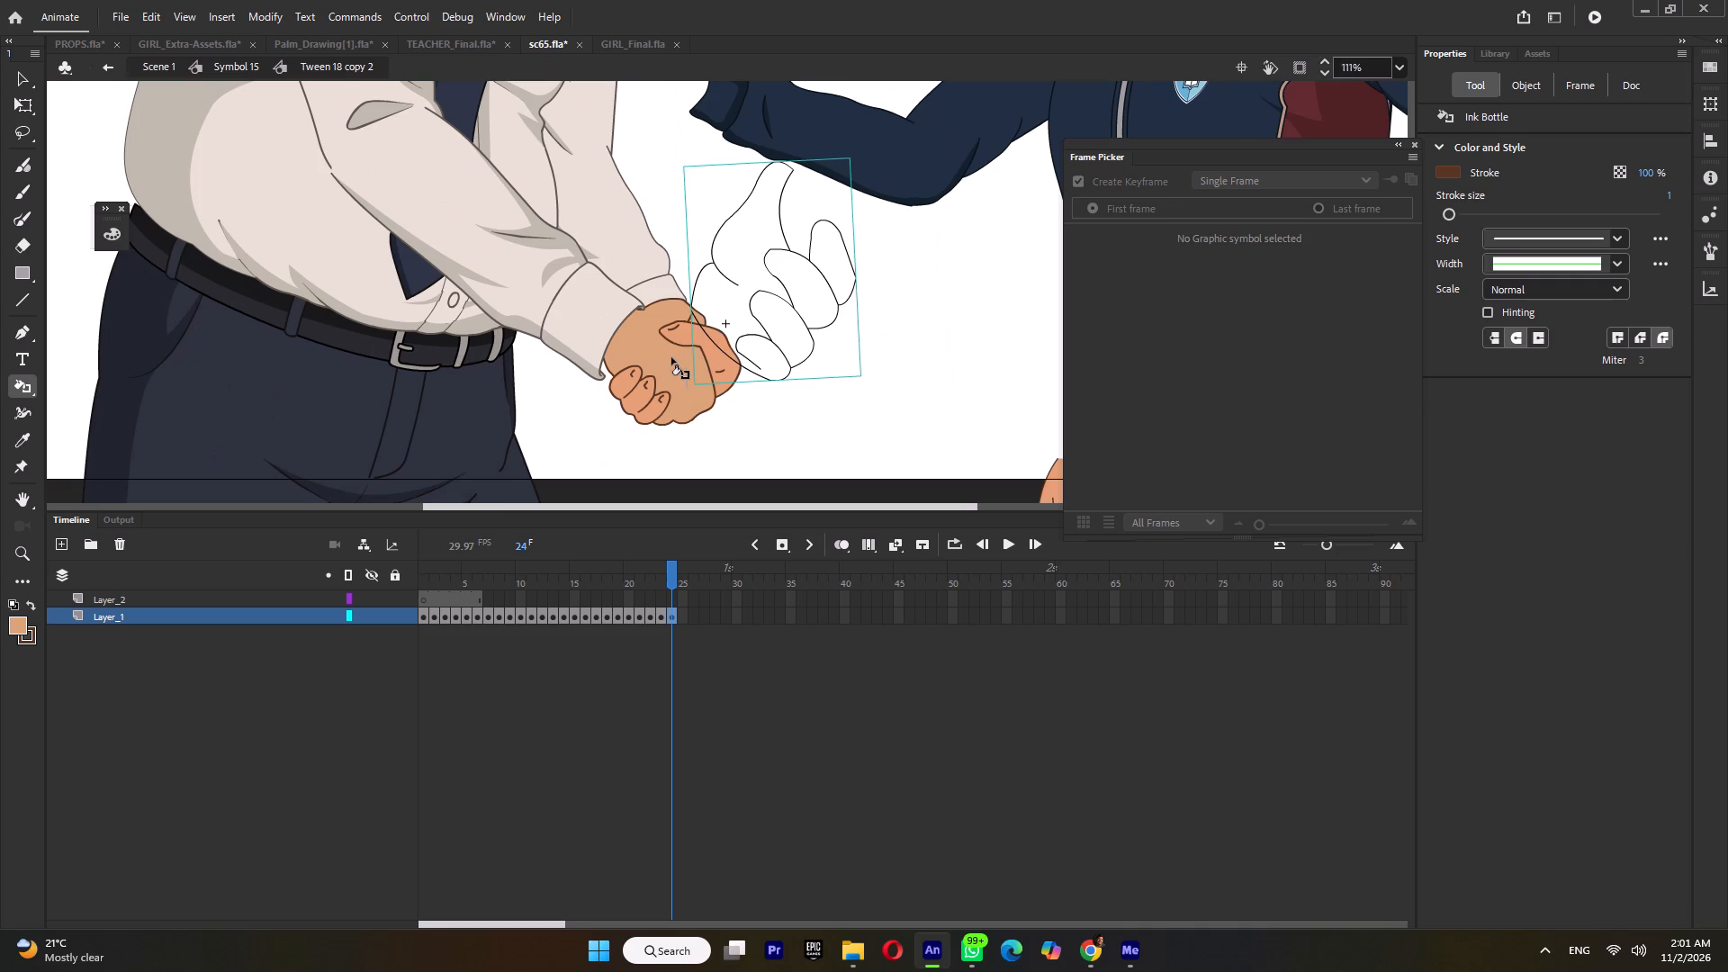
Fill the palm, thumb and all fingers of the new frame 24 hand with the skin tone sampled from the clasped hands.
key("i")
left_click(664, 363)
left_click(715, 350, "ctrl")
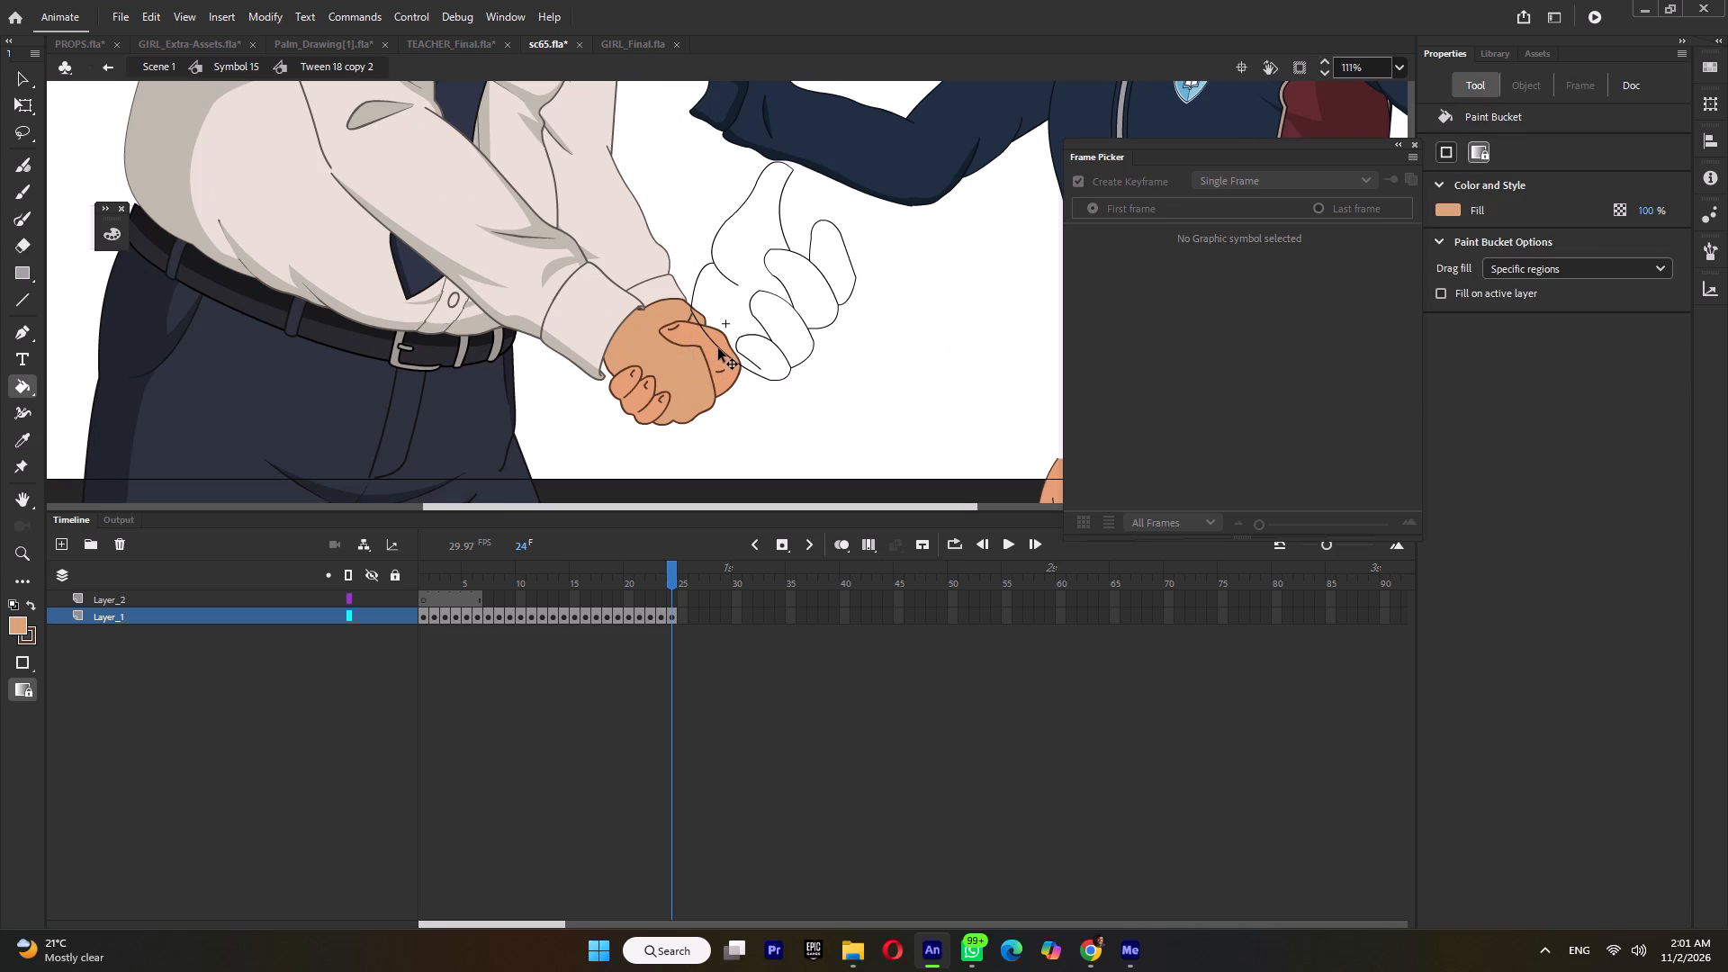
double_click(718, 348, "ctrl")
left_click(724, 319)
left_click(786, 337)
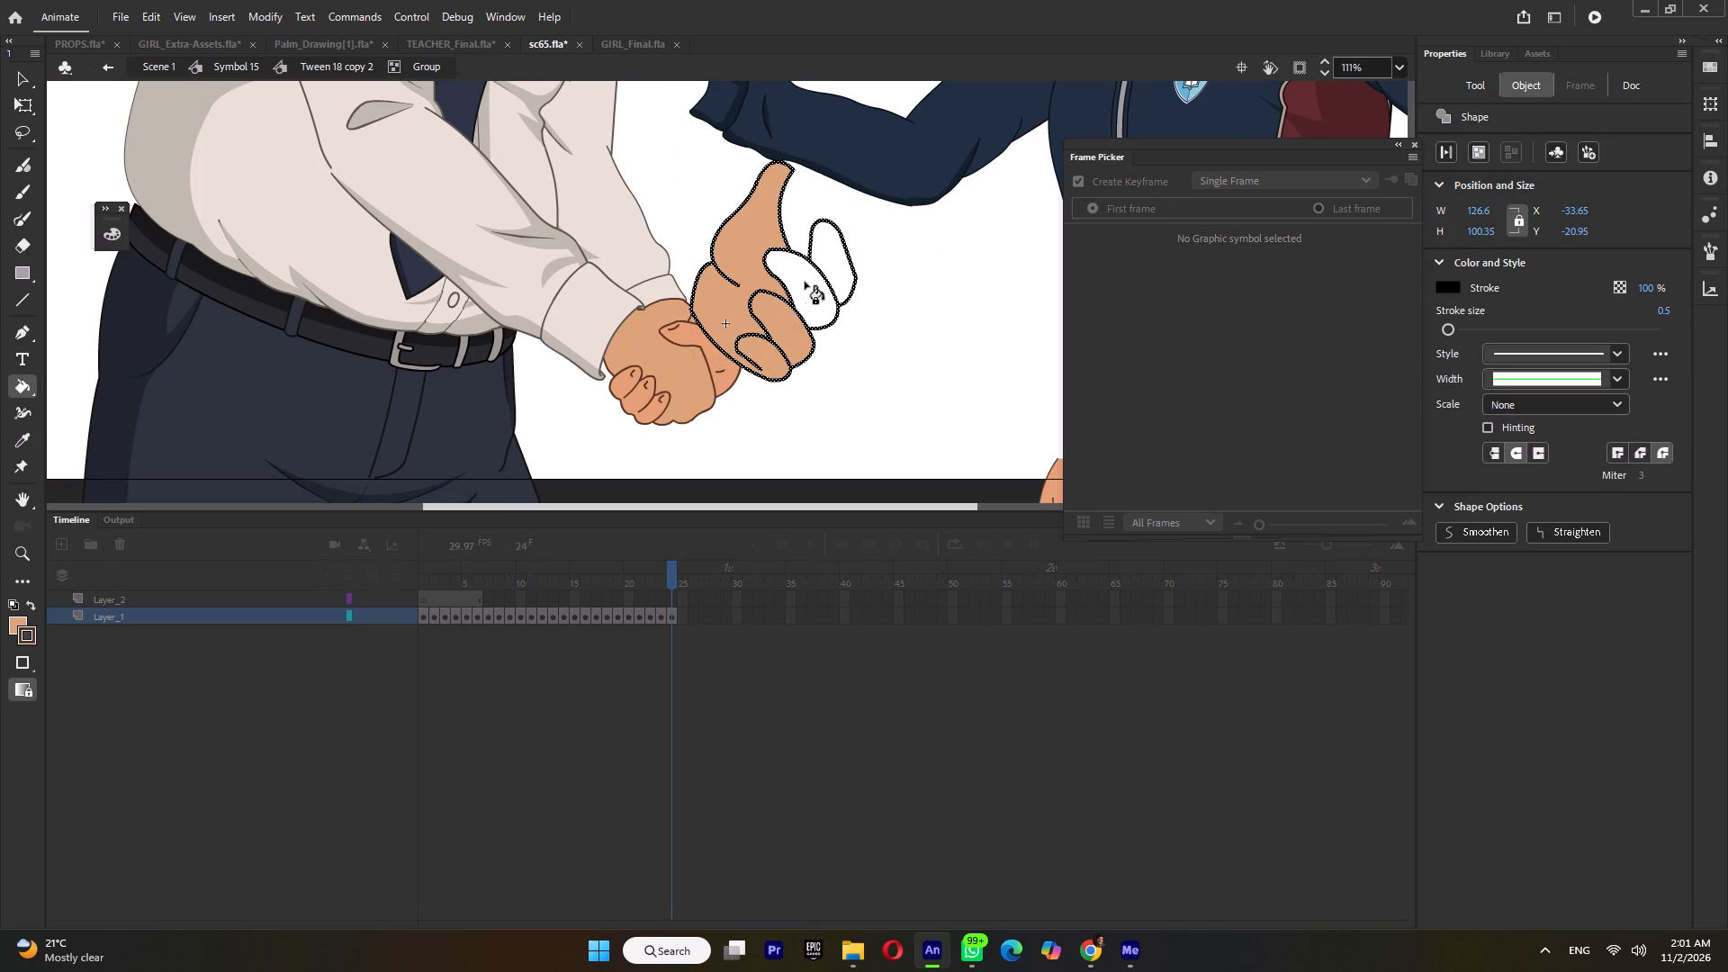
left_click(805, 282)
left_click(866, 259)
left_click(833, 267)
Recolour the new hand's black outline with the sampled dark brown stroke and exit its group.
key("s")
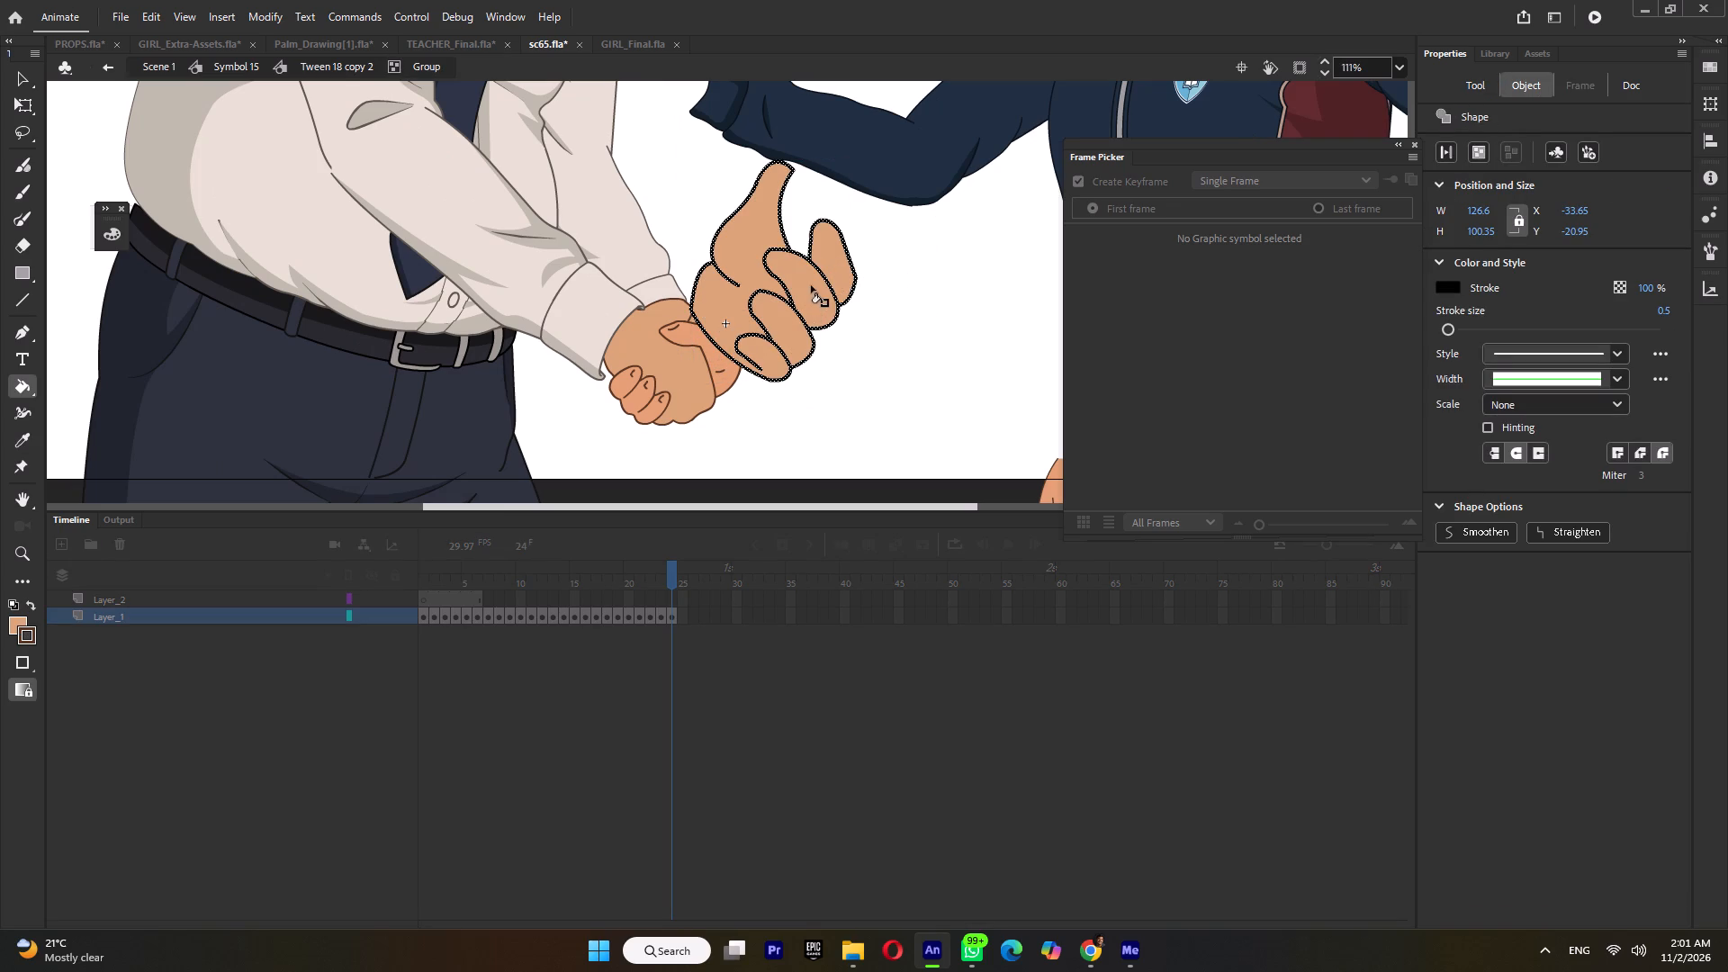
left_click(825, 279)
left_click(872, 321, "ctrl")
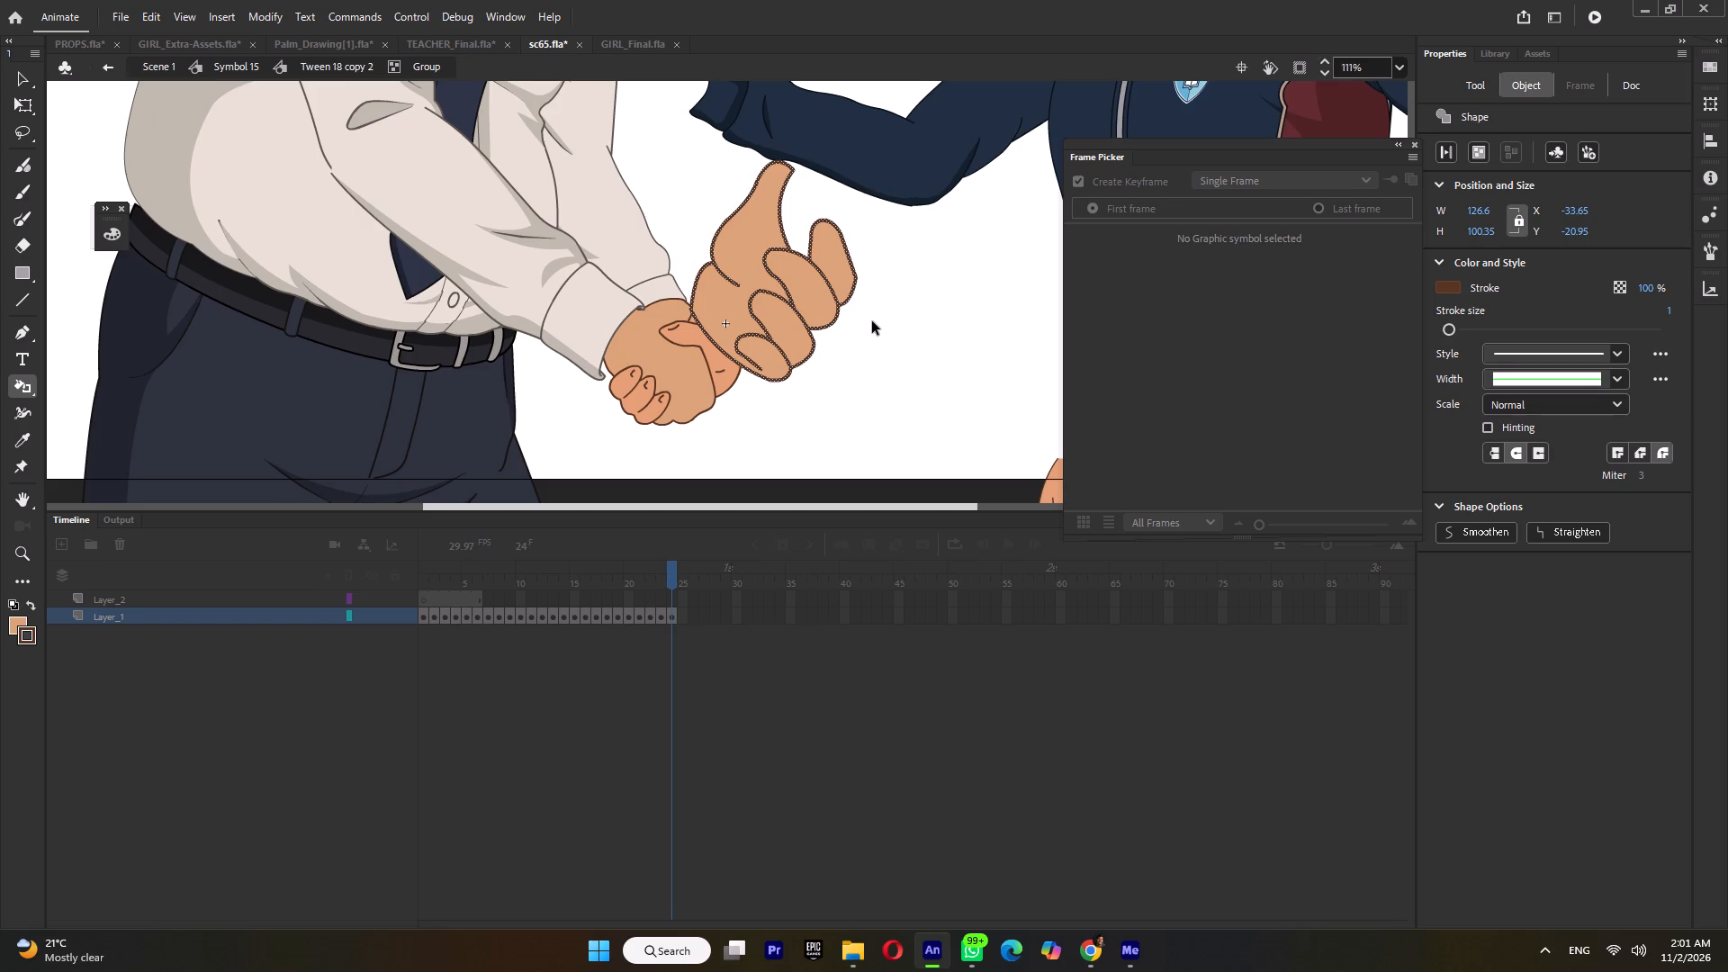
scroll(872, 321, "down", 4, "ctrl")
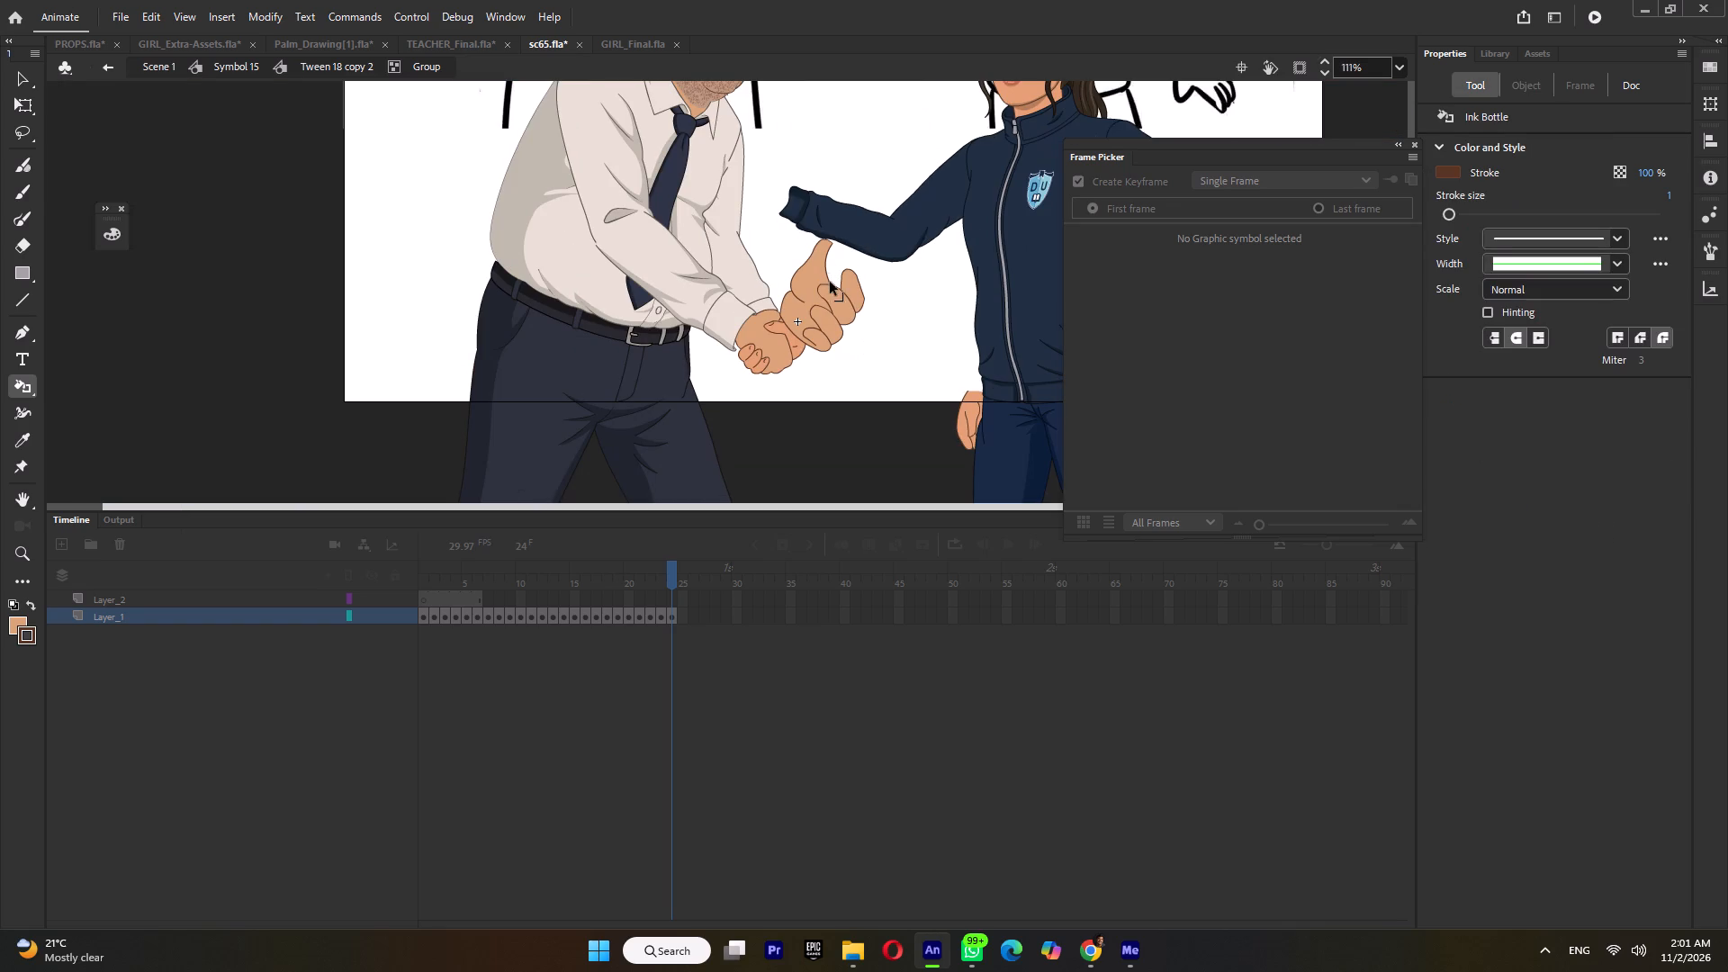
double_click(875, 350, "ctrl")
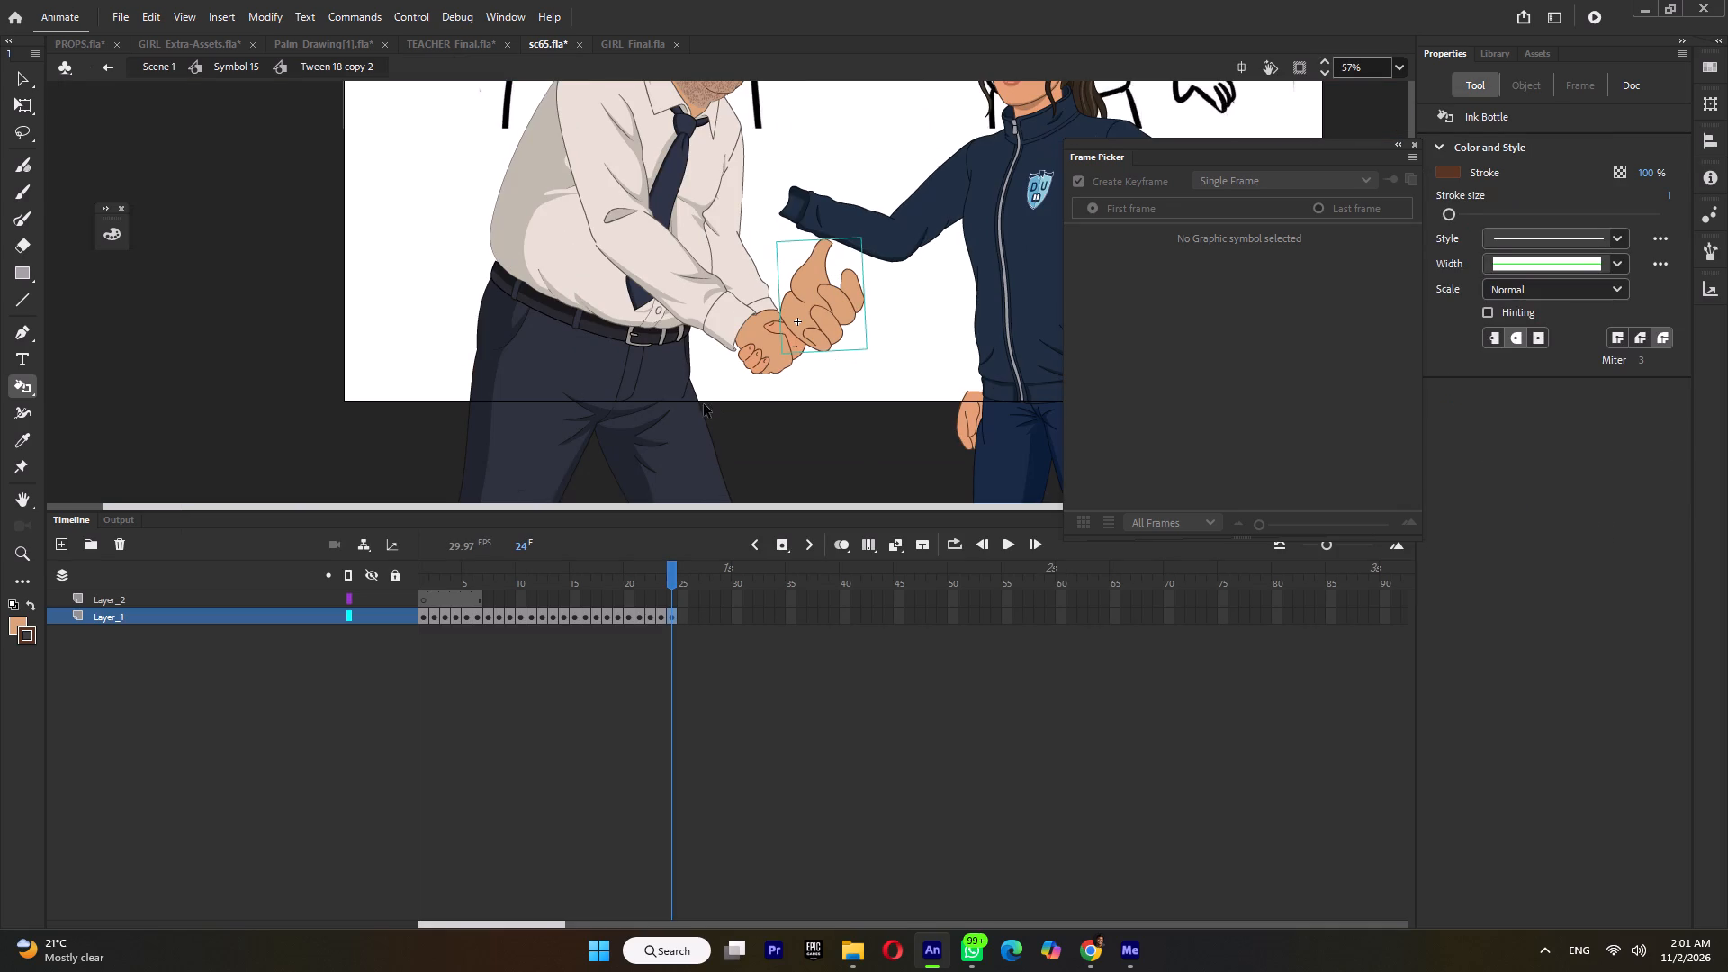
Change the preview mode of the stage.
left_click(188, 12)
left_click(231, 137)
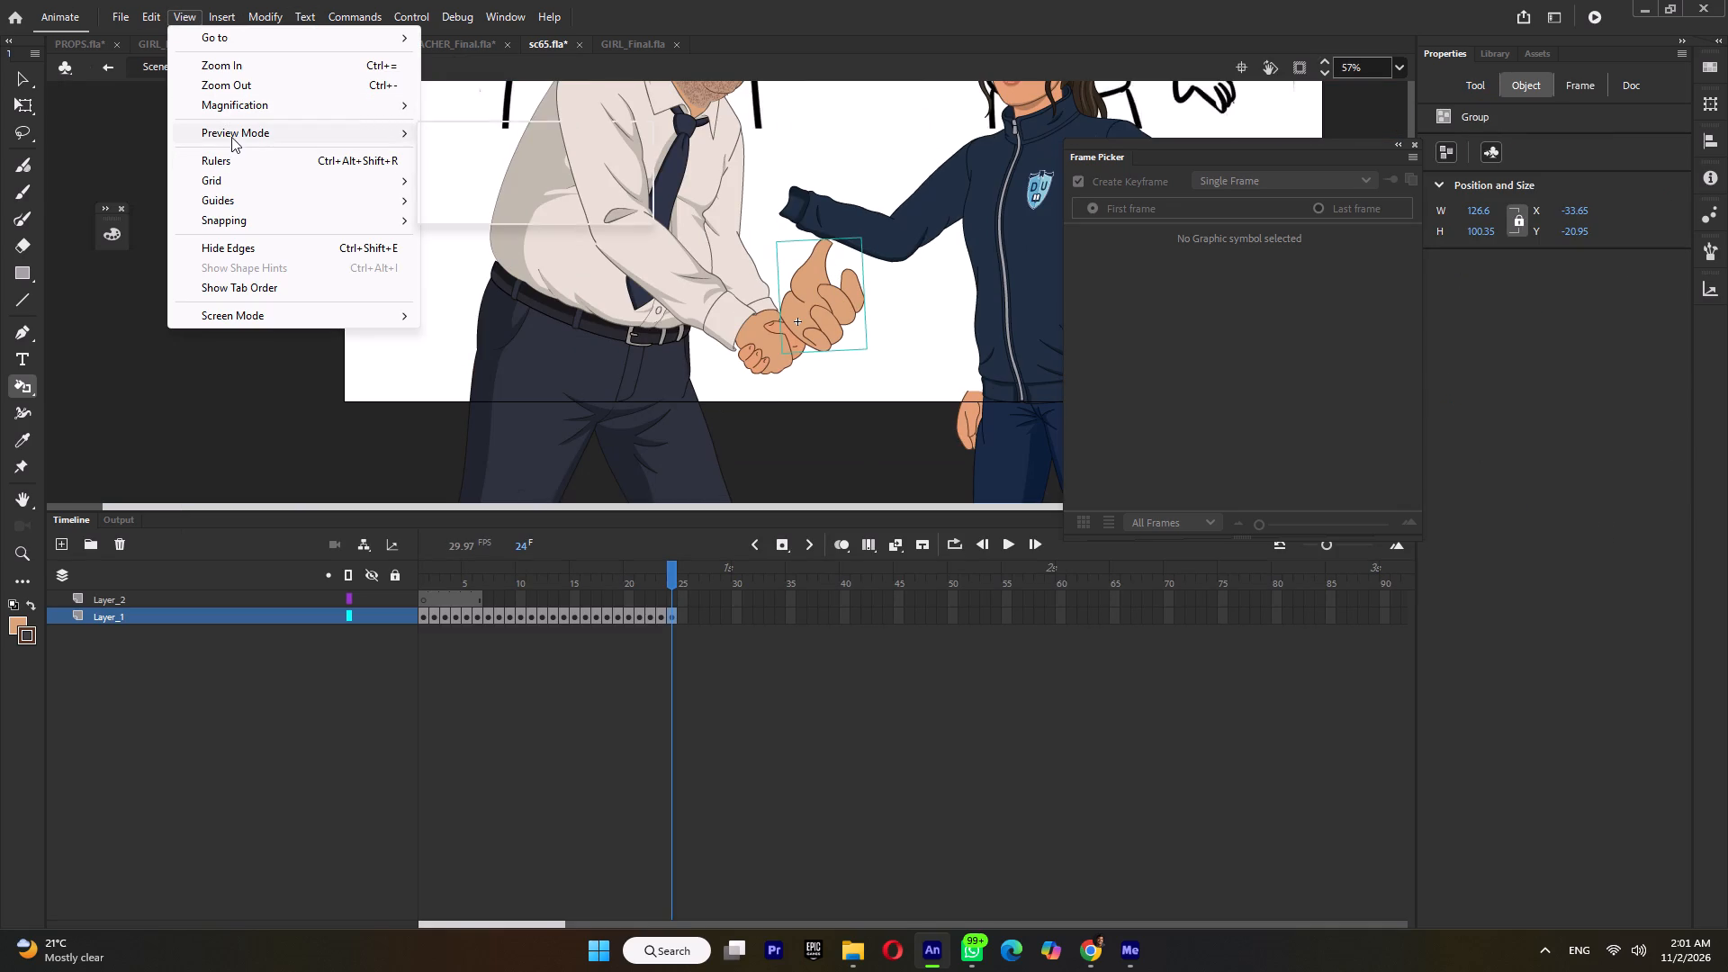
left_click(470, 193)
Shrink the hand group to about 78 × 68 px, rotate it clockwise and place it over the clasped hands at the cuff.
scroll(806, 320, "up", 4, "ctrl")
left_click_drag(867, 307, 798, 352, "ctrl")
left_click(13, 97)
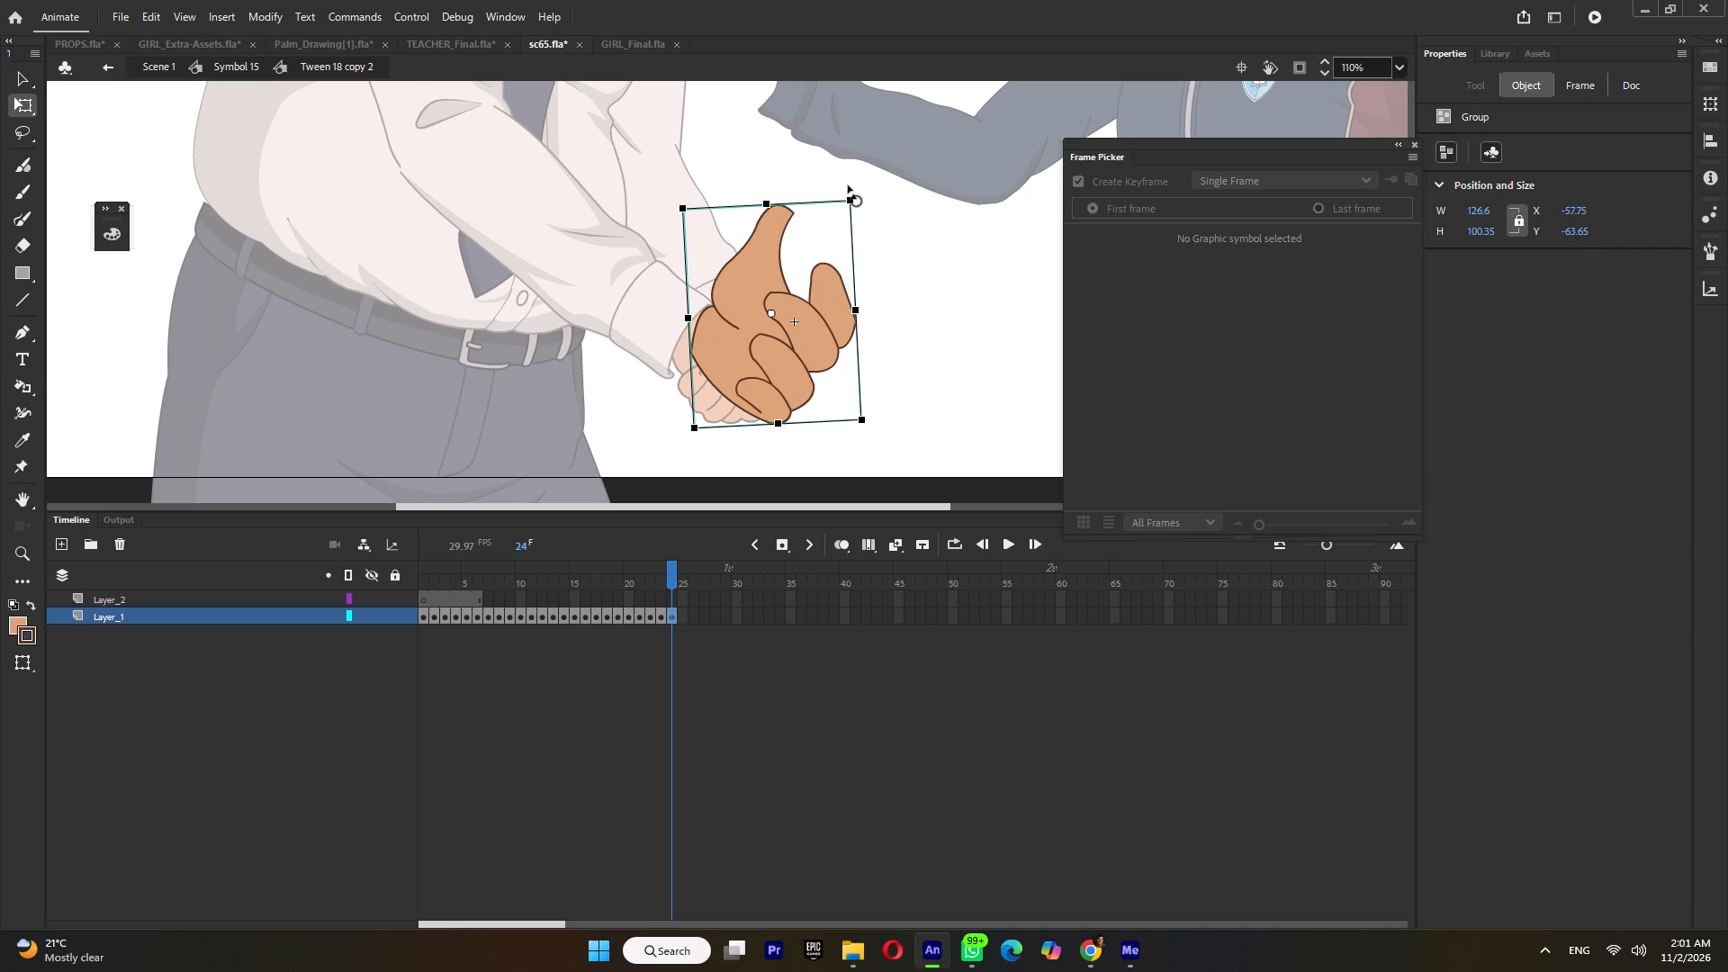
left_click_drag(849, 199, 847, 235, "shift")
left_click_drag(841, 236, 854, 286)
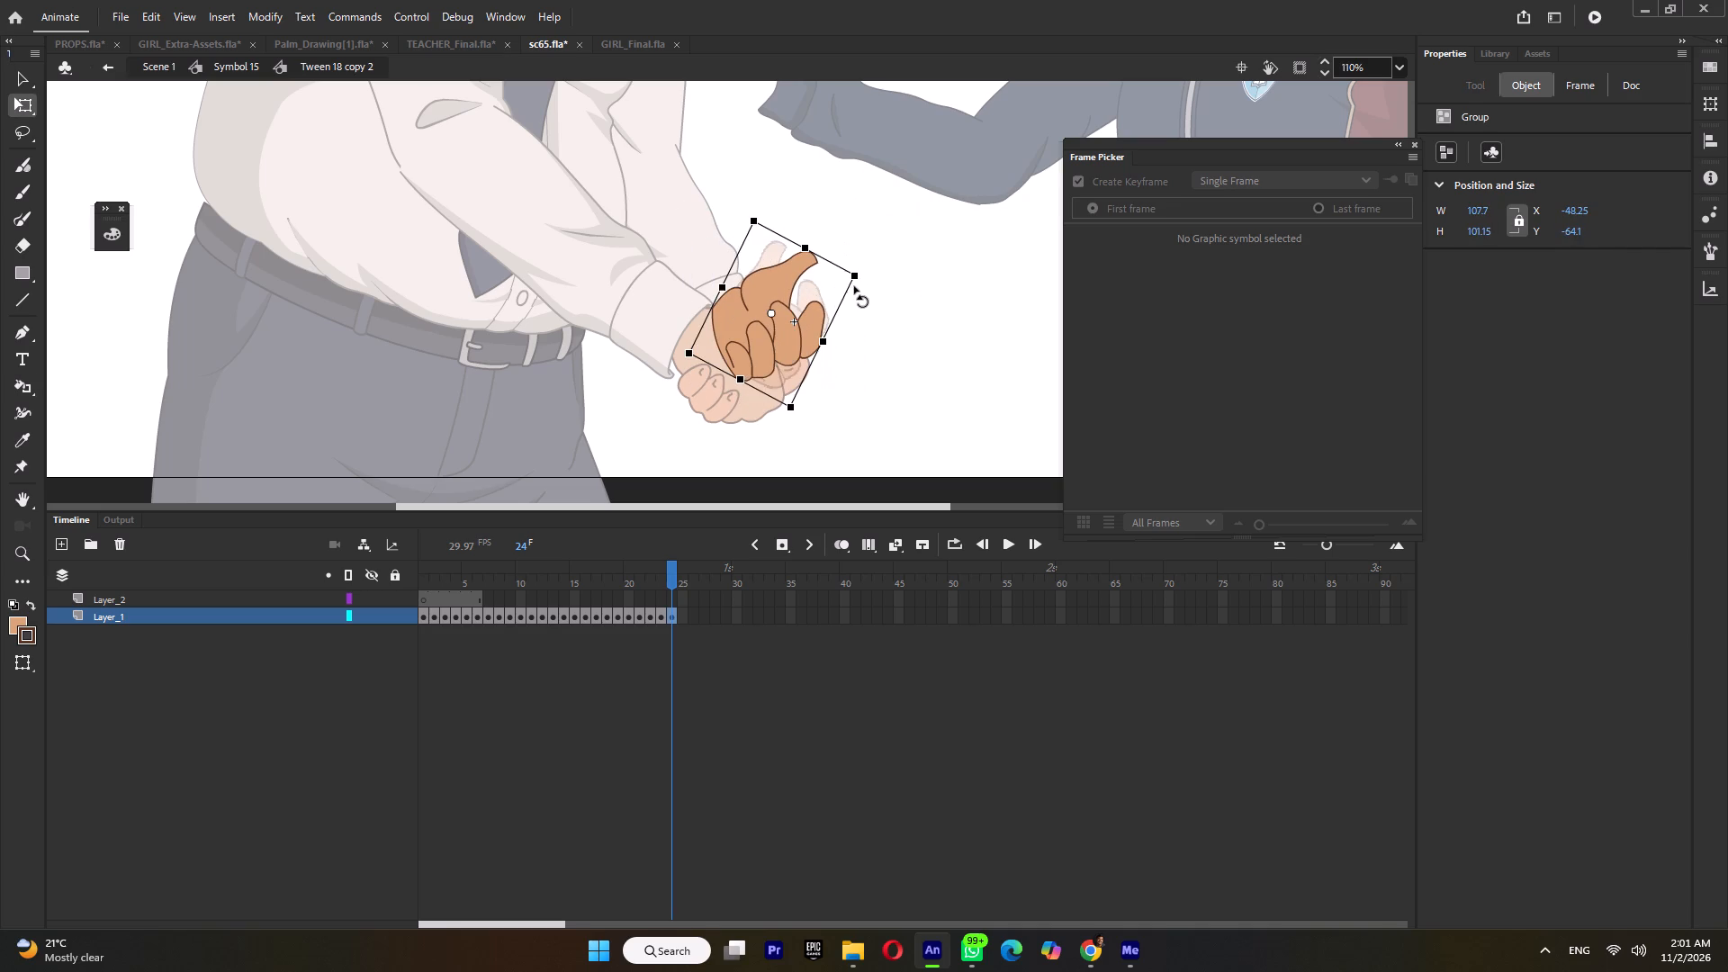
left_click_drag(854, 286, 852, 271)
scroll(777, 319, "up", 2, "ctrl")
left_click_drag(801, 333, 747, 355)
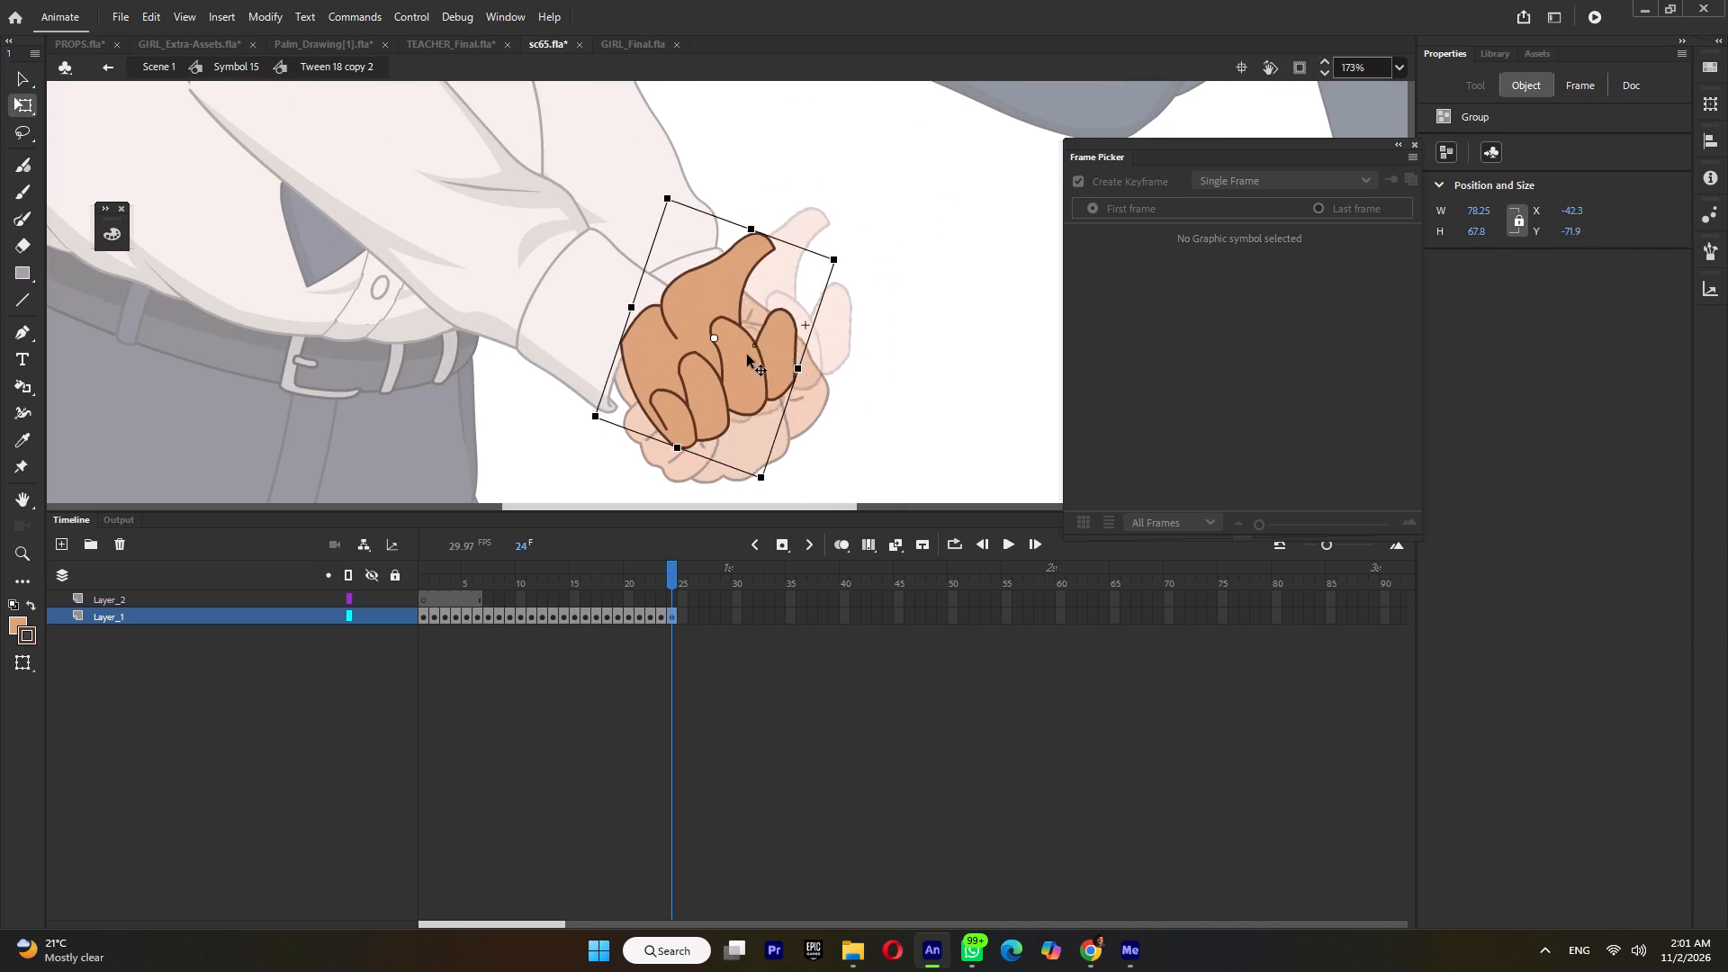
left_click_drag(747, 355, 772, 353)
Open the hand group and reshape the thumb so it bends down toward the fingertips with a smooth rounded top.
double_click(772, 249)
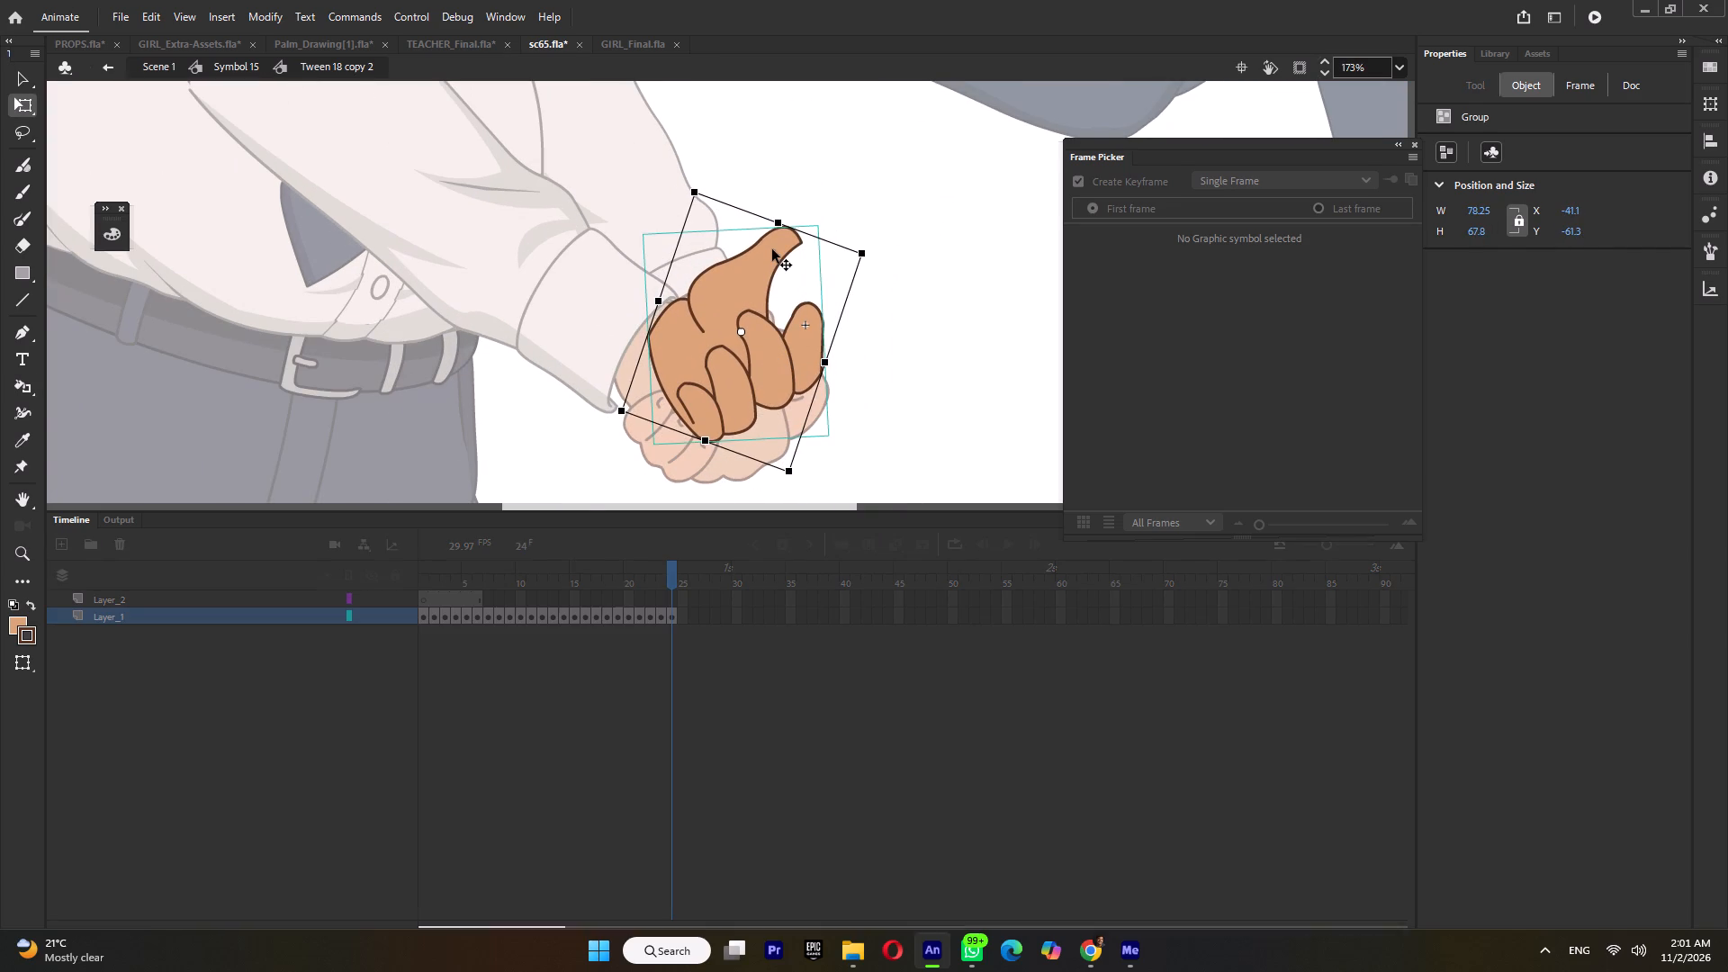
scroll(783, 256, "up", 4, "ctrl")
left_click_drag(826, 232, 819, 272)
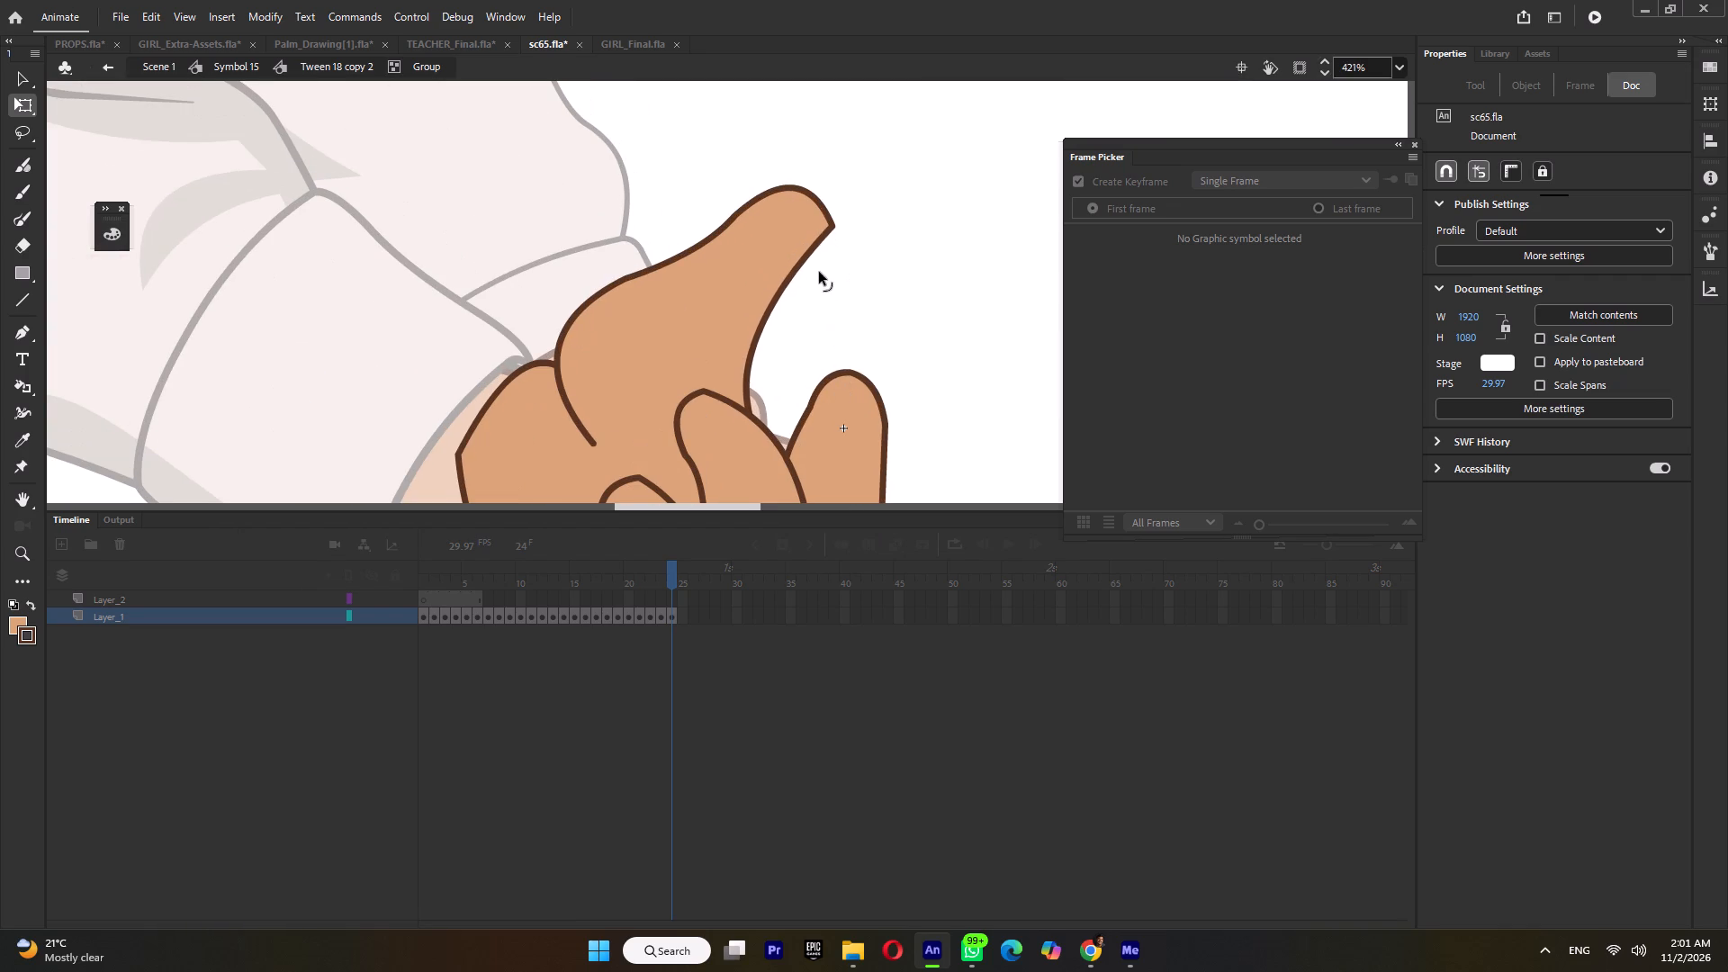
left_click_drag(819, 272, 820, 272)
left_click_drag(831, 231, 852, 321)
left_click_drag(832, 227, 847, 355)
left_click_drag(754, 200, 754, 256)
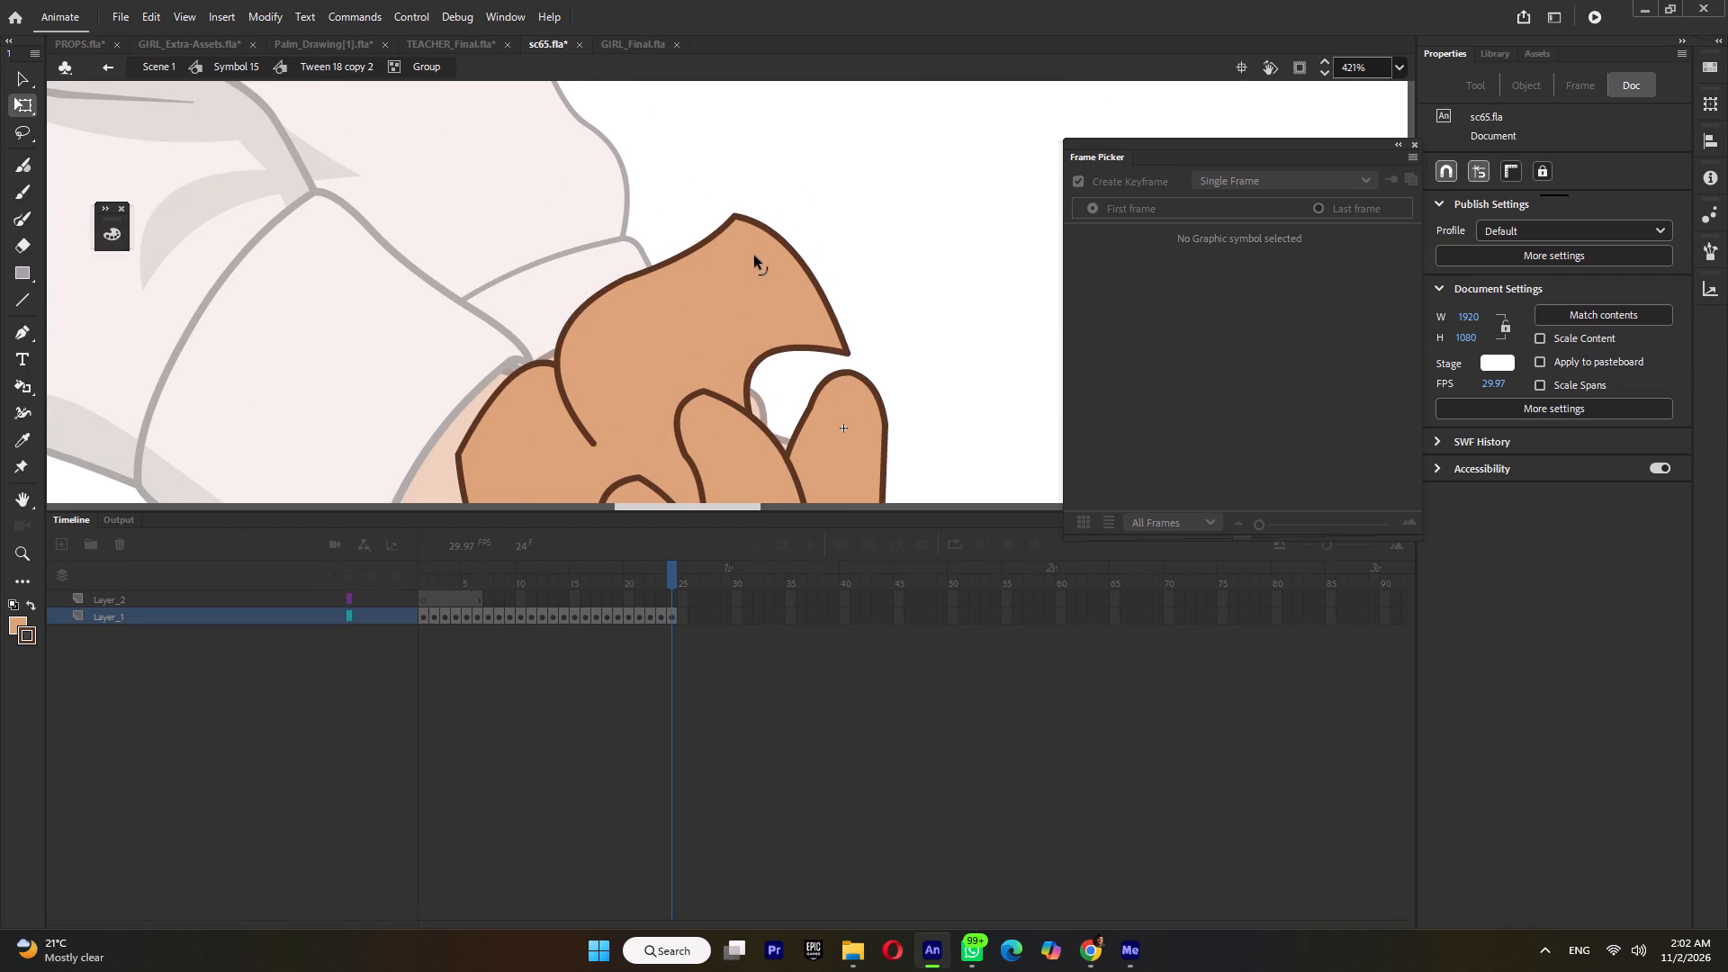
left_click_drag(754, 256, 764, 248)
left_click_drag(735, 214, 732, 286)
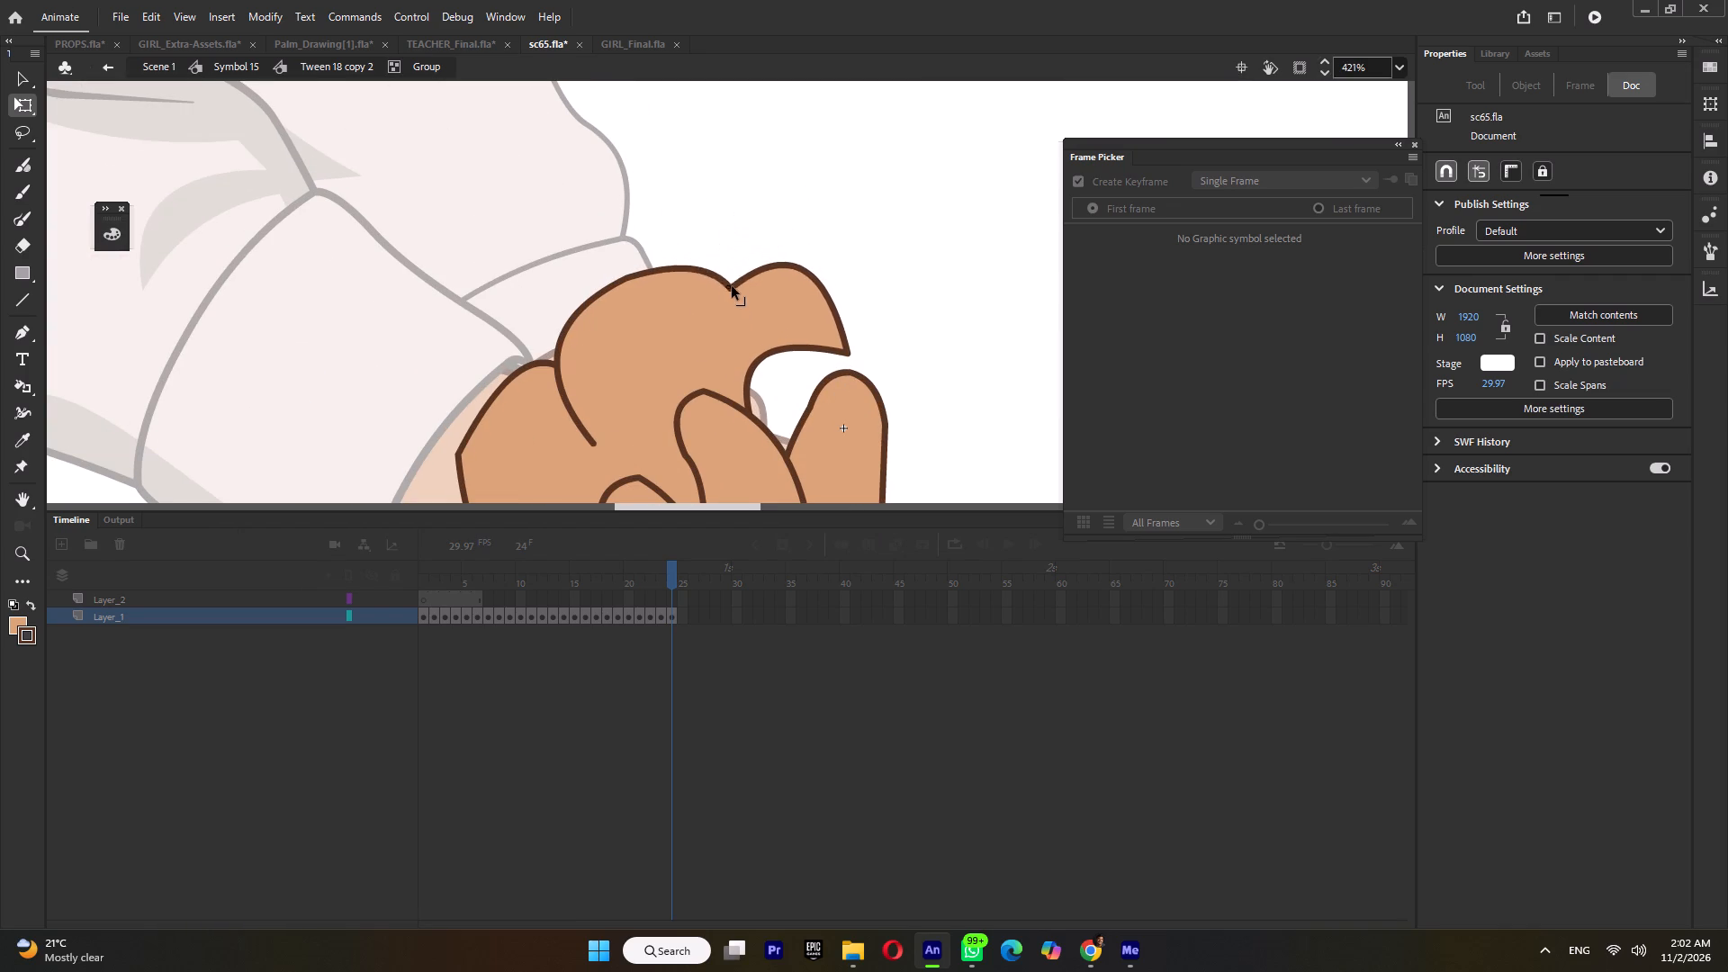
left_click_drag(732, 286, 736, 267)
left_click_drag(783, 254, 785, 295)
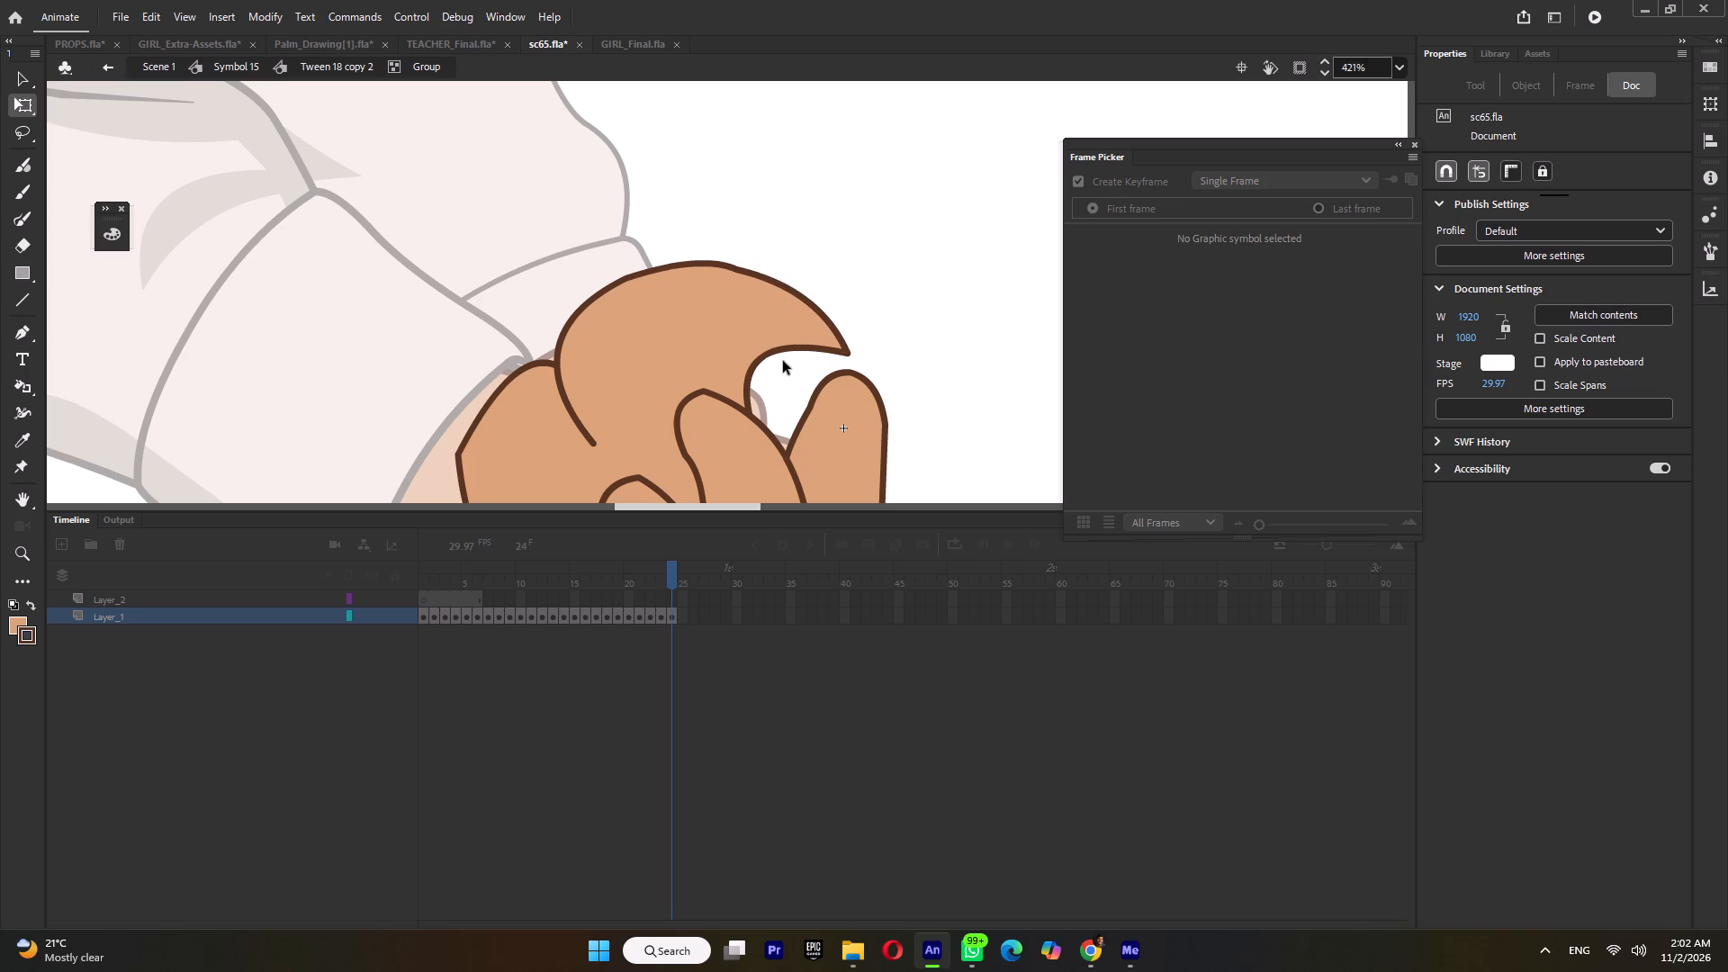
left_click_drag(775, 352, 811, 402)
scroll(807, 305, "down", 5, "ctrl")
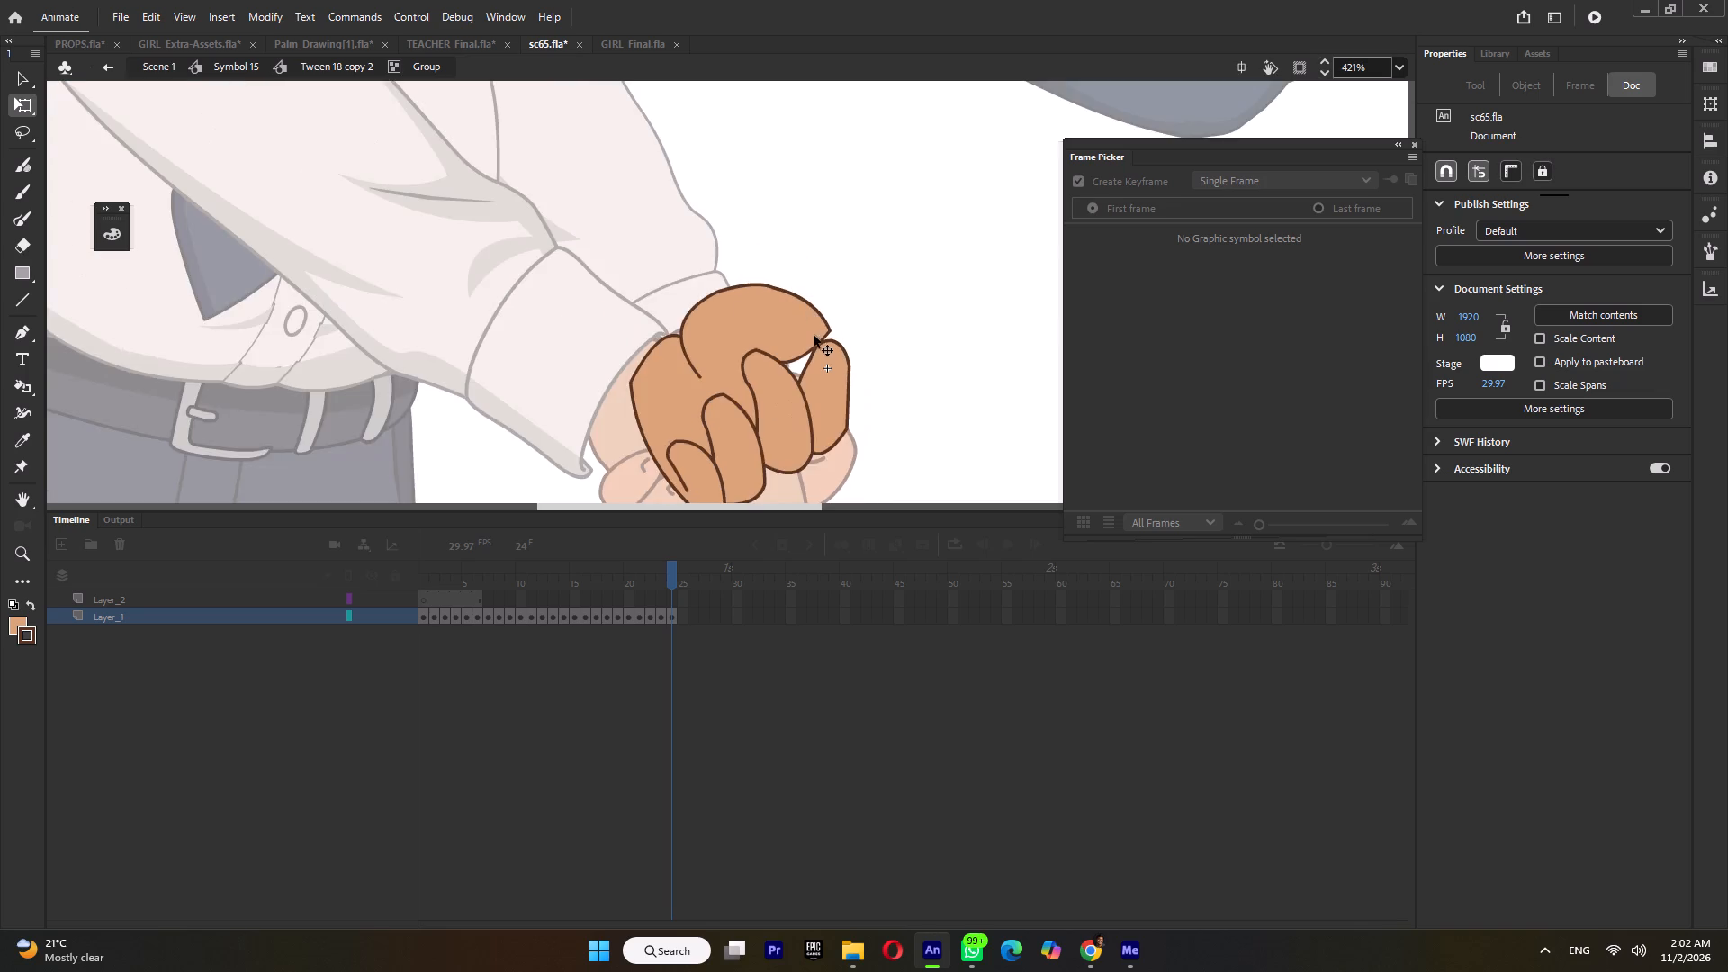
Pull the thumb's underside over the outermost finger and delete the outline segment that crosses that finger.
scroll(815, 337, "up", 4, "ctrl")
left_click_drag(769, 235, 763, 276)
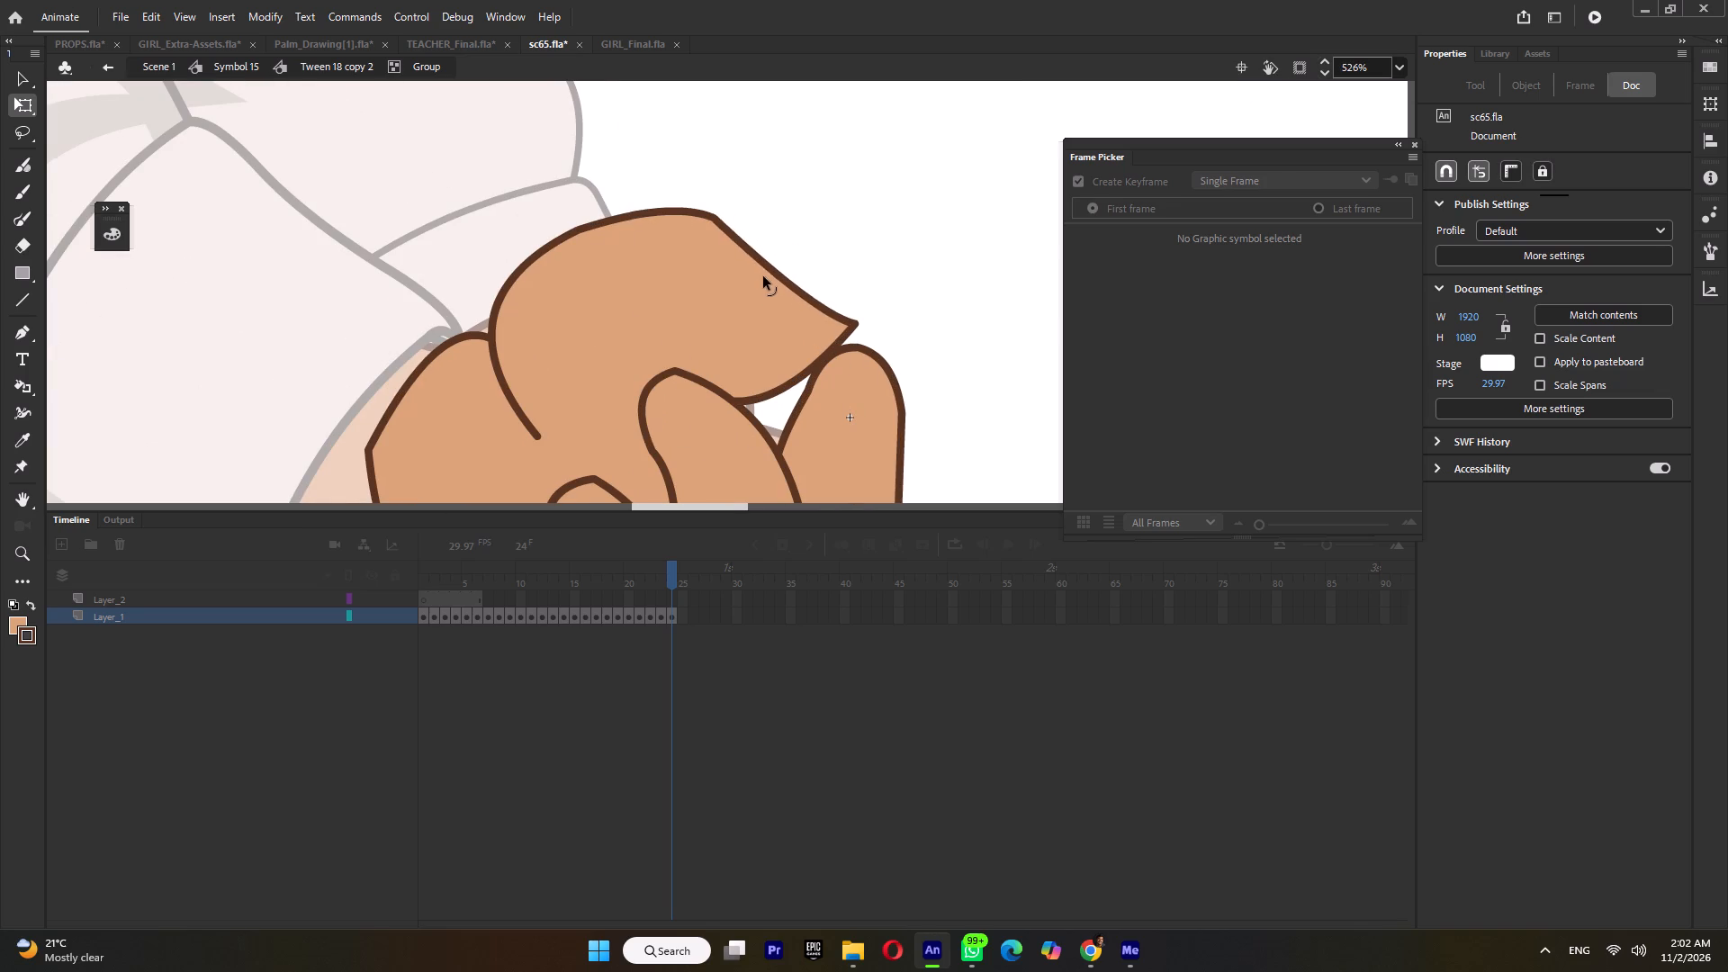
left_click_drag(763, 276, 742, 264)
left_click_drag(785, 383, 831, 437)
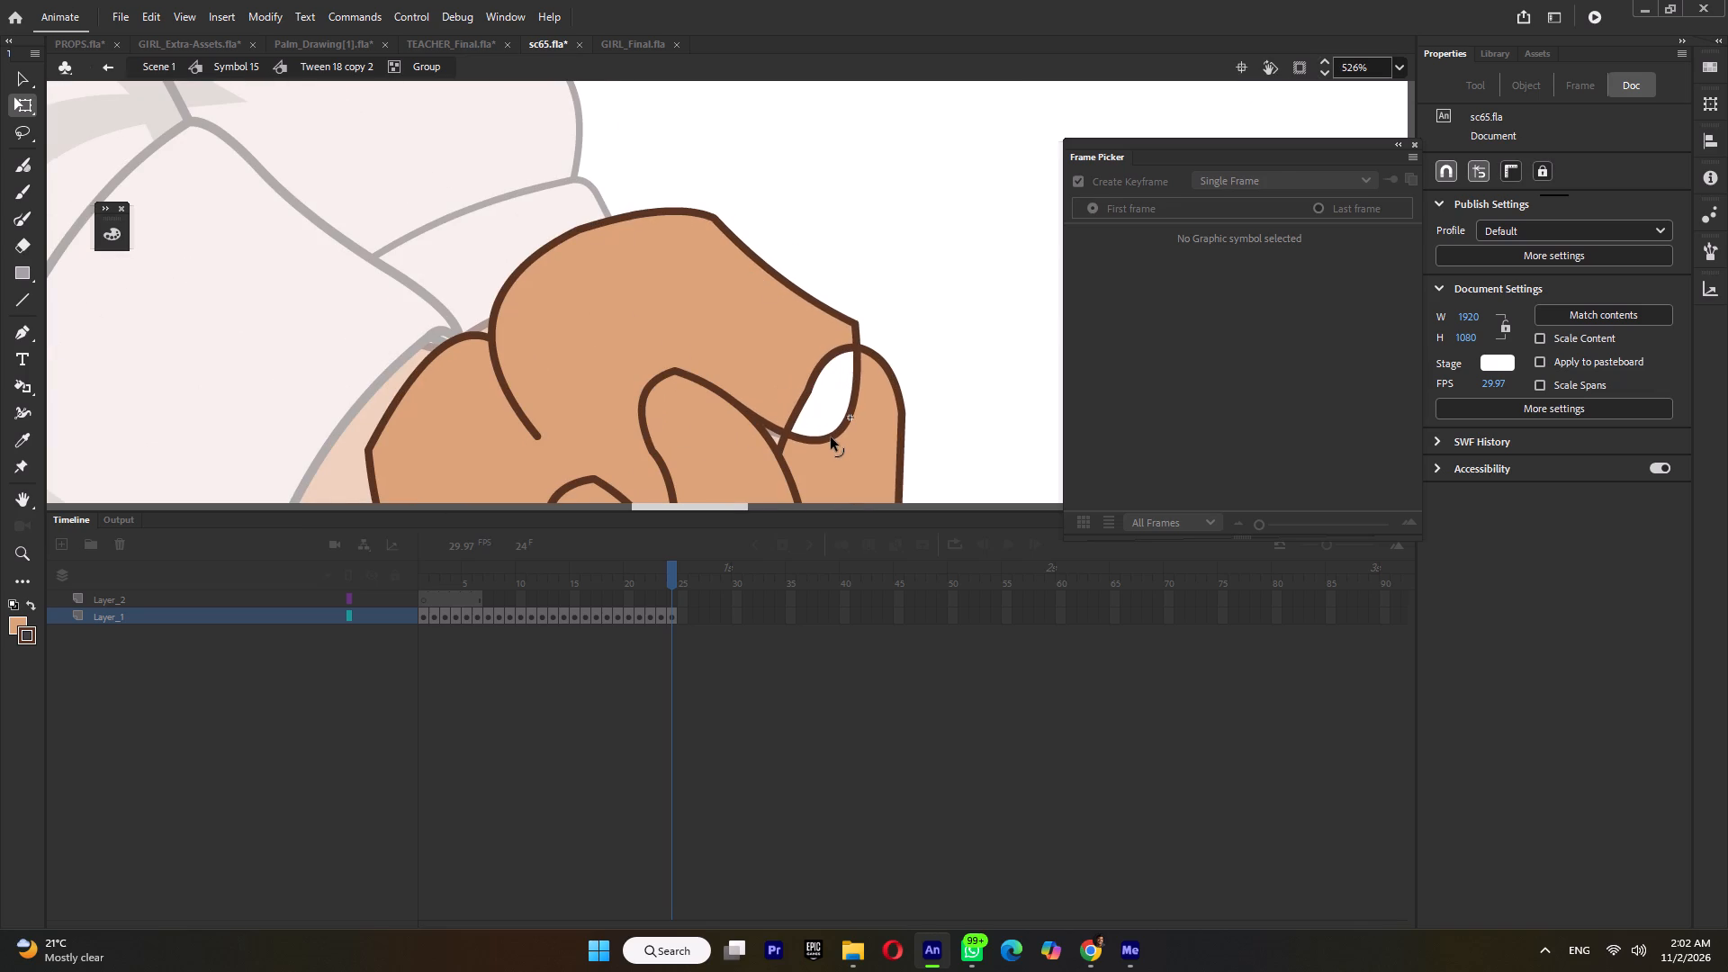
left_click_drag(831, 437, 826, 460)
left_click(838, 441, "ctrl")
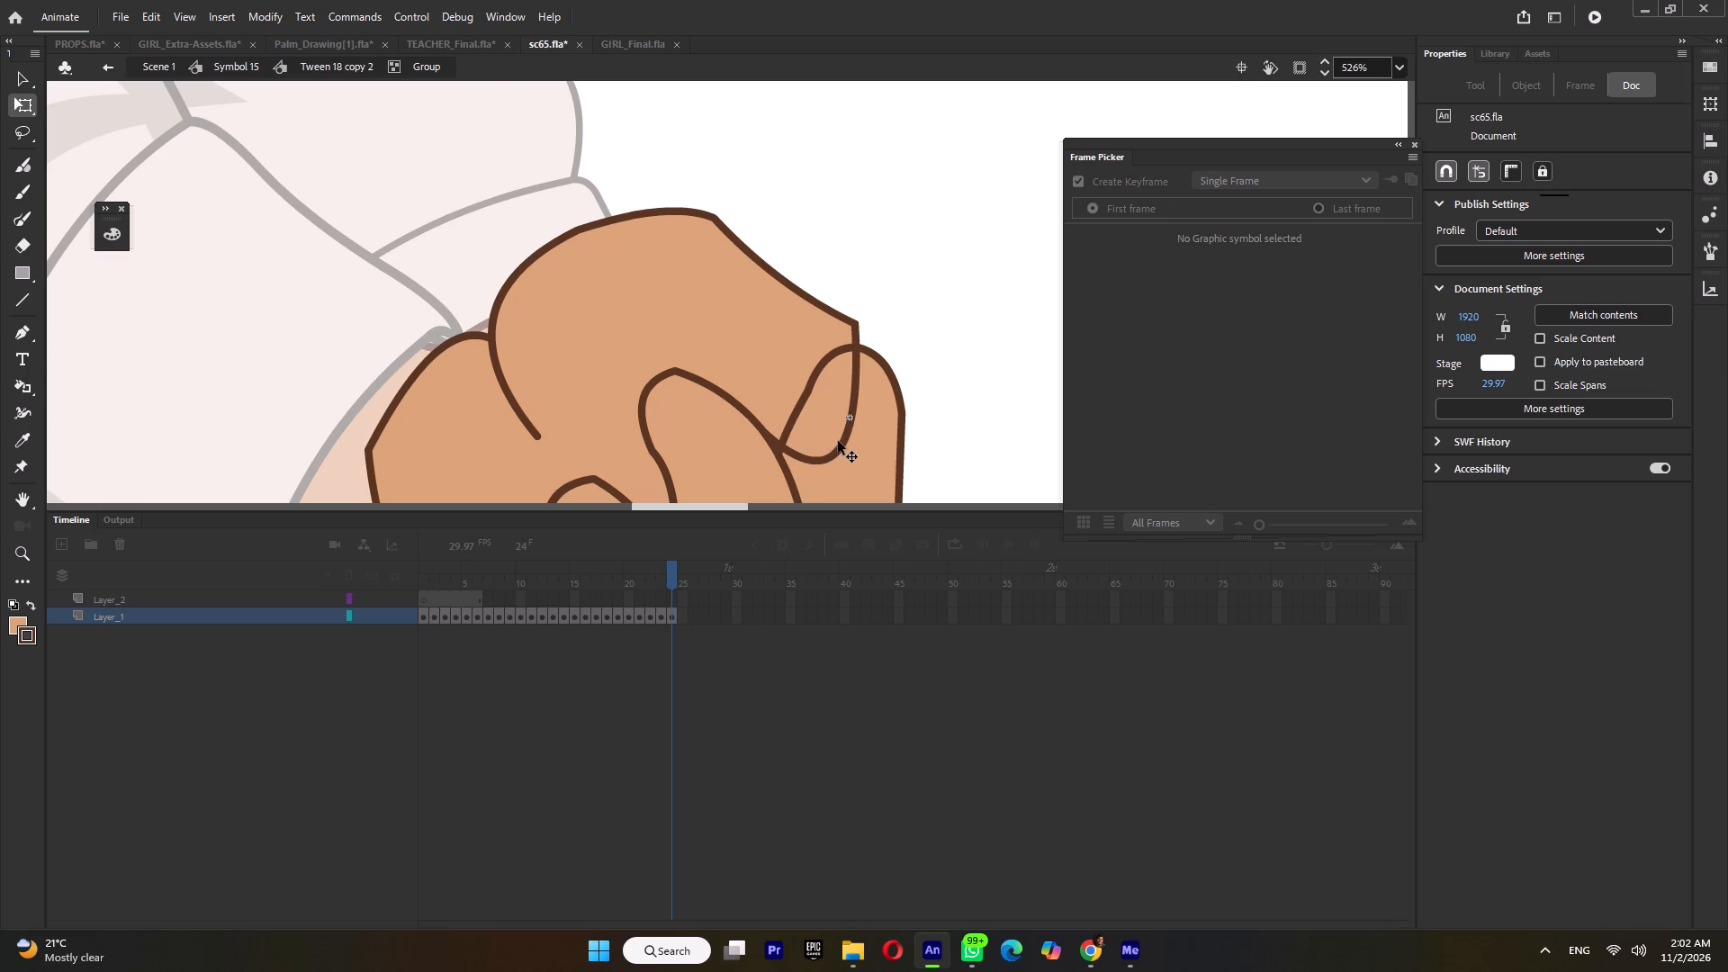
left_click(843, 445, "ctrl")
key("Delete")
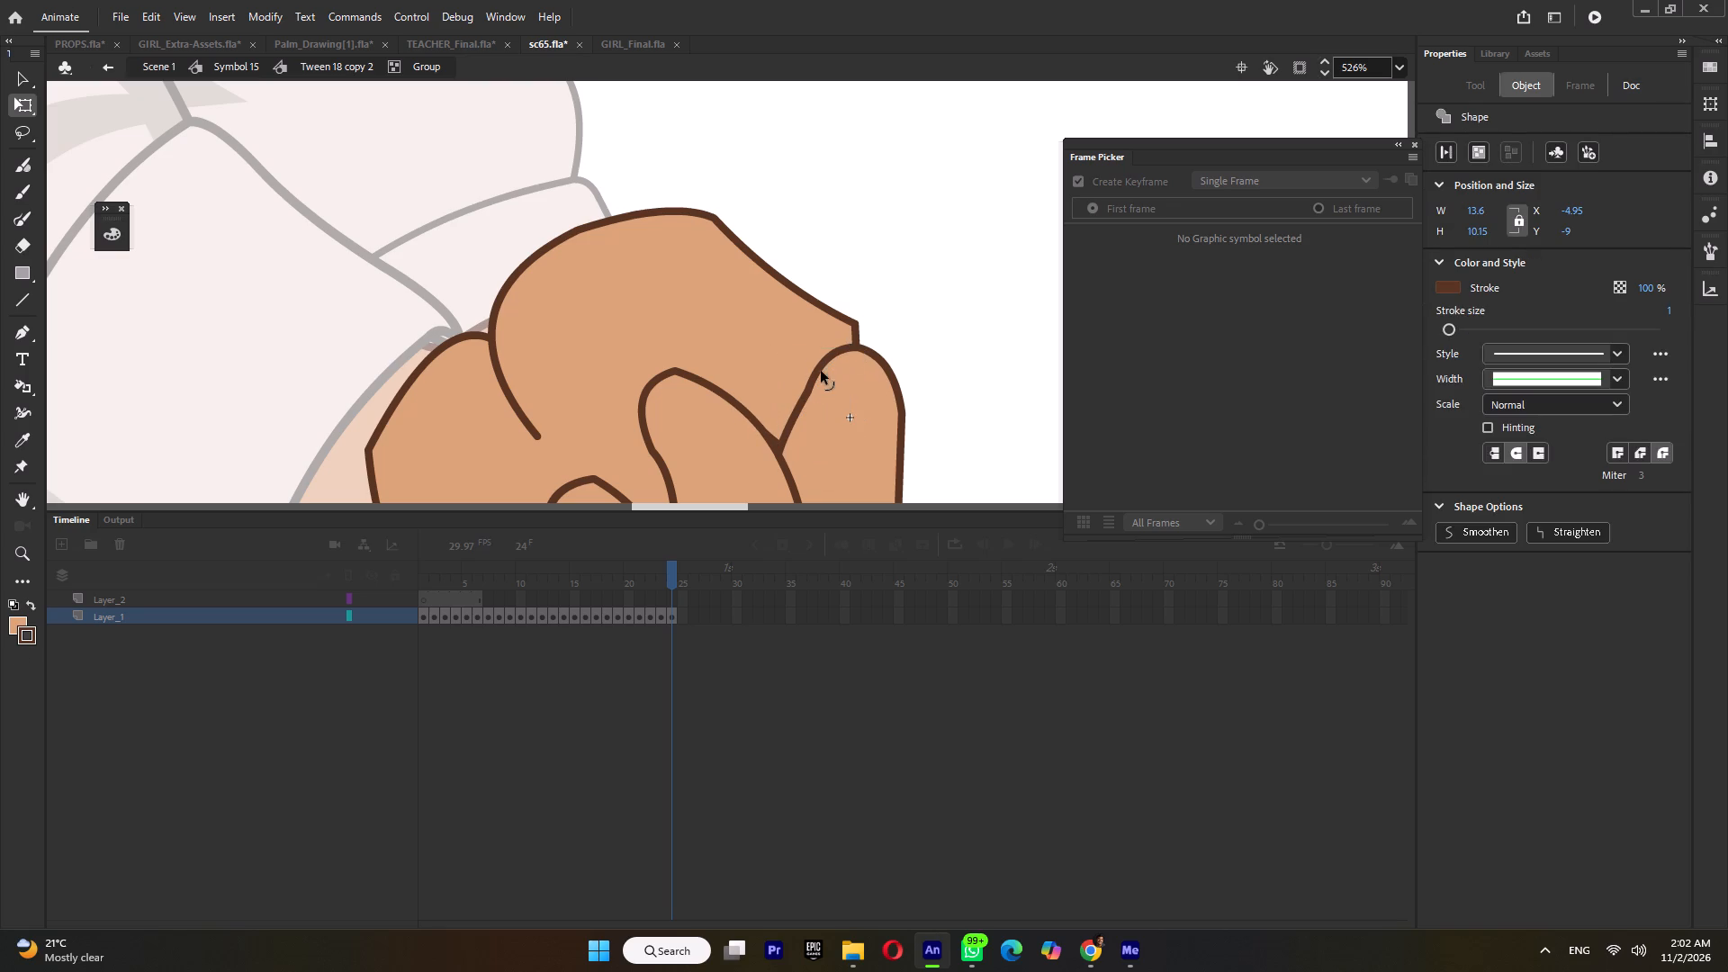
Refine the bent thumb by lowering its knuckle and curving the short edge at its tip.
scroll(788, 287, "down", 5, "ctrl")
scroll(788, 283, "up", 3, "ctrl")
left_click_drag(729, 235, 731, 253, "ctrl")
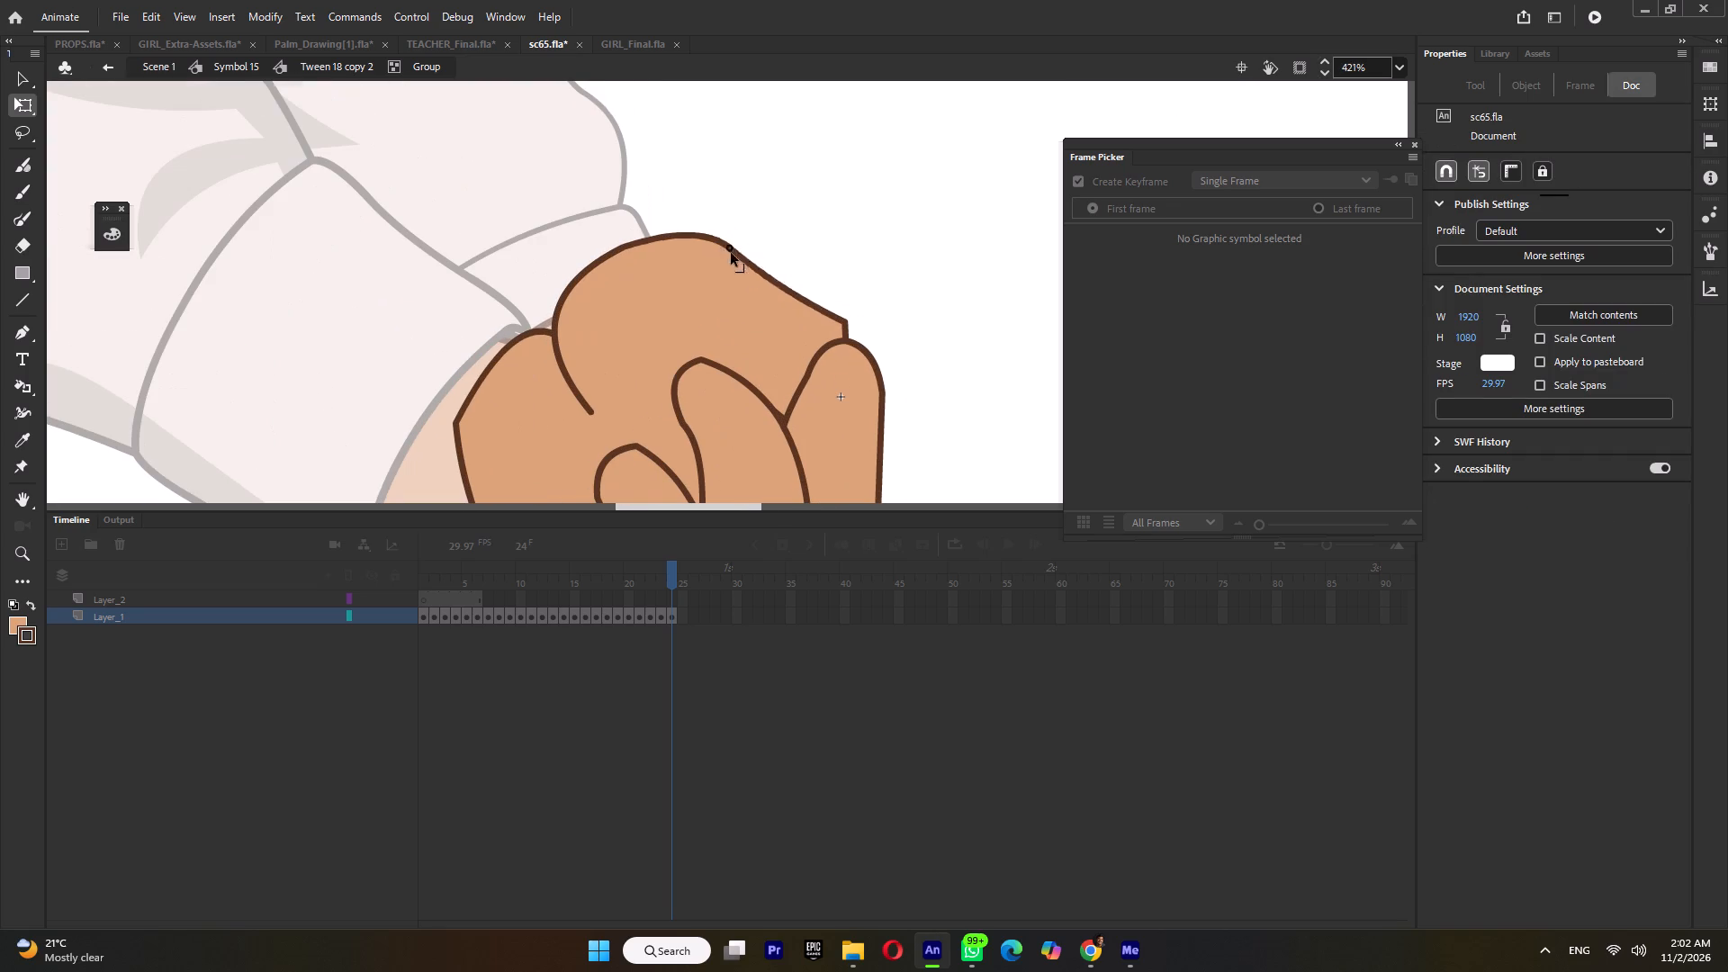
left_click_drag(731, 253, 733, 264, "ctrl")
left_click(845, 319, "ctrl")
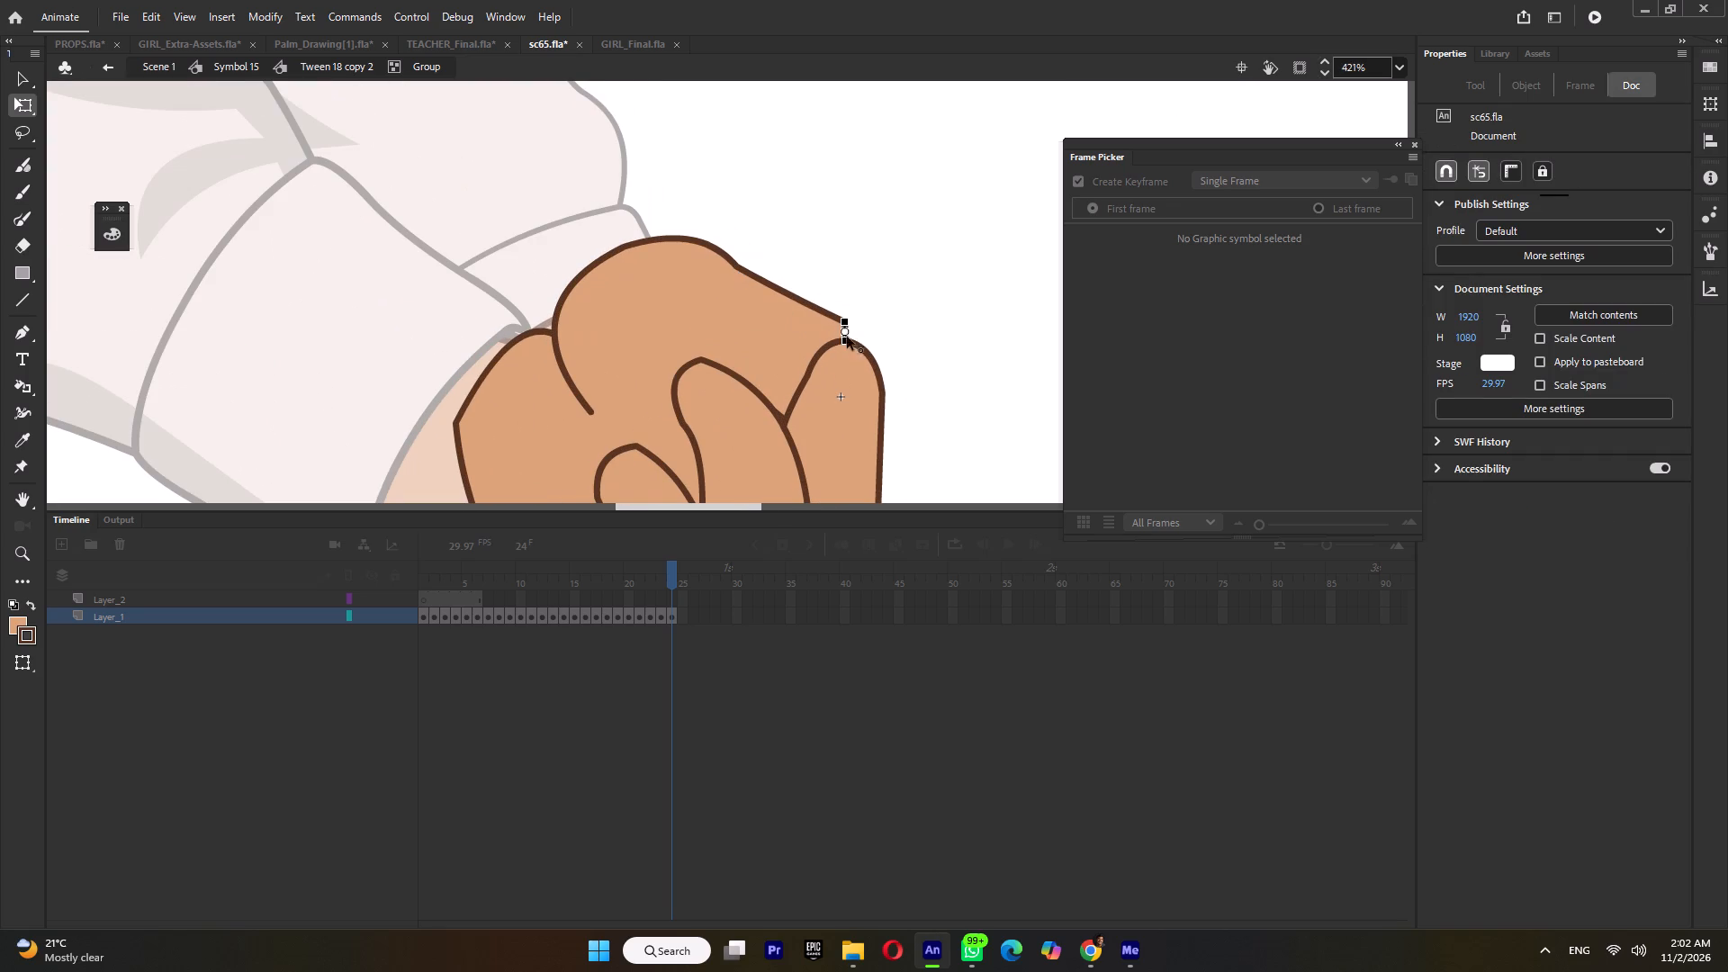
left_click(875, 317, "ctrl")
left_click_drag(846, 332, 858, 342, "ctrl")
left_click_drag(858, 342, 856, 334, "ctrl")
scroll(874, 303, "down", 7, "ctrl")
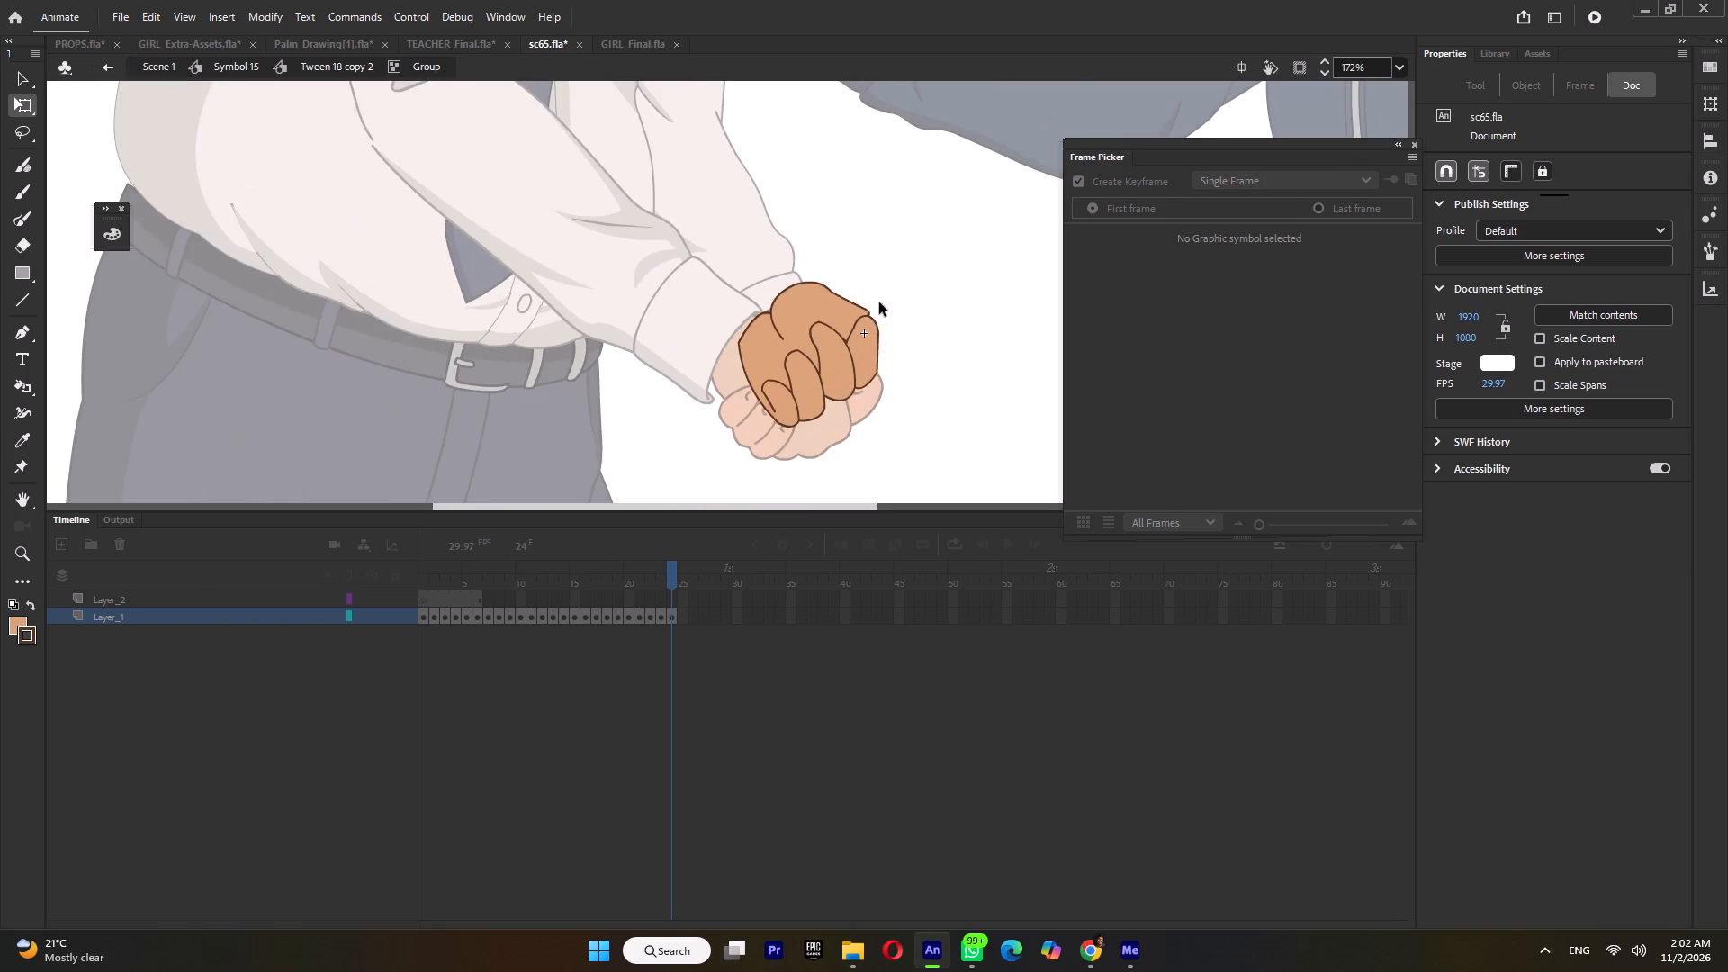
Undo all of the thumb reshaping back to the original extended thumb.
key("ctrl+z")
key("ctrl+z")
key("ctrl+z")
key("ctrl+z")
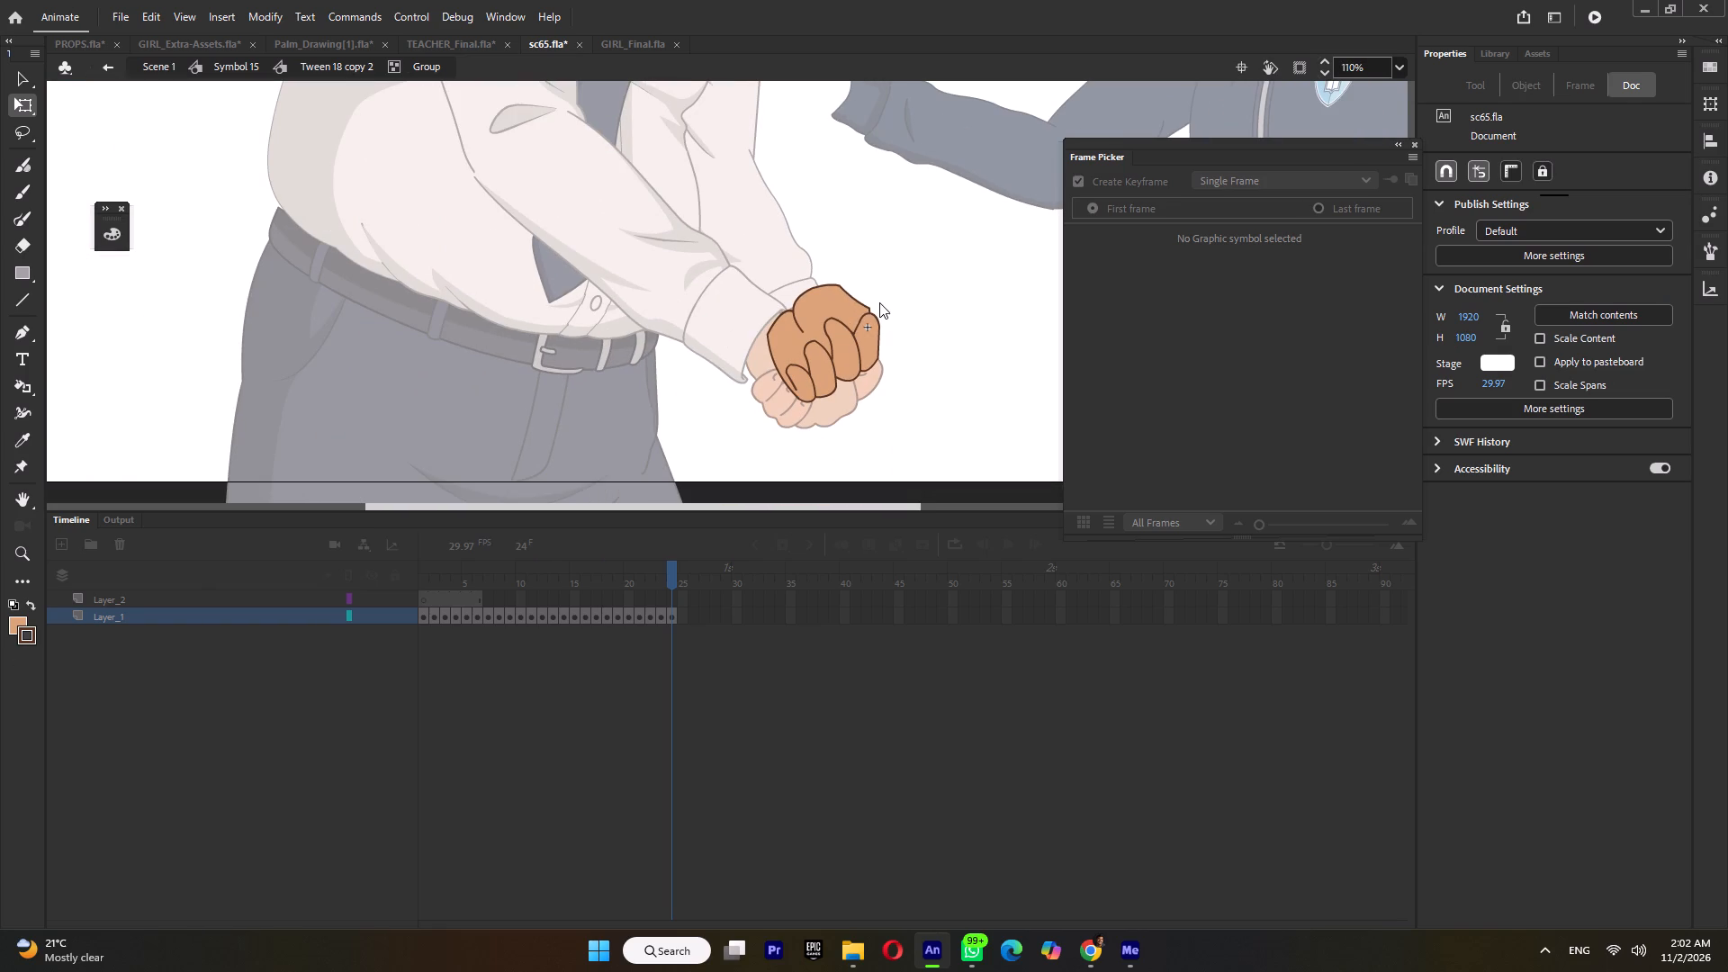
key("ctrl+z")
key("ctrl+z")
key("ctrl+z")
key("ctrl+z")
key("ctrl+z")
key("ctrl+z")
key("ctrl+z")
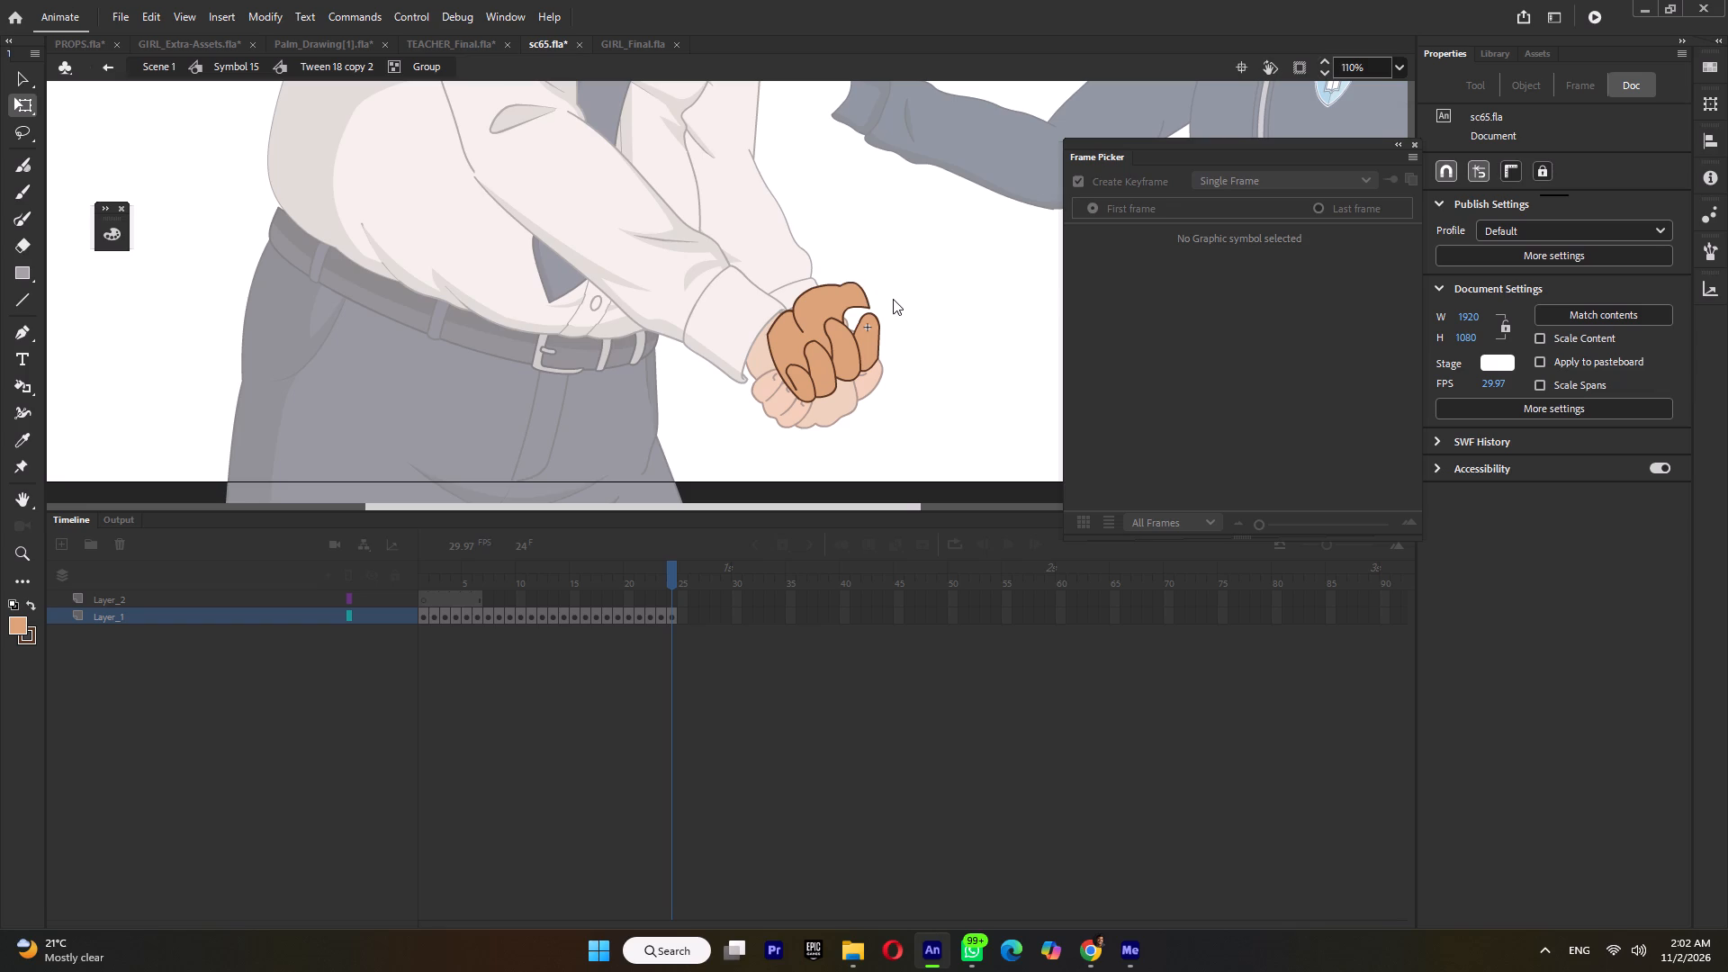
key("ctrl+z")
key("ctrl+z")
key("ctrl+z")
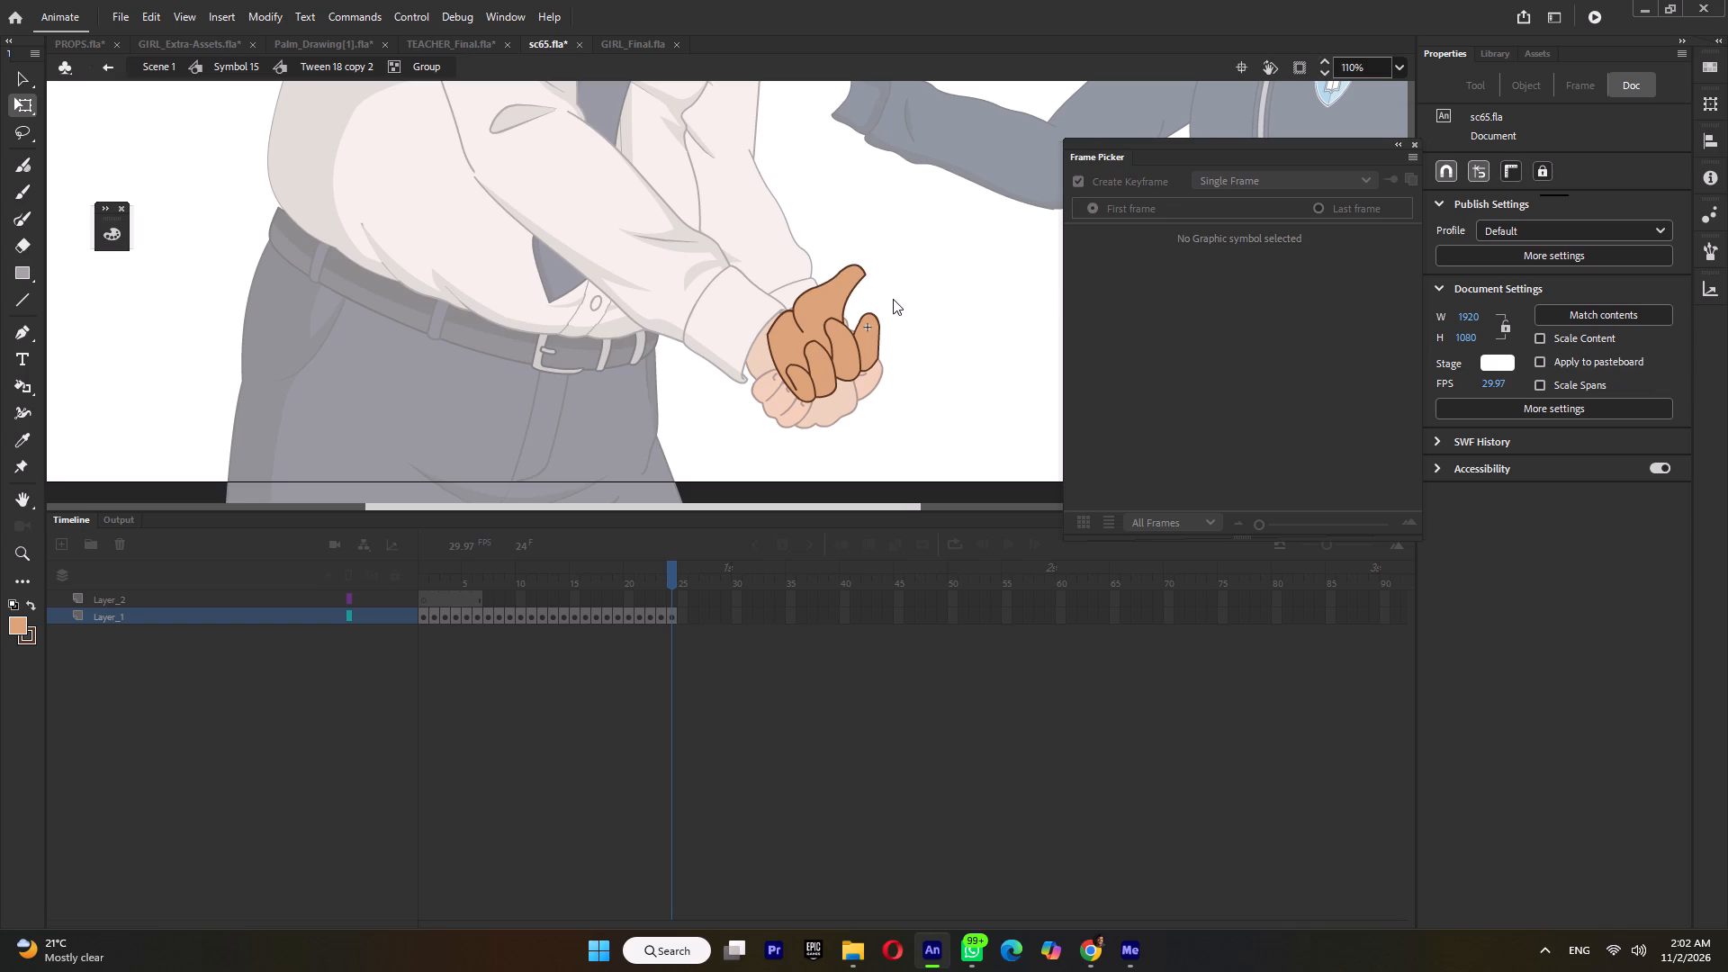
Return to Symbol 15 and set the teacher's rear hand at frame 18 to pose 24.
left_click(893, 299, "ctrl")
double_click(893, 299, "ctrl")
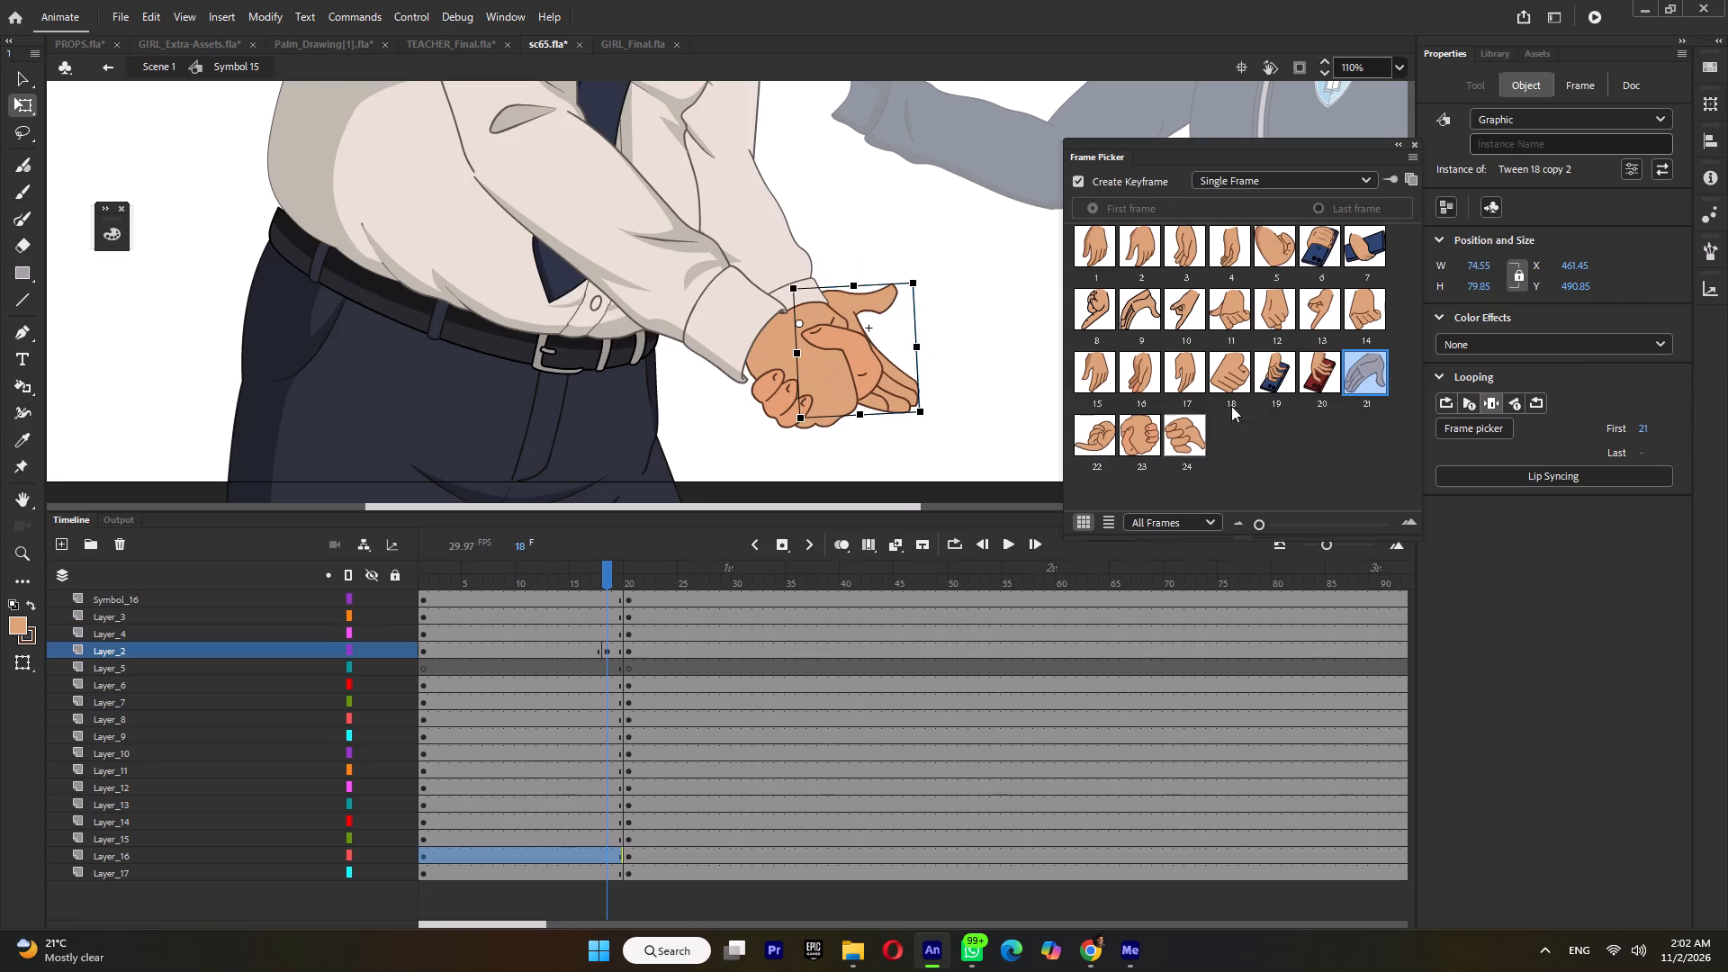
left_click(1173, 426)
Rotate the teacher's rear hand clockwise and nudge it behind the clasped hand so its thumb points toward the girl.
left_click(773, 231, "ctrl")
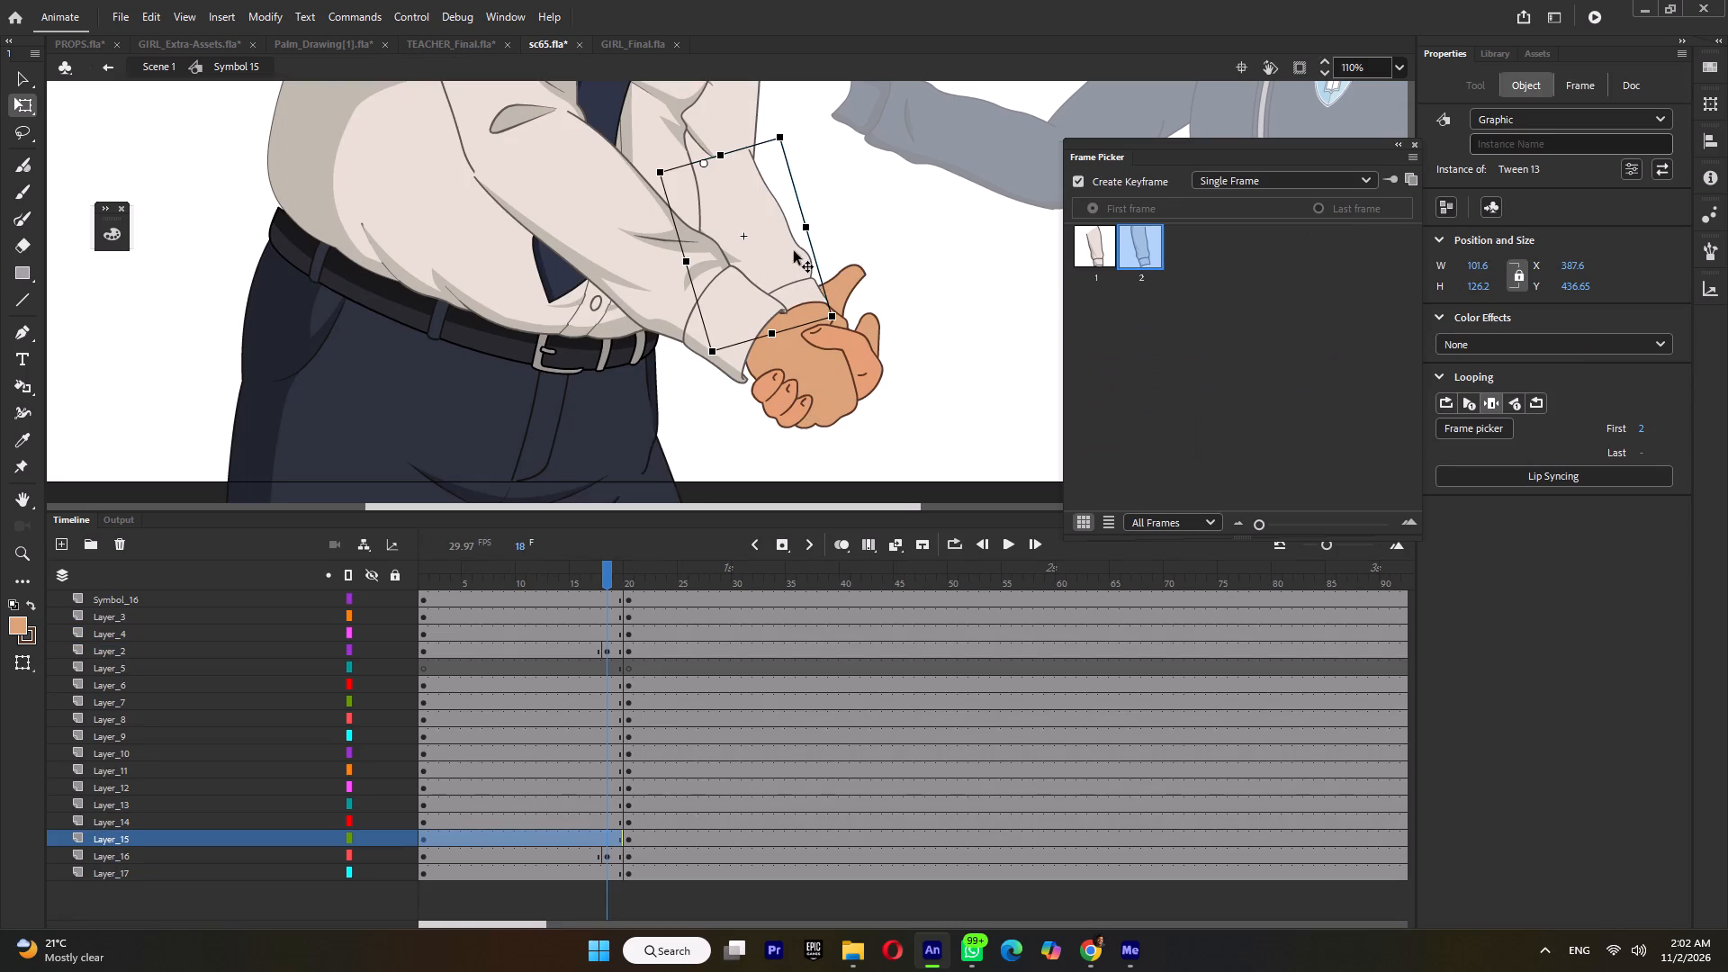
left_click(844, 282)
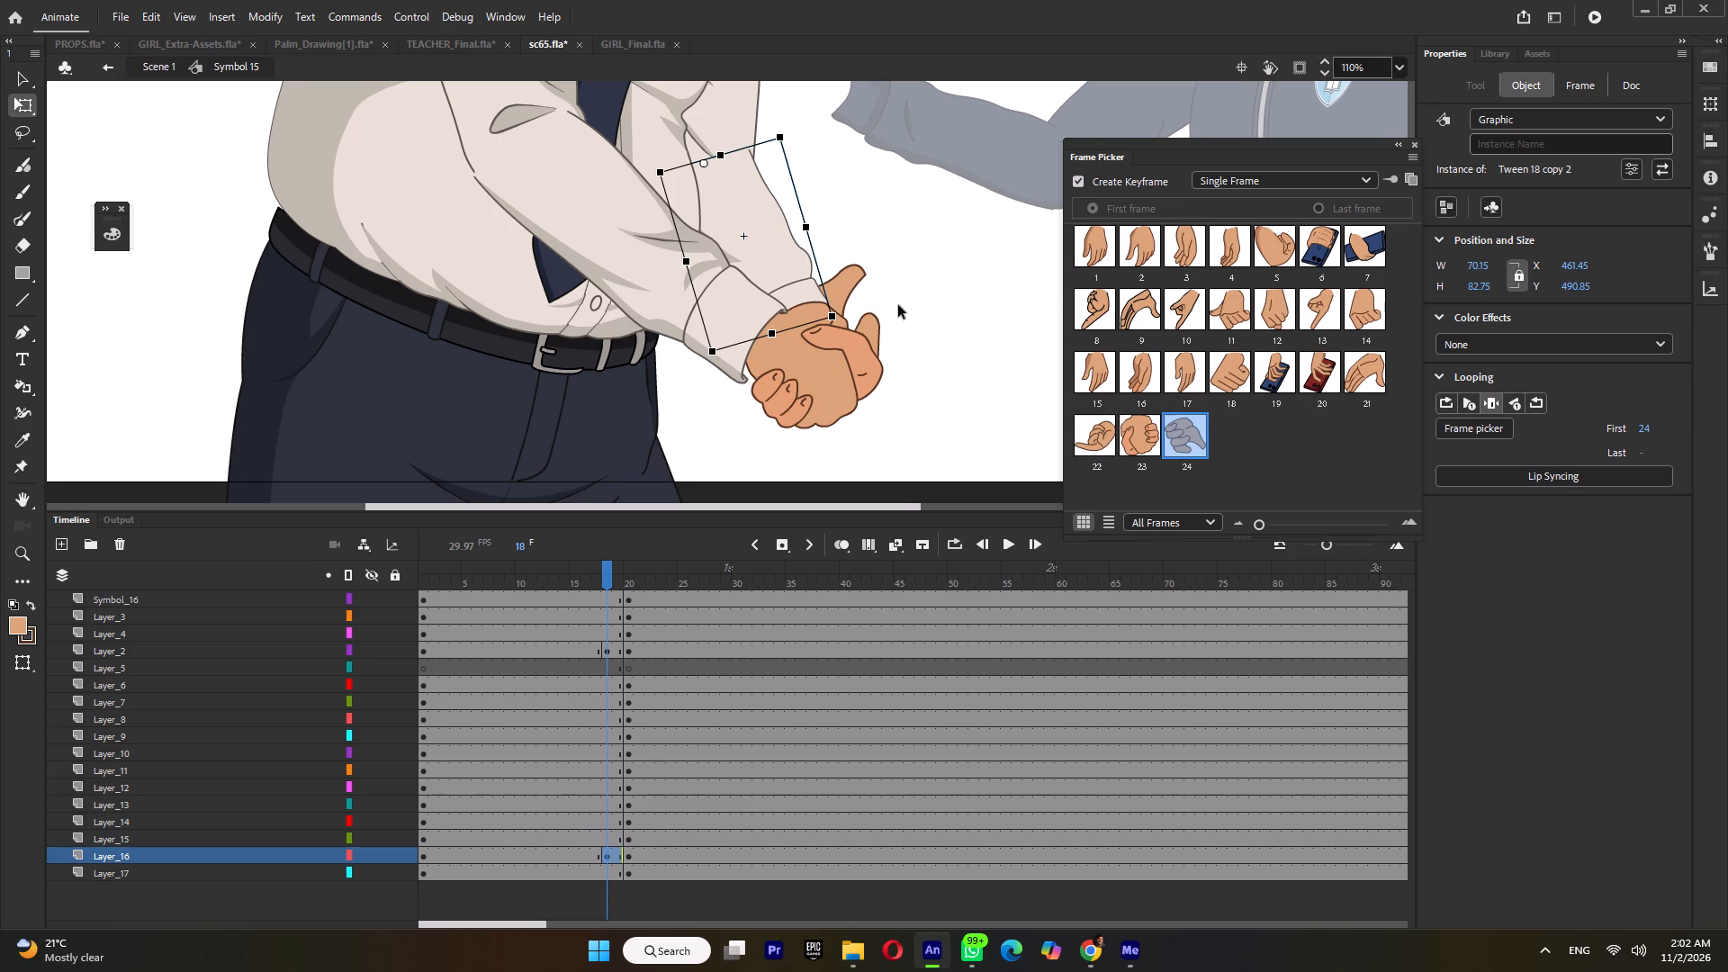
left_click_drag(886, 262, 900, 302)
scroll(848, 317, "up", 3, "ctrl")
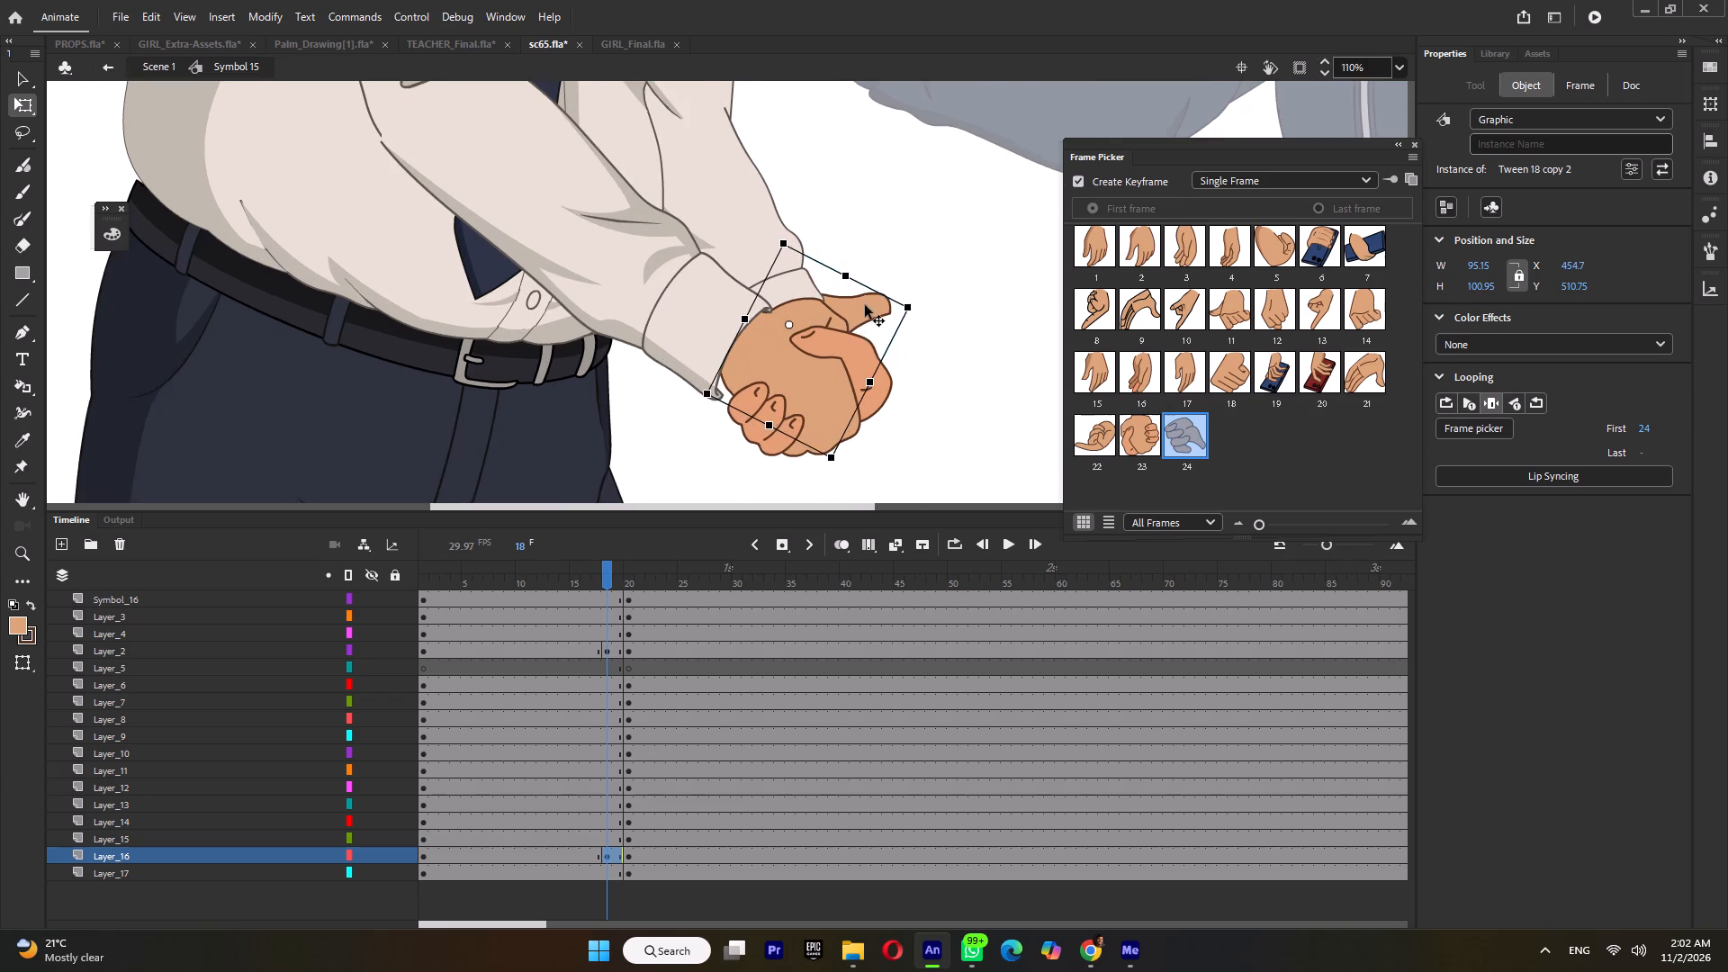
left_click_drag(865, 305, 870, 313)
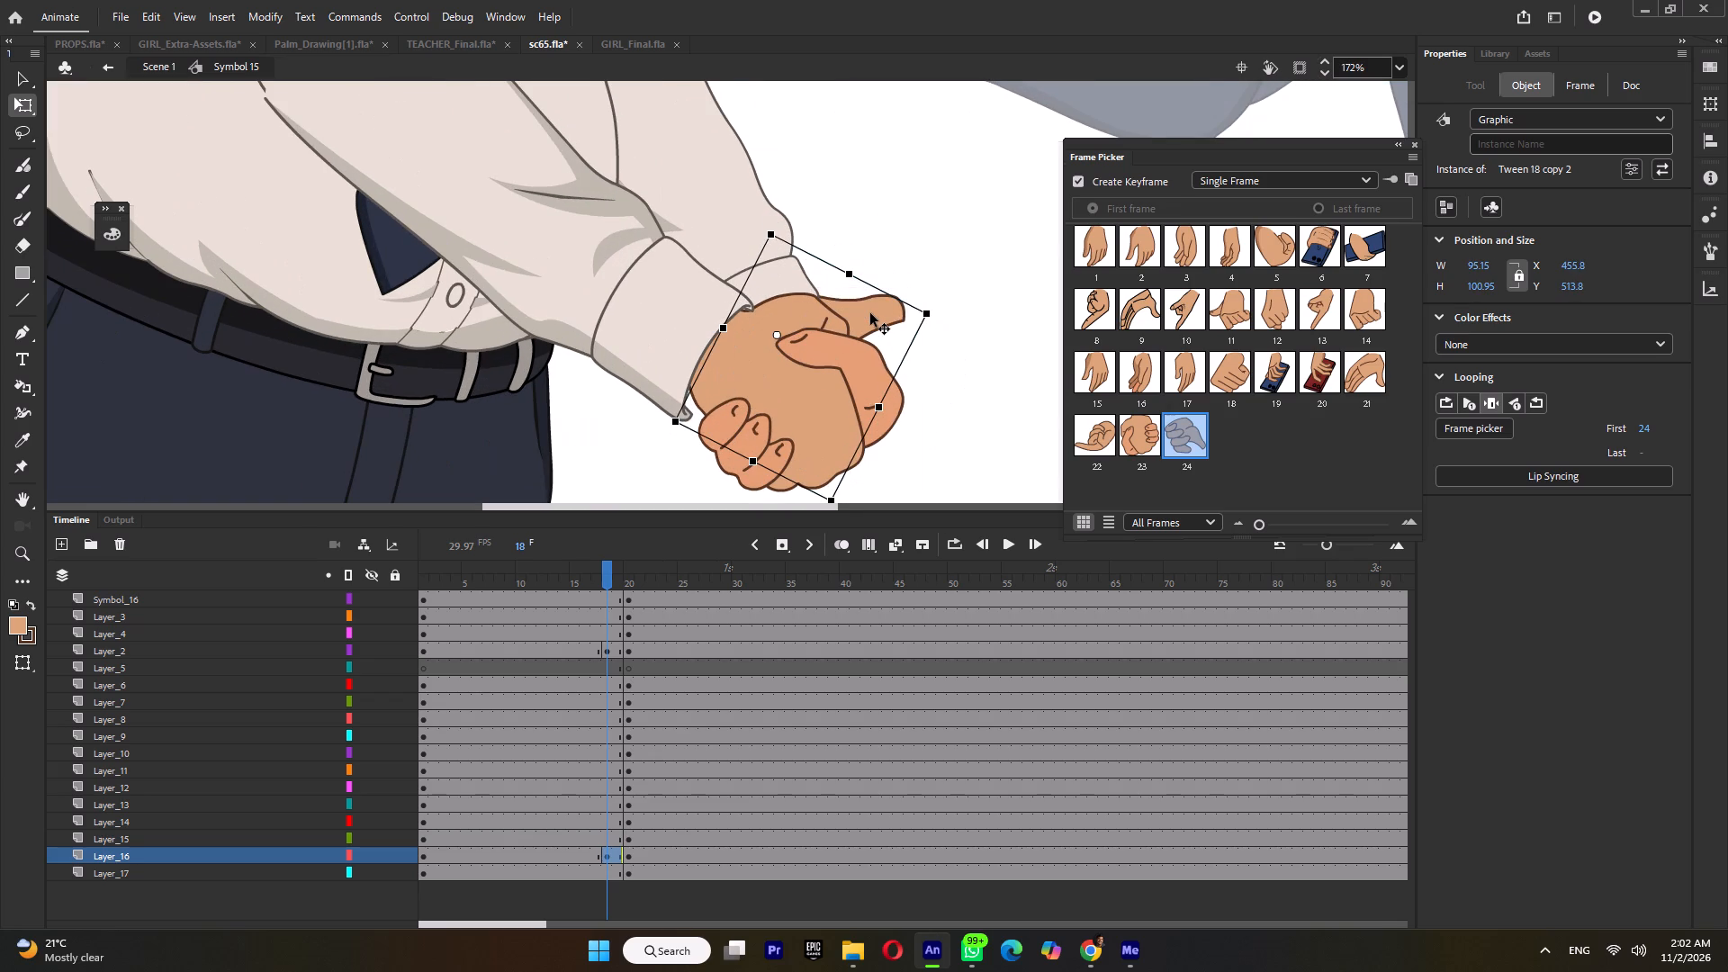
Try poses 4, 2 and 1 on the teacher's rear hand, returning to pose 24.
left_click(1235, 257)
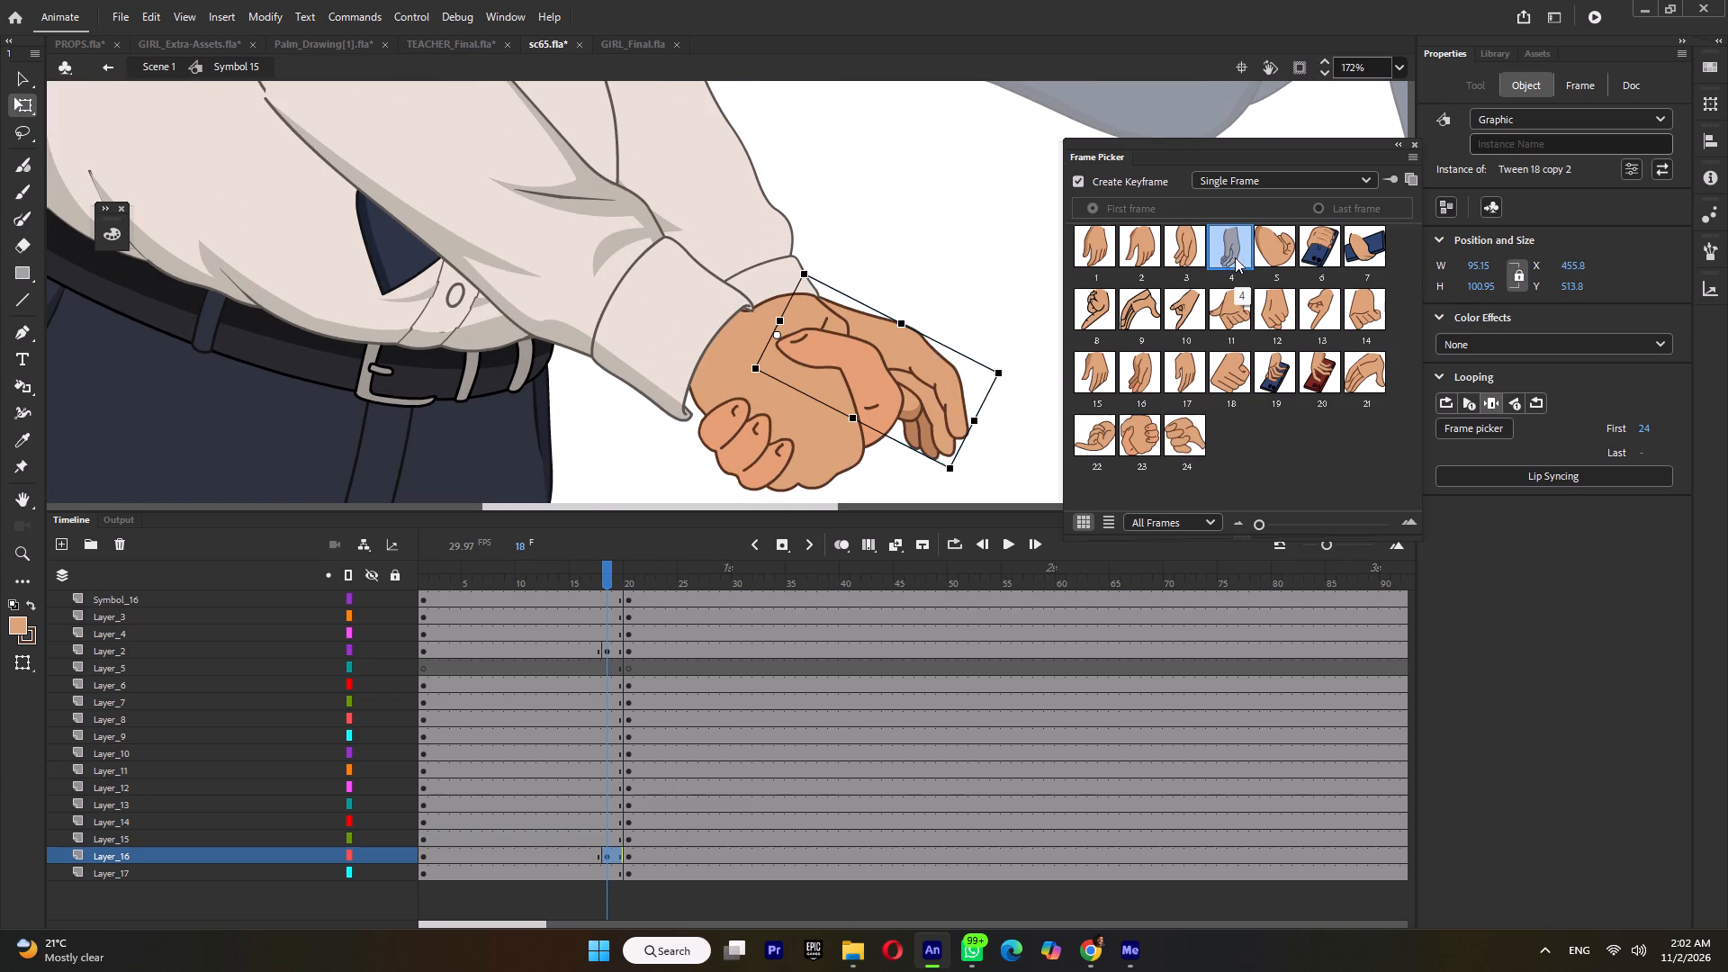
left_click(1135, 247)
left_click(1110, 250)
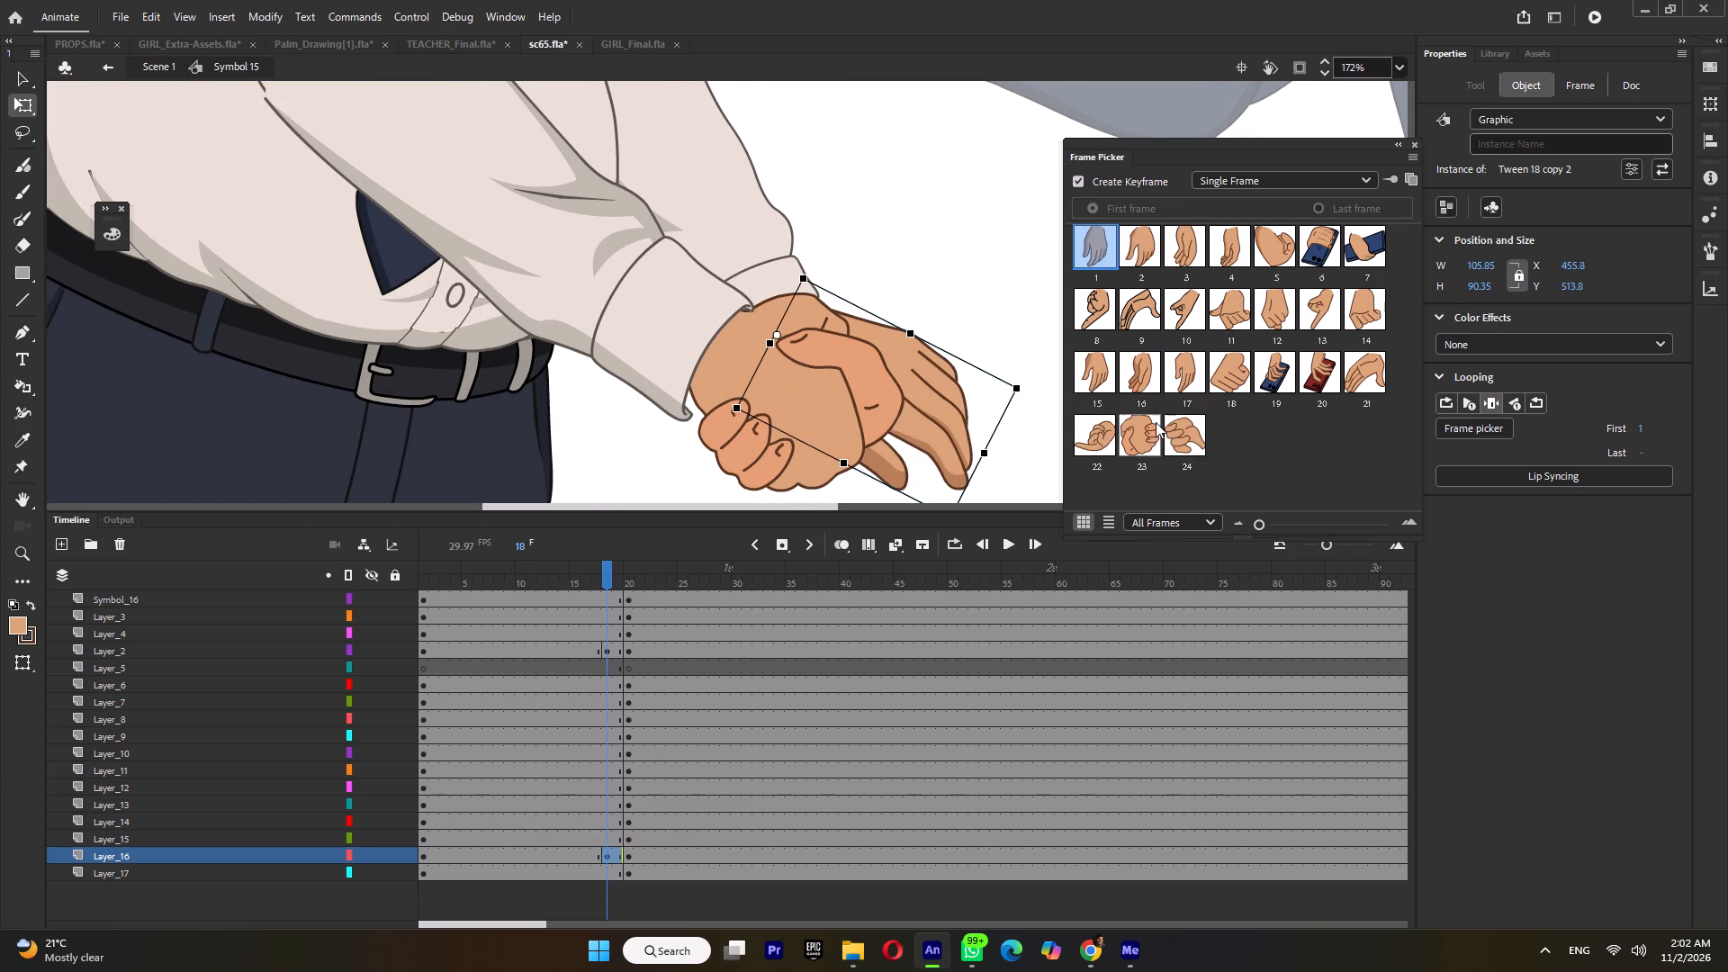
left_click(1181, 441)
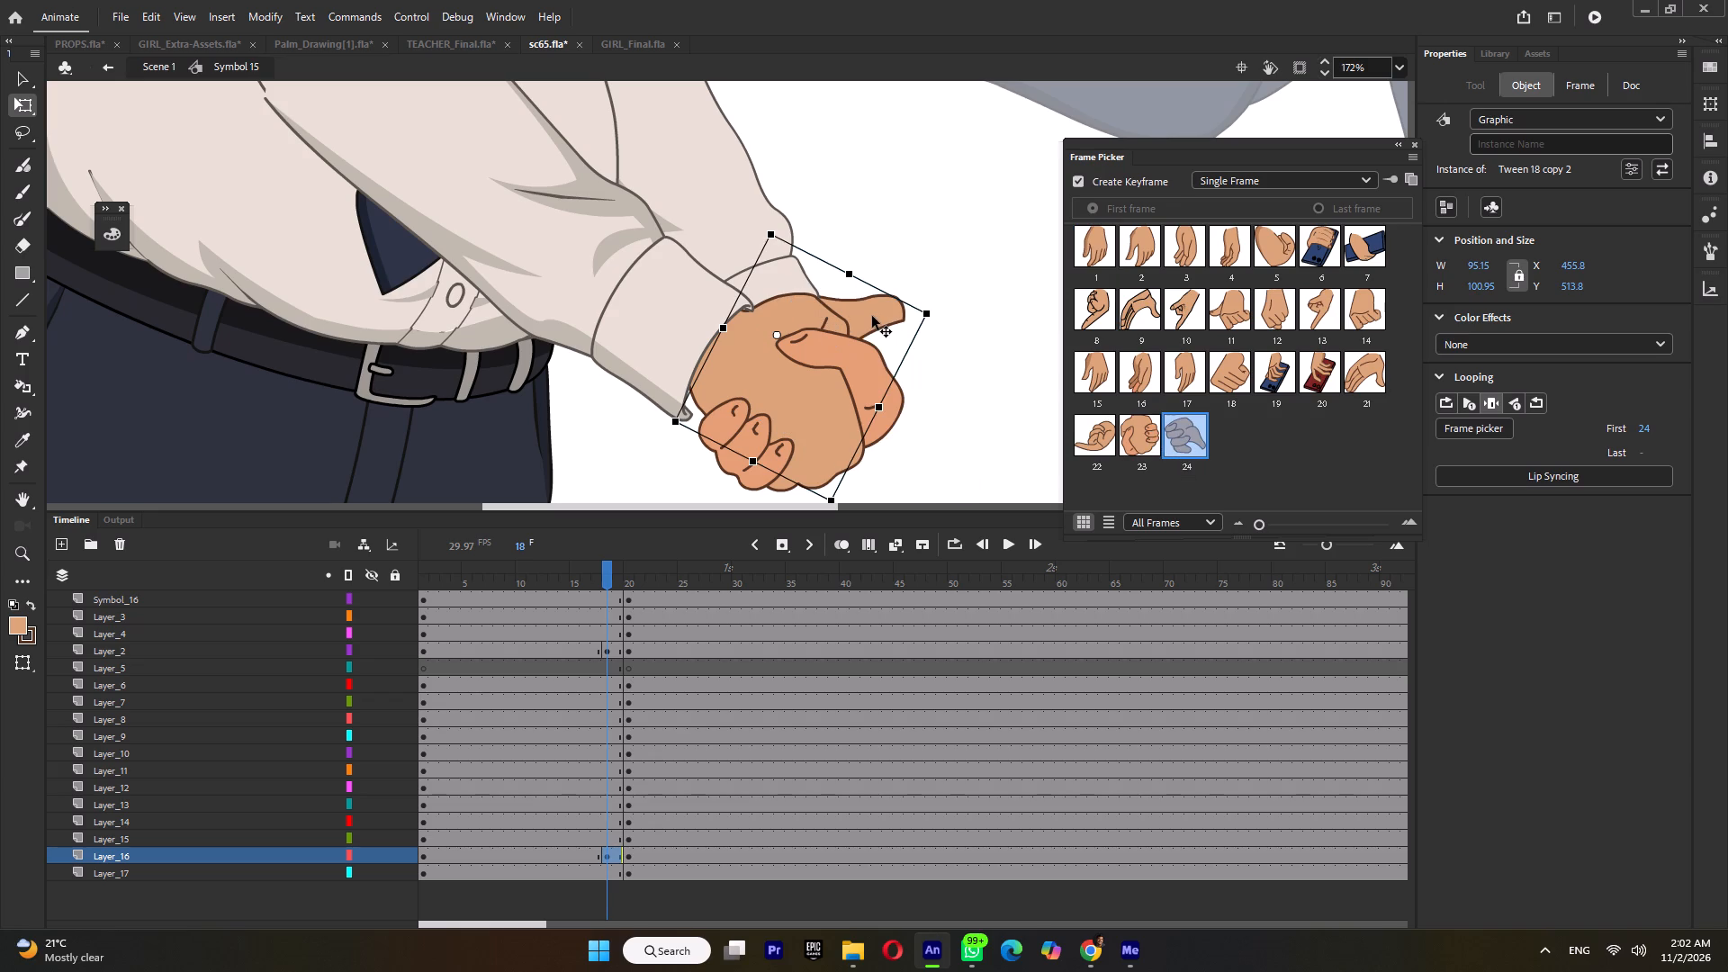
In Tween 18 copy 2, rotate the frame 24 hand drawing slightly counterclockwise to tuck it behind the clasped hand.
double_click(872, 316)
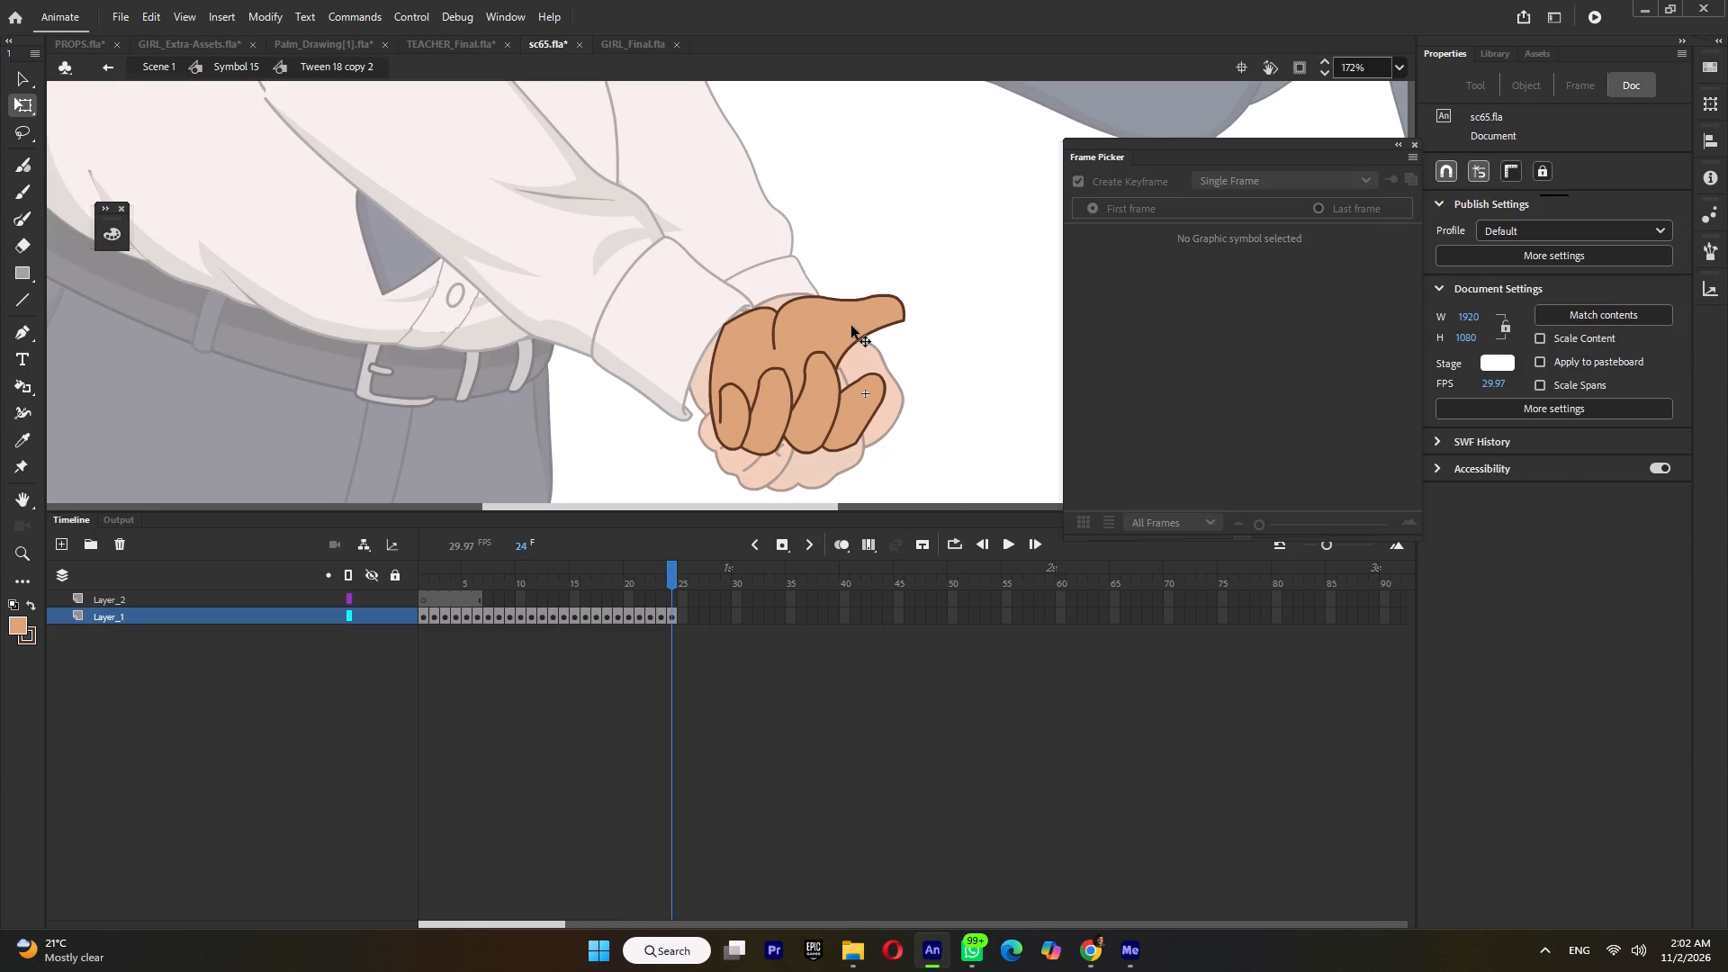
left_click(851, 326)
left_click_drag(938, 319, 935, 294)
left_click_drag(803, 327, 802, 313)
Inside the hand group, delete the extended thumb, pull the cut edge in toward the fingers and remove the leftover strokes.
double_click(843, 298)
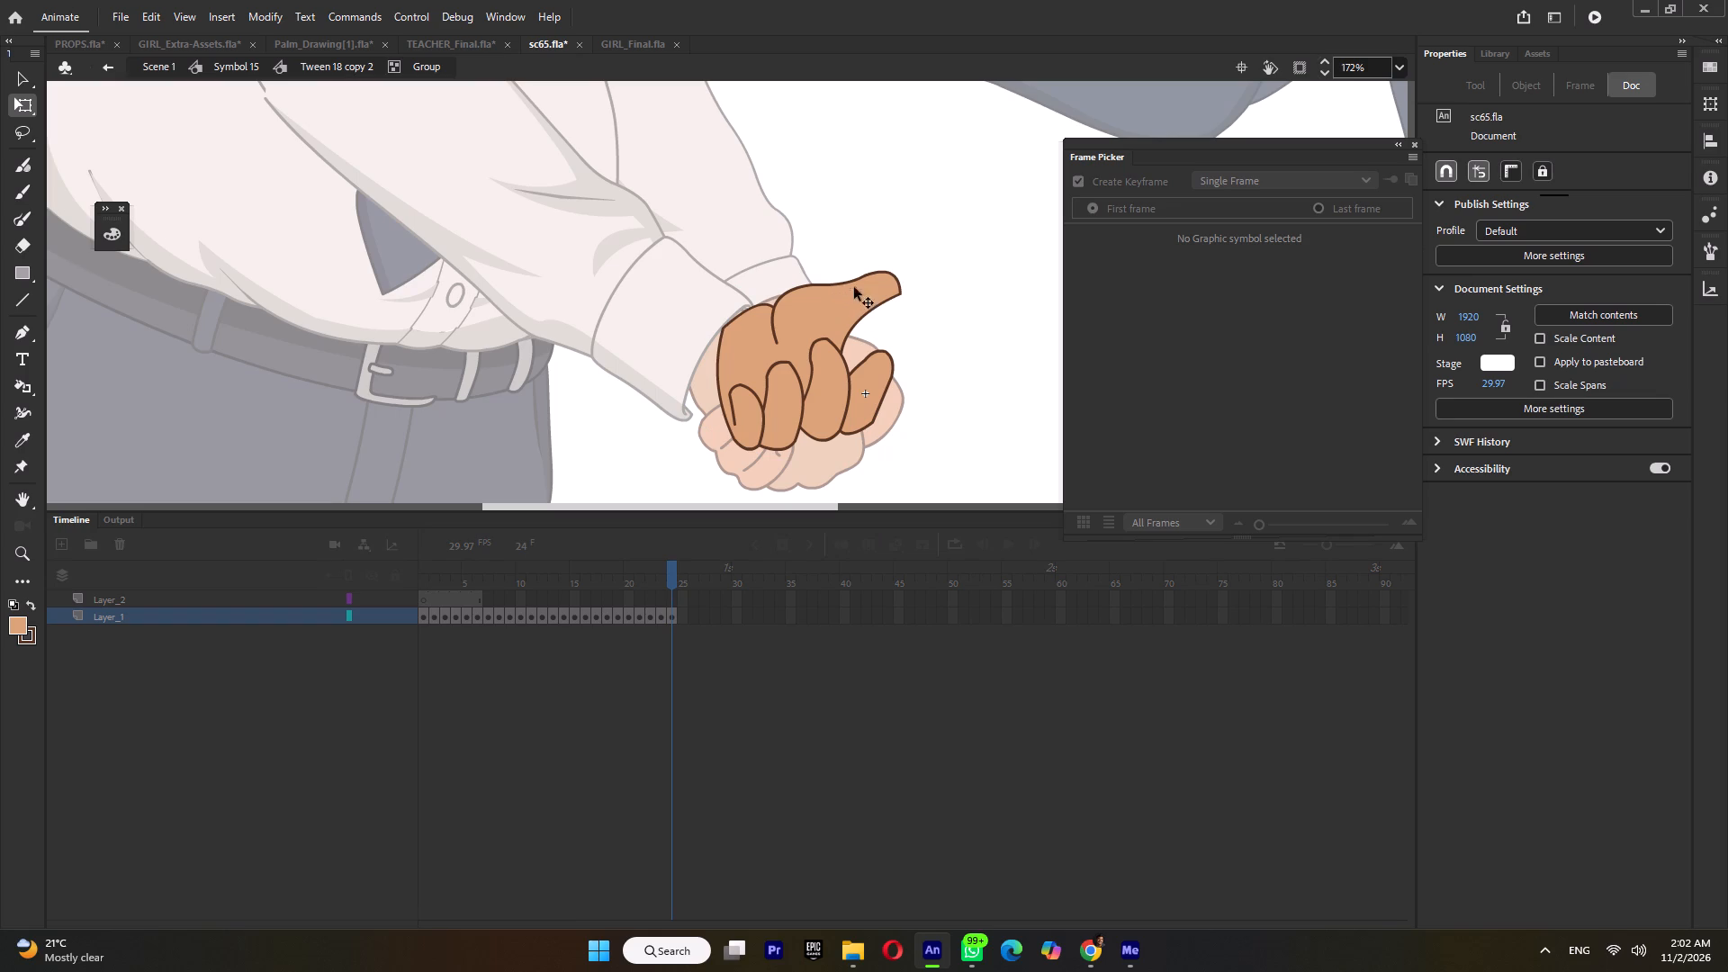
left_click_drag(831, 238, 889, 319)
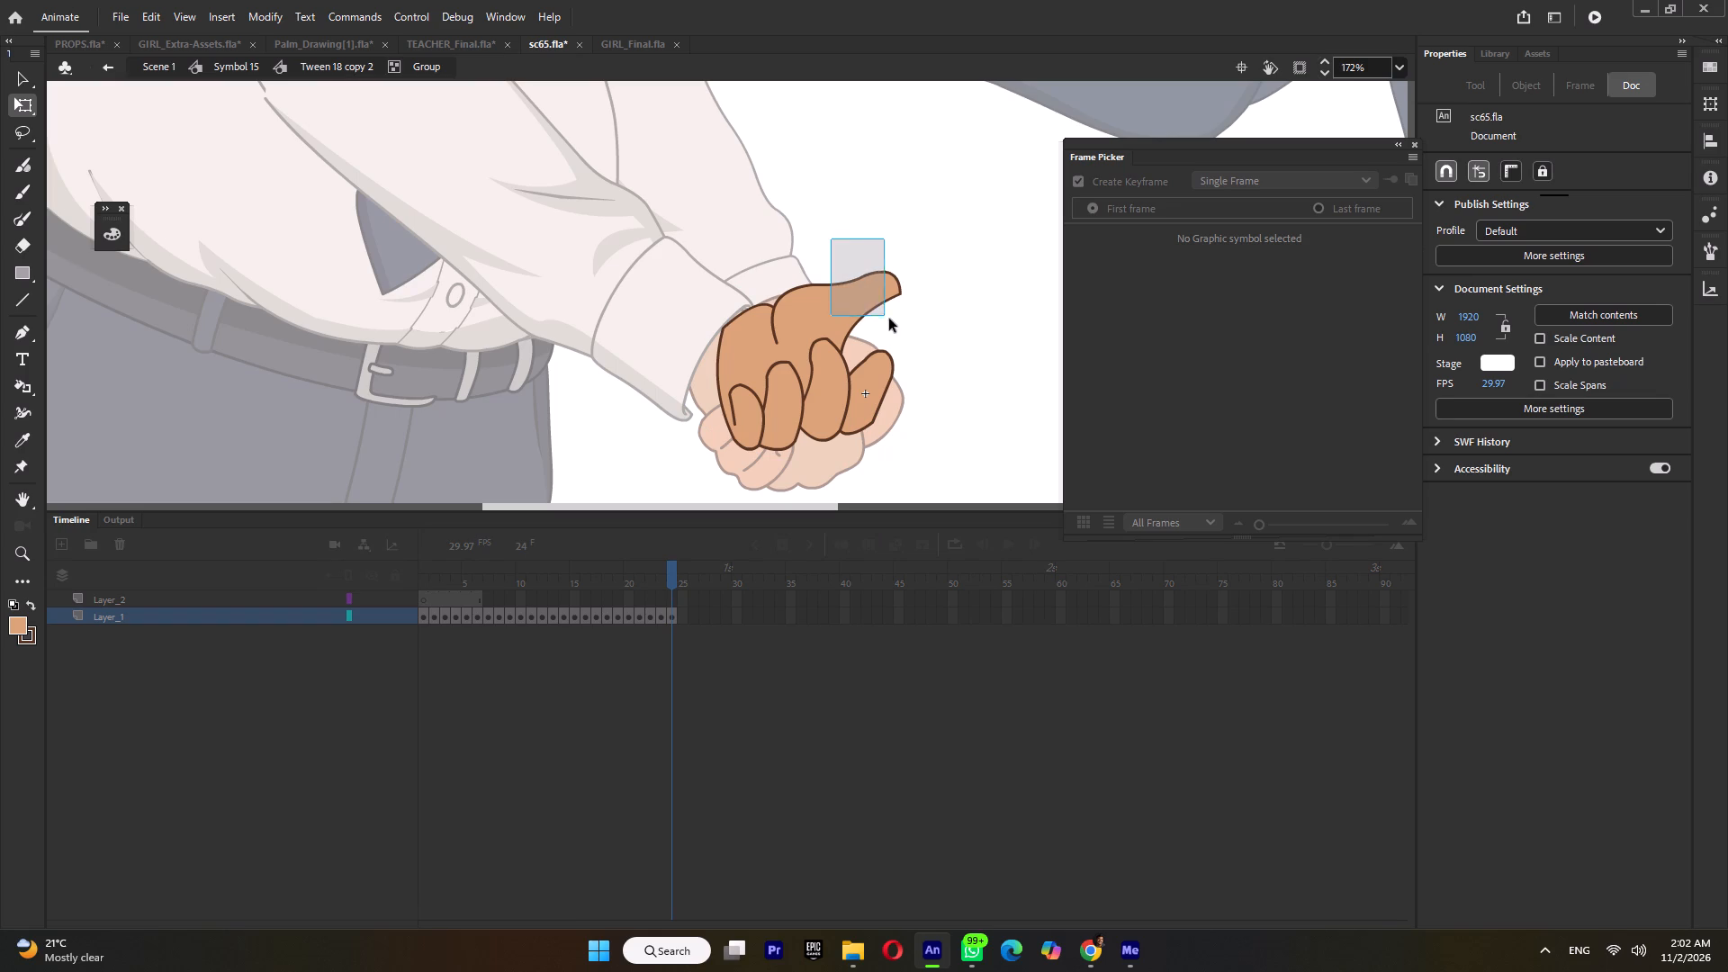
left_click_drag(889, 319, 920, 321)
key("Delete")
left_click_drag(832, 285, 853, 322)
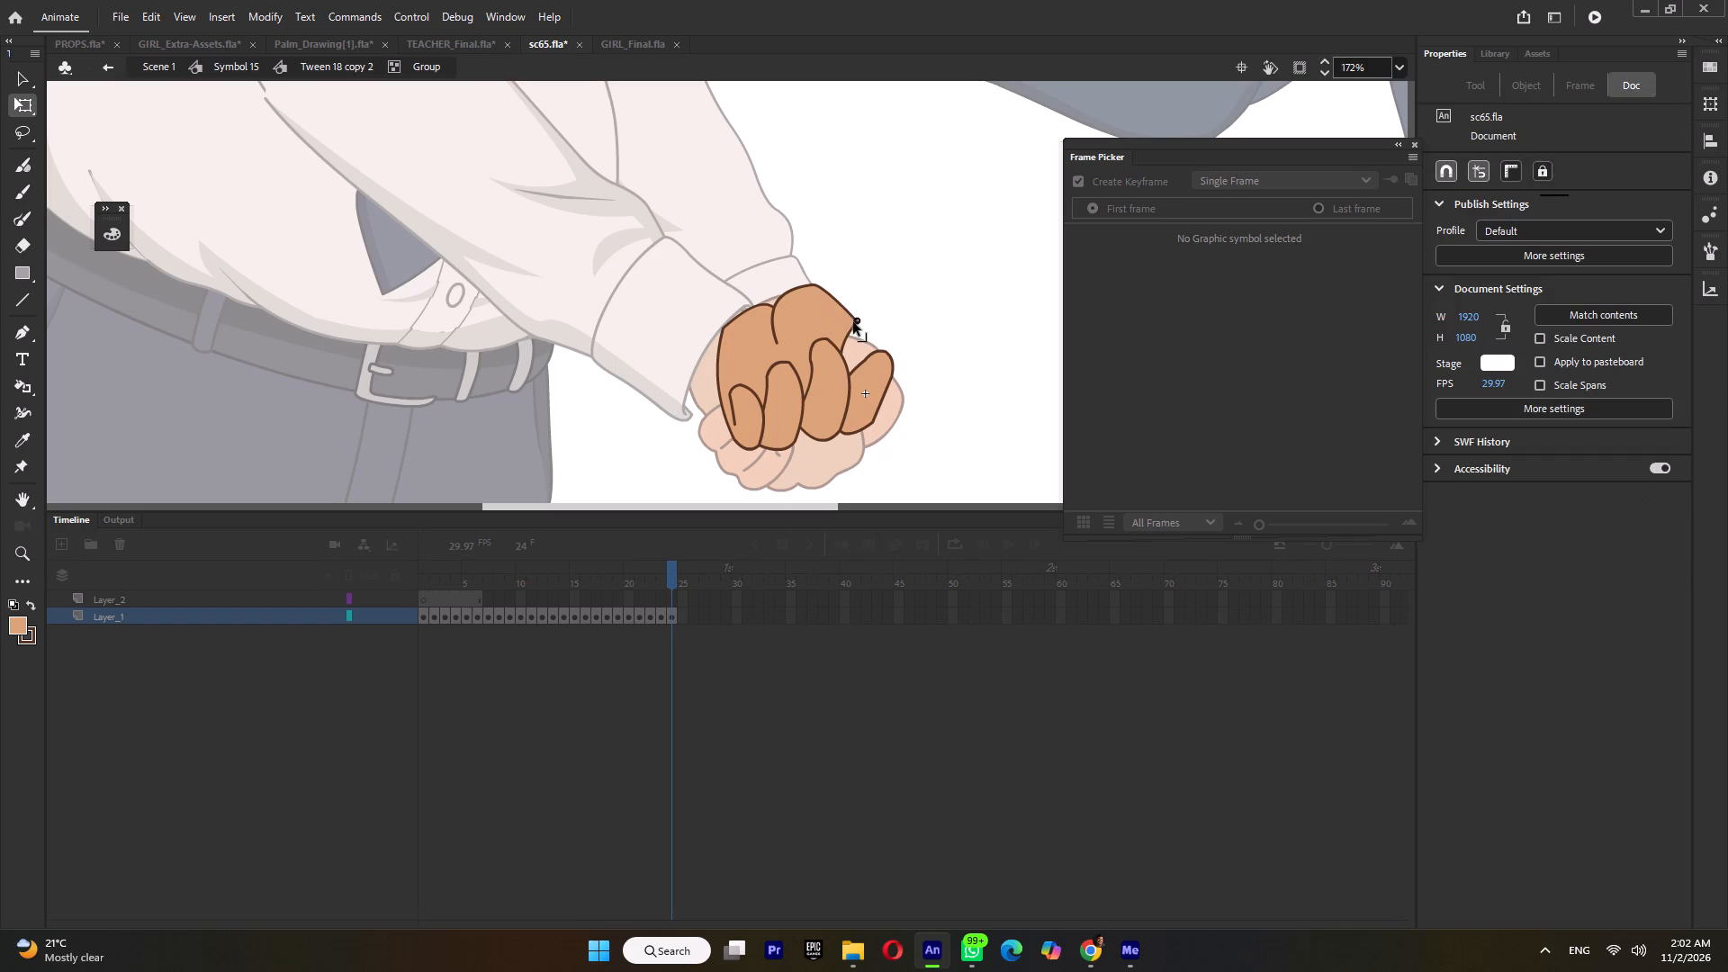
left_click_drag(853, 322, 856, 328)
left_click_drag(858, 321, 852, 346)
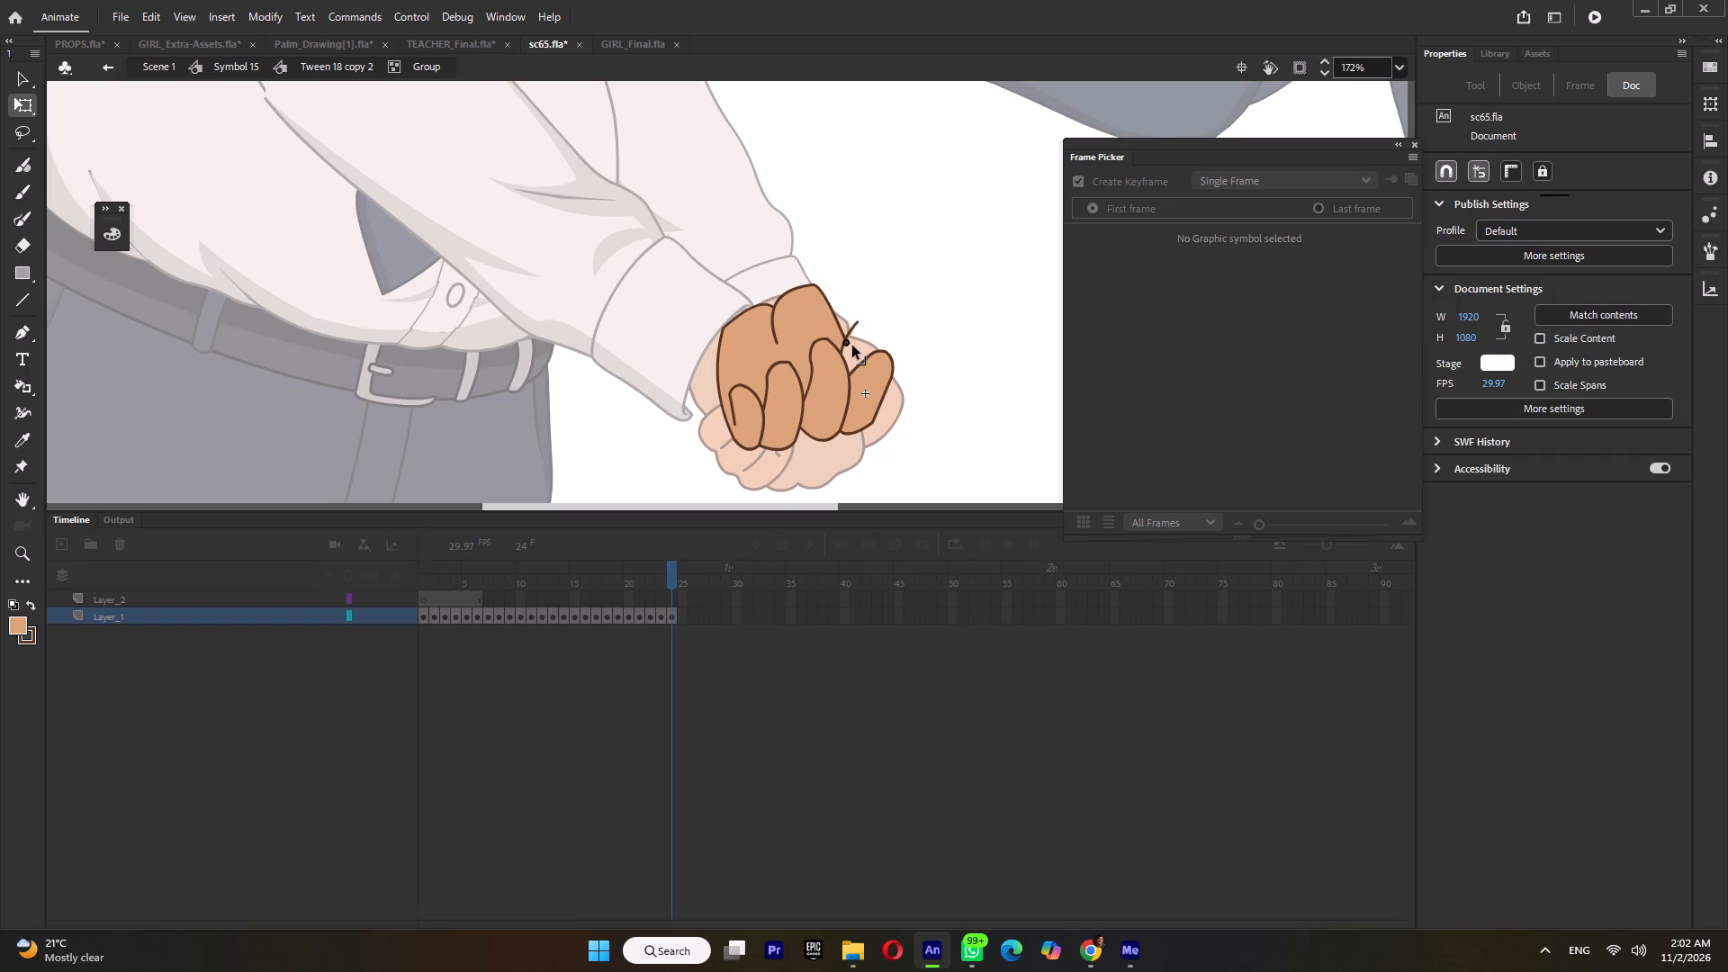
left_click_drag(852, 346, 857, 346)
left_click(852, 328)
key("Delete")
left_click(852, 339)
key("Delete")
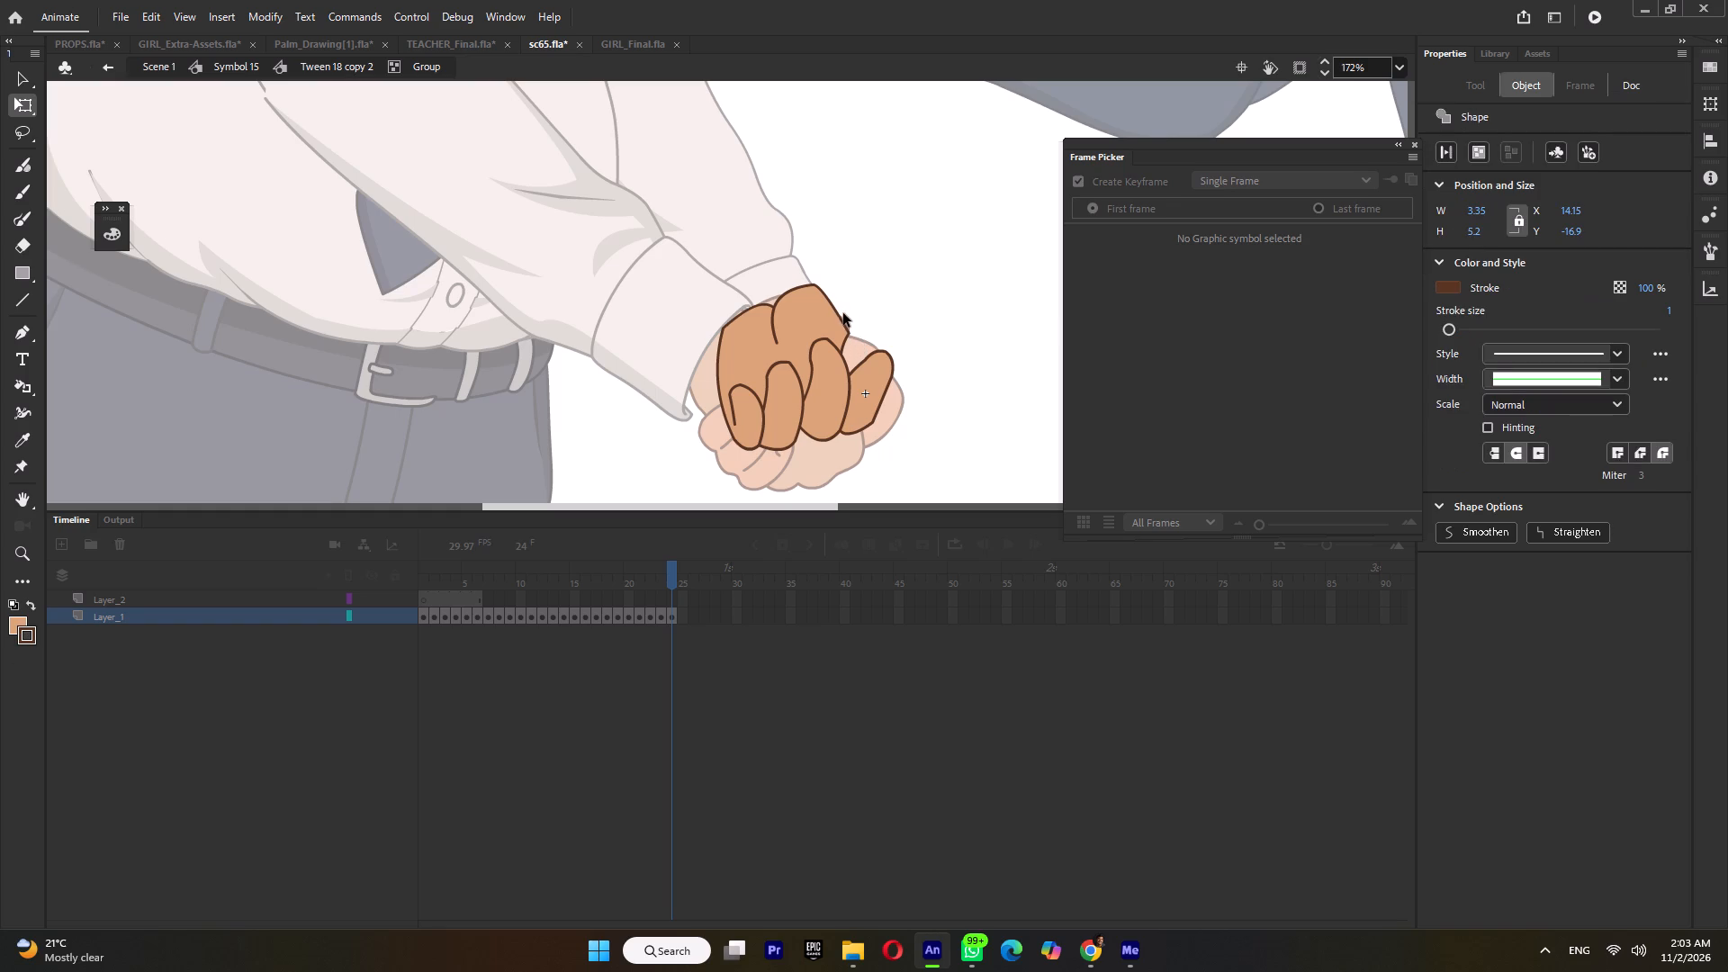
Round the hand's cut edge down to the outer finger, delete the surplus strokes between the fingers, and return to Symbol 15.
left_click_drag(839, 314, 850, 321)
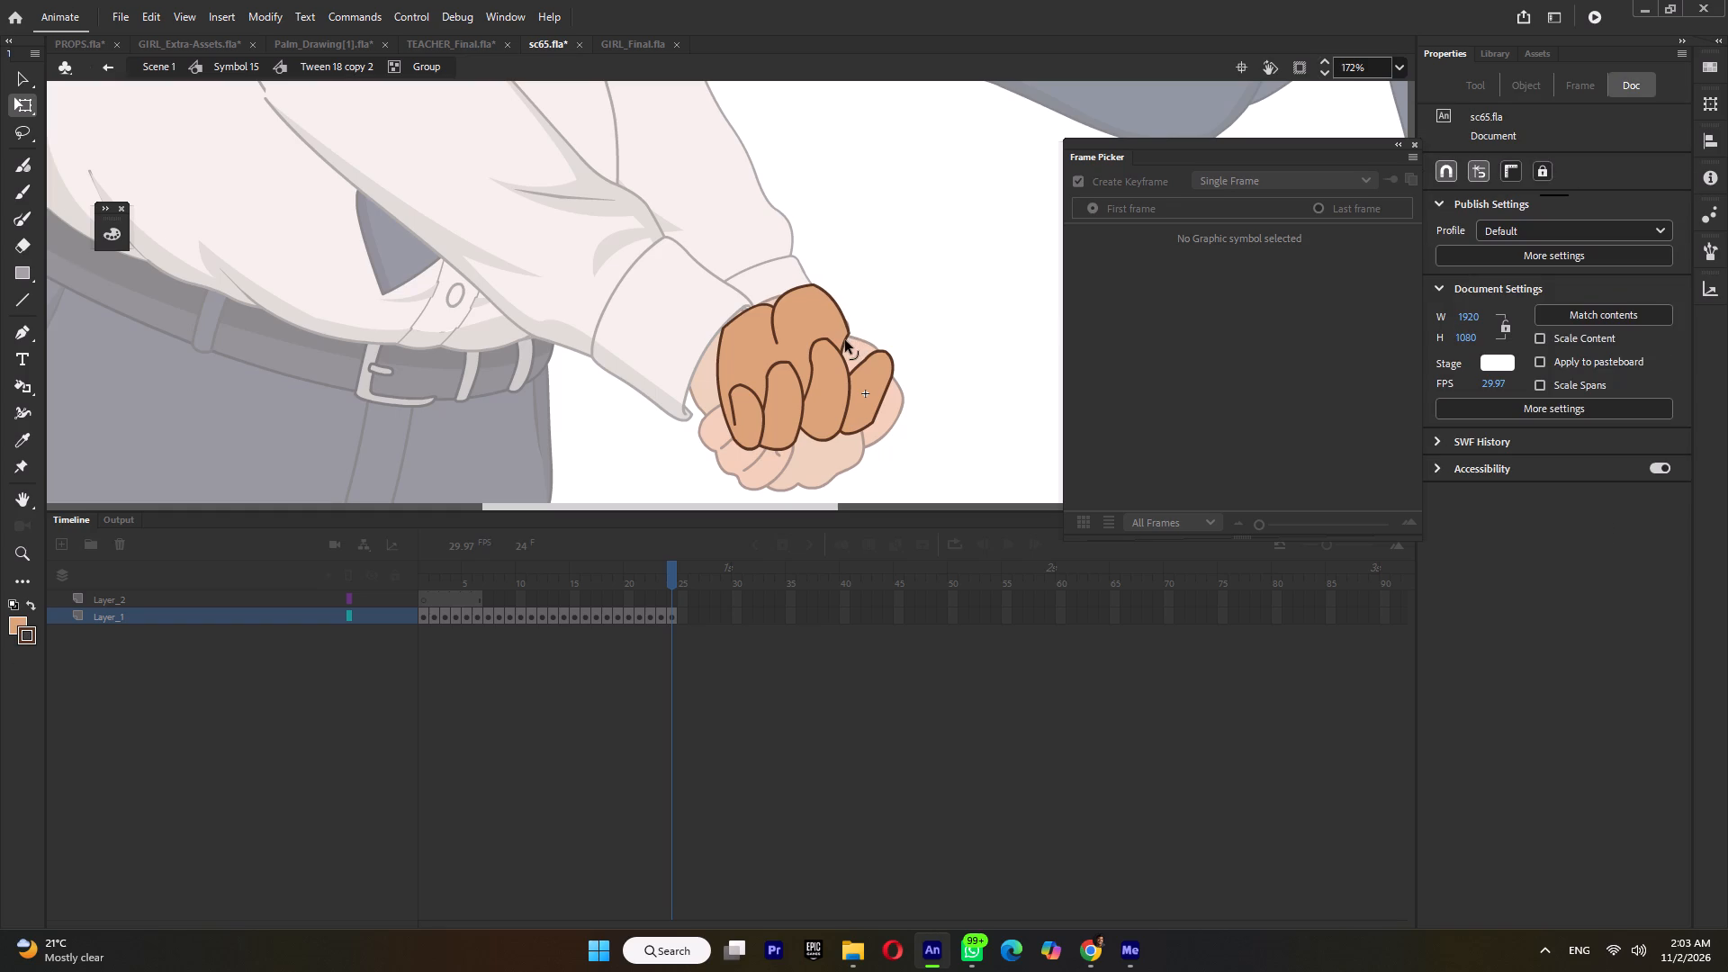
left_click_drag(845, 340, 868, 381)
left_click(859, 379)
key("Delete")
left_click_drag(850, 363, 835, 386)
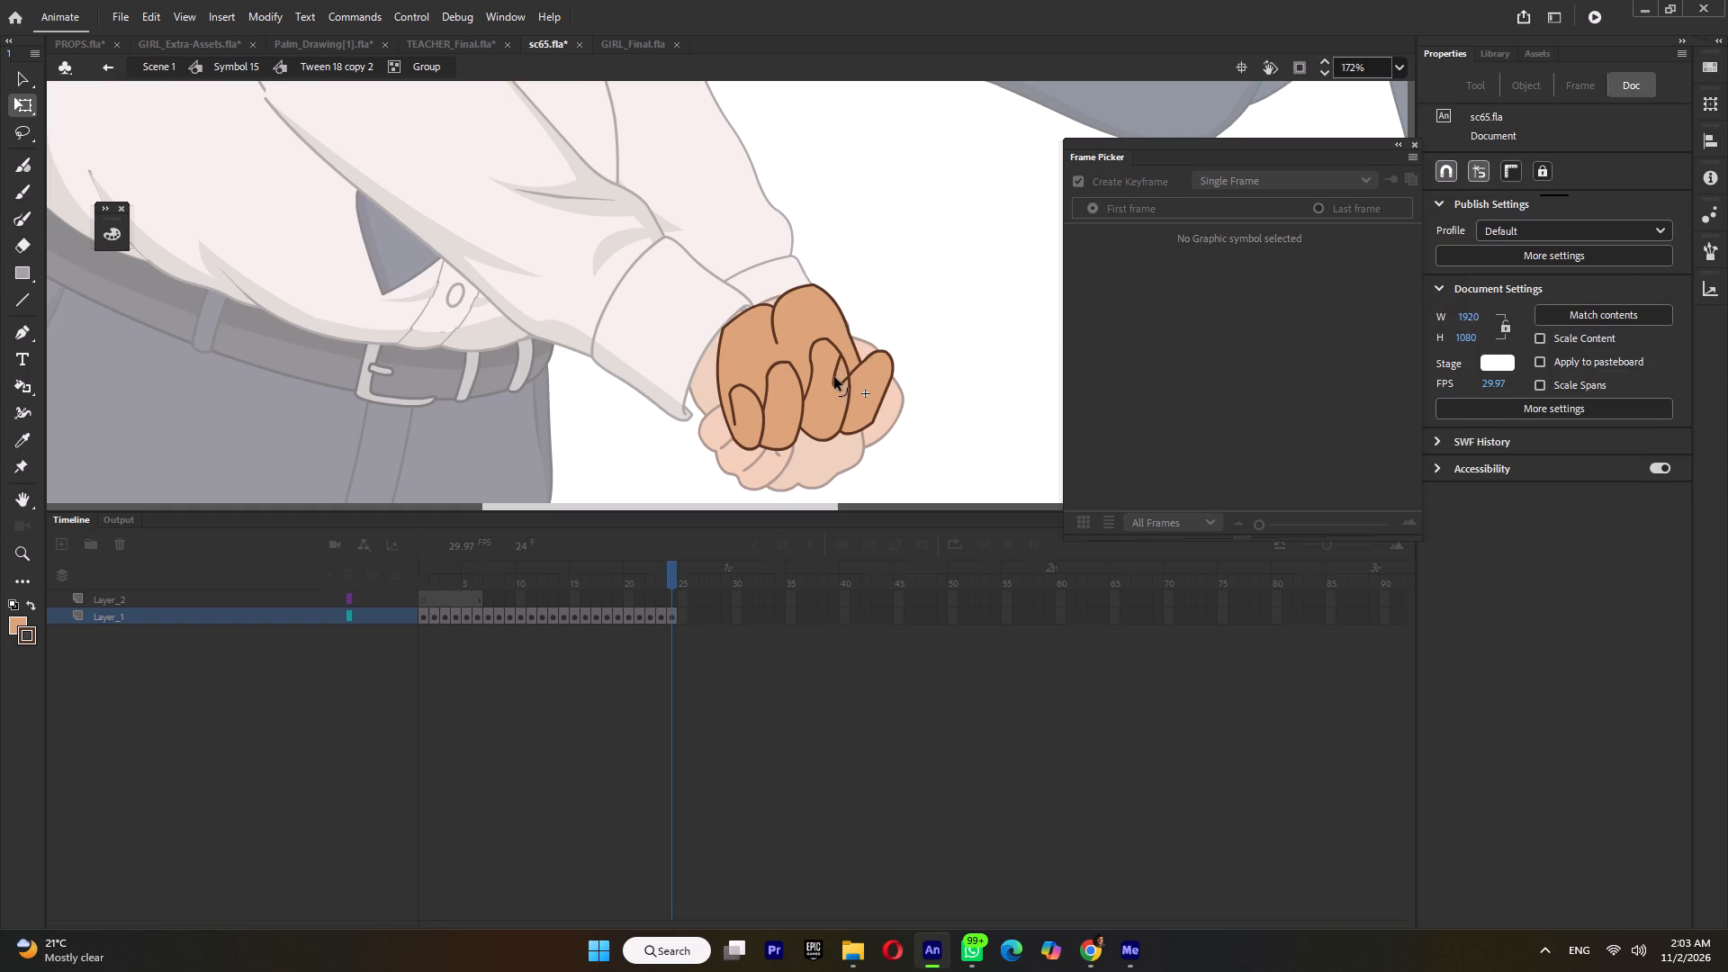
left_click(834, 377)
key("Delete")
left_click(853, 338)
left_click_drag(849, 332, 857, 333)
double_click(897, 293)
double_click(915, 303)
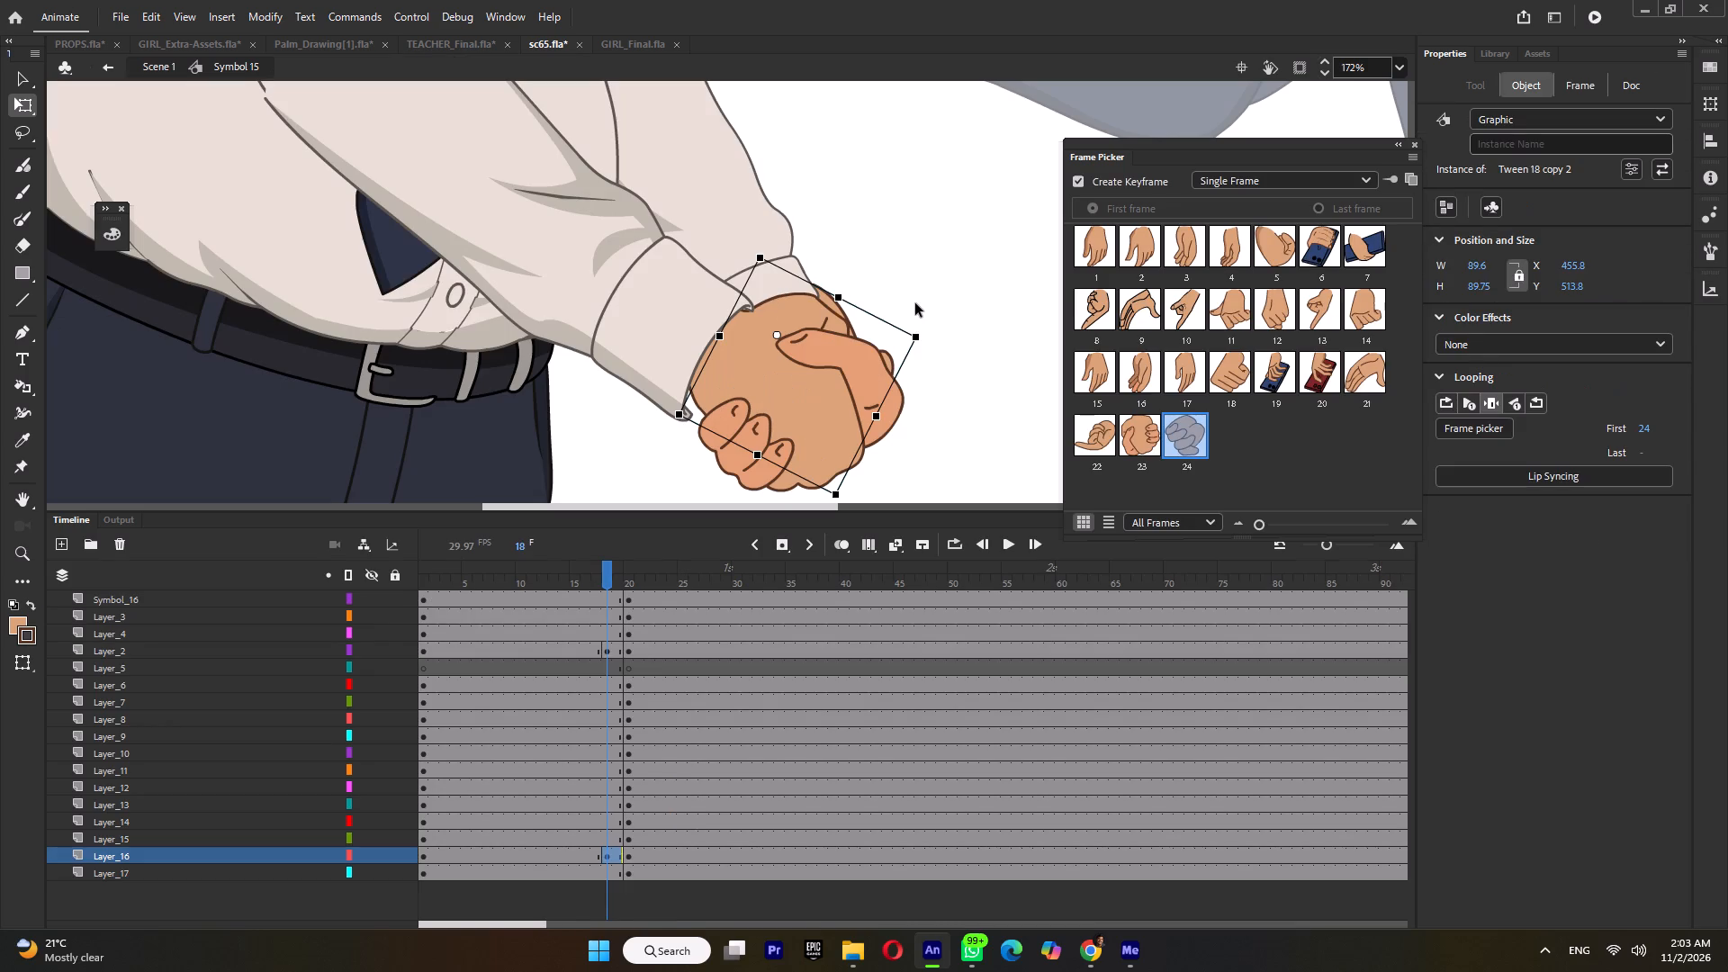
Save the sc65 file.
scroll(915, 303, "down", 8, "ctrl")
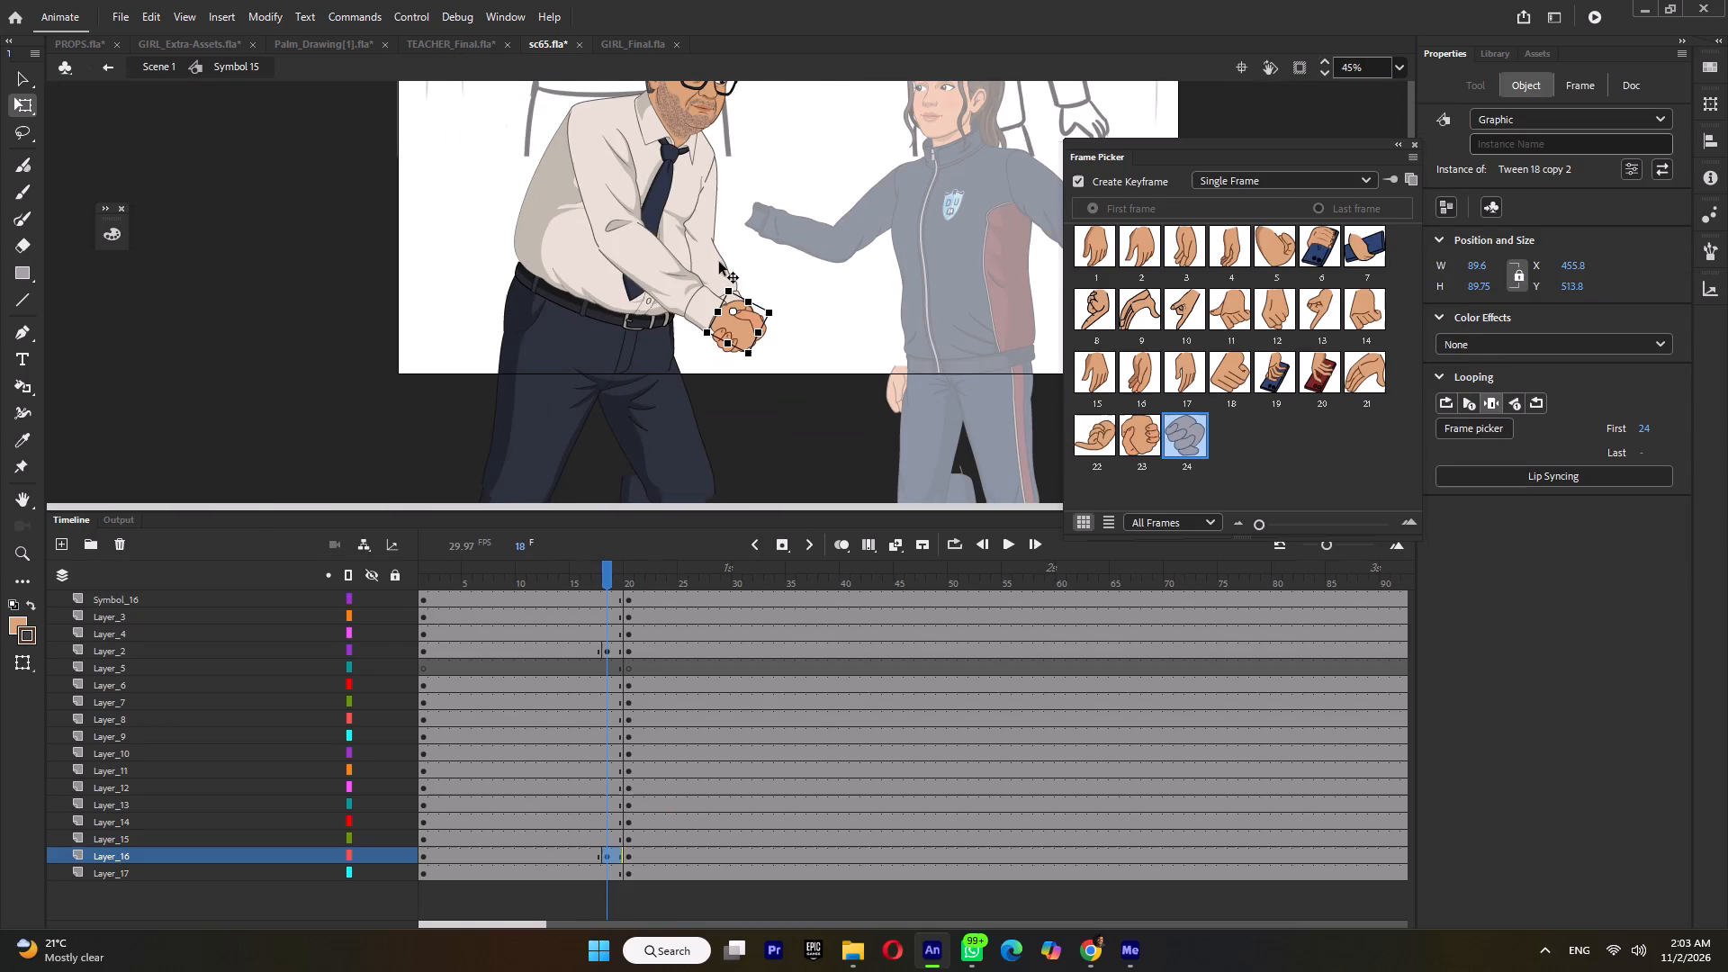
scroll(740, 303, "down", 2, "ctrl")
key("ctrl+s")
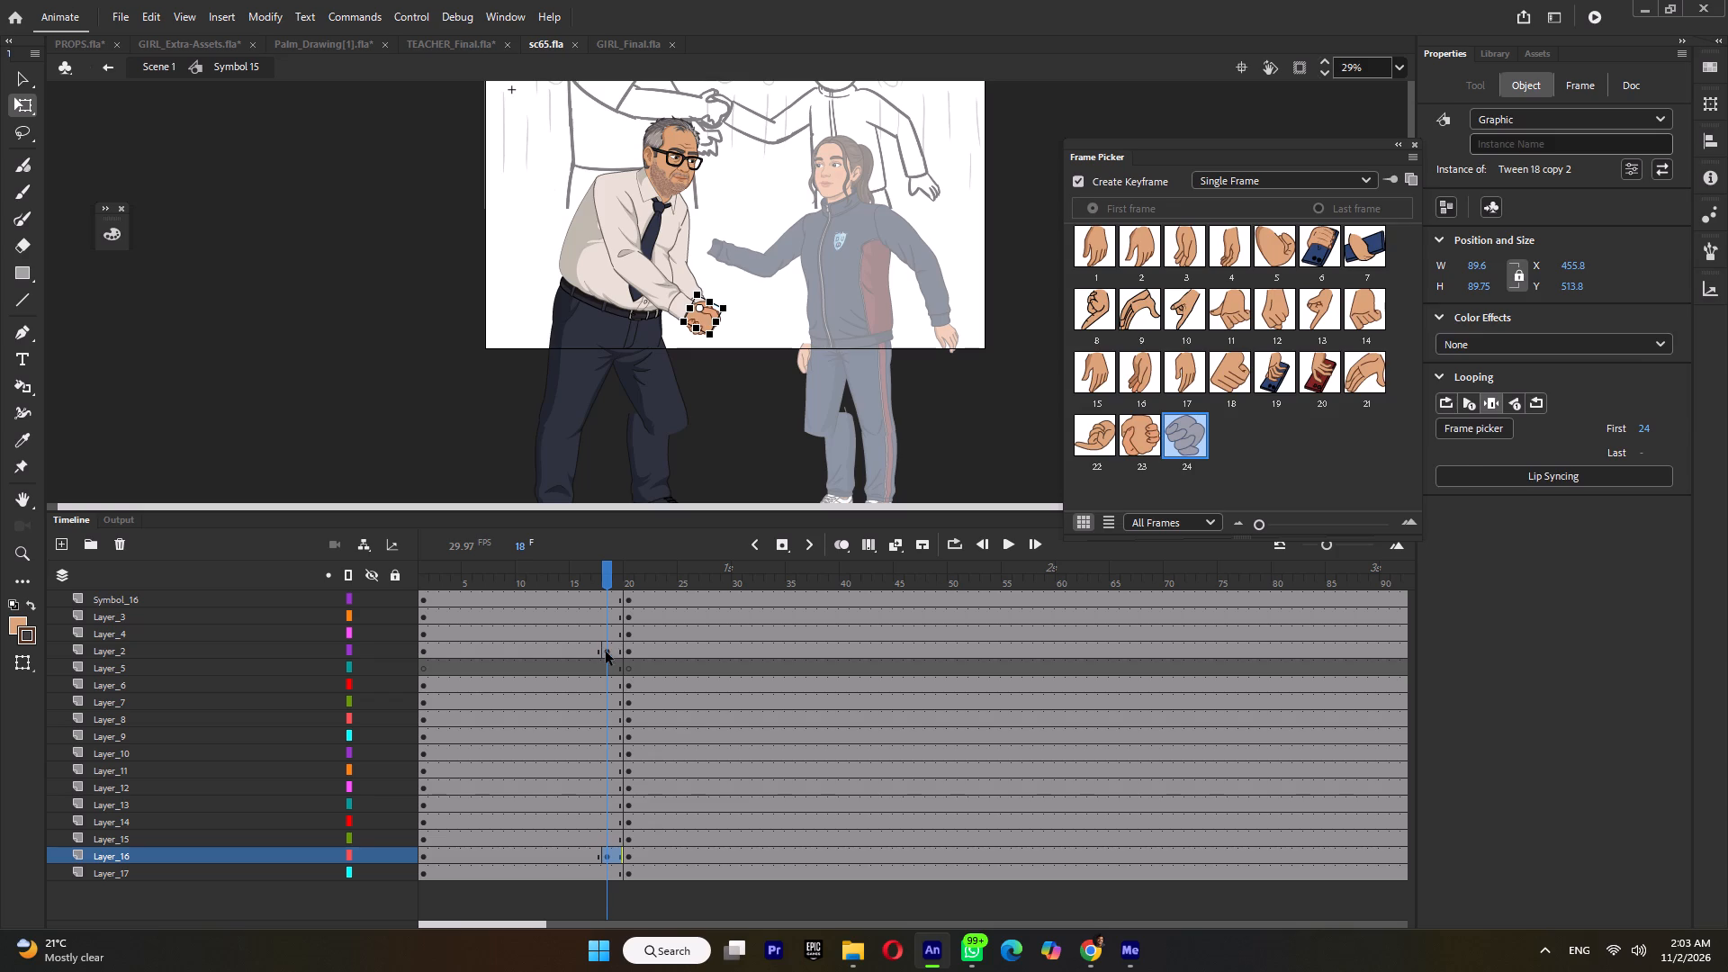
Move the frame 18 hand keyframes on Layer_2 and Layer_16 to frame 1.
left_click(606, 652)
left_click_drag(606, 650, 427, 643)
left_click(603, 850)
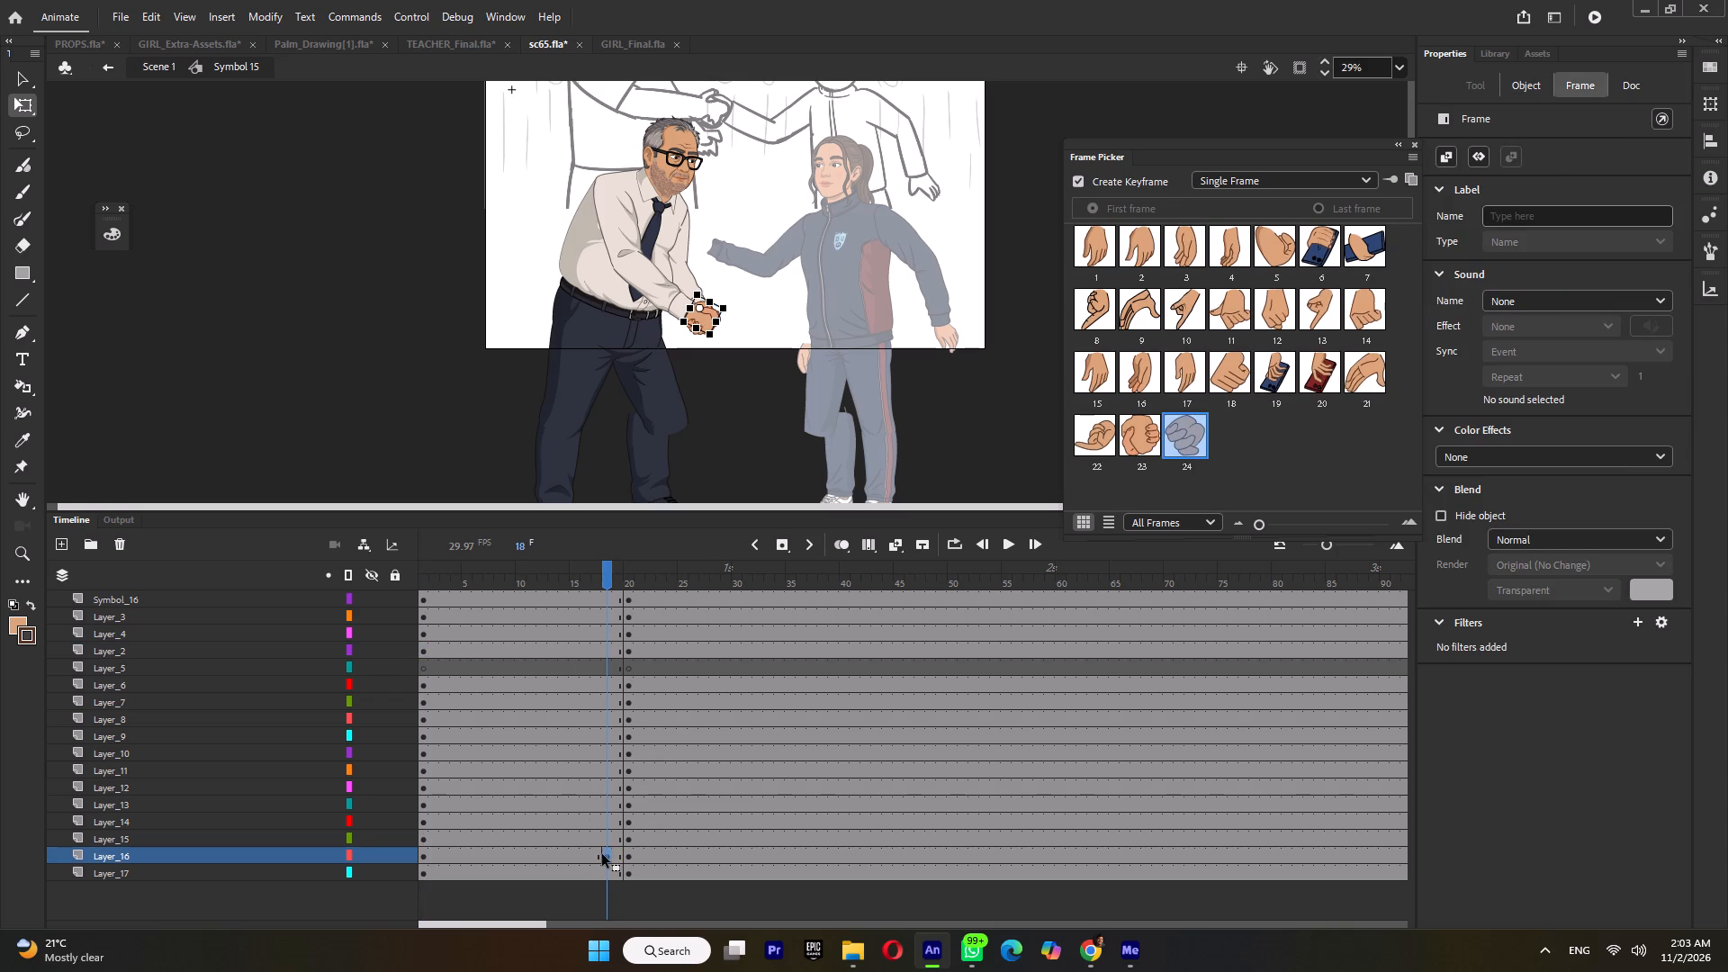
left_click_drag(607, 852, 412, 855)
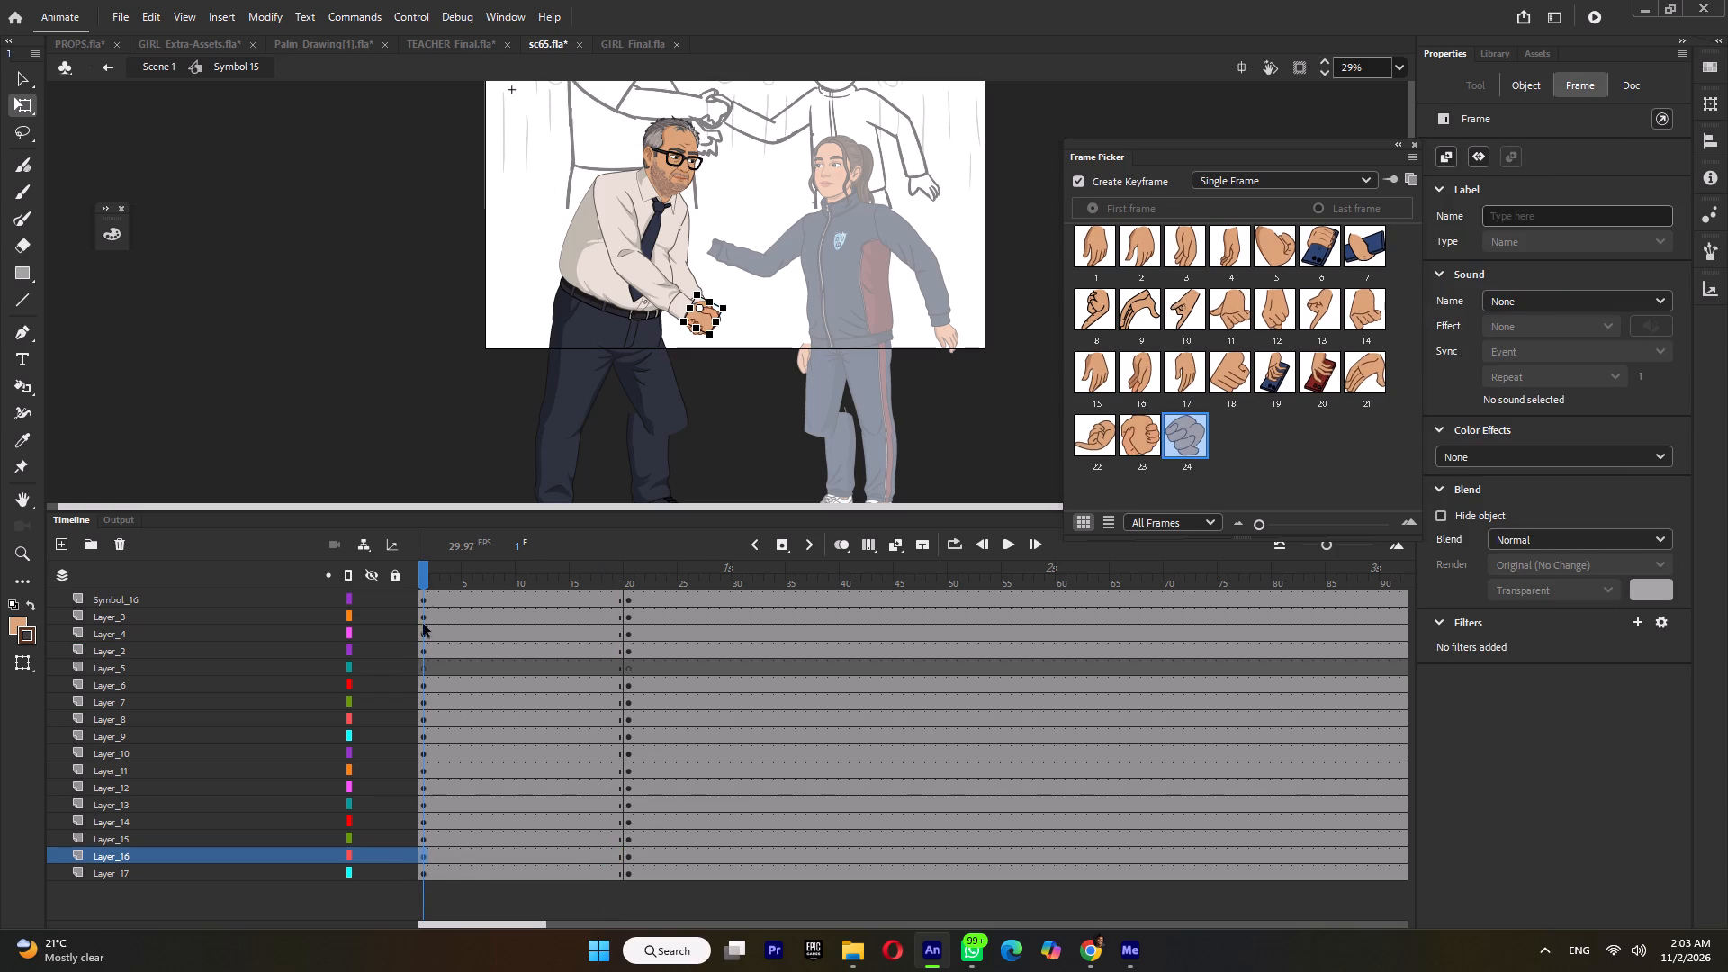
Check the teacher's pose change around frame 20, return to Scene 1 and save sc65.
left_click(467, 562)
left_click_drag(515, 569, 652, 581)
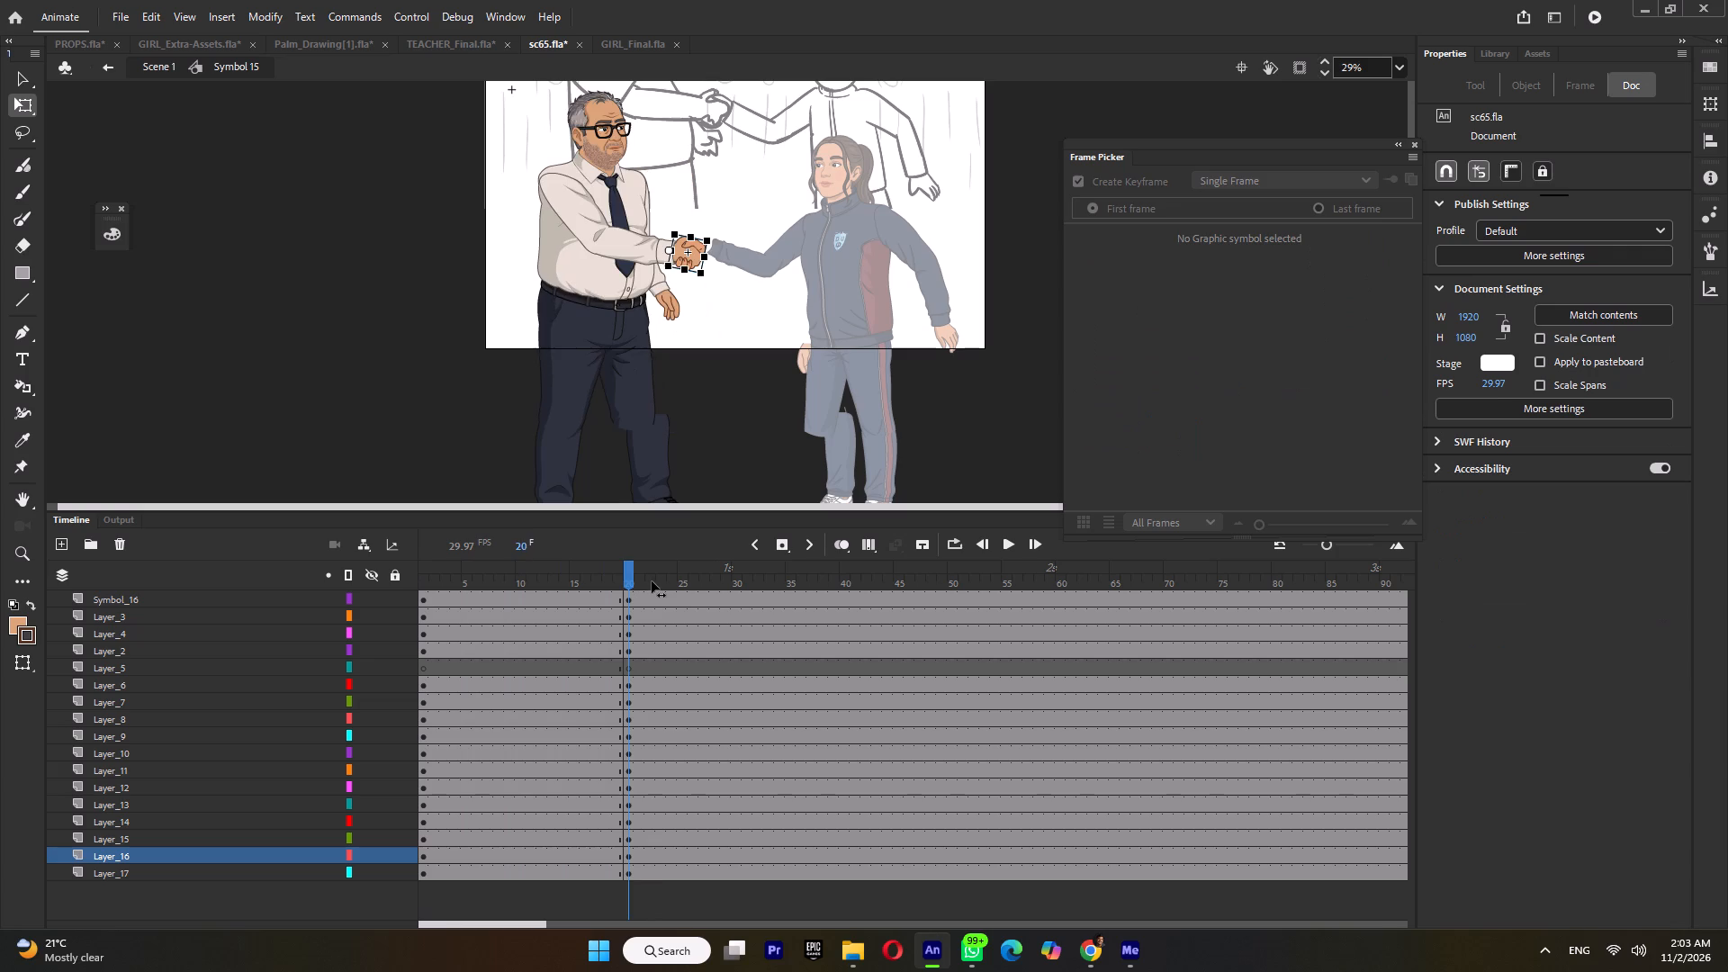
left_click_drag(652, 581, 660, 581)
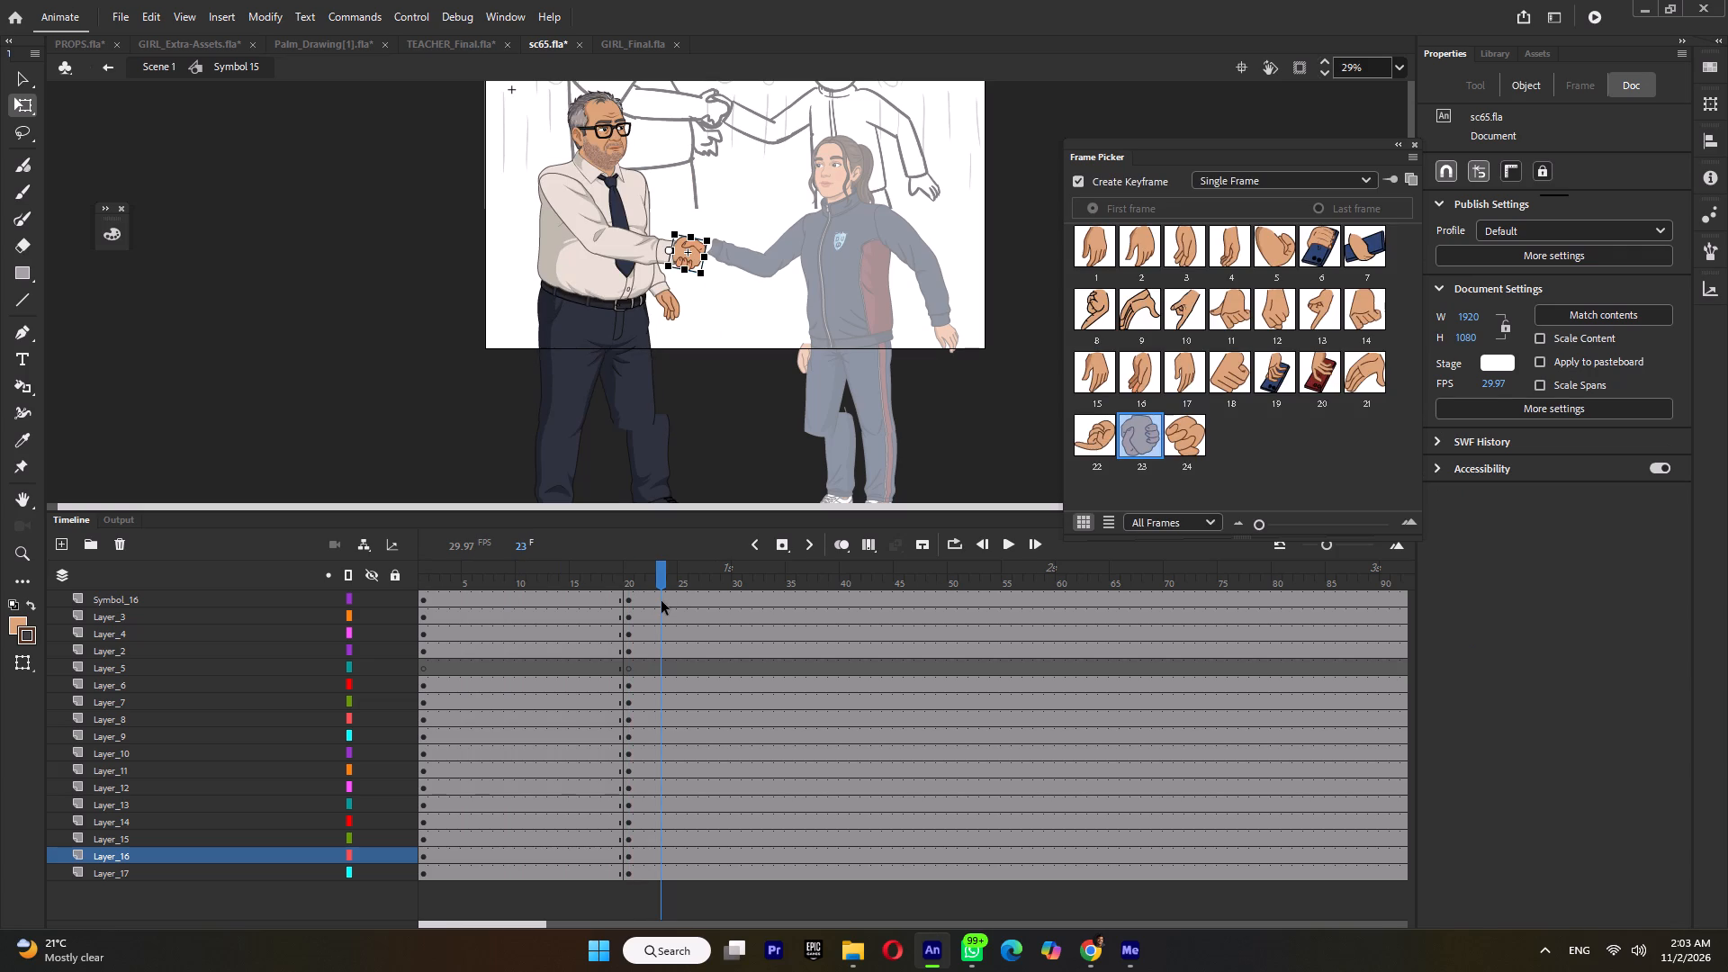
left_click(601, 571)
left_click(628, 585)
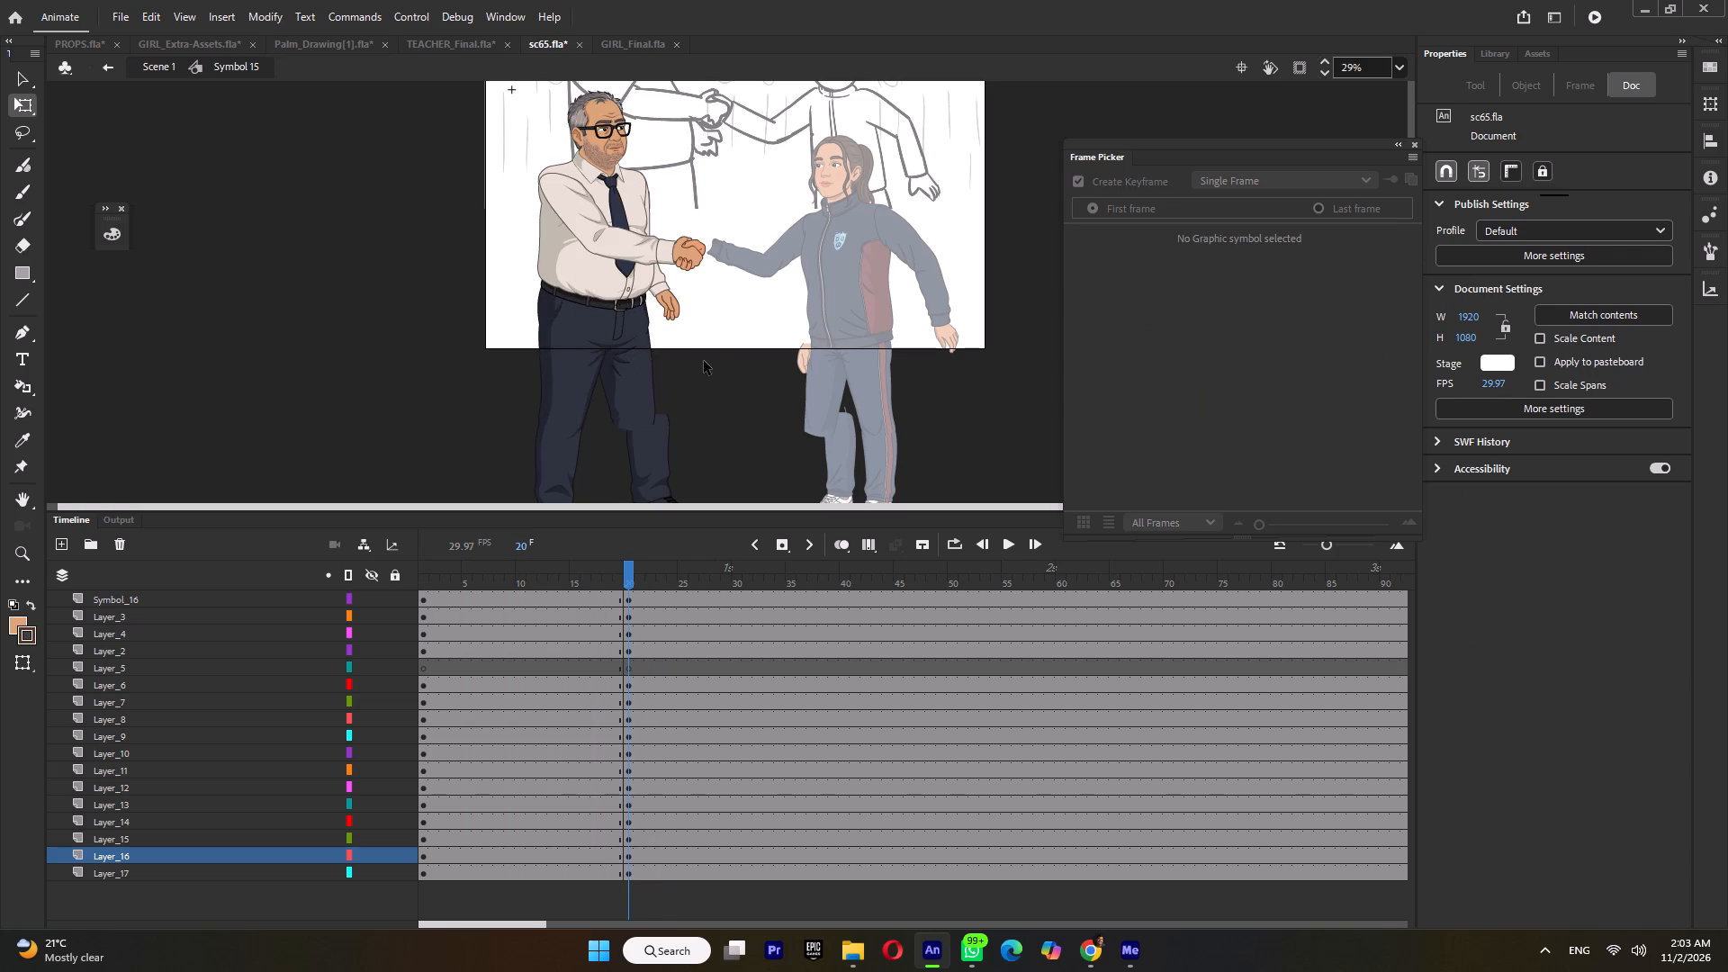
double_click(708, 353)
key("ctrl+s")
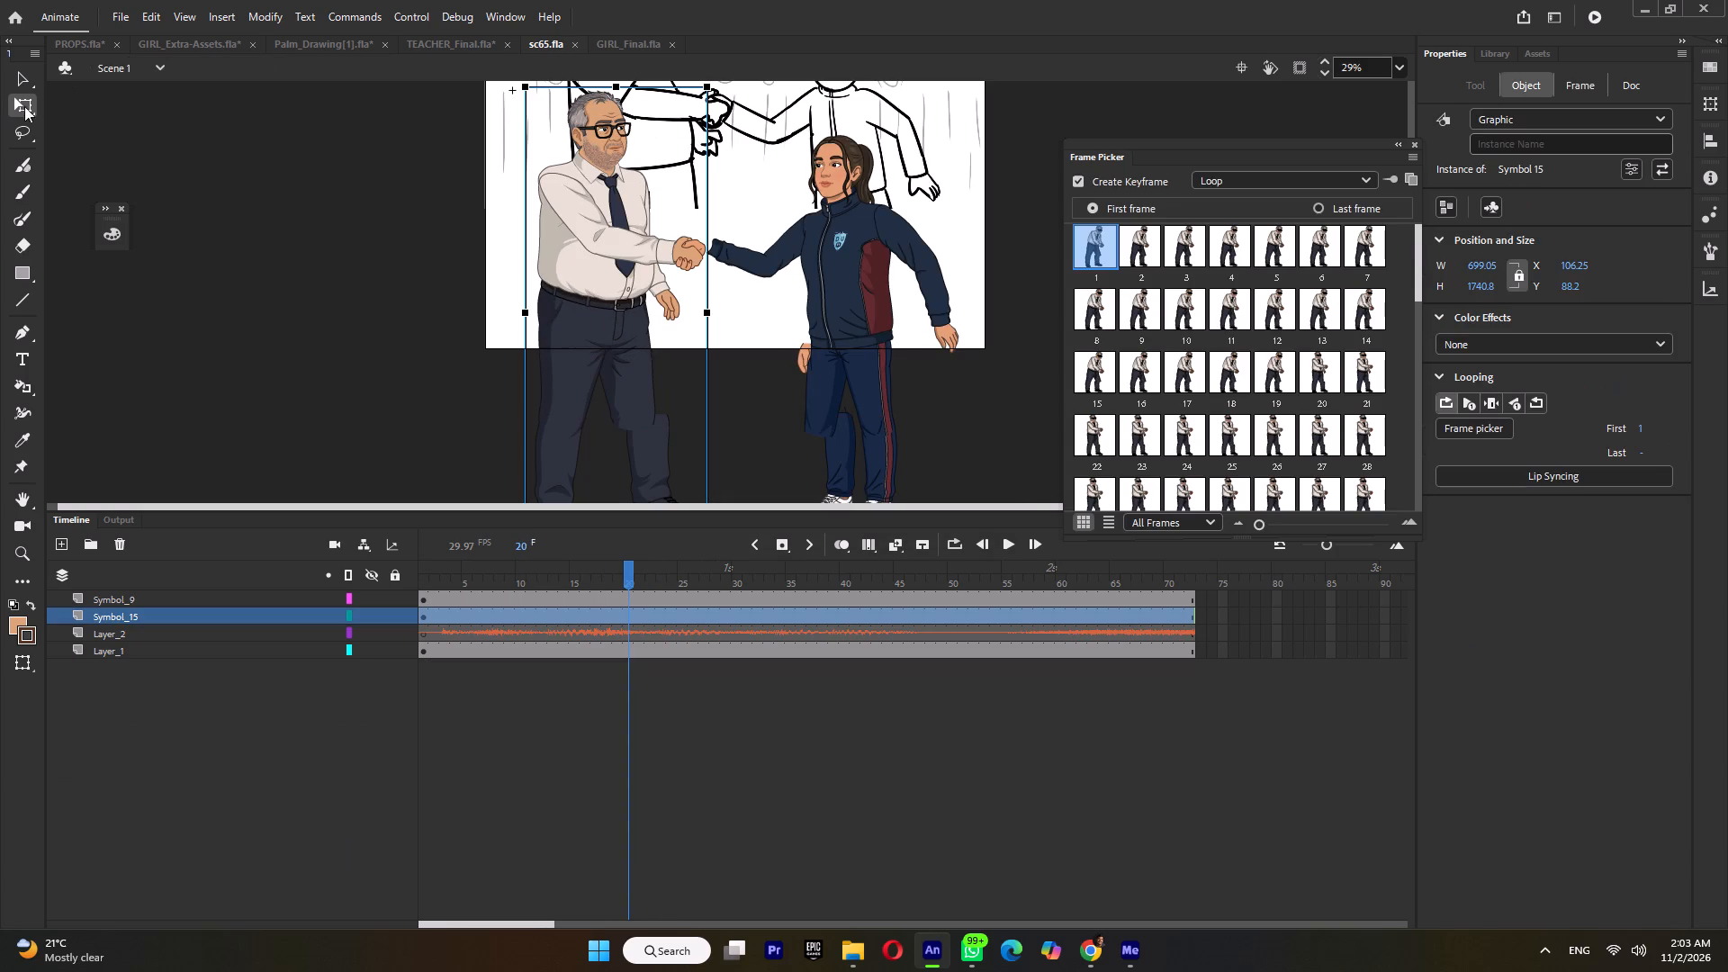
Review the handshake transition between the bent and upright poses in Scene 1 against the storyboard.
left_click_drag(492, 583, 733, 622)
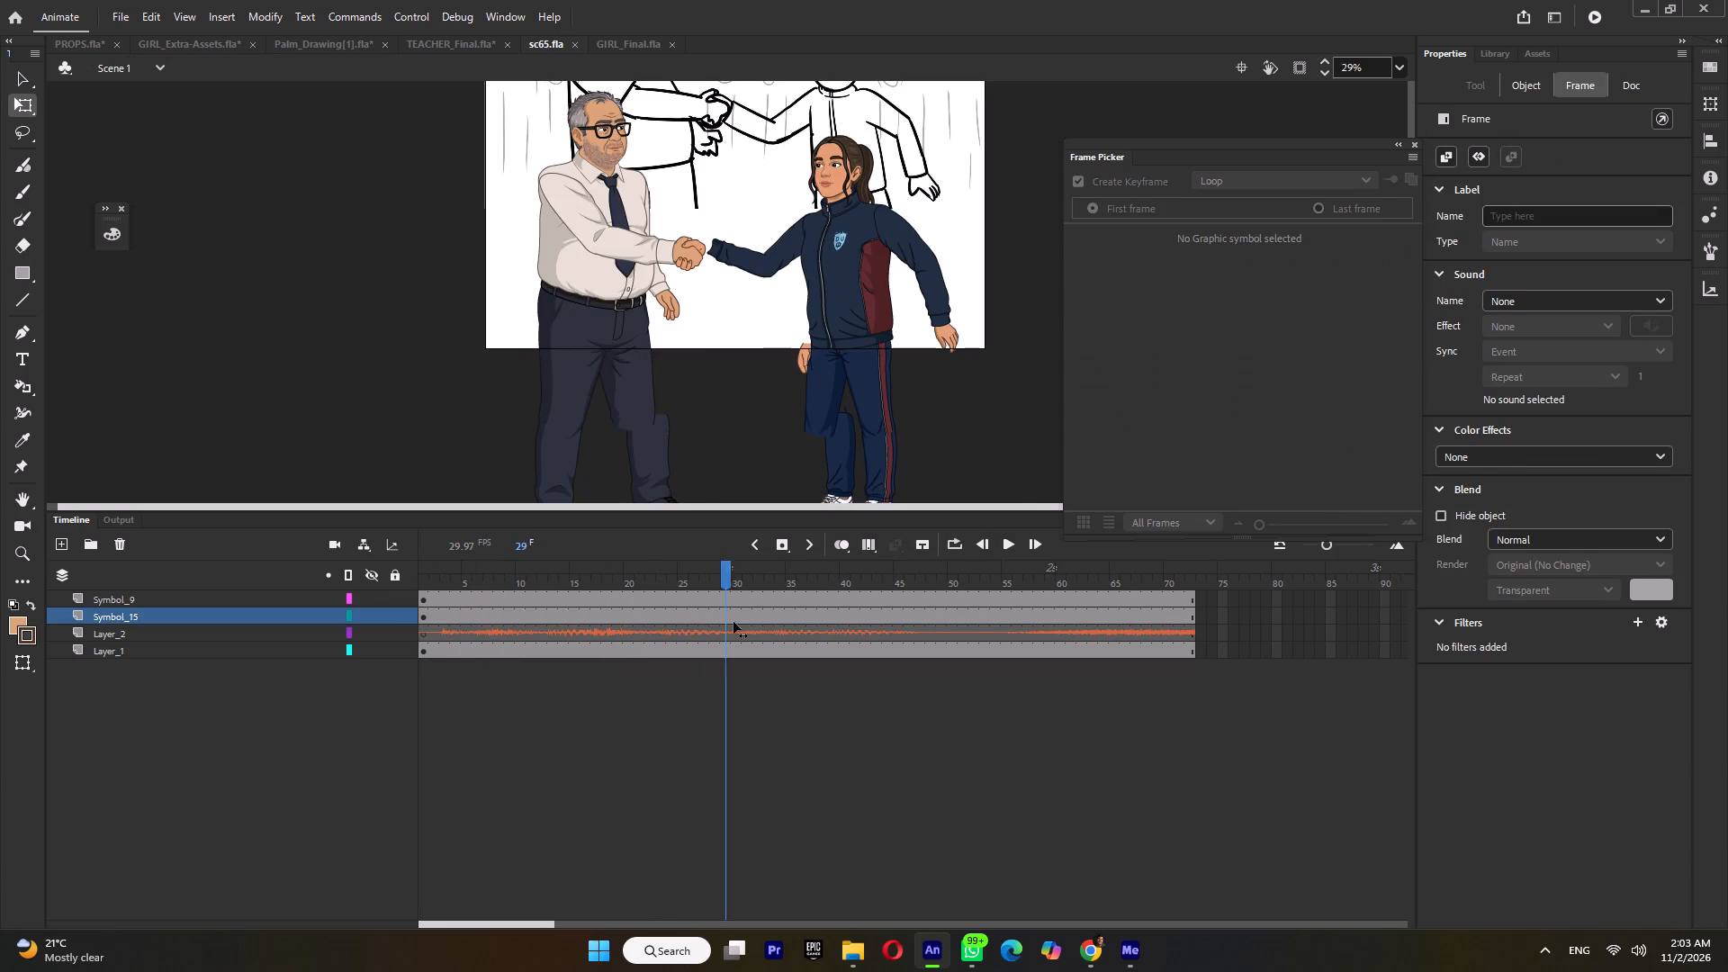
left_click_drag(733, 622, 683, 652)
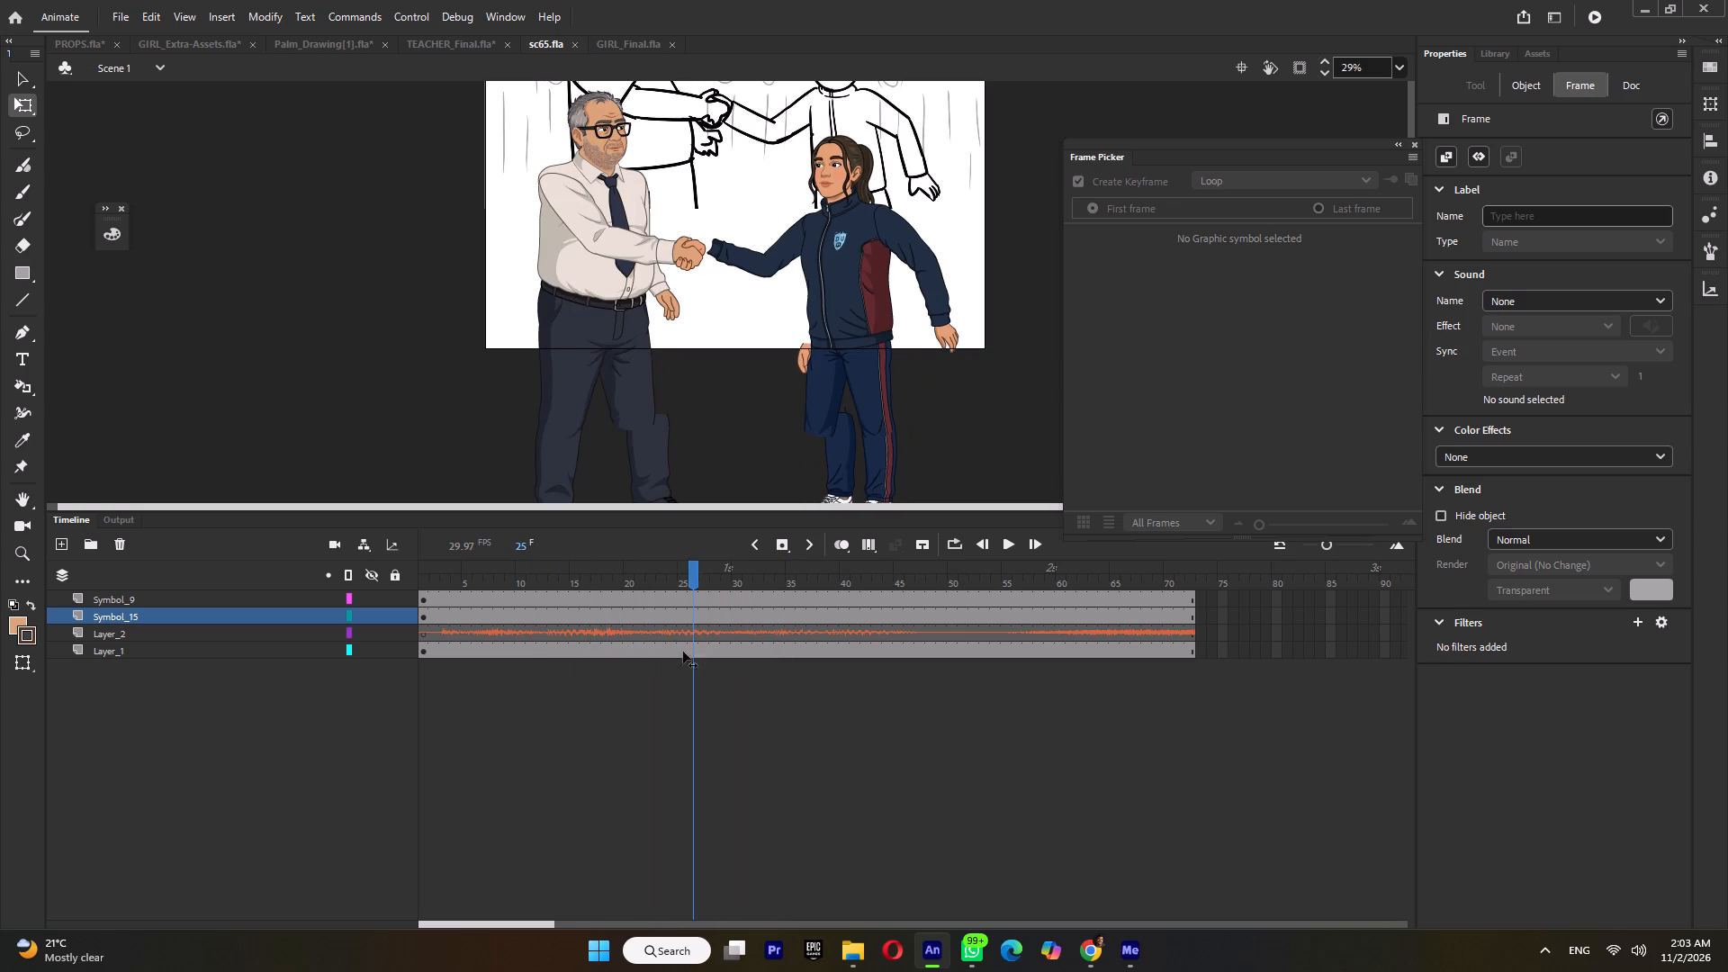
left_click_drag(683, 652, 681, 659)
scroll(740, 364, "down", 4, "ctrl")
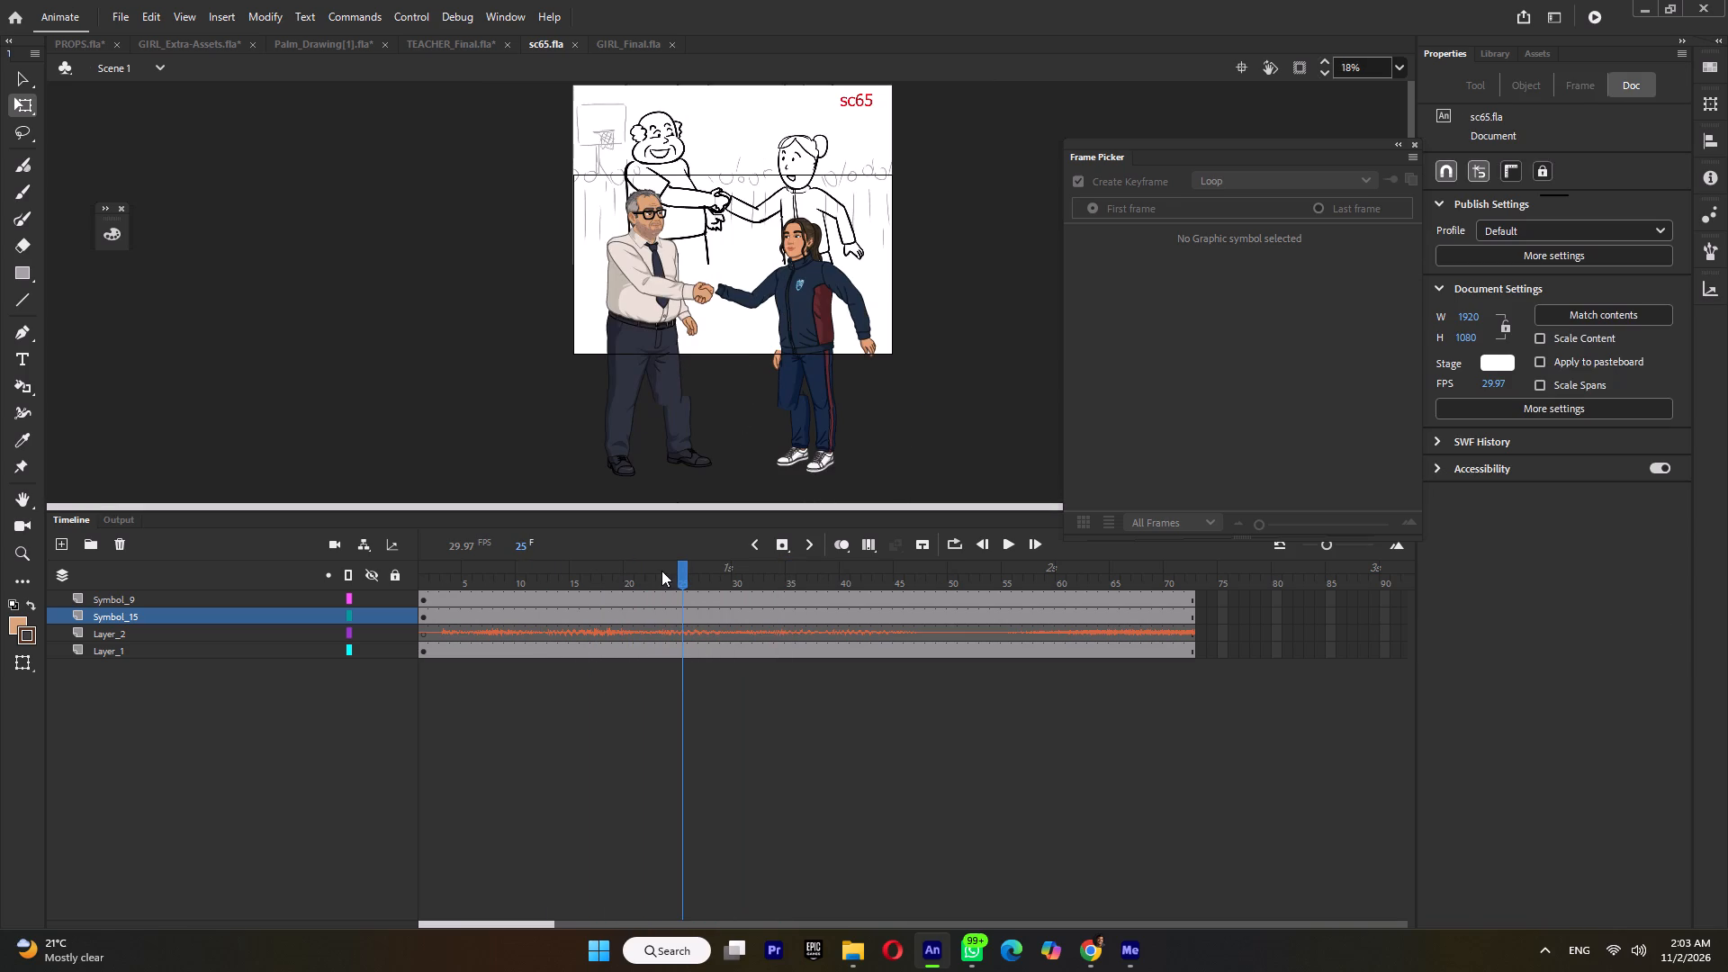
left_click_drag(661, 571, 521, 611)
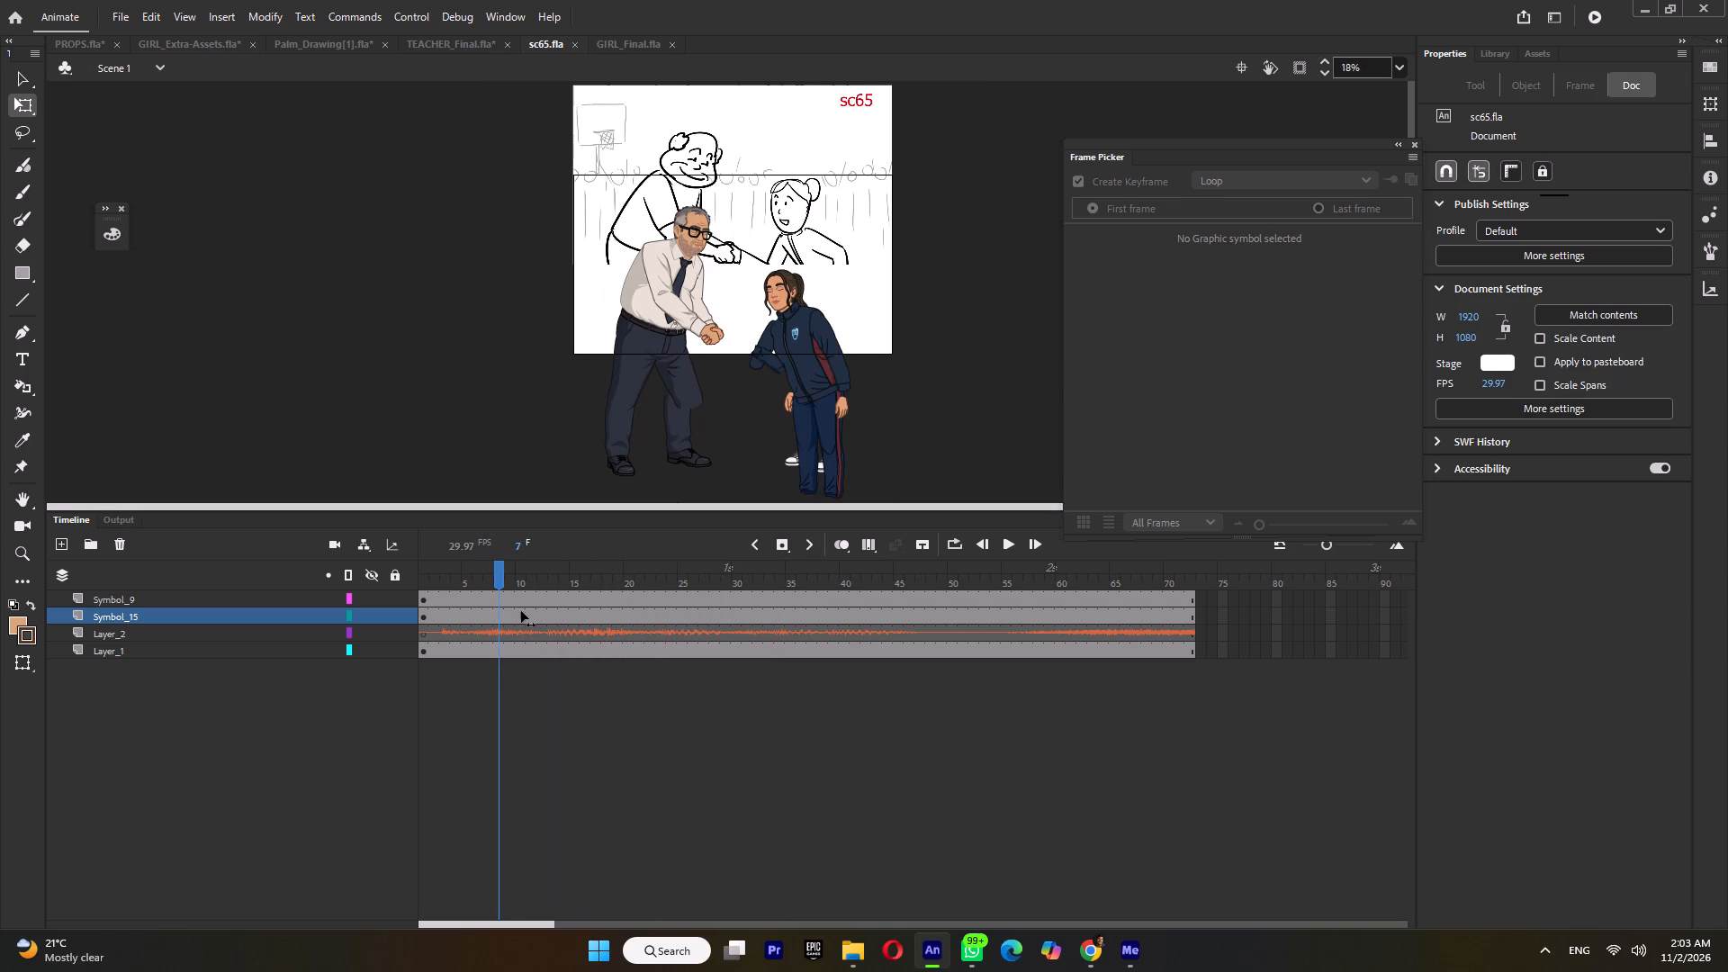
left_click_drag(521, 611, 609, 612)
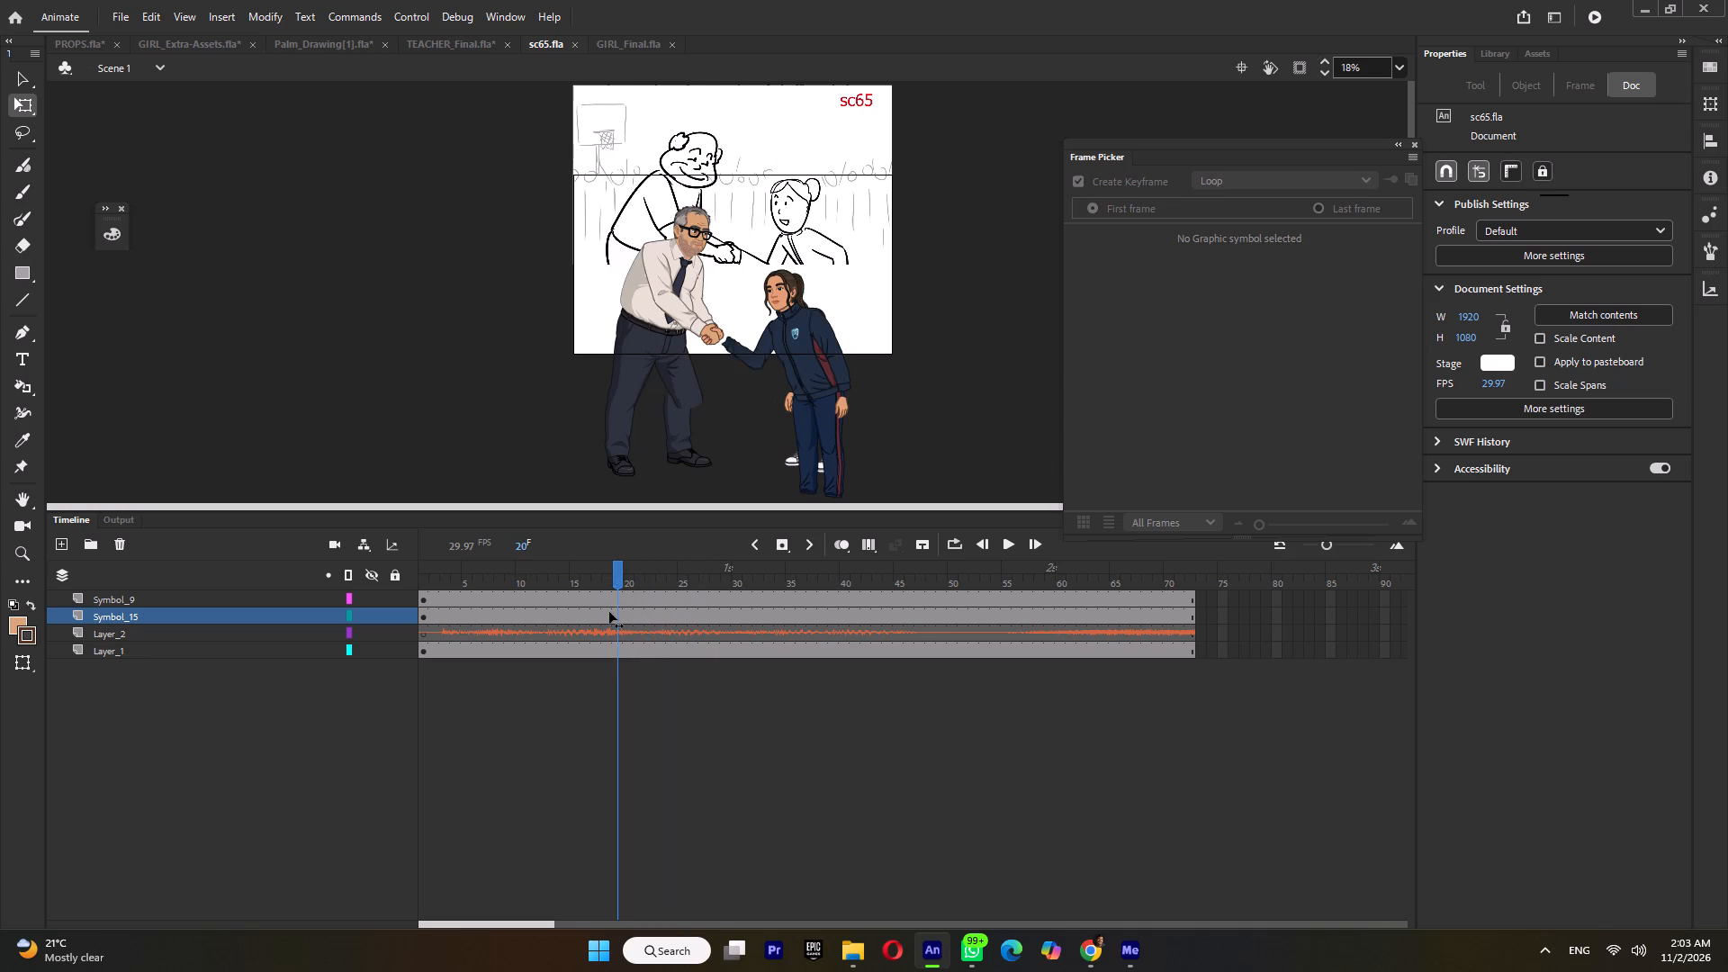
left_click_drag(609, 612, 639, 613)
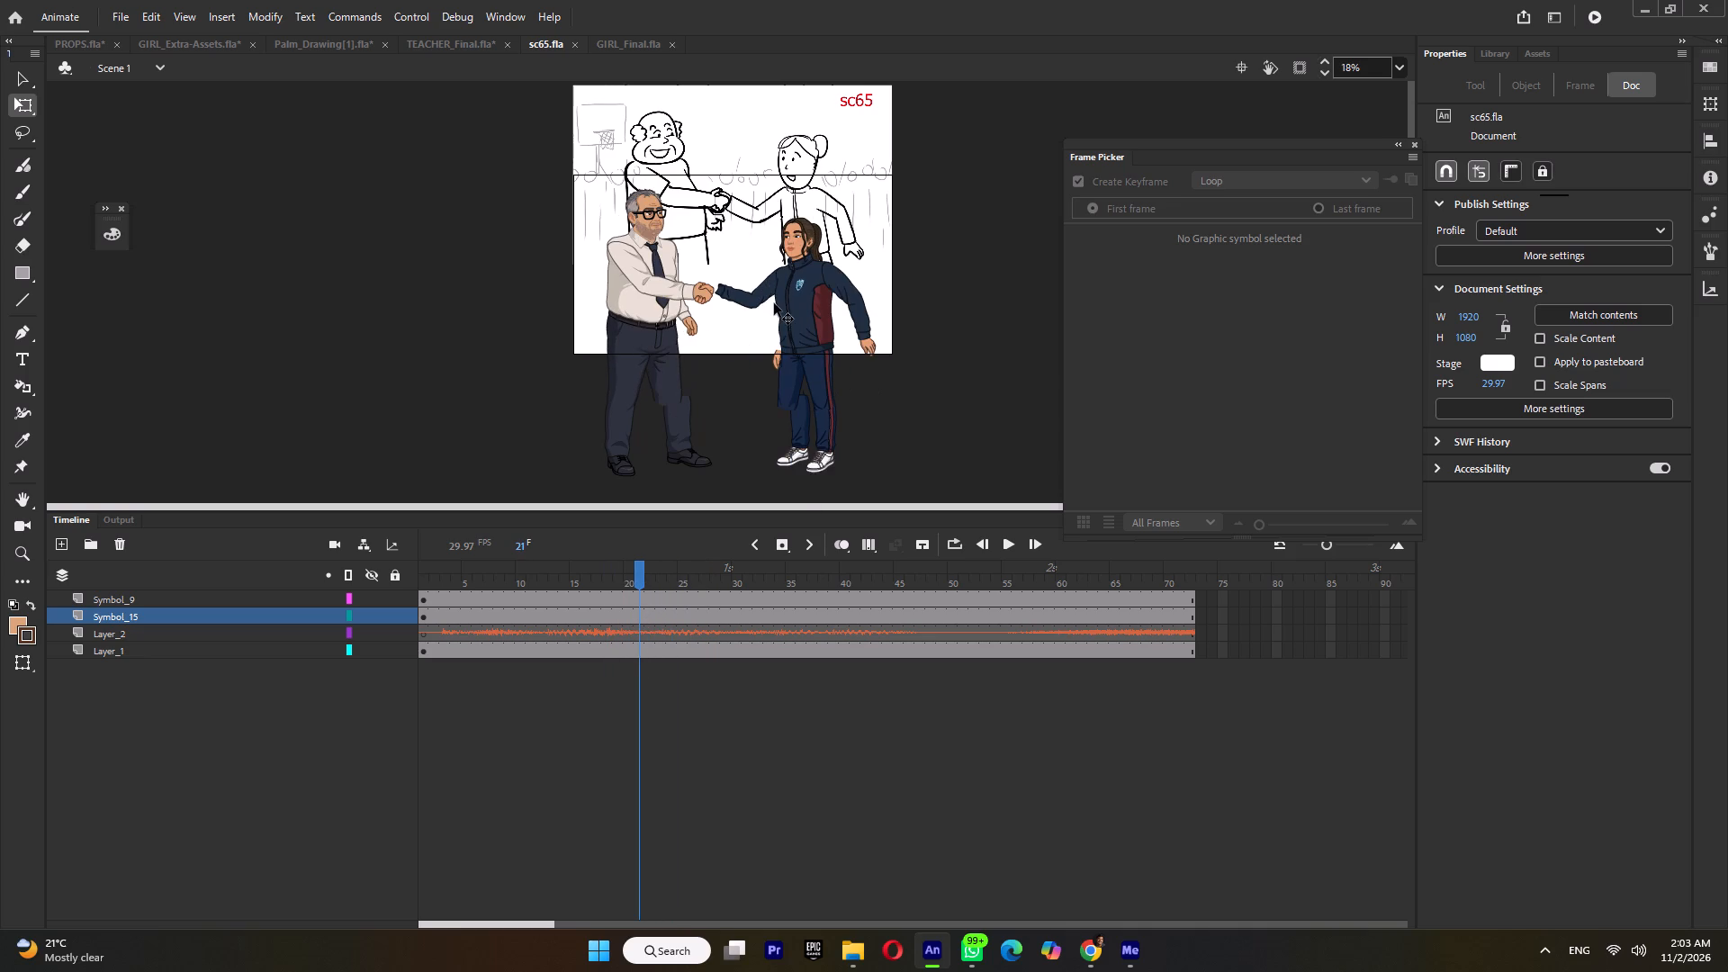
double_click(637, 273)
scroll(647, 274, "up", 3, "ctrl")
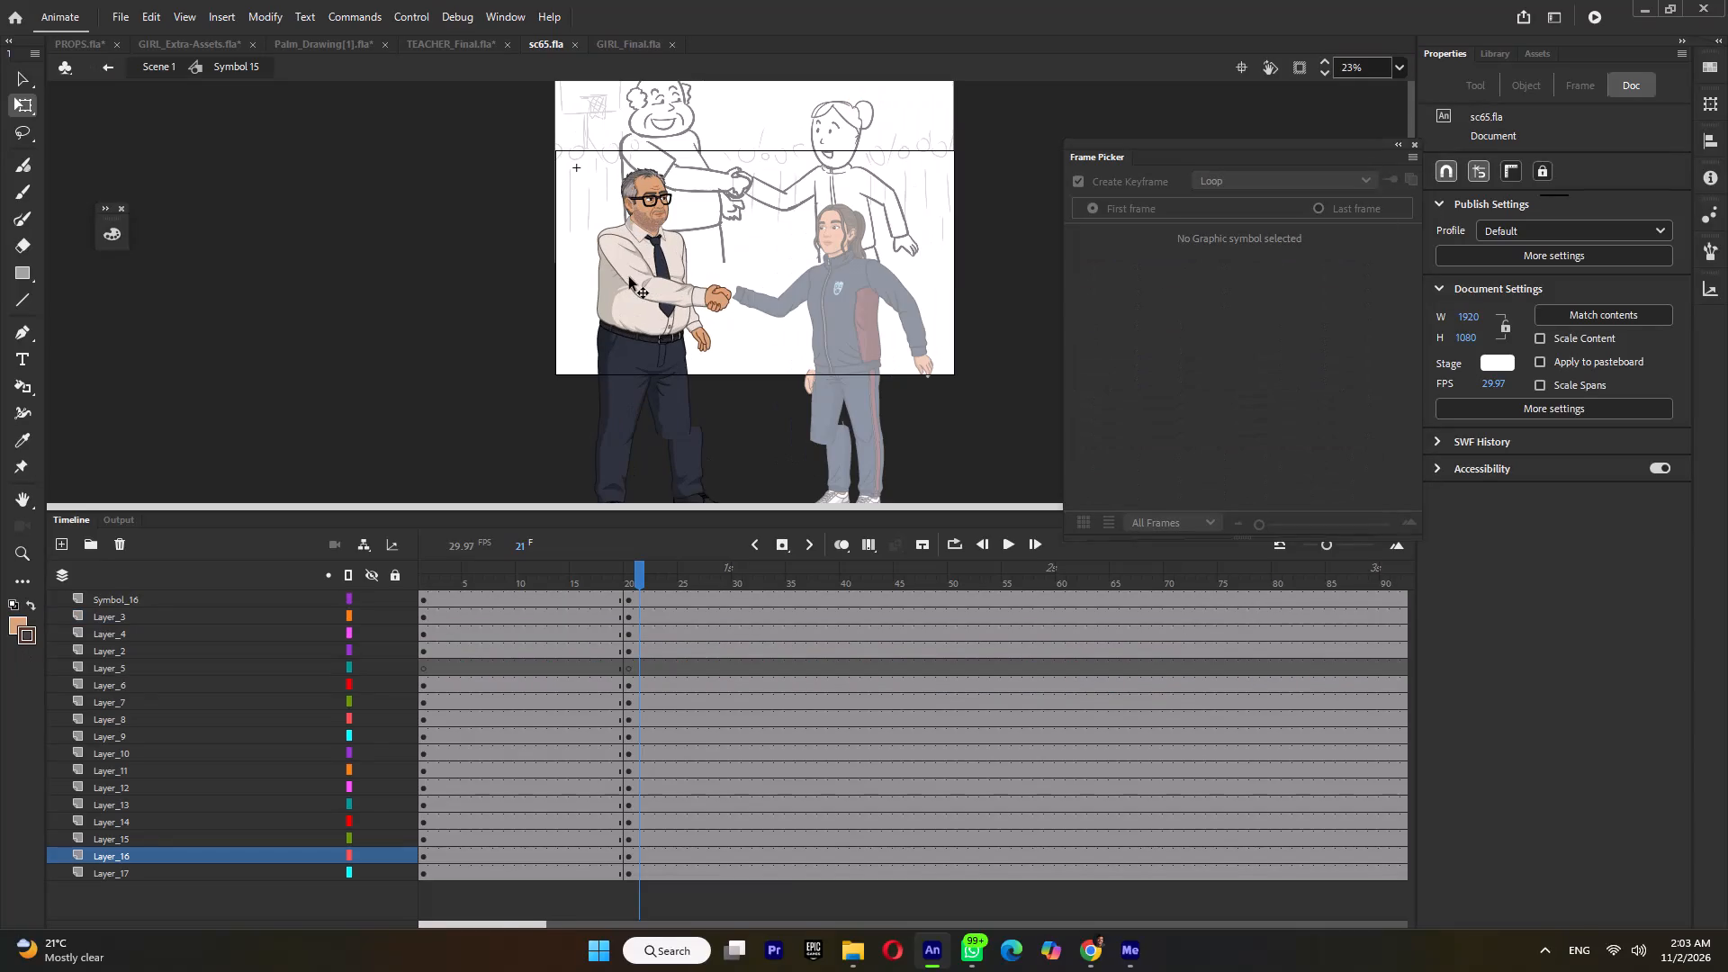
double_click(769, 357)
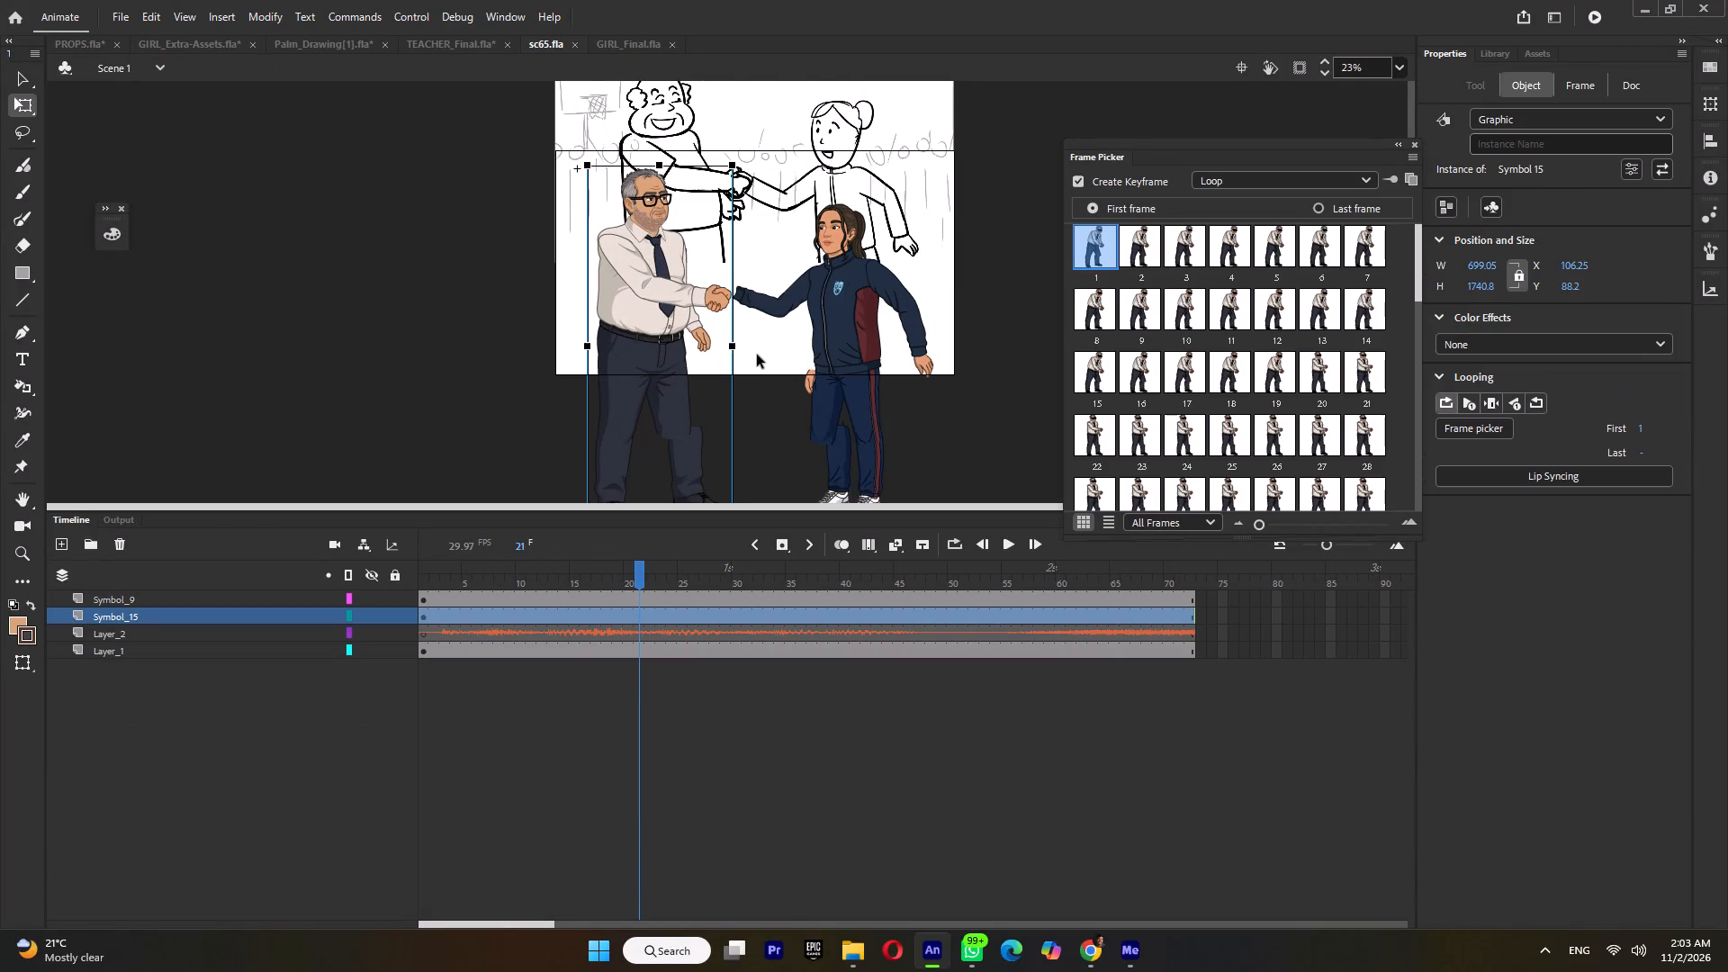
Nudge the girl, Symbol 9, toward the teacher to an X position of 1605.2 so her sleeve meets his hand.
scroll(757, 355, "down", 1)
left_click(850, 291)
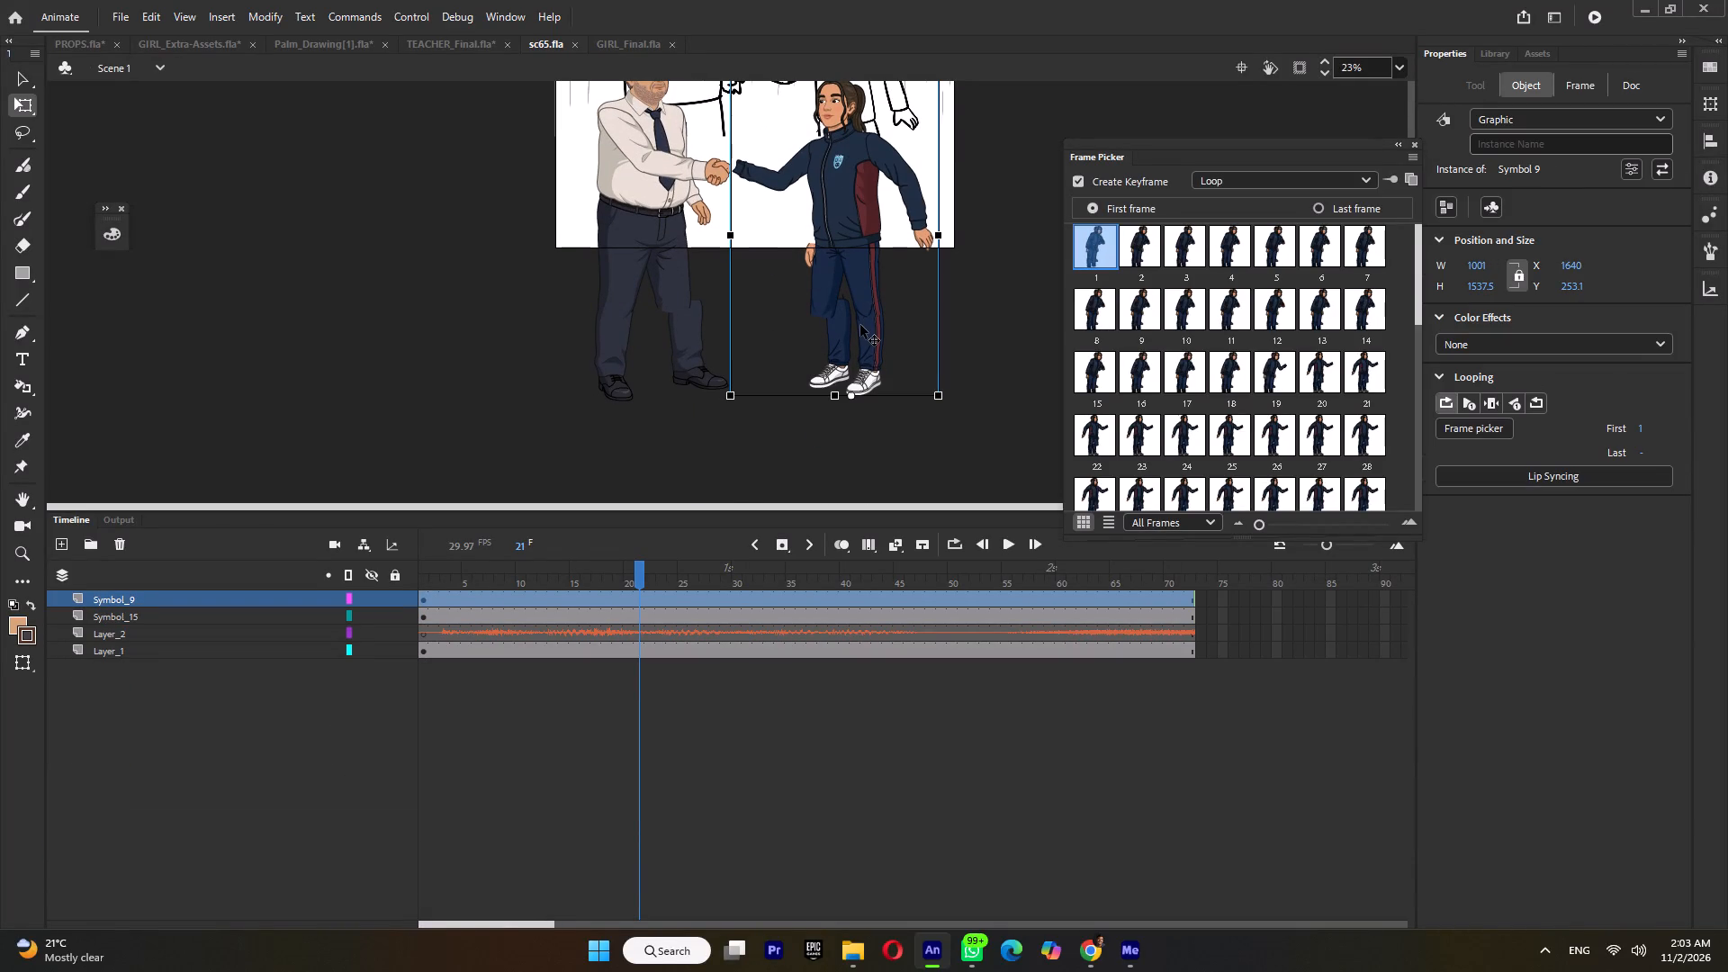
key("shift+Left")
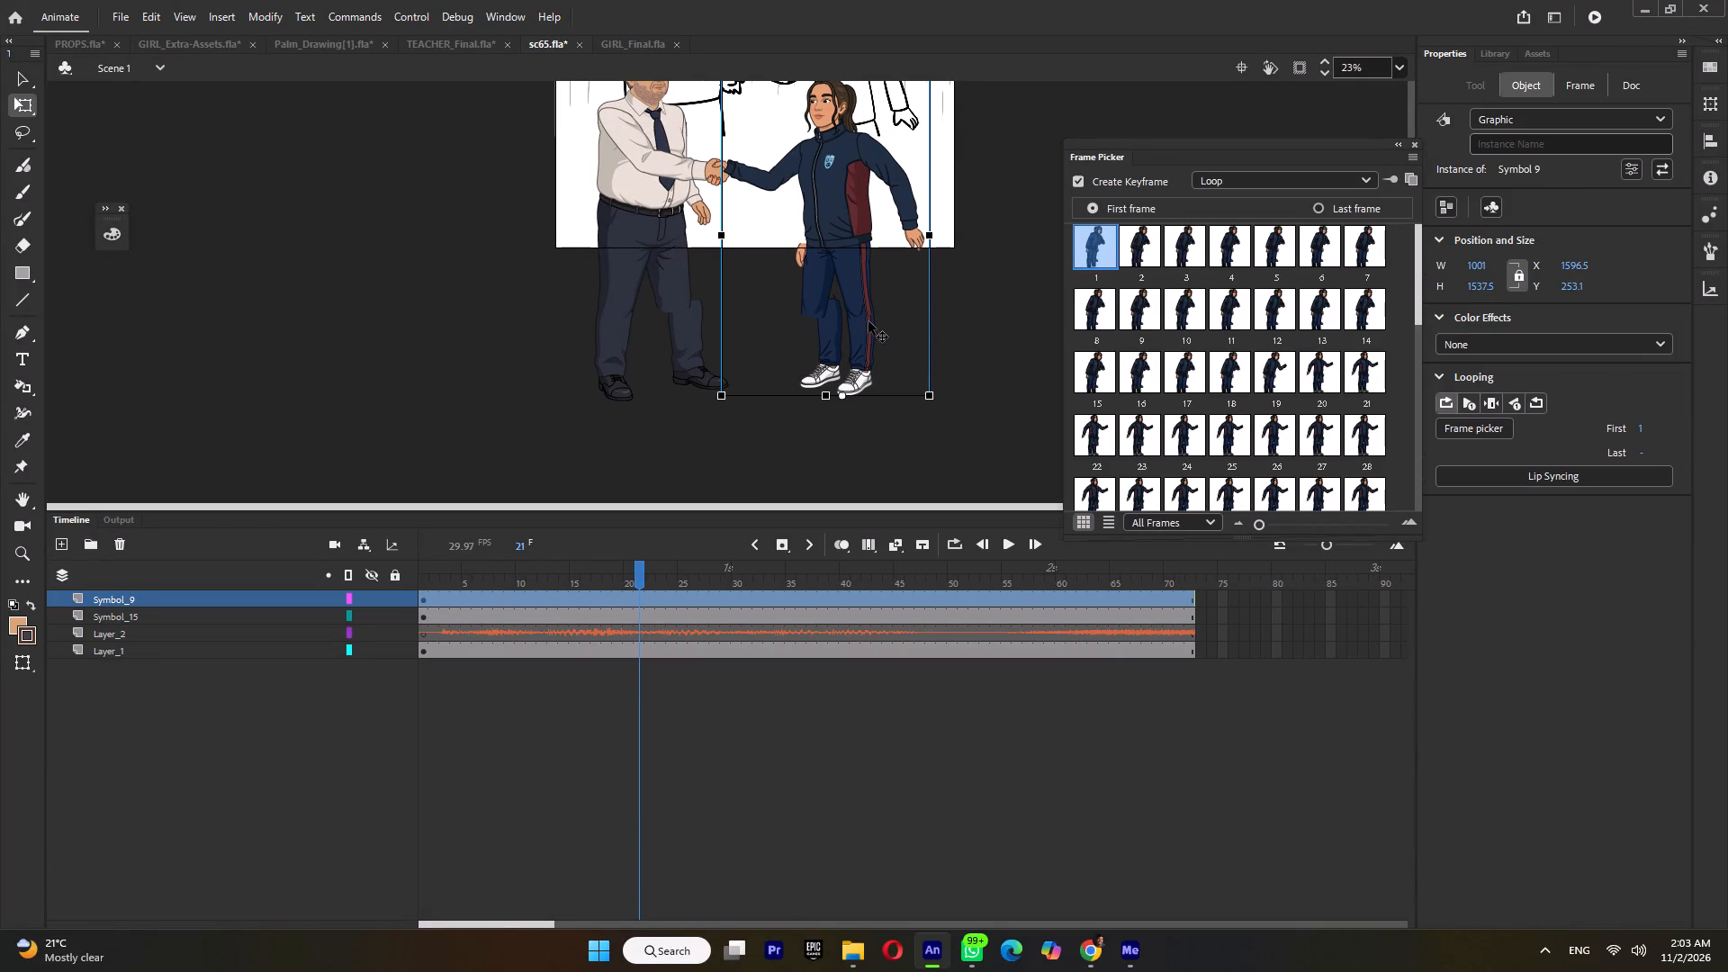
key("Right")
key("Right")
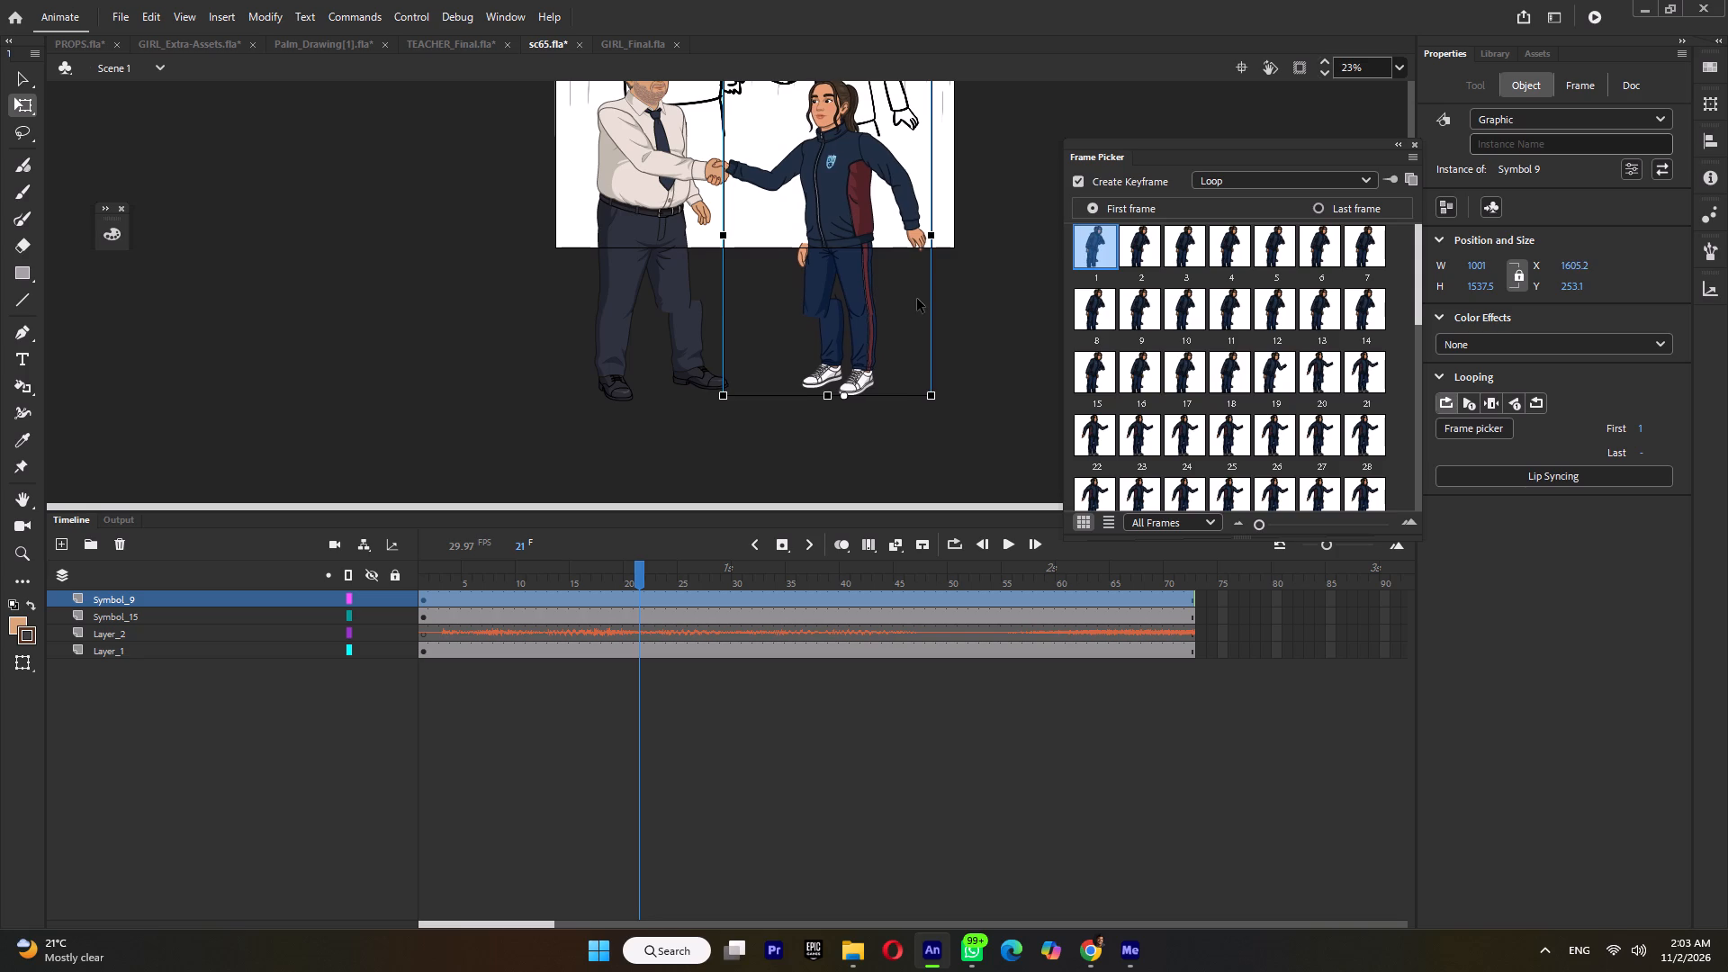
scroll(922, 307, "up", 1)
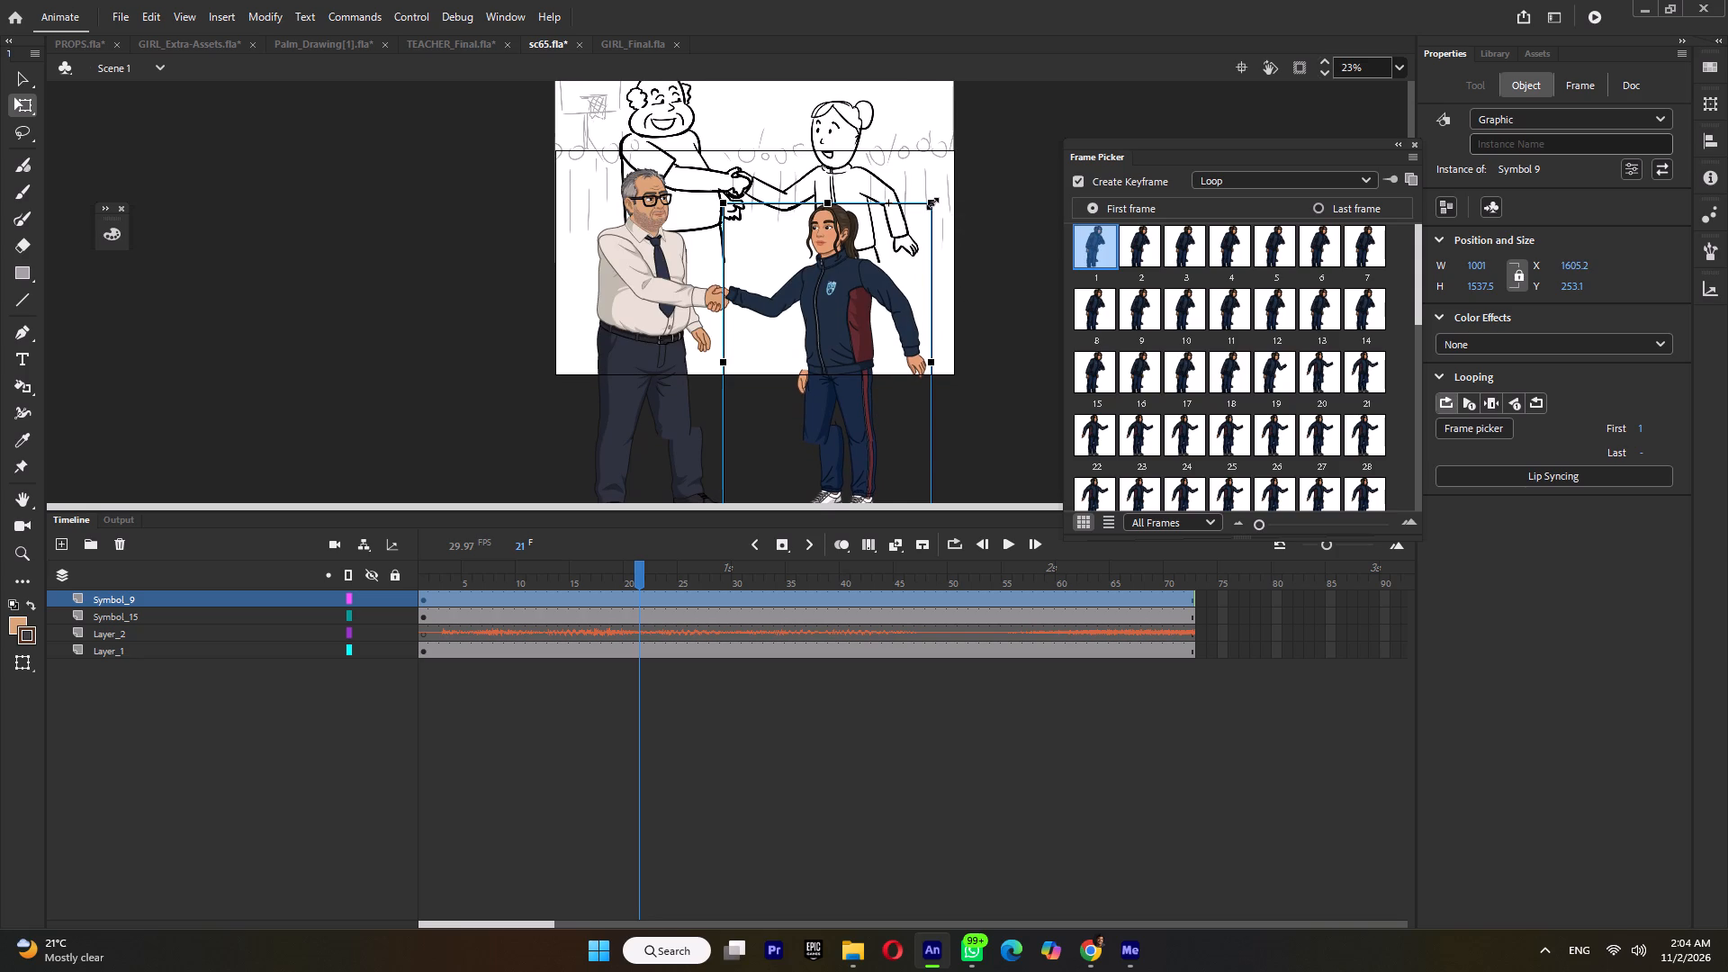
Scale the girl, Symbol 9, up slightly to about 1011 by 1553 so her sleeve stays at the teacher's hand.
scroll(930, 204, "up", 3, "ctrl")
scroll(1002, 208, "up", 6, "ctrl")
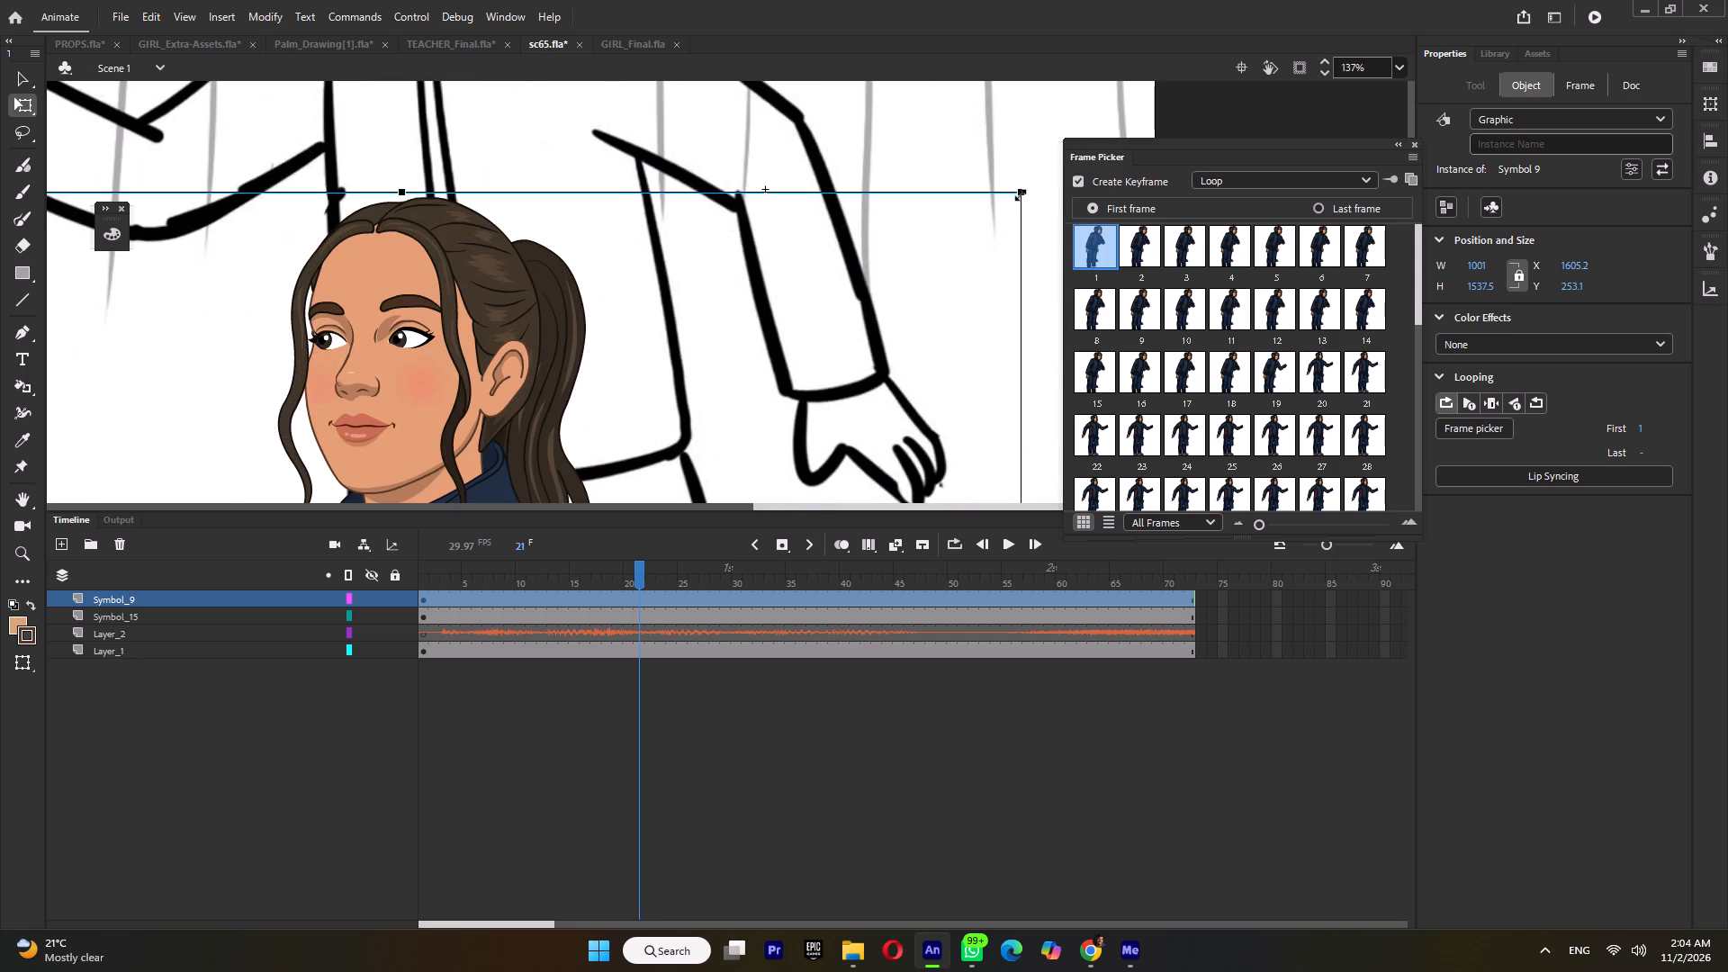
left_click_drag(1021, 193, 1038, 174, "shift")
scroll(959, 242, "down", 10, "ctrl")
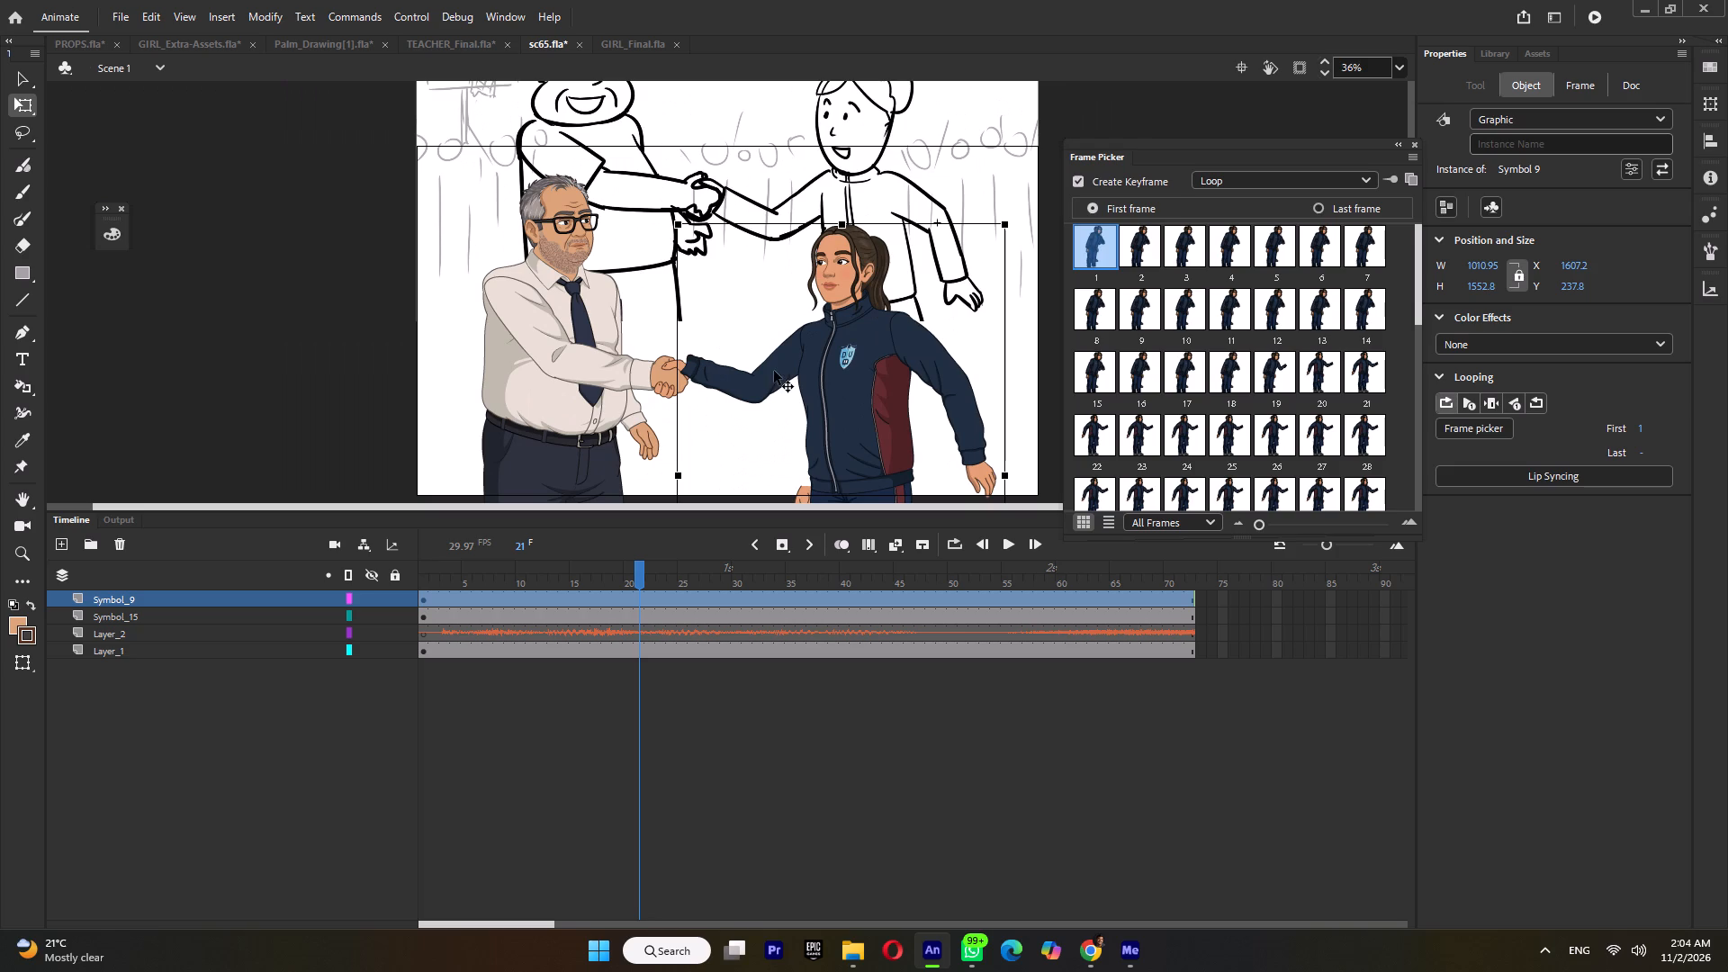
Inside Symbol 9, move the frame 19 keyframes on Layer_6 and Layer_13 to frame 1 and check the pose change at frame 20.
double_click(840, 411)
left_click(832, 572)
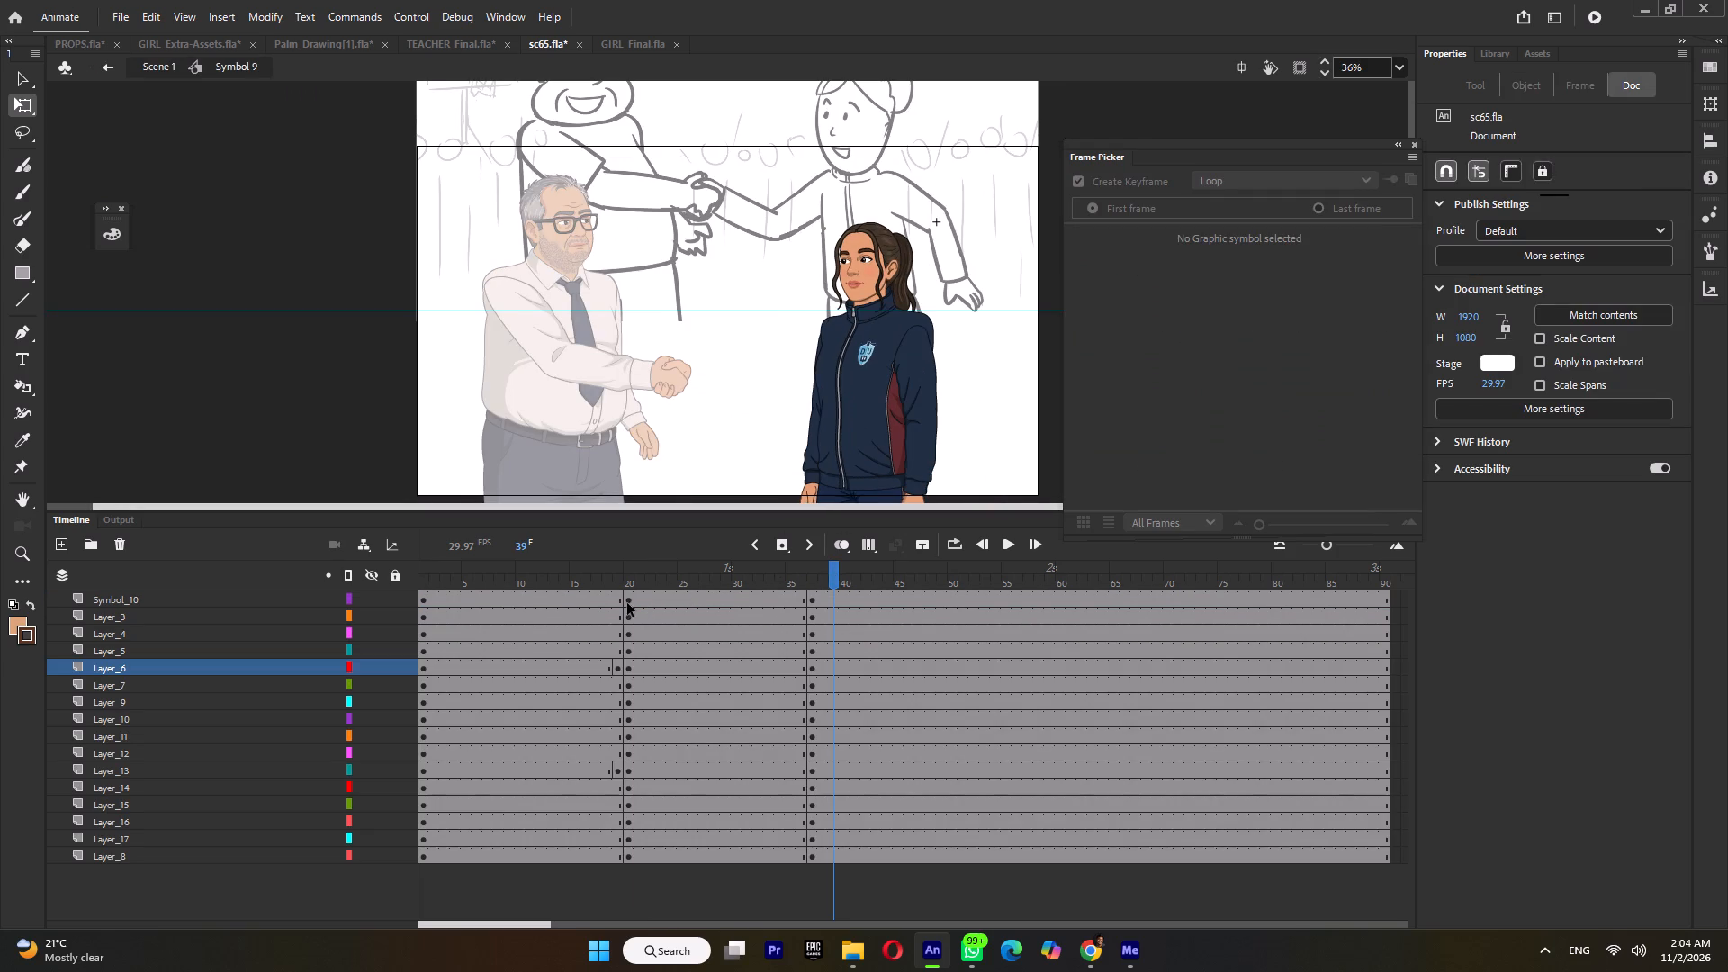
left_click(614, 667)
left_click_drag(617, 669, 601, 671)
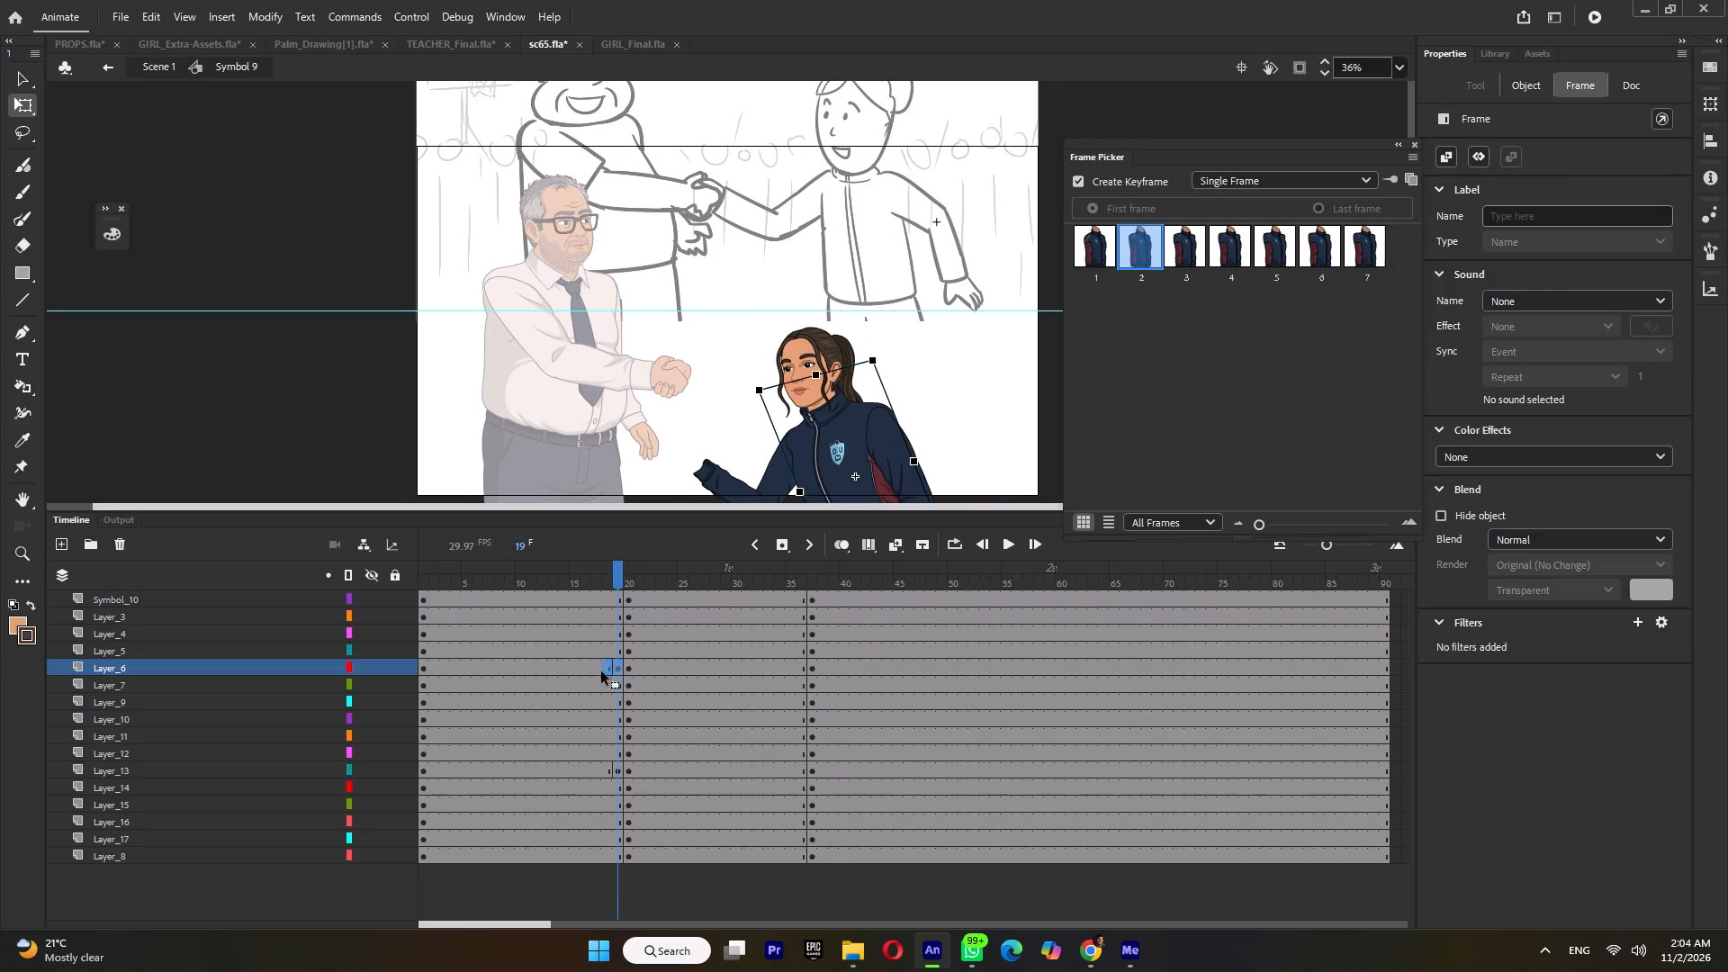
left_click_drag(601, 671, 427, 667)
left_click(618, 764)
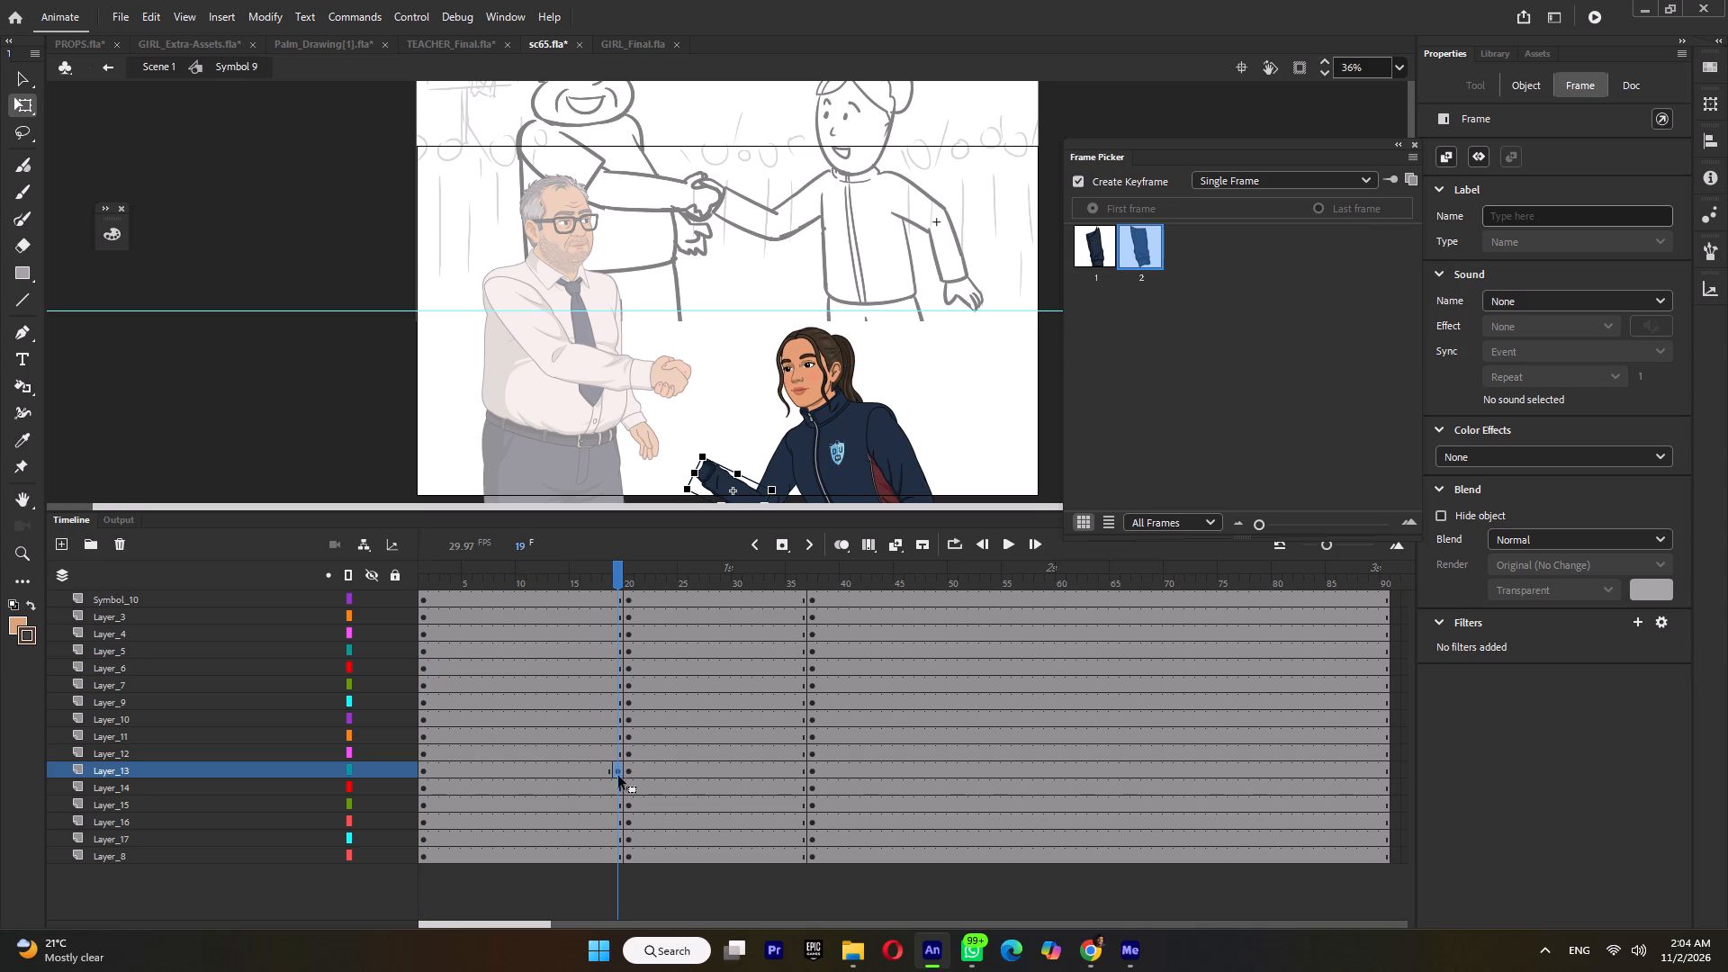
left_click_drag(617, 769, 420, 769)
scroll(579, 724, "down", 5)
scroll(579, 724, "up", 6)
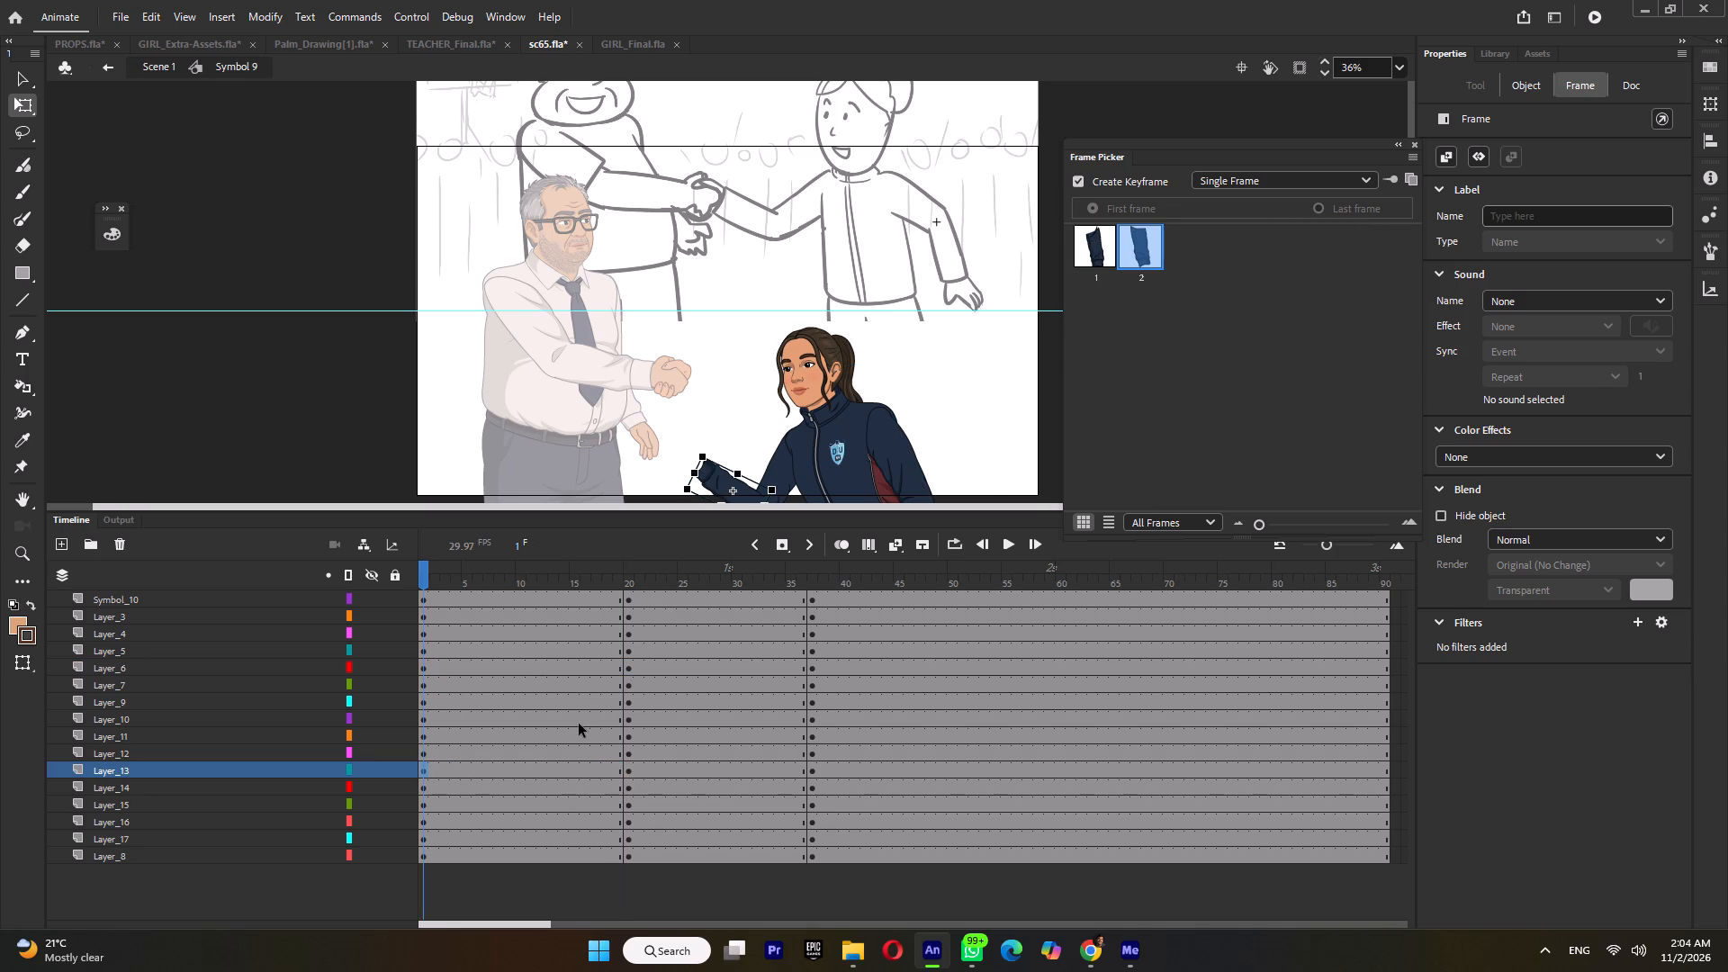
left_click(645, 588)
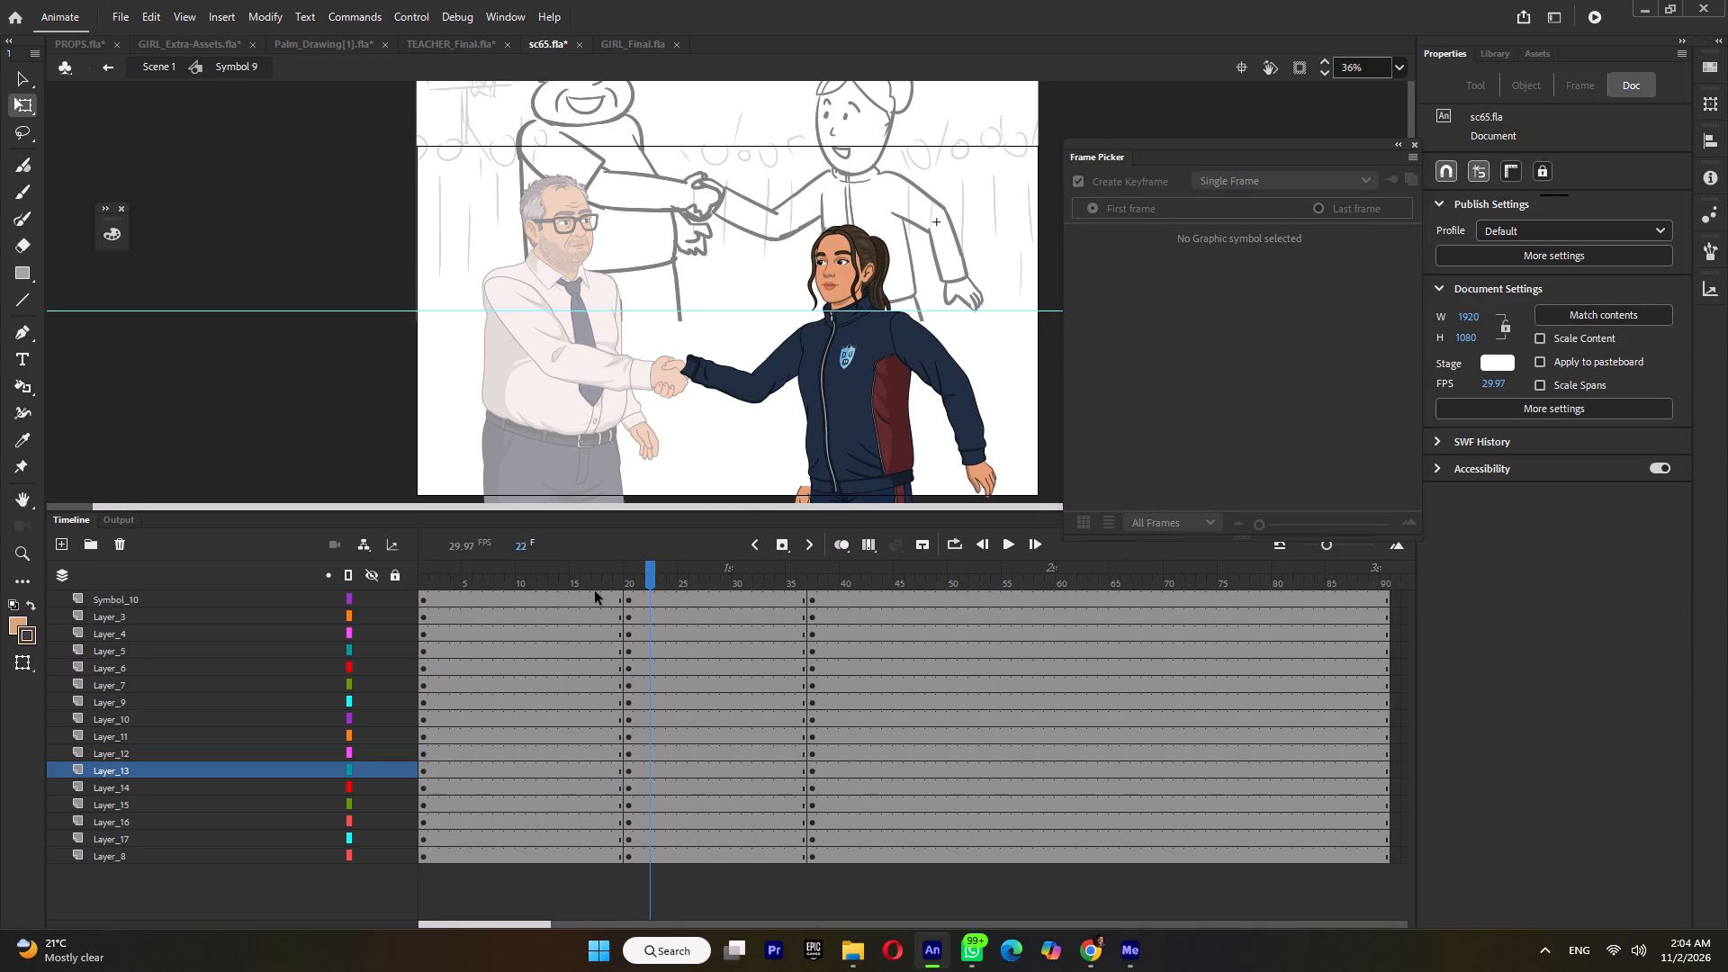
left_click(593, 575)
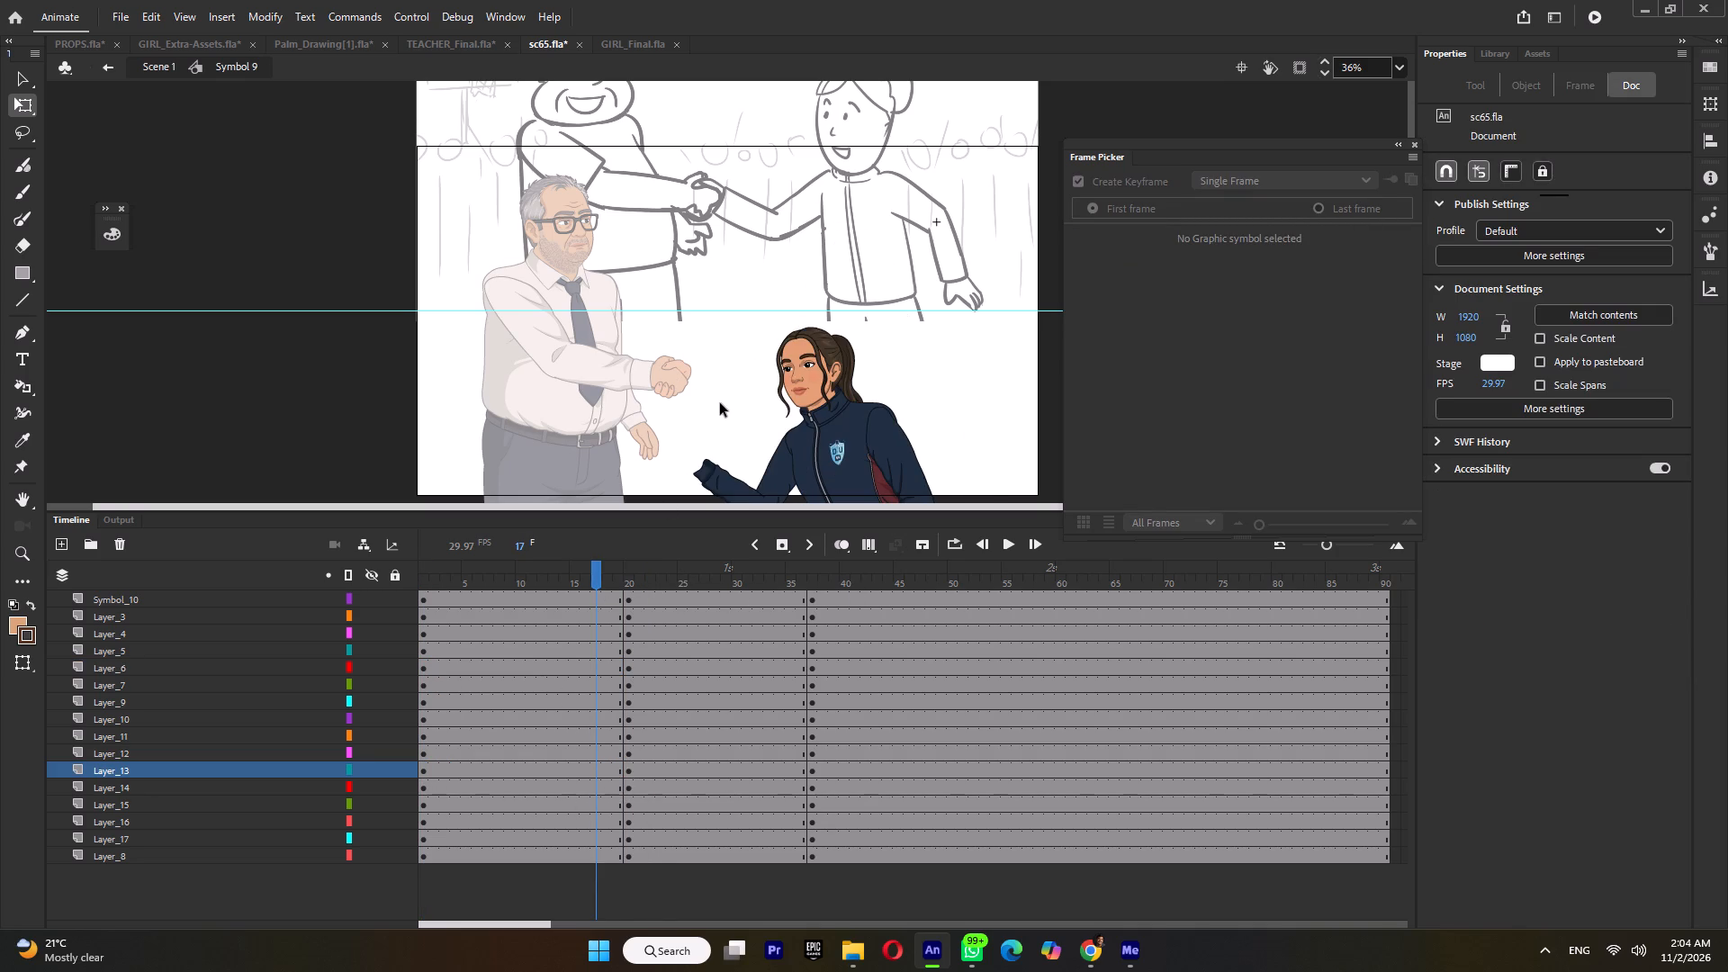
left_click(627, 582)
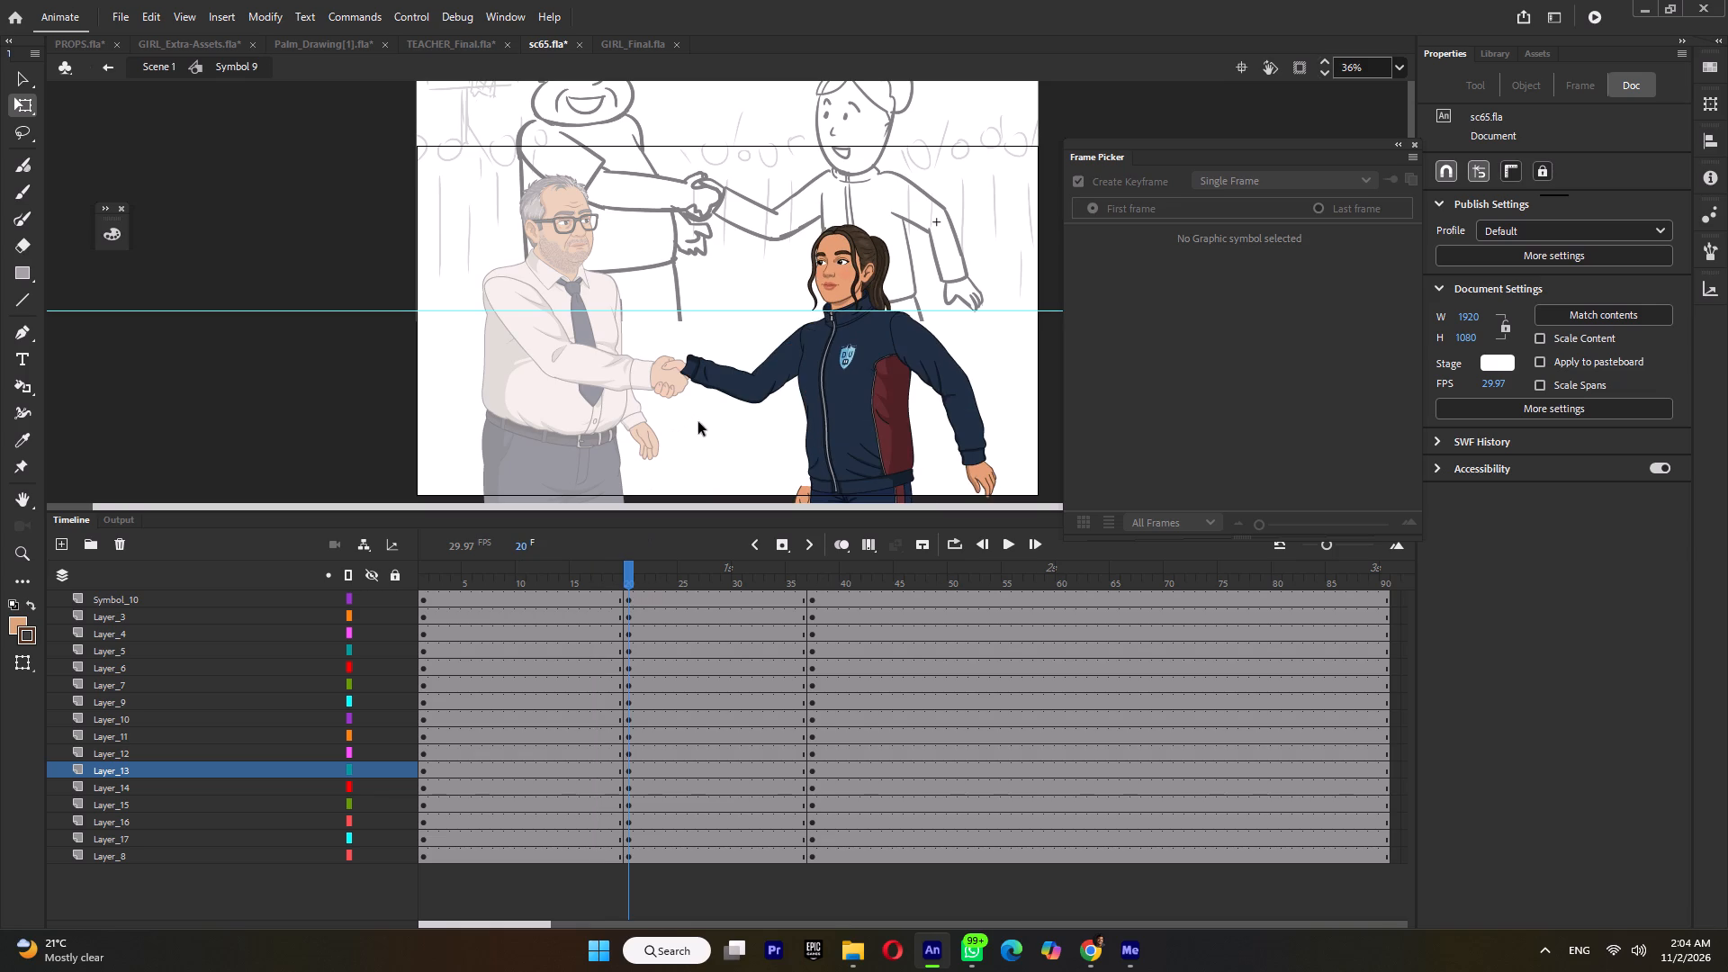
Inside Symbol 15 at frame 20, rotate the teacher's handshake arm and hand slightly upward about the shoulder toward the girl's sleeve.
left_click(715, 416)
left_click(773, 373)
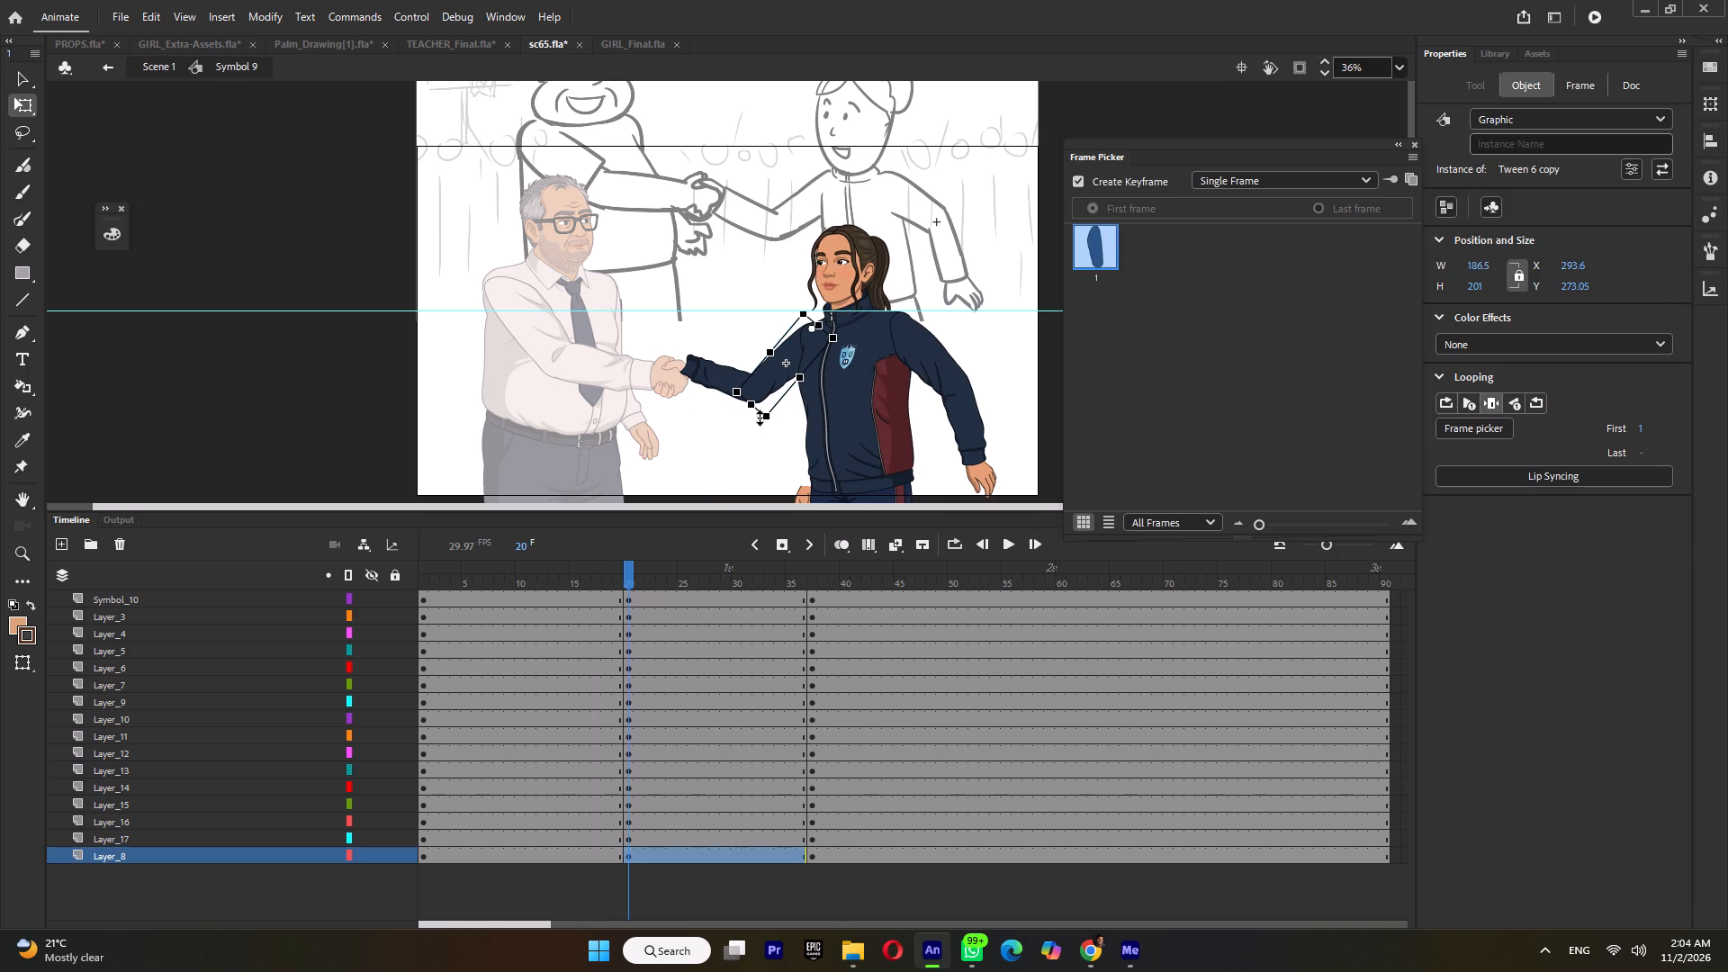
double_click(578, 374)
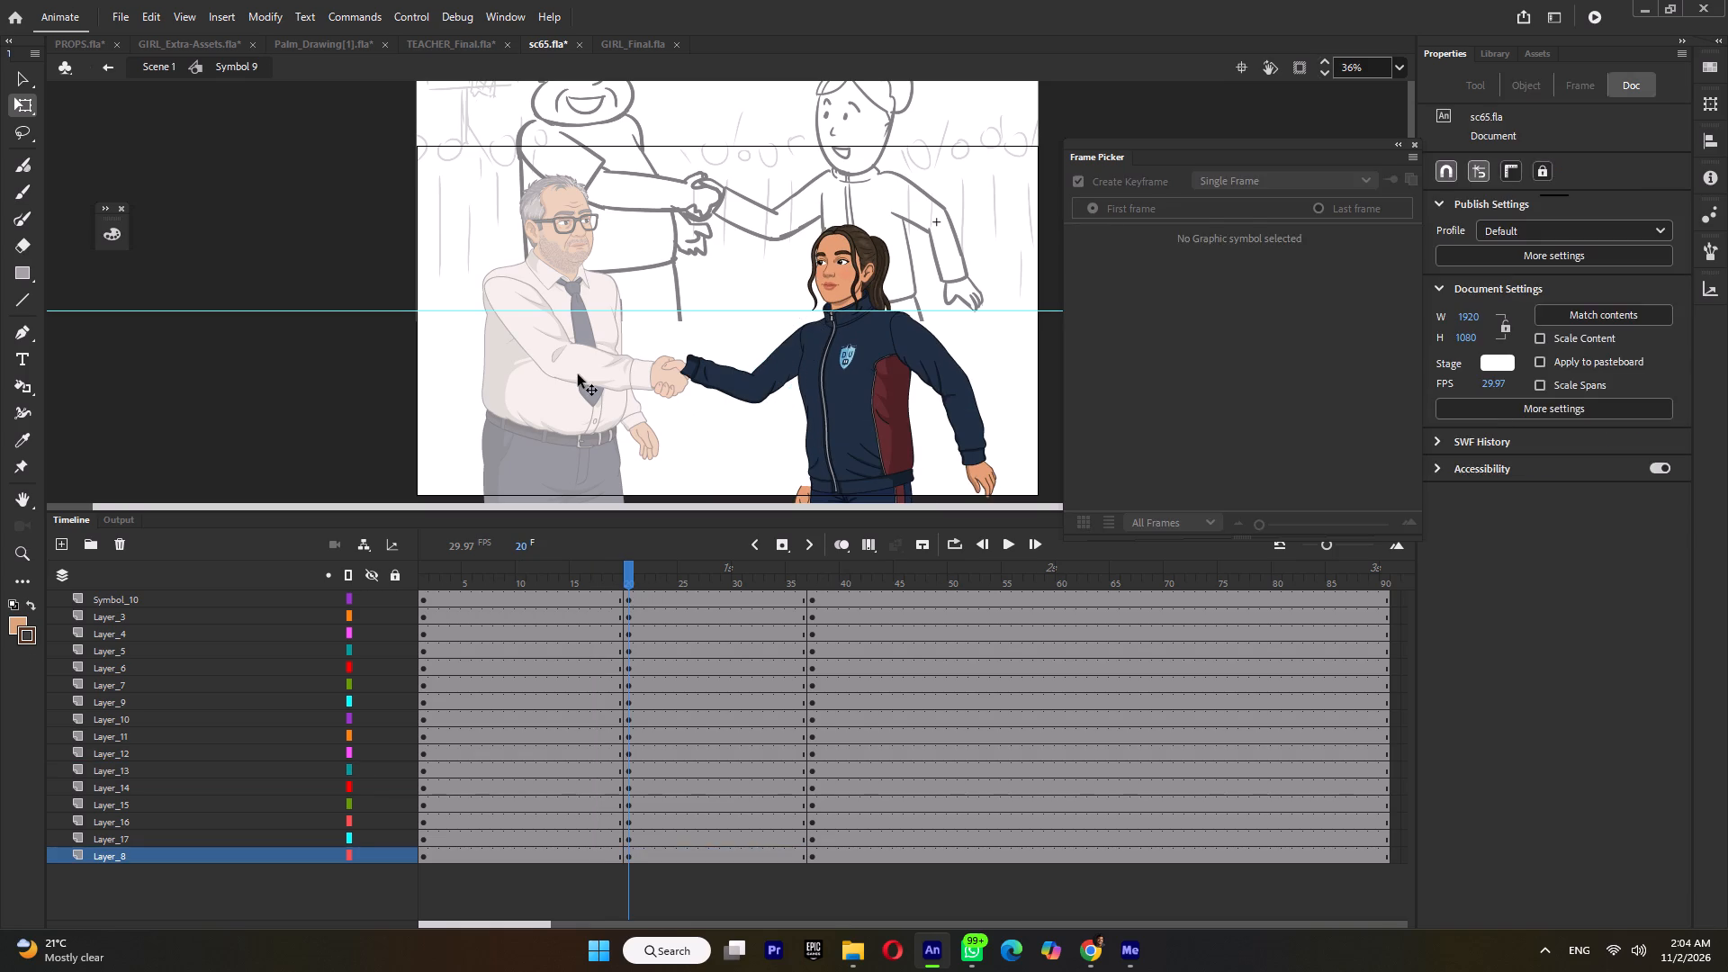
left_click(528, 333)
left_click(528, 333)
left_click(528, 333)
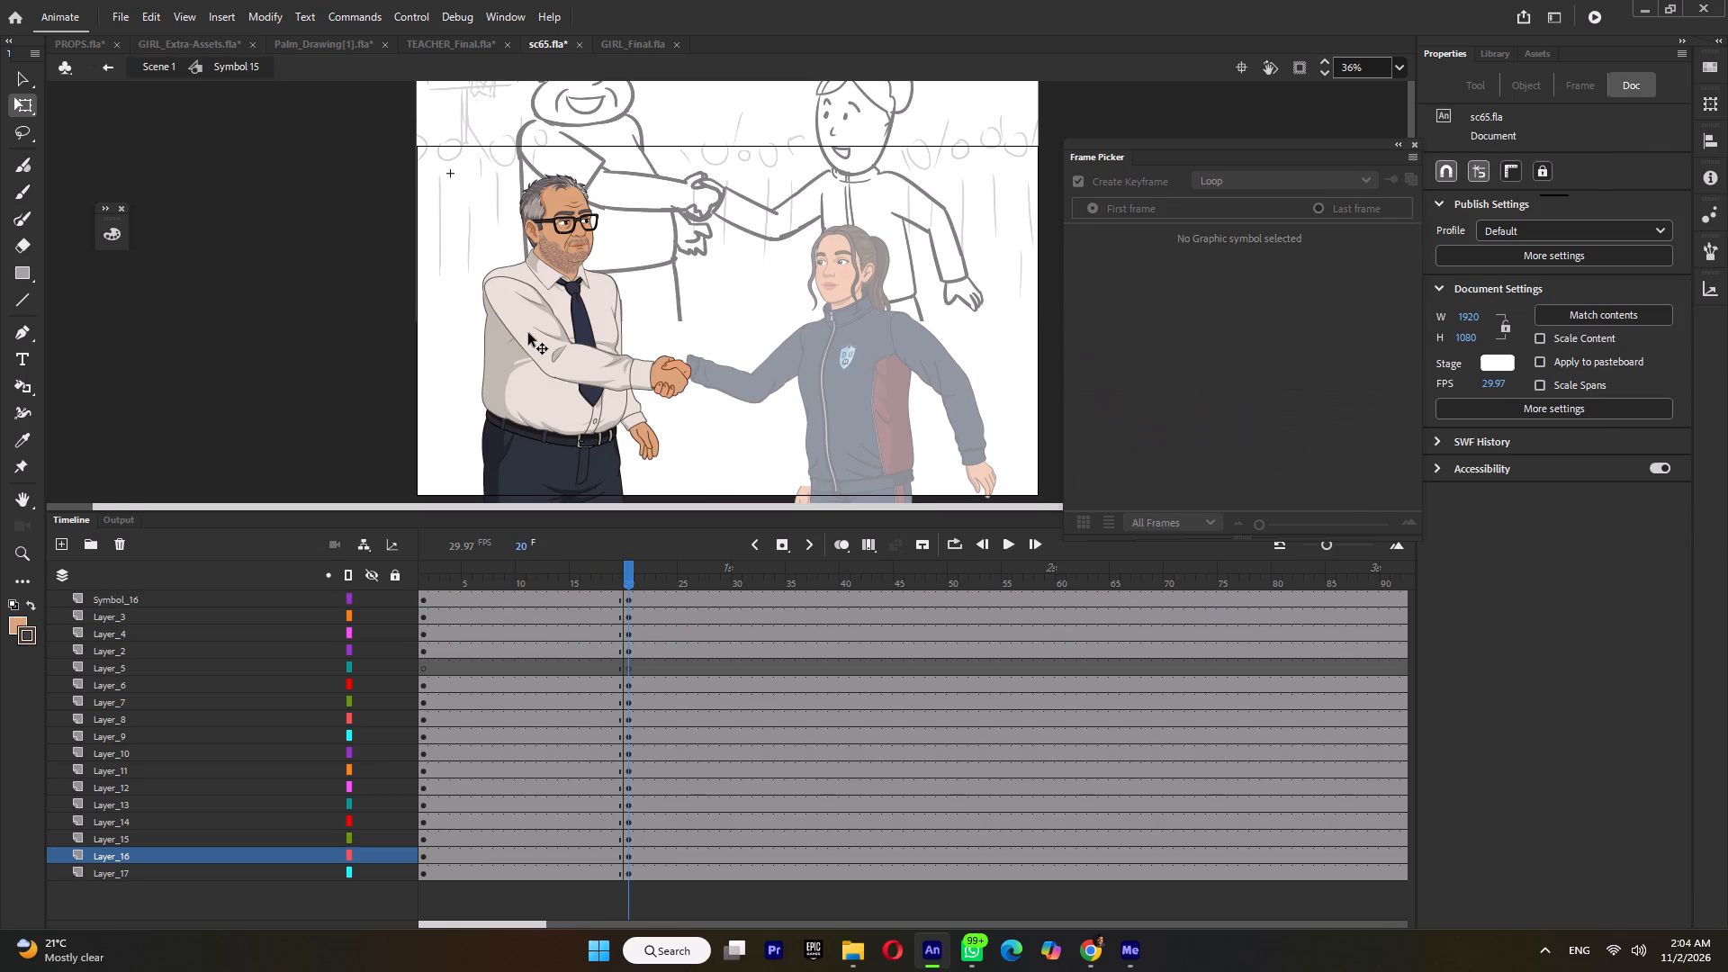
left_click(528, 333)
left_click(603, 371, "shift")
left_click(667, 374, "shift")
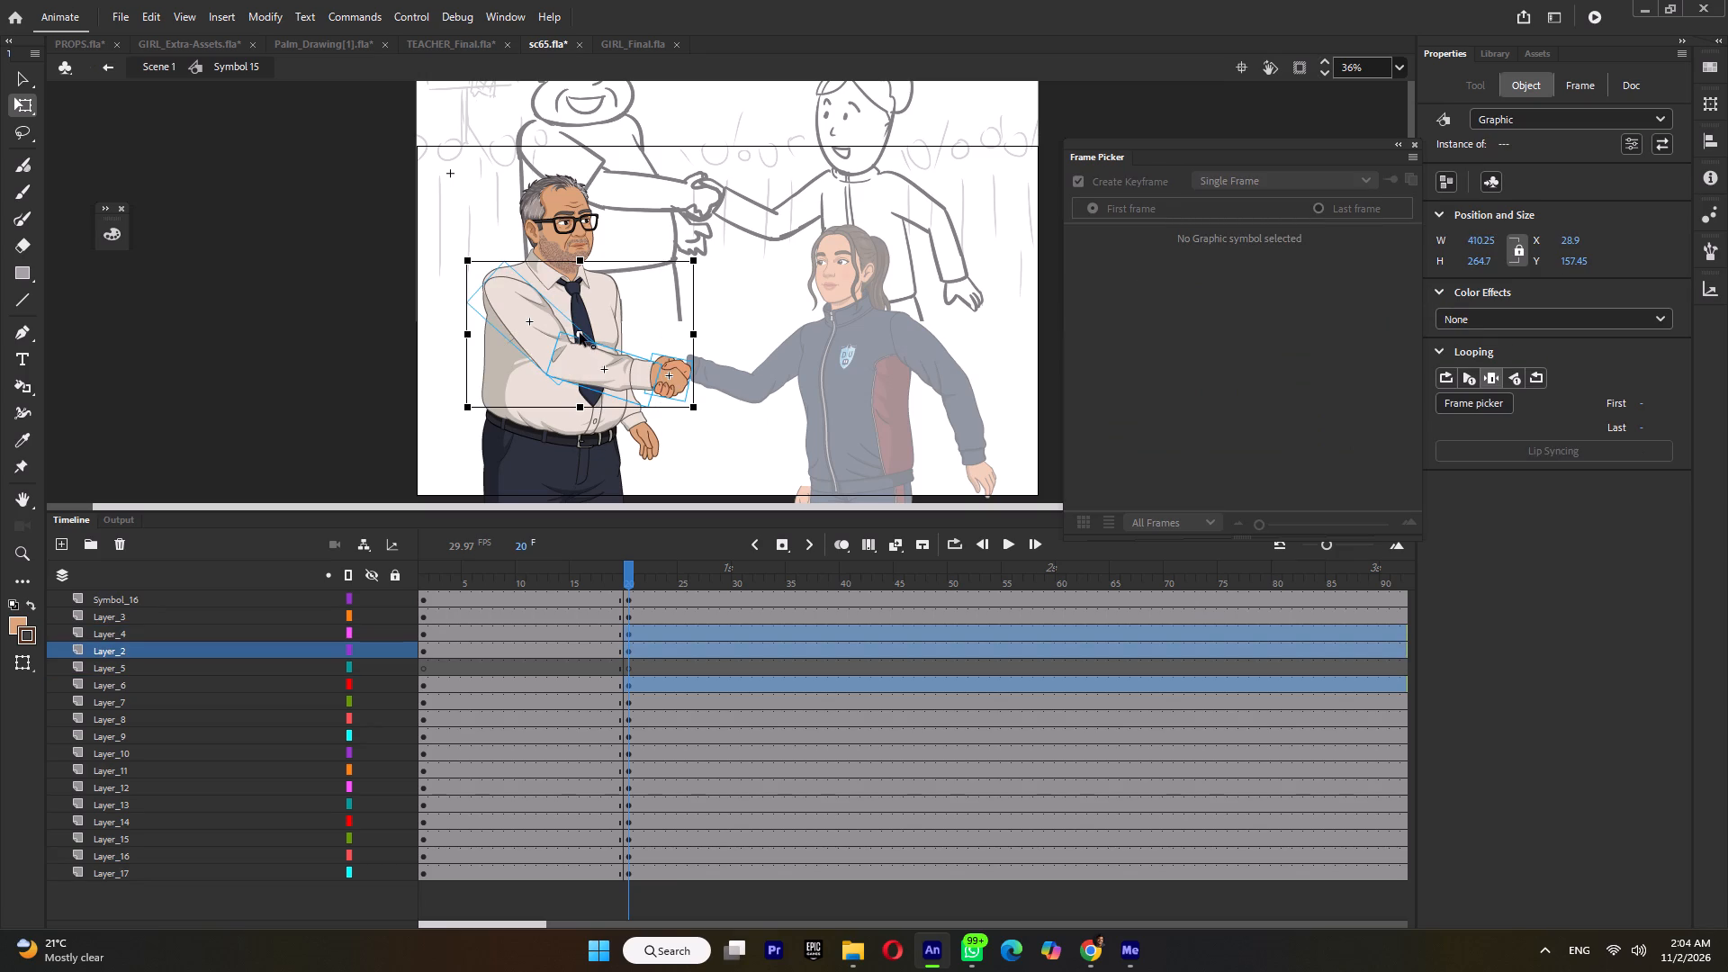
left_click_drag(580, 333, 500, 285)
left_click_drag(687, 418, 700, 416)
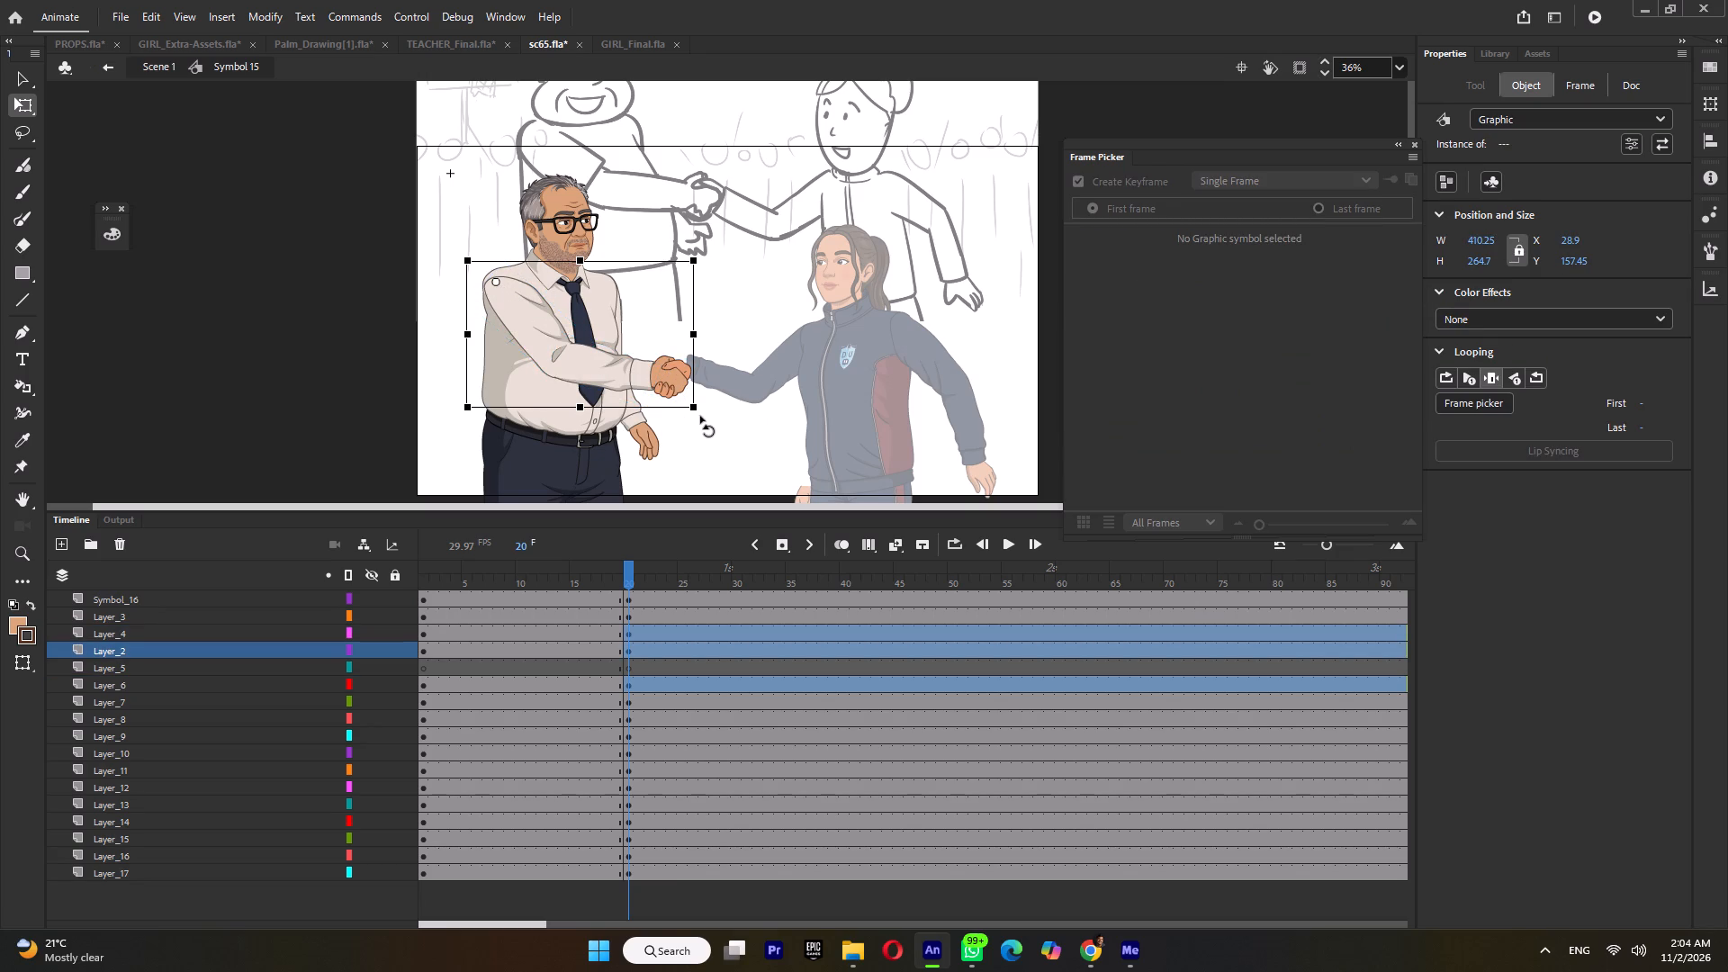
left_click_drag(700, 416, 712, 414)
left_click(736, 314)
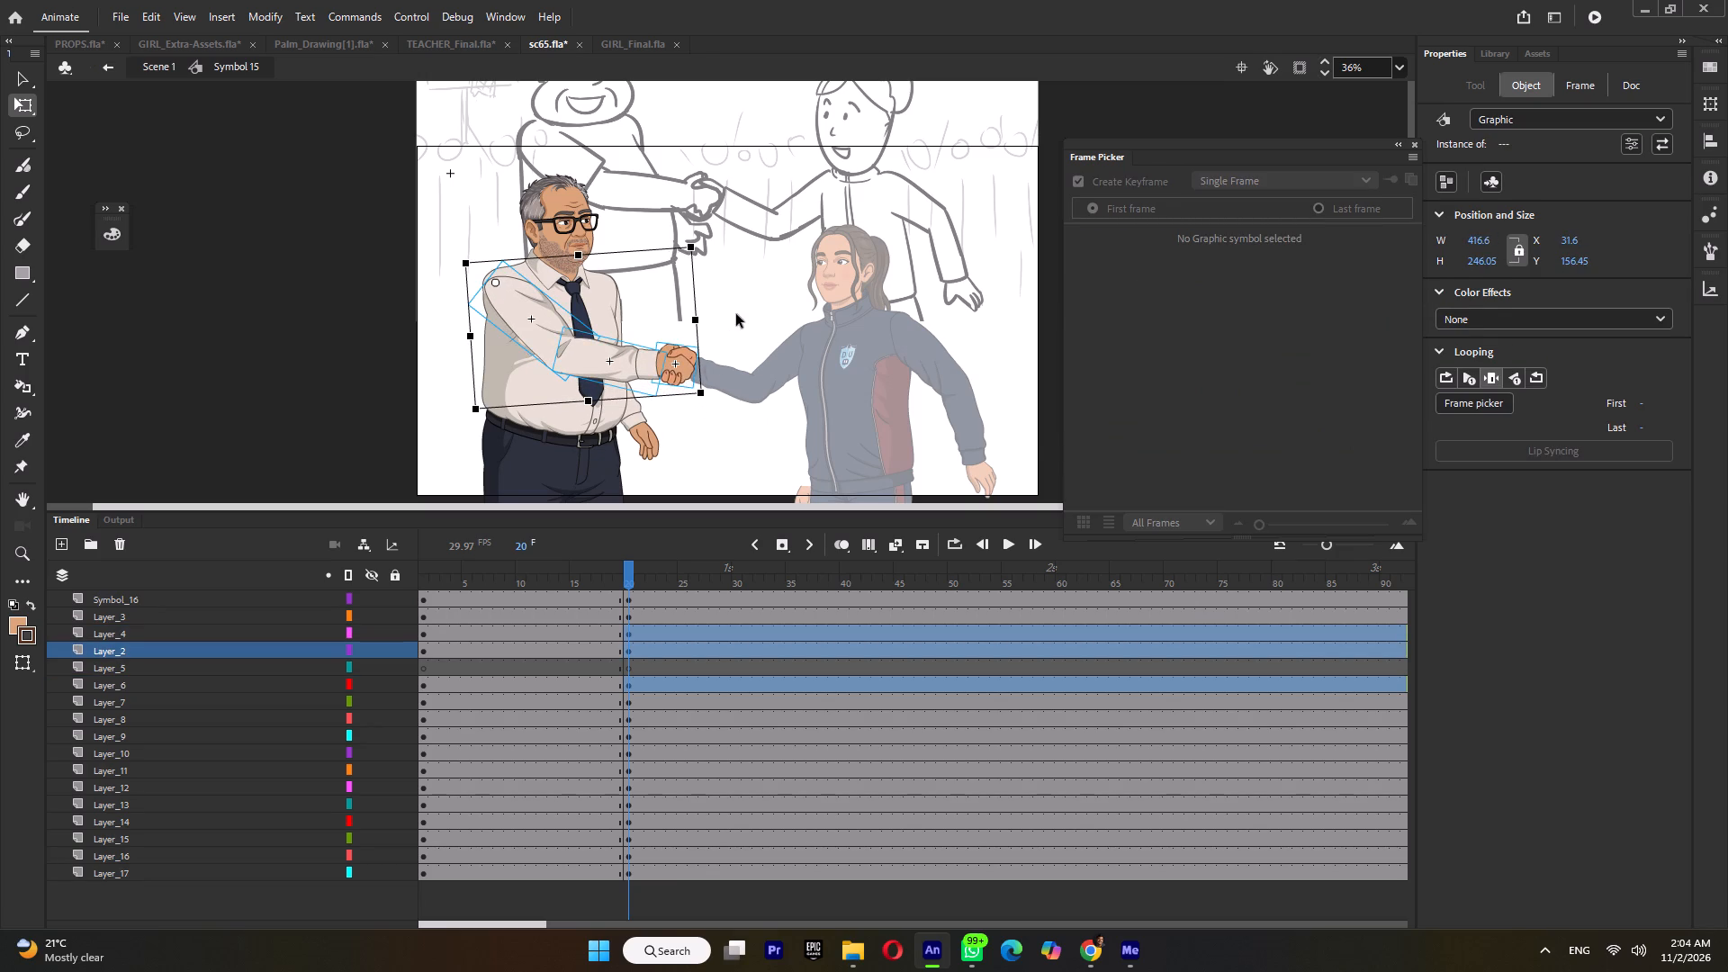
Compare the teacher's poses at frames 19 and 20, return to Scene 1 and save sc65.
scroll(741, 365, "down", 3, "ctrl")
left_click(615, 579)
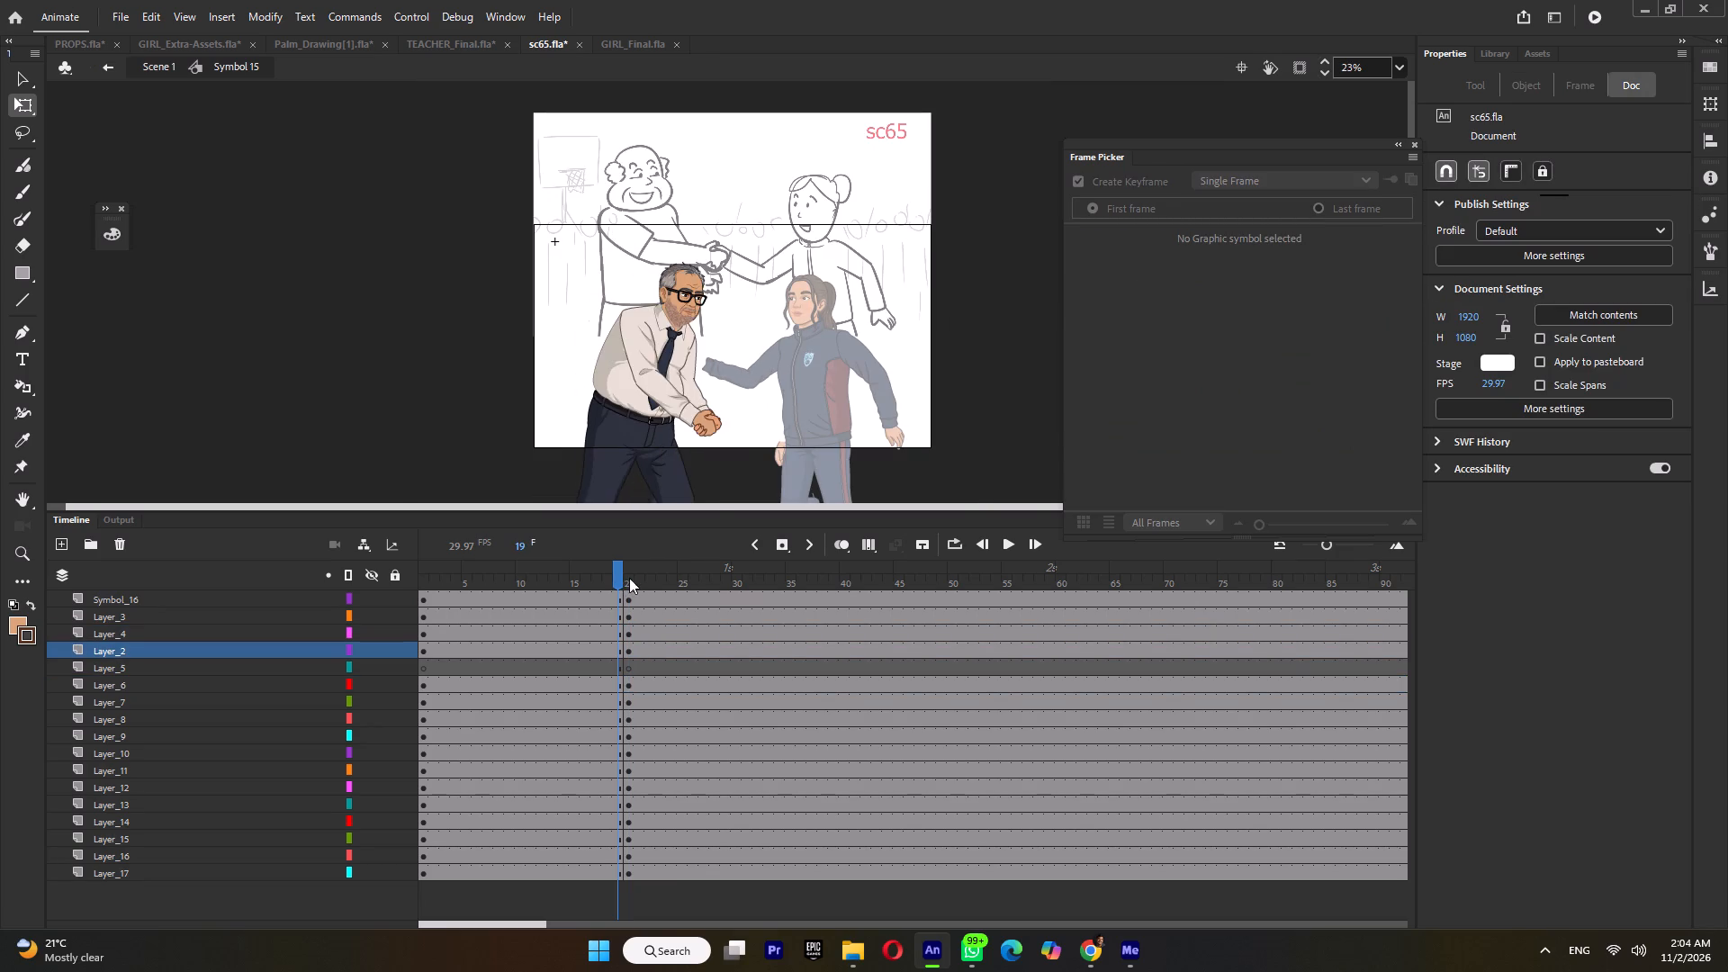
left_click(629, 578)
double_click(722, 440)
scroll(715, 376, "up", 4, "ctrl")
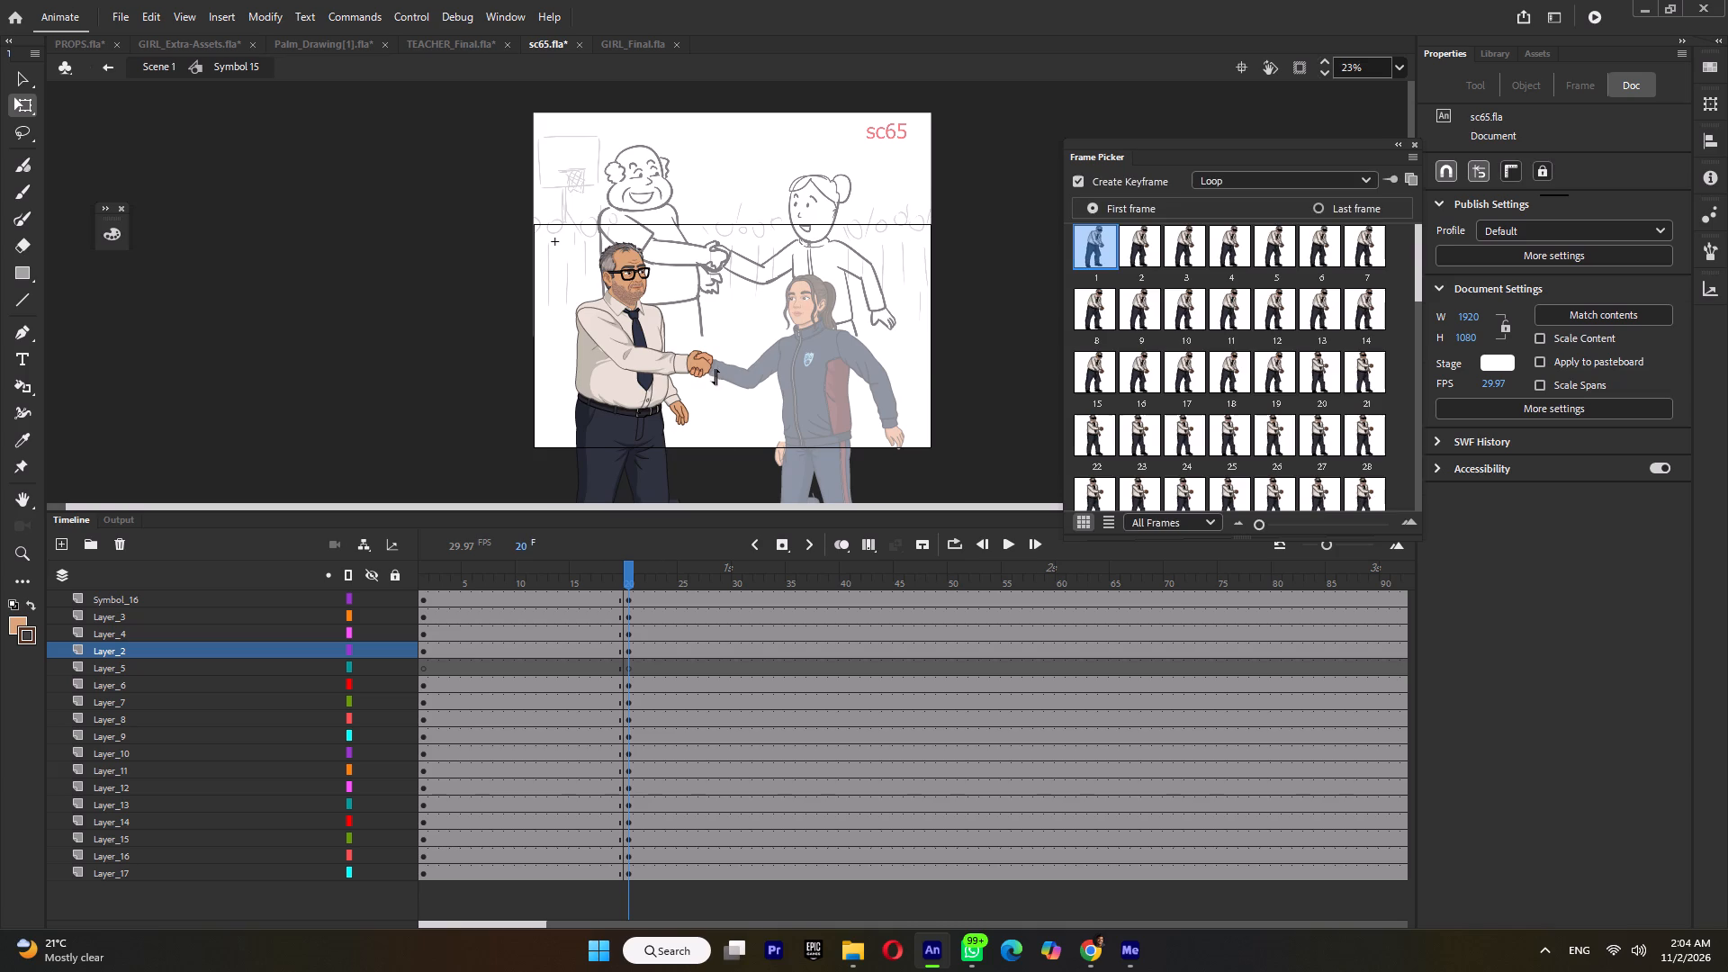
key("ctrl+s")
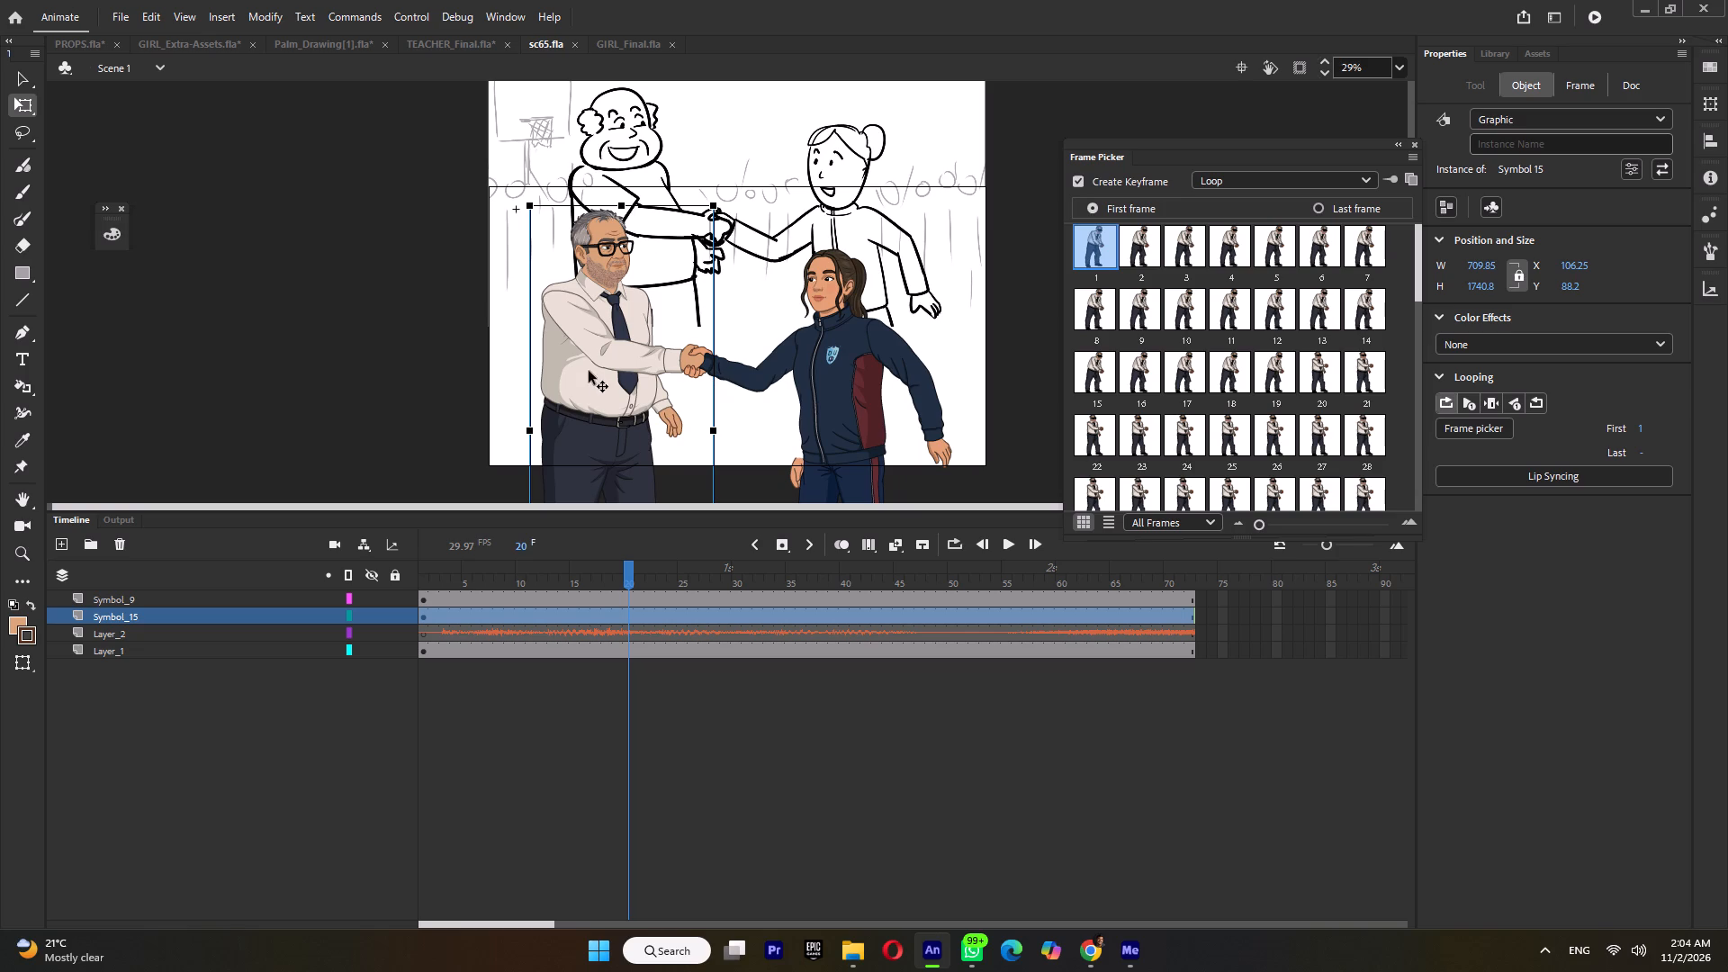
Review the handshake pose change between frames 19 and 20 in Scene 1 against the storyboard.
left_click_drag(623, 572, 625, 591)
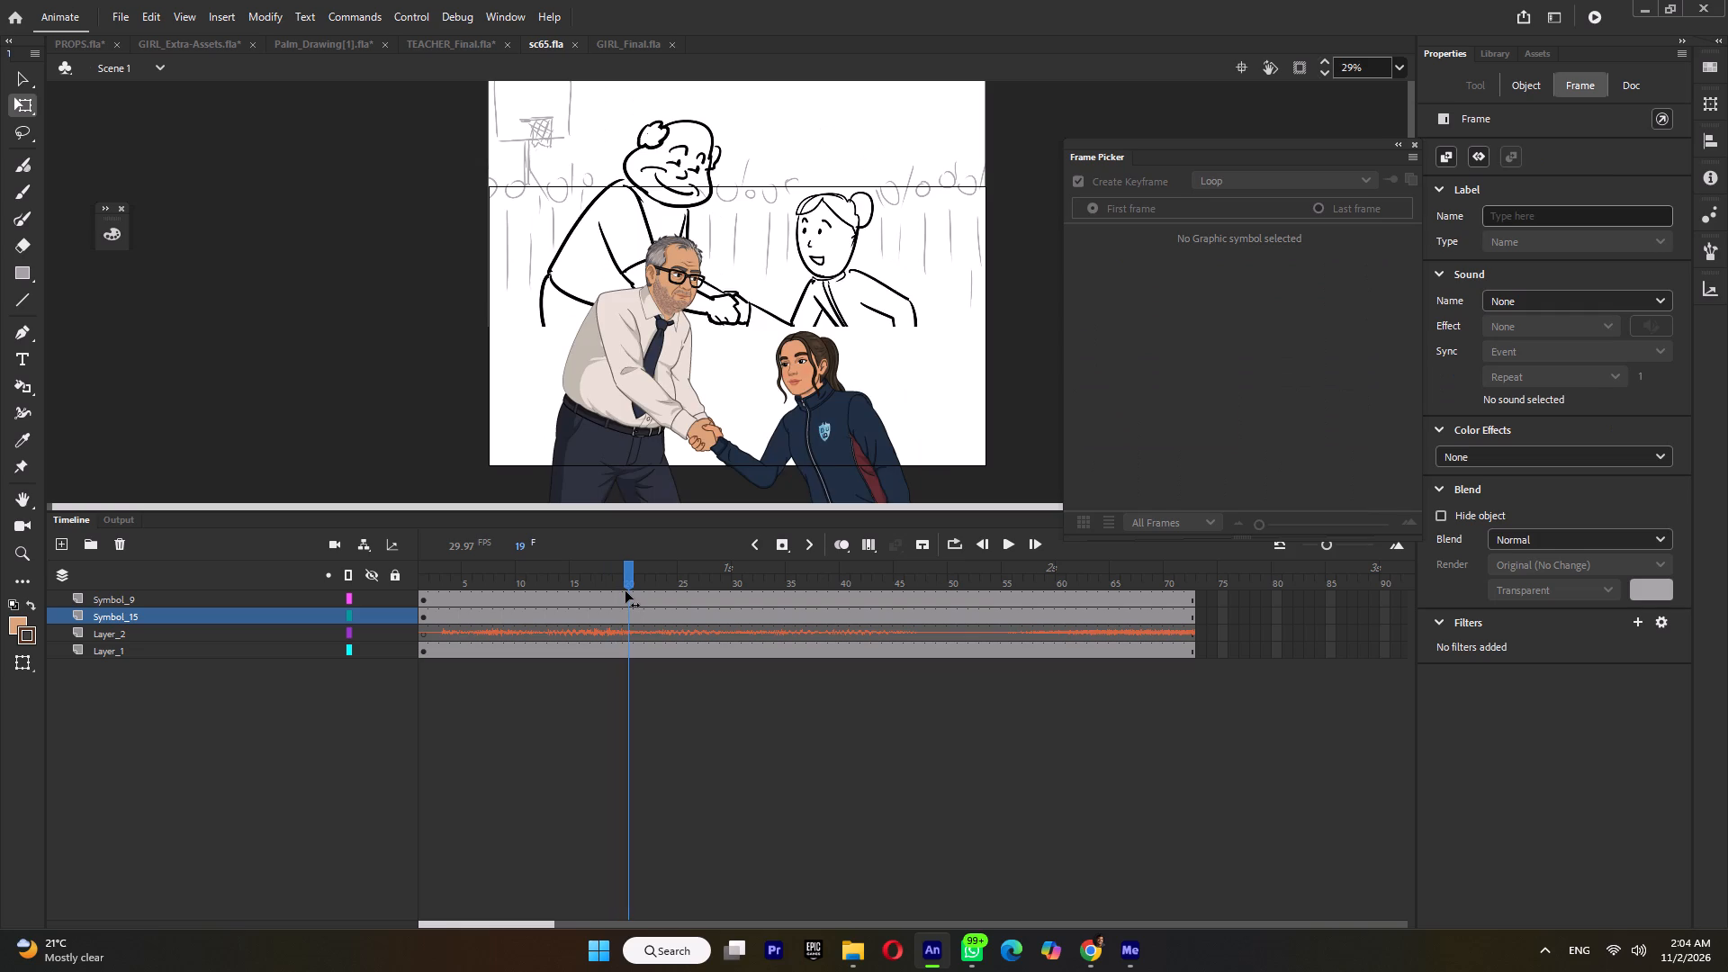
left_click_drag(625, 591, 628, 597)
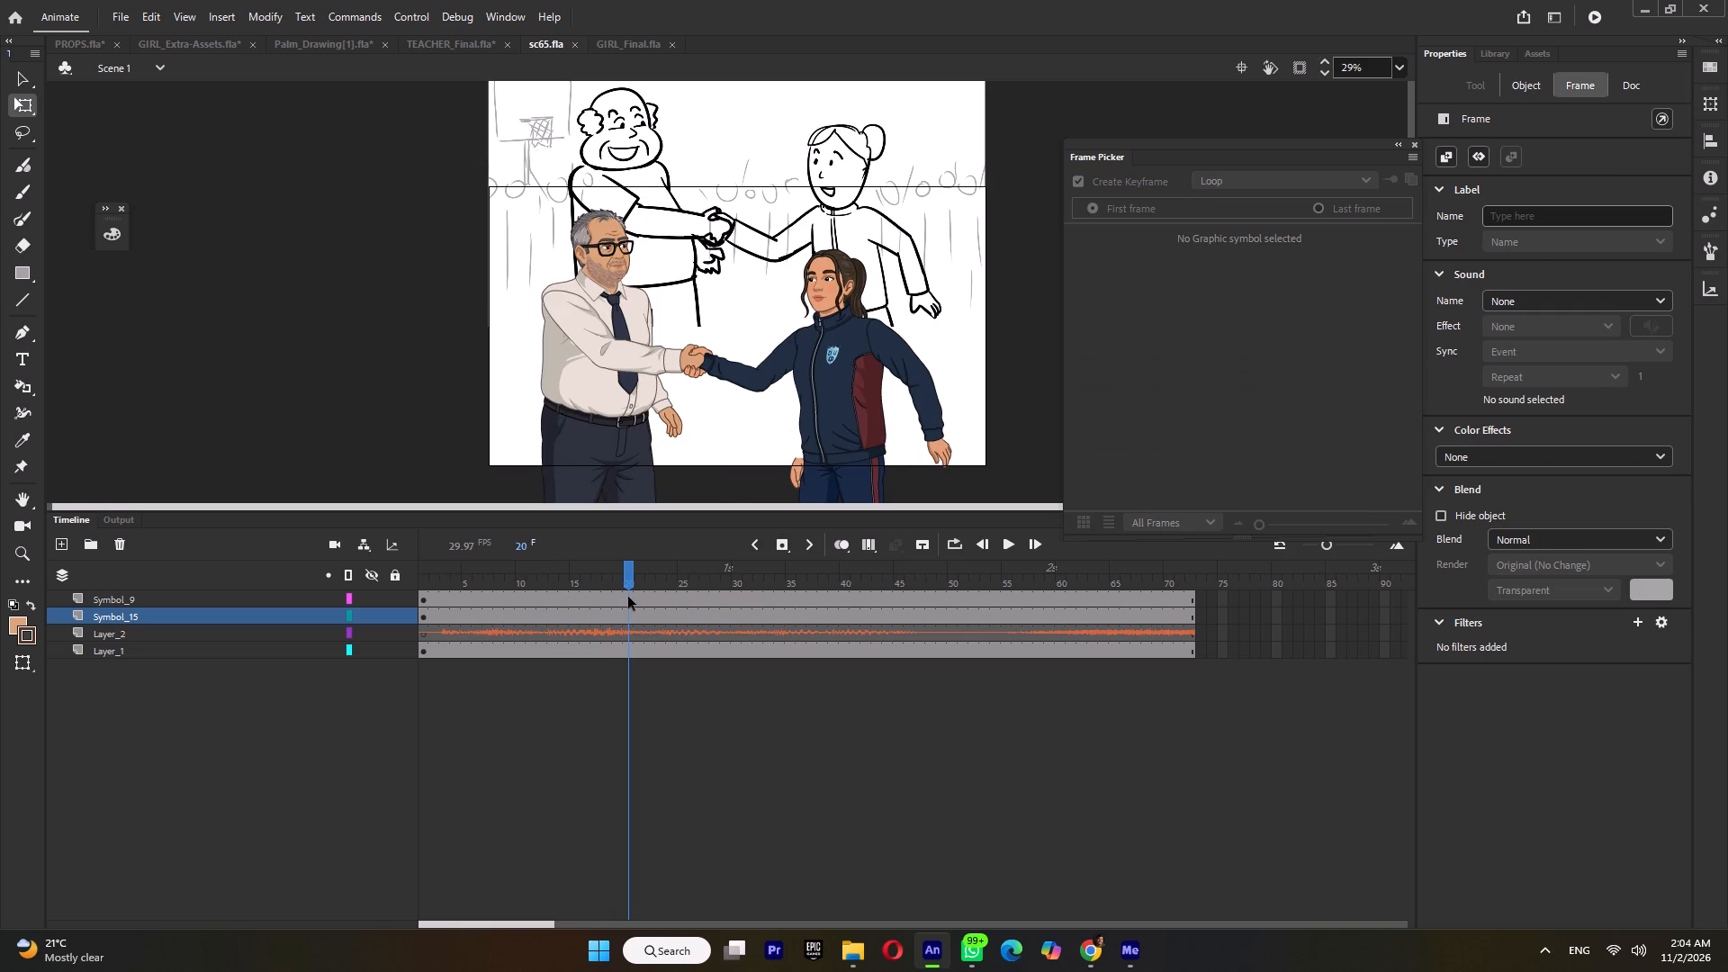
left_click_drag(625, 577, 625, 588)
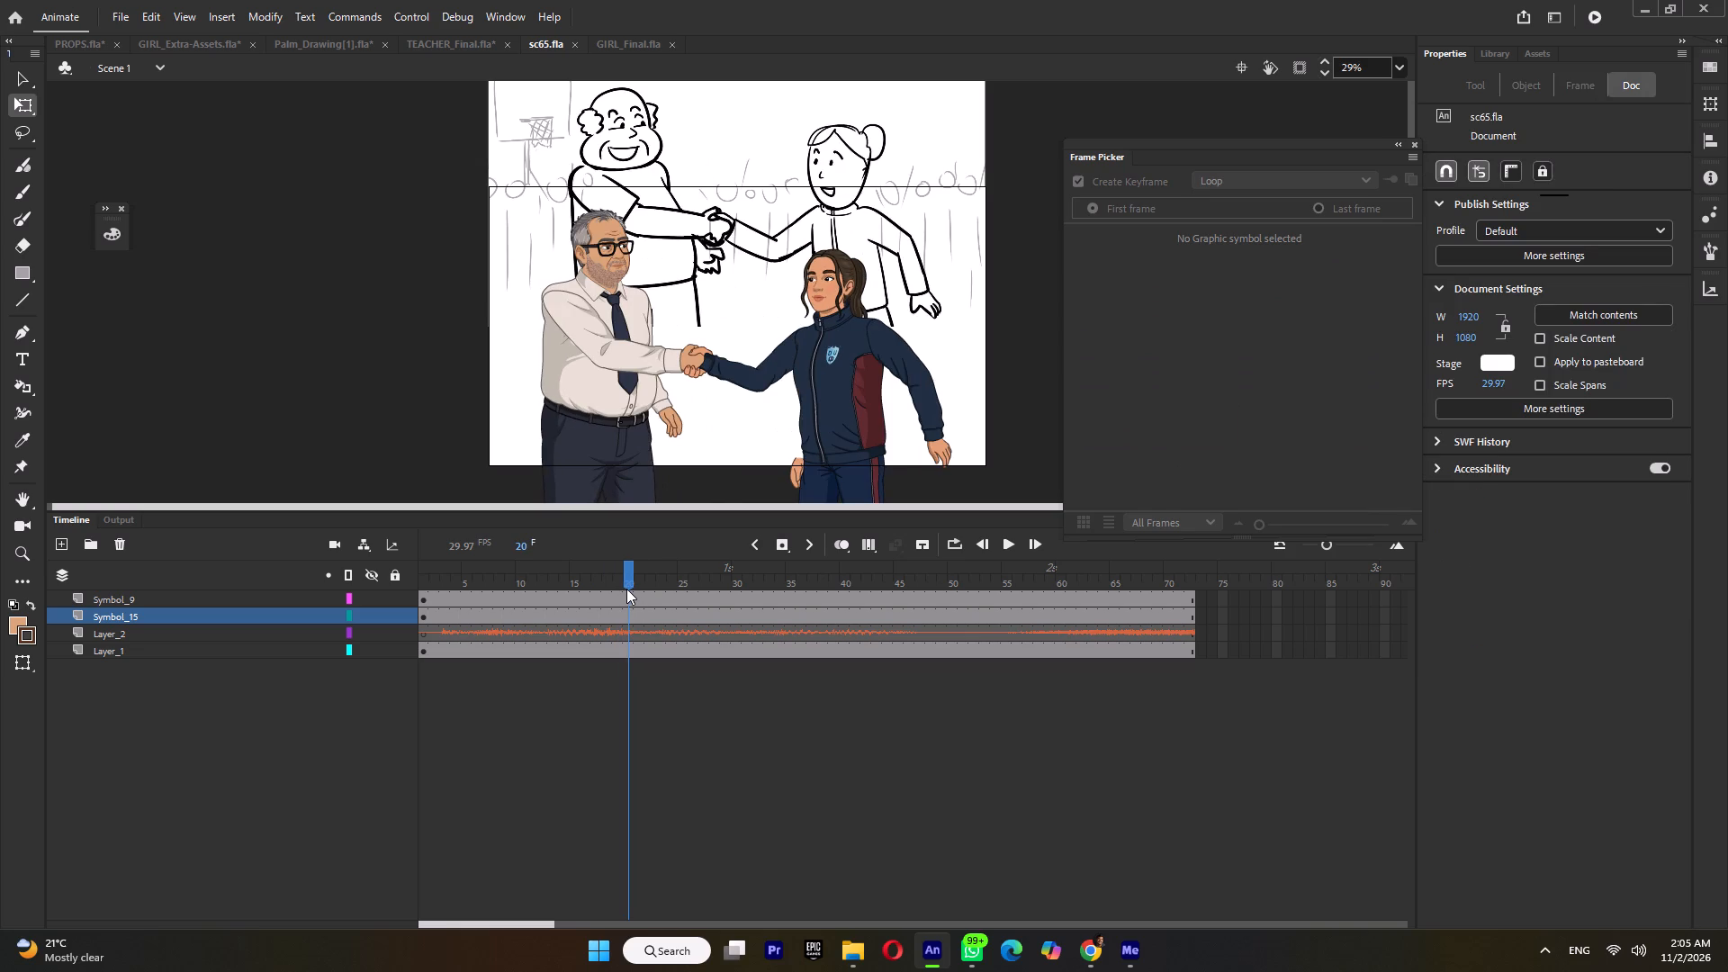
left_click_drag(626, 573, 618, 588)
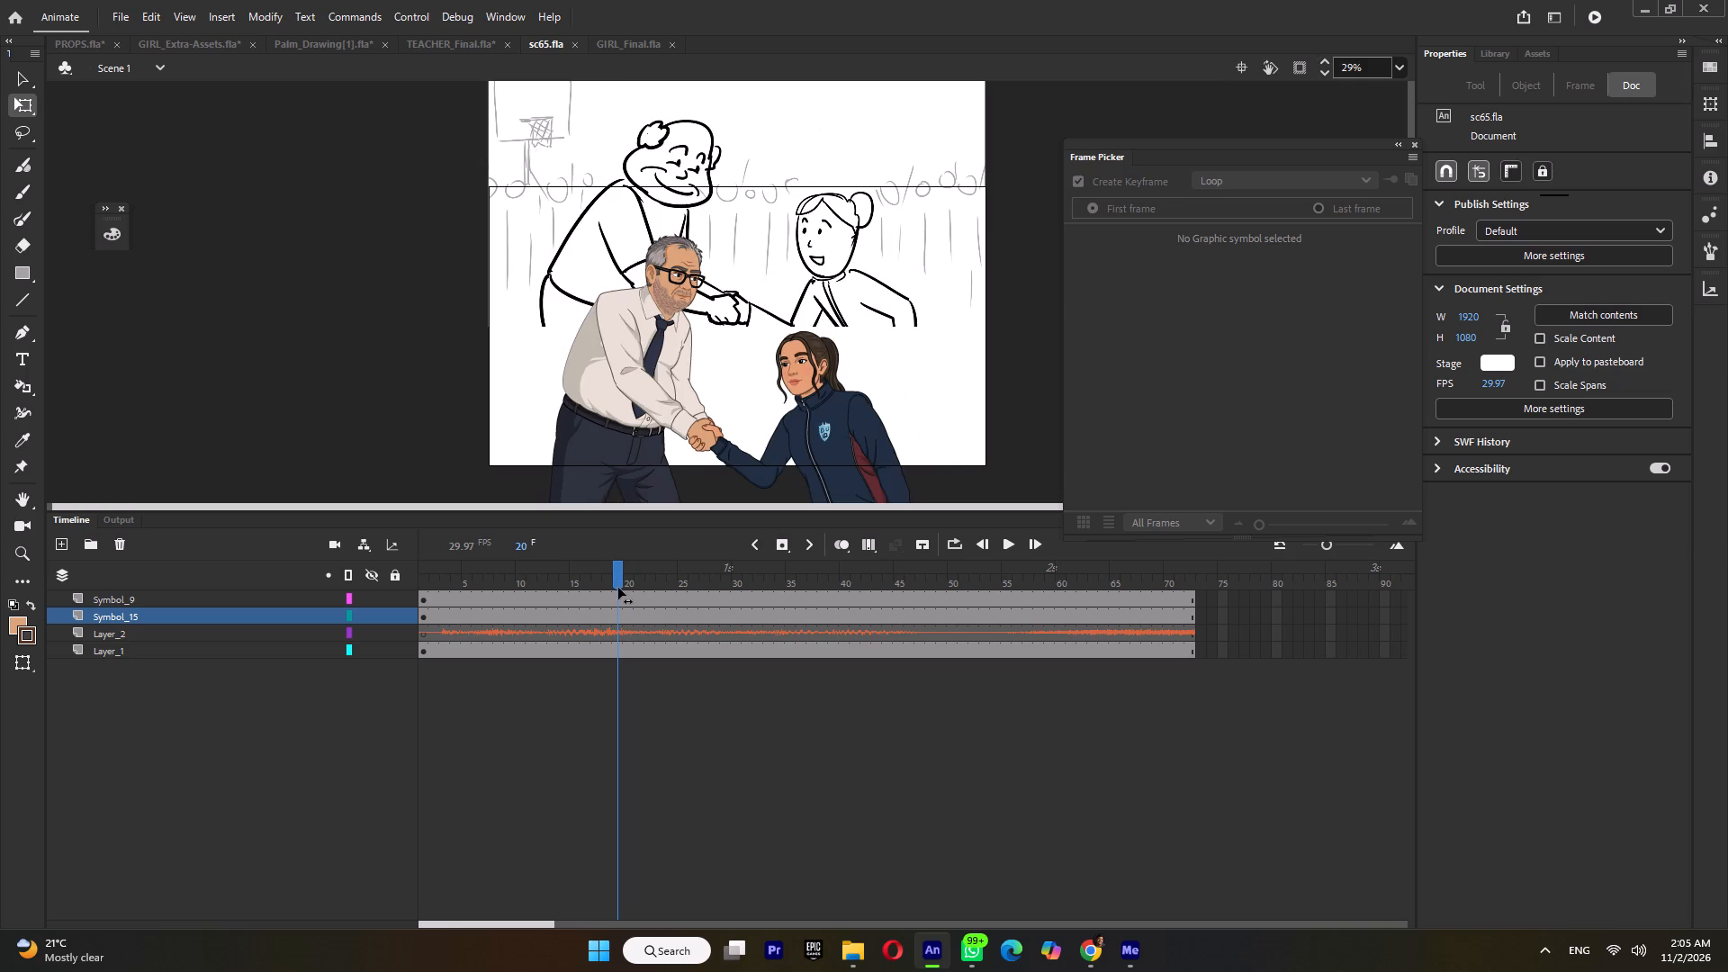
left_click_drag(618, 588, 625, 589)
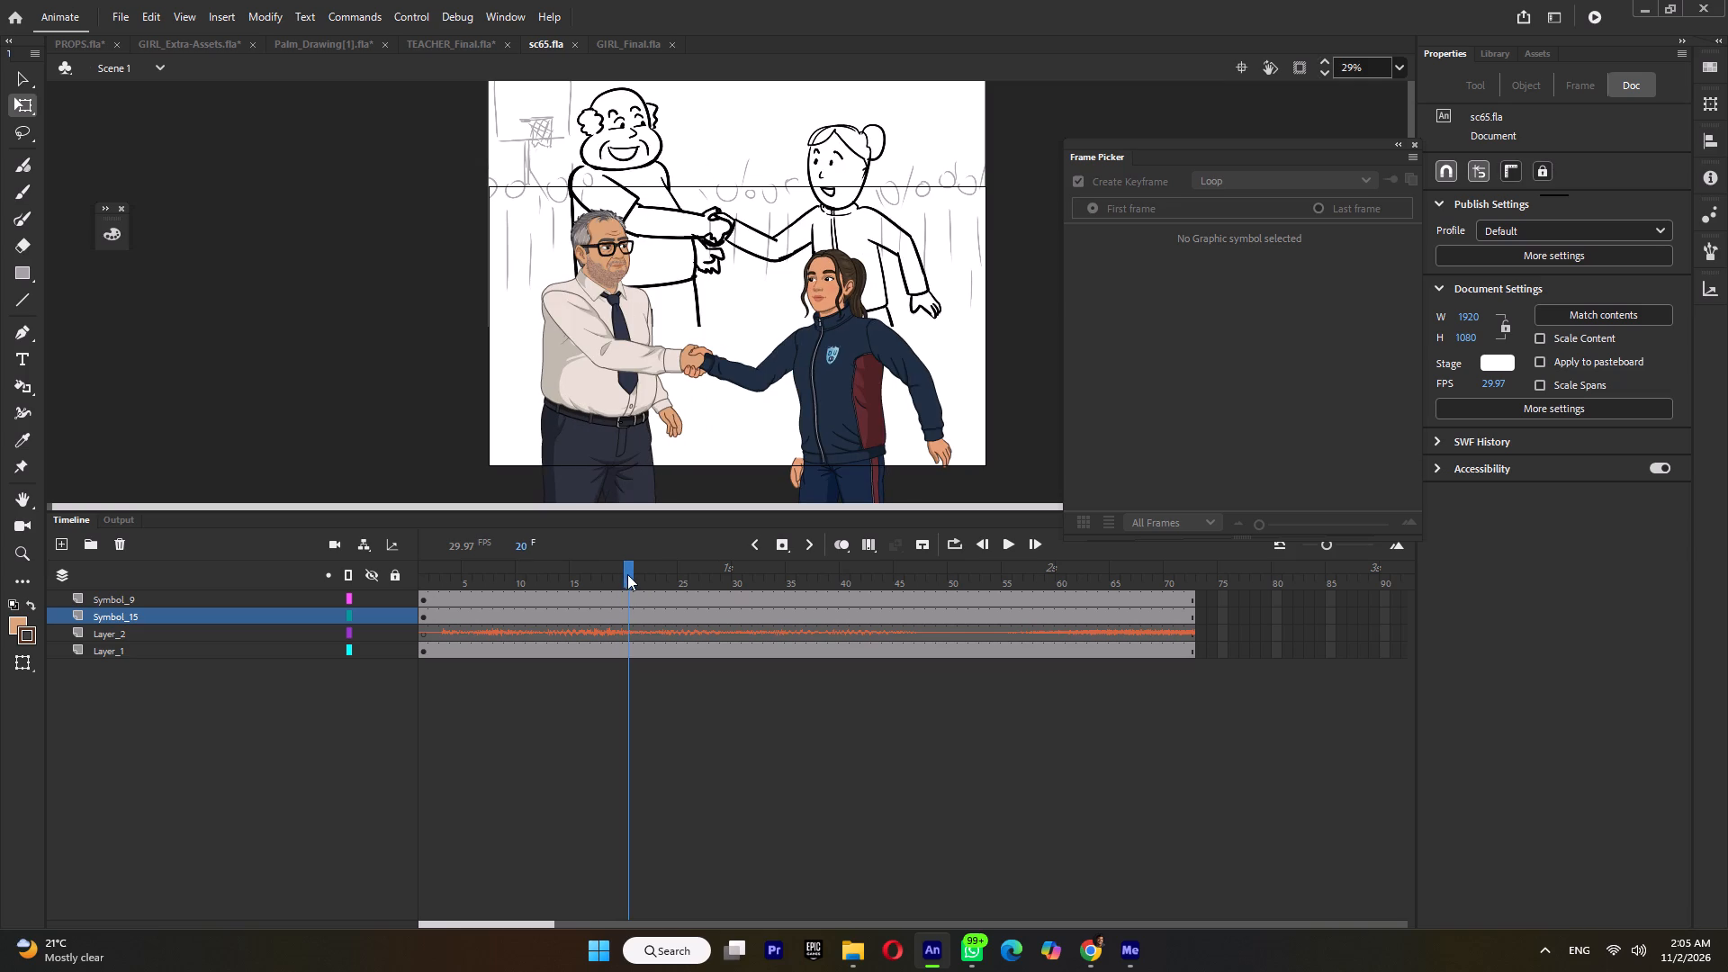
left_click_drag(628, 574, 622, 580)
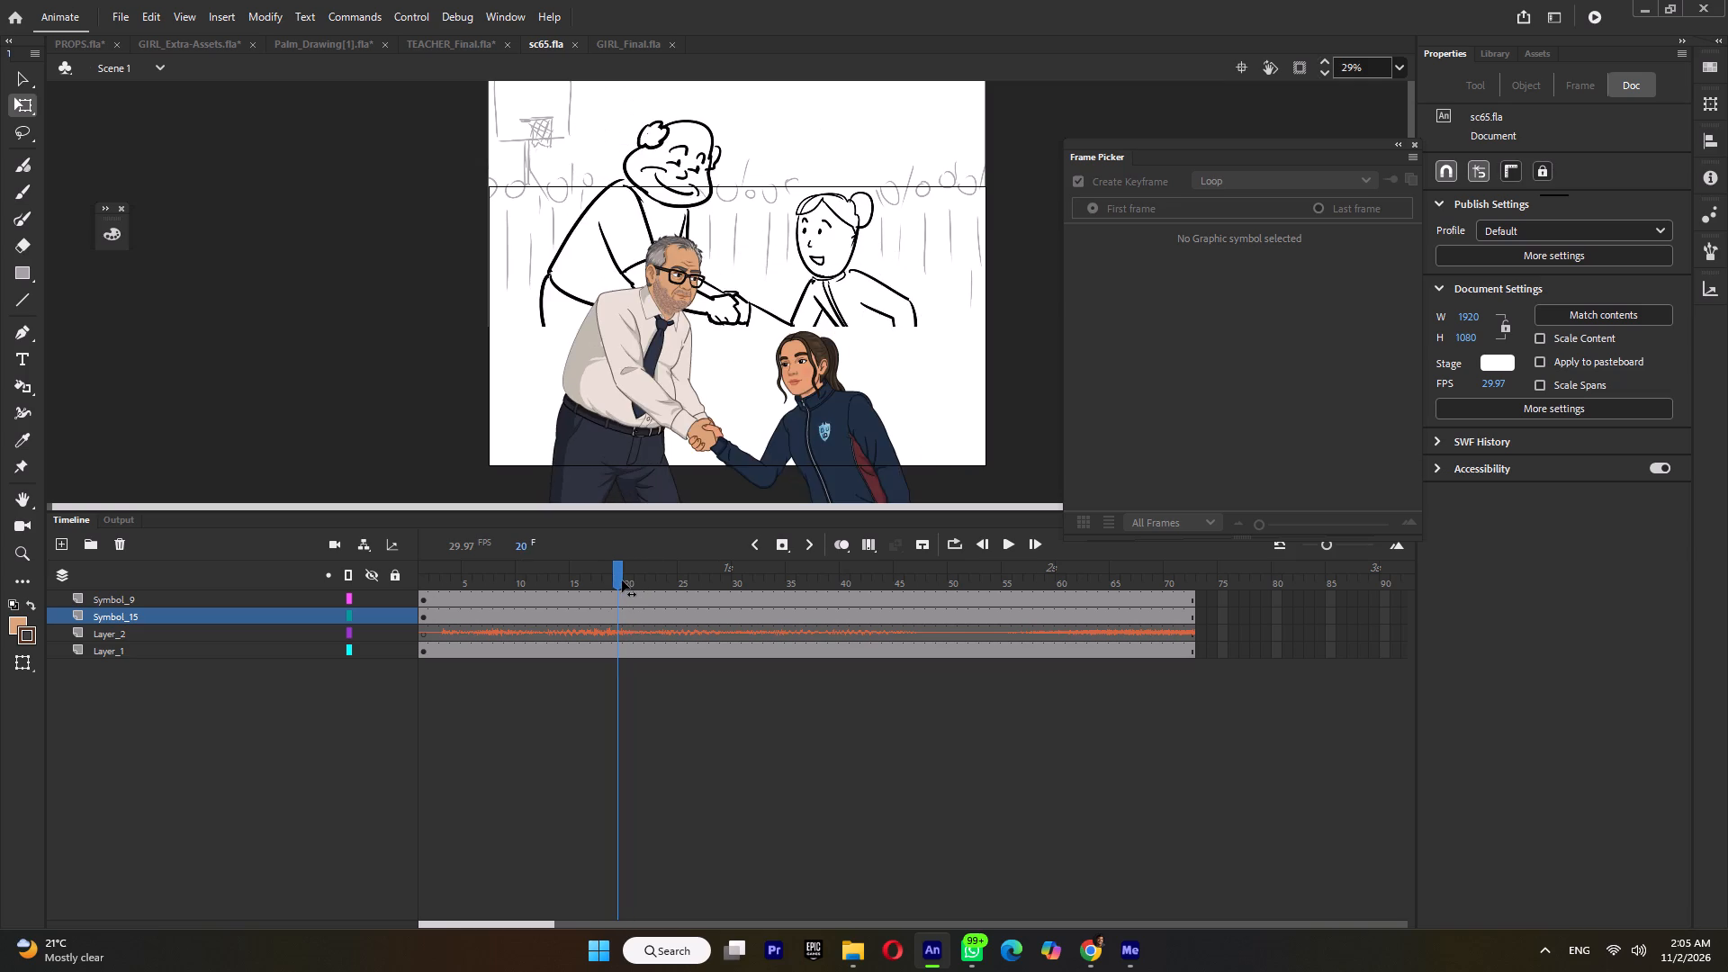
left_click_drag(622, 580, 627, 584)
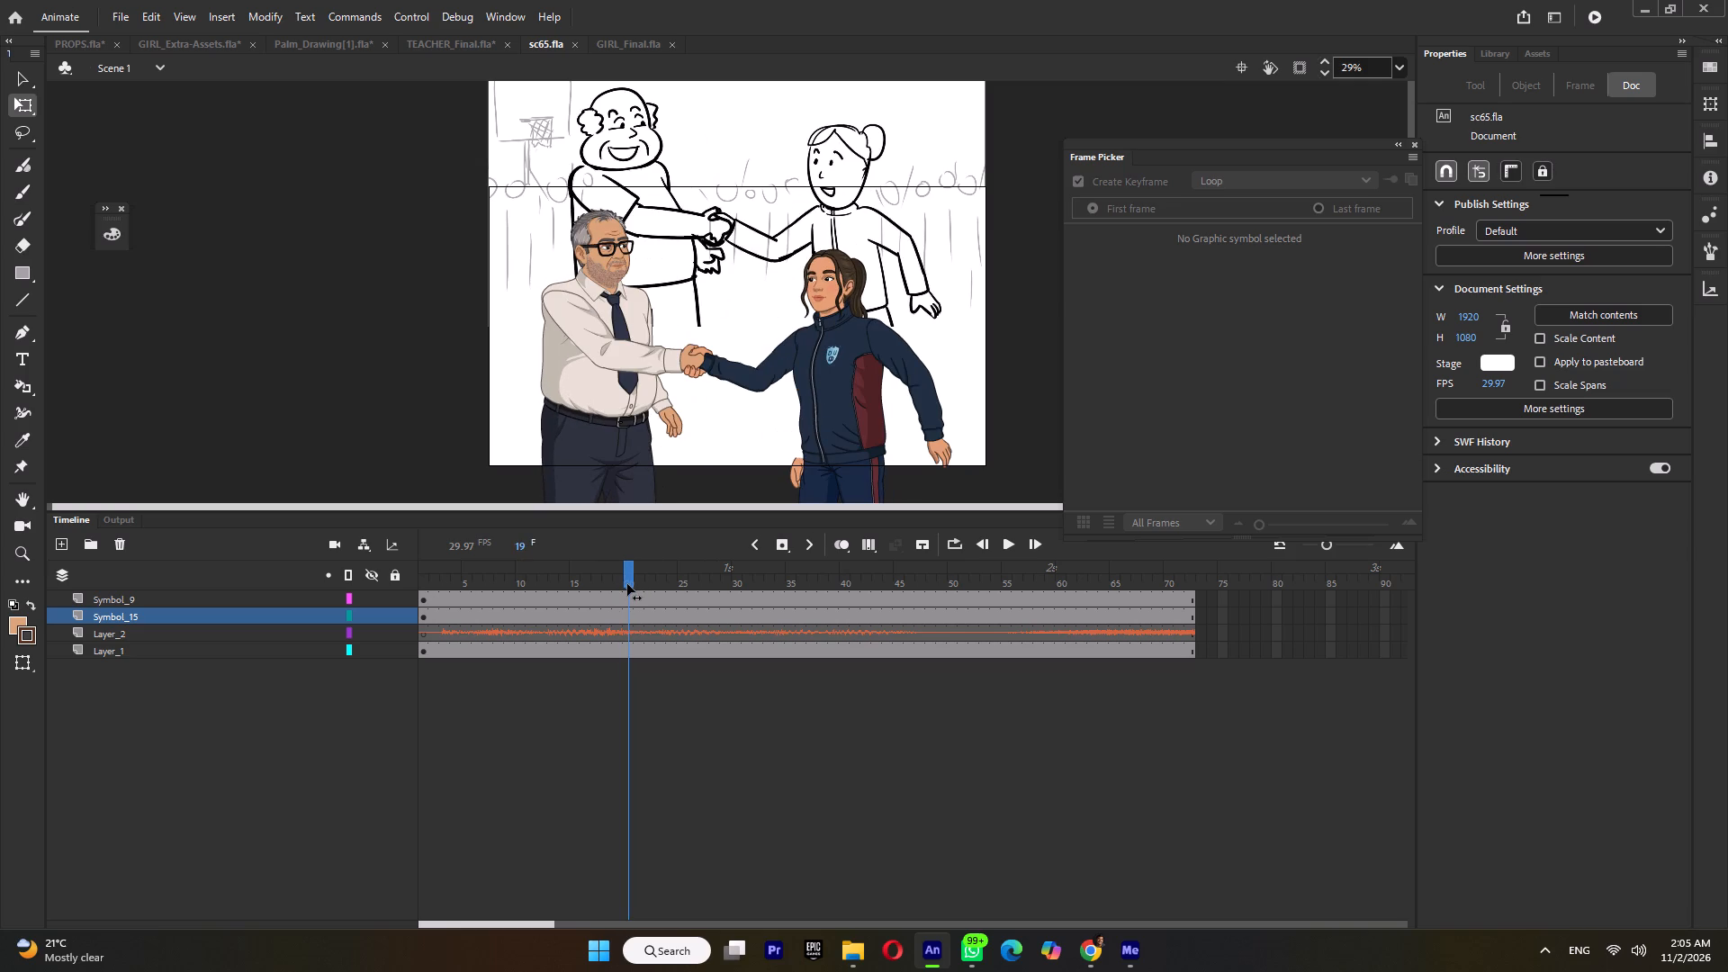
left_click_drag(627, 584, 626, 585)
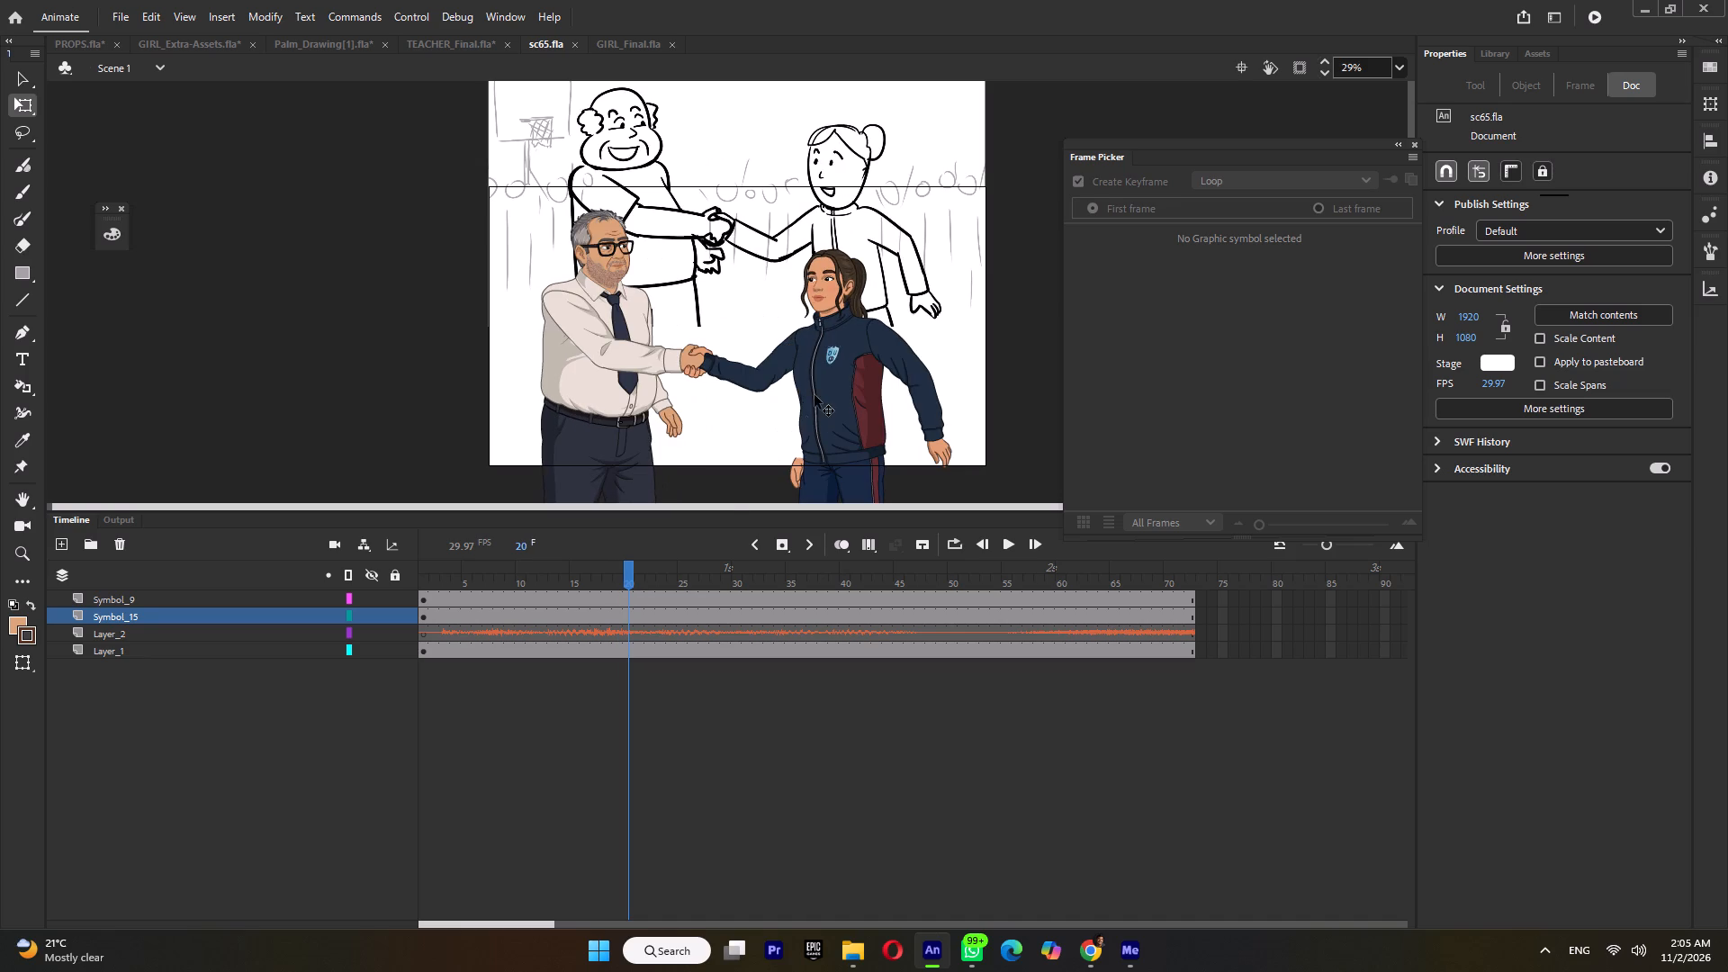
Move the girl's Symbol_9 layer below the teacher's Symbol_15 layer.
left_click(816, 393)
left_click_drag(240, 597, 239, 621)
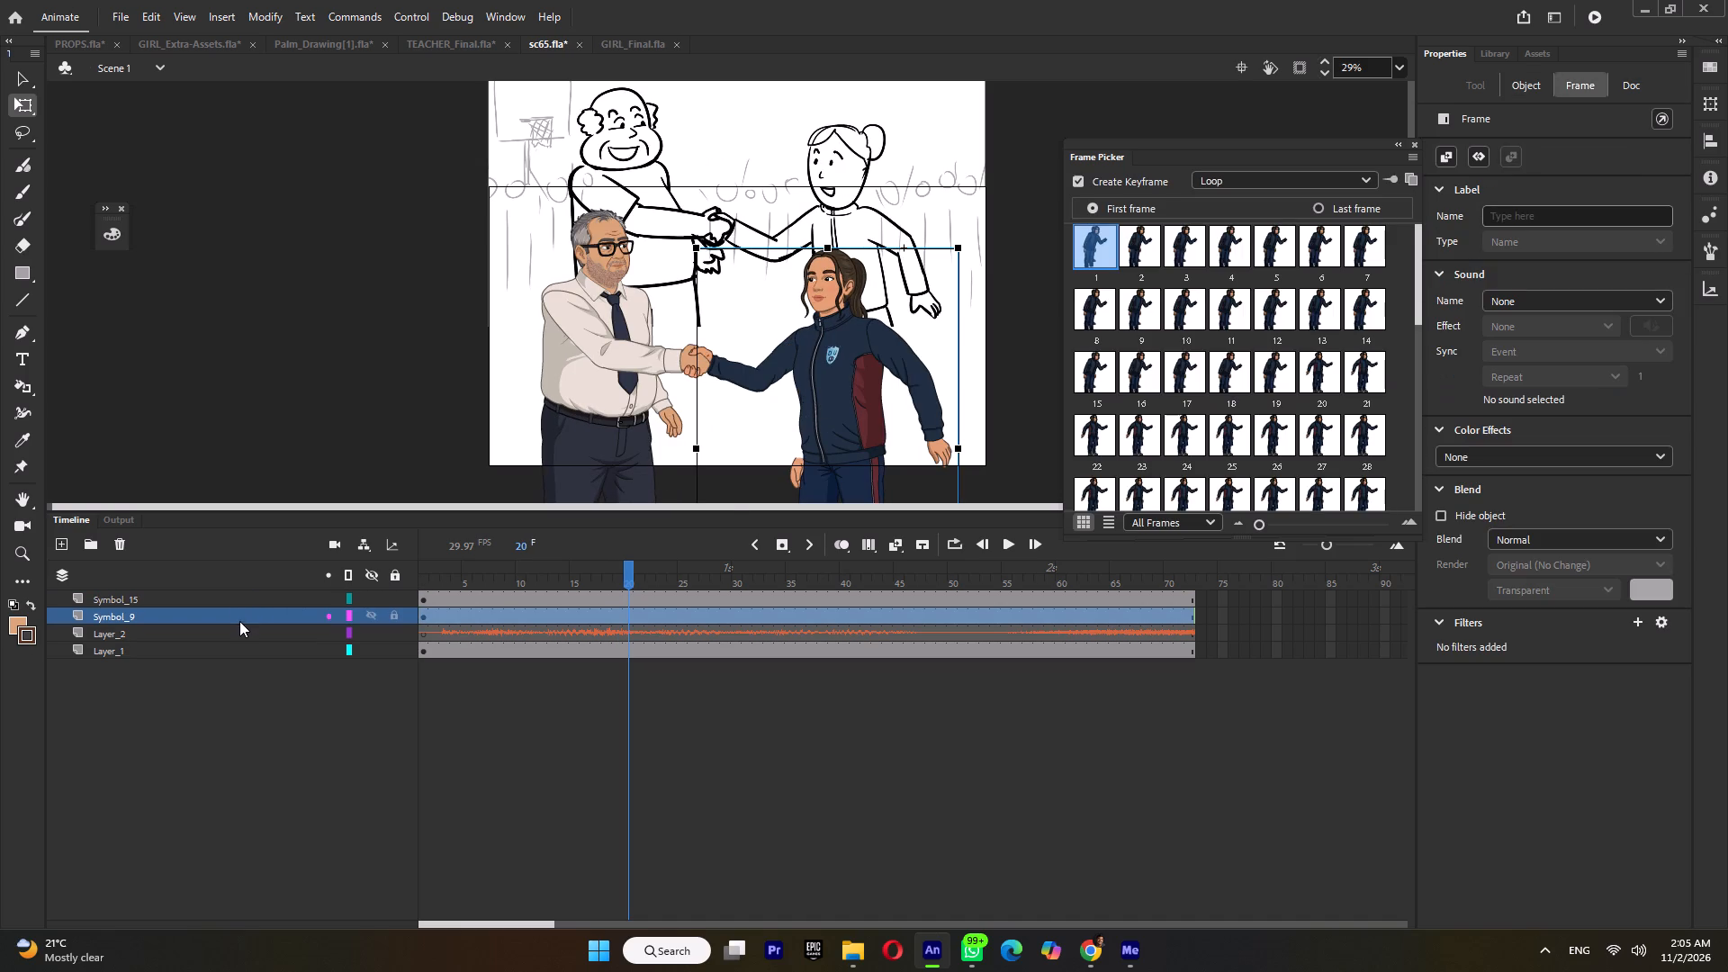
Check the handshake overlap with the new layer order on the frames leading up to and around frame 20.
left_click_drag(632, 576, 621, 583)
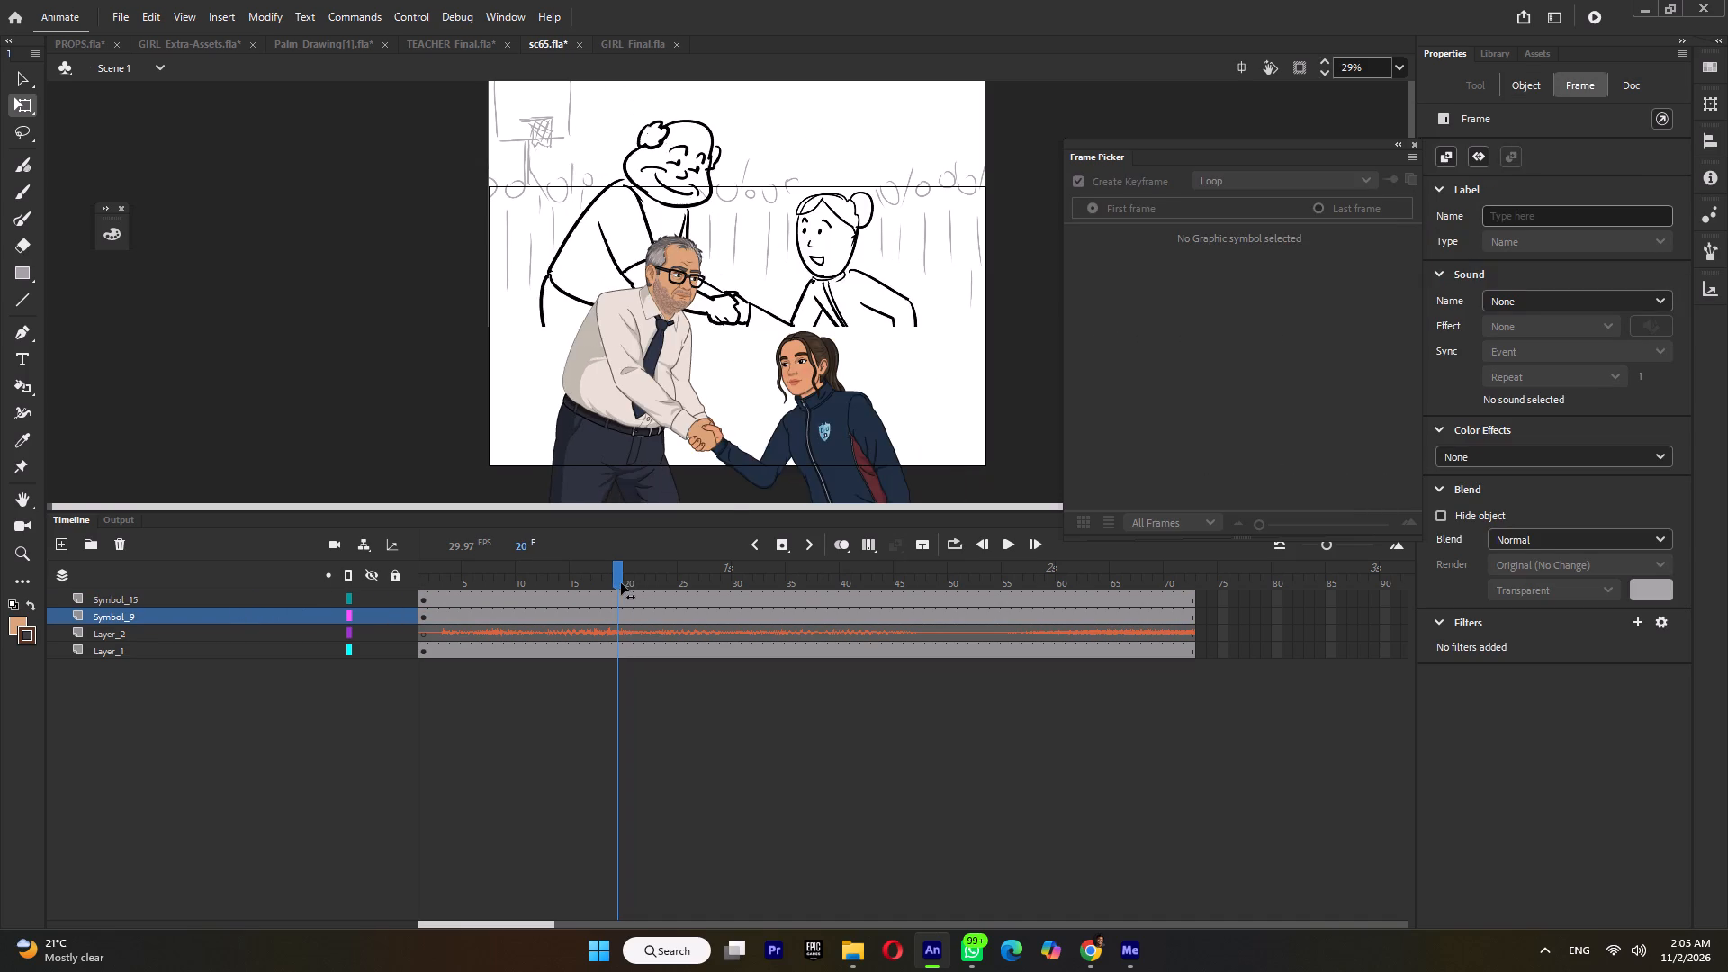
left_click_drag(621, 583, 626, 591)
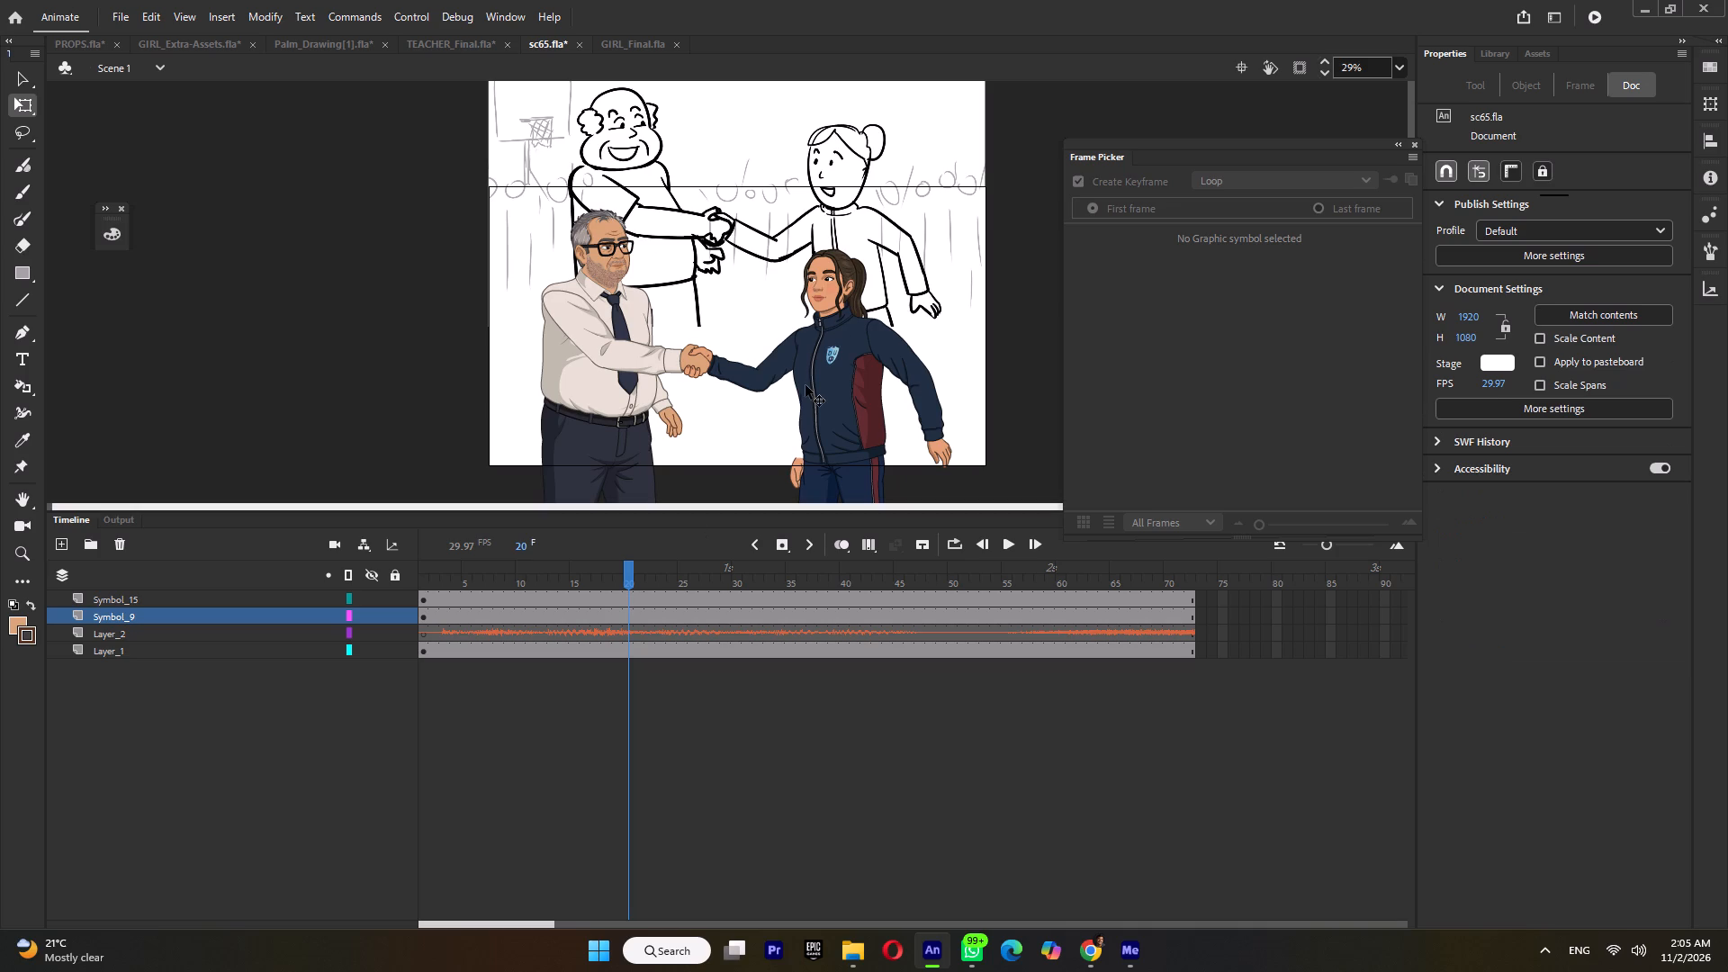
left_click_drag(627, 573, 625, 575)
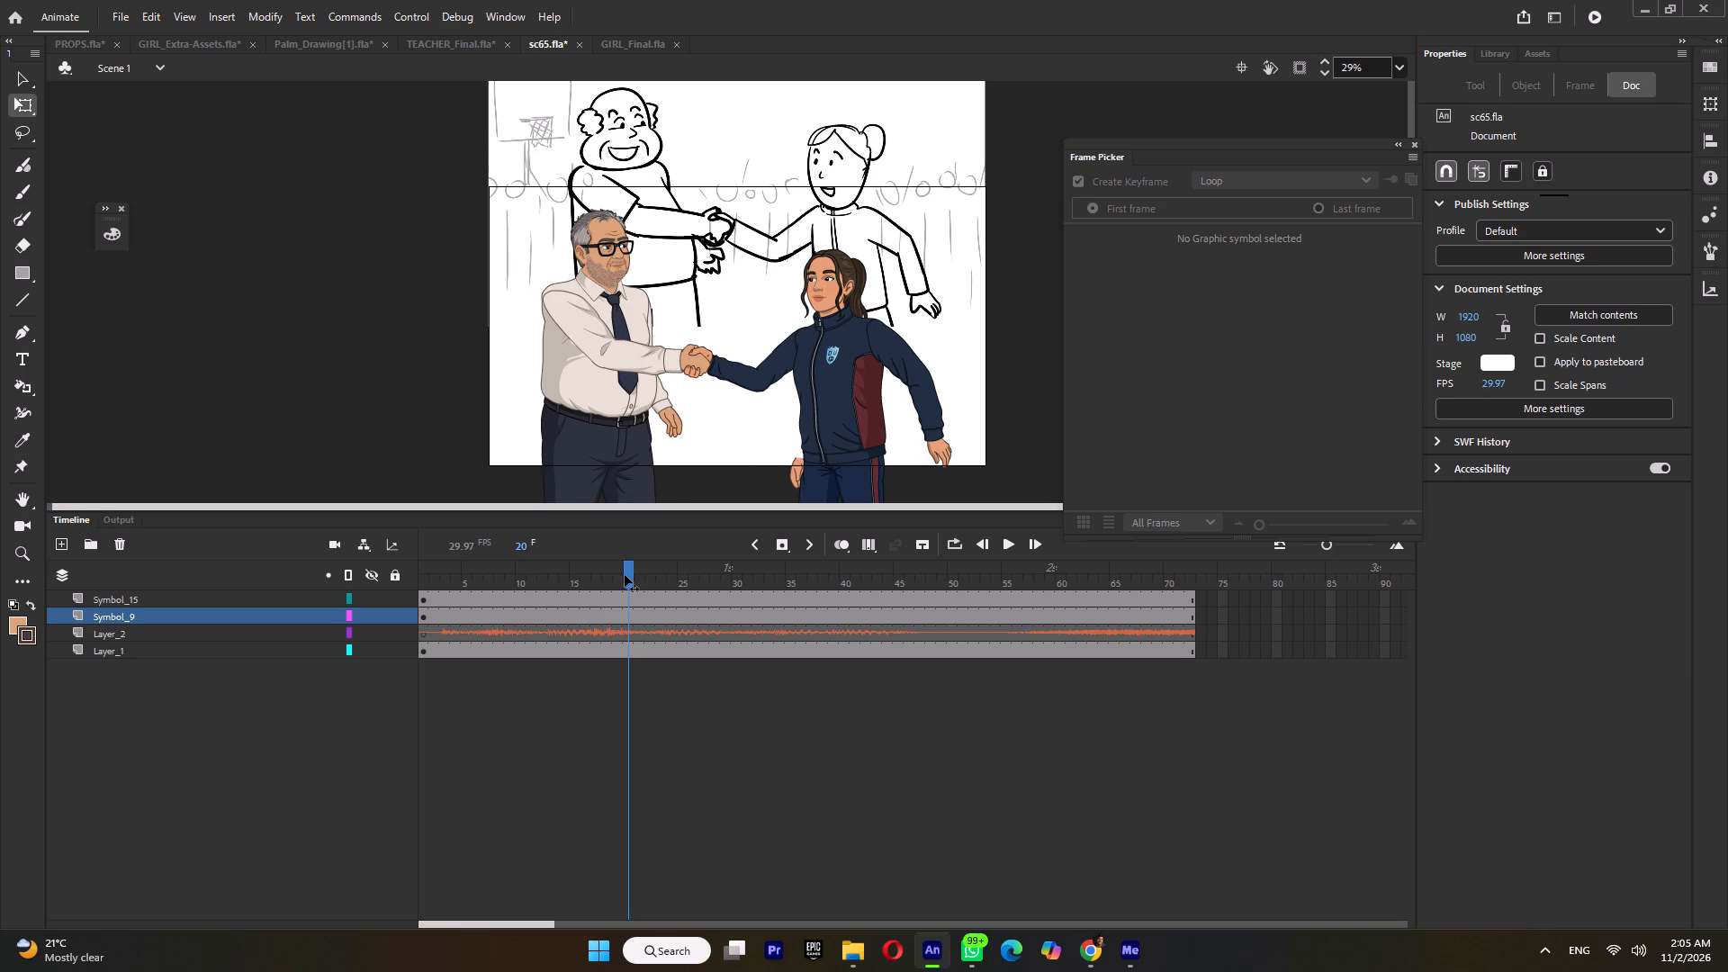
left_click_drag(625, 575, 631, 582)
left_click_drag(628, 569, 625, 583)
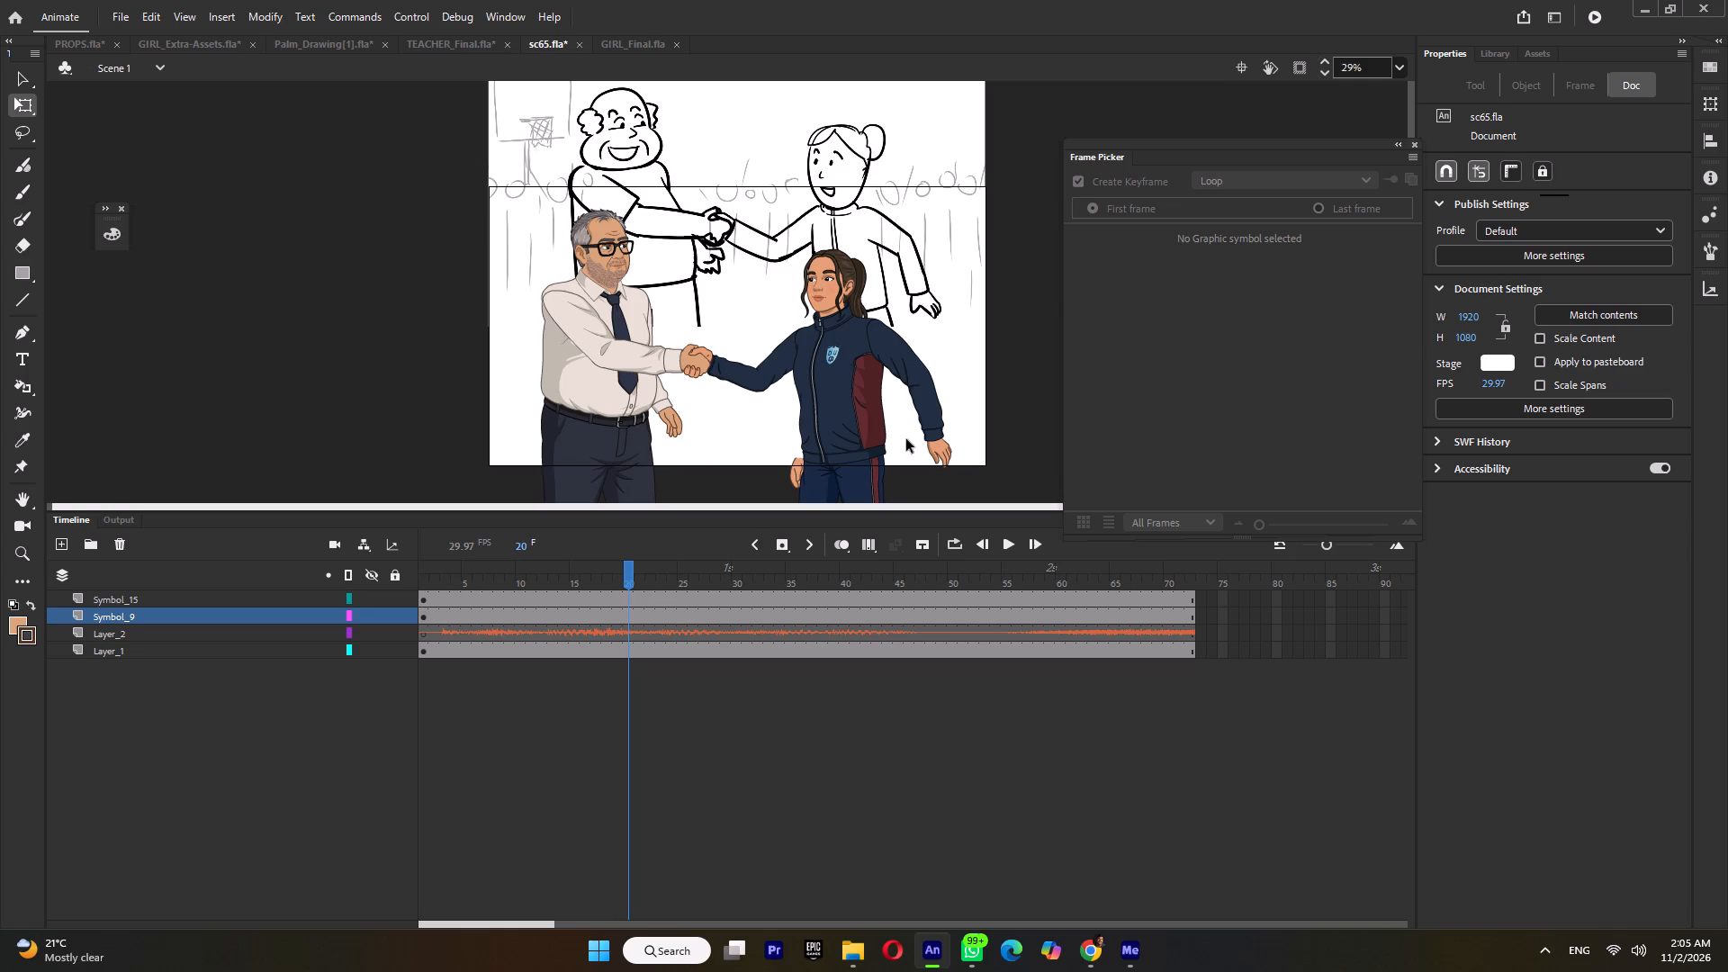
left_click(623, 574)
left_click_drag(464, 583, 634, 609)
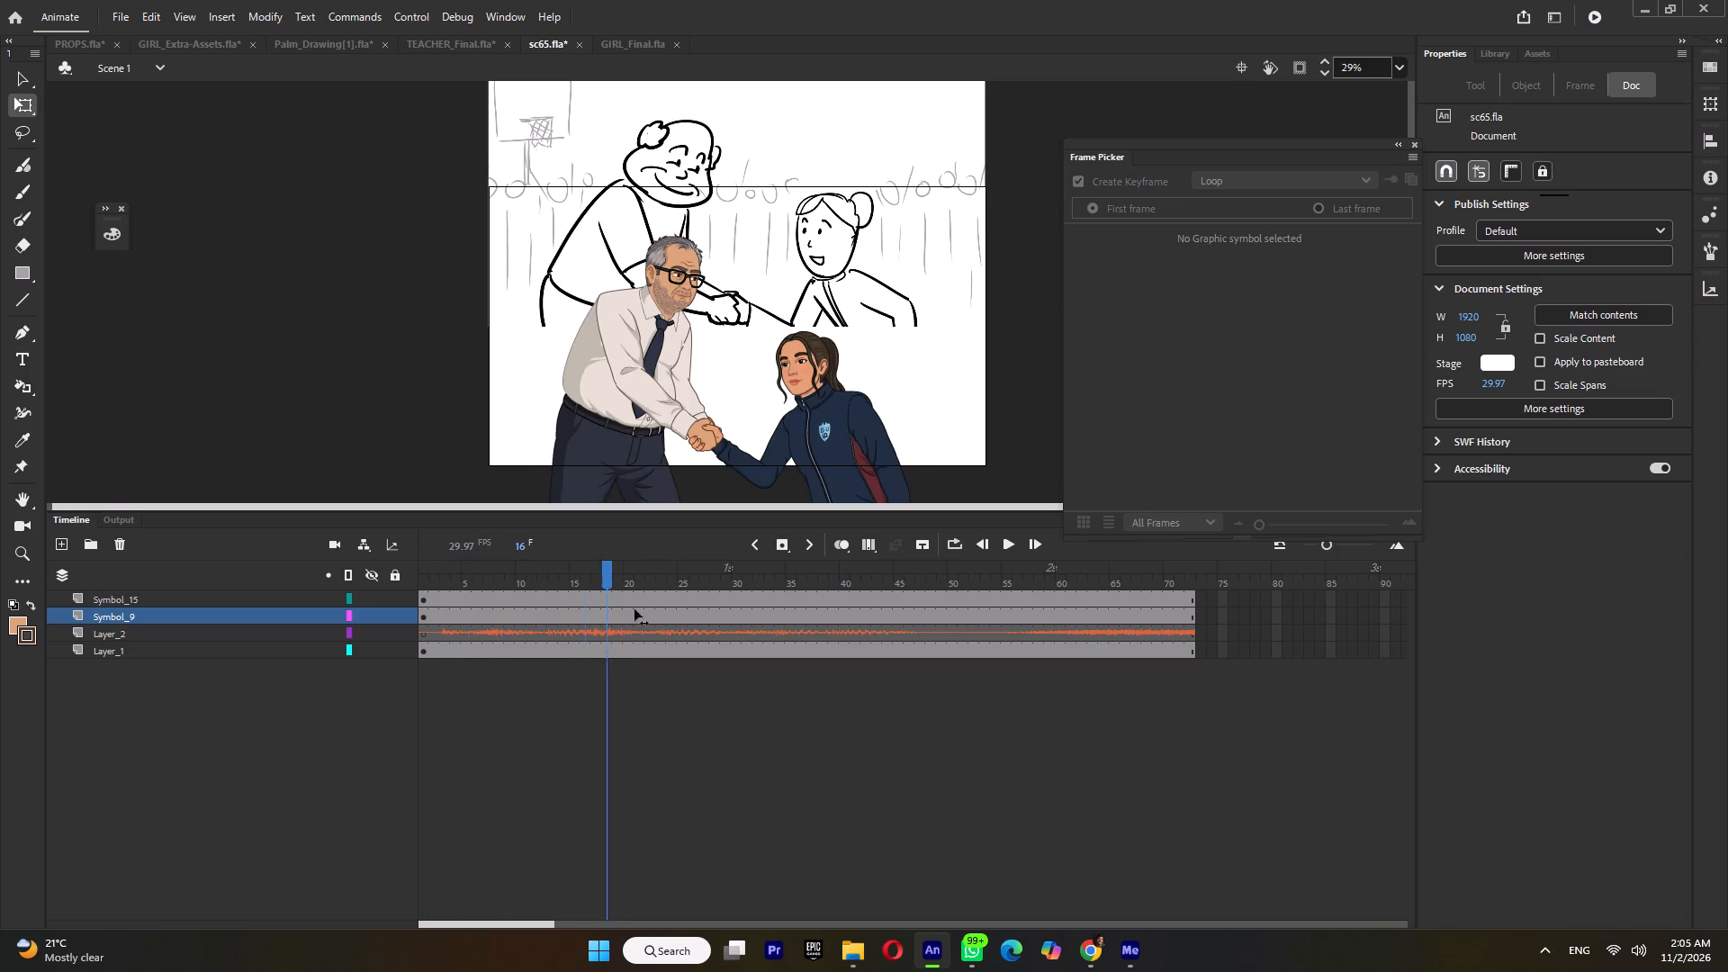
Recheck the handshake in Scene 1 up to frame 20, dismiss the recovery-save alert and save sc65.
left_click_drag(634, 609, 621, 622)
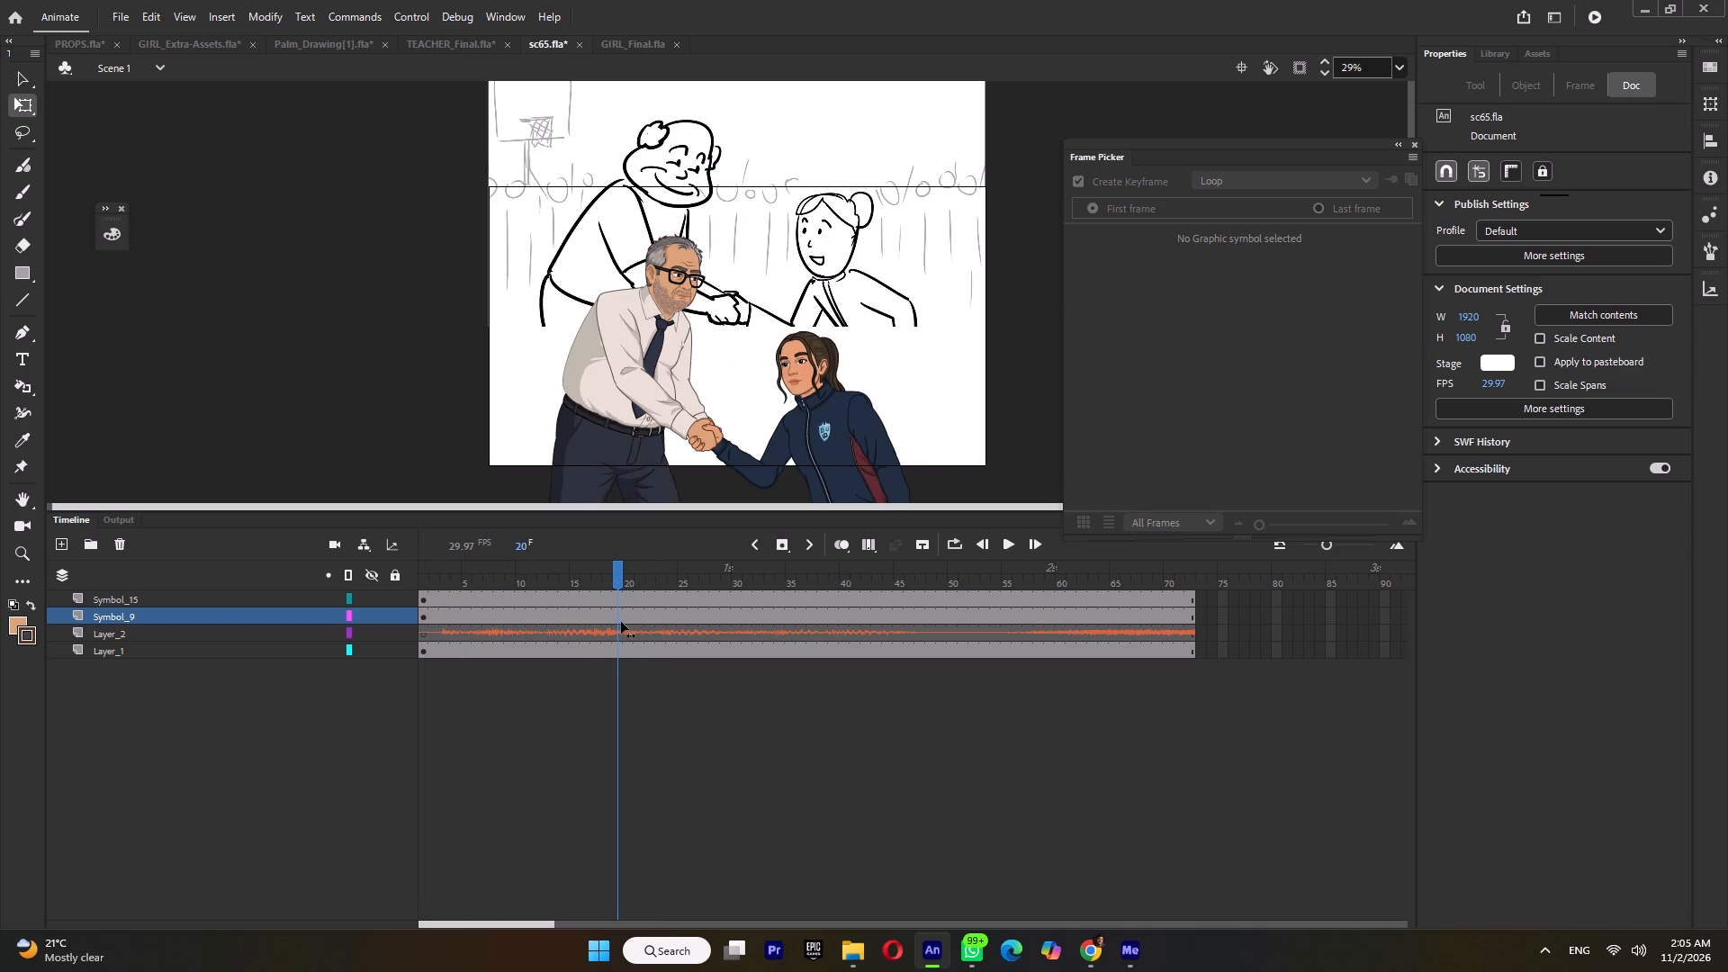
left_click_drag(621, 622, 626, 623)
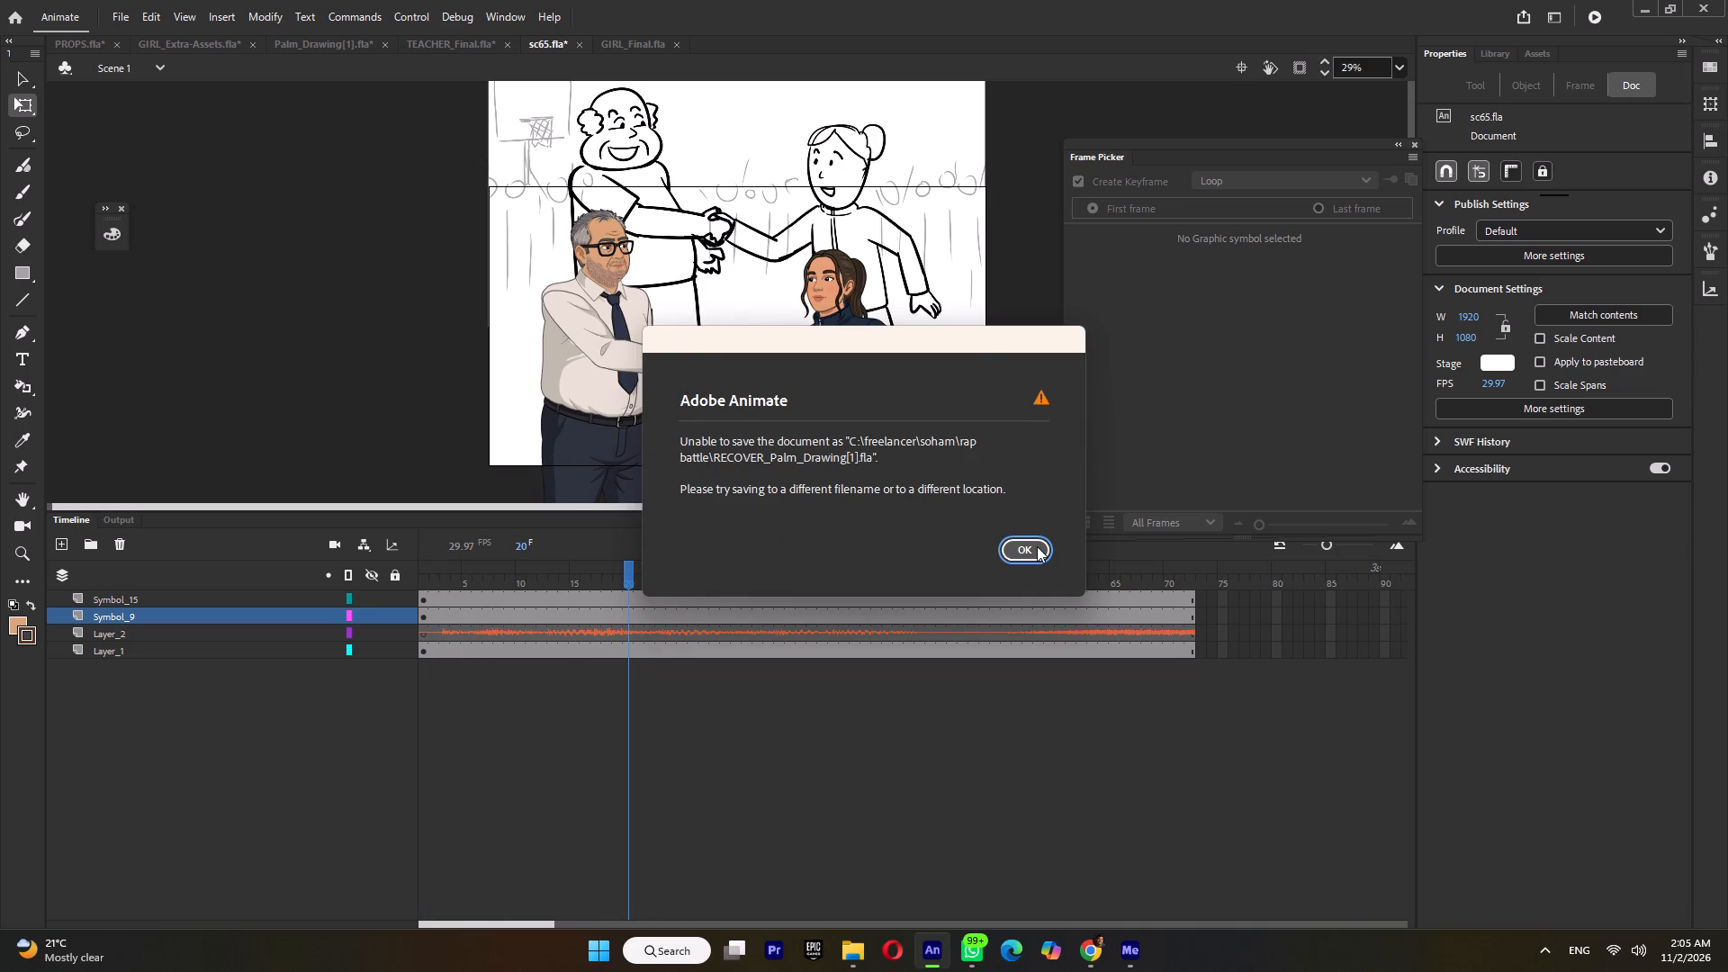
left_click(1037, 546)
key("ctrl+s")
In Symbol 15, switch the teacher's upper arm (Tween 4) at frame 20 to drawing 1, return to Scene 1 and save.
double_click(561, 305)
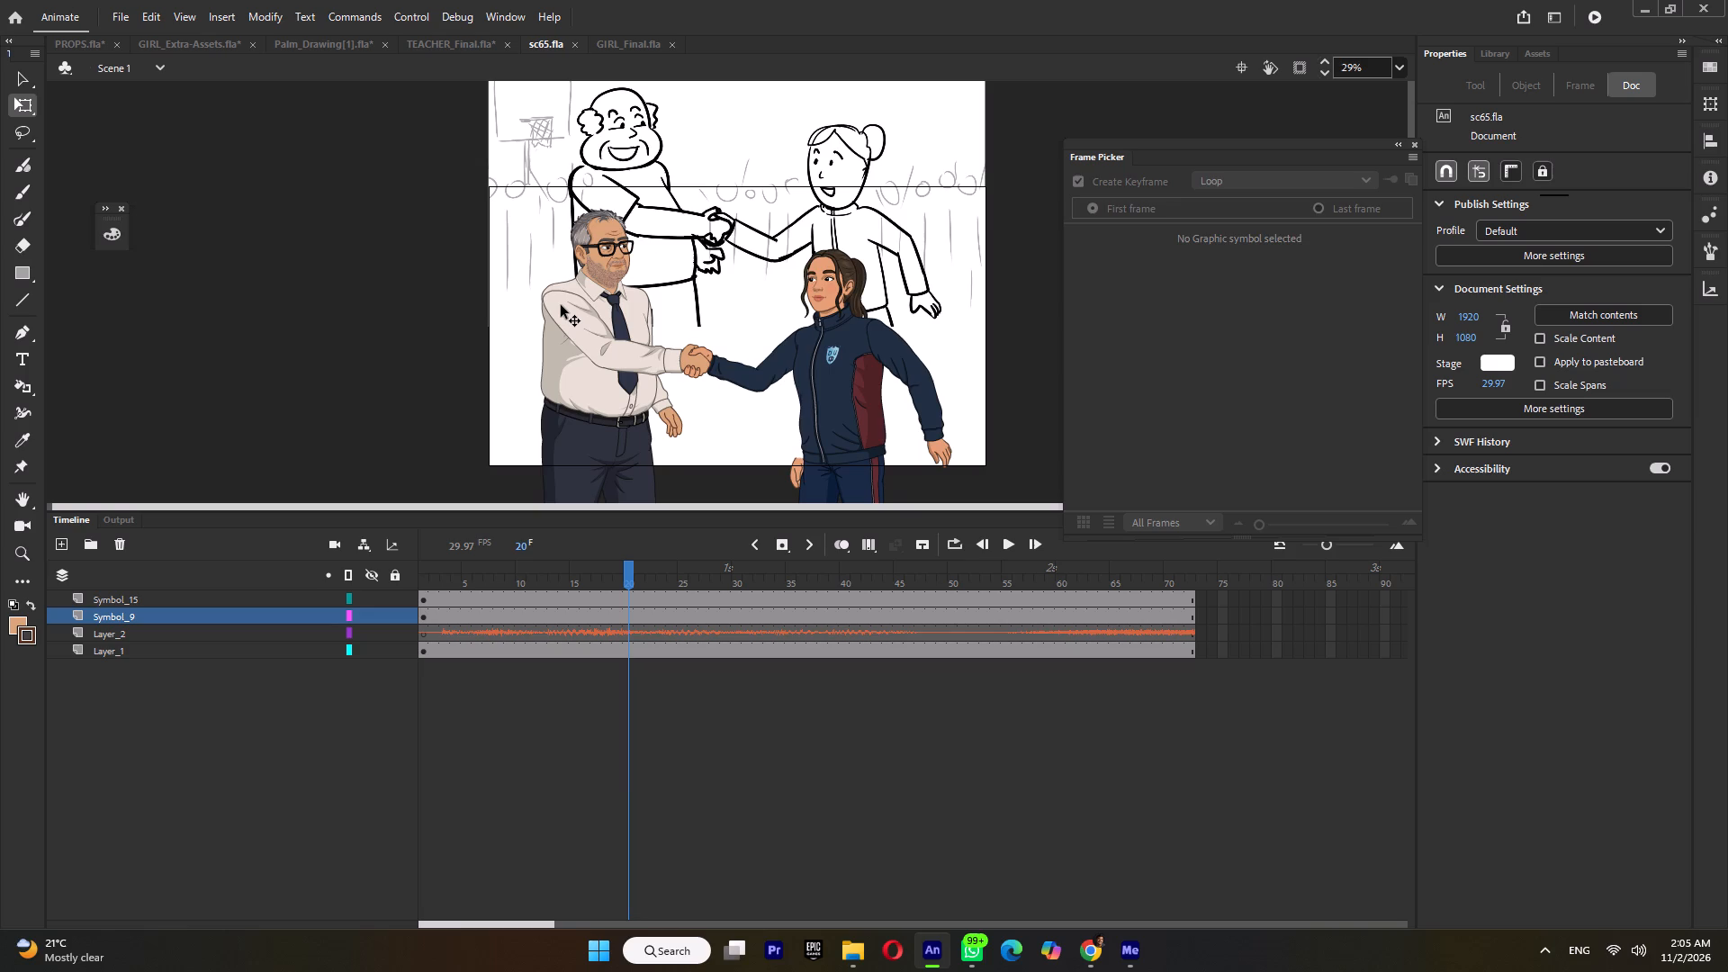
left_click(561, 305)
left_click(1093, 248)
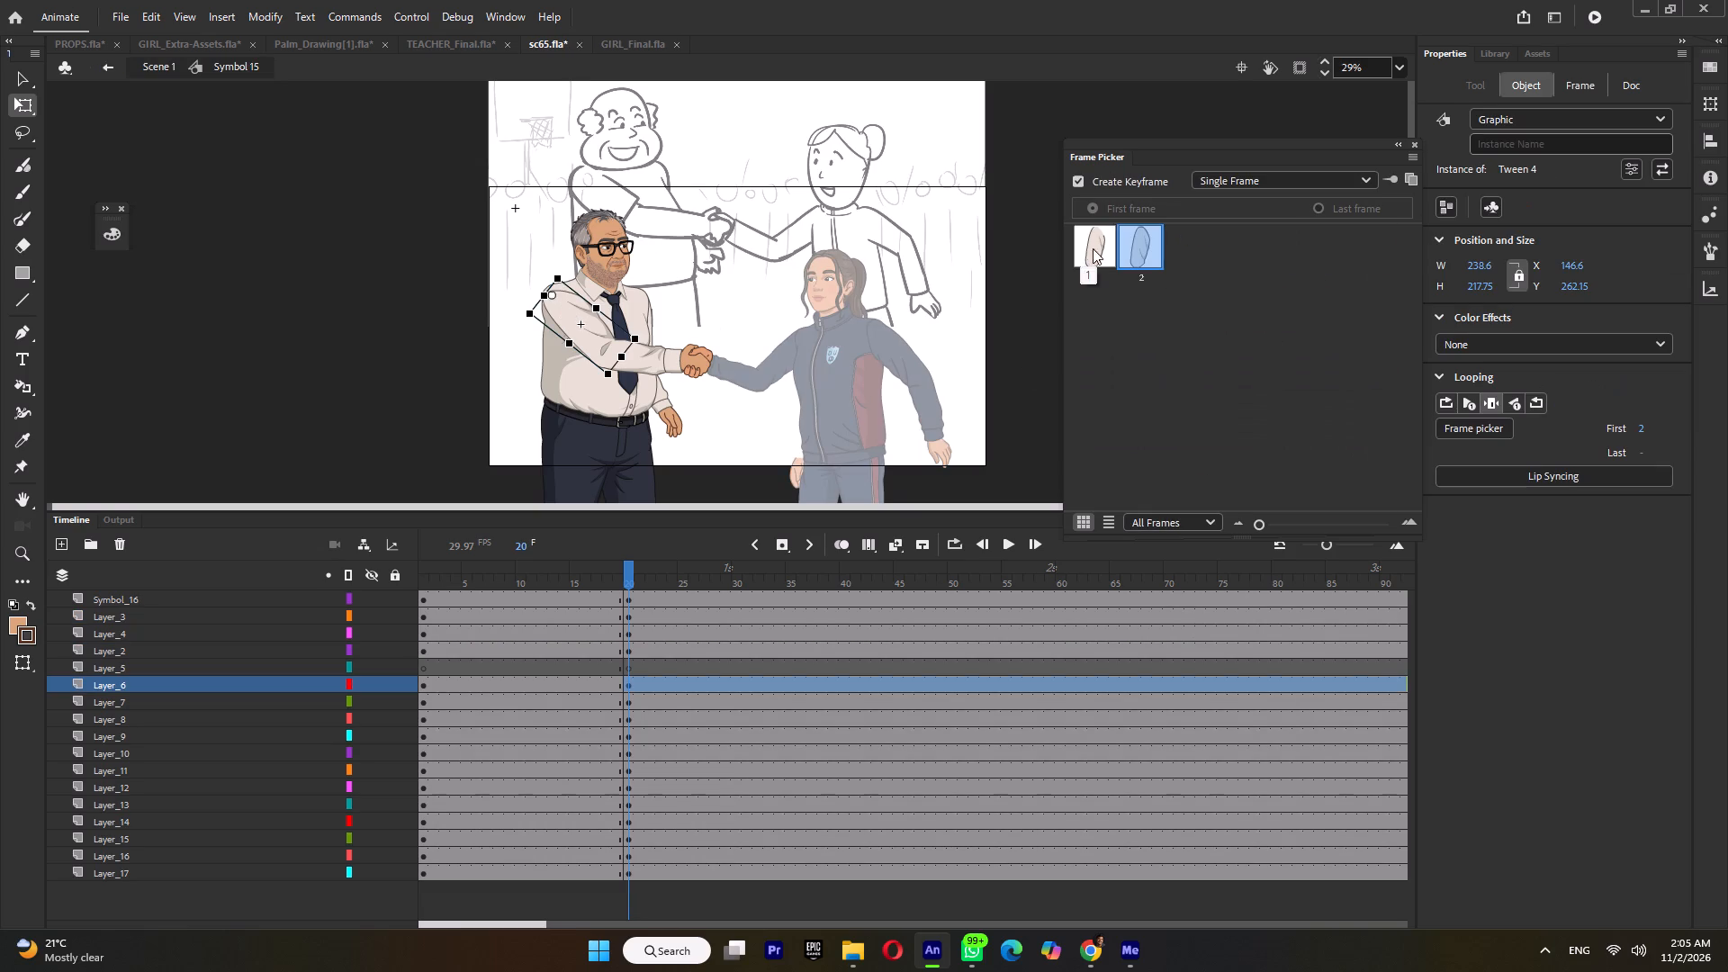
left_click(714, 269)
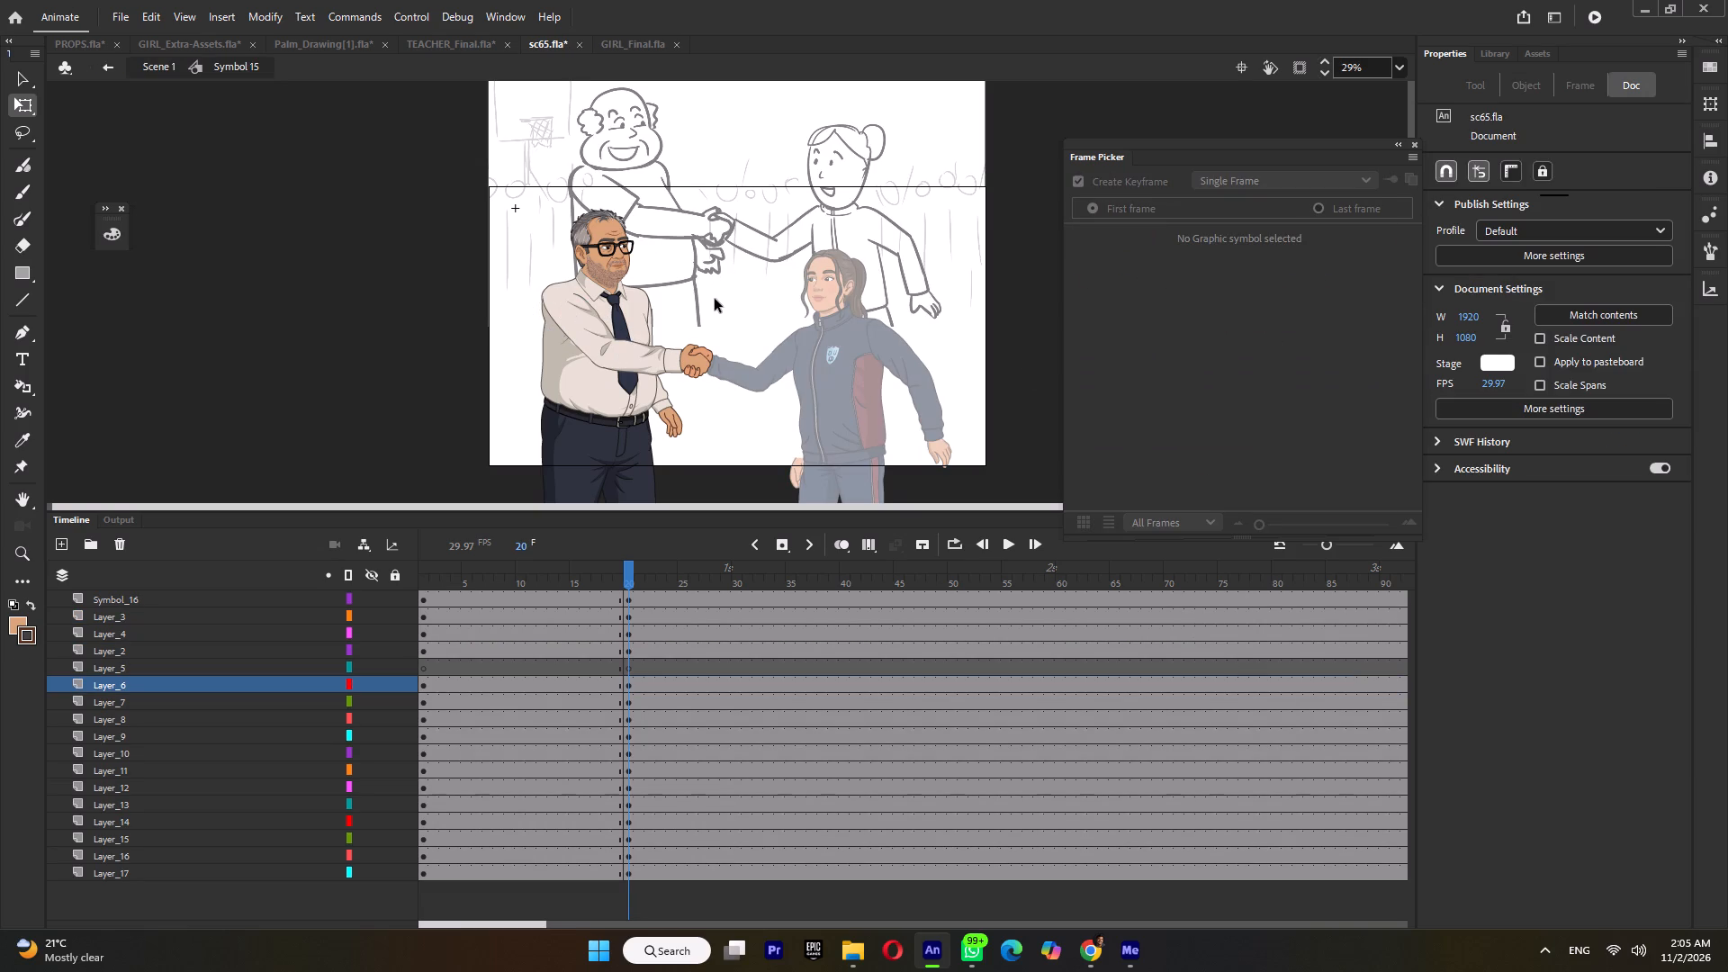
left_click(609, 577)
left_click(630, 575)
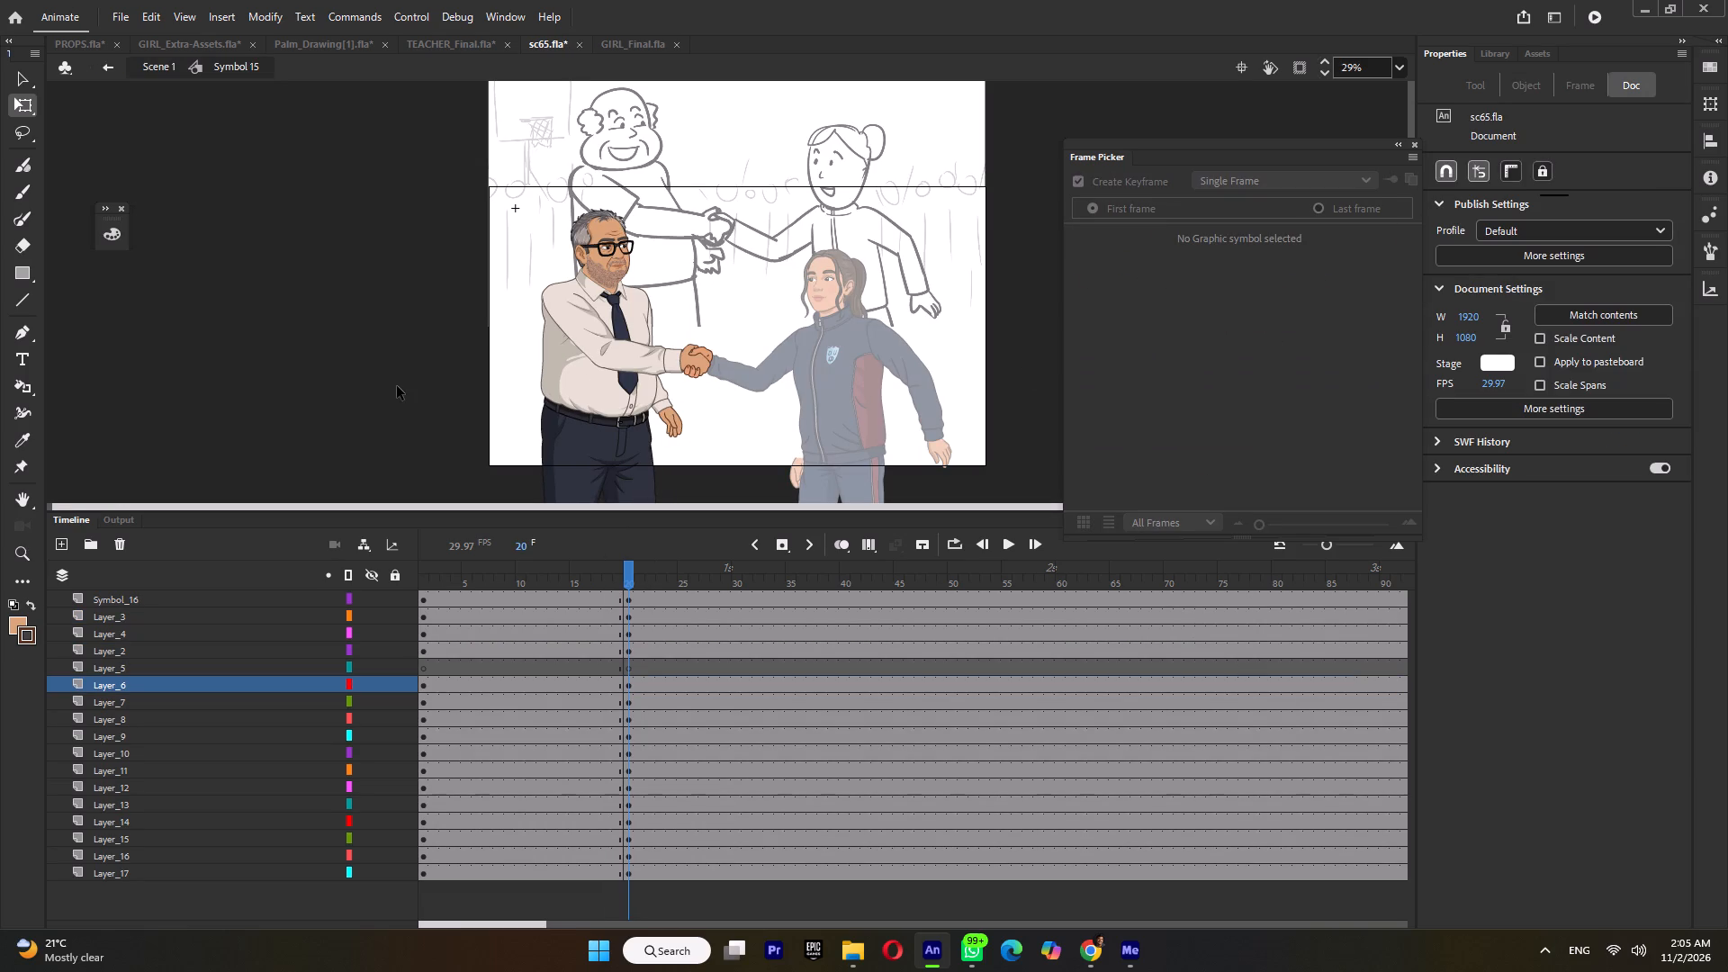
double_click(397, 386)
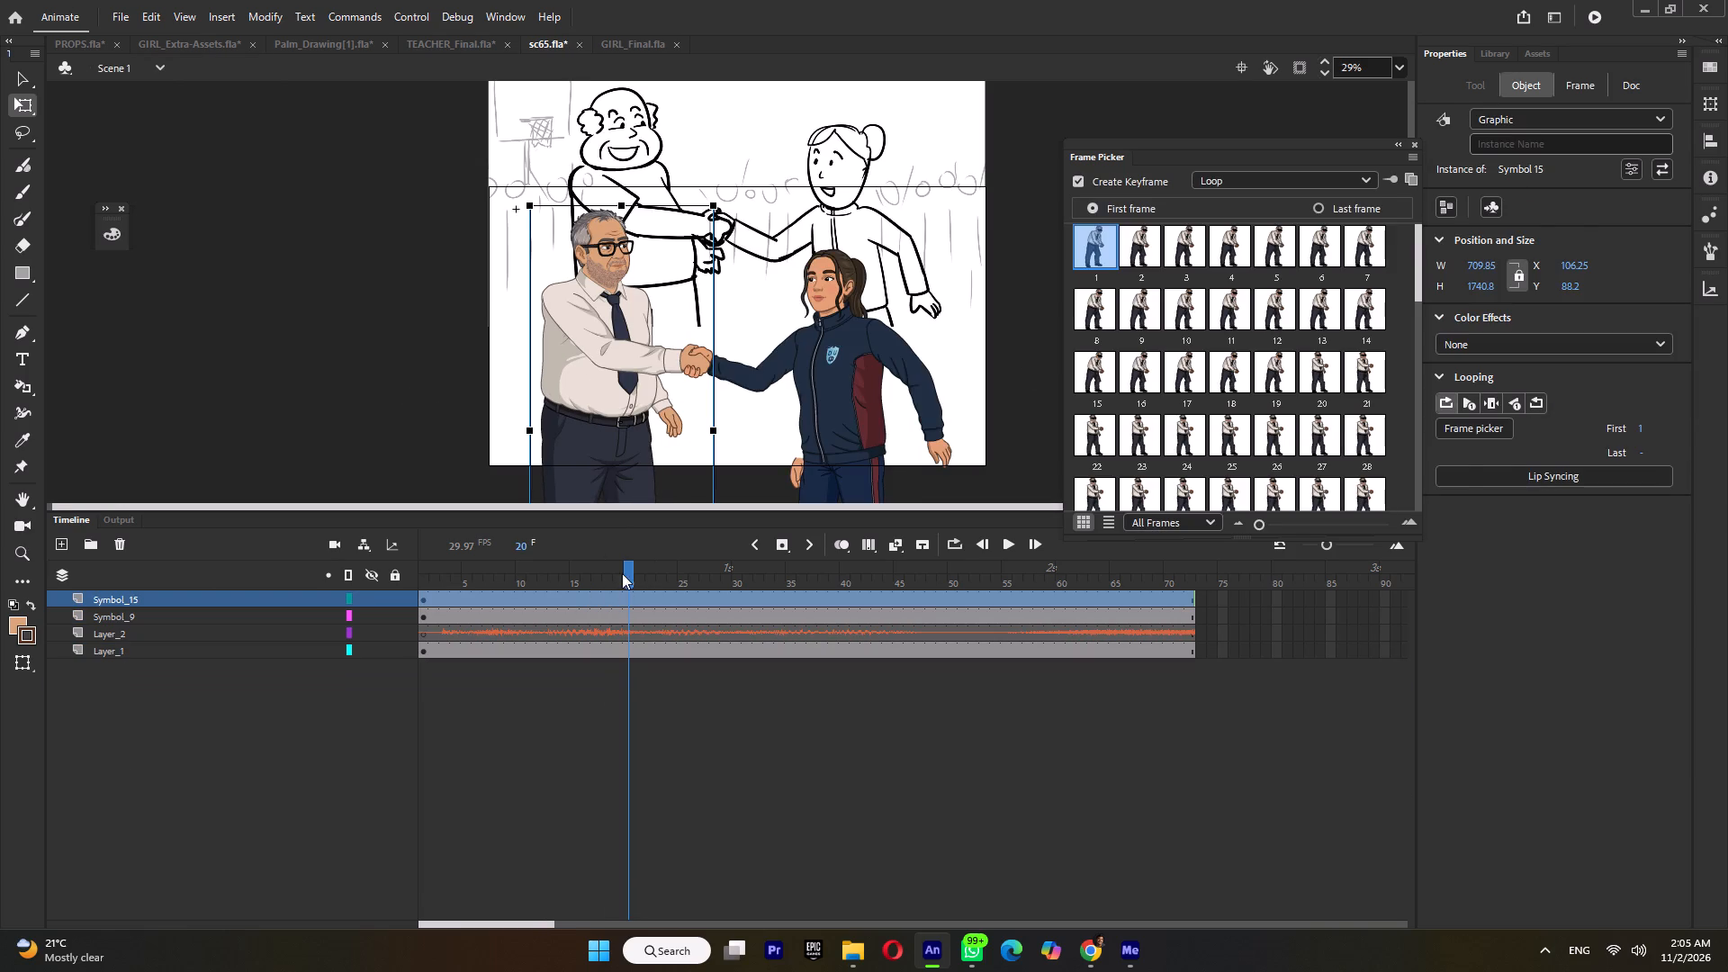
left_click(622, 573)
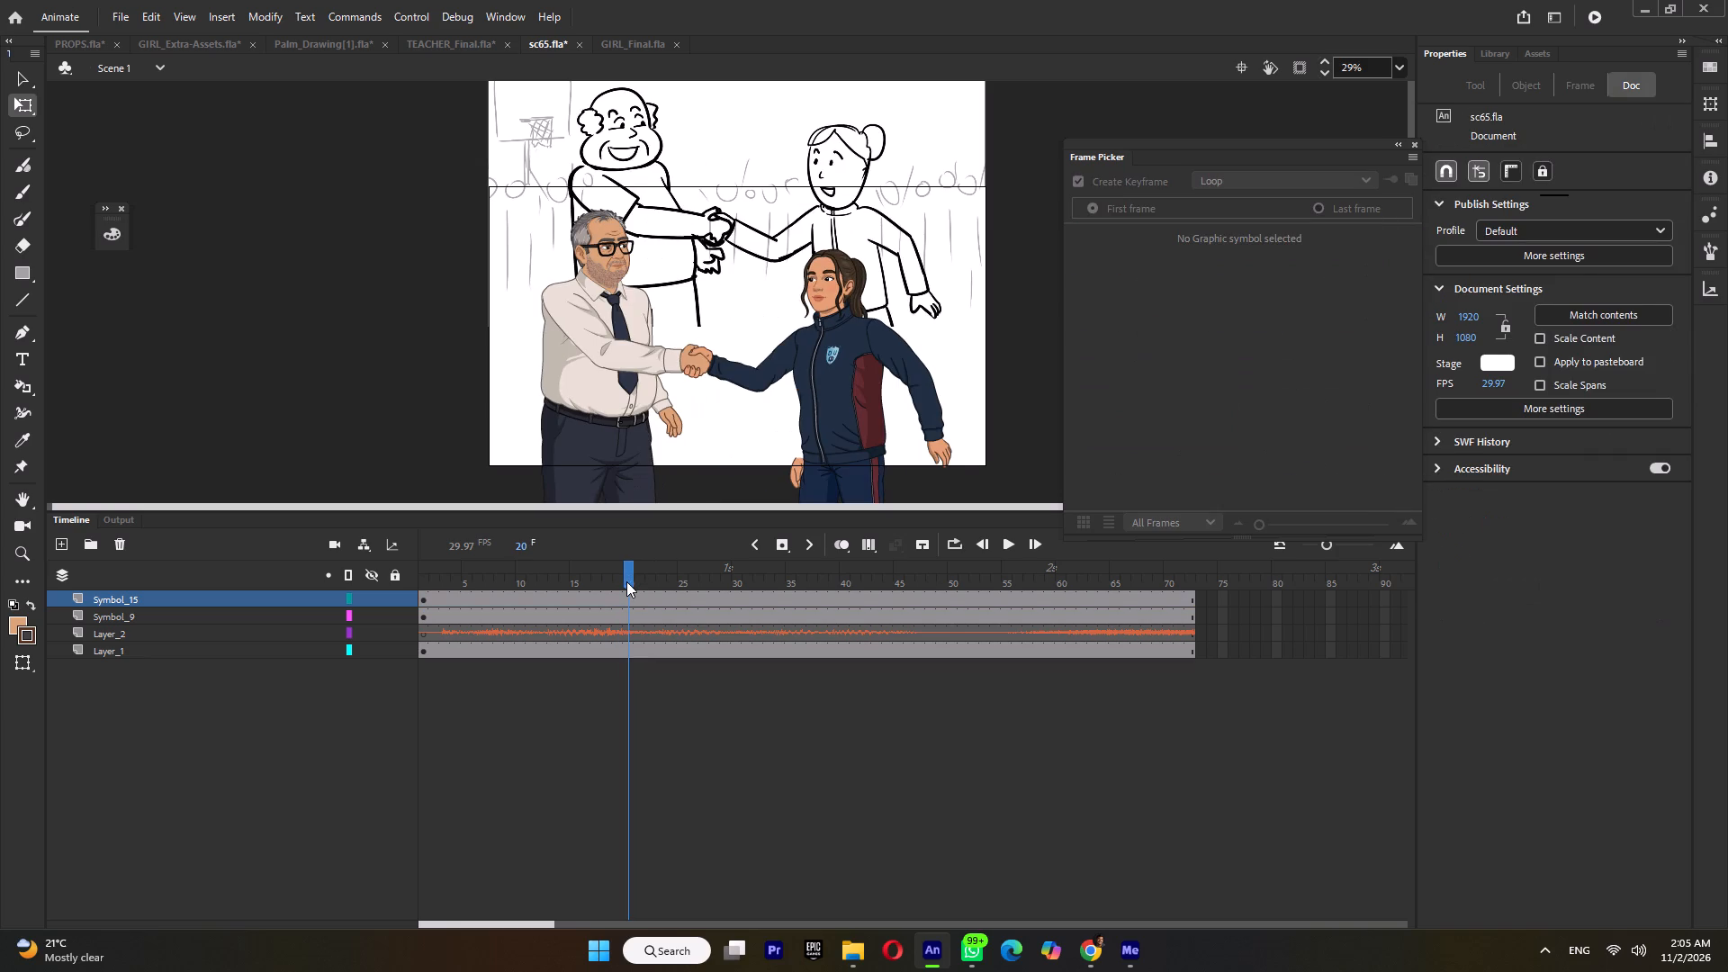
key("ctrl+s")
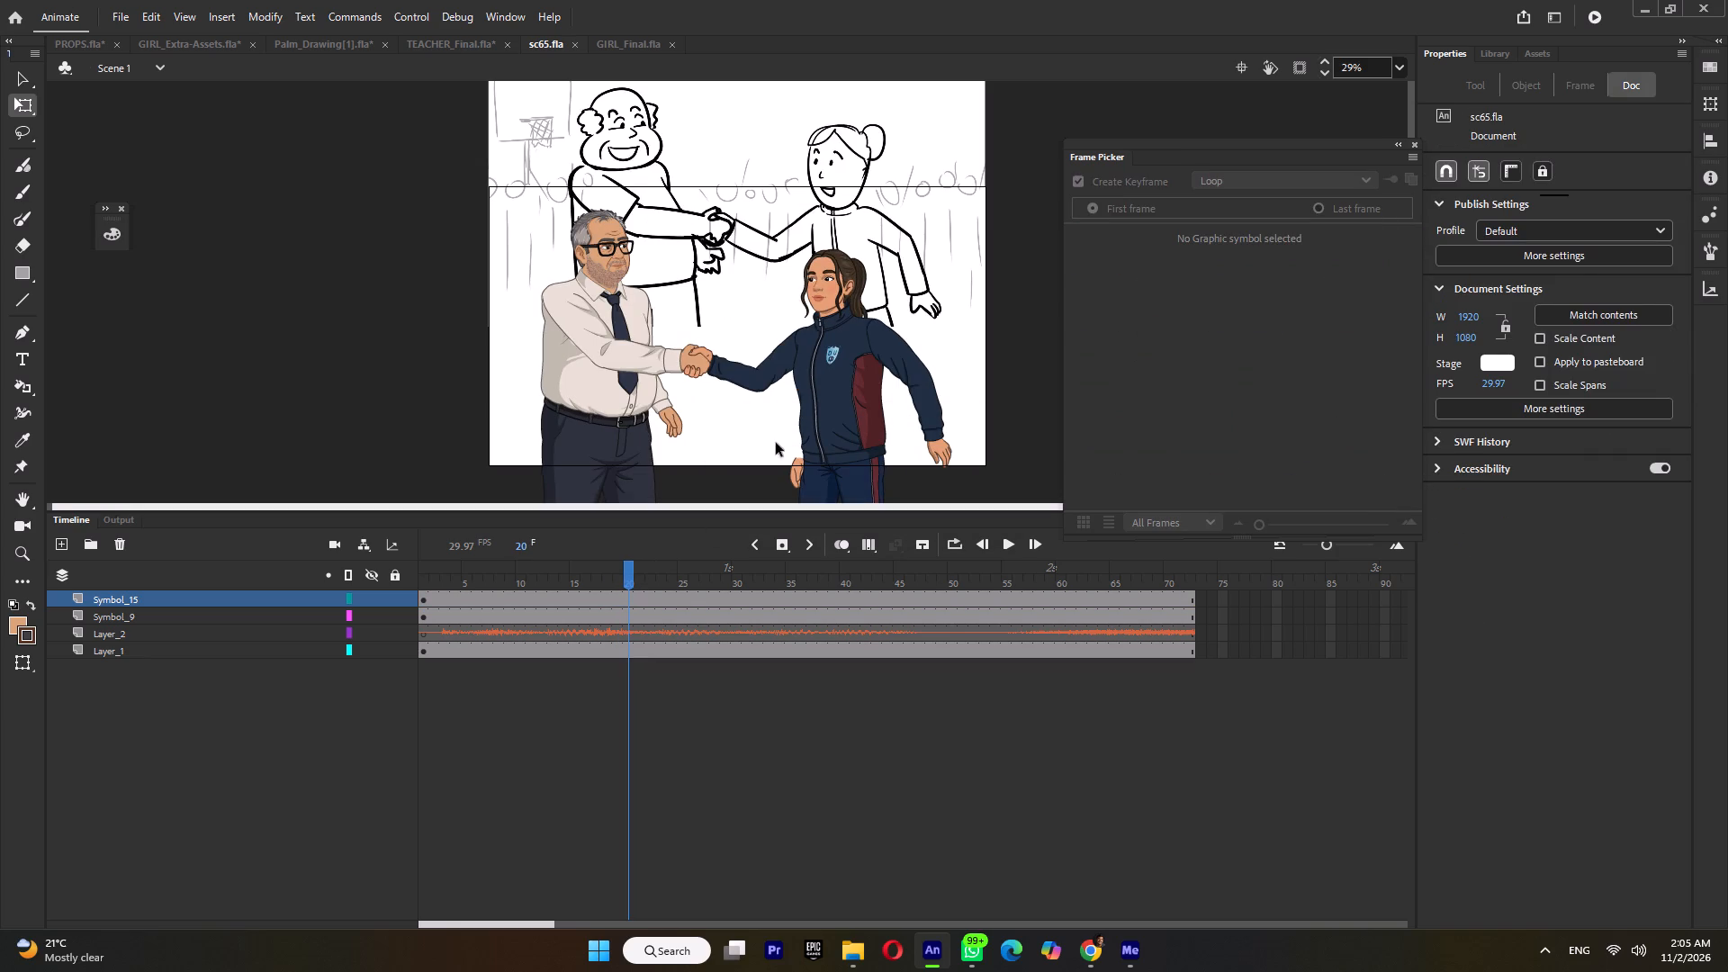
In Symbol 9 at frame 20, move the girl's hand beside her hip on Layer_14 down below the stage edge, then return to Scene 1.
left_click(796, 473)
scroll(795, 473, "up", 2, "ctrl")
triple_click(796, 471)
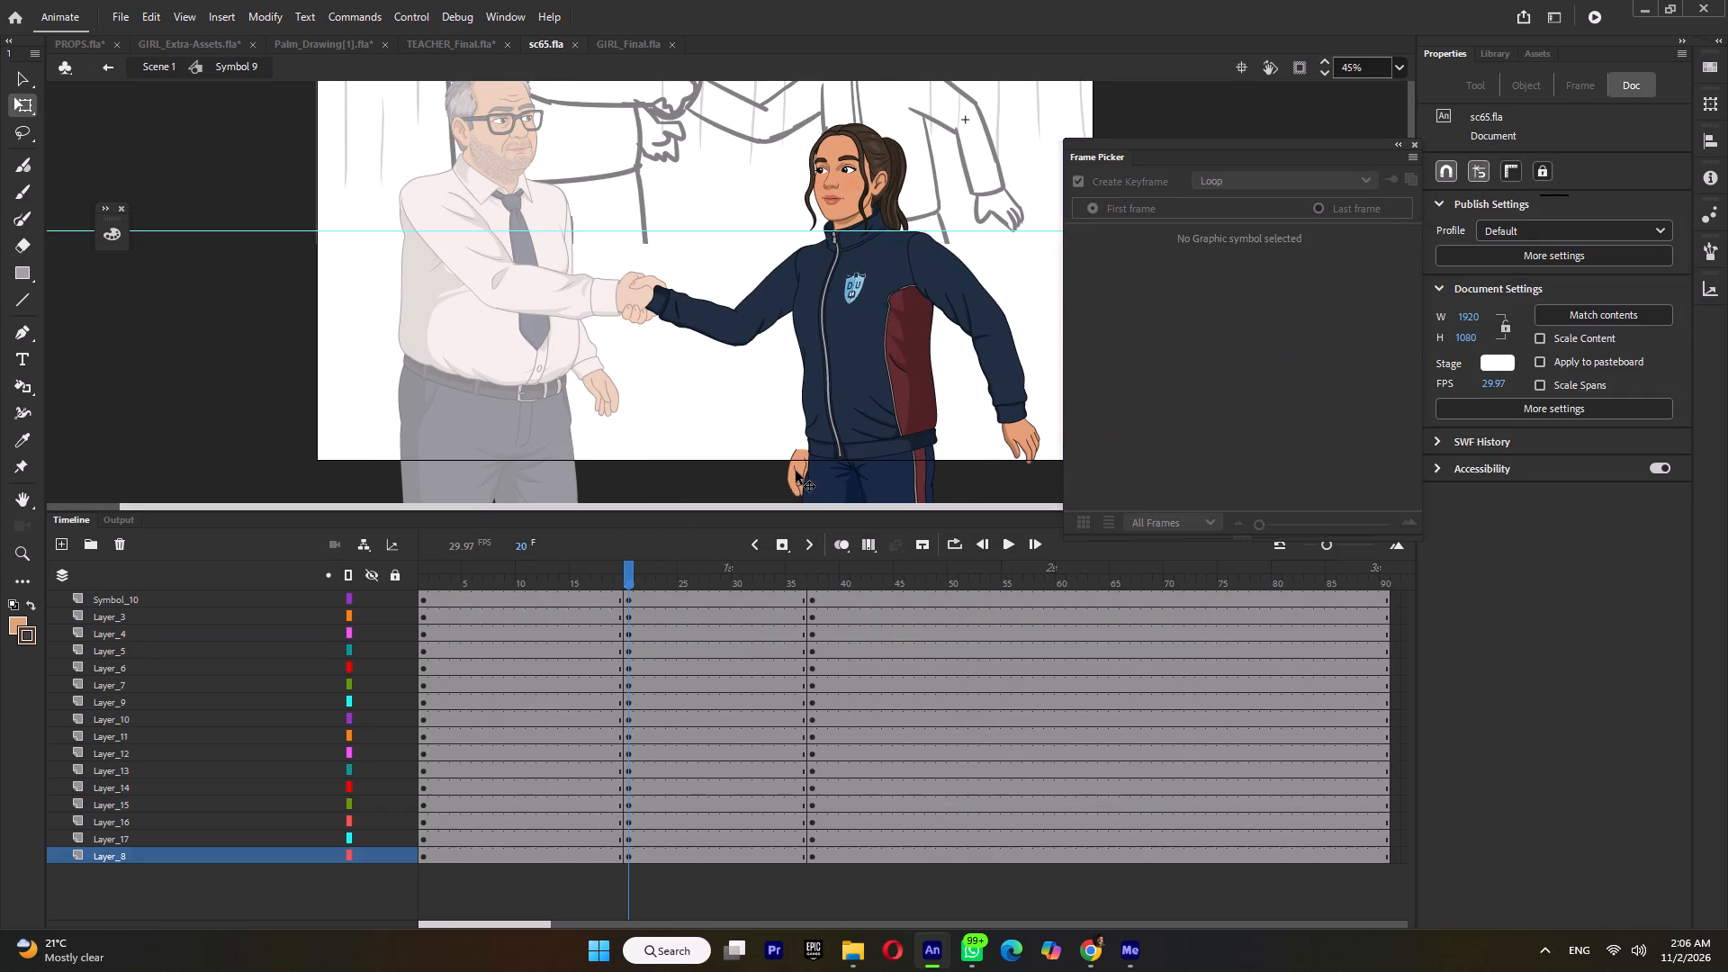
left_click(793, 470)
left_click_drag(799, 464, 763, 499)
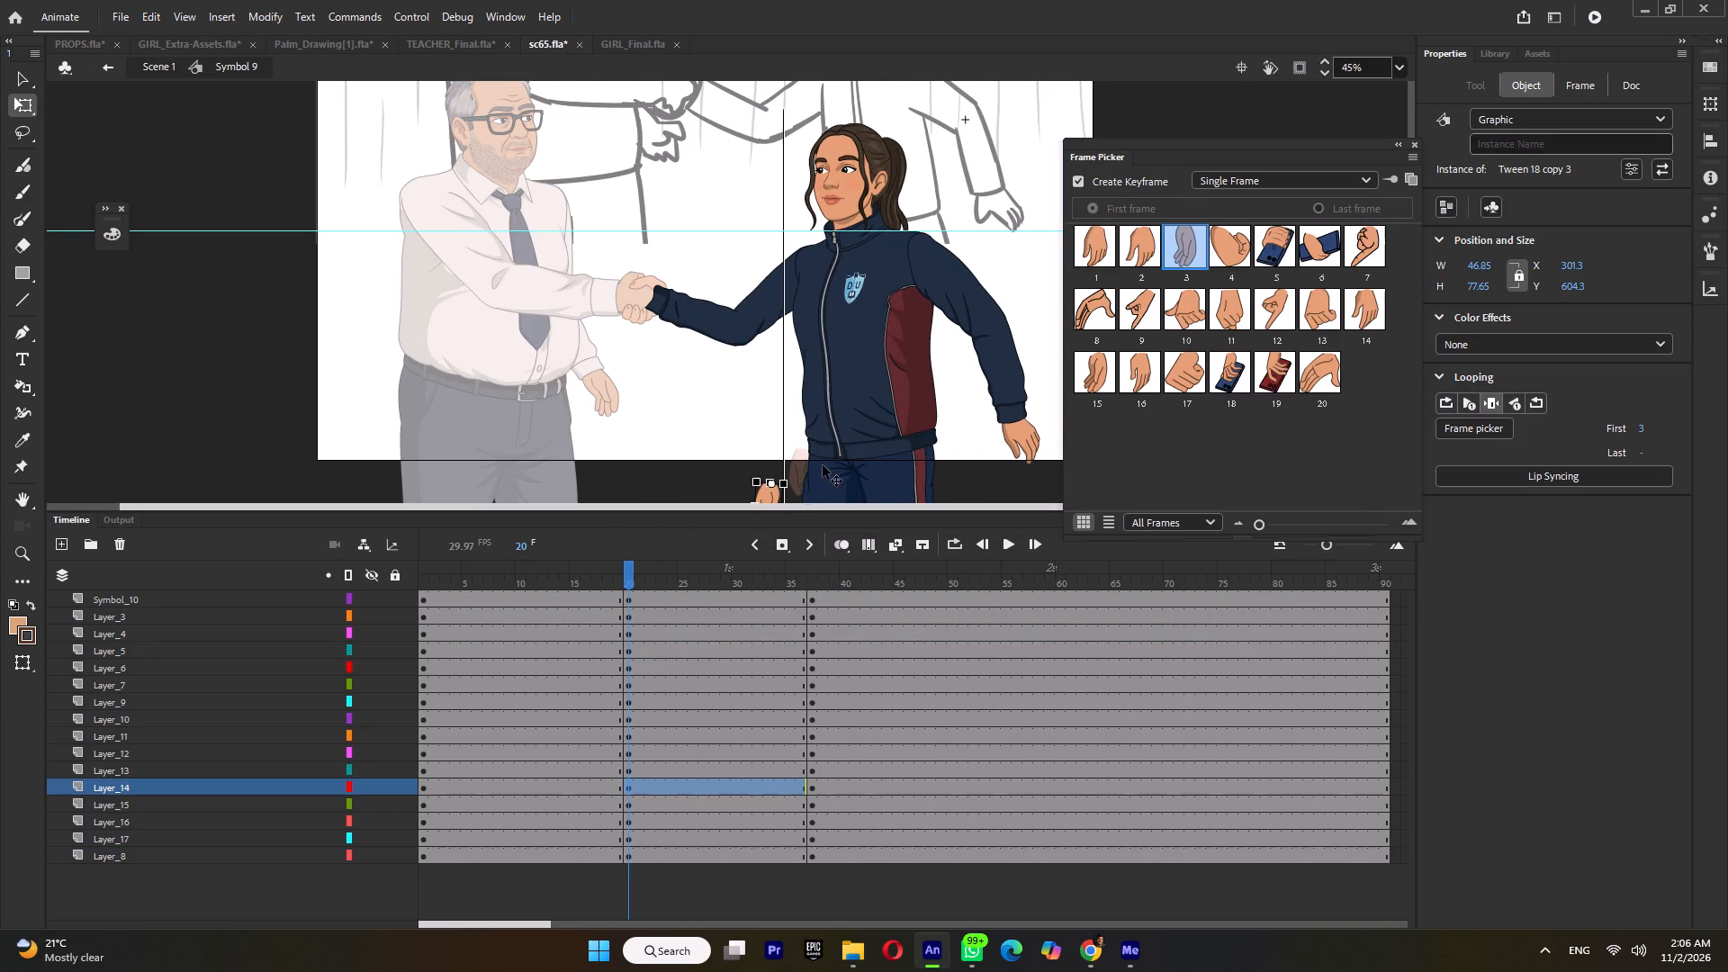
scroll(831, 446, "down", 2, "ctrl")
left_click(614, 578)
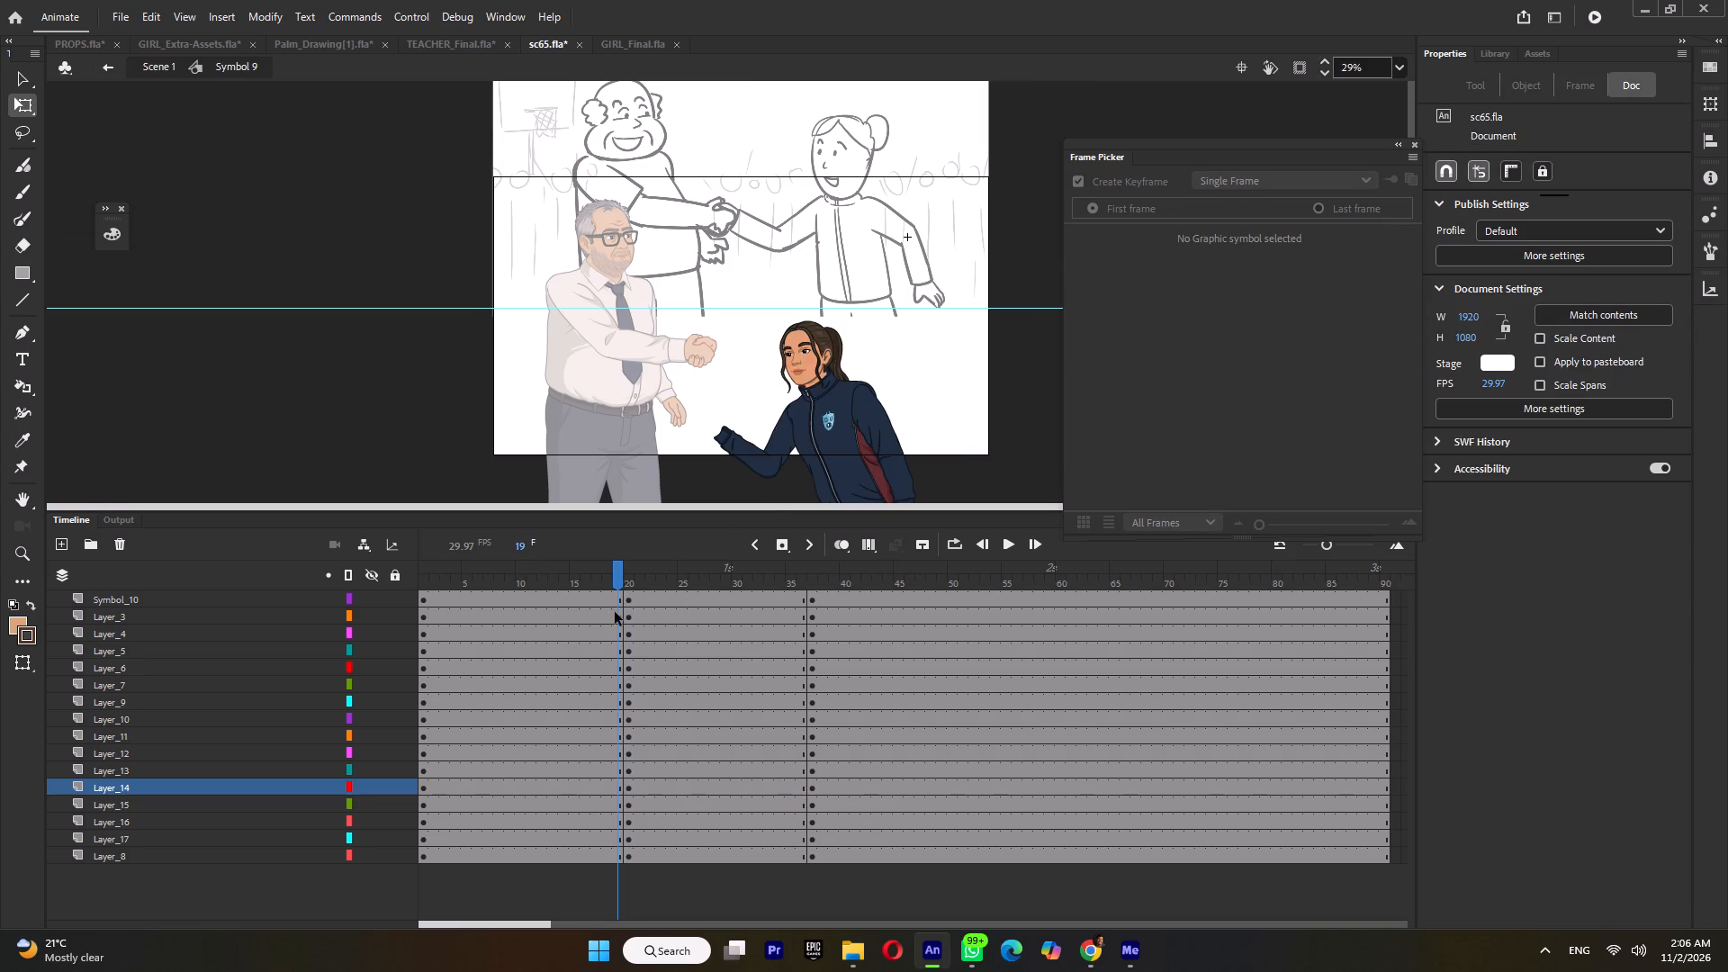
double_click(482, 454)
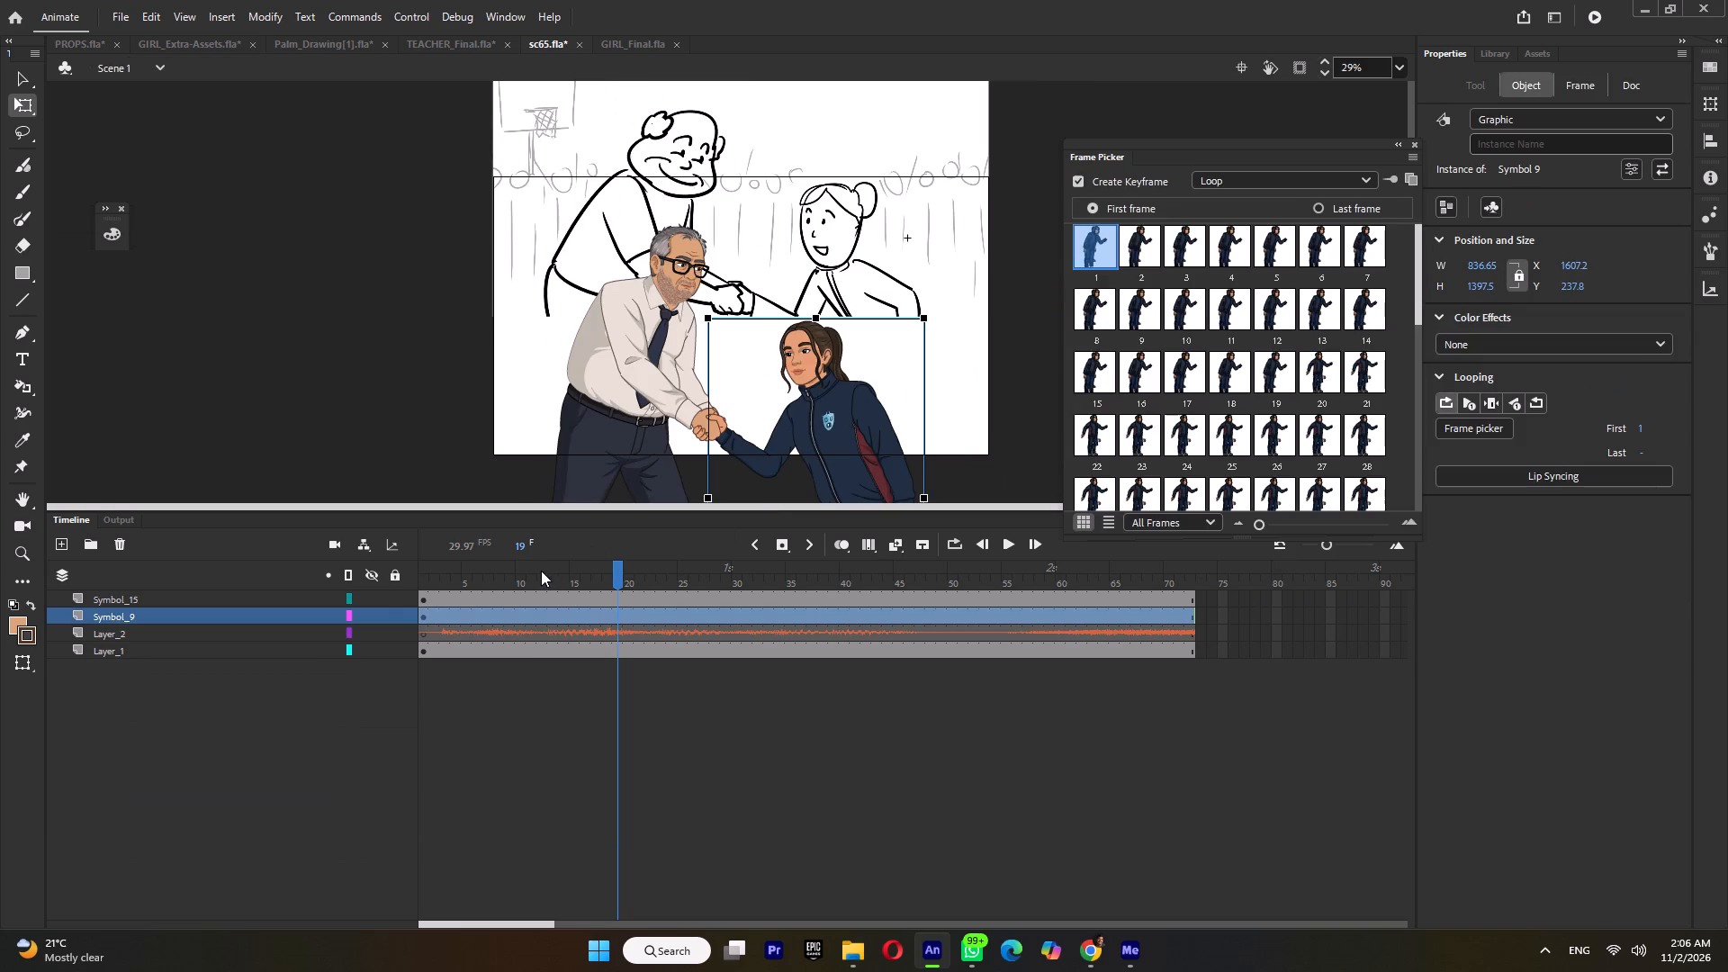
At frame 1 of Symbol 9, set the girl's head pivot near the neck and tilt the head slightly back.
left_click_drag(541, 571, 371, 598)
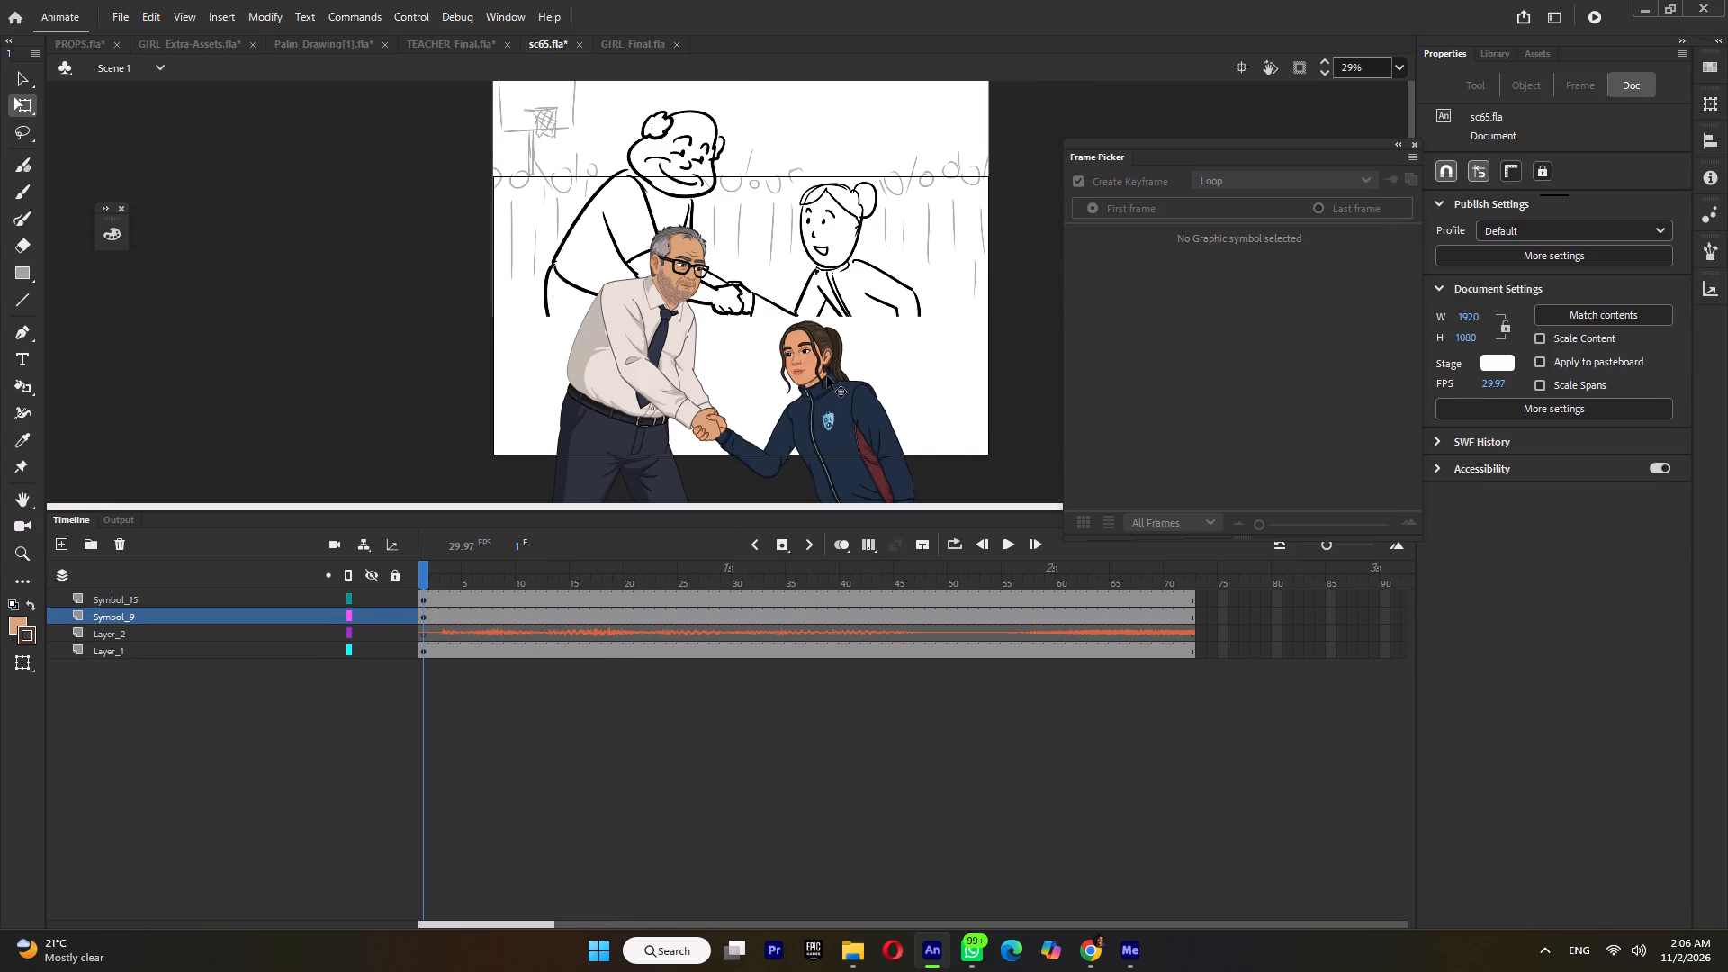
double_click(823, 343)
scroll(856, 342, "up", 2, "ctrl")
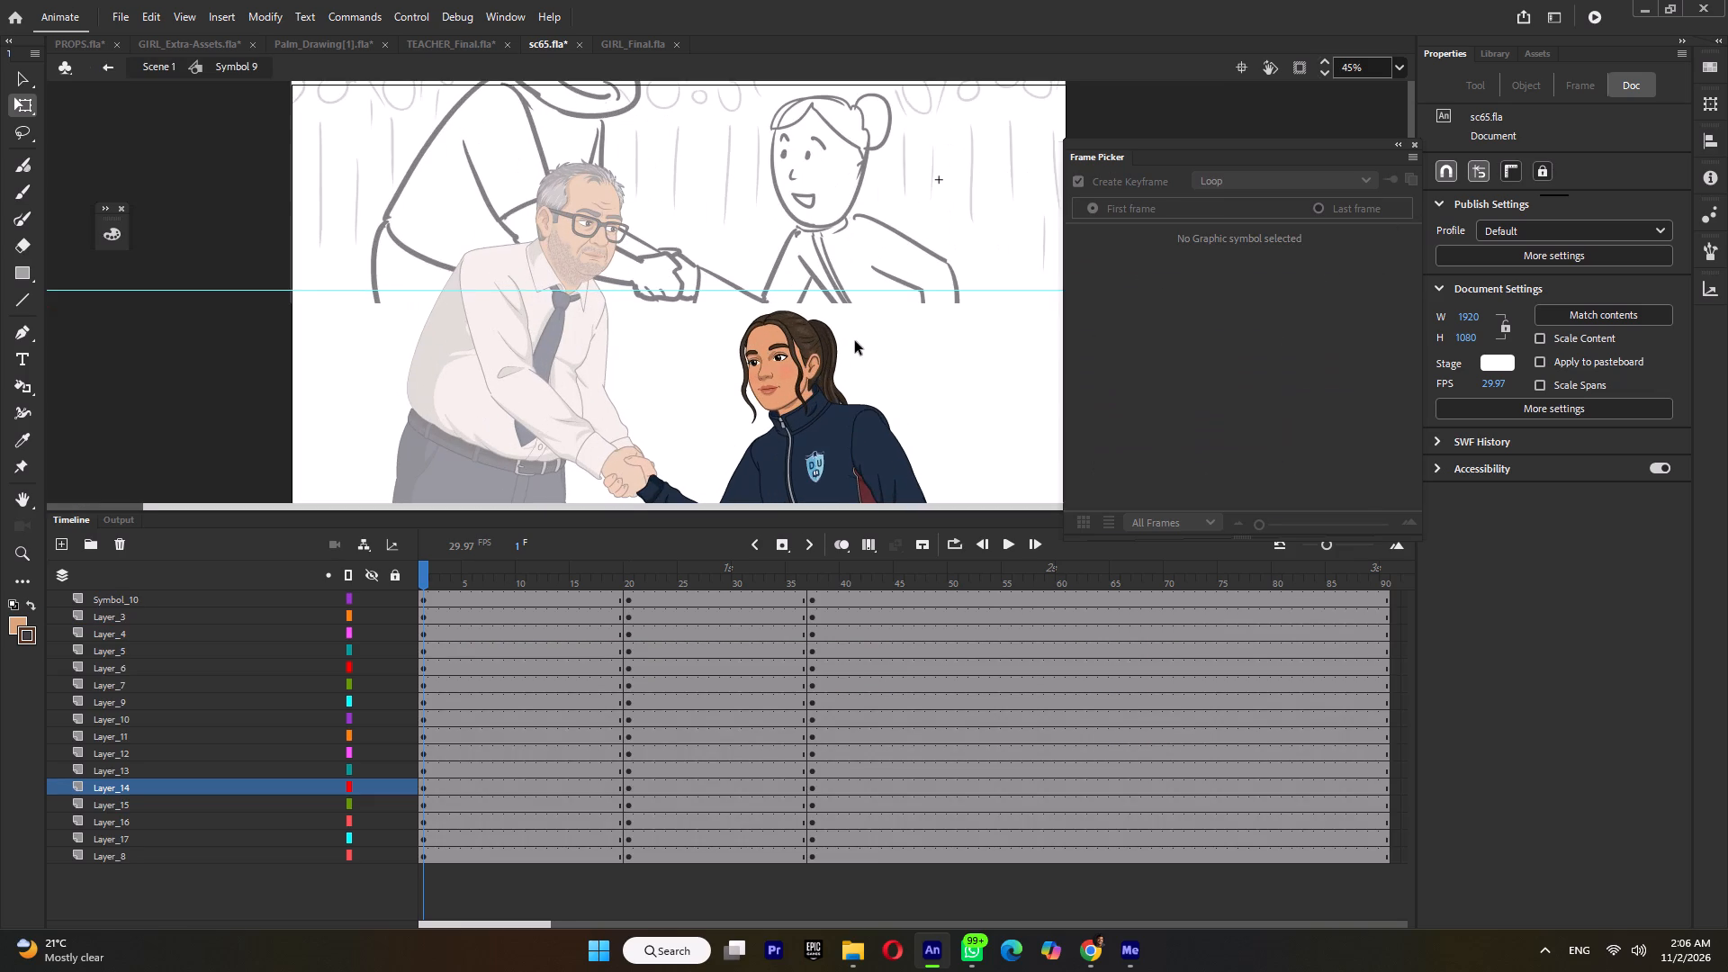
left_click_drag(868, 319, 781, 332)
left_click_drag(795, 369, 799, 387)
left_click_drag(720, 304, 735, 301)
left_click(850, 372)
left_click(886, 360)
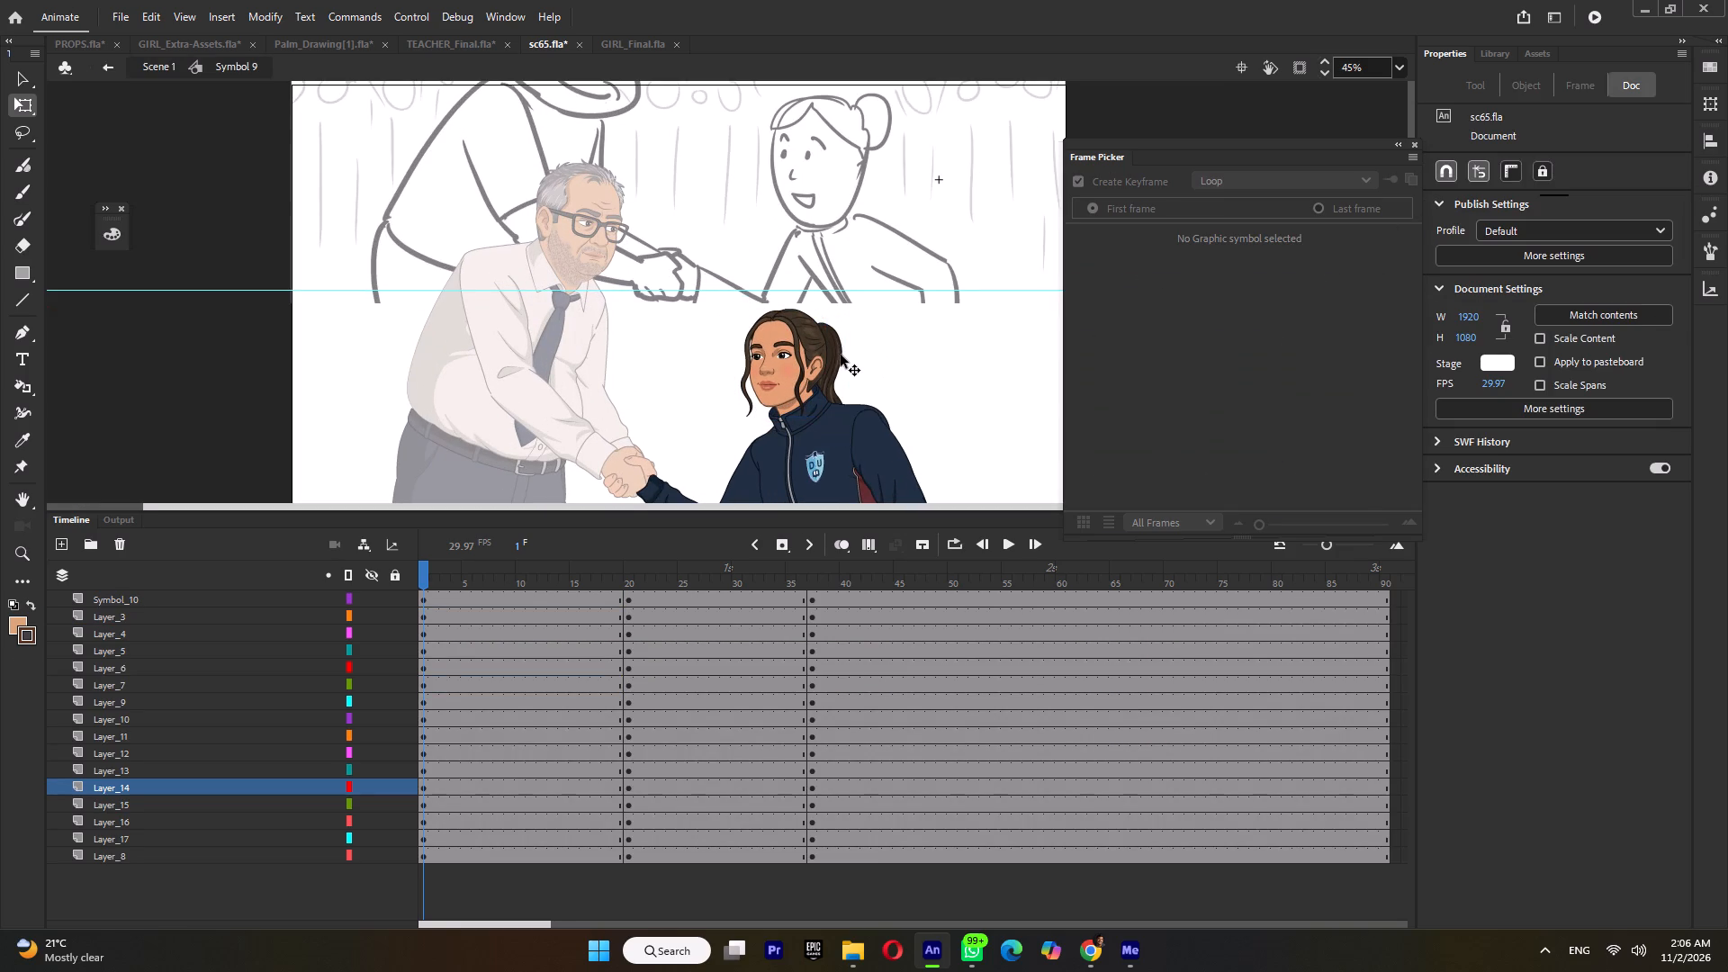
Rotate the girl's ponytail (Tween 5) on Layer_7 slightly to fit the tilted head.
left_click(841, 355)
left_click_drag(841, 449, 859, 454)
scroll(804, 366, "up", 2, "ctrl")
scroll(779, 430, "down", 3, "ctrl")
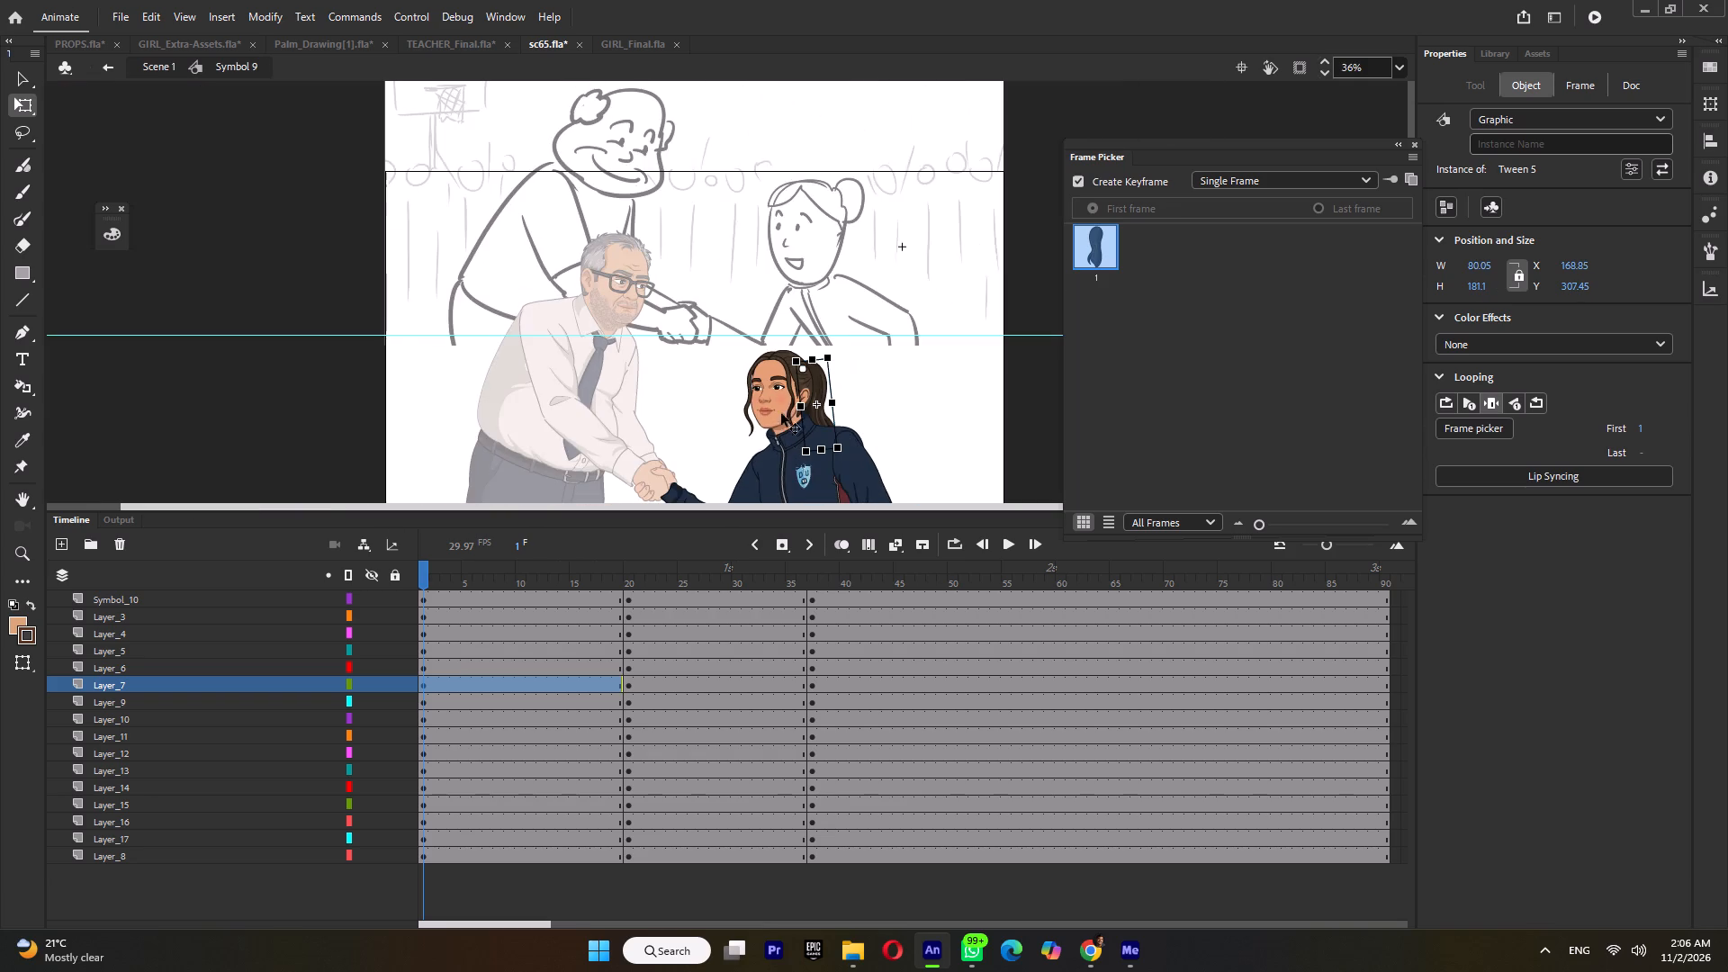
Open the girl's head, Symbol 10, and break apart the head base Tween 19 on Layer_7.
scroll(779, 390, "up", 3, "ctrl")
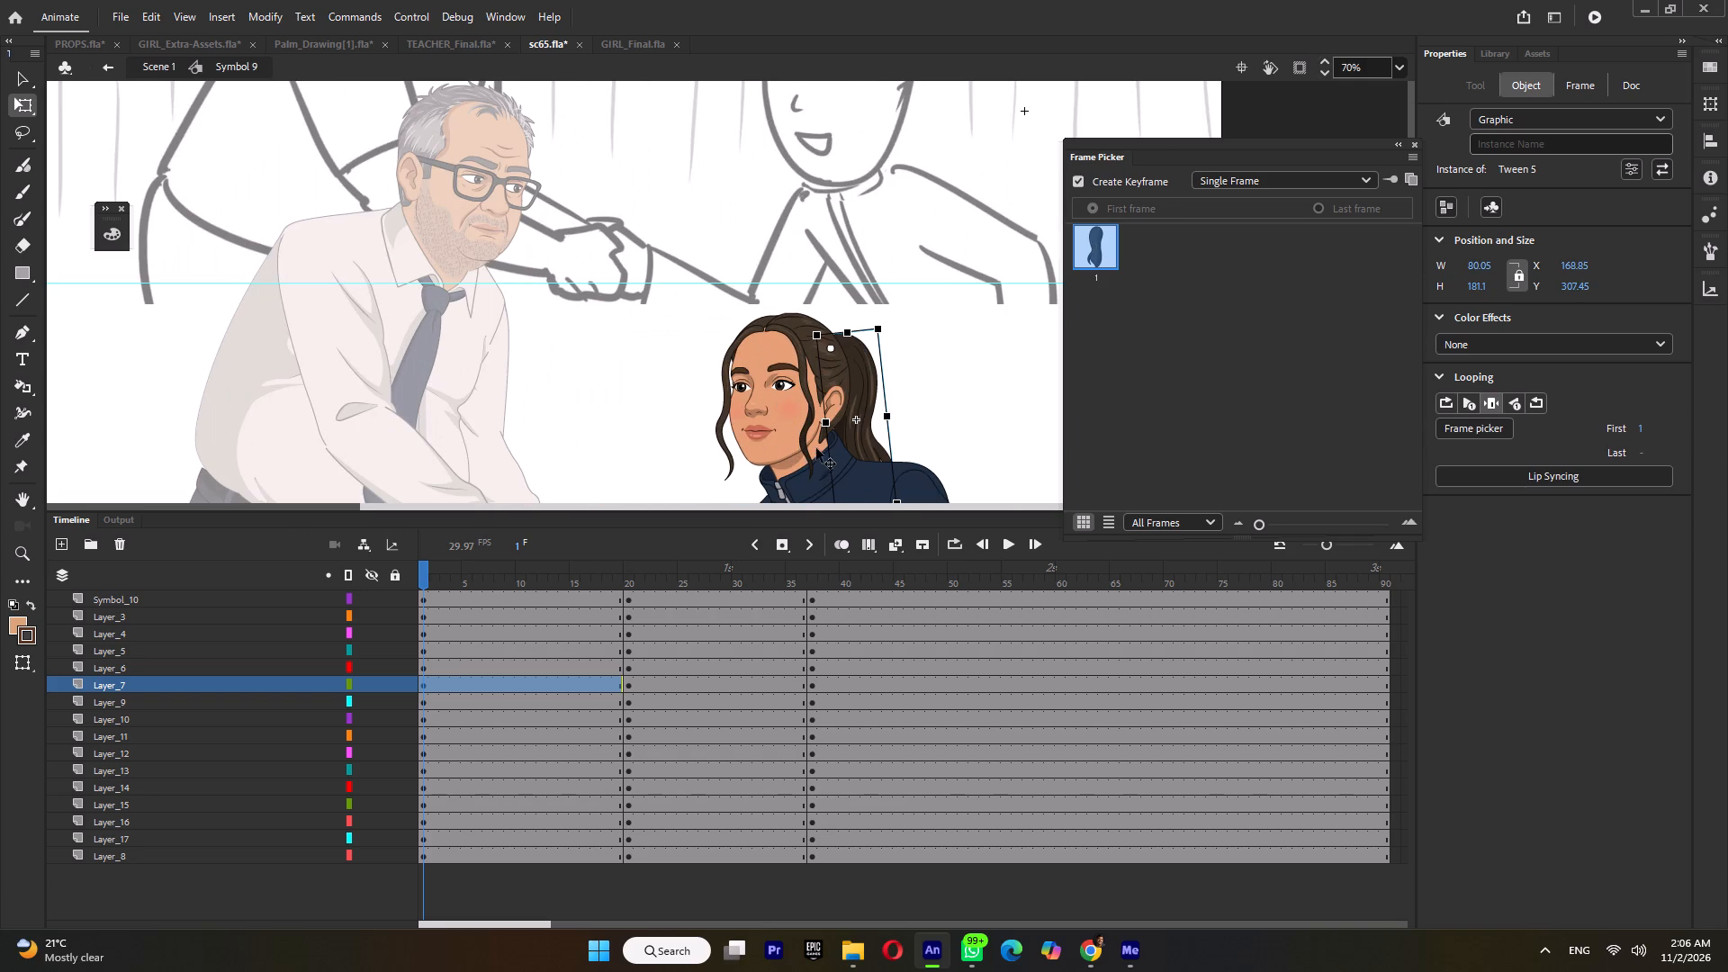
left_click(826, 434)
left_click(826, 434)
scroll(826, 434, "up", 7, "ctrl")
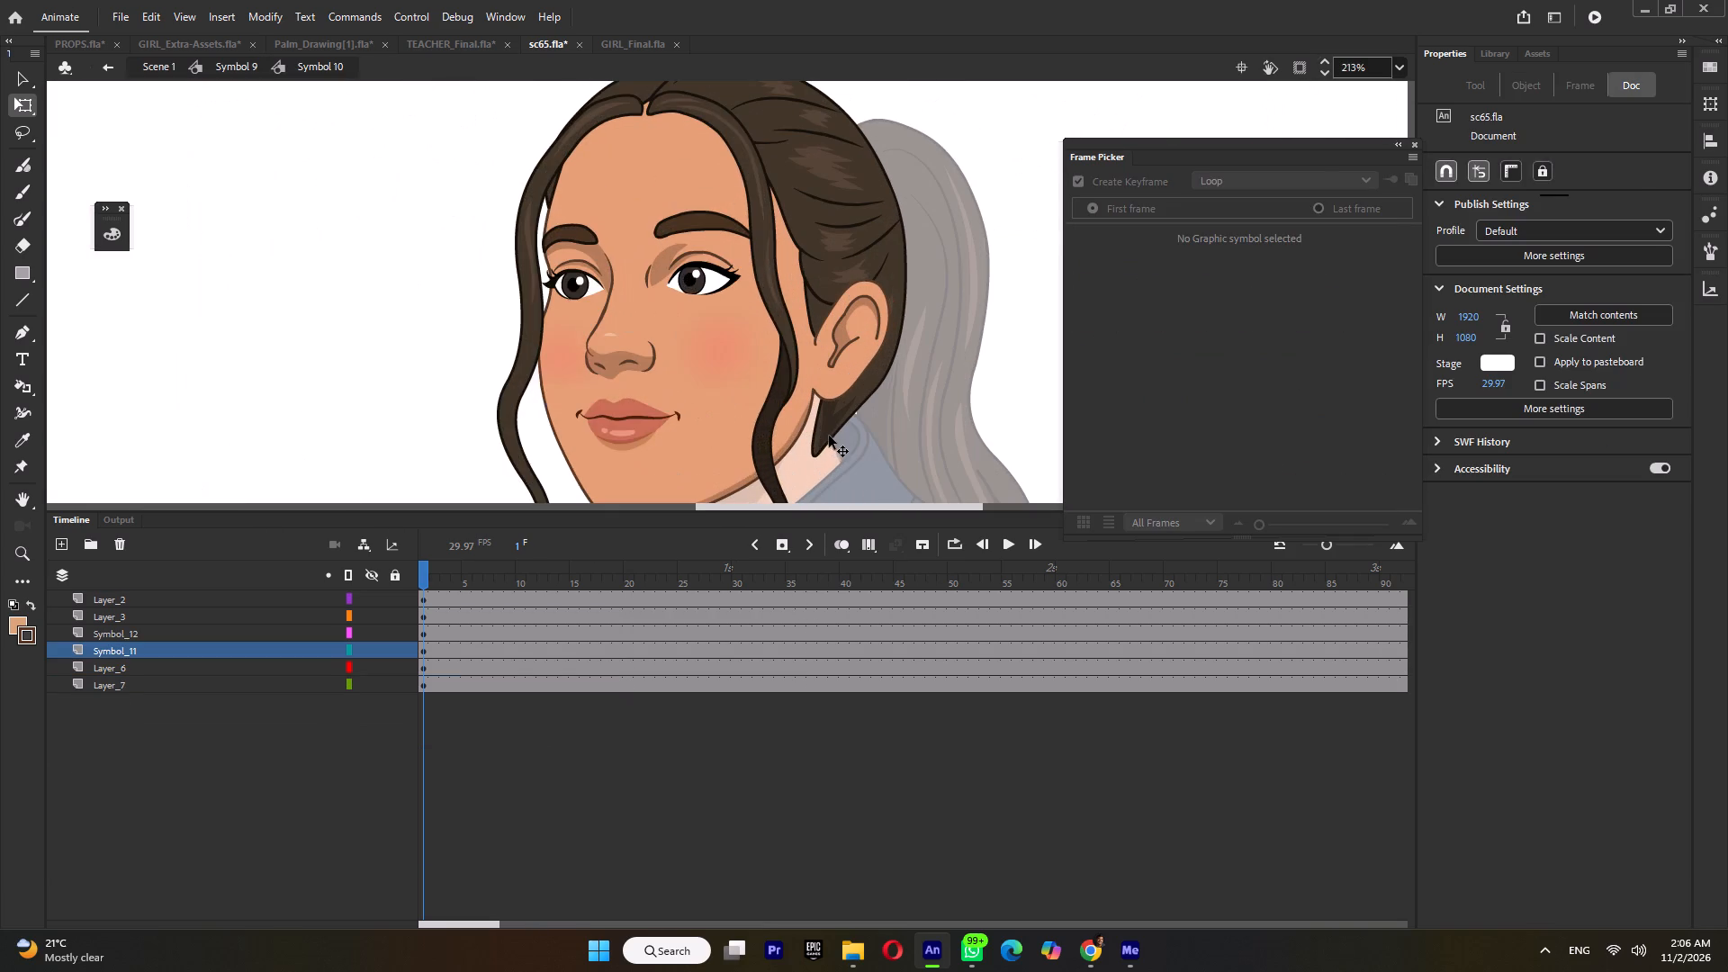
double_click(829, 432)
scroll(829, 445, "up", 4, "ctrl")
left_click(825, 431)
double_click(913, 448)
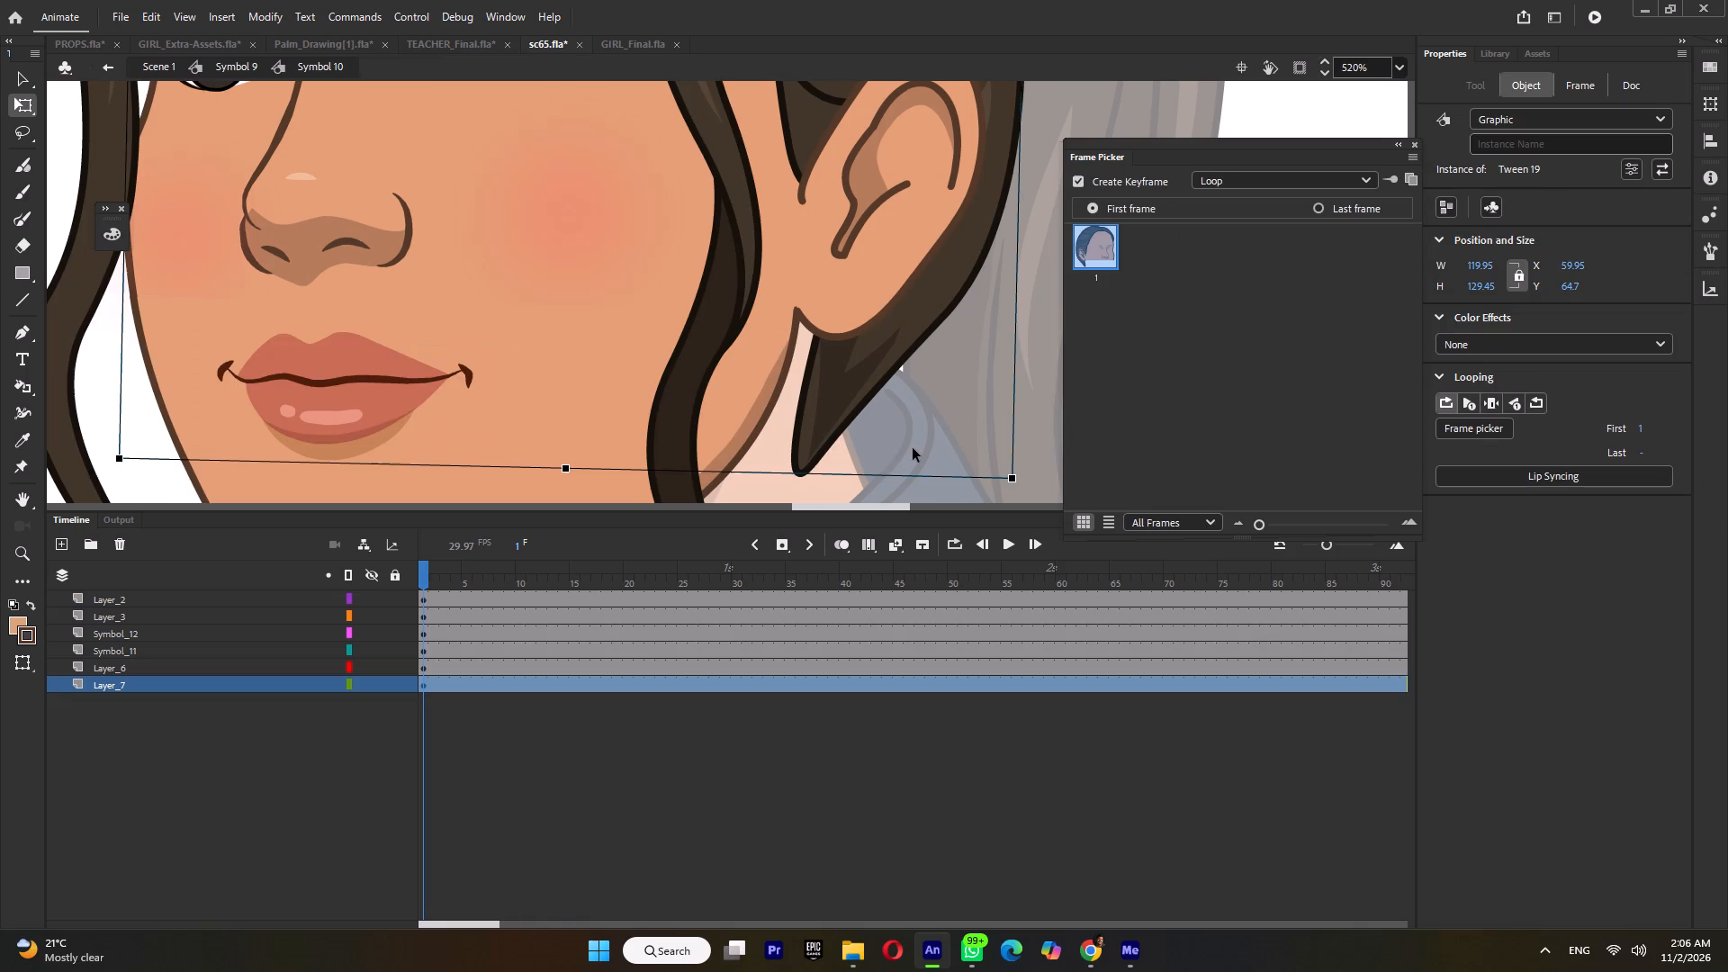
key("ctrl+b")
Inside the nested hair groups, reshape the dark hair shading behind the ear by pulling its lower tip up and back.
double_click(838, 420)
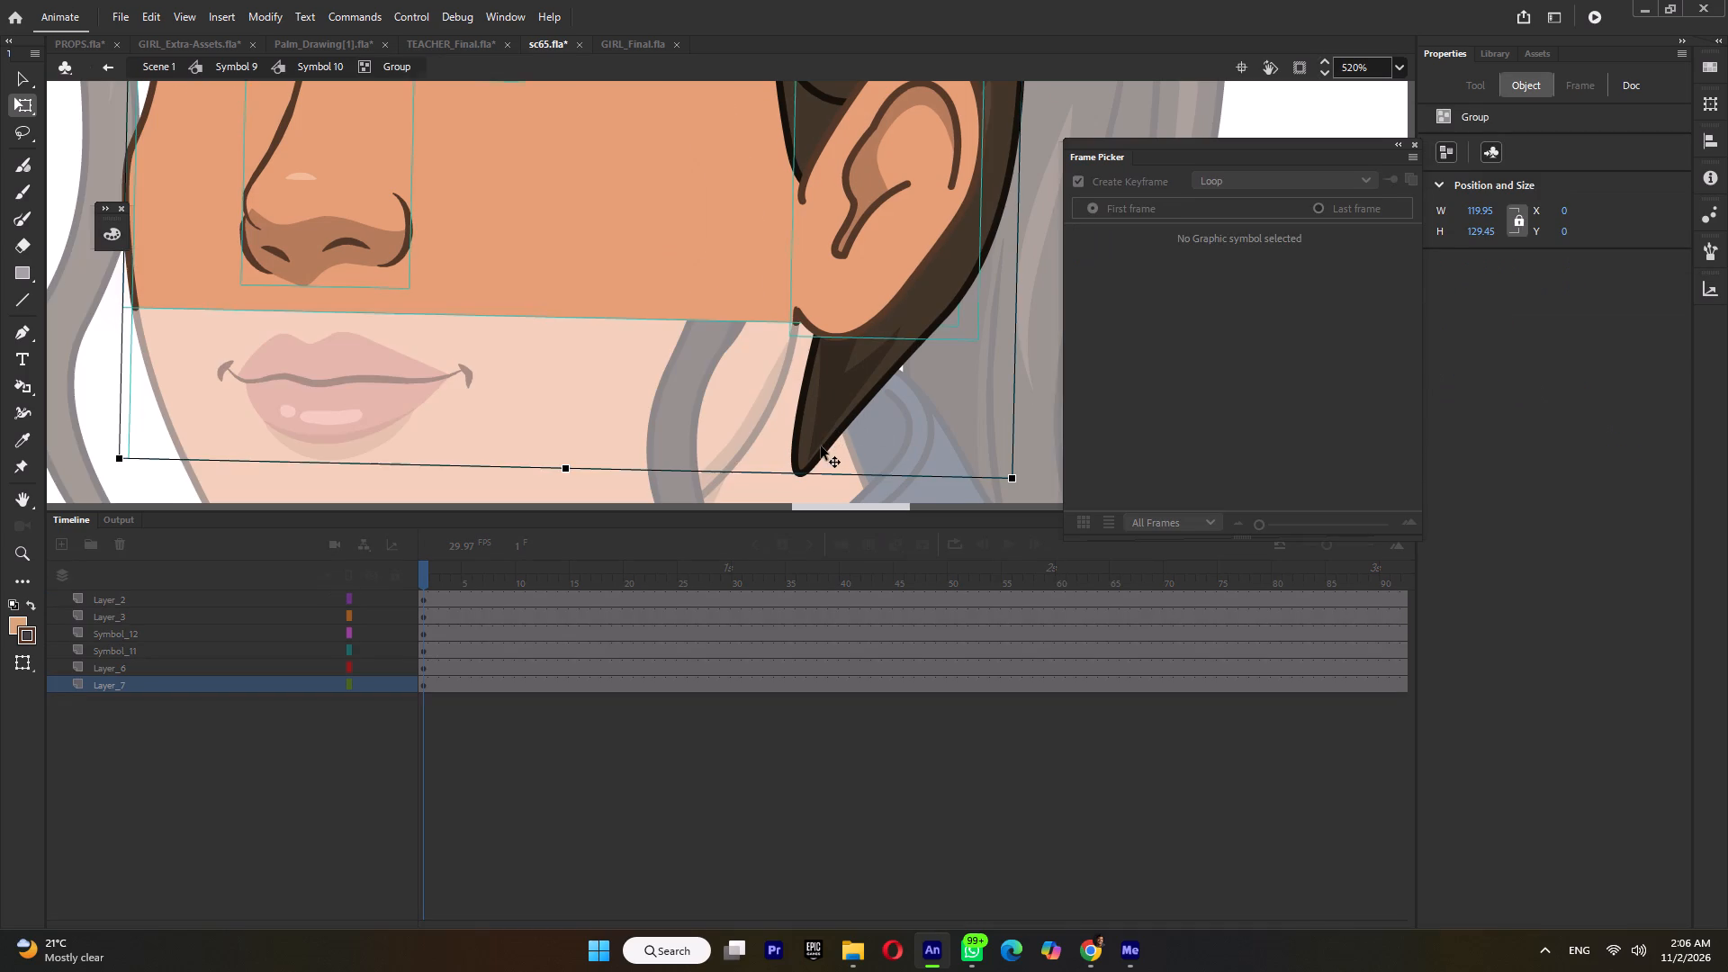
double_click(812, 447)
left_click(815, 447)
left_click(844, 463)
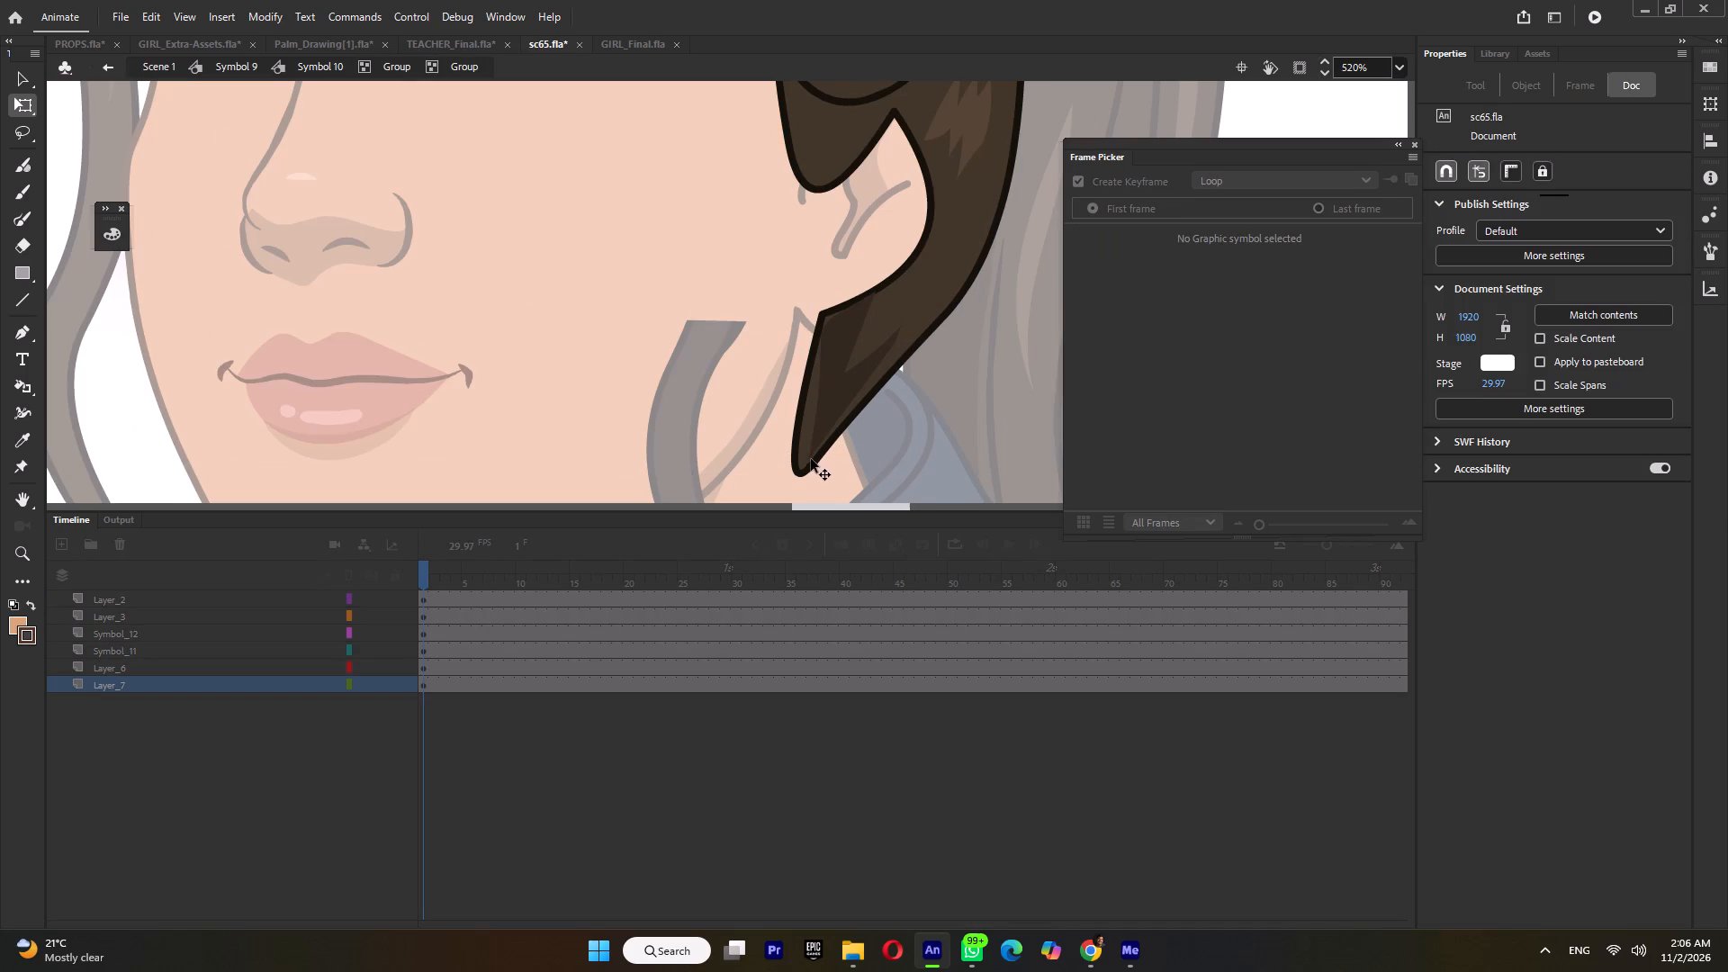
double_click(813, 457)
left_click_drag(812, 454, 842, 455)
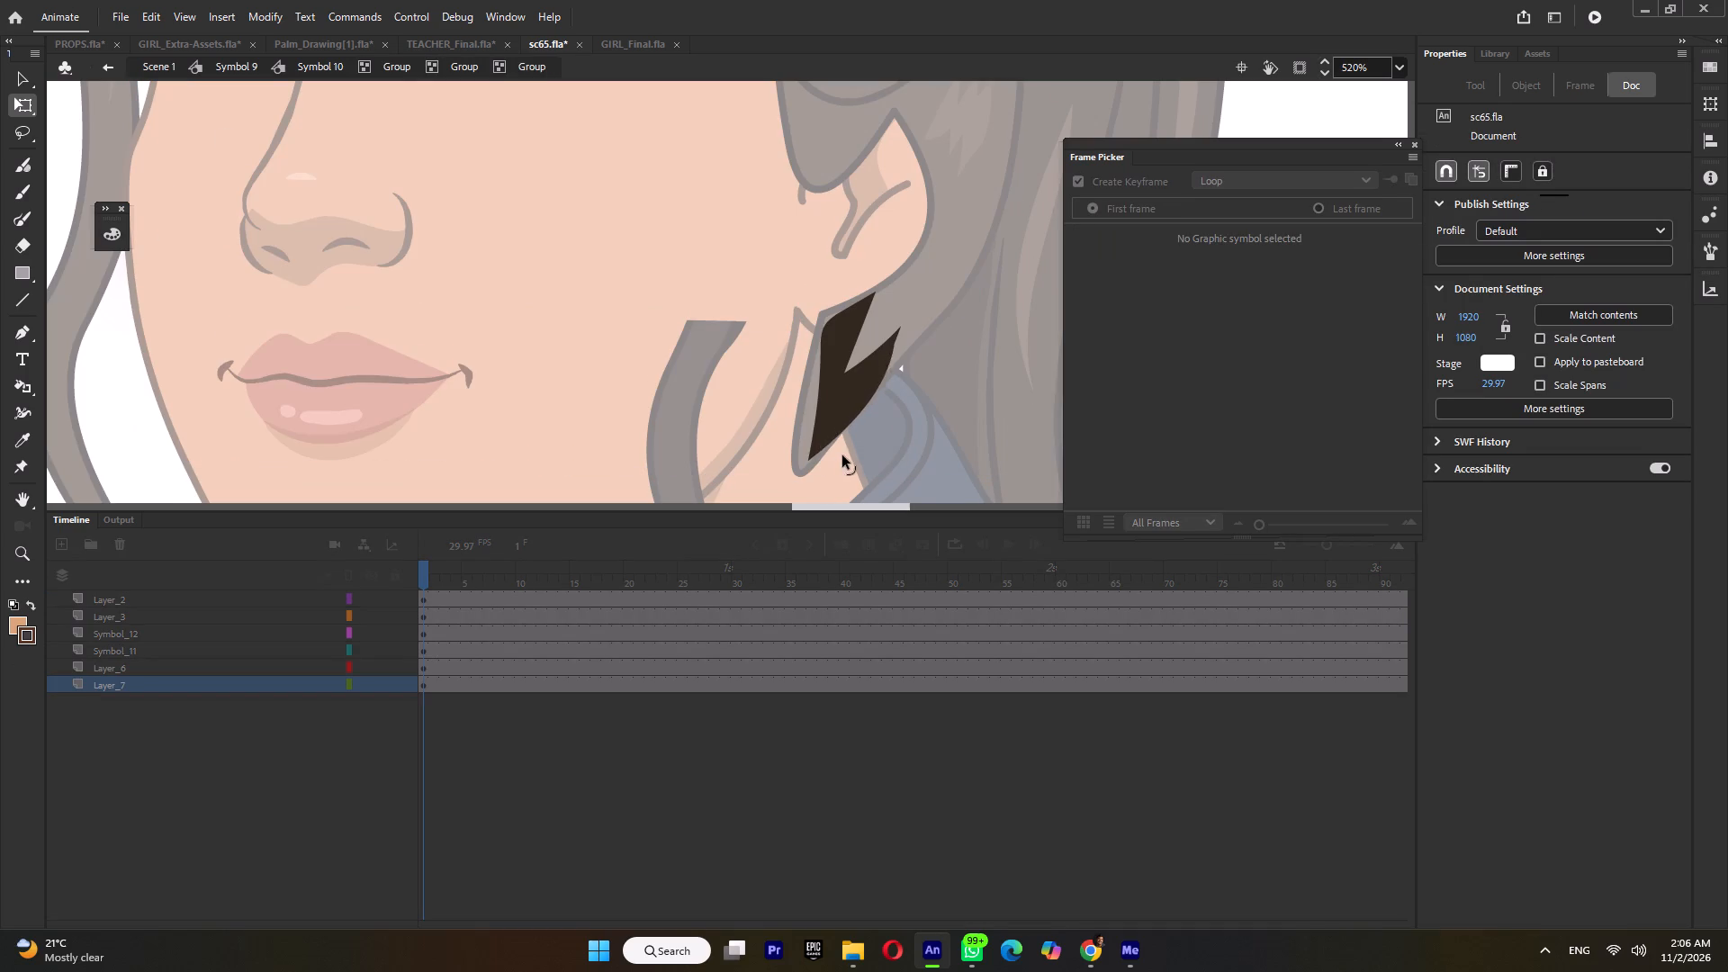
left_click_drag(842, 455, 831, 445)
left_click(811, 454)
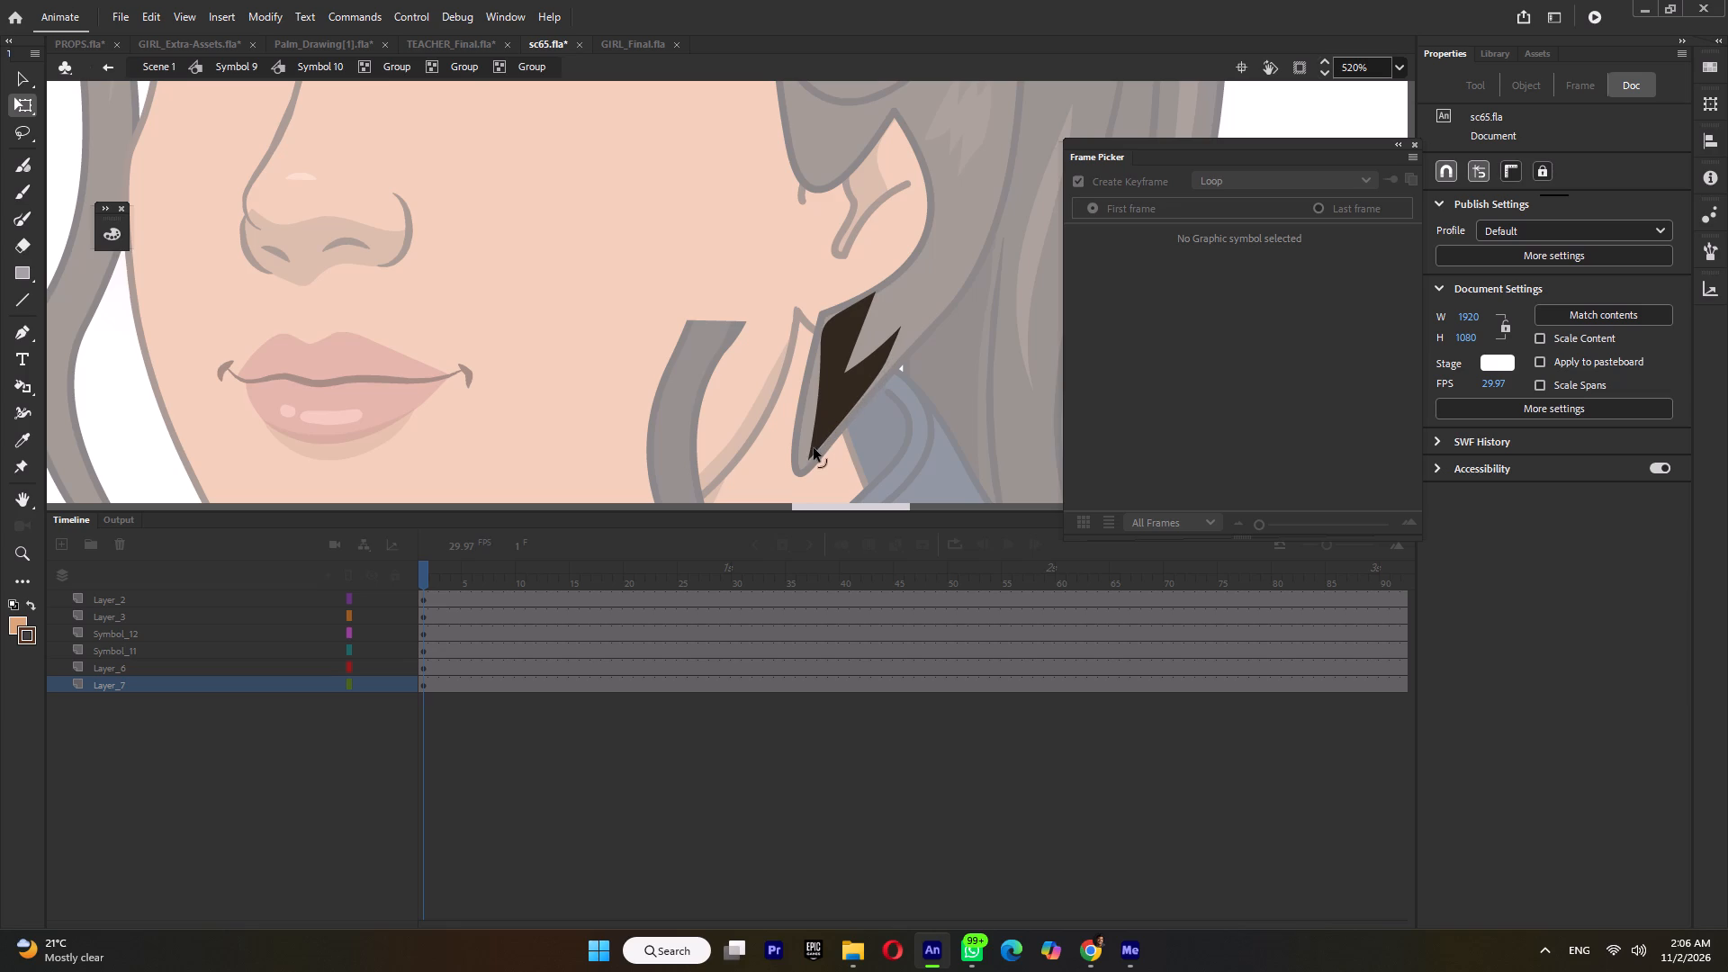
key("ctrl+z")
left_click_drag(812, 454, 831, 439)
key("ctrl+z")
left_click_drag(809, 457, 843, 421)
left_click(823, 380)
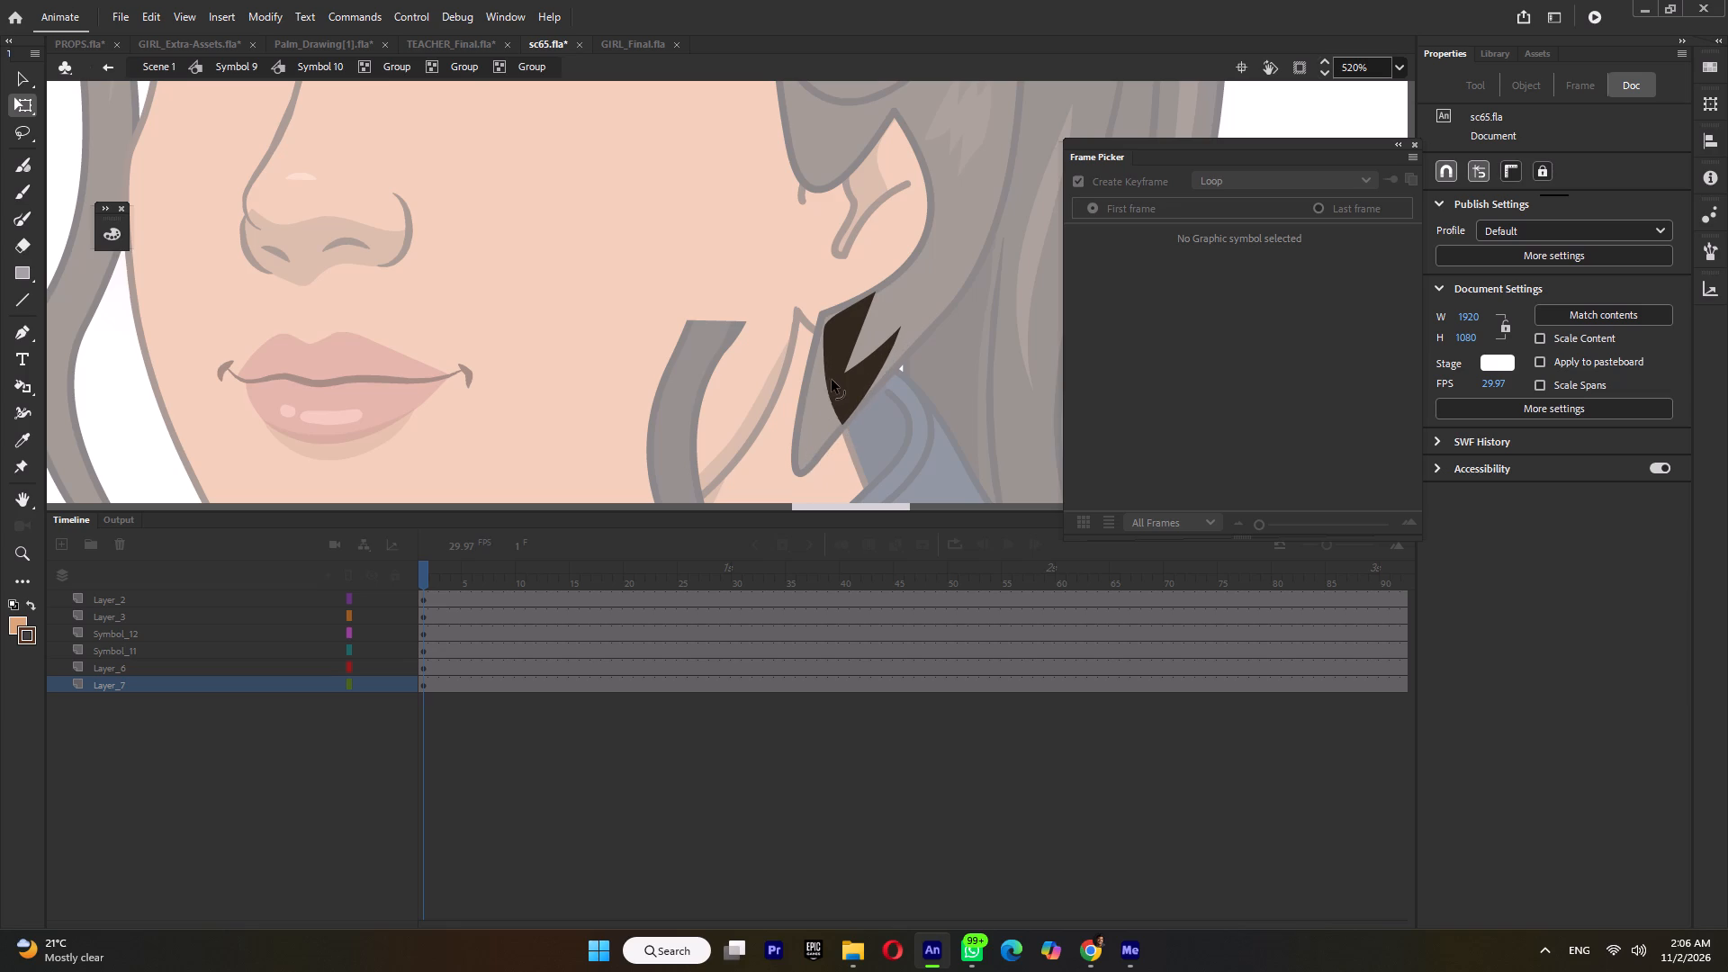
double_click(826, 425)
Reshape the pointed hair strand below the ear, moving its tip back from the neck and adjusting its upper corner.
double_click(819, 444)
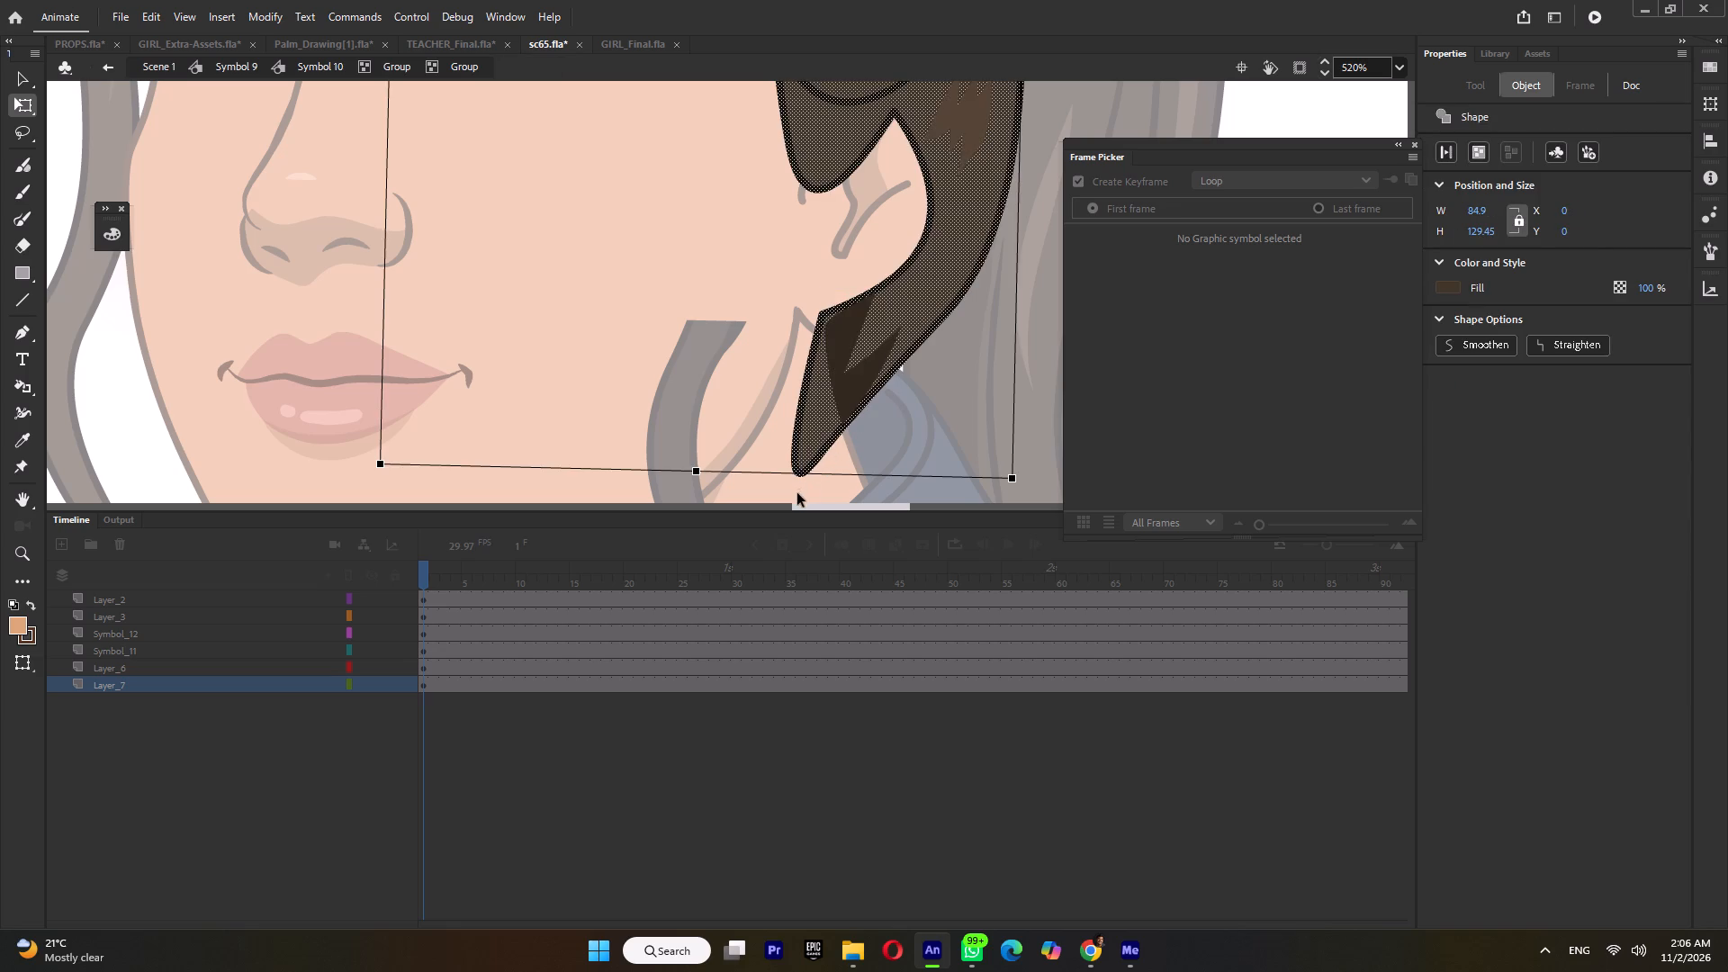
left_click(797, 493)
left_click_drag(796, 472, 838, 454)
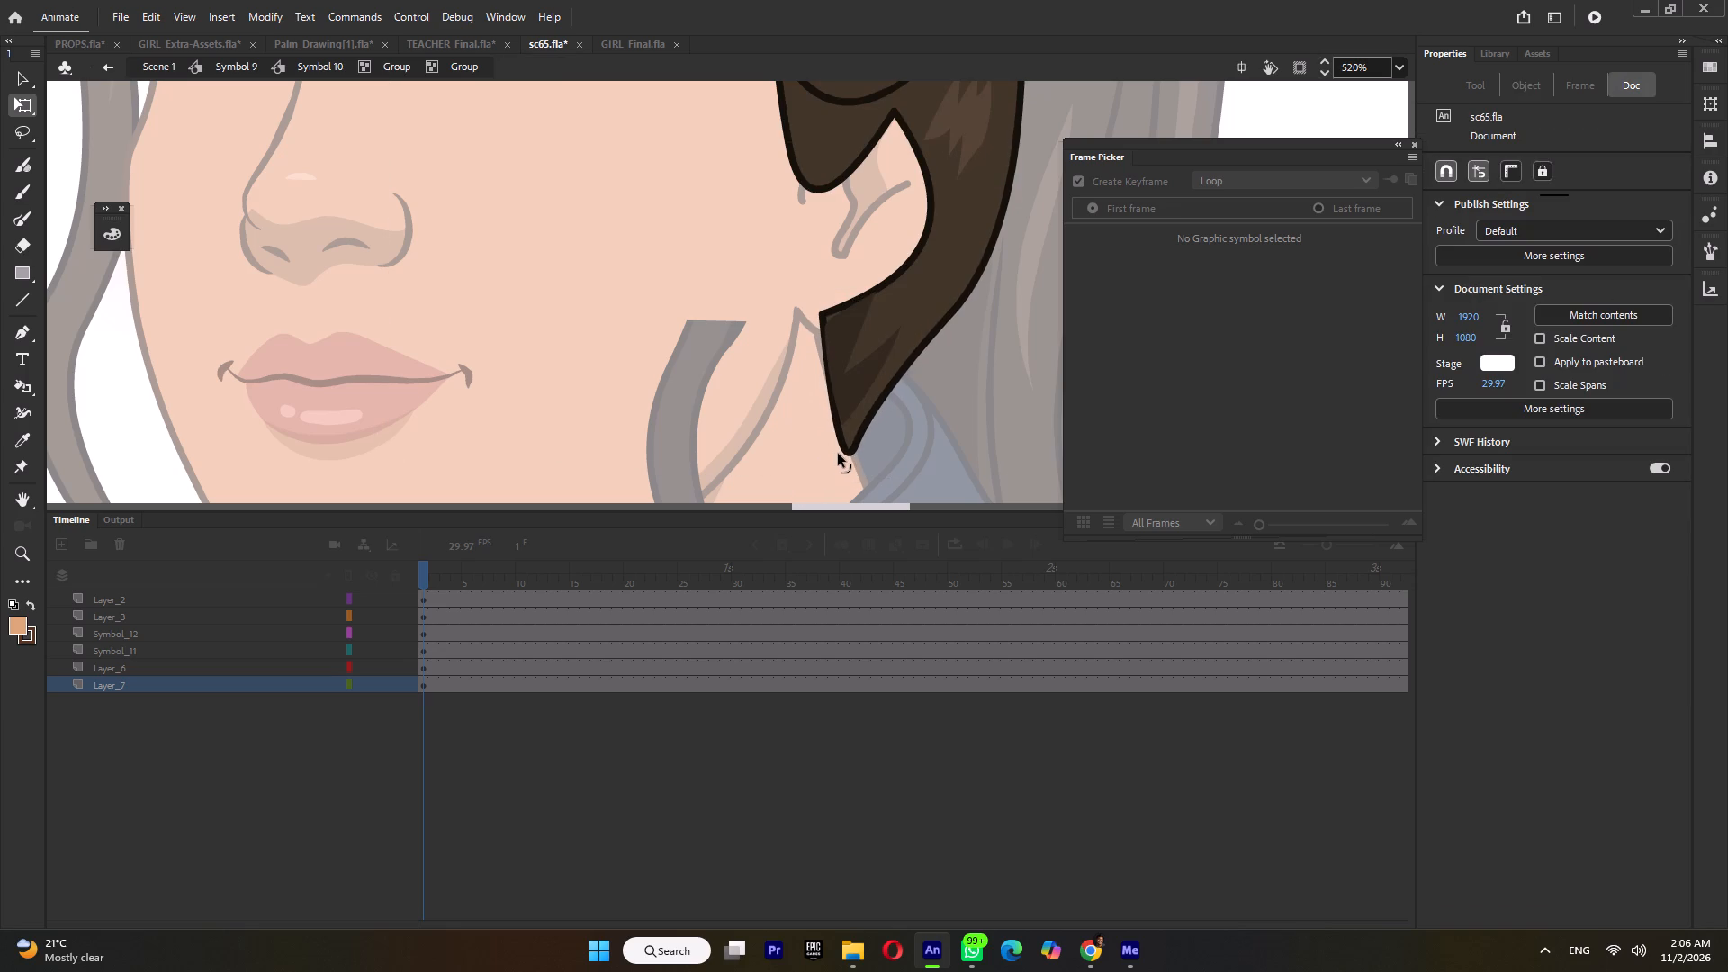
left_click_drag(838, 454, 841, 454)
left_click(820, 315)
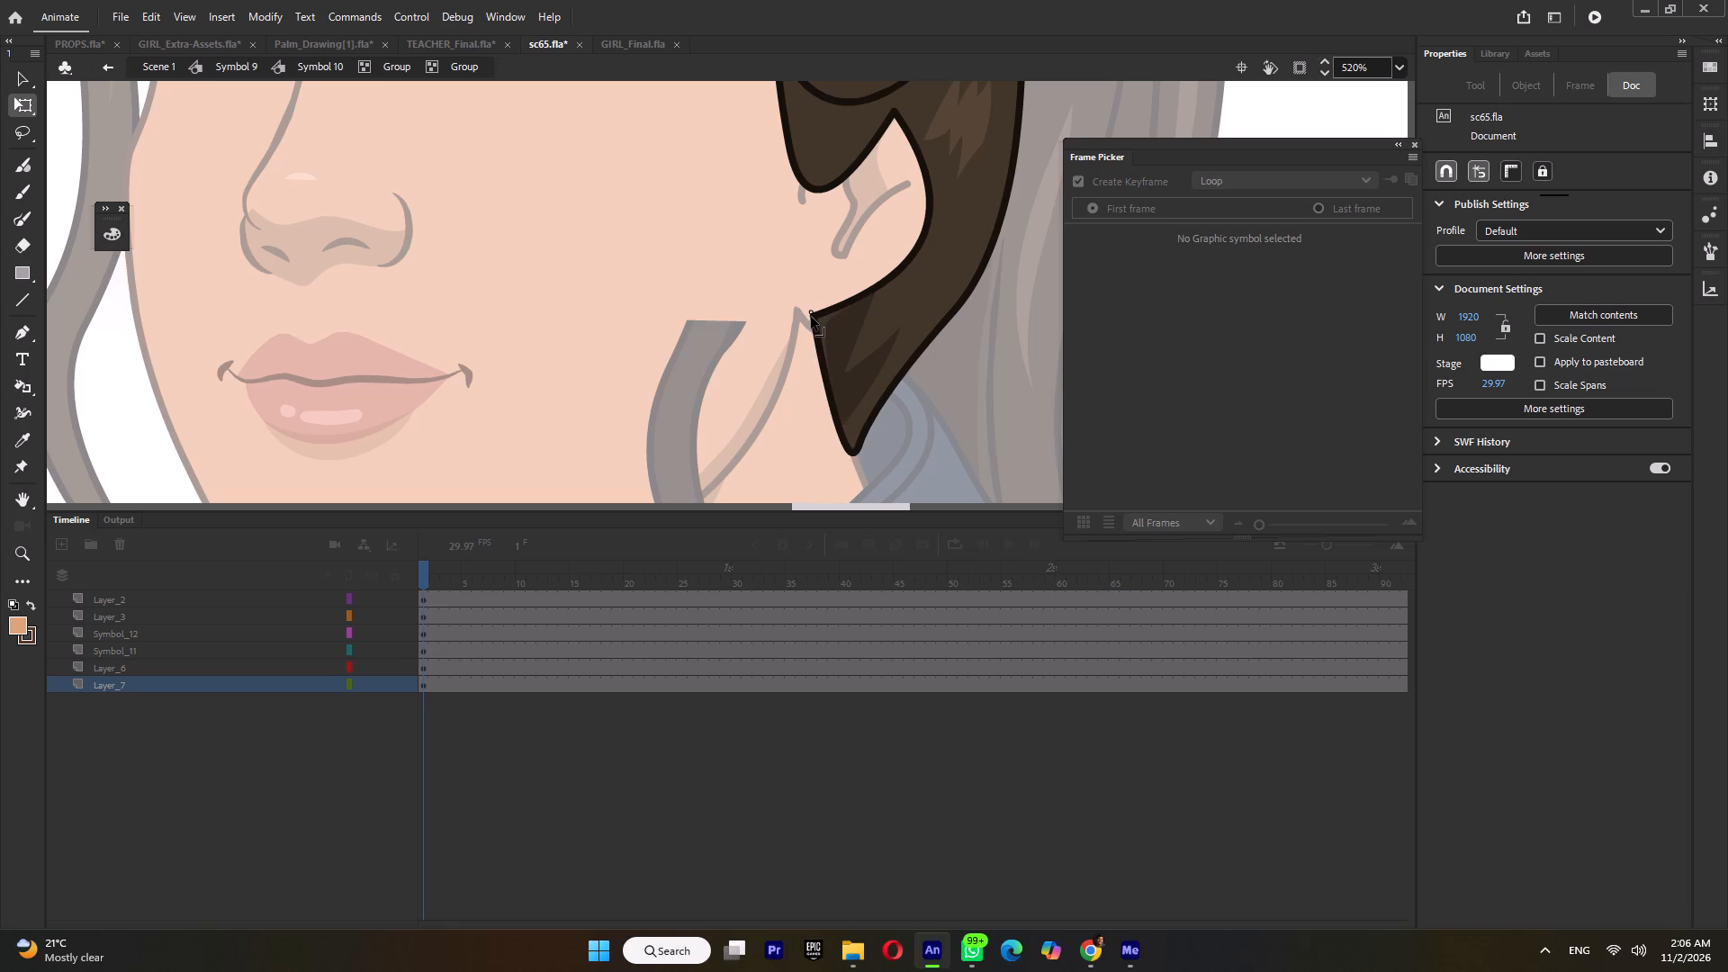
double_click(771, 375)
Exit the hair groups and Symbol 10 back to Symbol 9, and save sc65.
scroll(772, 385, "down", 8, "ctrl")
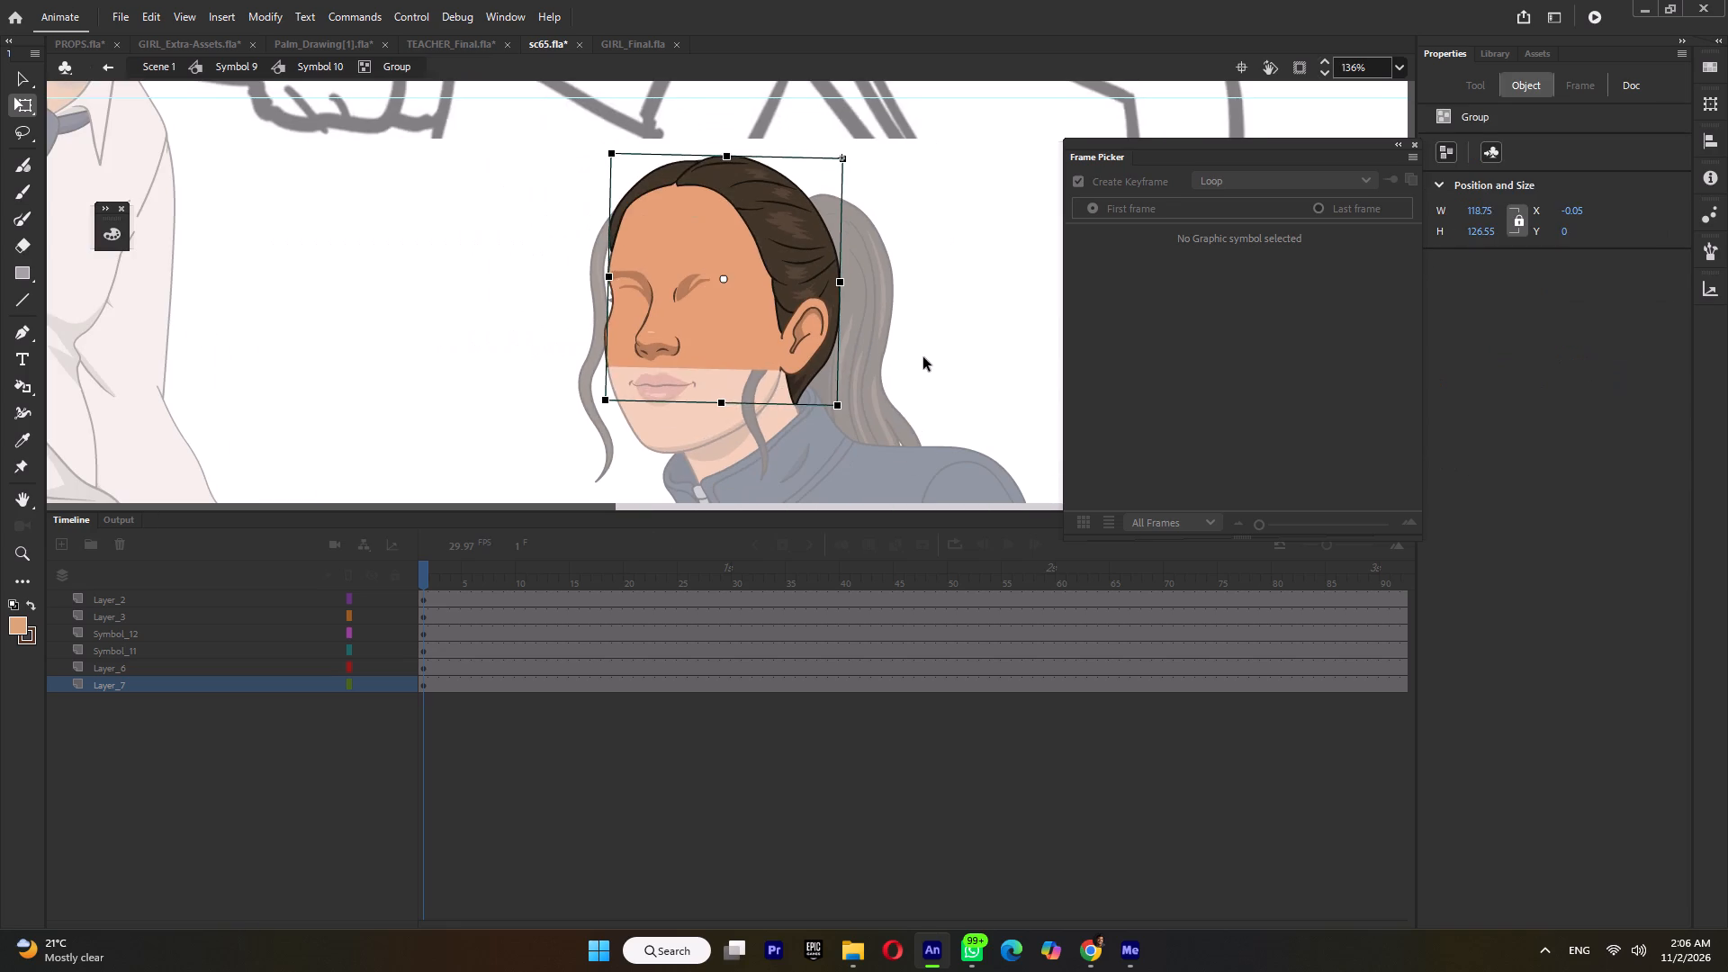
double_click(932, 351)
double_click(471, 364)
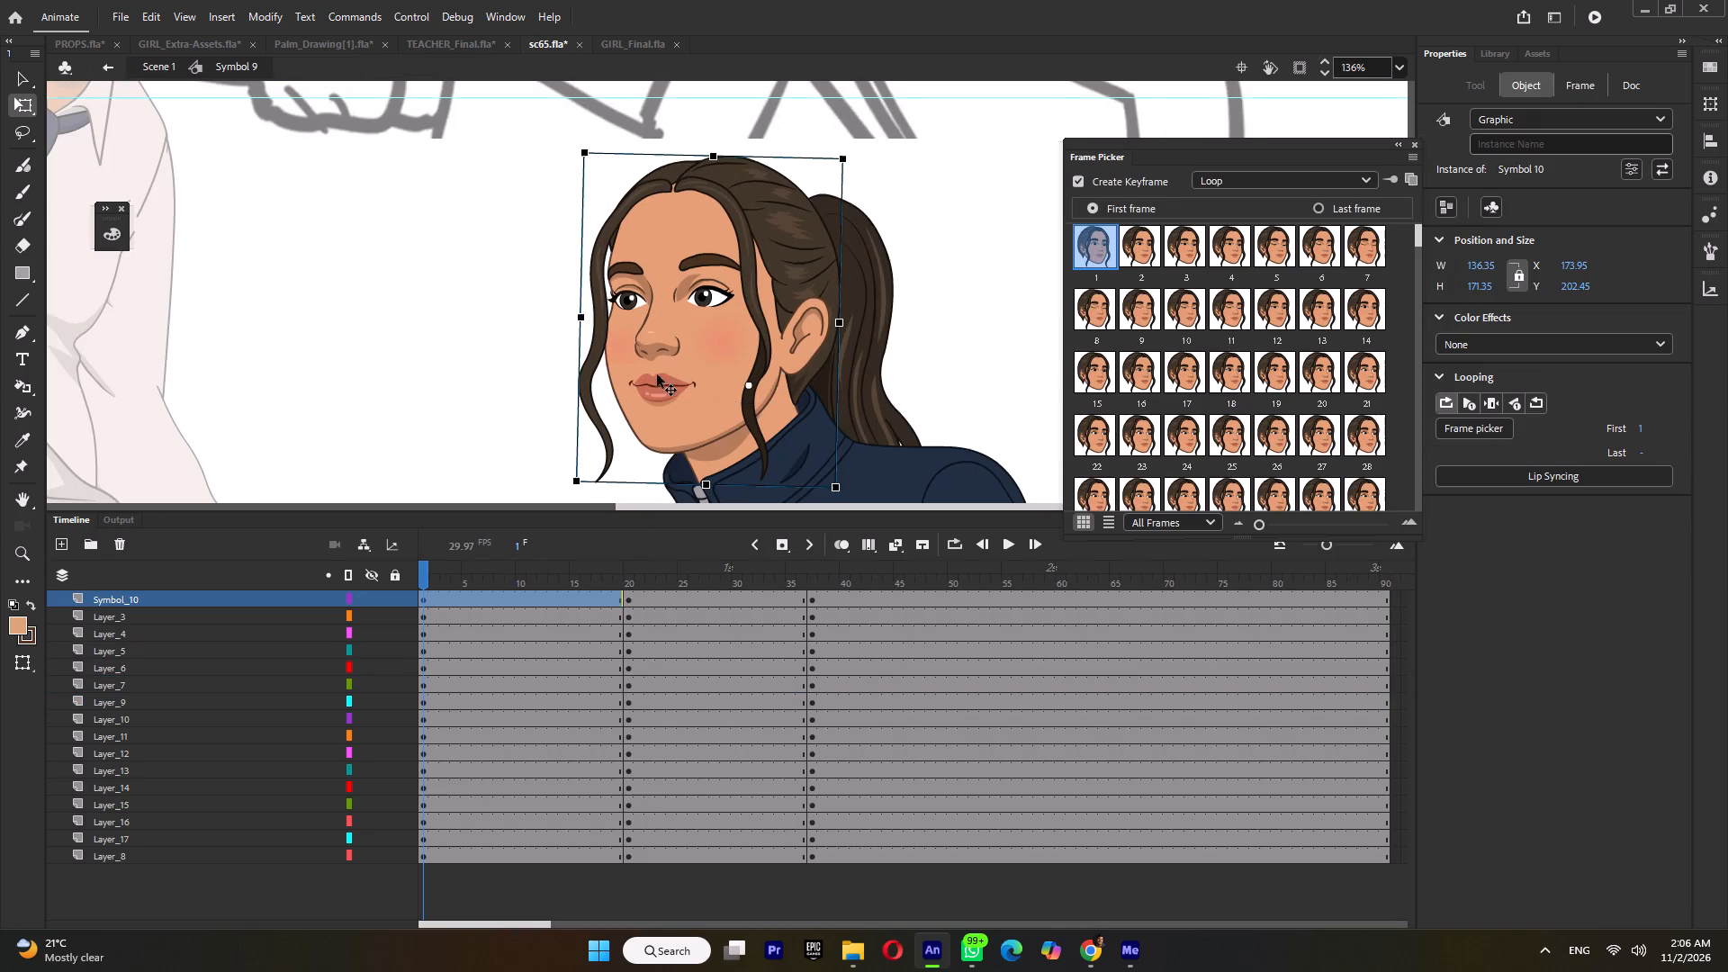
scroll(661, 370, "down", 6, "ctrl")
key("ctrl+s")
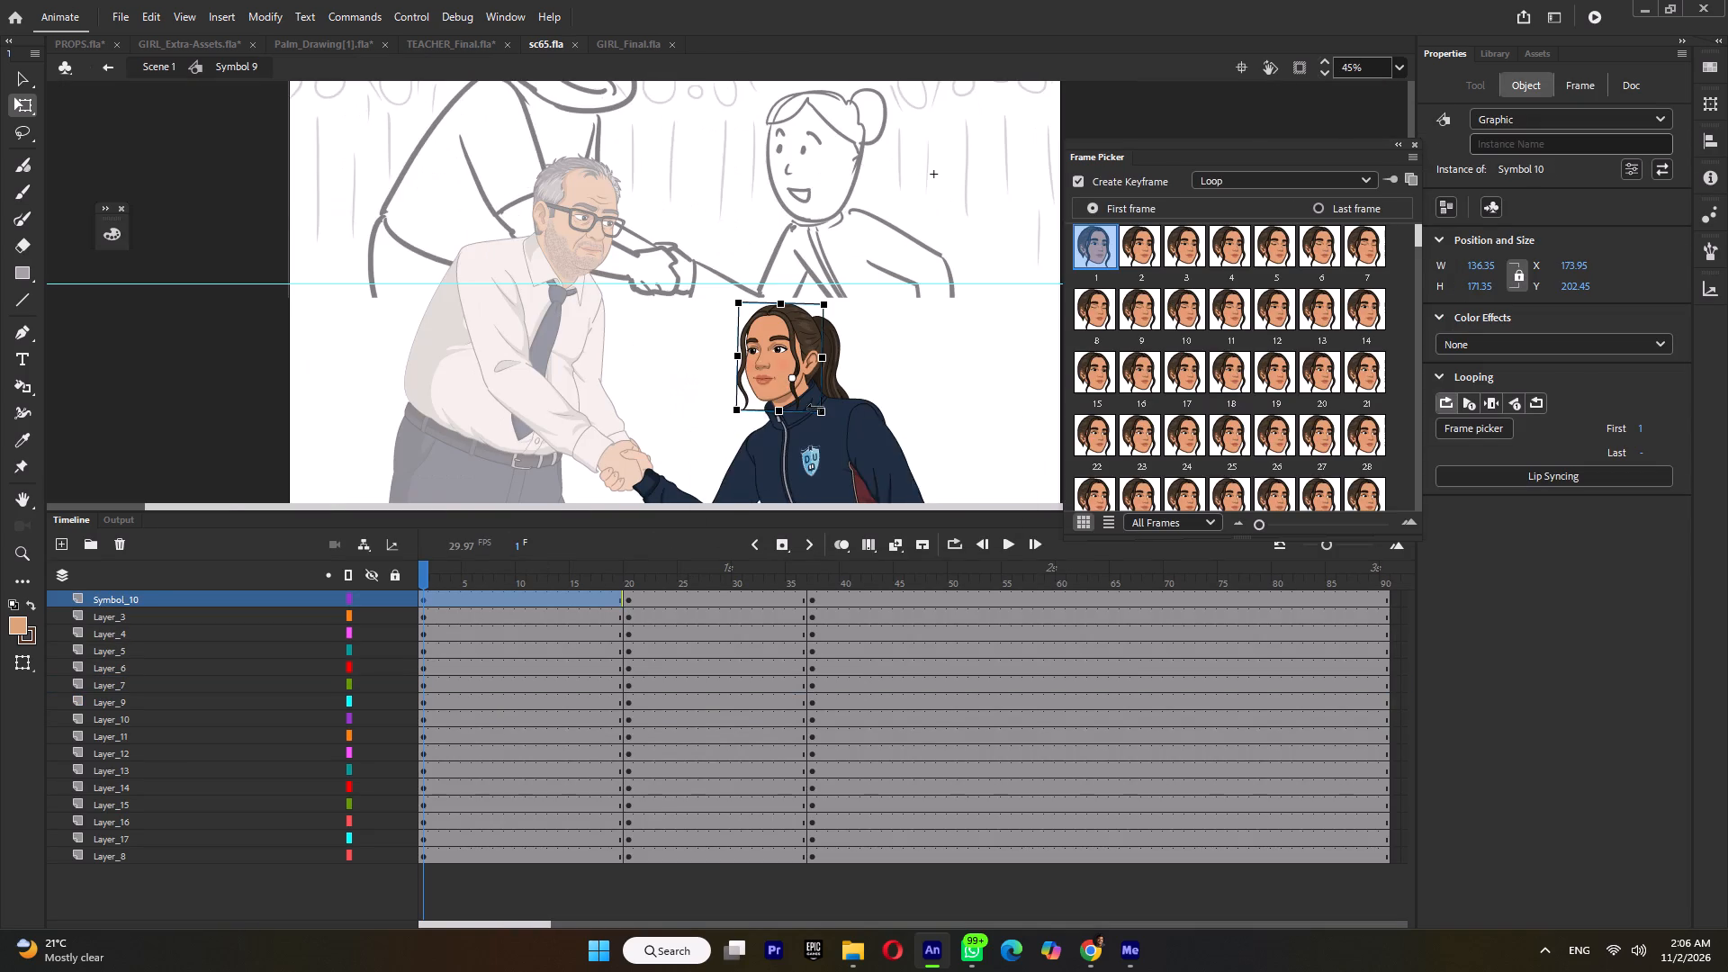
In Symbol 11 at frame 1, shift both of the girl's irises up and towards the teacher.
scroll(728, 360, "up", 4, "ctrl")
scroll(832, 345, "up", 10, "ctrl")
triple_click(792, 351)
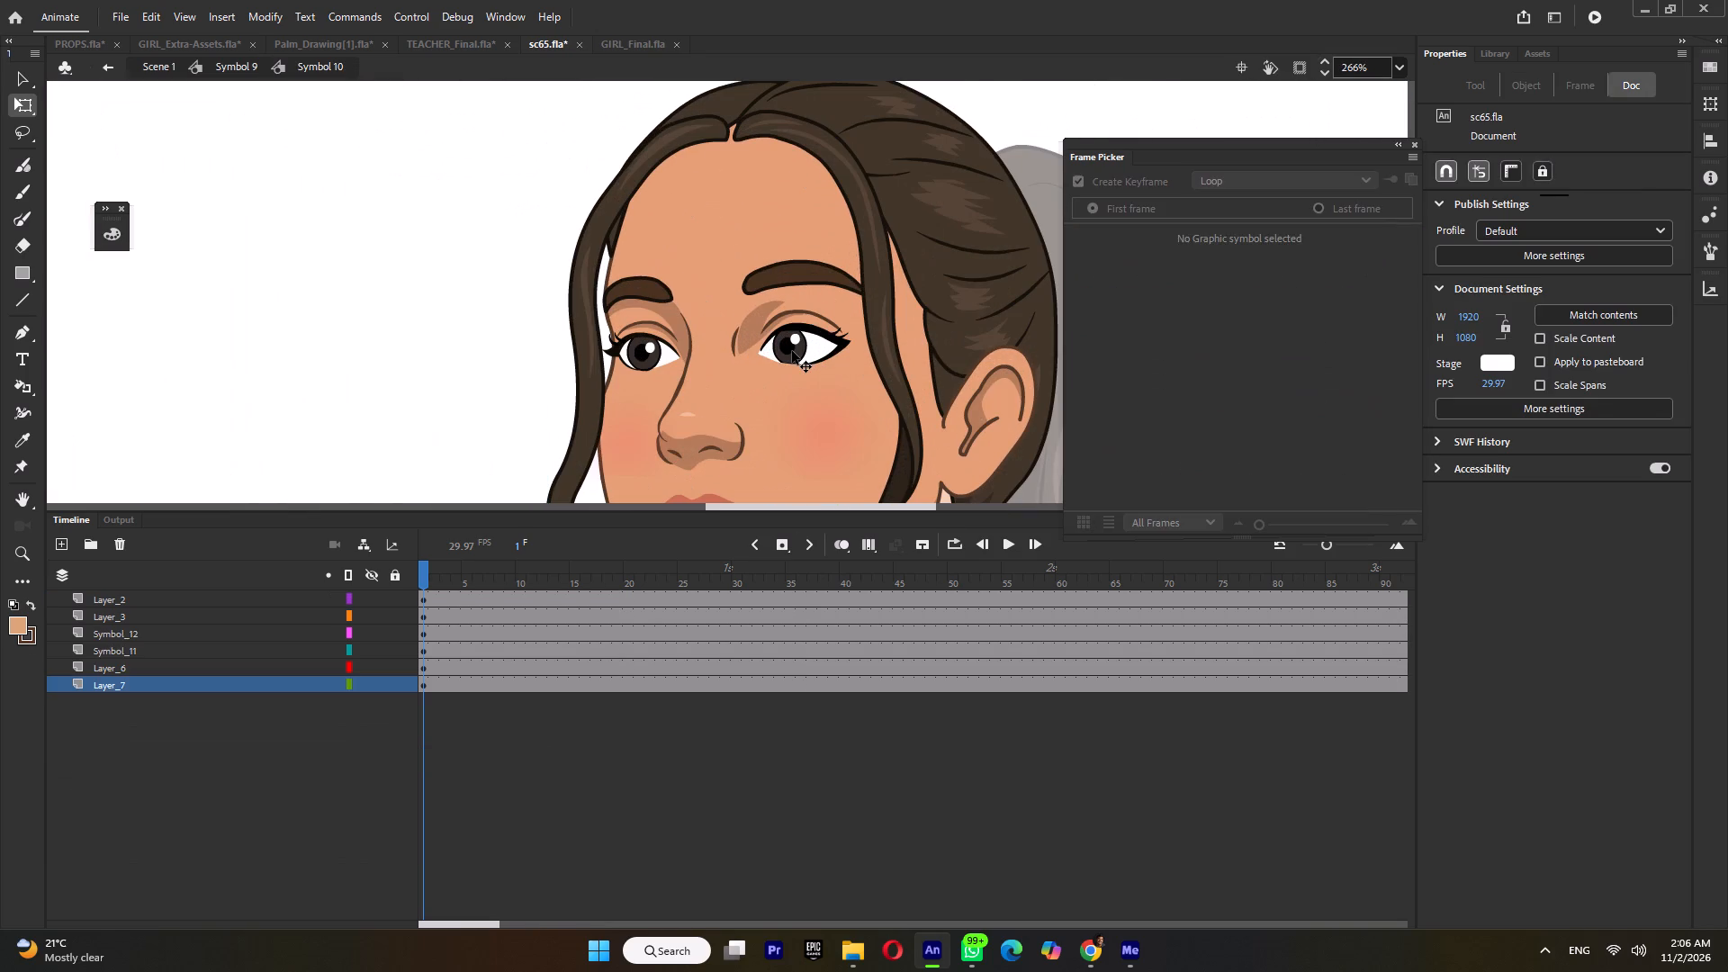
double_click(792, 351)
scroll(792, 351, "up", 5, "ctrl")
left_click(318, 361, "shift")
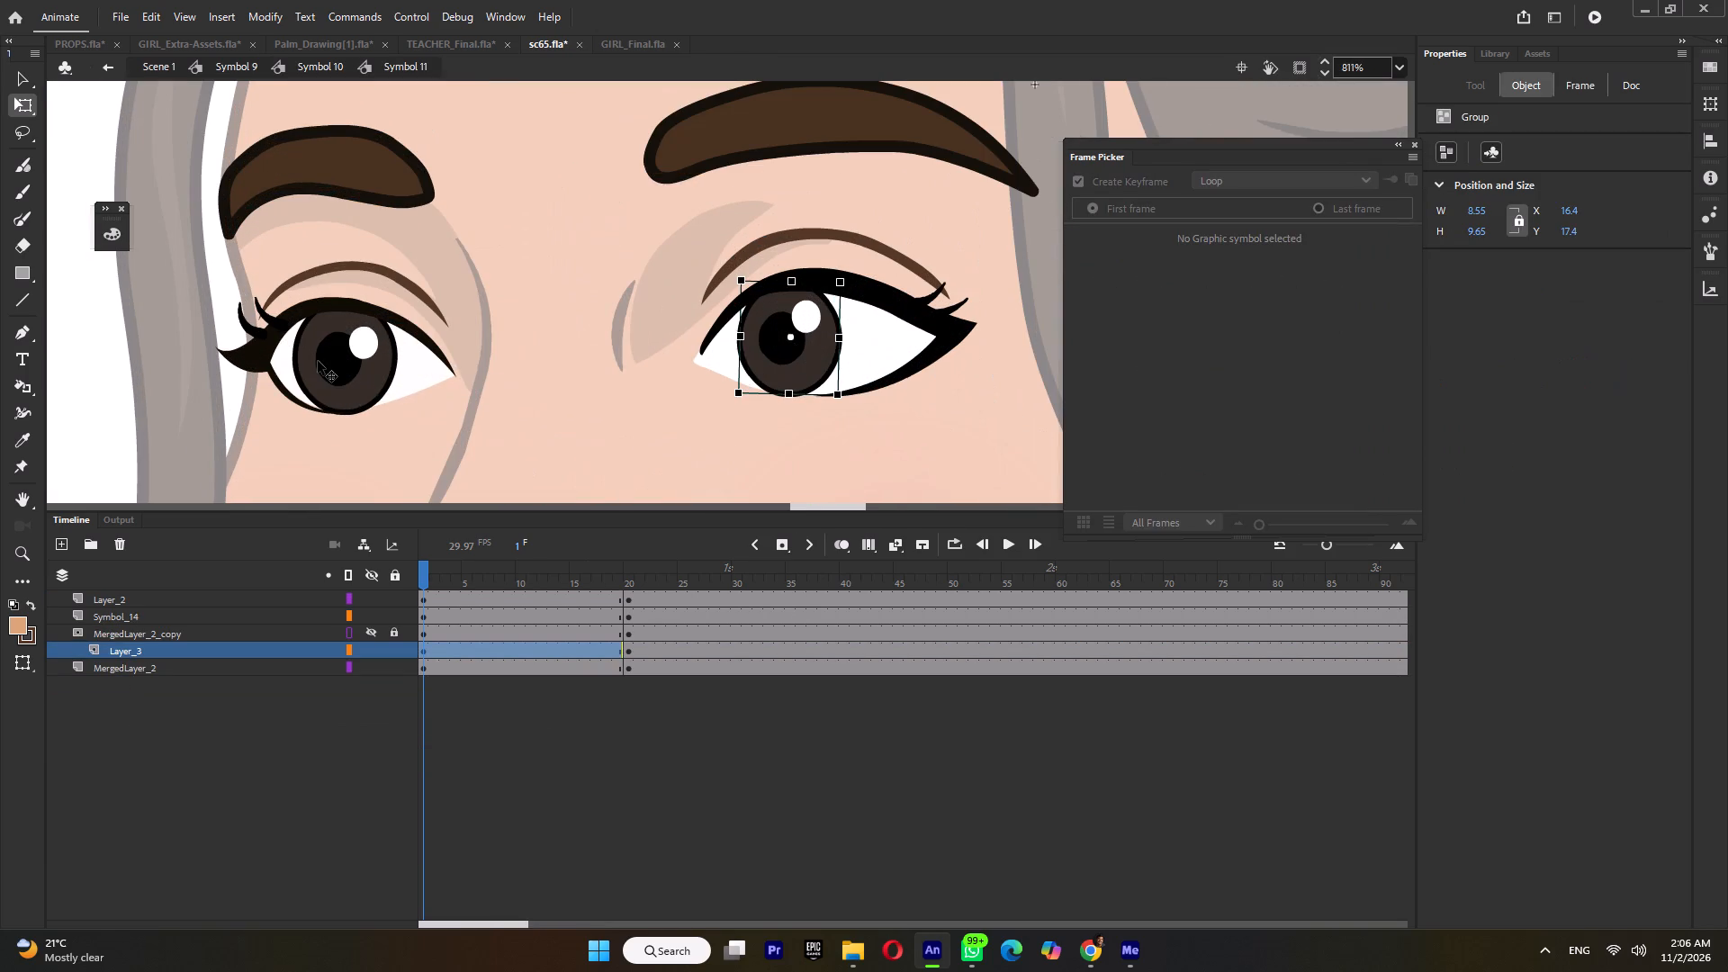
left_click_drag(349, 361, 335, 362)
left_click_drag(337, 364, 329, 346)
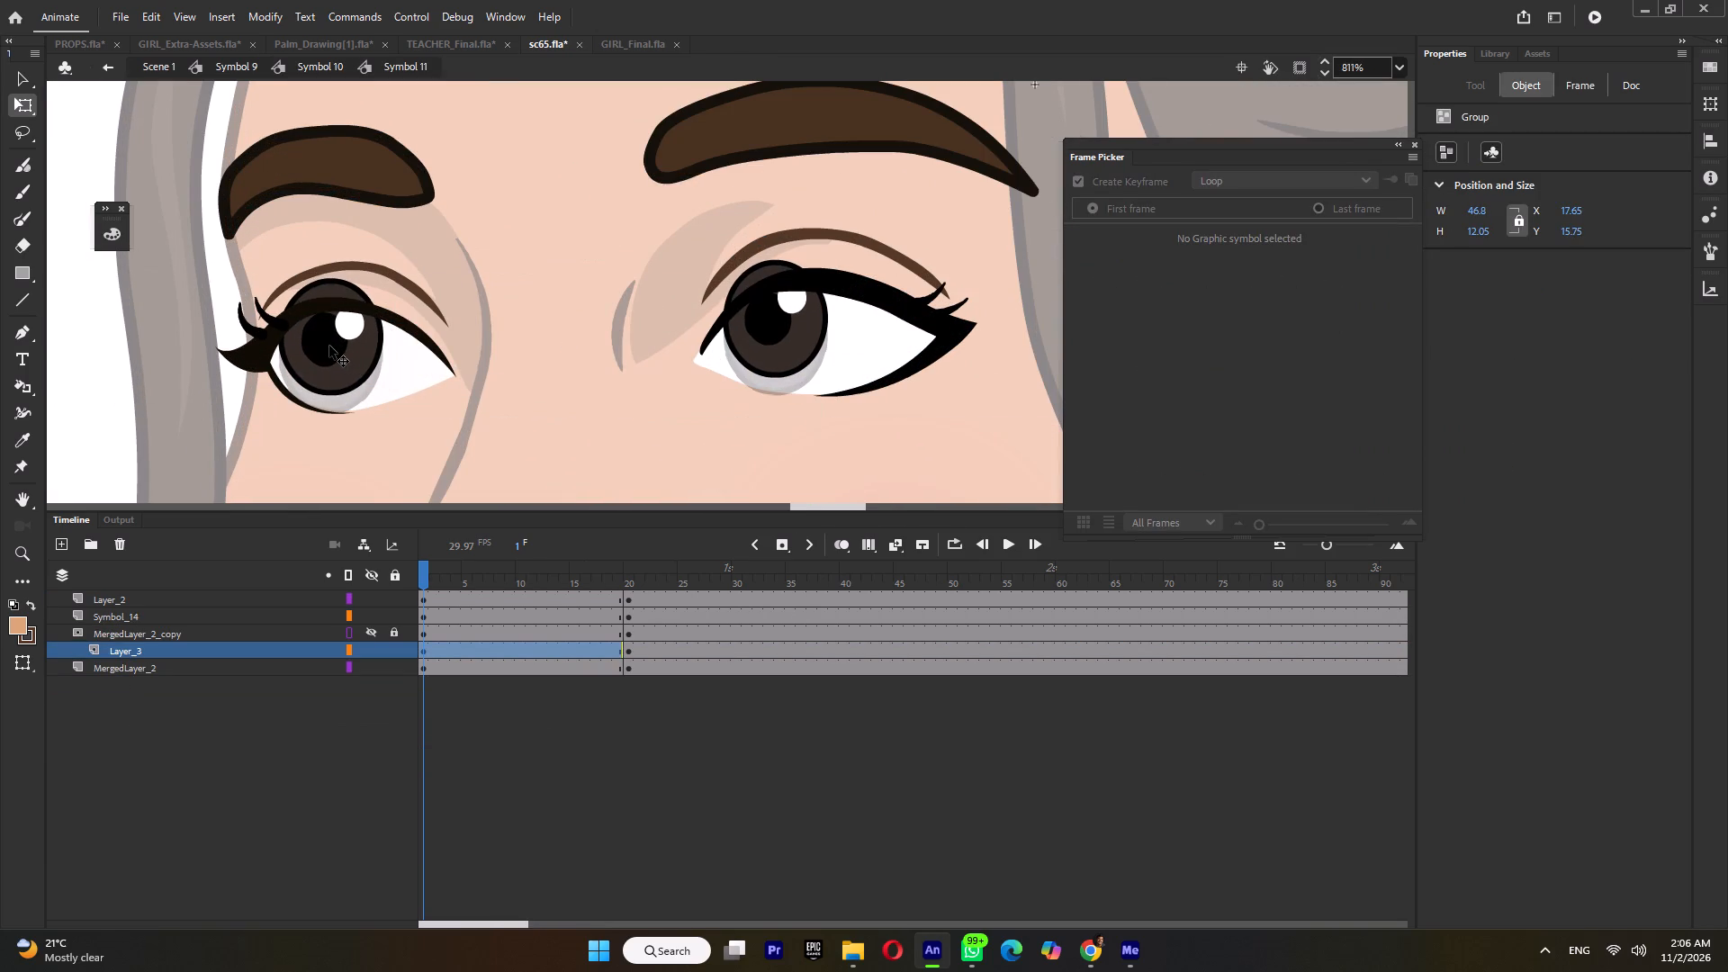
Fine-tune the positions of the girl's two irises at frame 1 with small nudges, and save sc65.
left_click_drag(329, 346, 330, 348)
left_click(599, 402)
left_click(797, 341)
left_click_drag(804, 328, 792, 332)
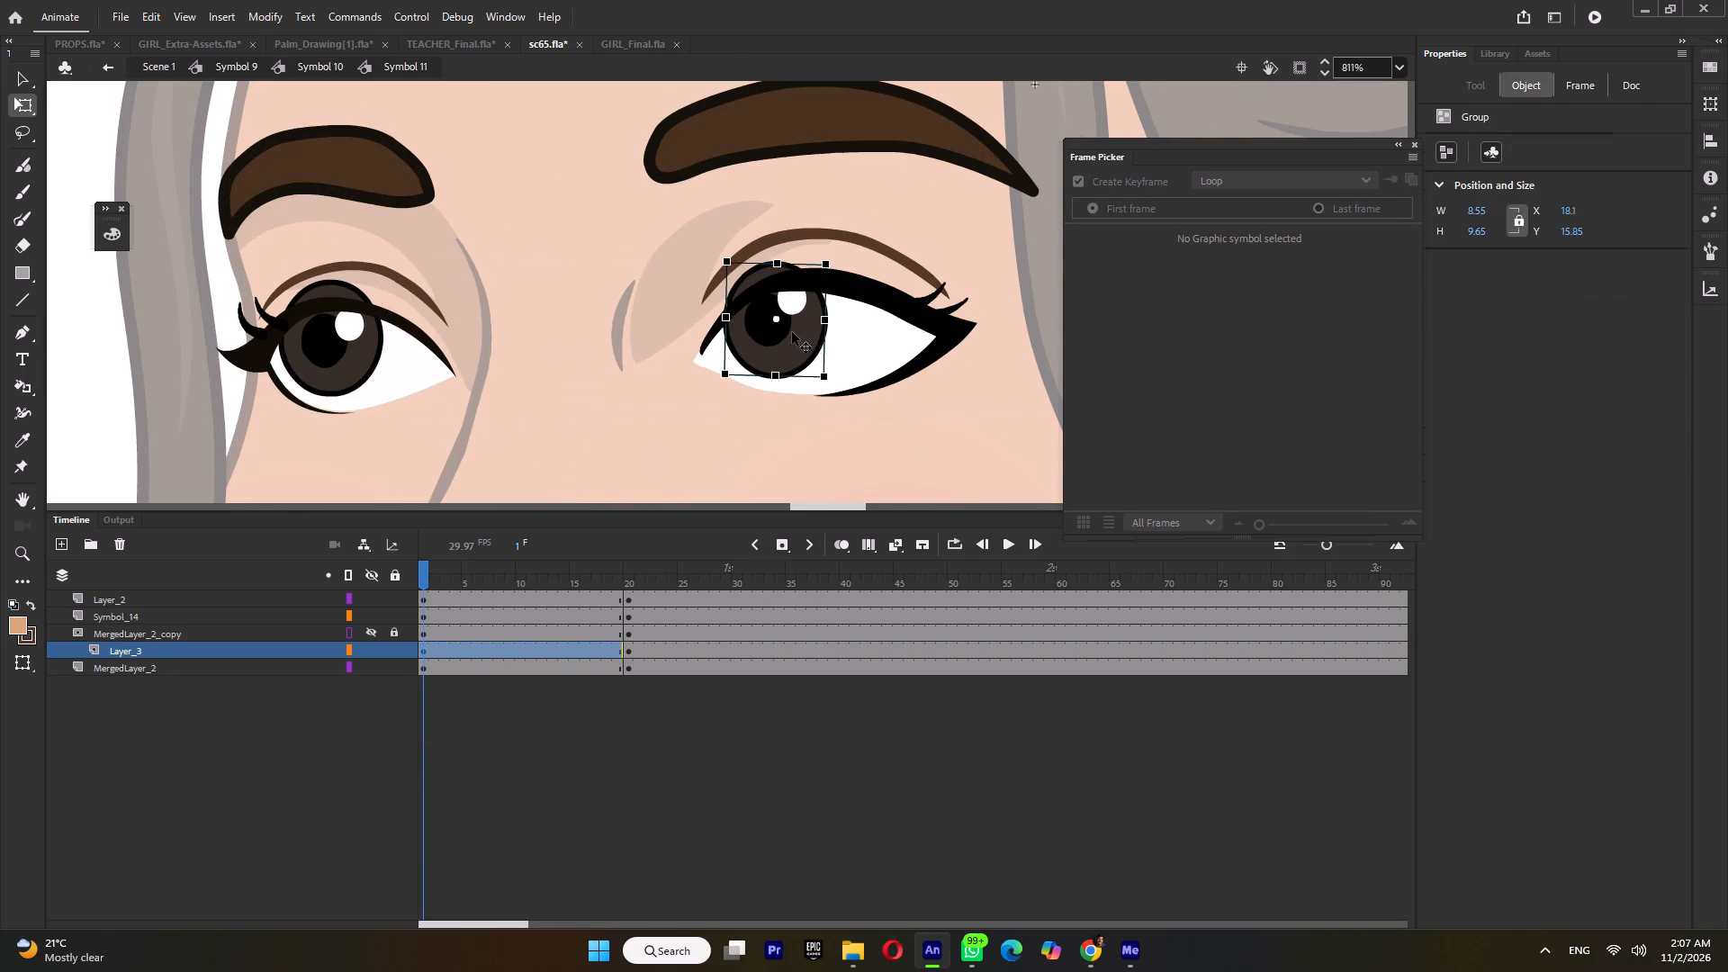
left_click_drag(792, 332, 796, 335)
left_click(796, 328)
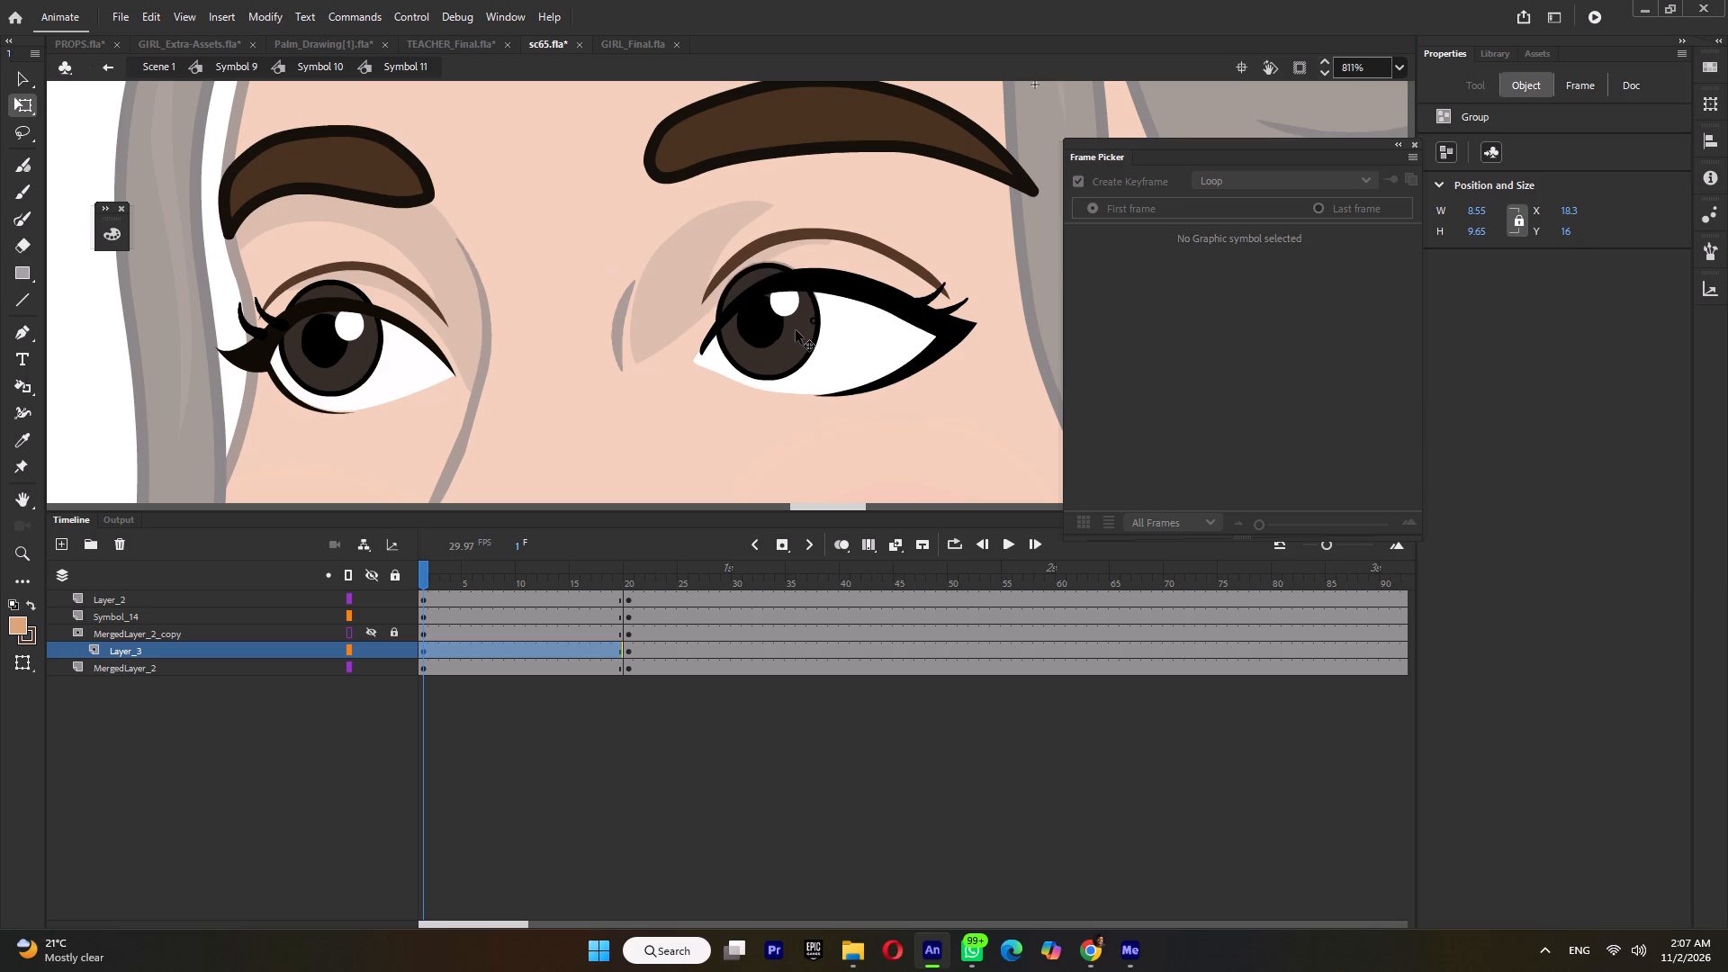
scroll(796, 337, "down", 15, "ctrl")
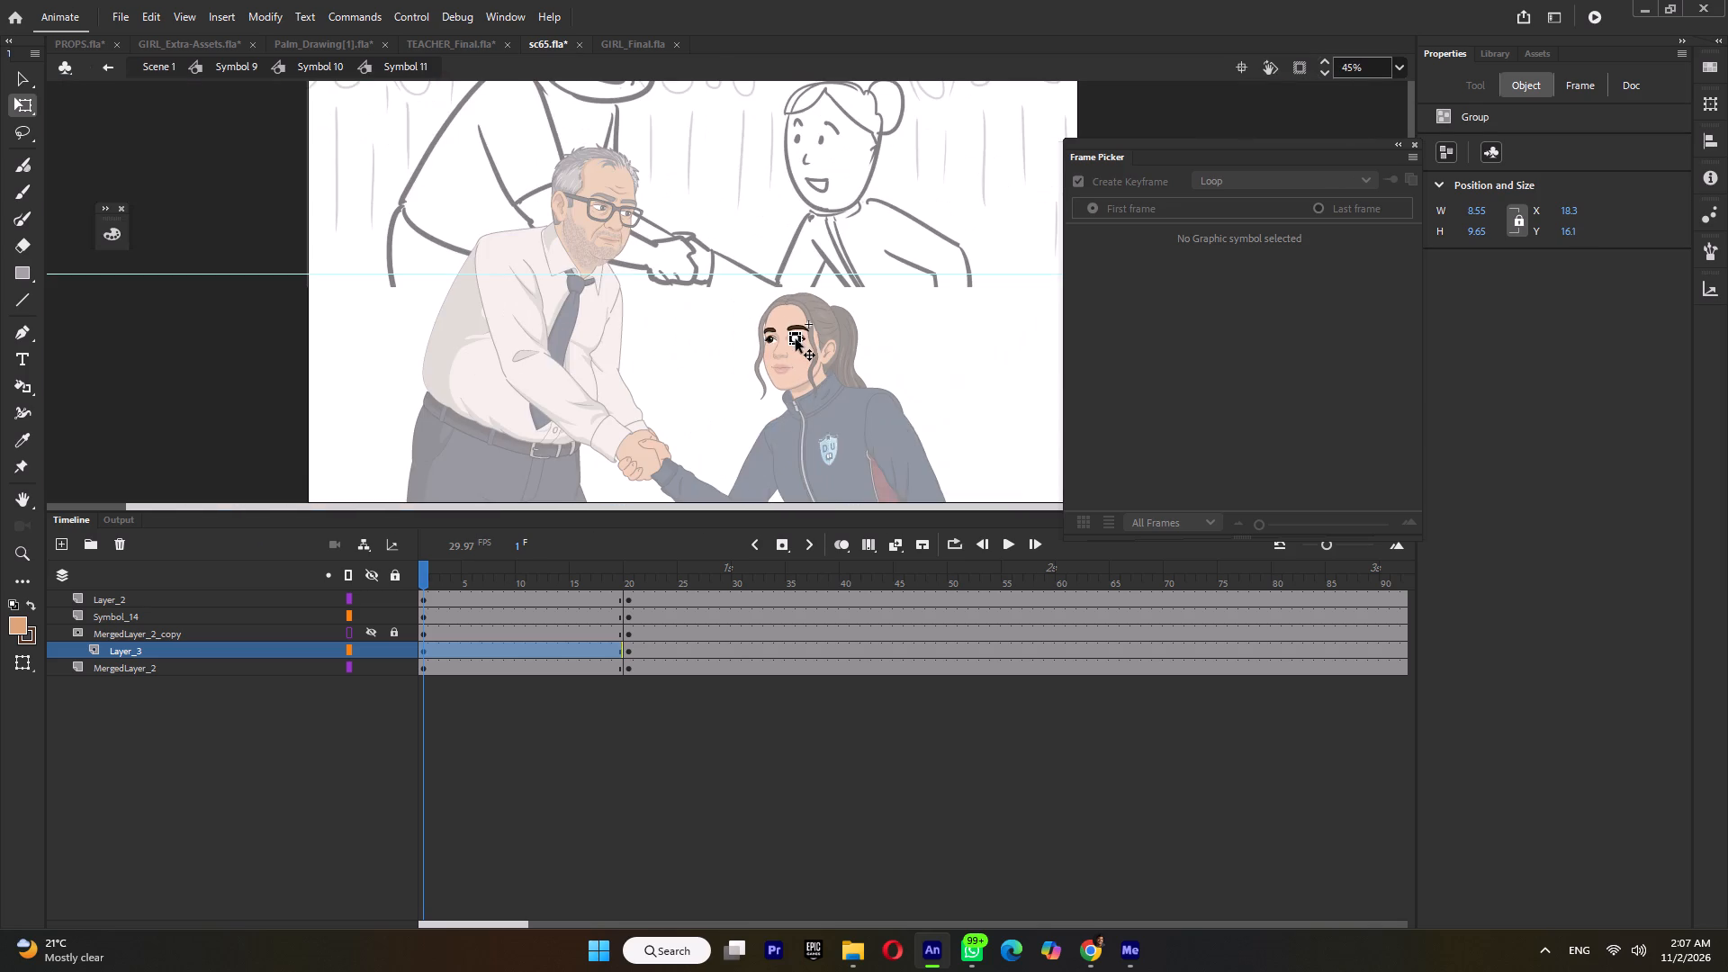
key("ctrl+s")
Exit Symbols 11, 10 and 9 back to Scene 1, checking the girl's pose around frame 20 and saving sc65 along the way.
left_click(882, 359)
left_click(630, 576)
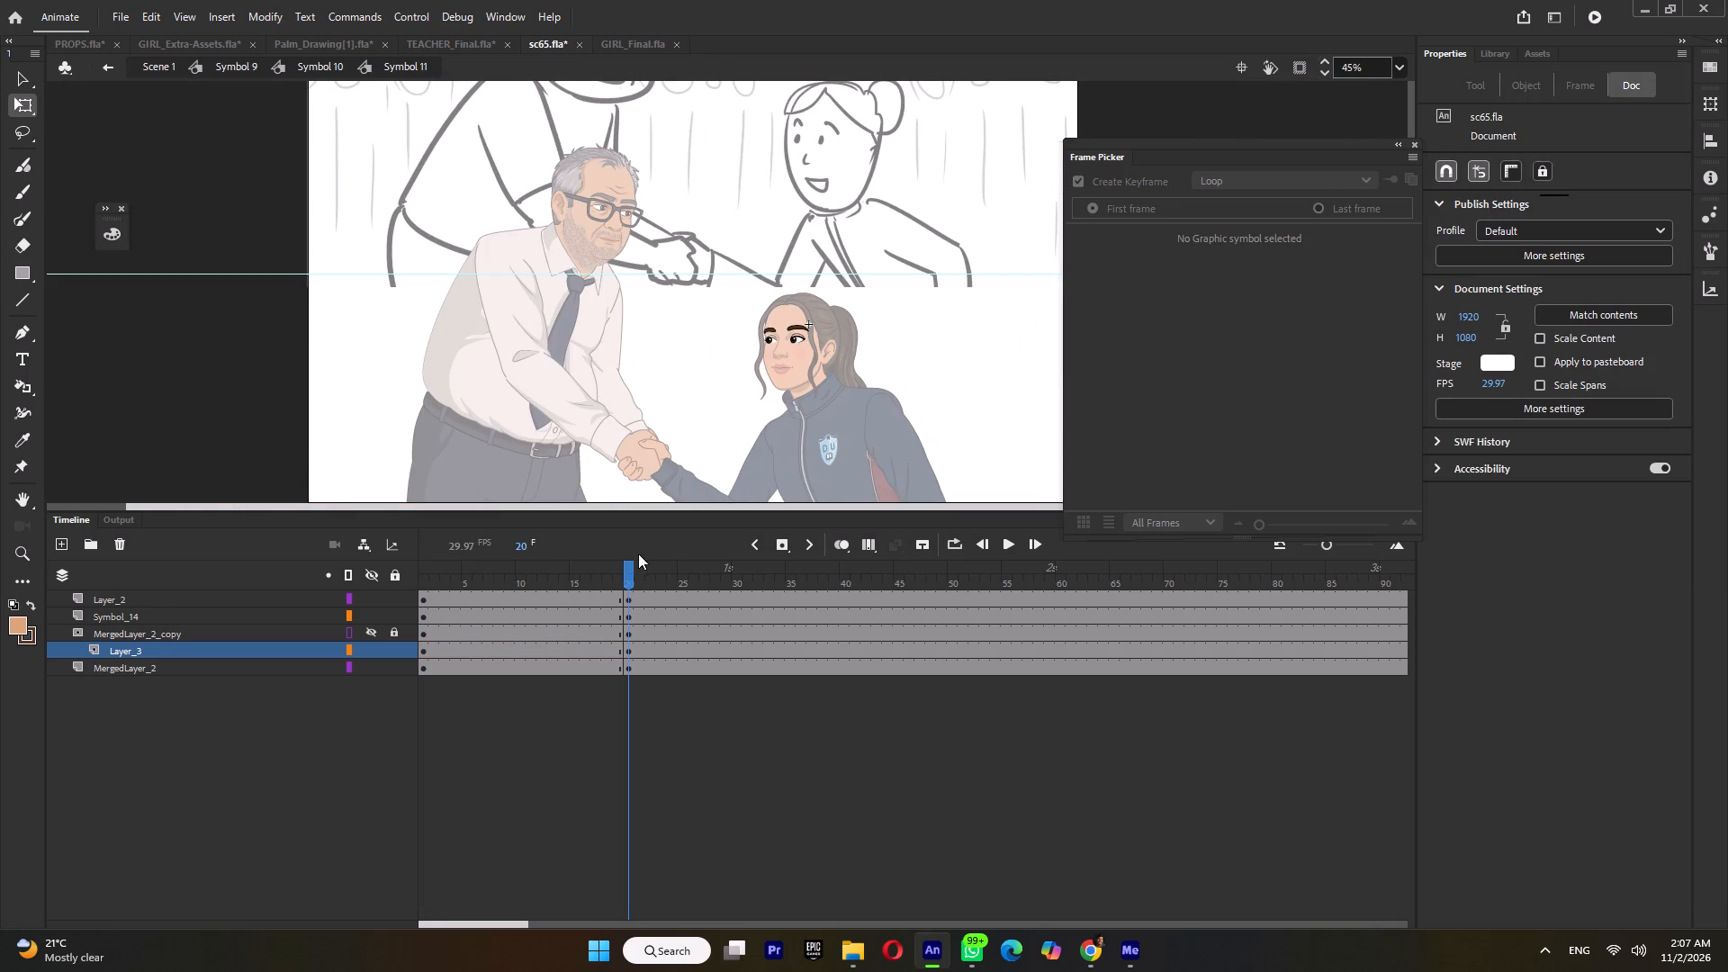
double_click(695, 355)
left_click_drag(494, 580, 590, 607)
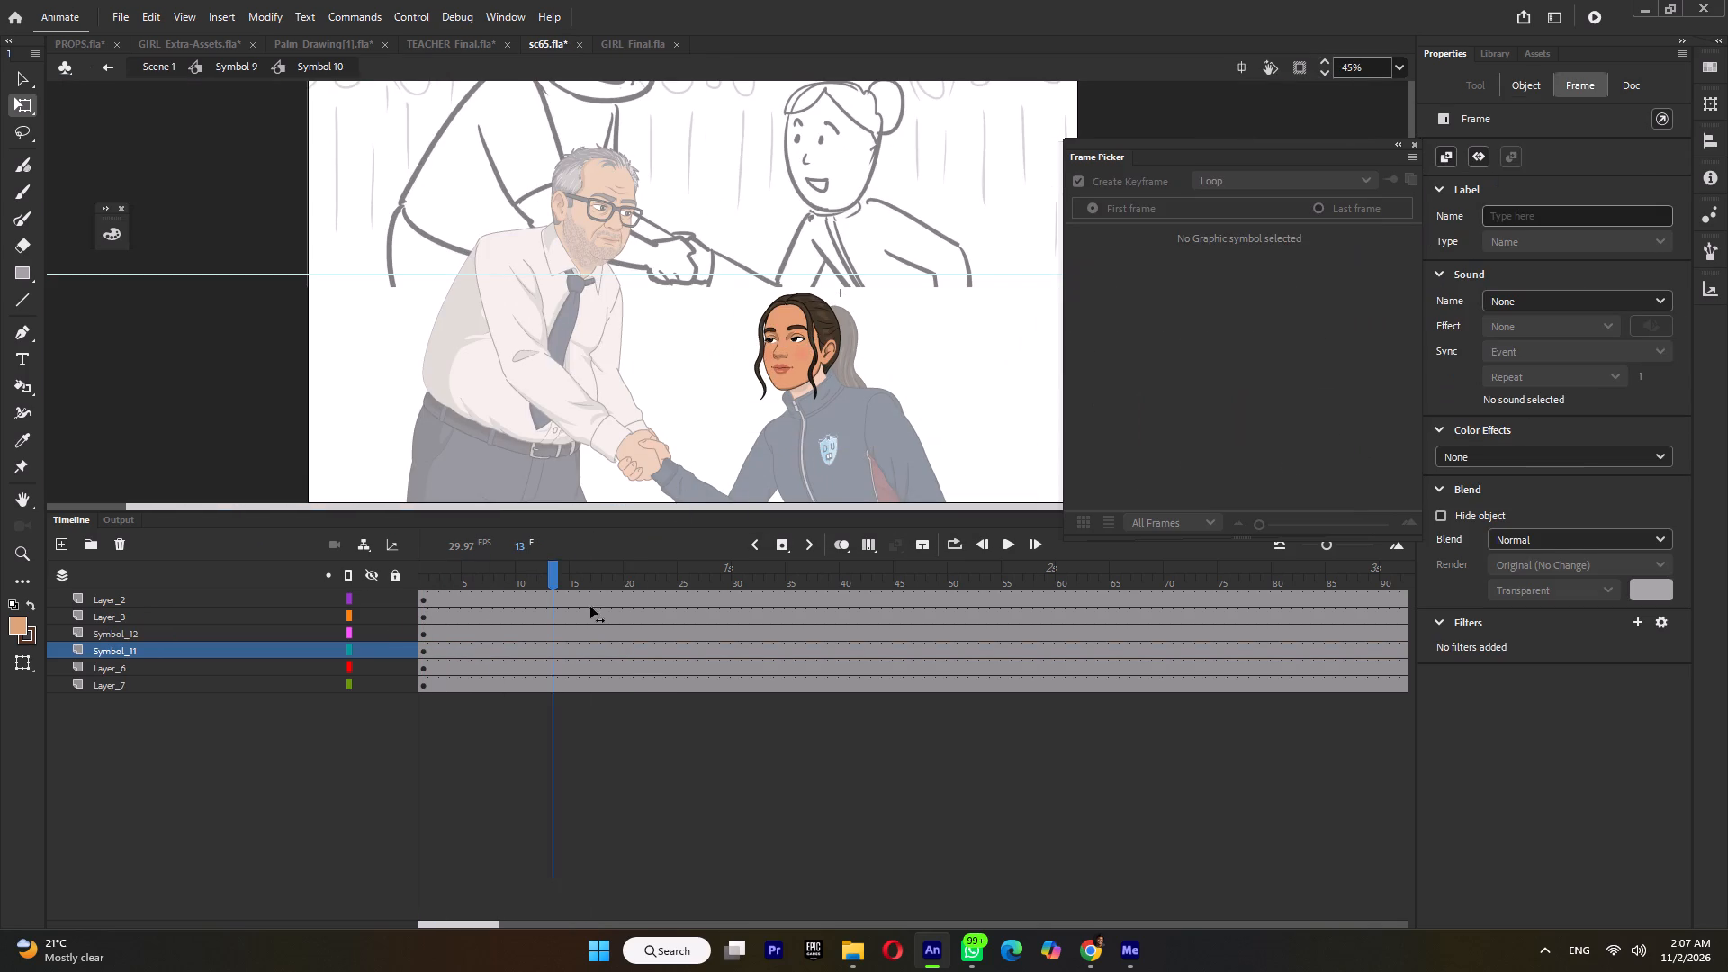
left_click_drag(590, 607, 671, 608)
double_click(717, 372)
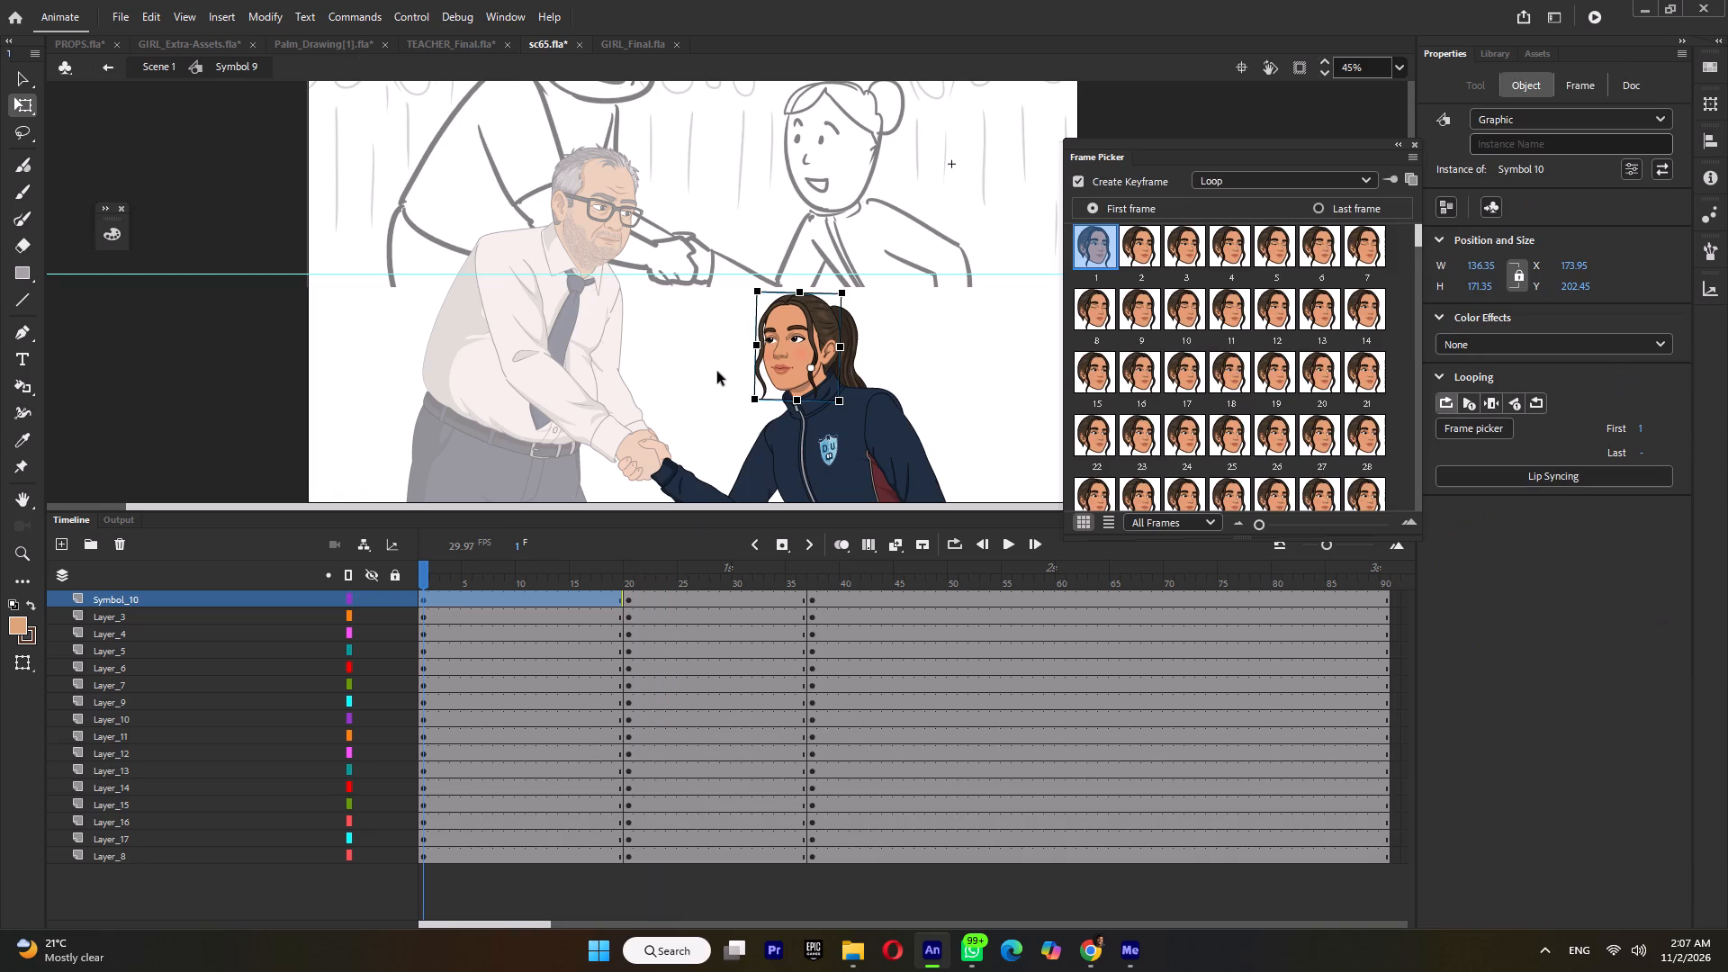
left_click(629, 580)
left_click_drag(605, 566, 613, 568)
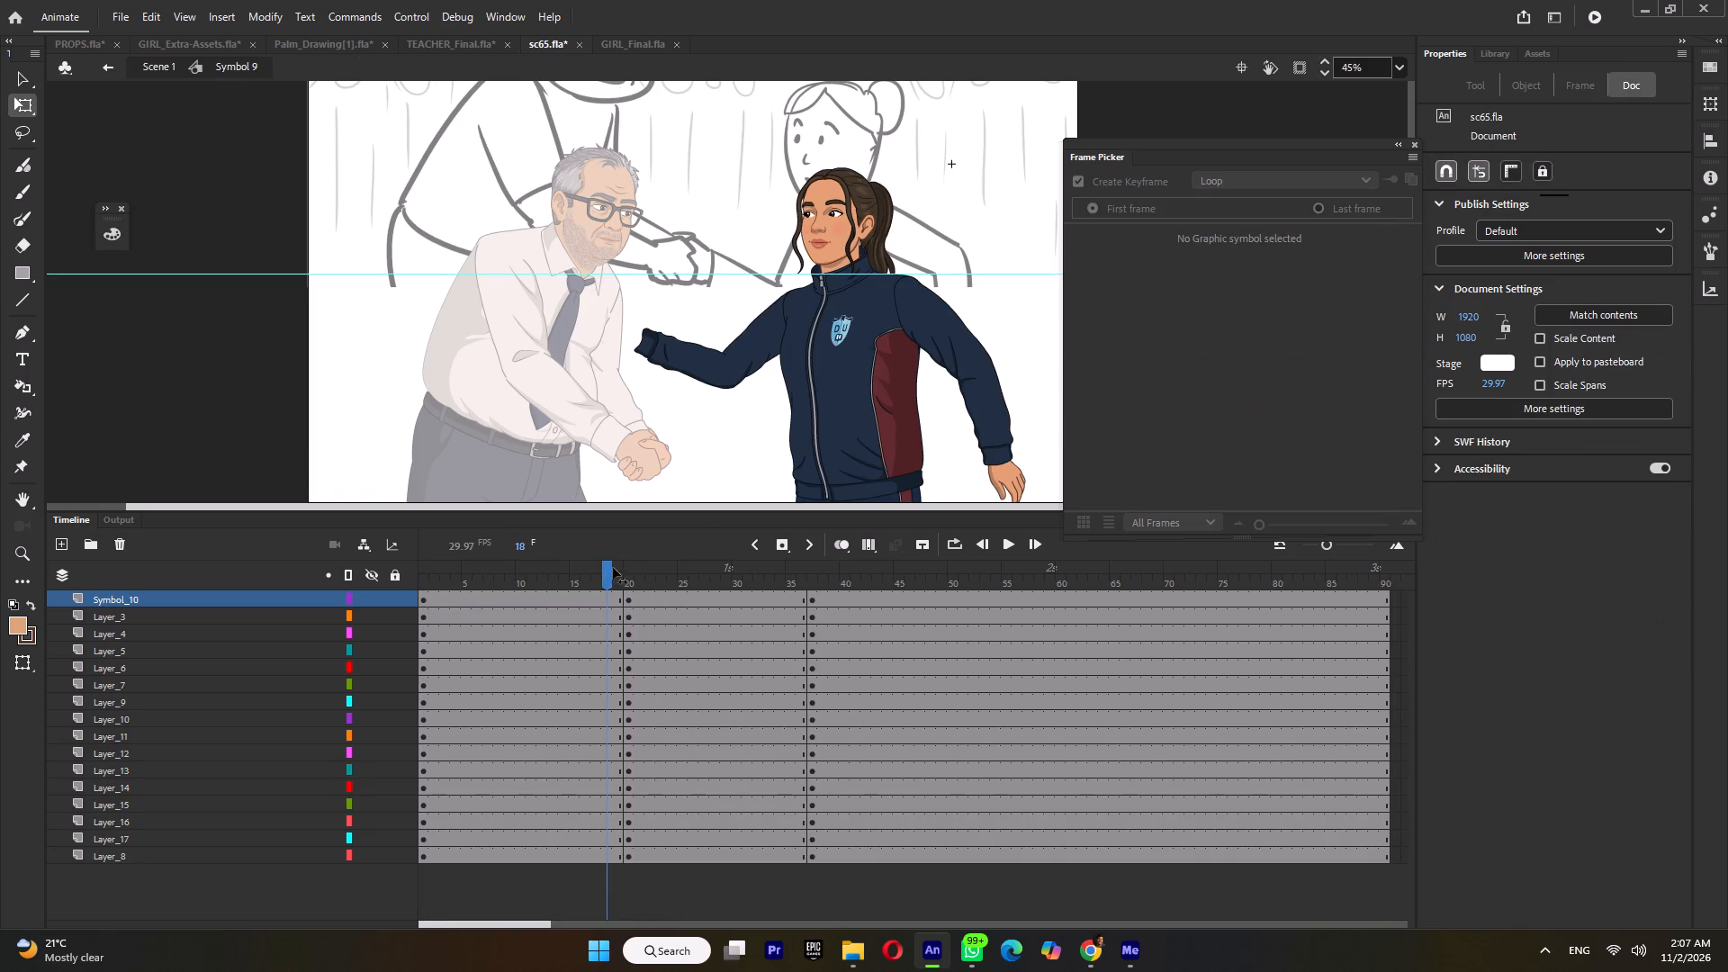
left_click_drag(613, 568, 633, 578)
scroll(640, 375, "down", 5, "ctrl")
key("ctrl+s")
double_click(503, 377, "ctrl")
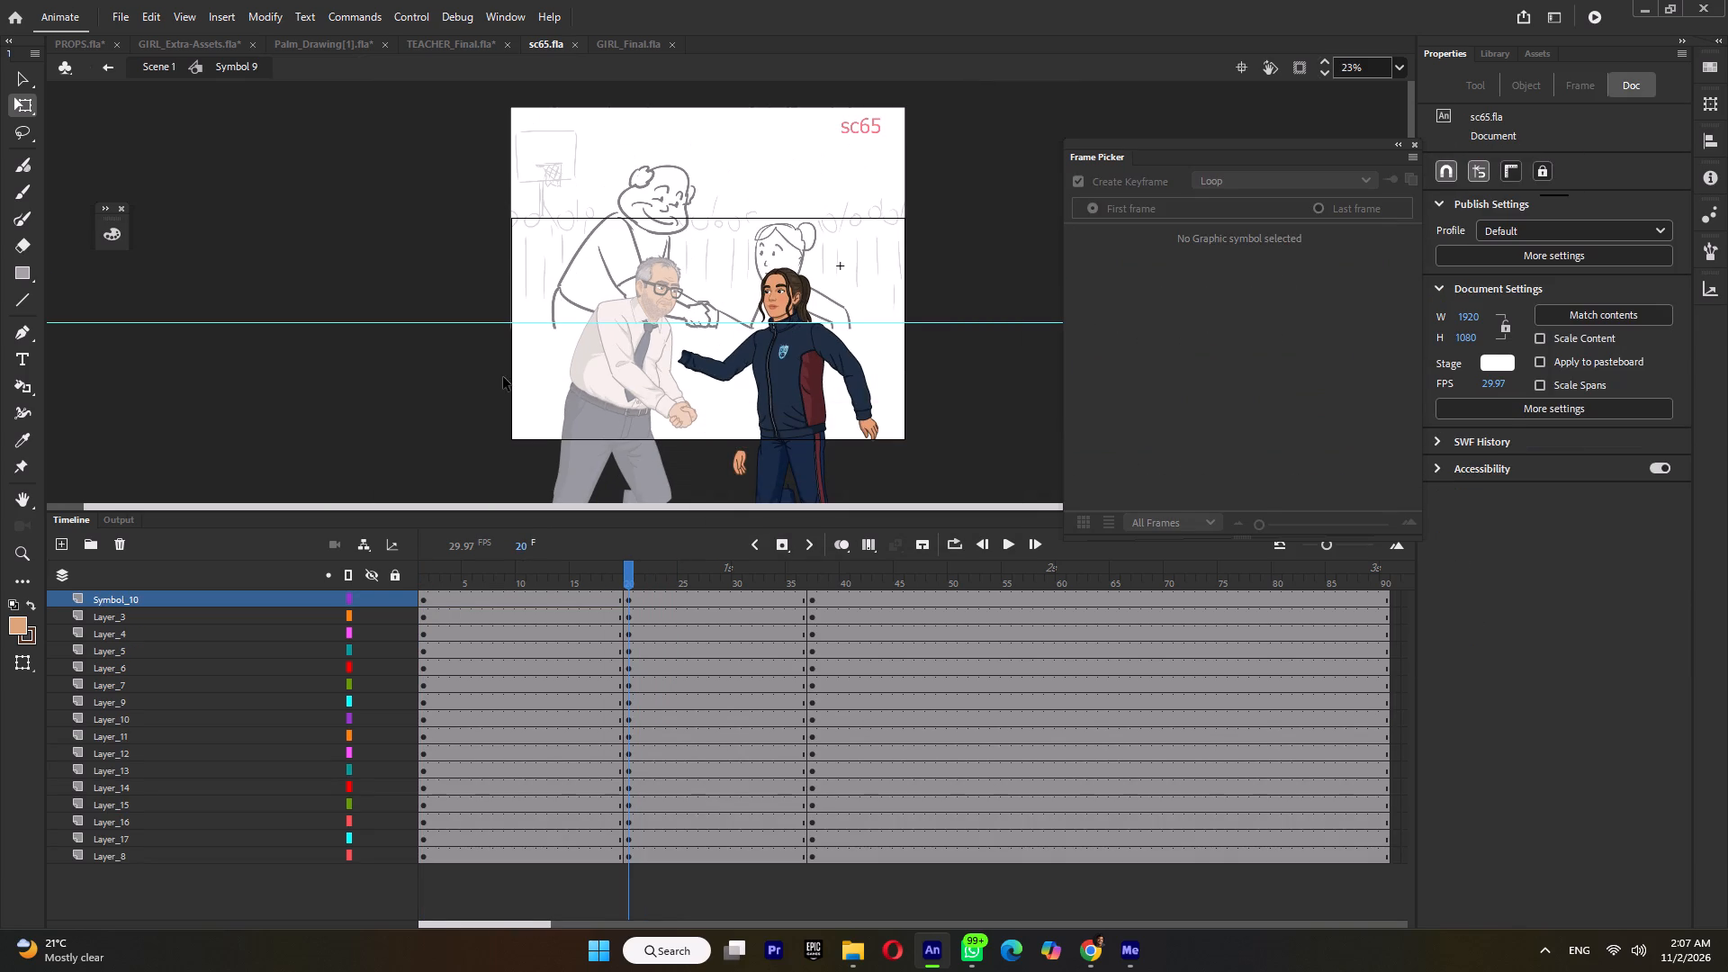
Scrub Scene 1 between frames 1 and 20 to examine how the two handshake poses change.
left_click_drag(481, 576, 548, 596)
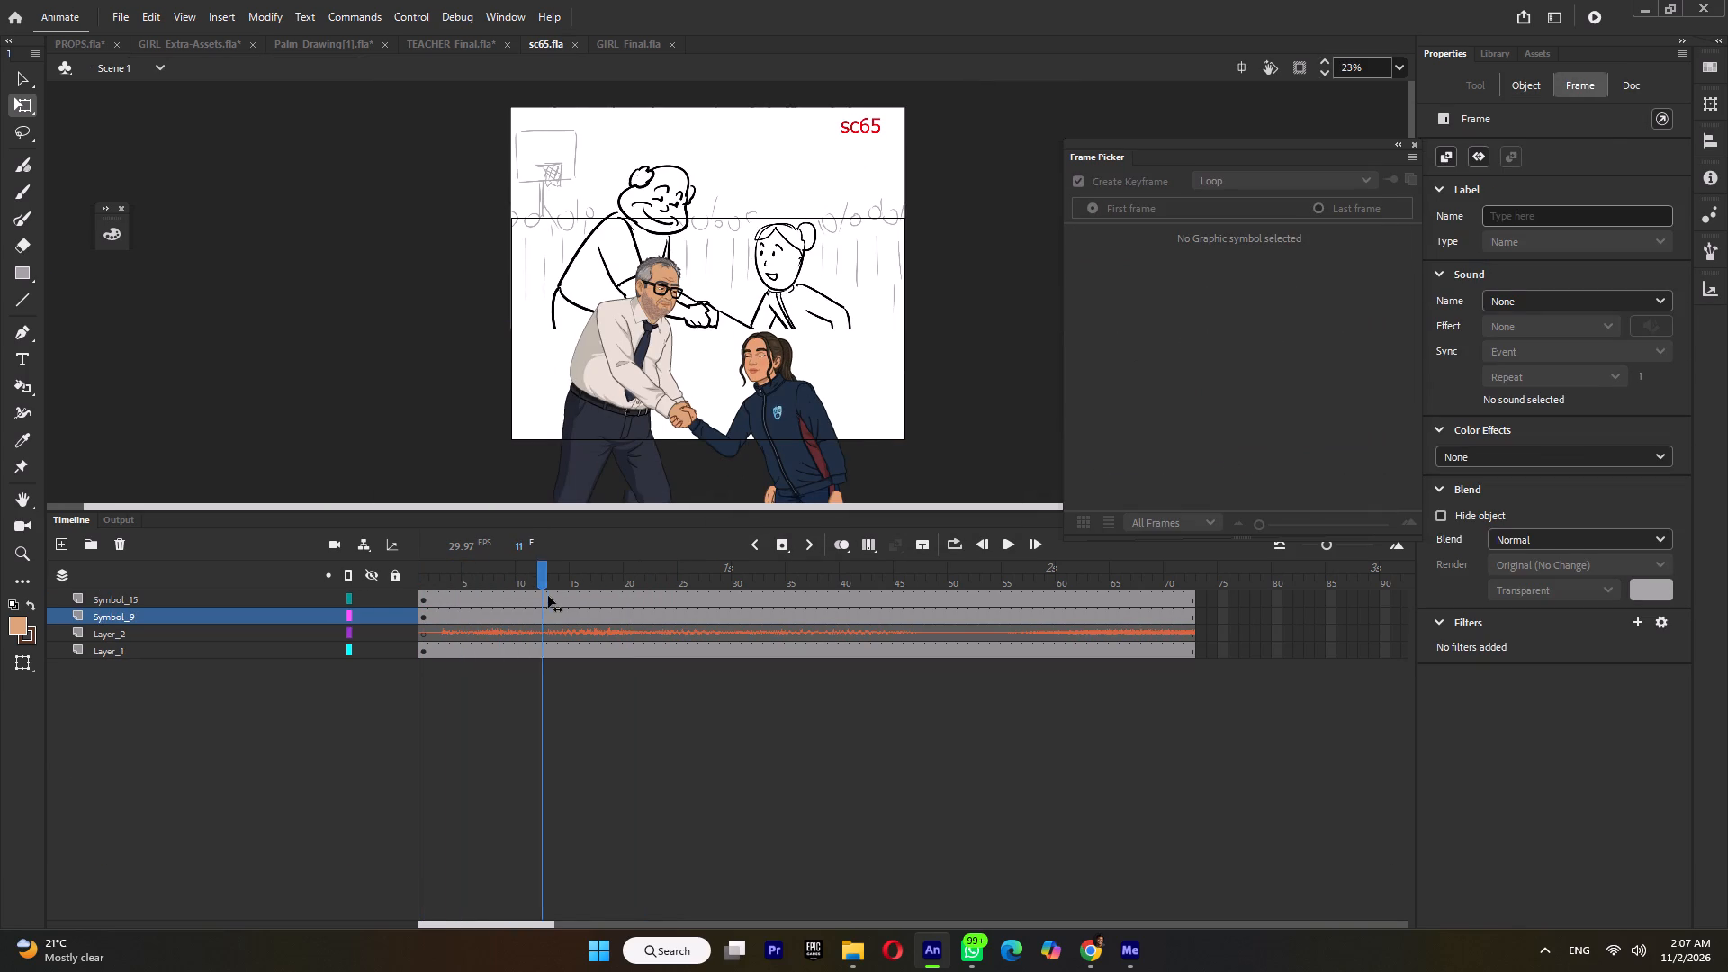
left_click_drag(548, 596, 635, 592)
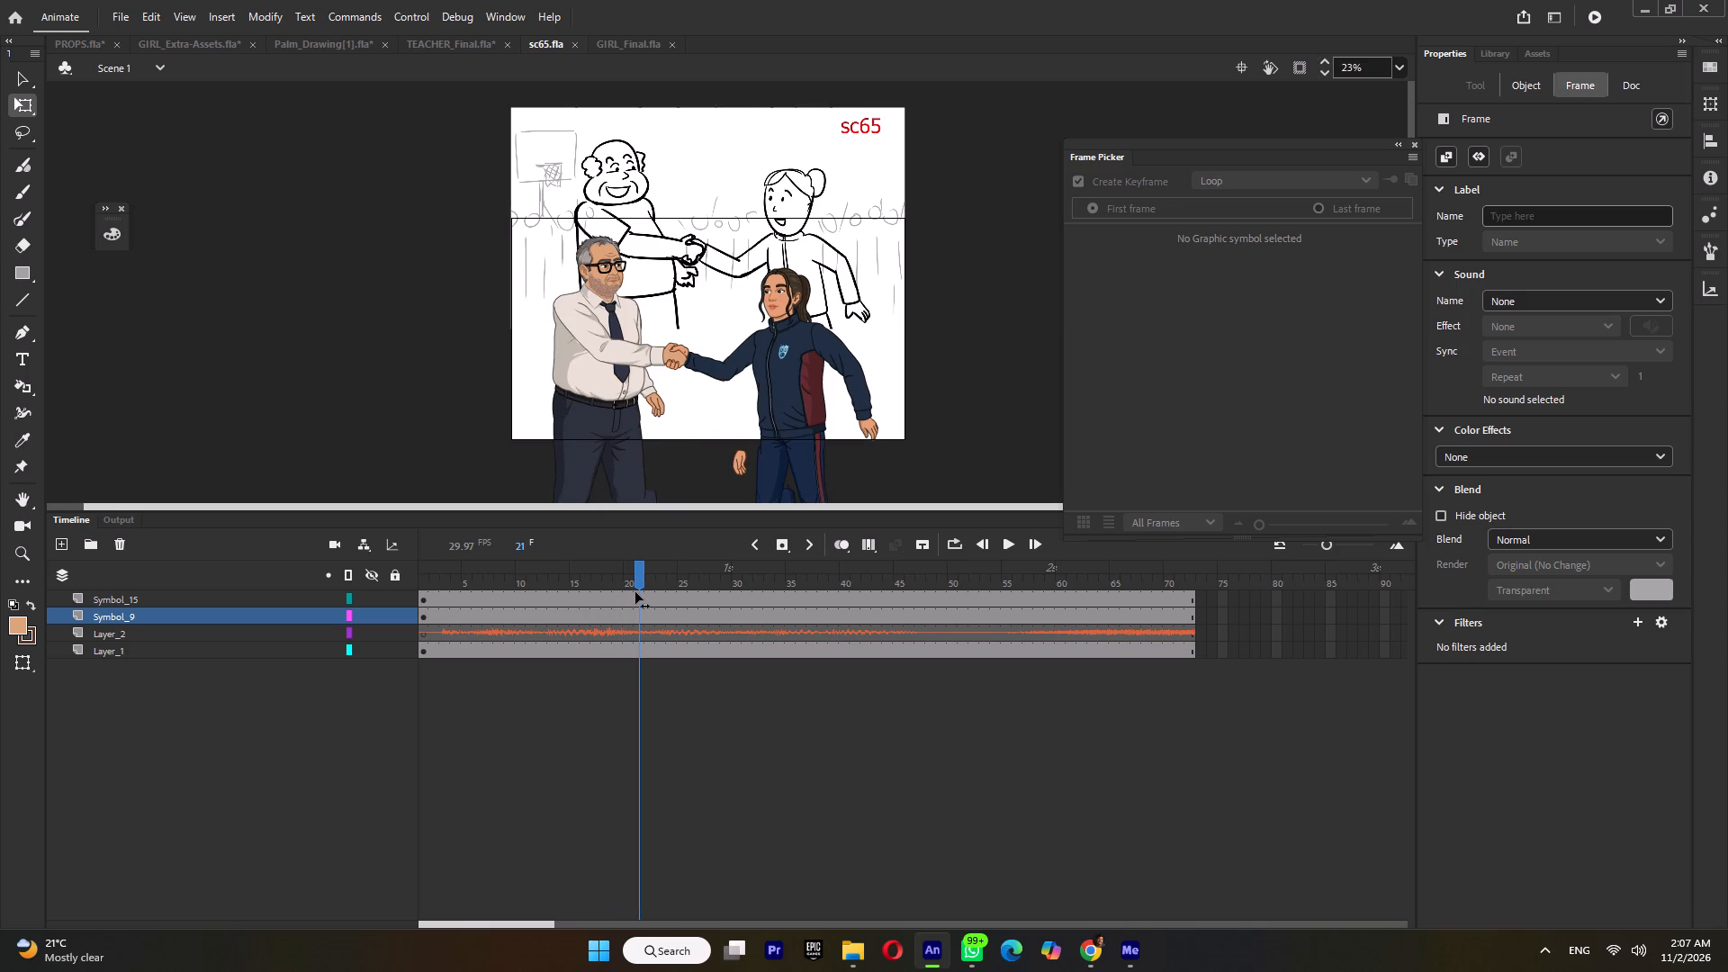
left_click_drag(635, 592, 630, 596)
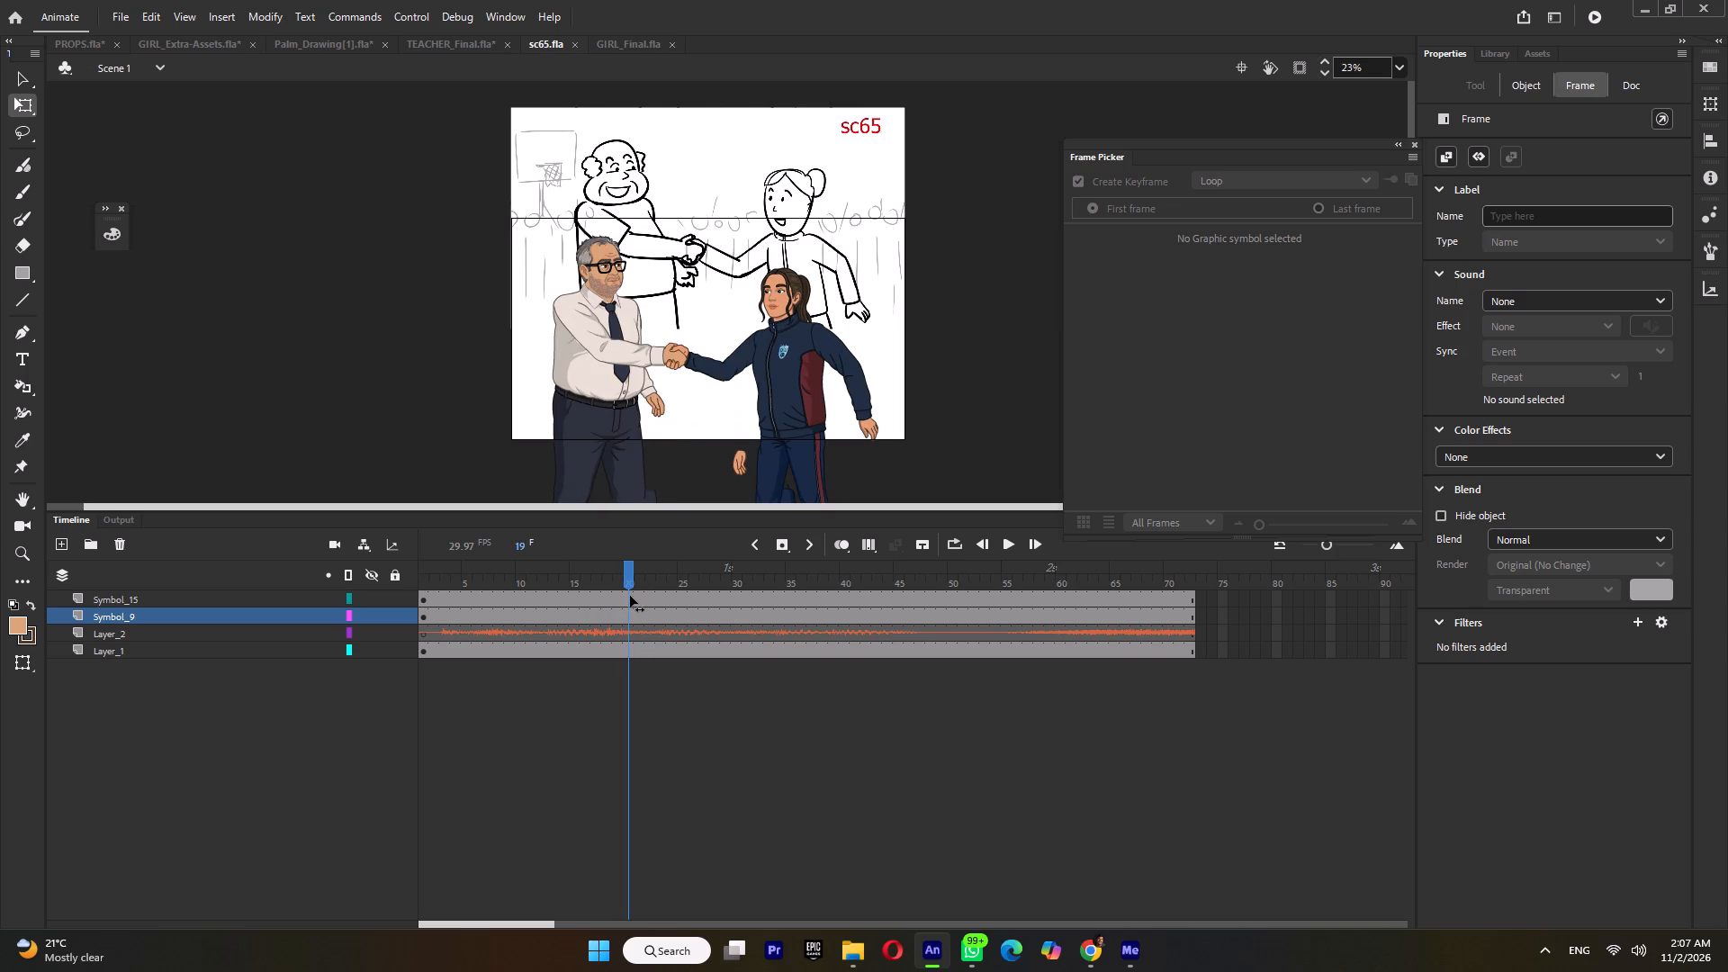
left_click_drag(630, 596, 629, 596)
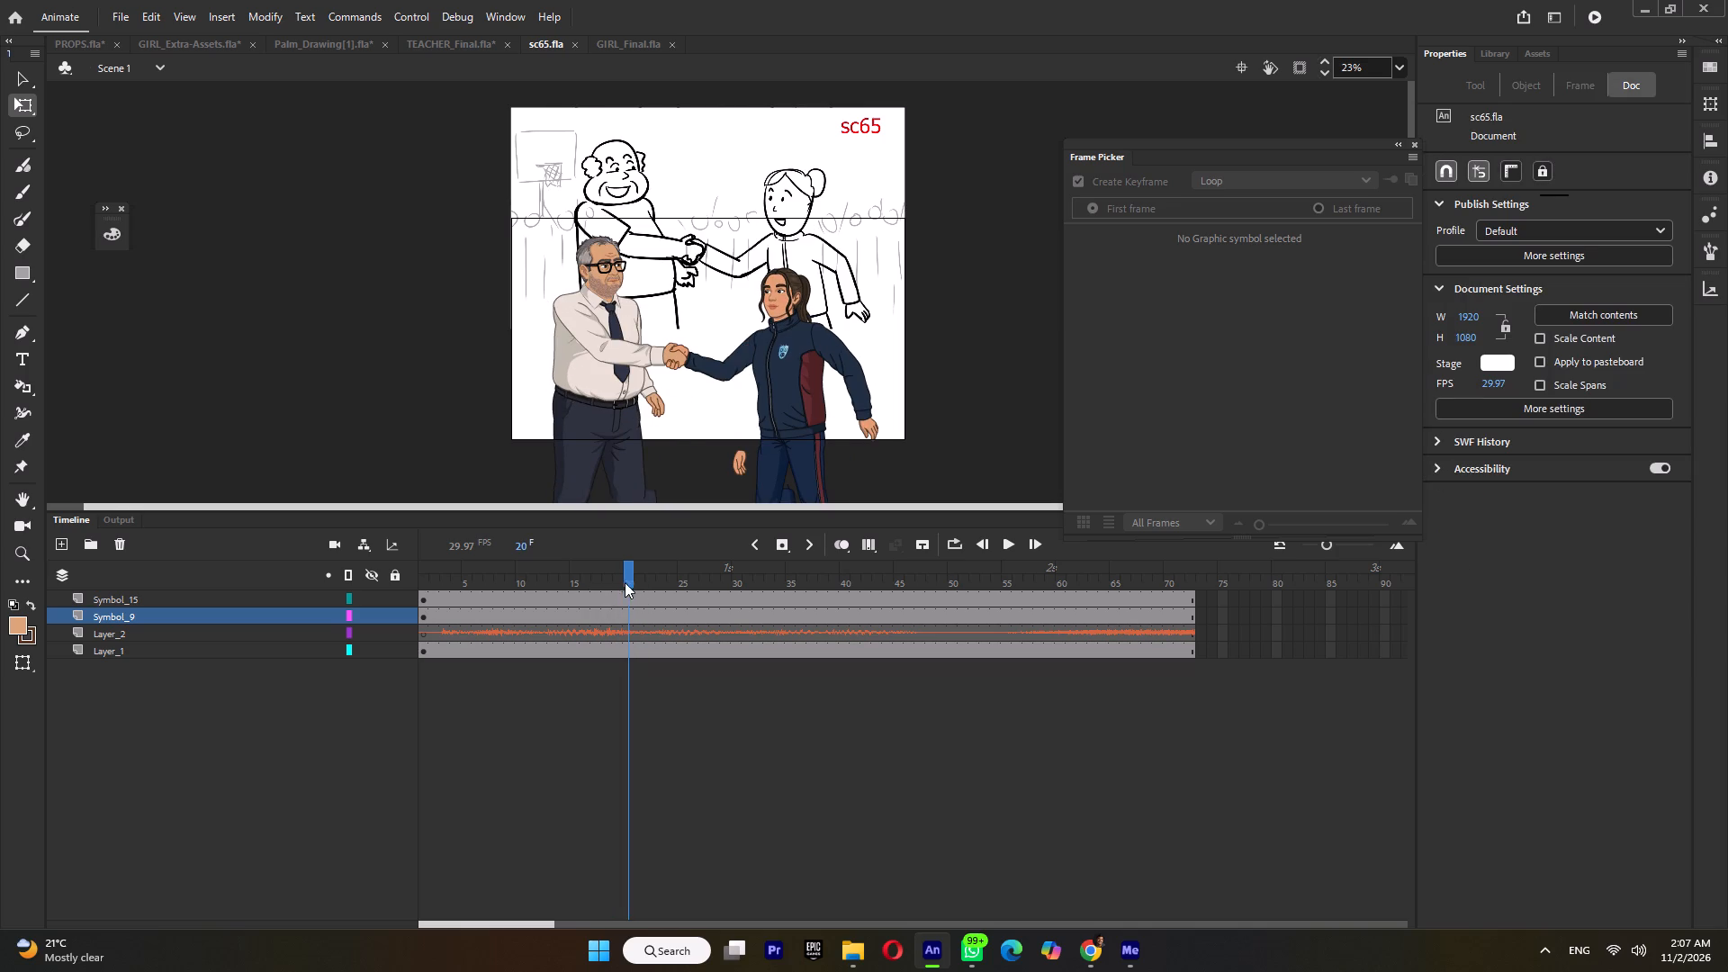
left_click(623, 582)
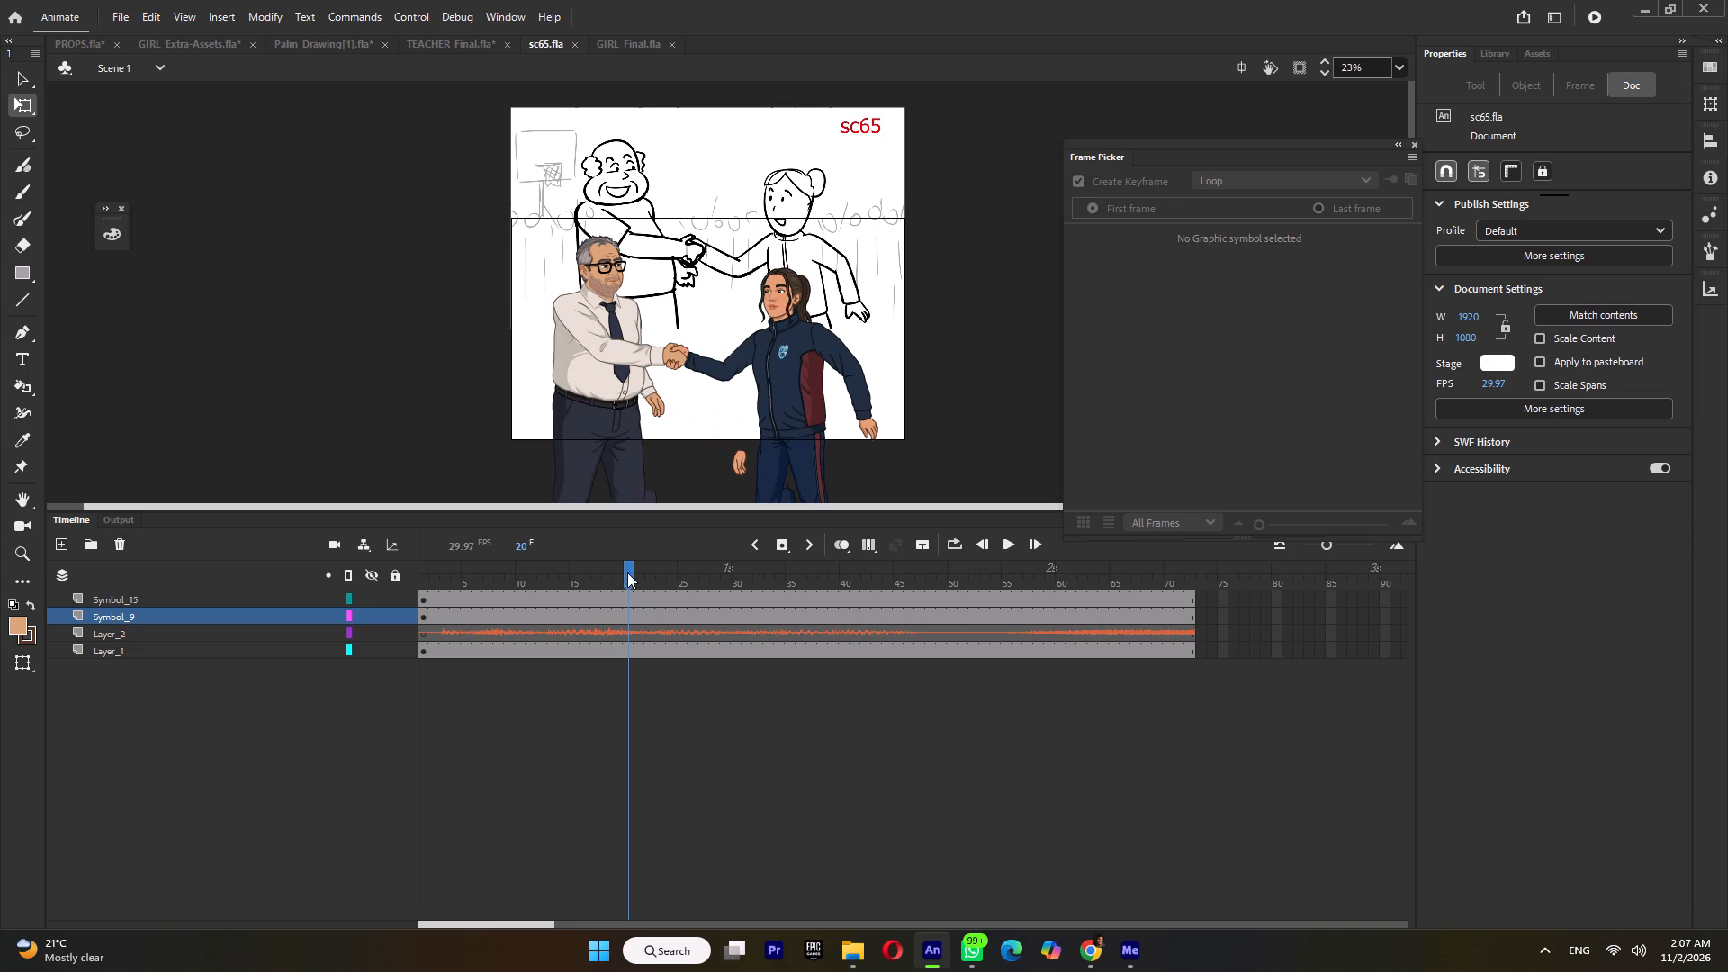
left_click(627, 572)
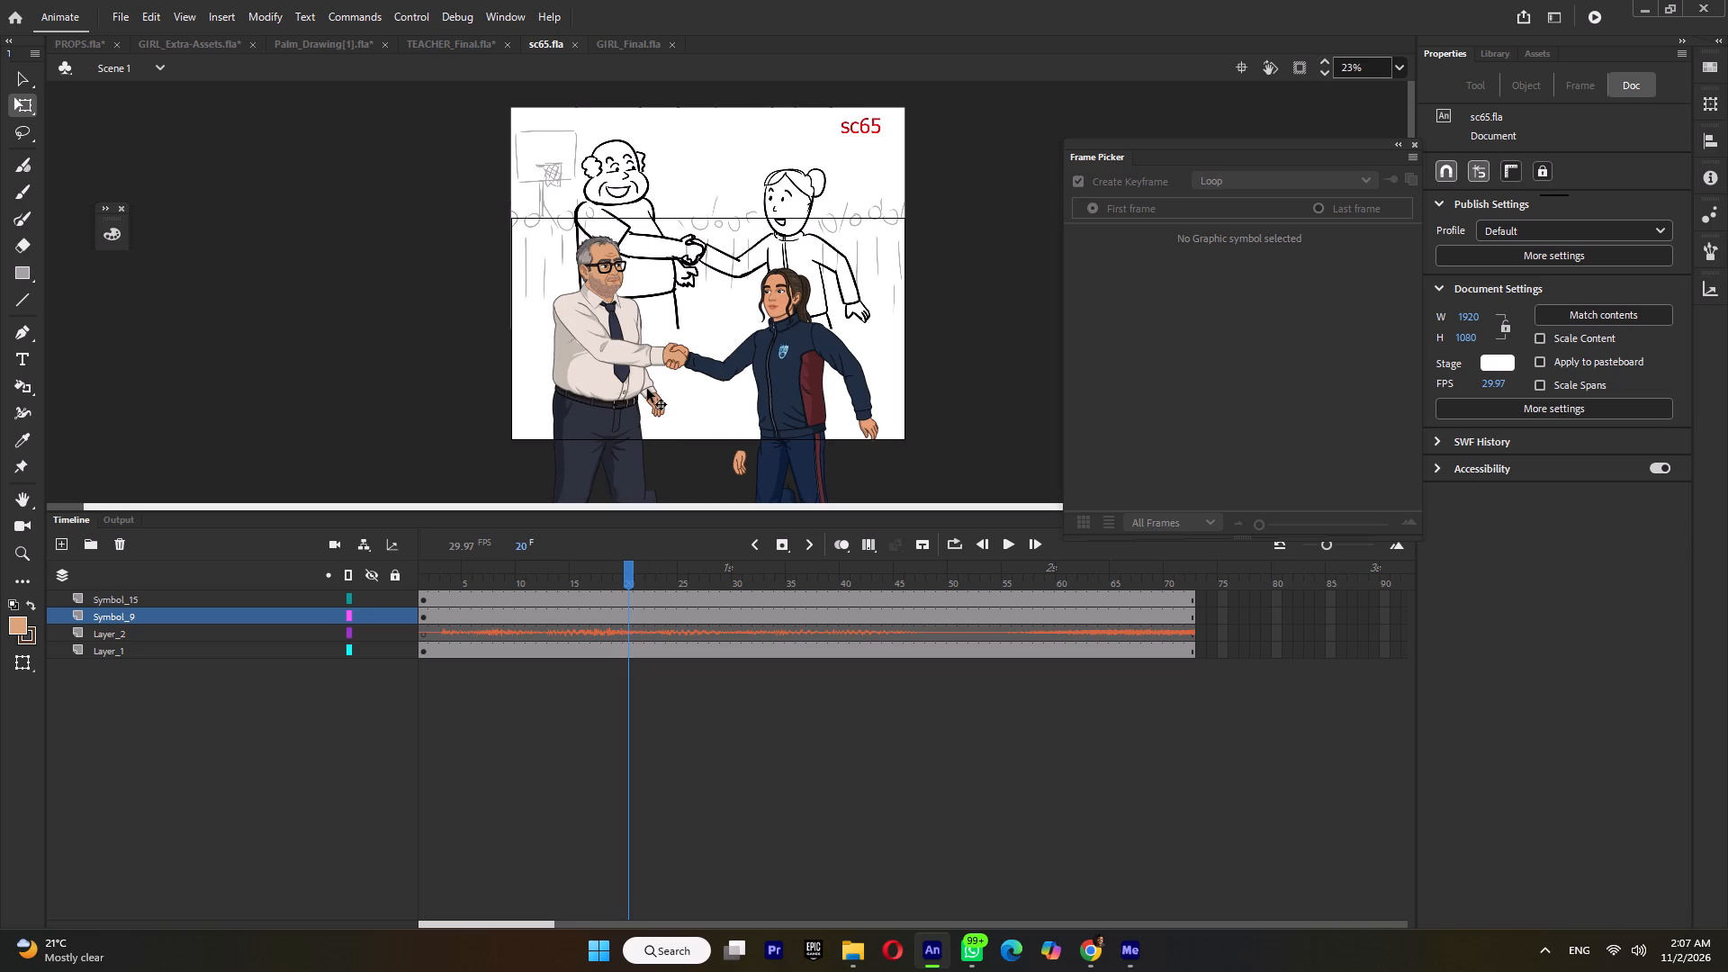
left_click_drag(628, 574, 406, 607)
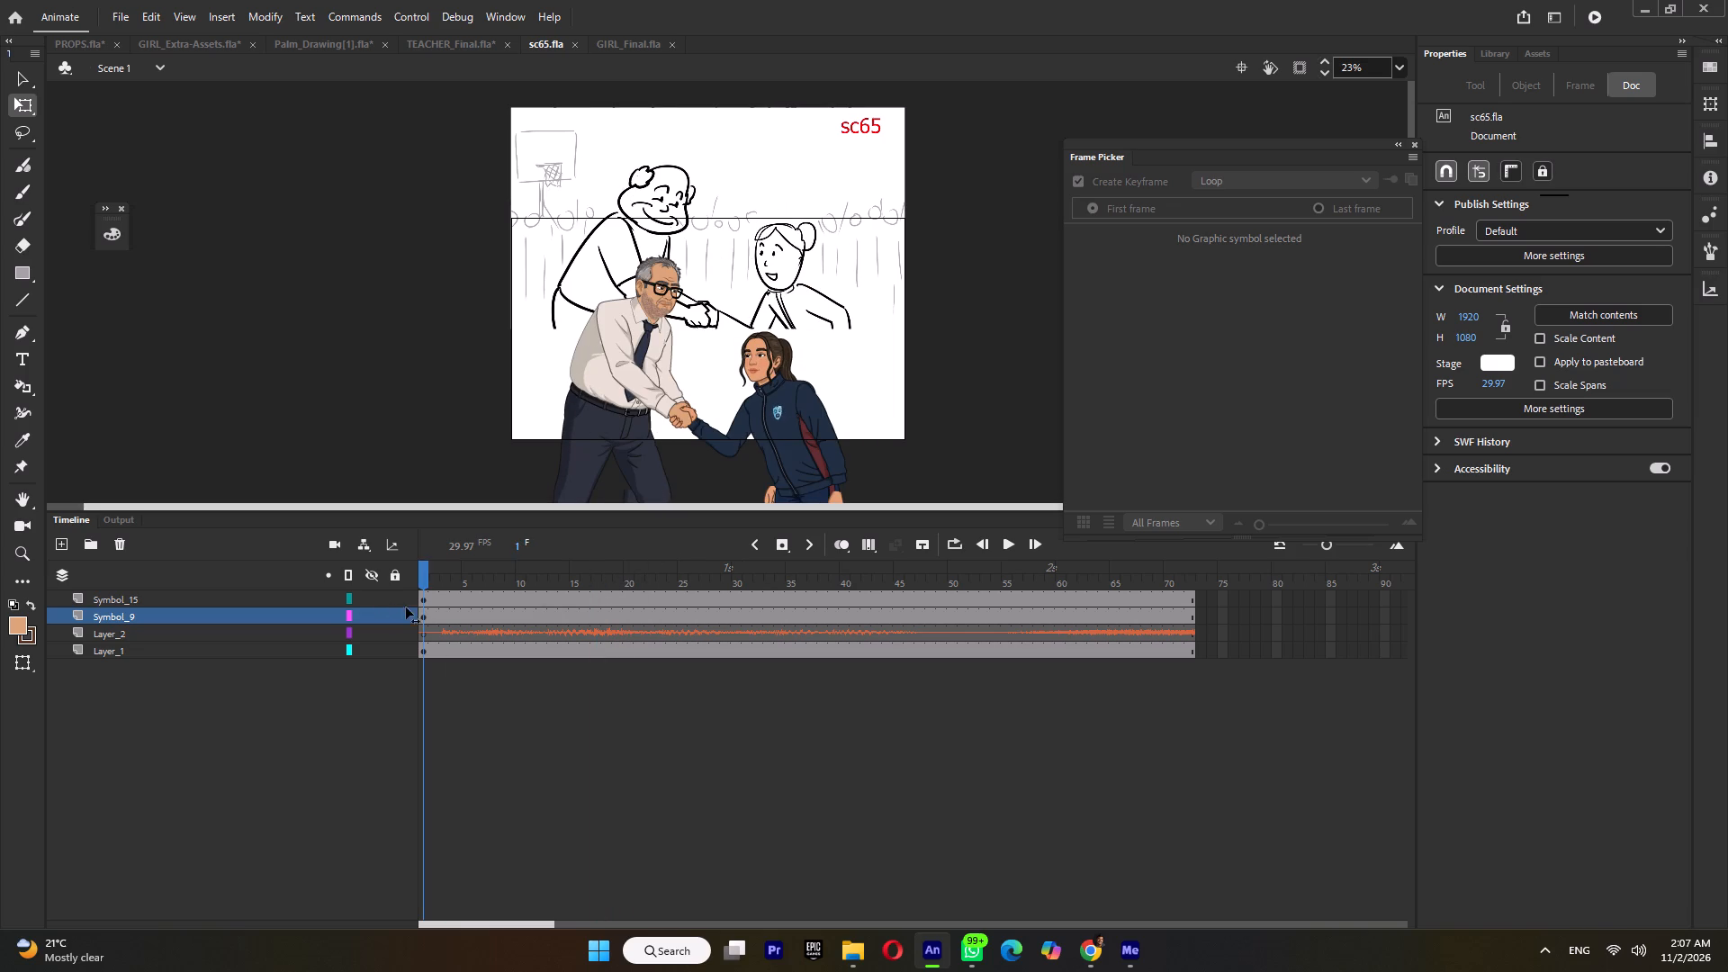
left_click_drag(406, 607, 630, 609)
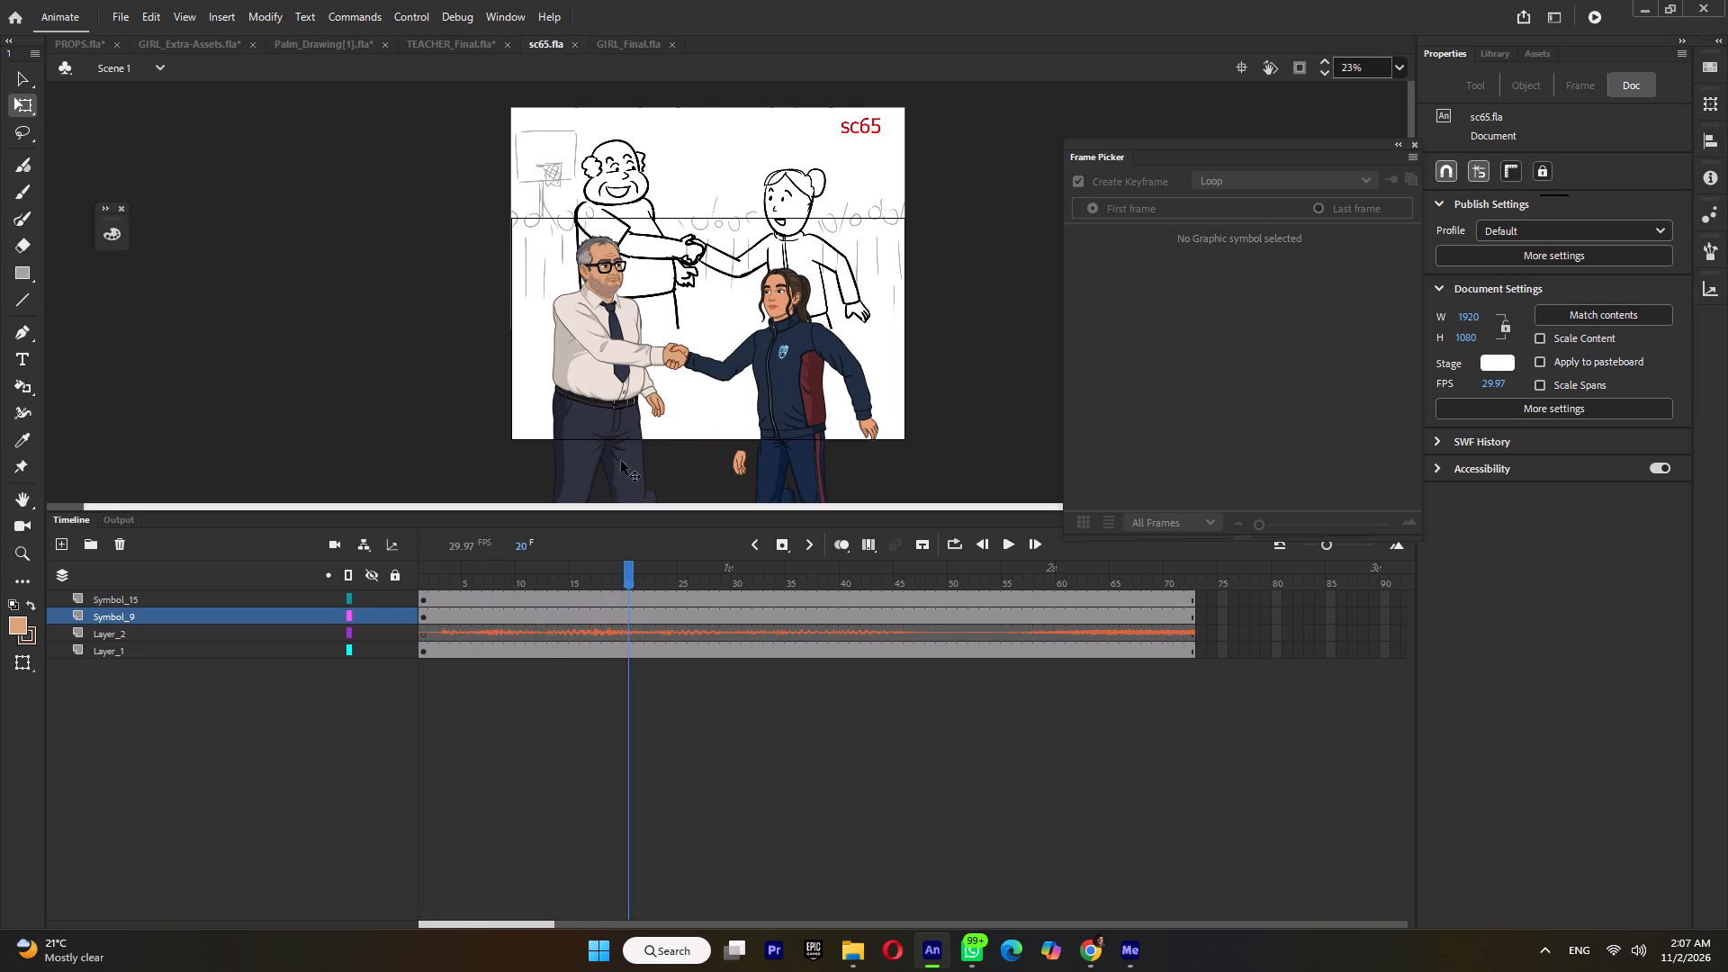
Open the teacher's Symbol 15 for editing at frame 20.
double_click(609, 379)
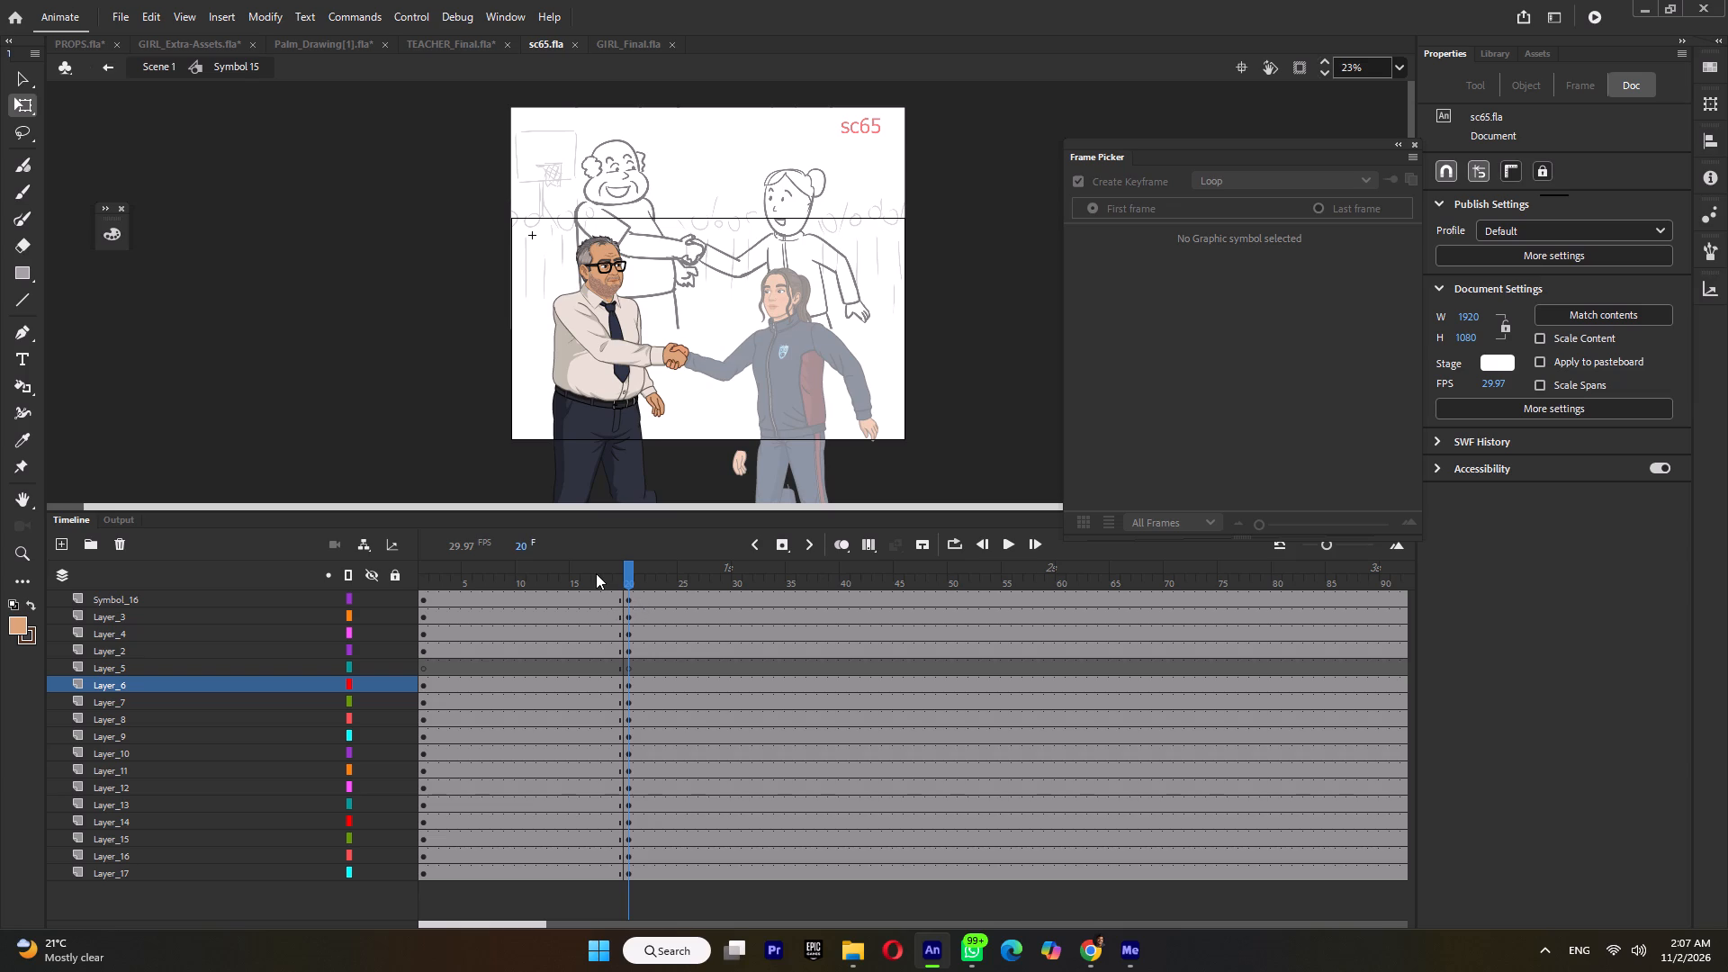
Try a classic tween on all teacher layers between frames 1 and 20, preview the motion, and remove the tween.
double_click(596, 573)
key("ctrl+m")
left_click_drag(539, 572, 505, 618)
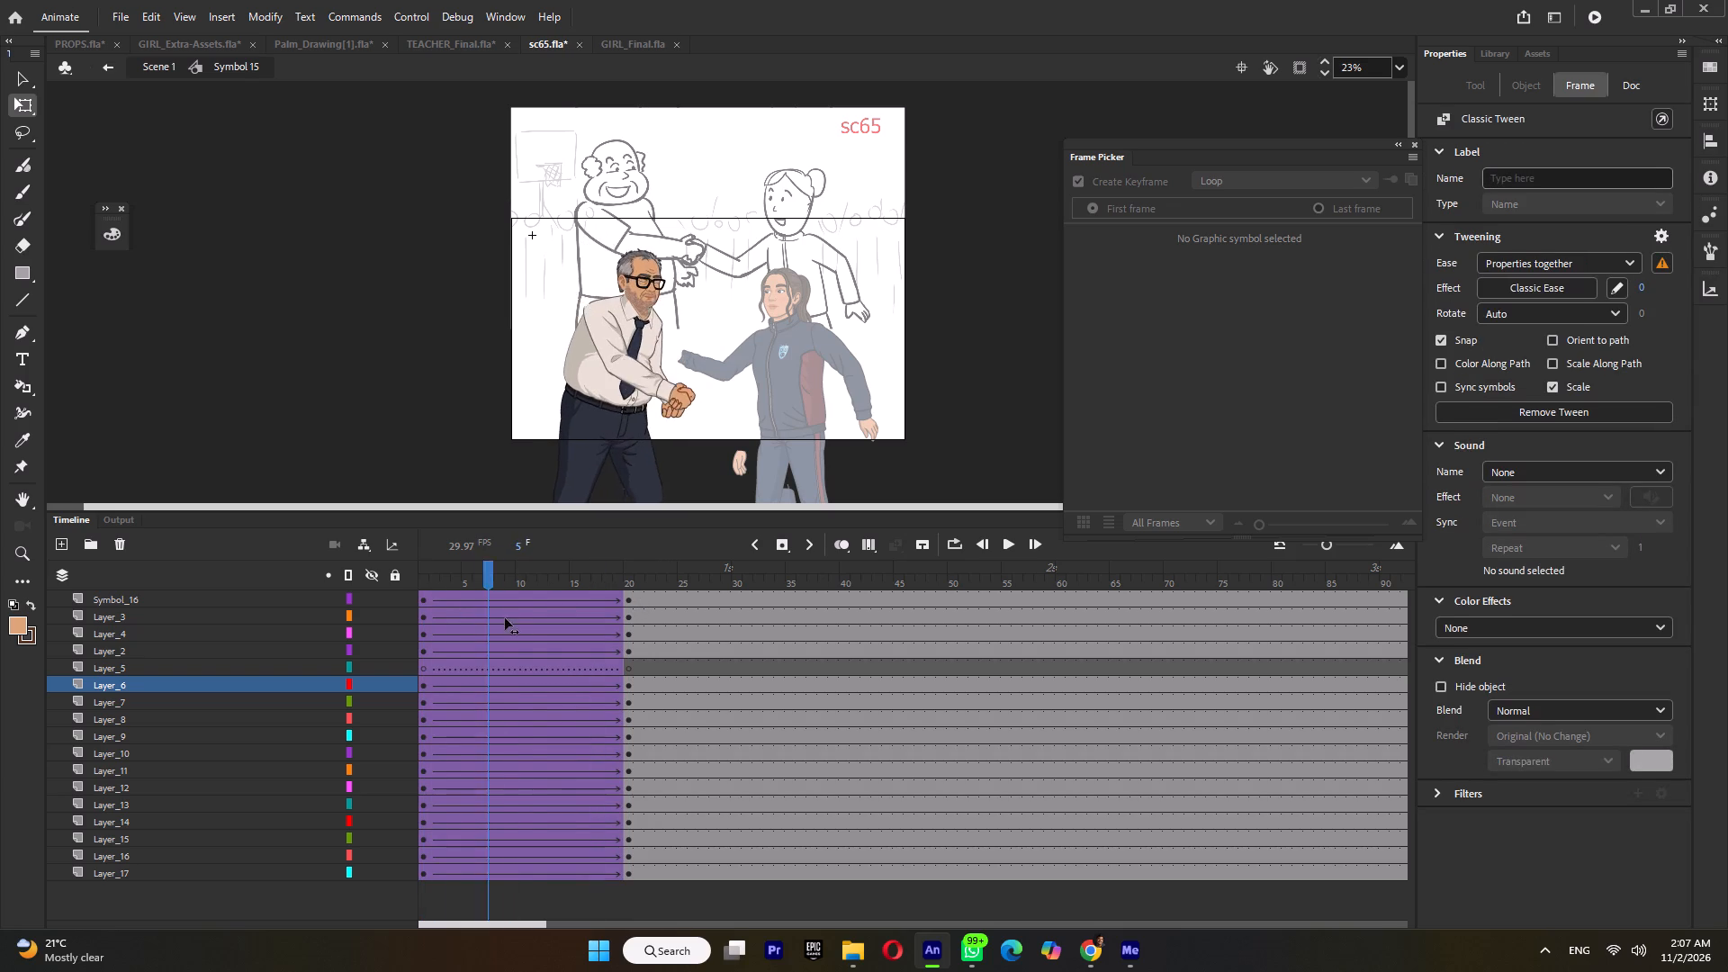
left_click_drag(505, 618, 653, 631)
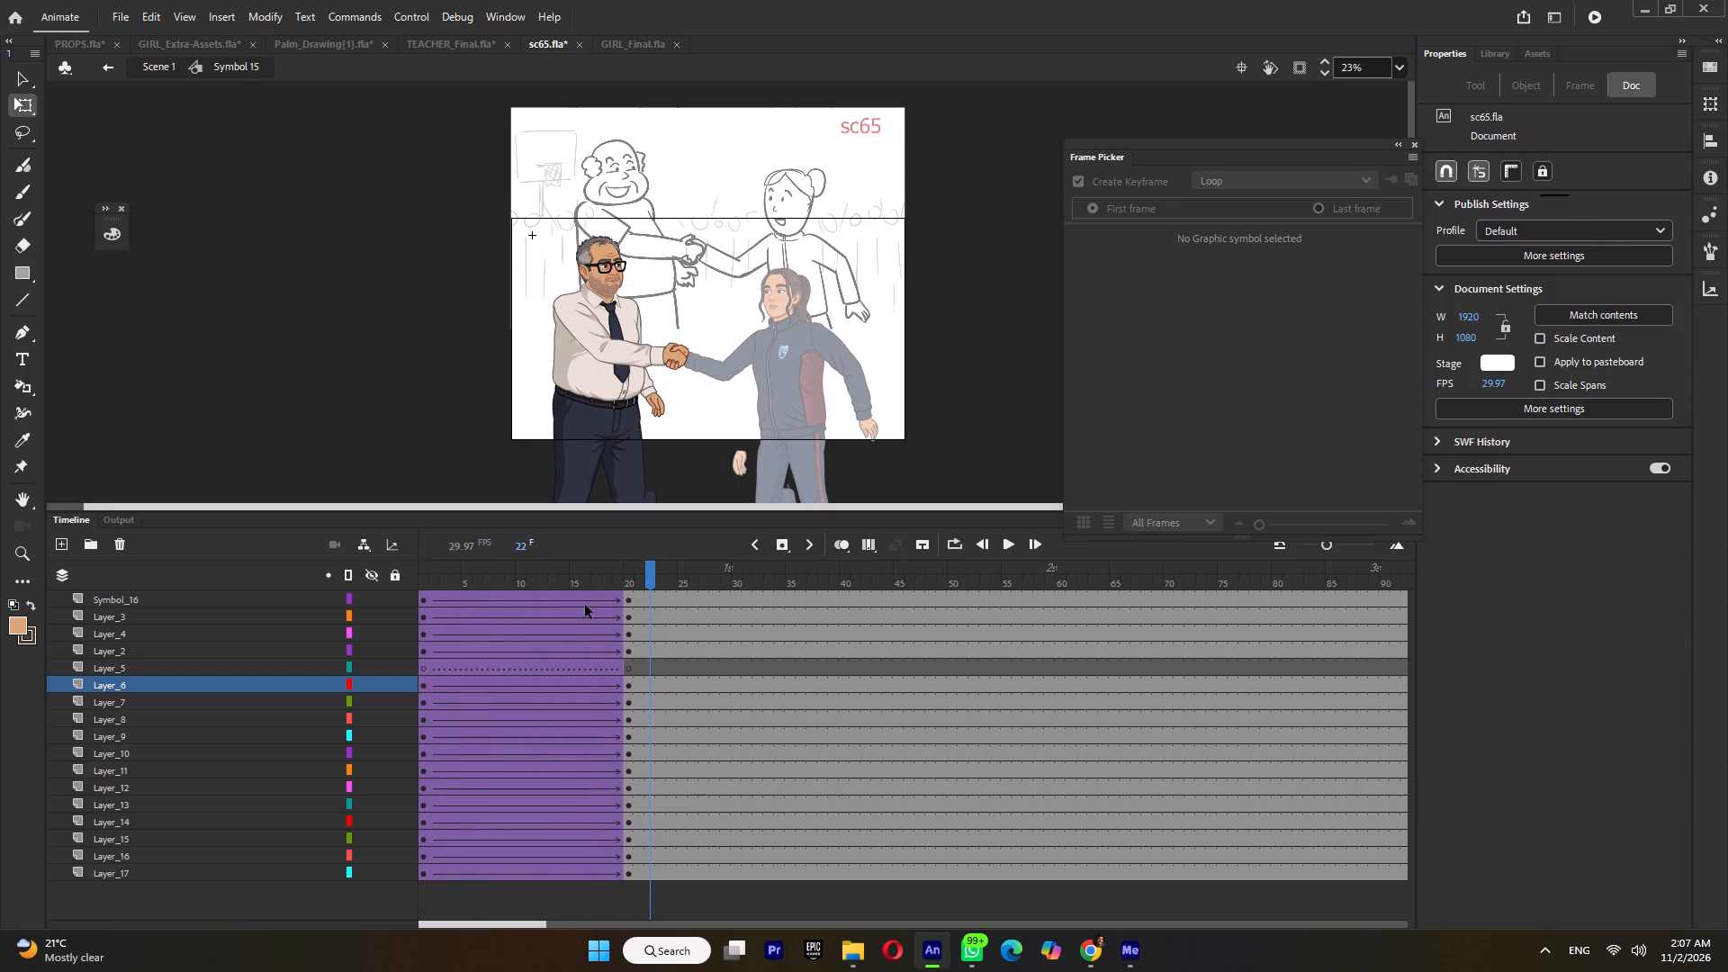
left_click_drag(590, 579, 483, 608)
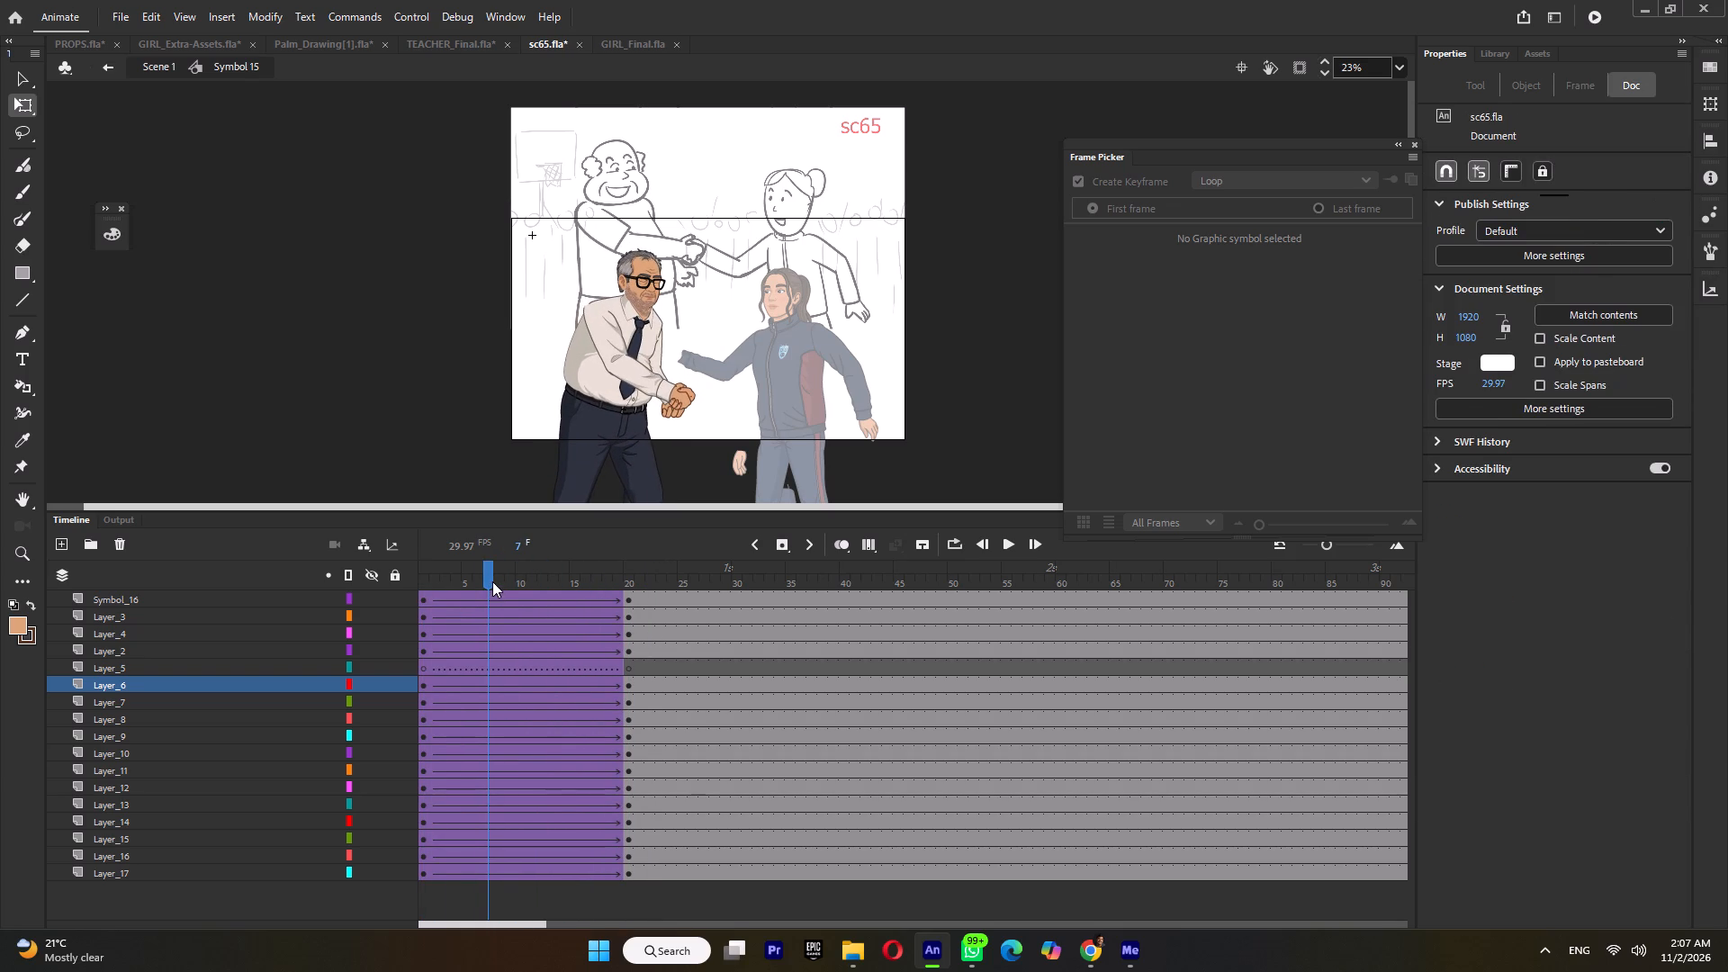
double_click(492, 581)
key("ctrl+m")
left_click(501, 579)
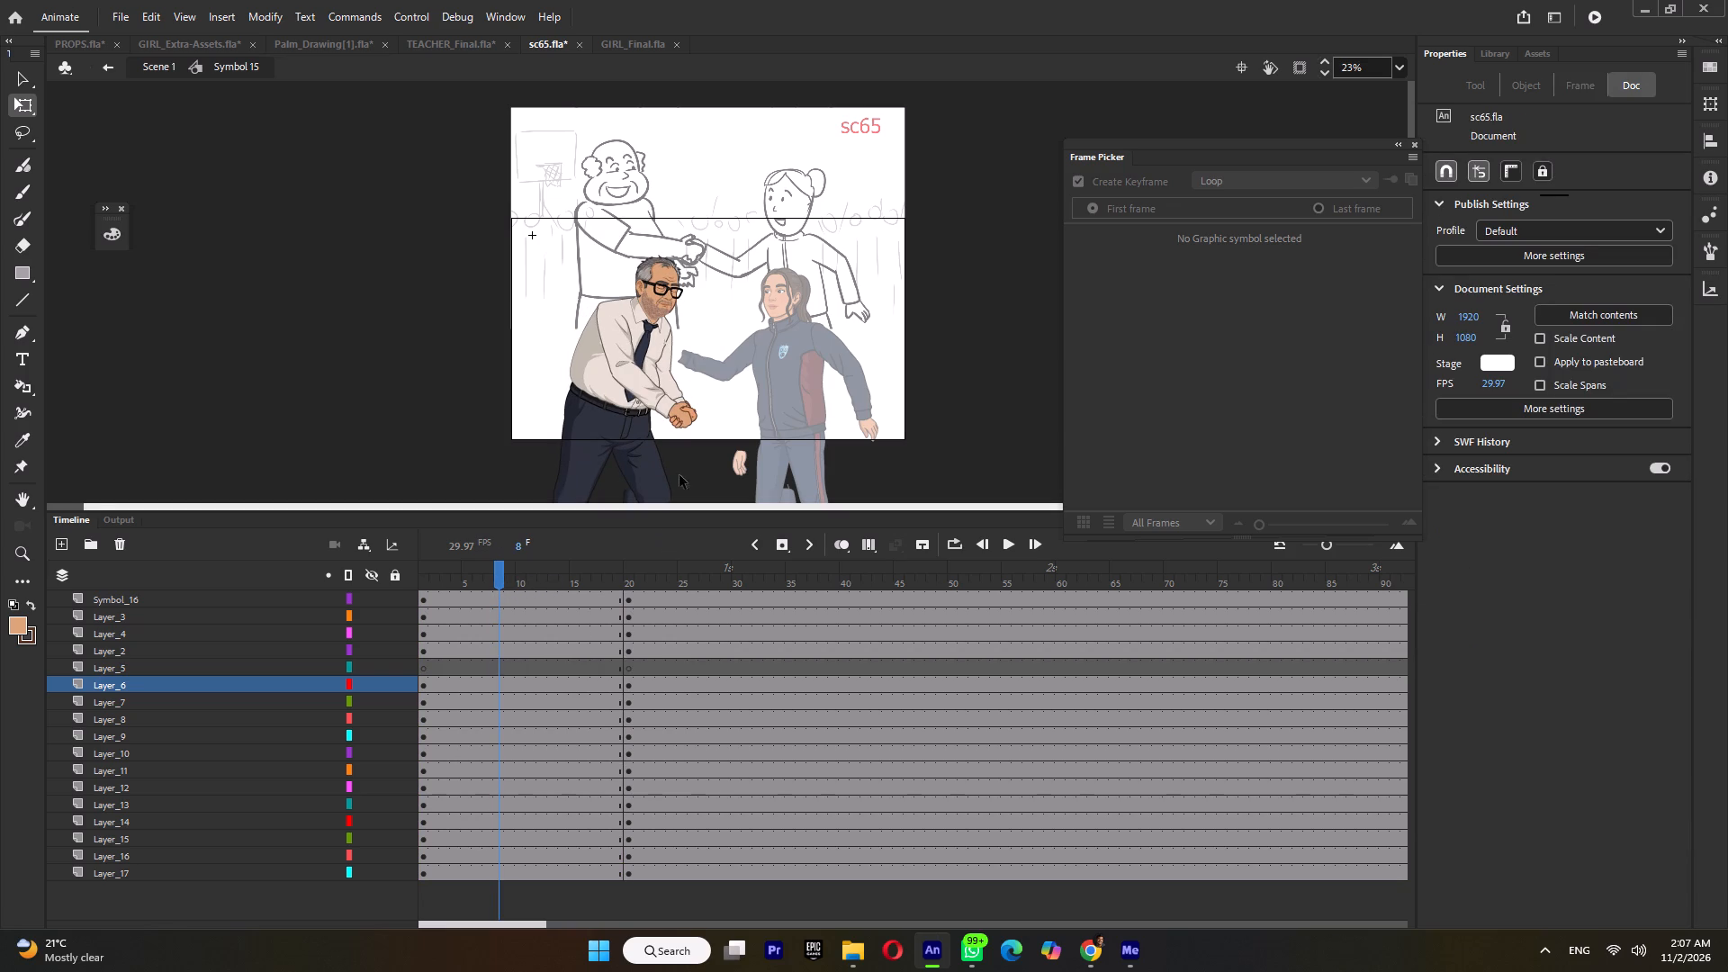
Insert keyframes on all teacher layers at frame 10 and apply a classic tween from there to frame 20.
double_click(523, 574)
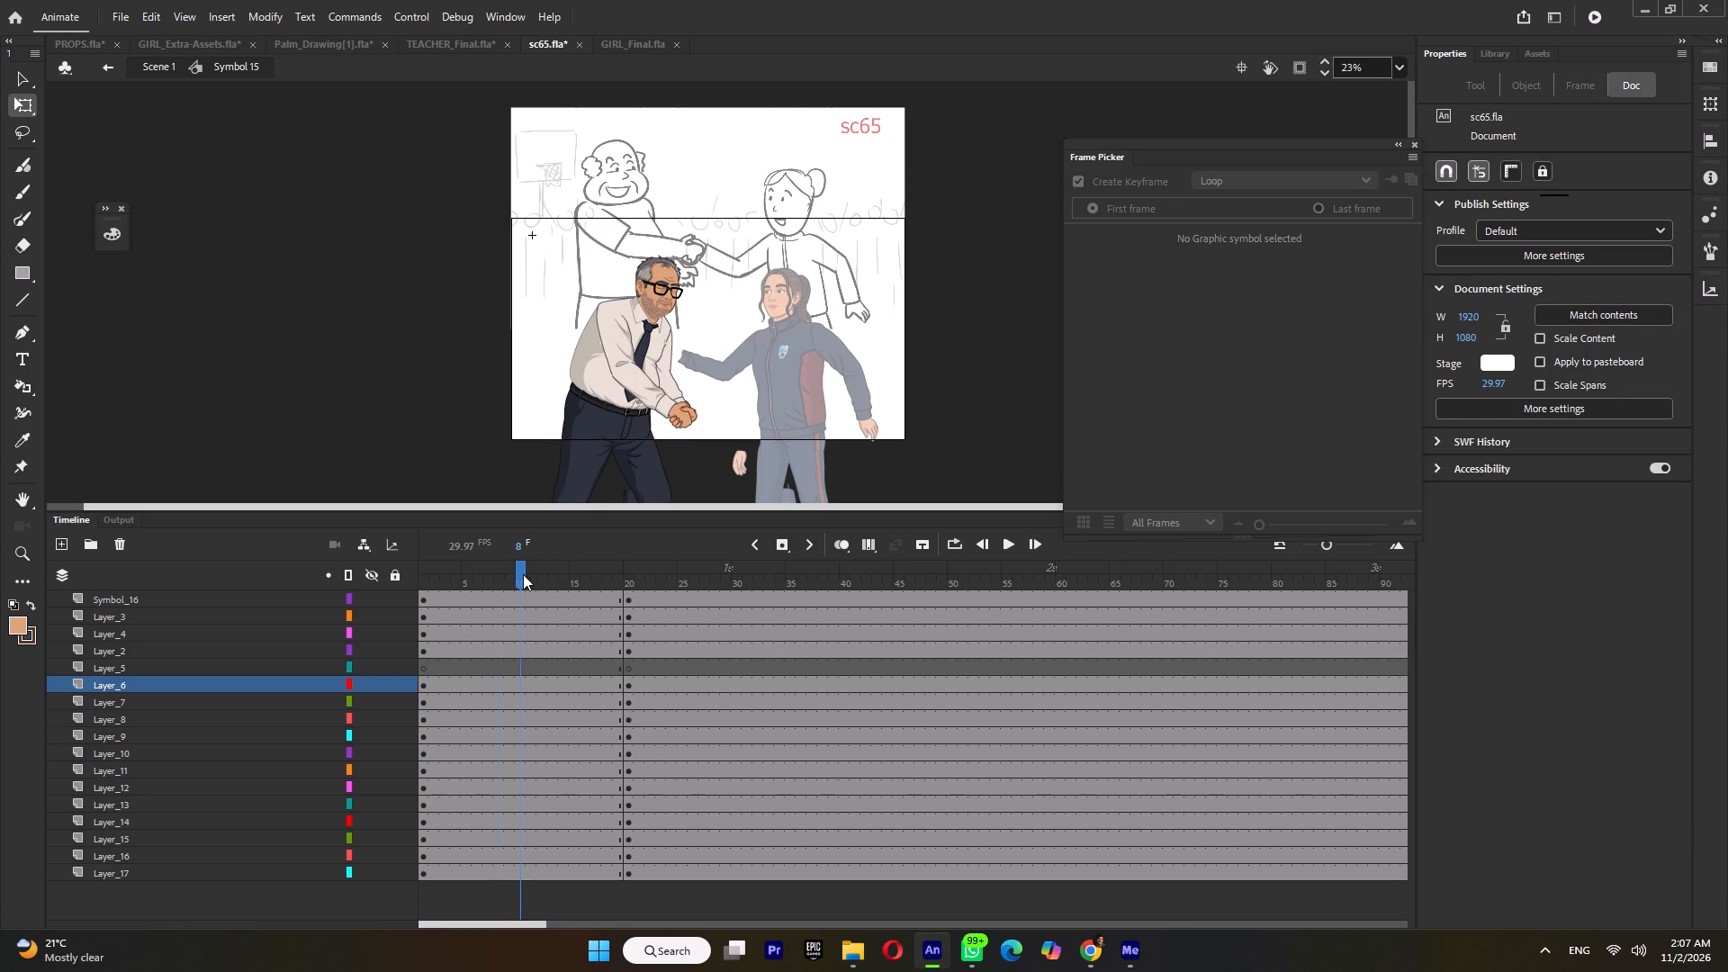
key("F6")
key("ctrl+m")
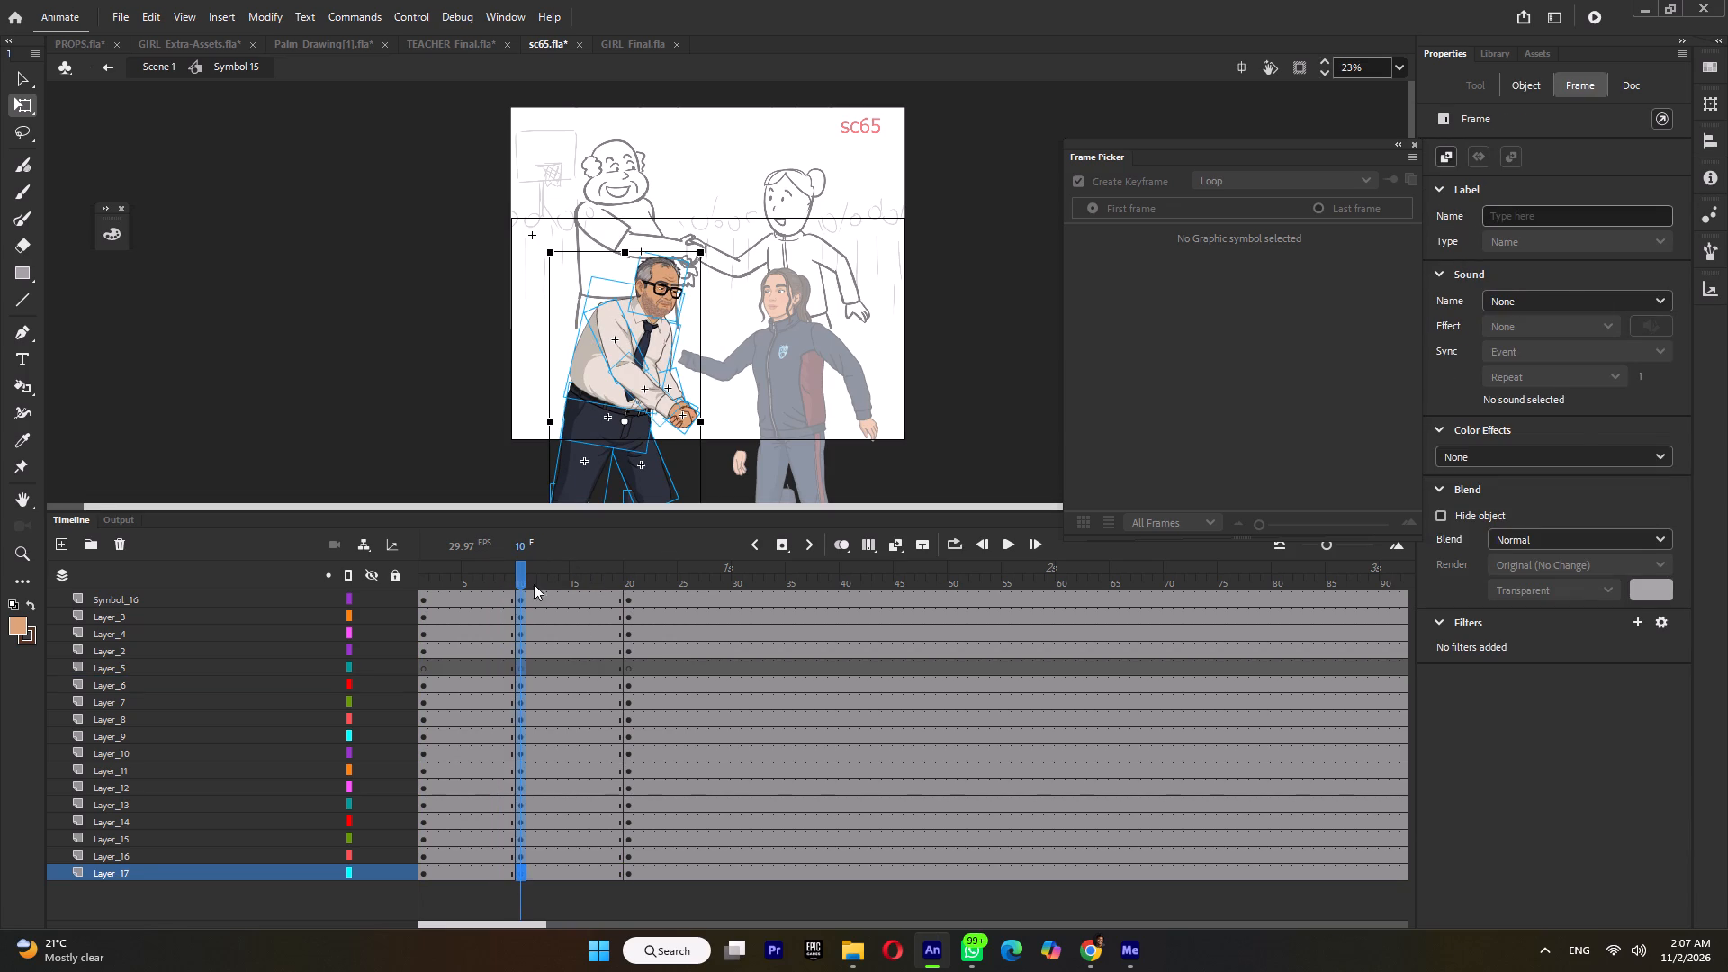
Insert keyframes on all teacher layers at frames 12, 14, 16 and 18 within the tween.
double_click(544, 577)
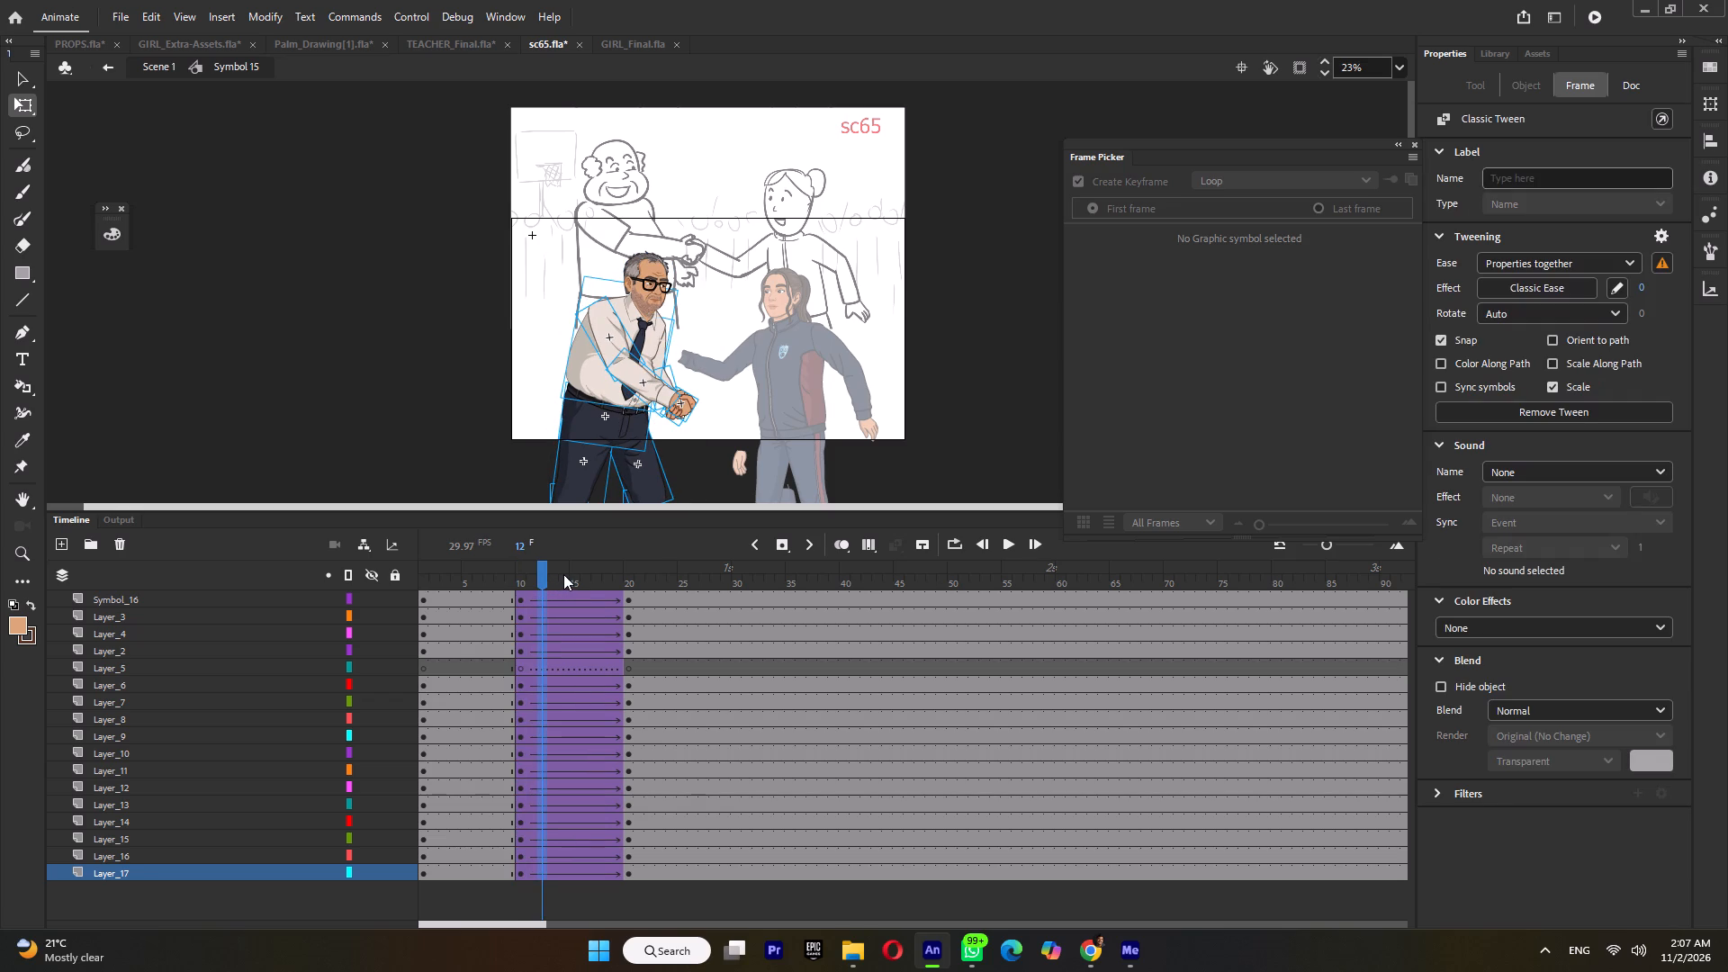
key("F6")
double_click(565, 574)
key("F6")
double_click(583, 577)
key("F6")
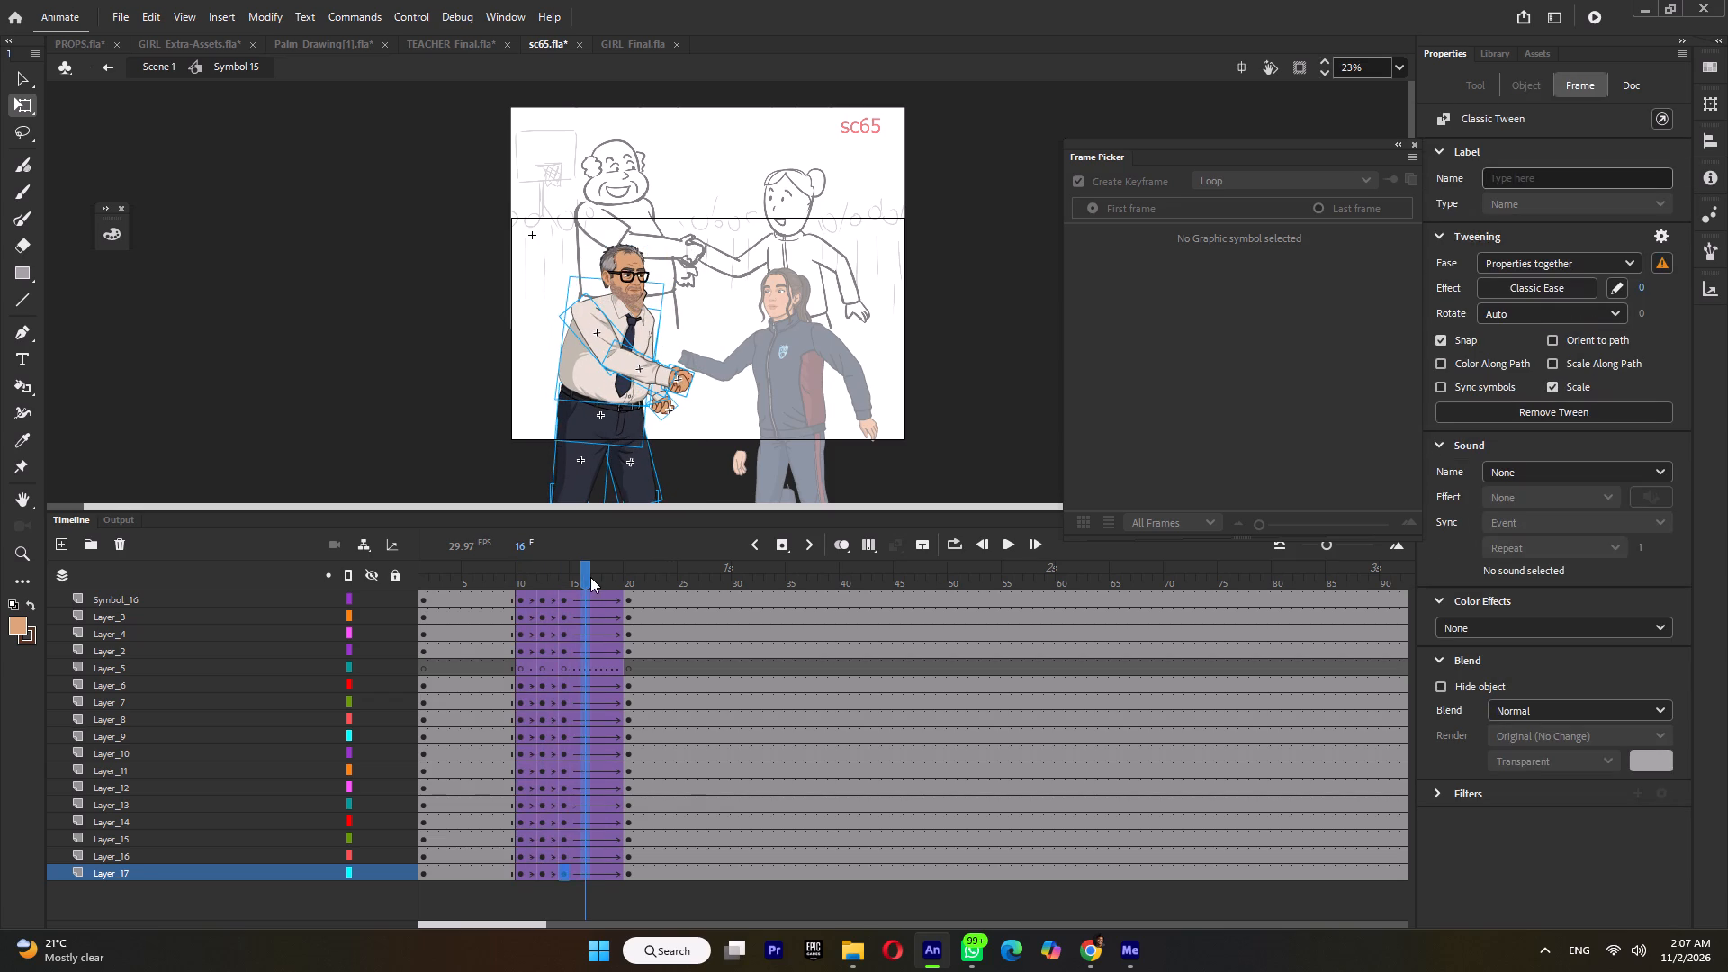
double_click(606, 577)
key("F6")
Remove the classic tweens from every segment between frames 10 and 20, keeping the in-between poses as plain keyframes.
double_click(530, 574)
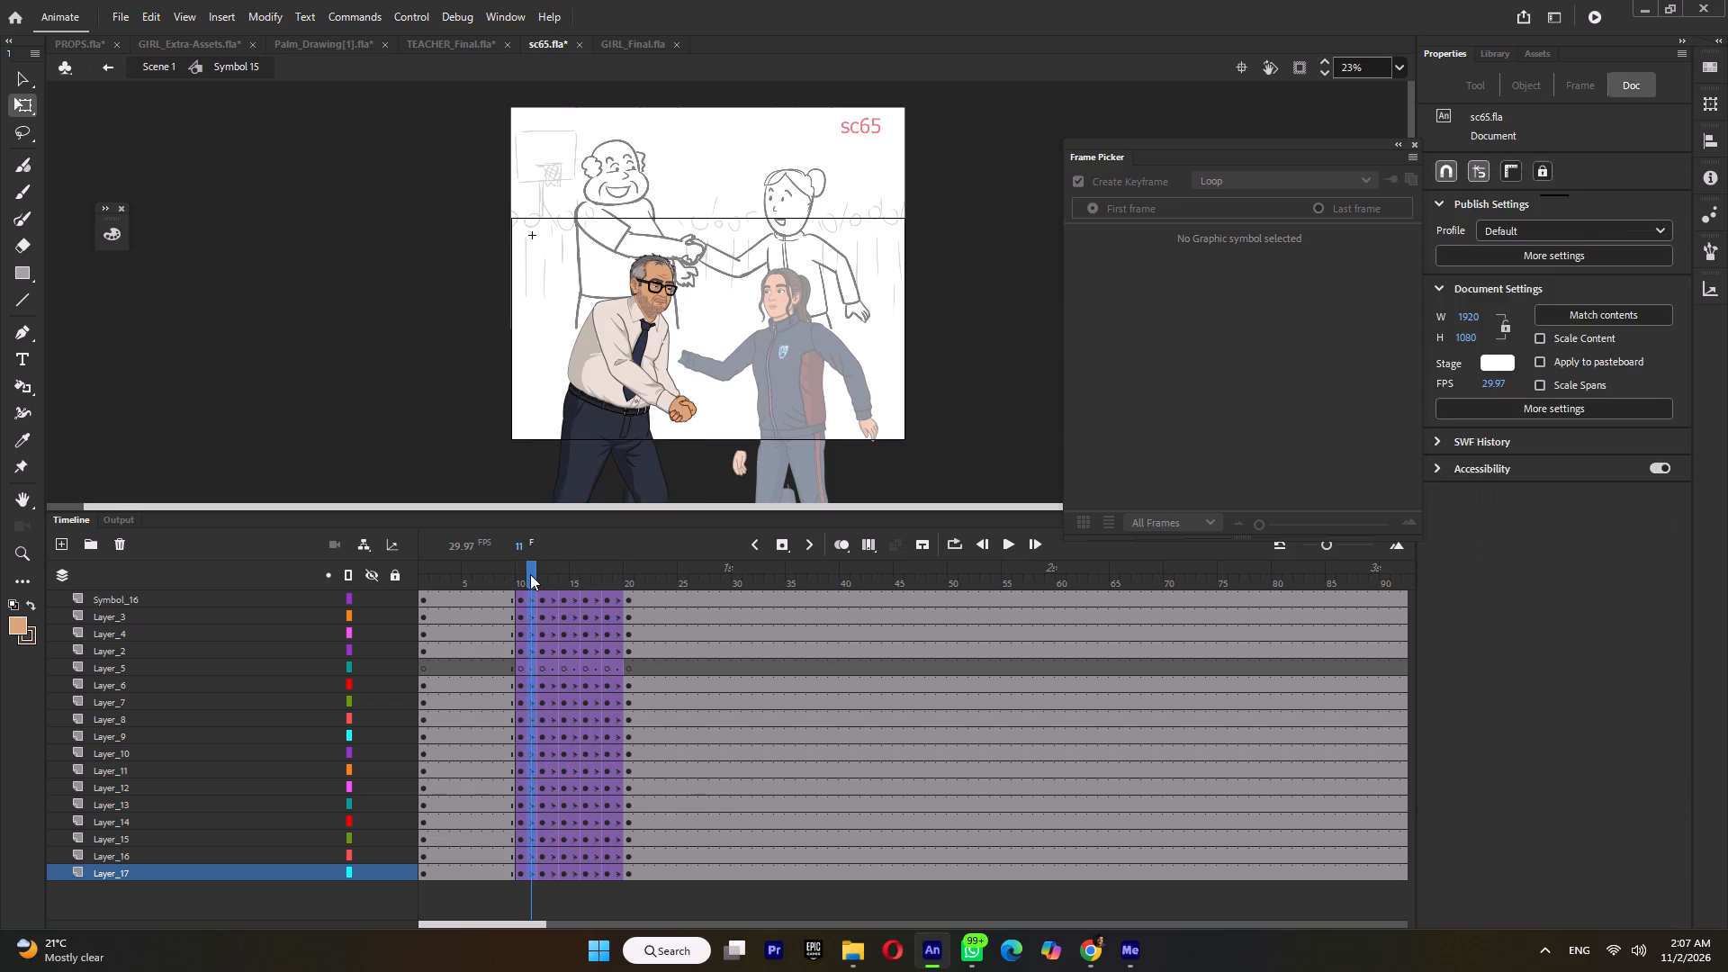
key("ctrl+m")
double_click(545, 572)
key("ctrl+m")
double_click(571, 575)
key("ctrl+m")
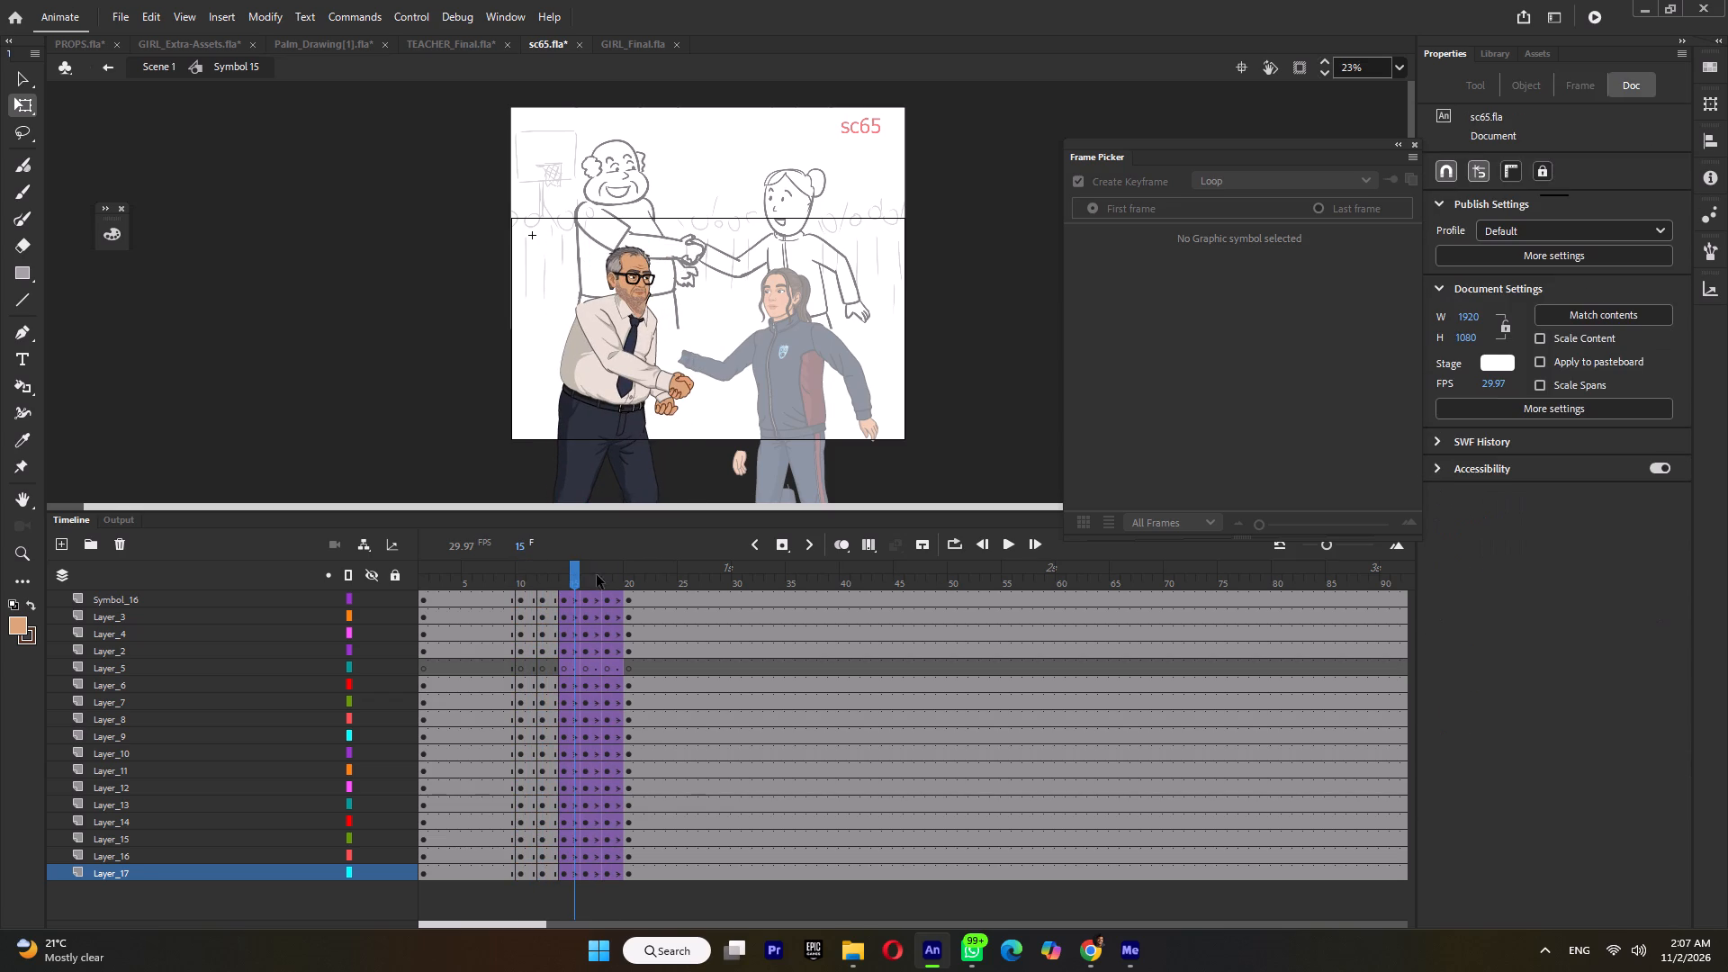
double_click(591, 574)
key("ctrl+m")
double_click(608, 574)
key("ctrl+m")
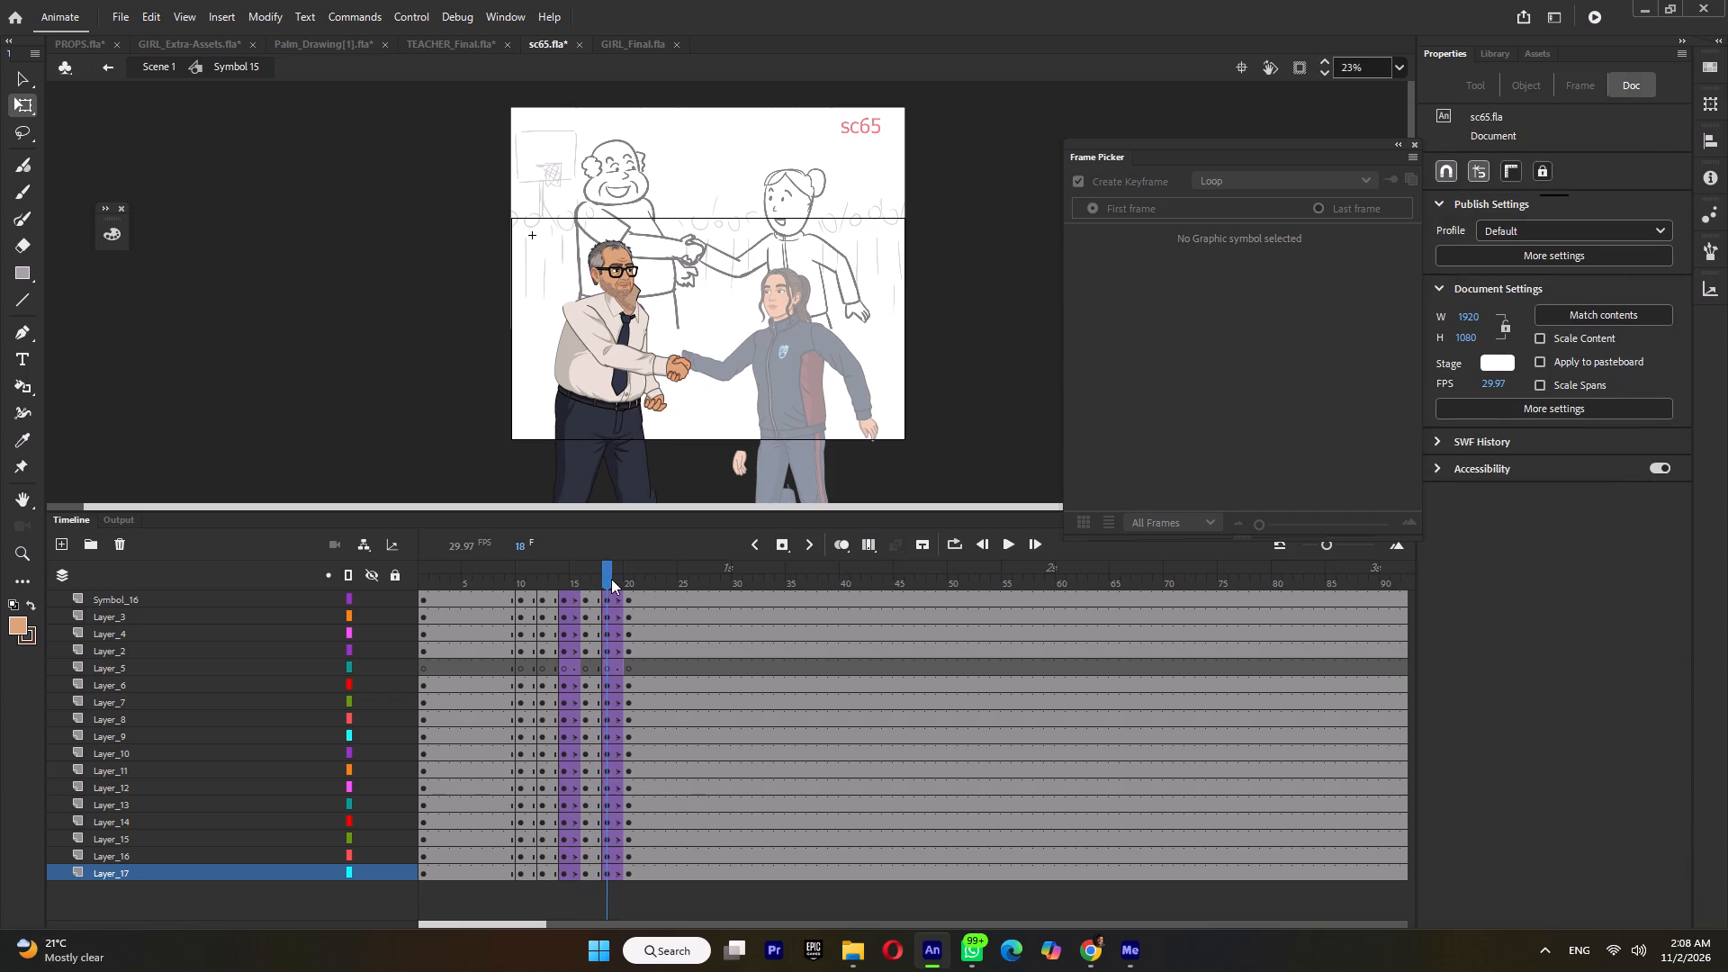
double_click(612, 579)
key("ctrl+m")
double_click(576, 580)
key("ctrl+m")
At frame 12, move the teacher's head forward towards the girl and rotate it slightly clockwise.
left_click(525, 579)
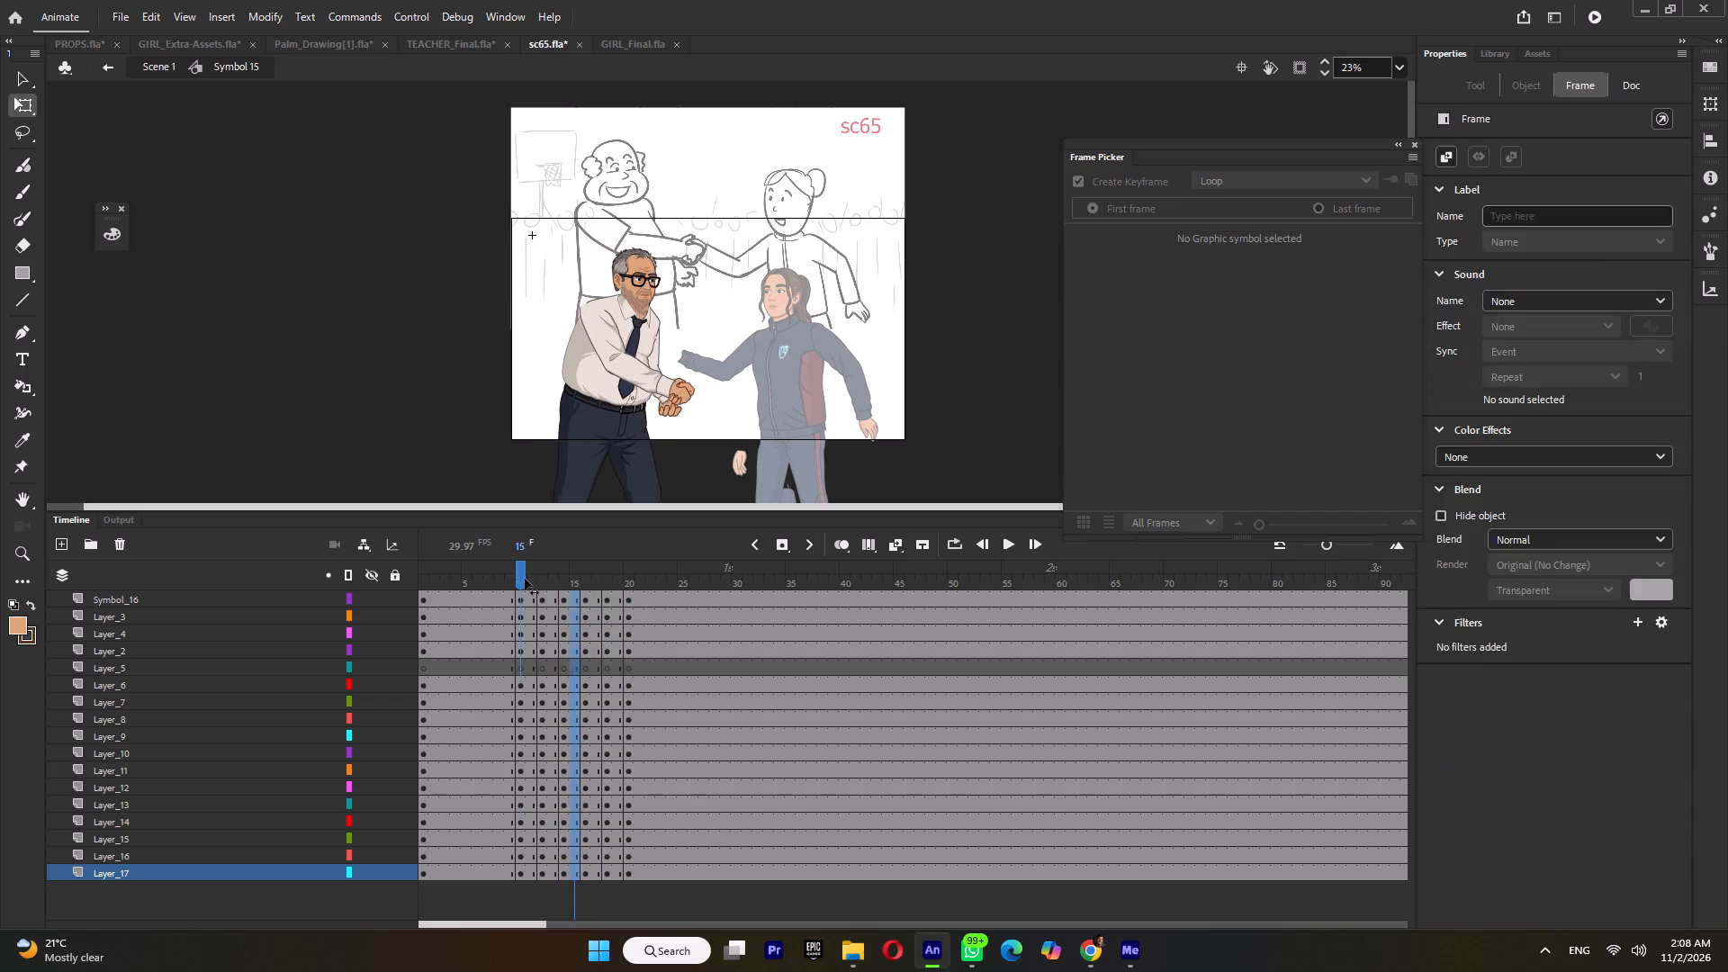
left_click(543, 579)
scroll(604, 321, "up", 3, "ctrl")
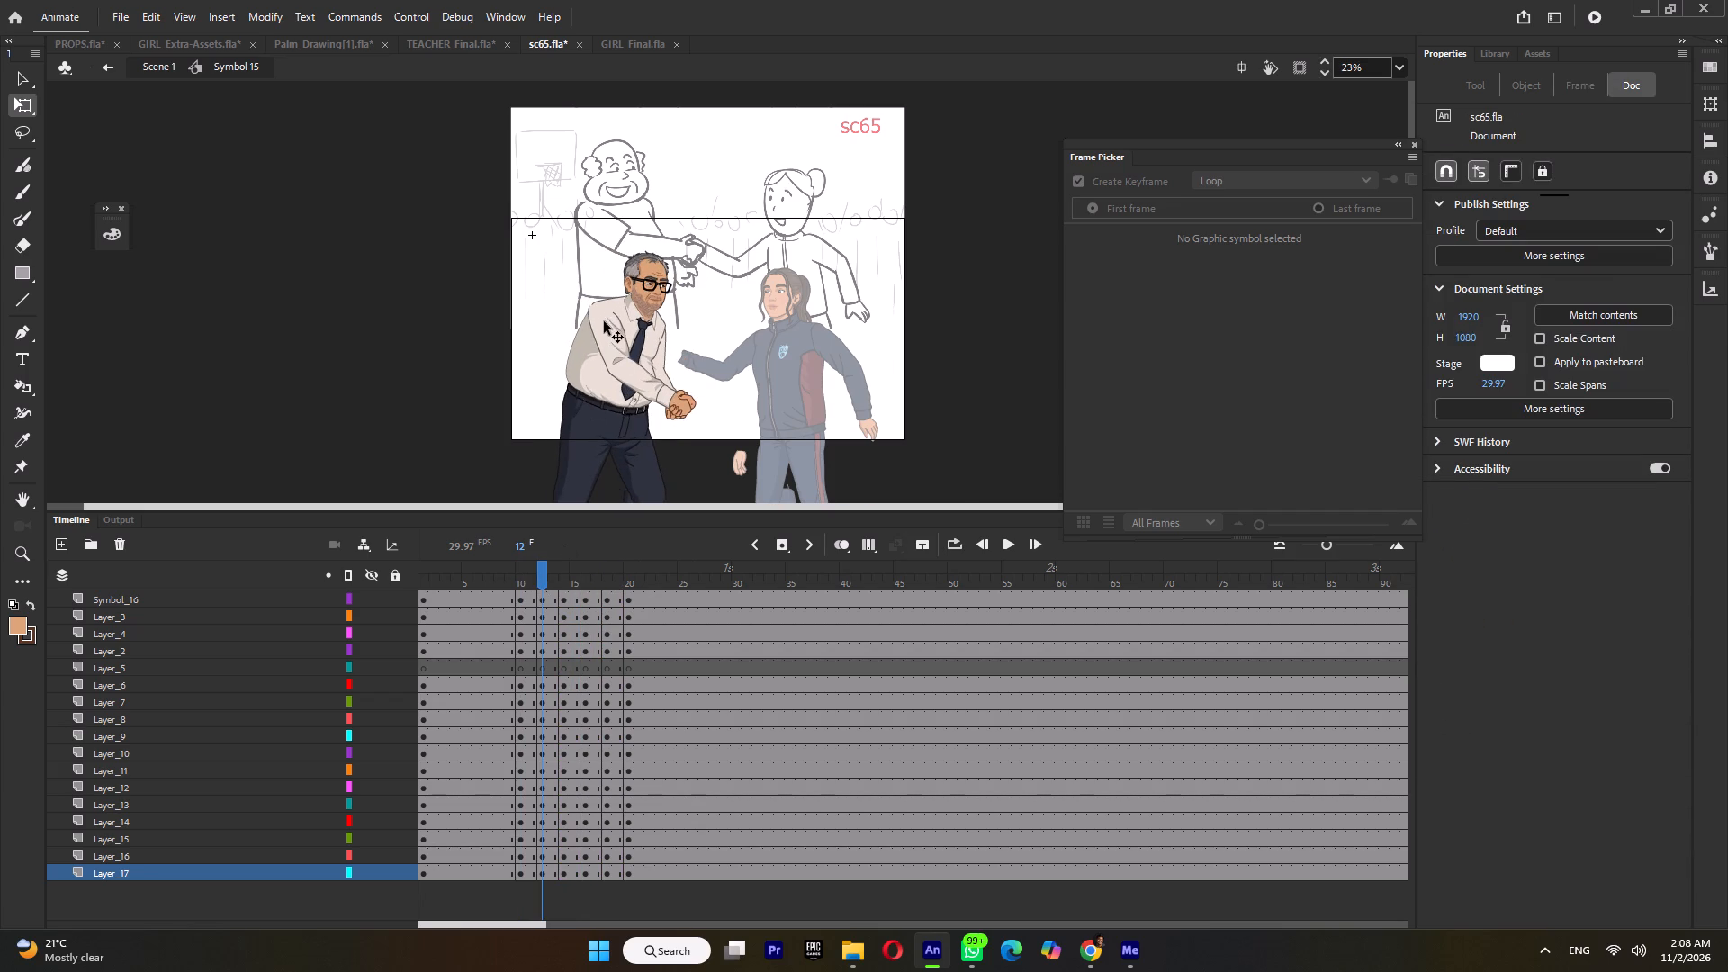
left_click(582, 384)
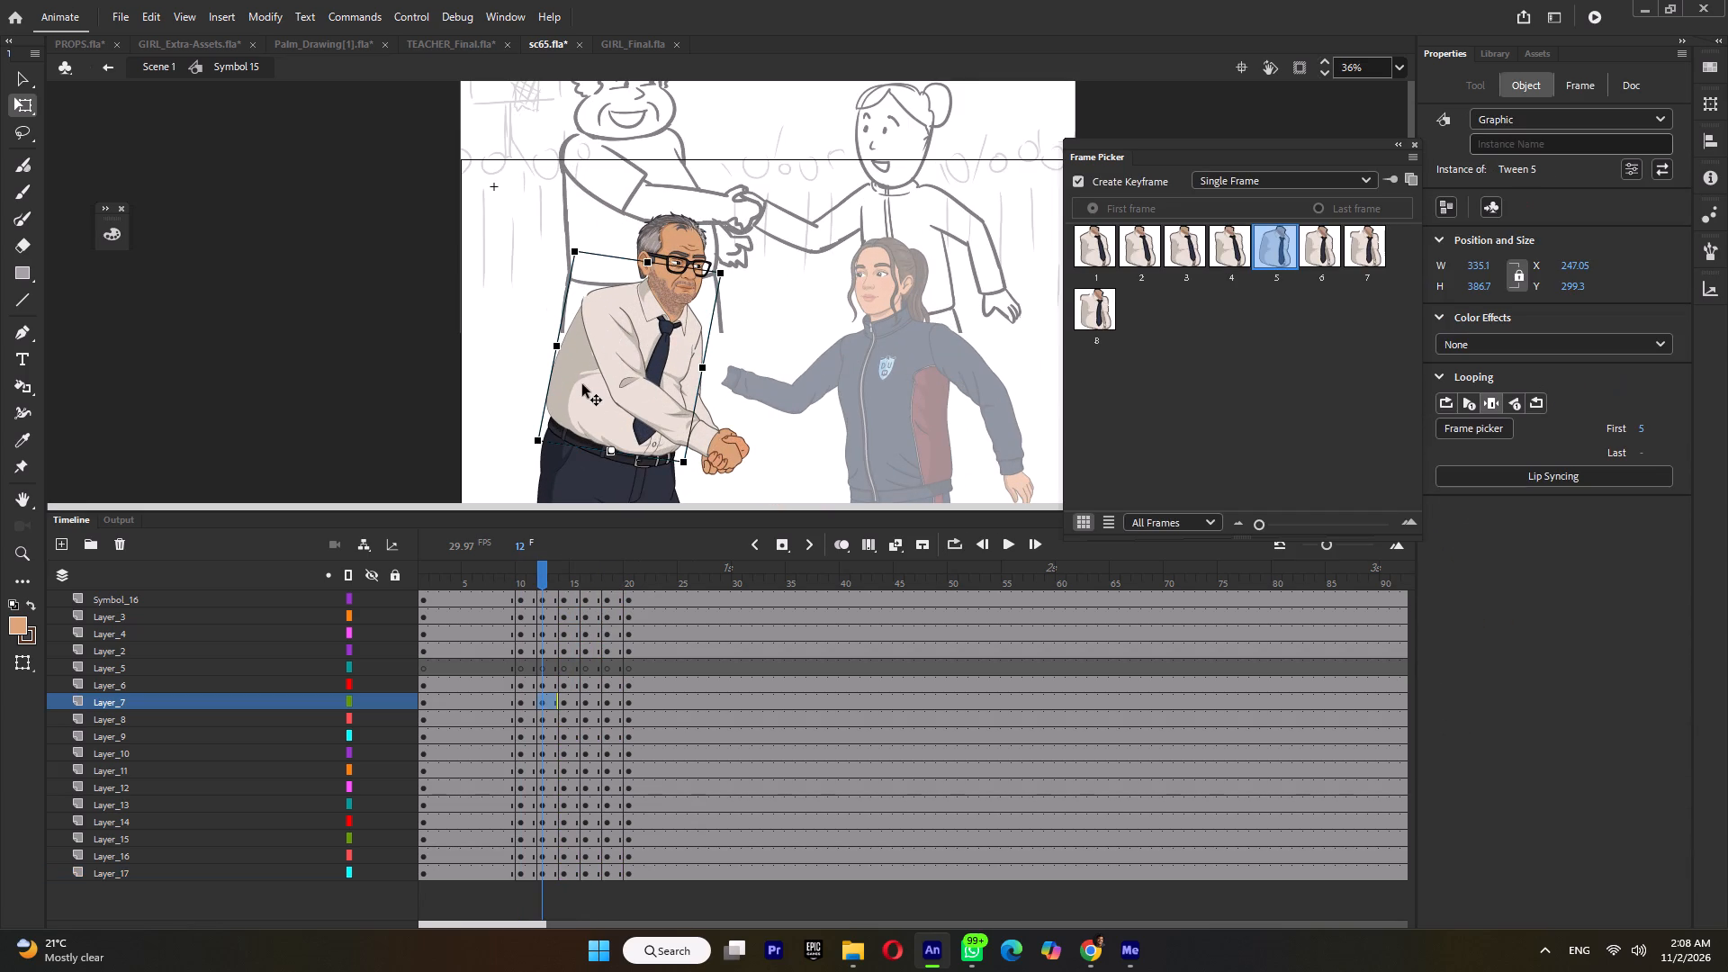
scroll(677, 302, "up", 3, "ctrl")
left_click(674, 265)
scroll(663, 265, "up", 4, "ctrl")
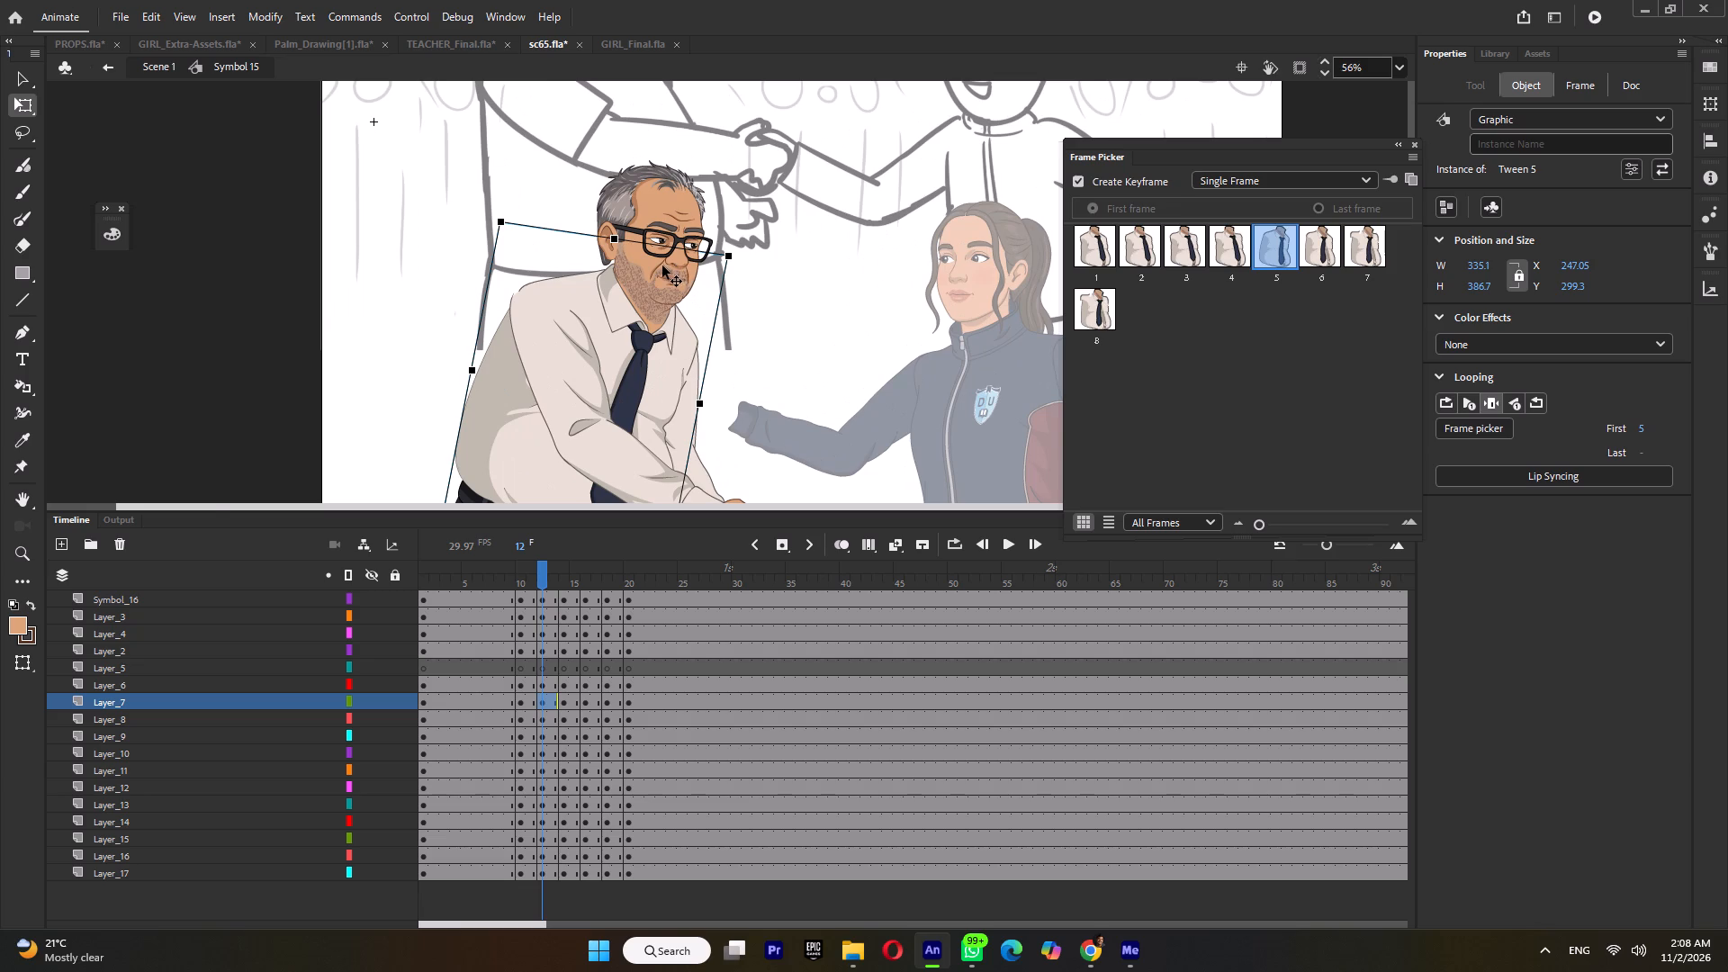
scroll(638, 274, "up", 3, "ctrl")
left_click_drag(643, 260, 670, 257)
scroll(723, 326, "down", 4, "ctrl")
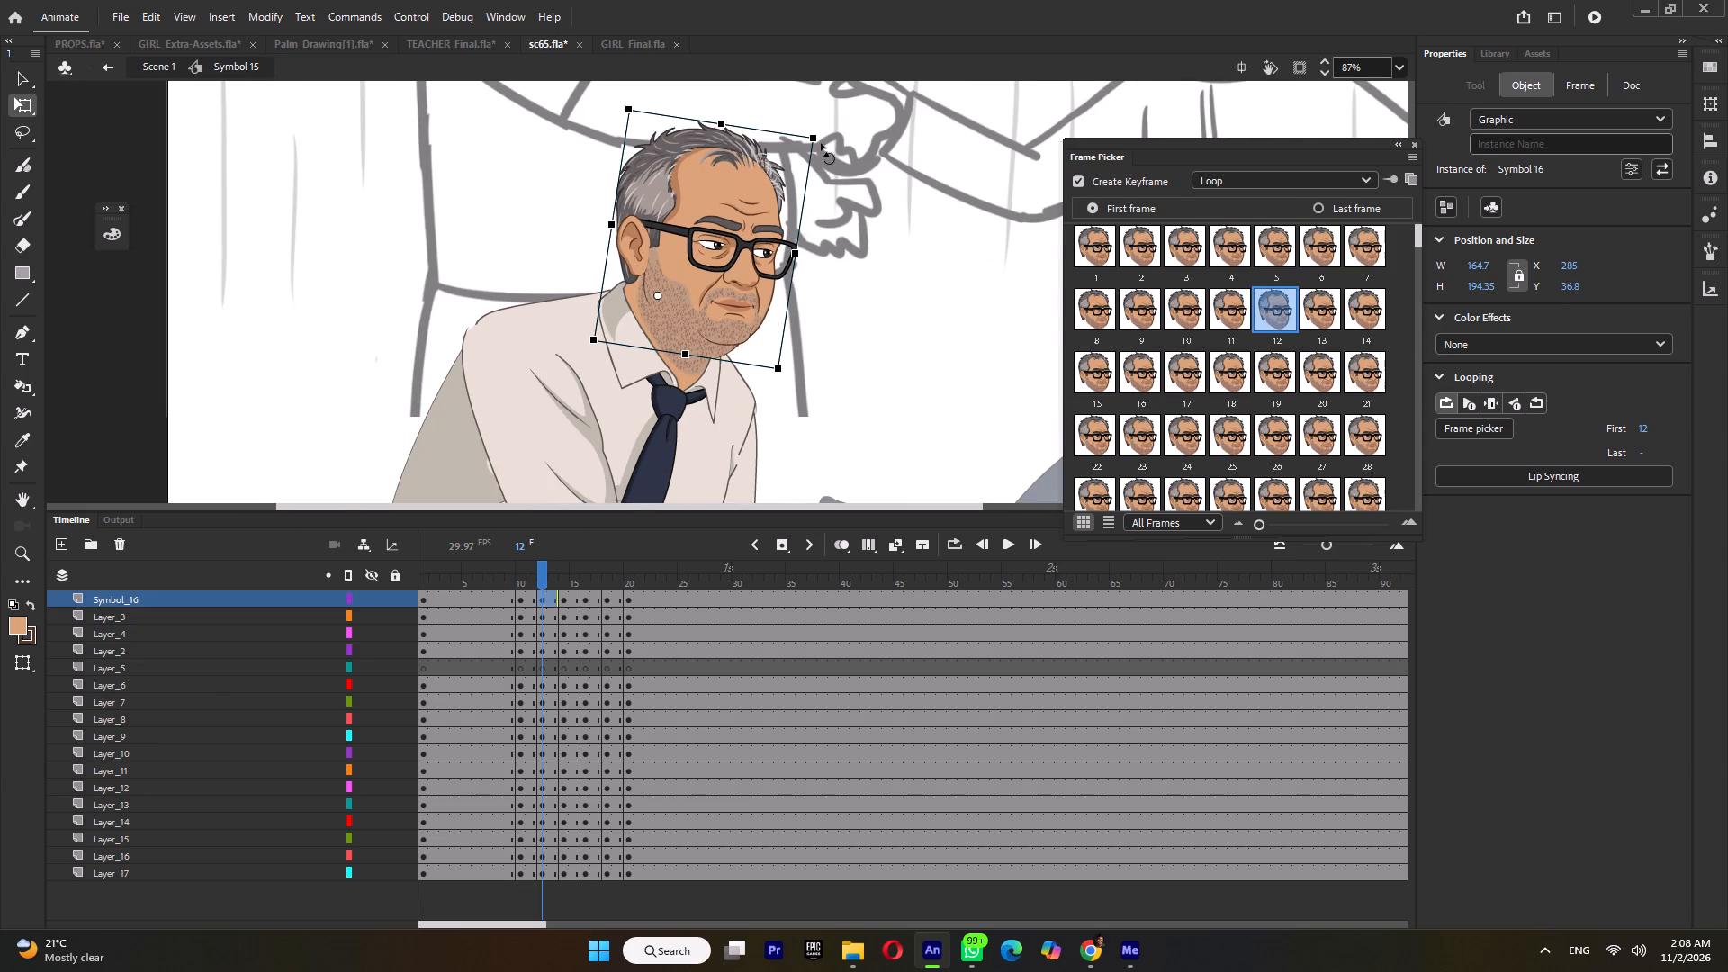
left_click_drag(821, 143, 841, 166)
At frame 14, move the teacher's head forward towards the girl and rotate it clockwise into a downward tilt.
left_click(564, 588)
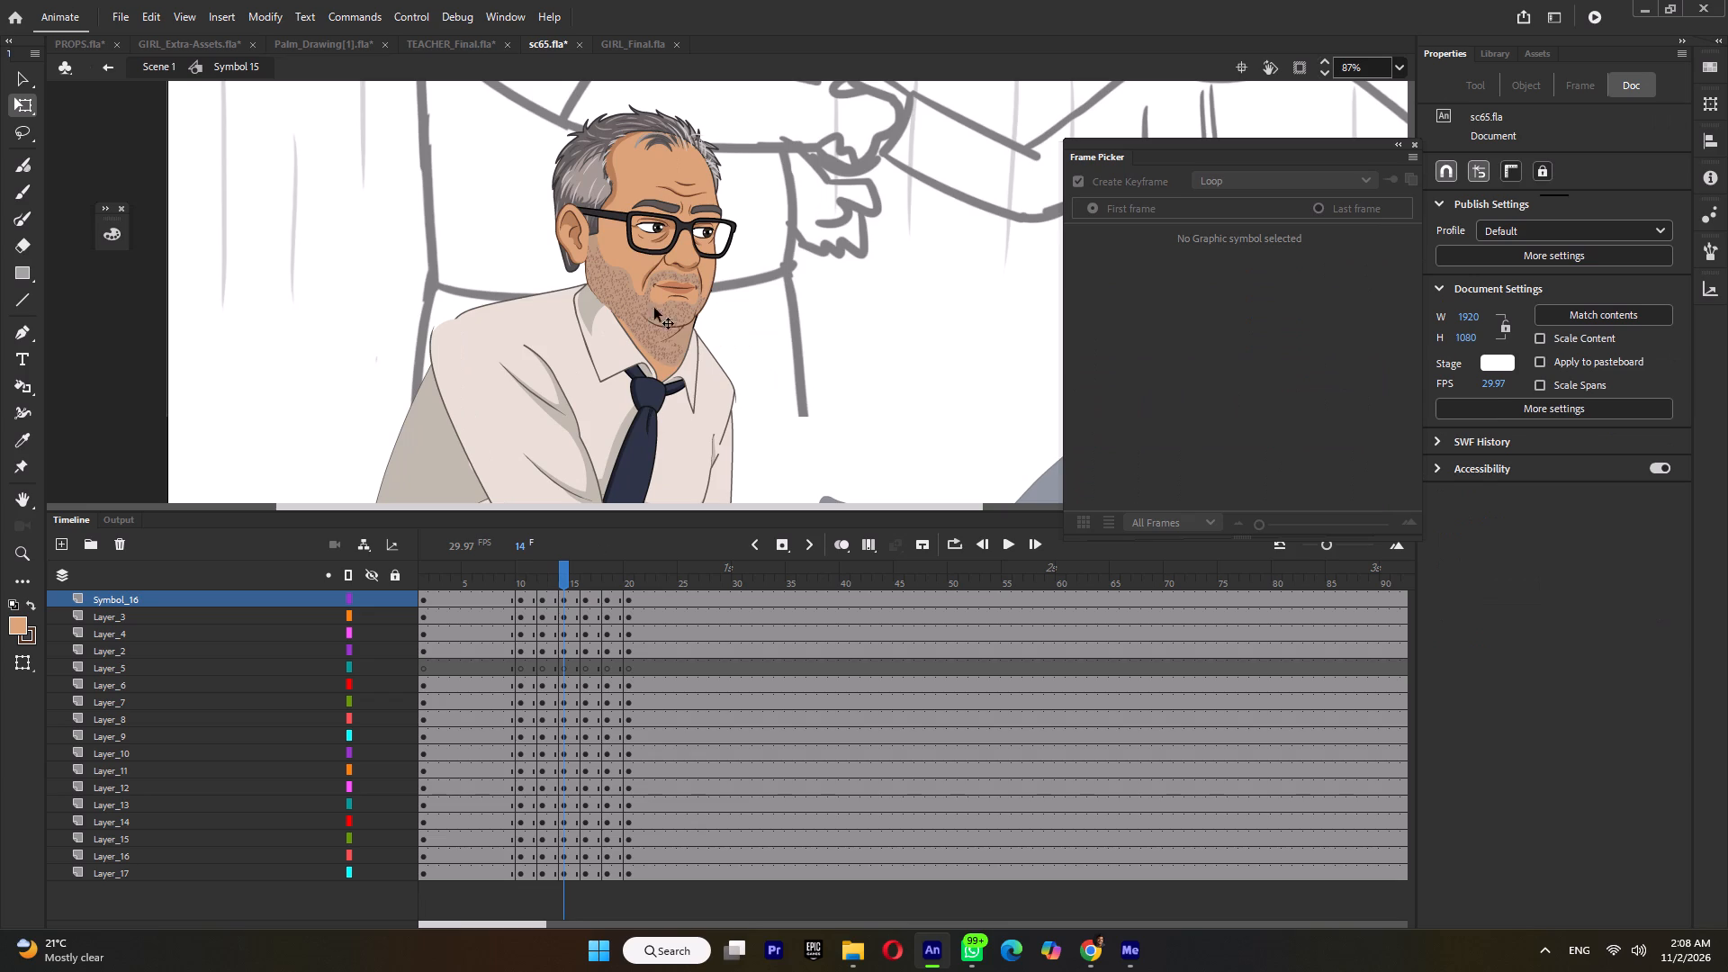
left_click(650, 241)
scroll(626, 247, "up", 3, "ctrl")
left_click_drag(639, 250, 683, 246)
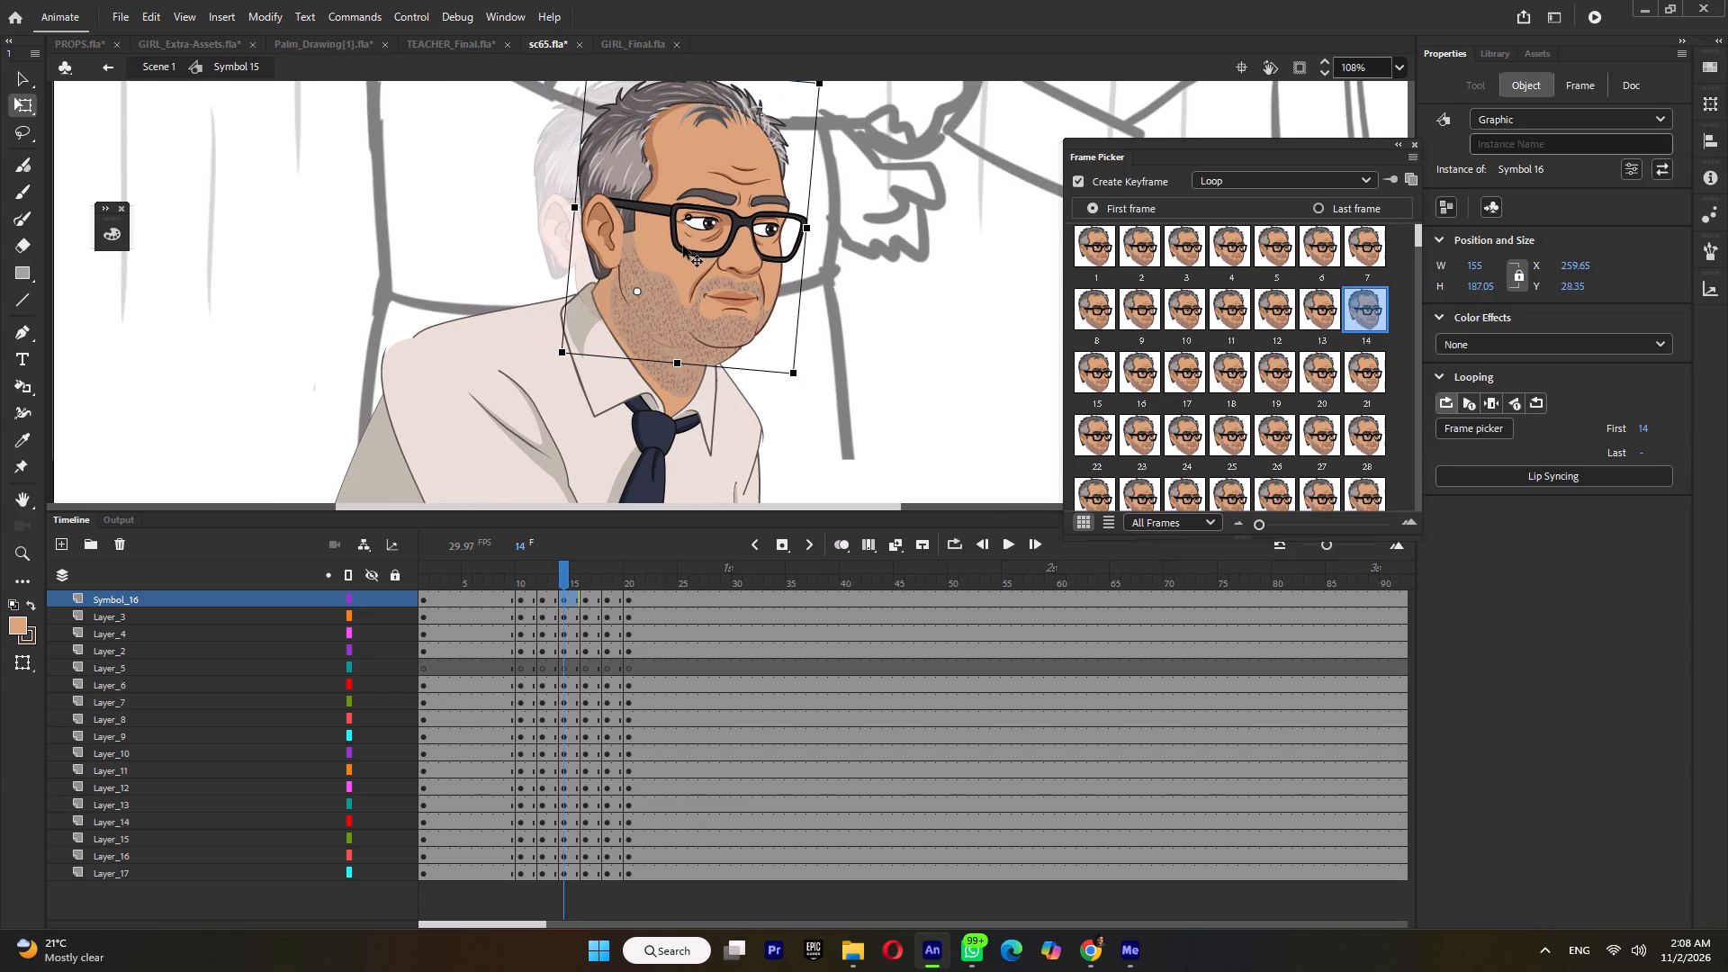
left_click_drag(683, 246, 681, 246)
scroll(692, 262, "down", 4, "ctrl")
left_click_drag(781, 151, 805, 176)
scroll(686, 295, "up", 4, "ctrl")
left_click(727, 291)
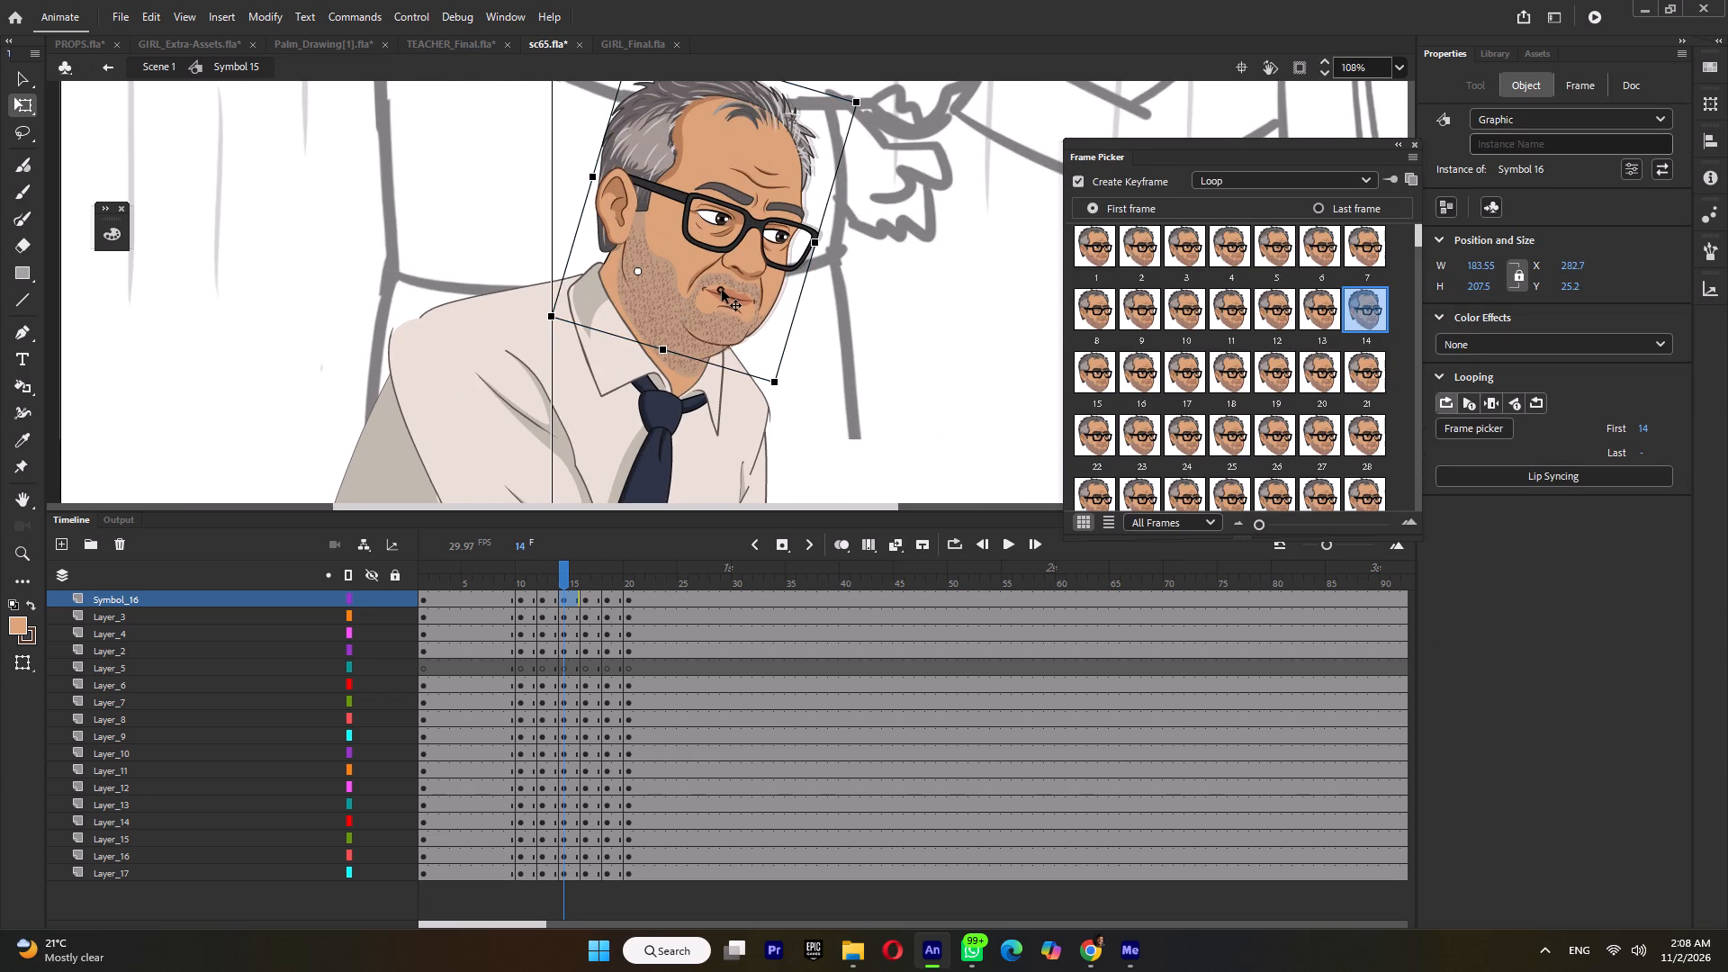
left_click(724, 277)
scroll(723, 320, "down", 3, "ctrl")
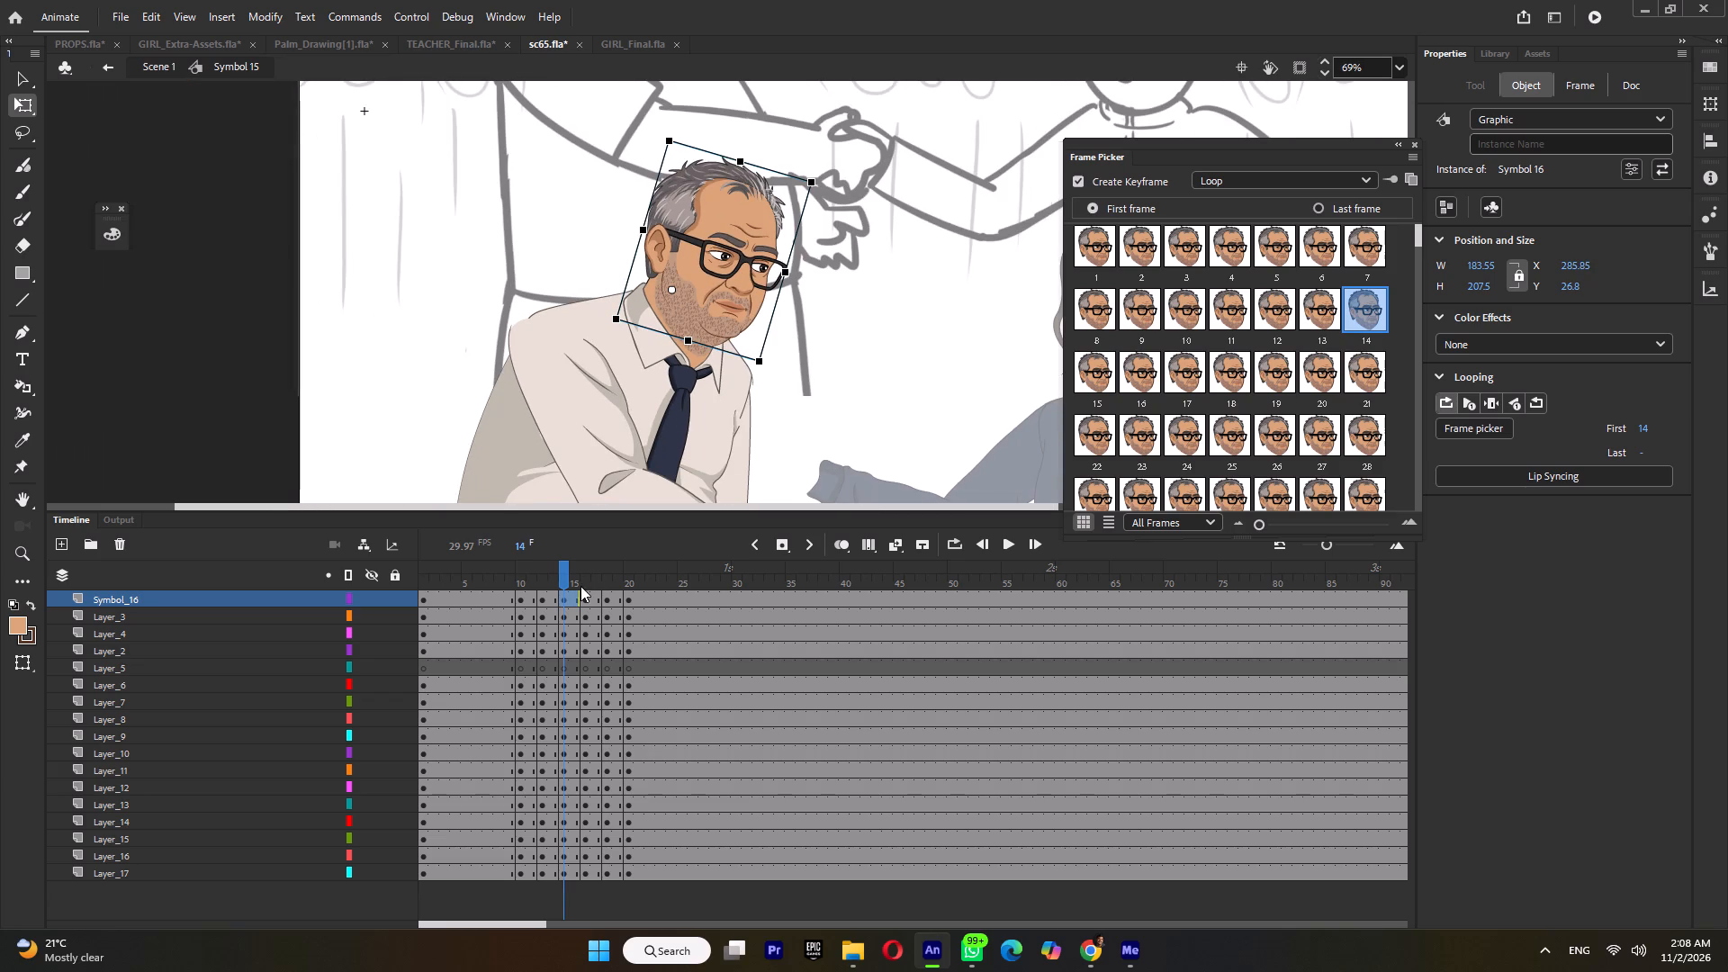
At frame 16, switch the teacher's torso symbol to drawing 6.
left_click(583, 585)
left_click(659, 250)
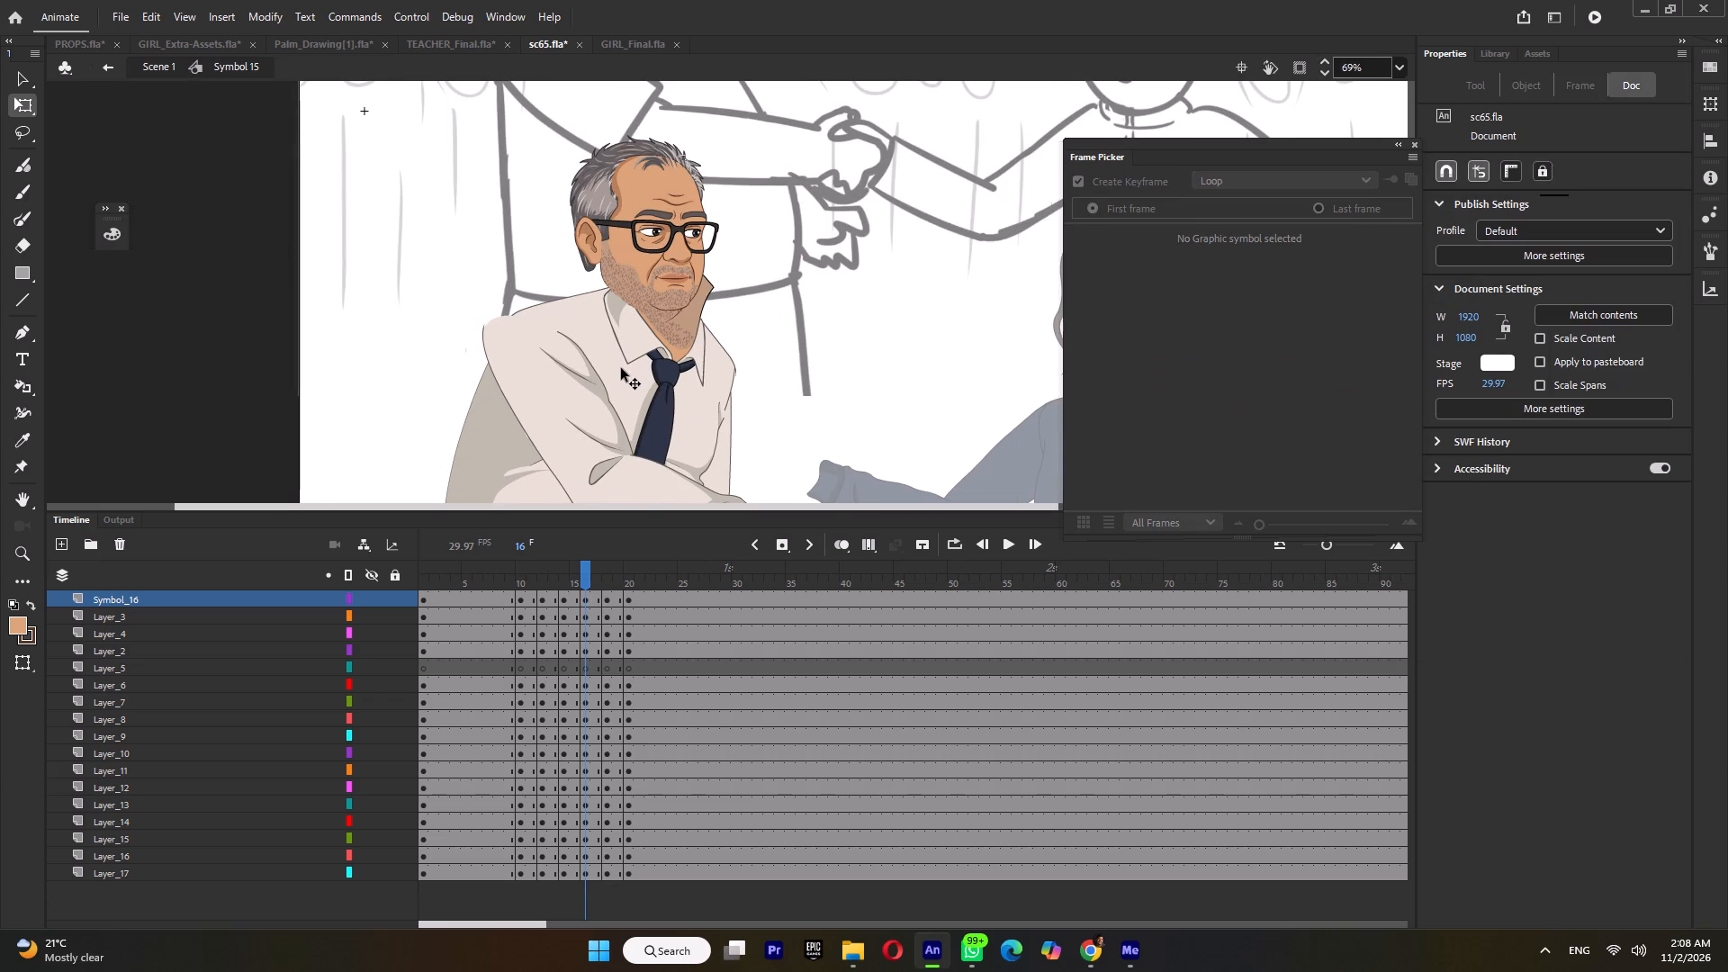
left_click(621, 368)
left_click(1326, 238)
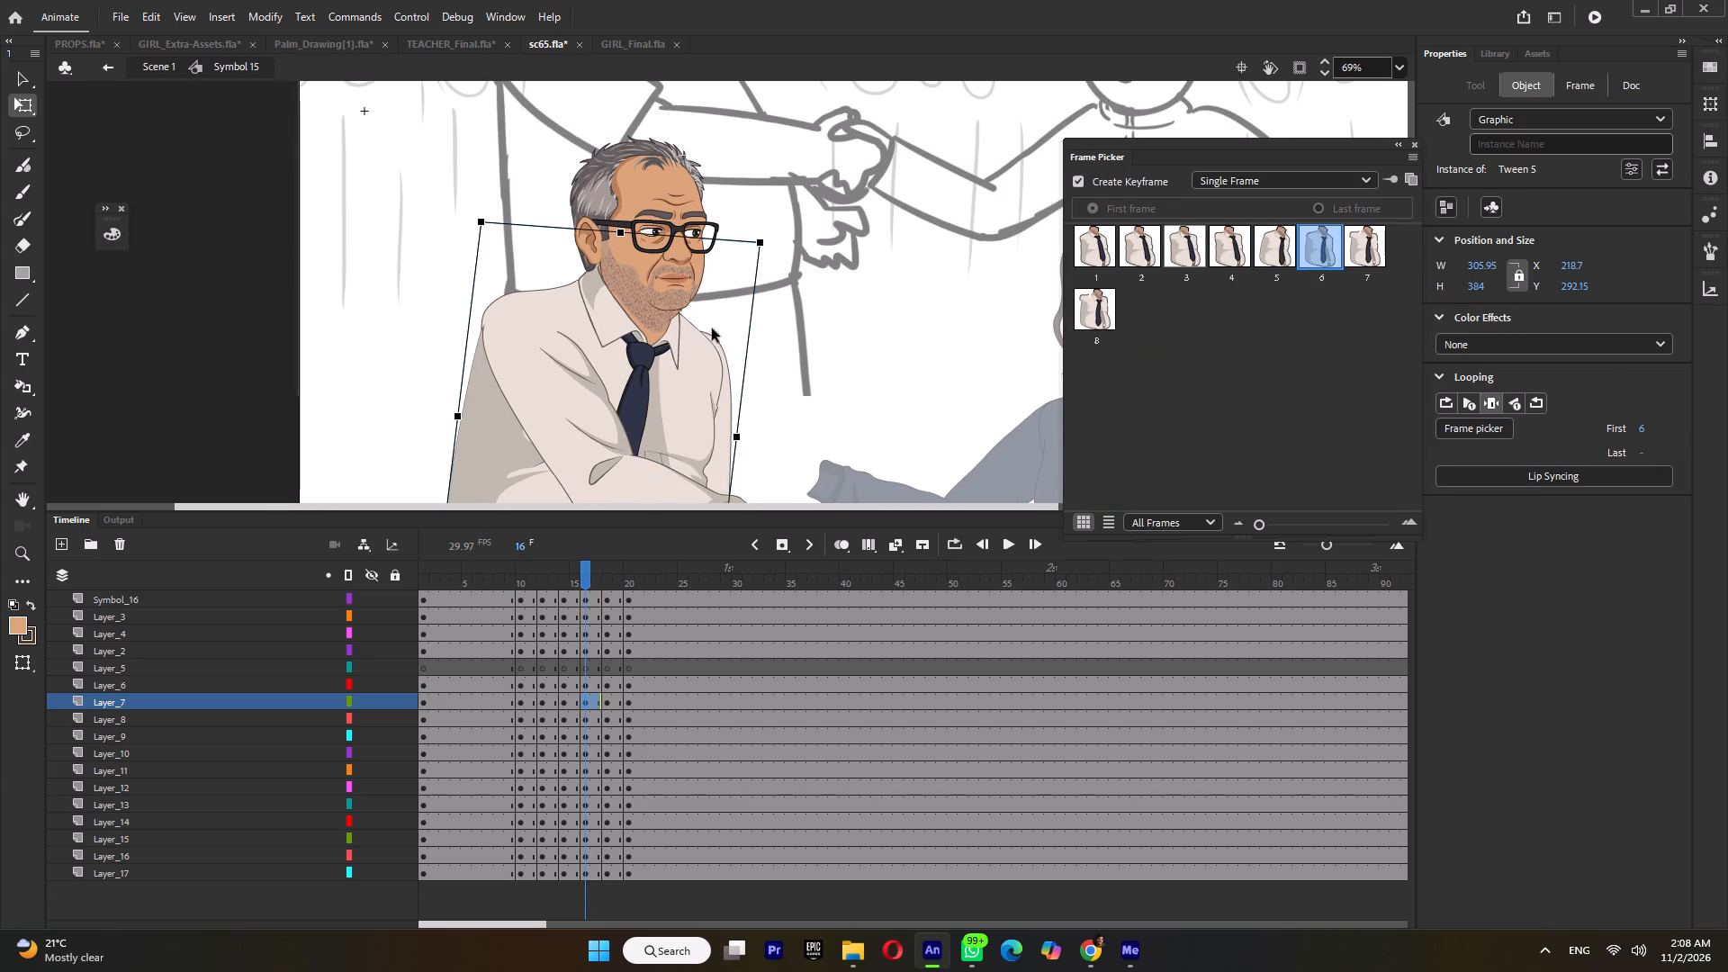
Compare the poses from frame 10 to 14 and rotate the teacher's head slightly counterclockwise on the frame 12 keyframe.
scroll(694, 330, "down", 3, "ctrl")
left_click(562, 577)
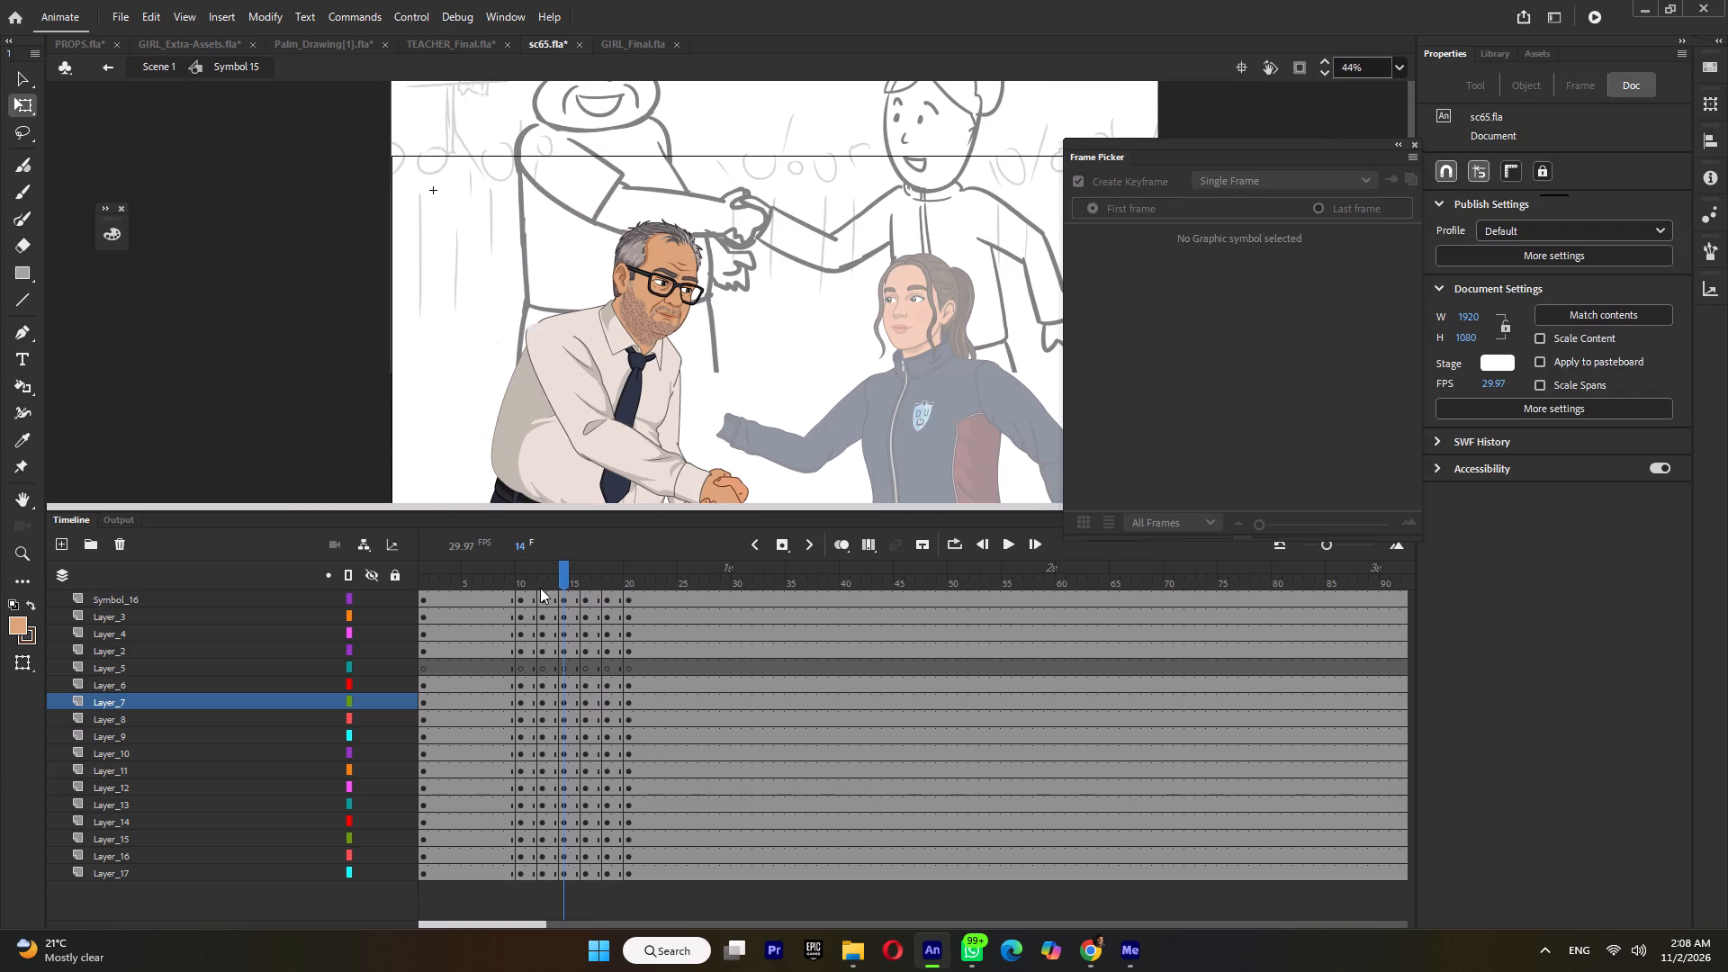
left_click(520, 585)
left_click(541, 582)
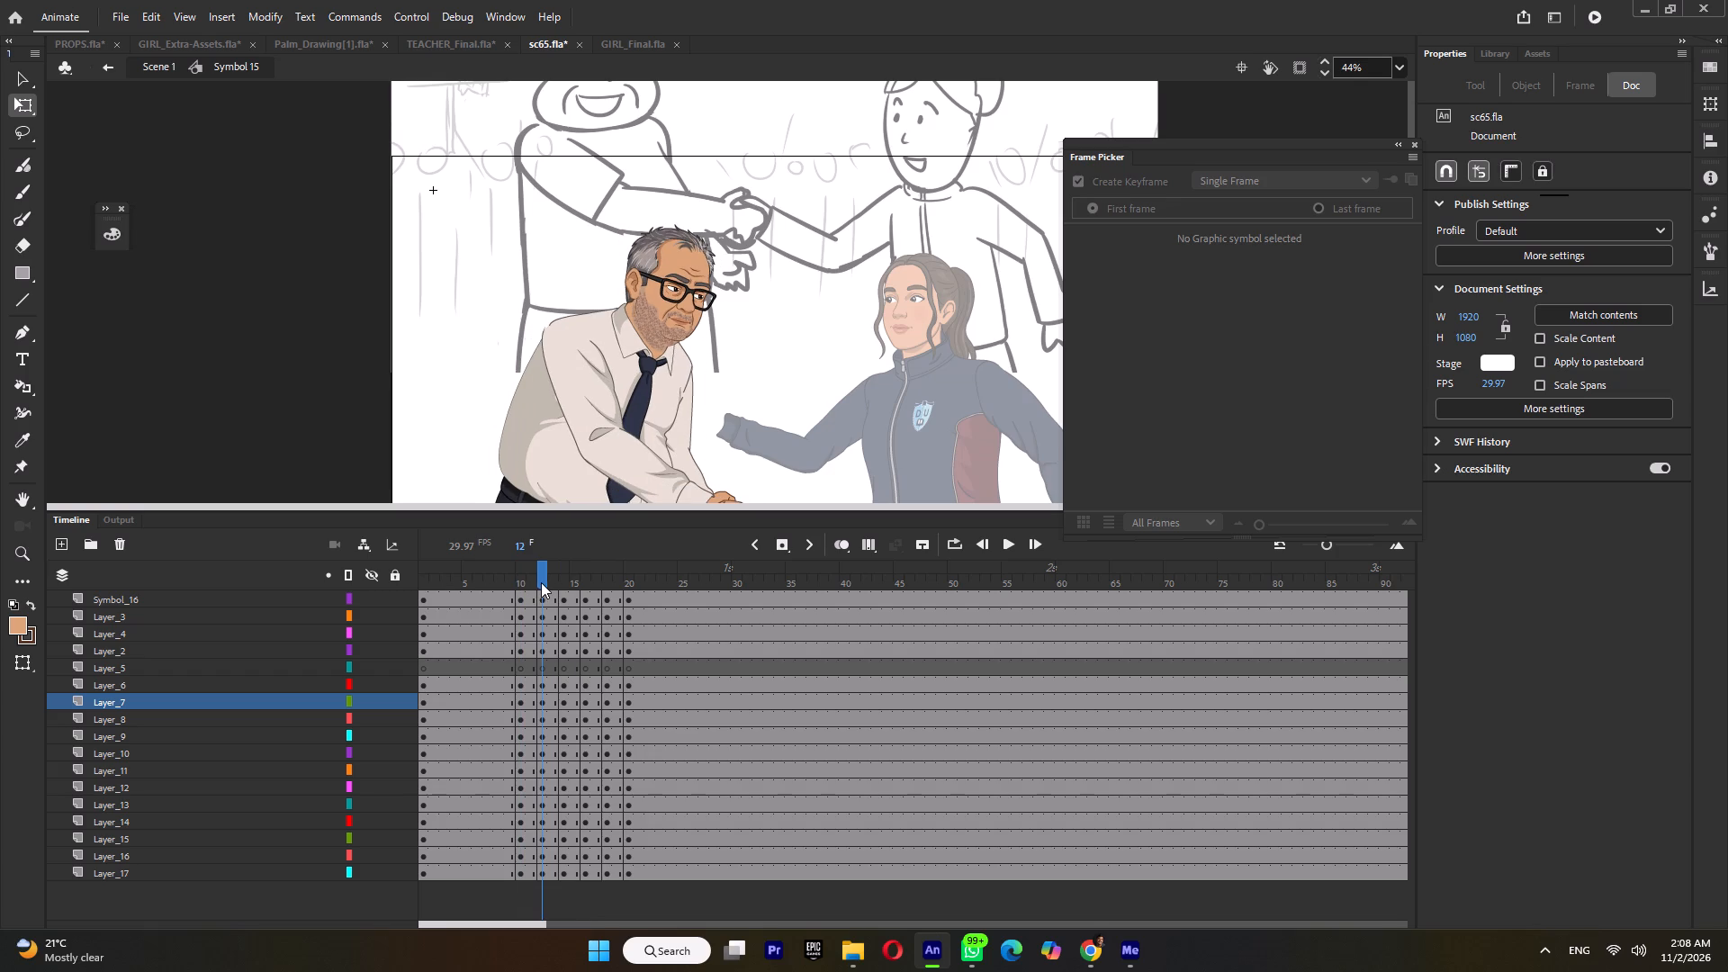
left_click(521, 579)
left_click(543, 580)
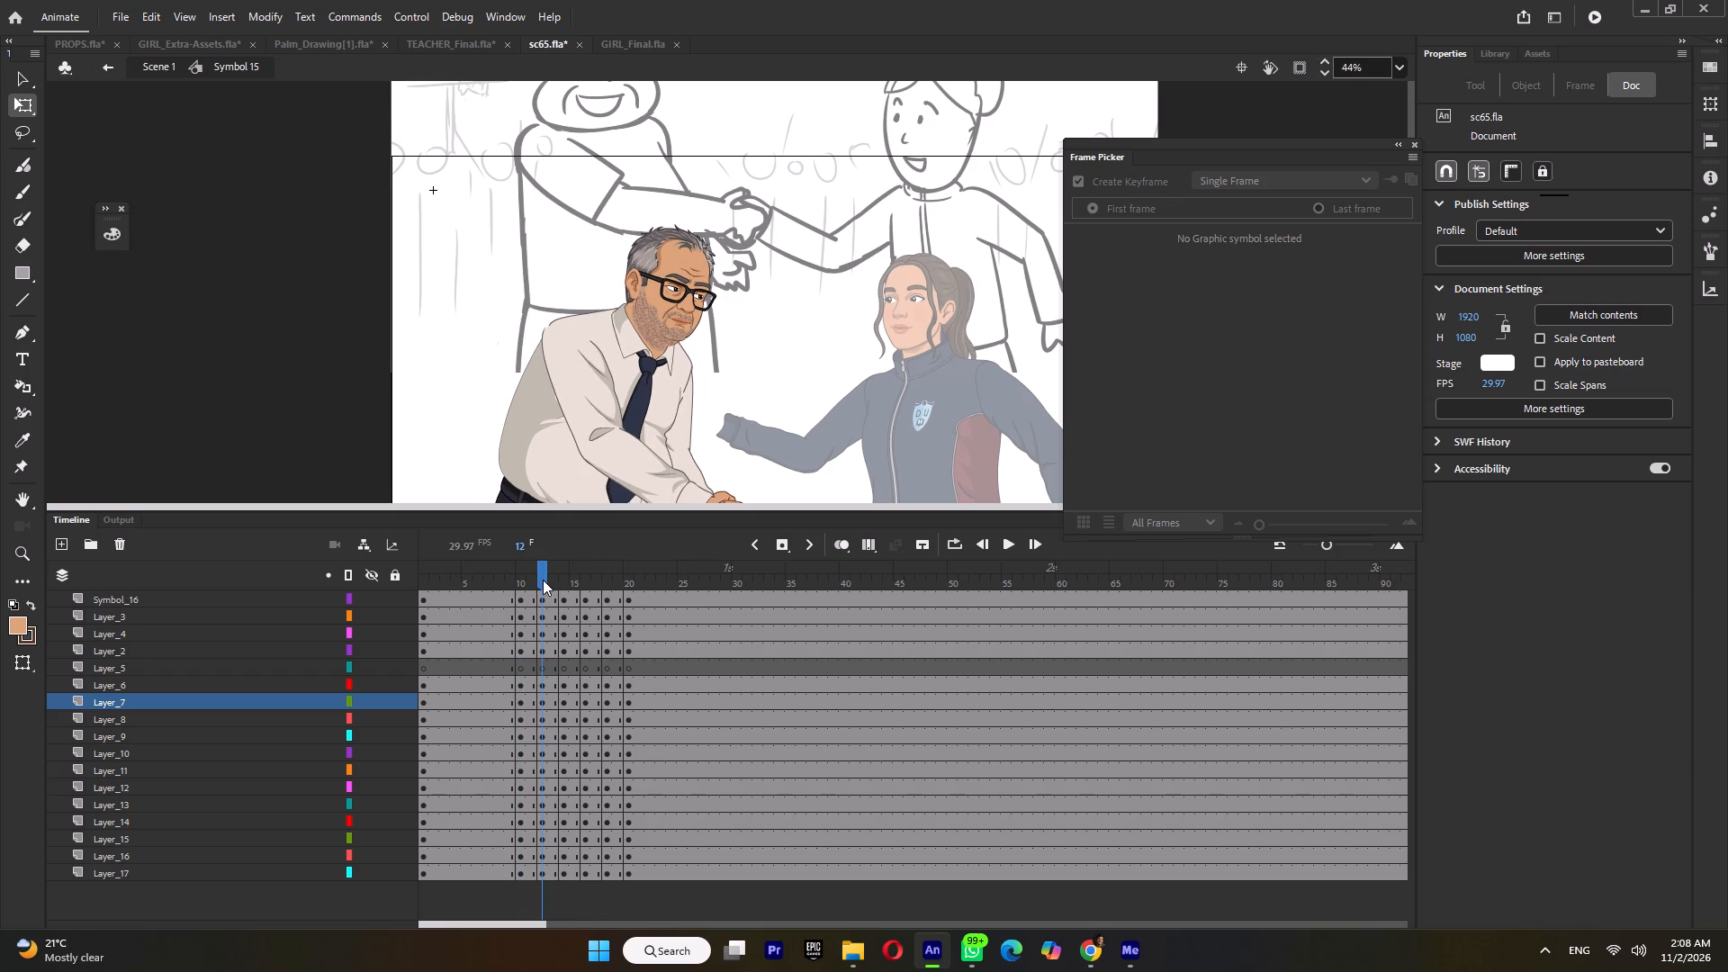
left_click(522, 583)
left_click(553, 580)
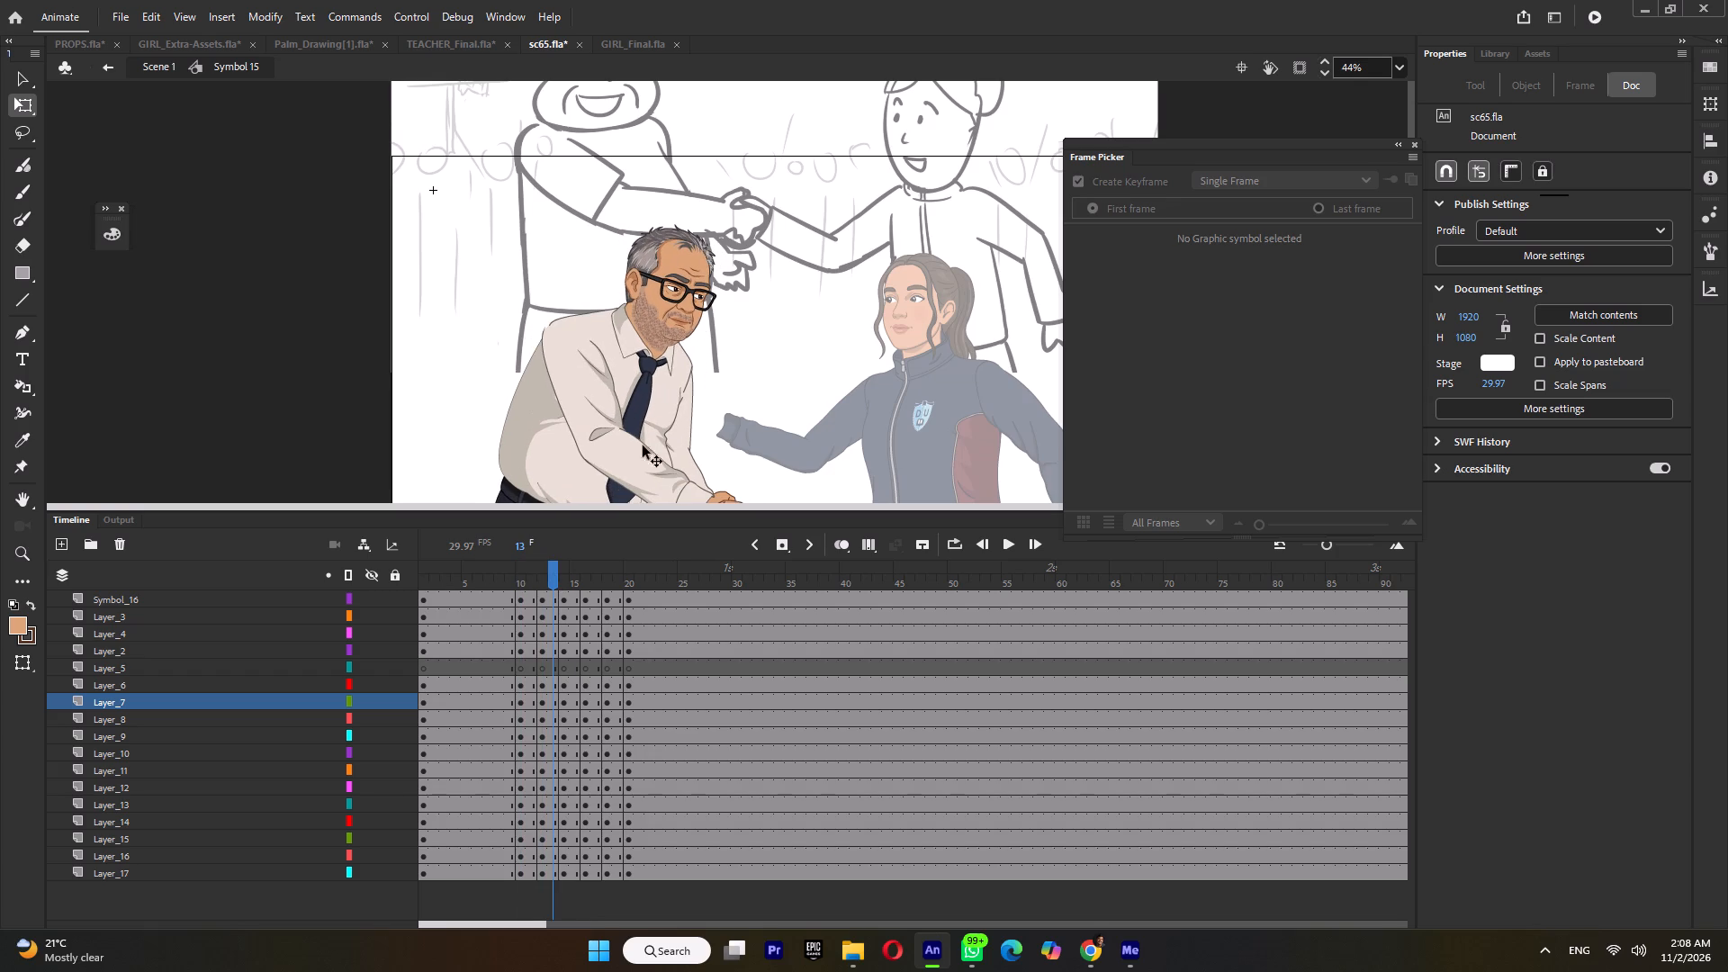
left_click(675, 305)
left_click_drag(745, 239, 743, 237)
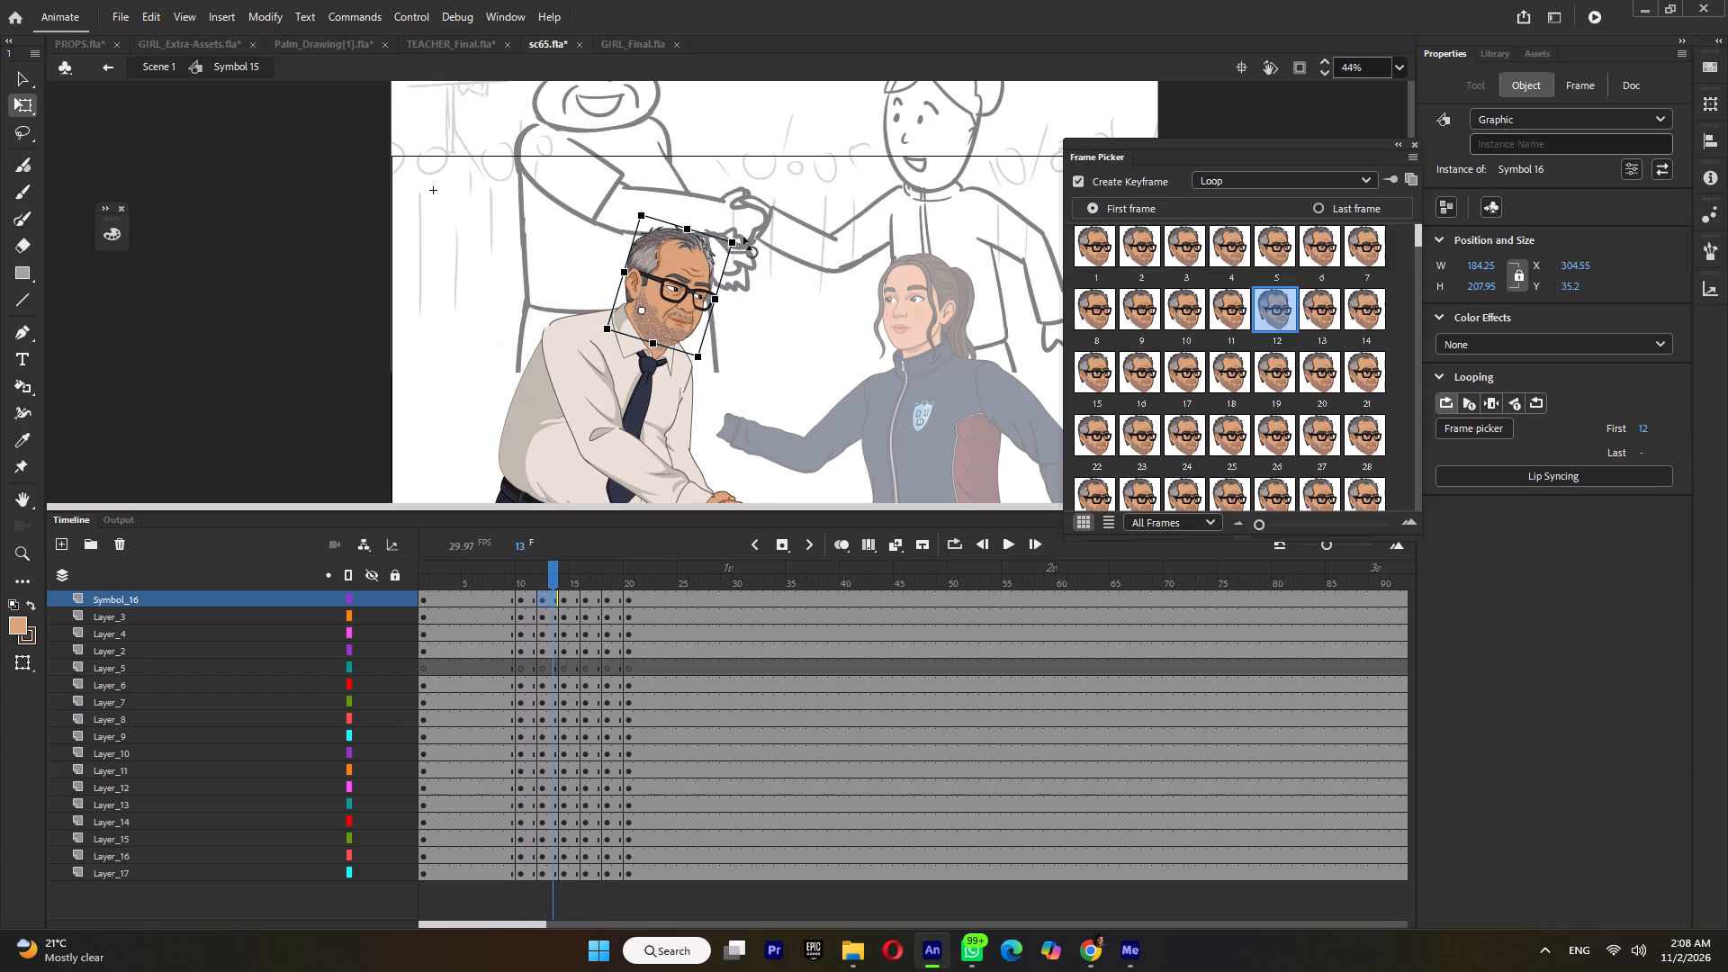
left_click_drag(743, 237, 739, 230)
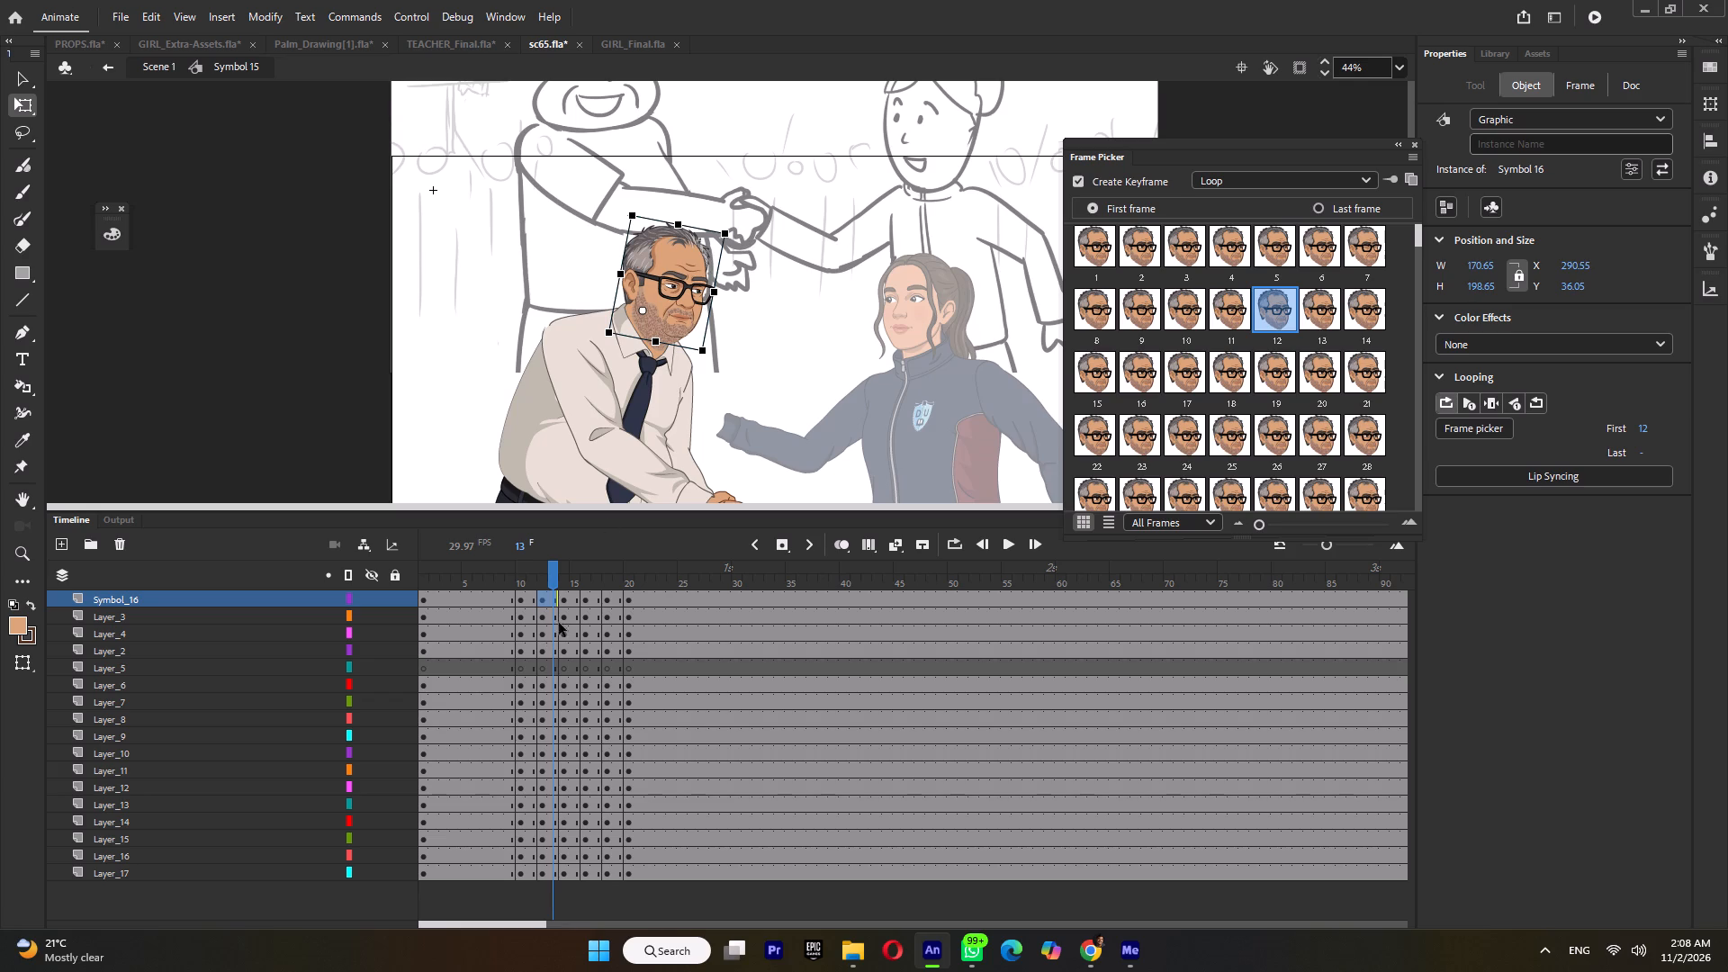
left_click(535, 580)
left_click(544, 581)
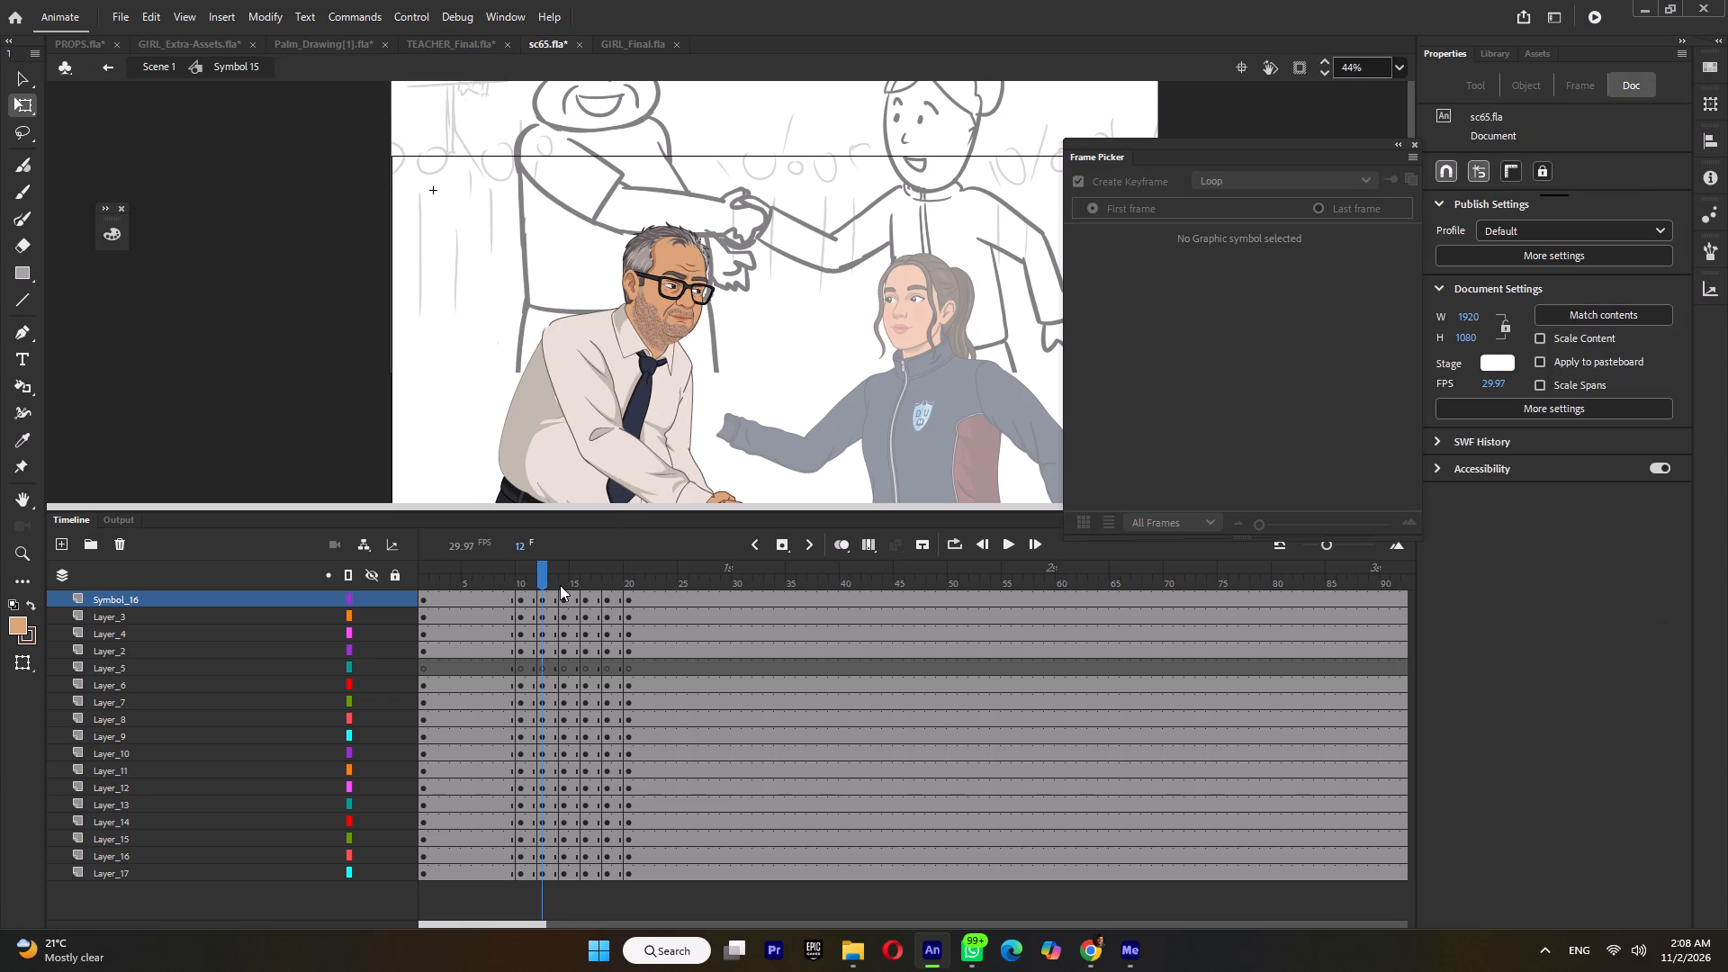
At frame 14, rotate the teacher's head slightly counterclockwise and nudge it down and a little back onto the neck.
left_click(564, 581)
left_click(642, 254)
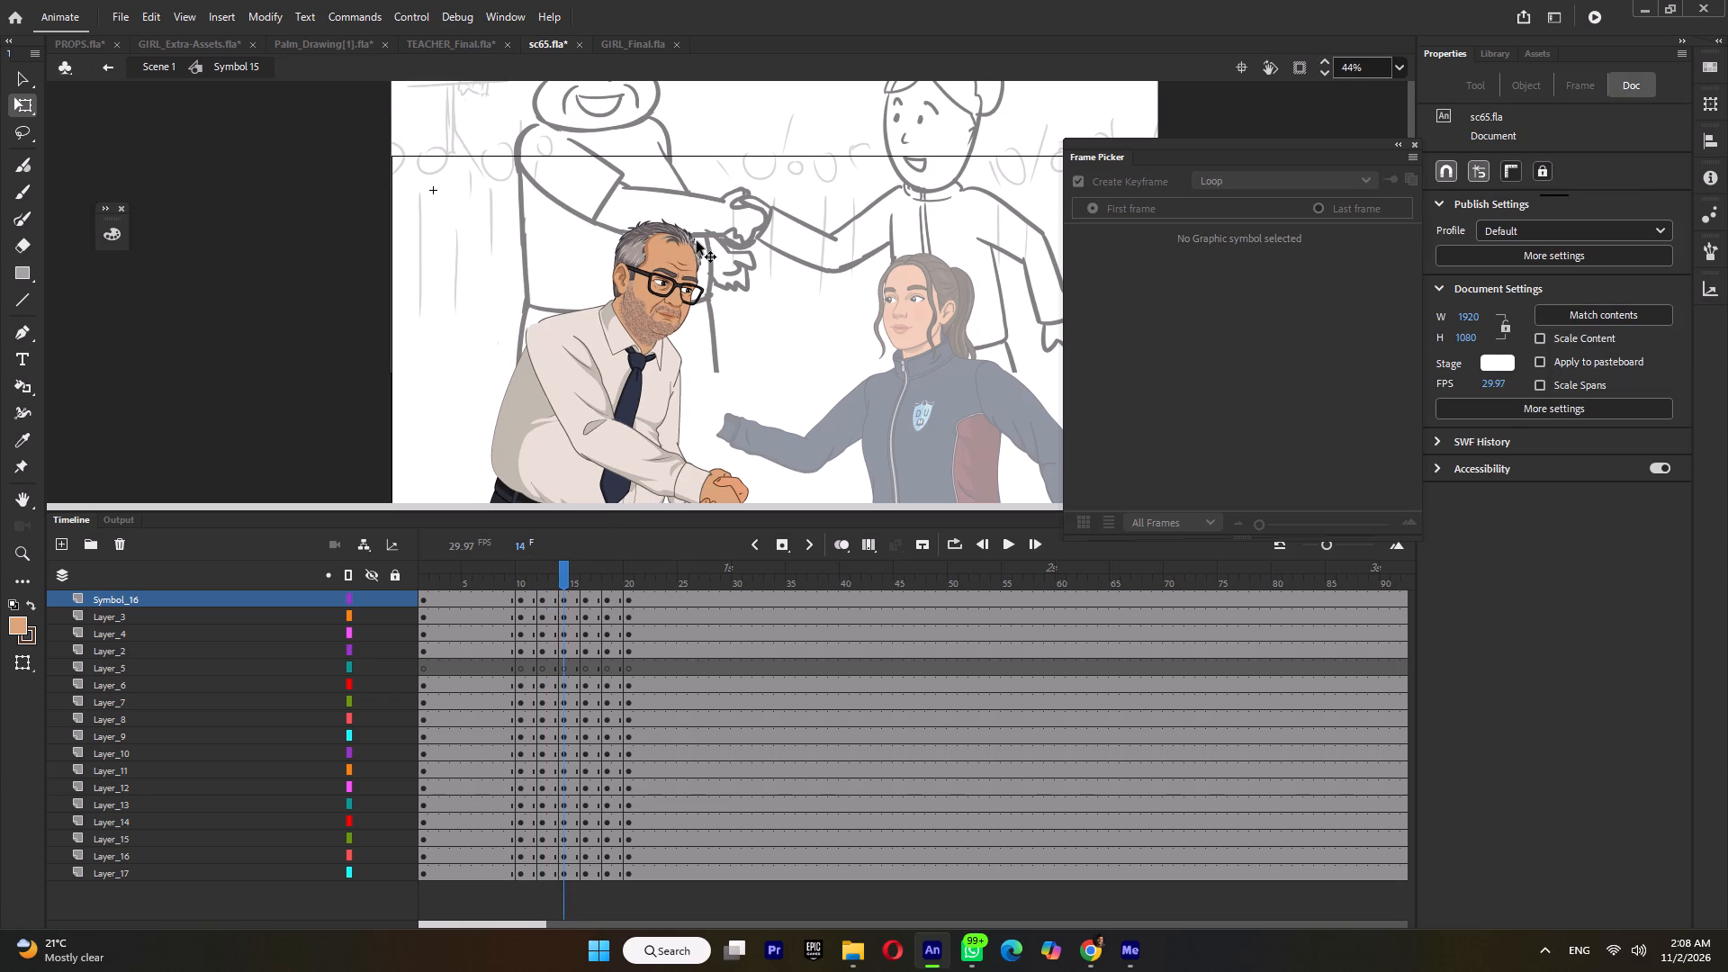
scroll(709, 229, "up", 2, "ctrl")
left_click_drag(737, 238, 729, 218)
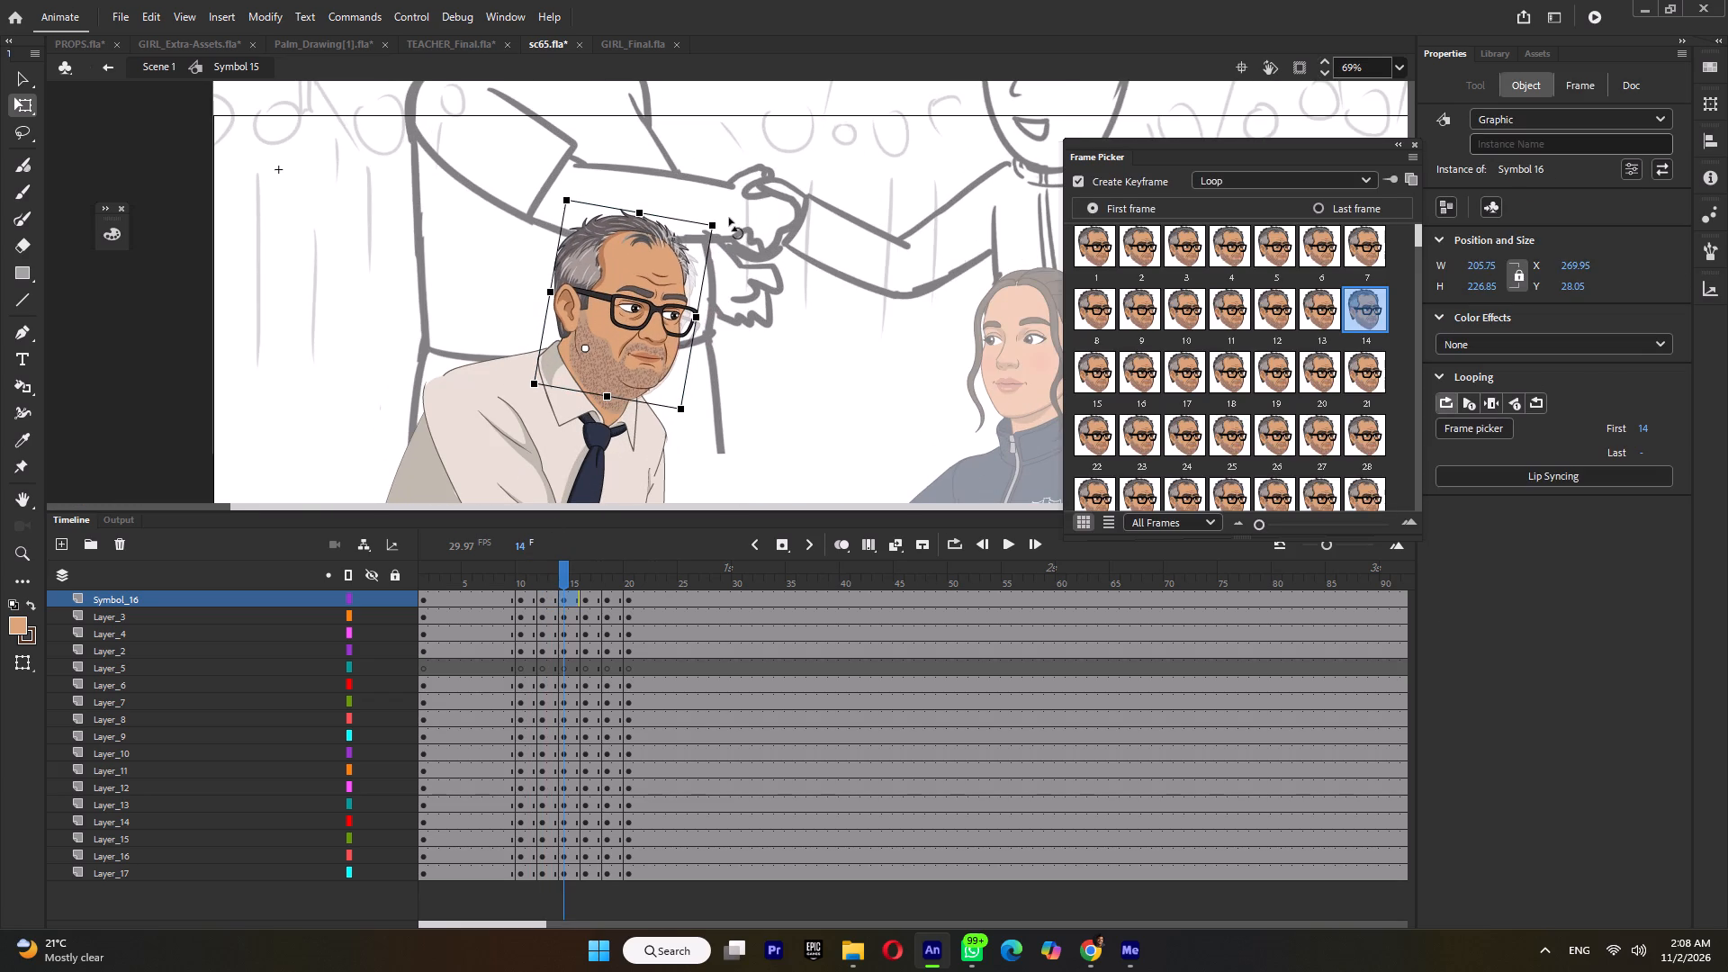
left_click_drag(729, 218, 725, 217)
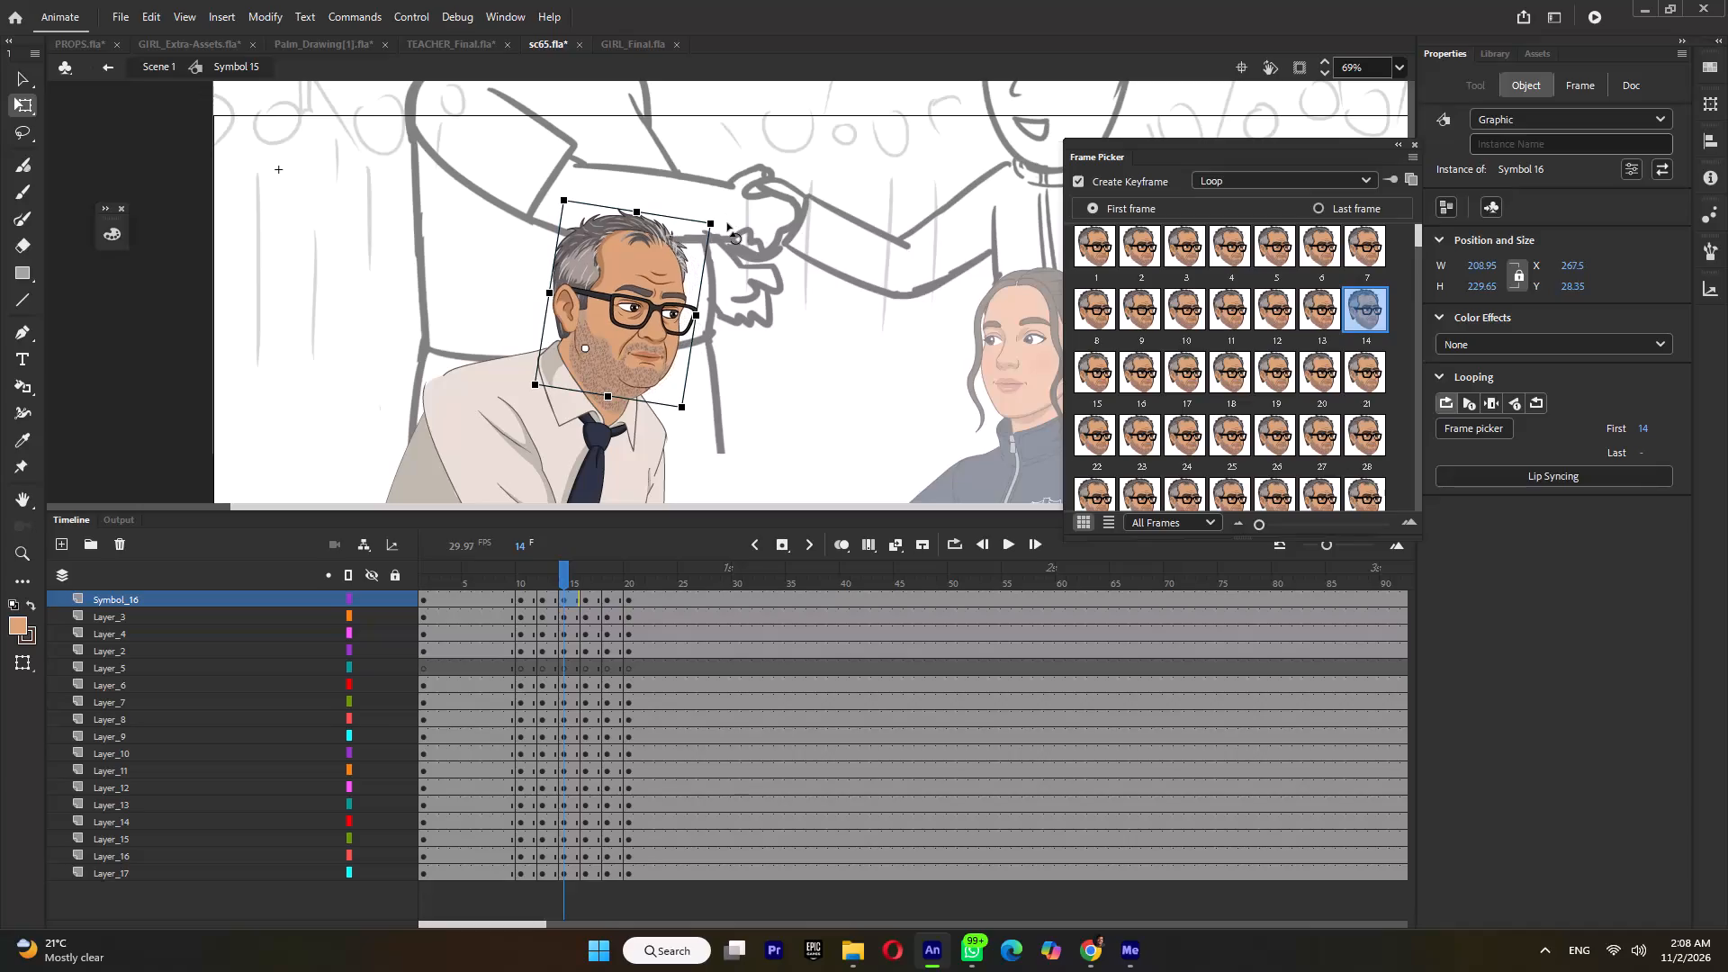
key("Down")
key("Down")
key("Down")
key("Down")
key("Down")
key("Down")
key("Down")
key("Down")
key("Left")
key("Left")
key("Down")
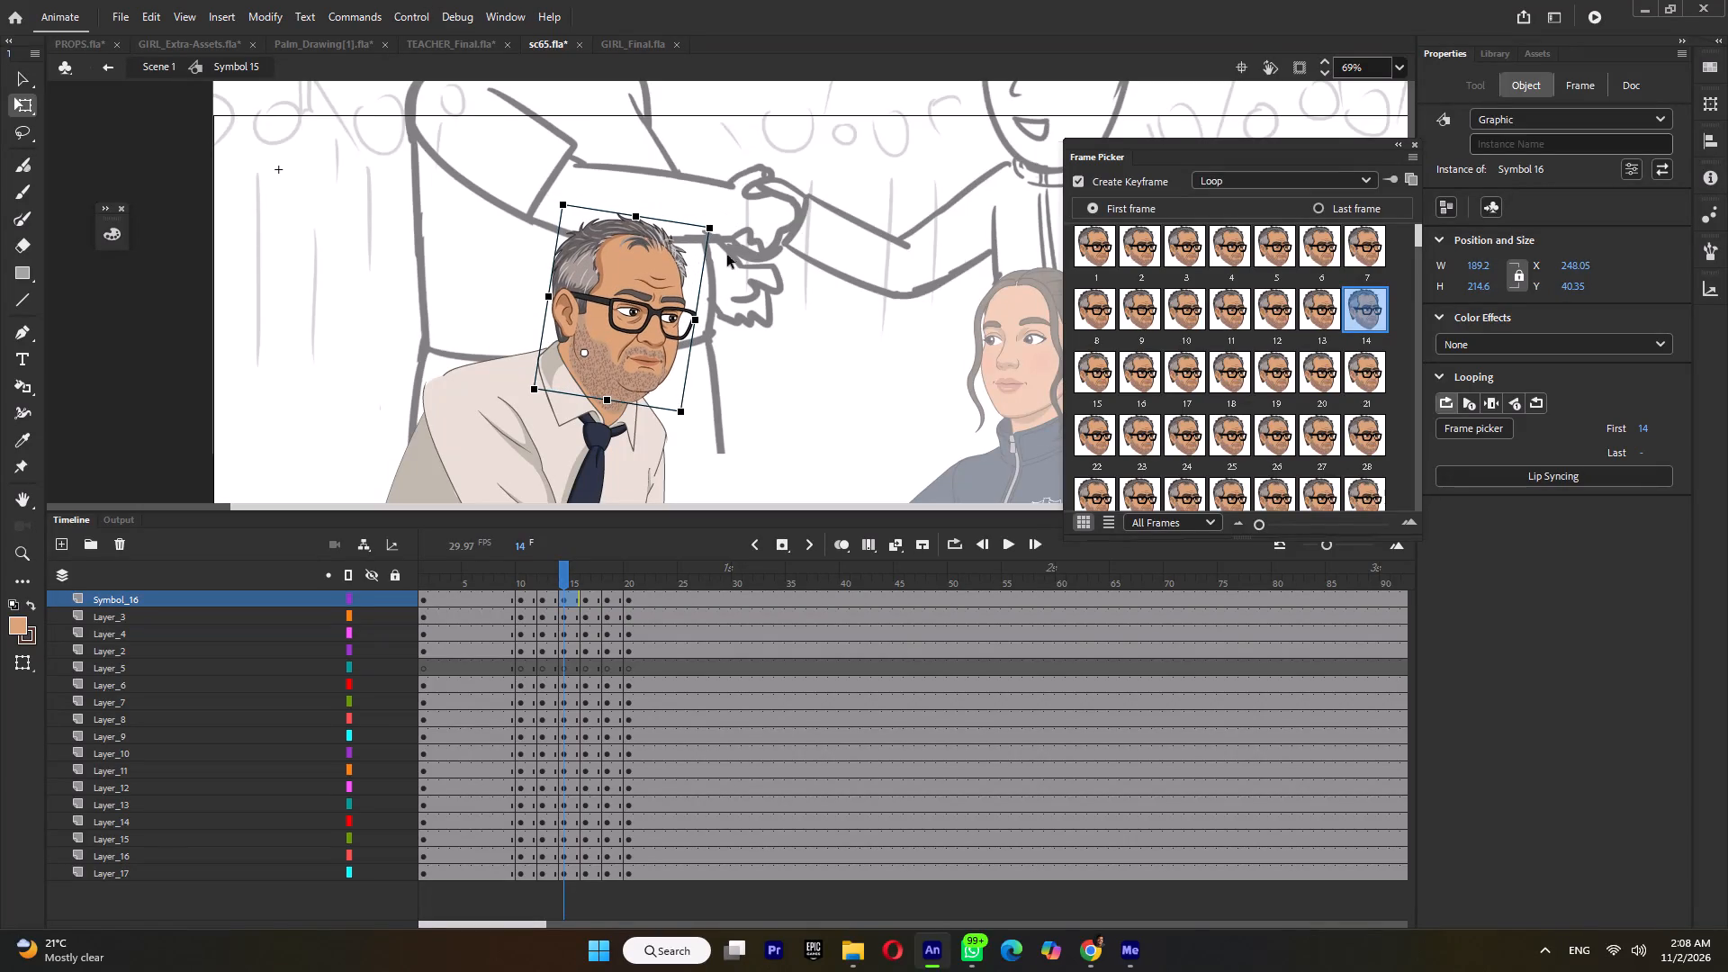
key("Up")
left_click(525, 579)
left_click(542, 579)
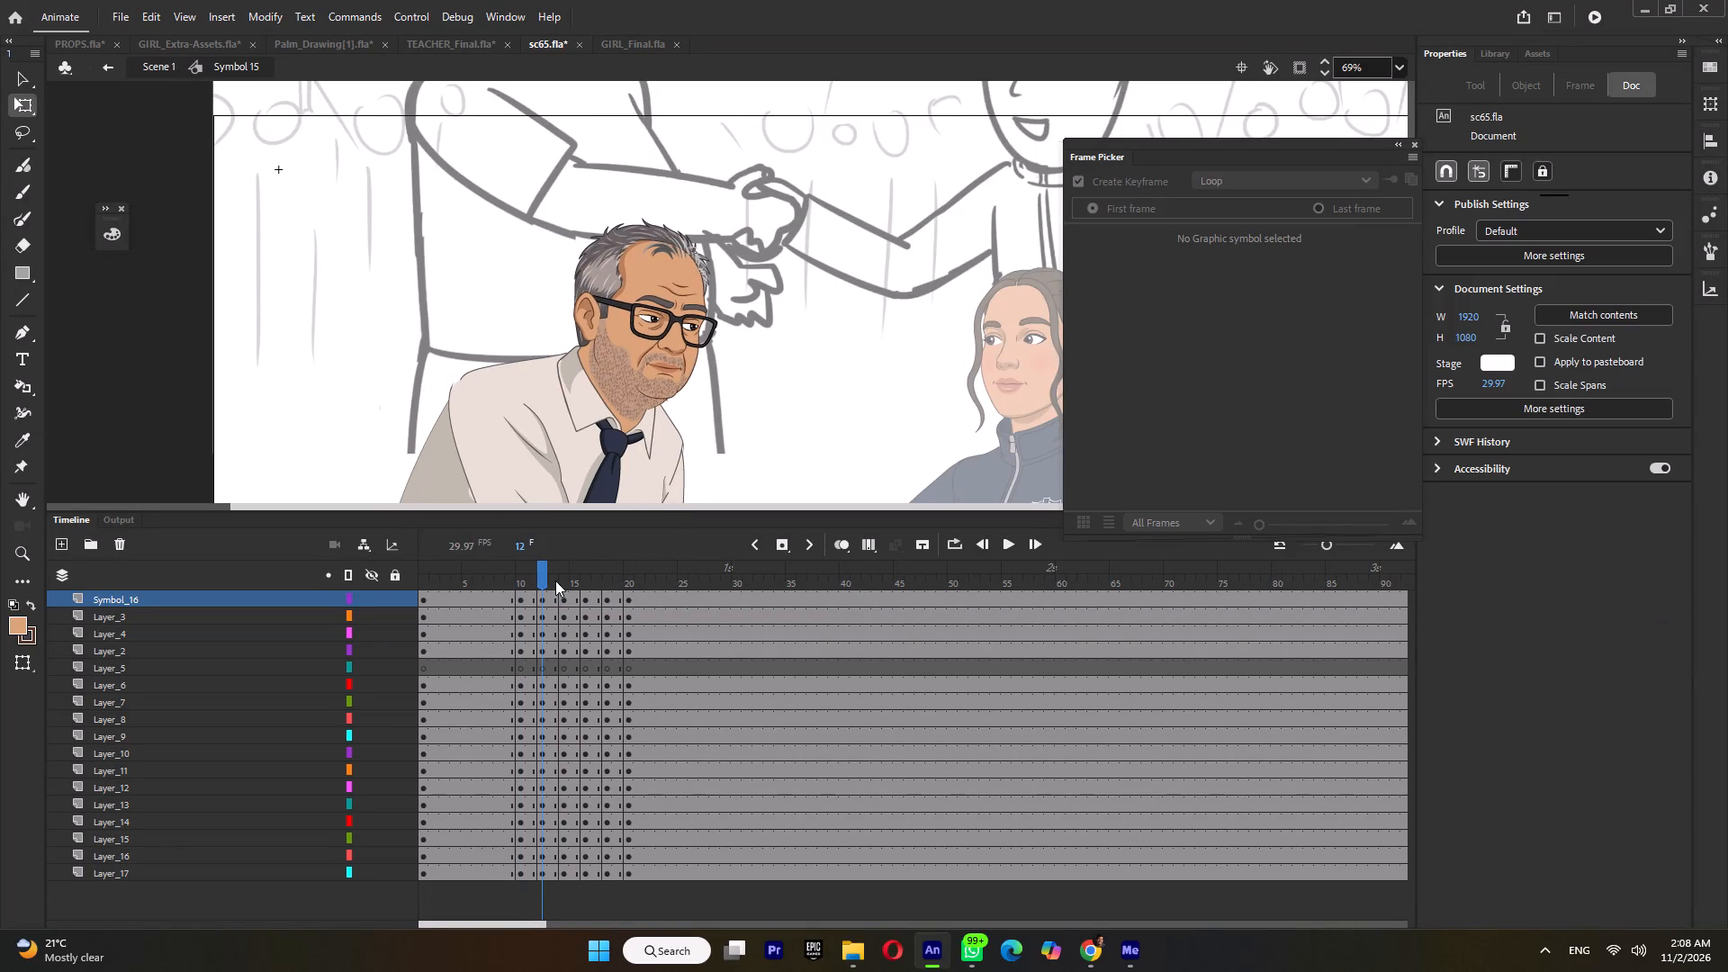
Compare the teacher's torso drawings at frames 12, 14 and 16, and switch the torso at frame 14 to drawing 6.
left_click(513, 451)
scroll(511, 360, "down", 3, "ctrl")
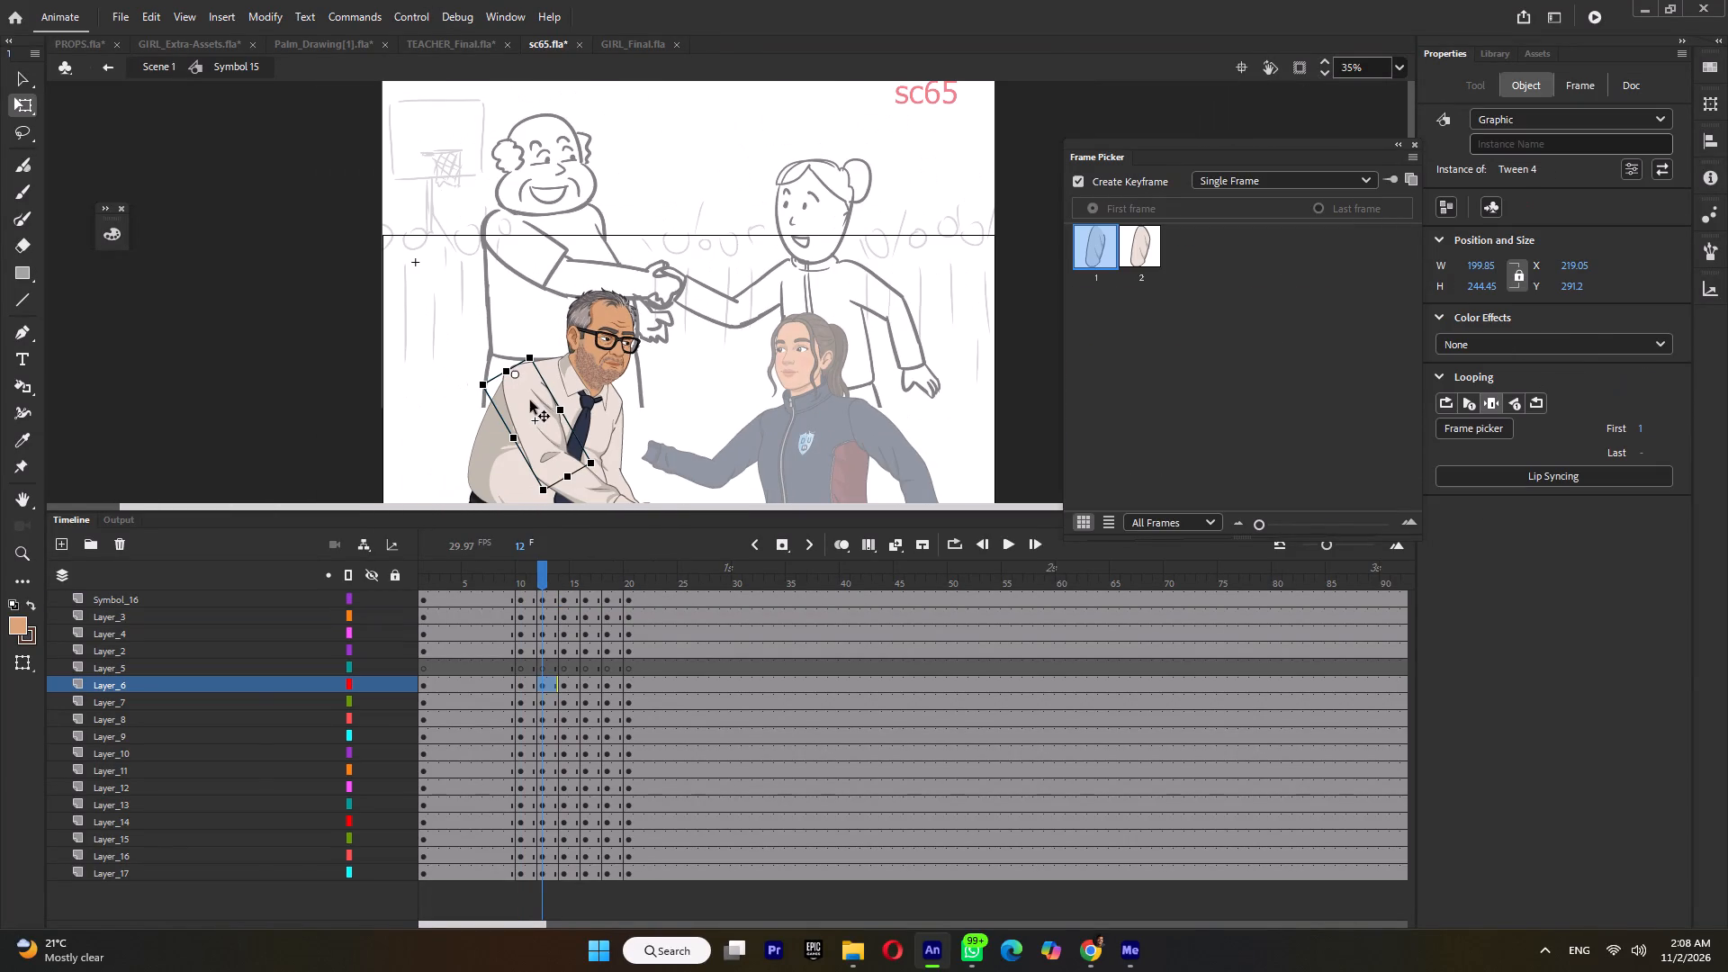
scroll(530, 402, "down", 1)
left_click(562, 574)
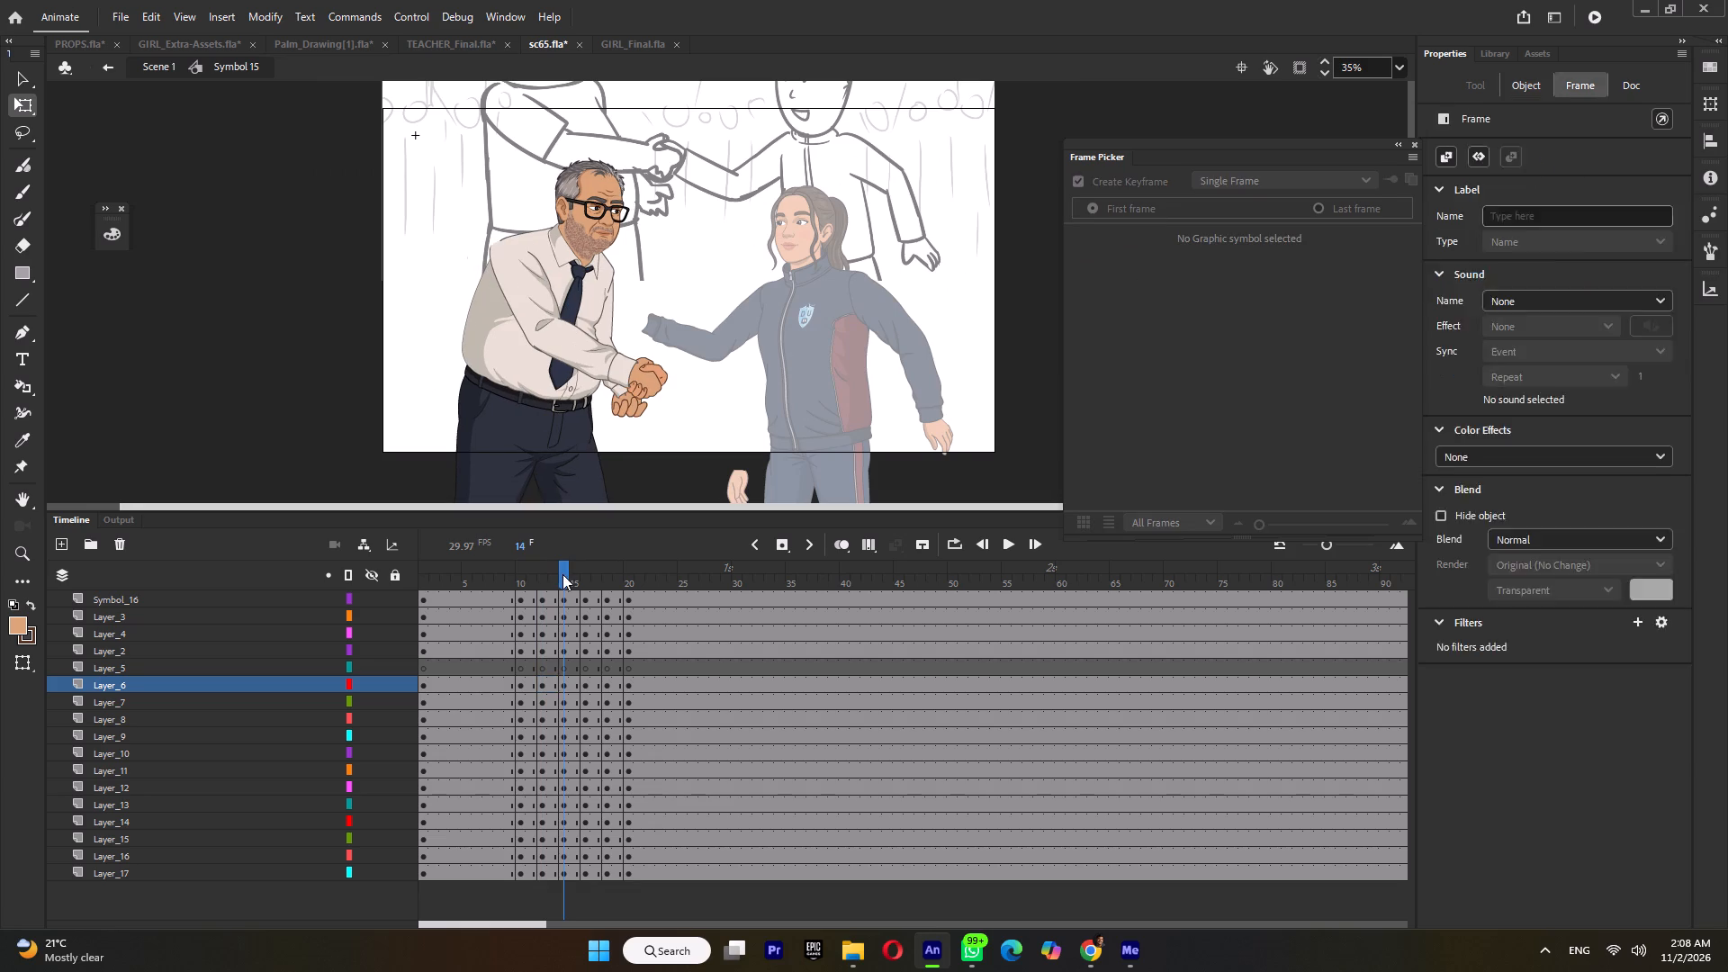
left_click(500, 283)
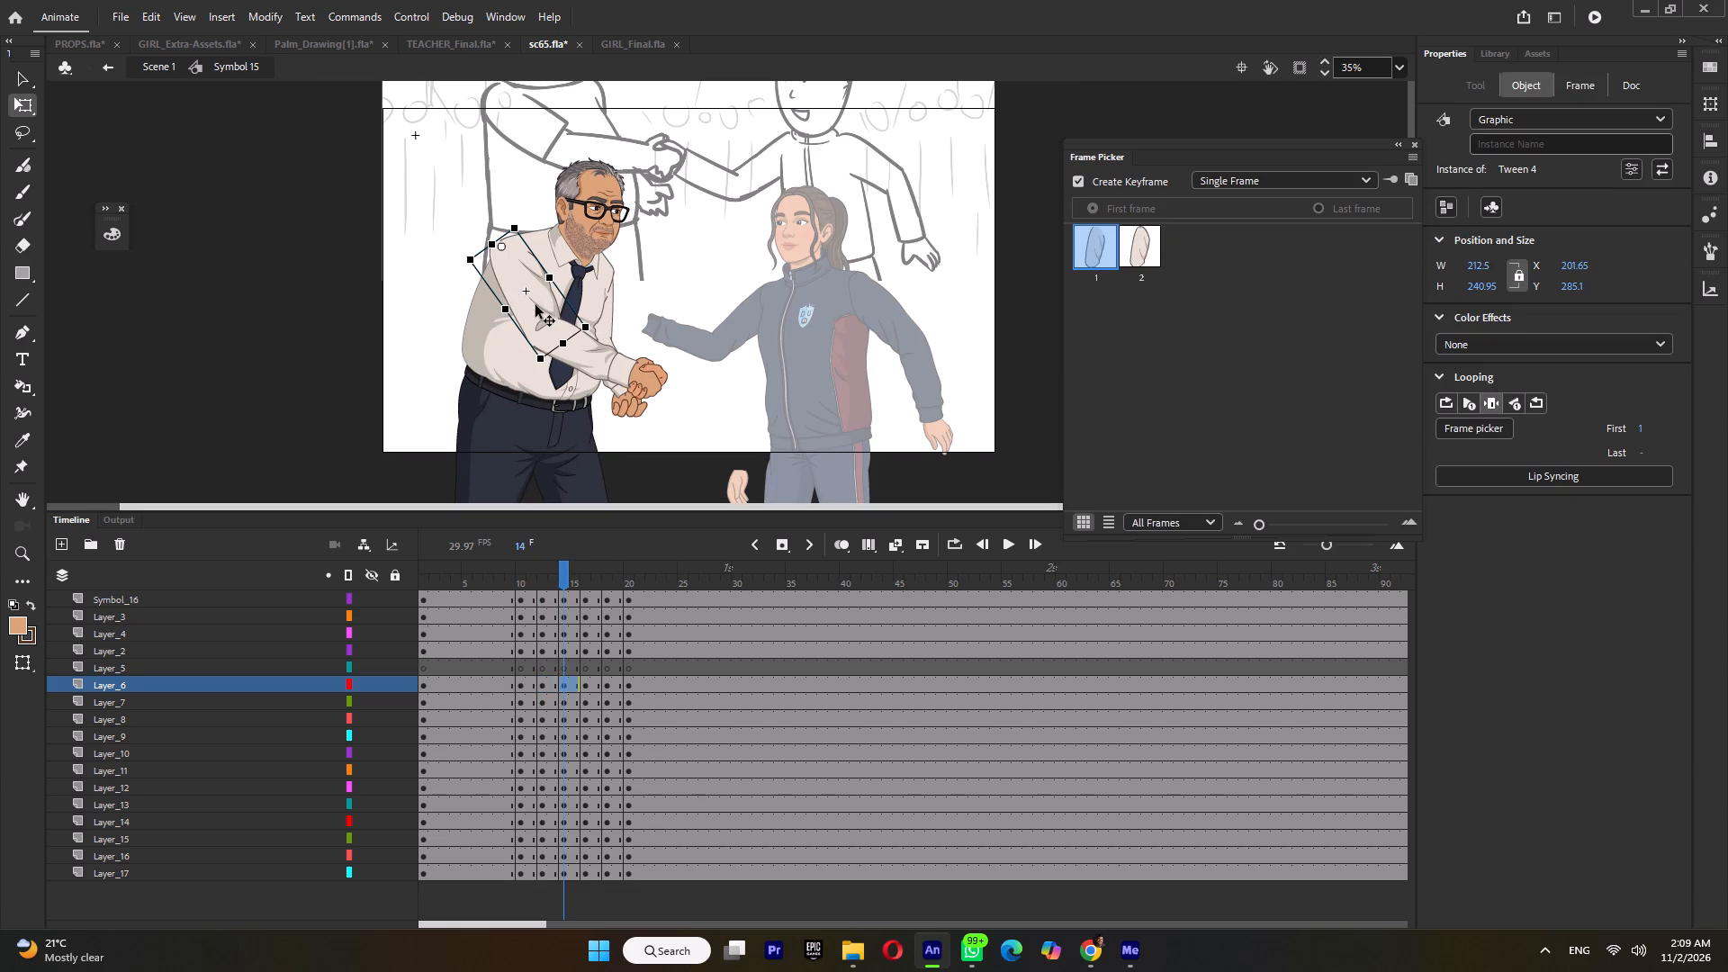
left_click(587, 579)
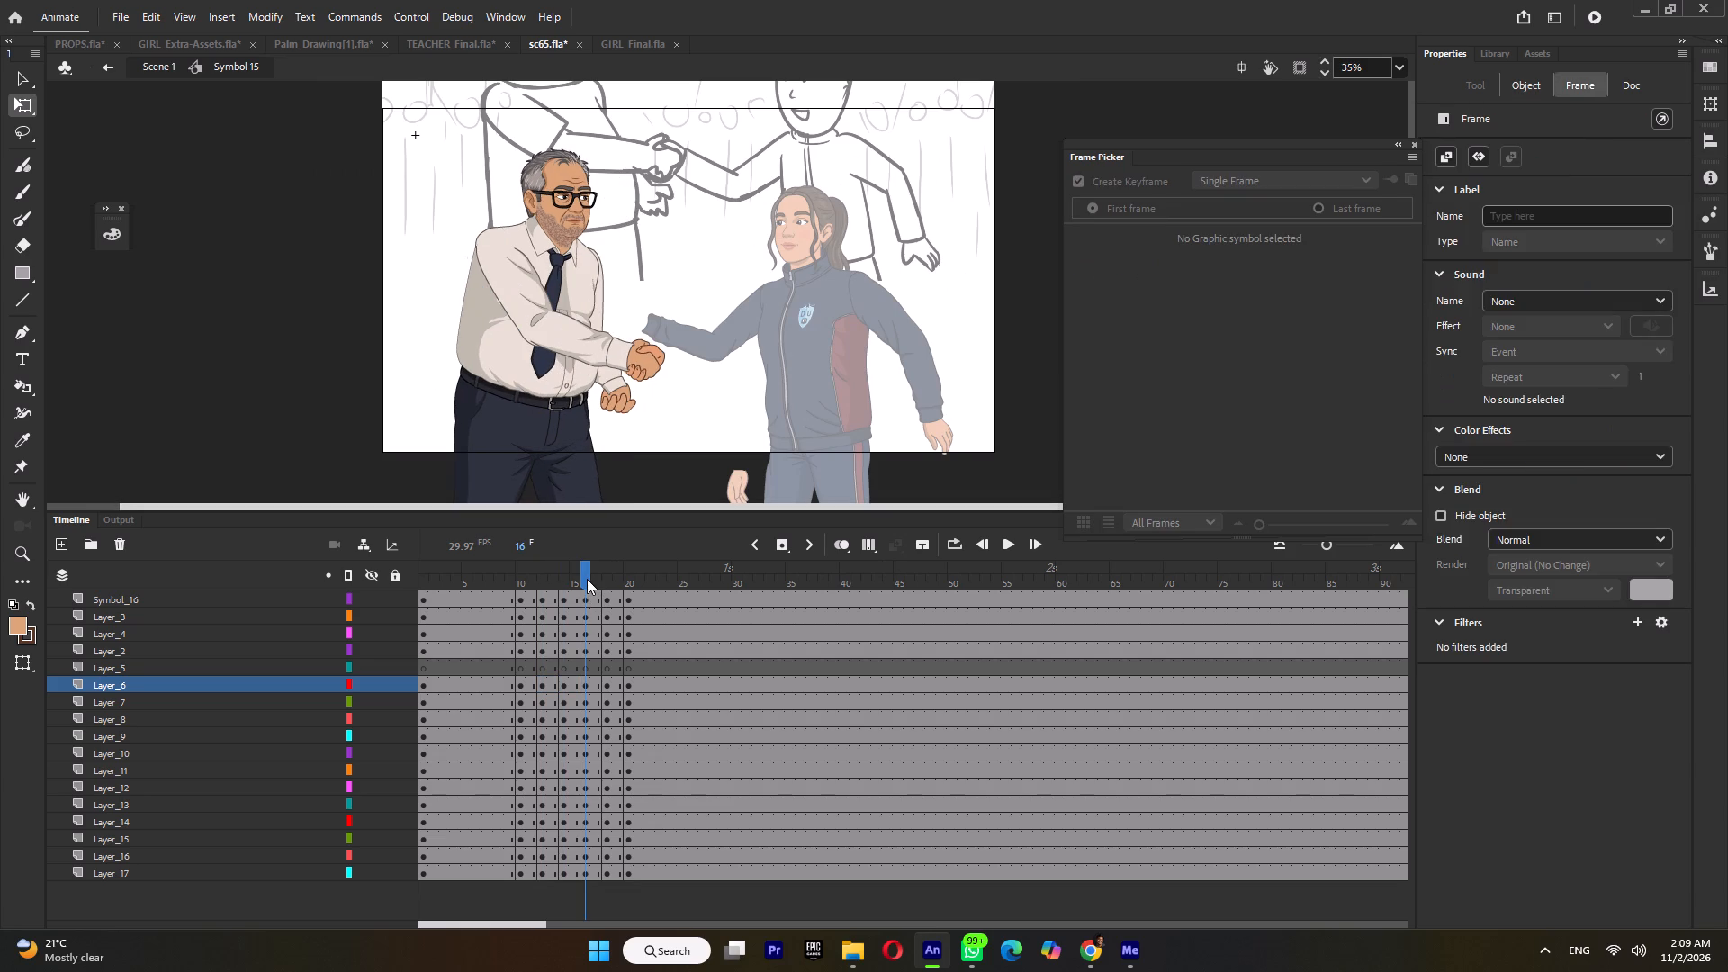
left_click(475, 338)
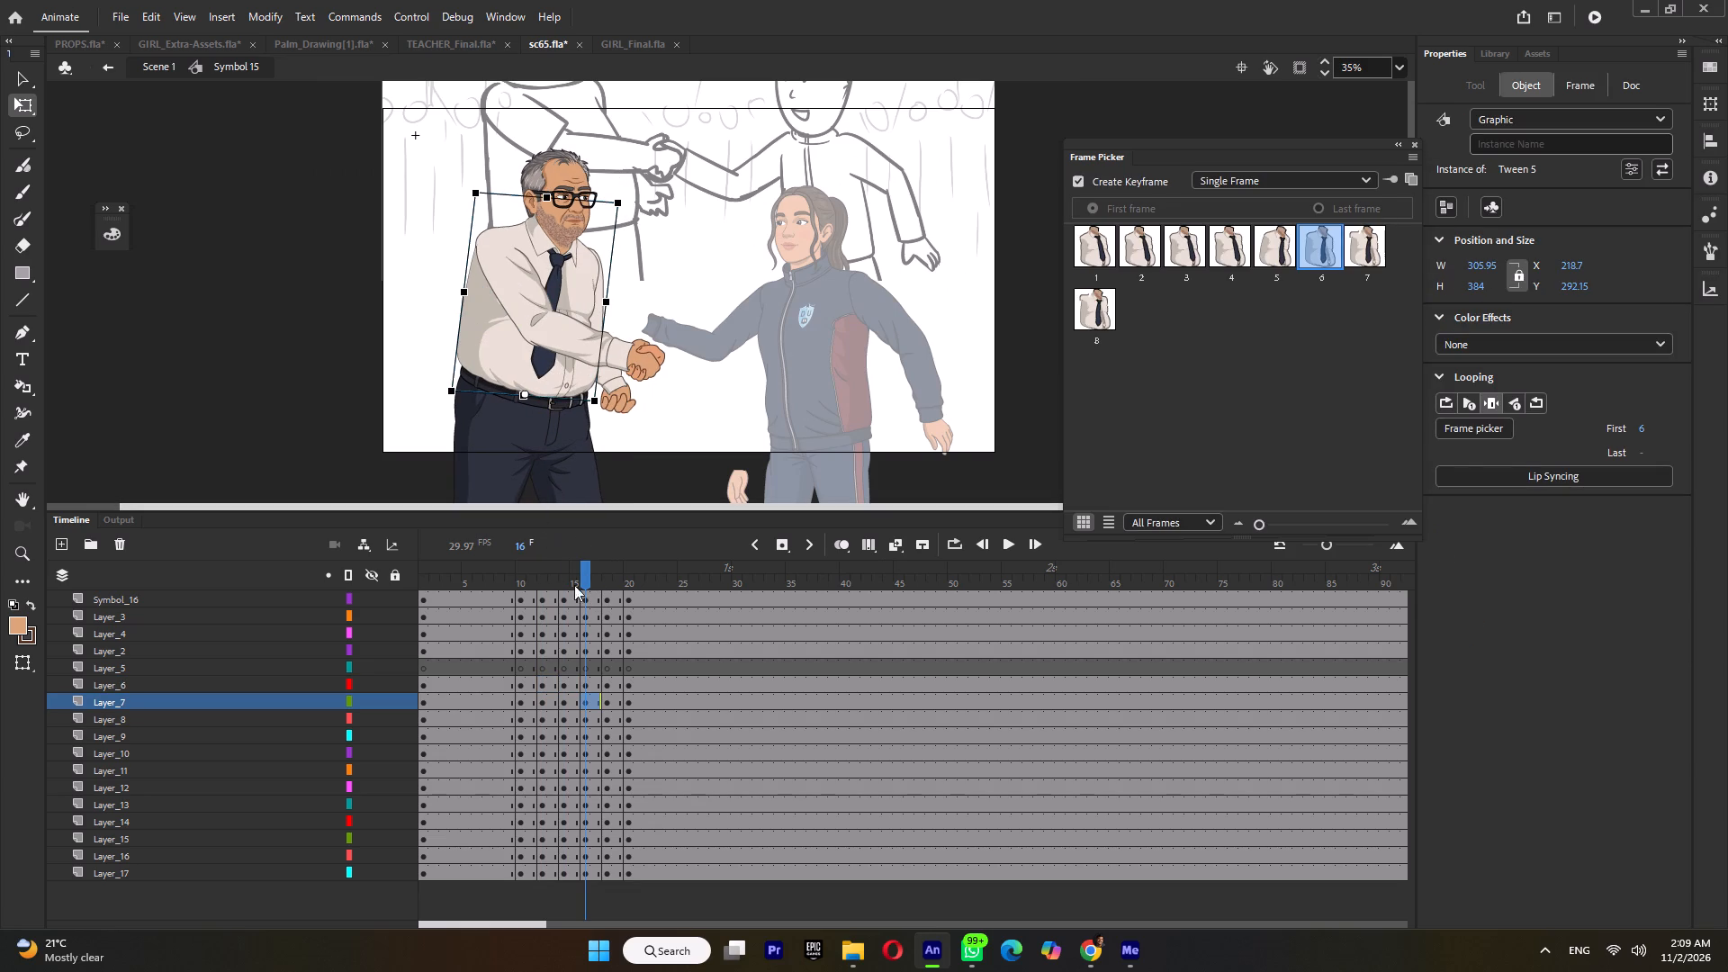
left_click(565, 581)
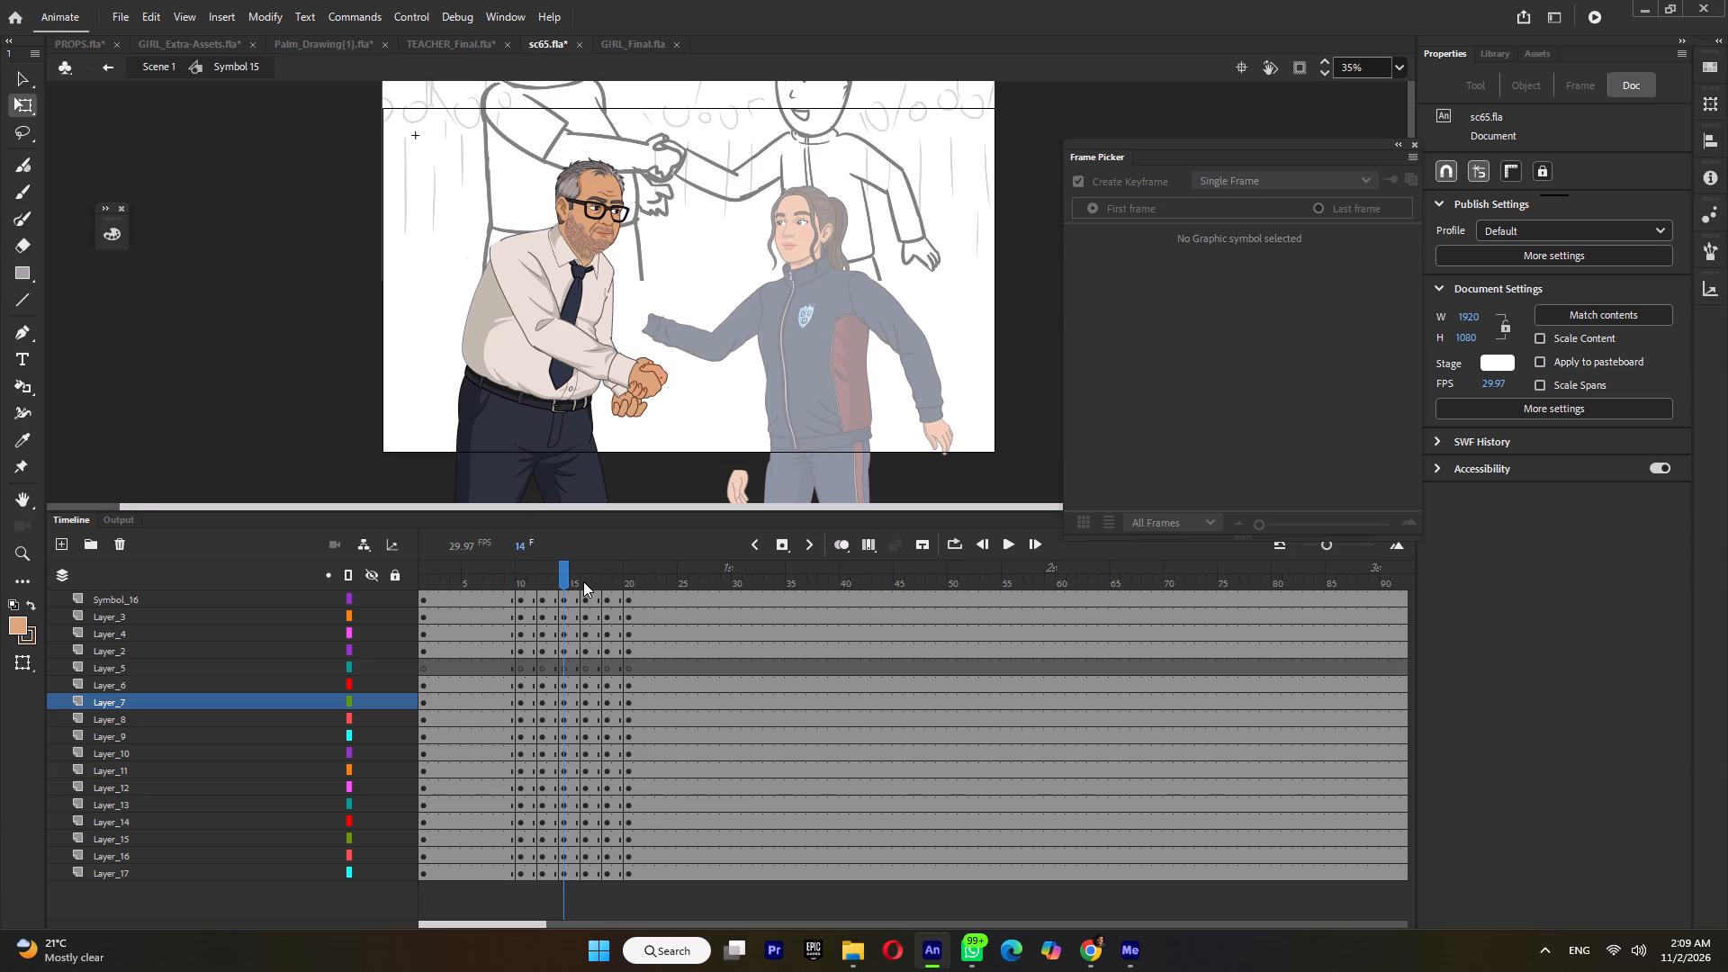
left_click(488, 342)
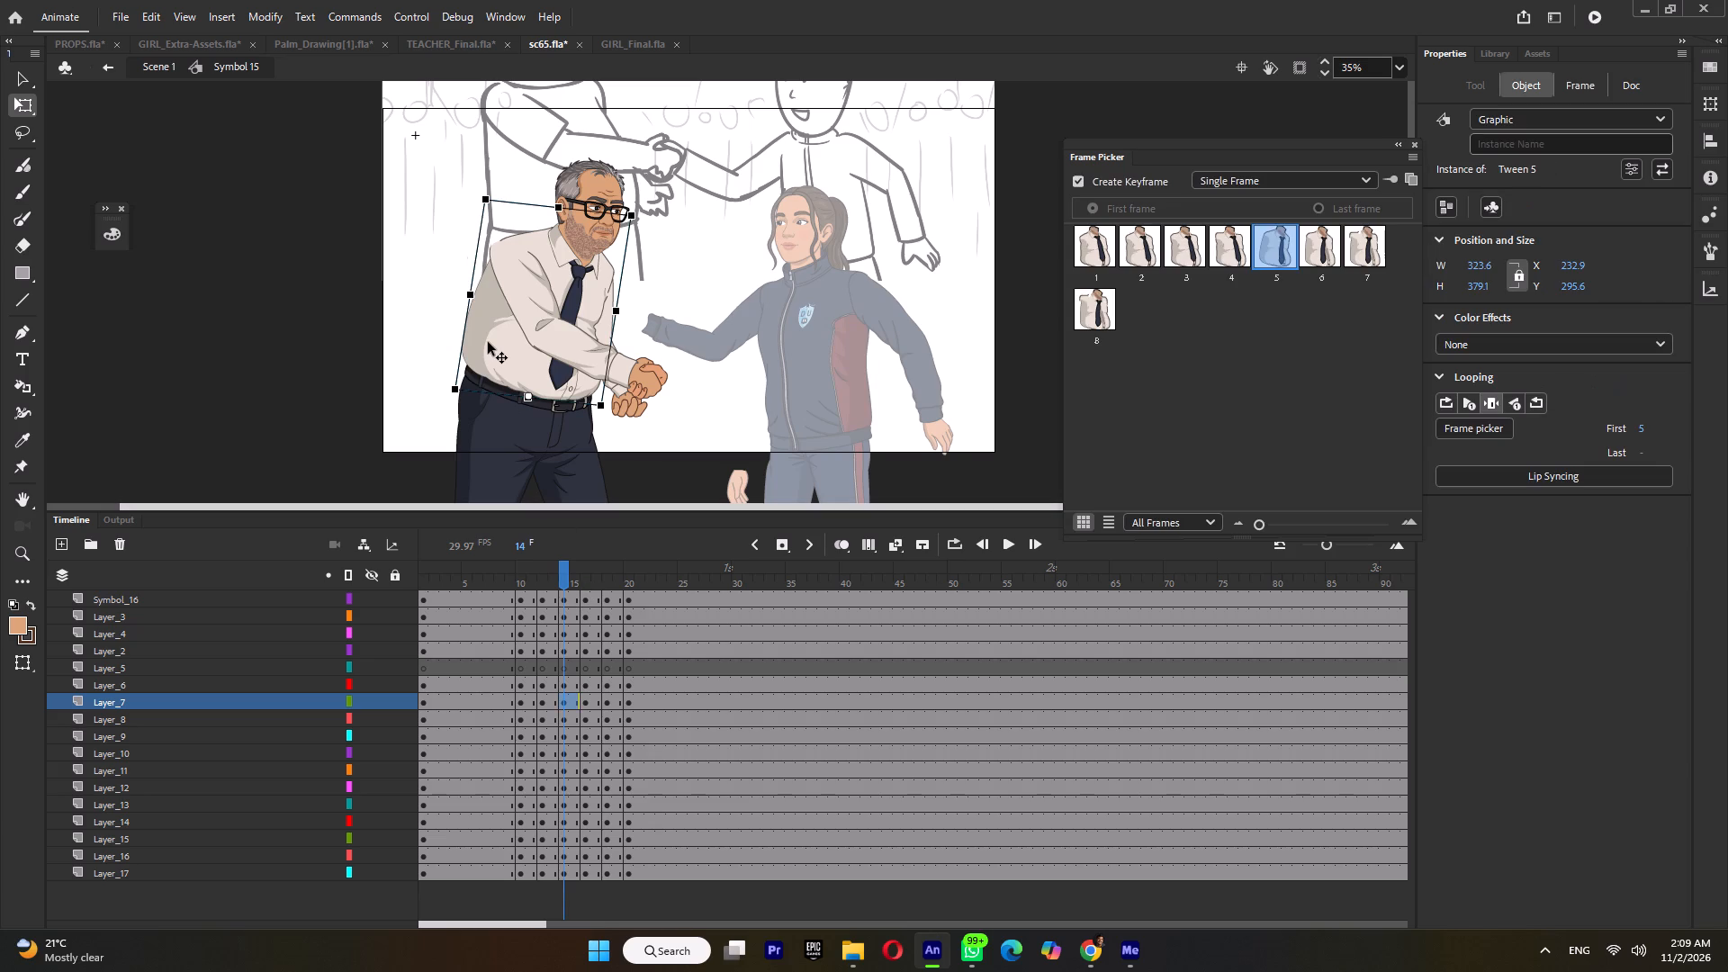
left_click(543, 578)
left_click(500, 325)
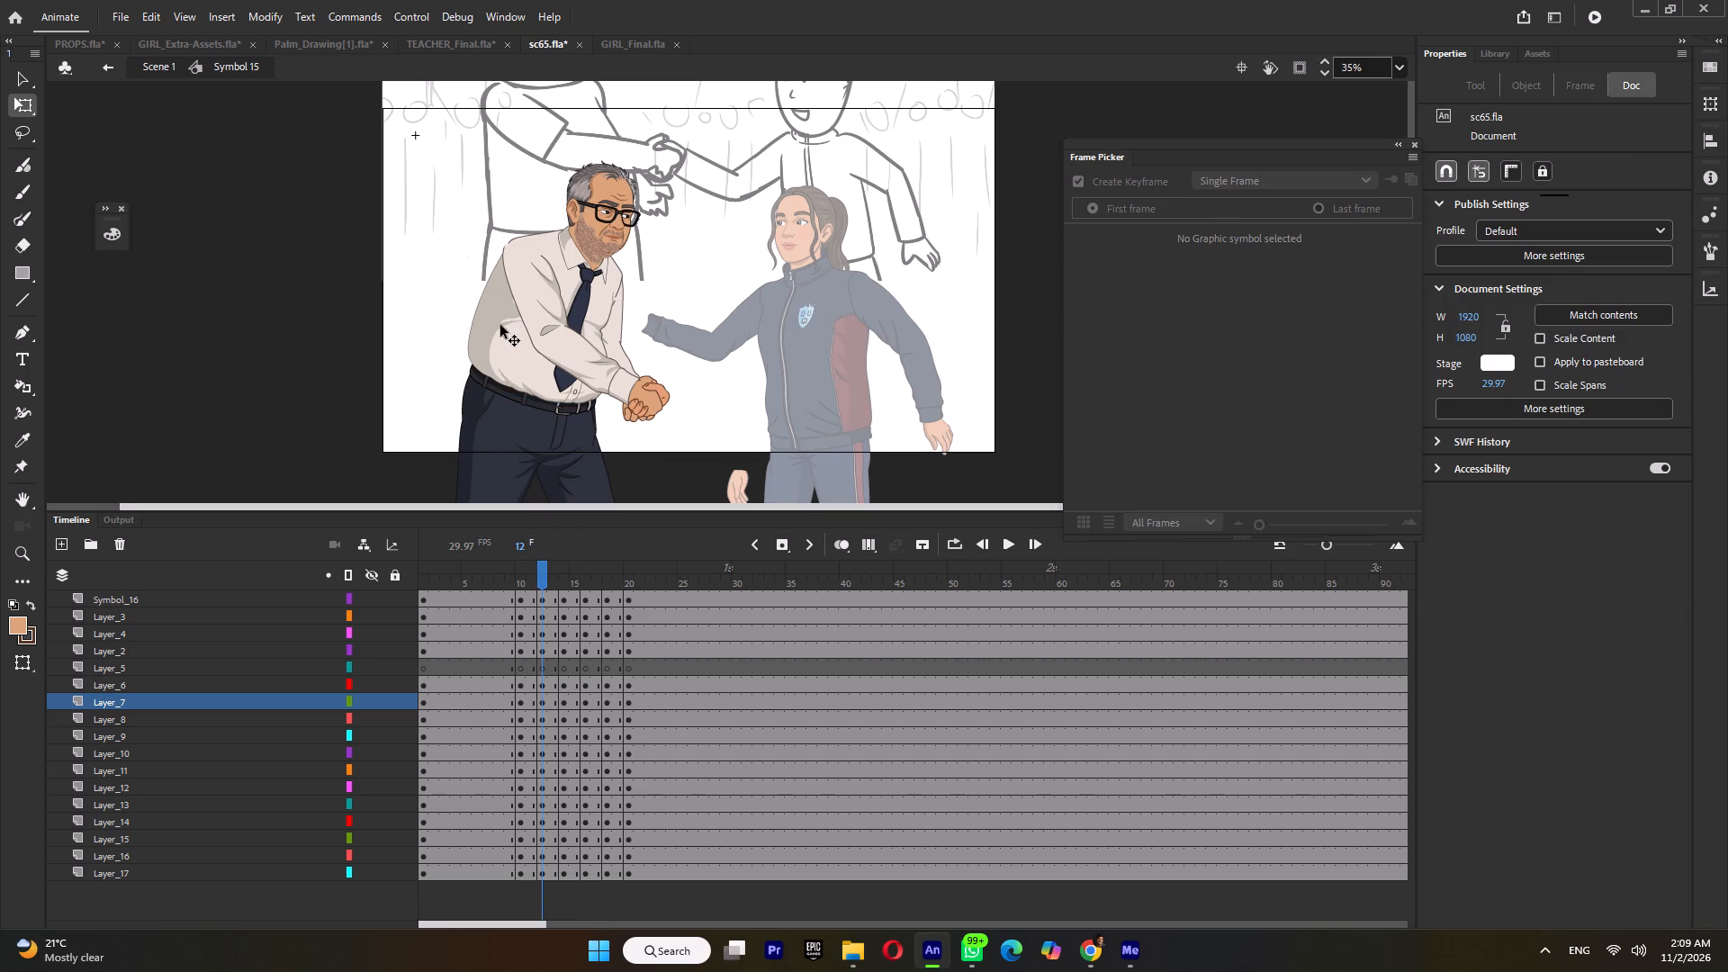
left_click(567, 585)
left_click(506, 374)
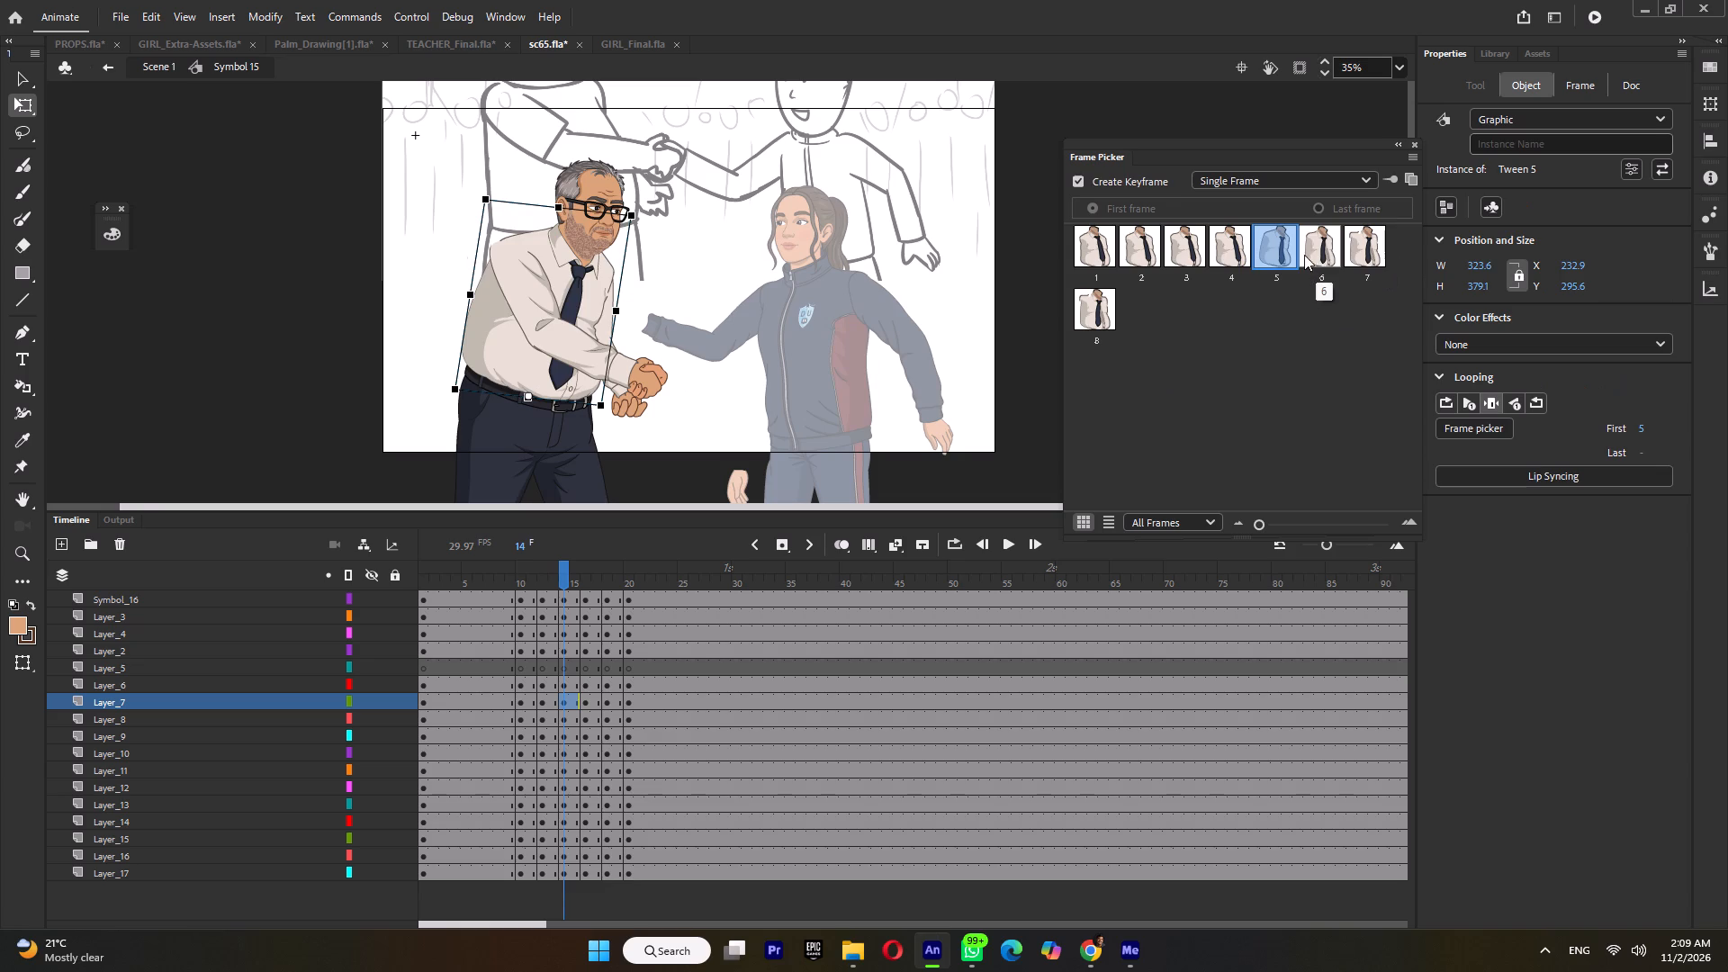
left_click(1314, 245)
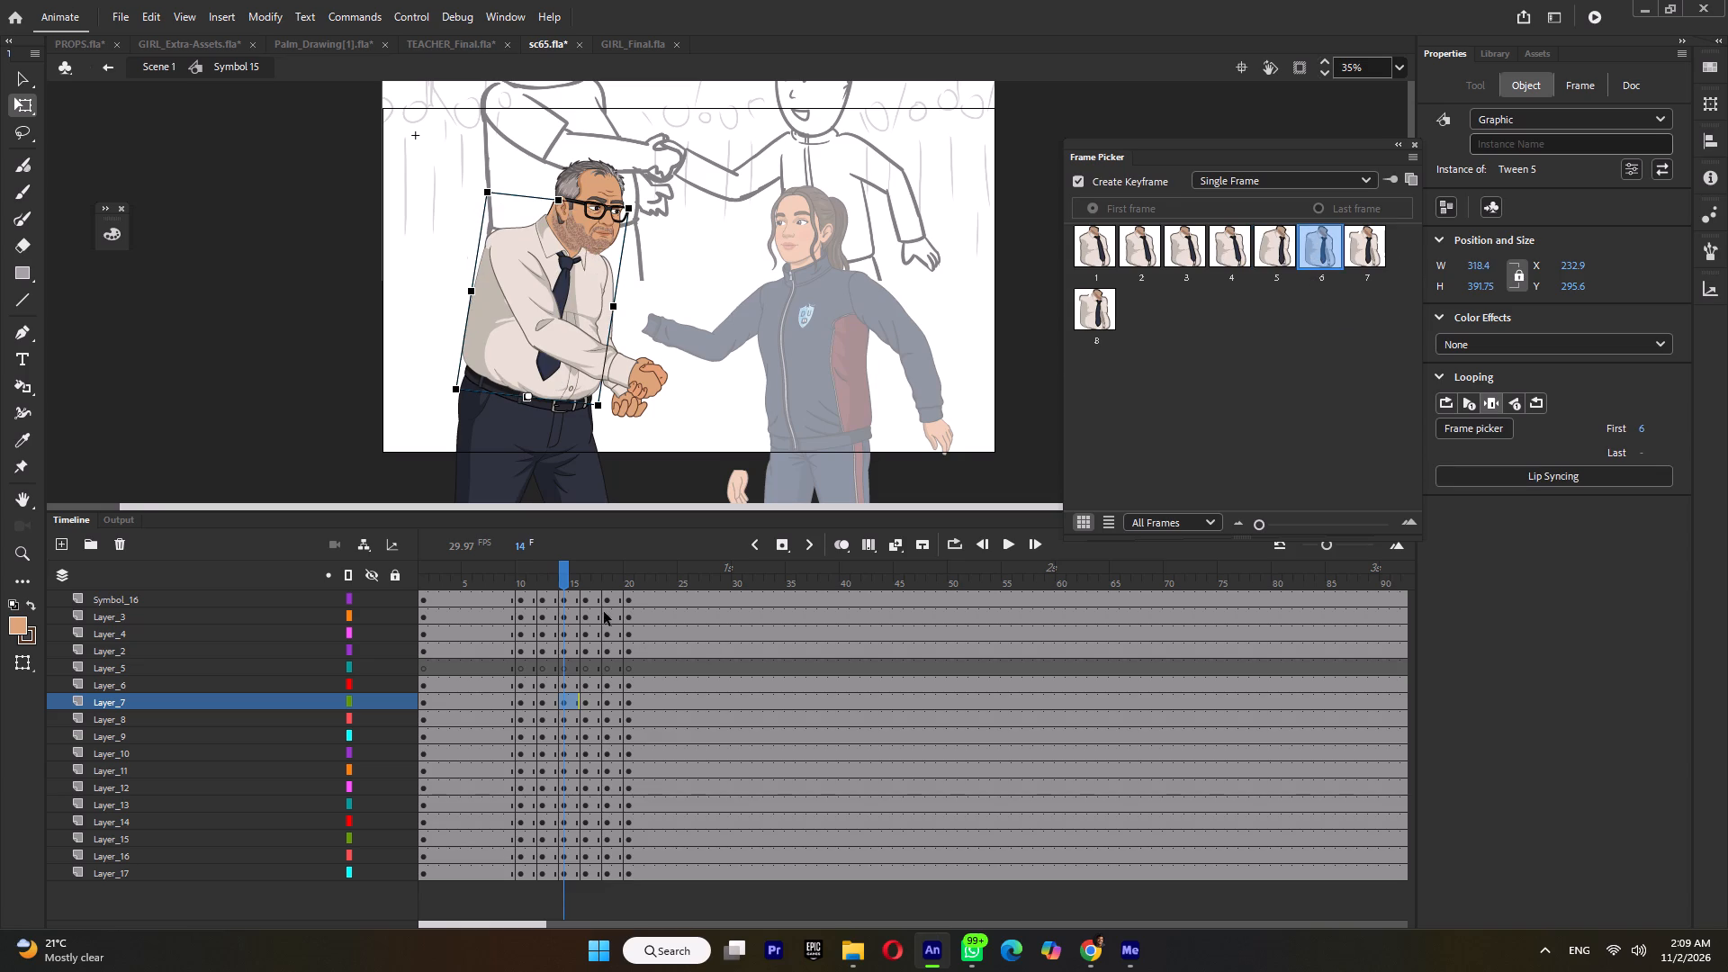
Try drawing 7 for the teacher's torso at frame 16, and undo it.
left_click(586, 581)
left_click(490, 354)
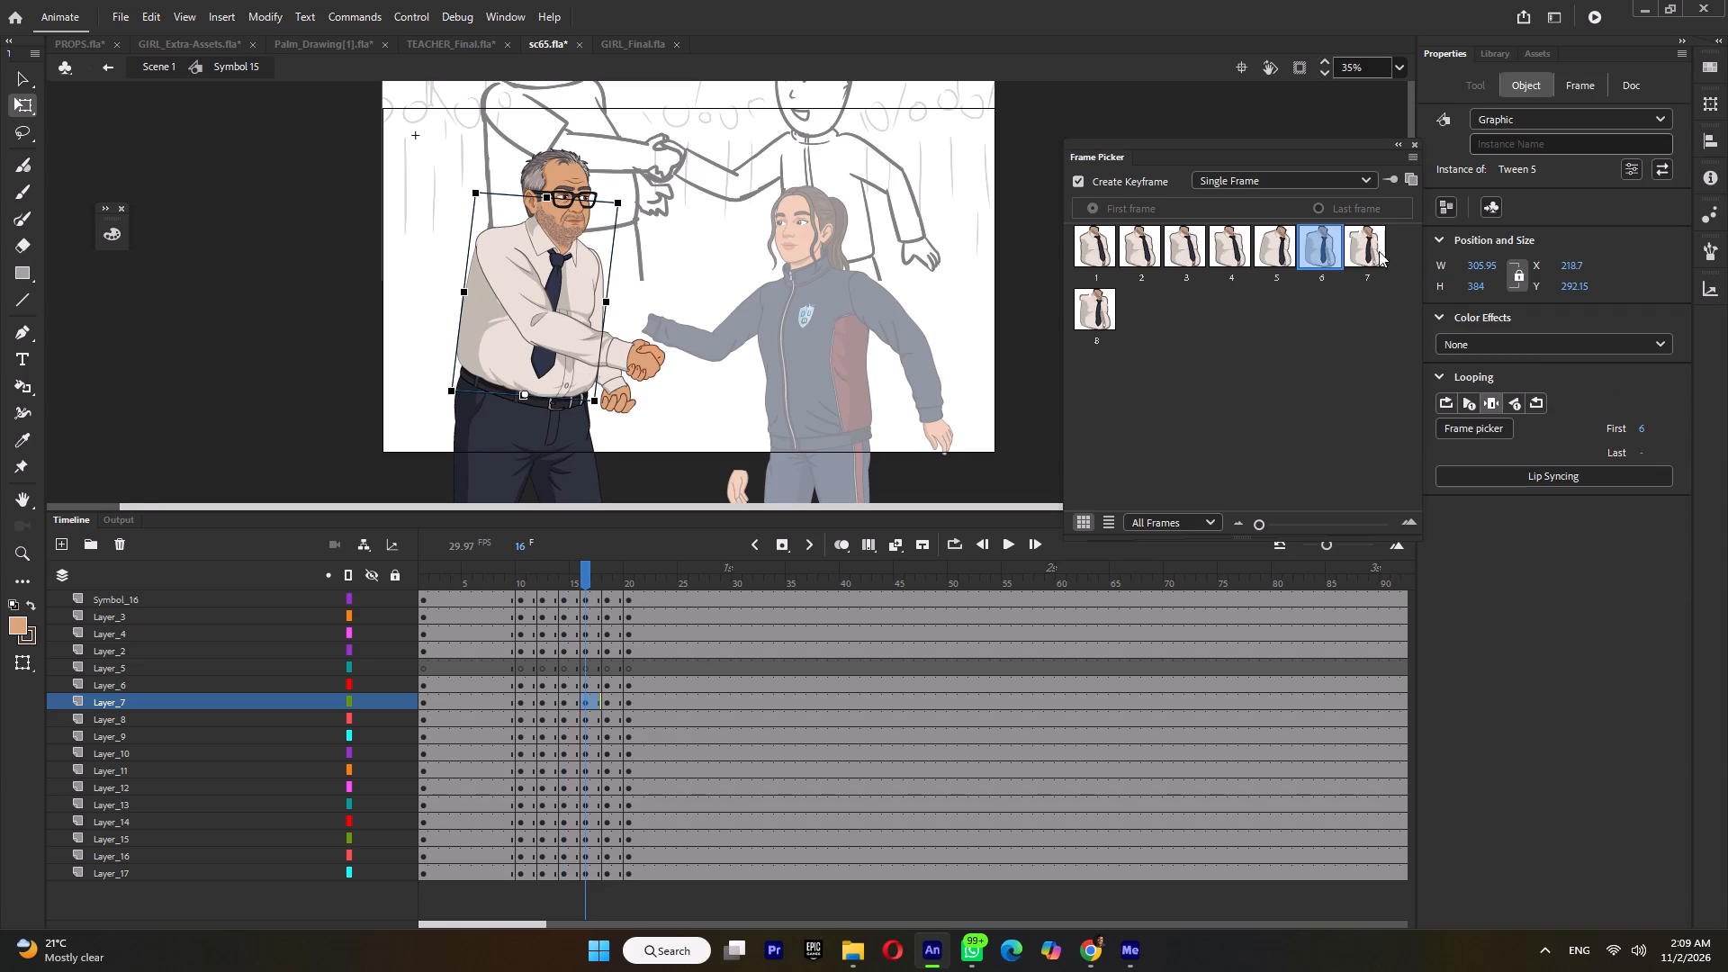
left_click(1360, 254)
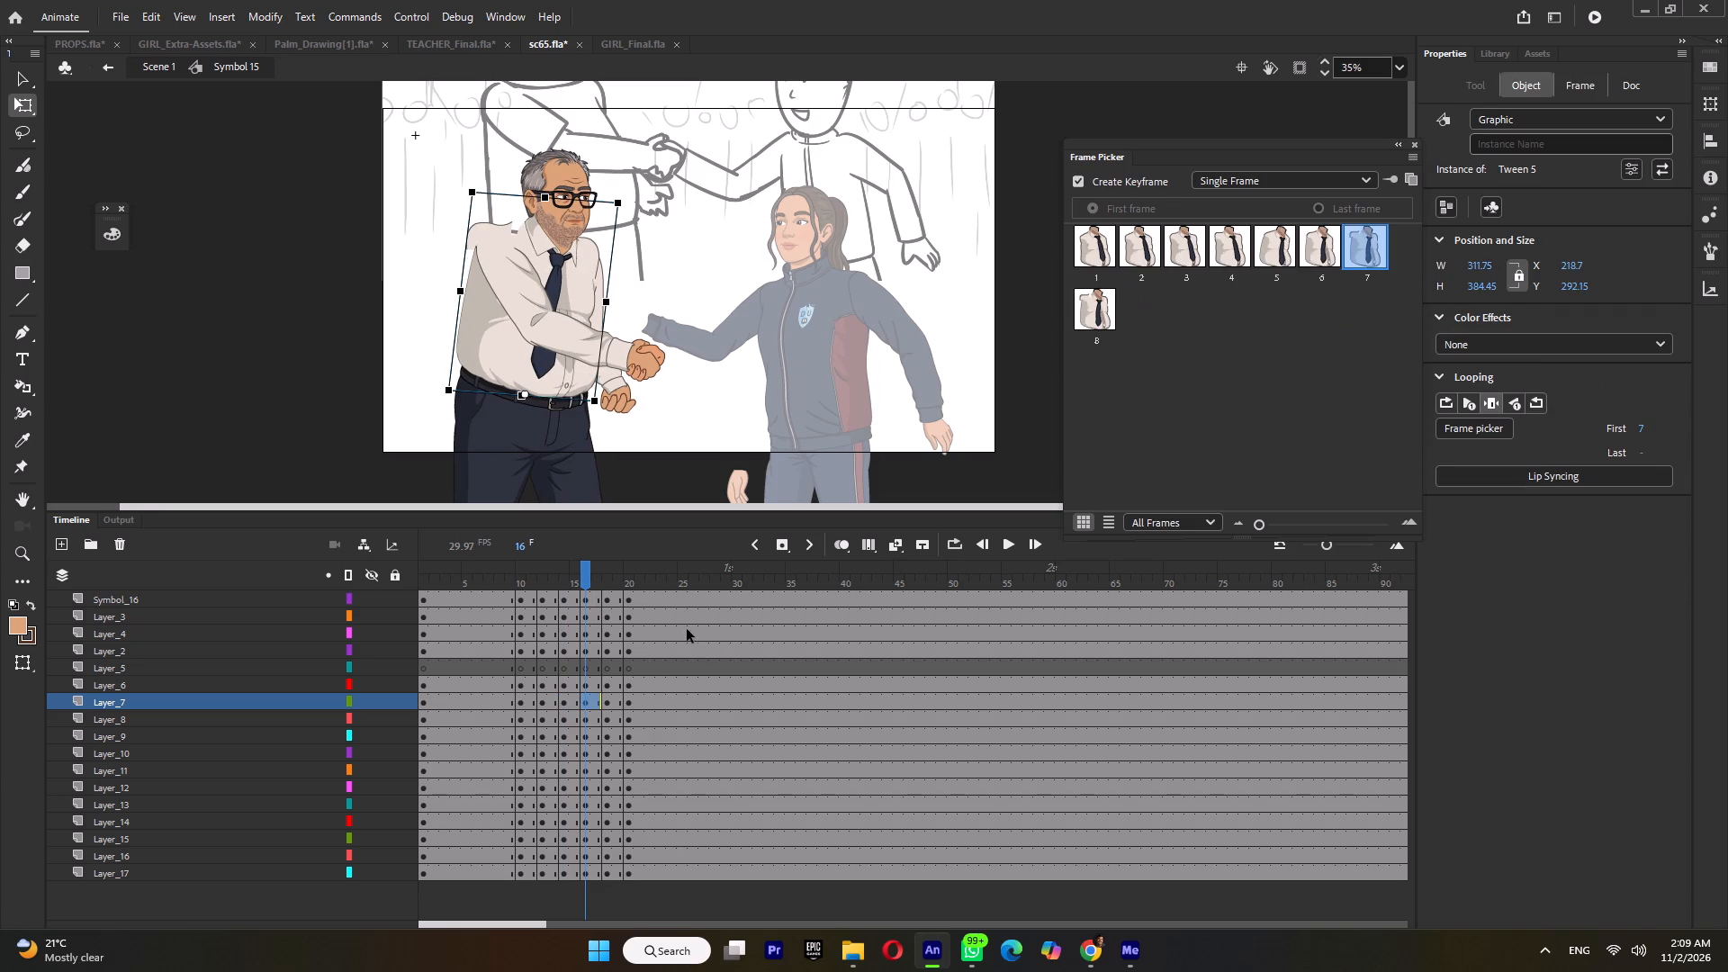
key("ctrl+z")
At frame 14, move the teacher's head up and back so it sits on the neck of the changed torso.
left_click(558, 582)
left_click(566, 581)
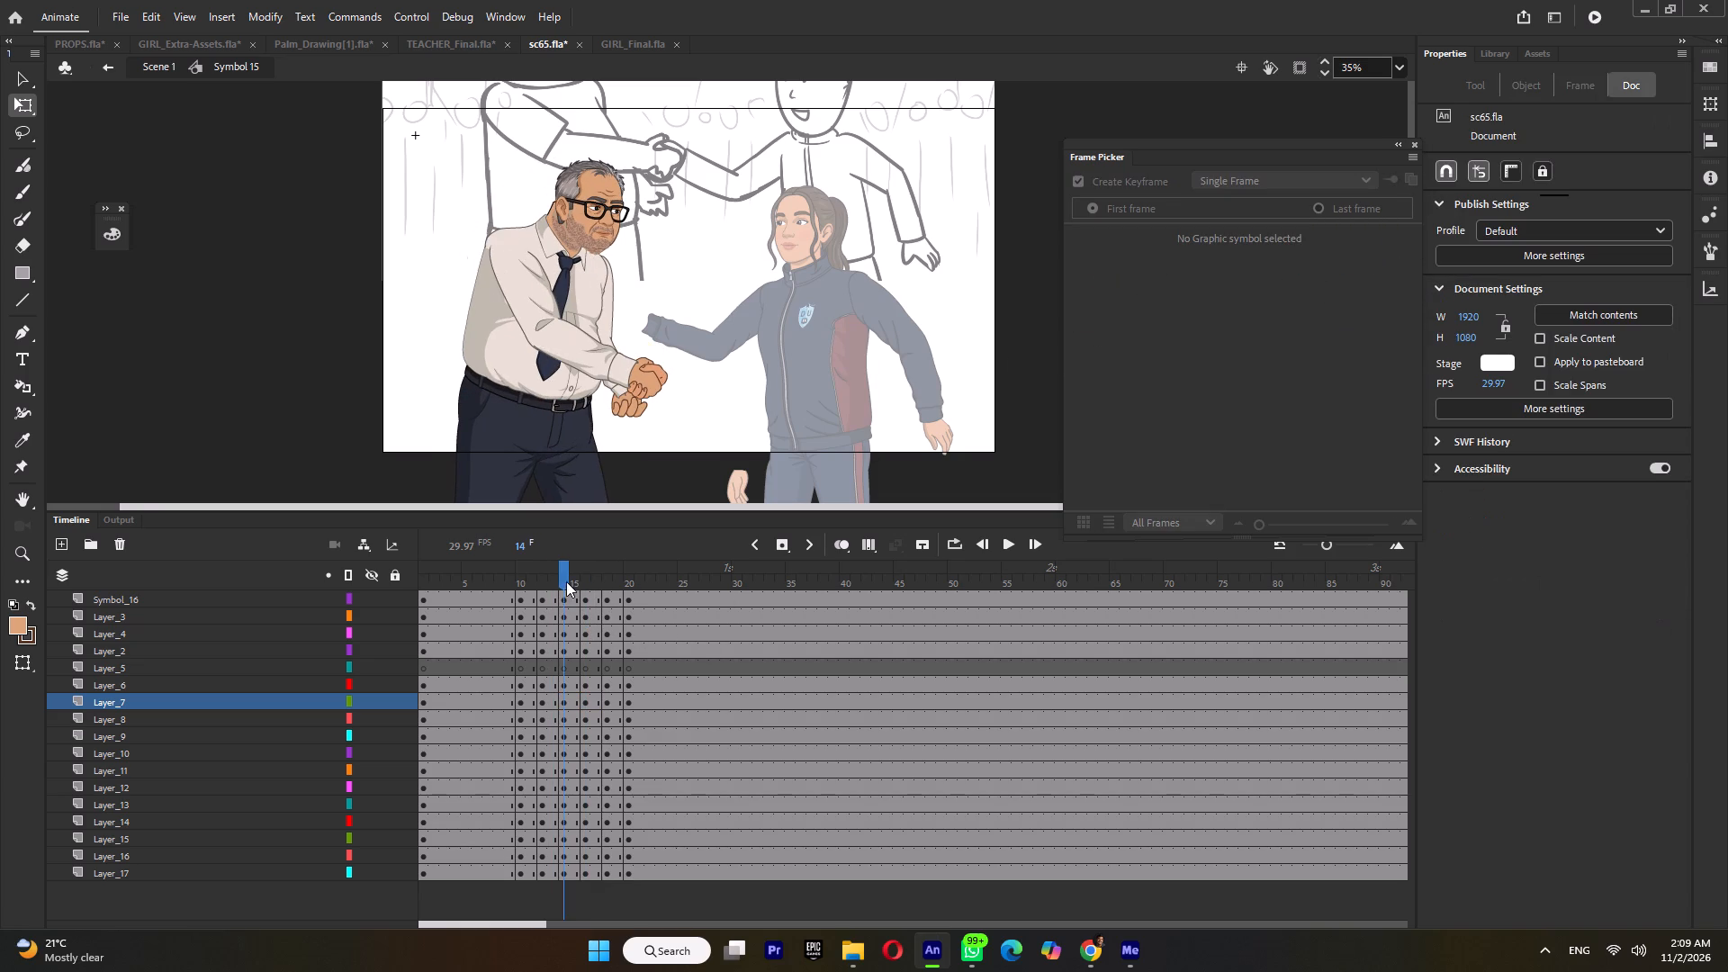
left_click(583, 203)
scroll(587, 203, "up", 8, "ctrl")
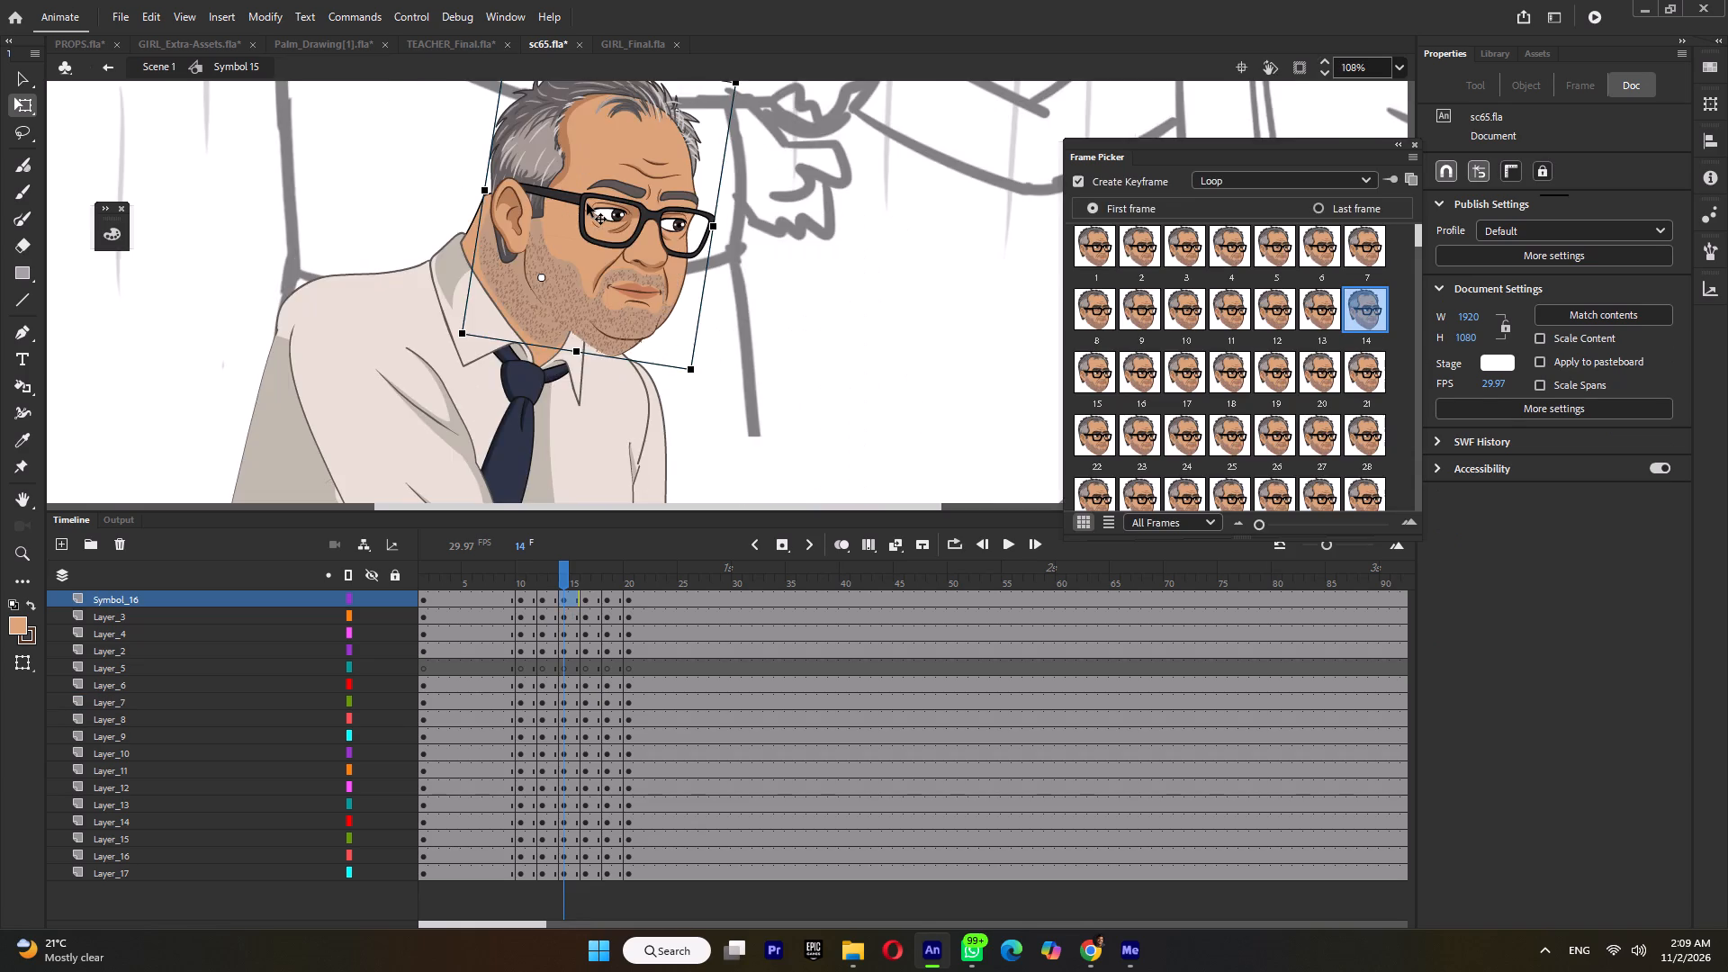
scroll(587, 203, "up", 4, "ctrl")
left_click_drag(608, 273, 512, 202)
scroll(512, 202, "down", 5, "ctrl")
left_click(562, 220)
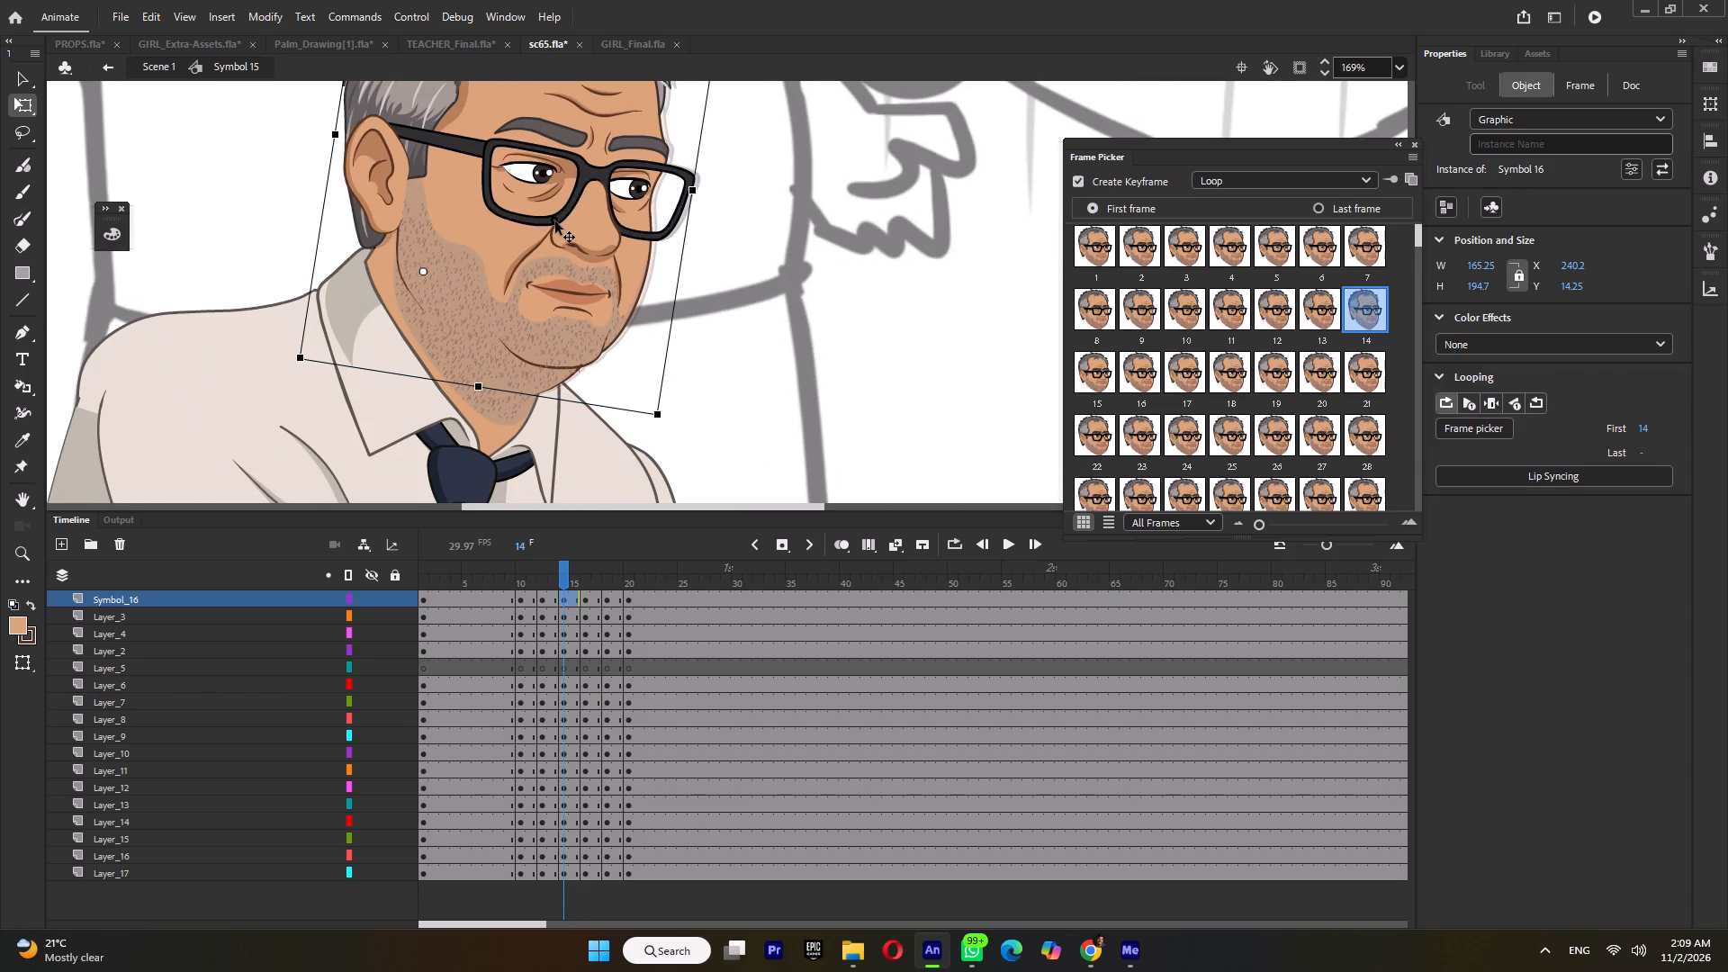
scroll(558, 221, "down", 8, "ctrl")
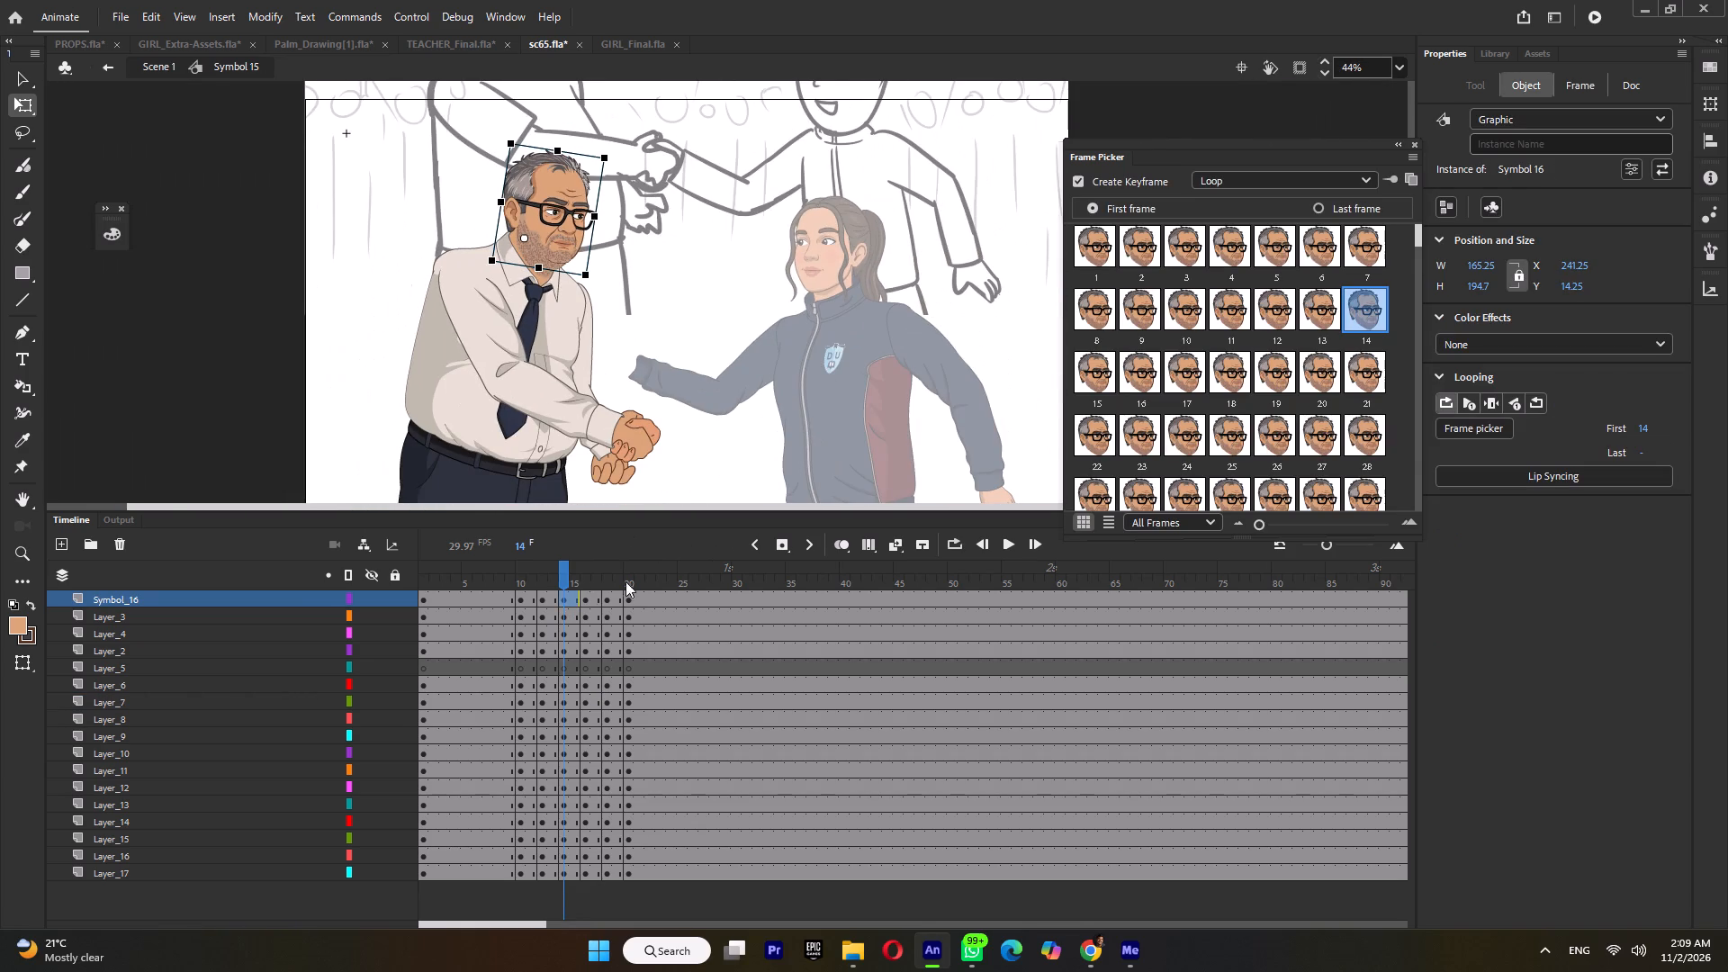
Compare the teacher's pose at frames 12 and 14, checking the upper arm sleeves at frame 14.
left_click(549, 579)
left_click(562, 580)
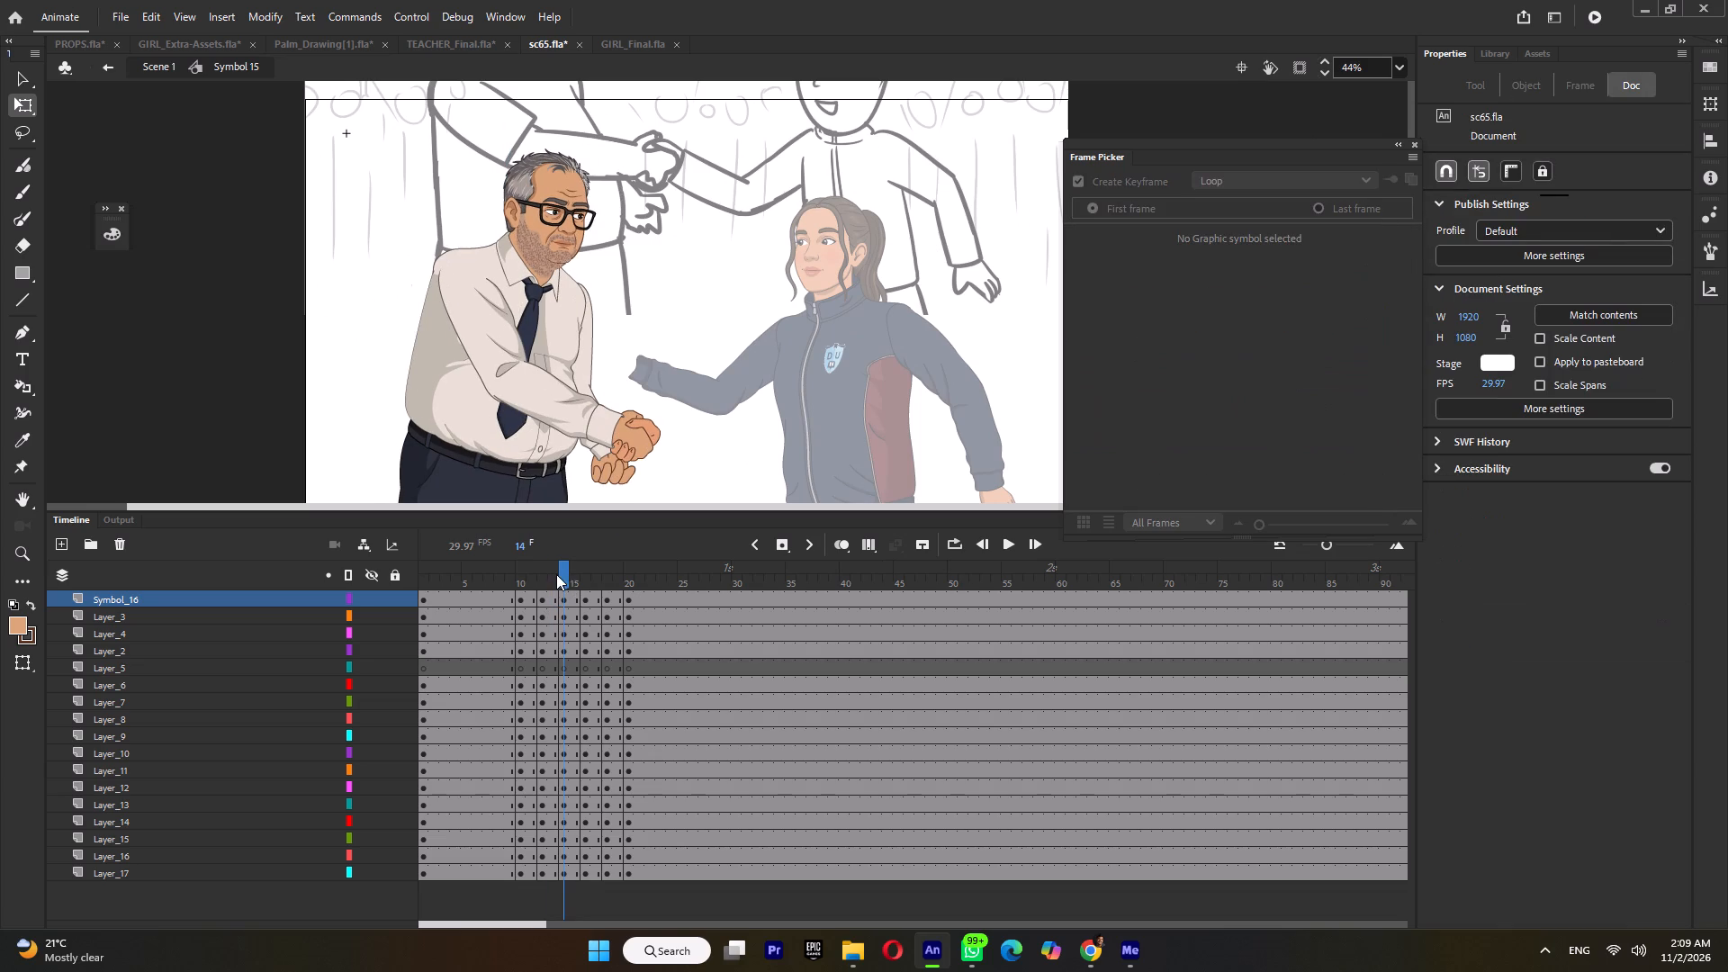
left_click(554, 574)
left_click(565, 575)
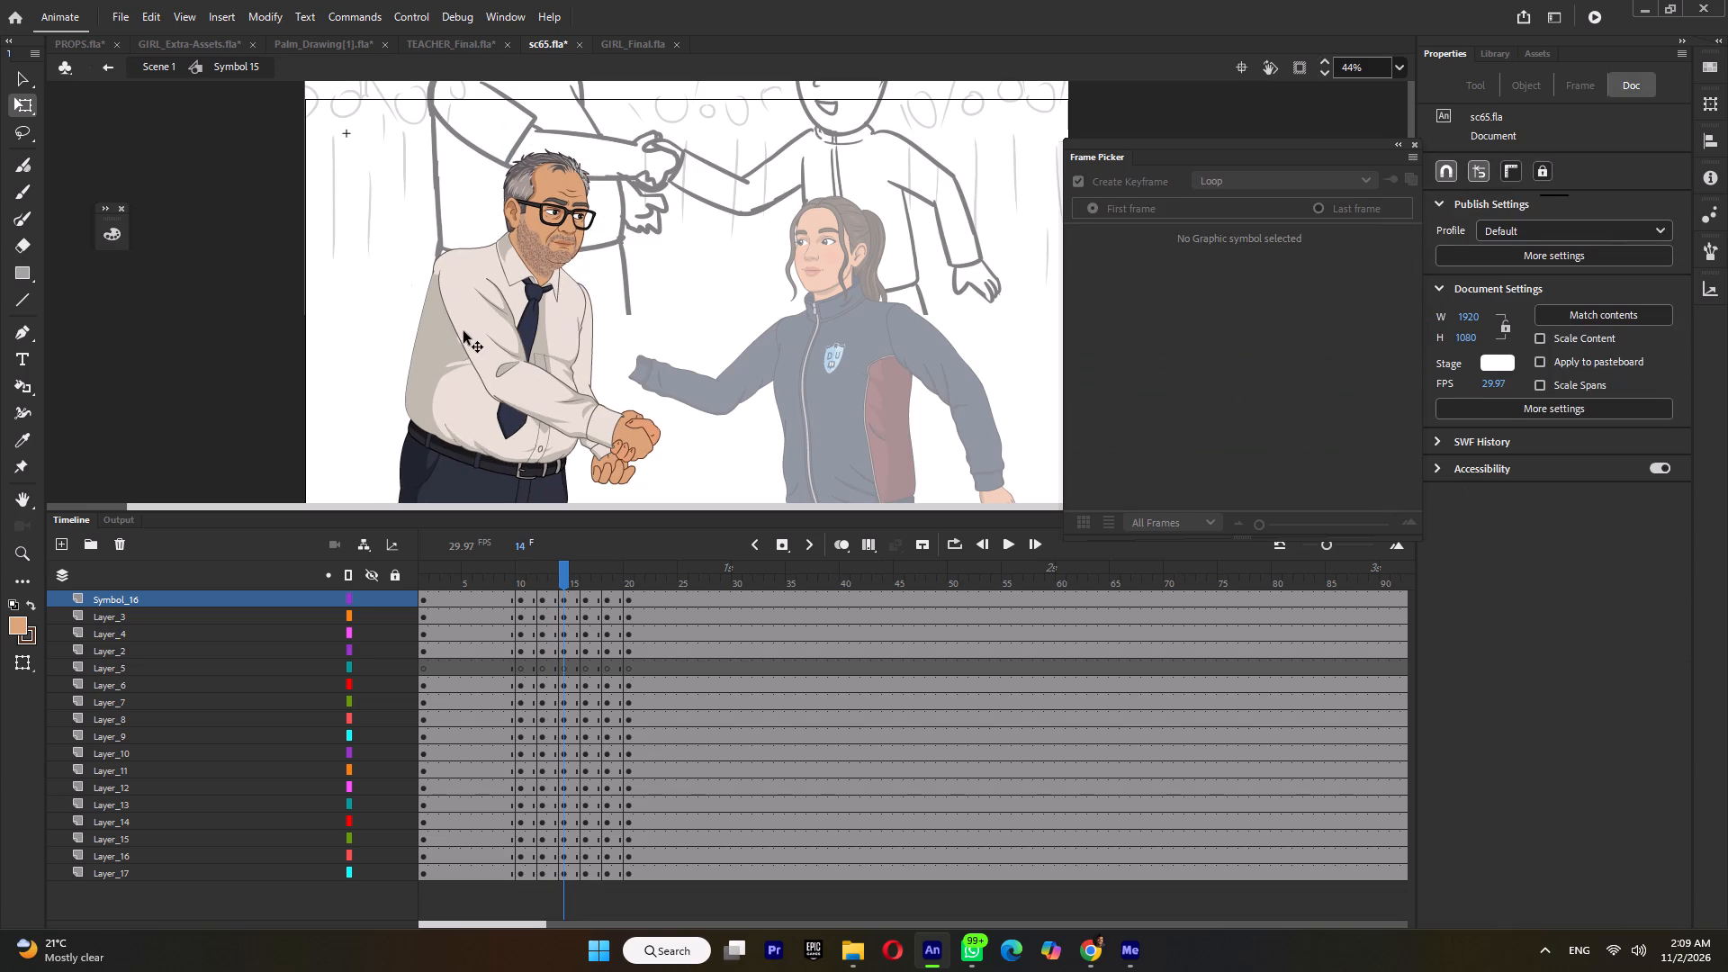
left_click(465, 328)
left_click(591, 352)
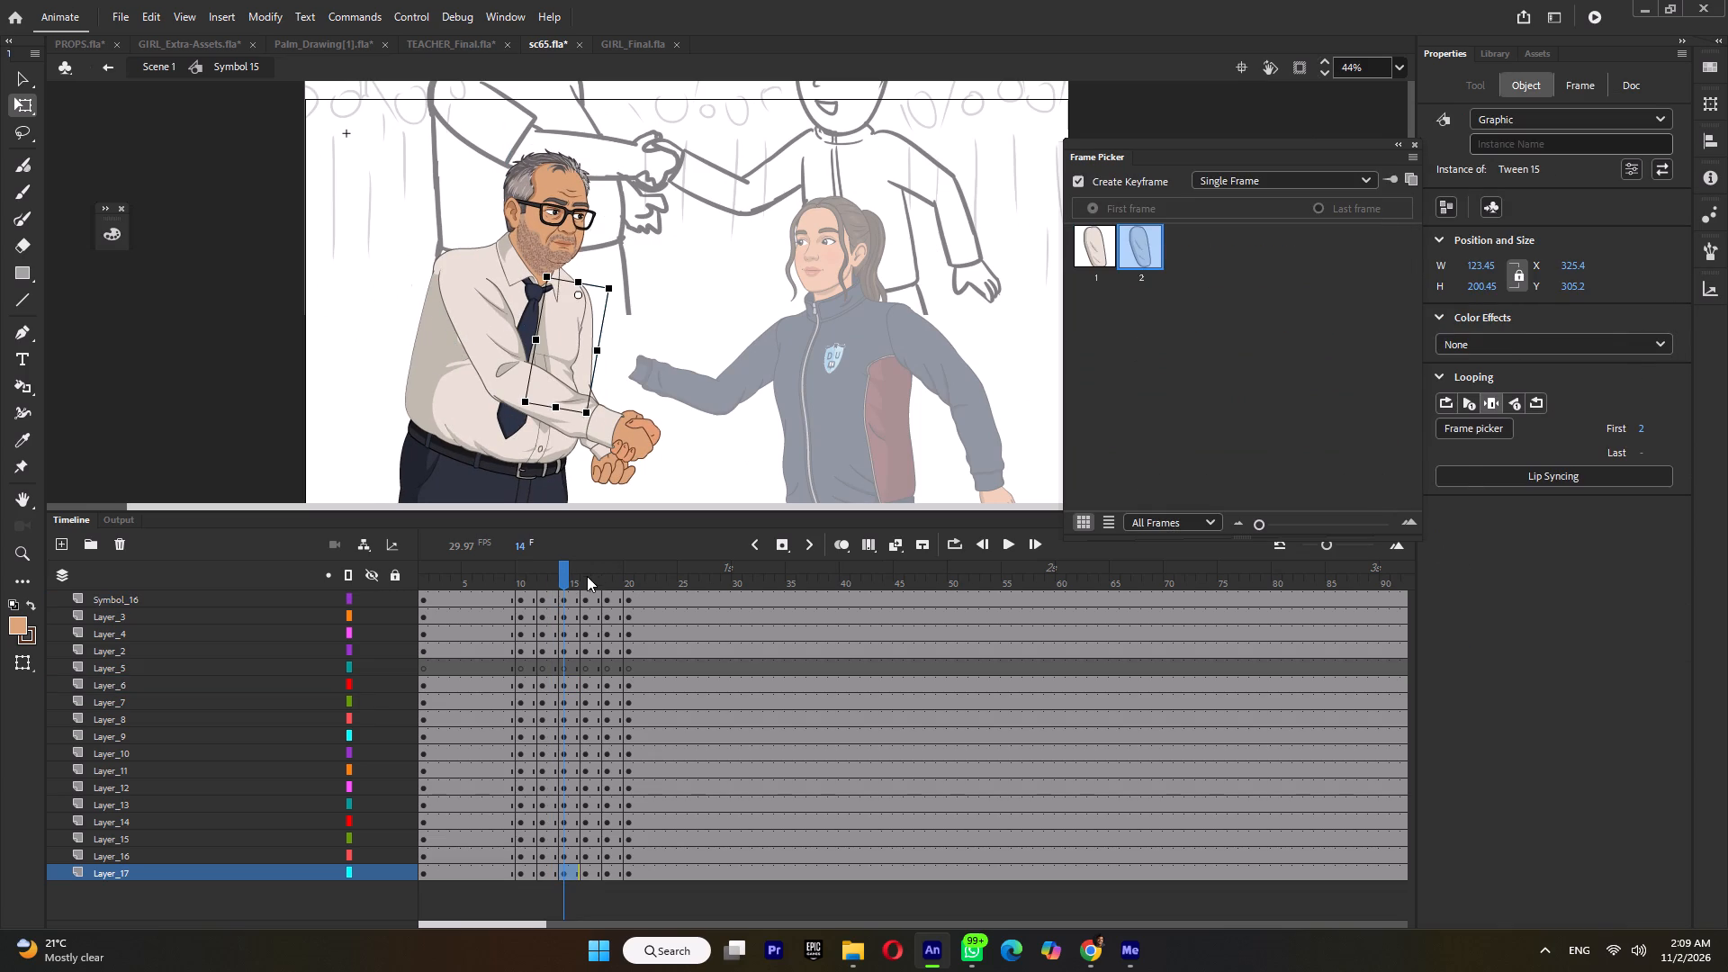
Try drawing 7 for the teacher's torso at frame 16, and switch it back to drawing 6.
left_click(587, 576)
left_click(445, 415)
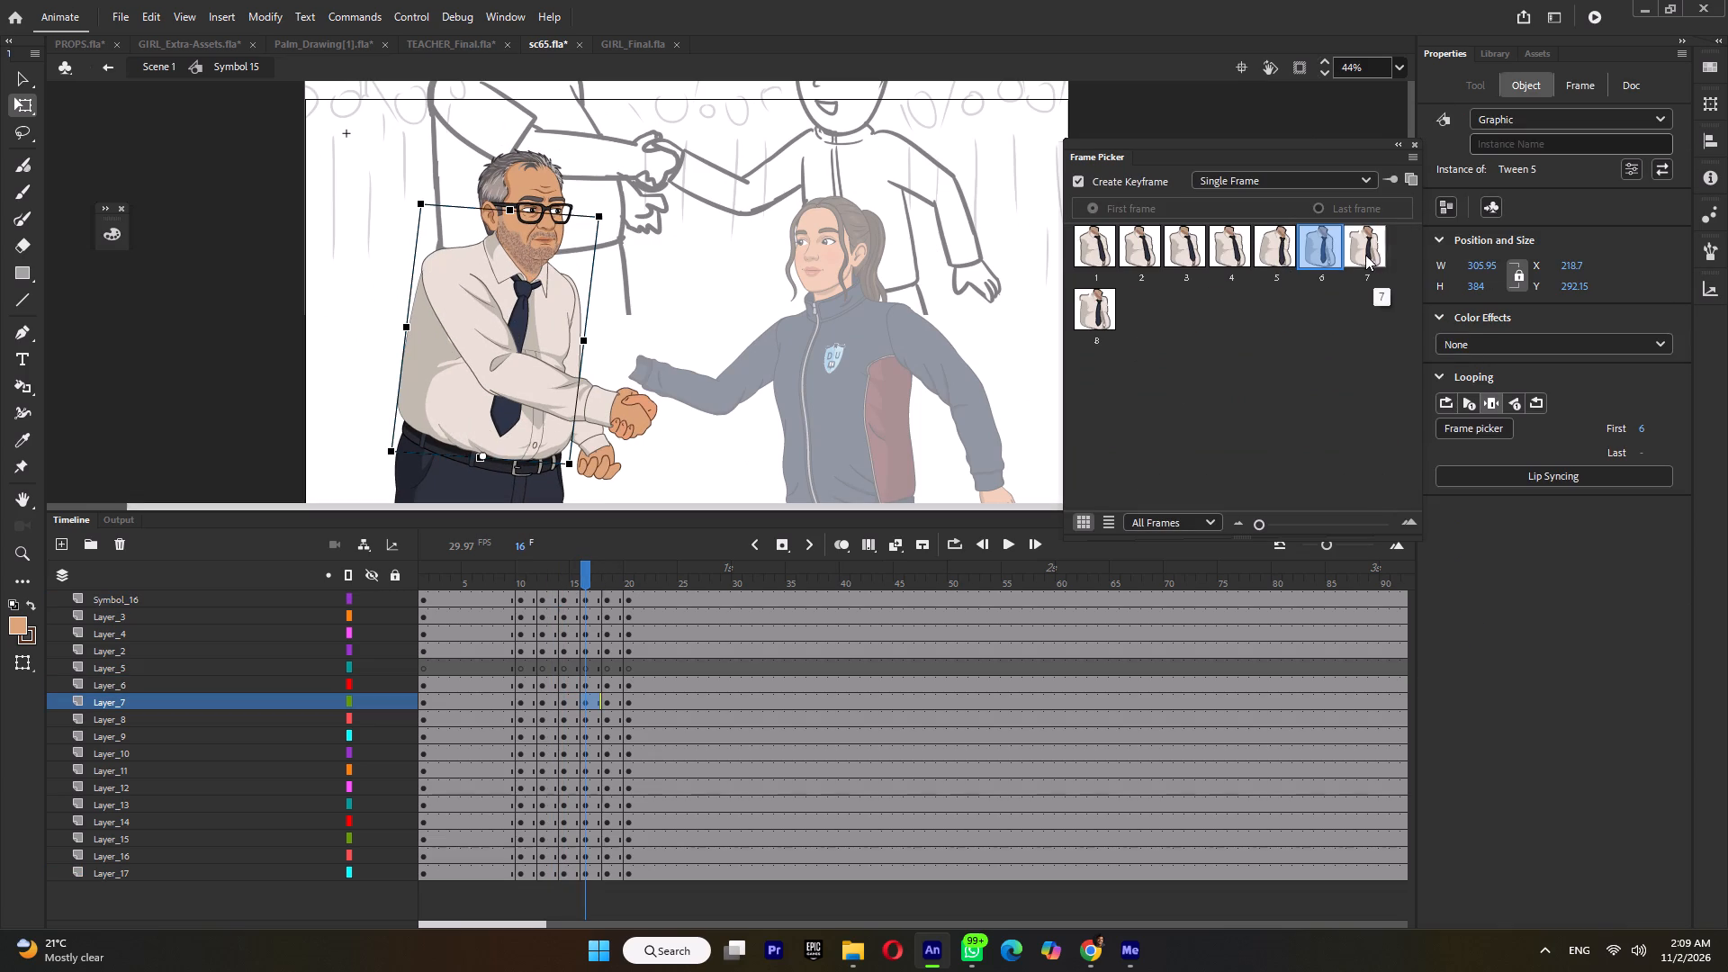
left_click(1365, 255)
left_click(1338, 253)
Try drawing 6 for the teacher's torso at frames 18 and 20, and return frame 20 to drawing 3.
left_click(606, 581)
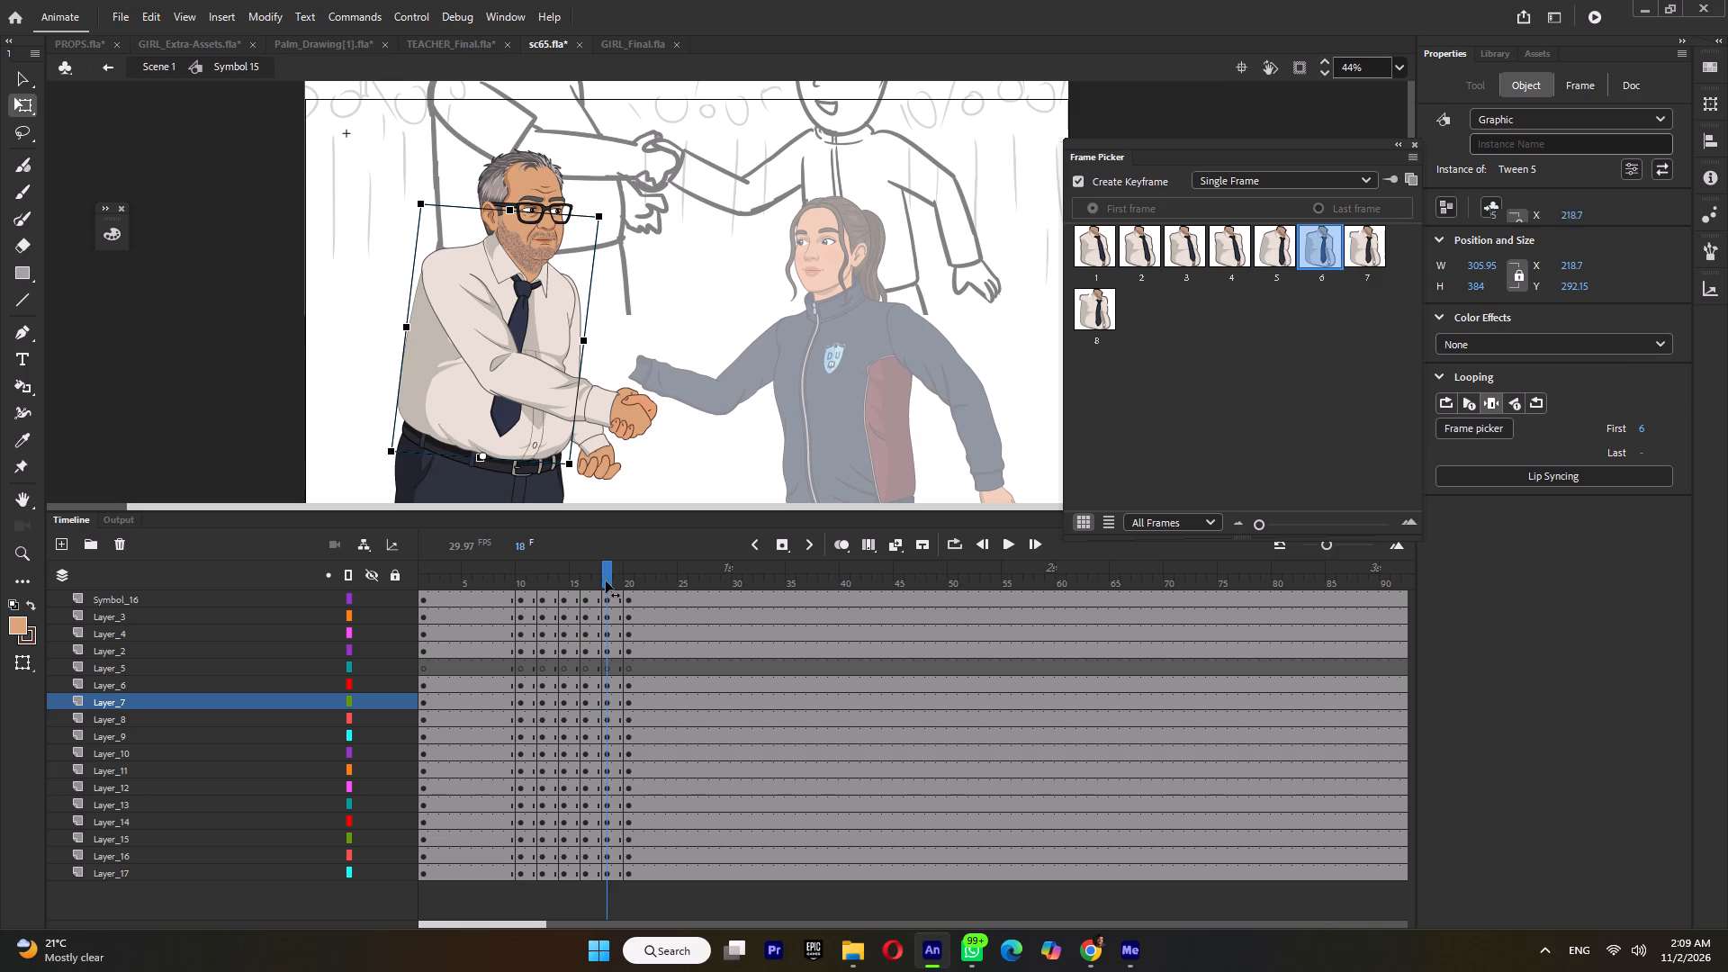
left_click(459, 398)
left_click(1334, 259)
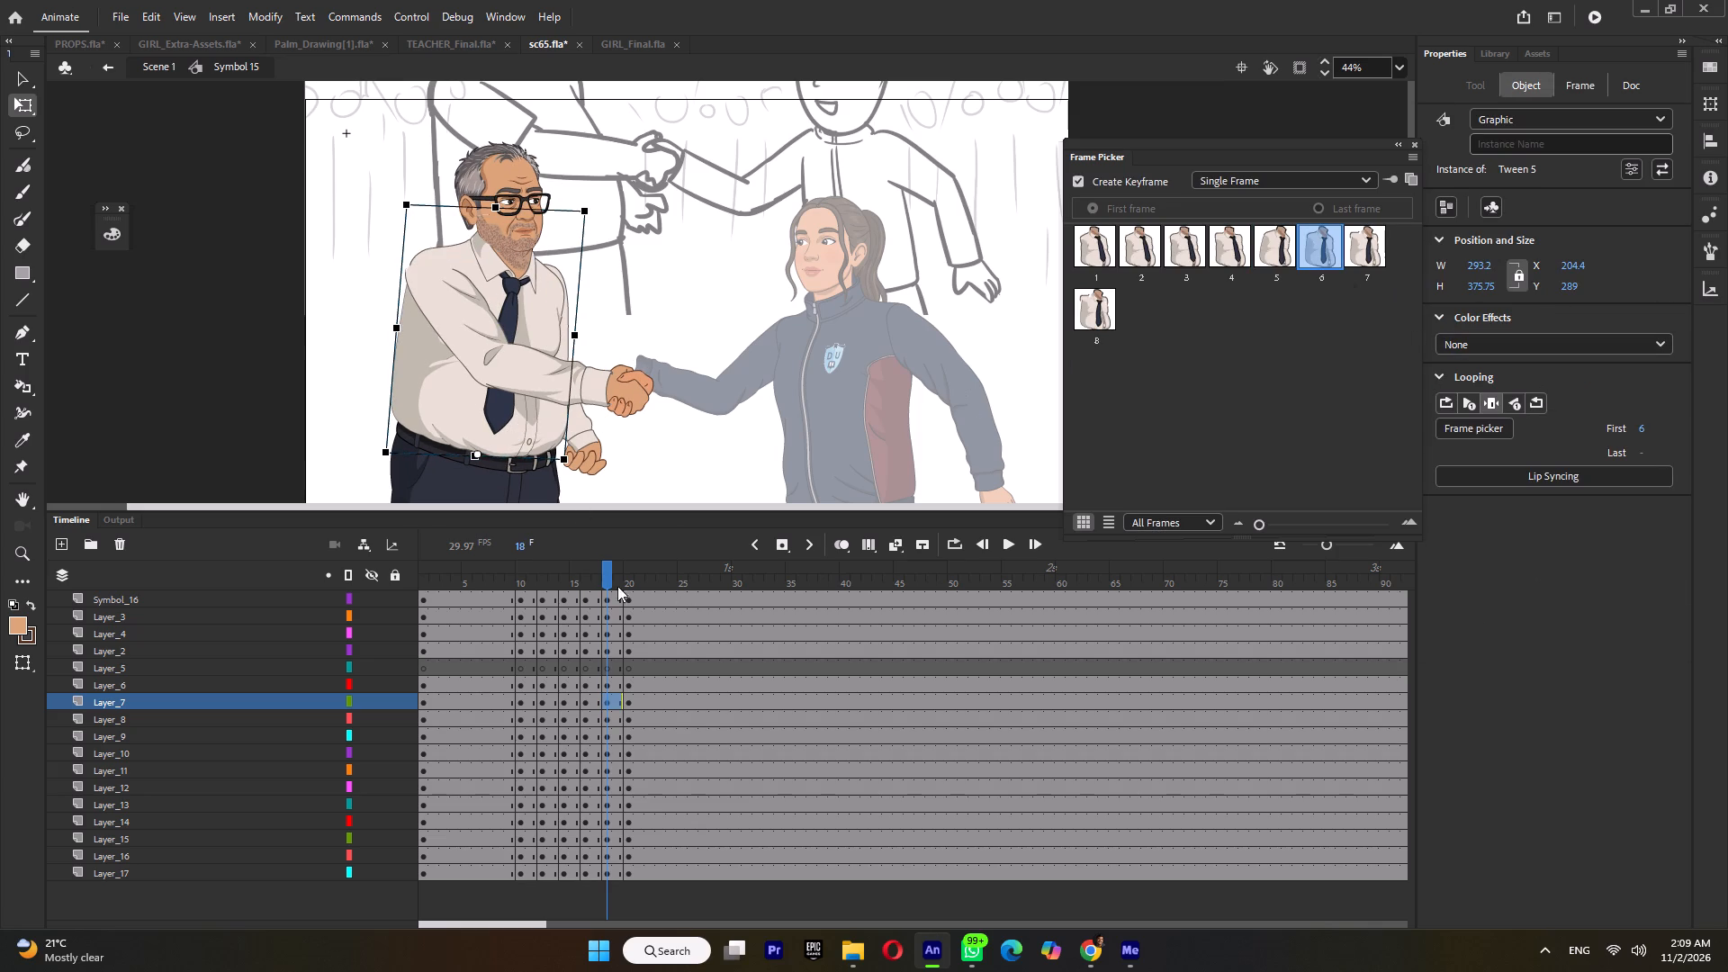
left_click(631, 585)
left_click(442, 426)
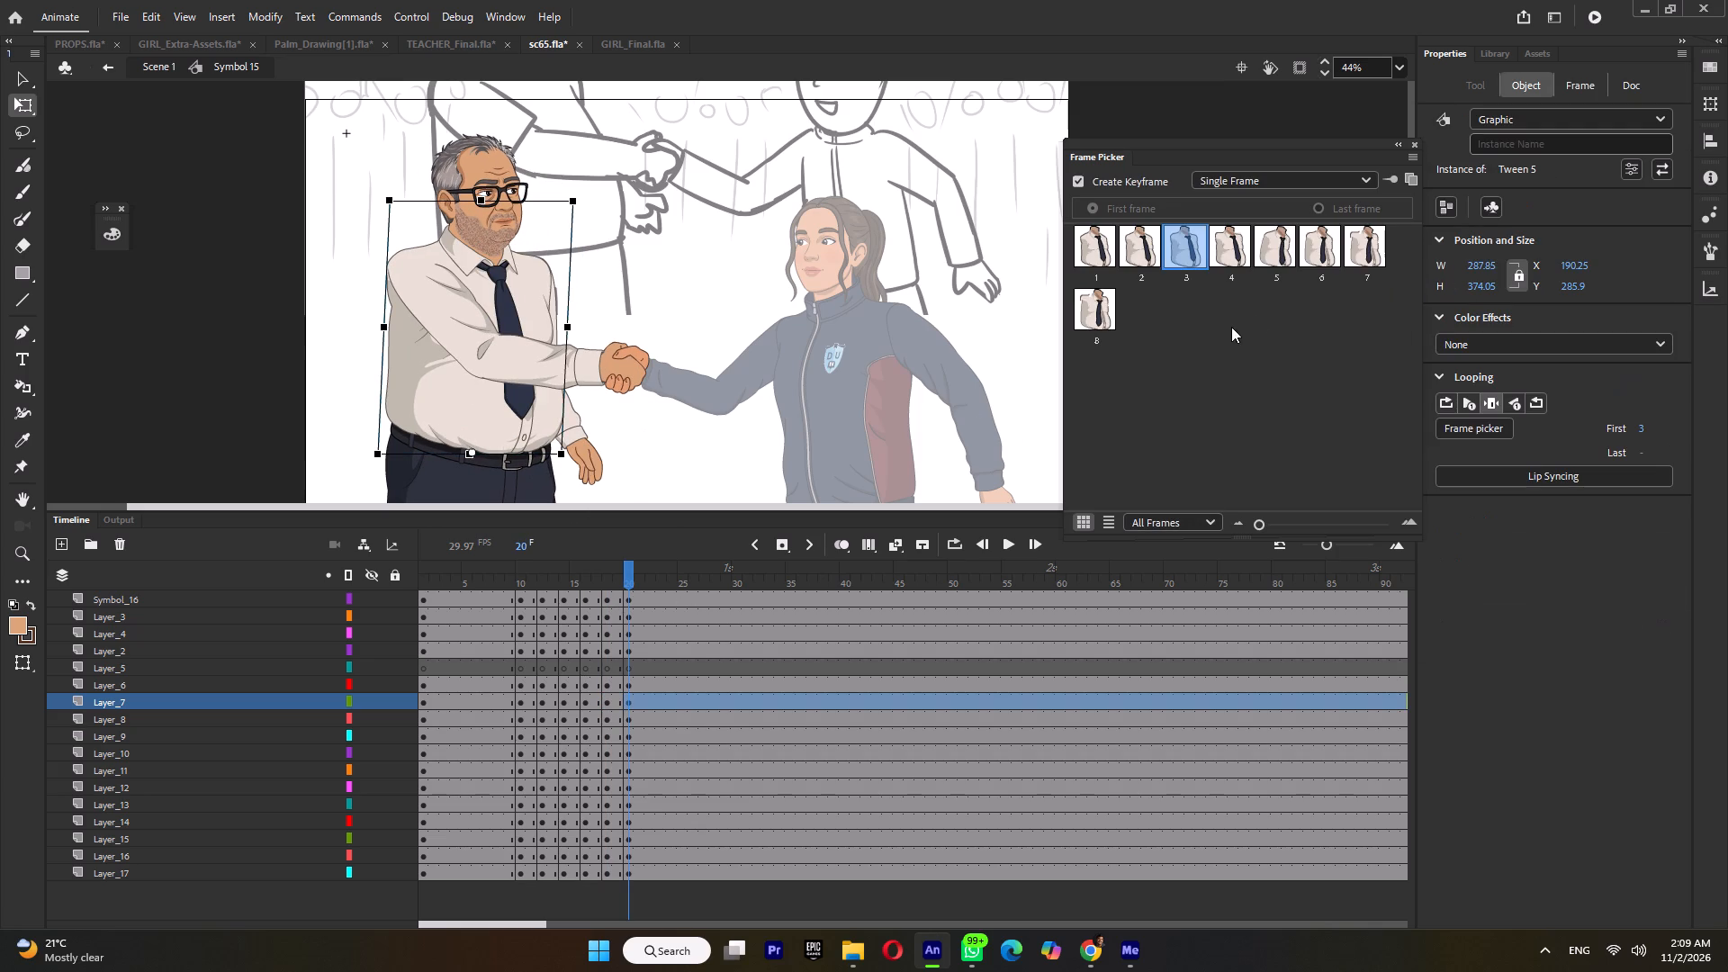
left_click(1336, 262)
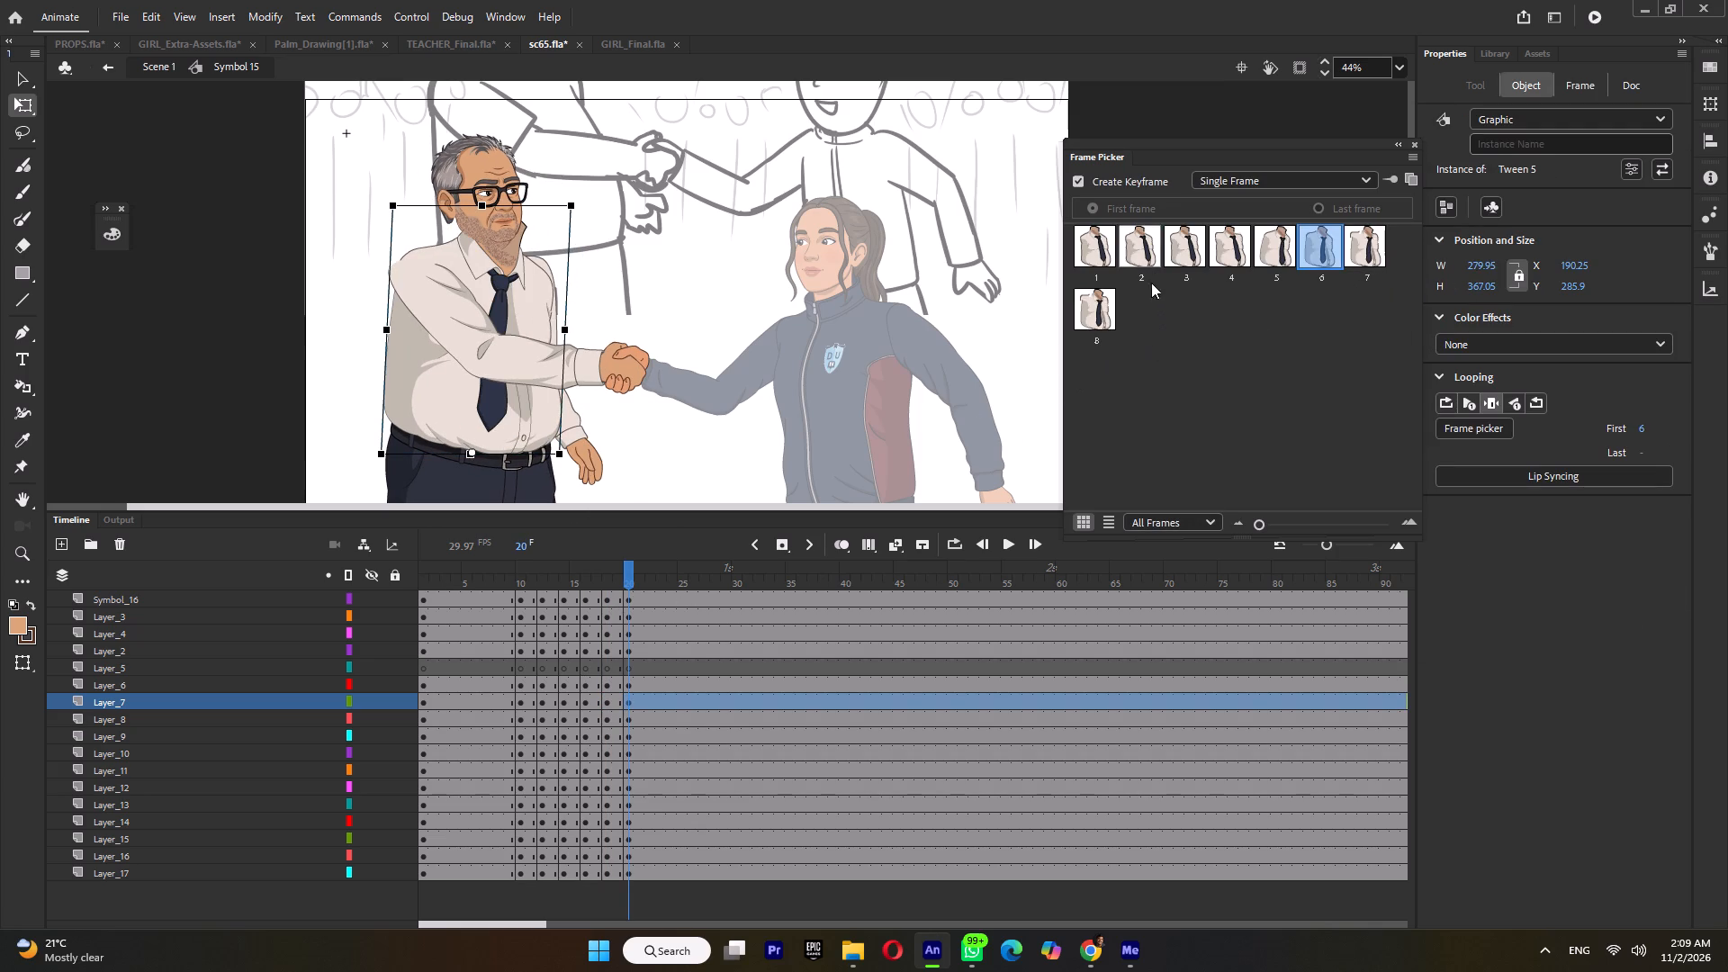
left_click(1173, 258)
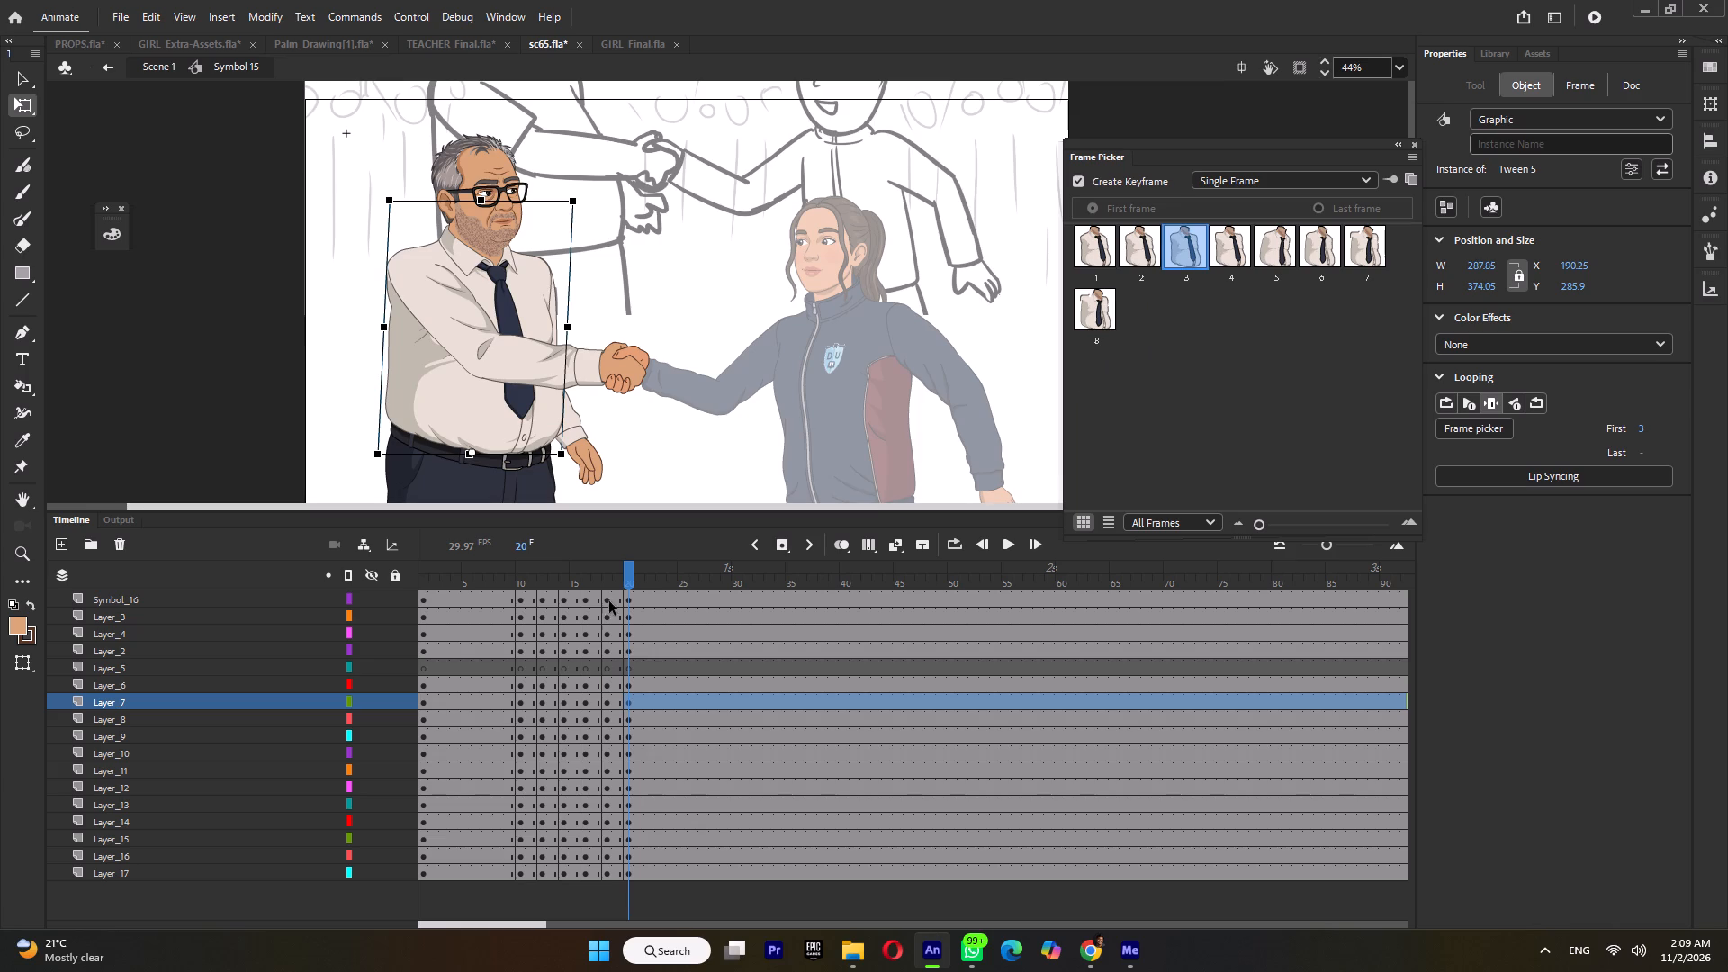
Try drawing 4 for the teacher's torso at frame 18, settle on drawing 3, and compare it with frame 20.
left_click(604, 583)
left_click(448, 409)
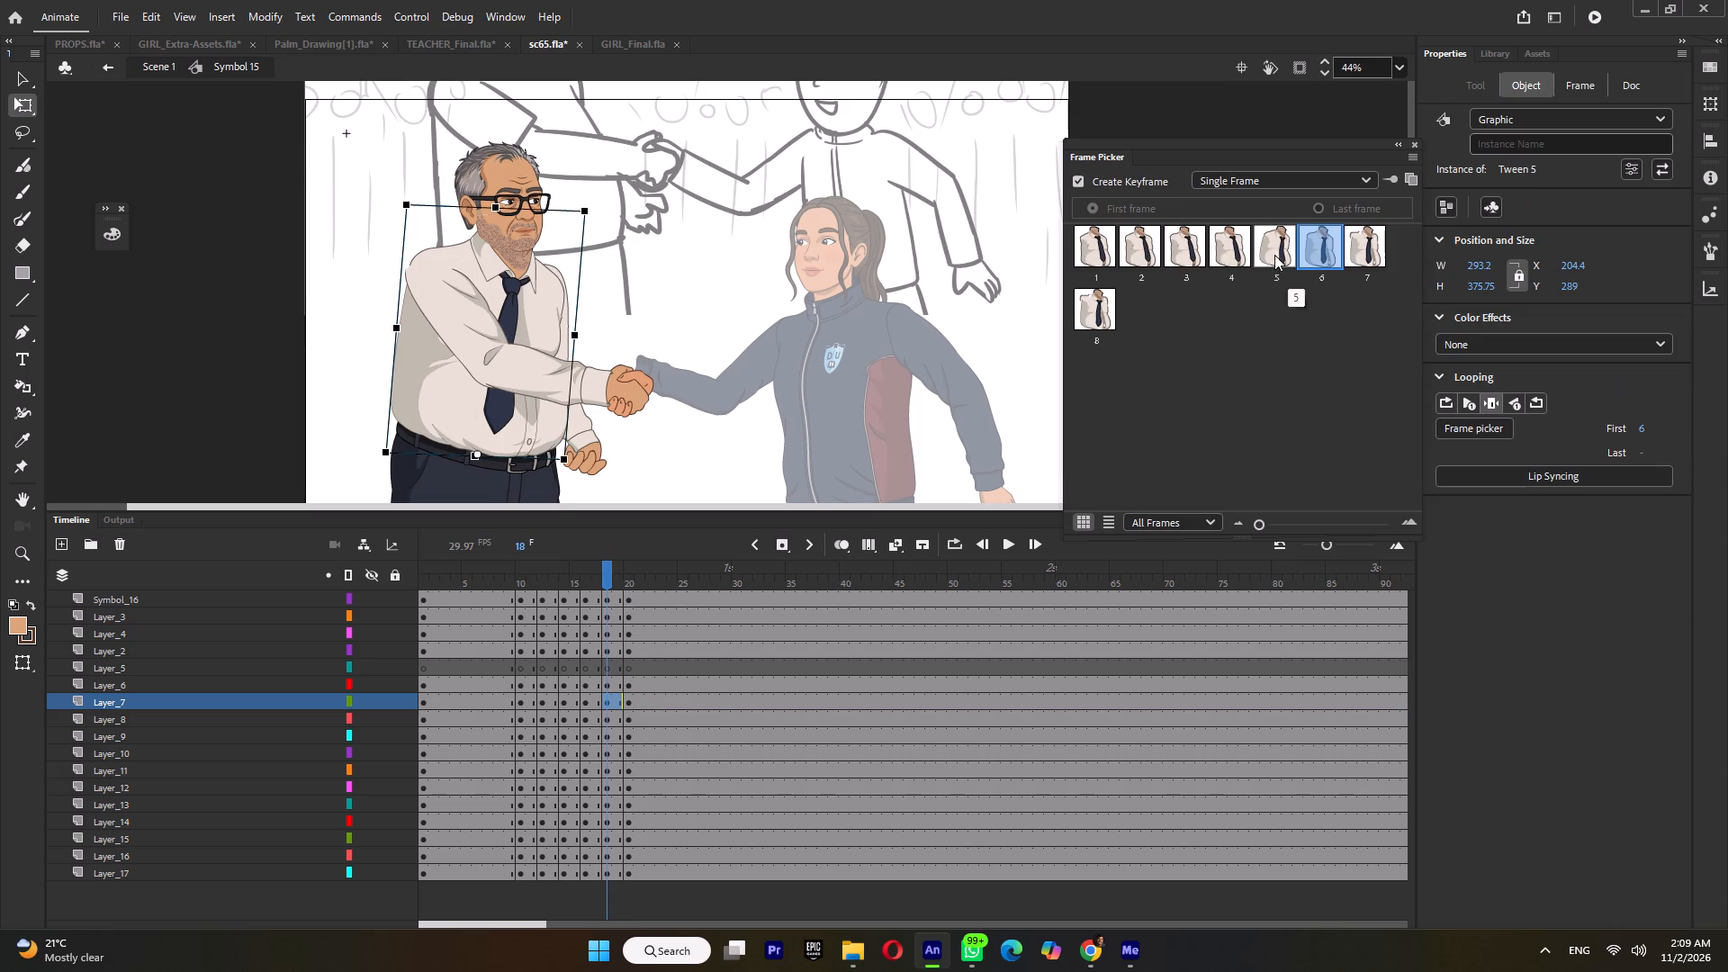
left_click(1228, 256)
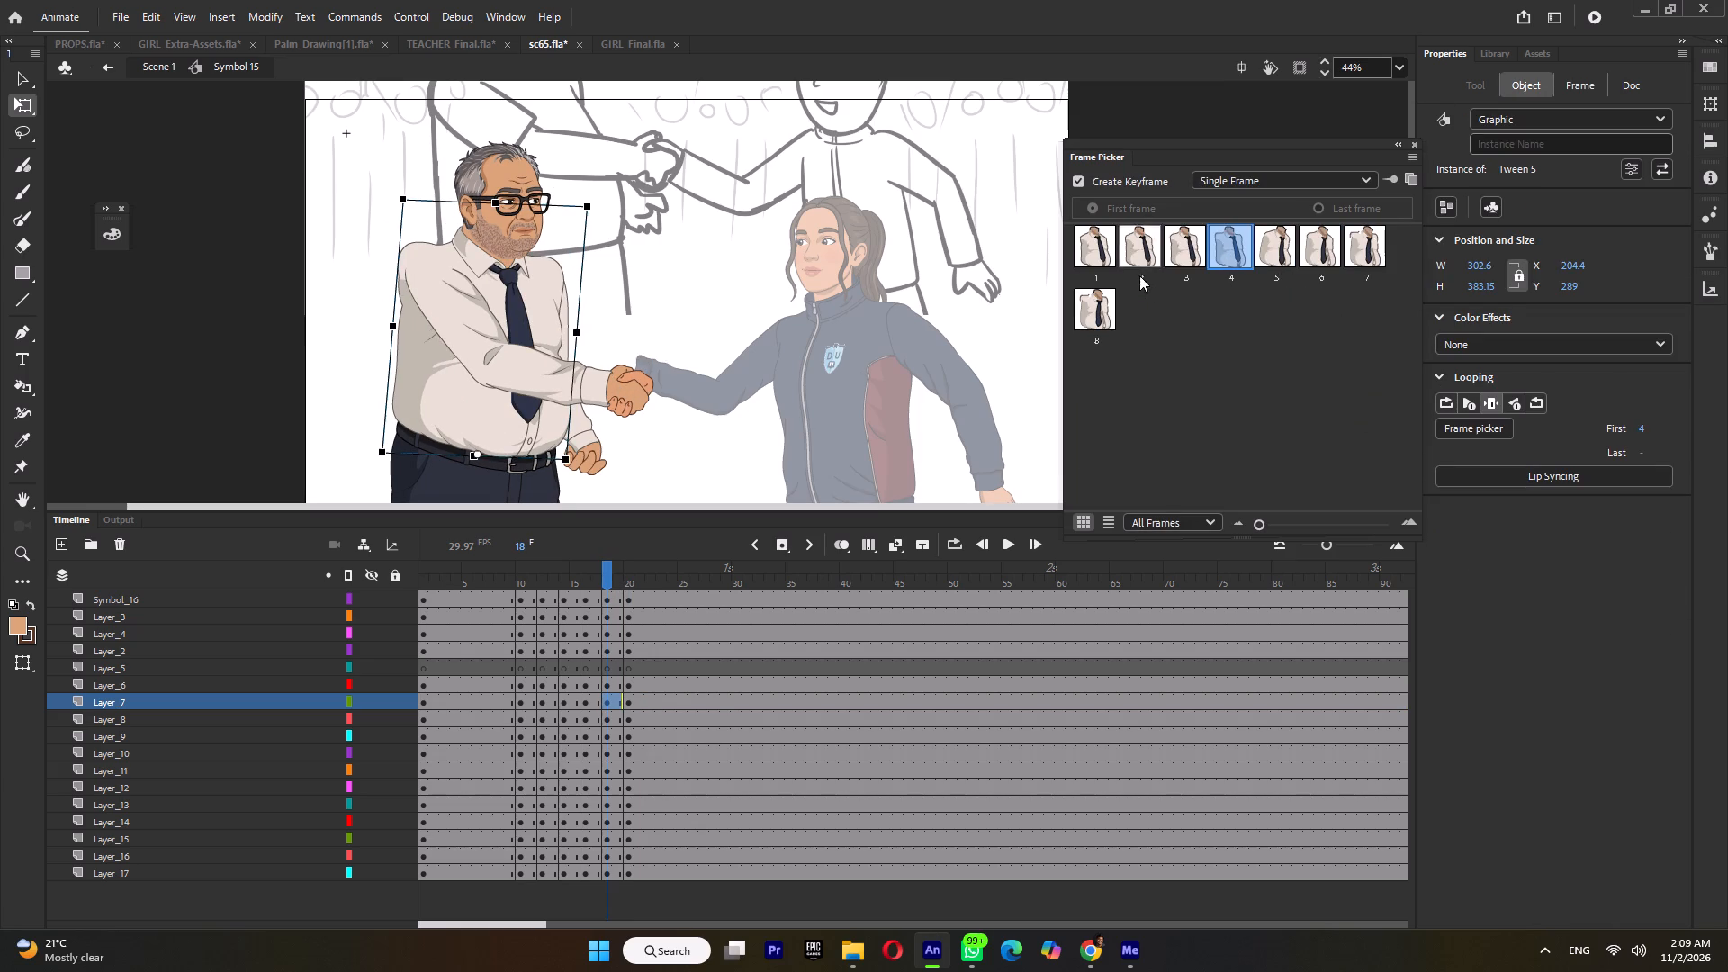
left_click(1192, 251)
left_click(628, 577)
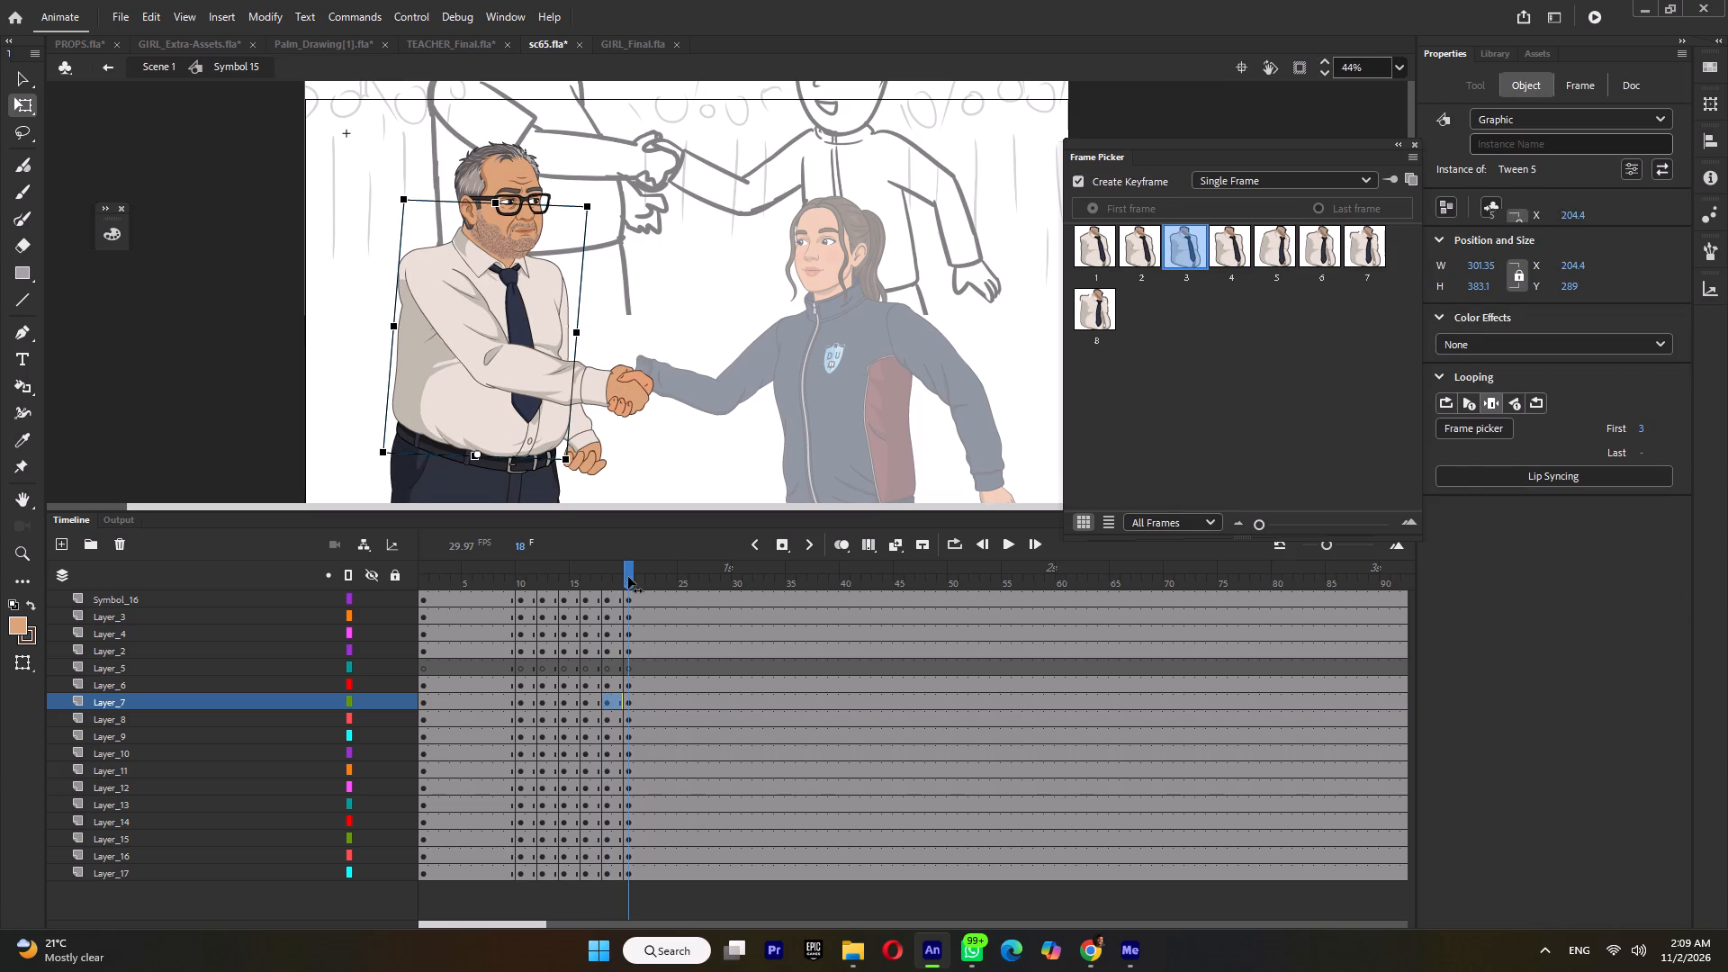
left_click(441, 403)
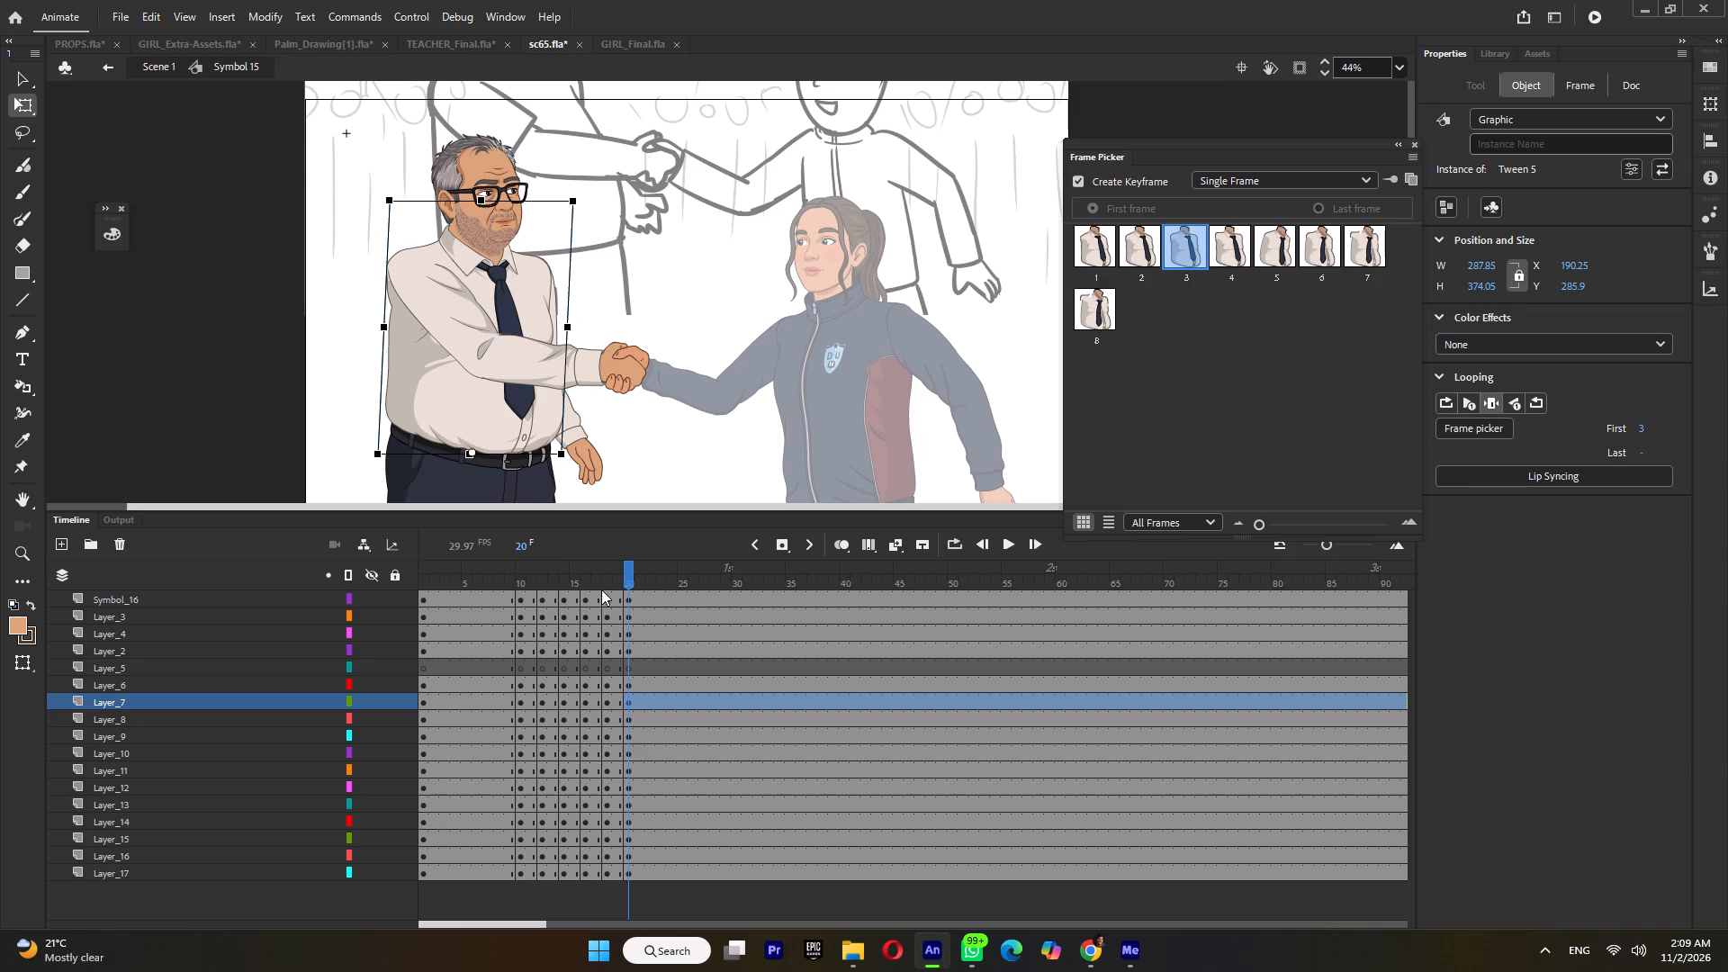
left_click(603, 577)
left_click(437, 414)
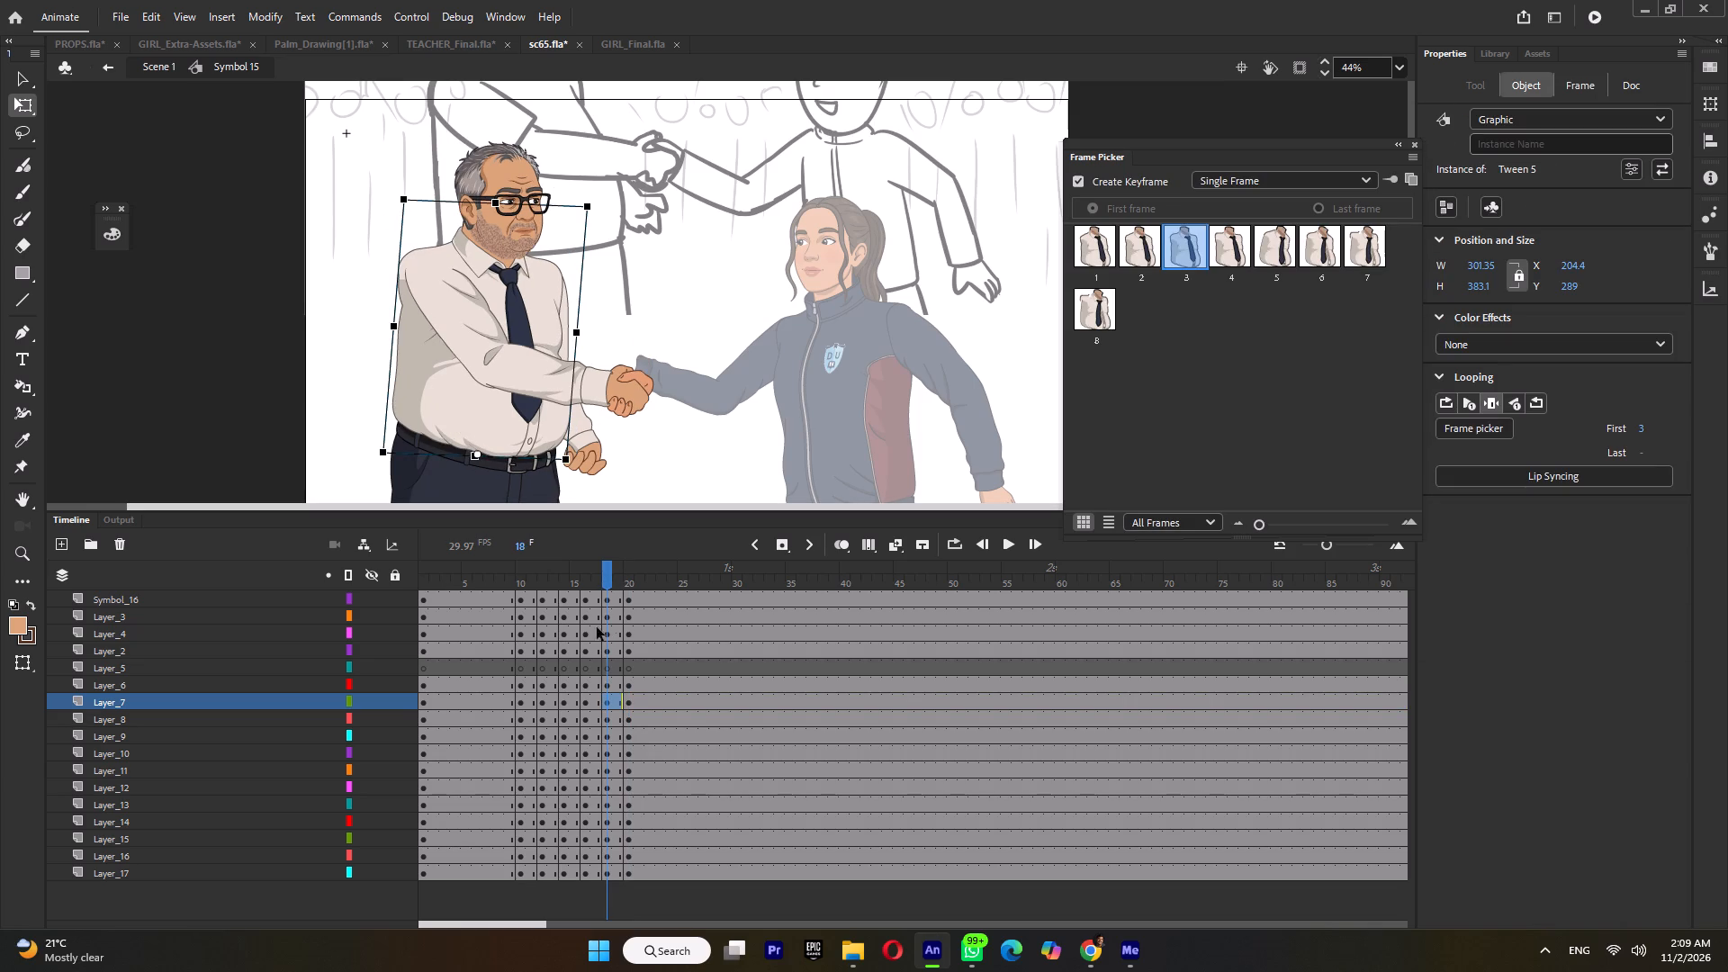
At frame 12, move the teacher's near upper arm slightly down and forward to fit the torso's shoulder.
left_click_drag(525, 581, 528, 588)
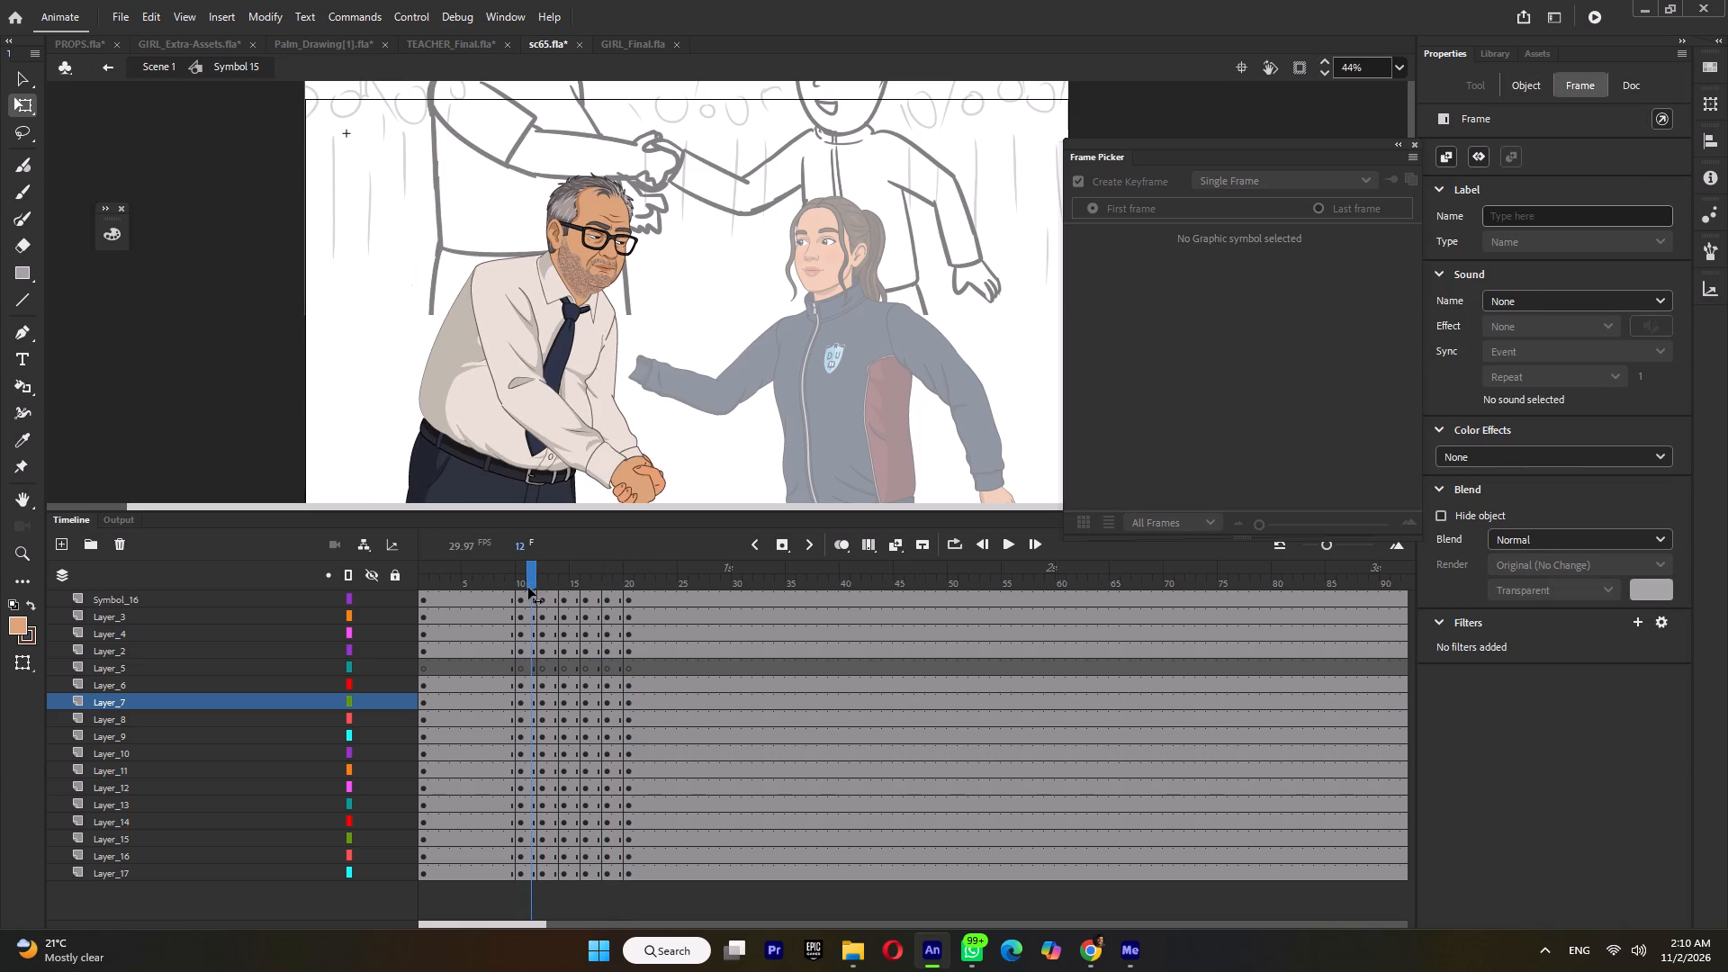
left_click_drag(528, 588, 545, 589)
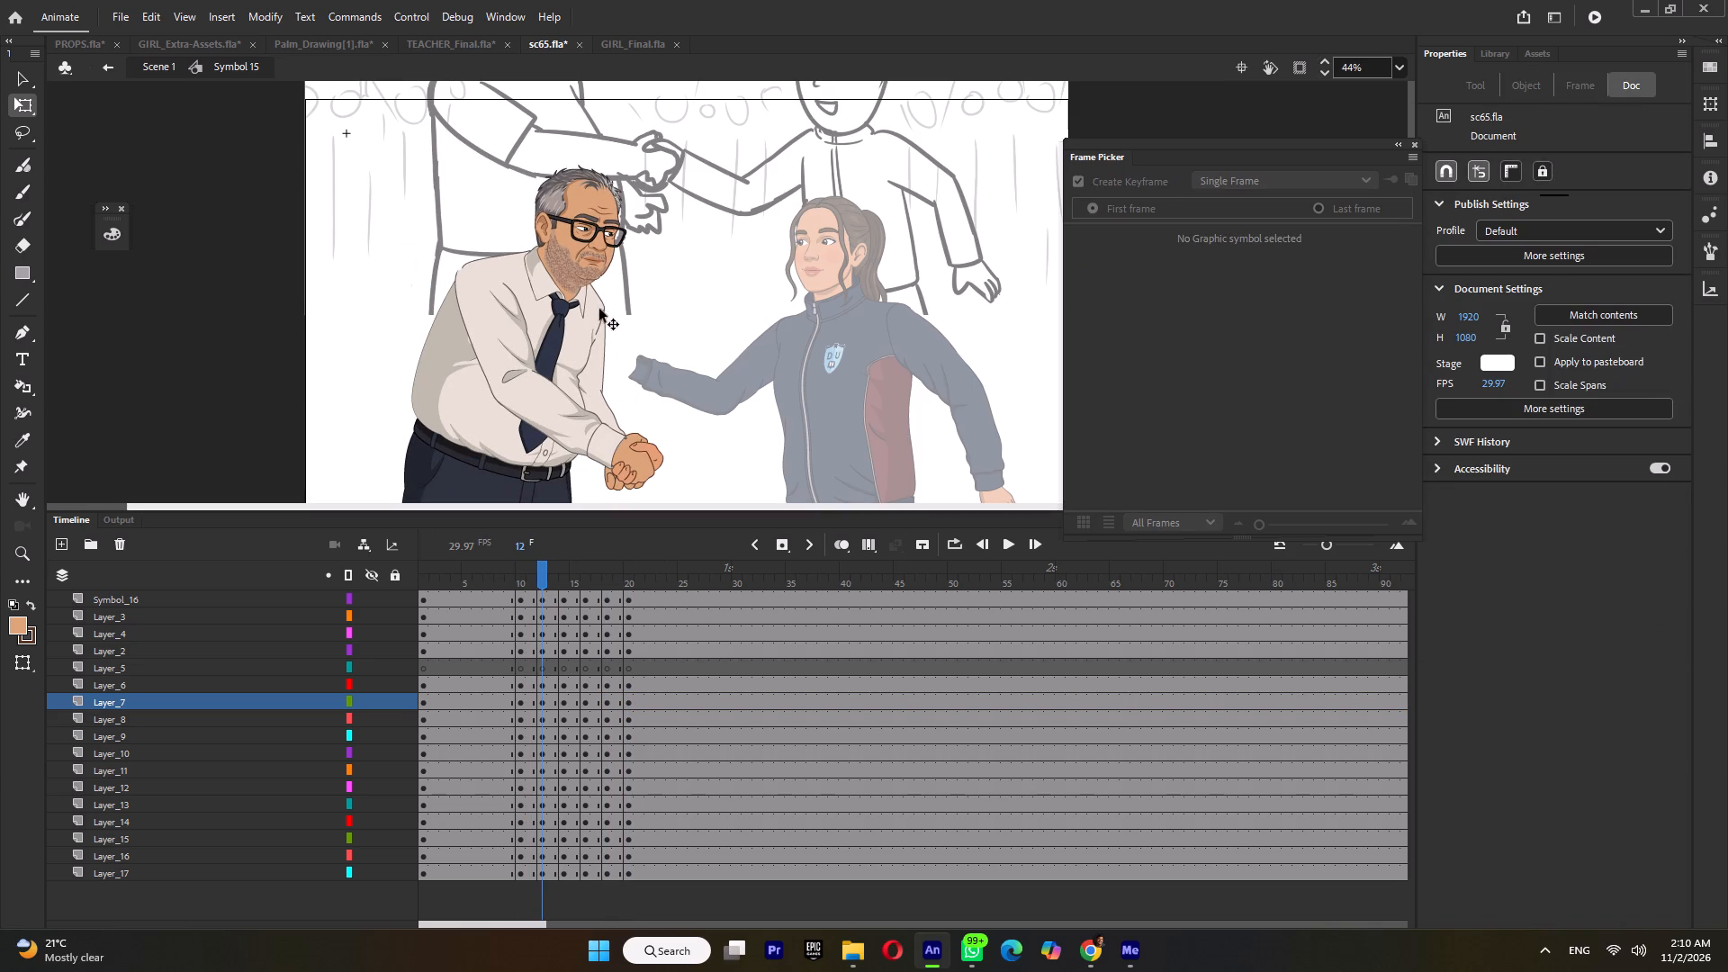
left_click(580, 253, "ctrl")
scroll(580, 253, "up", 8, "ctrl")
scroll(542, 318, "down", 5, "ctrl")
left_click(490, 365)
scroll(496, 335, "up", 8, "ctrl")
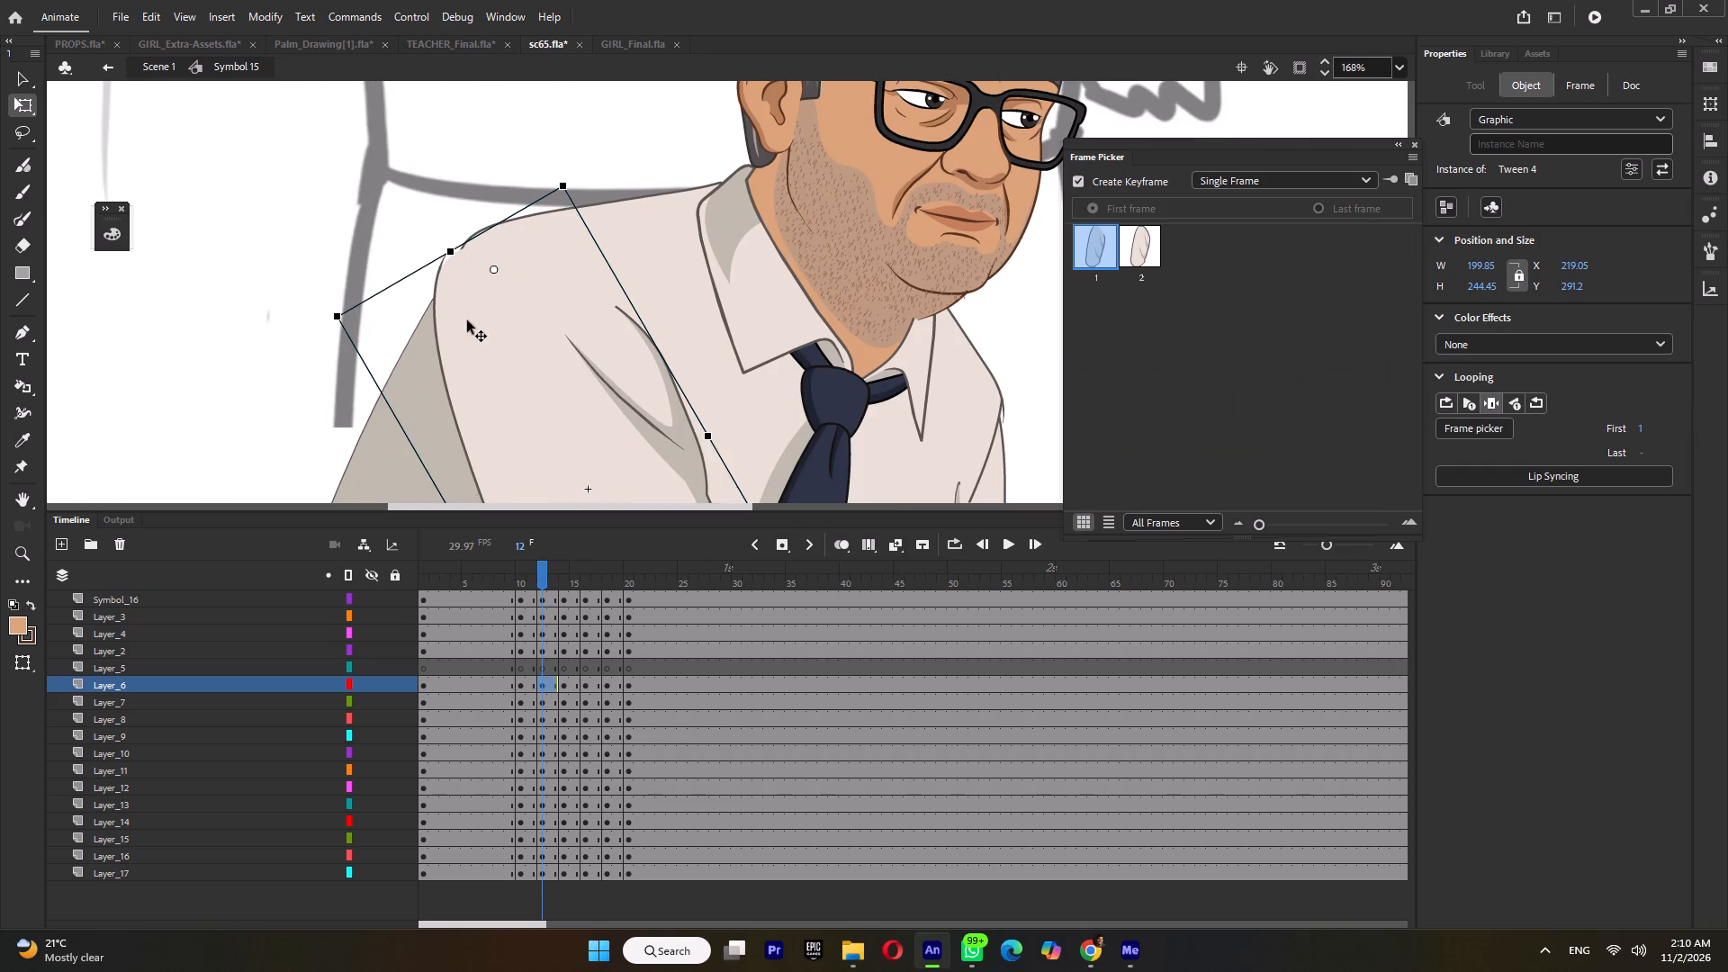
left_click_drag(467, 320, 477, 346)
left_click_drag(475, 336, 475, 324)
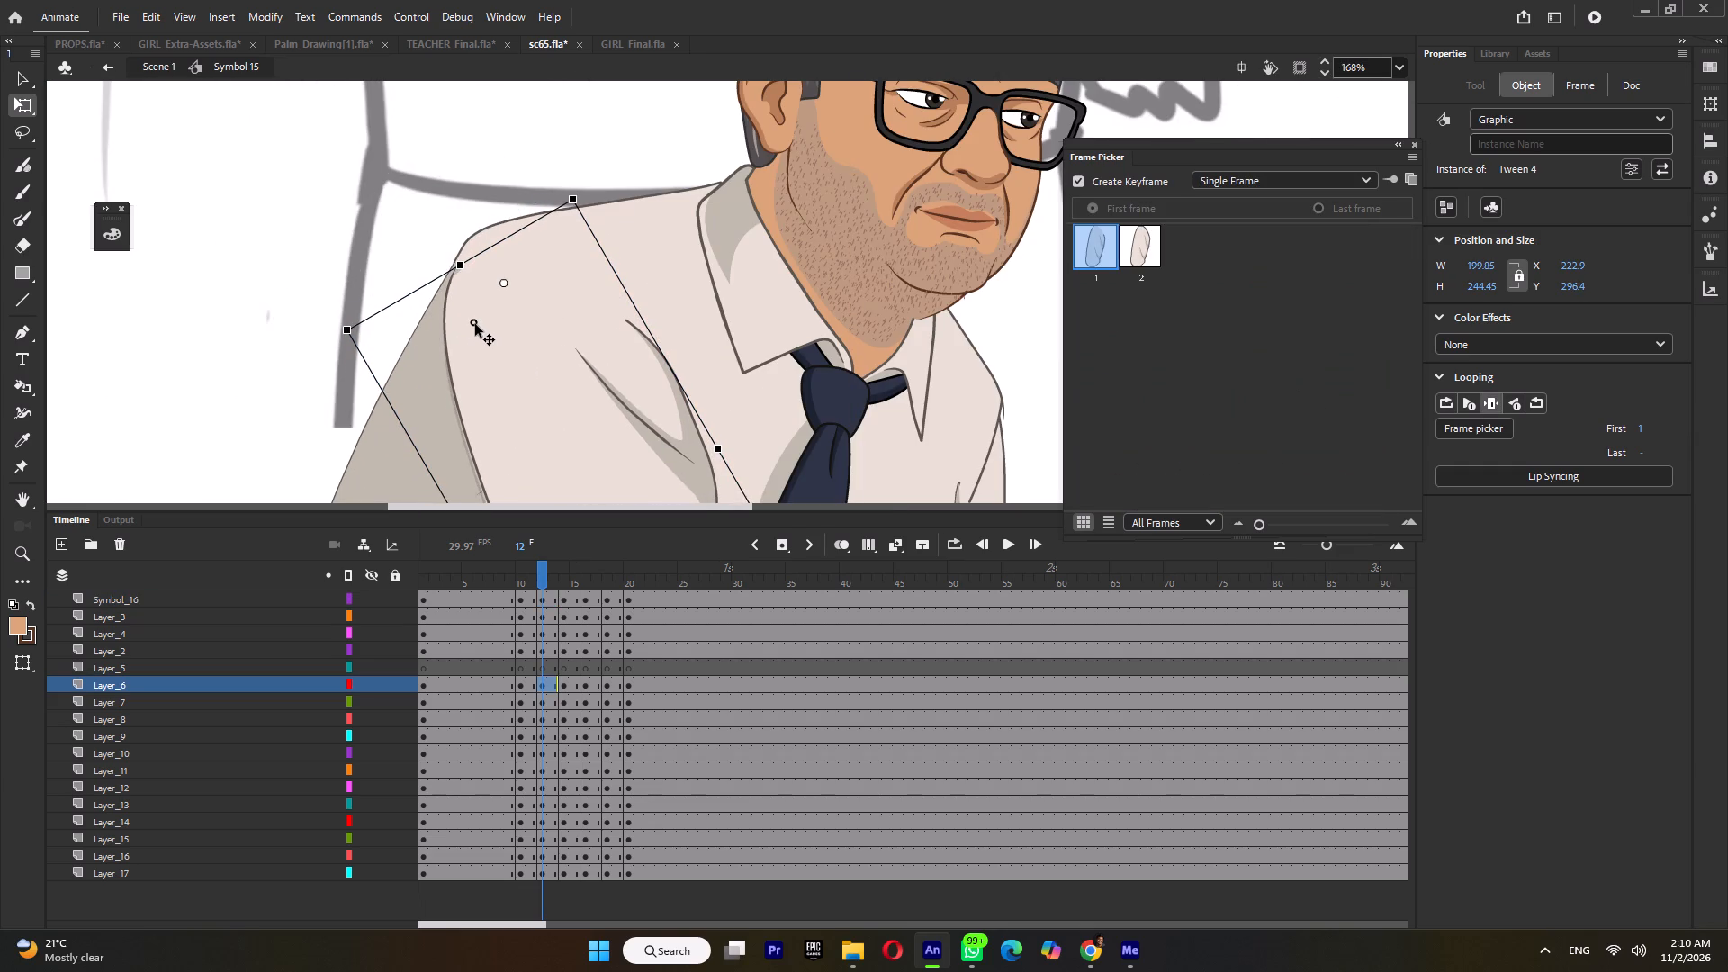
left_click_drag(475, 324, 475, 323)
At frame 12, shorten the teacher's near upper arm slightly from its elbow end to meet the forearm.
scroll(477, 317, "down", 10, "ctrl")
scroll(500, 324, "down", 2)
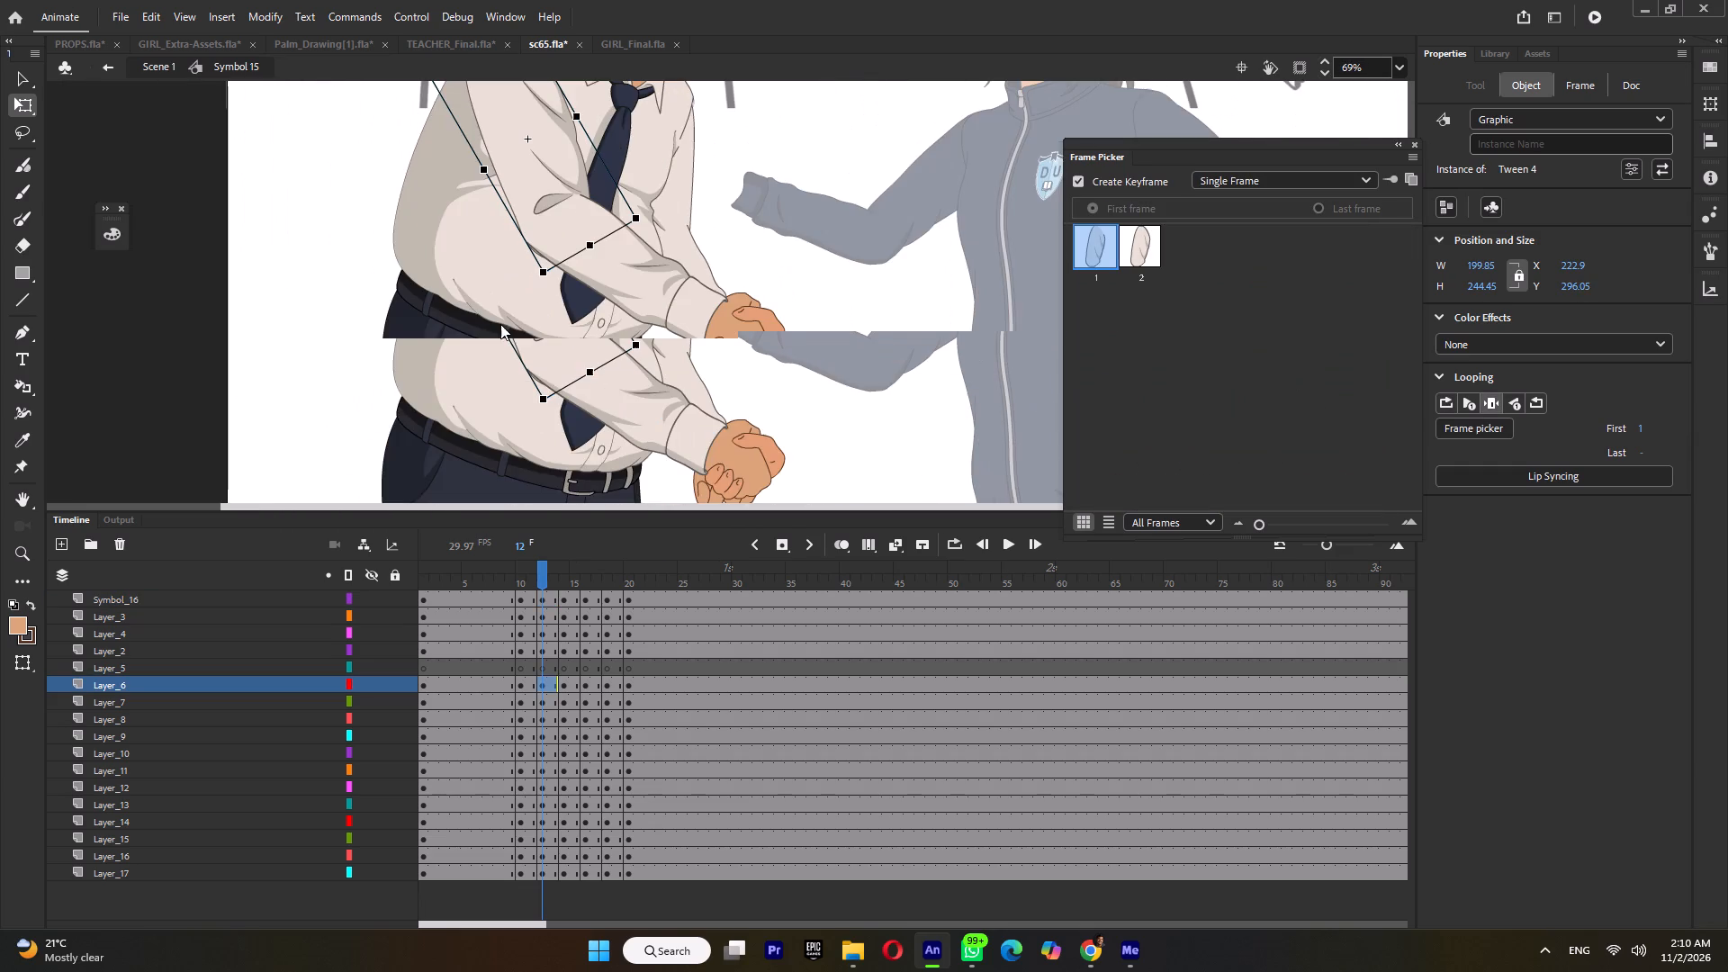
scroll(588, 221, "up", 5, "ctrl")
left_click_drag(590, 290, 584, 274)
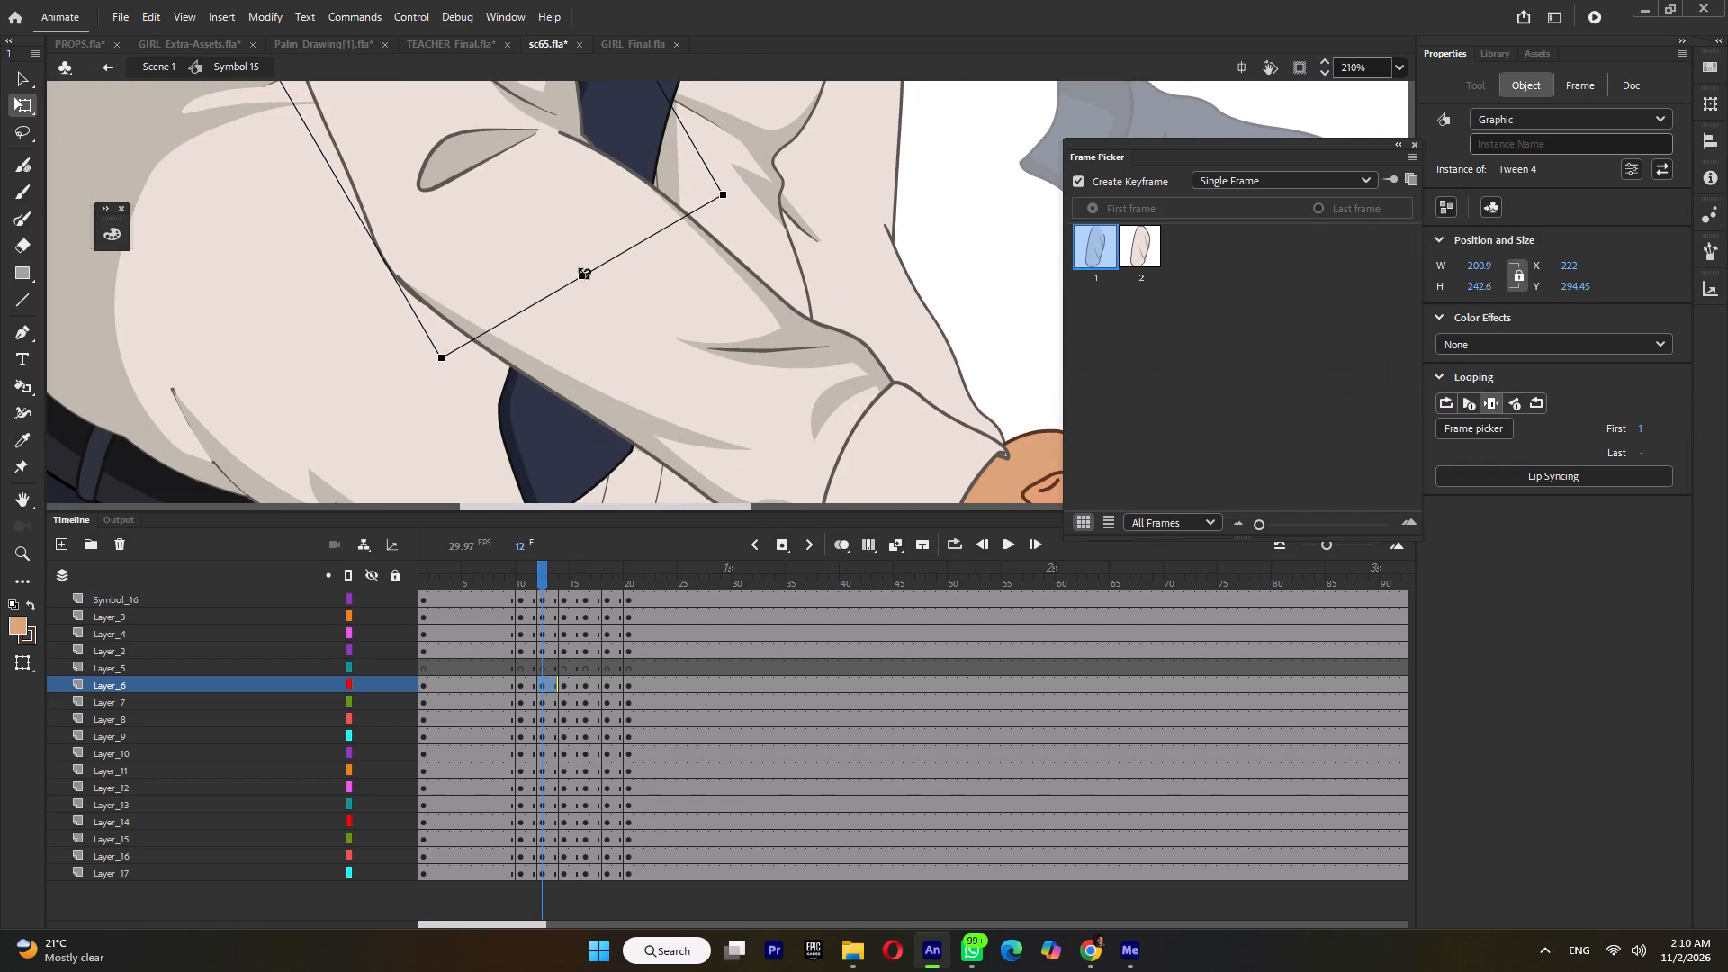
left_click_drag(584, 274, 581, 270)
scroll(582, 270, "down", 7, "ctrl")
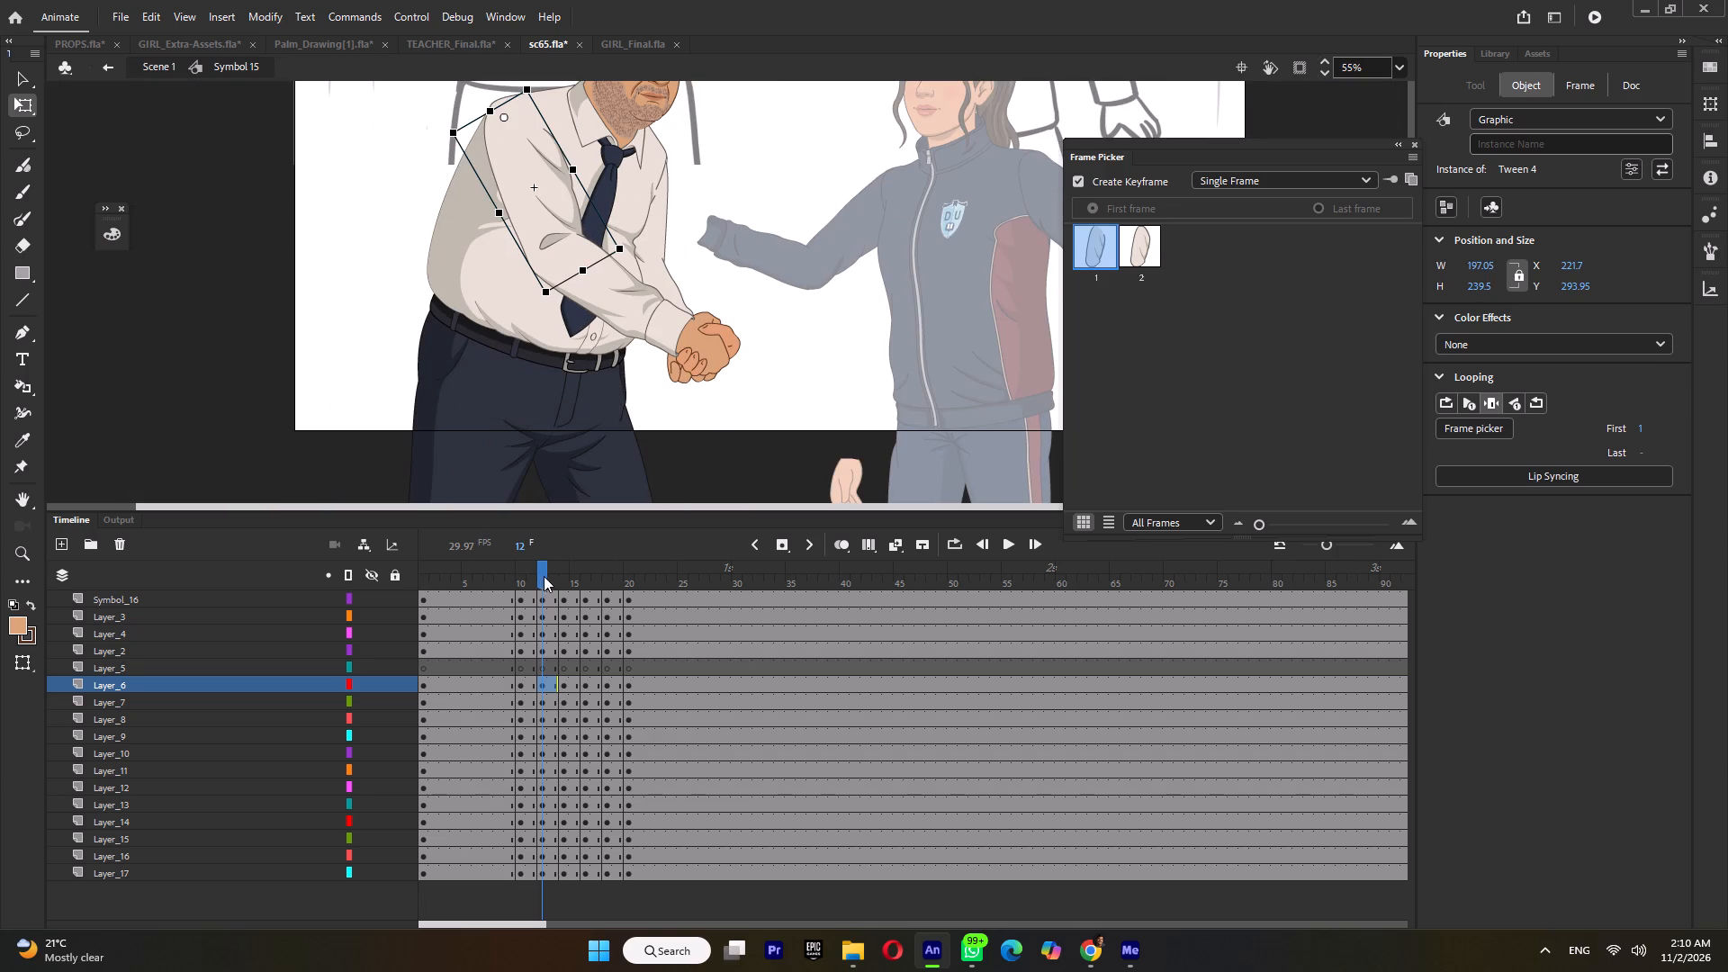
At frame 14, move the teacher's near upper arm slightly up and back to line up with the torso's shoulder.
left_click(559, 574)
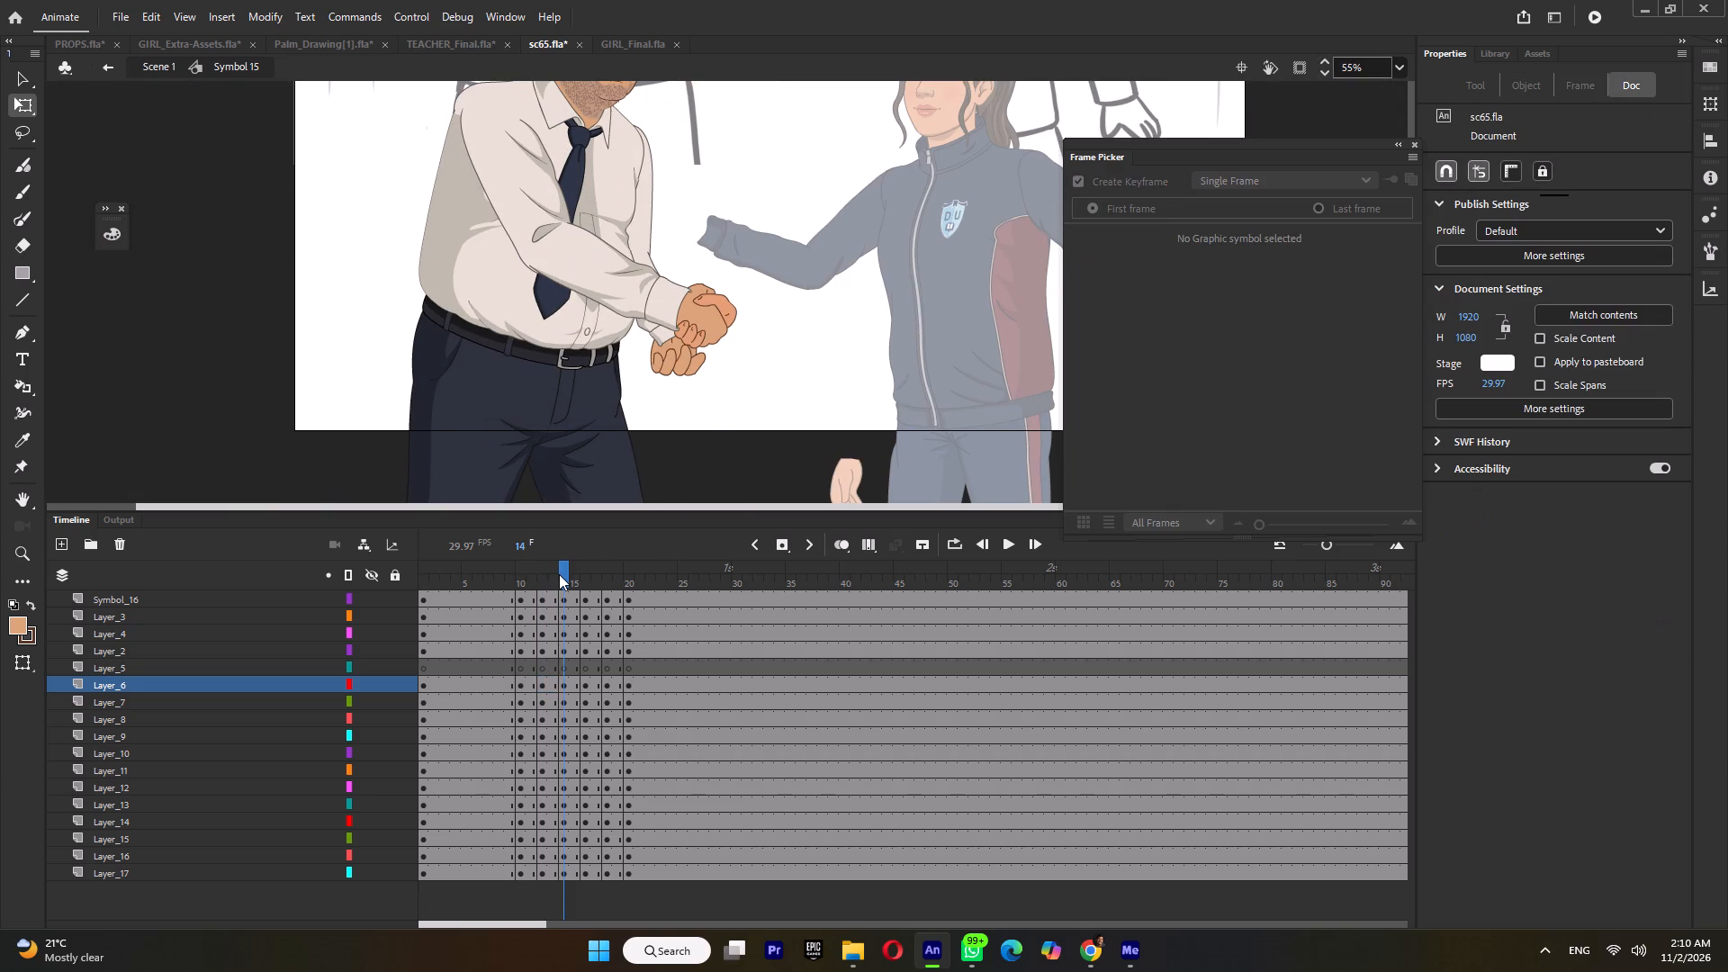
scroll(641, 383, "down", 4, "ctrl")
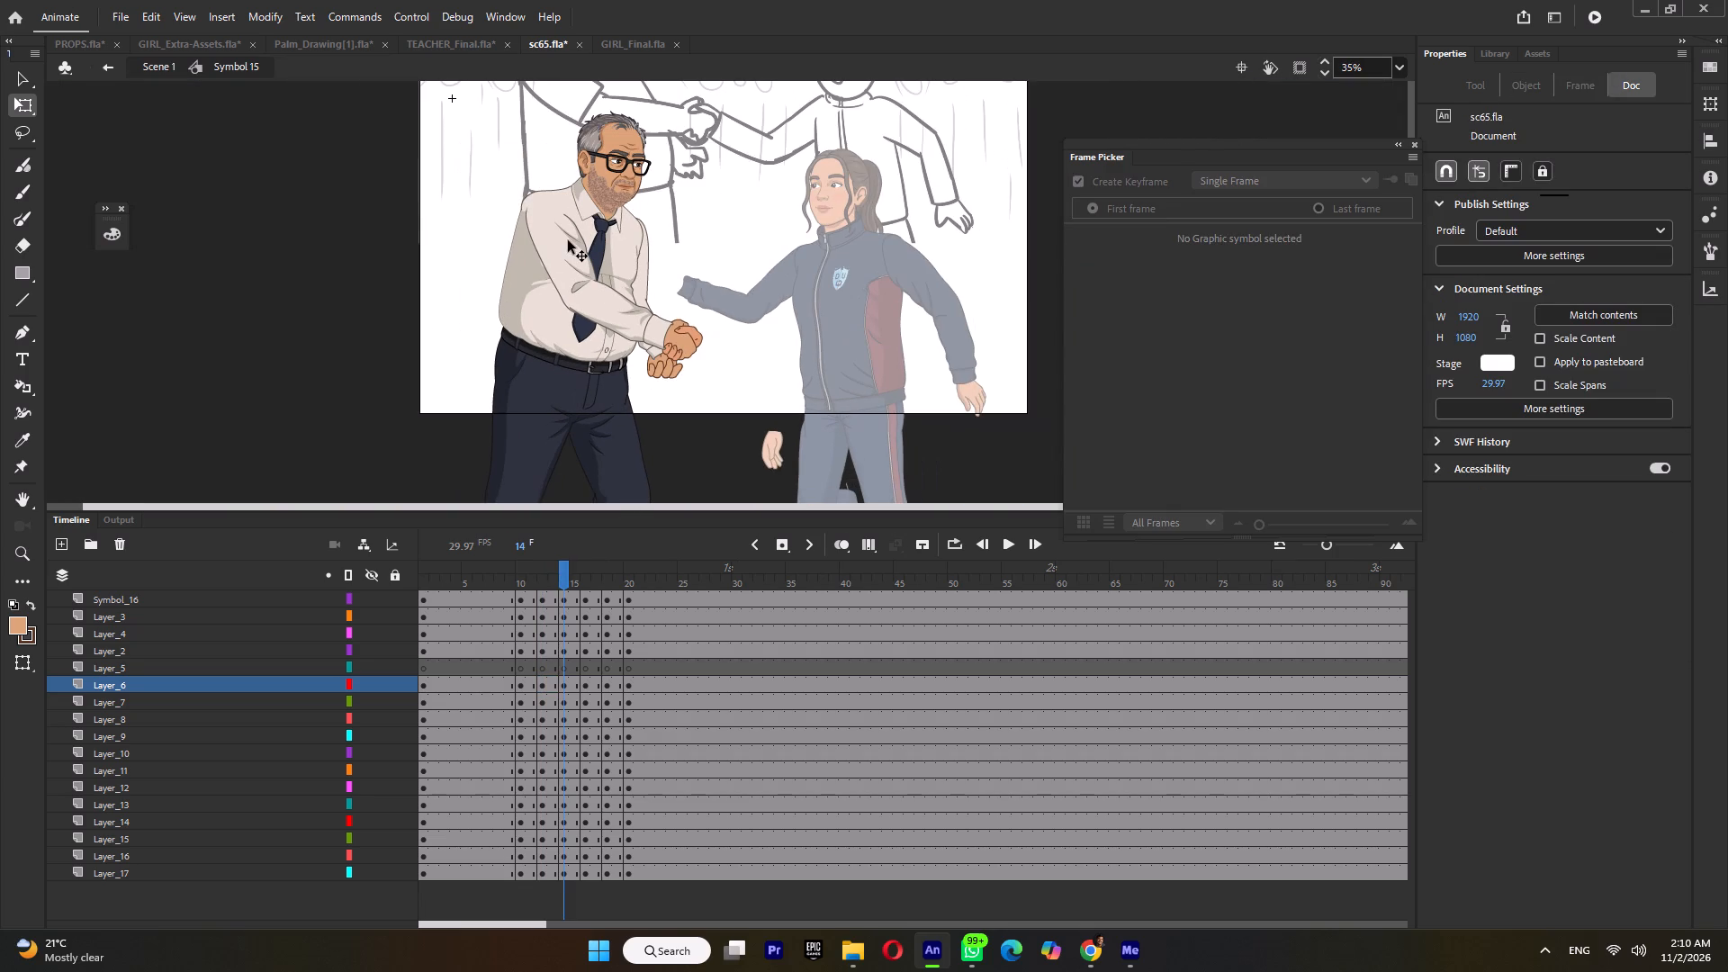
left_click(518, 578)
left_click(544, 580)
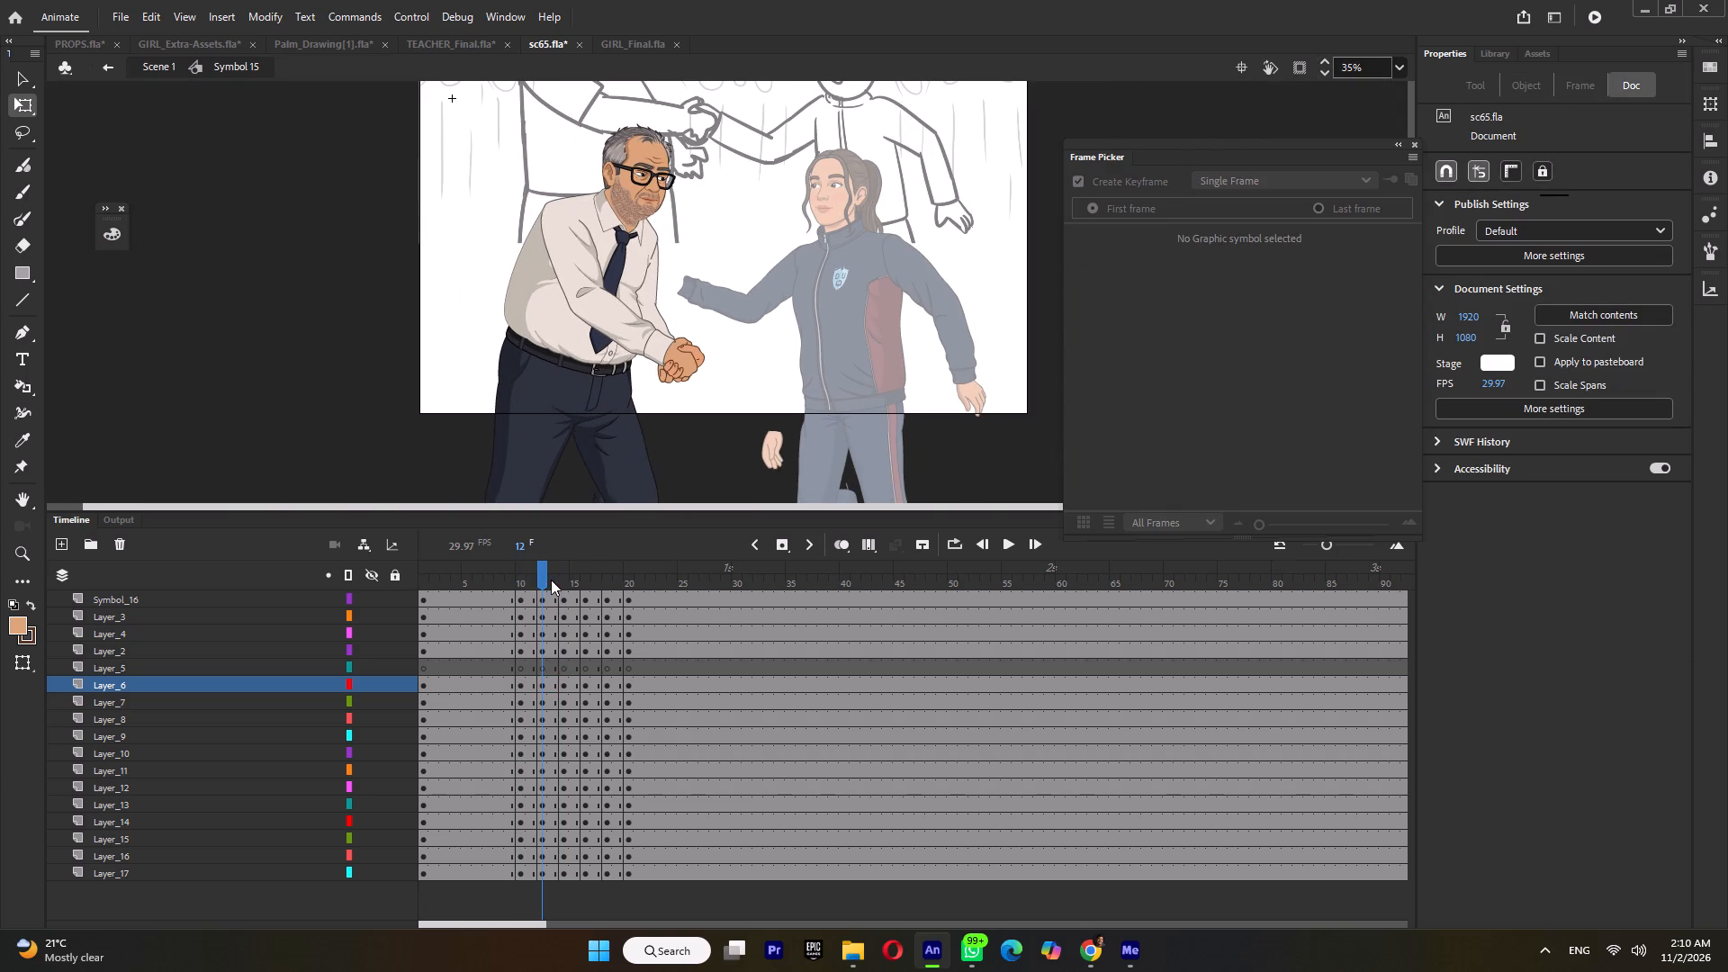
left_click(561, 580)
left_click(547, 256)
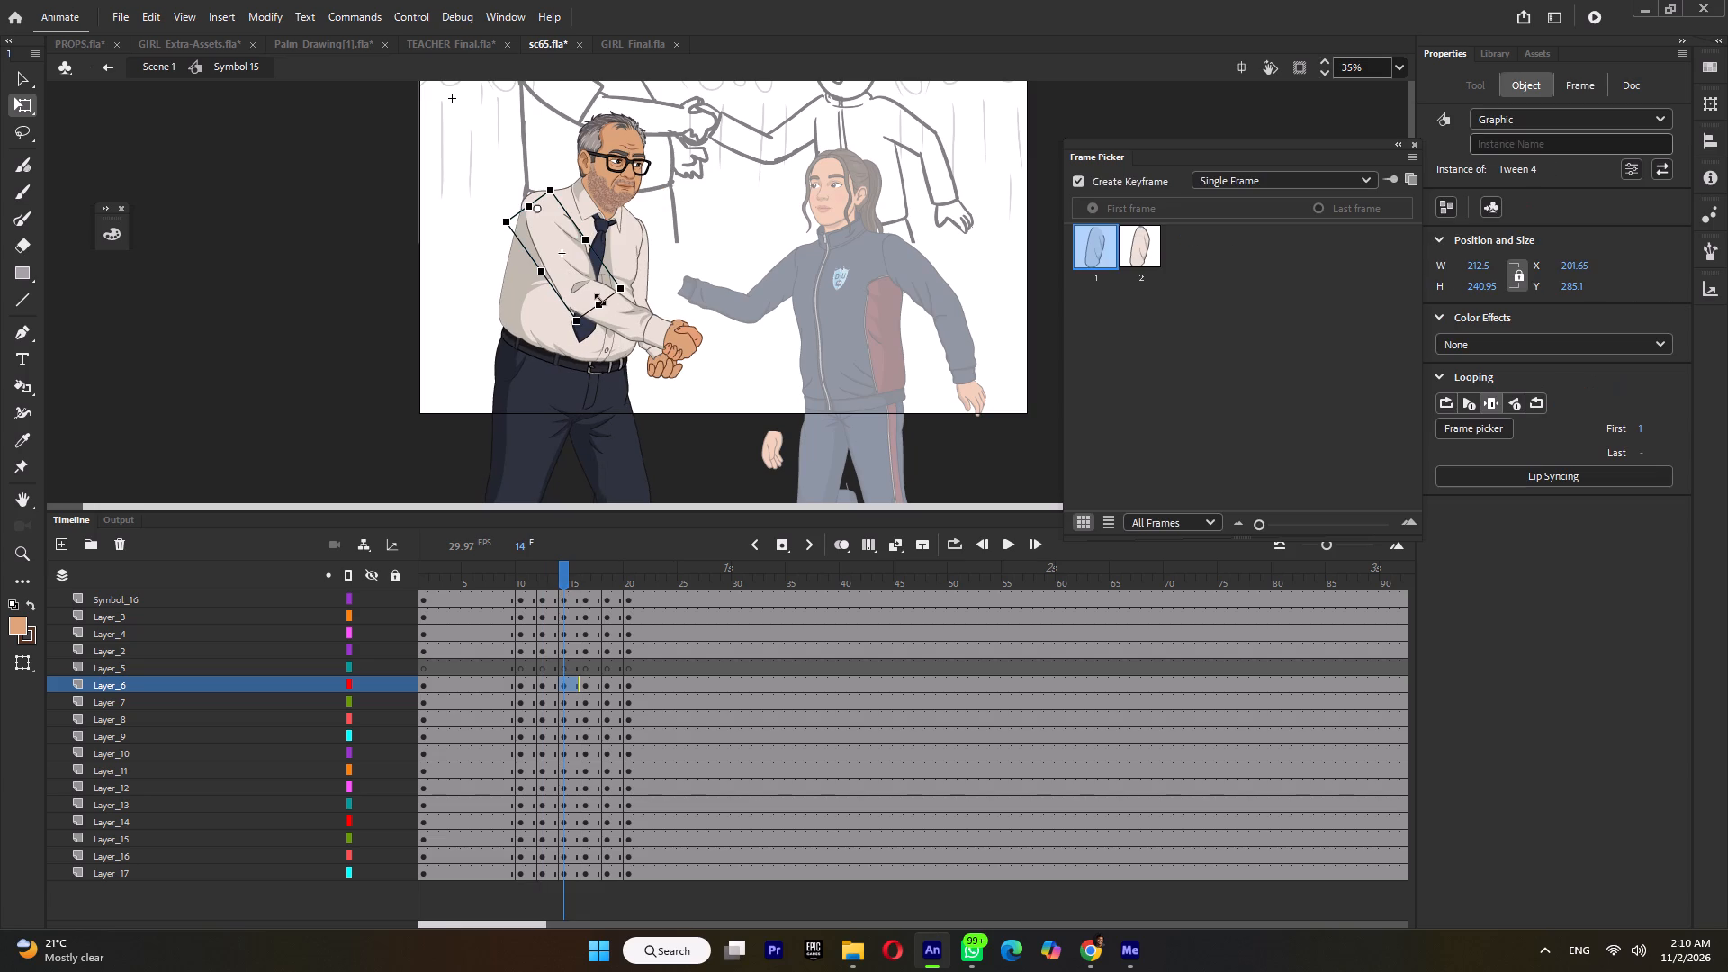
scroll(551, 228, "up", 10, "ctrl")
left_click_drag(560, 229, 546, 218)
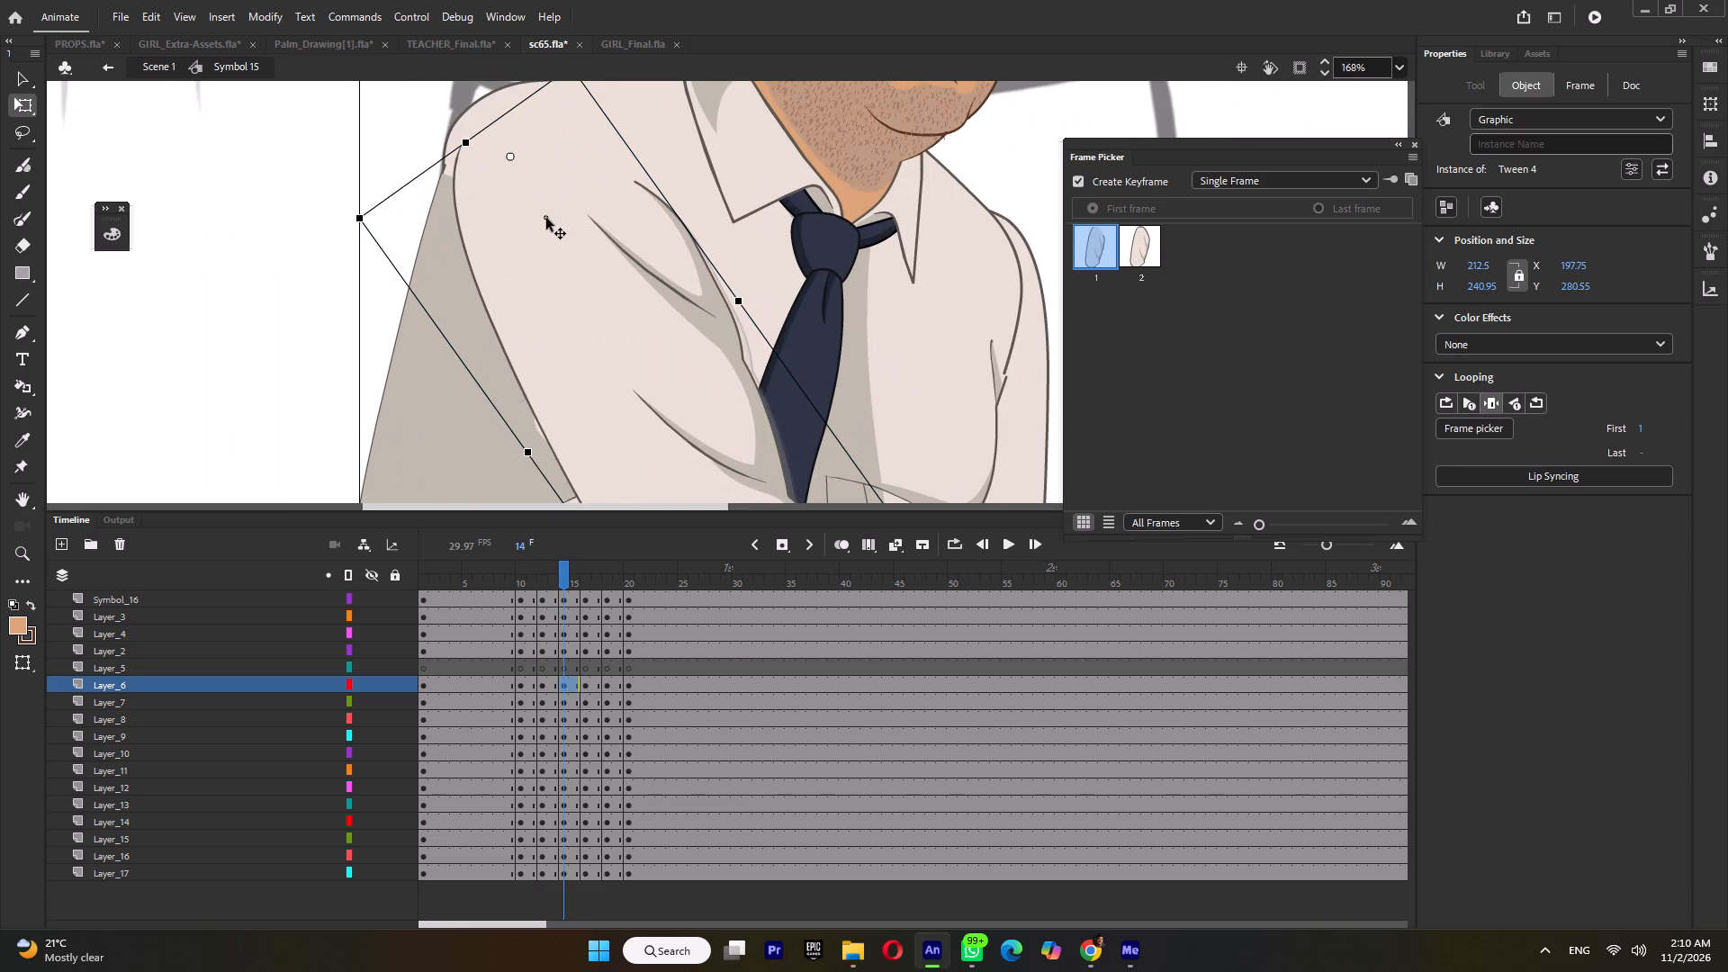
left_click_drag(546, 218, 541, 219)
scroll(549, 190, "down", 5, "ctrl")
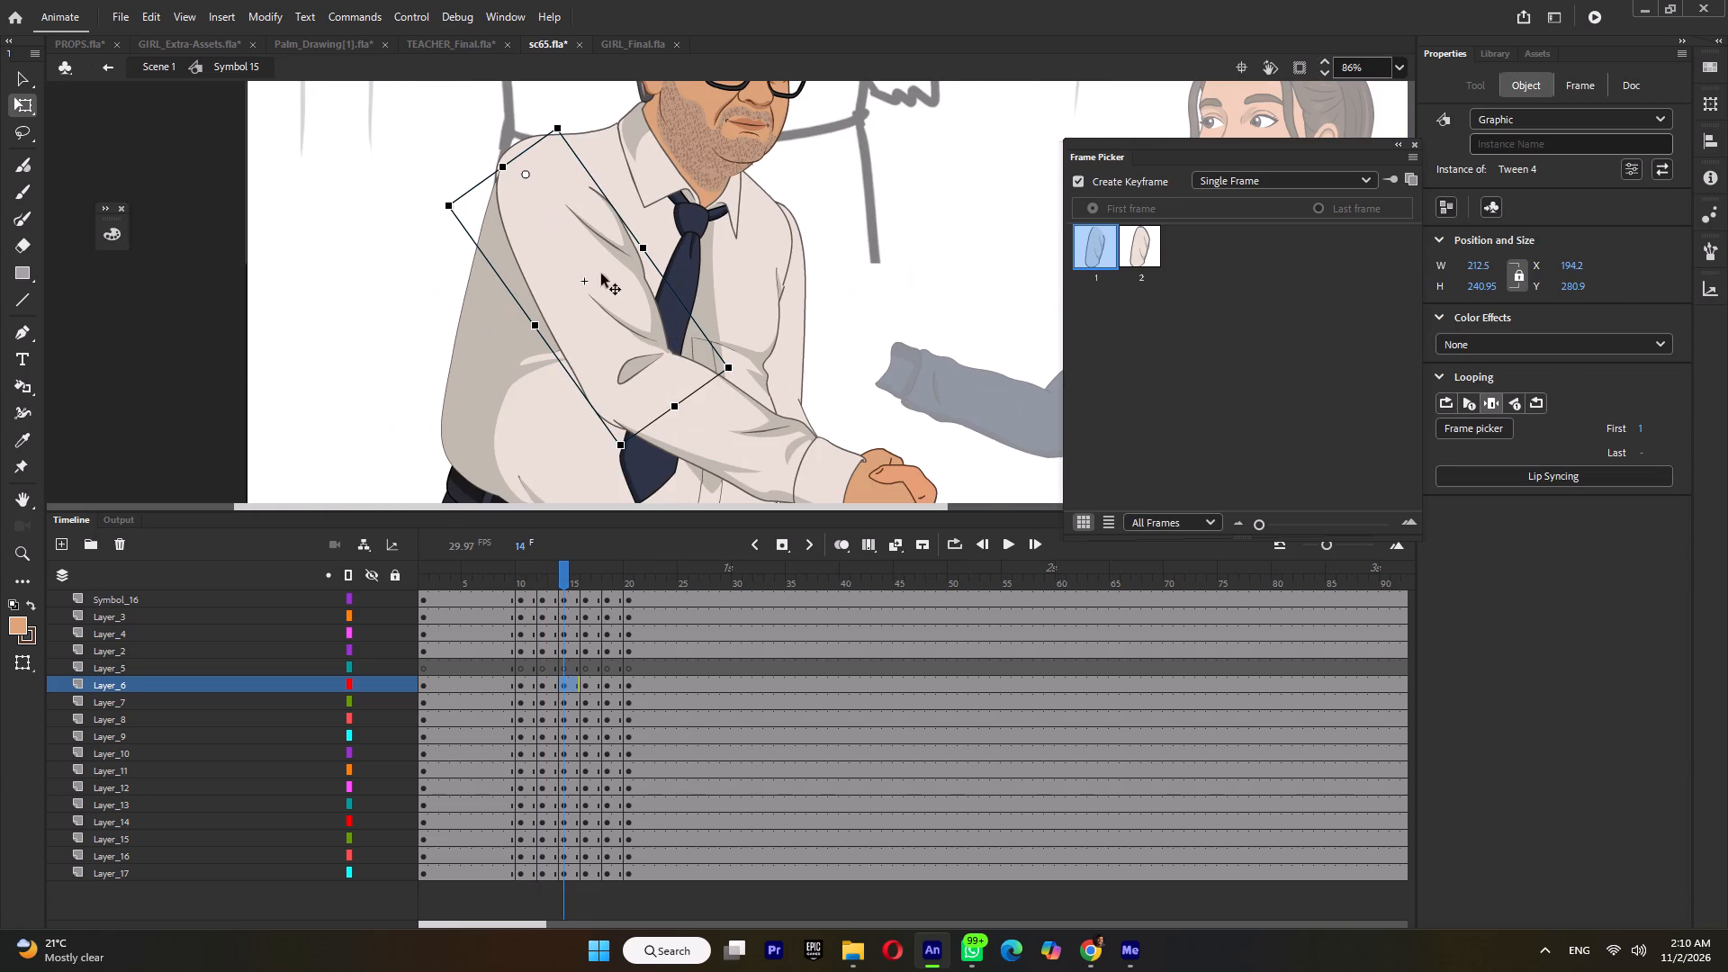
scroll(541, 170, "up", 3, "ctrl")
left_click_drag(539, 223, 534, 213)
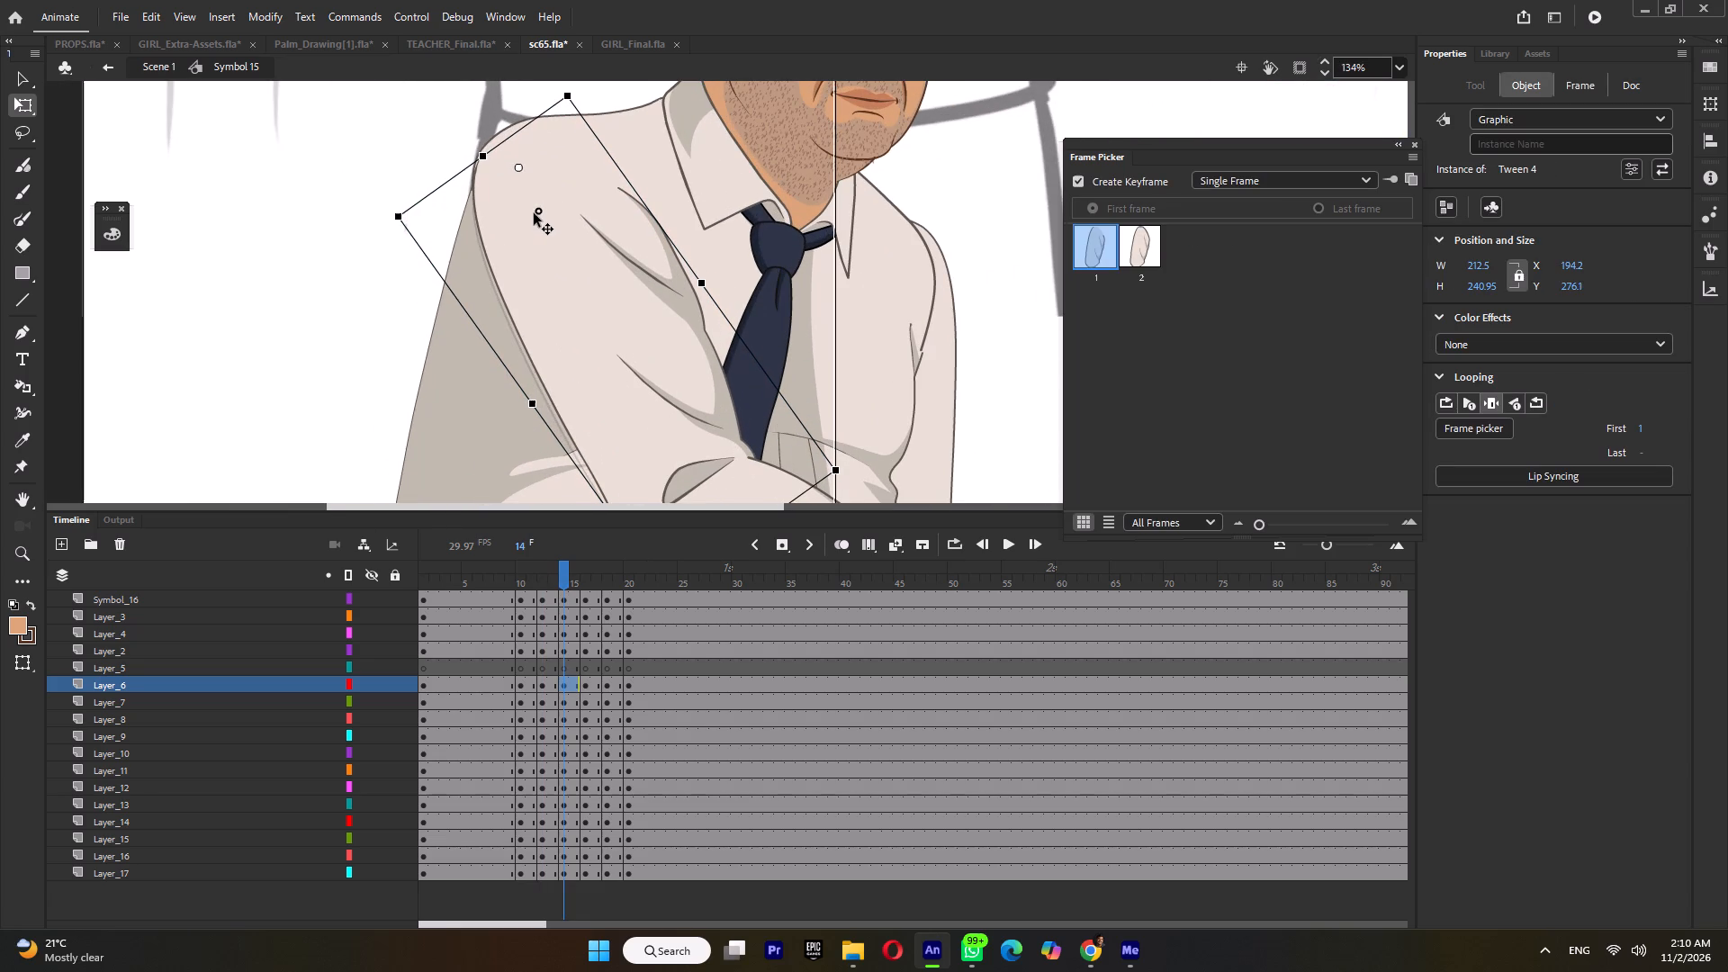
left_click_drag(534, 213, 534, 214)
scroll(534, 216, "down", 4, "ctrl")
scroll(673, 428, "down", 2, "ctrl")
At frame 18, move the teacher's head back and slightly up onto the changed torso's neck, and compare with frame 20.
left_click(584, 580)
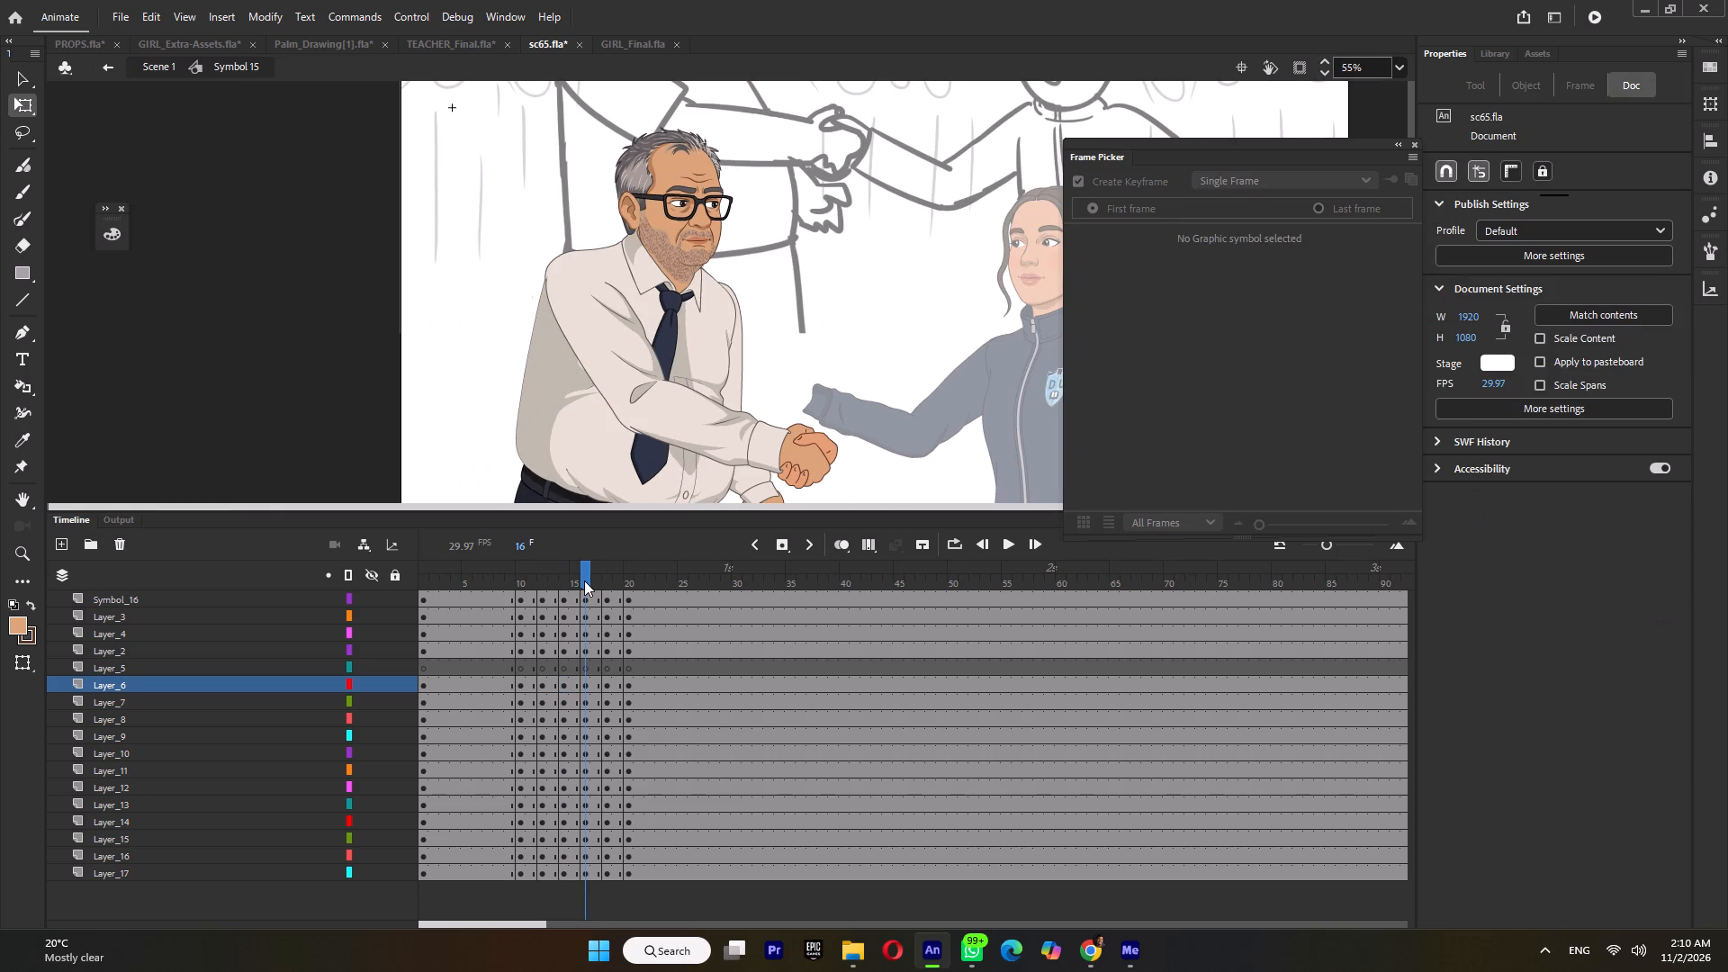
left_click(607, 586)
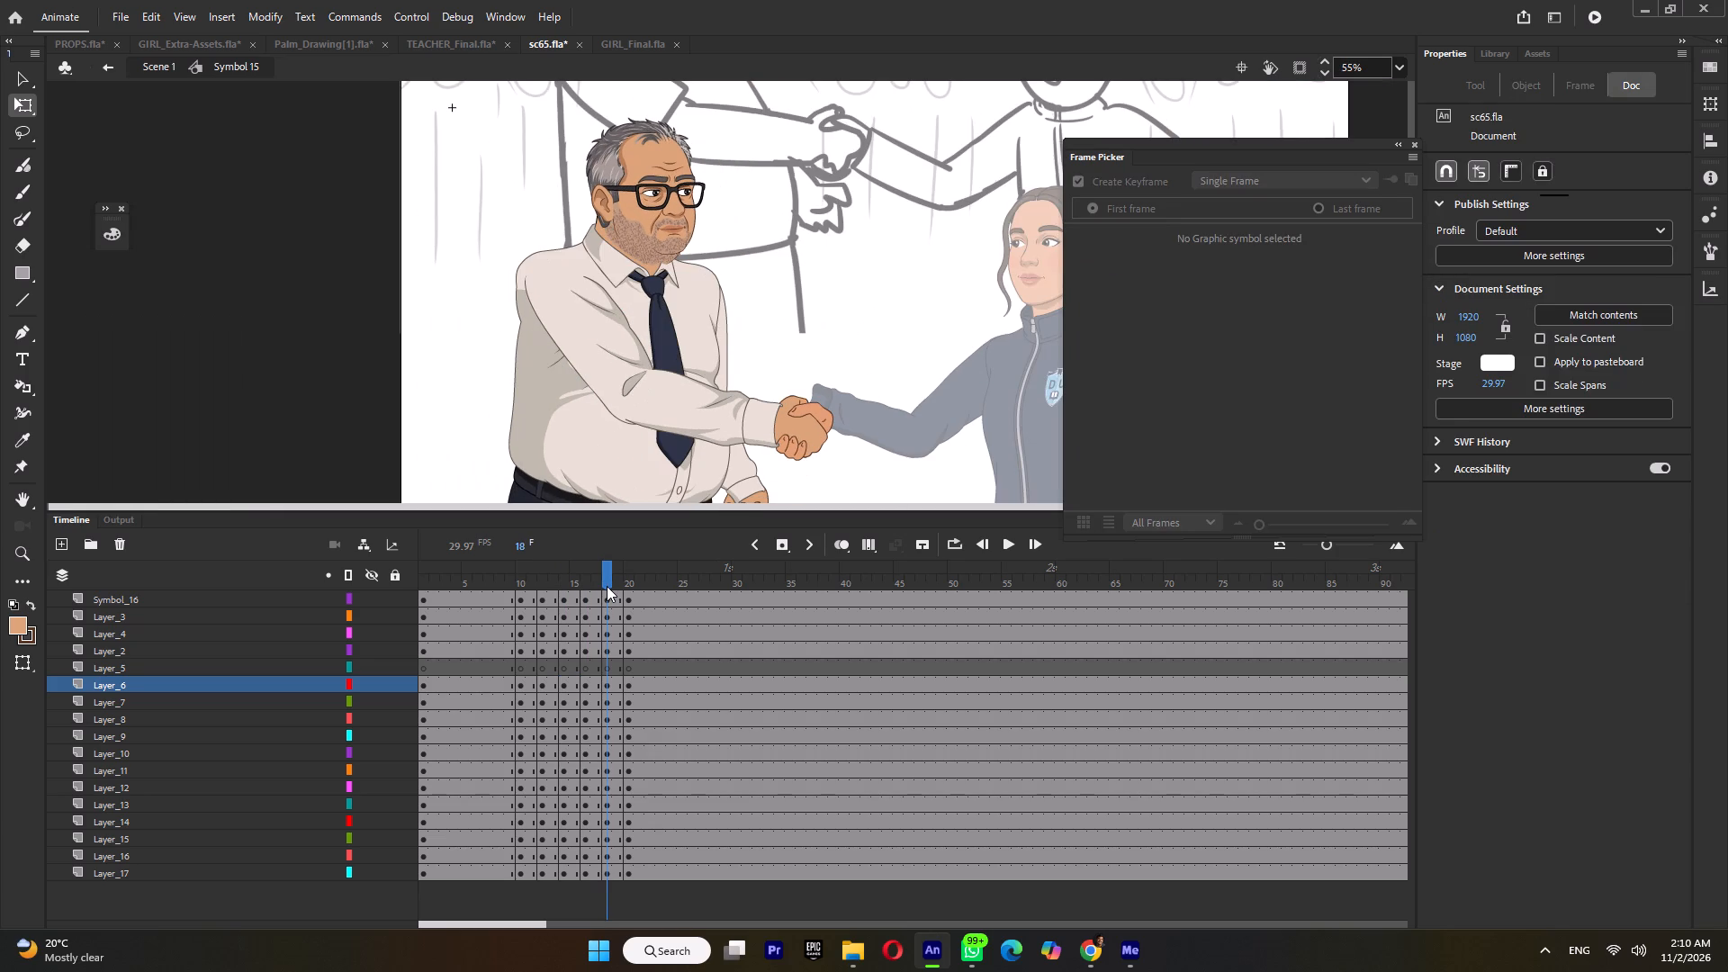
left_click(627, 188)
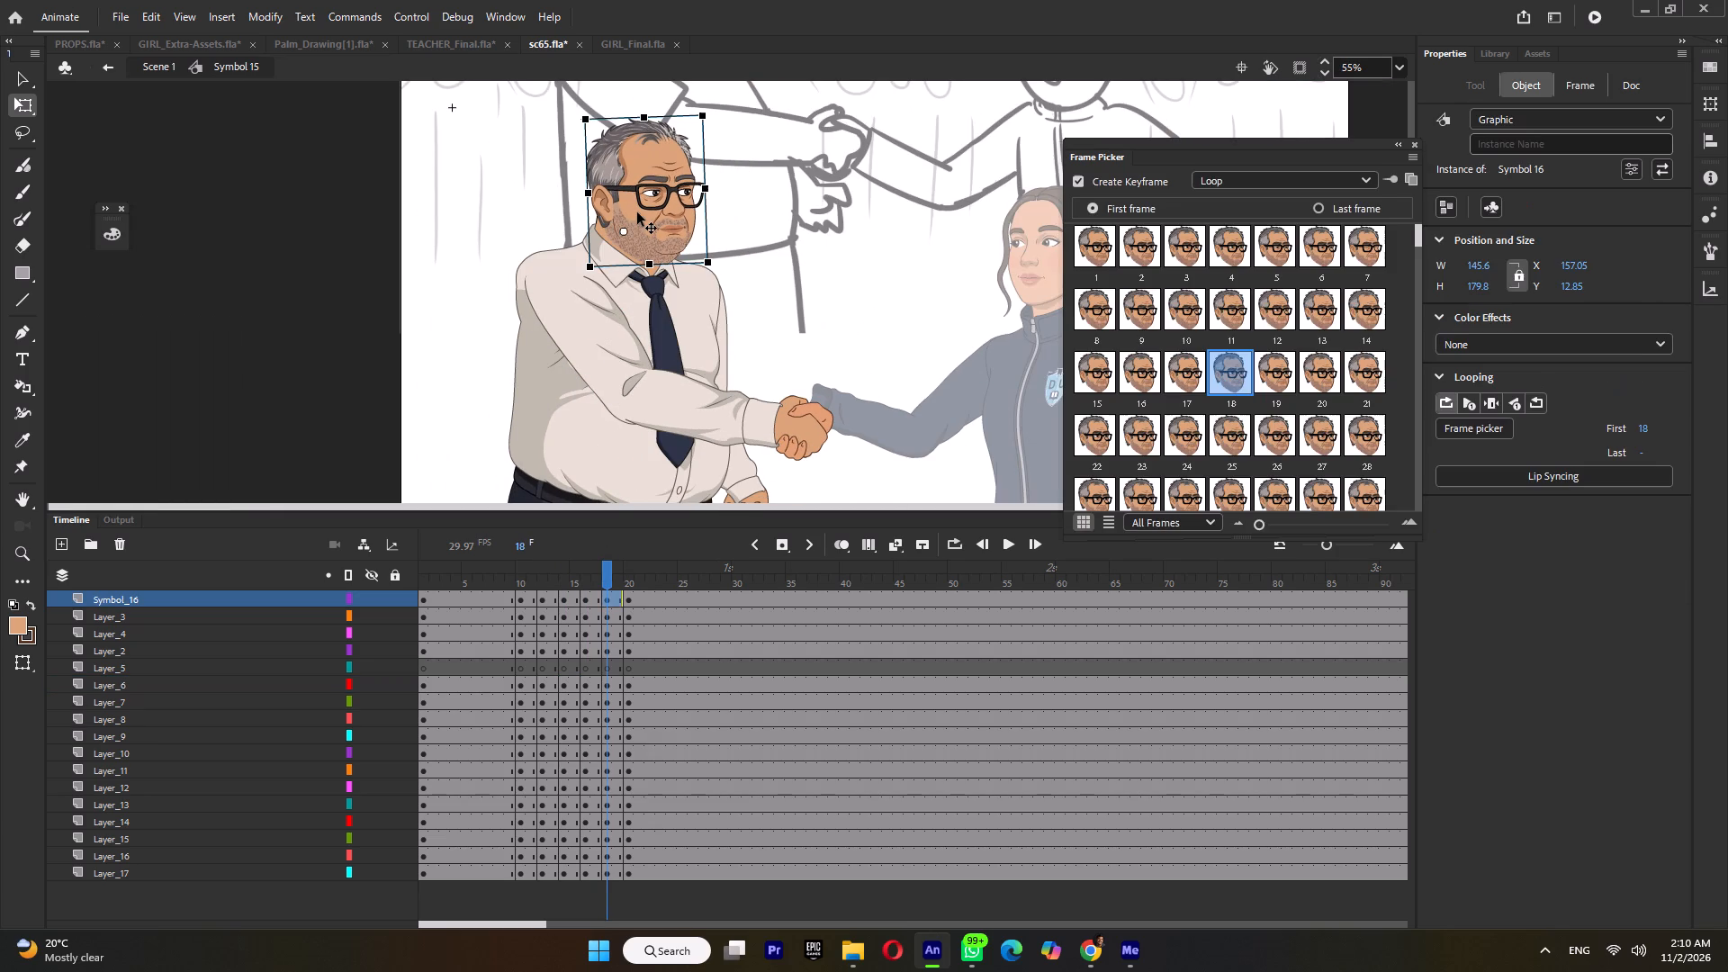
scroll(645, 210, "up", 3, "ctrl")
middle_click(645, 210, "ctrl")
scroll(641, 220, "up", 3, "ctrl")
left_click_drag(666, 237, 631, 224)
scroll(631, 224, "down", 5, "ctrl")
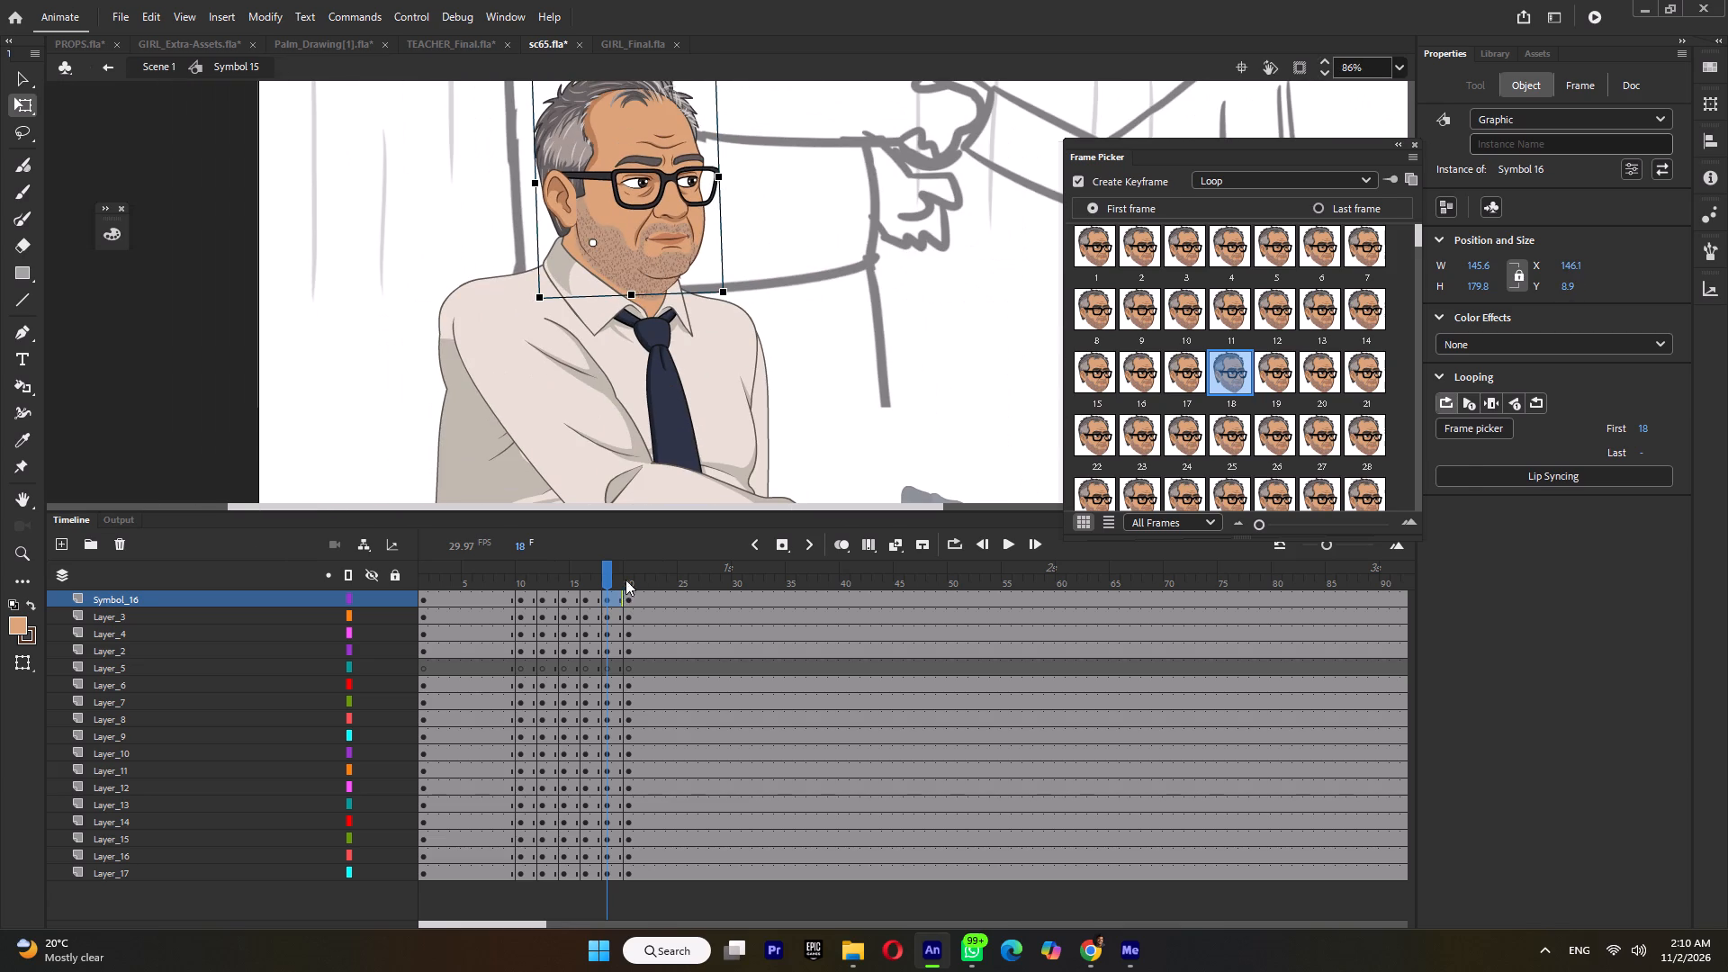
left_click(625, 579)
left_click(607, 581)
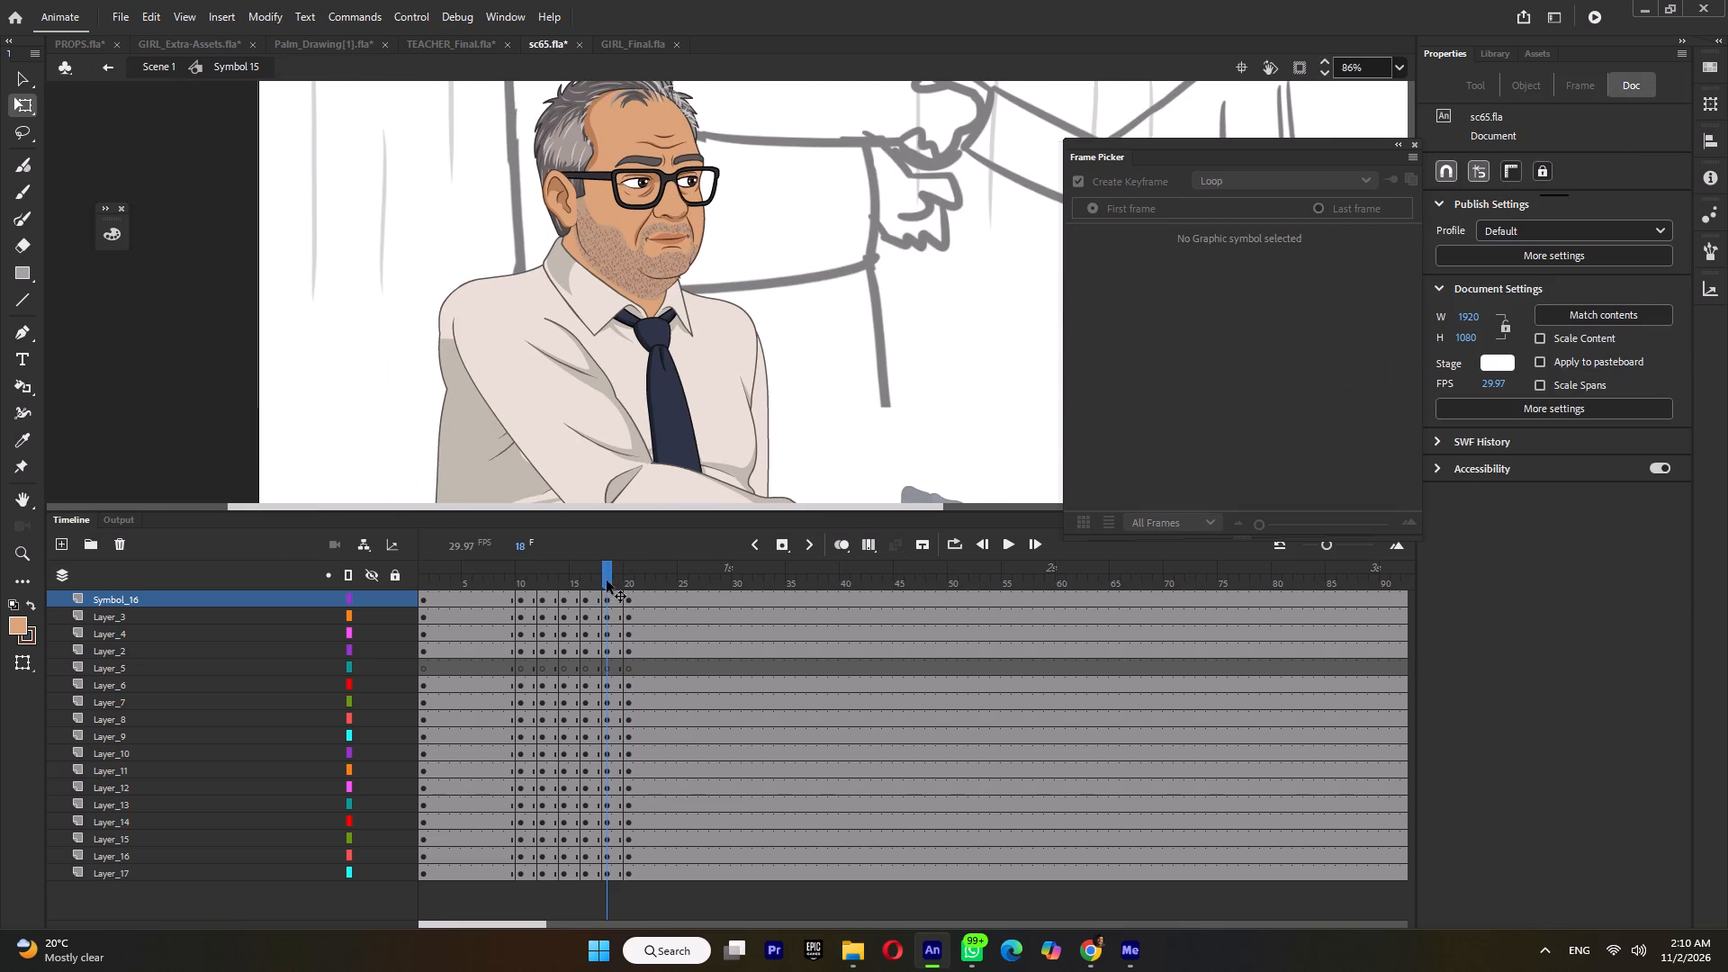
At frame 18, move the teacher's near upper arm straight back to line up with the changed torso's shoulder.
scroll(607, 350, "down", 4, "ctrl")
left_click(553, 380)
scroll(505, 350, "up", 3, "ctrl")
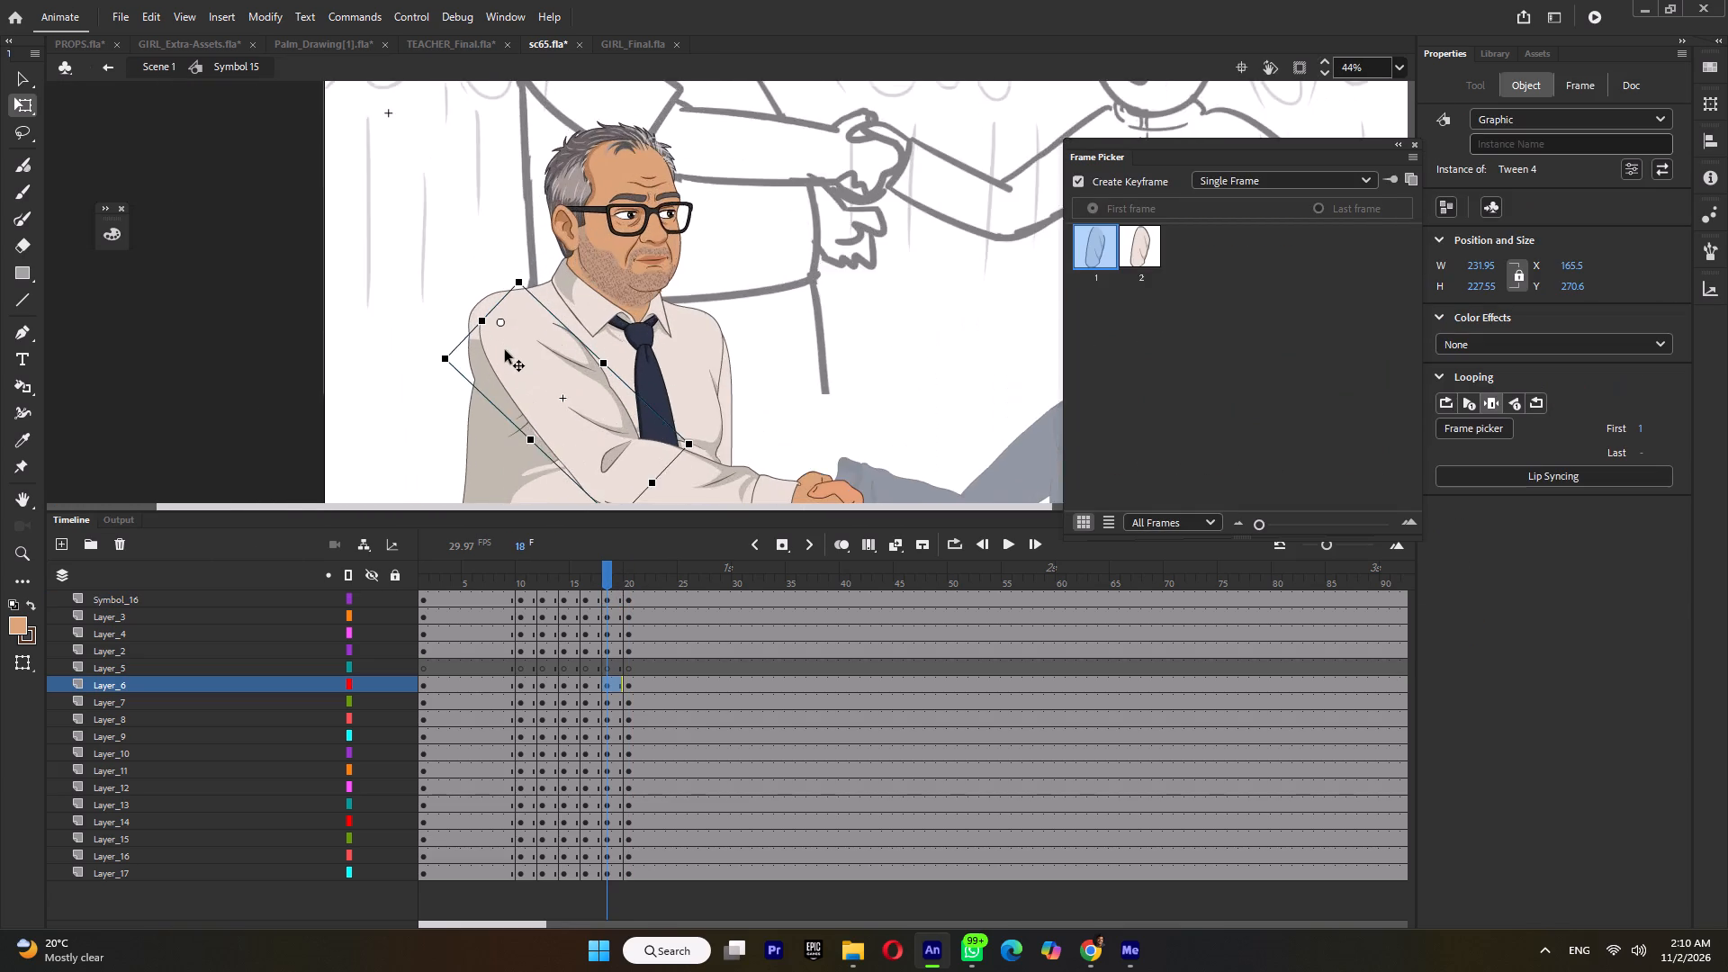
scroll(512, 349, "up", 3, "ctrl")
left_click_drag(518, 348, 498, 349)
scroll(503, 347, "down", 3, "ctrl")
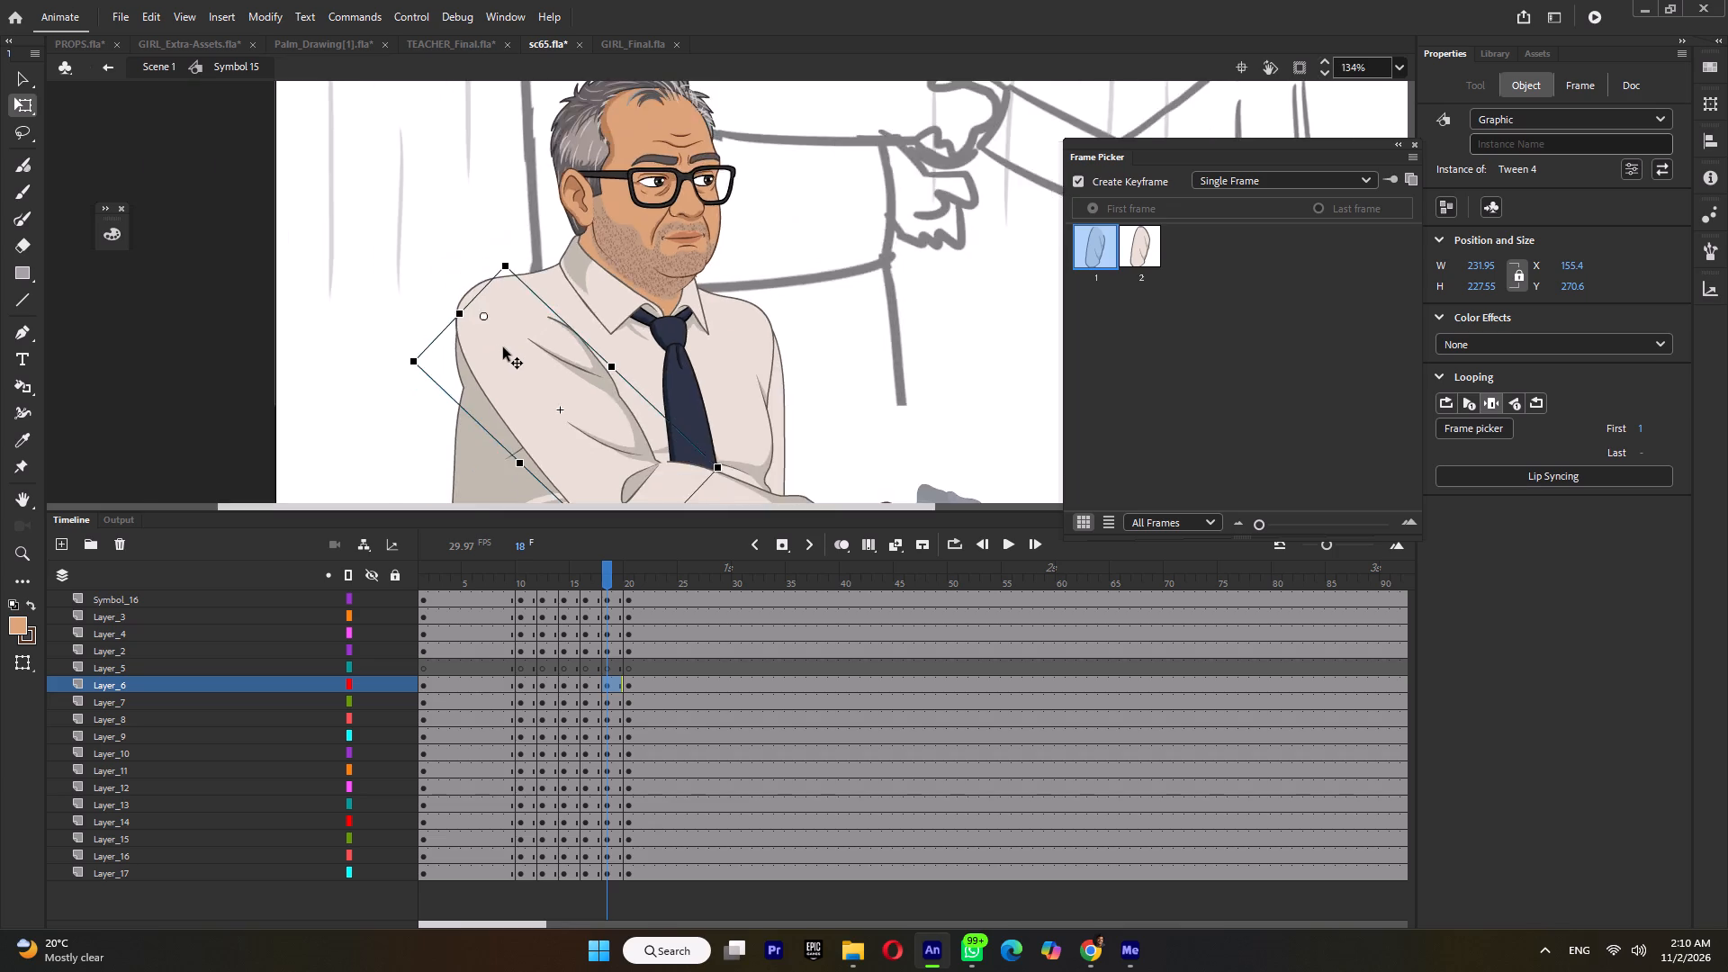
At frame 18, rotate the teacher's near upper arm slightly from its elbow end to meet the forearm, and compare with frame 20.
scroll(503, 347, "down", 5, "ctrl")
scroll(612, 457, "up", 6, "ctrl")
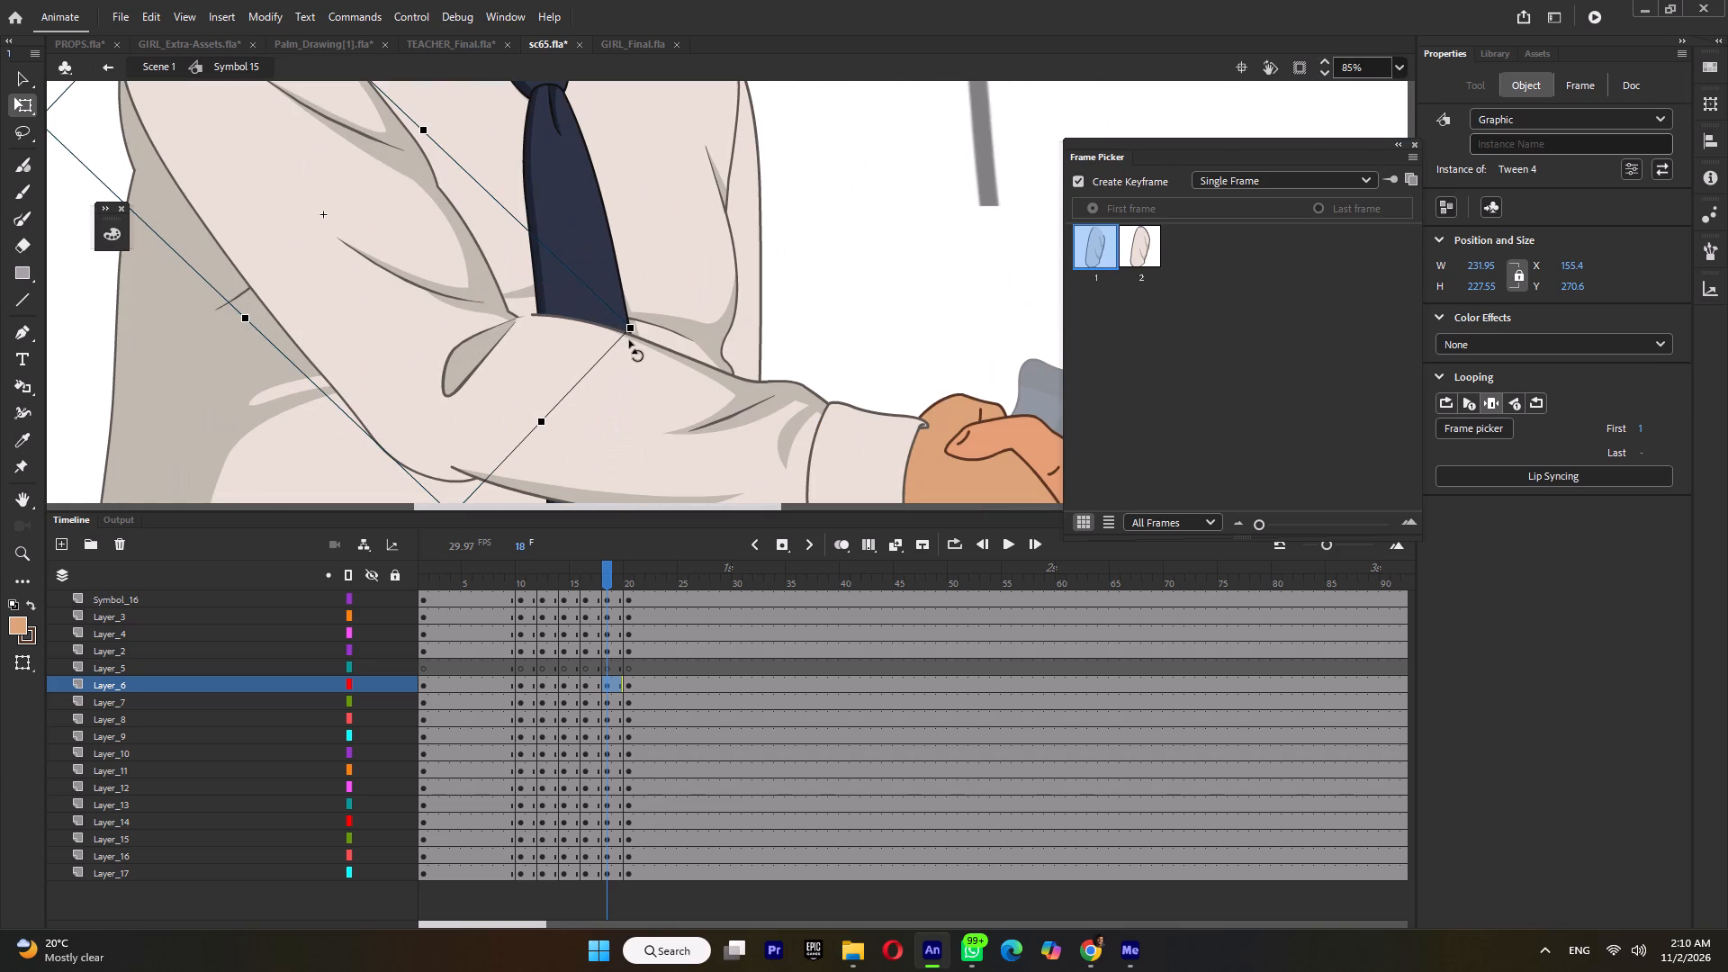
left_click_drag(629, 339, 655, 330)
scroll(659, 355, "down", 6, "ctrl")
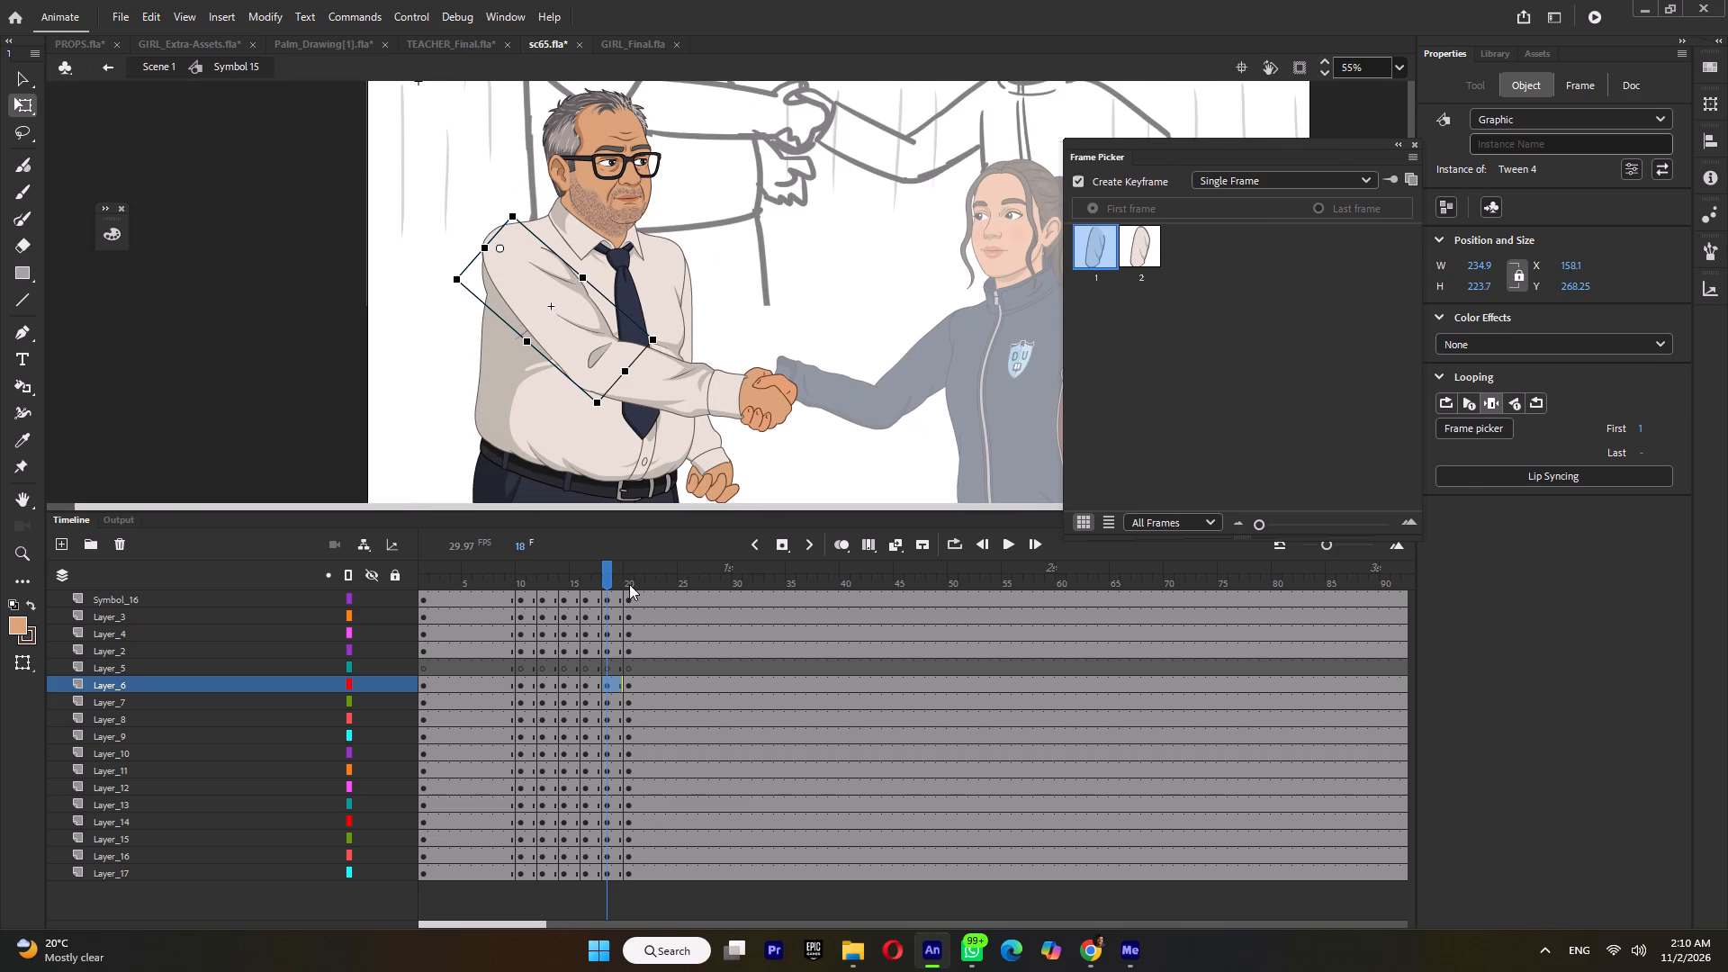
left_click(629, 584)
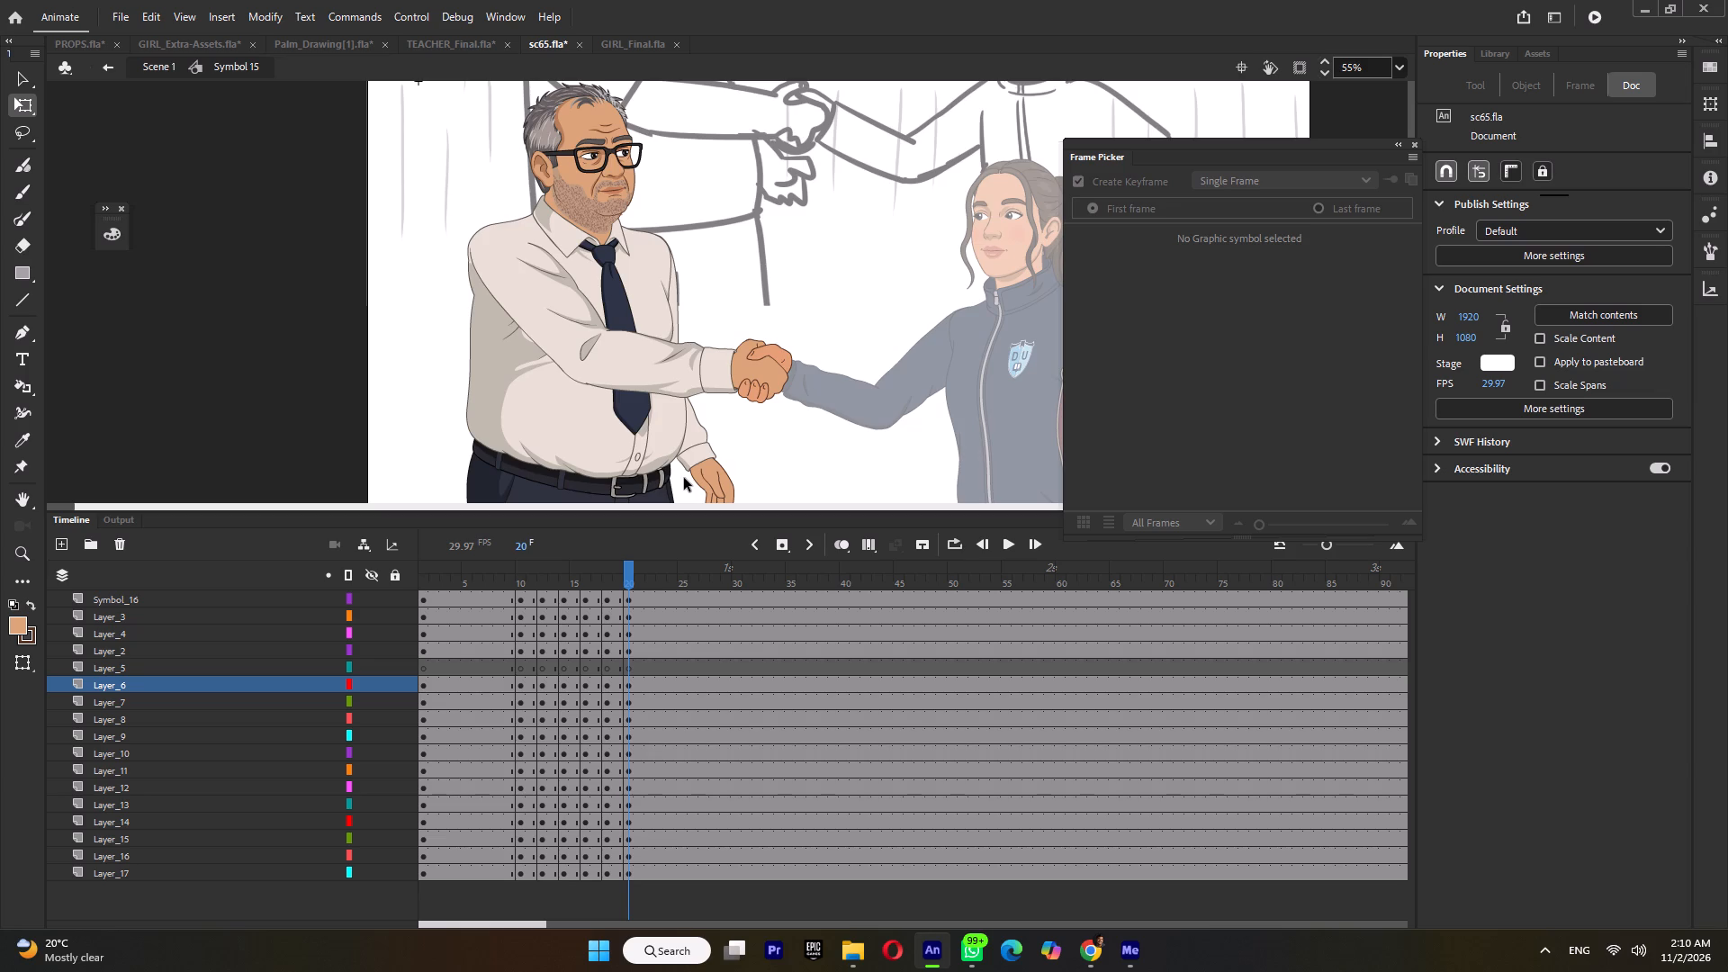
scroll(677, 353, "down", 3, "ctrl")
At frame 18, switch the teacher's far hand to drawing 3 and shift it slightly back onto the cuff.
left_click(608, 578)
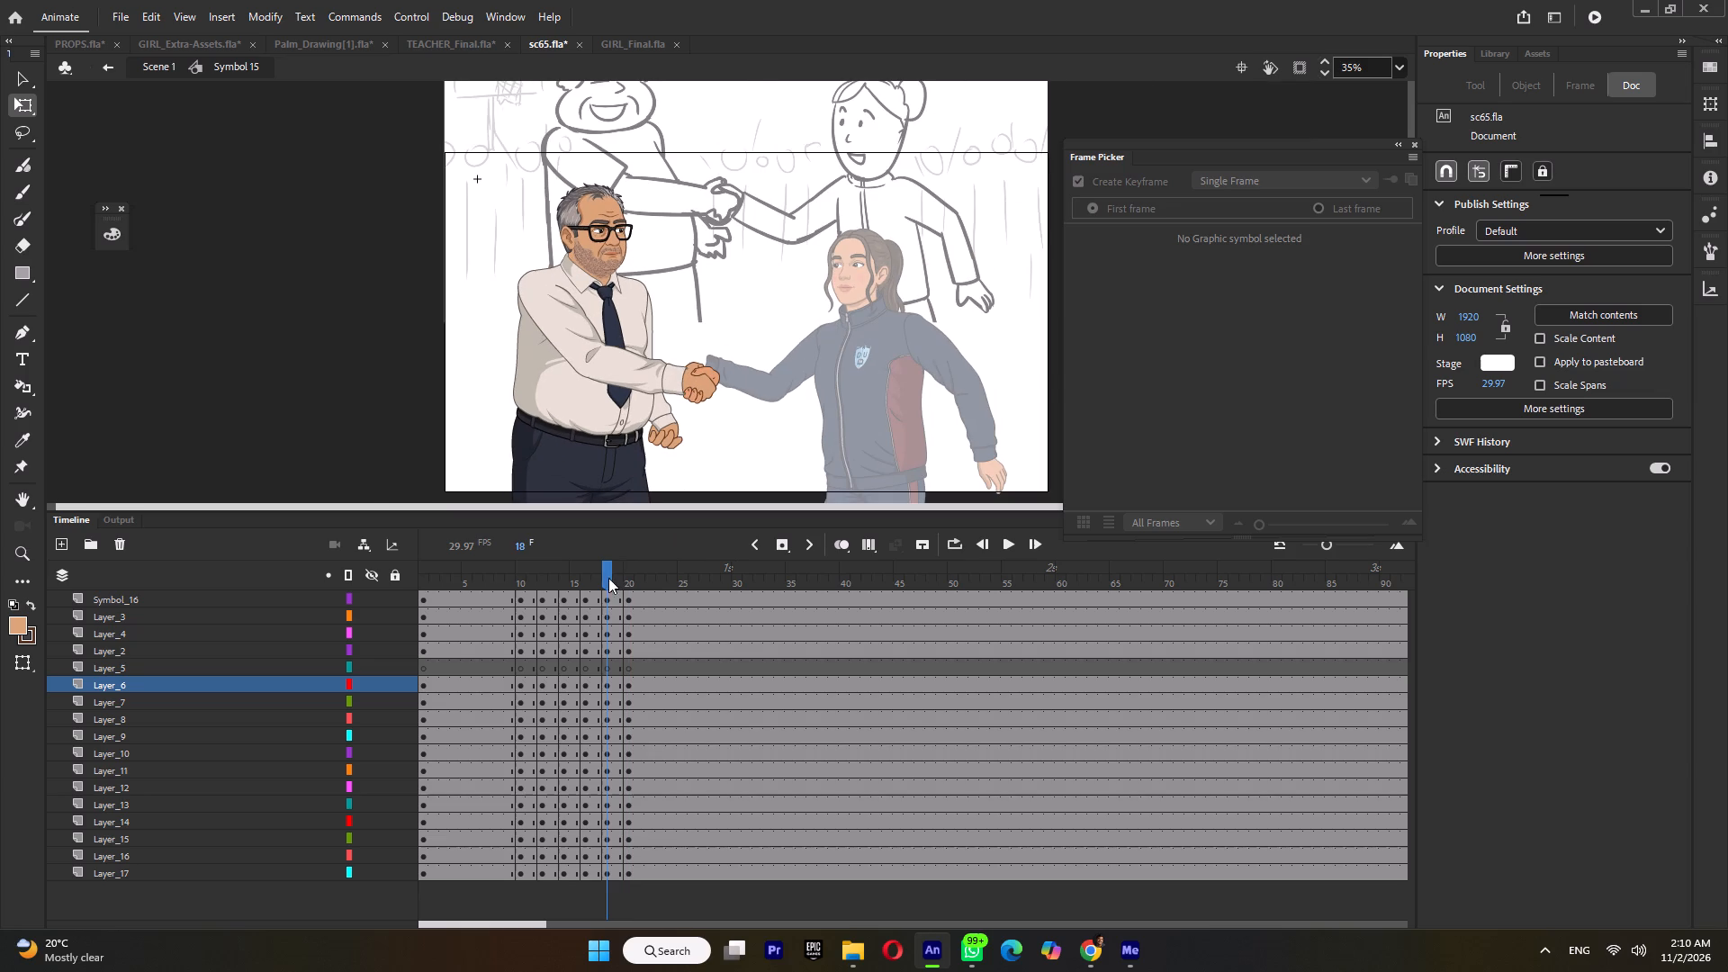
left_click(679, 444)
left_click(1179, 246)
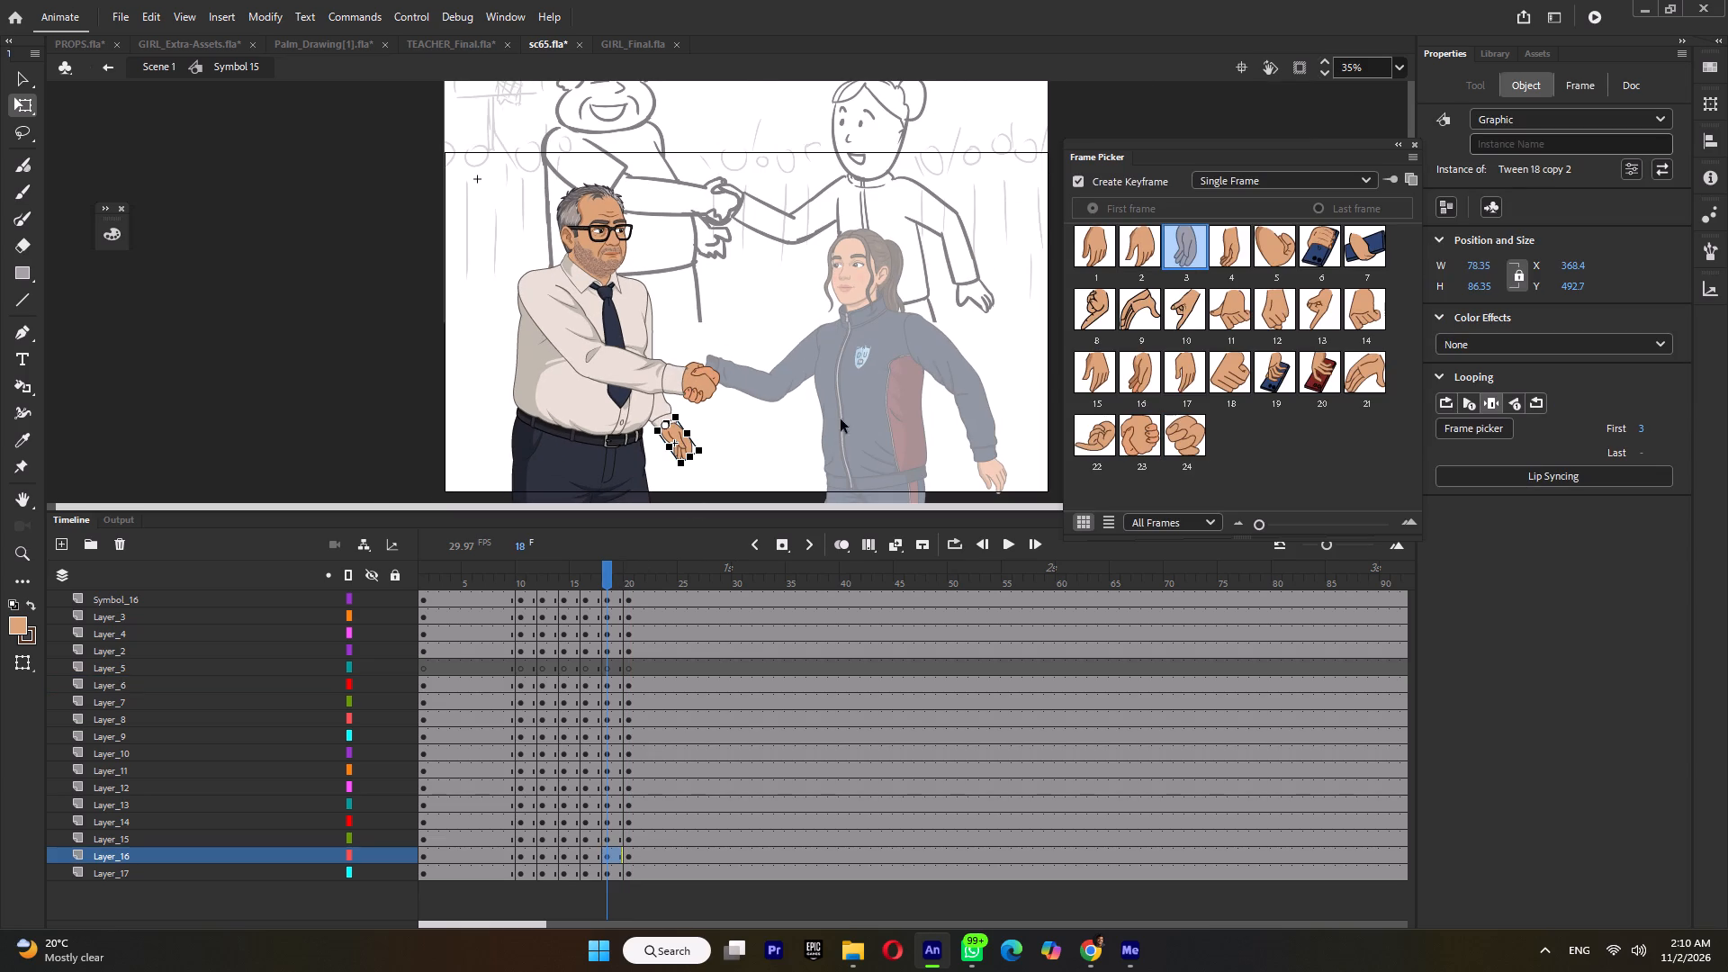
scroll(694, 418, "up", 5, "ctrl")
middle_click(692, 424, "ctrl")
scroll(660, 435, "up", 3, "ctrl")
left_click(663, 445)
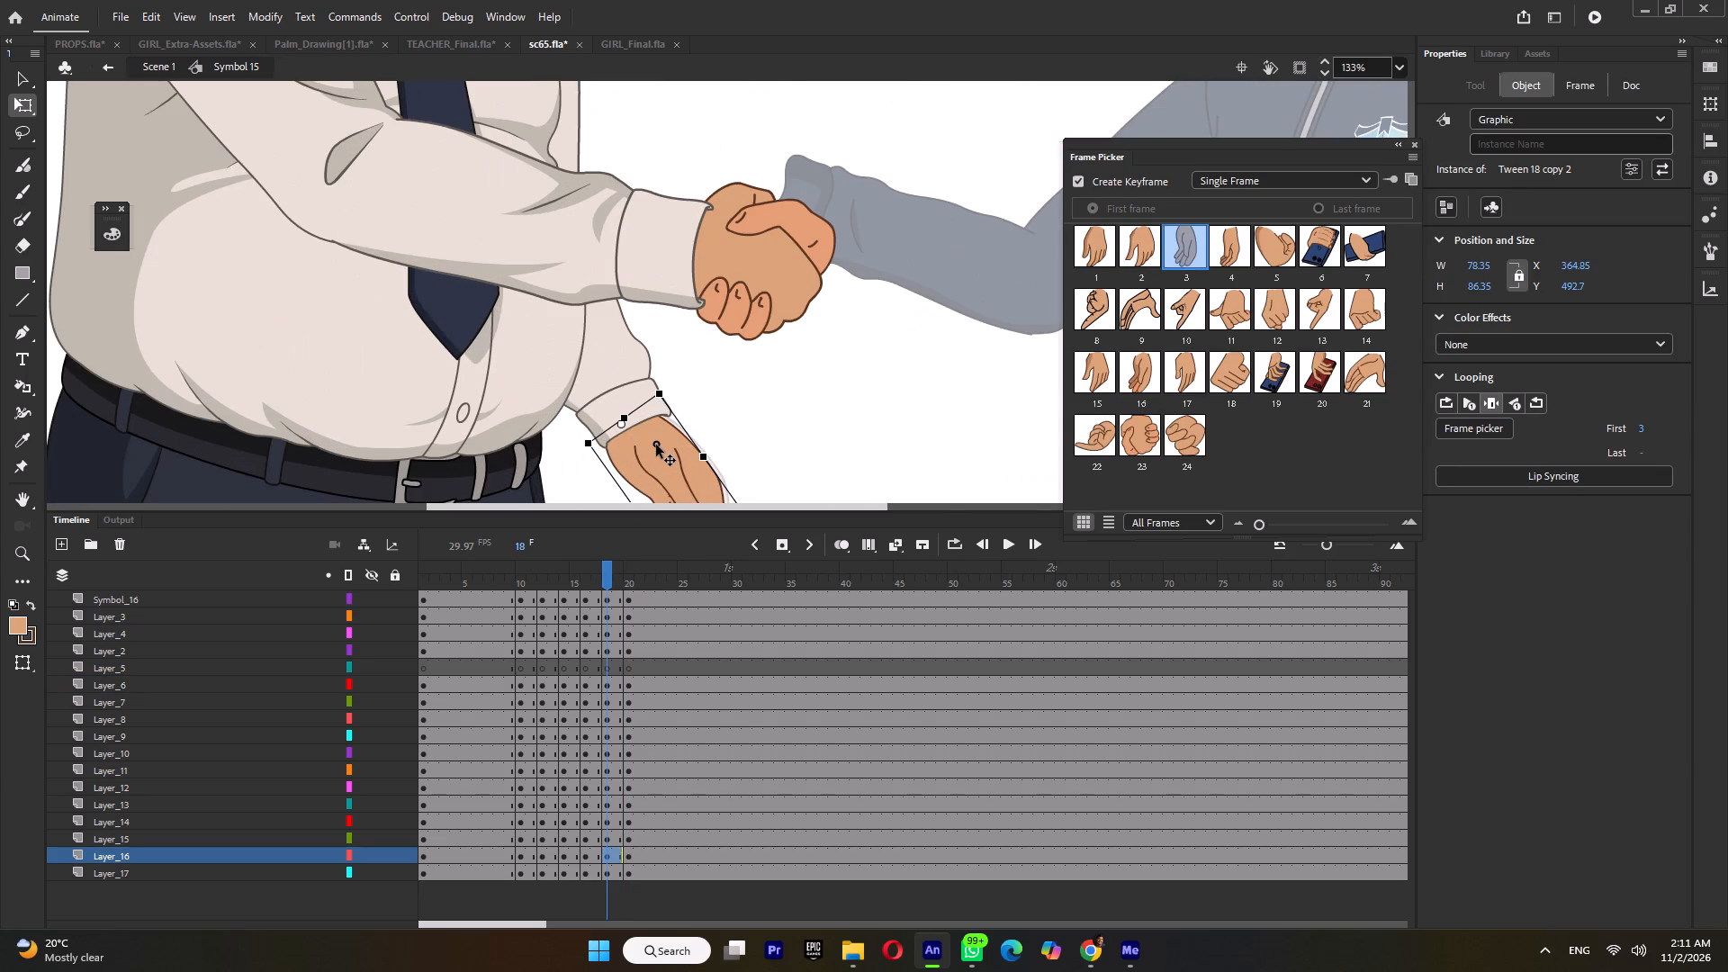
scroll(659, 445, "down", 5, "ctrl")
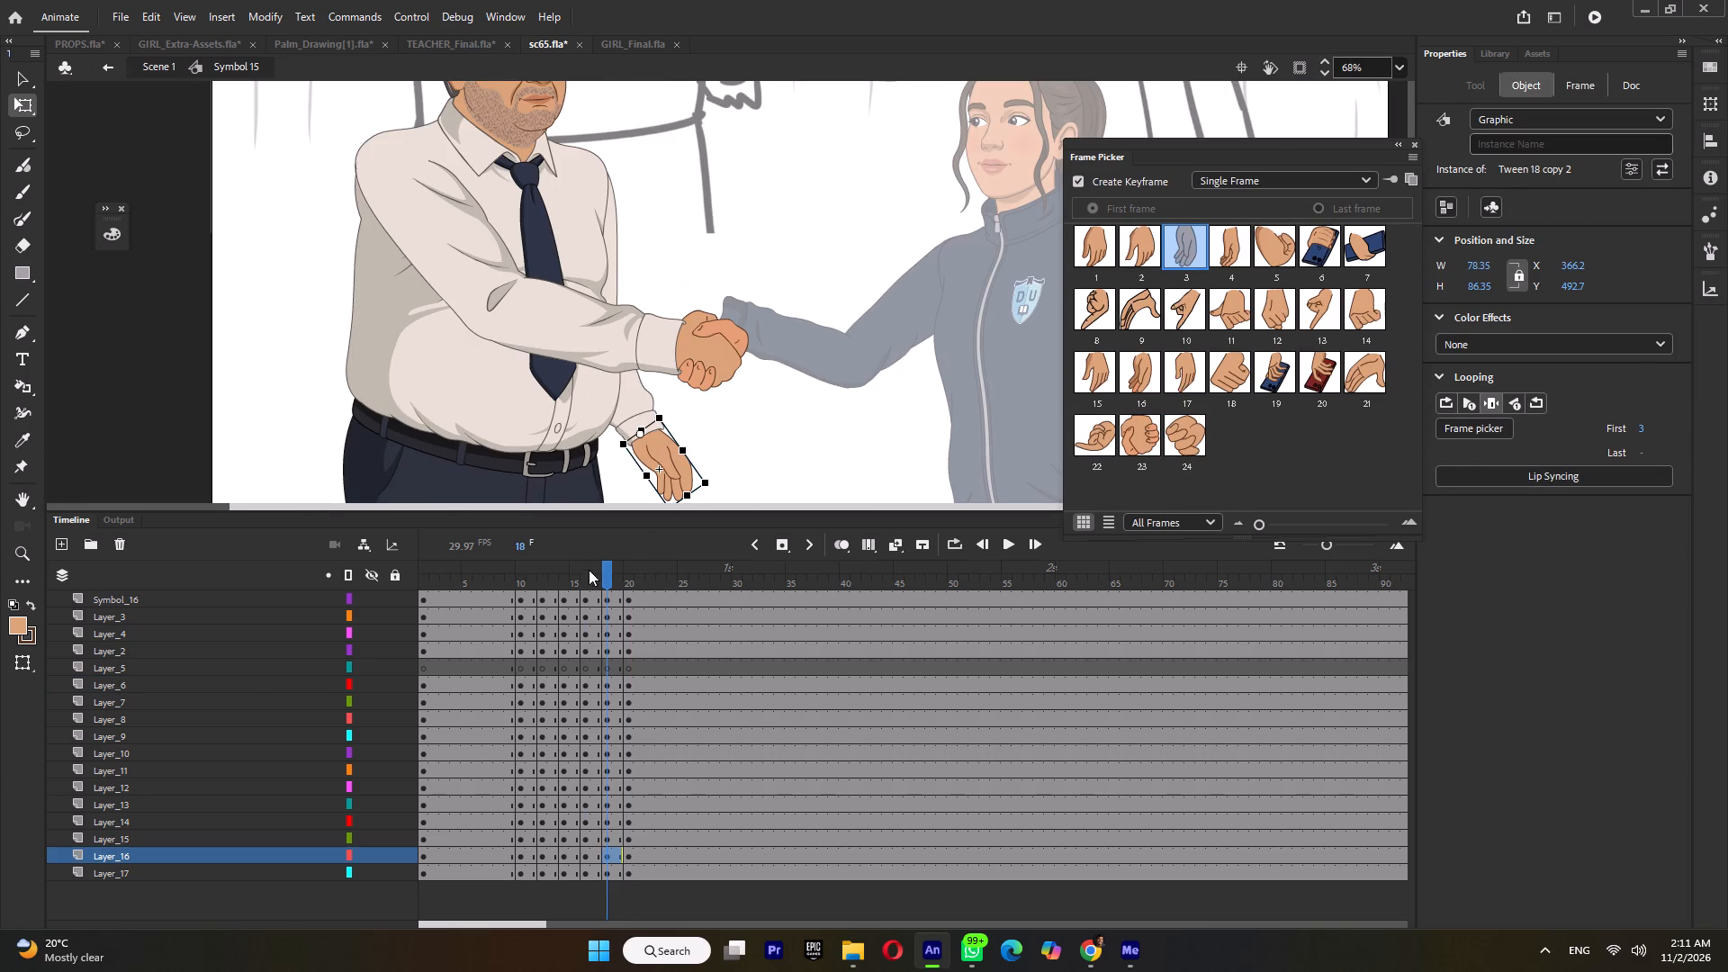
At frame 16, switch the teacher's far hand to drawing 3 and shift it slightly back onto the cuff.
left_click(589, 570)
left_click(667, 461)
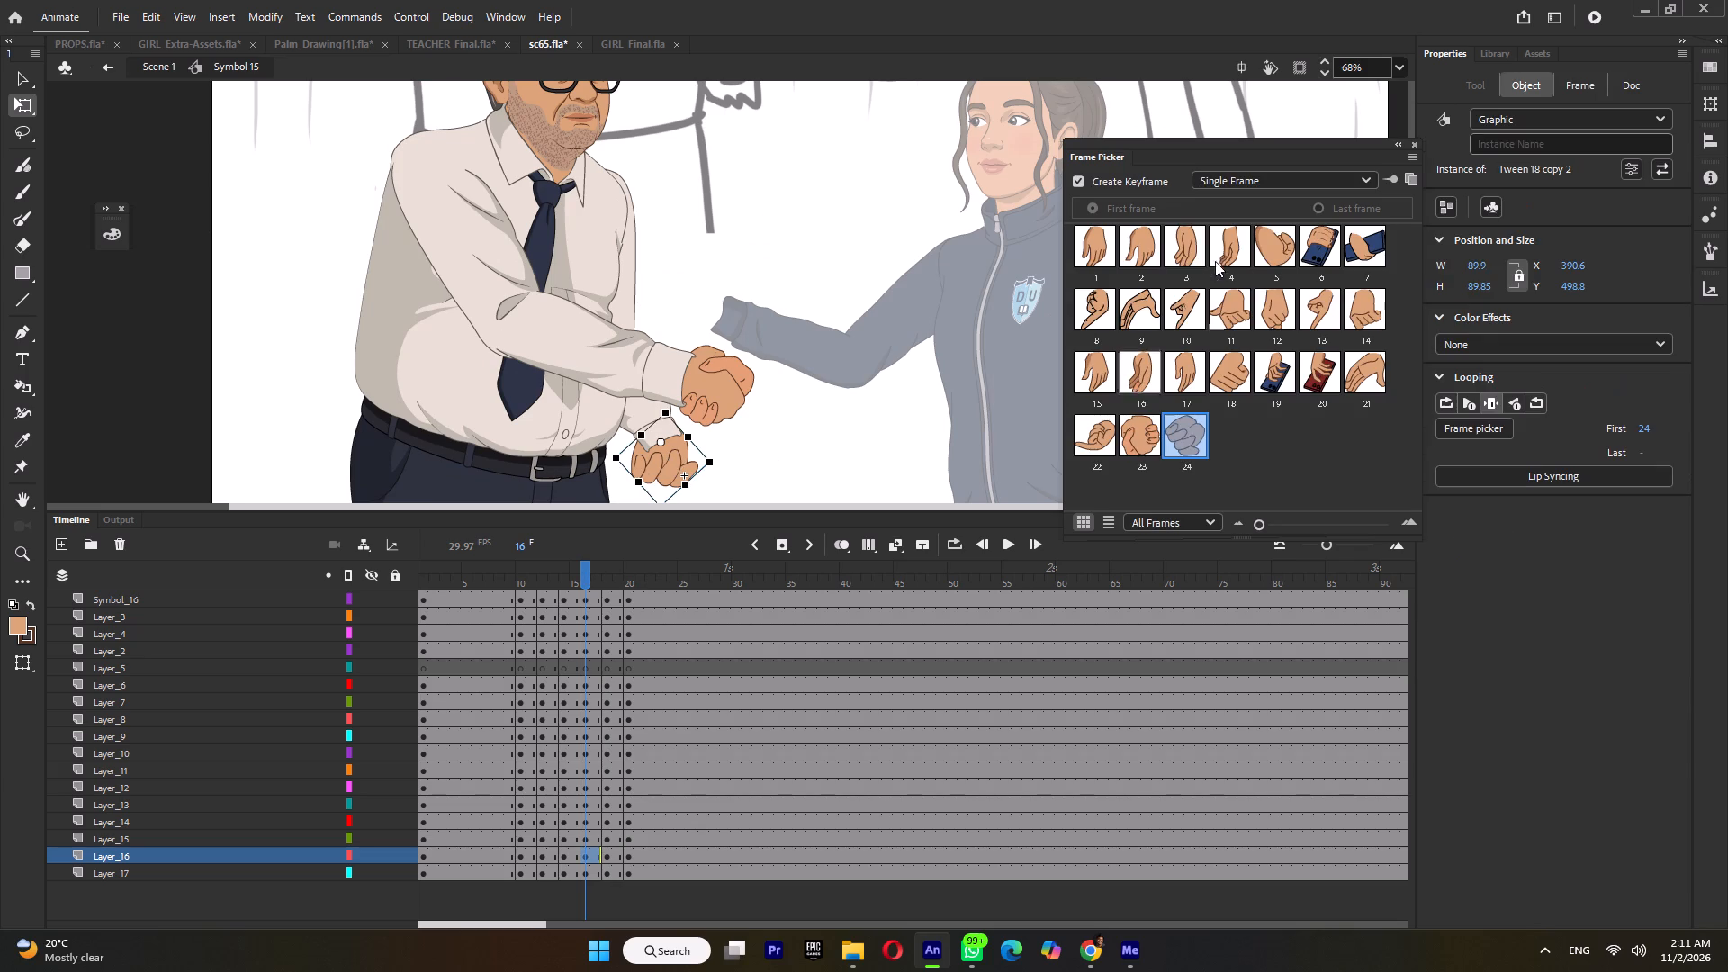
left_click(1190, 254)
scroll(688, 462, "up", 4, "ctrl")
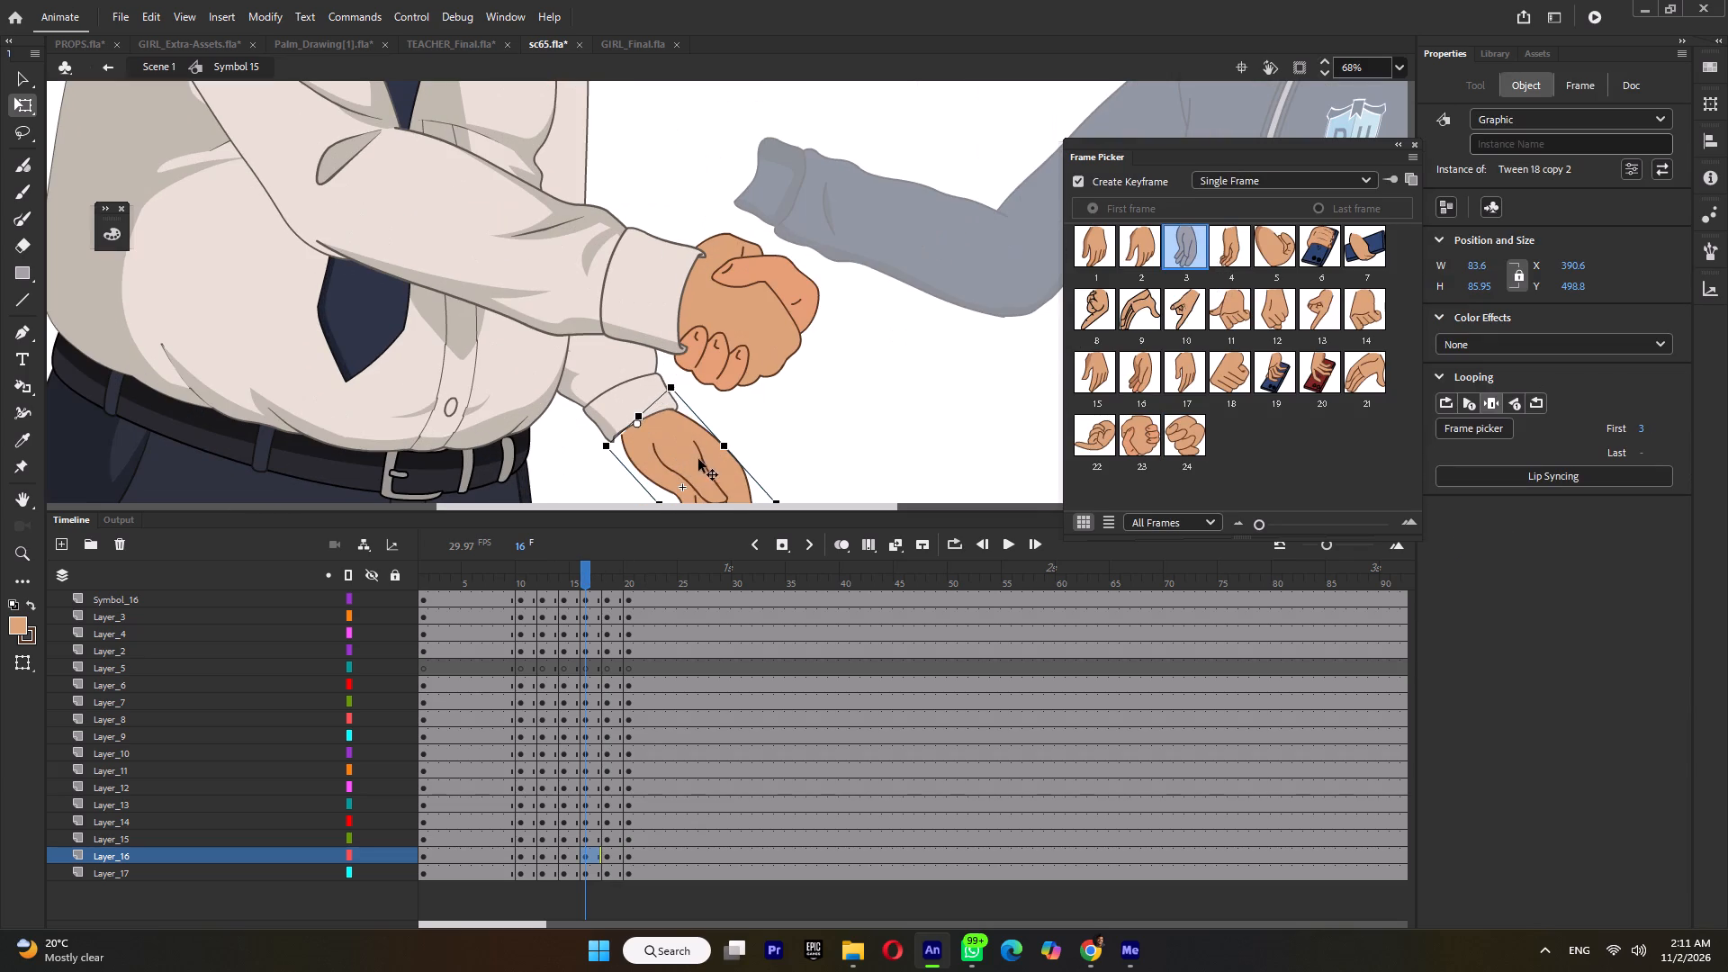
left_click_drag(698, 458, 689, 458)
left_click(690, 471)
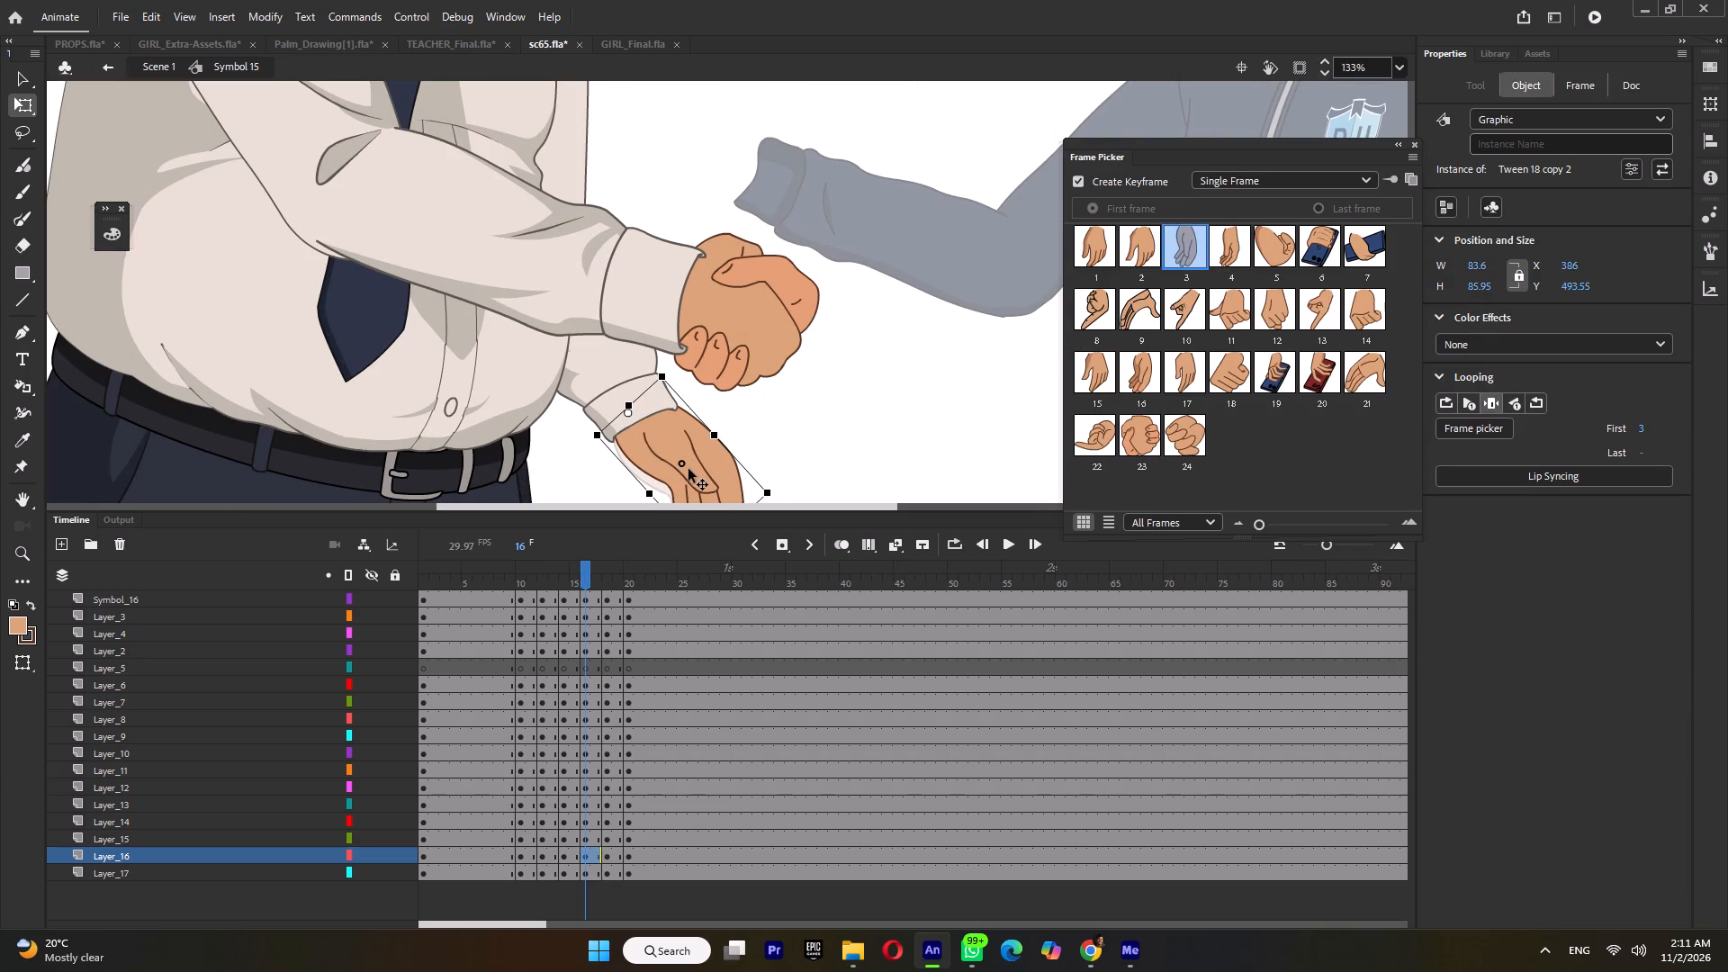
At frame 16, select the teacher's far hand, forearm and upper arm together and nudge them to line up with the torso's shoulder.
left_click(609, 388, "shift")
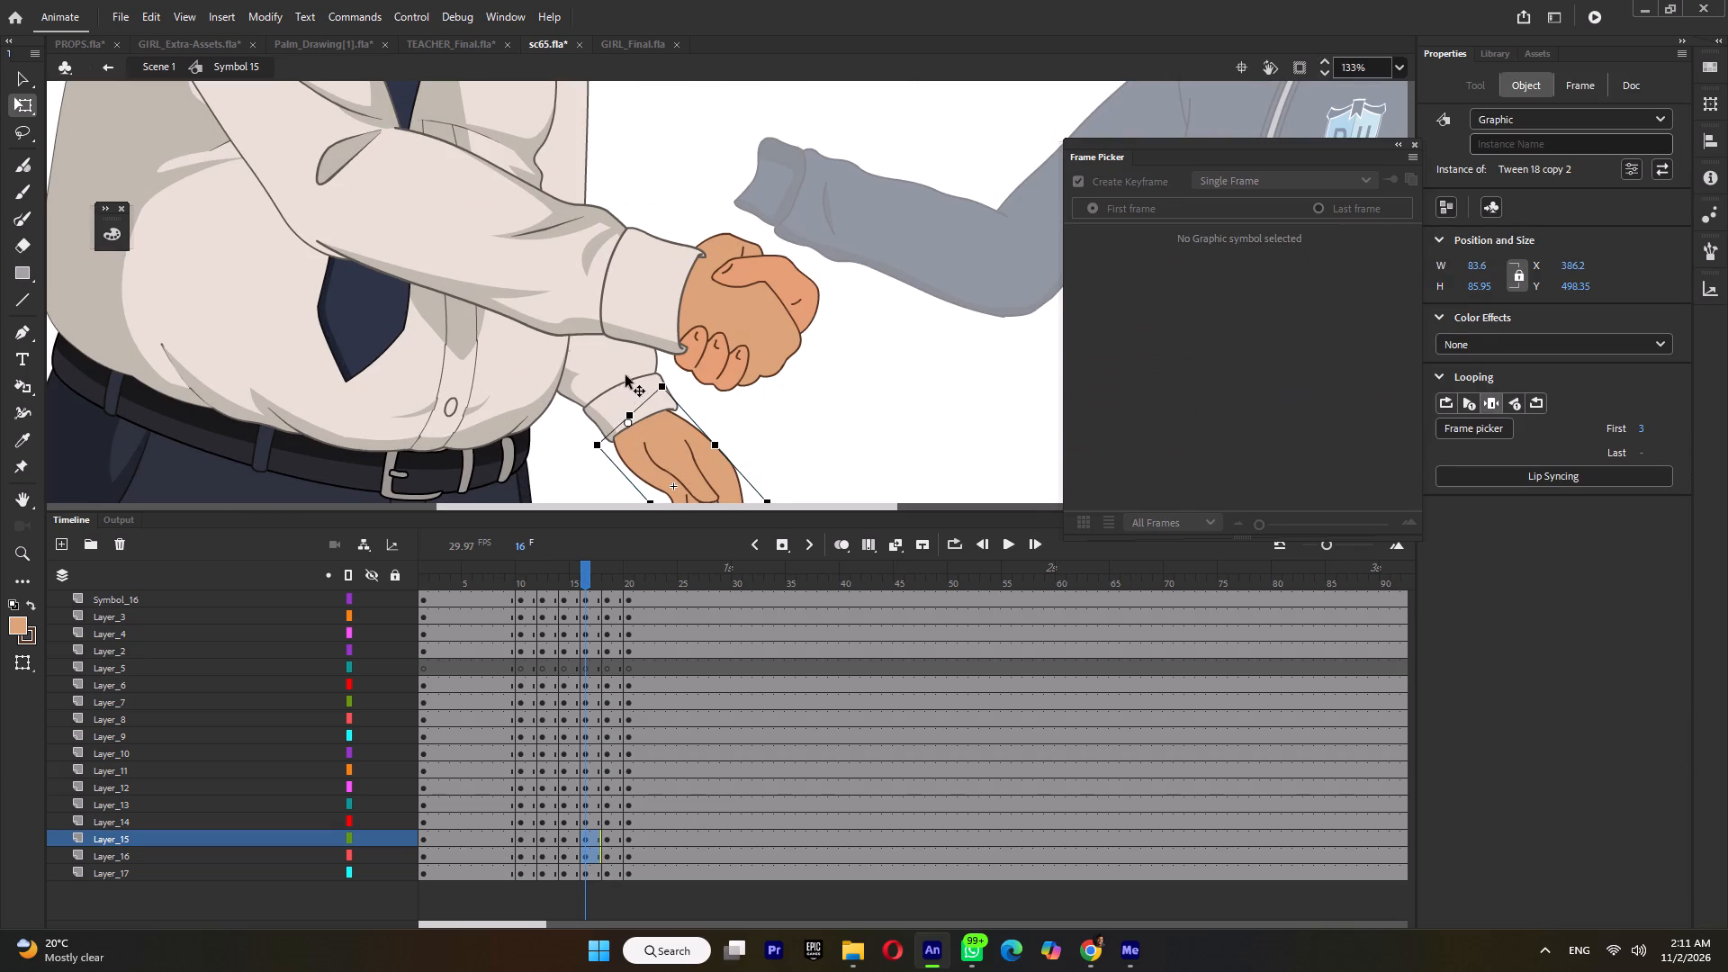
left_click_drag(625, 374, 631, 436)
key("ctrl+z")
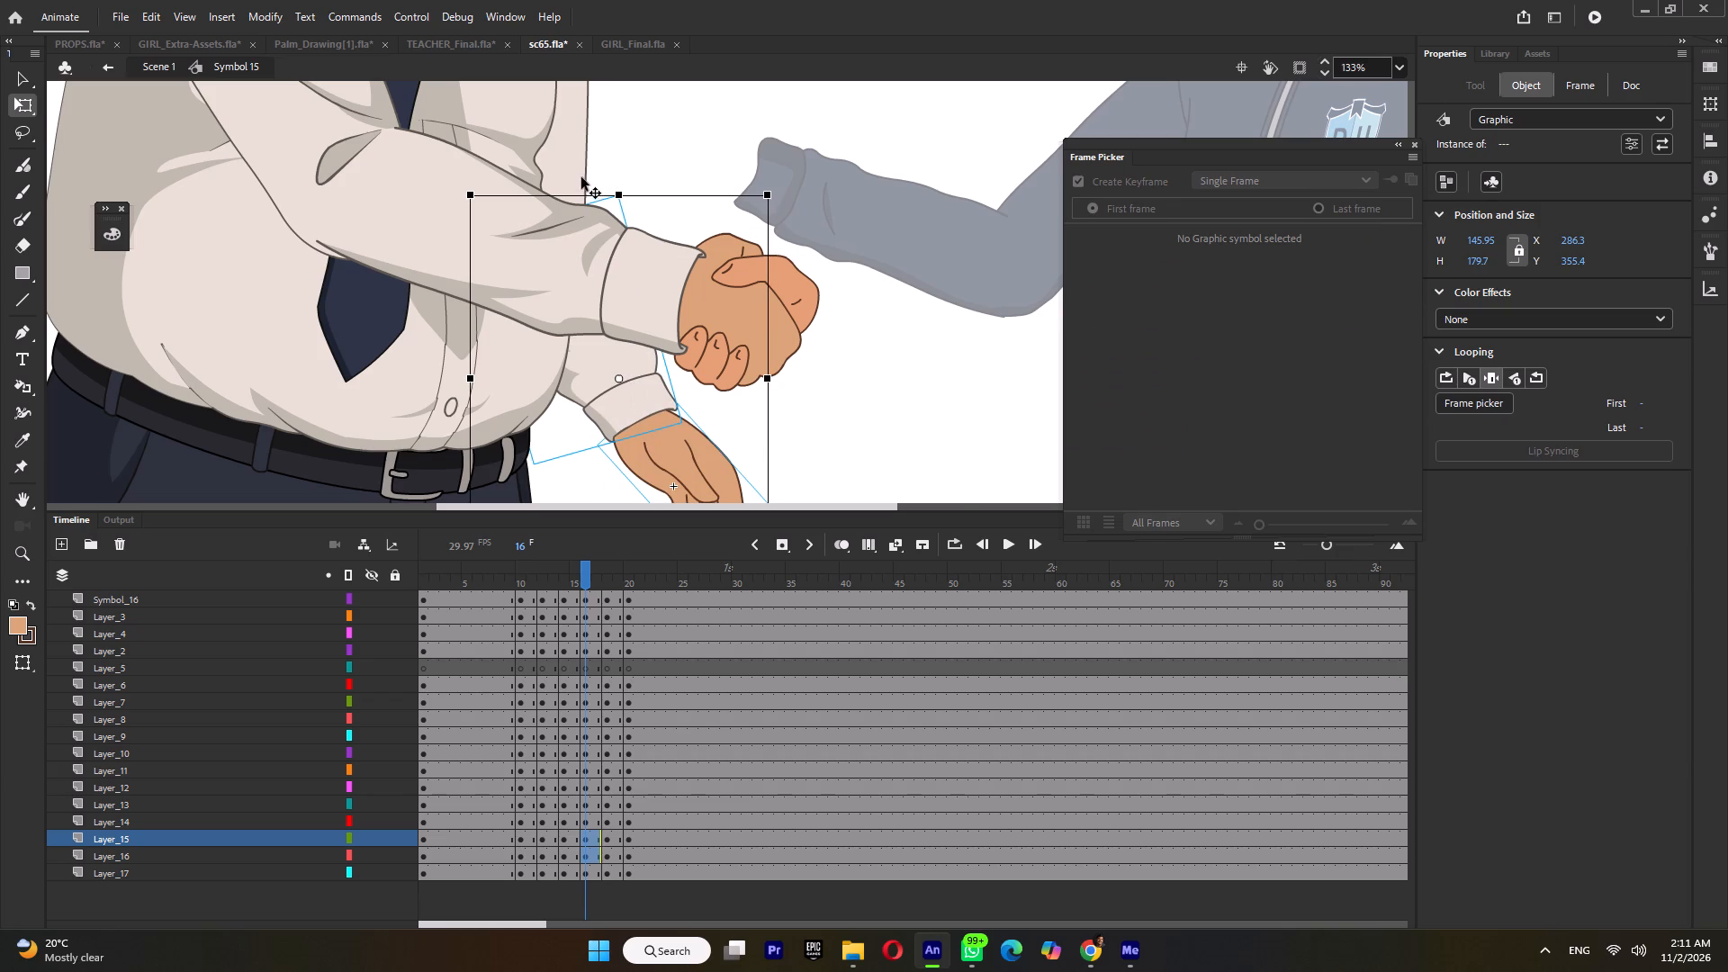
left_click(581, 177, "shift")
scroll(606, 341, "down", 5, "ctrl")
scroll(596, 145, "up", 3, "ctrl")
left_click_drag(594, 196, 596, 220)
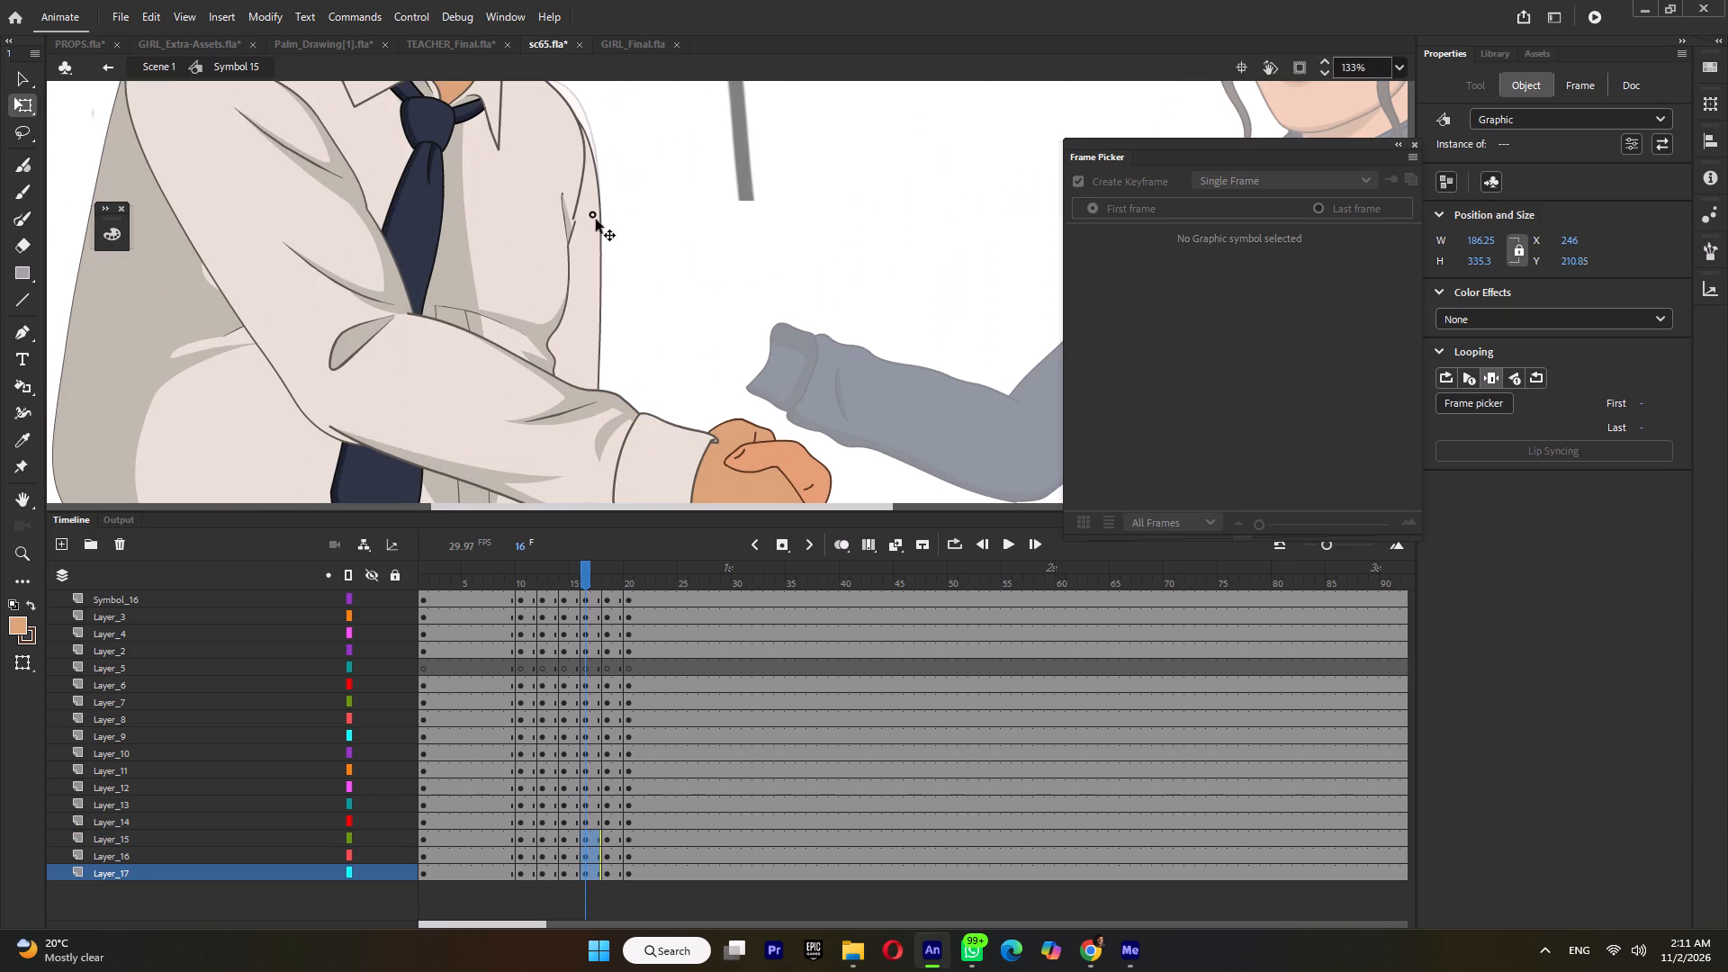
left_click_drag(596, 220, 595, 214)
left_click(596, 223)
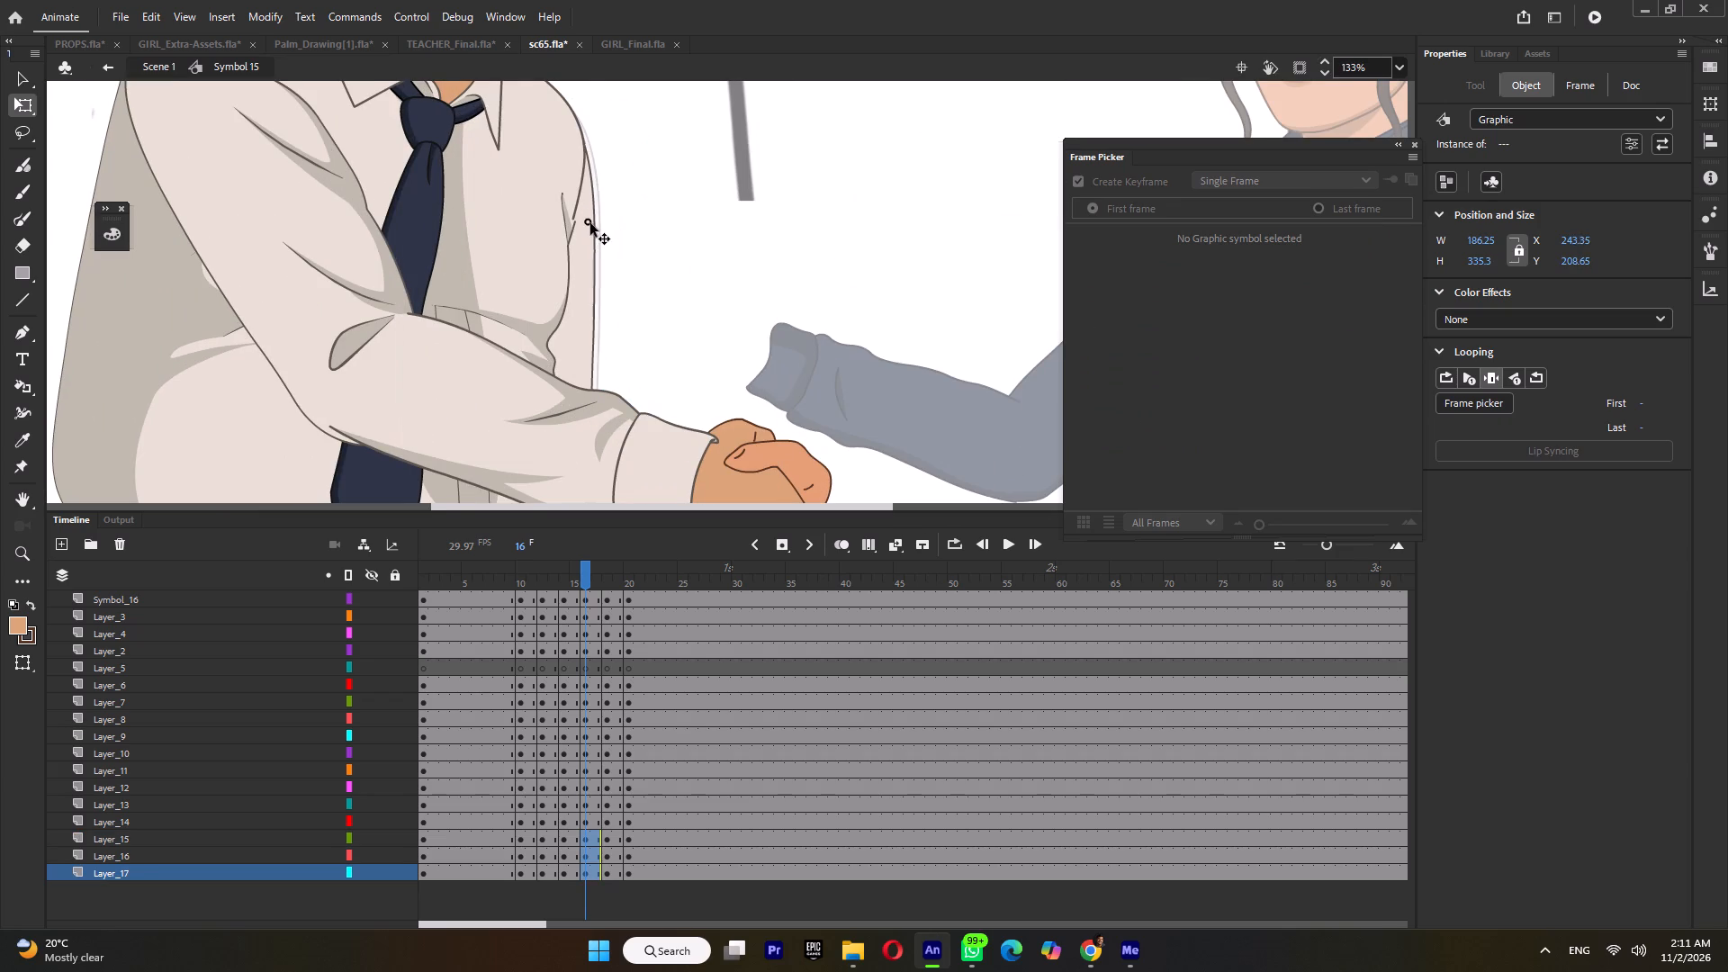
scroll(595, 251, "down", 7, "ctrl")
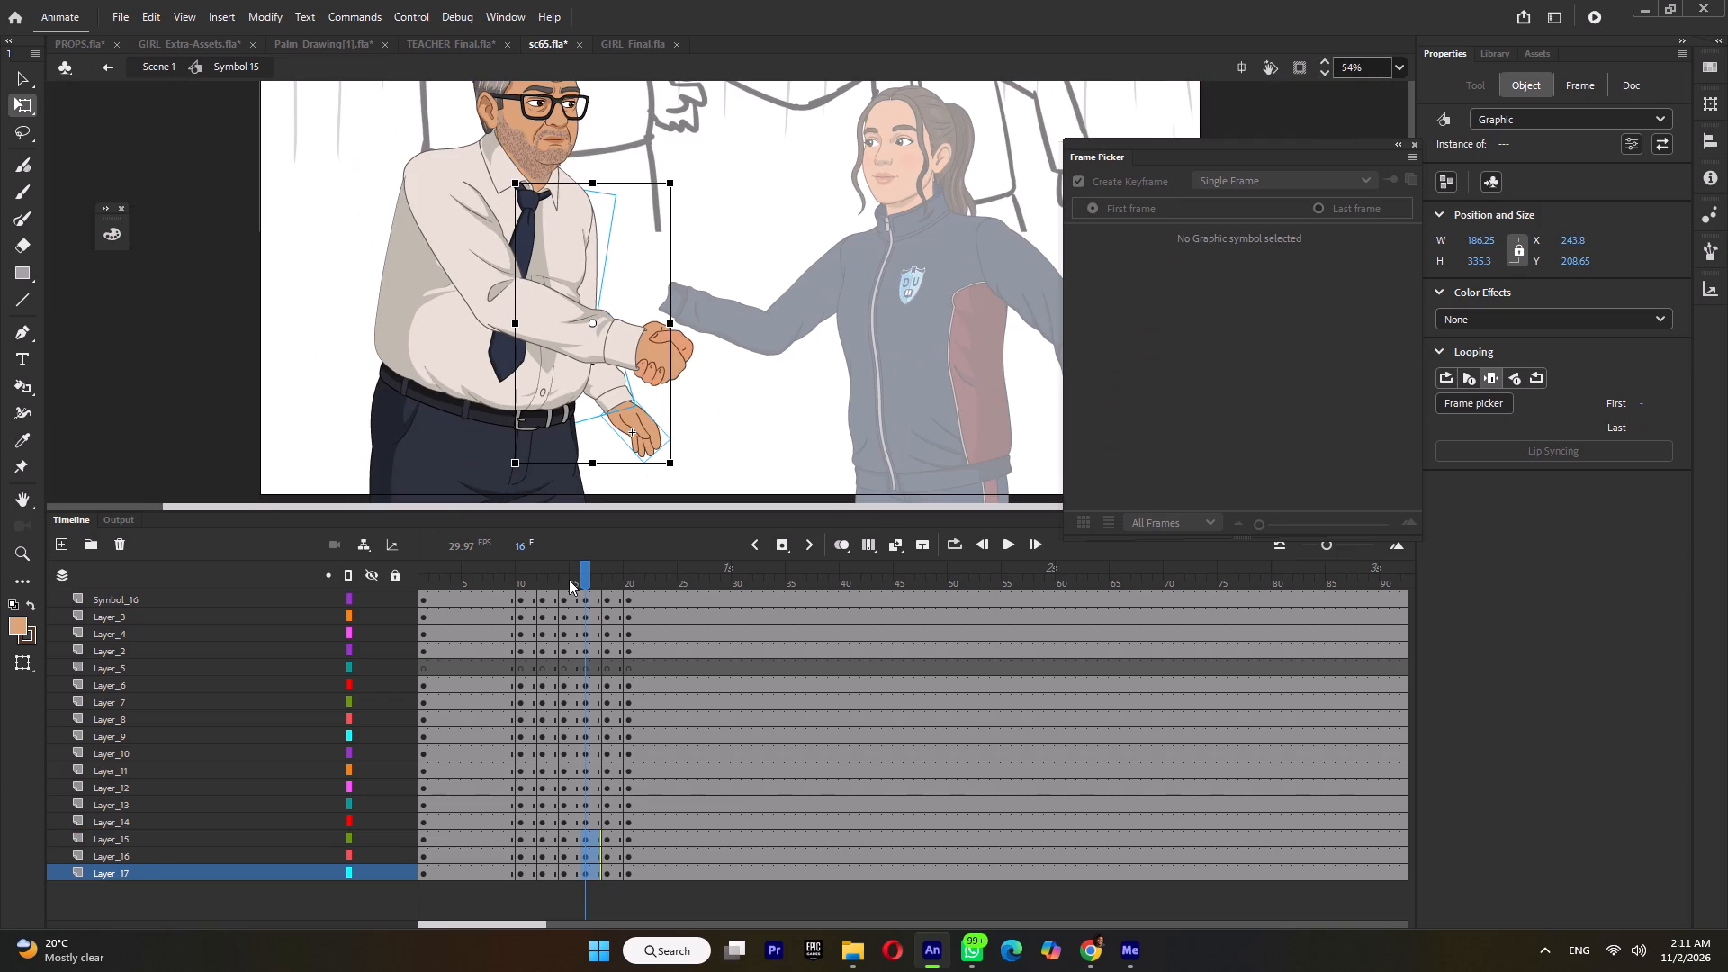
At frame 14, switch the teacher's far hand to drawing 3 and move it back and up onto the cuff.
left_click(569, 579)
left_click(606, 283)
left_click(619, 401)
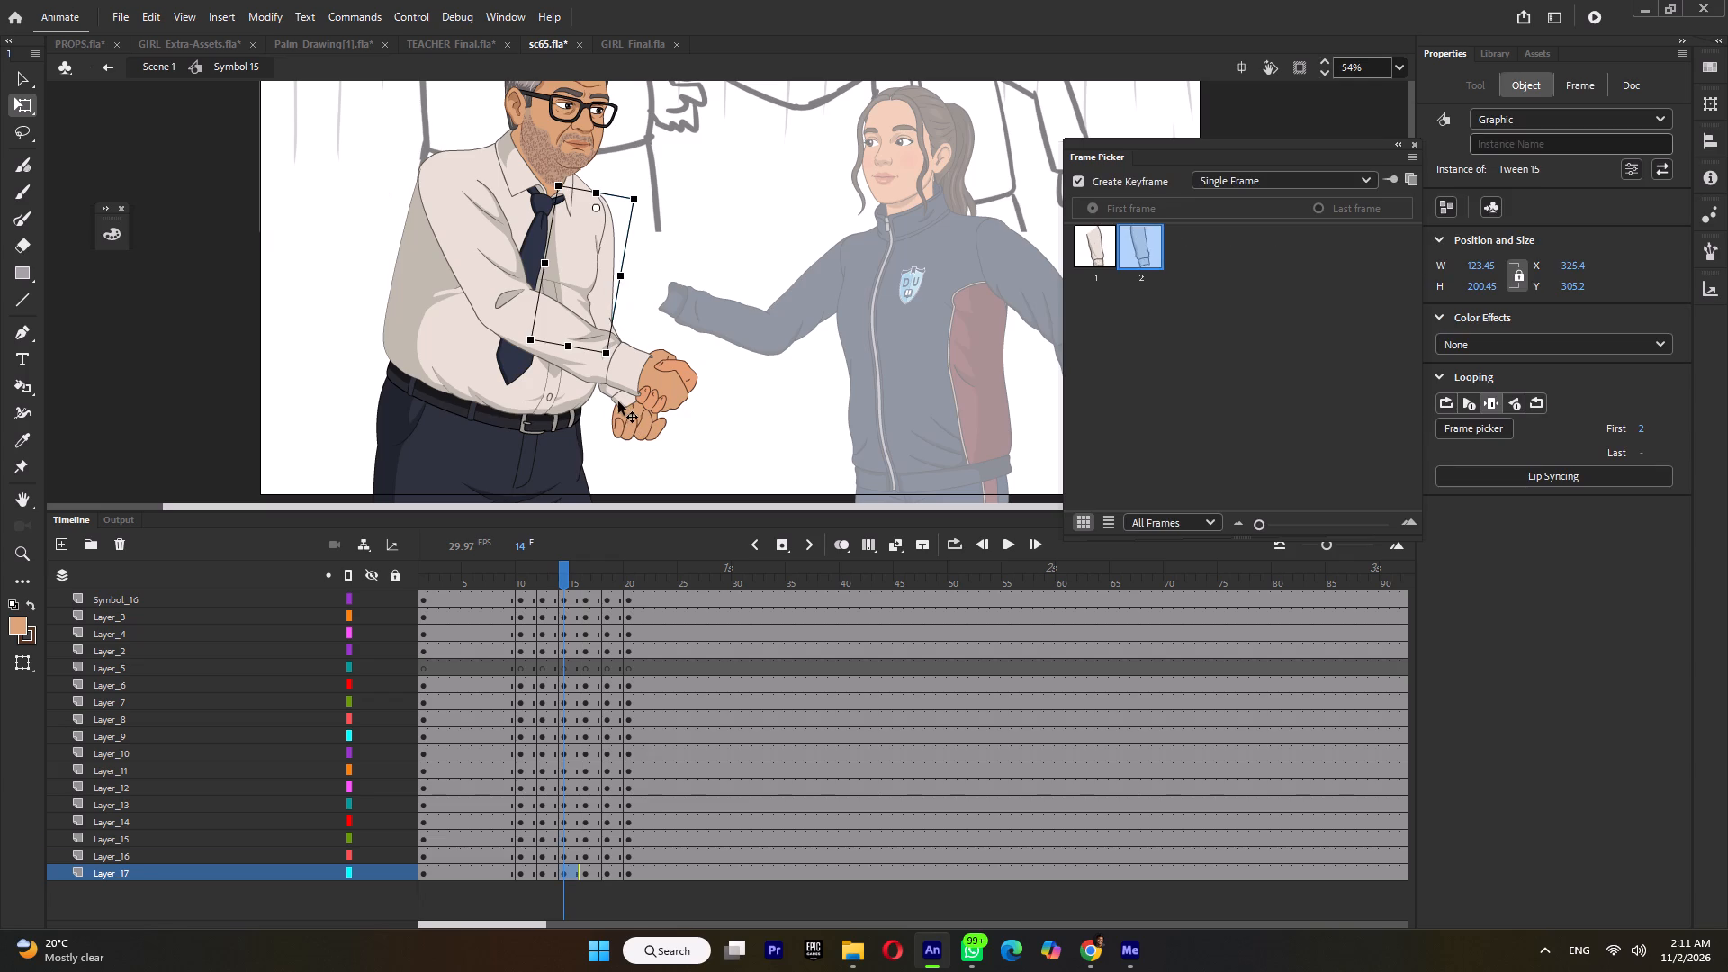
left_click(626, 427)
left_click(1190, 247)
scroll(685, 412, "up", 8, "ctrl")
left_click_drag(661, 439, 637, 417)
scroll(638, 439, "down", 4, "ctrl")
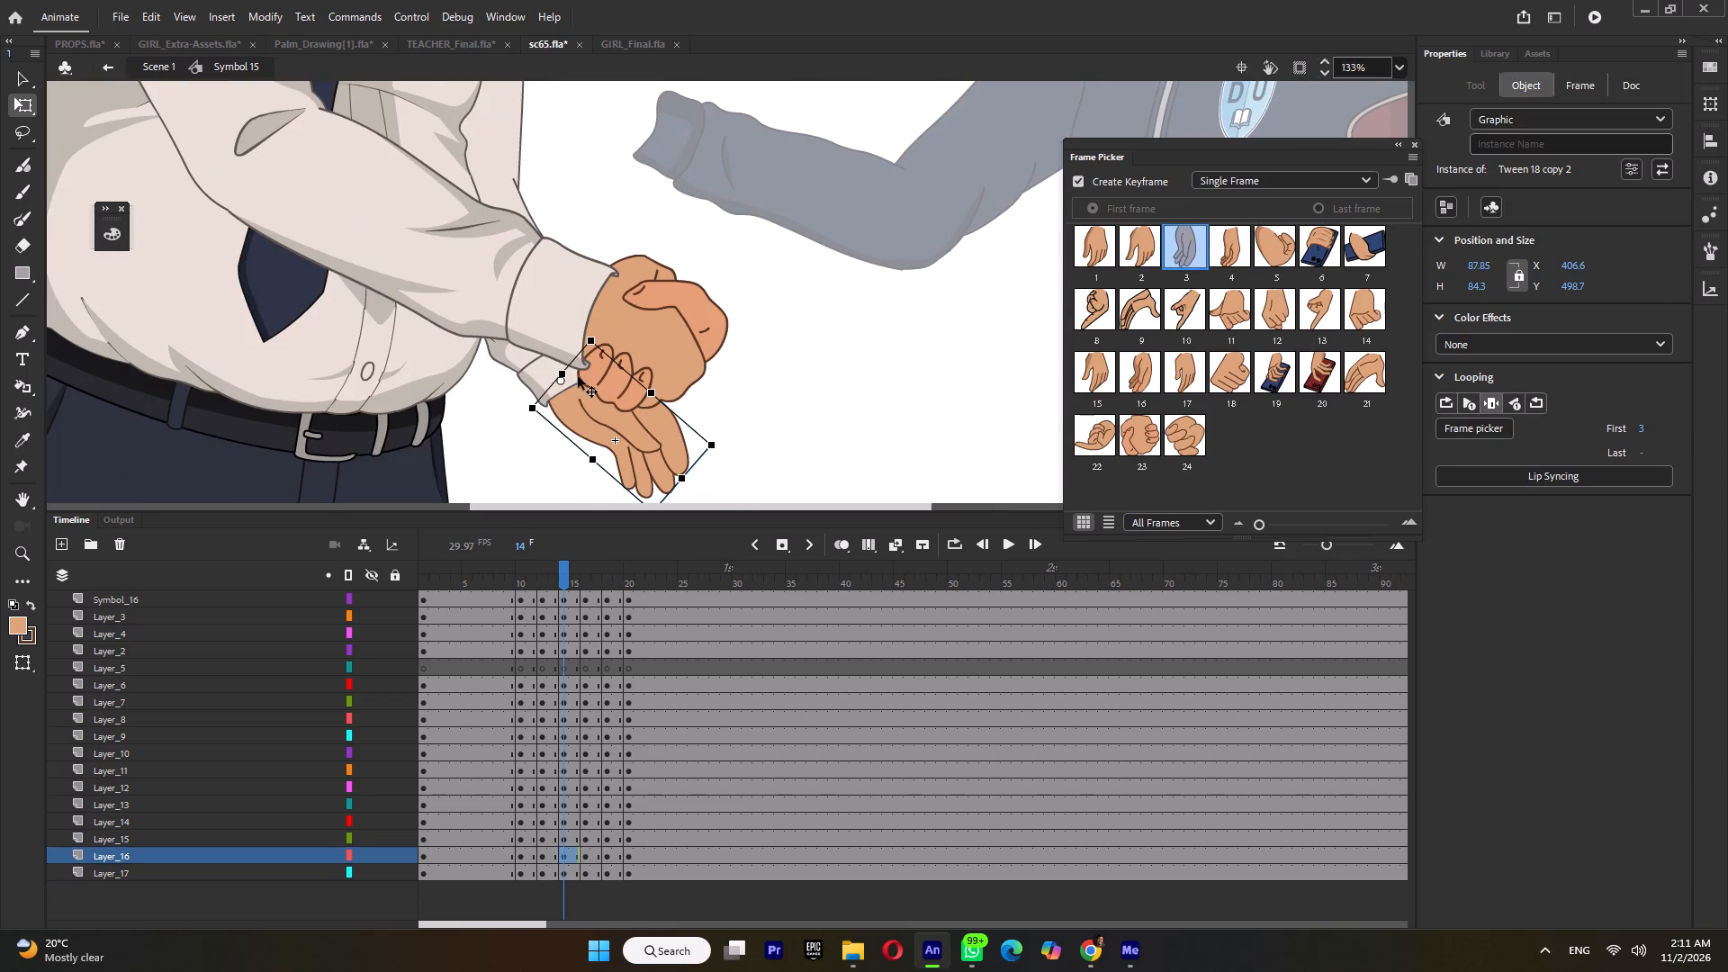
At frame 14, select the teacher's whole far arm with its hand and move it slightly back and down at the shoulder.
left_click(526, 374, "shift")
left_click(503, 153, "ctrl")
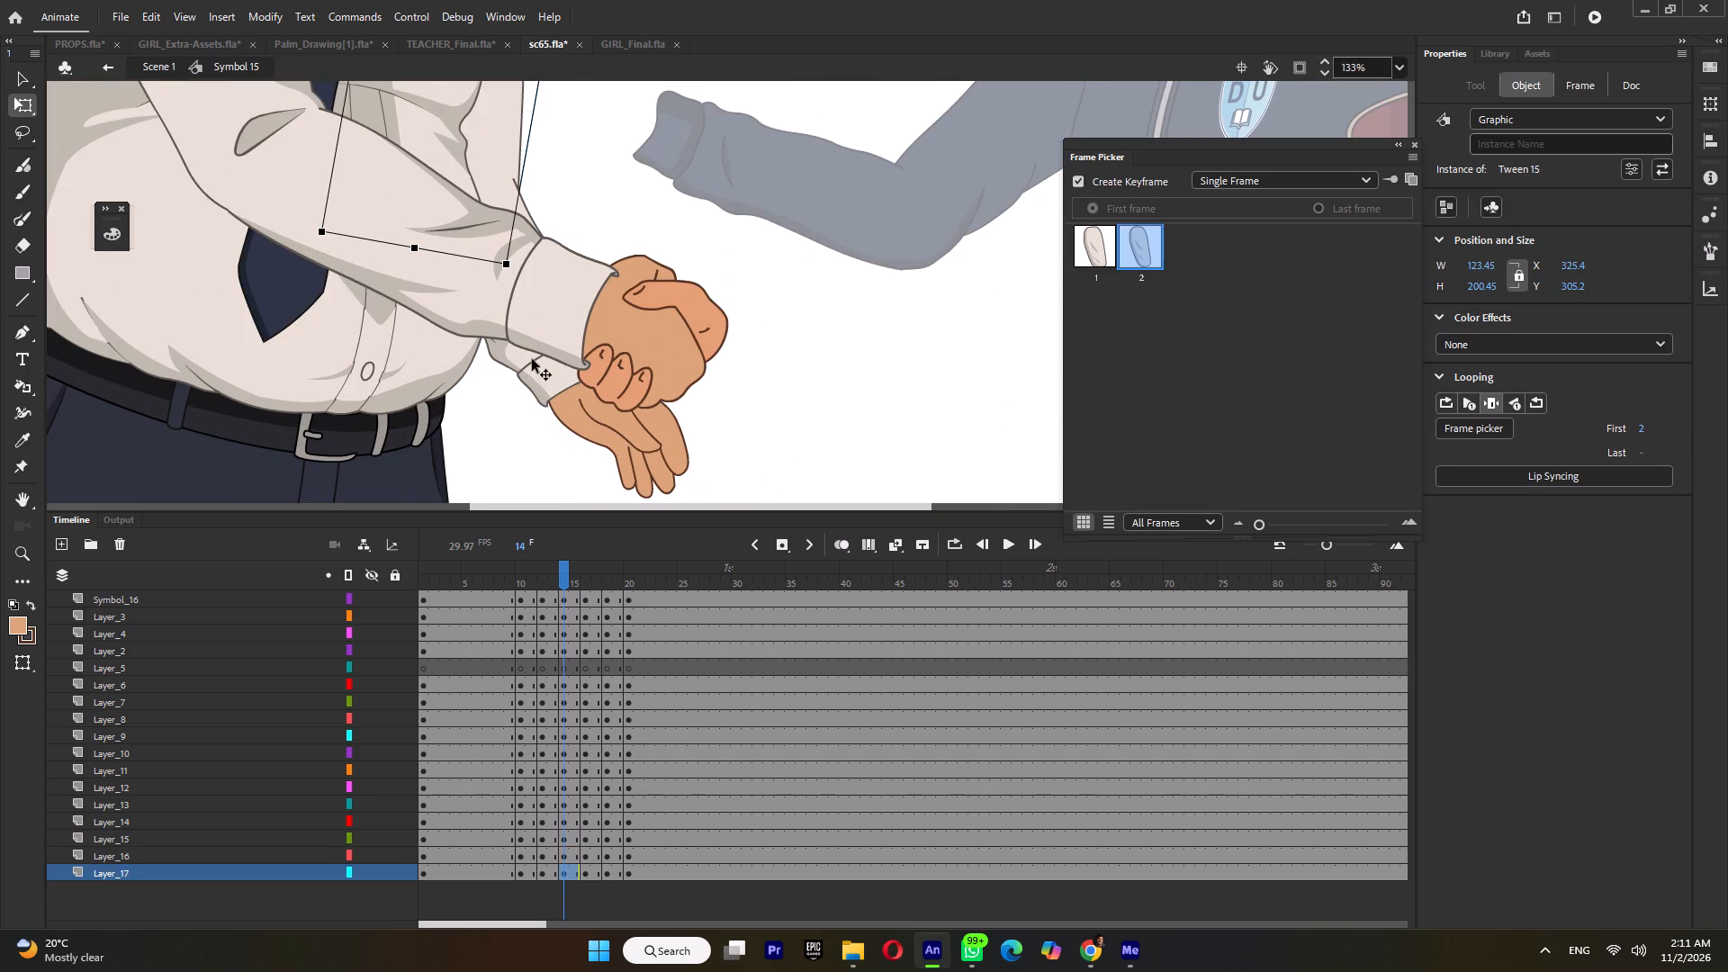
left_click(532, 374, "shift")
left_click(607, 438, "shift")
scroll(610, 481, "up", 4)
middle_click(610, 481)
scroll(605, 392, "down", 3)
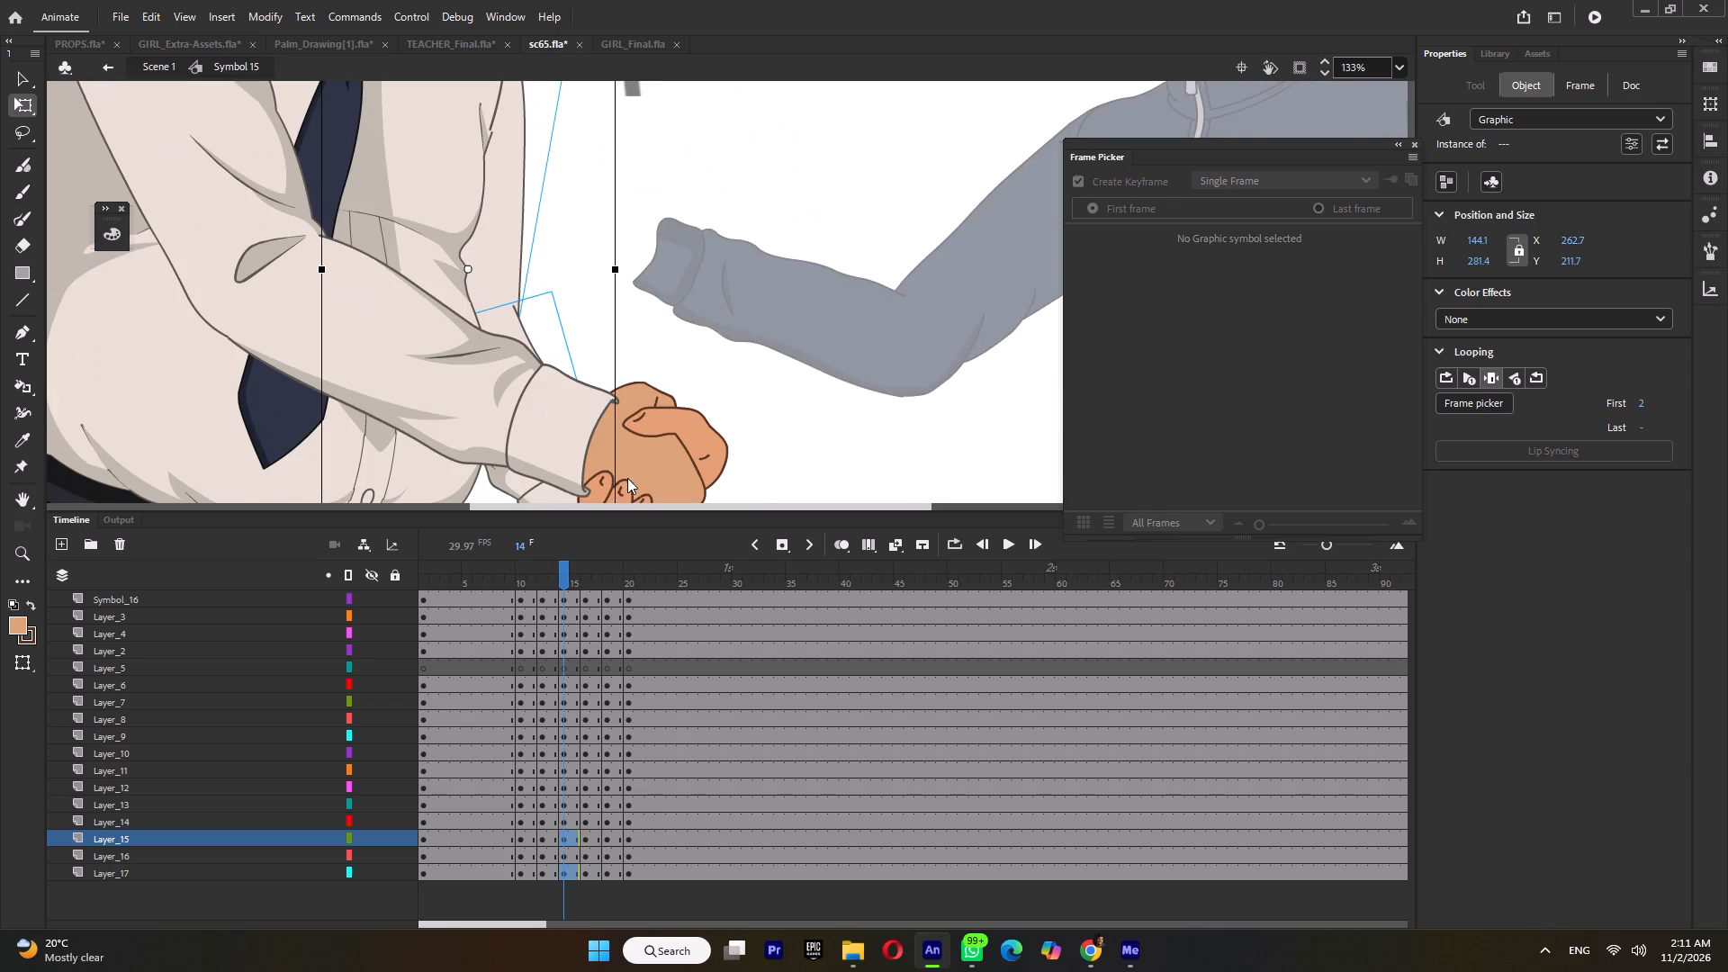
scroll(568, 409, "down", 2)
left_click(630, 340, "shift")
scroll(634, 363, "up", 3)
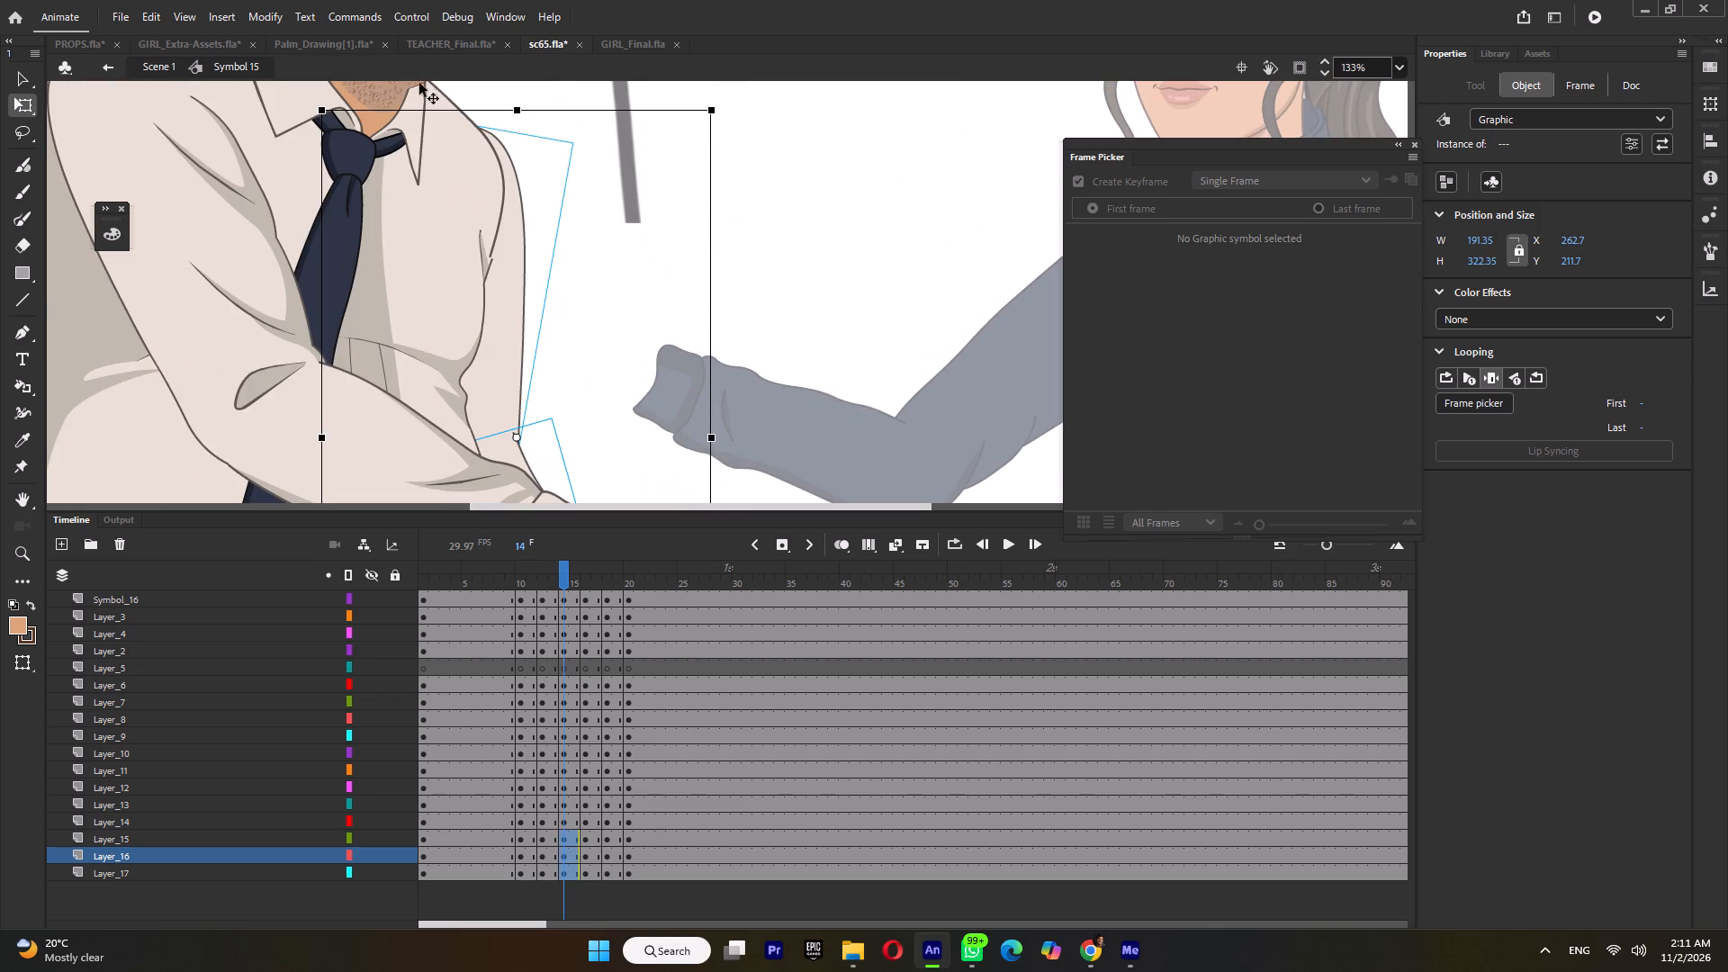
scroll(510, 184, "up", 3, "ctrl")
left_click_drag(521, 202, 517, 212)
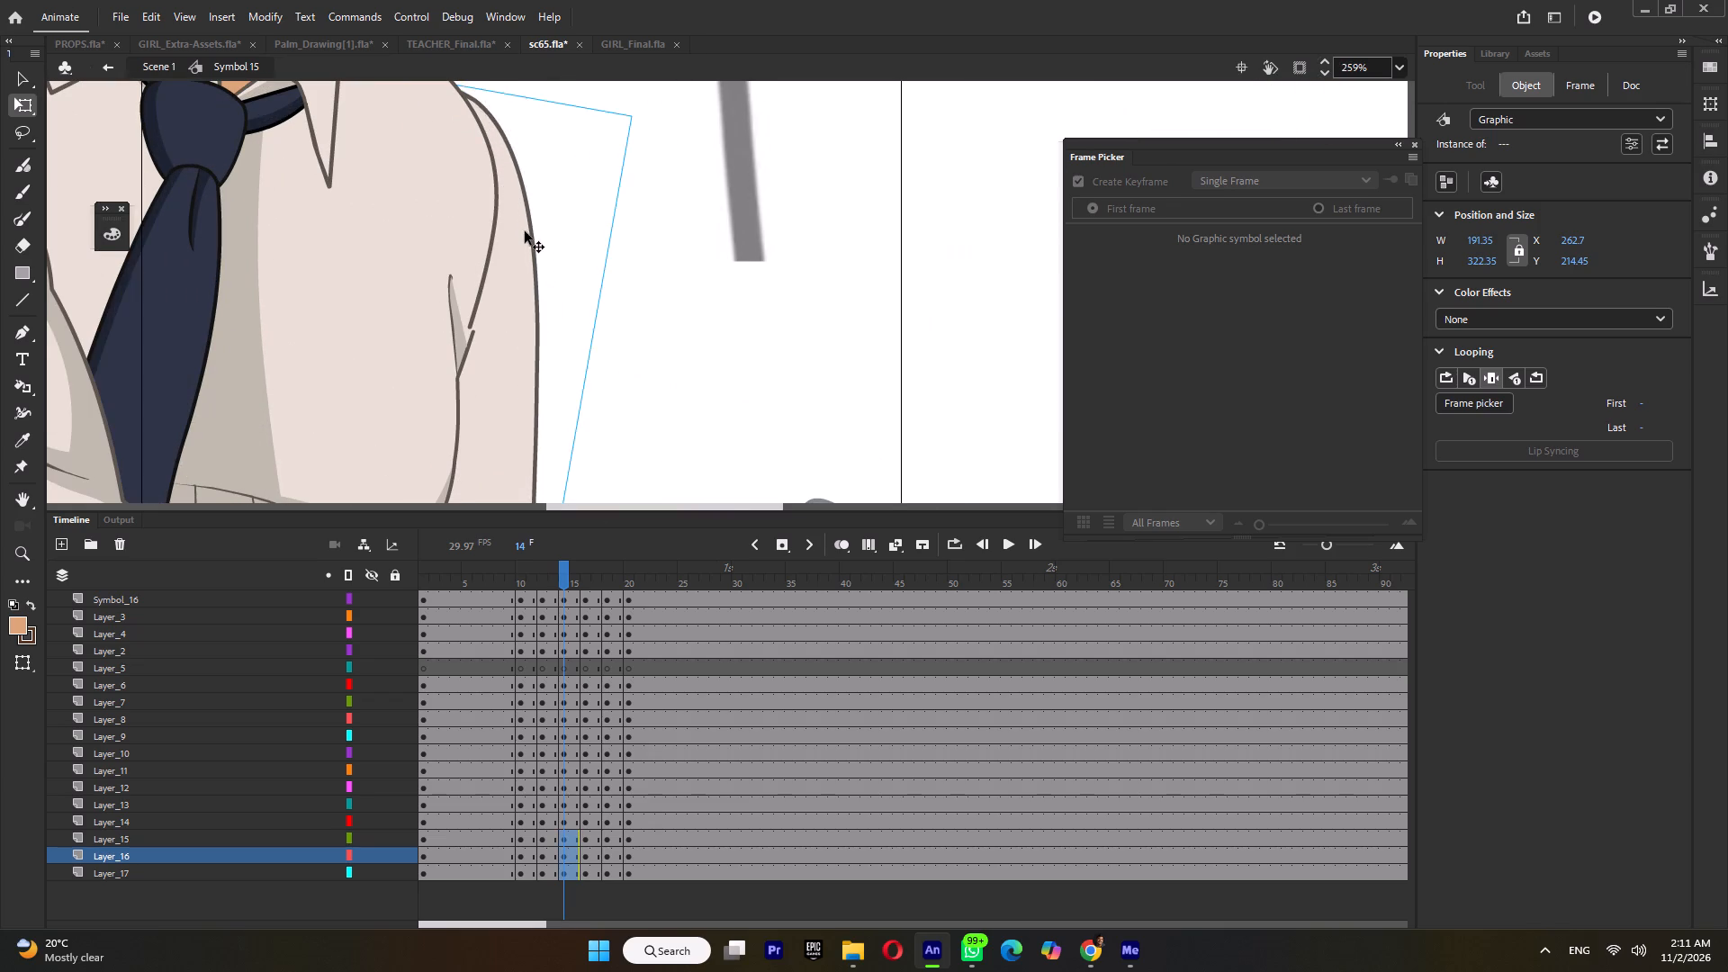
left_click_drag(525, 231, 507, 226)
scroll(508, 226, "down", 10, "ctrl")
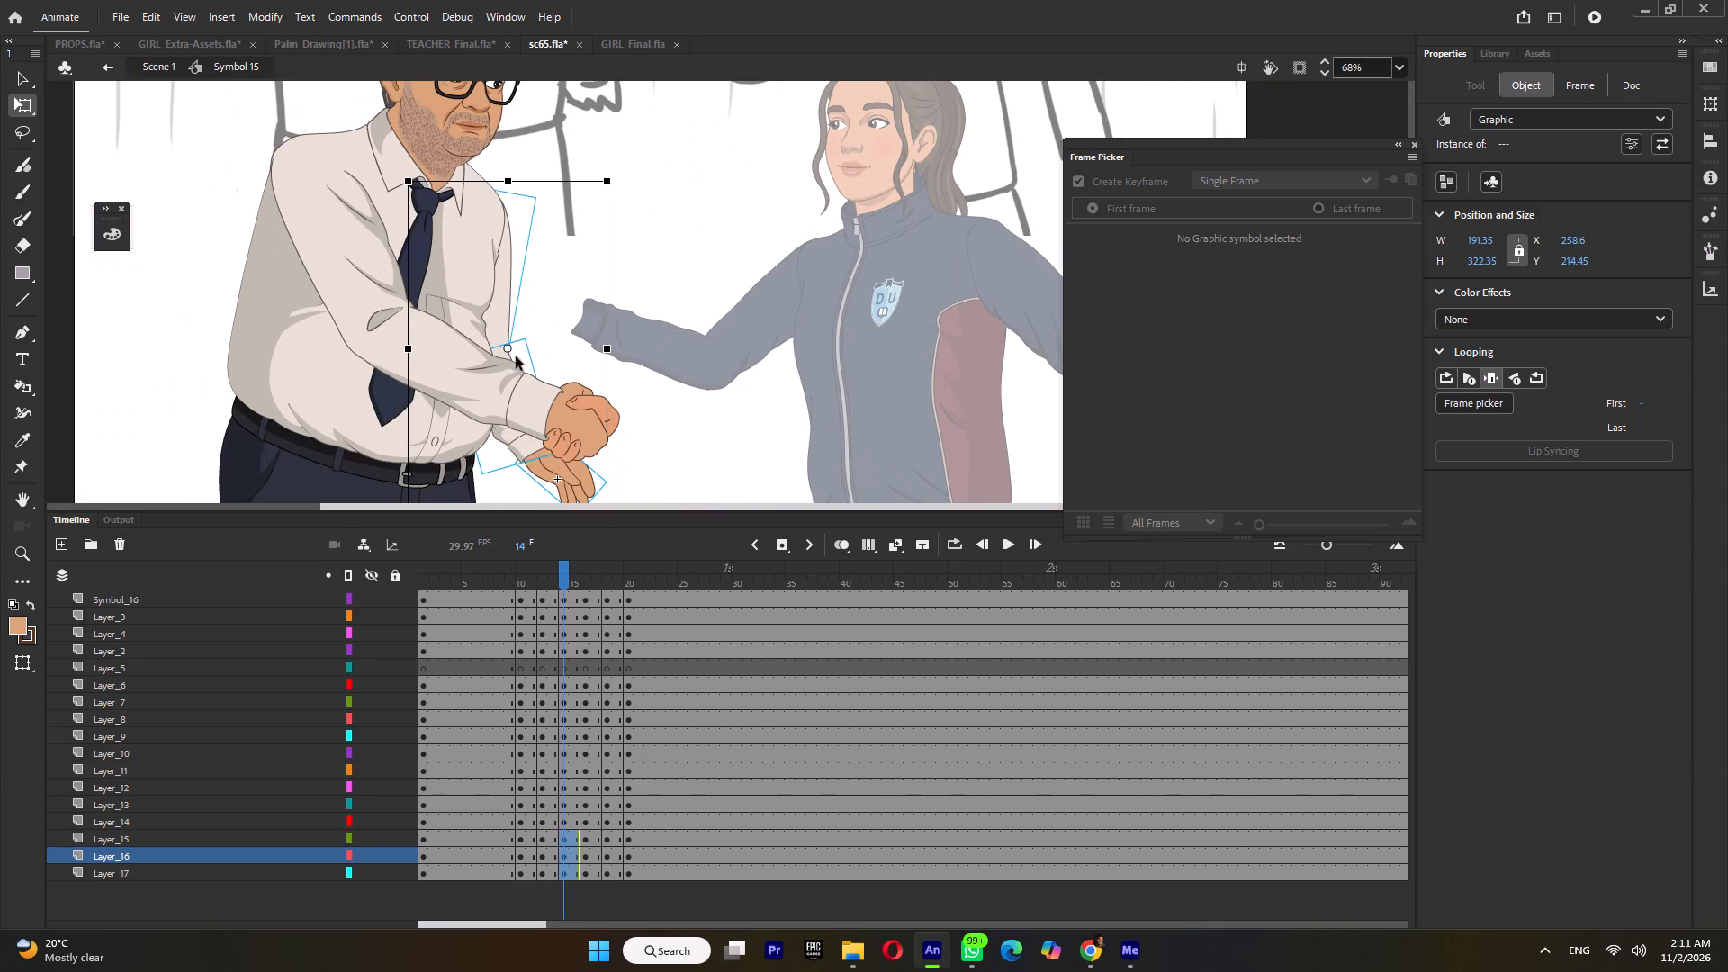
At frame 12, rotate the teacher's far hand counter-clockwise and move it up and forward, mostly behind the near hand.
left_click(546, 573)
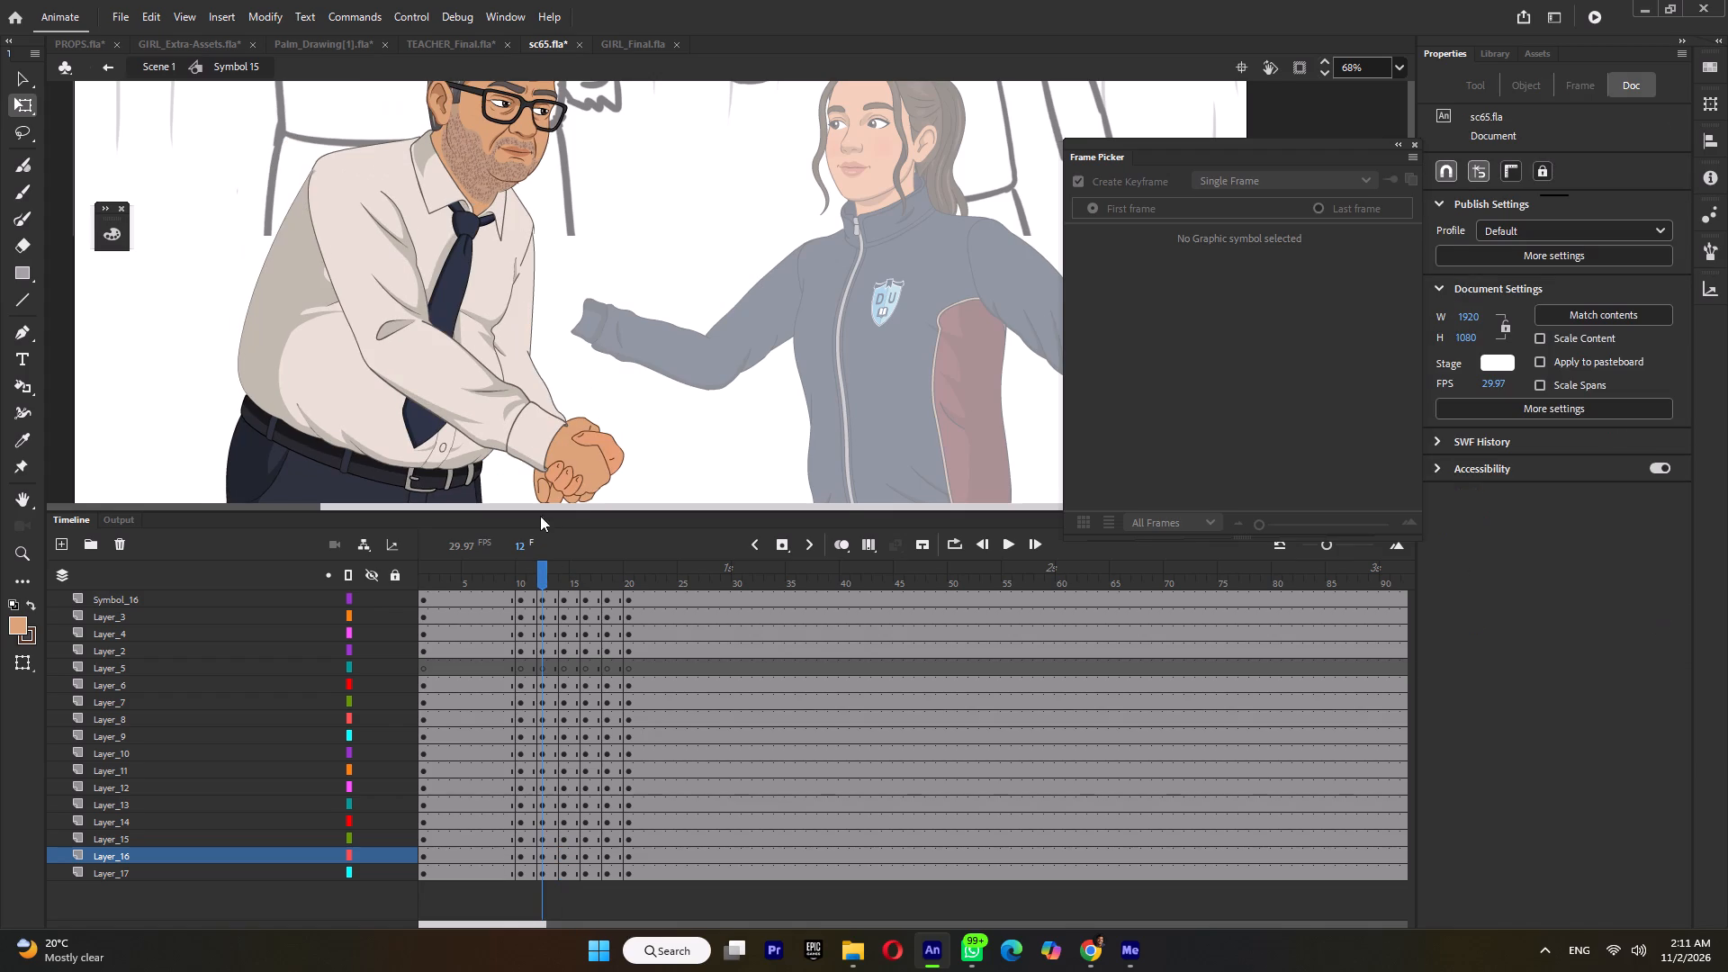
left_click(542, 494)
scroll(601, 439, "down", 1)
left_click_drag(613, 349, 632, 334)
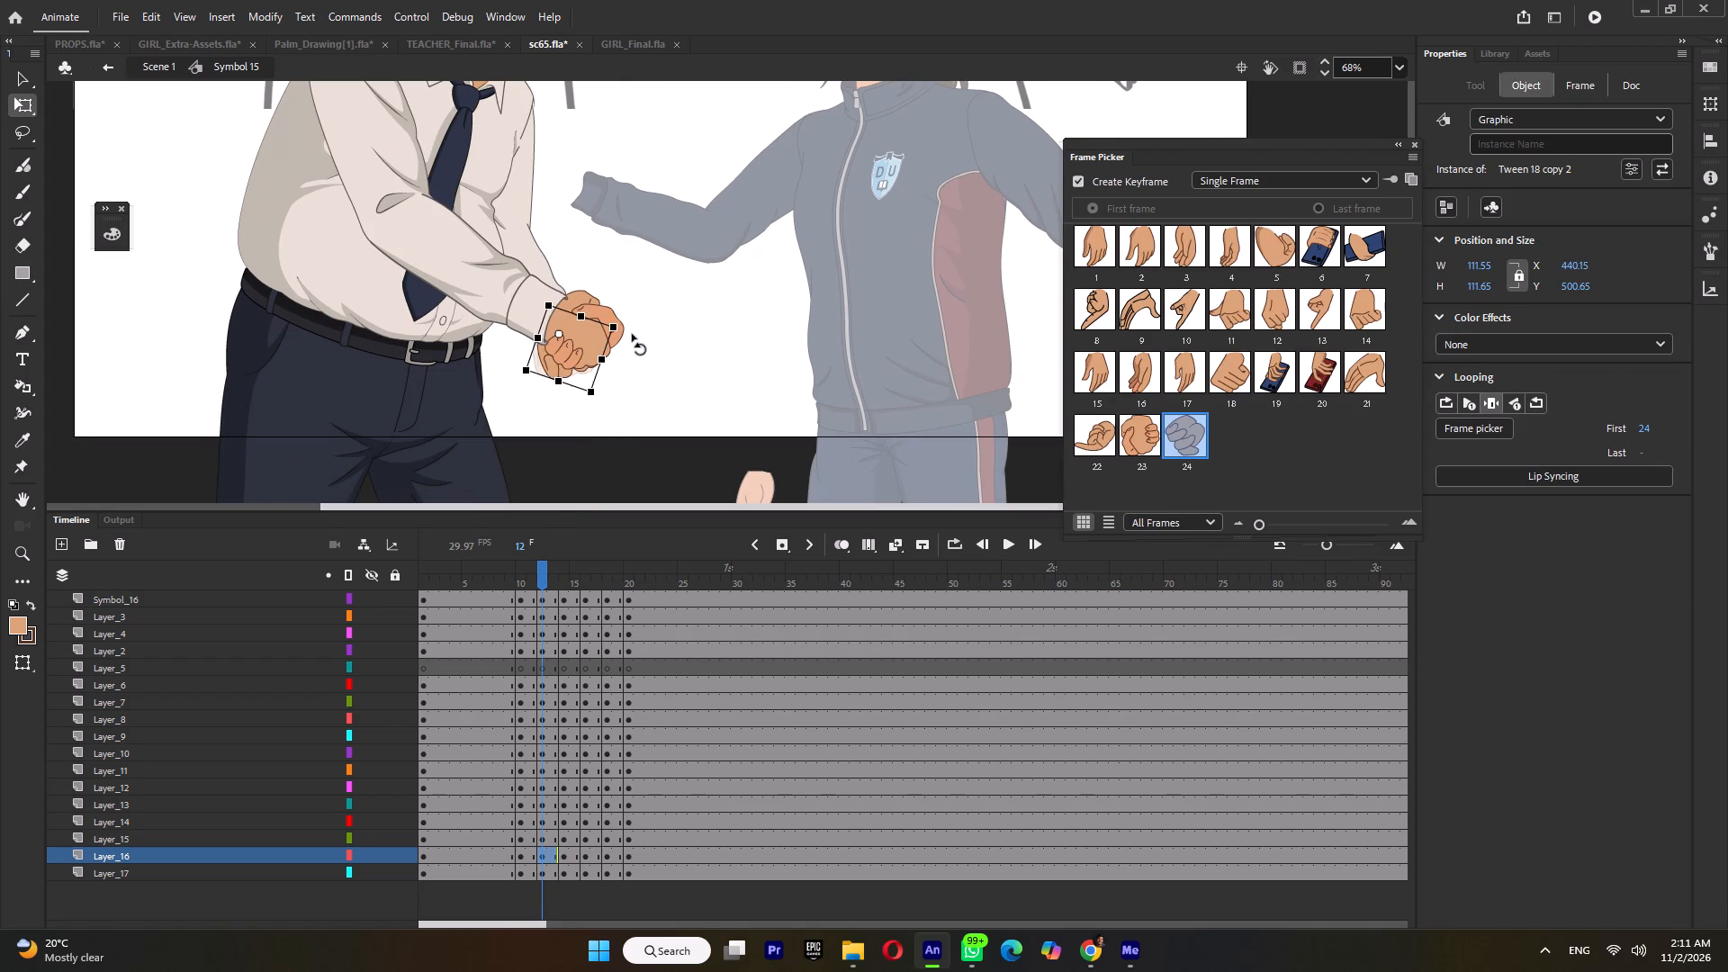
left_click_drag(632, 334, 649, 301)
scroll(567, 378, "up", 3, "ctrl")
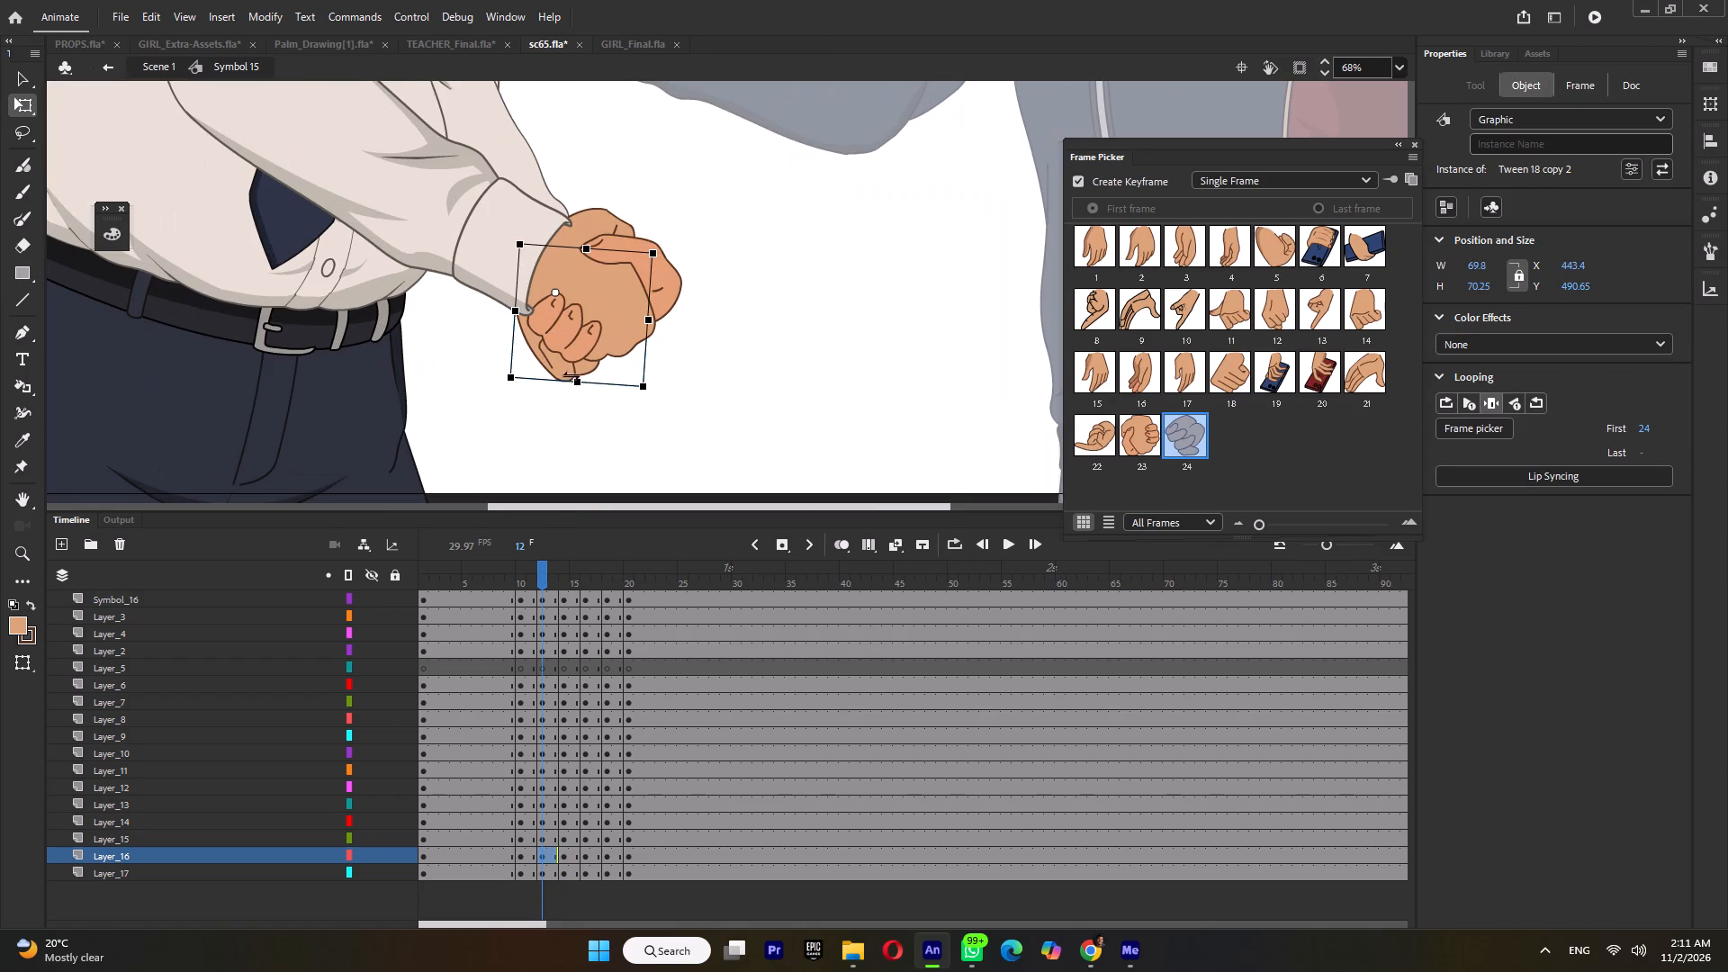
left_click_drag(570, 371, 583, 343)
scroll(592, 319, "down", 3, "ctrl")
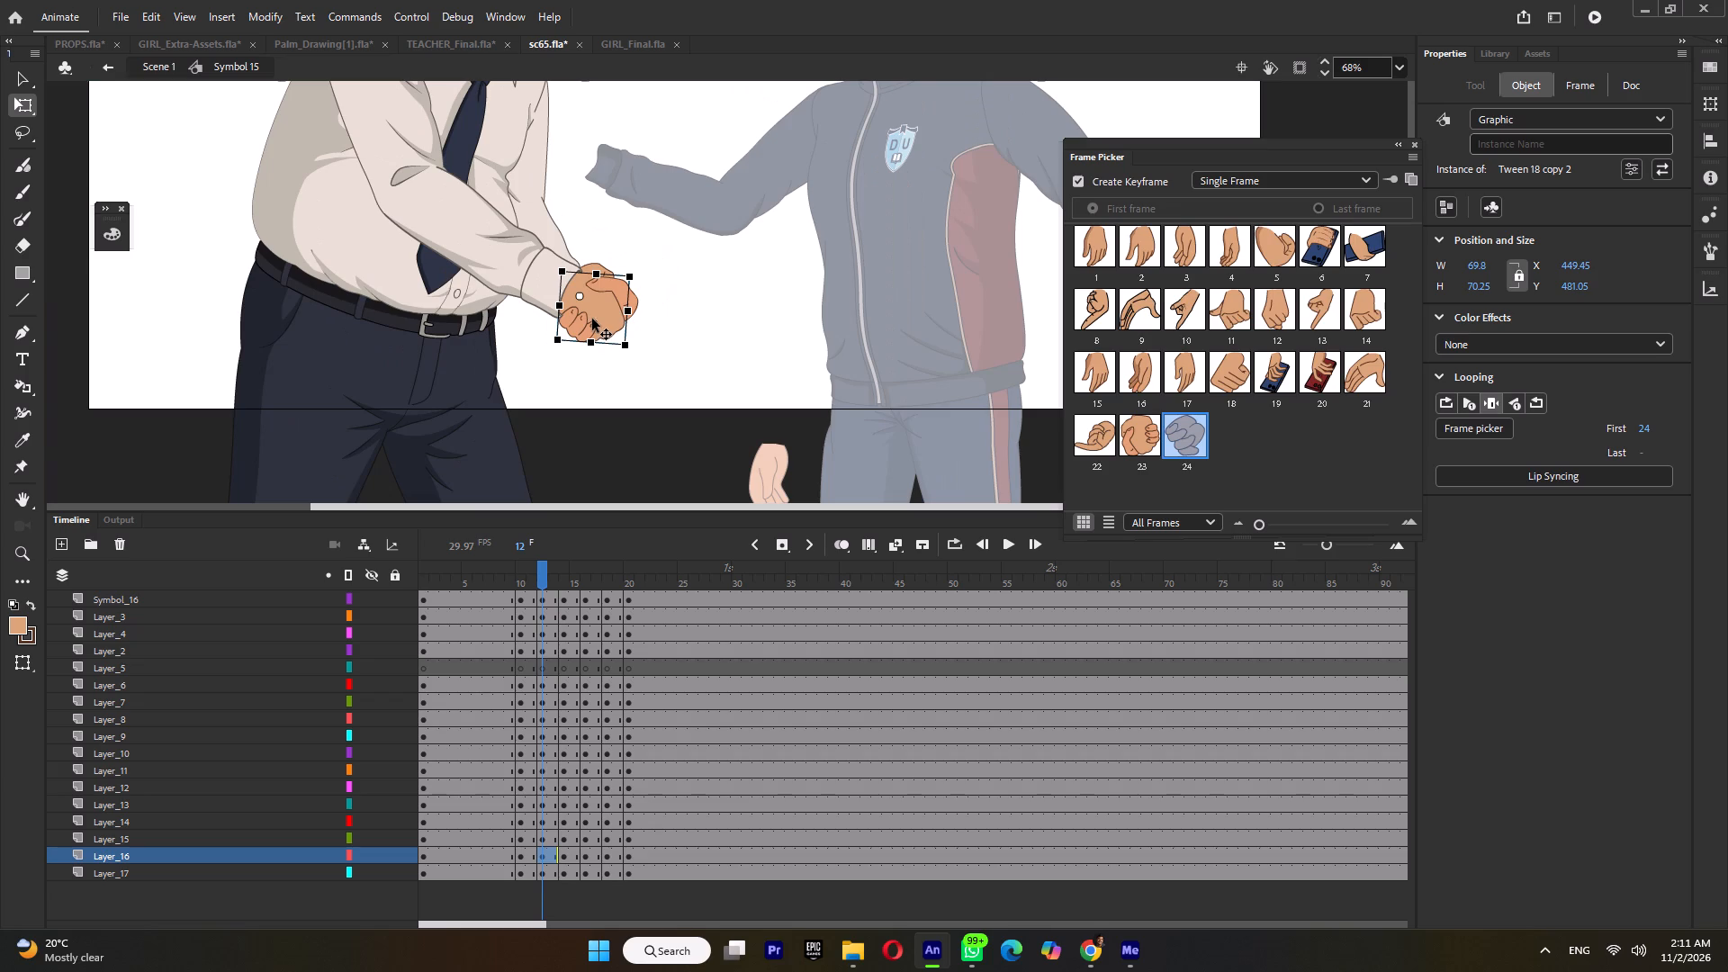
At frame 12, shorten the teacher's far forearm from its wrist end and rotate it slightly toward the raised far hand.
left_click(542, 220)
left_click_drag(559, 314, 559, 301)
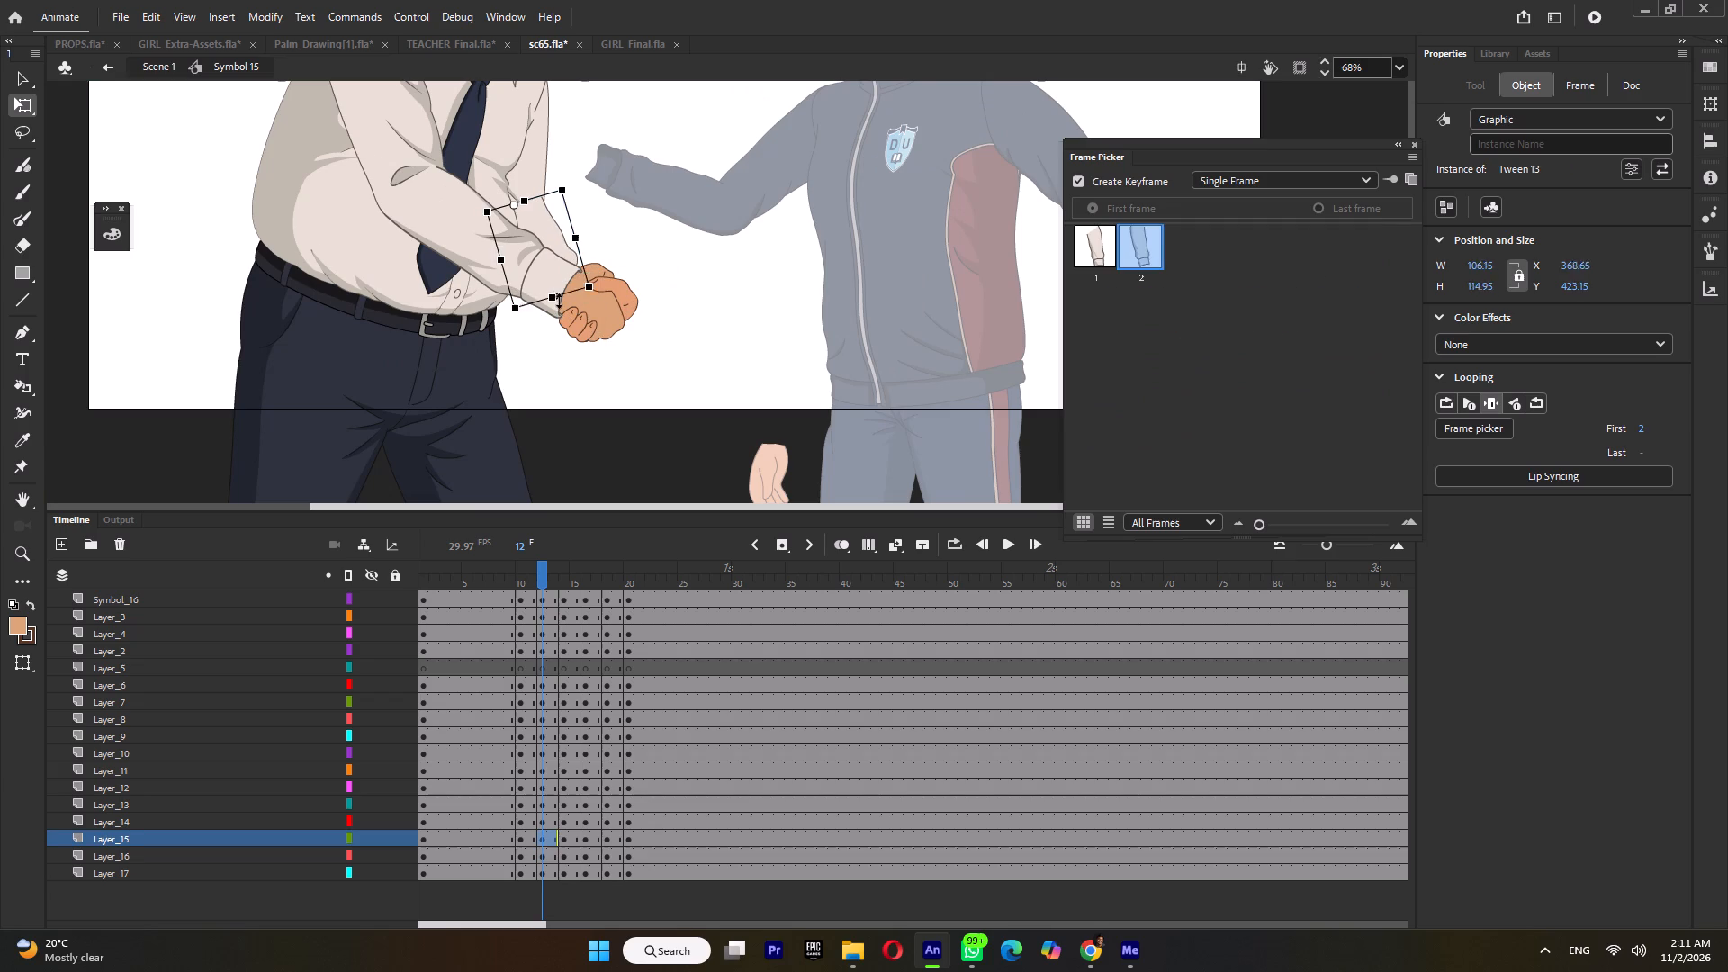
left_click_drag(559, 301, 558, 289)
left_click_drag(585, 286, 597, 284)
scroll(600, 300, "down", 2, "ctrl")
Step back and forth between frames 10 and 14 to check the teacher's arm and hand motion.
left_click(527, 579)
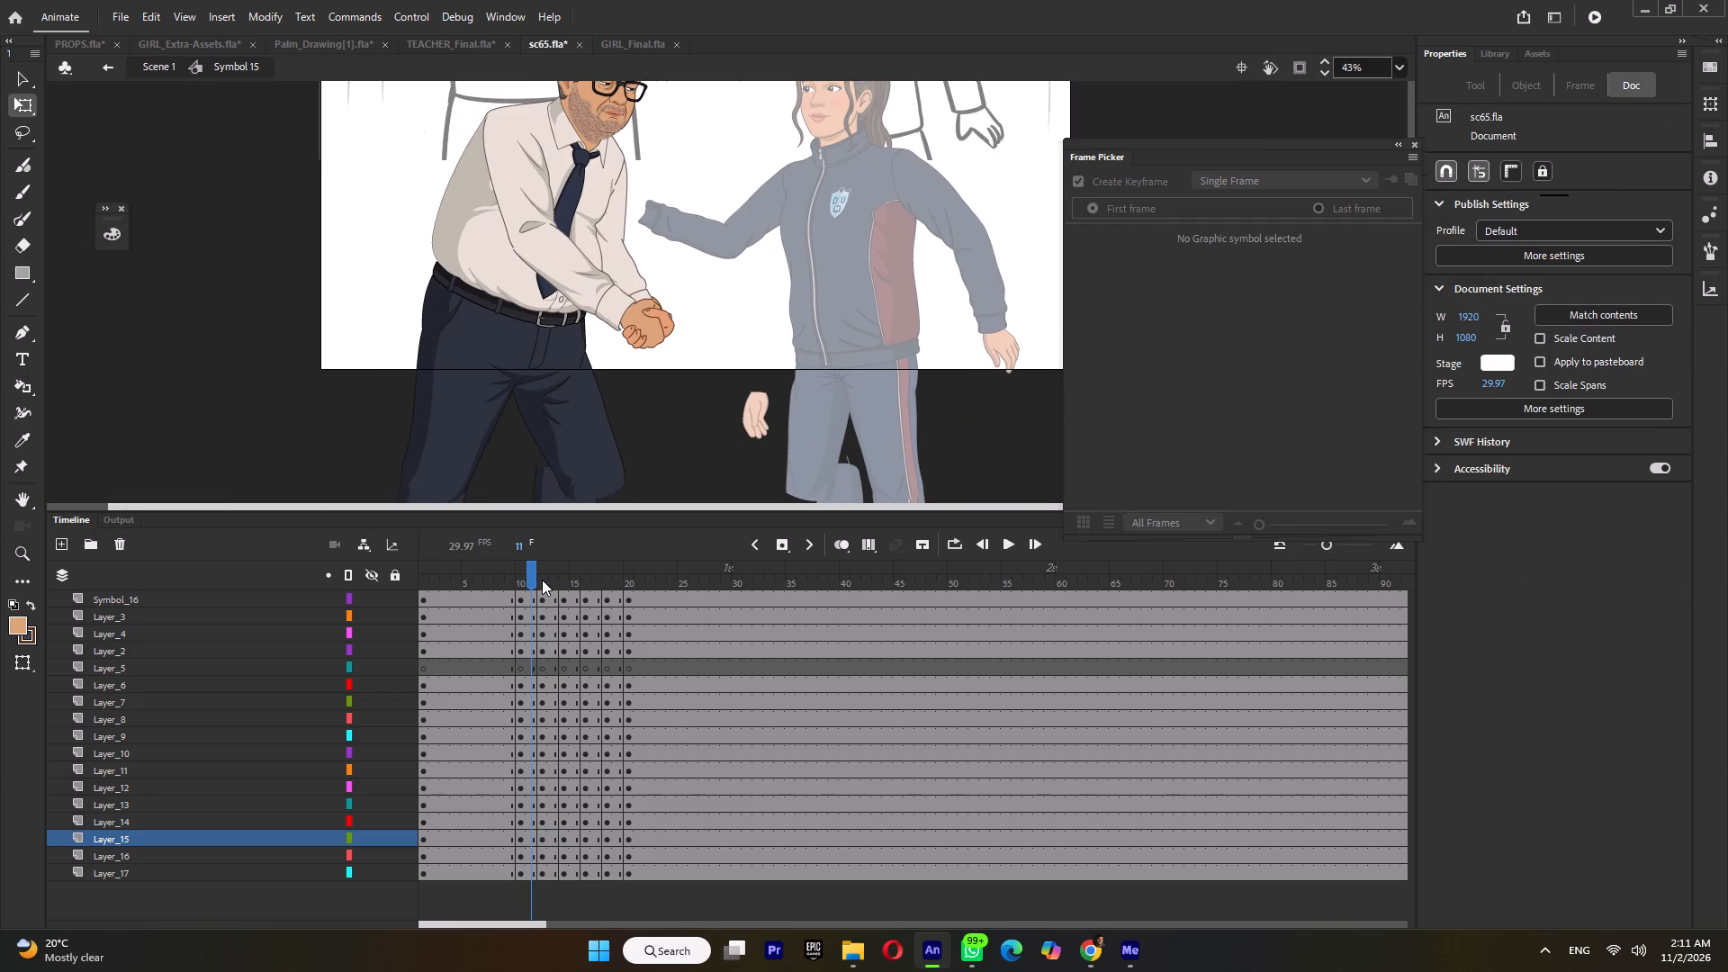
left_click(545, 580)
scroll(550, 387, "down", 1, "ctrl")
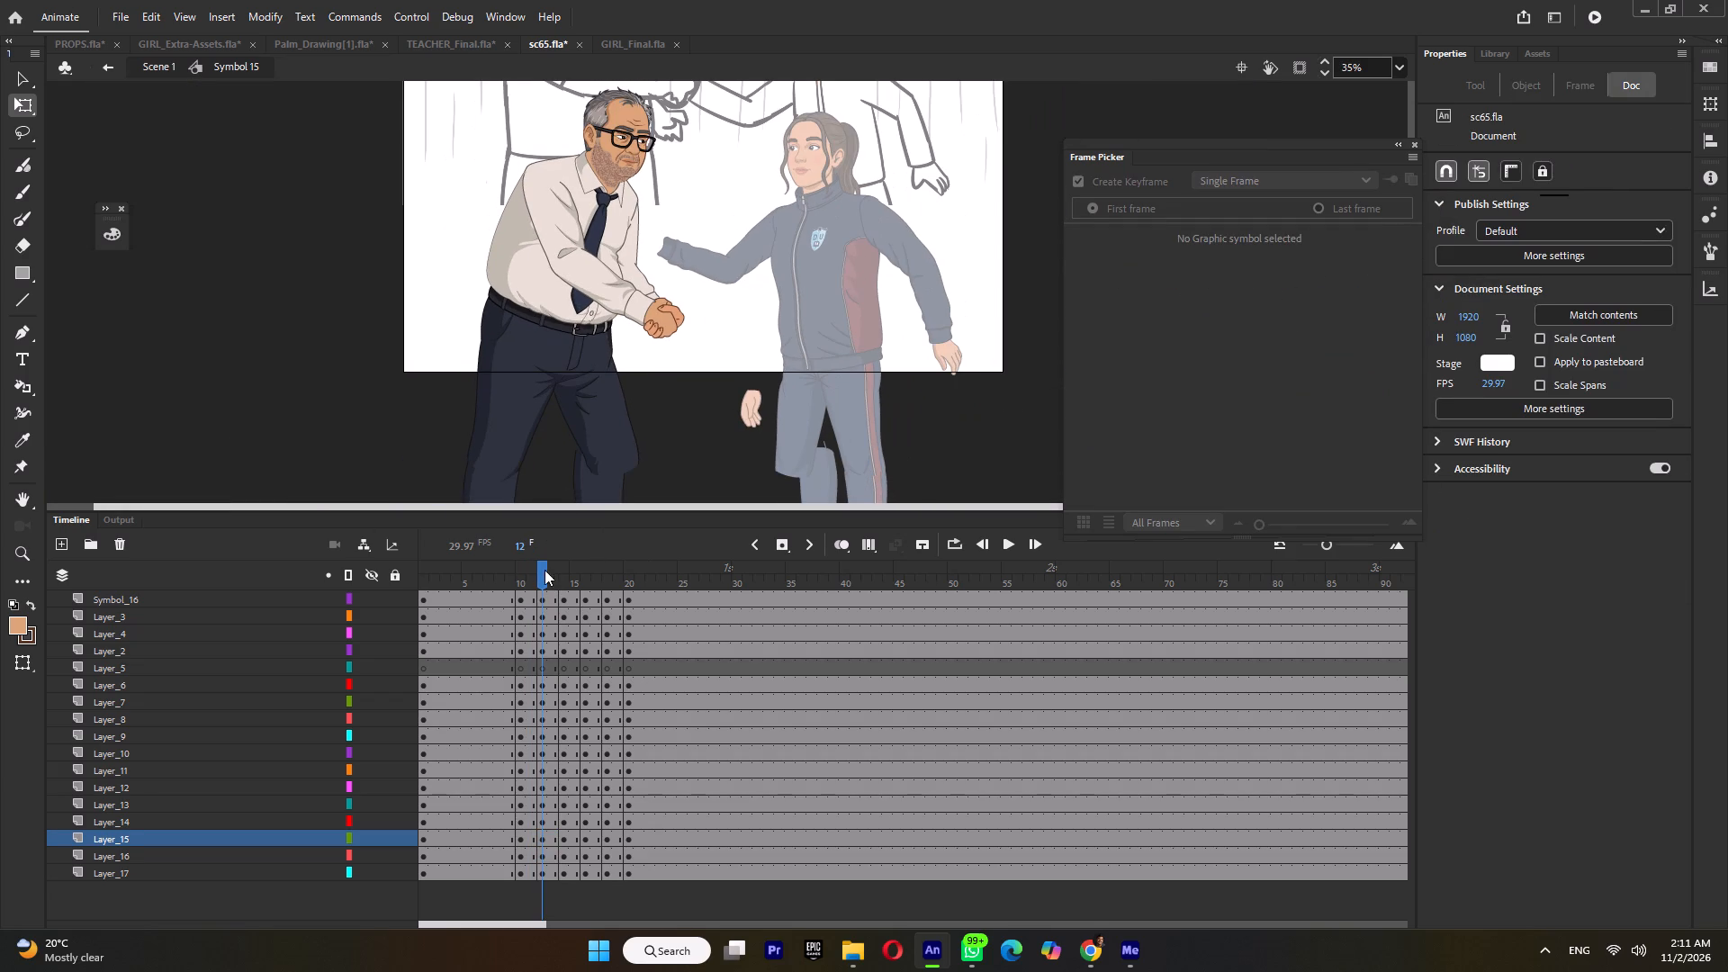
left_click(528, 579)
left_click(548, 579)
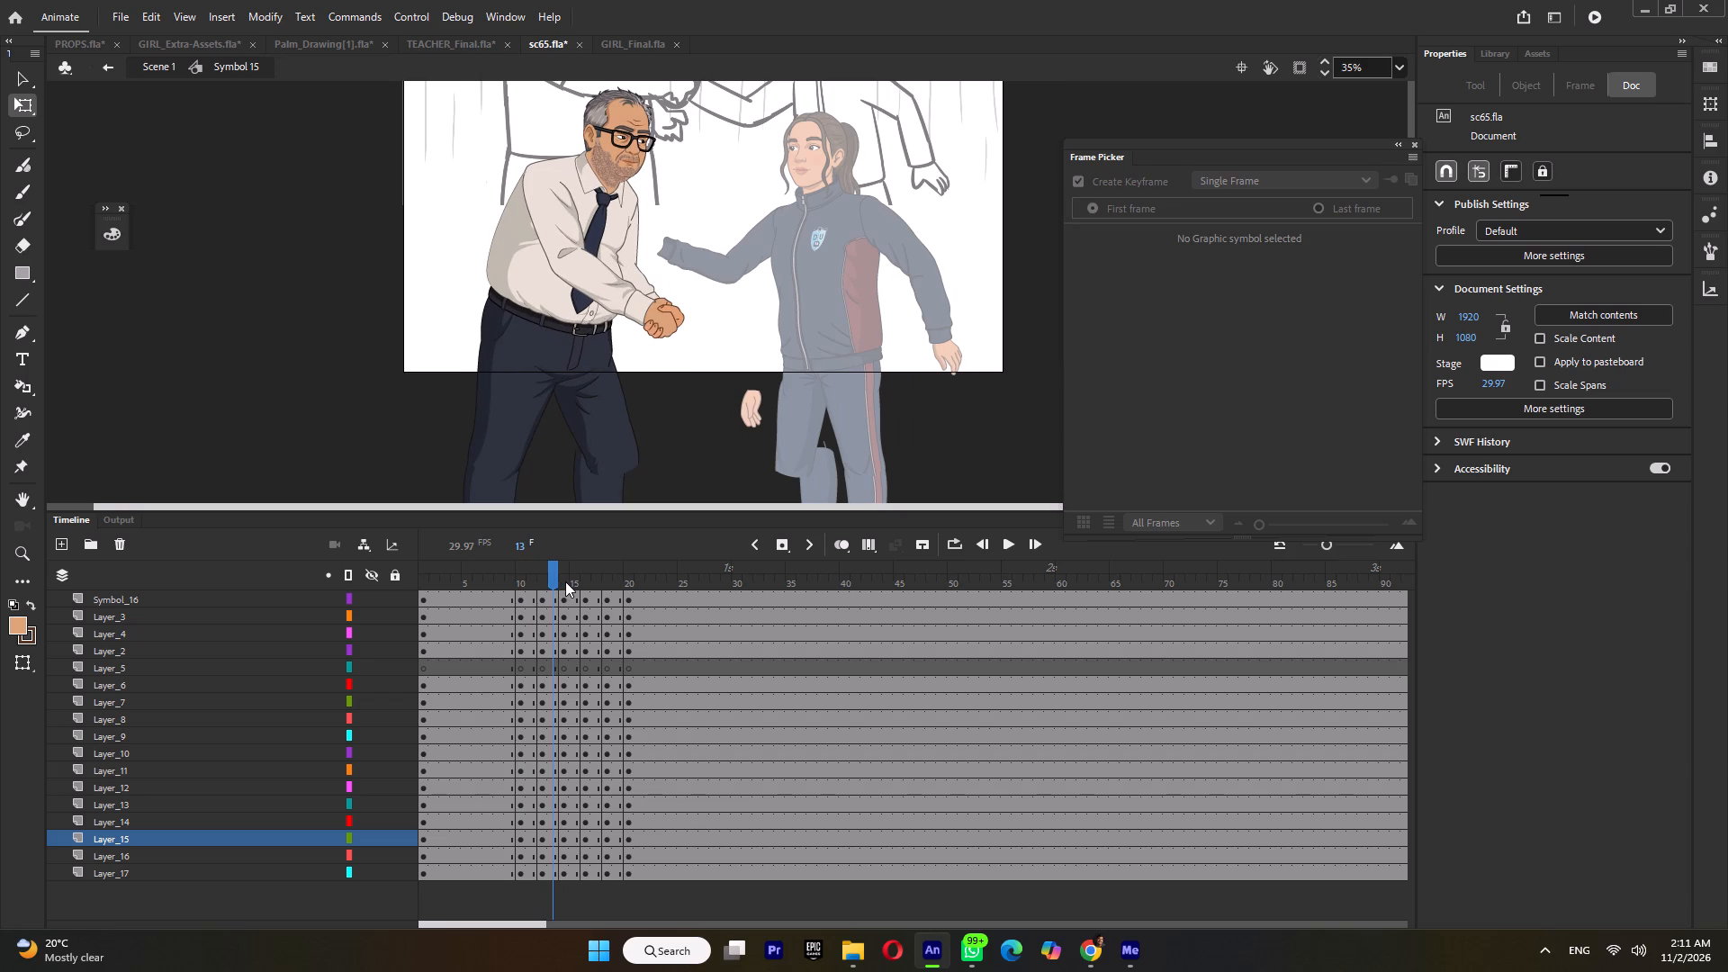
left_click(565, 581)
left_click_drag(550, 580, 530, 597)
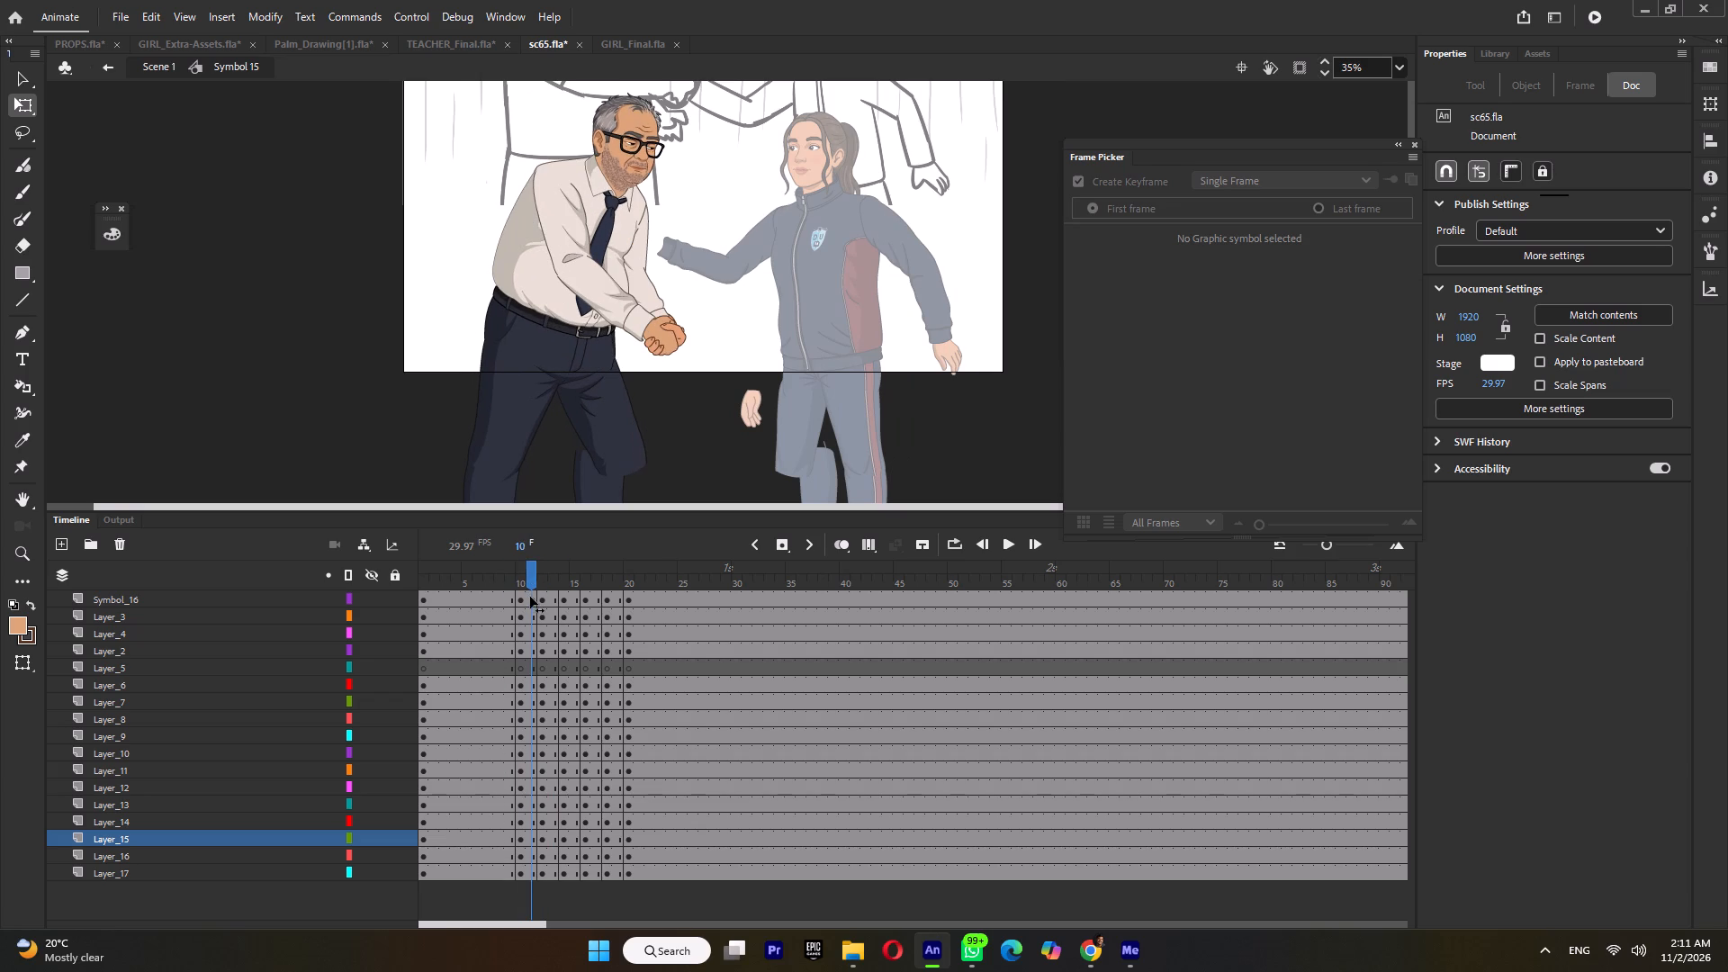
left_click_drag(530, 597, 524, 609)
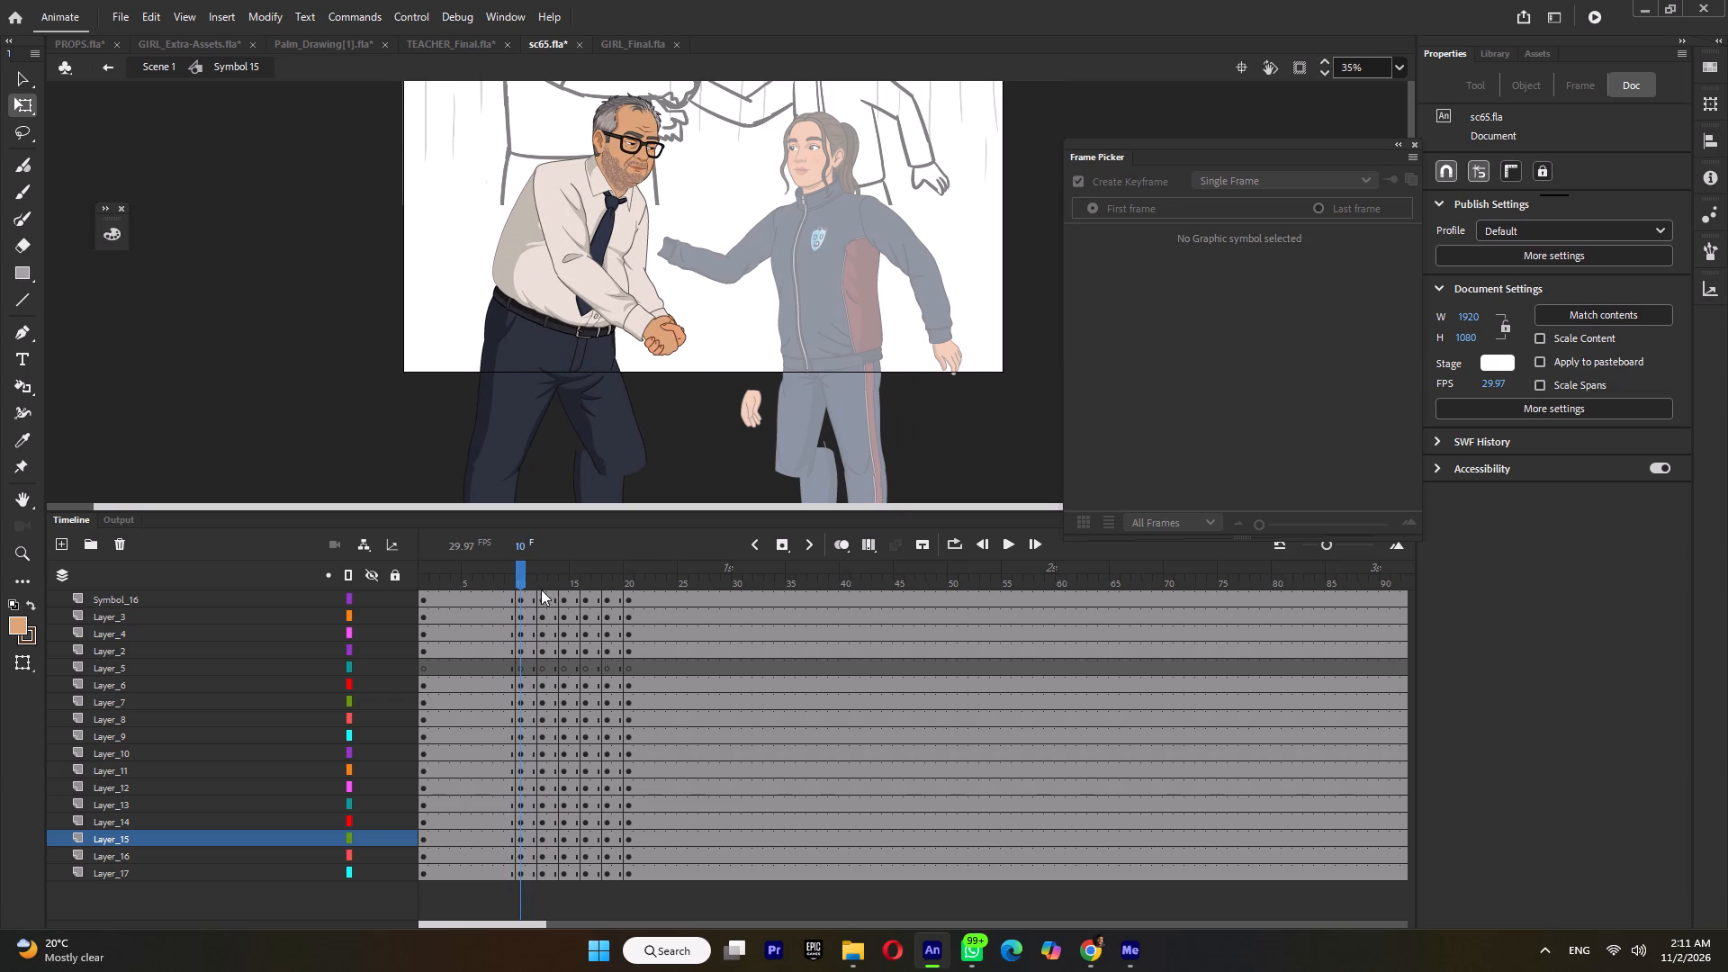
left_click(541, 584)
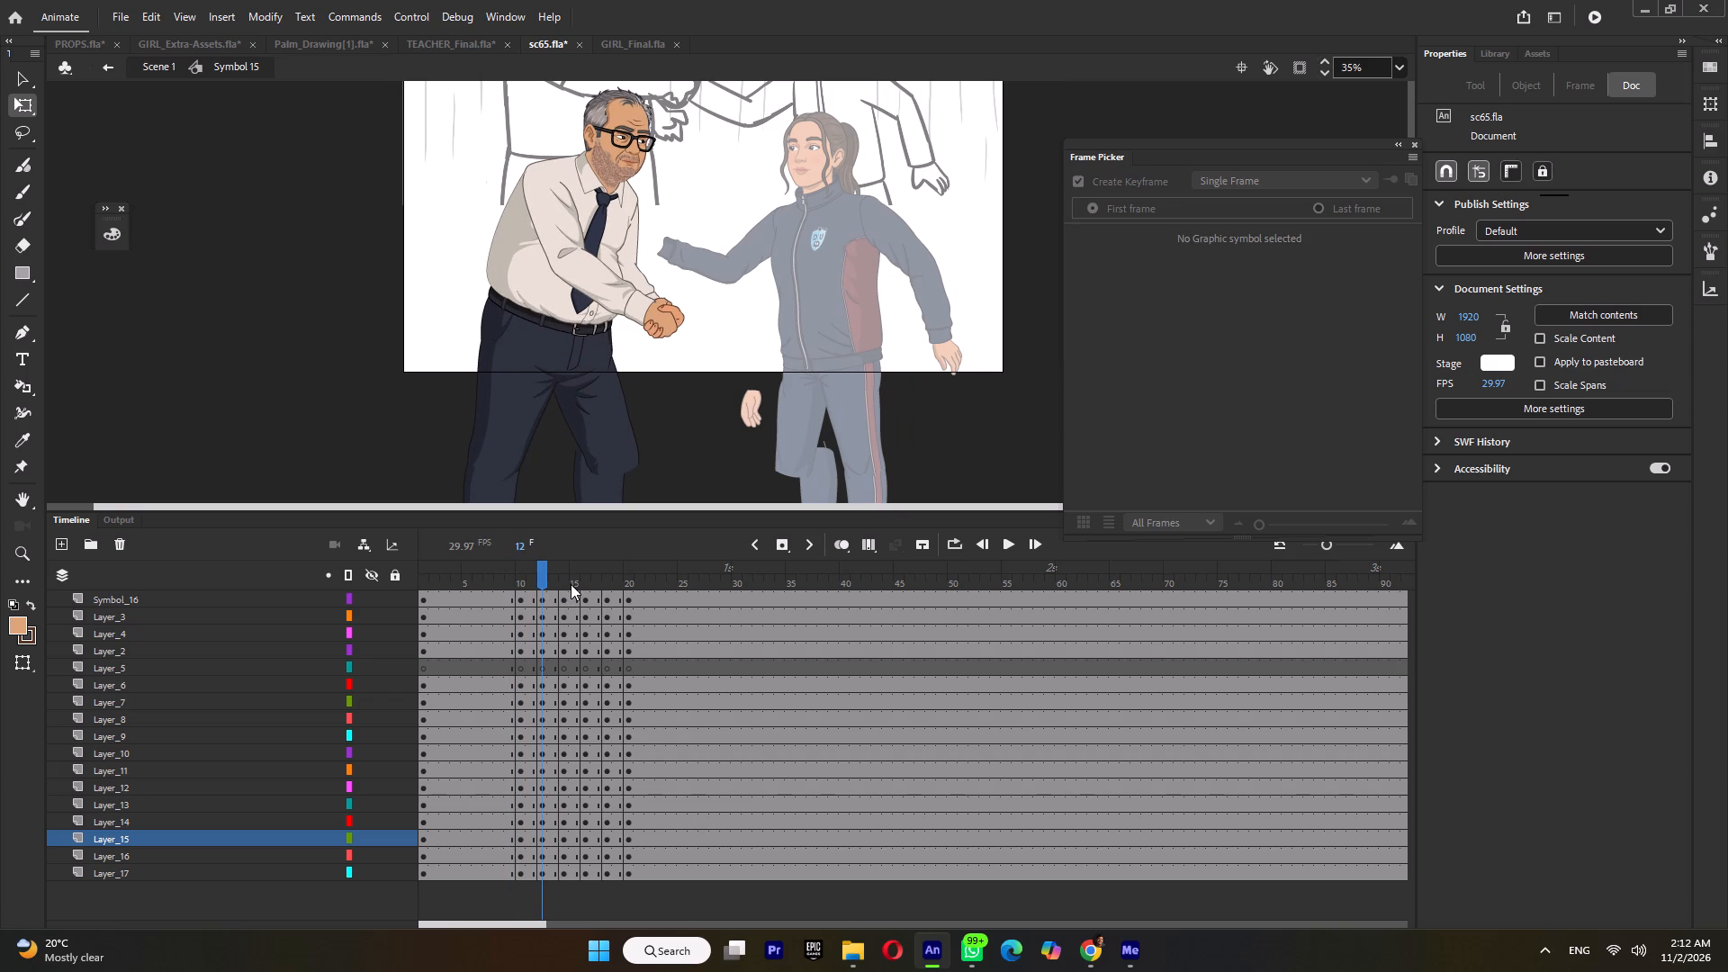
left_click(564, 584)
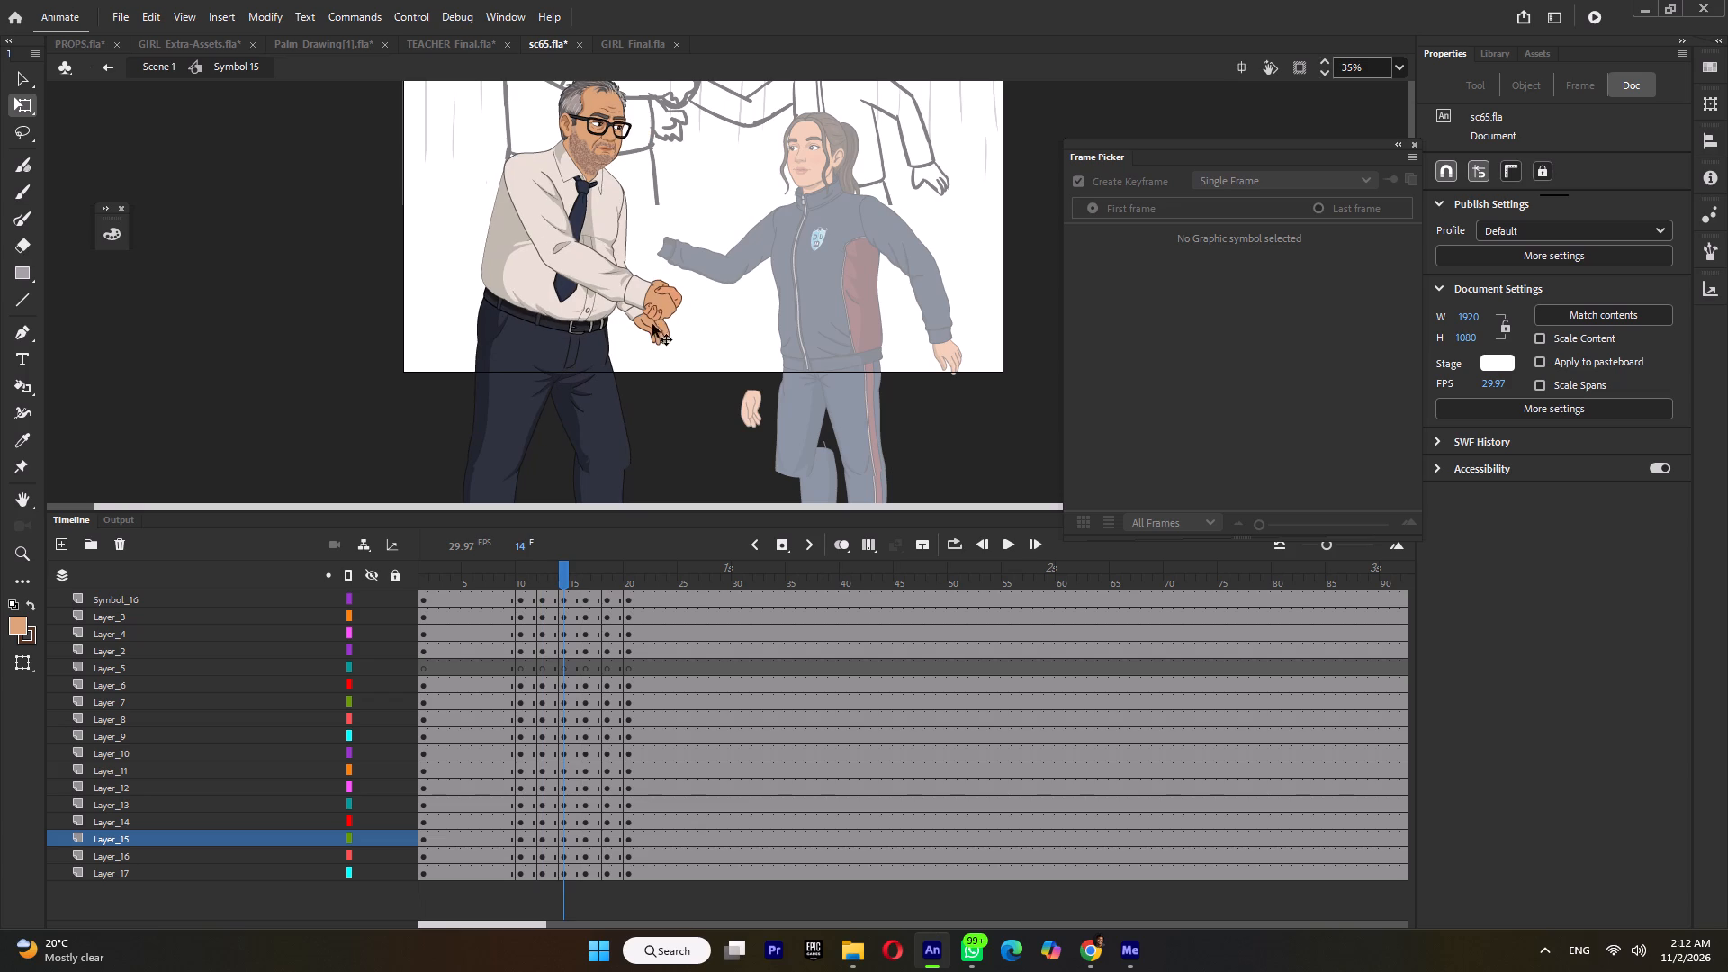
Step through frames 16 to 20 and play the animation from just before frame 10 to review the teacher's motion.
left_click(589, 578)
left_click(603, 583)
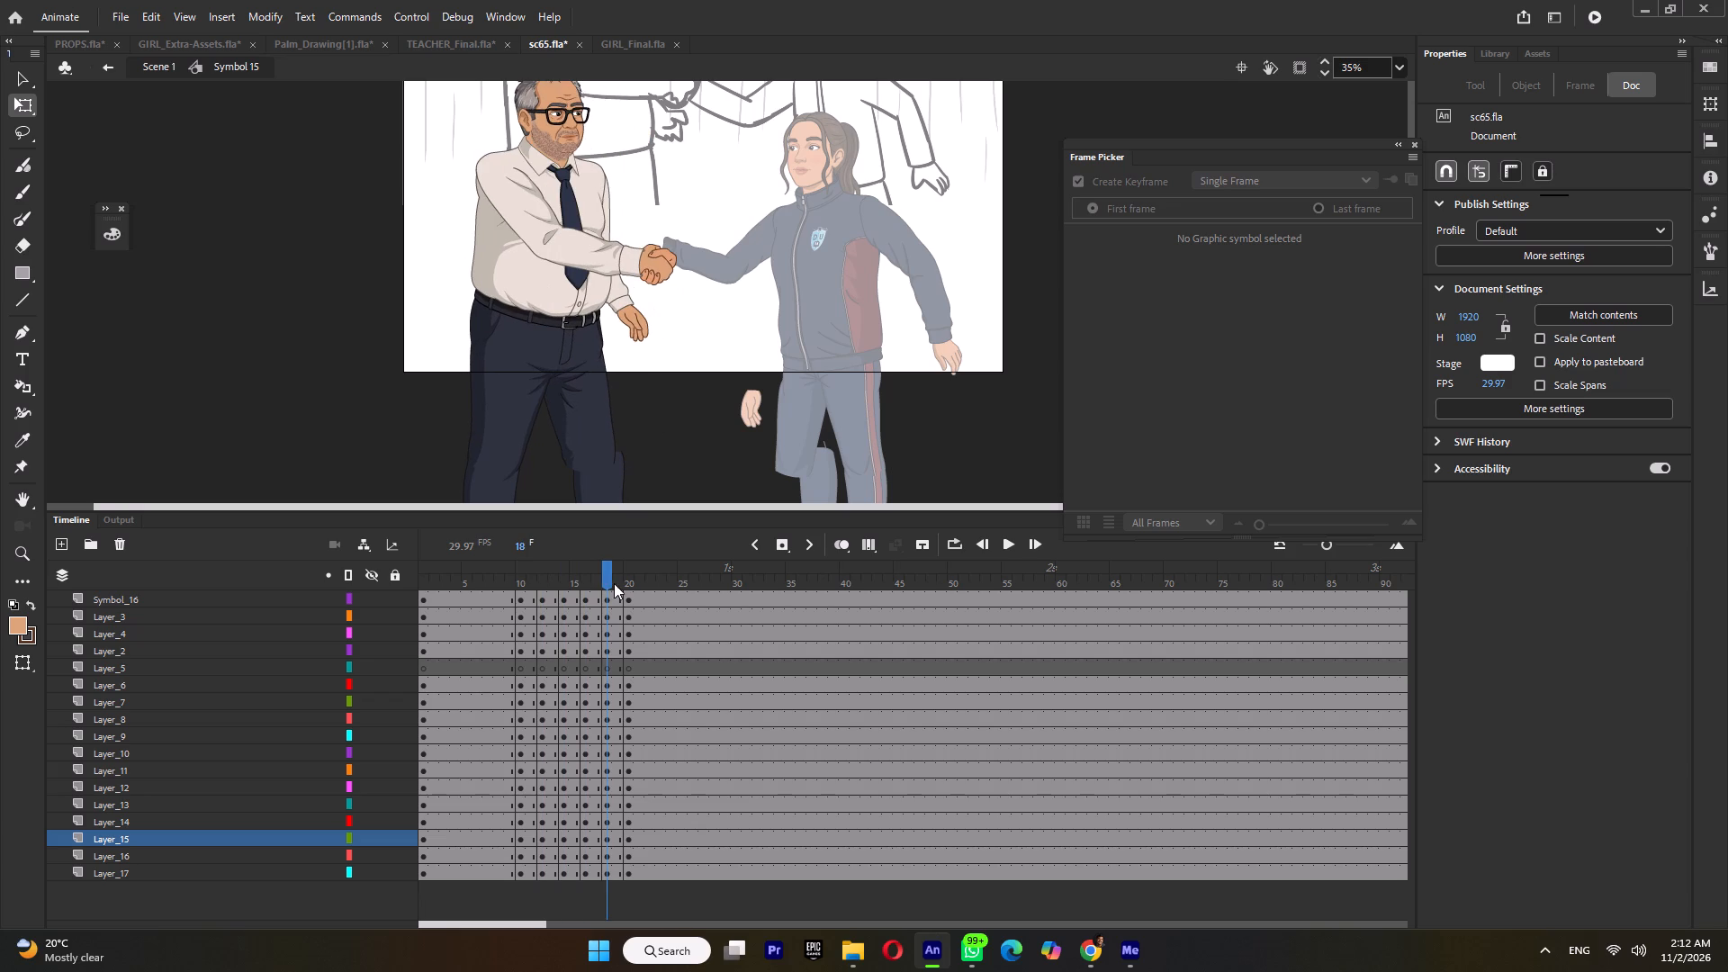
left_click(616, 583)
left_click(632, 579)
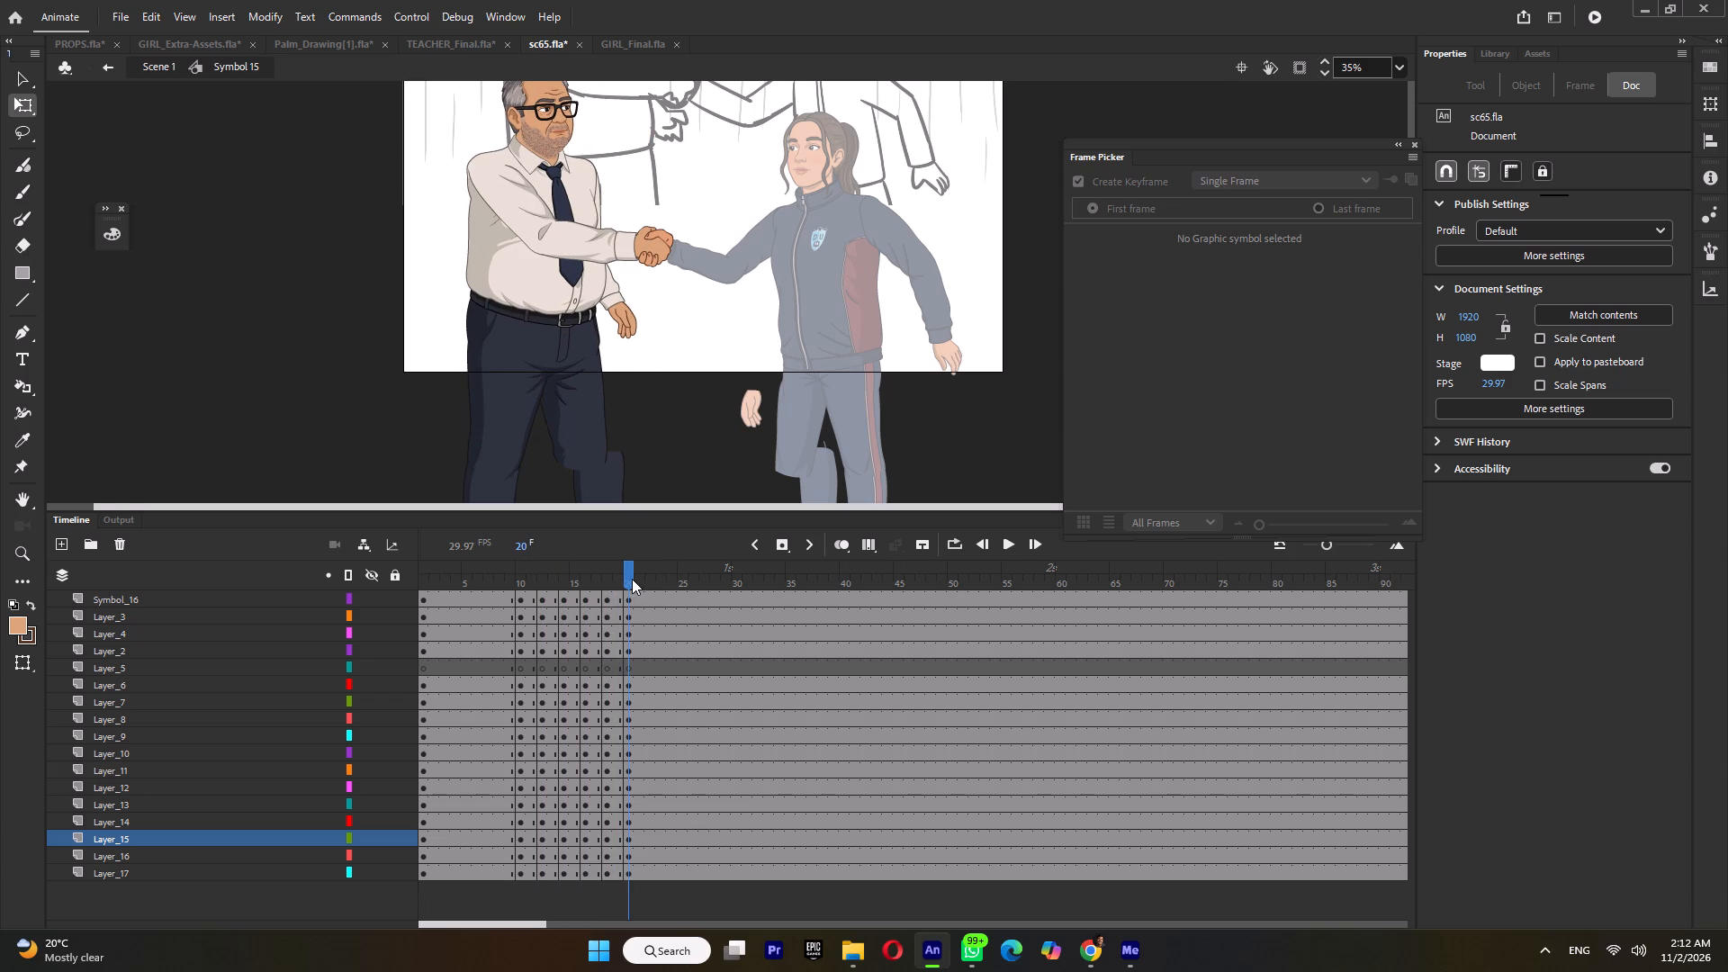
scroll(645, 404, "down", 3, "ctrl")
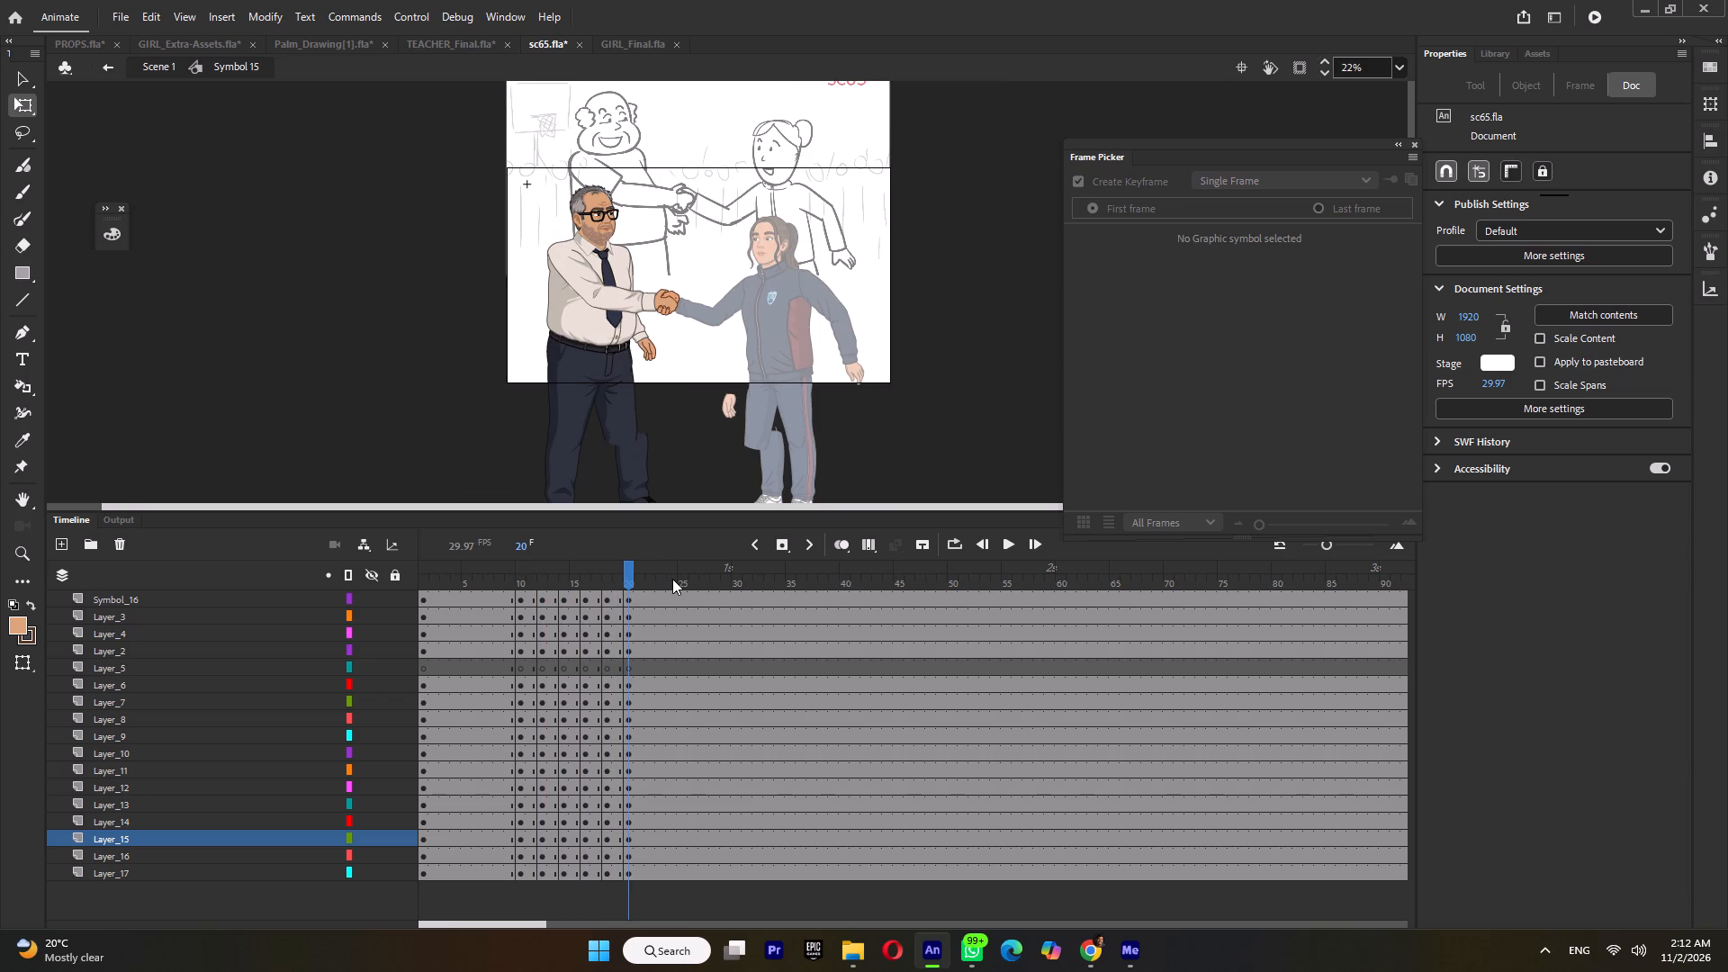
left_click(501, 580)
key("Return")
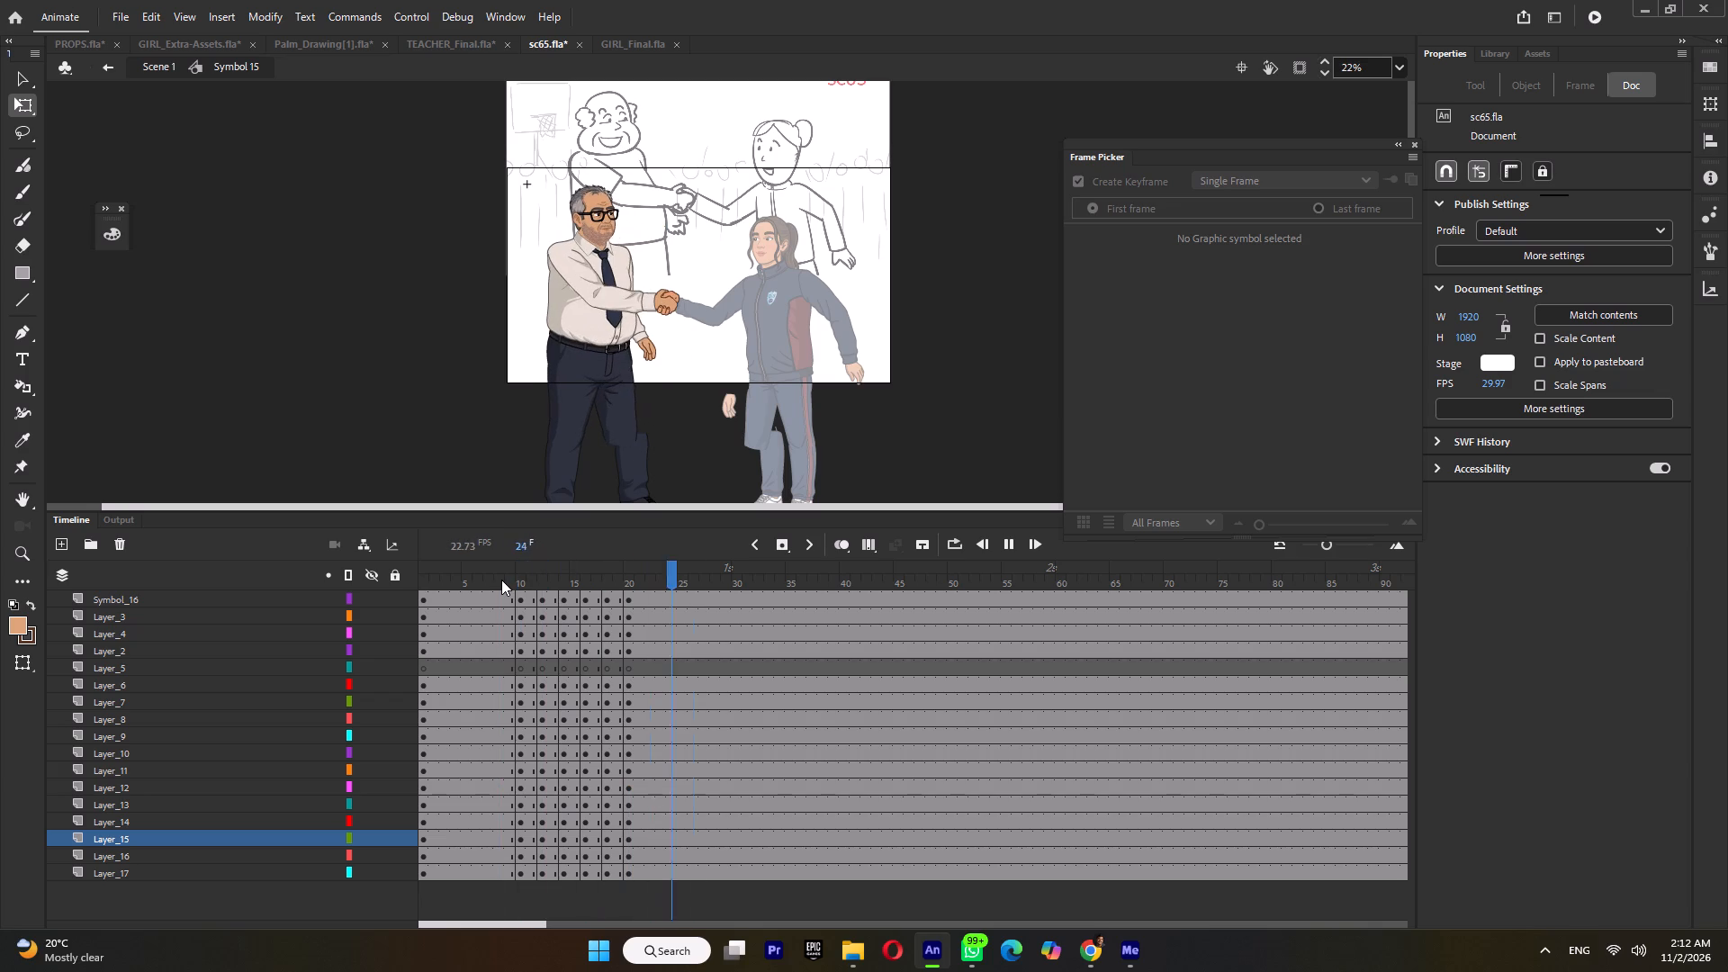
key("Return")
left_click(501, 580)
key("Return")
key("Return")
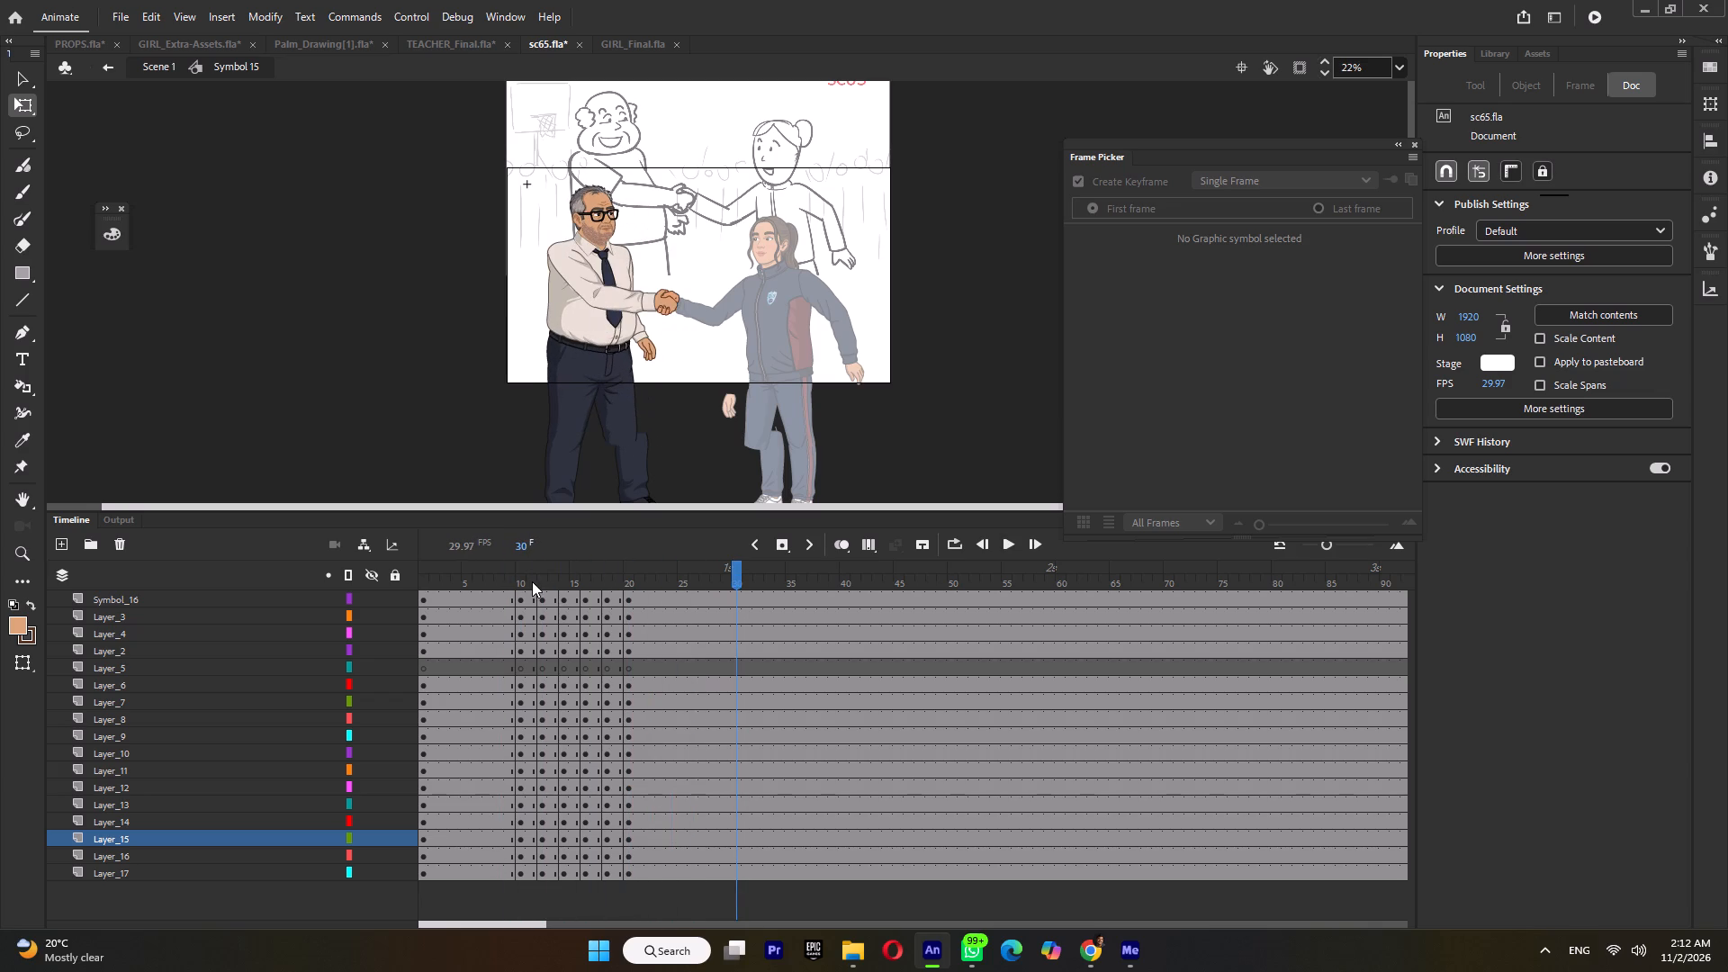
From frame 10, overlay onion skins through frame 20 to compare the teacher's poses, and switch the overlay off.
left_click(523, 580)
left_click(835, 539)
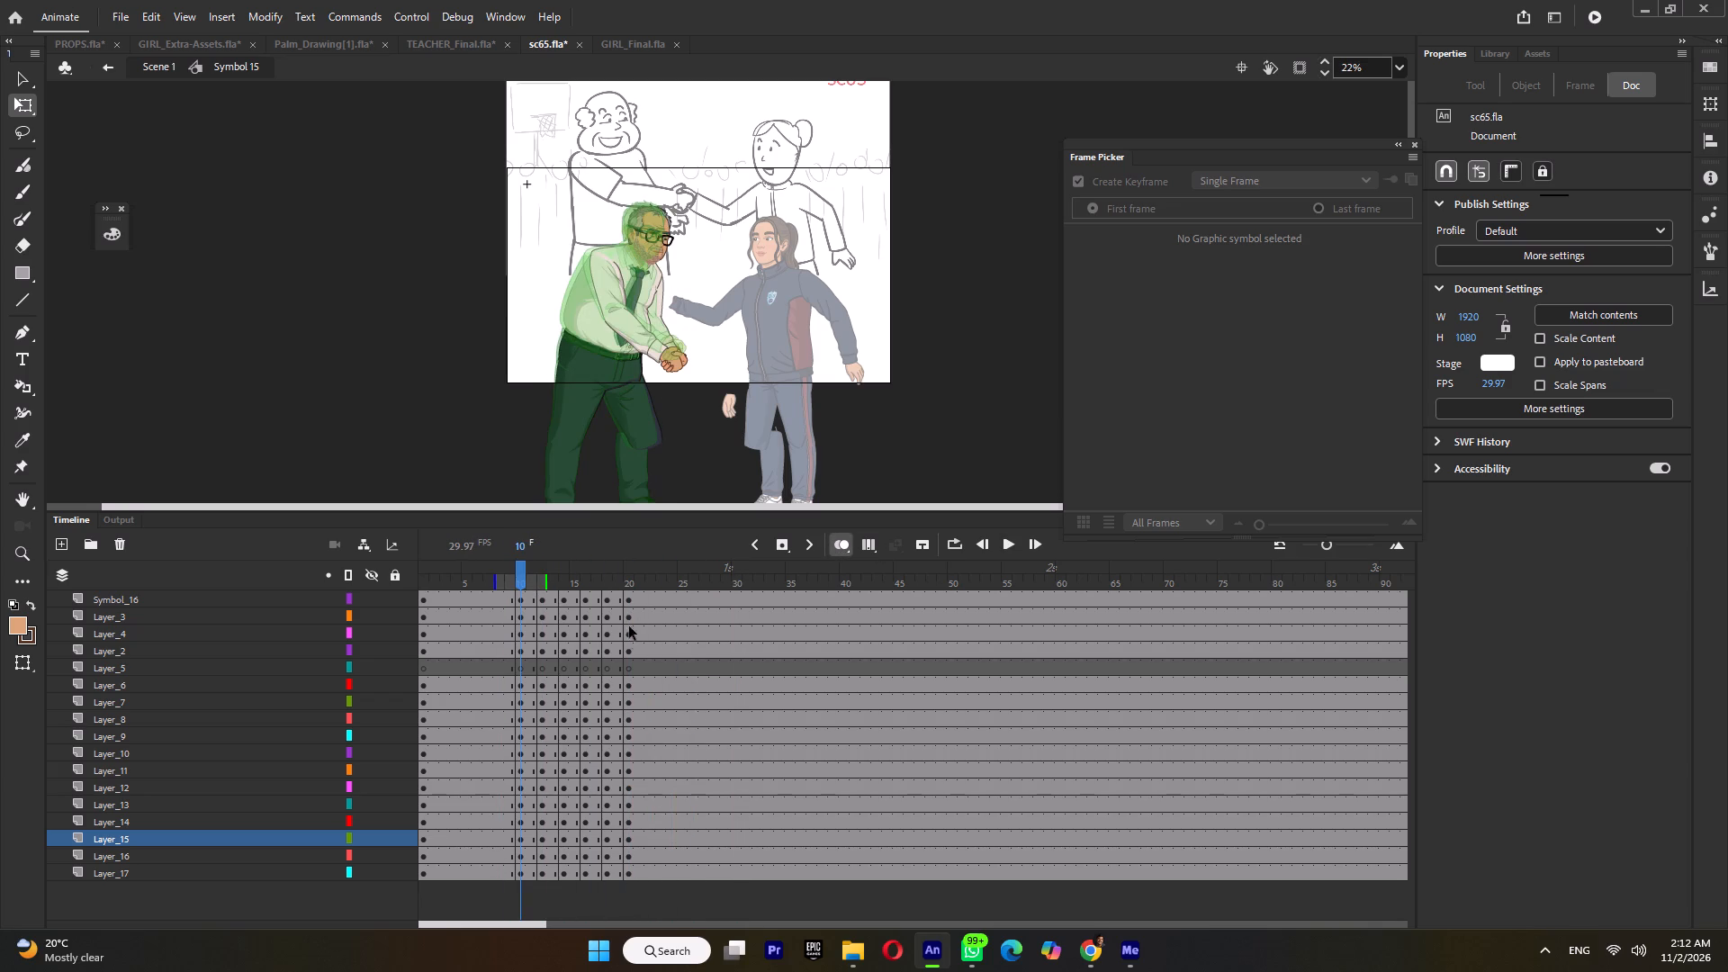
left_click_drag(547, 577, 633, 587)
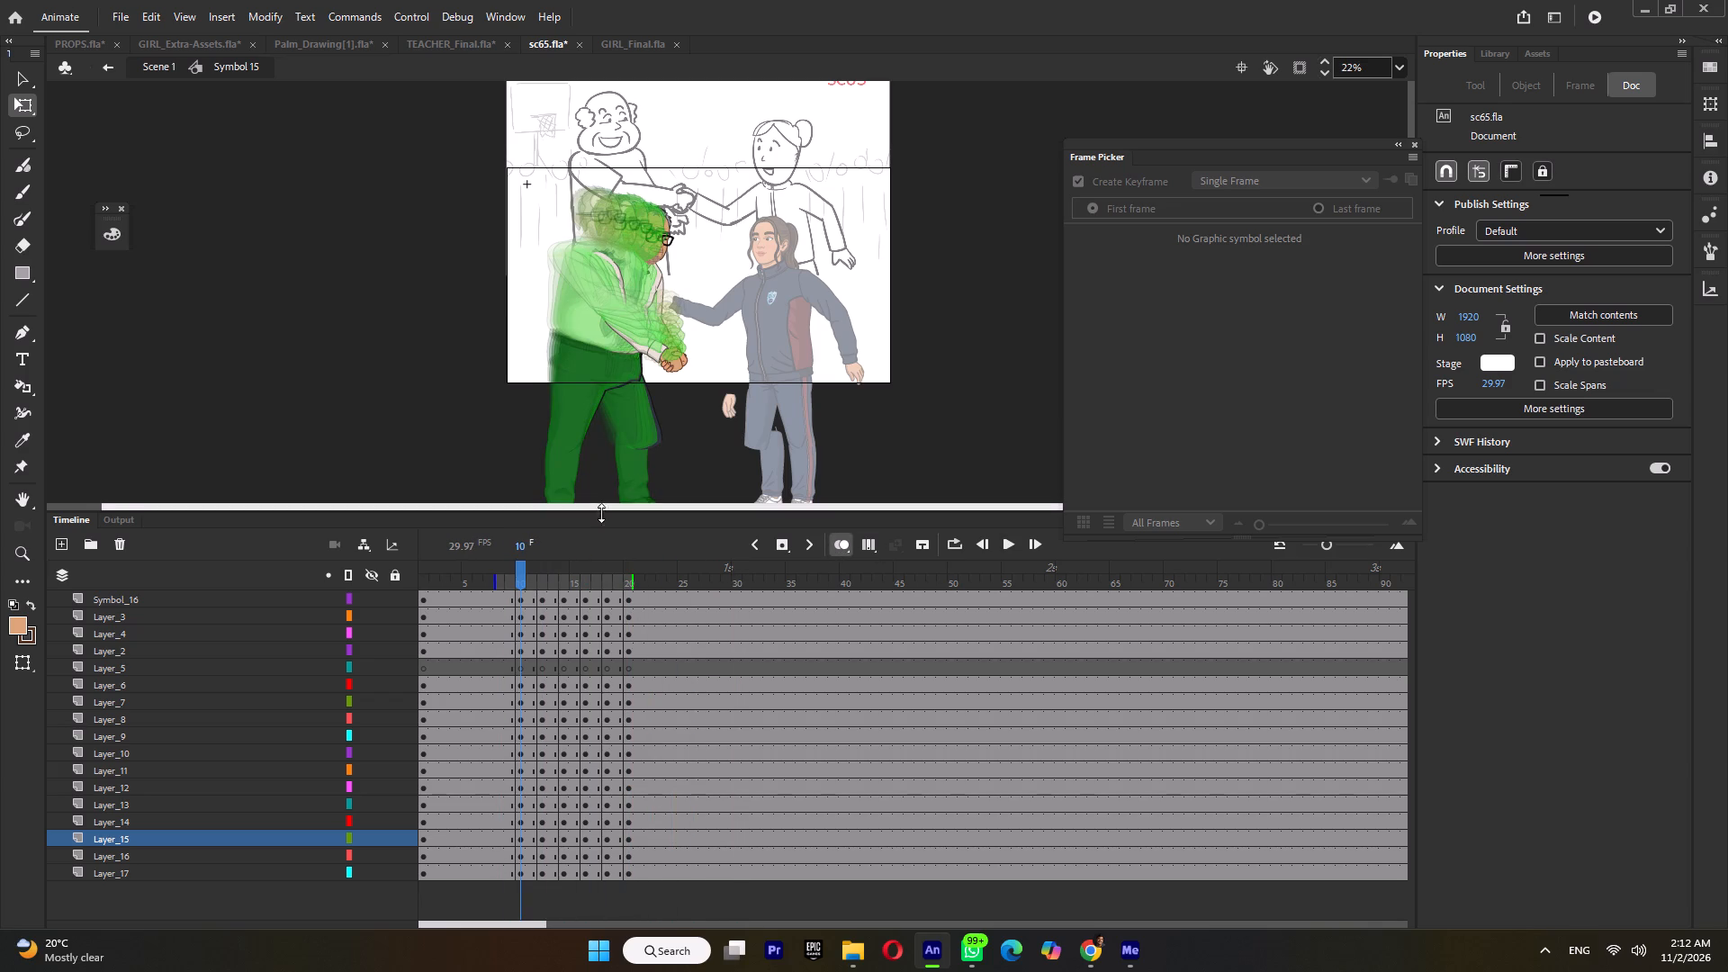
left_click(834, 547)
Step from frame 10 to 16 and, at frame 16, move the teacher's head slightly forward and up on the neck.
left_click(524, 569)
left_click(545, 573)
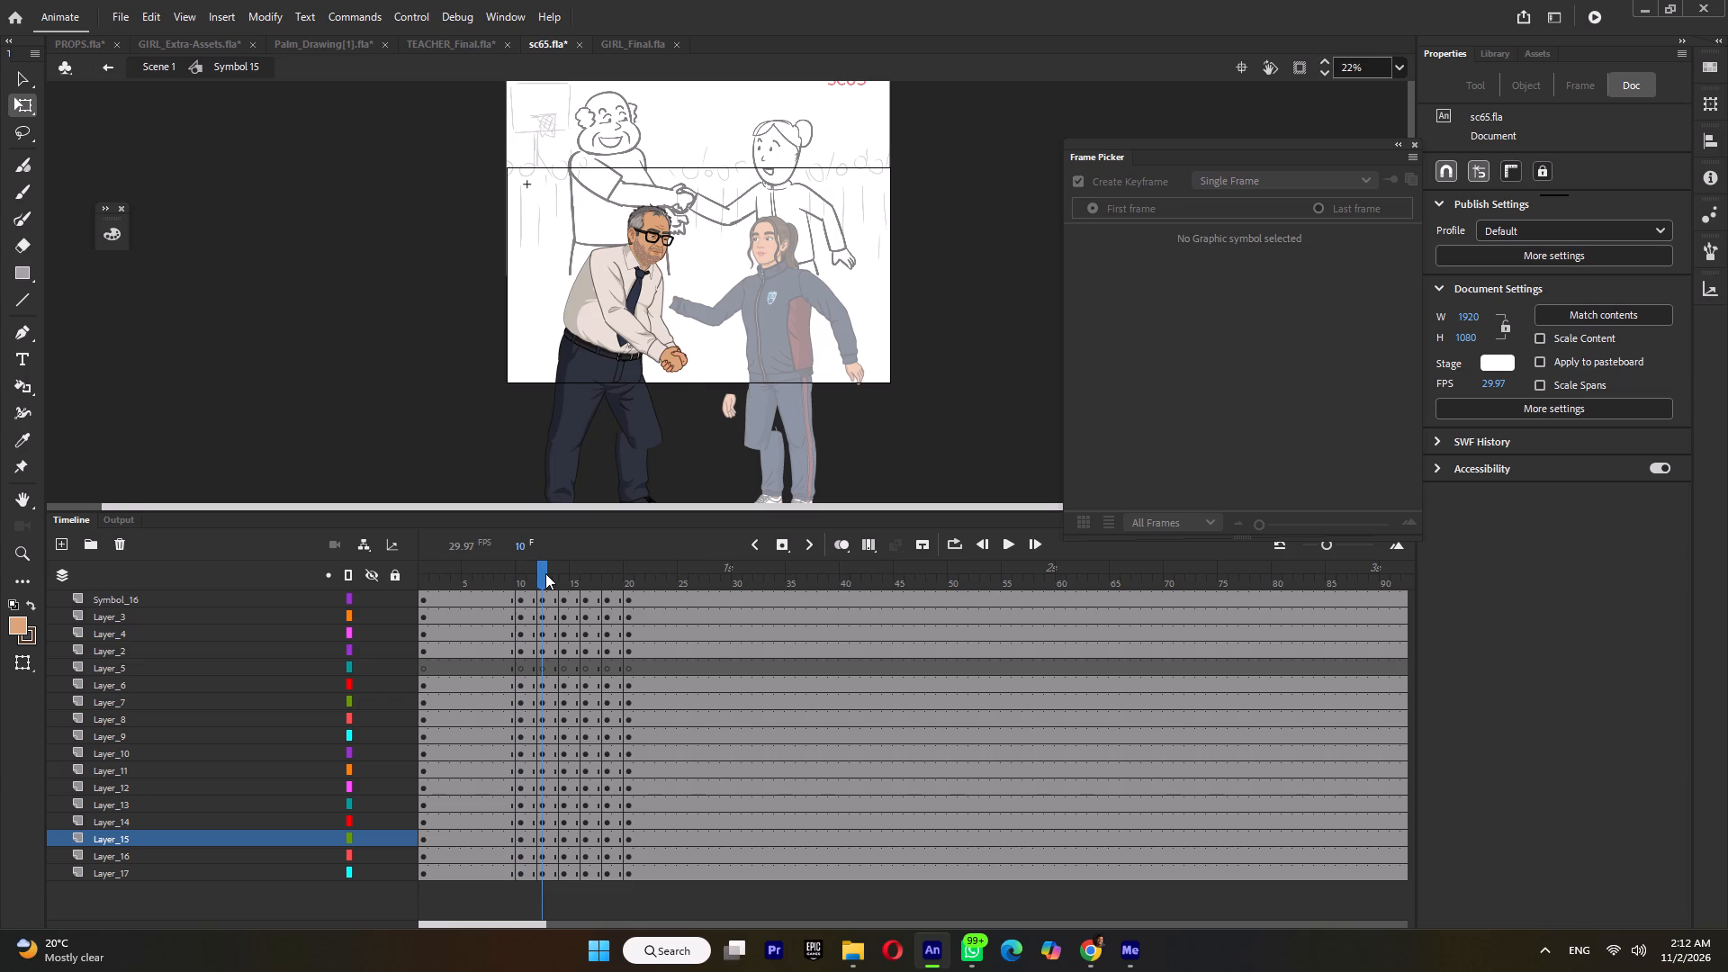
left_click(567, 576)
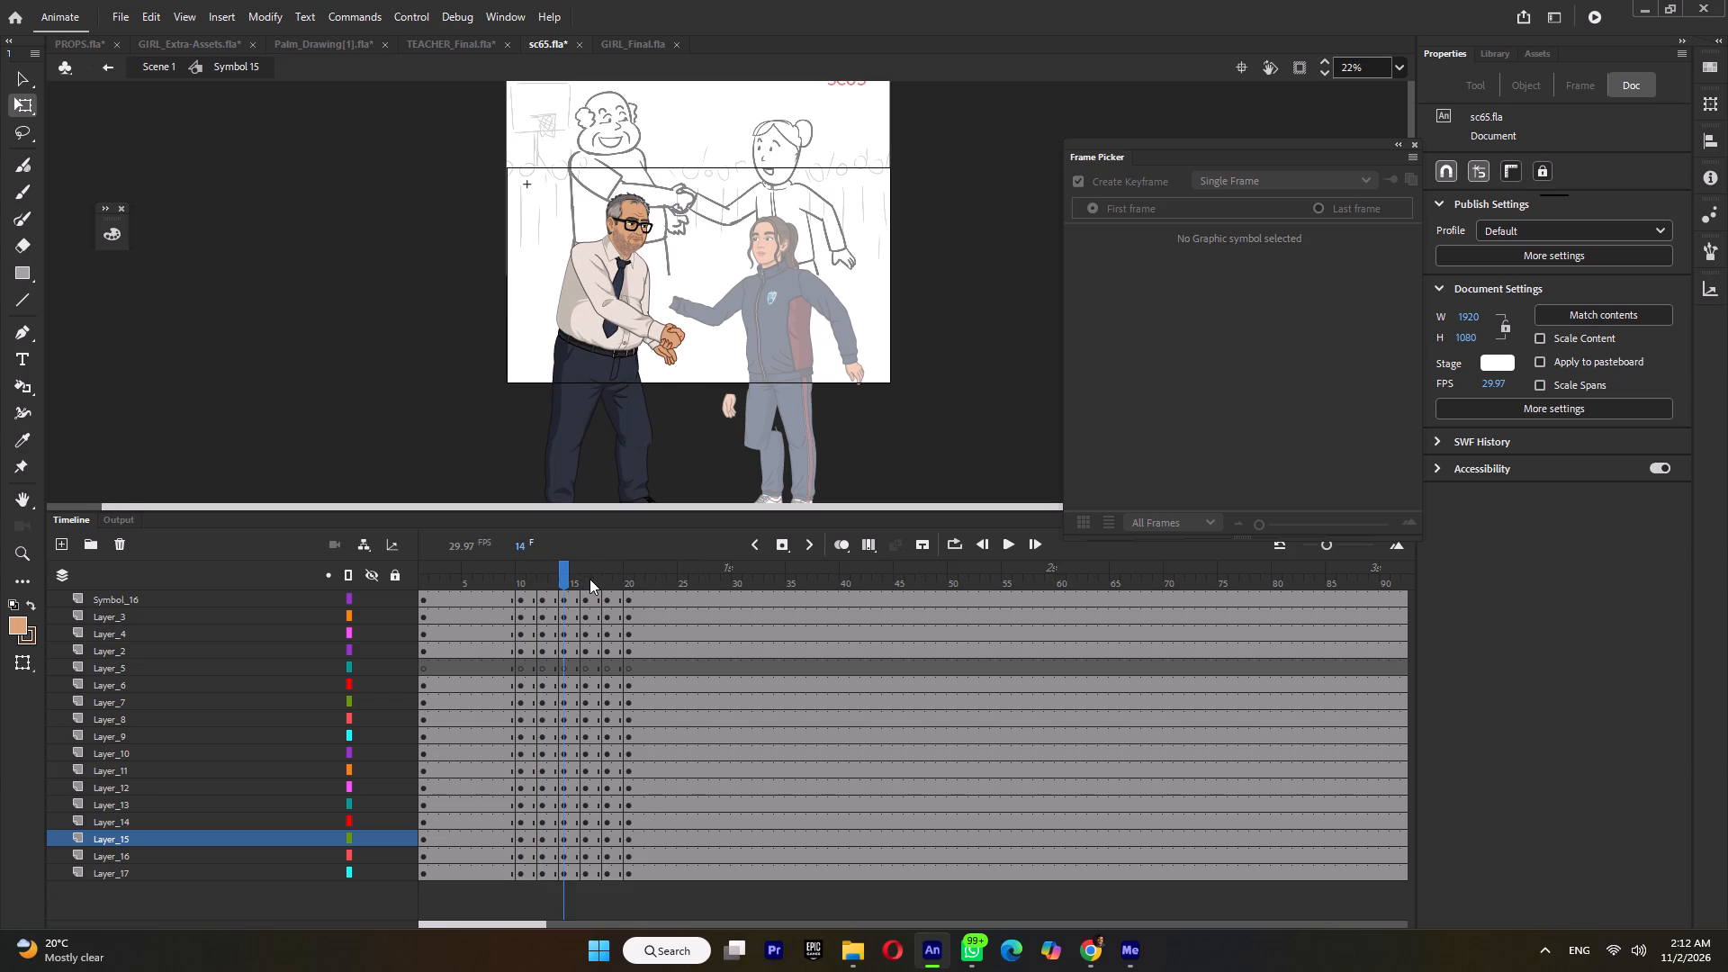
left_click(589, 579)
scroll(616, 209, "up", 11, "ctrl")
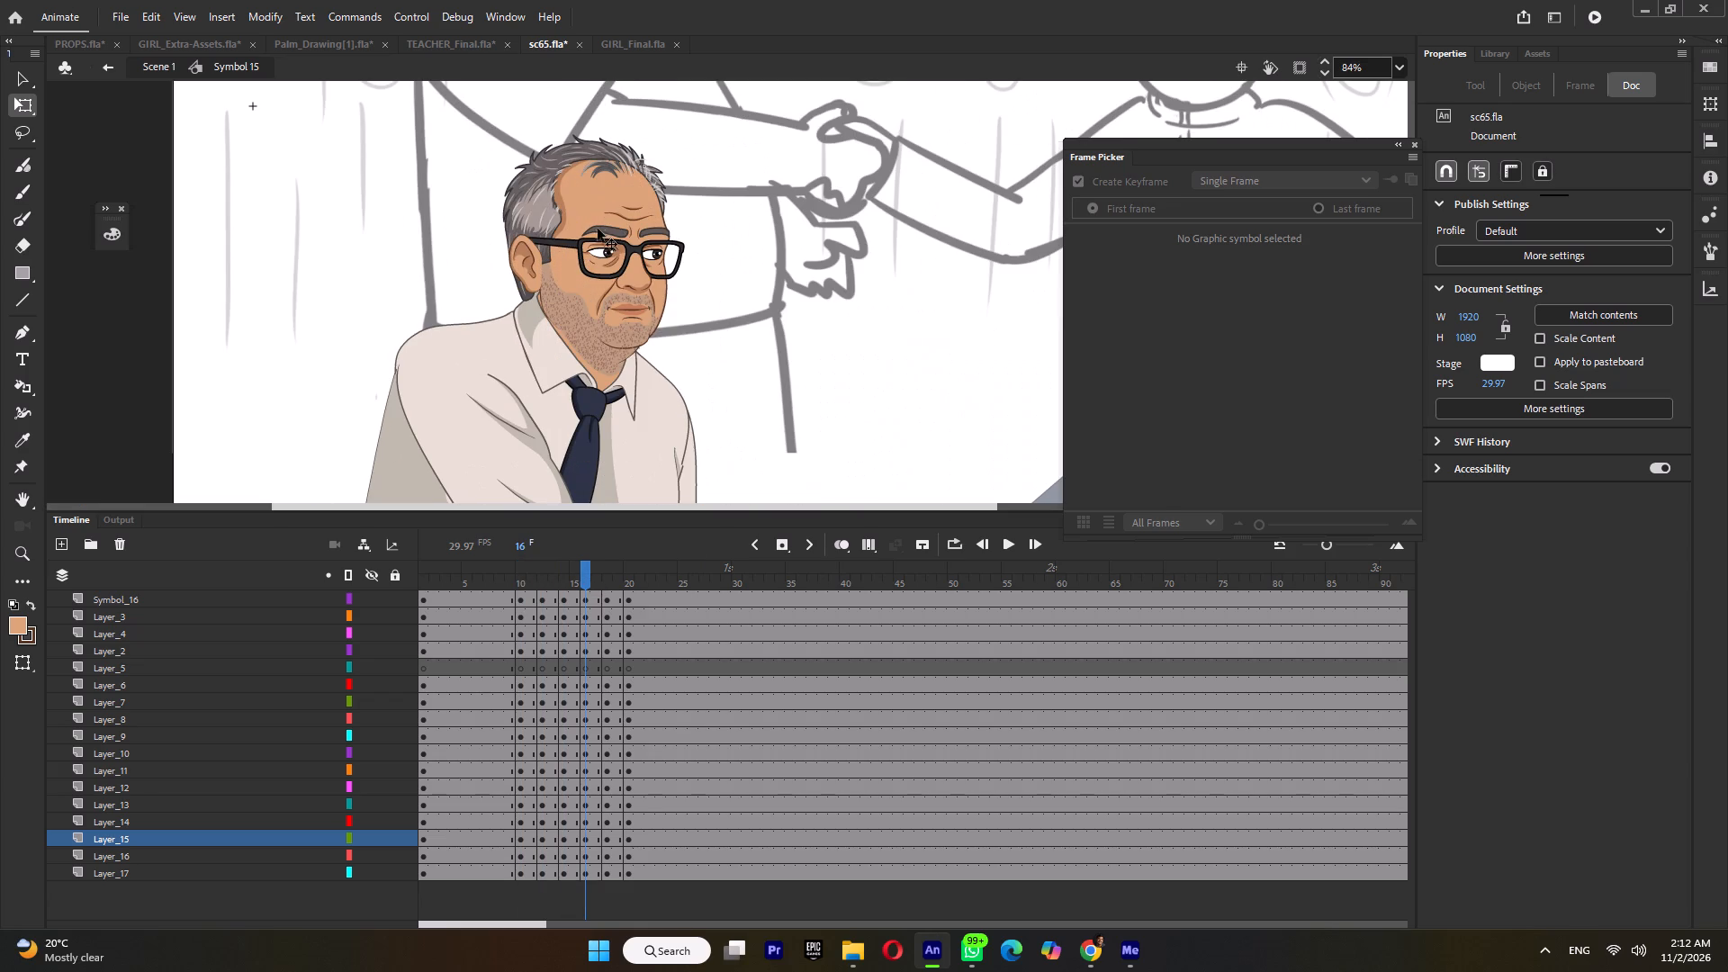
left_click(596, 230)
scroll(589, 262, "up", 4, "ctrl")
left_click_drag(604, 292, 625, 274)
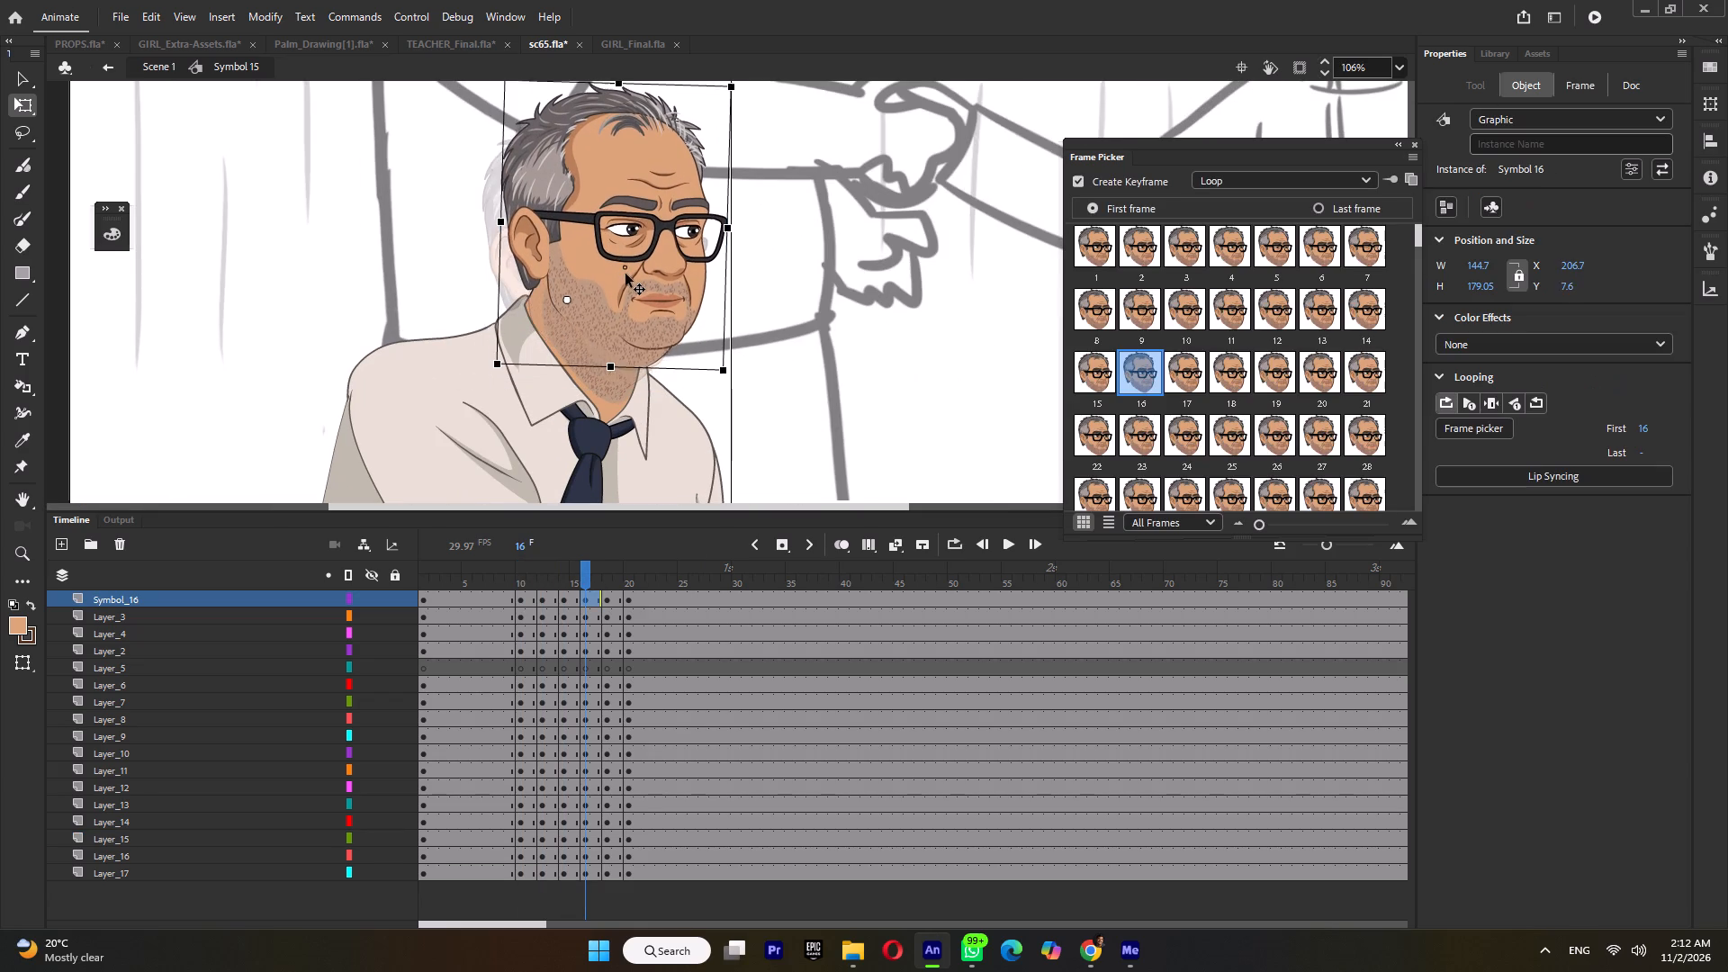
left_click_drag(625, 274, 622, 280)
left_click(634, 288)
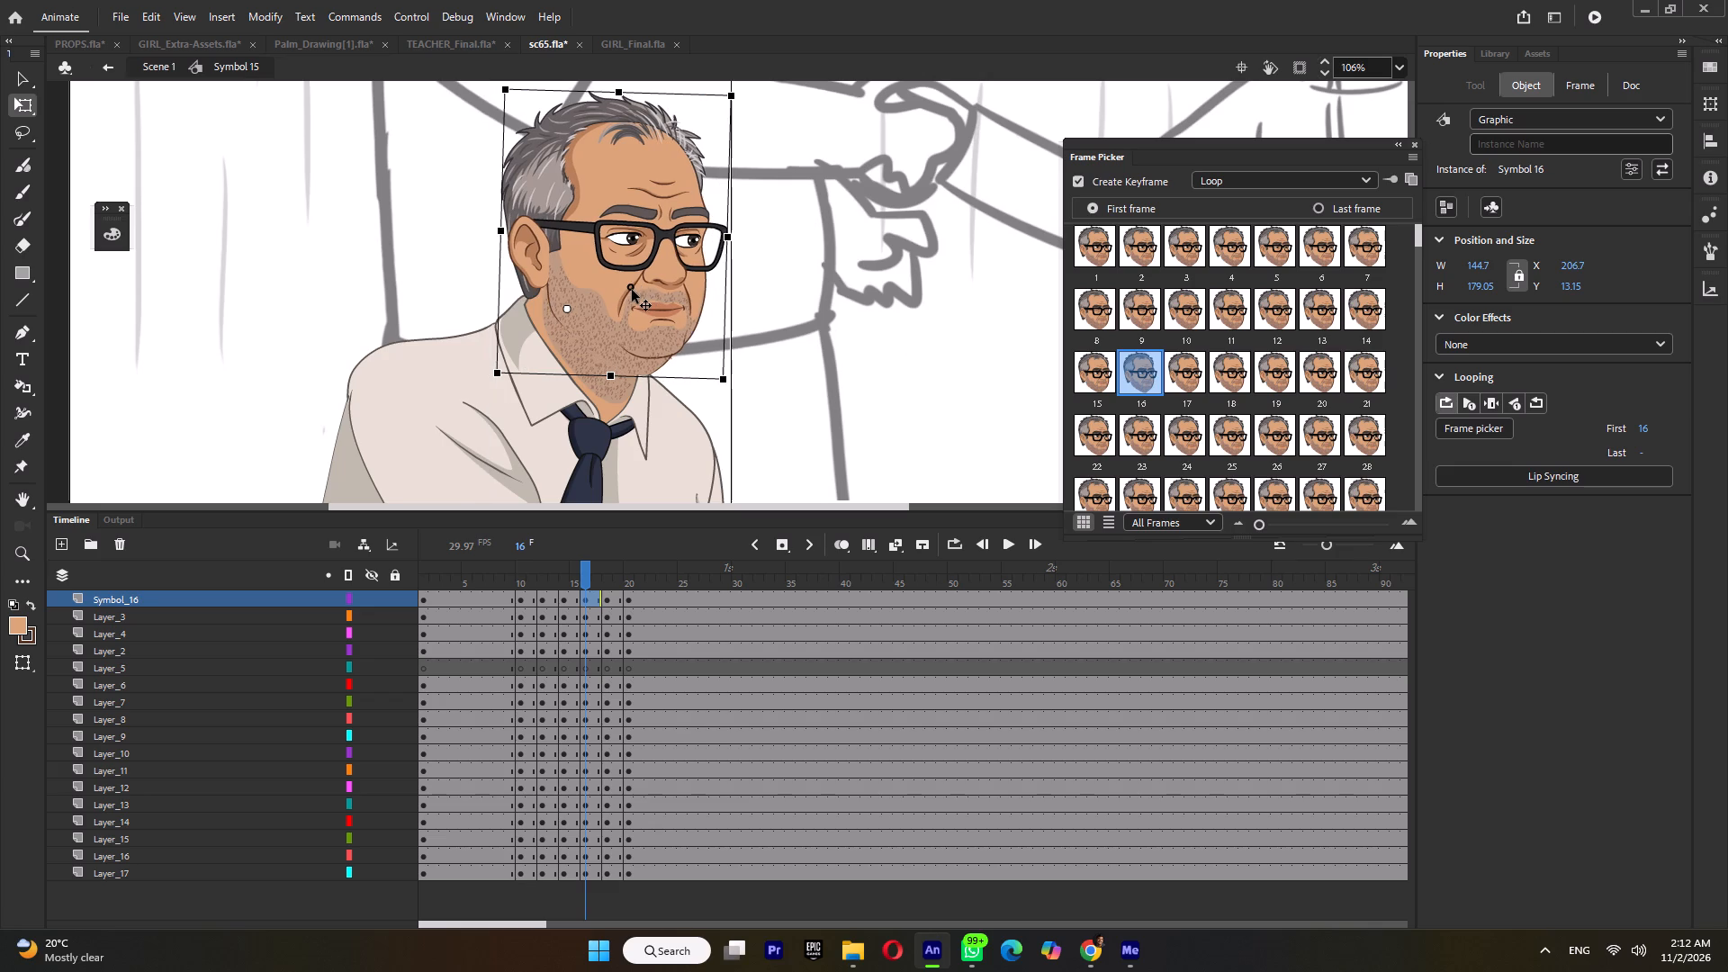
scroll(632, 294, "down", 9, "ctrl")
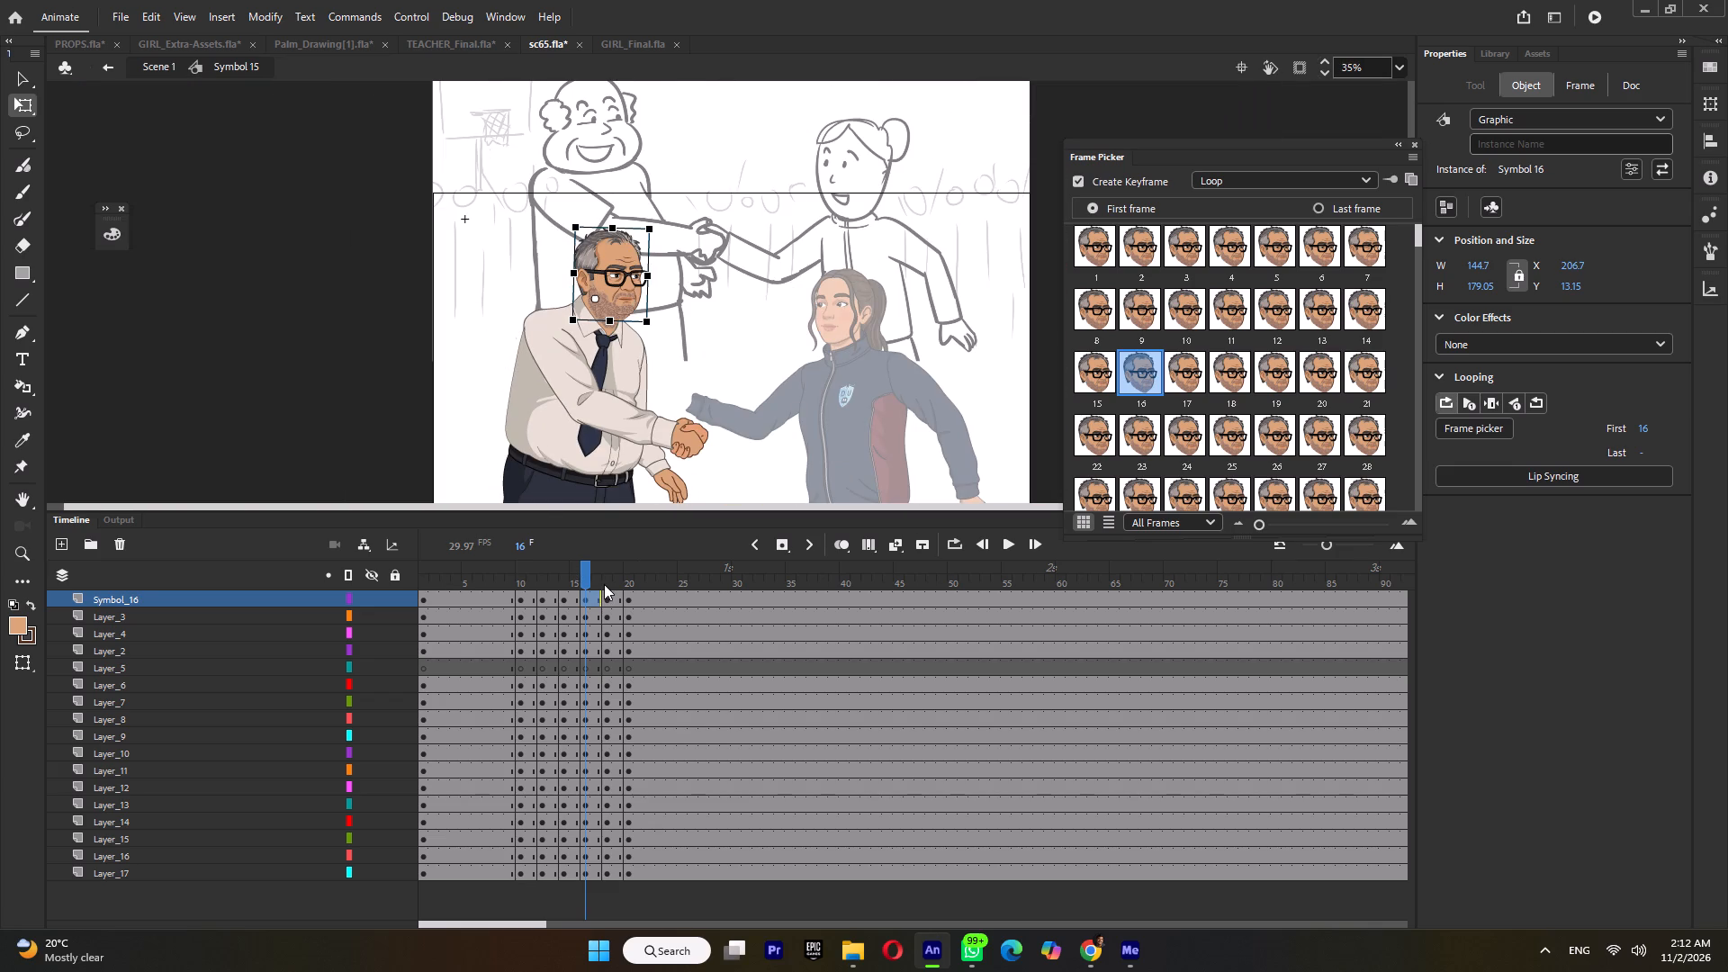
At frame 18, shift the teacher's head back very slightly to X 146.15.
left_click(606, 584)
left_click(580, 262)
scroll(581, 263, "up", 12, "ctrl")
left_click(568, 301)
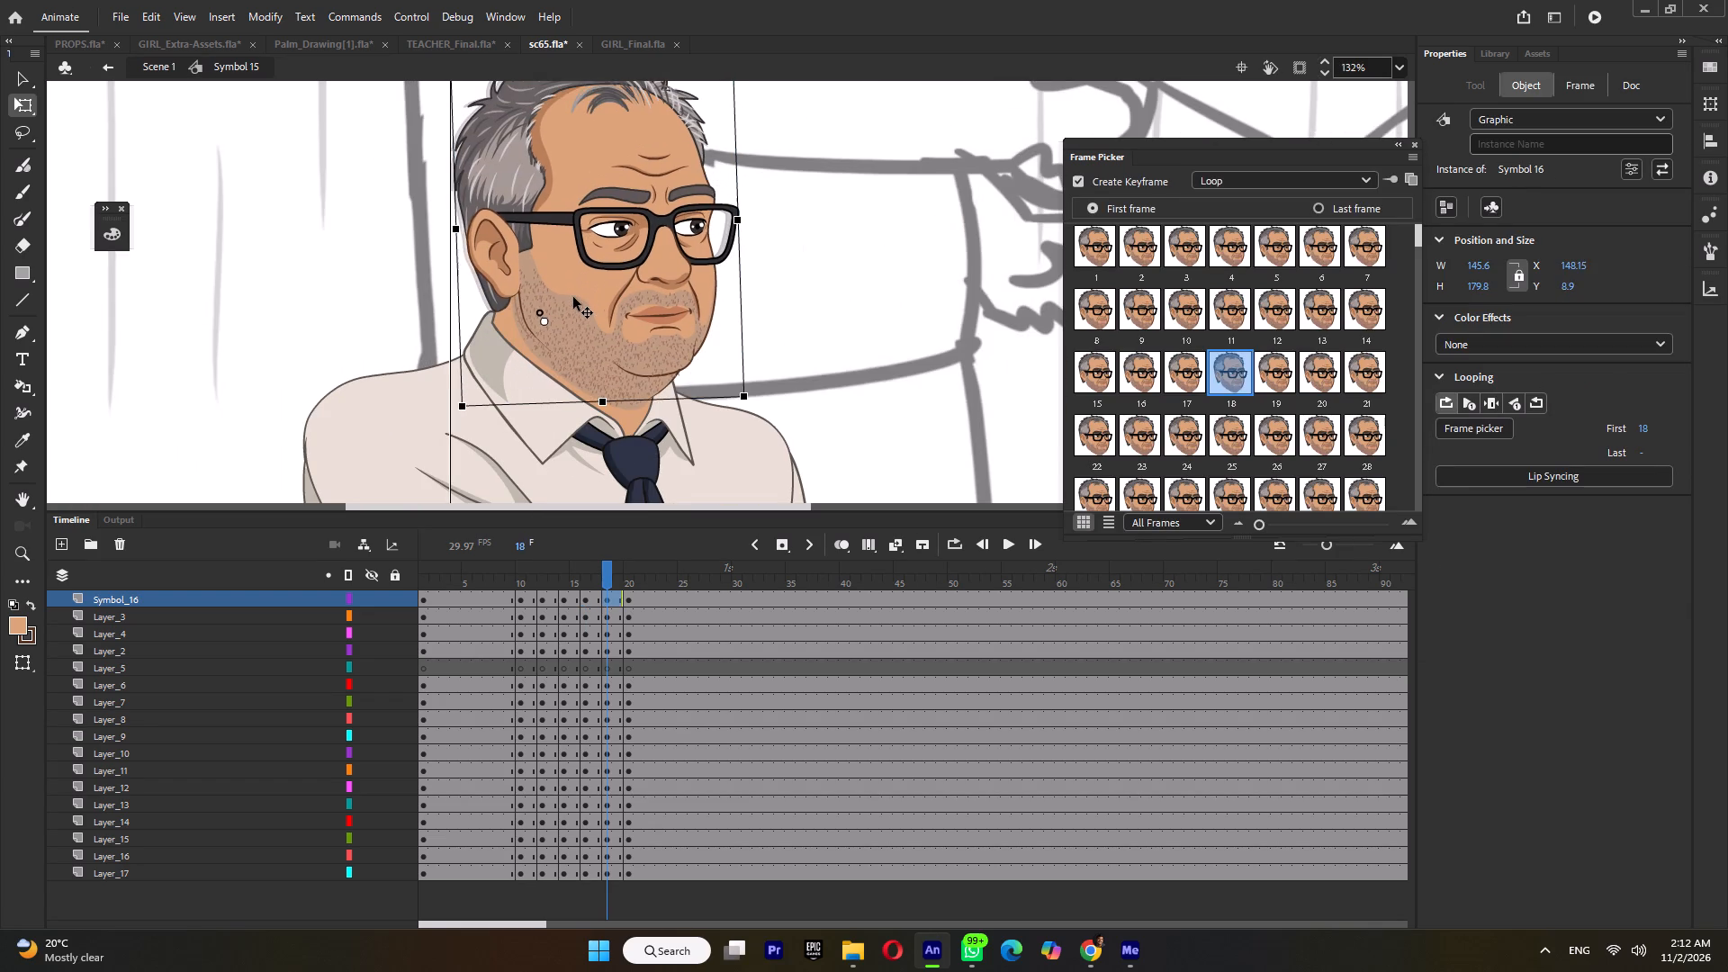
scroll(574, 301, "up", 2, "ctrl")
left_click(584, 302)
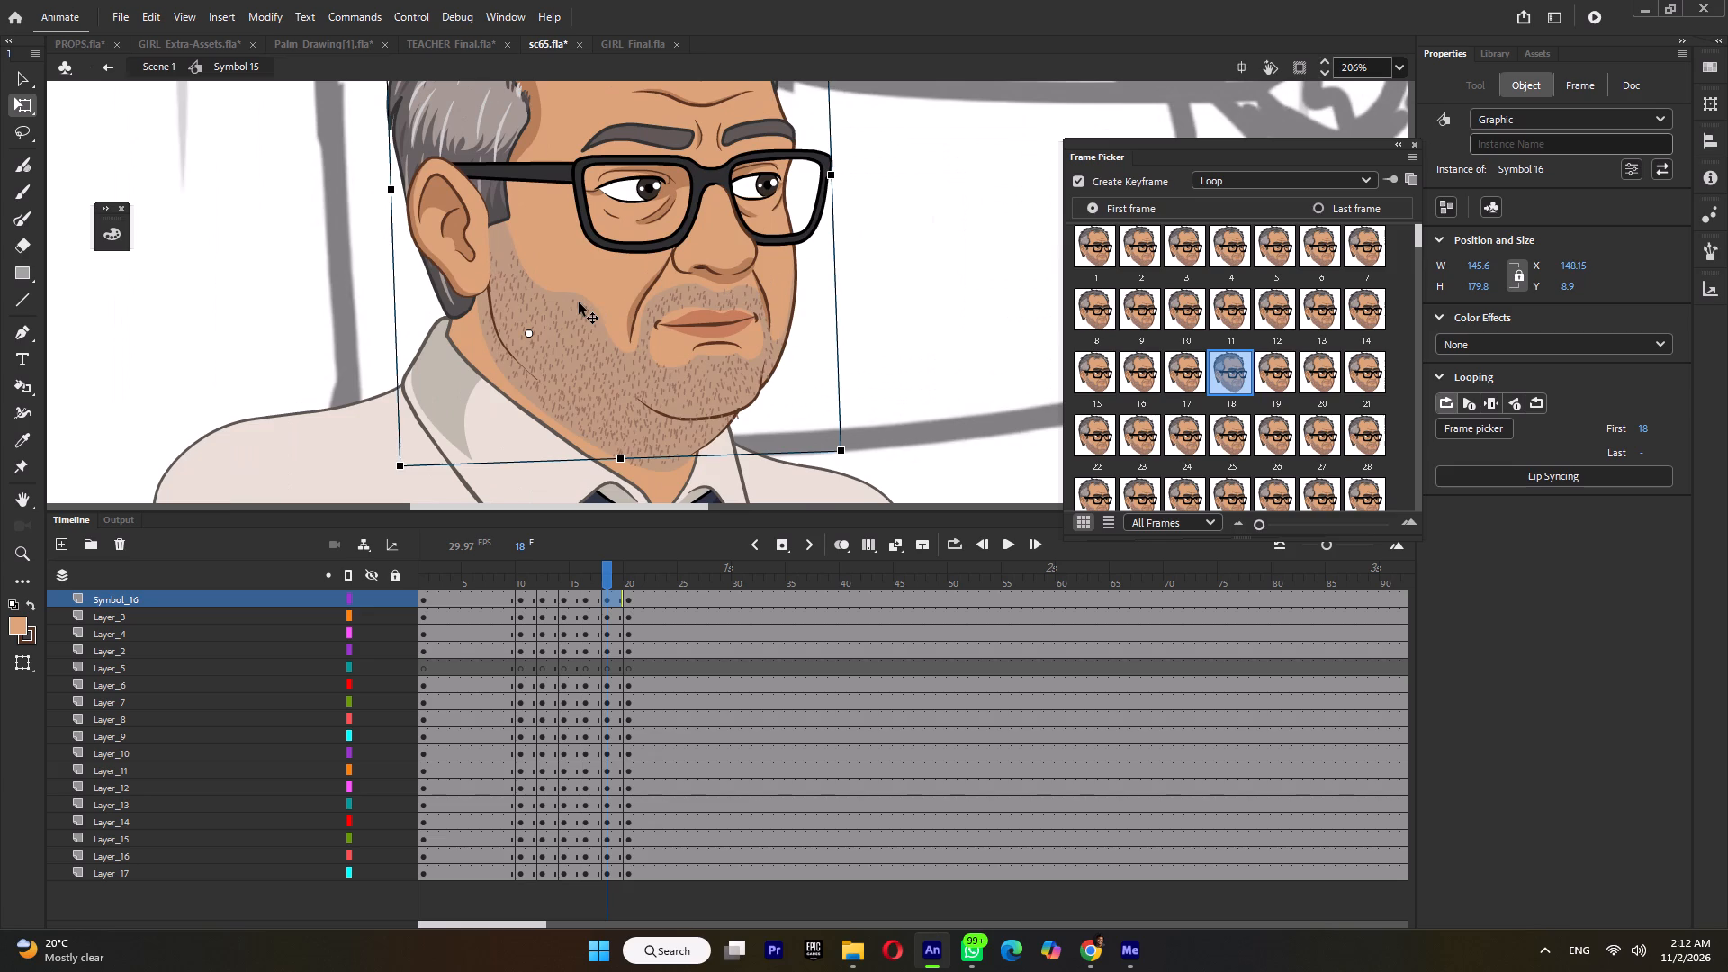
scroll(579, 303, "down", 6, "ctrl")
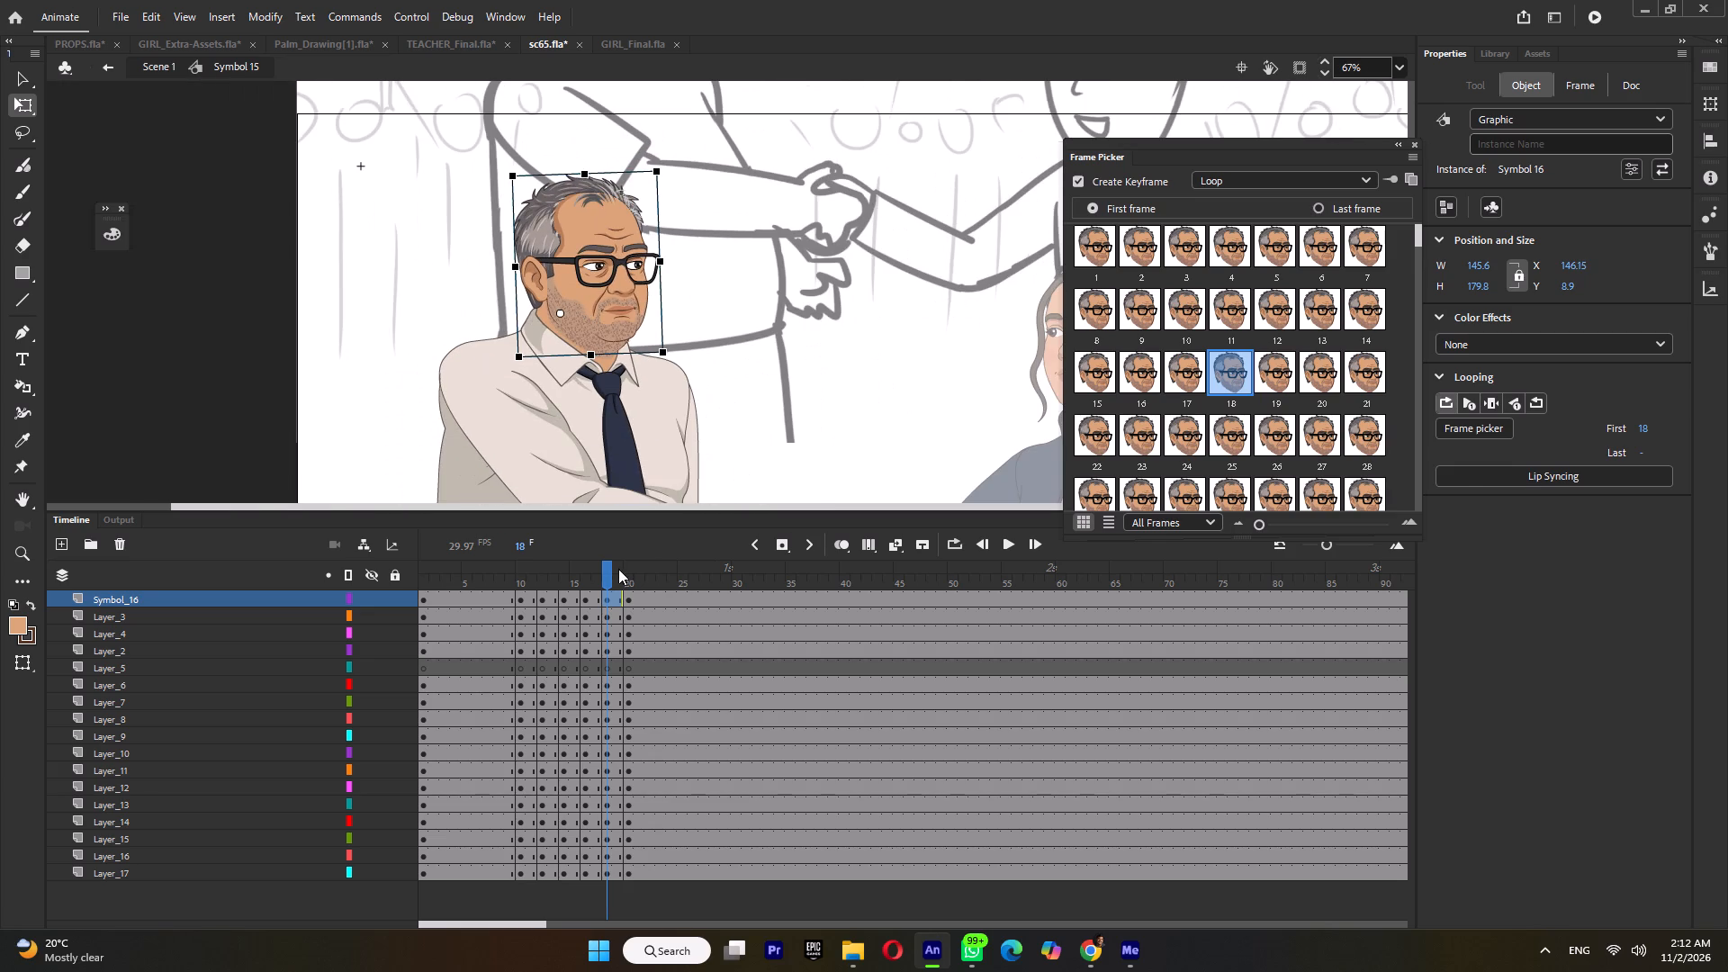
Compare with the pose at frame 20 and, at frame 18, raise the teacher's head slightly.
left_click(626, 577)
left_click(569, 273)
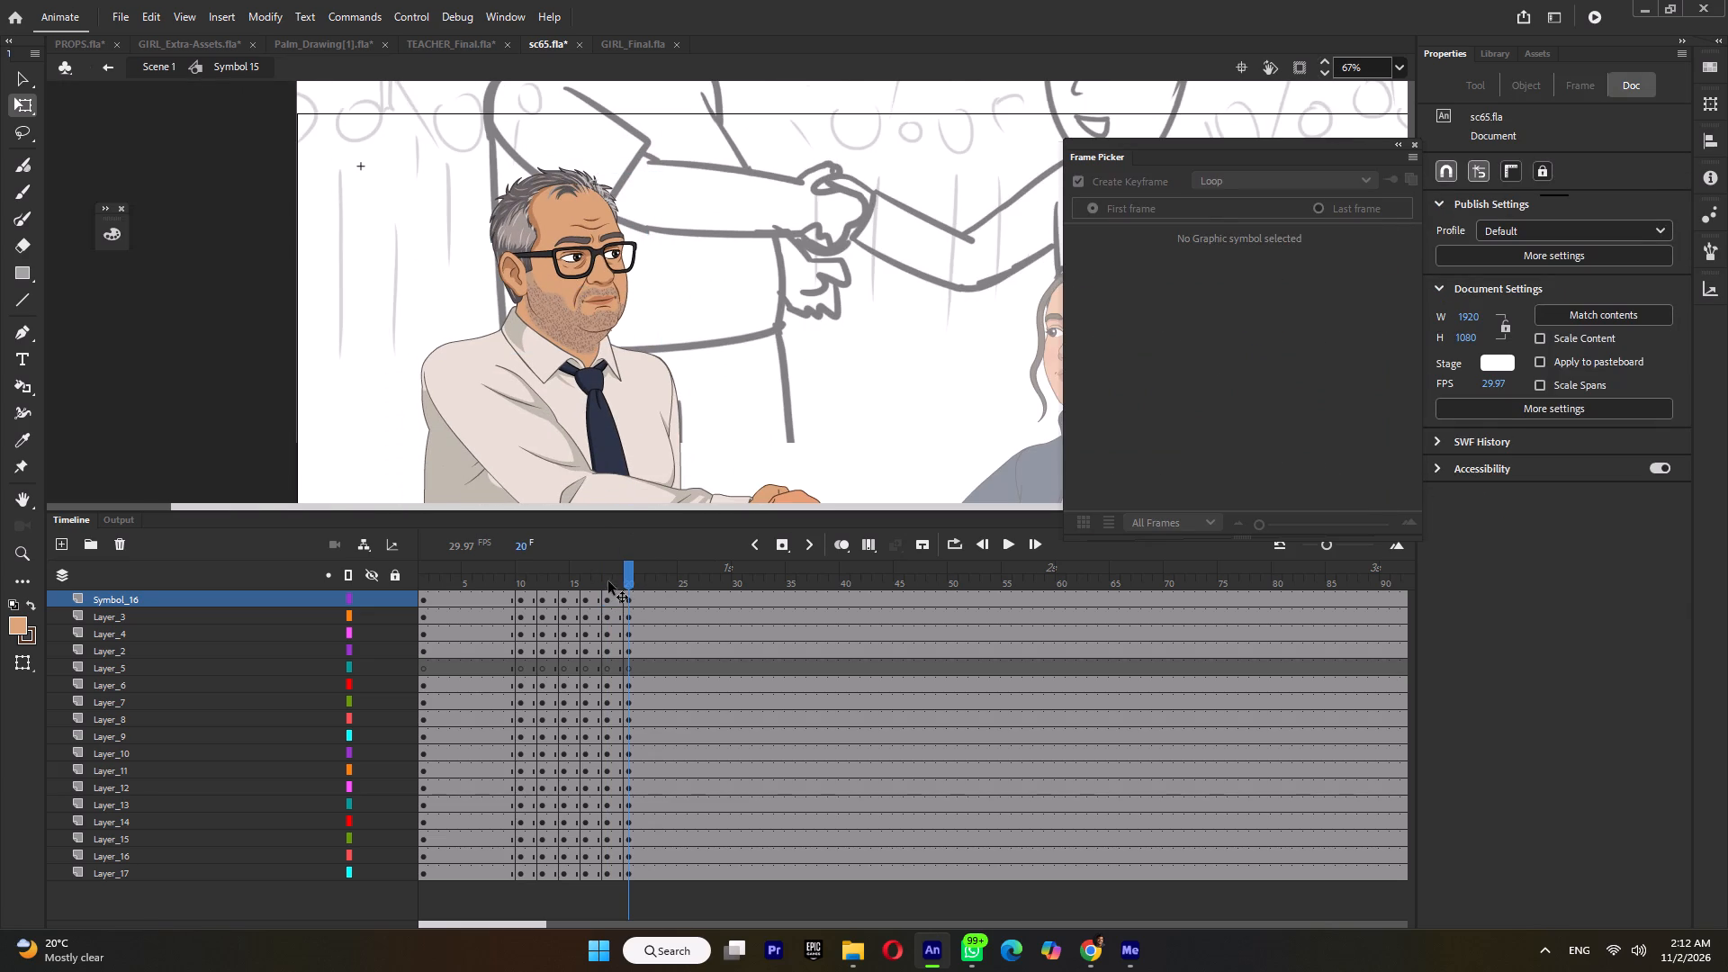
left_click(608, 581)
left_click(591, 268)
scroll(589, 276, "up", 8, "ctrl")
left_click(568, 336)
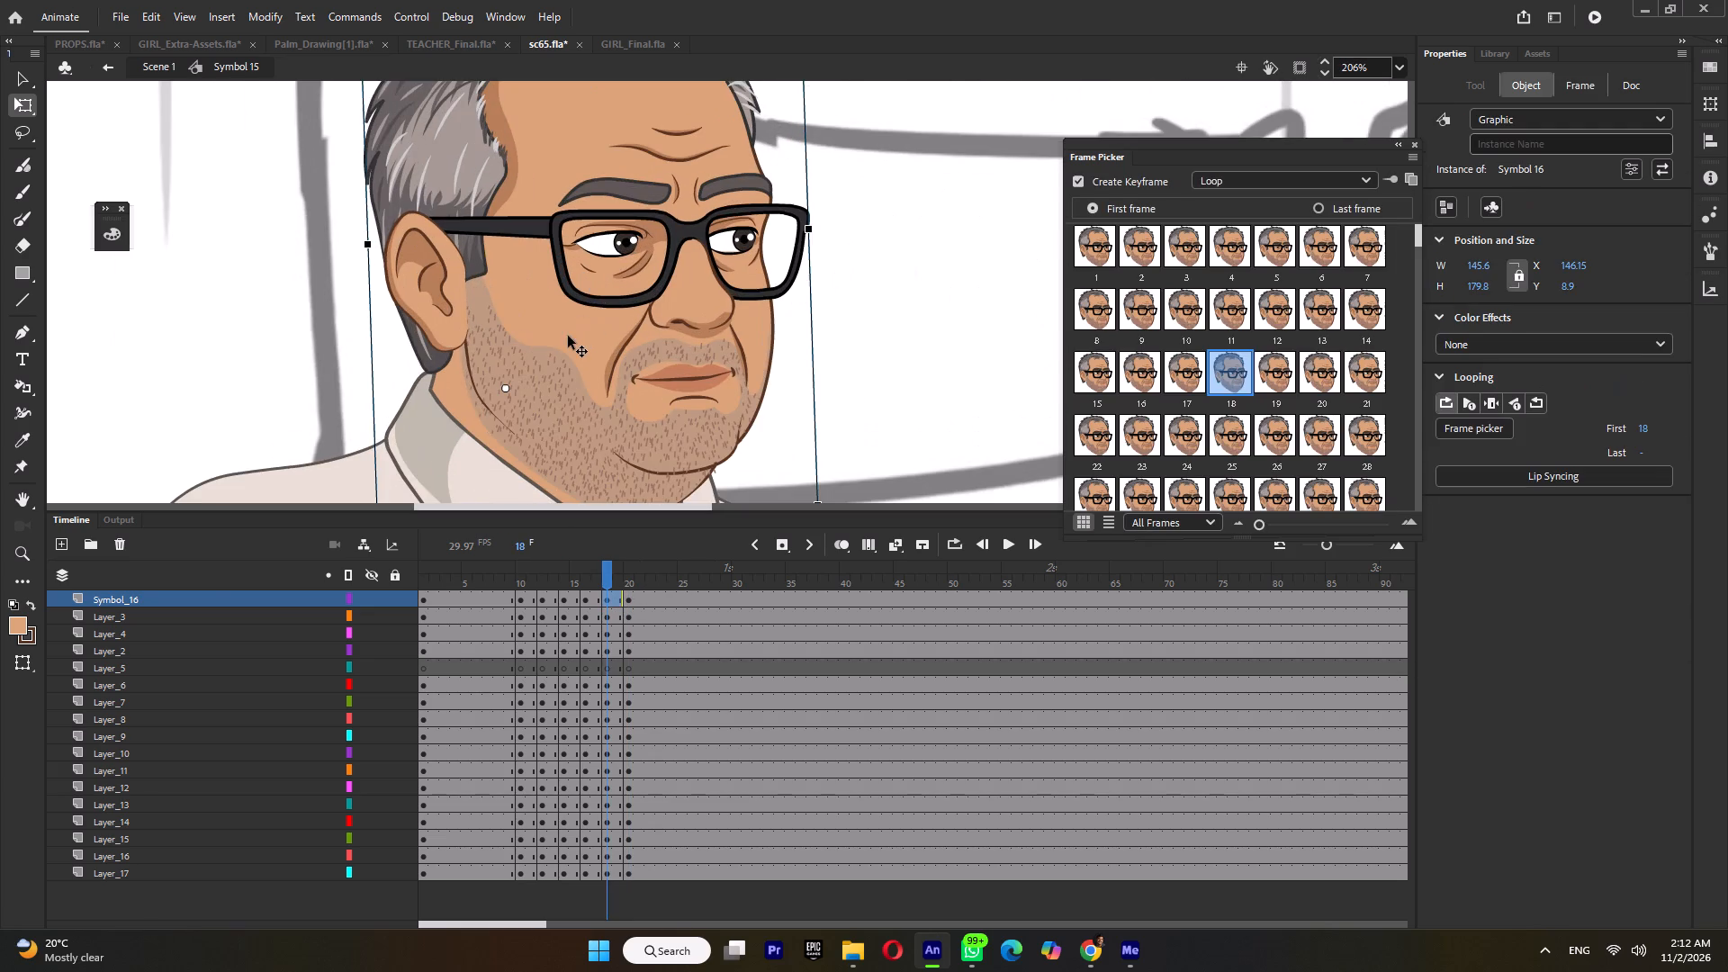
left_click_drag(566, 330, 570, 315)
scroll(571, 323, "down", 8, "ctrl")
Check frames 12 to 17 and, at frame 16, raise the teacher's head slightly to Y 9.95.
left_click(596, 574)
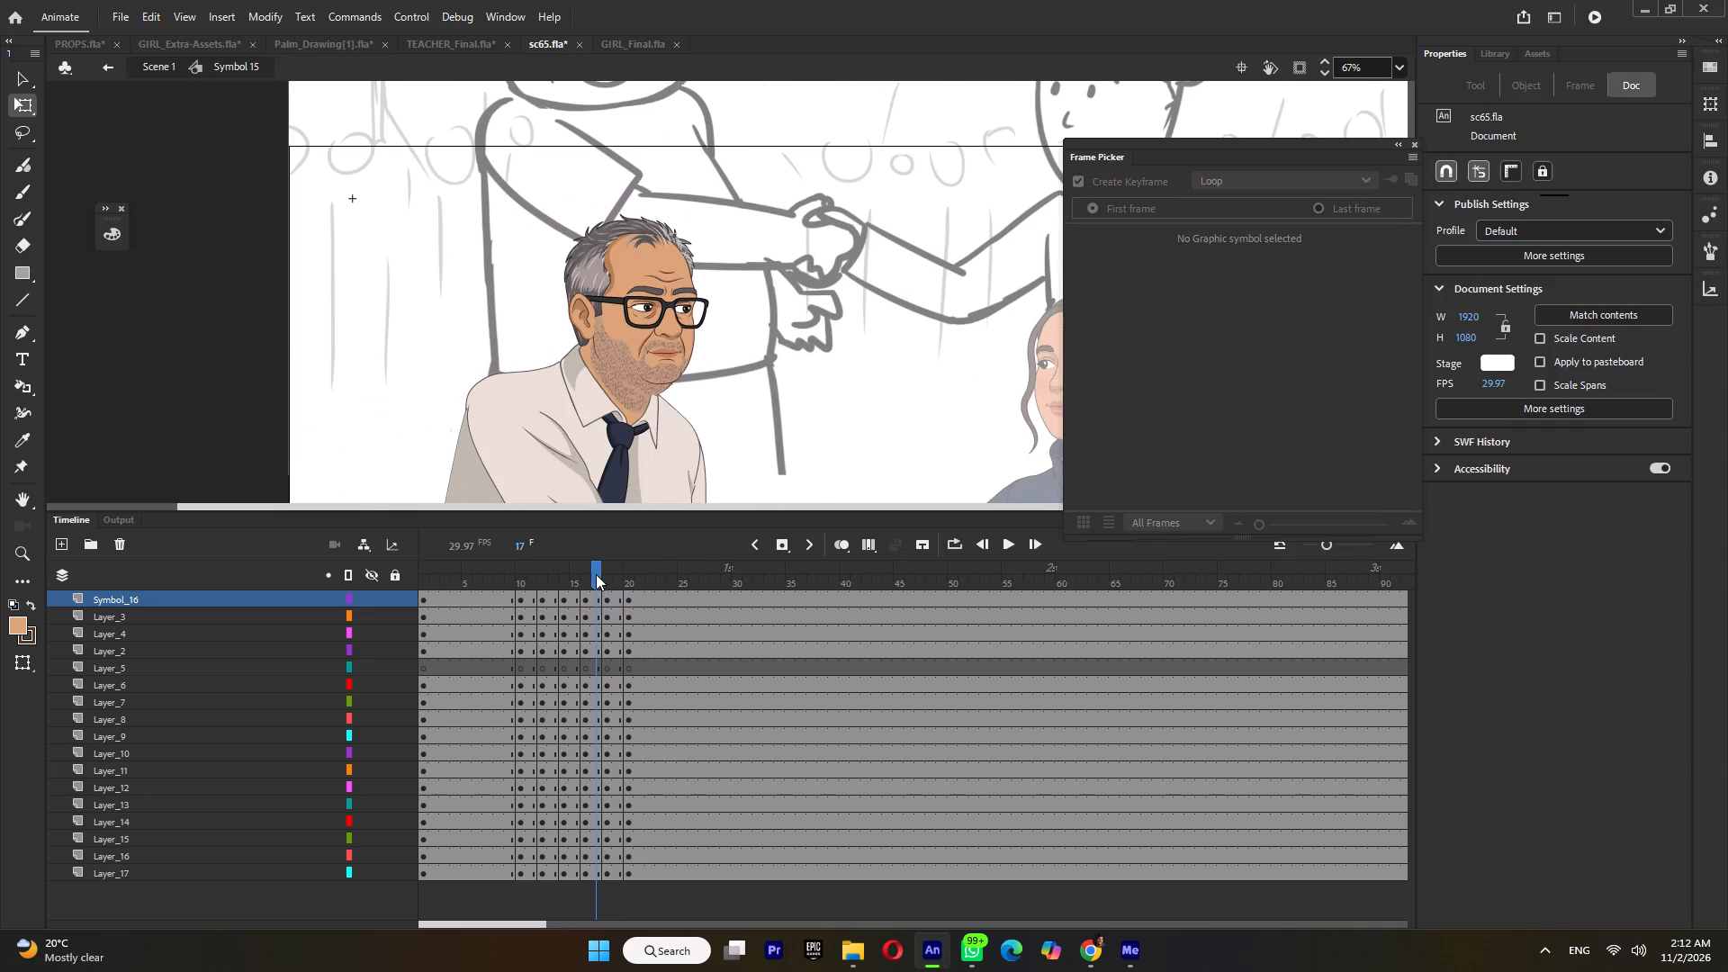
left_click(576, 580)
left_click_drag(538, 580, 564, 588)
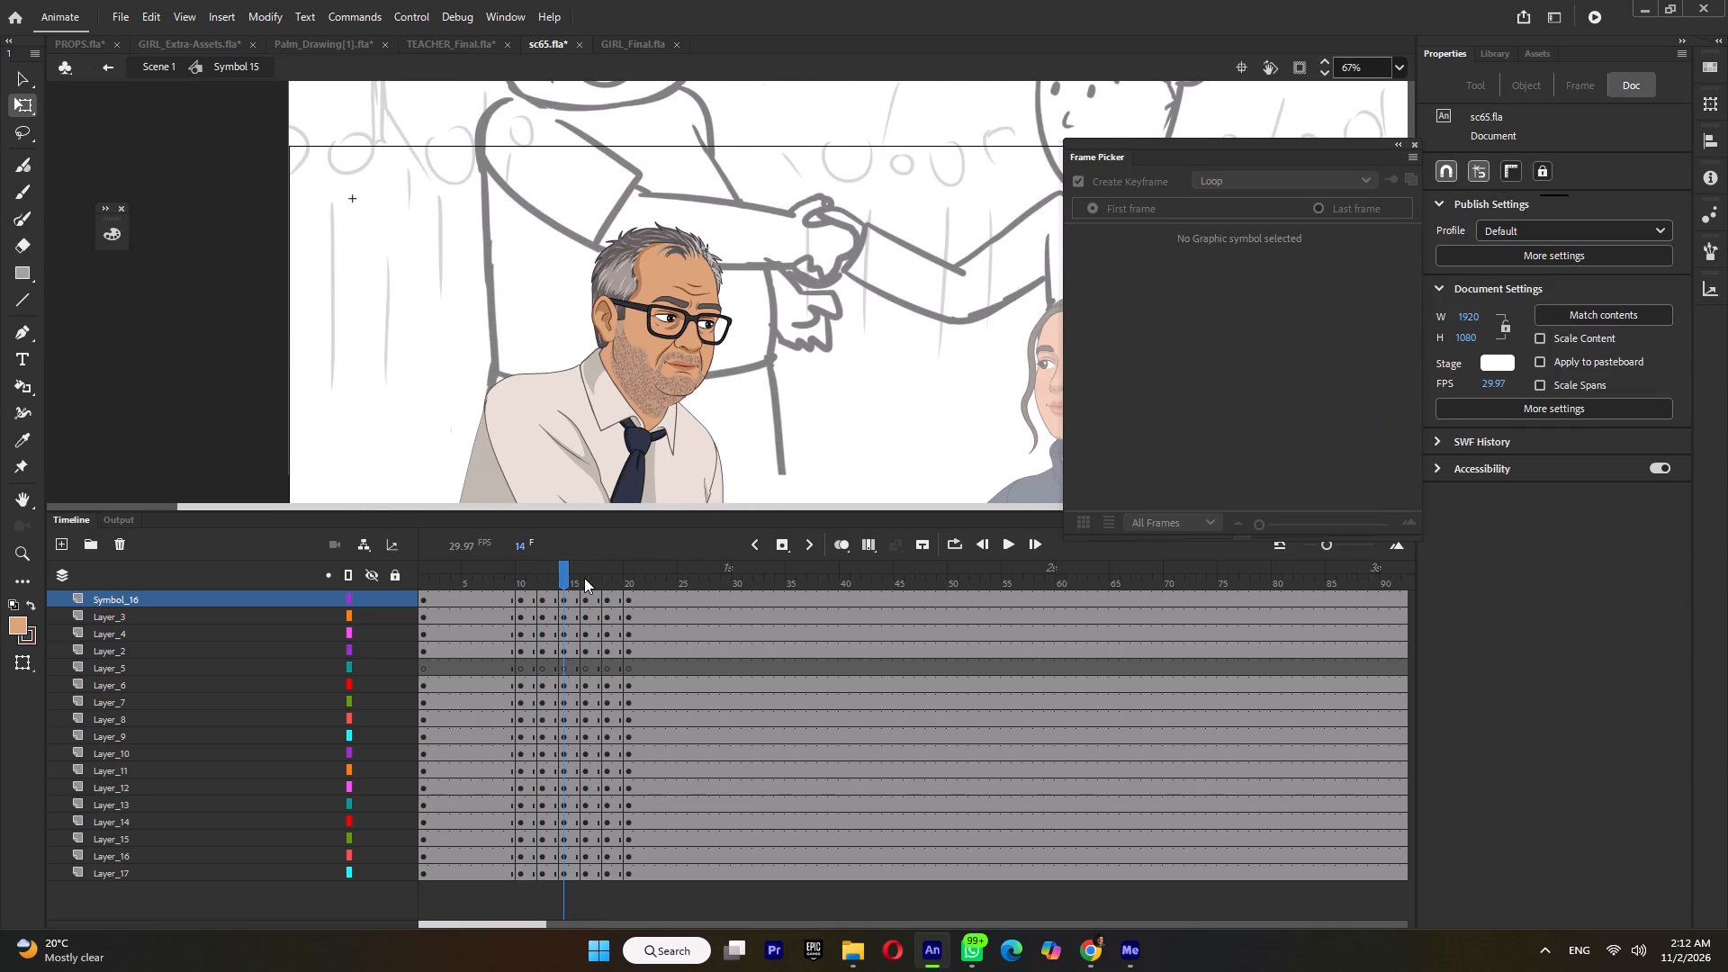
left_click(584, 578)
left_click(605, 269)
scroll(616, 334, "up", 9, "ctrl")
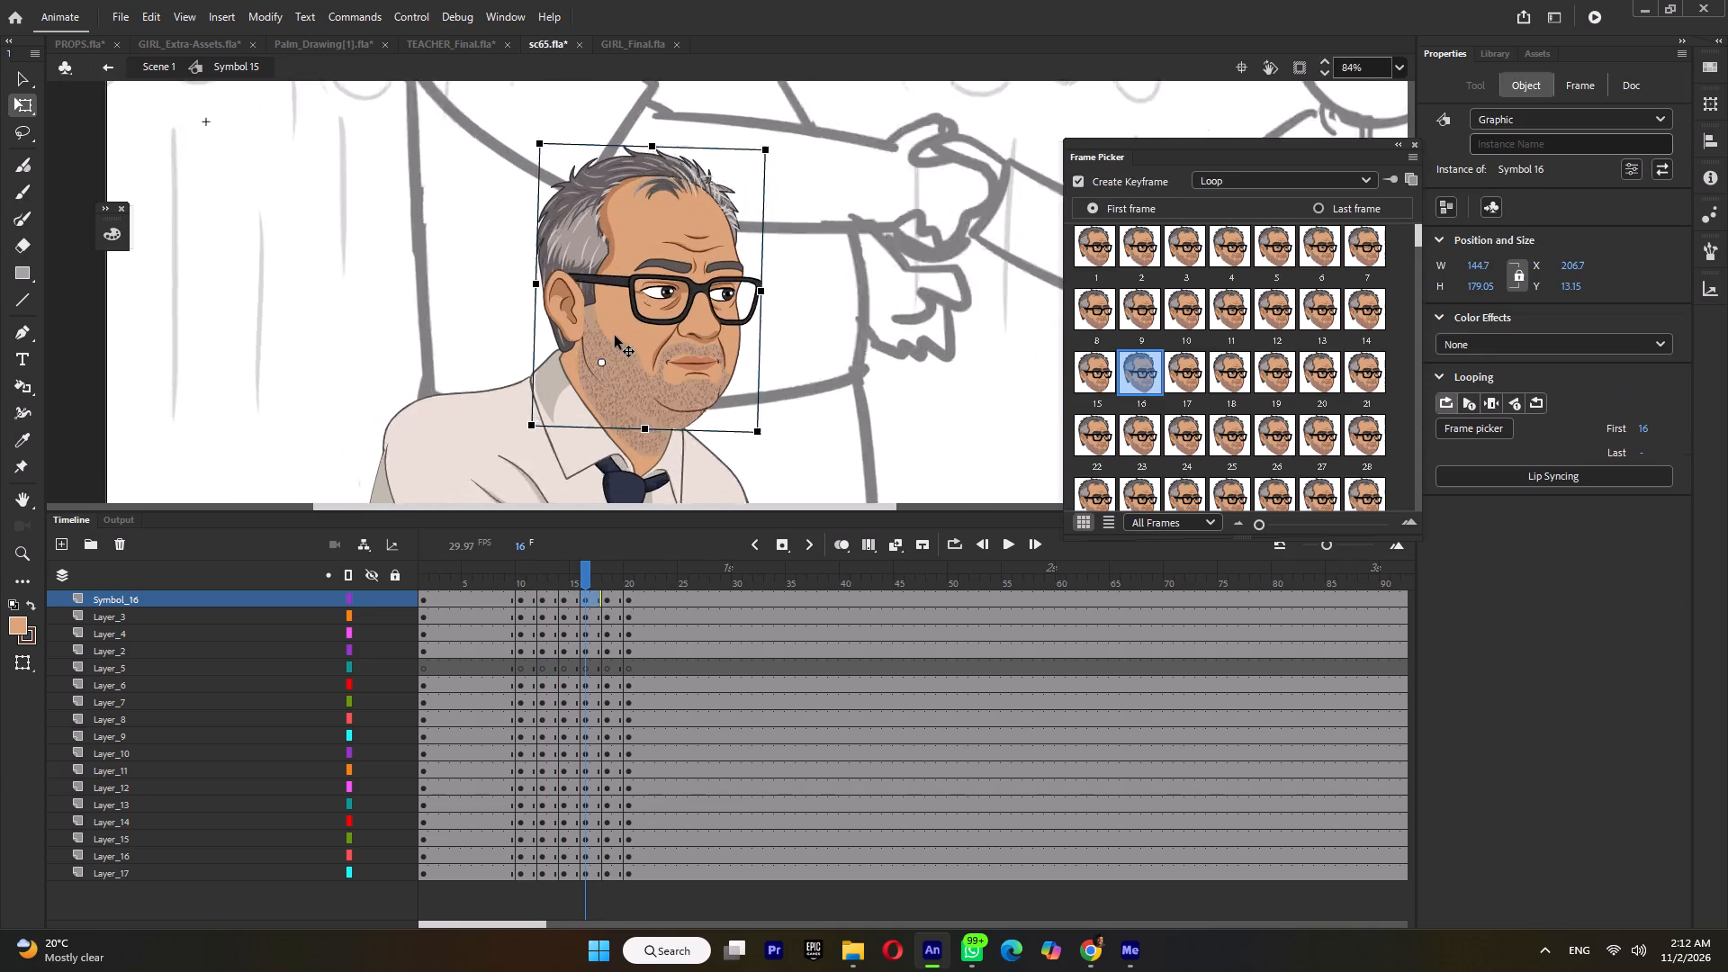
left_click_drag(619, 335, 619, 327)
scroll(634, 352, "down", 2, "ctrl")
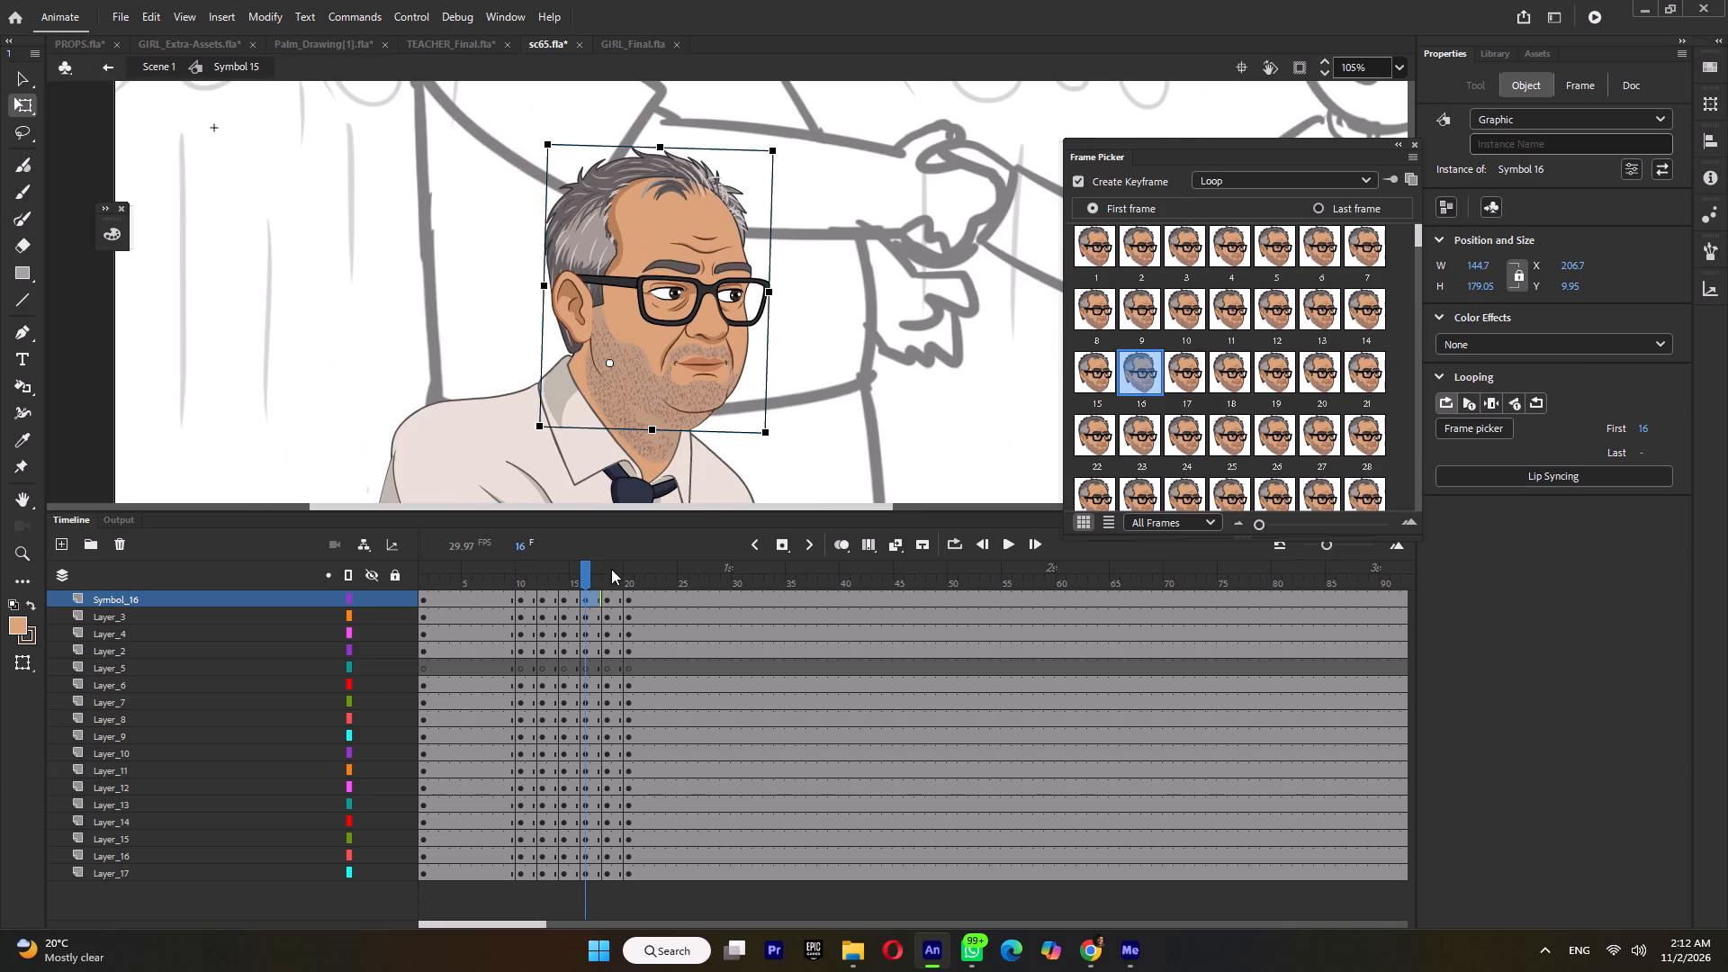
Play the motion from frame 10 and step through the keyframes to check the teacher's head and body movement.
left_click(609, 577)
left_click(544, 289)
left_click(625, 576)
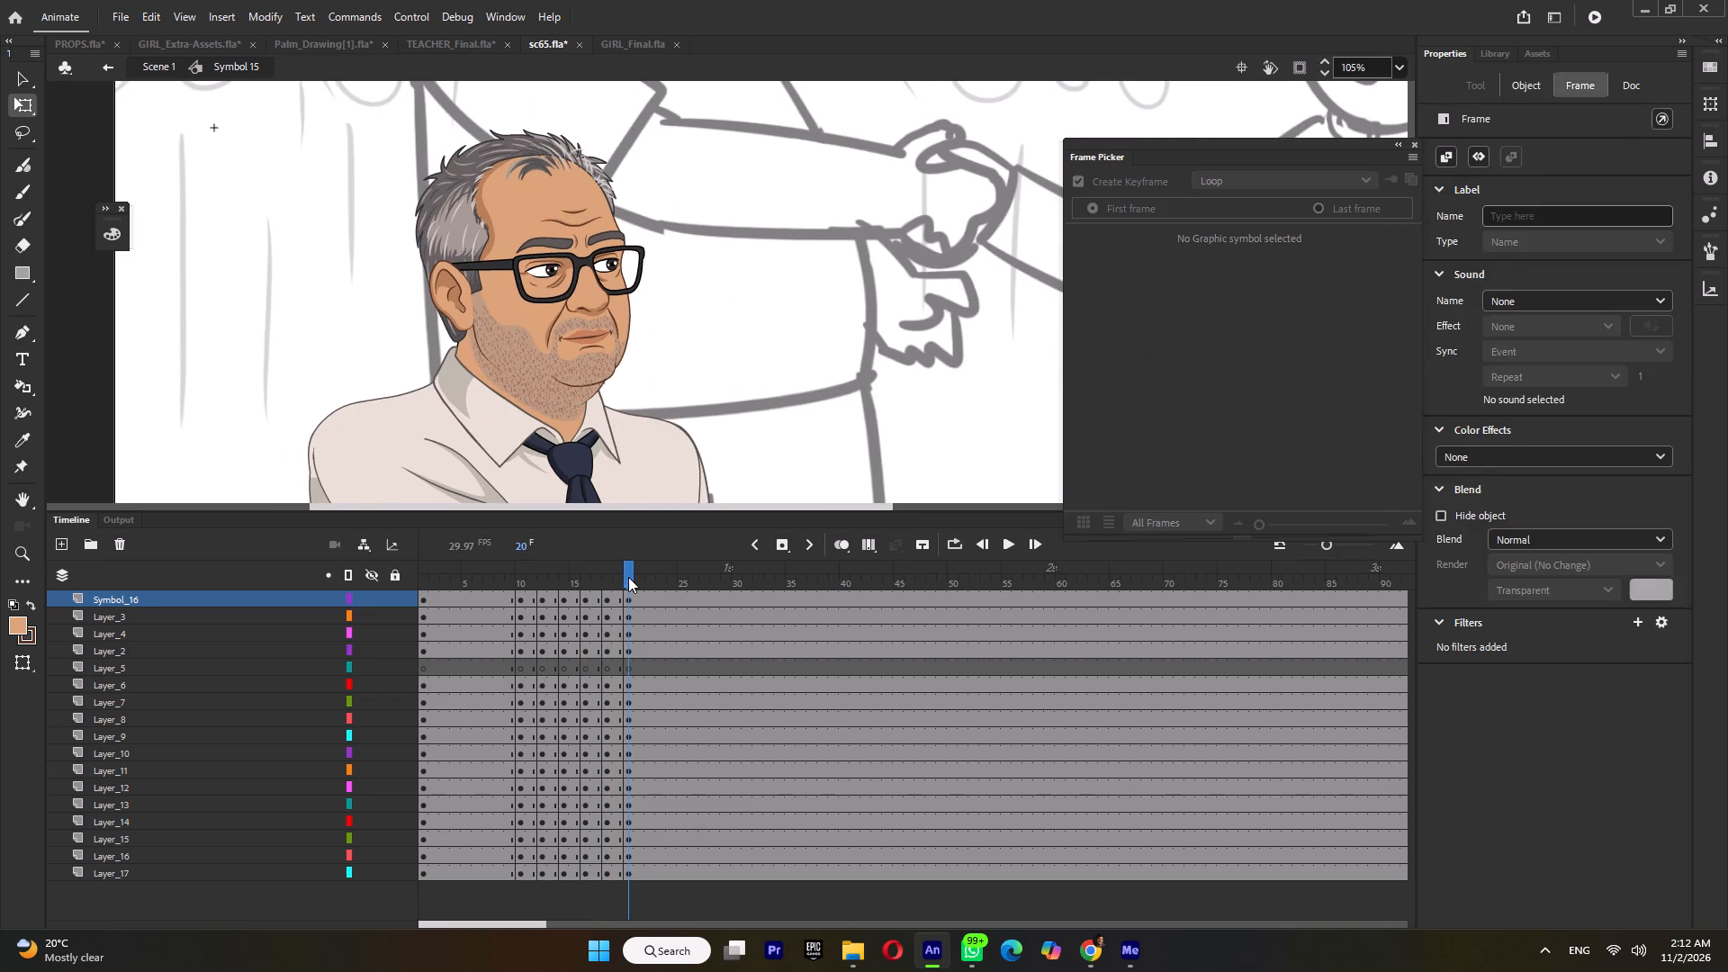
scroll(627, 325, "down", 12, "ctrl")
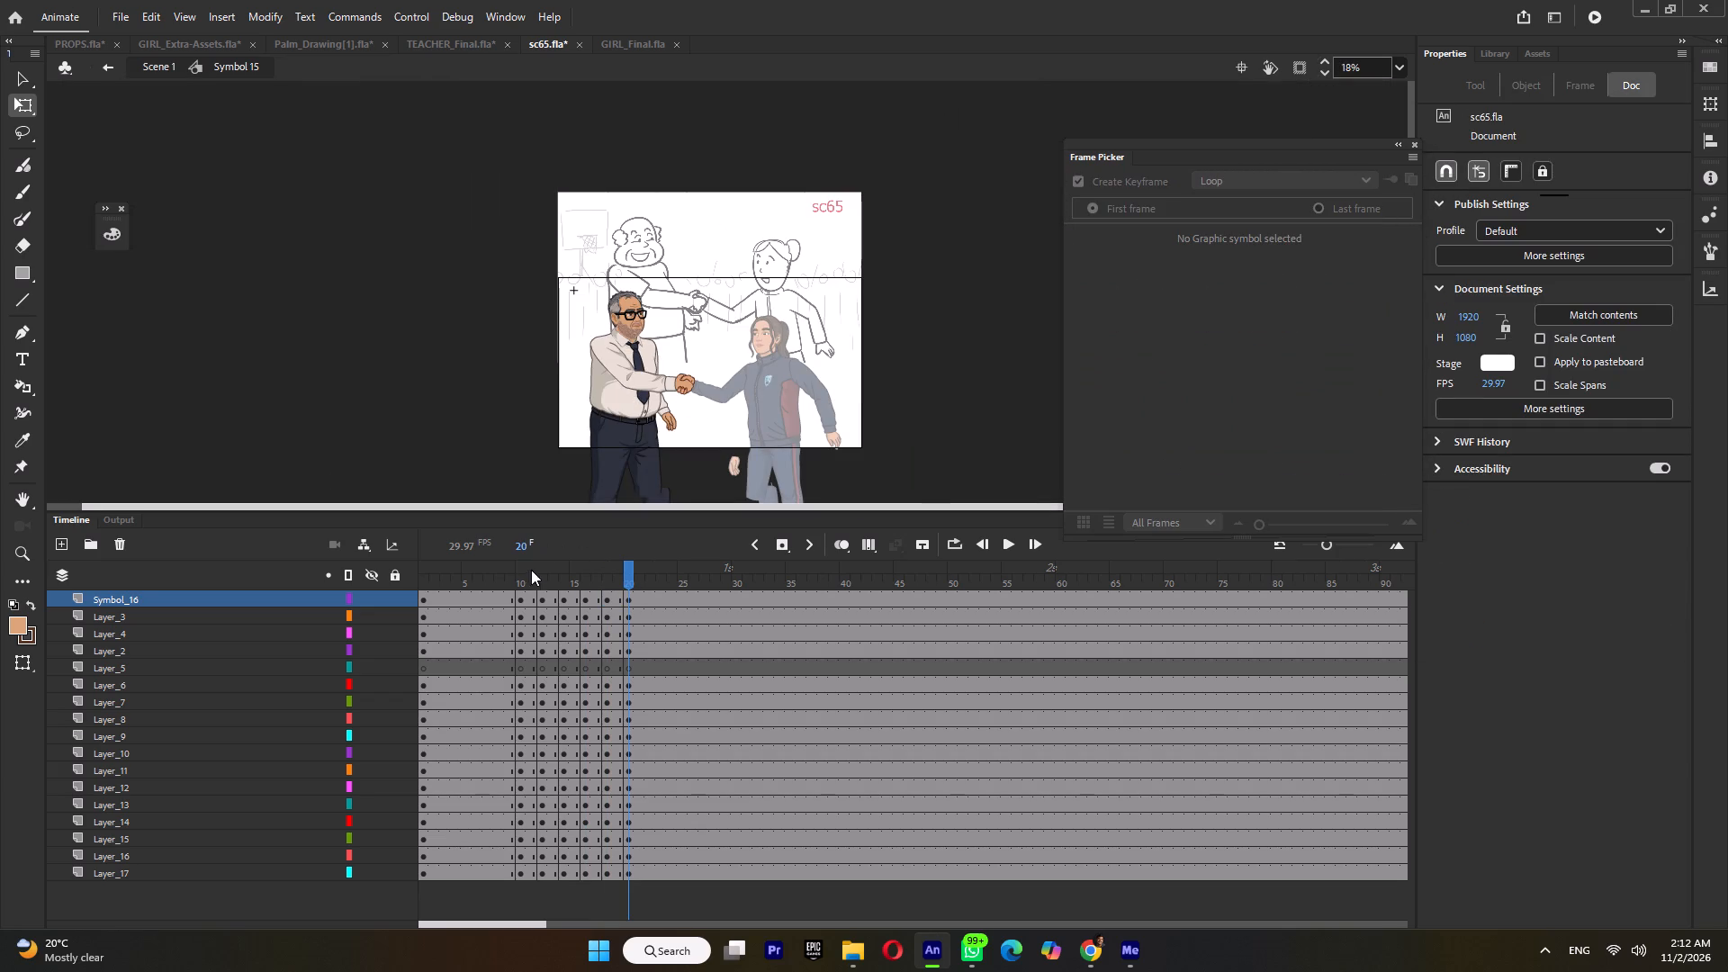
left_click(528, 574)
key("Return")
left_click(527, 574)
key("Return")
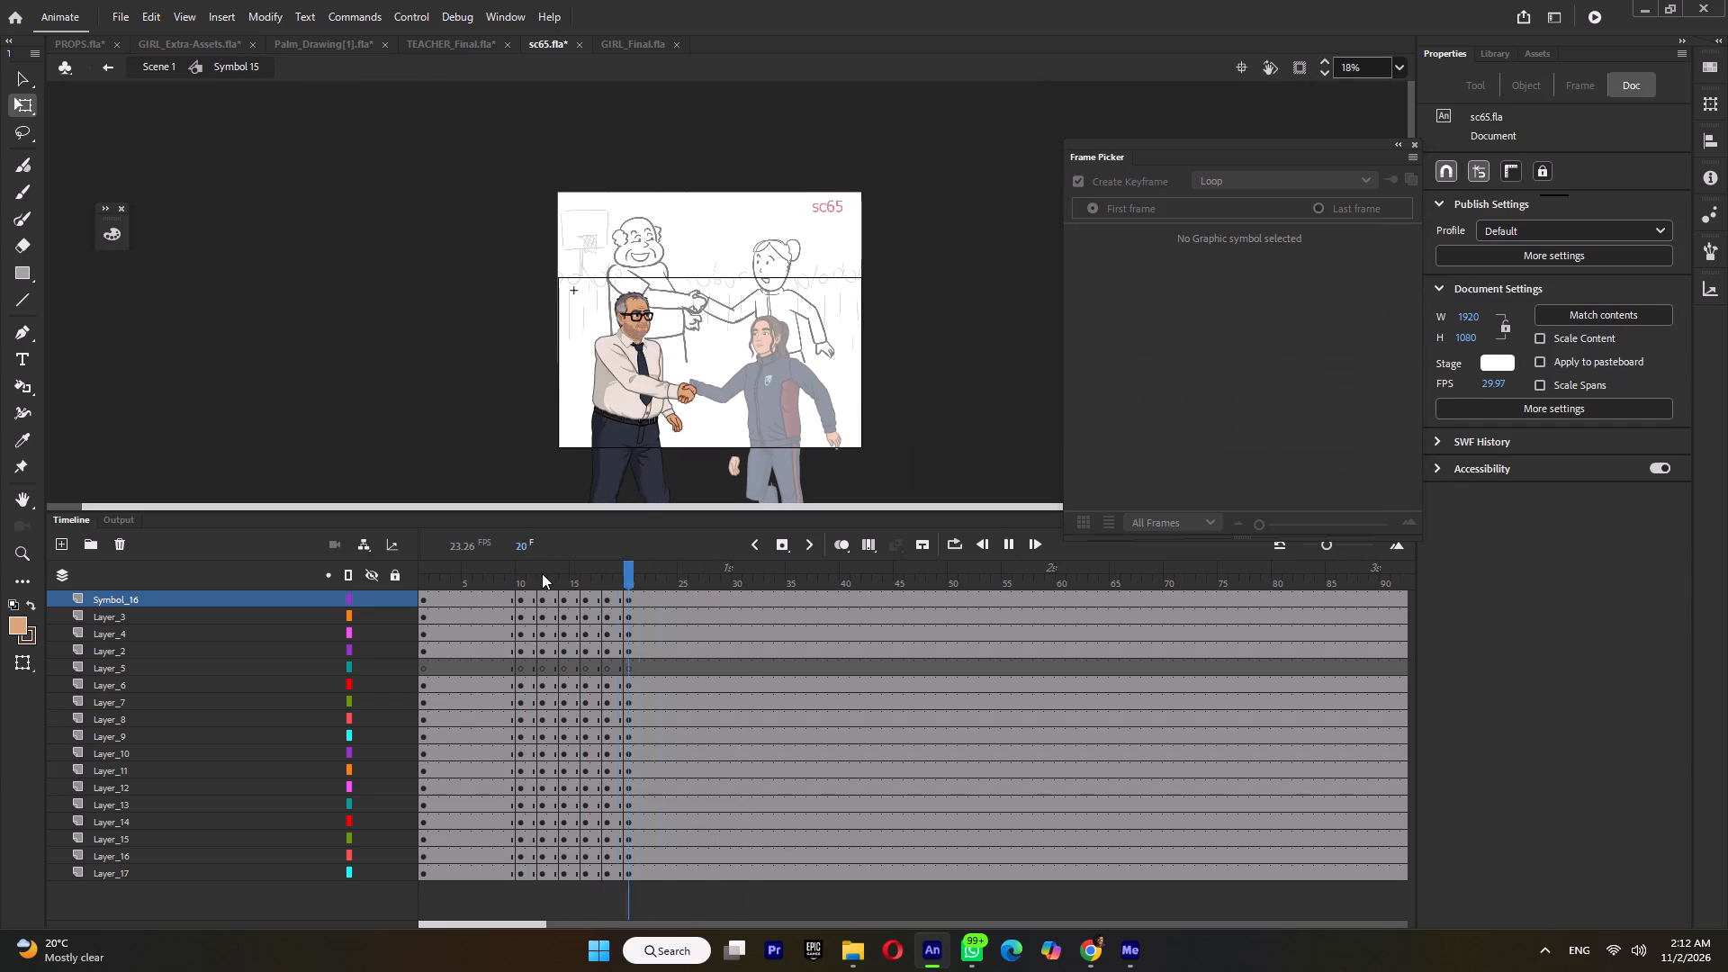
key("Return")
left_click(526, 580)
left_click(544, 581)
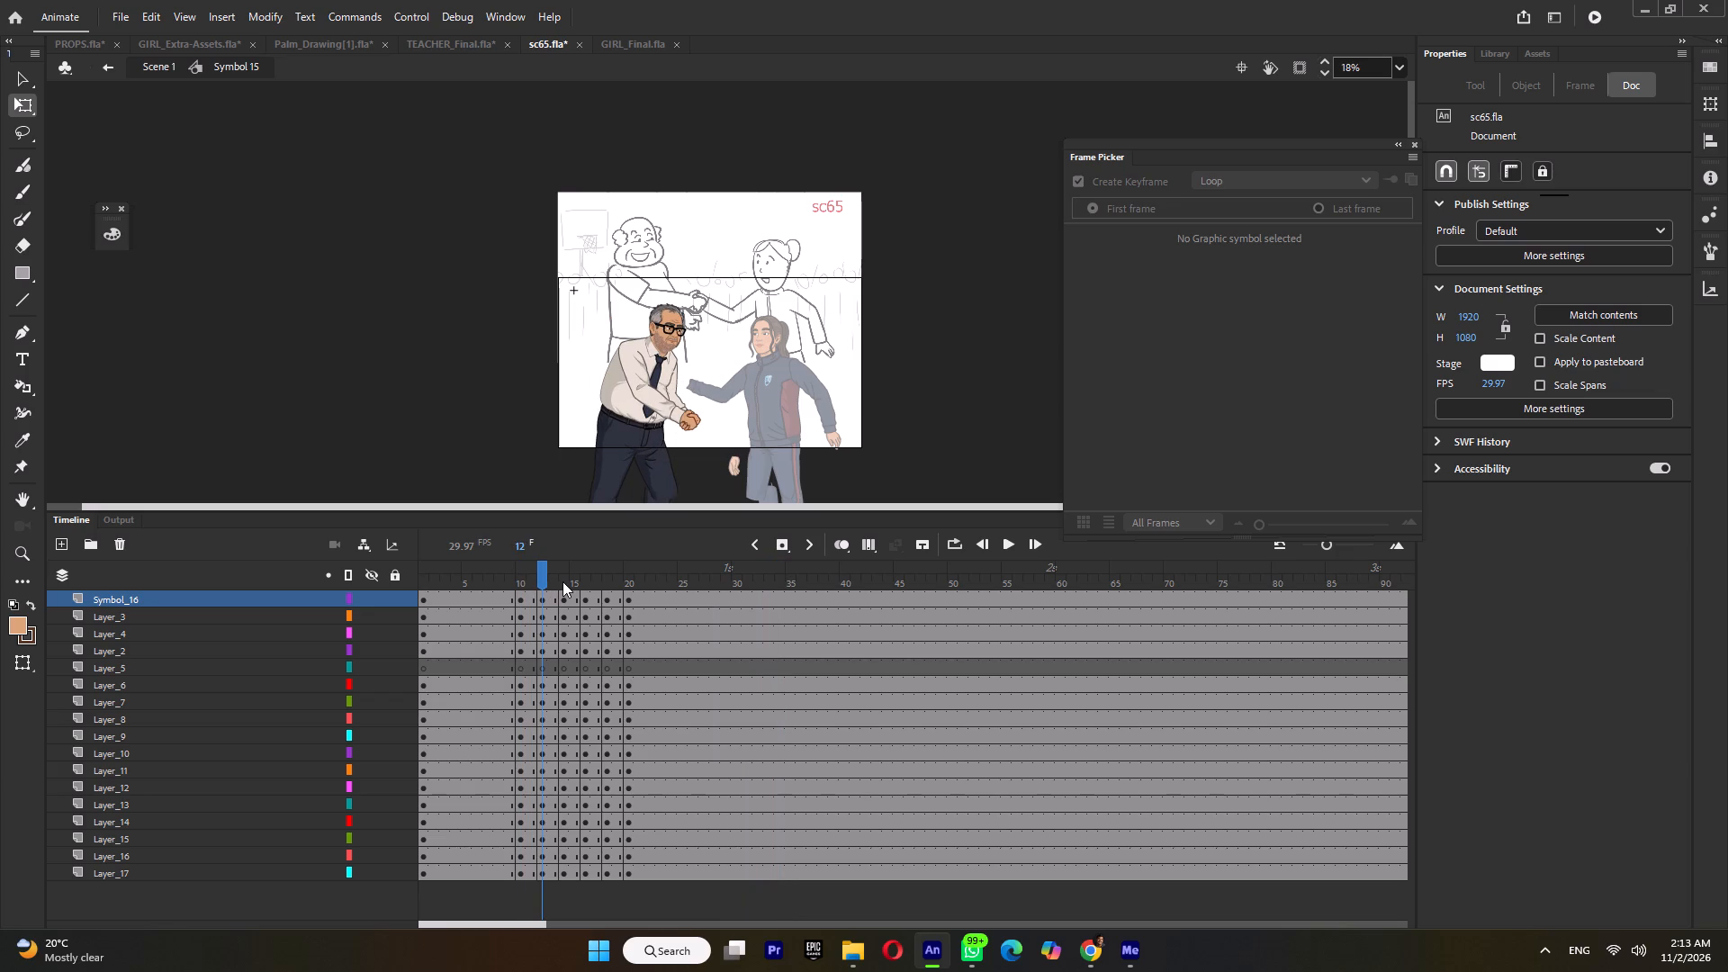
left_click(519, 580)
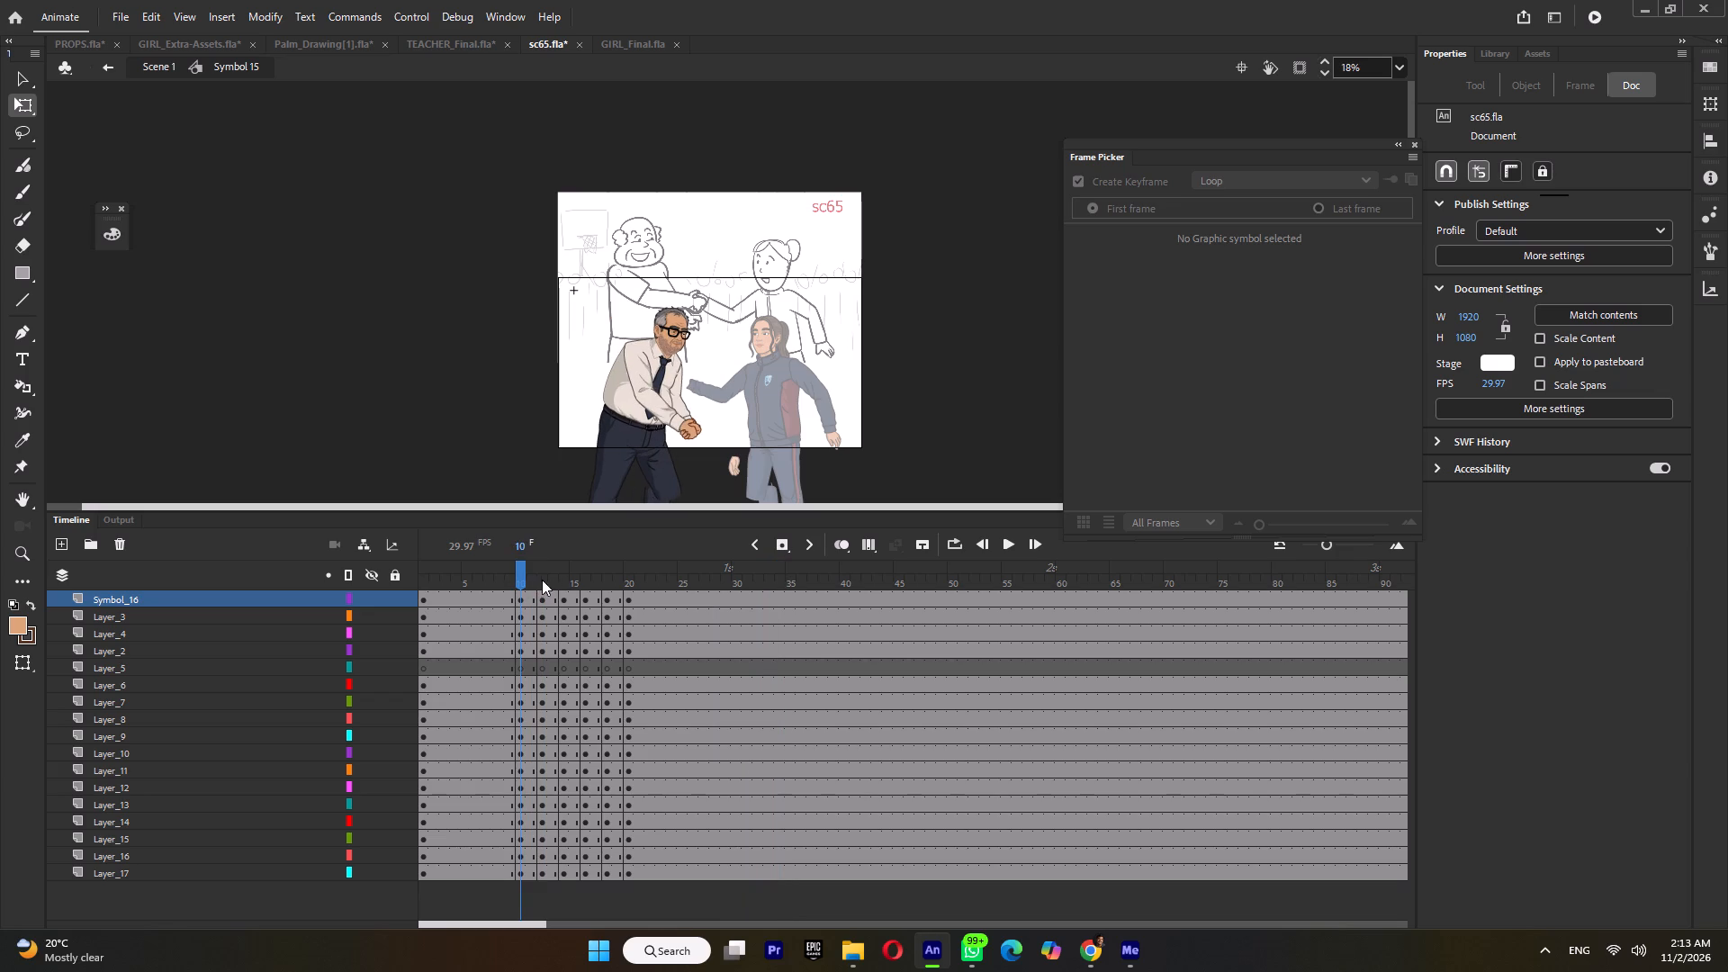
left_click(545, 579)
left_click(563, 579)
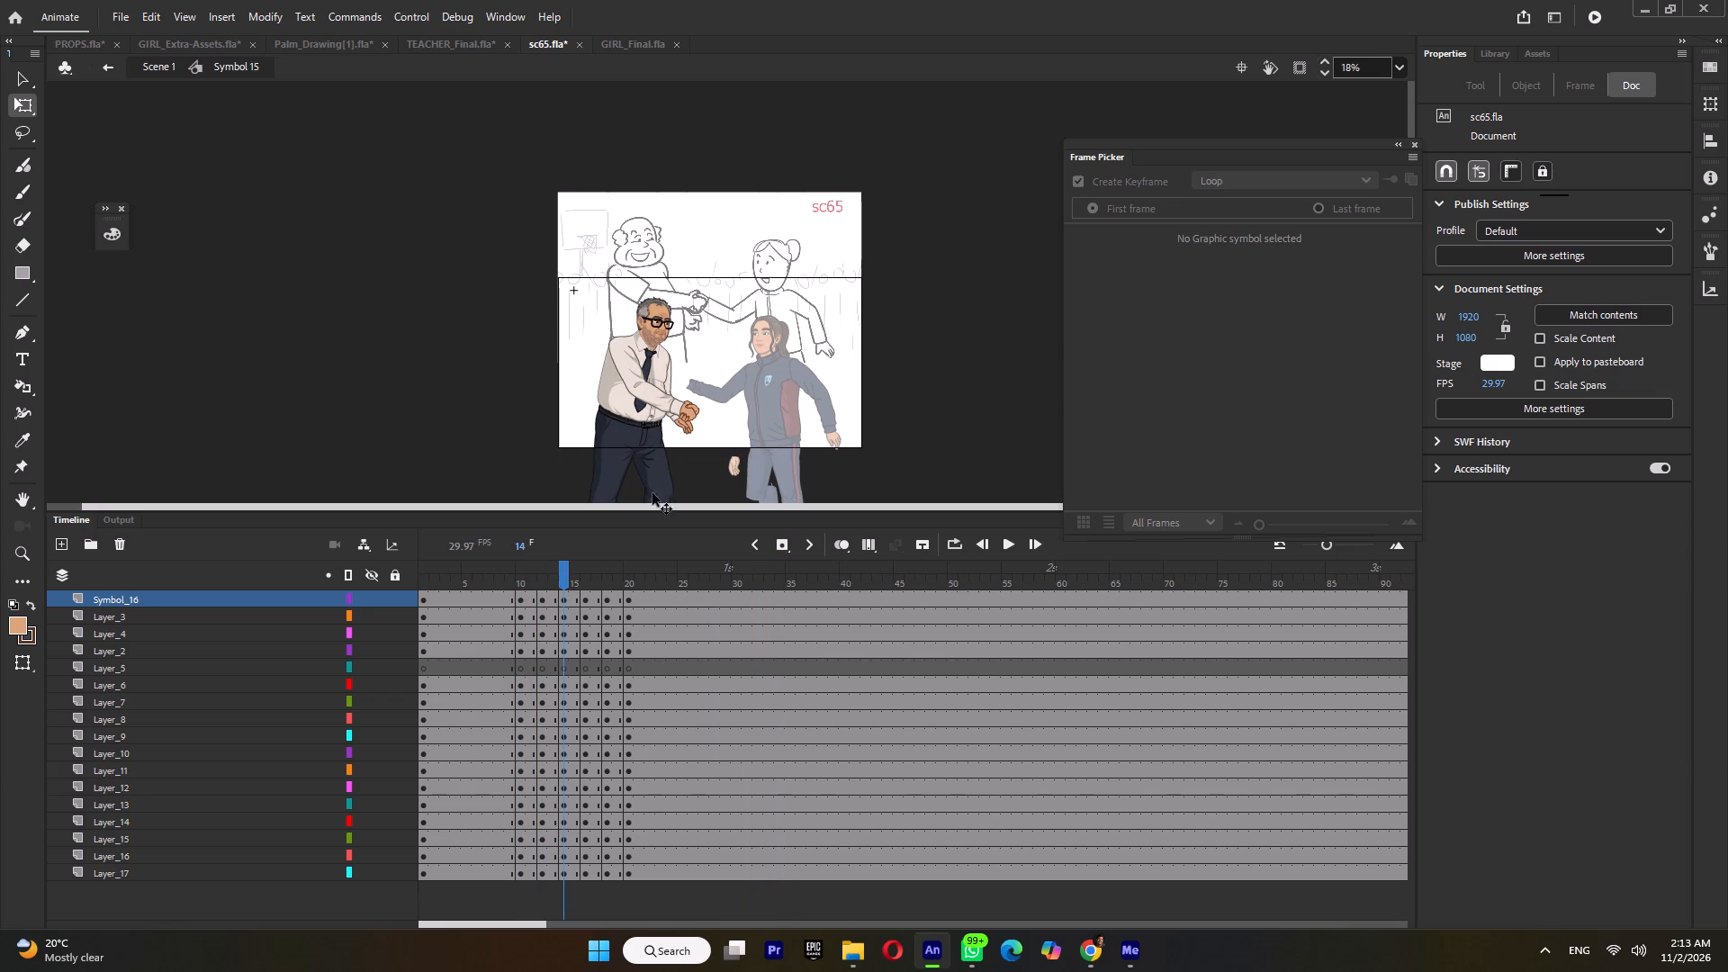
At frame 14, open the teacher's torso symbol and swing the tie's lower end forward in its drawing at frame 6.
left_click(616, 409)
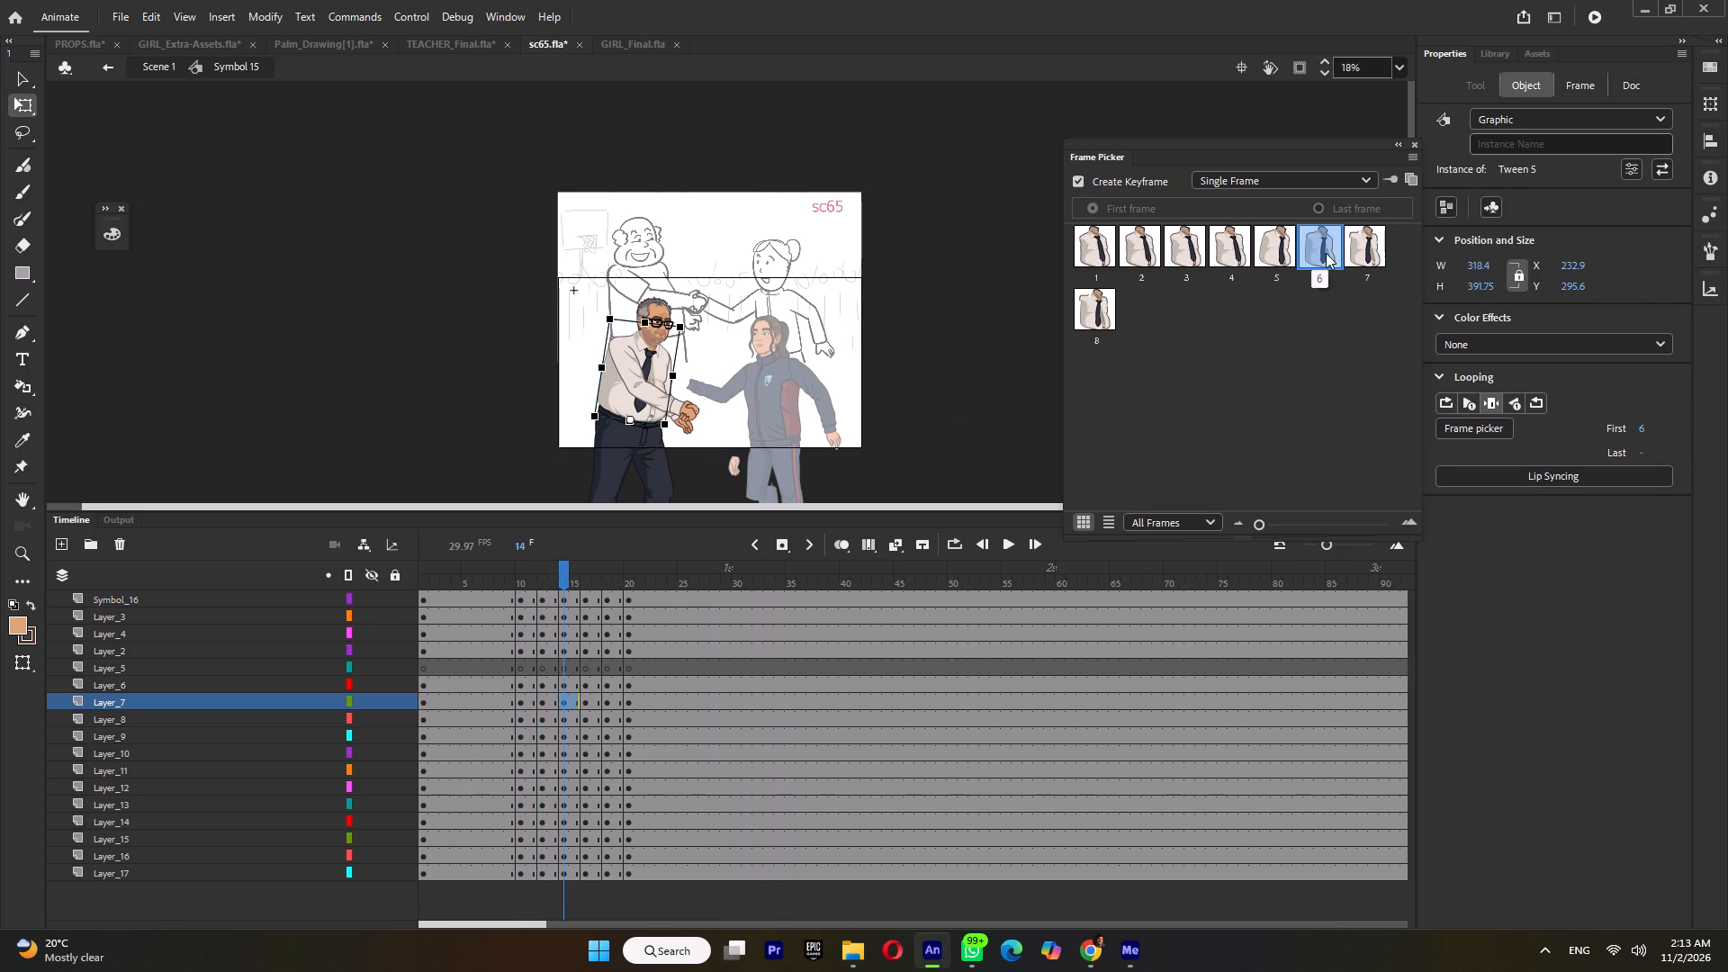
scroll(623, 366, "up", 4, "ctrl")
triple_click(652, 356)
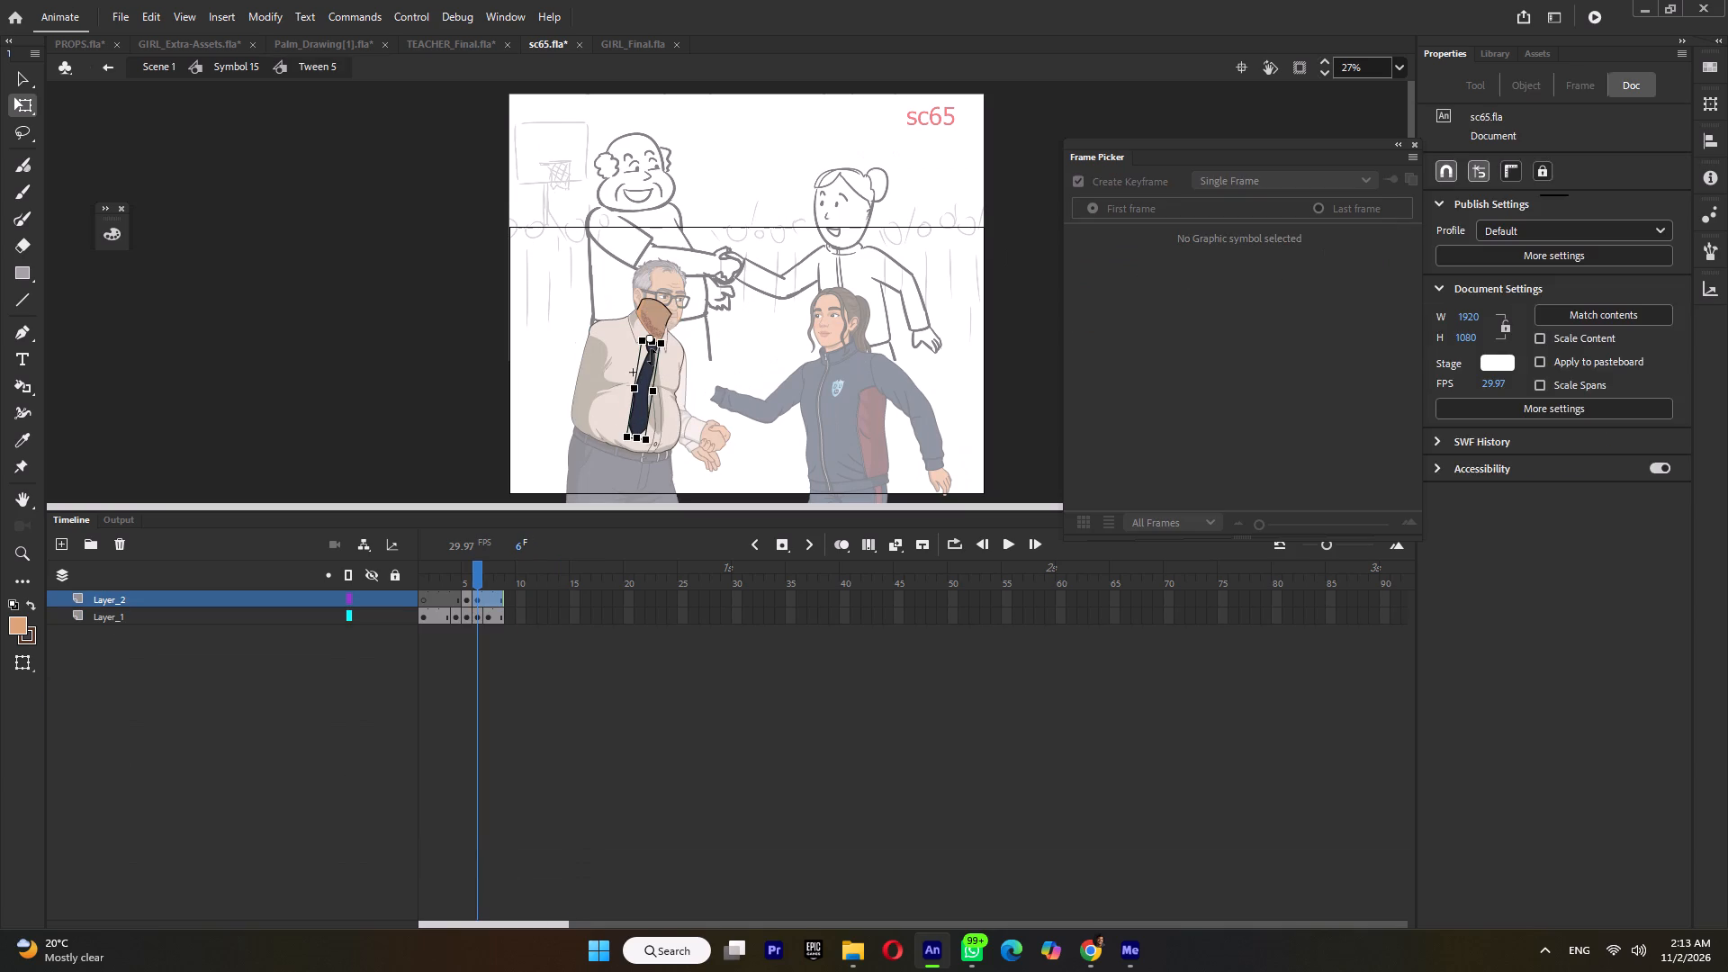
scroll(652, 404, "up", 3, "ctrl")
left_click_drag(595, 475, 629, 482)
left_click(471, 577)
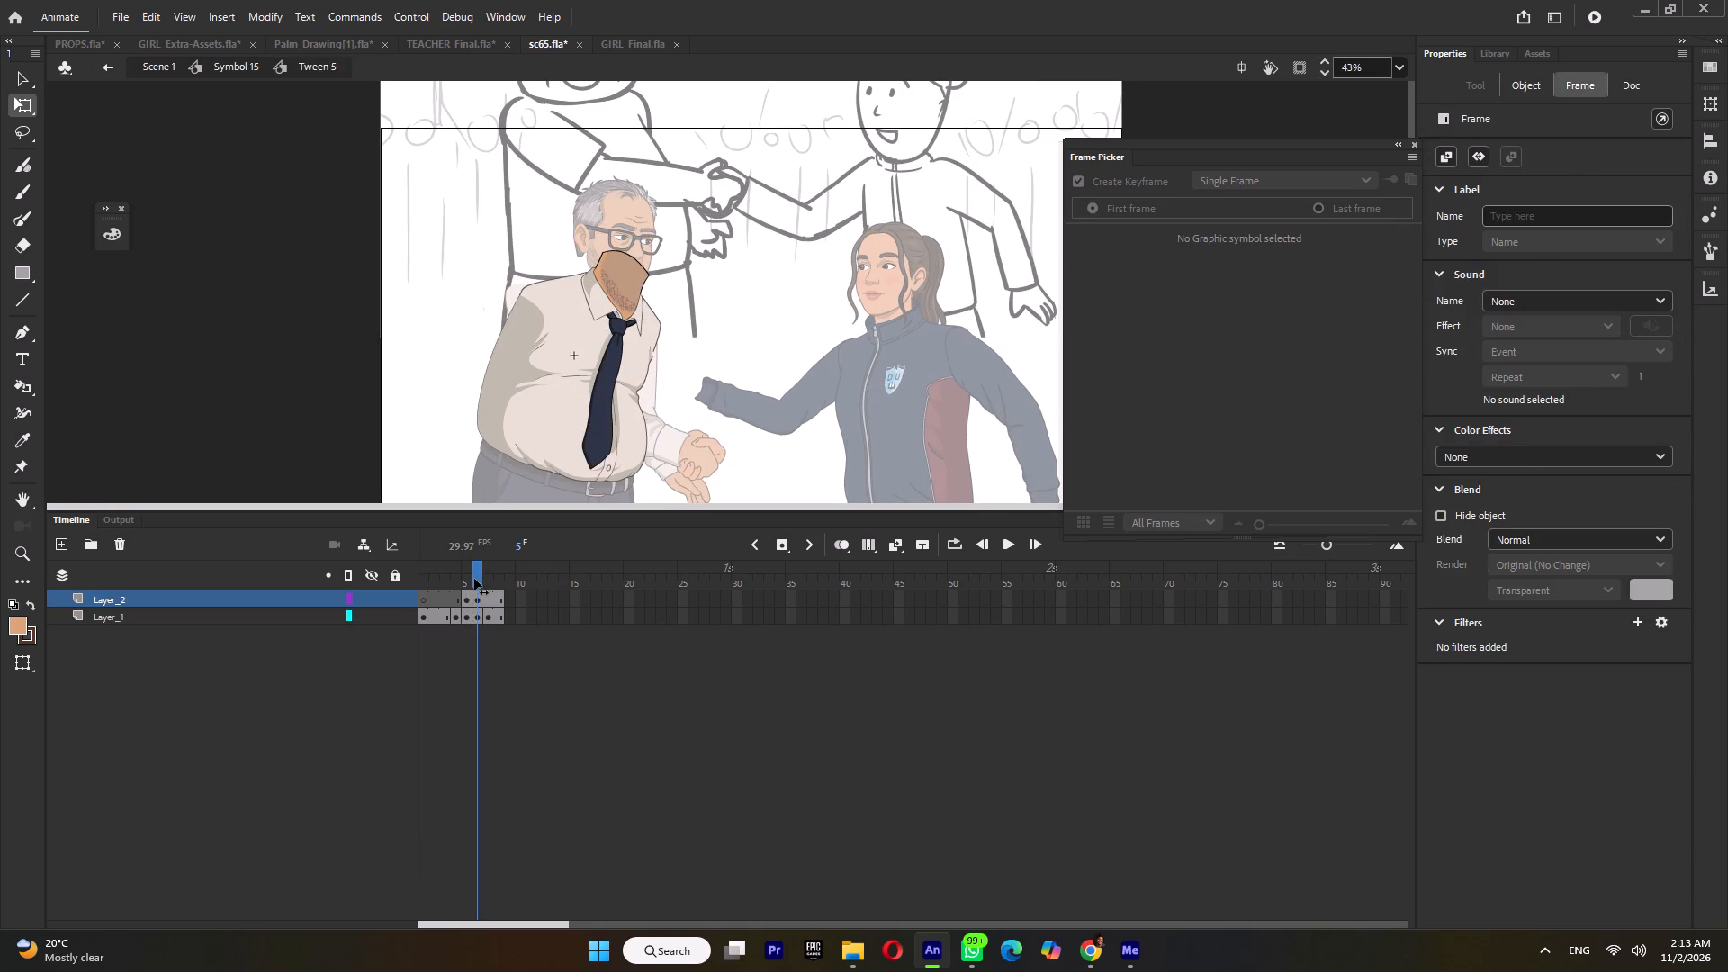
double_click(701, 347)
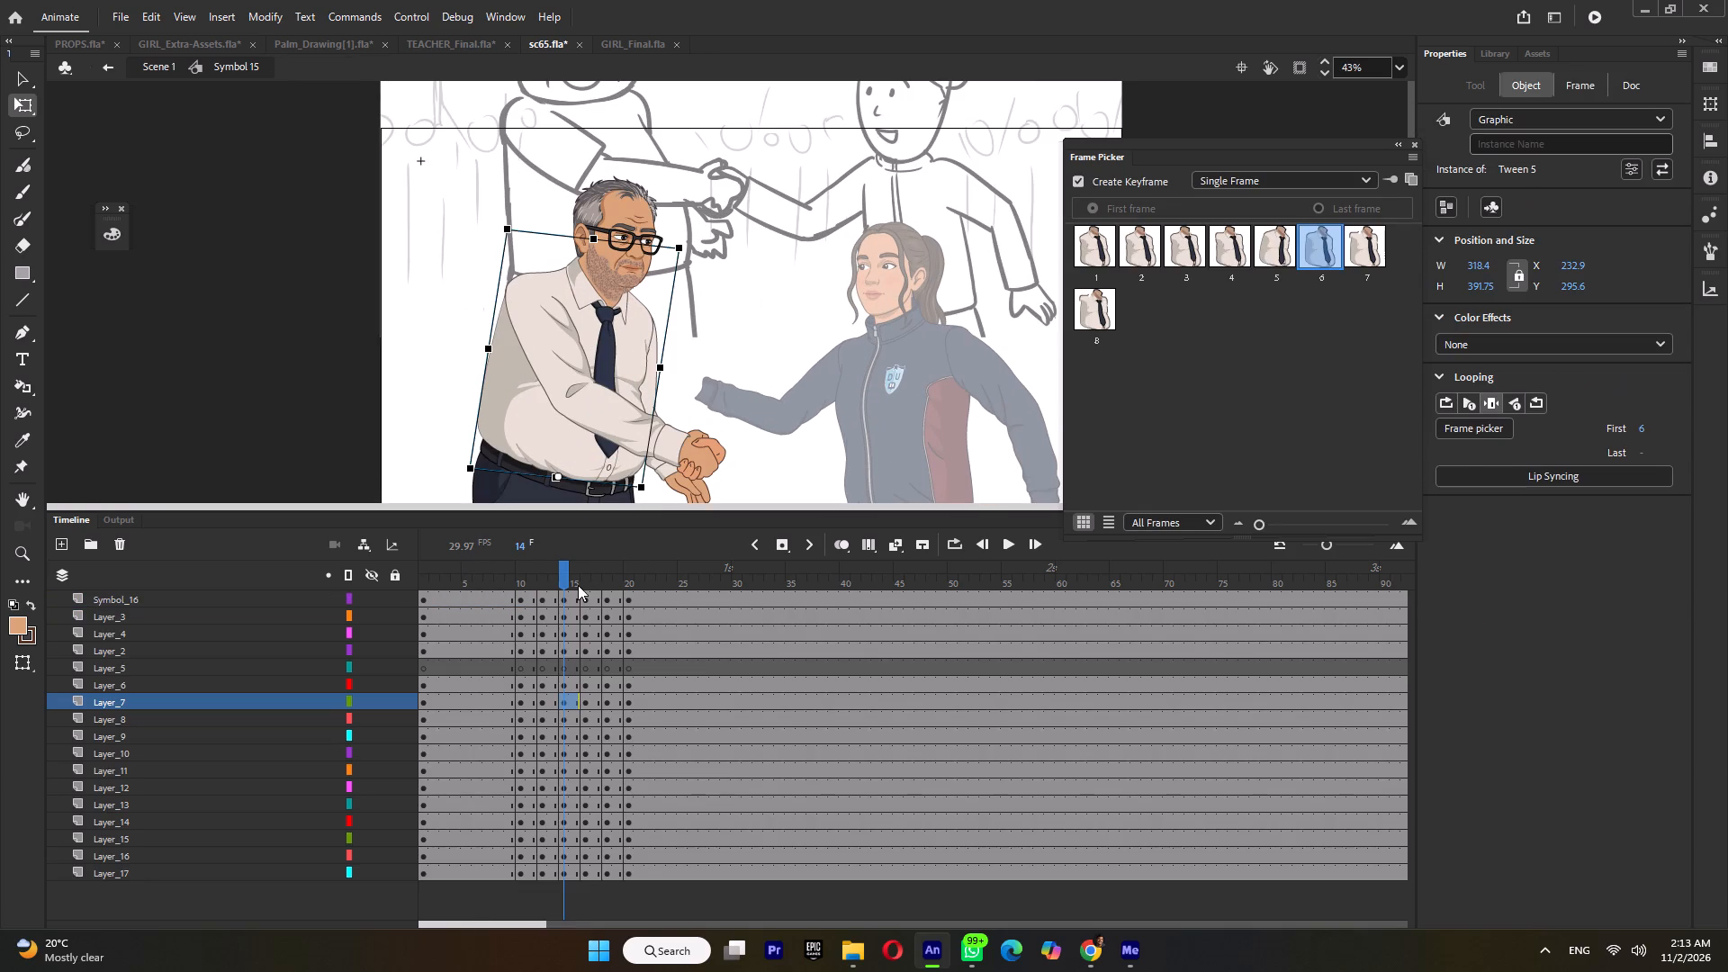
Step through frames 16 to 20 and replay from frame 10 to review the teacher's handshake motion with the tie.
left_click(585, 584)
left_click(604, 579)
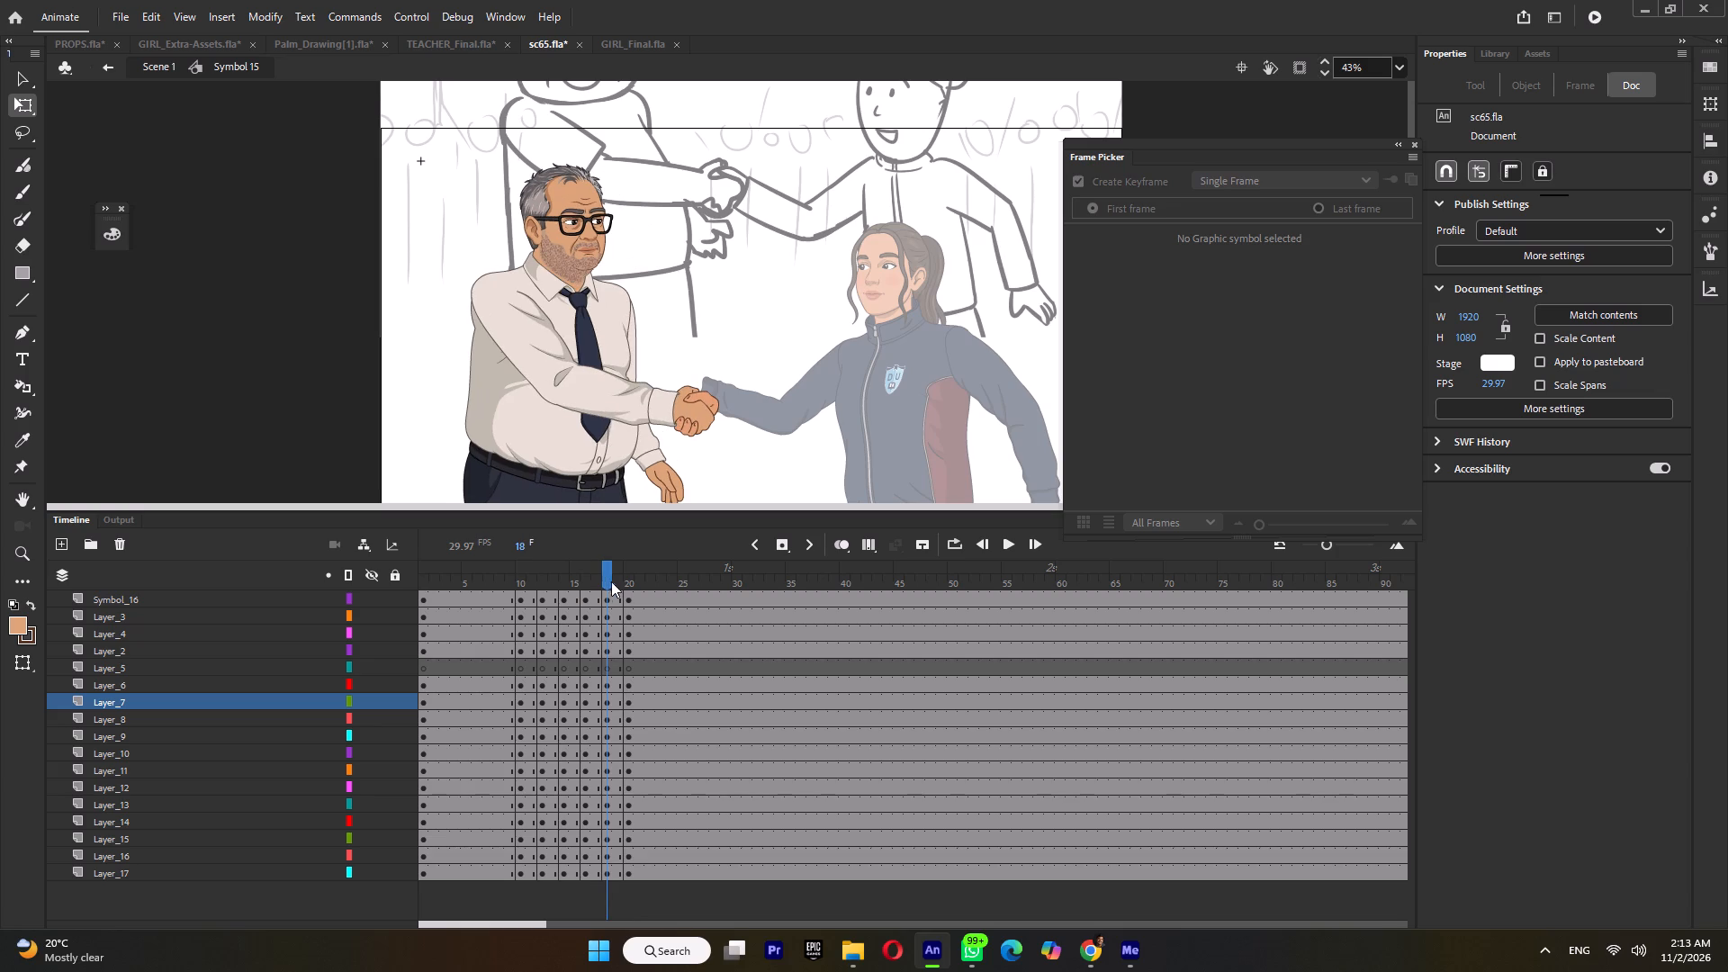
left_click(627, 581)
scroll(667, 427, "down", 2, "ctrl")
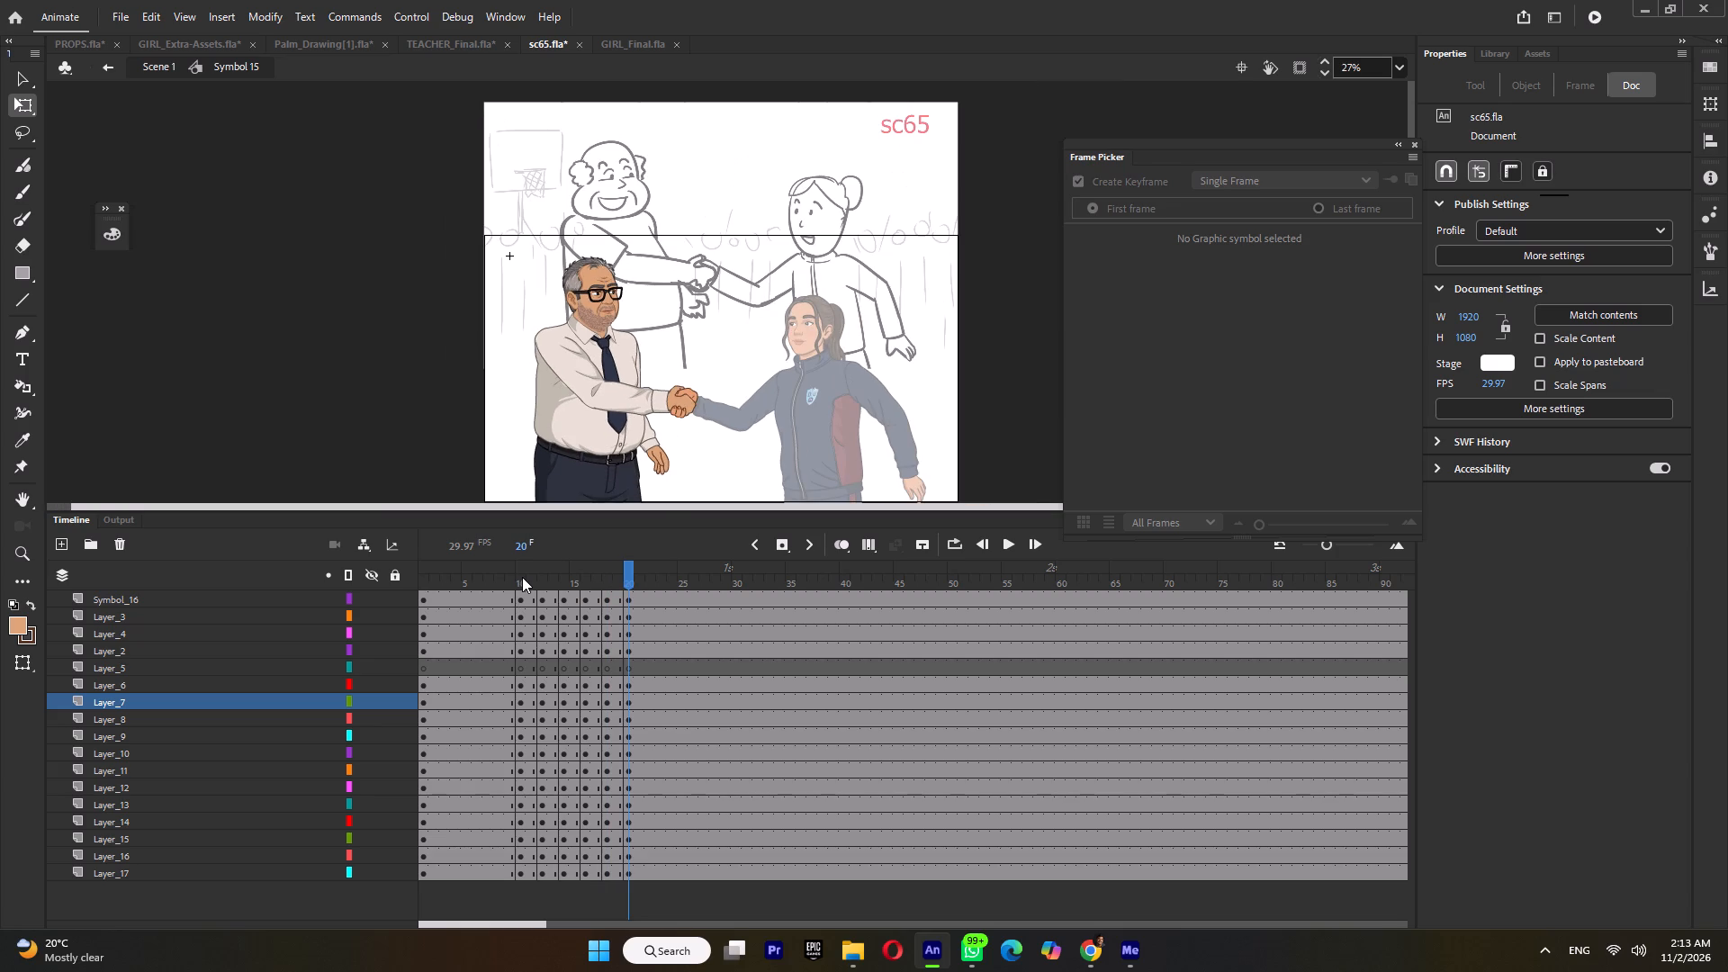
left_click(522, 577)
key("Return")
left_click(522, 577)
key("Return")
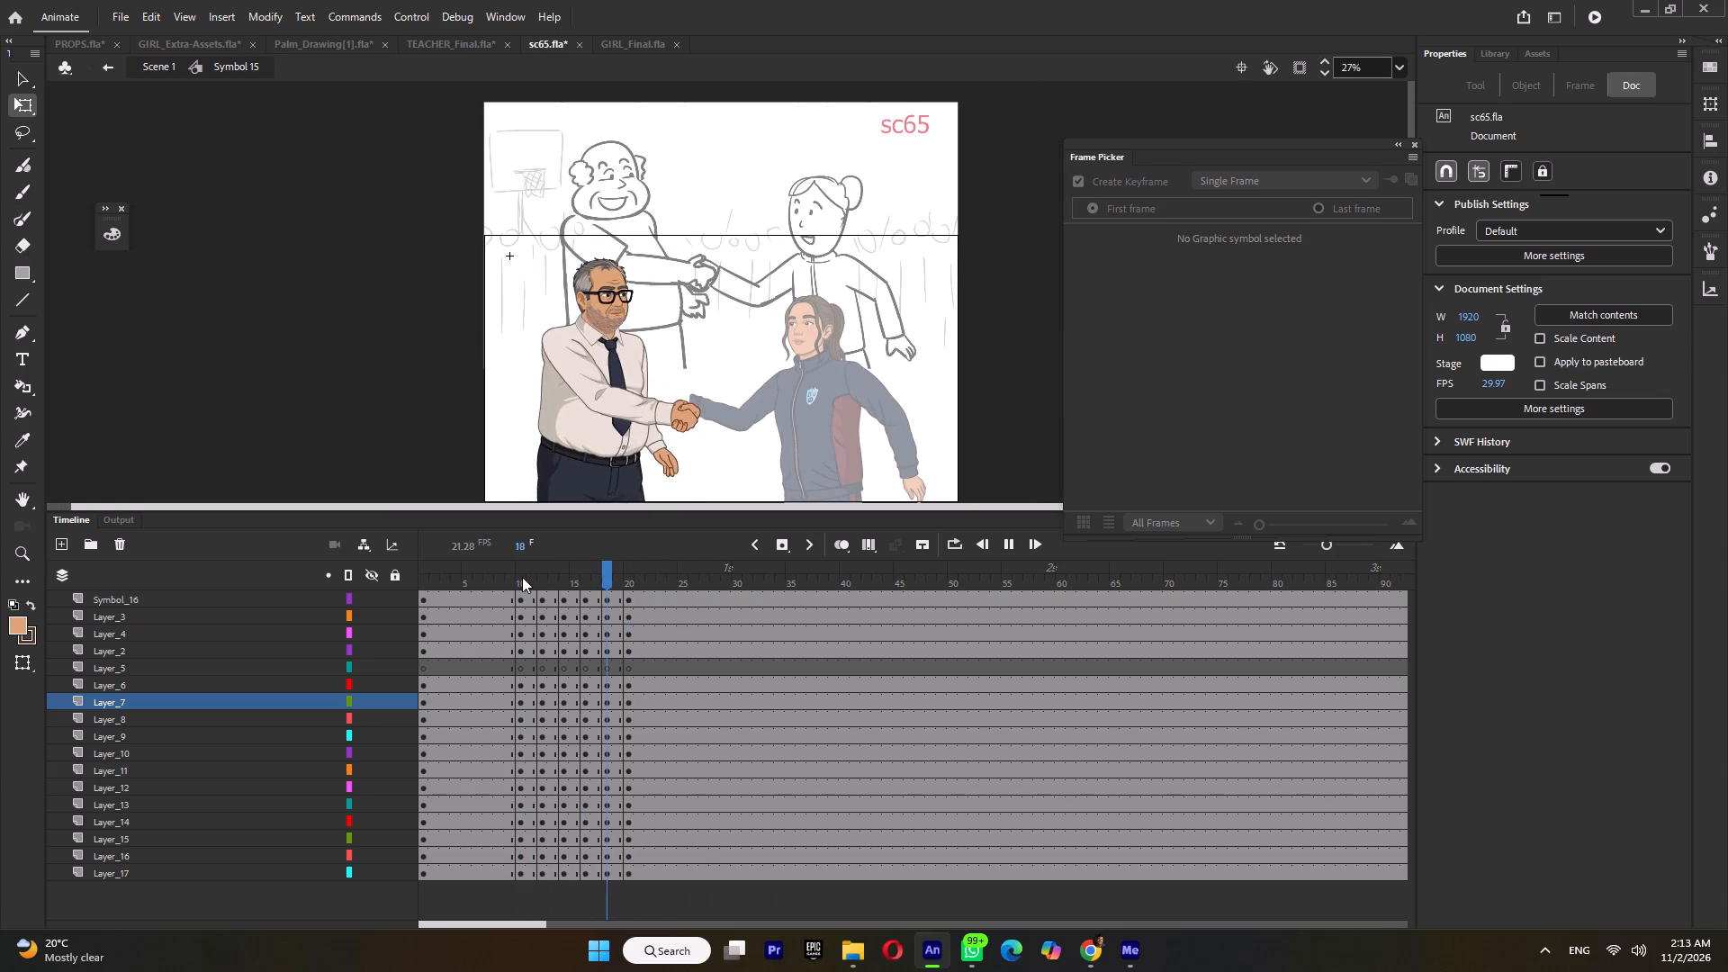
Replay the teacher's handshake motion from frame 10 to review it once more.
key("Return")
left_click(522, 577)
key("Return")
key("Return")
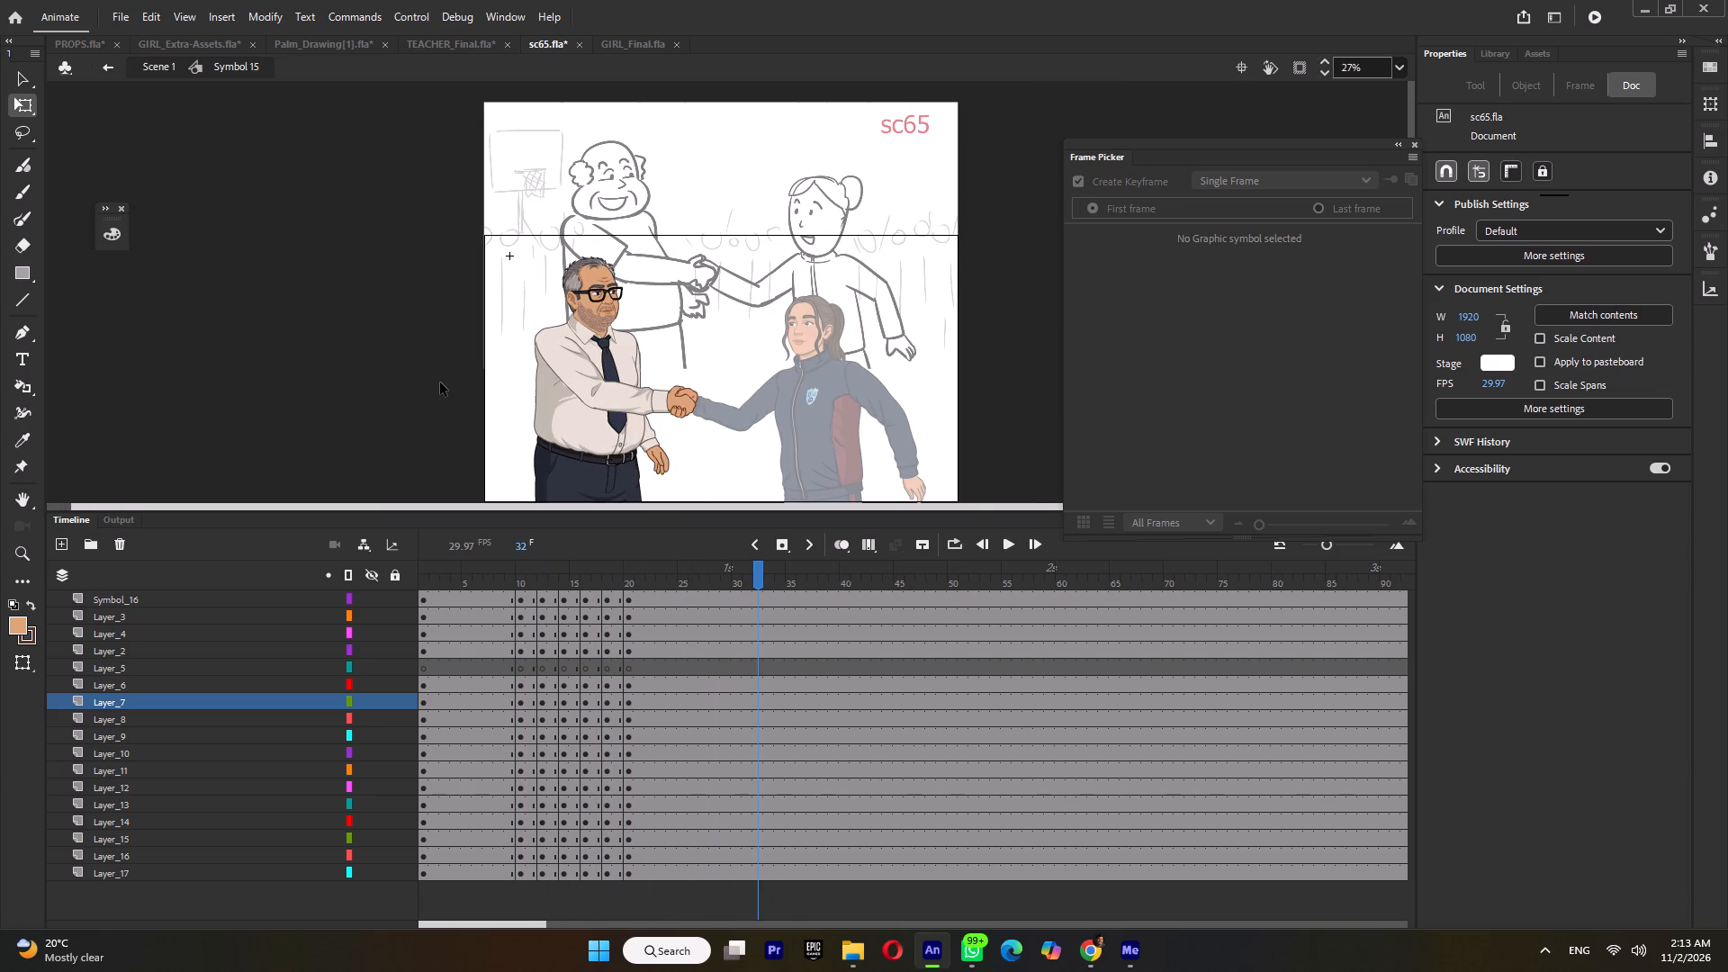
left_click(440, 382)
left_click(518, 571)
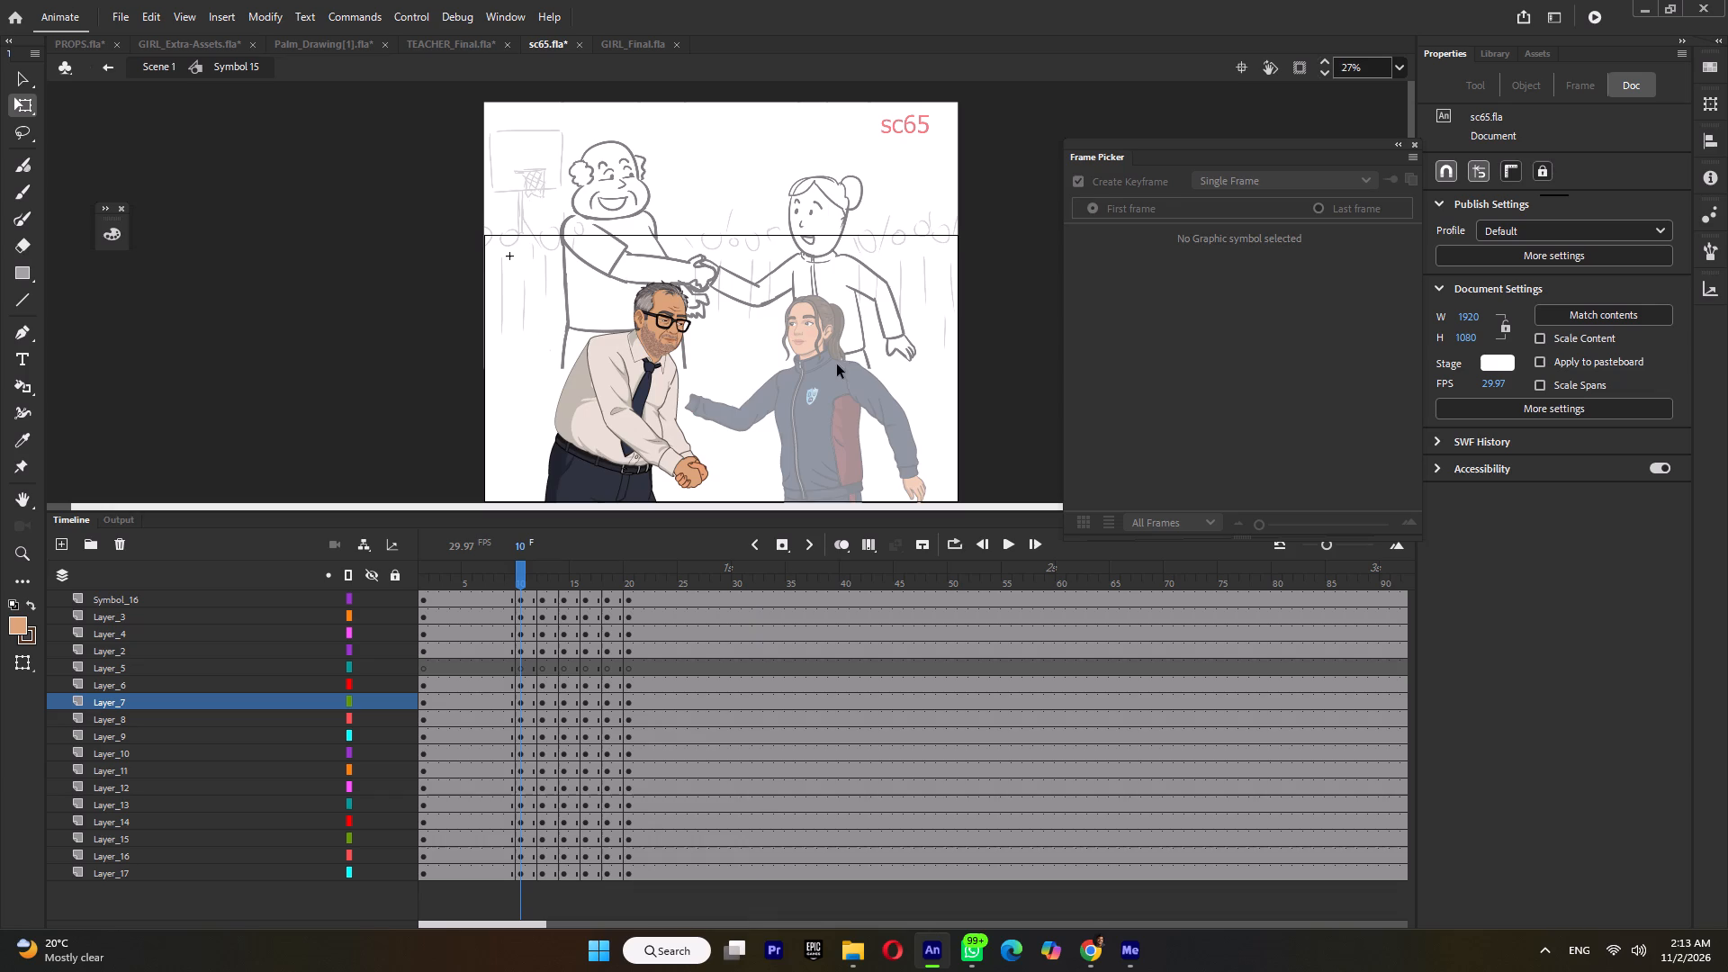
Open the girl's symbol, insert keyframes on all layers at frame 10, and apply a classic tween from there to frame 20.
double_click(837, 364)
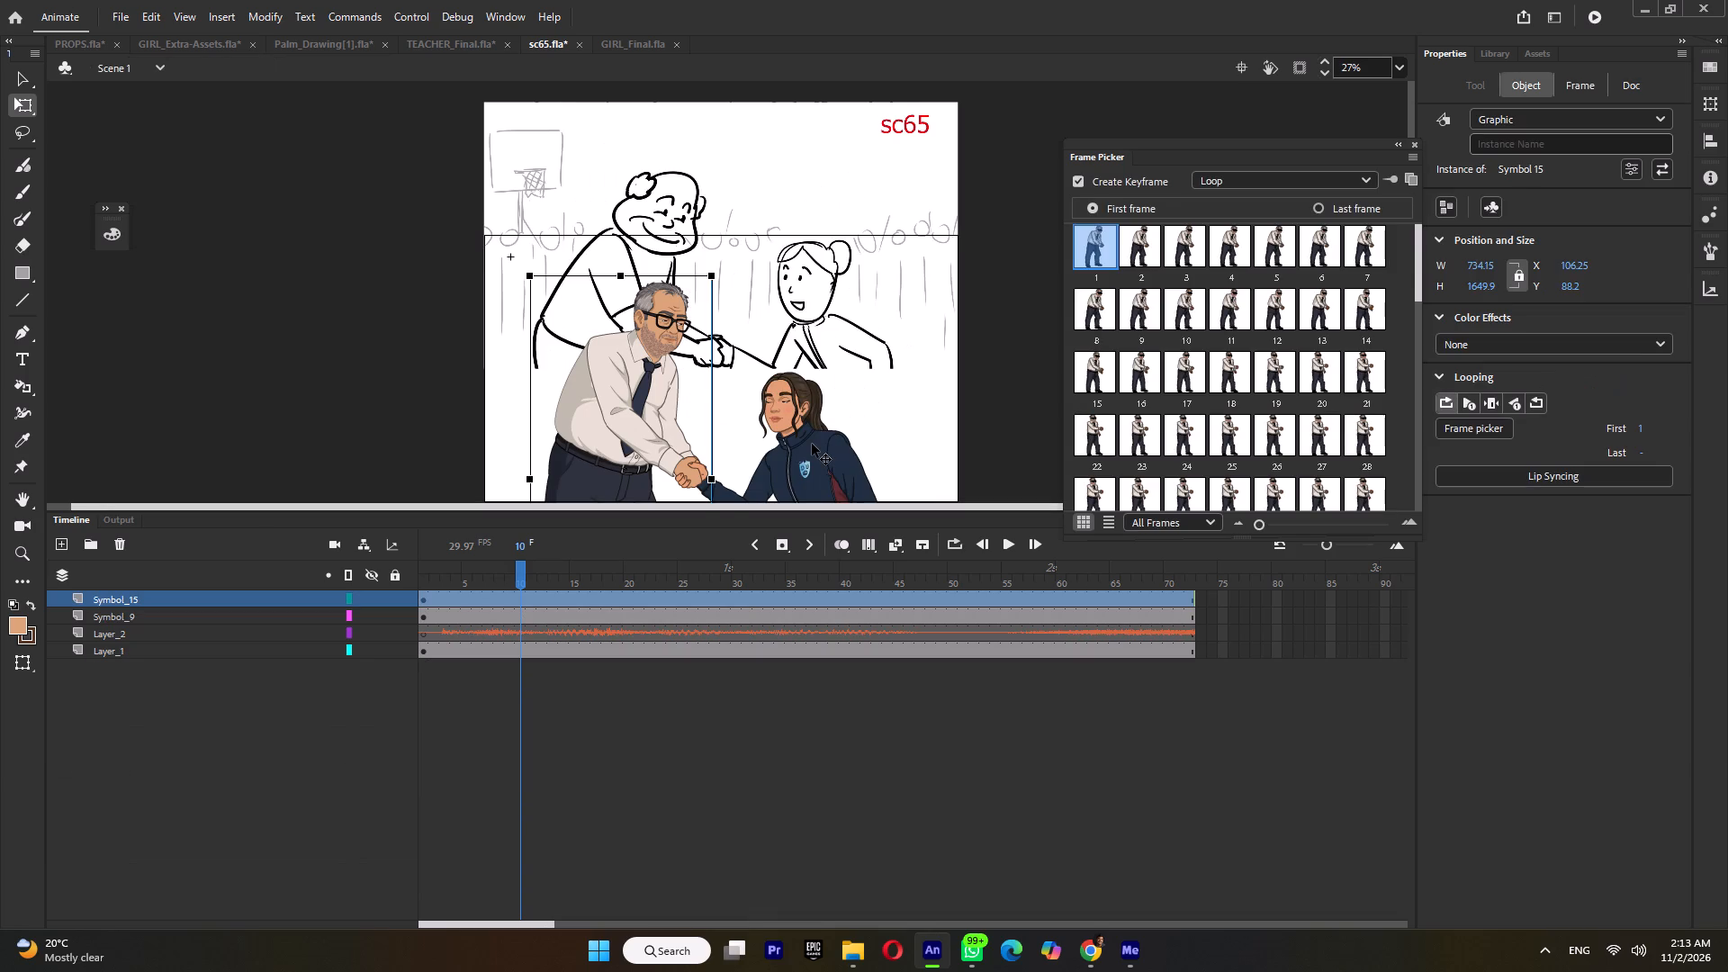
double_click(812, 444)
double_click(519, 579)
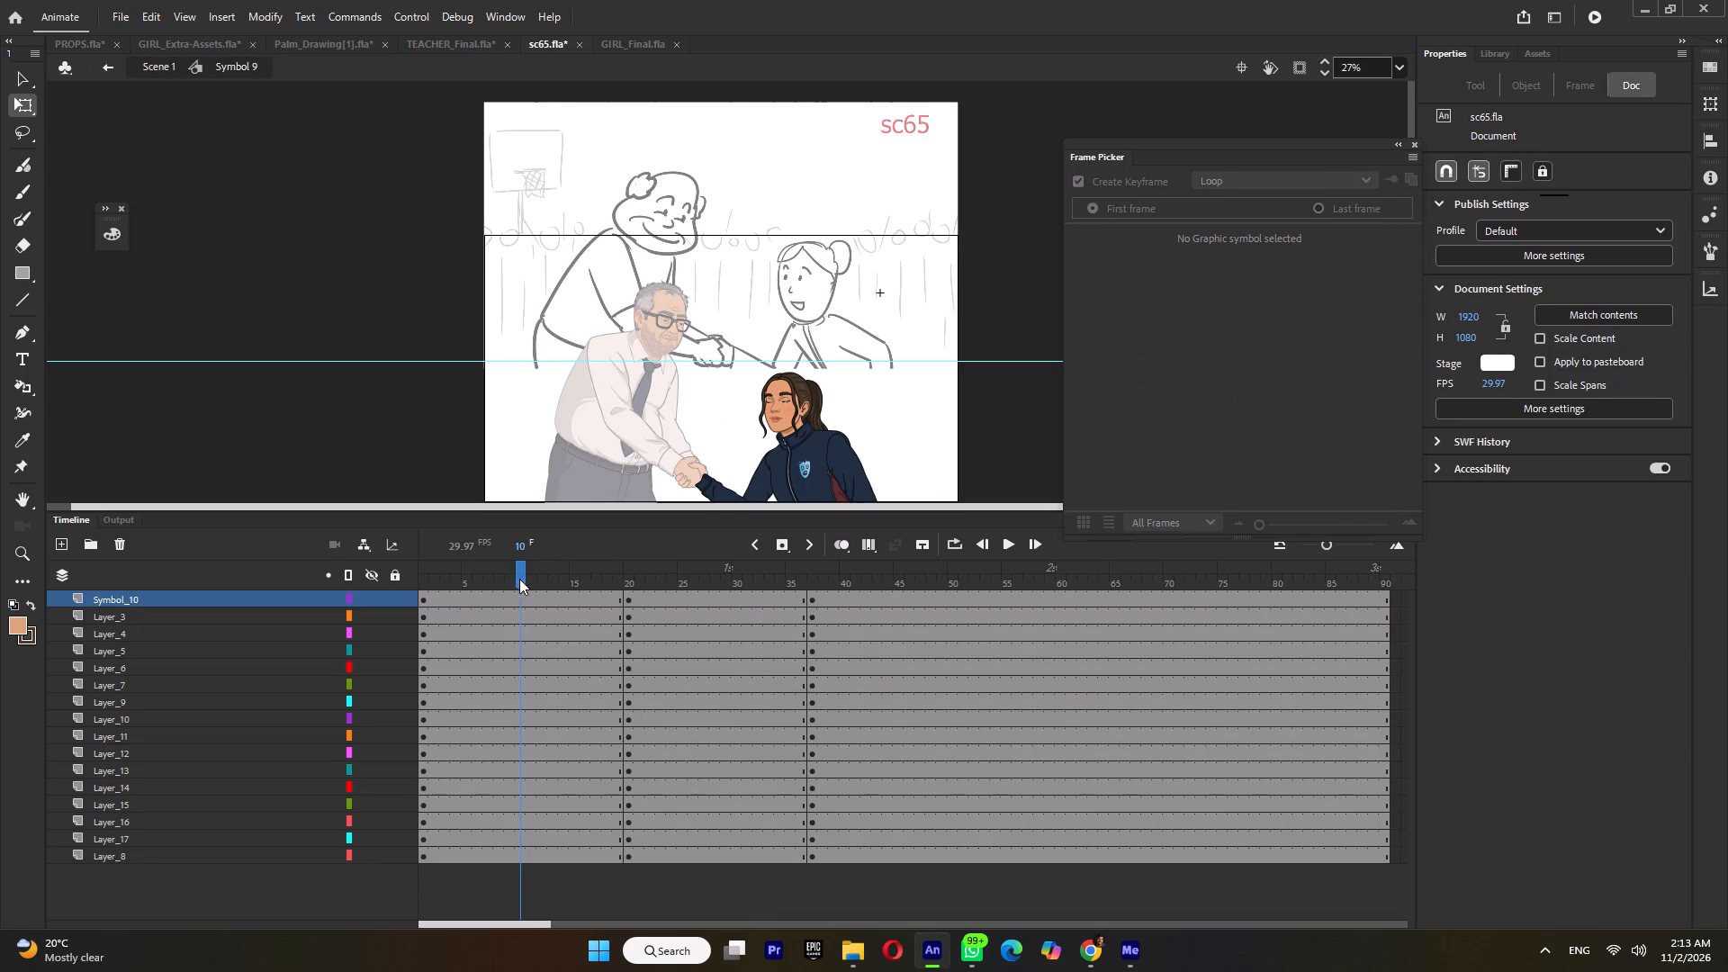
key("F6")
key("ctrl+m")
left_click_drag(528, 572, 599, 588)
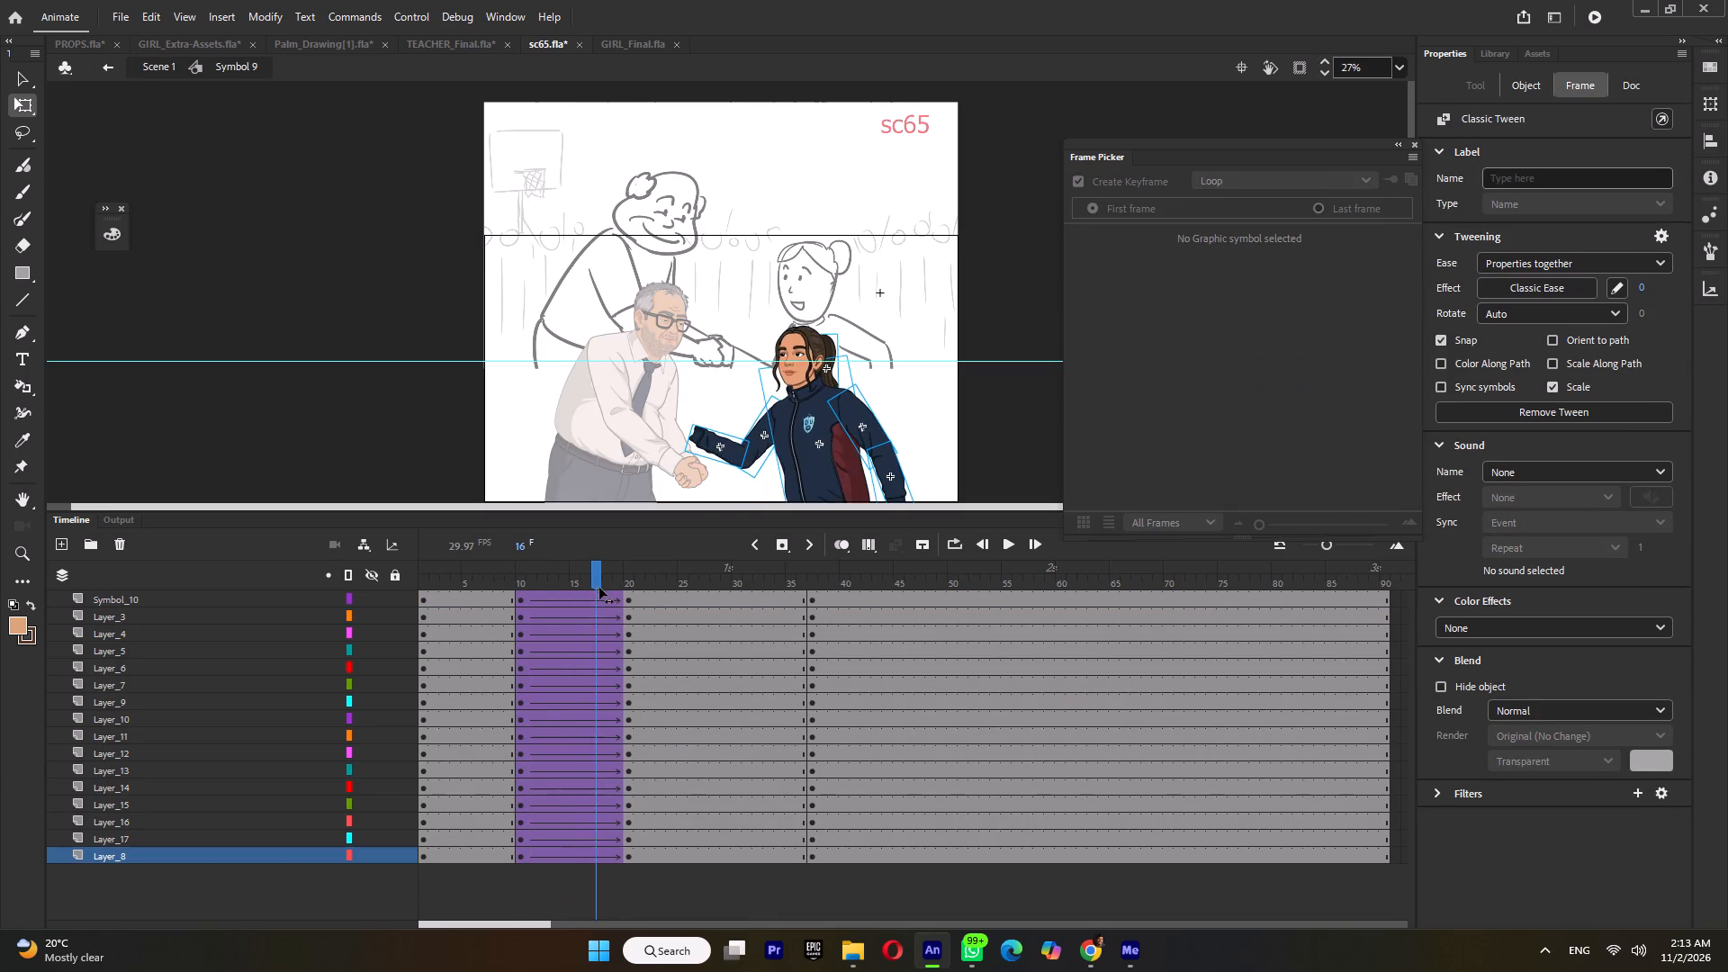
left_click_drag(599, 588, 530, 626)
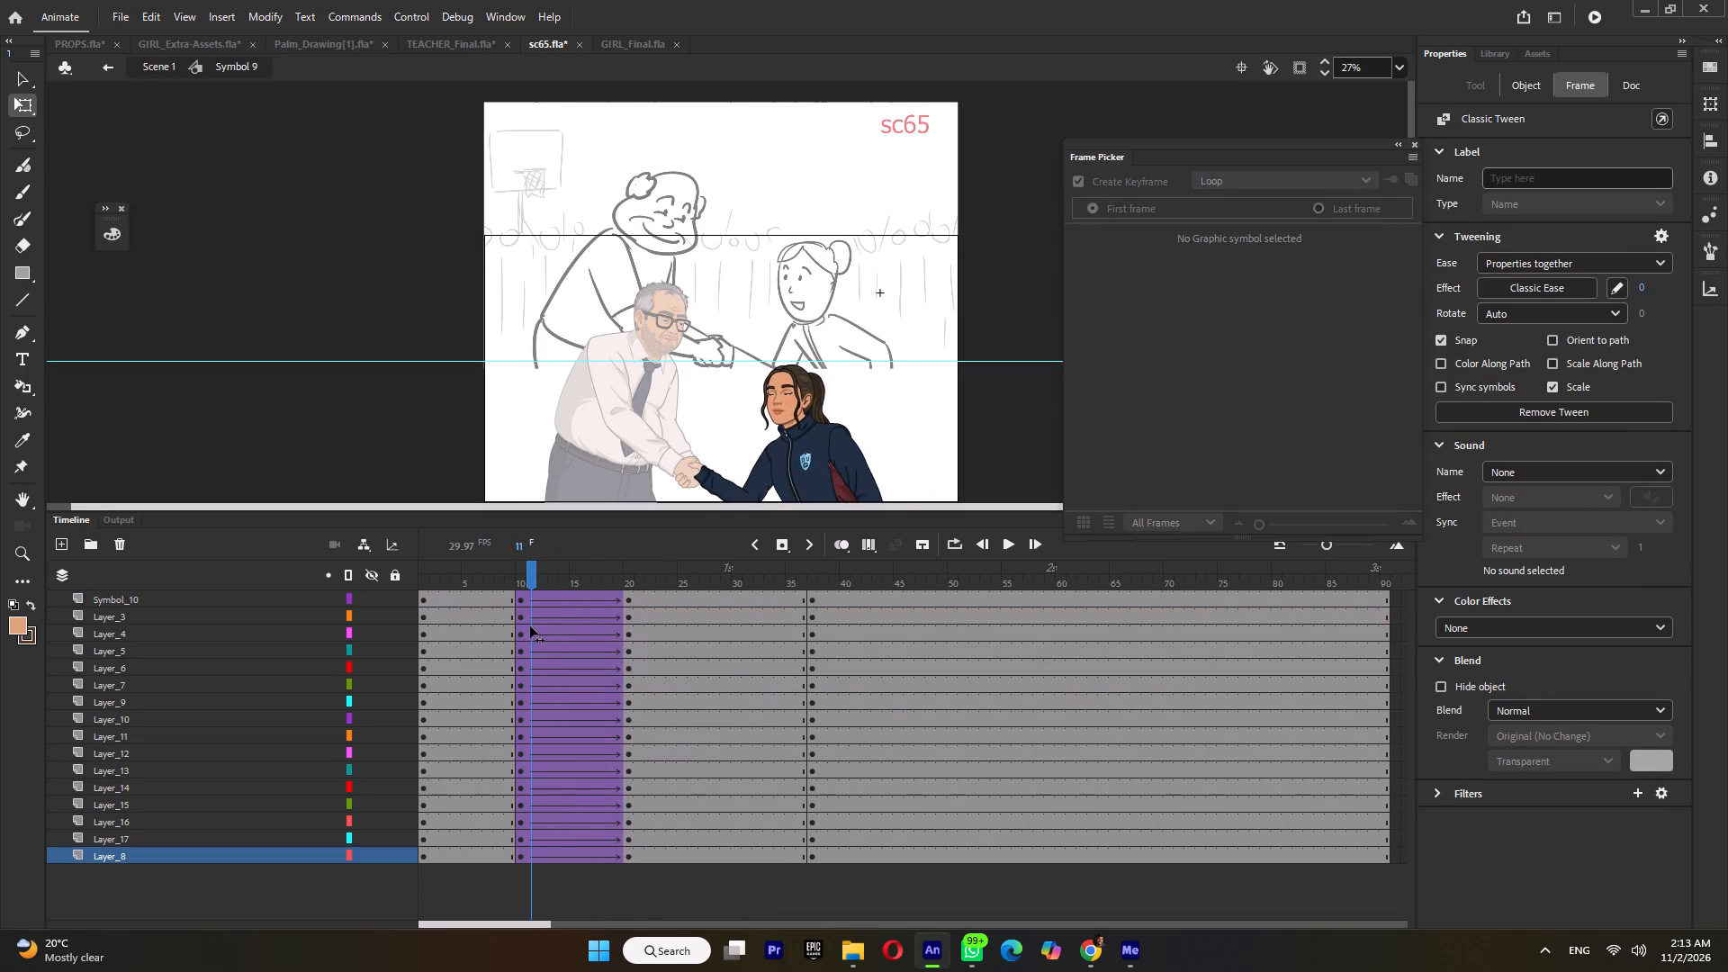
left_click_drag(530, 626, 527, 628)
scroll(705, 372, "down", 5, "ctrl")
left_click_drag(528, 580, 541, 586)
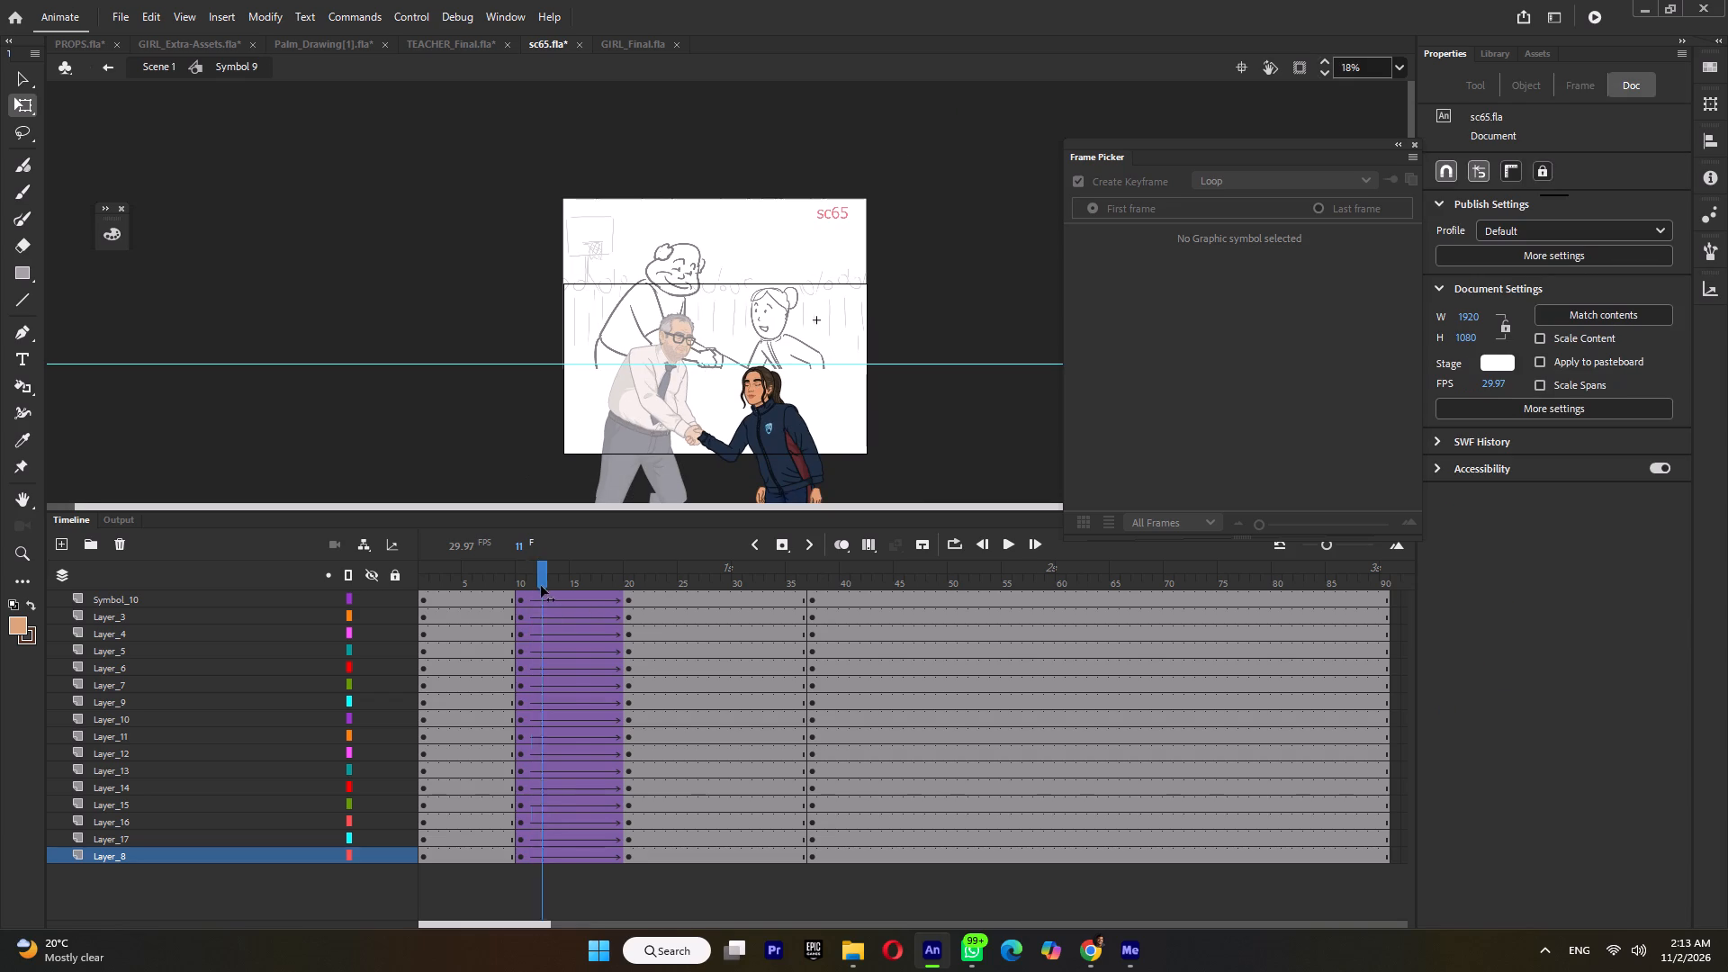
left_click_drag(541, 586, 639, 594)
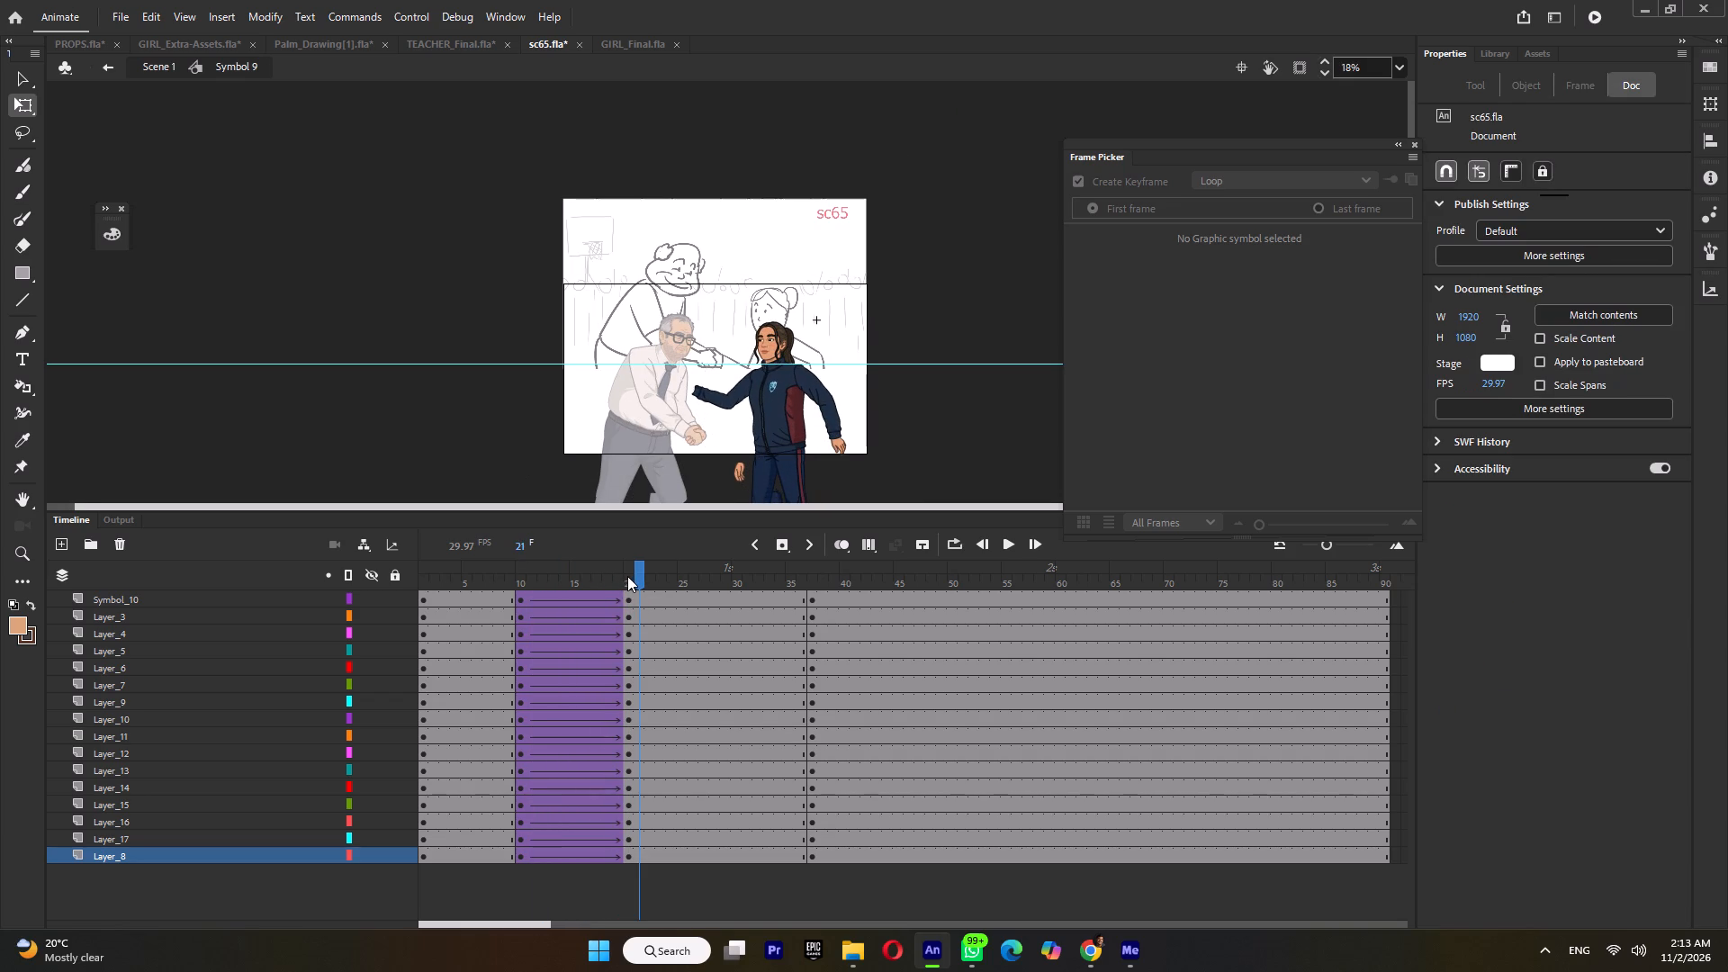
Insert keyframes on all layers of the girl's symbol at frame 25.
left_click(627, 576)
left_click(669, 577)
double_click(684, 576)
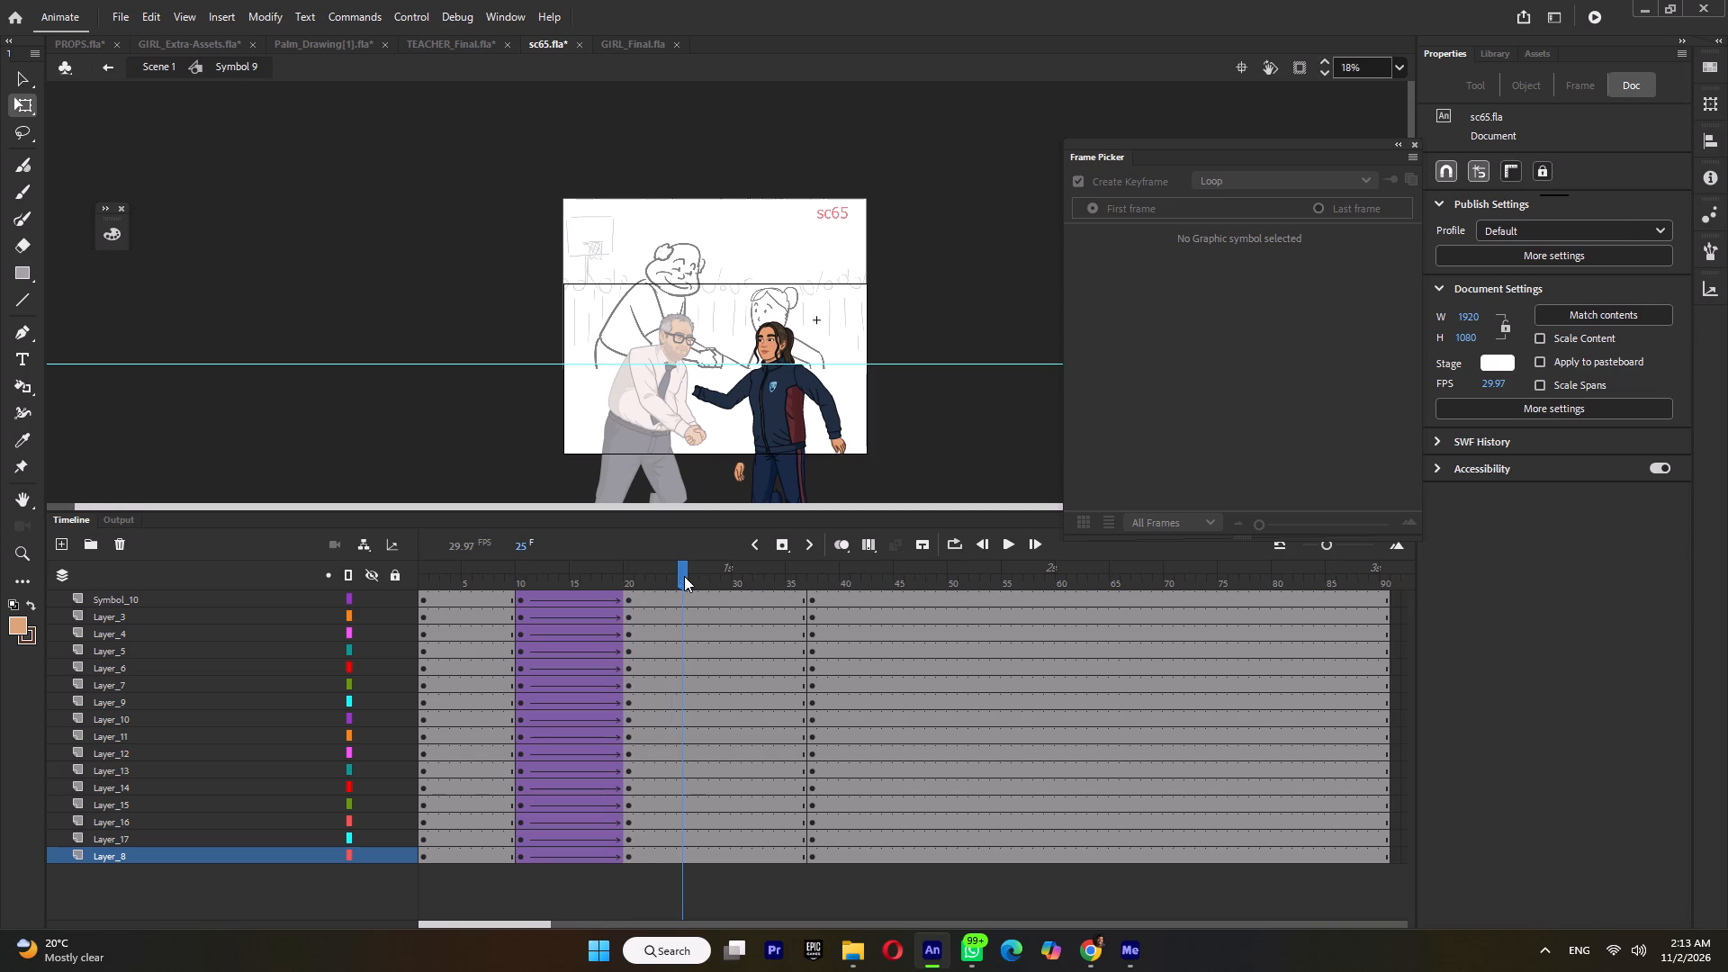
key("F6")
At frame 20, set the pivot of the girl's free arm at the shoulder and rotate the whole arm slightly outward.
left_click(631, 574)
left_click_drag(887, 377, 832, 465)
scroll(836, 425, "up", 4, "ctrl")
left_click_drag(871, 402, 835, 341)
scroll(937, 479, "up", 4, "ctrl")
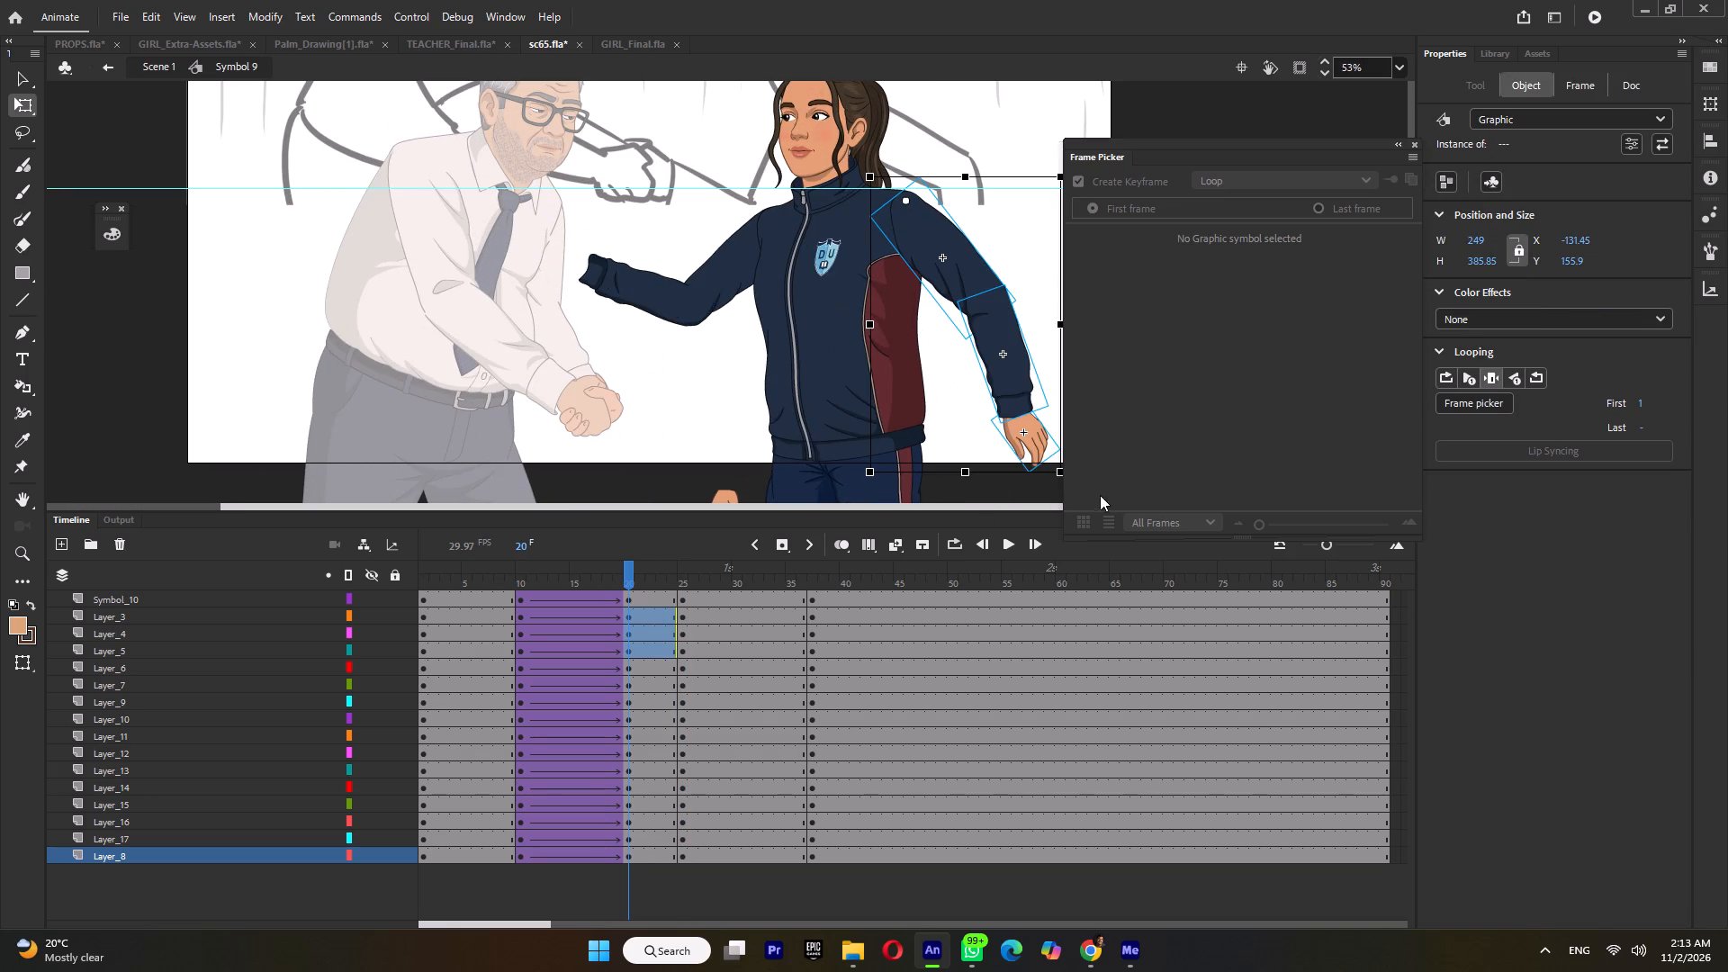
key("space")
key("space")
key("space")
key("space")
key("space")
key("space")
key("space")
key("space")
key("space")
left_click_drag(615, 407, 368, 361)
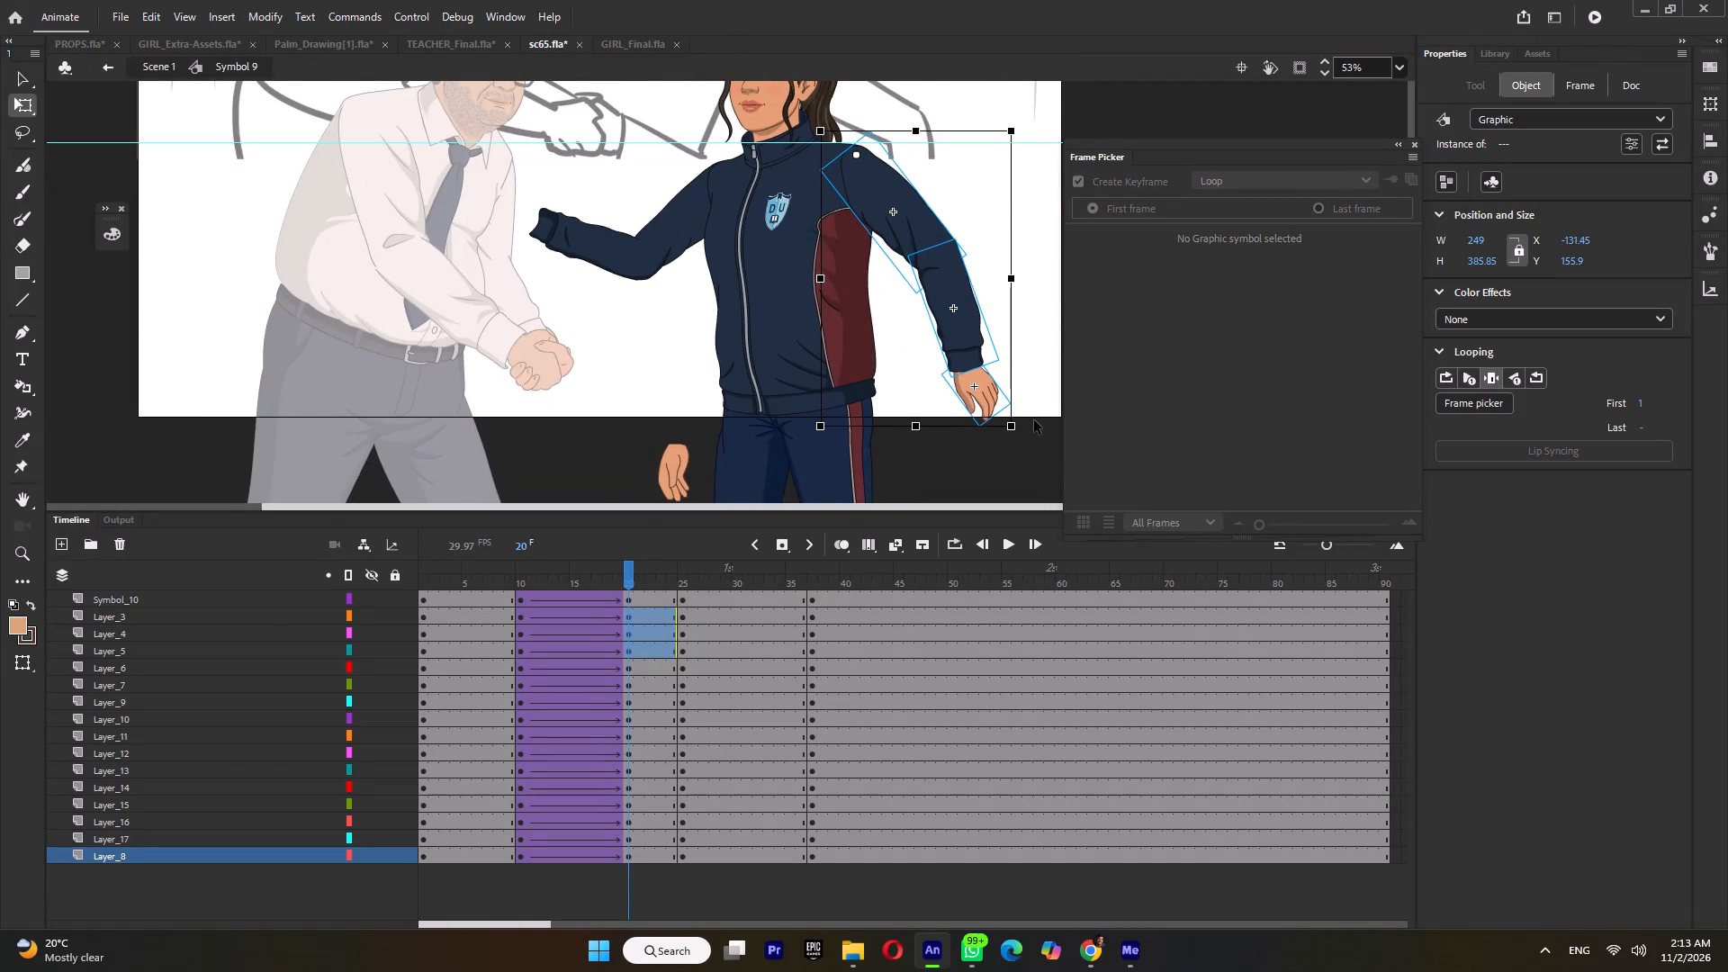
scroll(1030, 423, "up", 2, "ctrl")
left_click_drag(1006, 440, 1020, 444)
At frame 20, set the pivot of the girl's free forearm and hand at the elbow and rotate them slightly outward.
left_click_drag(868, 274, 967, 376)
left_click_drag(928, 281, 879, 161)
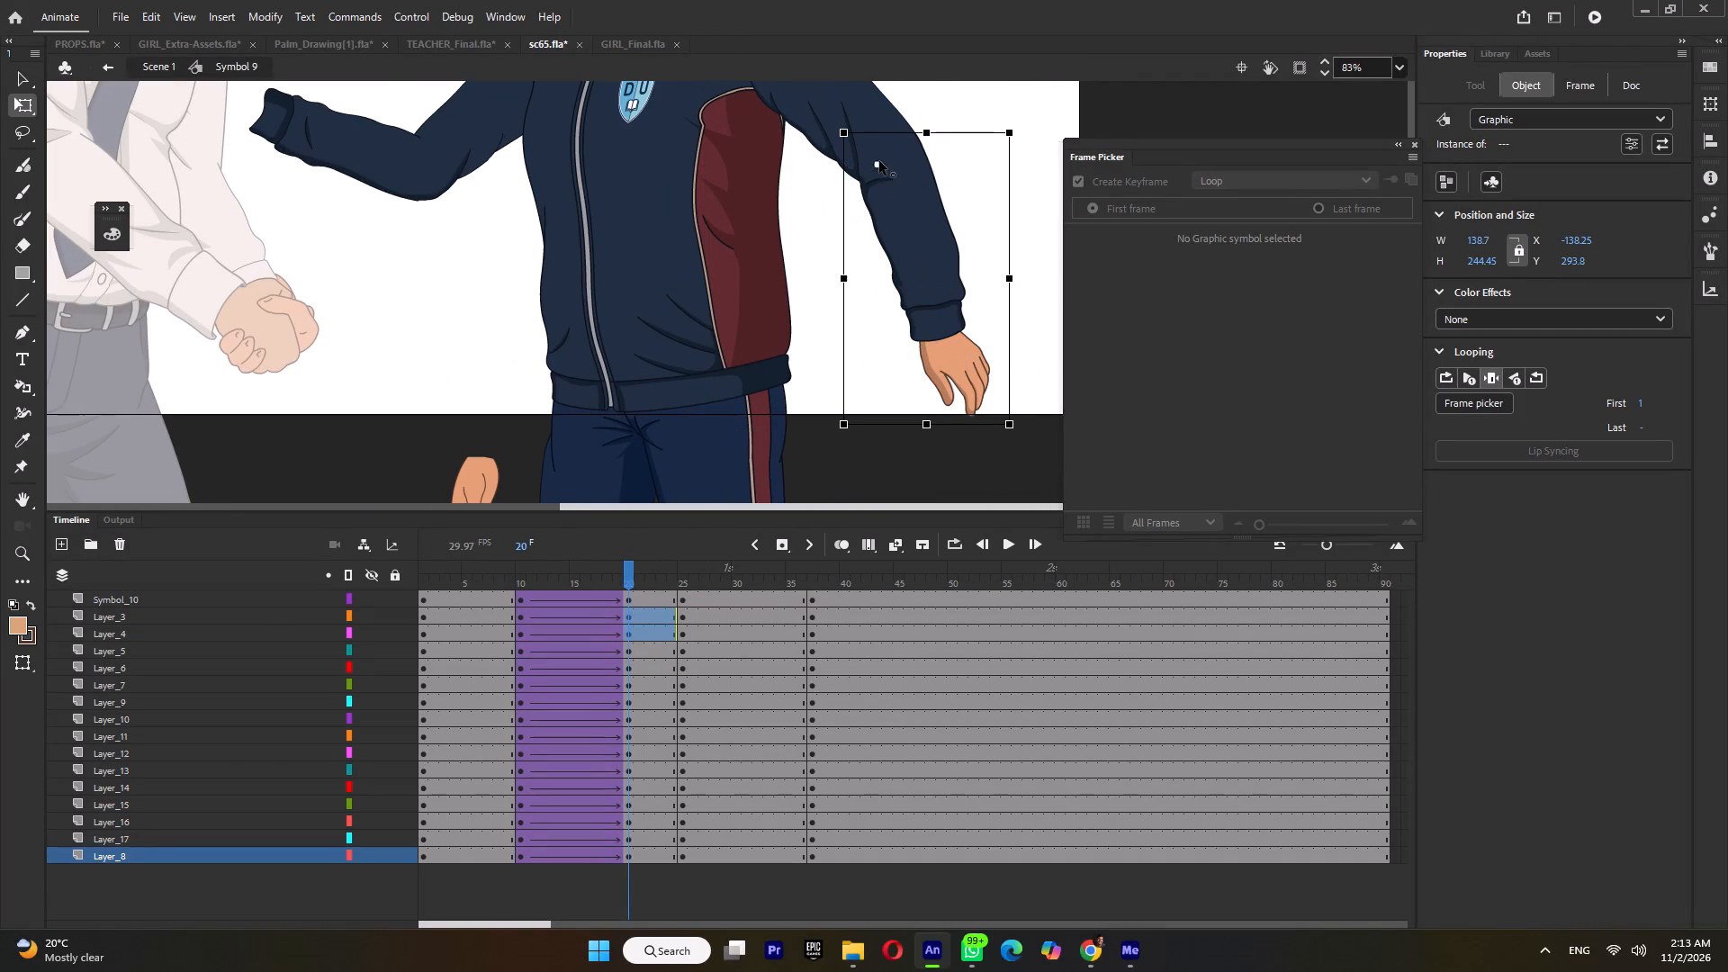
left_click_drag(879, 161, 881, 148)
scroll(1022, 394, "up", 3, "ctrl")
left_click_drag(1008, 450, 1012, 450)
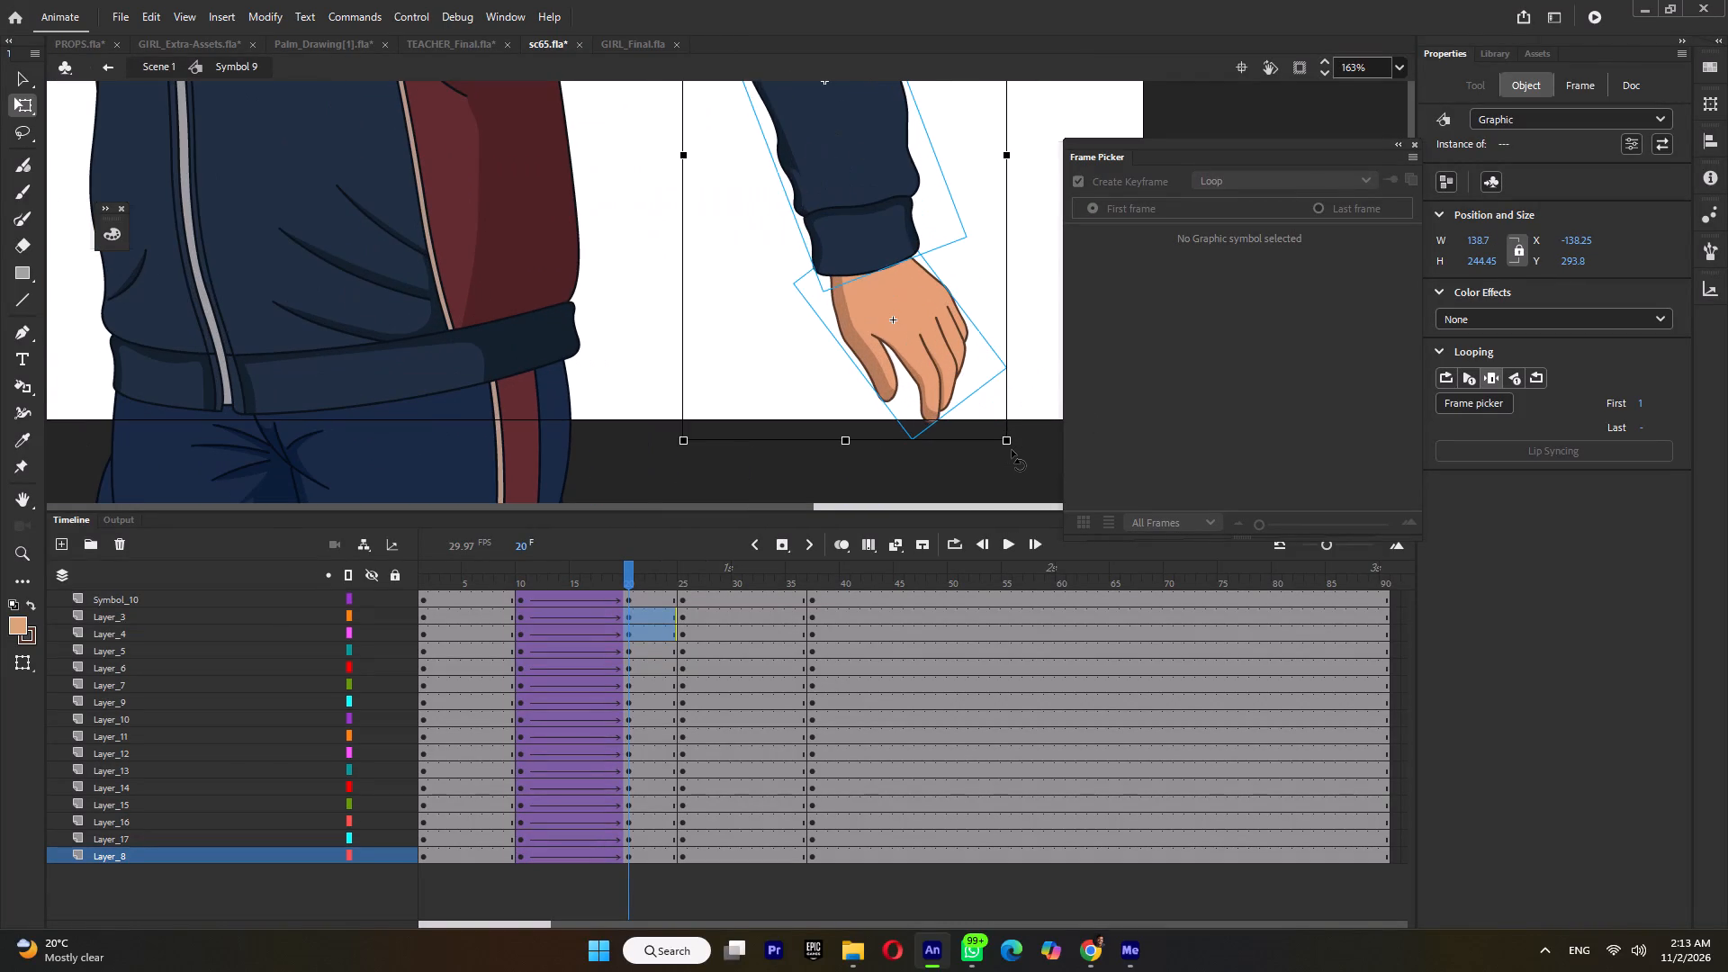
left_click_drag(1012, 450, 1022, 450)
scroll(1018, 451, "down", 9, "ctrl")
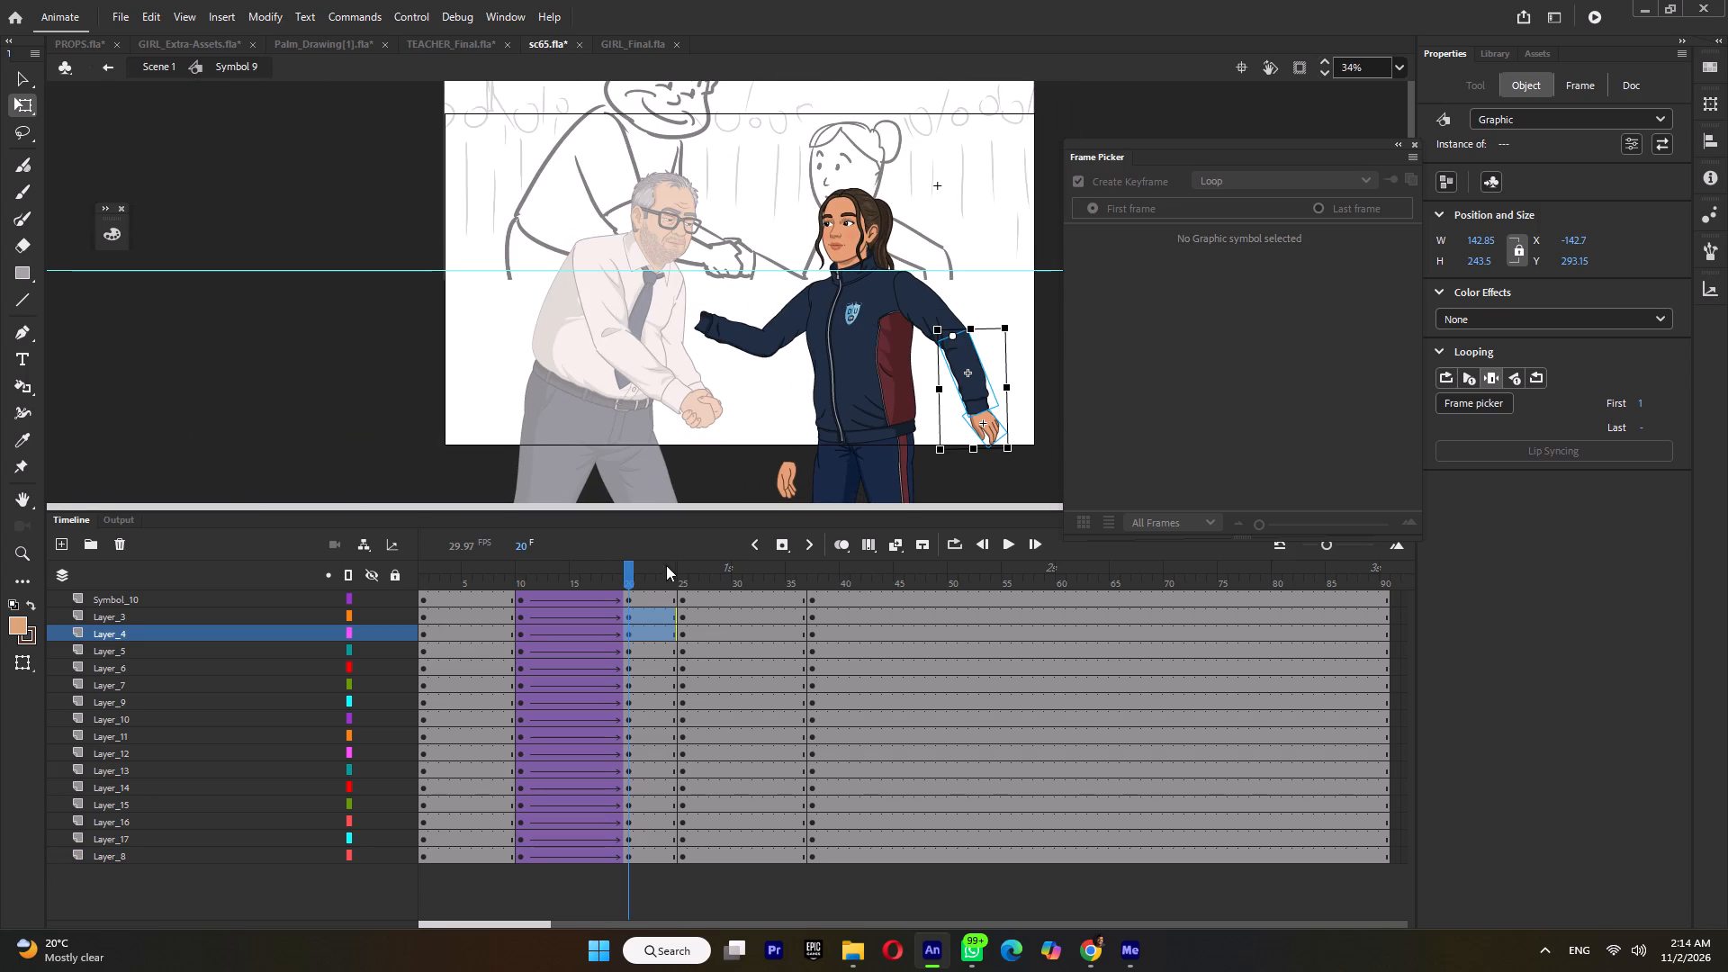
Apply a classic tween on all of the girl's layers between frames 20 and 25.
double_click(653, 573)
key("ctrl+m")
Play the girl's tweened motion repeatedly from around frame 10 to check her rise and arm follow-through.
left_click(563, 577)
key("Return")
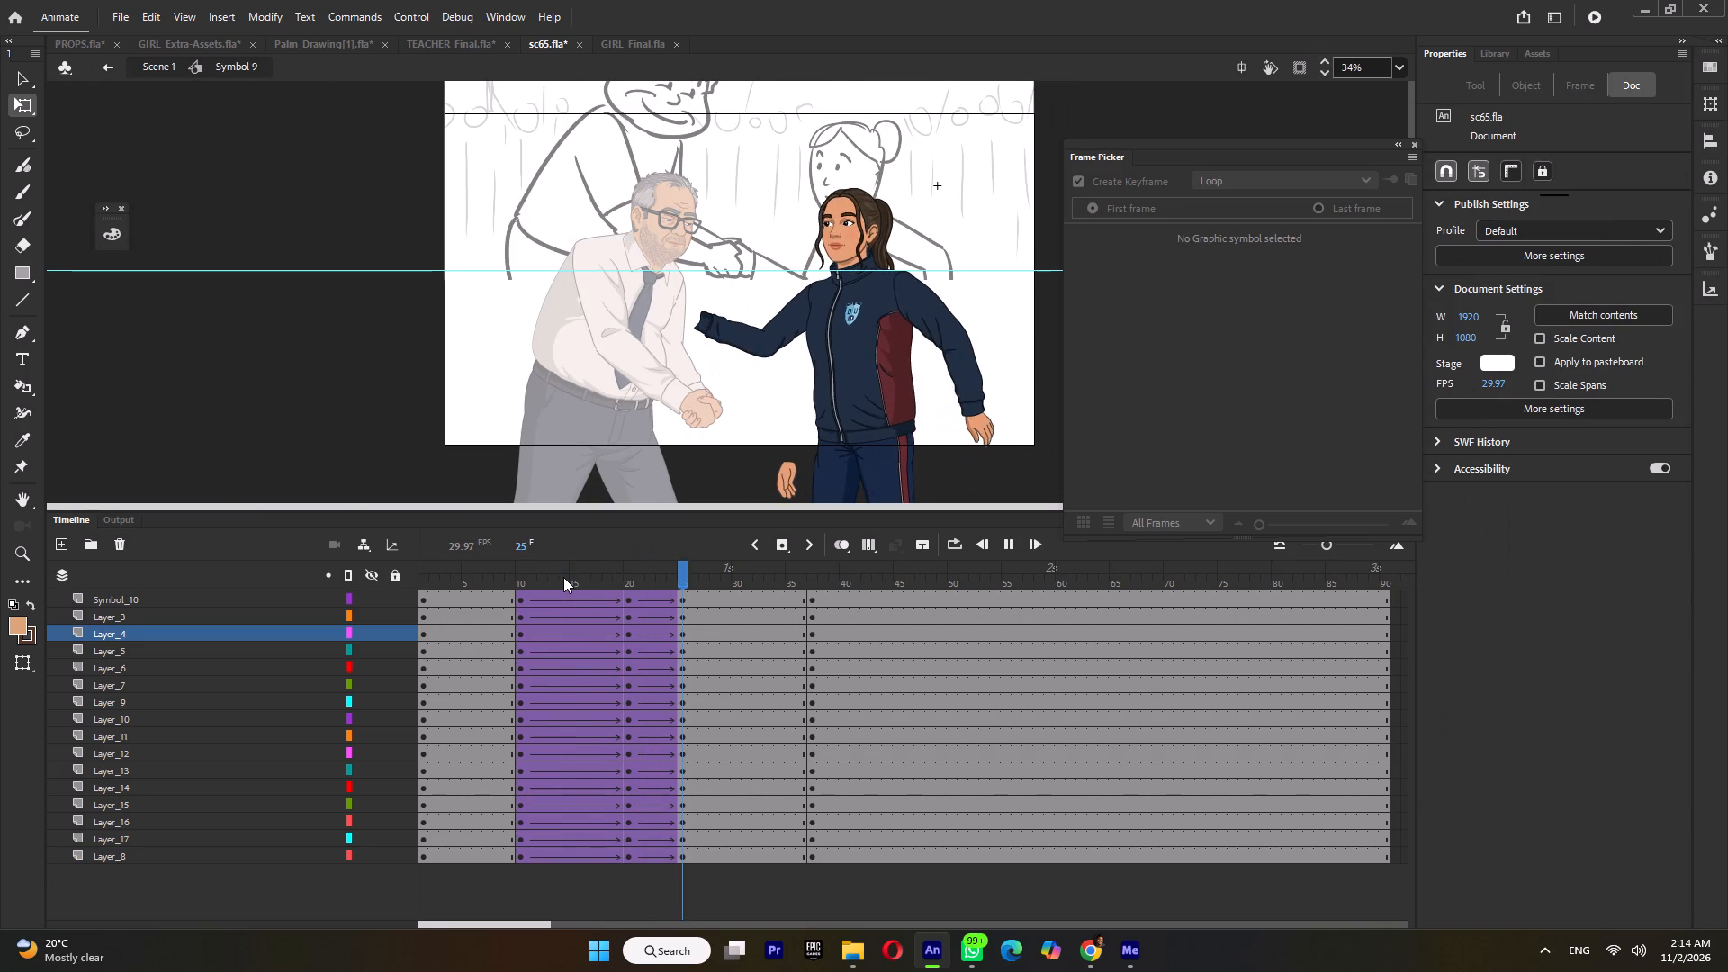
left_click(563, 577)
key("Return")
key("Return")
left_click(535, 580)
key("Return")
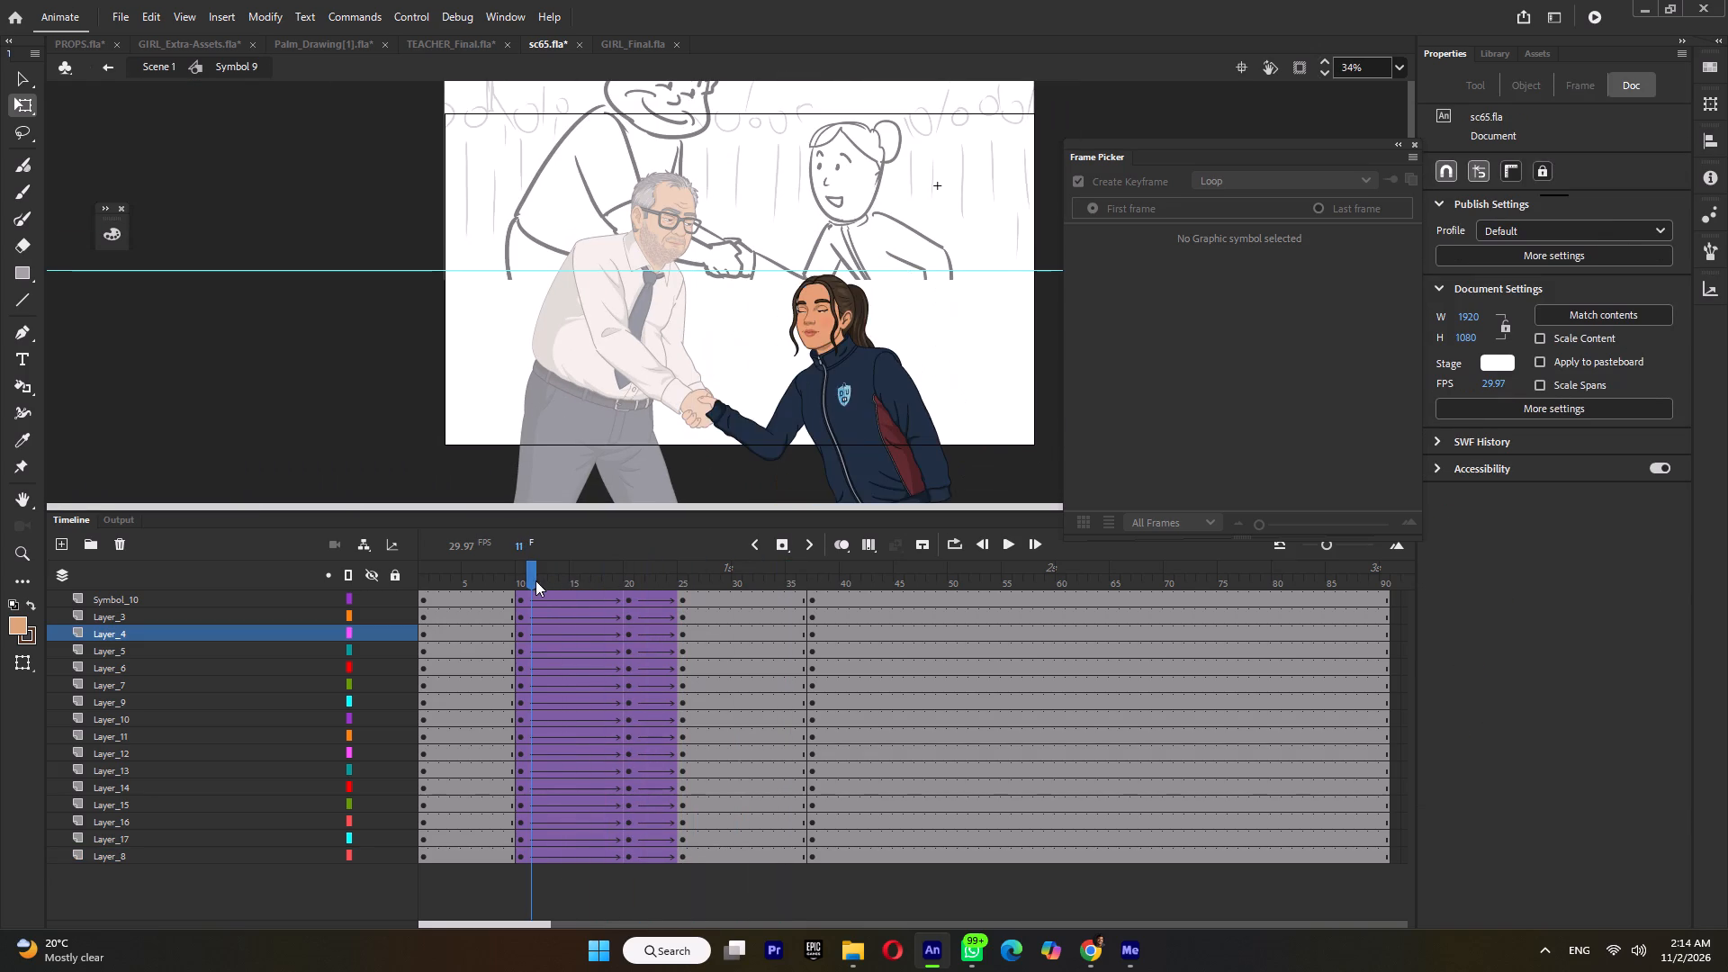
left_click(526, 580)
key("Return")
key("Return")
left_click(526, 580)
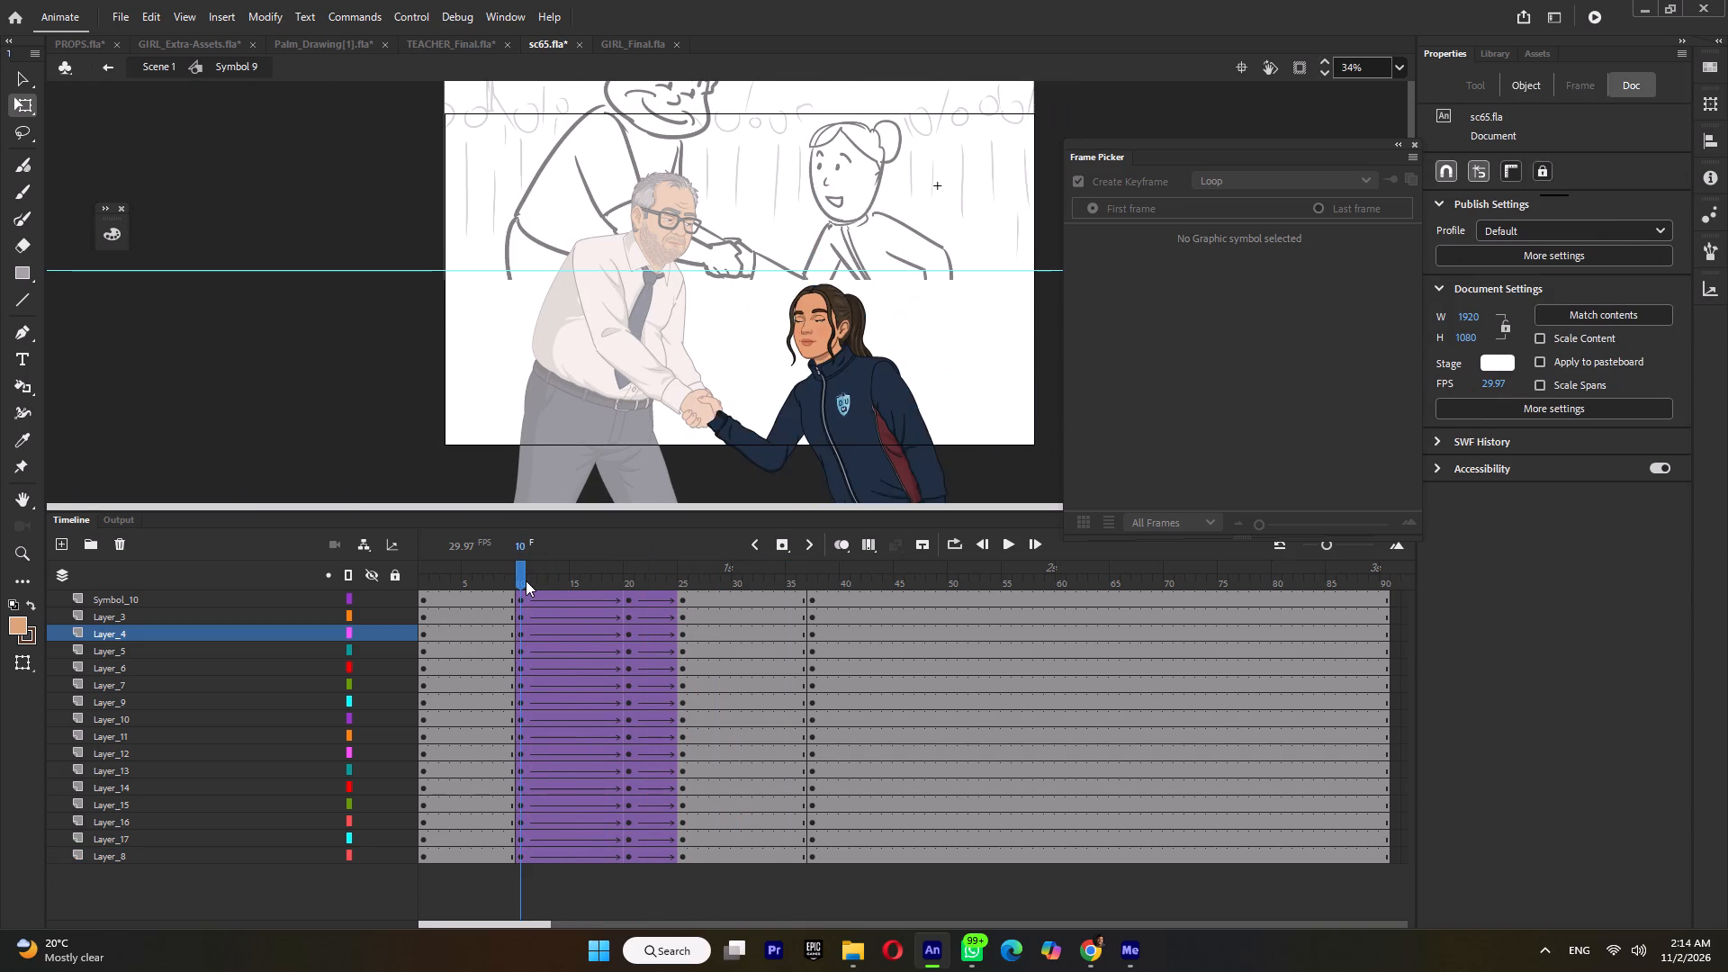
key("Return")
key("Return")
left_click(524, 580)
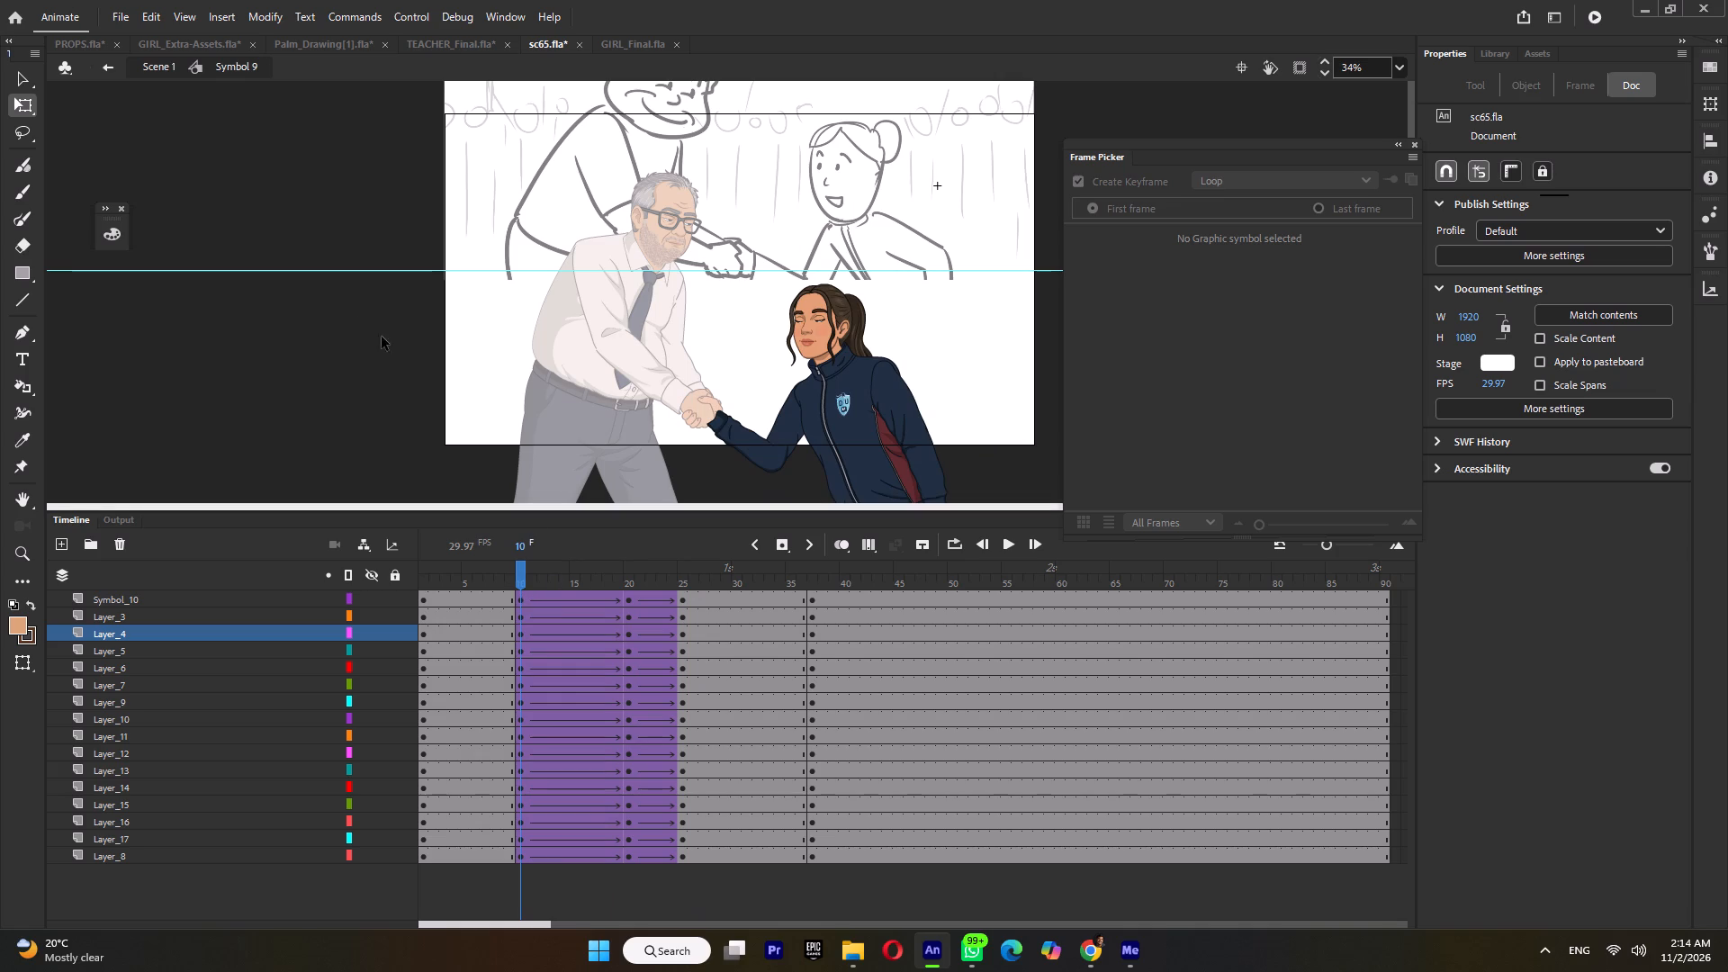
Save the sc65 file.
key("ctrl+s")
Return to the main scene and scrub between frames 7 and 33 to compare the teacher's and girl's handshake motion.
double_click(306, 365)
left_click_drag(521, 575, 509, 580)
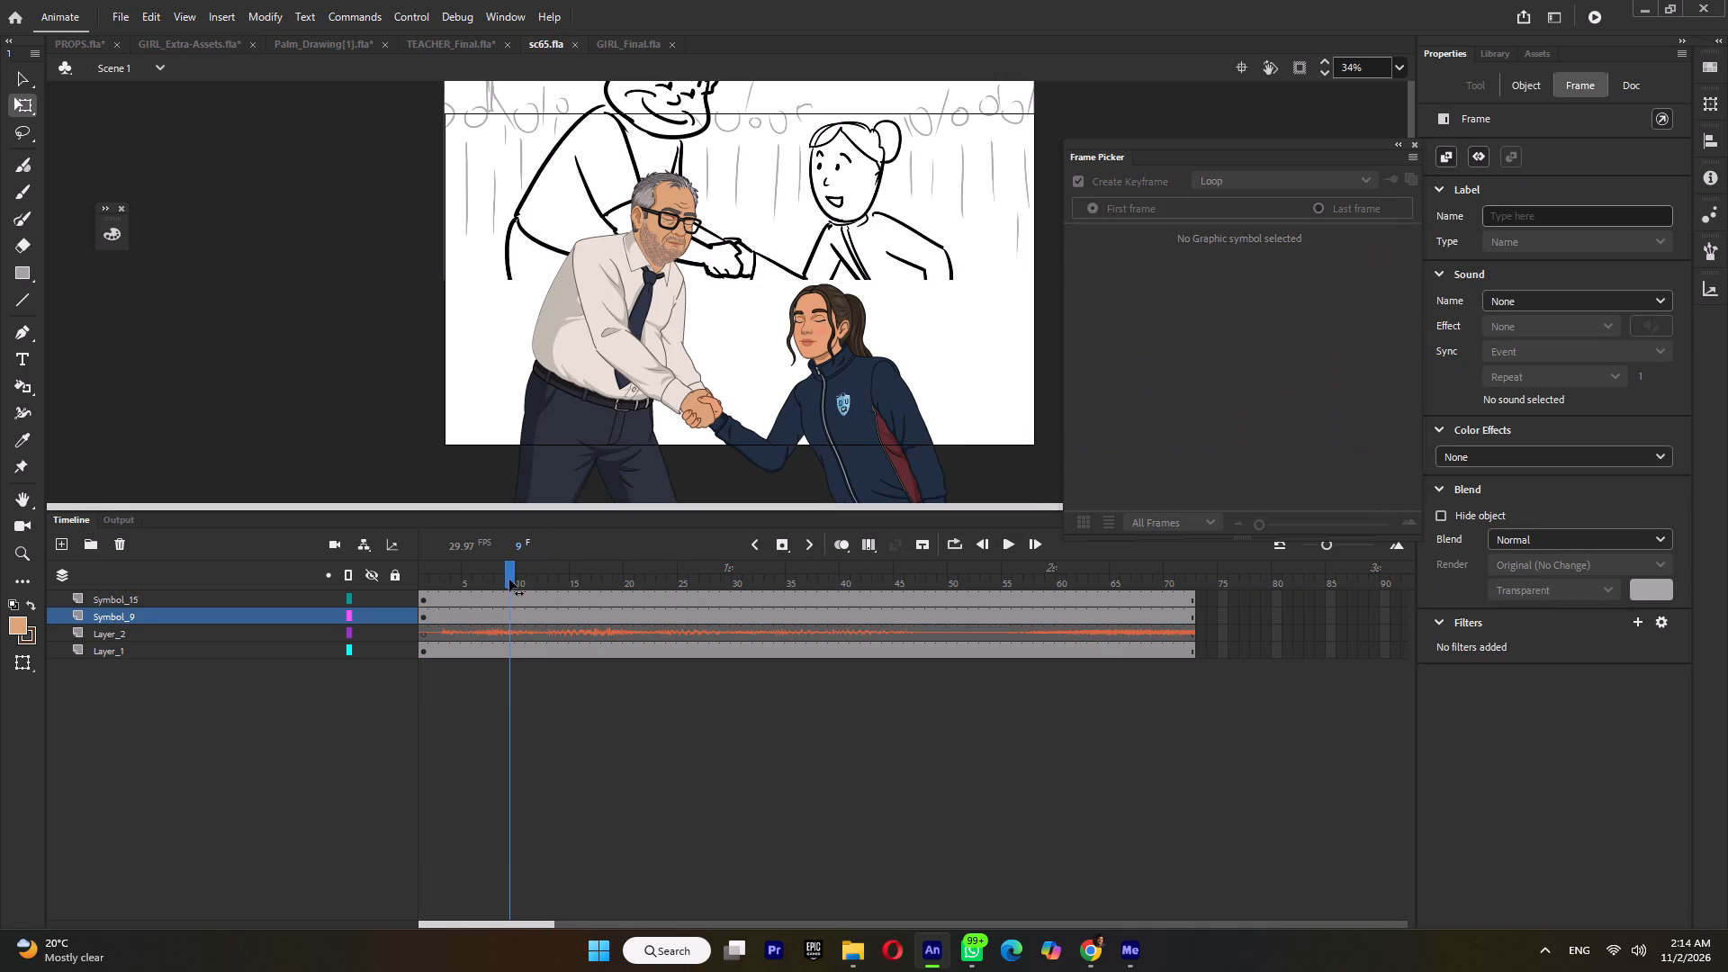
left_click_drag(509, 580, 766, 608)
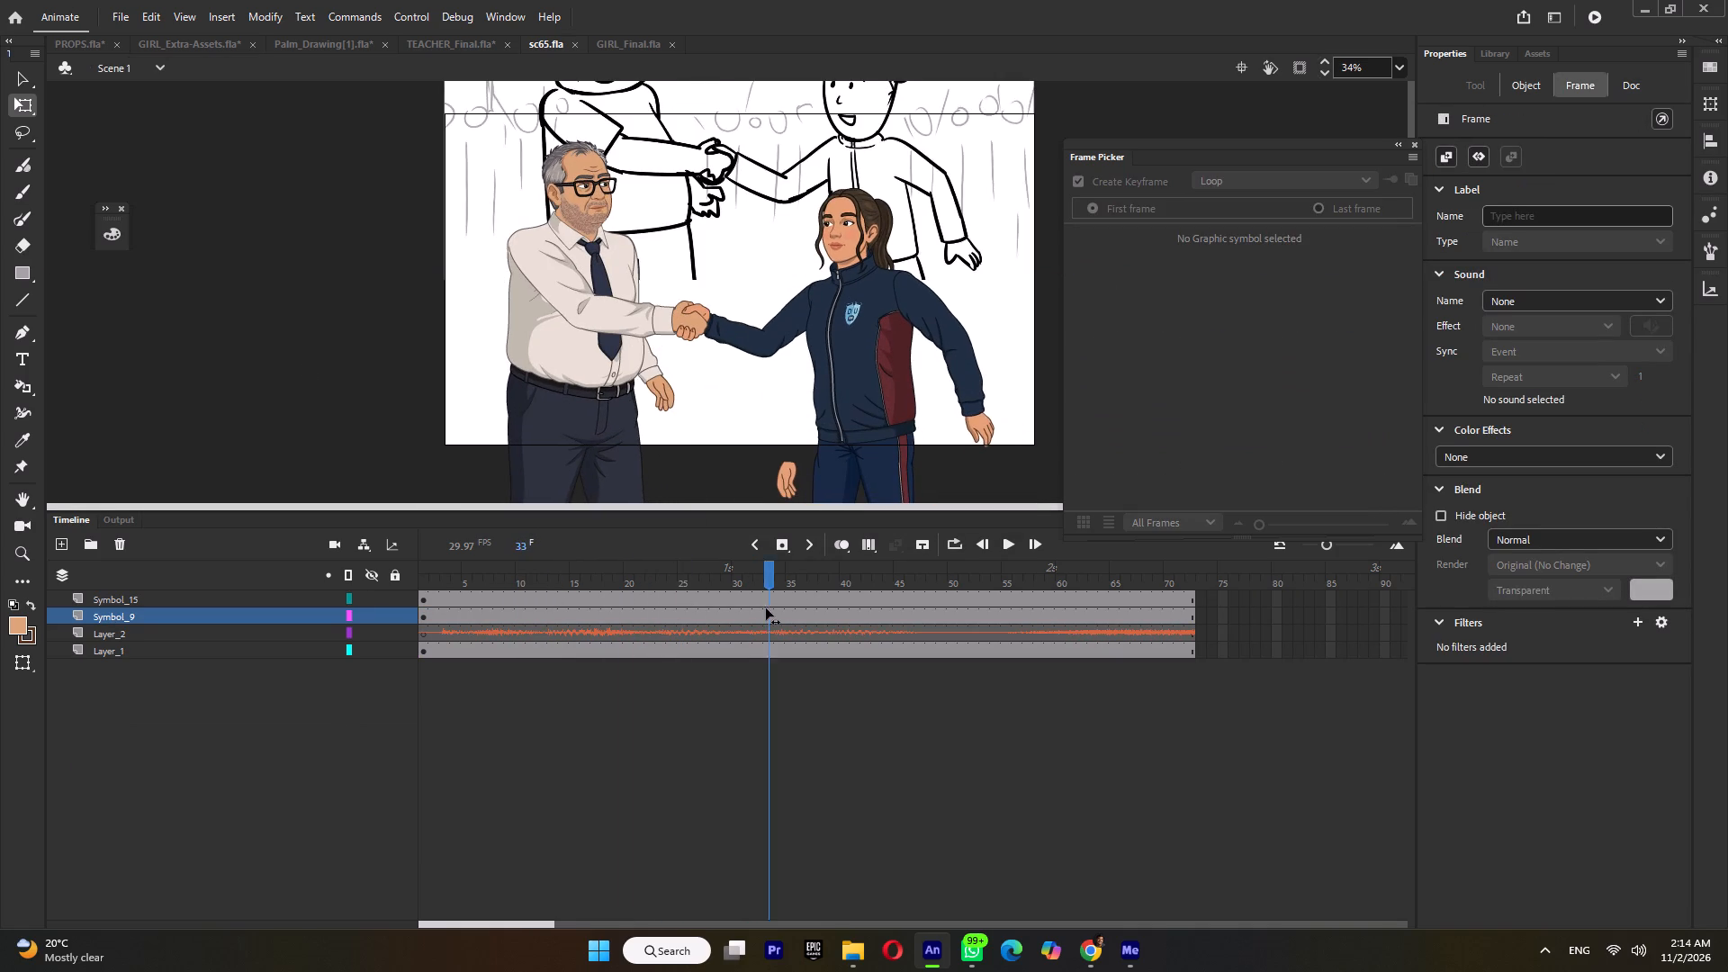
left_click_drag(766, 608, 484, 618)
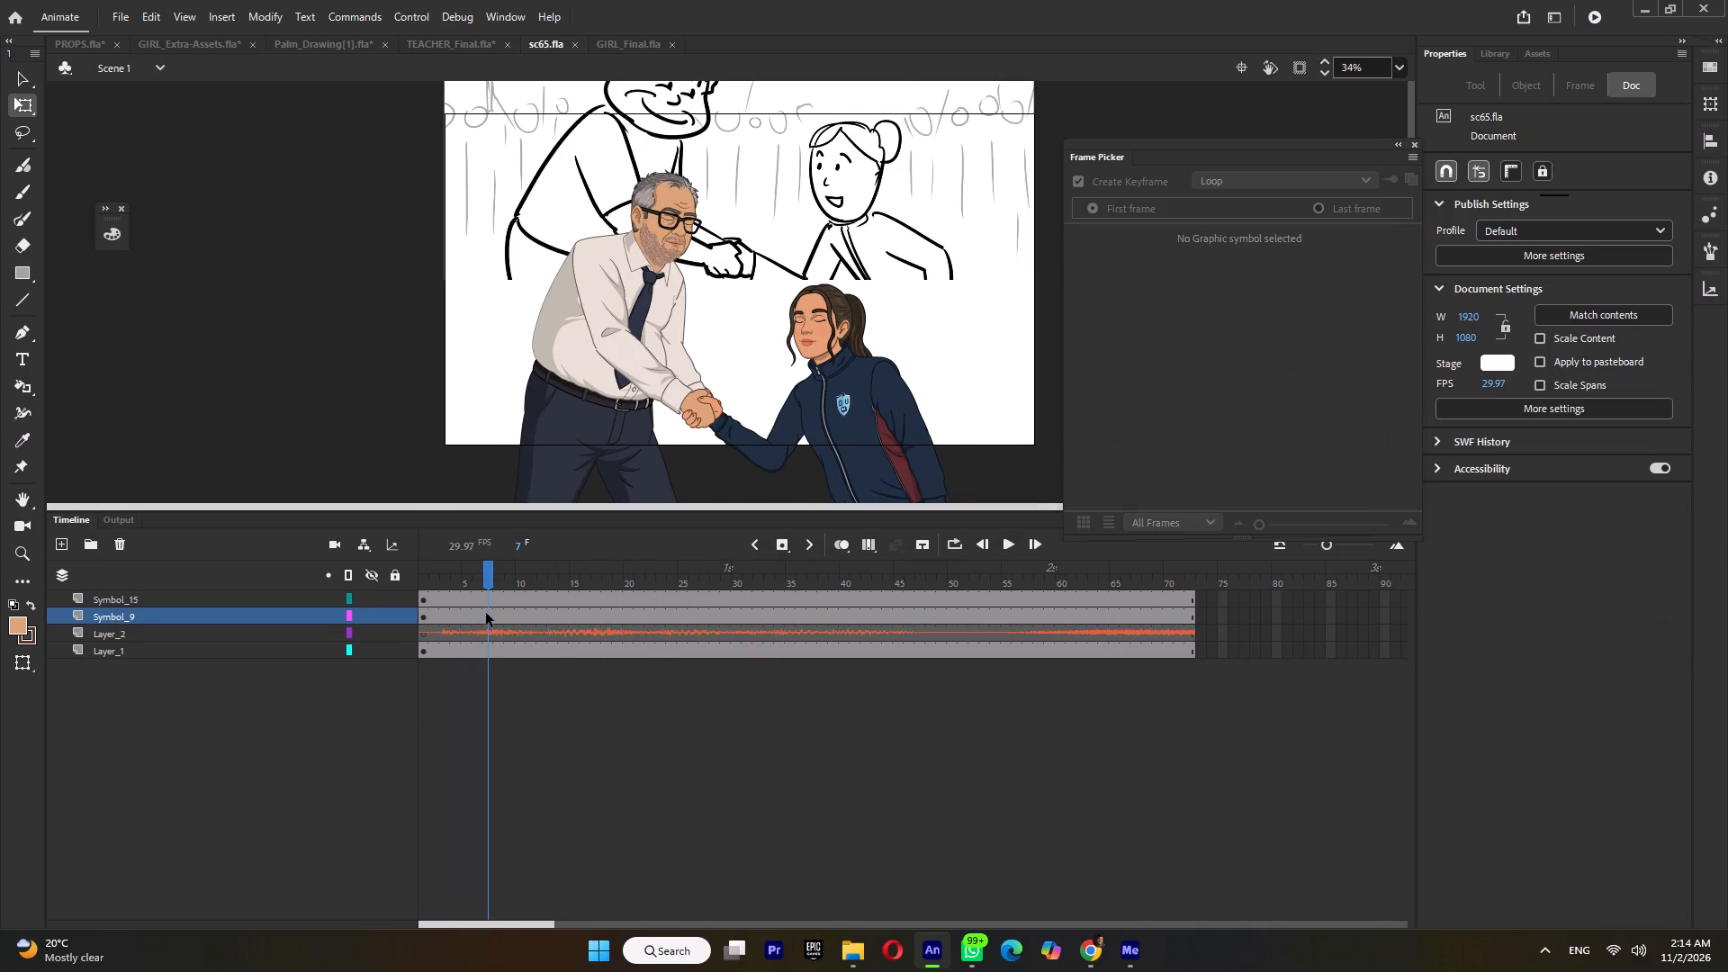
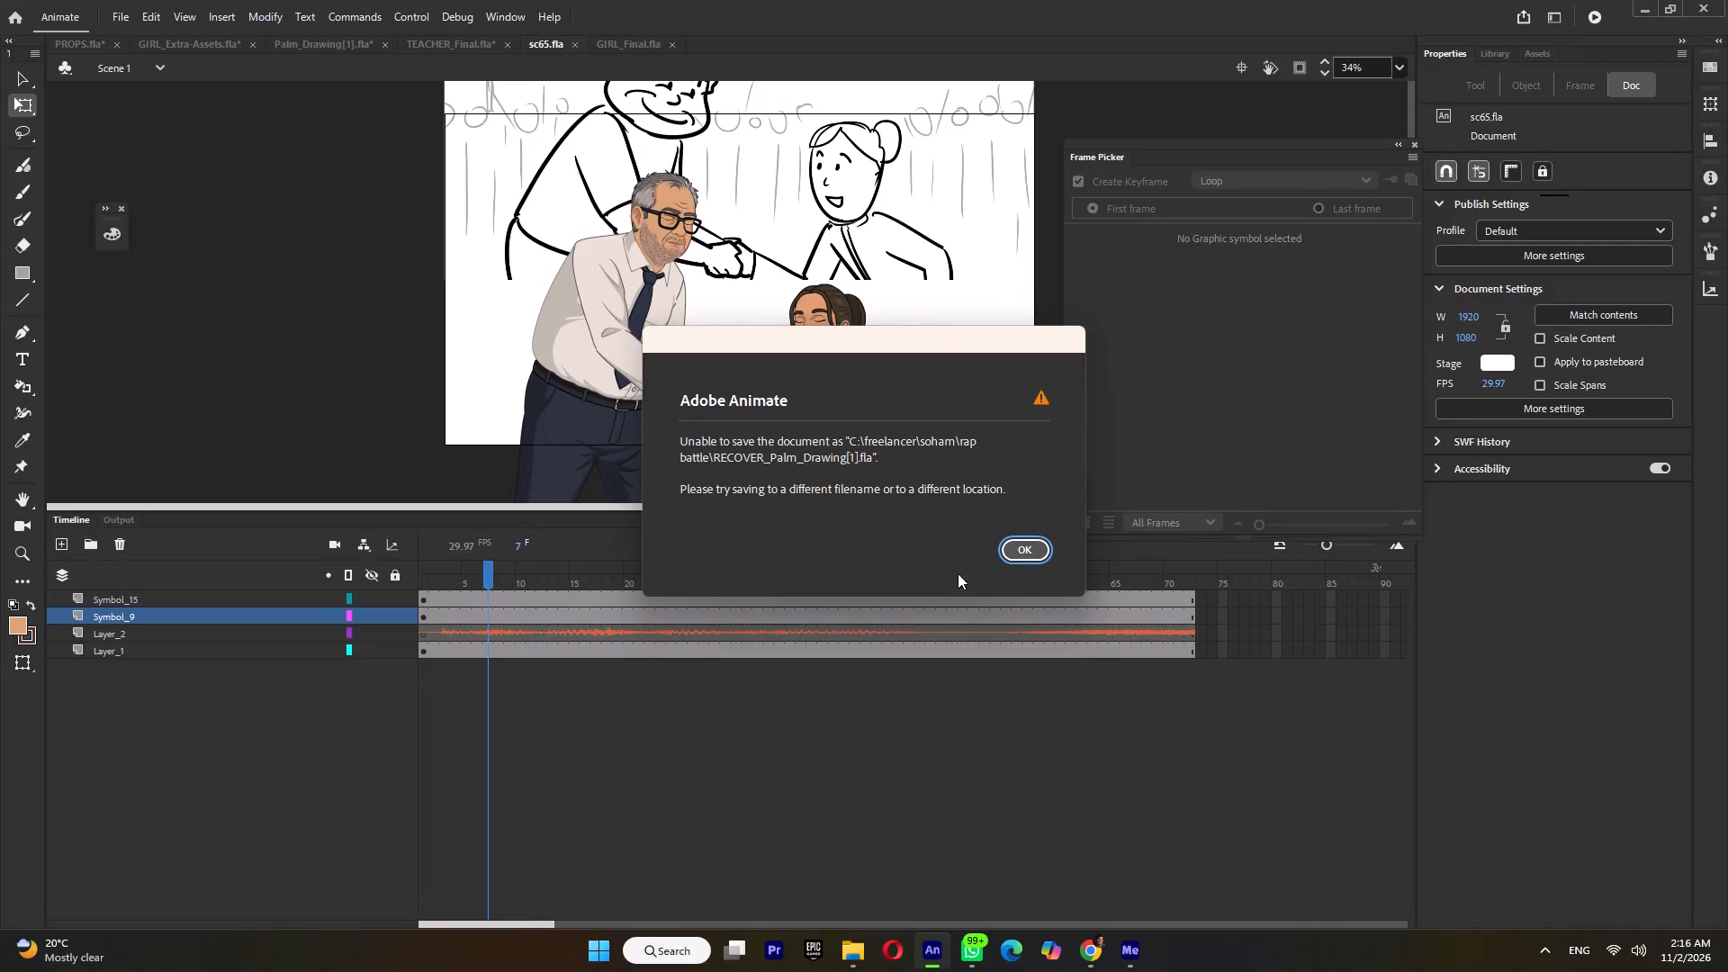
Close the save error dialog and preview the scene's playback.
left_click(1021, 553)
key("Return")
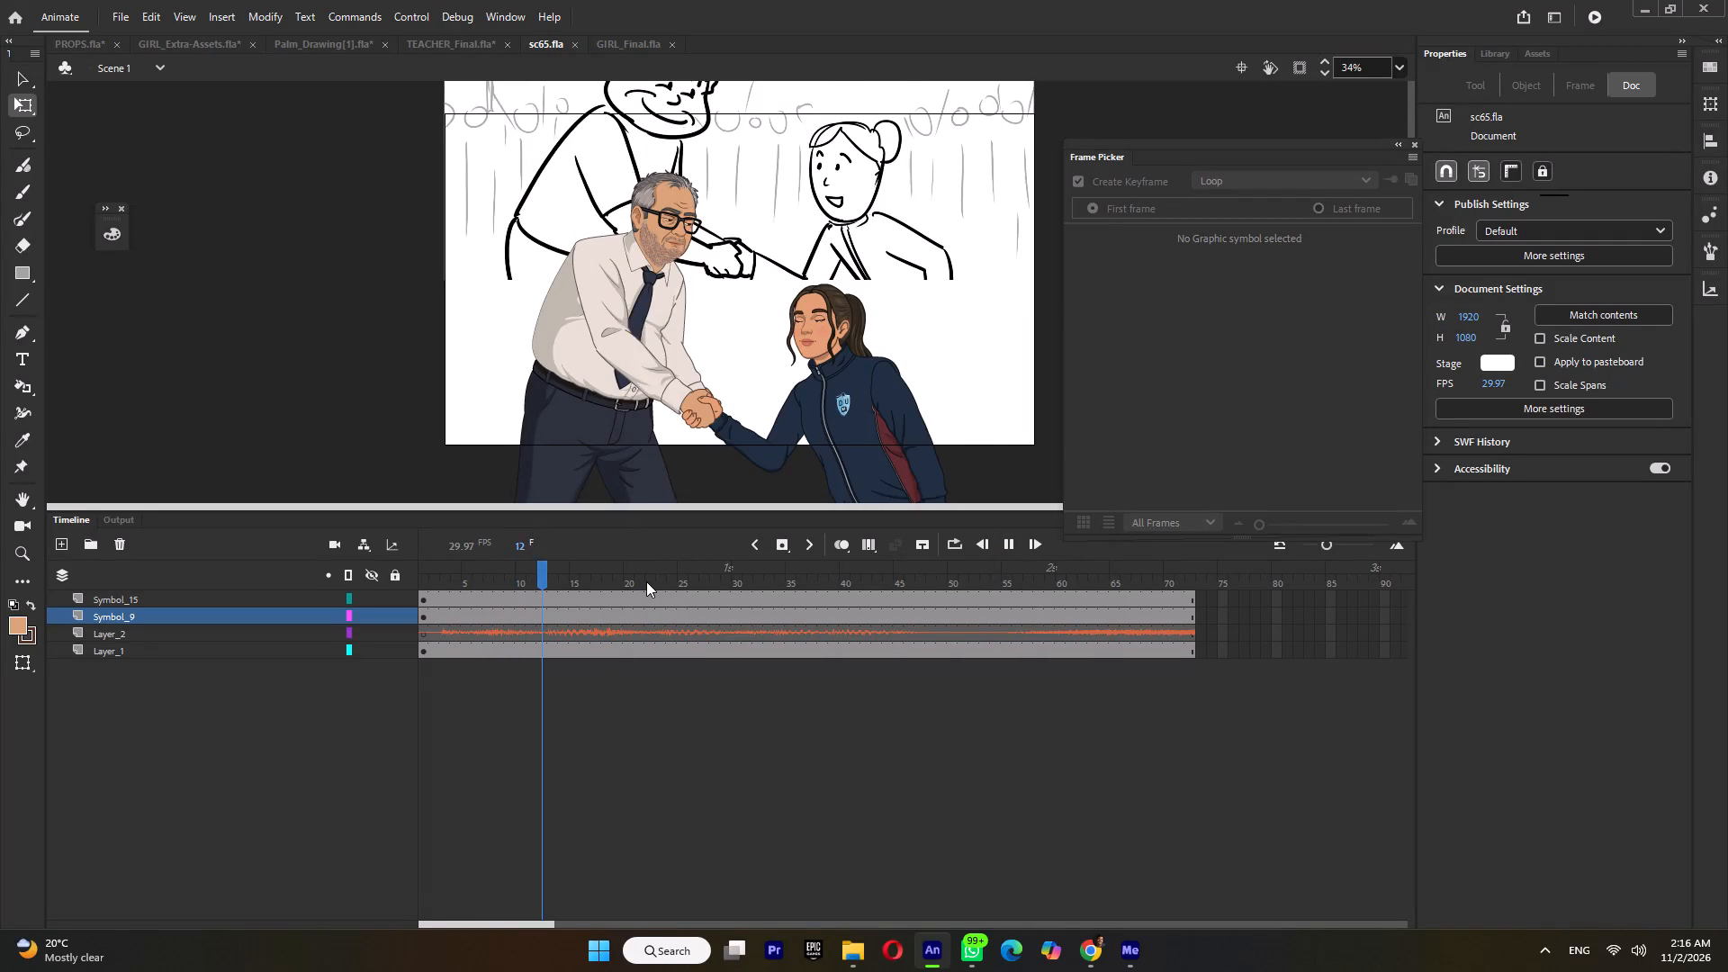
key("Return")
Open the girl's symbol for editing and insert keyframes on all layers at frames 12, 14, 16 and 18.
double_click(879, 370)
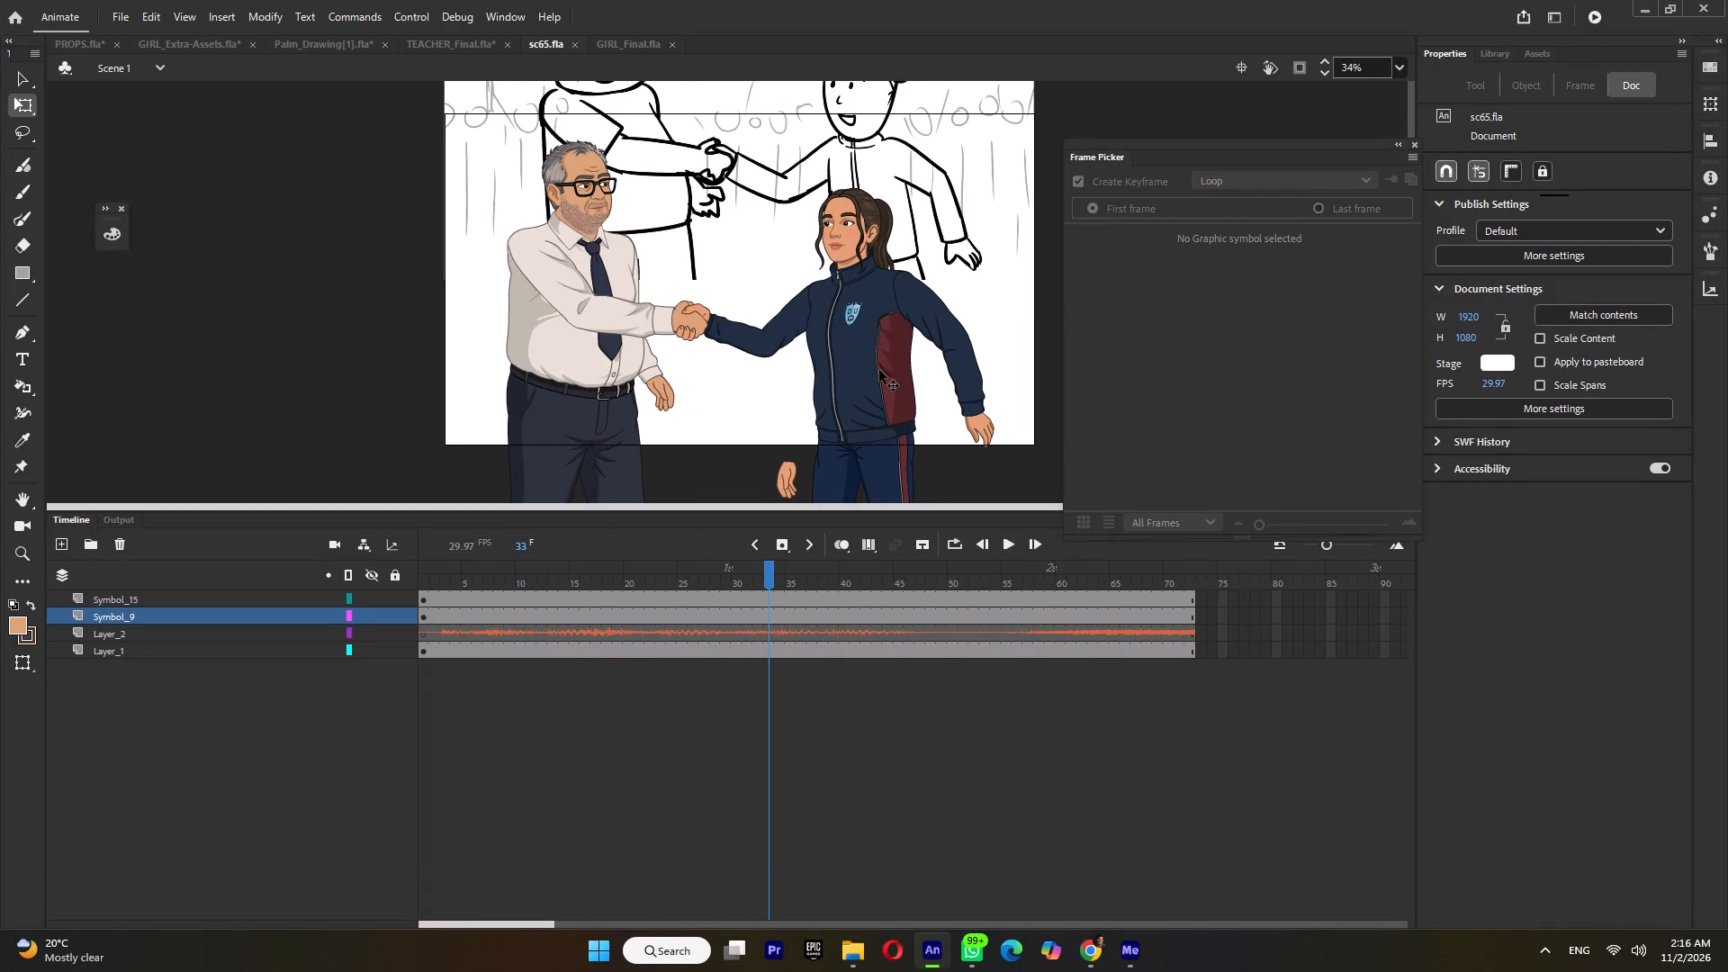
left_click_drag(569, 574, 638, 585)
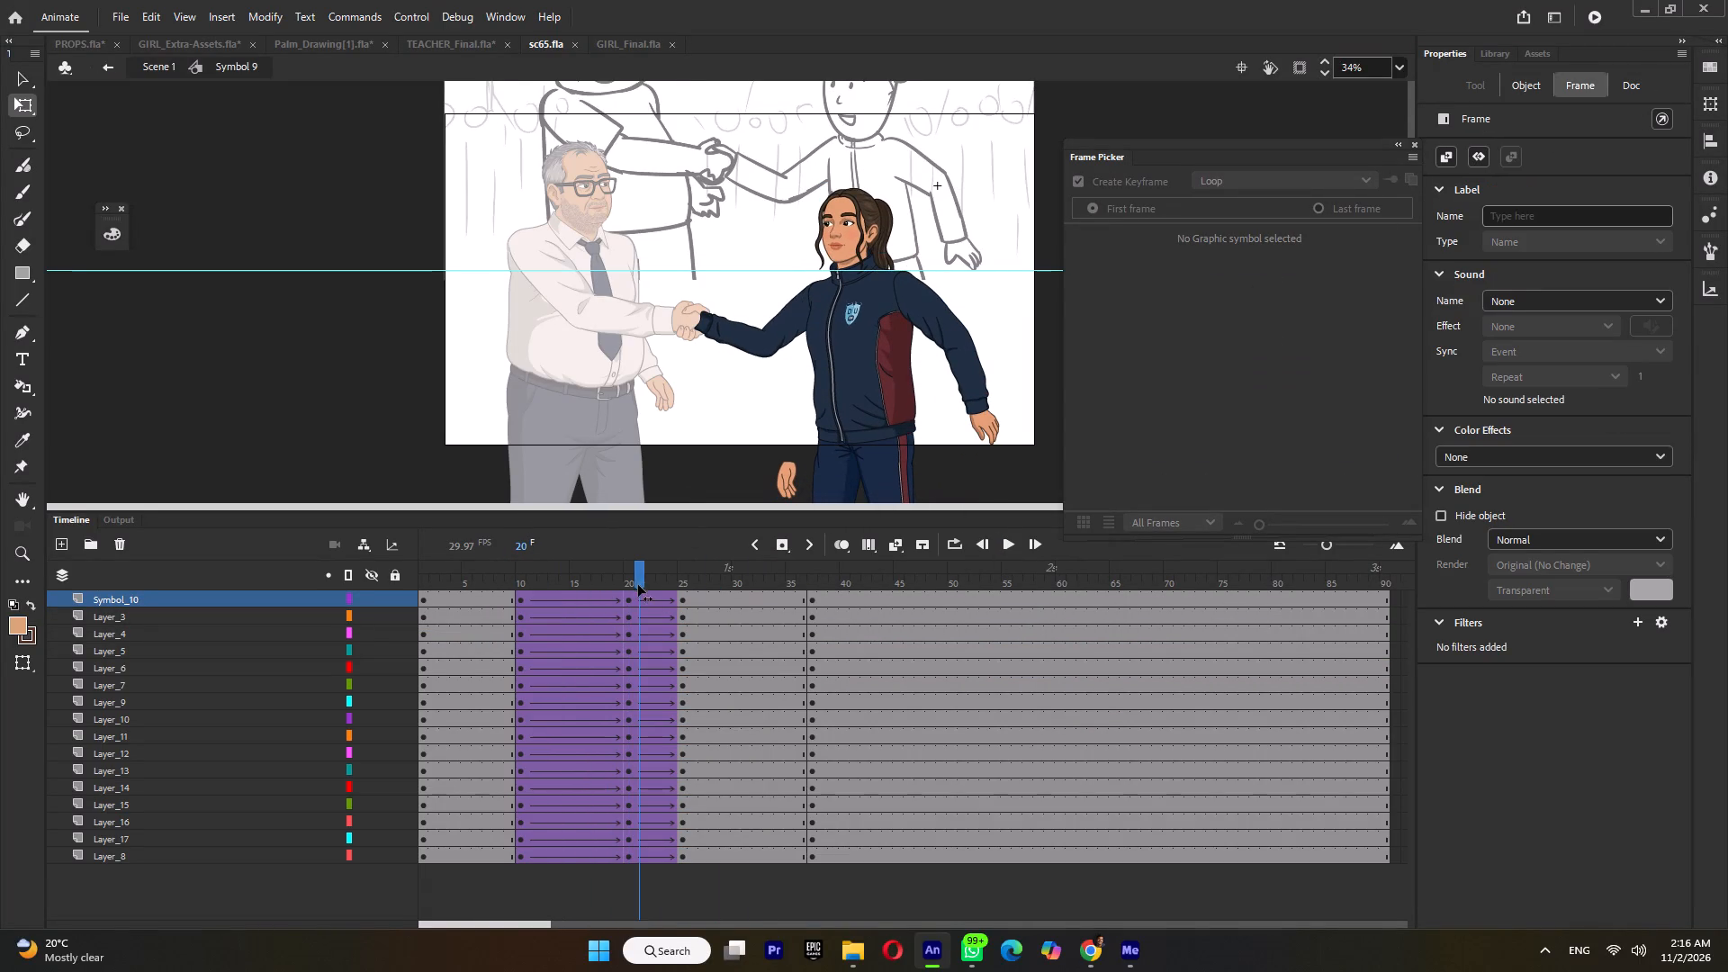
left_click_drag(638, 585, 526, 618)
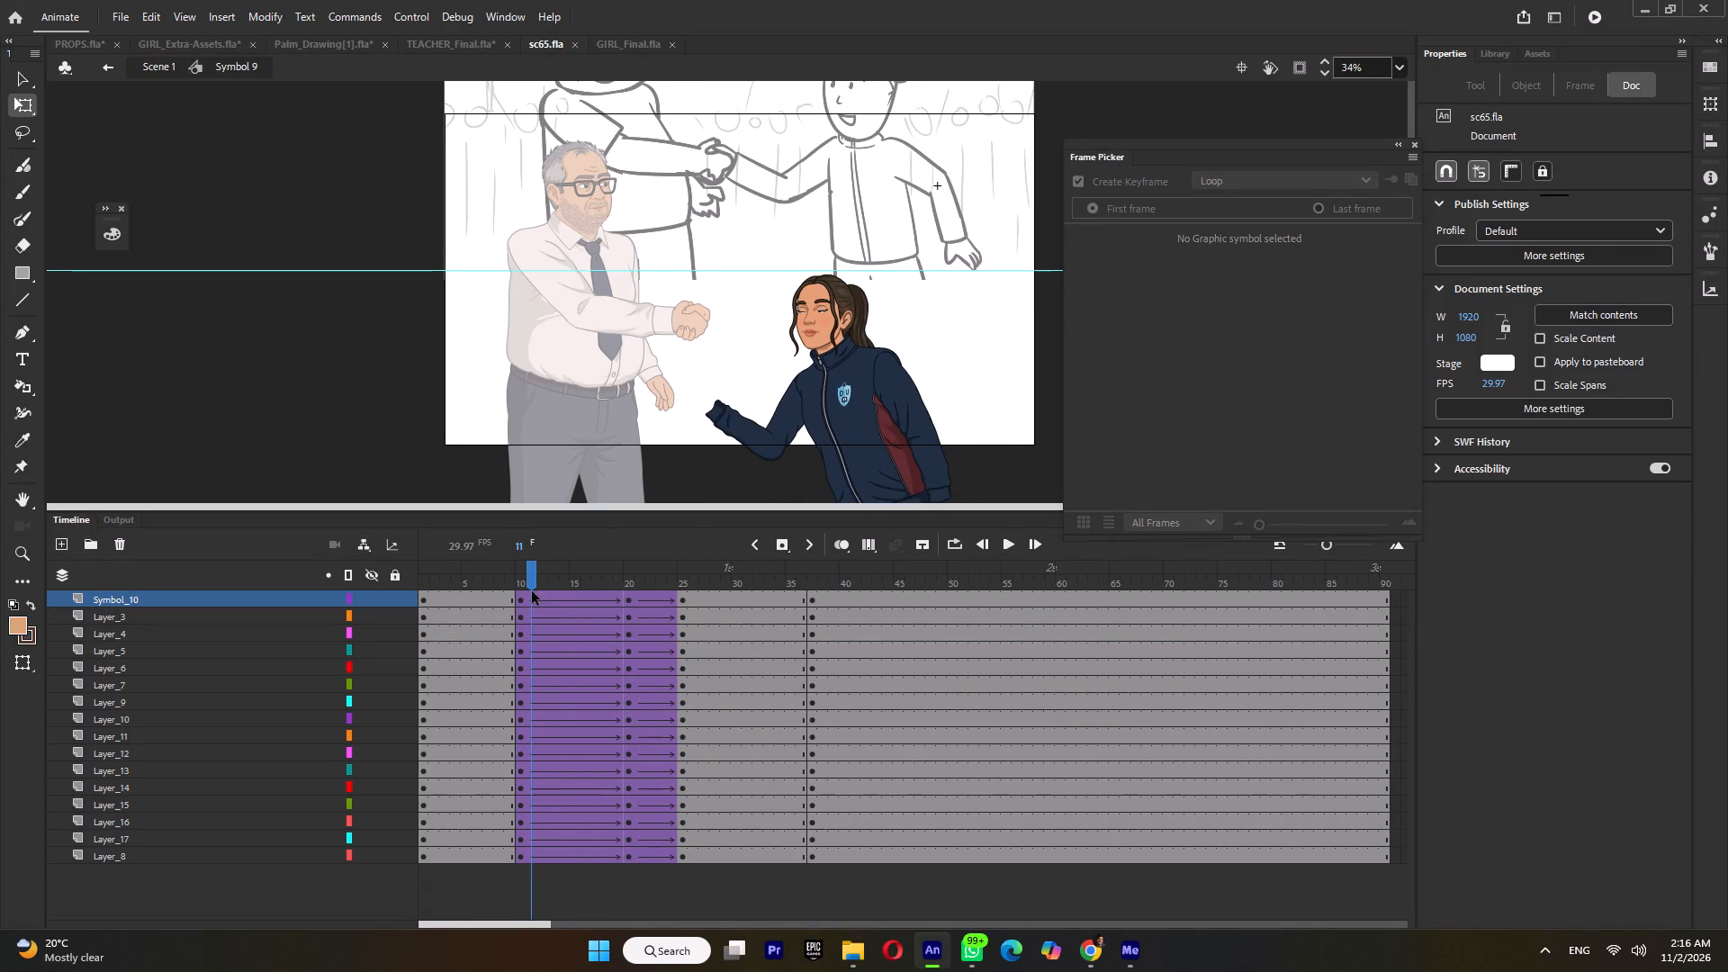
double_click(543, 580)
key("F6")
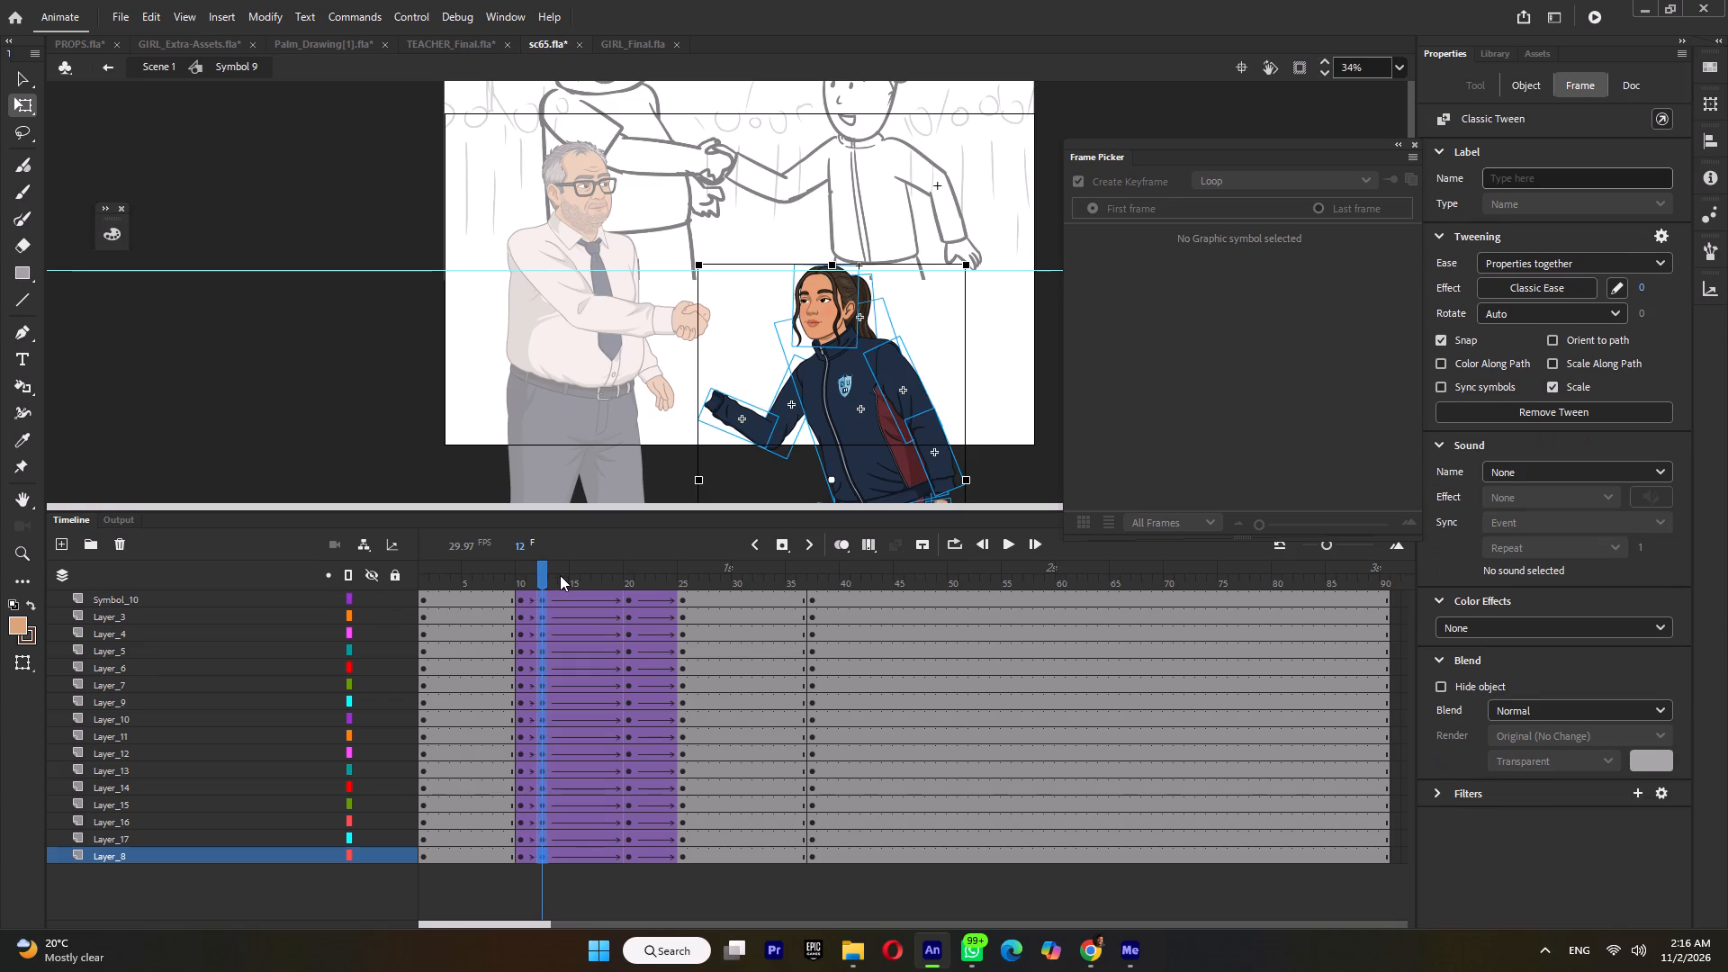
double_click(560, 575)
key("F6")
double_click(582, 574)
key("F6")
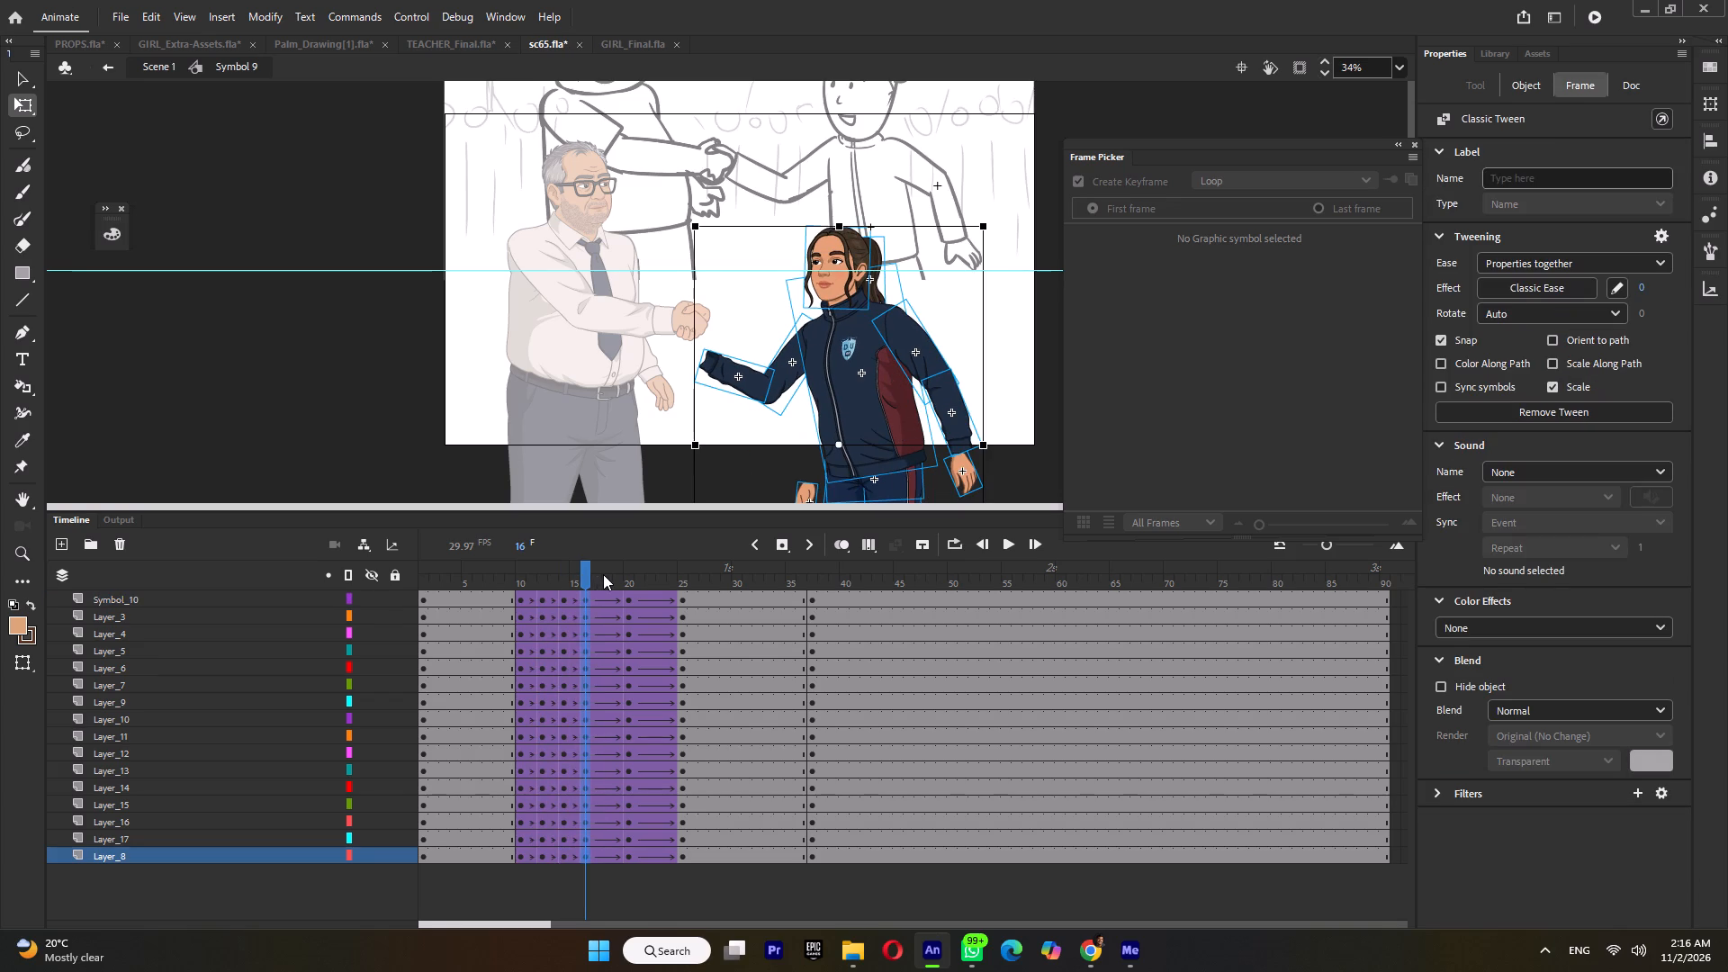
double_click(607, 574)
key("F6")
Remove the classic tweens from all layers between frame 10 and frame 19.
scroll(538, 596, "up", 5)
left_click_drag(530, 597, 620, 912)
key("ctrl+m")
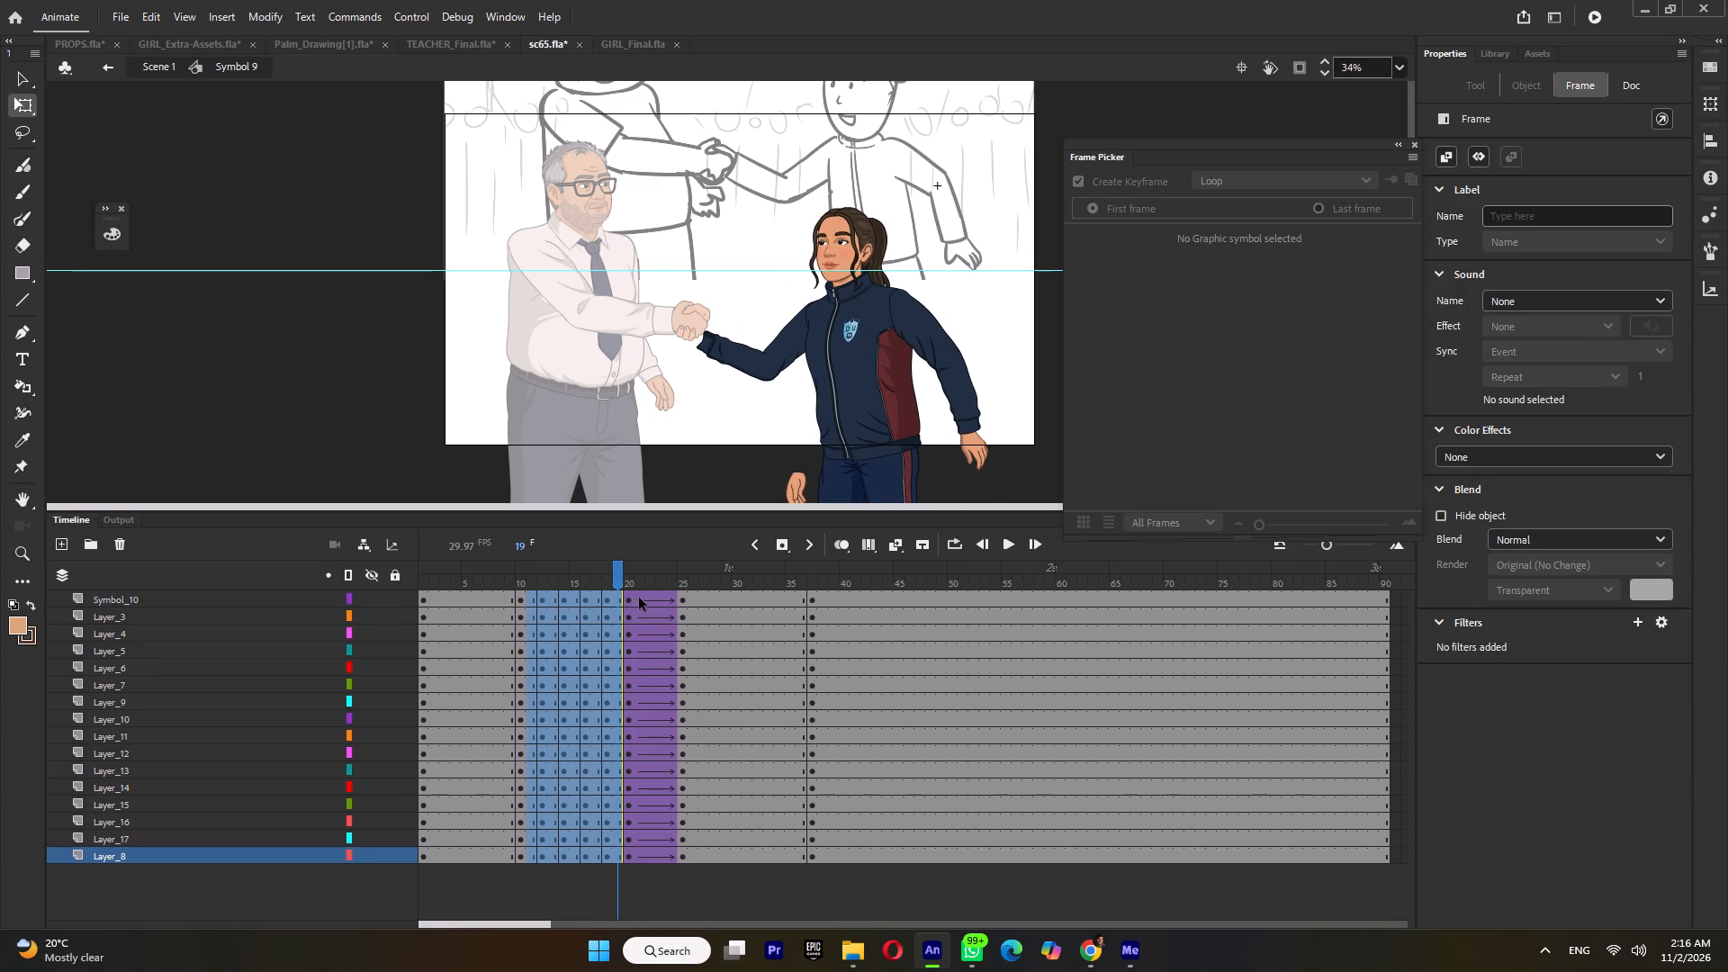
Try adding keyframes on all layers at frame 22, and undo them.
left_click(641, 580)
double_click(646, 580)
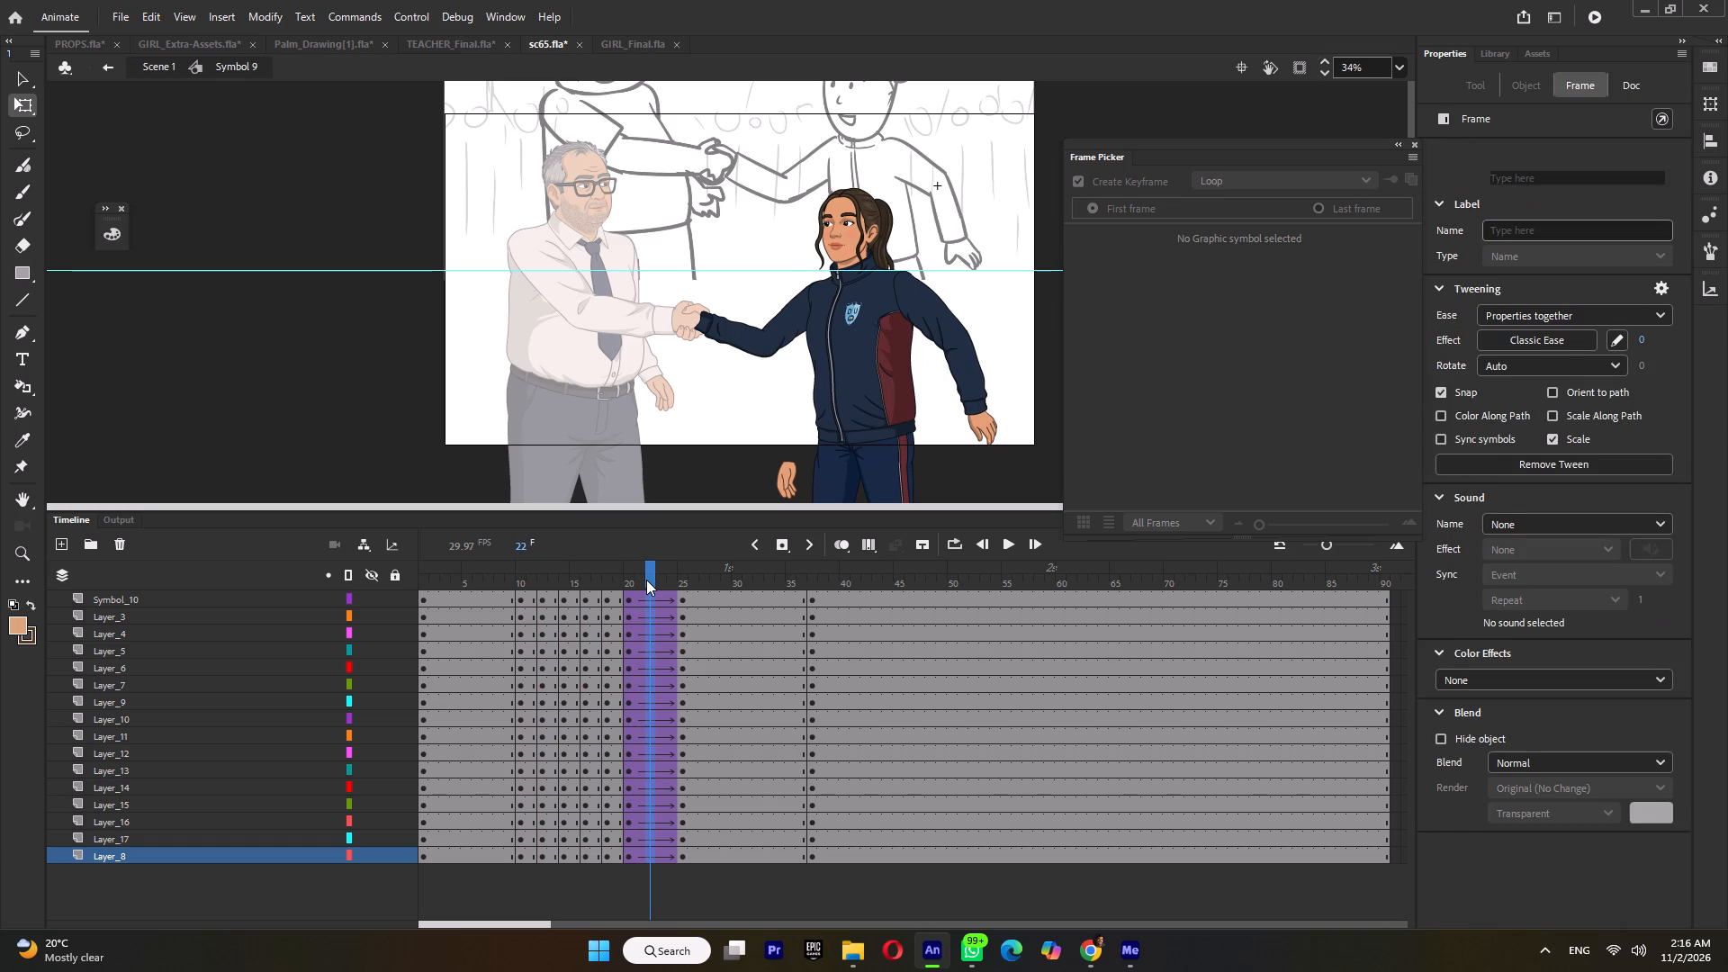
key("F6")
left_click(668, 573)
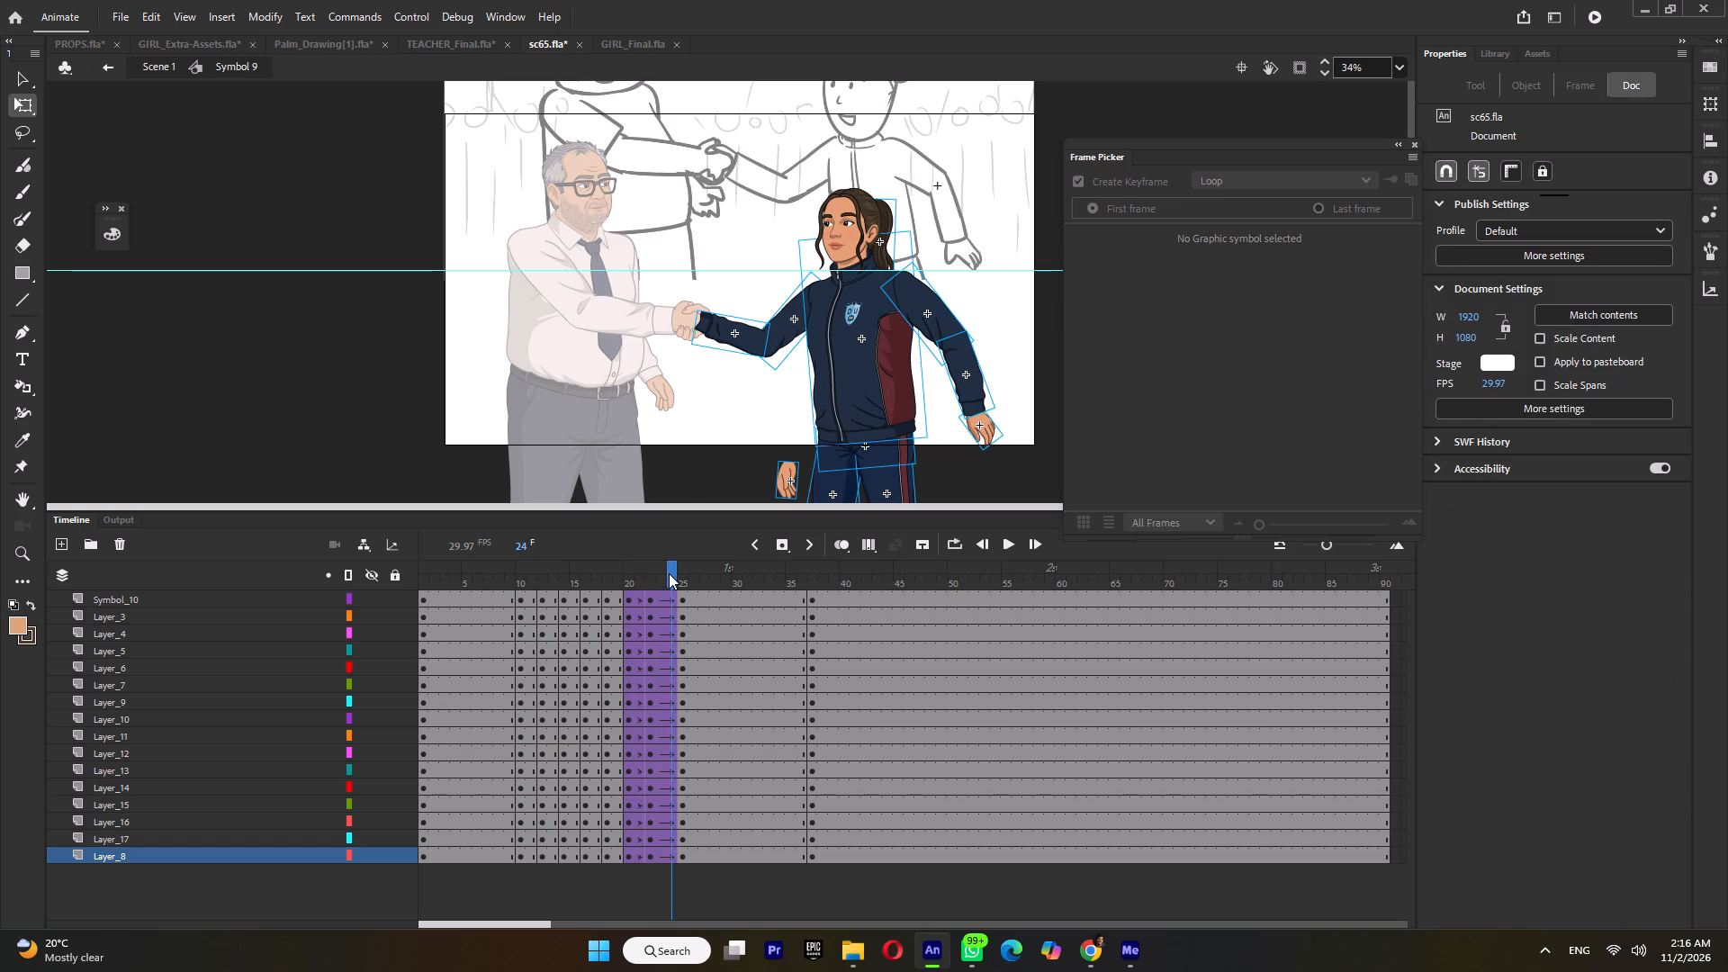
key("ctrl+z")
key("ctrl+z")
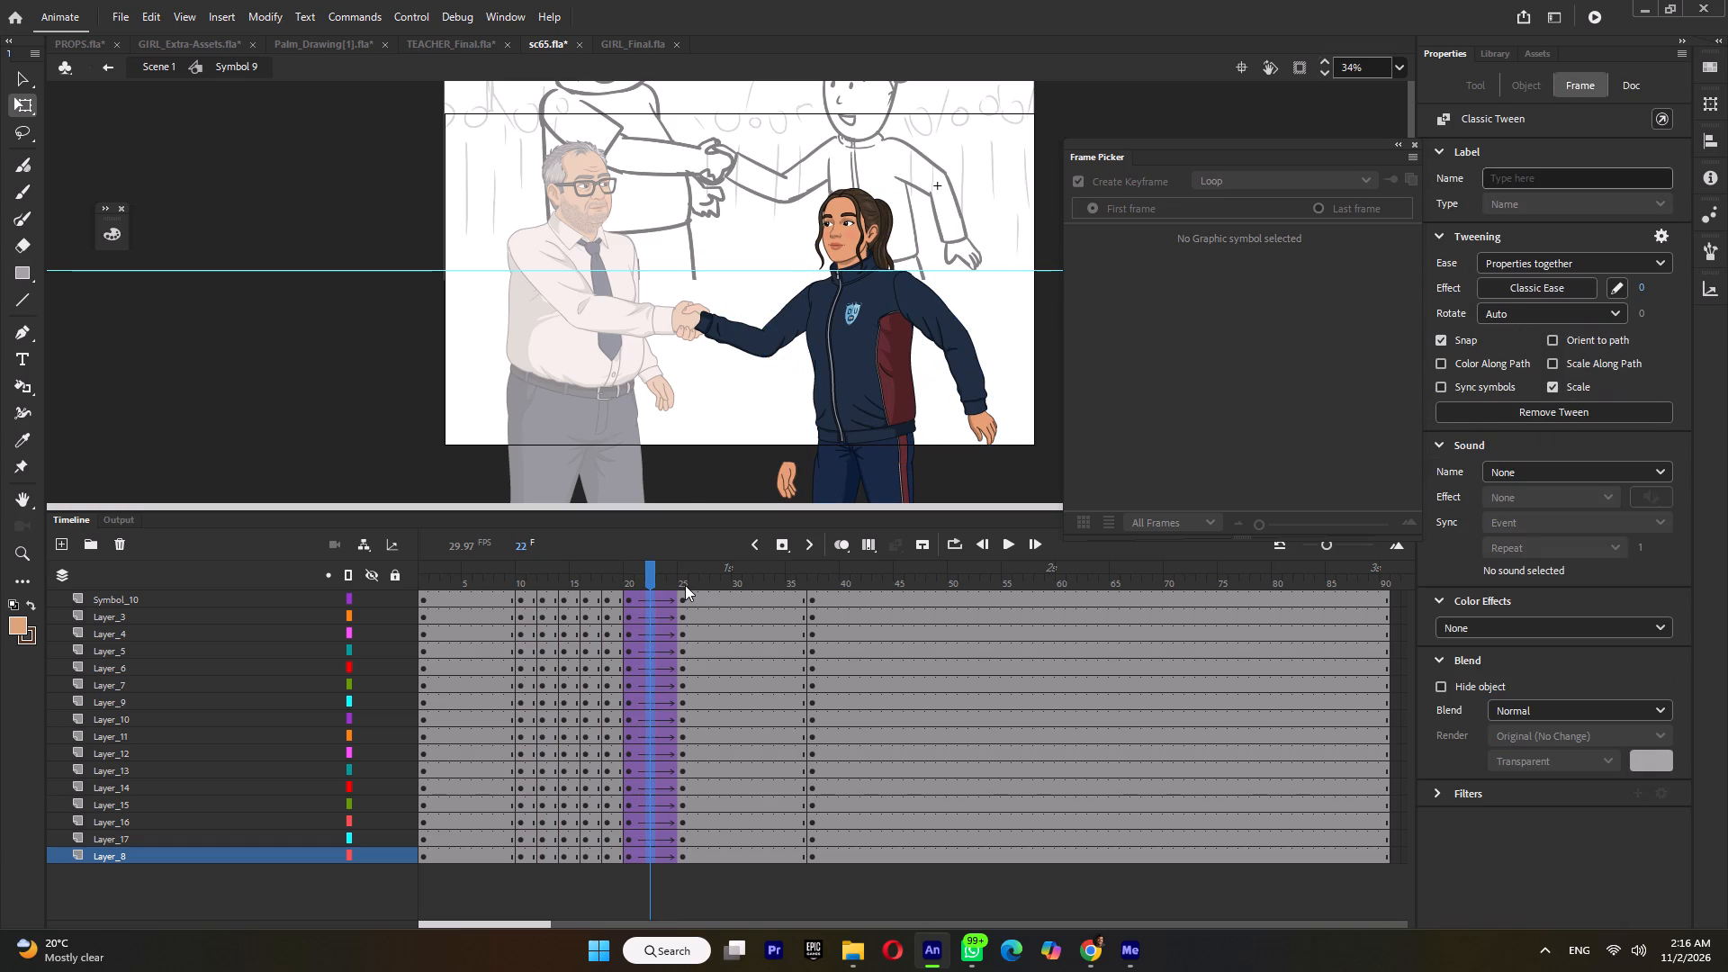
Shift the end pose one frame by inserting keyframes on all layers at frame 26 and clearing those at frame 25.
left_click(685, 581)
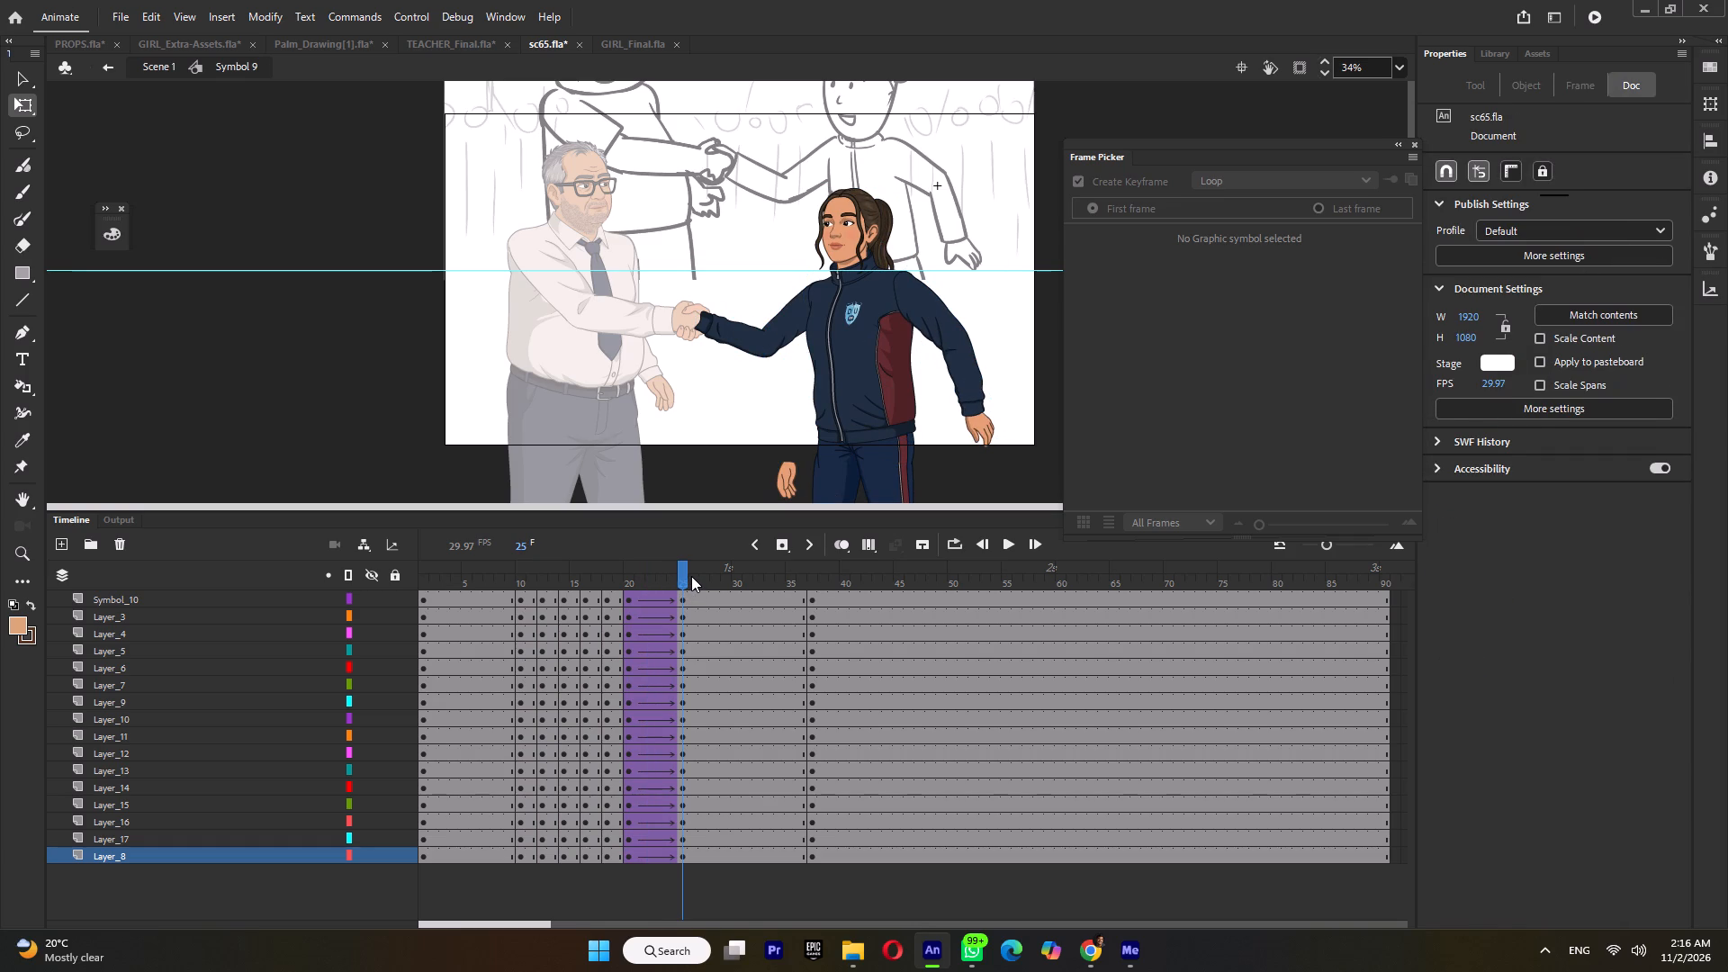
double_click(691, 576)
key("F6")
double_click(687, 579)
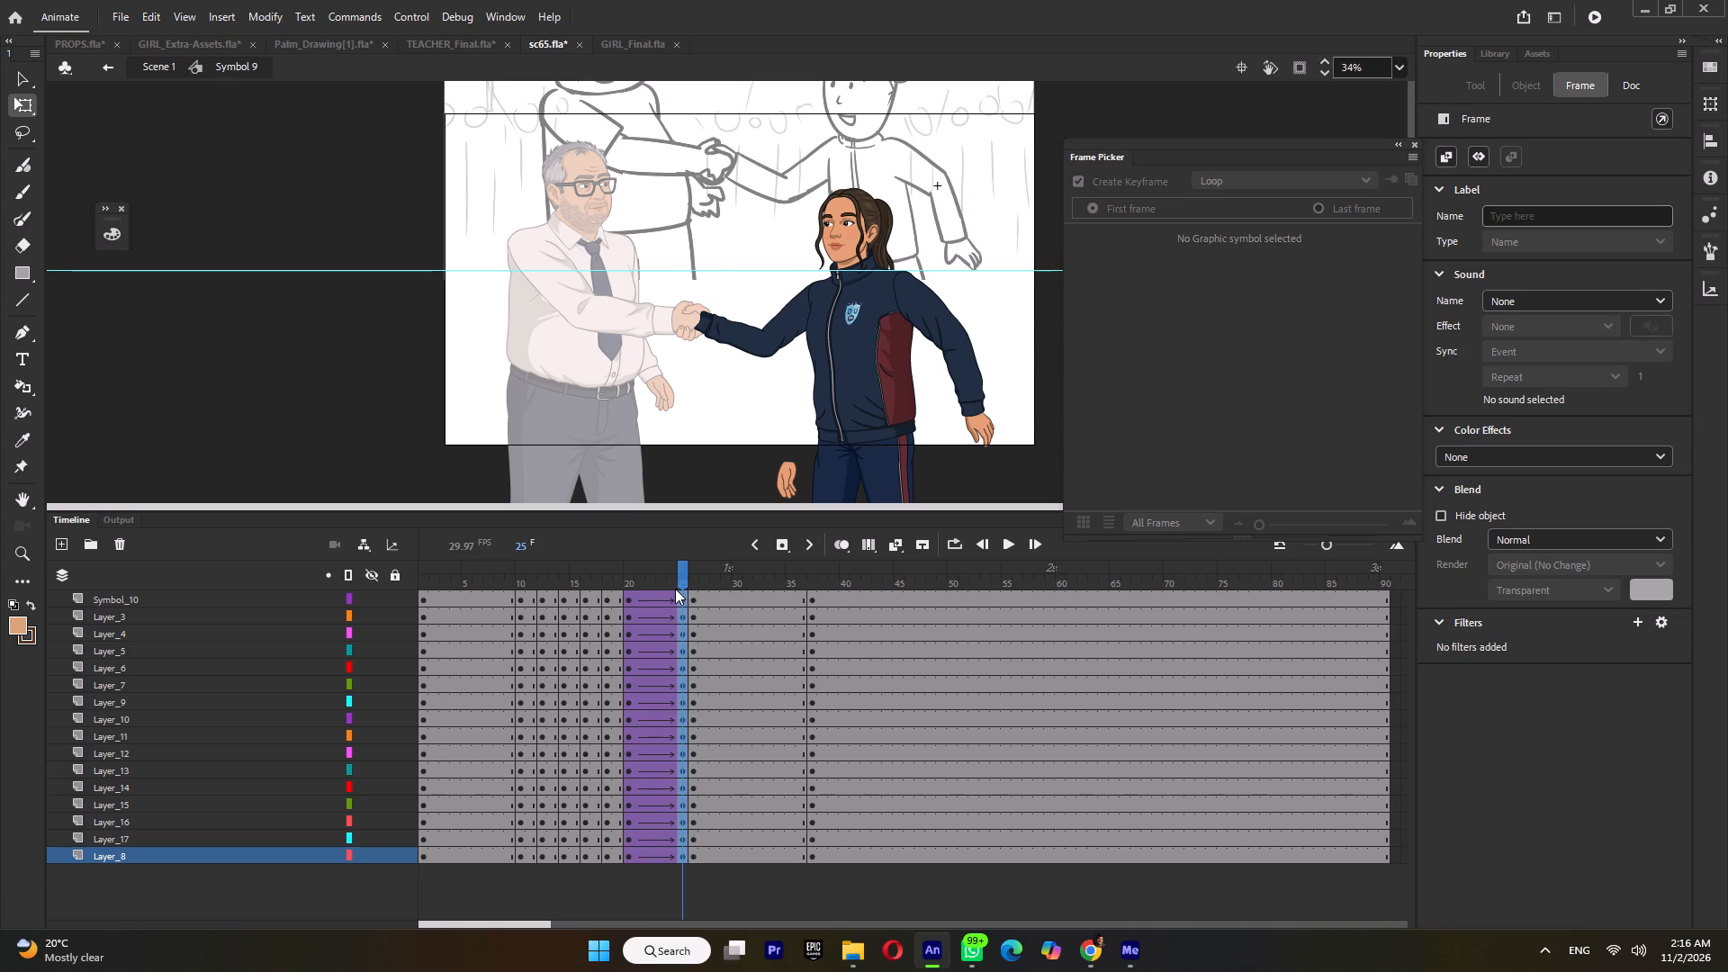
key("shift+F6")
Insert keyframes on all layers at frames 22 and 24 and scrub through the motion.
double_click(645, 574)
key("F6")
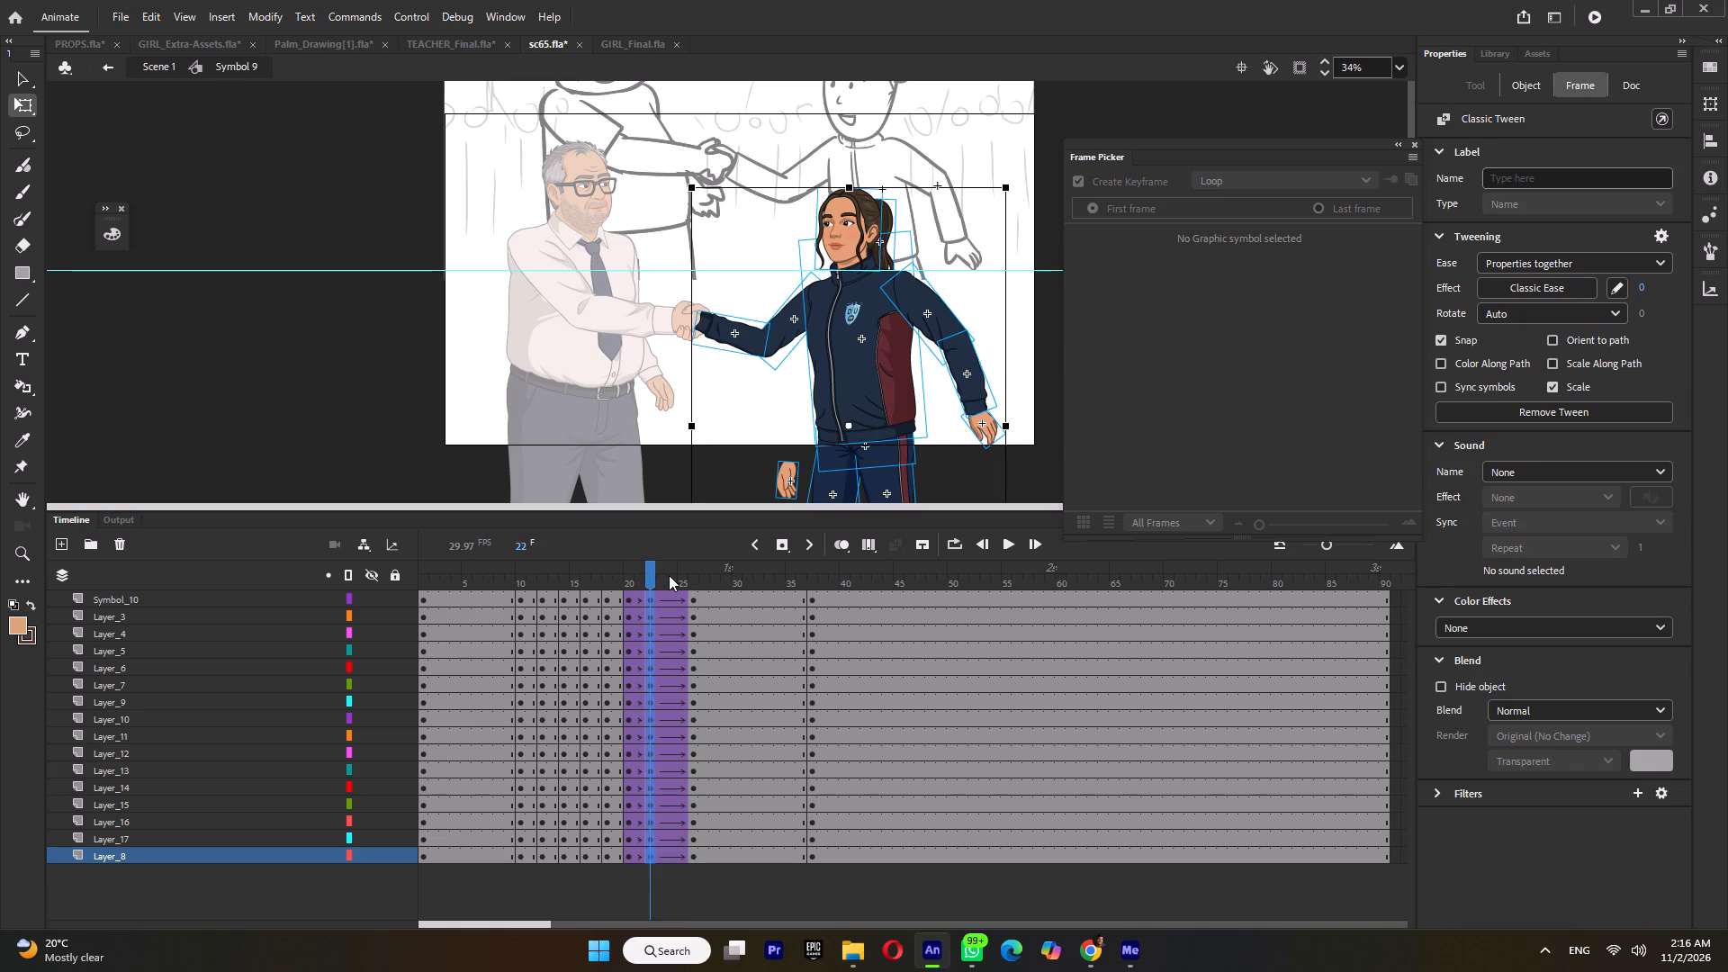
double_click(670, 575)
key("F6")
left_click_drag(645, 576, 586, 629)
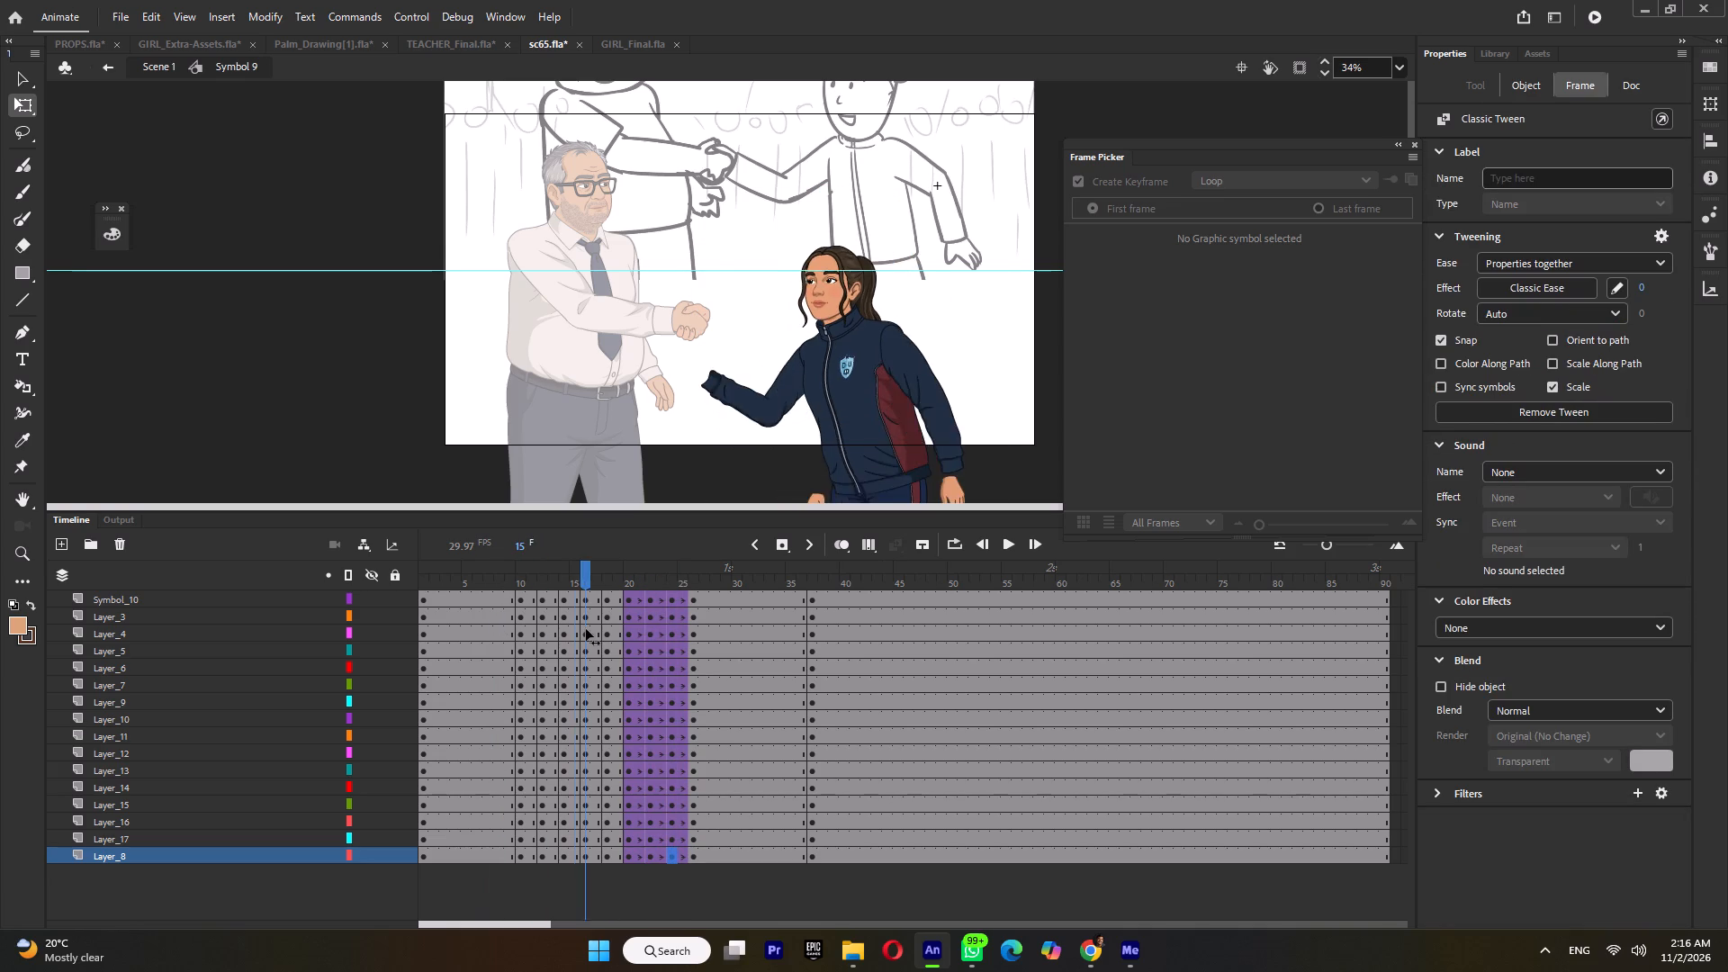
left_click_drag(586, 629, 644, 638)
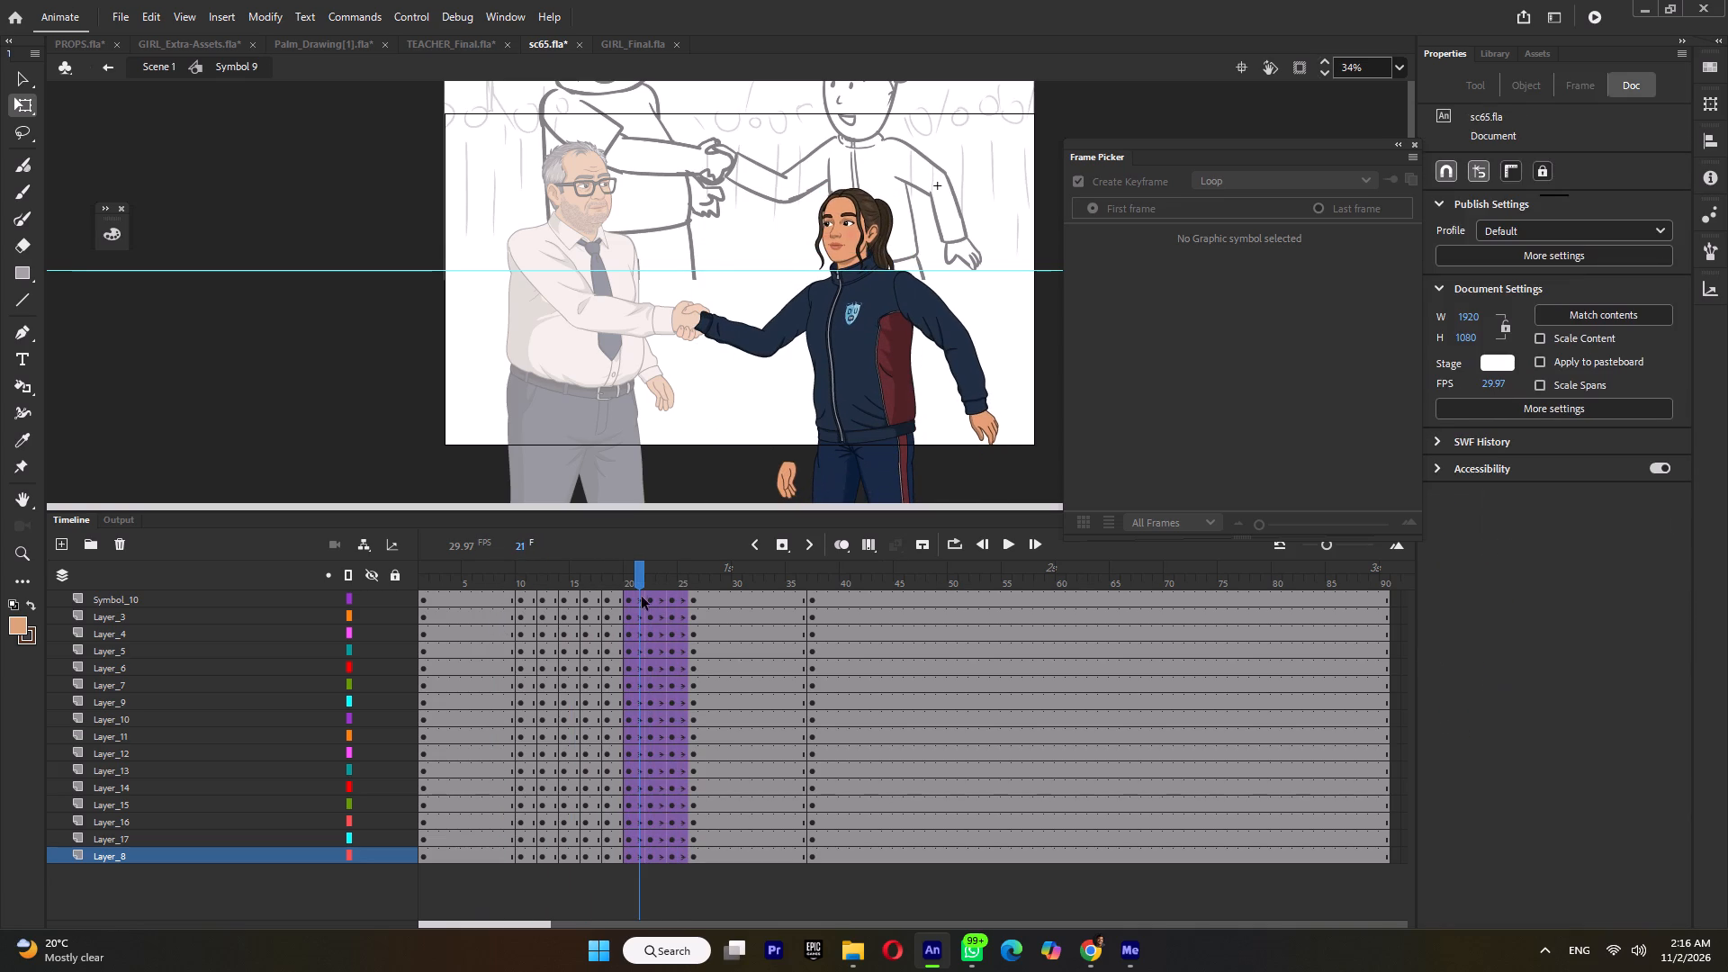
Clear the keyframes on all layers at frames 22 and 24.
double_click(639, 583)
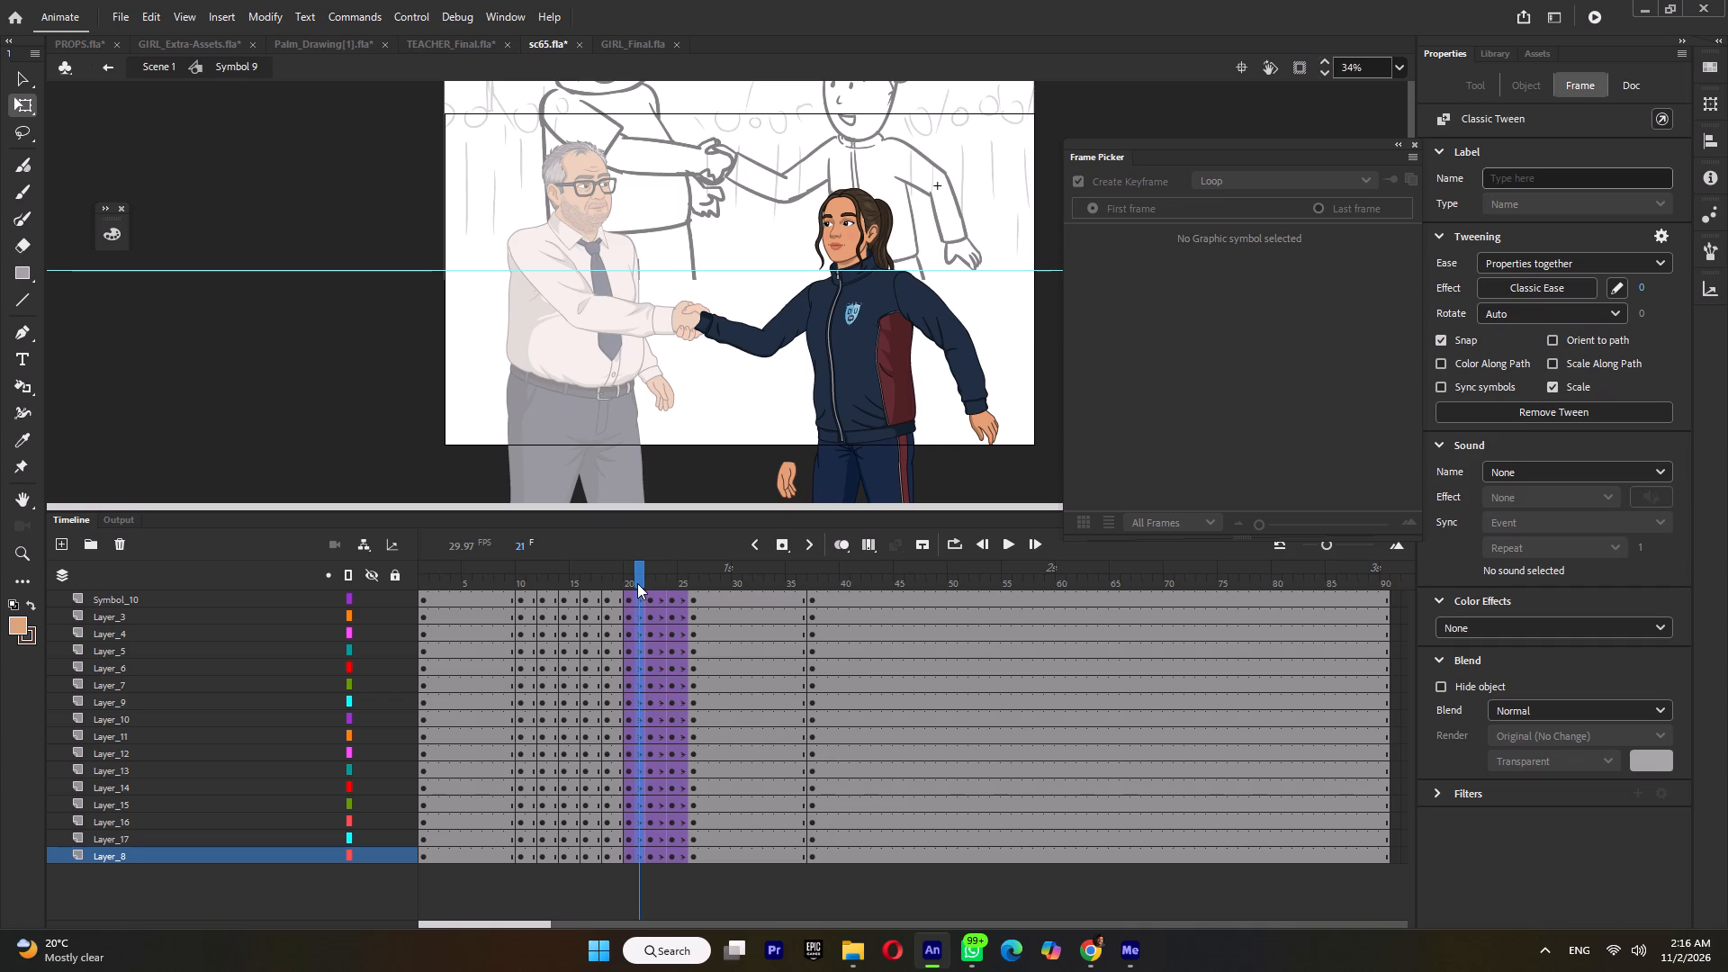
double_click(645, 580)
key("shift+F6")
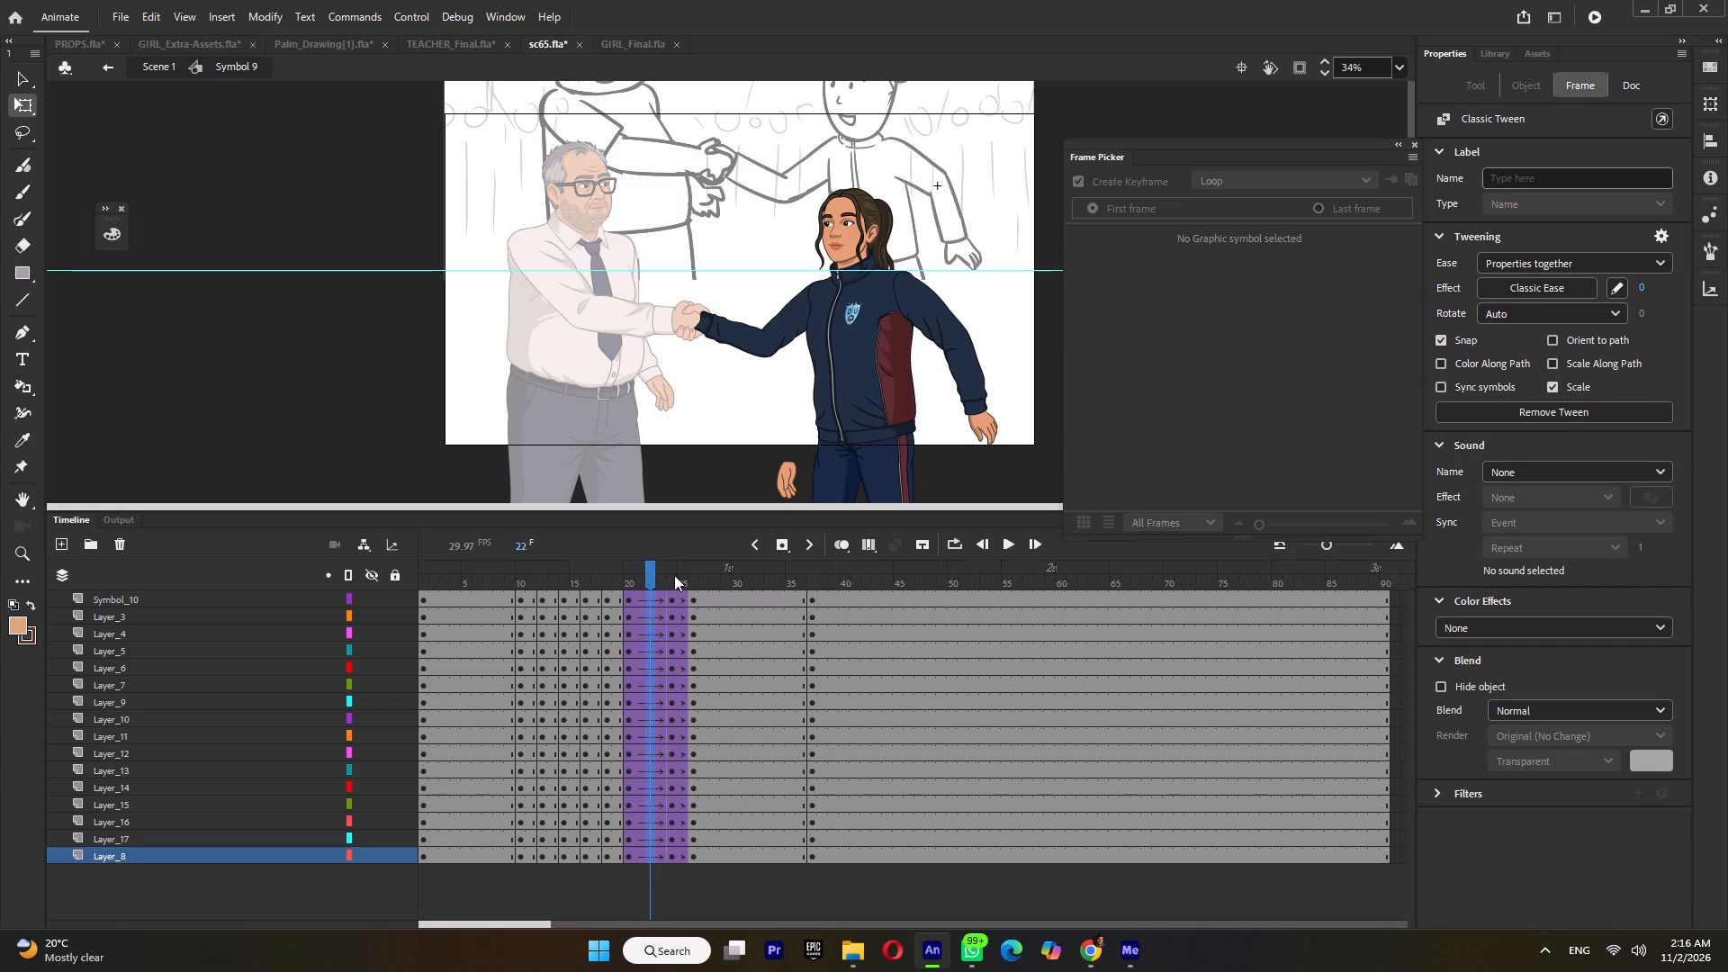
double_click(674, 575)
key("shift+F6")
At frame 26, rotate the girl's whole handshake arm slightly about a pivot placed at the shoulder.
left_click(571, 575)
left_click(627, 572)
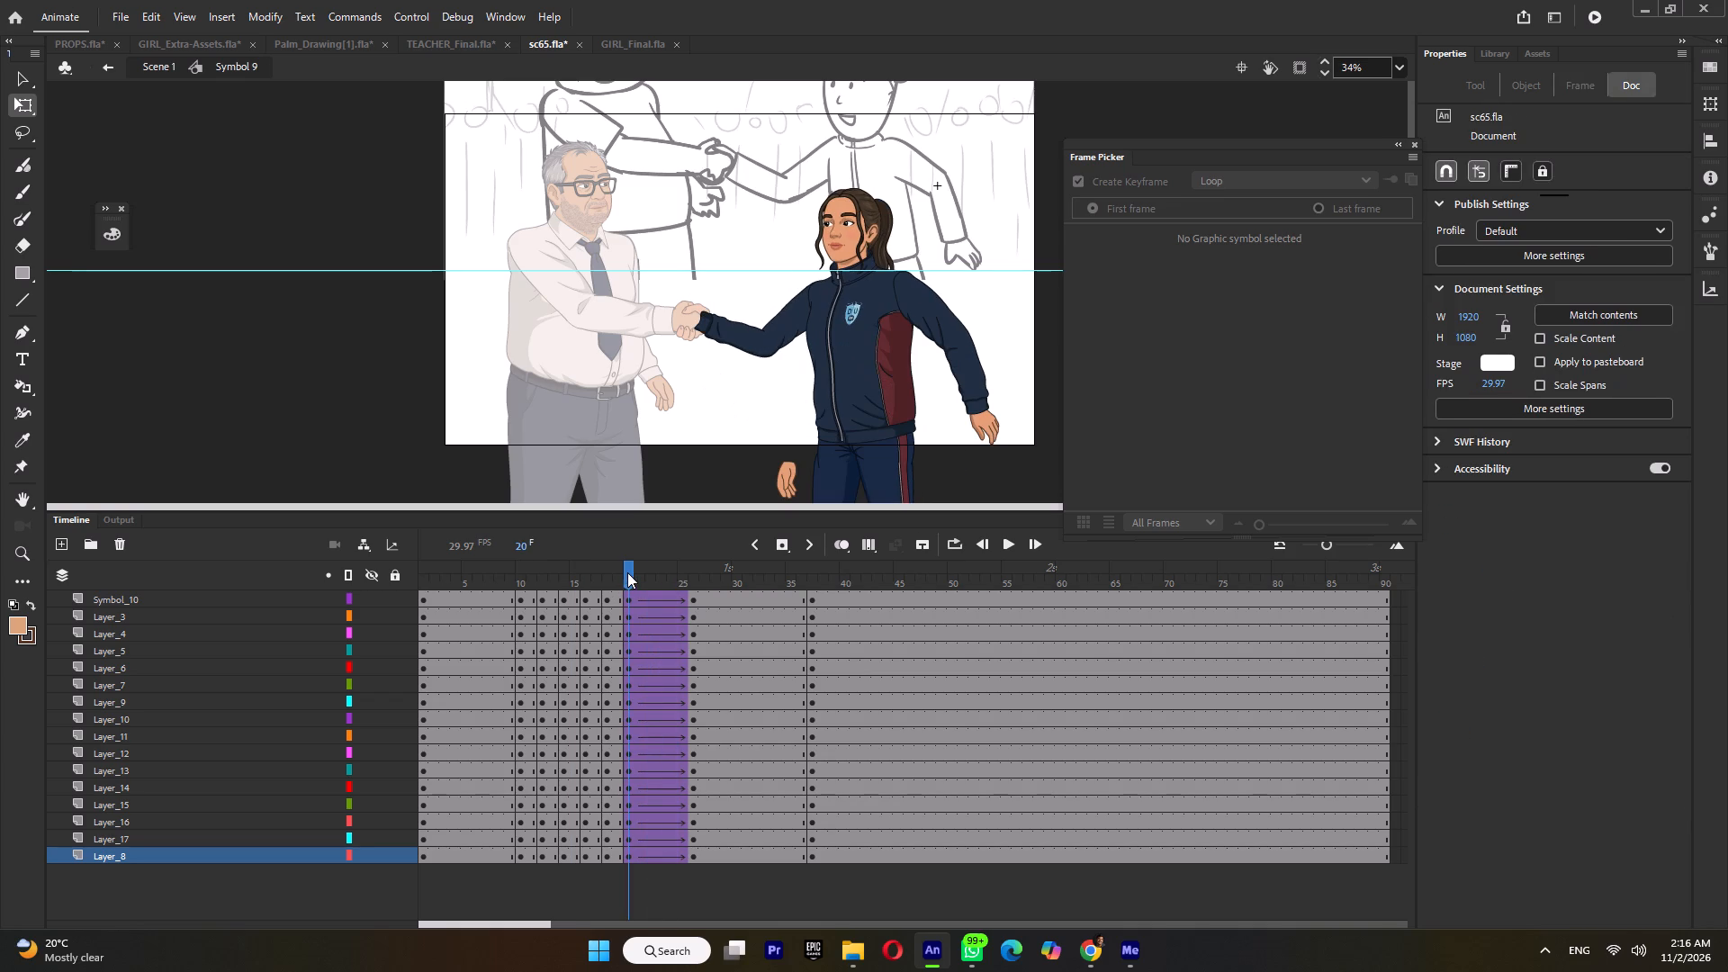
left_click(691, 579)
left_click_drag(663, 278, 728, 333)
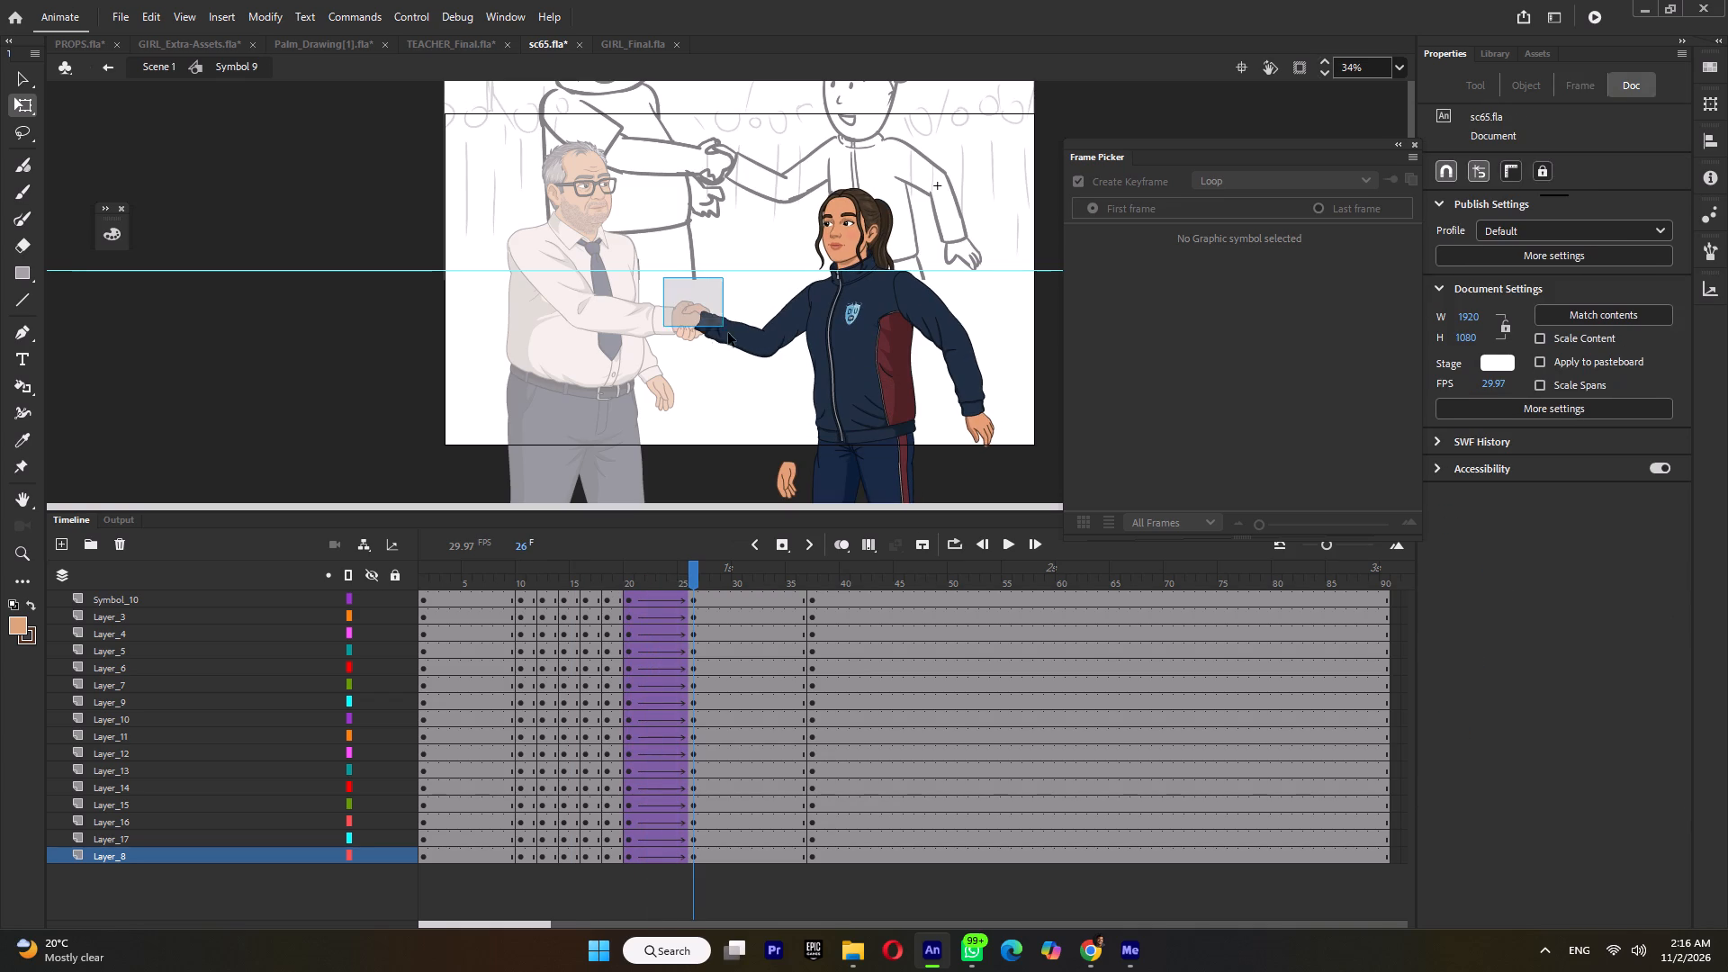
left_click_drag(728, 333, 773, 361)
left_click_drag(765, 320, 815, 294)
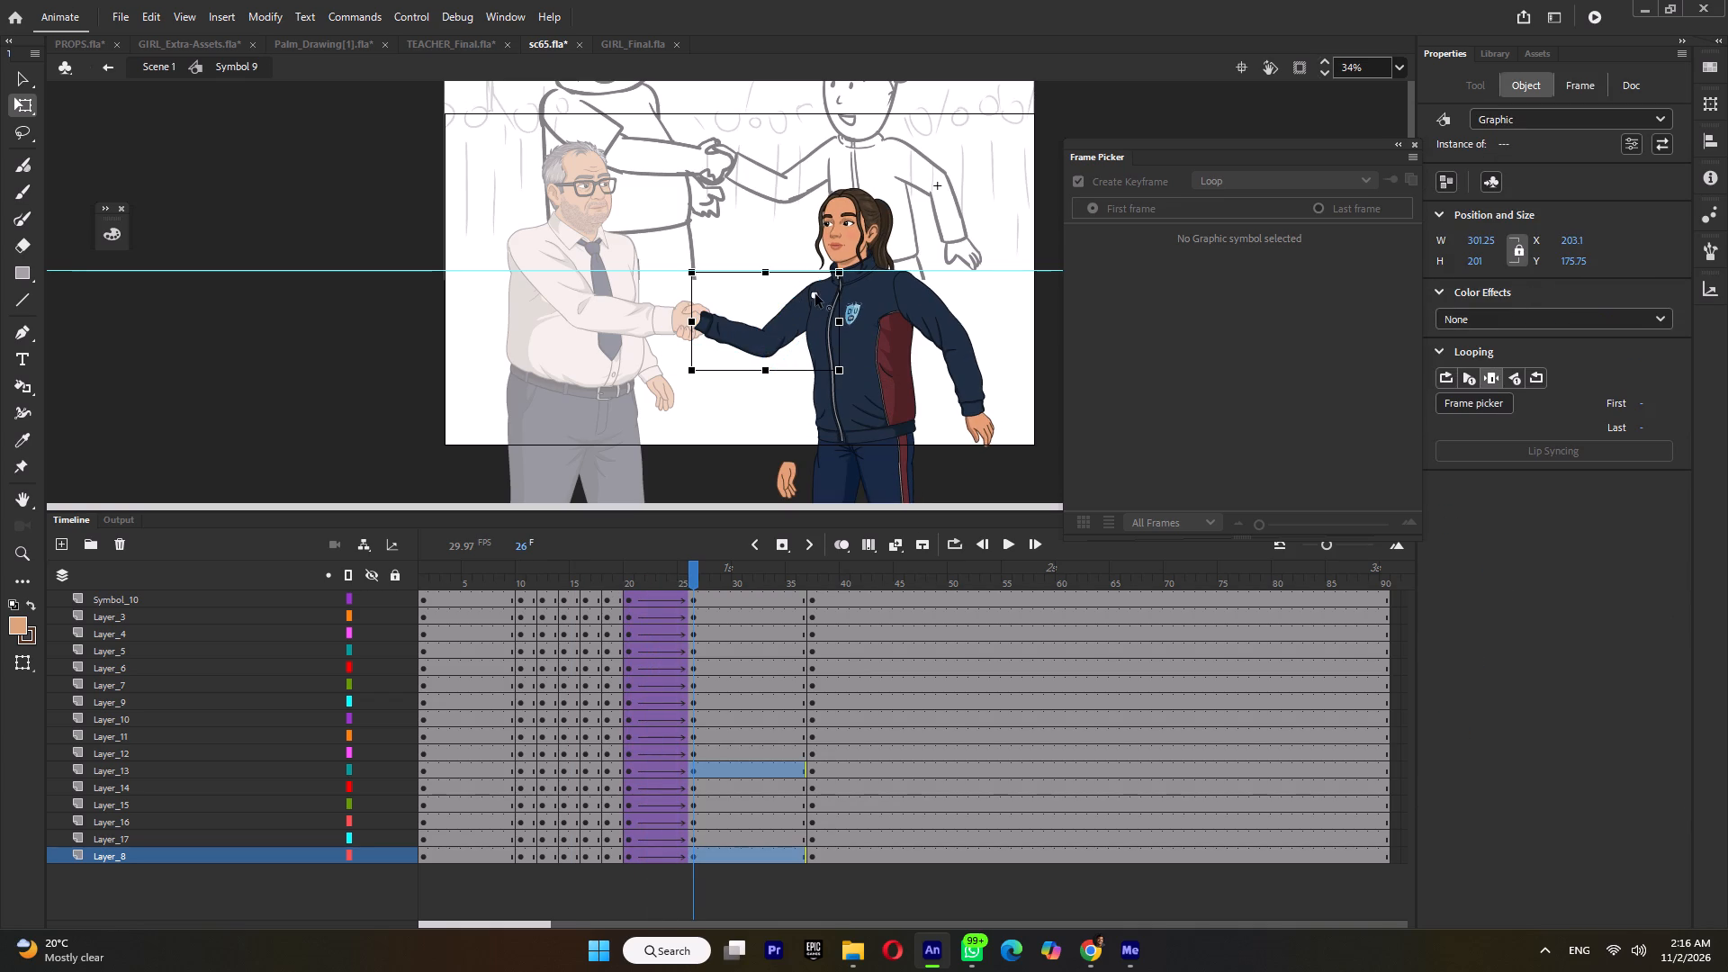
left_click_drag(815, 294, 818, 295)
scroll(699, 351, "up", 6, "ctrl")
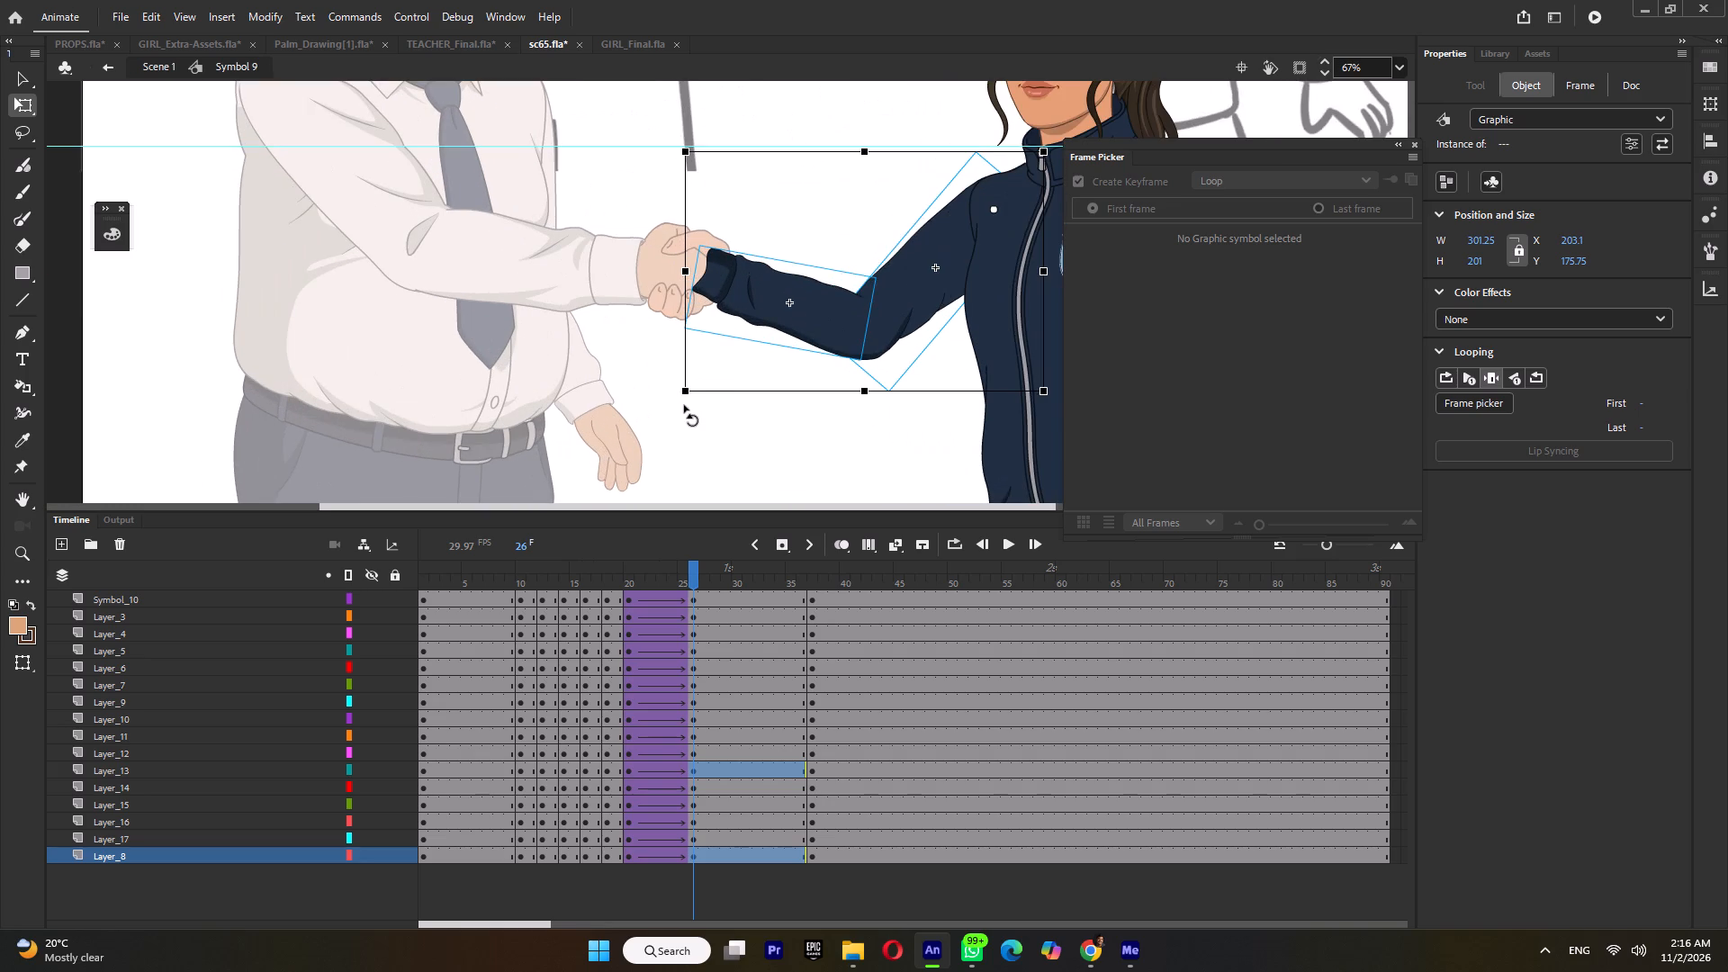
left_click_drag(684, 405, 685, 418)
scroll(684, 402, "down", 1, "ctrl")
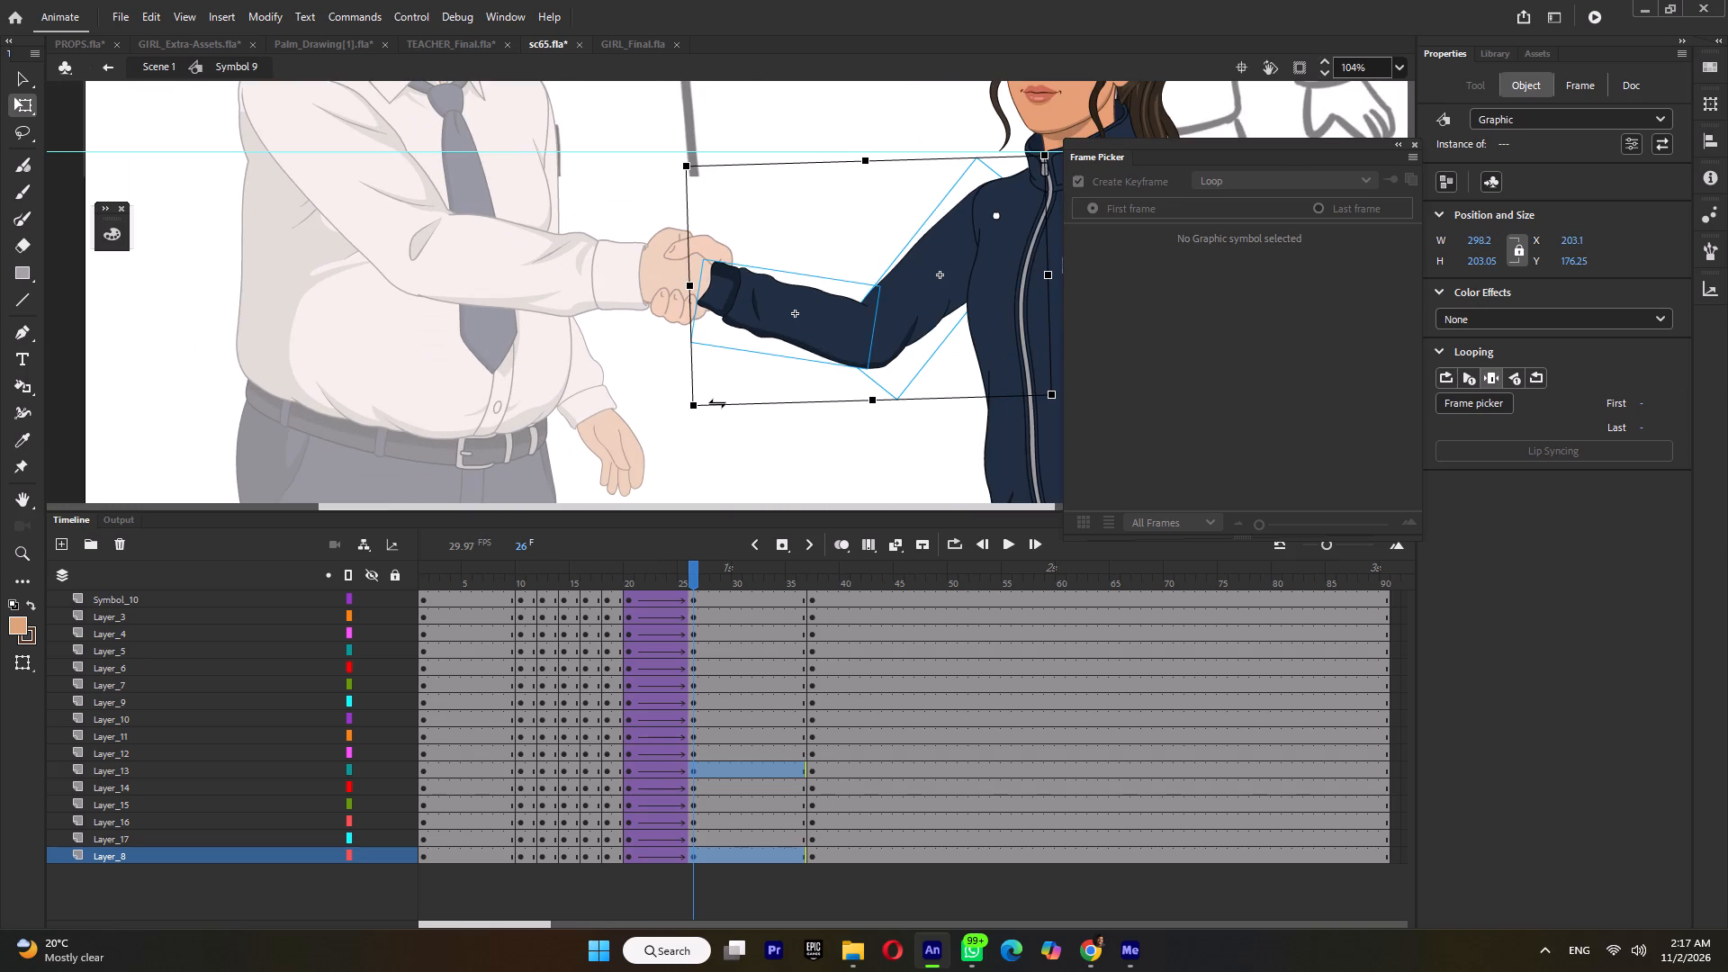
Rotate only the forearm of the girl's handshake arm slightly at frame 26.
left_click(651, 333)
left_click(727, 285)
scroll(701, 312, "up", 4, "ctrl")
left_click_drag(686, 364, 687, 375)
scroll(687, 376, "down", 12, "ctrl")
At frame 26, rotate the girl's upper body, with head, arms and free hand, slightly about a pivot at the waist.
left_click(592, 575)
left_click(630, 577)
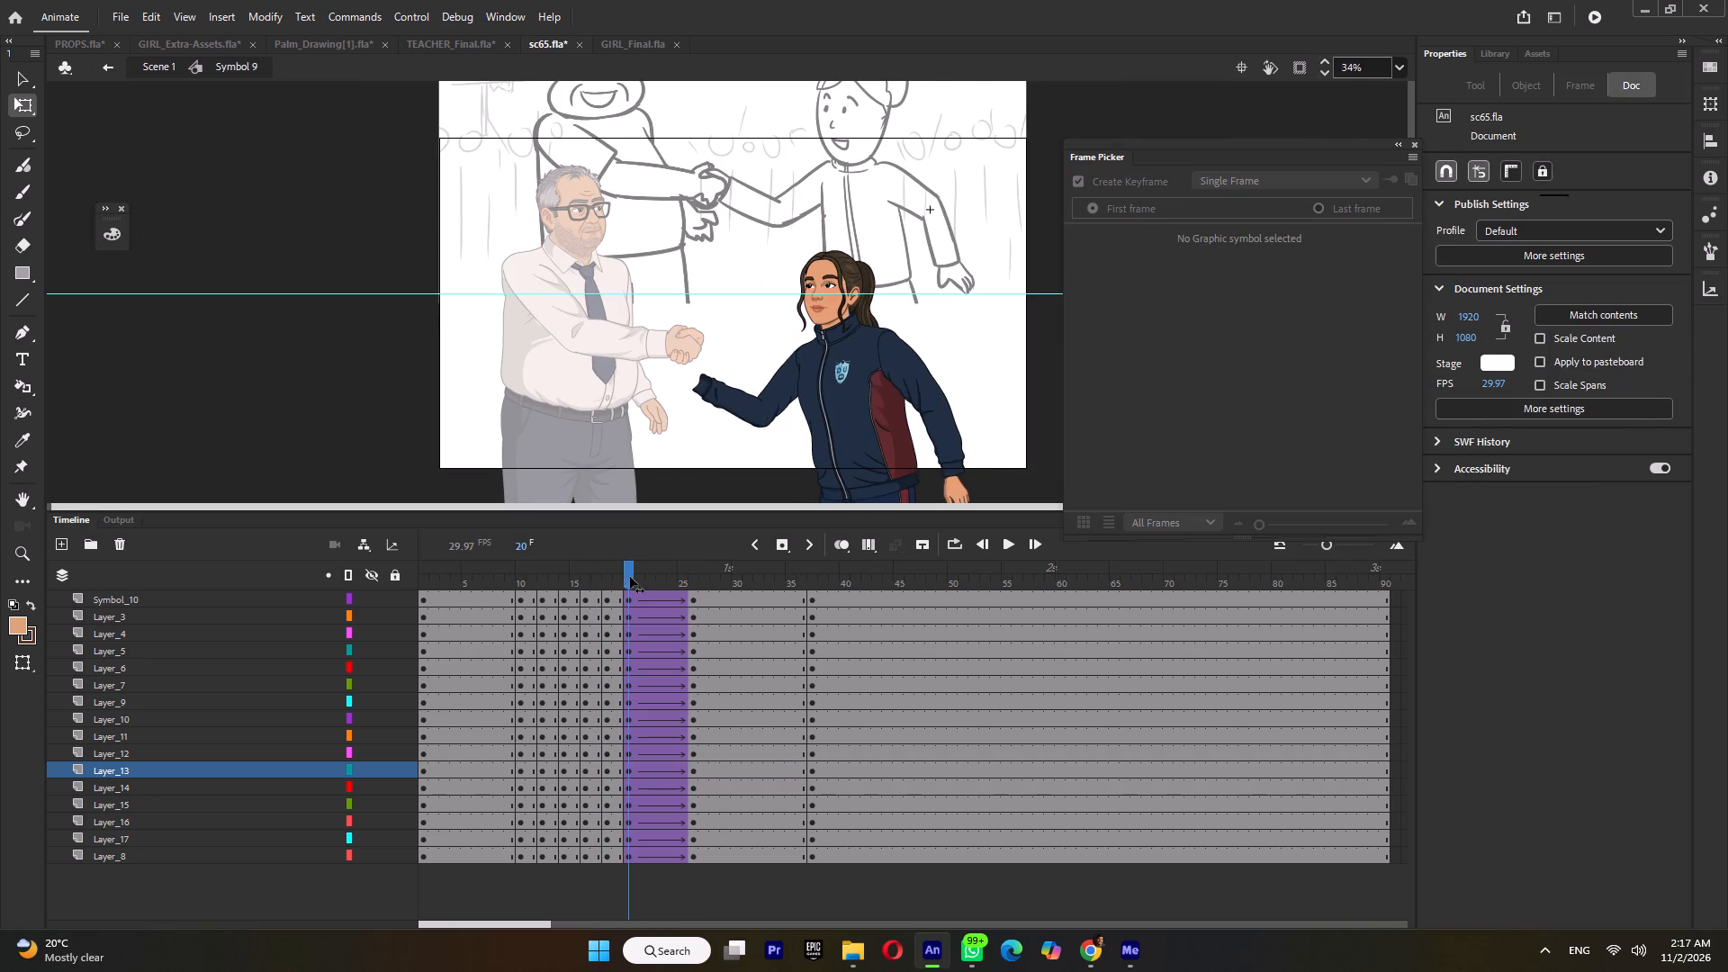
left_click(695, 580)
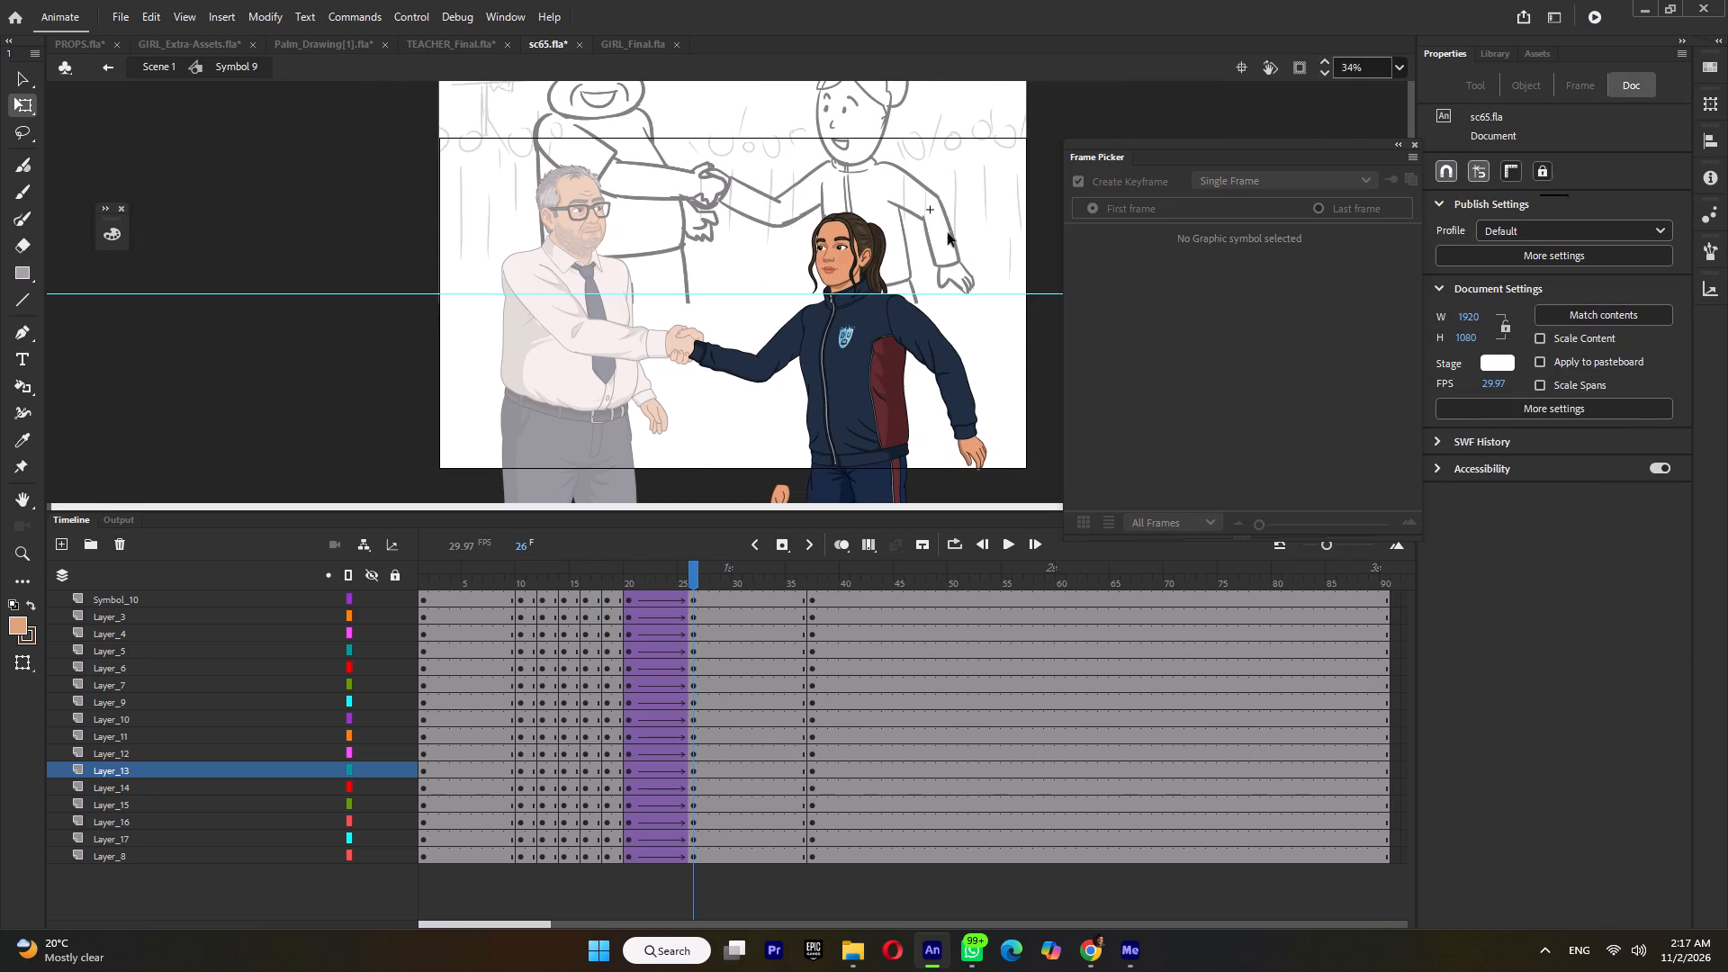
left_click_drag(976, 191, 714, 385)
left_click(966, 454, "shift")
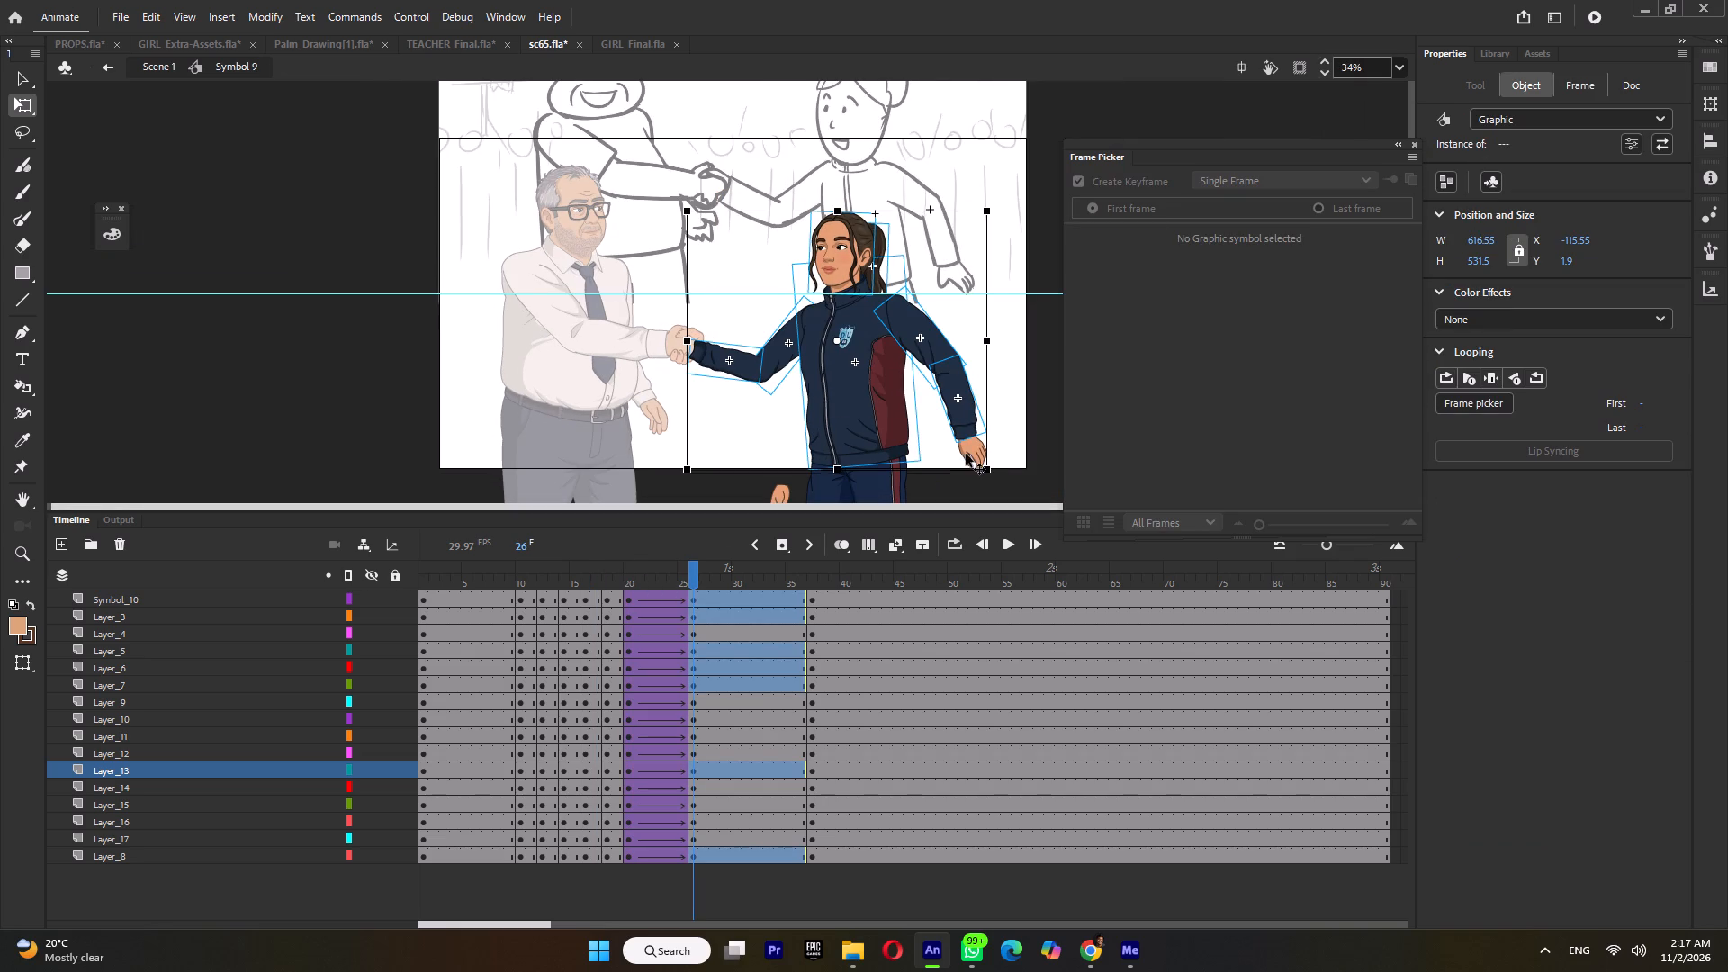
left_click_drag(844, 340, 851, 461)
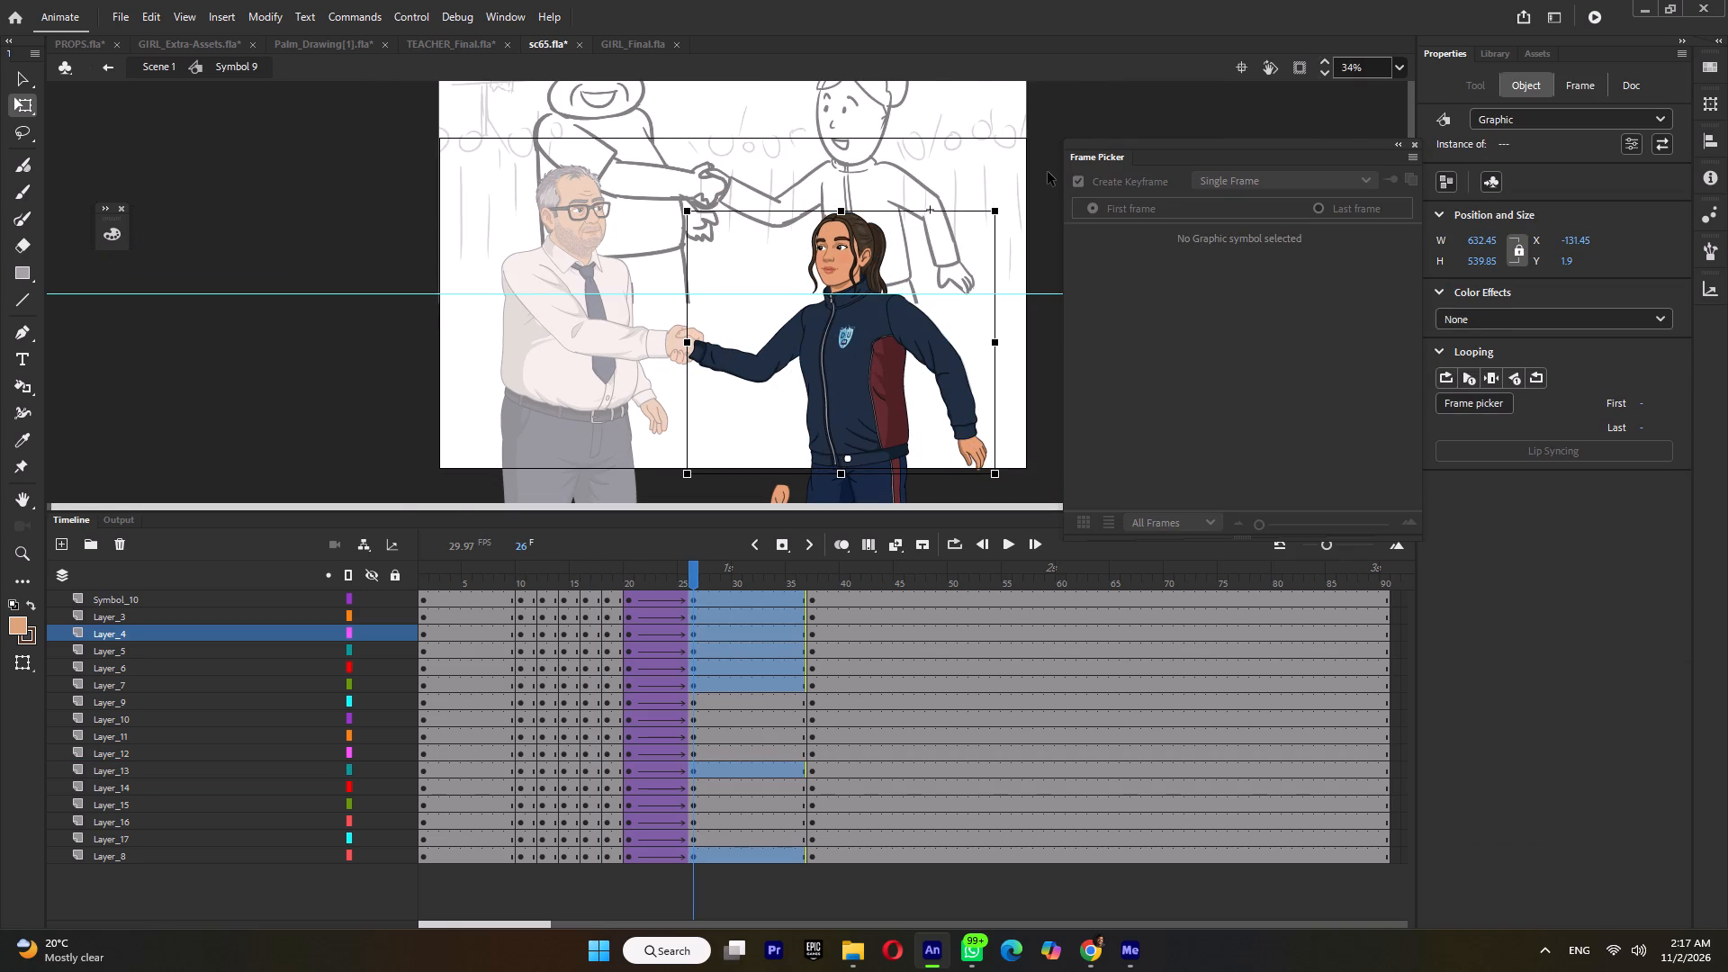
scroll(1046, 172, "up", 9, "ctrl")
left_click_drag(1042, 259, 1039, 257)
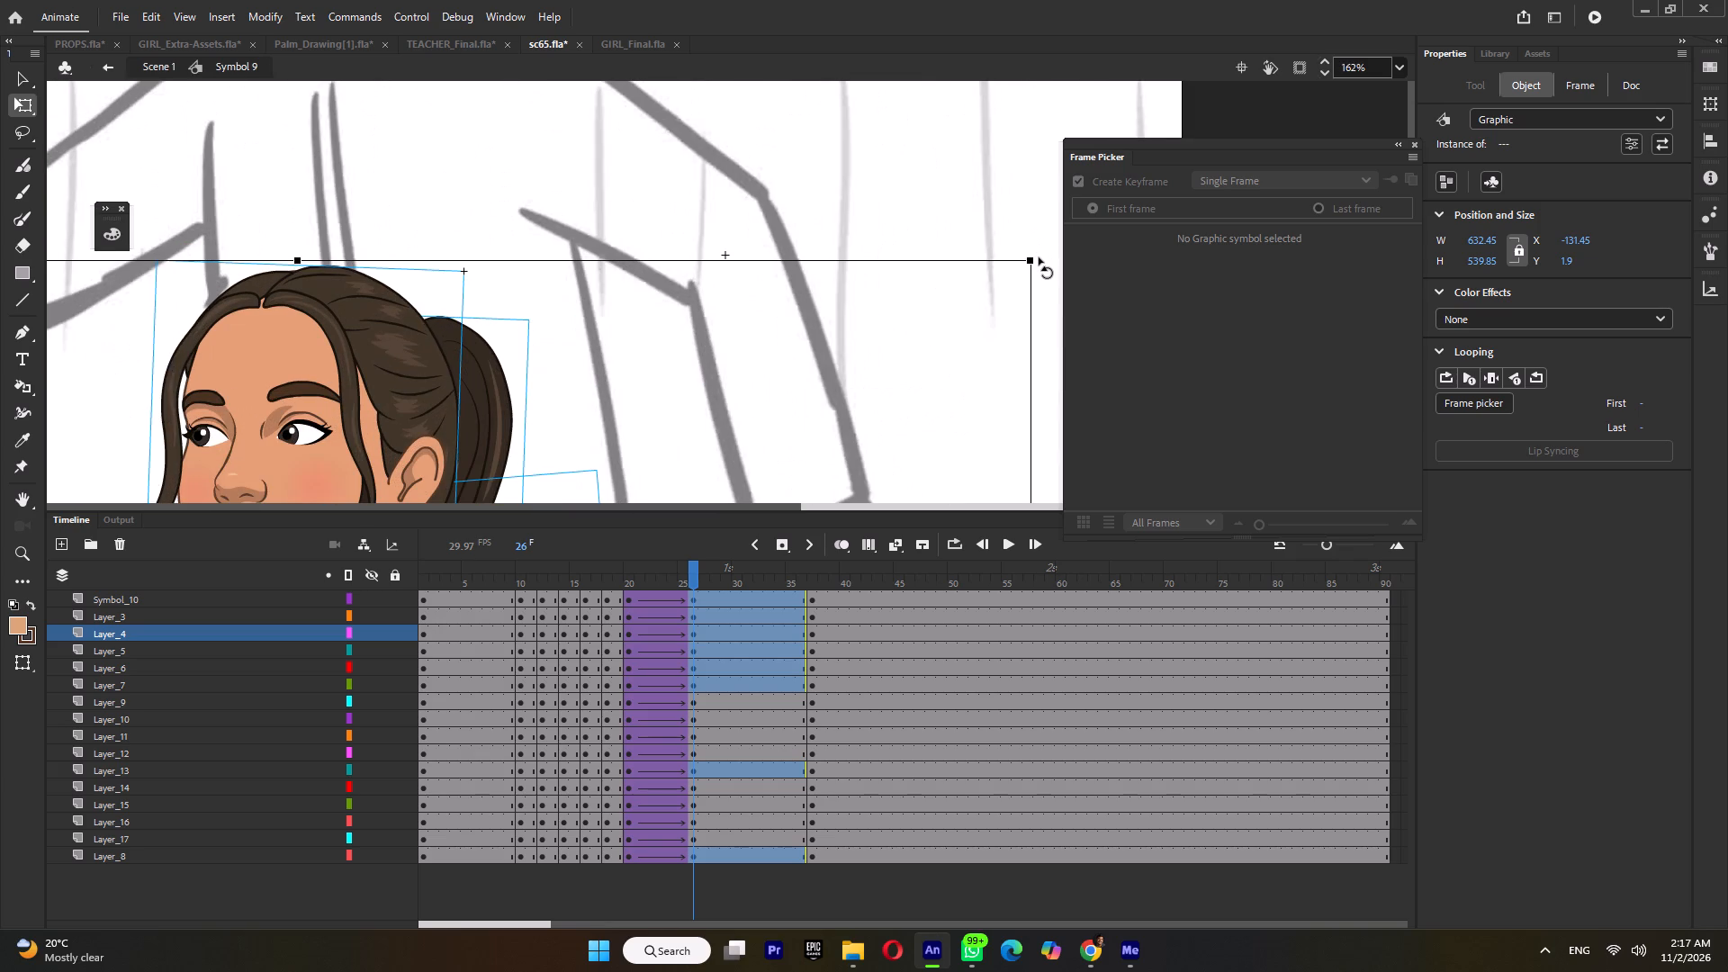
left_click_drag(1039, 257, 1031, 255)
scroll(797, 319, "down", 5, "ctrl")
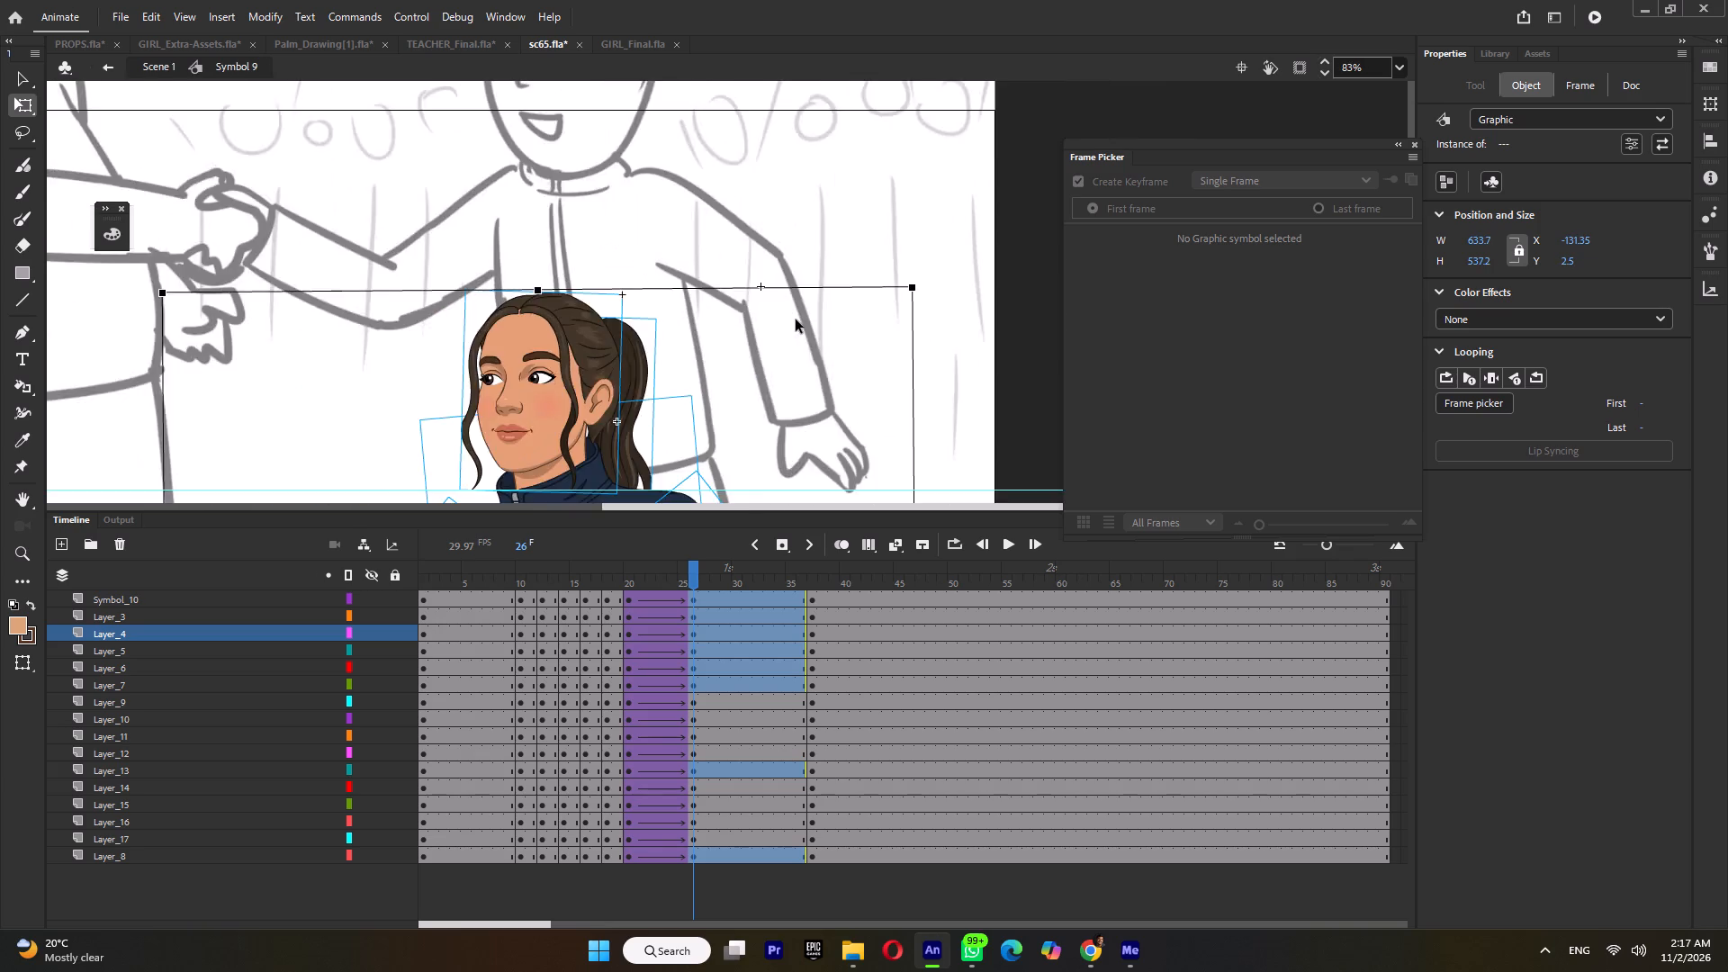
scroll(796, 319, "down", 2, "ctrl")
Rotate the girl's head and hair slightly about a pivot placed near the neck at frame 26.
left_click(760, 240)
left_click_drag(858, 238, 796, 331)
left_click_drag(784, 373, 786, 382)
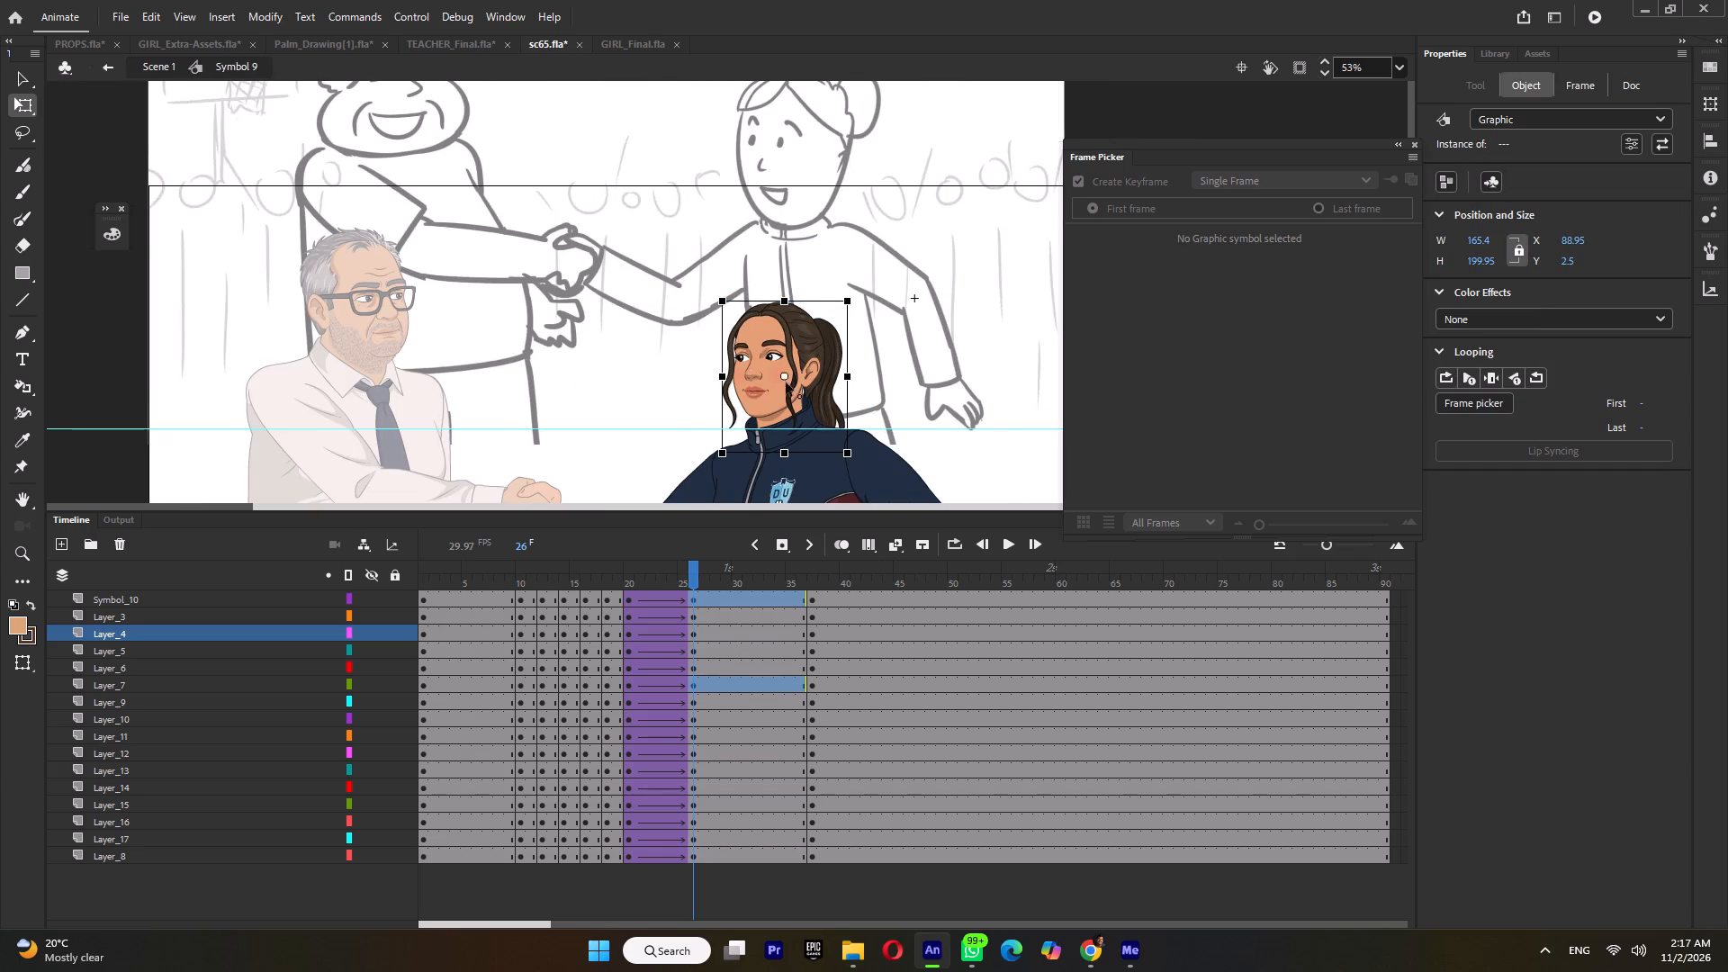
left_click_drag(786, 382, 785, 400)
scroll(861, 294, "up", 6, "ctrl")
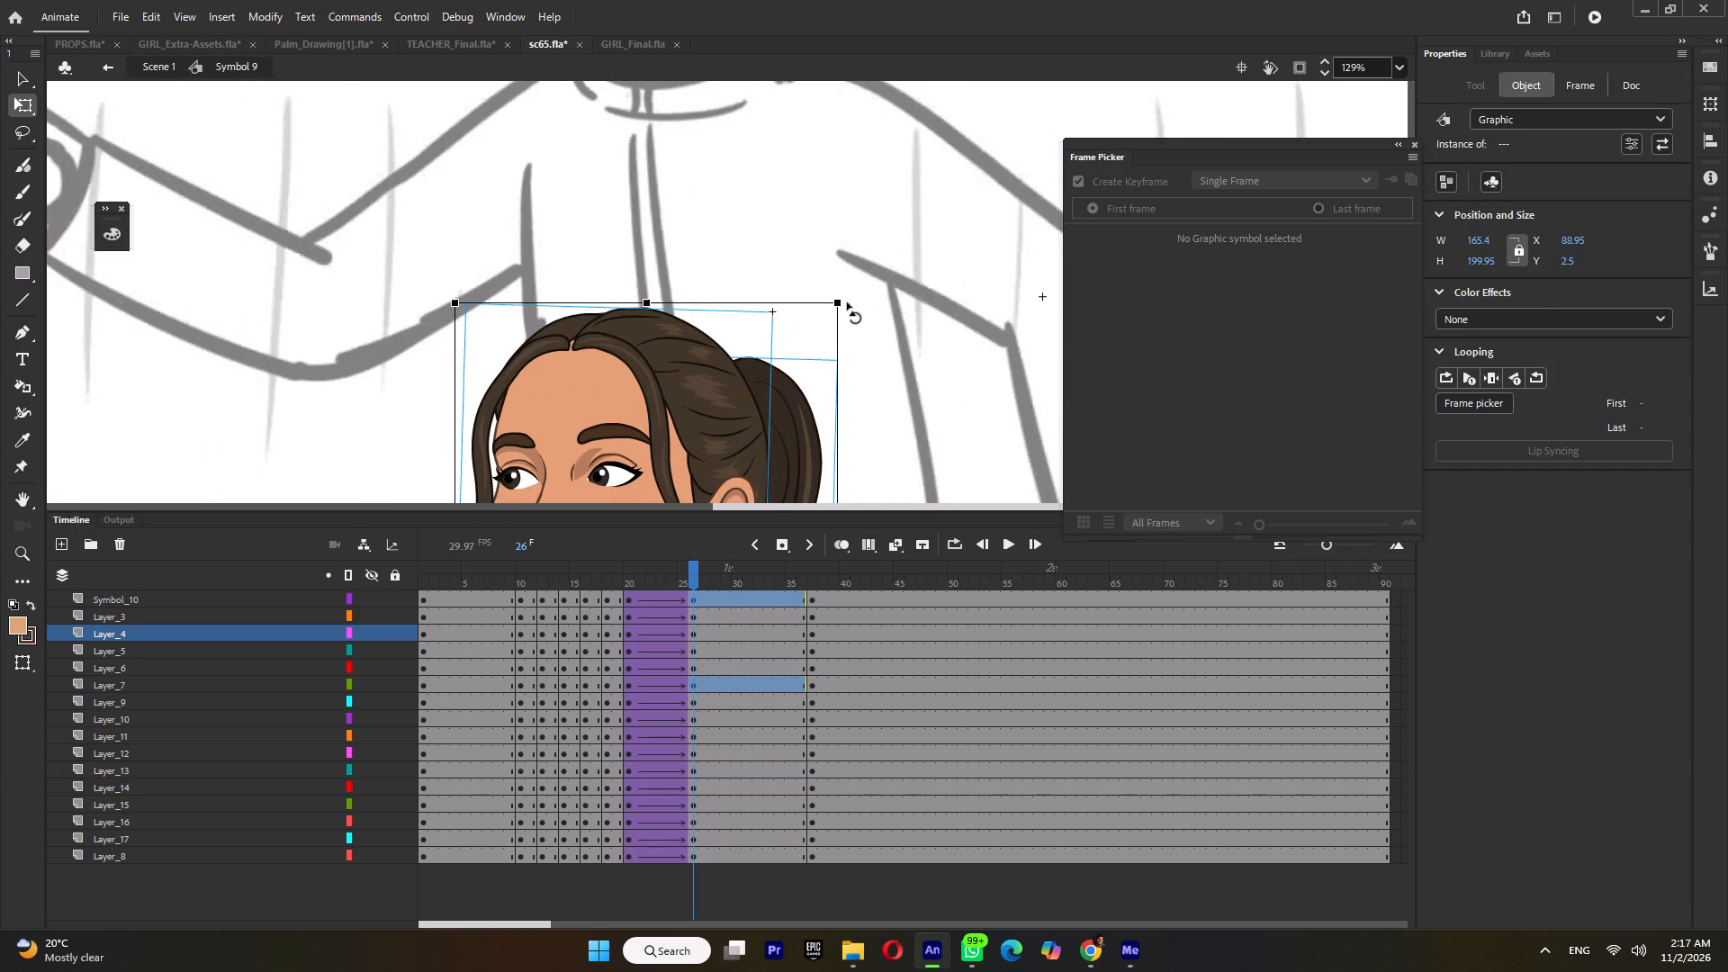
left_click_drag(846, 302, 838, 297)
scroll(838, 297, "down", 11, "ctrl")
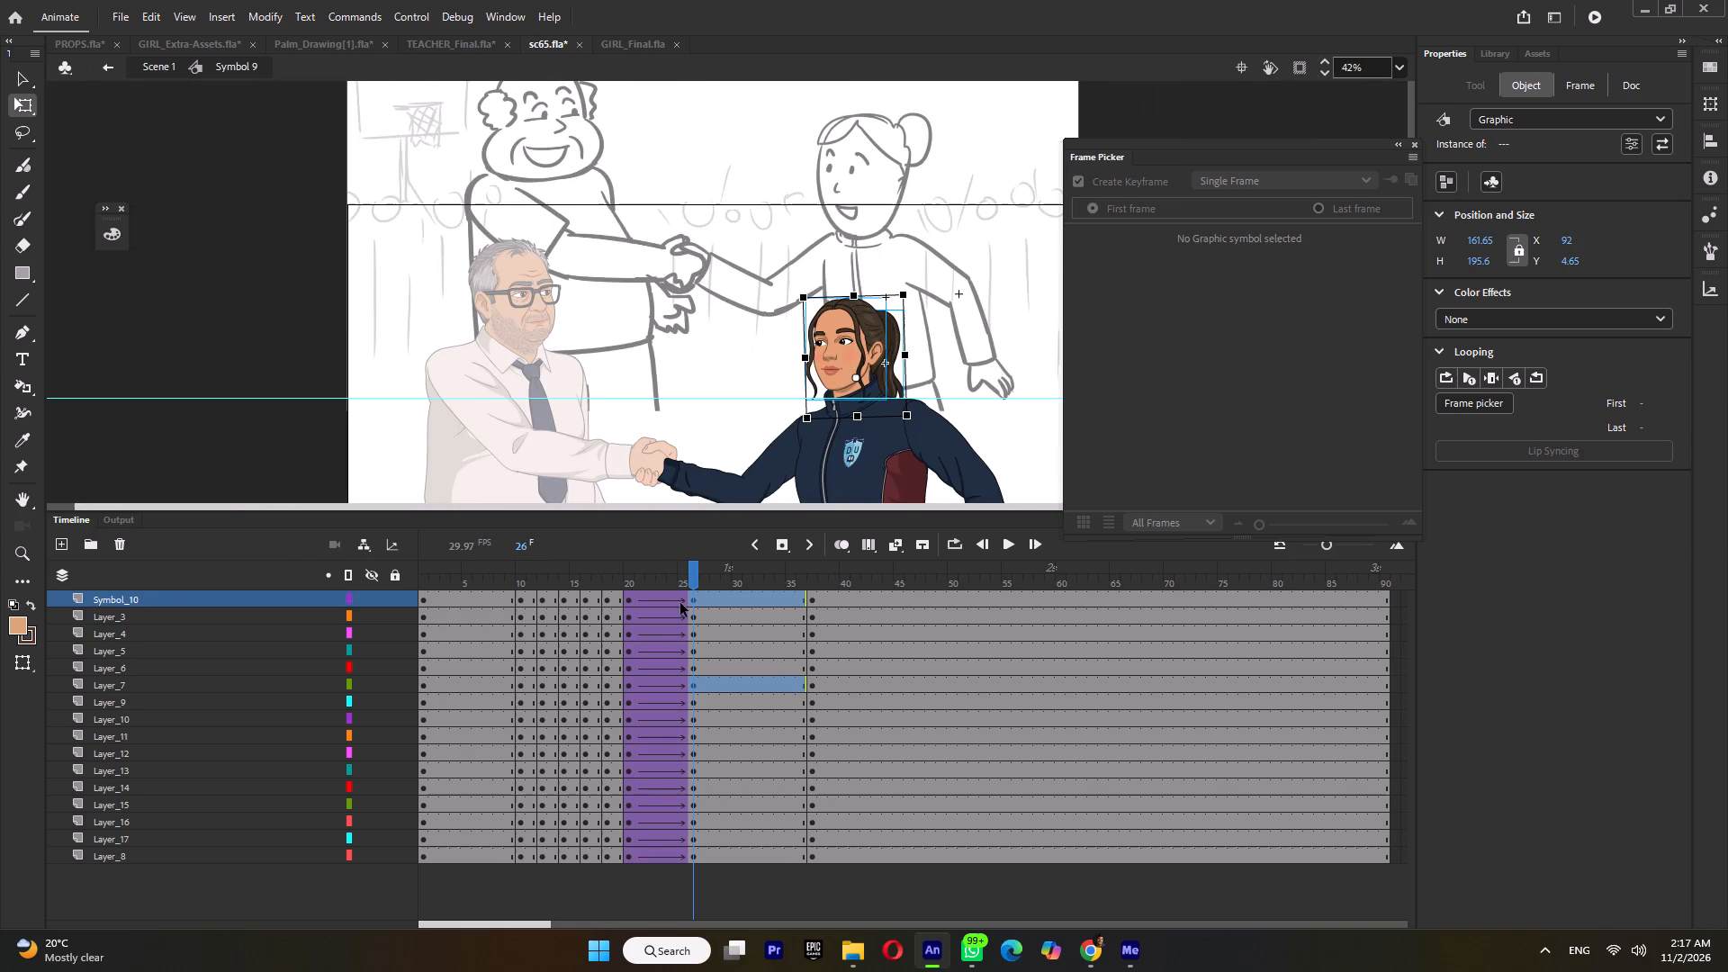
Compare the girl's pose at frames 20 and 26, and rotate her handshake forearm slightly at the wrist end at frame 26.
left_click_drag(611, 585, 643, 611)
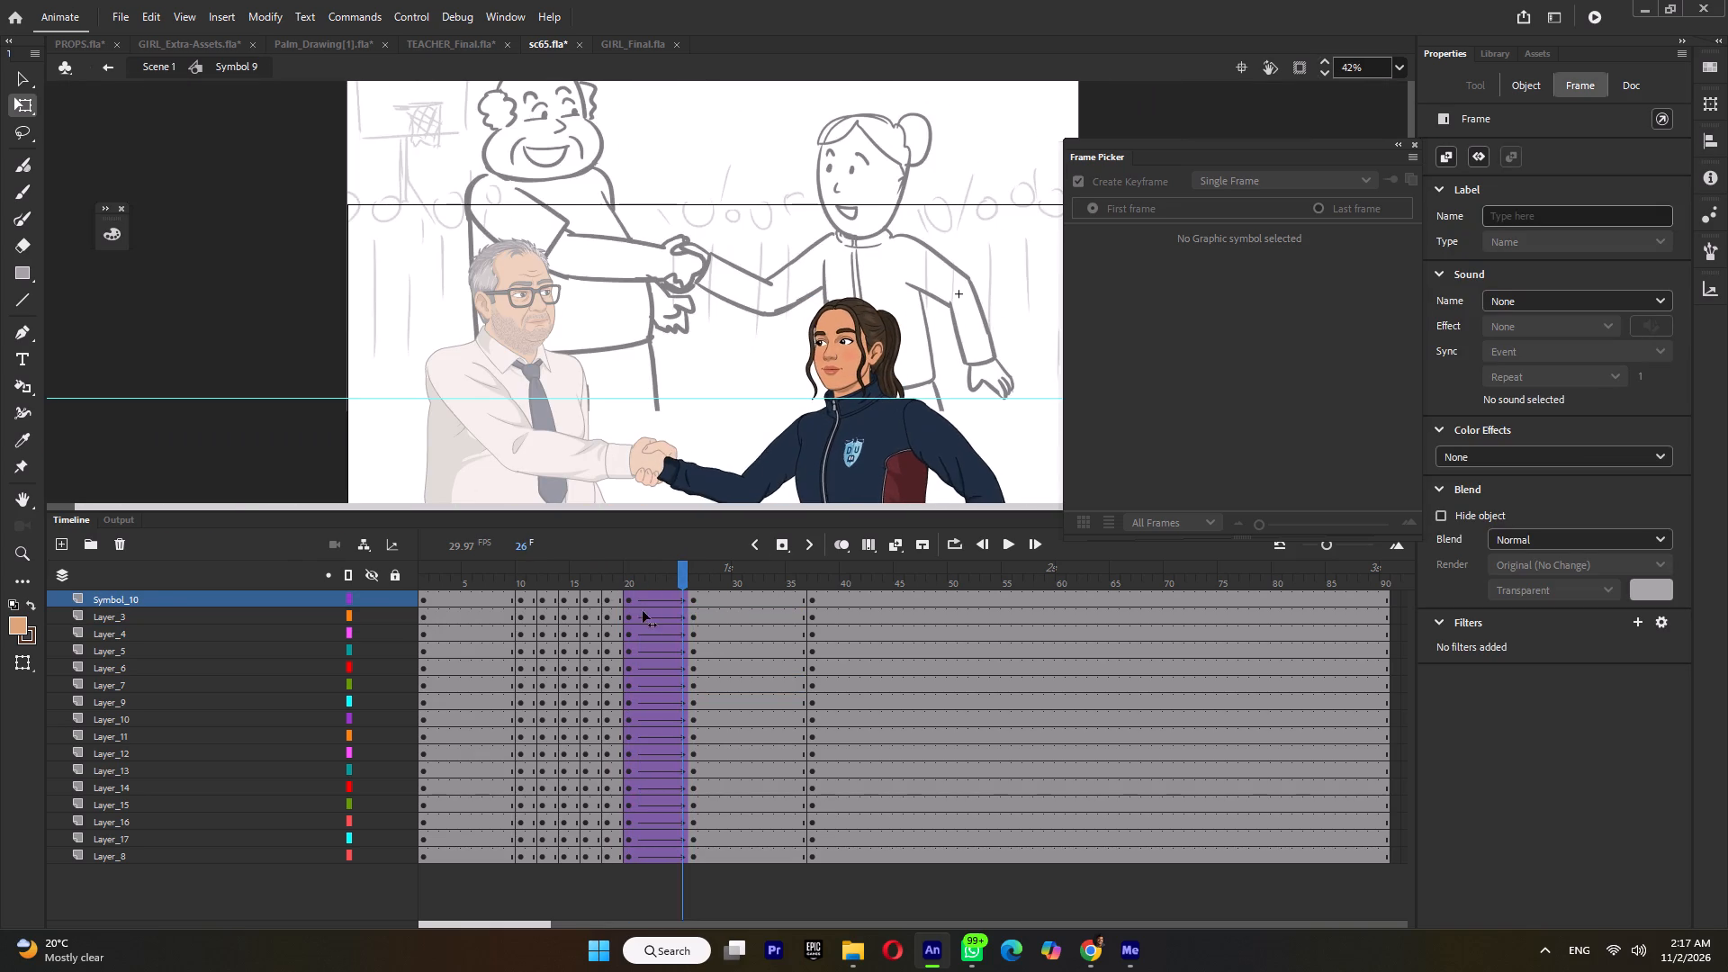
left_click_drag(643, 611, 609, 620)
left_click(628, 583)
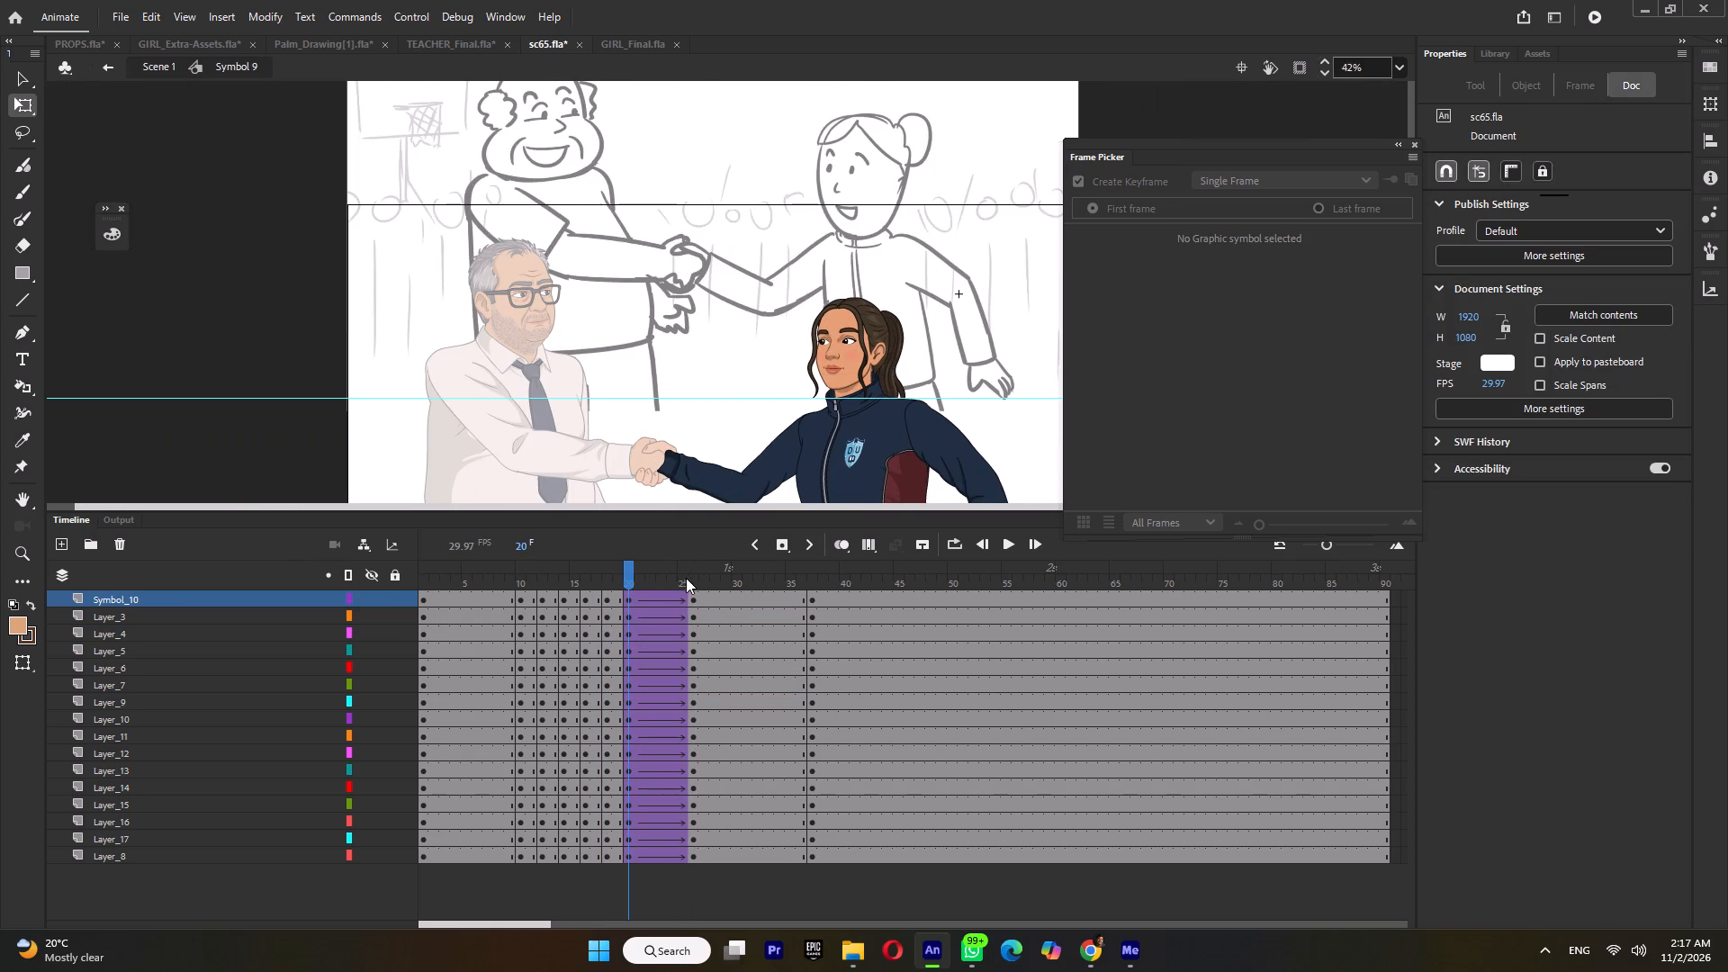
left_click(692, 580)
left_click(626, 582)
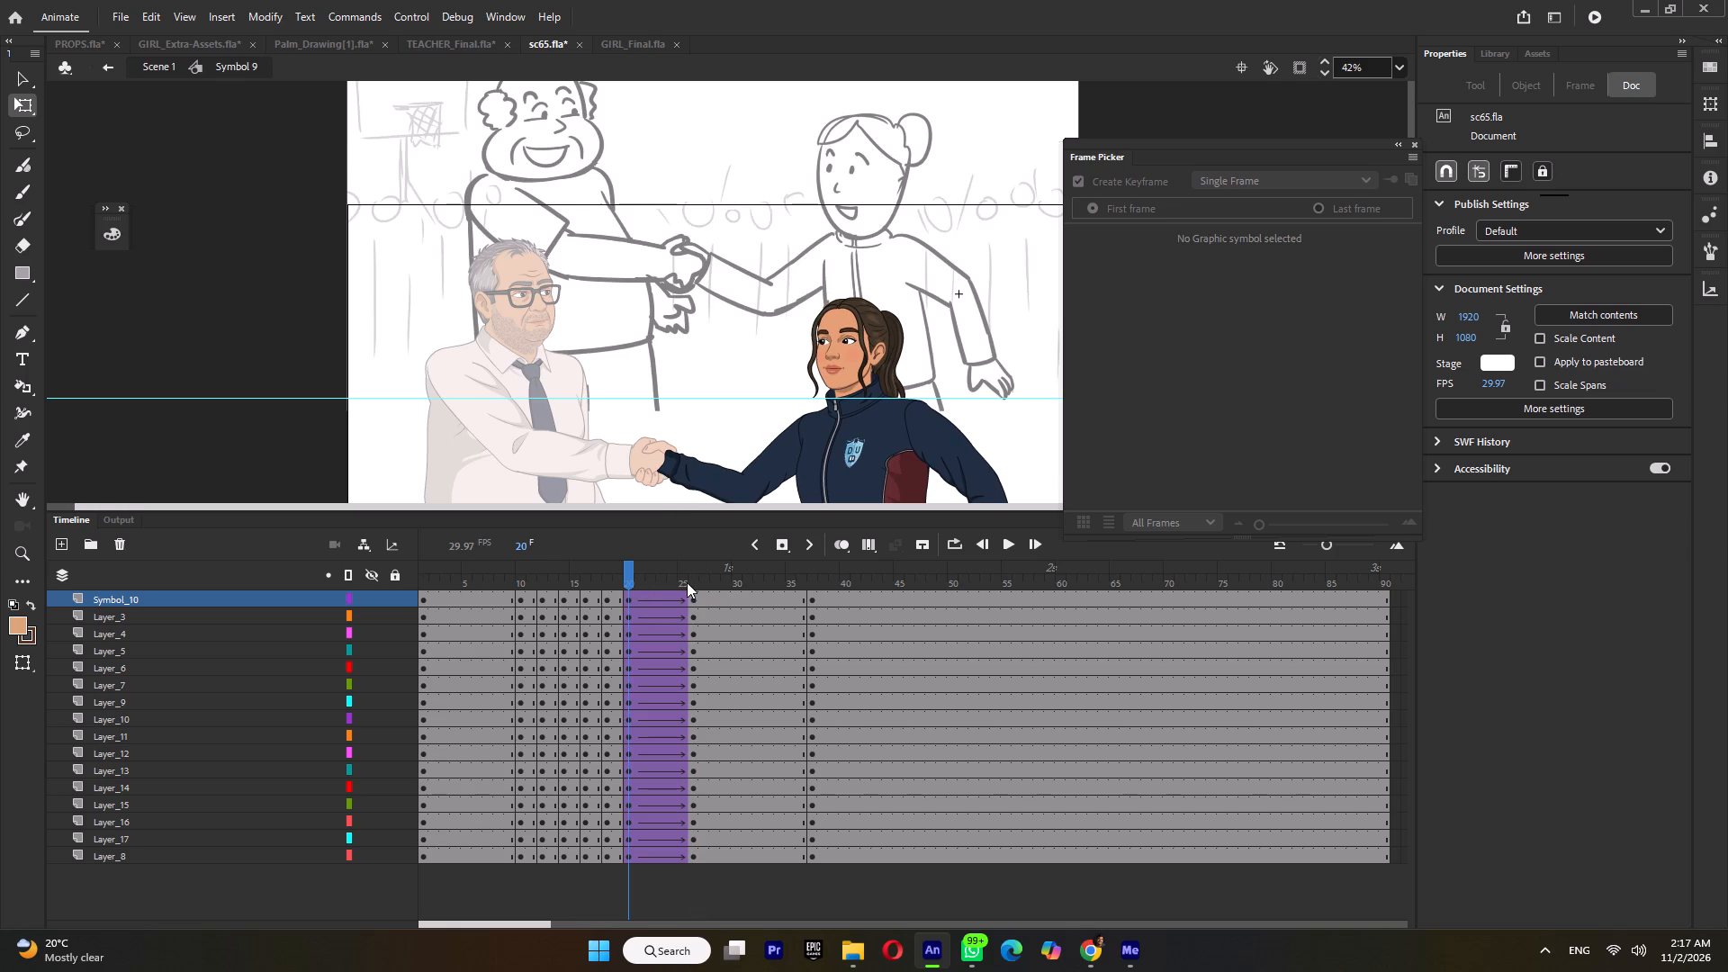
left_click(690, 581)
left_click(684, 488)
scroll(646, 456, "up", 9, "ctrl")
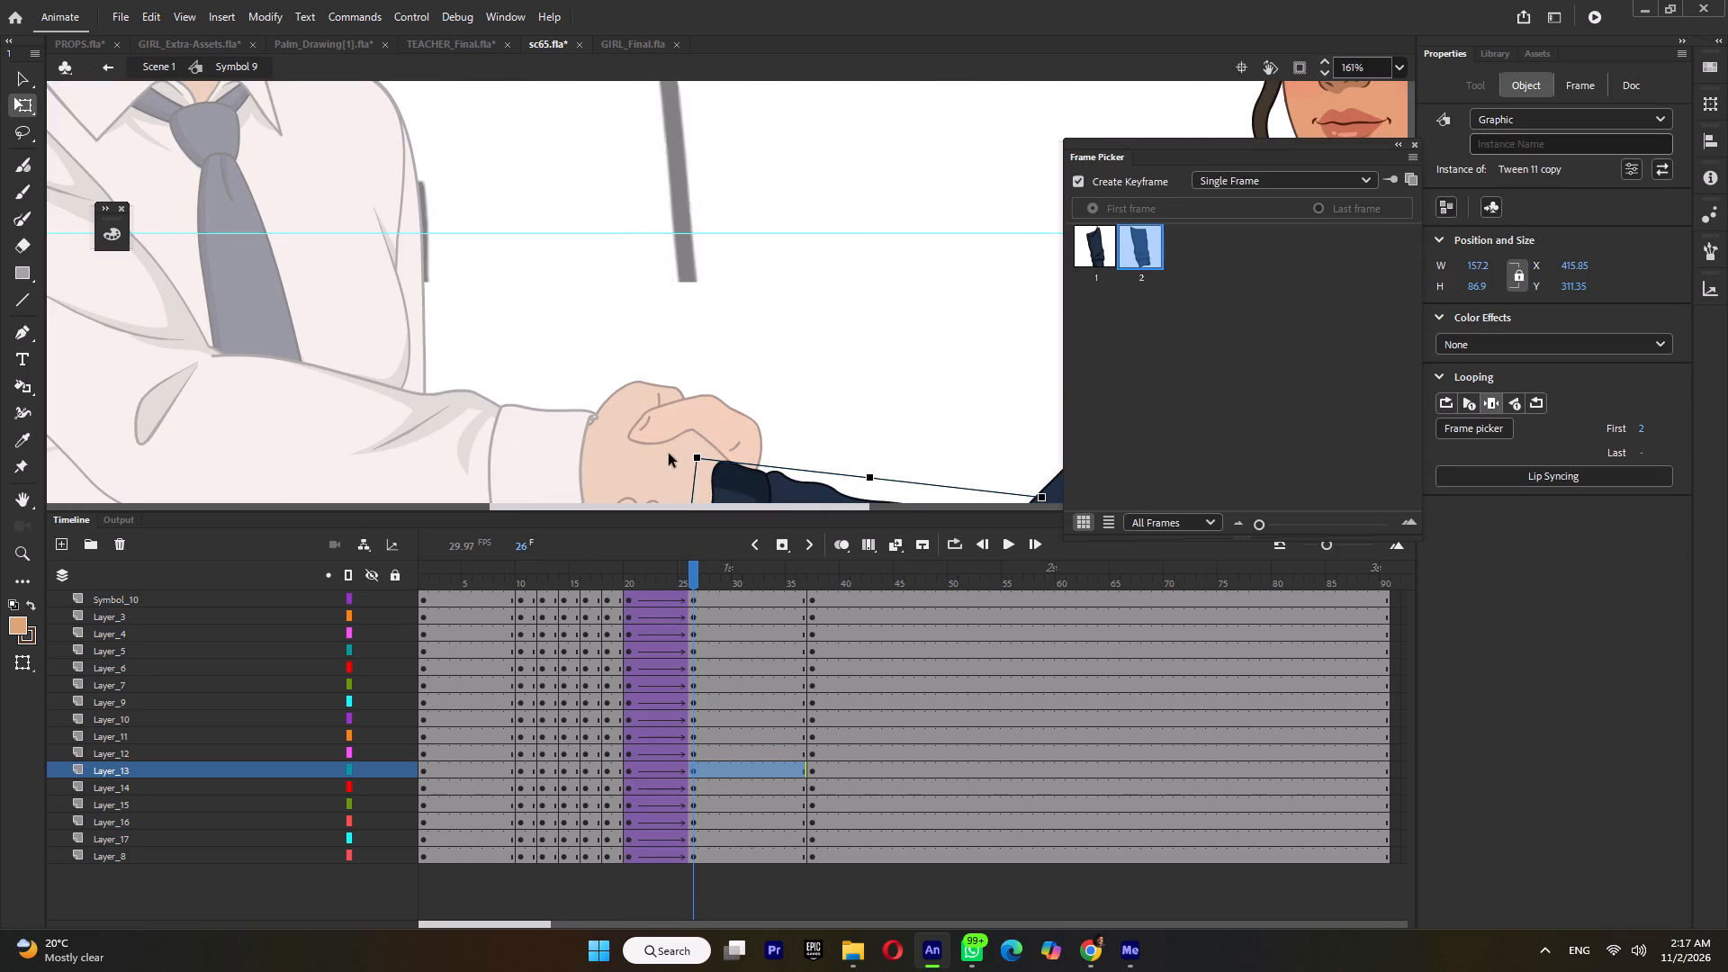
left_click_drag(681, 454, 691, 445)
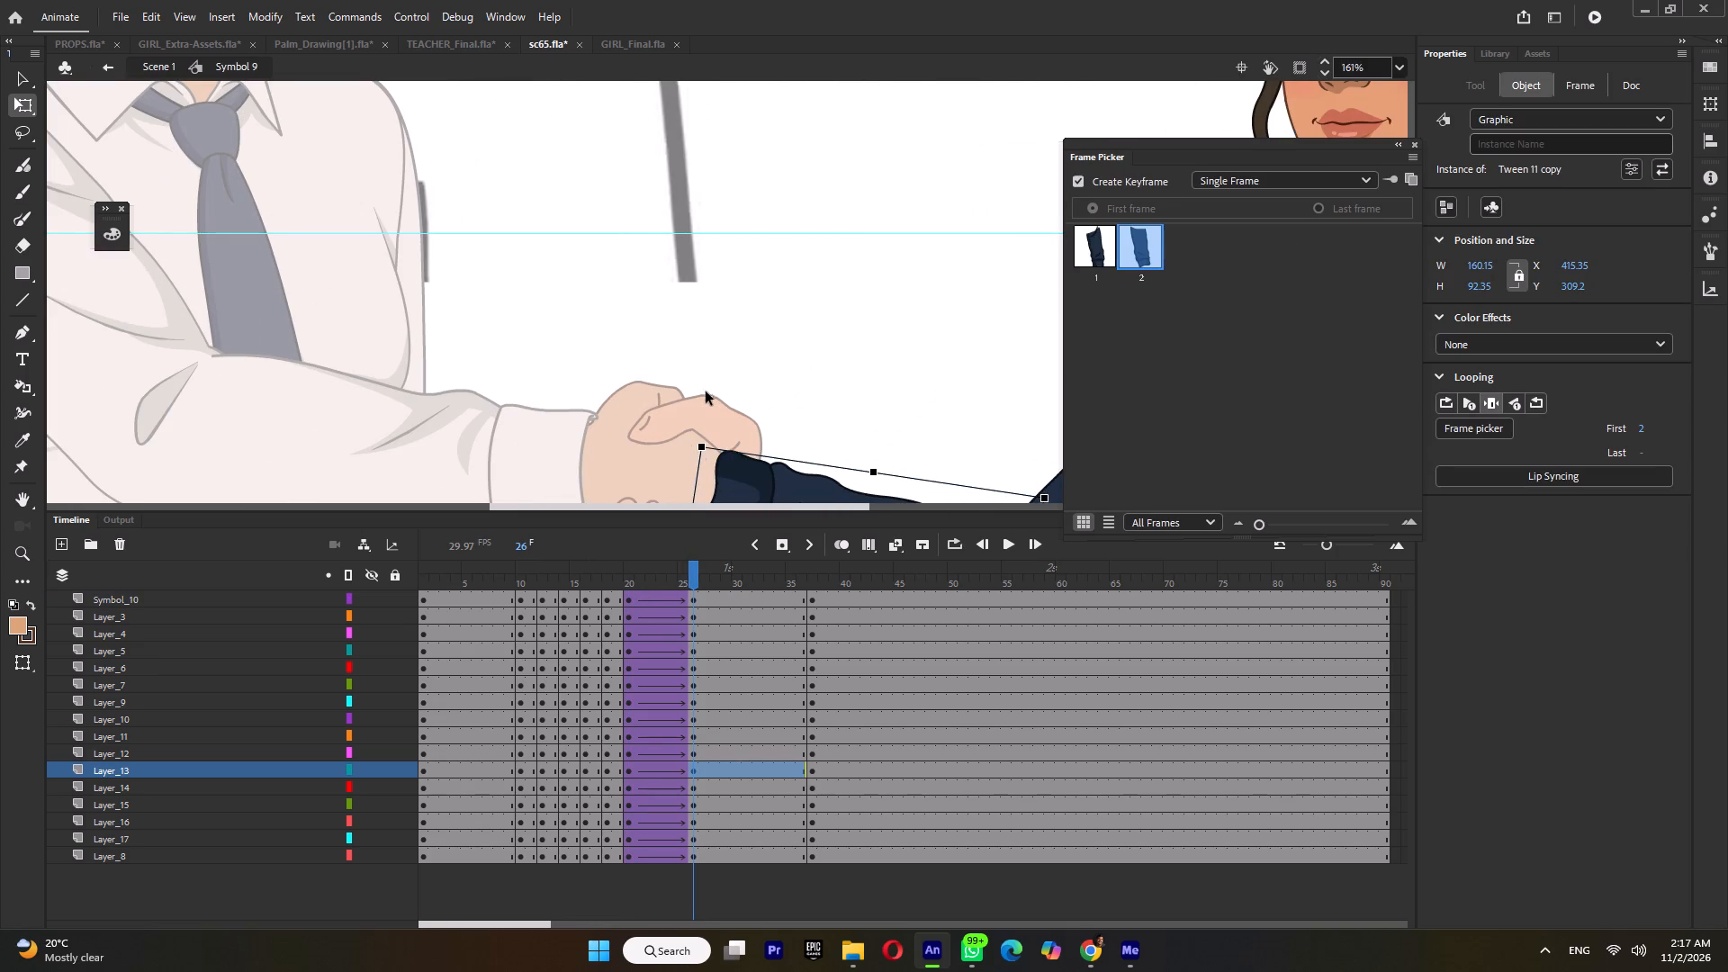
Replay the girl's rise and handshake repeatedly from around frame 11 to check the motion through frame 26.
scroll(706, 389, "down", 10, "ctrl")
left_click(537, 580)
key("Return")
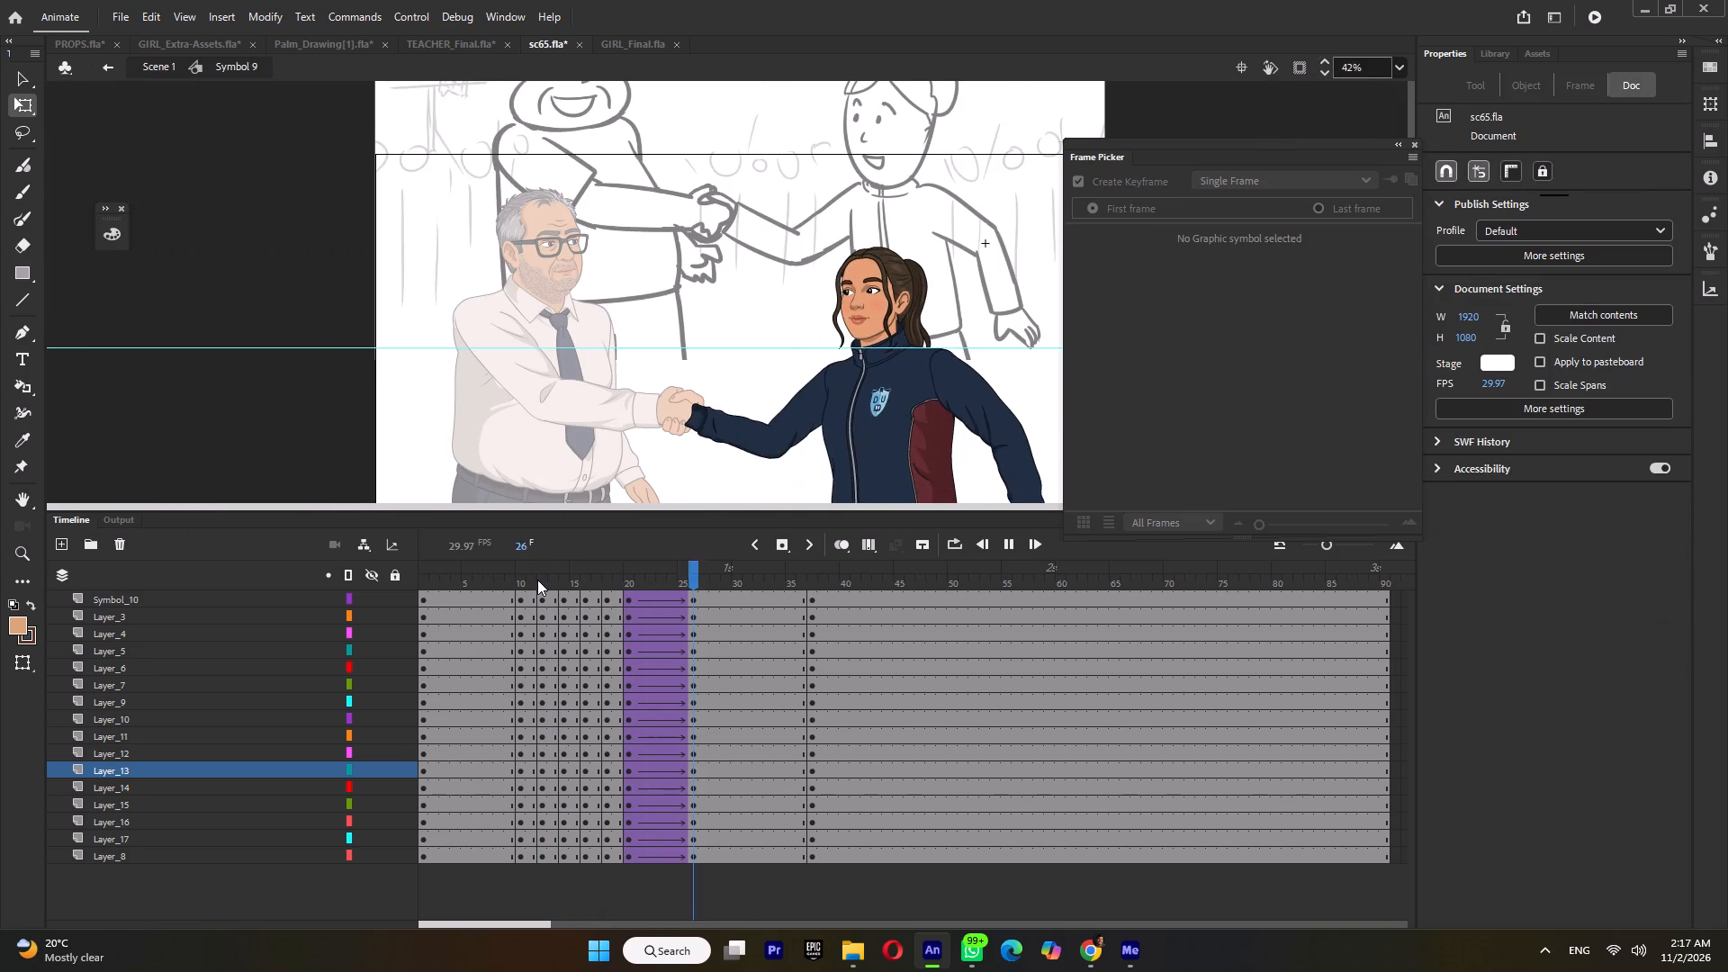
left_click(537, 580)
key("Return")
left_click(526, 586)
key("Return")
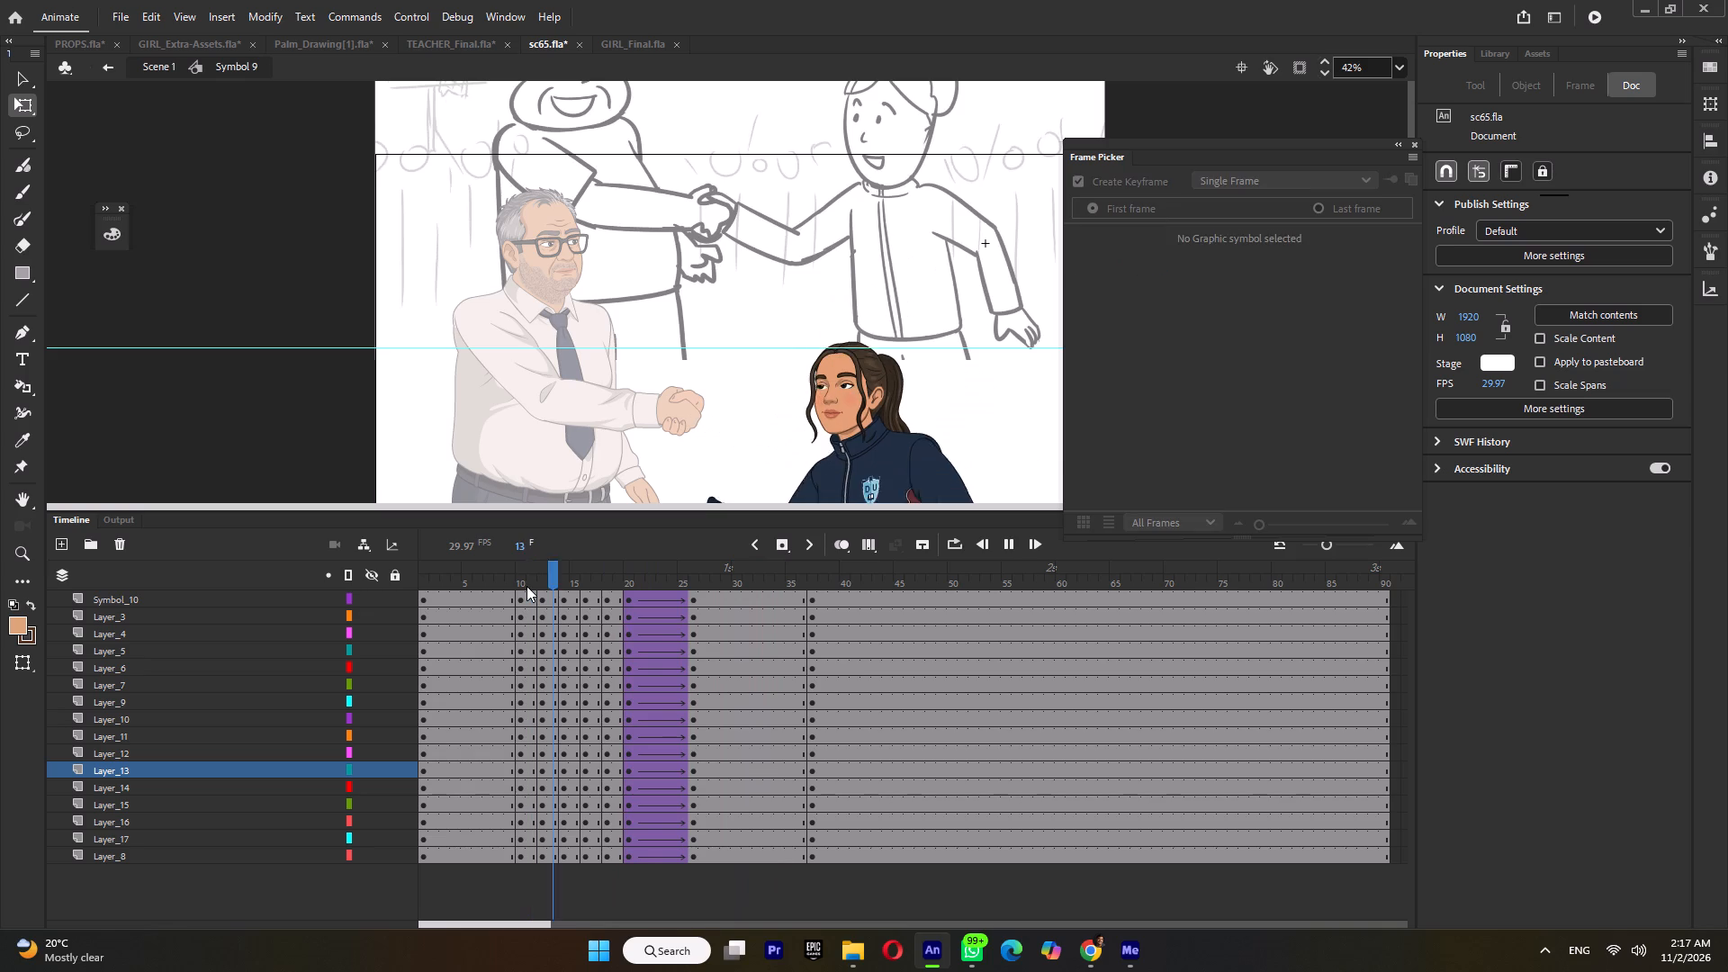
left_click(526, 586)
key("Return")
left_click(526, 586)
key("Return")
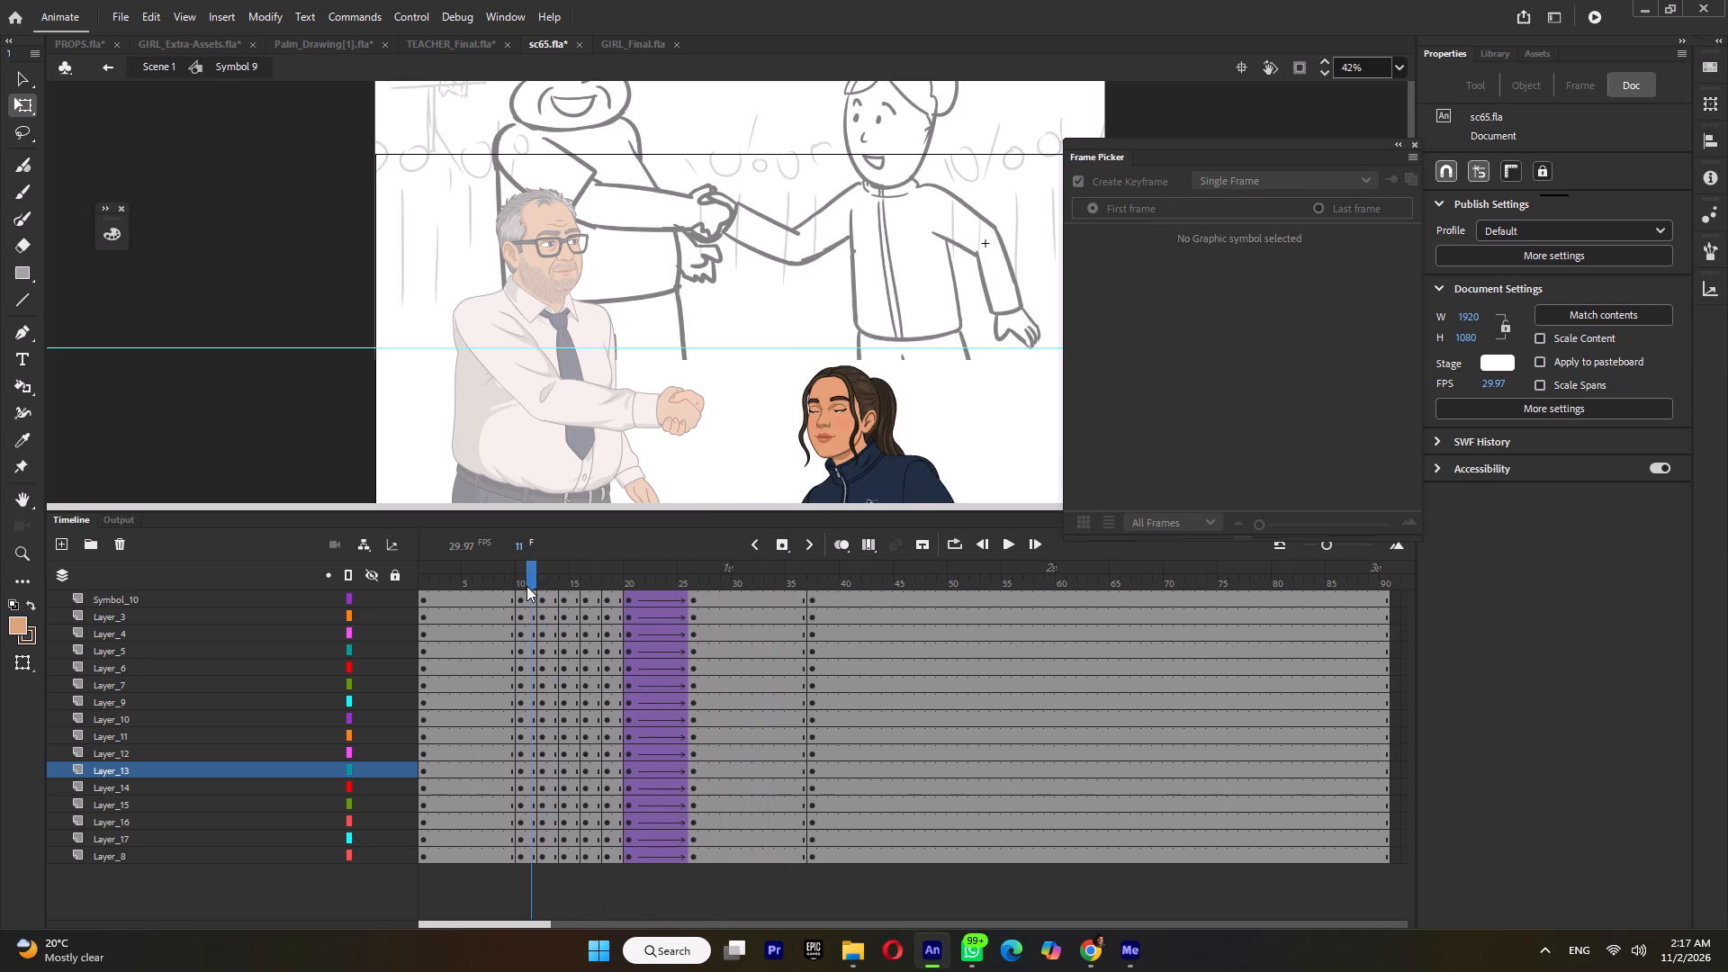
left_click(526, 586)
key("Return")
left_click(526, 586)
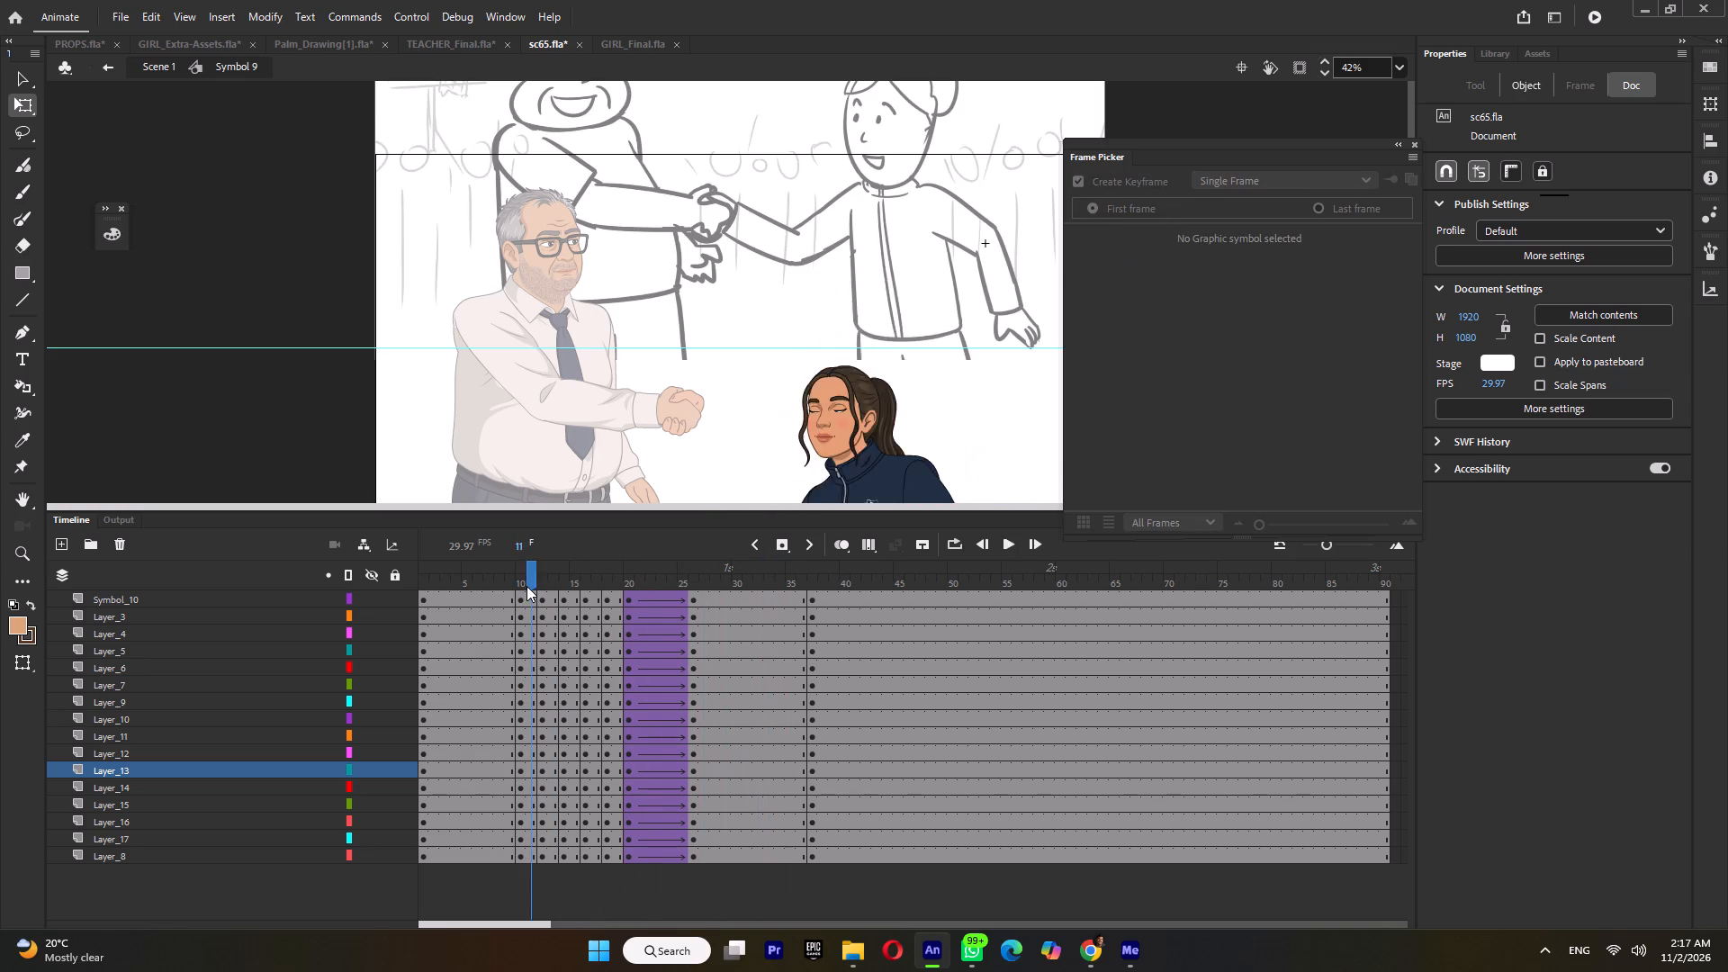
key("Return")
key("Return")
left_click(526, 588)
key("Return")
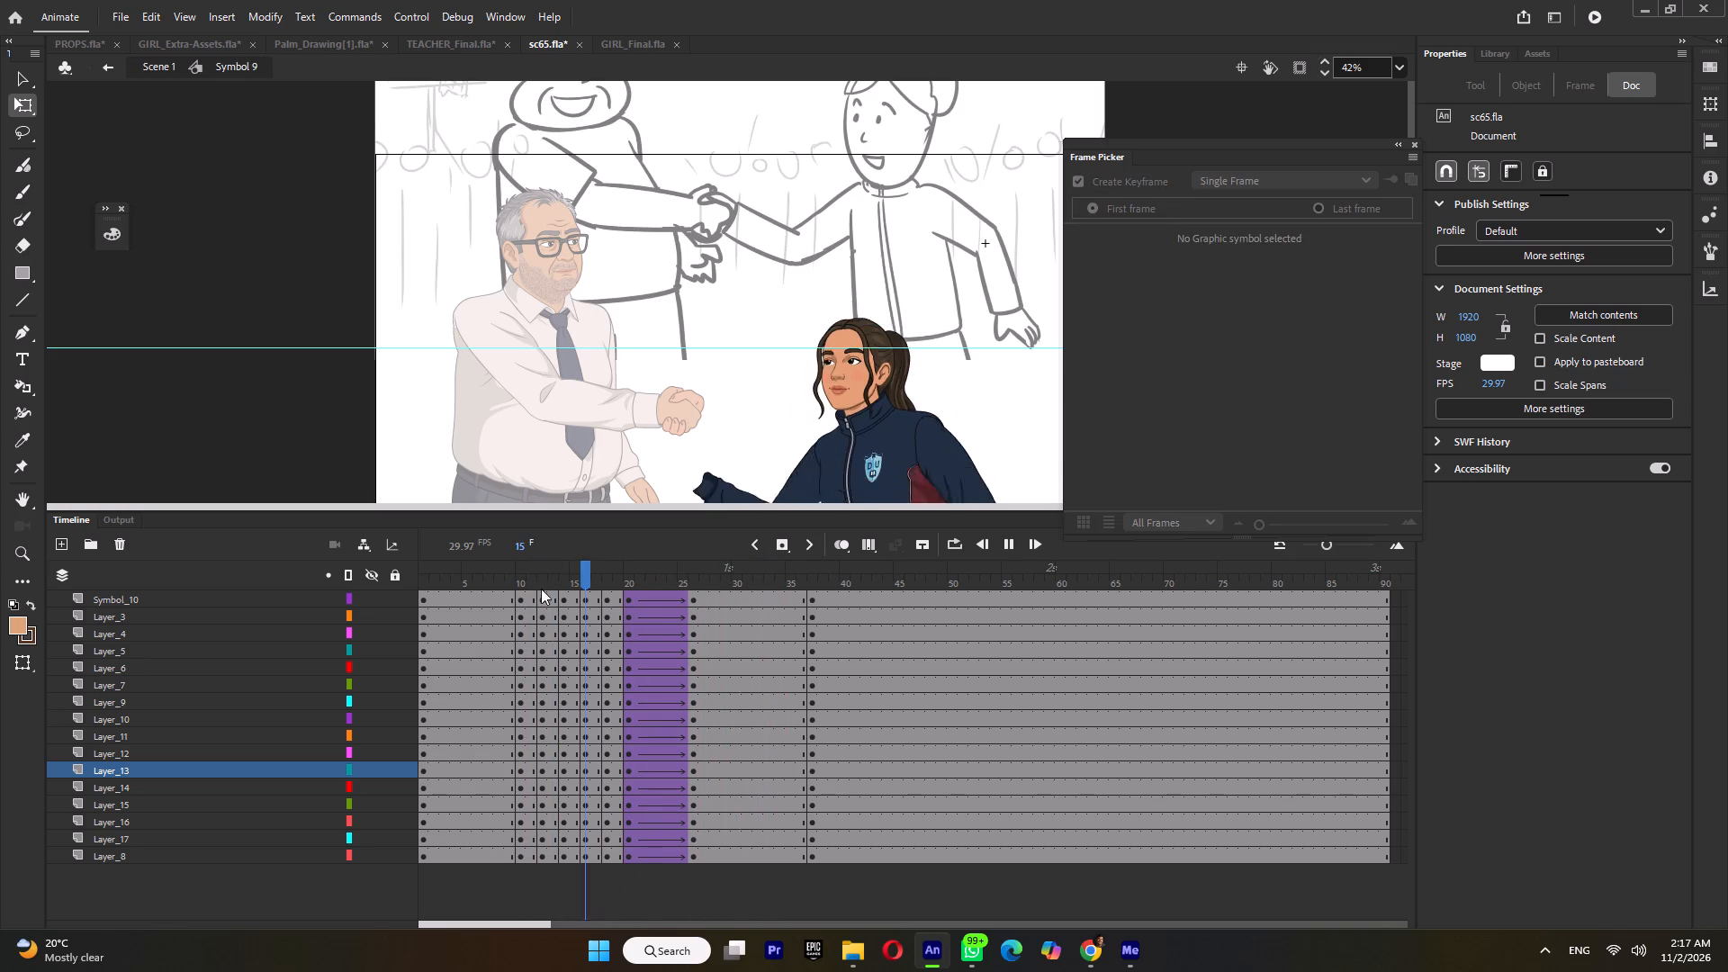
key("Return")
Switch from the girl's symbol to the teacher's symbol and insert keyframes on its layers at frame 26.
left_click(693, 578)
double_click(557, 391)
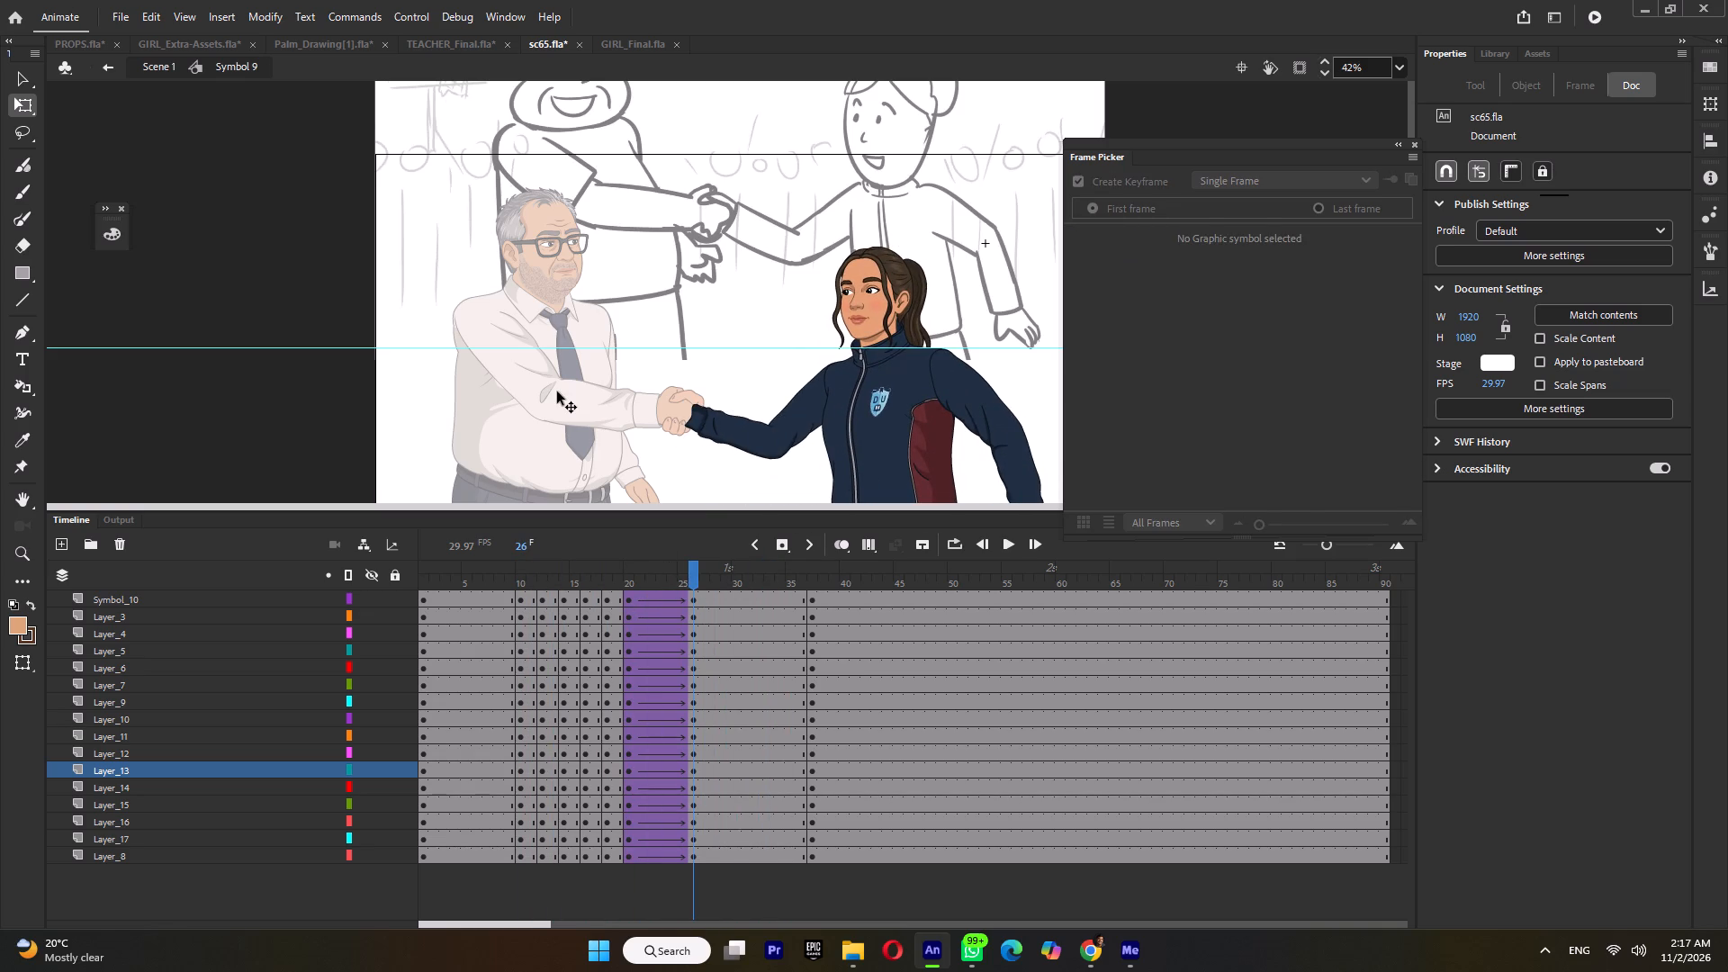
double_click(557, 391)
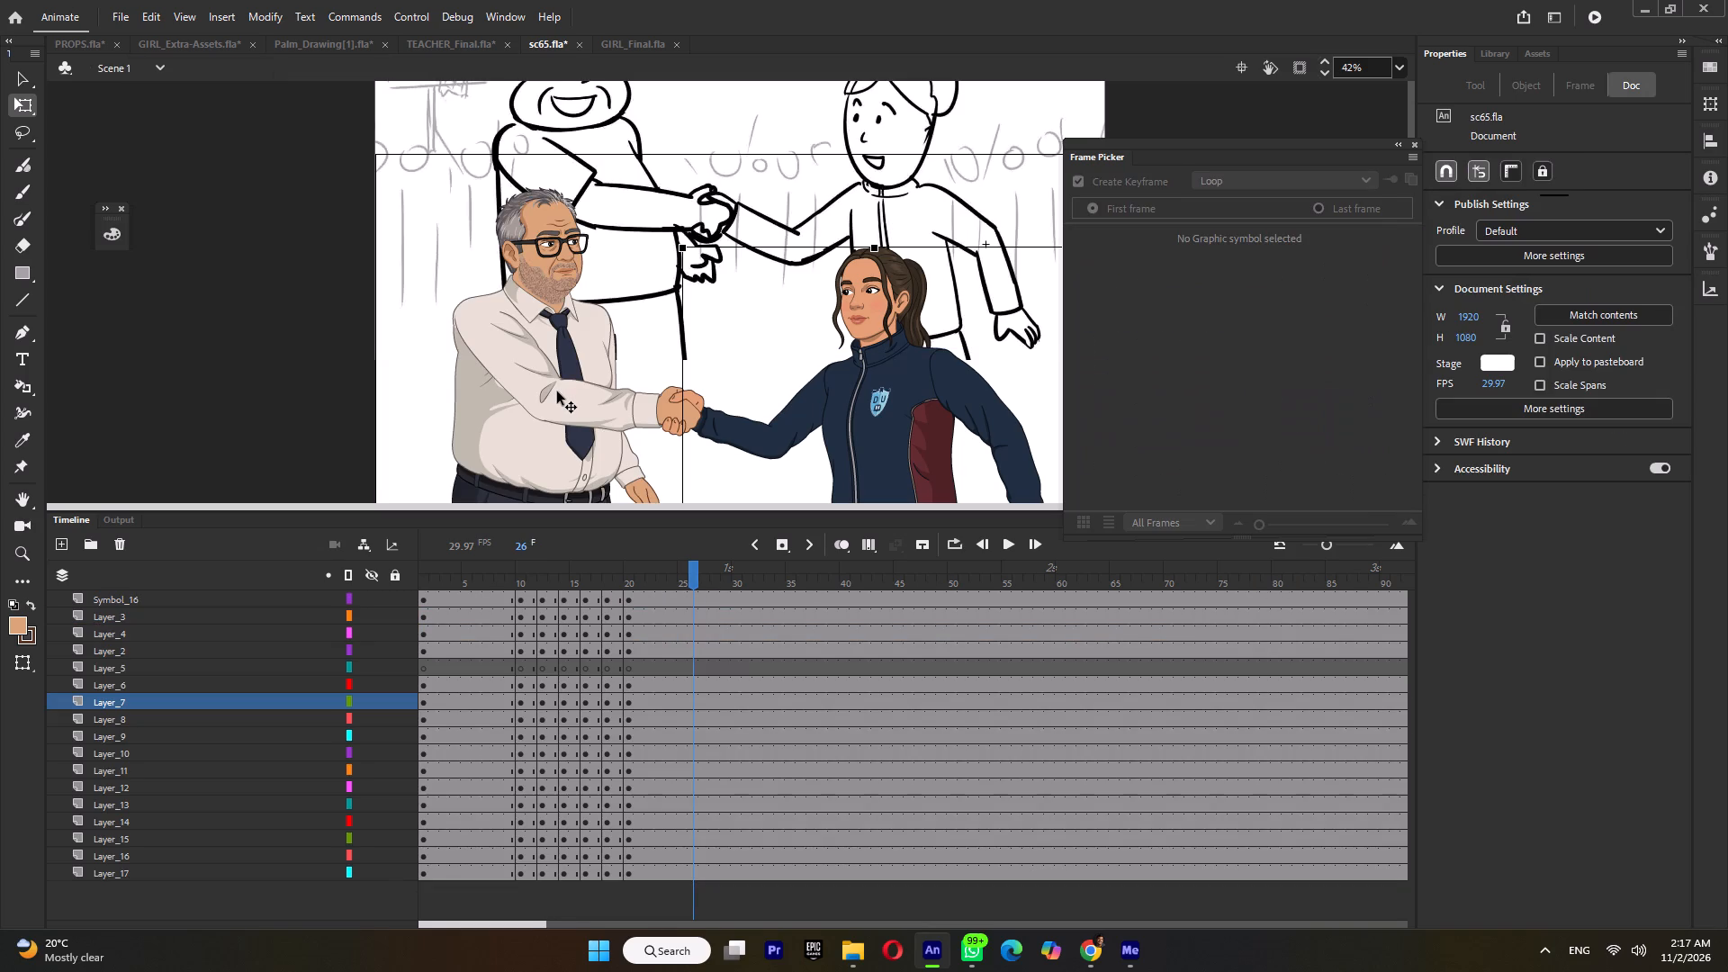
double_click(691, 580)
key("F6")
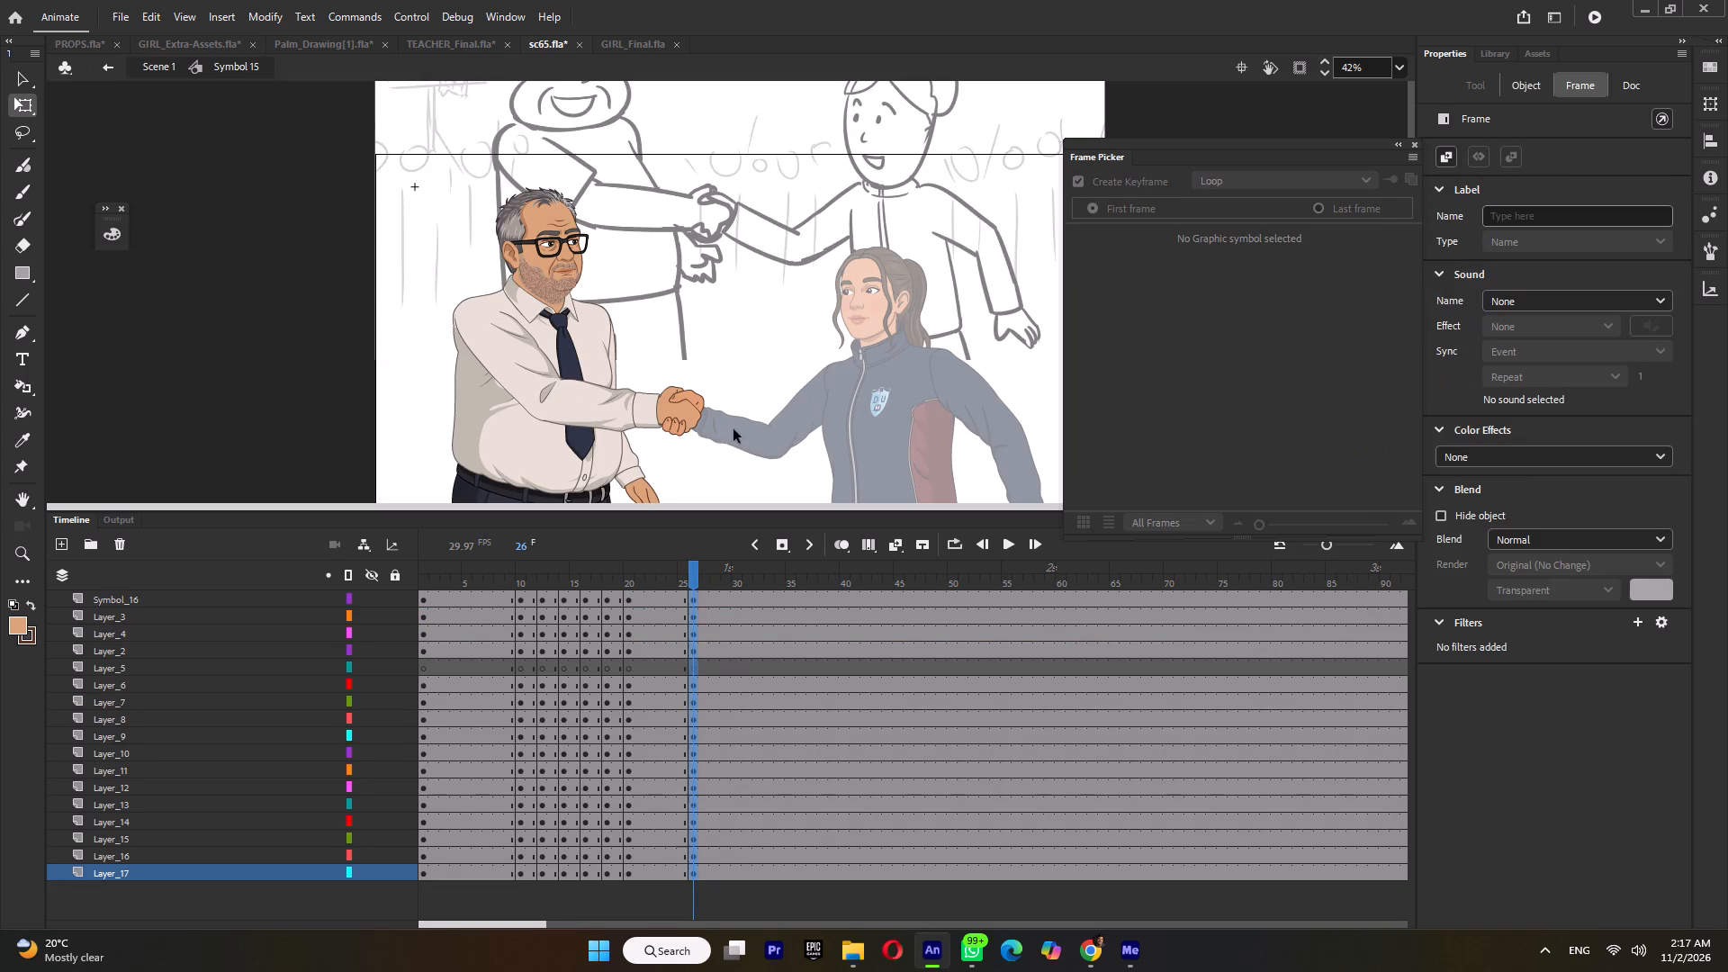
Examine the handshake between frames 20 and 26, both in the main scene and inside the teacher's symbol.
left_click(768, 345)
left_click(629, 579)
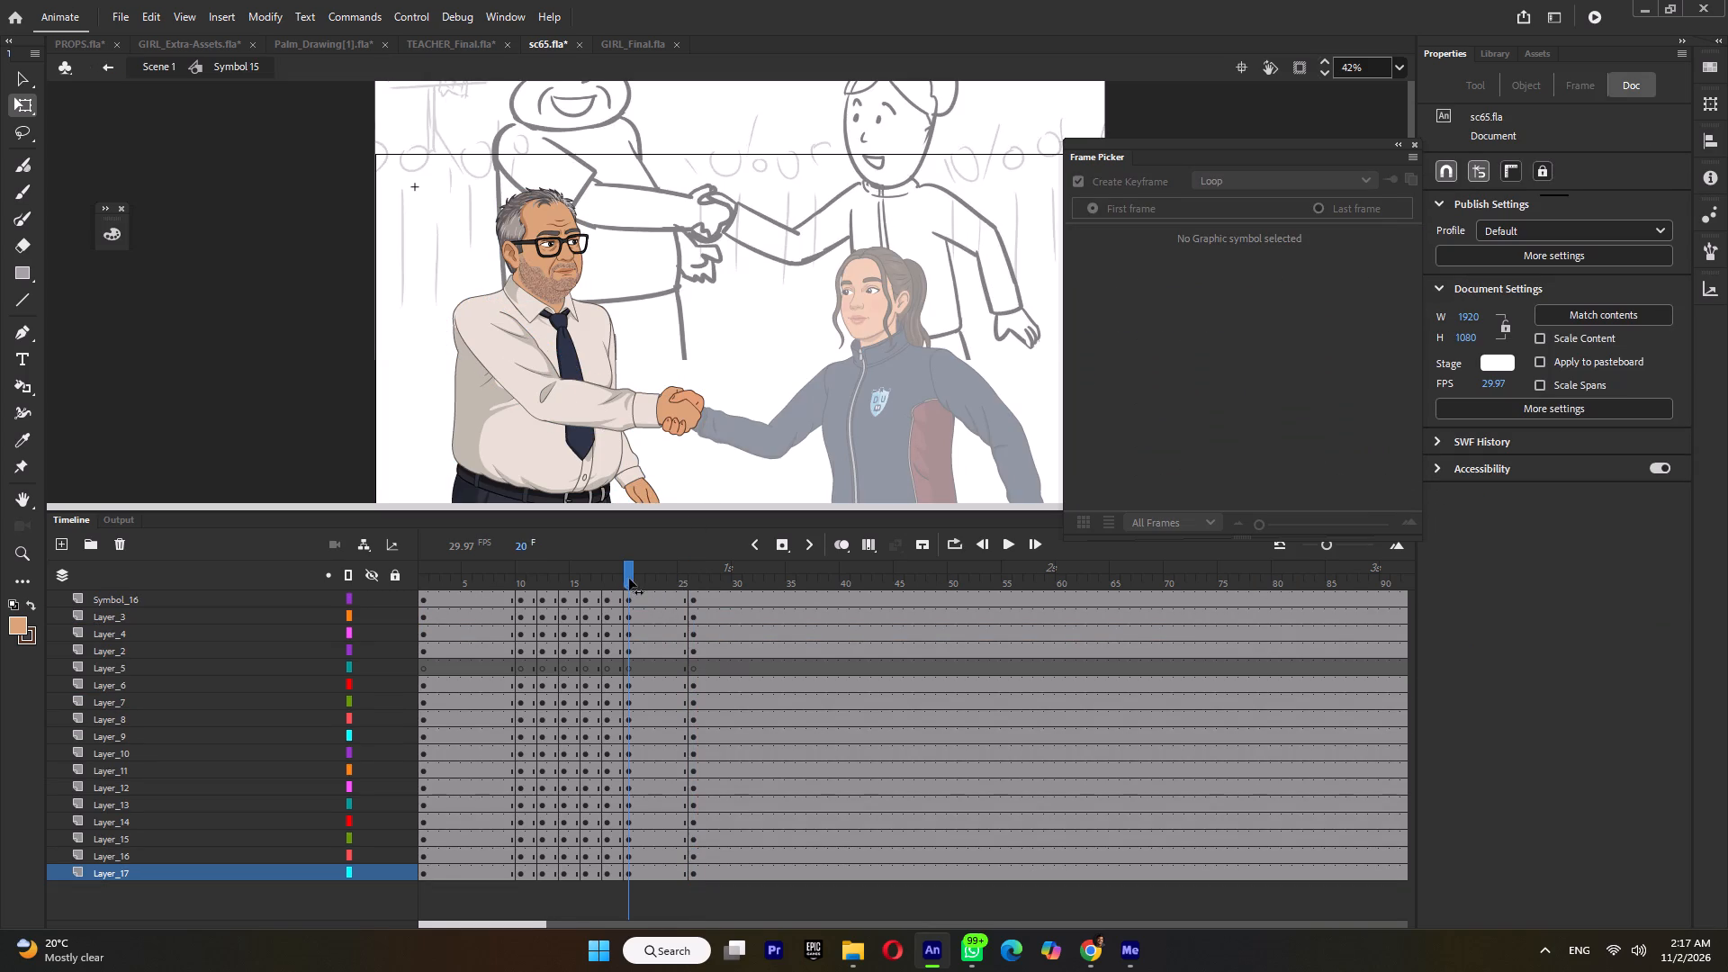
left_click(694, 586)
scroll(670, 335, "down", 3, "ctrl")
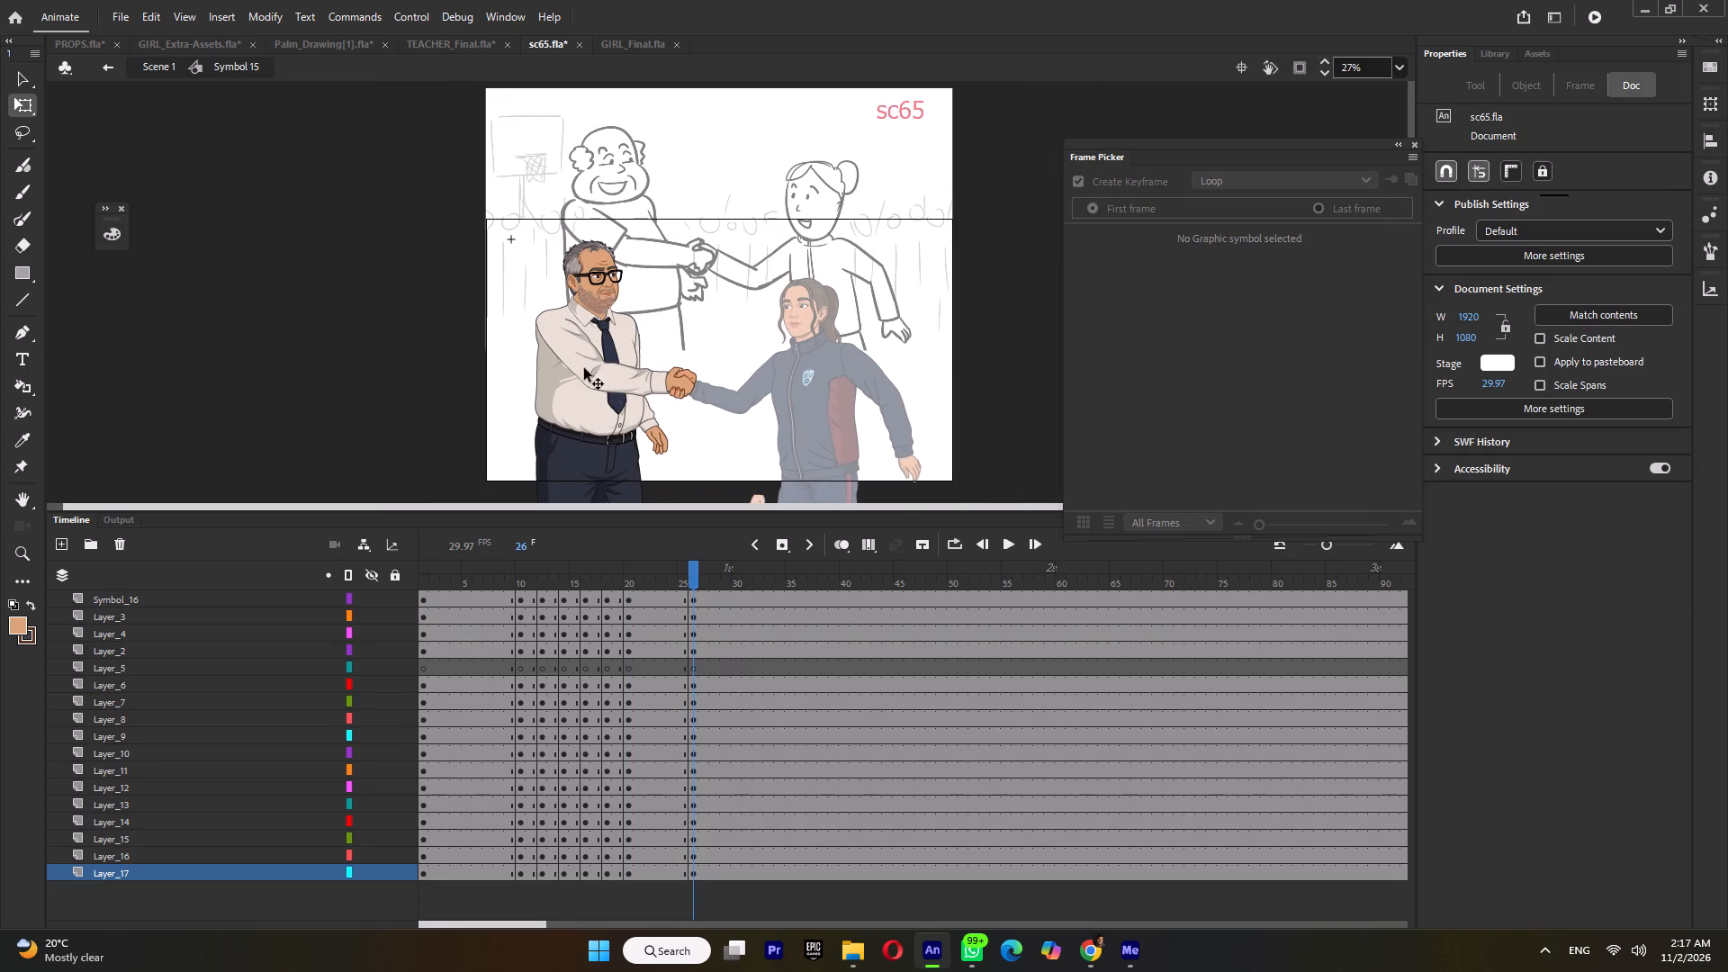
double_click(481, 455)
left_click_drag(629, 577, 672, 592)
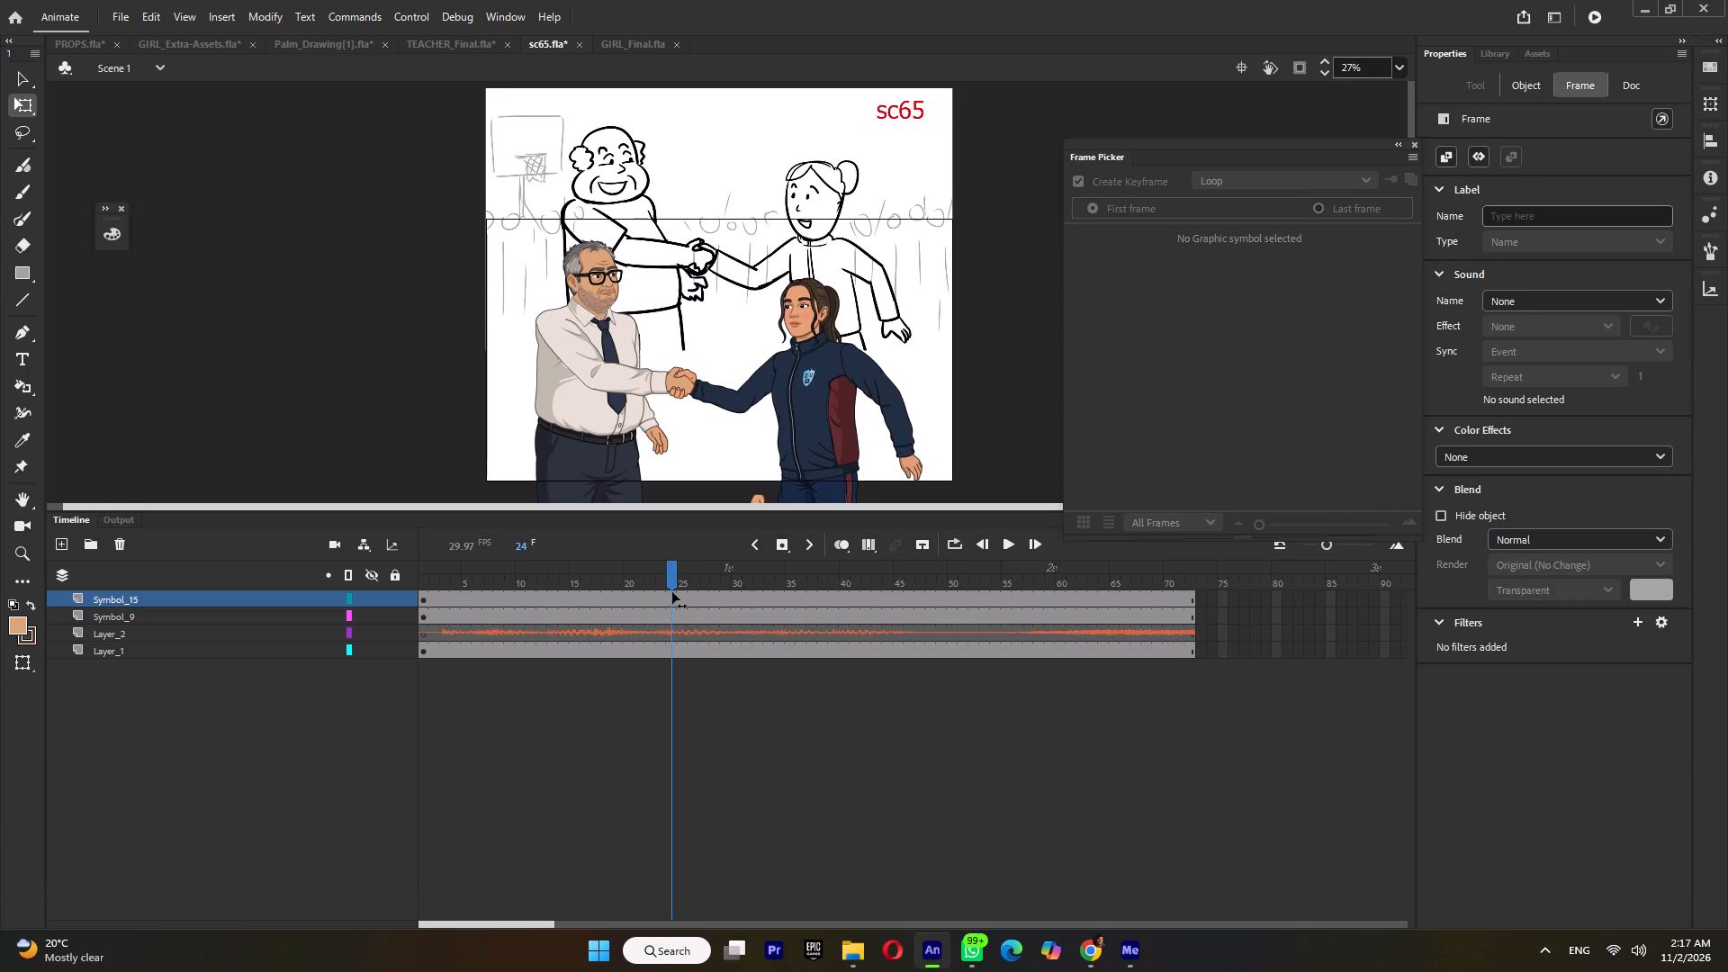
left_click_drag(672, 592, 638, 606)
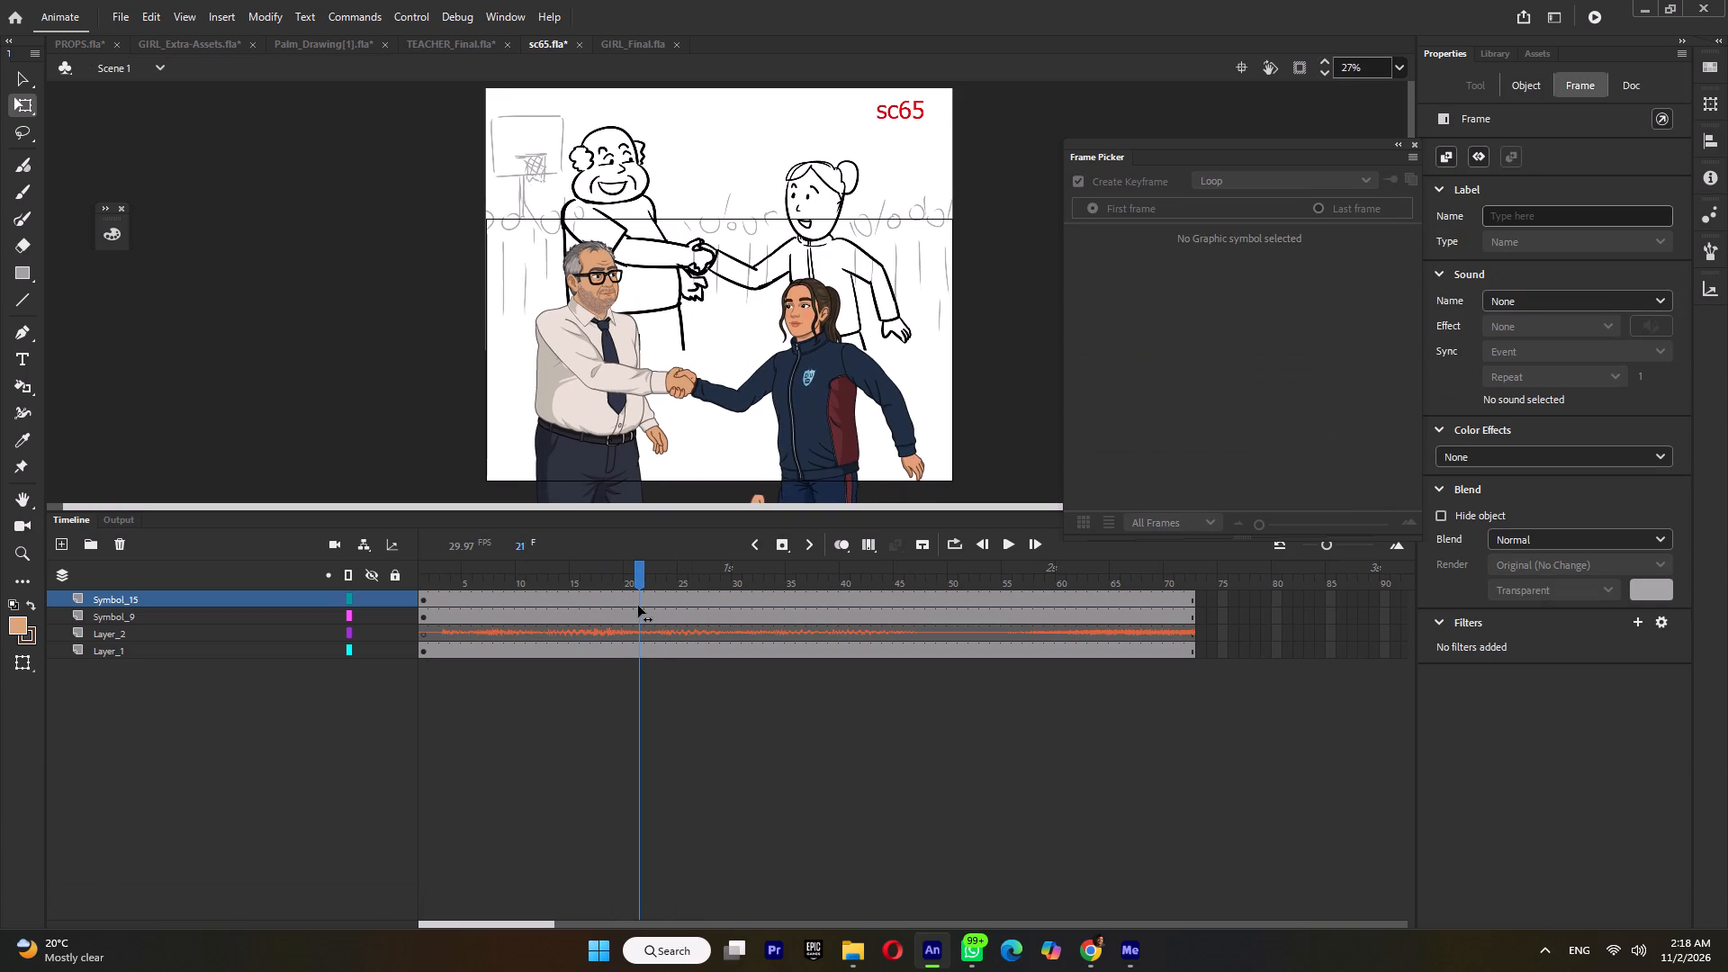
left_click_drag(638, 606, 634, 623)
left_click_drag(635, 579, 683, 595)
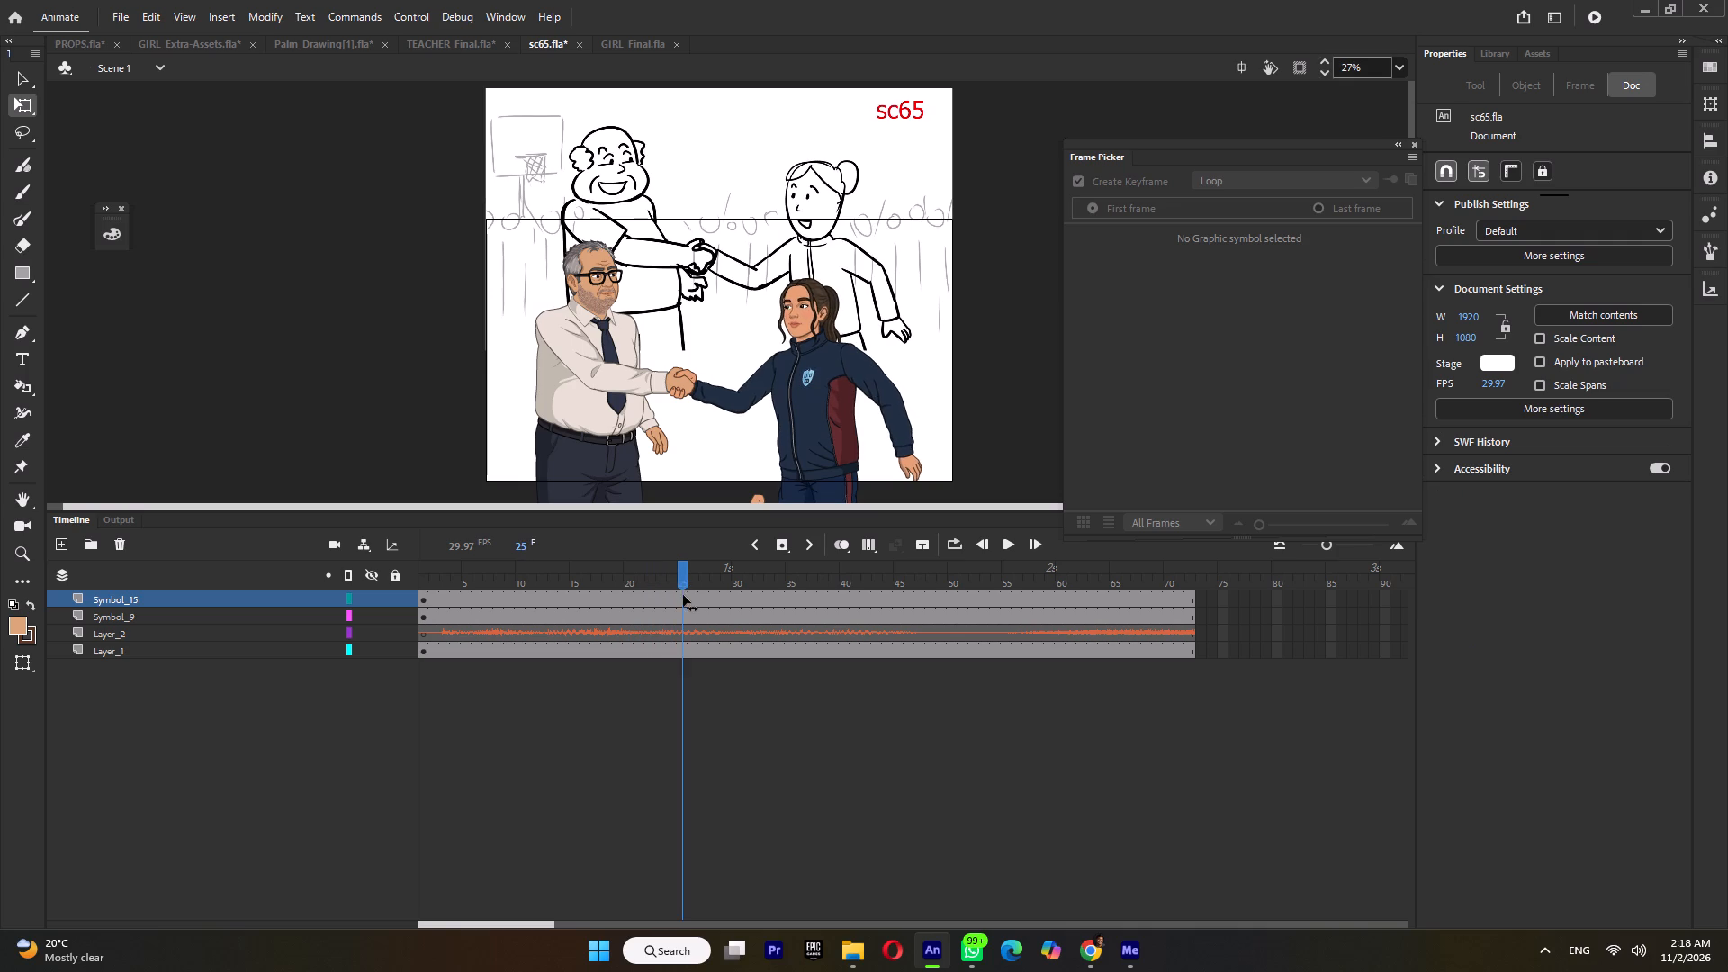
left_click_drag(683, 595, 689, 601)
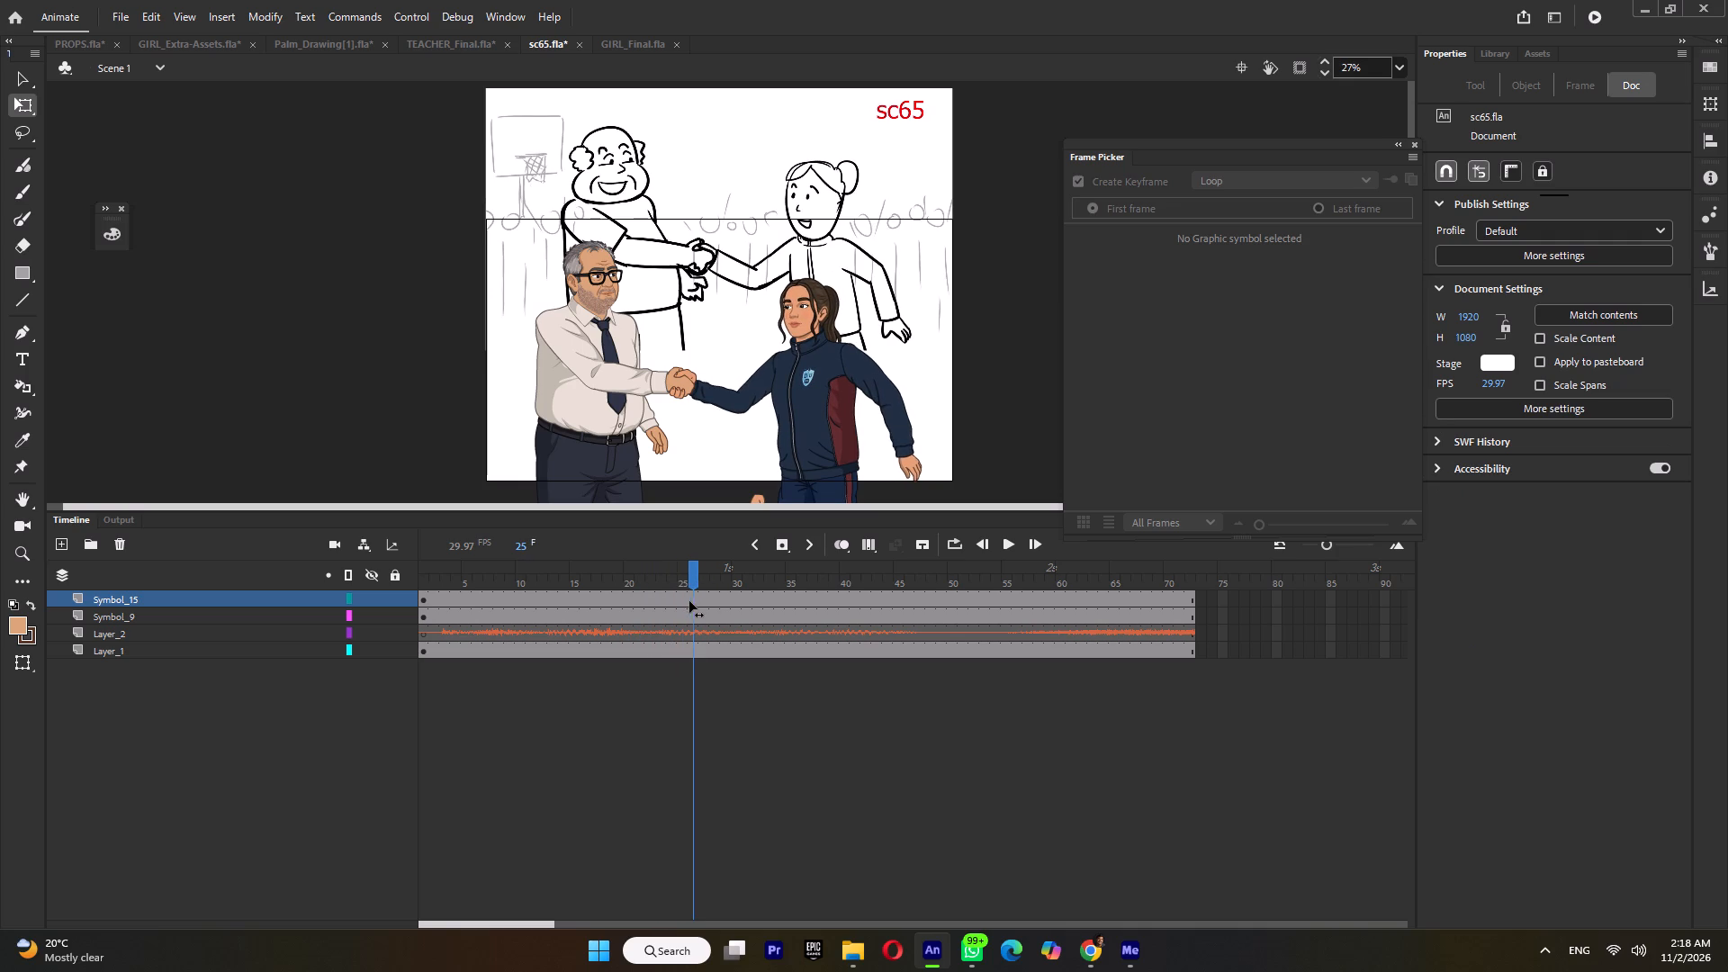
left_click_drag(689, 601, 694, 607)
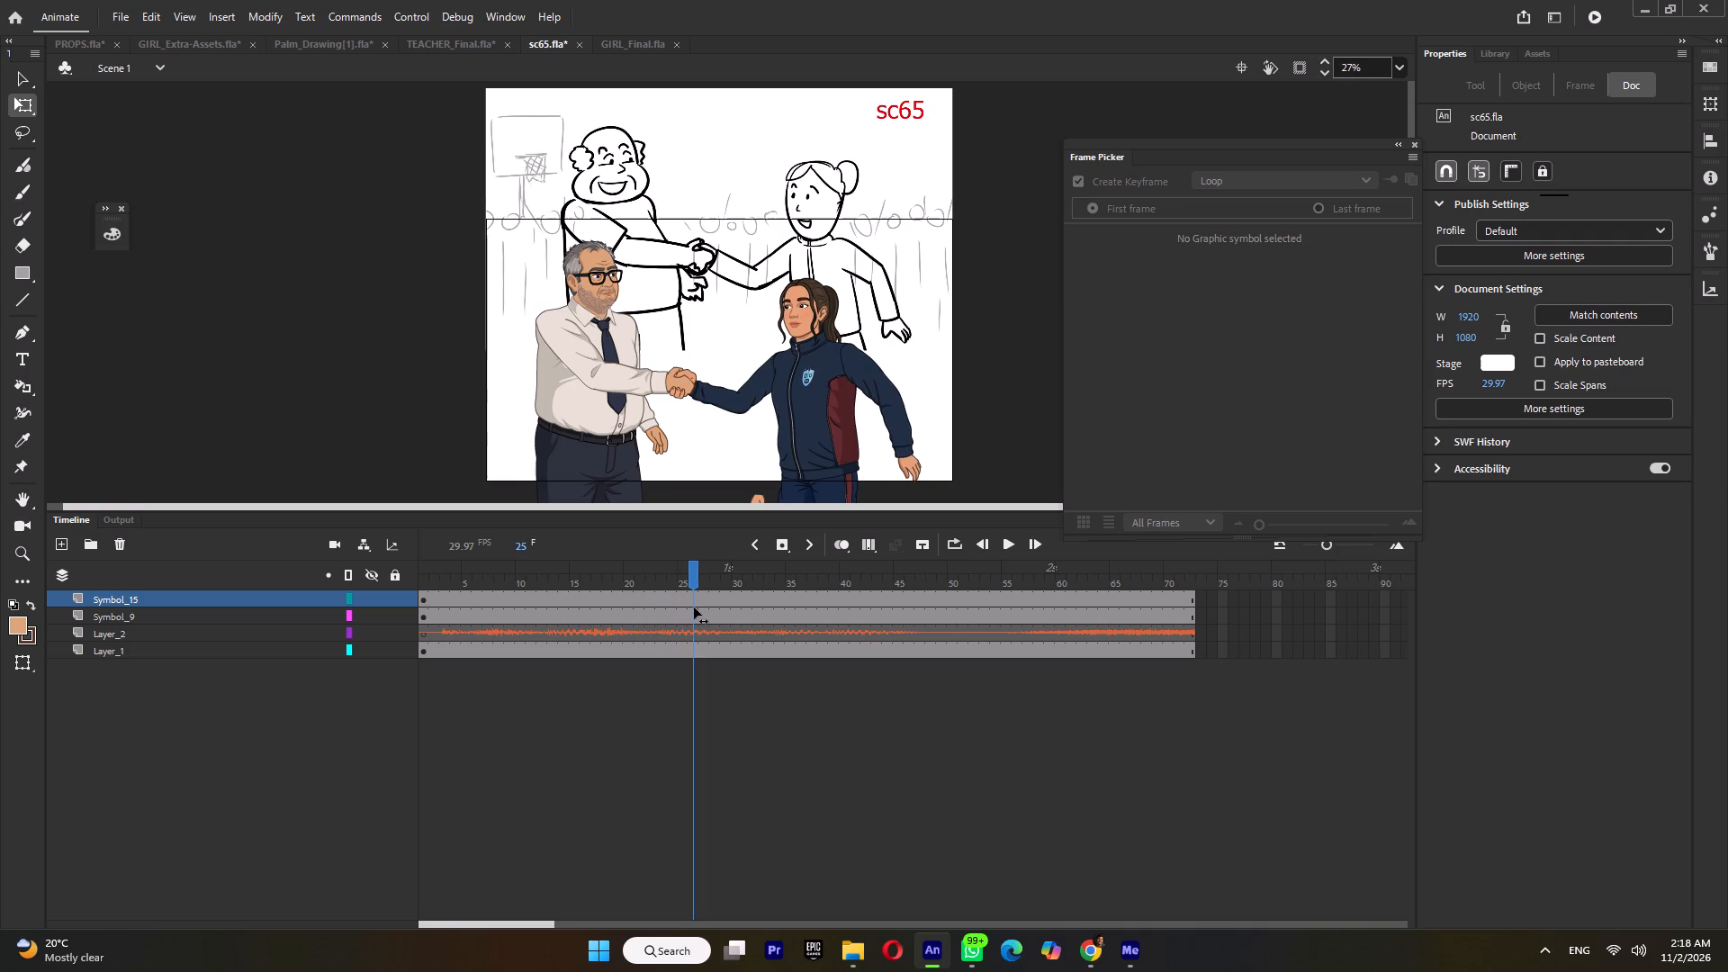
left_click_drag(694, 607, 694, 609)
double_click(617, 391)
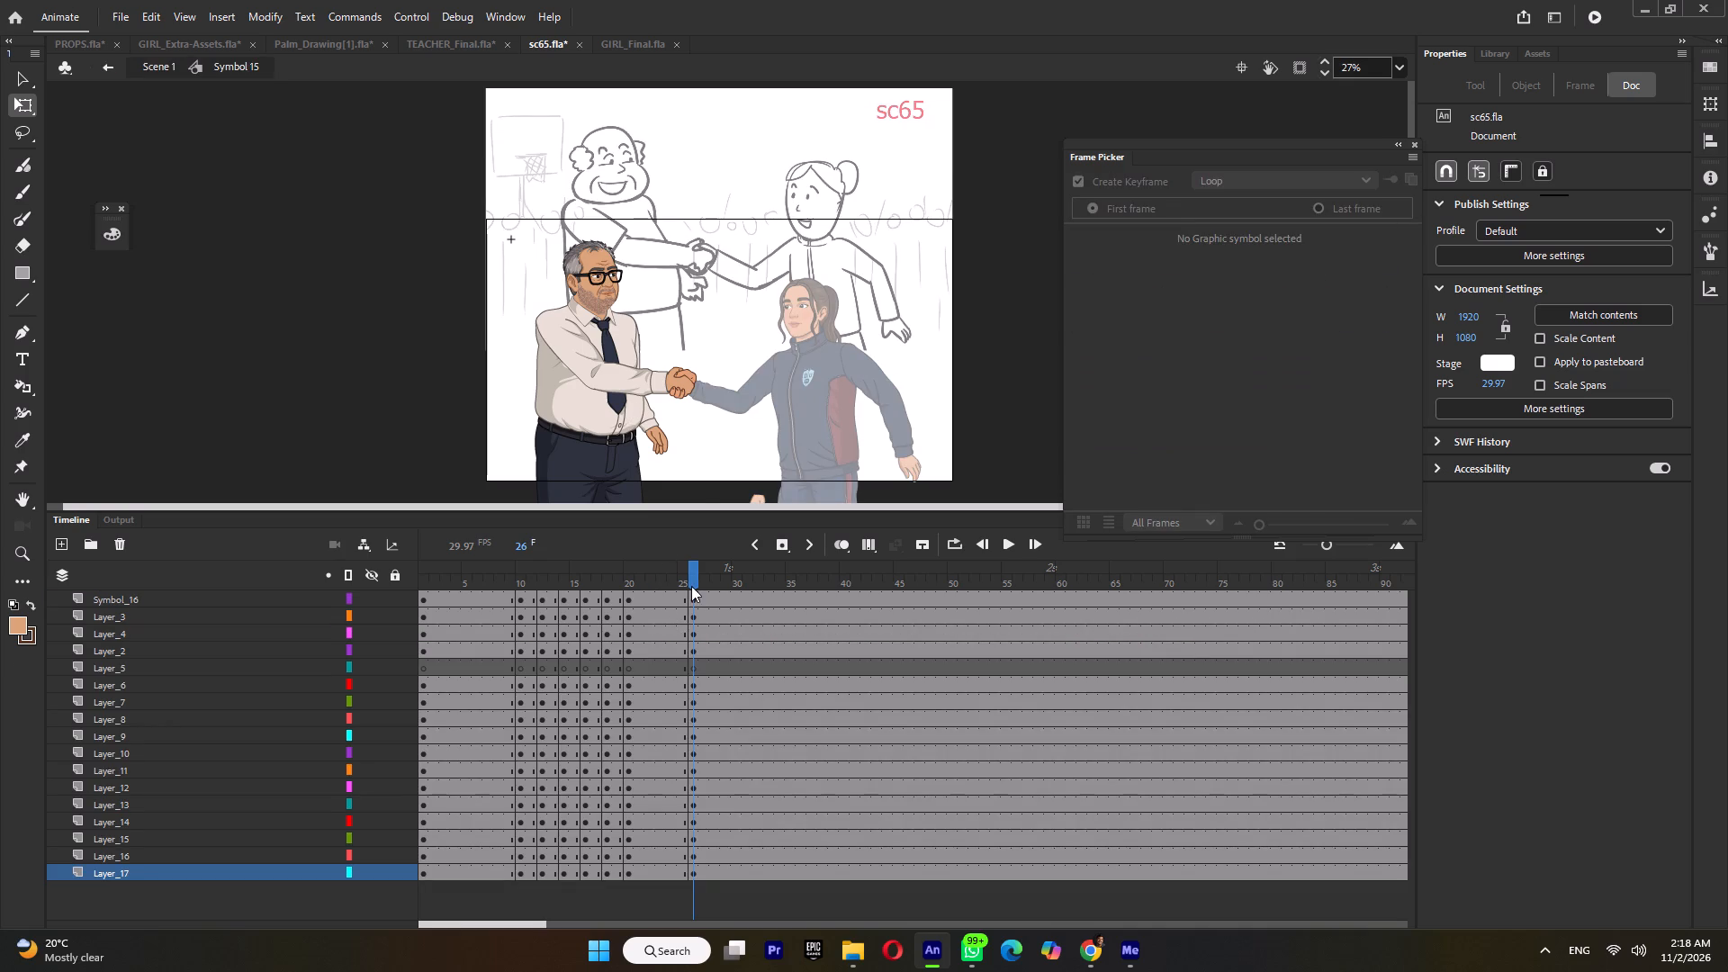
left_click(625, 579)
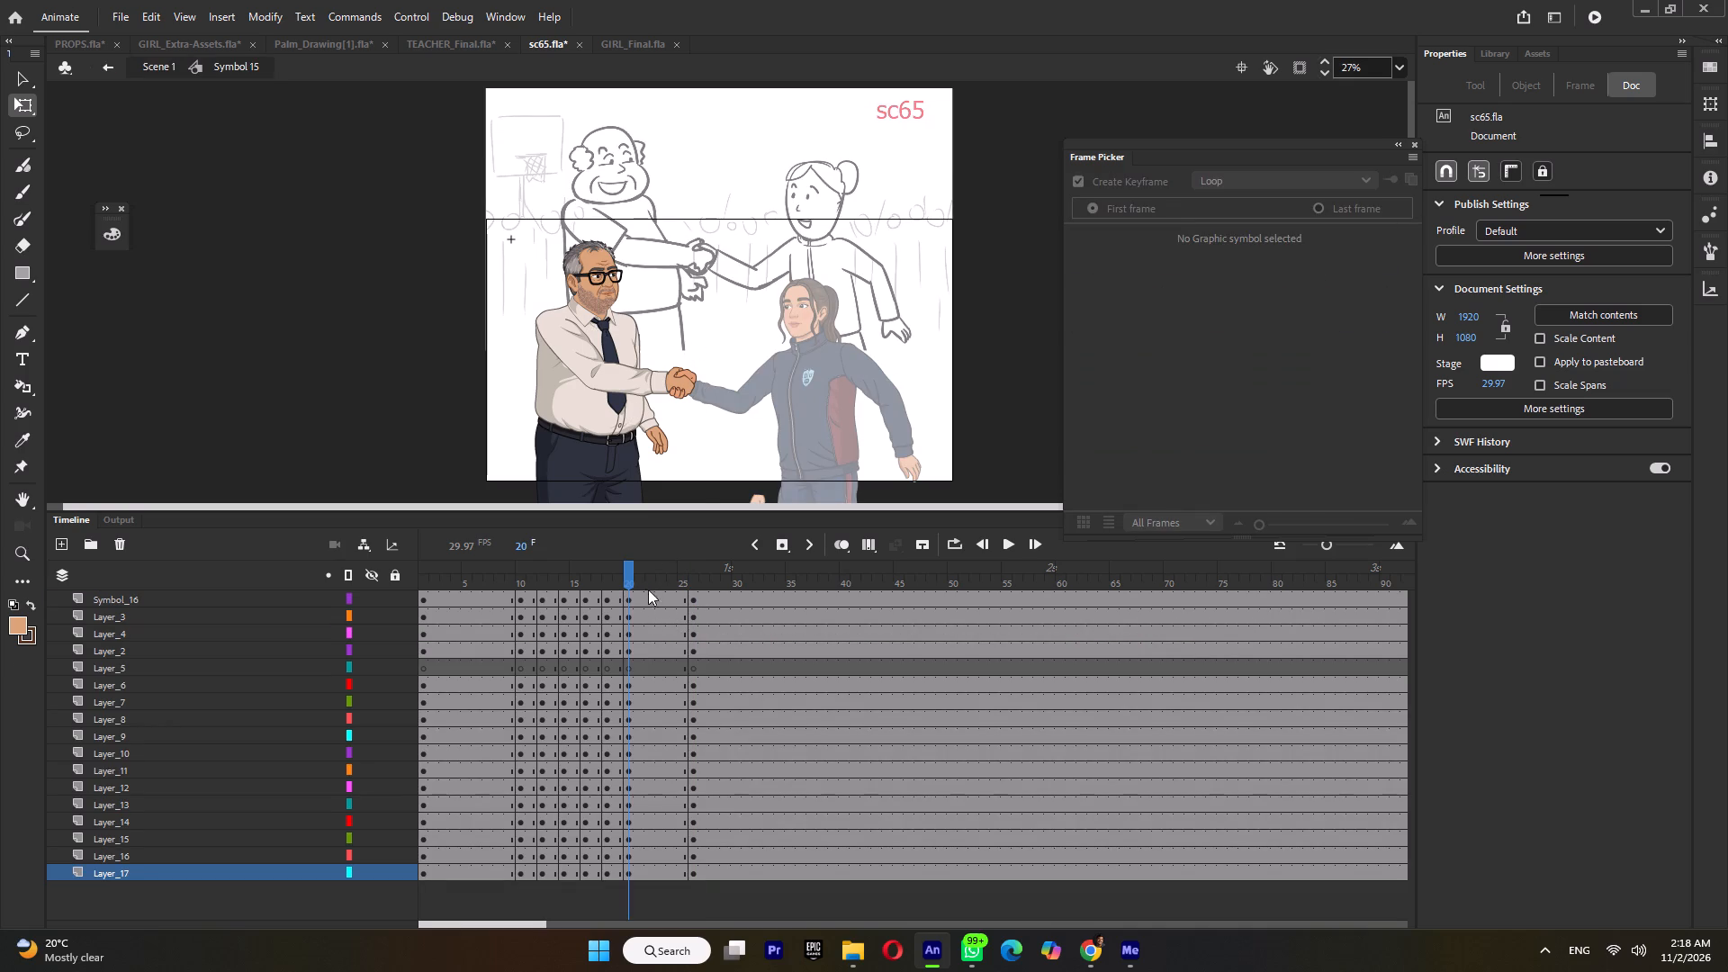
left_click_drag(599, 581, 655, 614)
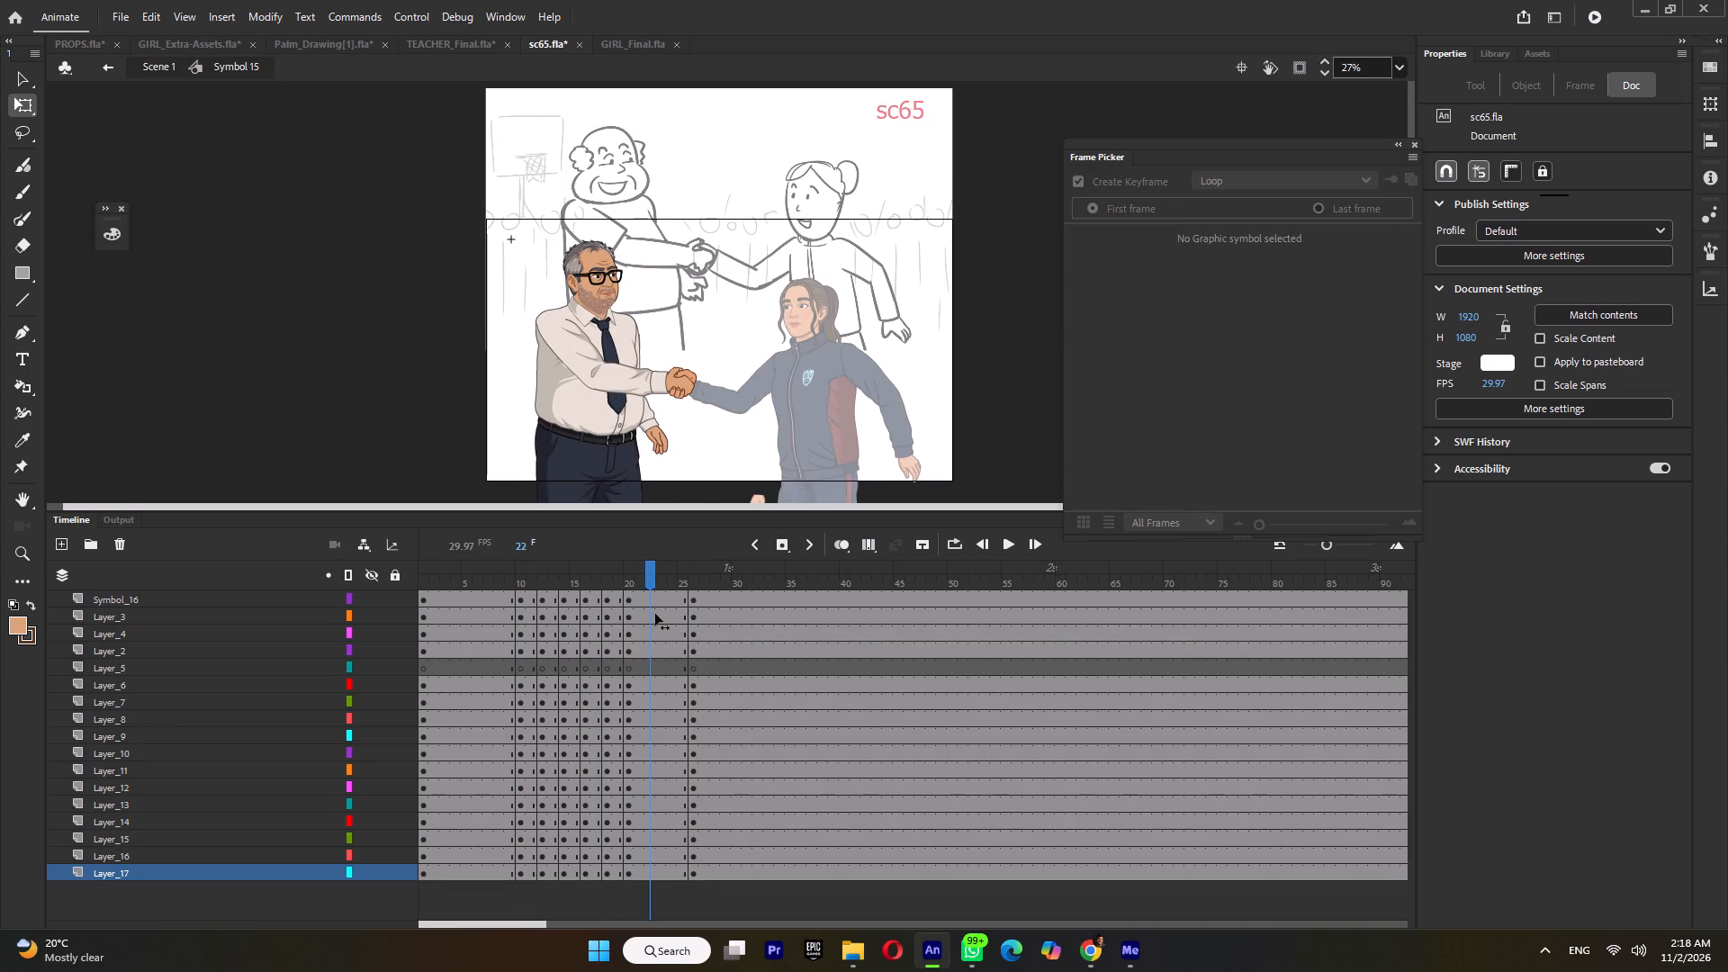
left_click_drag(655, 614, 690, 616)
At frame 26, rotate the teacher's upper body, with head, arms and free hand, slightly about a pivot at the waist.
left_click_drag(498, 274, 660, 396)
left_click(664, 444, "shift")
left_click(652, 430, "shift")
left_click(656, 447, "shift")
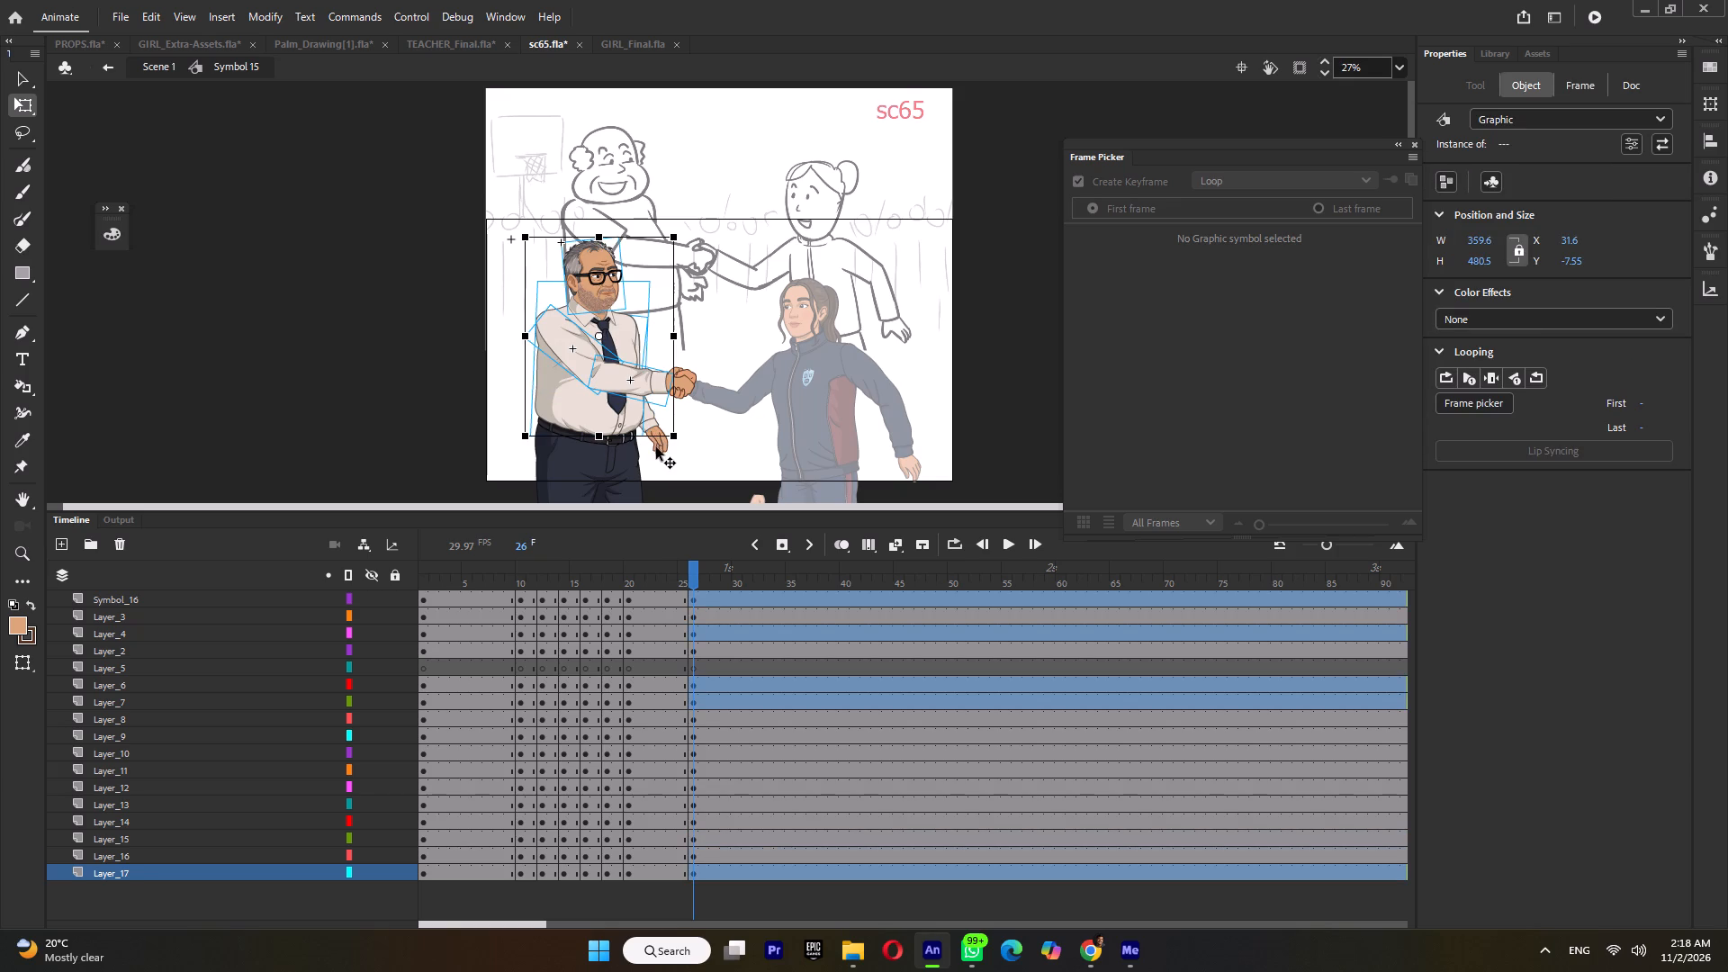
left_click_drag(706, 427, 655, 429, "shift")
left_click_drag(699, 416, 647, 436, "shift")
left_click_drag(602, 351, 588, 431)
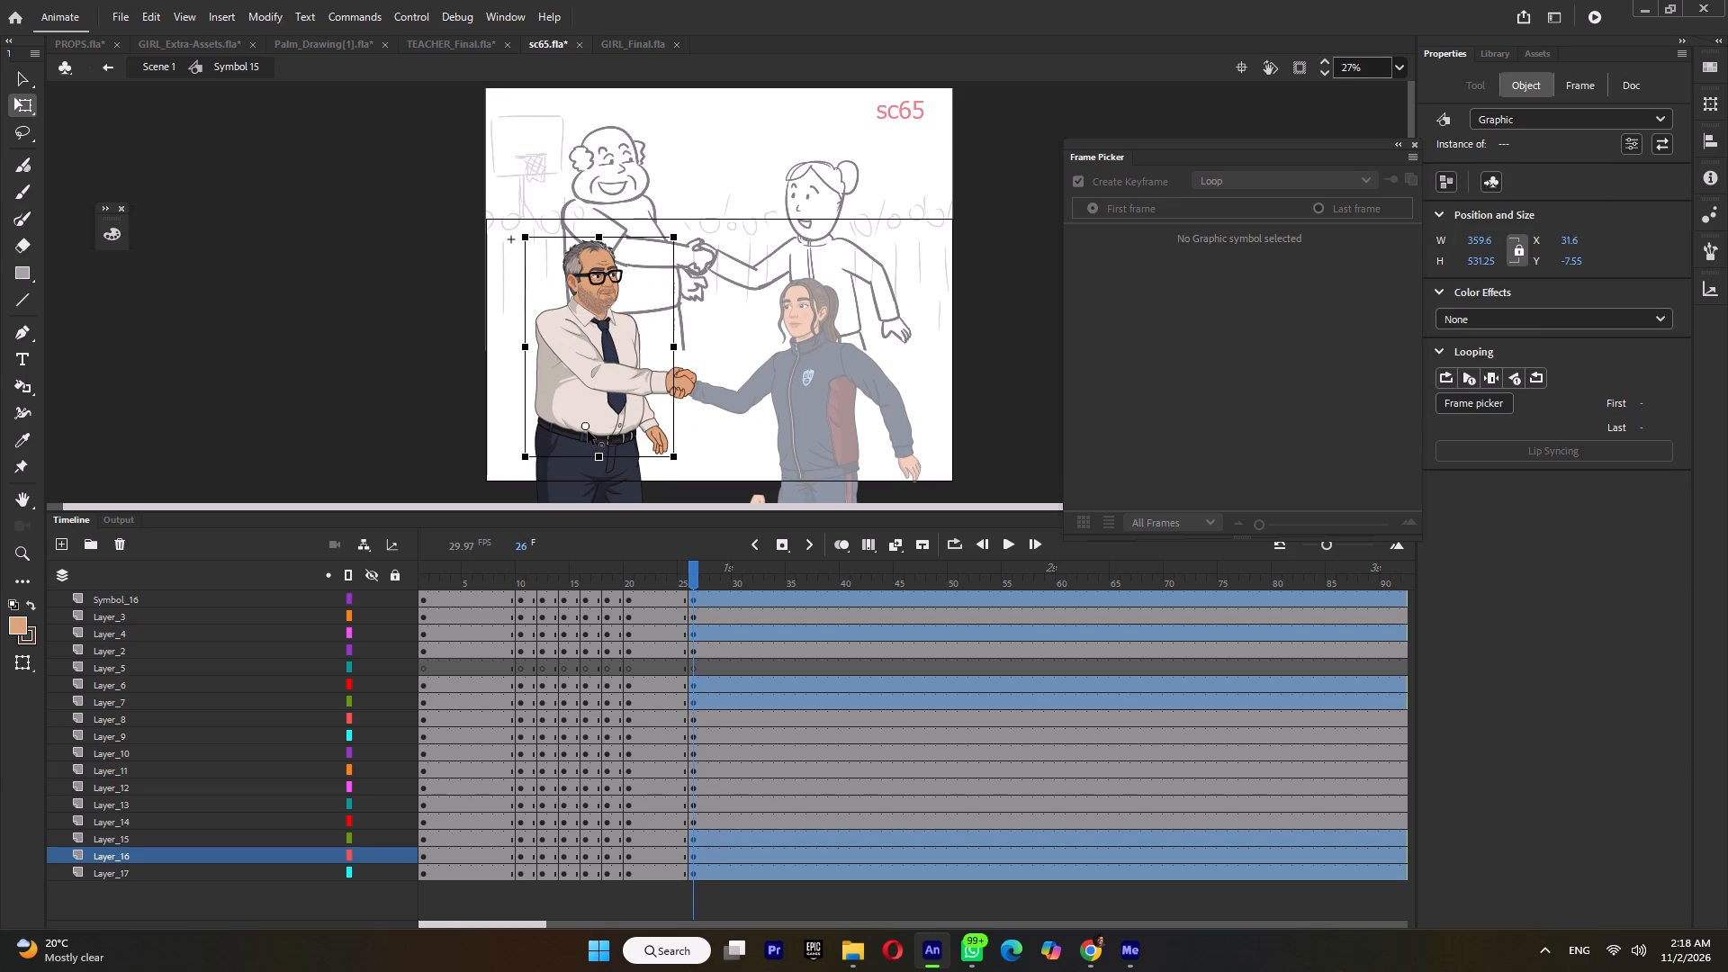
left_click_drag(588, 431, 586, 429)
scroll(687, 266, "up", 8, "ctrl")
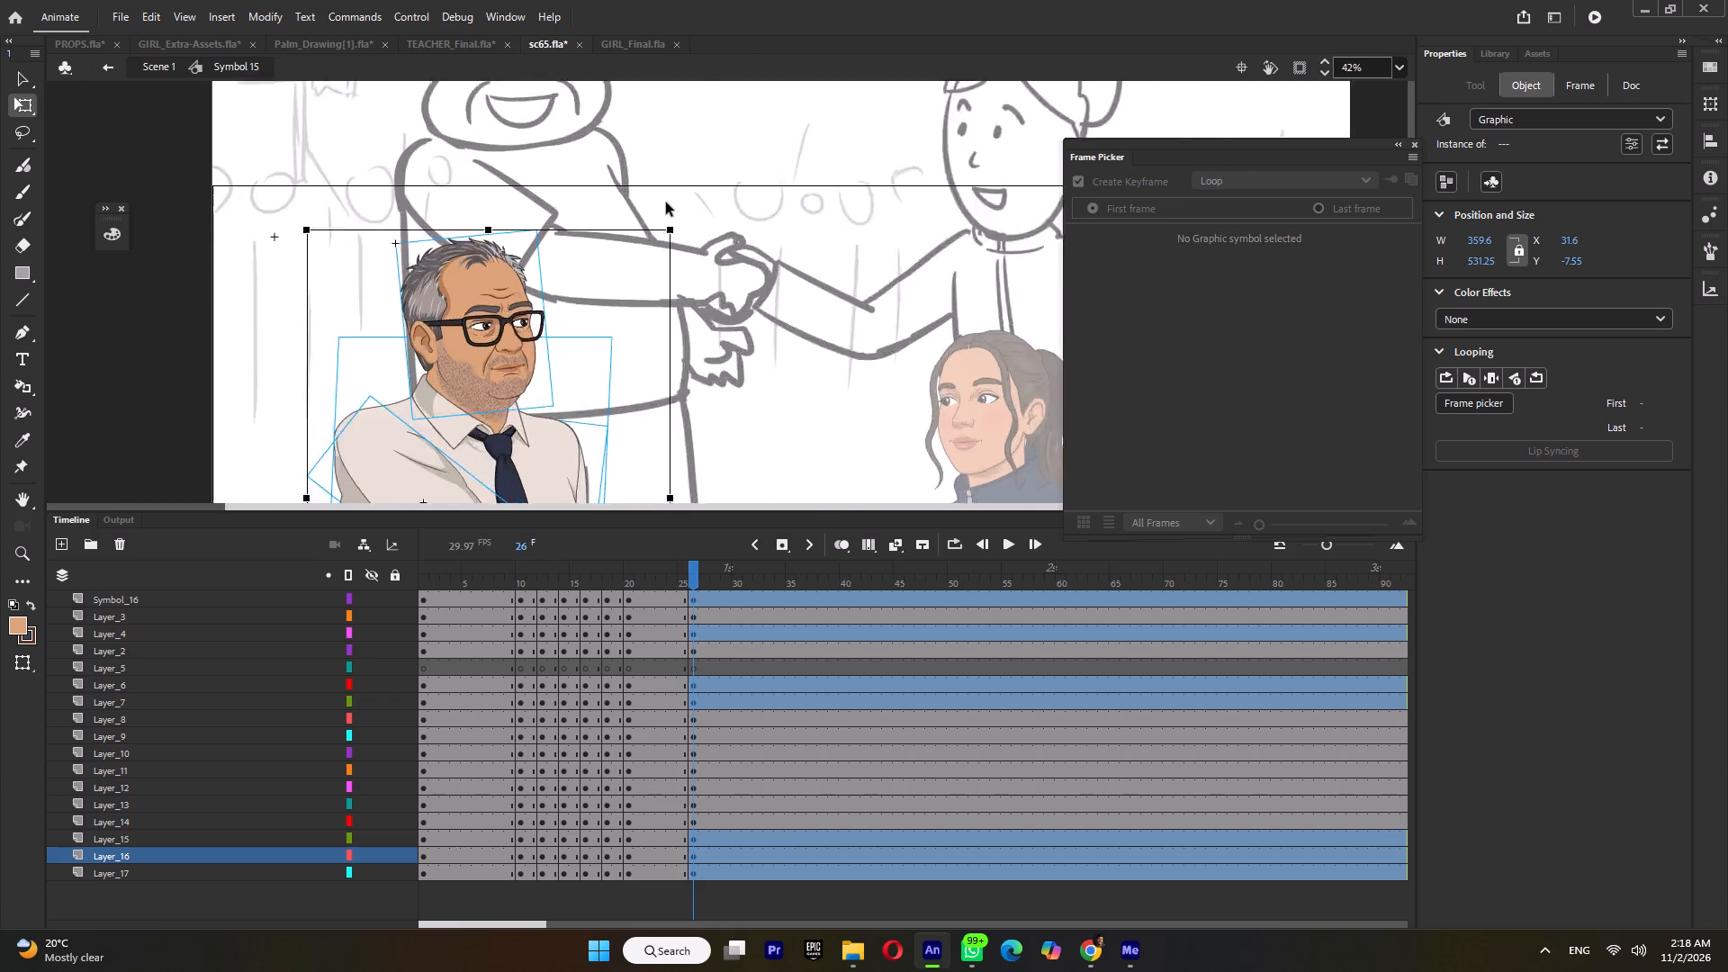
scroll(669, 227, "up", 5, "ctrl")
left_click_drag(685, 247, 693, 252)
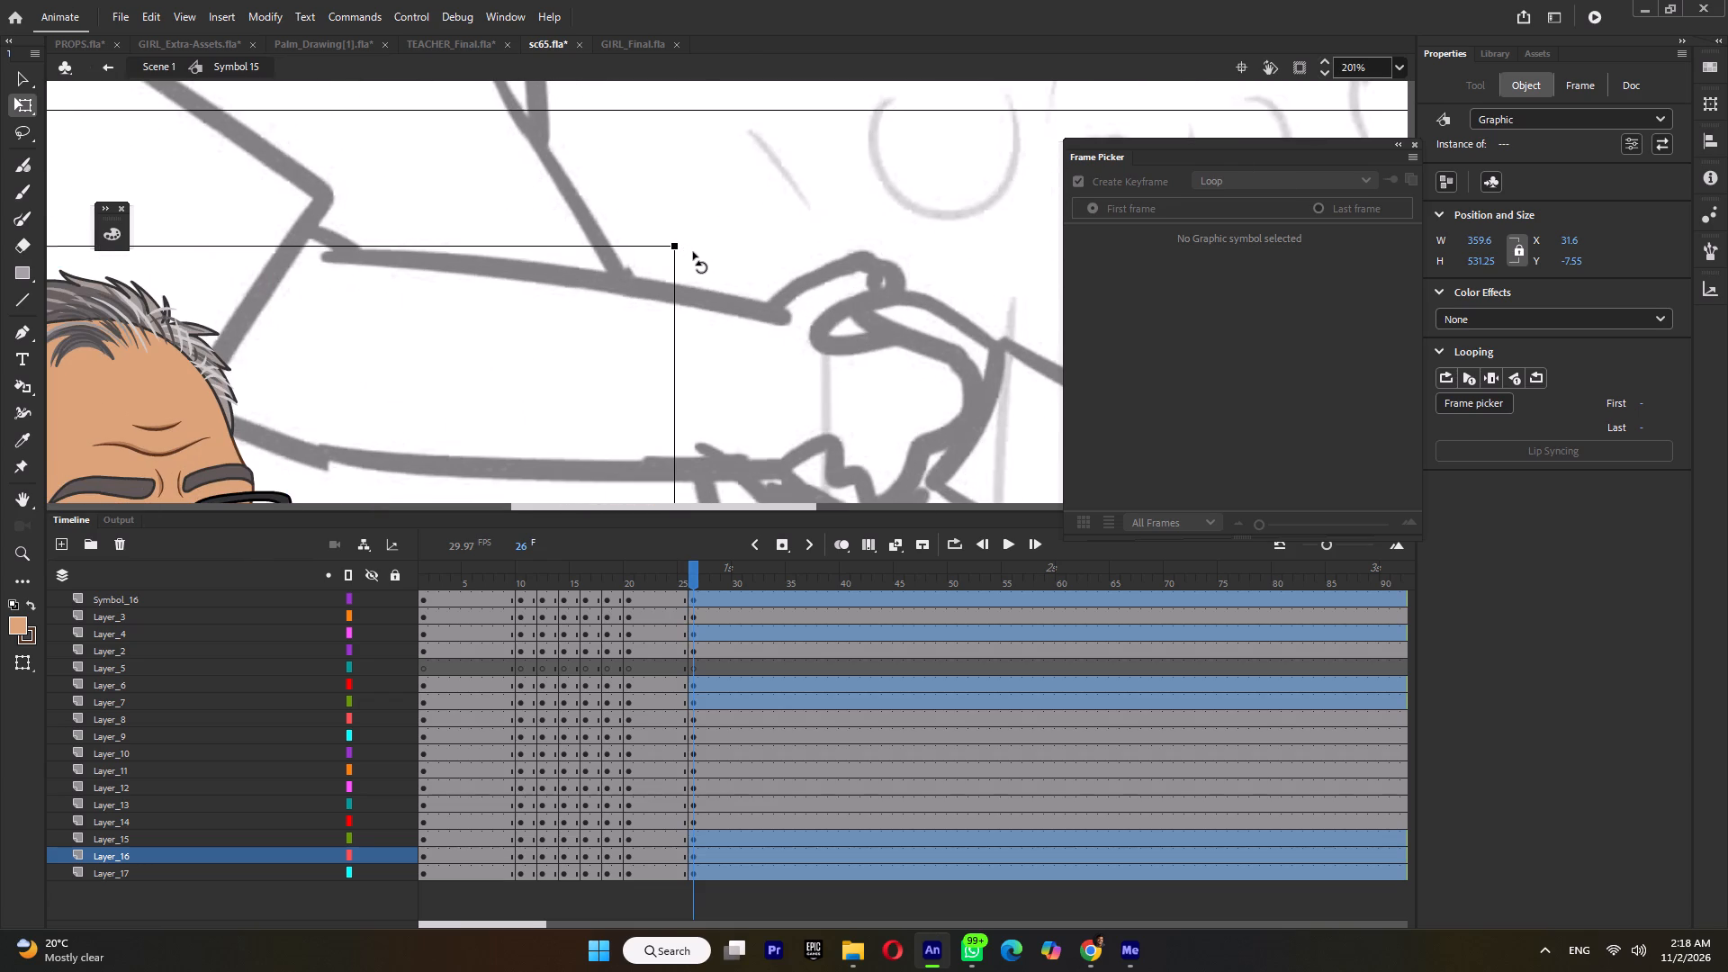
left_click_drag(693, 252, 694, 253)
scroll(694, 253, "down", 13, "ctrl")
scroll(711, 251, "down", 2)
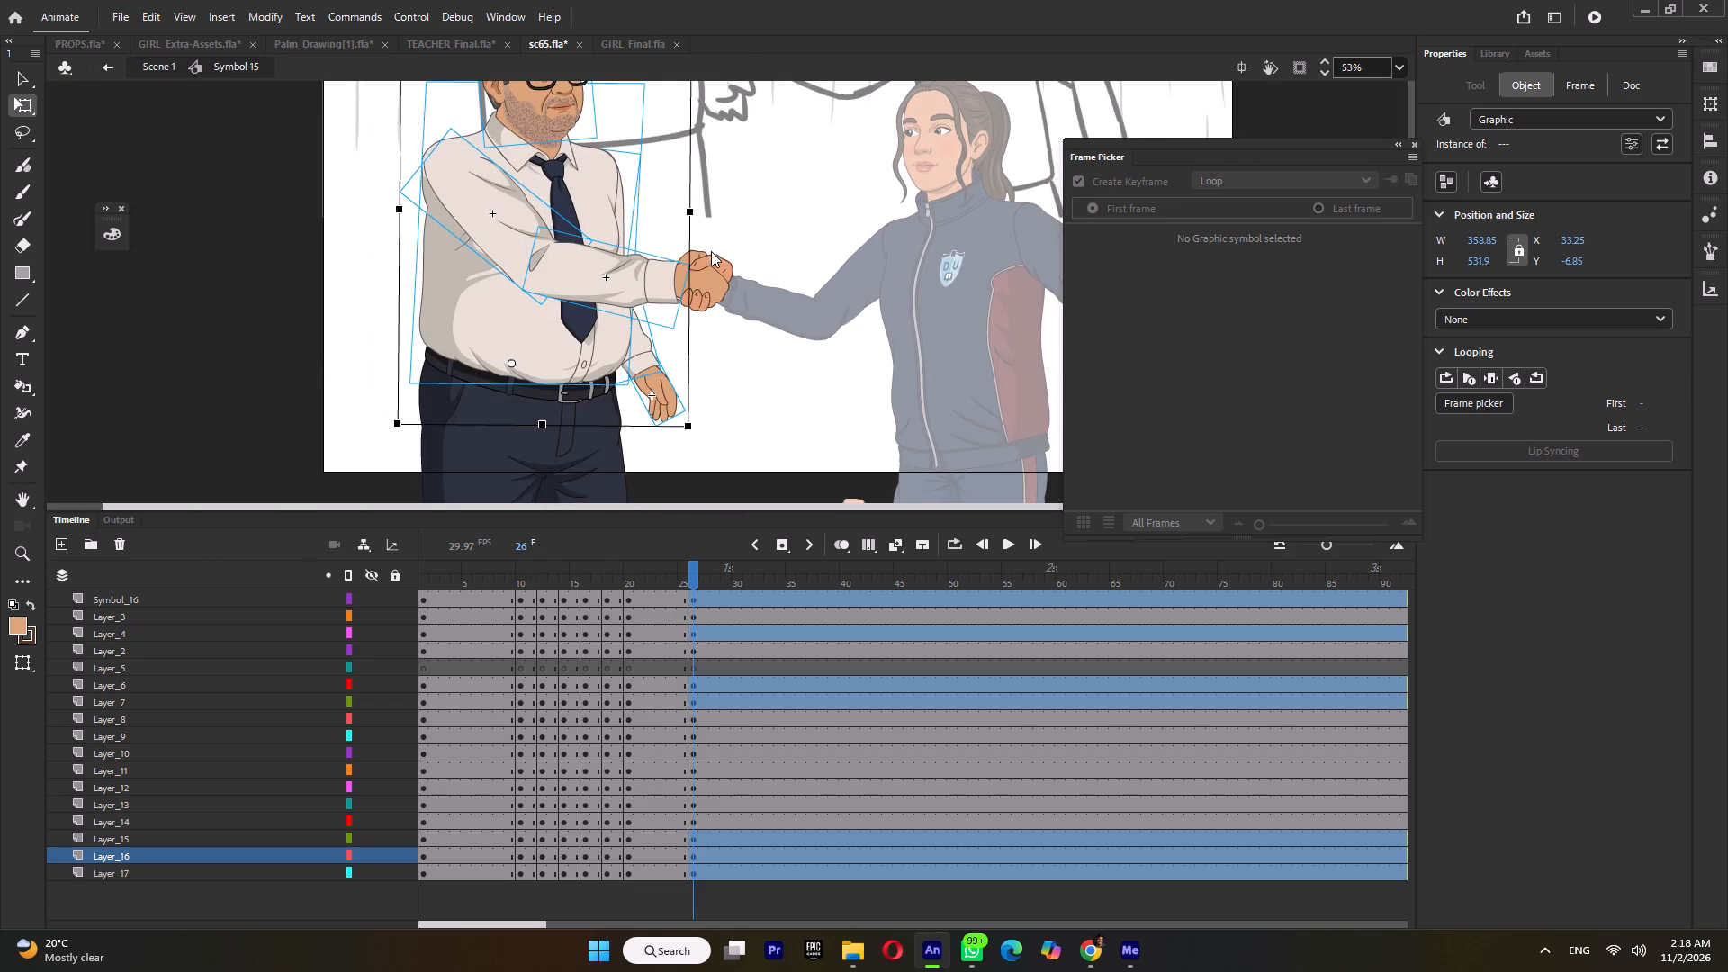
Rotate the teacher's handshake forearm and hand together slightly about a pivot placed at the elbow at frame 26.
left_click(750, 283)
left_click(578, 289)
left_click(713, 279, "shift")
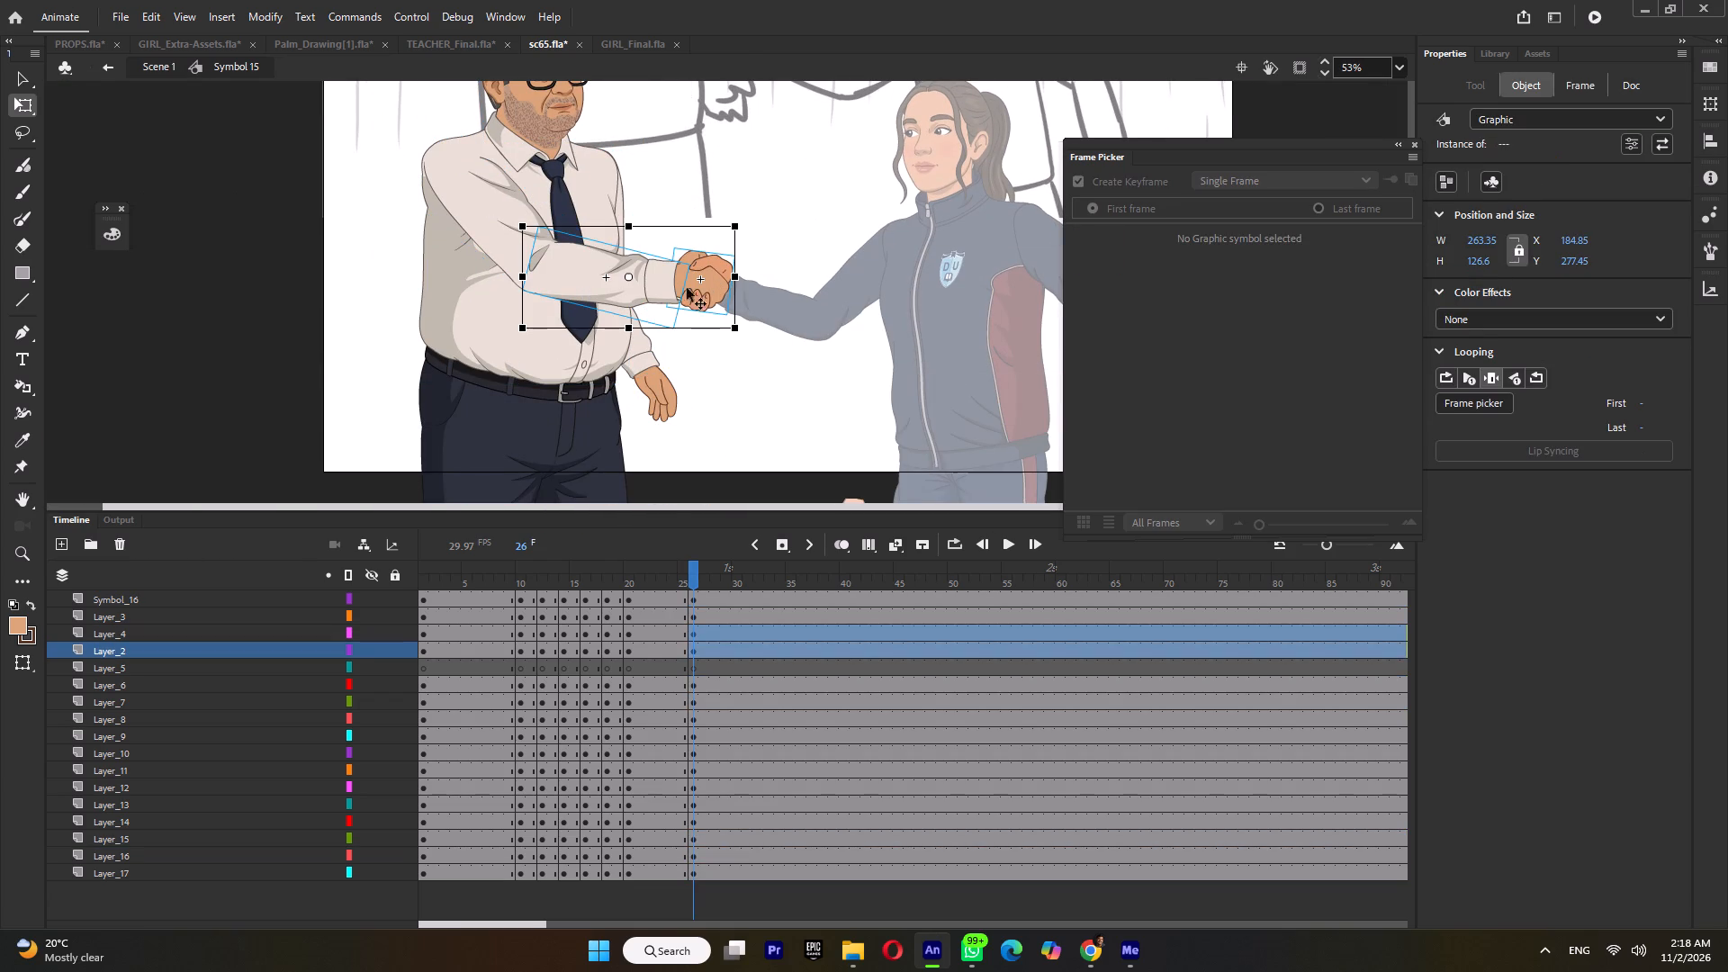
left_click_drag(627, 274, 533, 263)
scroll(739, 300, "up", 4, "ctrl")
left_click_drag(736, 350, 737, 361)
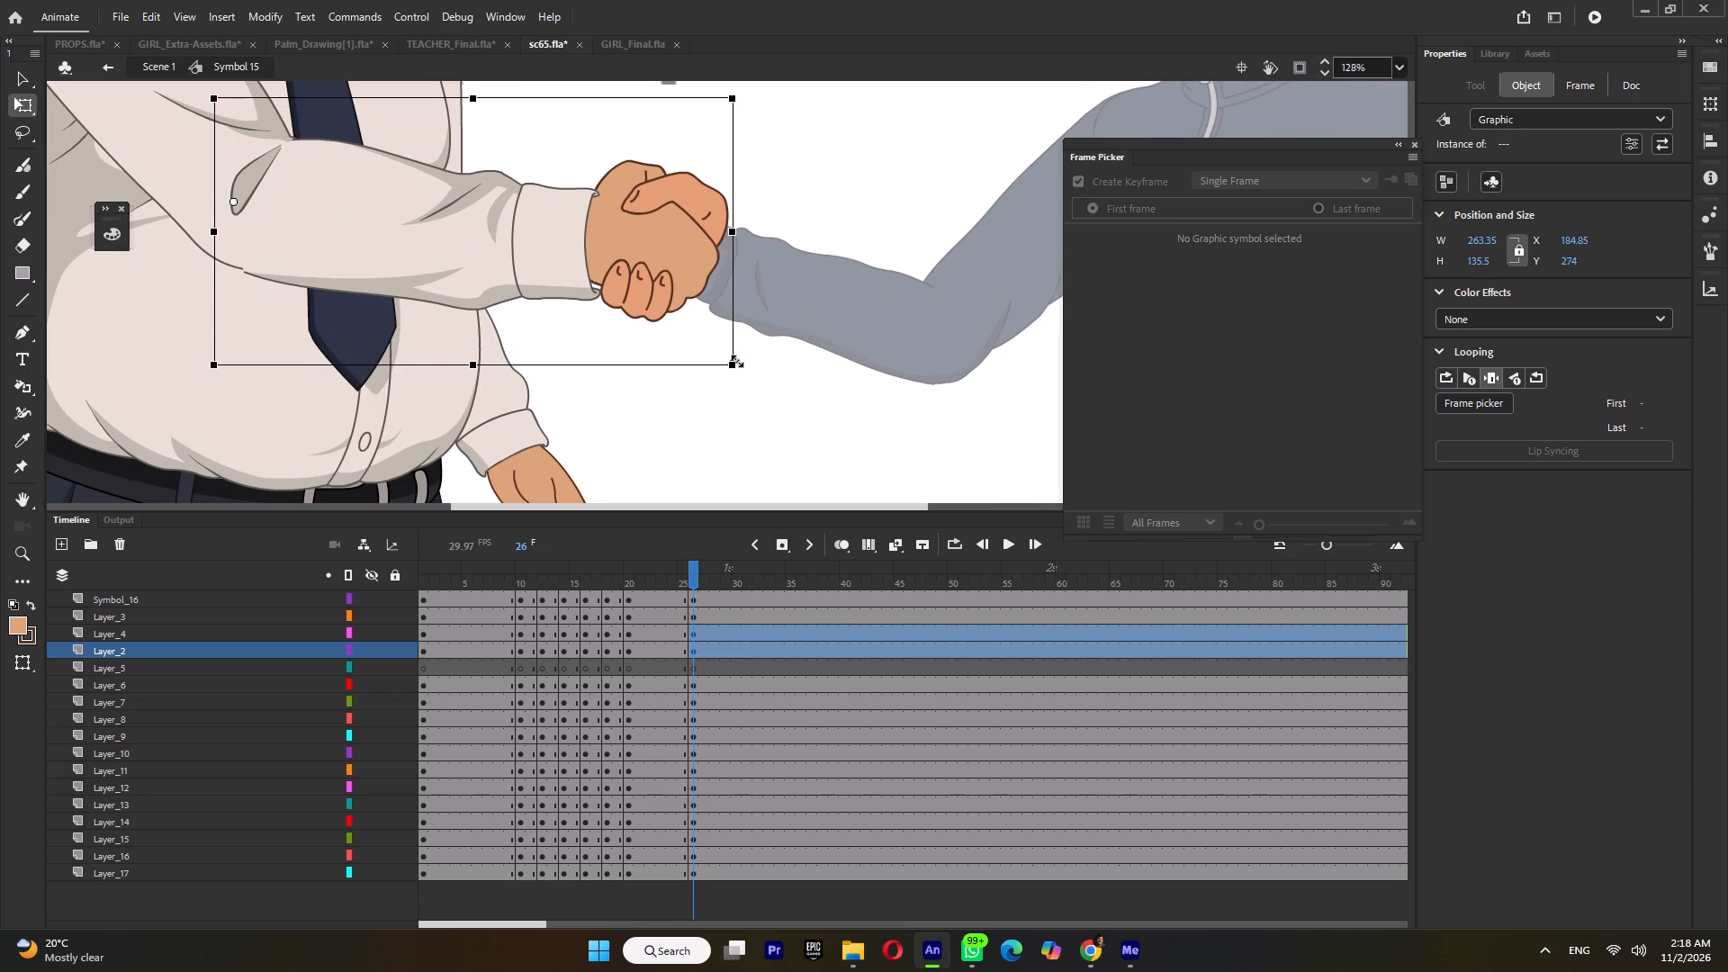
key("ctrl+z")
left_click_drag(473, 229, 227, 194)
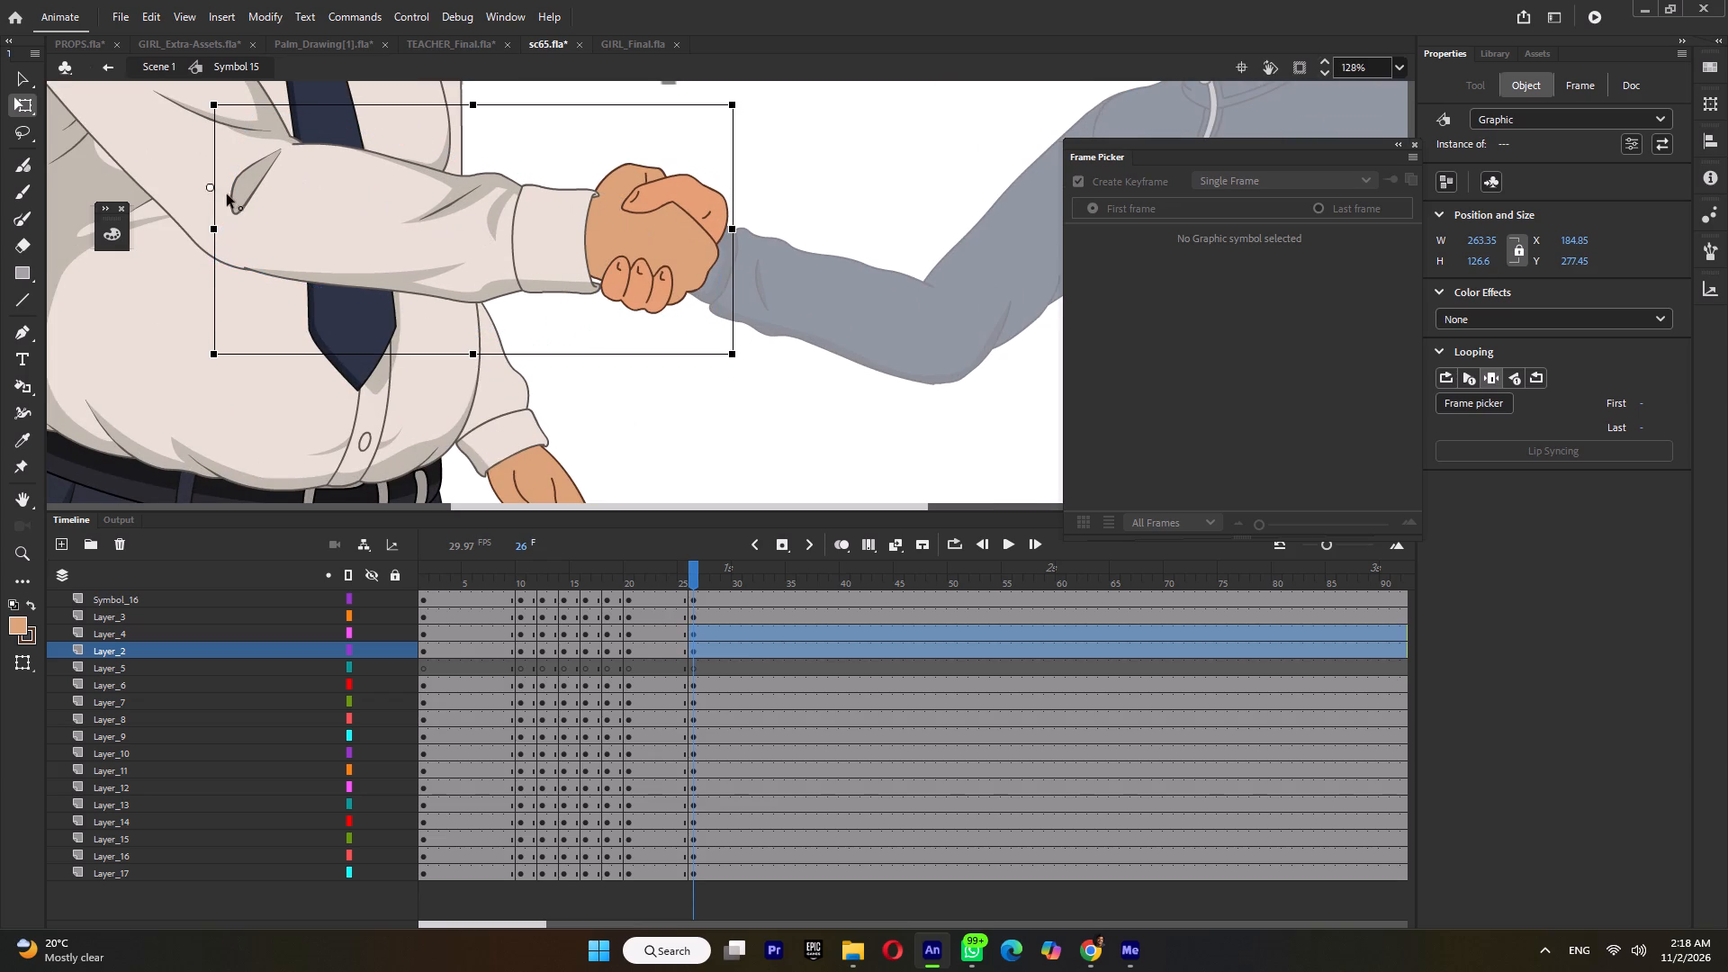
left_click_drag(227, 194, 243, 188)
scroll(717, 365, "up", 2, "ctrl")
left_click_drag(752, 341, 752, 353)
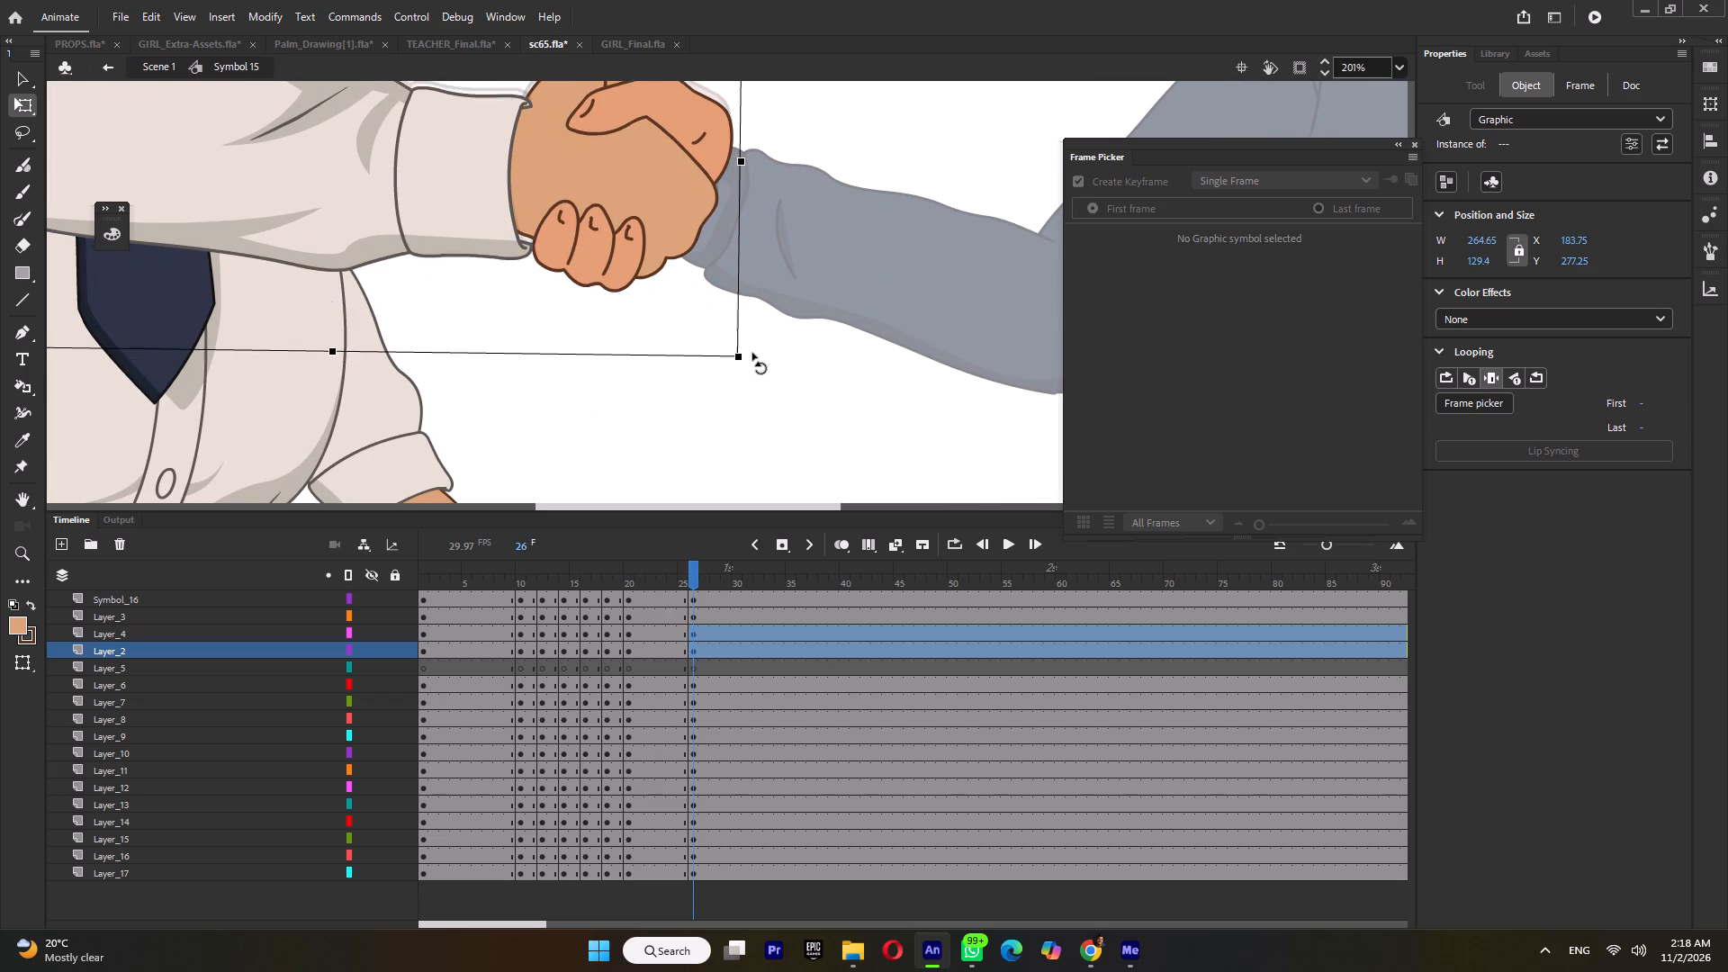
Fine-tune the rotation of the teacher's handshake forearm and hand at frame 26 and check the pose against frame 20.
left_click_drag(752, 353, 752, 354)
scroll(751, 364, "down", 8, "ctrl")
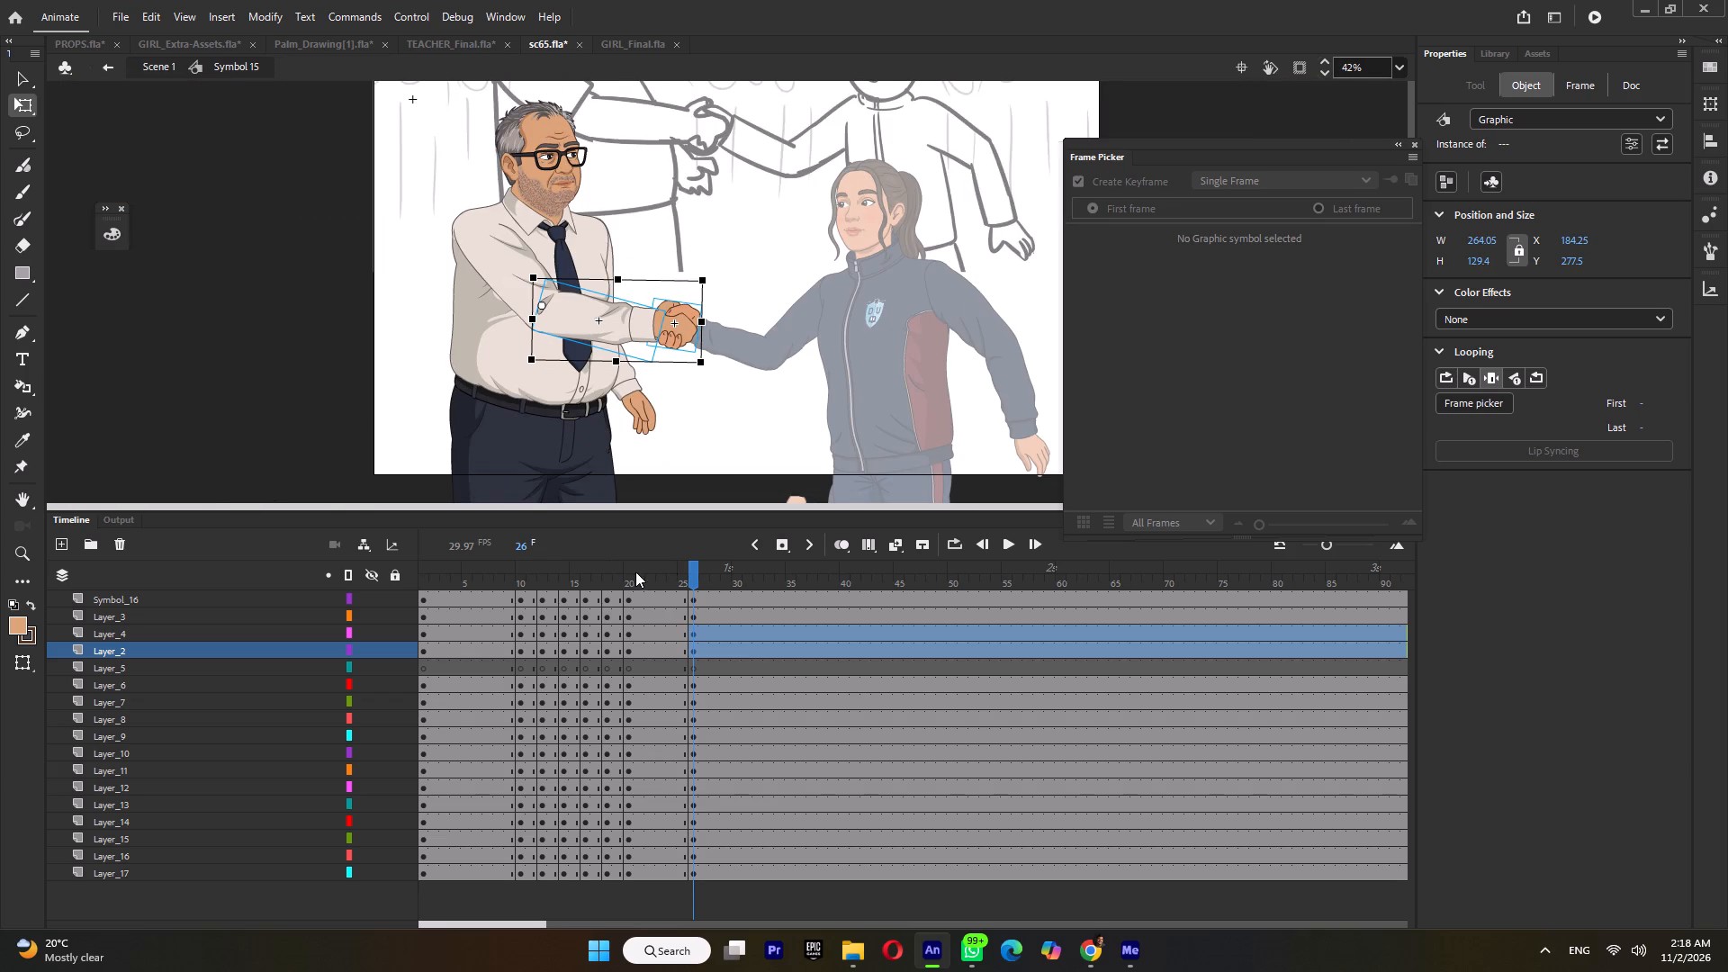
left_click(623, 574)
left_click(632, 574)
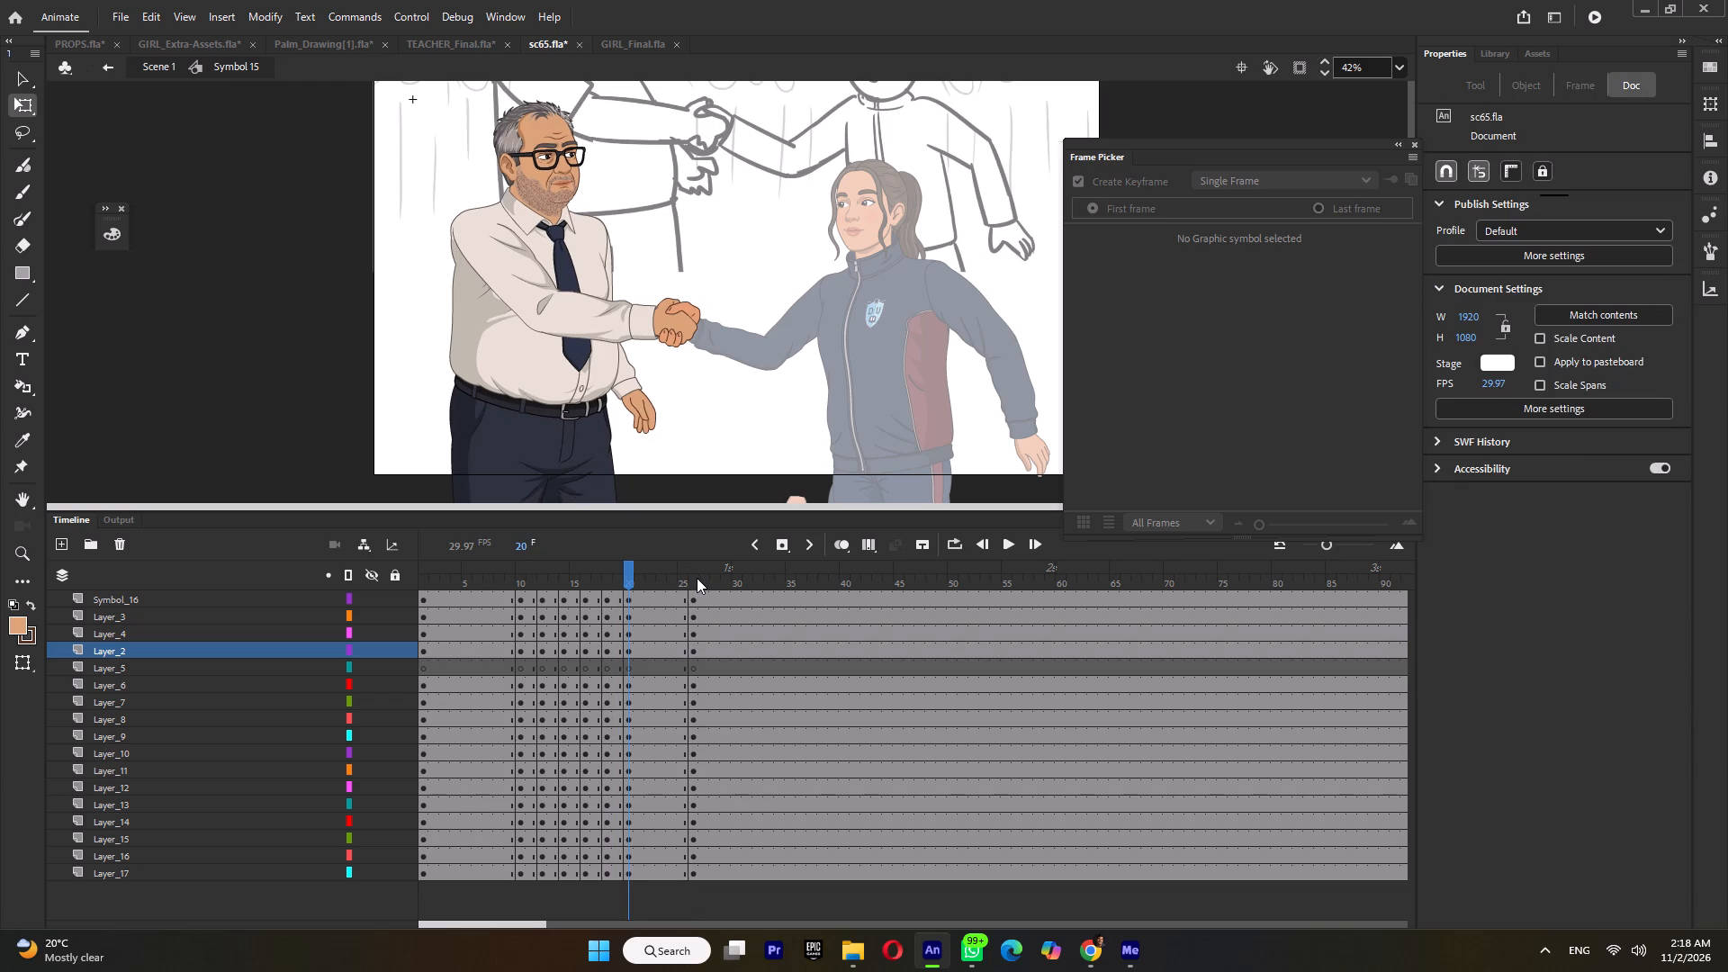
left_click(574, 584)
left_click(634, 581)
left_click(695, 584)
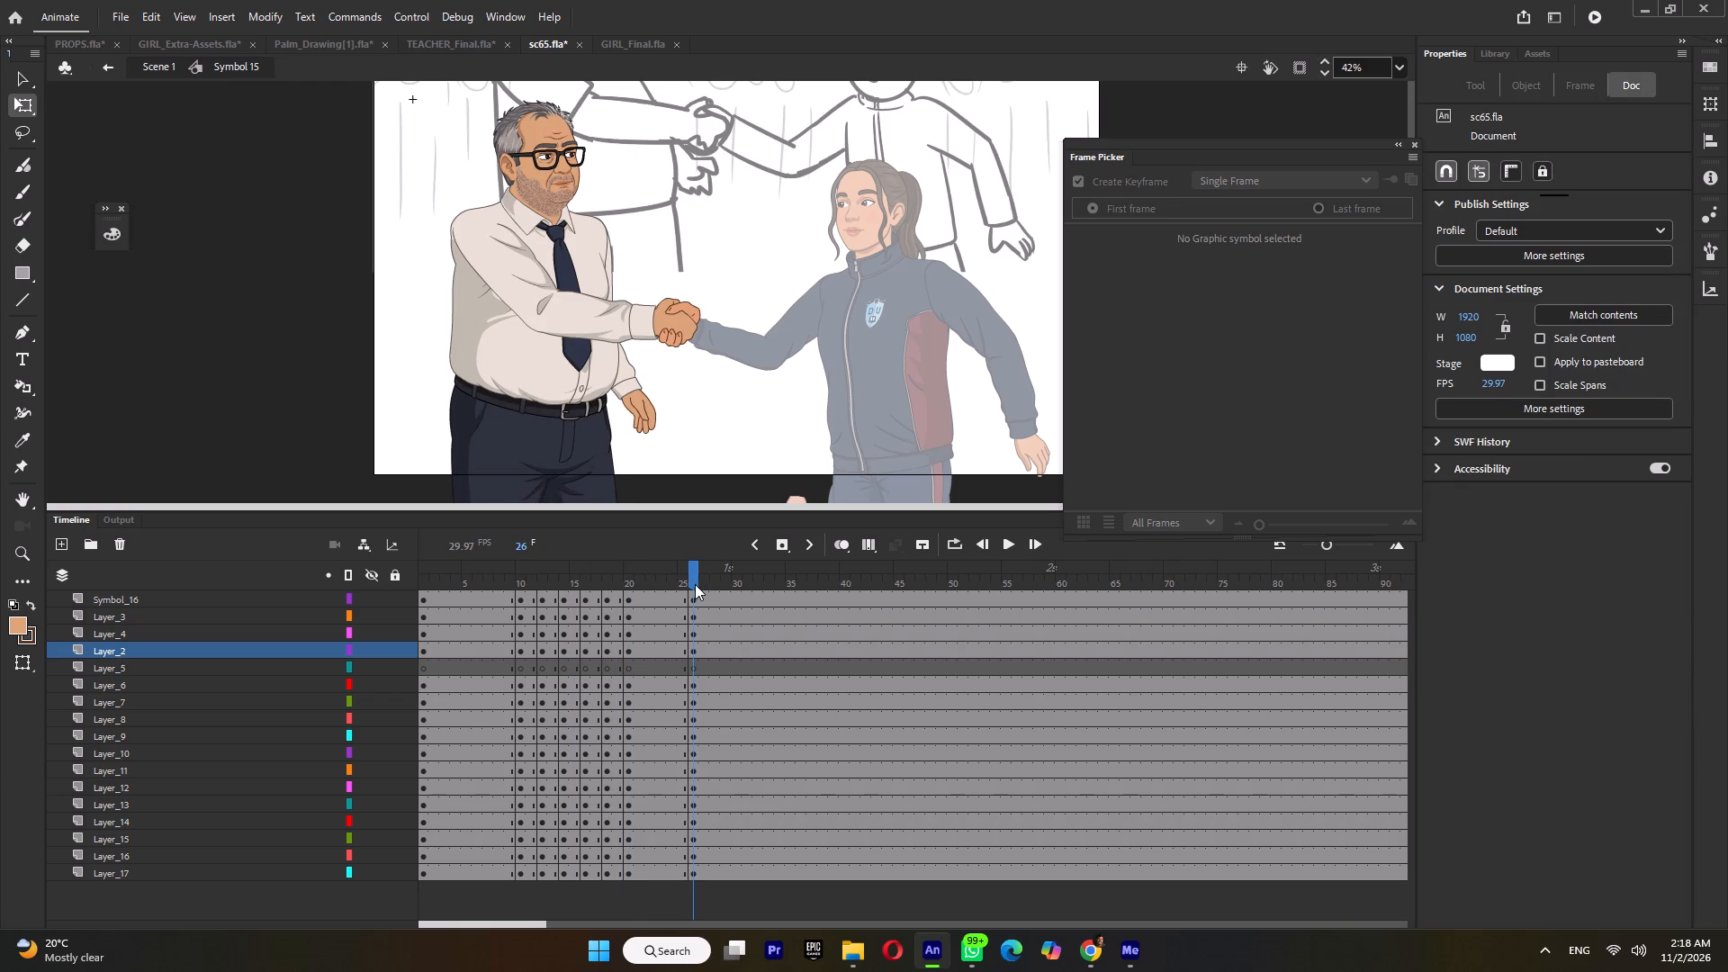
At frame 26, rotate the teacher's free forearm and hand together slightly about a pivot at the elbow.
left_click_drag(667, 377, 635, 407)
left_click_drag(620, 379, 599, 330)
scroll(652, 437, "up", 4, "ctrl")
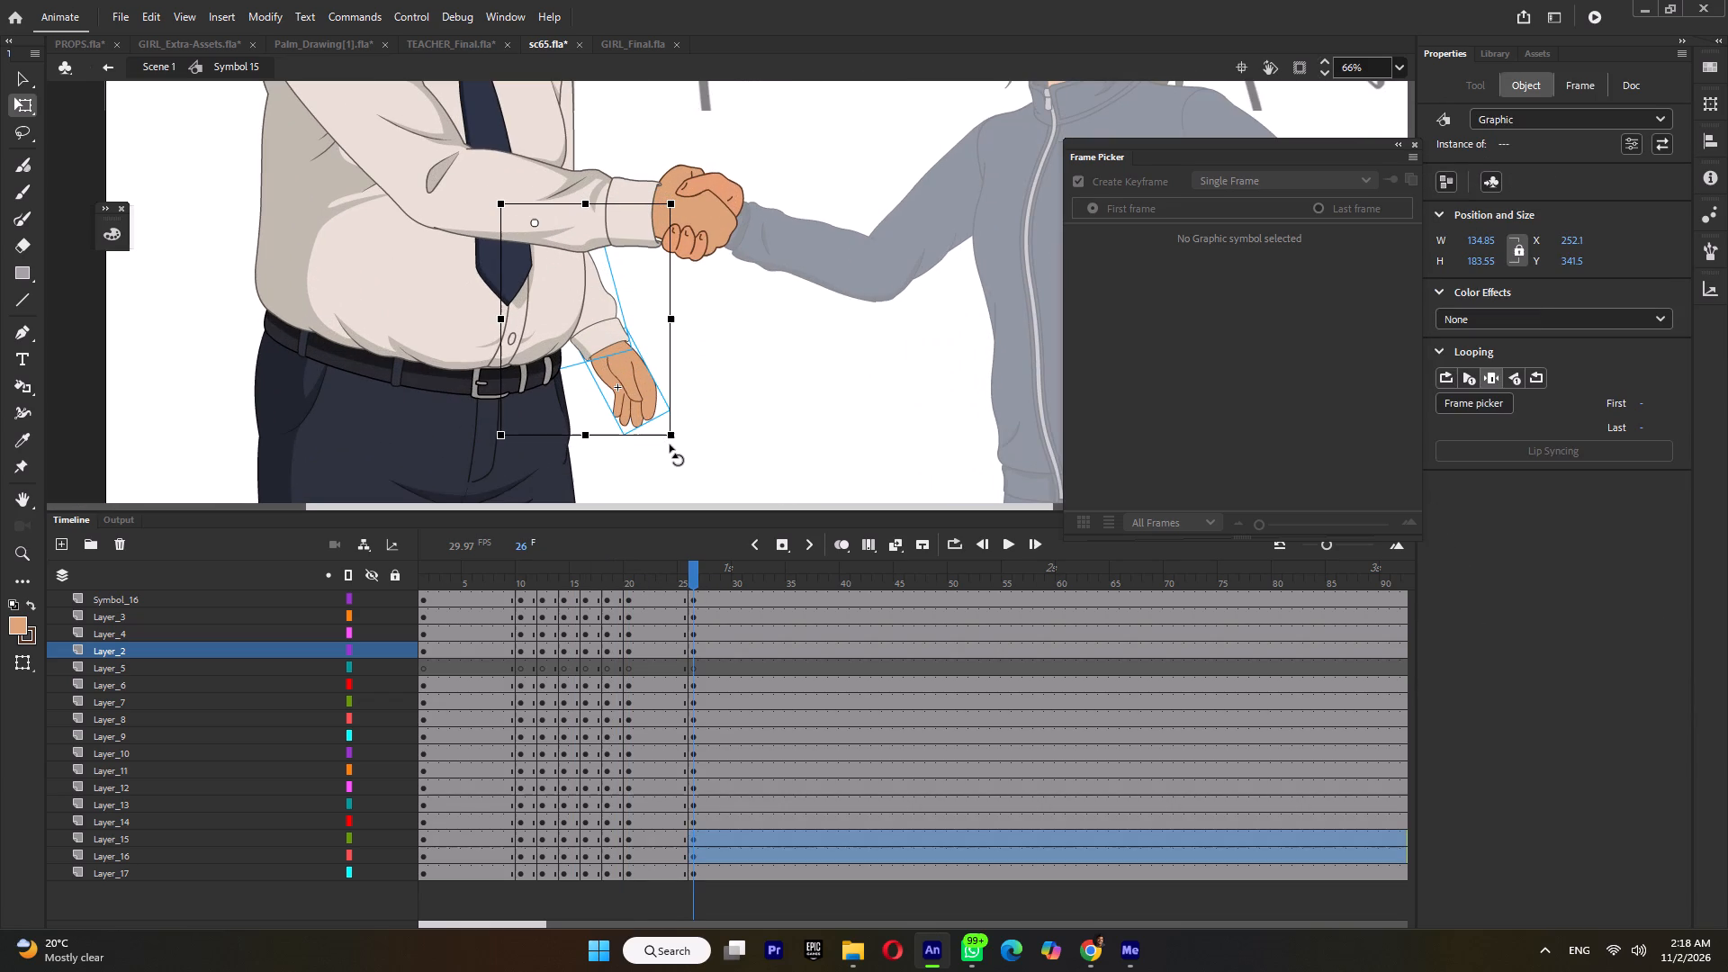
left_click_drag(670, 445, 679, 447)
scroll(671, 443, "up", 3, "ctrl")
left_click_drag(672, 436, 685, 436)
left_click(732, 366)
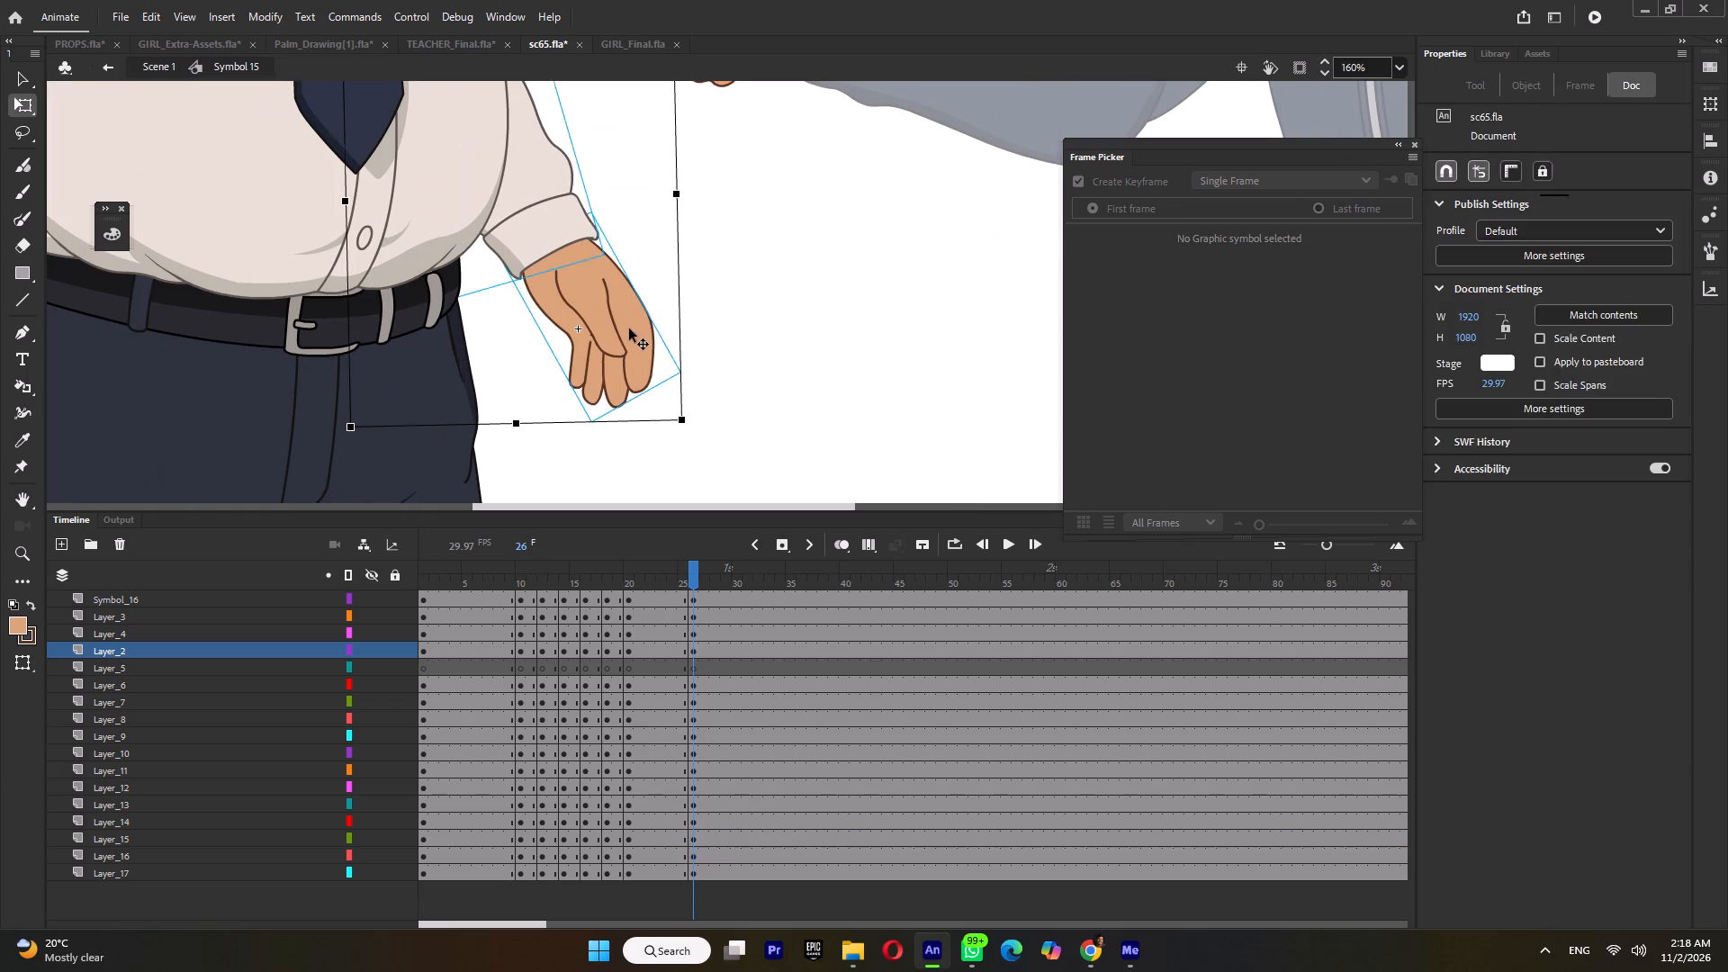
Rotate the teacher's free hand alone slightly at the wrist at frame 26, and compare the pose with frame 20.
left_click(629, 328)
left_click_drag(685, 385, 697, 382)
scroll(695, 390, "down", 6, "ctrl")
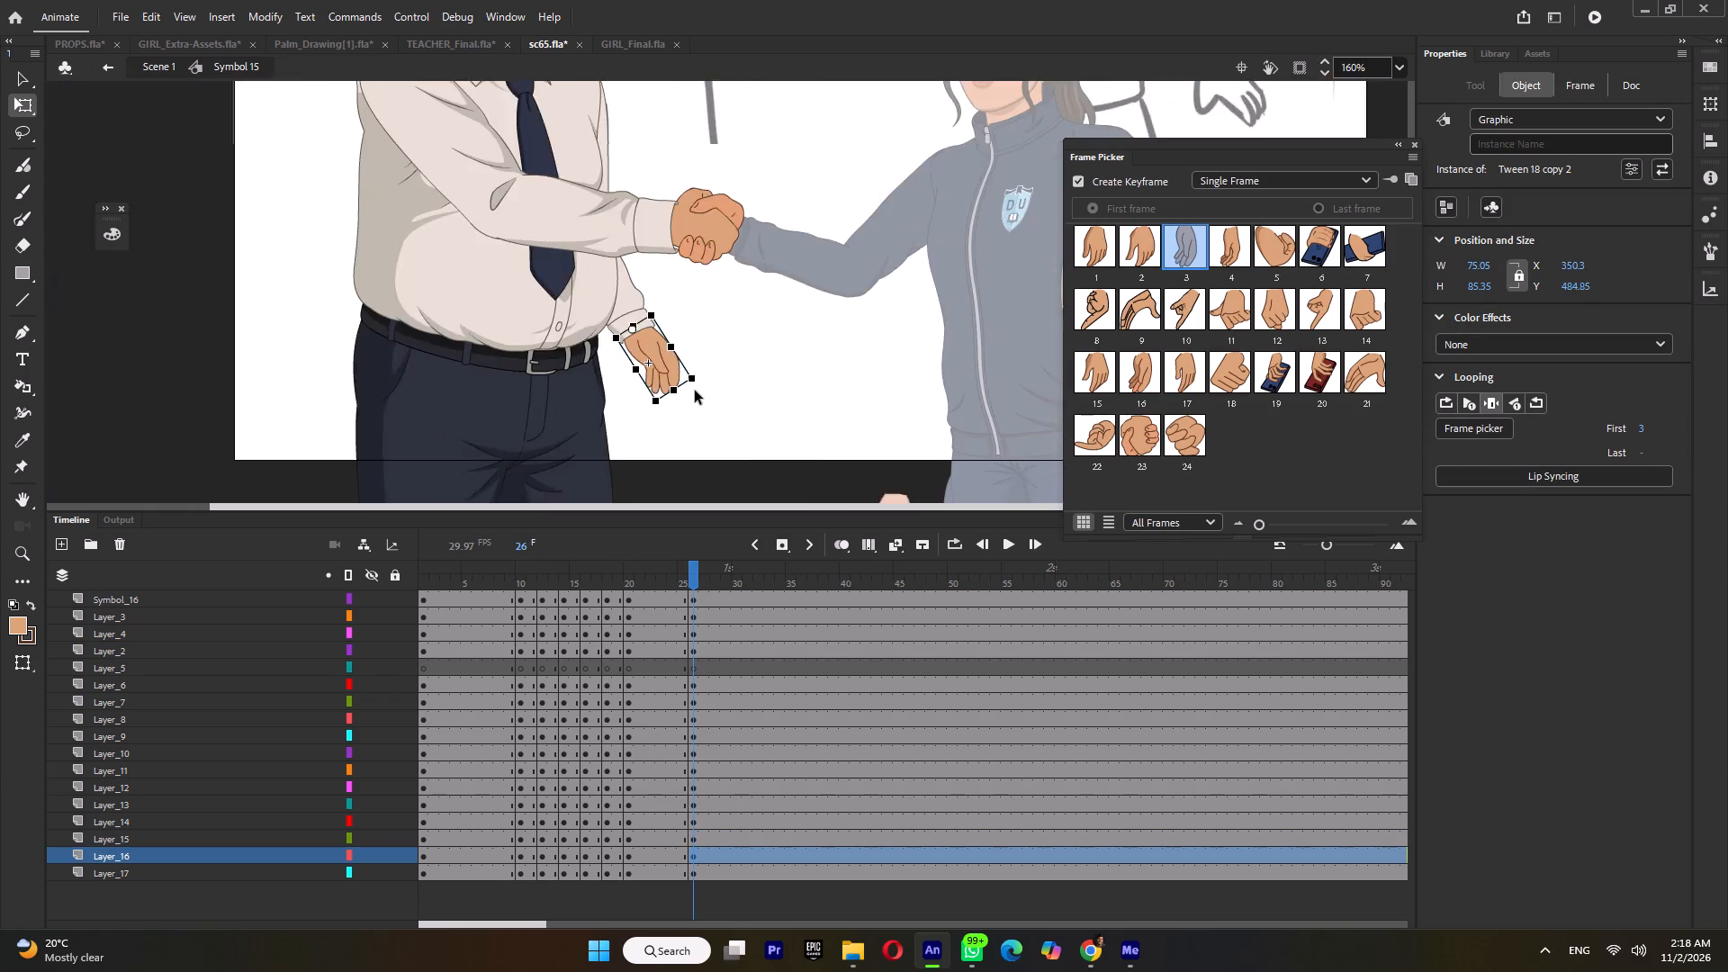
scroll(695, 391, "down", 2, "ctrl")
left_click_drag(591, 576, 711, 606)
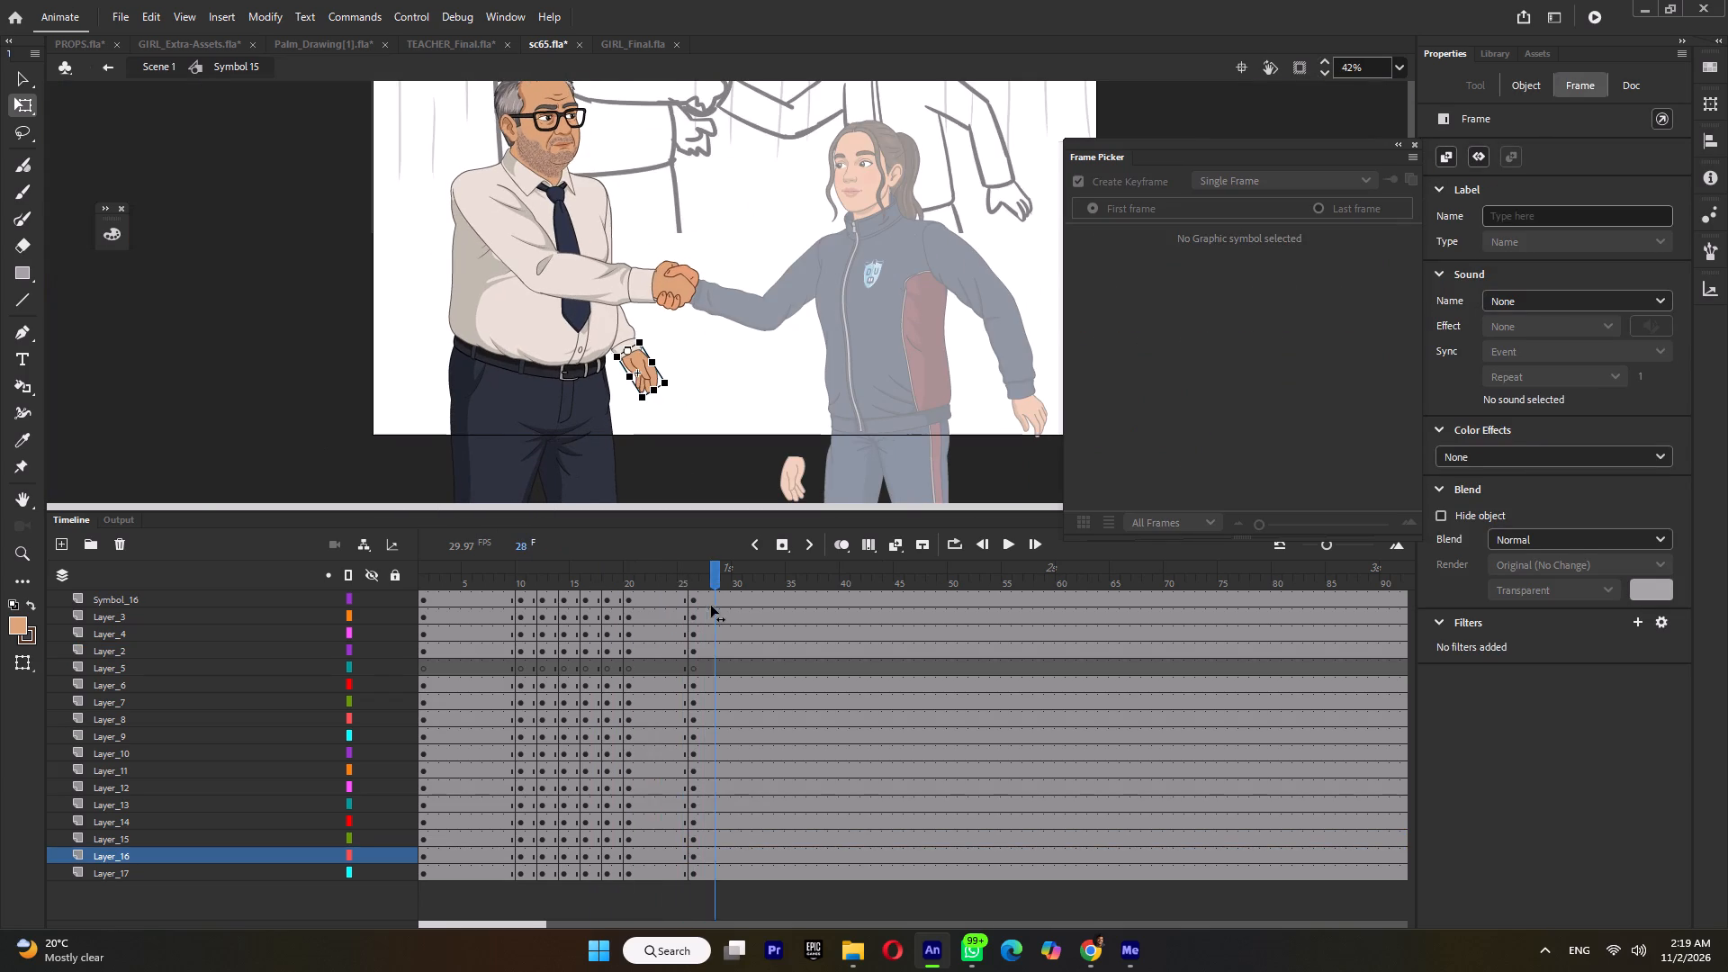
left_click_drag(711, 606, 617, 637)
left_click(631, 580)
left_click(698, 585)
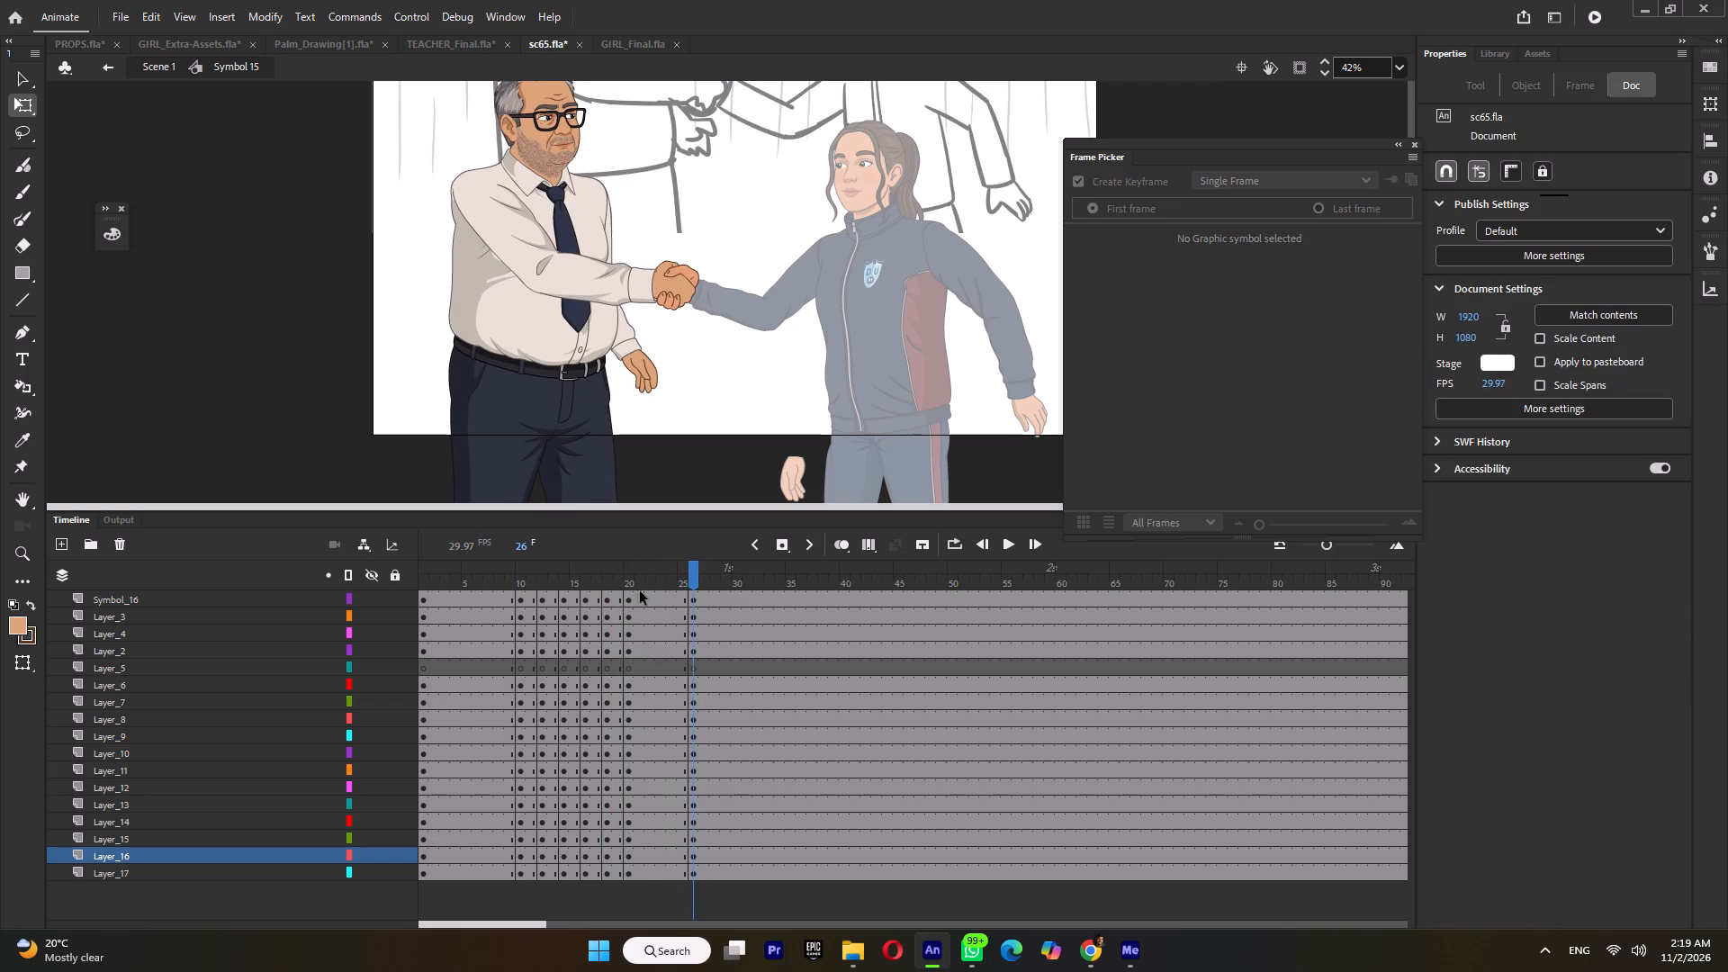
left_click(629, 581)
left_click(700, 589)
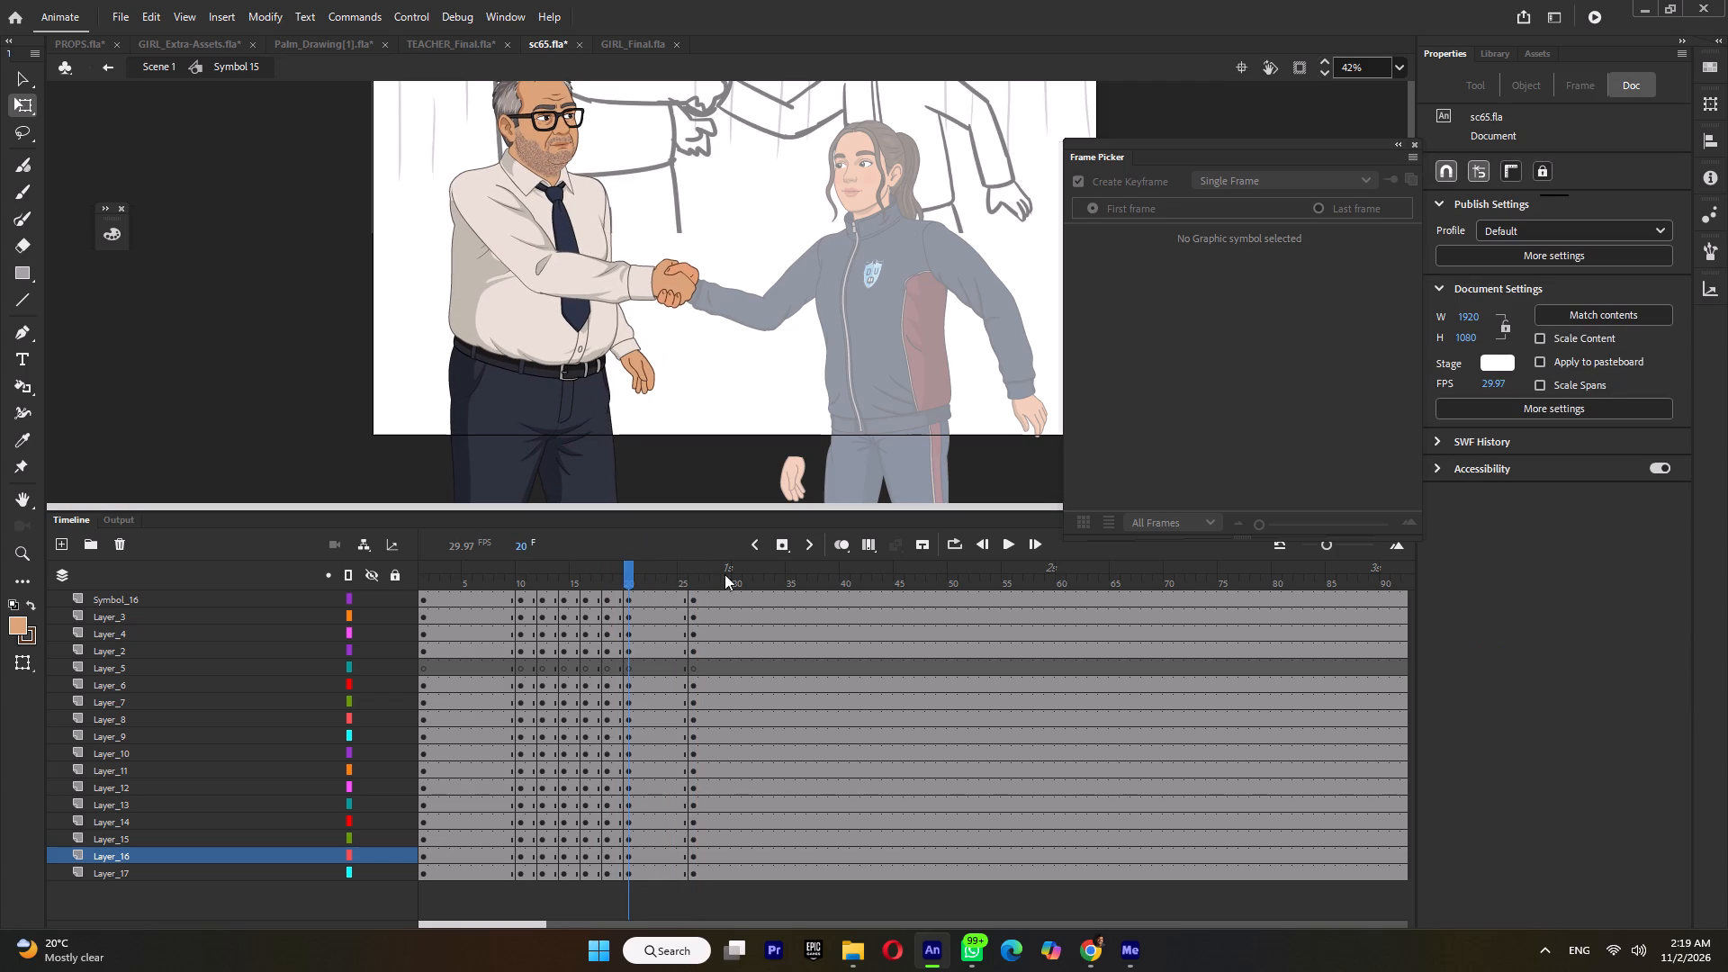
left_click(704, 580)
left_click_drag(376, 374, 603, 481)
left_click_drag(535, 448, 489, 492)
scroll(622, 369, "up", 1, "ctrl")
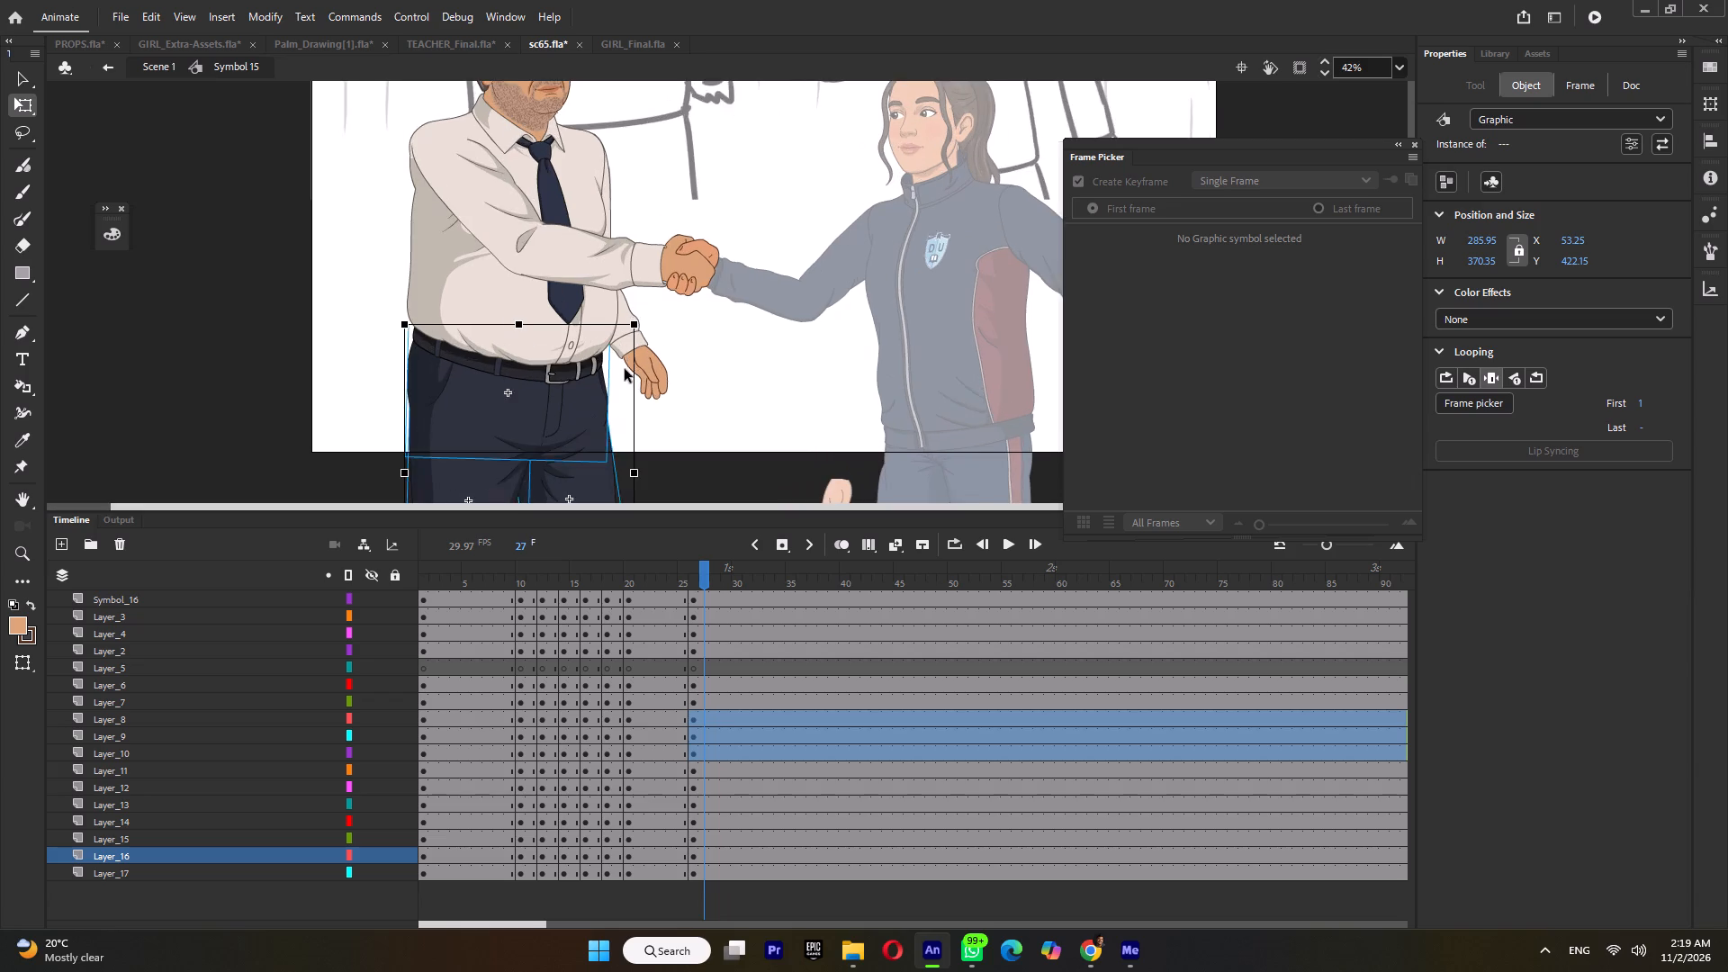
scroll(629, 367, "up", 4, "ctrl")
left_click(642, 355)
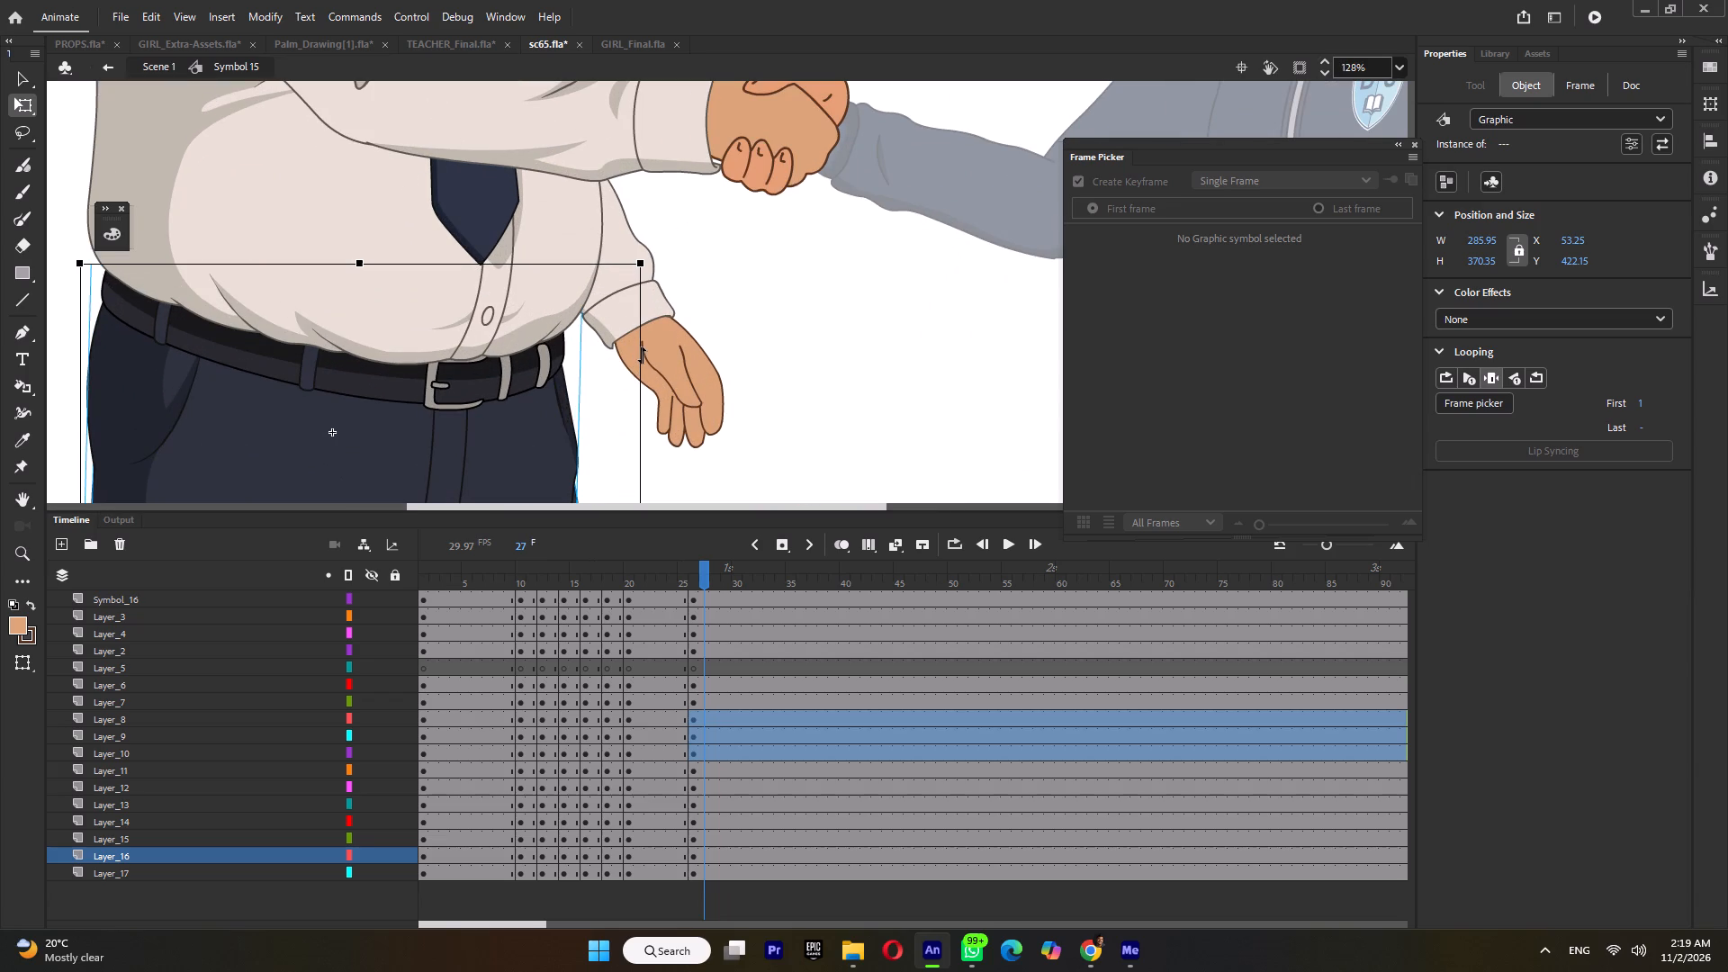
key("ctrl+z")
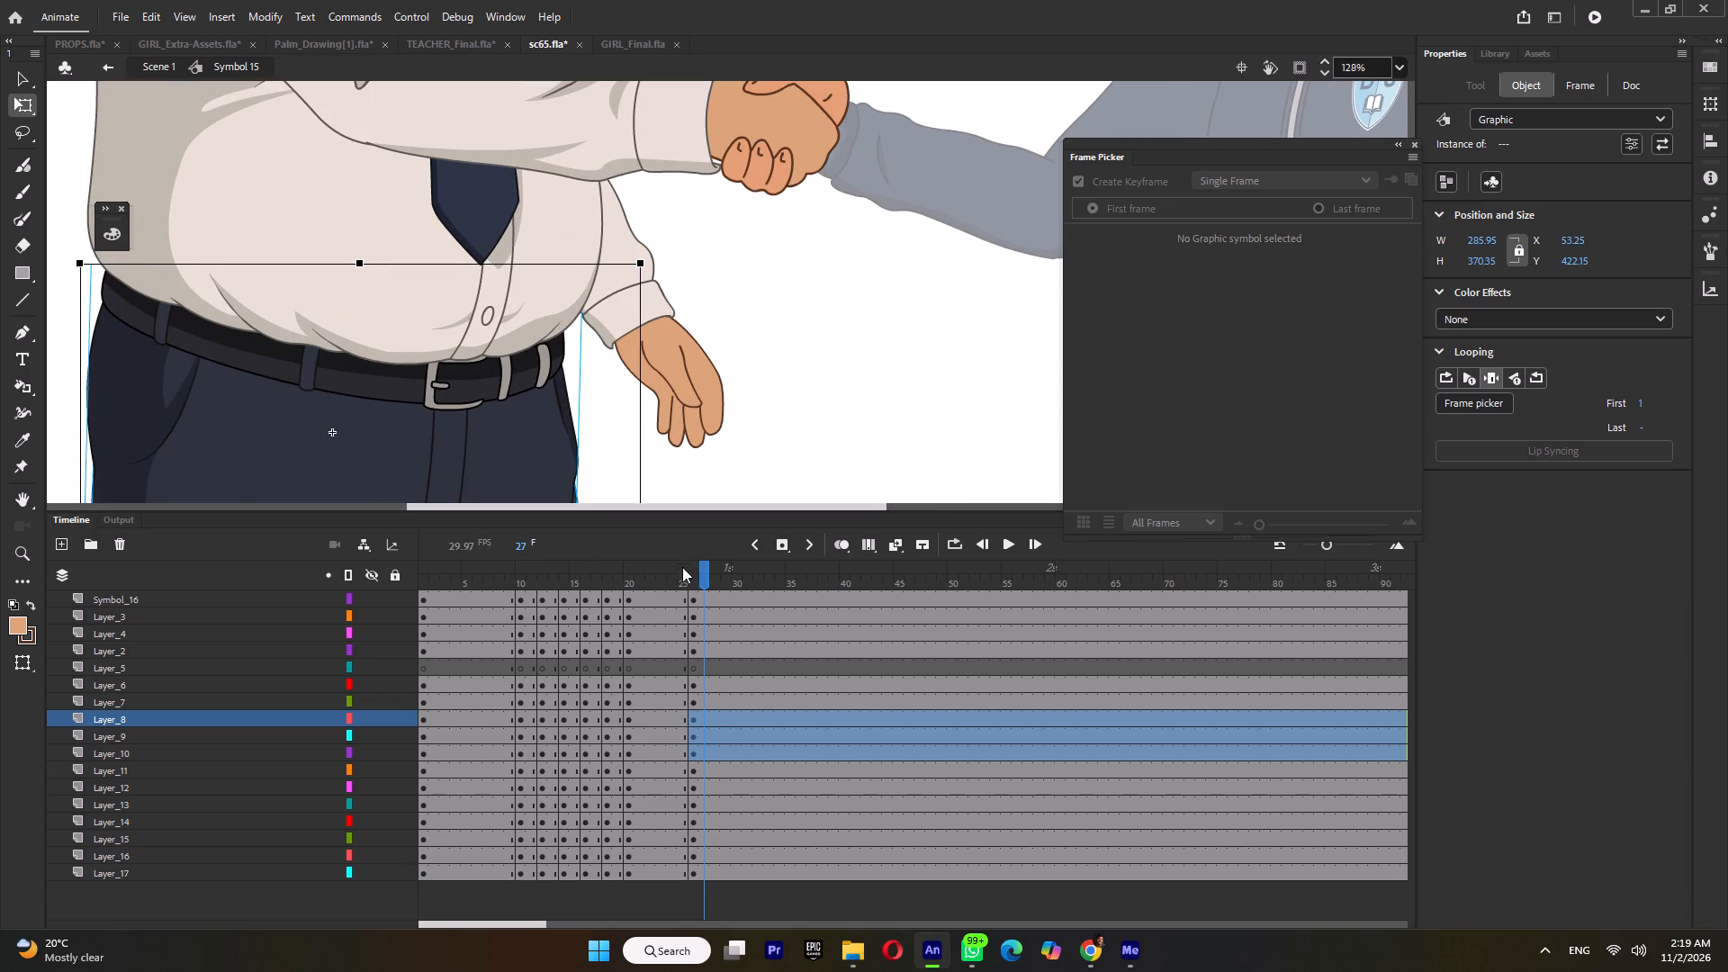
At frame 20, skew the teacher's pelvis and legs together slightly upward at the belt-buckle side, about a pivot lowered to the legs.
left_click(615, 582)
left_click(627, 582)
scroll(509, 382, "down", 5, "ctrl")
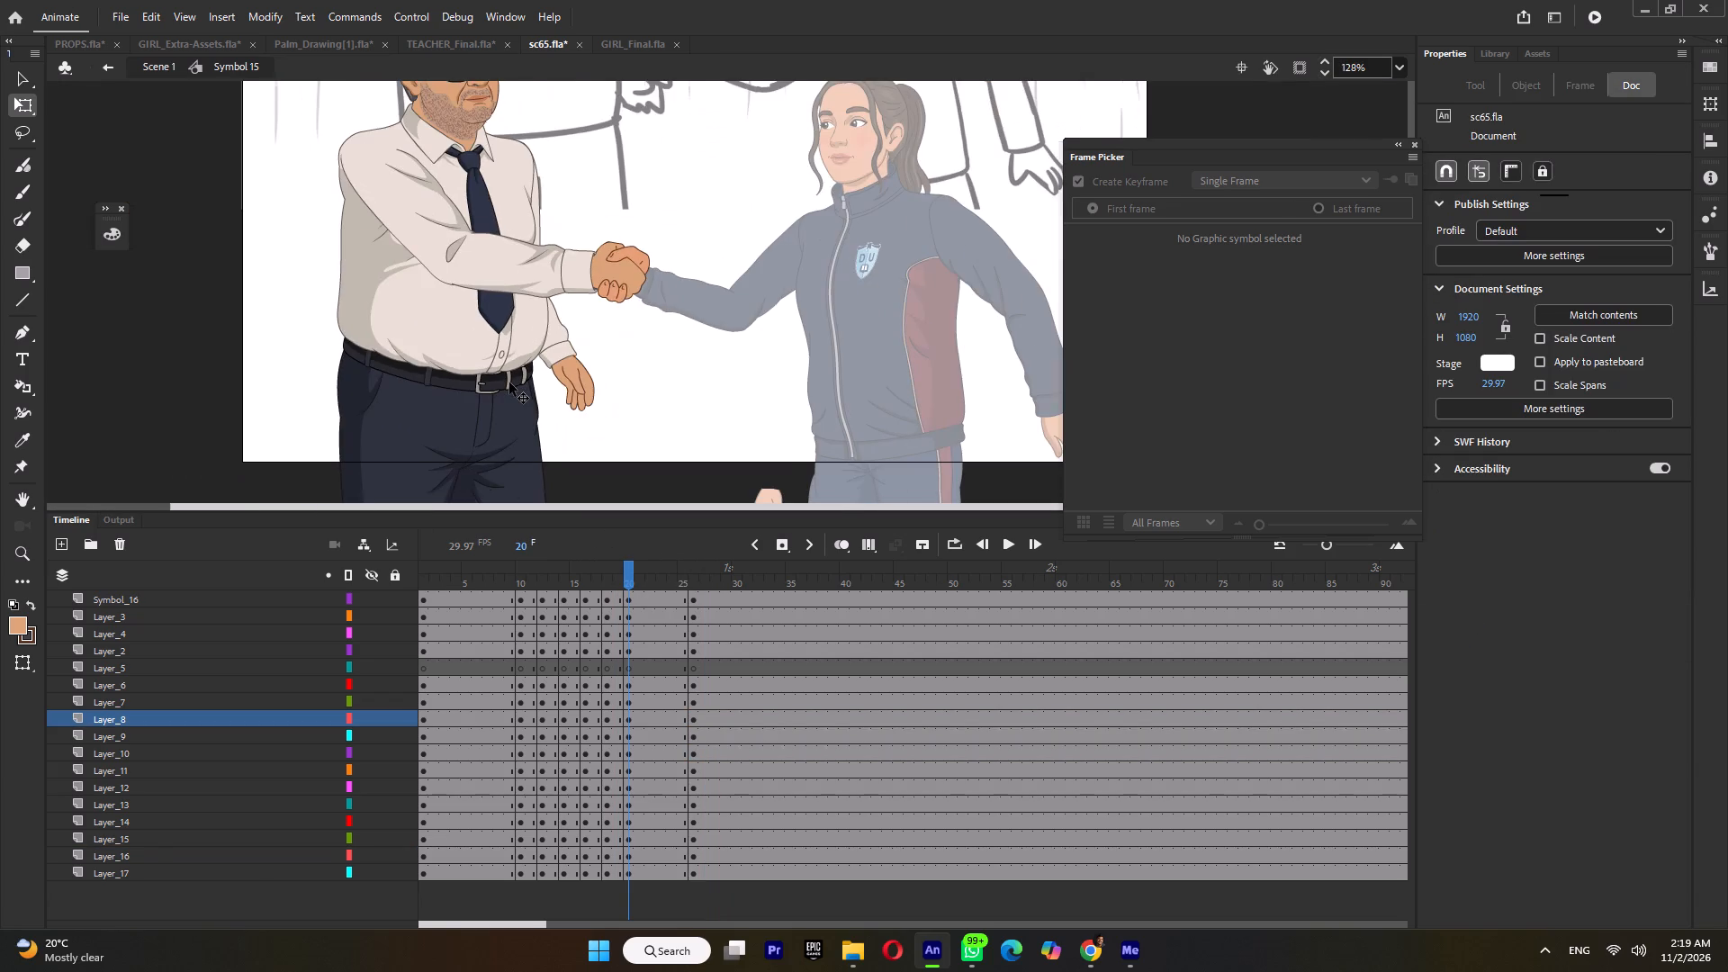
scroll(509, 382, "down", 2, "ctrl")
left_click_drag(453, 408, 551, 454)
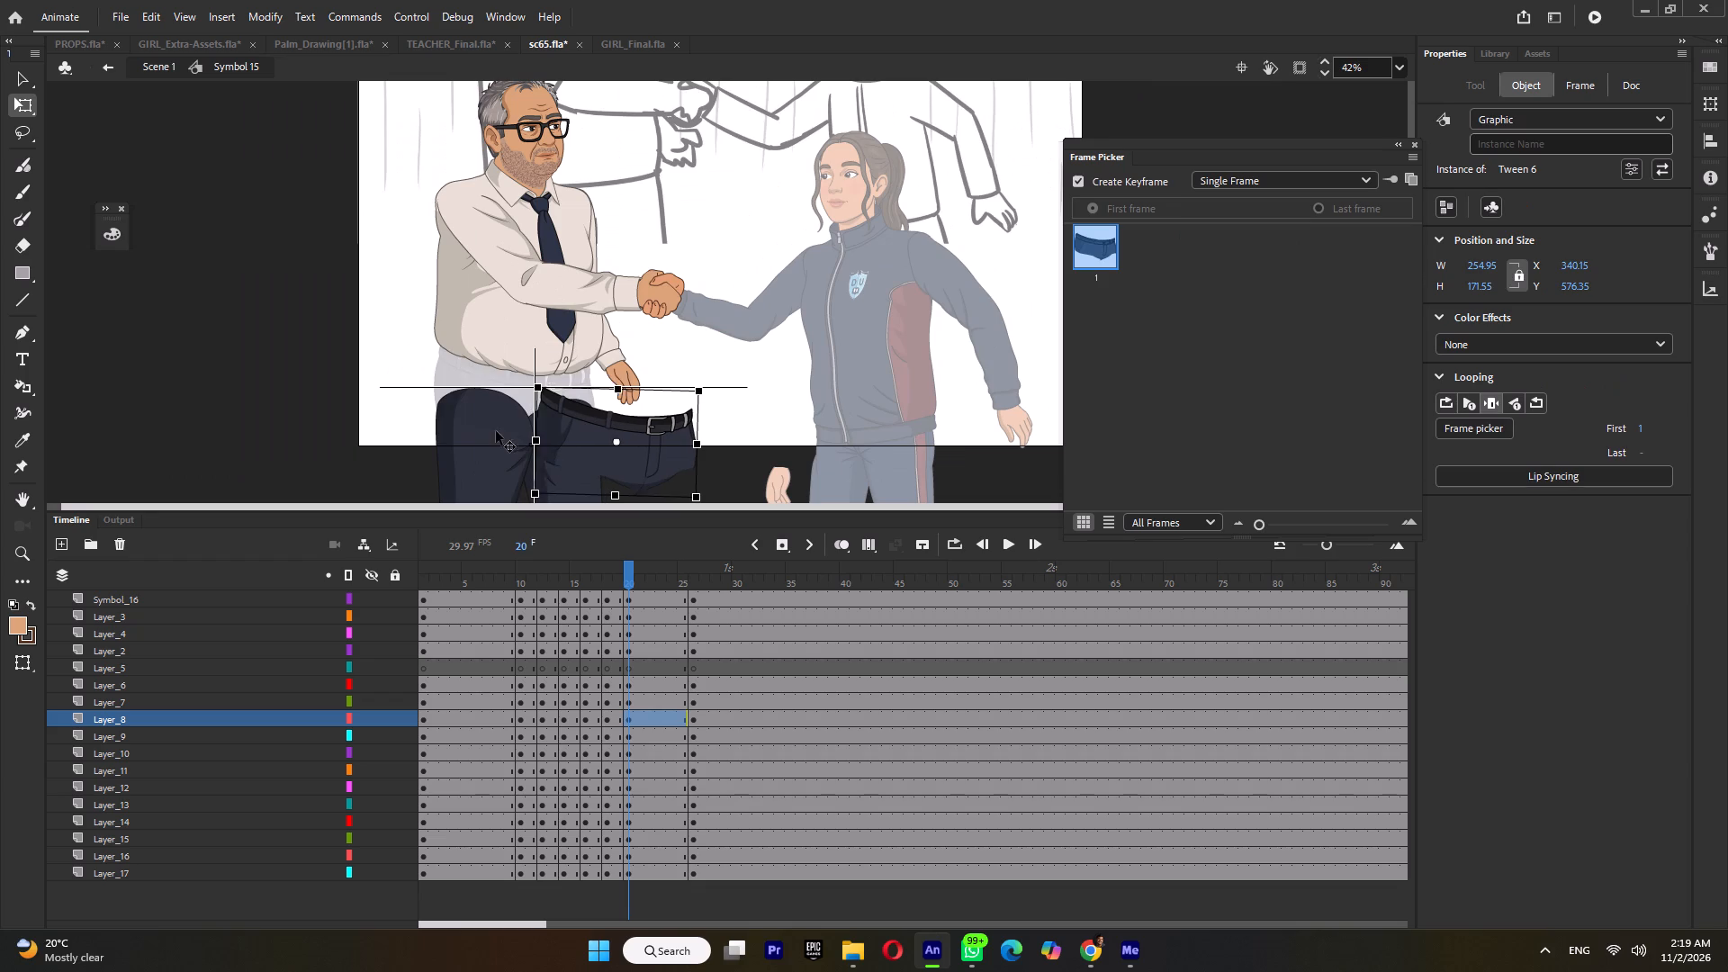
key("ctrl+z")
left_click_drag(374, 400, 573, 449)
left_click_drag(526, 459, 528, 482)
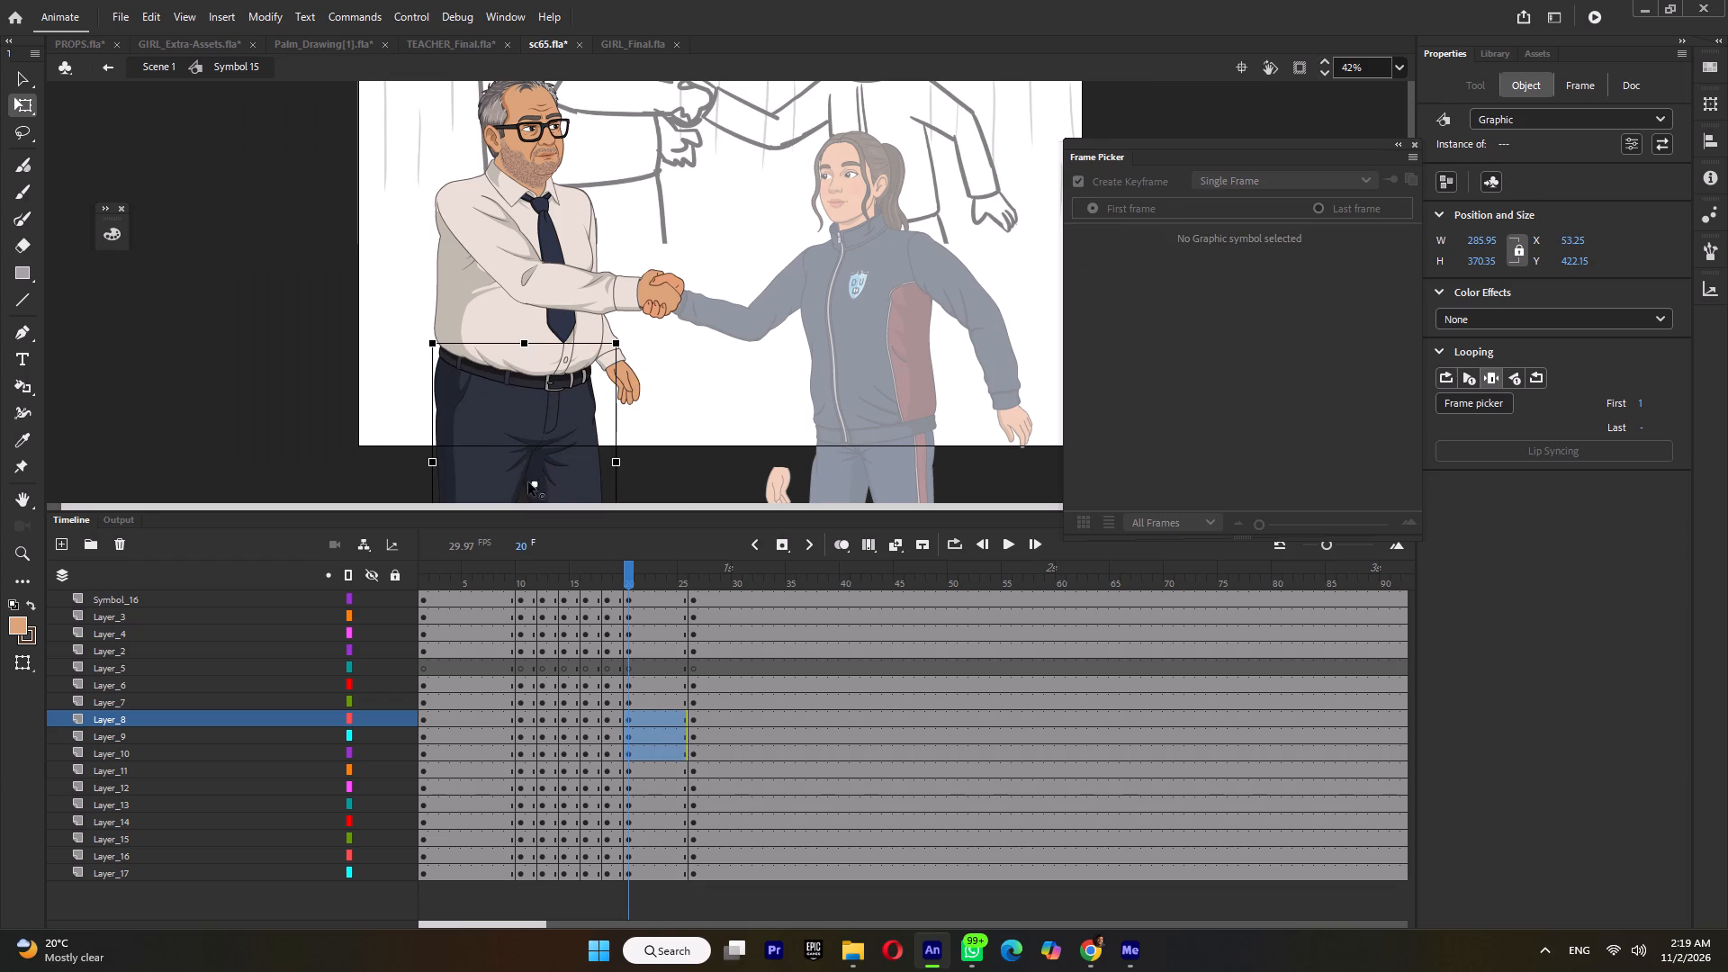
left_click_drag(528, 482, 485, 499)
scroll(622, 394, "up", 6, "ctrl")
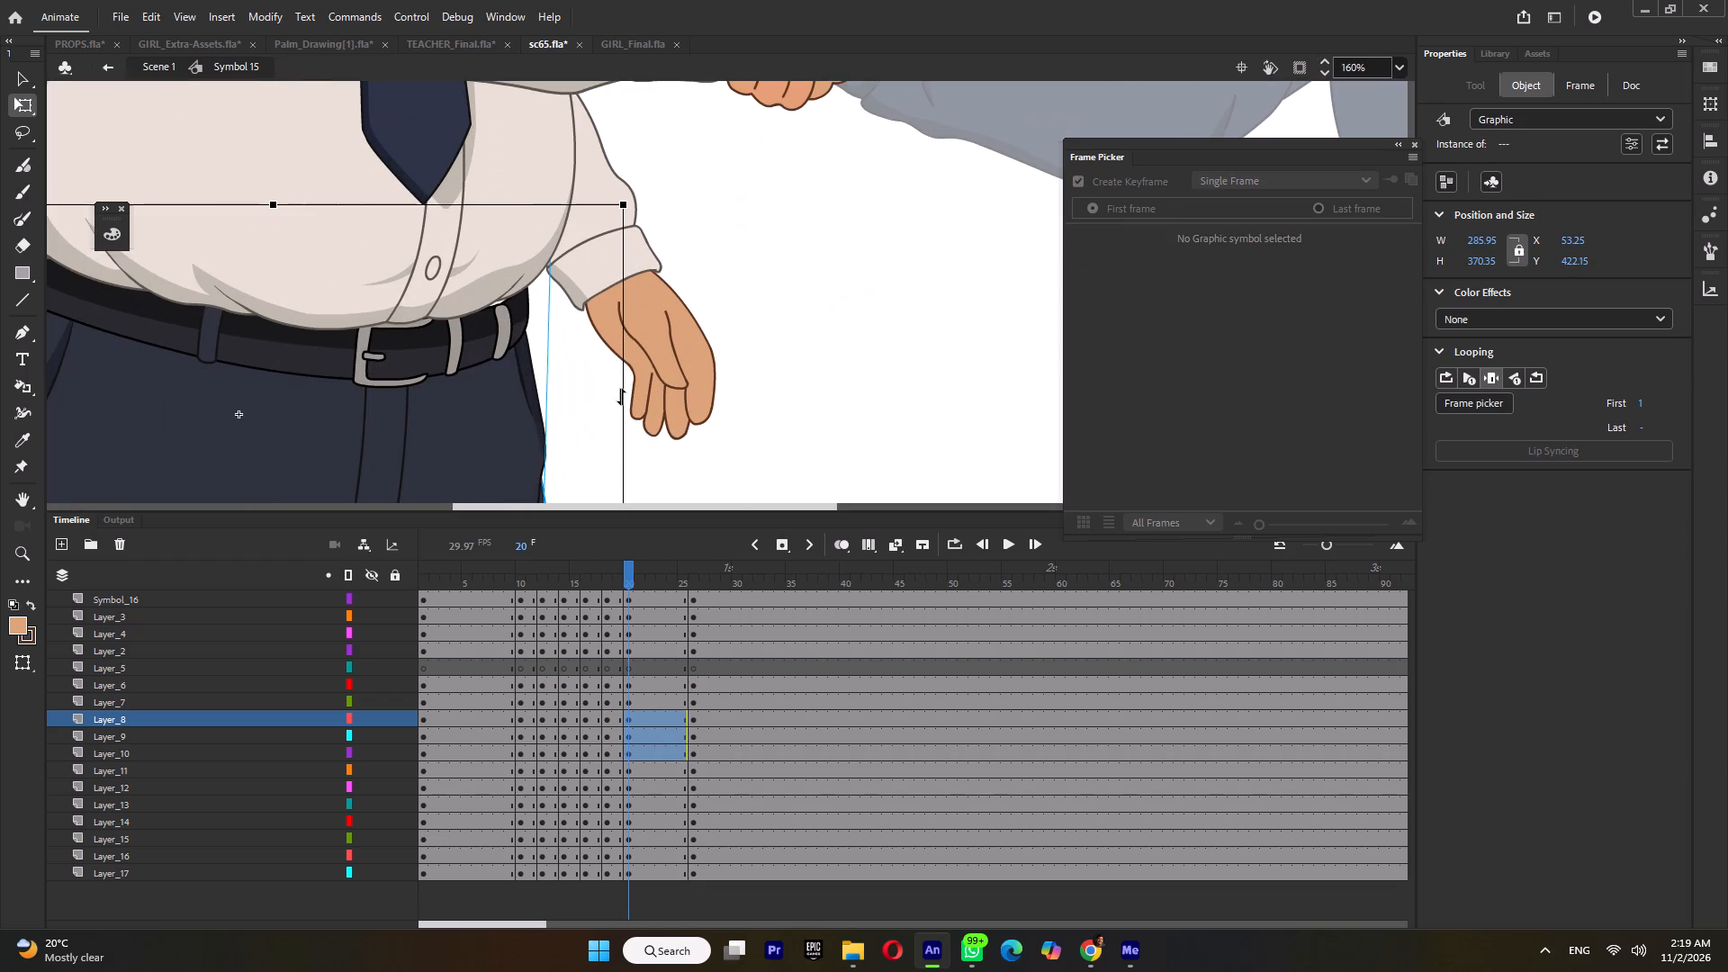
left_click_drag(622, 396, 624, 388)
scroll(643, 441, "down", 3, "ctrl")
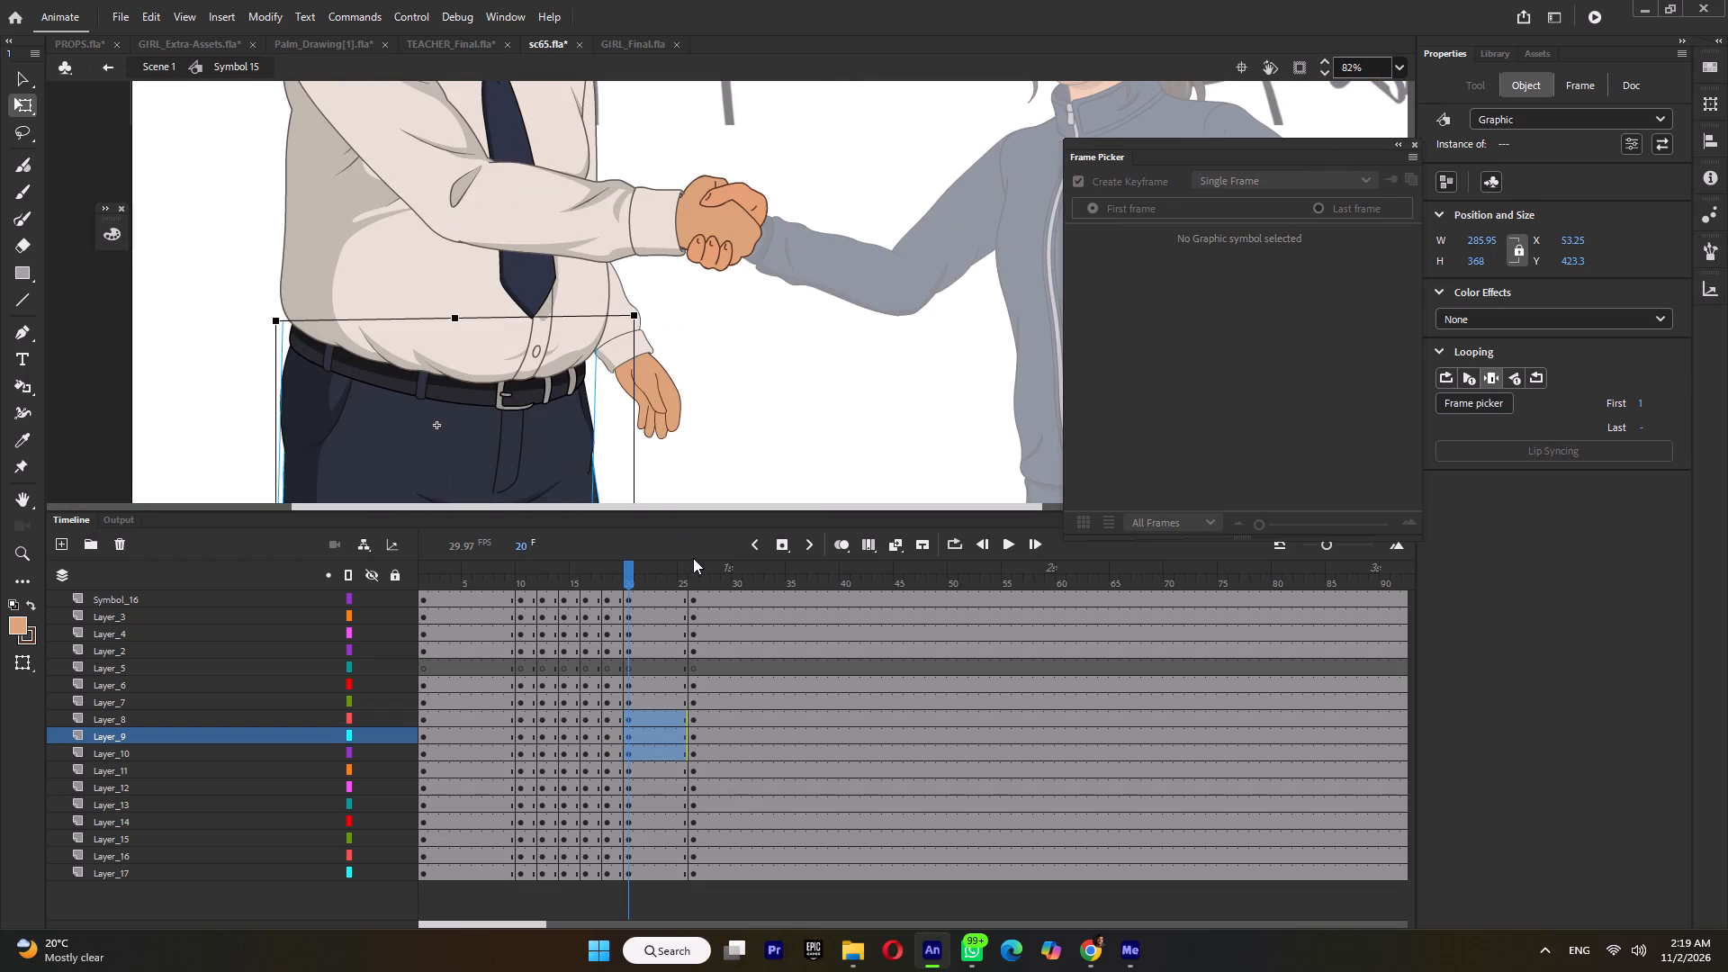
Compare frames 20 and 26, and at frame 26 nudge the teacher's whole upper body, with head, arms and hands, slightly down.
left_click(695, 574)
scroll(359, 374, "down", 1, "ctrl")
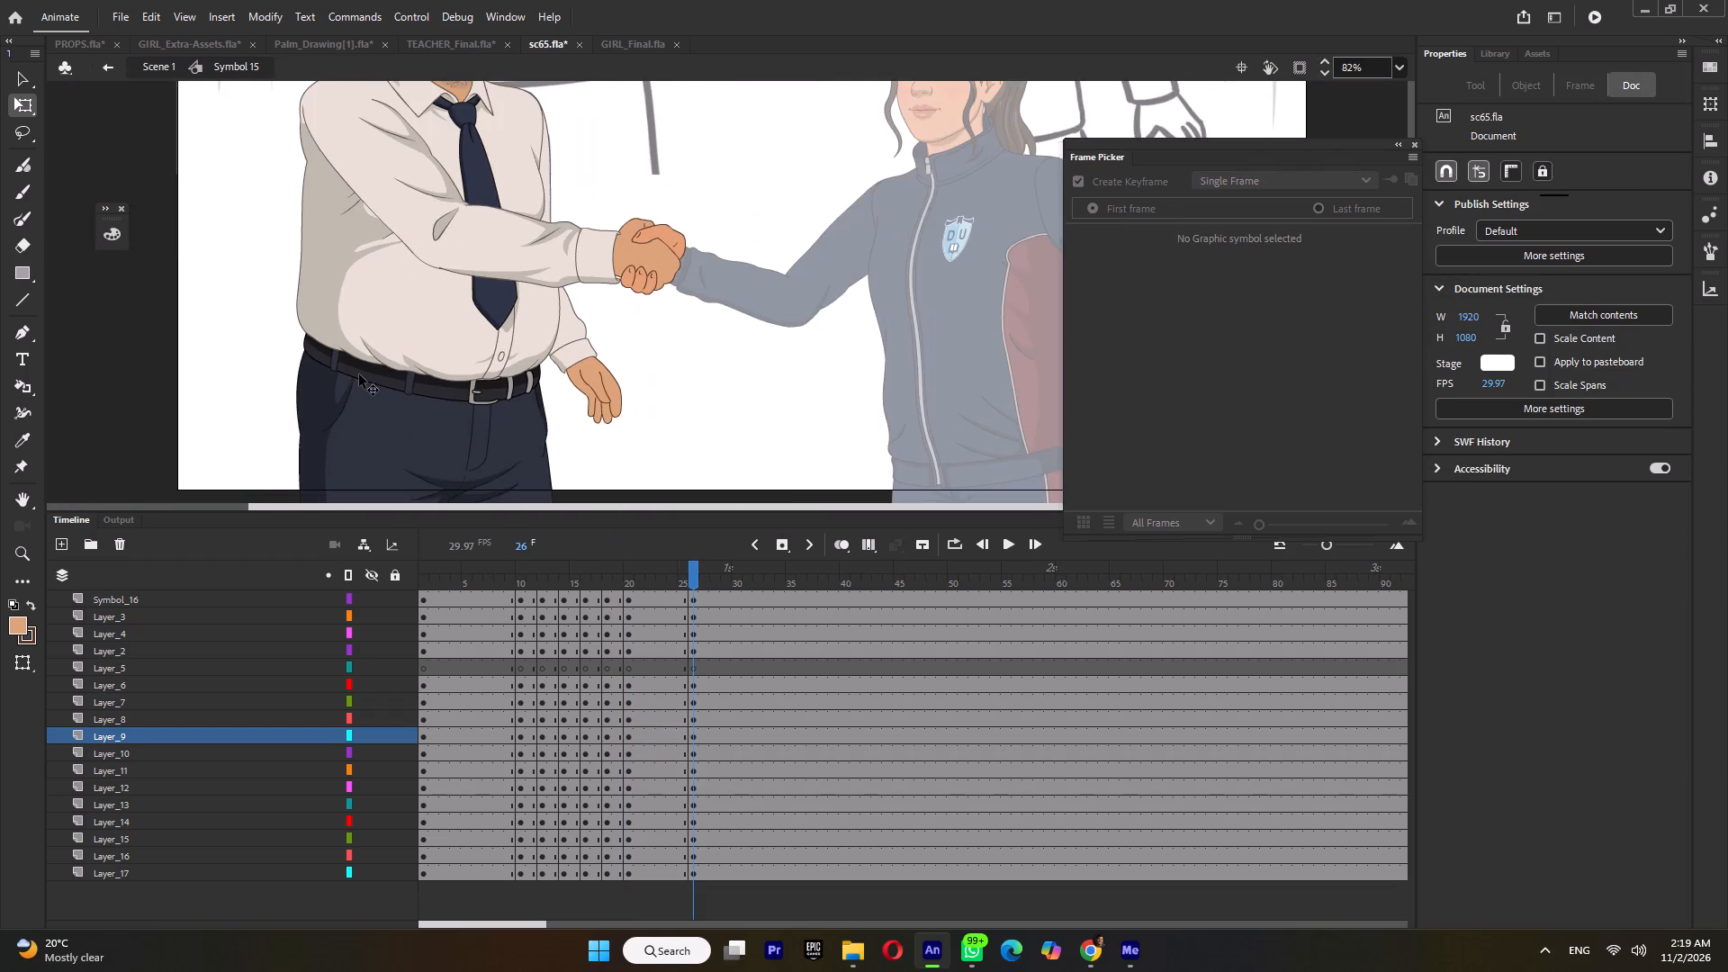
scroll(359, 374, "down", 3, "ctrl")
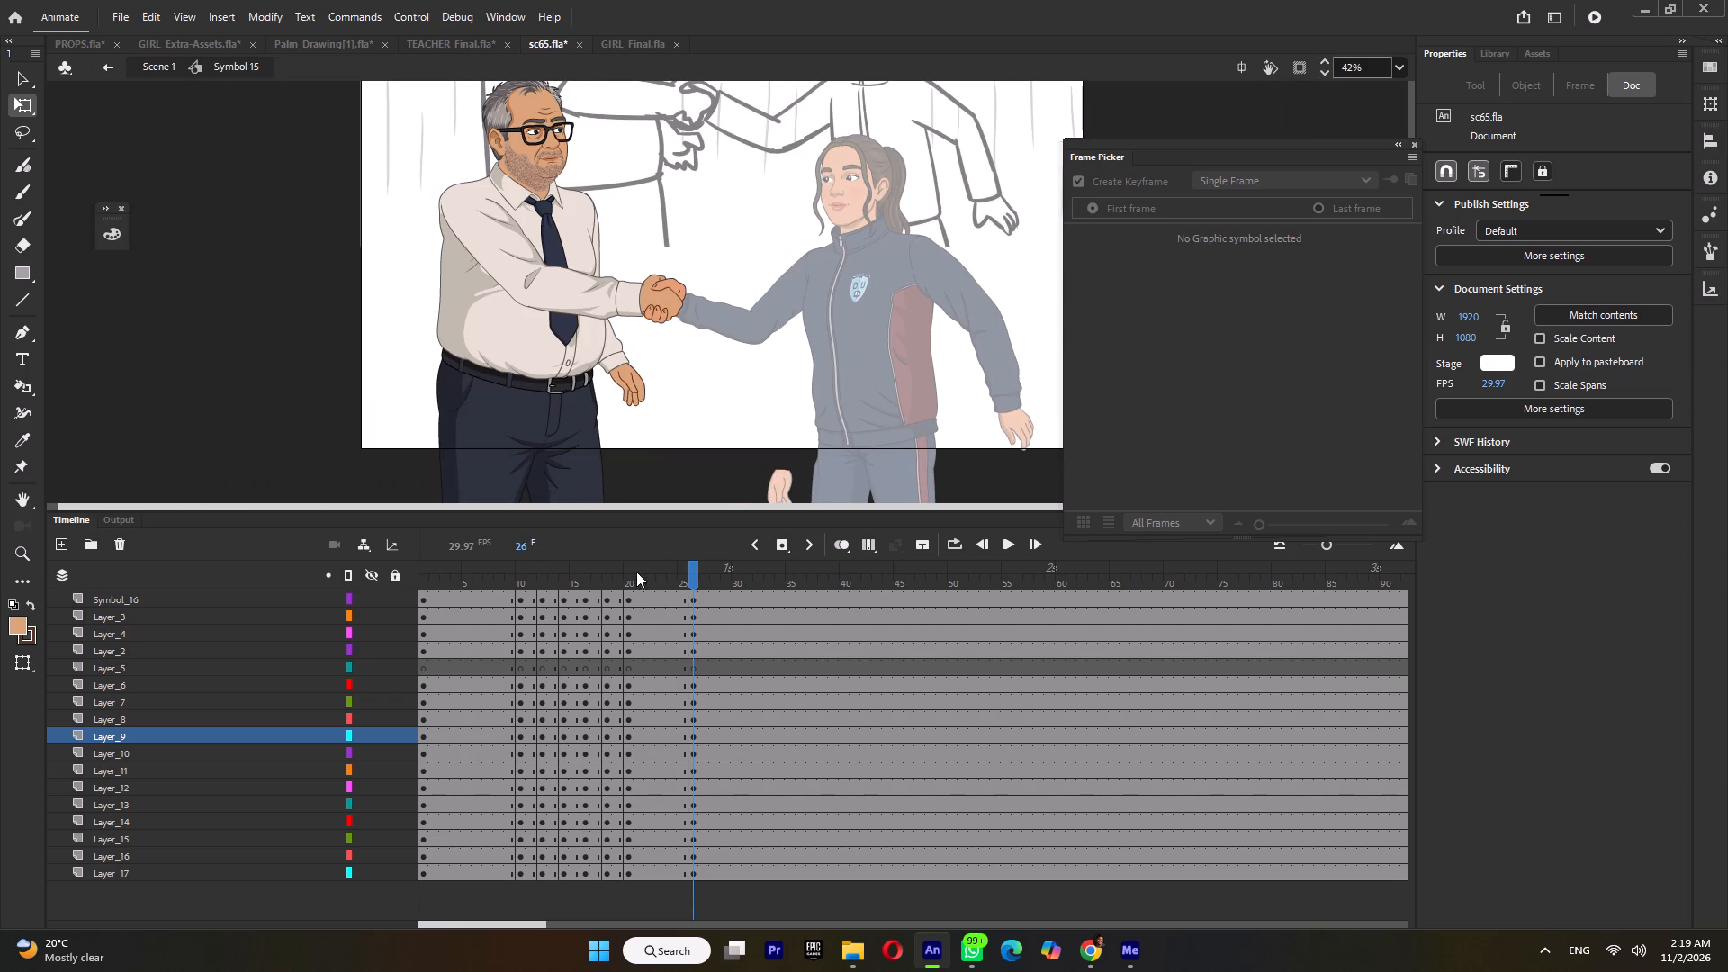
left_click(625, 571)
left_click(697, 582)
left_click_drag(355, 109, 673, 315)
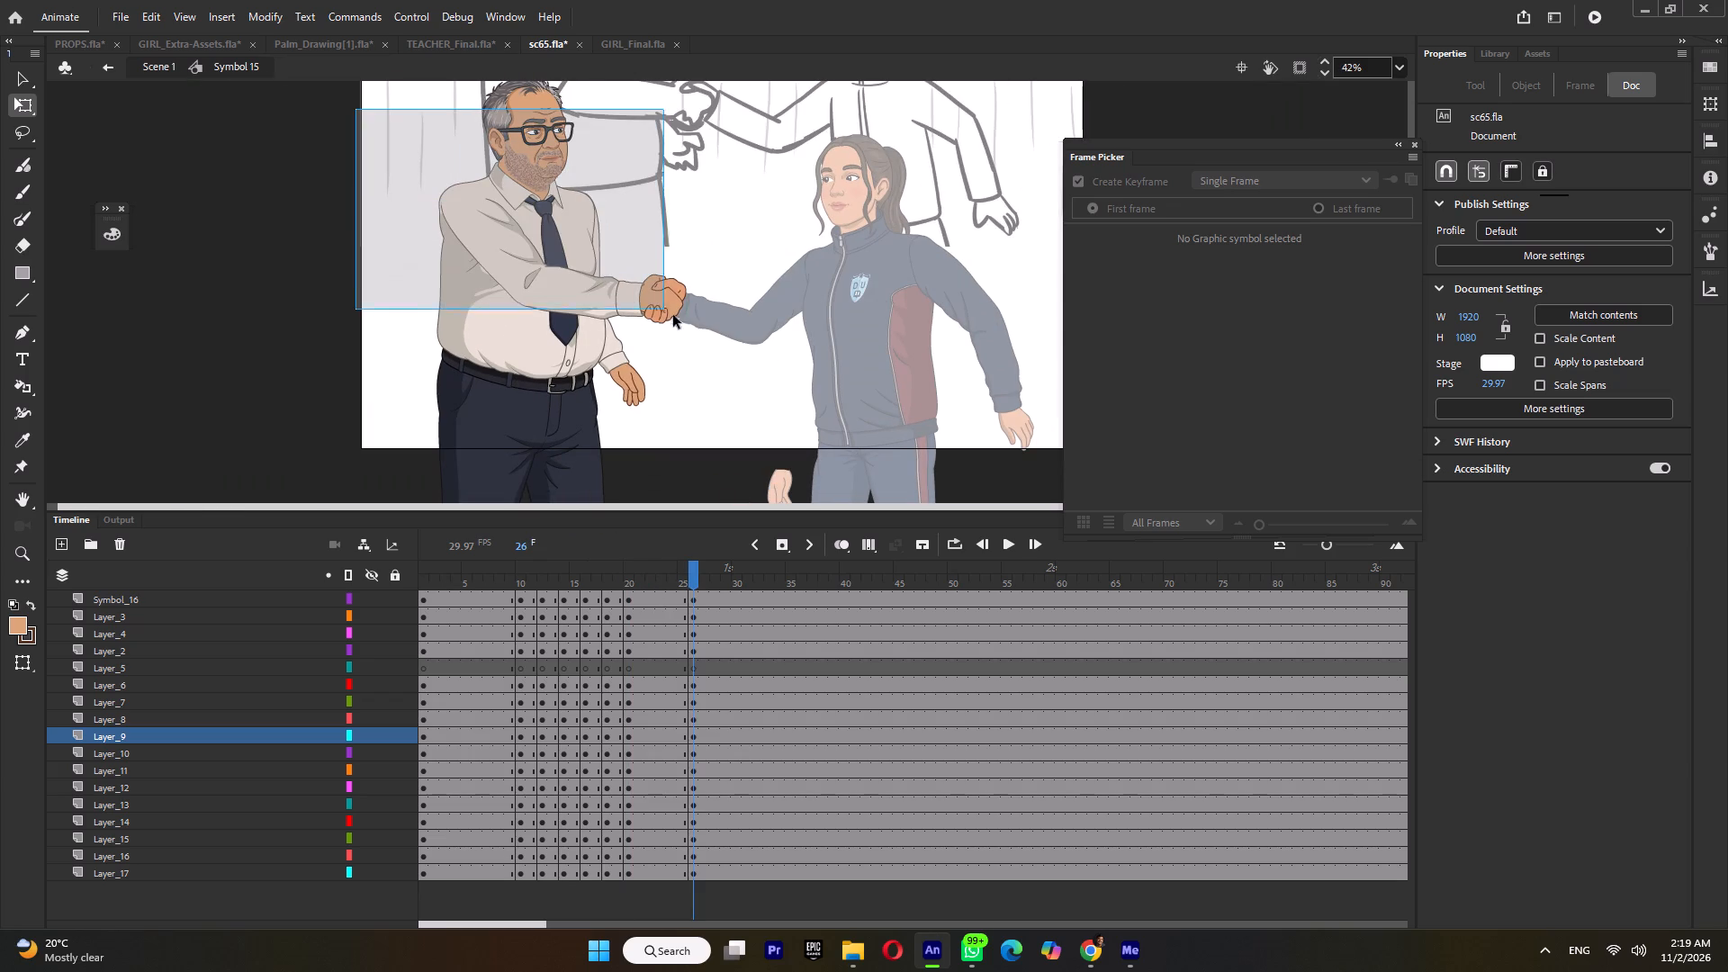
left_click_drag(673, 315, 688, 324)
left_click(626, 367, "shift")
scroll(544, 364, "up", 5, "ctrl")
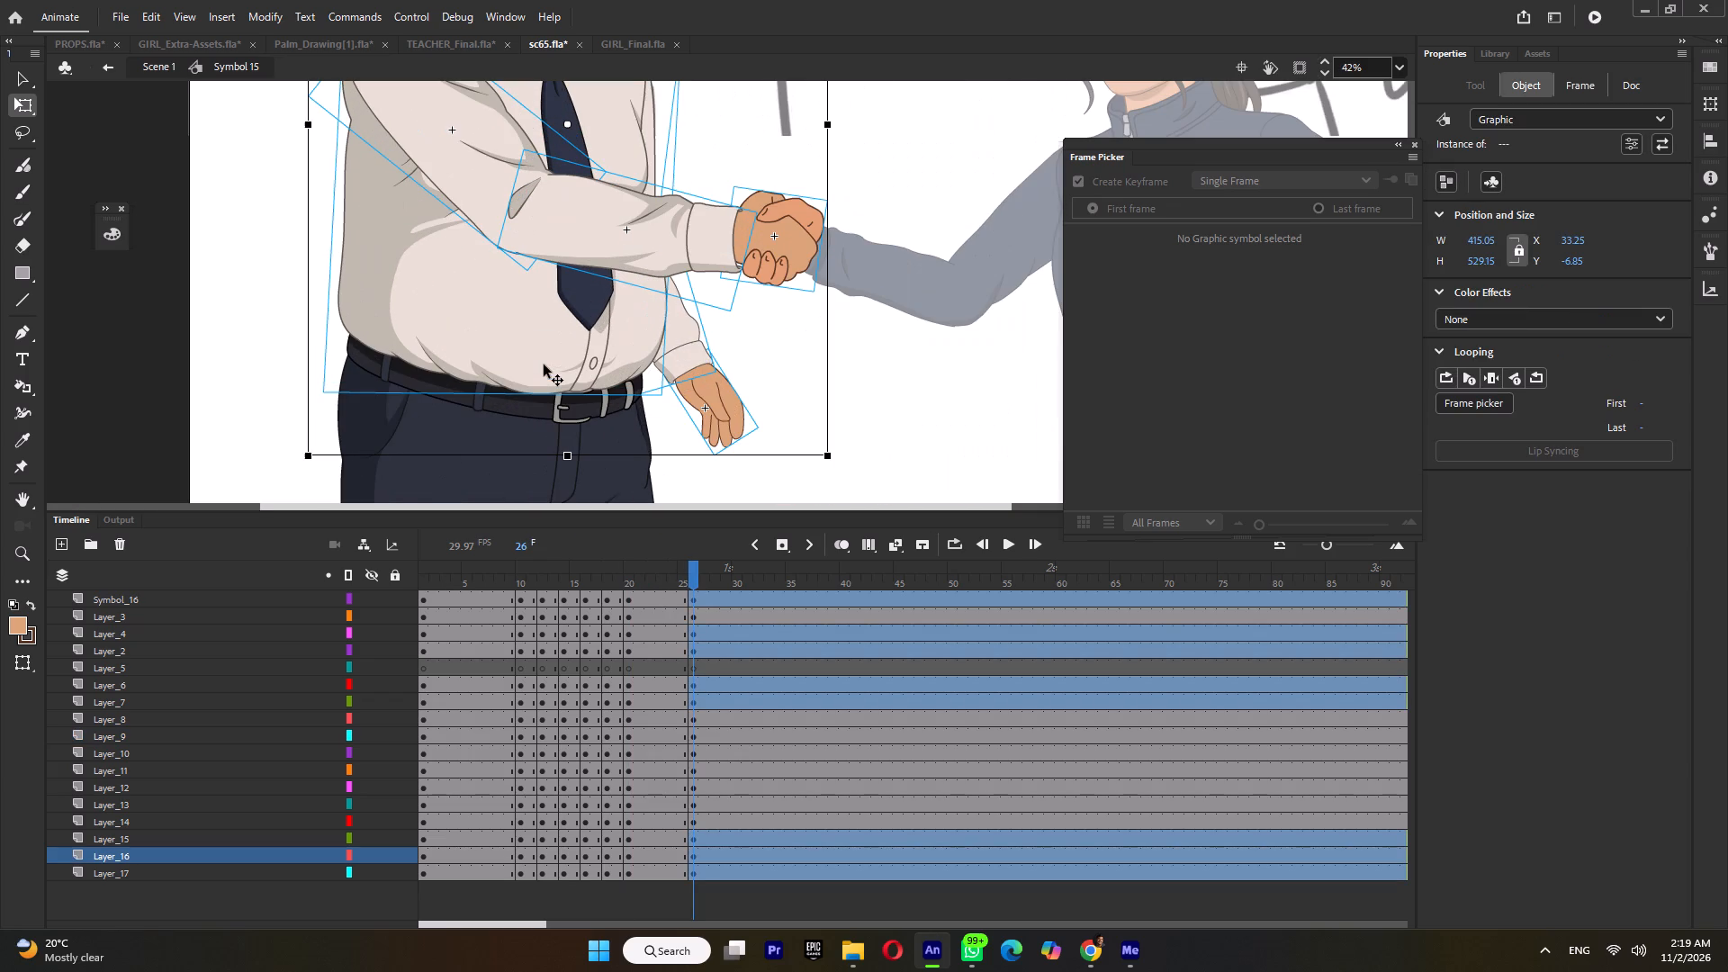
key("Down")
key("Down")
key("Down")
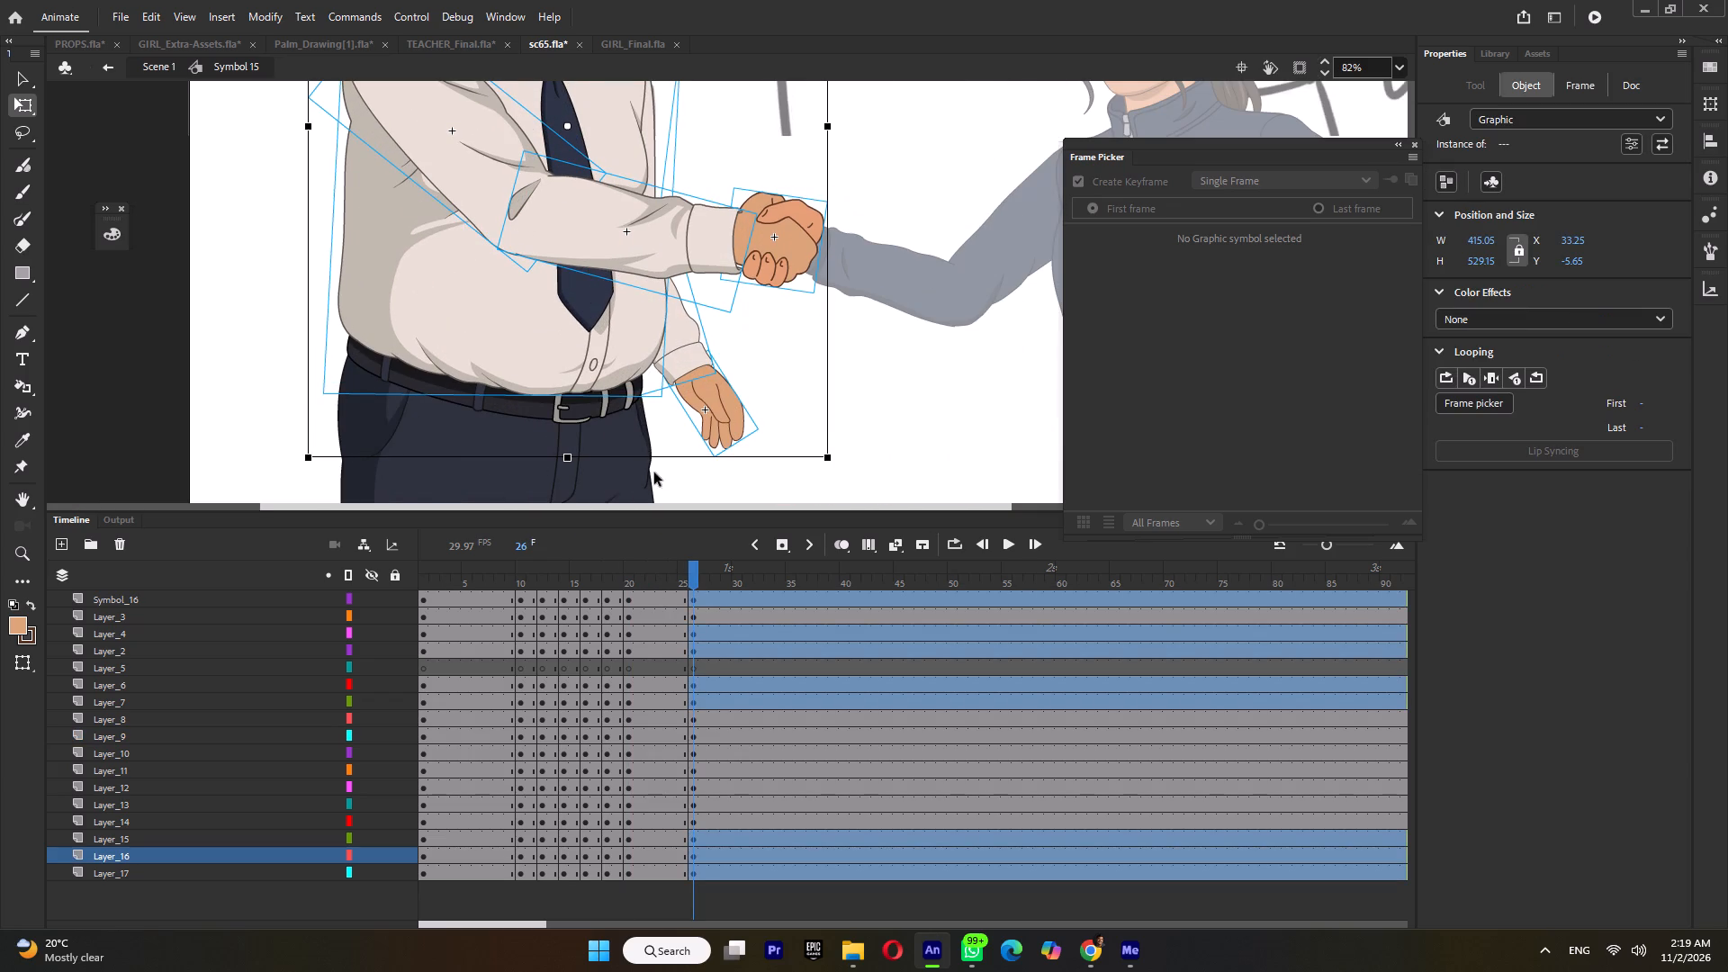
Create classic tweens on the teacher's layers between frames 20 and 26 and insert keyframes at frames 24 and 22.
scroll(655, 437, "down", 8, "ctrl")
double_click(650, 579)
key("ctrl+m")
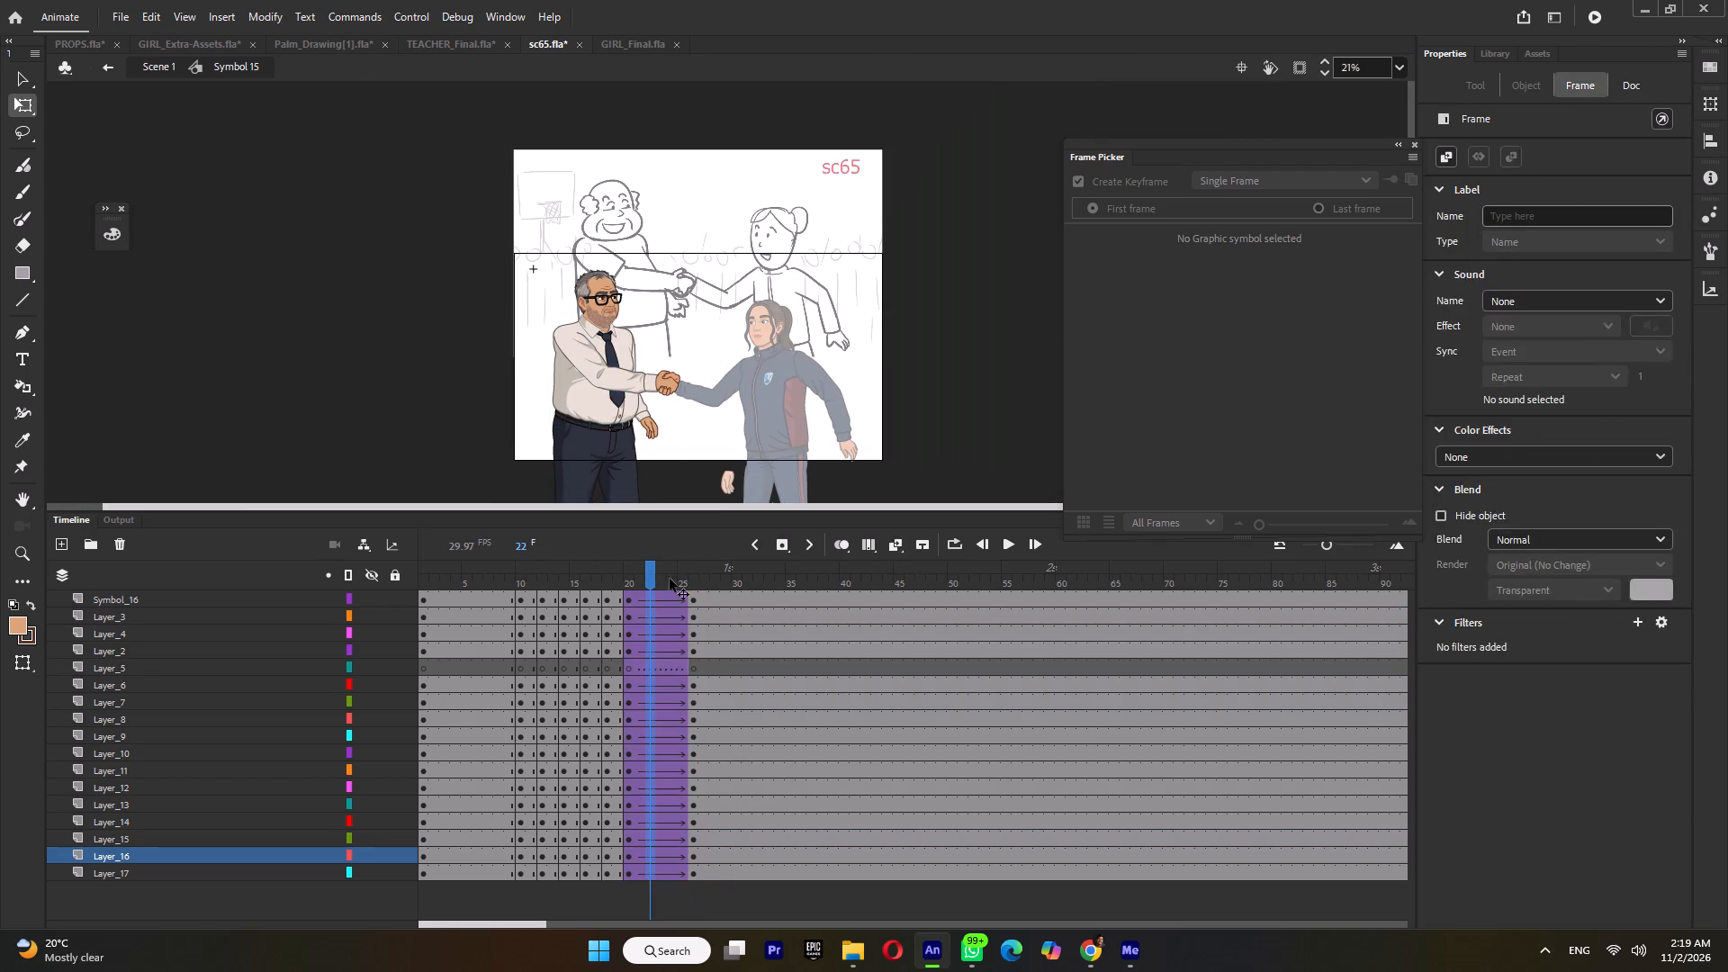
double_click(672, 579)
key("F6")
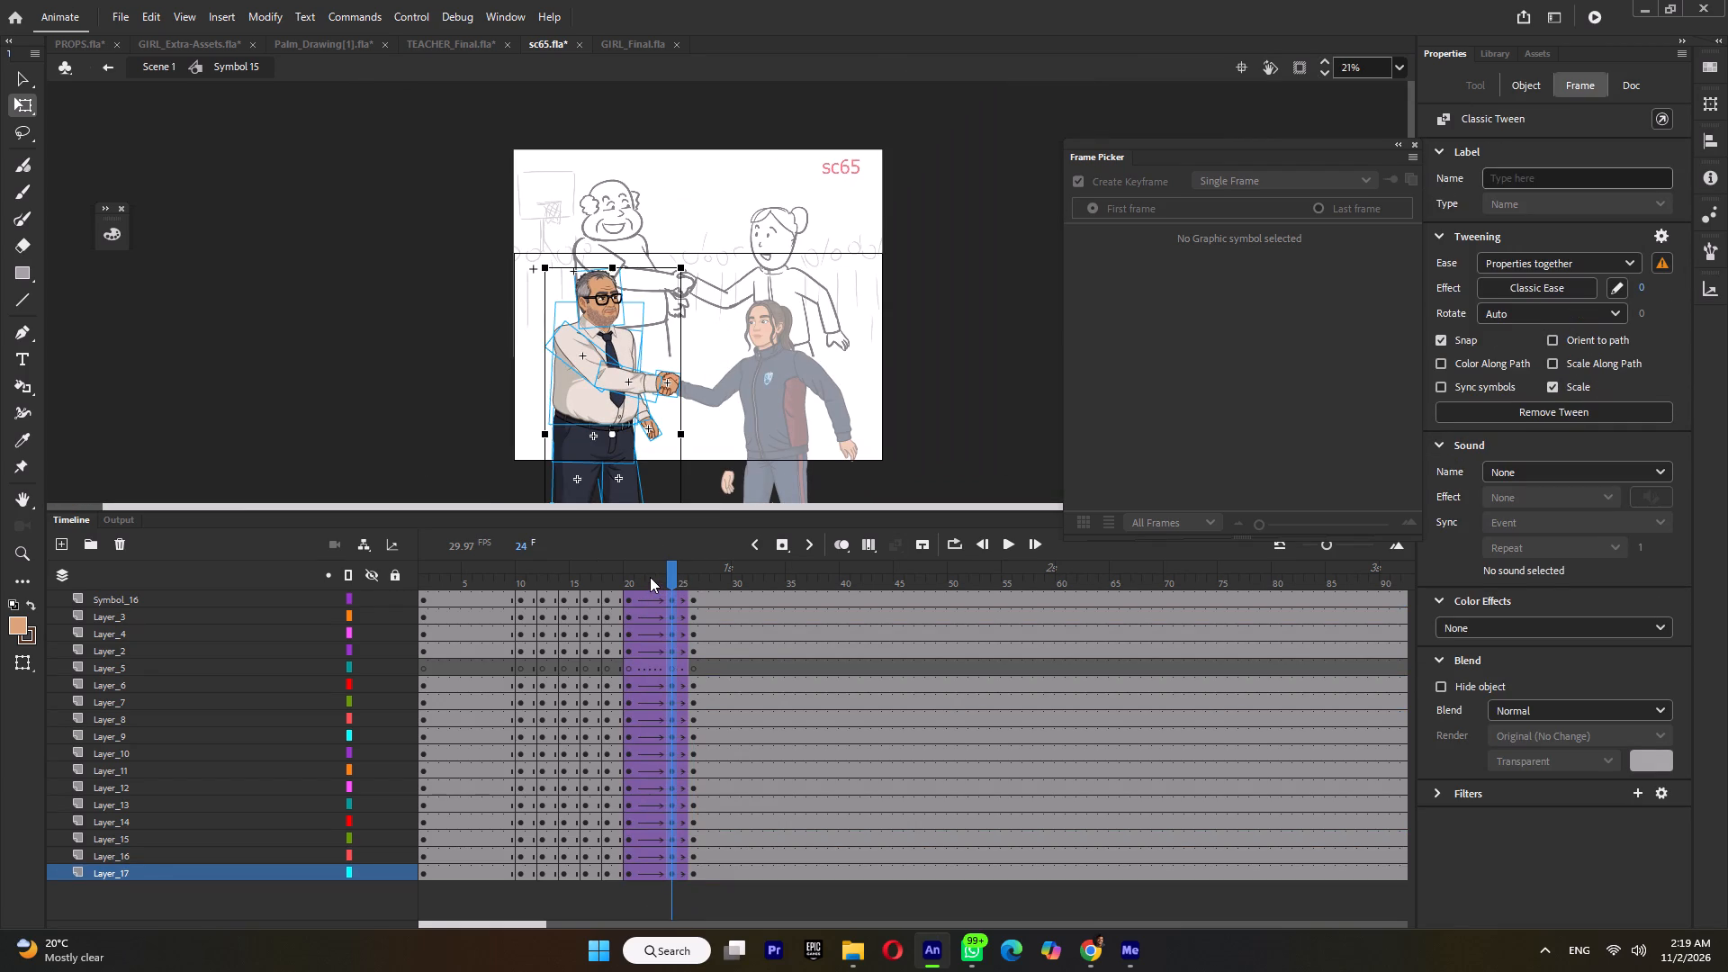
double_click(645, 580)
key("F6")
Remove the classic tweens from the spans between frames 20 and 26, leaving the in-between poses as keyframes.
key("ctrl+m")
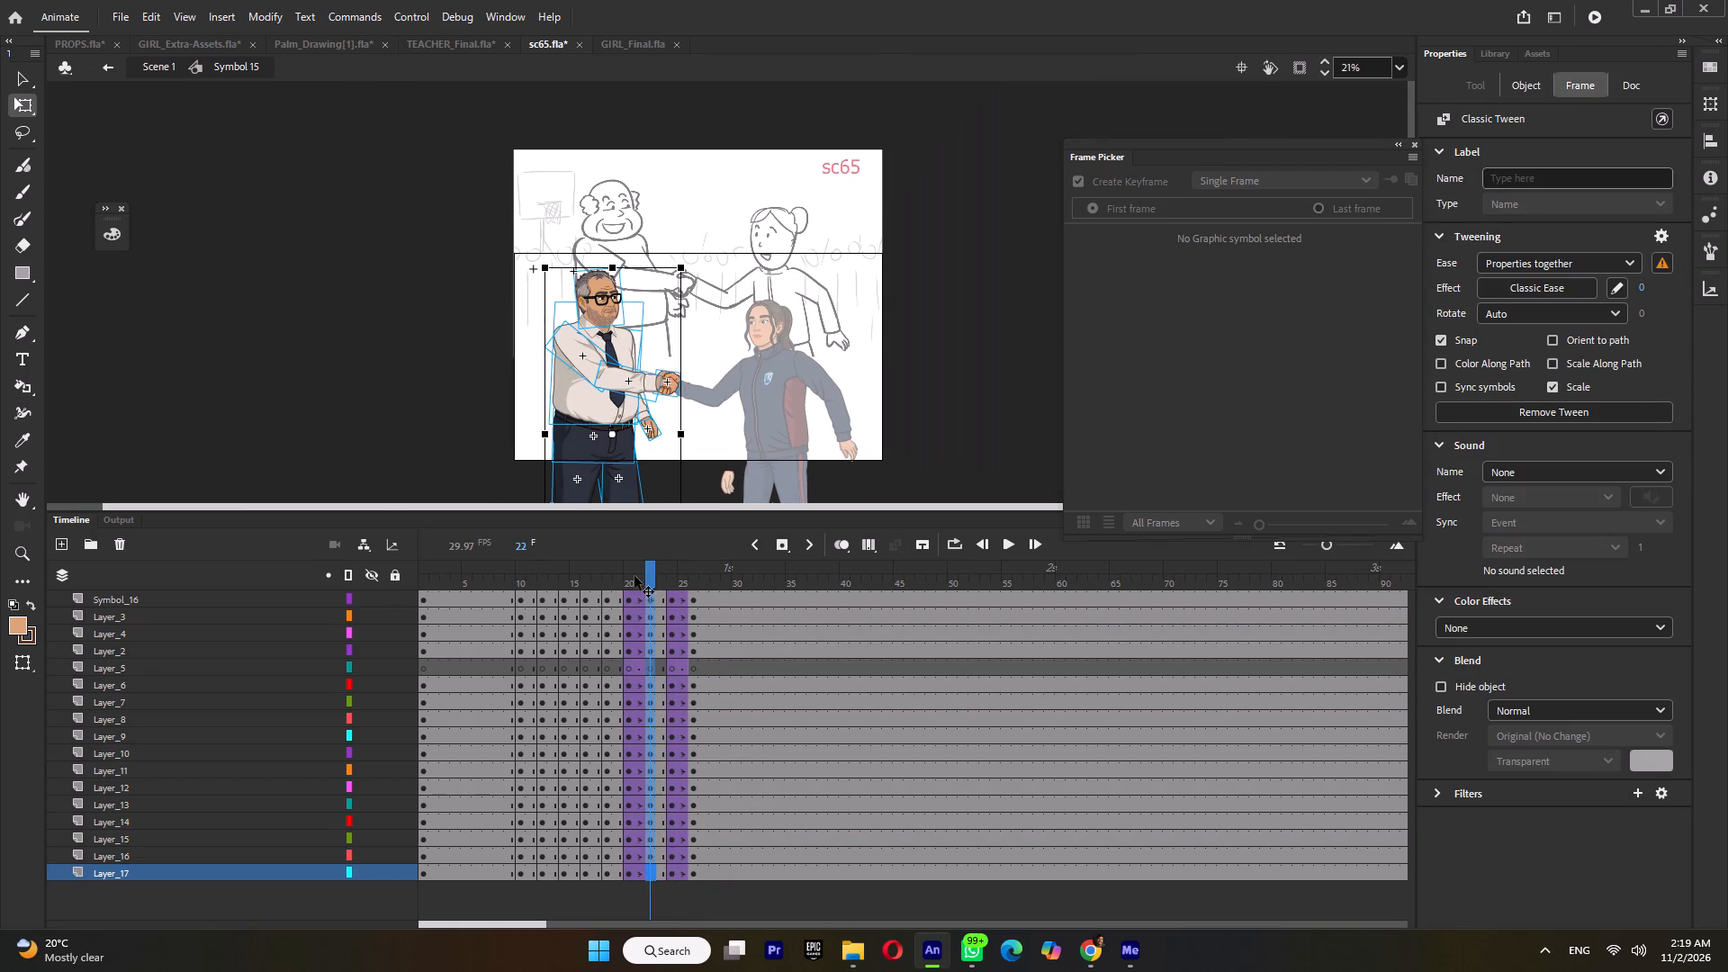
double_click(640, 574)
key("ctrl+m")
double_click(675, 575)
key("ctrl+m")
left_click_drag(628, 578, 616, 580)
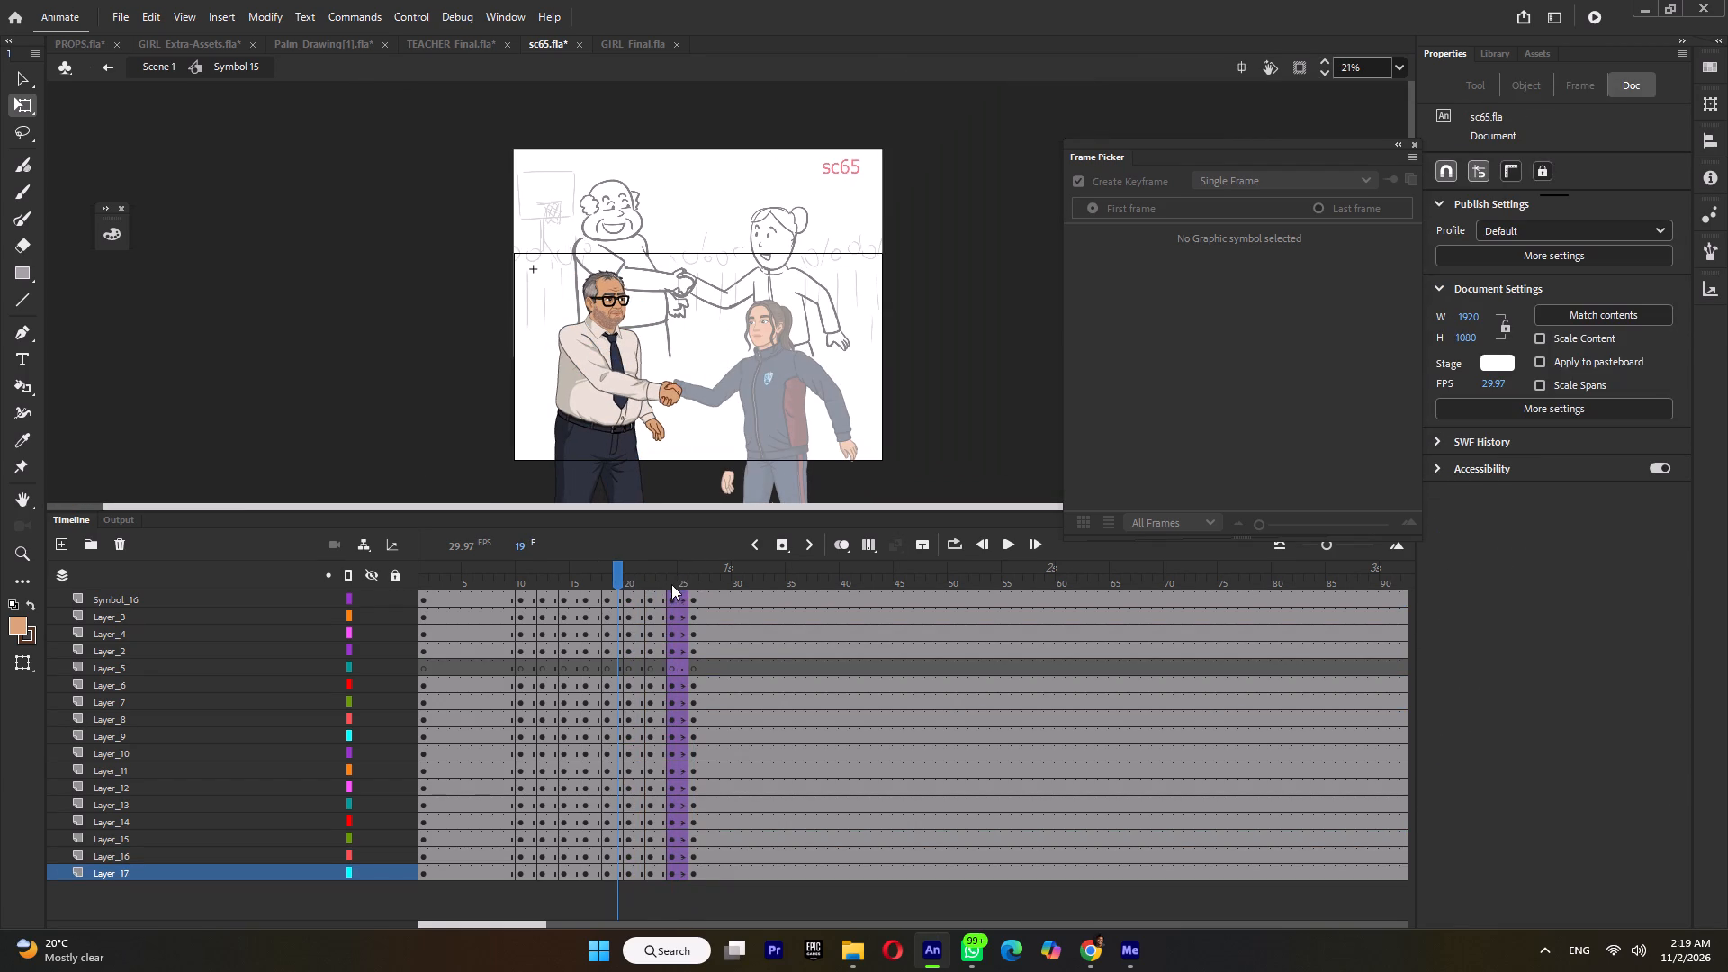
double_click(671, 580)
key("ctrl+m")
Play back the teacher's handshake animation from frame 10 inside his symbol.
left_click(521, 580)
key("Return")
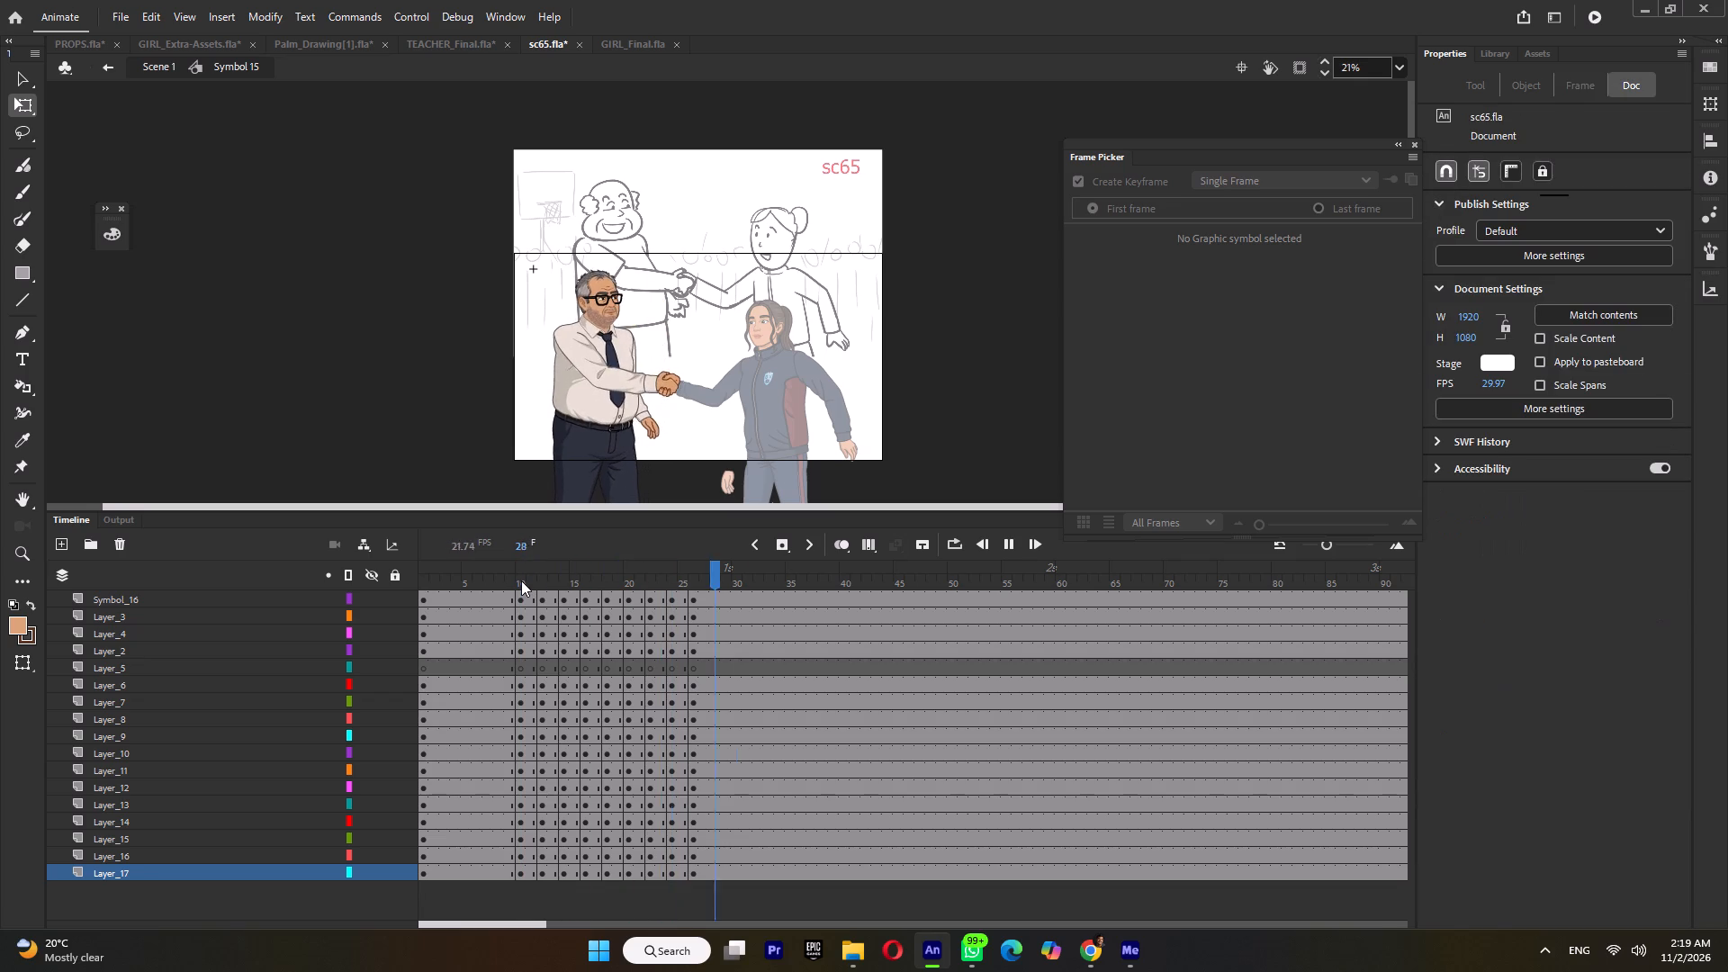
left_click(521, 580)
key("Return")
key("Return")
Return to the main scene and save sc65.fla.
double_click(511, 455)
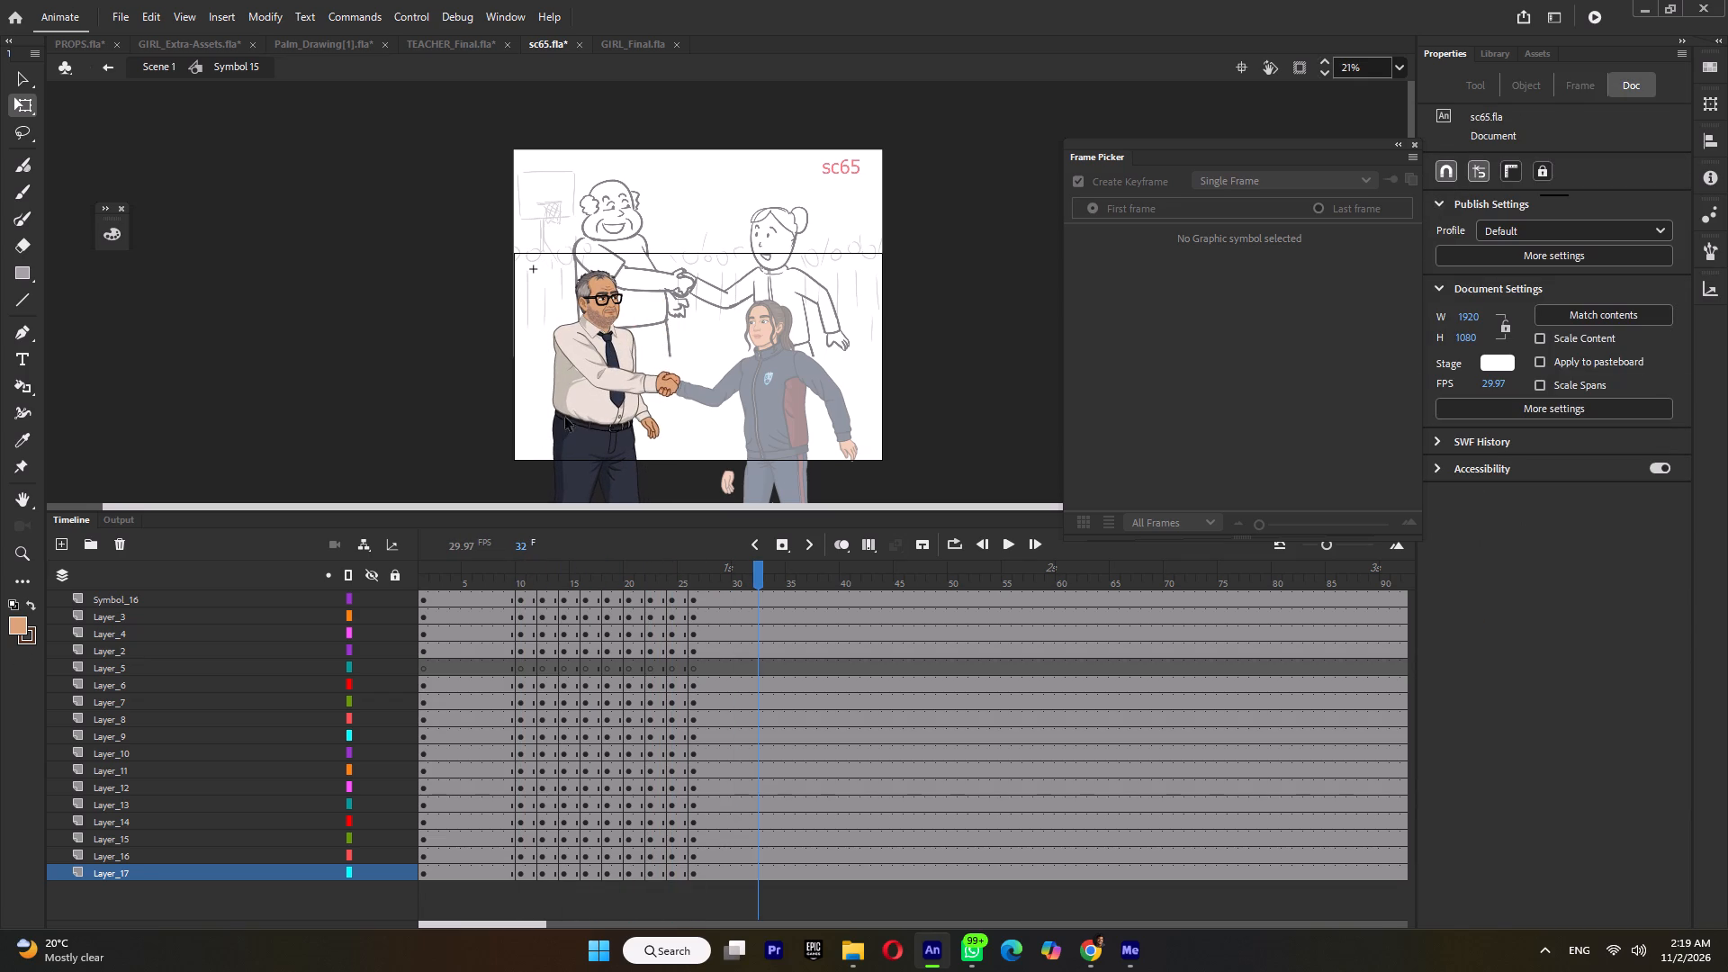
key("ctrl+s")
Play back the handshake of both characters repeatedly from the opening frames in the main scene to check the motion.
scroll(611, 391, "up", 2, "ctrl")
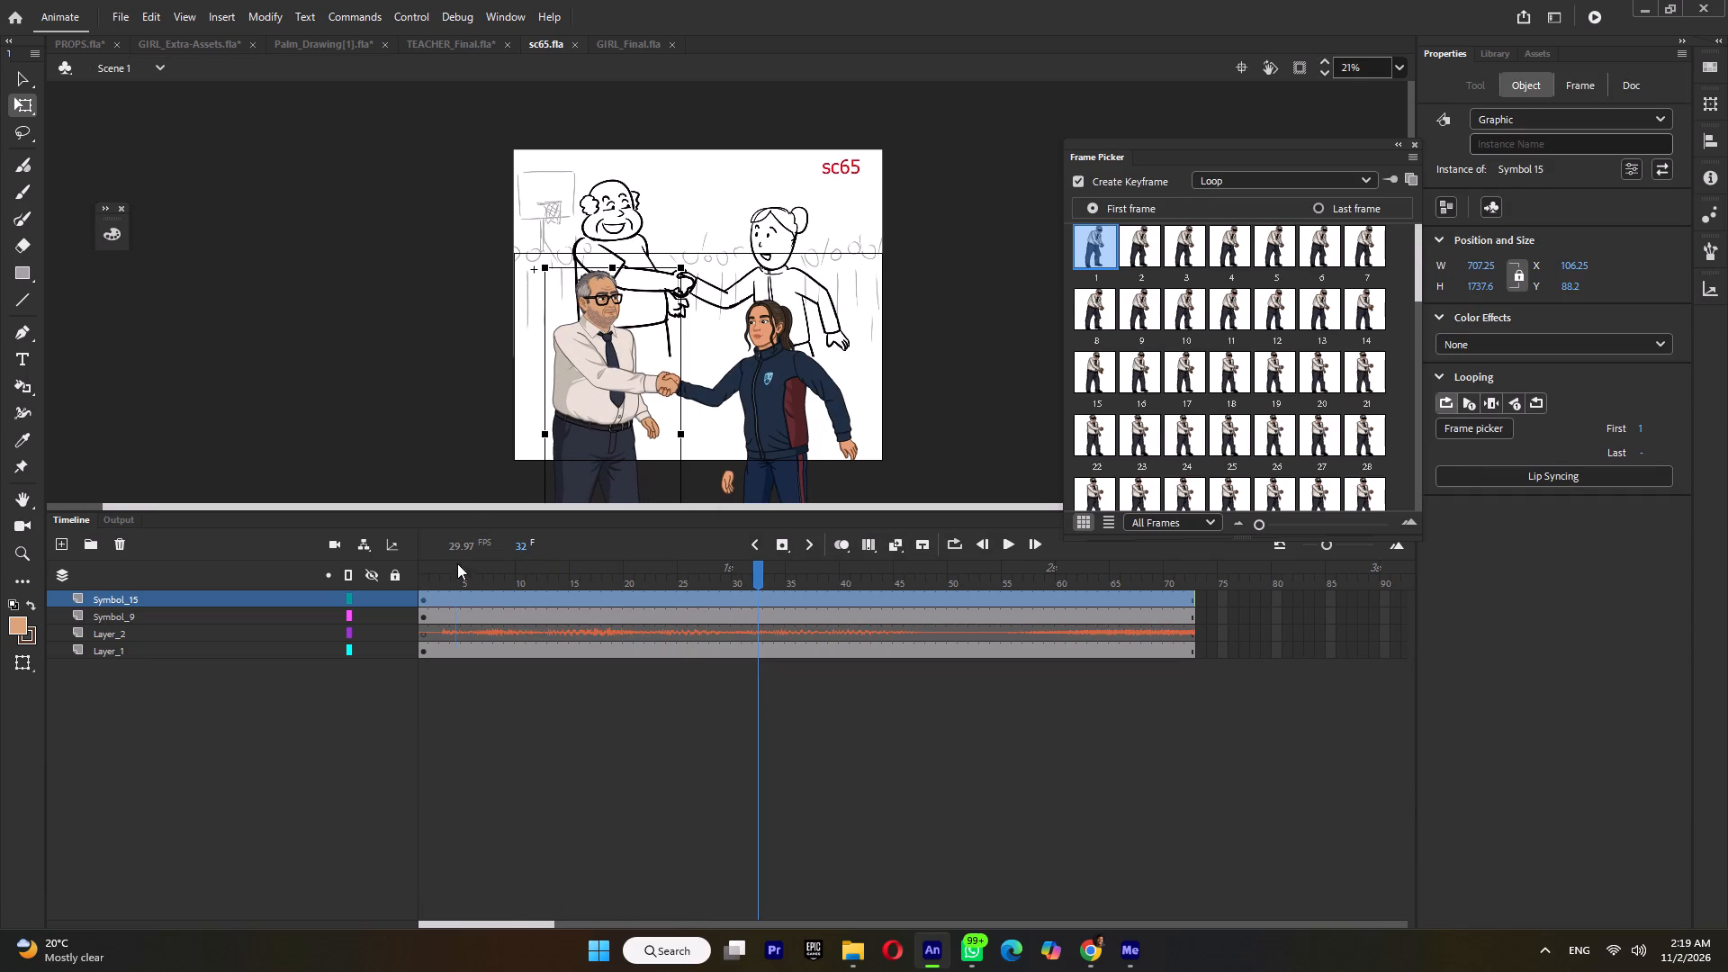
left_click(457, 563)
key("Return")
key("Return")
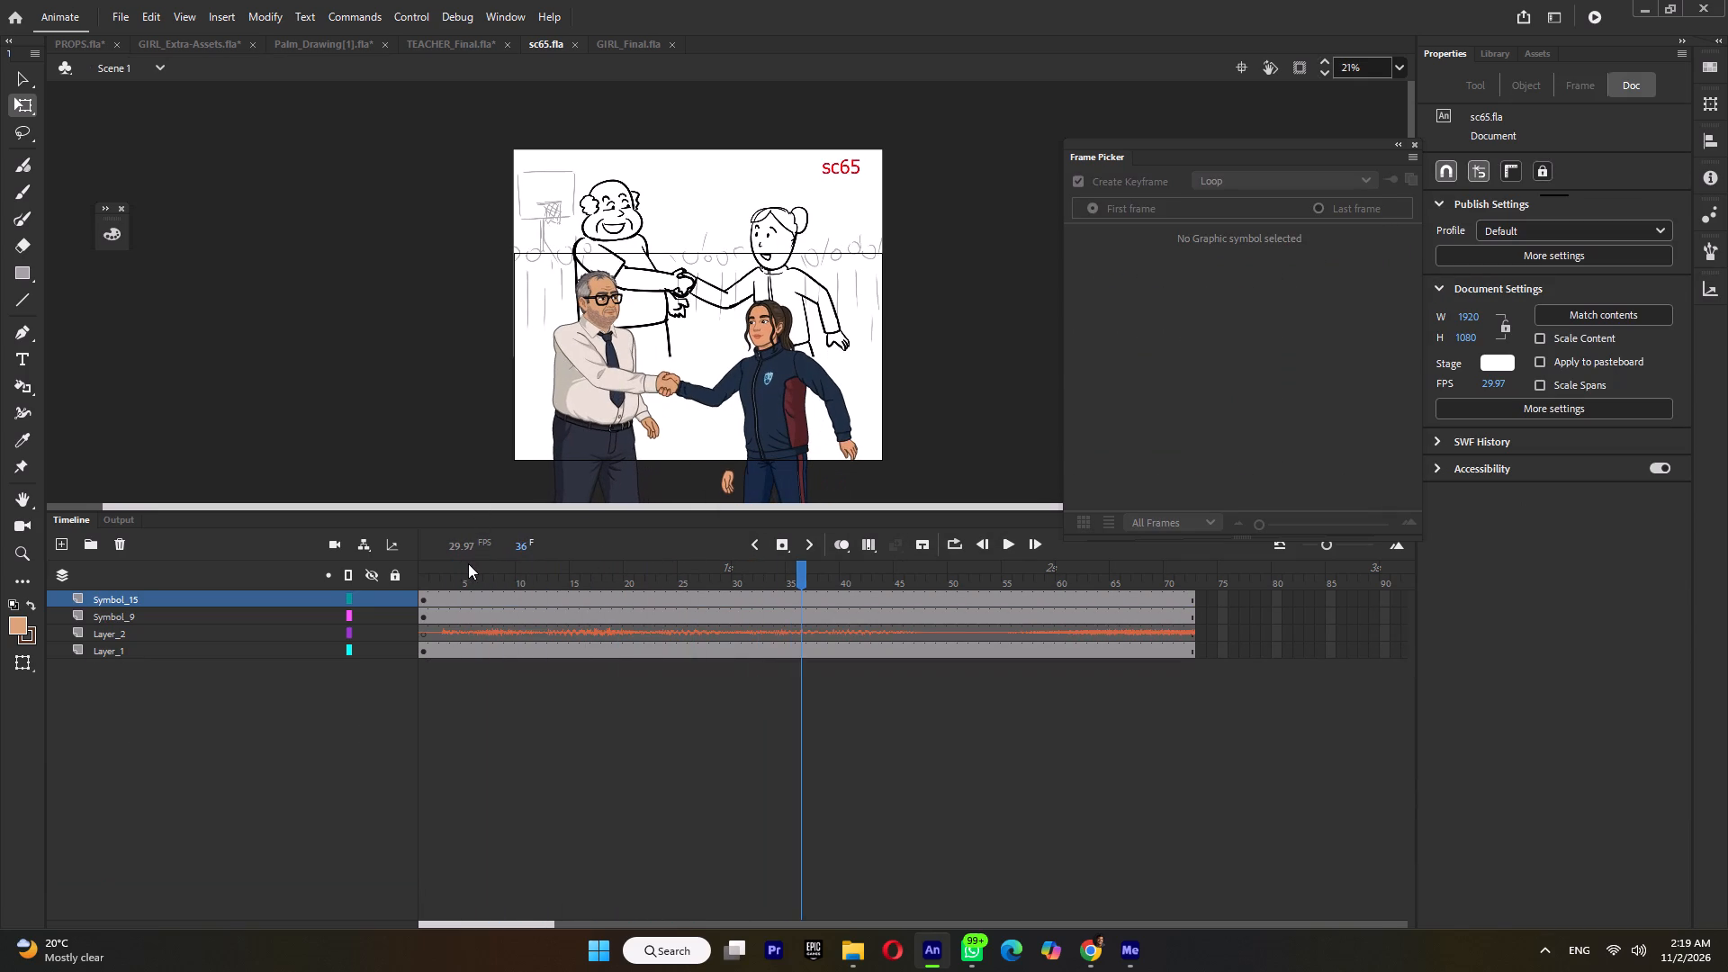
left_click_drag(468, 563, 348, 593)
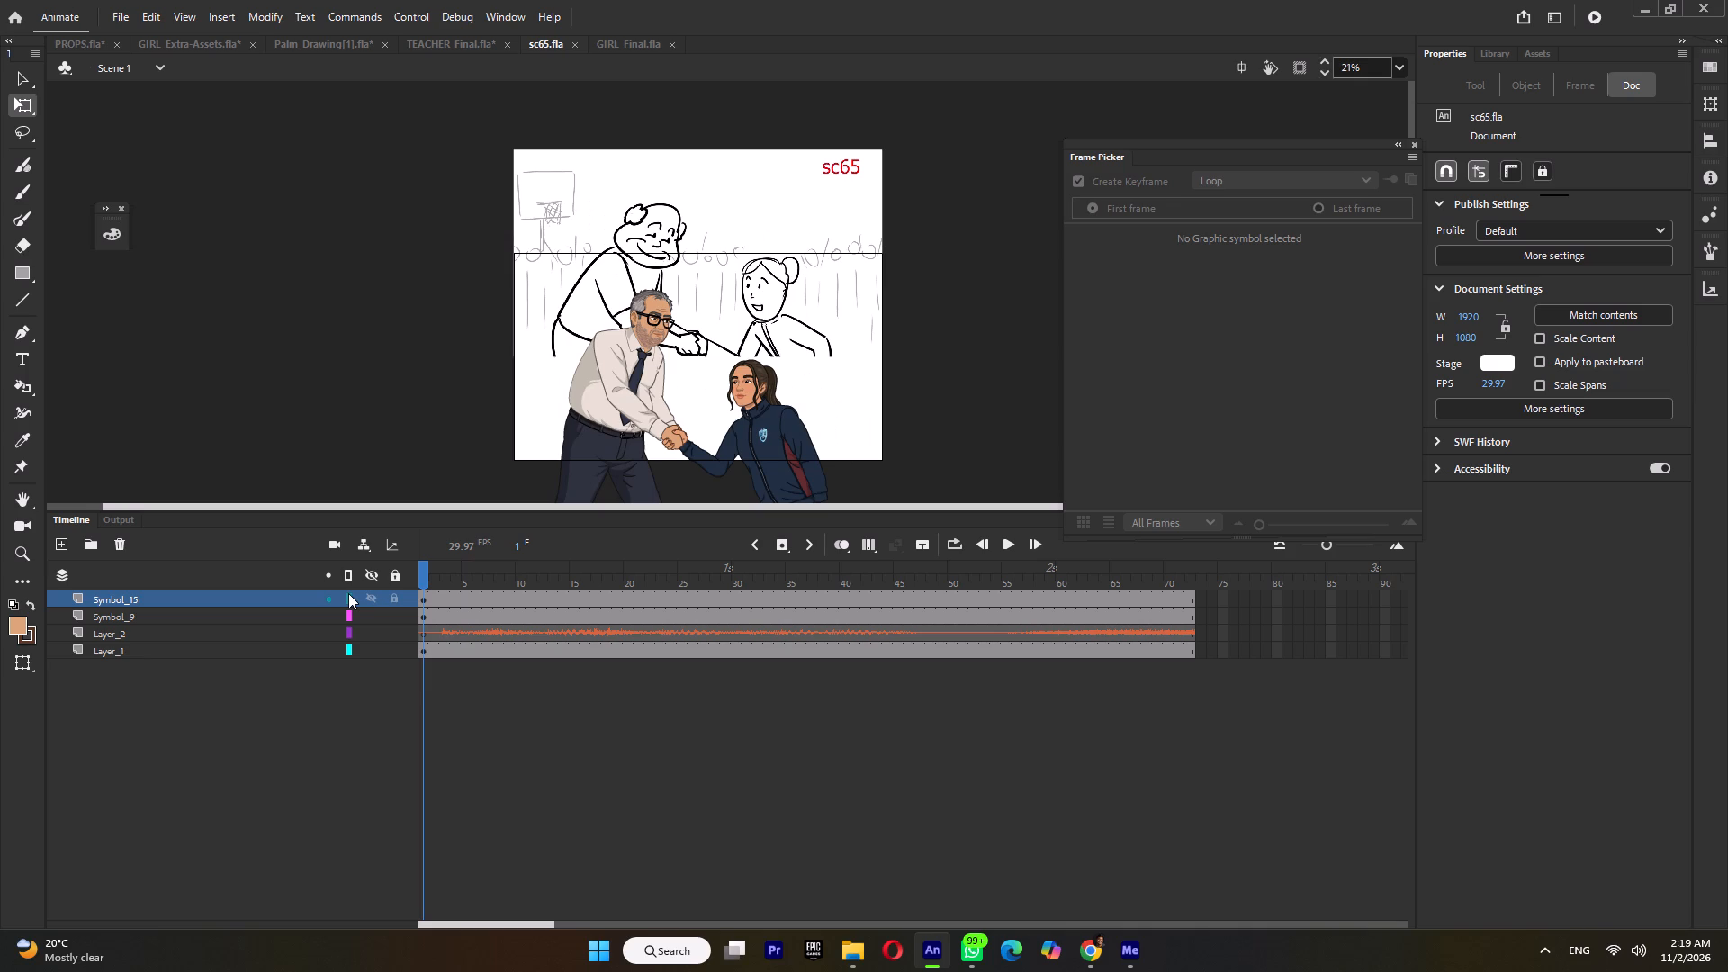
key("Return")
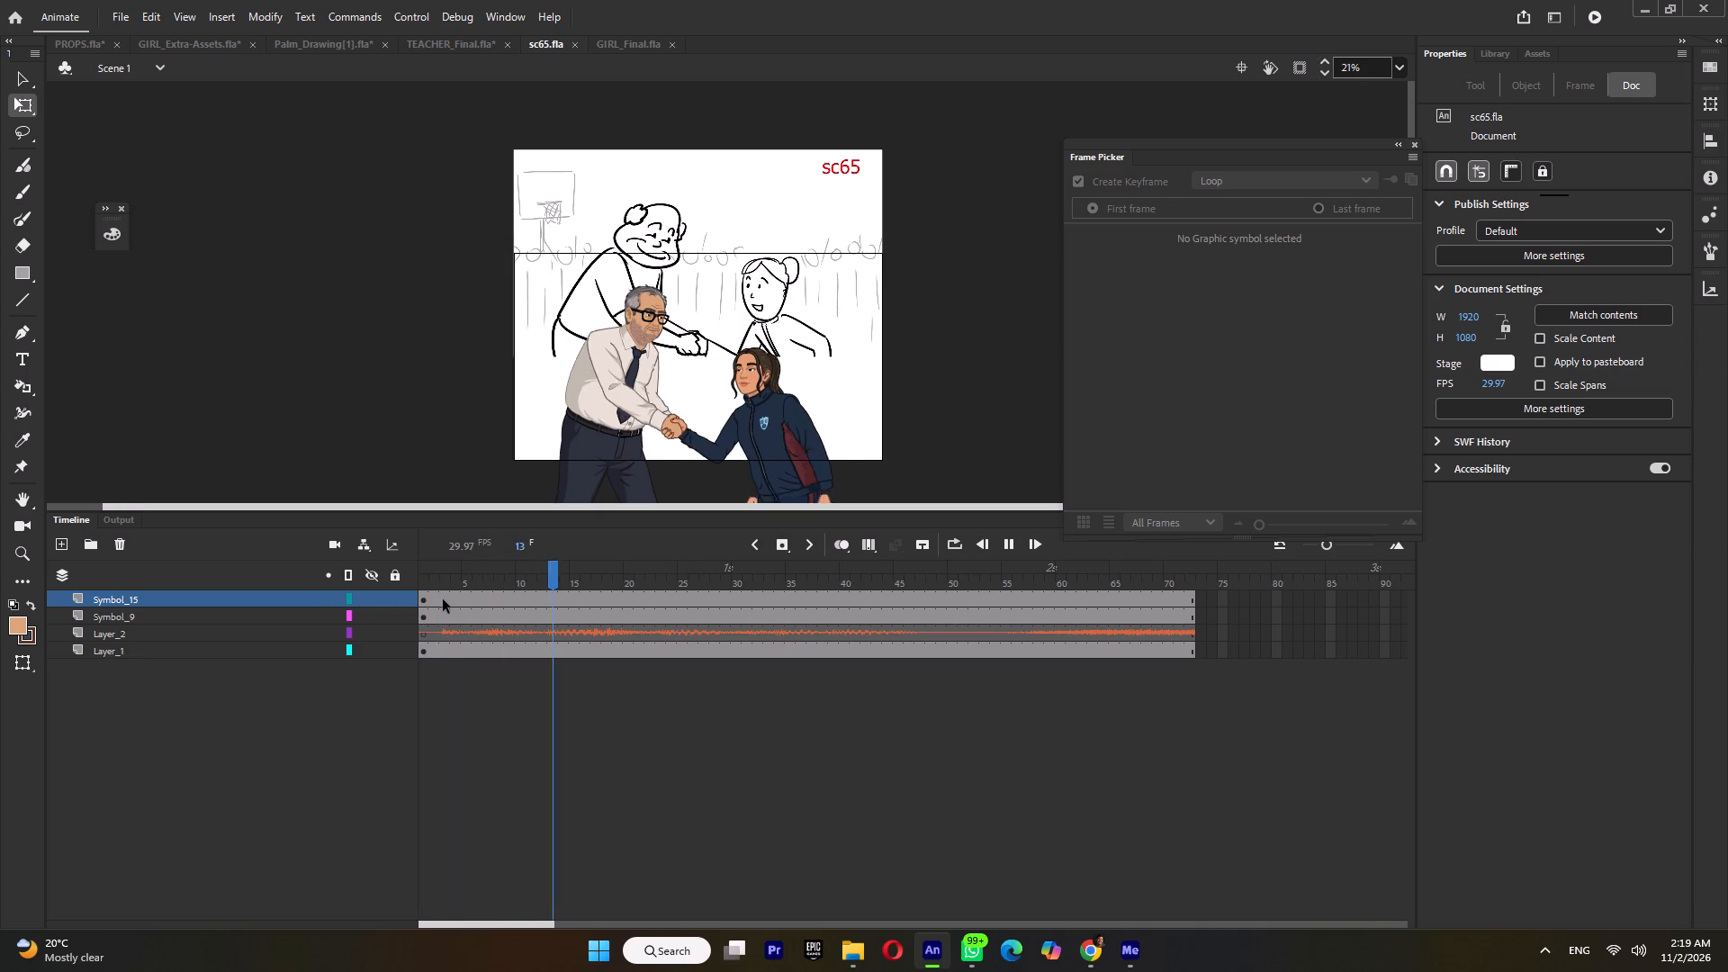
key("Return")
left_click(455, 580)
key("Return")
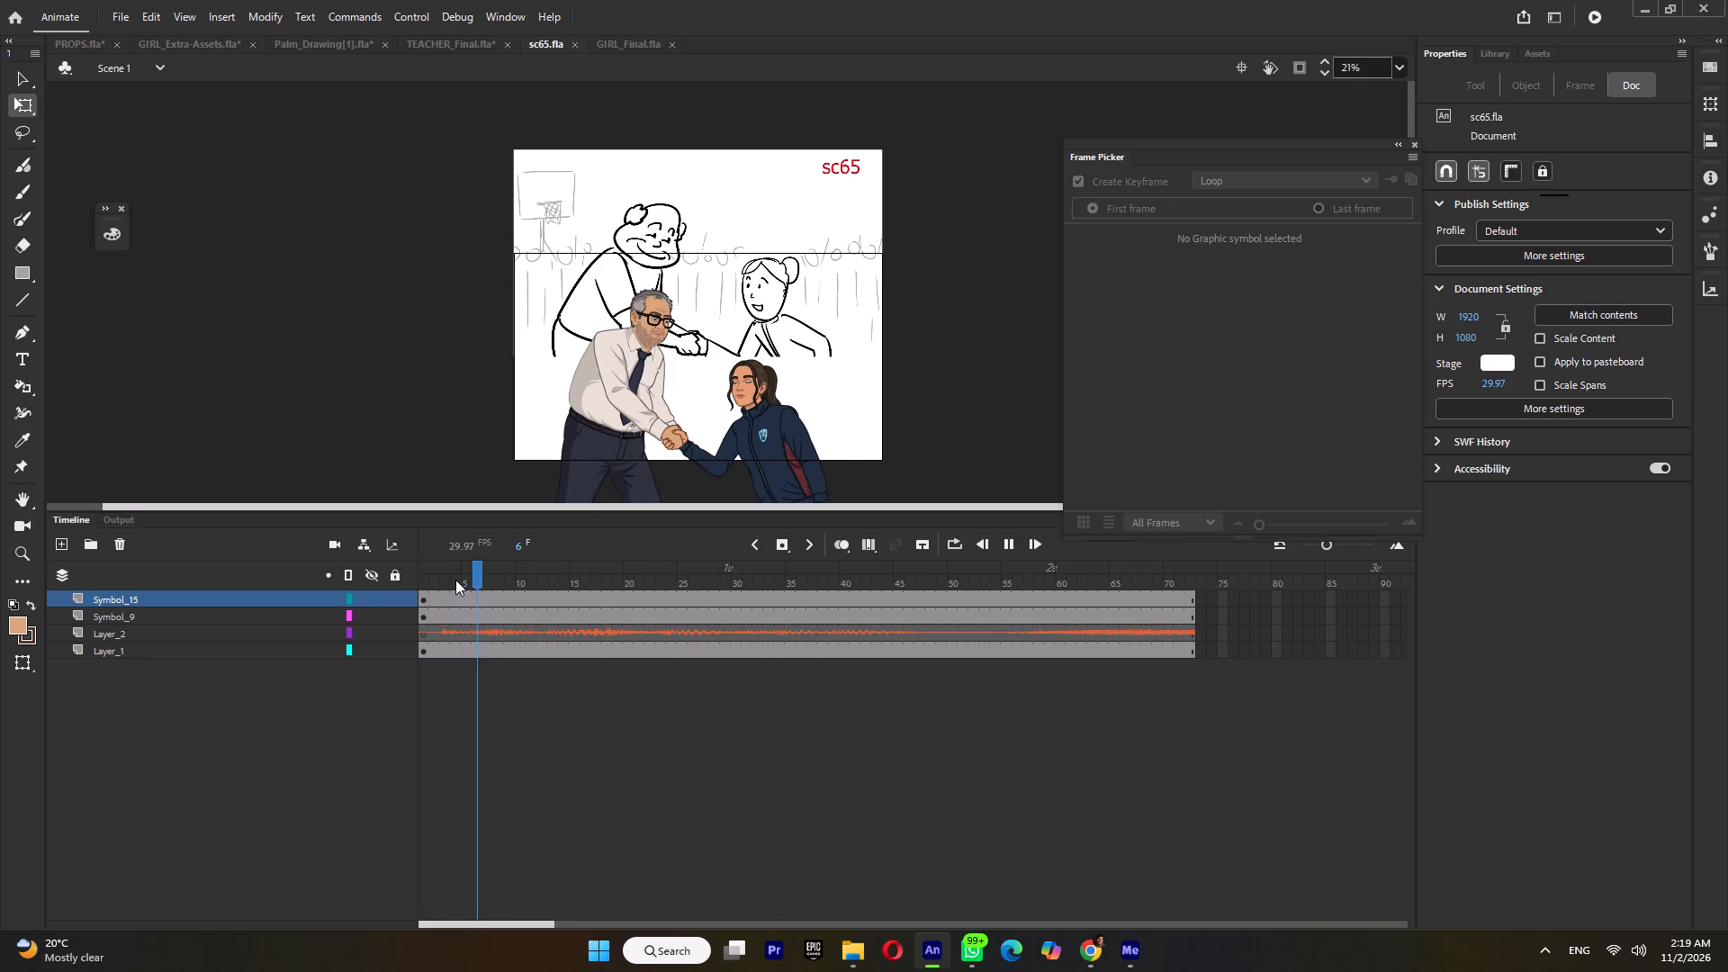
left_click(455, 580)
key("Return")
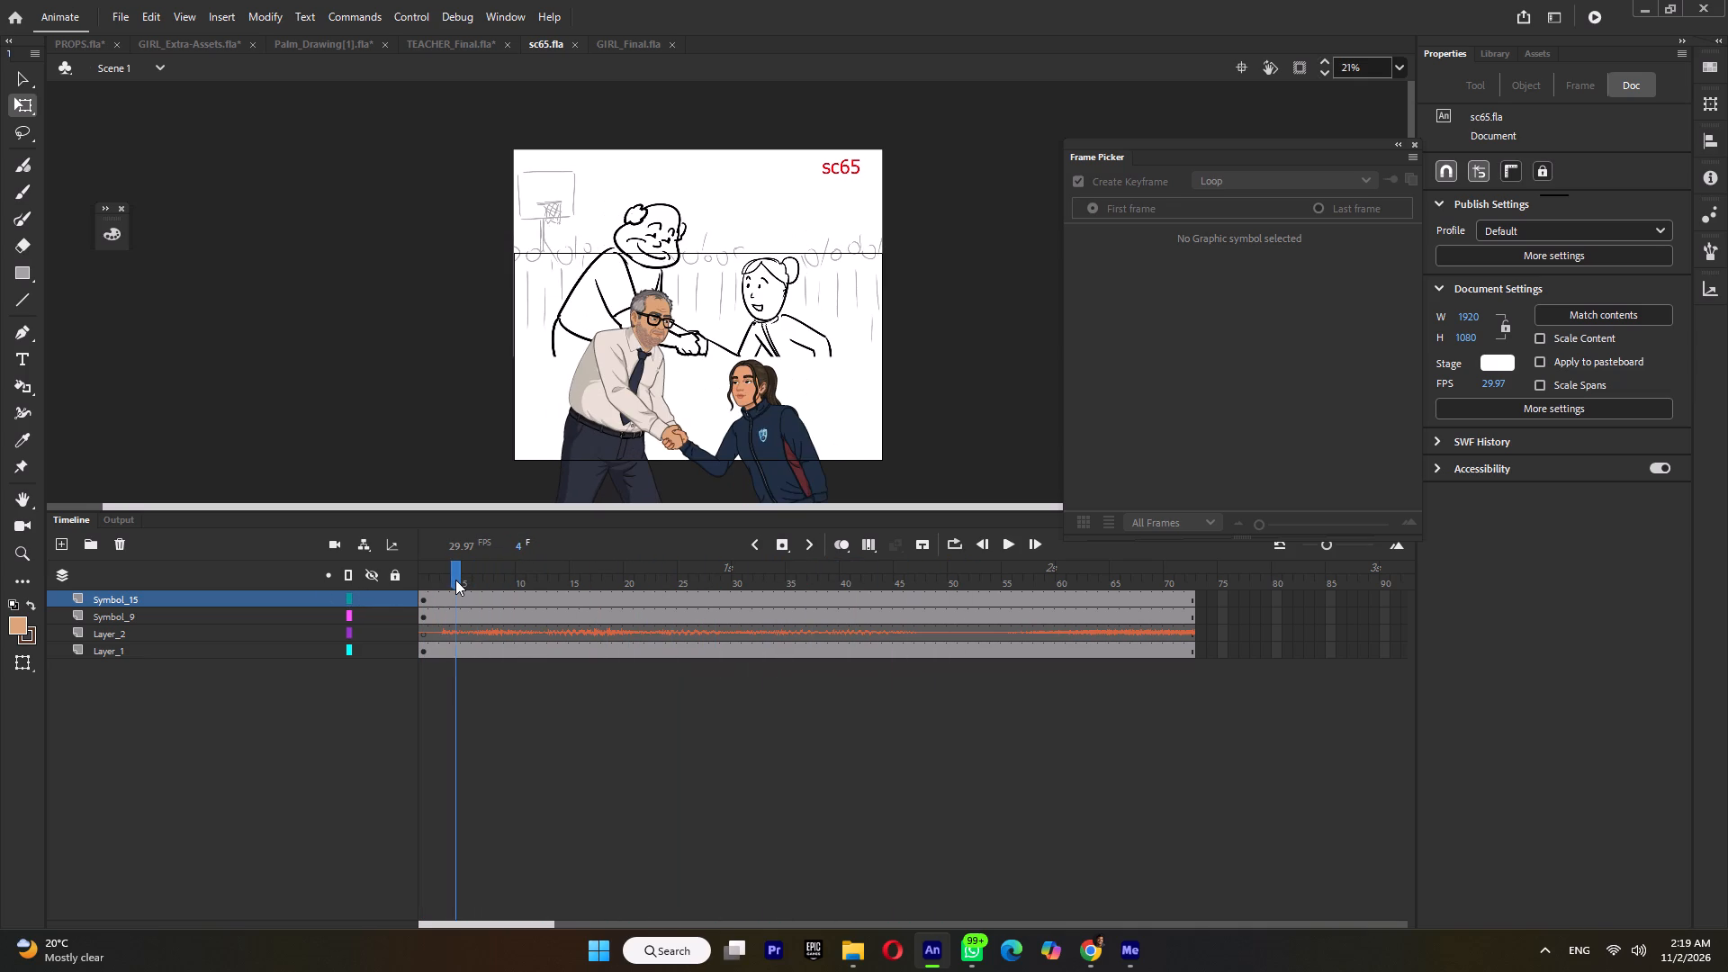
Play back the handshake of both characters from frame 4 in the main scene.
key("Return")
key("Return")
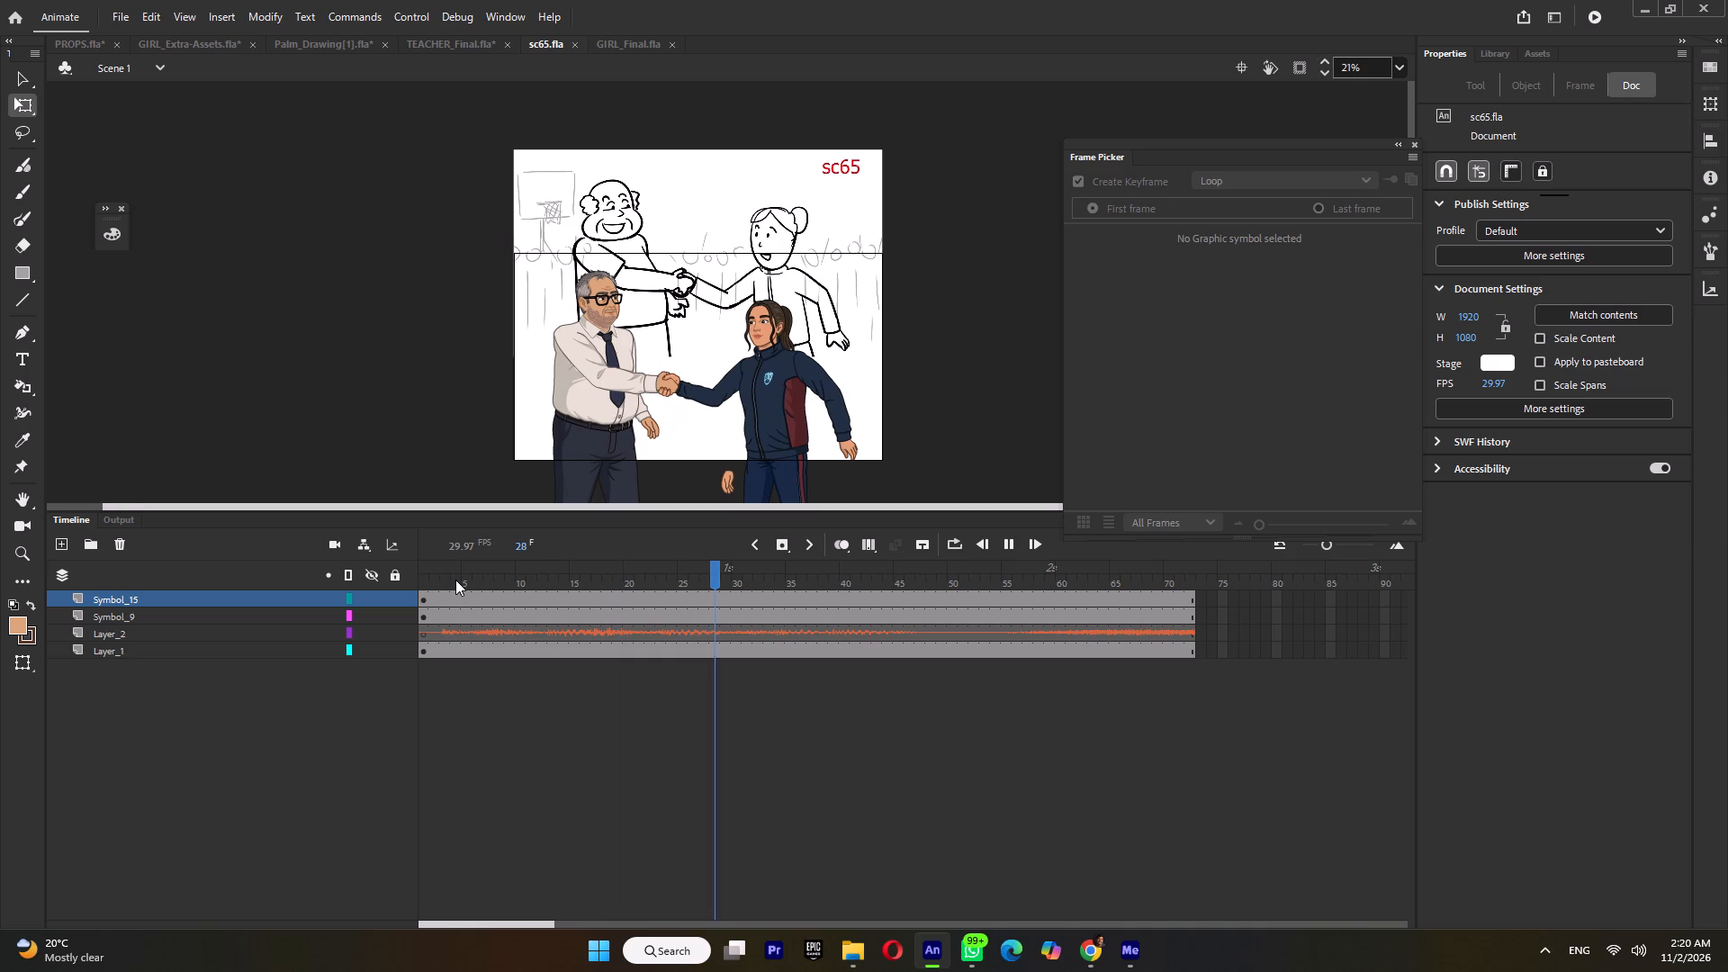
key("Return")
Inside the teacher's symbol, insert keyframes at frame 37 on all layers for his pose after the handshake.
left_click_drag(788, 577, 775, 585)
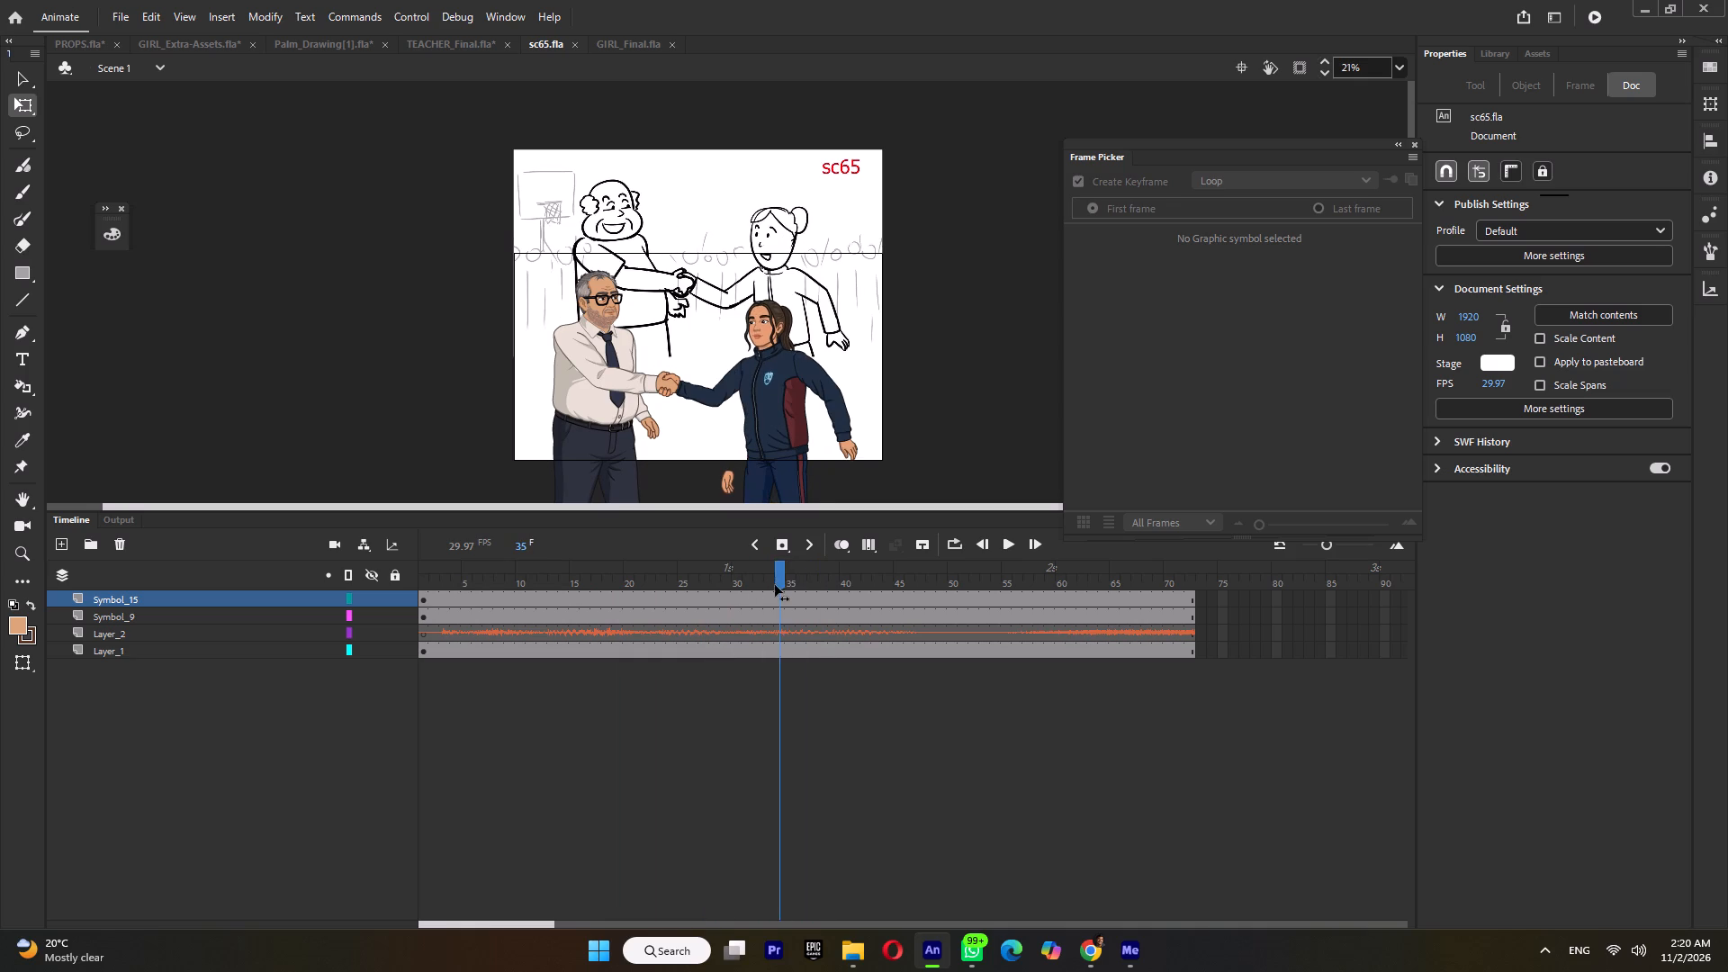
left_click_drag(775, 585, 801, 596)
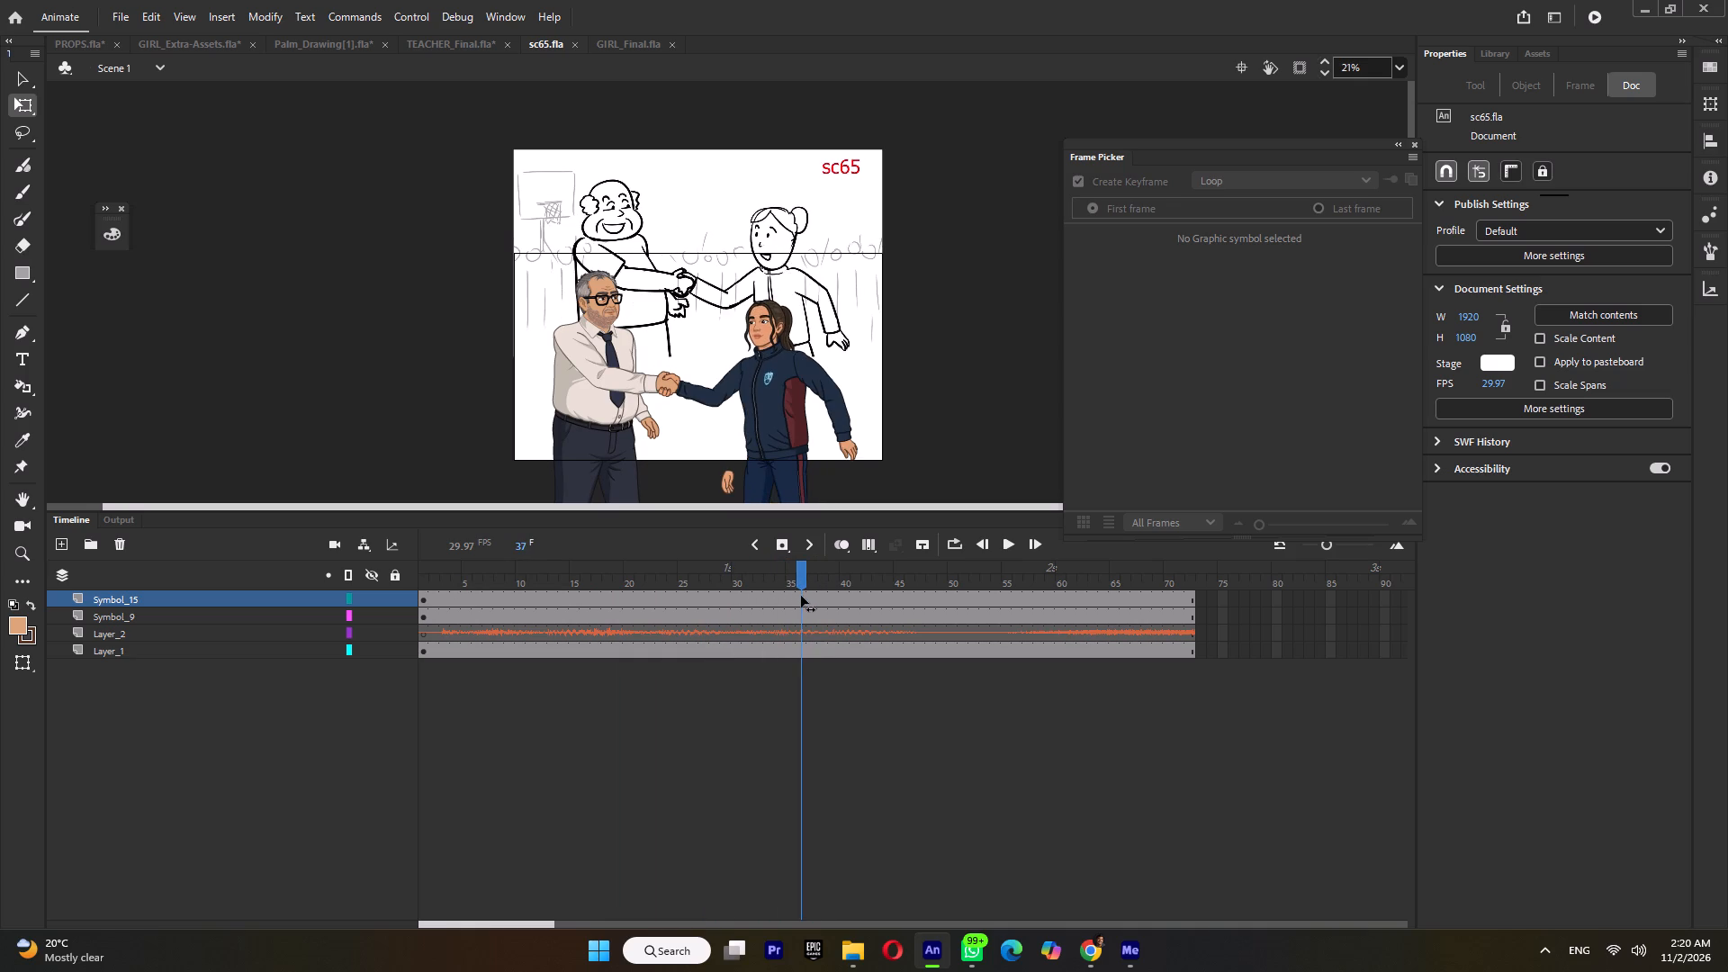
left_click_drag(801, 596, 808, 597)
double_click(602, 366)
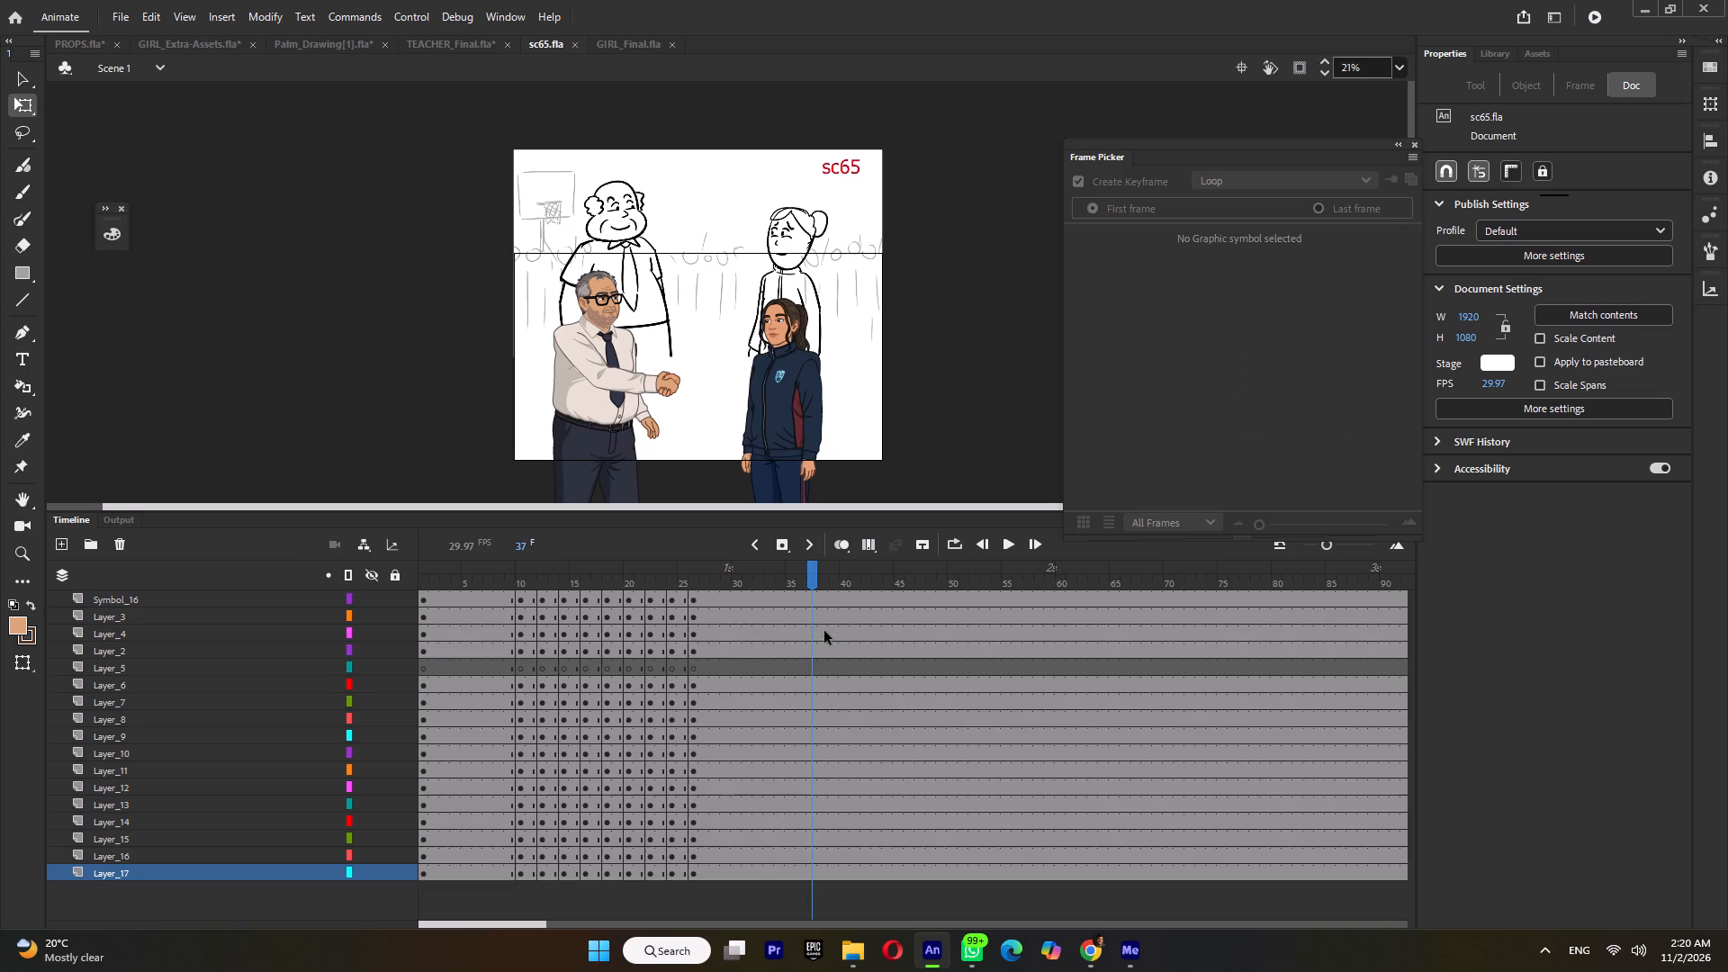
double_click(811, 575)
key("F6")
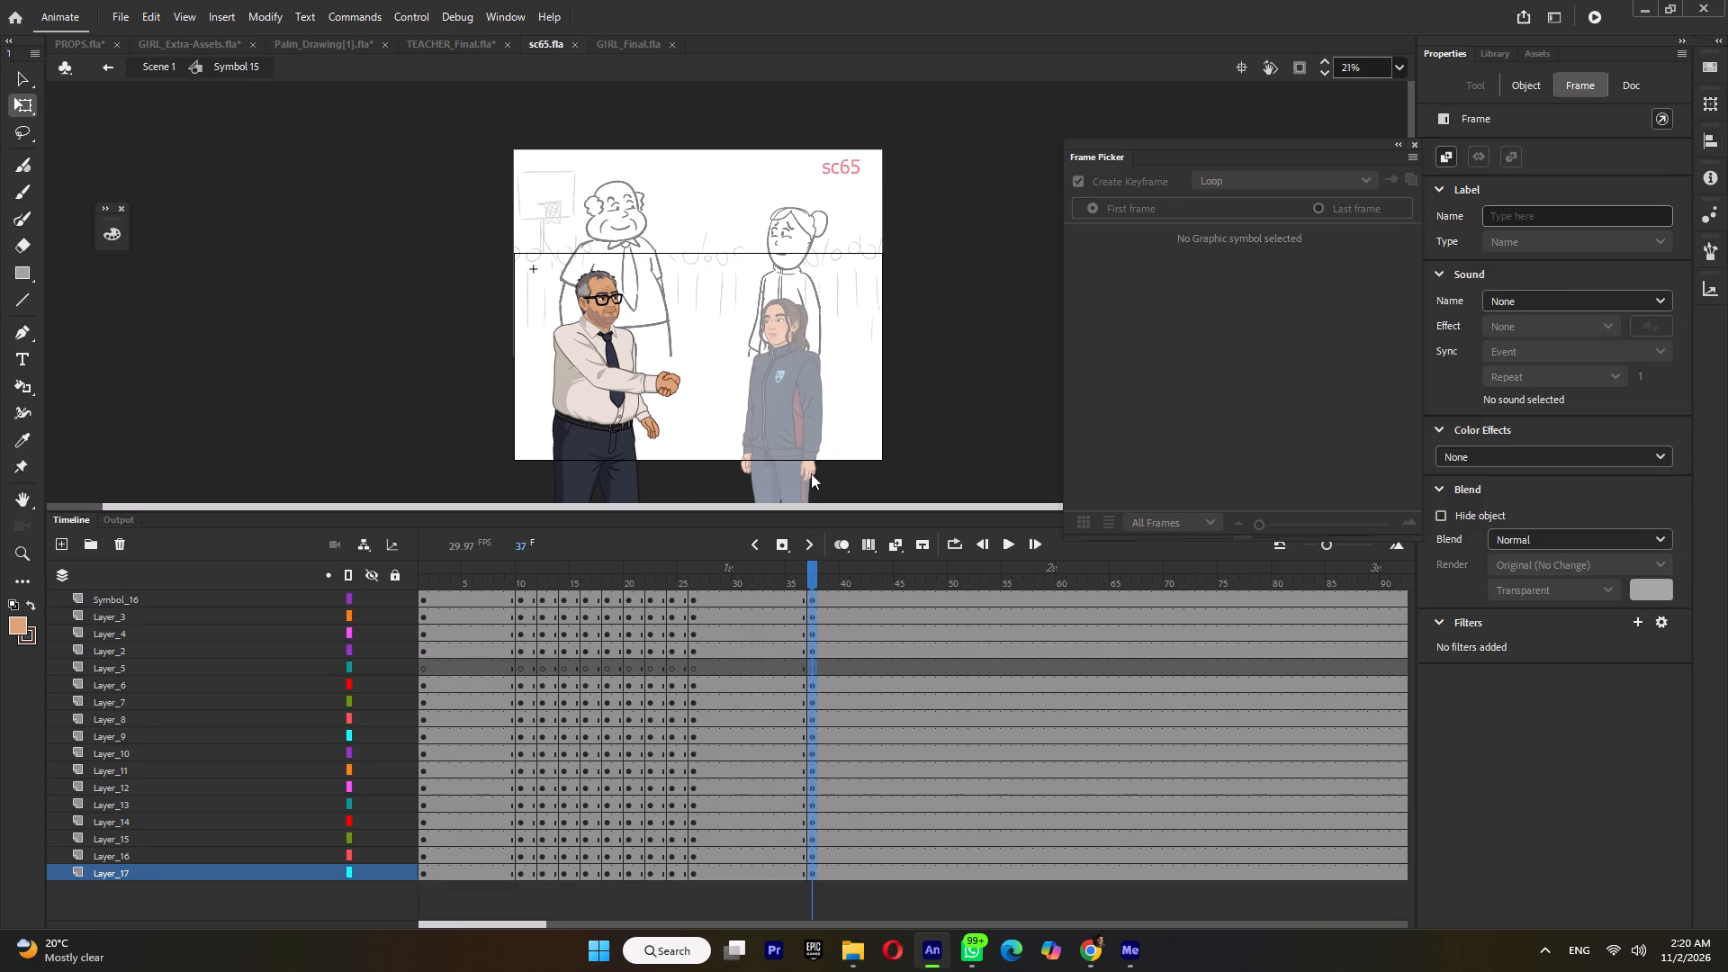
Switch the teacher's handshaking upper arm to drawing 2 and rotate it down beside his torso, at about X 58, Y 285.
left_click(776, 394)
left_click(571, 355)
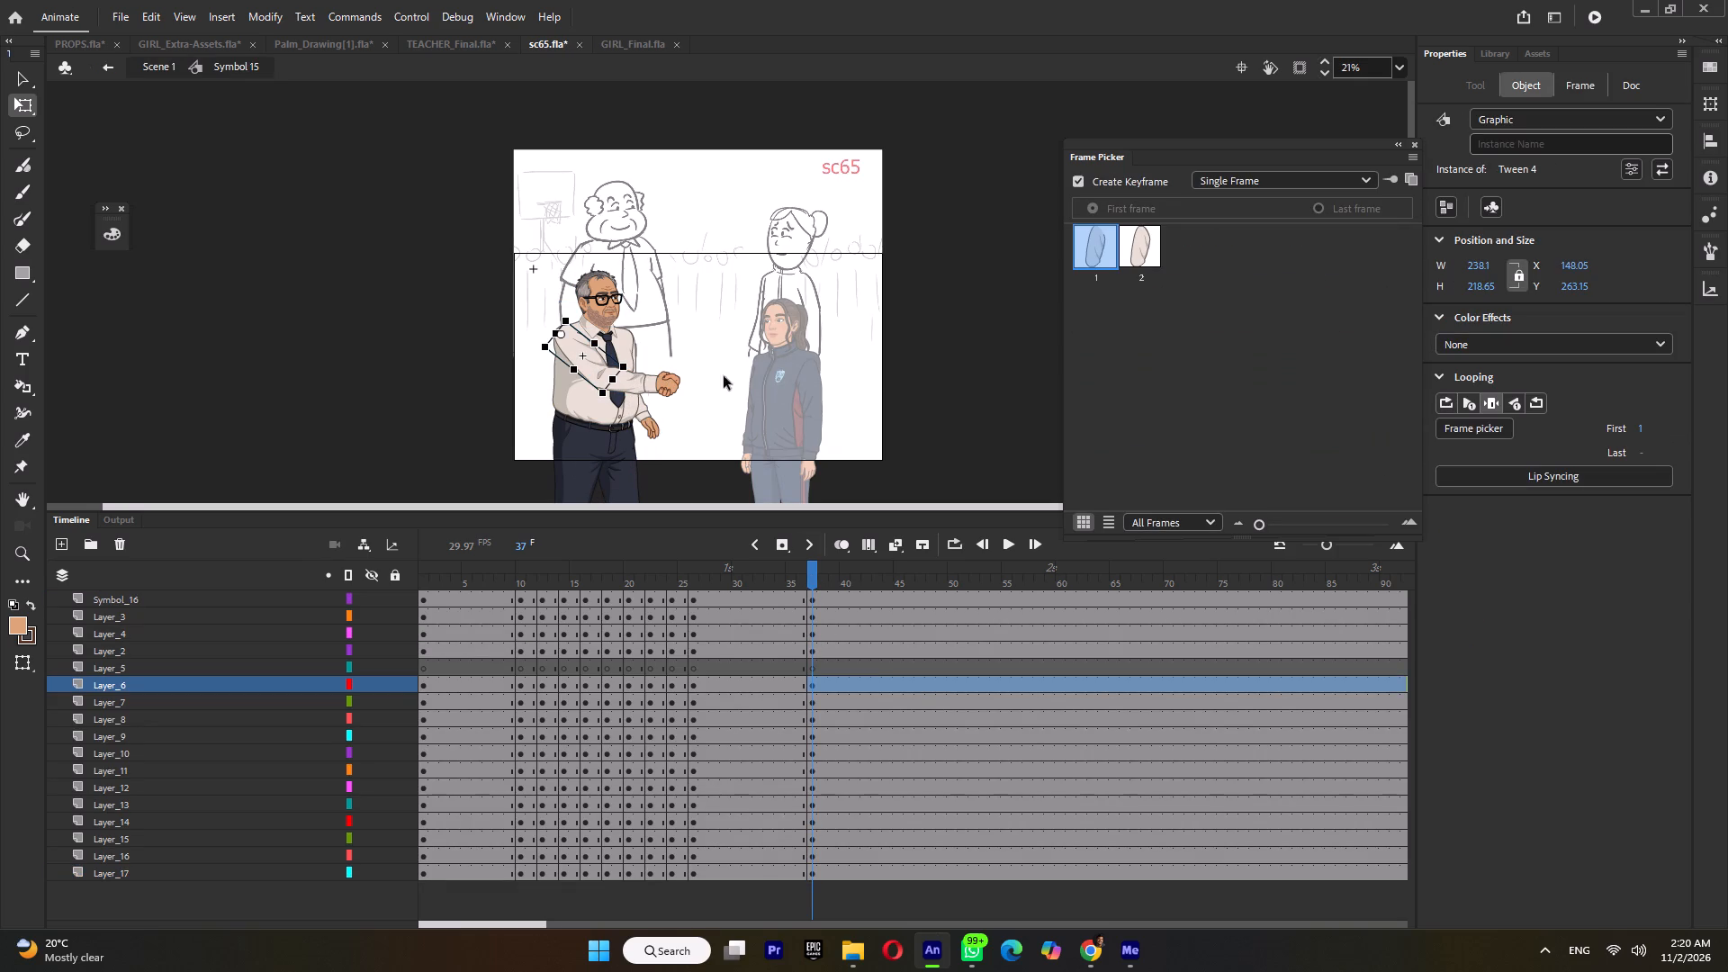
left_click(1138, 240)
scroll(588, 350, "up", 3, "ctrl")
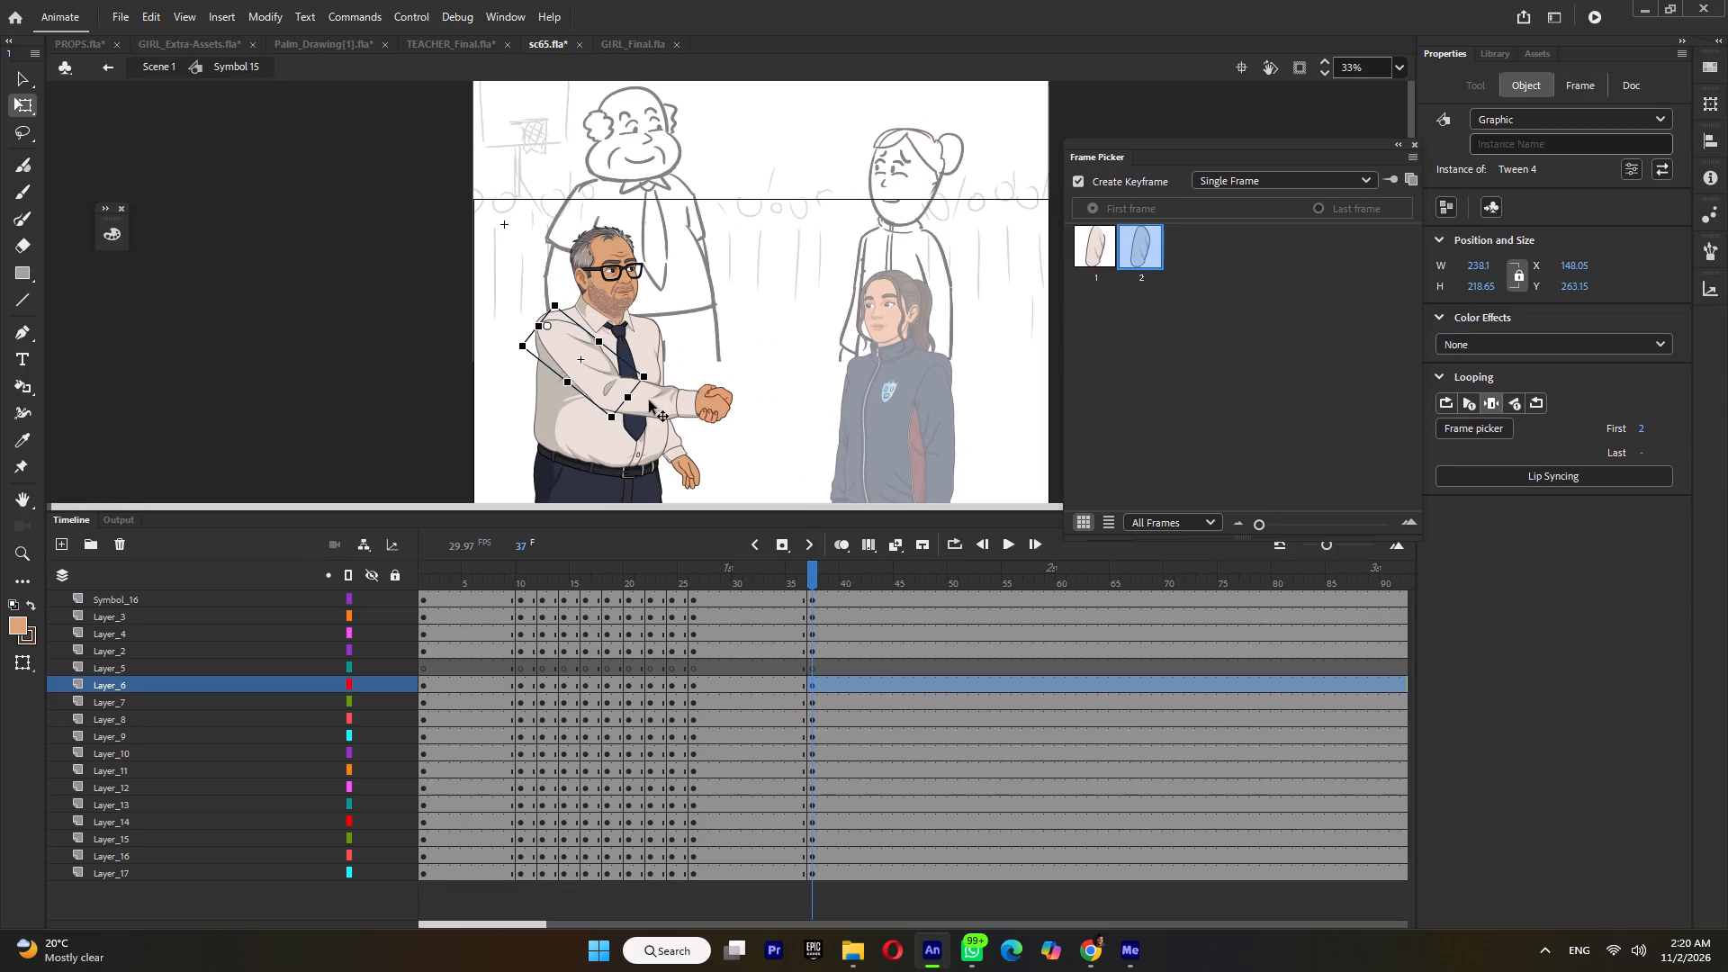
left_click_drag(648, 387, 559, 472)
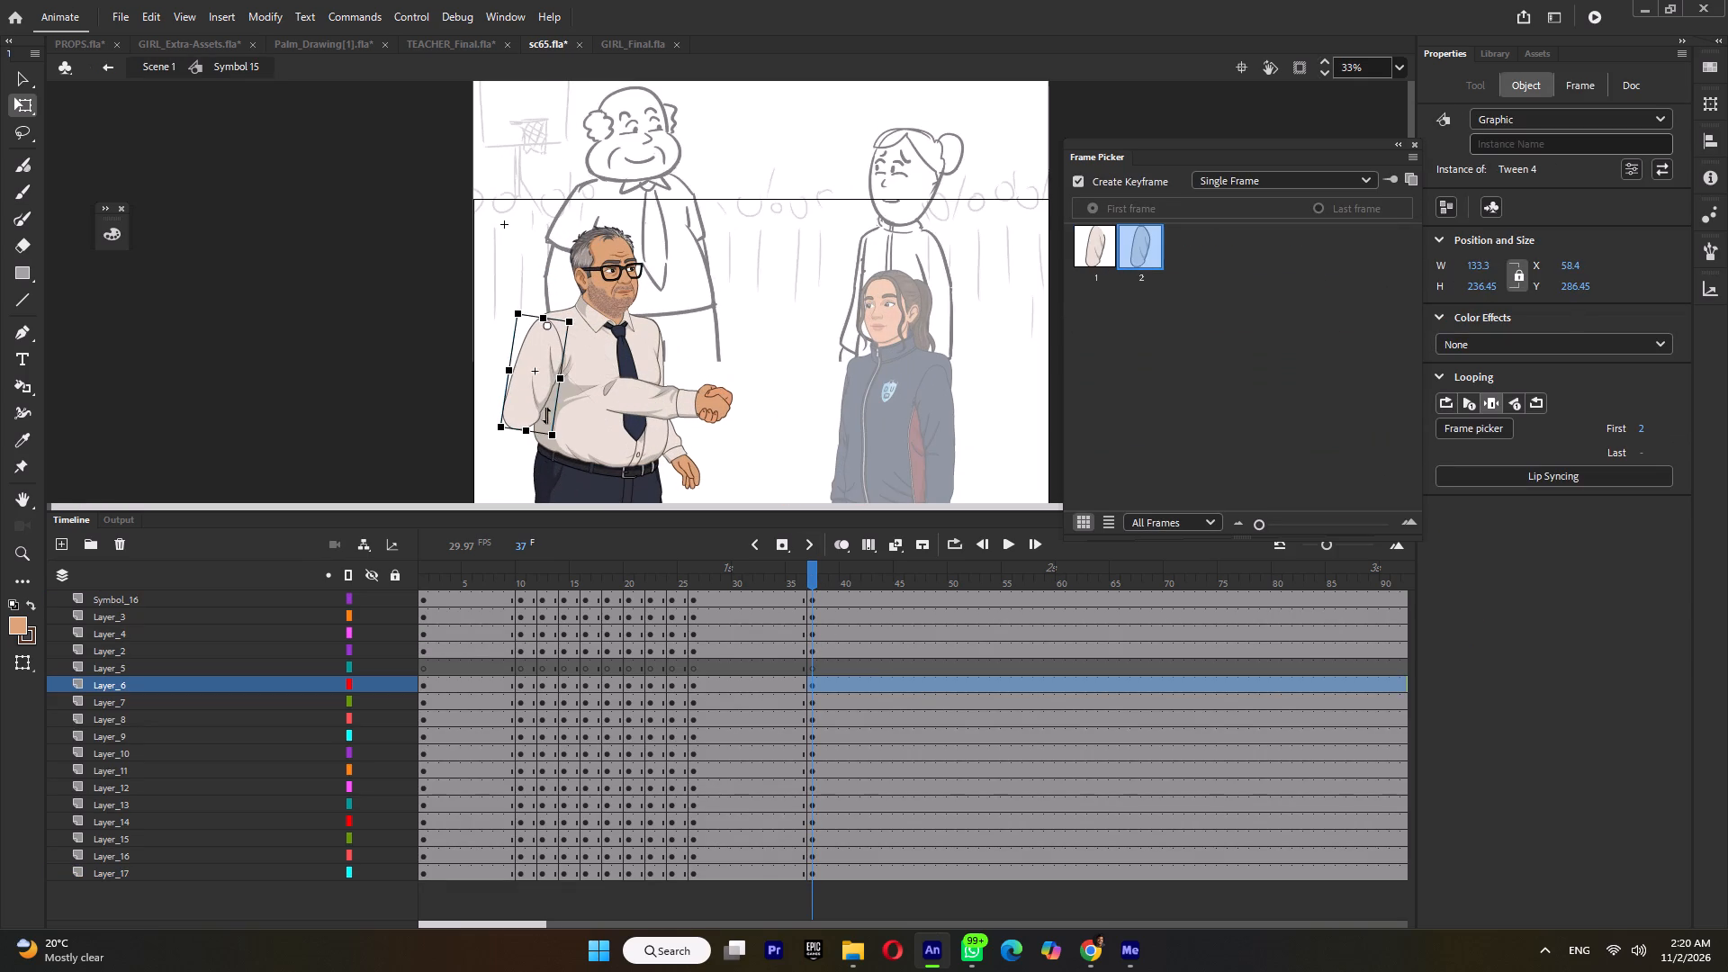
scroll(534, 340, "up", 10, "ctrl")
left_click(478, 338)
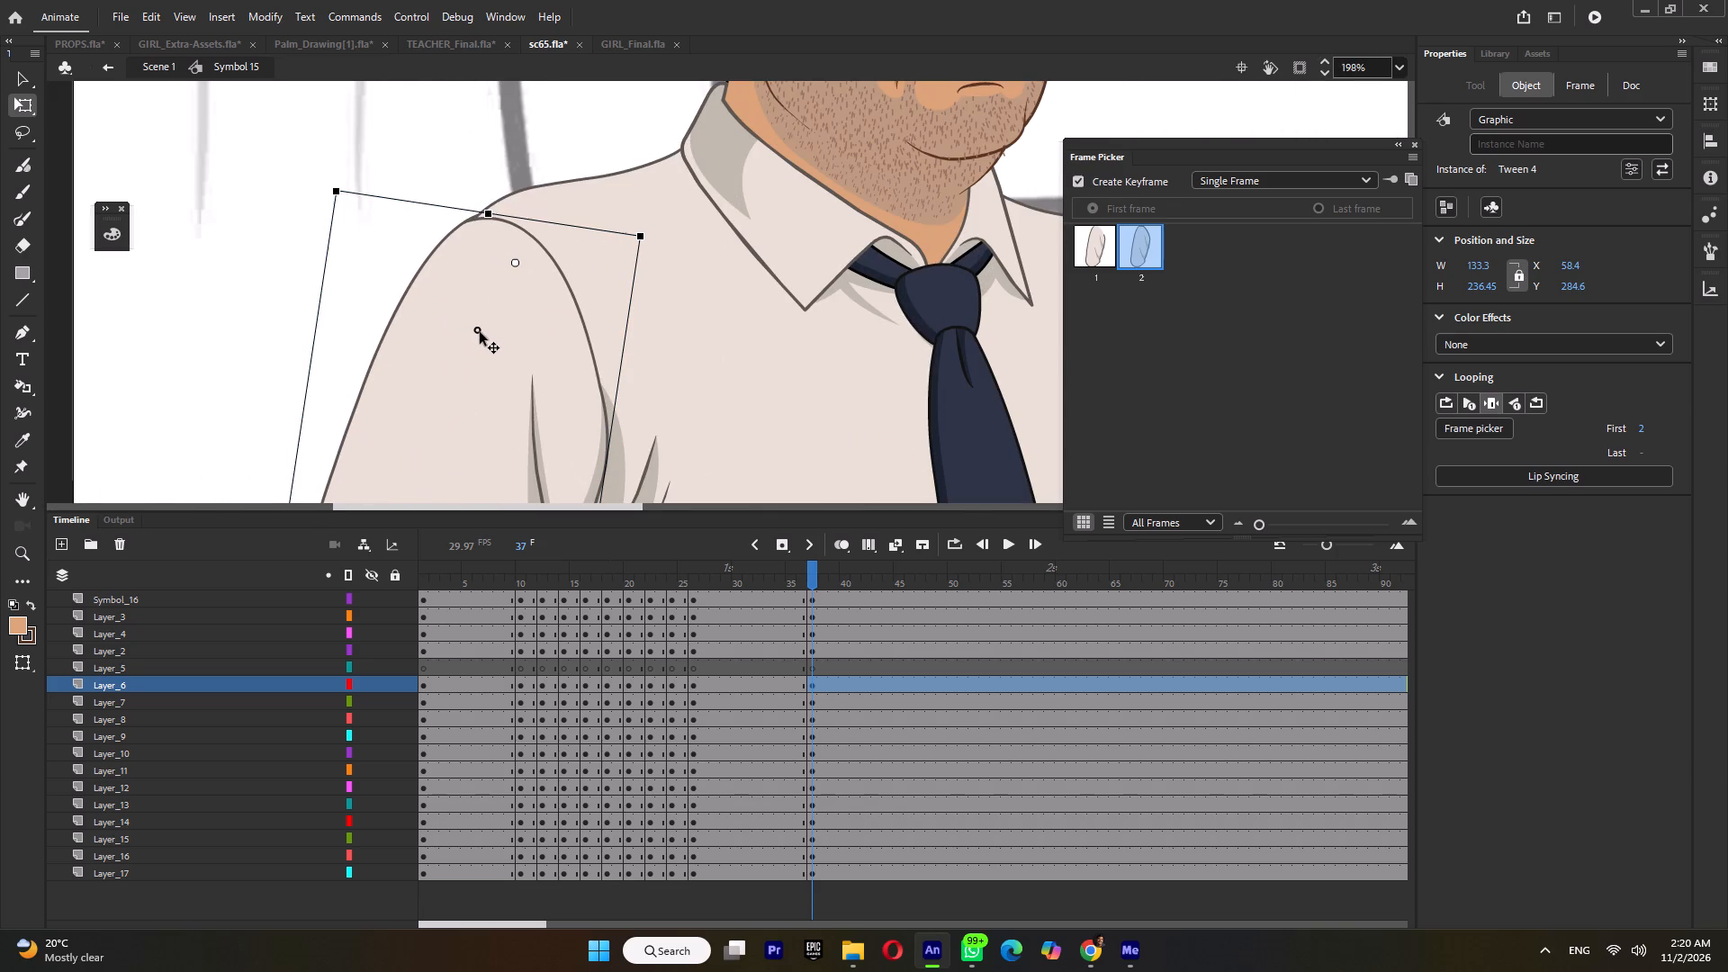
scroll(498, 309, "down", 14, "ctrl")
scroll(500, 303, "up", 3, "ctrl")
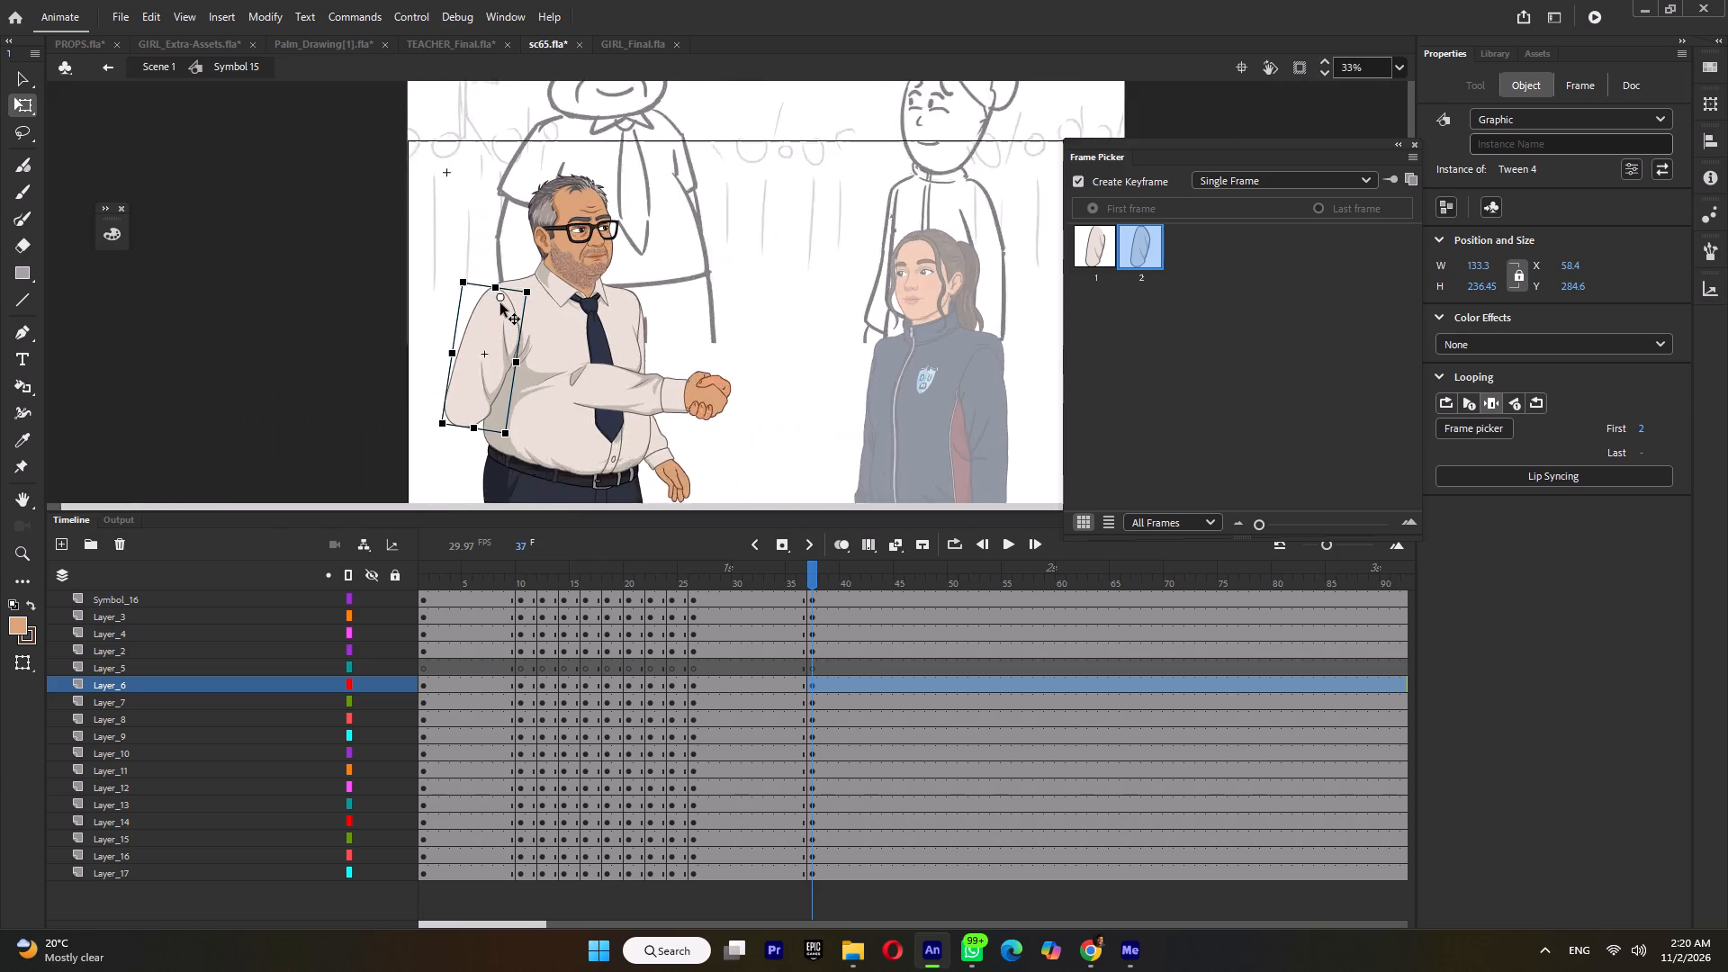
scroll(500, 303, "down", 5, "ctrl")
Rotate the handshaking forearm to hang vertically and attach it below the lowered upper arm, at about X 37, Y 444.
left_click(626, 343)
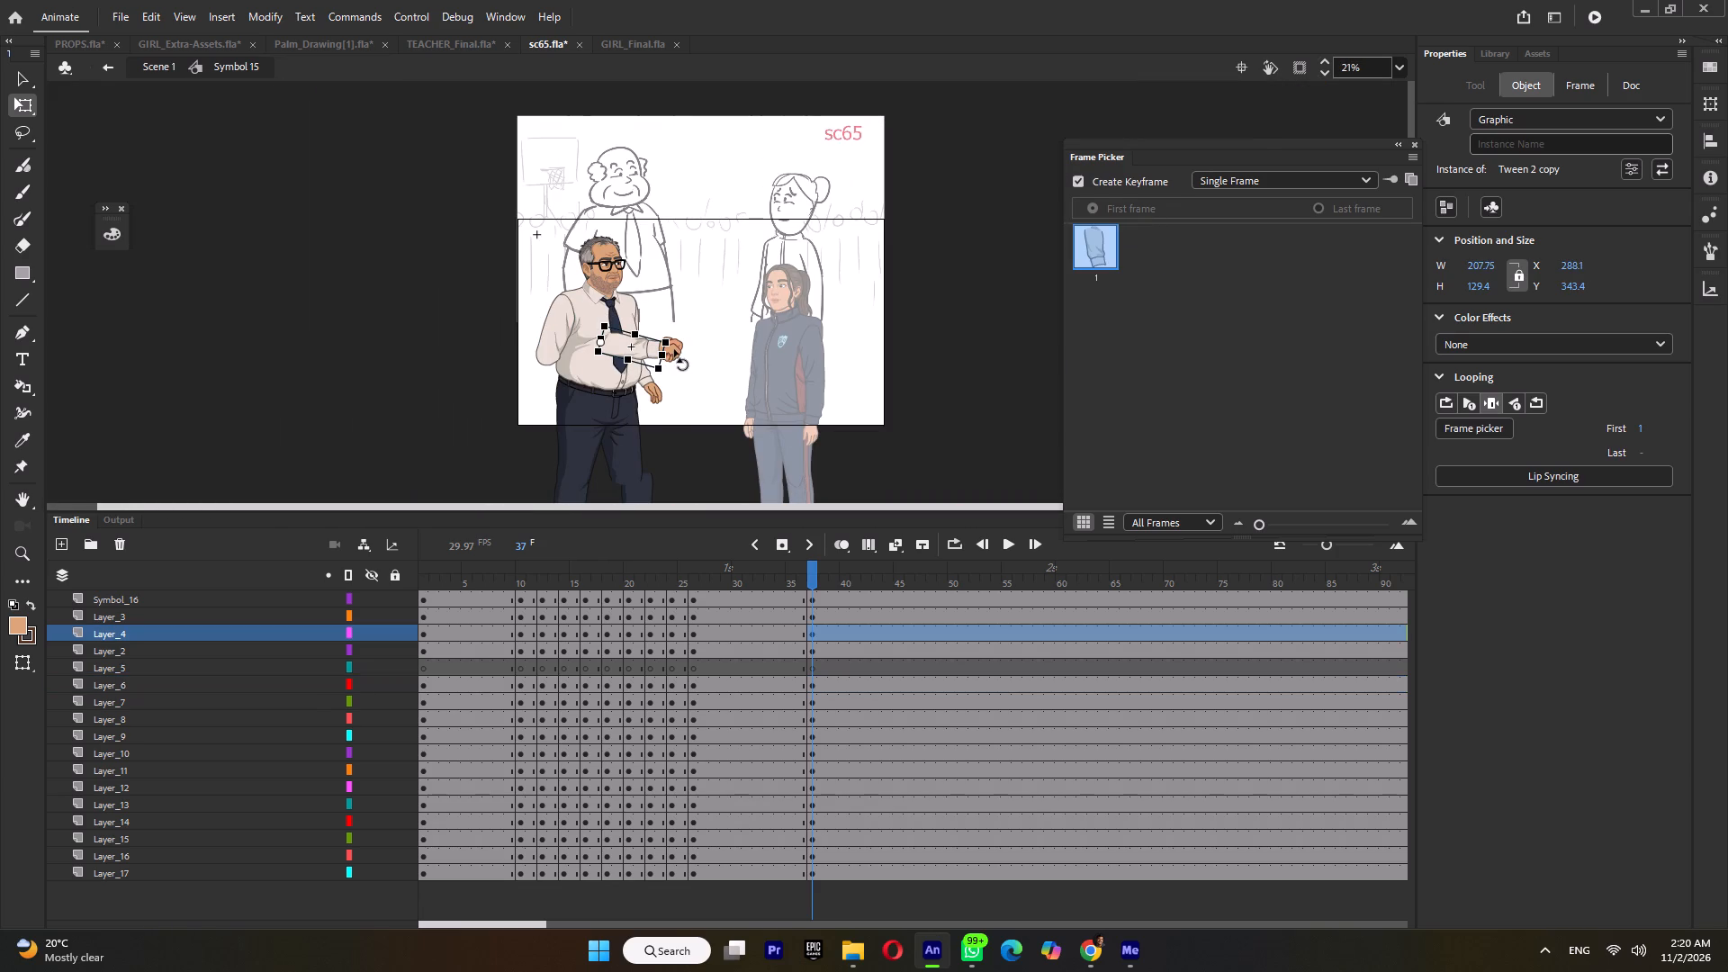
left_click_drag(674, 349, 627, 427)
scroll(605, 373, "up", 3, "ctrl")
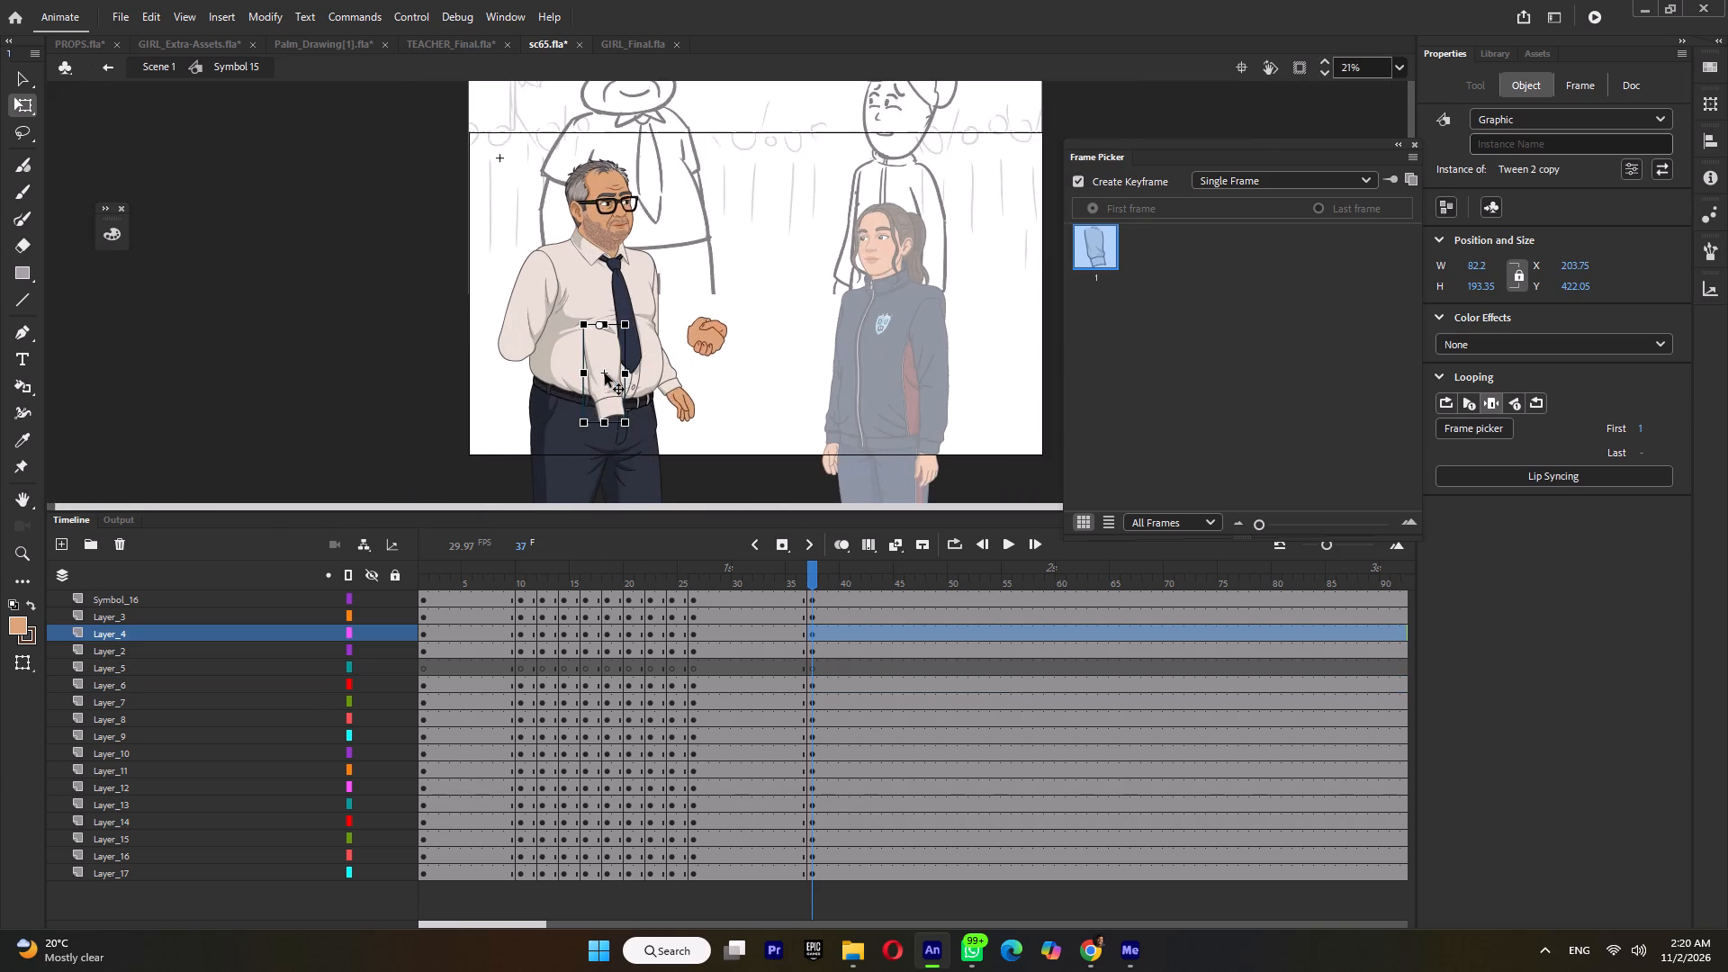
scroll(591, 354, "up", 4, "ctrl")
left_click_drag(612, 353, 448, 373)
scroll(364, 312, "up", 7, "ctrl")
left_click_drag(463, 404, 443, 381)
scroll(445, 381, "down", 15, "ctrl")
Change the handshaking hand to open-hand drawing 1, rotate it downward and fit it into the lowered cuff, at about X 61, Y 559.
left_click(647, 359)
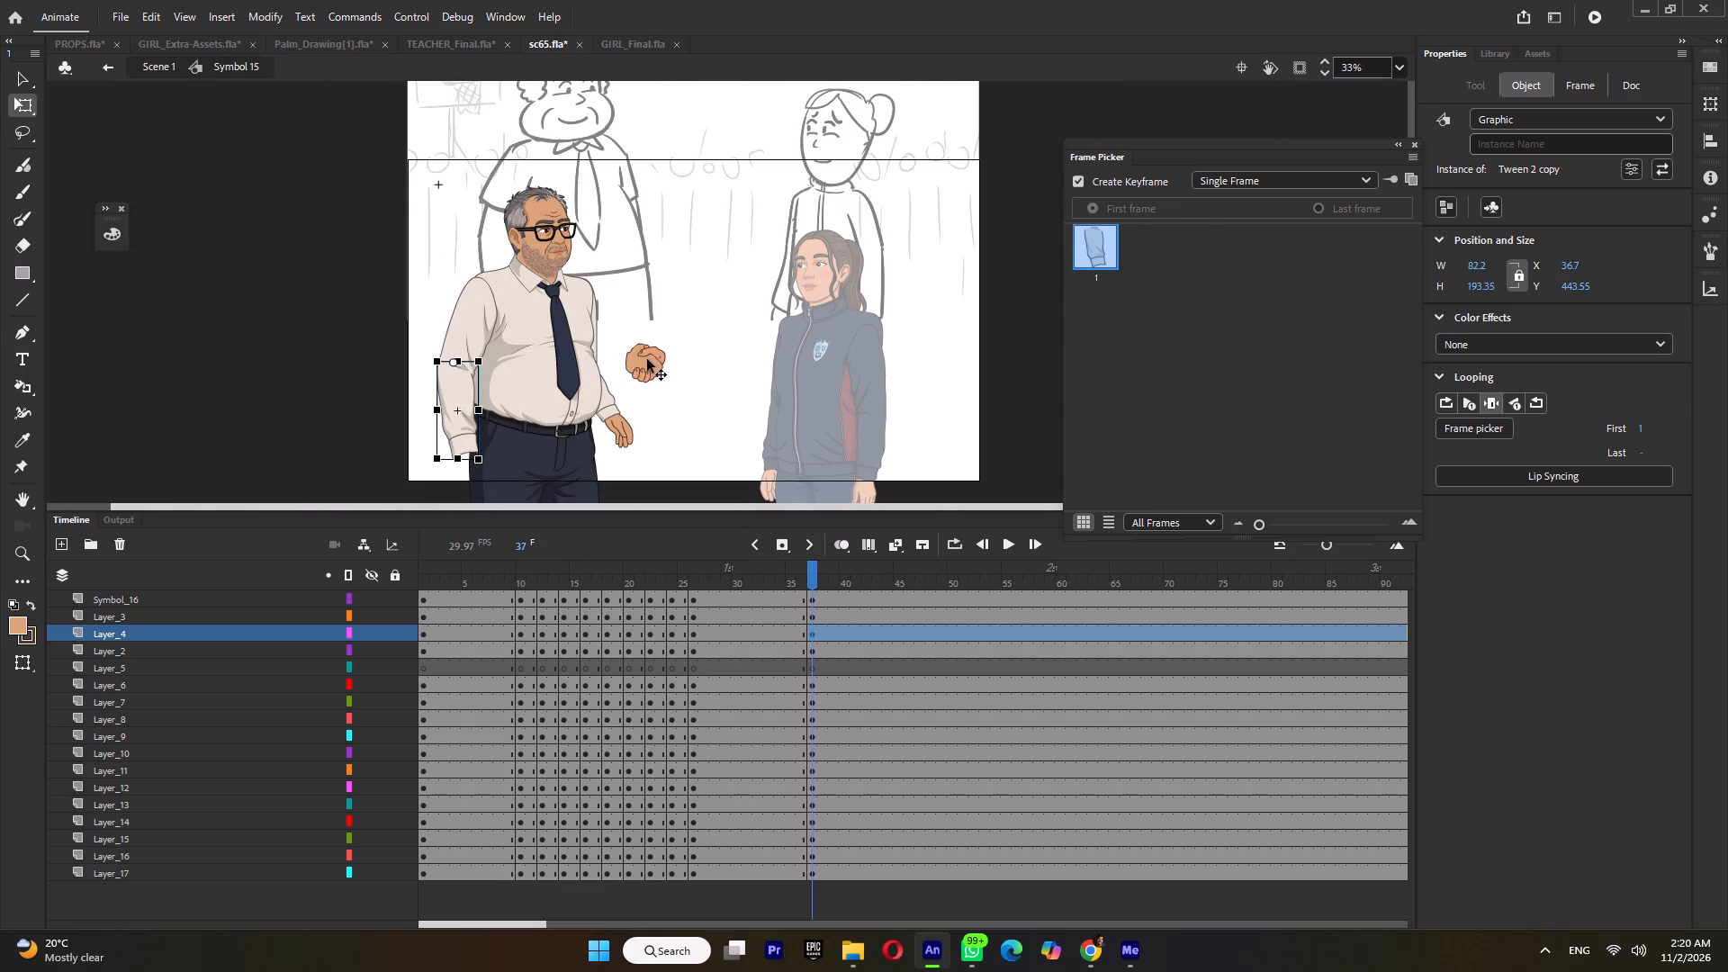
left_click(1097, 261)
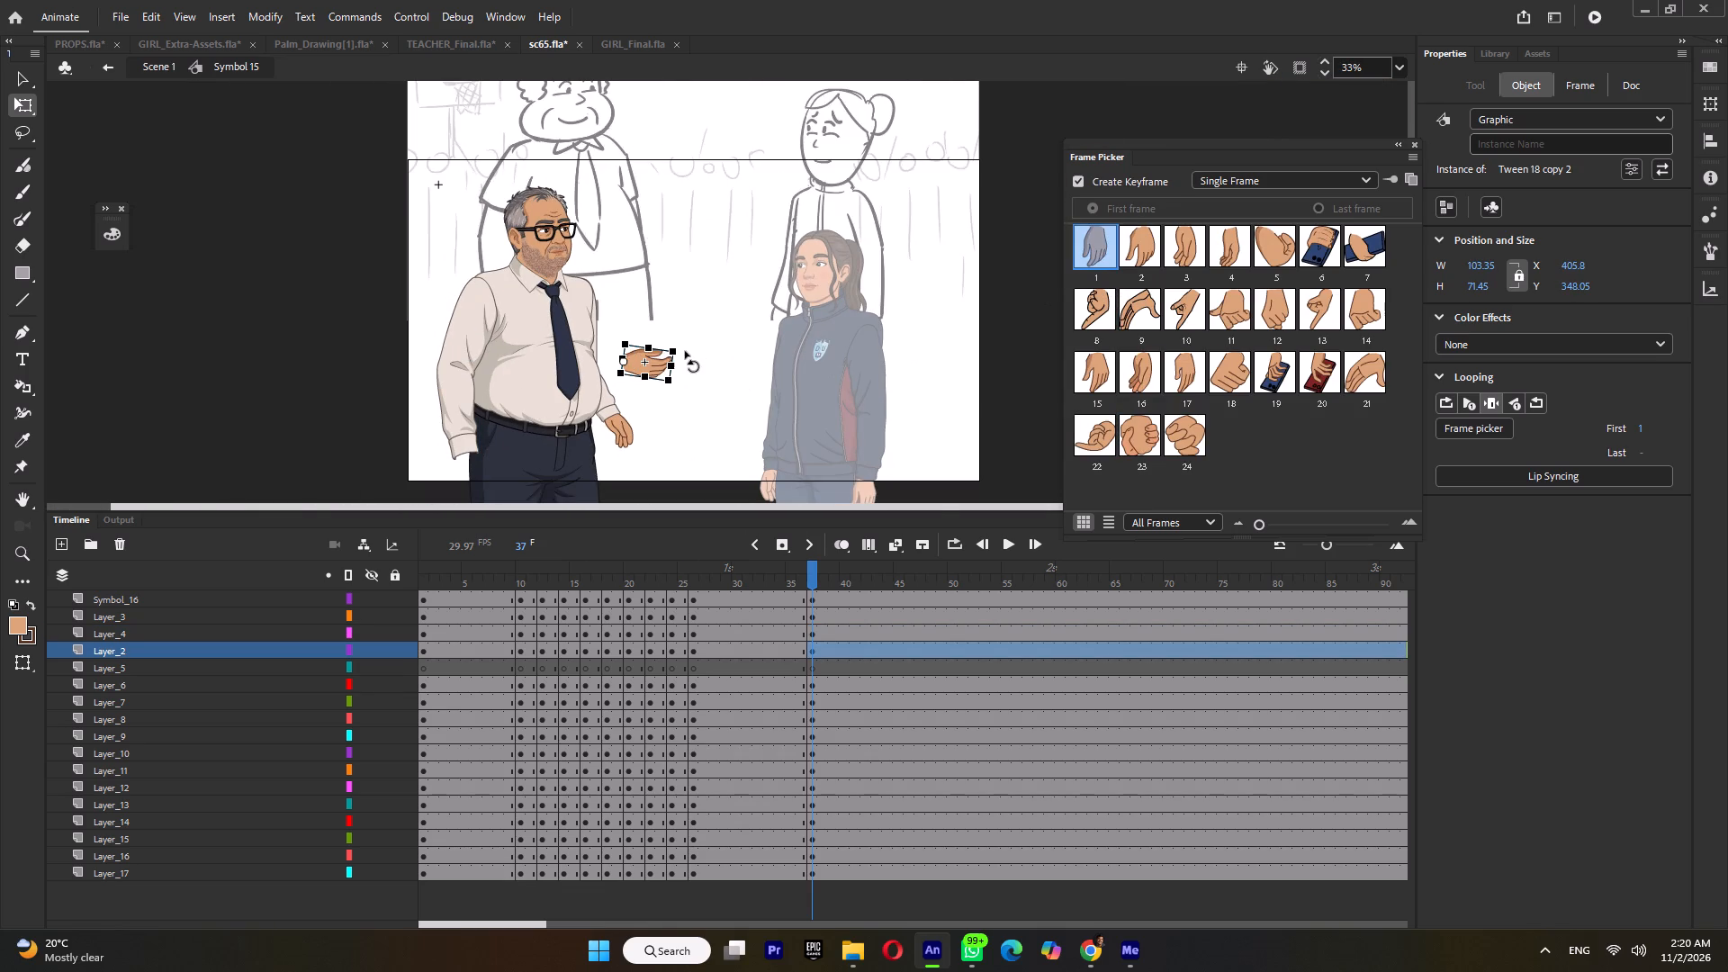
left_click_drag(685, 351, 661, 427)
left_click_drag(624, 384, 486, 476)
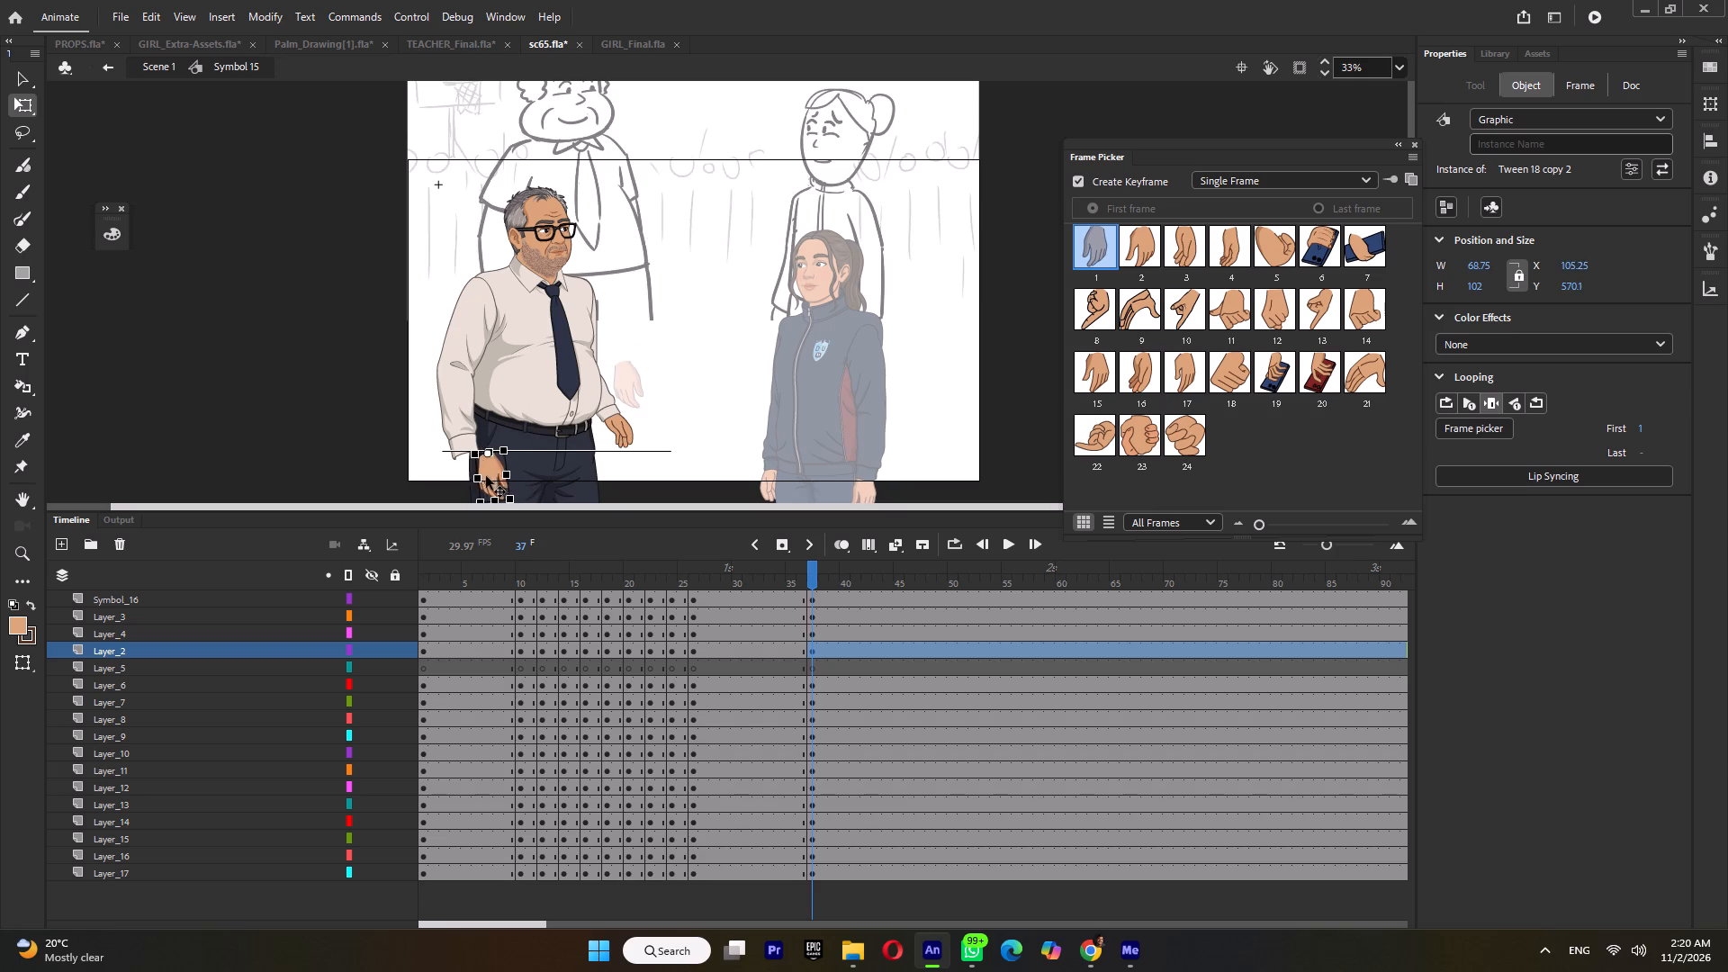
left_click_drag(486, 476, 469, 467)
scroll(470, 468, "up", 13, "ctrl")
left_click_drag(491, 462, 454, 532)
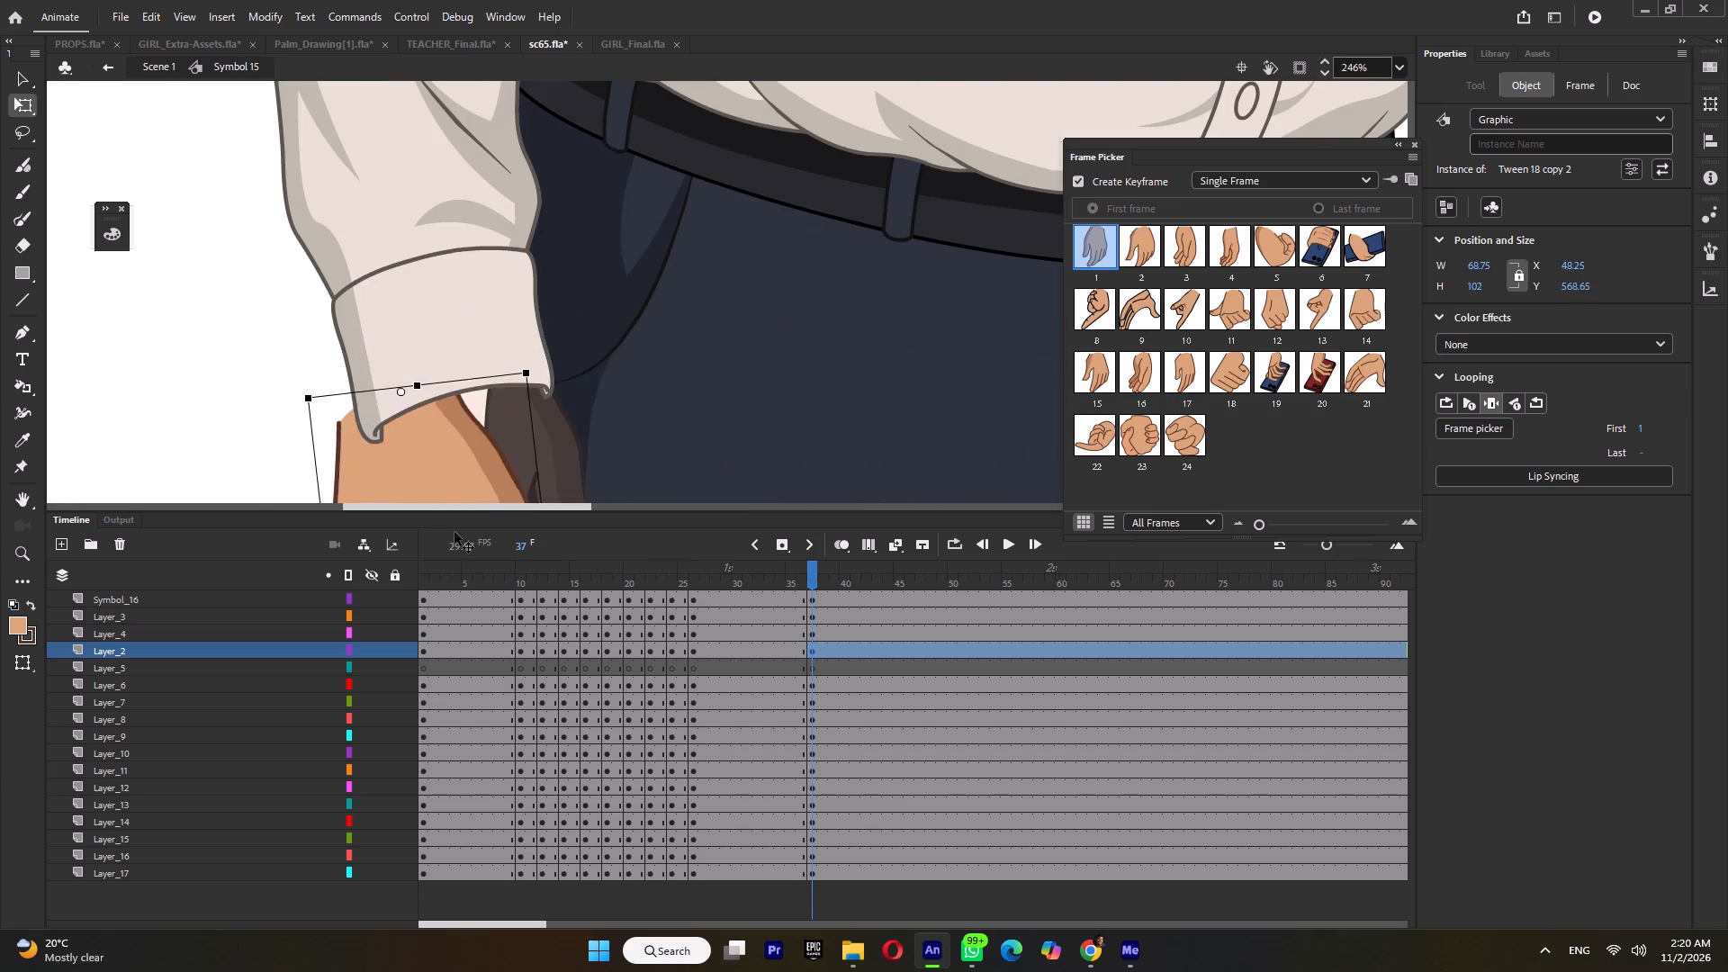
left_click_drag(454, 532, 497, 493)
scroll(518, 430, "down", 9, "ctrl")
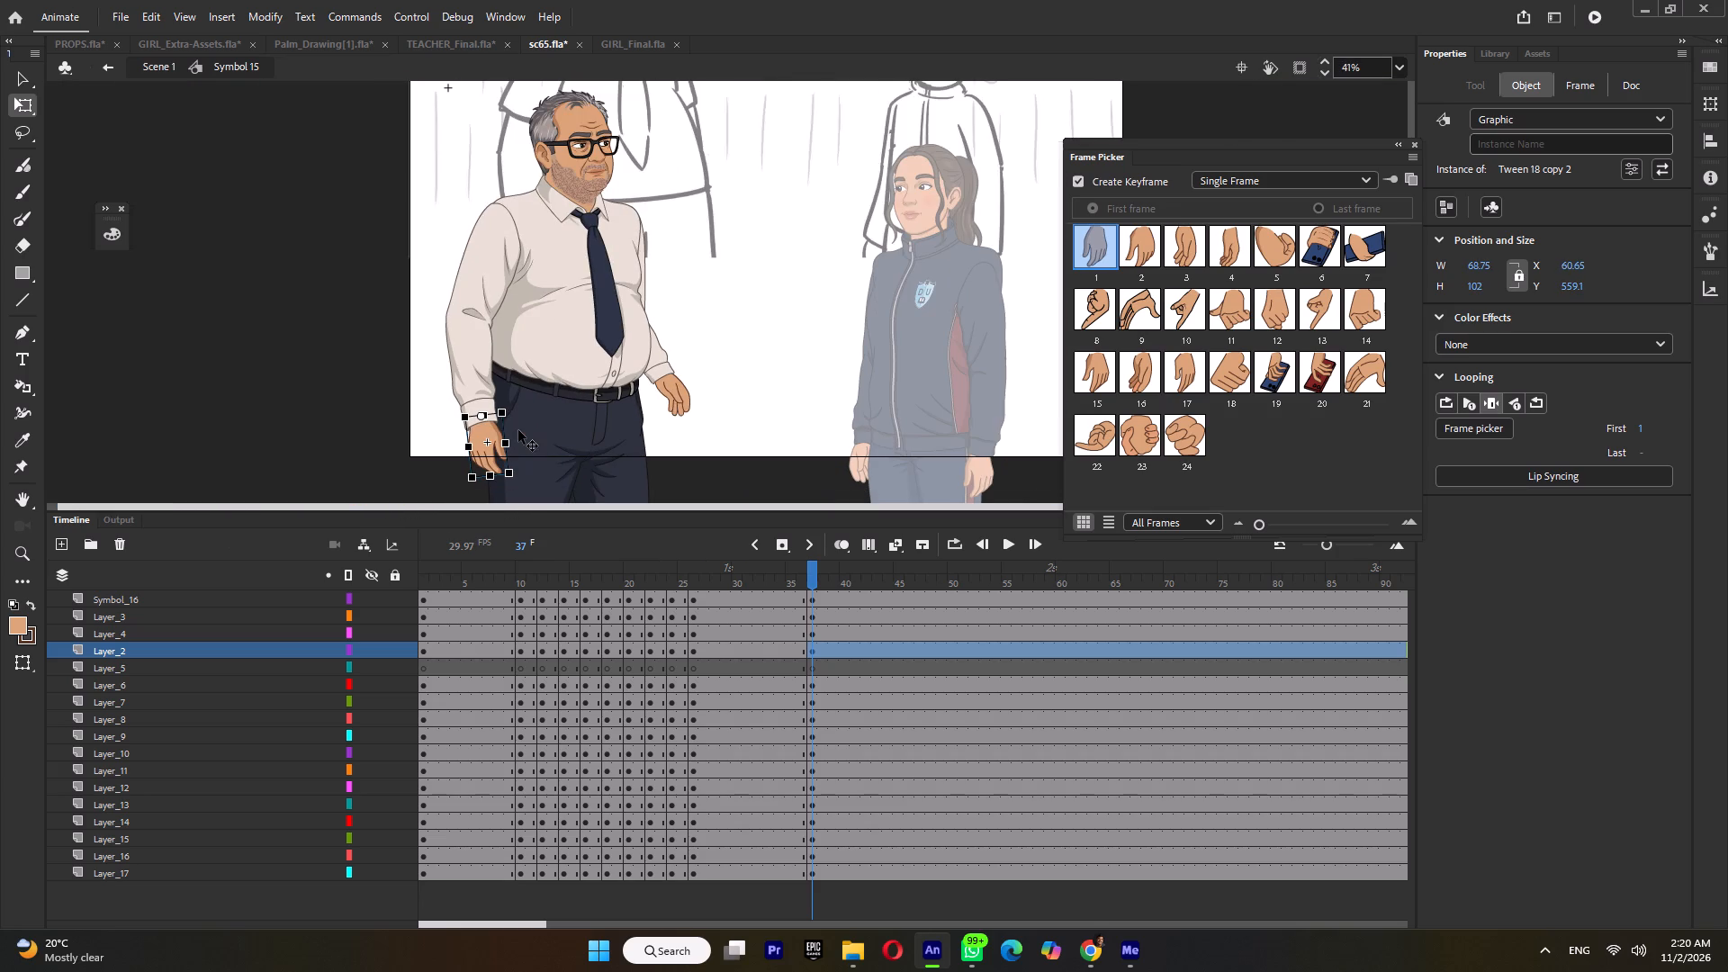
Slightly adjust the rotation of the teacher's other upper arm on Layer_17 at frame 37.
left_click(647, 274)
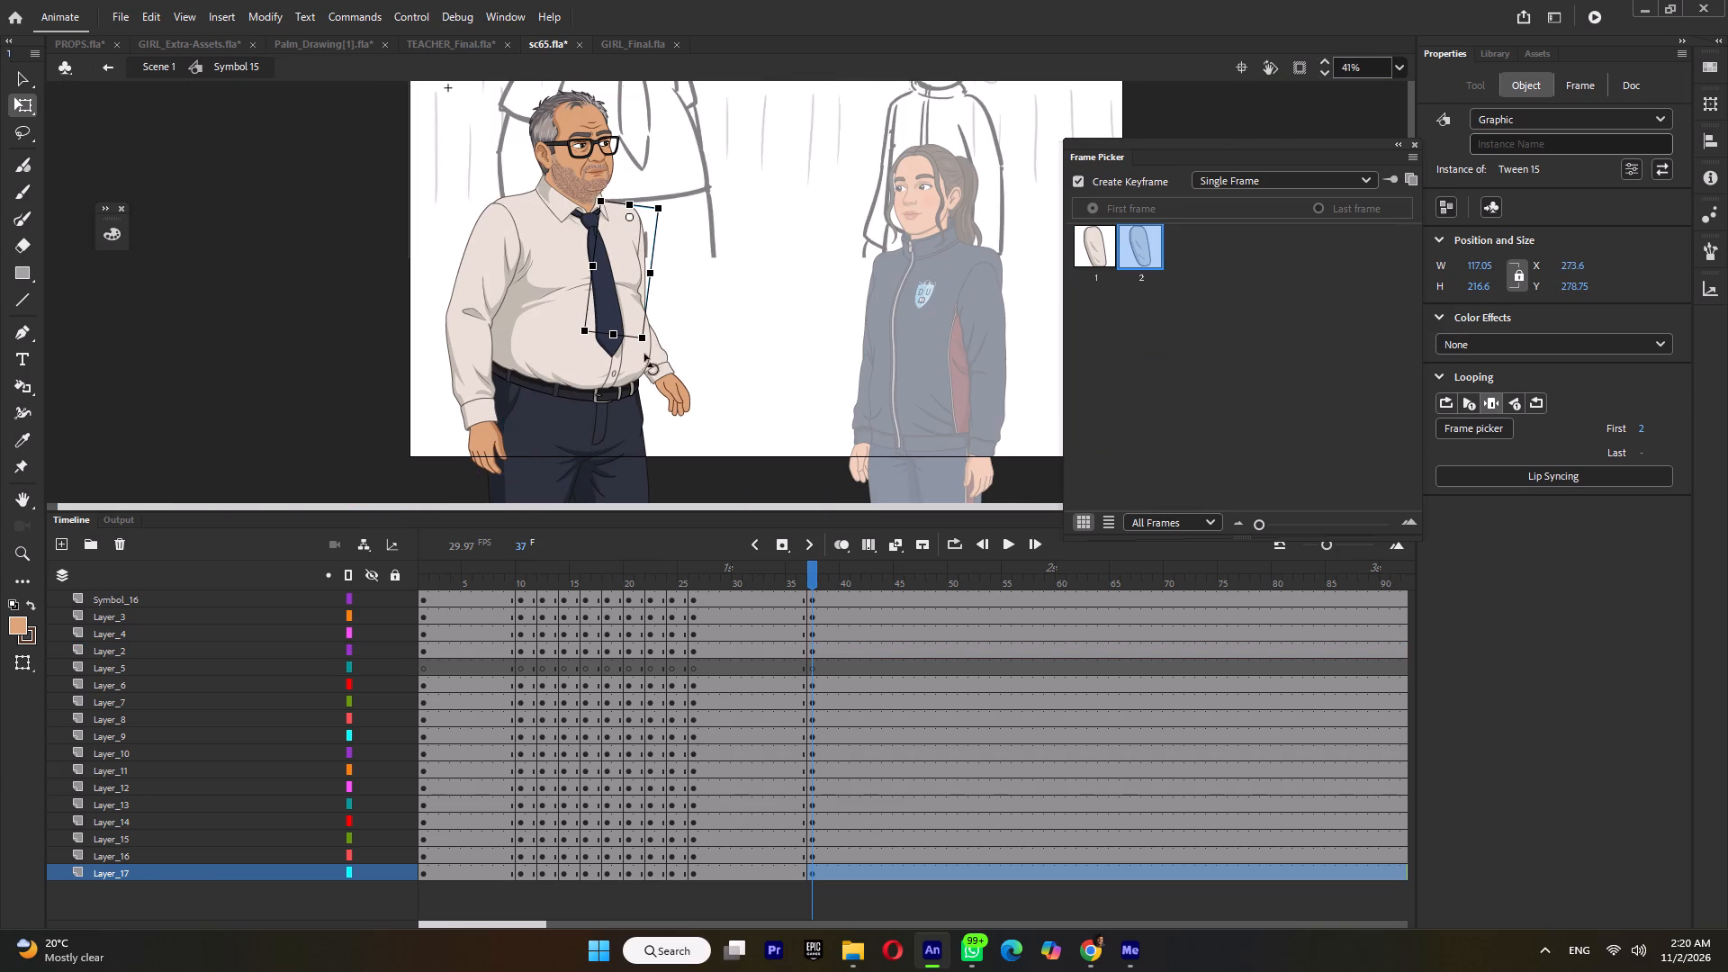
left_click_drag(641, 356, 652, 363)
key("ctrl+z")
left_click(644, 255)
left_click_drag(641, 352, 656, 356)
Rotate the teacher's other forearm on Layer_15 to hang nearly vertical and align it with its upper arm, at about X 309, Y 424.
left_click(664, 362)
left_click_drag(652, 381, 663, 404)
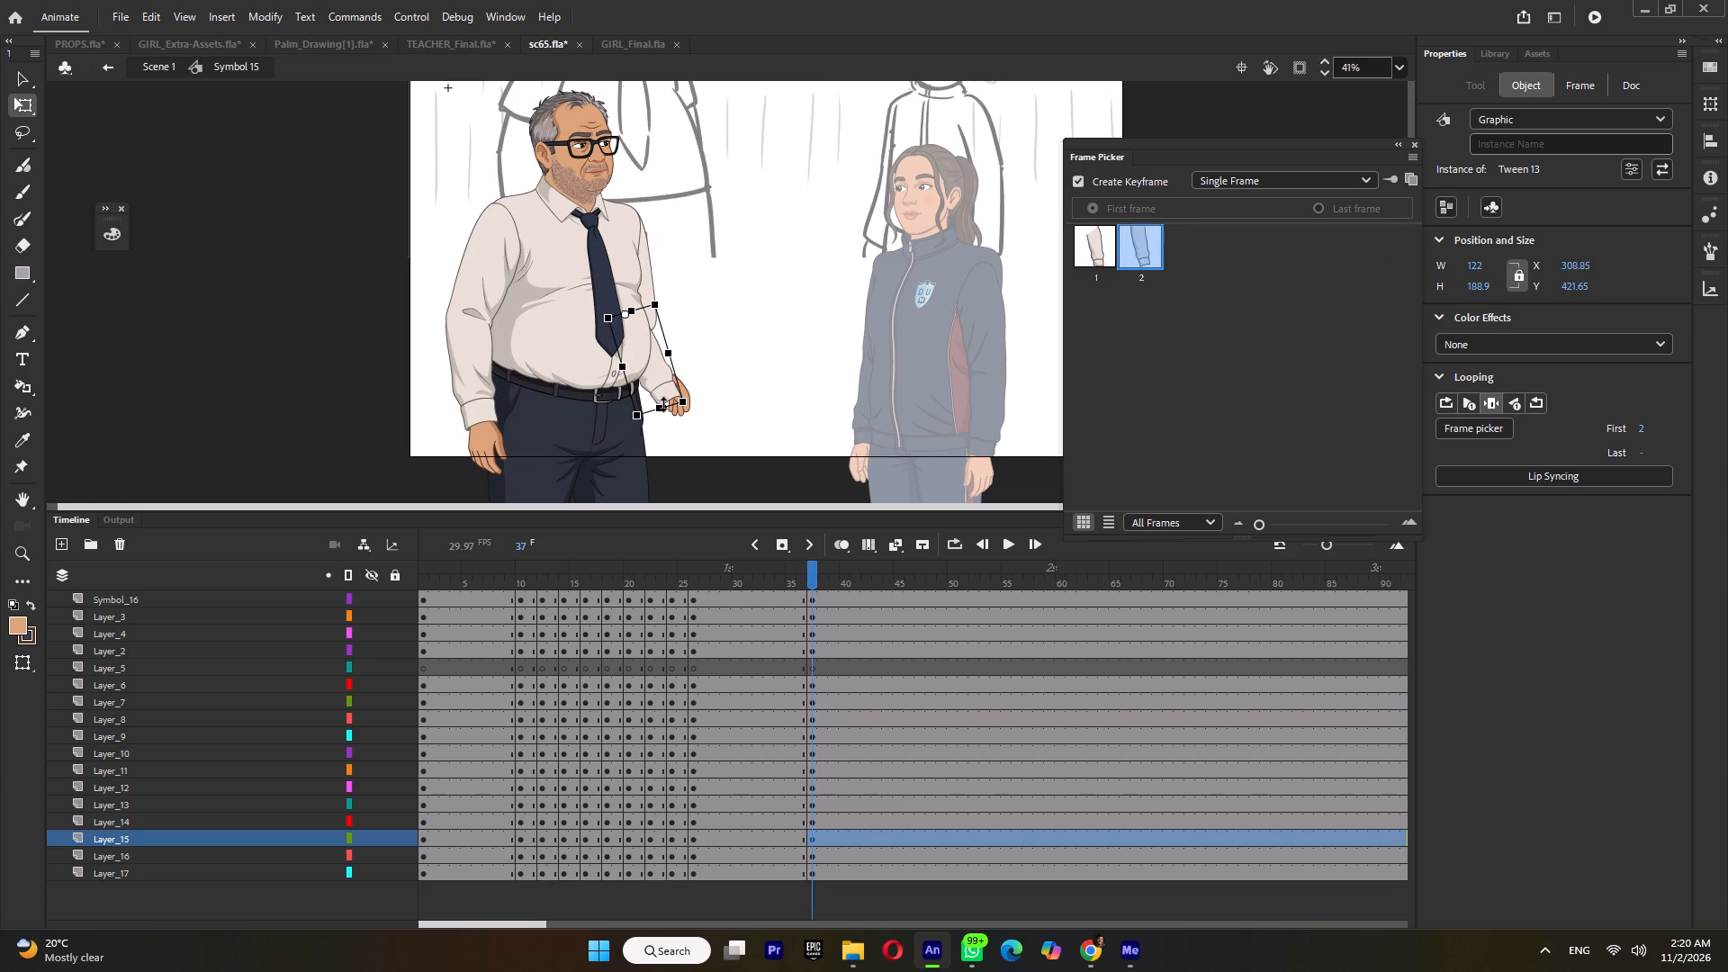
left_click_drag(663, 404, 665, 410)
left_click_drag(685, 410, 674, 436)
scroll(650, 383, "up", 1, "ctrl")
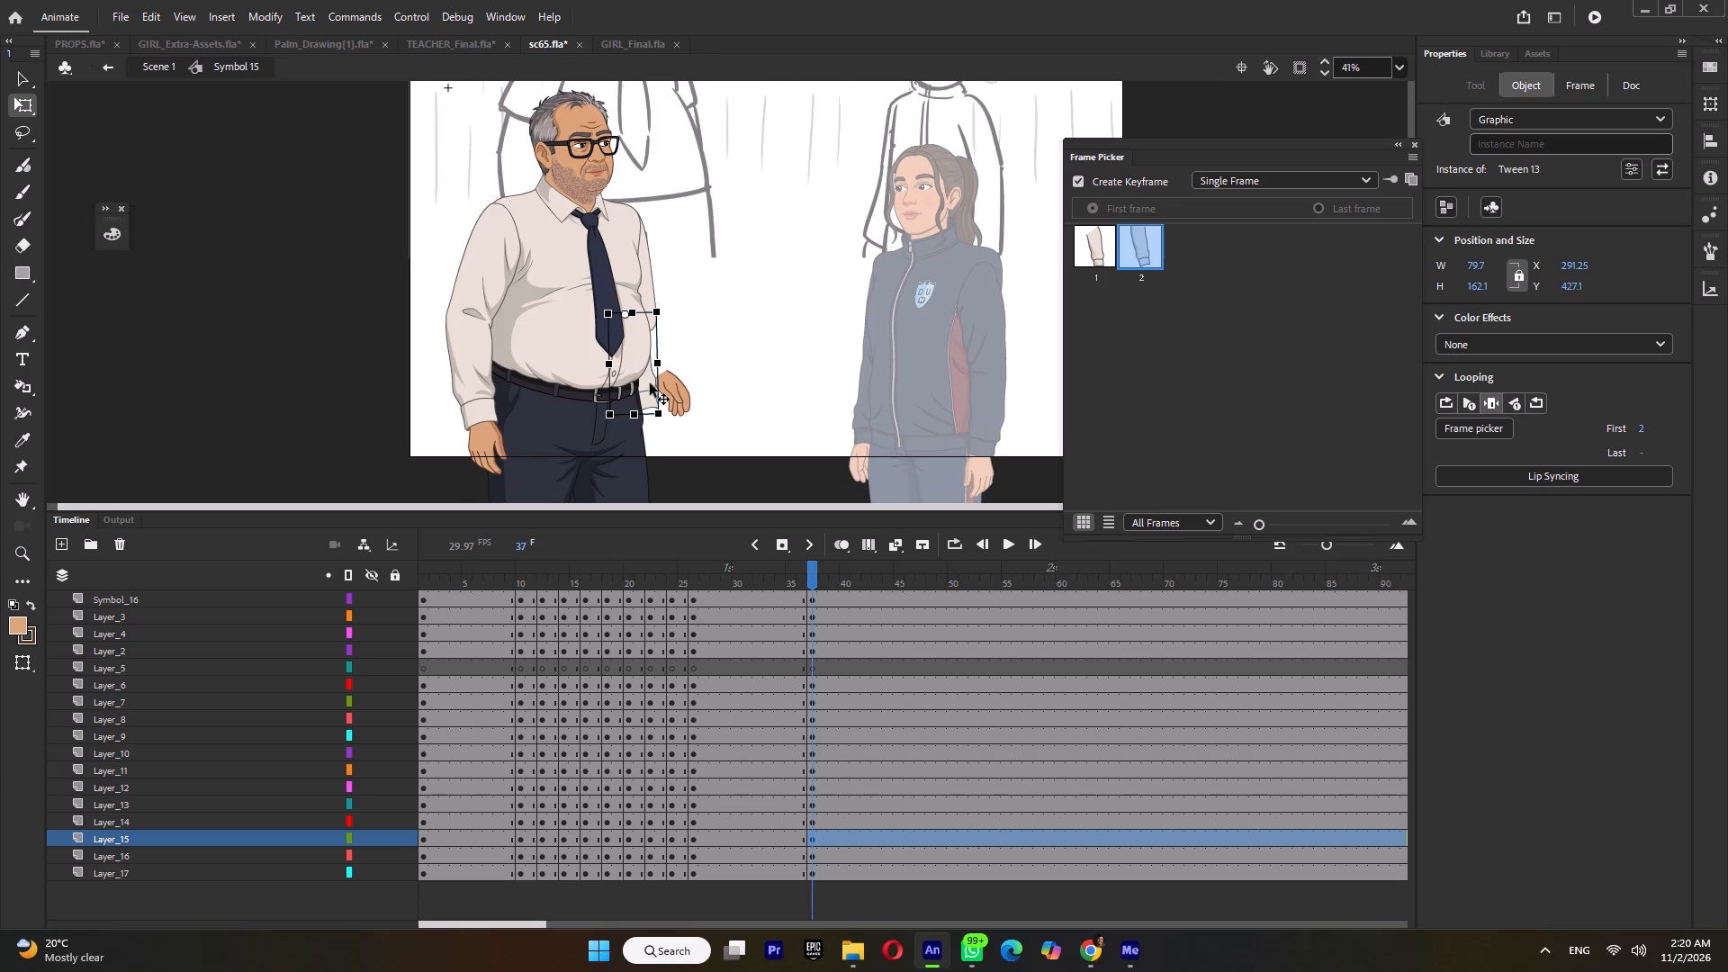
left_click_drag(649, 385, 664, 382, "ctrl")
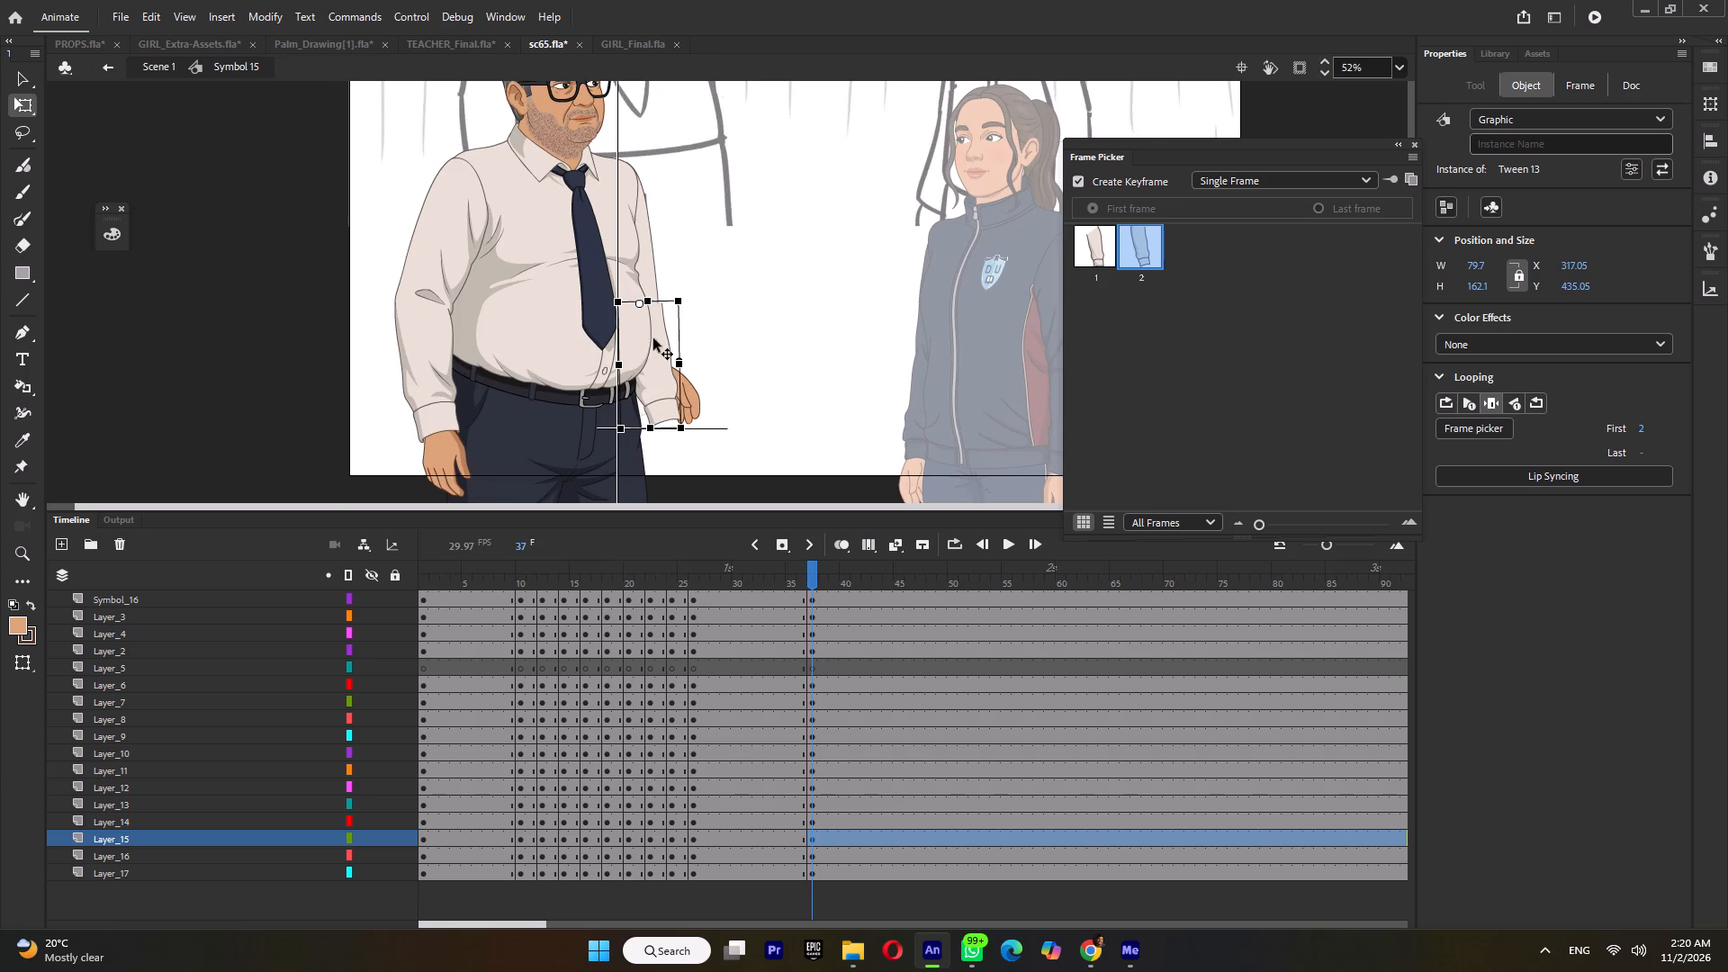
scroll(659, 307, "up", 5, "ctrl")
left_click_drag(661, 331, 647, 316)
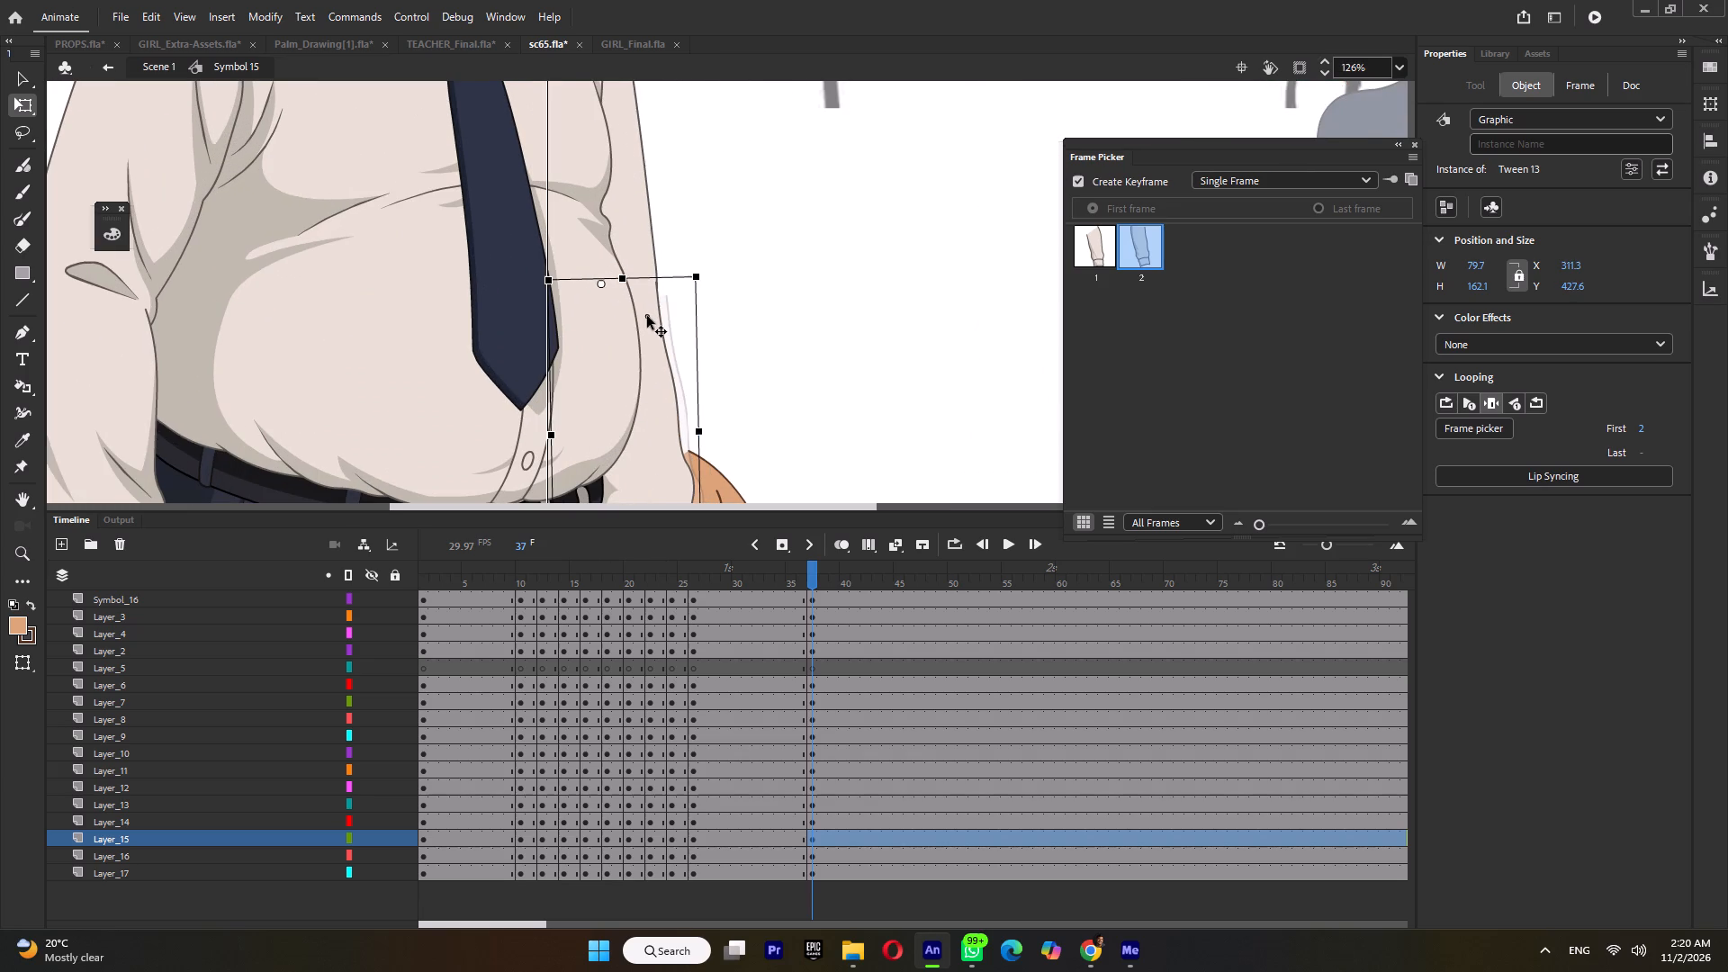
left_click_drag(647, 316, 645, 310)
scroll(648, 308, "down", 5, "ctrl")
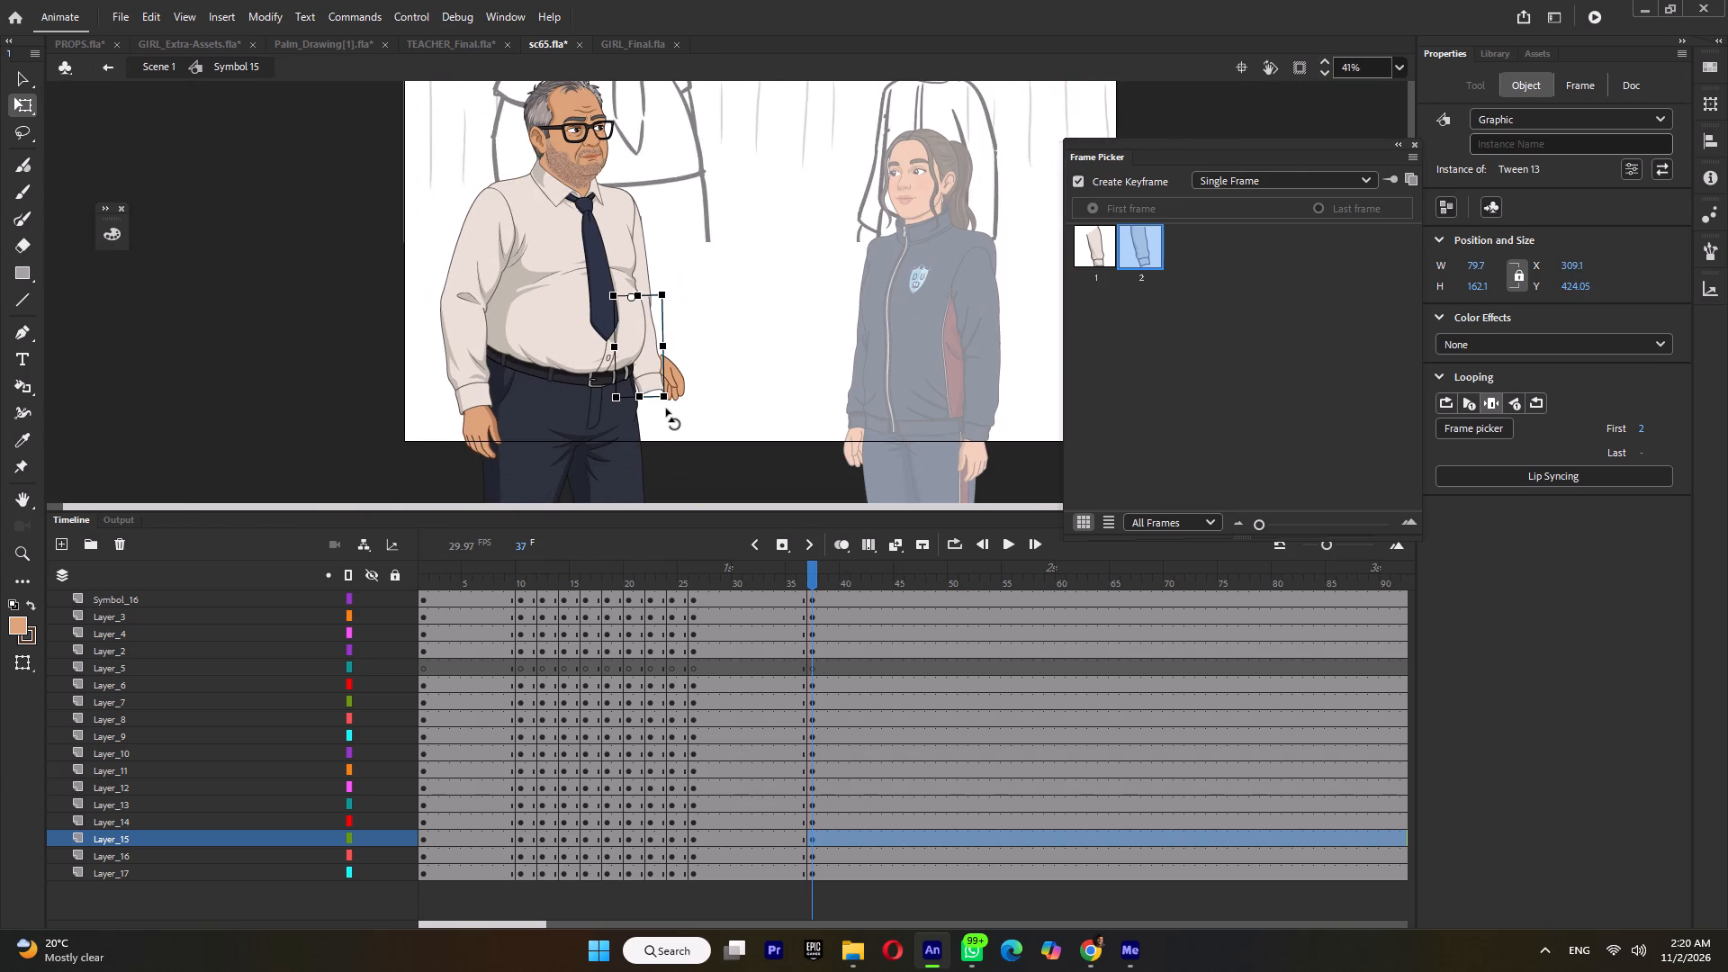
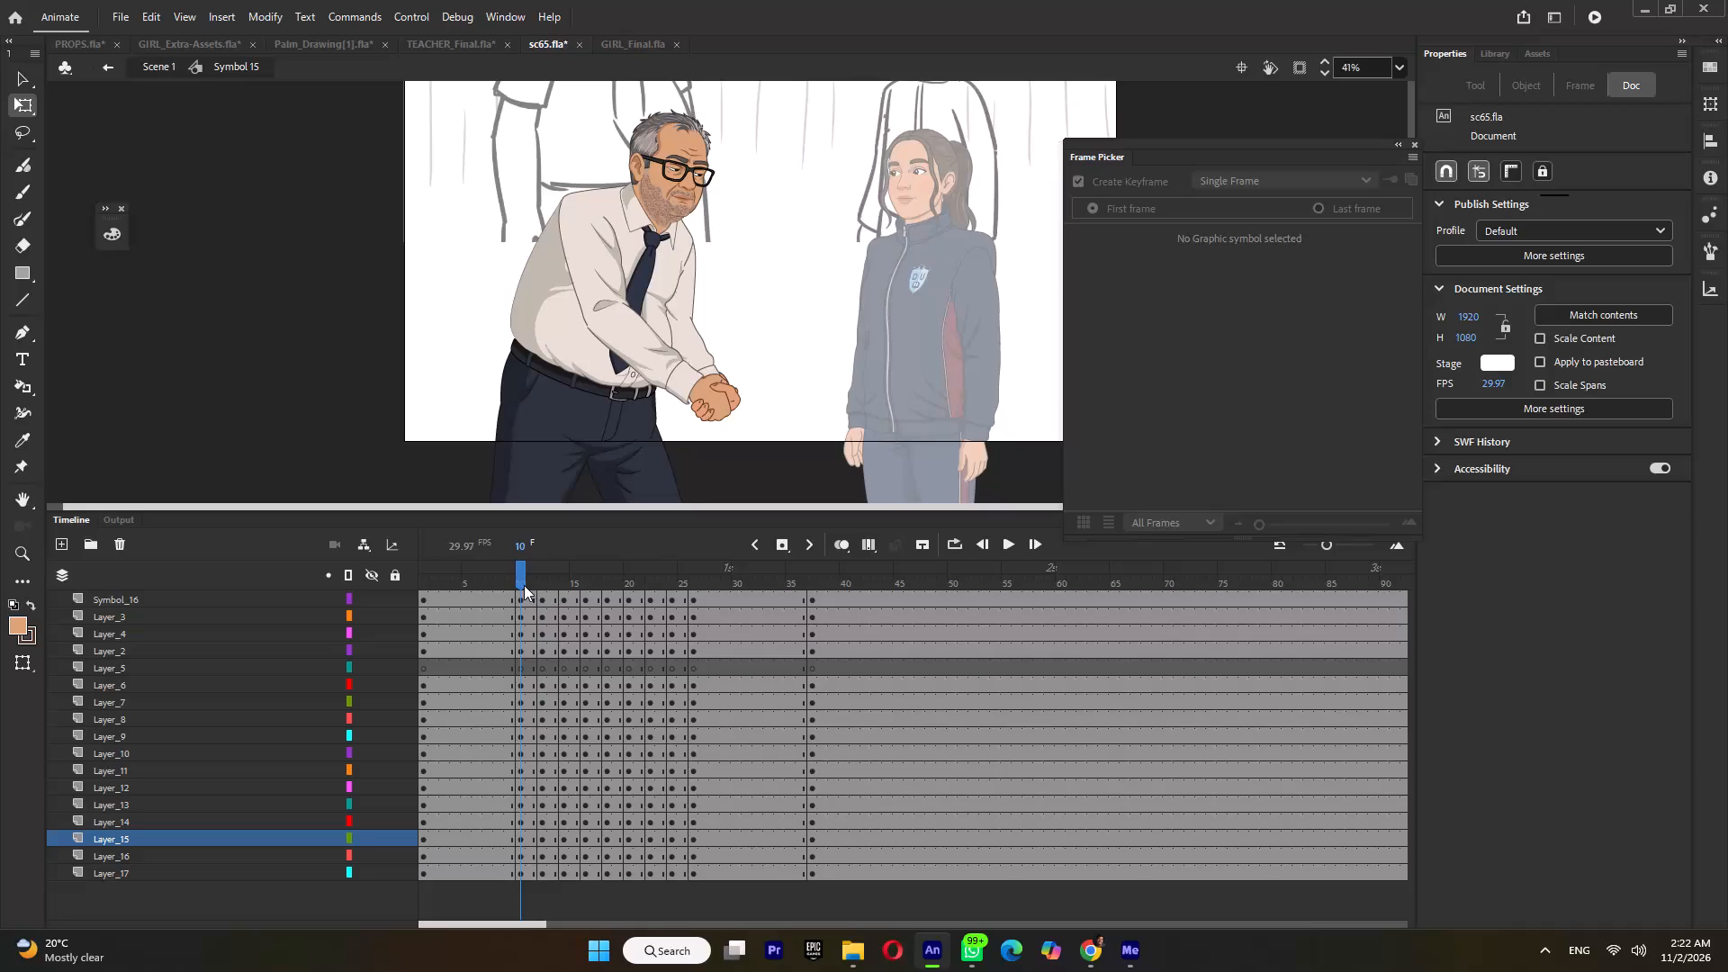
Play back the animation from frame 10 to examine the handshake and the change into the frame 37 pose.
key("Return")
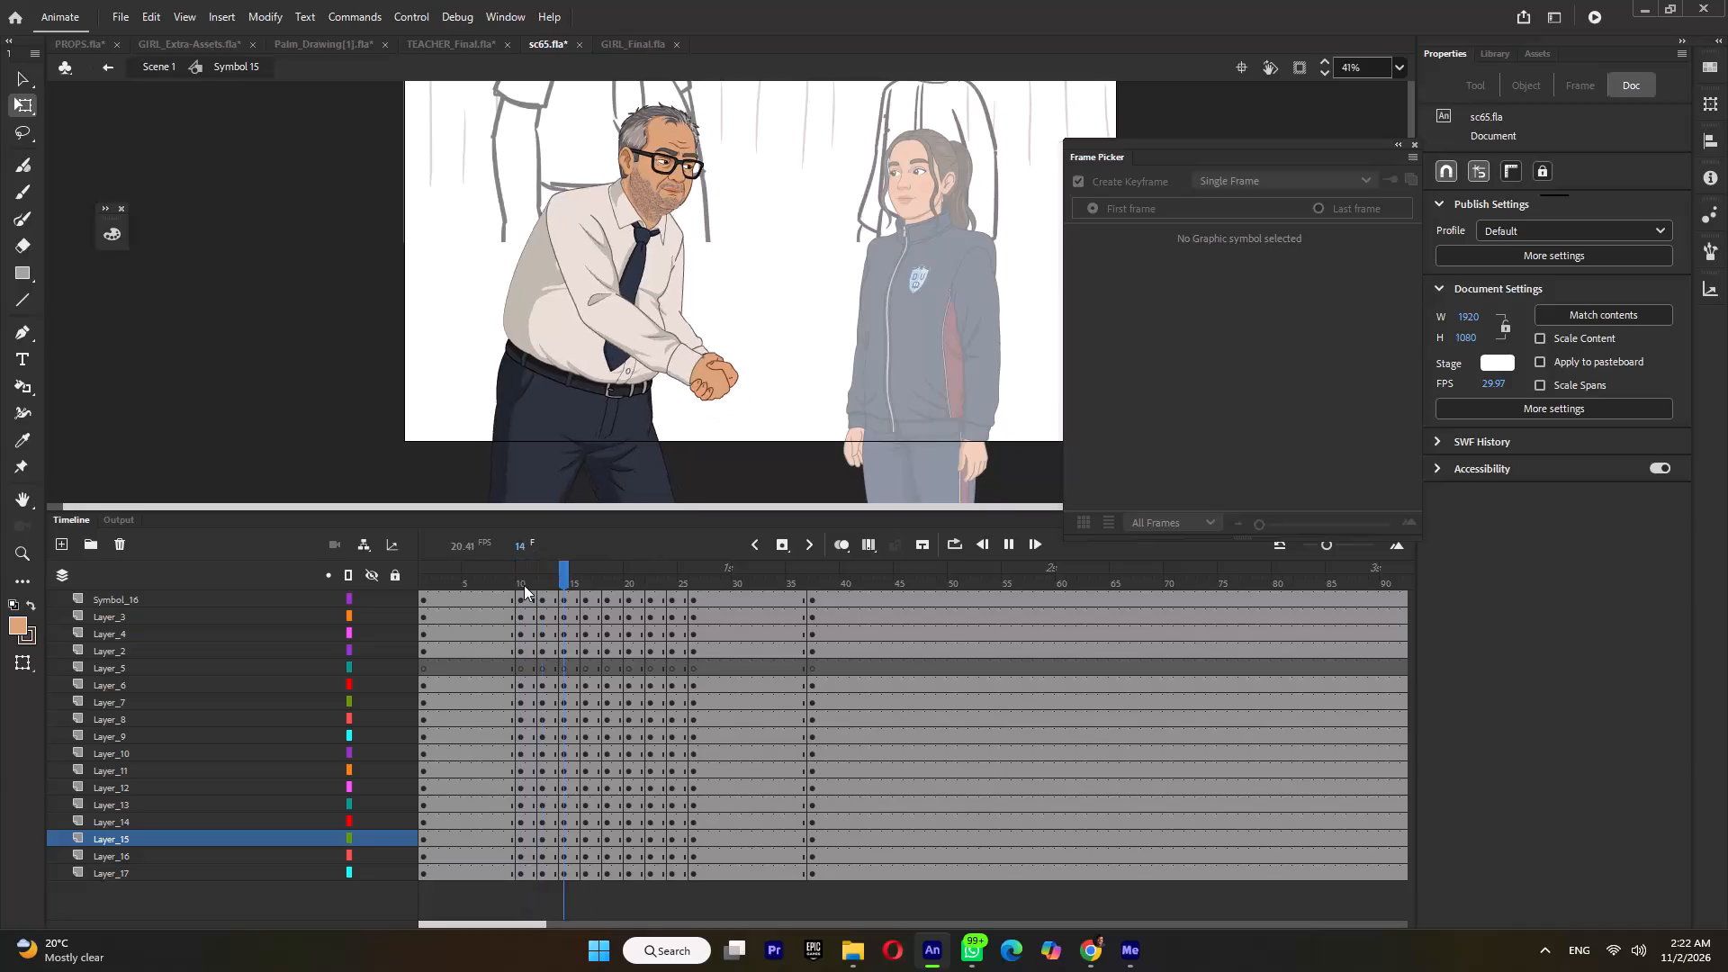
key("Return")
left_click(524, 585)
key("Return")
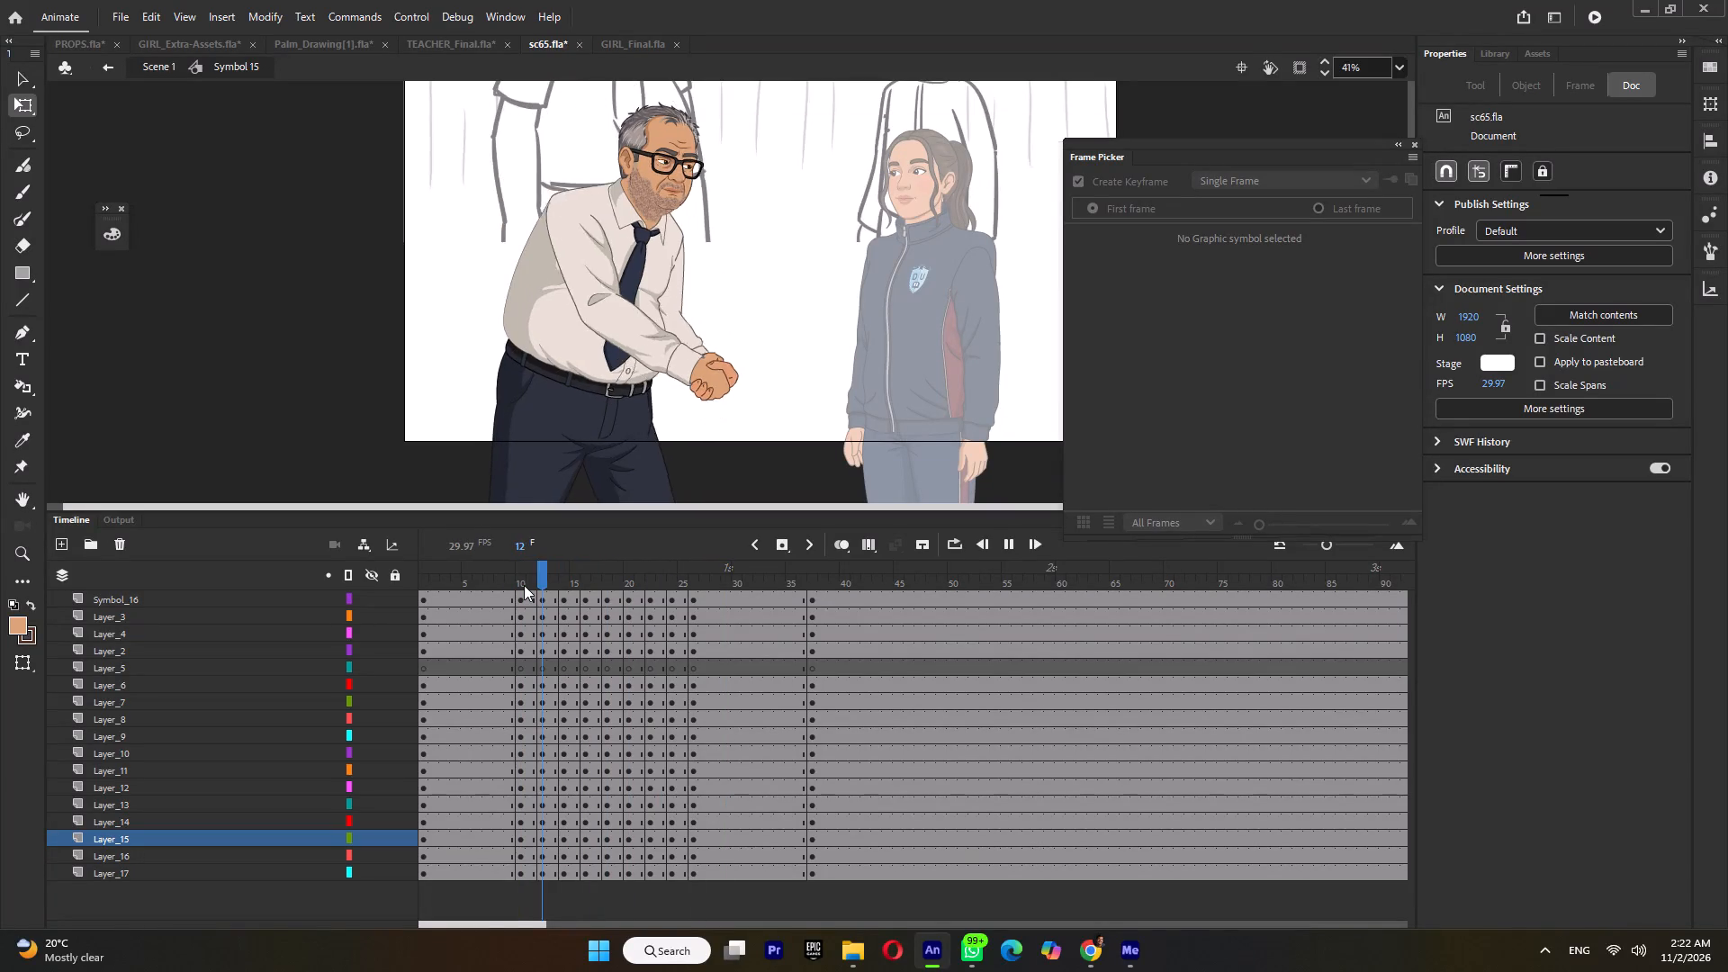
left_click(523, 582)
key("Return")
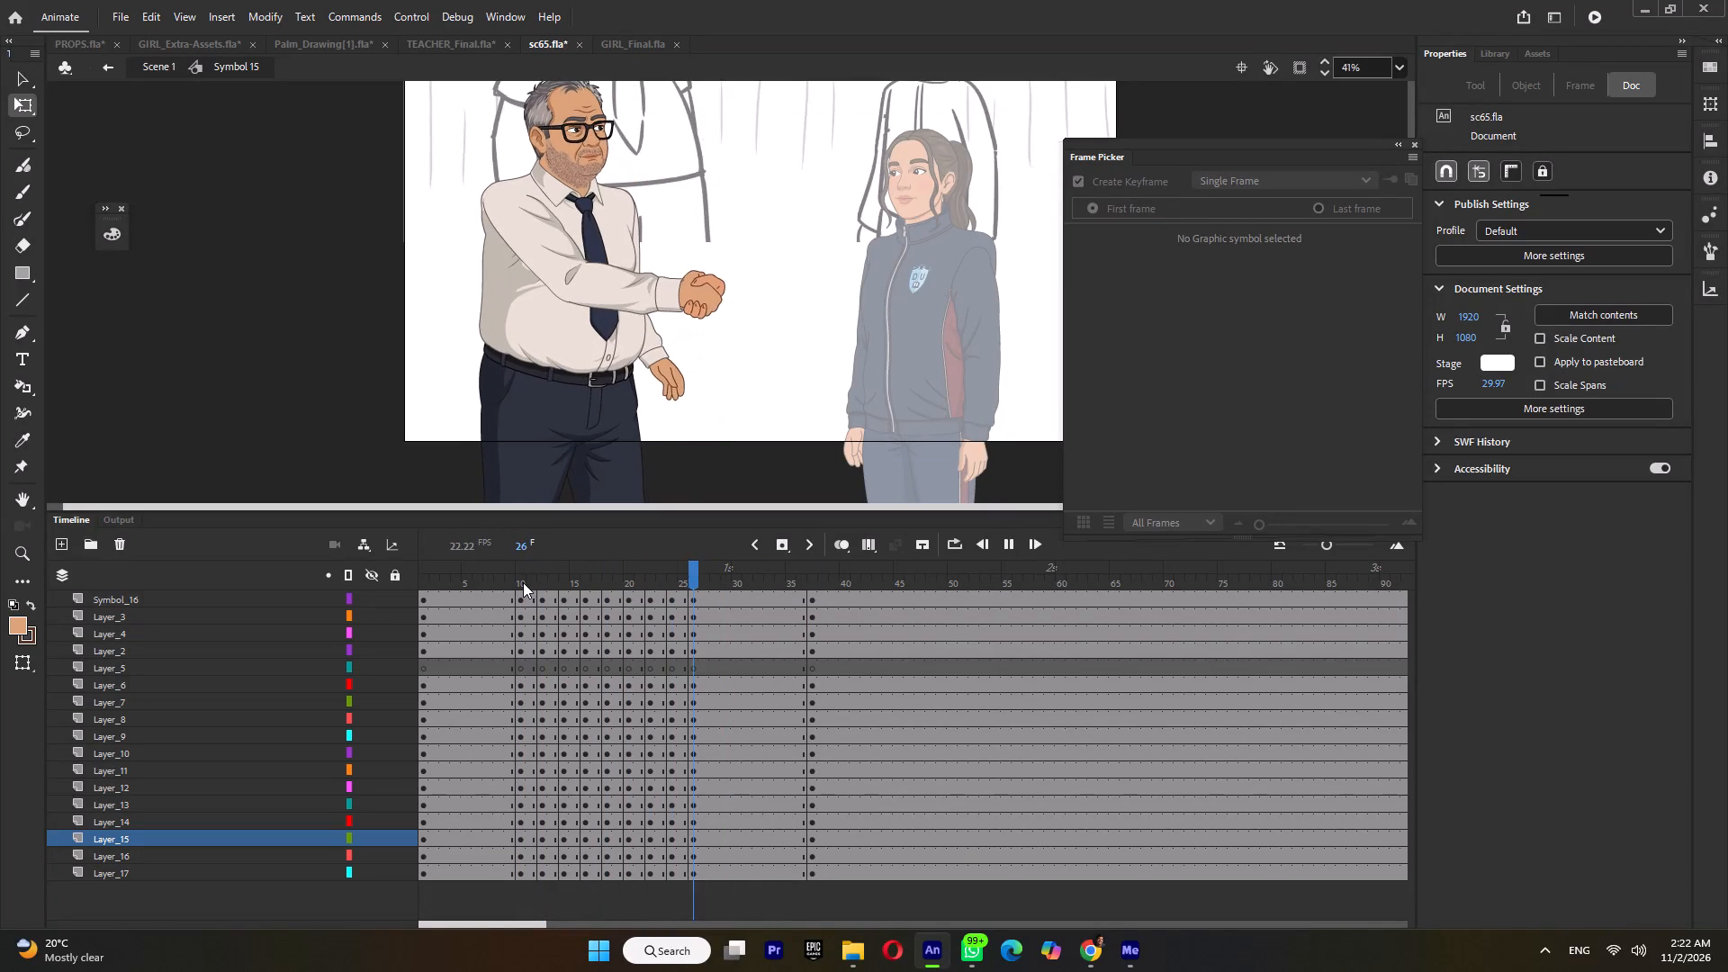
left_click(523, 582)
key("Return")
key("Return")
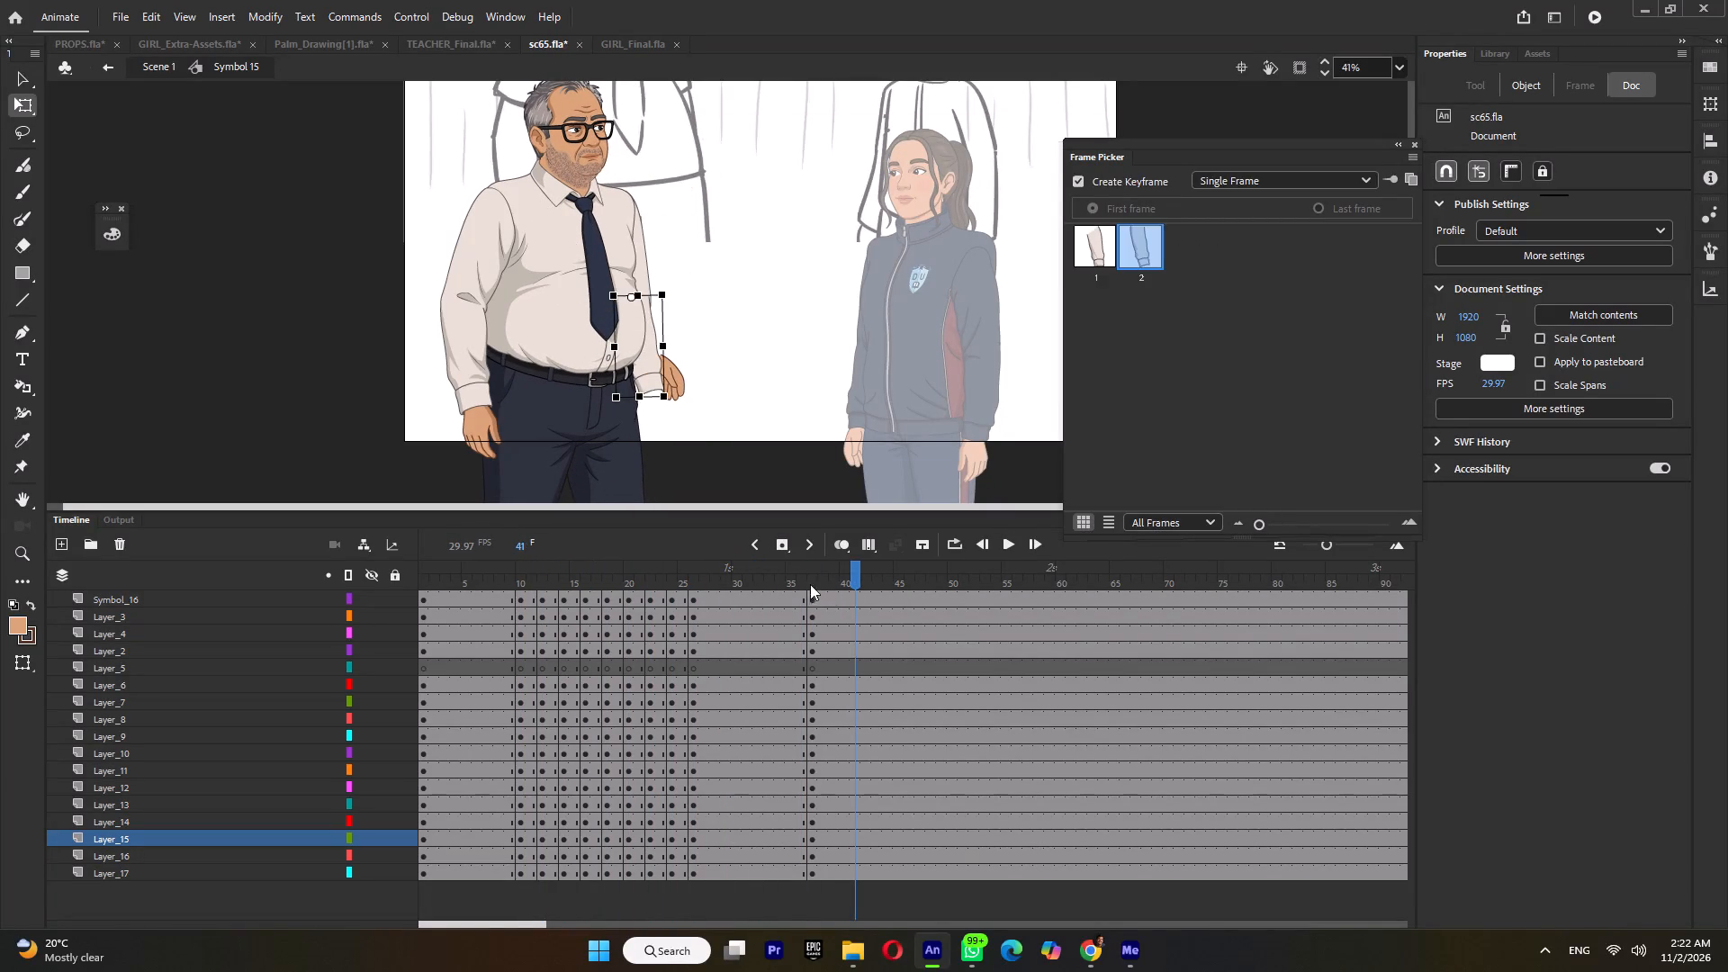
Rotate the teacher's other hand on Layer_16 downward at frame 37 and fit it into the lowered cuff, at about X 333, Y 535.
left_click(796, 579)
left_click(811, 580)
scroll(667, 327, "down", 4, "ctrl")
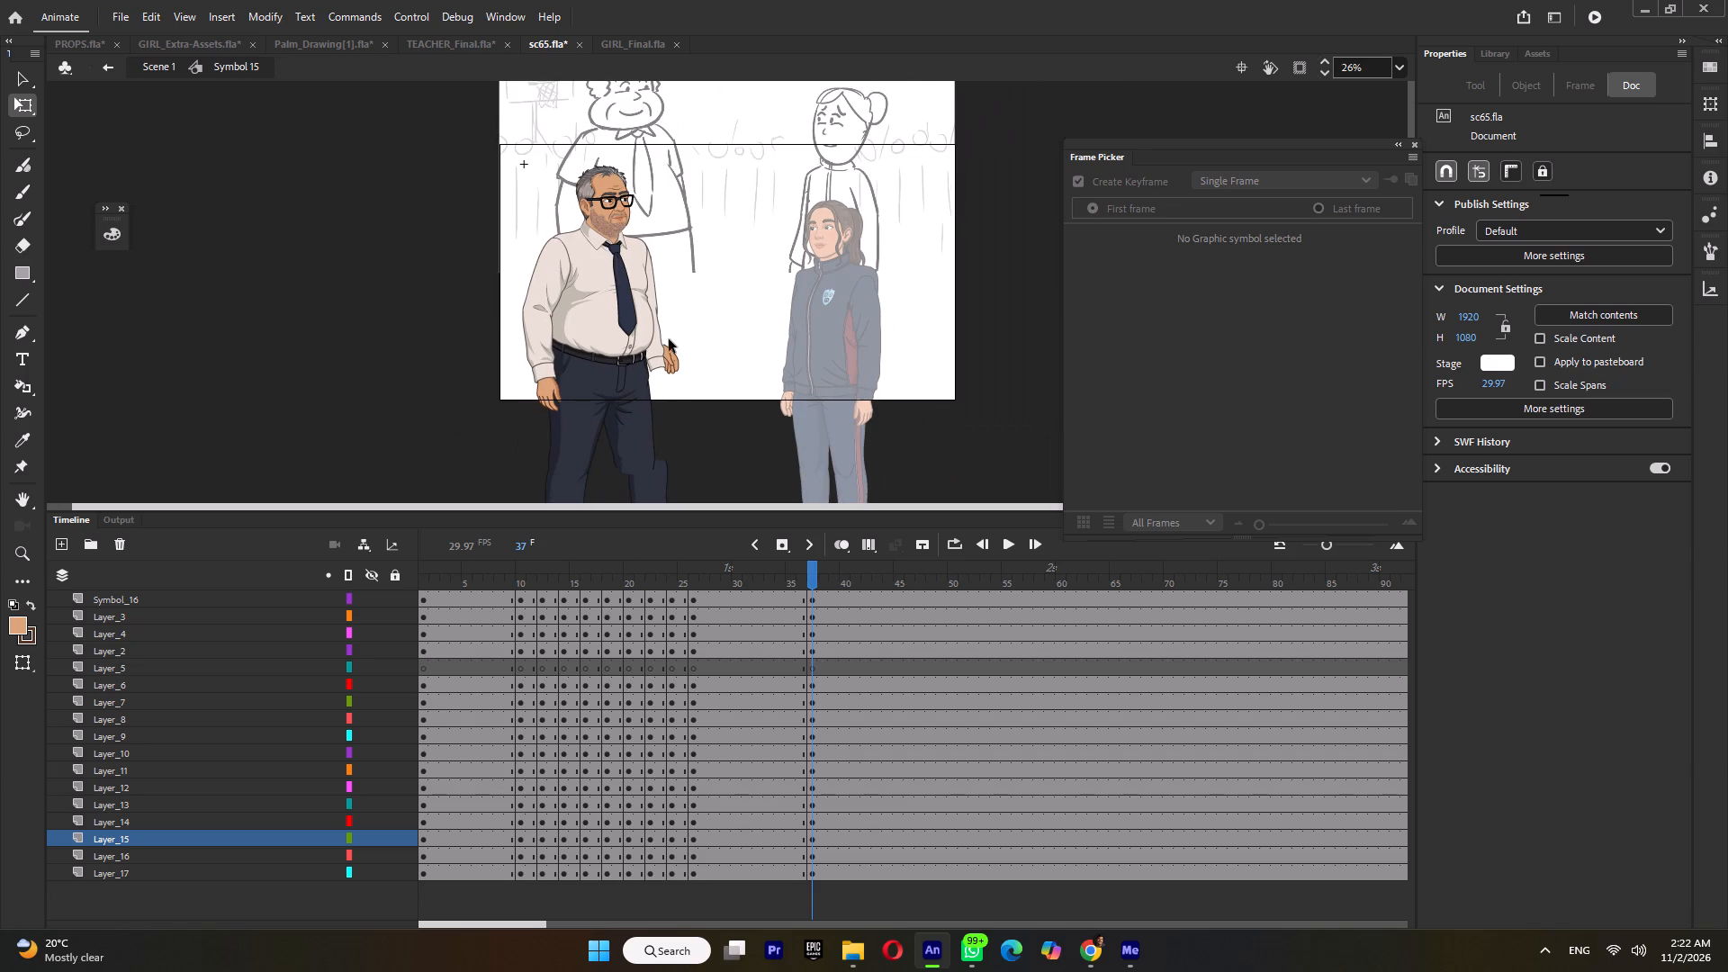
left_click(675, 354)
scroll(676, 359, "up", 10, "ctrl")
left_click_drag(673, 364, 646, 441)
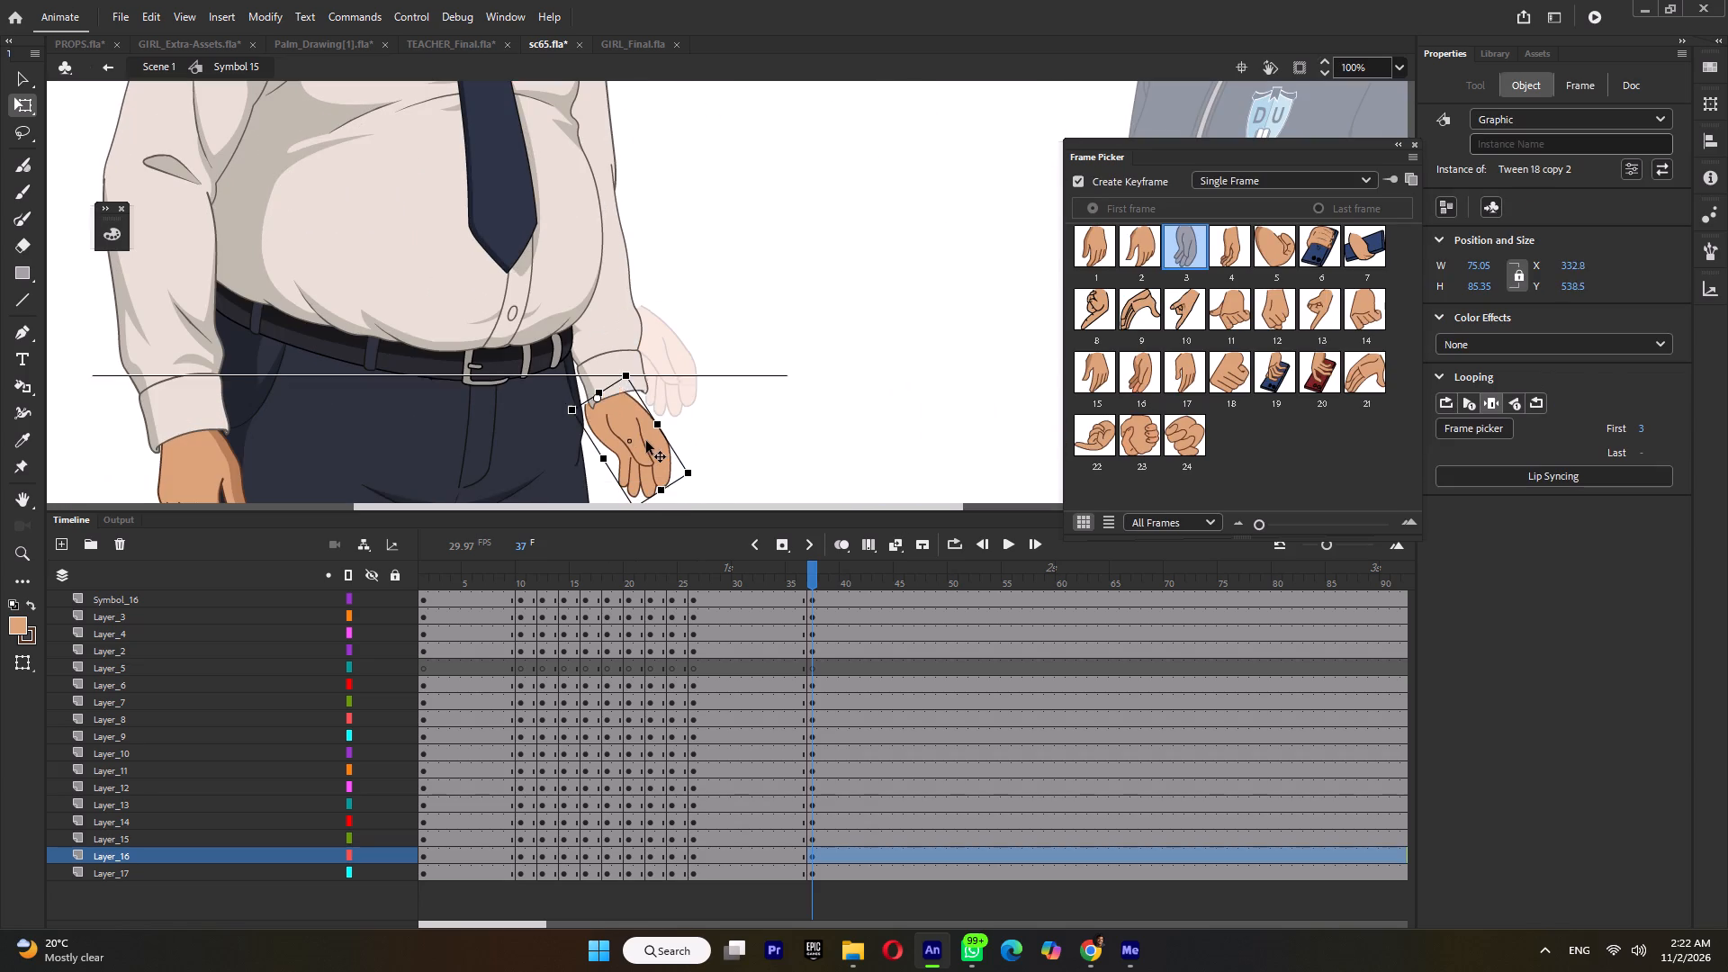
left_click_drag(646, 441, 656, 438)
scroll(659, 431, "down", 5, "ctrl")
left_click_drag(686, 458, 680, 471)
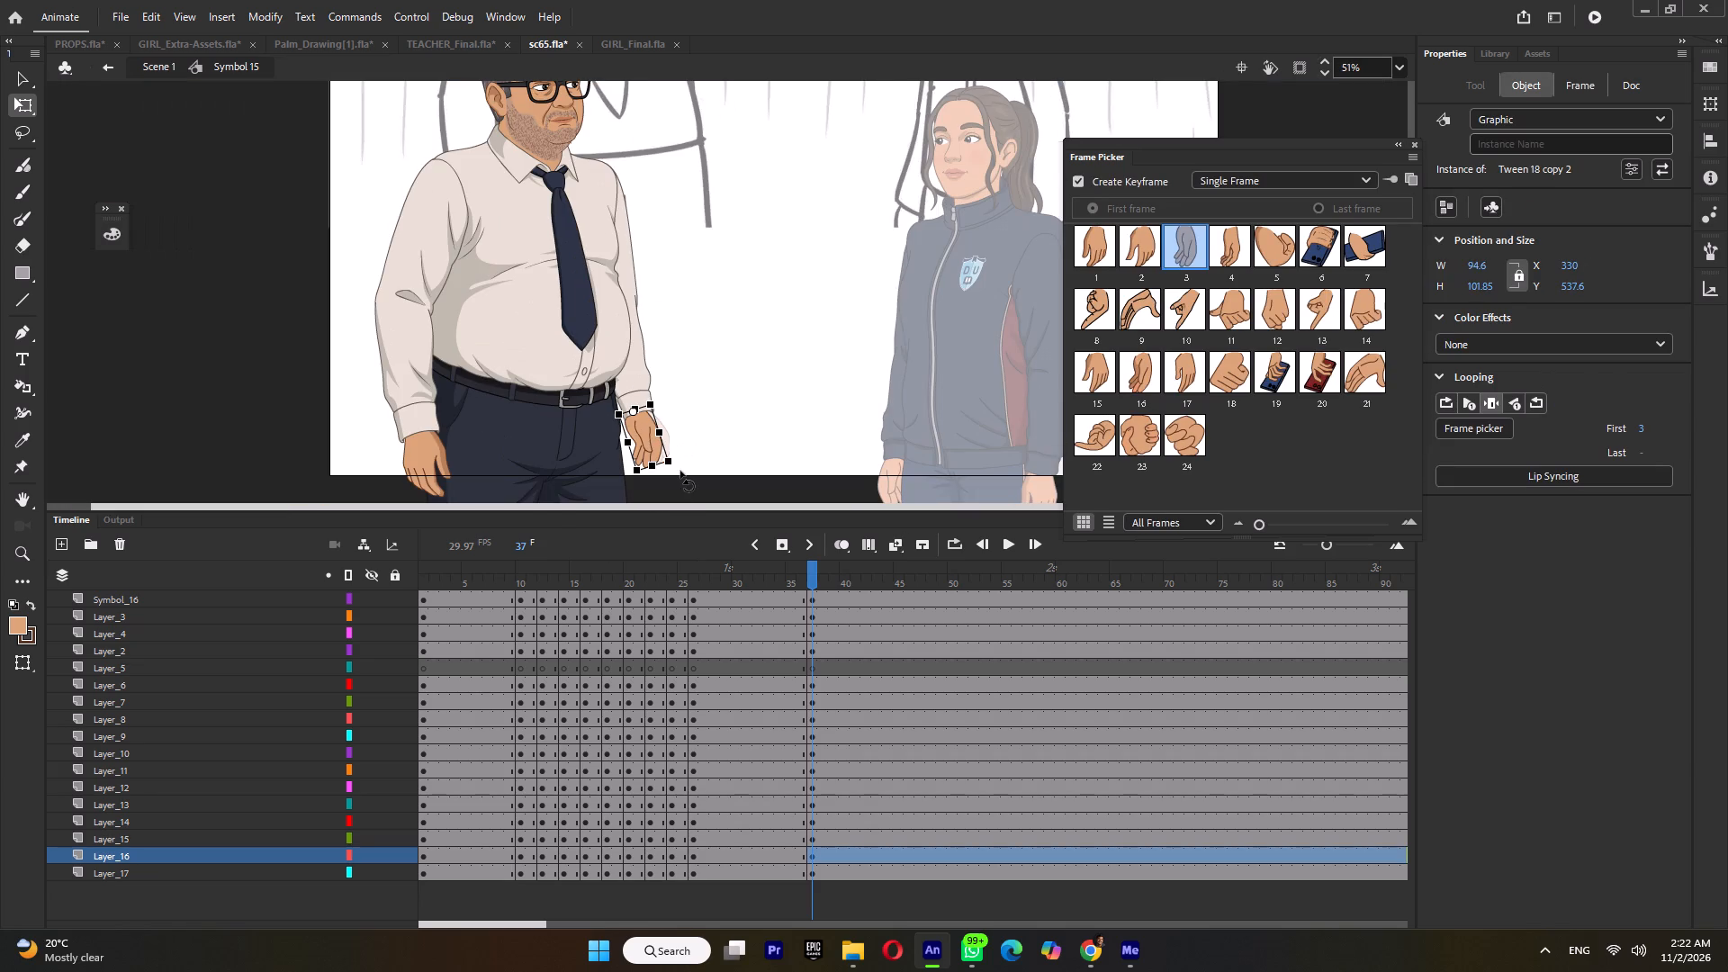
left_click_drag(680, 471, 680, 472)
scroll(657, 430, "up", 9, "ctrl")
left_click_drag(638, 421, 652, 409)
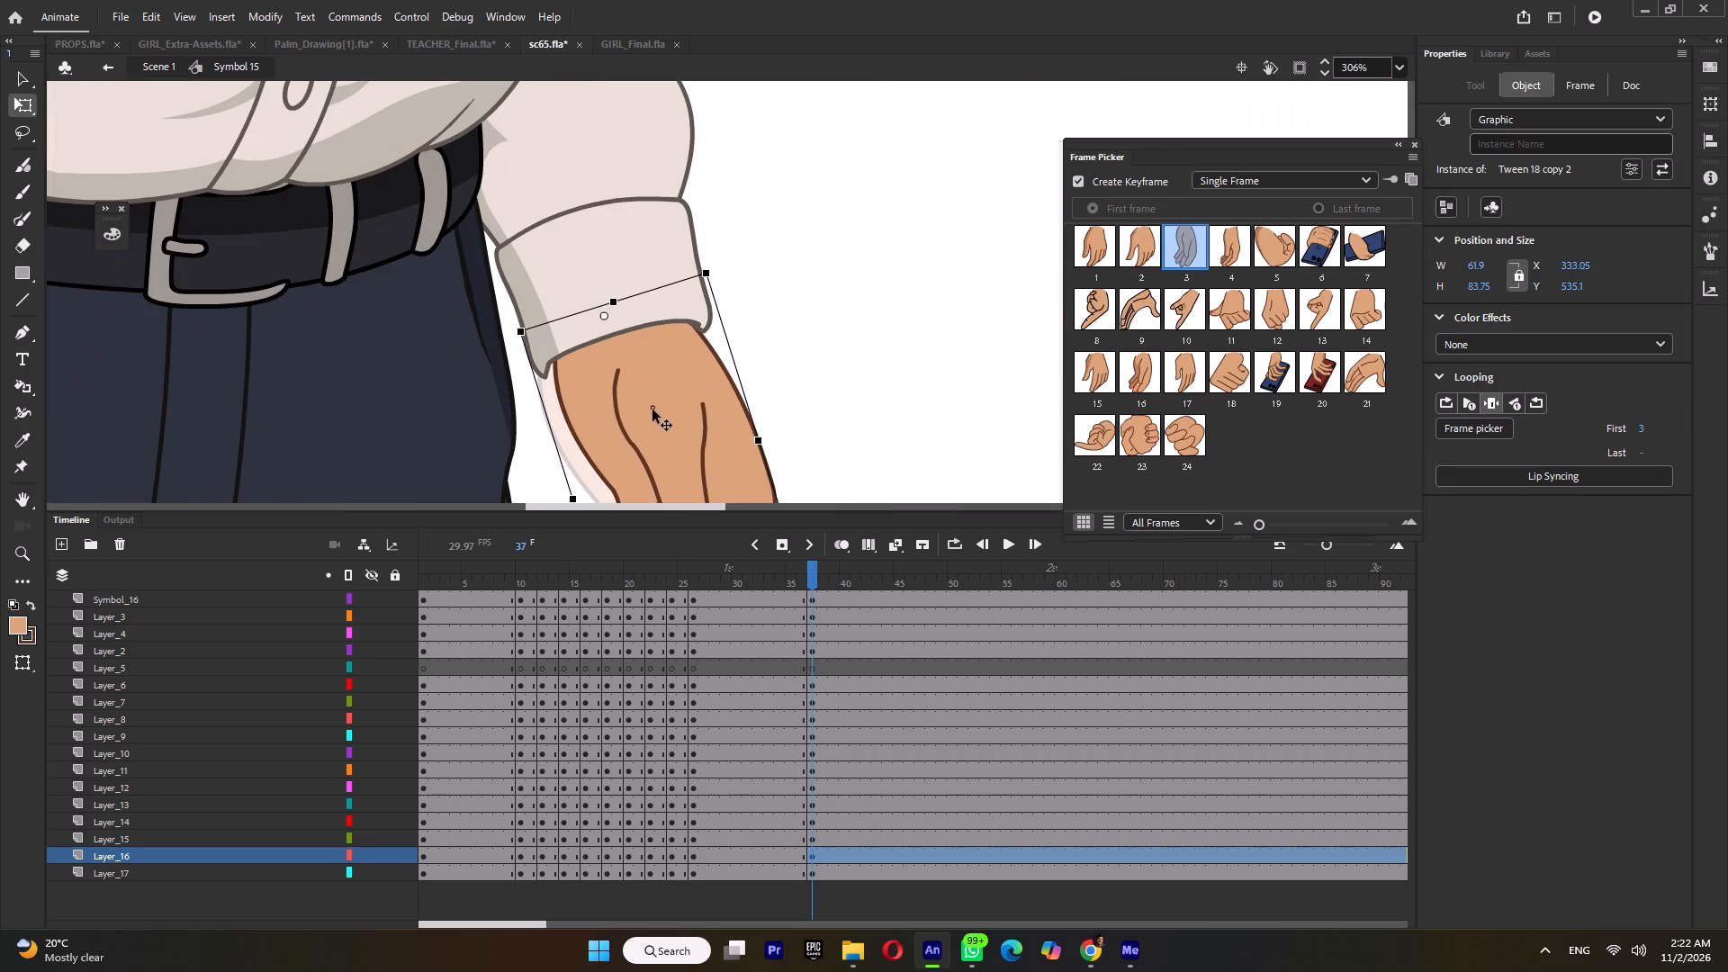
left_click_drag(652, 409, 651, 409)
scroll(658, 406, "down", 15, "ctrl")
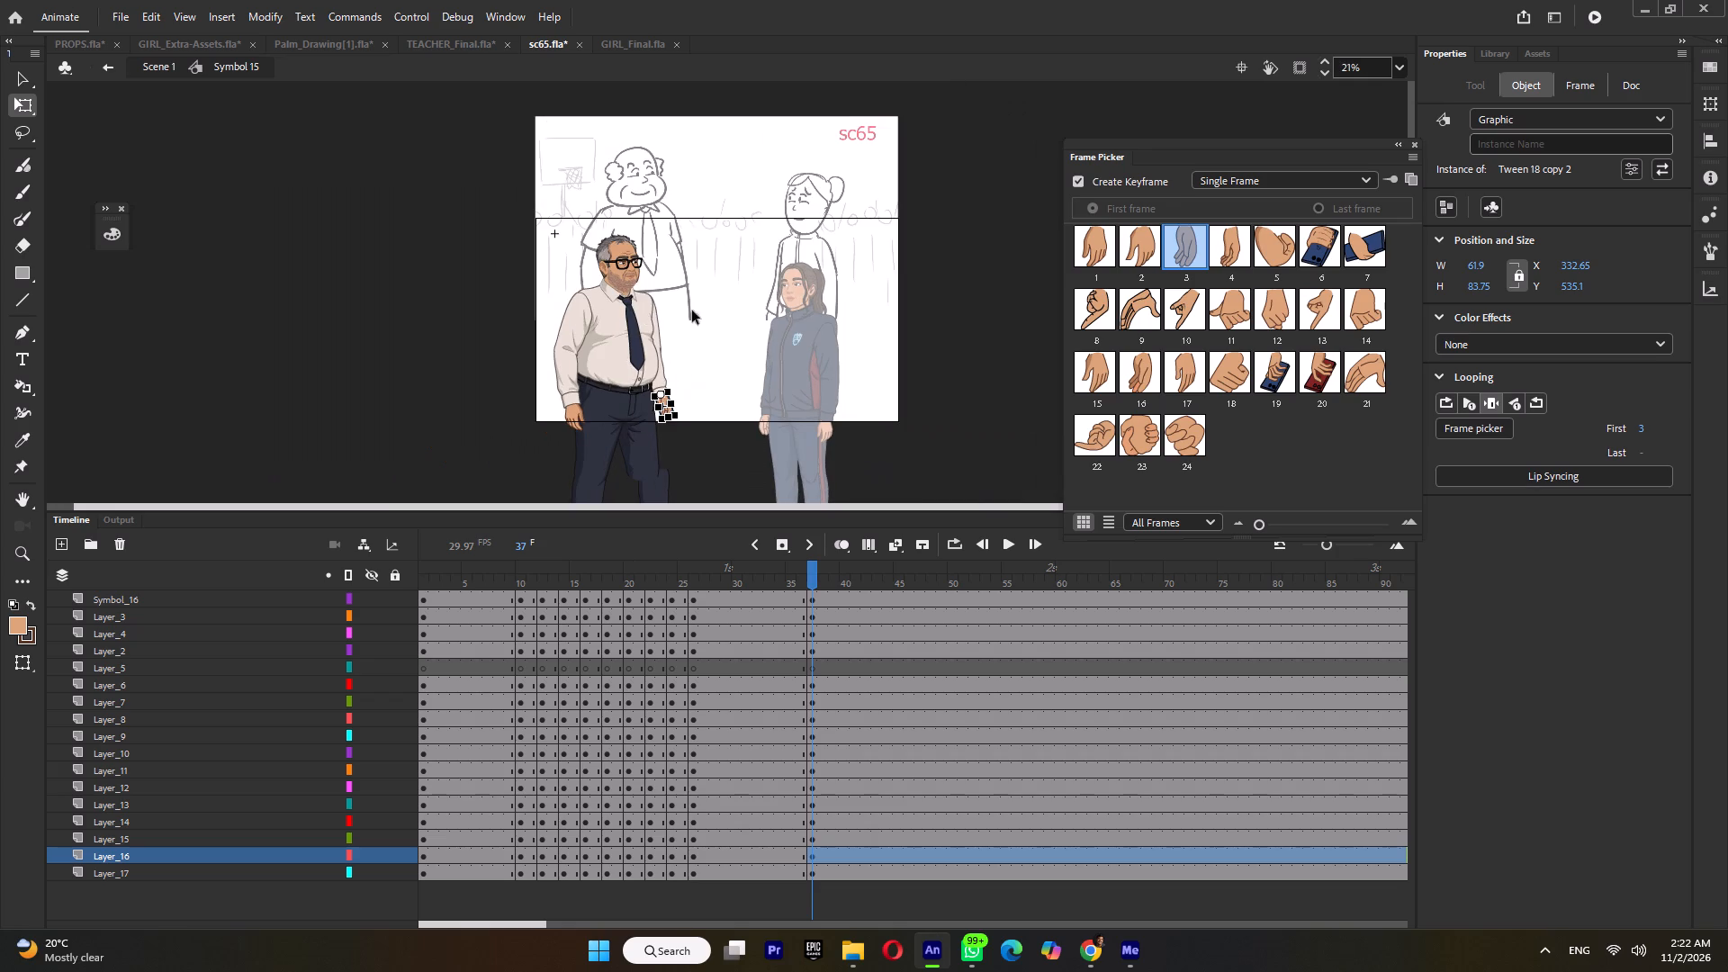
Lean the teacher's whole body slightly back at frame 37 by rotating it about a lowered pivot, to about X -11.6, Y -6.1.
left_click_drag(721, 220, 554, 454)
left_click_drag(614, 359, 623, 467)
scroll(675, 240, "up", 4, "ctrl")
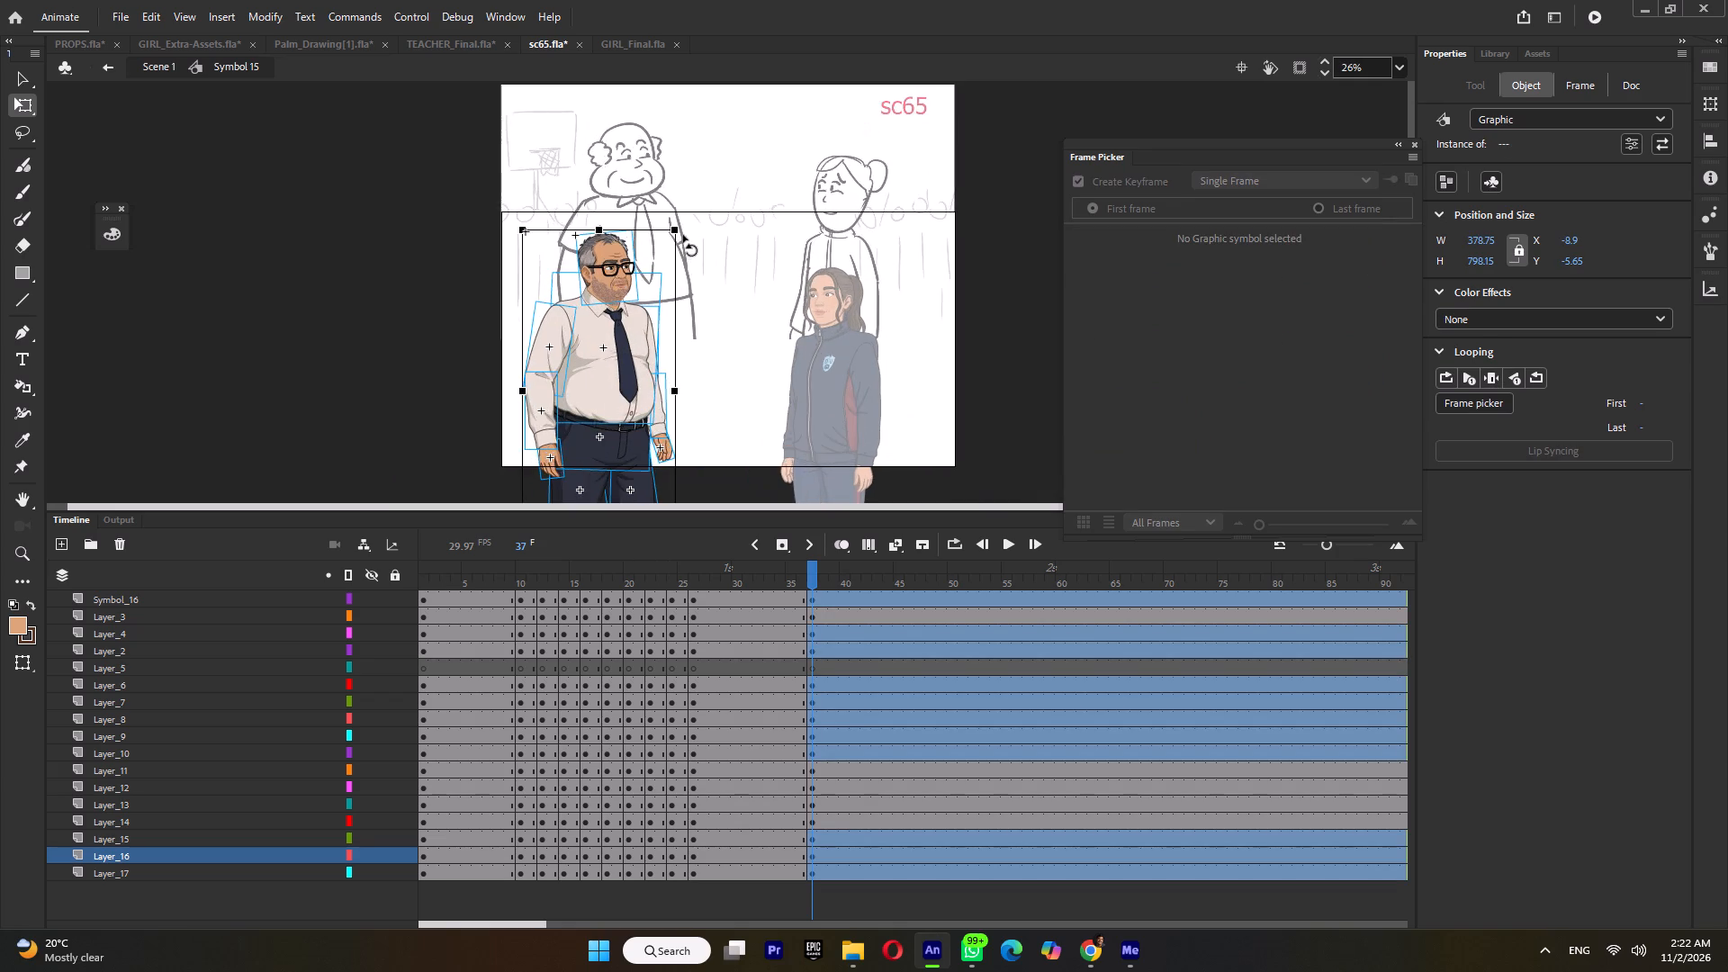
scroll(681, 232, "up", 3, "ctrl")
left_click_drag(667, 212, 659, 204)
scroll(659, 204, "down", 4, "ctrl")
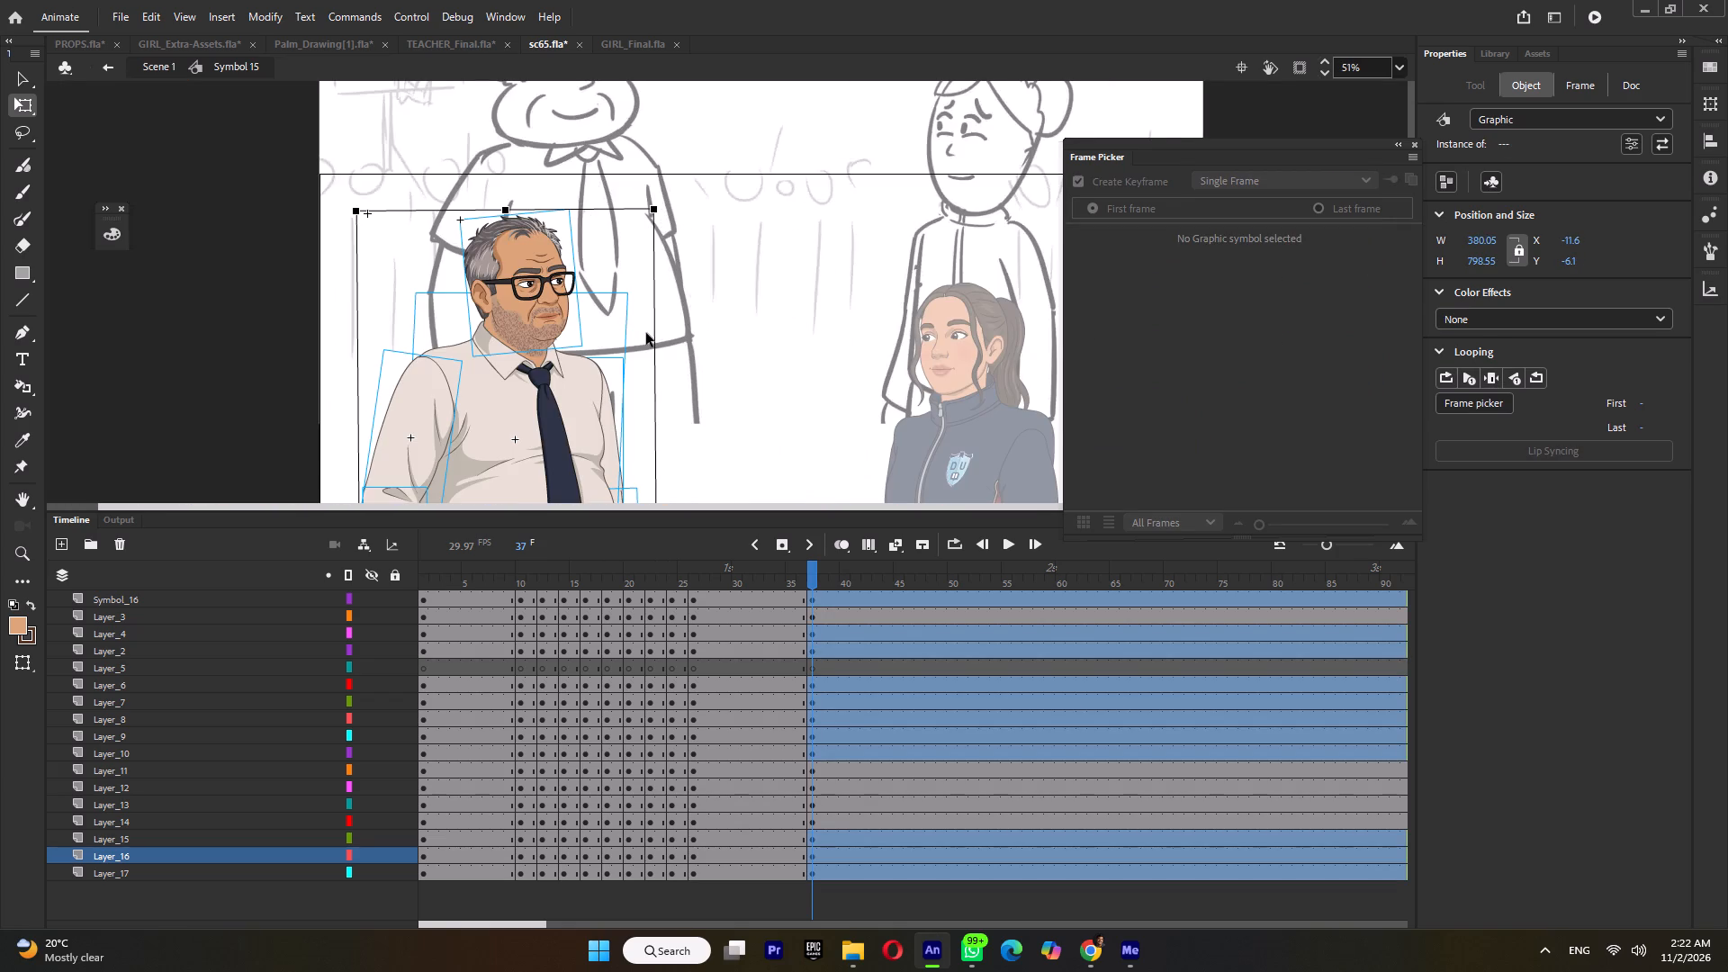
Lean the teacher's head, torso and both arms slightly further back about a pivot at the waist, to about X -12.5, Y -7.3.
scroll(739, 248, "down", 5, "ctrl")
left_click_drag(766, 258, 483, 436)
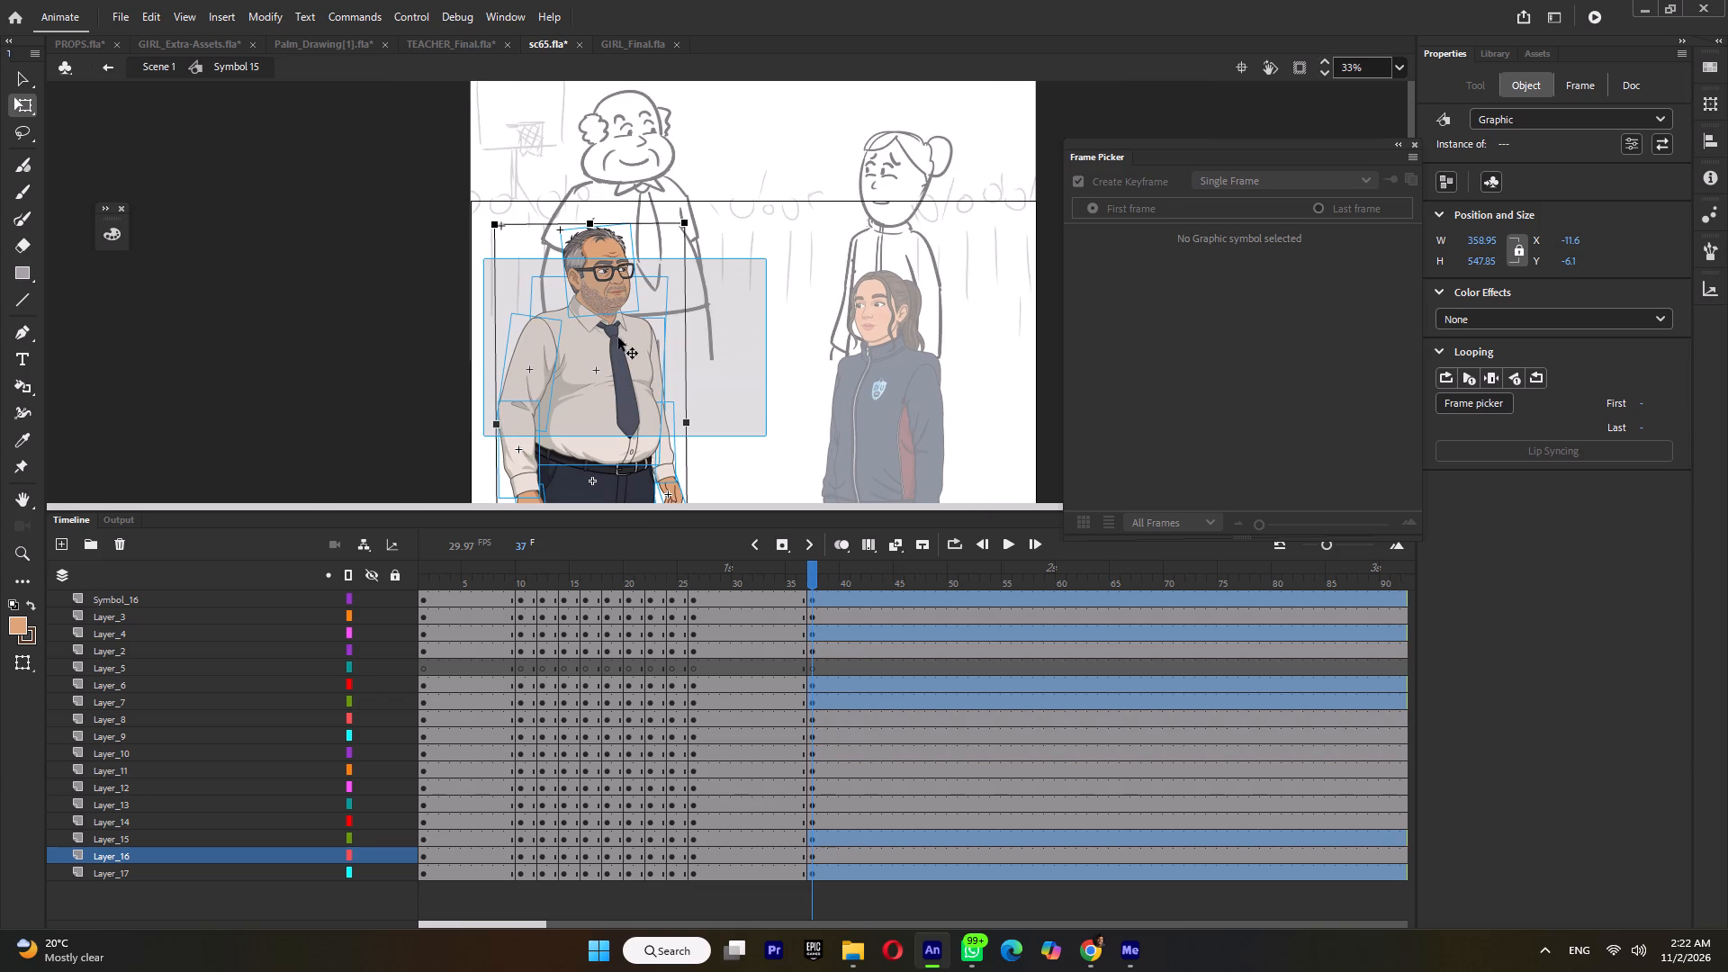
scroll(628, 319, "down", 1, "ctrl")
left_click(543, 480, "shift")
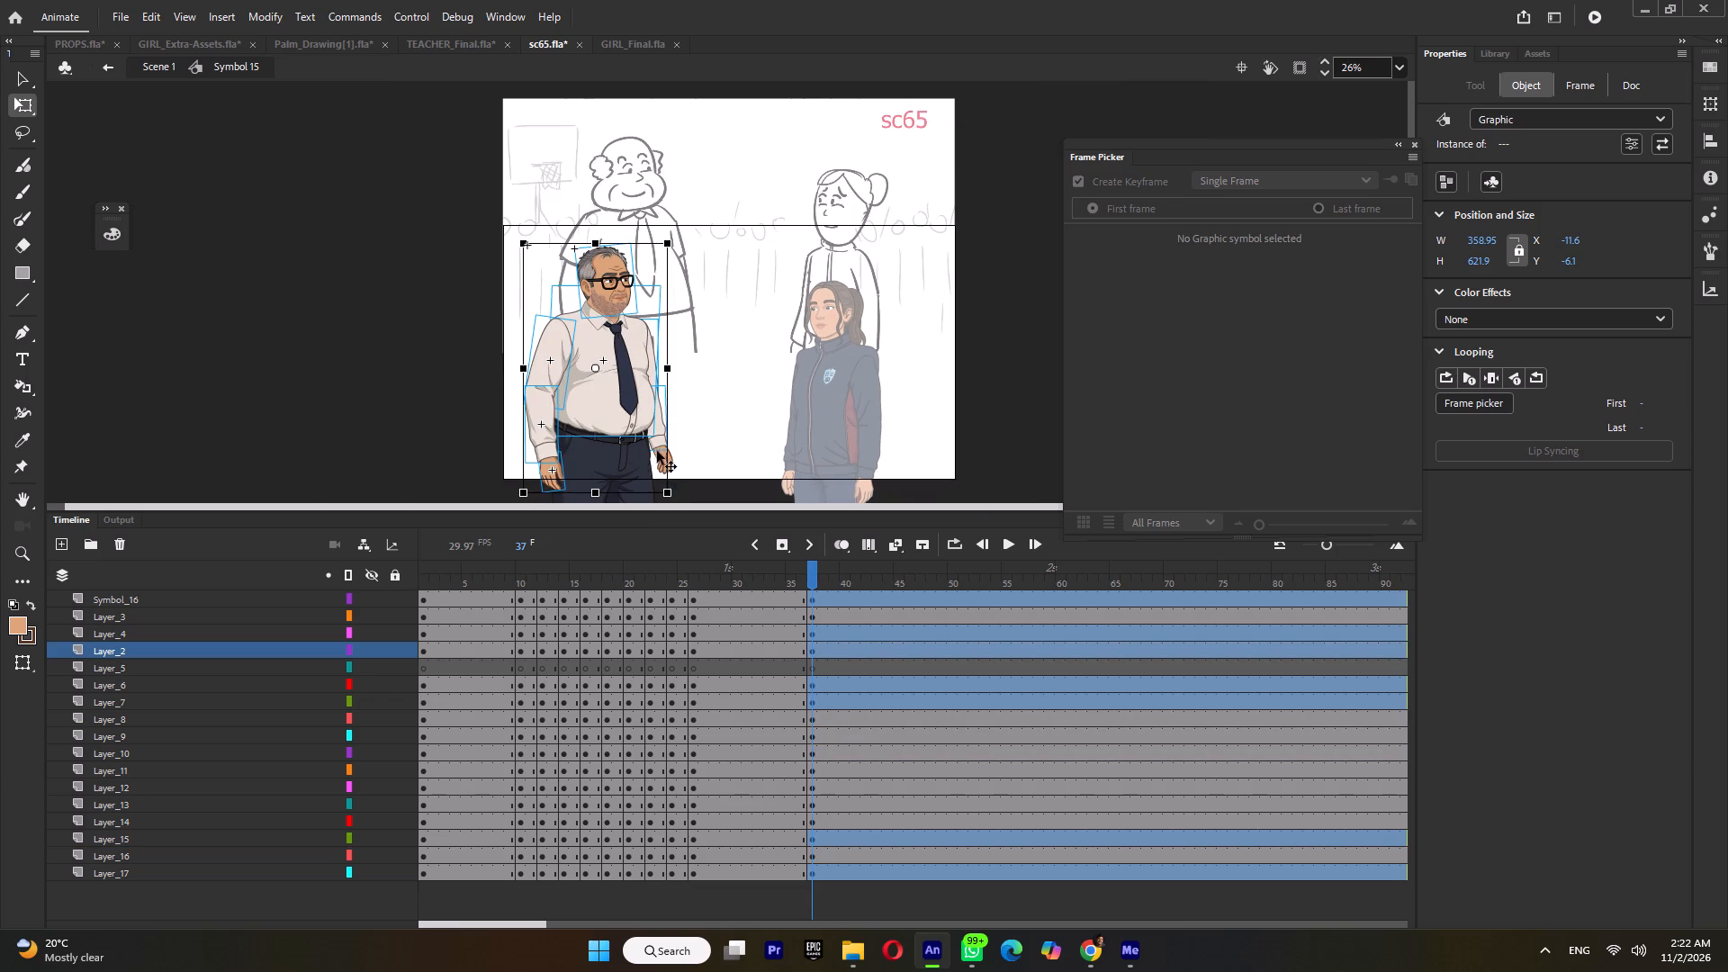
left_click(659, 455, "shift")
left_click_drag(599, 366, 599, 425)
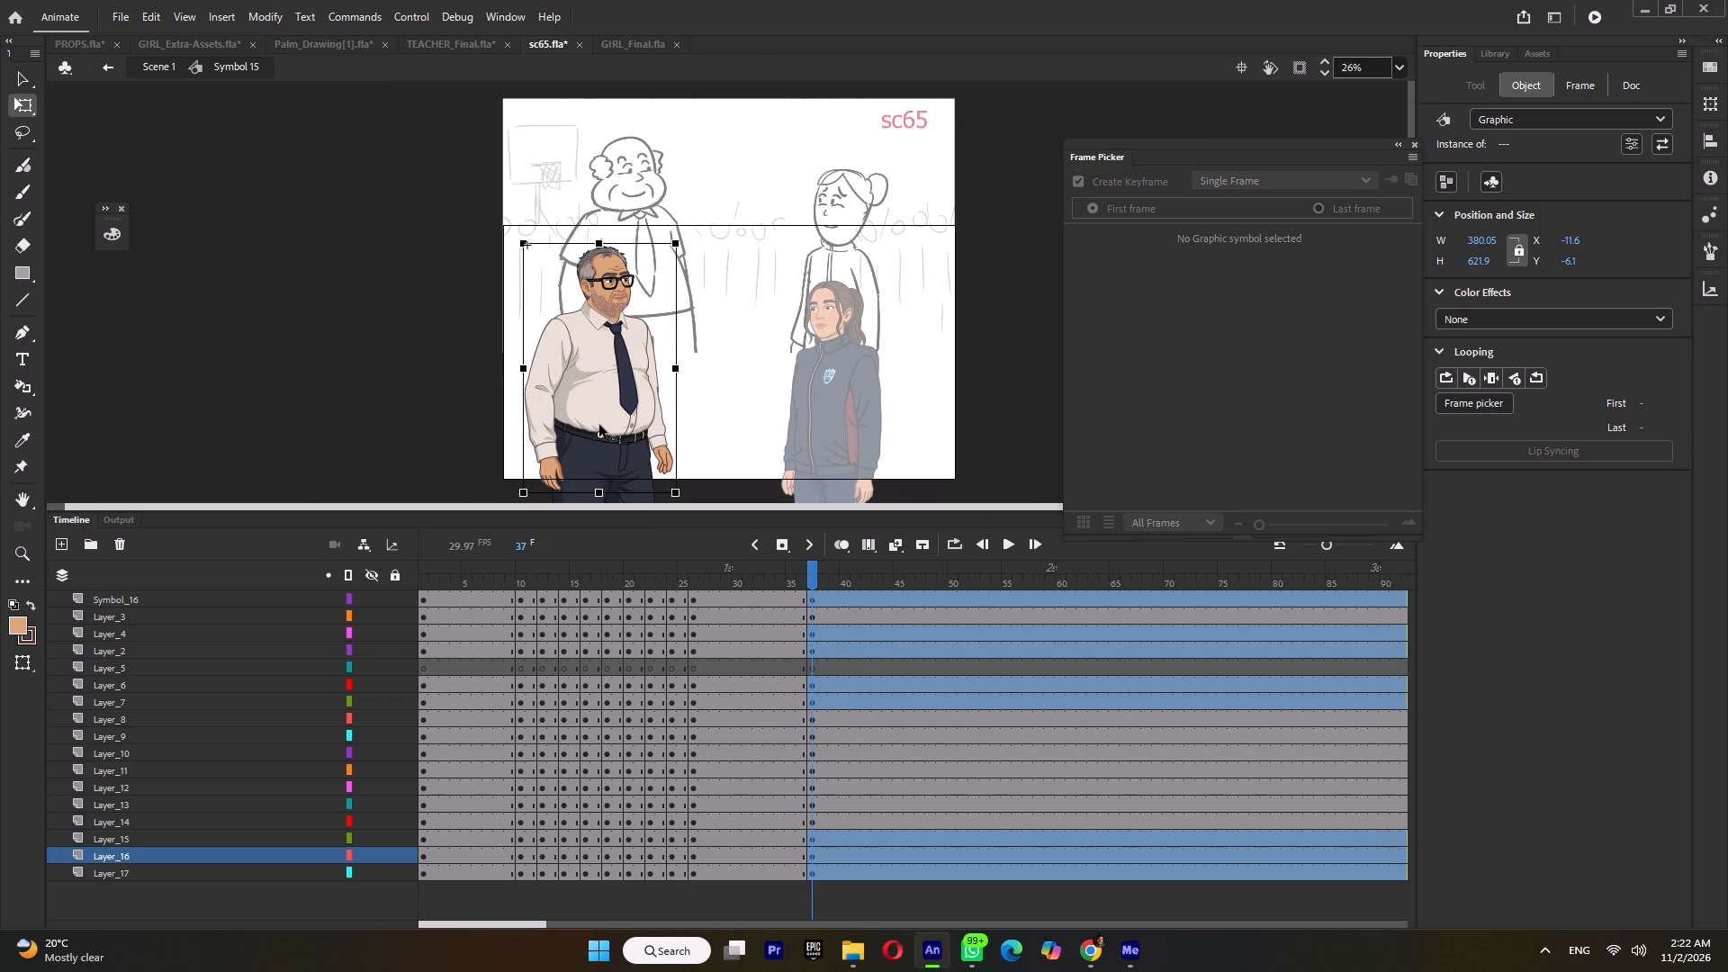
left_click_drag(599, 425, 599, 424)
scroll(685, 290, "up", 3, "ctrl")
scroll(682, 213, "up", 5, "ctrl")
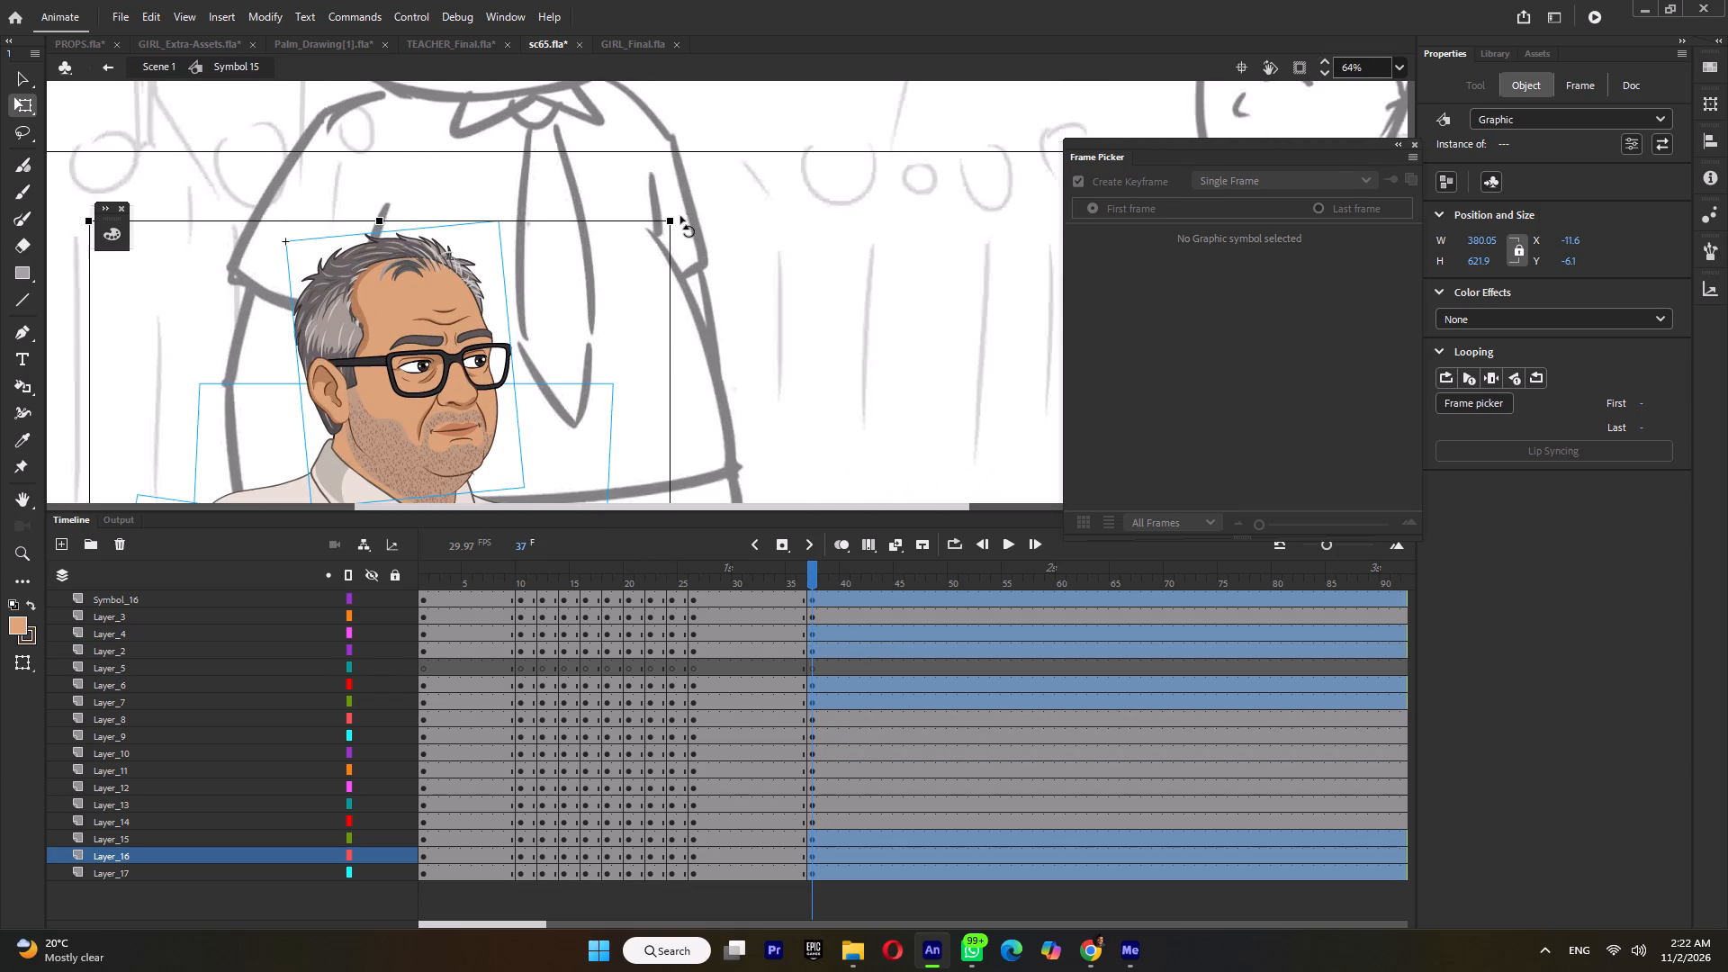
left_click_drag(681, 216, 673, 208)
scroll(674, 207, "down", 10, "ctrl")
left_click(724, 256)
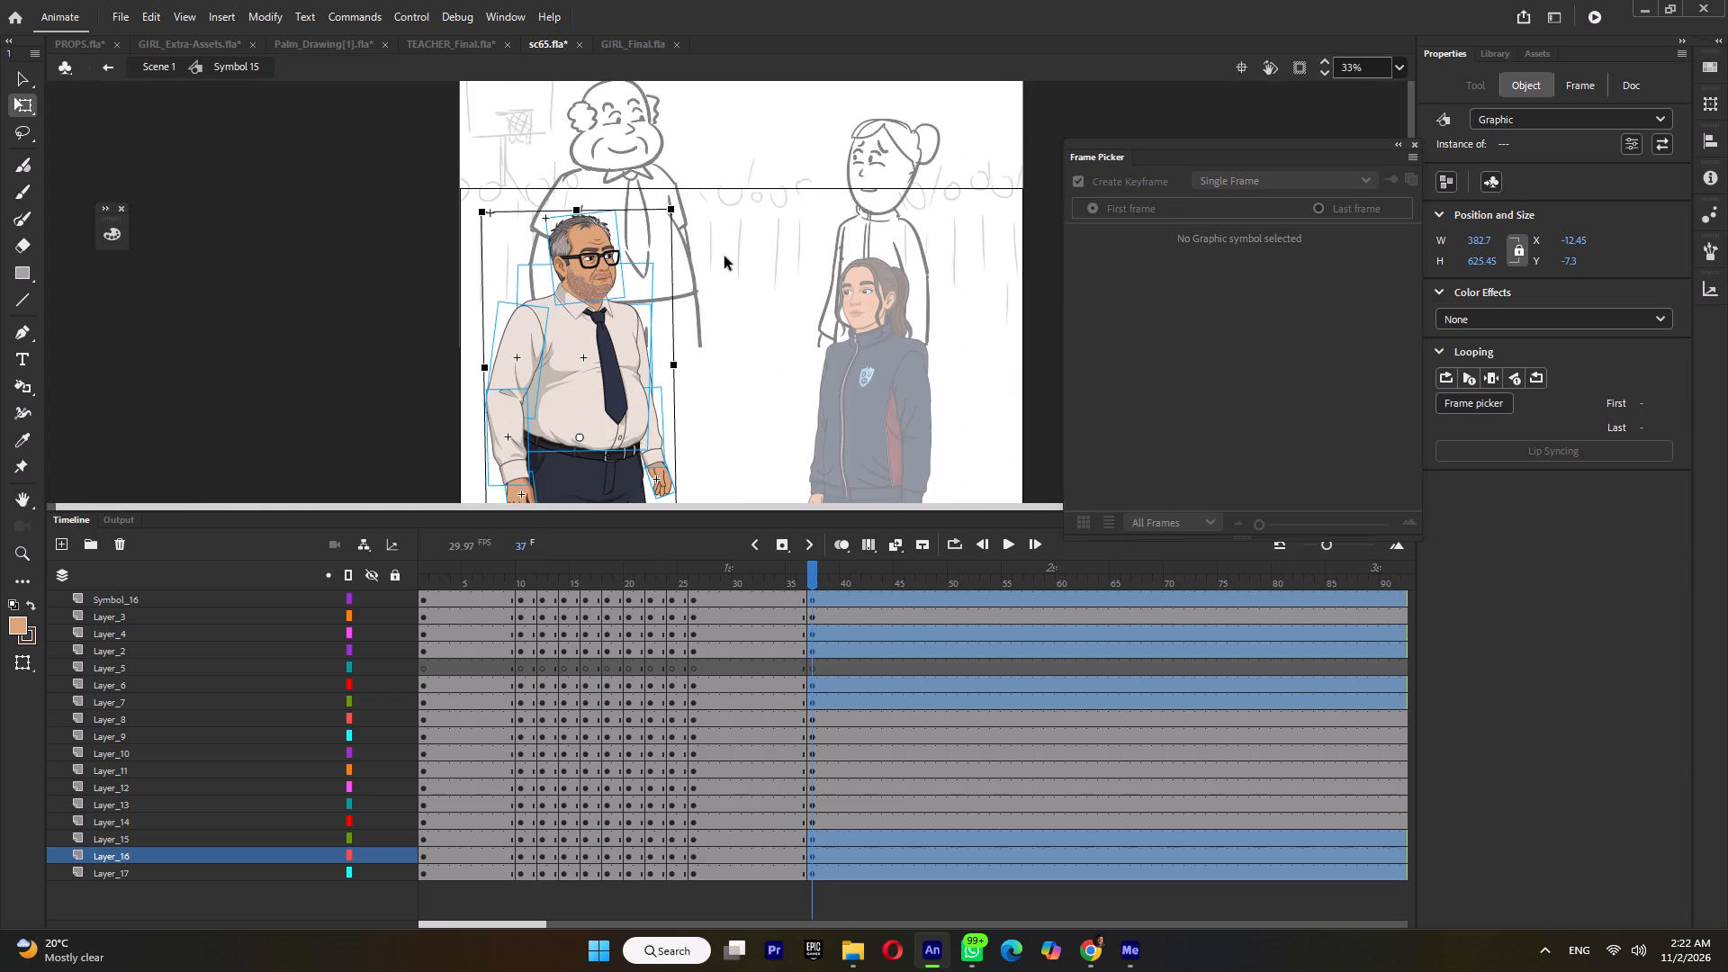
Swing the entire lowered handshaking arm slightly back, away from the body, about a shoulder pivot, to about X -15.8, Y 174.8.
scroll(724, 256, "down", 1)
left_click(519, 237)
left_click(512, 317, "shift")
left_click(515, 408, "shift")
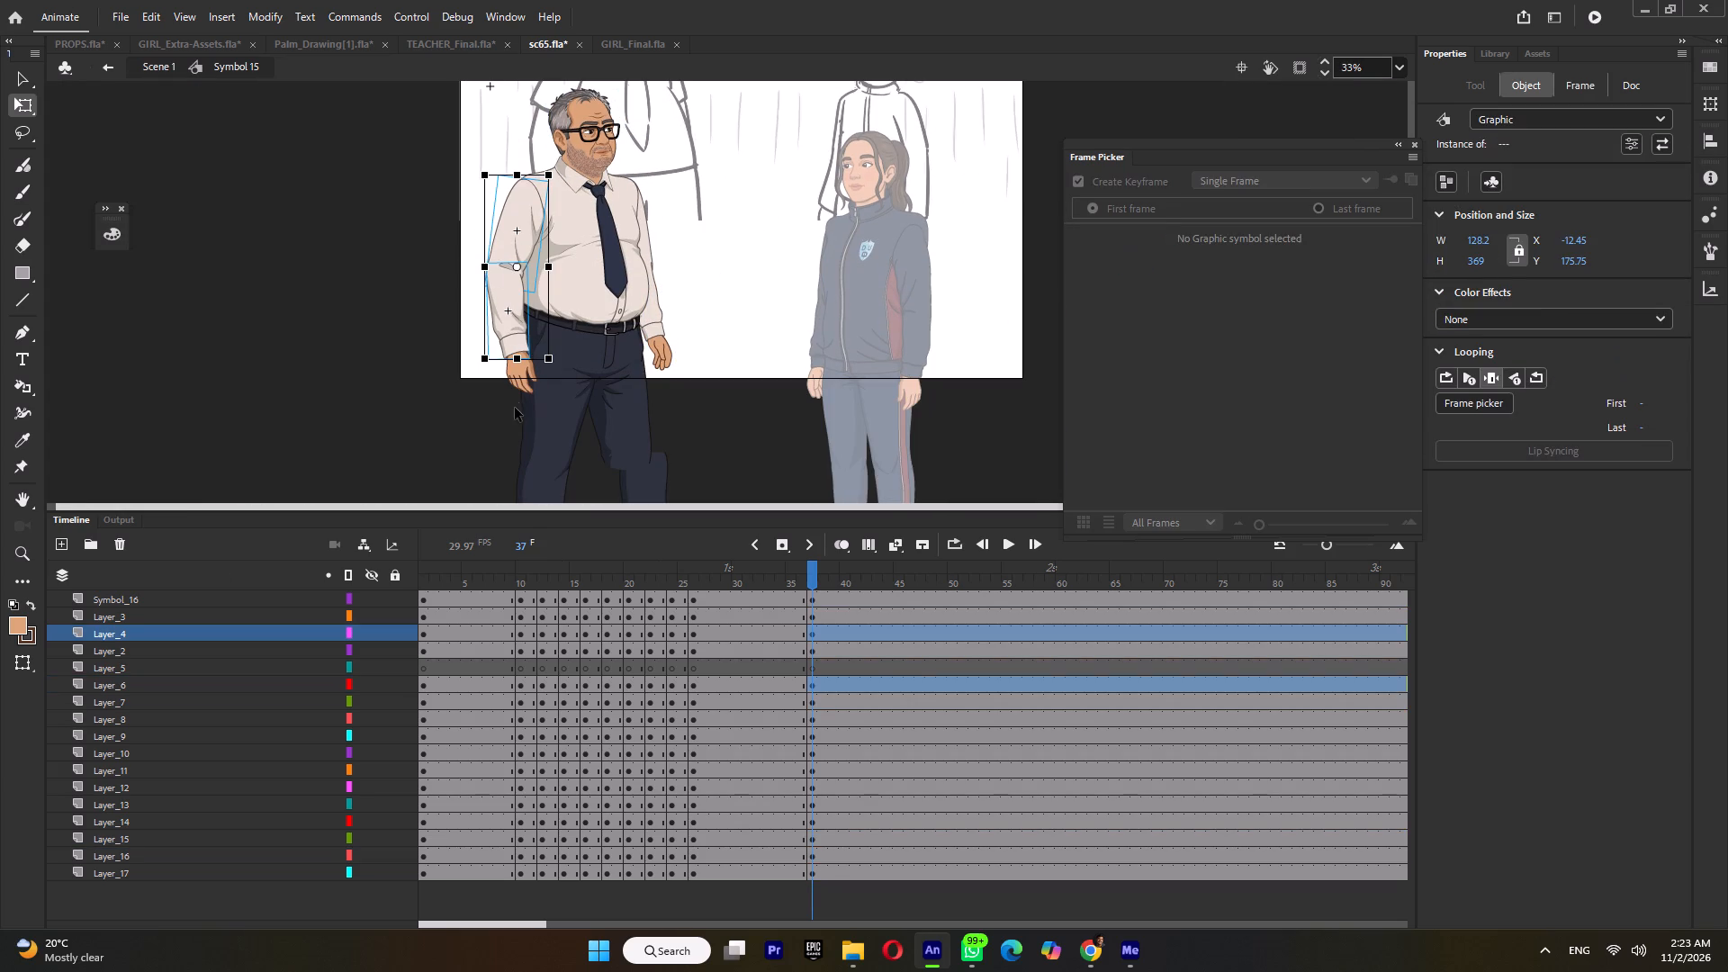
left_click(518, 382, "shift")
left_click_drag(517, 283, 526, 194)
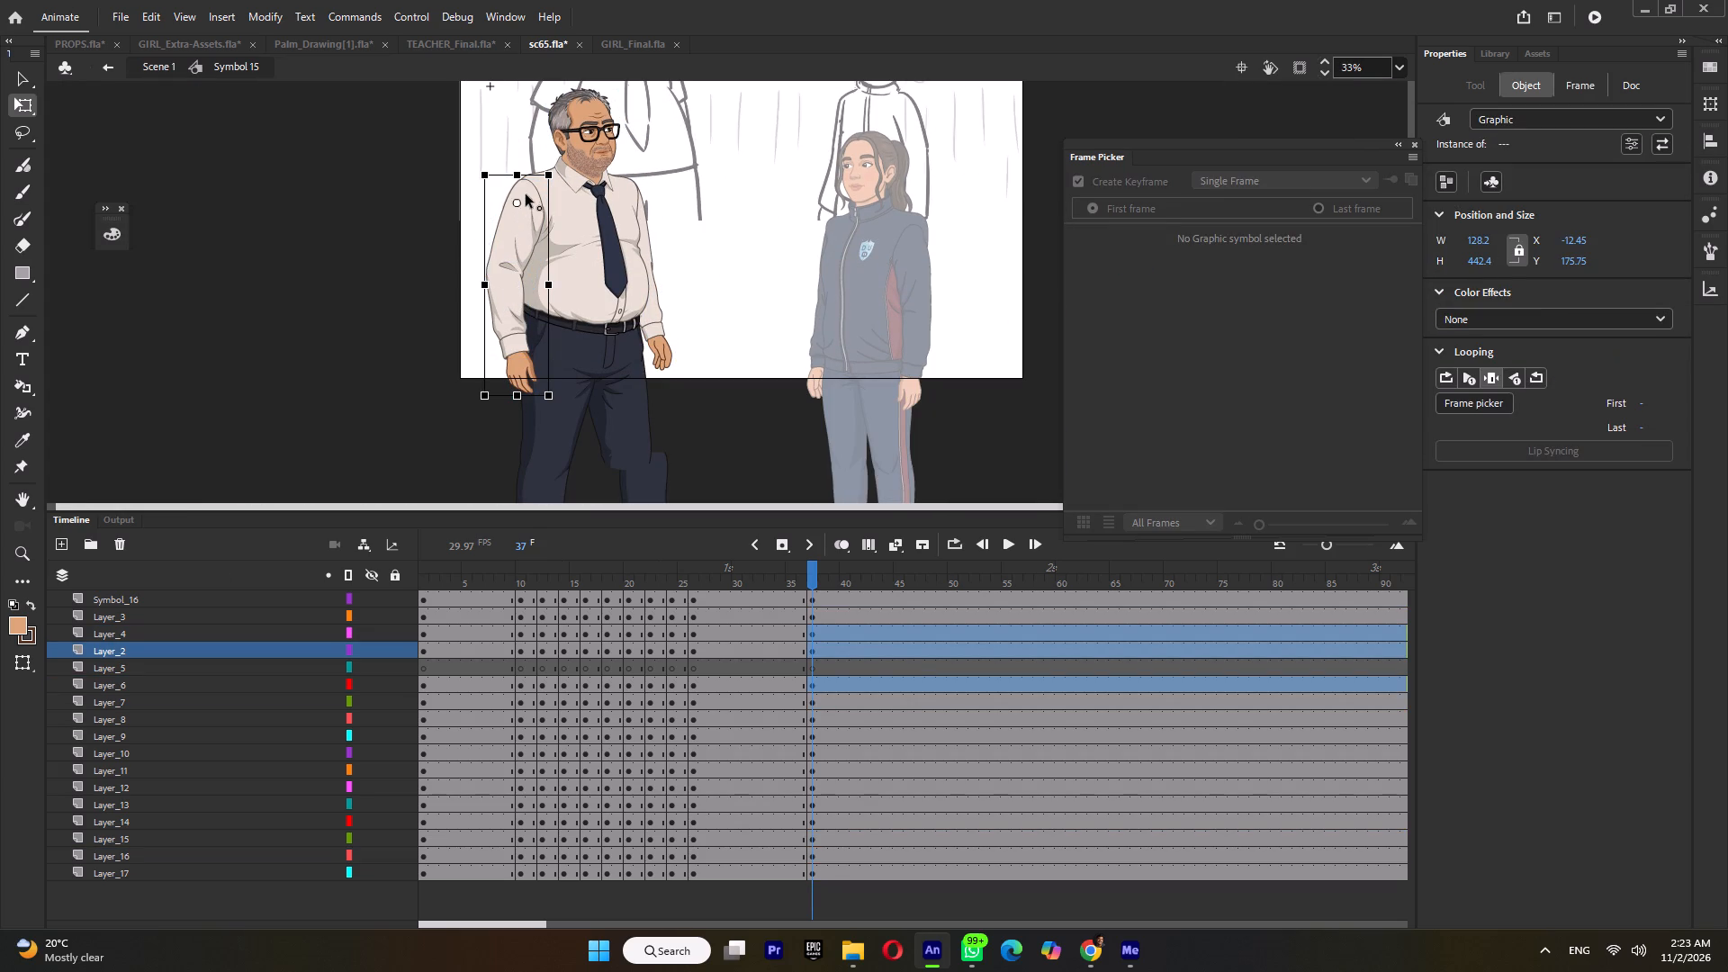
left_click_drag(526, 194, 526, 190)
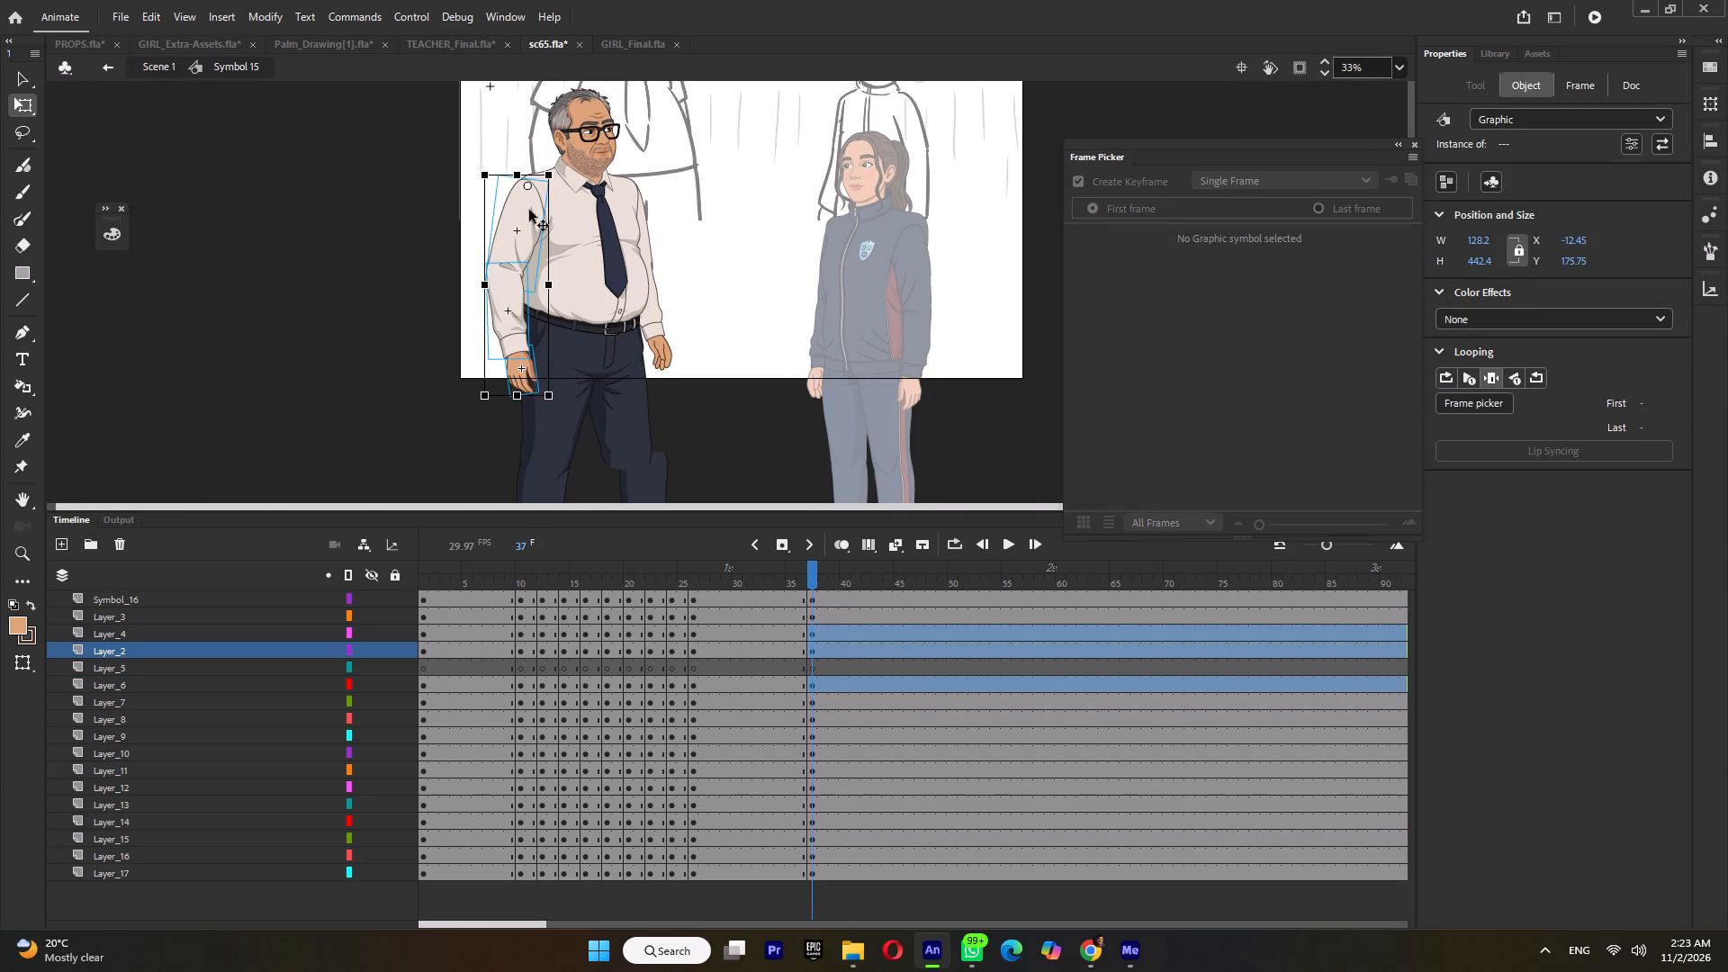
scroll(481, 382, "up", 7, "ctrl")
left_click_drag(388, 401, 382, 401)
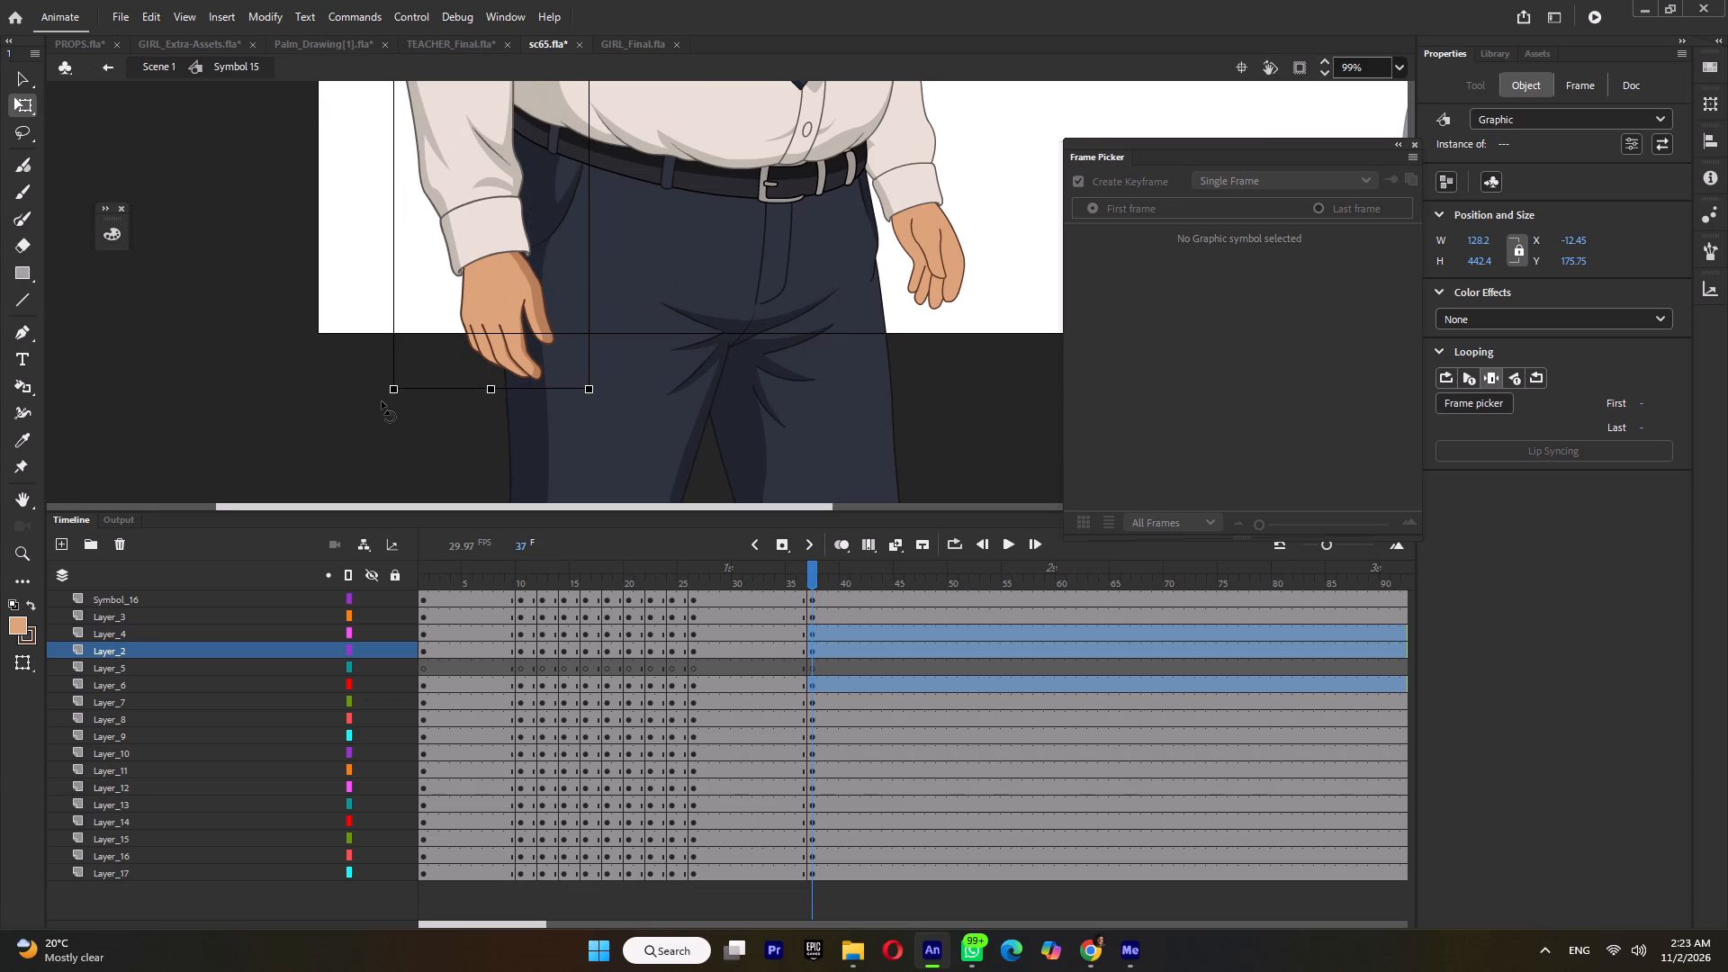
left_click_drag(382, 401, 378, 405)
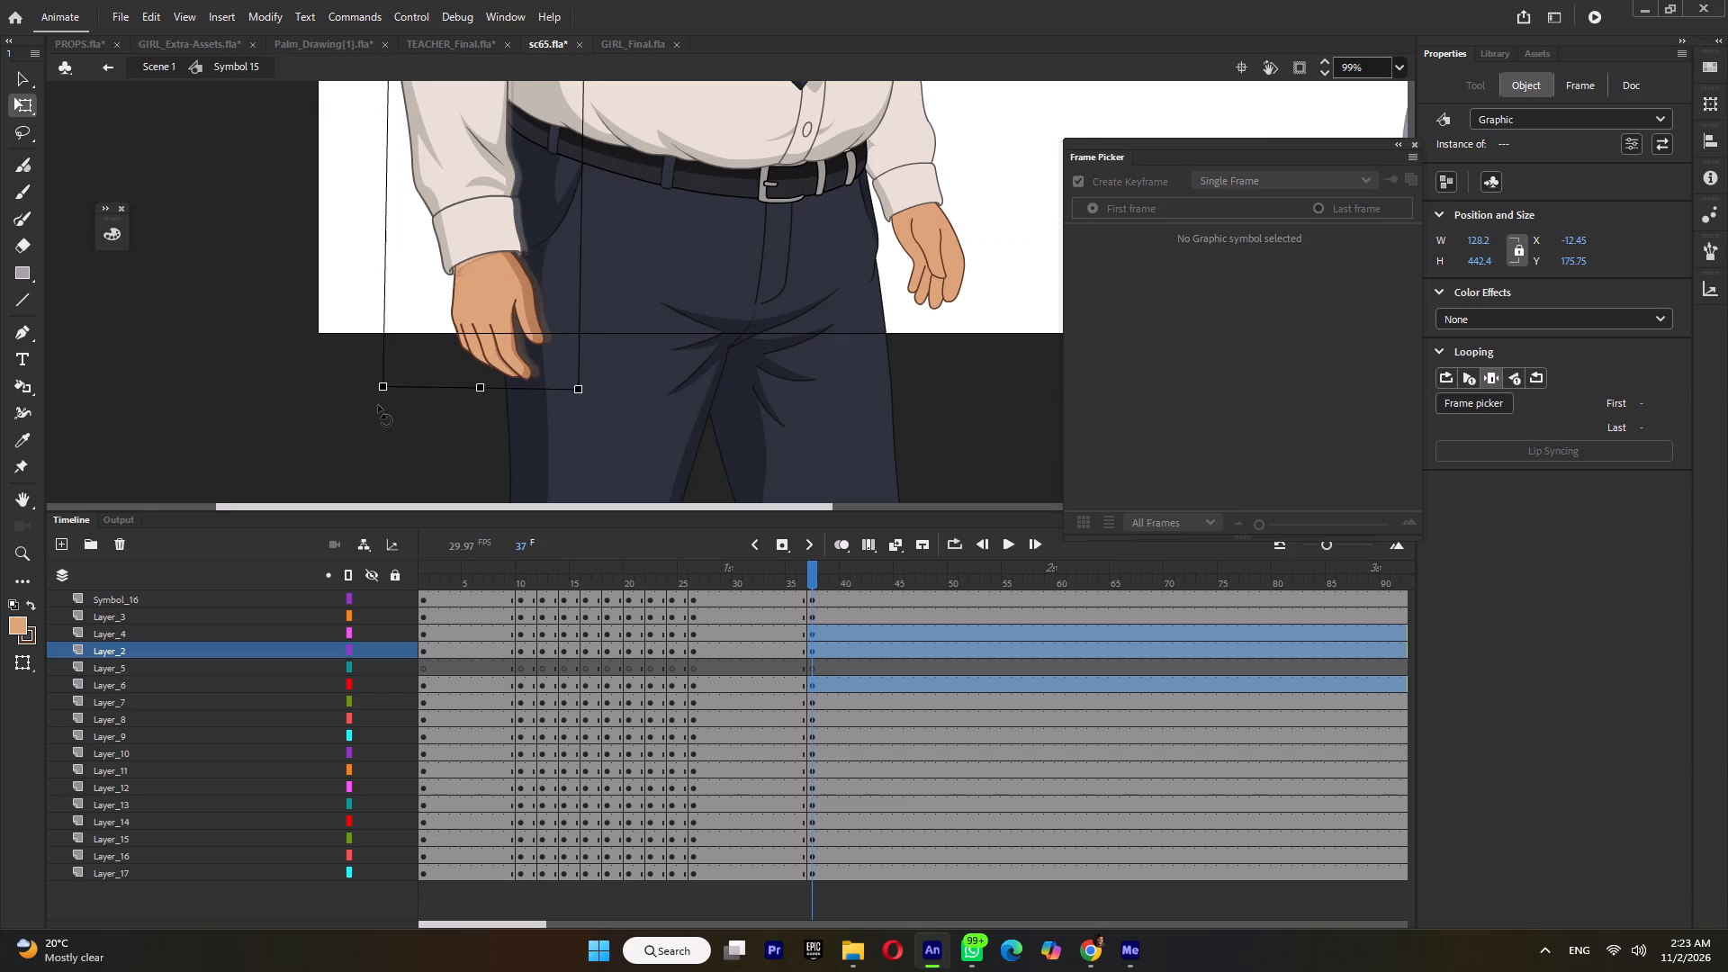
left_click_drag(378, 405, 377, 405)
scroll(410, 334, "down", 5, "ctrl")
Rotate the handshaking forearm and hand slightly back about an elbow pivot to about X -15.9, Y 349.4, and compare with the preceding frame.
left_click(372, 253)
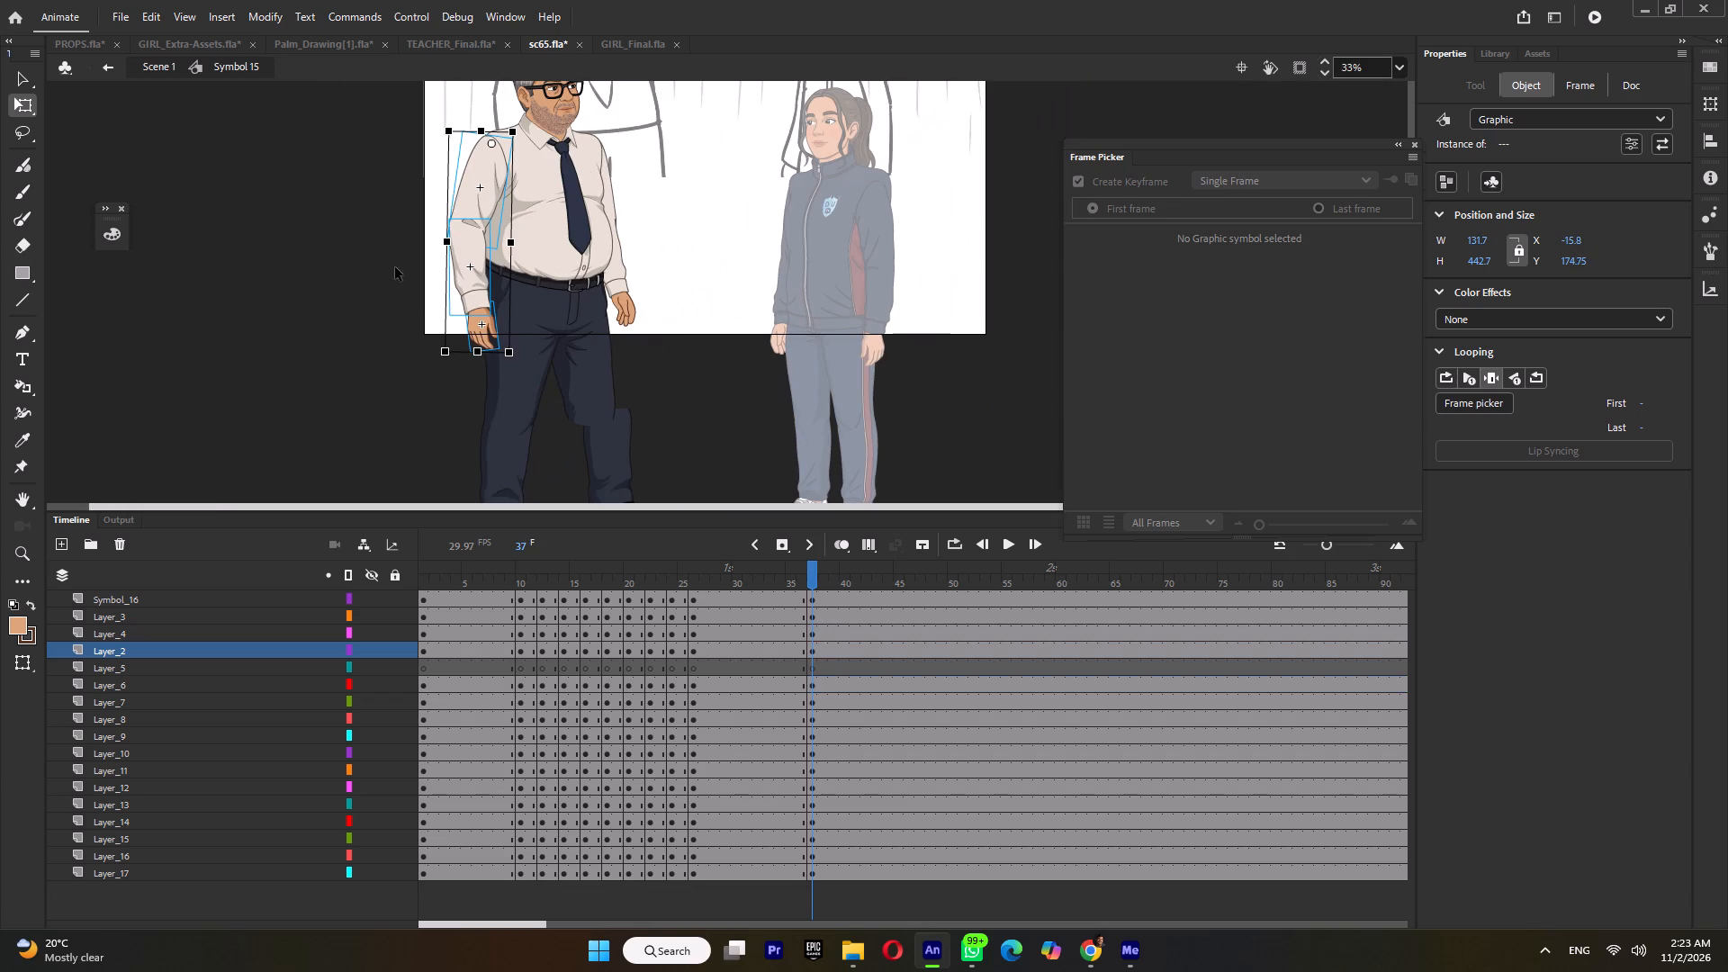
left_click(464, 271)
left_click(481, 338, "shift")
left_click_drag(475, 285, 463, 251)
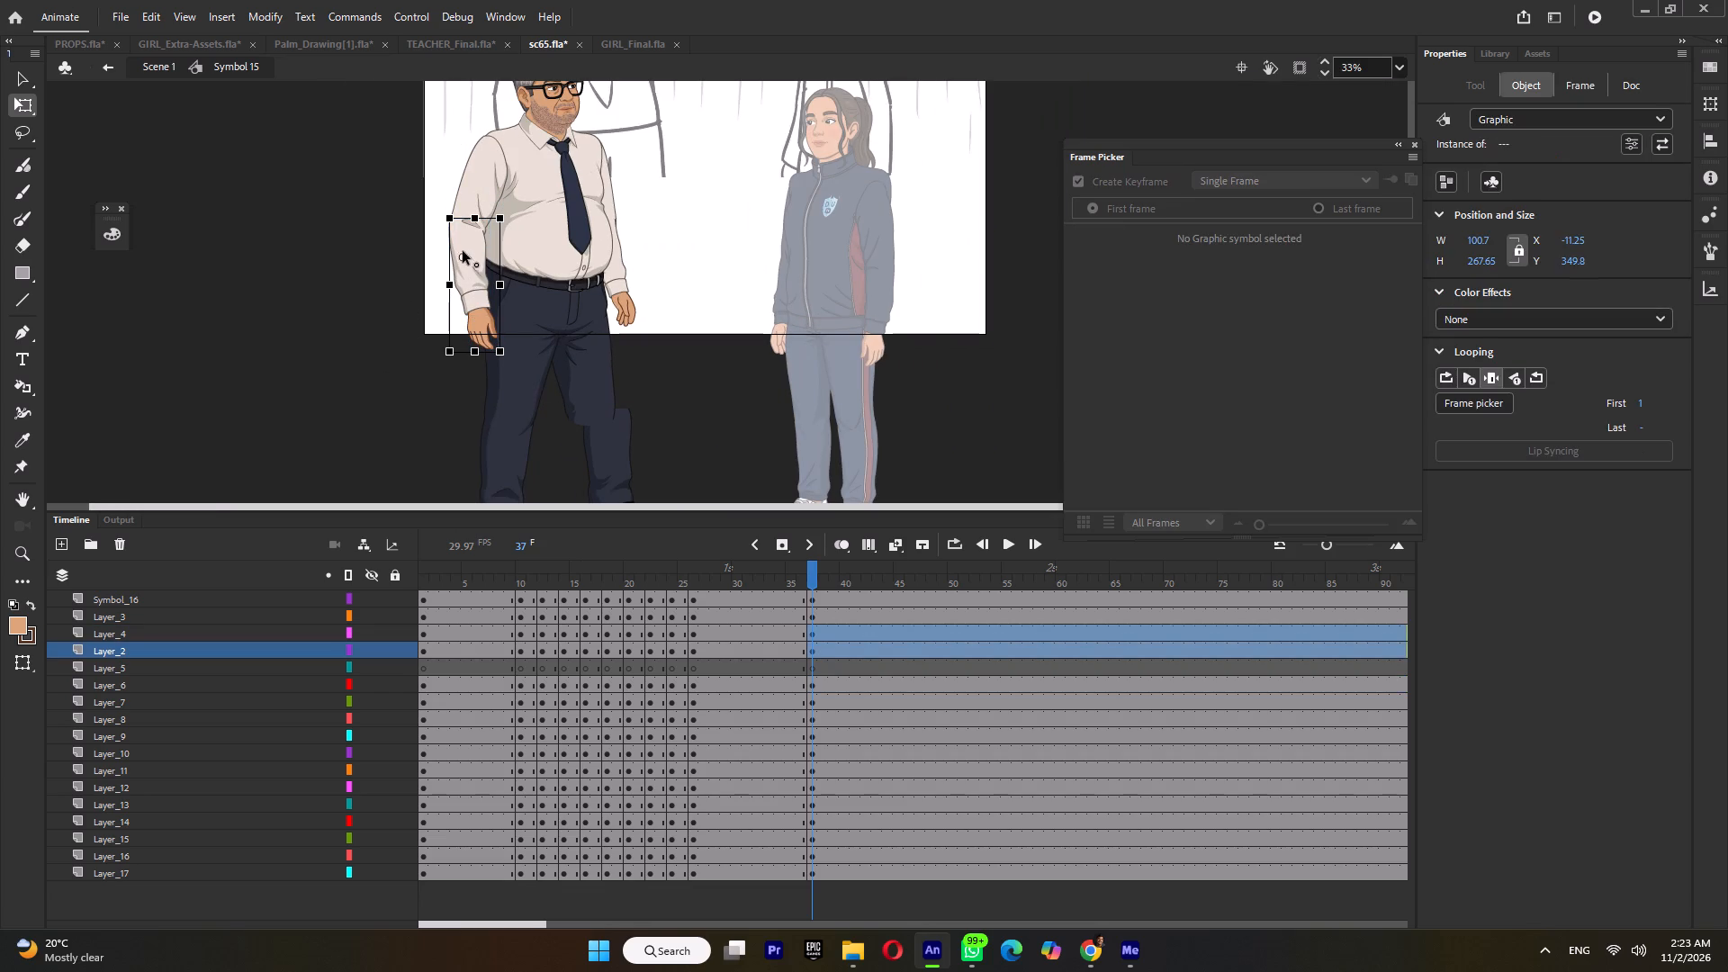
left_click_drag(463, 251, 463, 222)
scroll(487, 324, "up", 5, "ctrl")
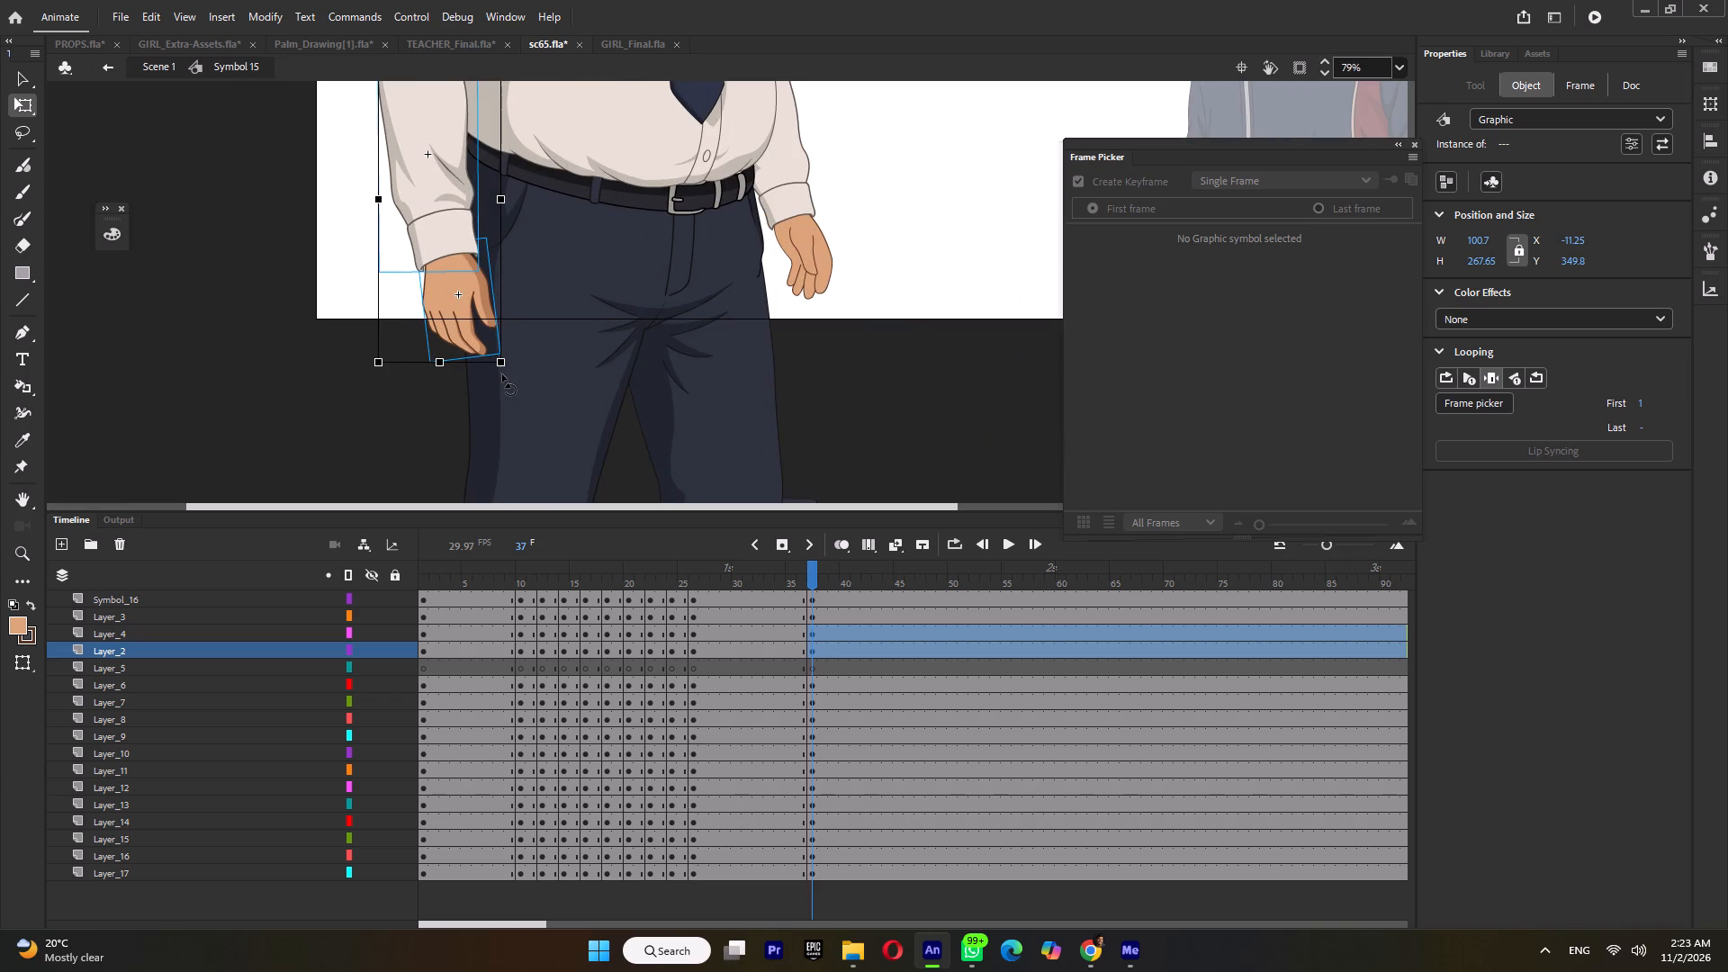
left_click_drag(502, 374, 495, 388)
scroll(498, 388, "down", 4, "ctrl")
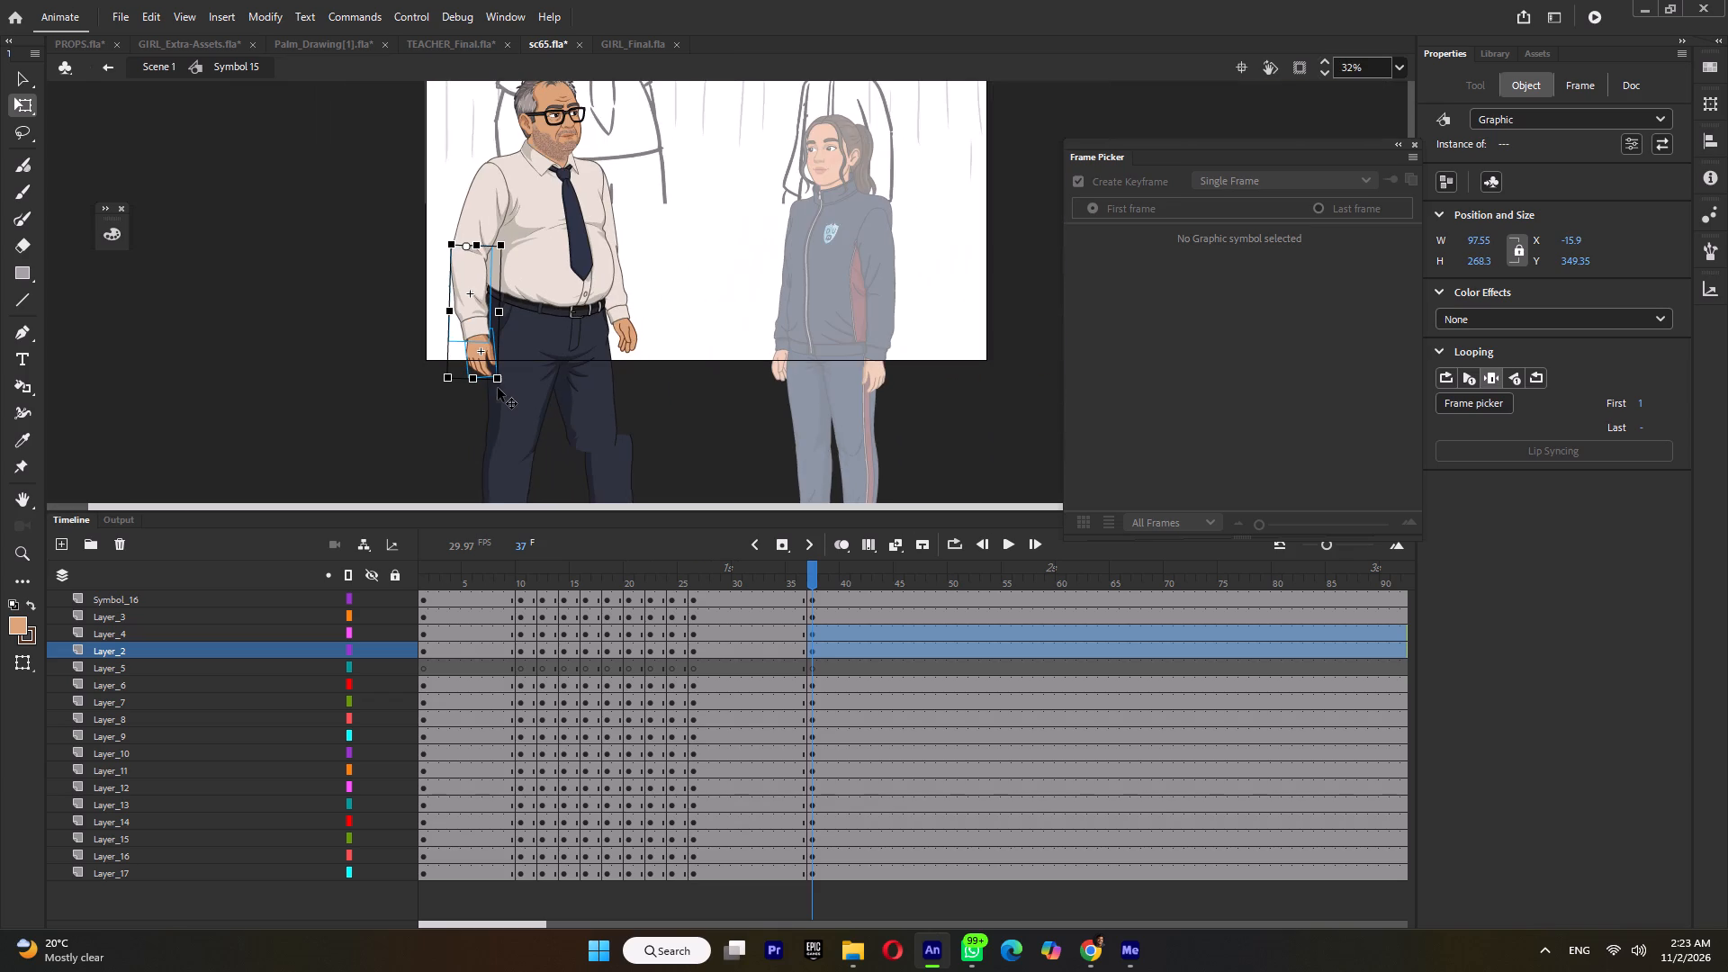
left_click(793, 588)
left_click(814, 576)
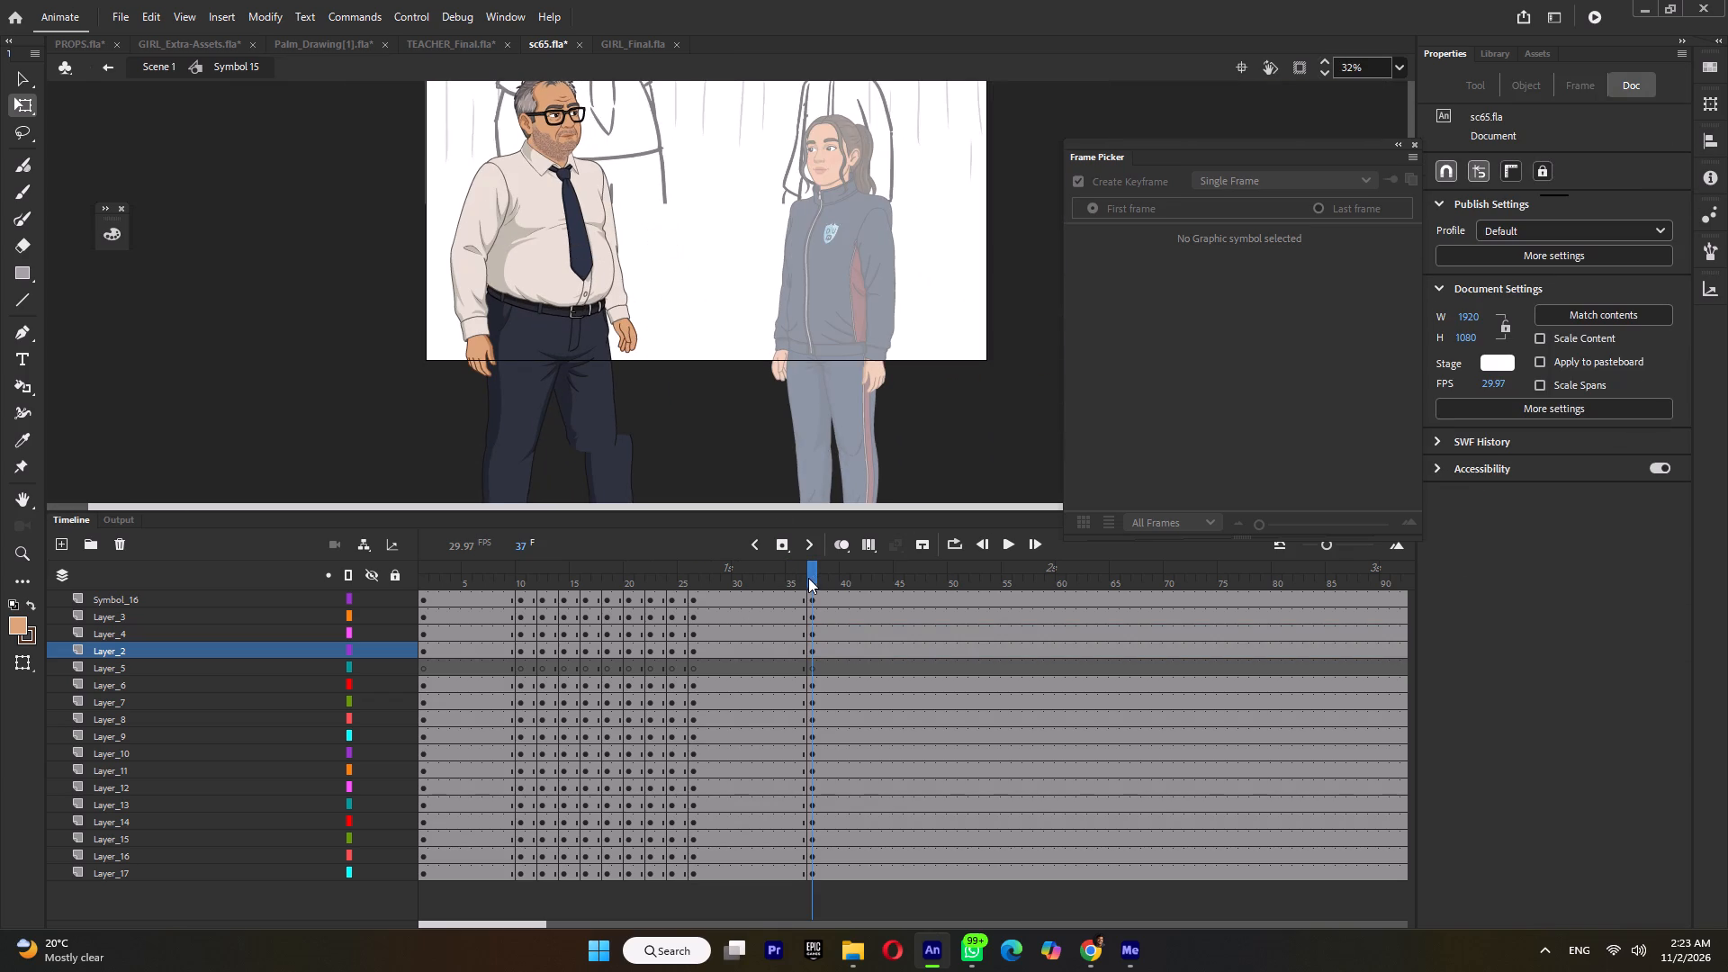
Rotate the teacher's entire other arm slightly inward toward the body about a pivot at its shoulder.
left_click(616, 229)
scroll(625, 284, "up", 3, "ctrl")
left_click(625, 318, "shift")
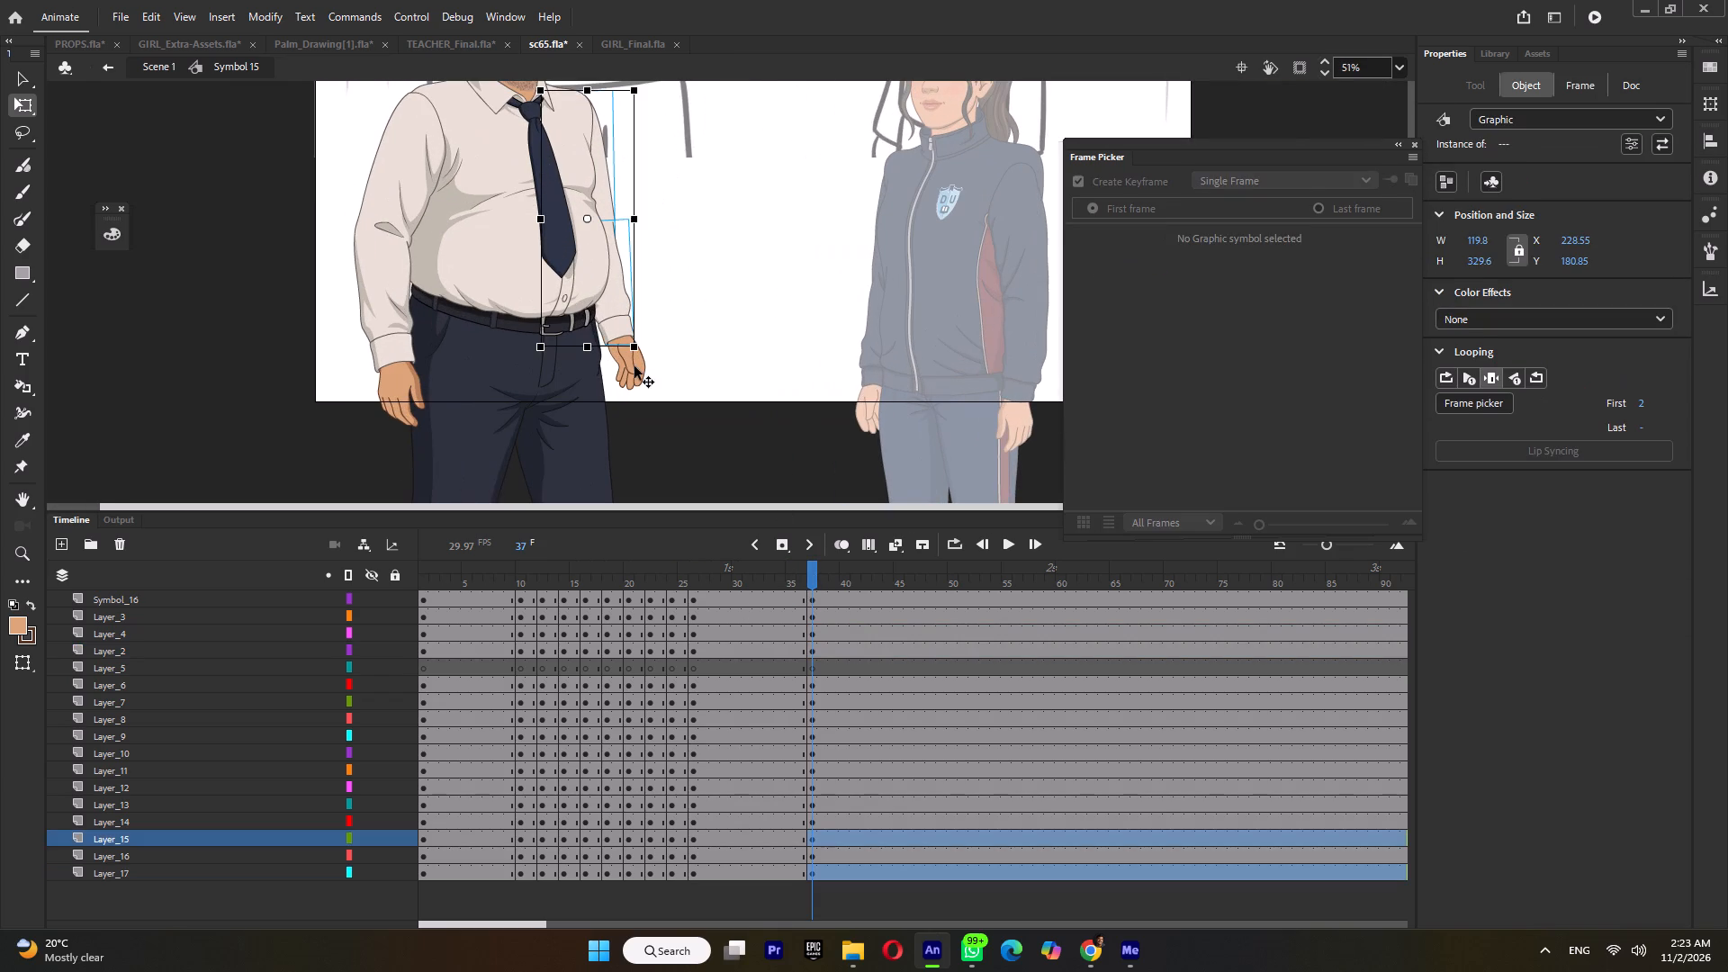
left_click(634, 366, "shift")
left_click_drag(596, 242, 582, 107)
scroll(636, 332, "up", 3, "ctrl")
left_click_drag(679, 443, 672, 451)
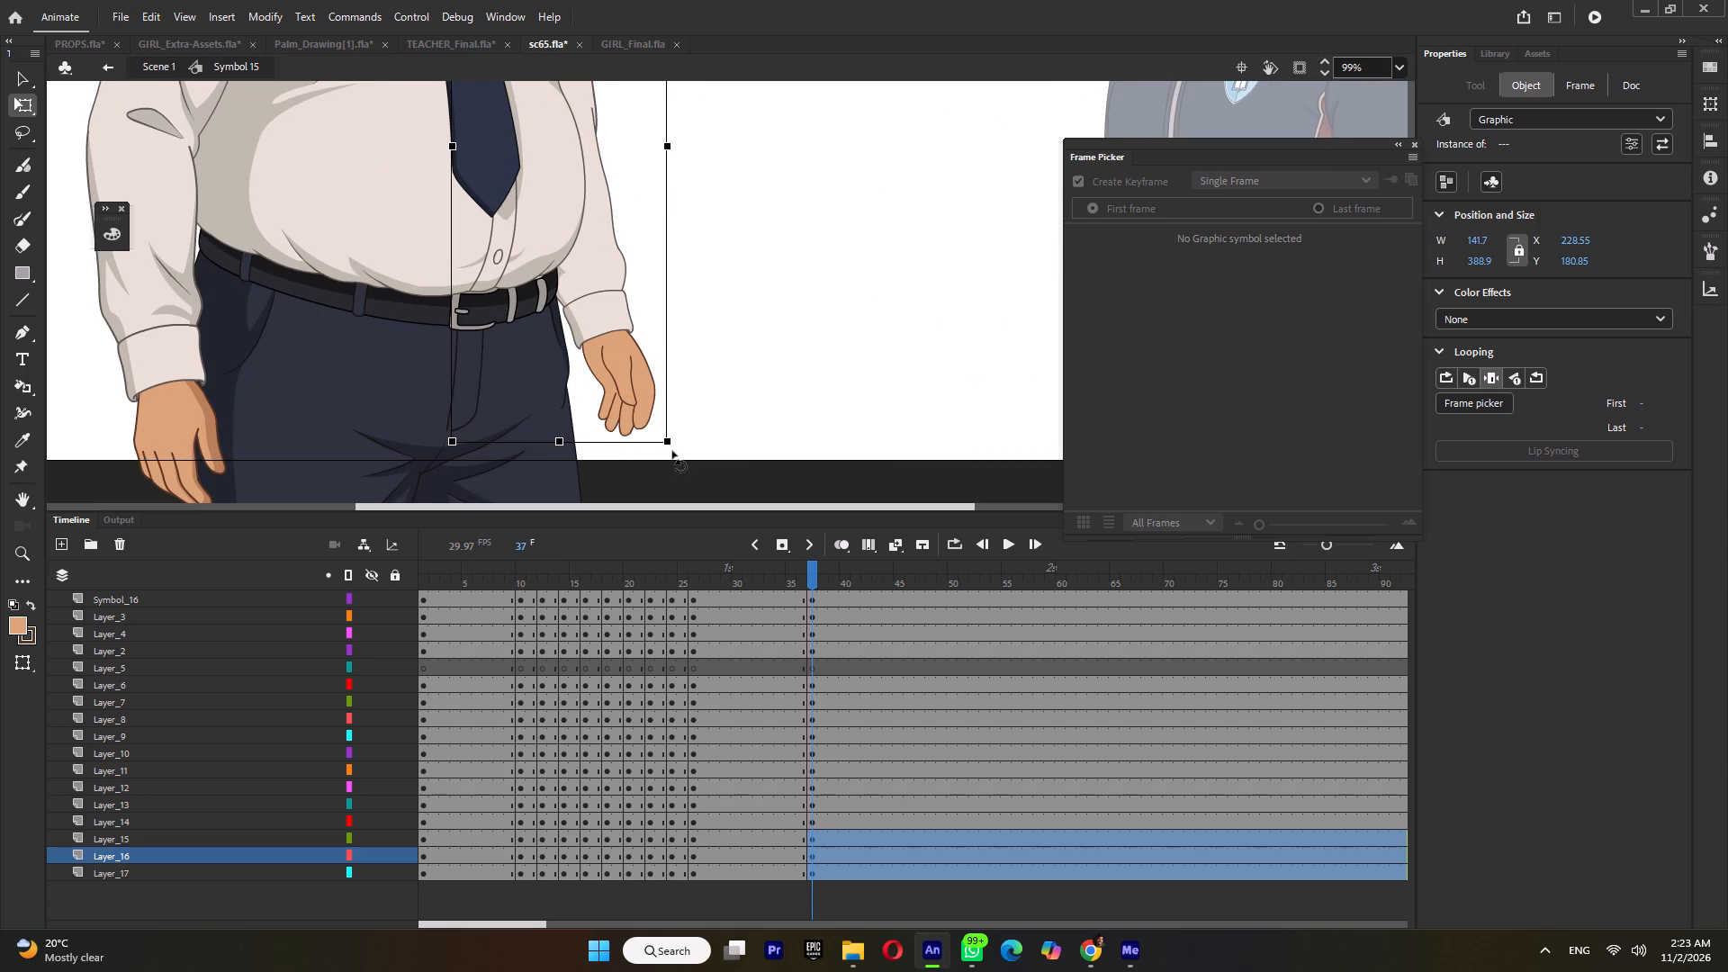
left_click_drag(672, 451, 670, 454)
scroll(670, 436, "down", 2, "ctrl")
Nudge the other arm's forearm and hand to about X 262.8, Y 349.1 to realign the elbow, and compare with earlier frames.
left_click(713, 355)
left_click_drag(670, 337, 620, 391)
key("Right")
key("Down")
key("Down")
key("Right")
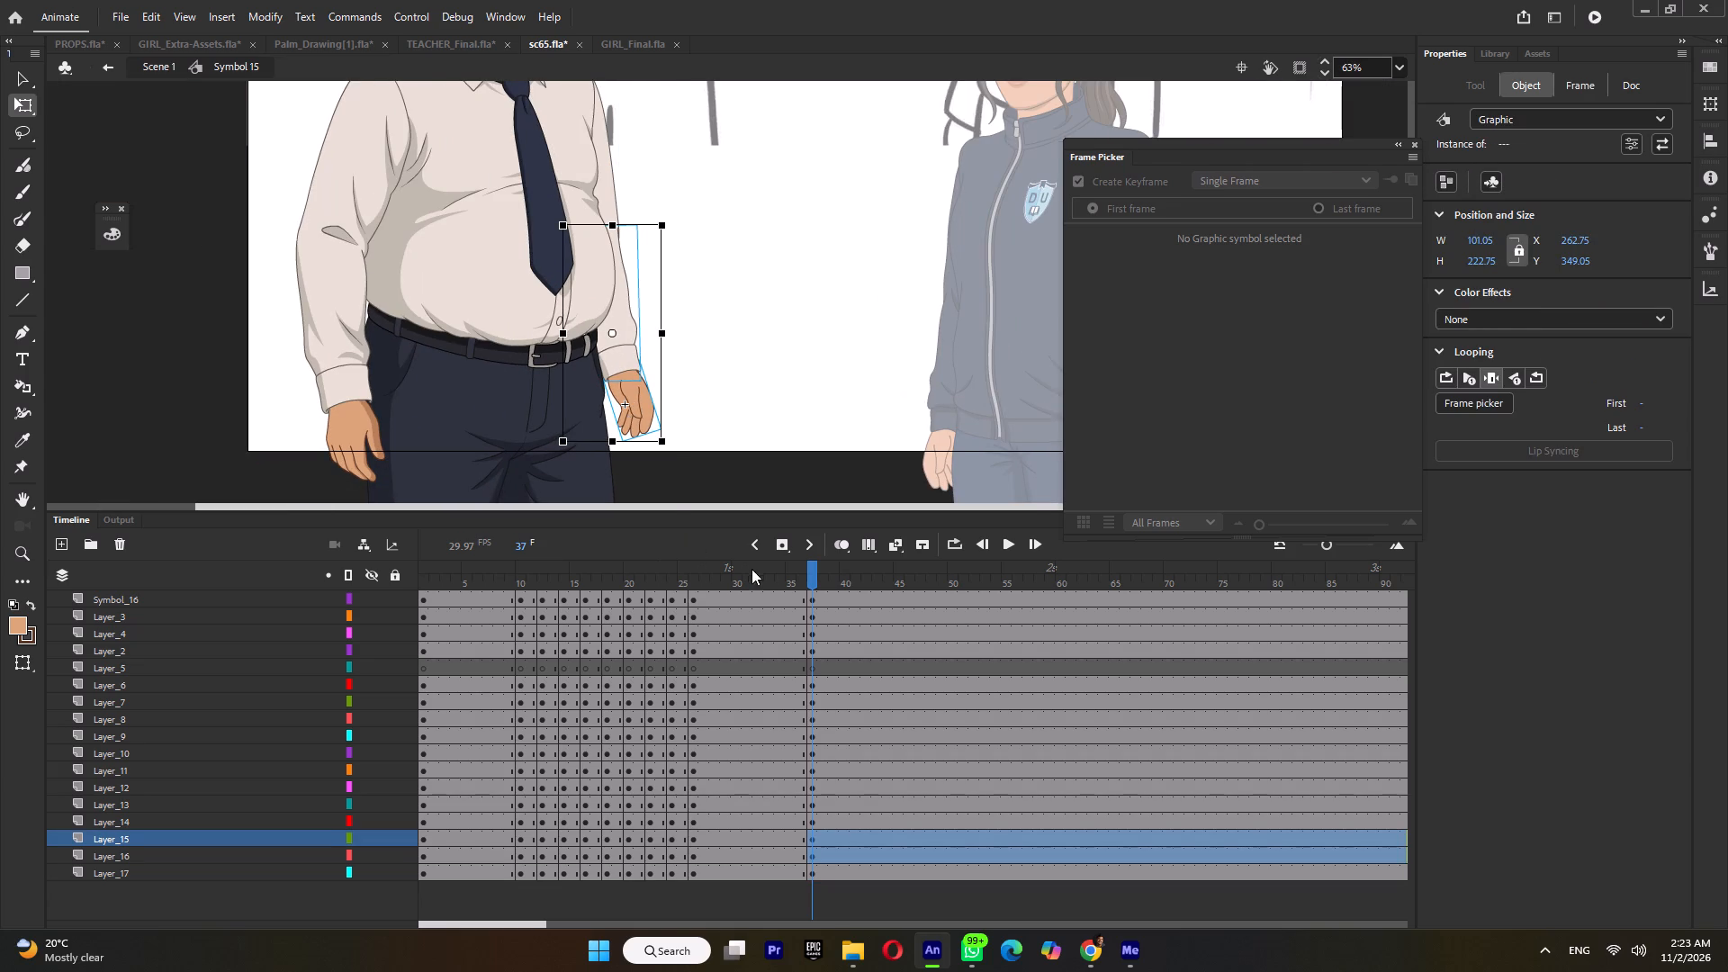
left_click(762, 575)
left_click(795, 572)
left_click(814, 575)
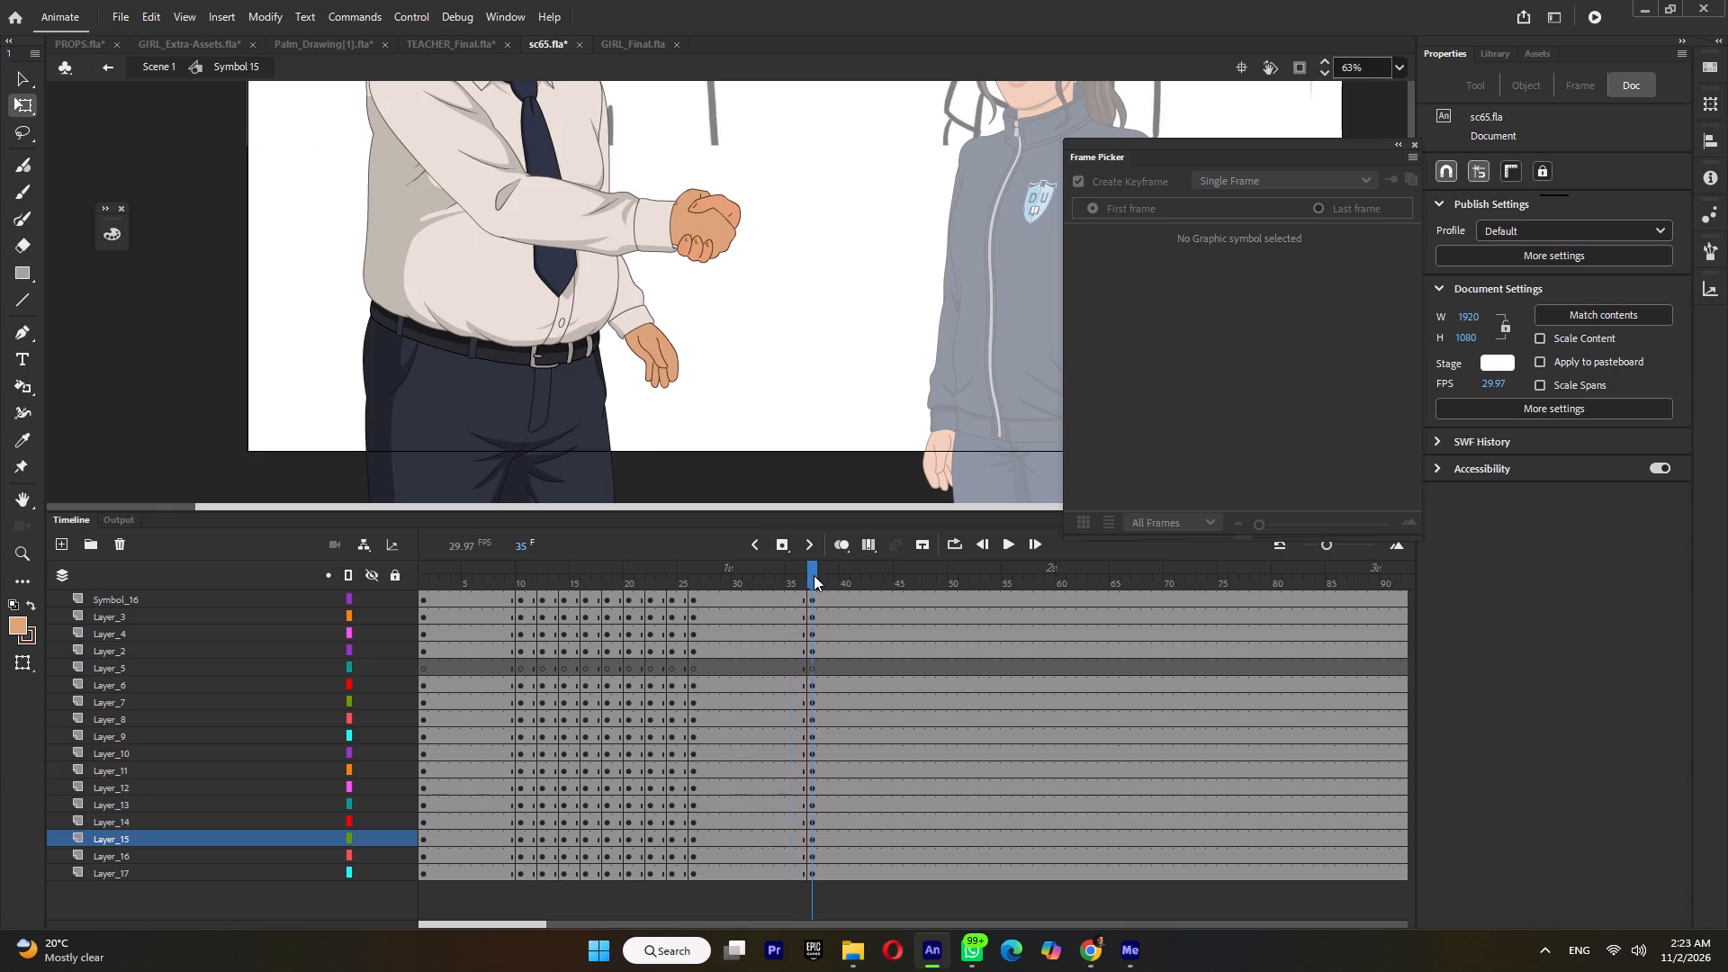
Rotate the teacher's entire other arm further inward about its shoulder pivot, to about X 221.7, Y 179.6.
left_click(612, 199)
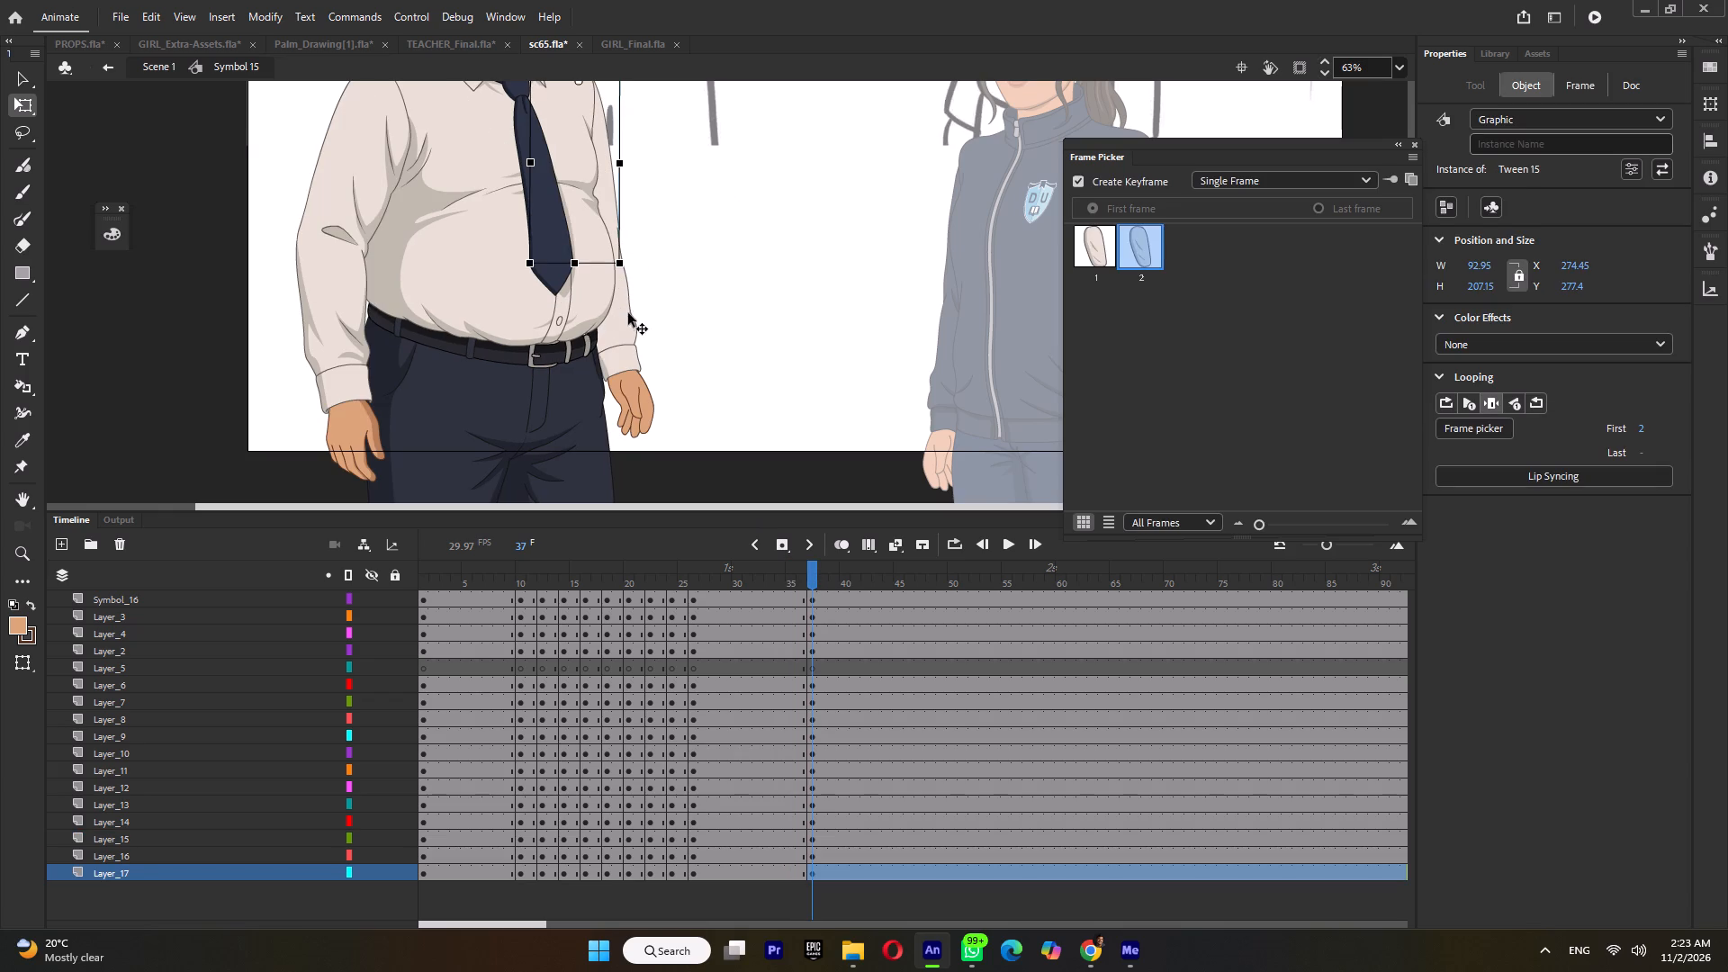
left_click(630, 337, "shift")
left_click(639, 396, "shift")
left_click(634, 415, "shift")
scroll(647, 391, "down", 4, "ctrl")
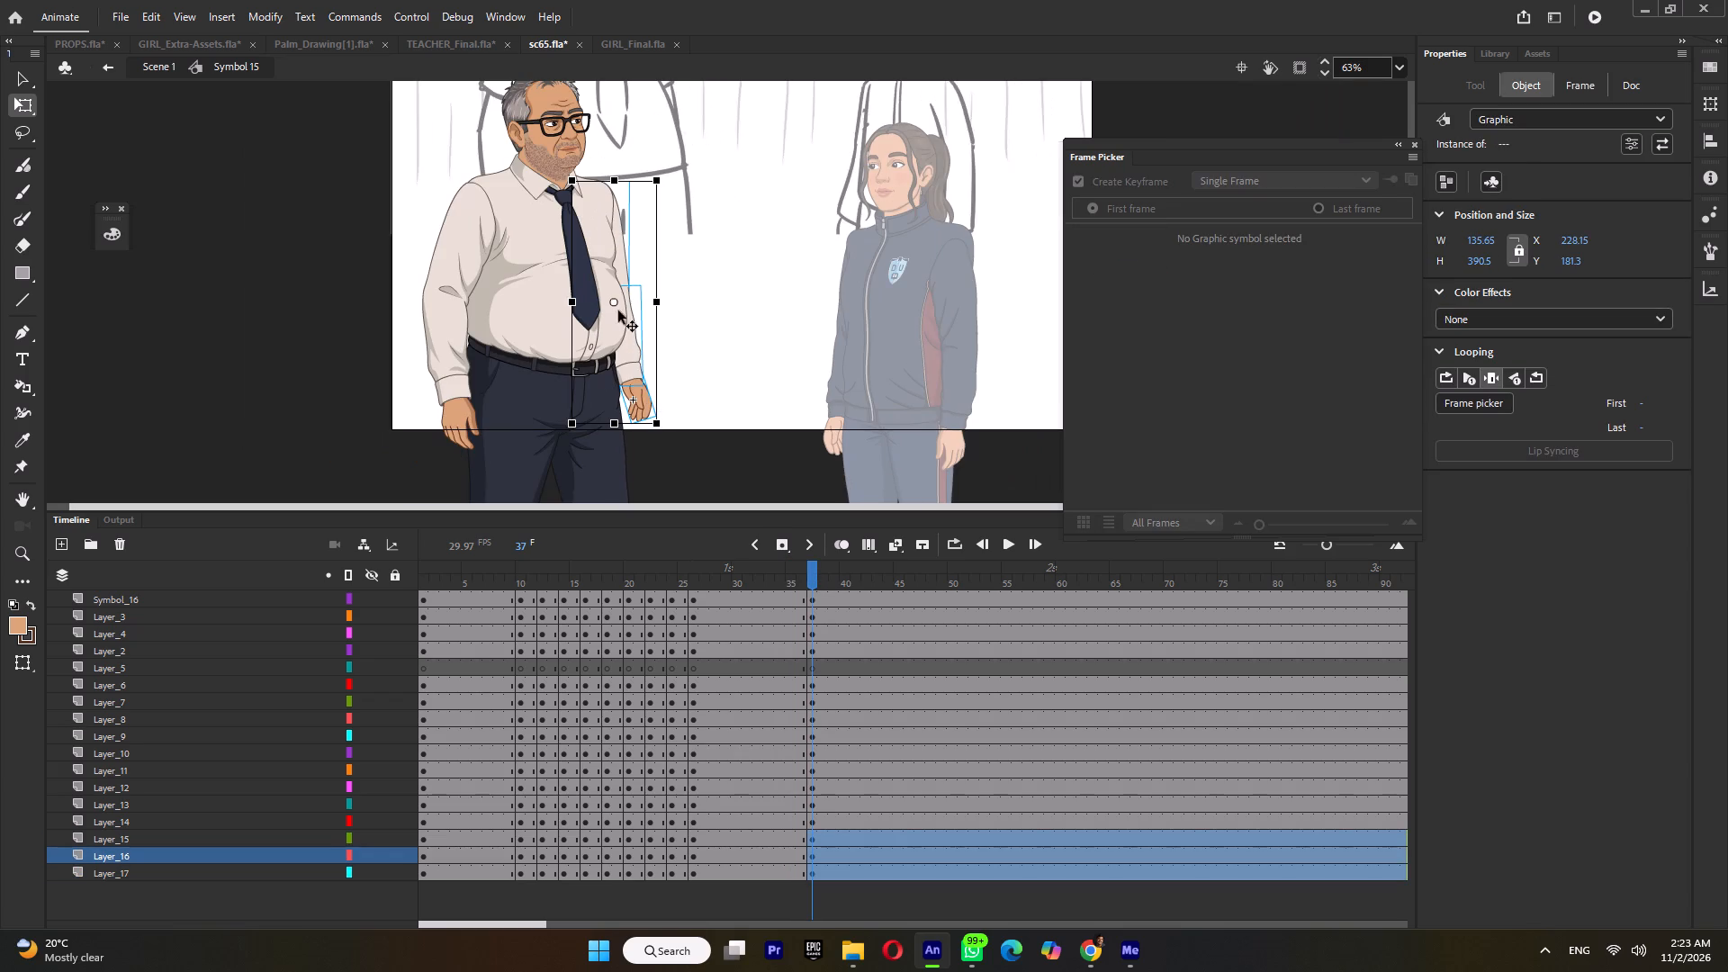
left_click_drag(614, 300, 607, 198)
scroll(641, 407, "up", 4, "ctrl")
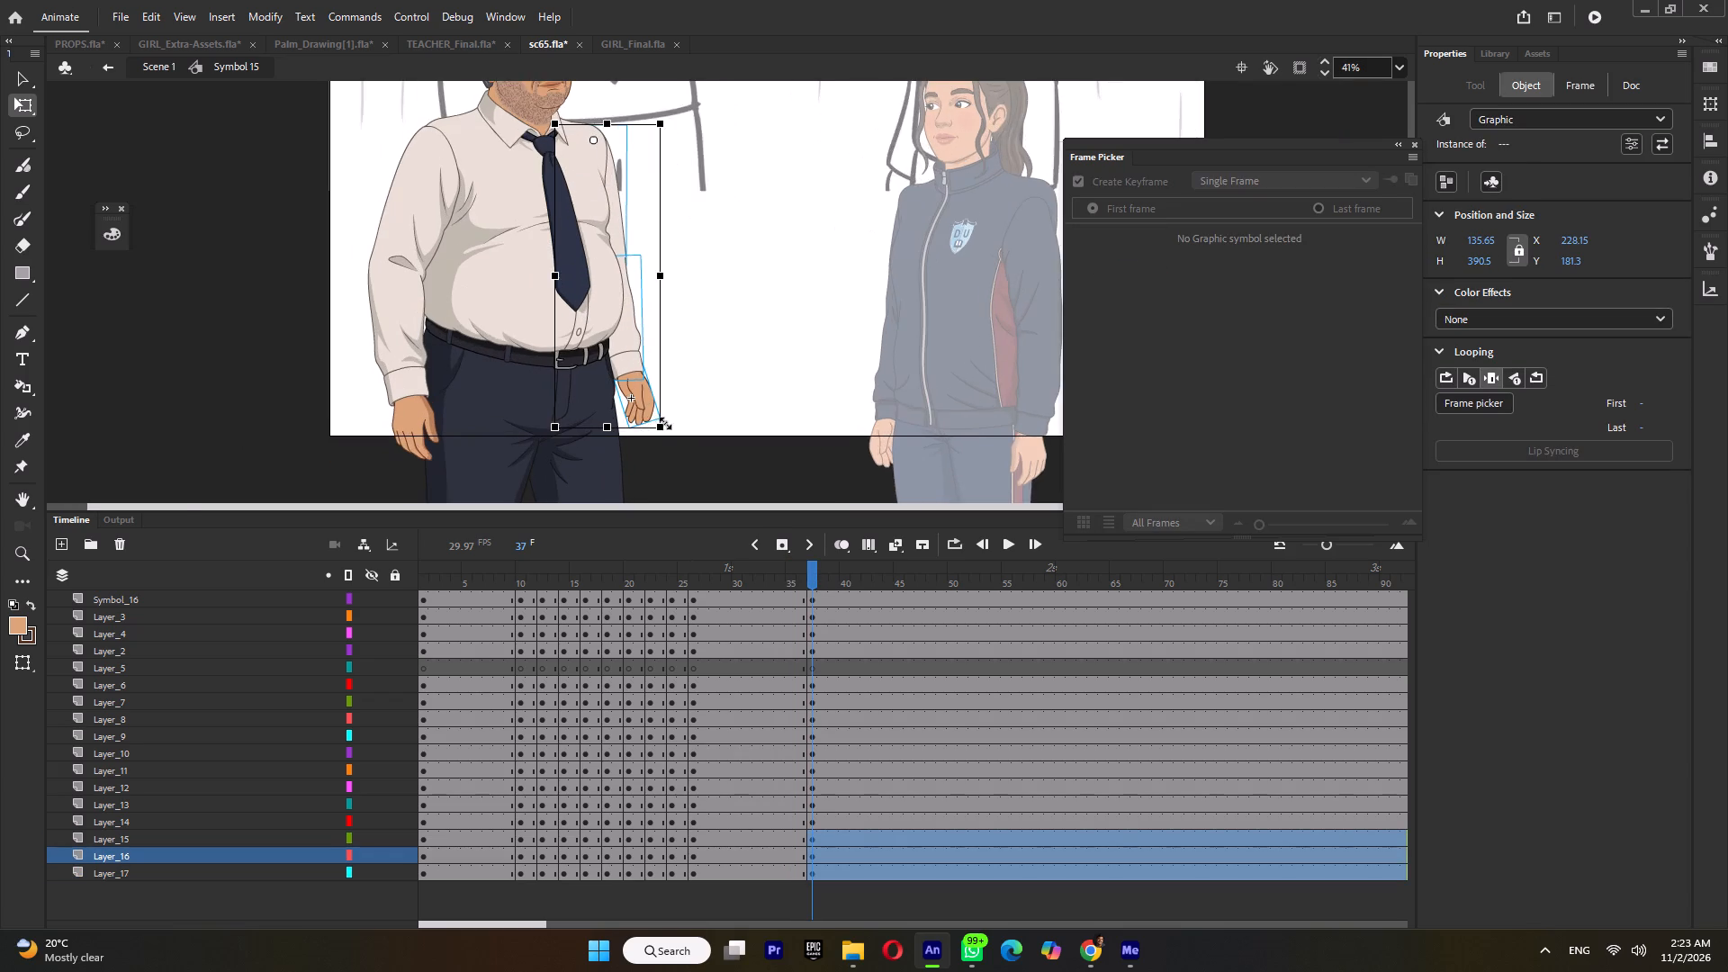
left_click_drag(678, 433, 667, 444)
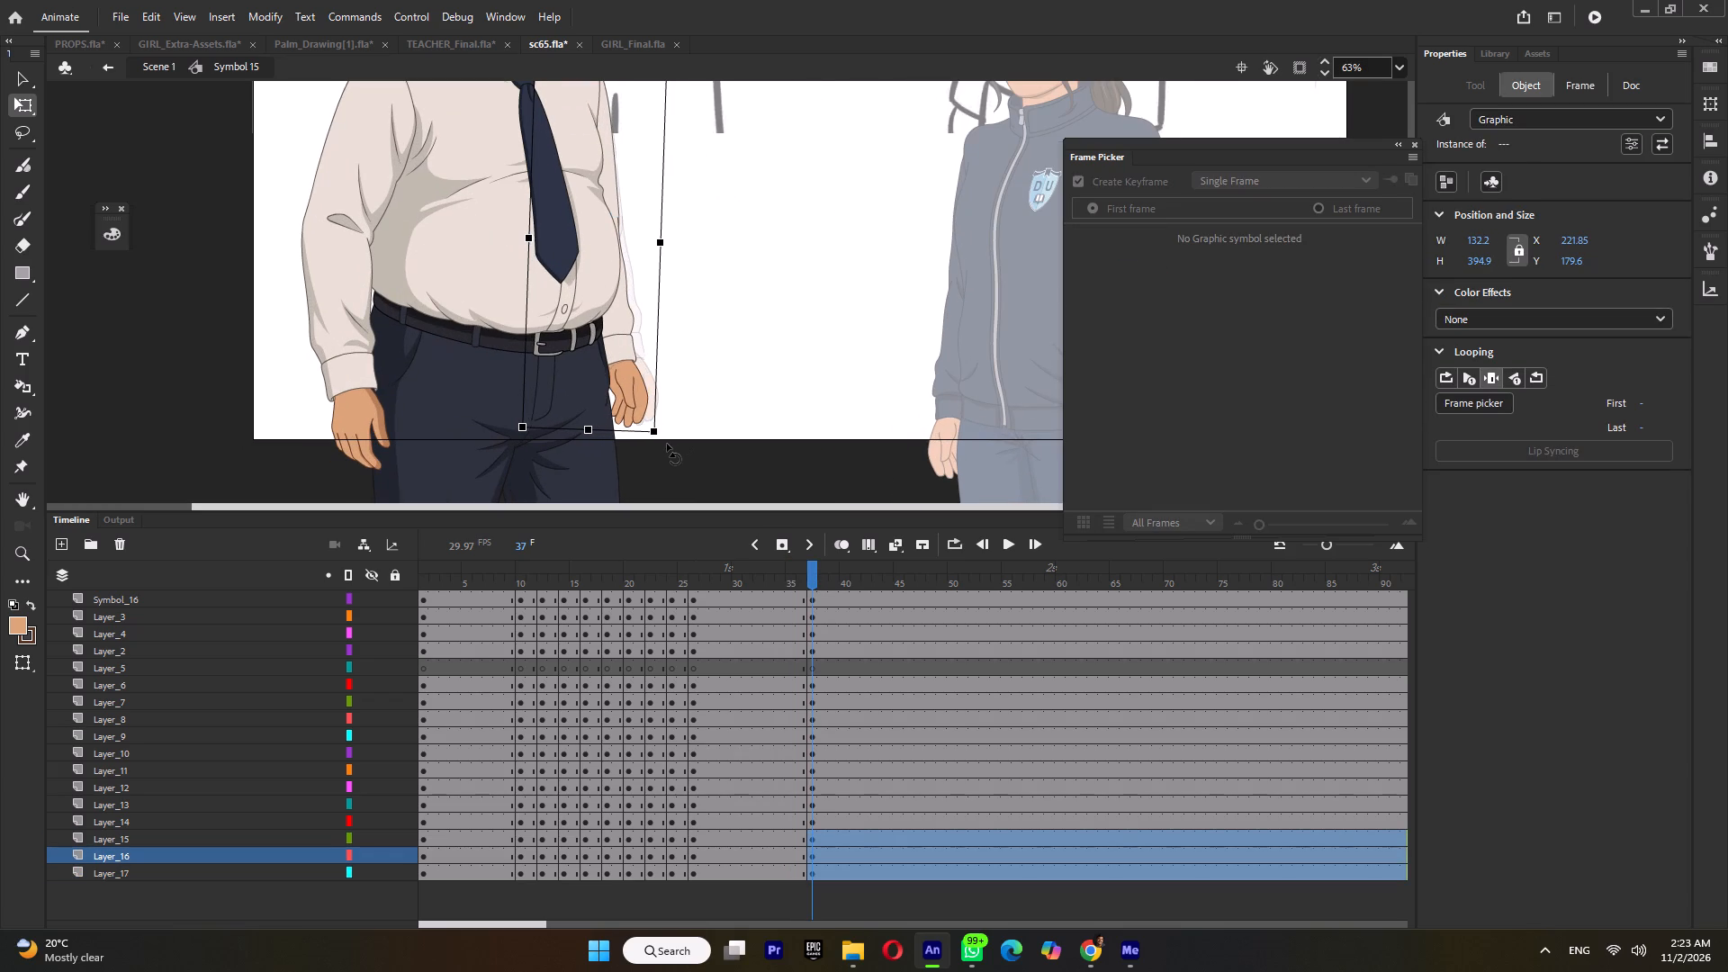
left_click_drag(667, 444, 667, 445)
scroll(665, 357, "down", 5, "ctrl")
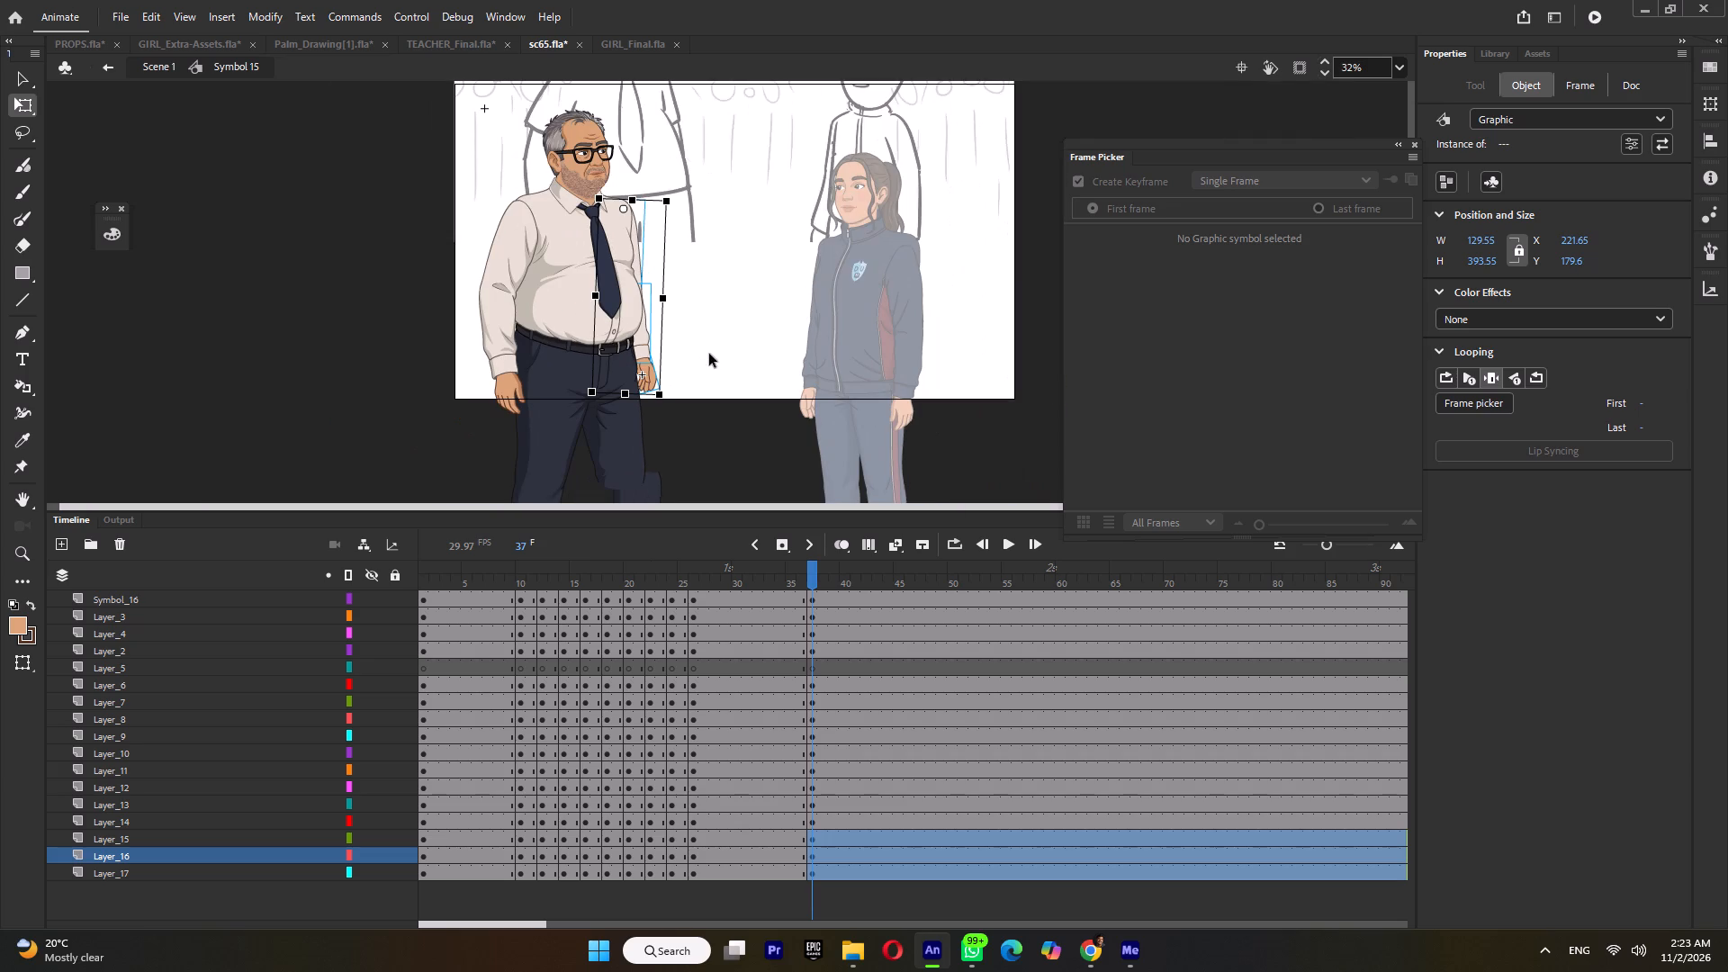
Save the sc65 file.
key("ctrl+s")
Compare the frames around the frame 37 pose change and select the teacher's head on Symbol_16 at frame 38.
left_click(703, 290, "ctrl")
left_click(783, 565)
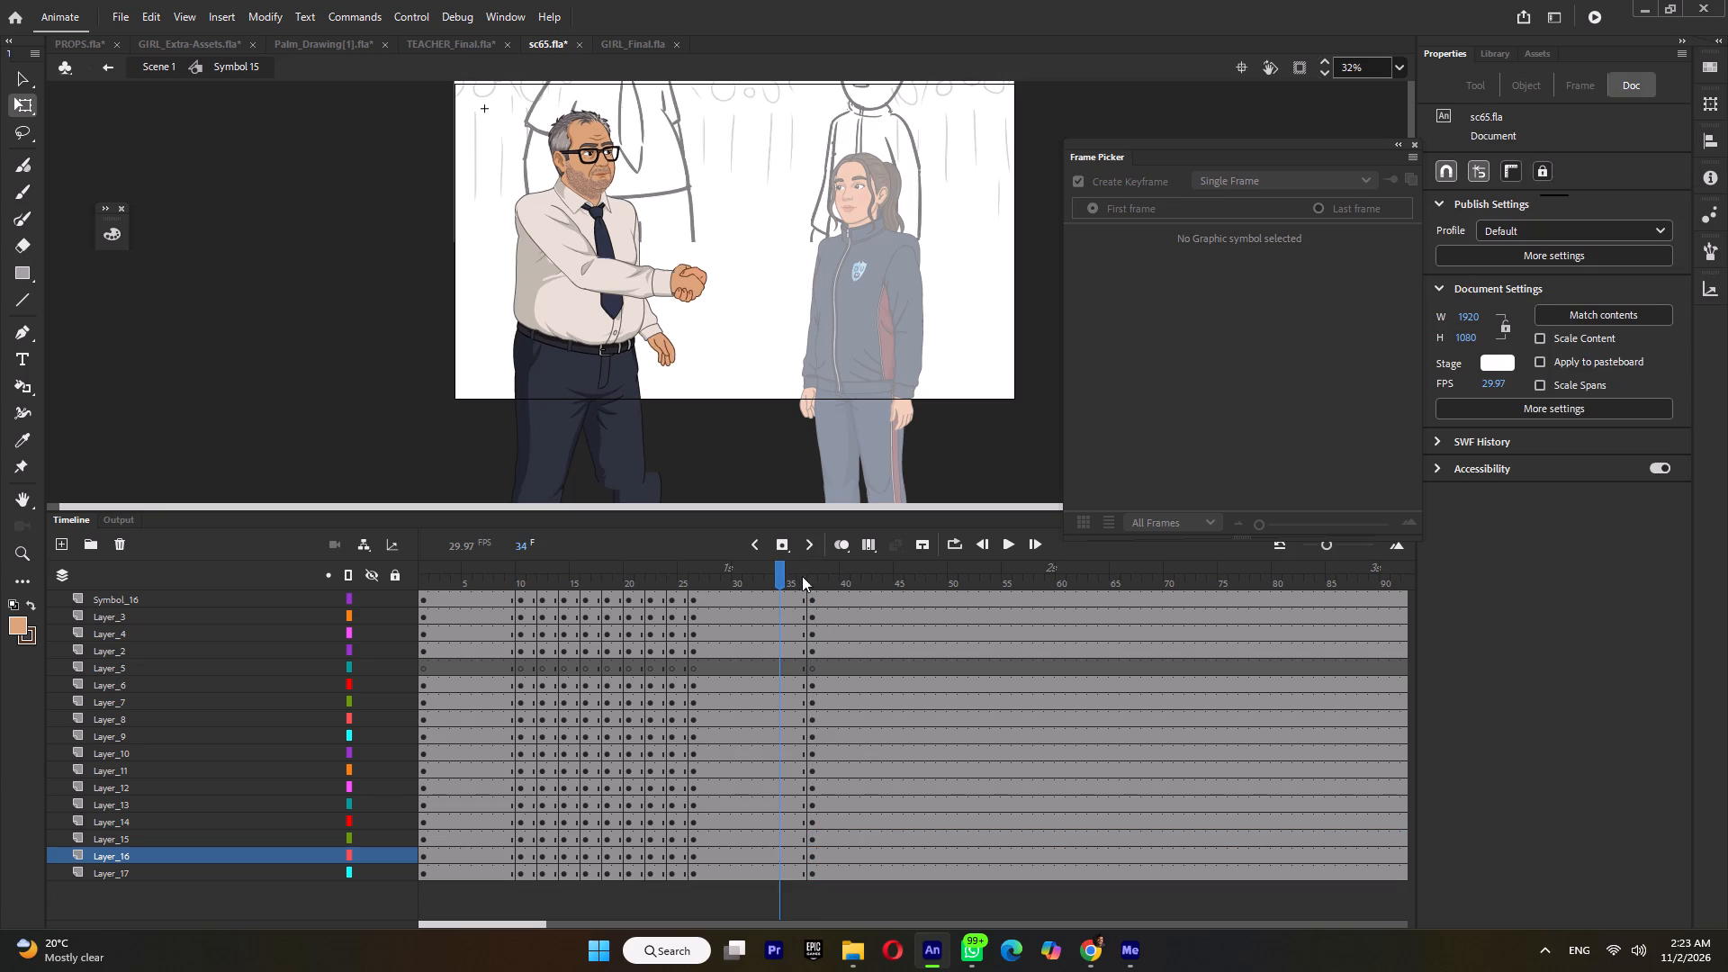
left_click(814, 580)
left_click(797, 580)
left_click(822, 583)
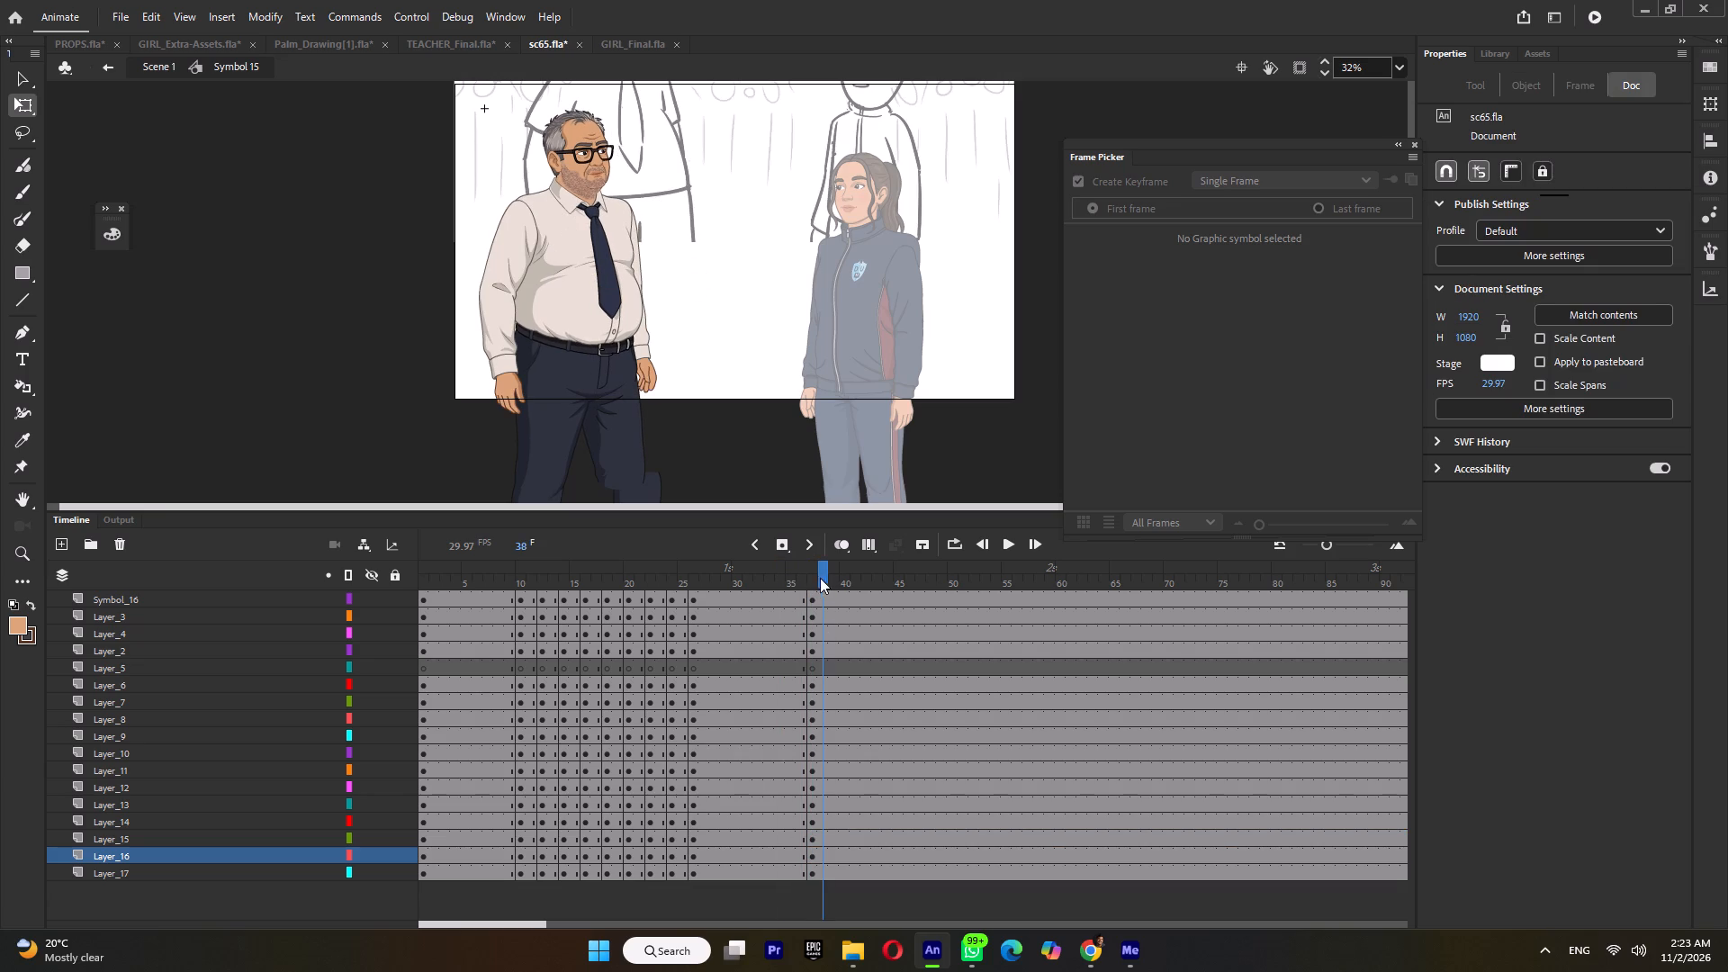
left_click(589, 143)
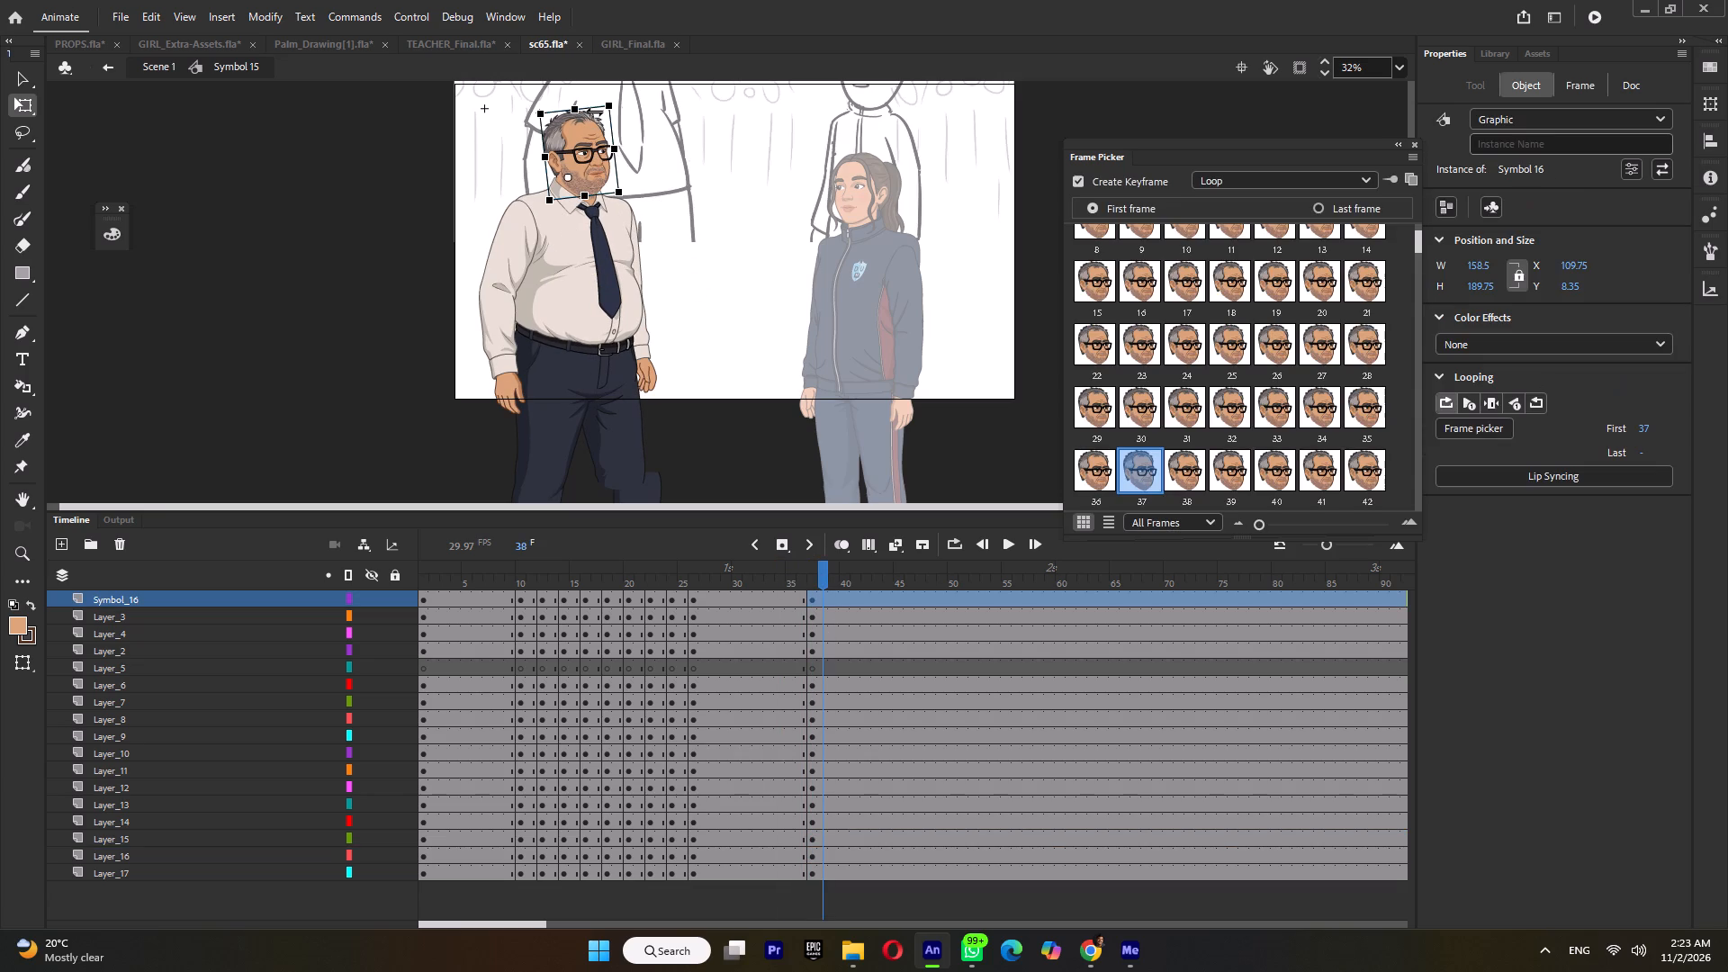
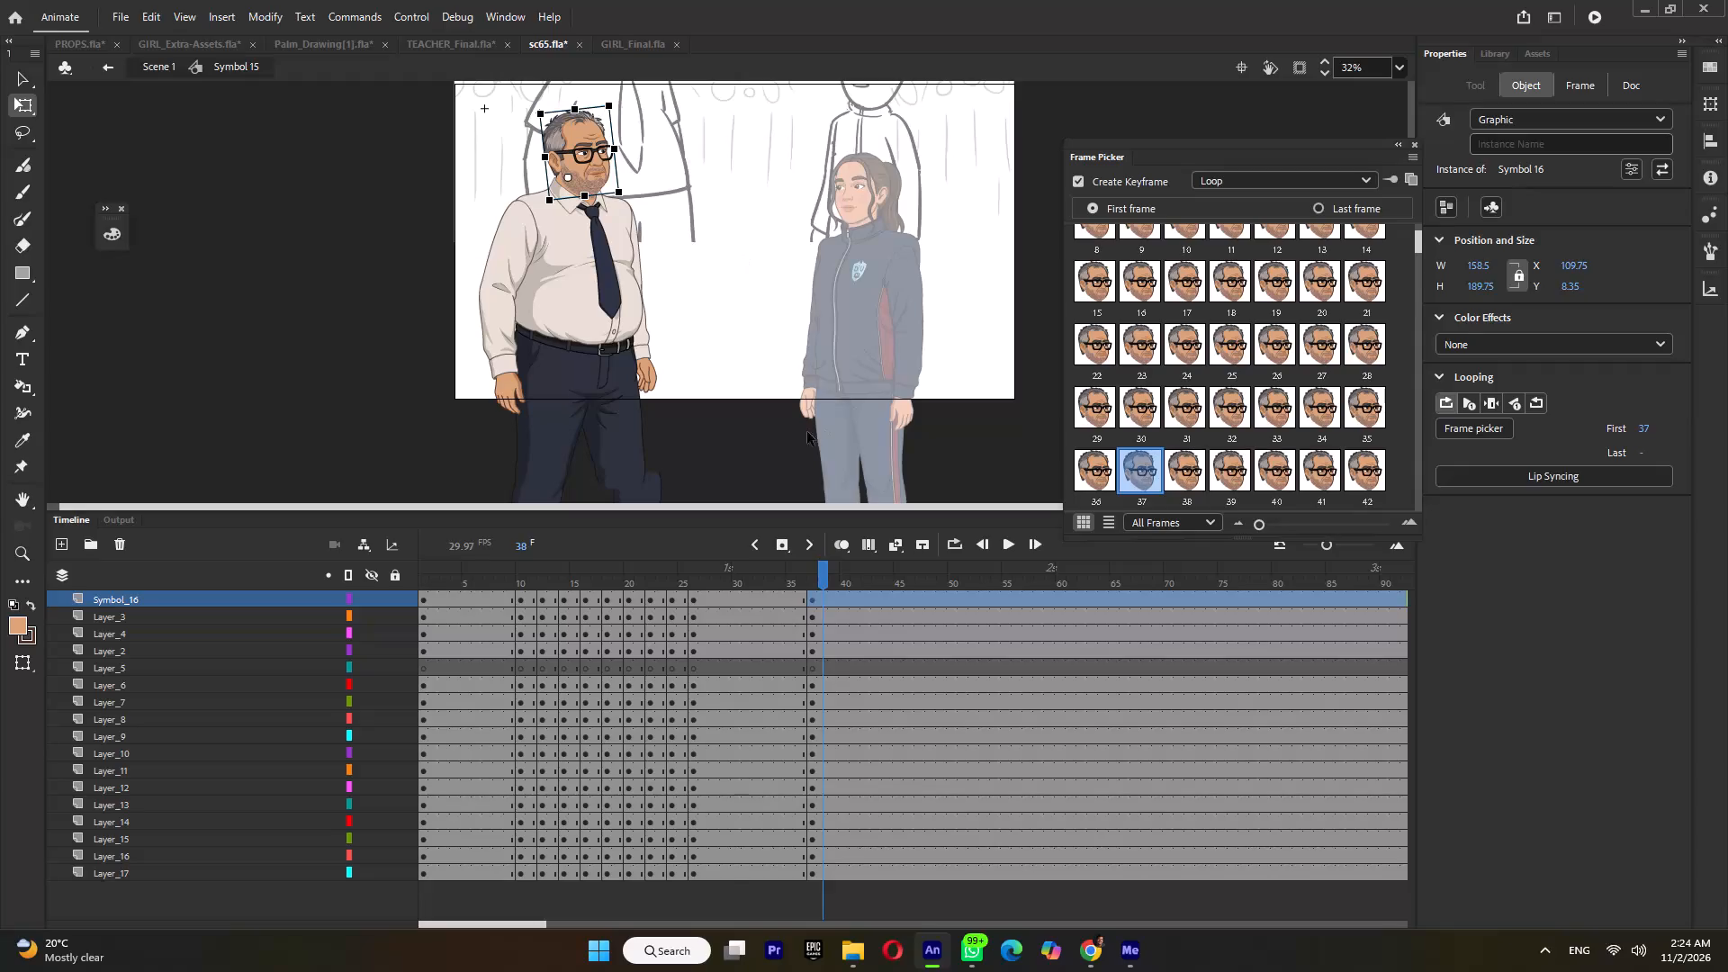
Insert keyframes at frame 31 on all the teacher's layers.
left_click(747, 573)
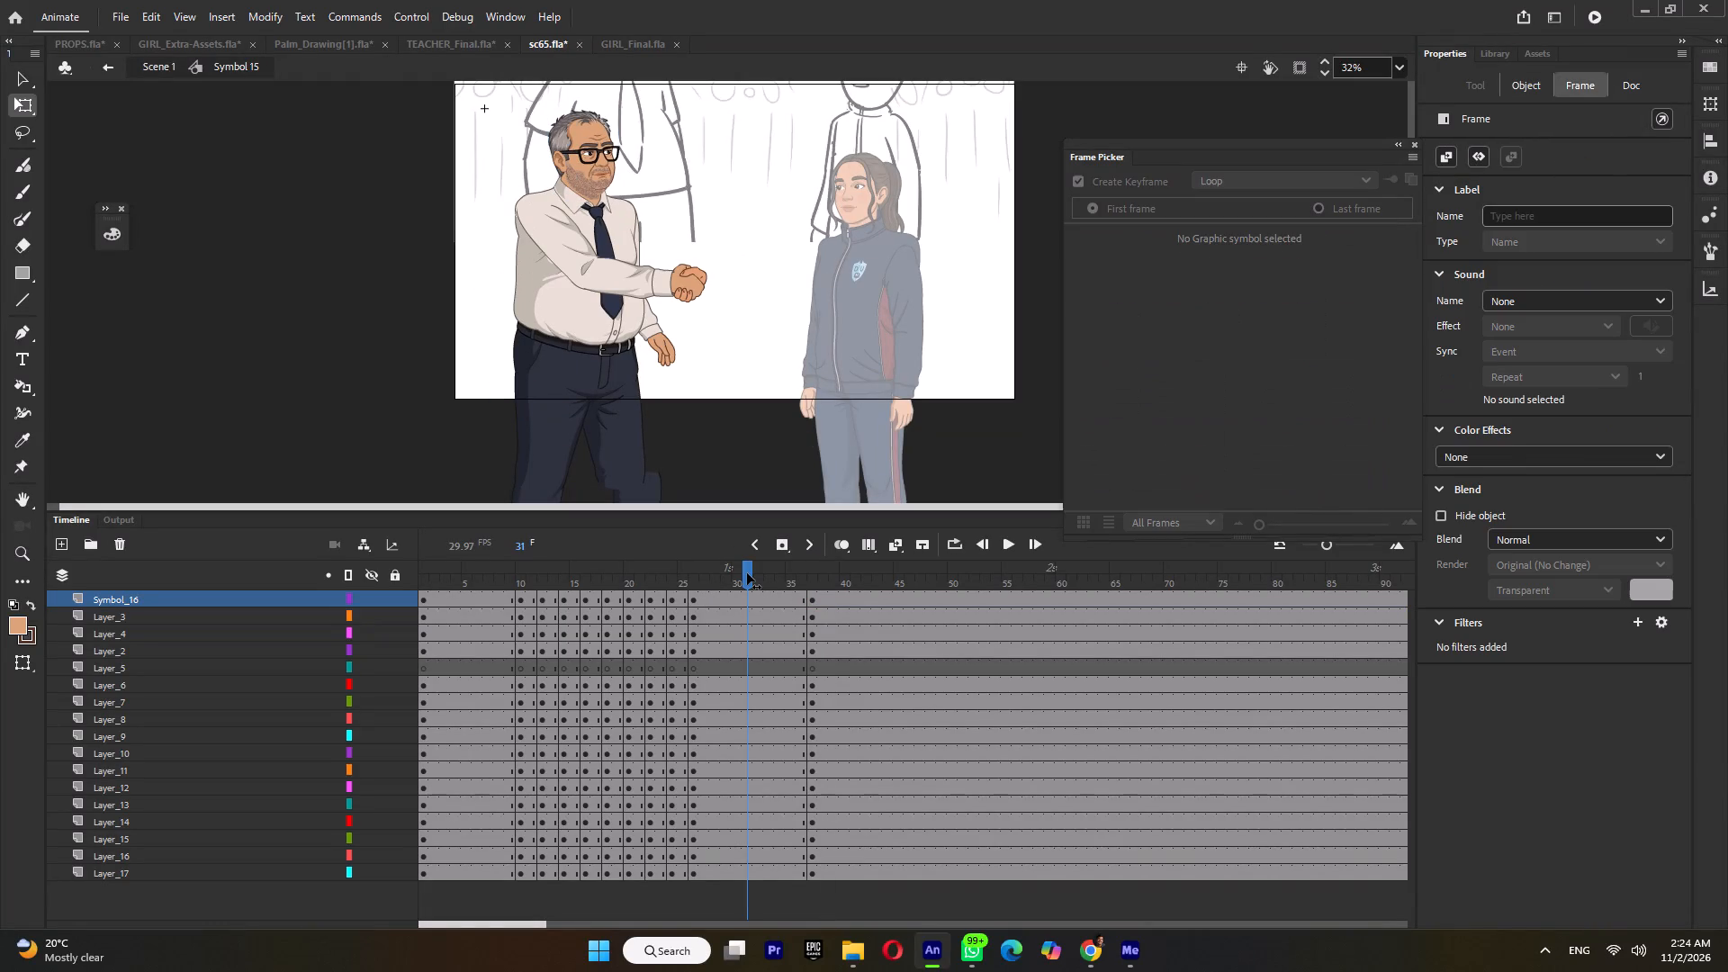
double_click(747, 573)
key("F6")
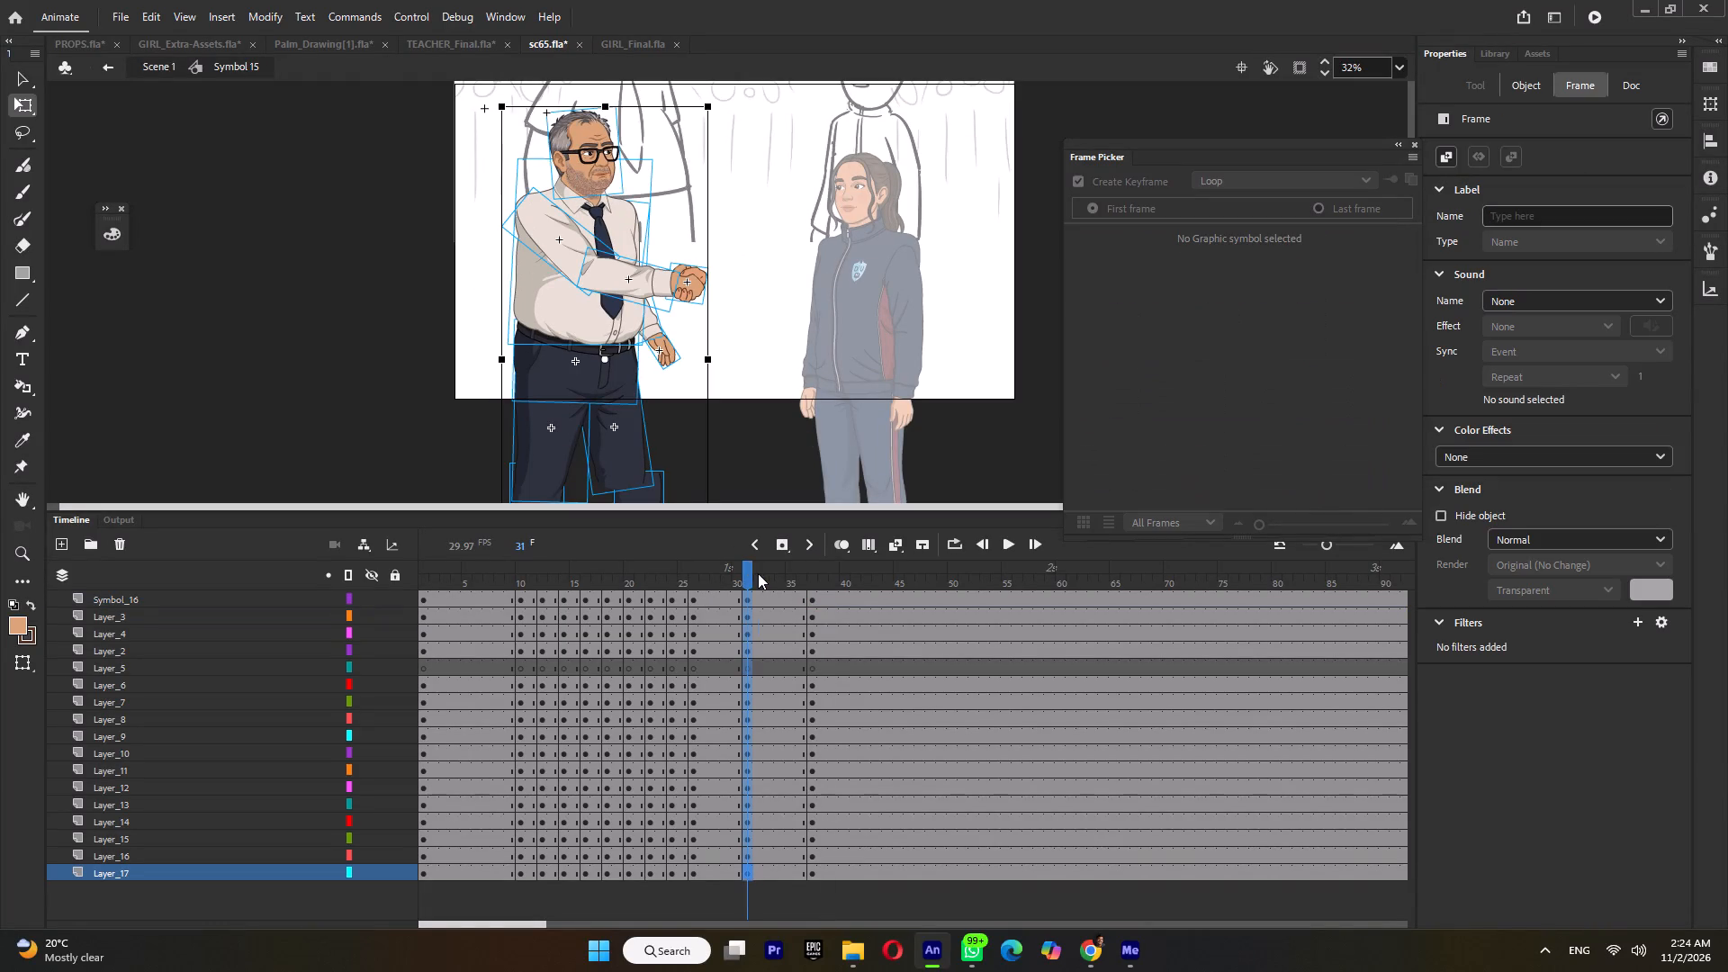
Create classic tweens on all layers between the frame 31 and frame 37 keyframes and check the motion.
left_click_drag(758, 573, 826, 585)
double_click(774, 583)
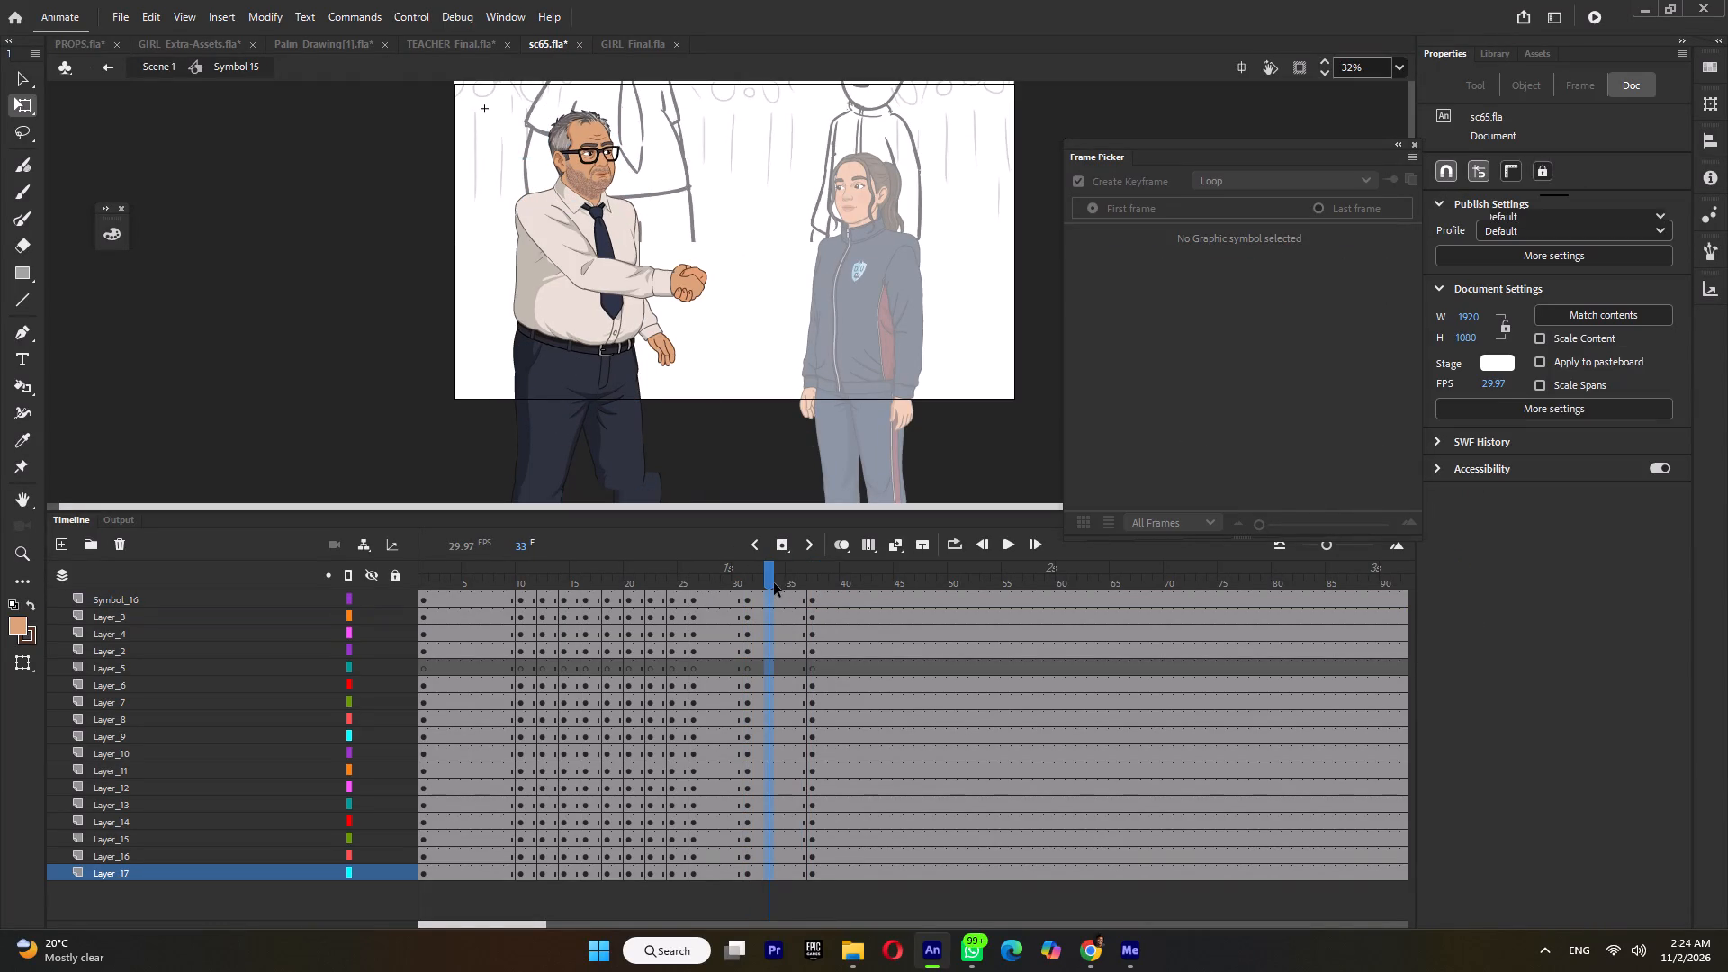
key("ctrl+m")
left_click(790, 577)
left_click(811, 577)
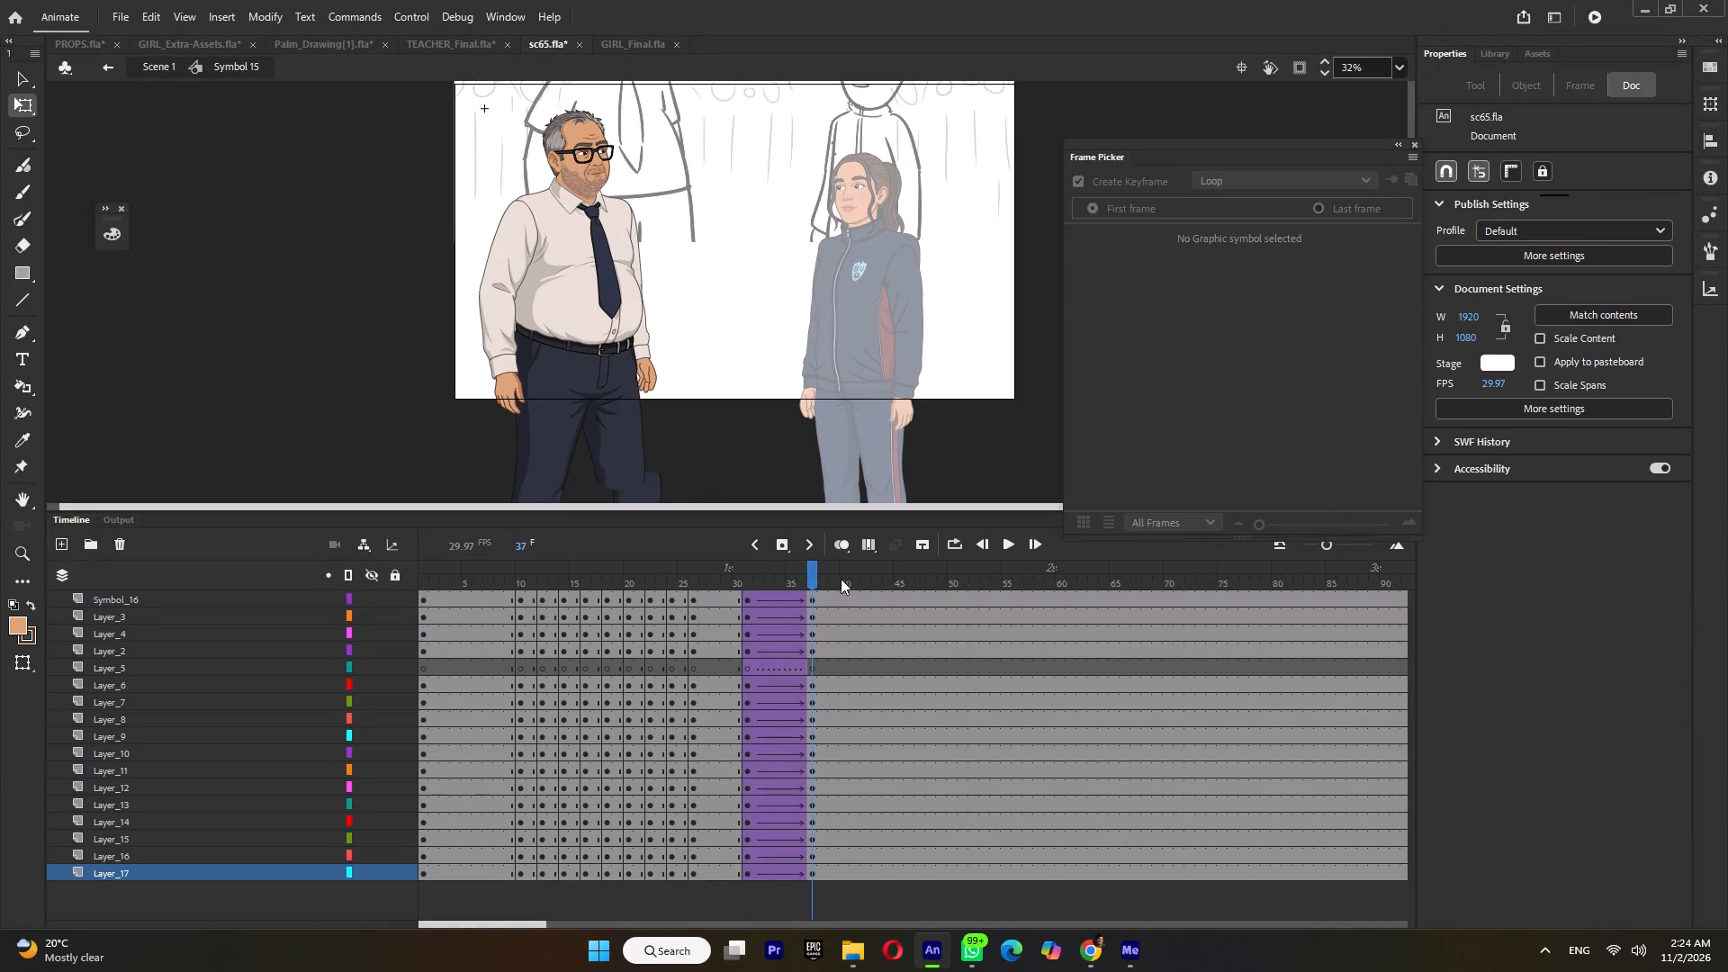
Insert keyframes at frame 43 on all the teacher's layers.
left_click(843, 578)
double_click(870, 579)
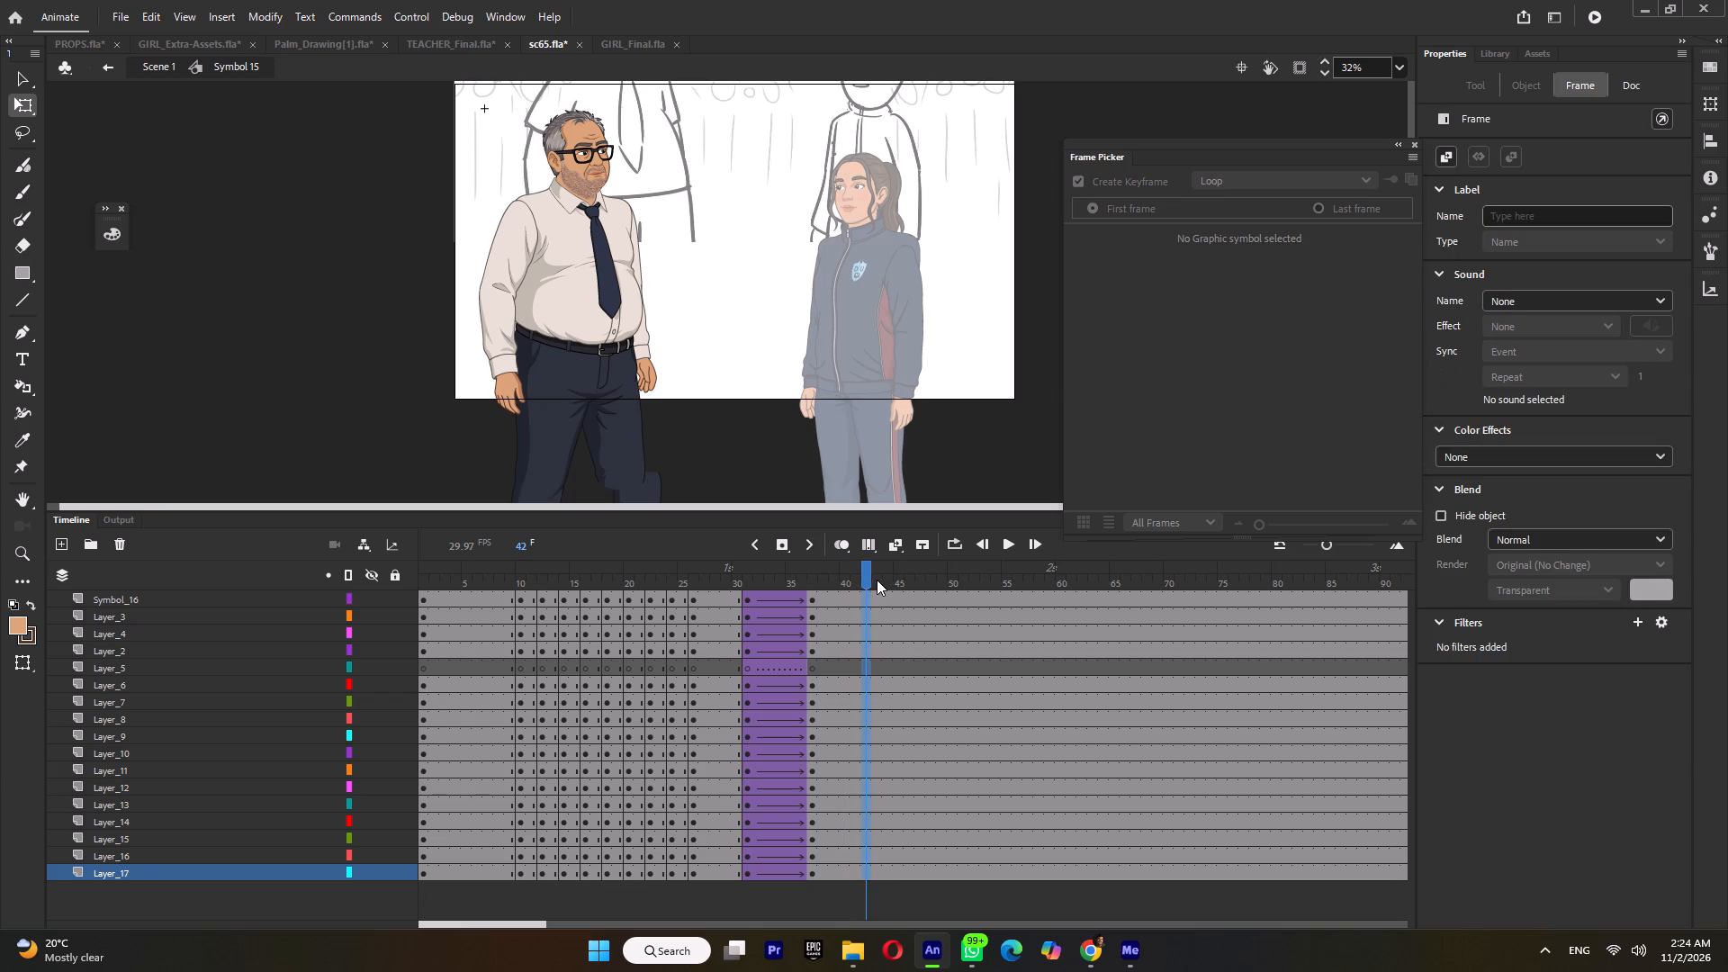
double_click(877, 580)
key("F6")
At frame 37, lean the teacher's upper body, head, arms and pelvis slightly further back about a hip pivot, to about X -17.1.
left_click(754, 581)
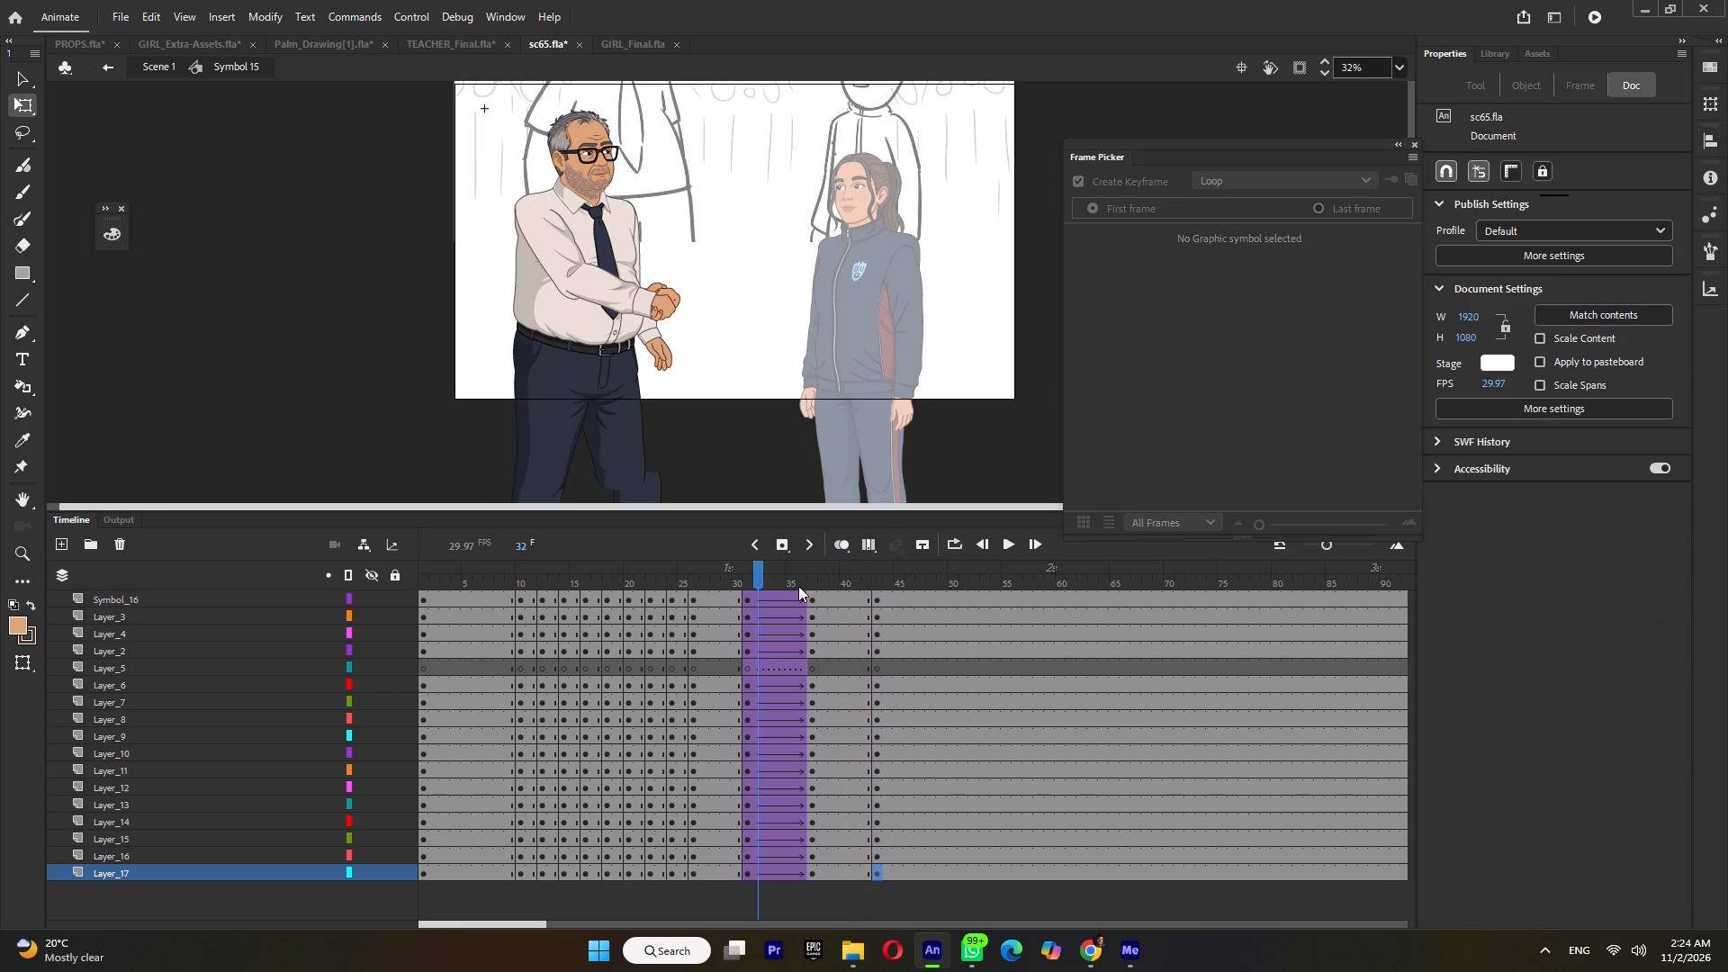
left_click(814, 579)
left_click_drag(436, 148, 677, 315)
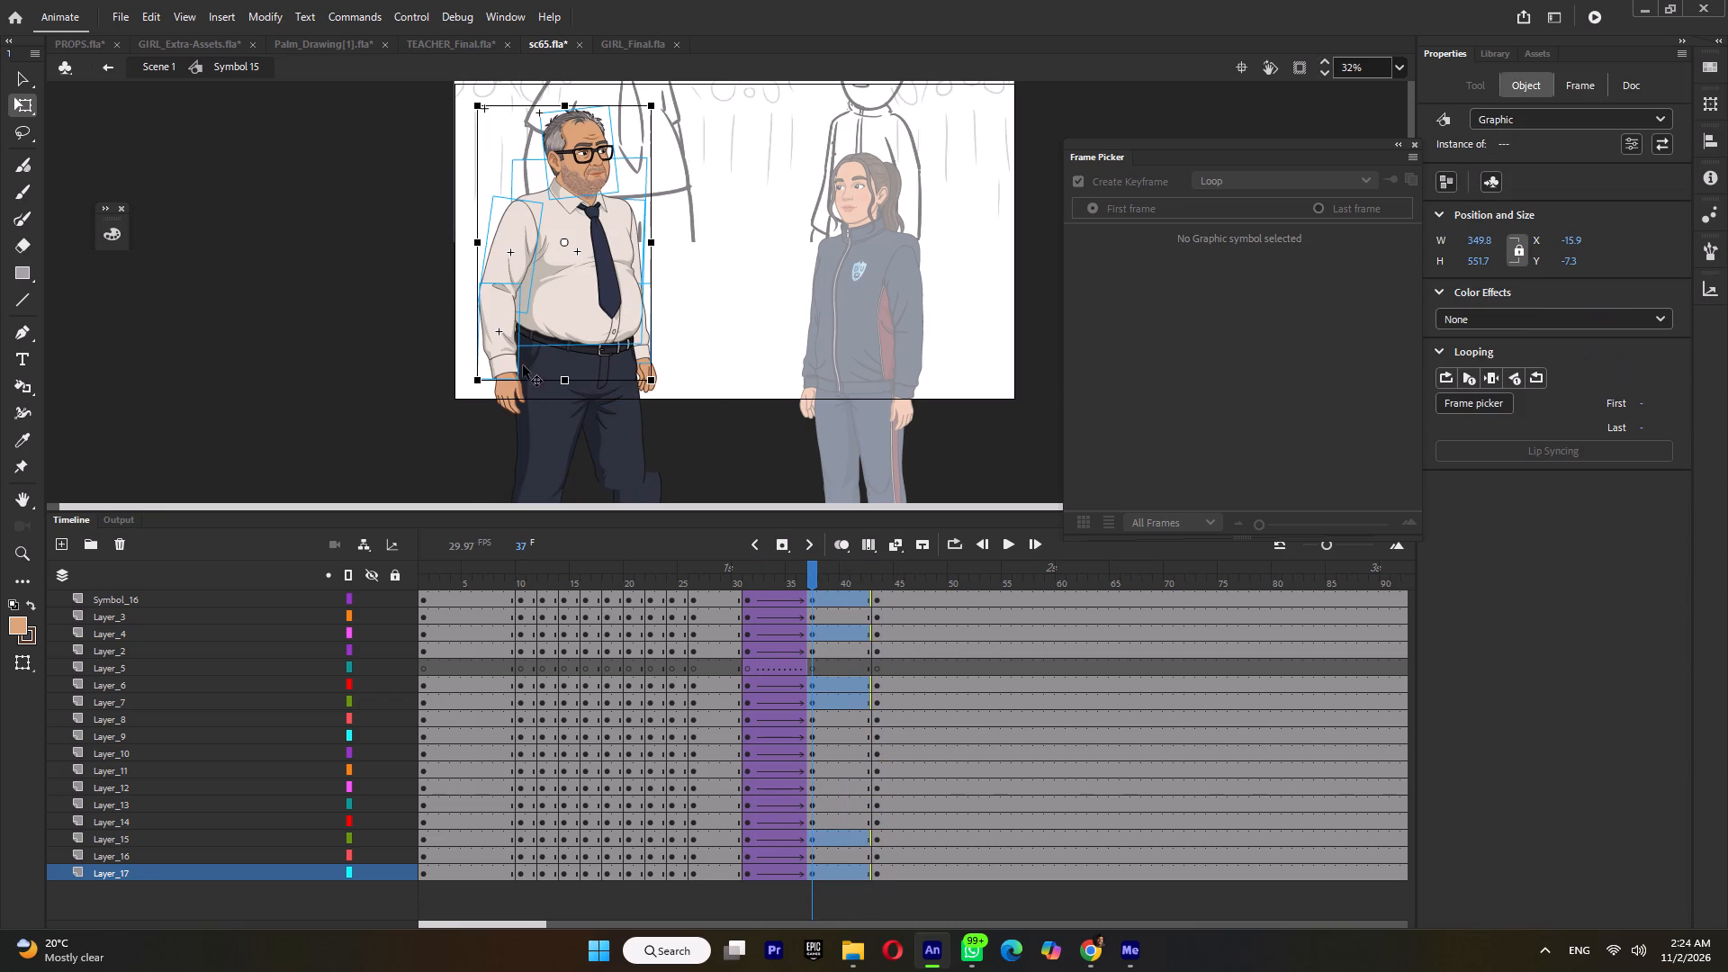
left_click(504, 392, "shift")
left_click(644, 375, "shift")
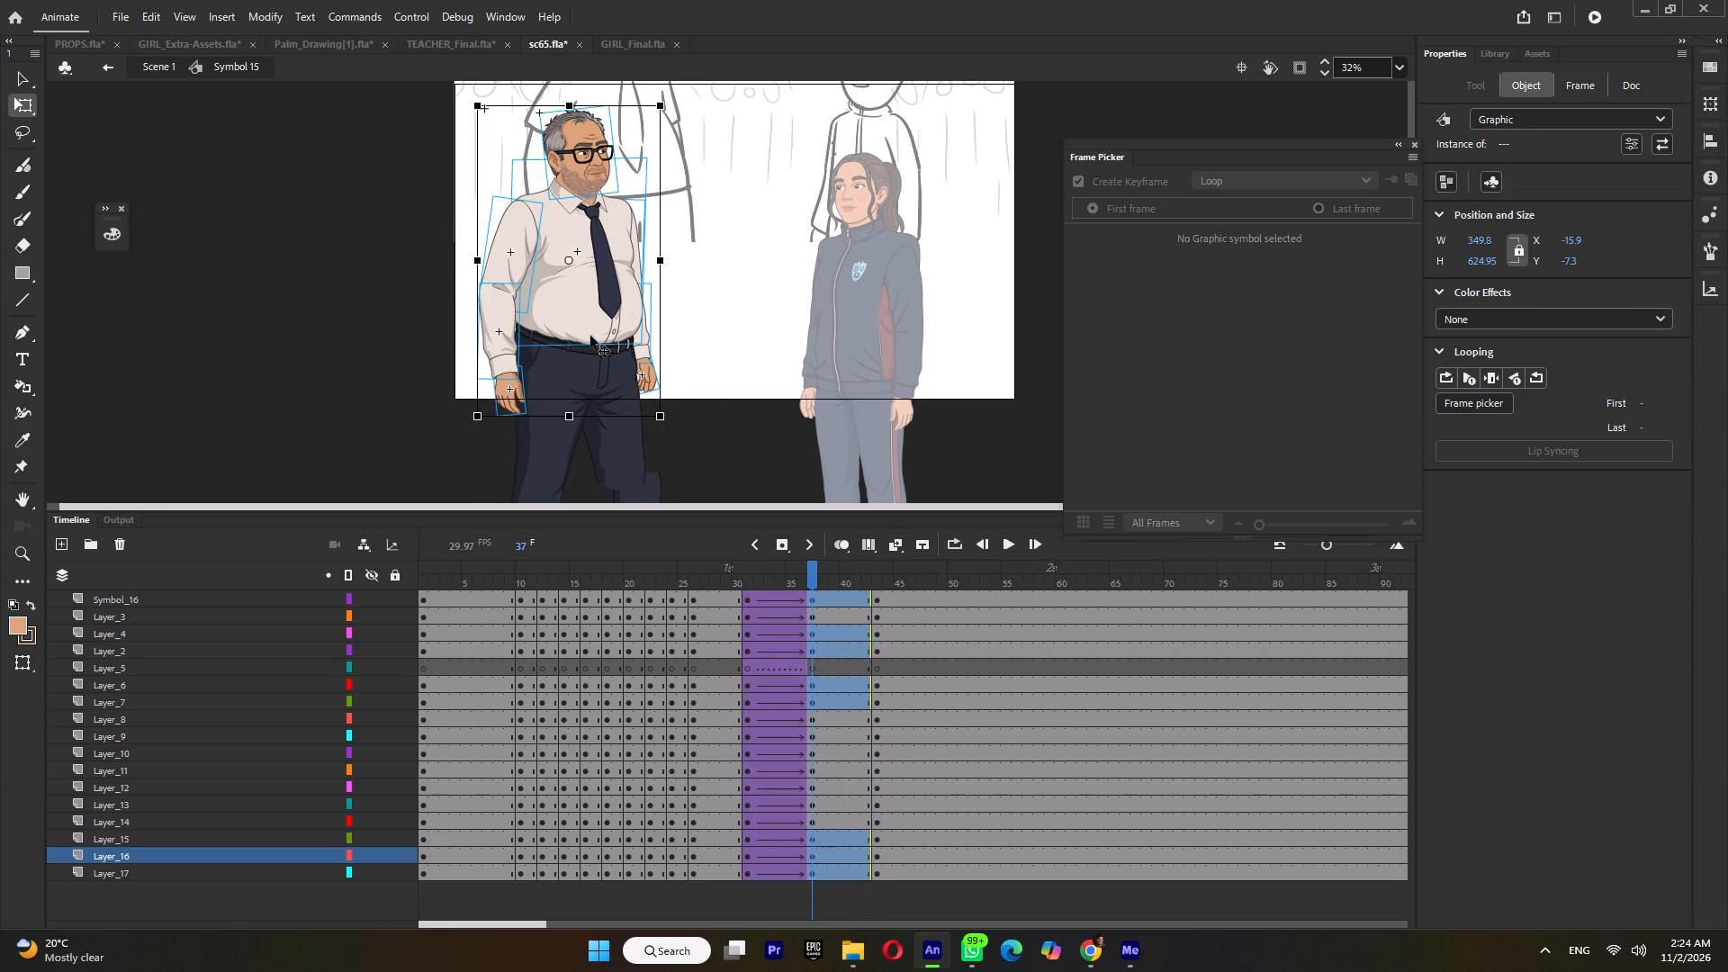
left_click(548, 377, "shift")
left_click_drag(760, 316, 481, 433, "shift")
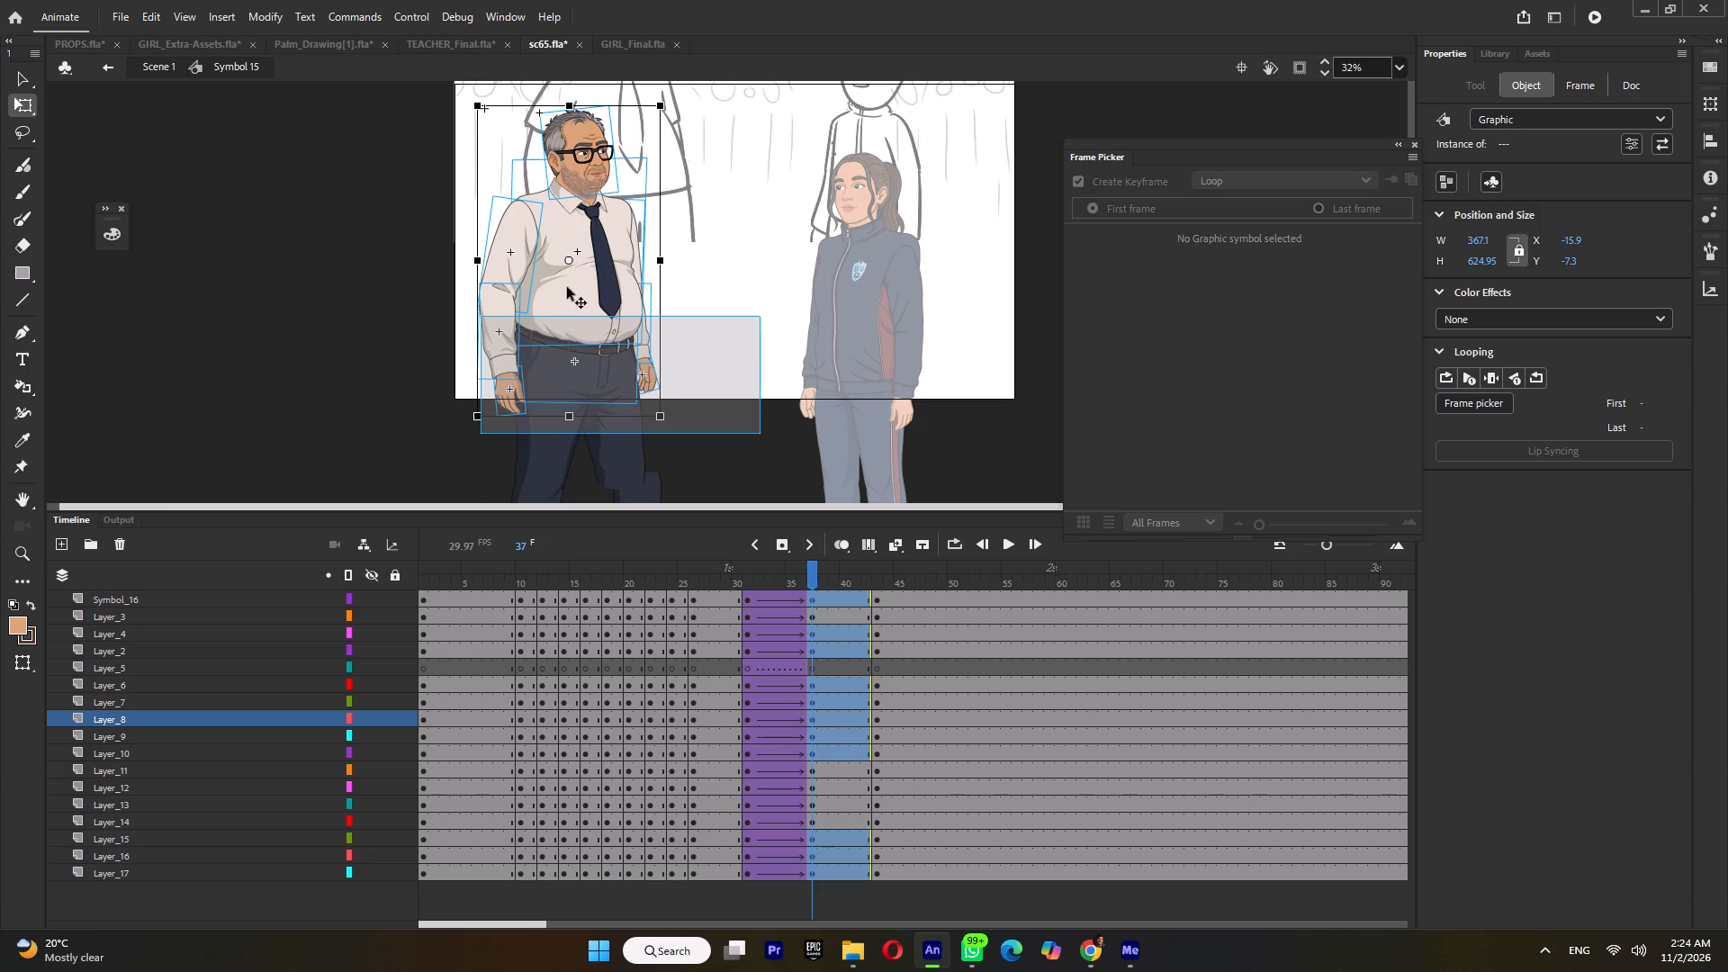
left_click_drag(569, 303, 578, 466)
scroll(594, 94, "up", 4, "ctrl")
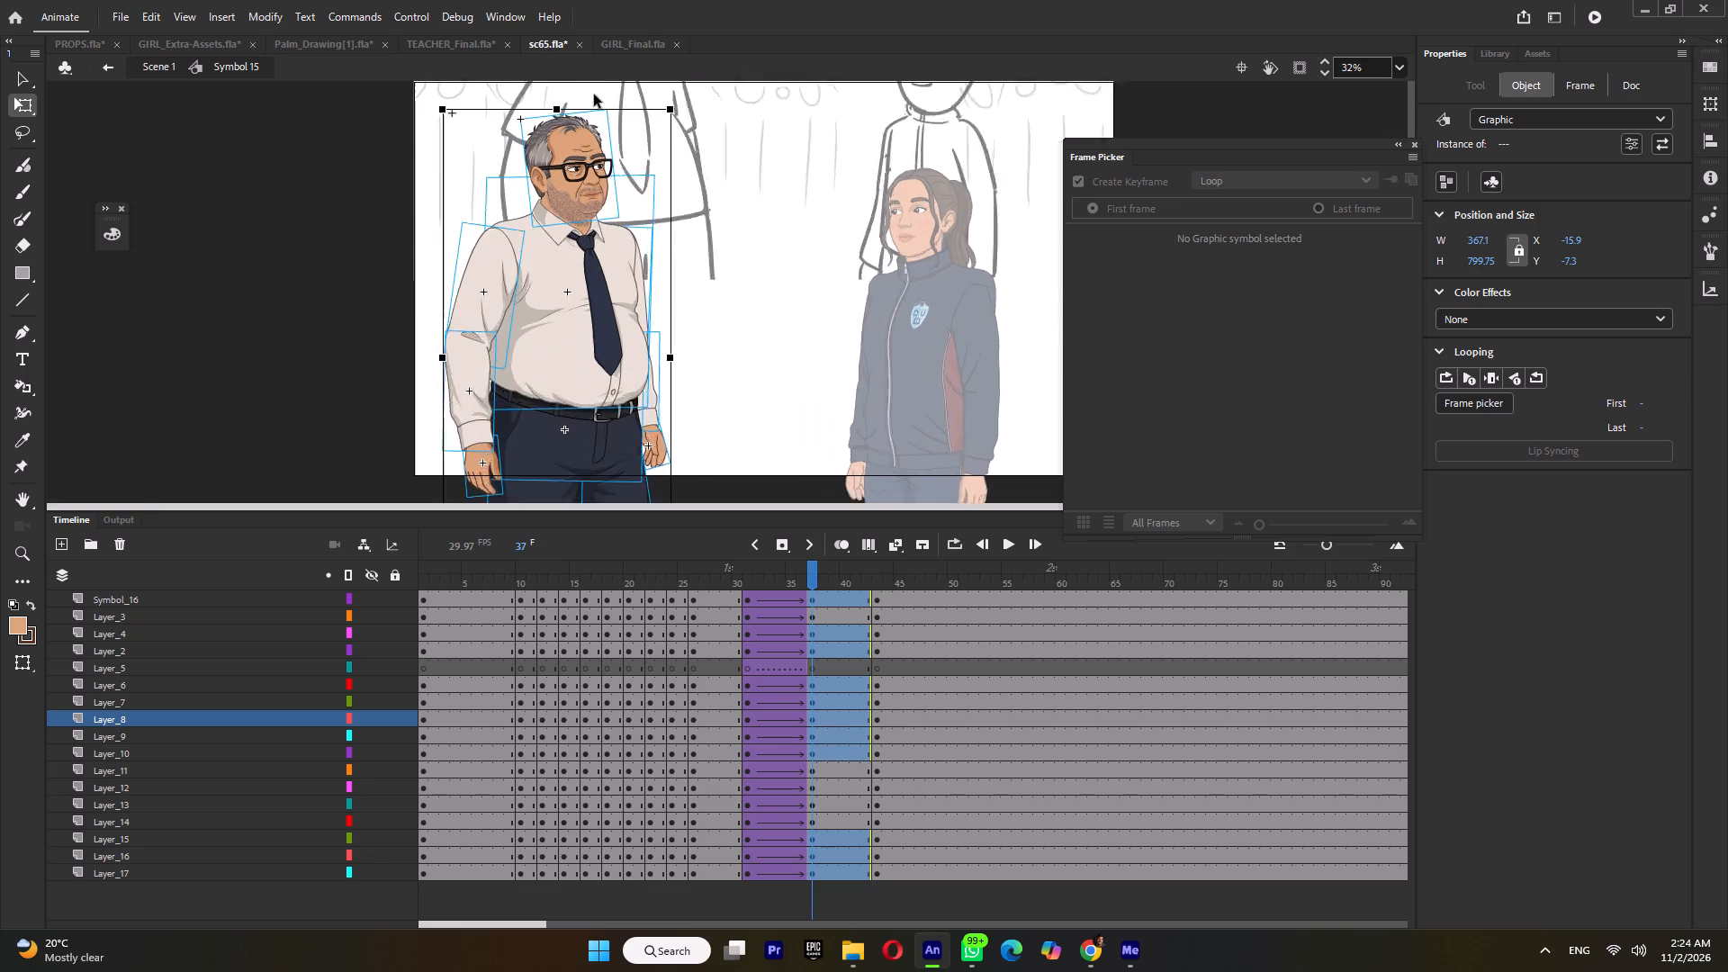
scroll(546, 117, "up", 5, "ctrl")
left_click(549, 119)
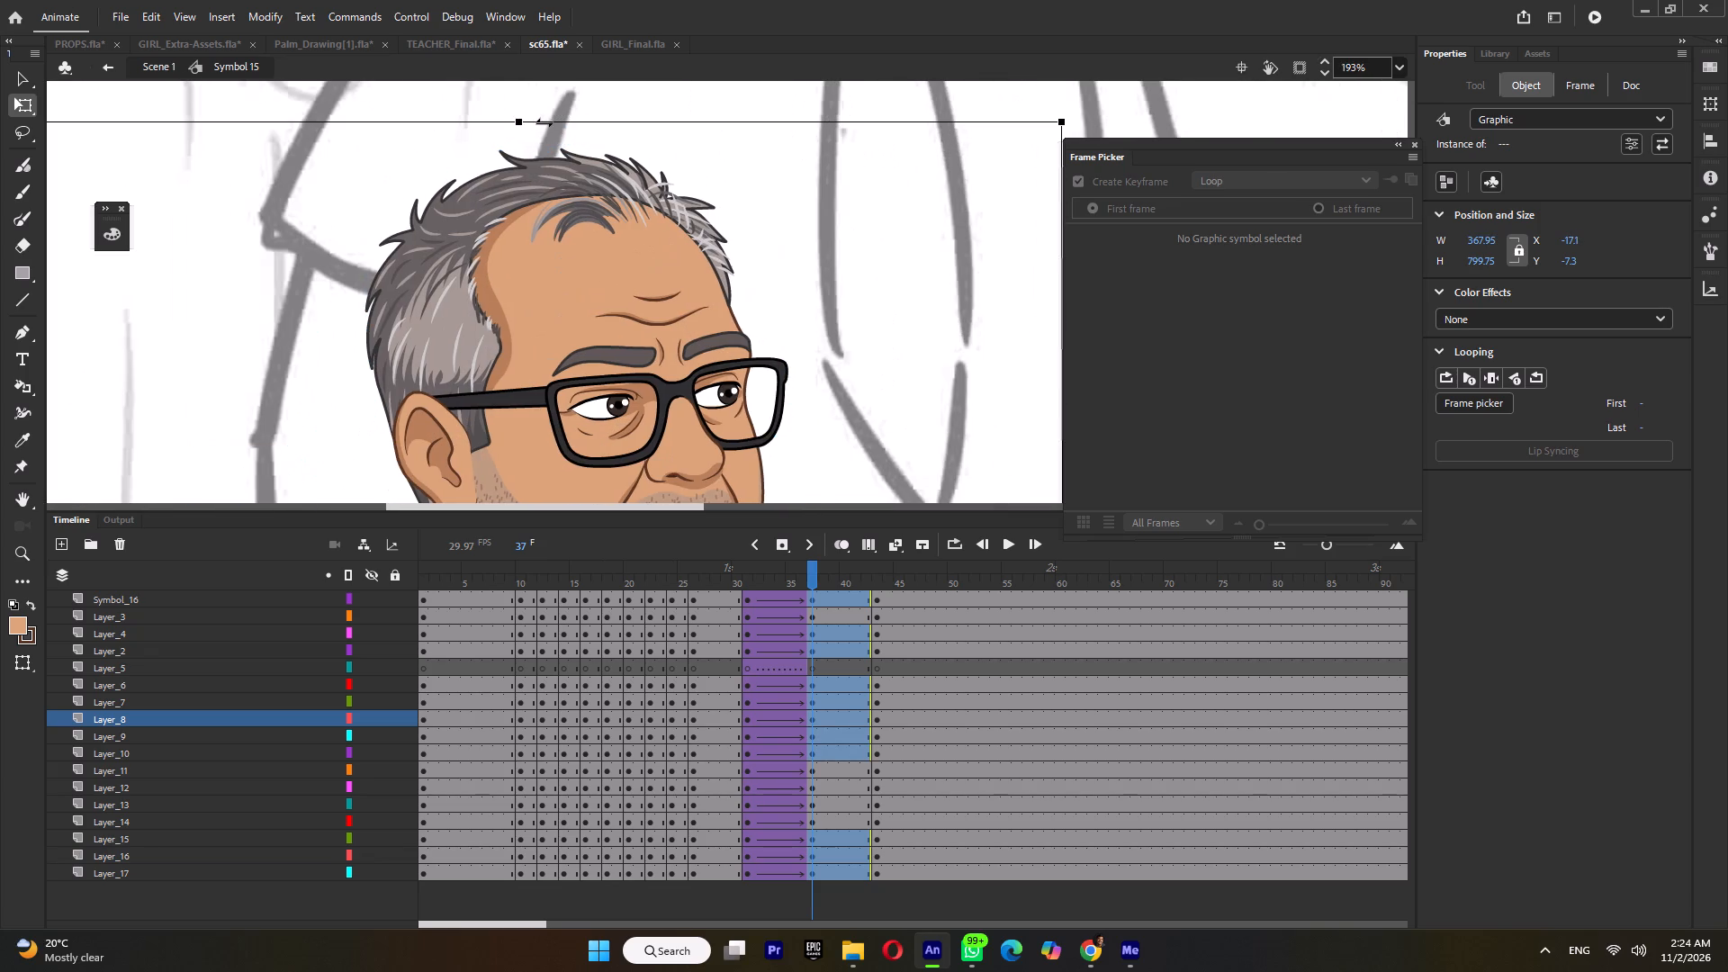
scroll(547, 146, "down", 4, "ctrl")
Tilt the teacher's head further back at frame 37, to about X 105.75, Y 9.4.
left_click(403, 212)
left_click(518, 246)
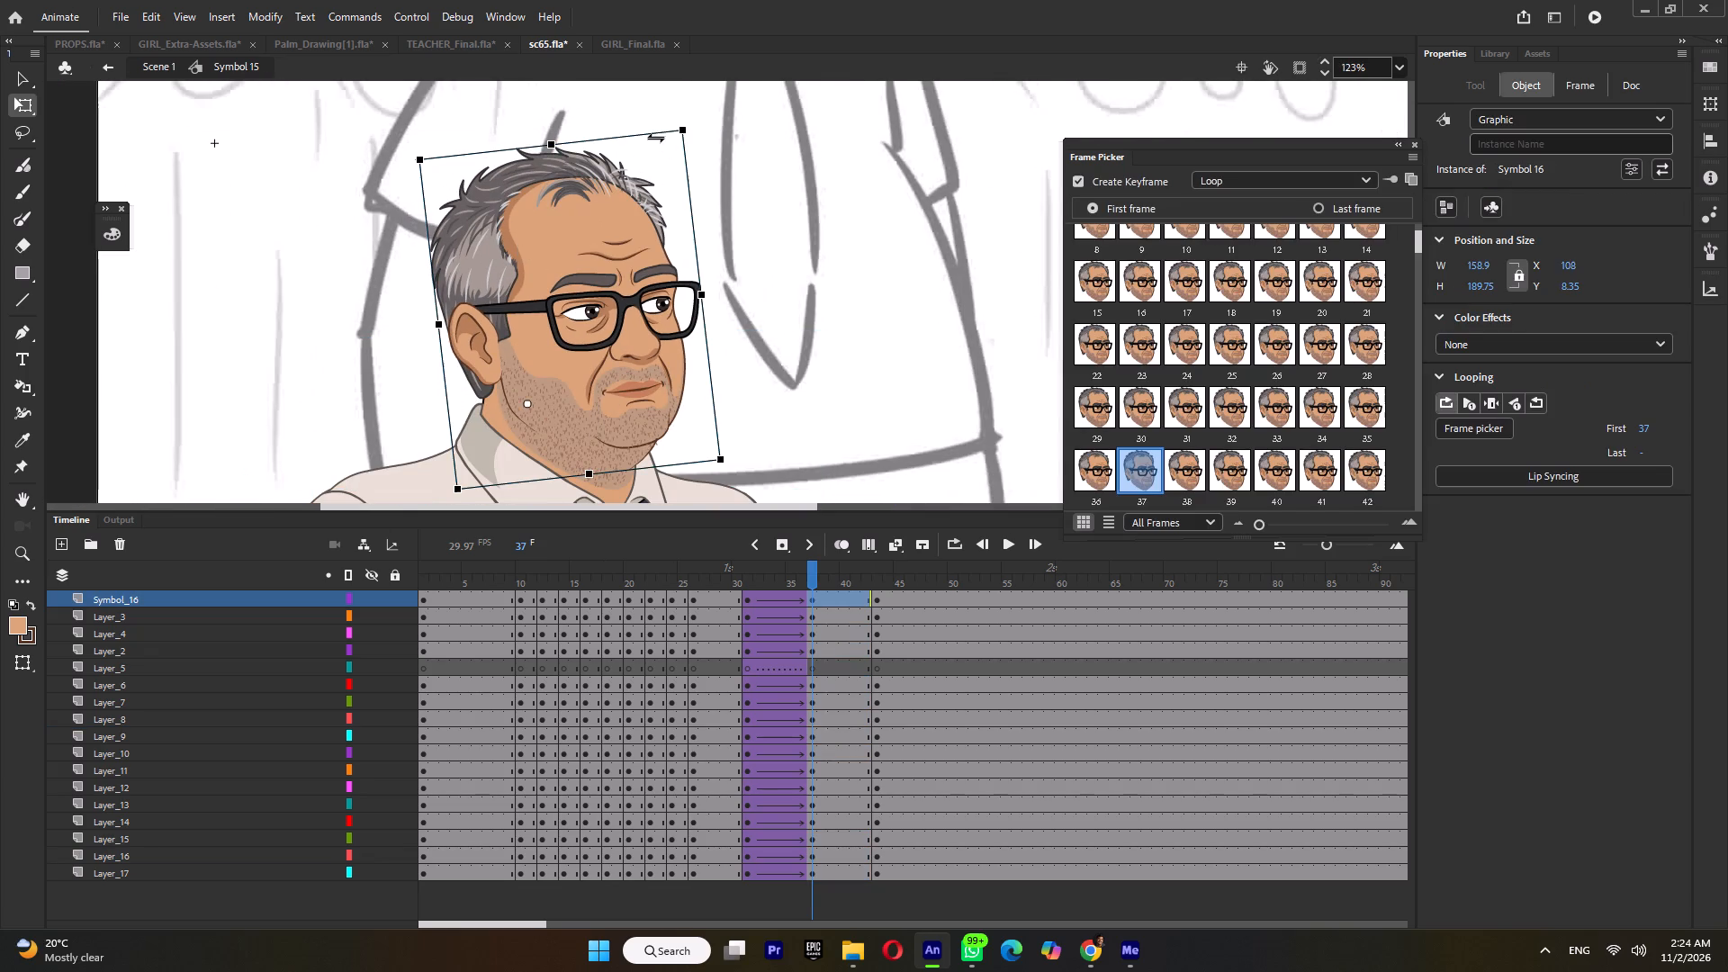
scroll(680, 130, "up", 4, "ctrl")
left_click_drag(690, 130, 679, 122)
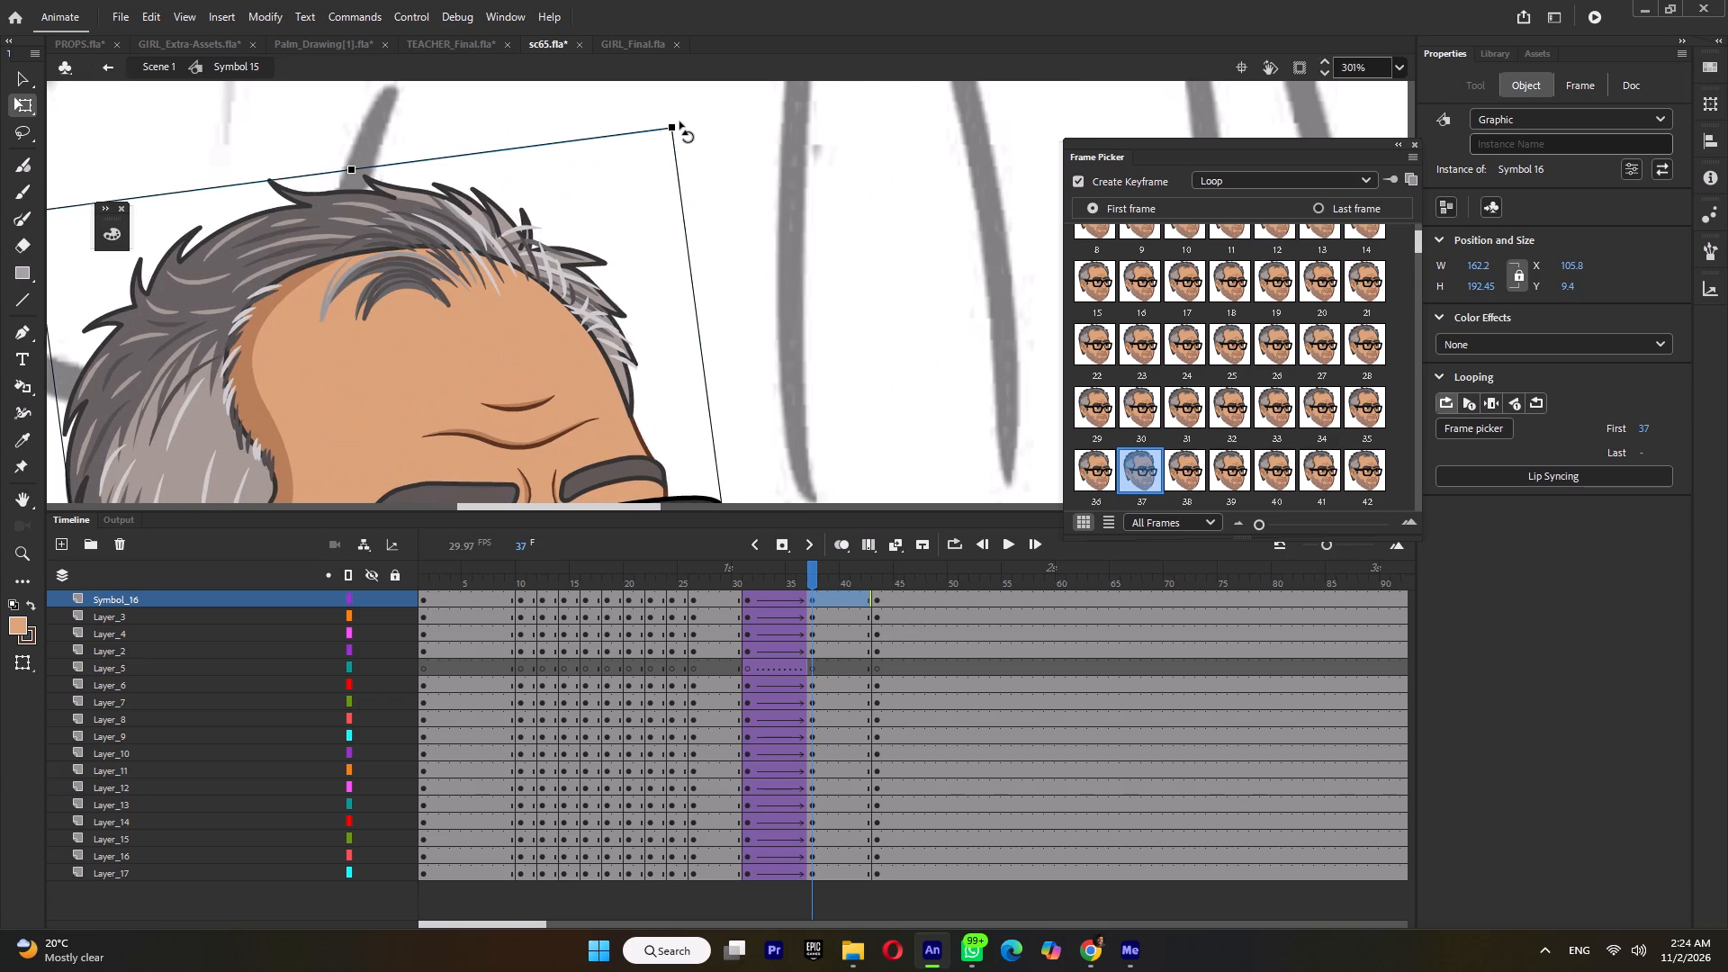
scroll(679, 121, "down", 18, "ctrl")
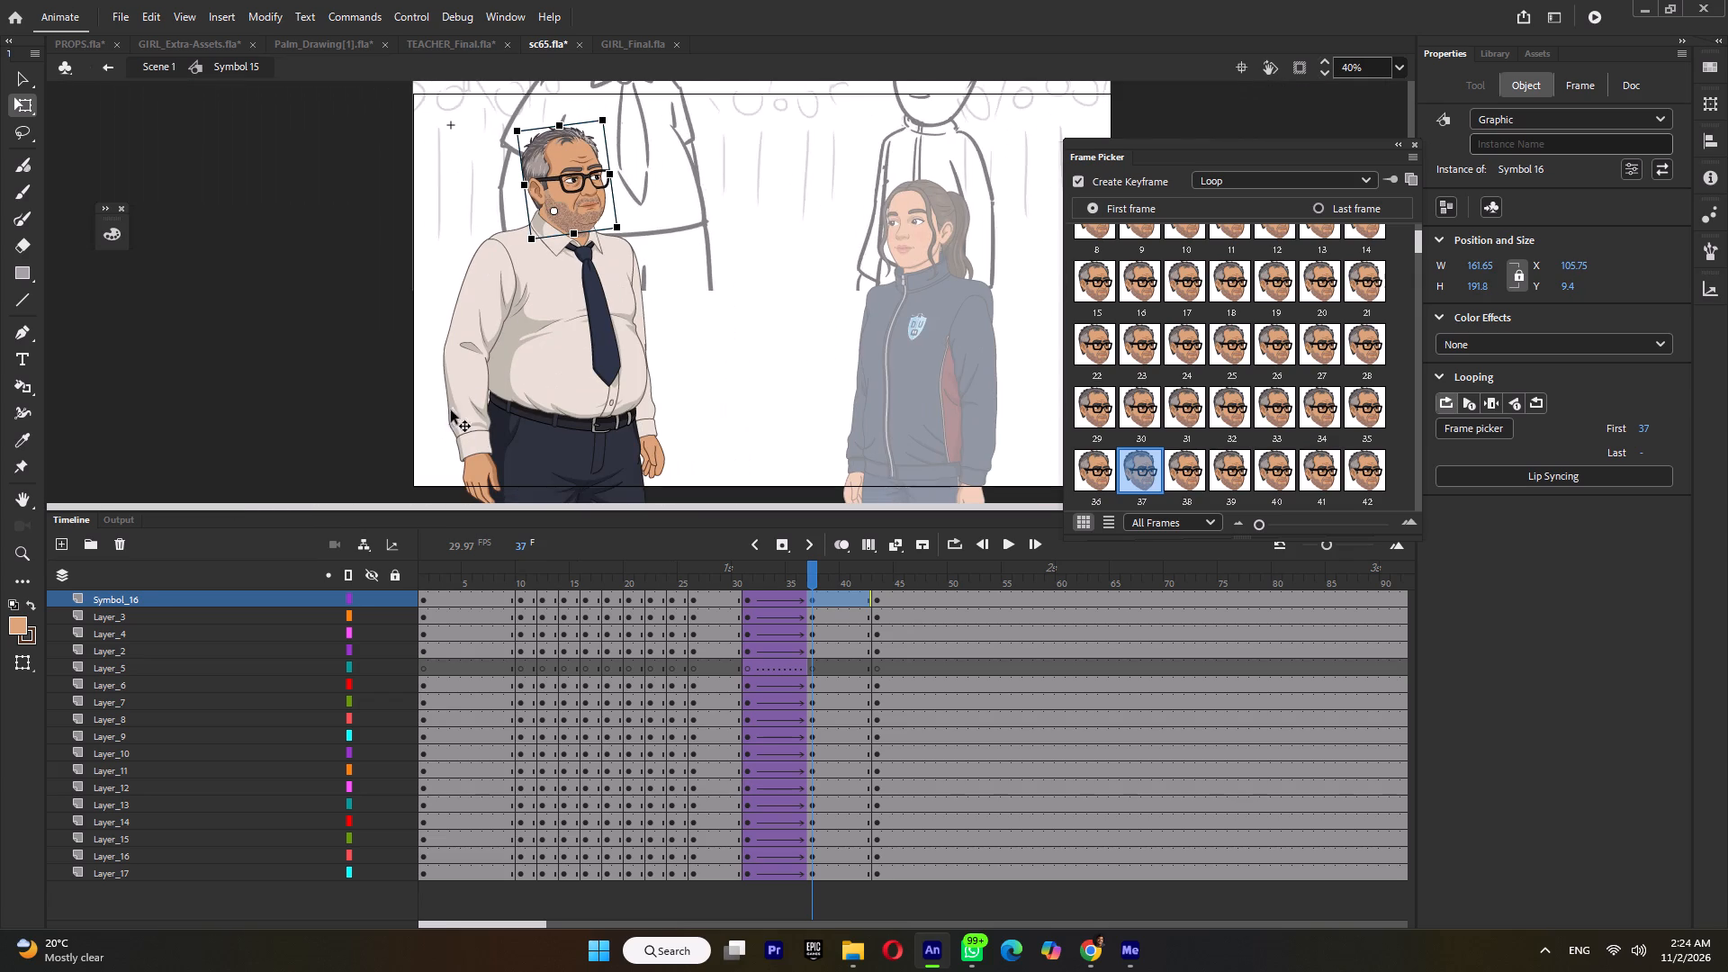
Set the near forearm and hand's pivot at the elbow and rotate them slightly backward at frame 37.
left_click(473, 391)
left_click(473, 475, "shift")
left_click_drag(472, 427, 463, 363)
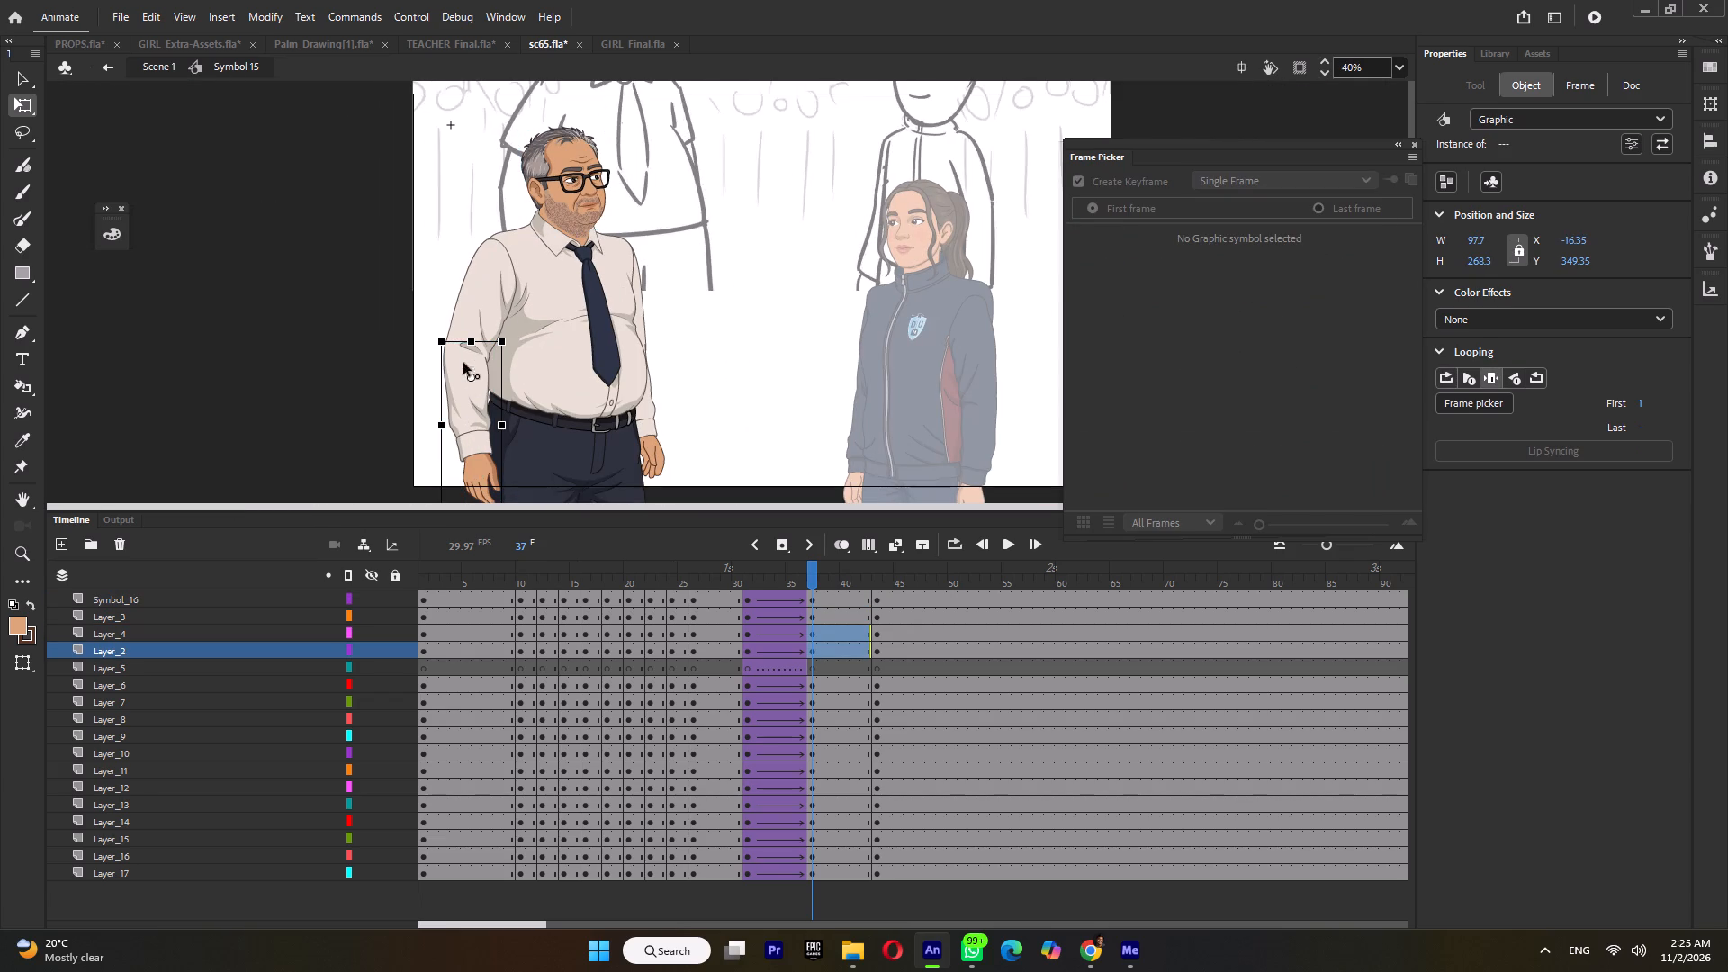
left_click_drag(463, 363, 459, 351)
scroll(489, 303, "down", 3, "ctrl")
scroll(527, 441, "up", 4, "ctrl")
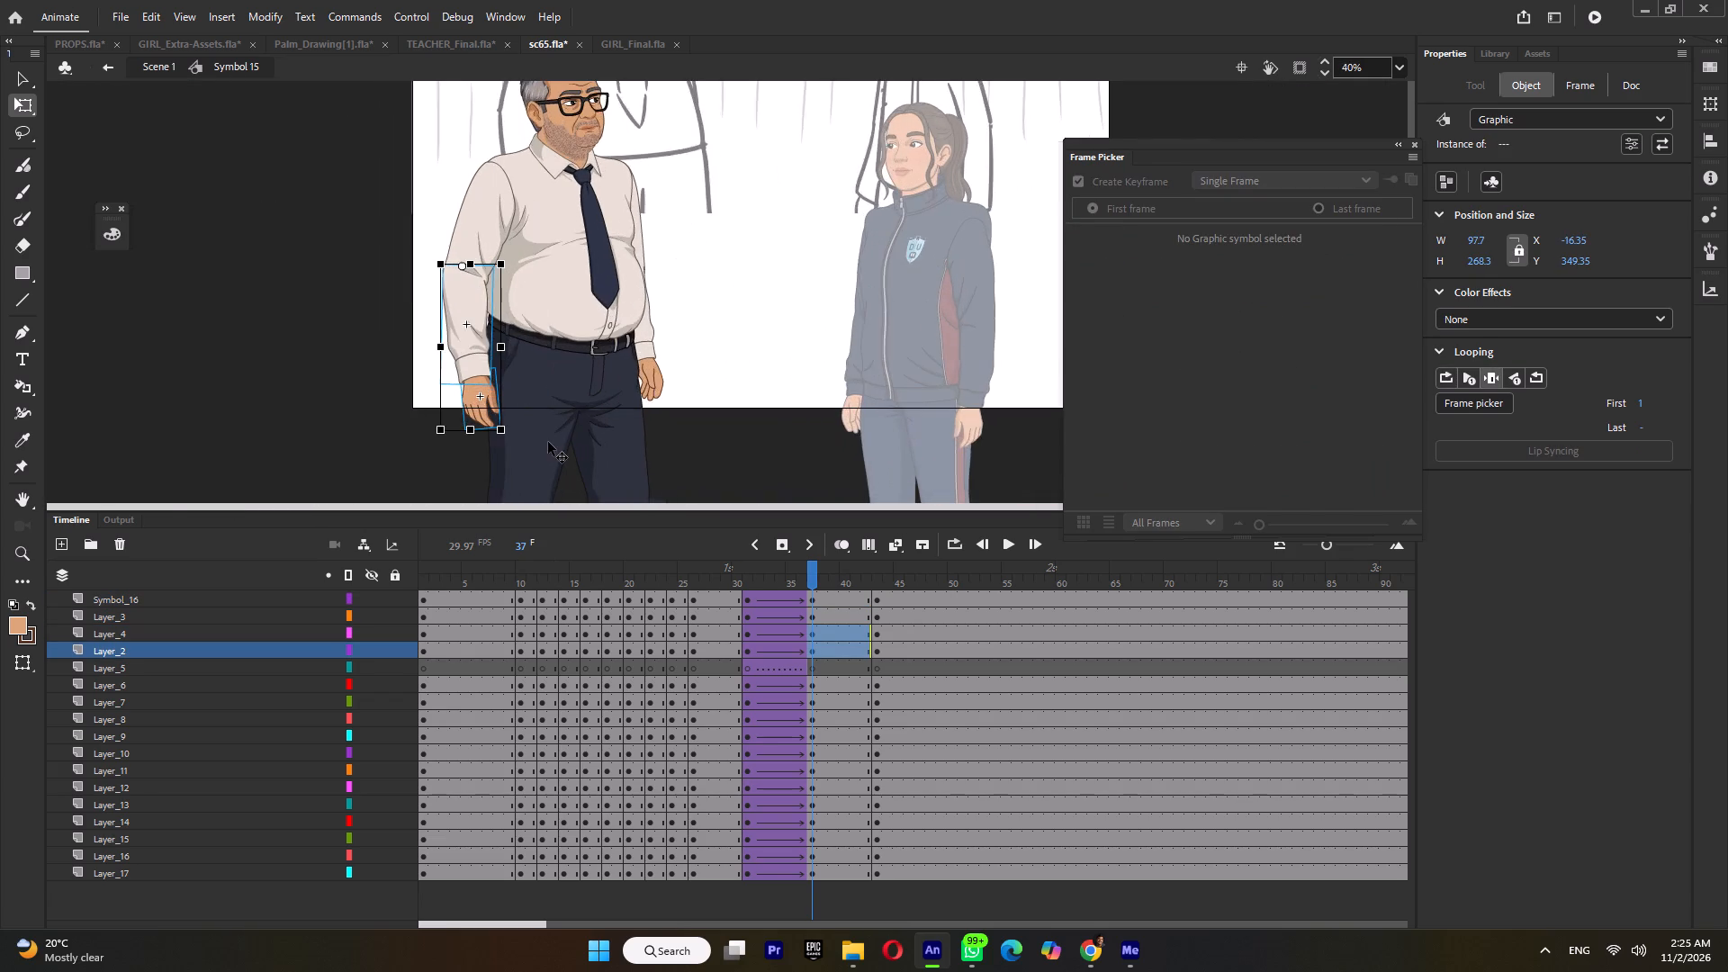
scroll(450, 436, "up", 7, "ctrl")
left_click_drag(522, 418, 515, 421)
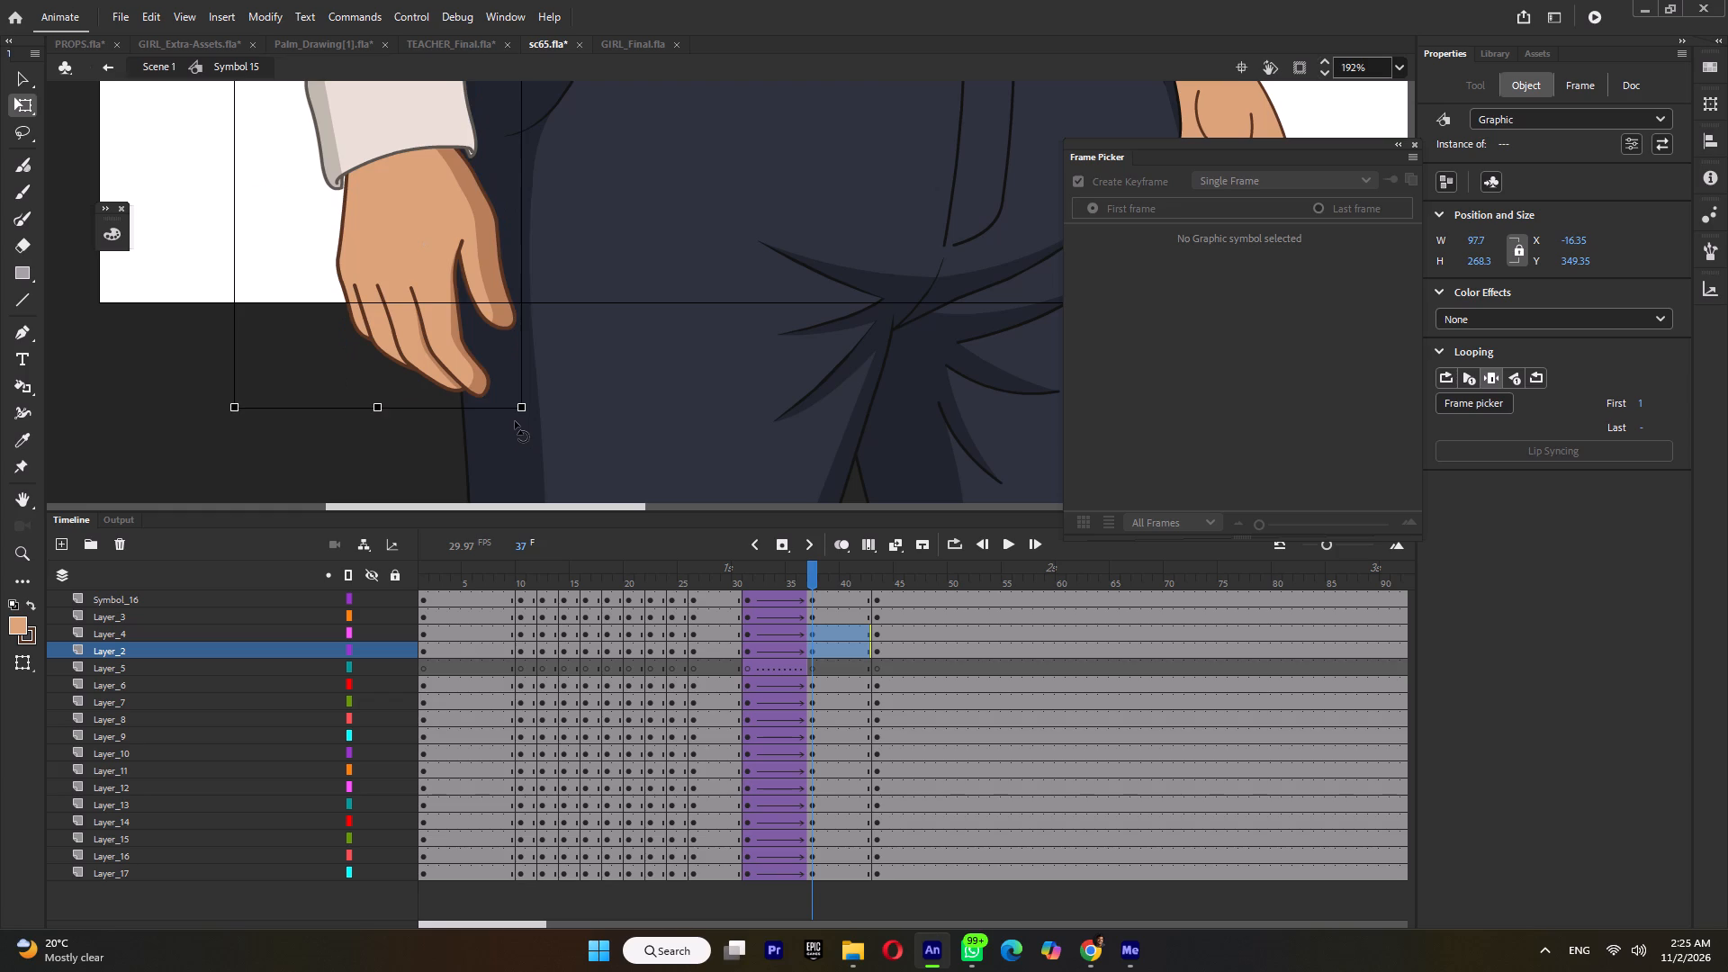
left_click_drag(515, 421, 514, 422)
Rotate the teacher's near hand slightly backward about the wrist to about X 44.05, Y 563.5, and compare frames 31 and 37.
left_click(395, 438)
left_click(413, 336)
left_click_drag(508, 404, 506, 408)
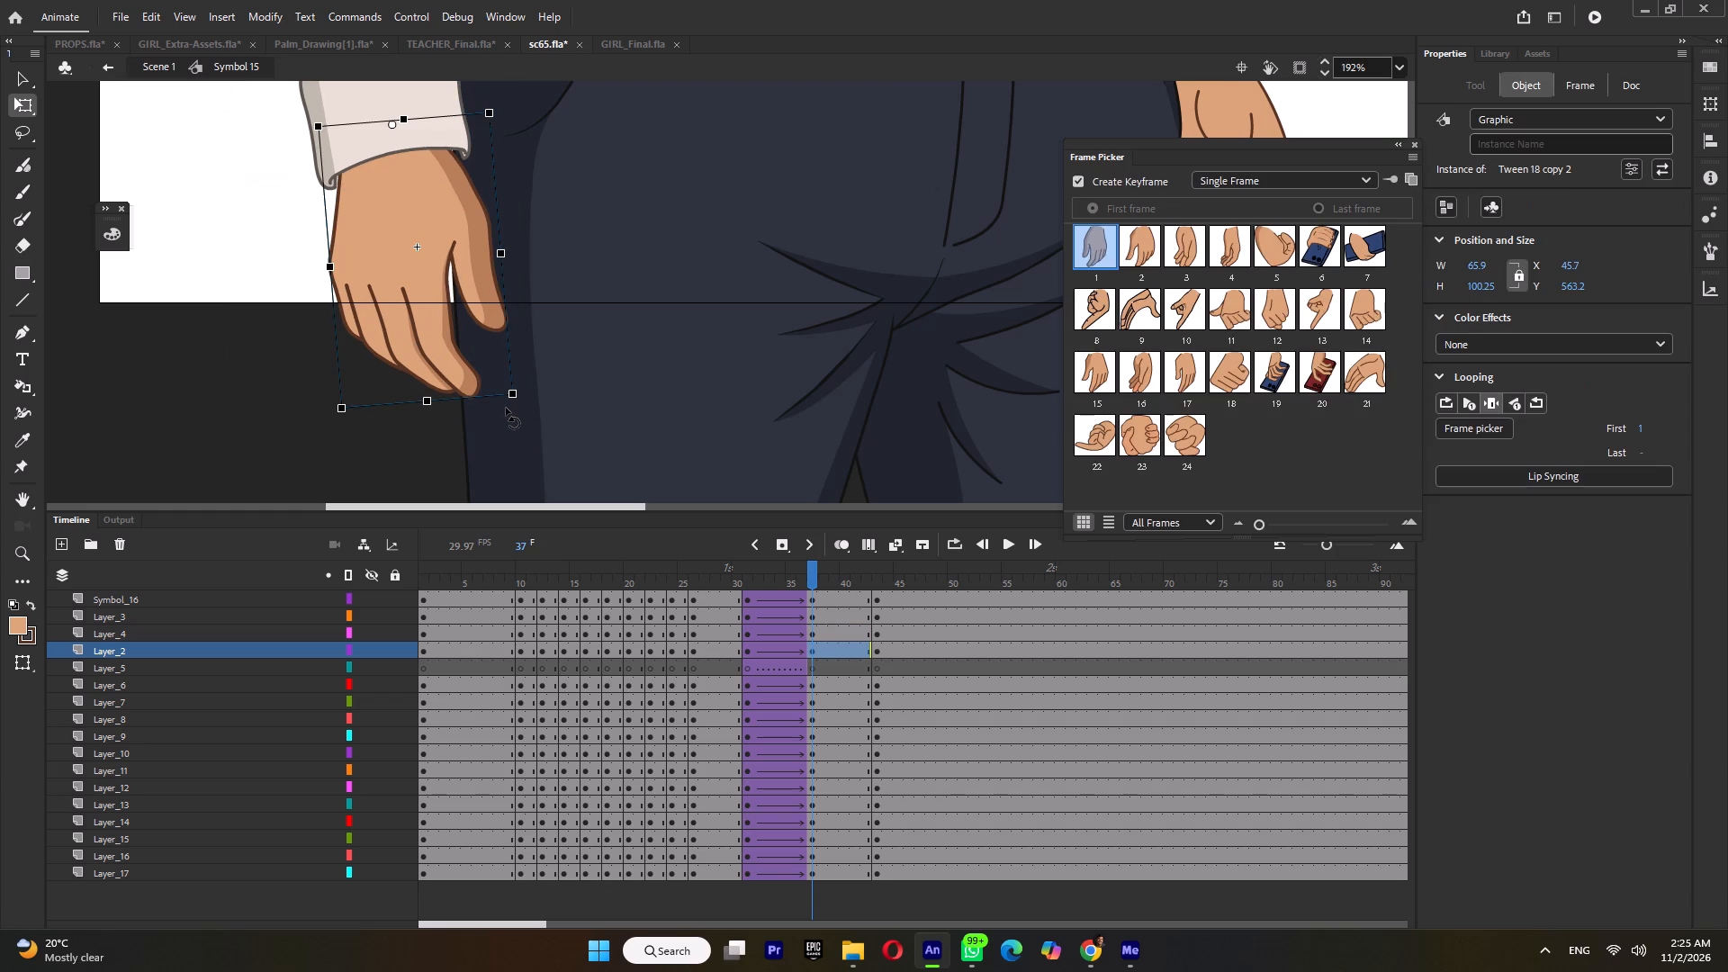
left_click_drag(506, 408, 500, 415)
scroll(500, 416, "down", 9, "ctrl")
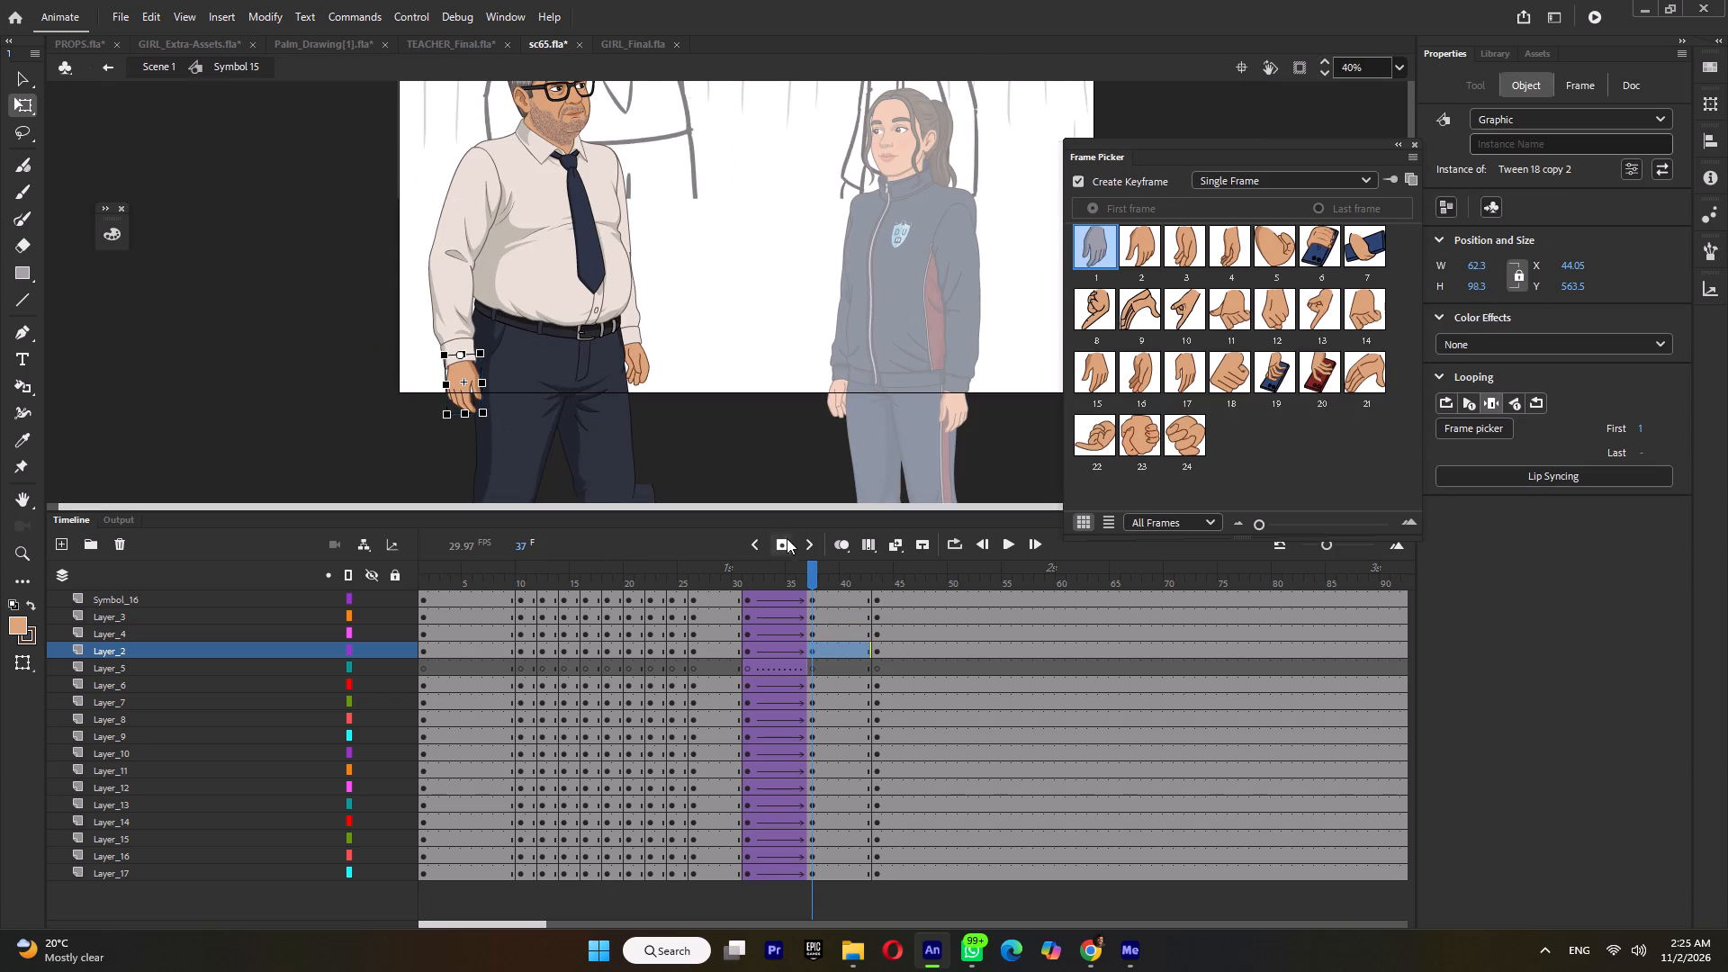
left_click(746, 580)
left_click(814, 585)
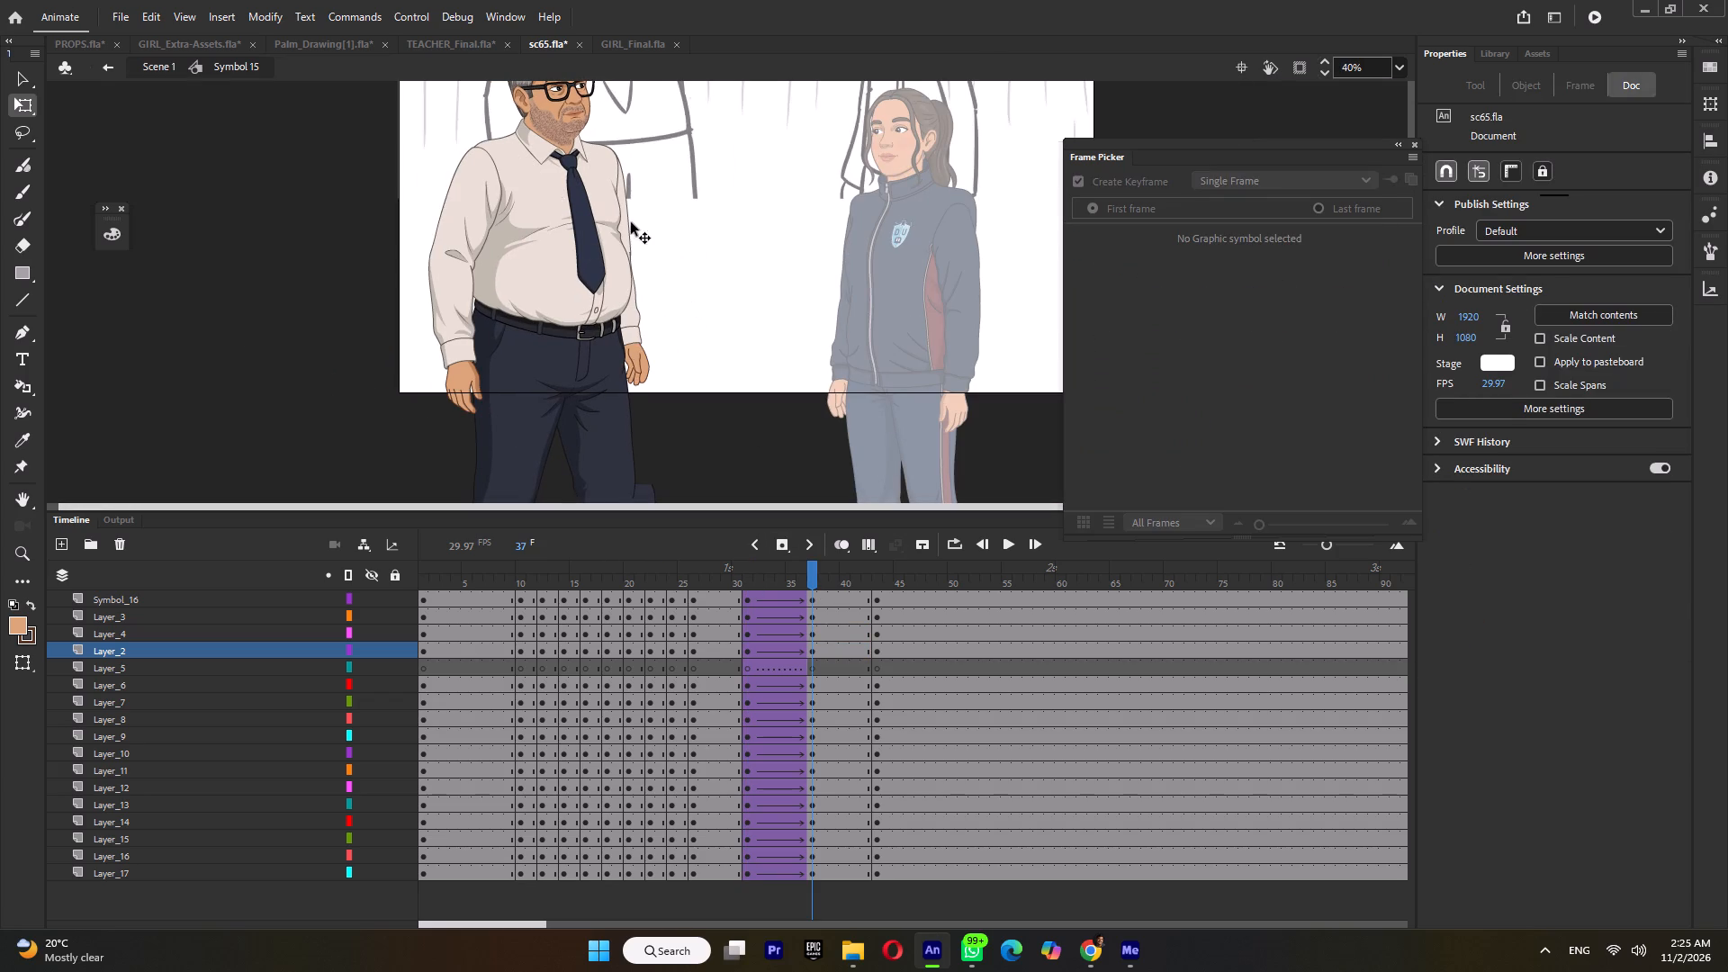
Rotate the teacher's entire far arm slightly inward about its shoulder at frame 37, to about X 219.35, Y 179.2.
left_click(631, 222)
left_click(642, 322, "shift")
left_click(640, 373, "shift")
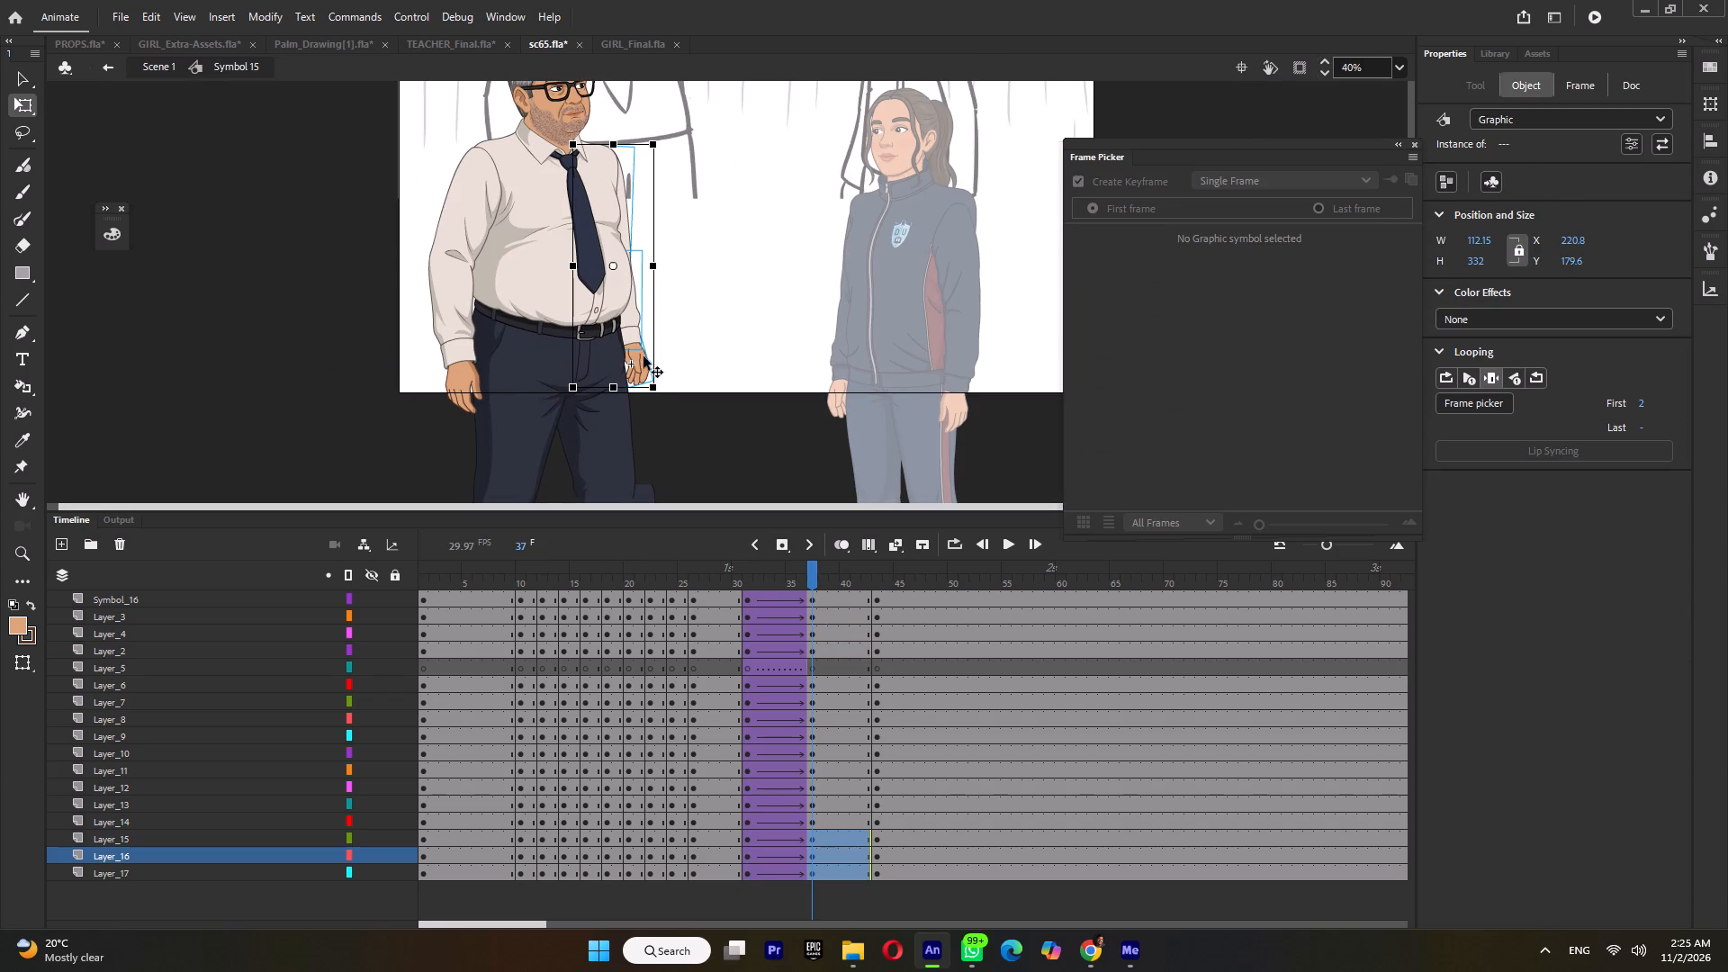
left_click_drag(616, 265, 606, 159)
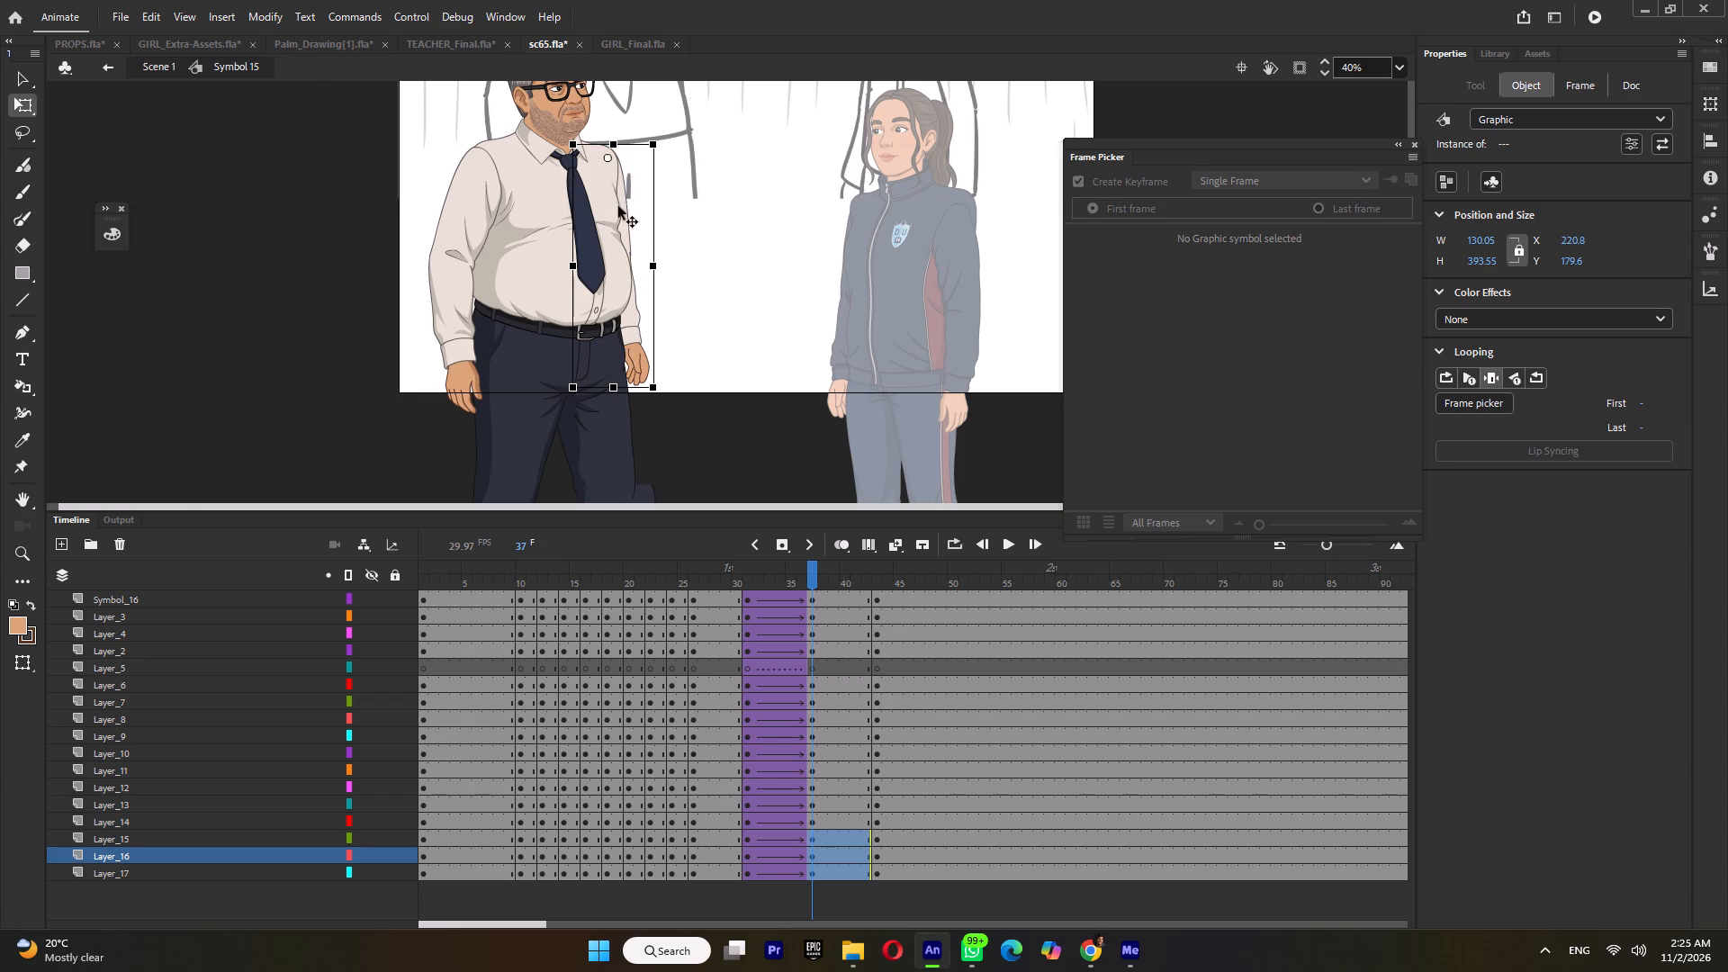
scroll(657, 365, "up", 9, "ctrl")
left_click_drag(670, 407, 667, 417)
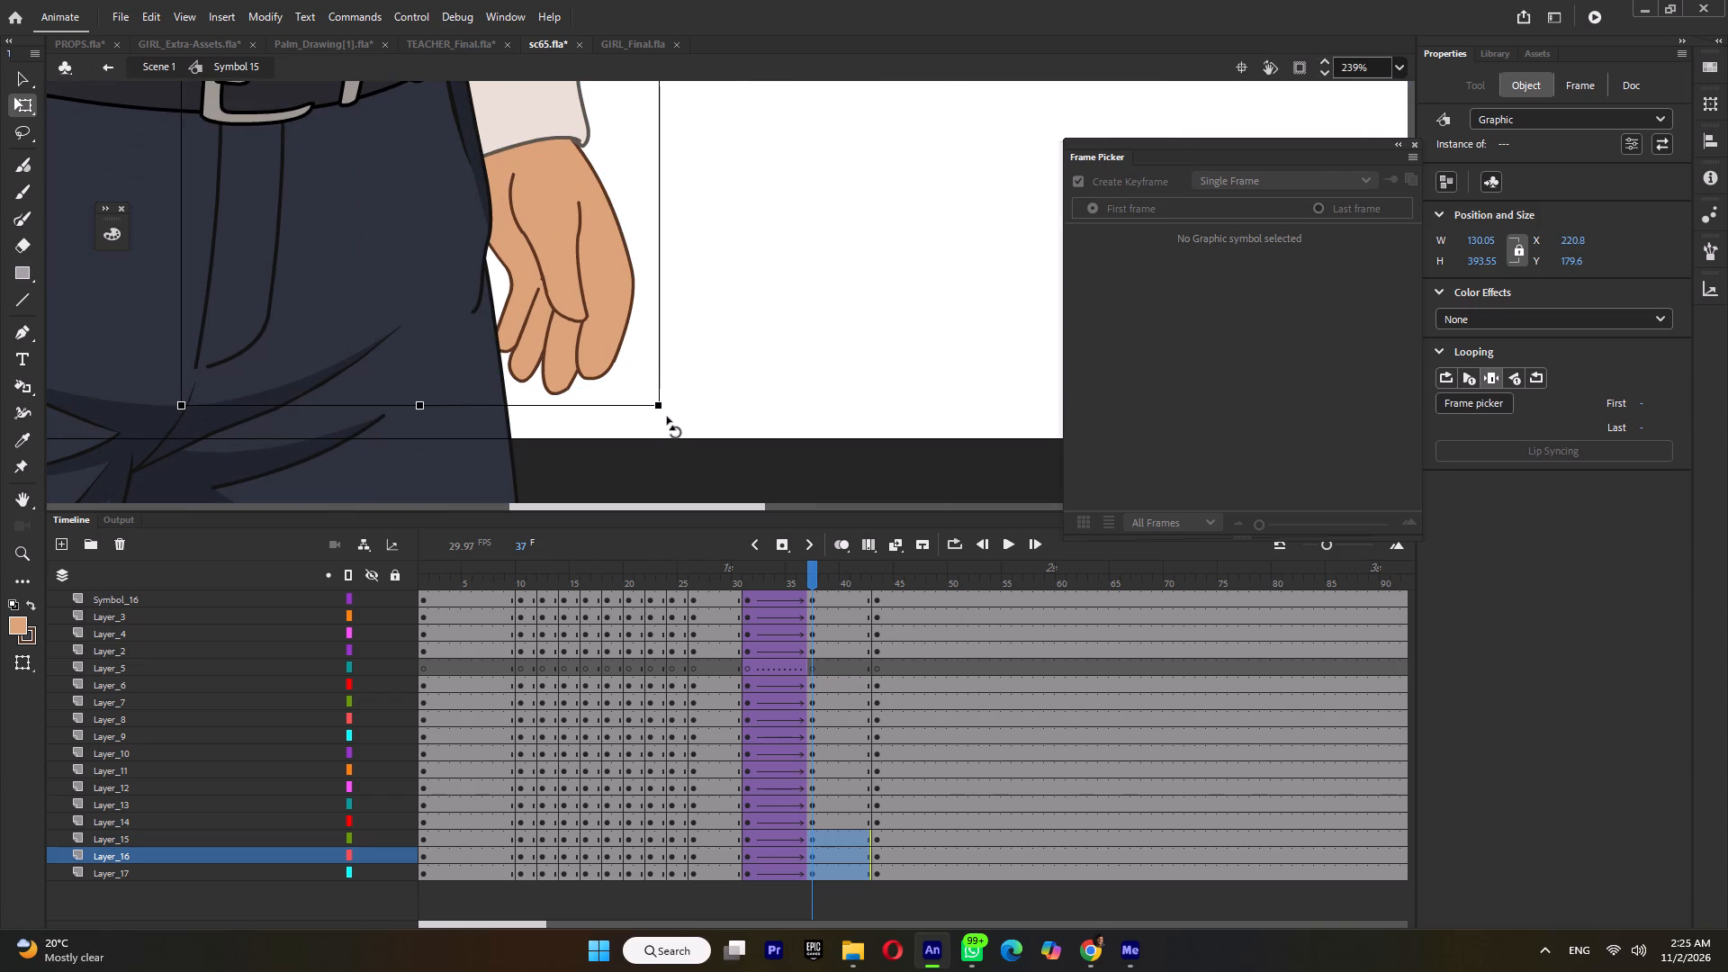
left_click_drag(667, 417, 663, 427)
scroll(670, 421, "down", 4, "ctrl")
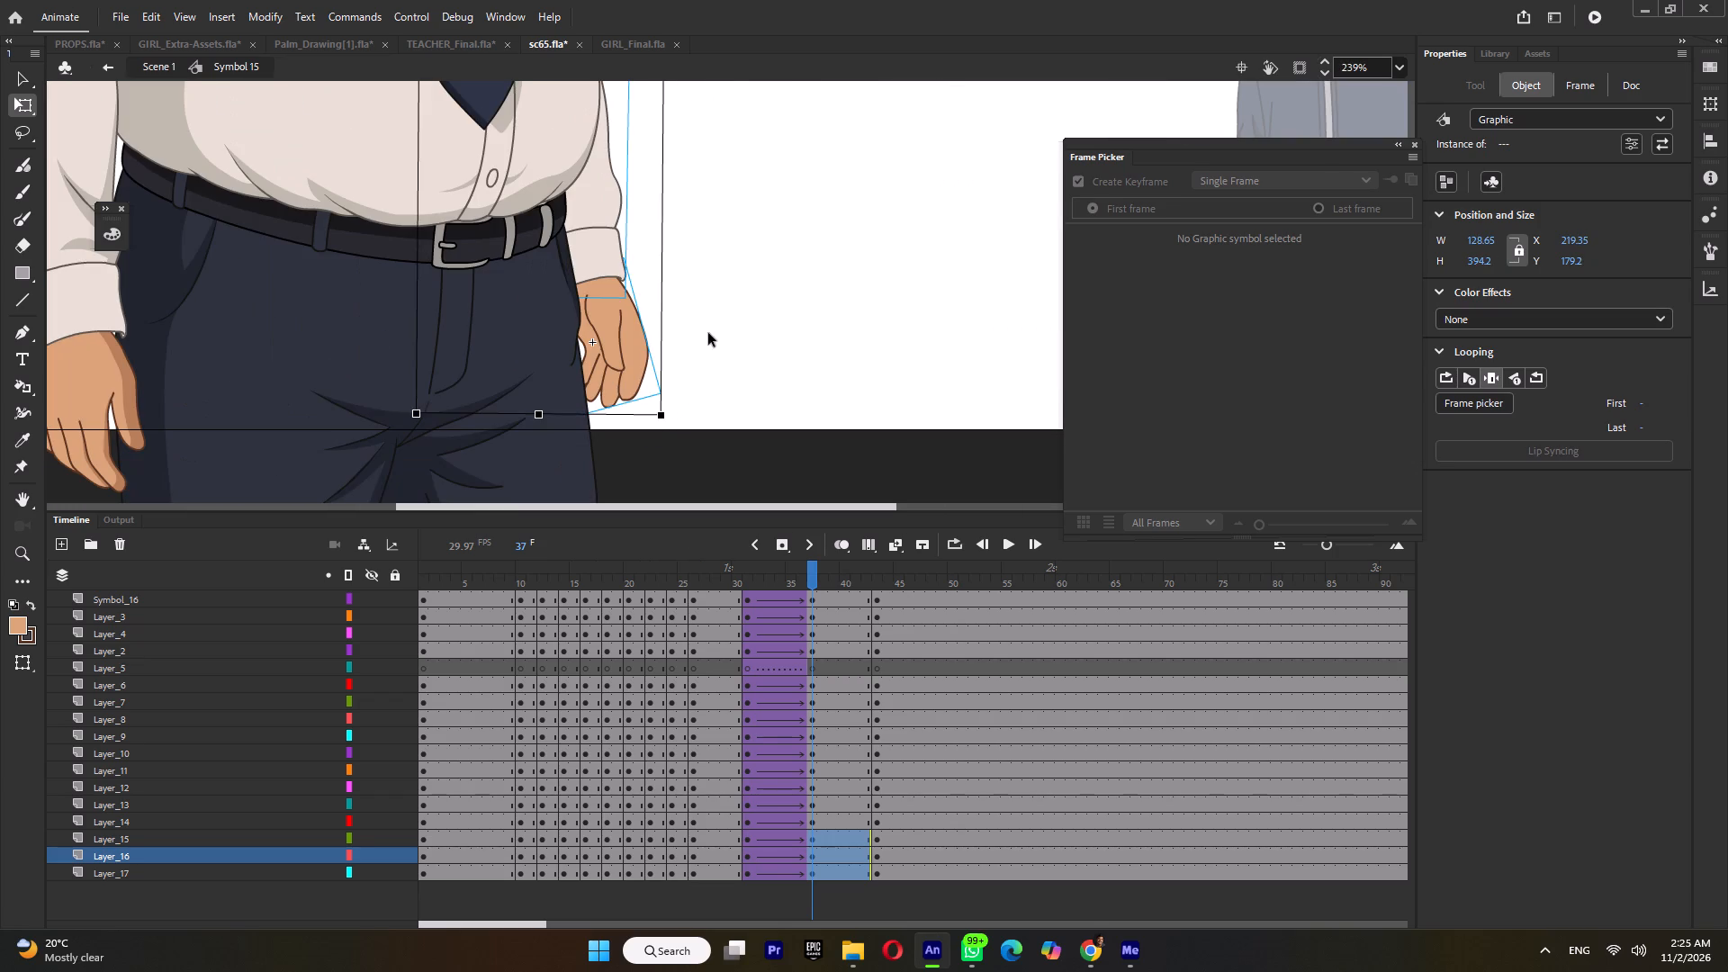
left_click(710, 328)
Rotate the teacher's far hand slightly inward about the wrist at frame 37.
left_click(607, 325)
scroll(646, 383, "up", 3, "ctrl")
left_click_drag(680, 414, 676, 423)
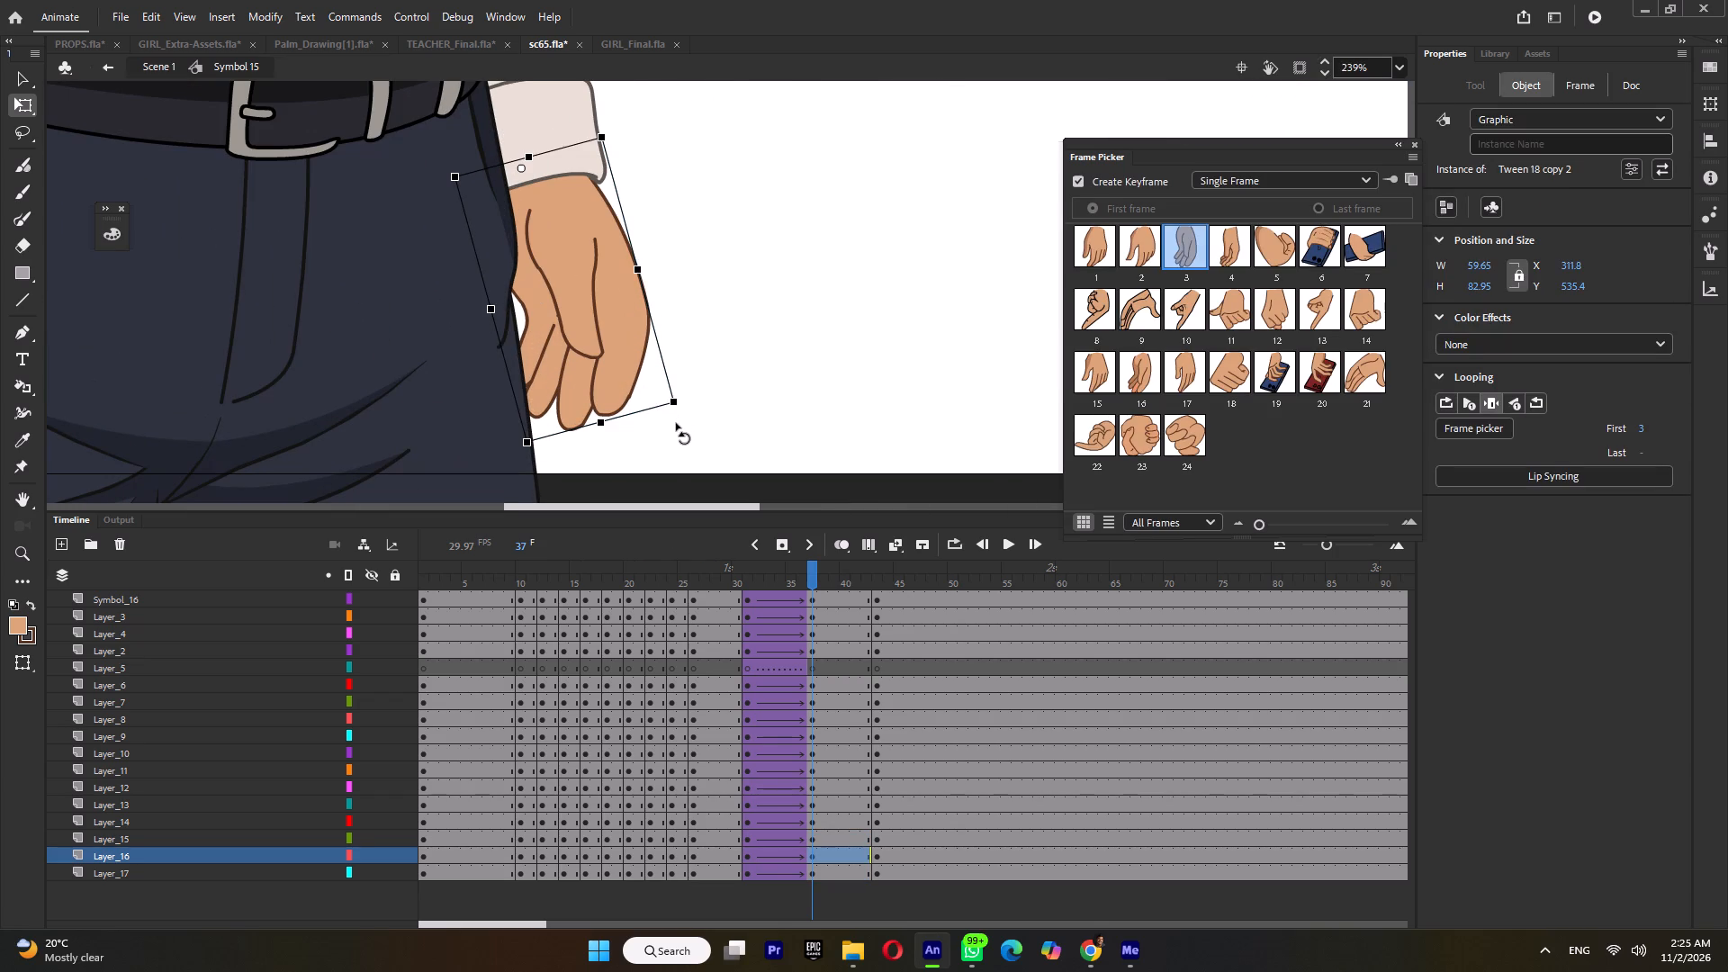
left_click_drag(676, 423, 674, 427)
scroll(679, 424, "down", 8, "ctrl")
Create classic tweens on all layers between the frame 37 and frame 43 keyframes.
double_click(830, 580)
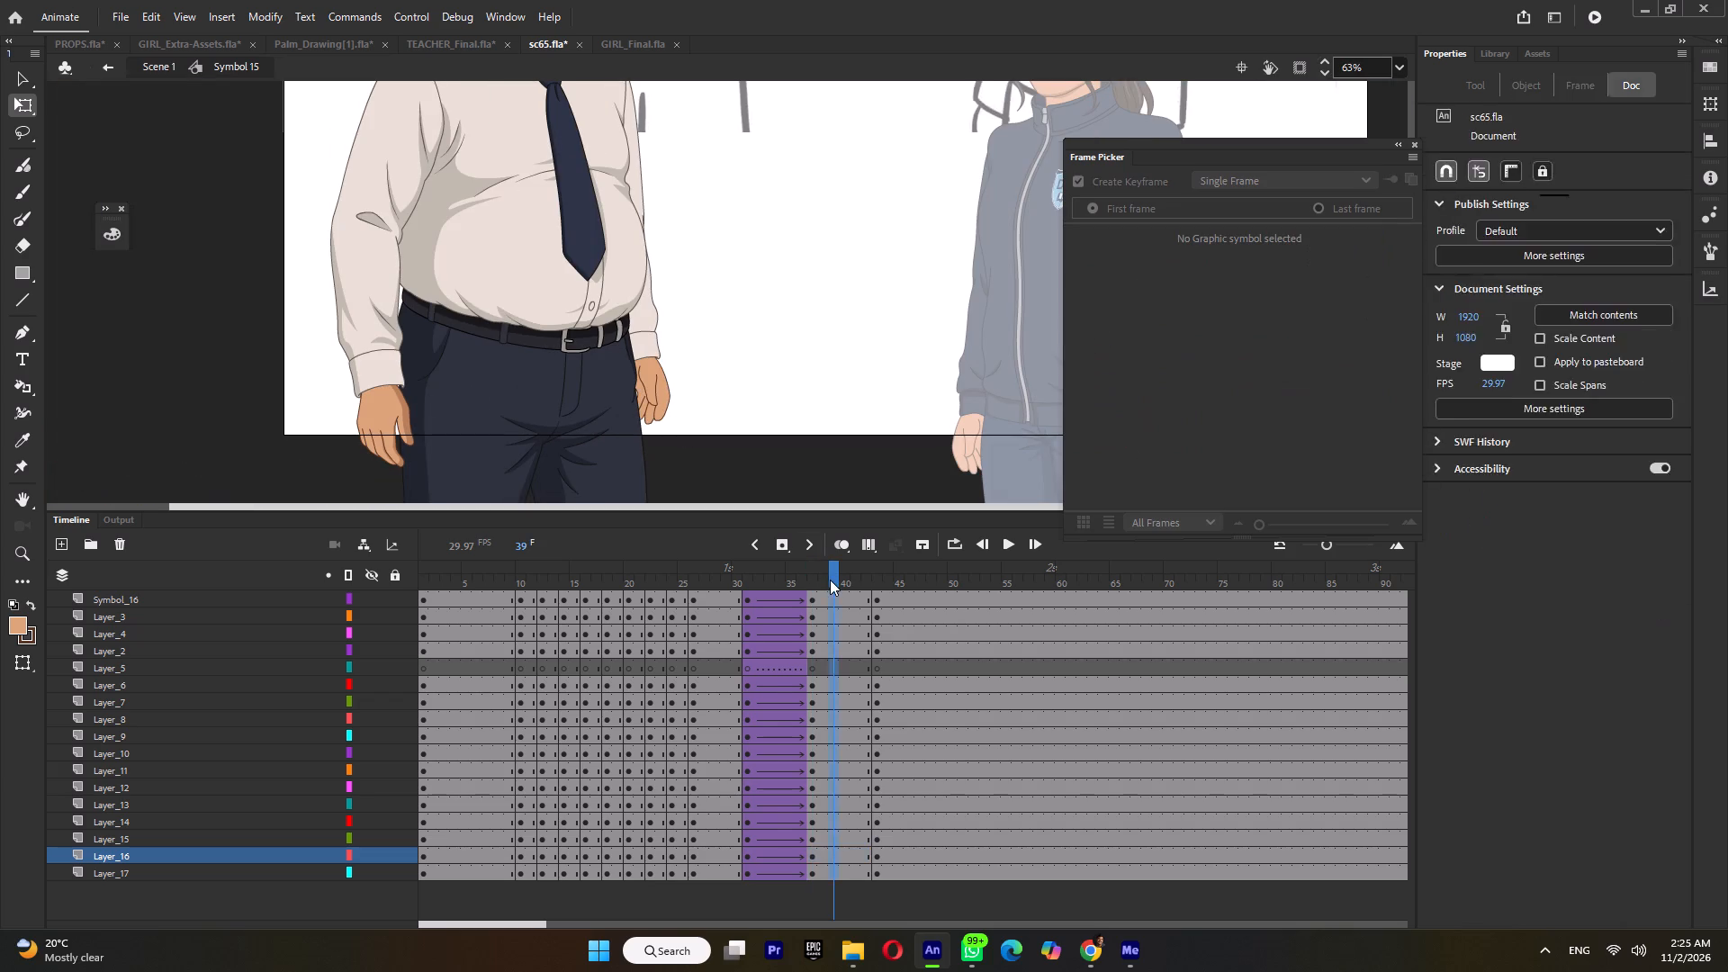
key("ctrl+m")
Insert keyframes on all layers at frames 41 and 39 within the settling tween.
left_click(855, 577)
left_click(855, 577)
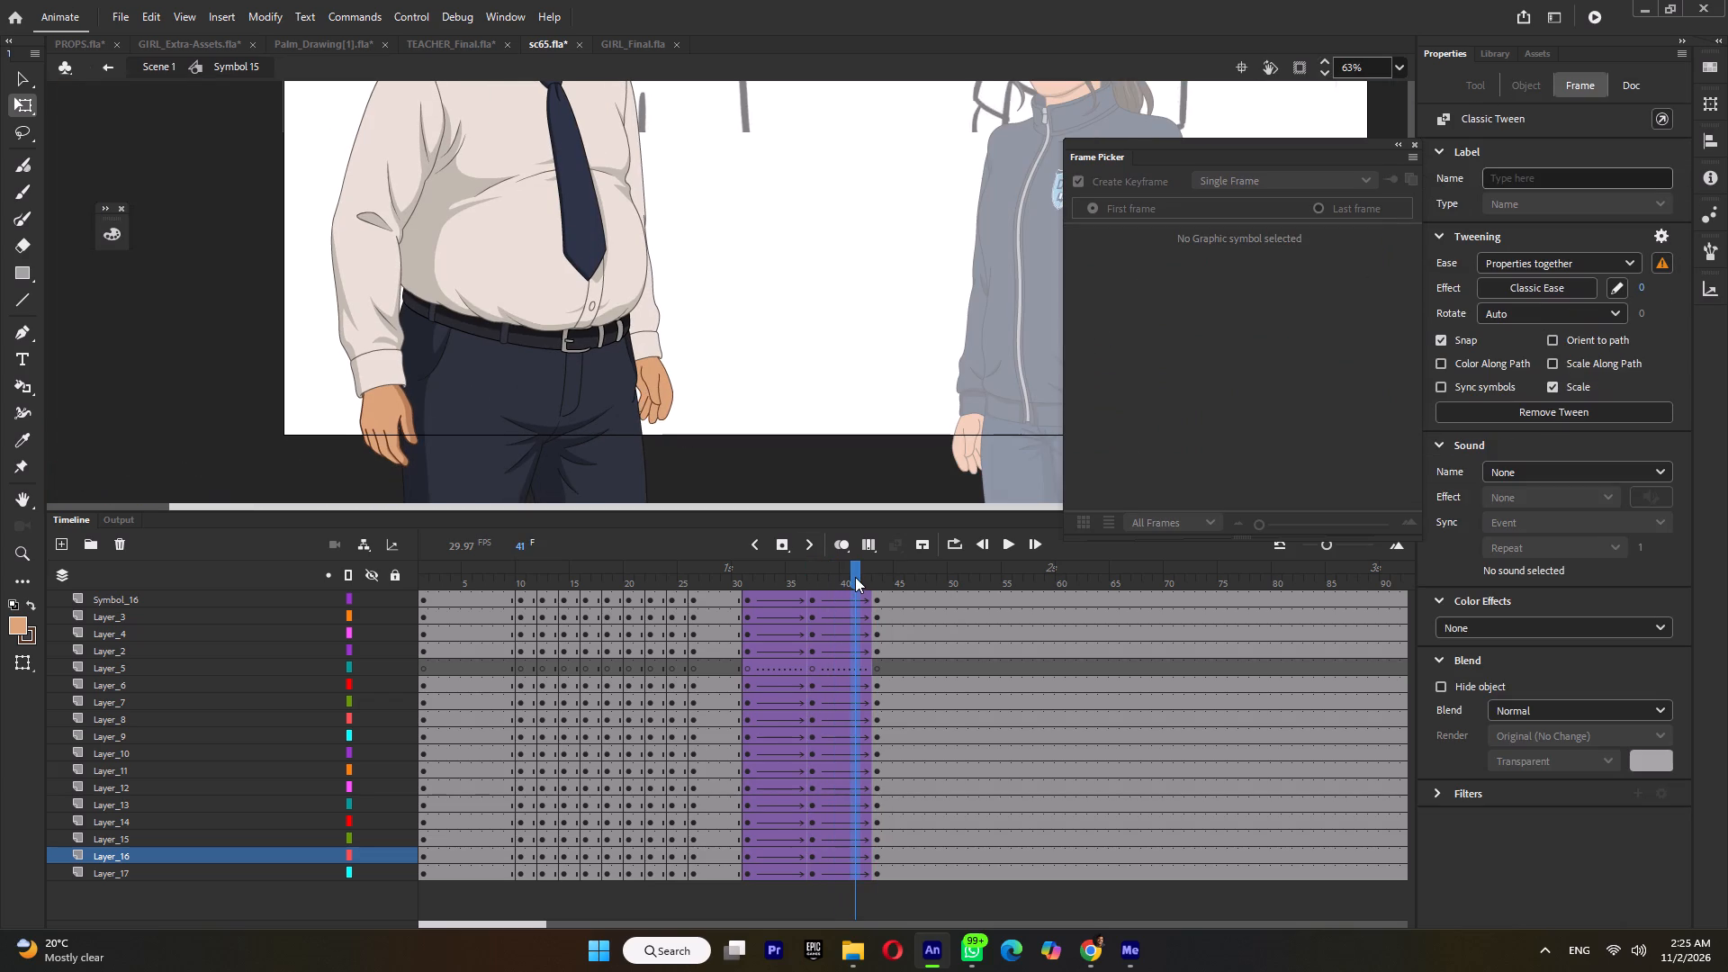
key("F6")
double_click(832, 574)
key("F6")
Play back the teacher's arm-lowering and settling motion from just before the frame 31 keyframes.
scroll(714, 341, "down", 2, "ctrl")
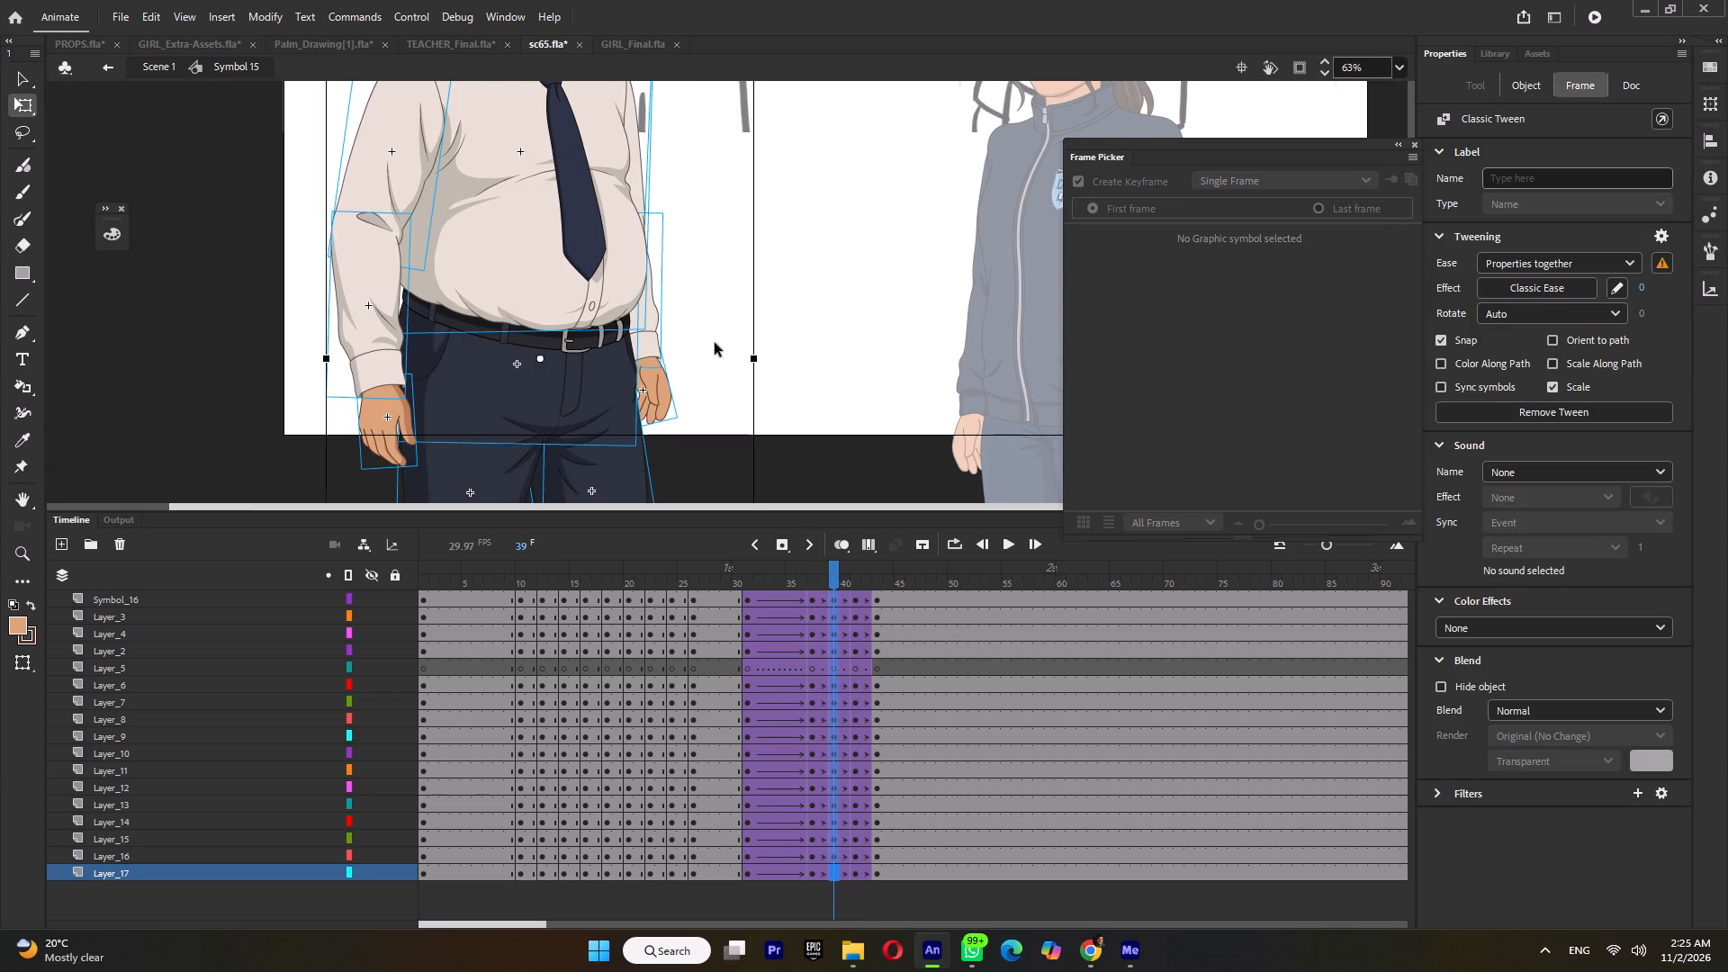
scroll(715, 343, "down", 4, "ctrl")
left_click(741, 584)
key("Return")
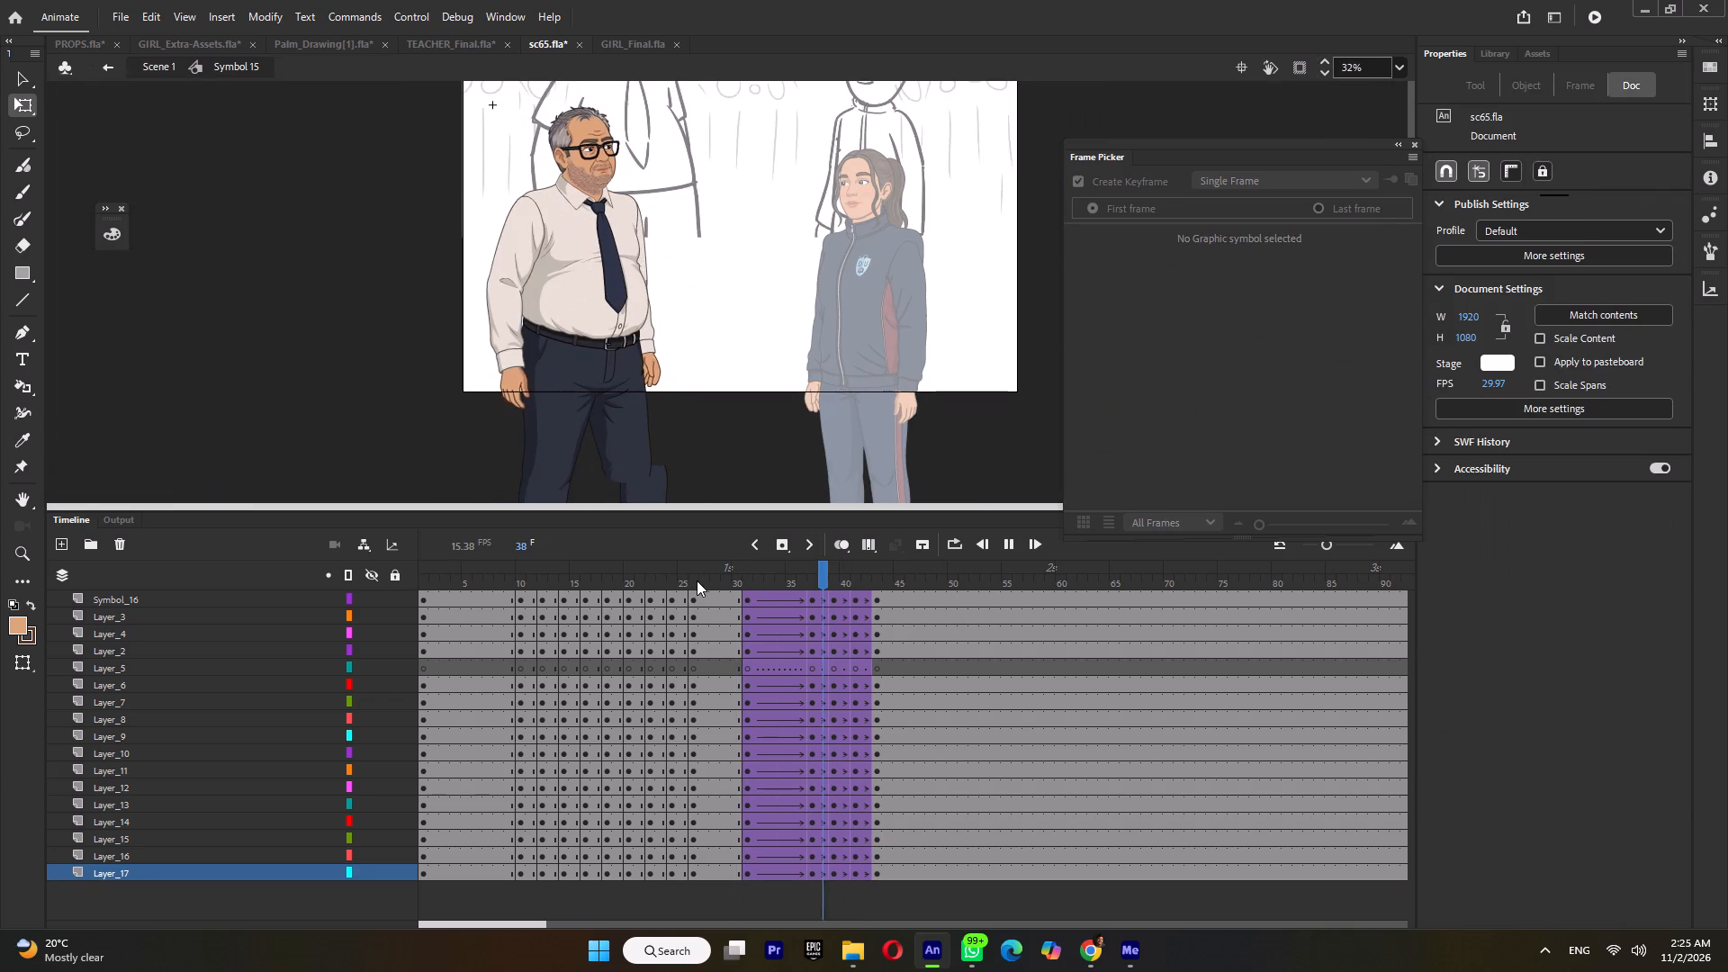
left_click(697, 580)
key("Return")
key("Return")
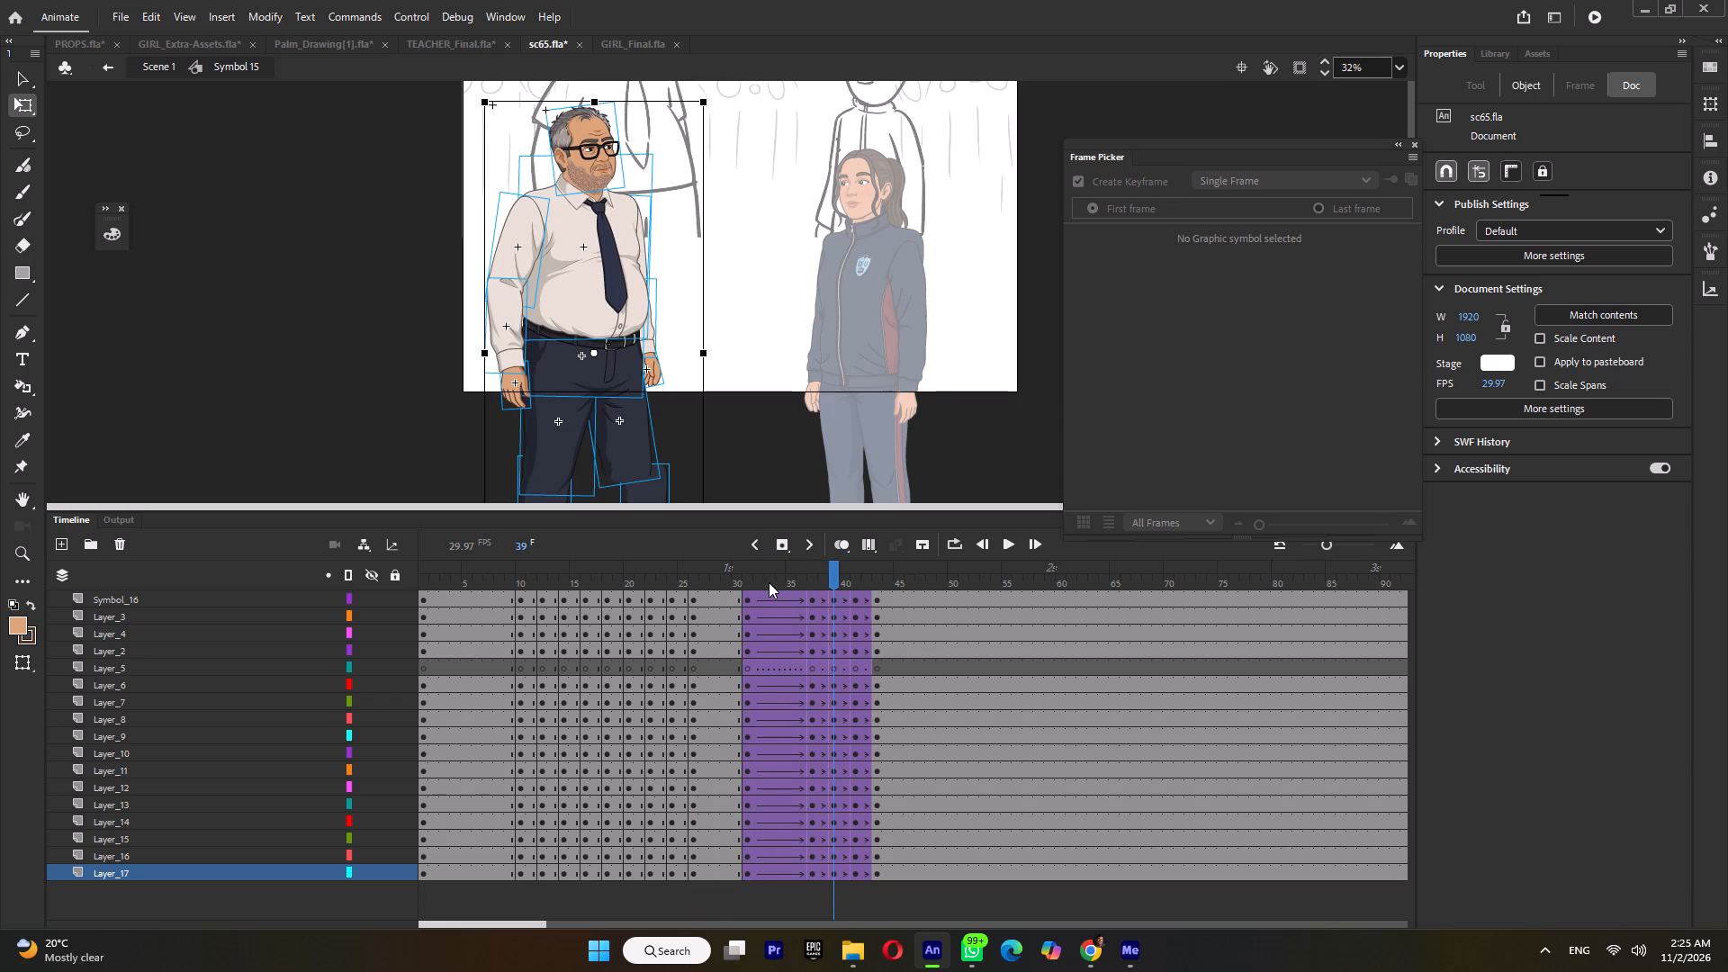
Insert keyframes on all layers at frames 33 and 35 within the arm-lowering tween.
double_click(764, 581)
key("F6")
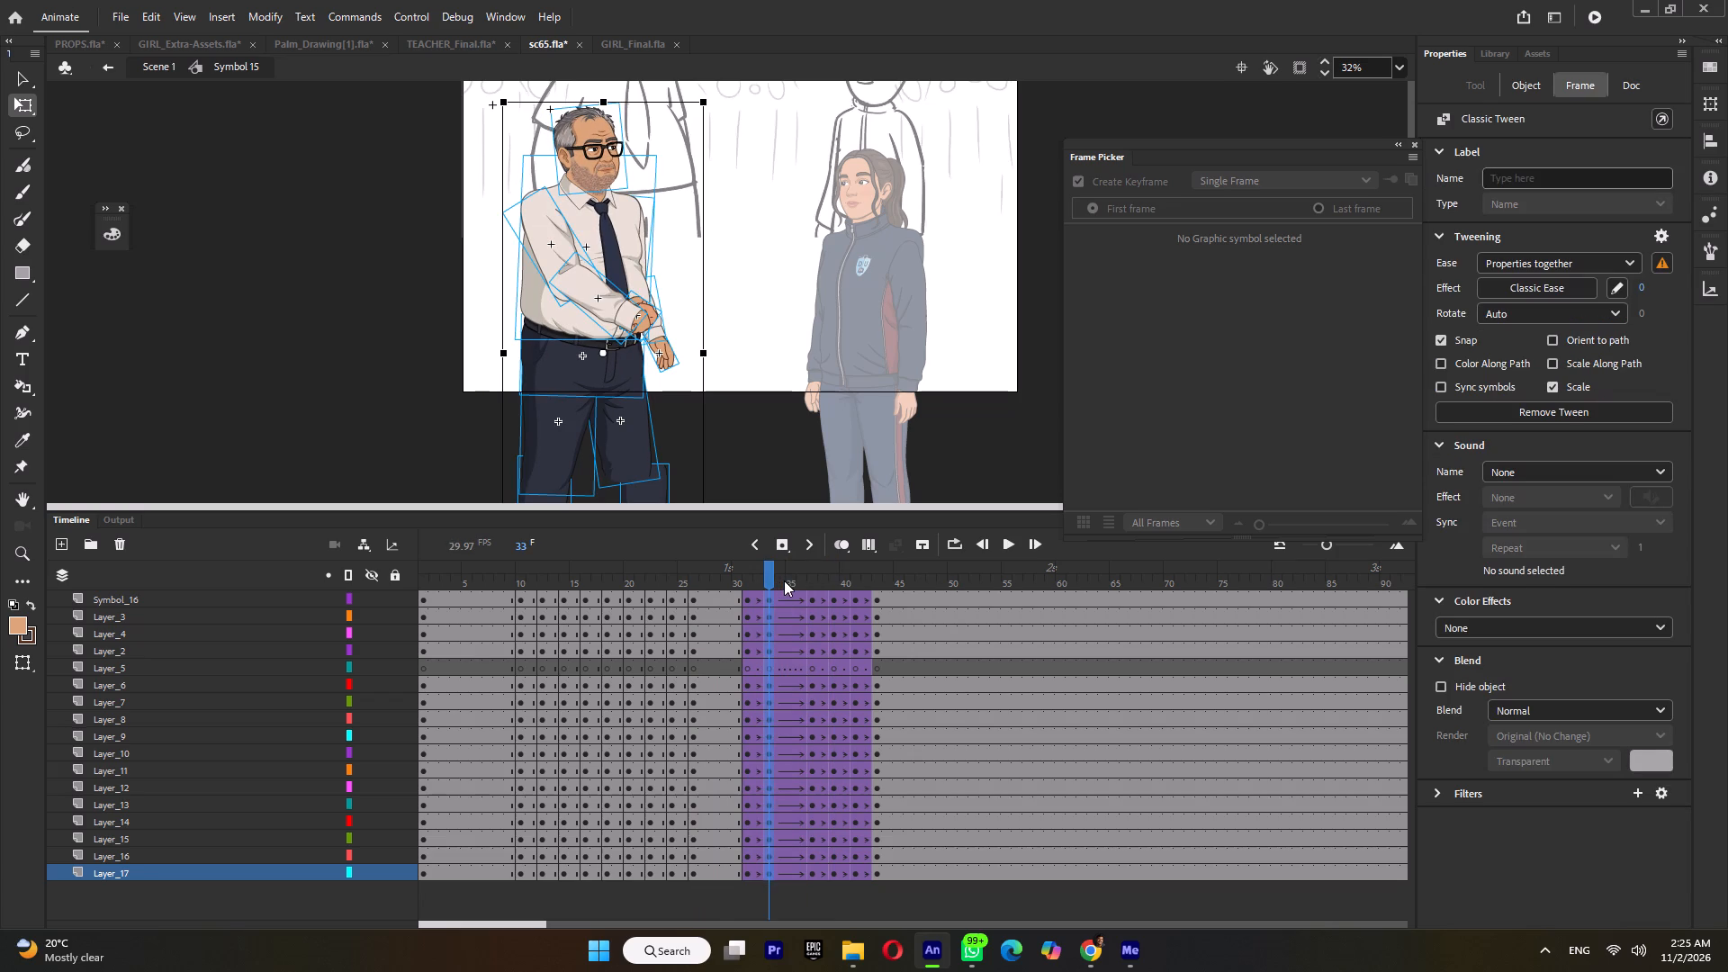
double_click(790, 579)
key("F6")
Check the in-between frames and set the teacher's near hand on Layer_2 at frame 33 to hand pose 1.
left_click(744, 582)
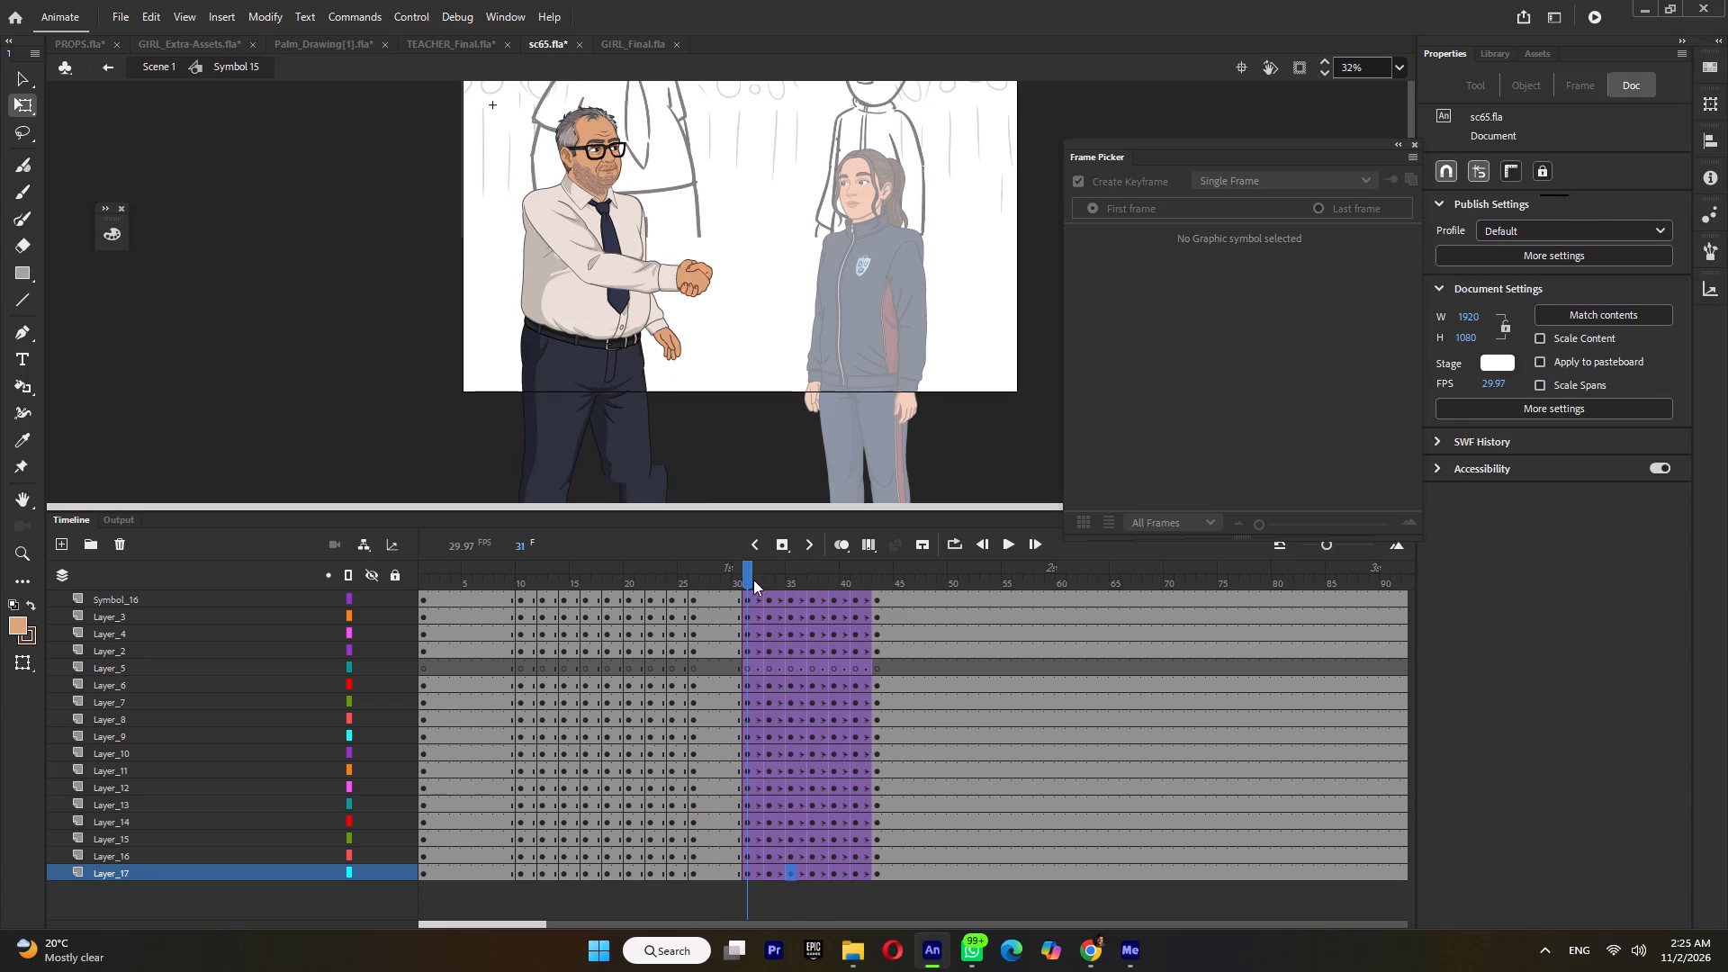
left_click(775, 579)
left_click(619, 335)
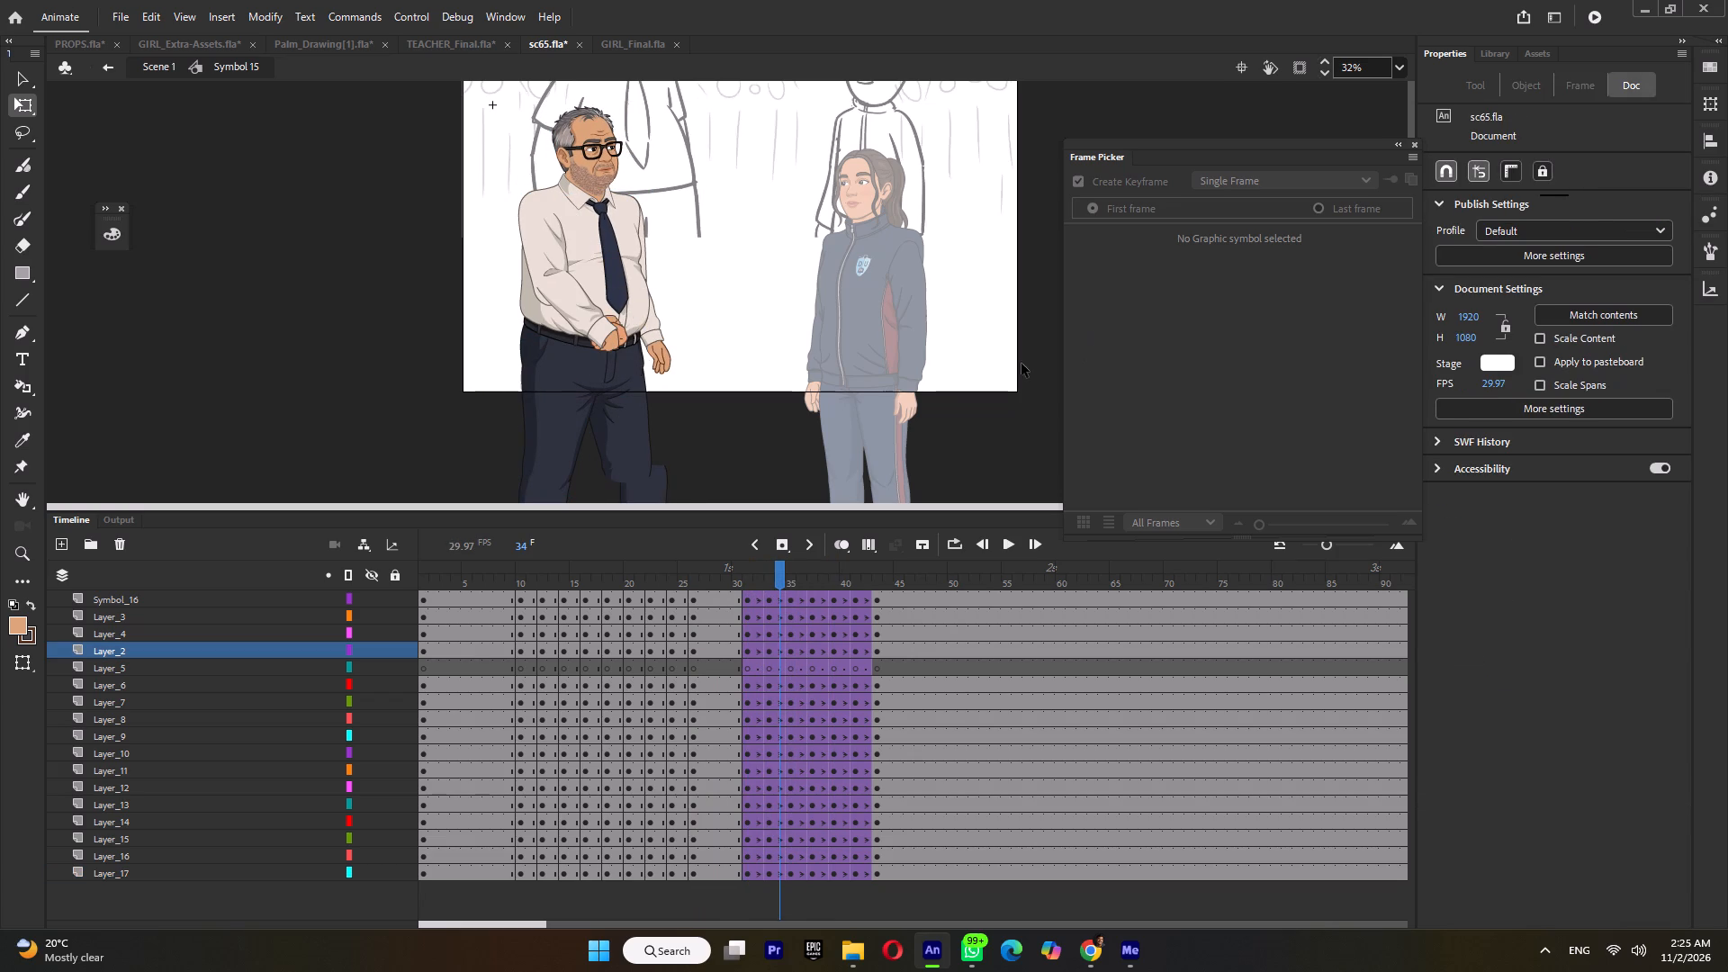
left_click(766, 580)
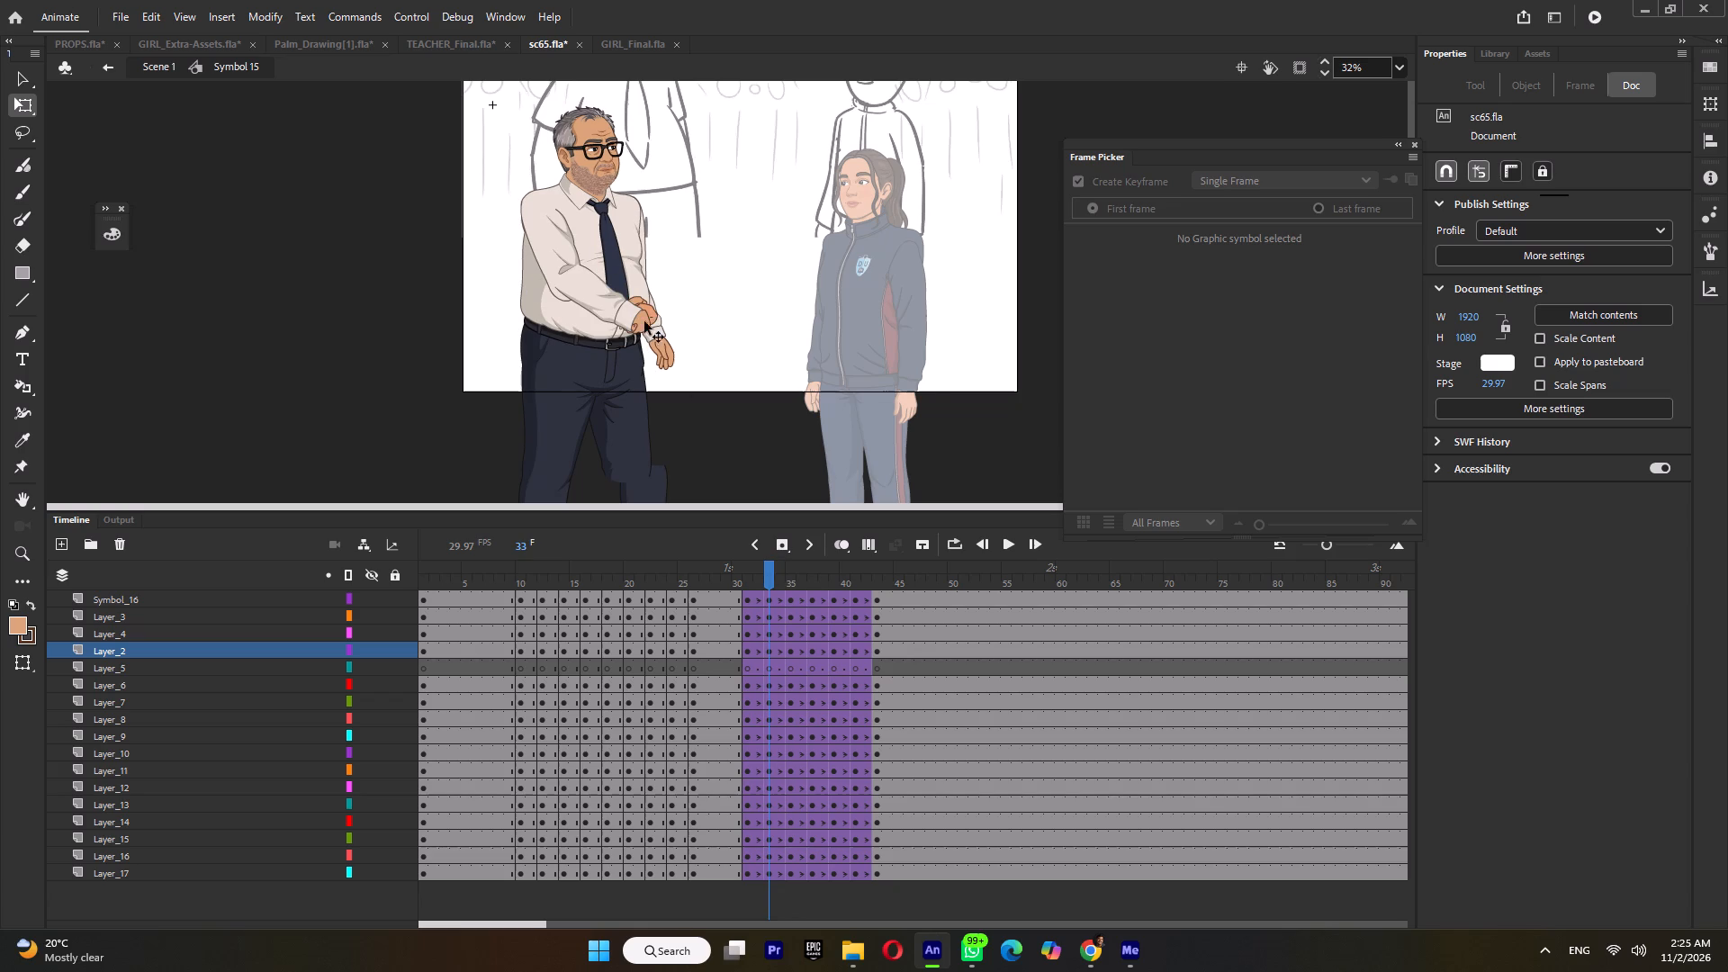
left_click(645, 314)
left_click(1098, 245)
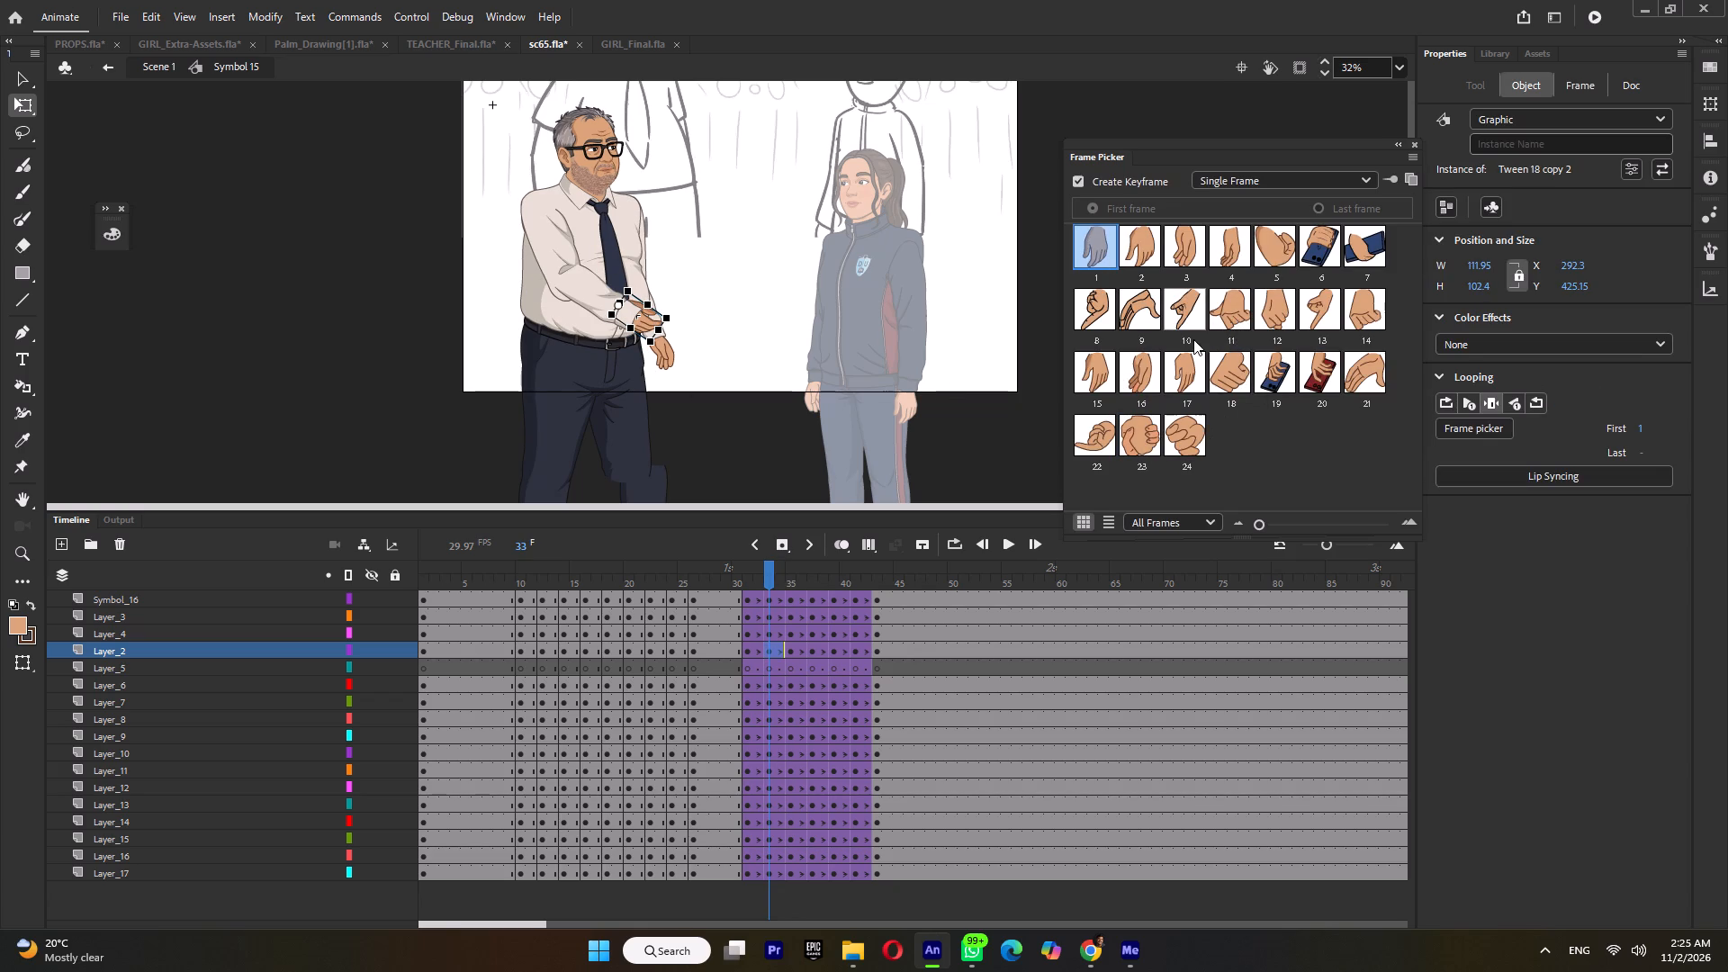
Move the teacher's near hand at frame 33 to meet the sleeve cuff, trying hand pose 14 before setting it back to pose 1.
left_click(1354, 309)
scroll(668, 308, "up", 4, "ctrl")
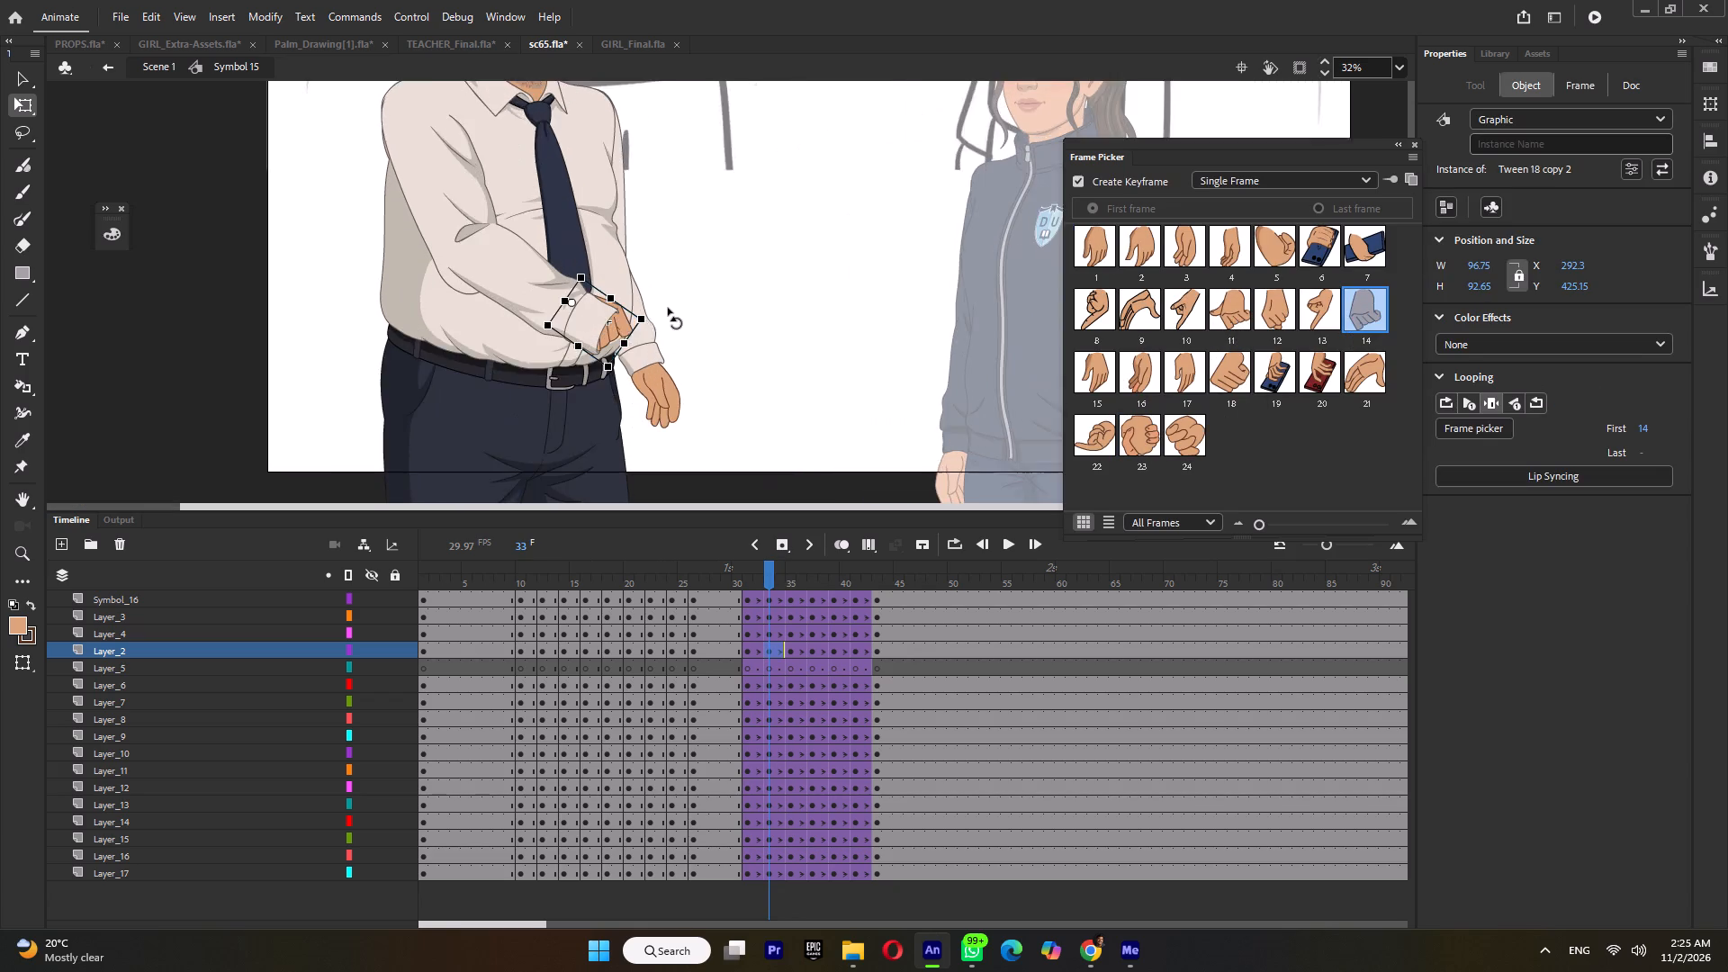
scroll(609, 322, "up", 4, "ctrl")
left_click_drag(626, 330, 684, 373)
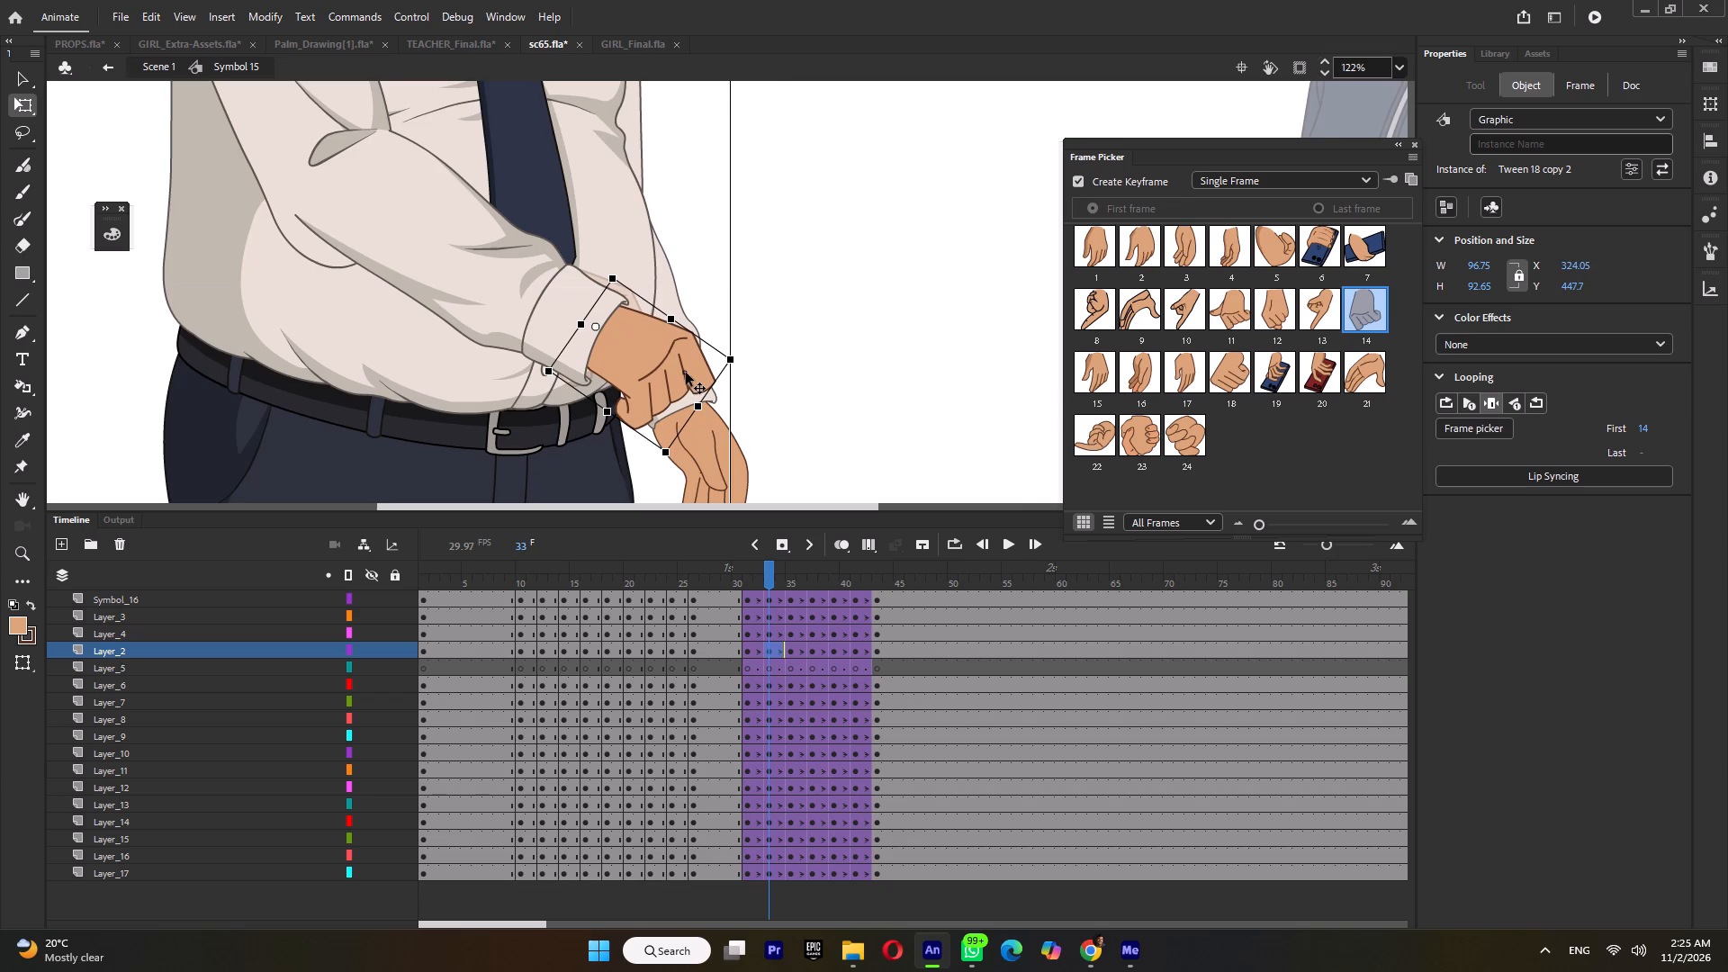
scroll(686, 373, "down", 2, "ctrl")
left_click(1102, 234)
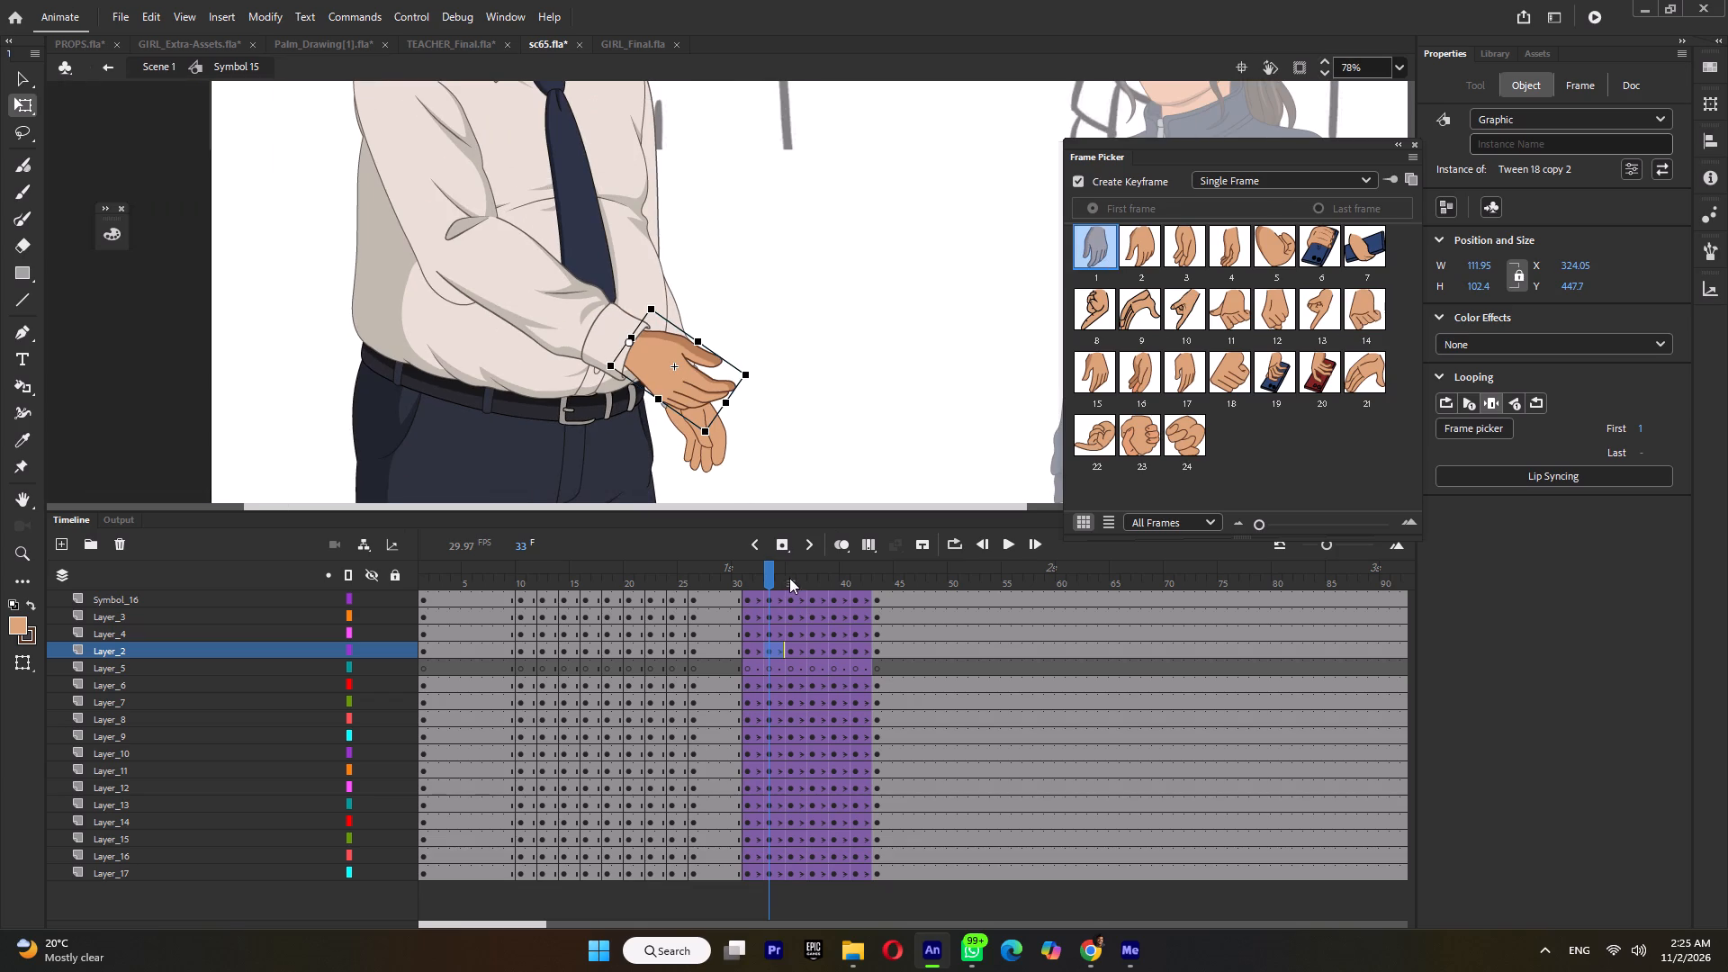
Set the teacher's near hand at frame 35 to hand pose 1 and move it to meet the sleeve cuff.
left_click(790, 577)
left_click(529, 455)
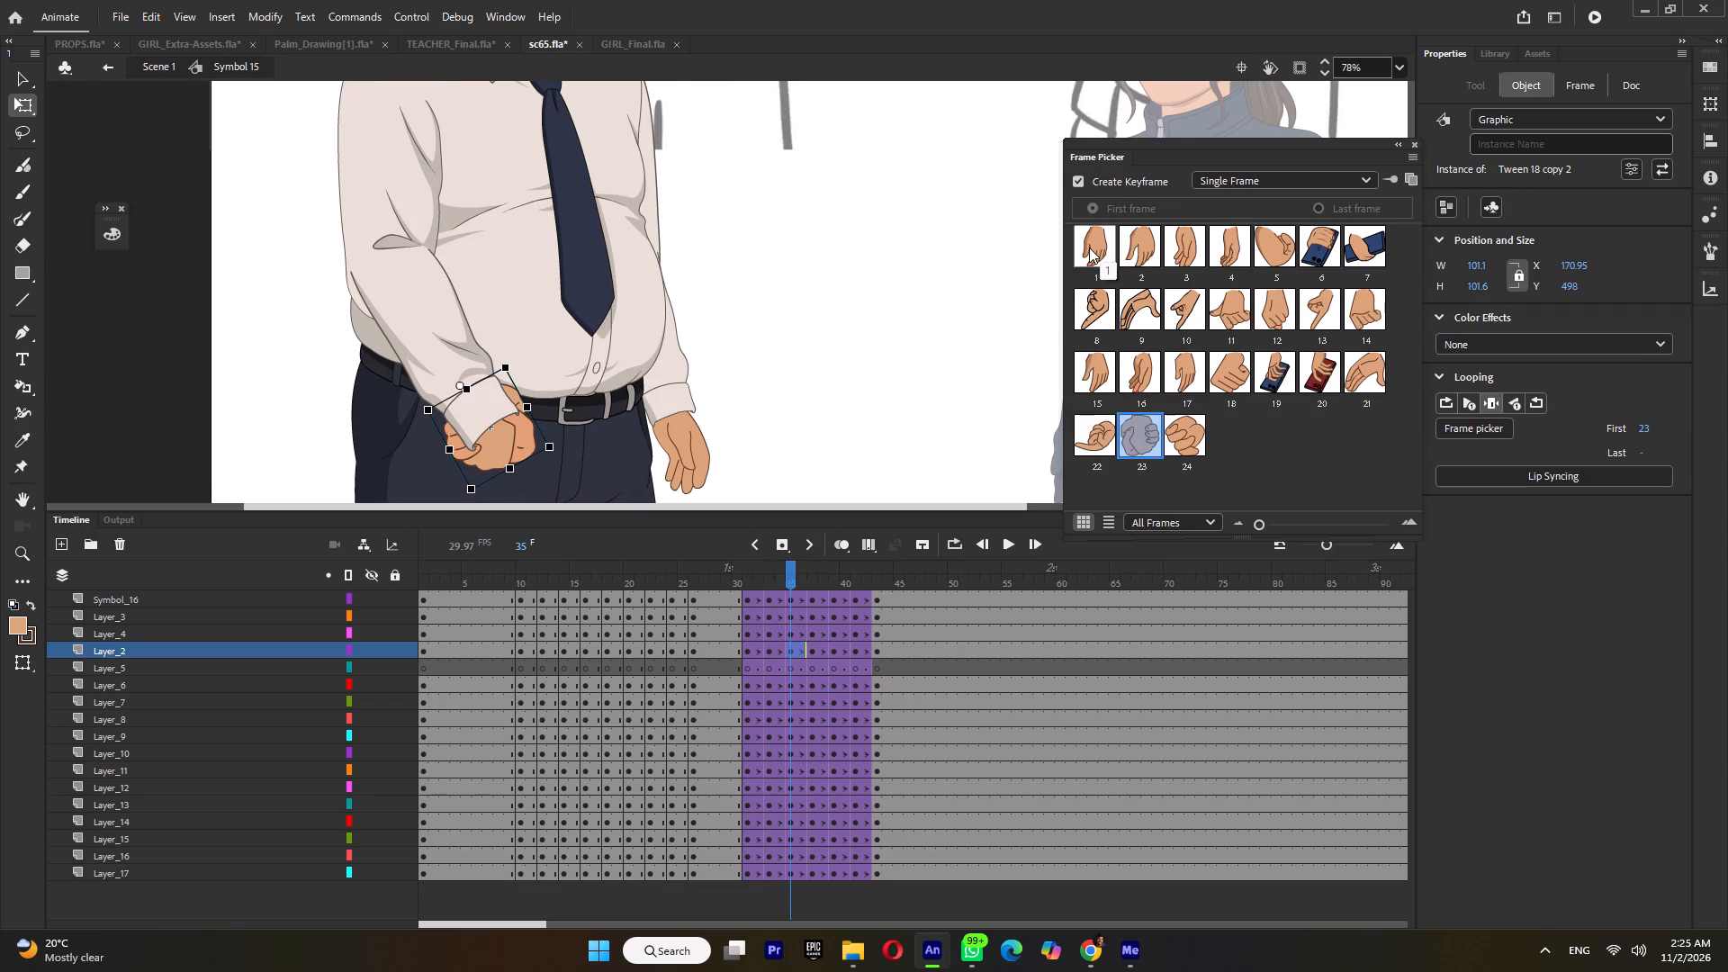
left_click(1089, 247)
left_click_drag(507, 457, 530, 483)
Check frame 37 and play back the teacher's handshake and arm-lowering motion several times.
left_click(810, 574)
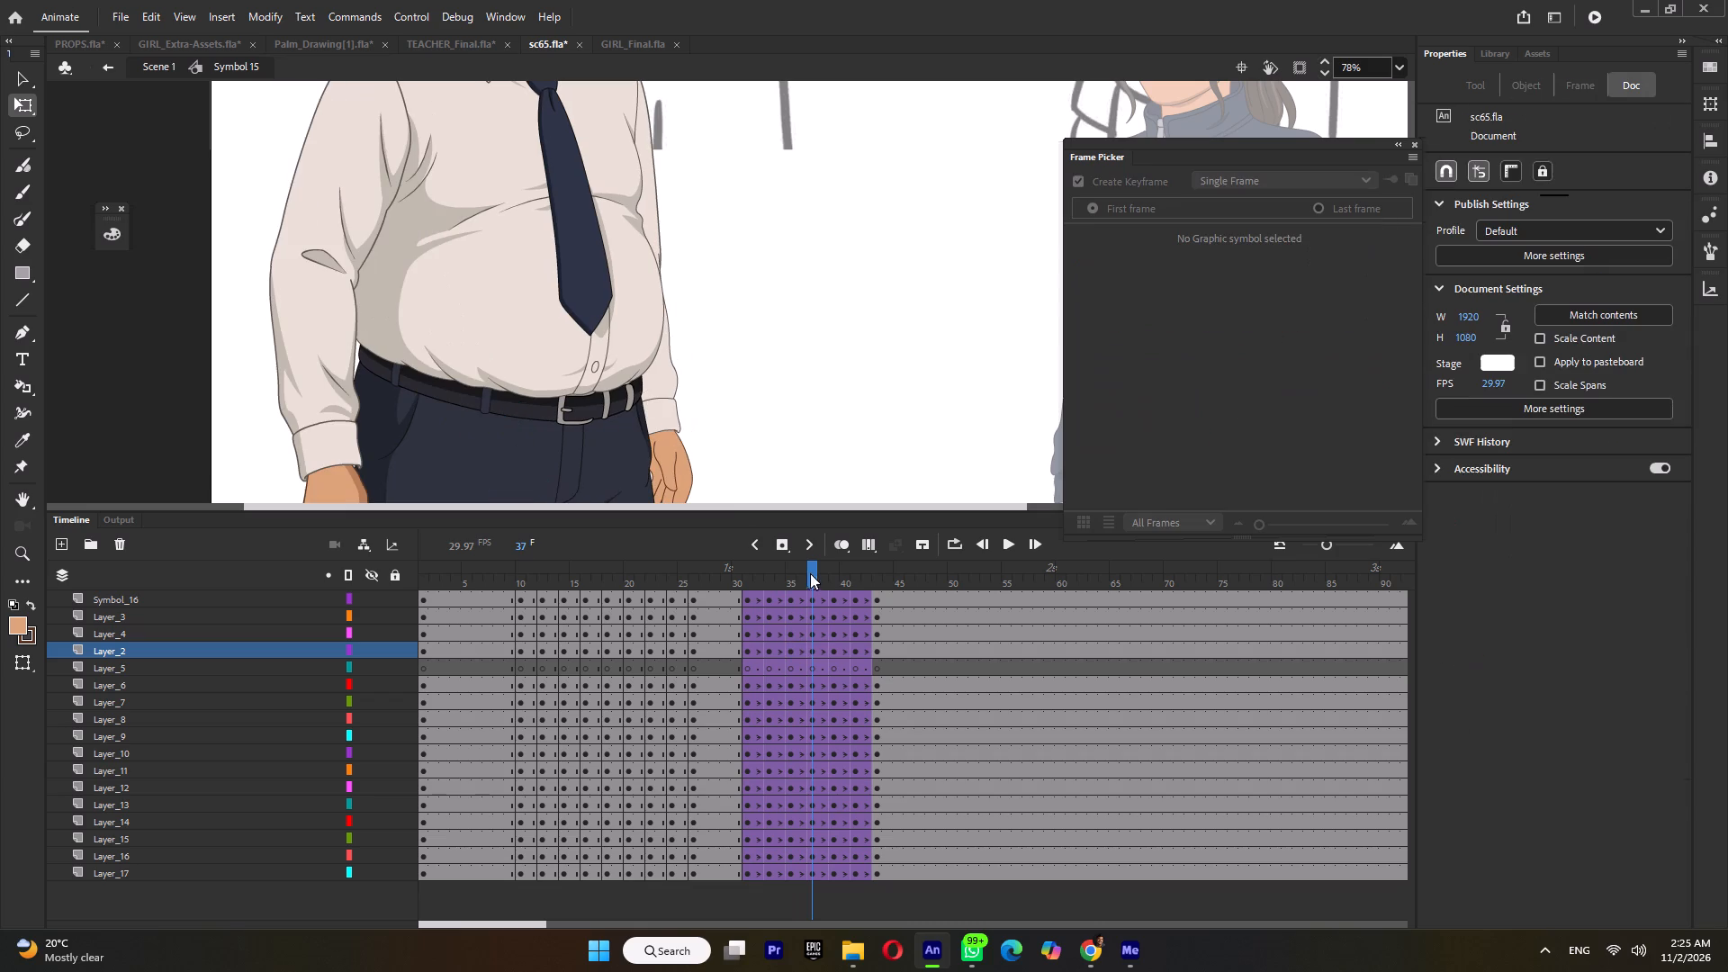
scroll(481, 261, "down", 7, "ctrl")
left_click(750, 575)
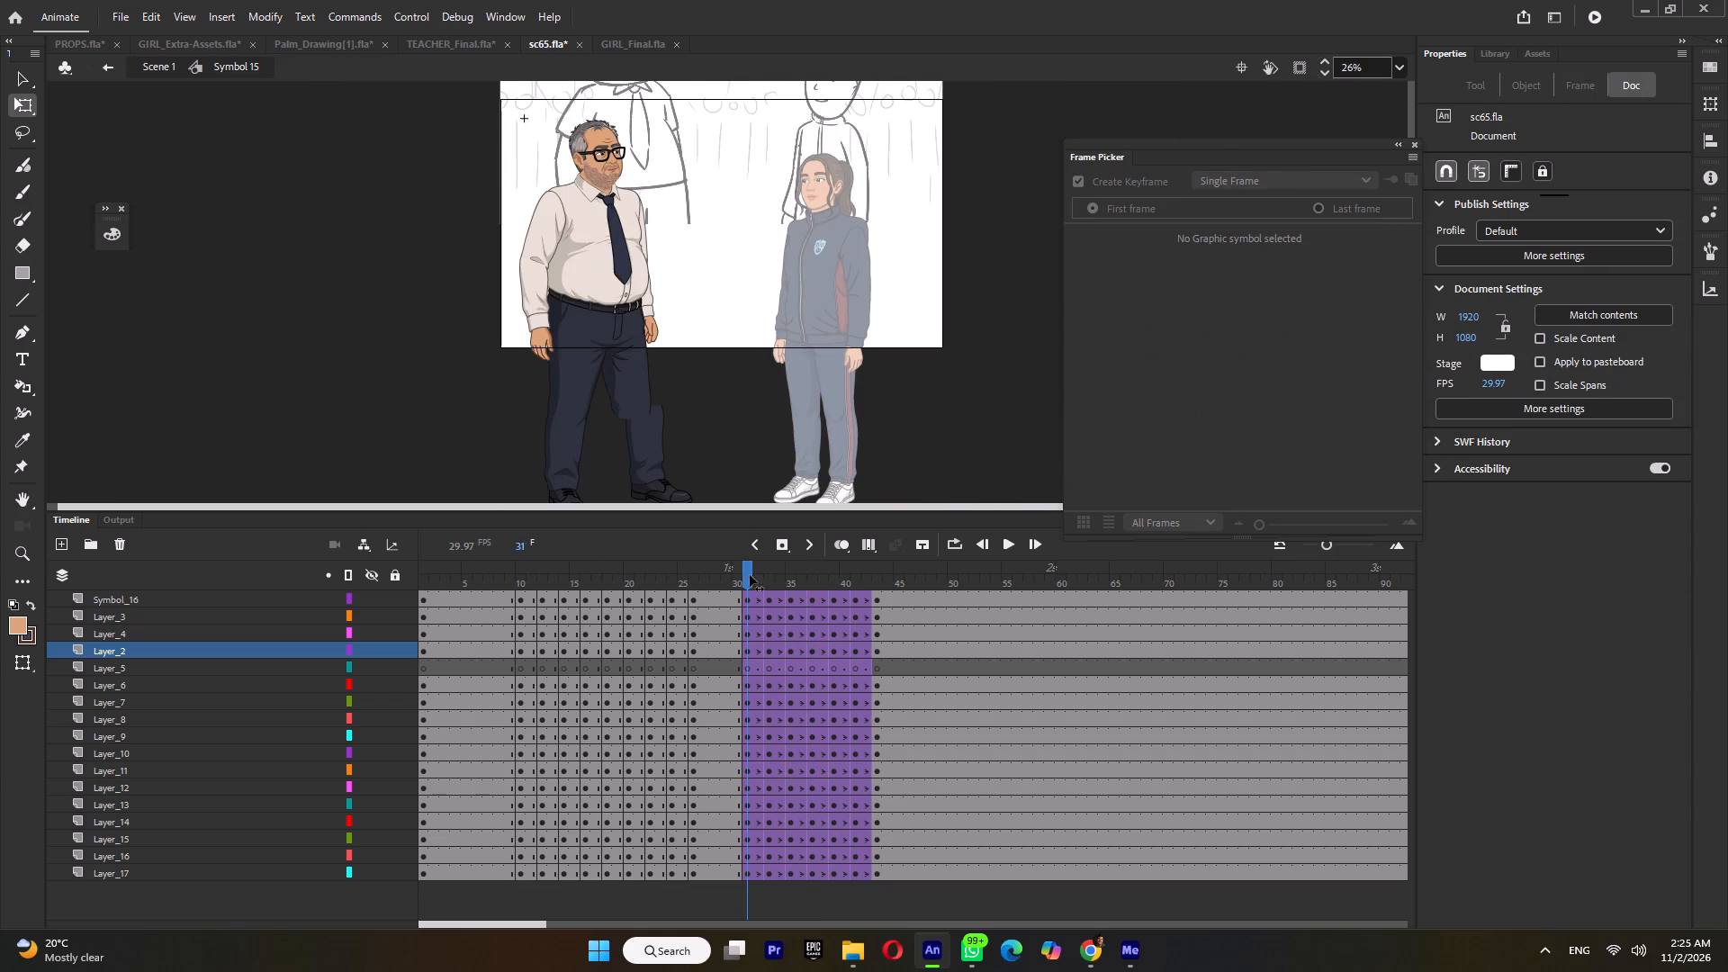
key("Return")
key("Return")
left_click_drag(673, 575, 482, 597)
key("Return")
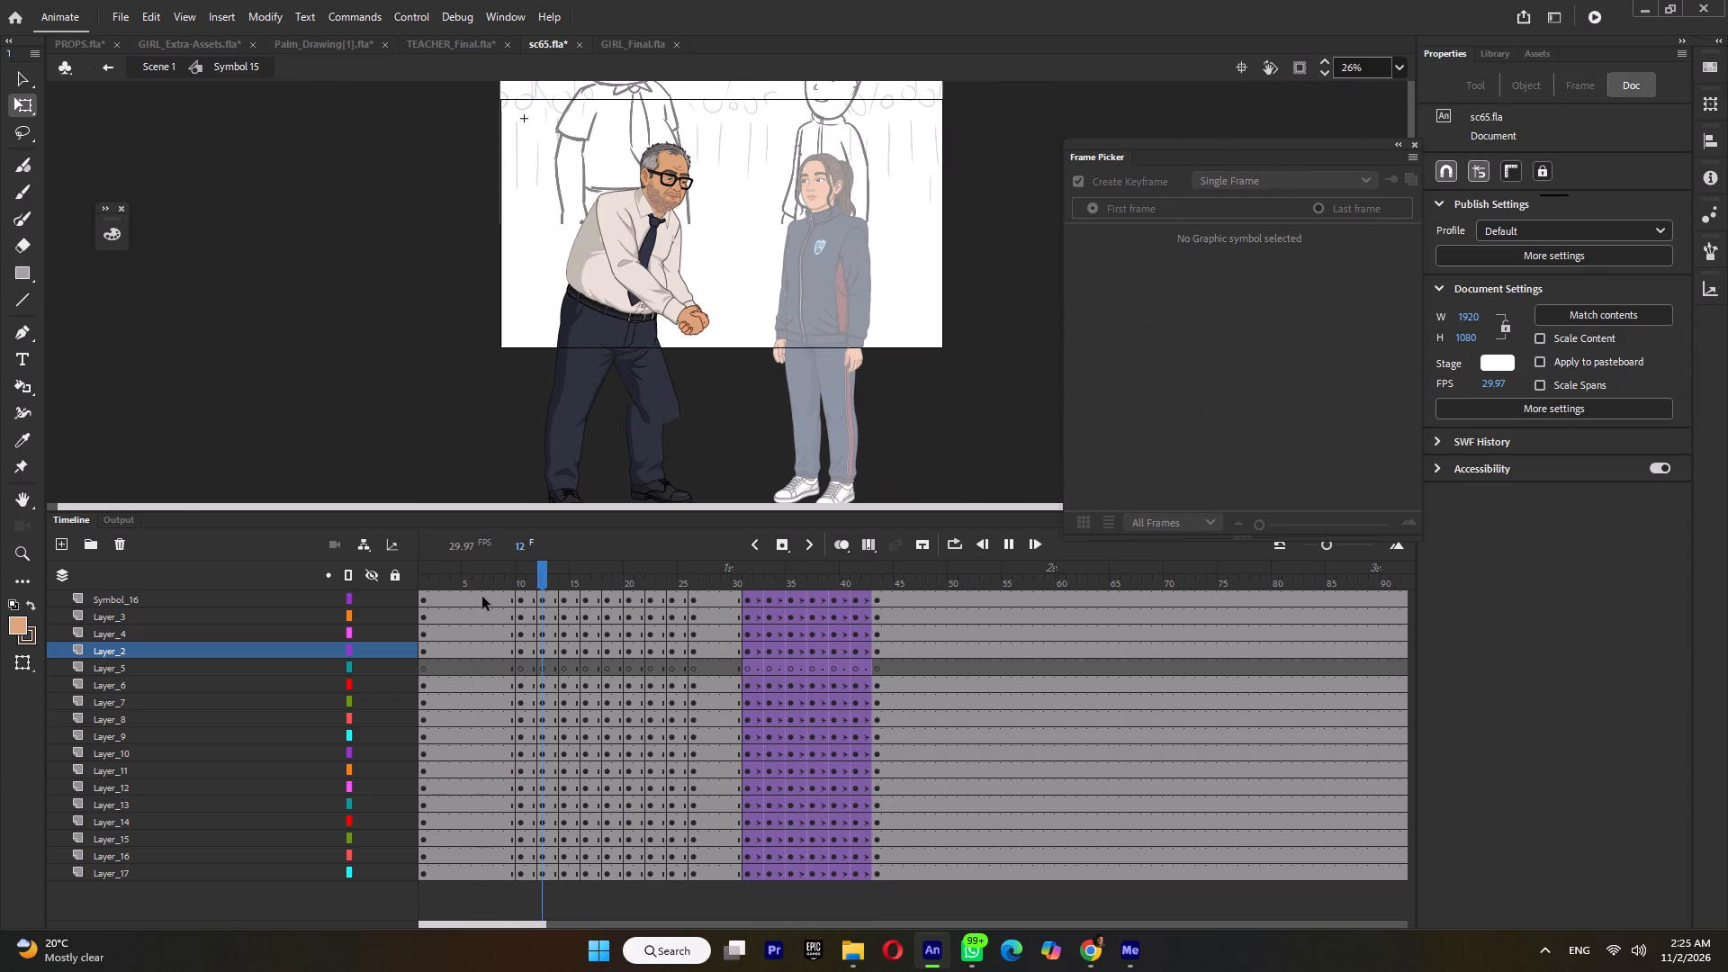
key("Return")
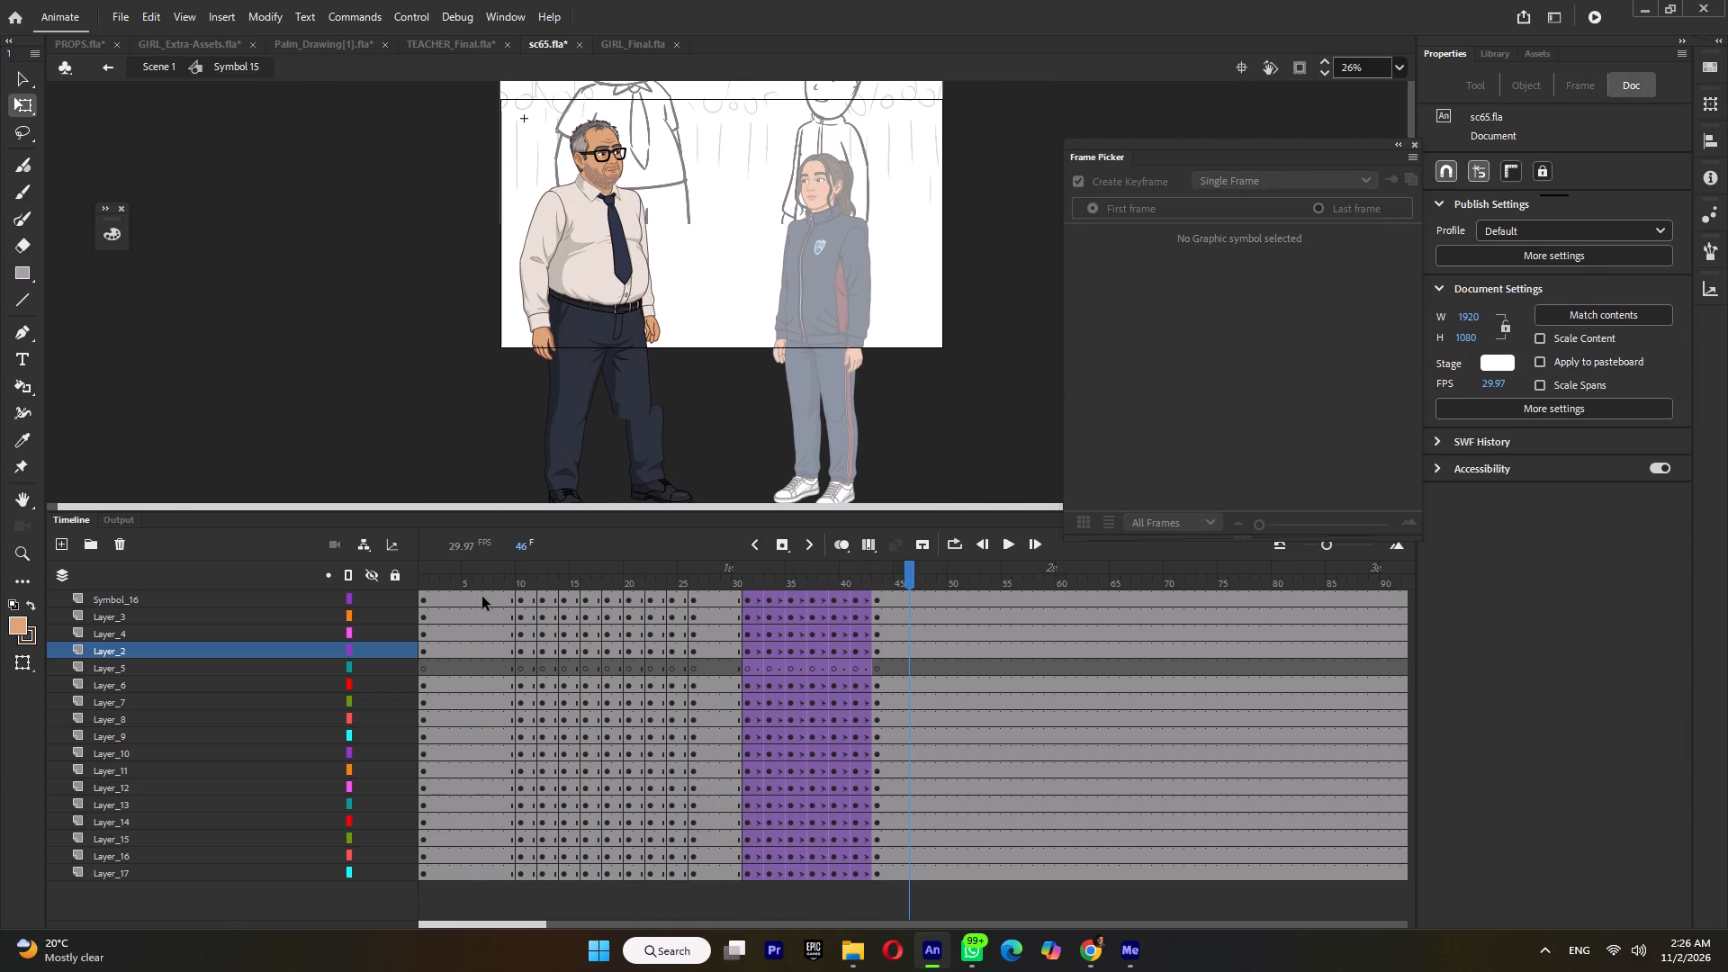
left_click(536, 571)
key("Return")
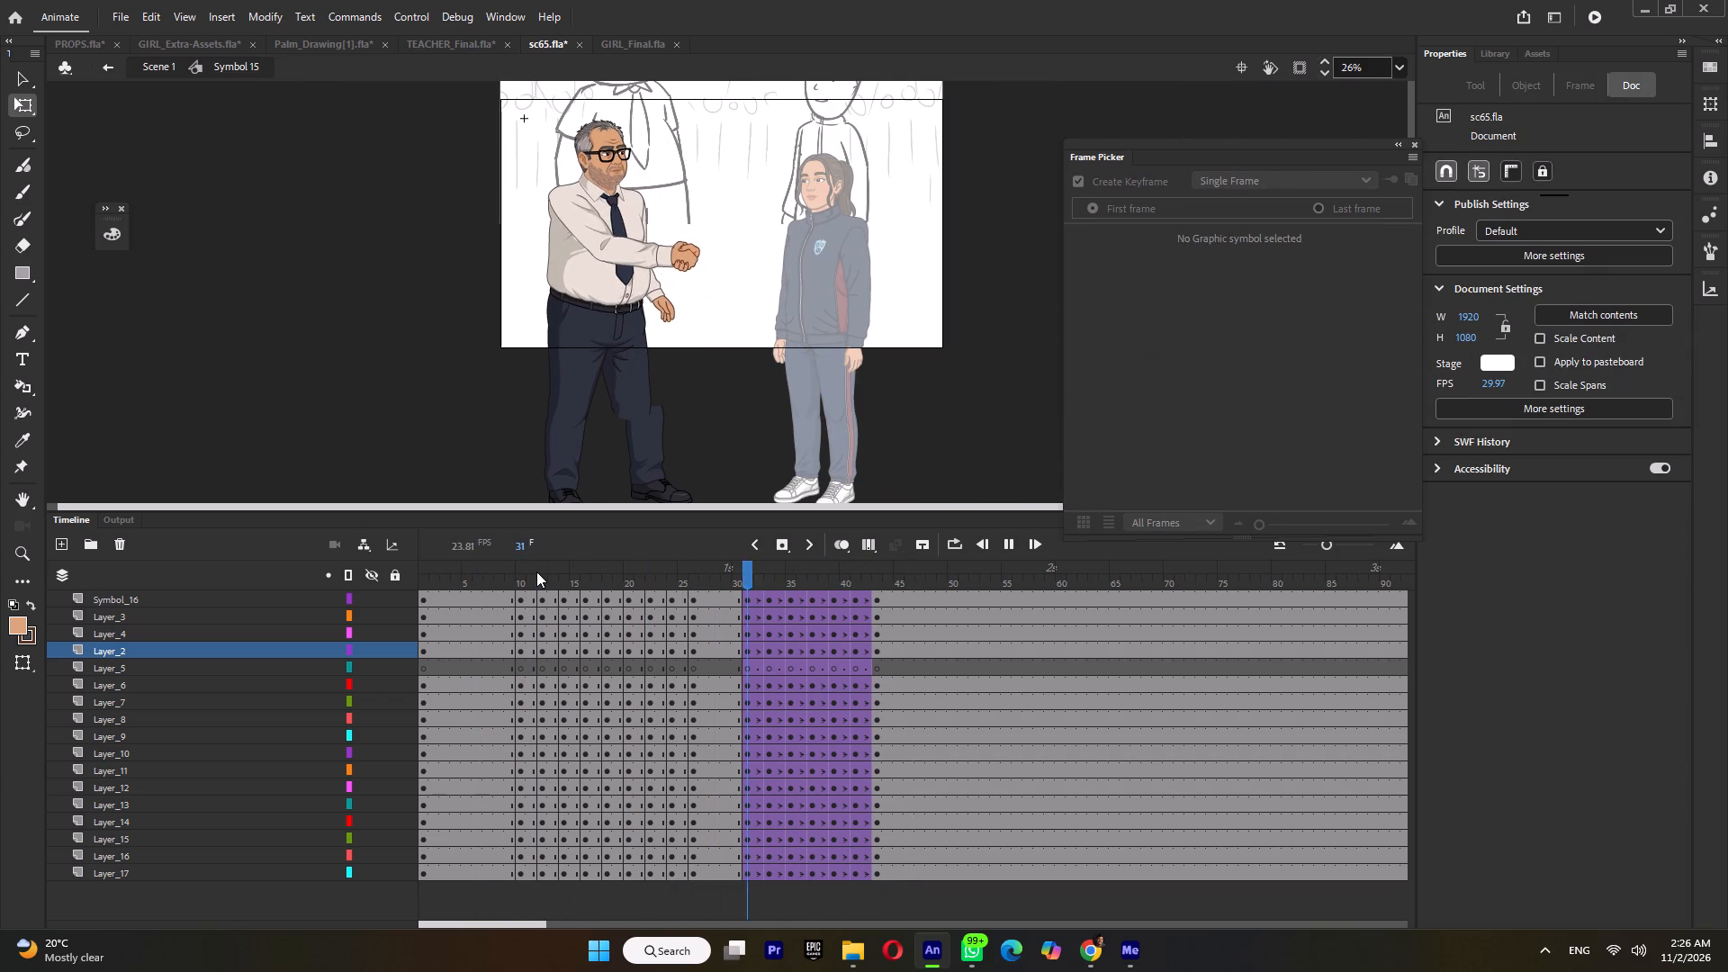
left_click(536, 571)
key("Return")
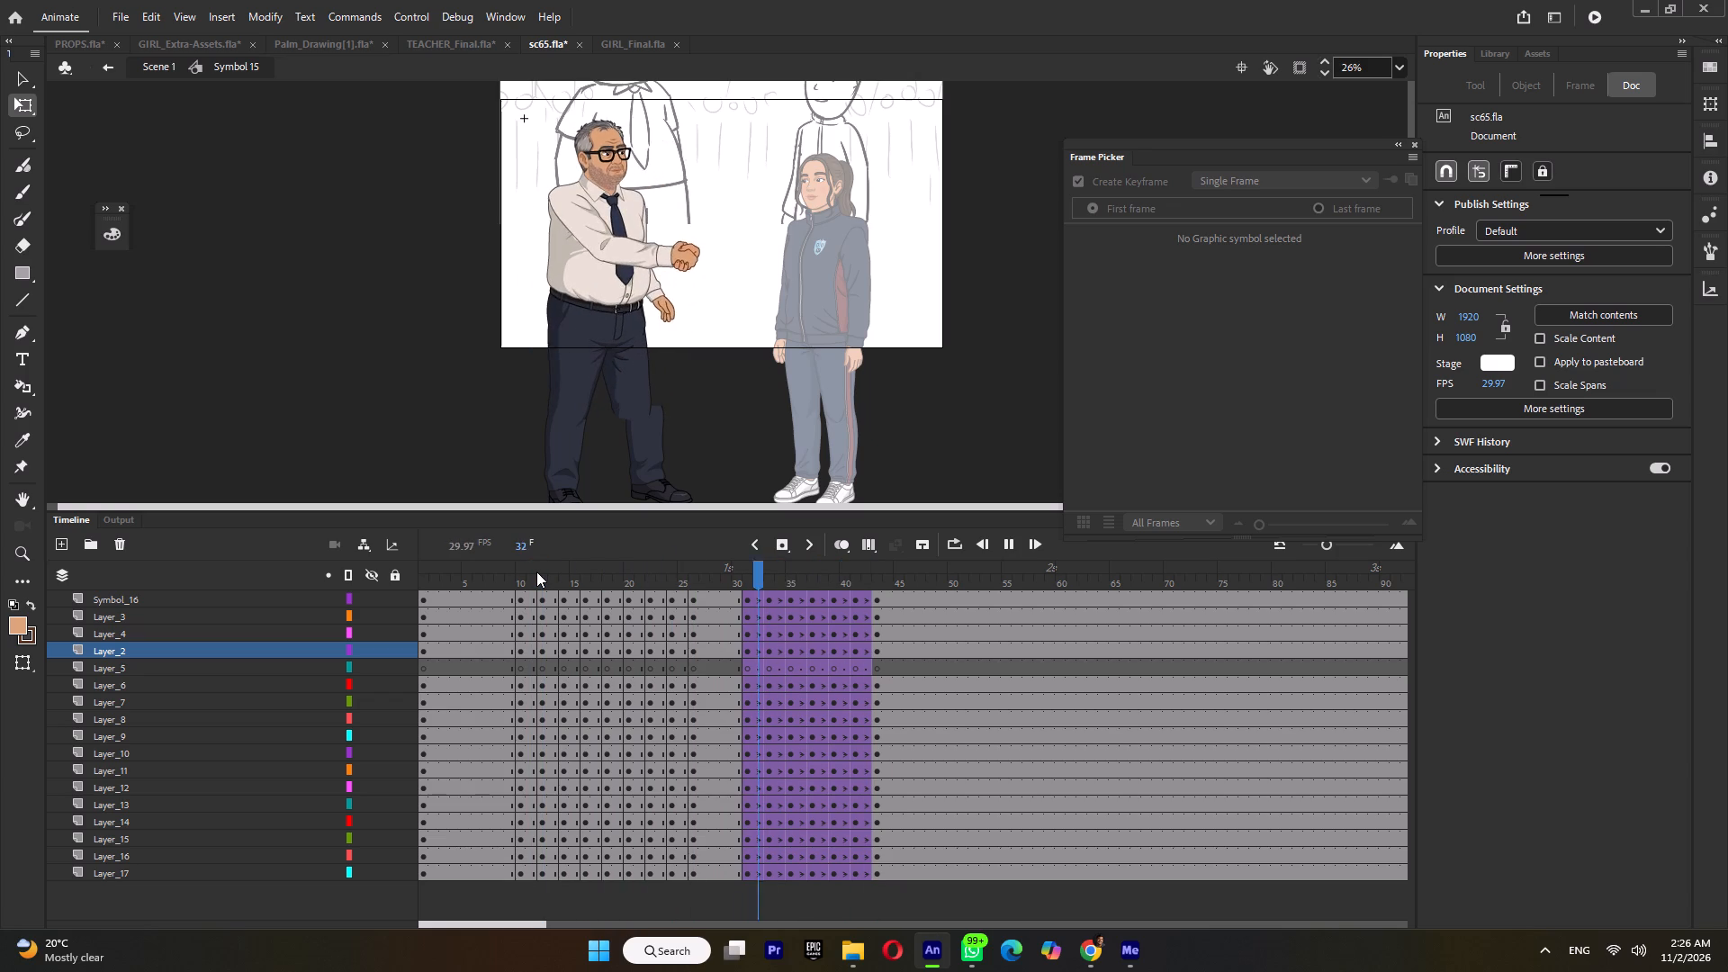
key("Return")
Remove the classic tweens on all the teacher's layers across frames 32 to 41.
scroll(737, 600, "up", 5)
left_click_drag(757, 594, 767, 616)
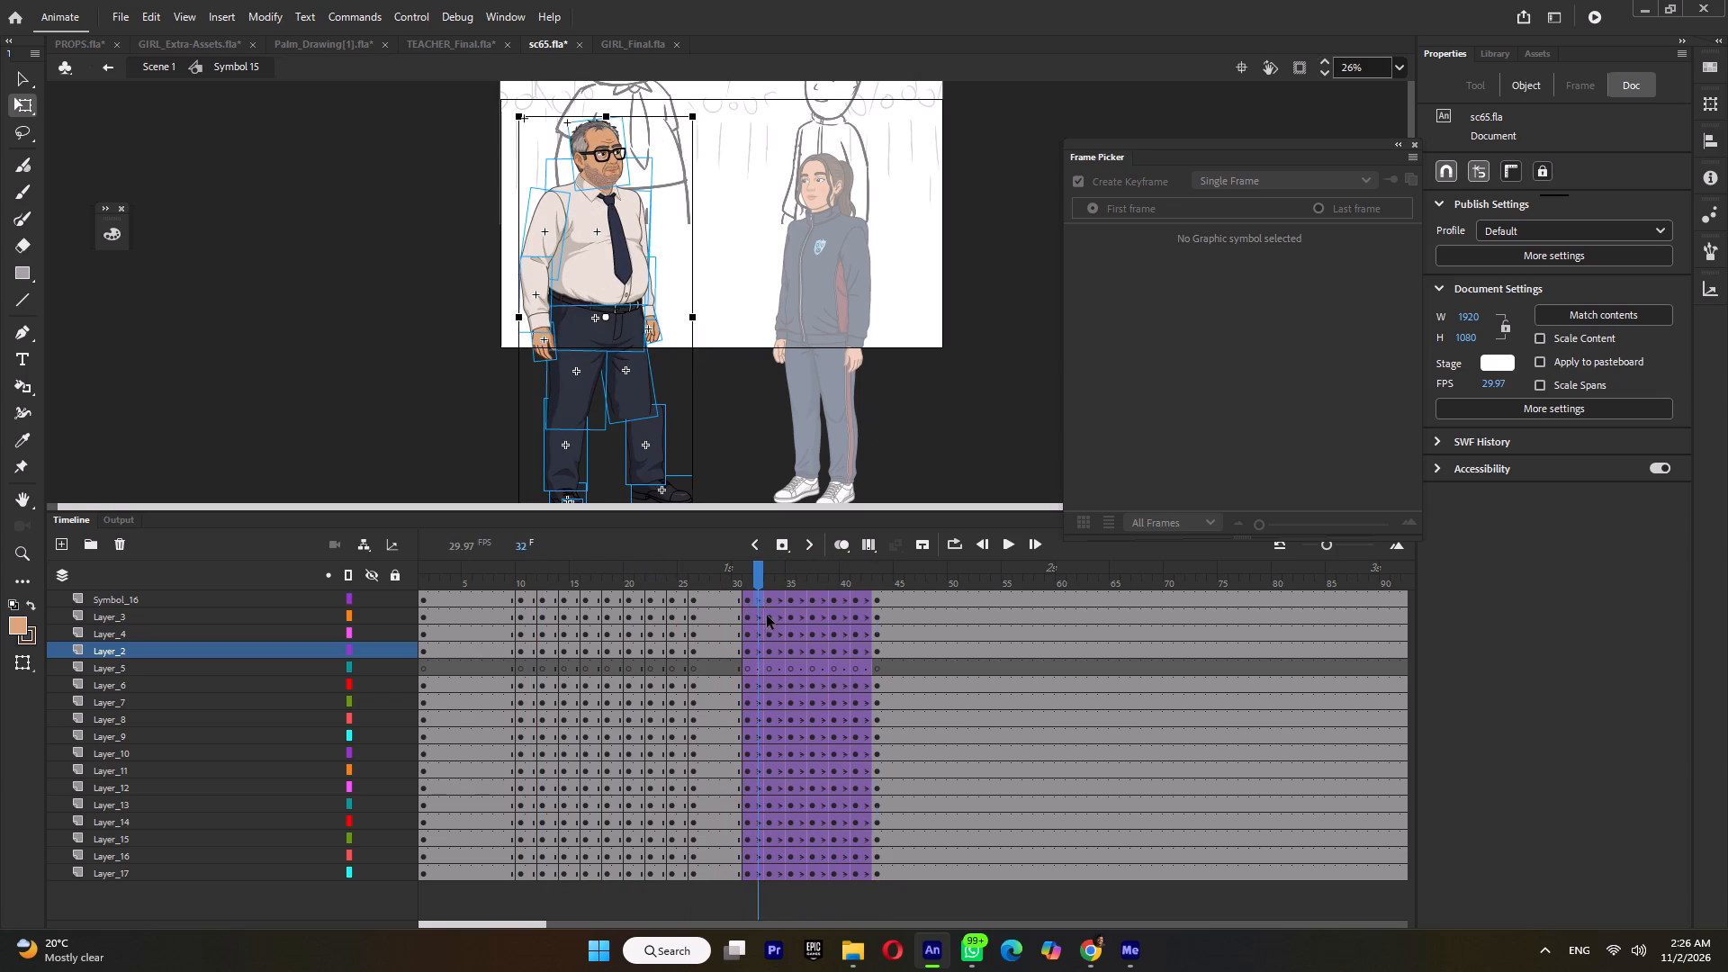
left_click_drag(767, 616, 859, 971)
key("ctrl+m")
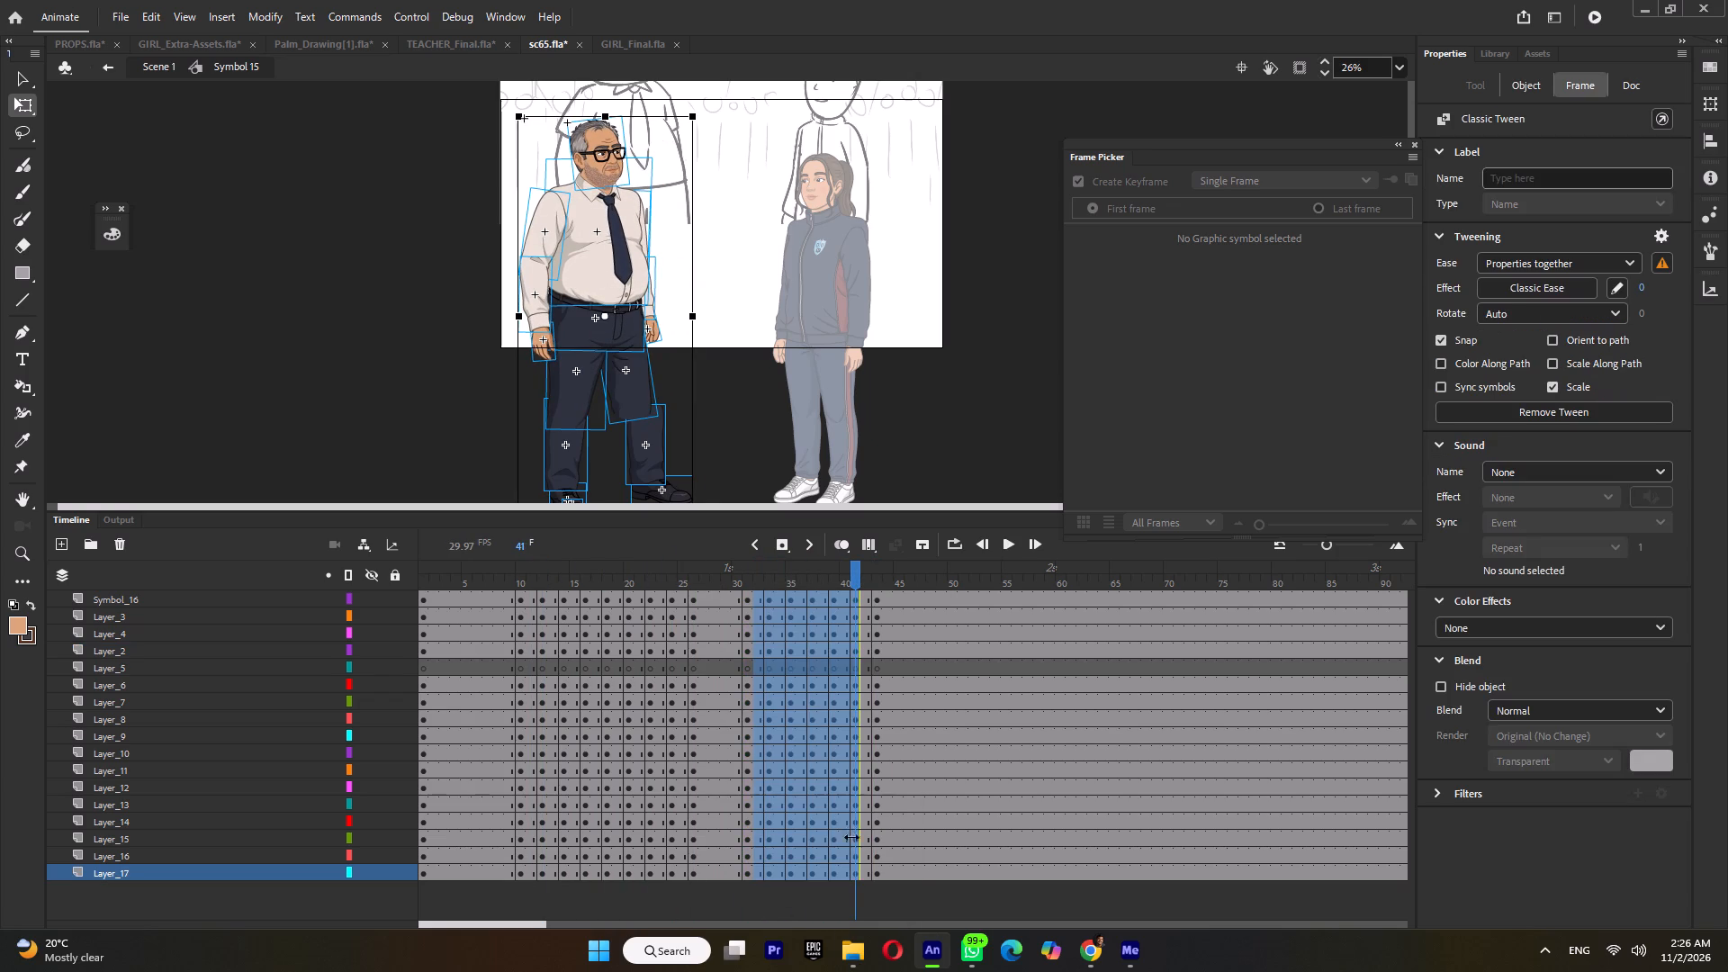
Play back the teacher's handshake and arm lowering without the tweens inside Symbol 15.
left_click(556, 579)
key("Return")
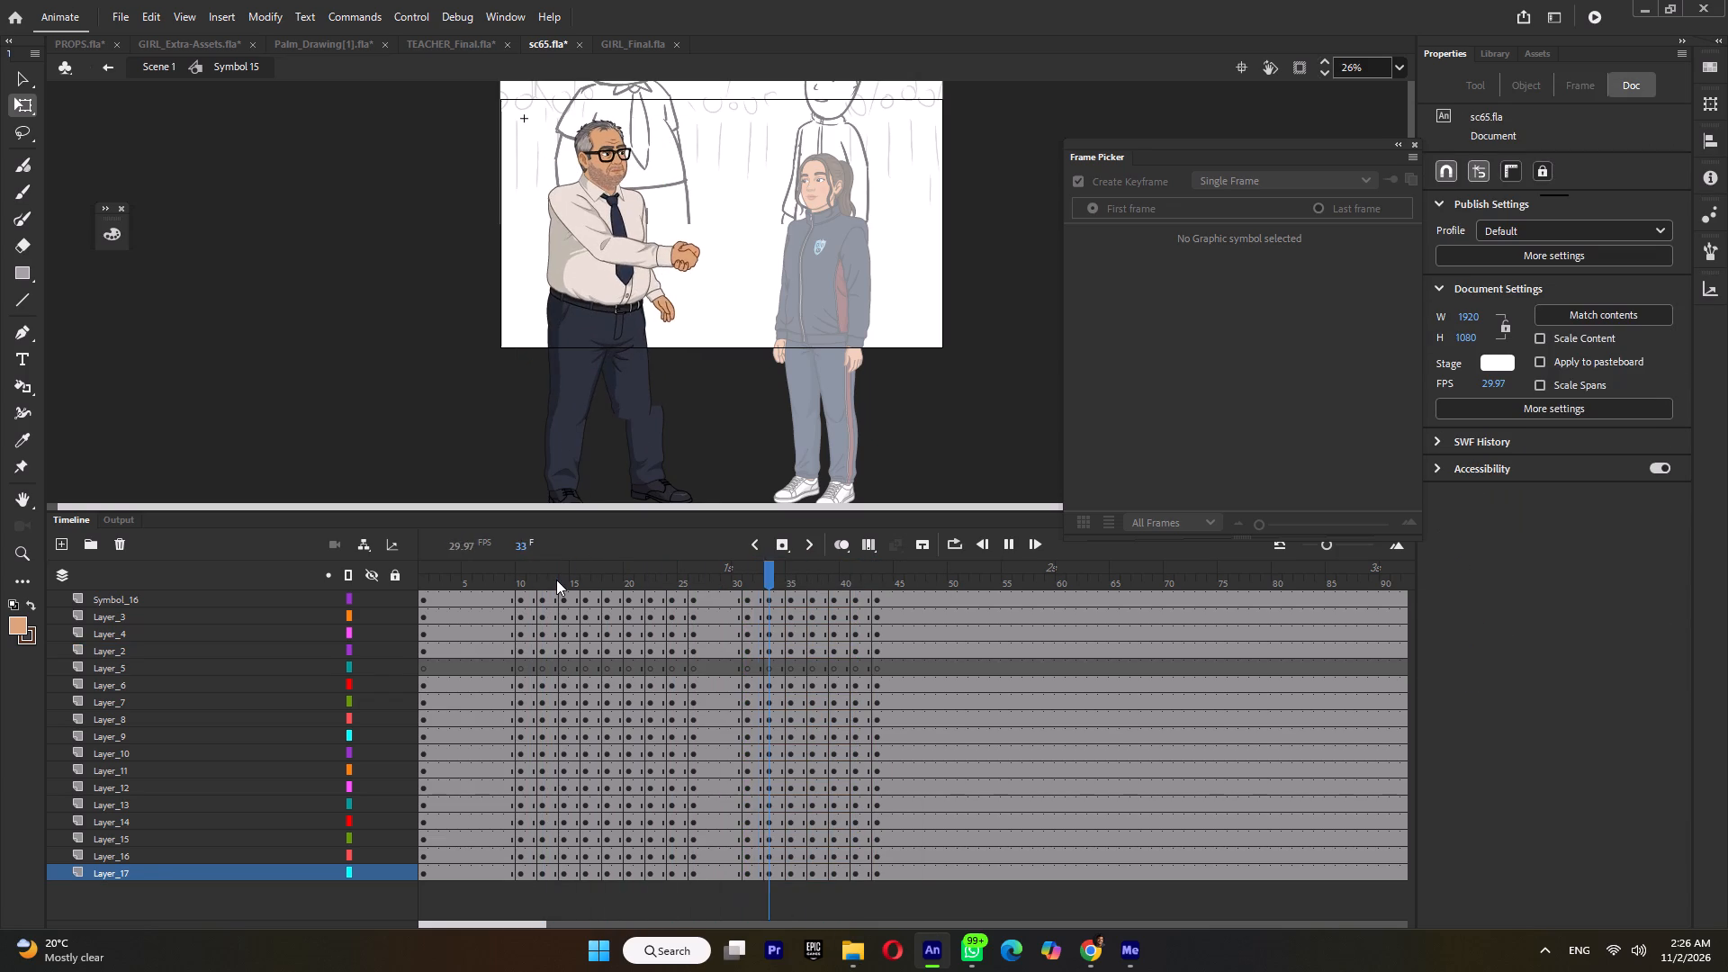
left_click(531, 580)
key("Return")
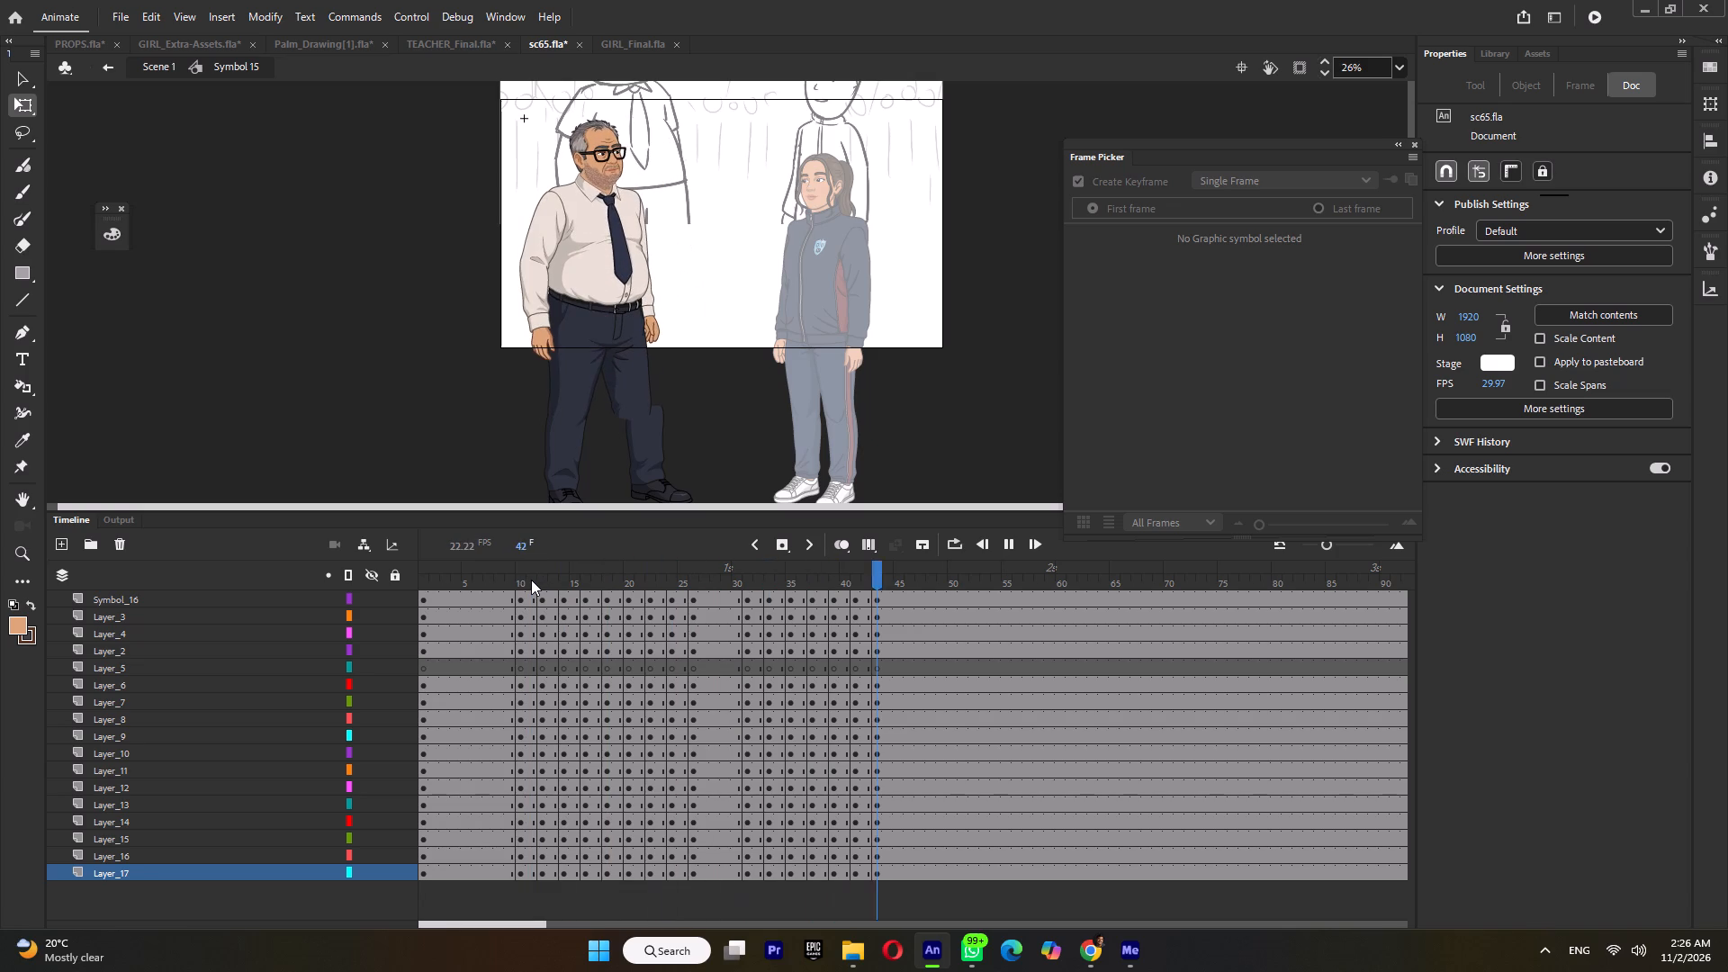
key("Return")
Return to Scene 1 and play back the full handshake with both characters.
double_click(499, 359)
left_click_drag(489, 580, 452, 583)
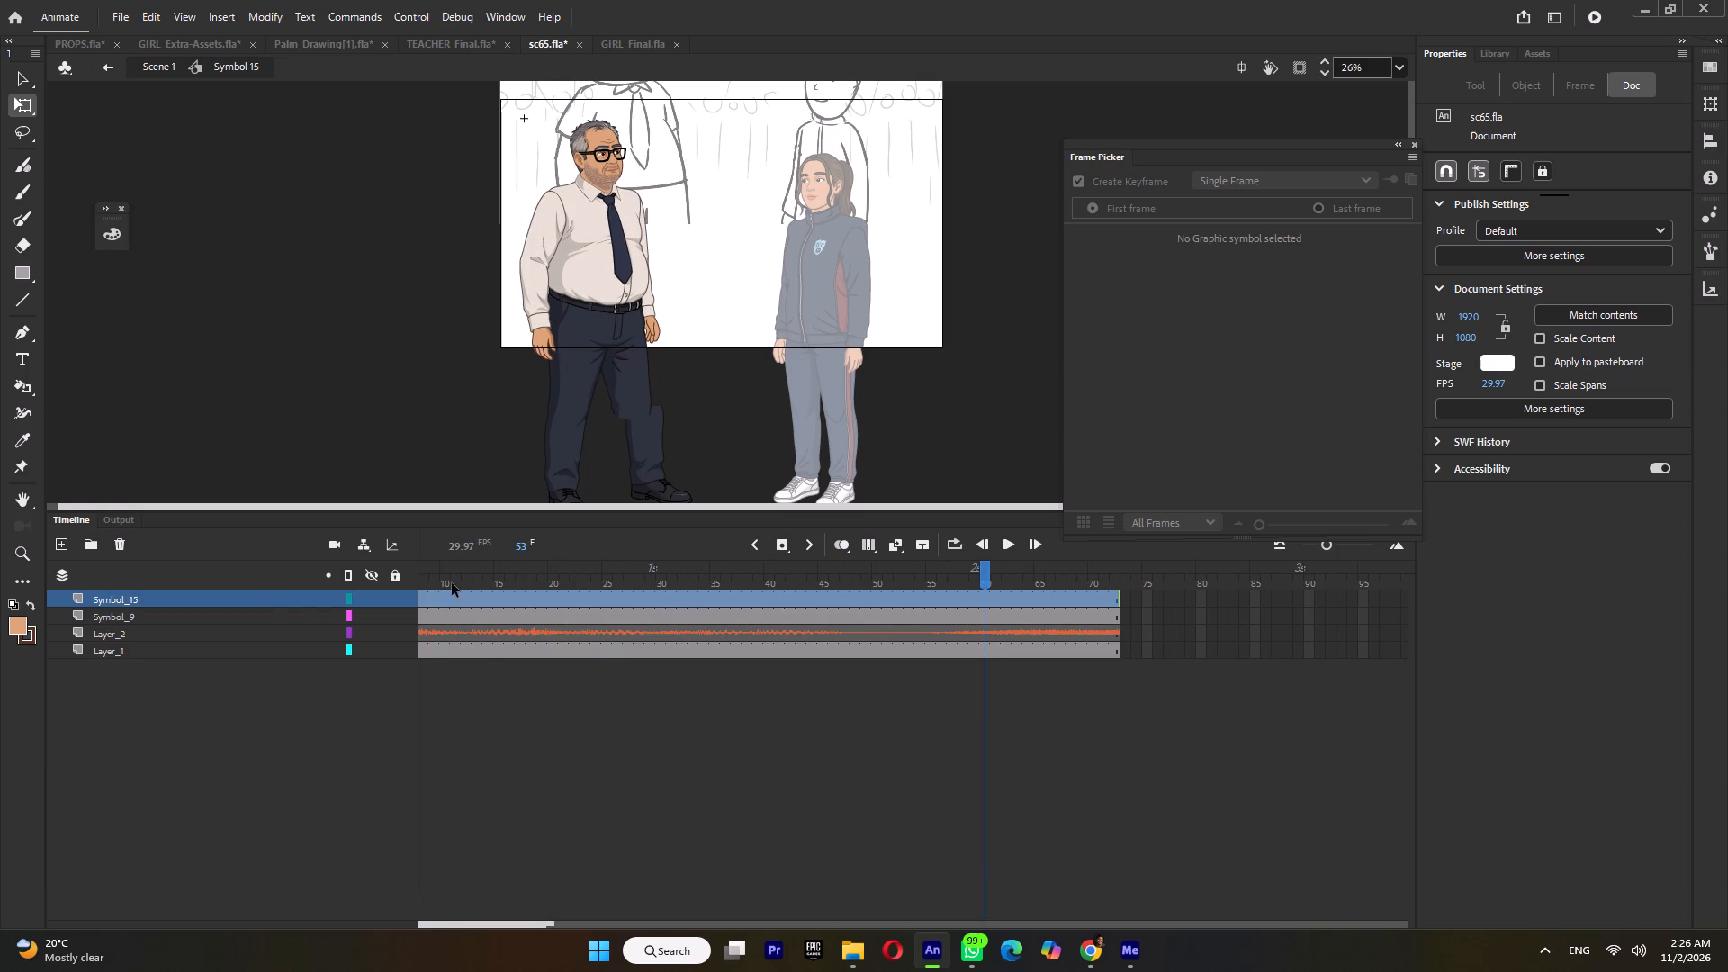
left_click_drag(452, 583, 274, 600)
key("Return")
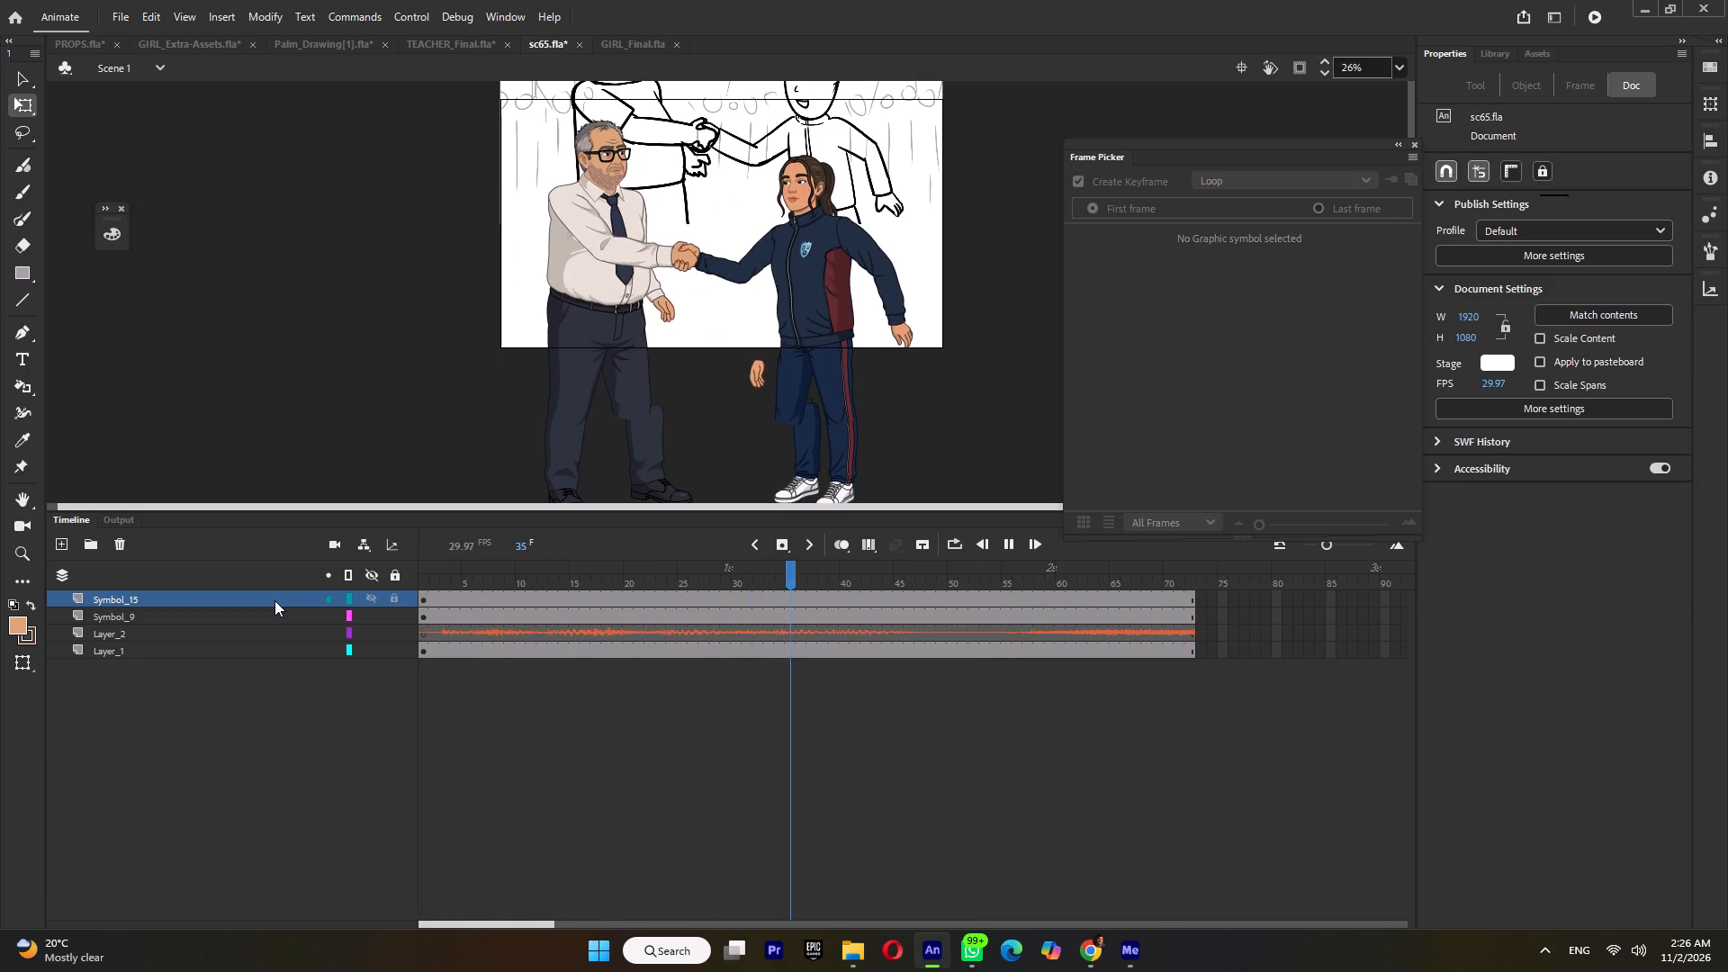
key("Return")
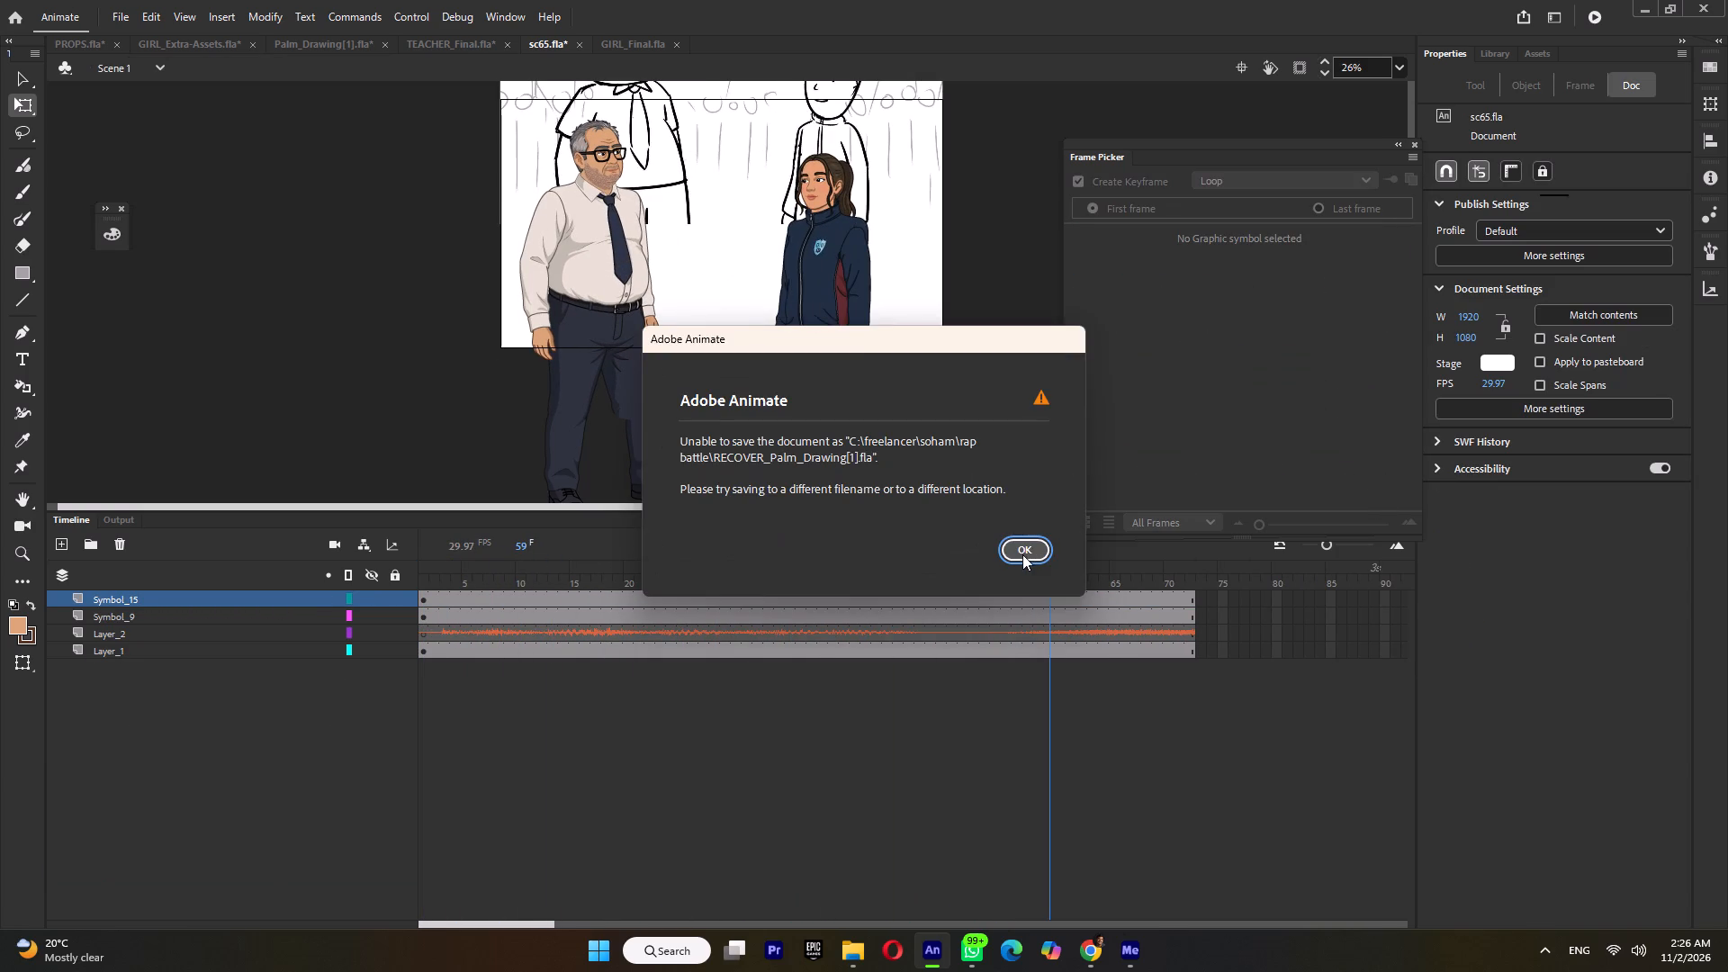
Dismiss the save error about the Palm_Drawing recovery file and save sc65.fla.
left_click(1022, 551)
key("ctrl+s")
Open the girl's Symbol 9 and insert keyframes on all layers at frames 22 and 24 within the tween starting at frame 20.
double_click(827, 283)
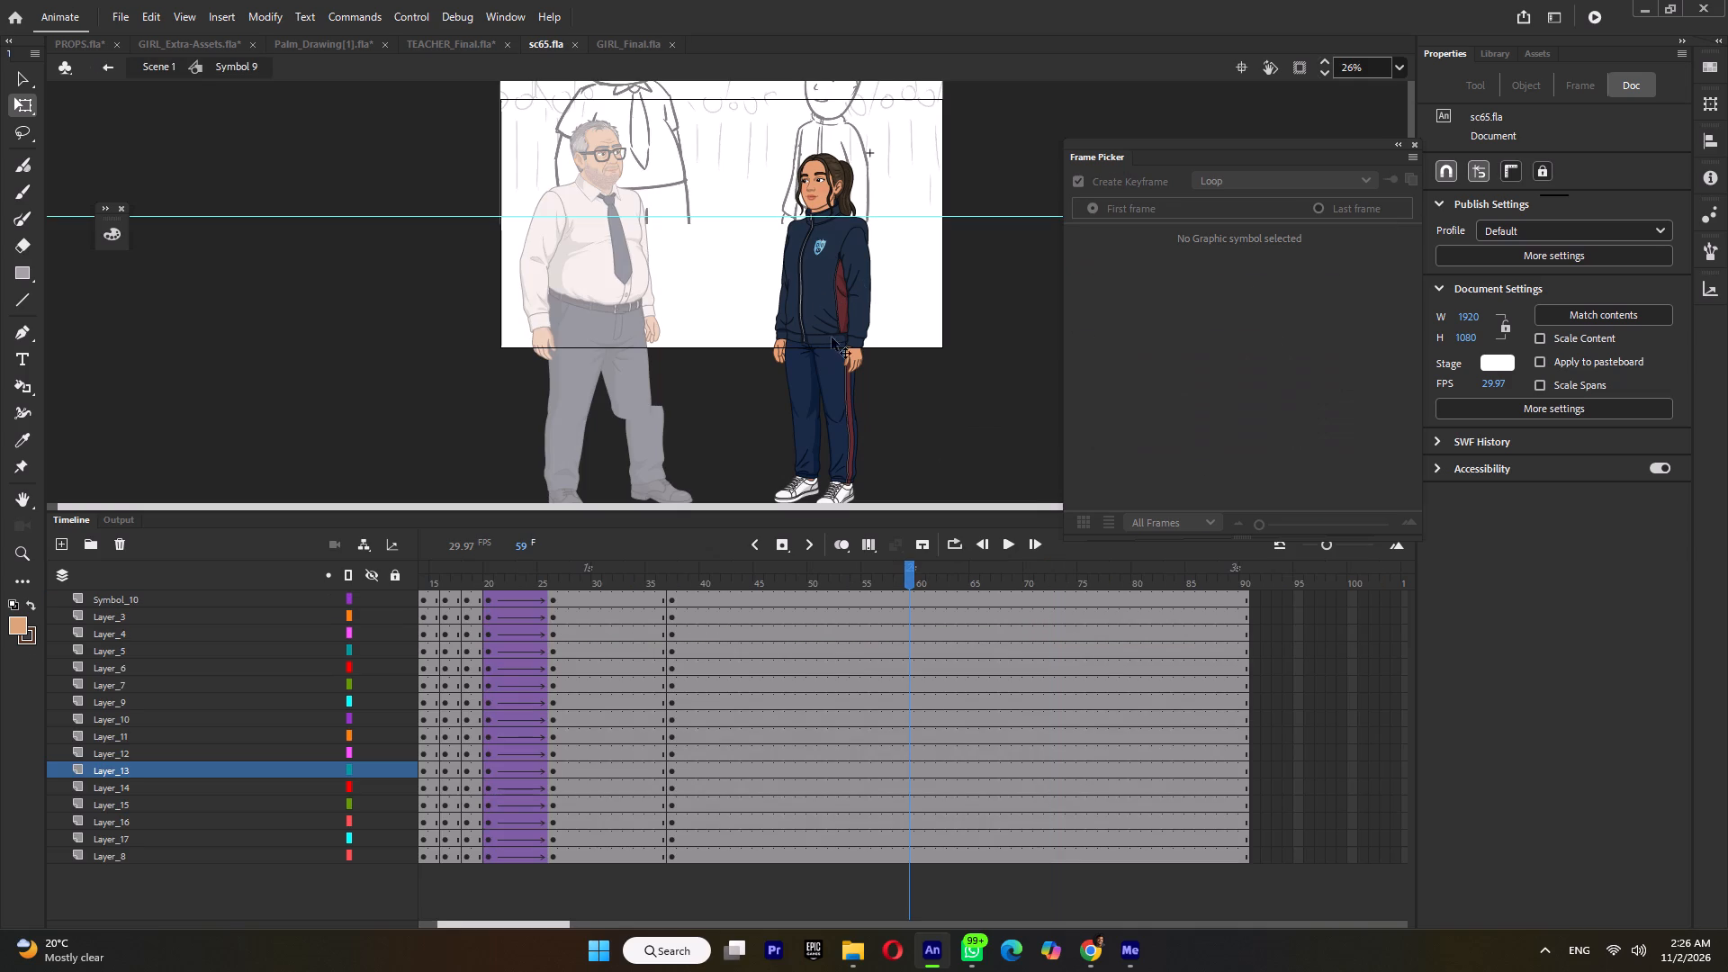
left_click_drag(590, 575, 636, 615)
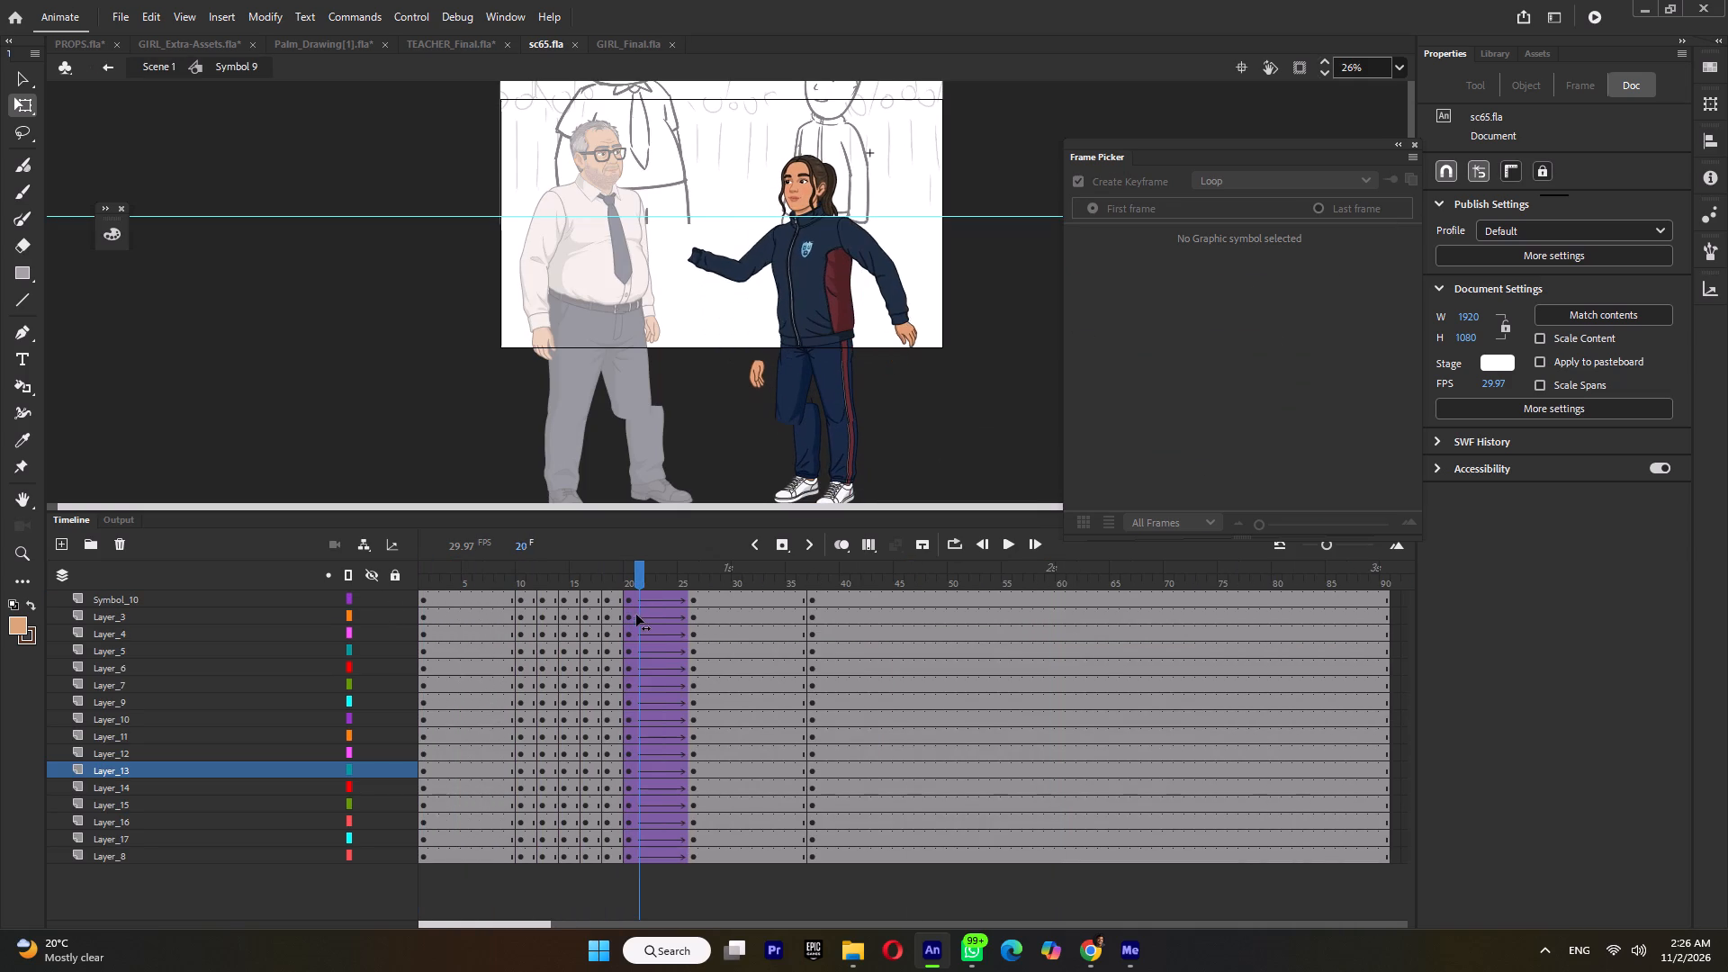
left_click_drag(636, 615, 643, 615)
double_click(644, 575)
double_click(648, 576)
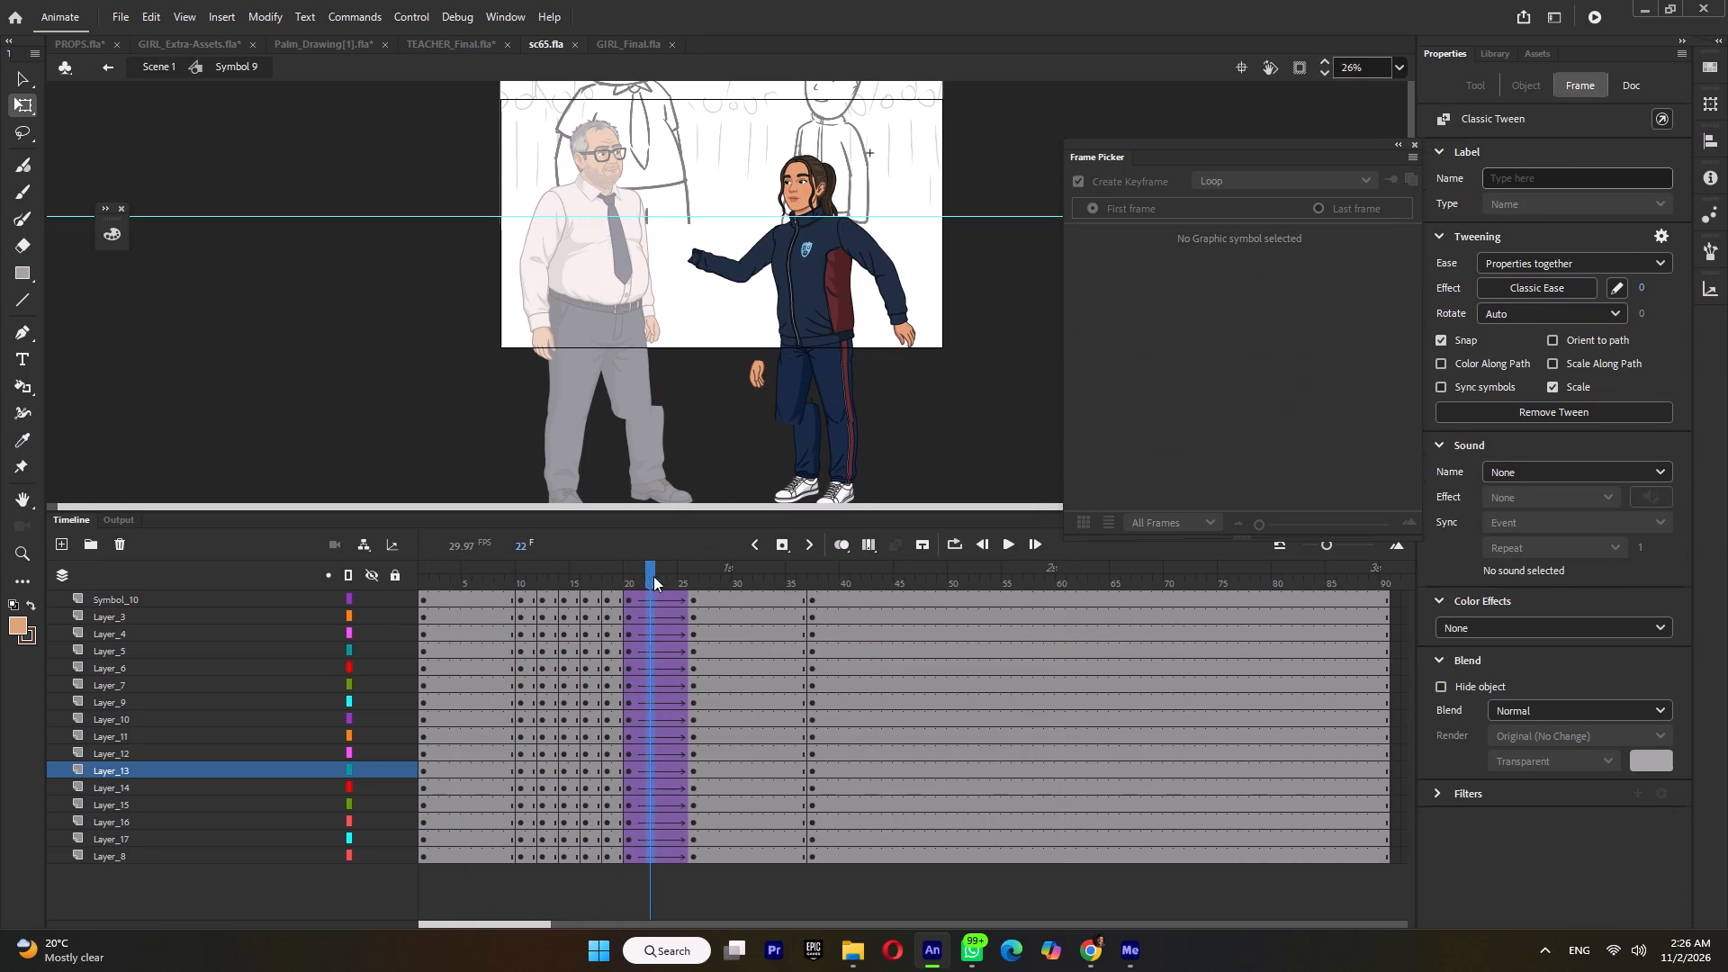
key("F6")
double_click(670, 573)
key("F6")
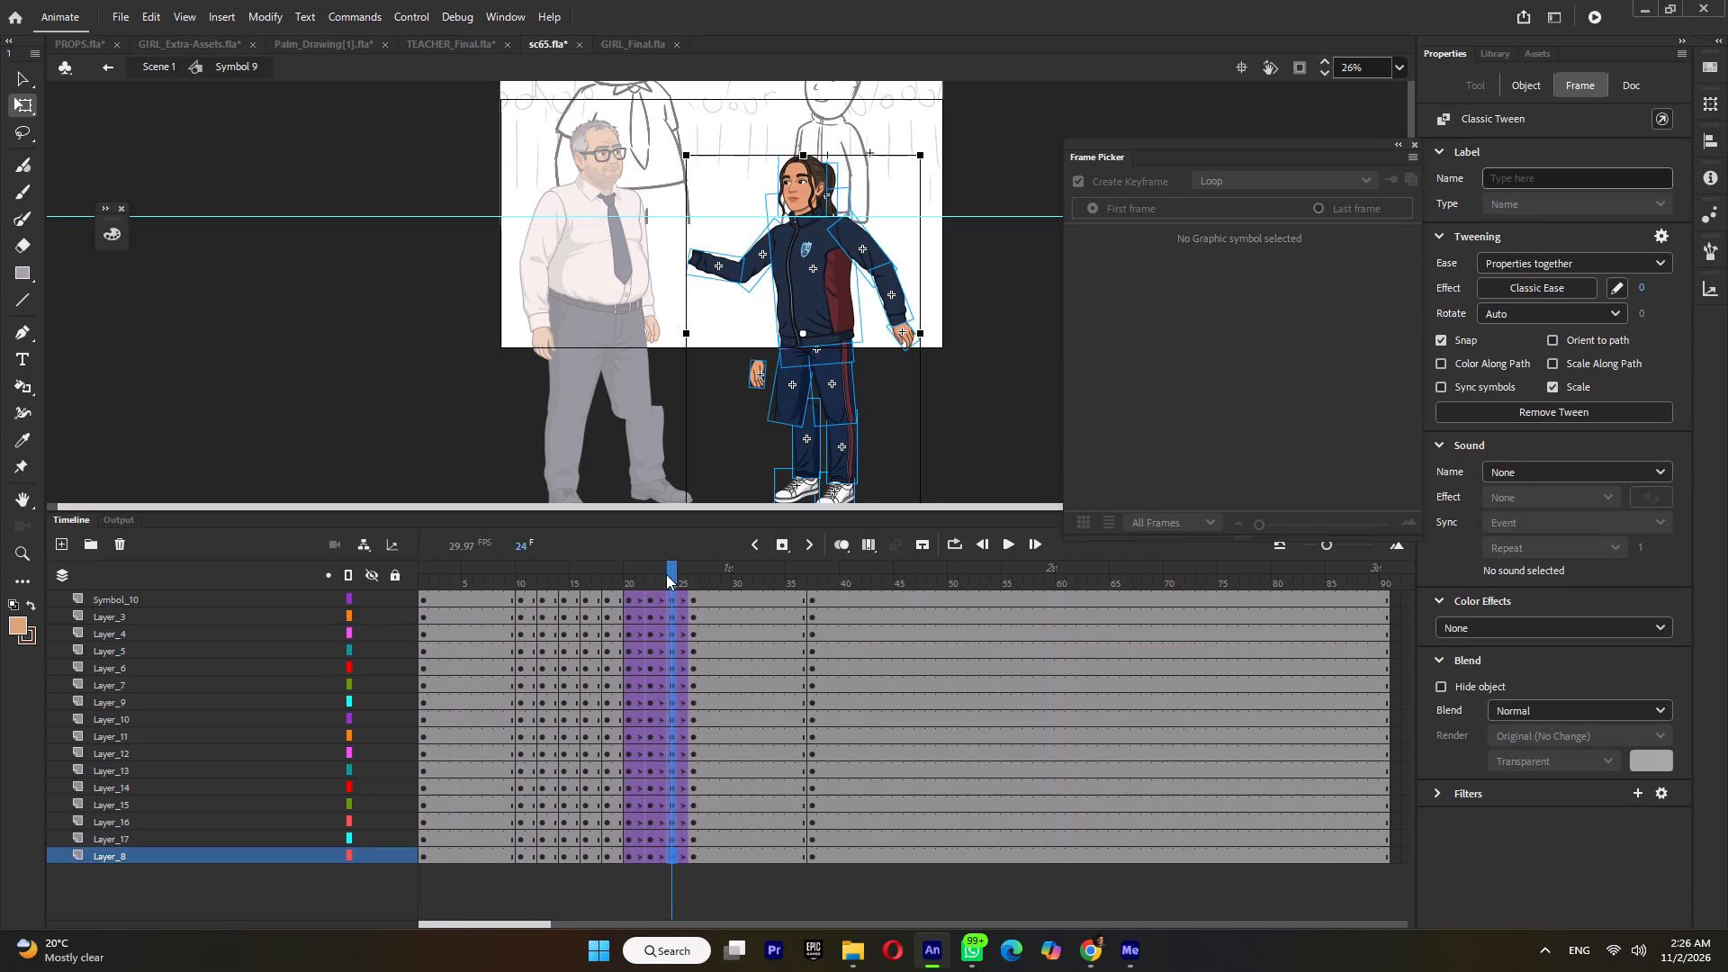
Remove the classic tweens on all the girl's layers between frames 20 and 25.
key("ctrl+m")
double_click(661, 573)
key("ctrl+m")
double_click(636, 574)
key("ctrl+m")
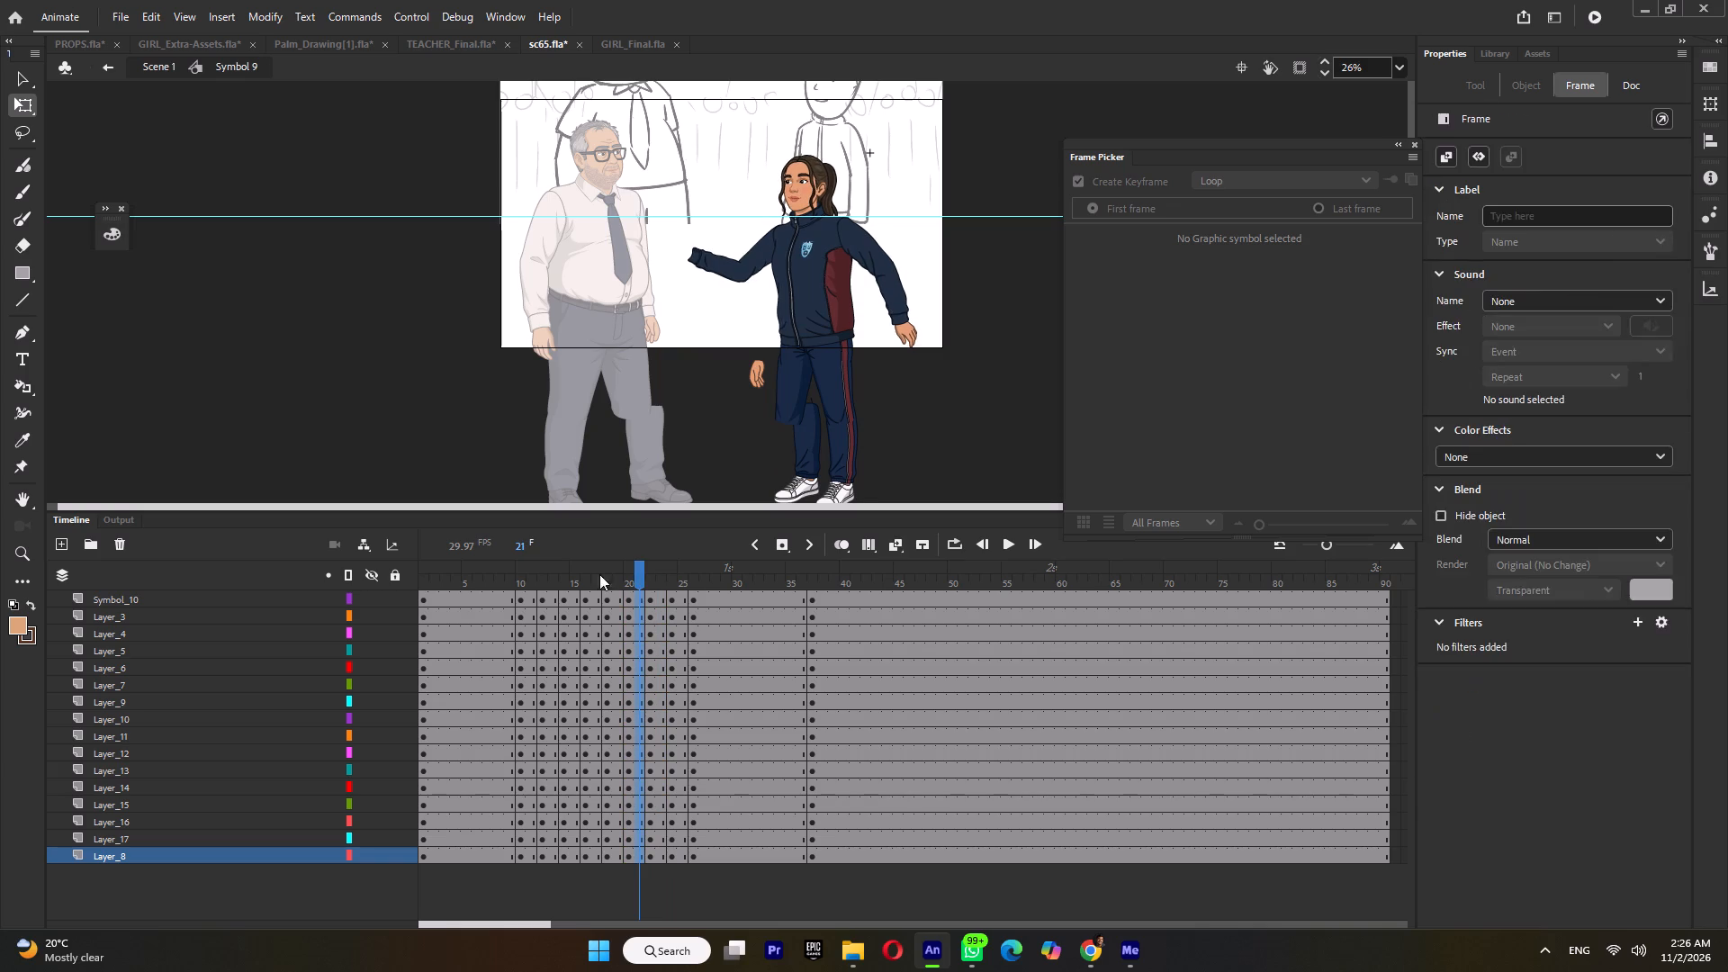
Play back the girl's handshake motion inside Symbol 9.
left_click(583, 574)
key("Return")
key("Return")
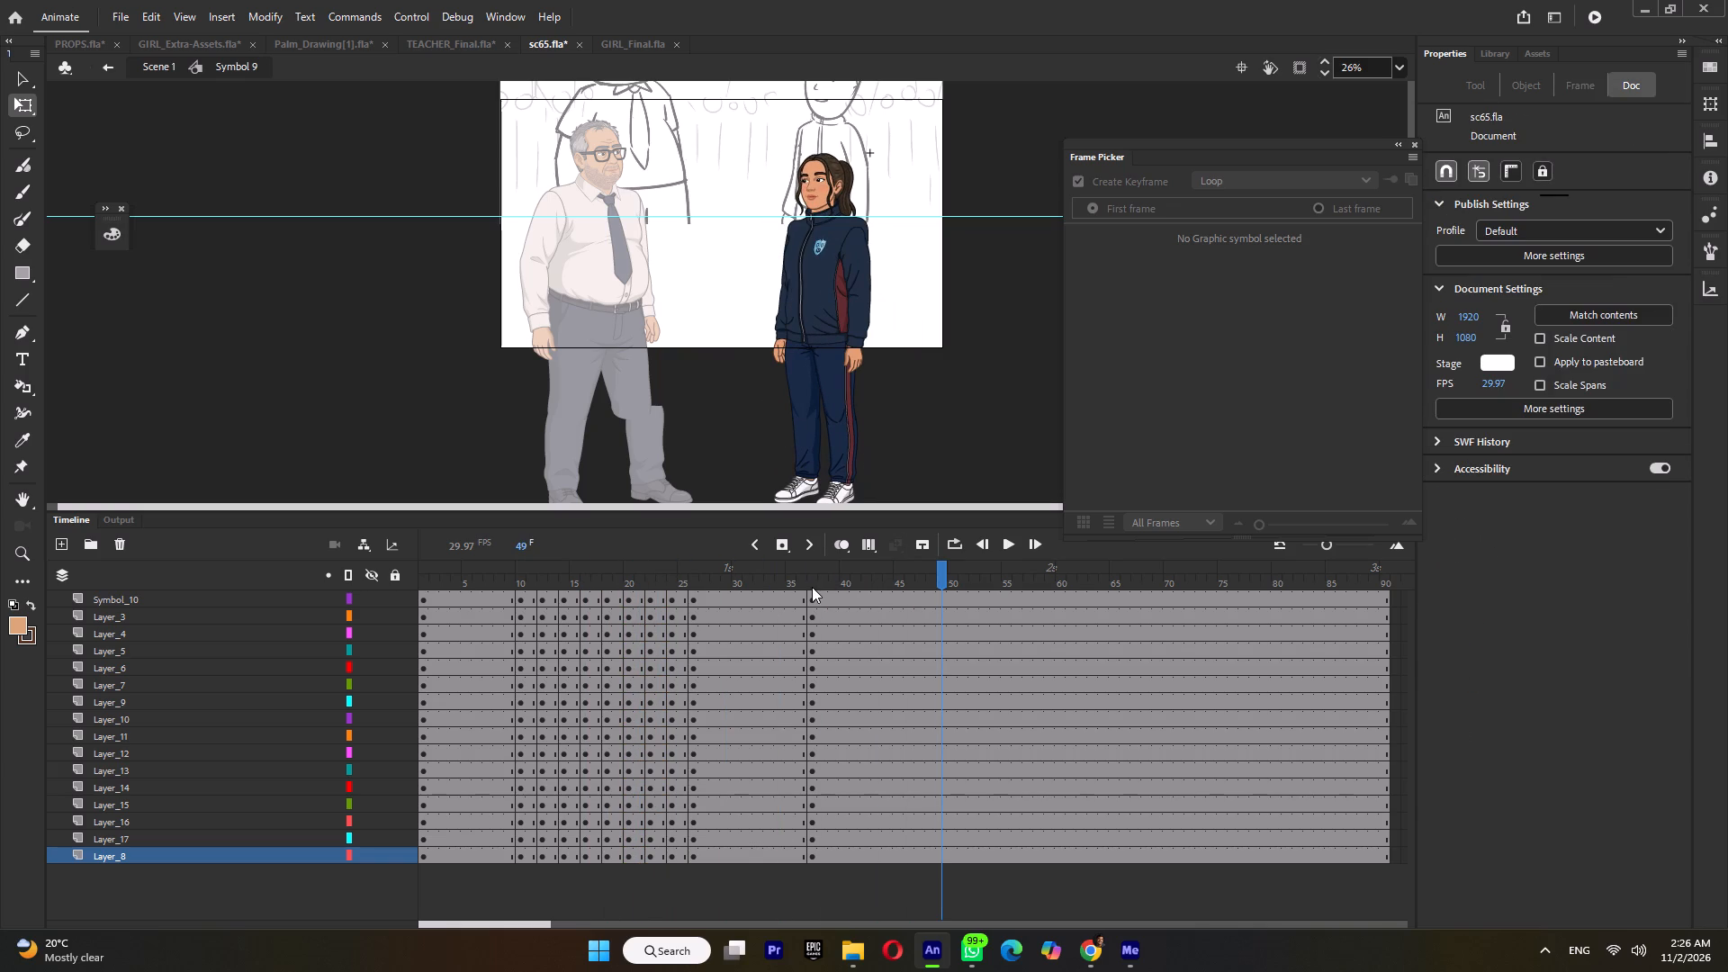
Set the girl's jacket torso on Layer_6 at frame 37 to pose 2.
left_click(807, 575)
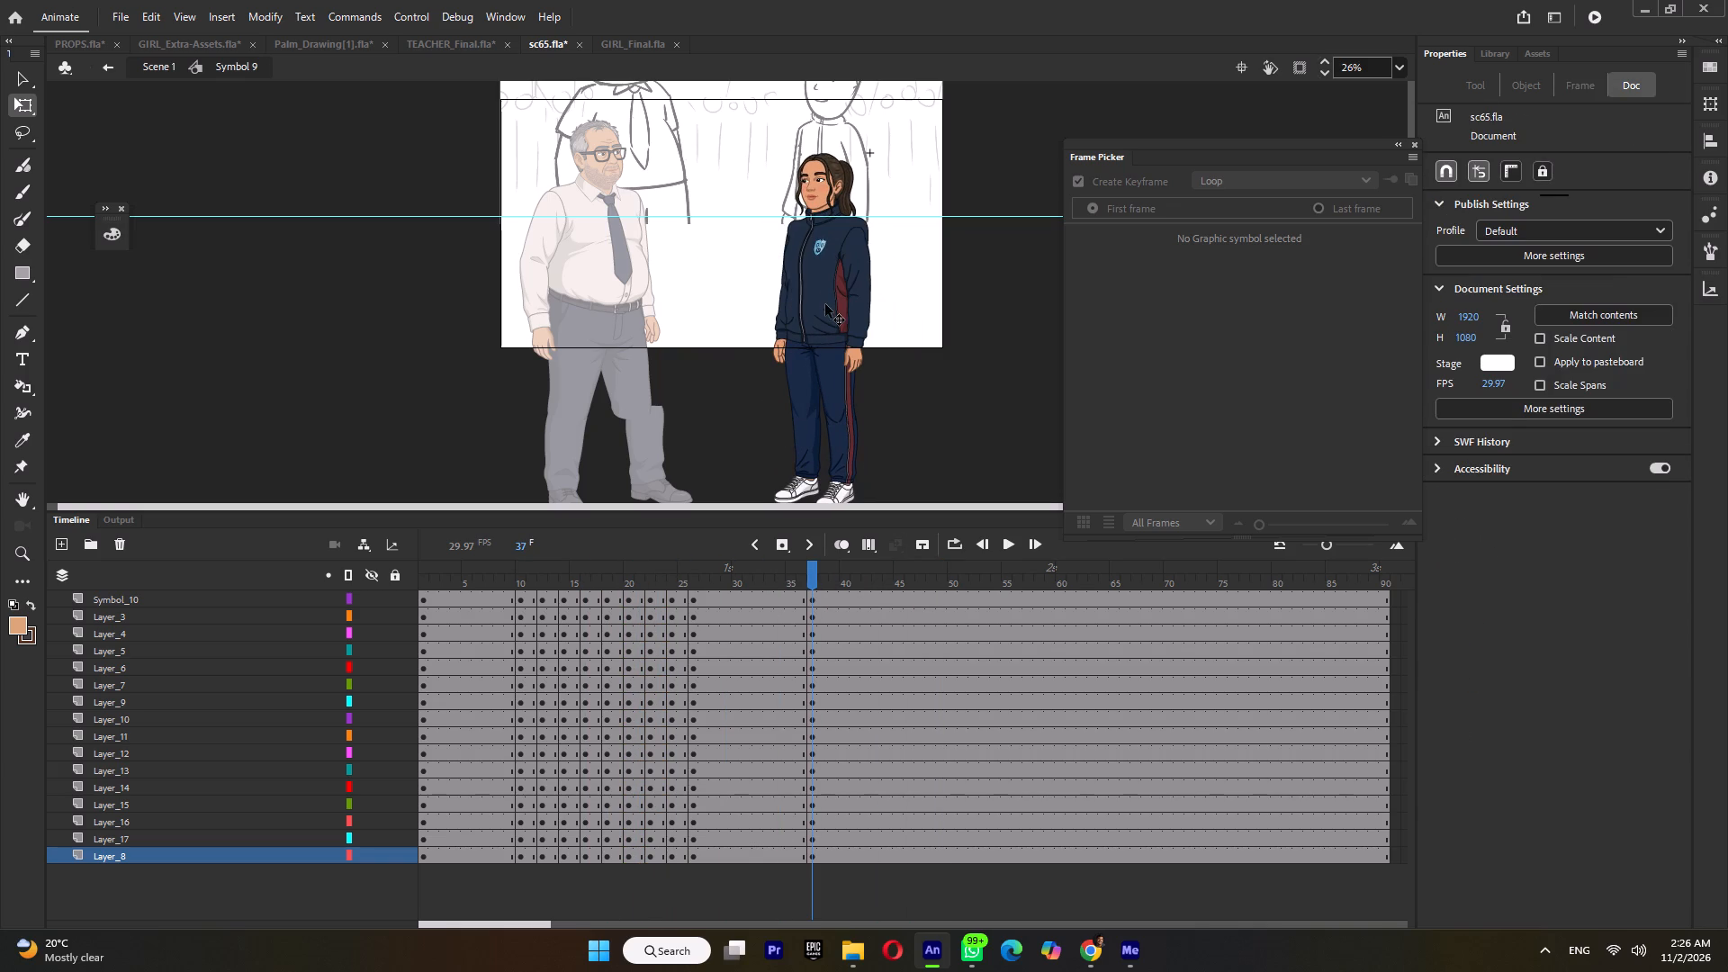
left_click(825, 304)
left_click(1144, 250)
Select the girl's near upper arm, forearm and hand at frame 37 and nudge them together to fit the new torso's shoulder.
scroll(833, 207, "up", 3, "ctrl")
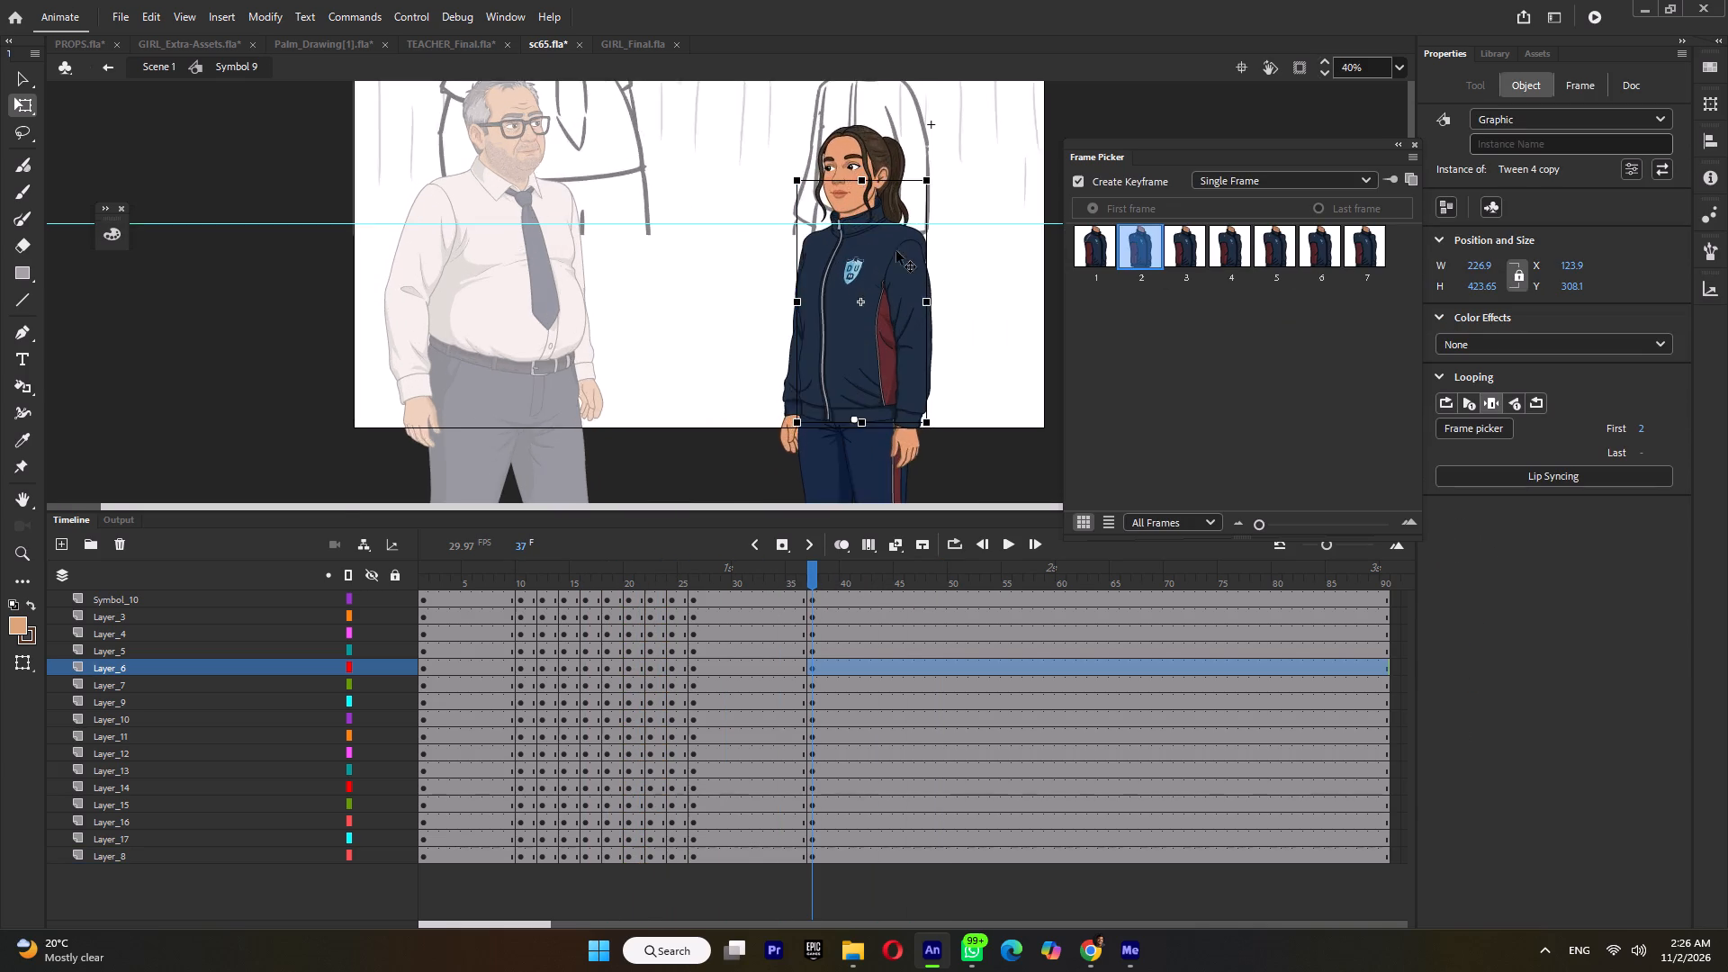
scroll(952, 270, "up", 2, "ctrl")
left_click(910, 309)
scroll(931, 360, "down", 3, "ctrl")
left_click(921, 413, "shift")
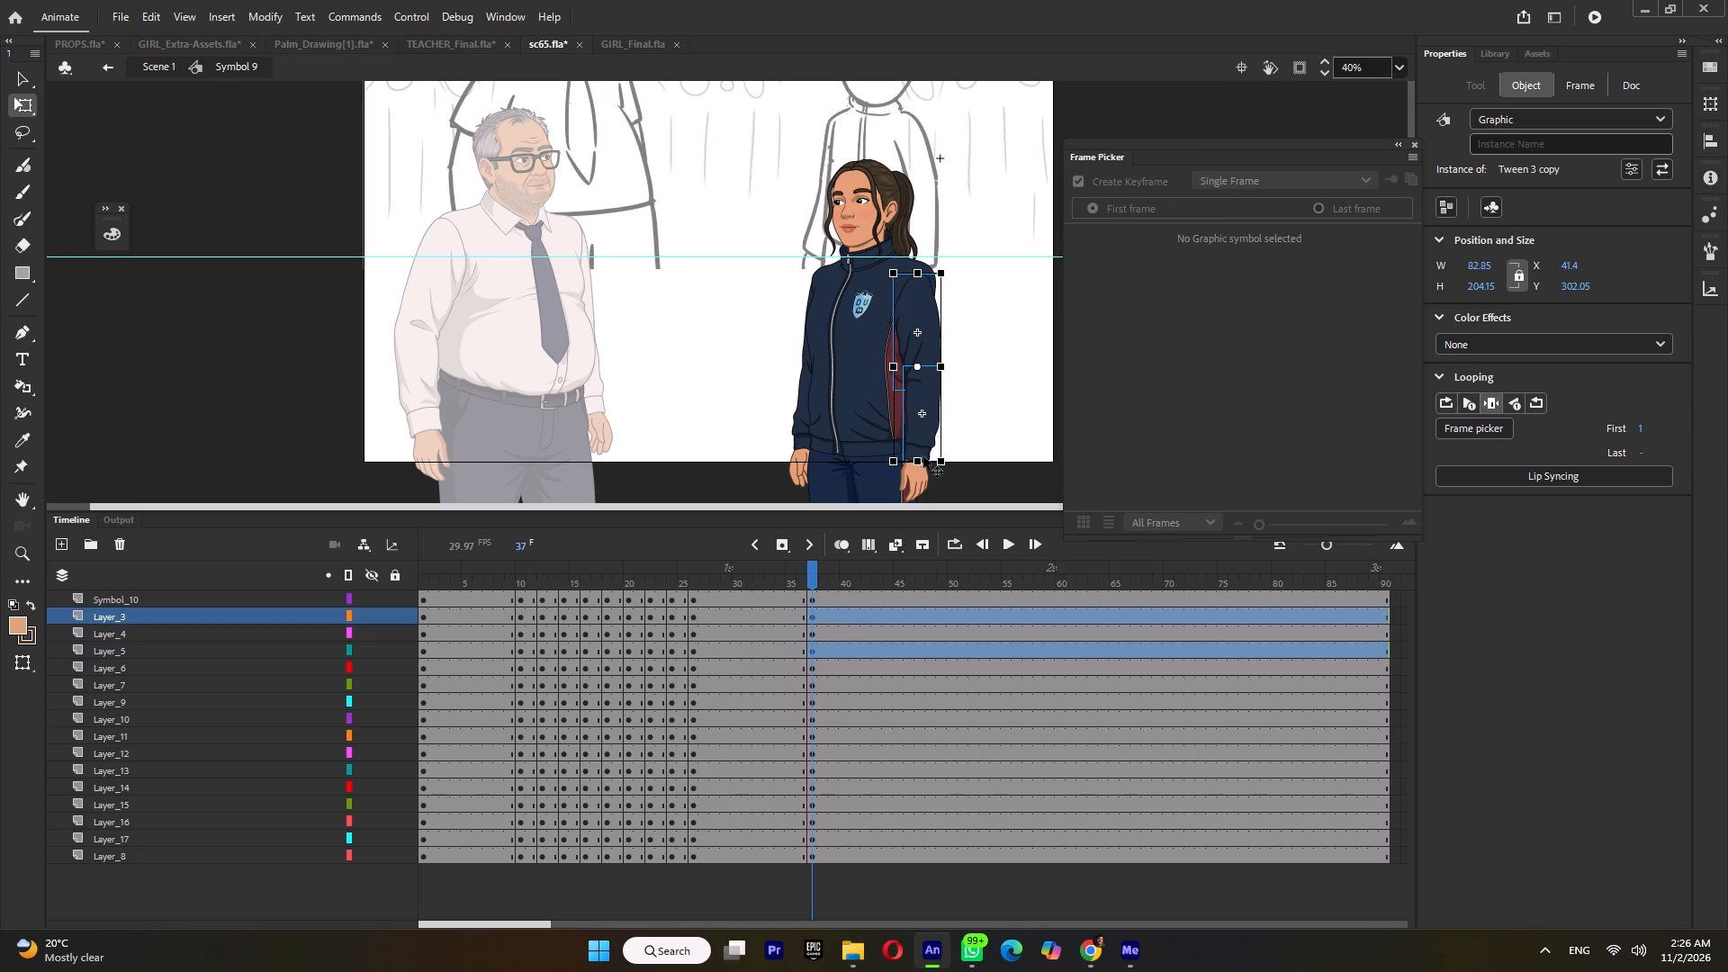
left_click(913, 484, "shift")
scroll(949, 276, "up", 8, "ctrl")
left_click_drag(913, 323, 918, 292)
left_click_drag(918, 295, 933, 307)
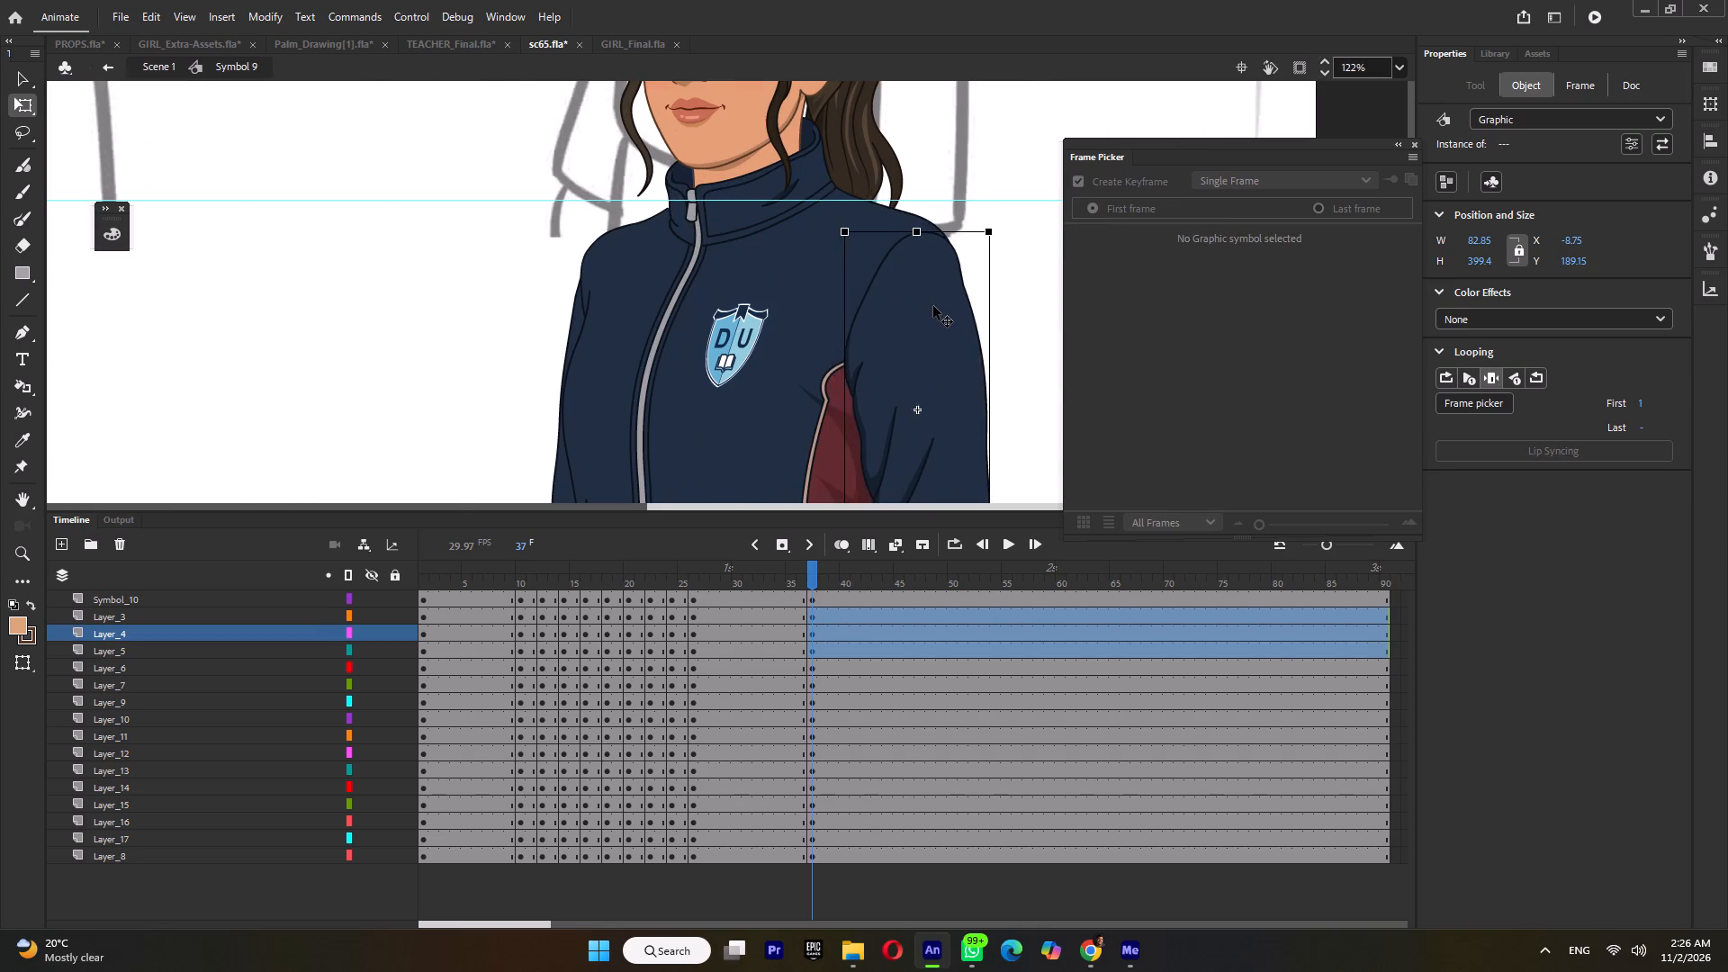
scroll(933, 306, "down", 4, "ctrl")
scroll(752, 359, "down", 4, "ctrl")
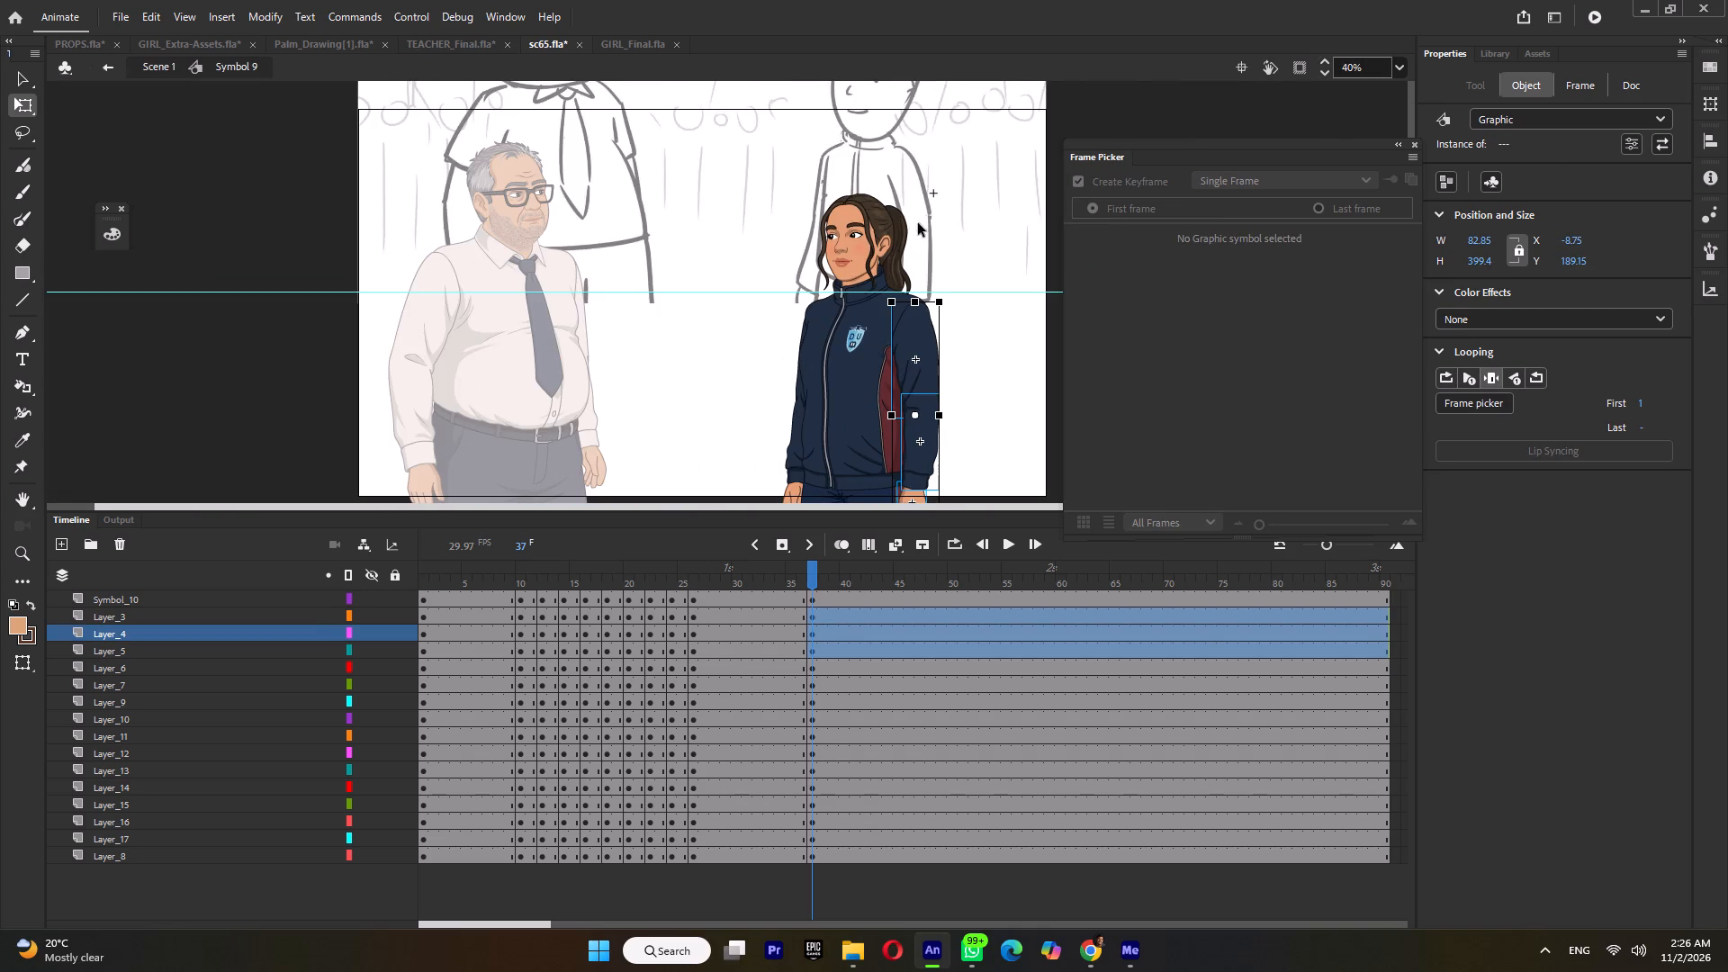
Rotate the girl's head and neck slightly at frame 37 around a pivot lowered toward the neck, and save the file.
left_click_drag(964, 194, 863, 229)
left_click_drag(865, 247, 866, 261)
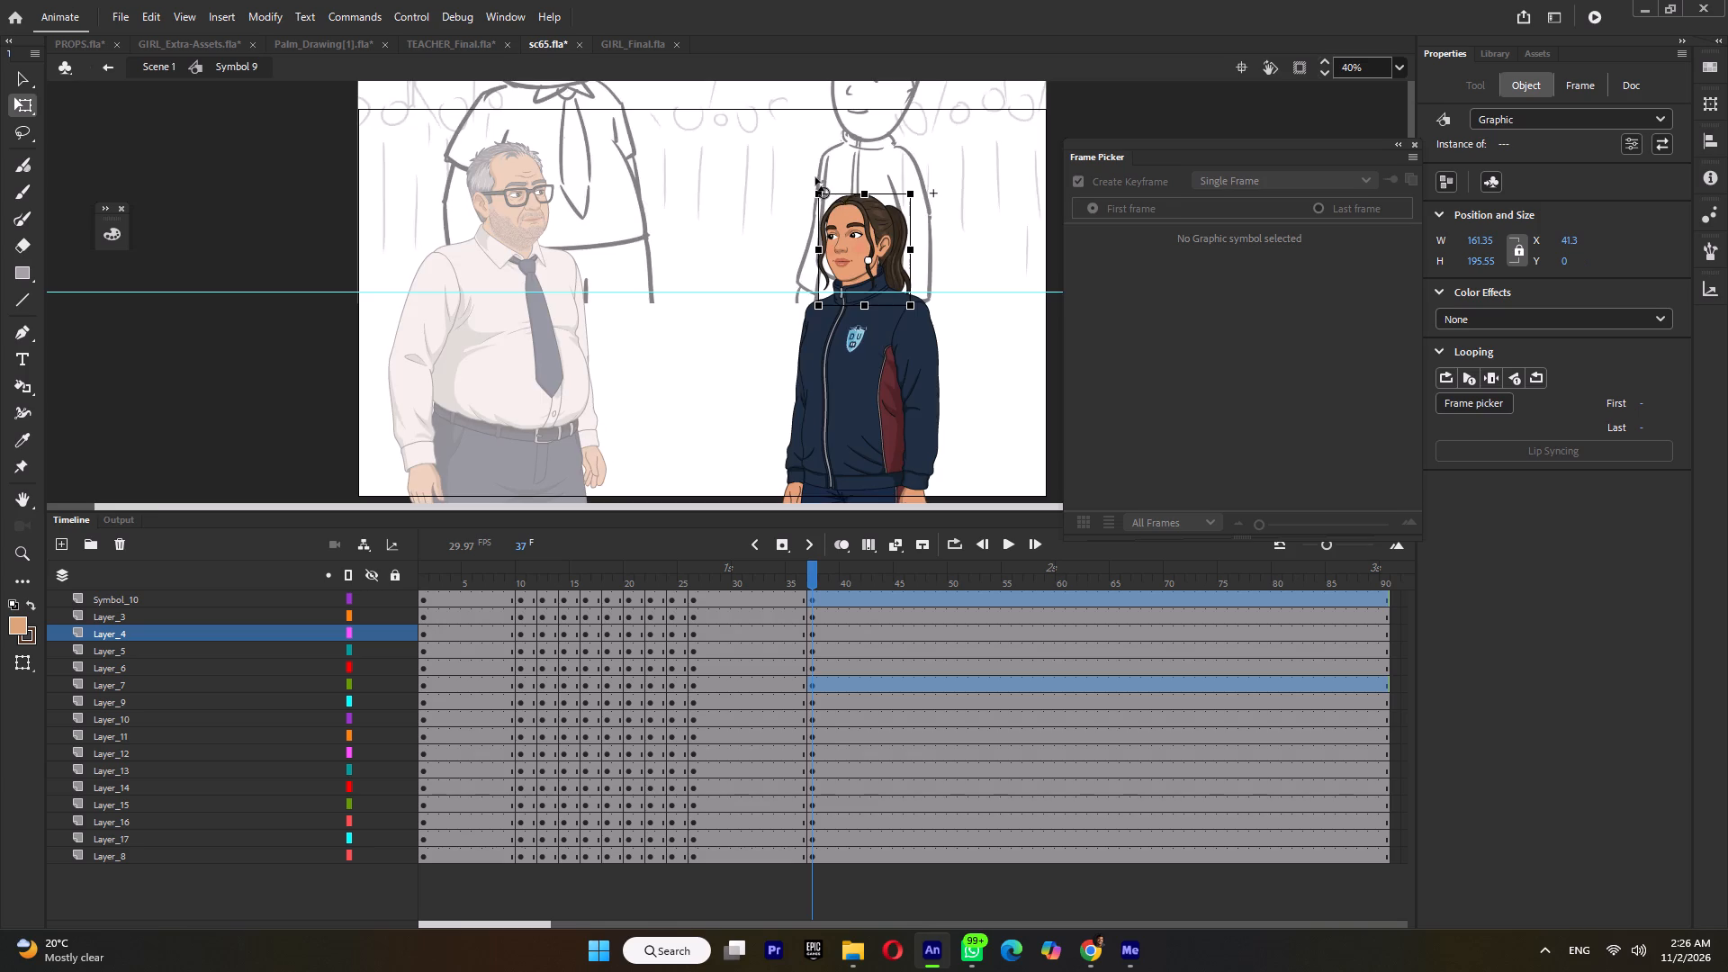
scroll(815, 177, "up", 5, "ctrl")
left_click_drag(817, 205, 830, 200)
scroll(843, 228, "down", 8, "ctrl")
key("ctrl+s")
Return to Scene 1, play back the handshake and examine both characters' poses around frames 30 to 36.
double_click(988, 294, "ctrl")
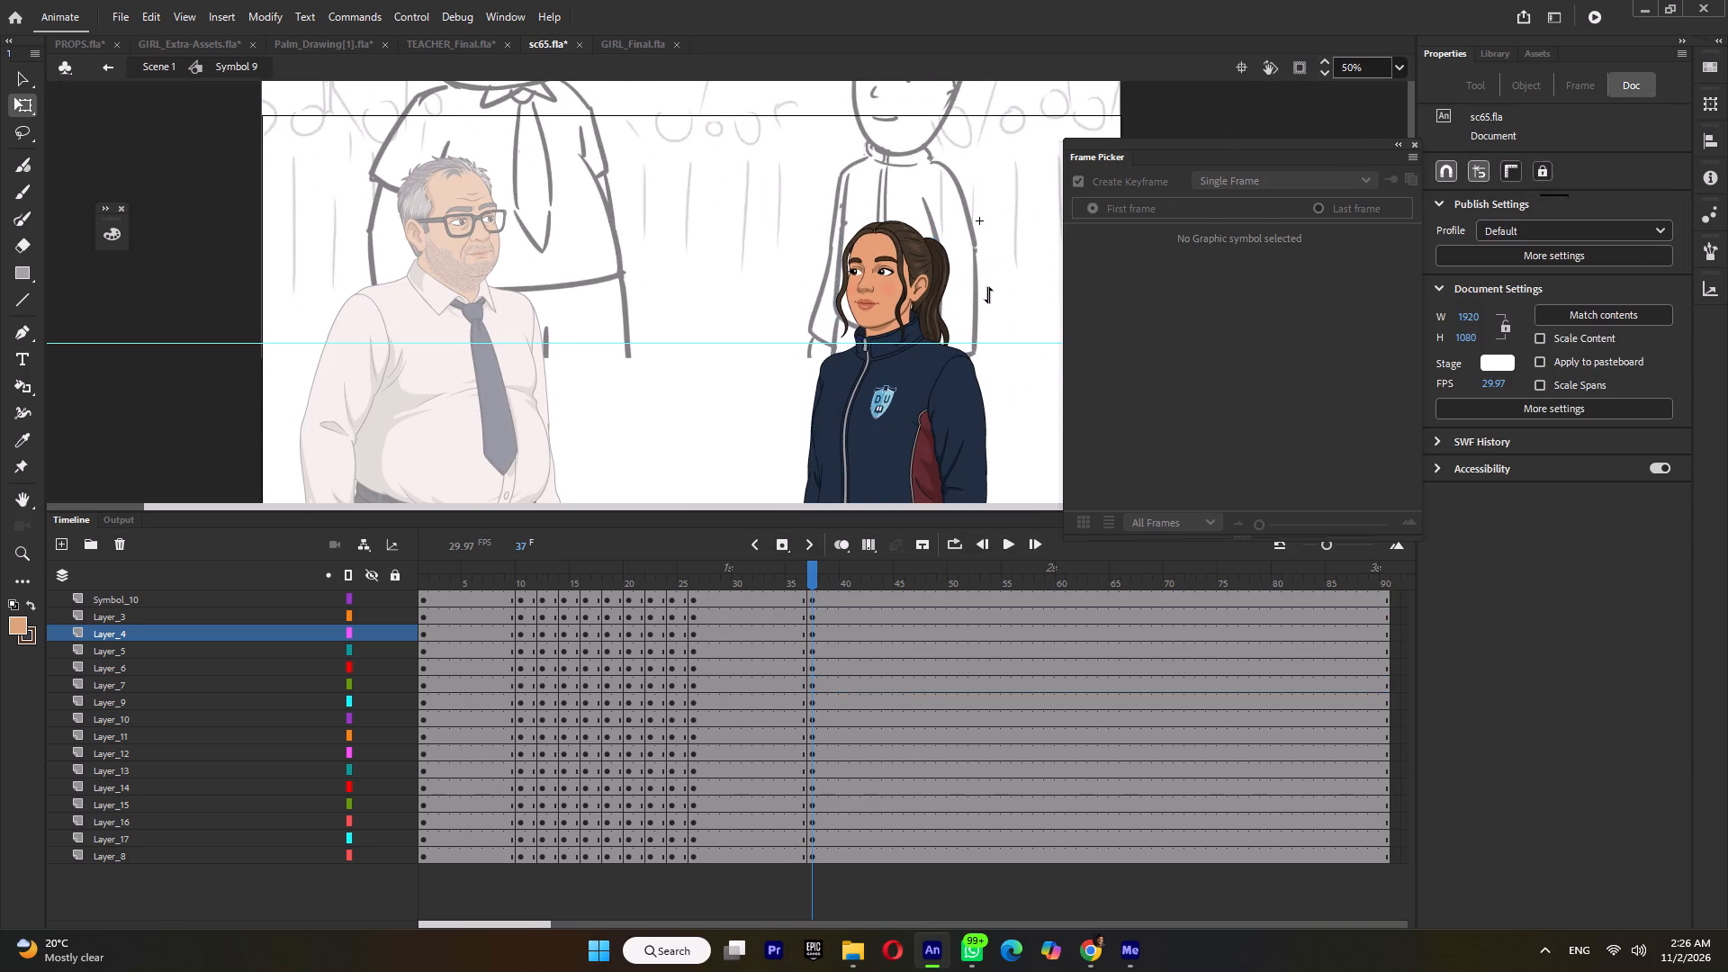
scroll(988, 294, "down", 8, "ctrl")
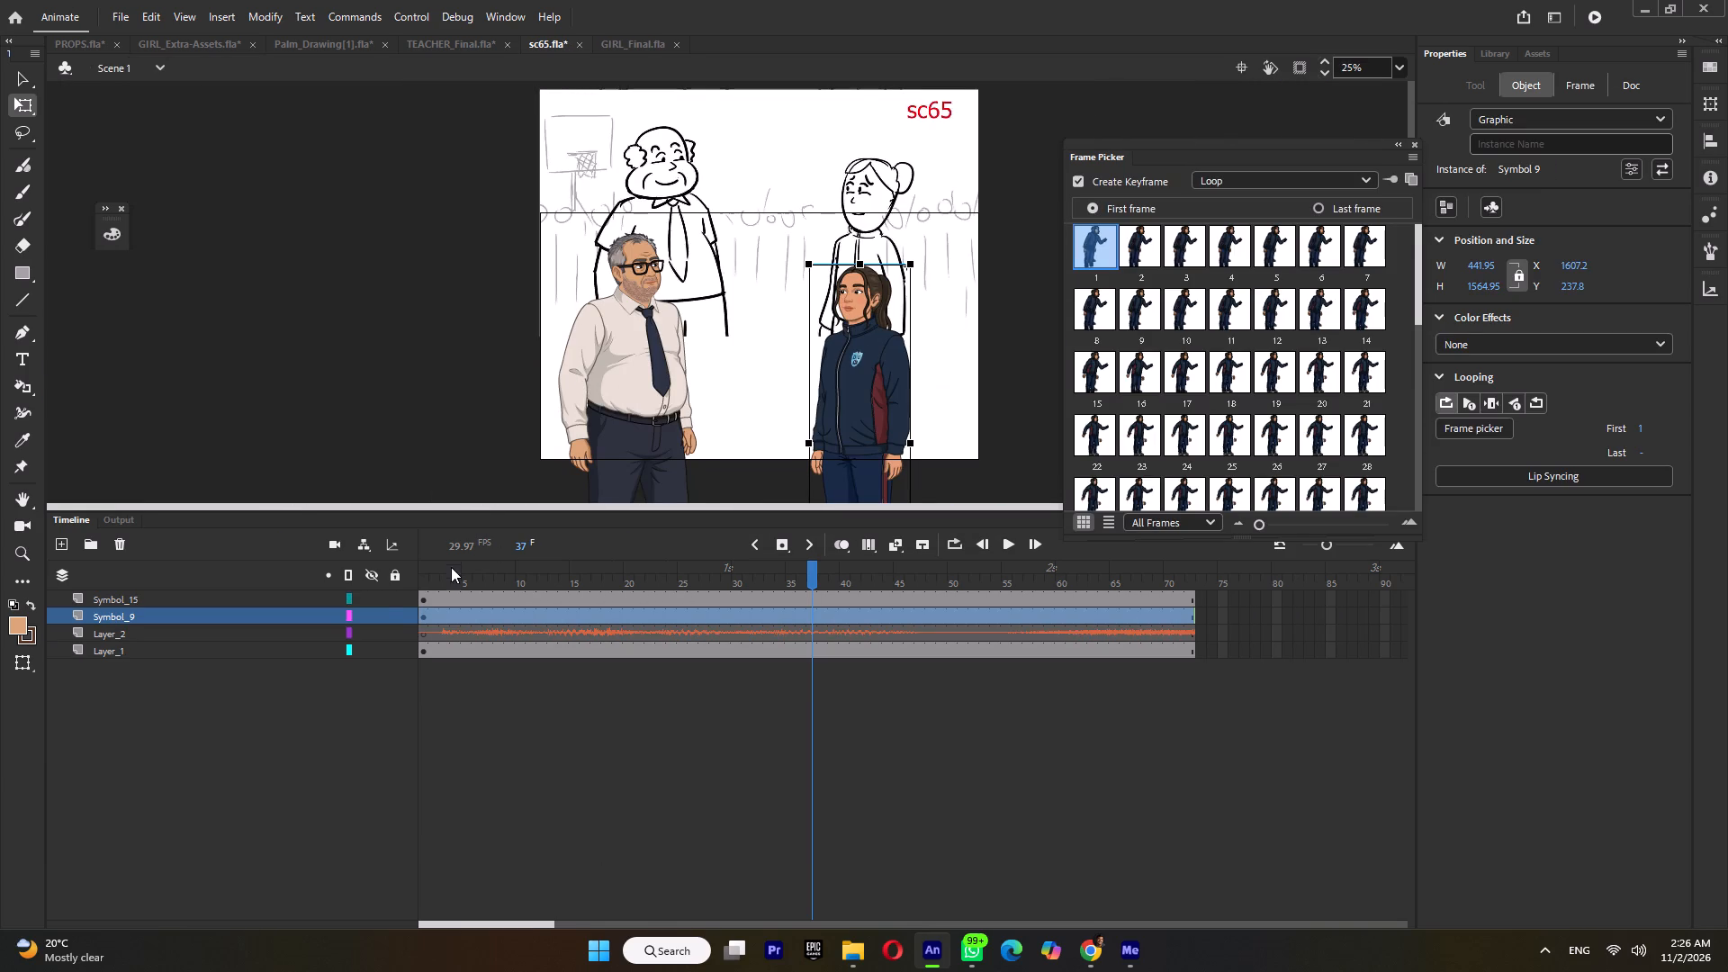
left_click_drag(451, 571, 375, 589)
key("Return")
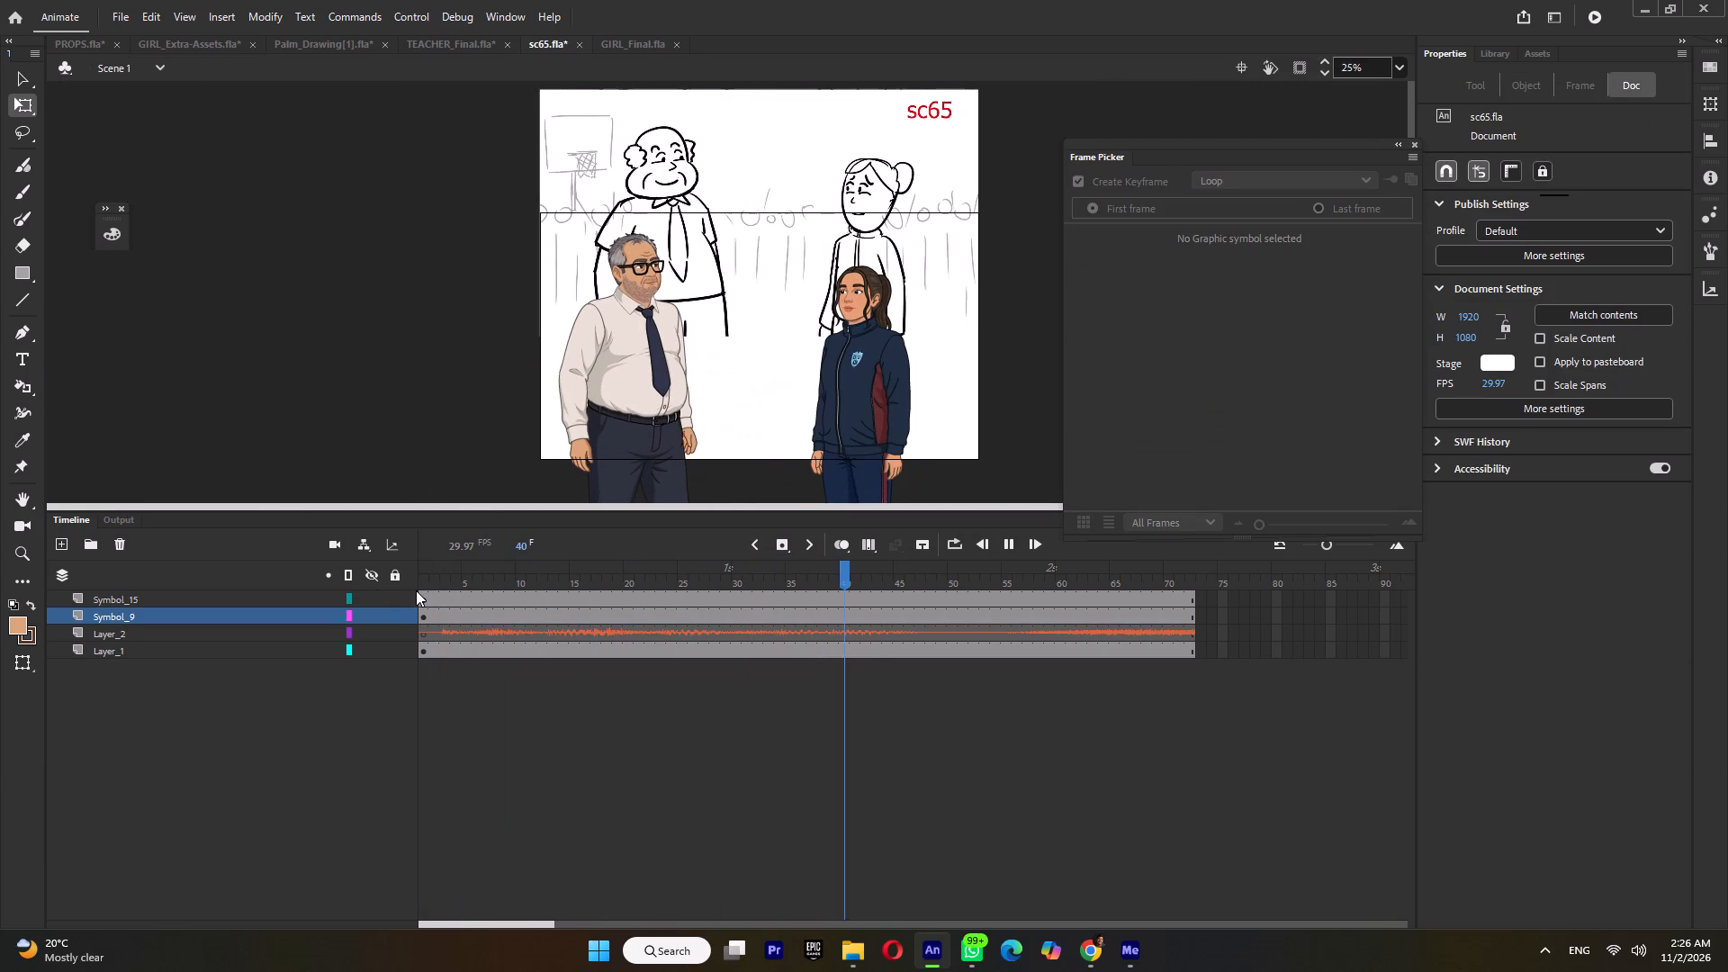
key("Return")
left_click_drag(459, 571, 756, 598)
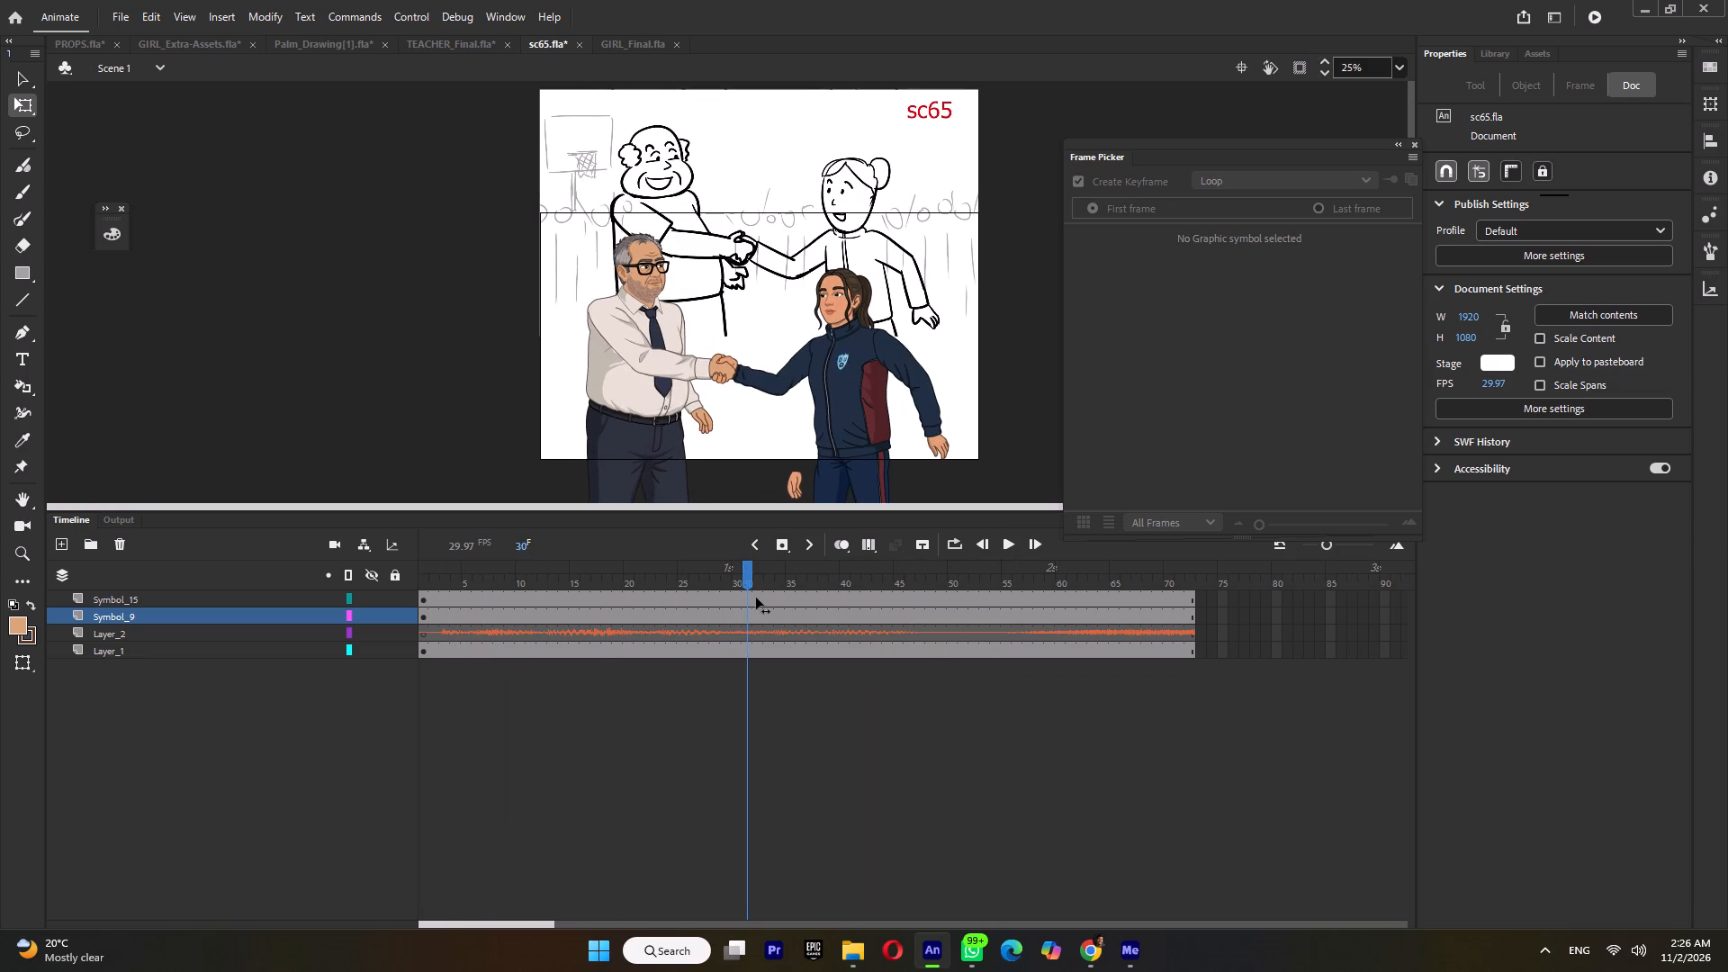
left_click_drag(756, 598, 807, 628)
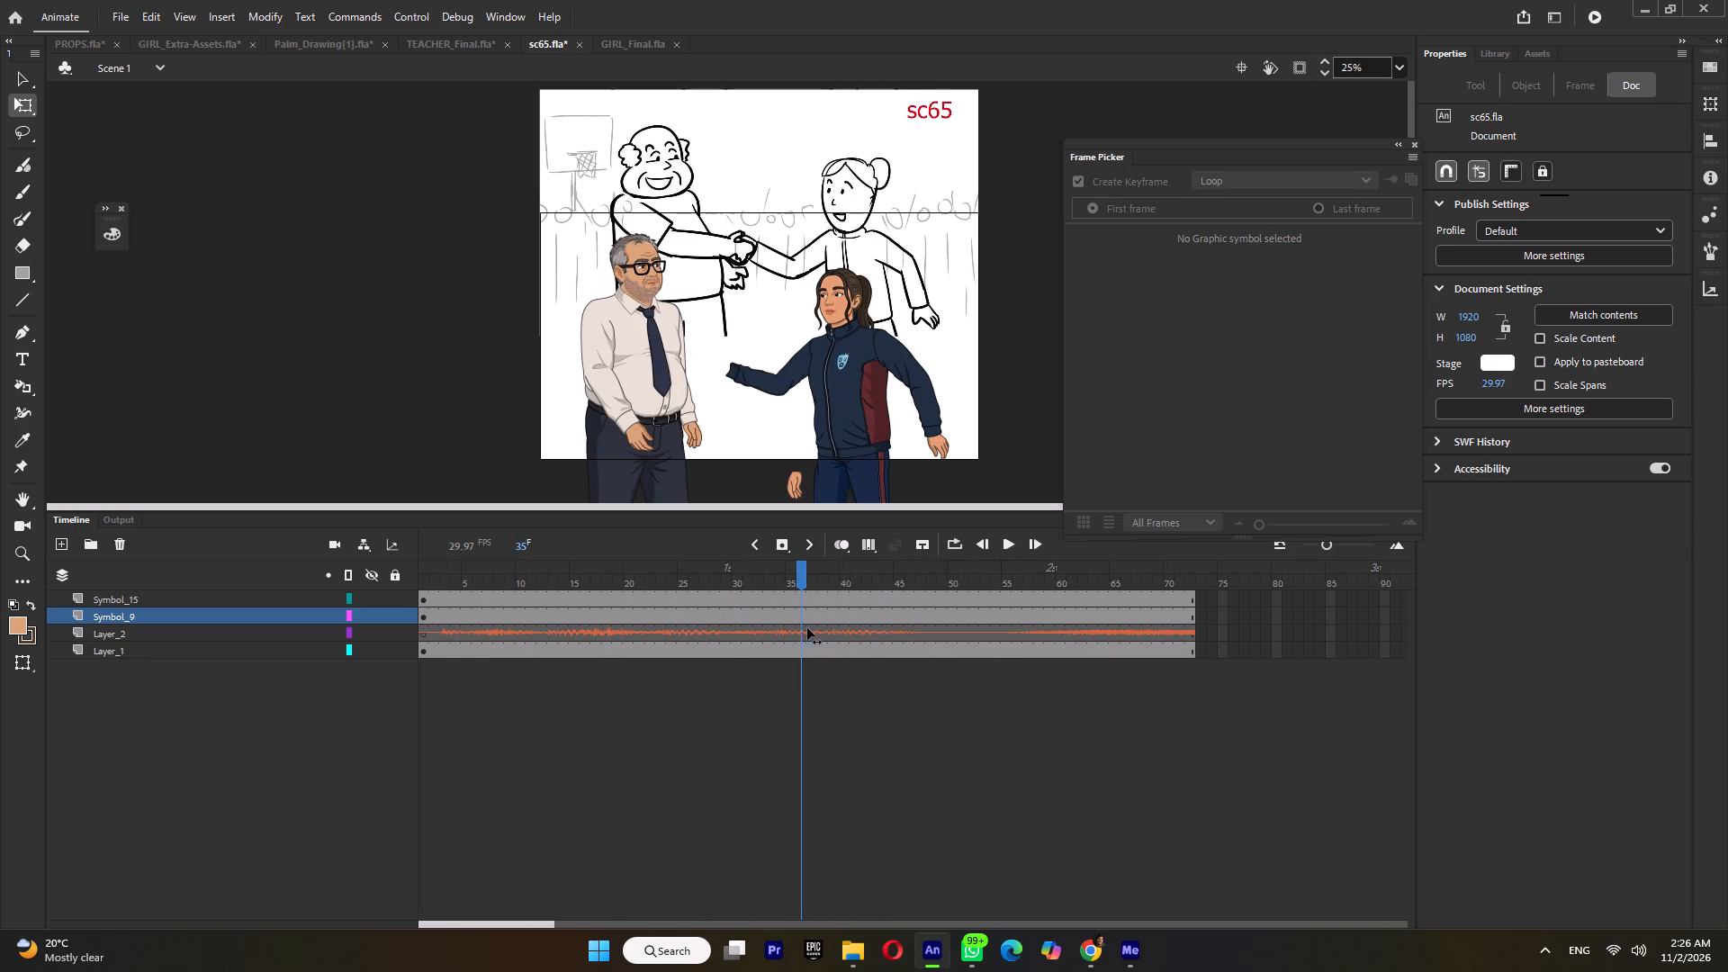
left_click_drag(807, 628, 799, 632)
Open the girl's symbol at frame 37 and set her jacket torso on Layer_6 to pose 1.
left_click_drag(799, 632, 814, 633)
double_click(860, 409)
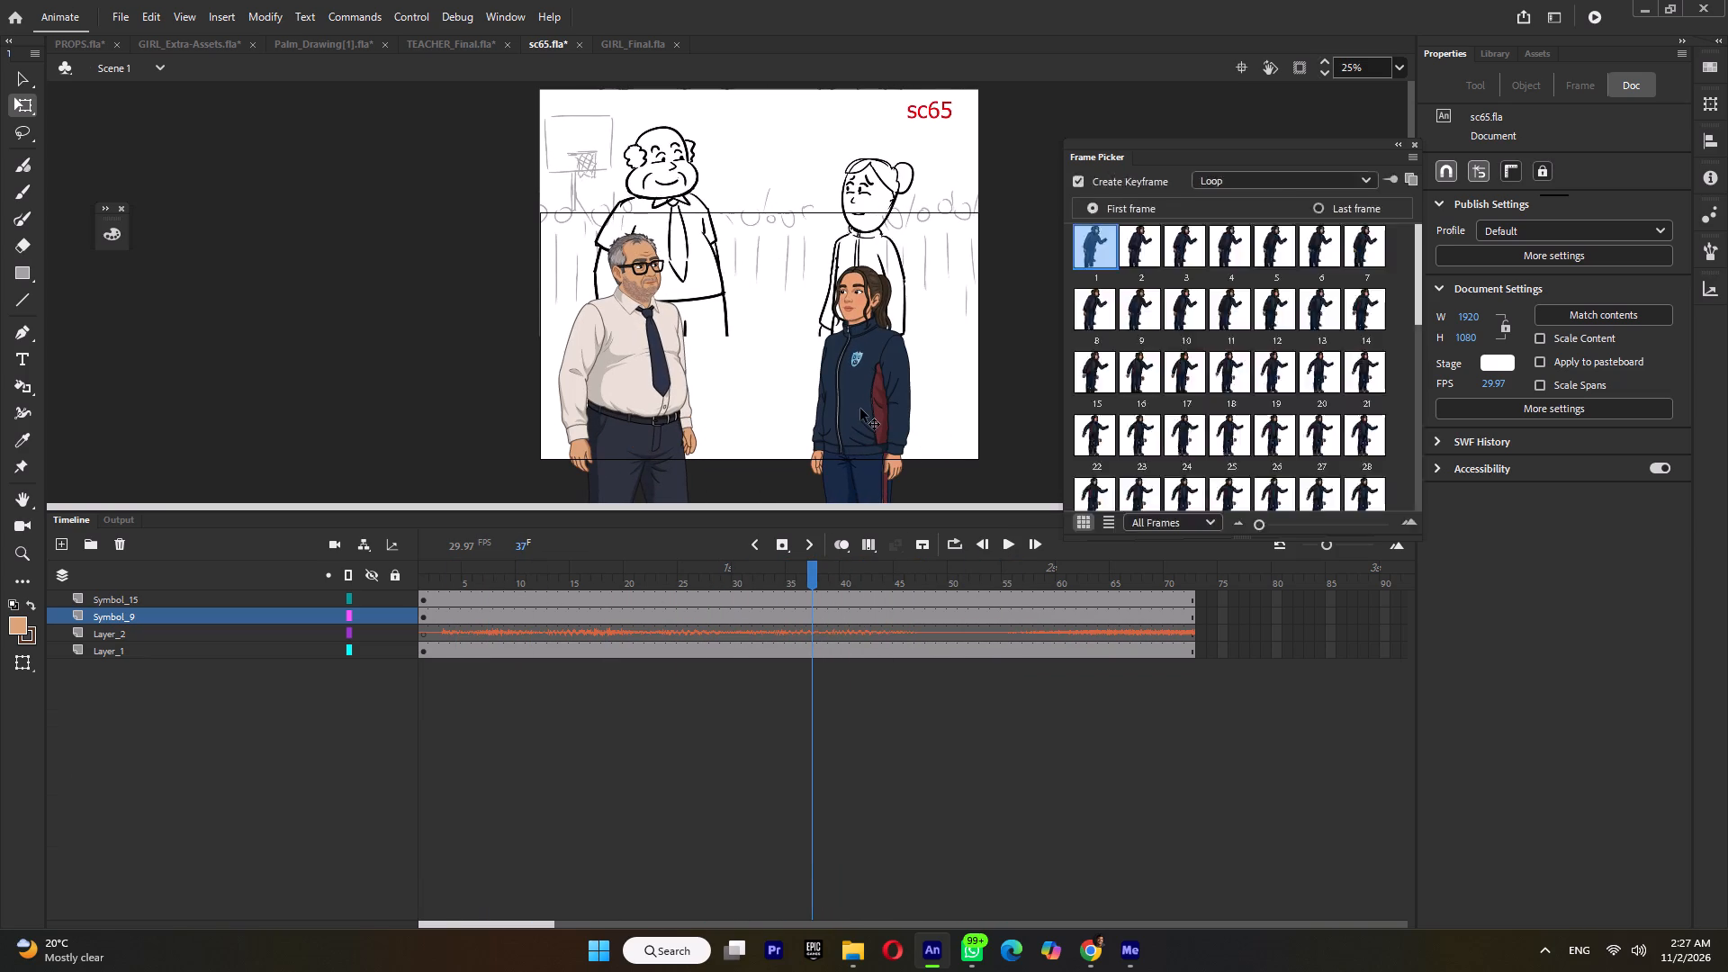
left_click(860, 409)
left_click(1091, 236)
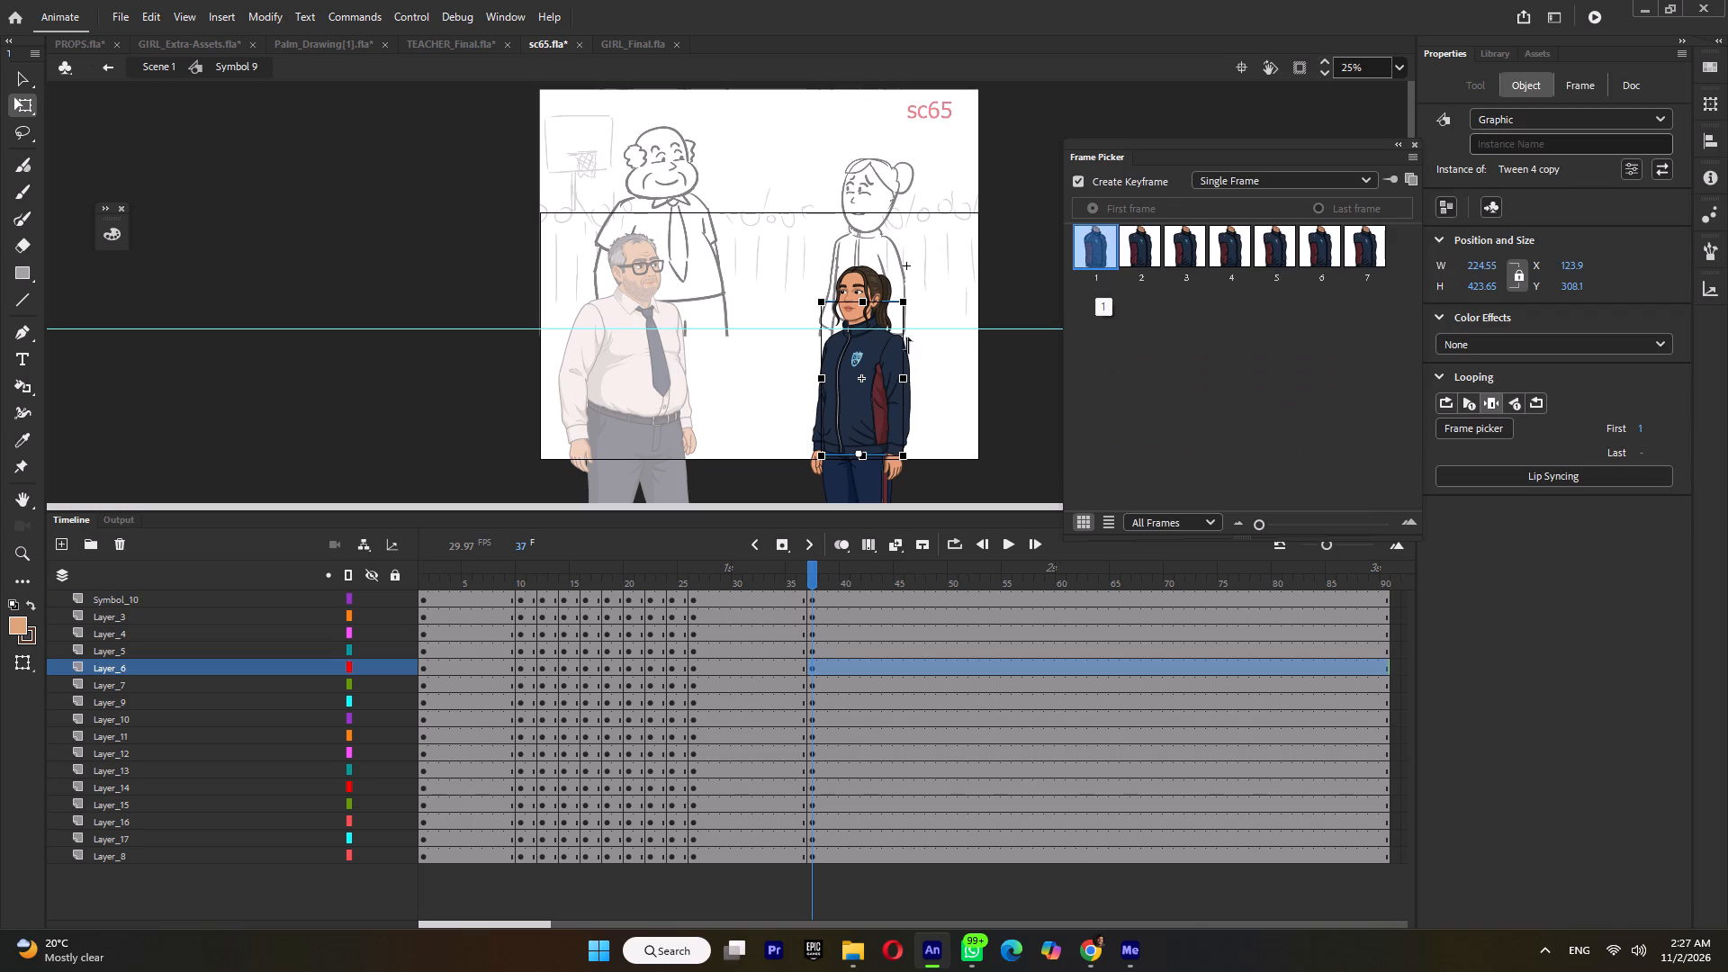
Select the girl's near upper arm, forearm and hand at frame 37 and reposition them together to fit the torso's shoulder, comparing with frame 36.
left_click(911, 381)
left_click(901, 445, "shift")
left_click(899, 472, "shift")
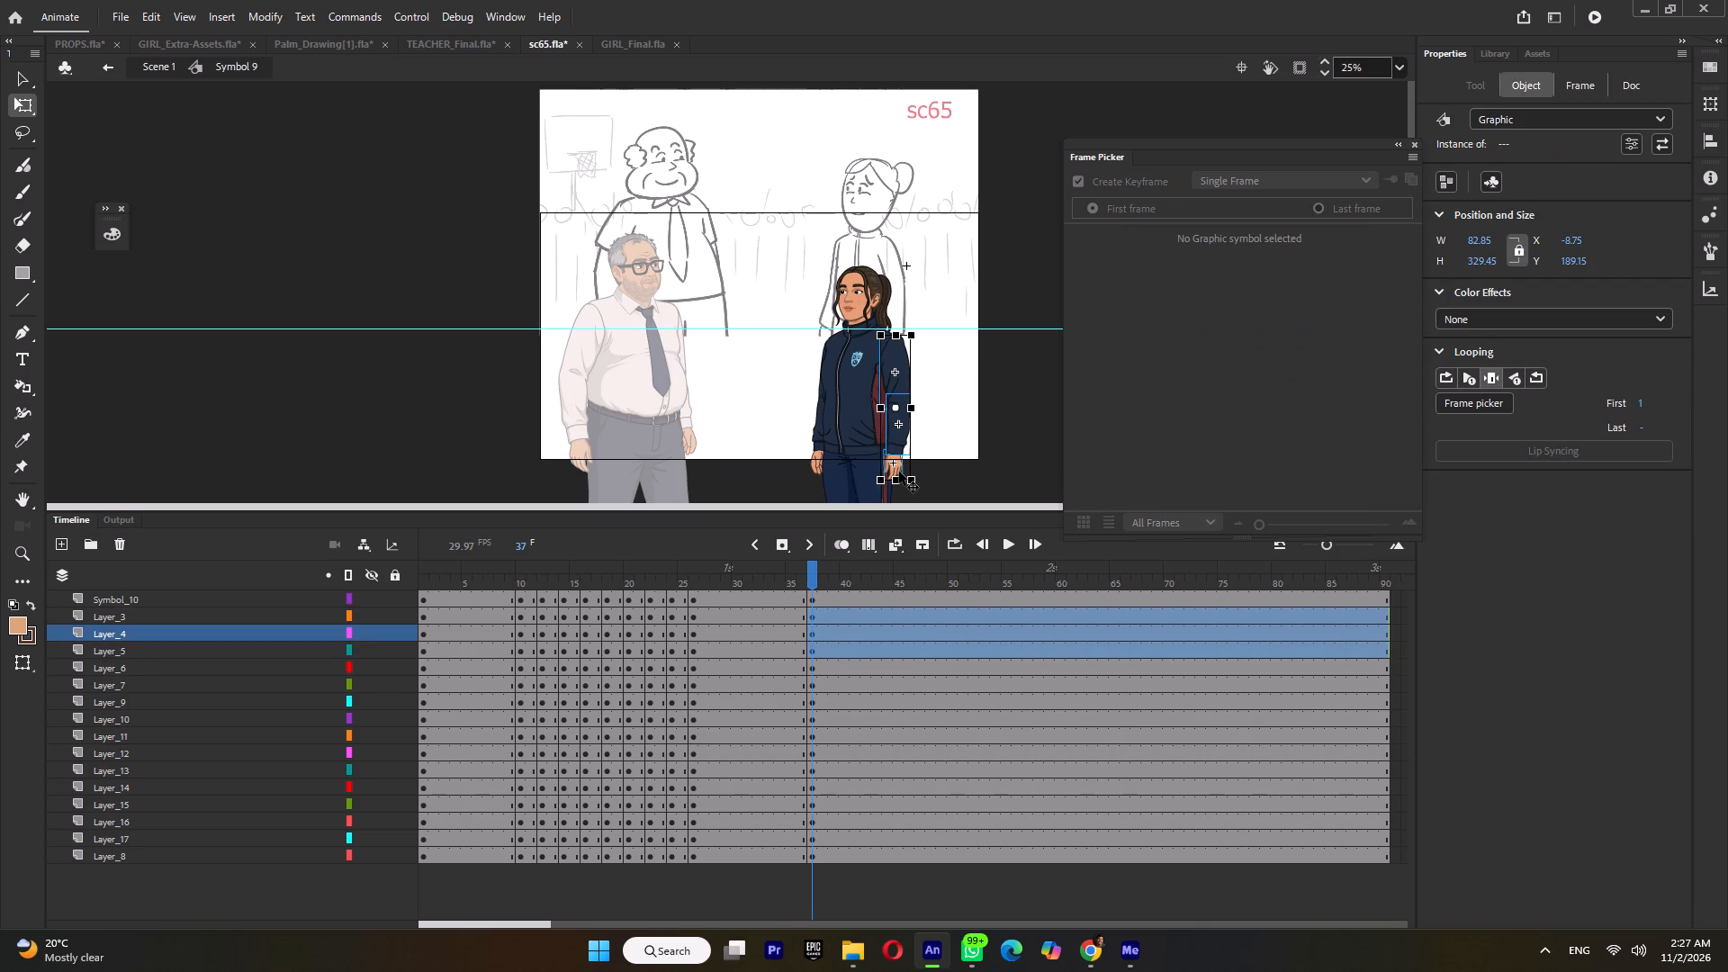
scroll(904, 397, "up", 6, "ctrl")
scroll(934, 324, "up", 5, "ctrl")
left_click_drag(965, 291, 958, 352)
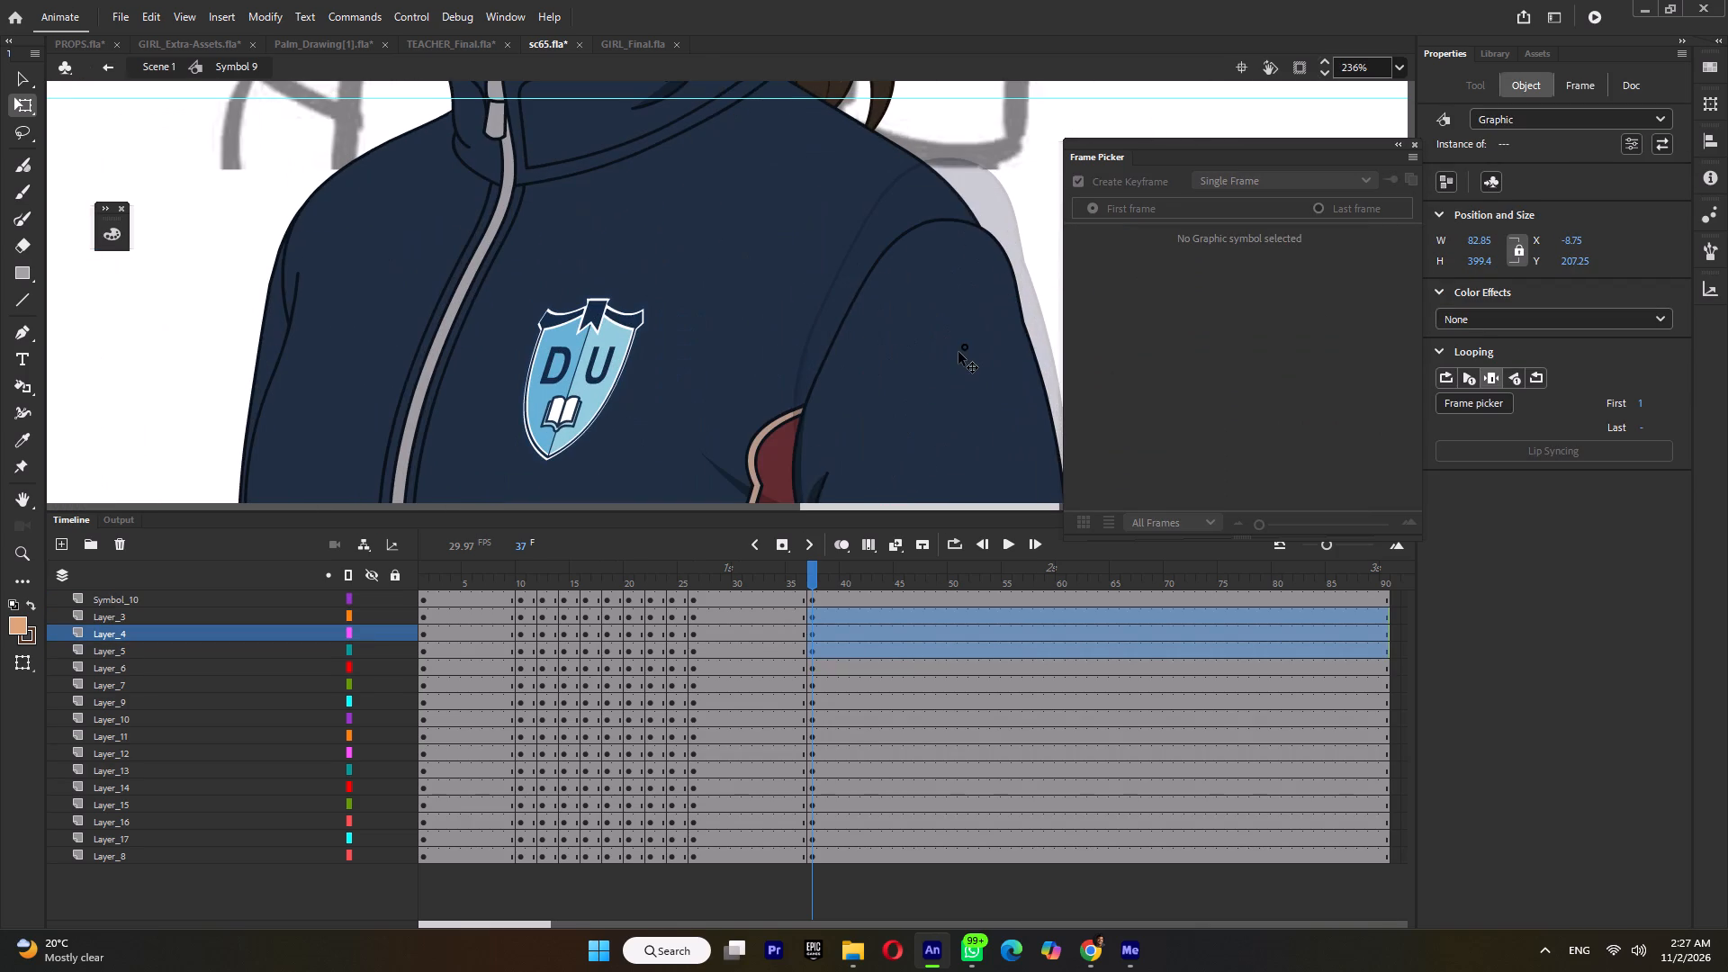
left_click_drag(958, 352, 957, 338)
left_click_drag(973, 337, 954, 338)
scroll(954, 338, "down", 3, "ctrl")
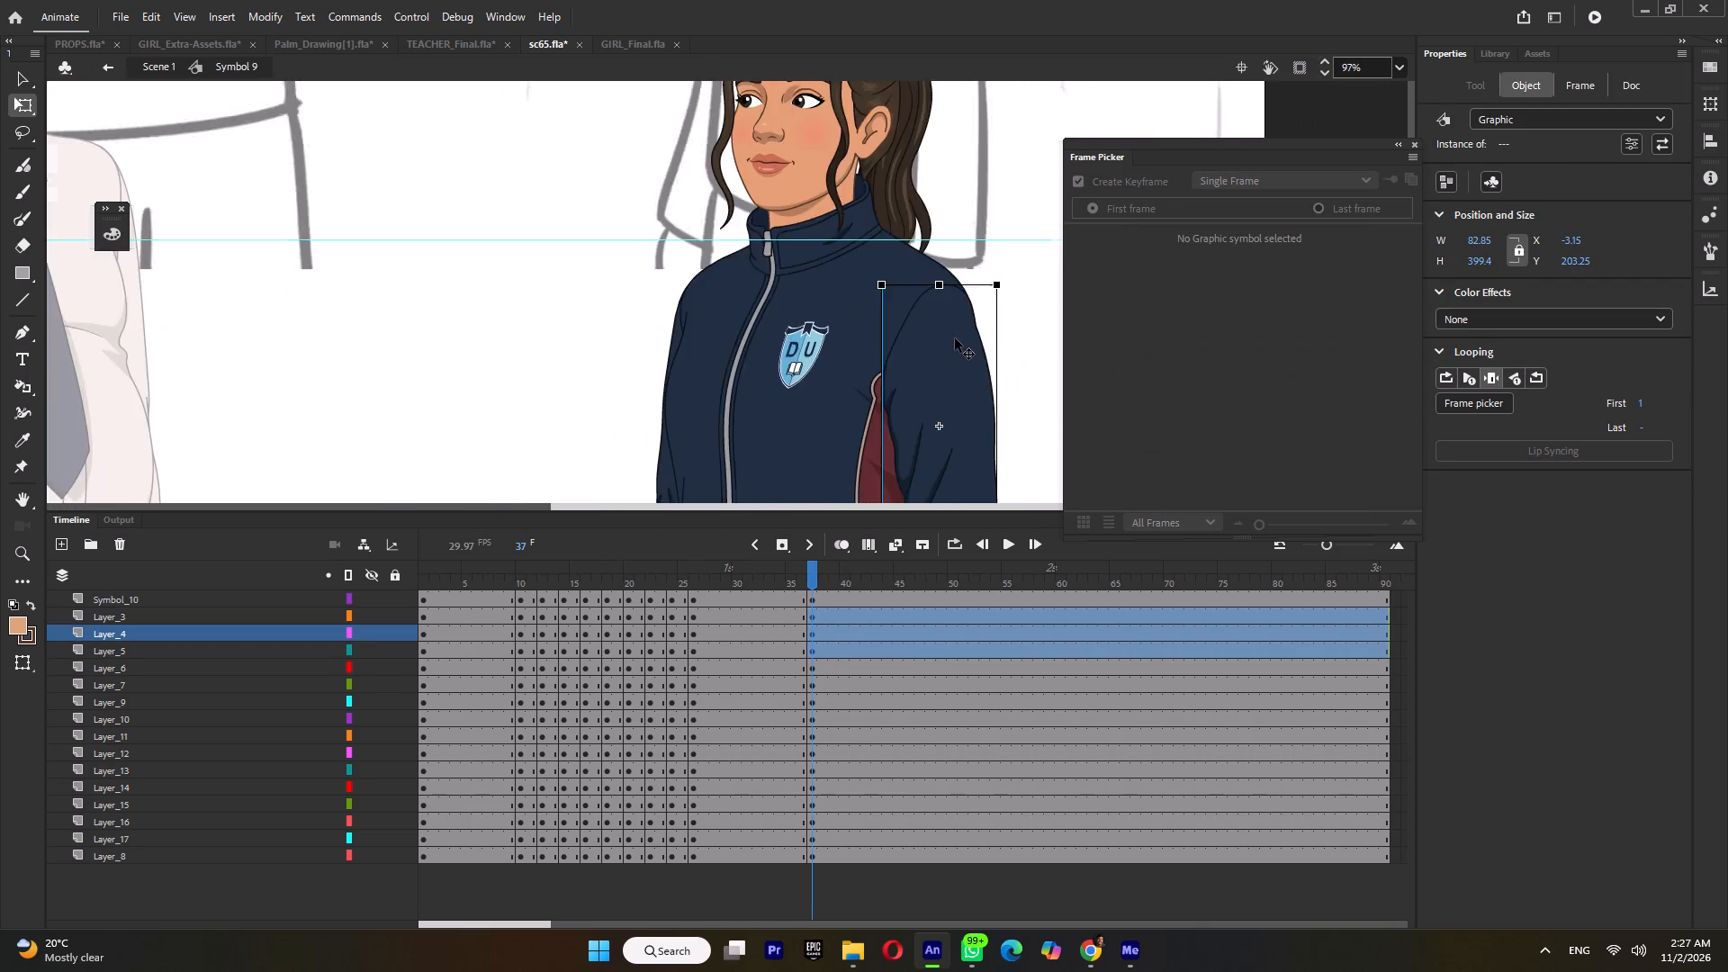
scroll(955, 338, "down", 5, "ctrl")
scroll(789, 269, "down", 4, "ctrl")
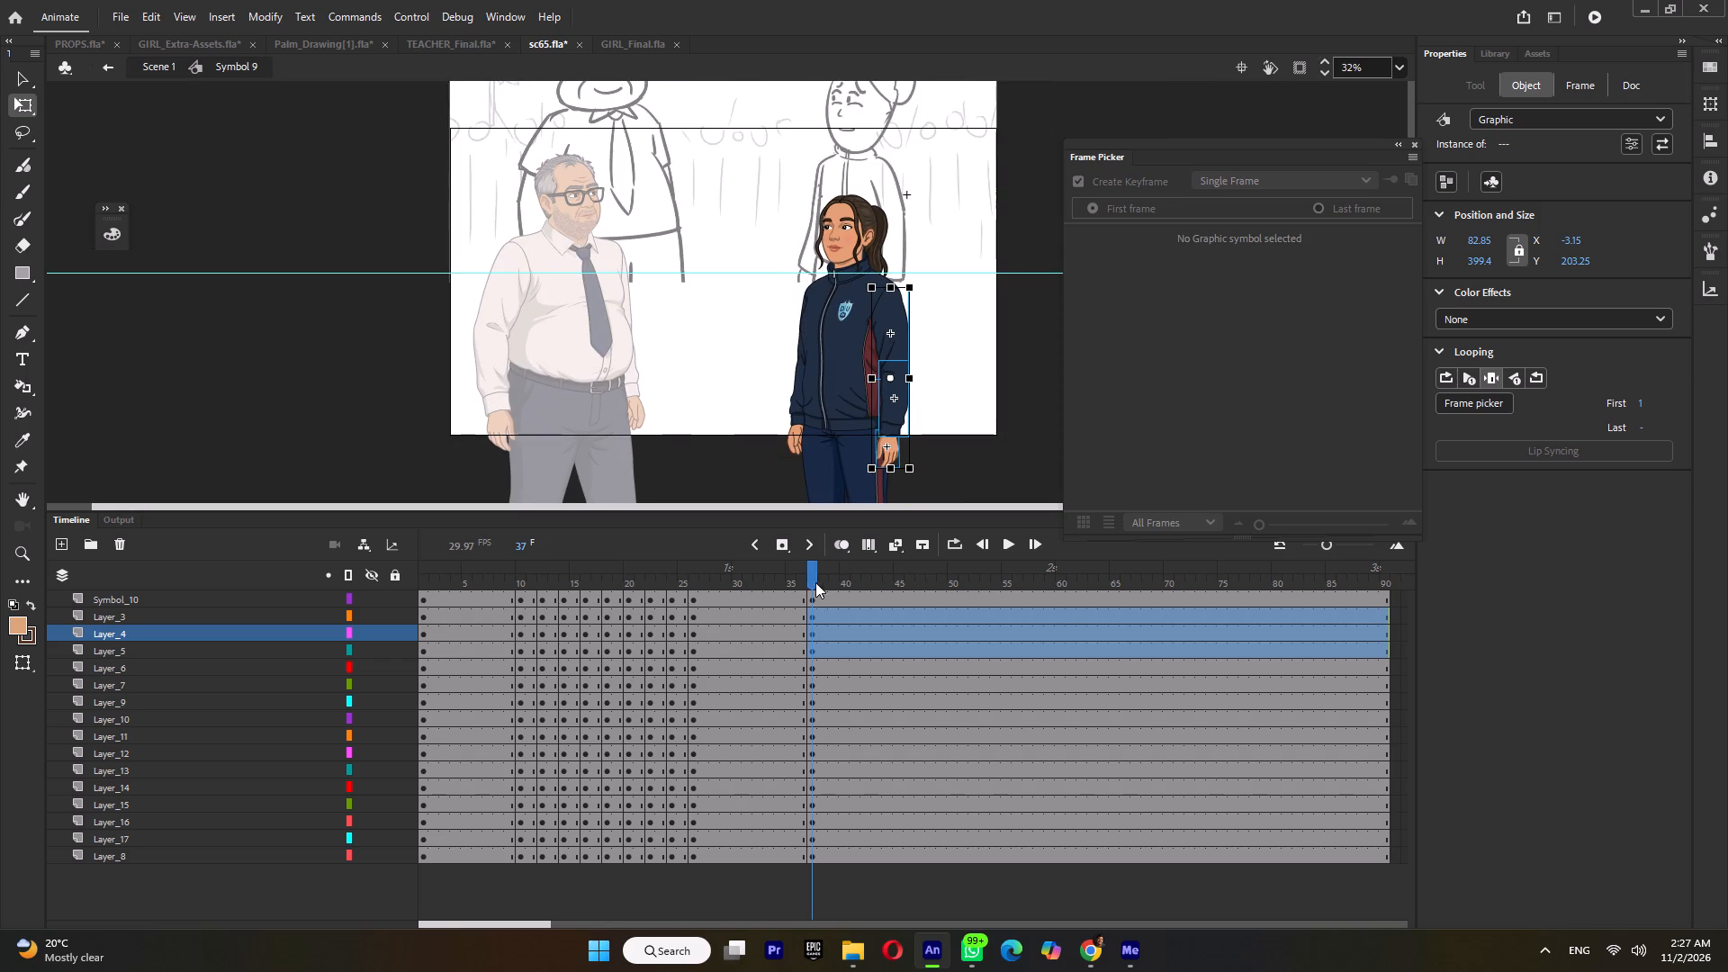
left_click(800, 579)
left_click(811, 578)
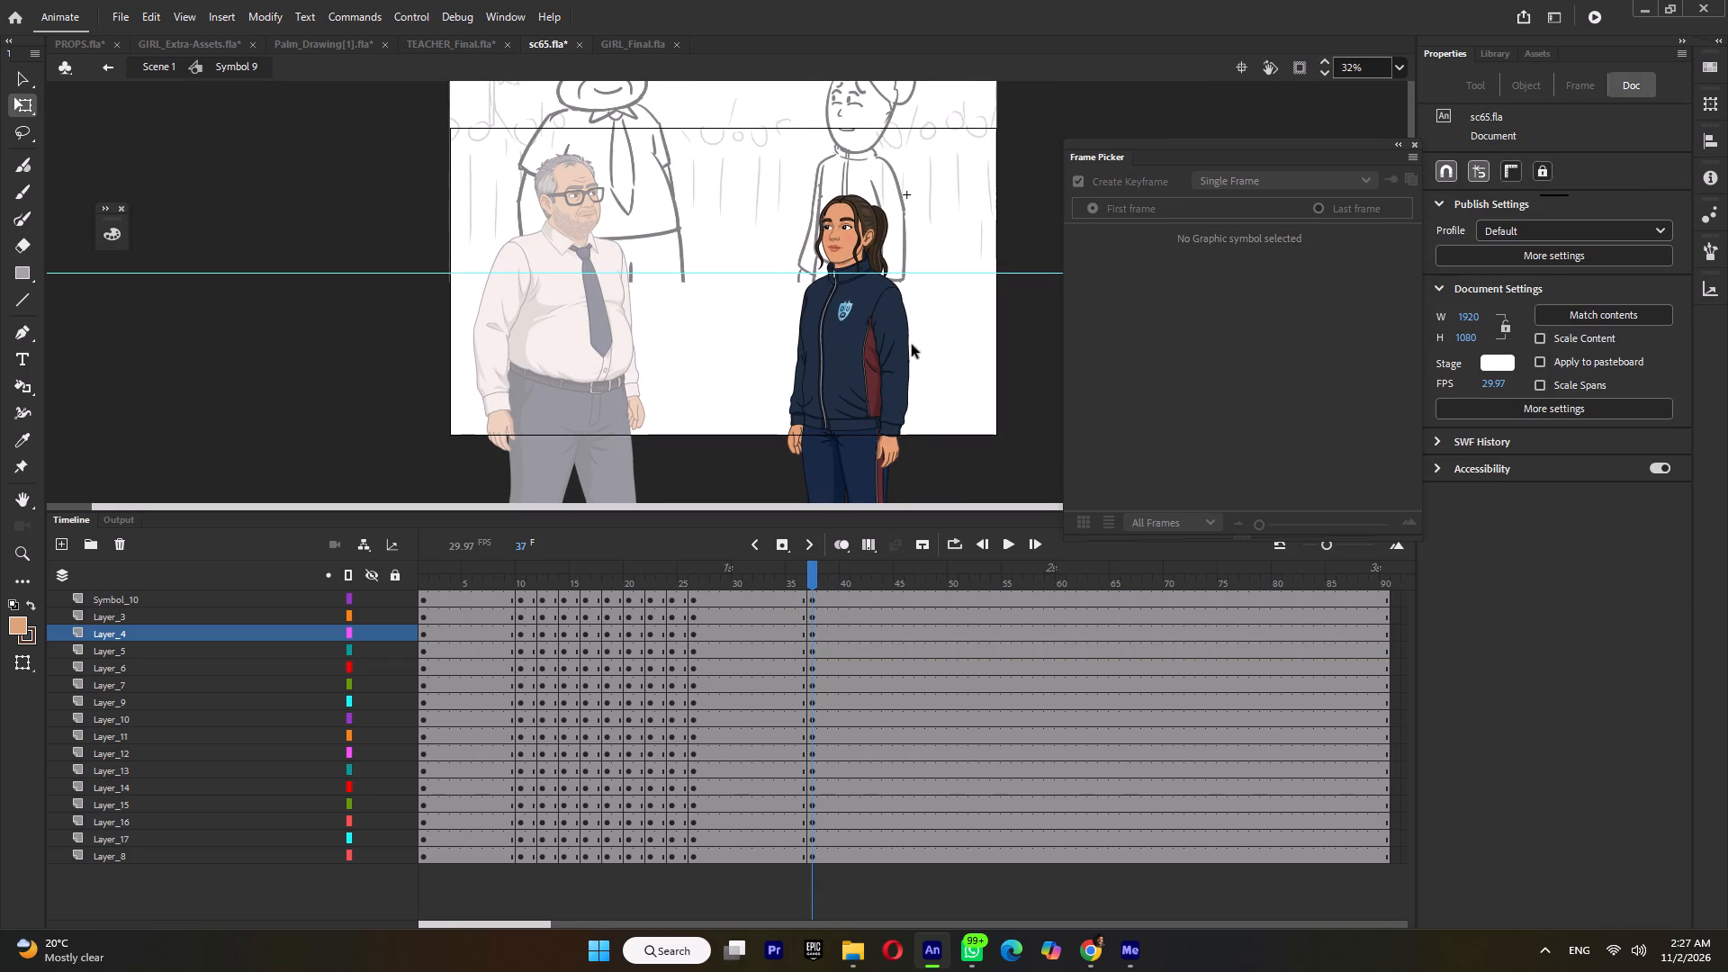
Shift the girl's near hand on Layer_4 inward under the sleeve cuff at frame 37 and rotate it slightly.
left_click(891, 420)
left_click_drag(908, 455, 899, 465)
left_click(889, 466)
scroll(889, 462, "up", 6, "ctrl")
left_click_drag(931, 442, 904, 439)
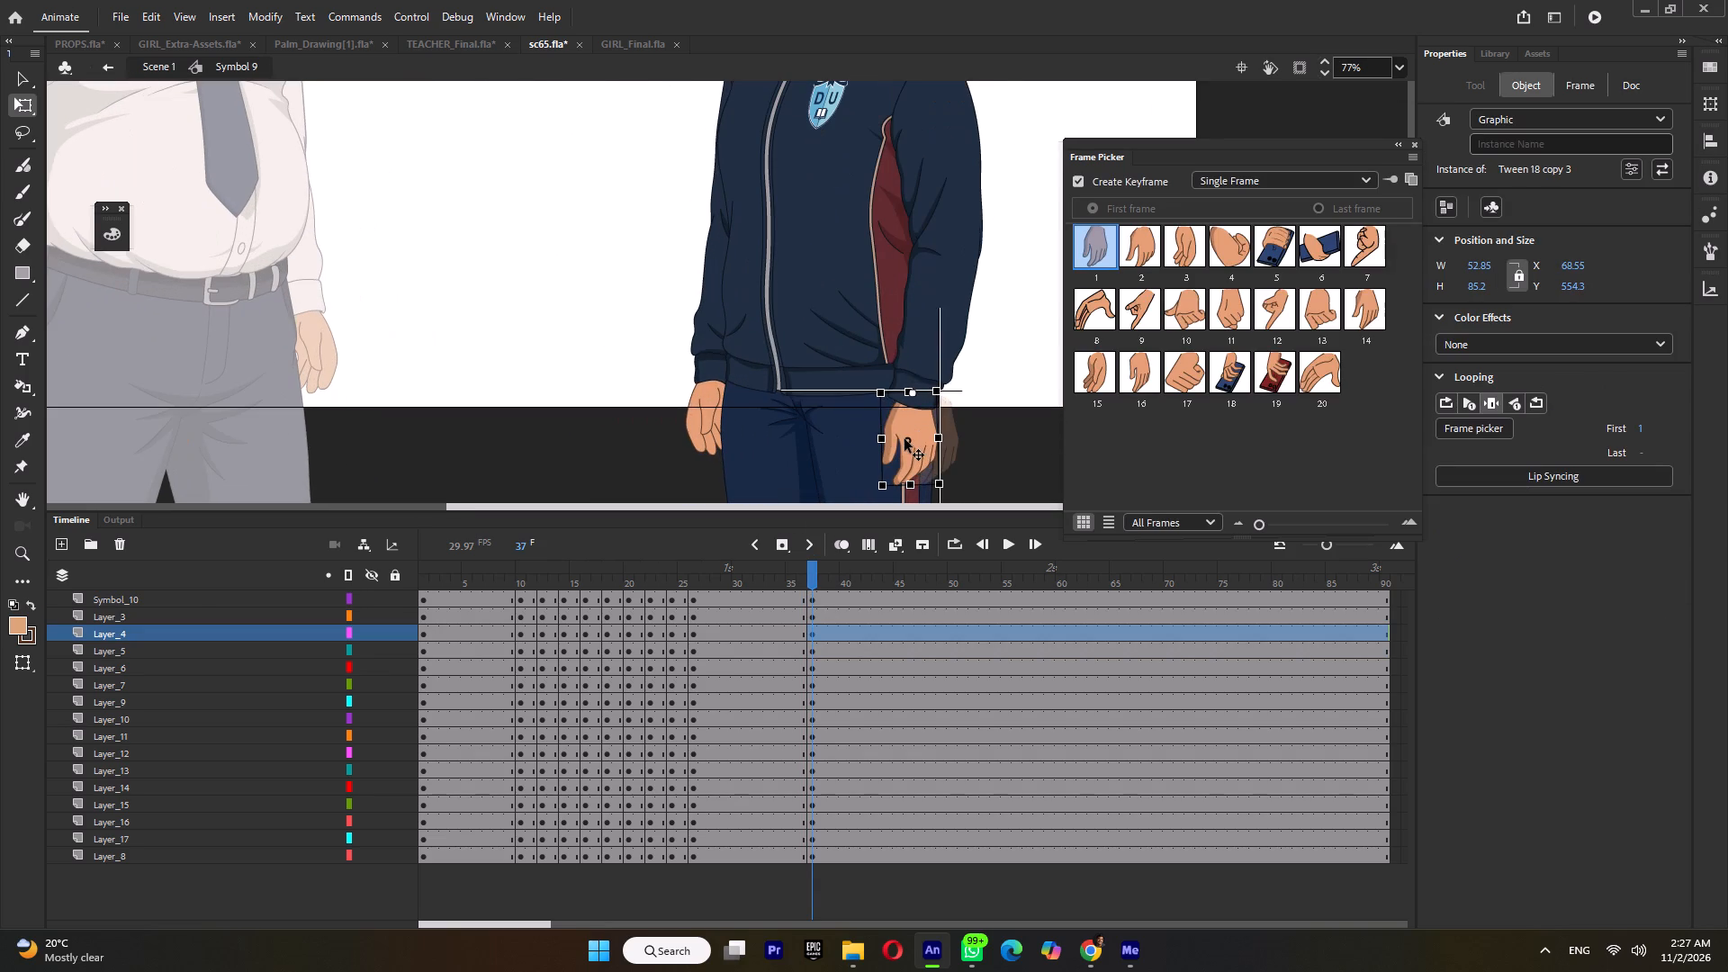
left_click_drag(904, 439, 906, 439)
left_click_drag(942, 489, 932, 497)
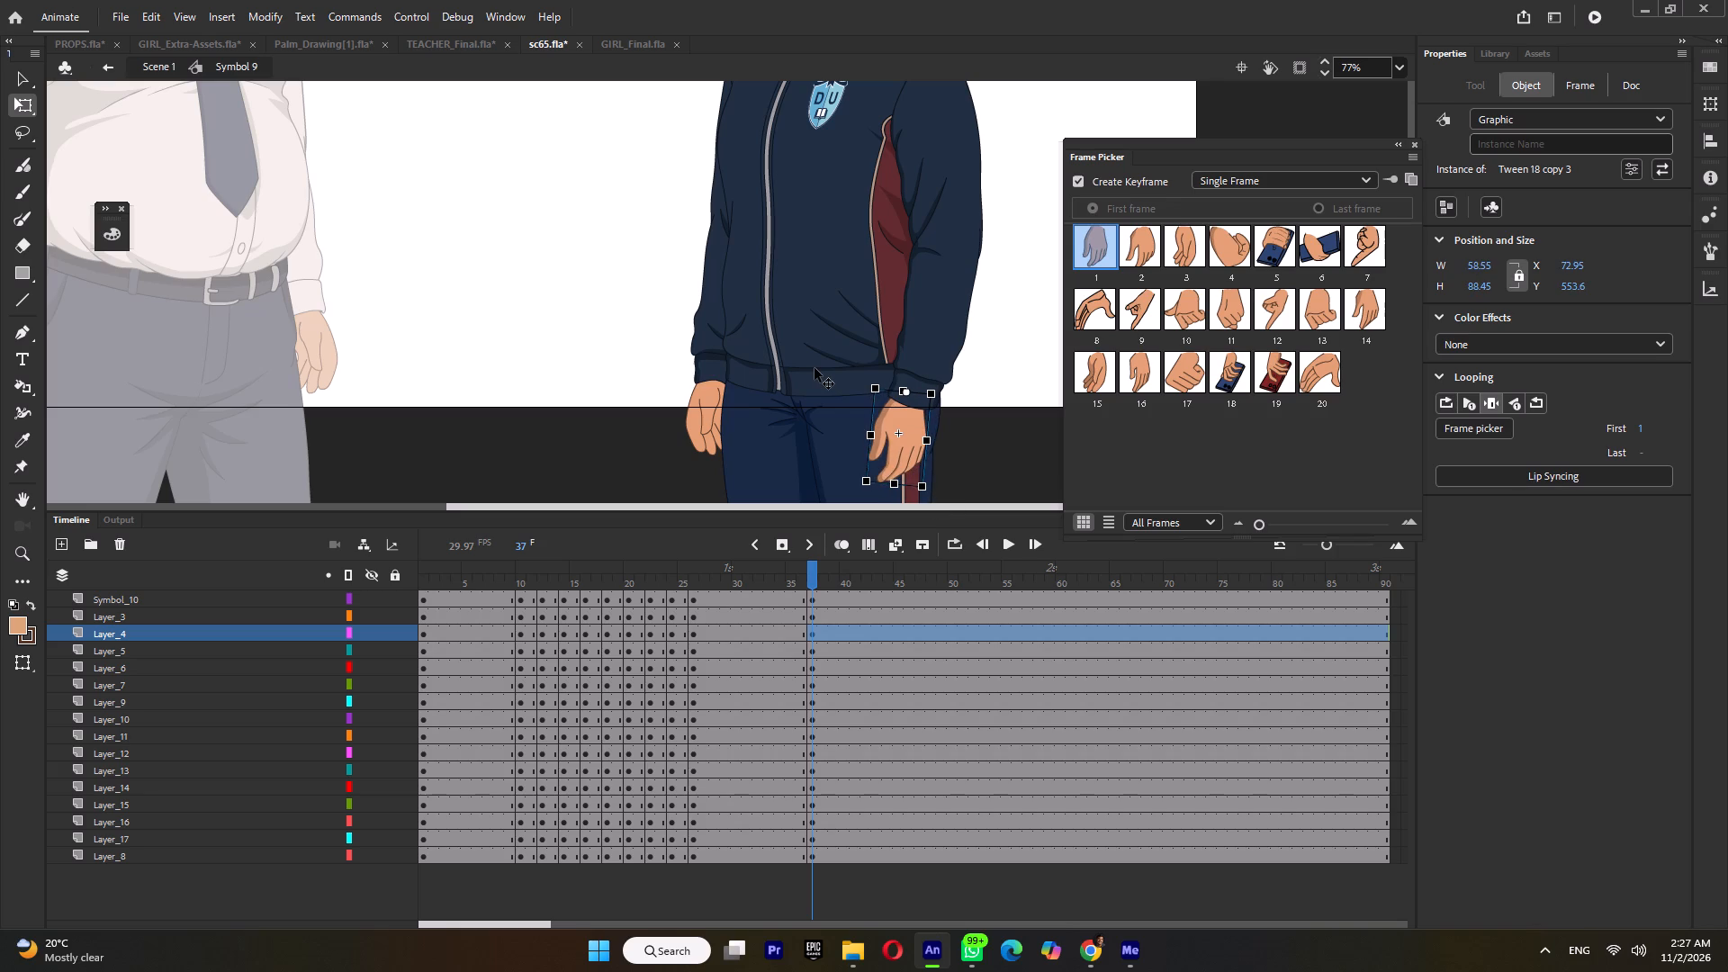
Move the girl's far hand on Layer_14 slightly toward the teacher at frame 37 to sit under its sleeve cuff.
scroll(814, 368, "down", 4, "ctrl")
left_click(770, 336)
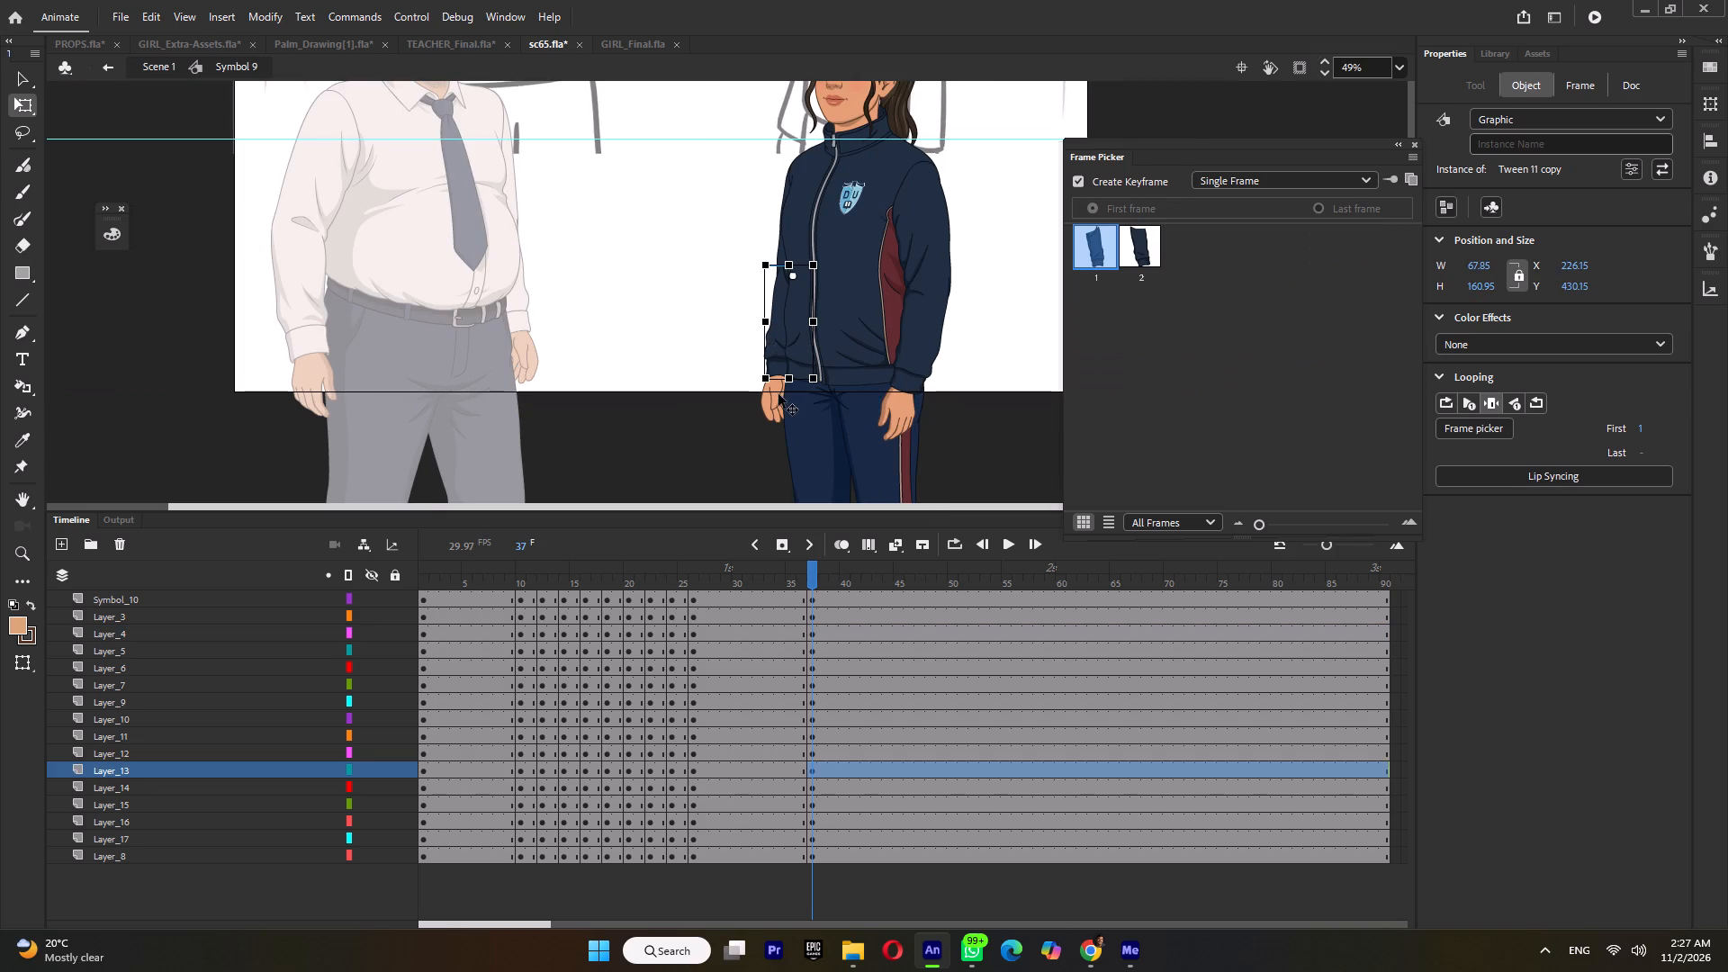
left_click_drag(770, 394, 756, 397)
left_click(772, 399)
scroll(772, 400, "up", 4, "ctrl")
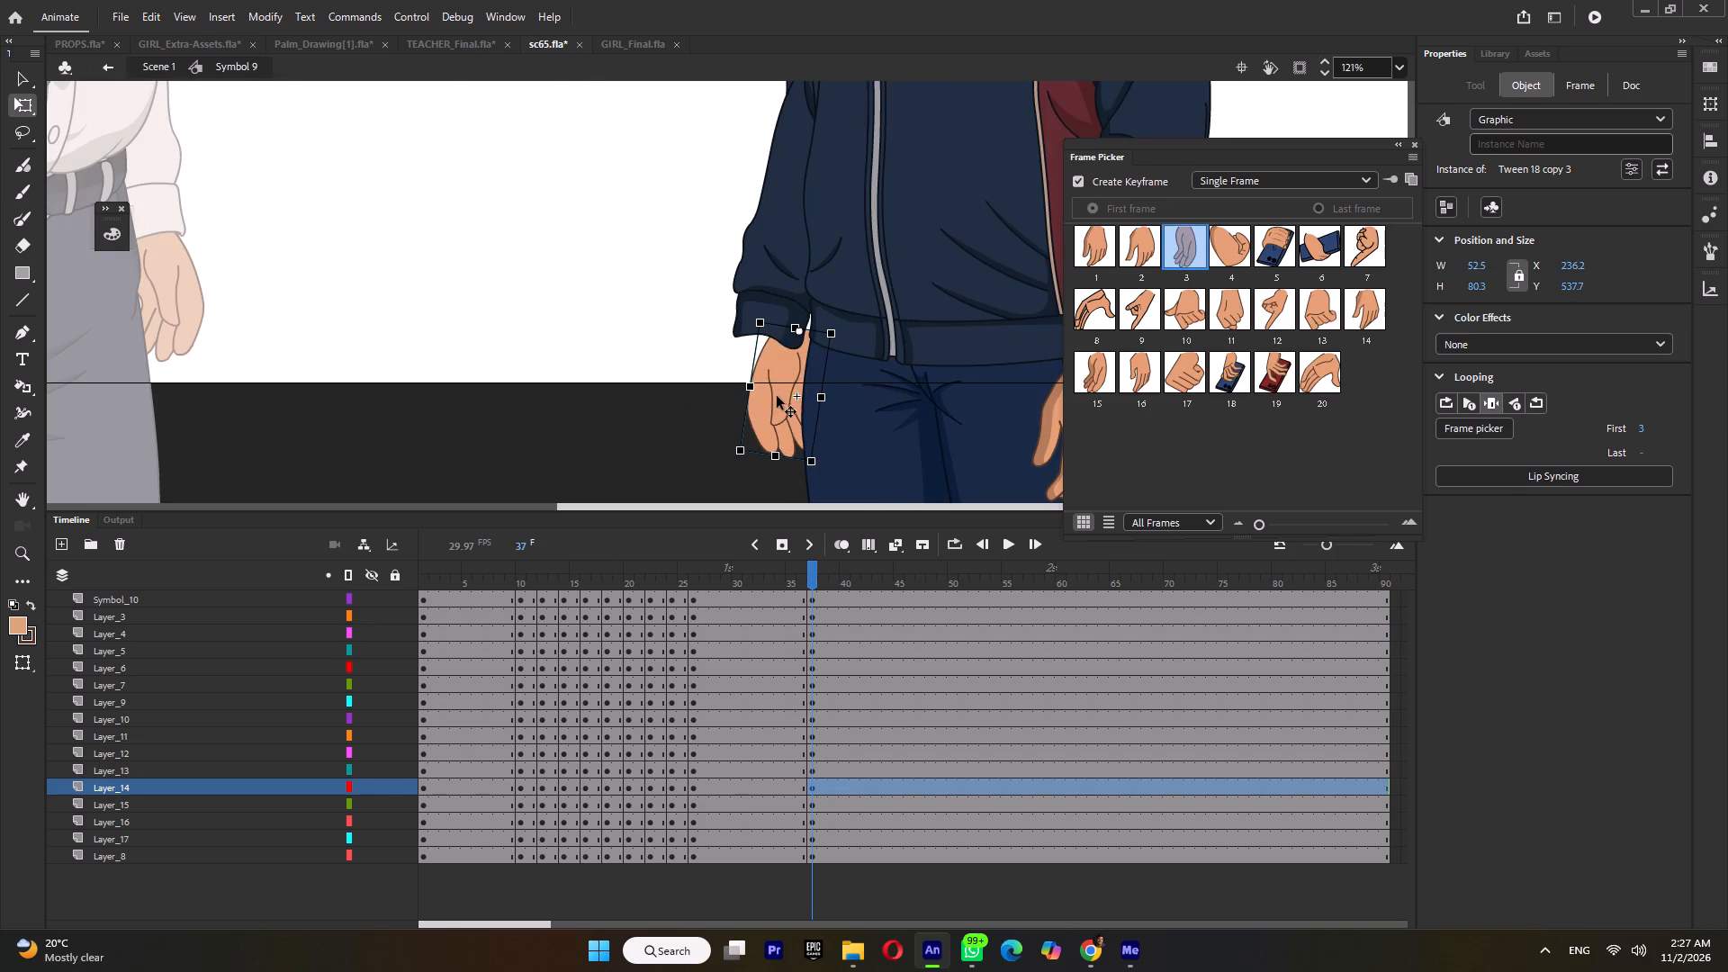
left_click_drag(777, 396, 748, 393)
scroll(750, 393, "down", 9, "ctrl")
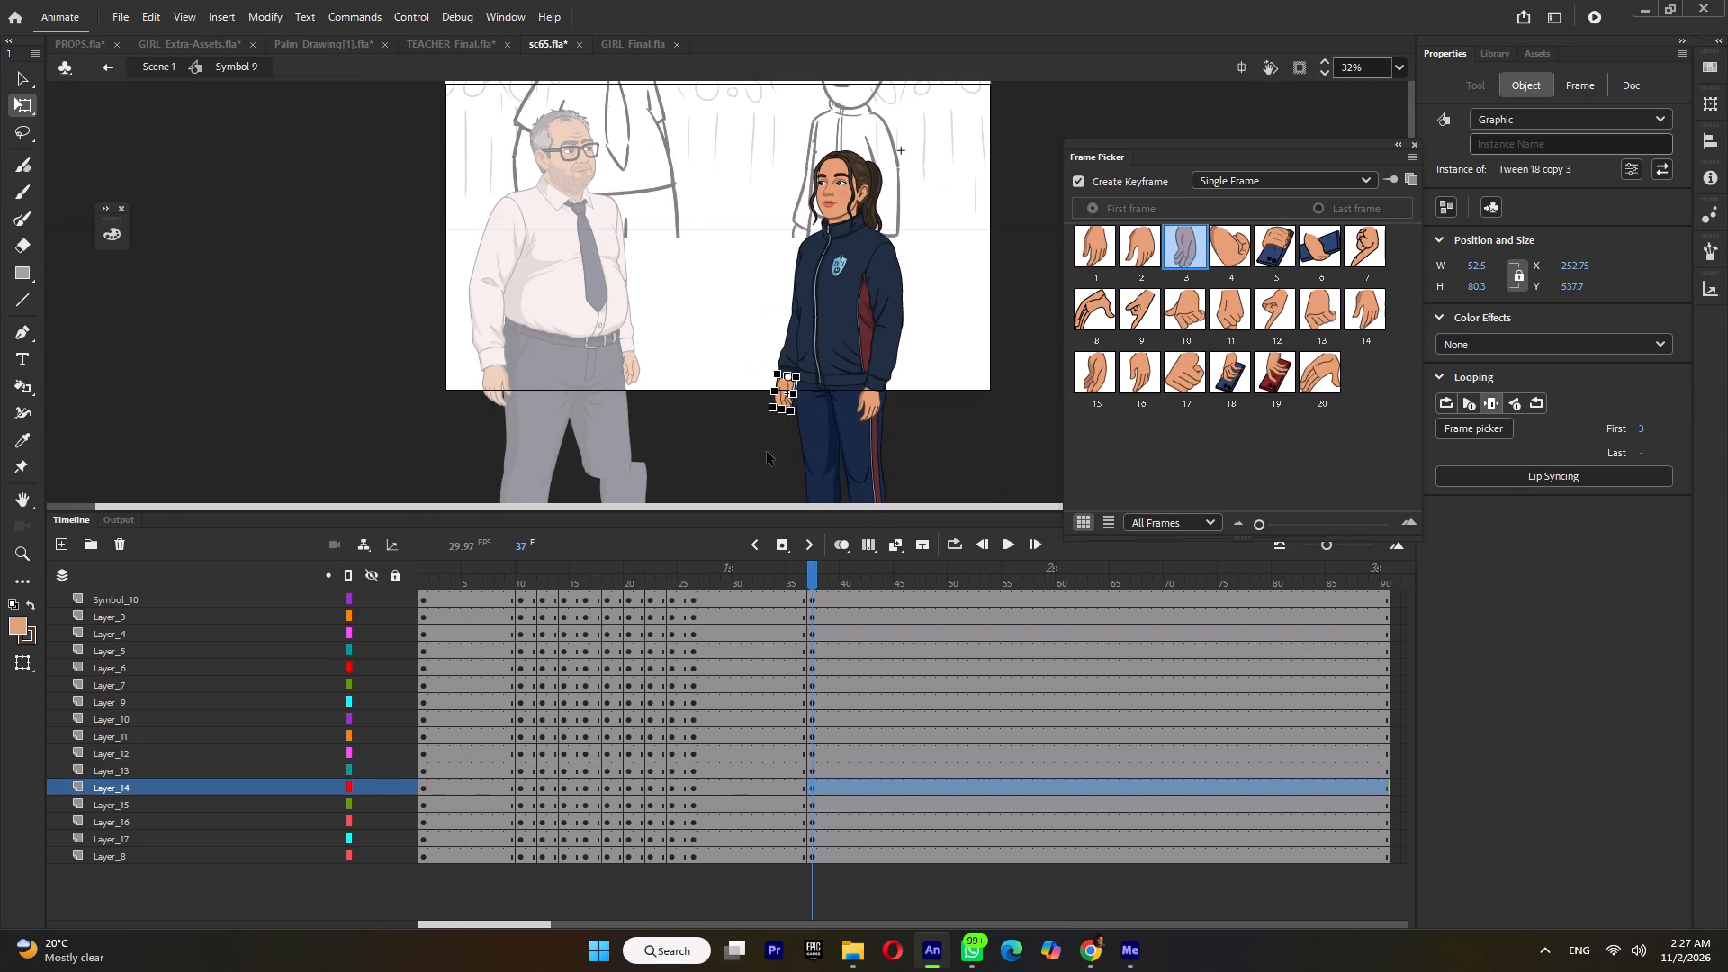
left_click(772, 571)
left_click(823, 578)
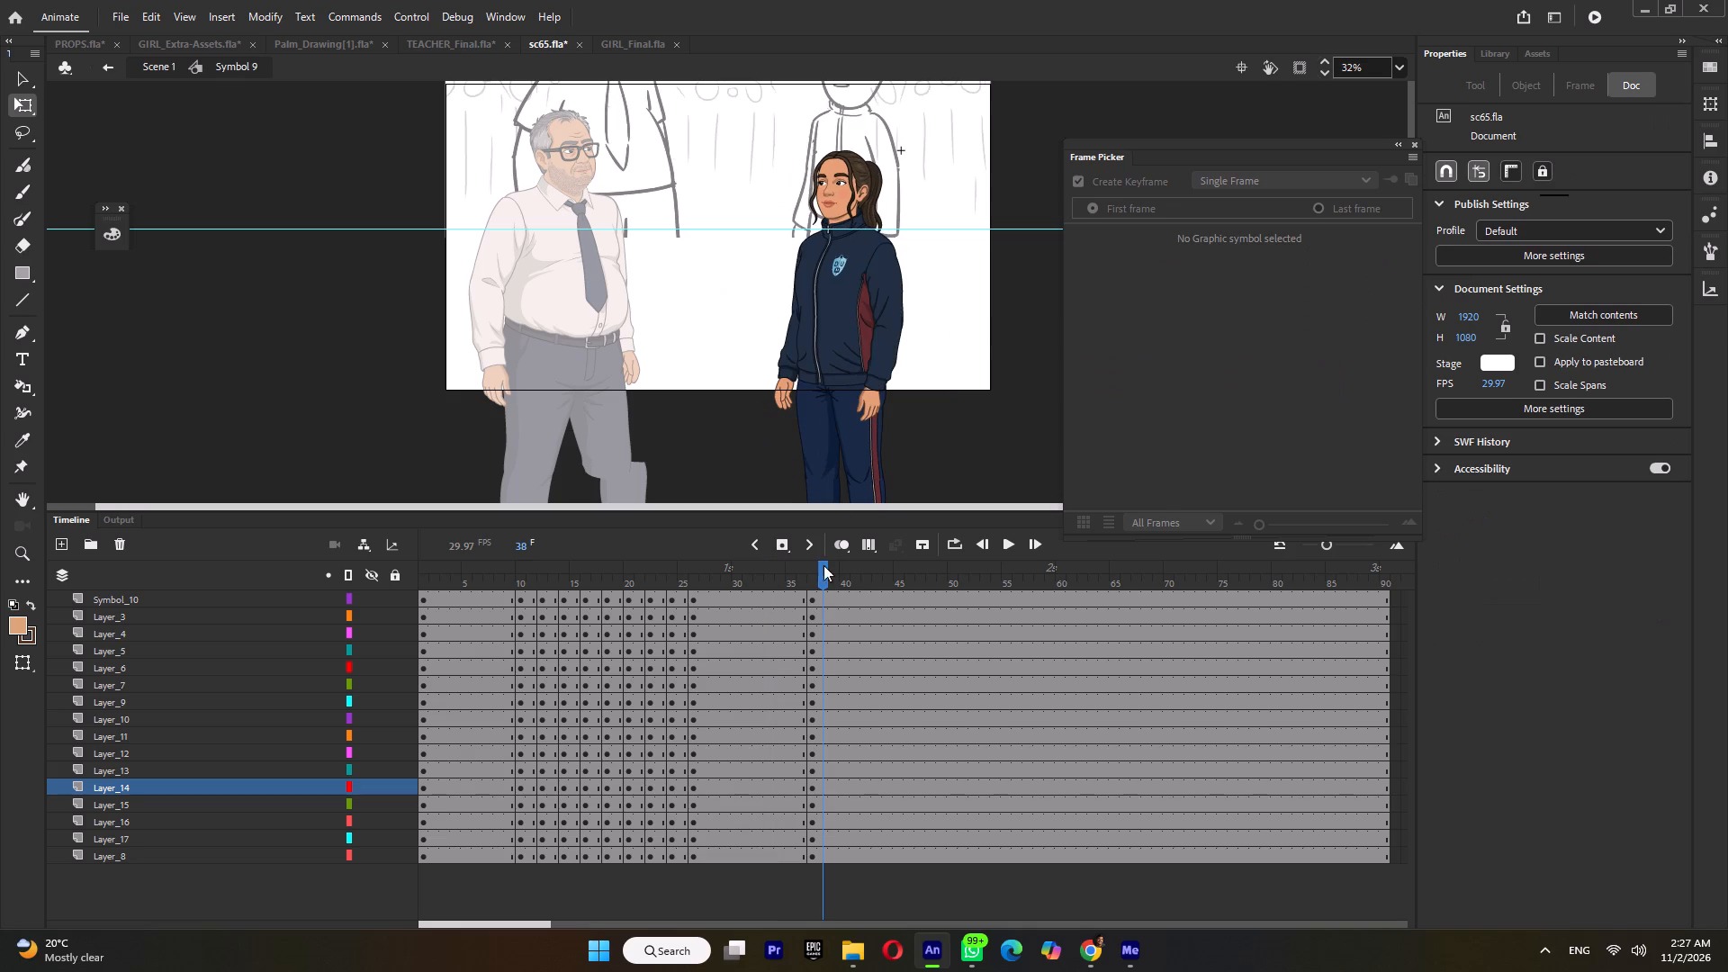
Select the girl's standing body pose and nudge it slightly upward and away from the teacher.
left_click_drag(723, 176, 932, 499)
key("Up")
key("Up")
key("Down")
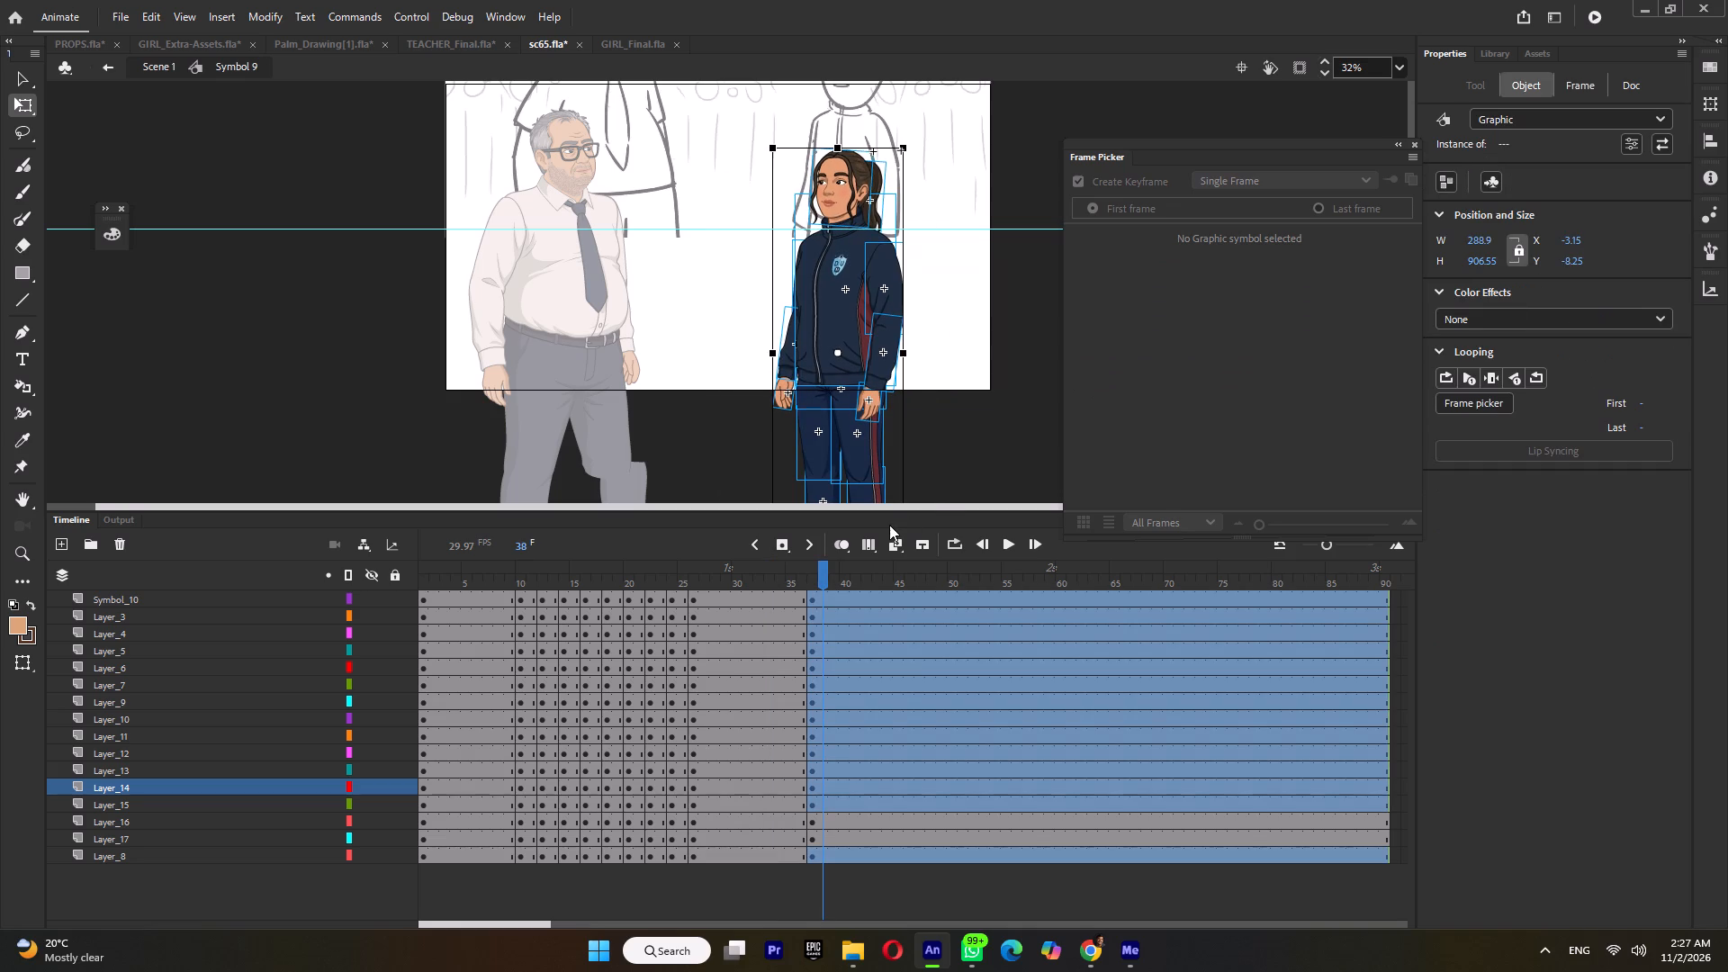
left_click(784, 582)
left_click(824, 585)
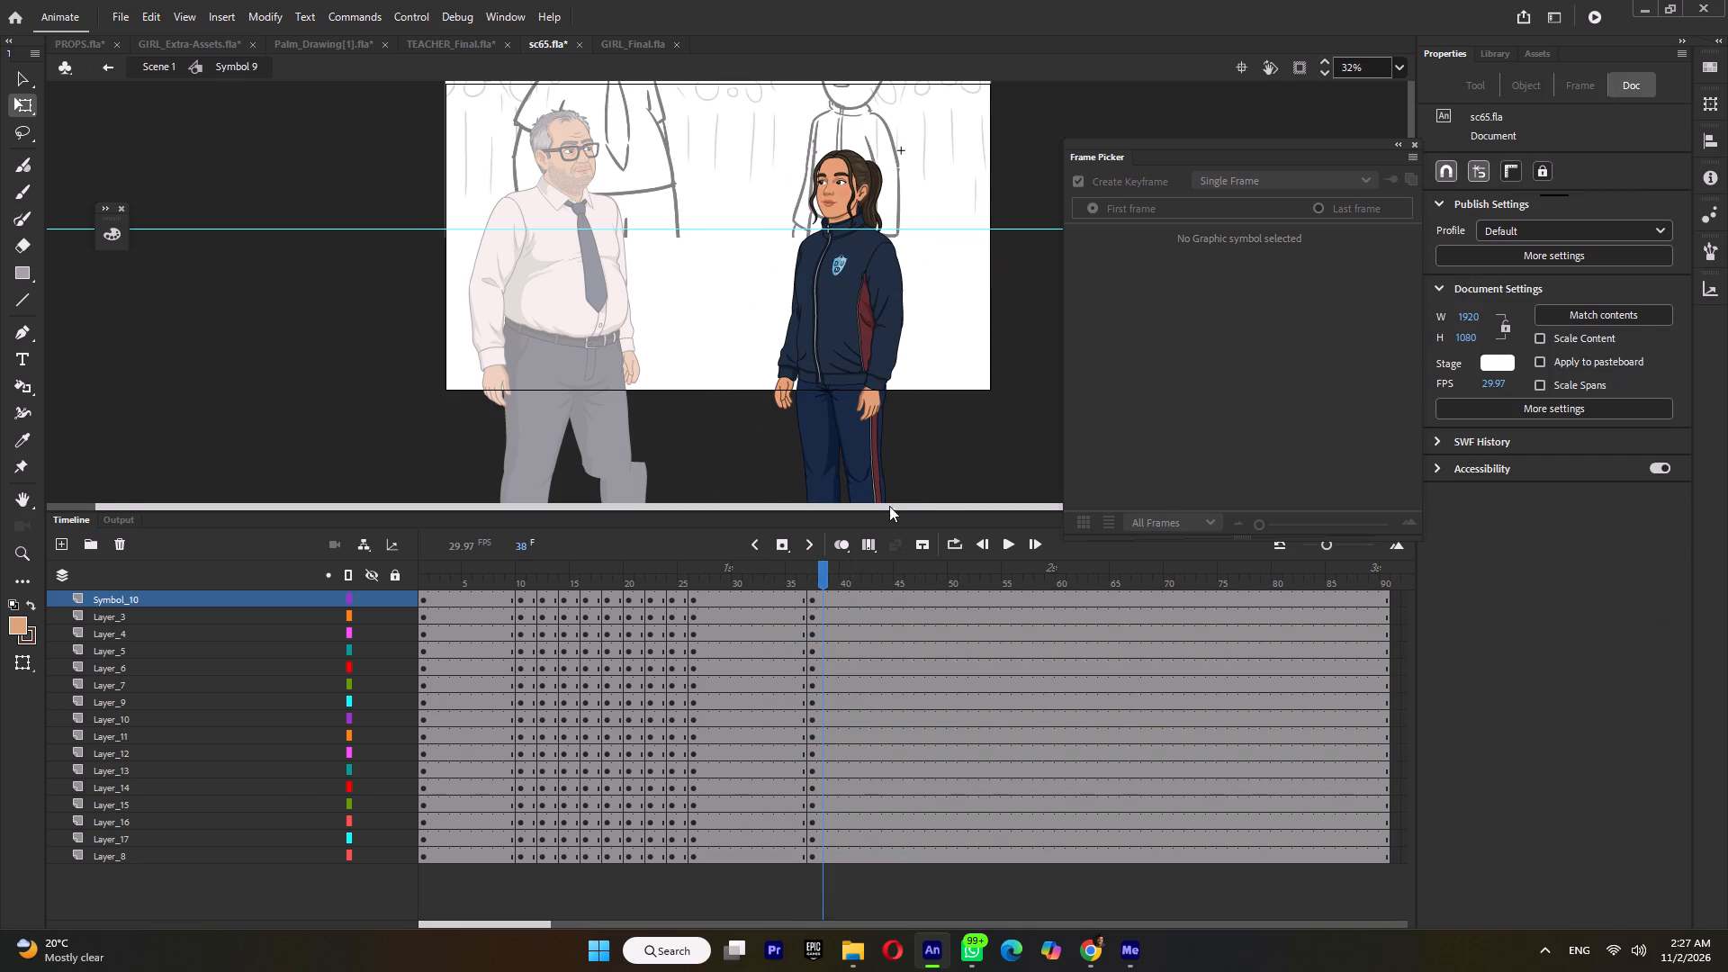
left_click_drag(986, 167, 725, 472)
key("Right")
key("Right")
key("Right")
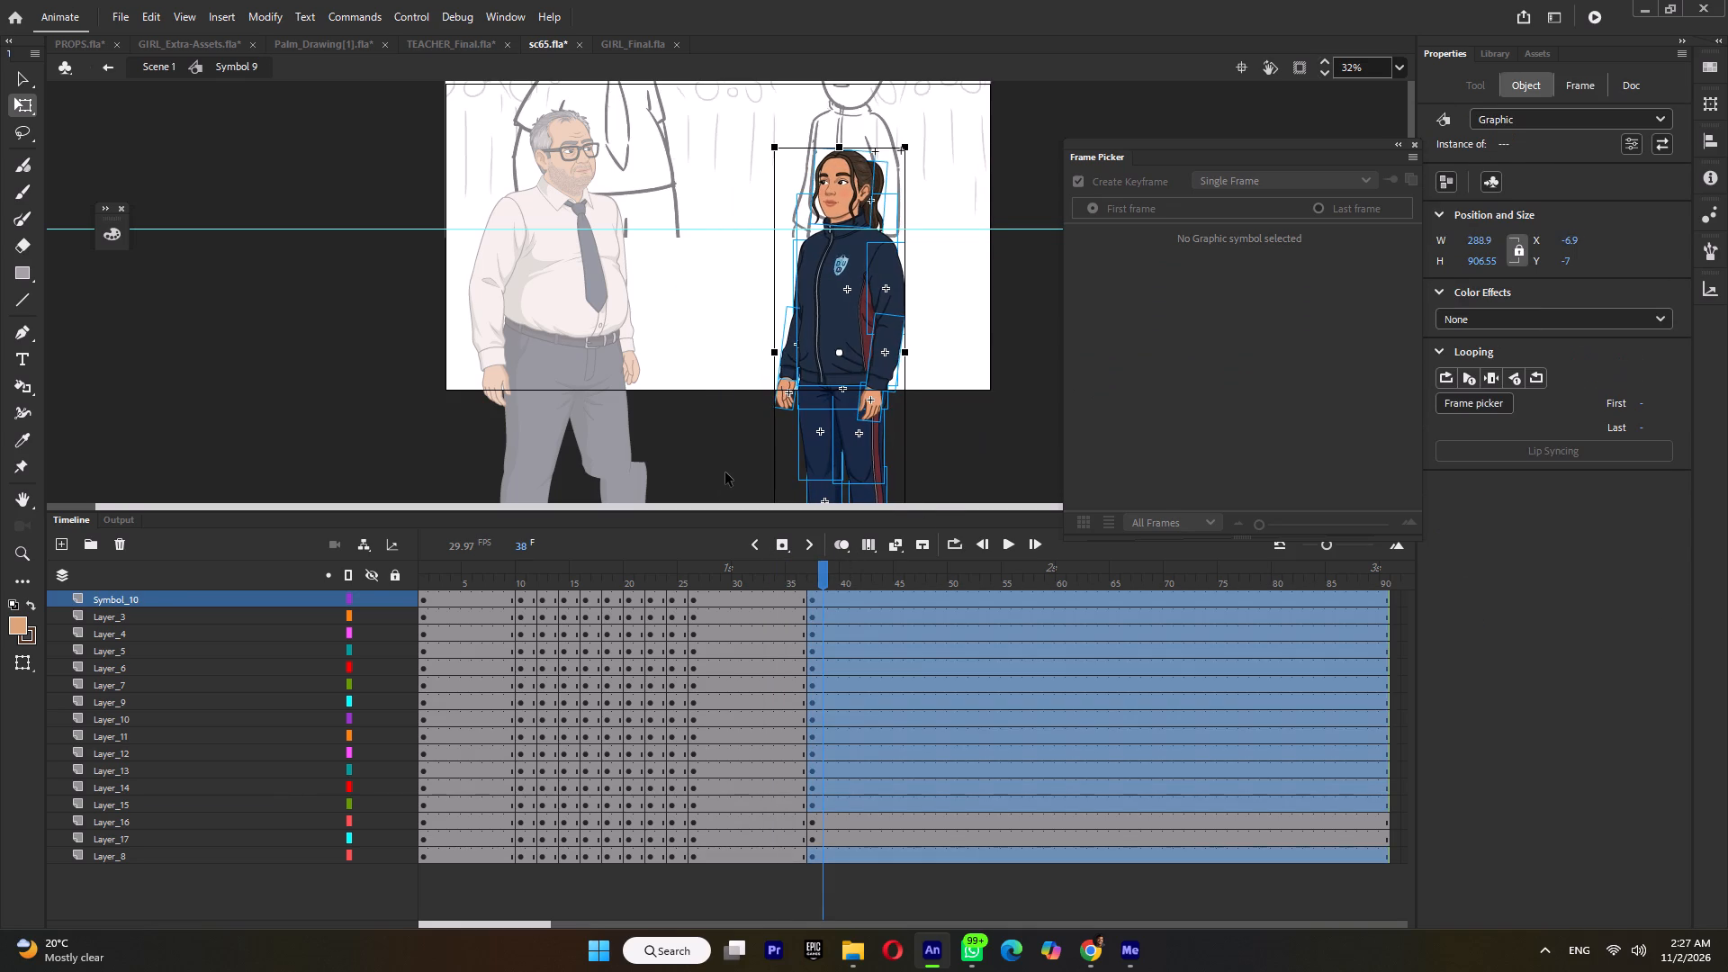
key("Right")
Check the start of the teacher's arm-lowering keyframes, and insert a matching keyframe on all the girl's layers at frame 31.
left_click(747, 567)
left_click(726, 570)
double_click(707, 446)
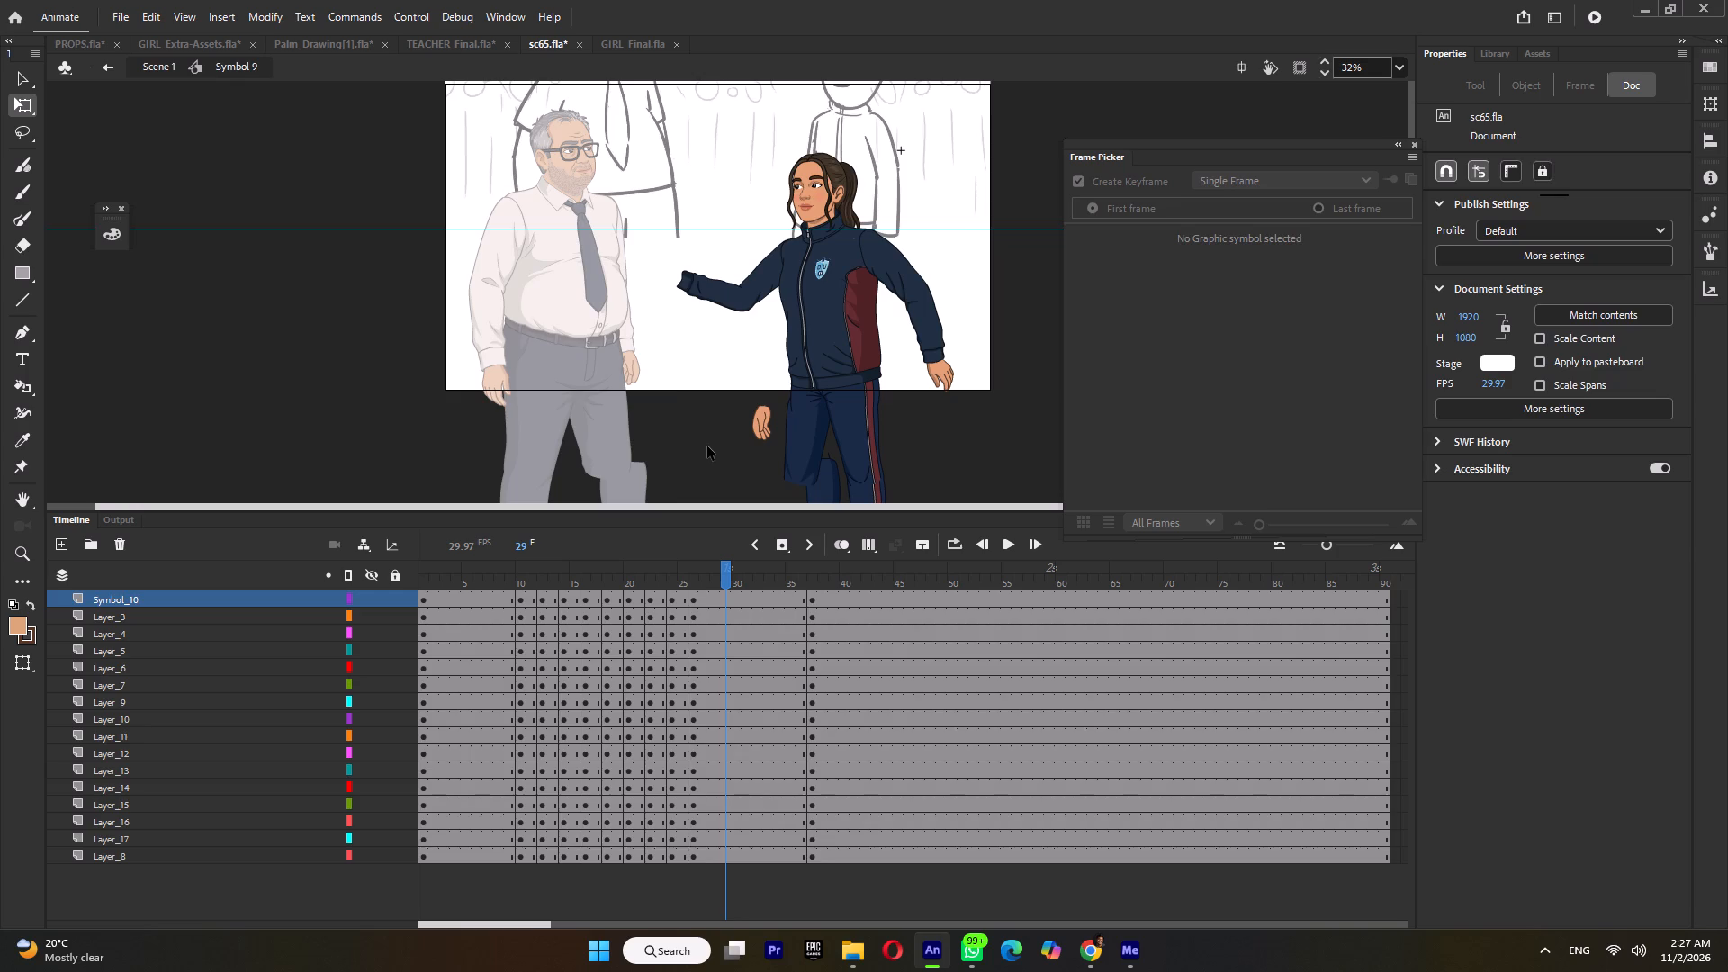
left_click_drag(670, 575, 737, 589)
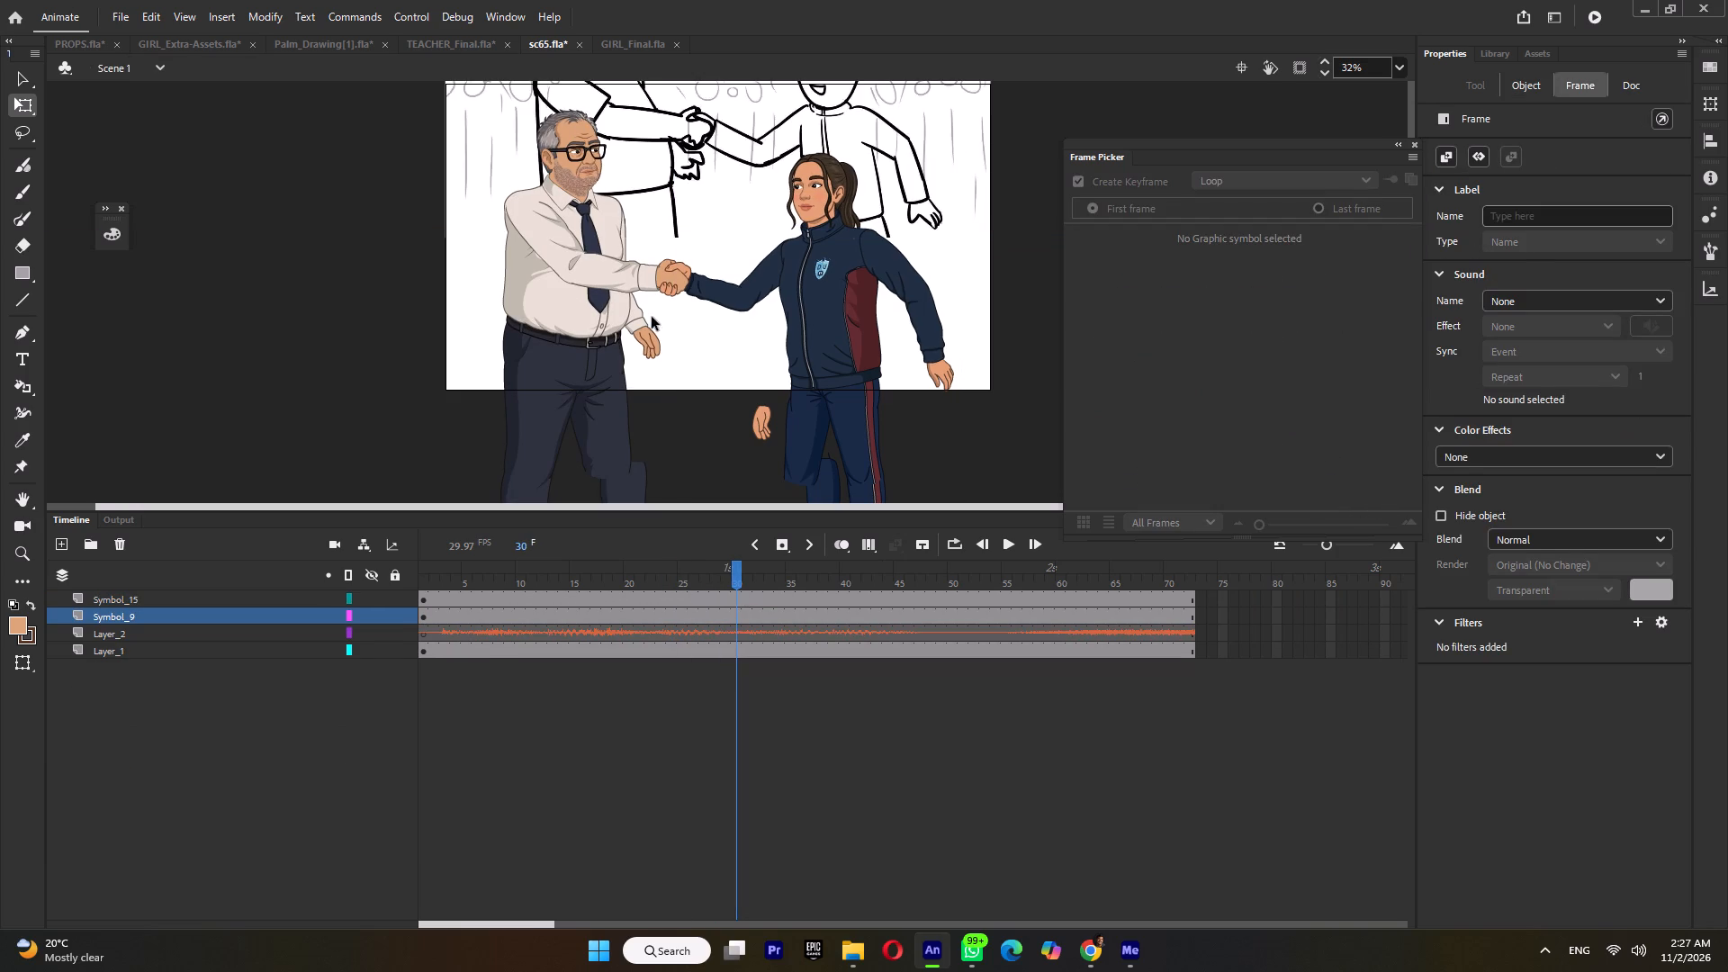
double_click(548, 307)
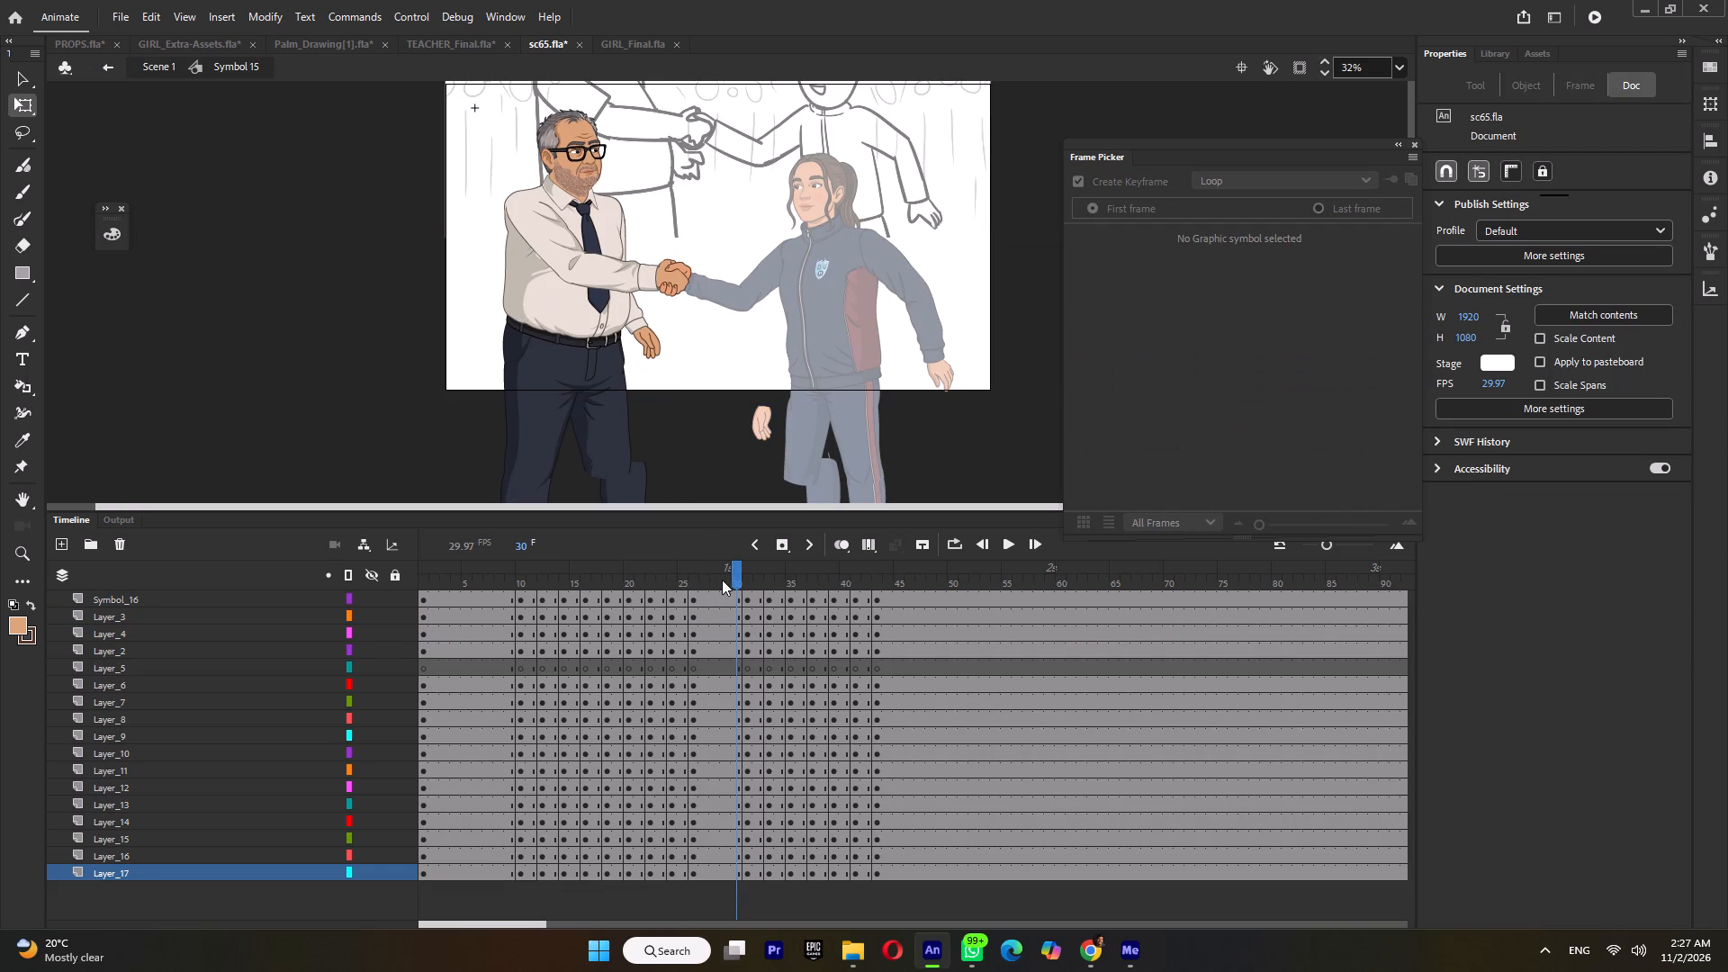
left_click(746, 578)
double_click(728, 408)
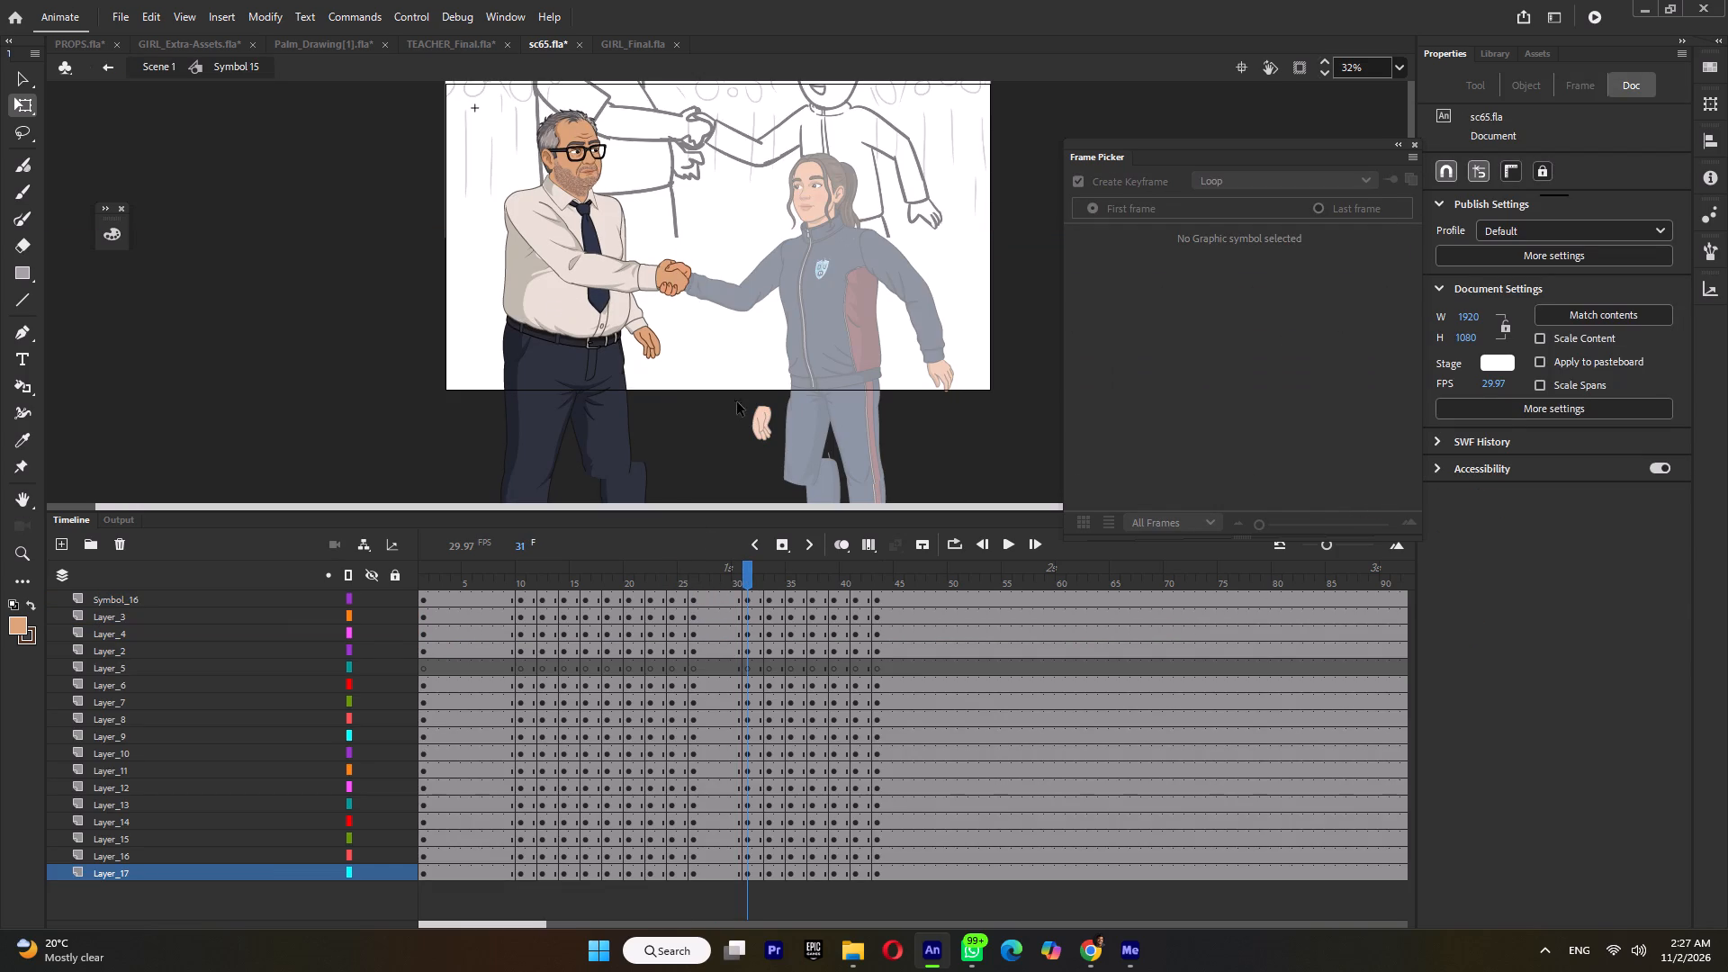
double_click(843, 349)
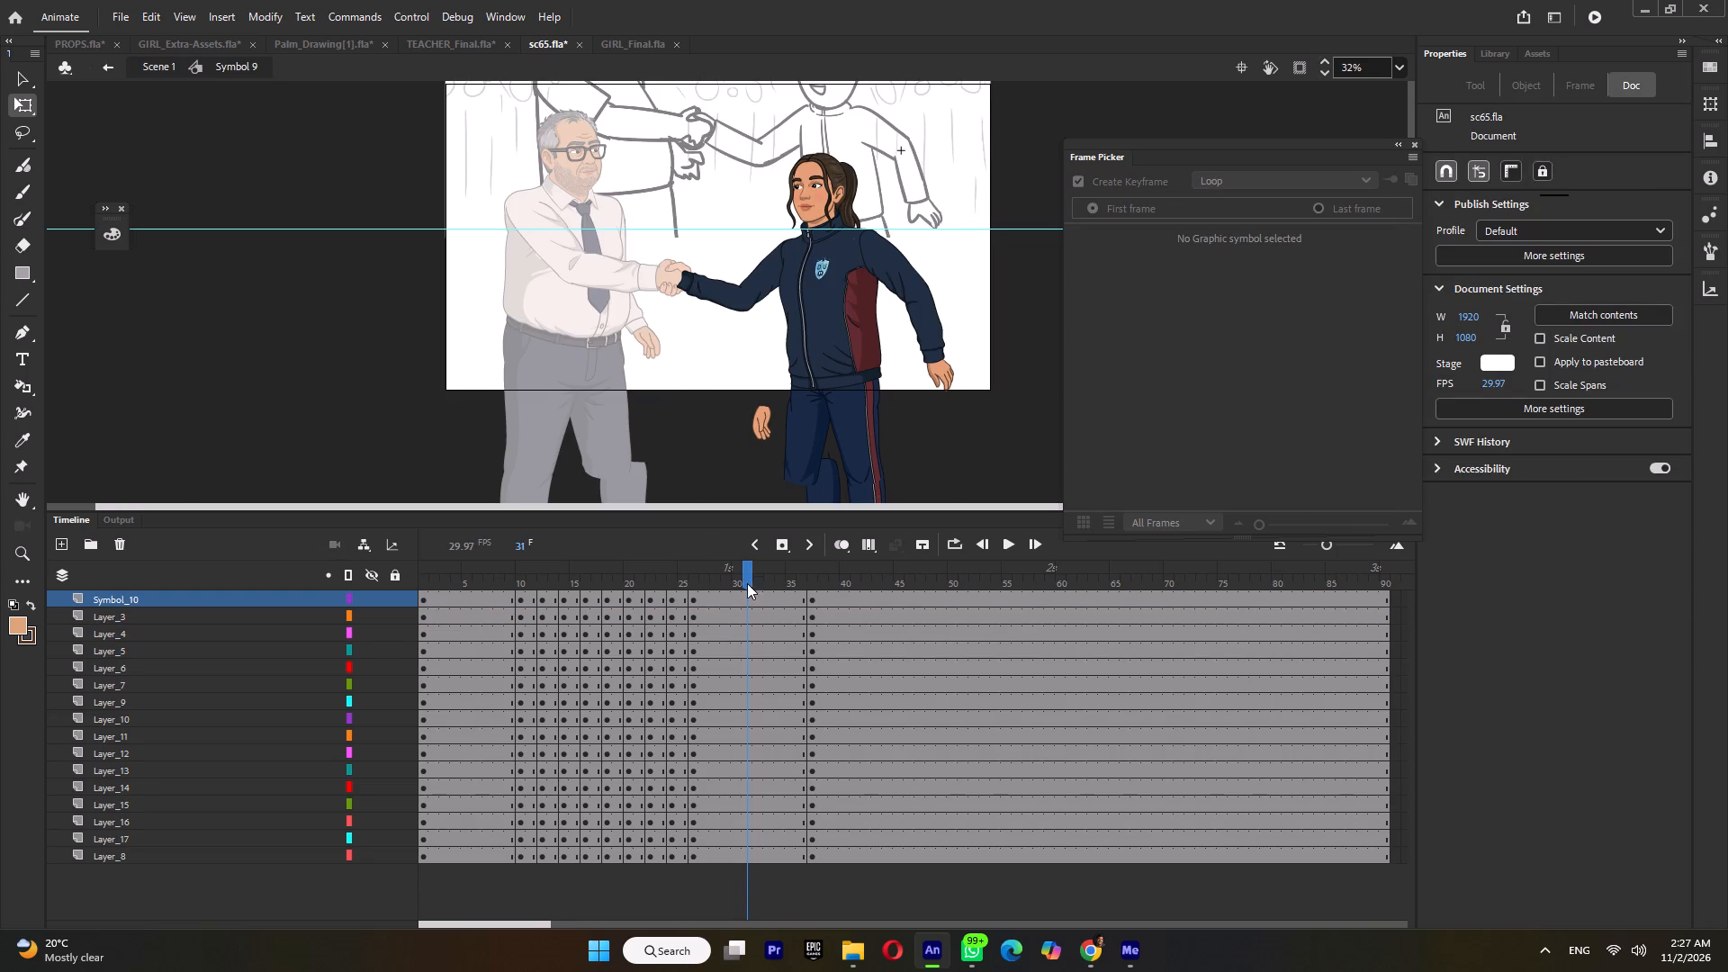
double_click(747, 579)
key("F6")
Recheck the teacher's keyframe timing, and insert a keyframe on all the girl's layers at frame 43 to match his final pose.
double_click(612, 347)
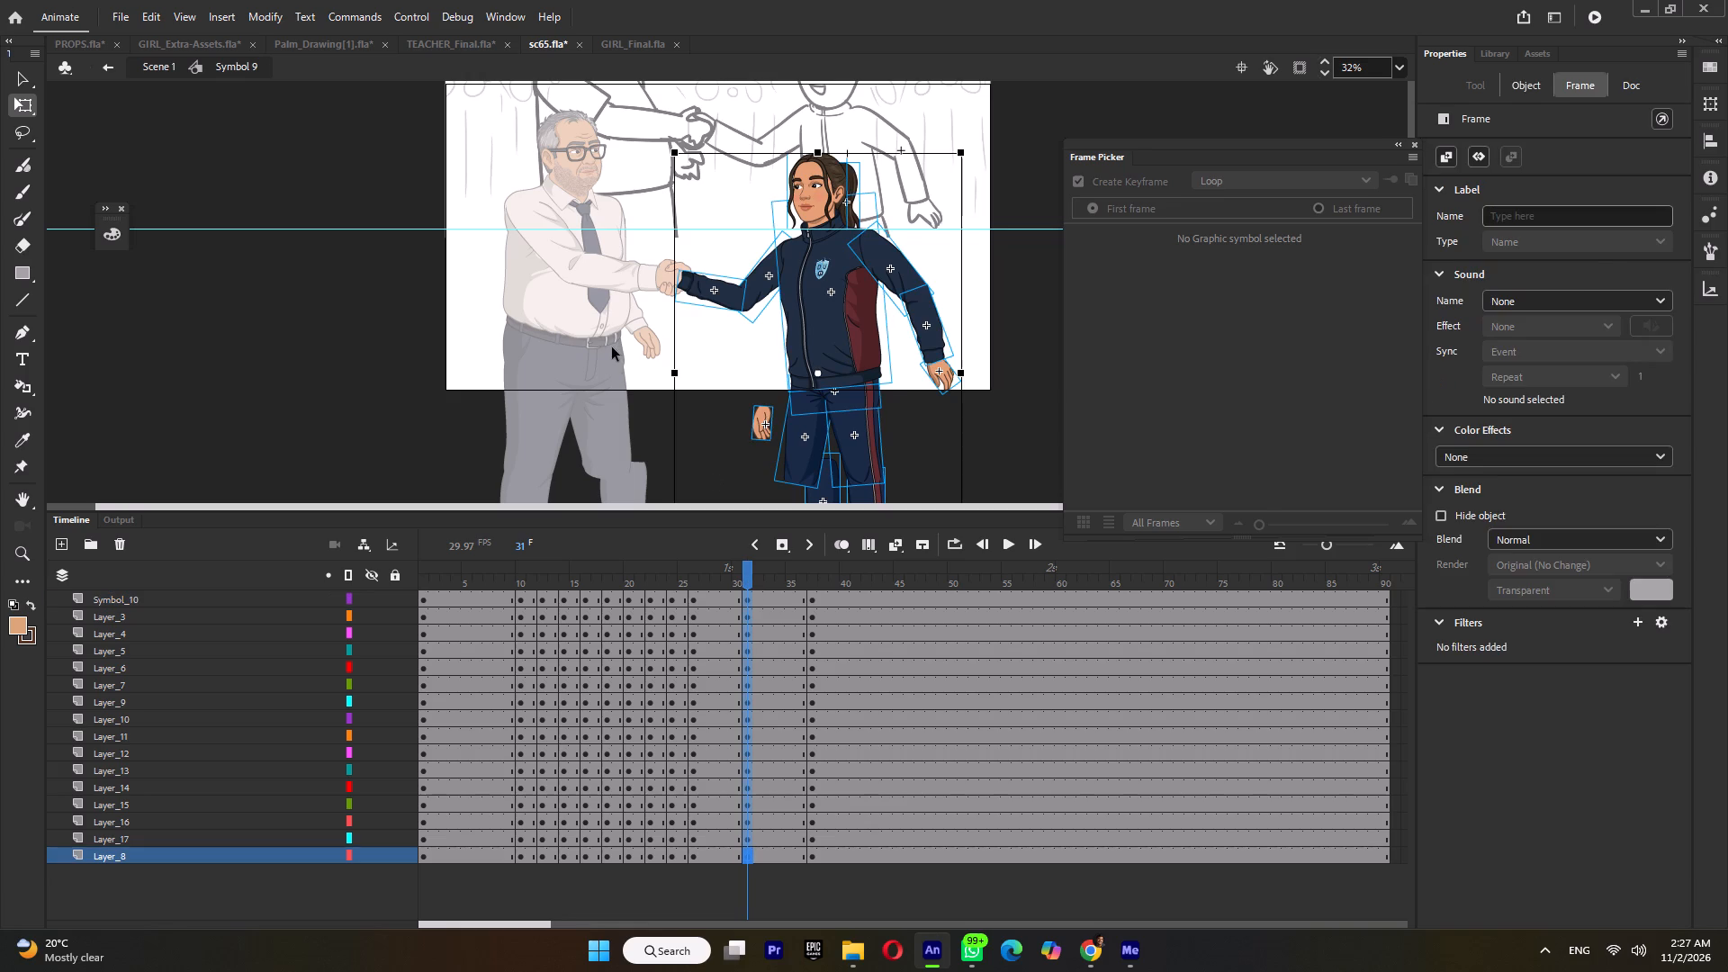
double_click(612, 347)
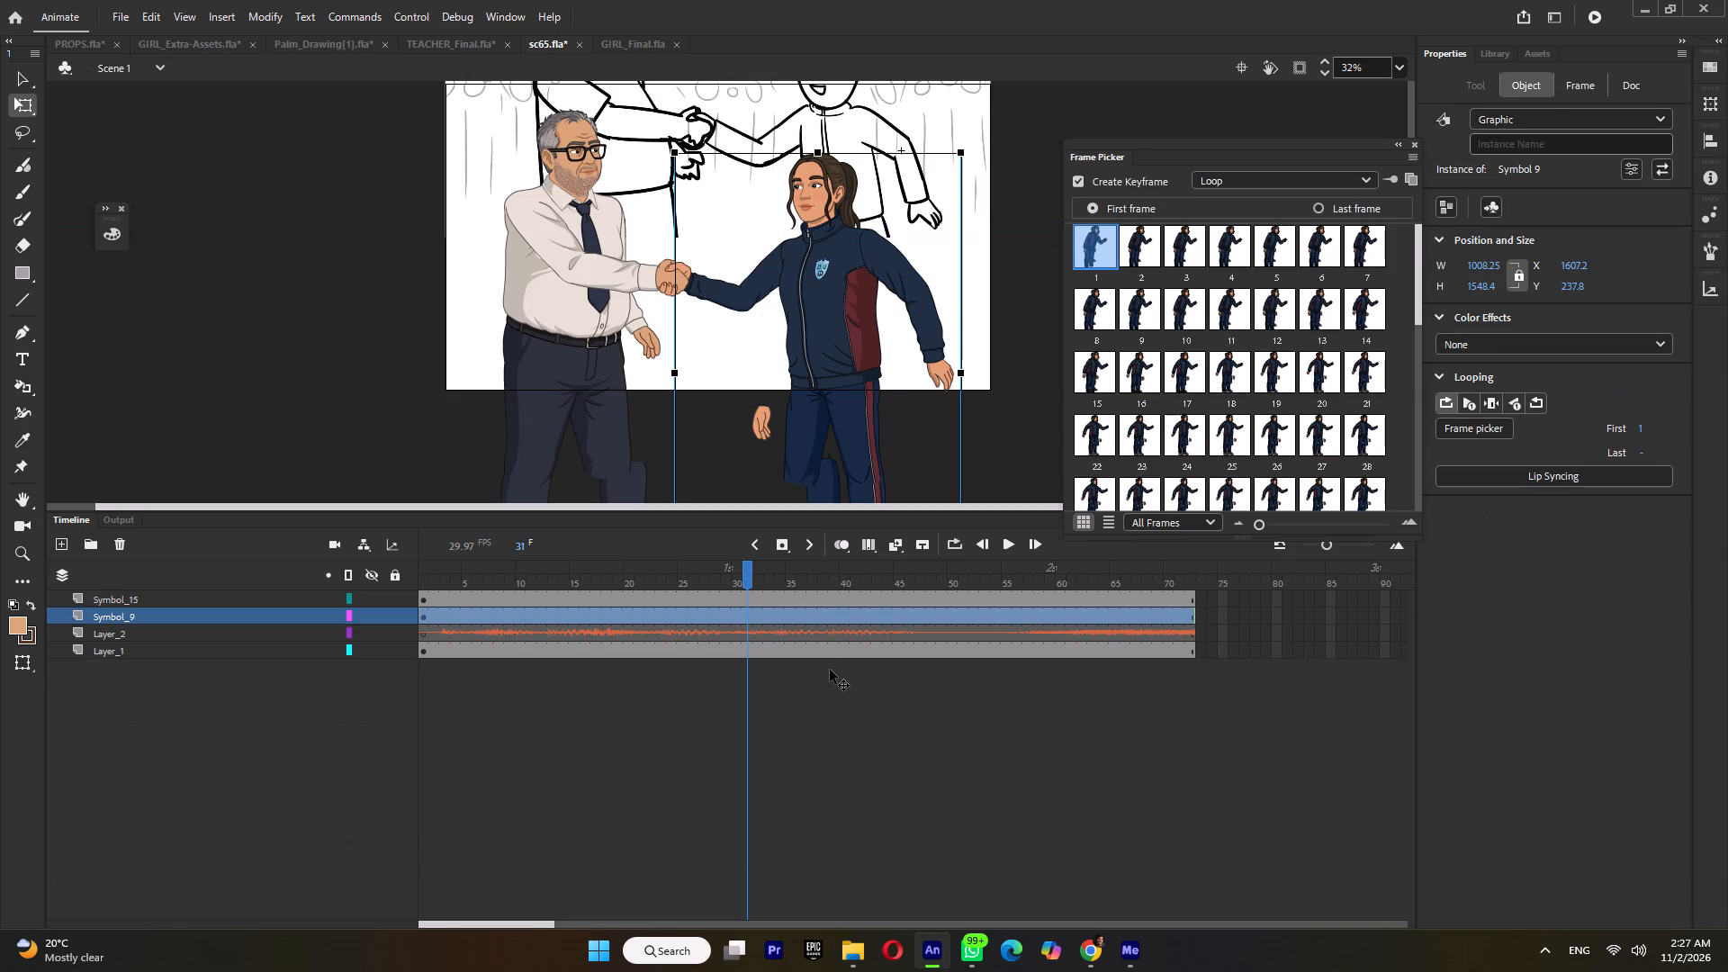
double_click(700, 430)
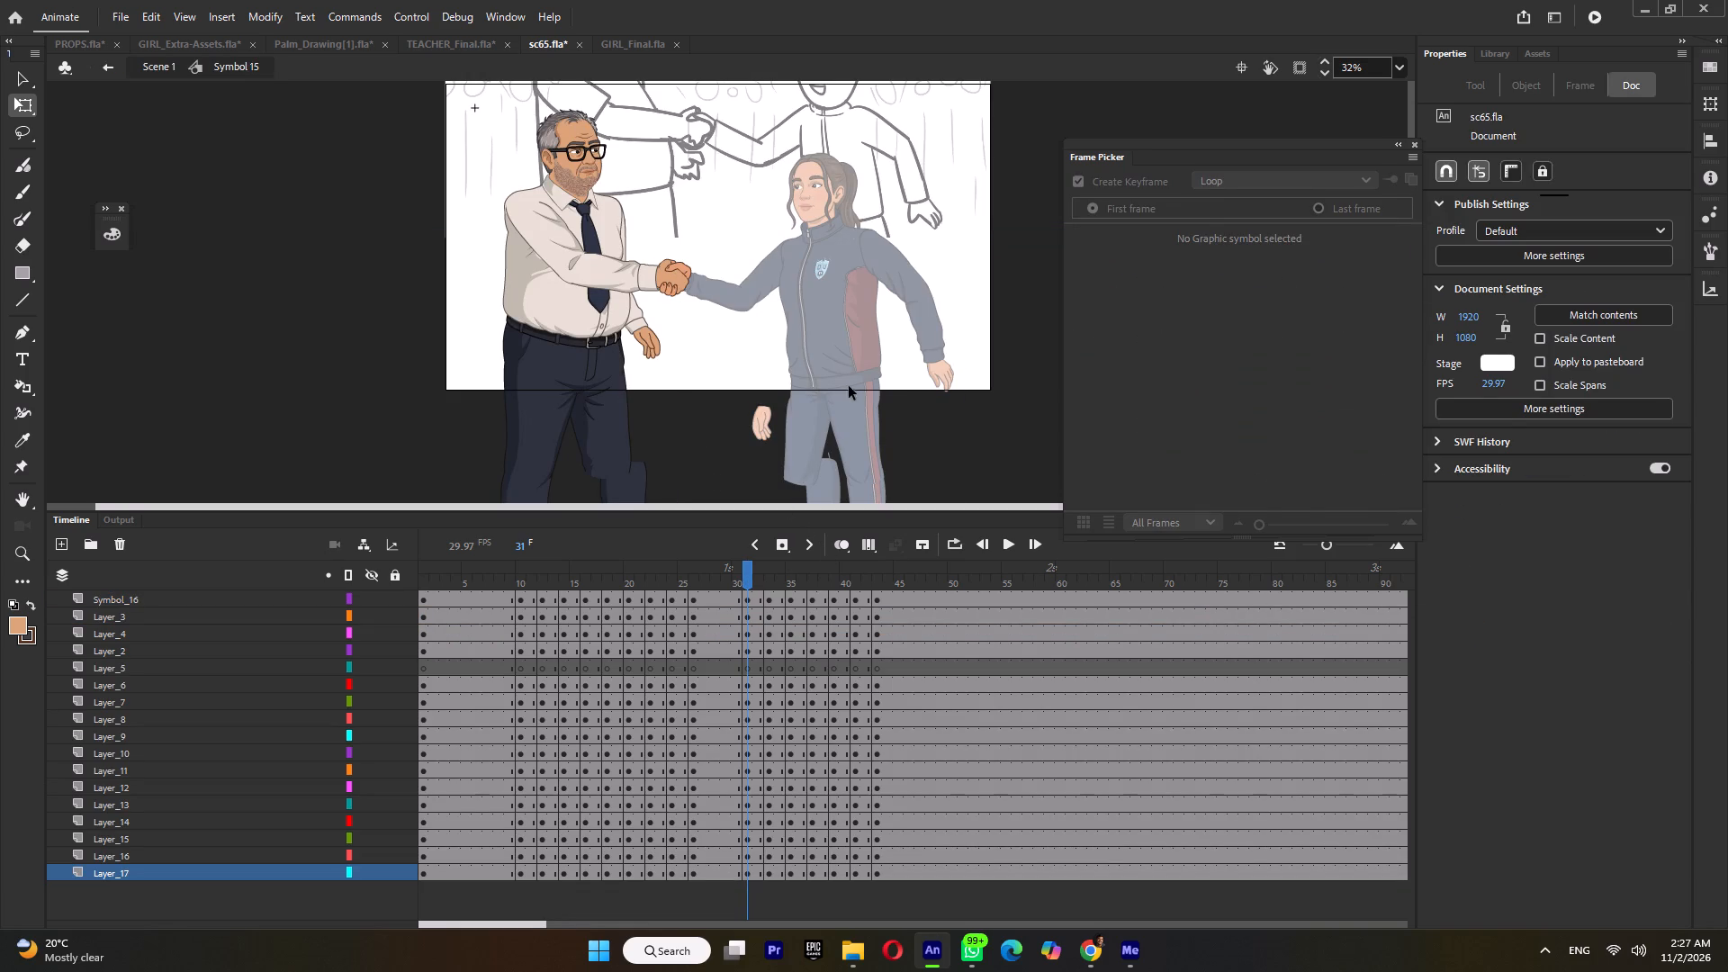
double_click(849, 384)
left_click(769, 565)
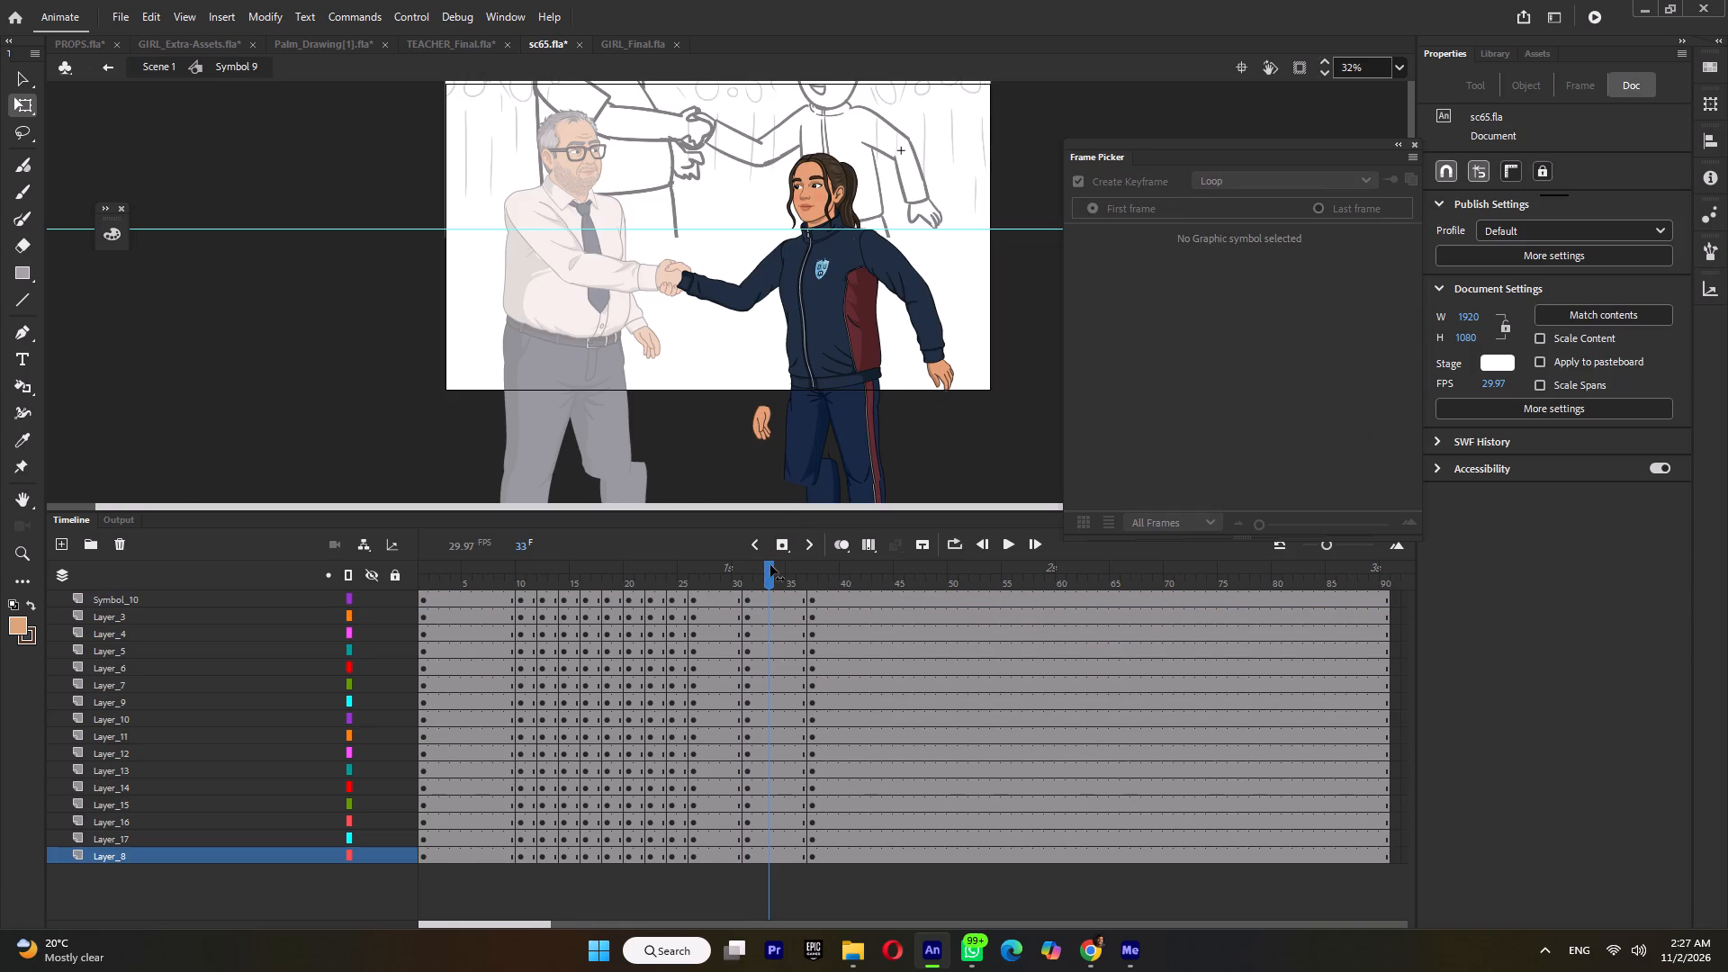
left_click(788, 574)
left_click_drag(801, 575, 813, 579)
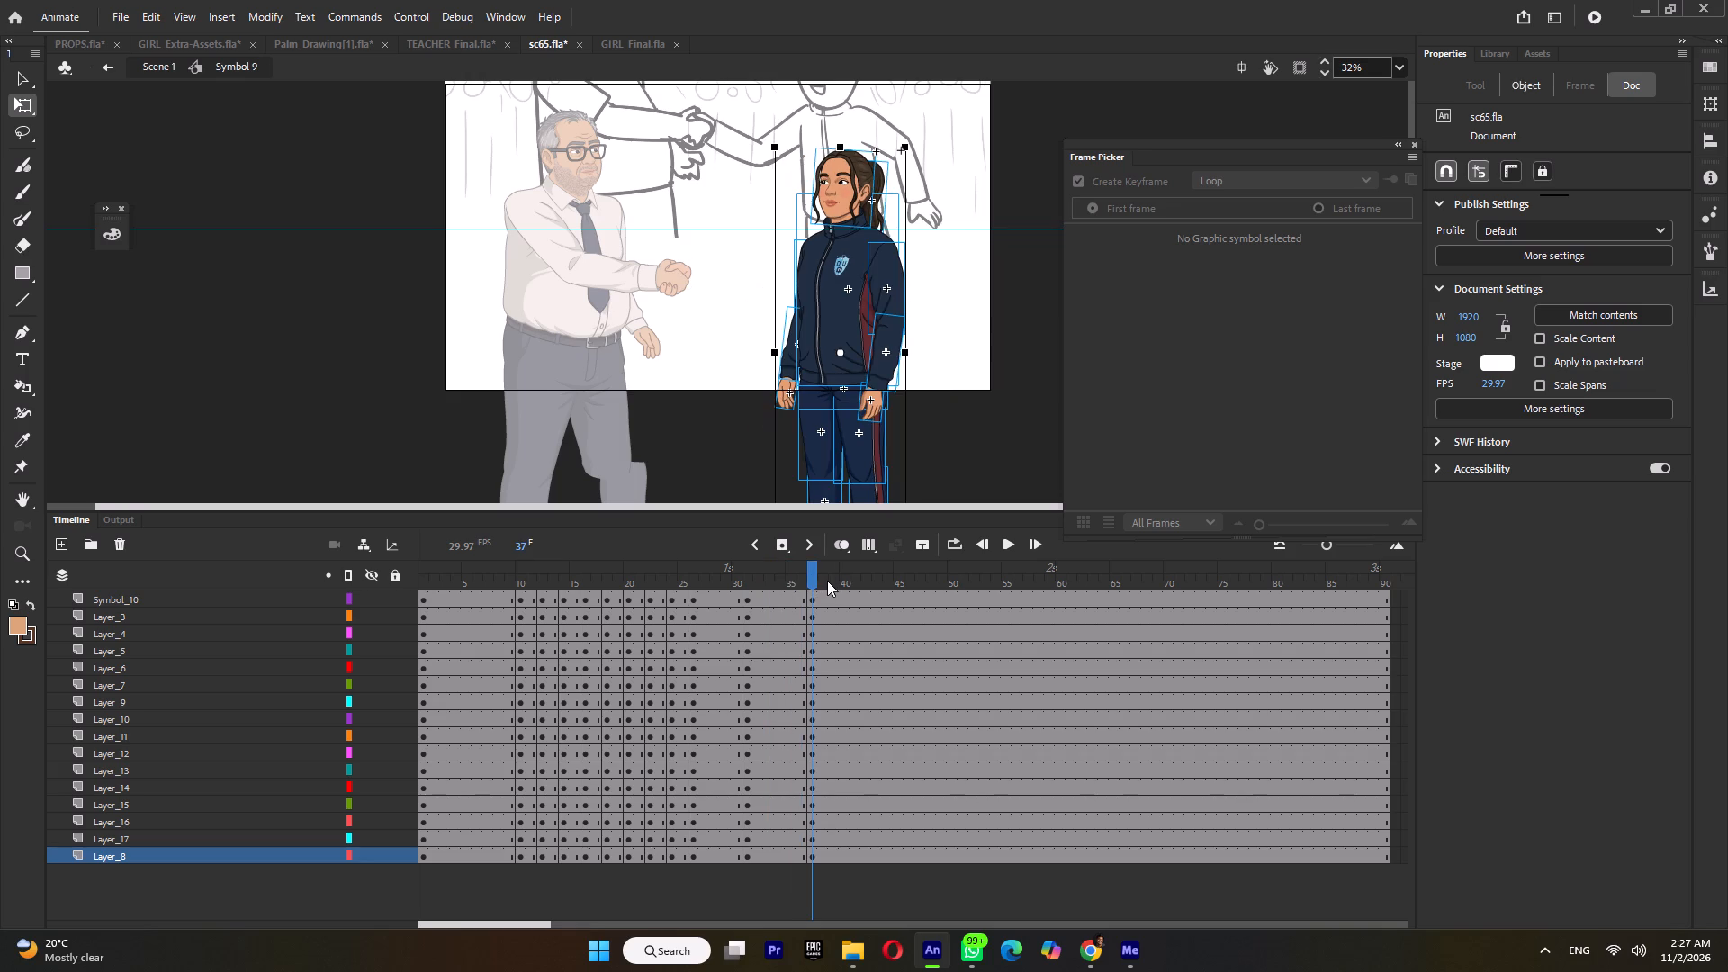
left_click(827, 580)
left_click(835, 582)
left_click(848, 581)
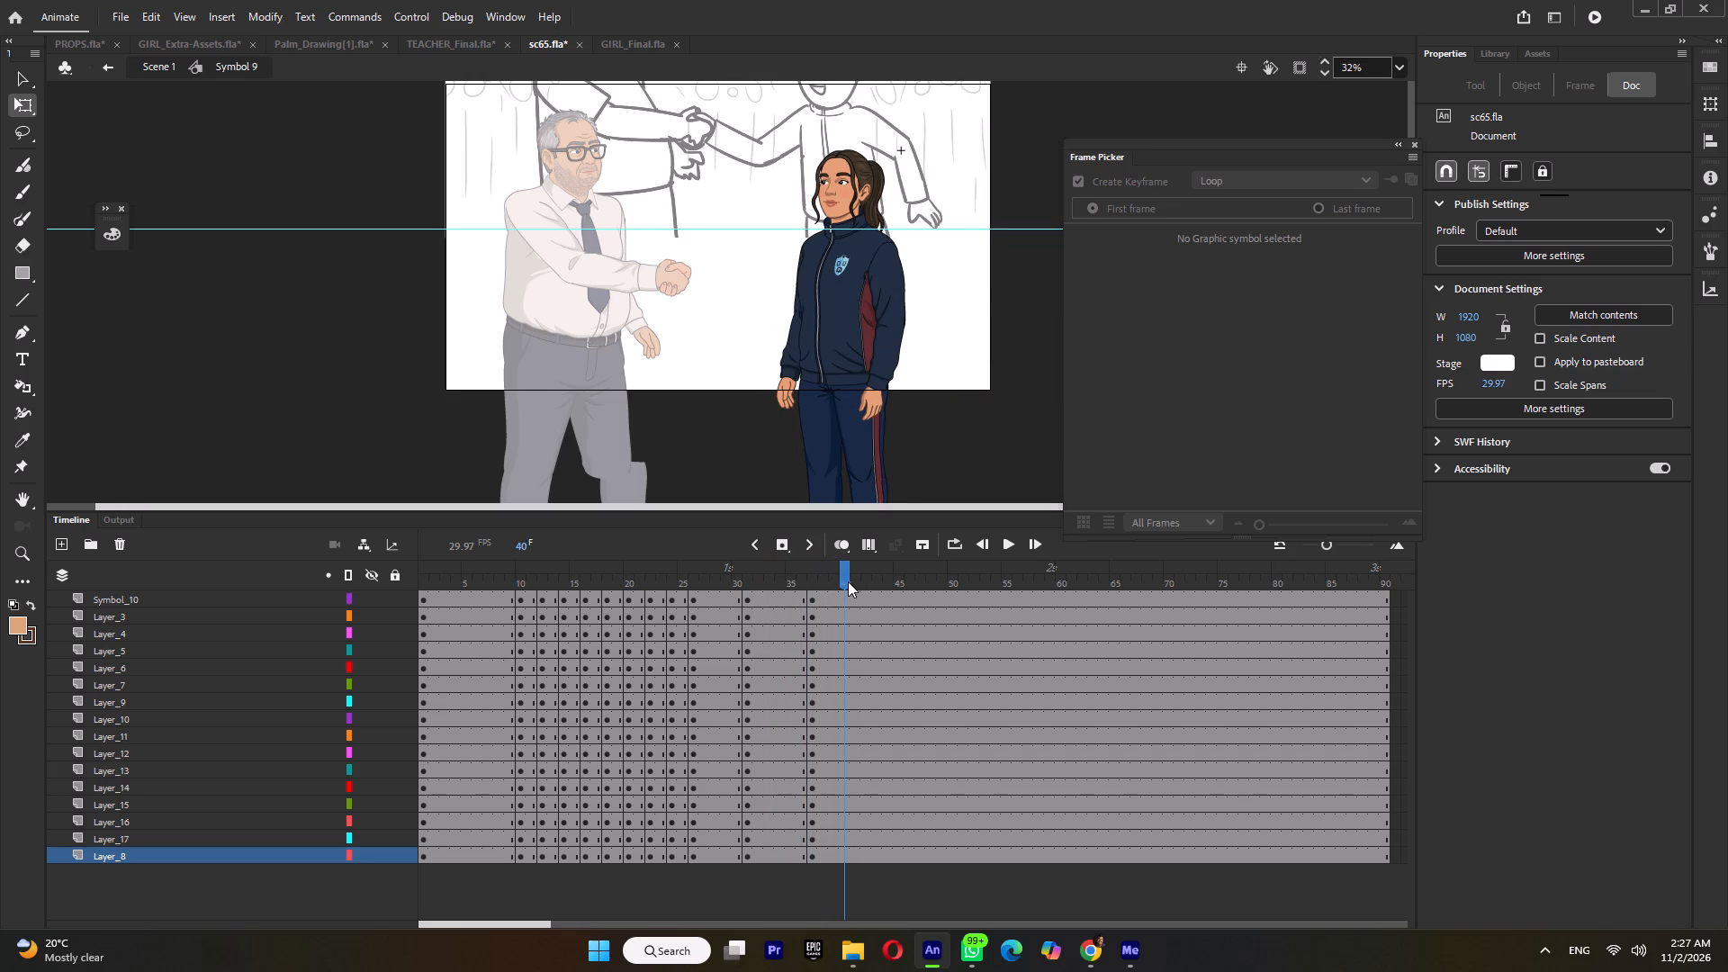
left_click(858, 581)
double_click(877, 579)
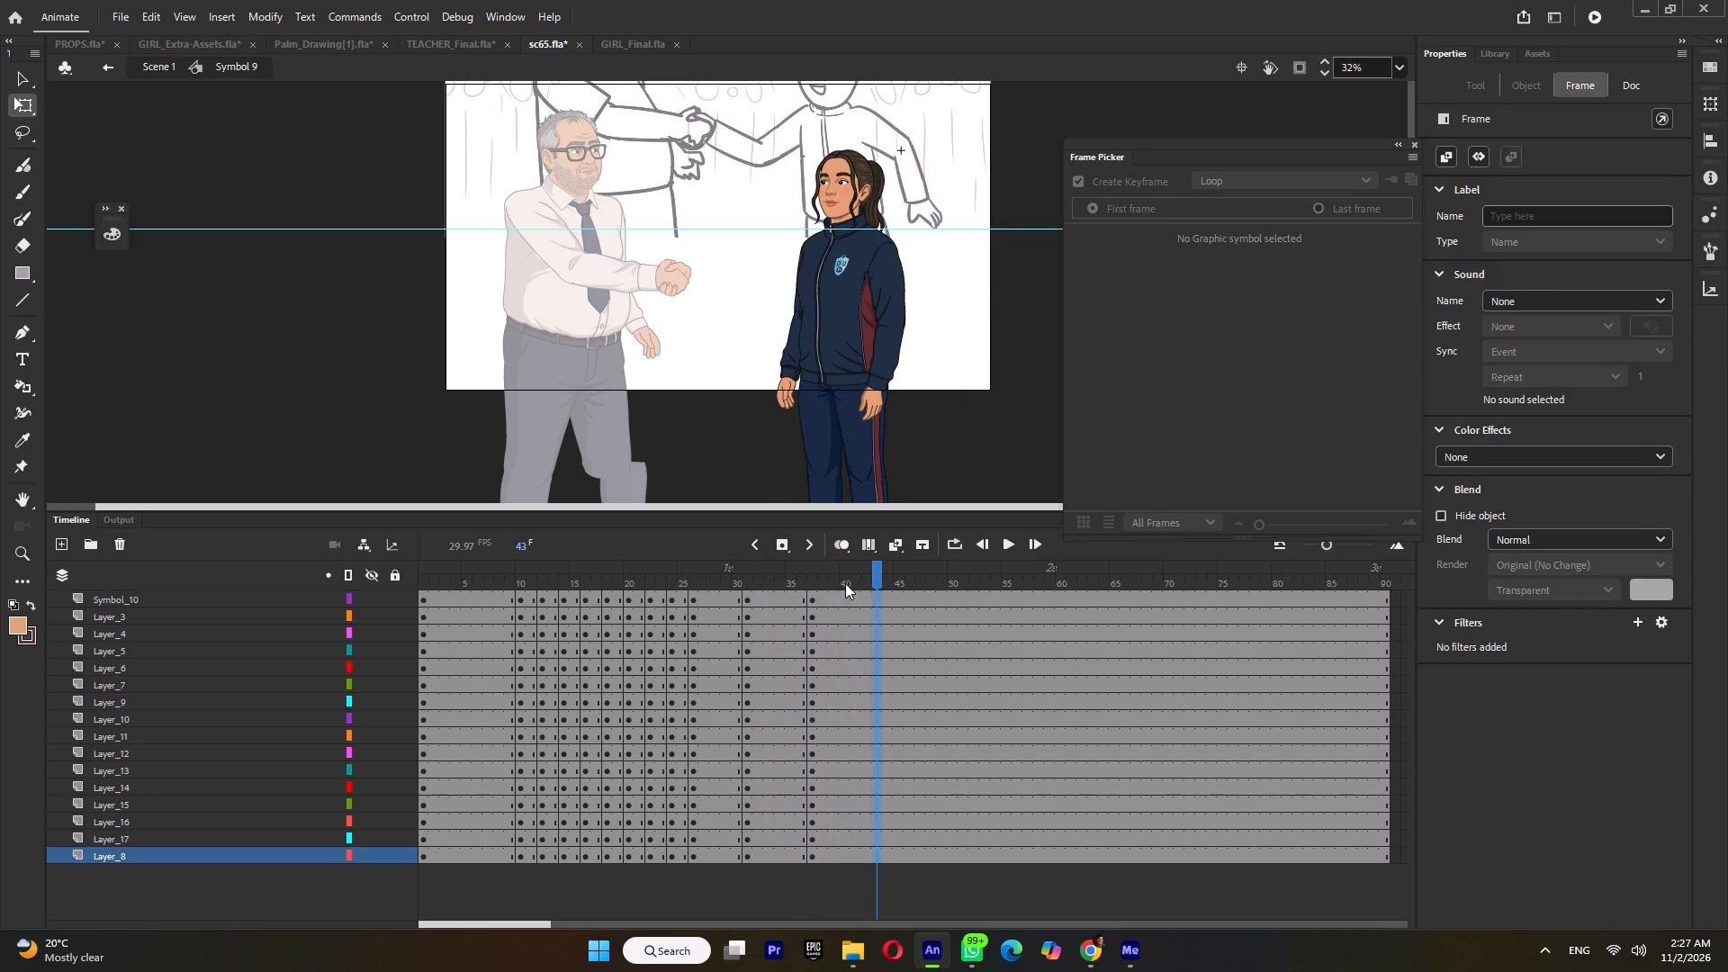
key("F6")
Select the girl's body down to the thighs at frame 37 and rotate it slightly around a pivot lowered to thigh level.
left_click(787, 580)
left_click(817, 580)
left_click_drag(922, 144, 777, 406)
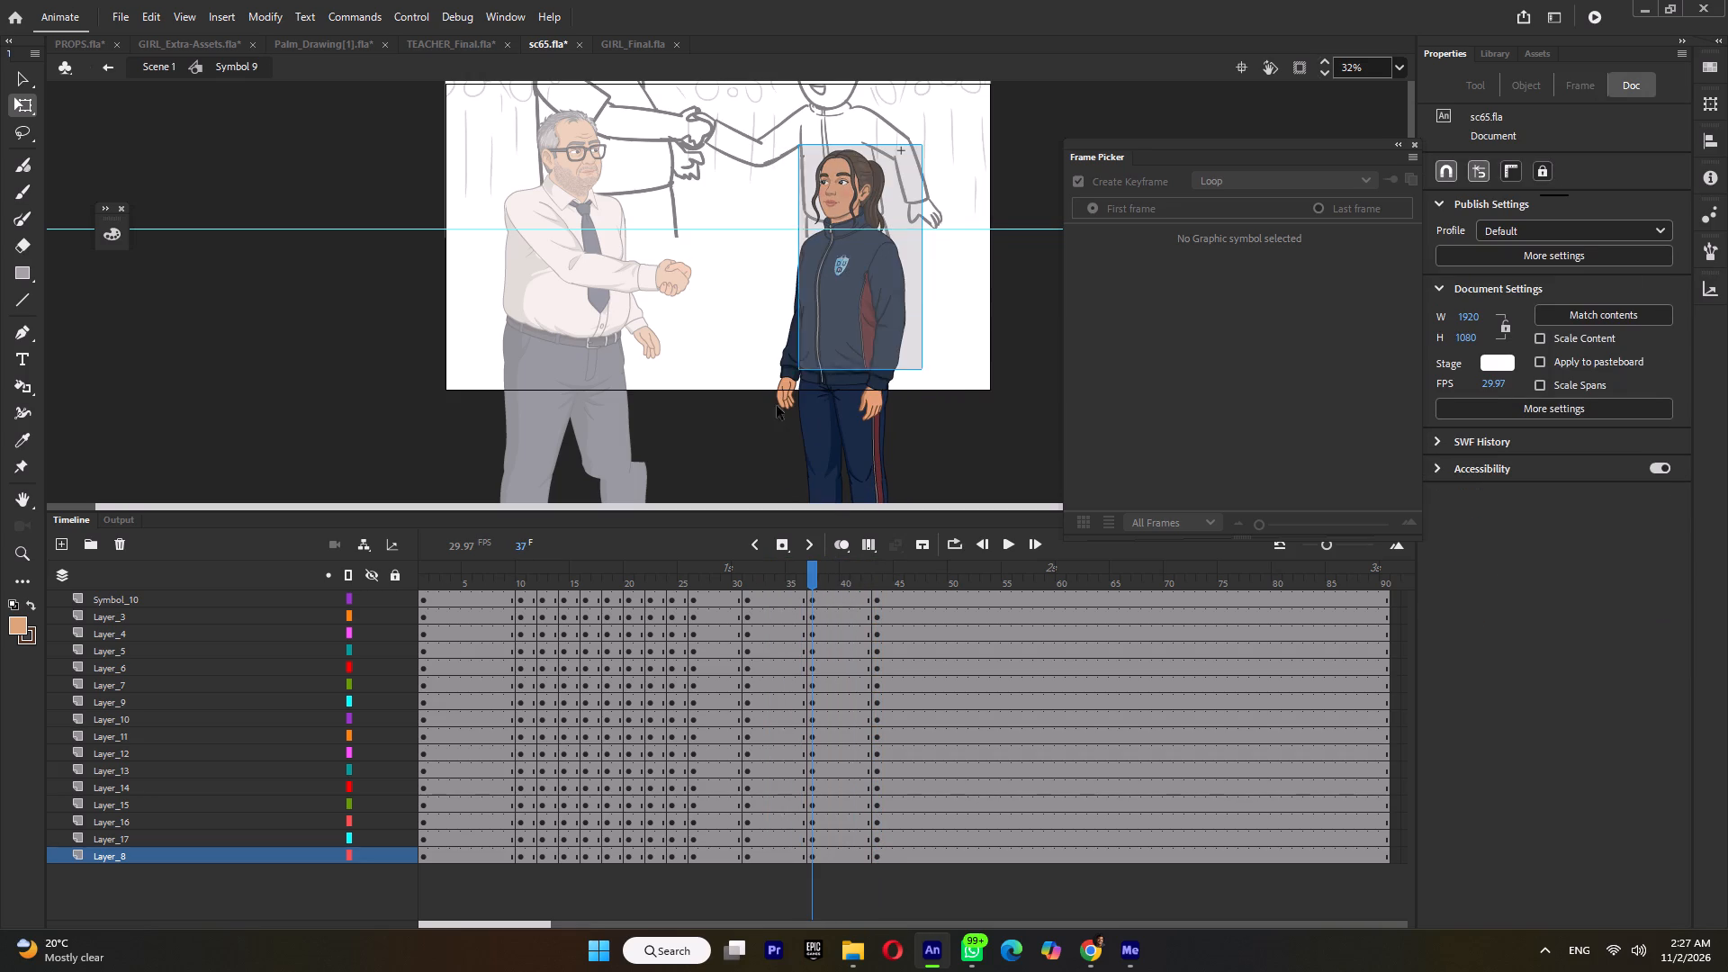
left_click_drag(777, 406, 759, 436)
left_click_drag(841, 316, 841, 450)
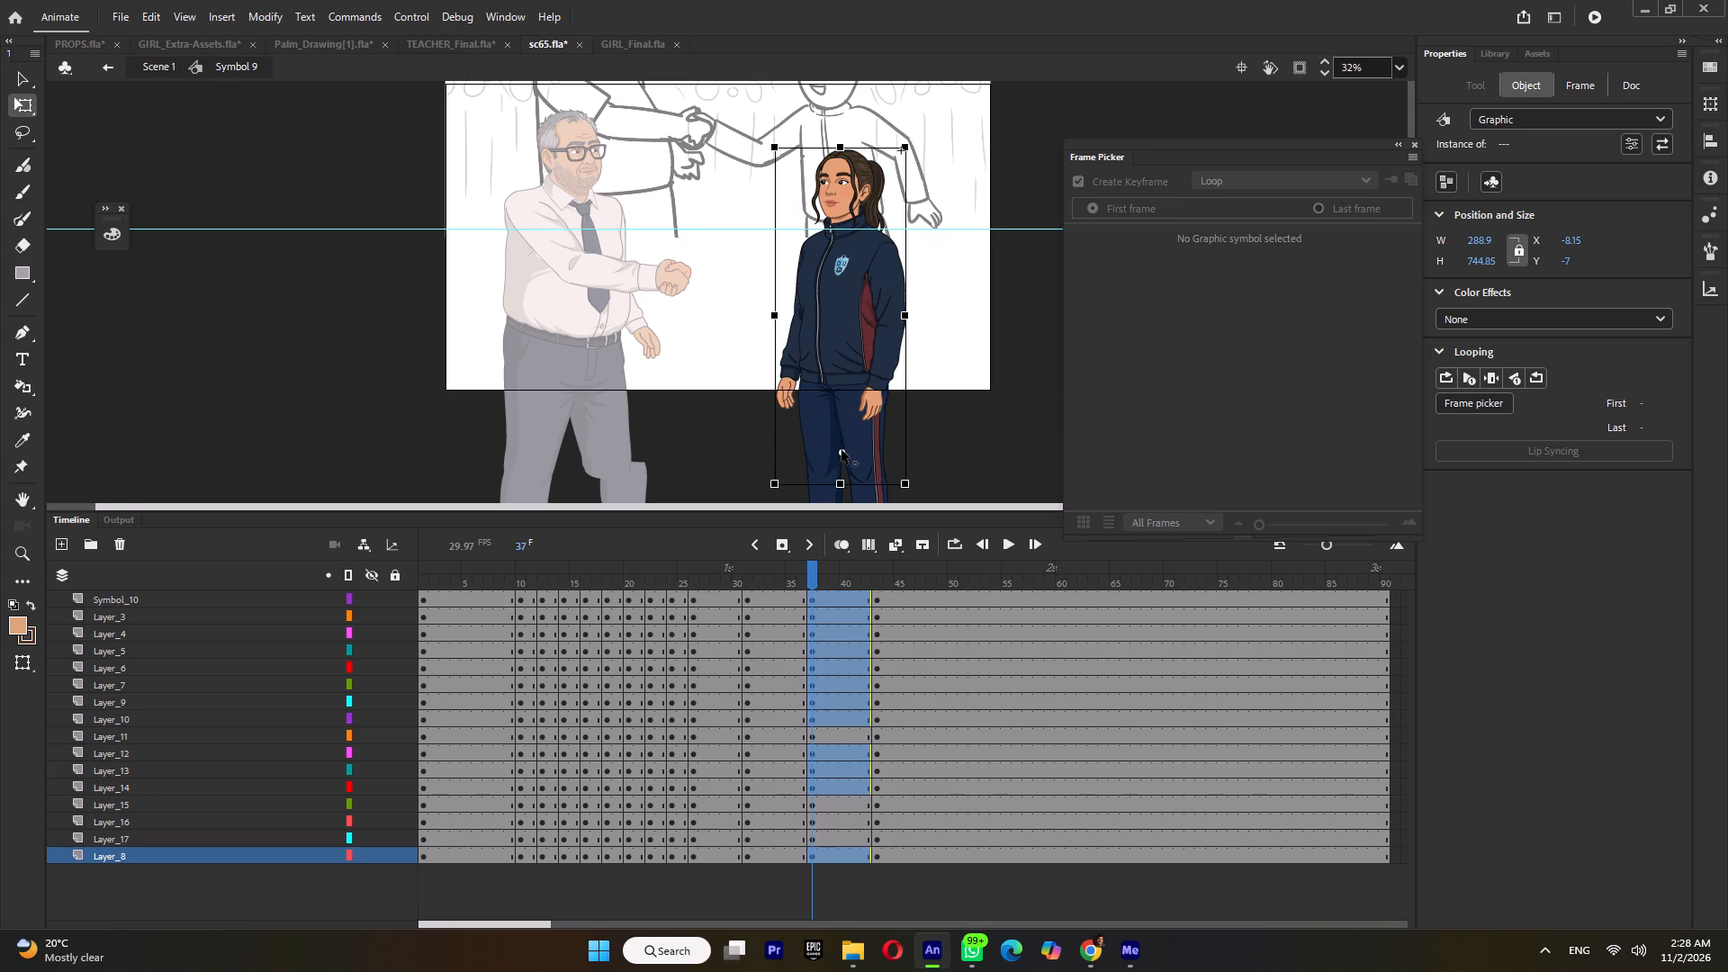
left_click_drag(841, 450, 841, 445)
scroll(844, 107, "up", 4, "ctrl")
scroll(881, 170, "up", 4, "ctrl")
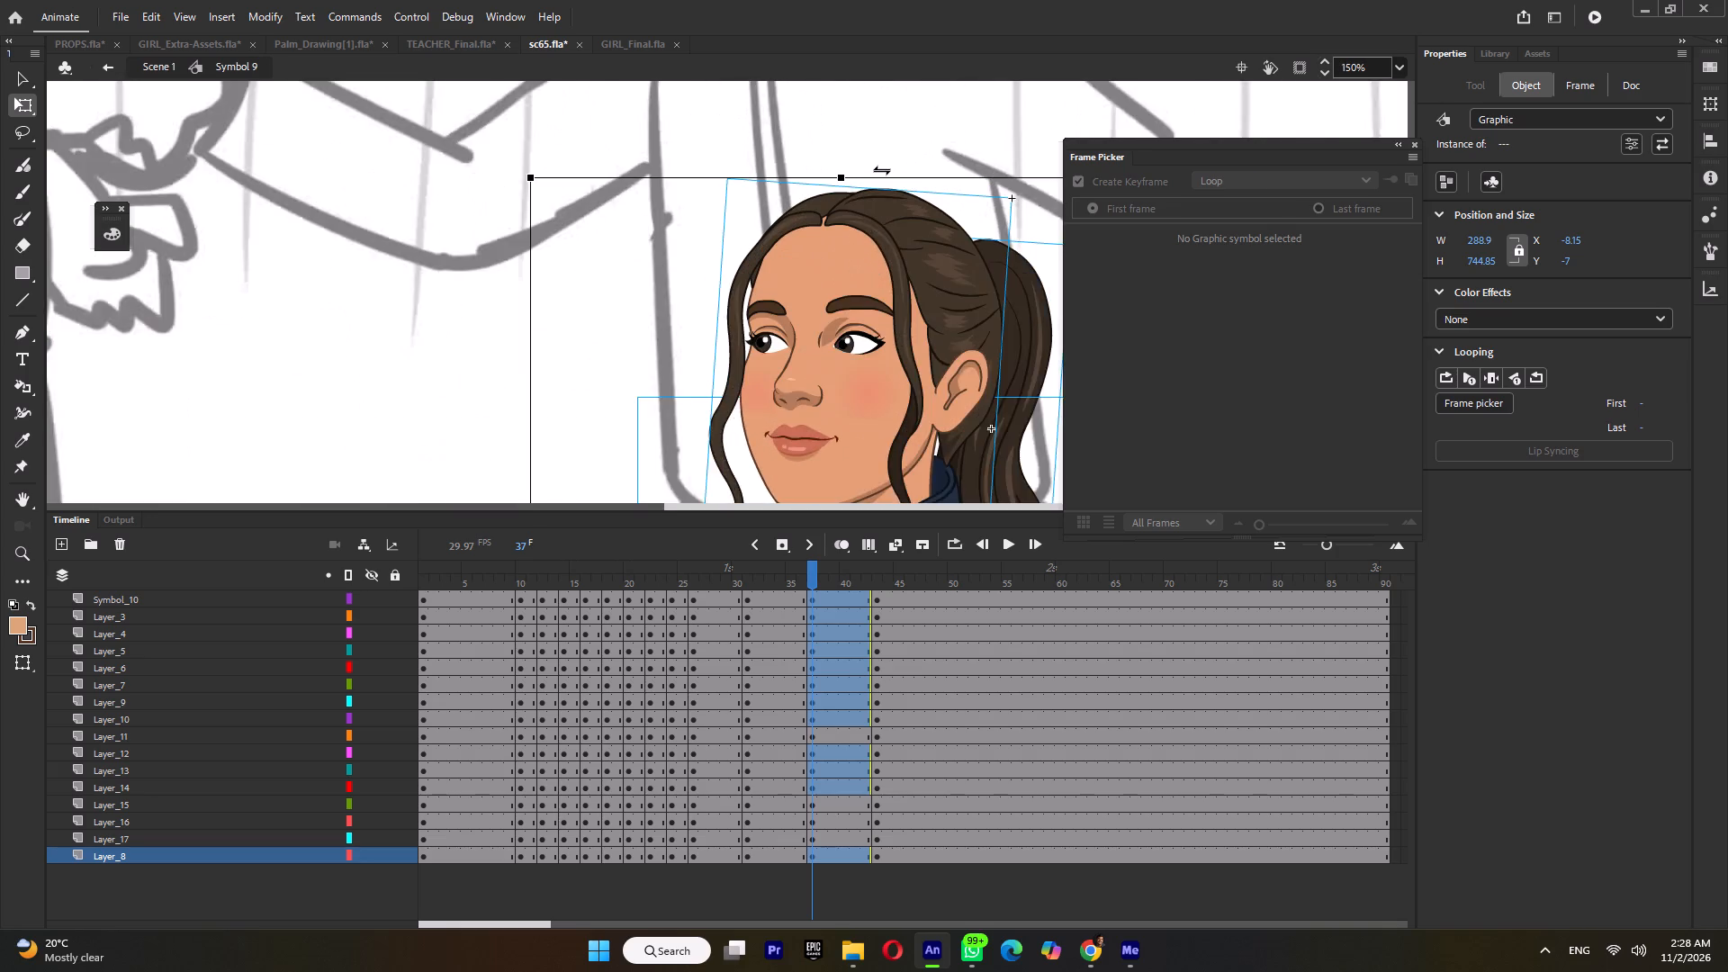
scroll(881, 170, "up", 2, "ctrl")
left_click_drag(865, 181, 873, 184)
Select the girl's head and neck at frame 37 and rotate them slightly around a pivot lowered toward the neck.
scroll(873, 184, "down", 10, "ctrl")
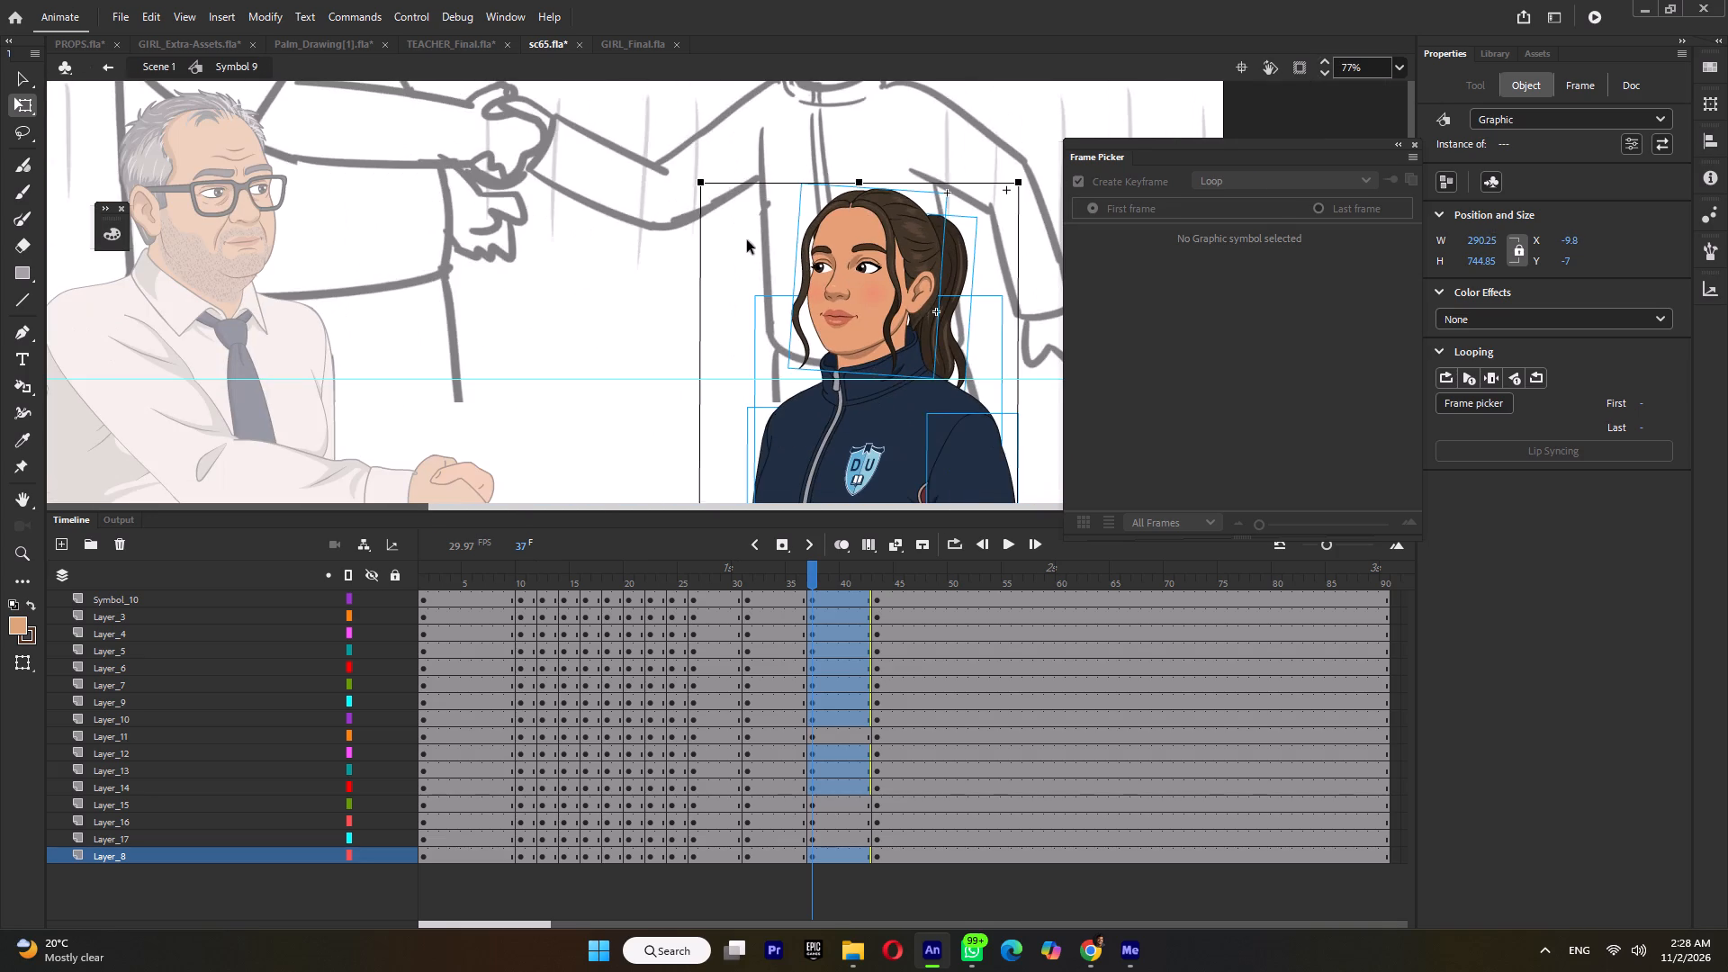
left_click(742, 244)
left_click_drag(722, 193, 952, 247)
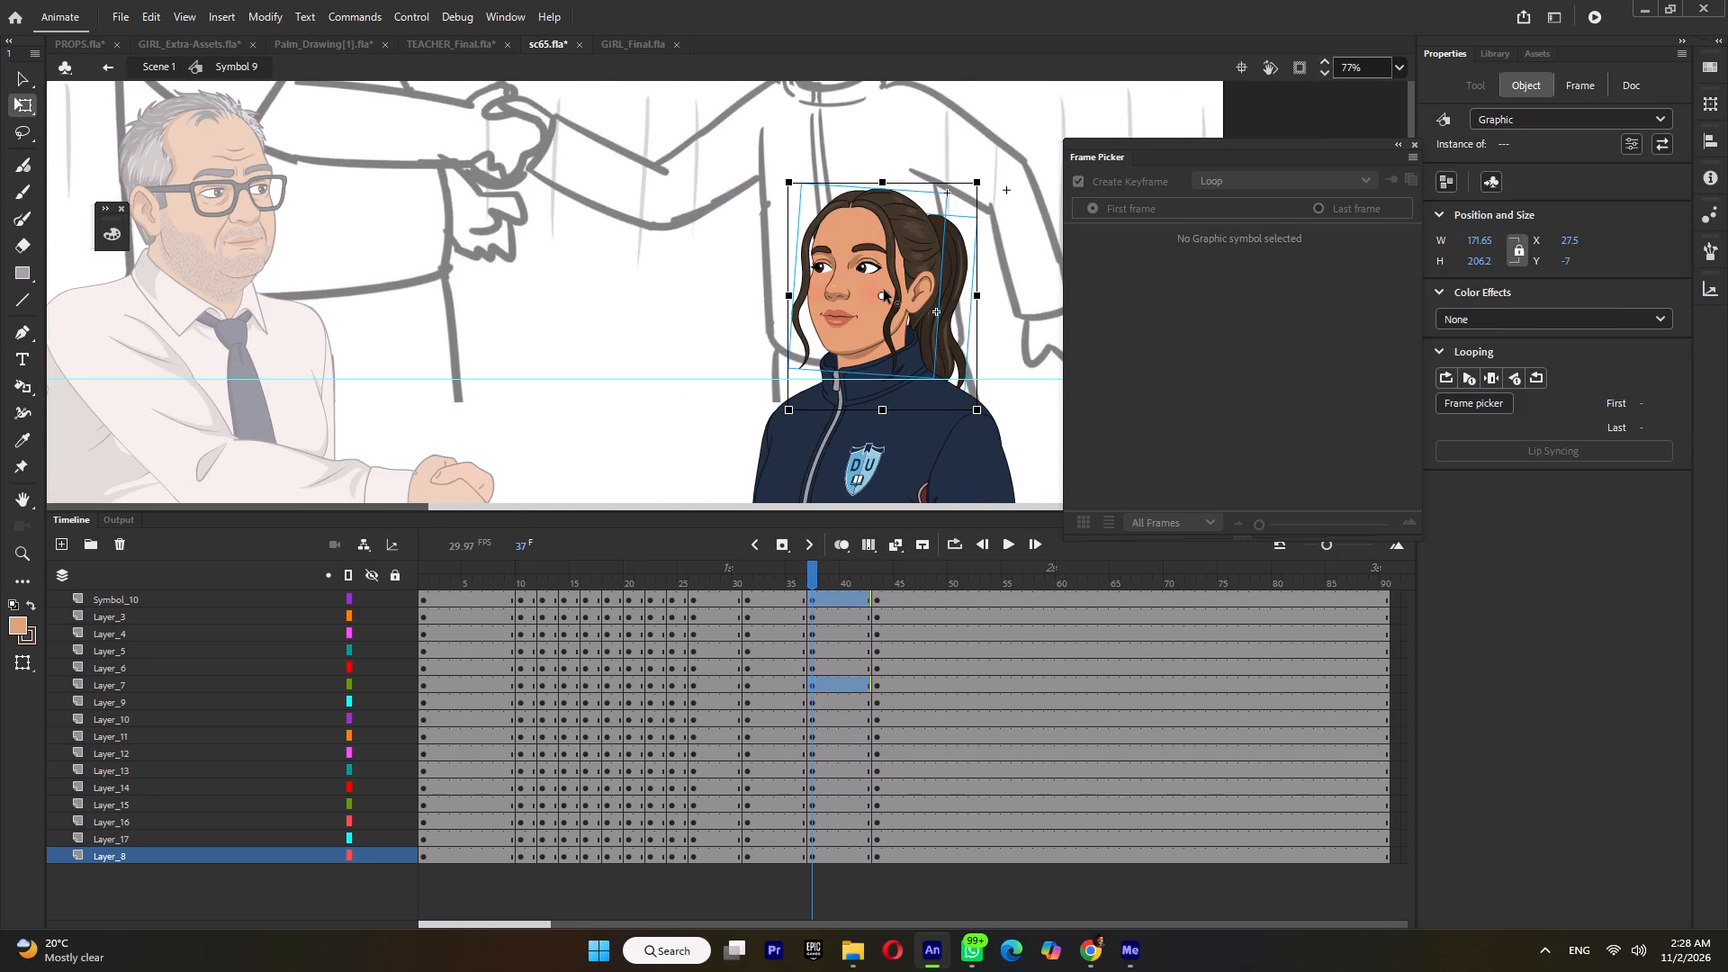
left_click_drag(886, 294, 880, 329)
scroll(796, 193, "up", 5, "ctrl")
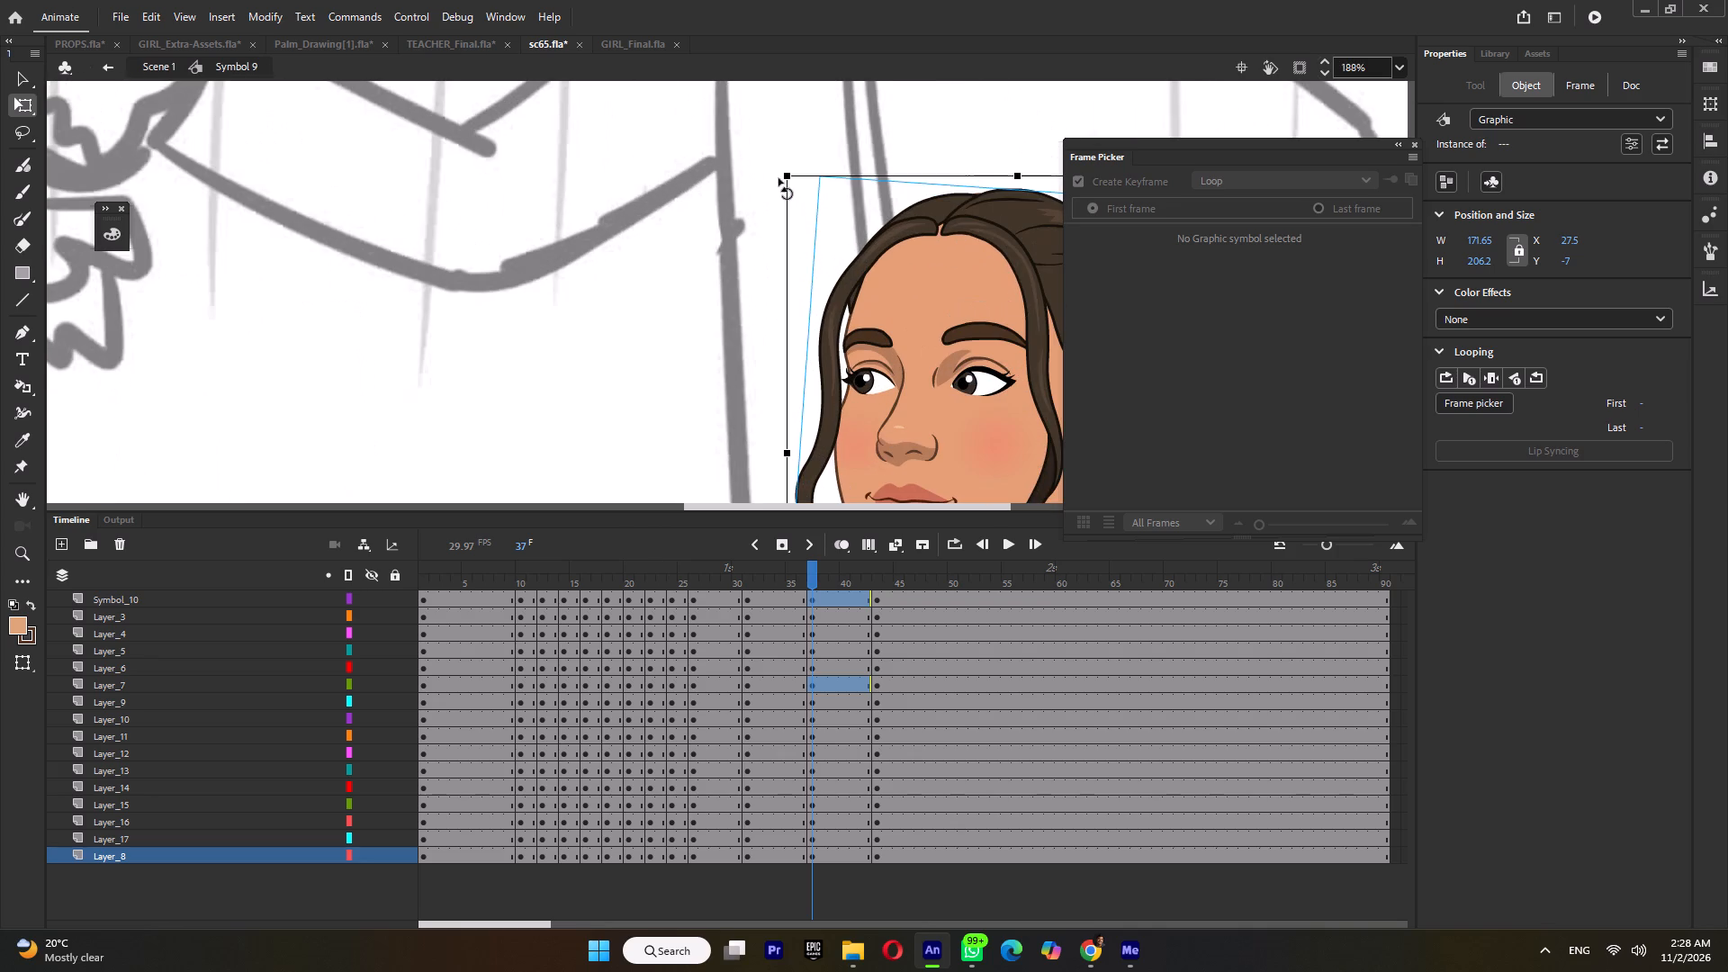
left_click_drag(778, 178, 790, 173)
scroll(790, 174, "down", 10, "ctrl")
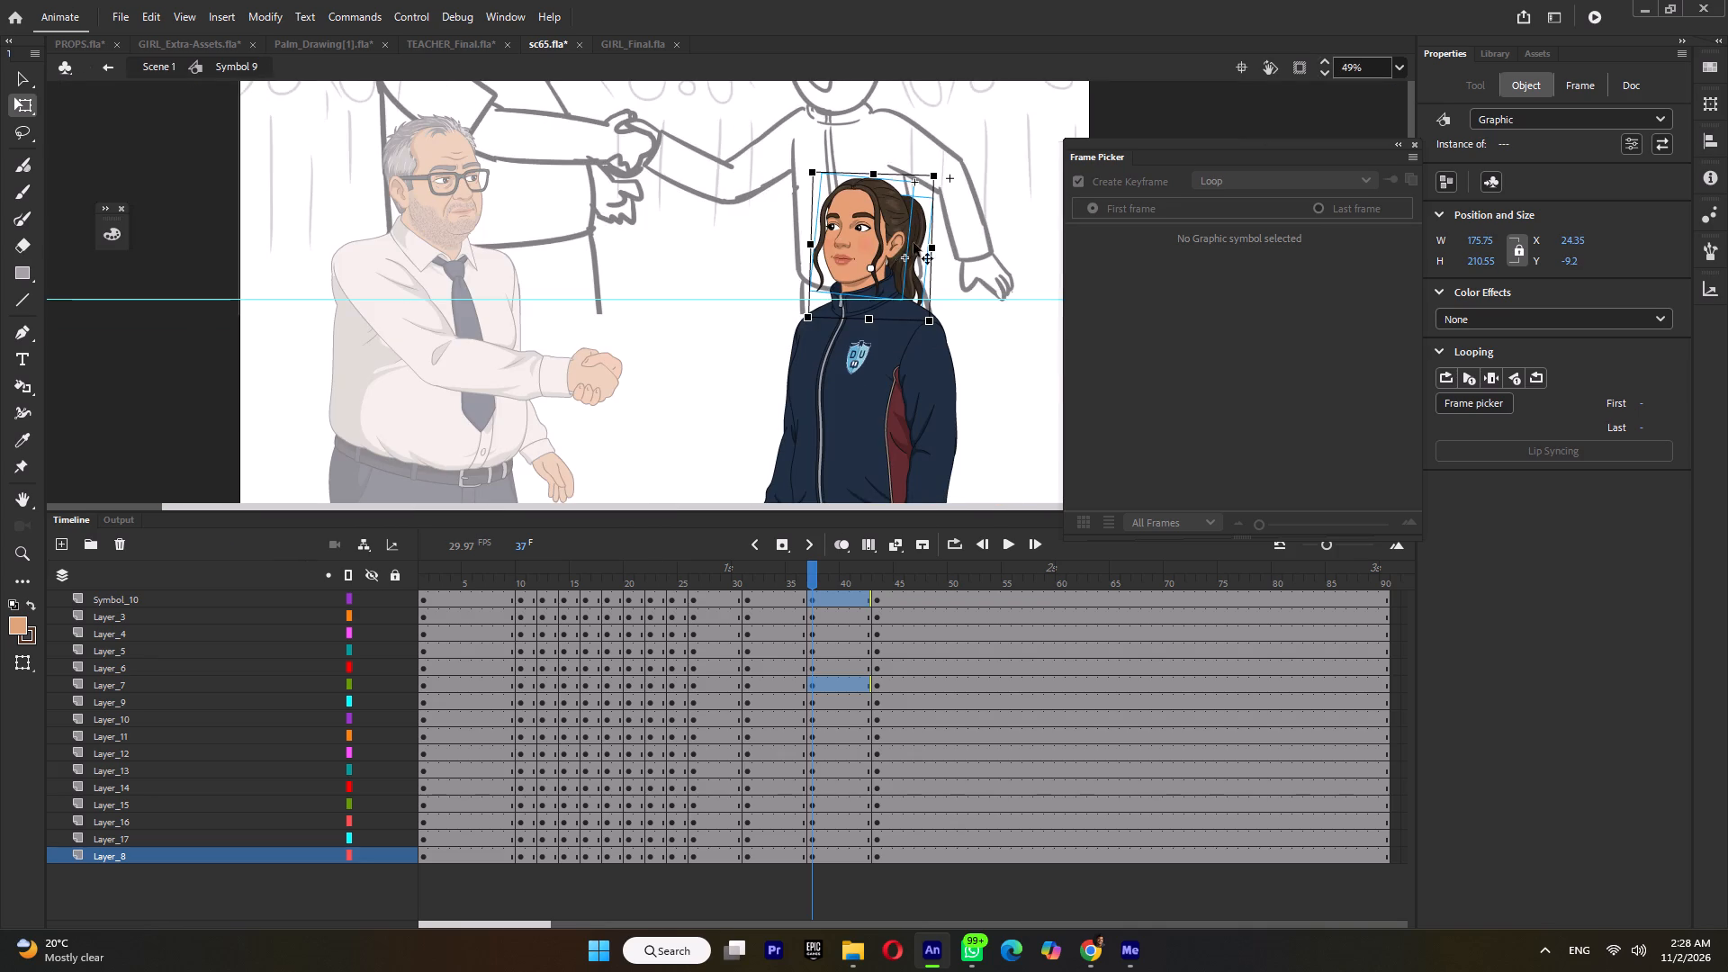
Select the girl's ponytail alone at frame 37 and rotate it slightly.
left_click(946, 247)
left_click(916, 257)
left_click_drag(922, 332, 933, 337)
left_click(790, 578)
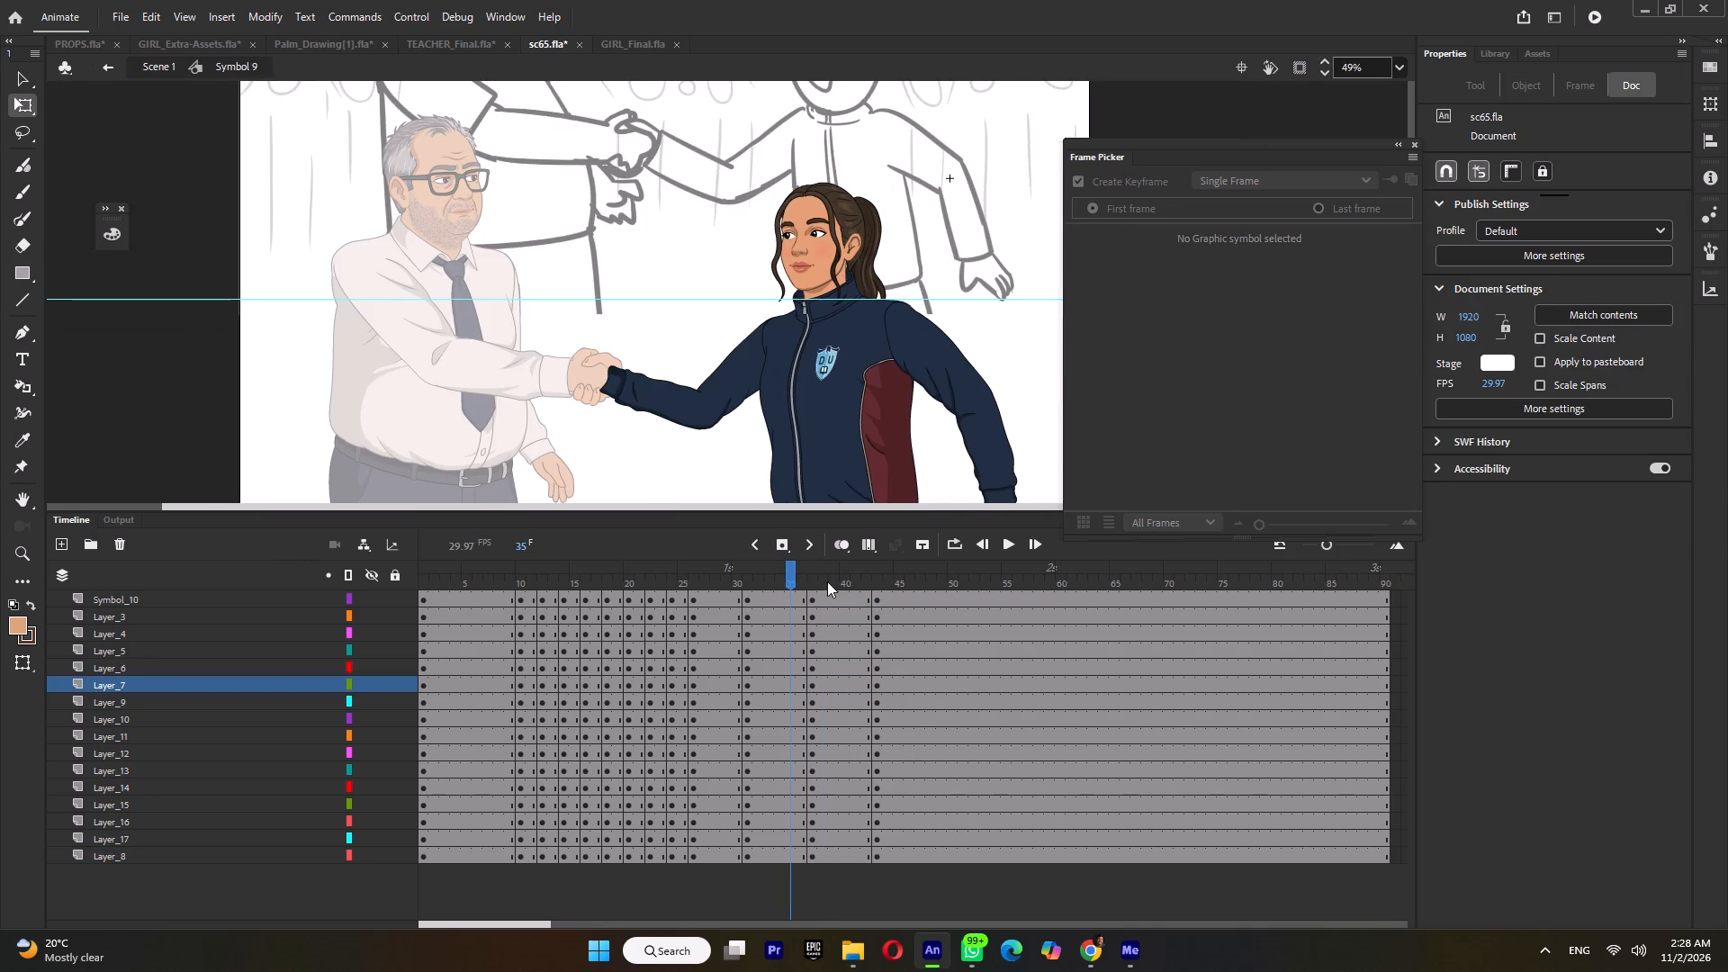
Select the girl's ponytail in the frame 43 pose and rotate it slightly.
left_click(827, 581)
left_click(886, 588)
left_click(912, 274)
scroll(918, 311, "up", 4, "ctrl")
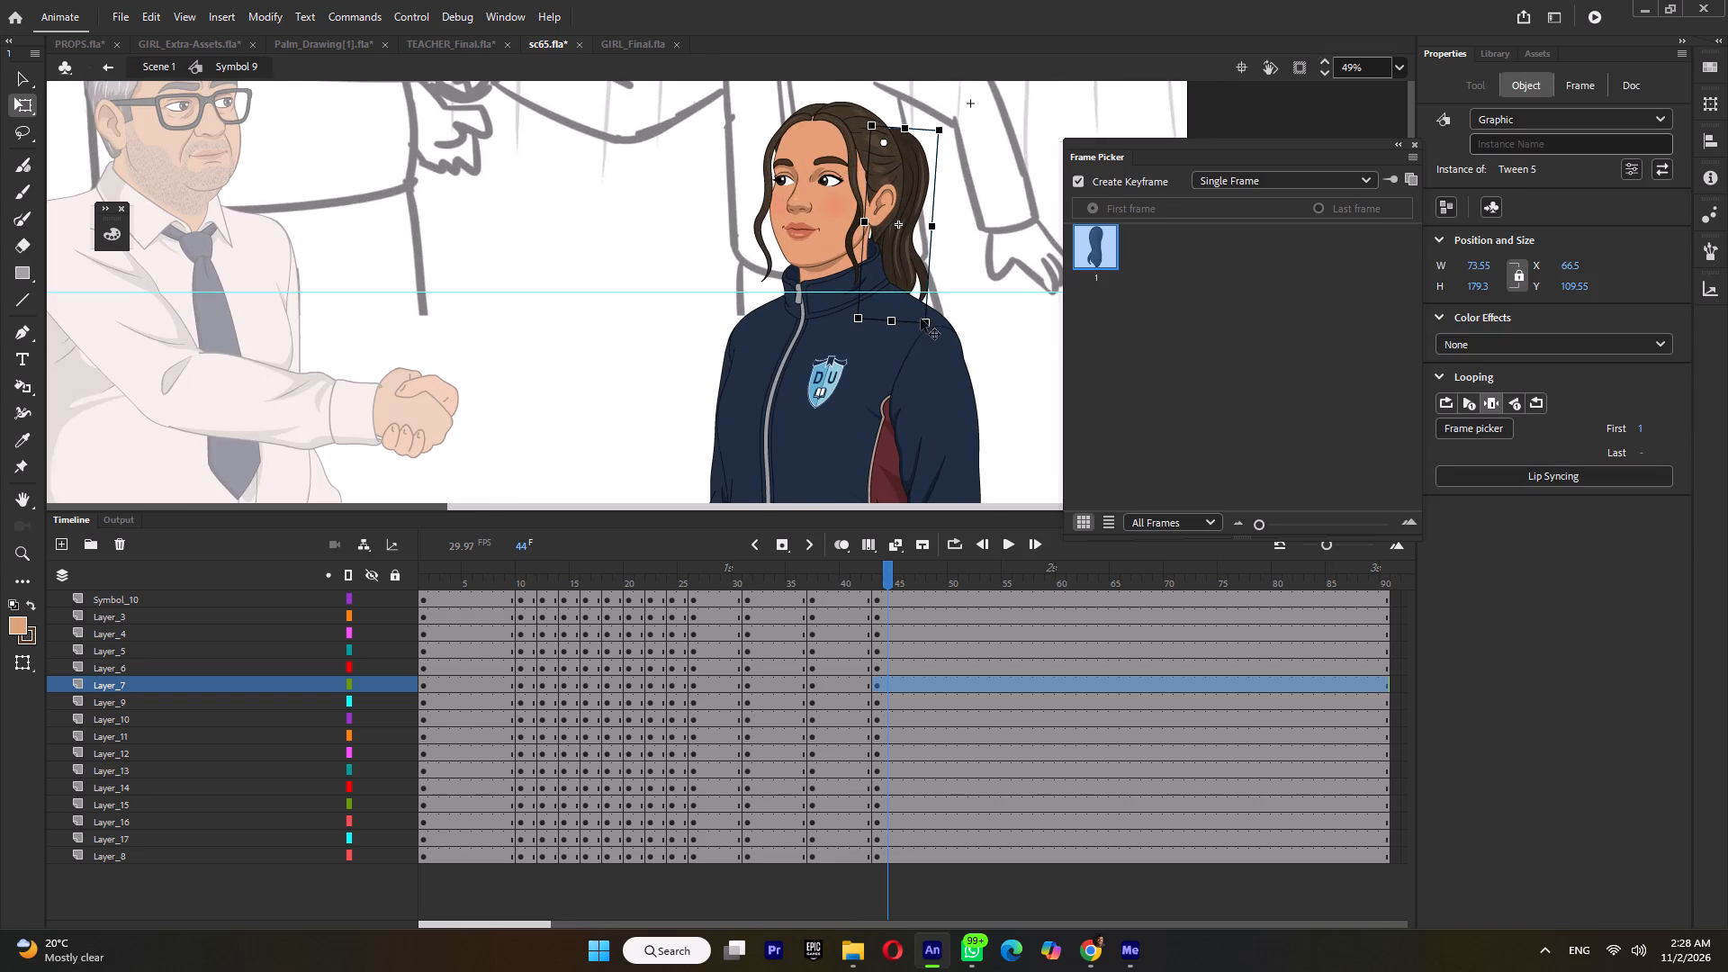
left_click_drag(922, 330, 934, 335)
scroll(934, 335, "down", 4, "ctrl")
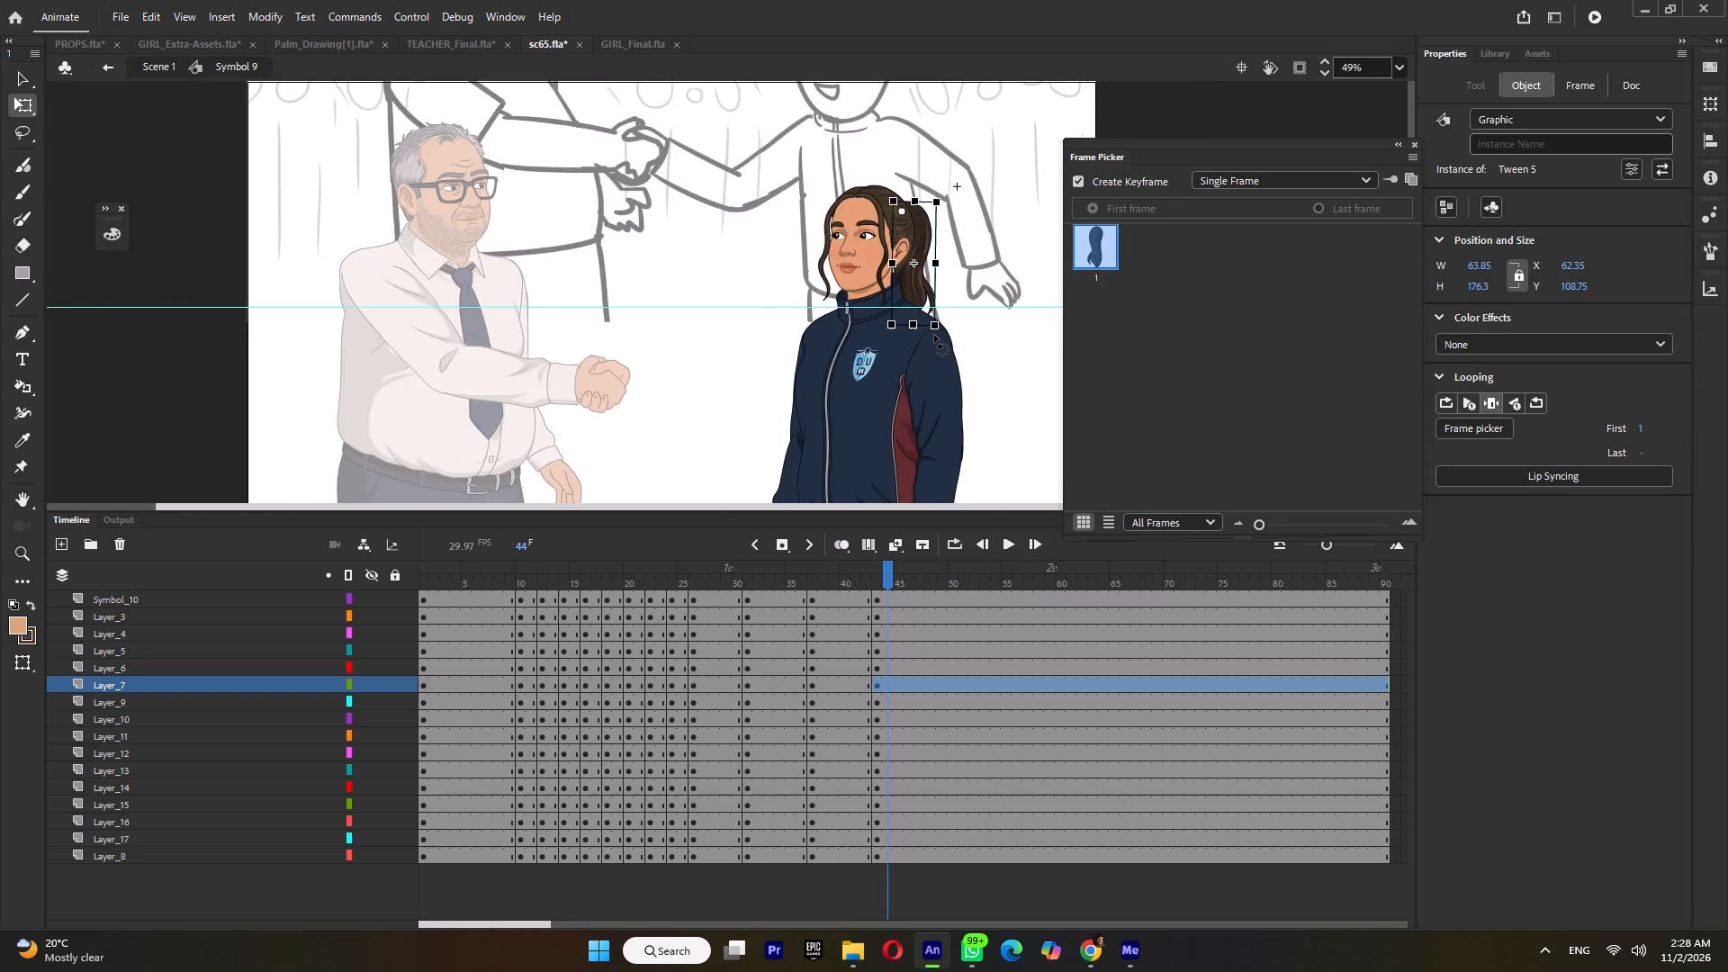
scroll(934, 335, "down", 3, "ctrl")
Extend the span starting at frame 31 by two frames on all the girl's layers and apply a classic tween to it.
left_click(779, 578)
left_click(819, 579)
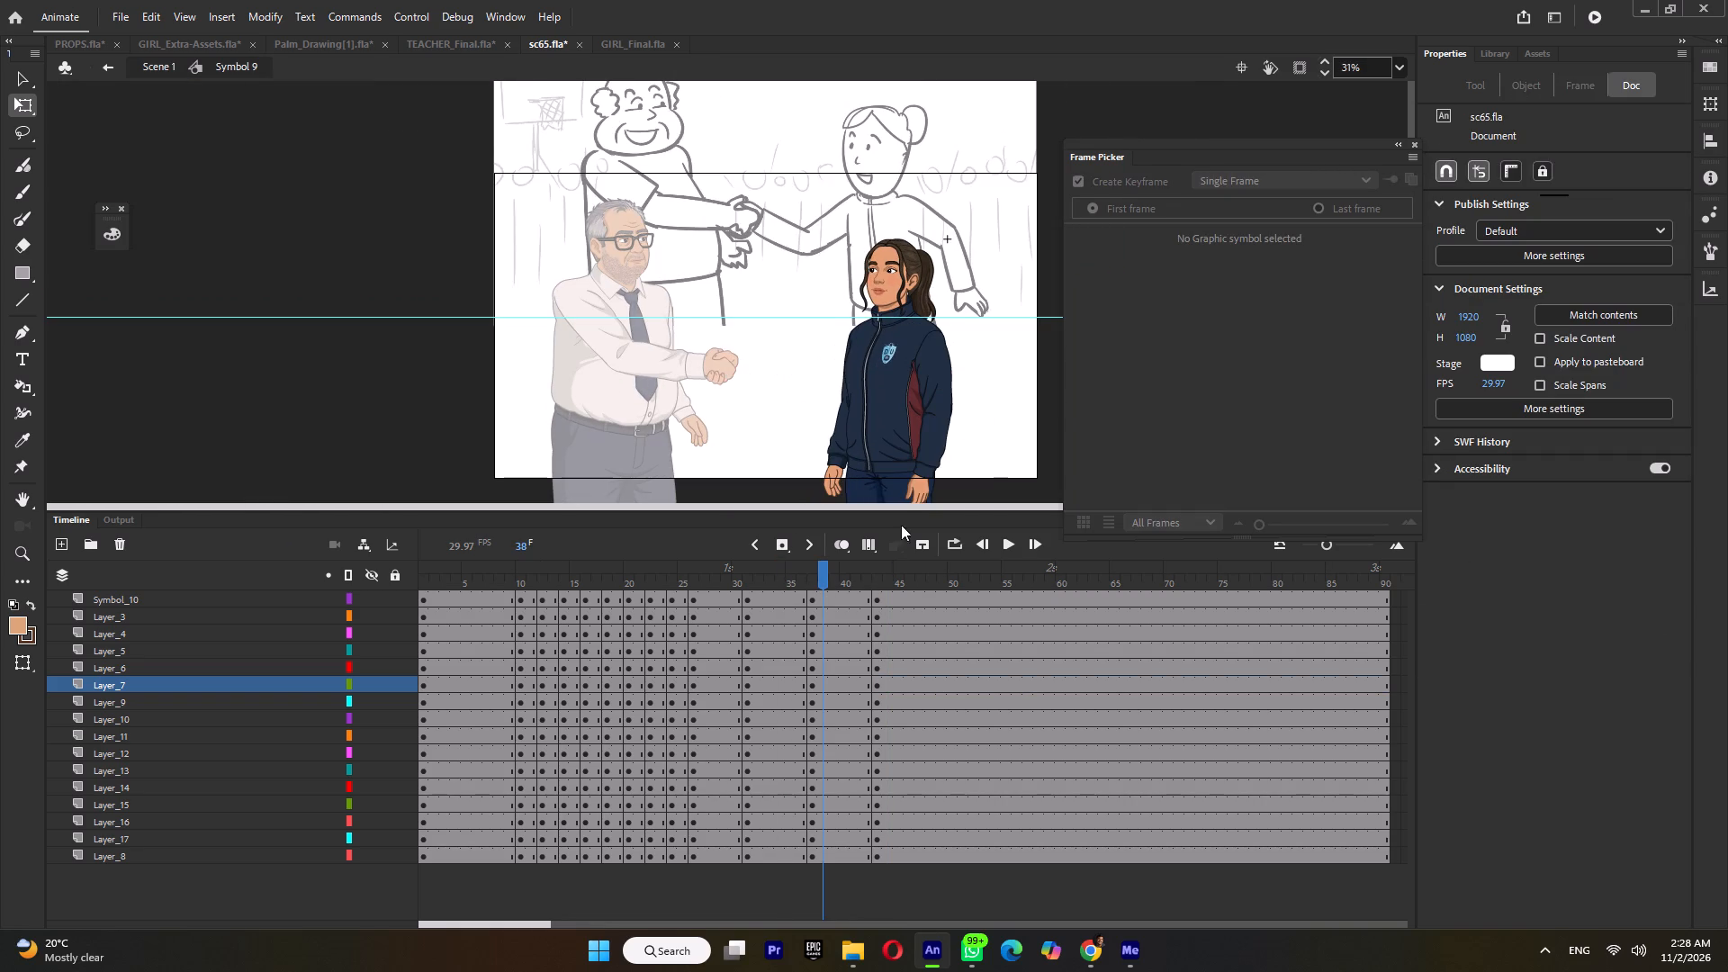
left_click(744, 578)
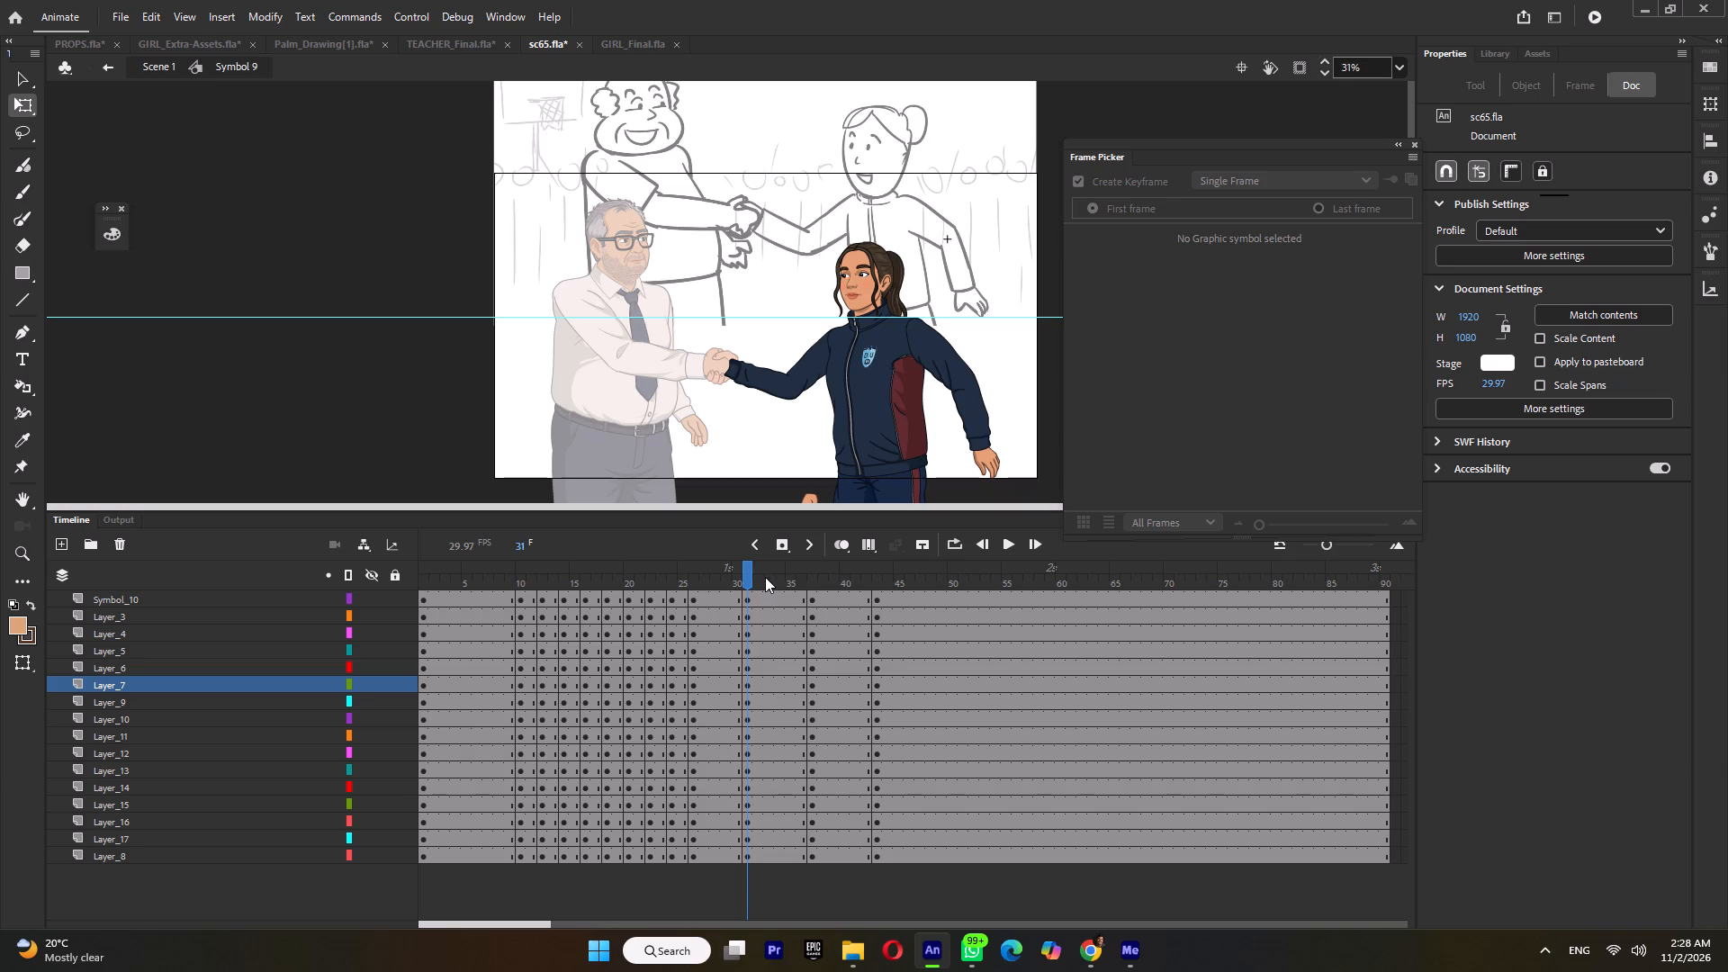
left_click(777, 579)
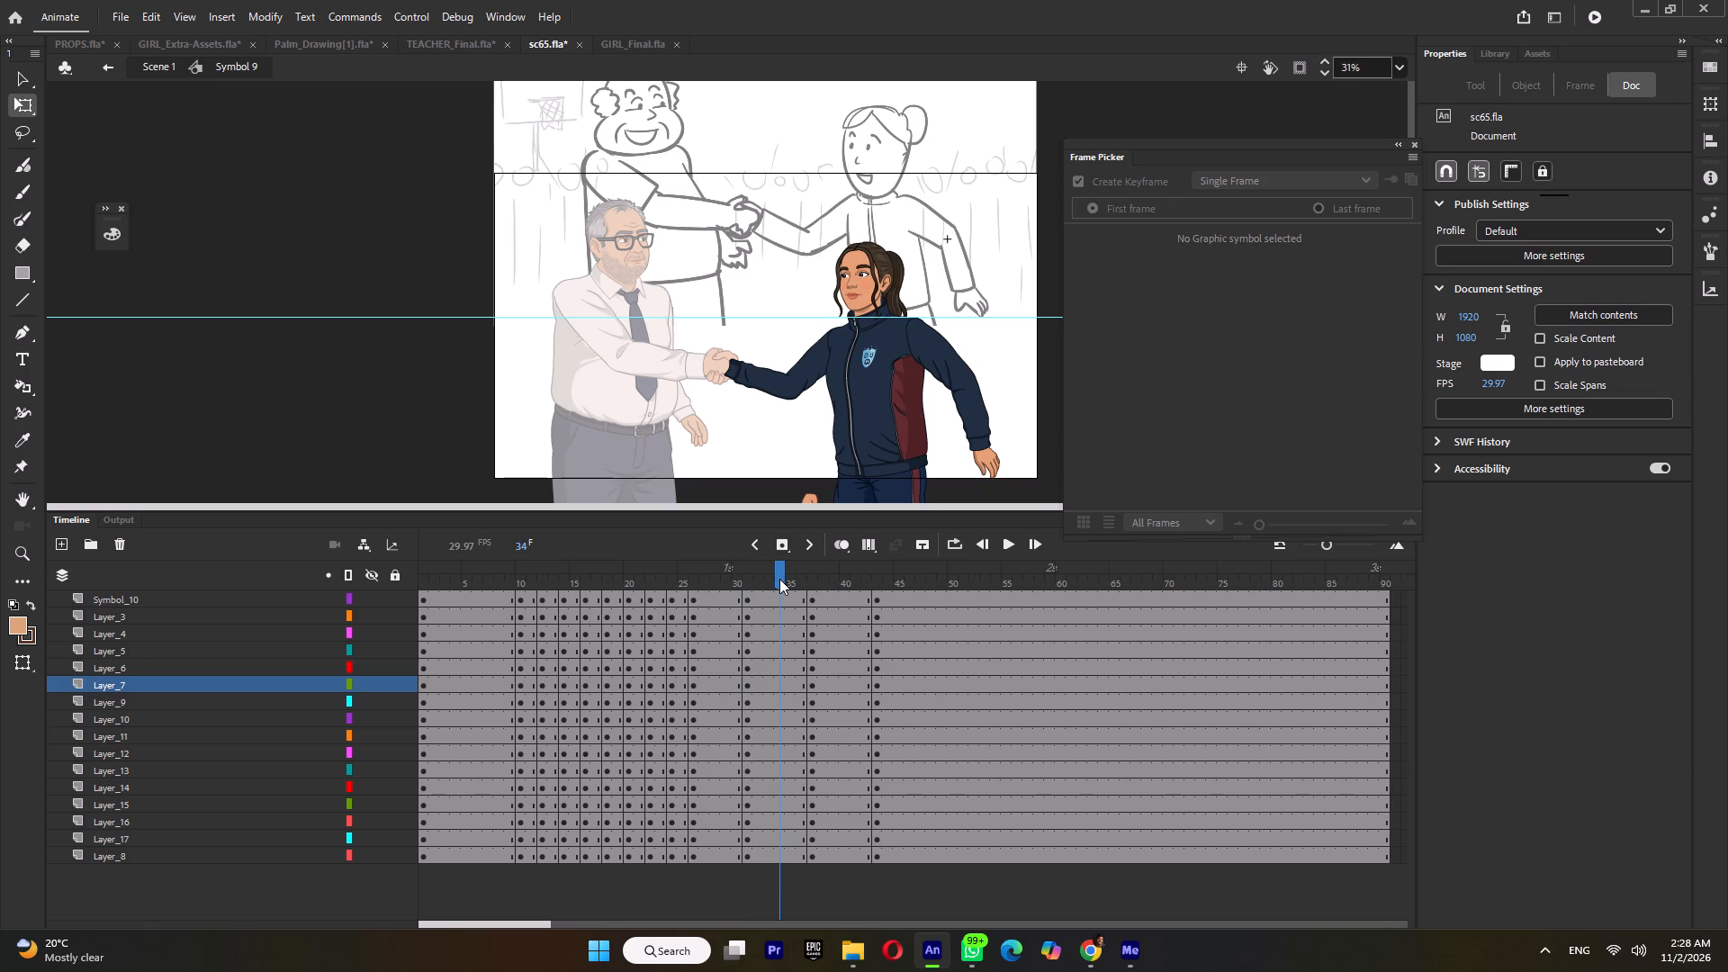
double_click(779, 579)
key("F5")
key("F5")
key("ctrl+m")
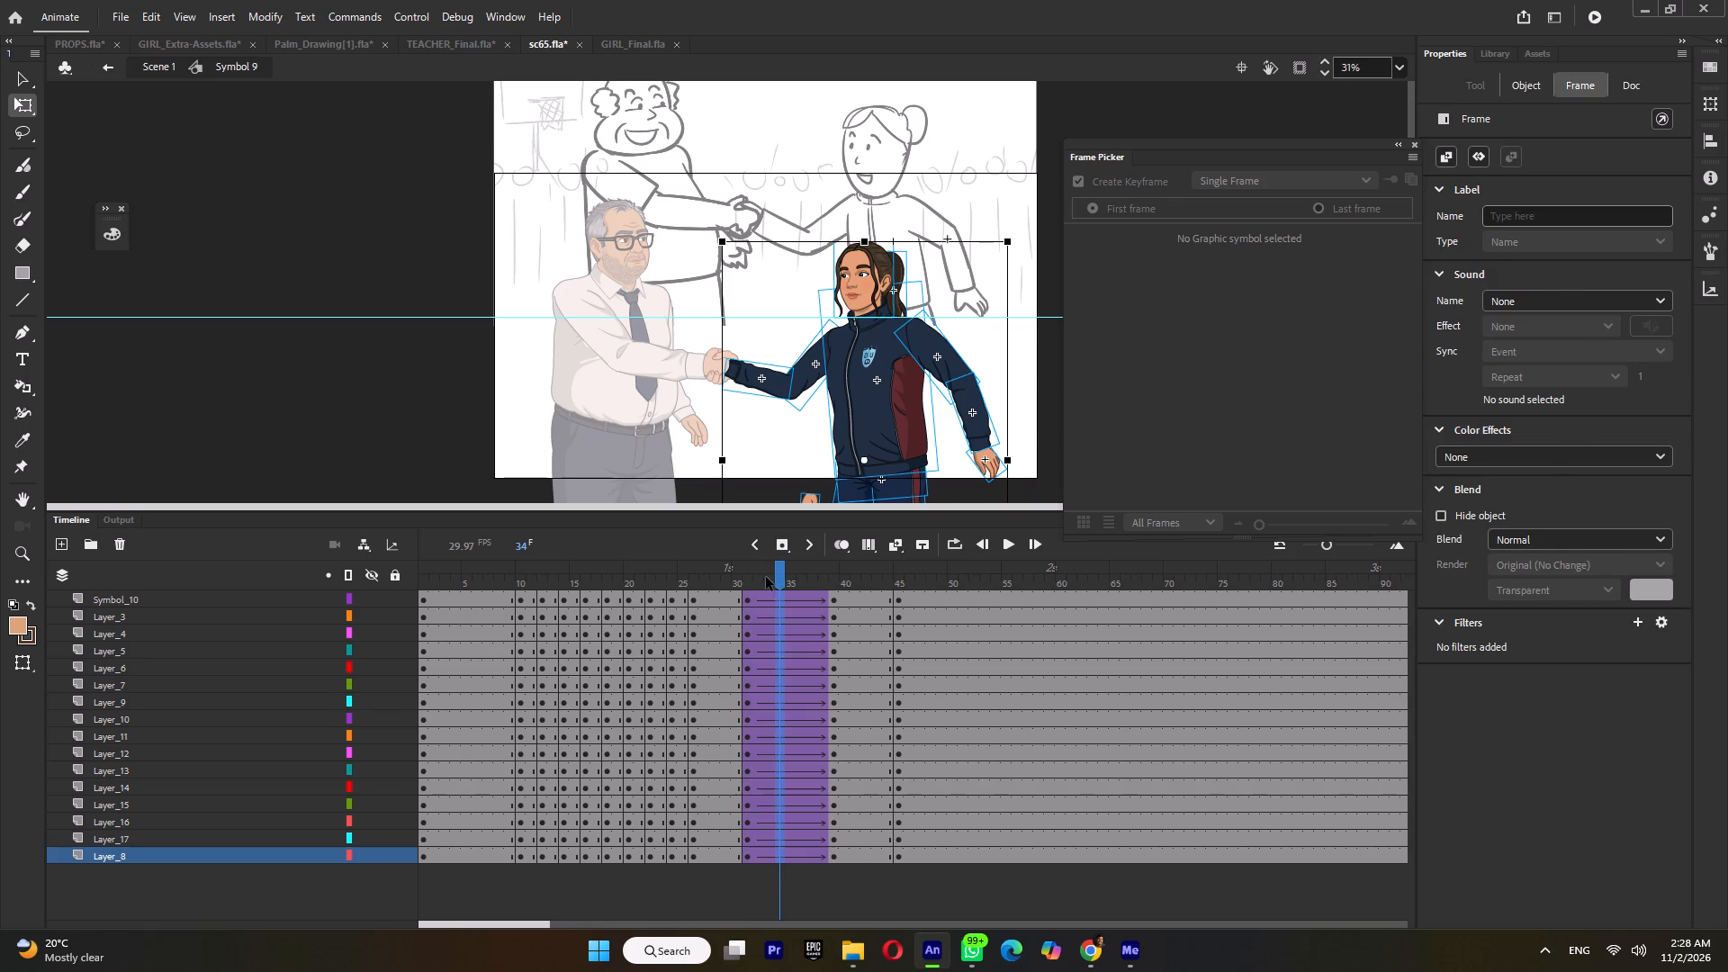
Insert in-between keyframes on all the girl's layers at frames 33, 35 and 37.
double_click(766, 575)
key("F6")
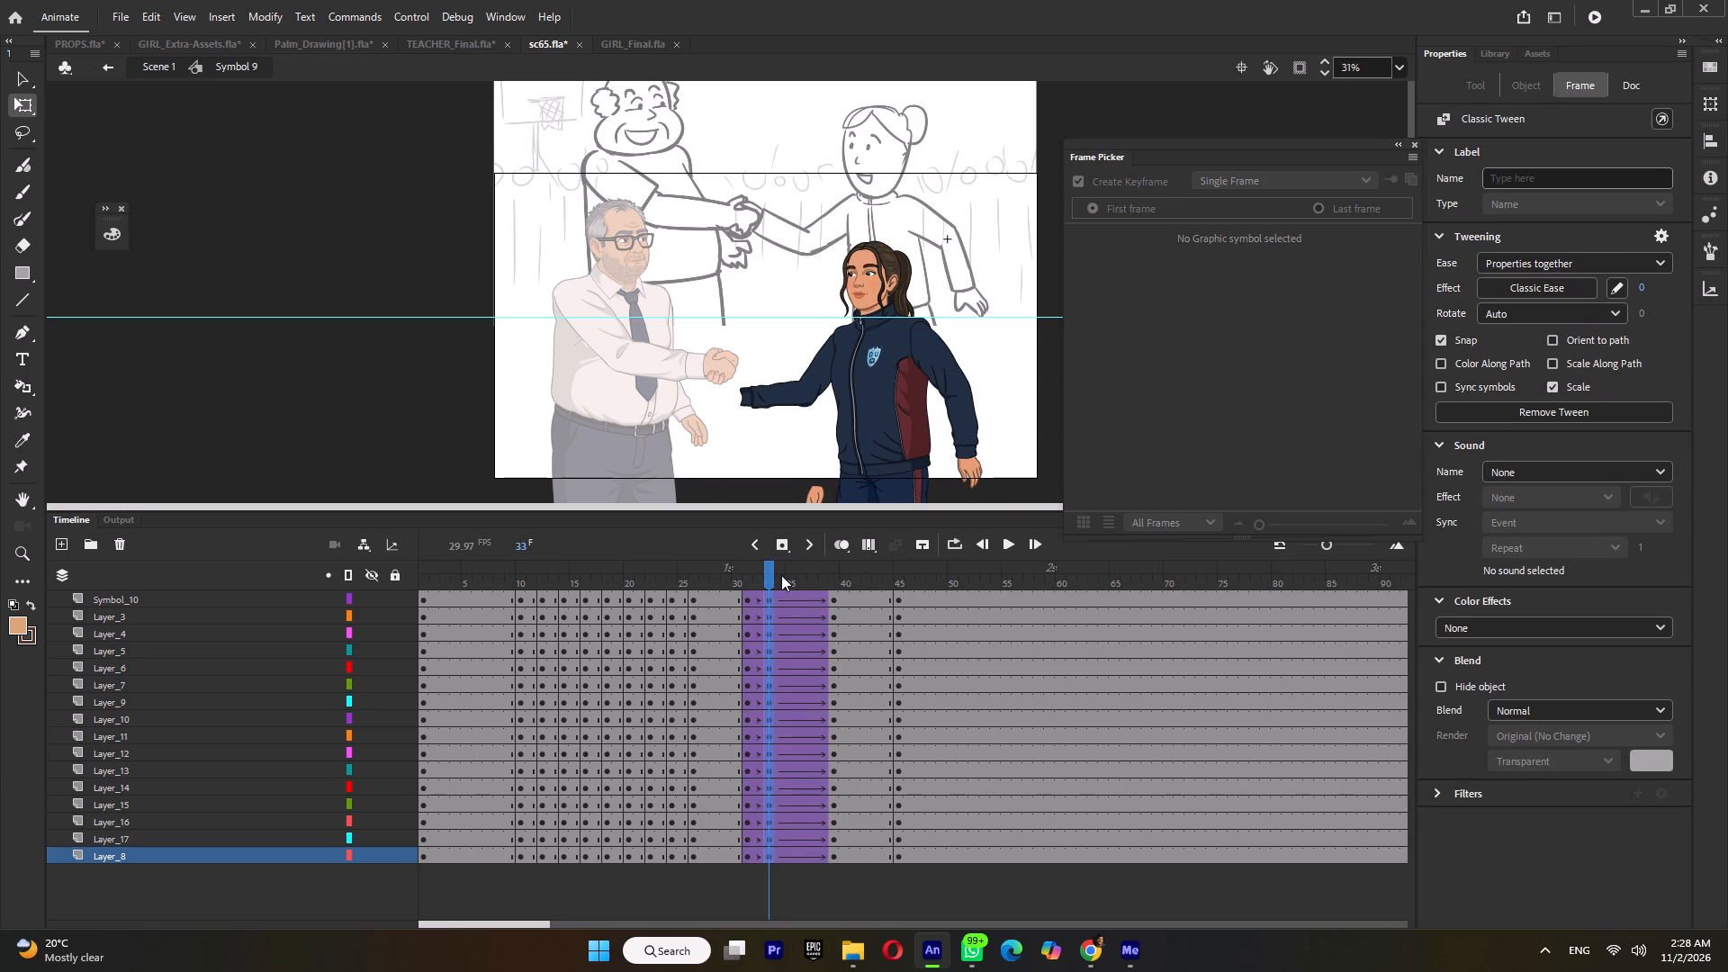
left_click(783, 574)
double_click(789, 577)
key("F6")
double_click(812, 579)
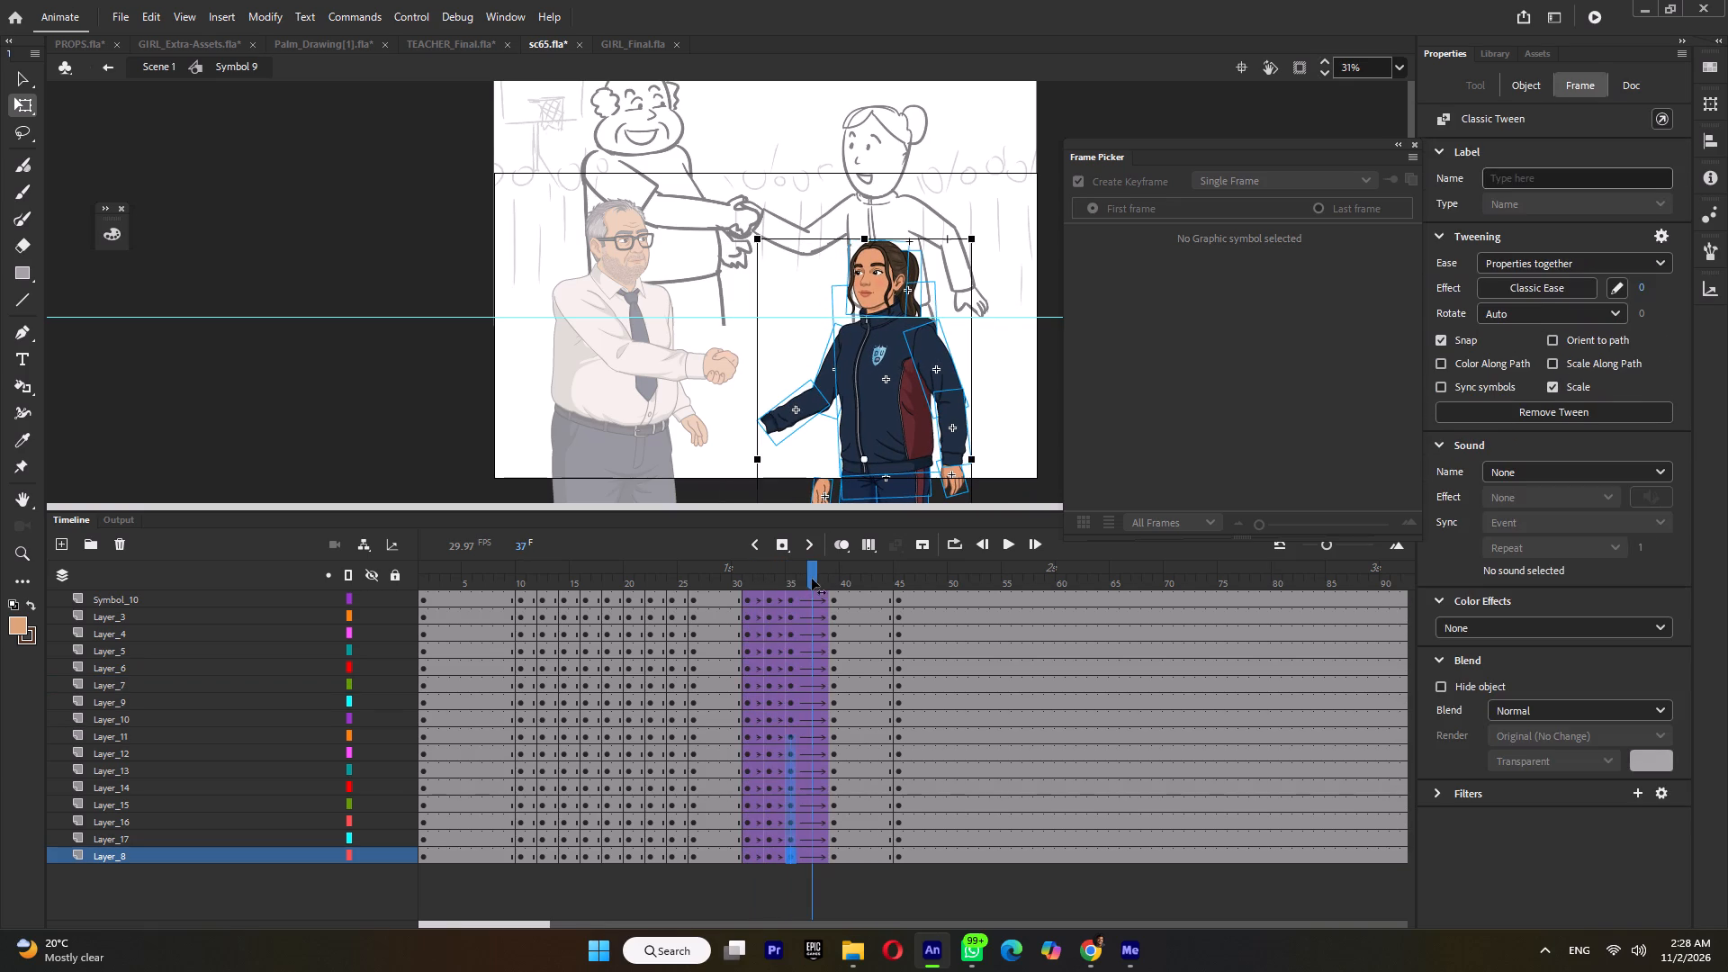
key("F6")
At frame 45, select the upper arm, forearm and hand away from the teacher and rotate them slightly around a pivot at the shoulder.
left_click(834, 579)
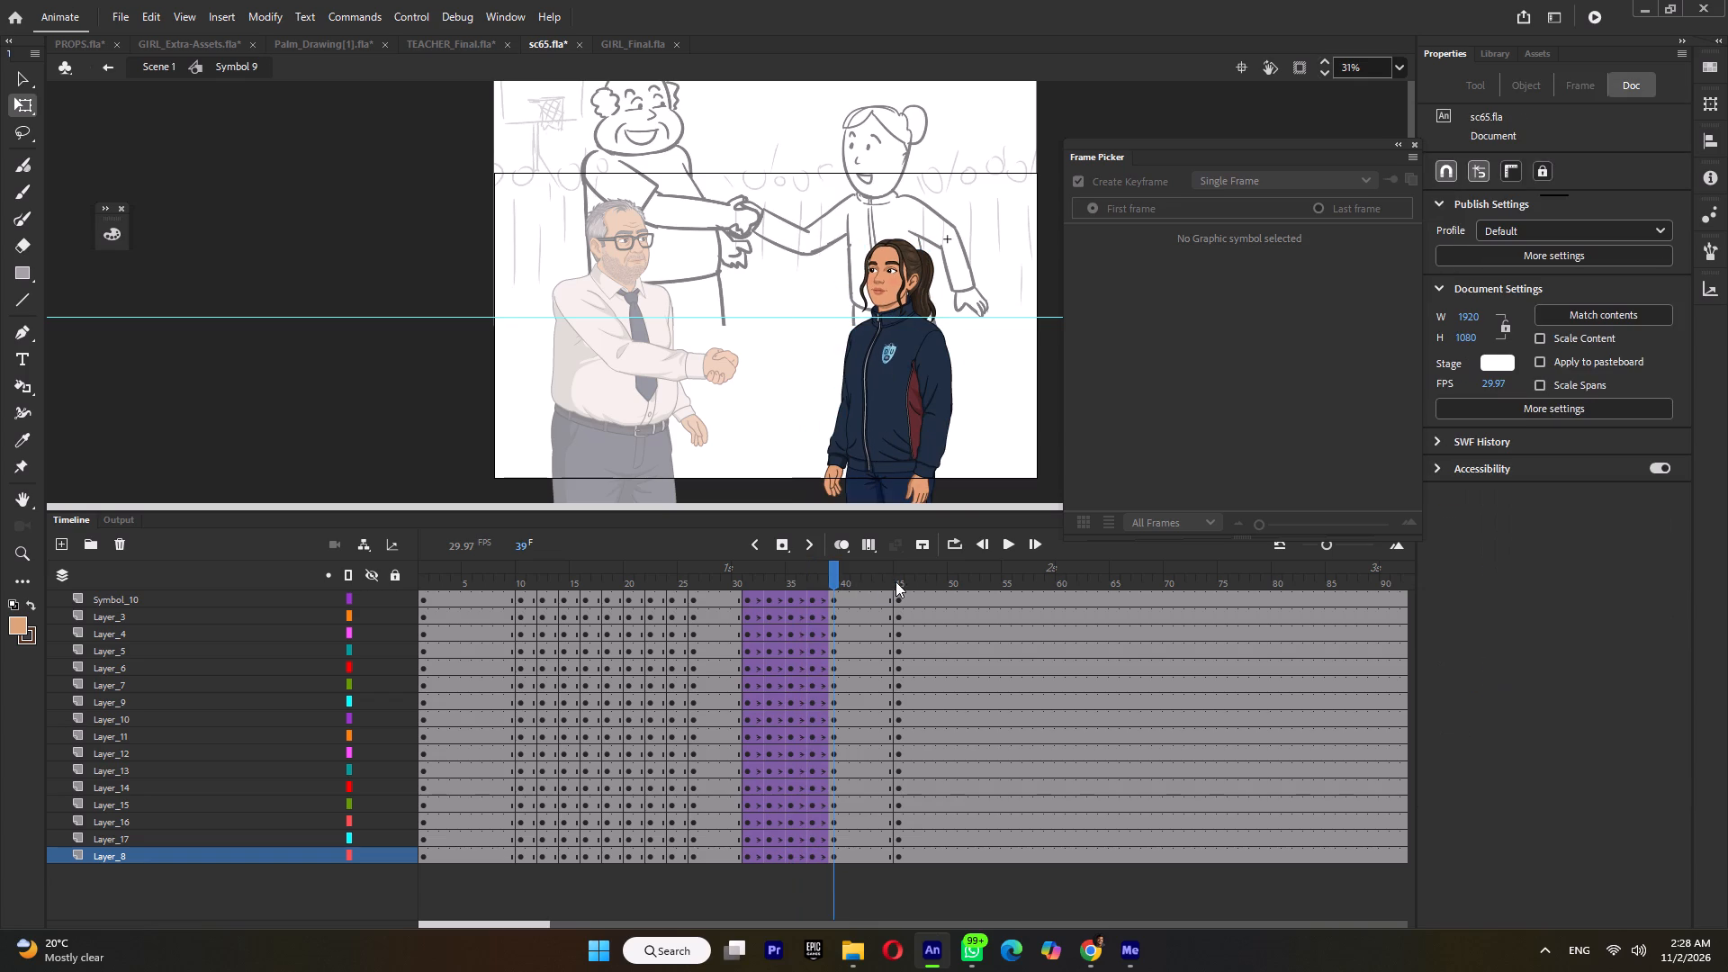
left_click(901, 580)
left_click(786, 579)
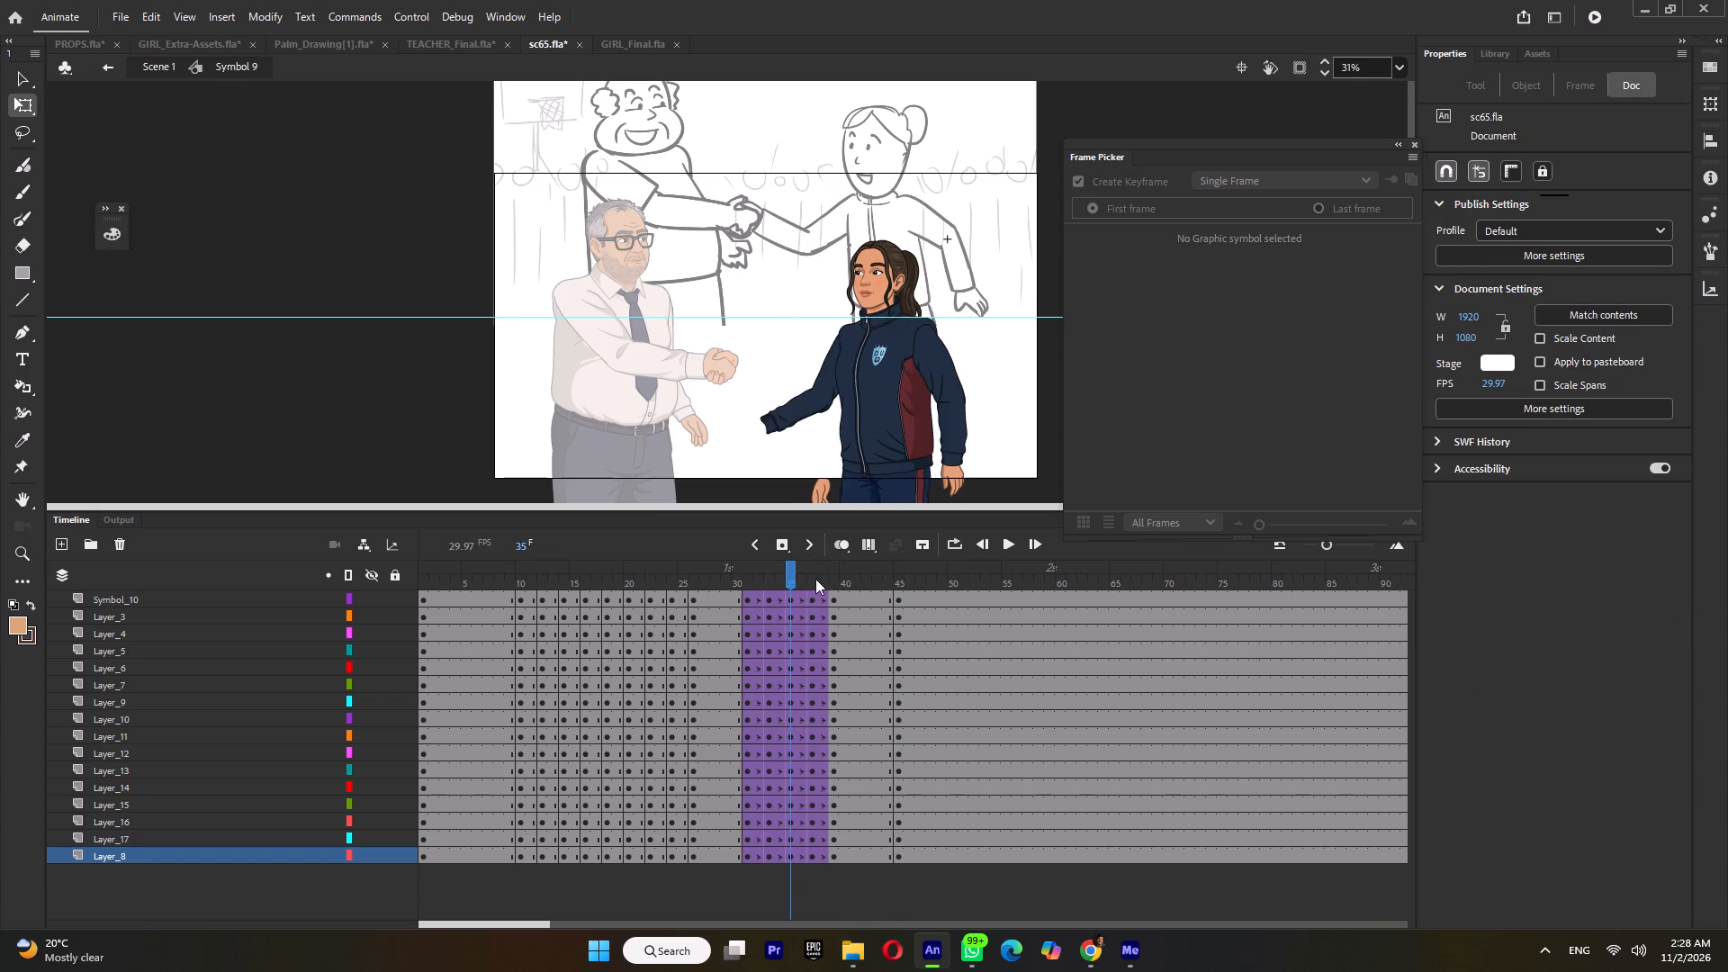
left_click(833, 579)
left_click(897, 584)
left_click(925, 364)
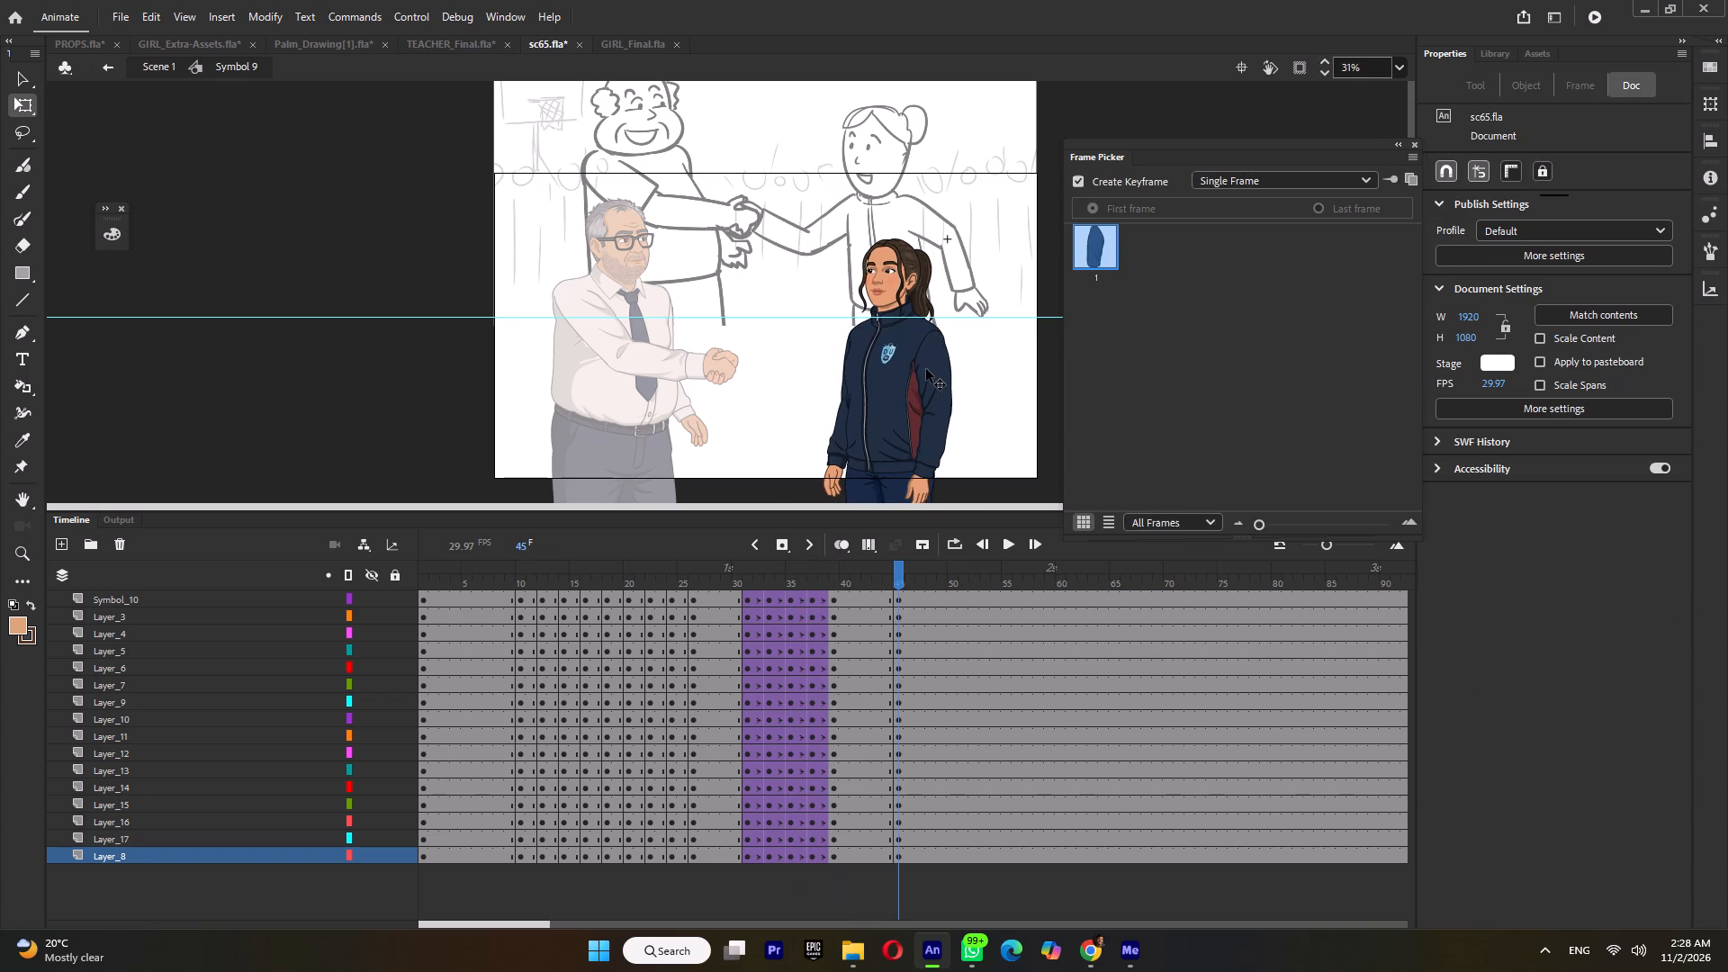
left_click(931, 444, "shift")
left_click(915, 498, "shift")
left_click(925, 492, "shift")
scroll(924, 490, "up", 3, "ctrl")
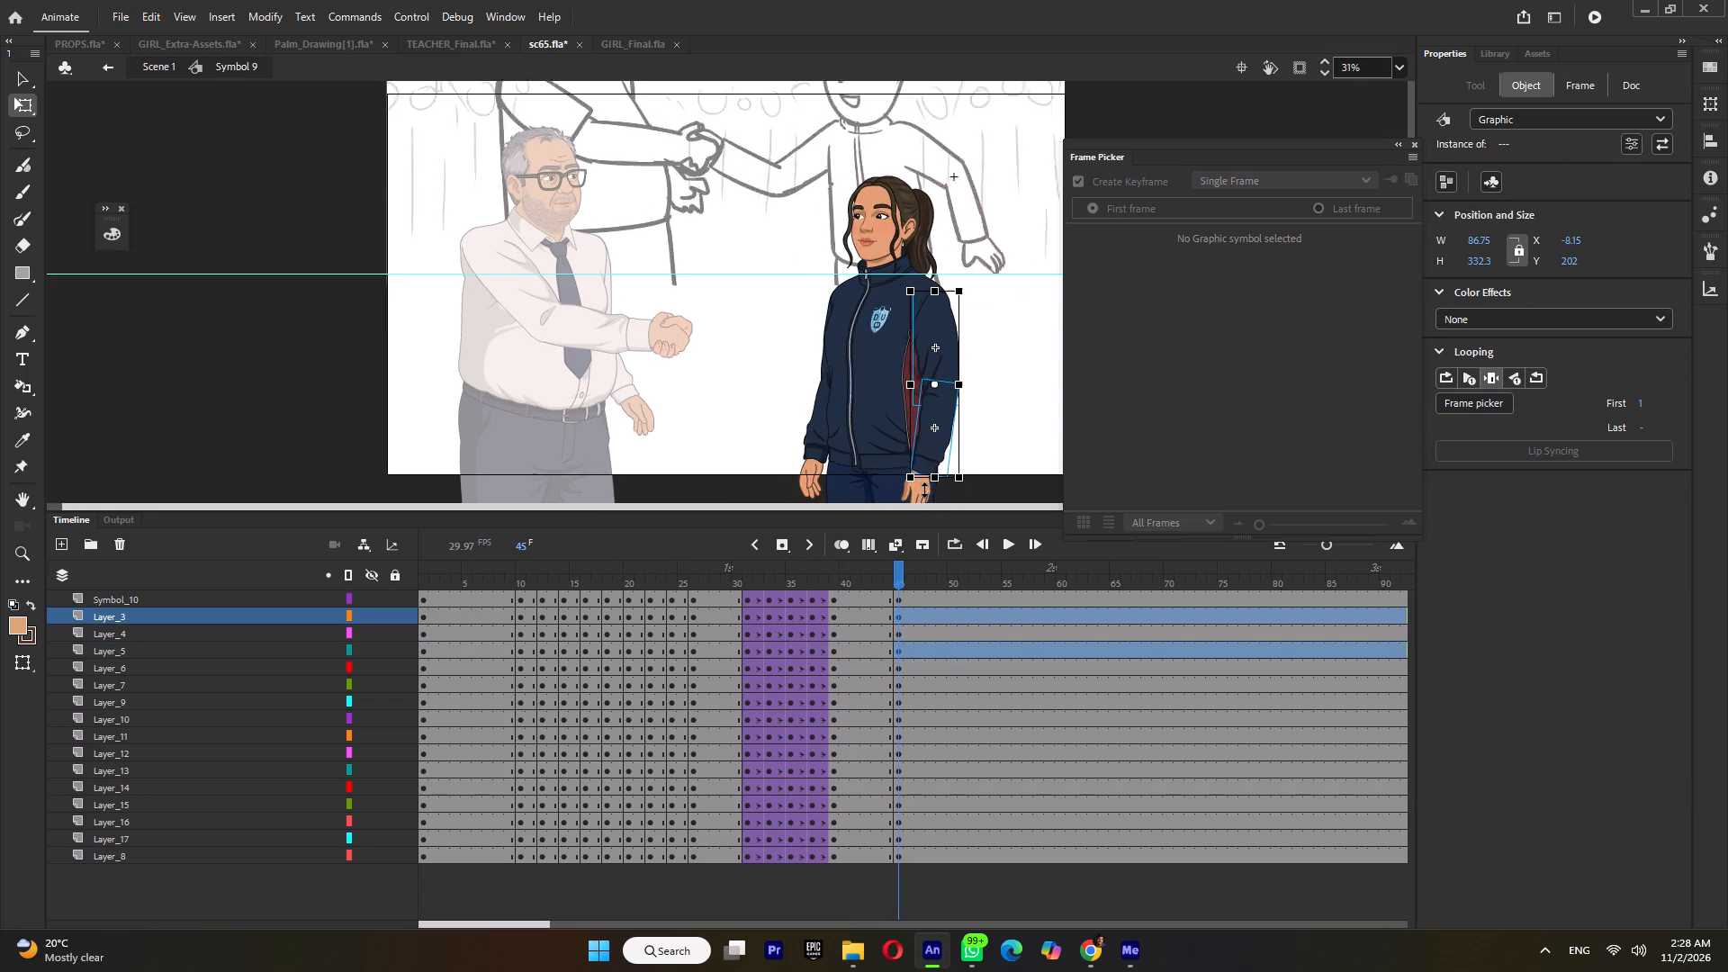
left_click(922, 494, "shift")
left_click_drag(931, 385, 936, 263)
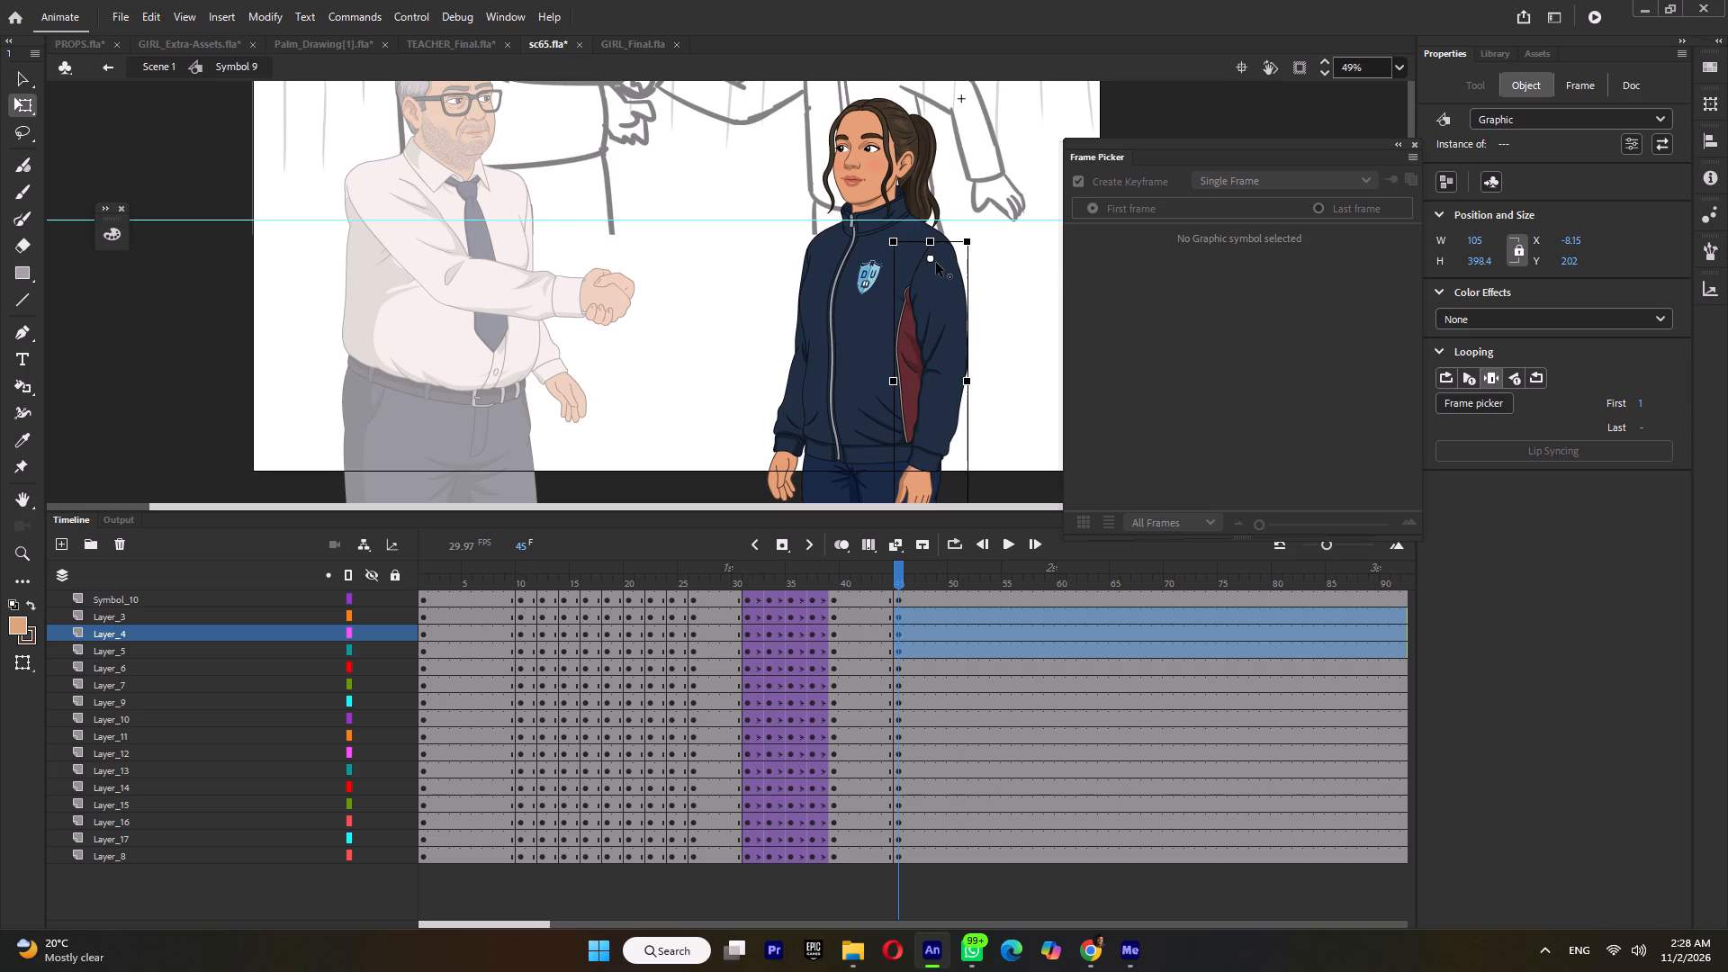
left_click_drag(936, 263, 940, 260)
scroll(935, 337, "down", 5, "ctrl")
scroll(946, 425, "up", 8, "ctrl")
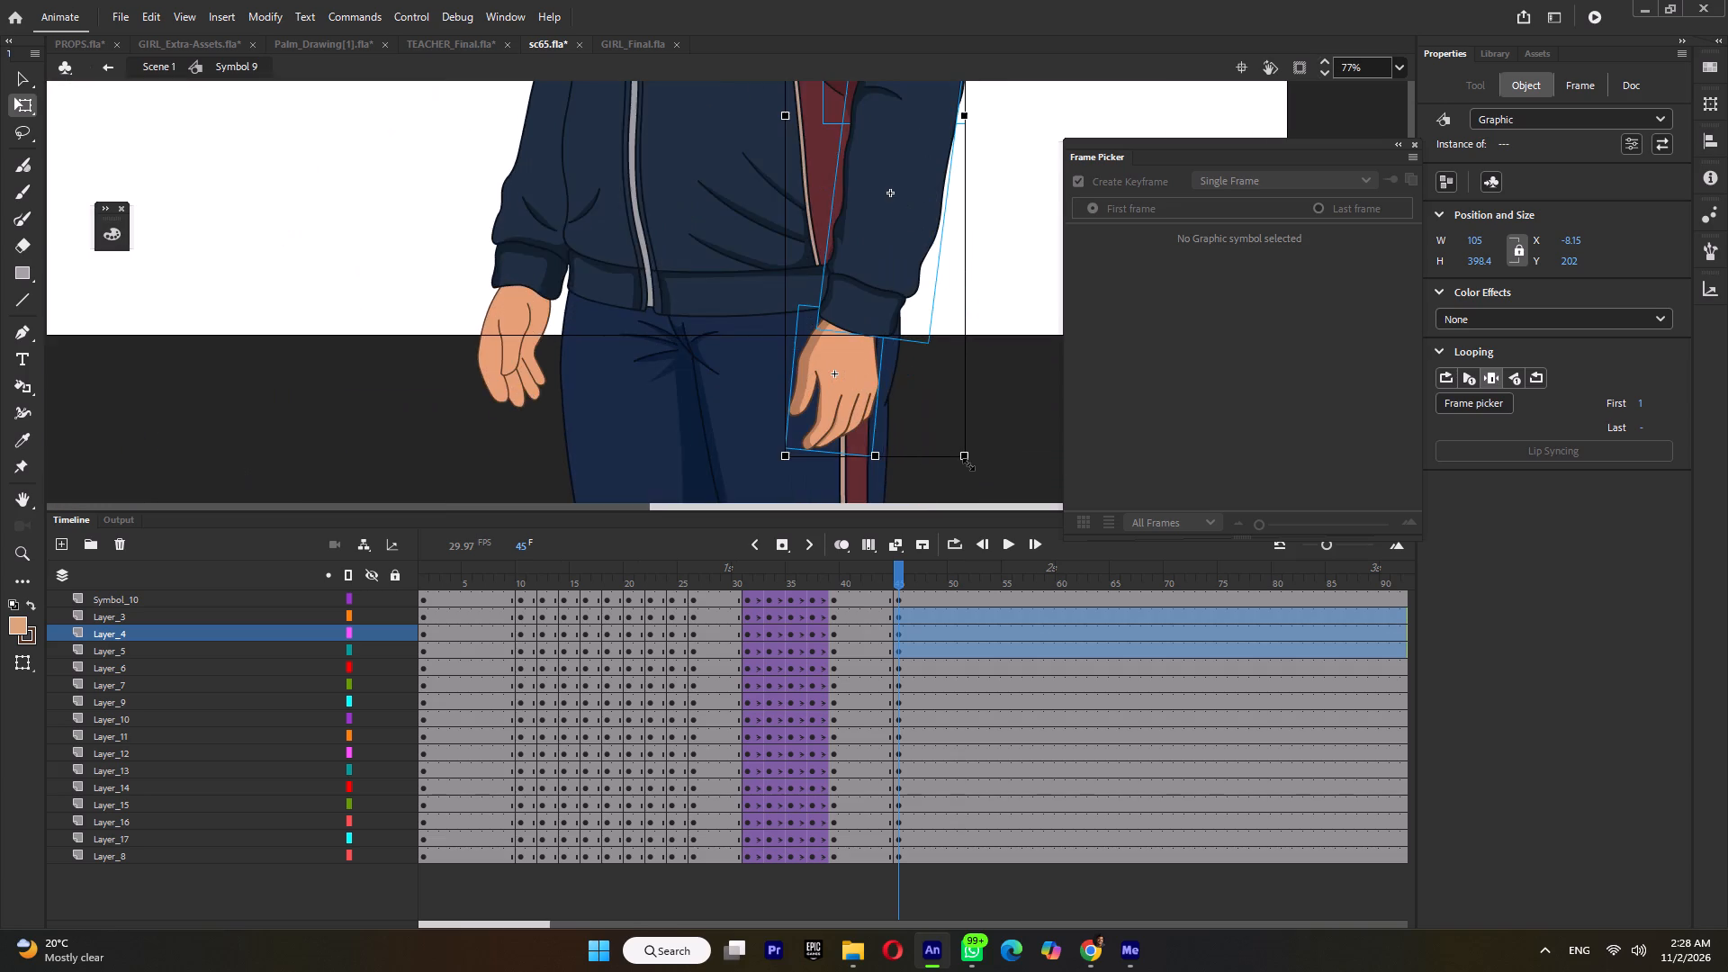
scroll(969, 466, "up", 2, "ctrl")
left_click_drag(965, 462, 975, 467)
scroll(976, 454, "down", 3, "ctrl")
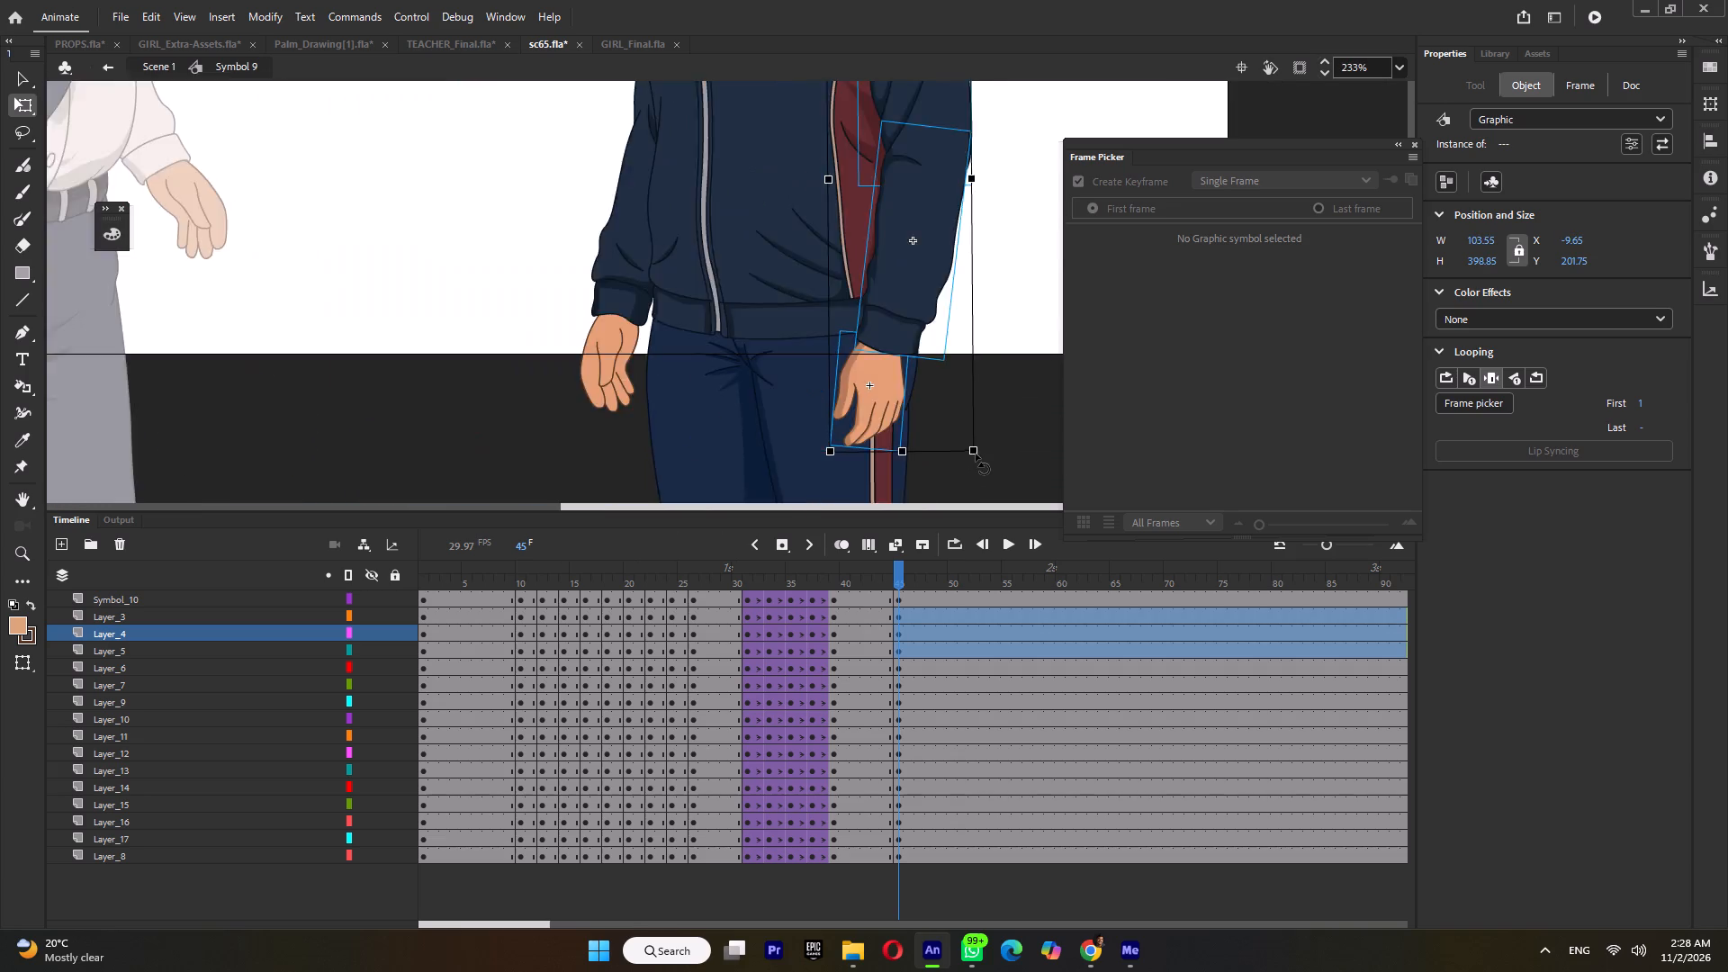
scroll(976, 454, "down", 5, "ctrl")
Keep only that arm's forearm and hand selected at frame 45 and rotate them slightly around a pivot at the elbow.
left_click(966, 290, "shift")
left_click_drag(941, 383, 949, 346)
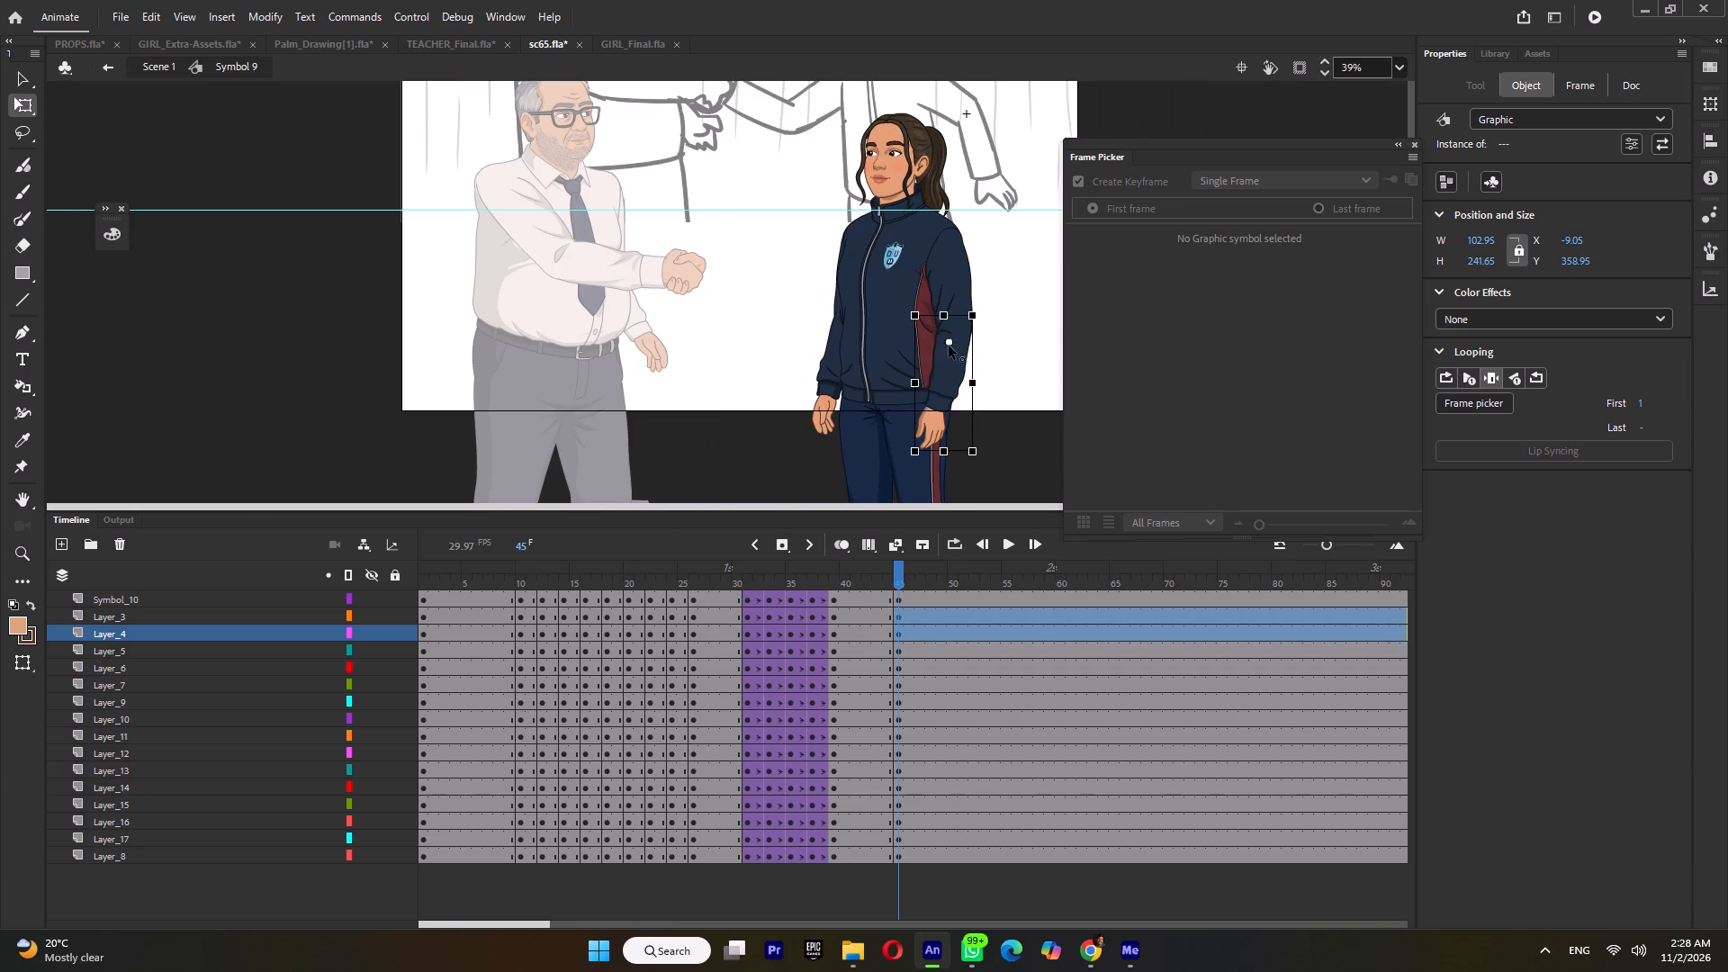
left_click_drag(949, 346, 956, 322)
scroll(958, 337, "up", 3, "ctrl")
scroll(958, 323, "down", 3, "ctrl")
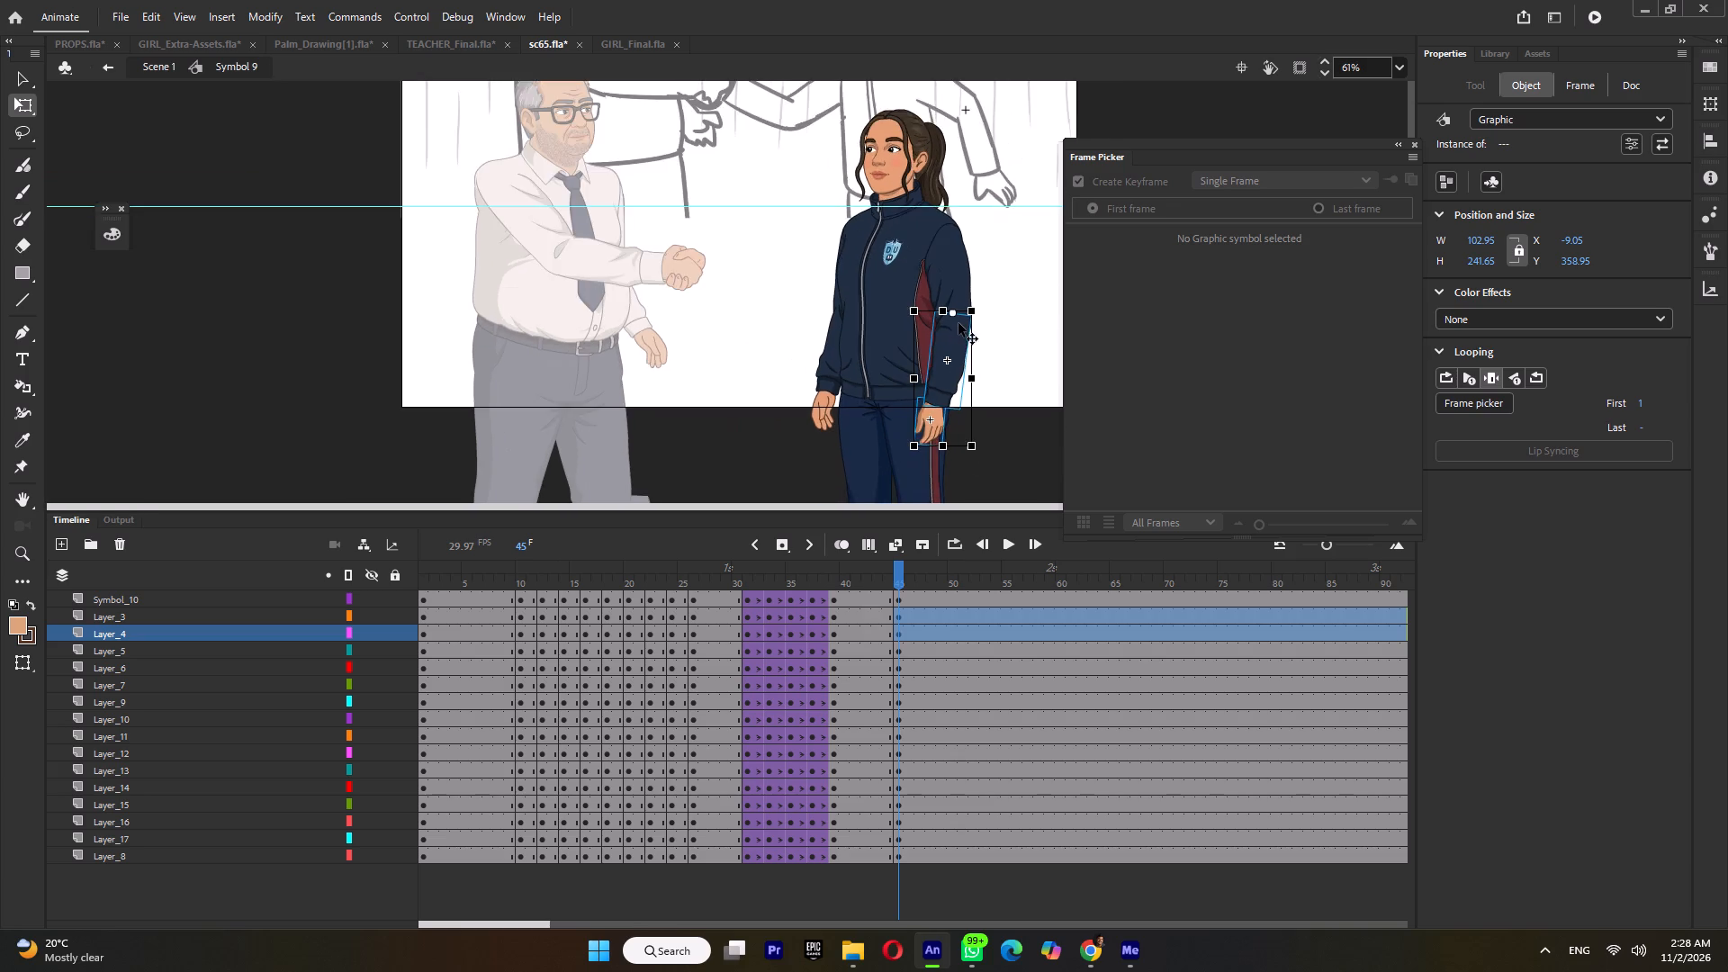
scroll(915, 434, "up", 5, "ctrl")
left_click_drag(910, 467, 918, 474)
scroll(919, 411, "down", 5, "ctrl")
Apply a classic tween between frames 39 and 45 on all the girl's layers and check the motion.
double_click(868, 575)
key("ctrl+m")
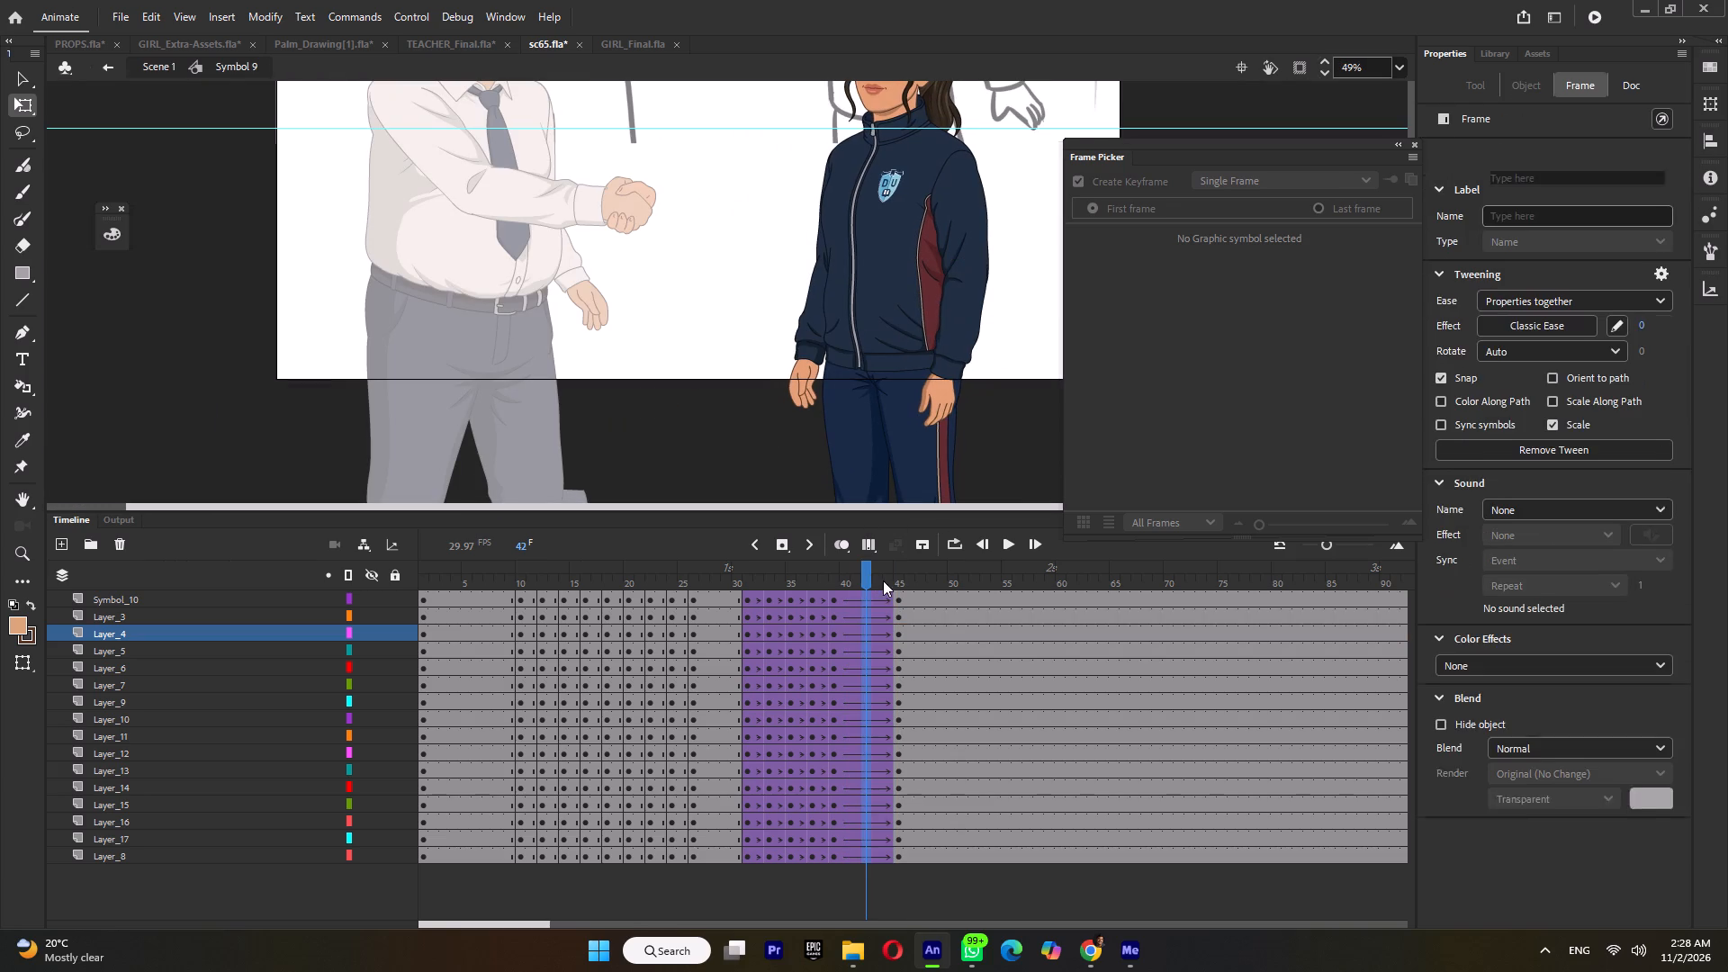
double_click(880, 576)
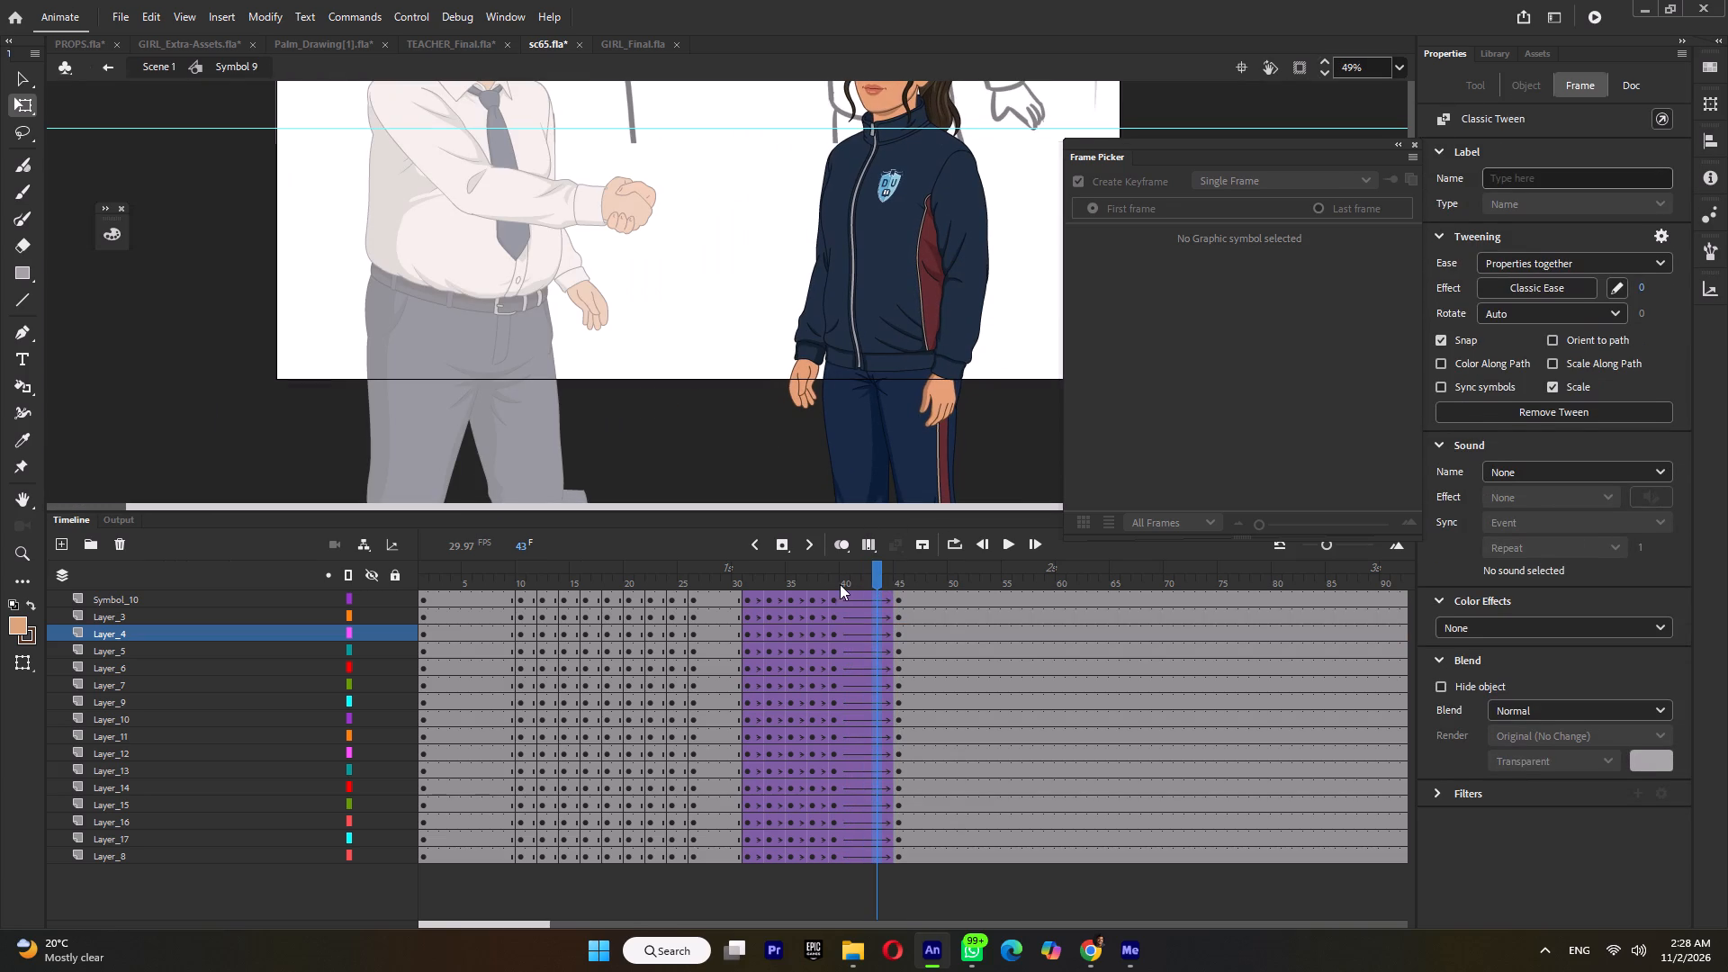
left_click(828, 581)
left_click(835, 580)
left_click(897, 581)
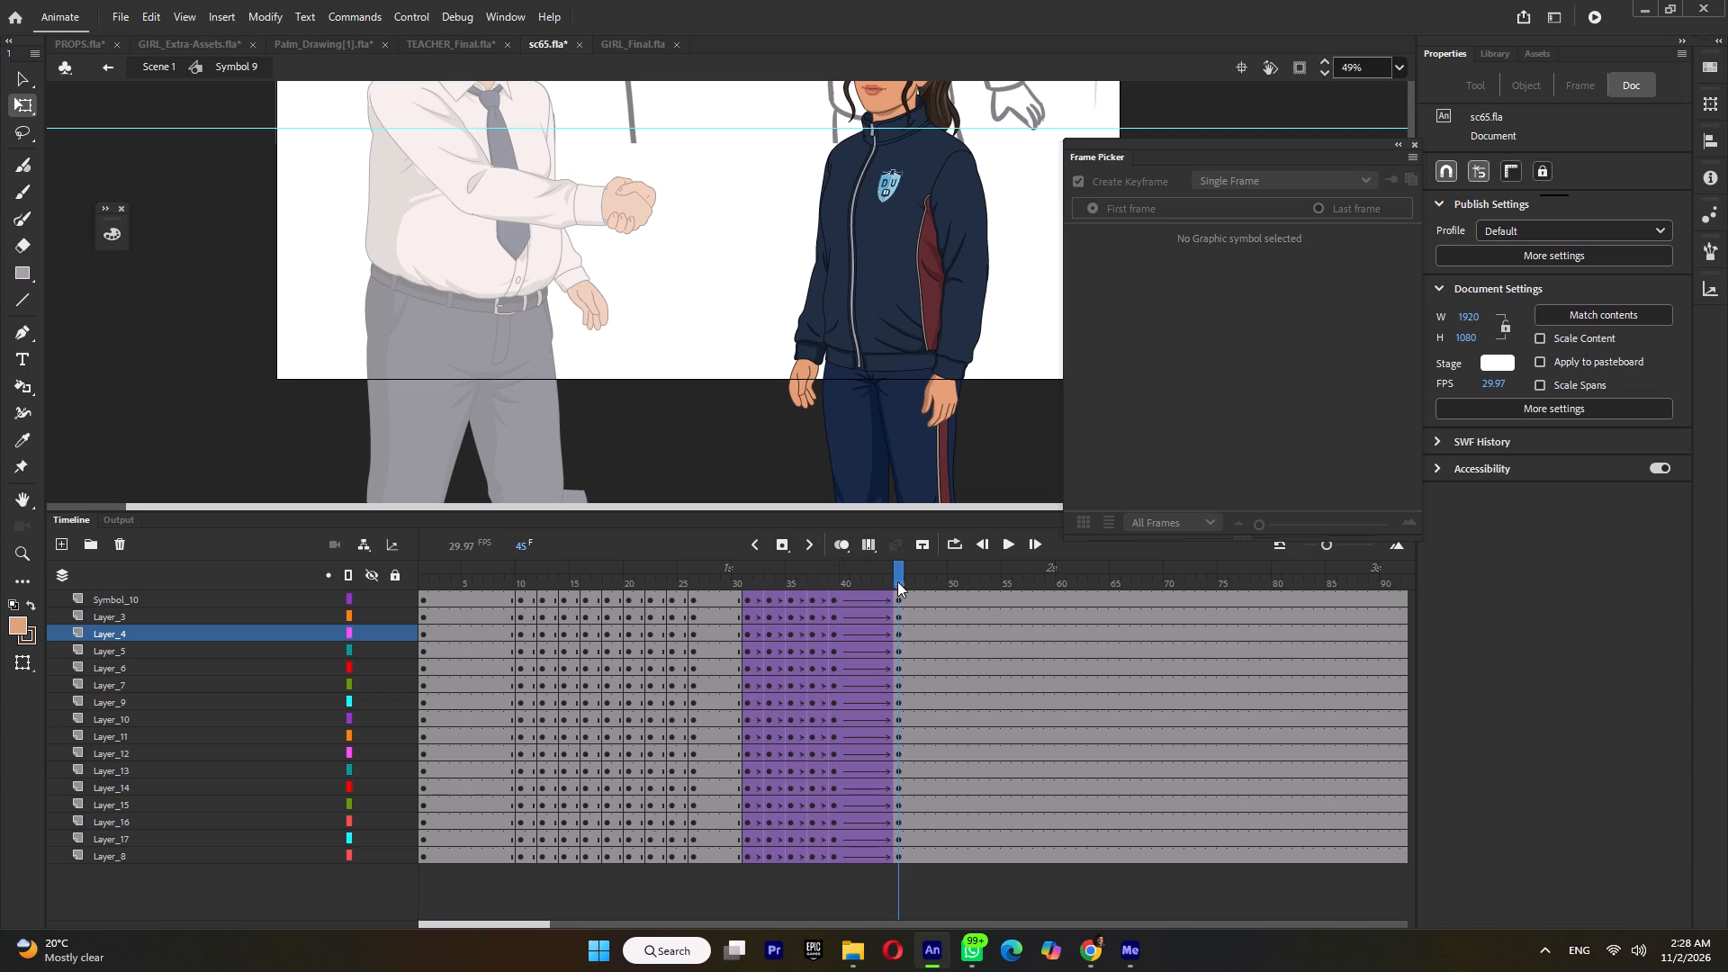
left_click_drag(767, 578, 851, 610)
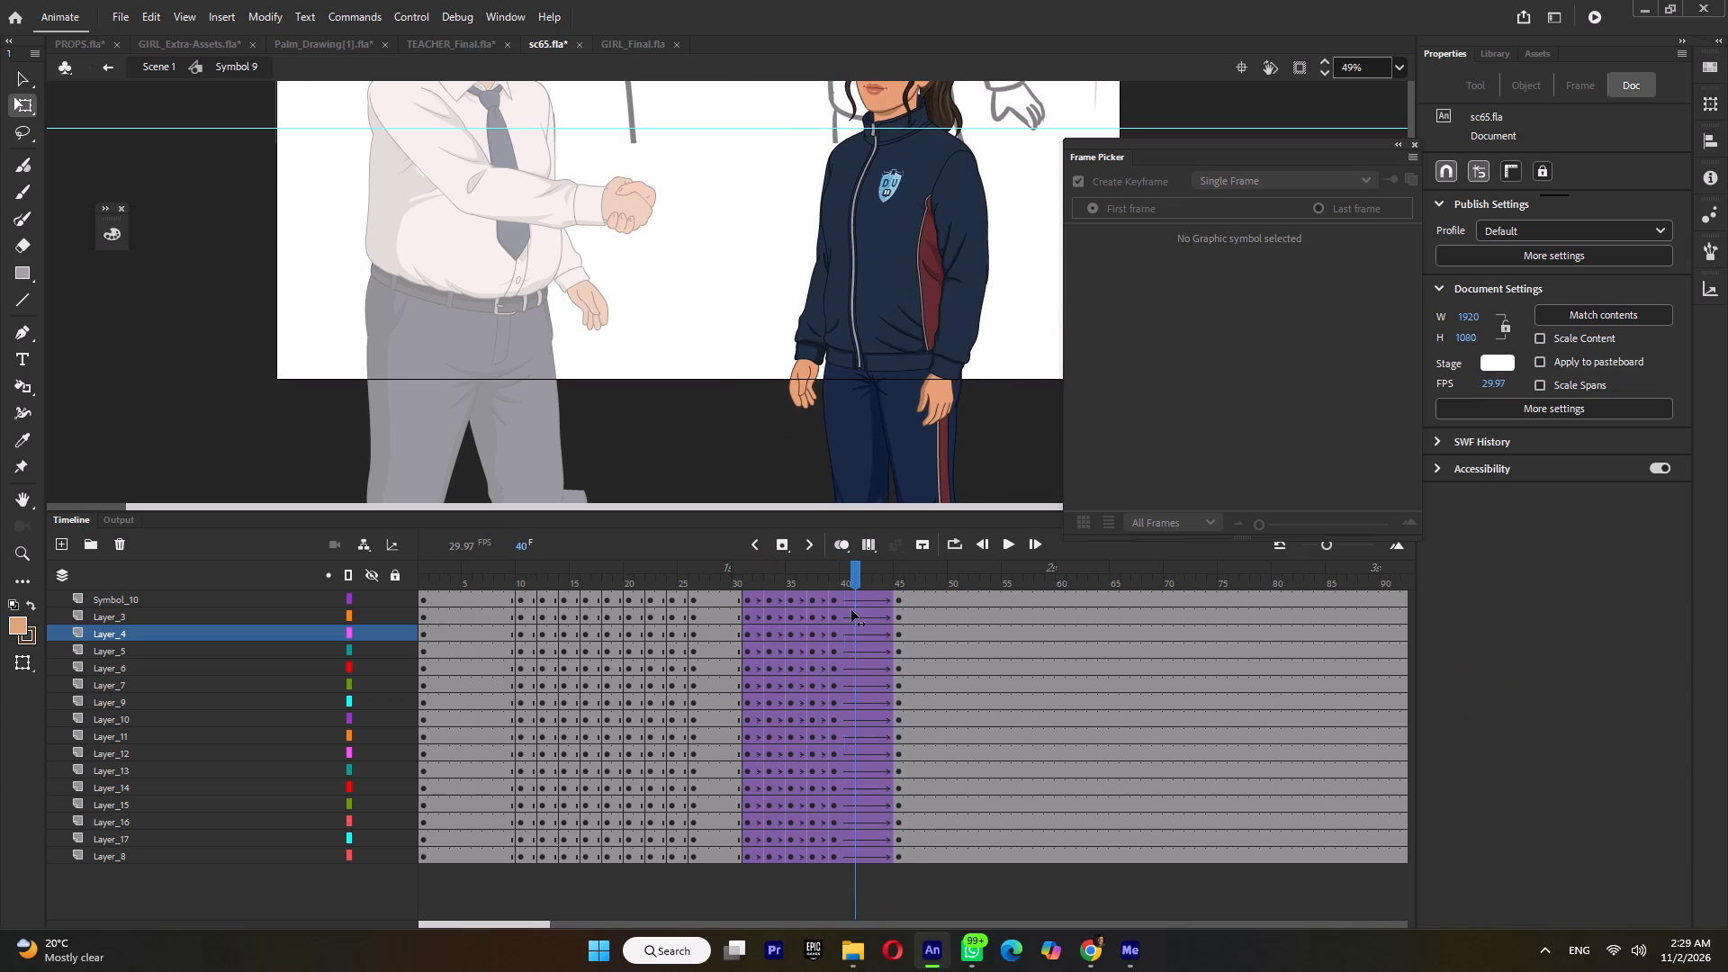
left_click_drag(851, 610, 854, 610)
At frame 45, select the whole arm on the teacher's side and rotate it slightly around a pivot at the shoulder.
left_click(897, 588)
left_click(805, 319)
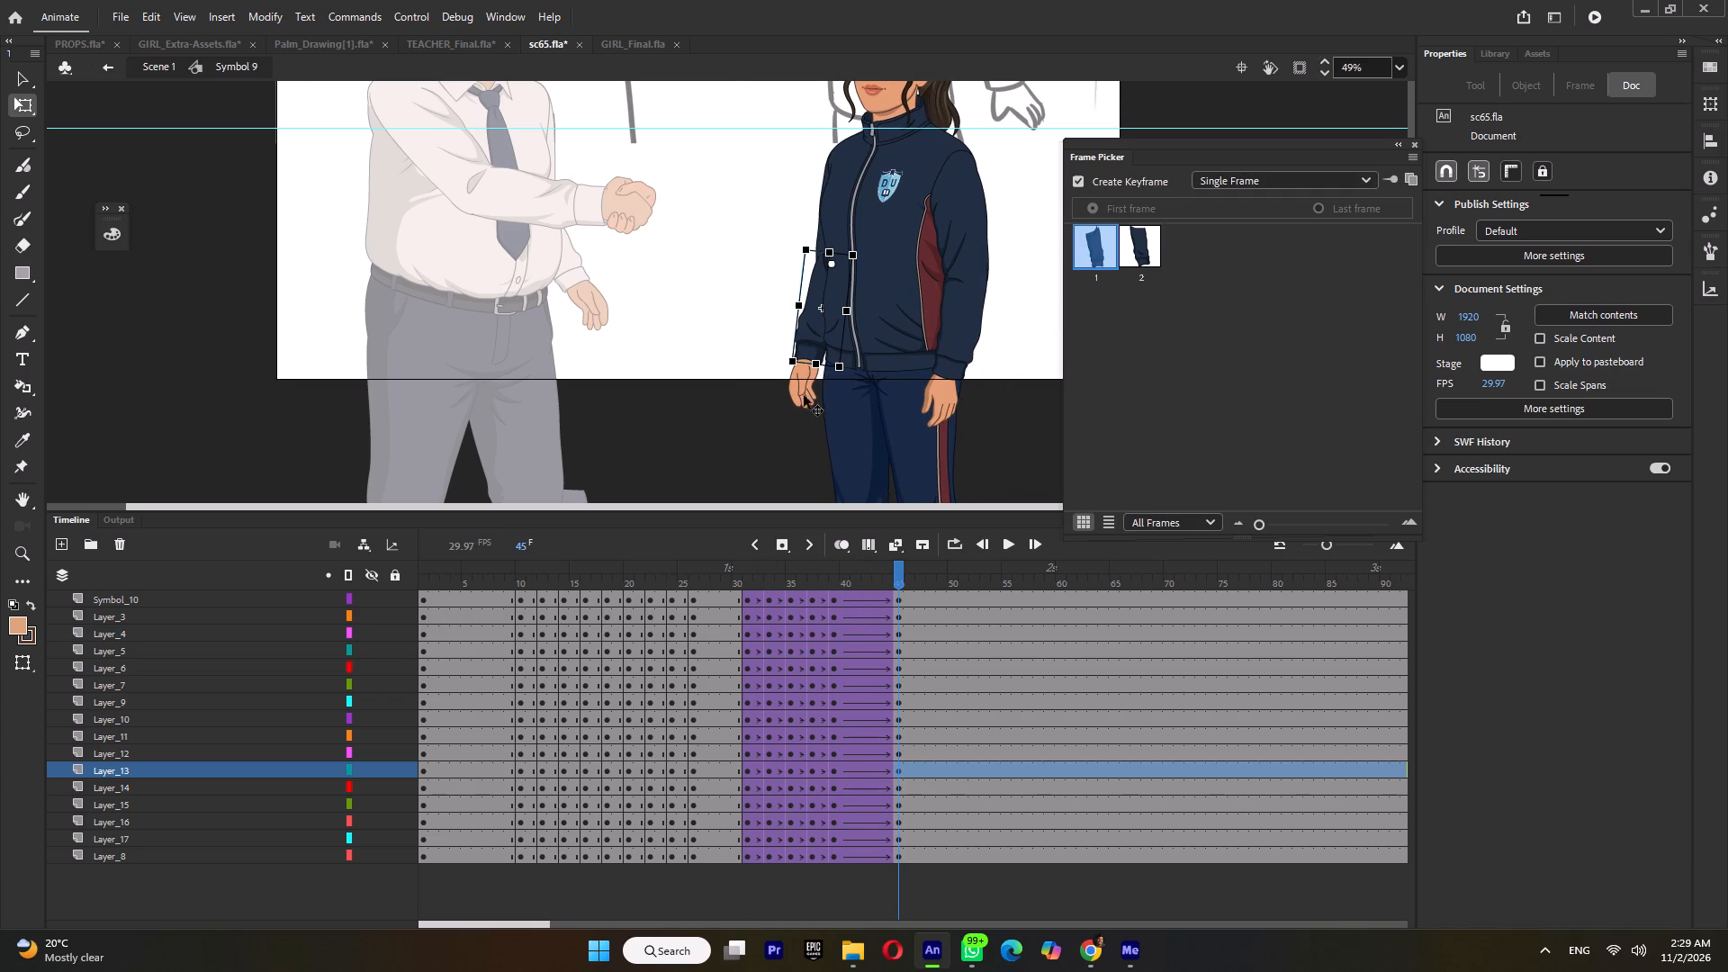
left_click(802, 401, "shift")
left_click_drag(819, 330, 835, 269)
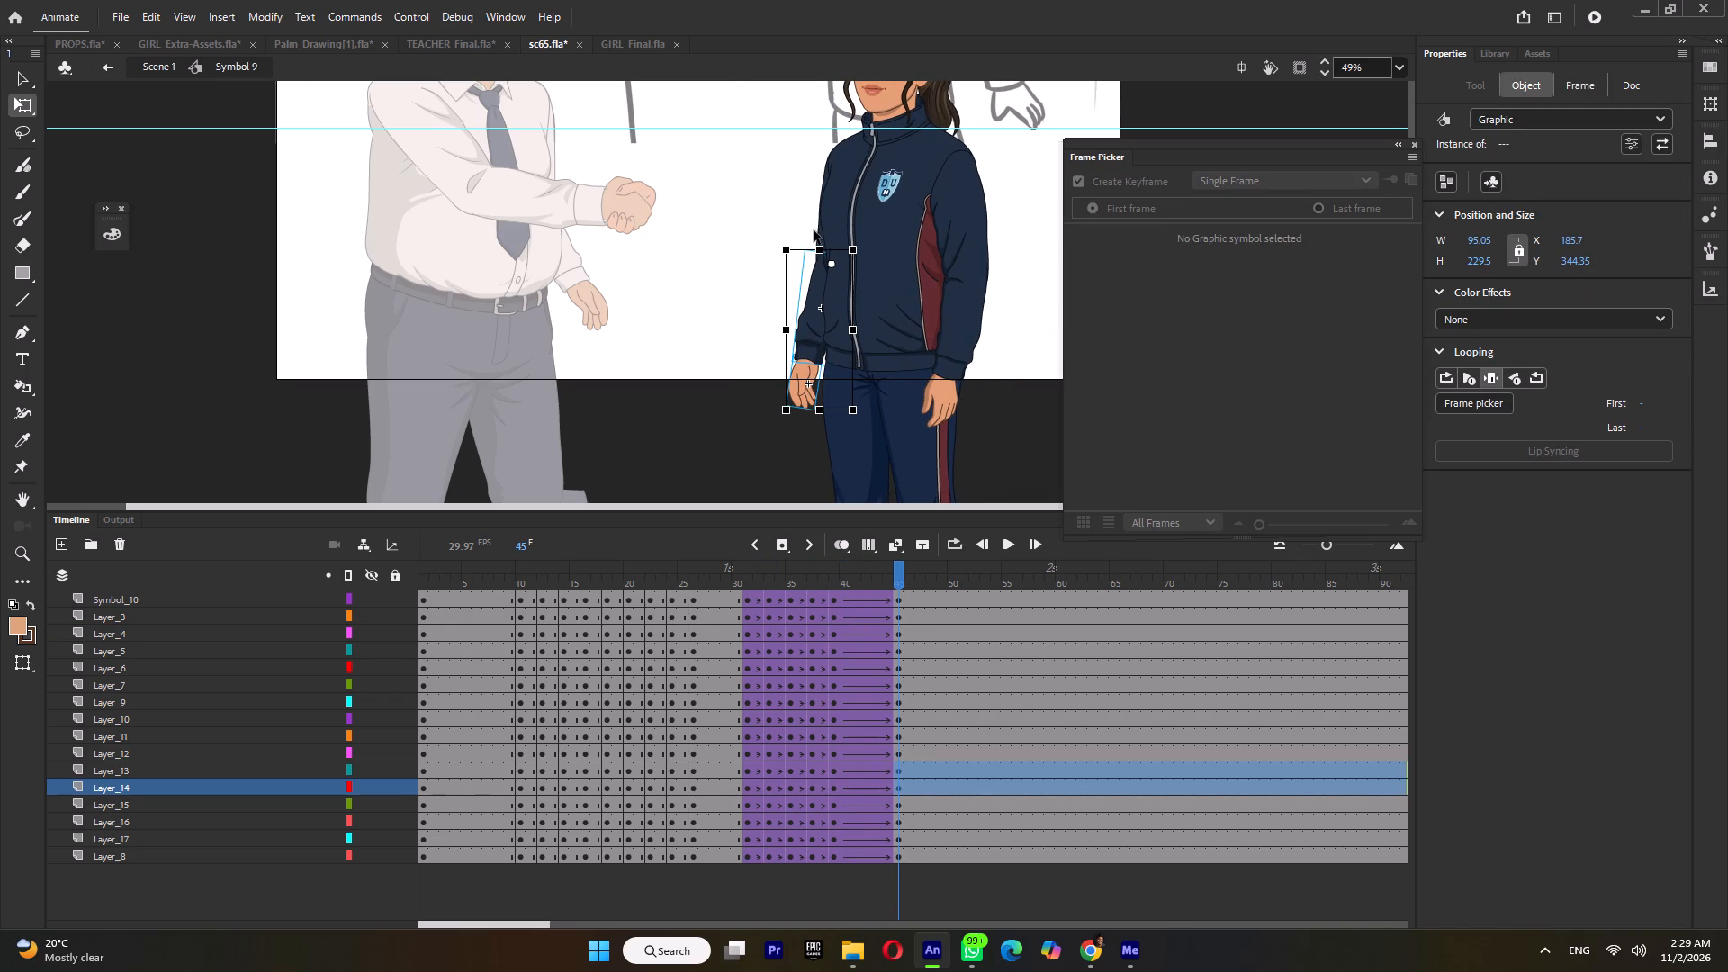
left_click(814, 223, "shift")
left_click(820, 229, "shift")
left_click(814, 239, "shift")
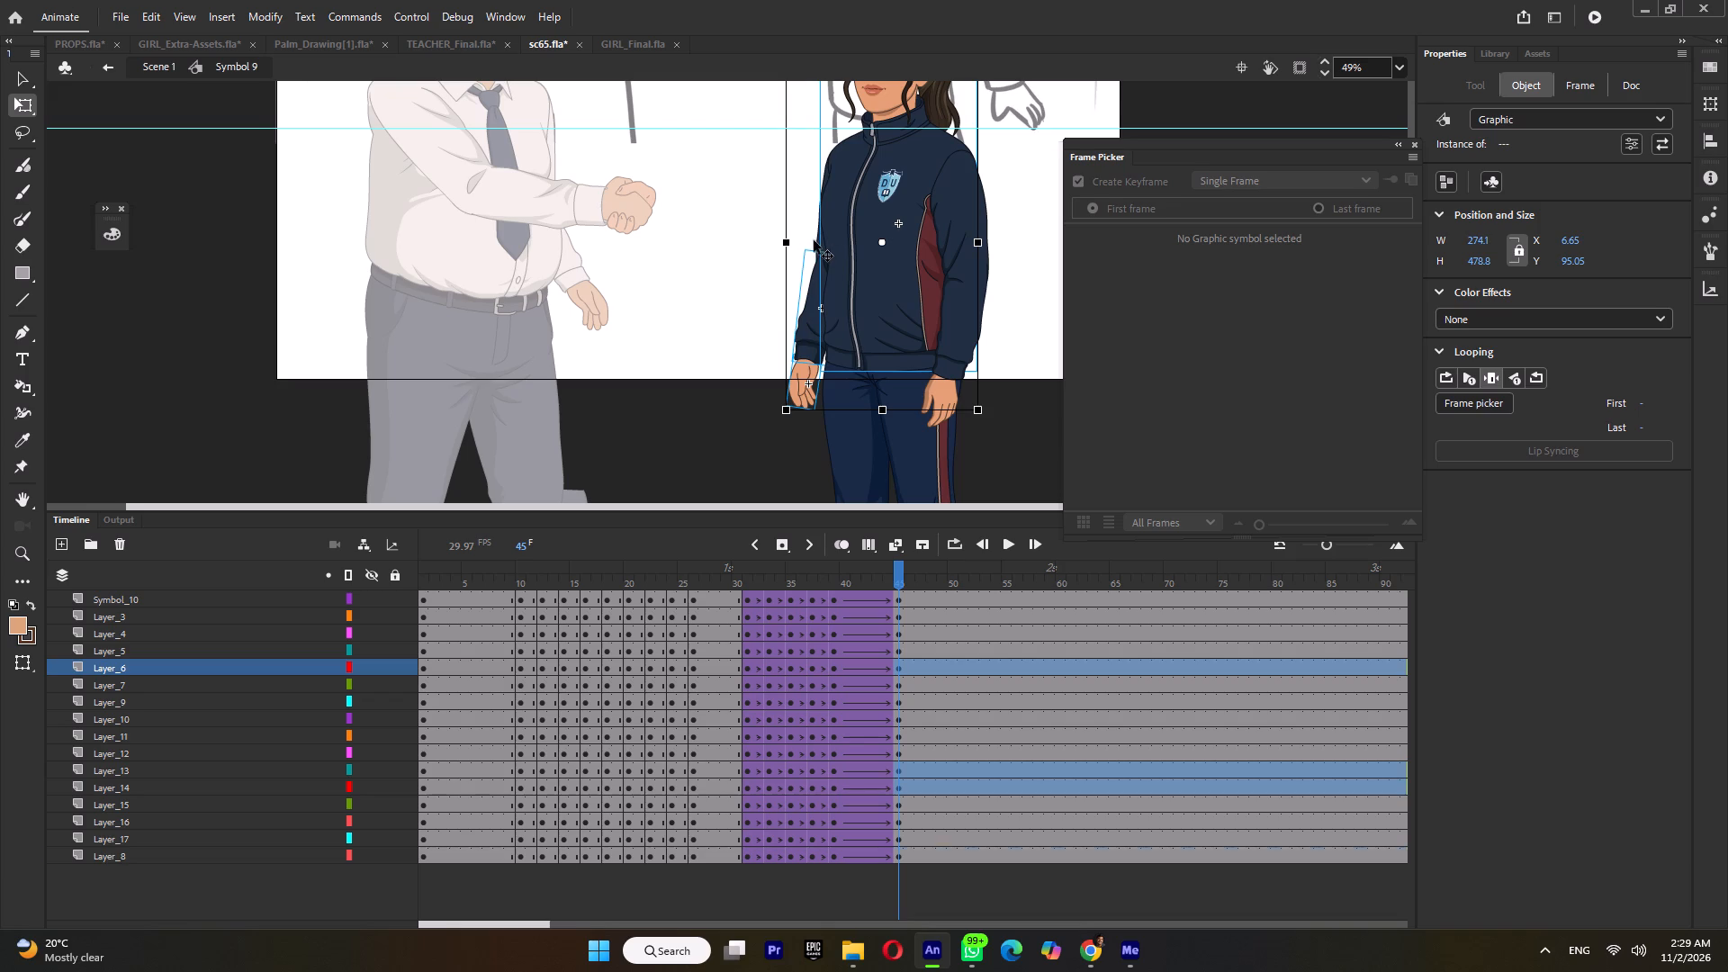
left_click(858, 229, "shift")
left_click_drag(829, 279, 832, 182)
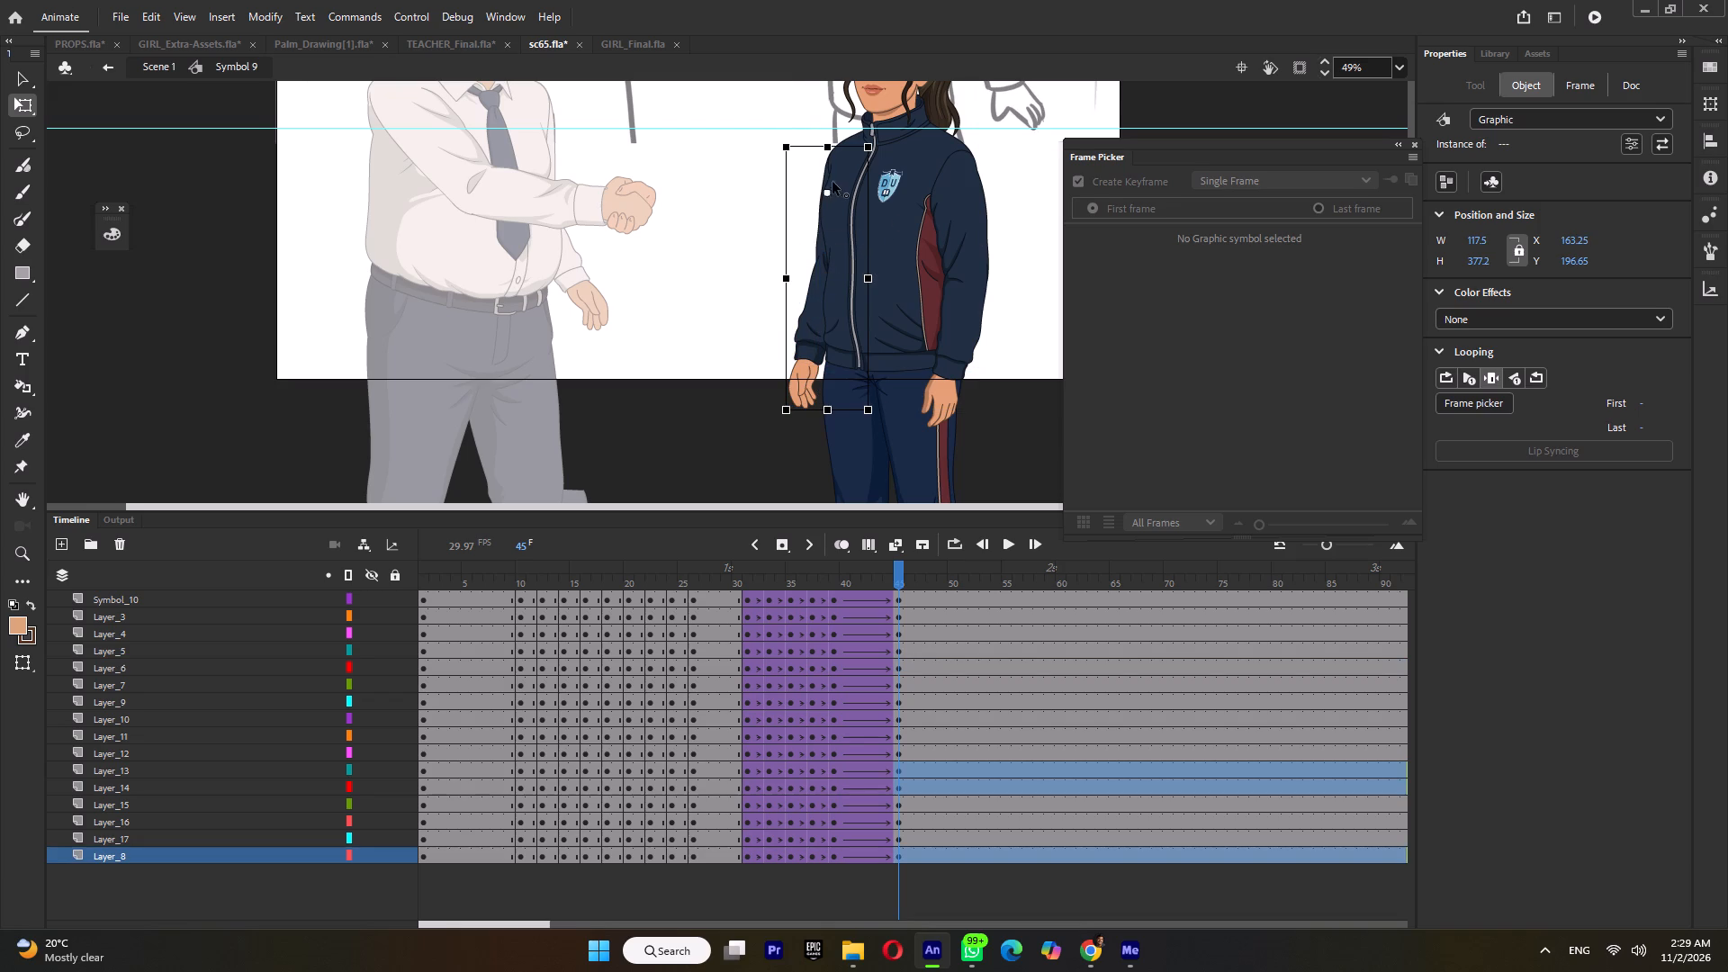
left_click_drag(832, 182, 840, 158)
scroll(797, 356, "up", 3, "ctrl")
scroll(768, 422, "up", 4, "ctrl")
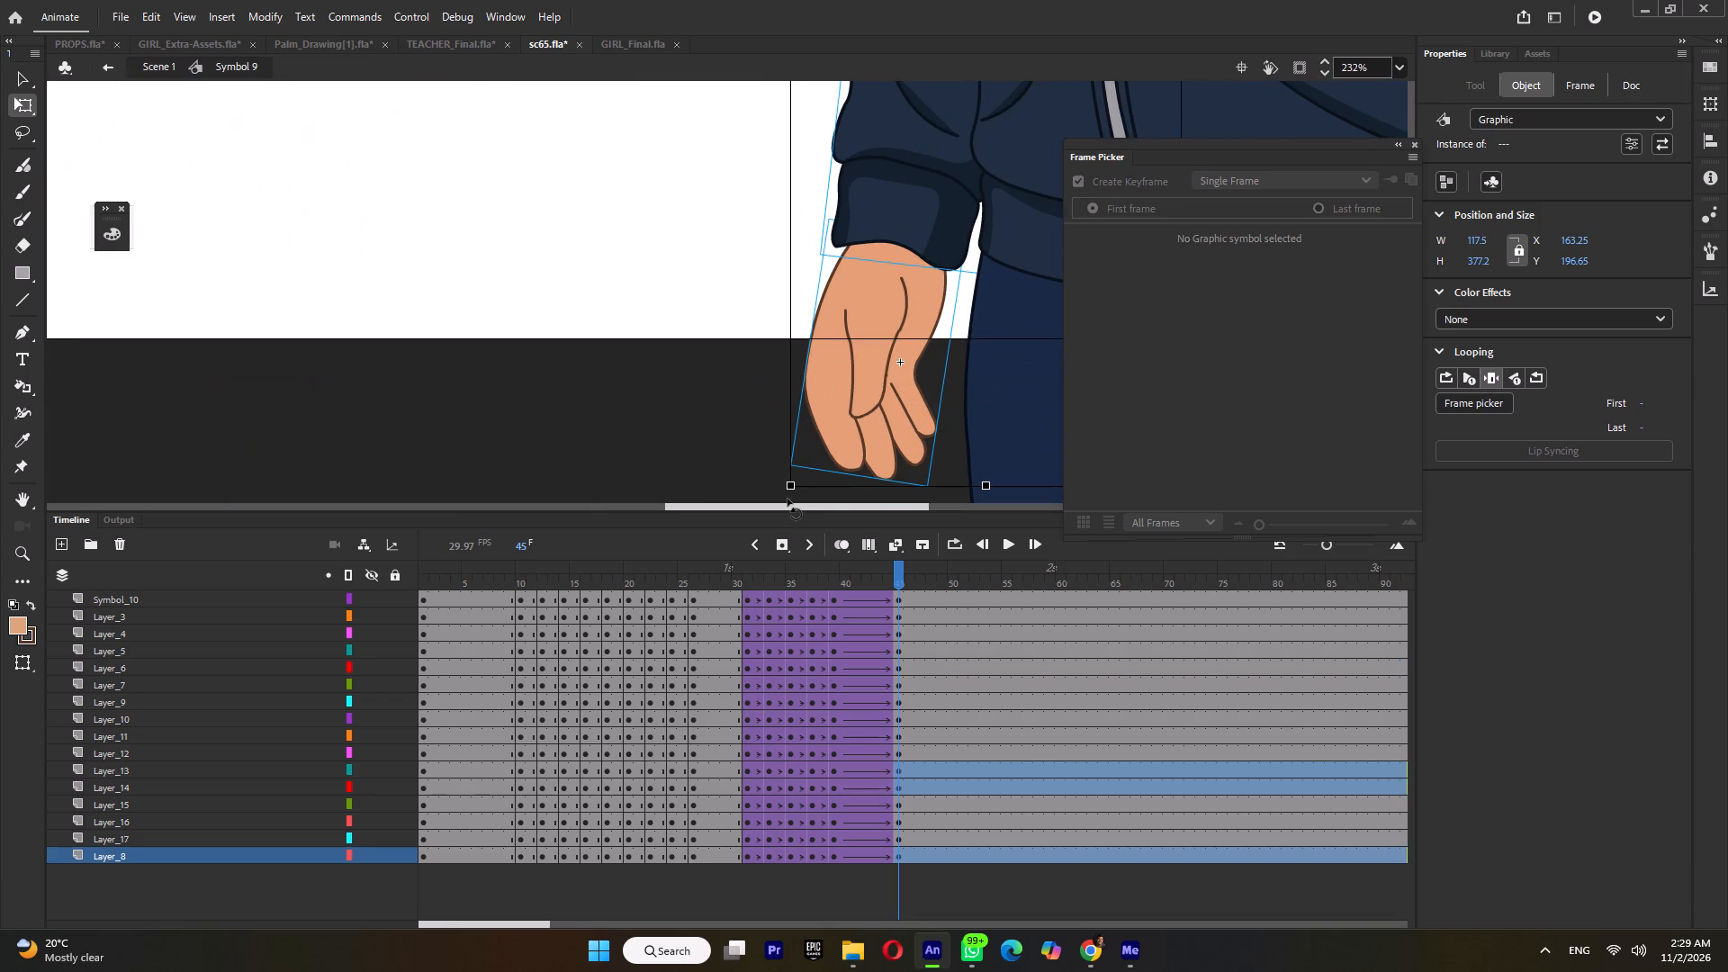
left_click_drag(787, 493, 776, 493)
scroll(796, 421, "down", 9, "ctrl")
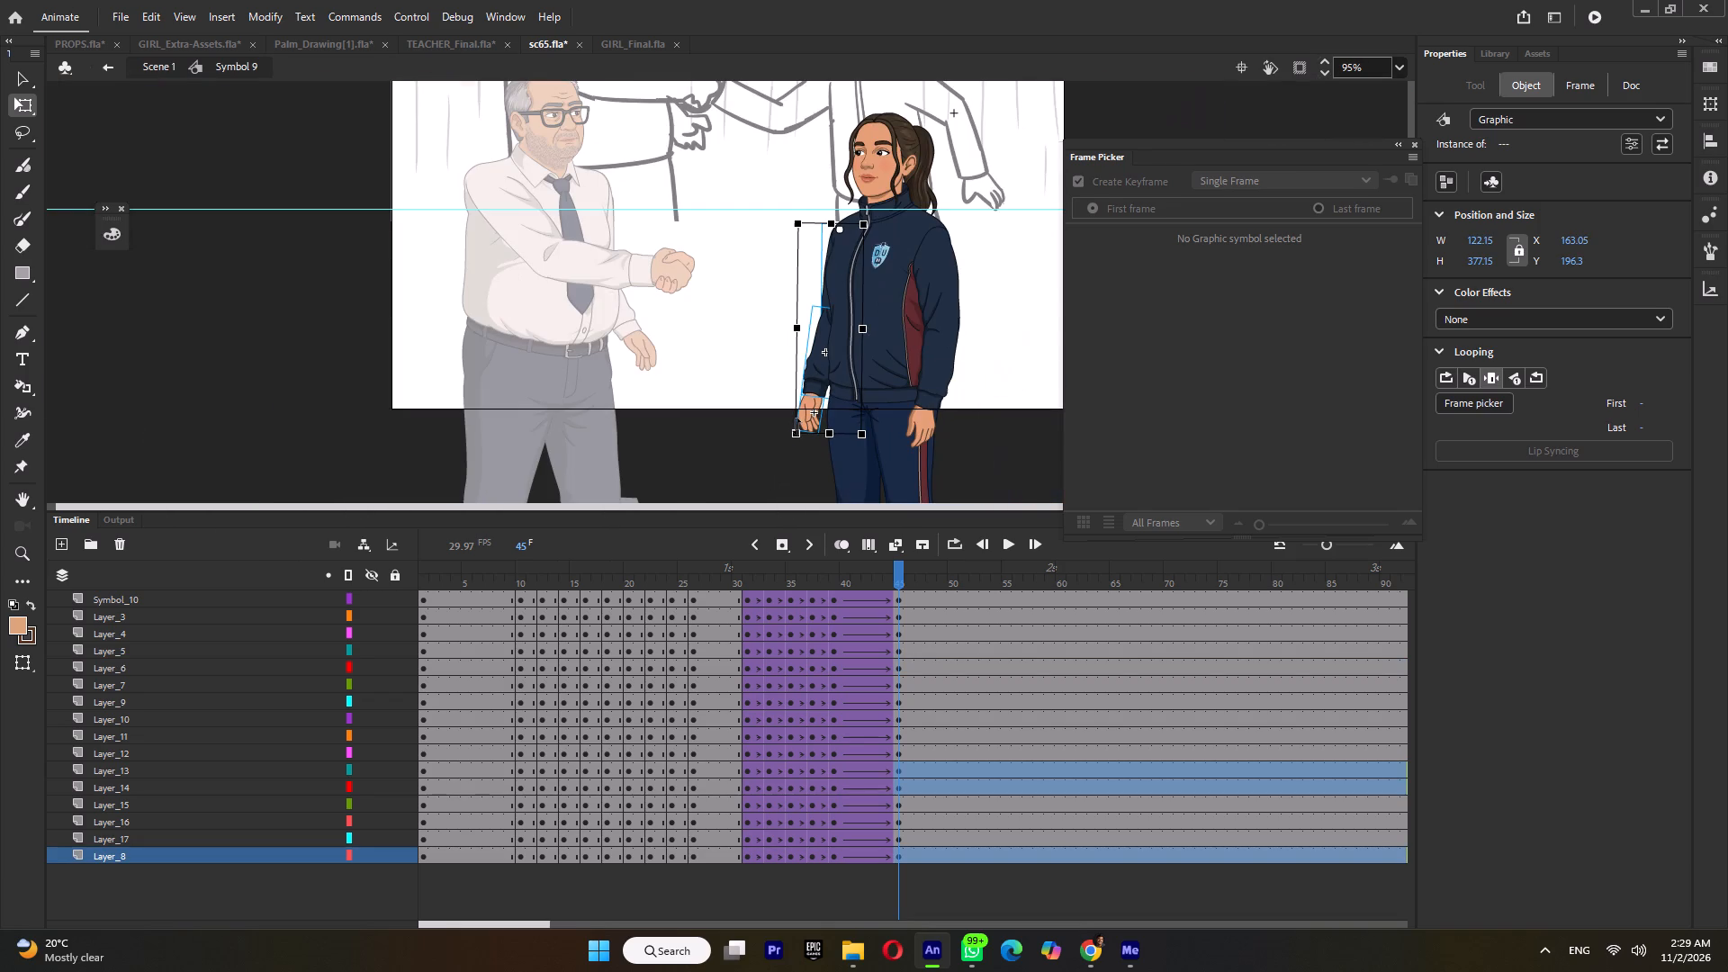
Insert in-between keyframes on all the girl's layers at frames 41 and 43, and play back the motion from frame 30.
double_click(850, 580)
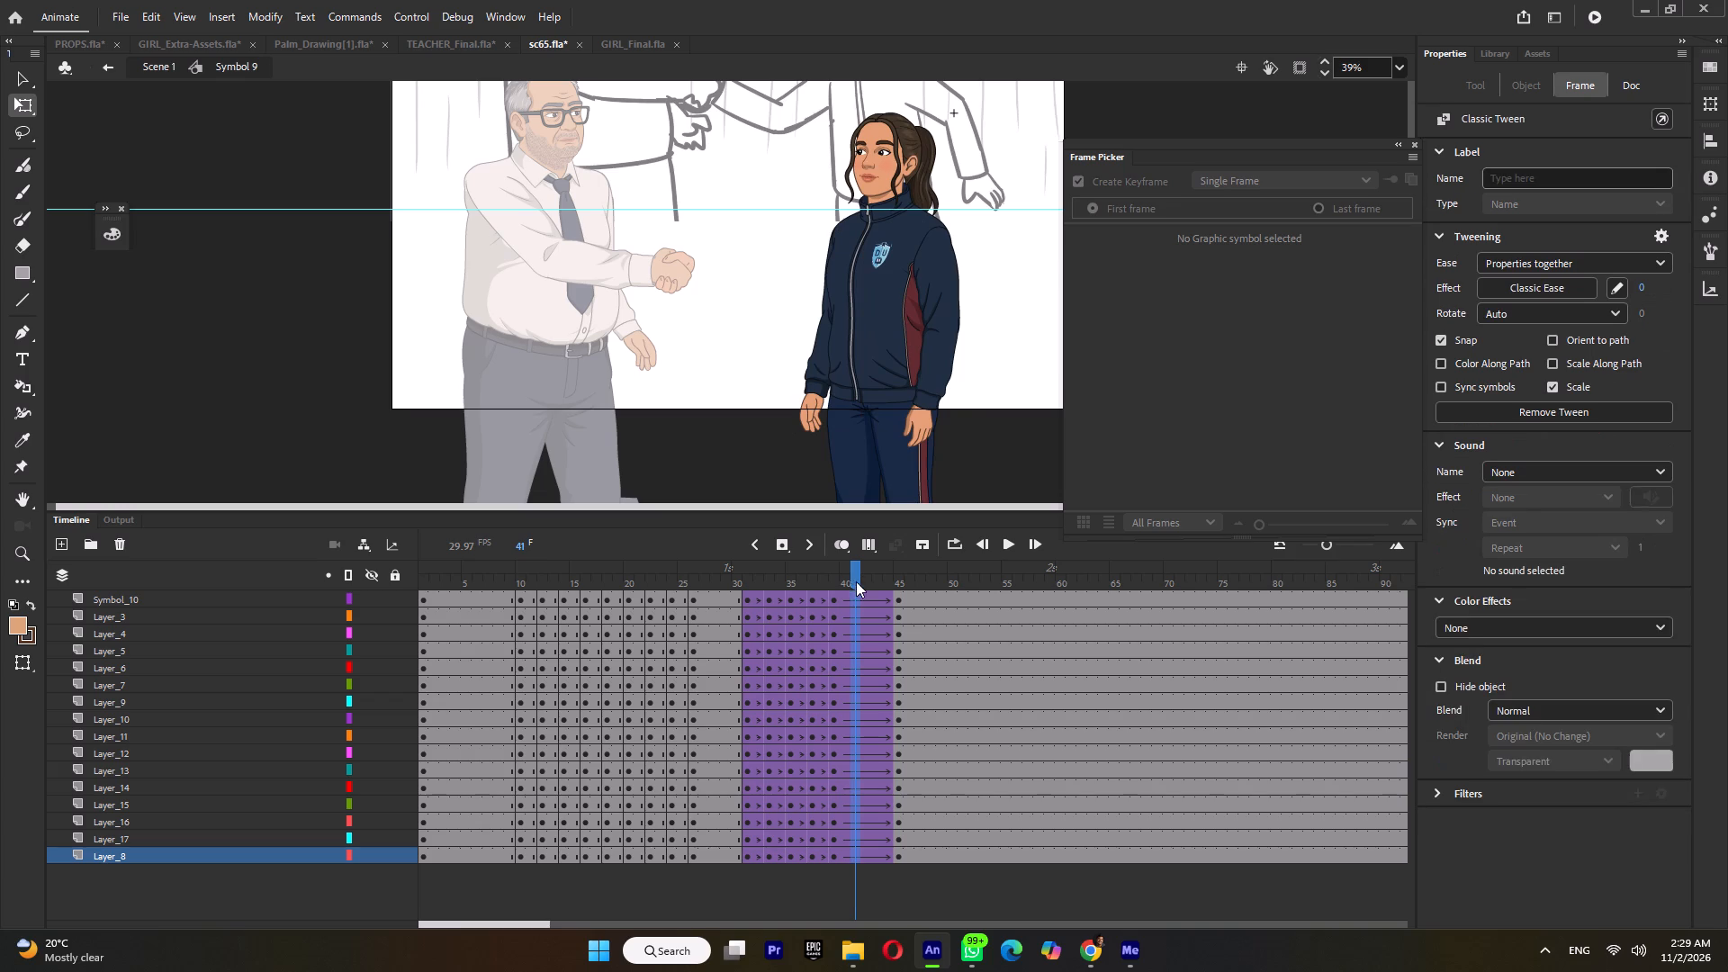
key("F6")
double_click(877, 574)
key("F6")
left_click(738, 578)
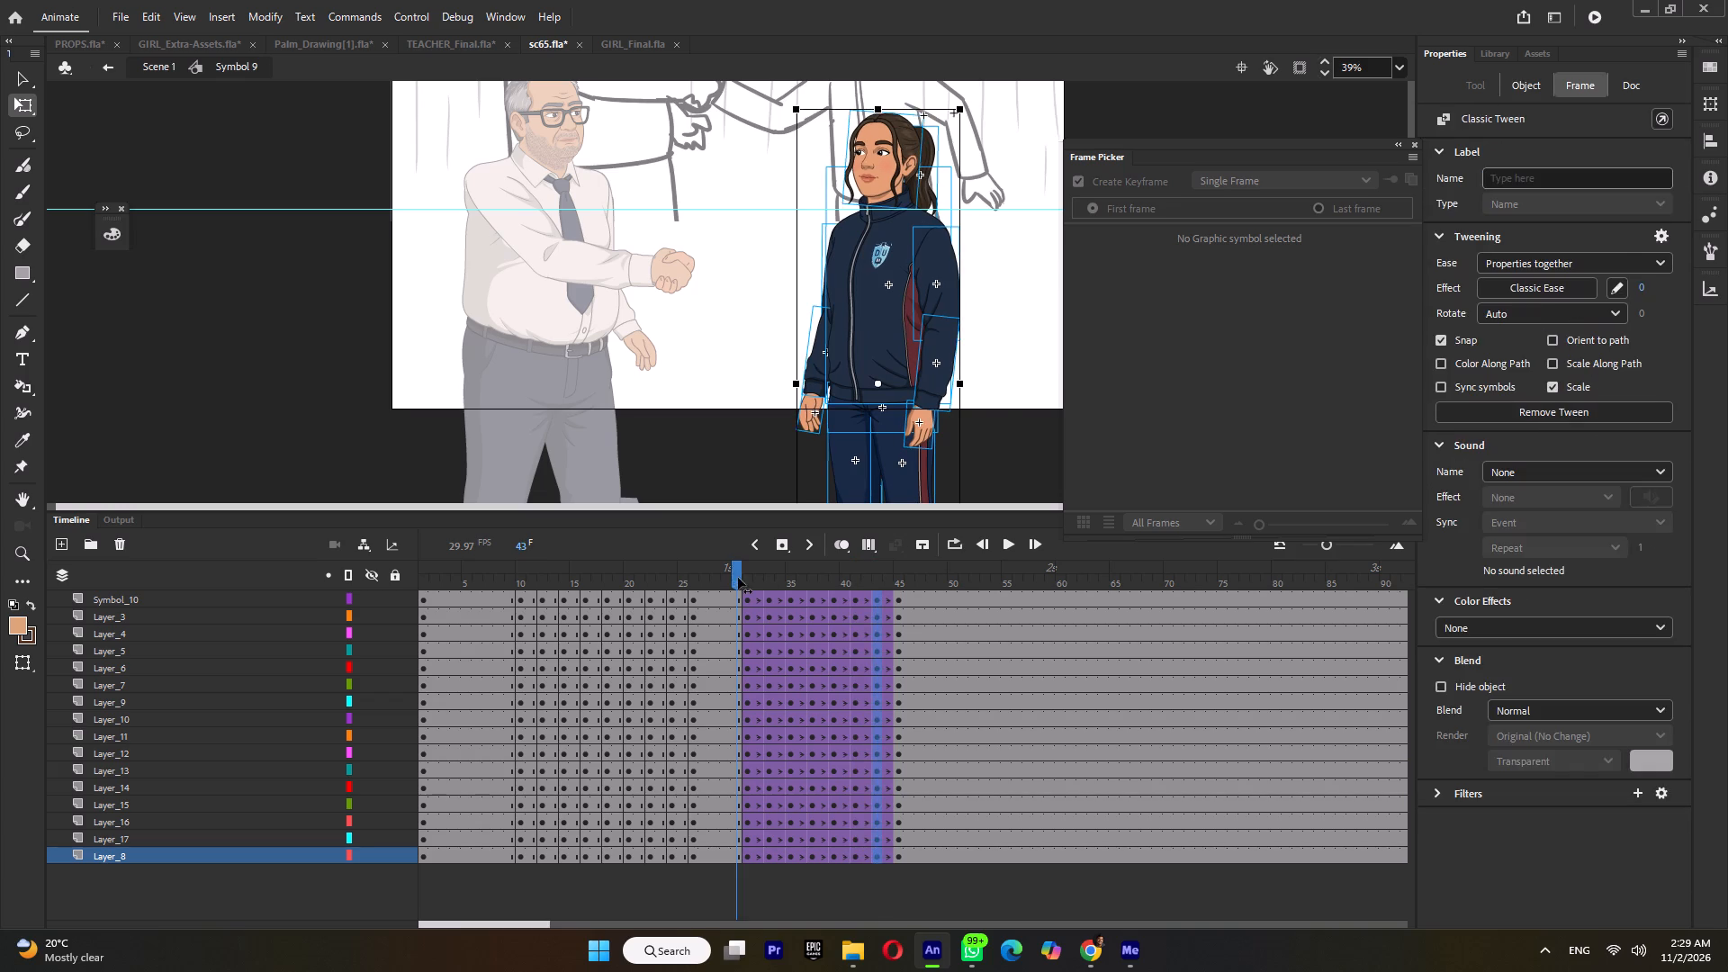
key("Return")
key("Return")
Set the girl's jacket torso to drawing 2 at frames 33 and 35, and to drawing 1 at frame 37.
left_click(739, 577)
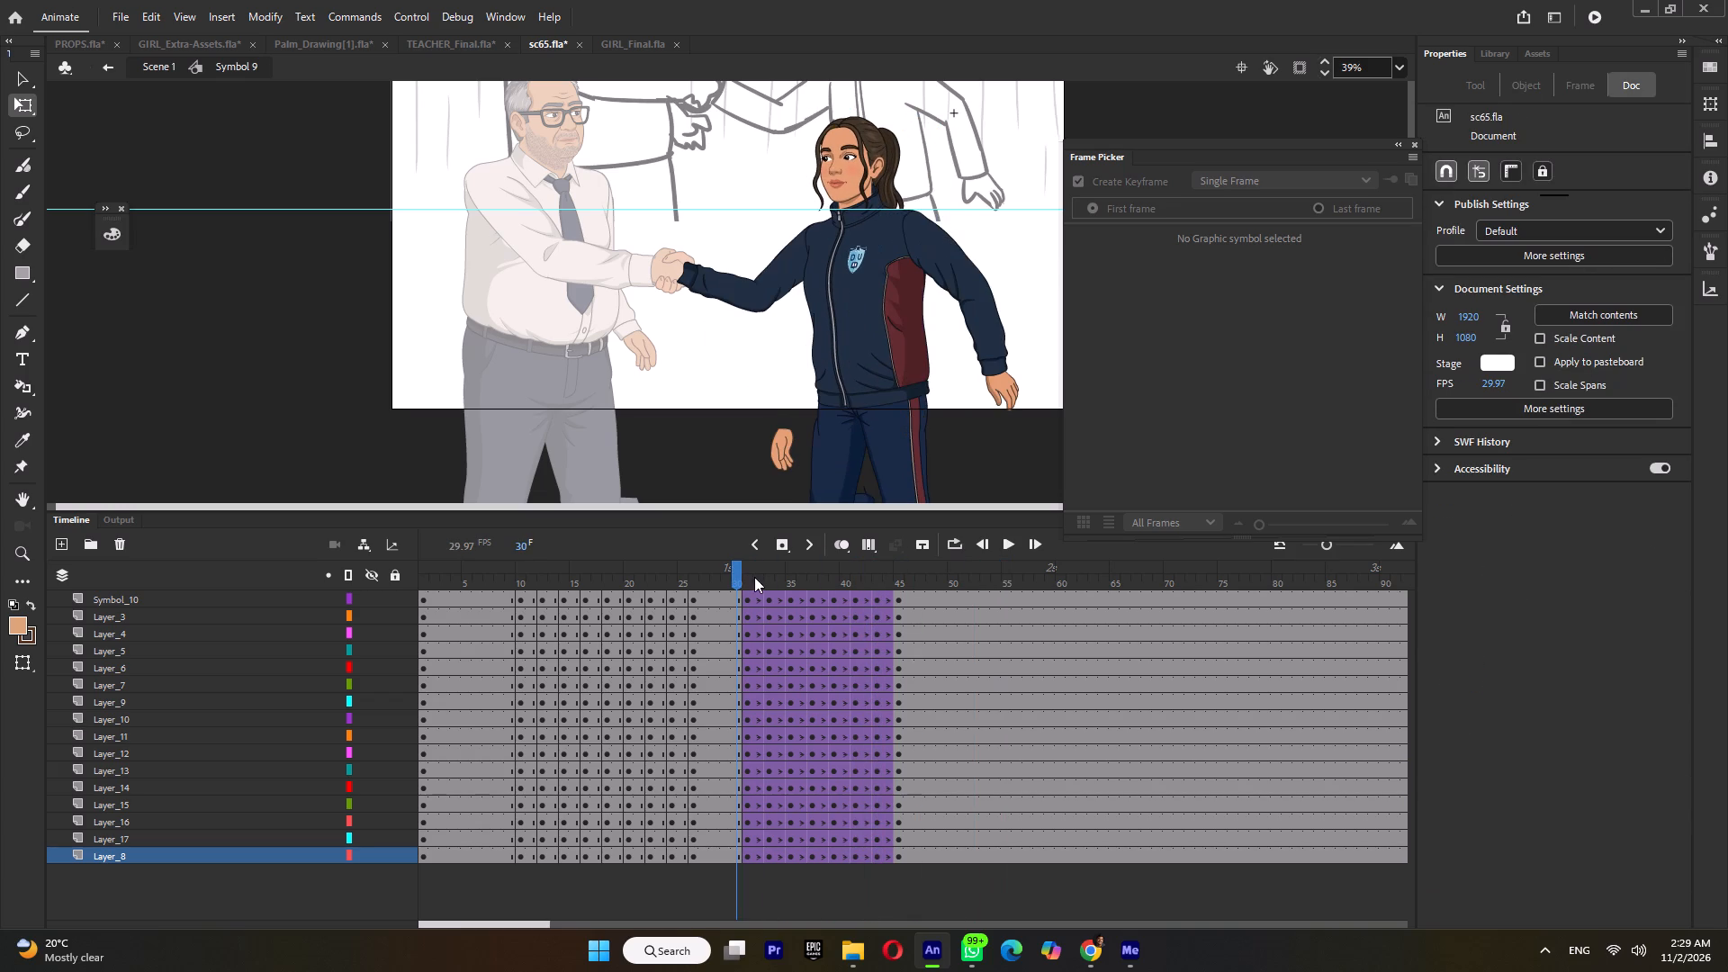
left_click(752, 580)
left_click(770, 578)
left_click(884, 337)
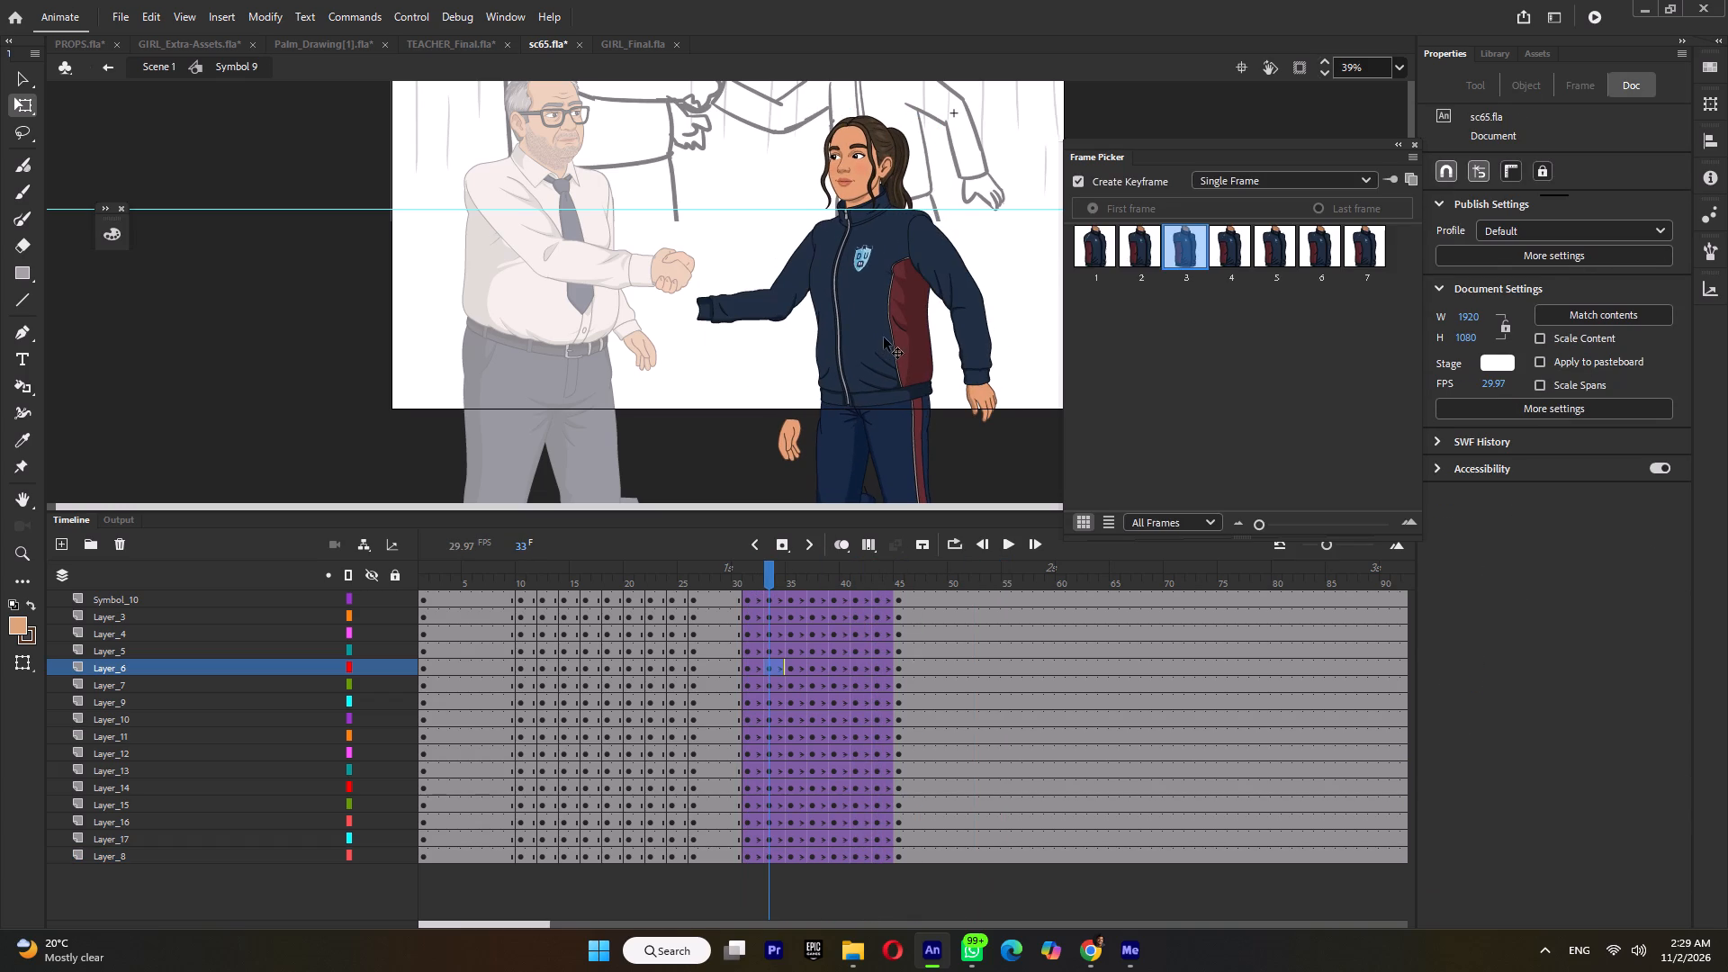
left_click(1140, 252)
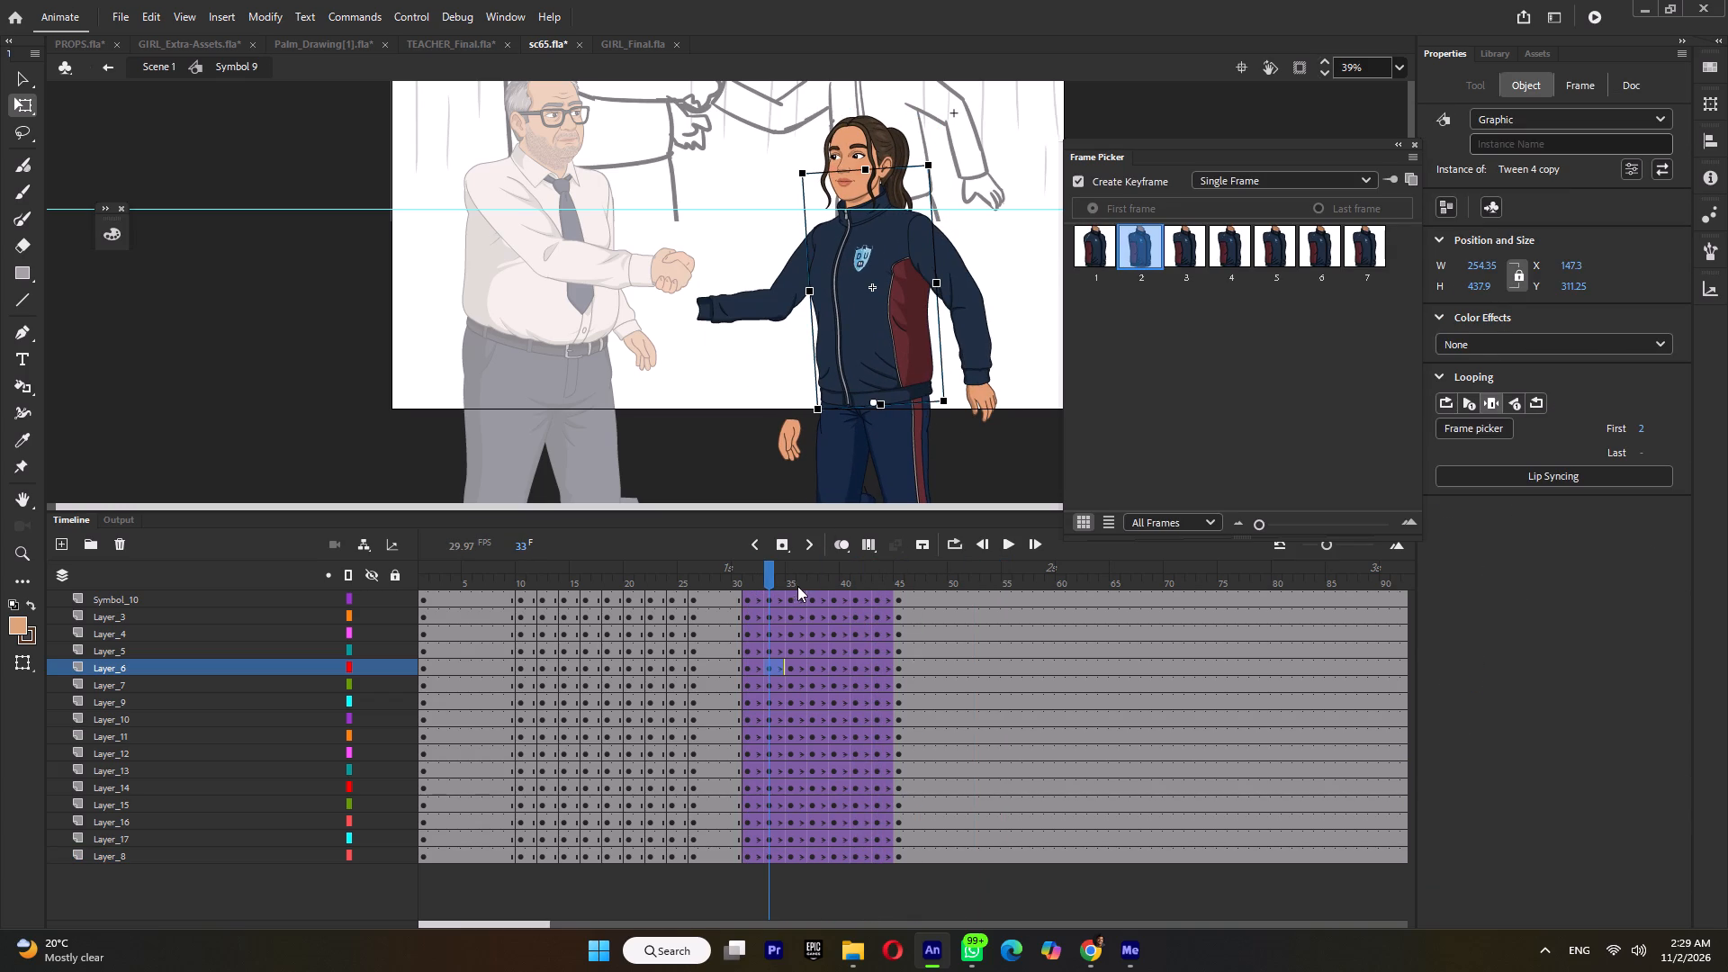
left_click(789, 586)
left_click(868, 313)
left_click(1136, 239)
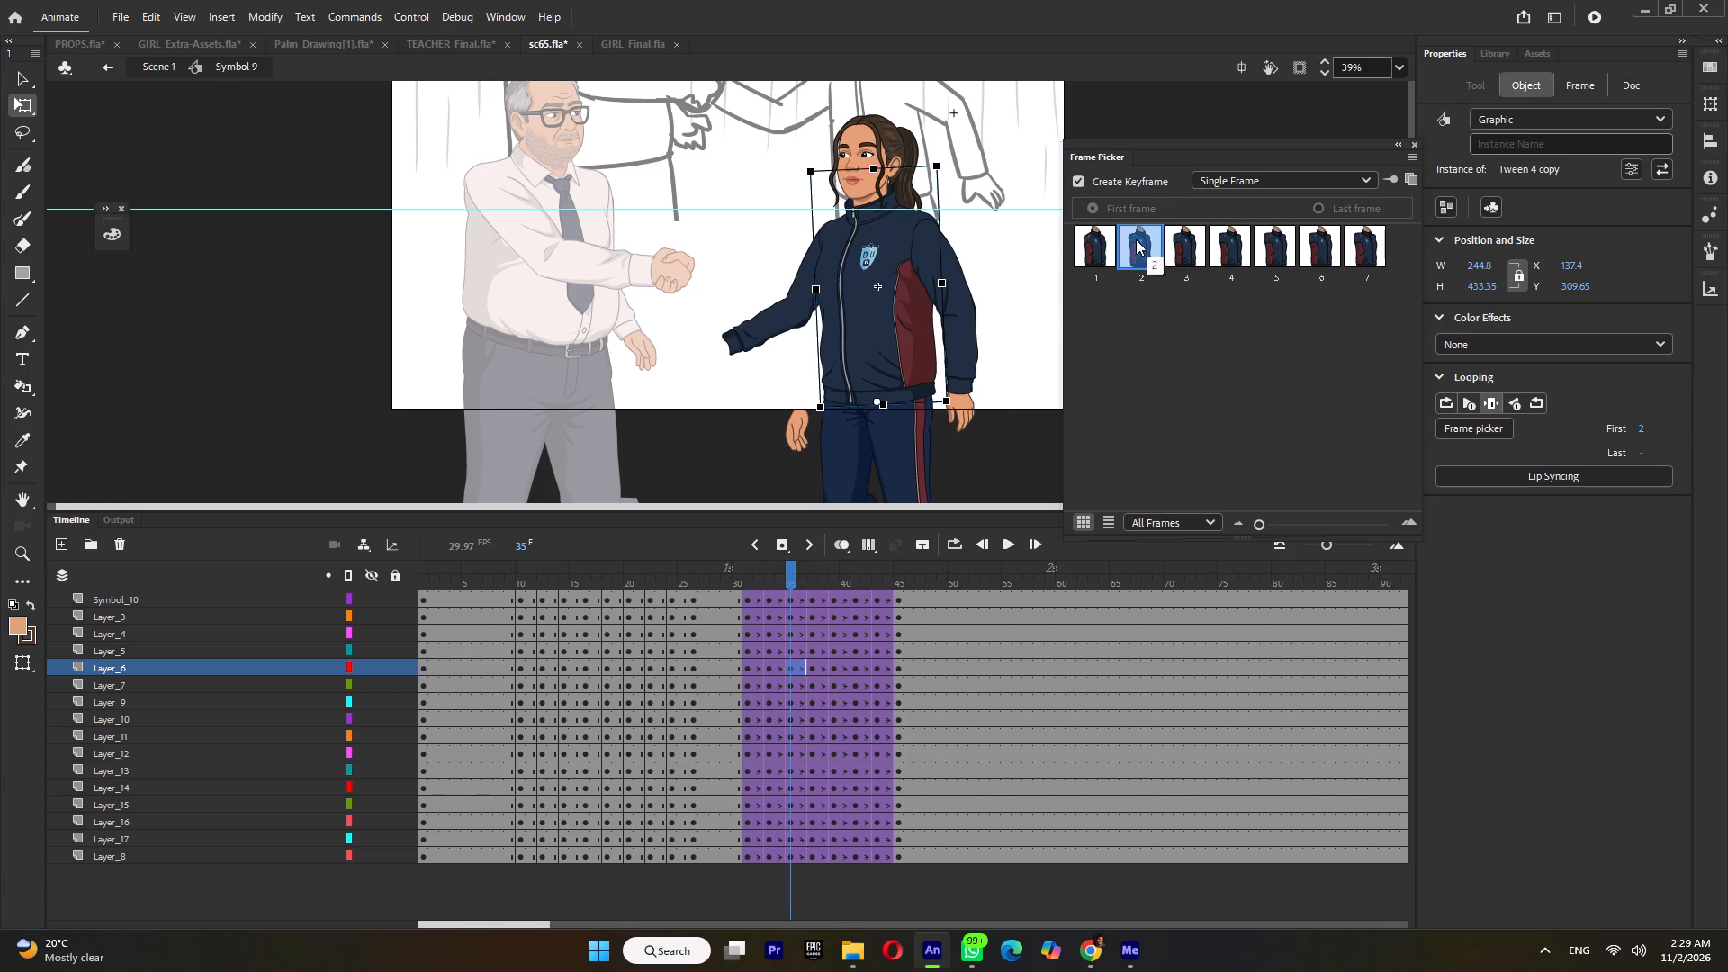
left_click(812, 666)
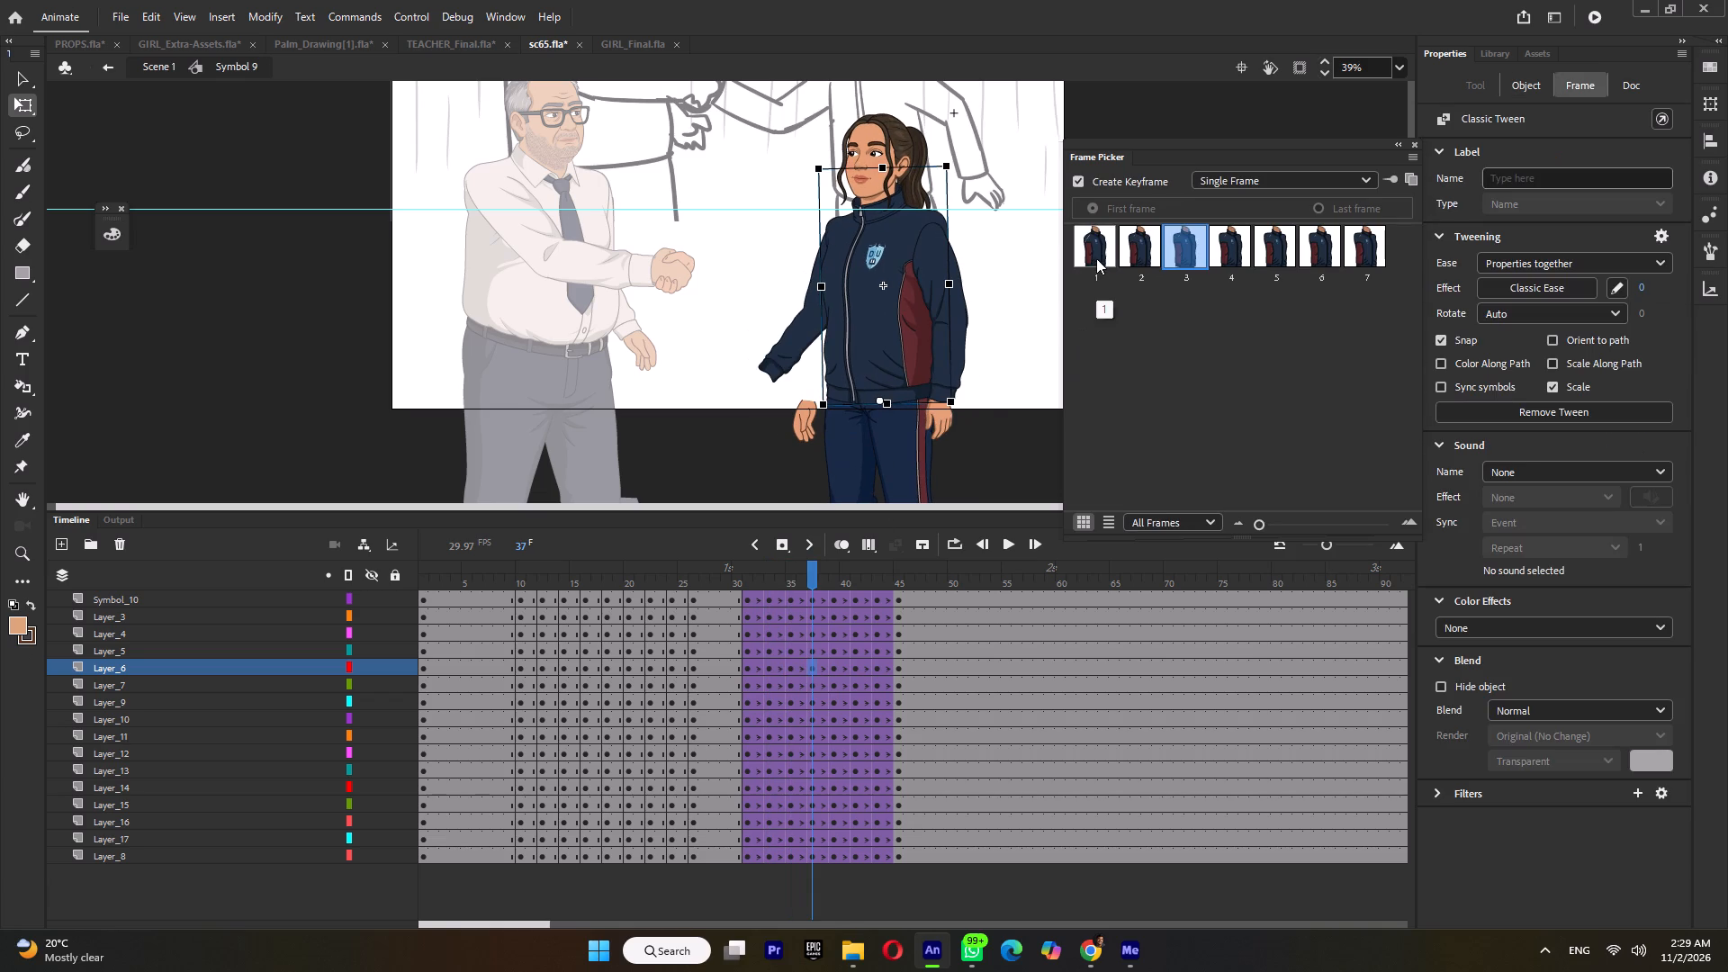
left_click(1096, 258)
left_click(833, 670)
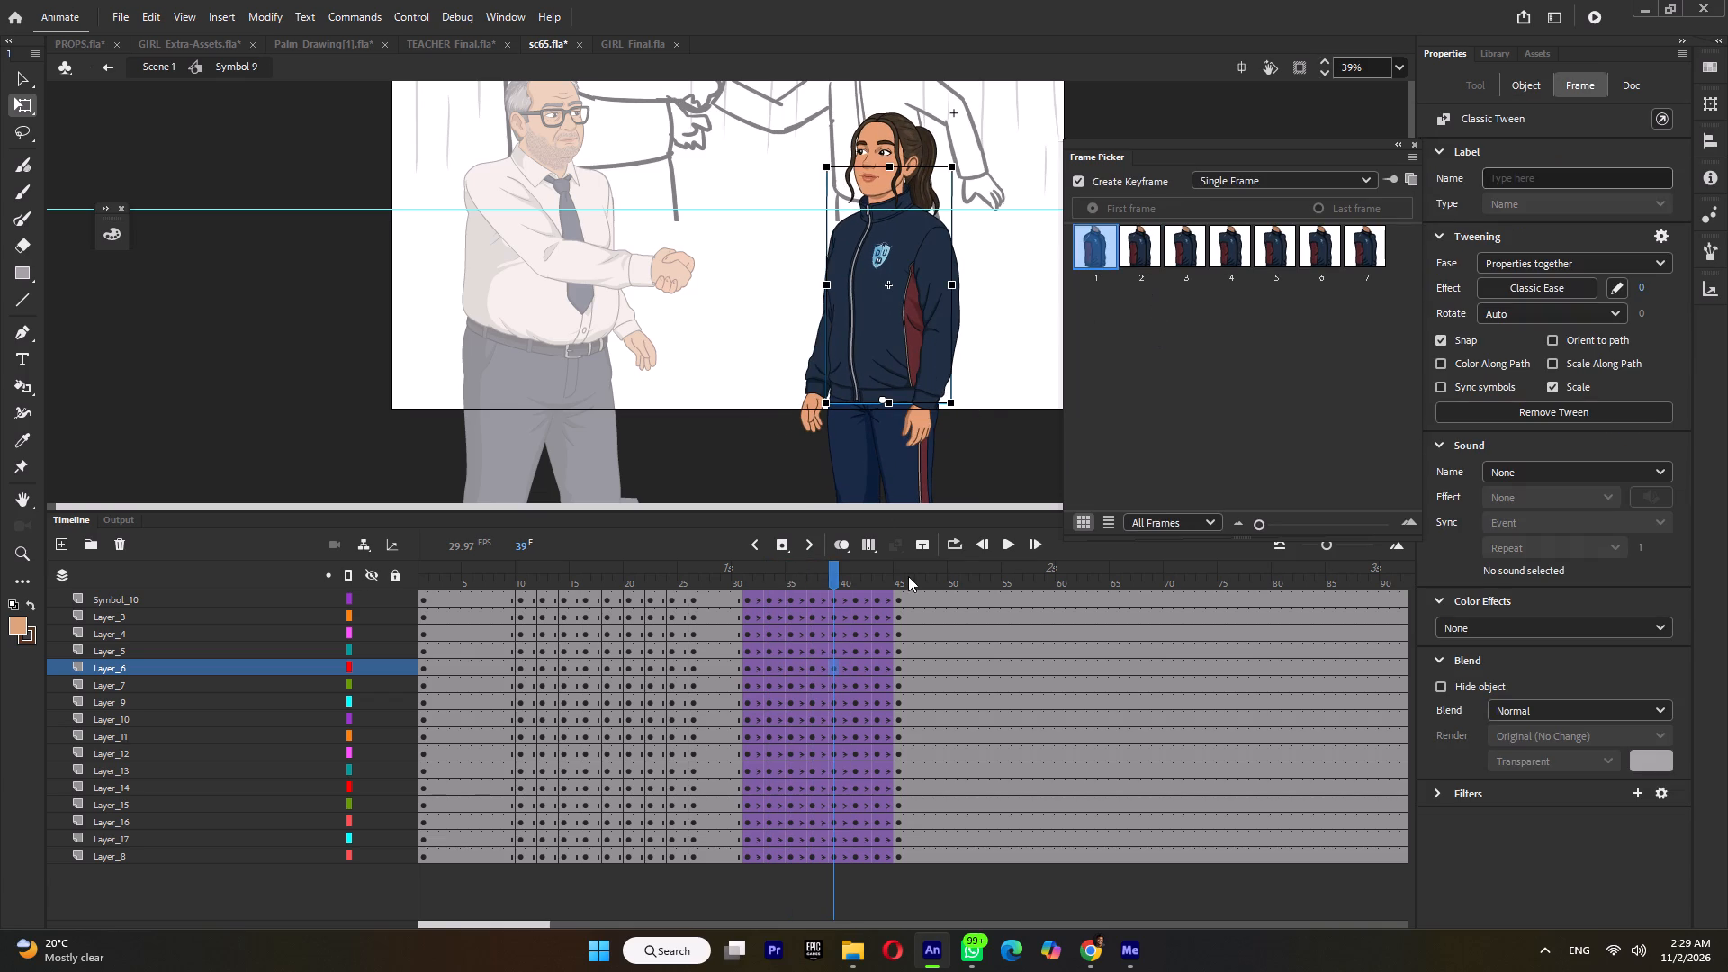
Play back the motion from frame 30, and set the jacket torso to drawing 1 at frame 35.
left_click(762, 589)
key("Return")
left_click(726, 580)
key("Return")
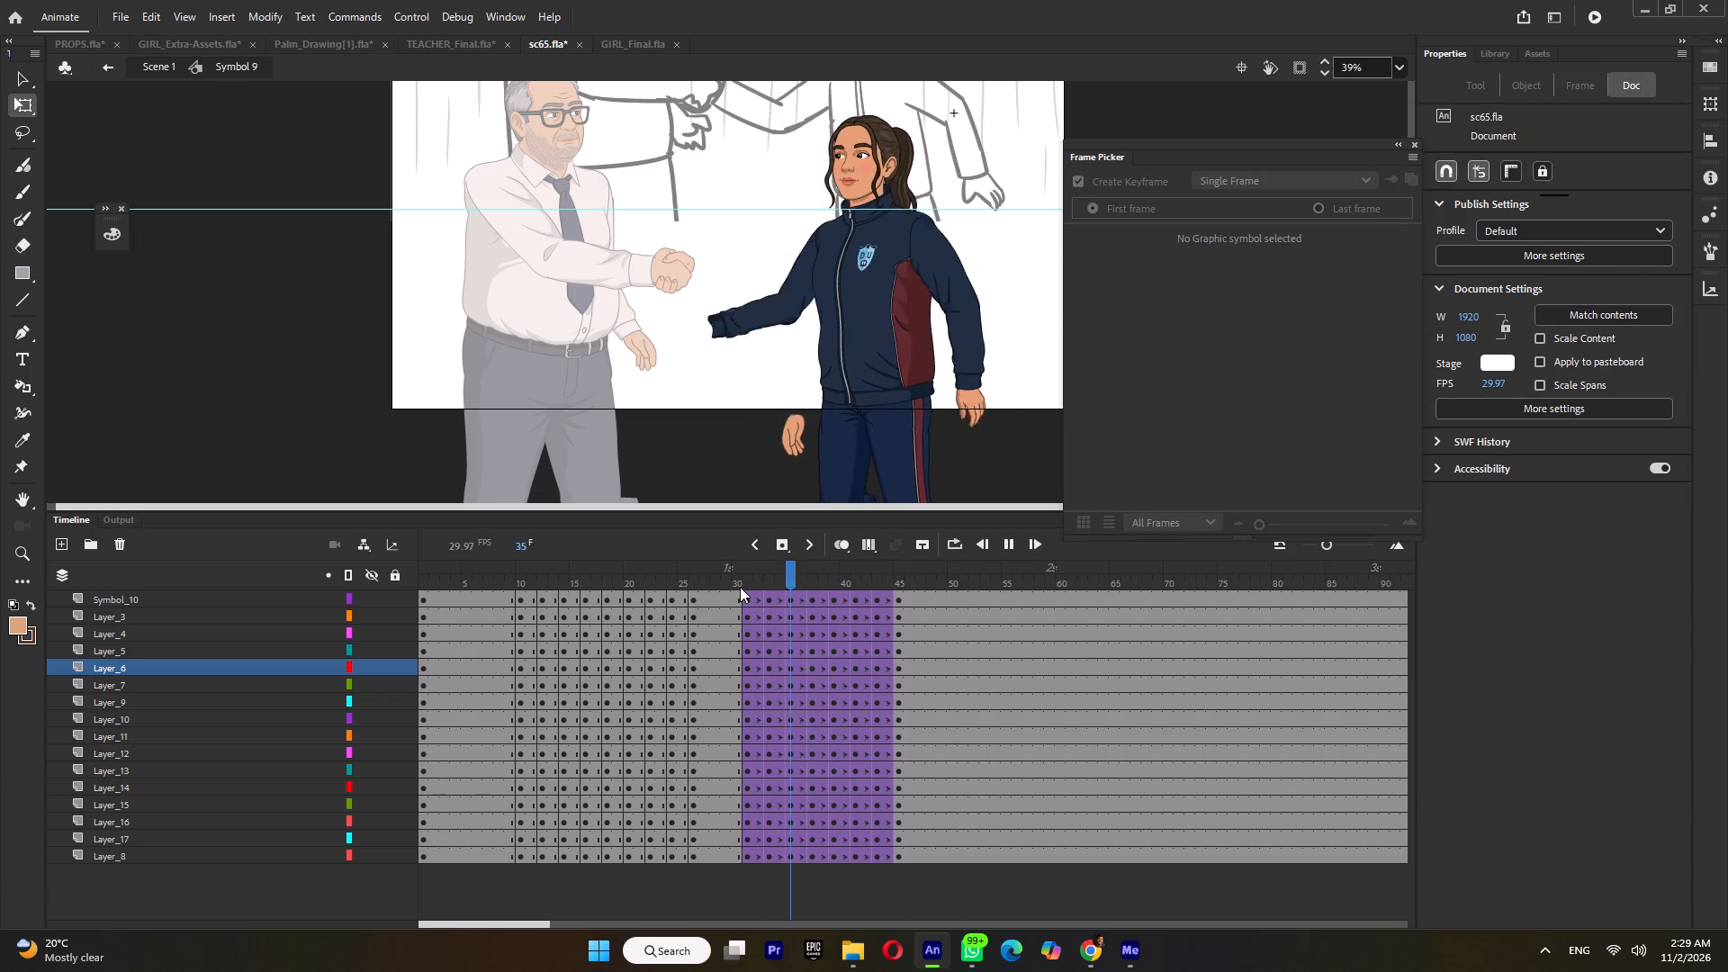
key("Return")
left_click(750, 580)
left_click(771, 578)
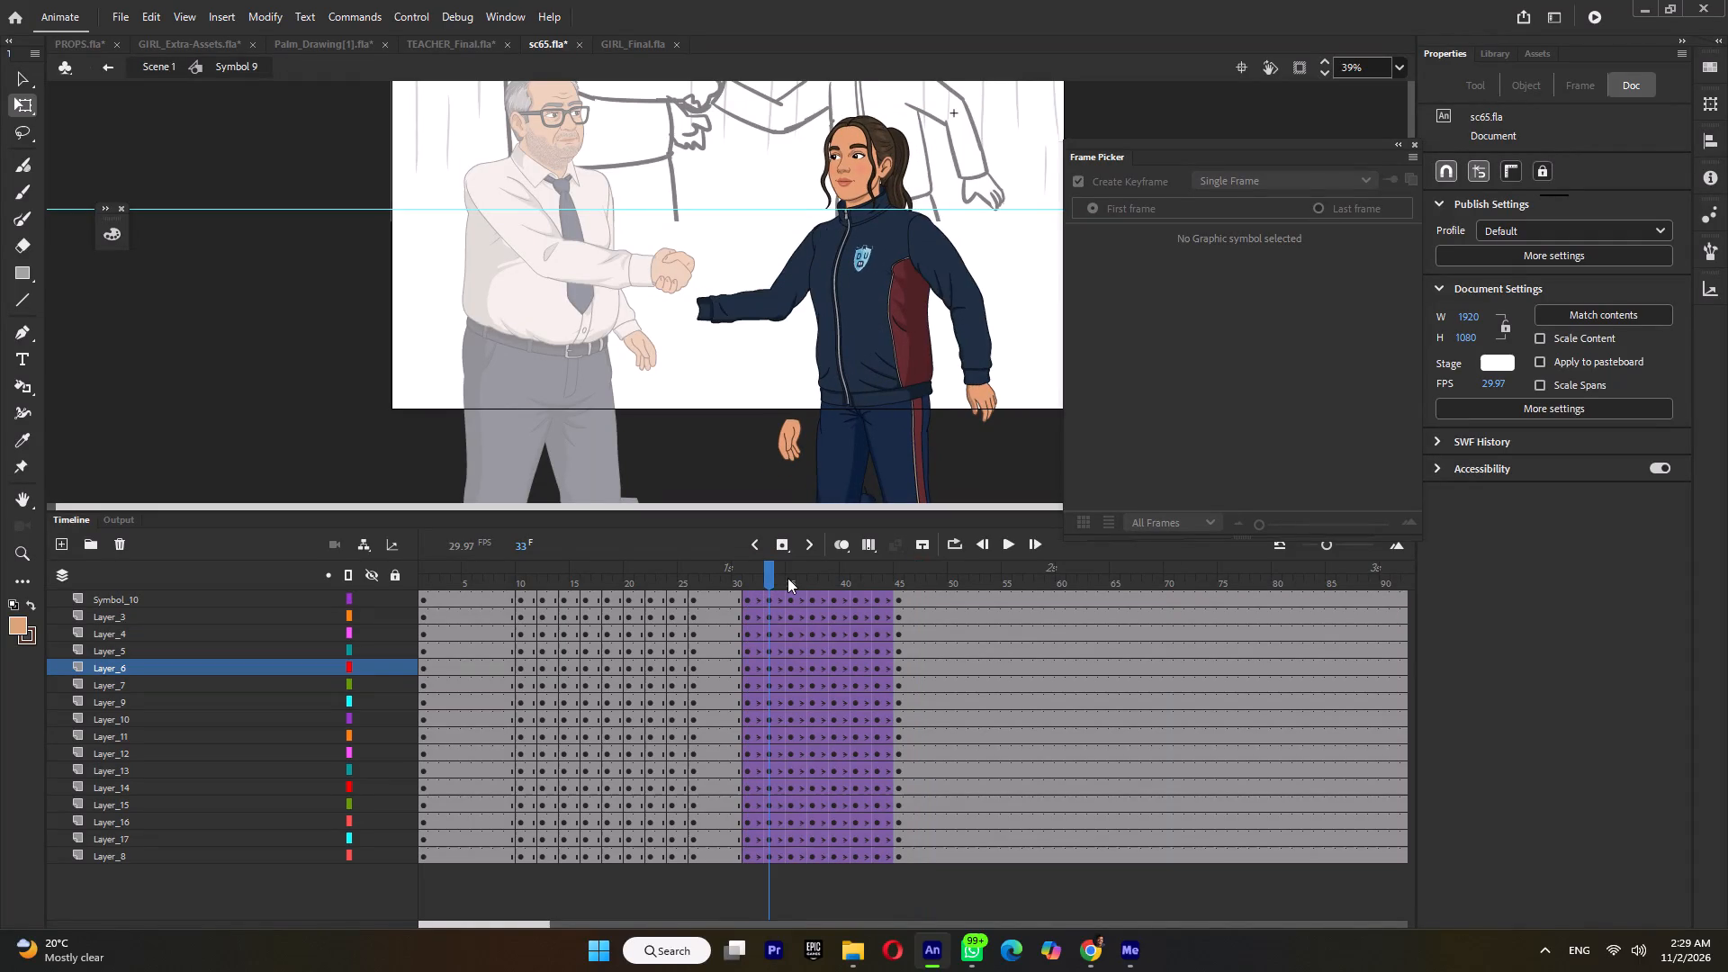
left_click(787, 578)
left_click(865, 298)
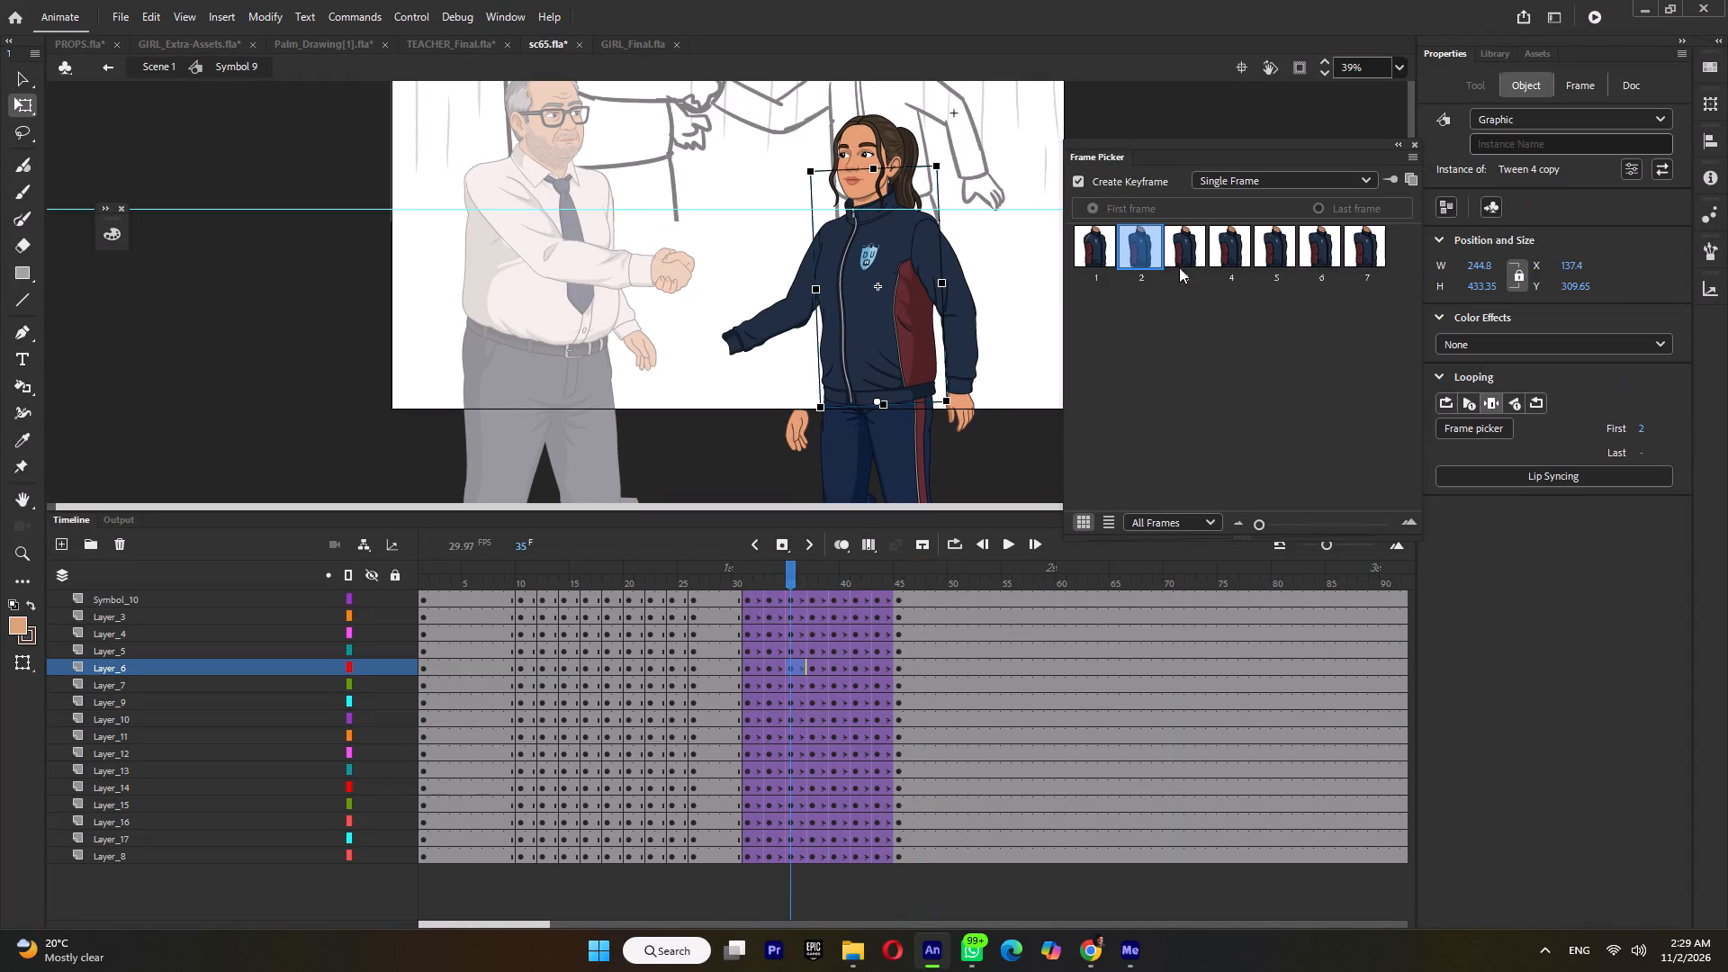
left_click(1093, 247)
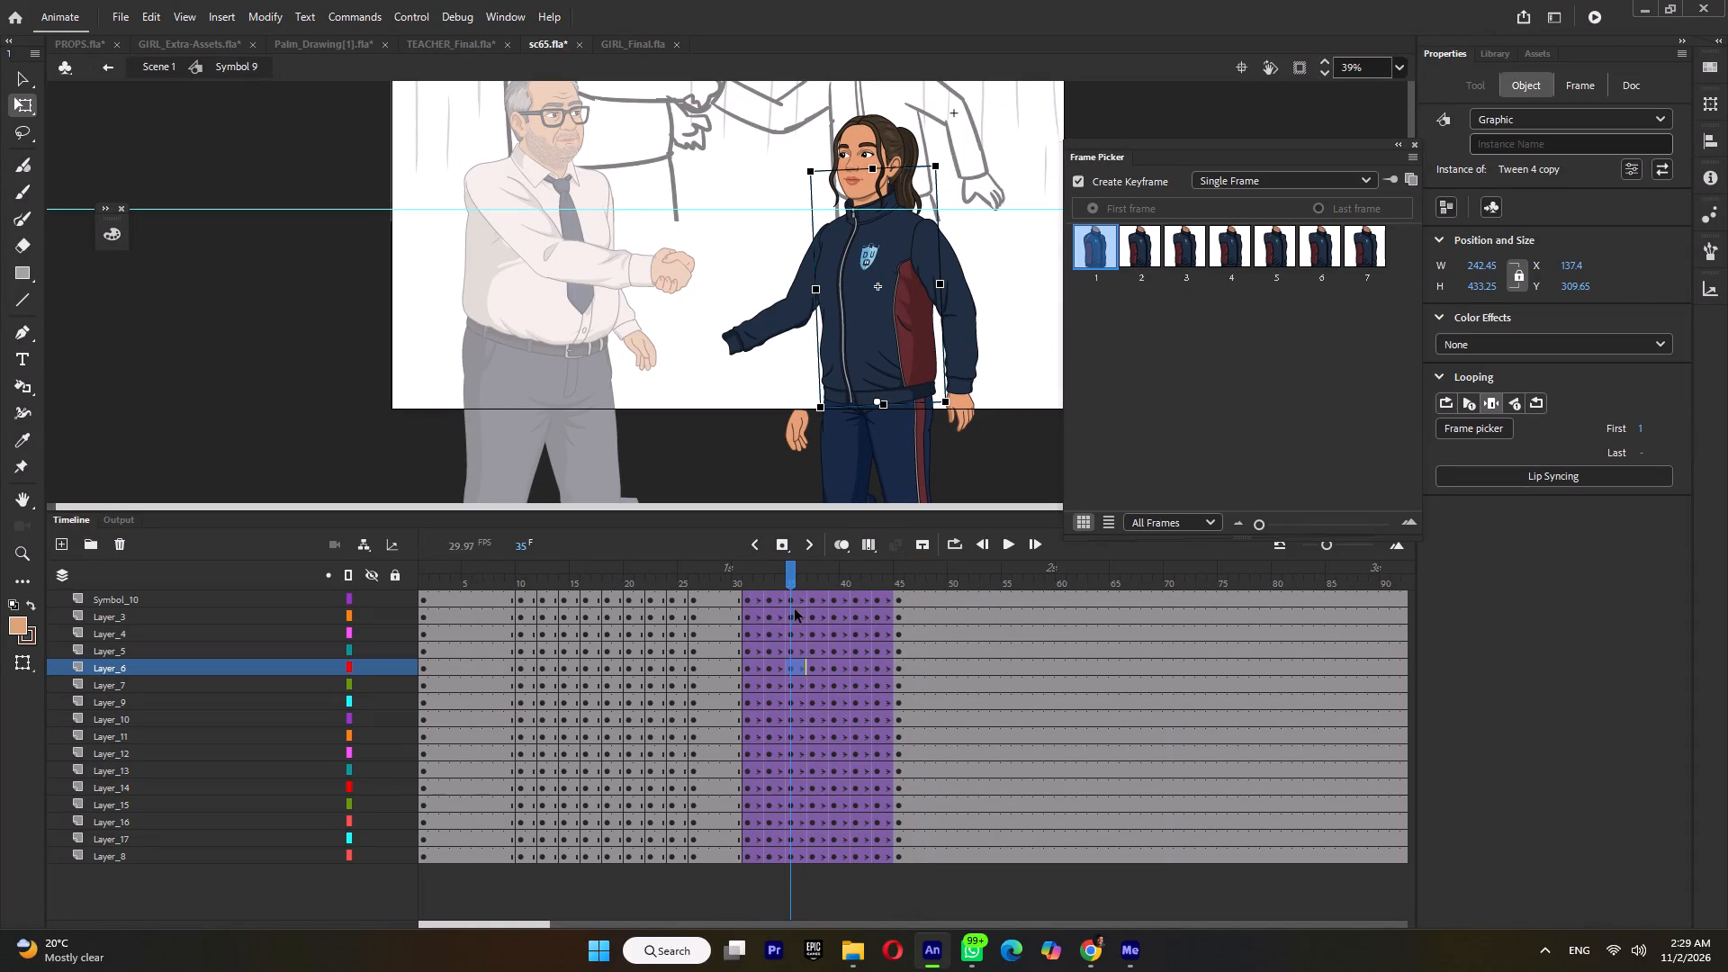
Remove the classic tweens from all the girl's layers between frames 31 and 45, keeping the in-between keyframes.
double_click(762, 583)
key("ctrl+m")
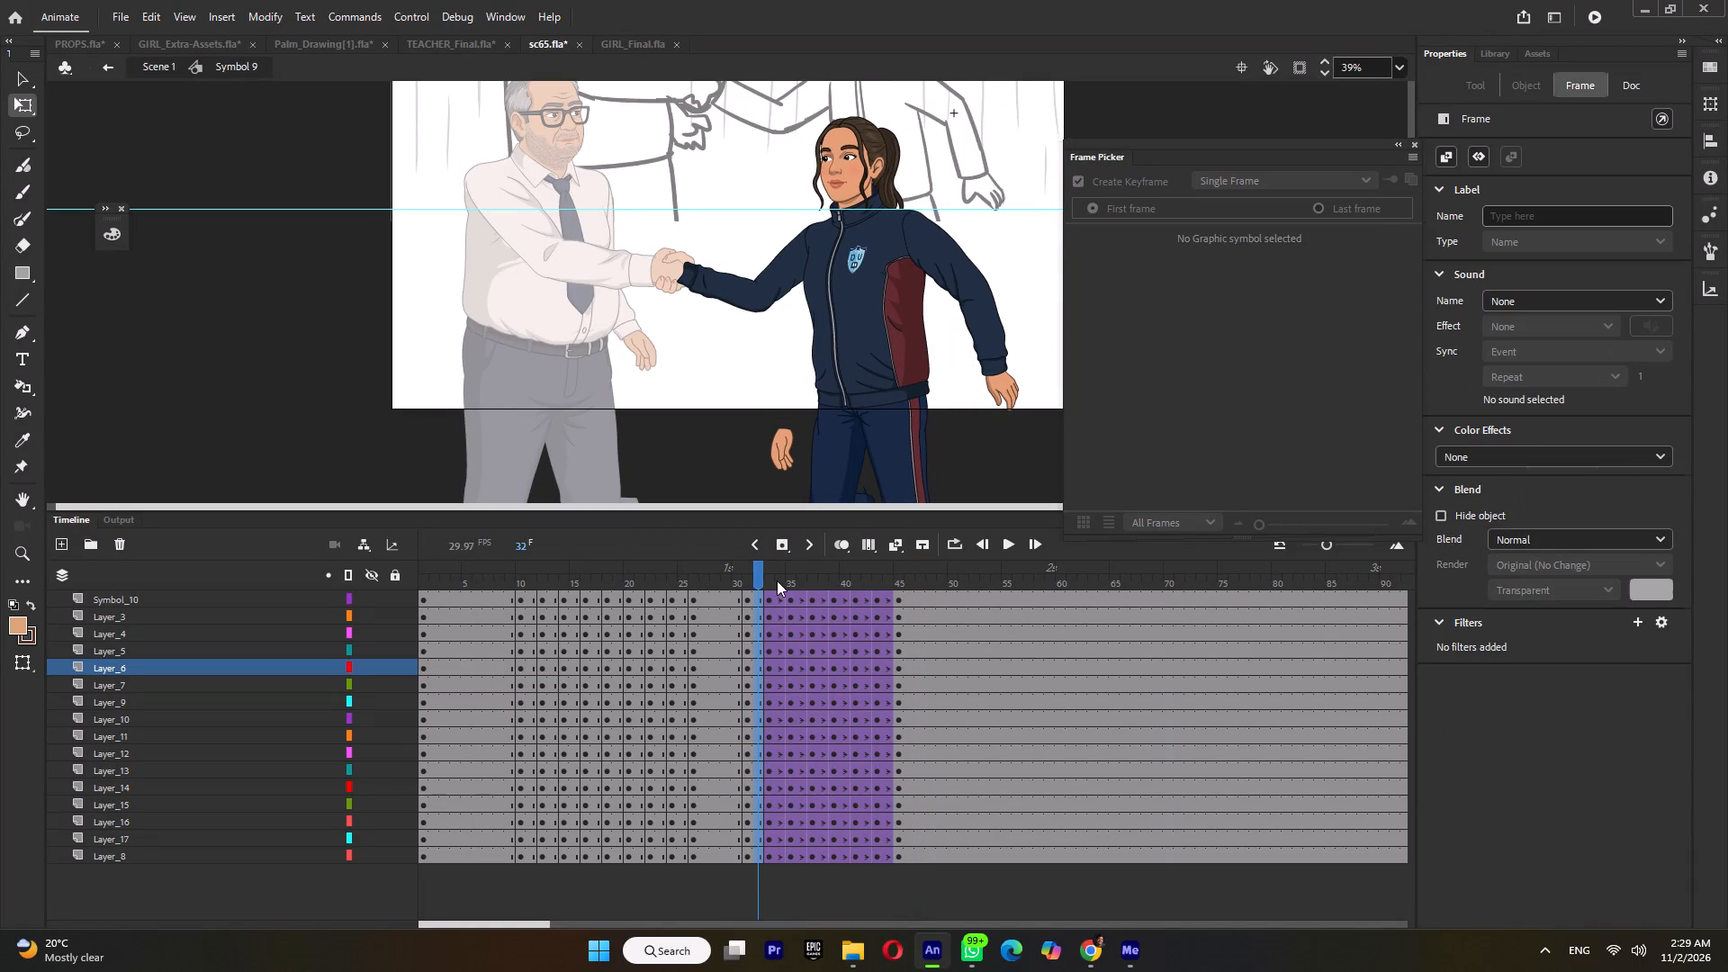
double_click(773, 580)
key("ctrl+m")
double_click(798, 580)
key("ctrl+m")
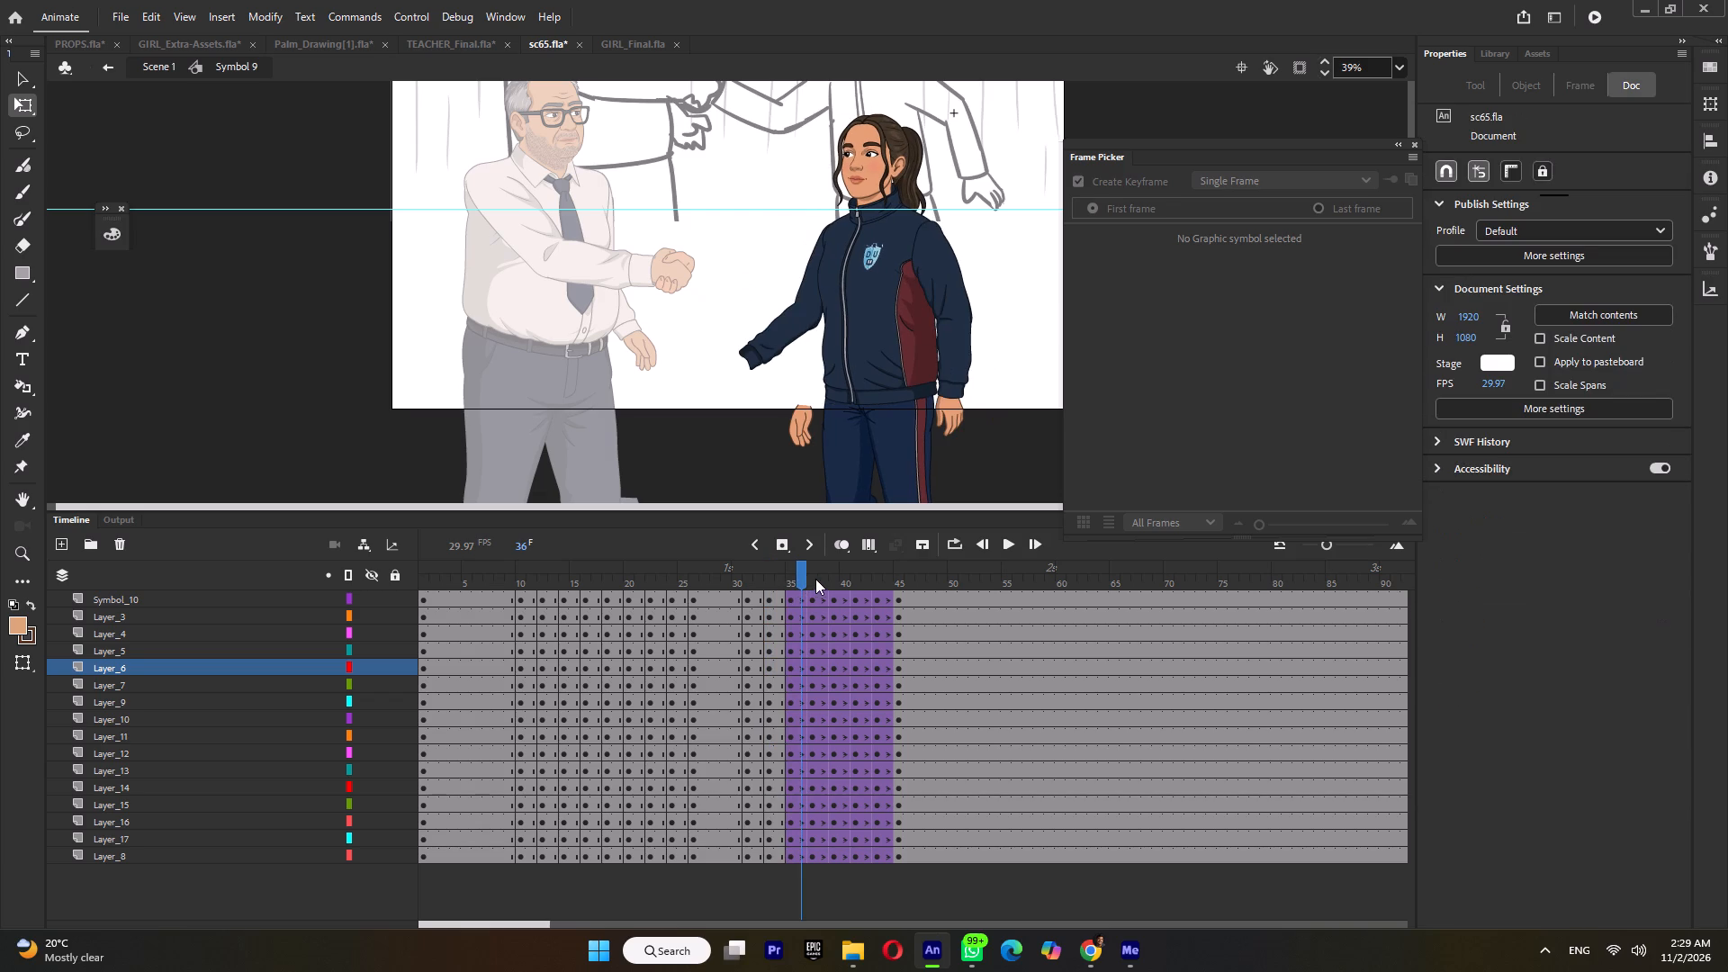
double_click(803, 580)
key("ctrl+m")
double_click(815, 578)
key("ctrl+m")
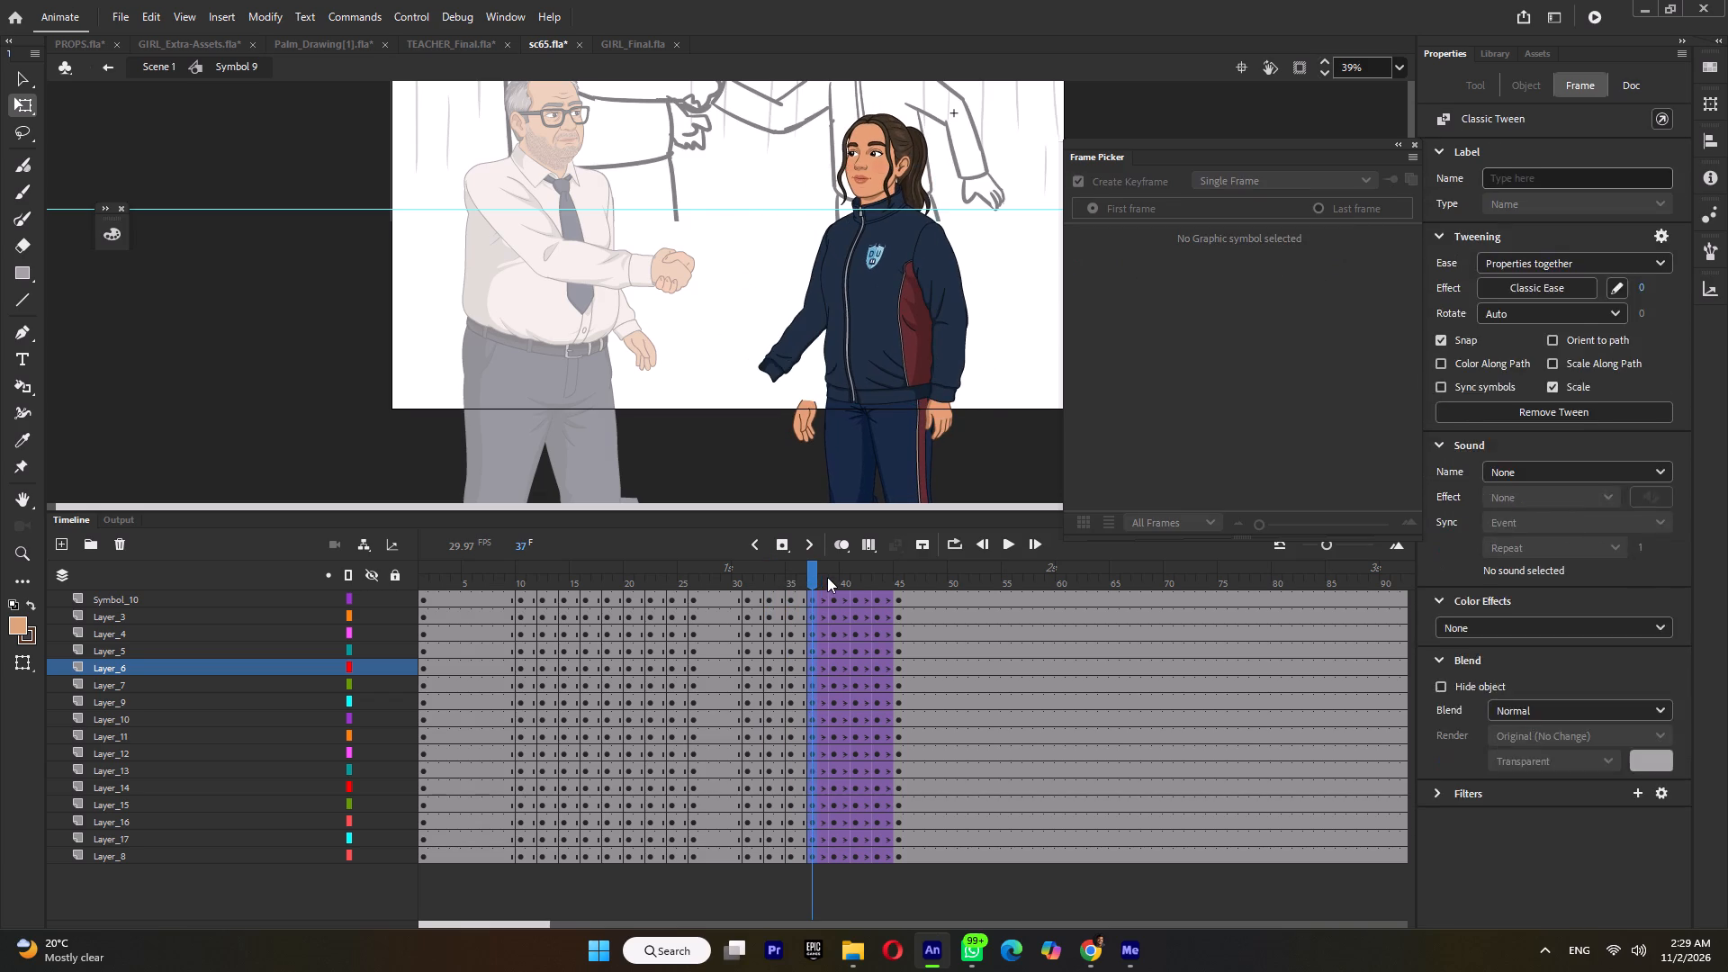
double_click(835, 575)
key("ctrl+m")
double_click(860, 576)
key("ctrl+m")
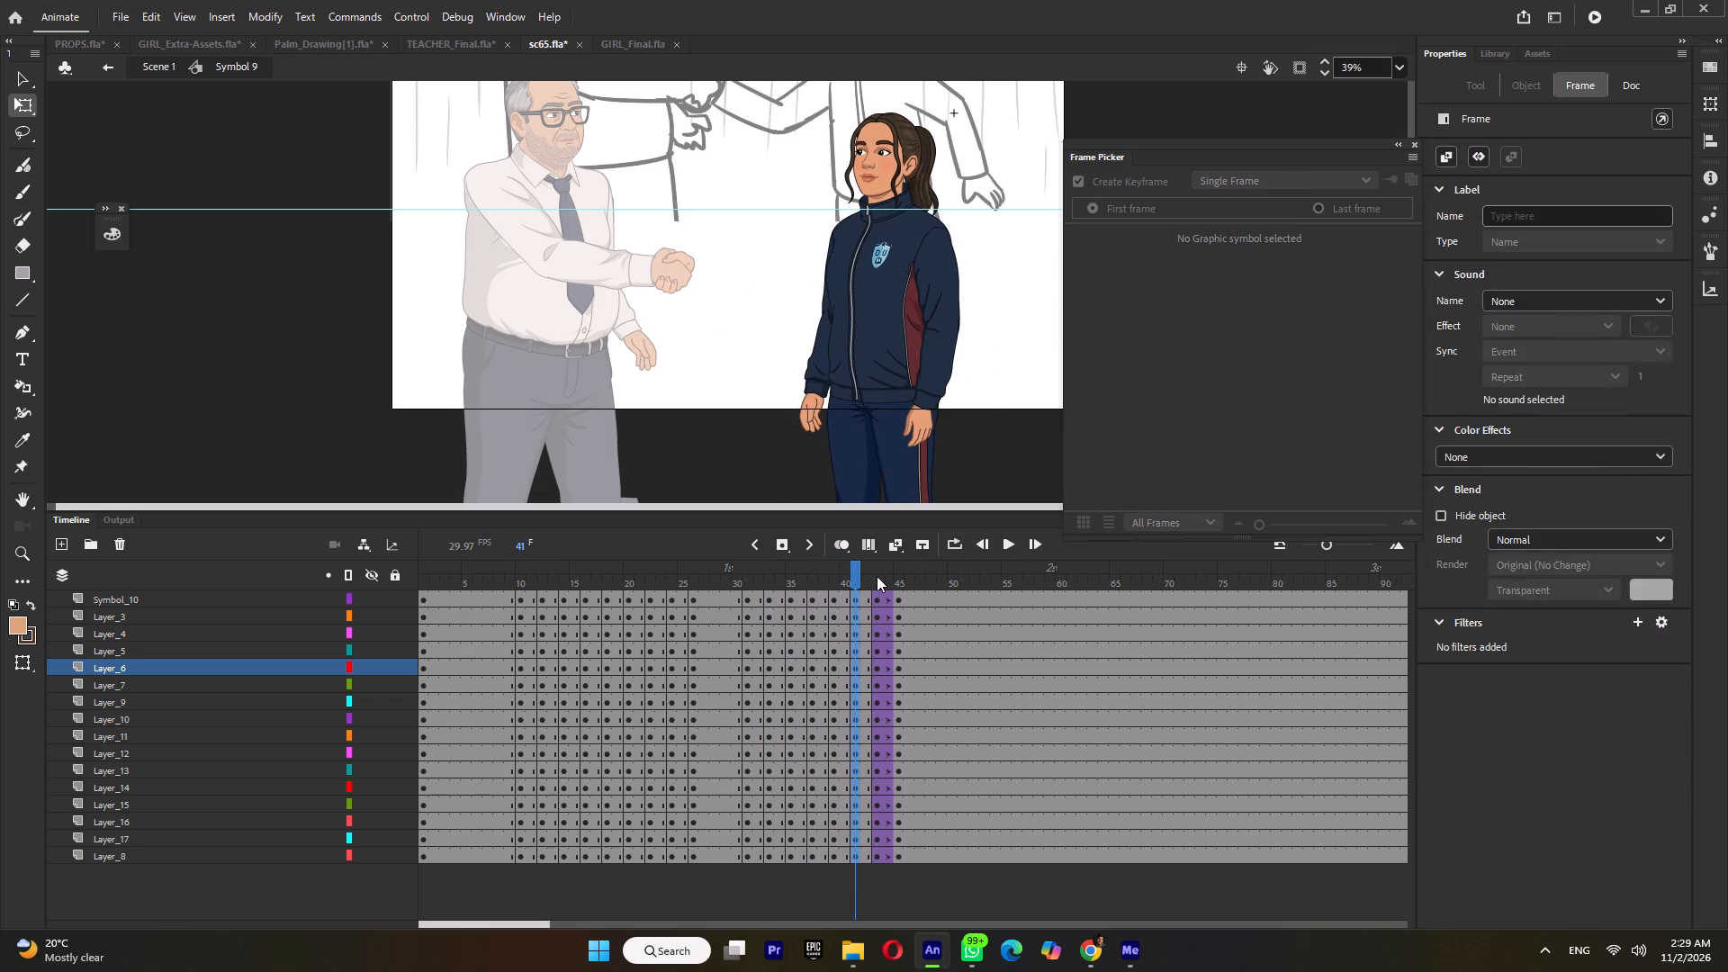
double_click(878, 576)
key("ctrl+m")
At frame 33, rotate the girl's detached hand and place it at the cuff of the arm reaching toward the teacher.
left_click(748, 583)
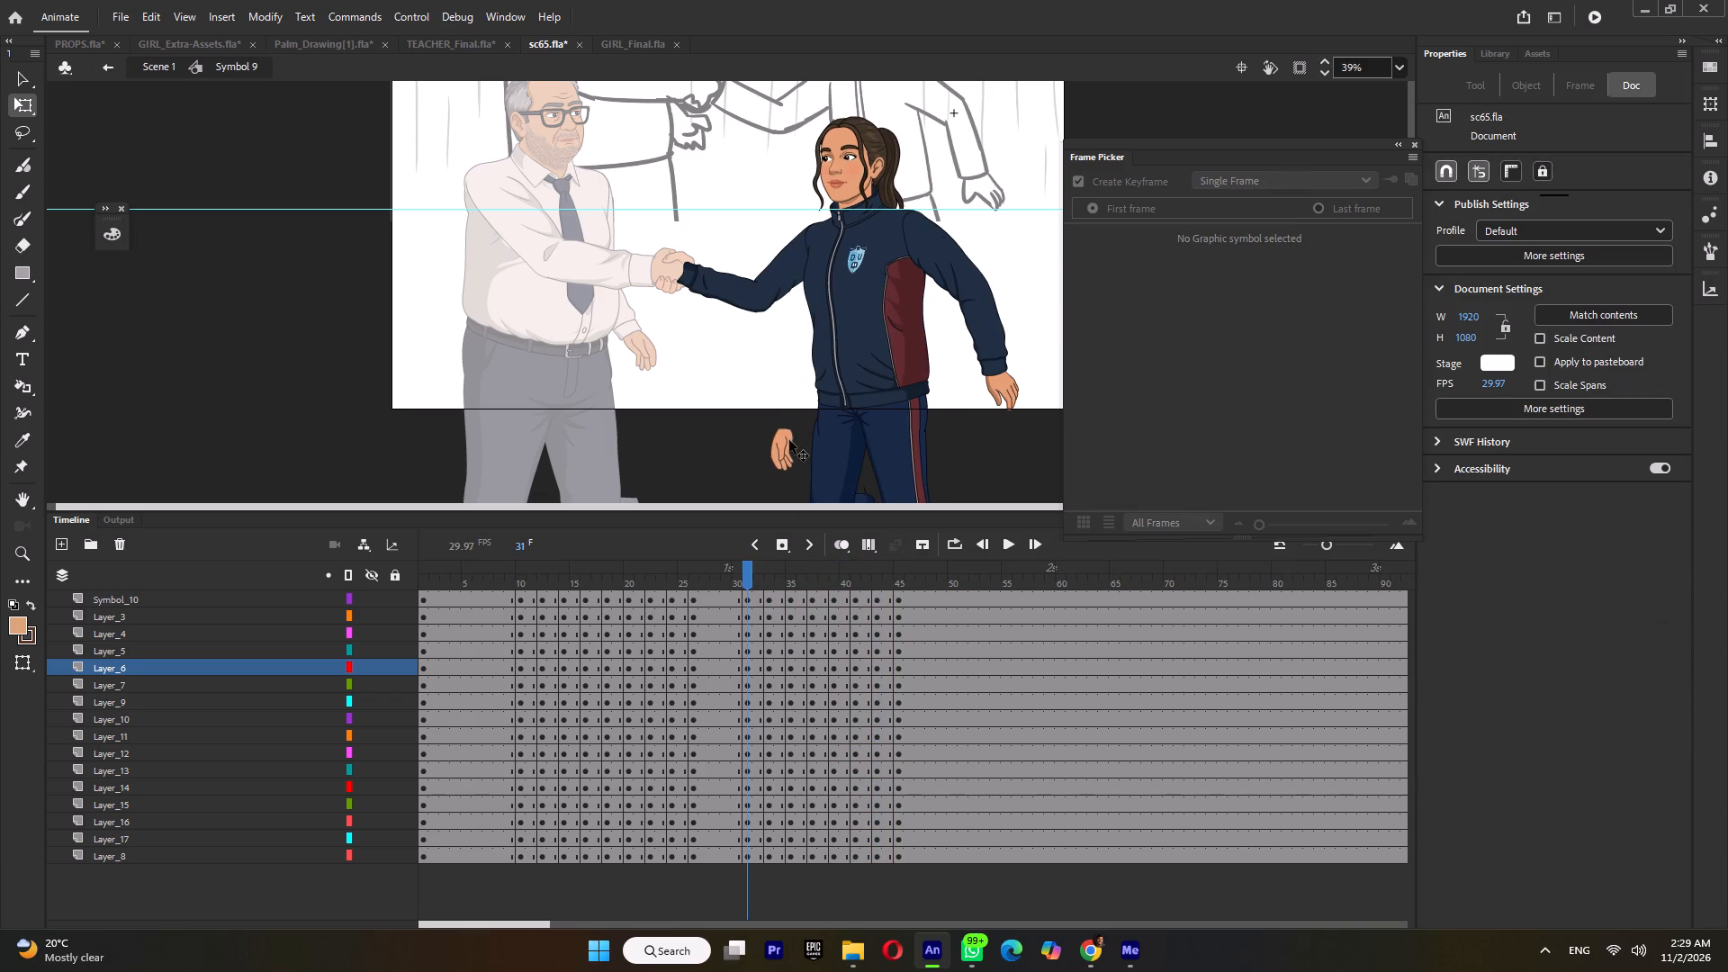
left_click(789, 440)
left_click_drag(771, 482, 742, 415)
left_click(769, 579)
scroll(780, 423, "up", 3, "ctrl")
left_click(795, 456)
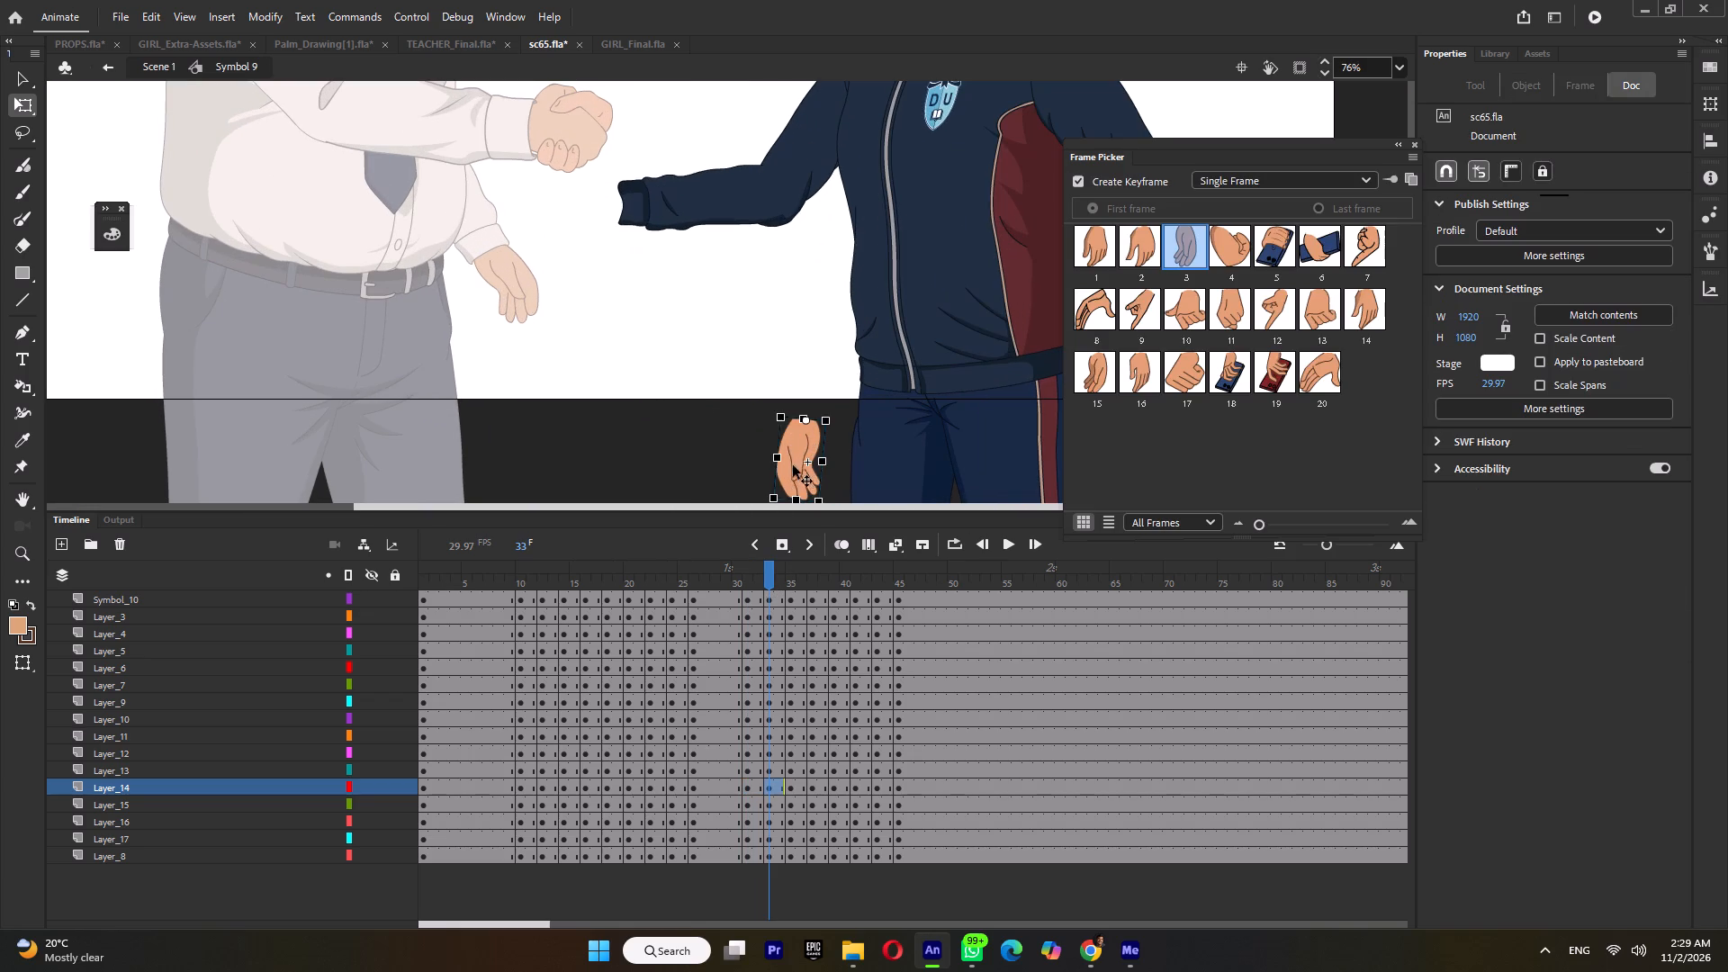
left_click_drag(767, 417, 794, 394)
left_click_drag(782, 419, 619, 205)
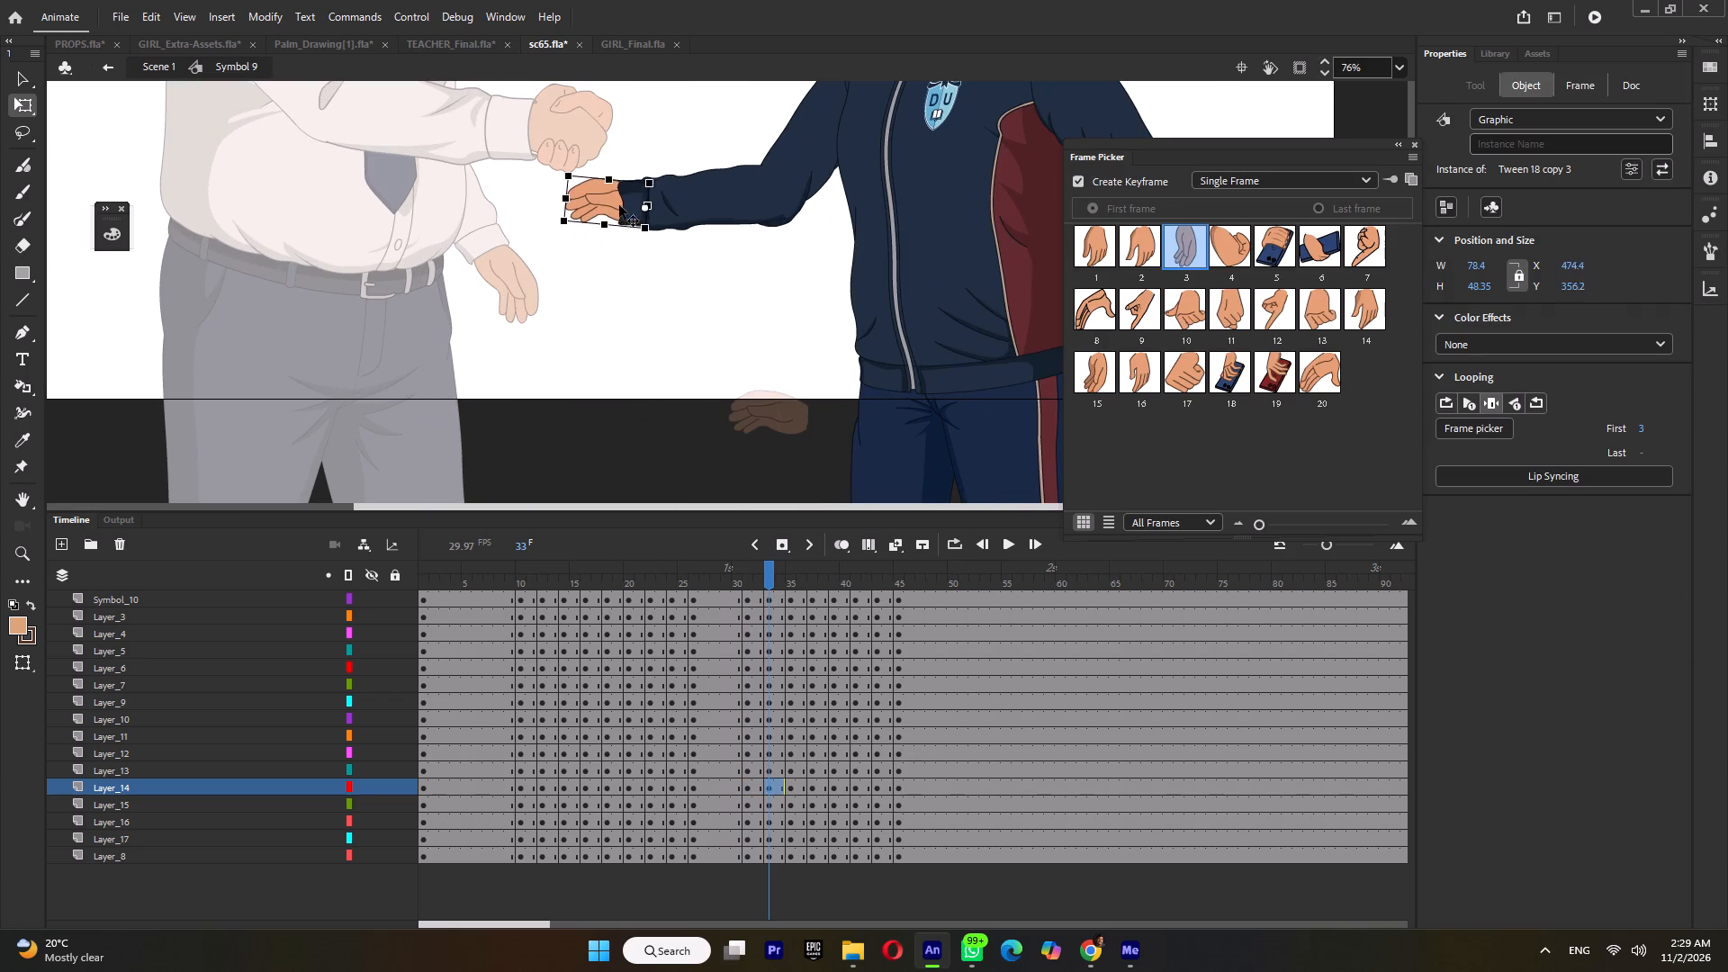
left_click_drag(619, 205, 599, 204)
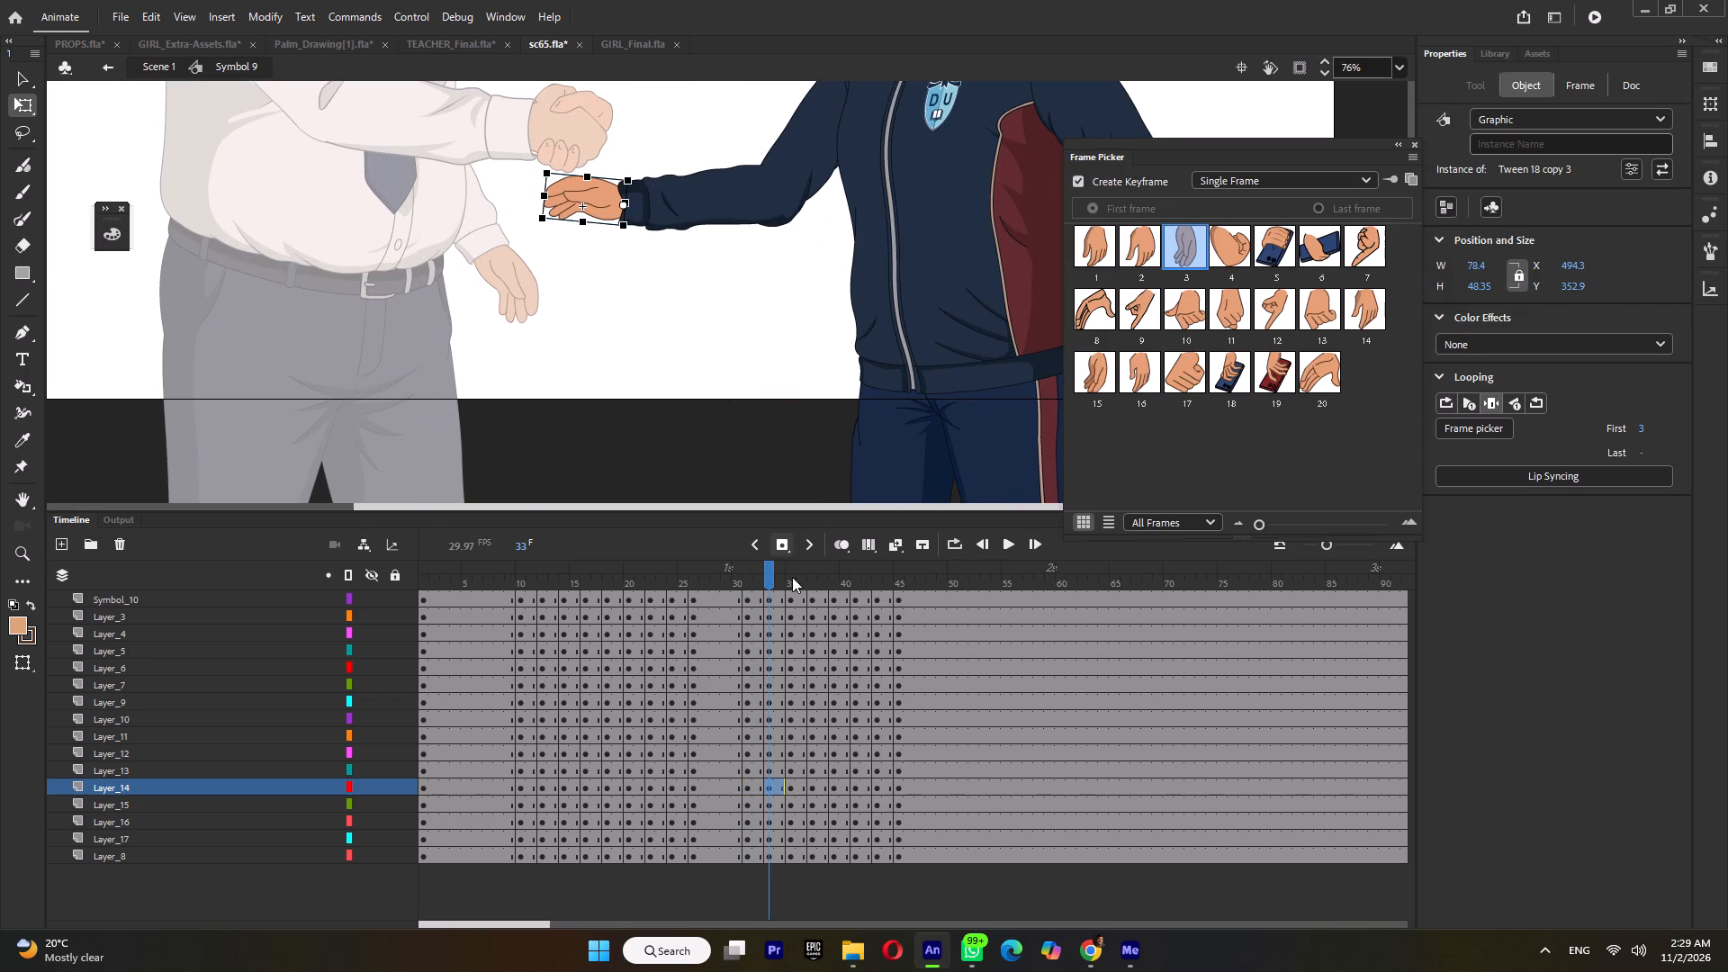
Select that hand together with its forearm sleeve at frame 33 and shift both slightly down to fit the elbow.
left_click(703, 211, "shift")
scroll(737, 208, "up", 8, "ctrl")
left_click_drag(745, 195, 747, 219)
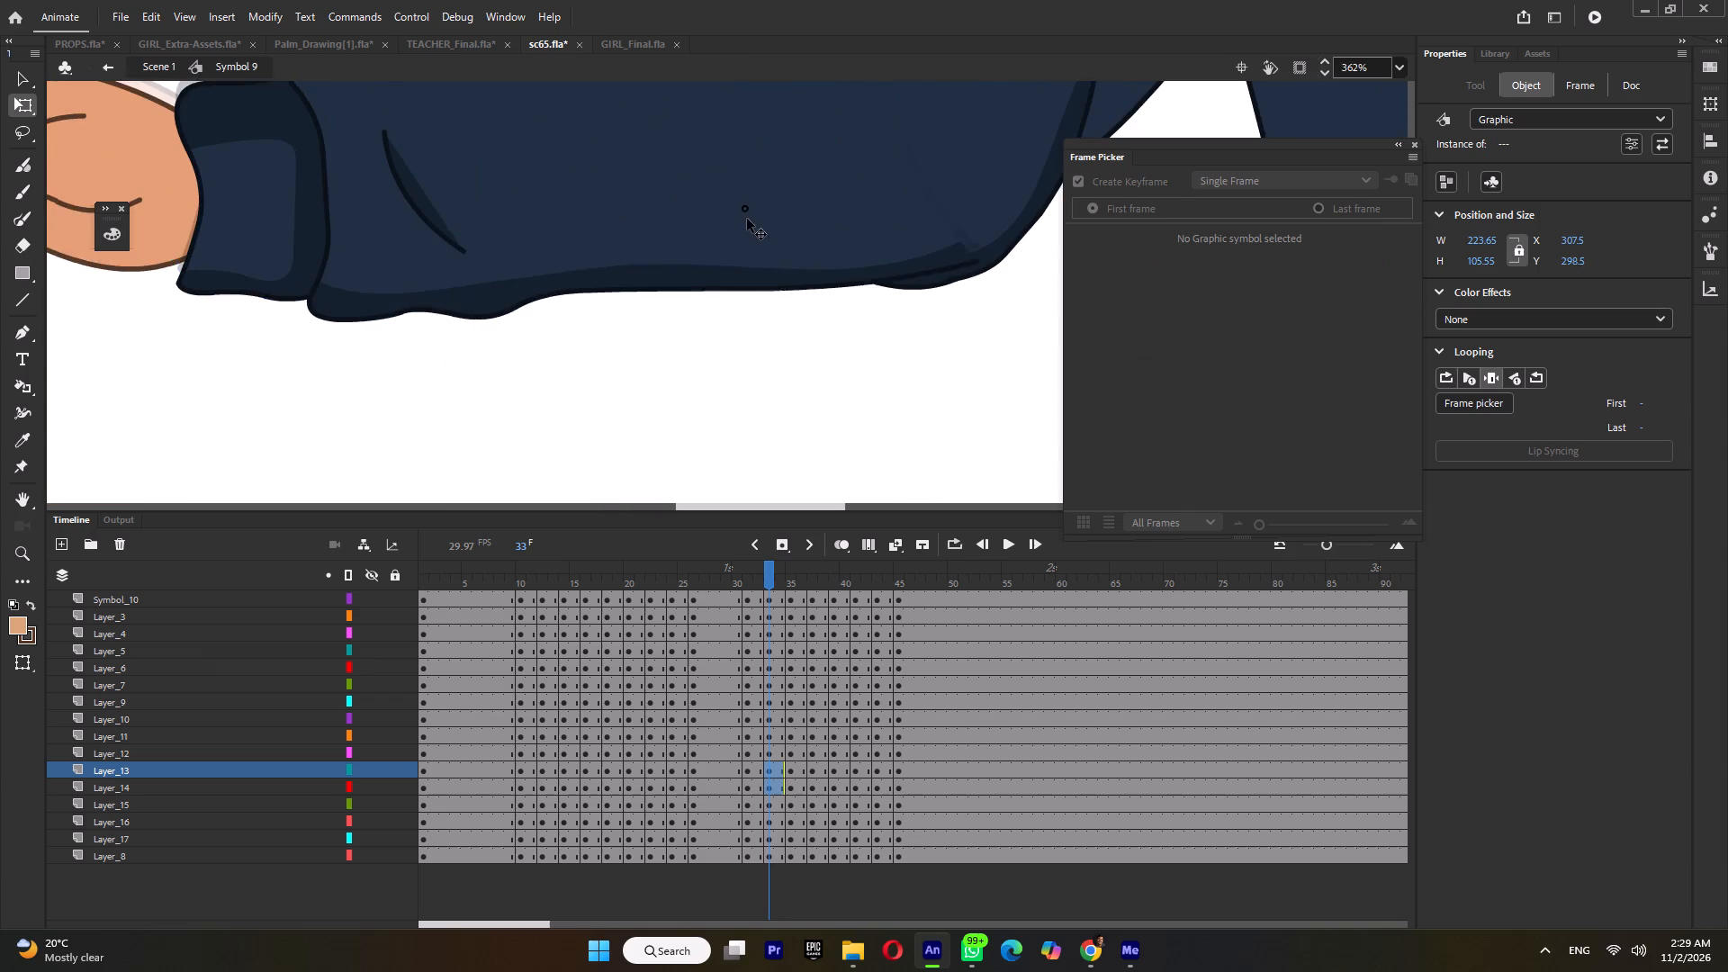
left_click_drag(747, 219, 748, 218)
scroll(748, 218, "down", 9, "ctrl")
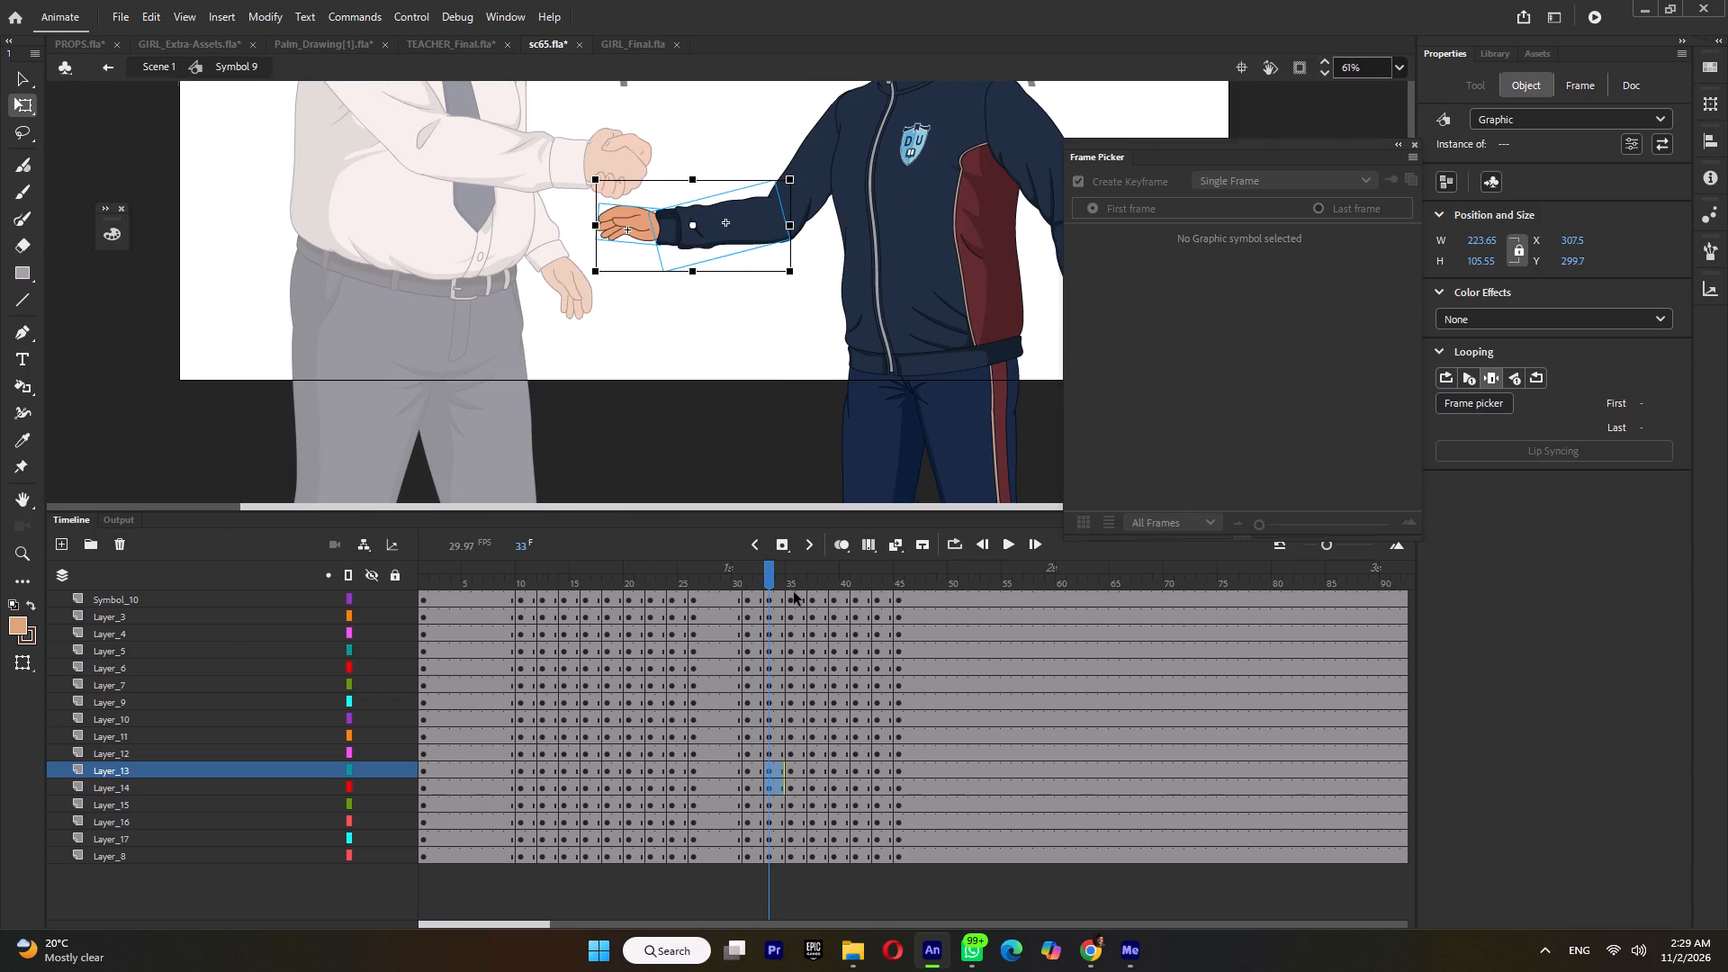
At frame 35, select the whole arm on the side away from the teacher and nudge it slightly down at the shoulder.
left_click(790, 583)
scroll(774, 342, "down", 3, "ctrl")
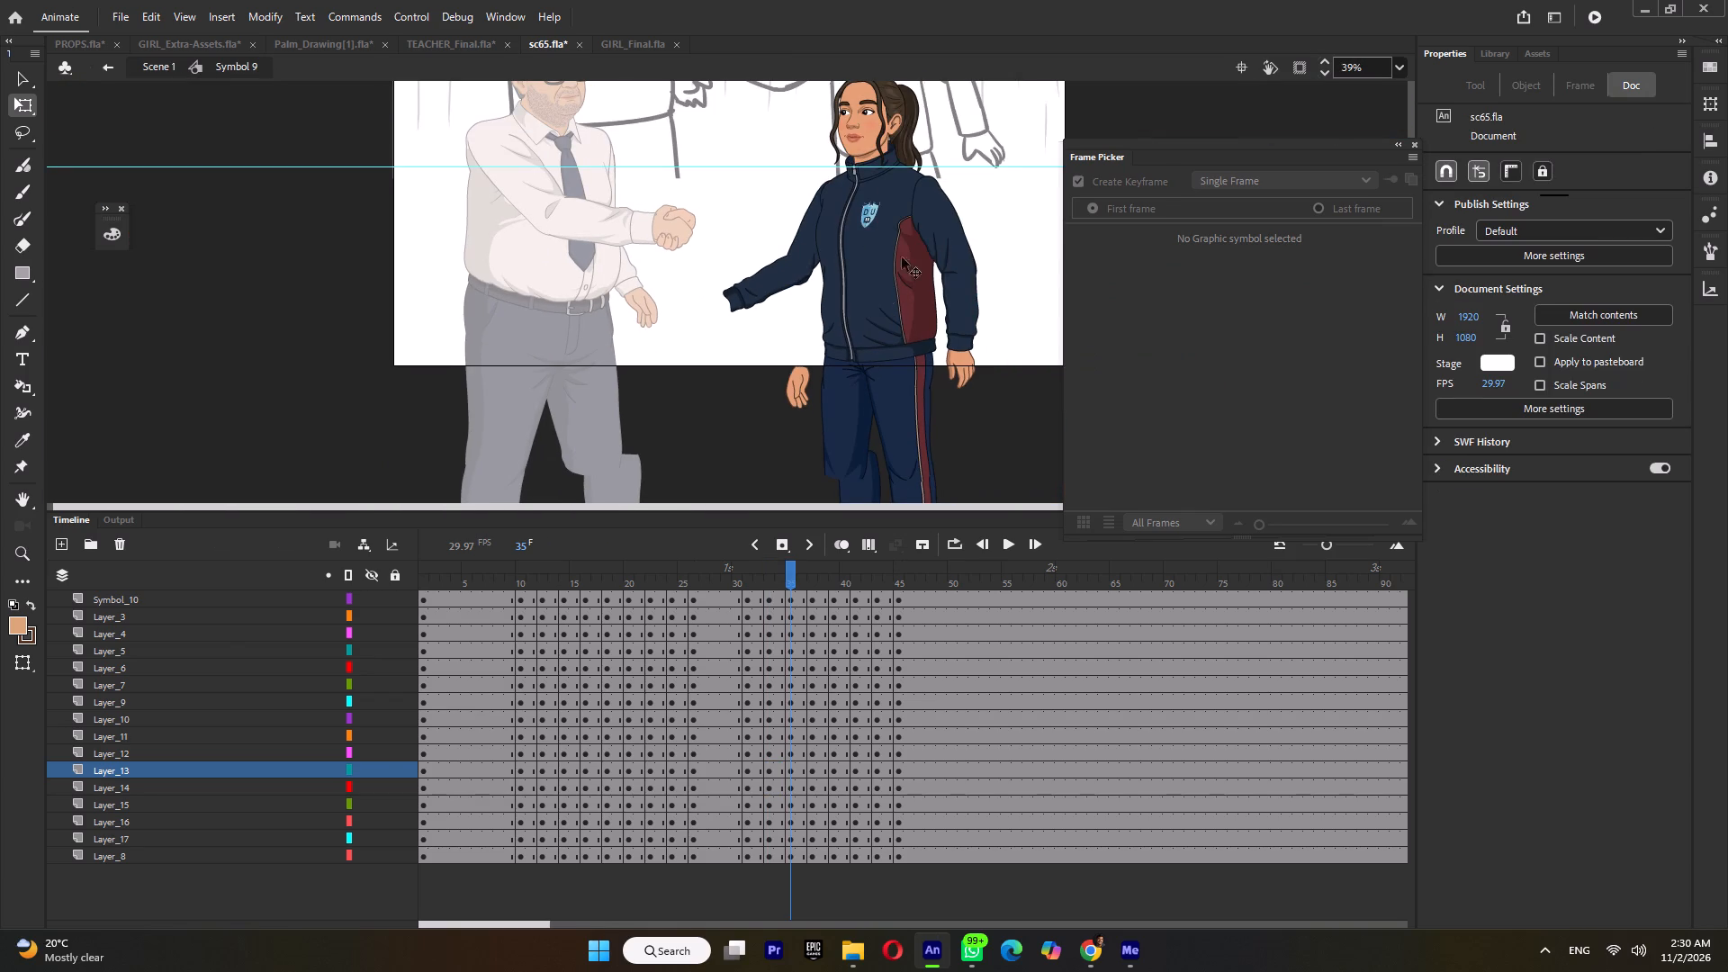
left_click_drag(1002, 206, 972, 327)
left_click(968, 373, "shift")
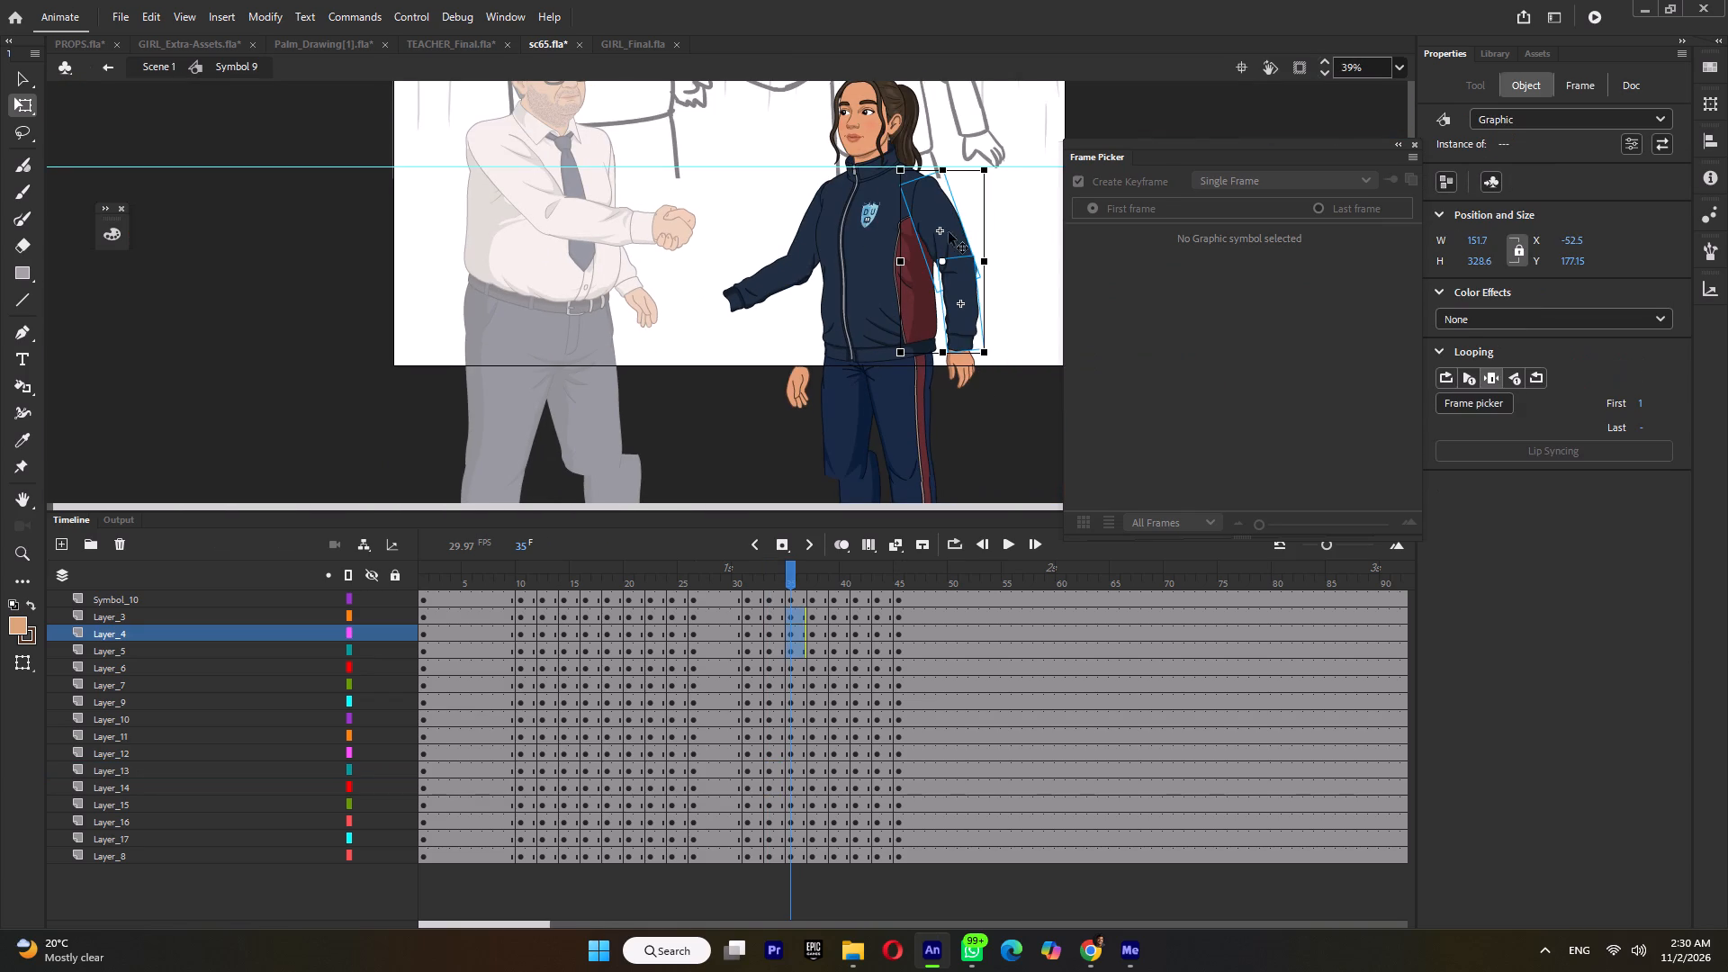
scroll(945, 184, "up", 4, "ctrl")
key("Down")
key("Down")
key("Down")
key("Down")
key("Down")
key("Down")
key("Down")
key("Down")
key("Down")
key("Down")
key("Down")
key("Down")
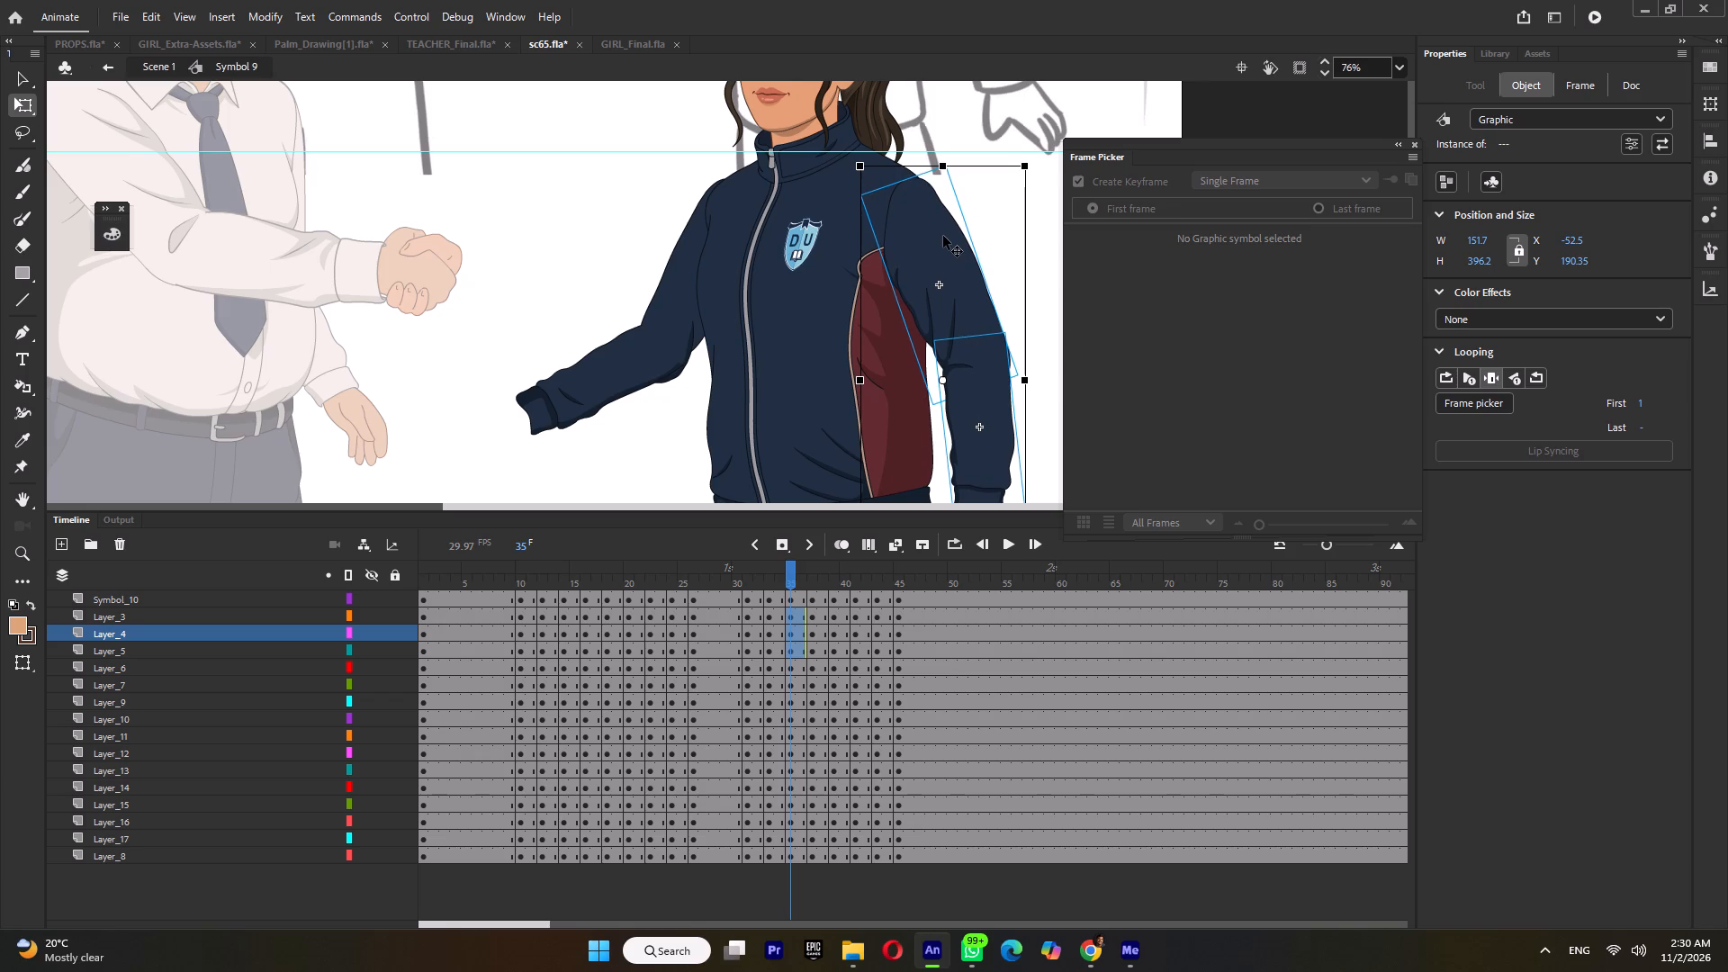
key("Down")
Select the upper arm and forearm sleeves on the teacher's side at frame 35 and nudge them slightly down.
left_click_drag(569, 227, 663, 427)
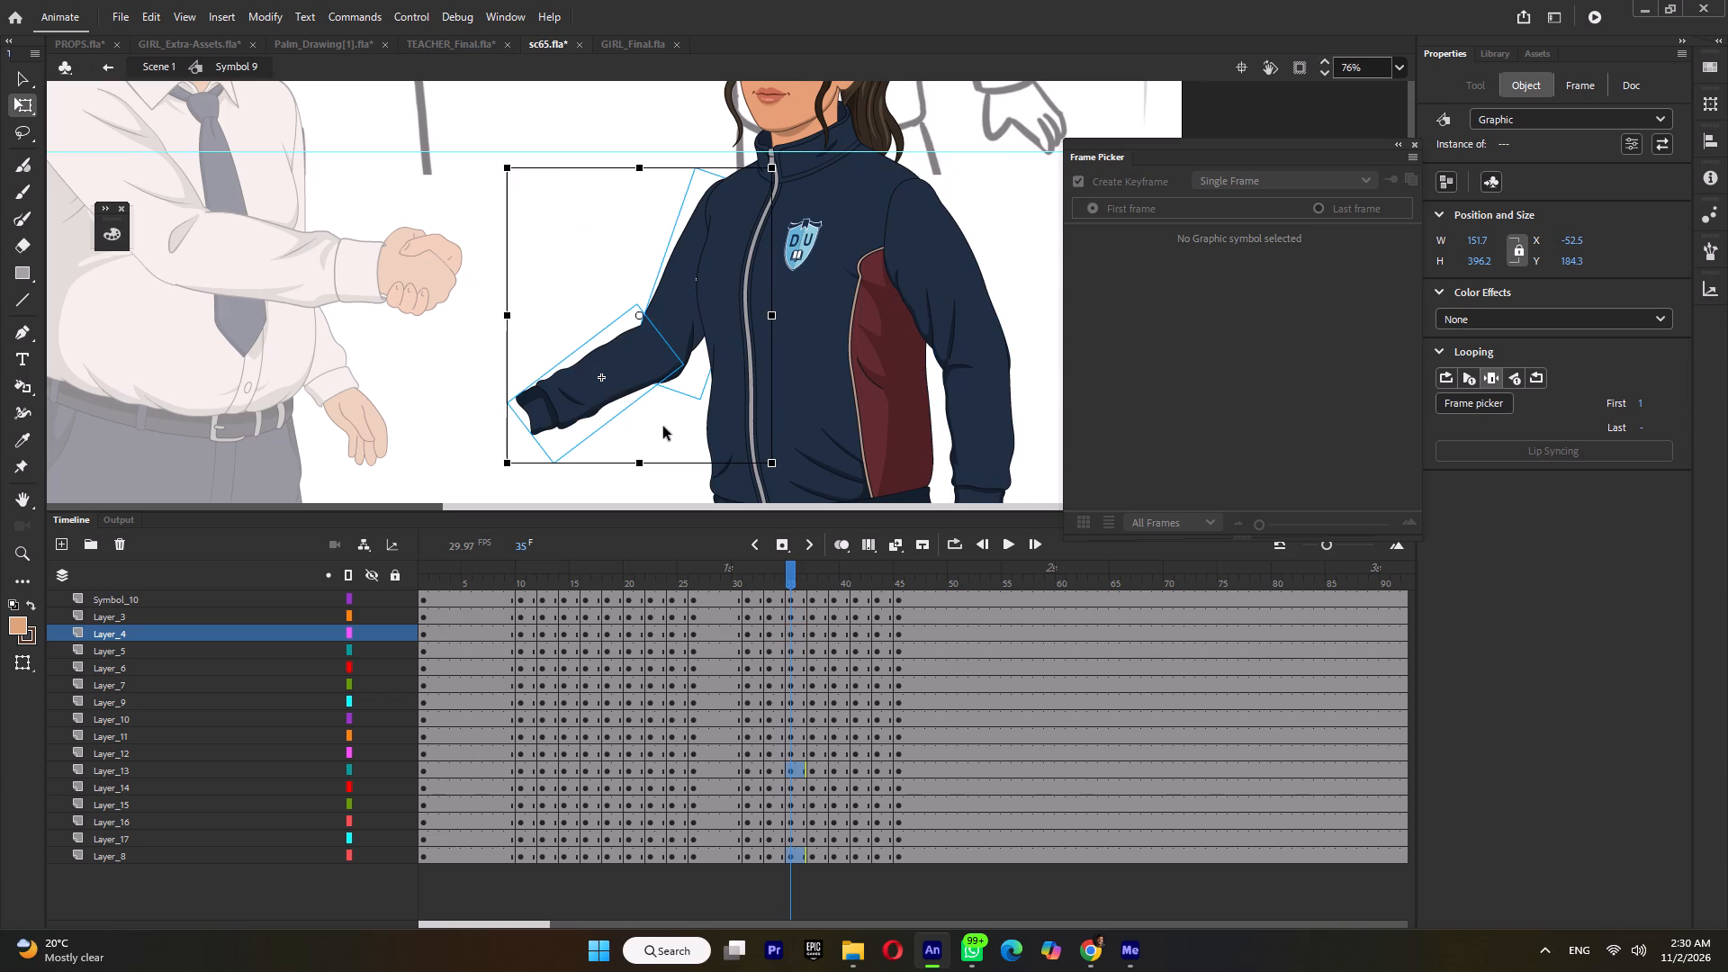
key("Down")
key("Down")
key("Down")
key("Down")
key("Up")
scroll(658, 359, "down", 4, "ctrl")
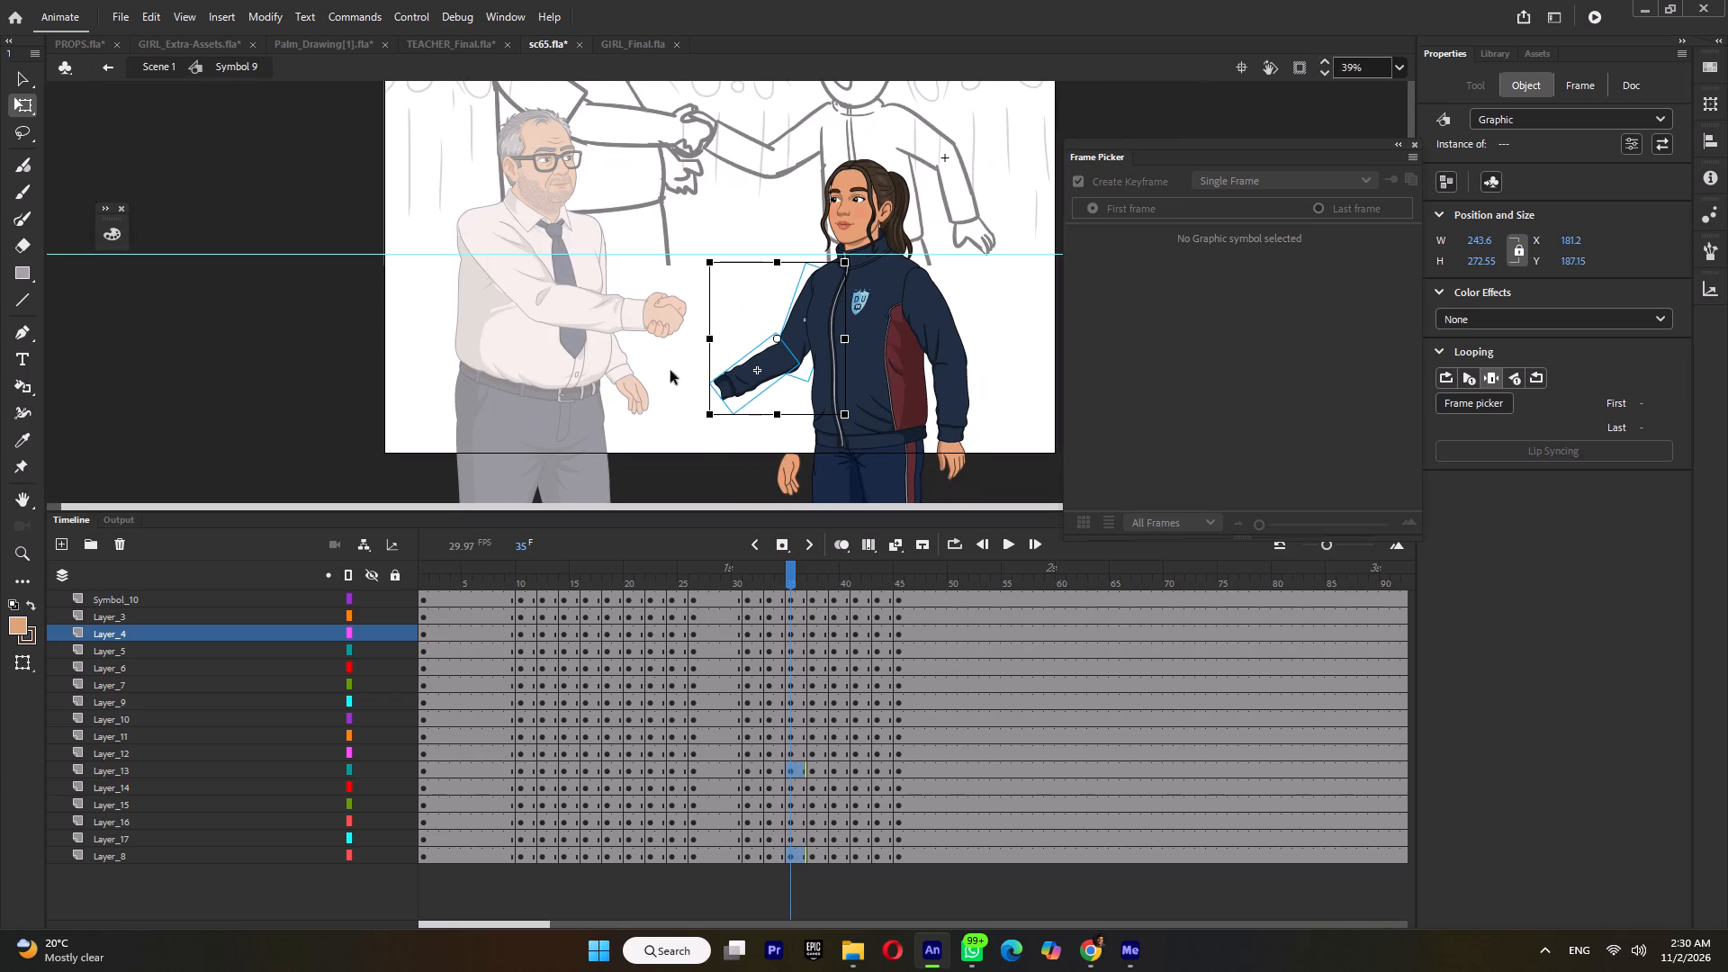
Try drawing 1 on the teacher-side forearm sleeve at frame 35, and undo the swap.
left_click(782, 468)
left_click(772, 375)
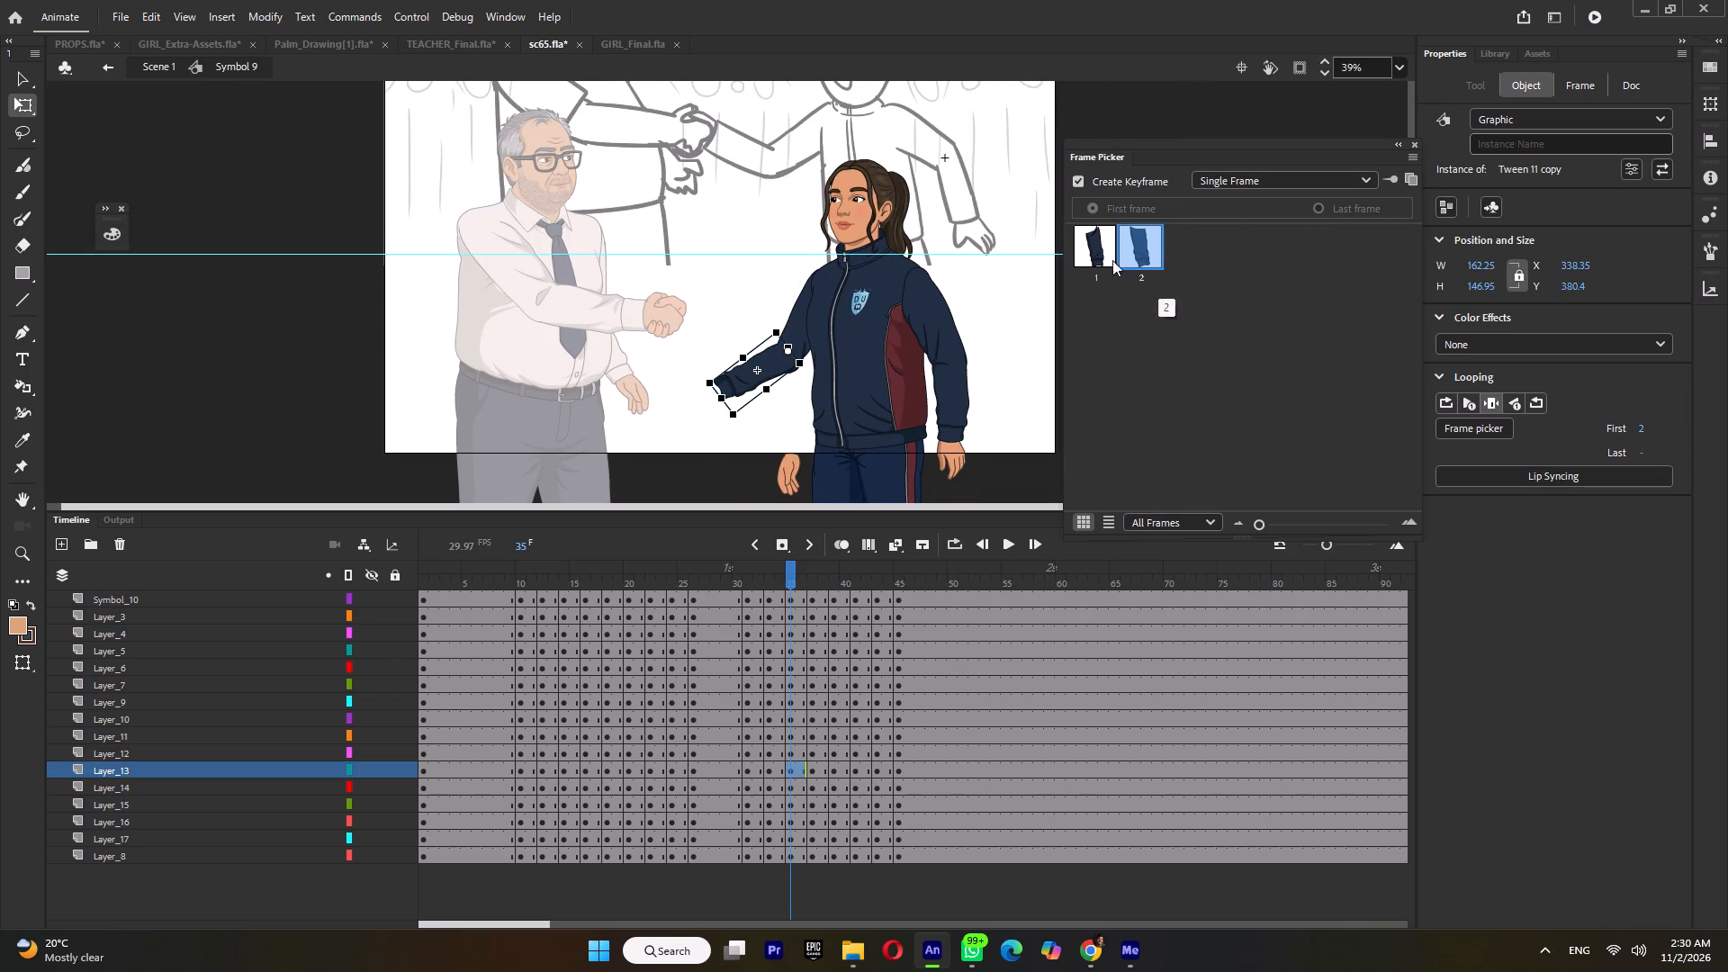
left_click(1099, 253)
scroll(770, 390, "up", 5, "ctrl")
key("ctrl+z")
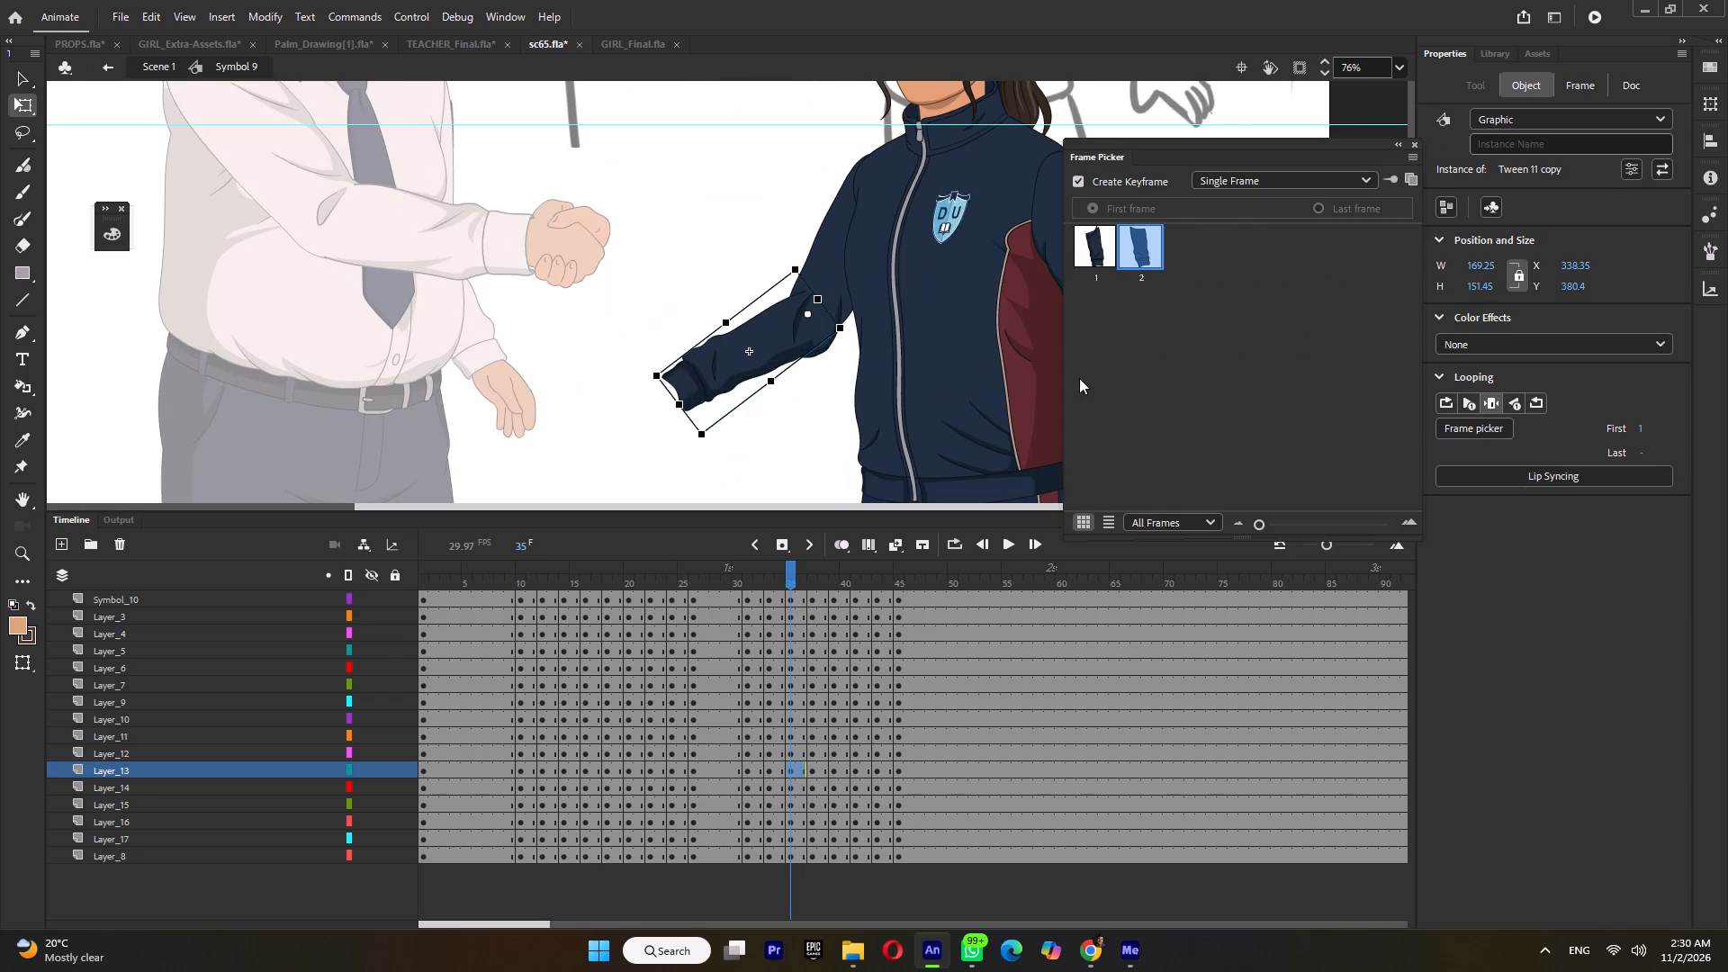
Shift the teacher-side forearm sleeve slightly down at frame 35 so its outline meets the upper arm at the elbow.
scroll(778, 346, "up", 5, "ctrl")
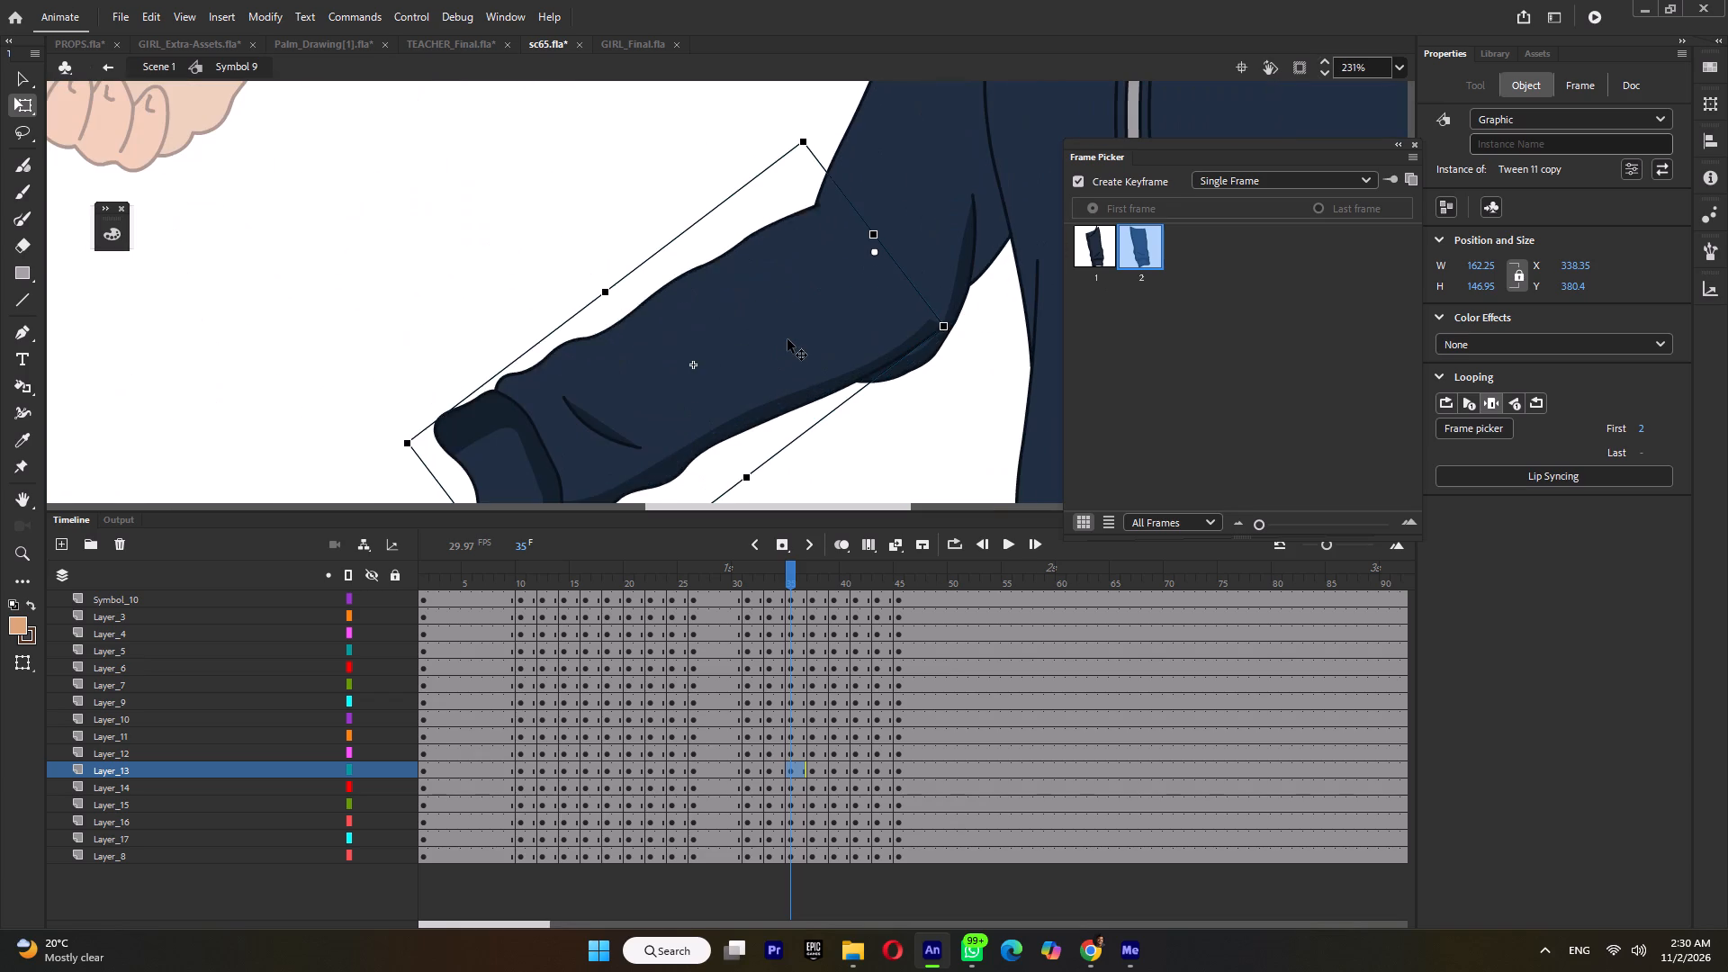
left_click_drag(787, 339, 789, 364)
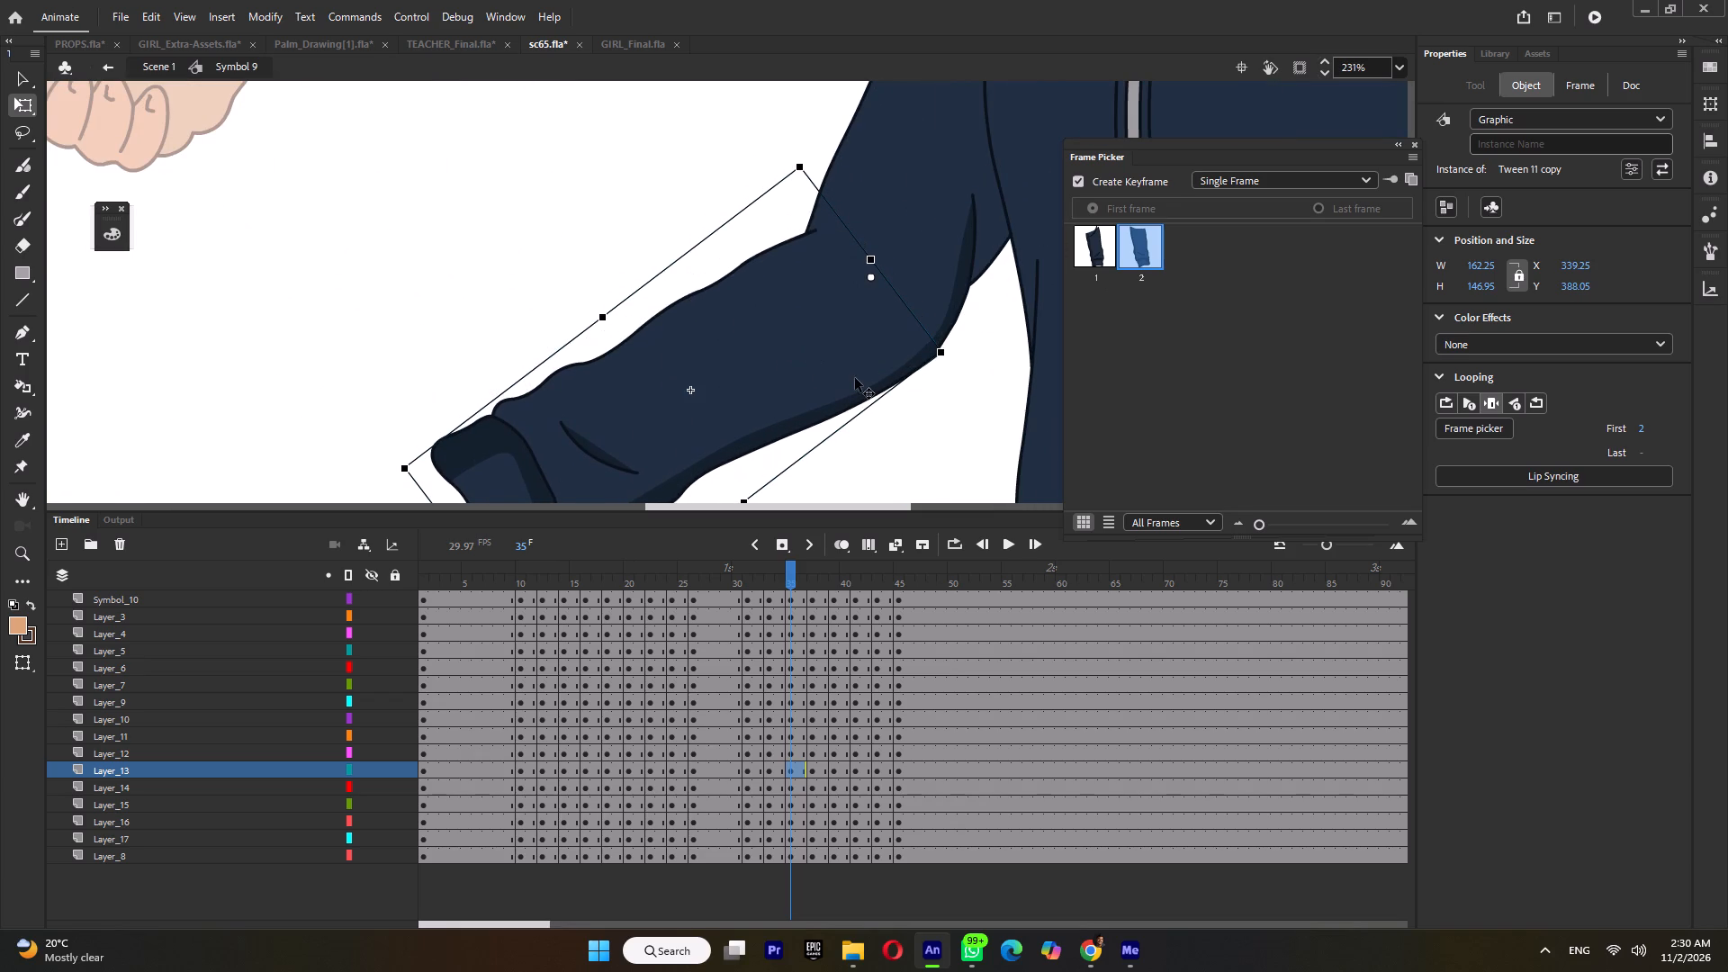
left_click(853, 378, "ctrl")
At frame 35, move the detached hand to the teacher-side cuff, rotate it to follow the forearm, and fit it into the sleeve.
scroll(868, 316, "down", 7, "ctrl")
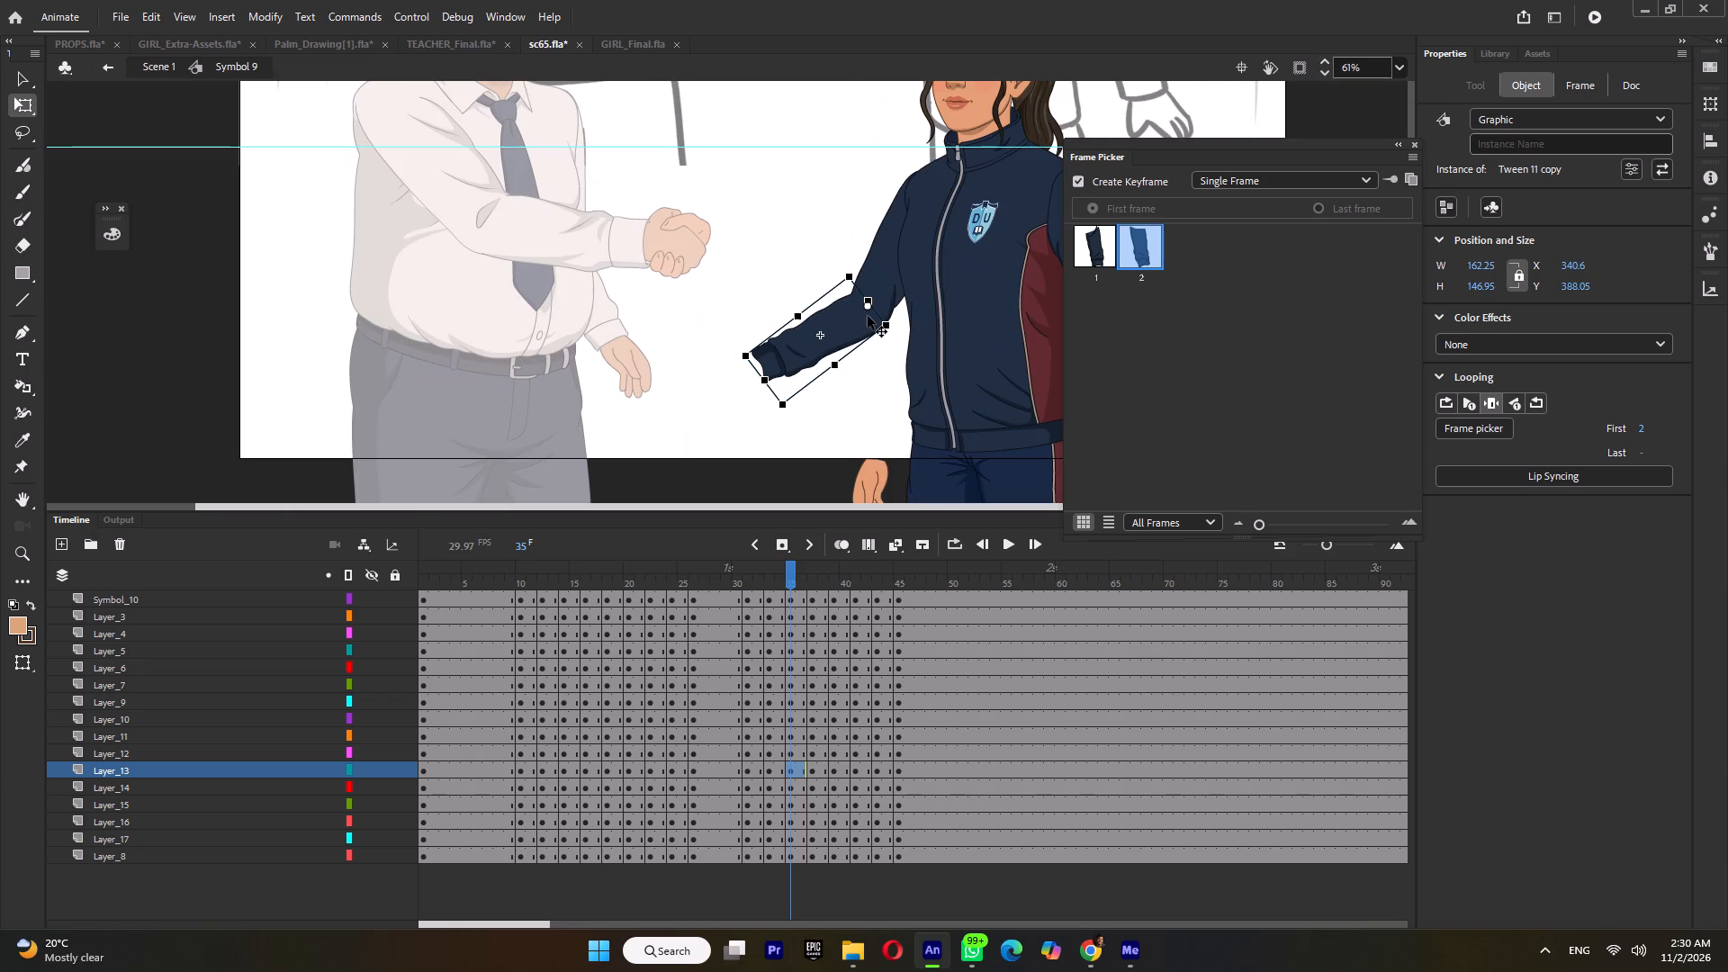
left_click(877, 473)
left_click_drag(875, 484, 772, 400)
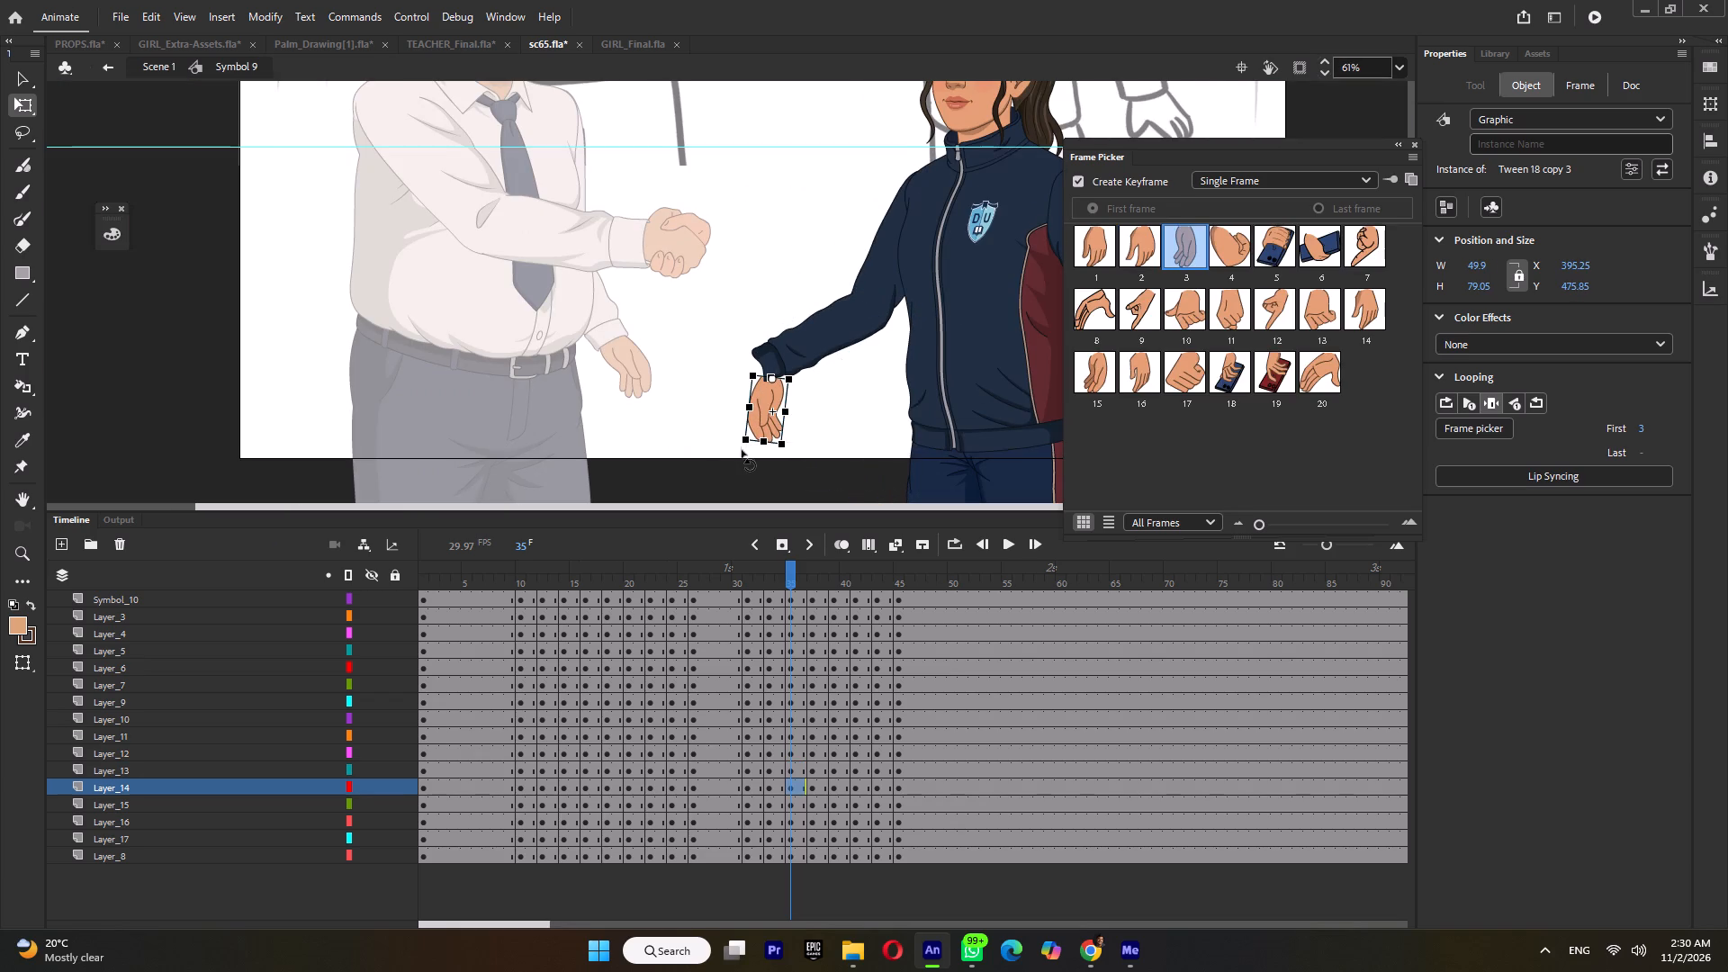
left_click_drag(741, 457, 706, 405)
scroll(743, 387, "up", 7, "ctrl")
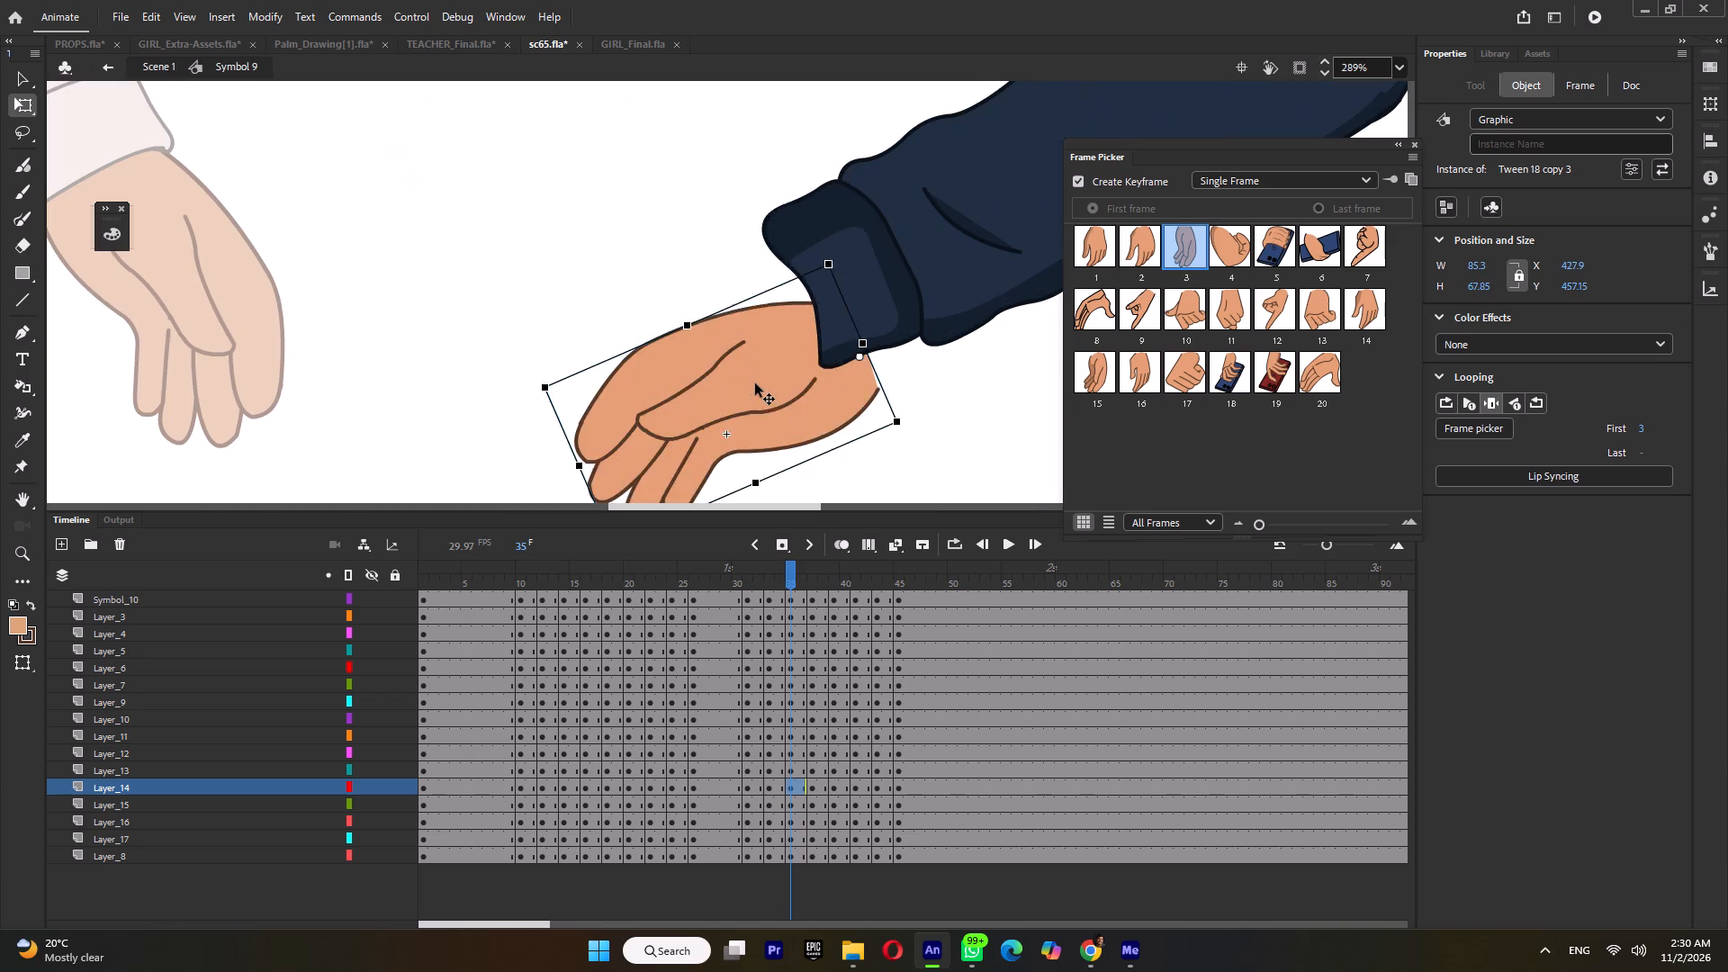
left_click_drag(747, 401, 701, 338)
scroll(712, 366, "down", 5, "ctrl")
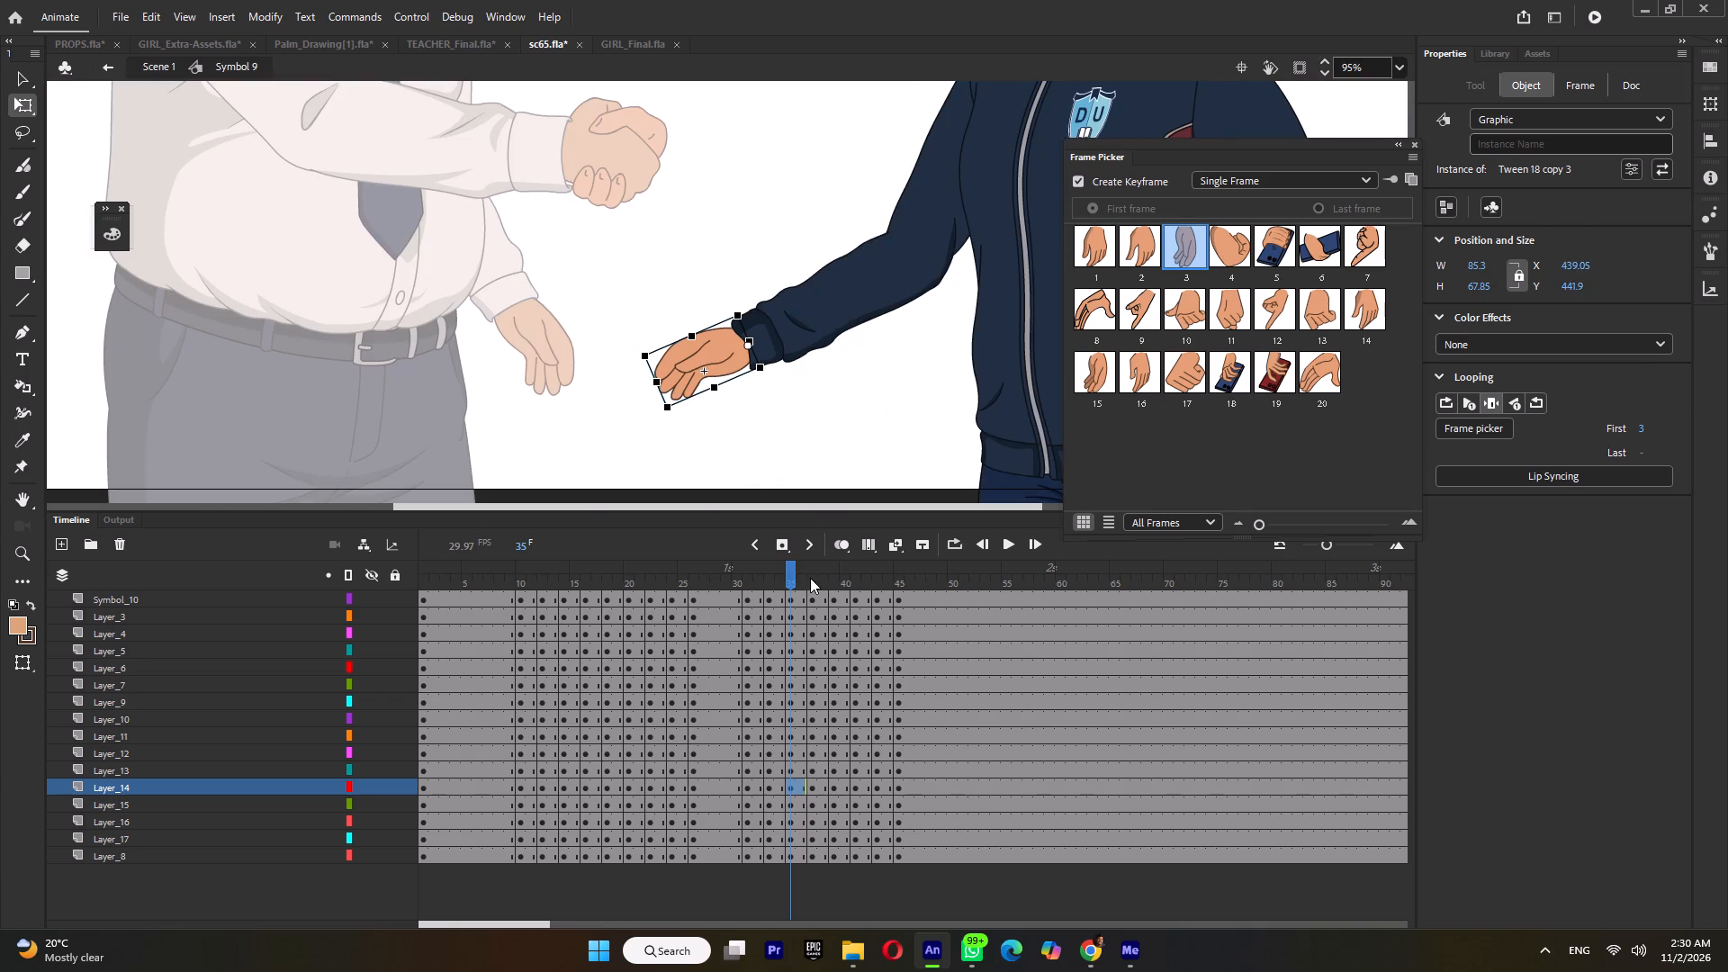
At frame 37, move the detached hand to the teacher-side cuff and rotate it to follow the forearm.
left_click(810, 578)
scroll(828, 337, "down", 2, "ctrl")
left_click(891, 455)
scroll(895, 457, "up", 3, "ctrl")
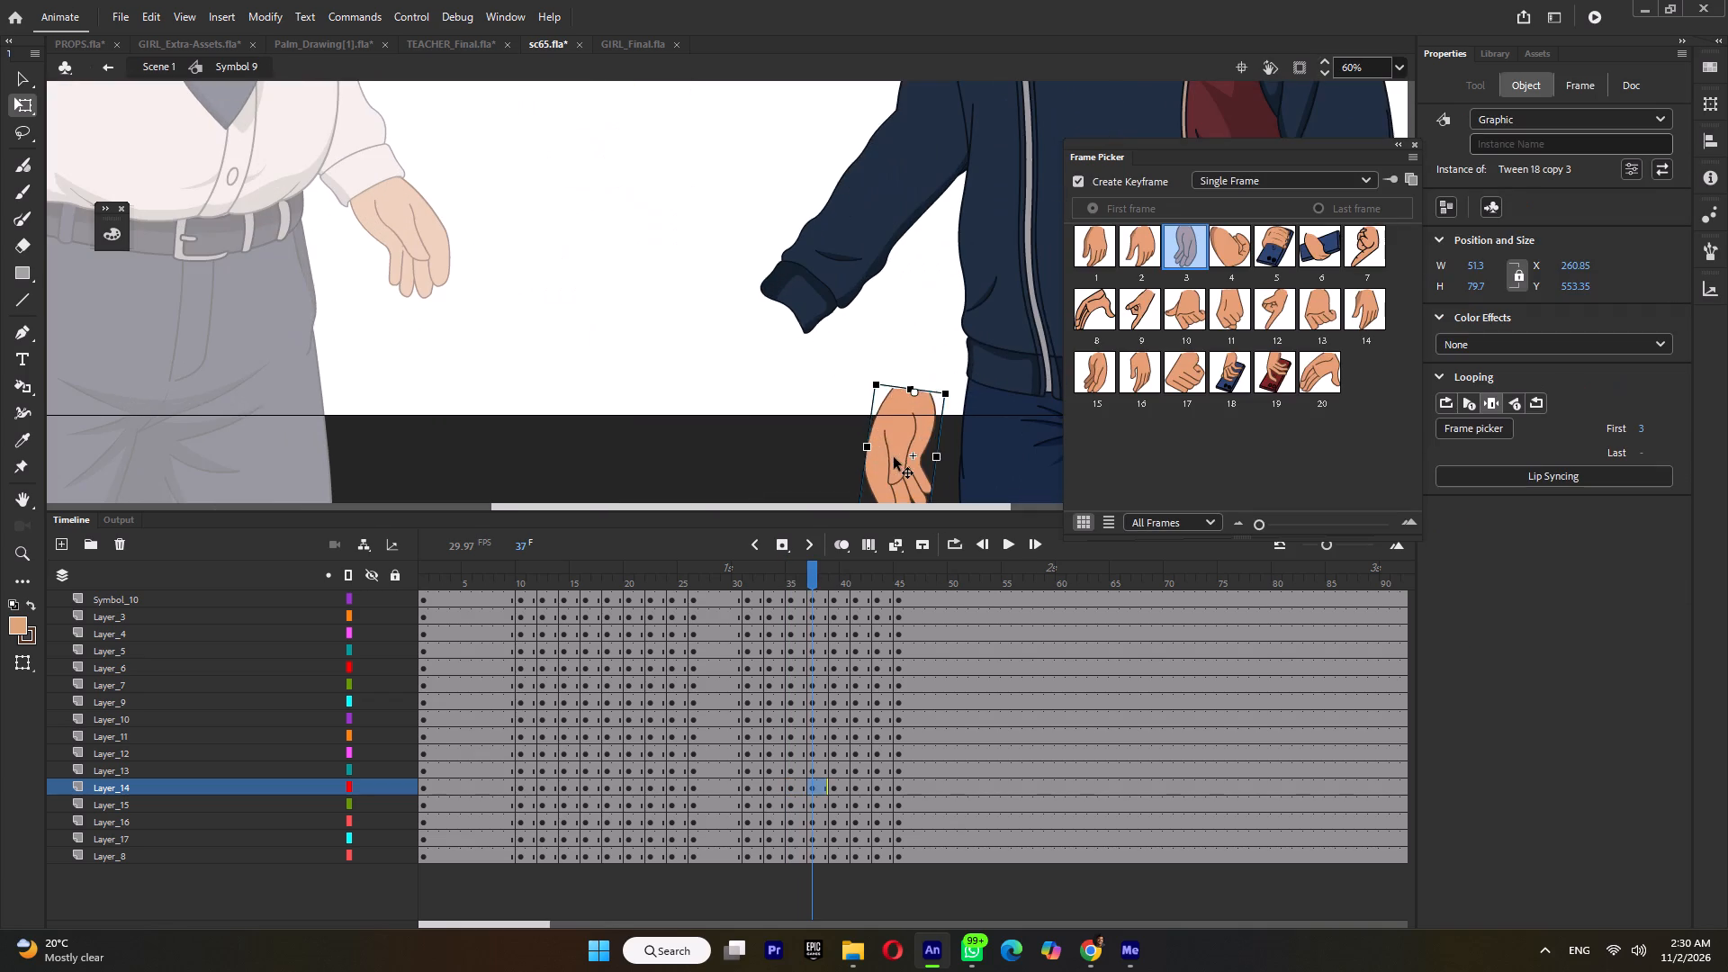
left_click_drag(894, 457, 766, 362)
left_click_drag(794, 432, 718, 418)
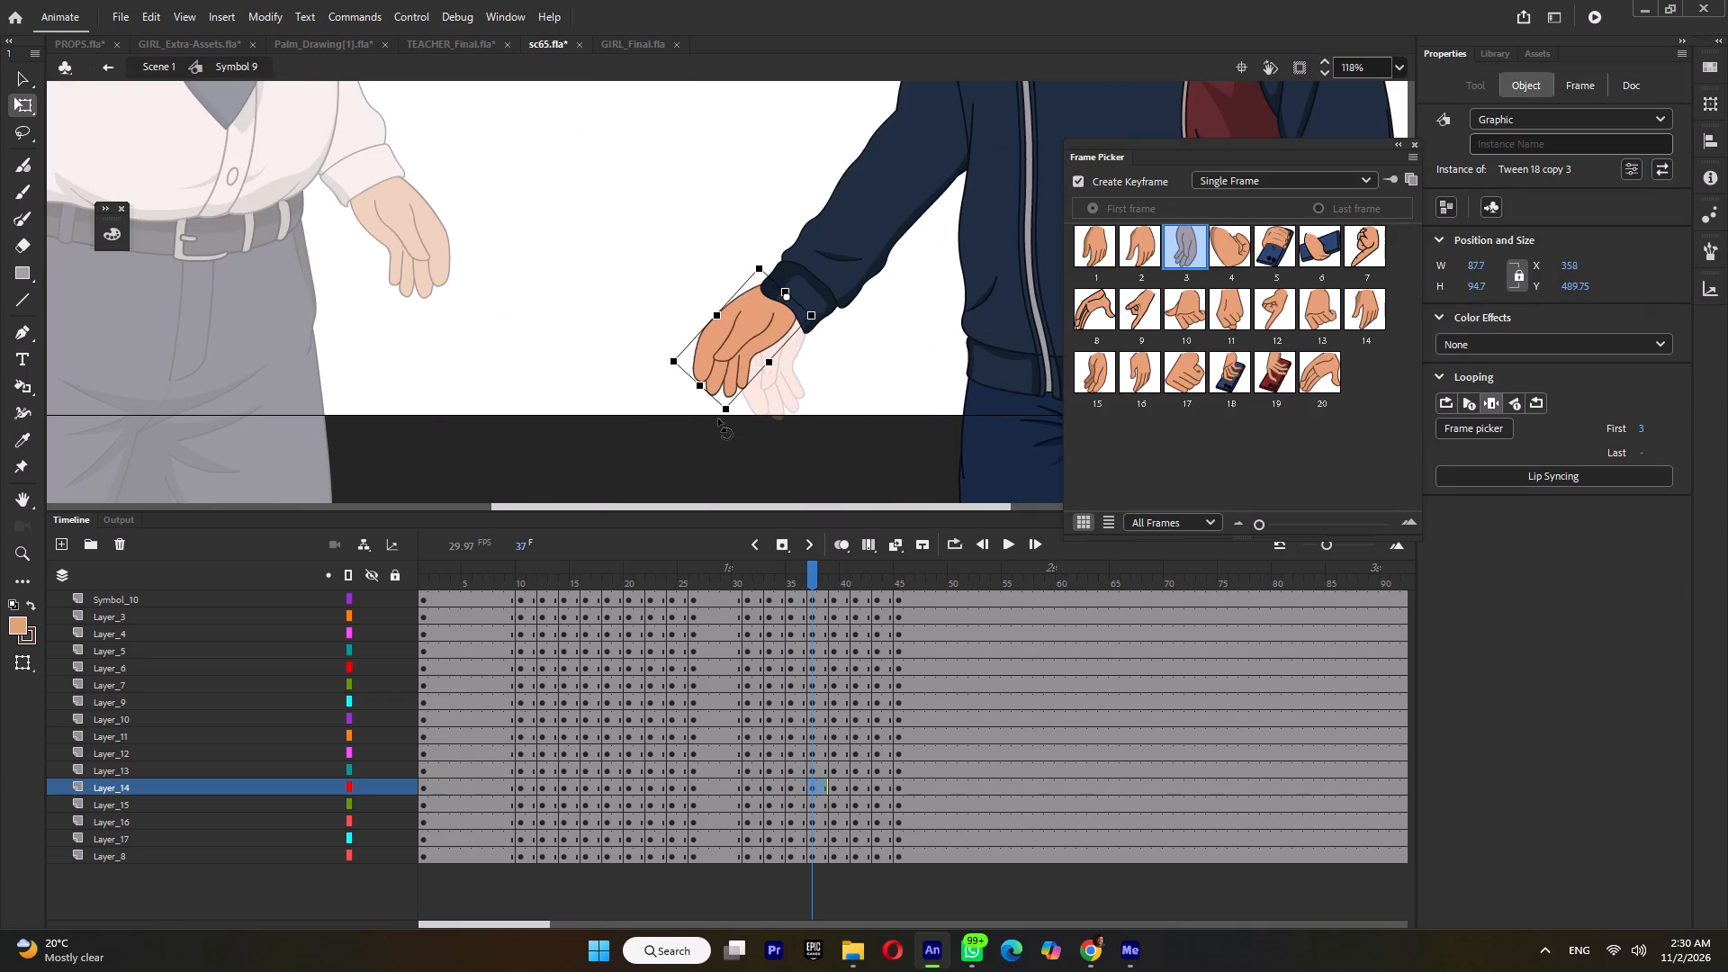
At frame 37, refine the detached hand's rotation and fit it into the teacher-side cuff.
left_click_drag(718, 418, 711, 410)
left_click_drag(733, 335, 744, 346)
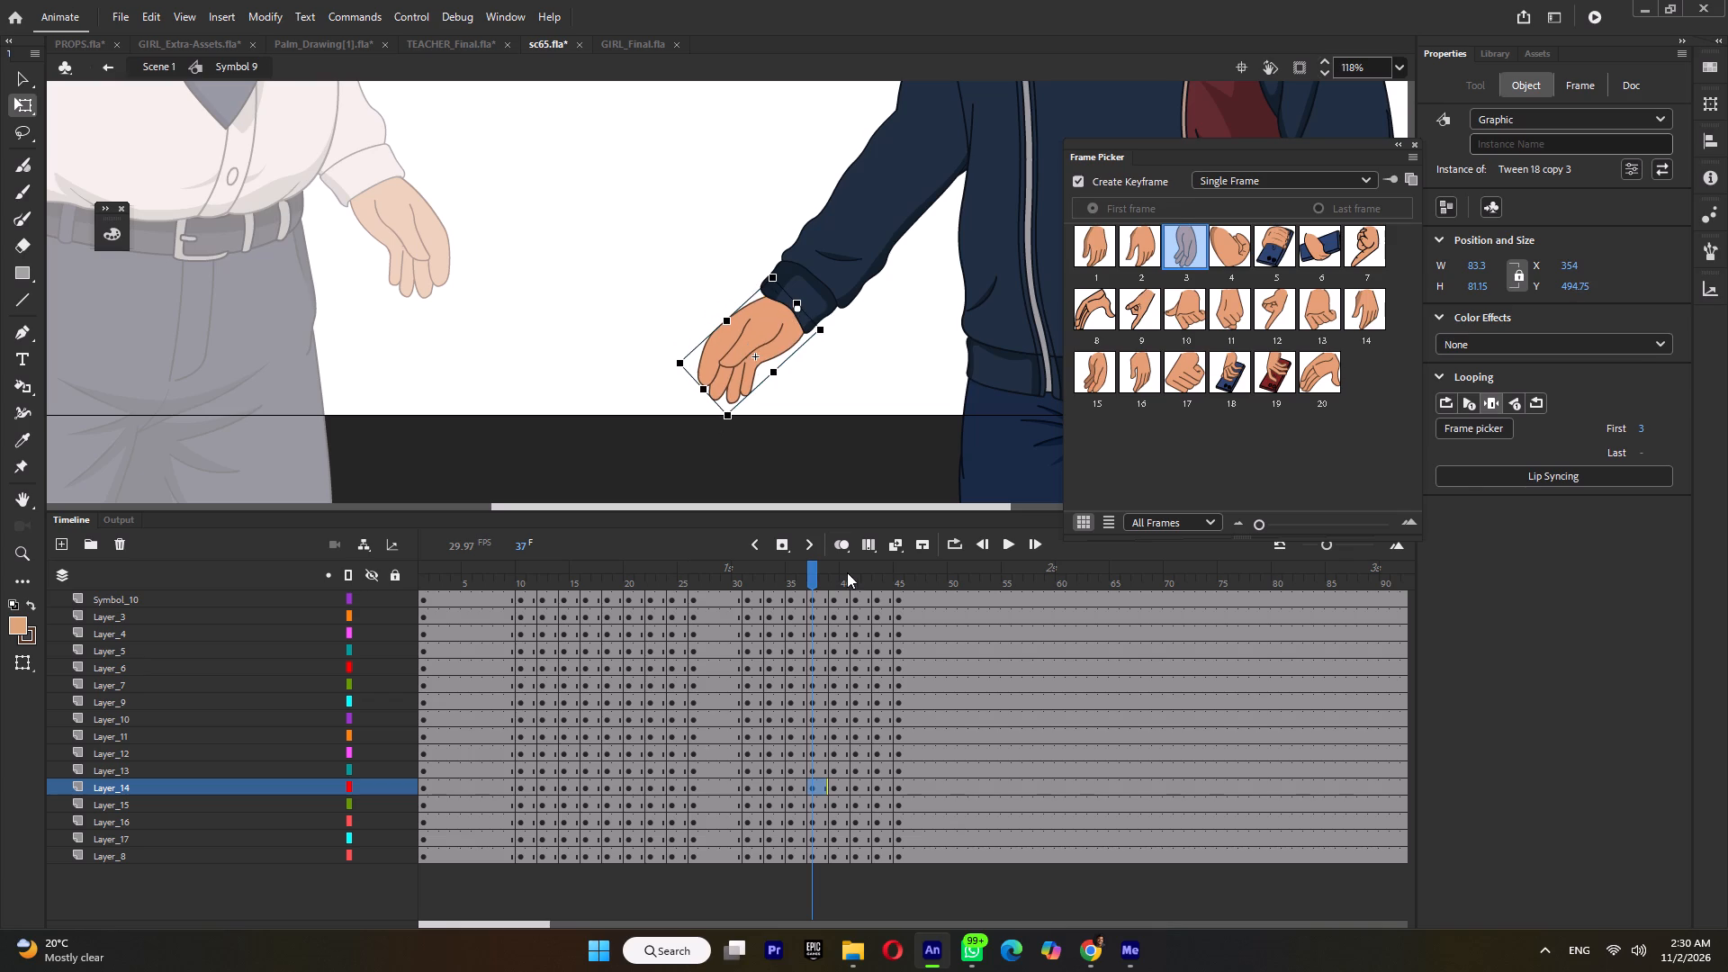
Play and step through frames 31 to 45 of the girl's animation to examine the arm's return to standing.
left_click(834, 581)
scroll(835, 434, "down", 9, "ctrl")
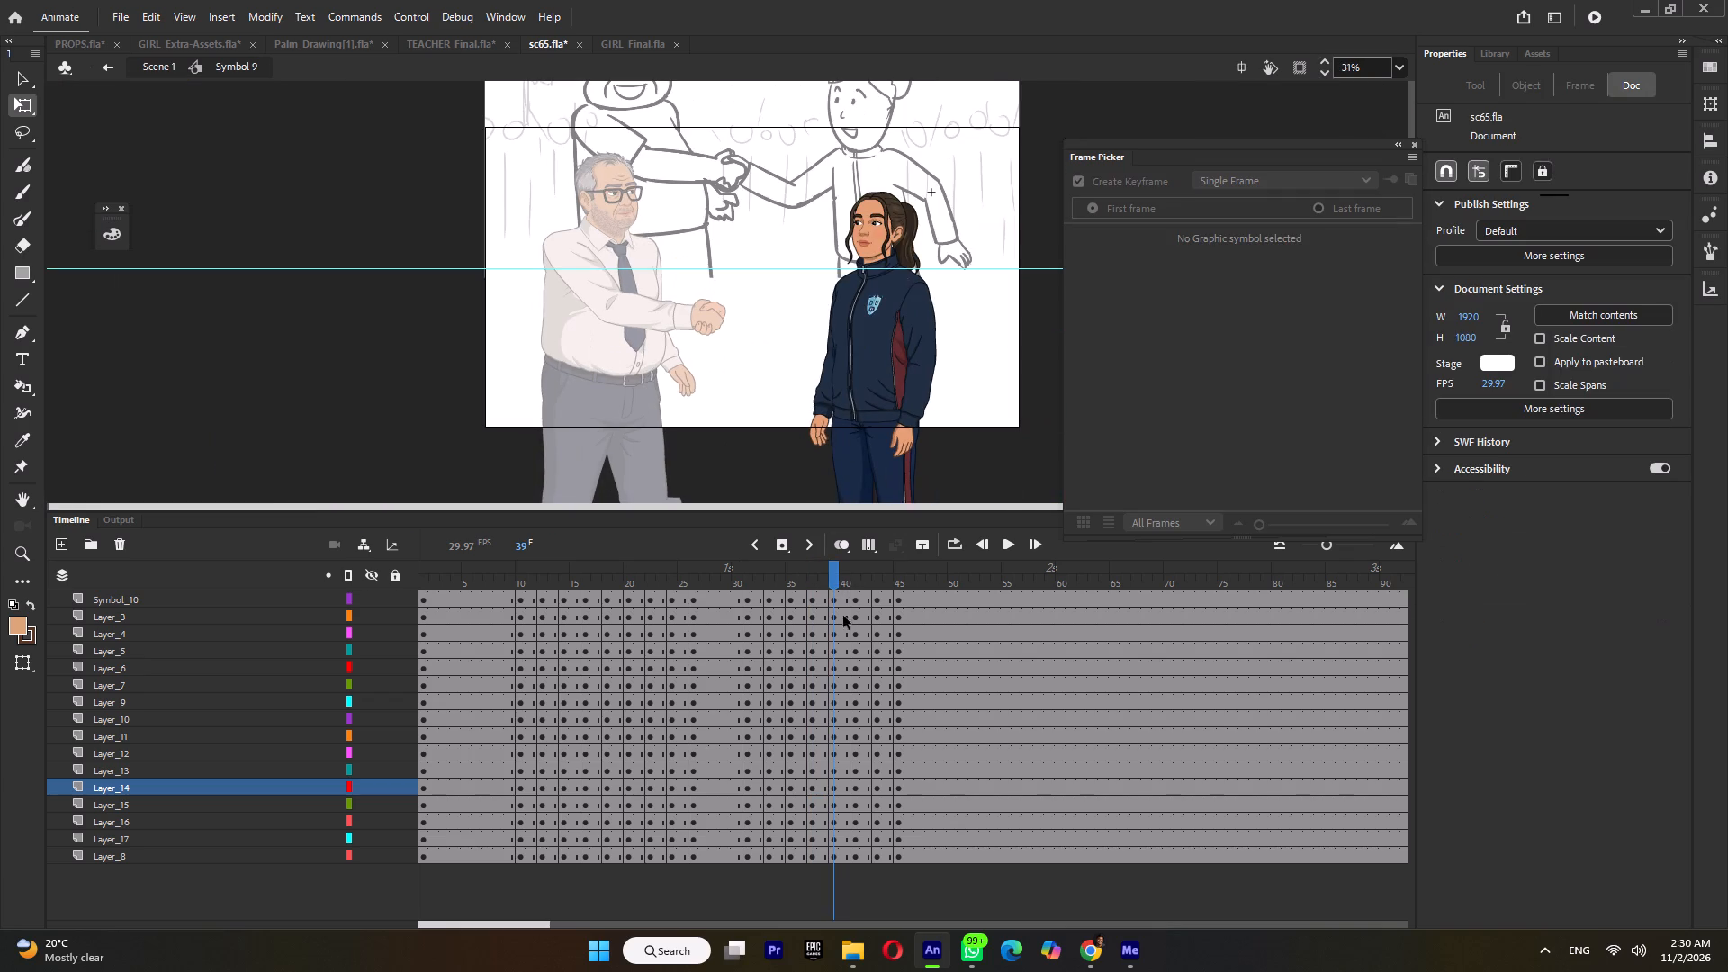
left_click(740, 566)
key("Return")
left_click(740, 566)
key("Return")
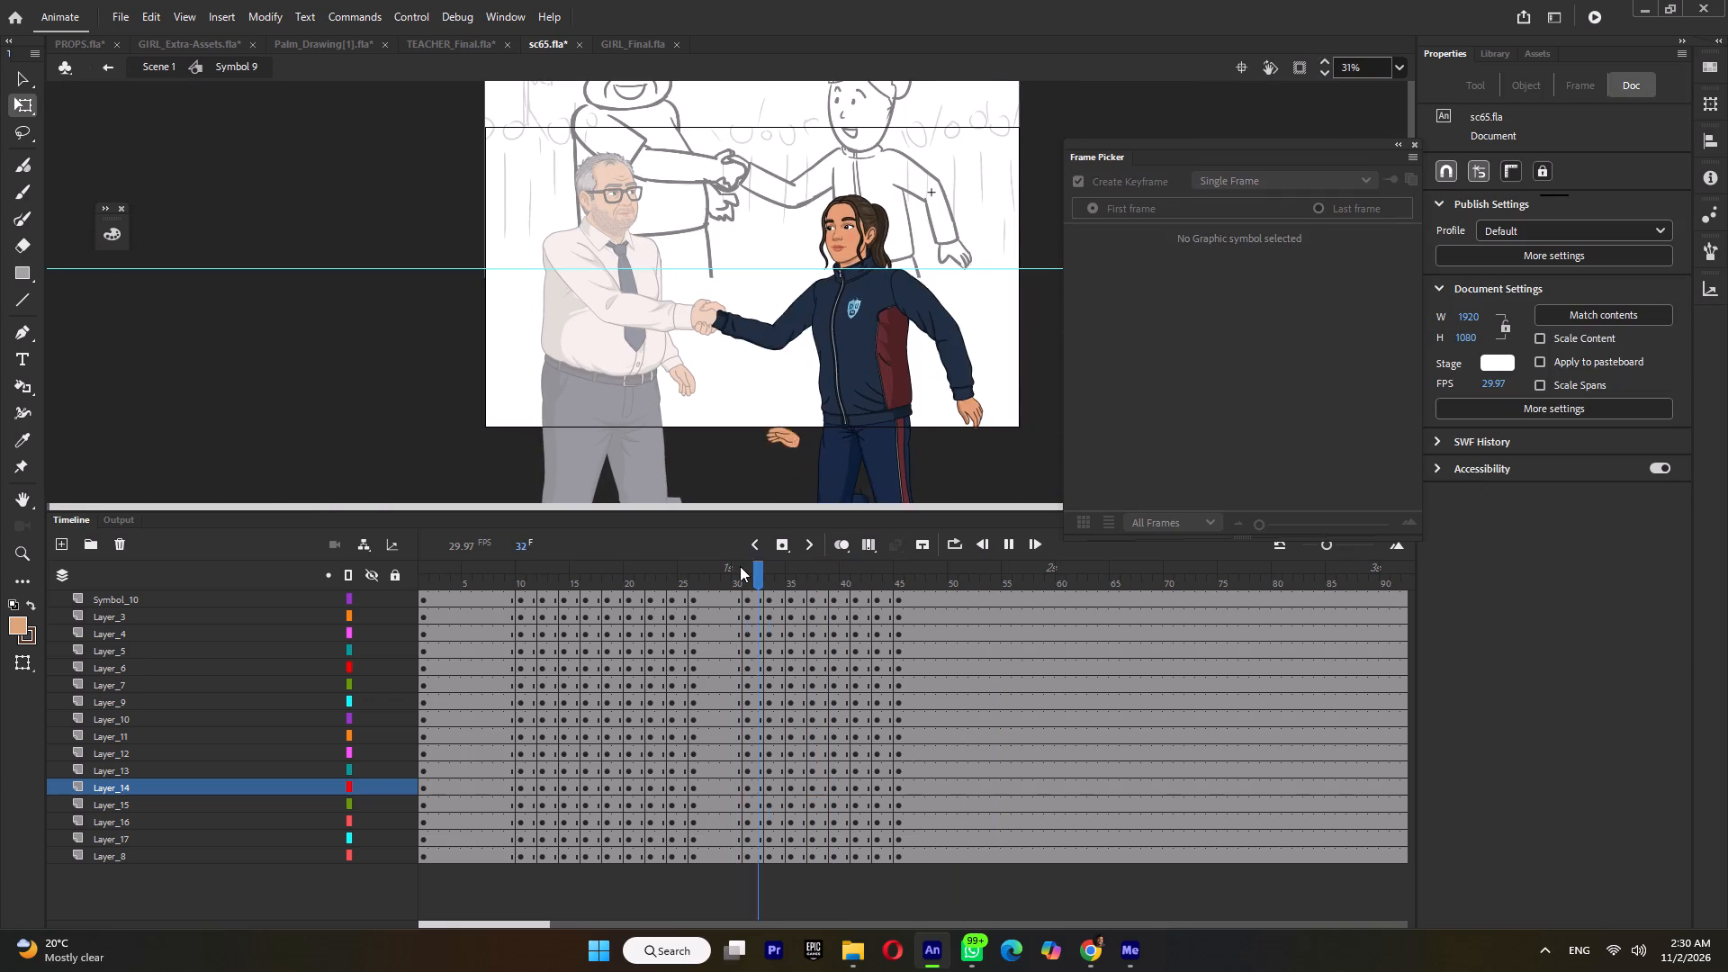
left_click(751, 569)
left_click(773, 576)
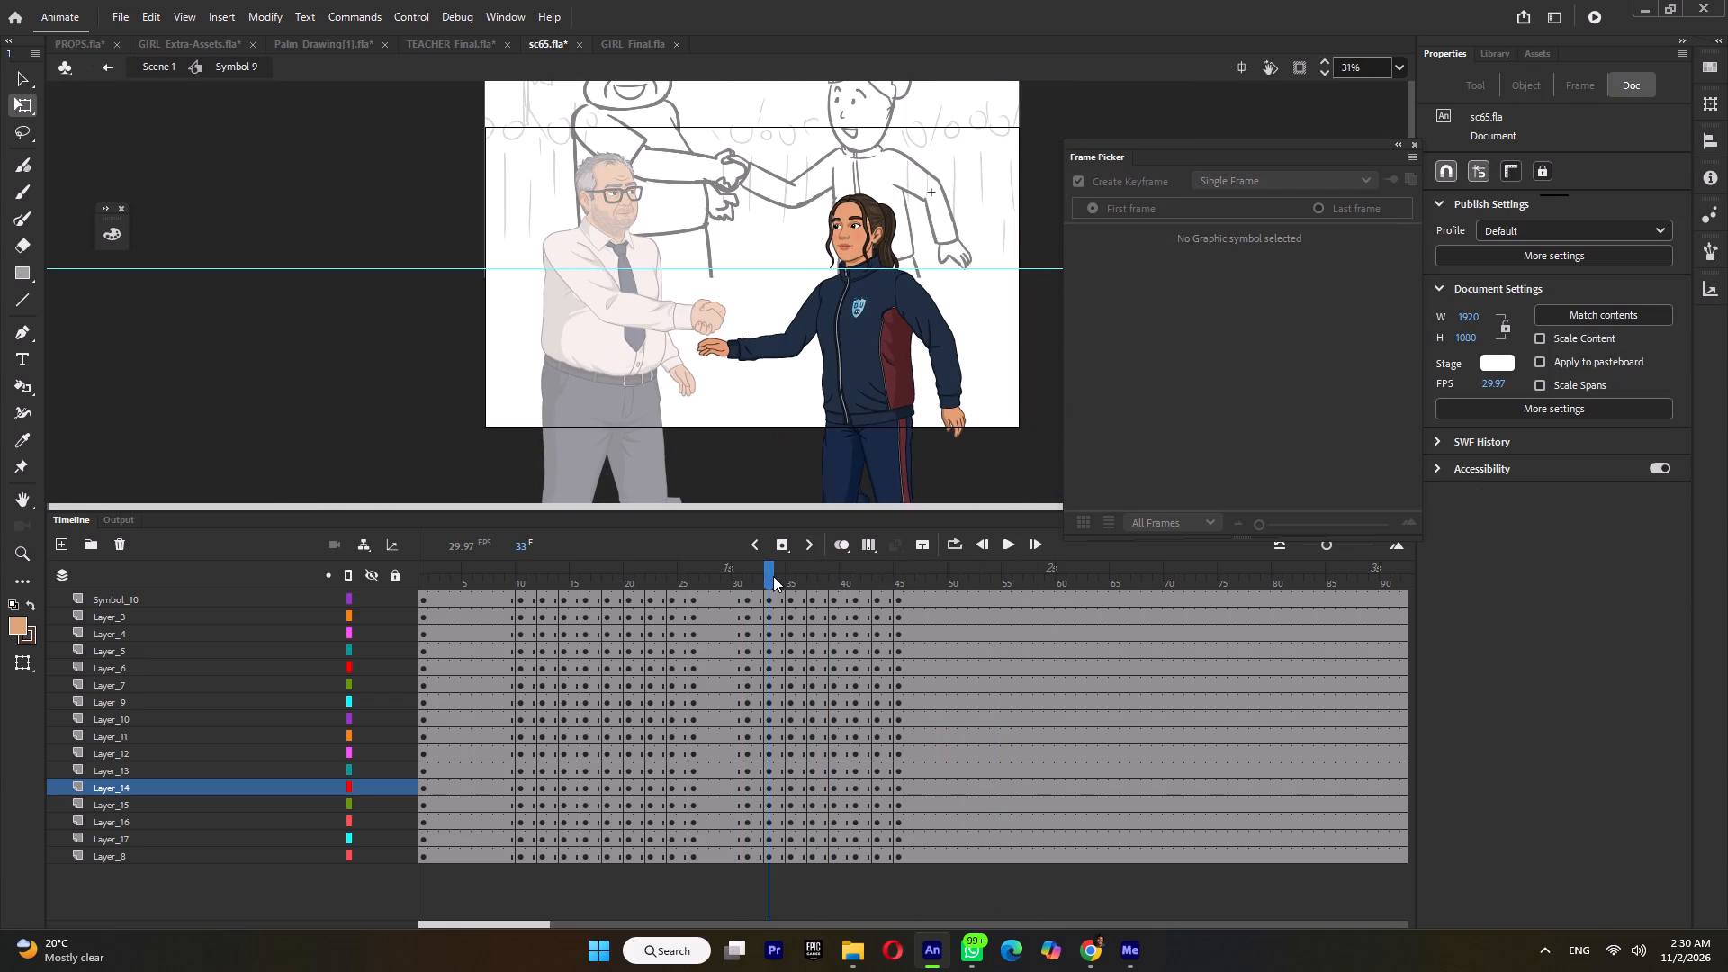
left_click(795, 578)
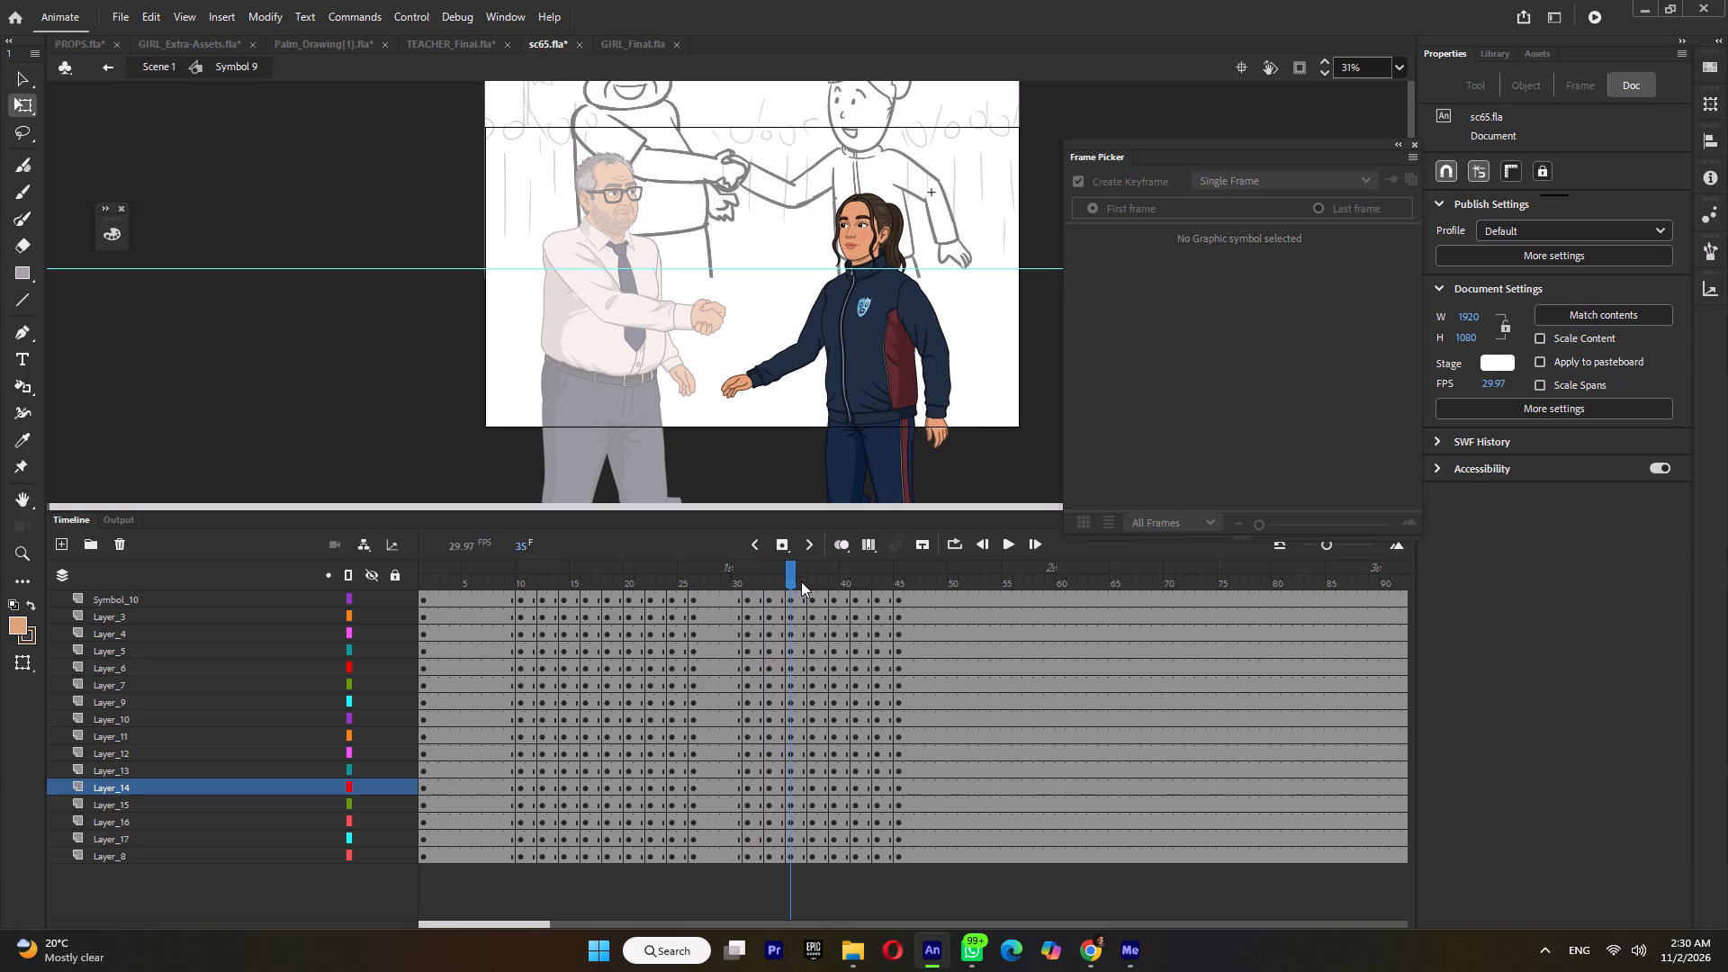
left_click(810, 580)
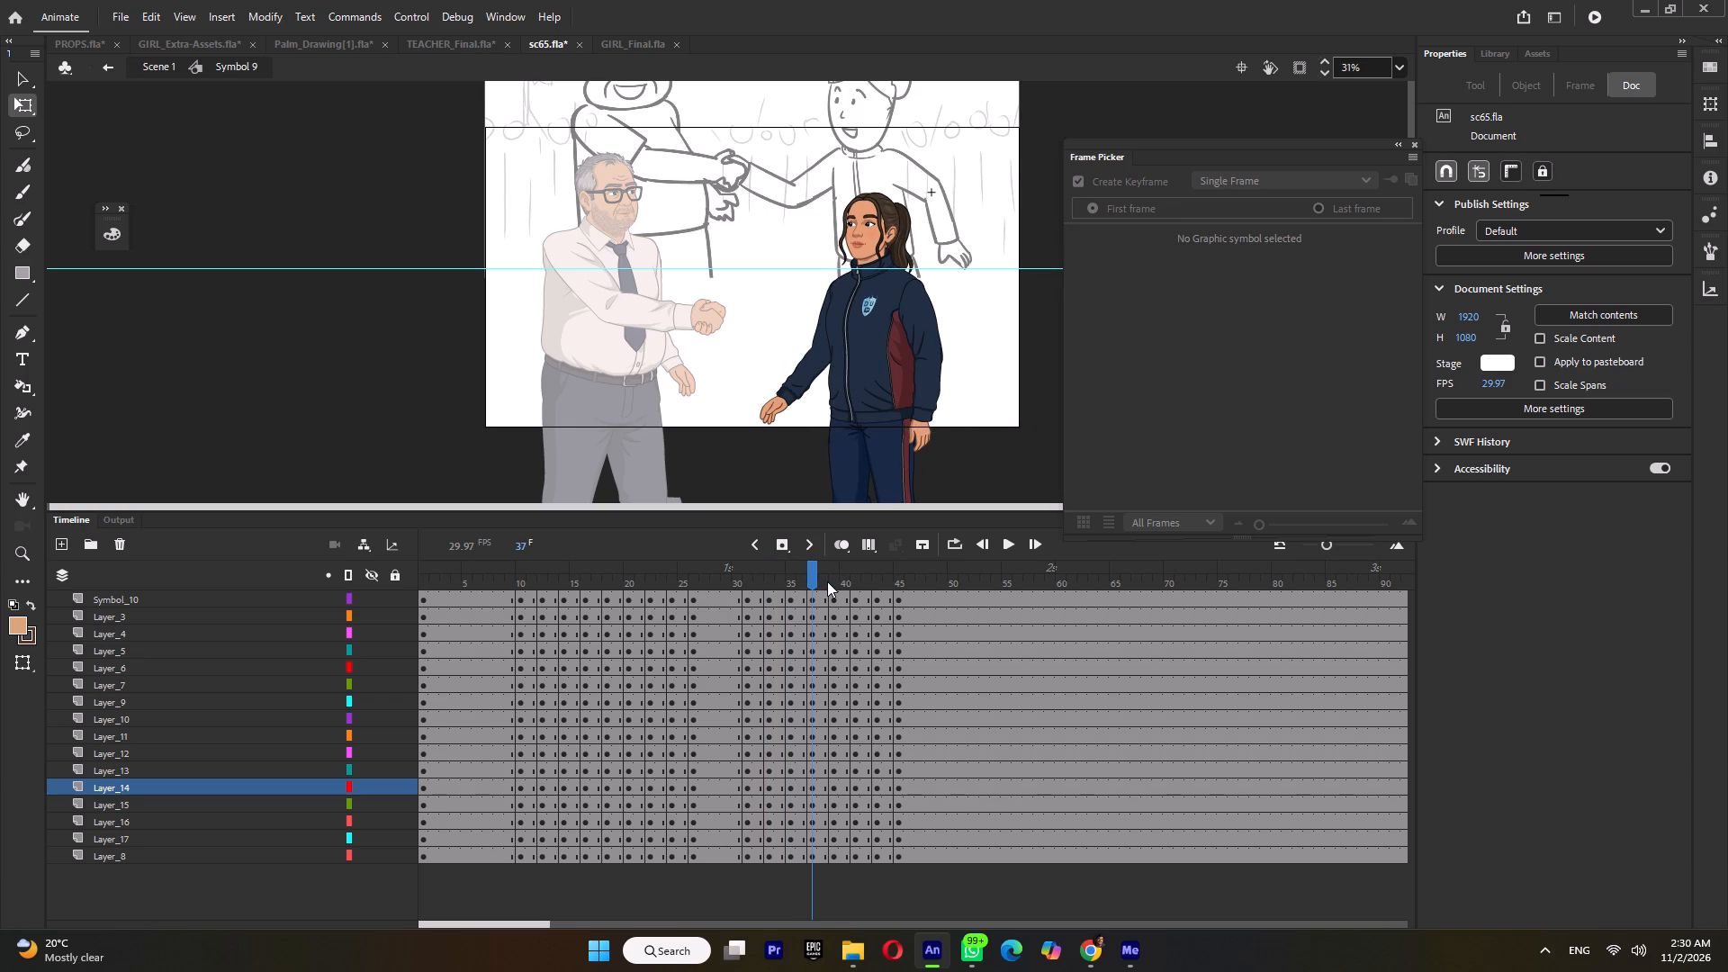
left_click(831, 581)
left_click(846, 582)
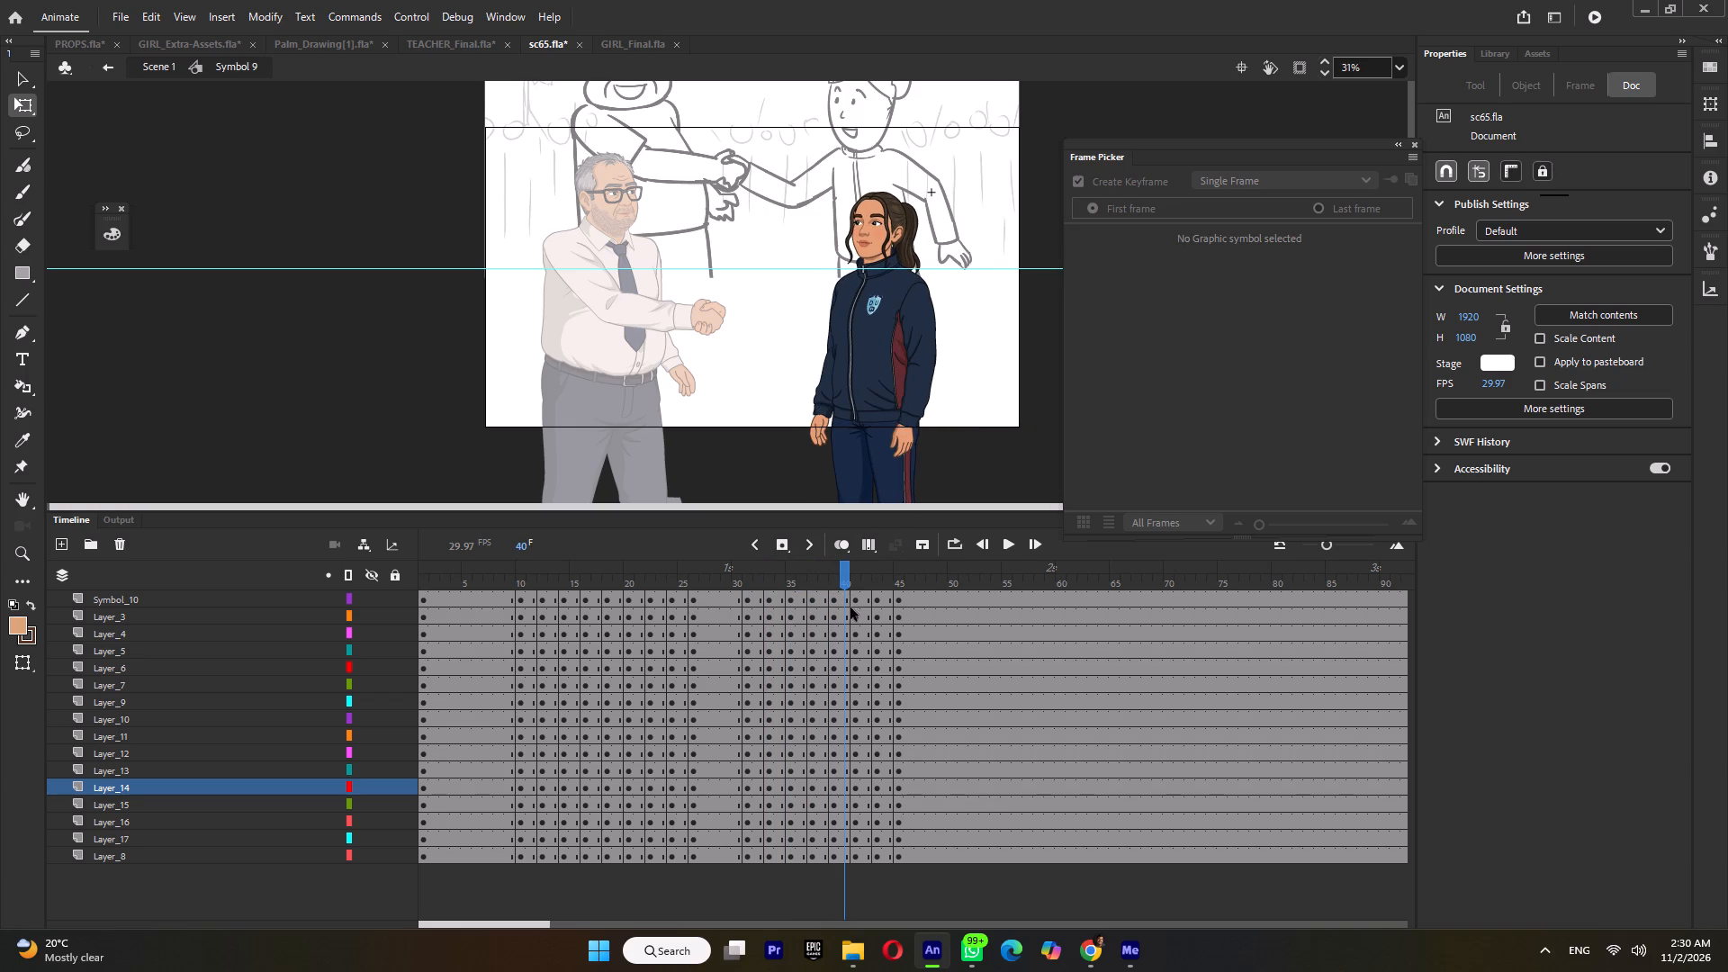
left_click(859, 584)
left_click(821, 584)
left_click(832, 582)
left_click(862, 377)
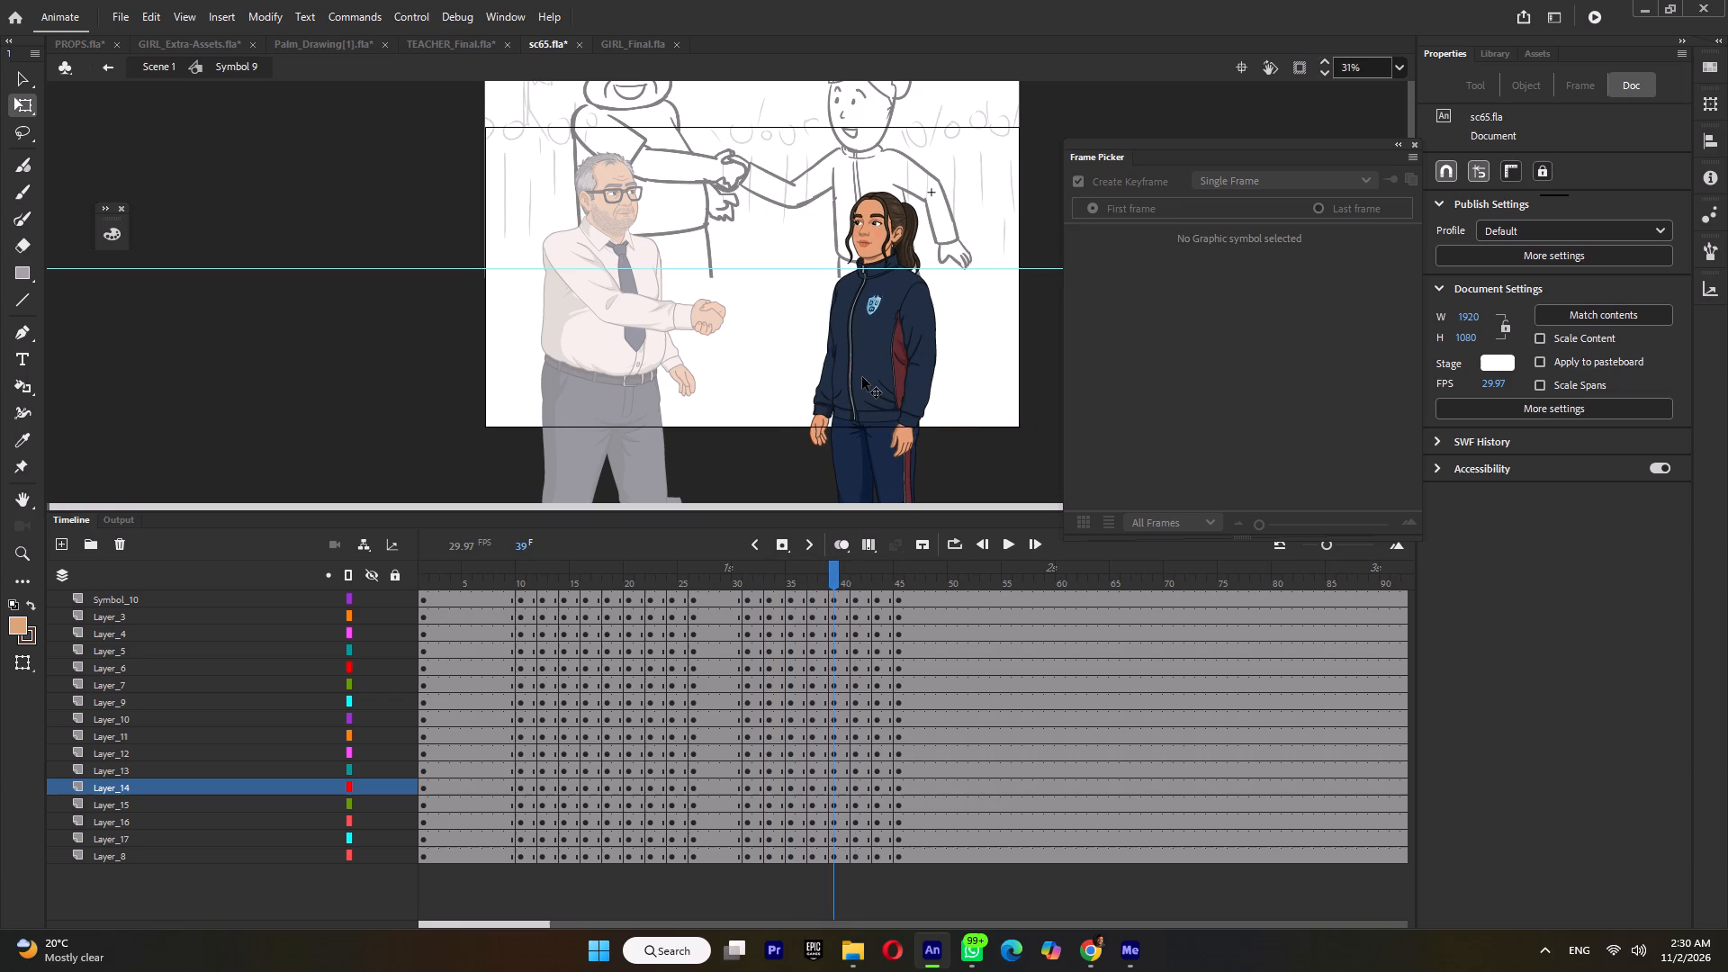
left_click(814, 581)
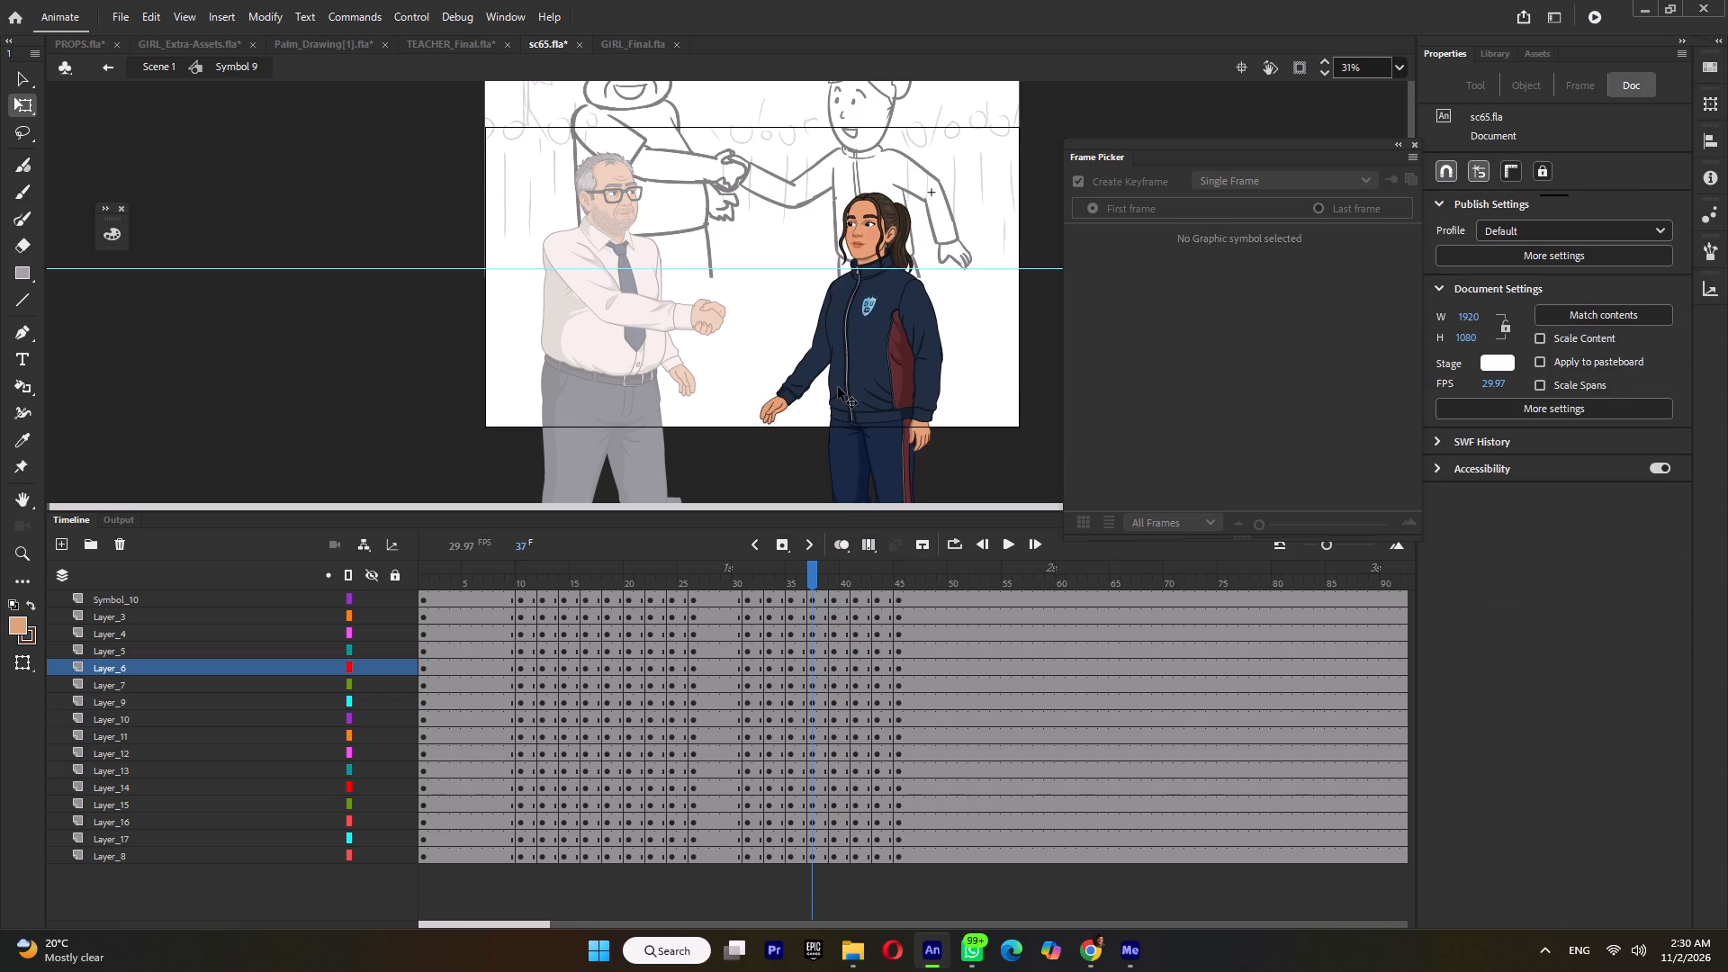
left_click(838, 387)
scroll(879, 341, "up", 7, "ctrl")
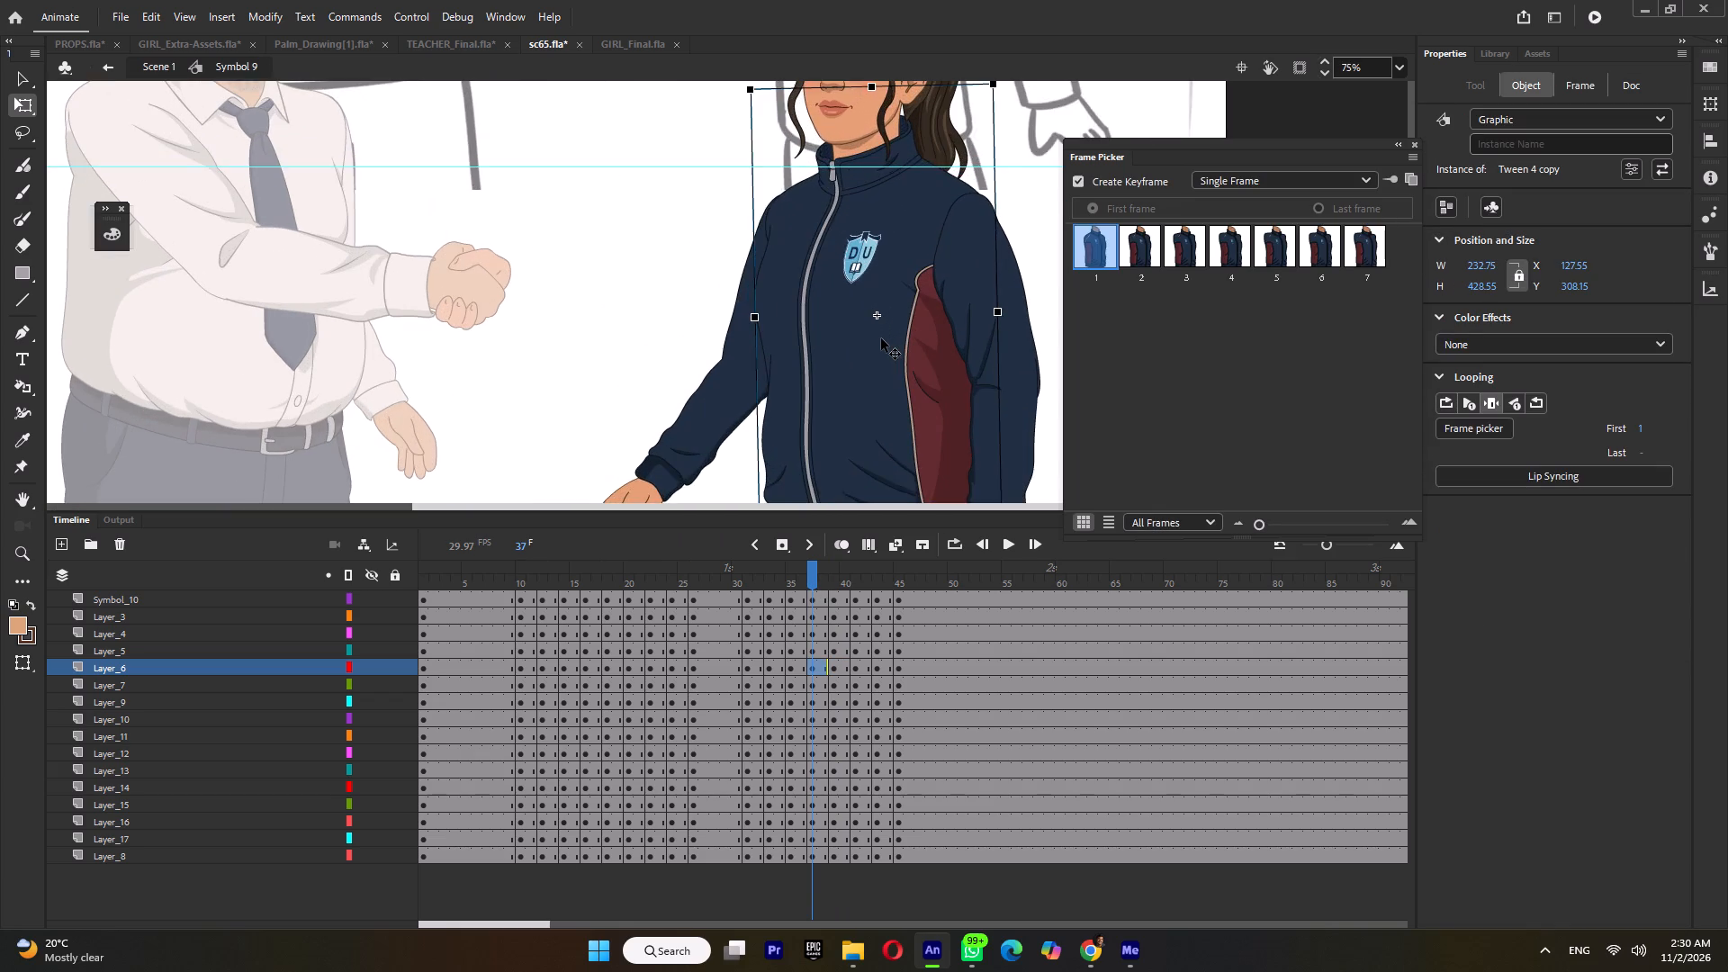
scroll(881, 338, "down", 1, "ctrl")
left_click(835, 579)
left_click(853, 580)
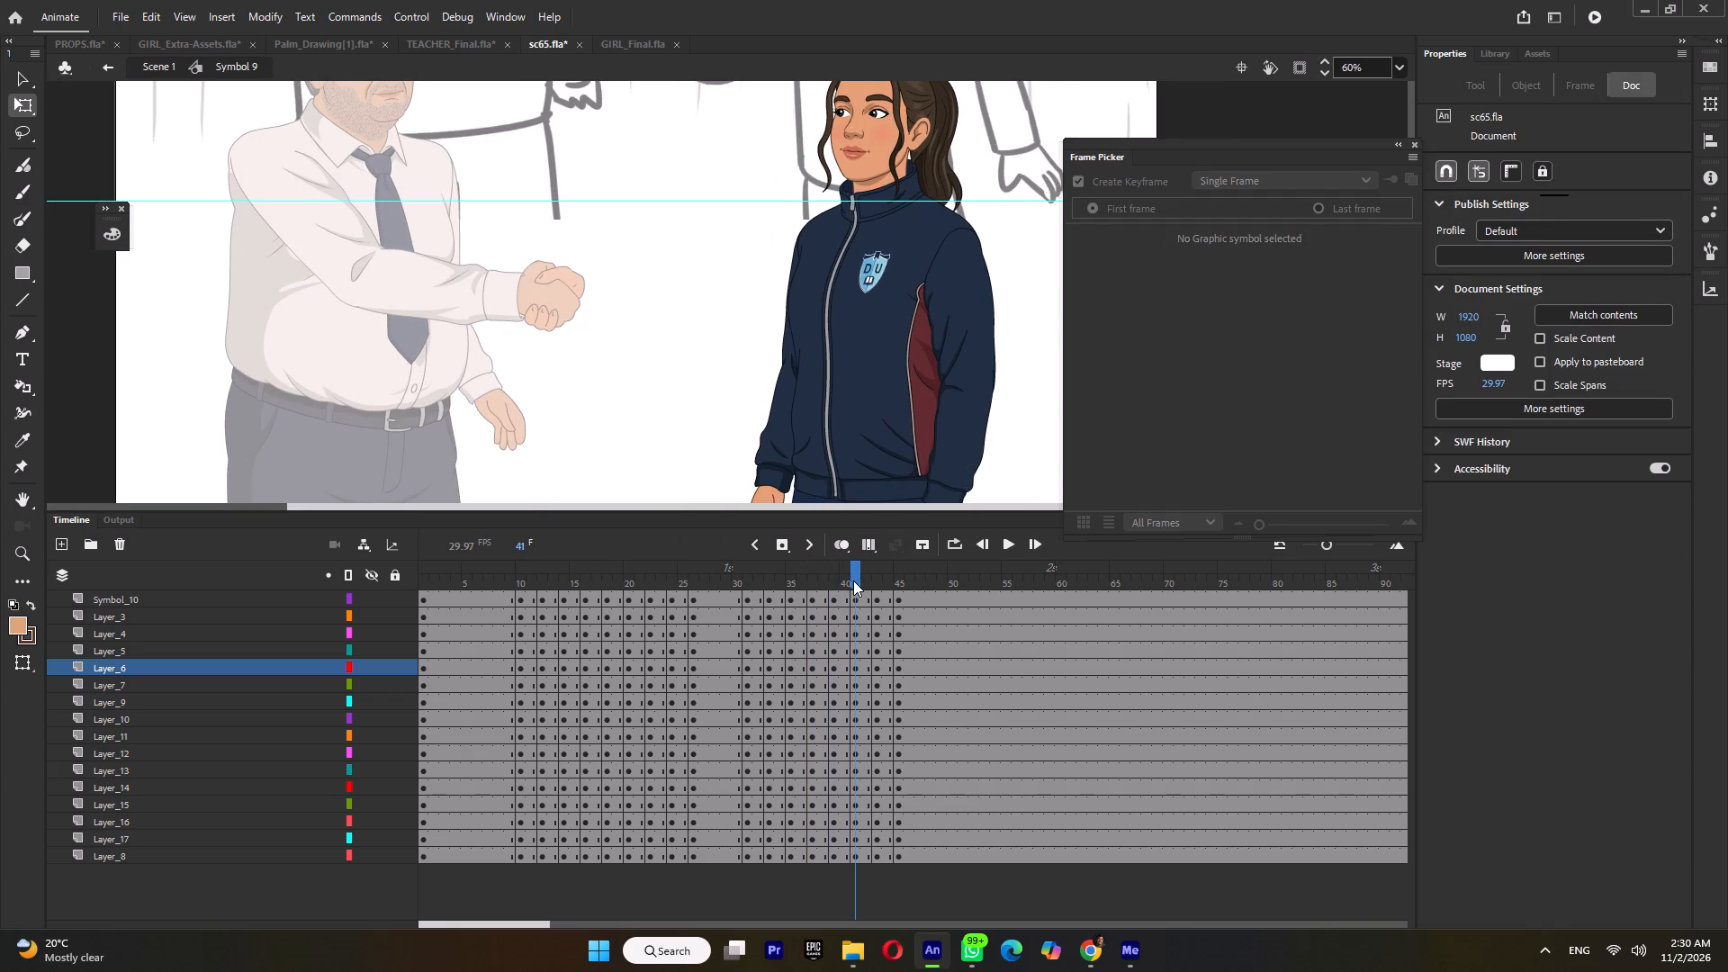
left_click(764, 588)
scroll(821, 337, "down", 3, "ctrl")
key("Return")
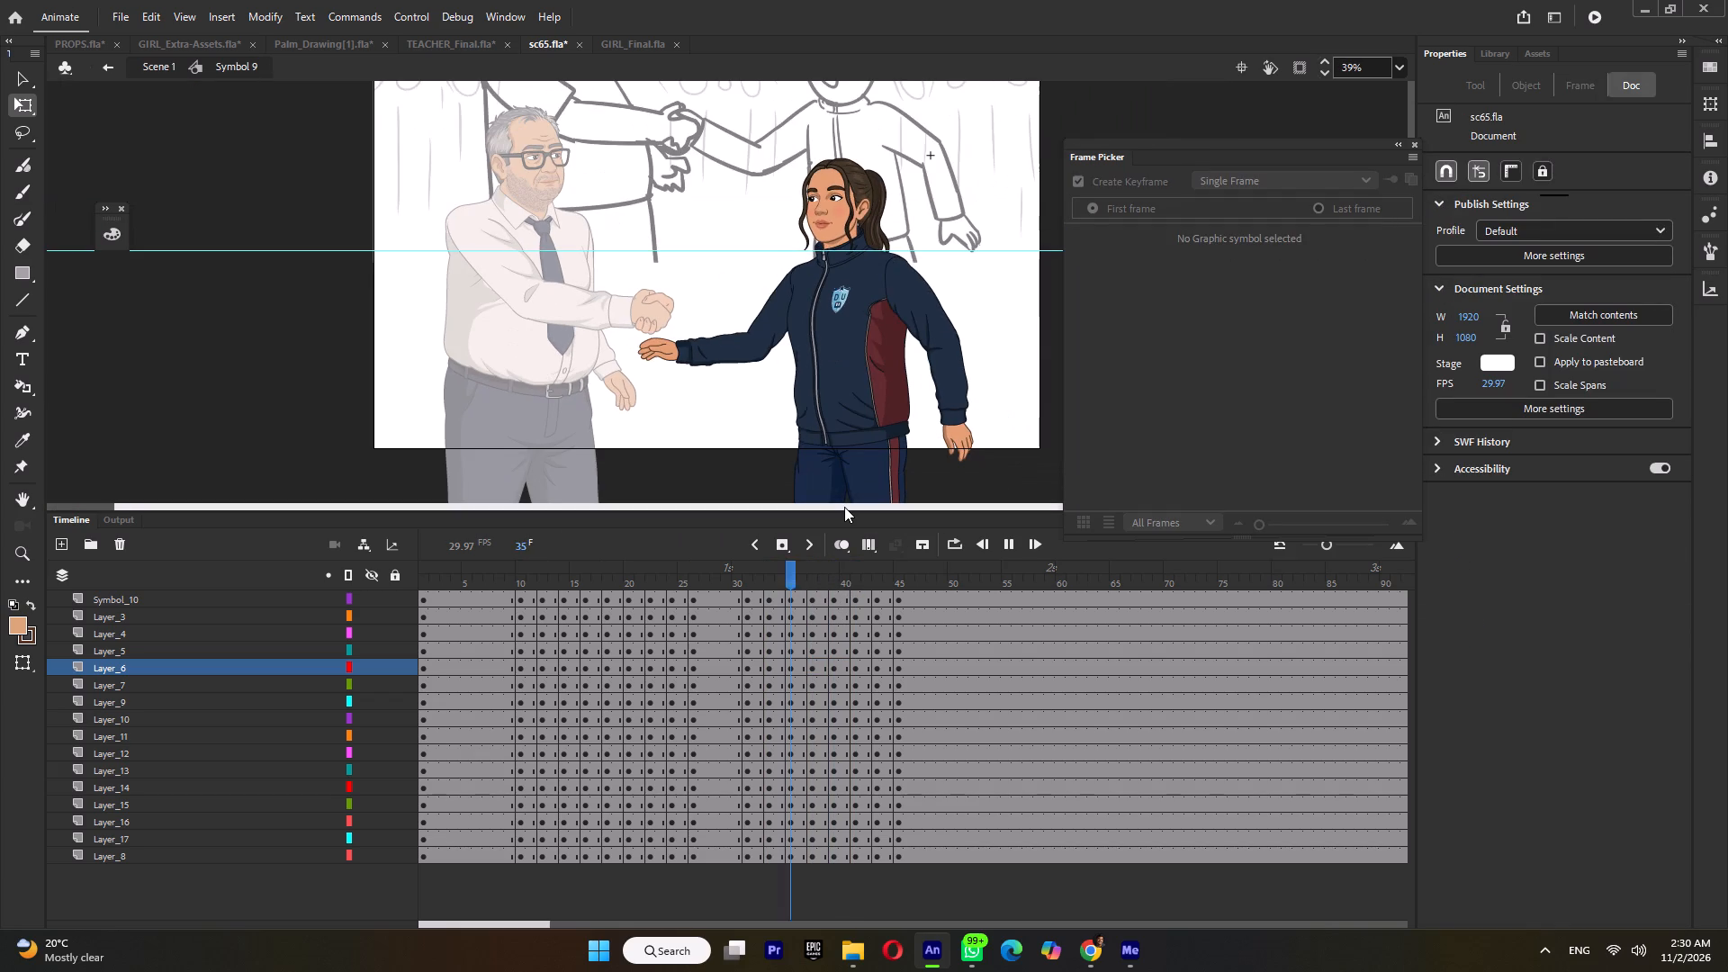
key("Return")
left_click_drag(711, 574, 176, 640)
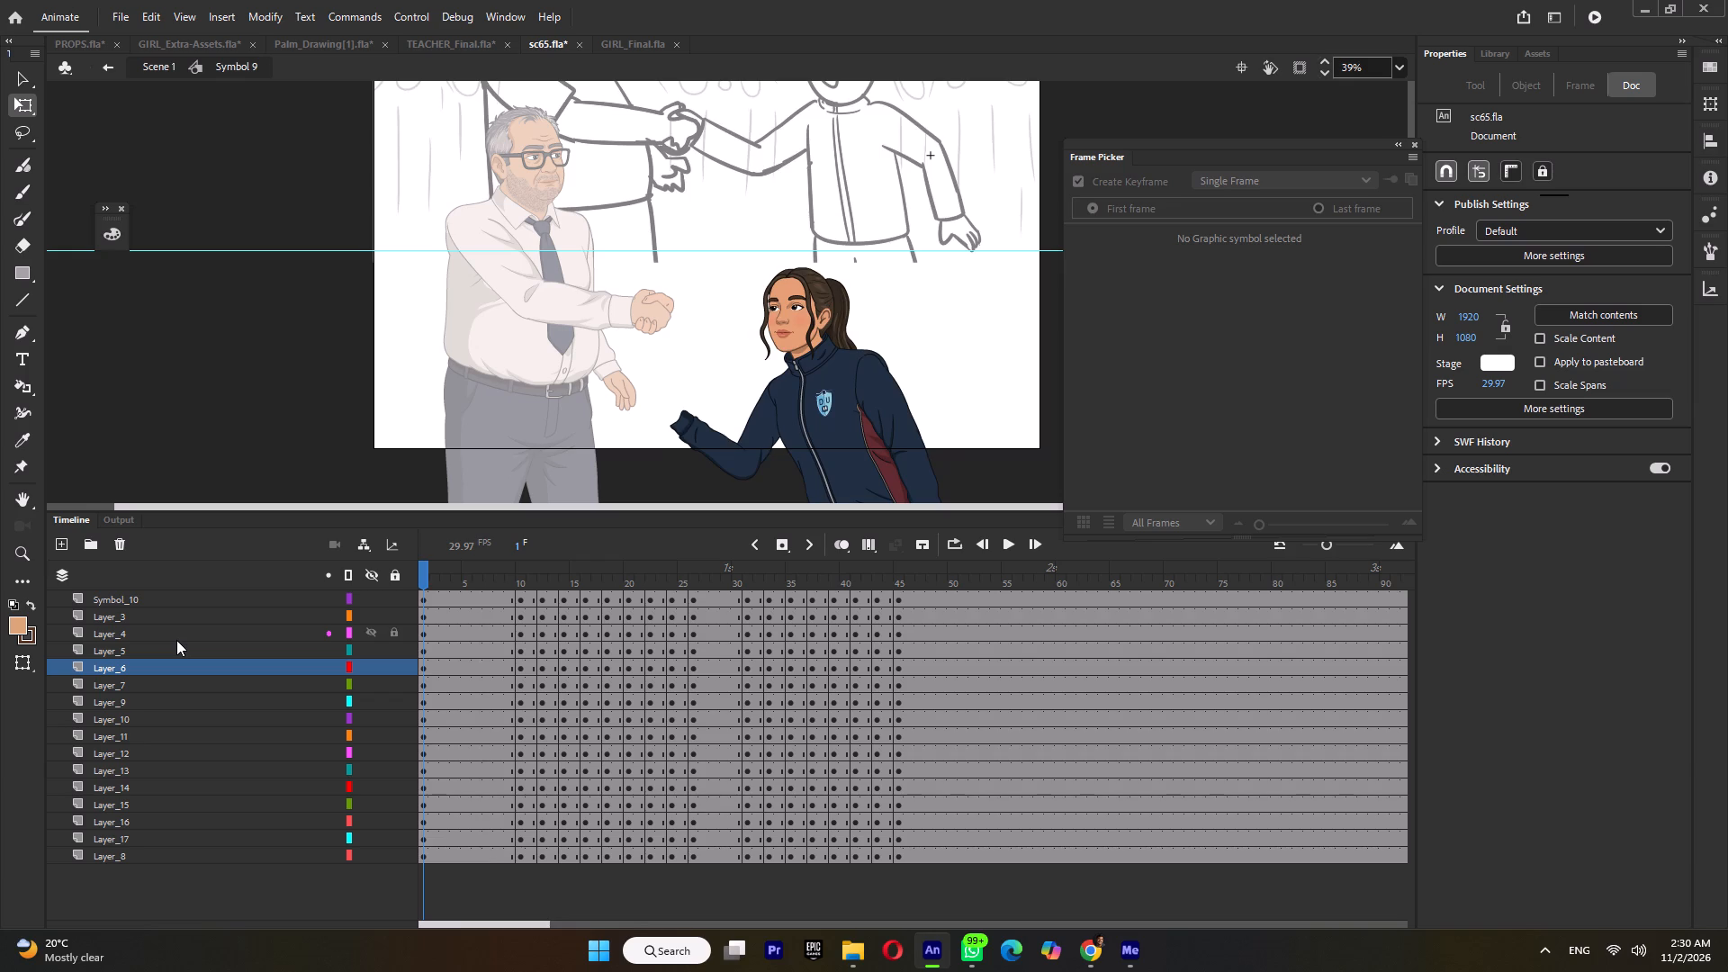
key("Return")
key("Return")
Return to Scene 1 and play the whole sc65 shot to examine both characters' handshake and return to standing.
double_click(214, 324)
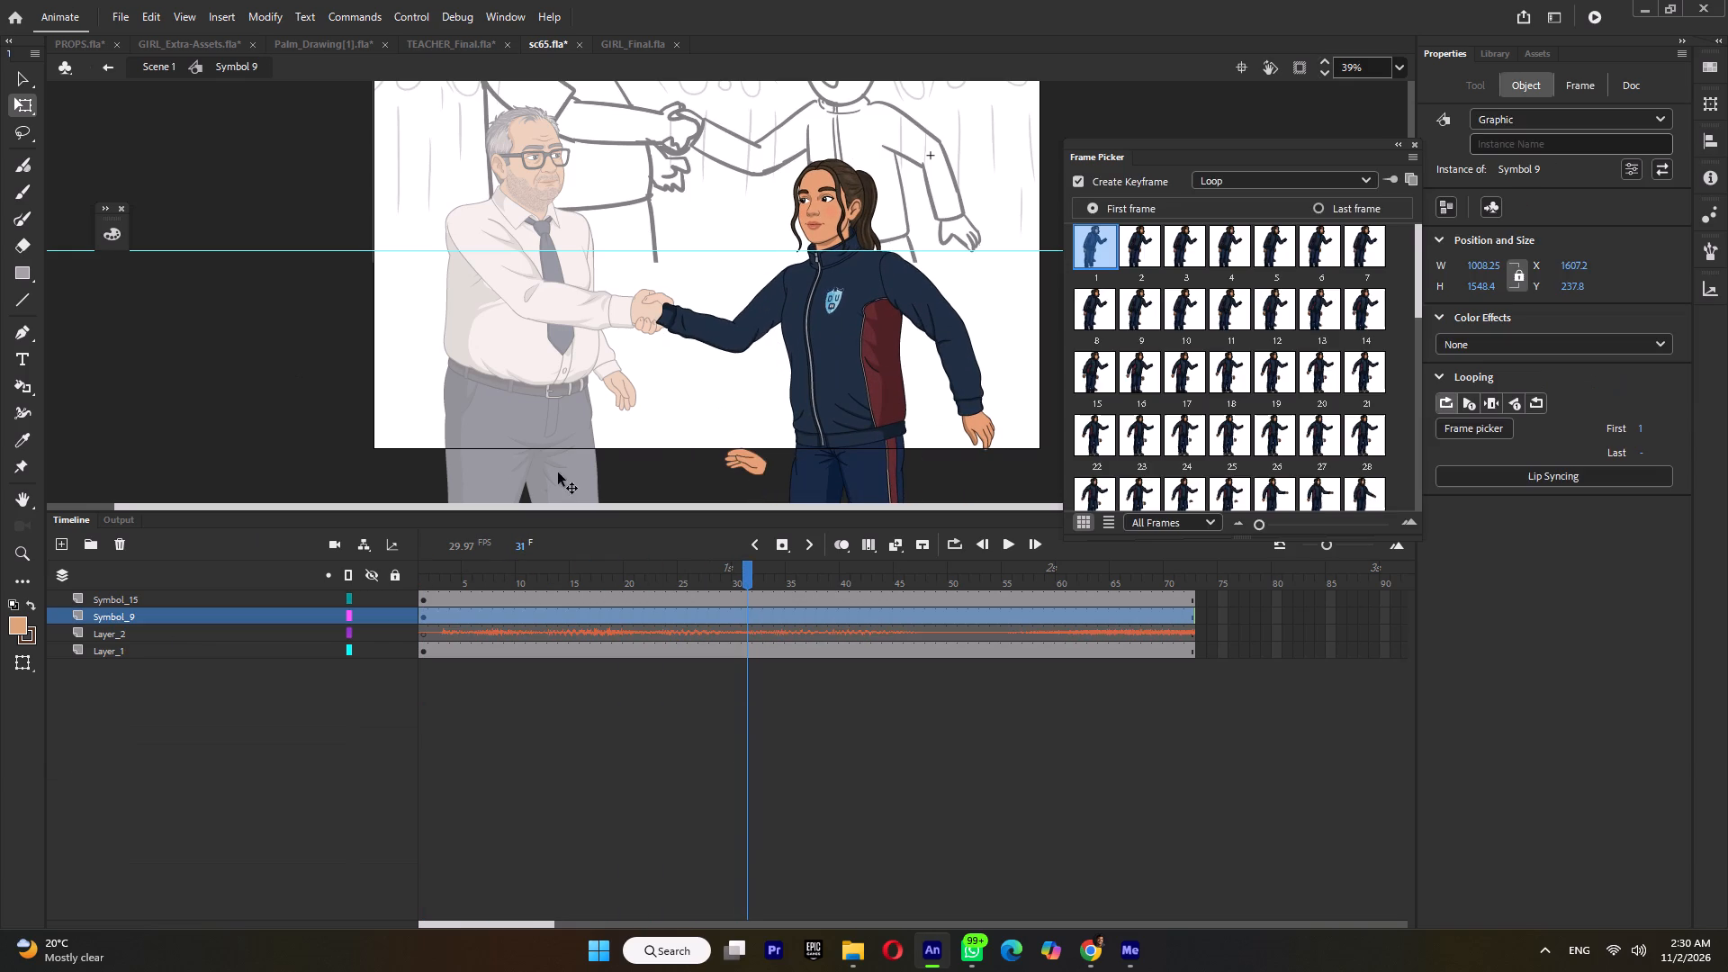
scroll(560, 468, "down", 2, "ctrl")
left_click_drag(458, 573, 344, 580)
key("Return")
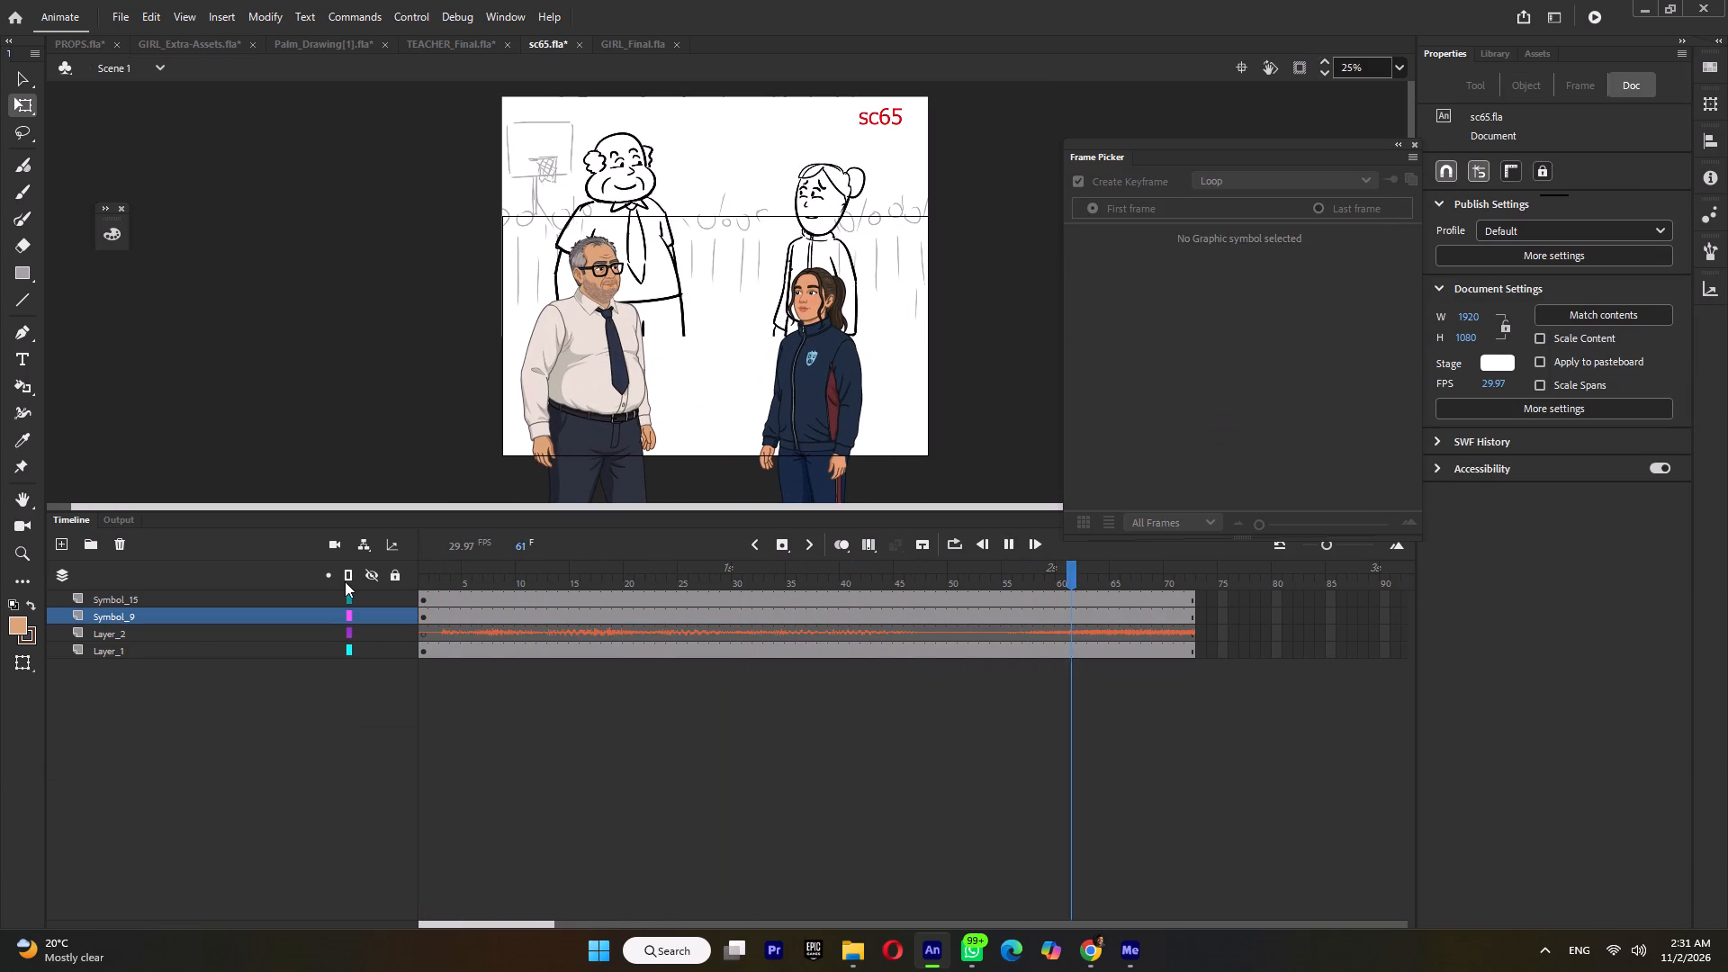
key("Return")
left_click_drag(452, 573, 342, 600)
key("Return")
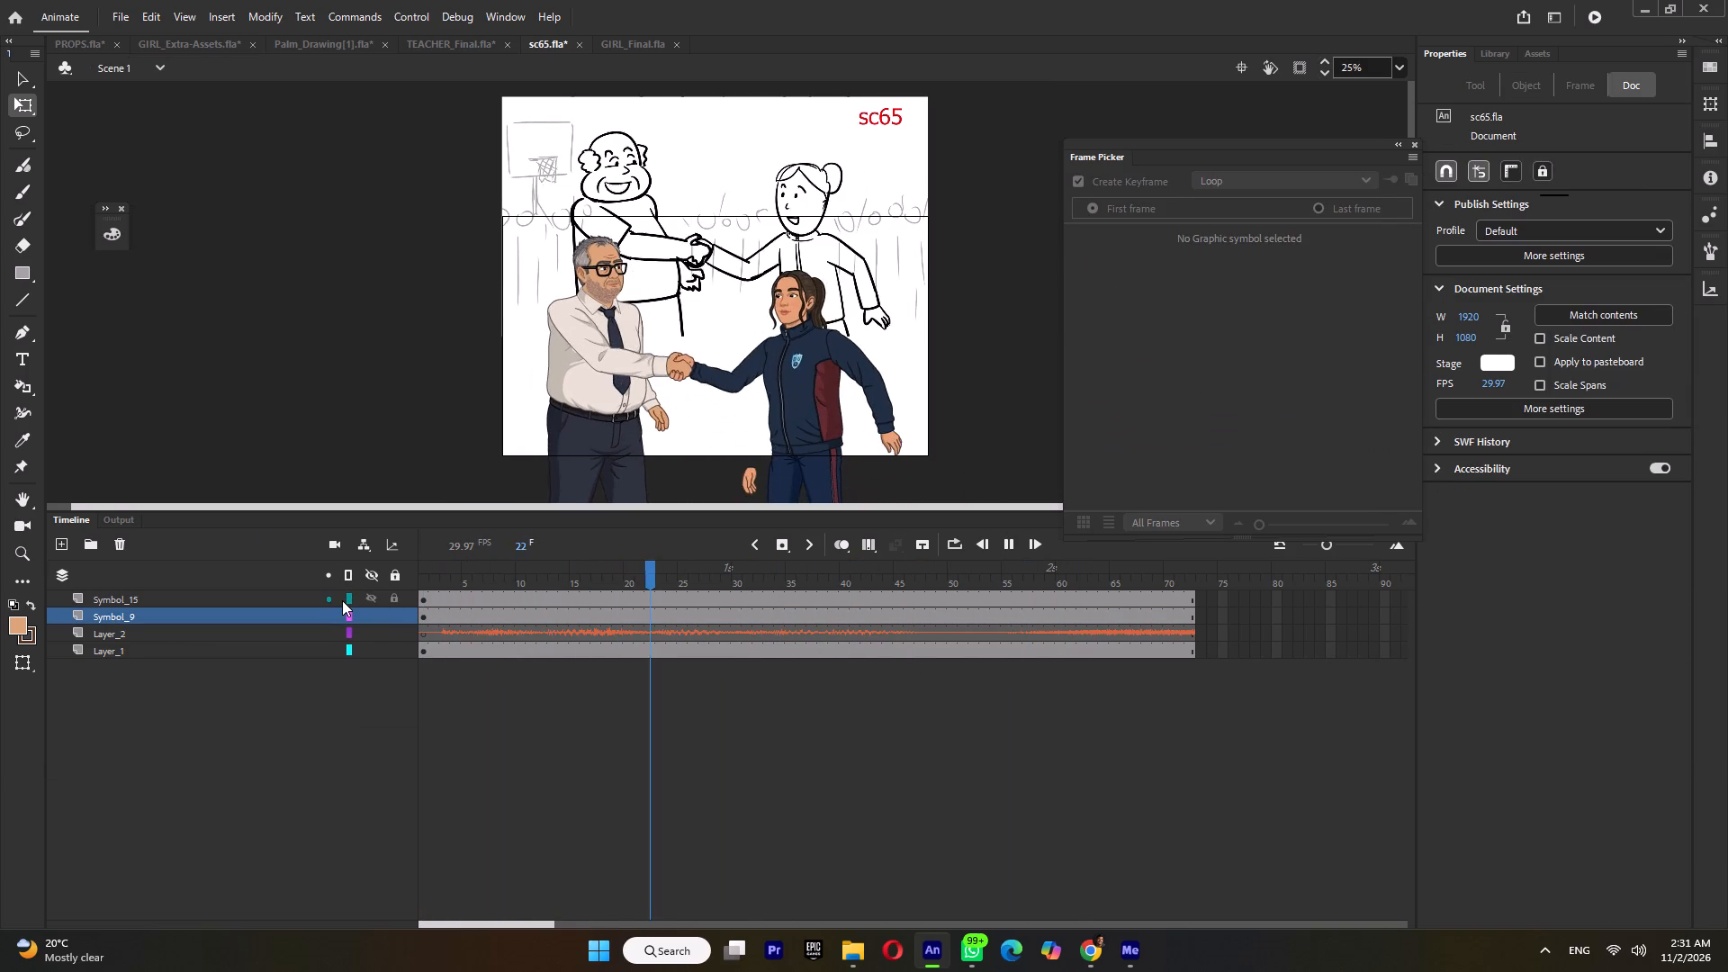
key("Return")
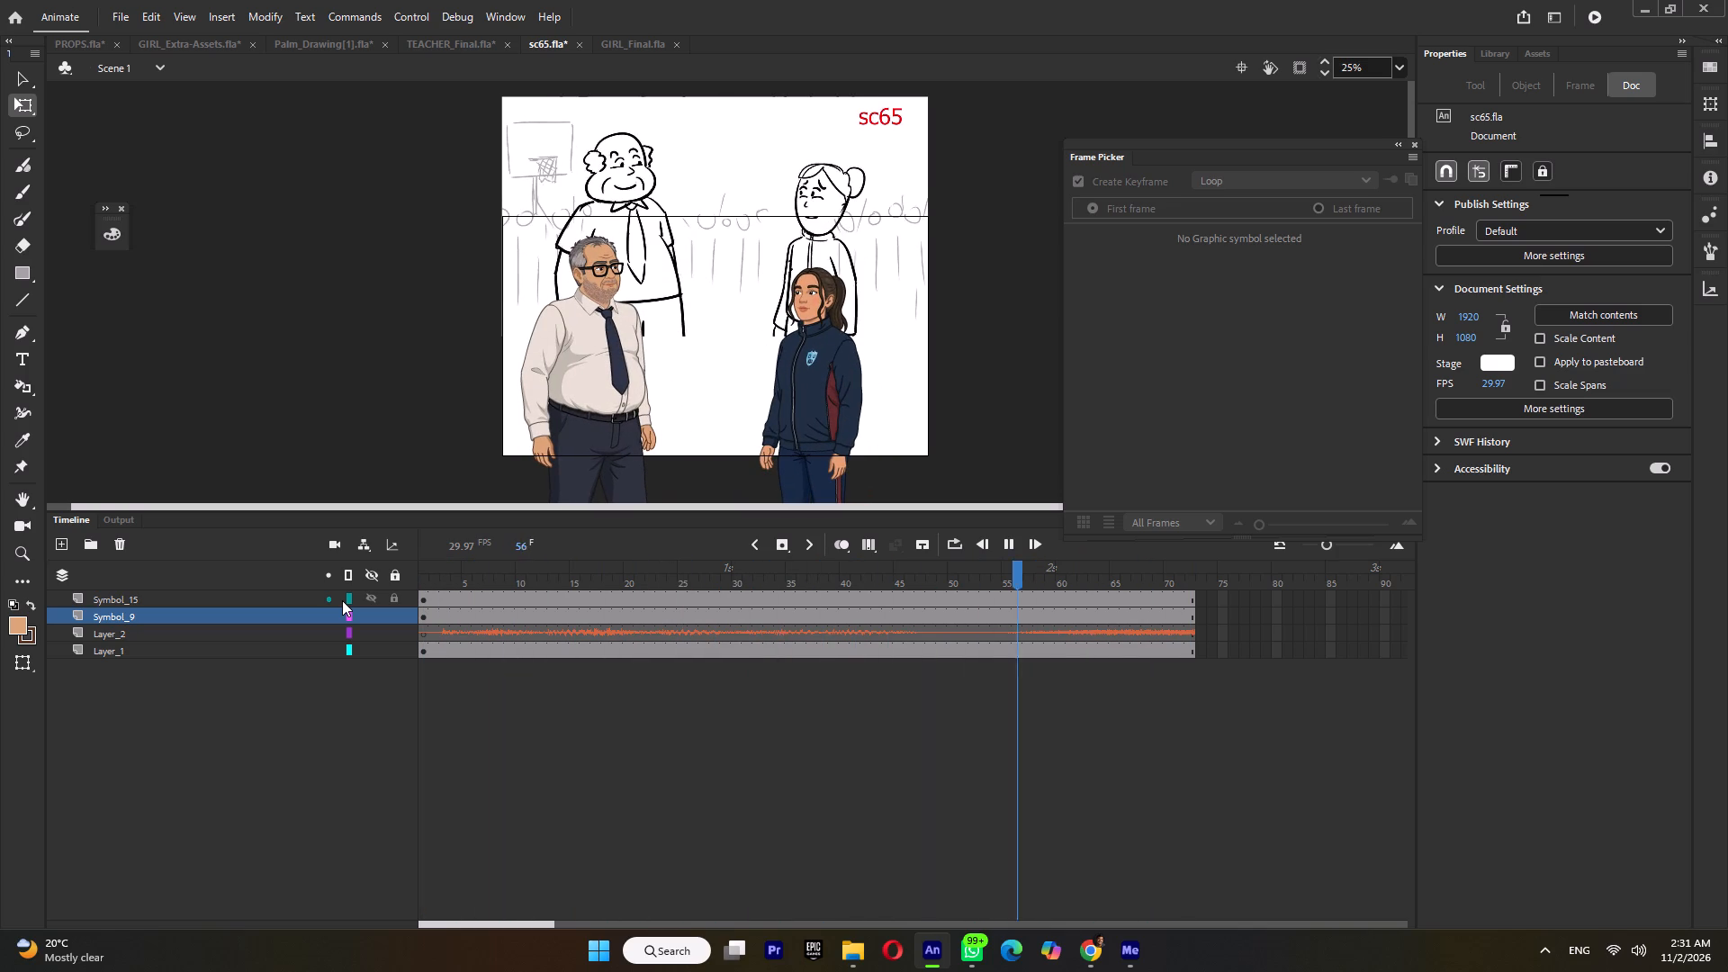
key("Return")
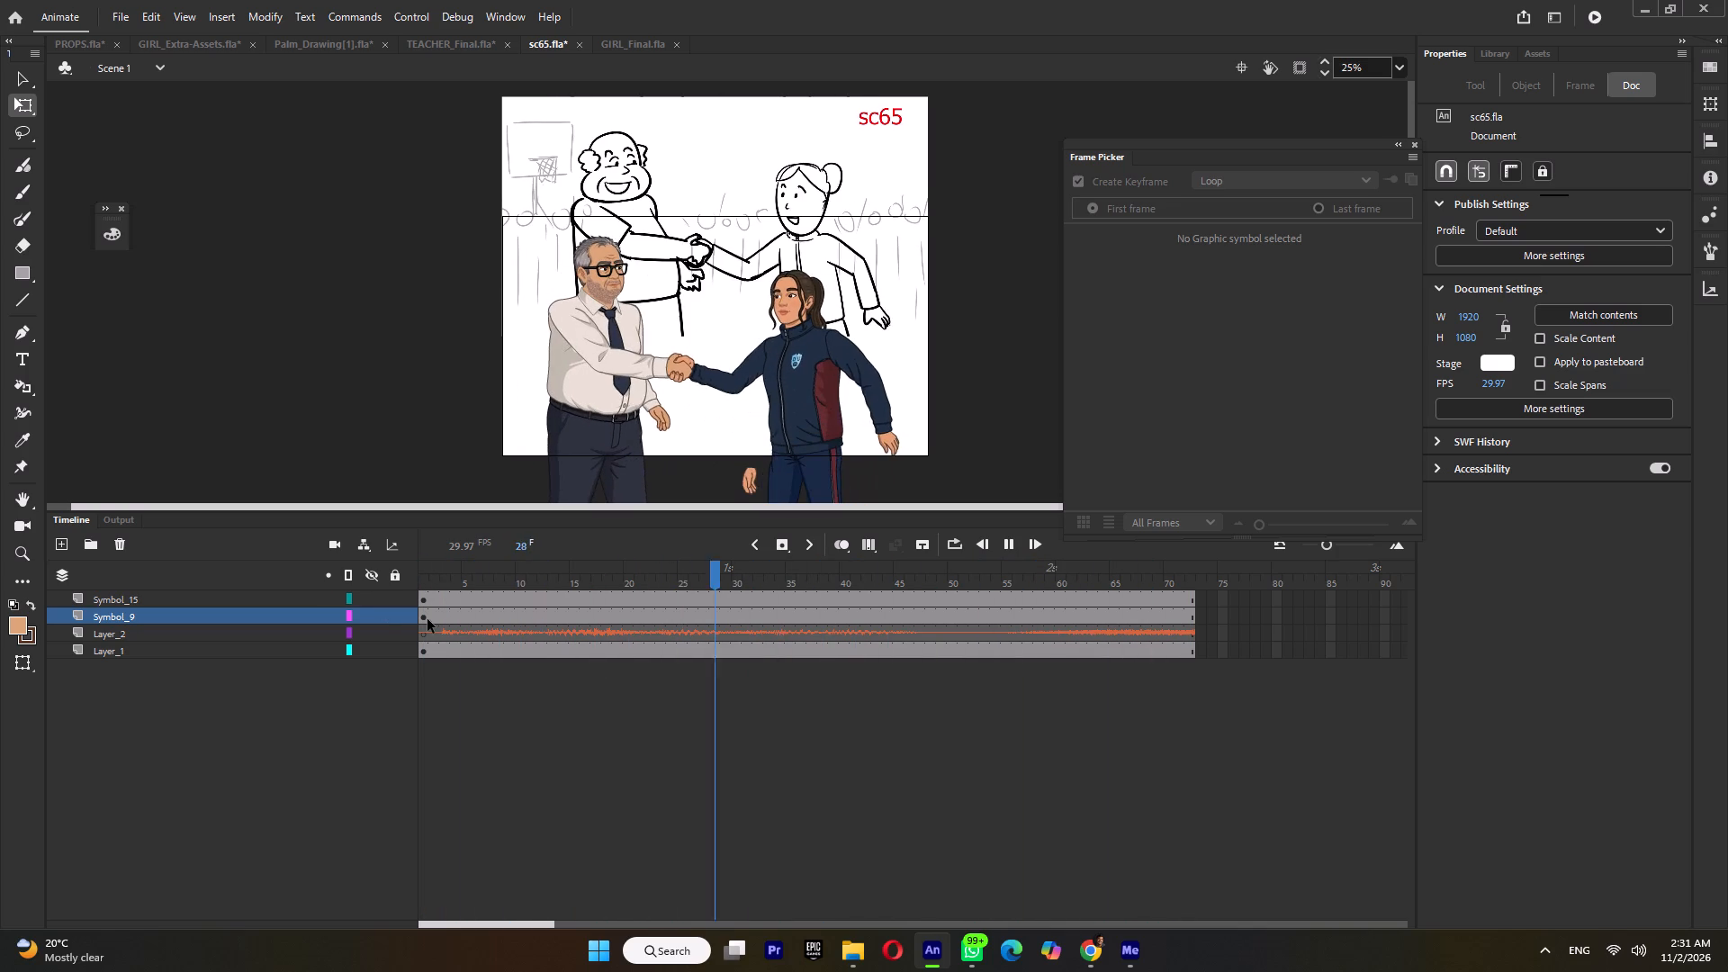
key("Return")
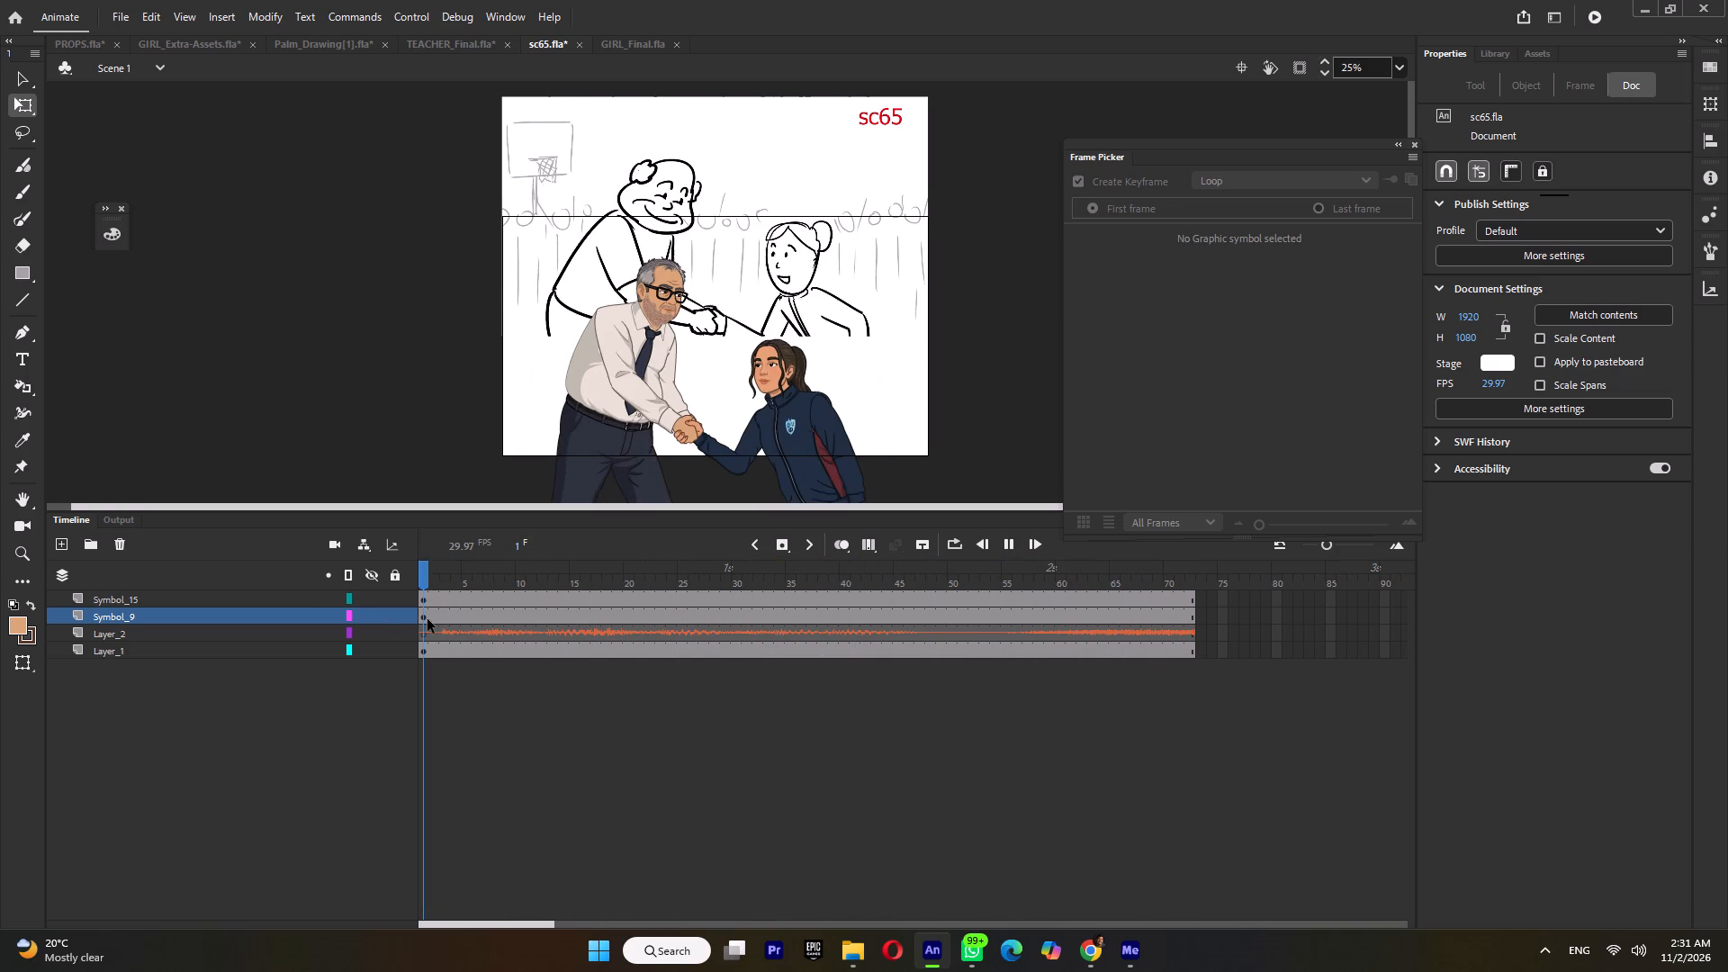
key("Return")
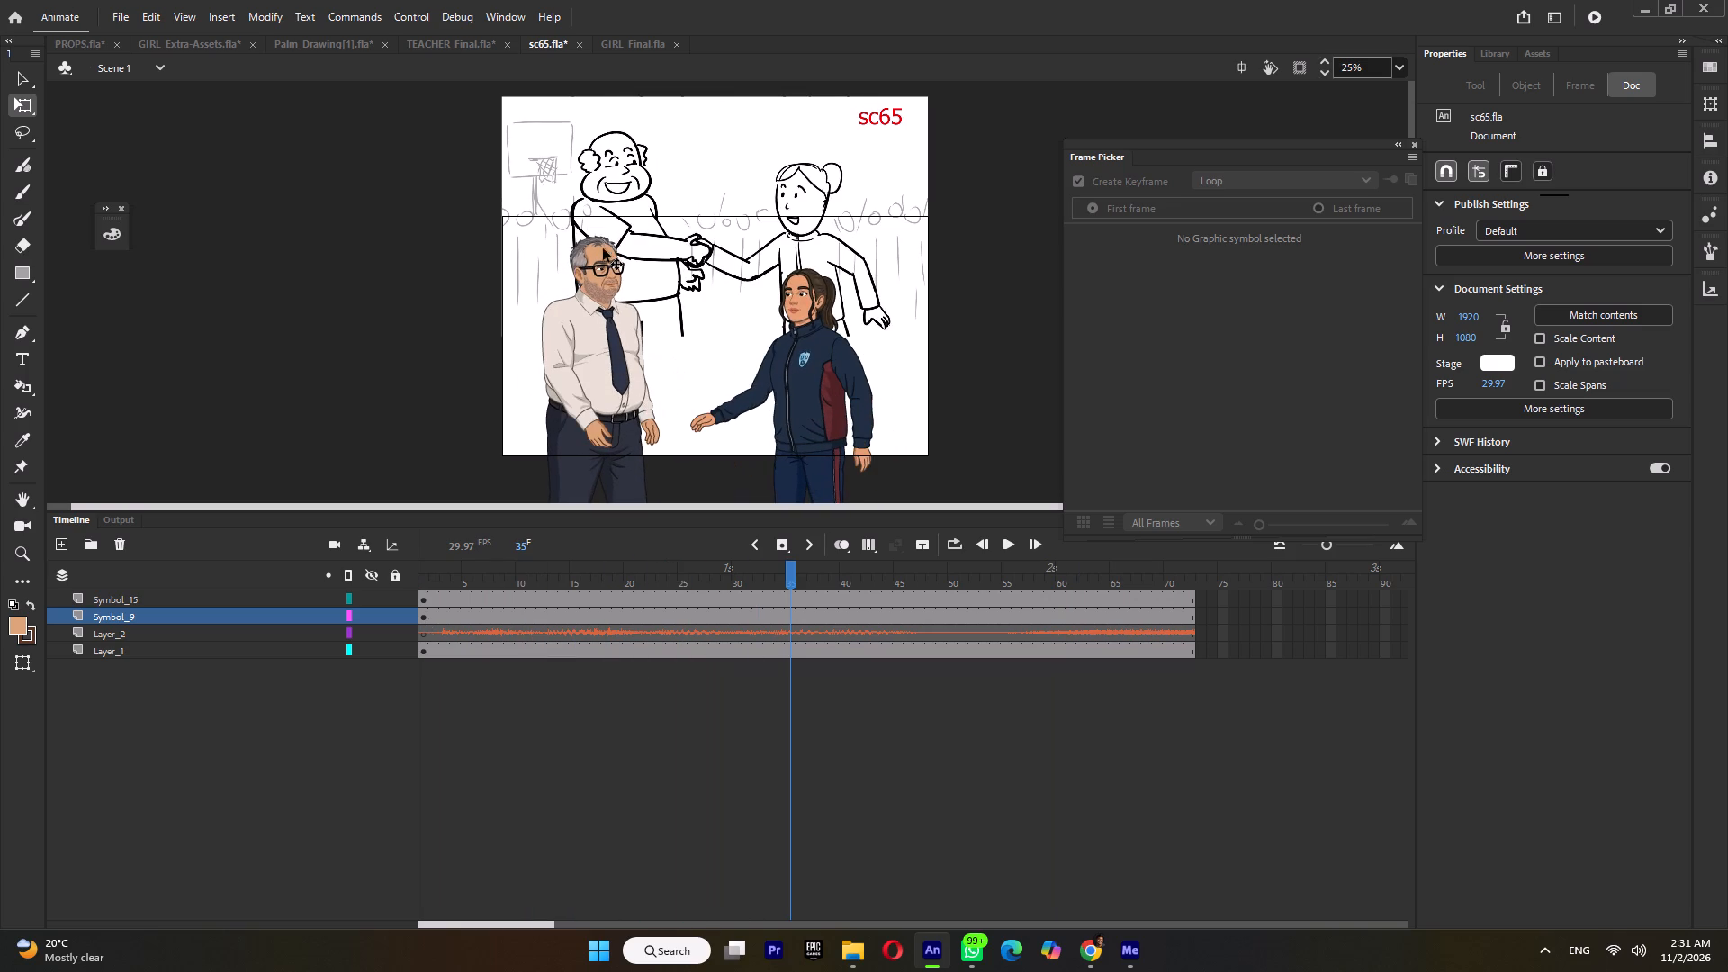
Inside the teacher's eye symbol, add a keyframe at frame 12 on the blink layer and set the blink's first frame to 2.
scroll(623, 278, "up", 9, "ctrl")
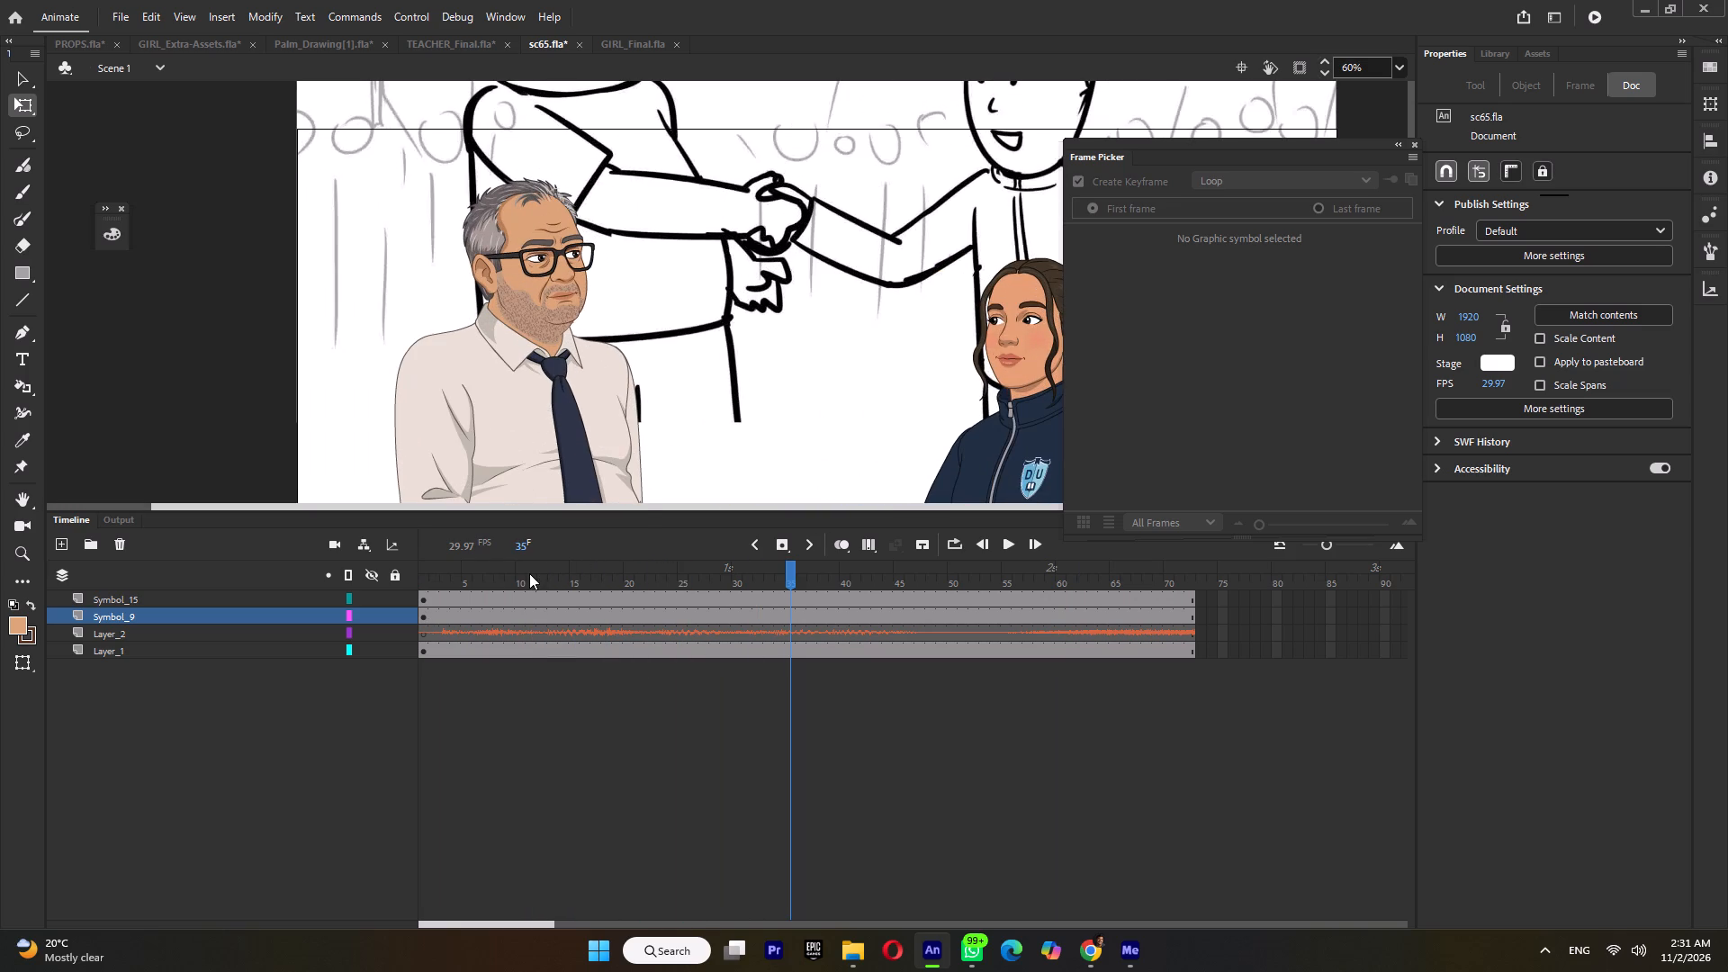
left_click_drag(529, 573, 577, 627)
double_click(647, 259)
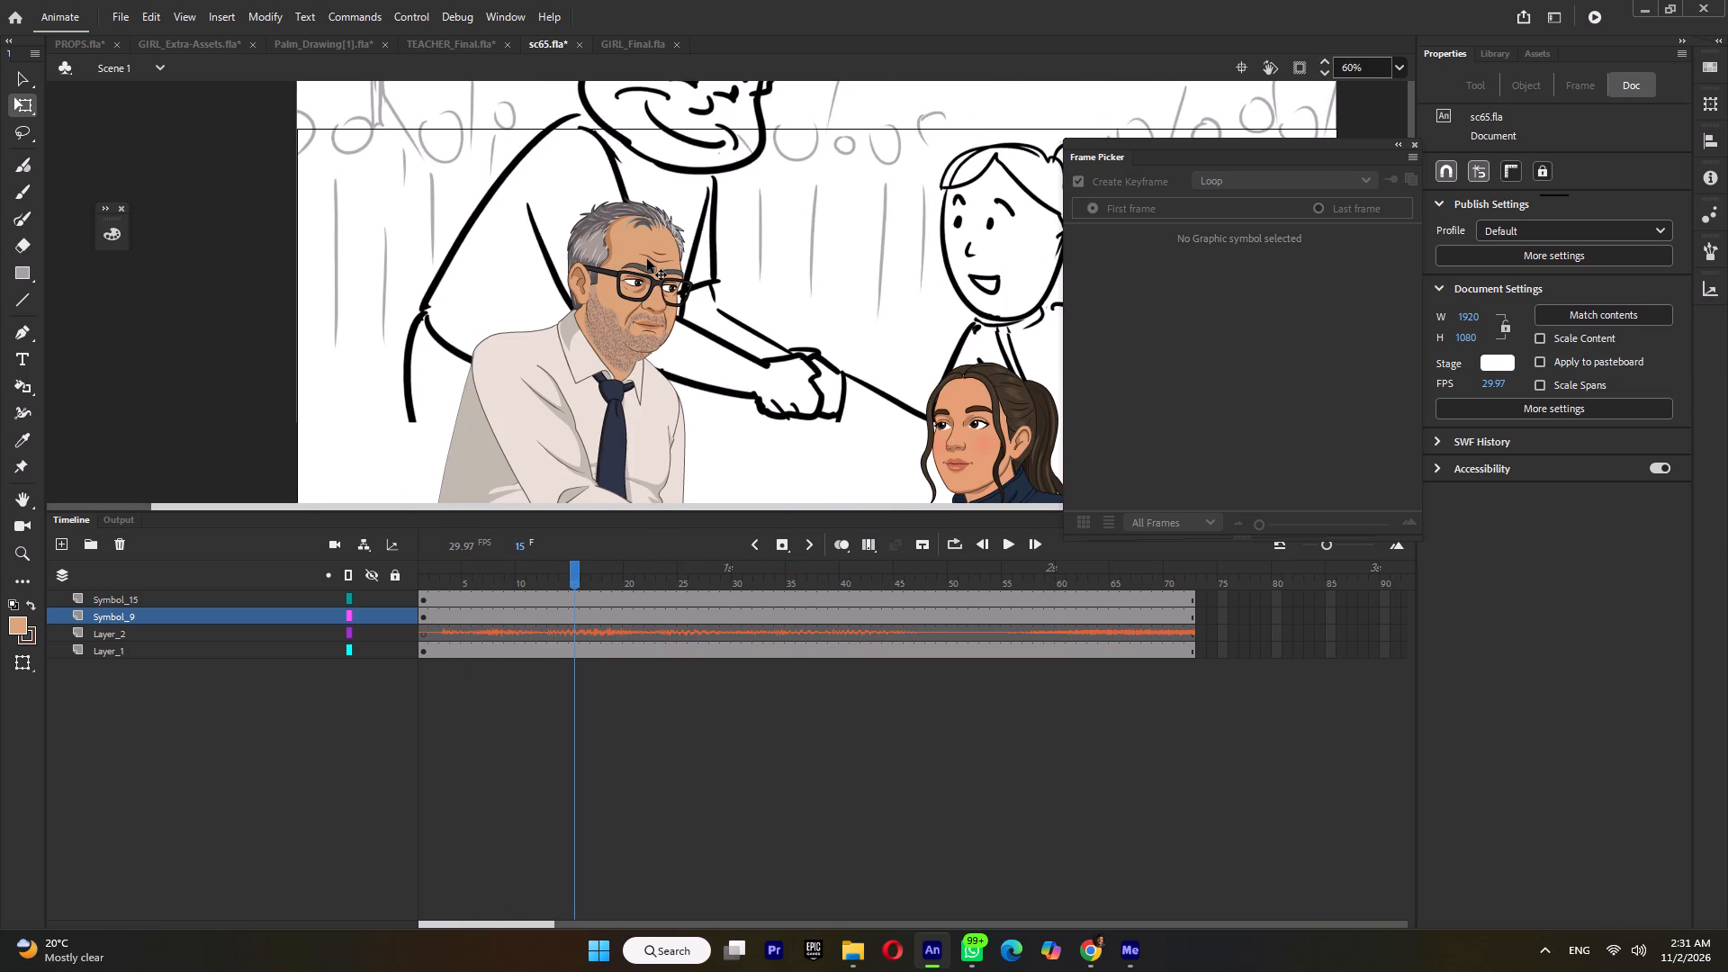
left_click_drag(533, 571, 539, 573)
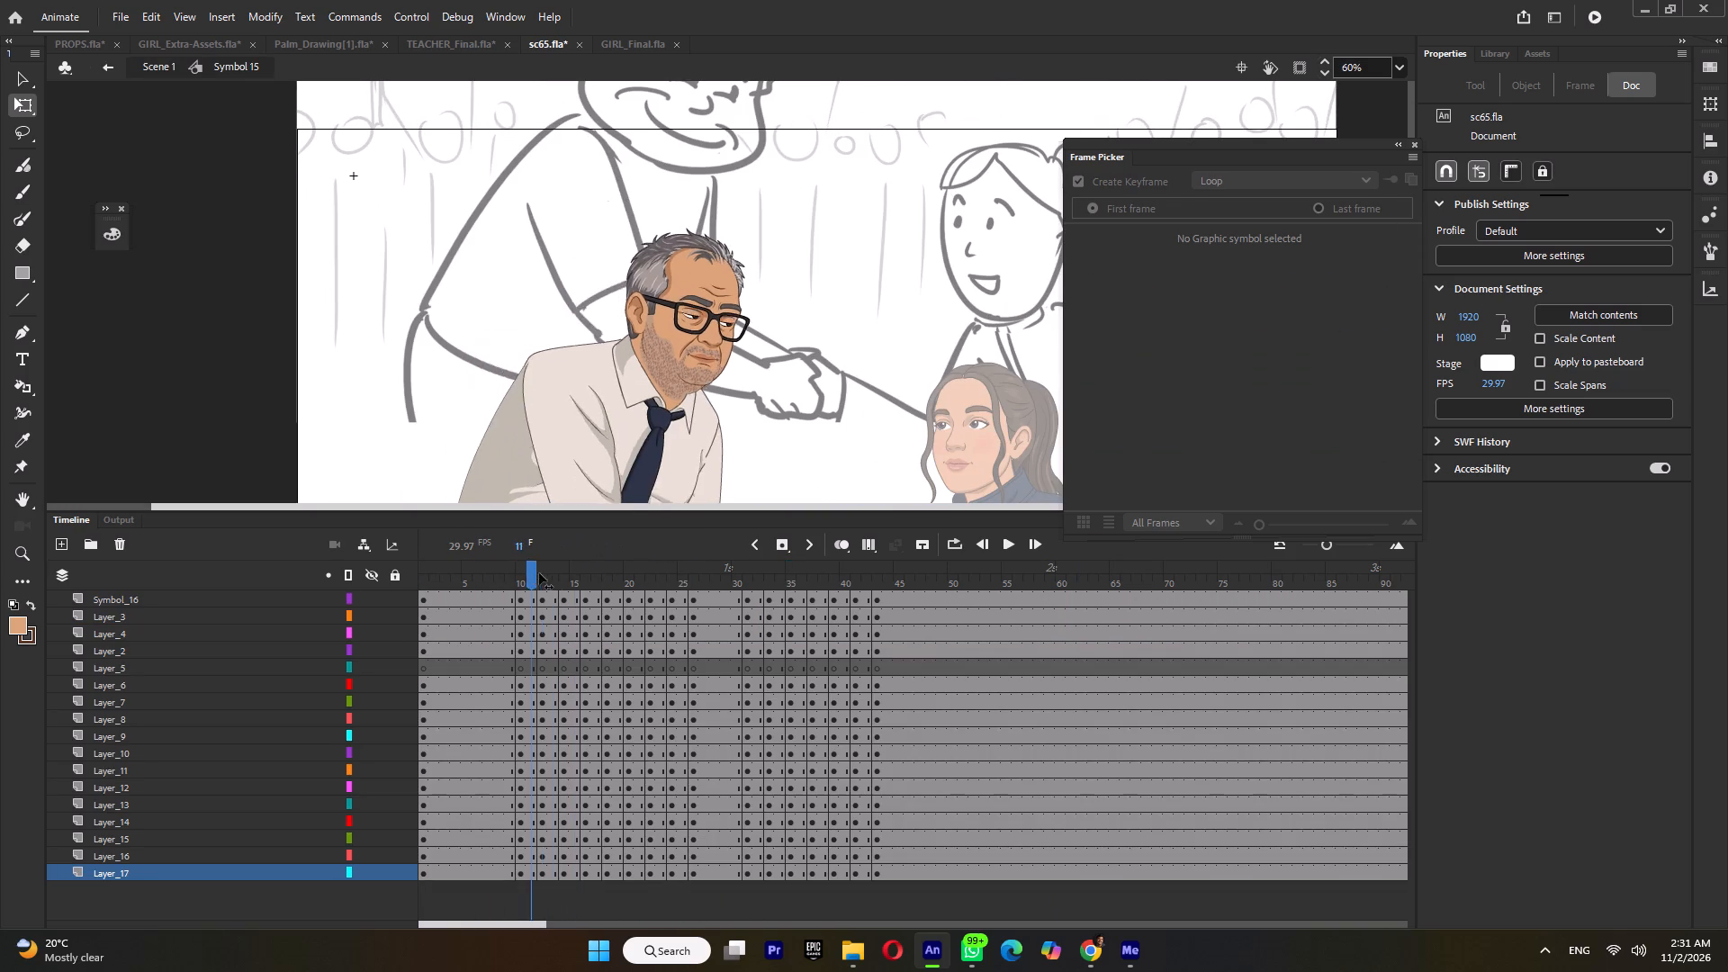
left_click_drag(539, 573, 547, 592)
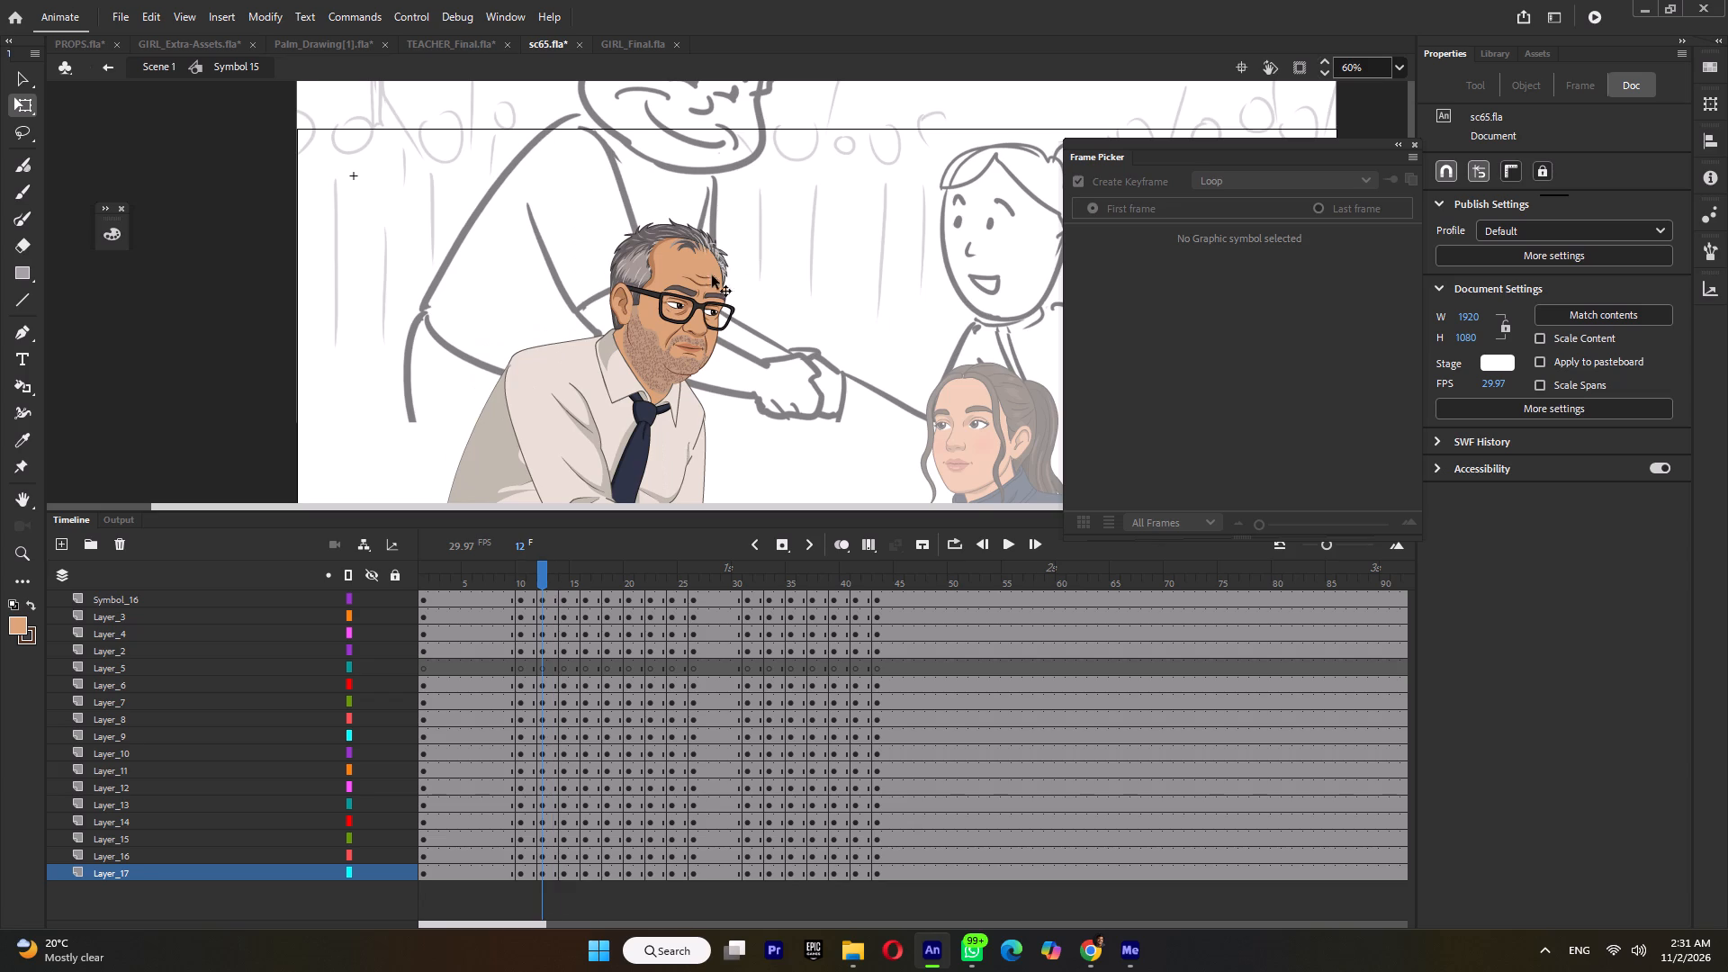
scroll(700, 279, "up", 6, "ctrl")
double_click(689, 298)
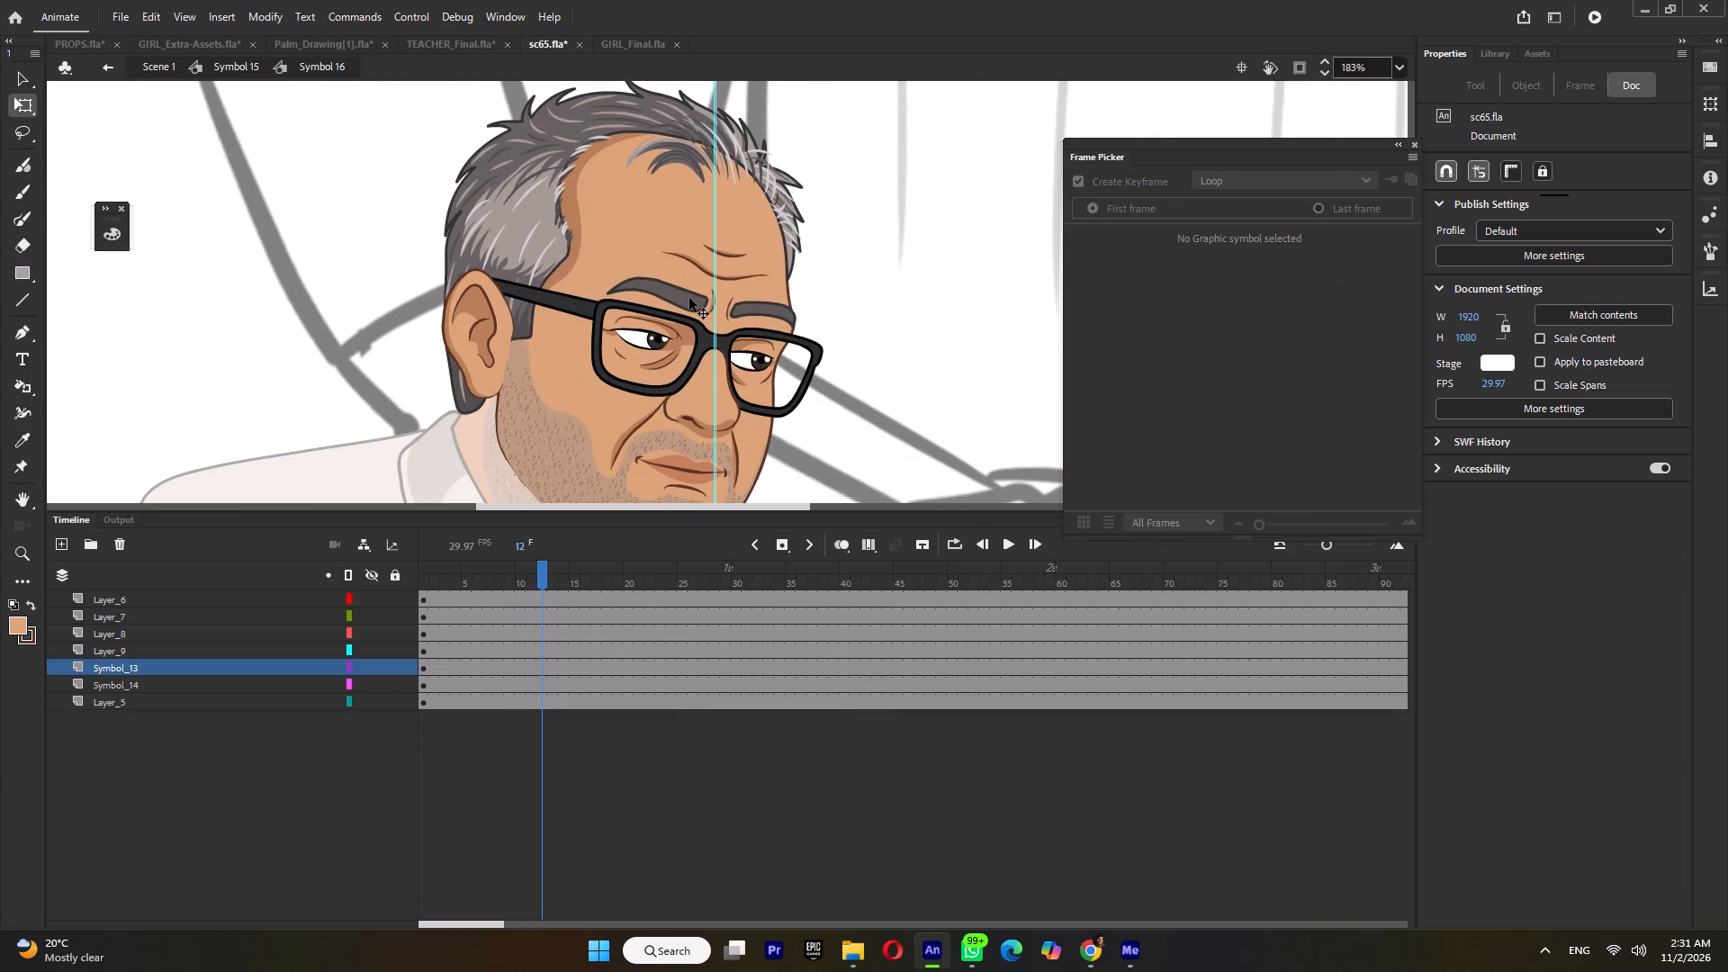
left_click(659, 330)
double_click(678, 292)
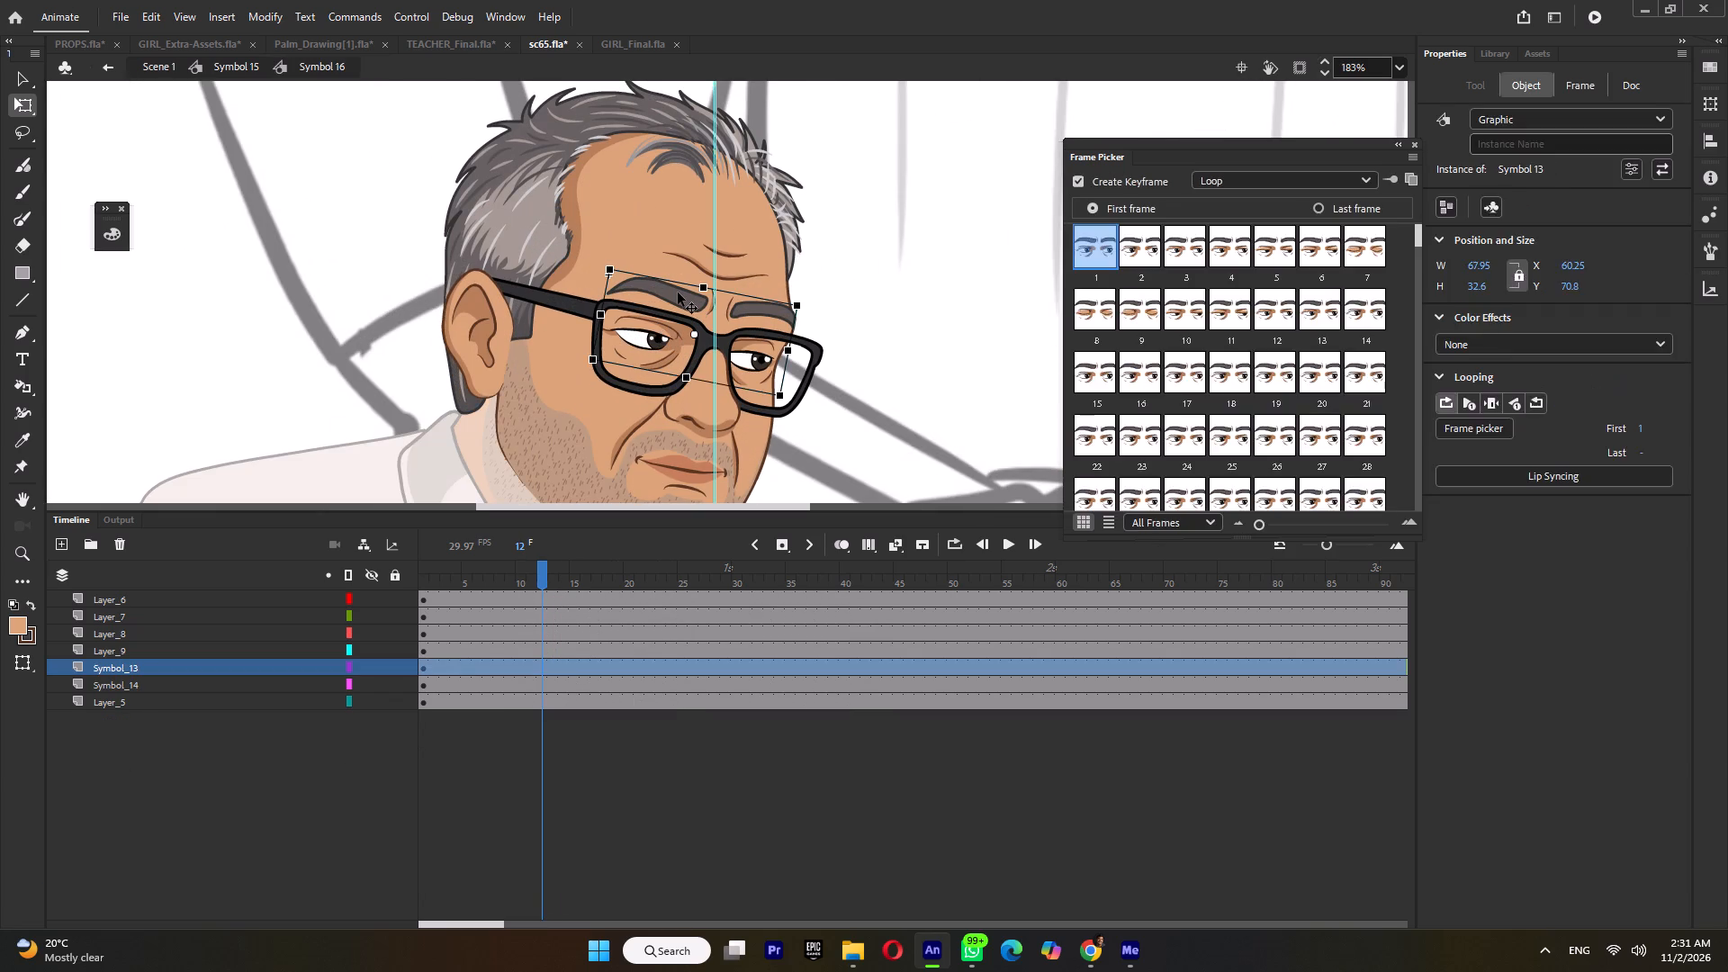
left_click(657, 332)
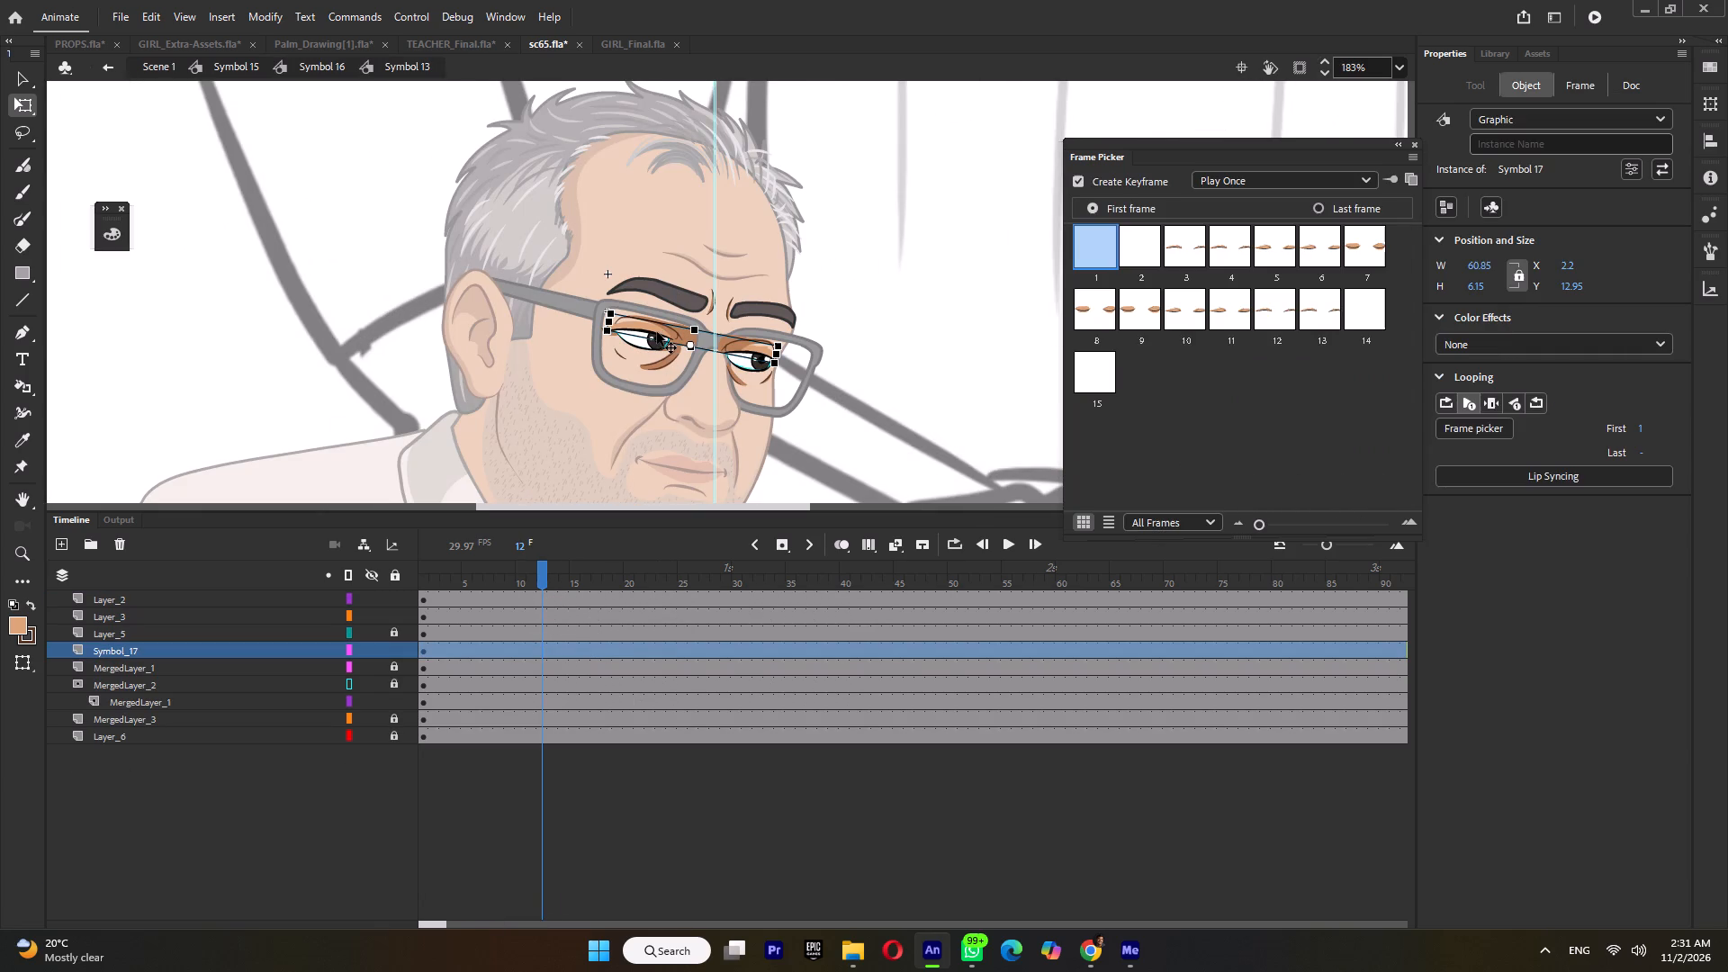
left_click(541, 649)
key("F6")
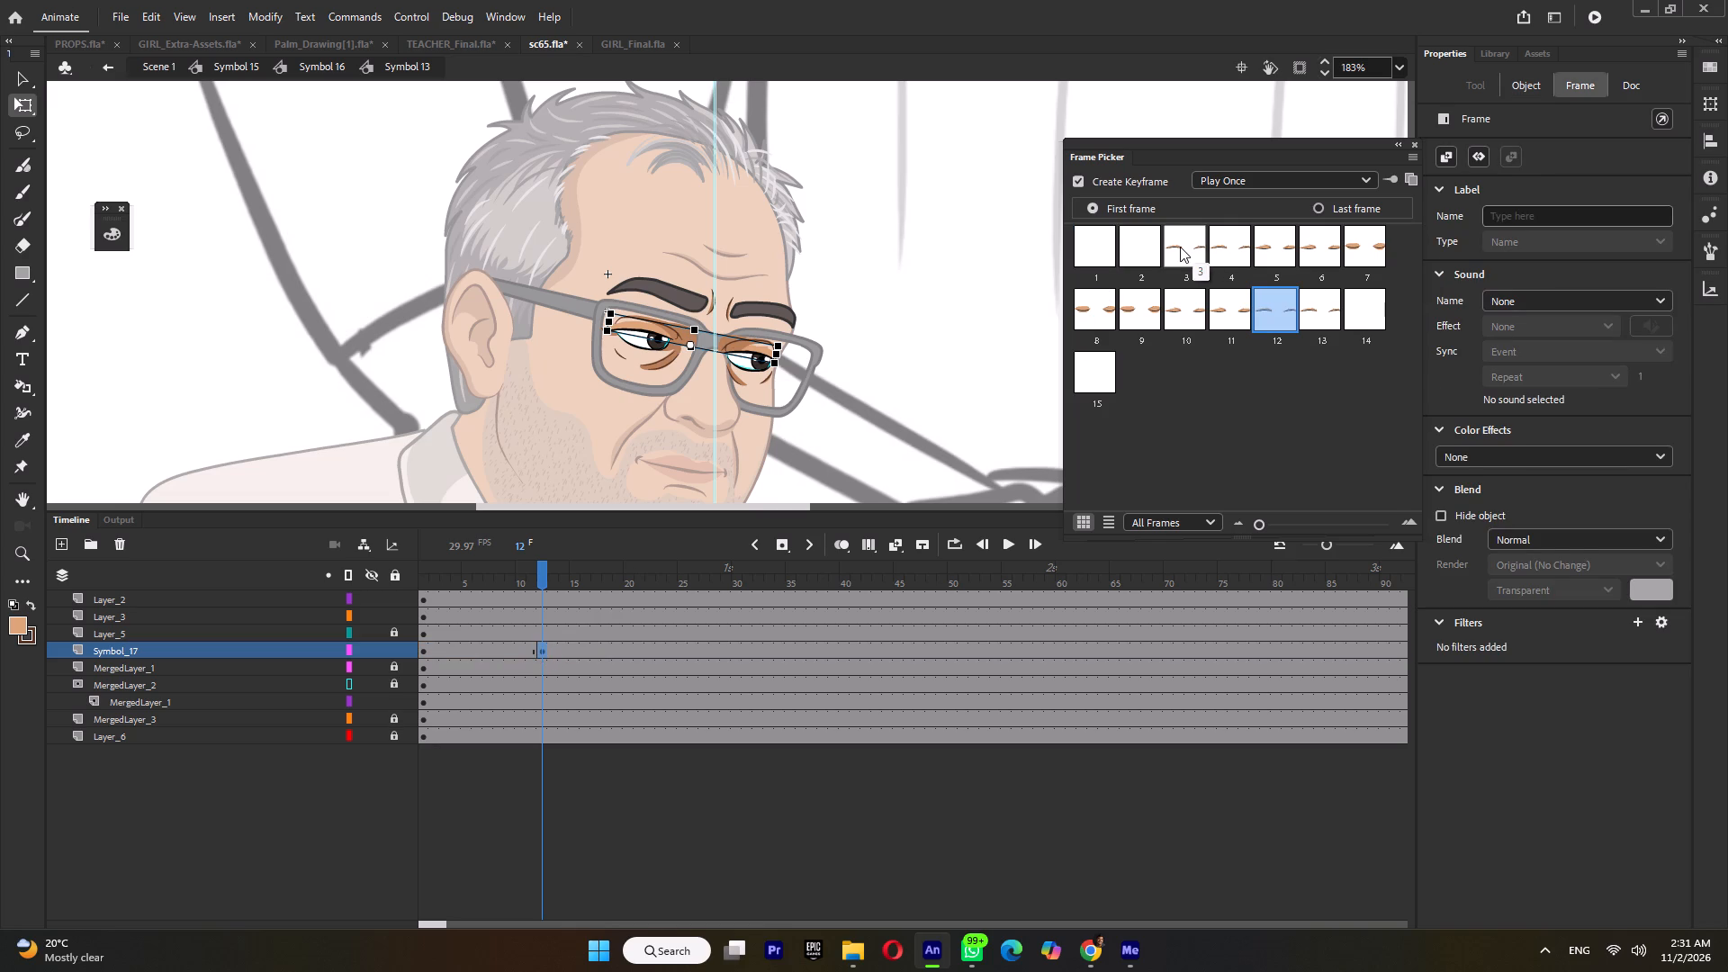
left_click(1180, 247)
left_click(1138, 250)
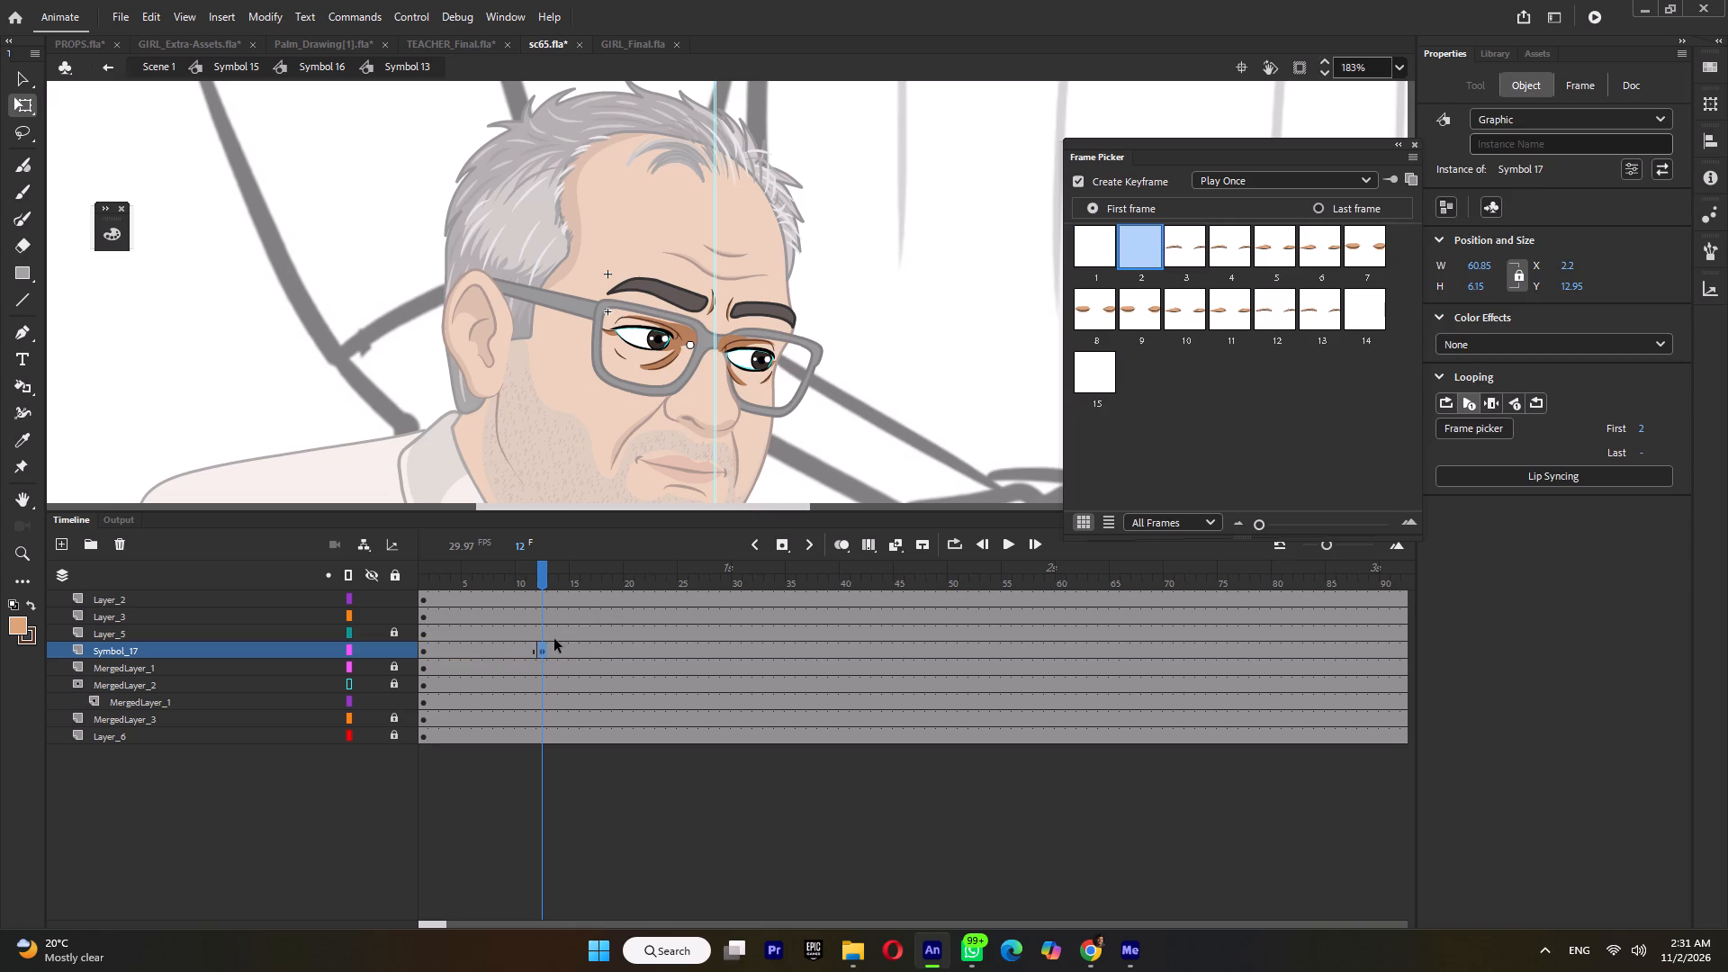
Add keyframes at frames 24 and 12 on both of the teacher's eyebrow layers, Layer_2 and Layer_3.
left_click_drag(544, 577, 658, 620)
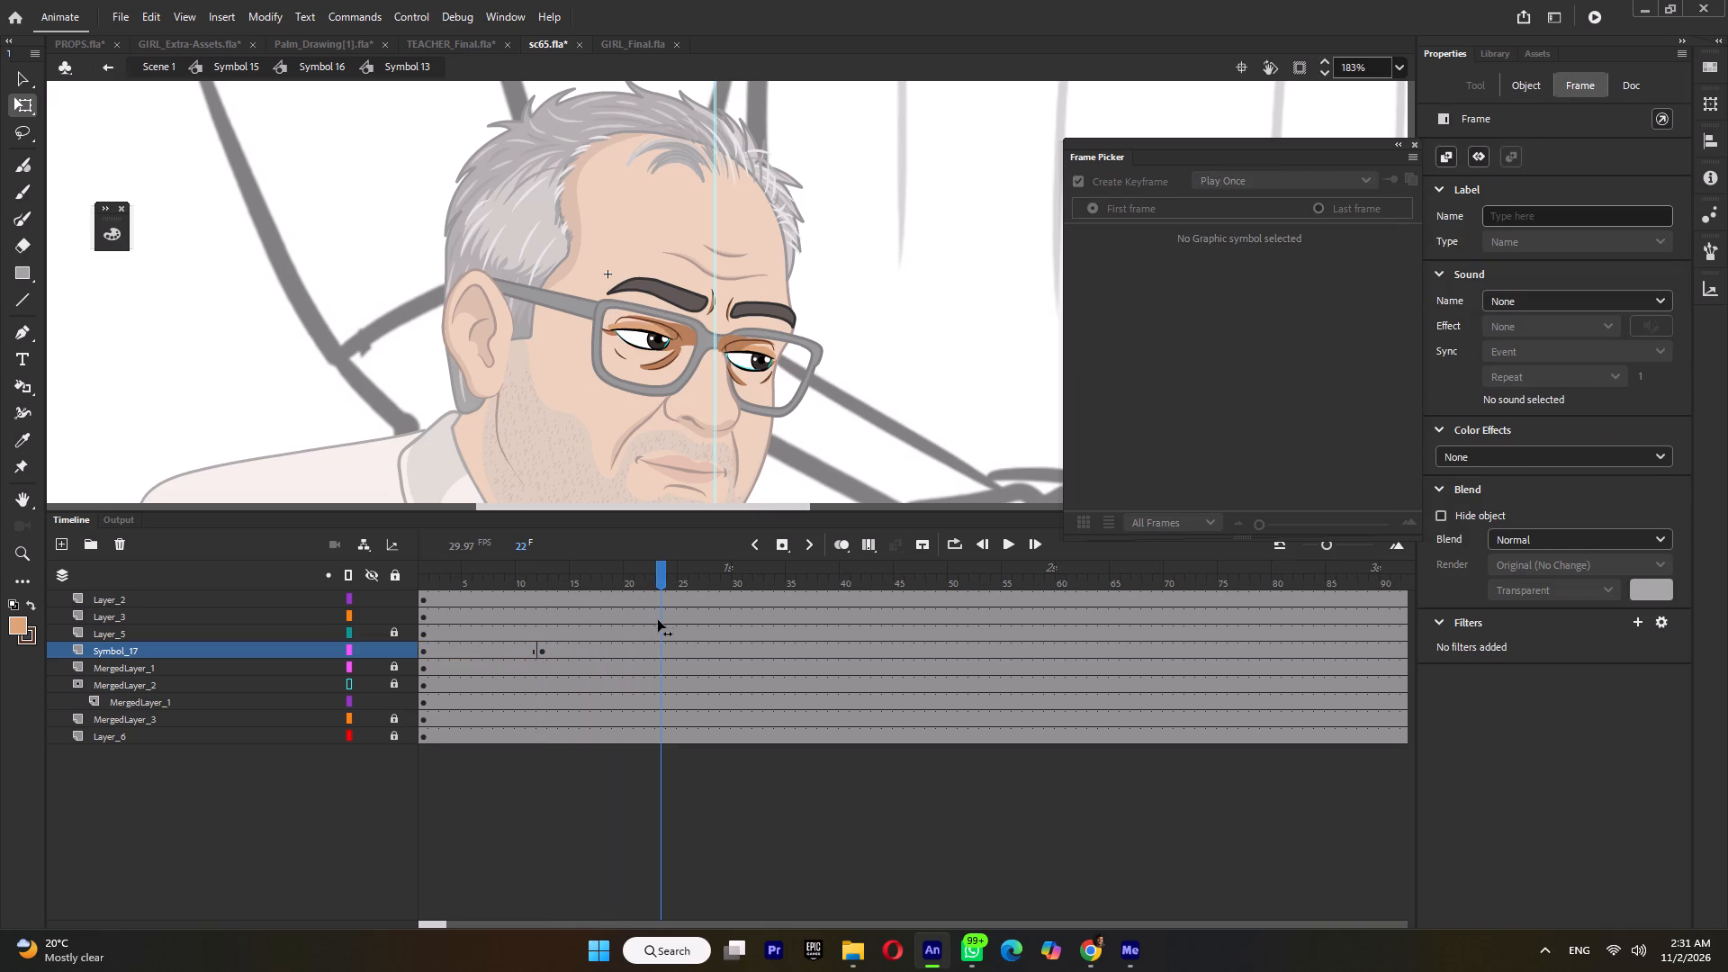
left_click_drag(658, 620, 669, 622)
left_click_drag(671, 594, 671, 610)
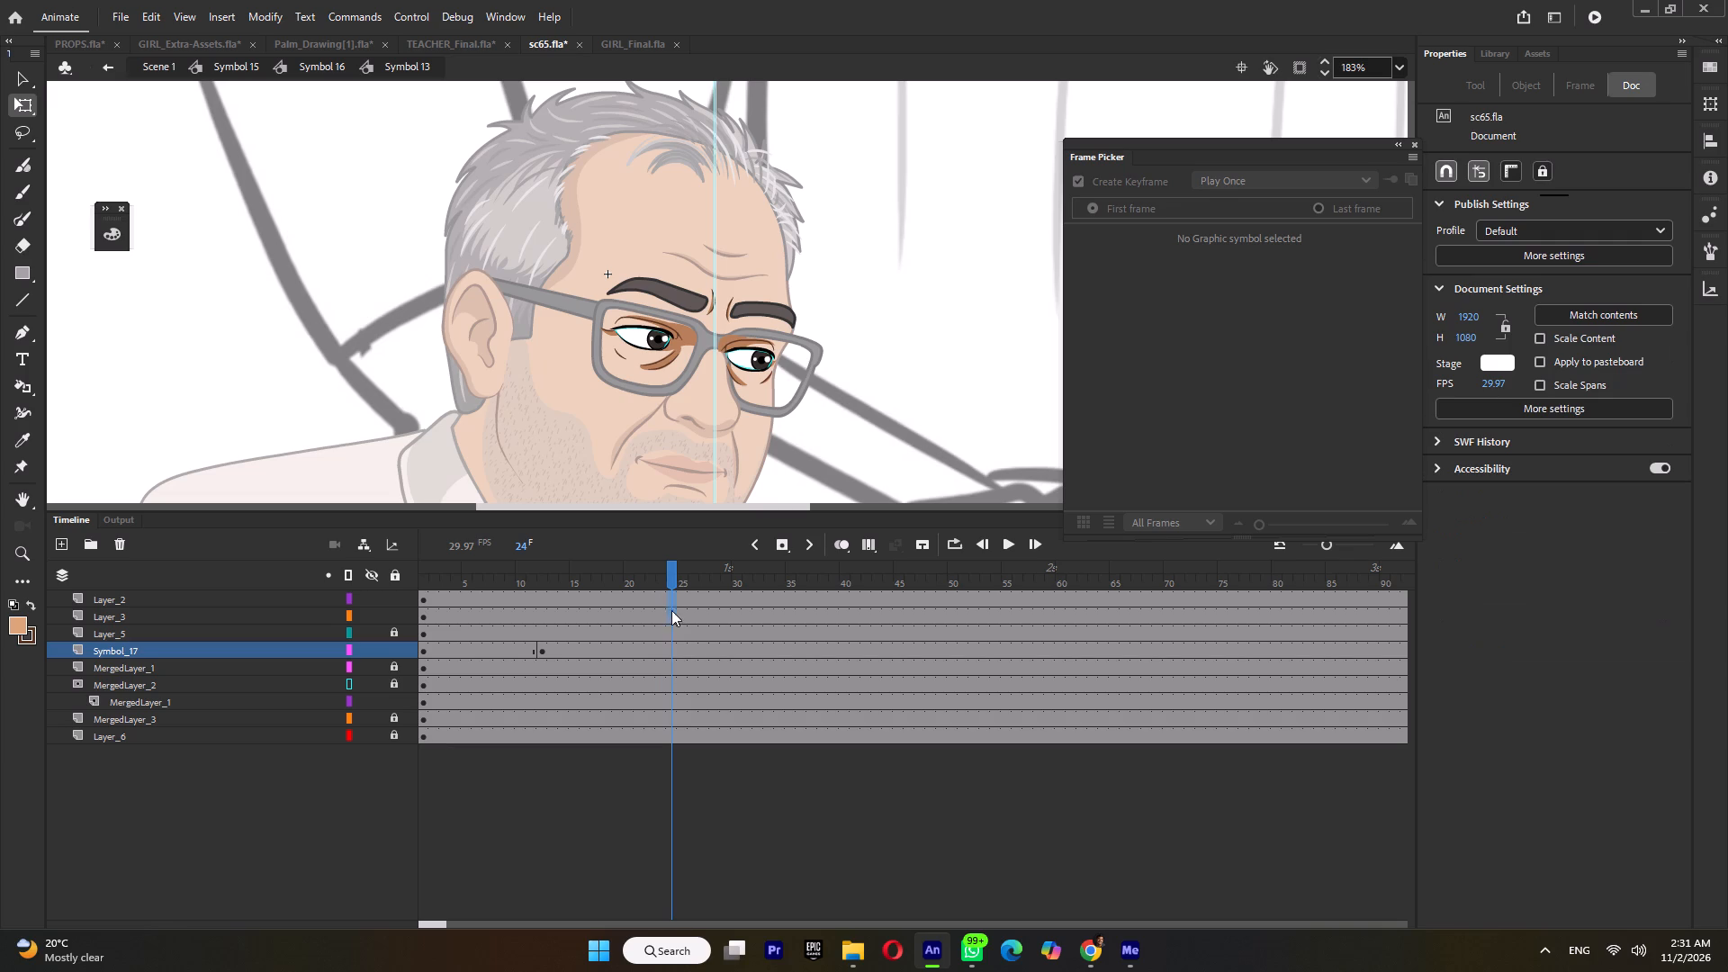
left_click_drag(671, 610, 671, 612)
key("F6")
left_click_drag(540, 593, 540, 613)
key("F6")
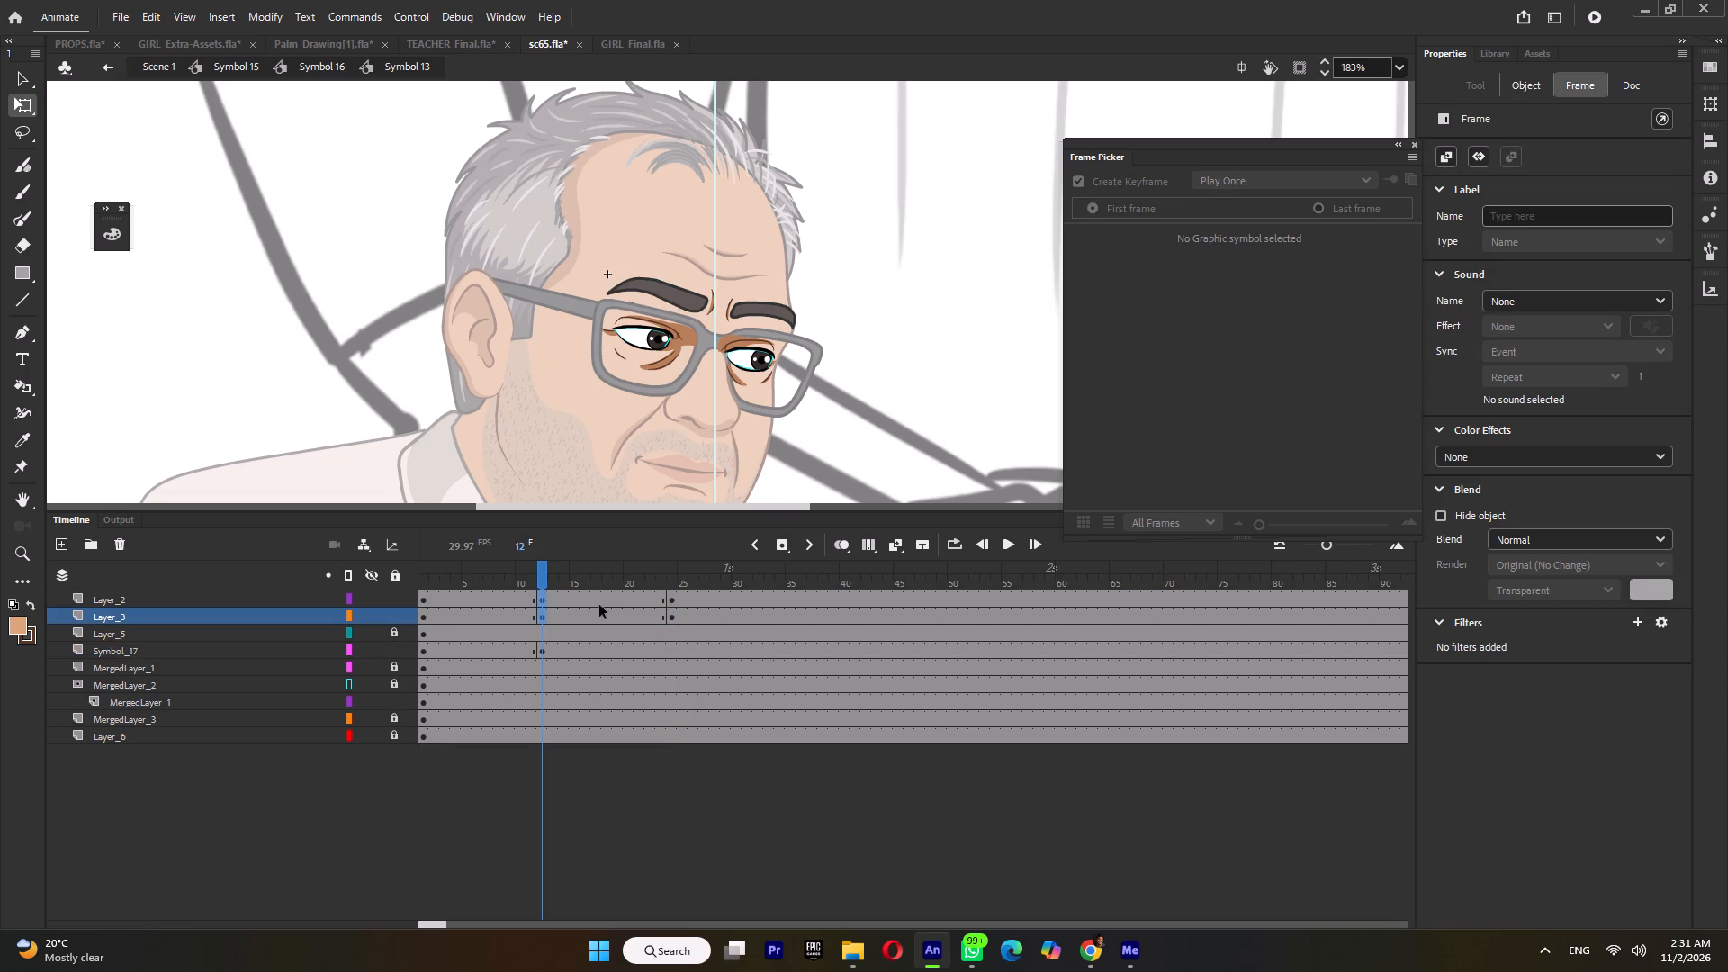
Add keyframes at frame 18 on both eyebrow layers and nudge the teacher's eyebrows slightly down for the closed-eye pose.
left_click_drag(605, 600, 604, 613)
key("F6")
key("Down")
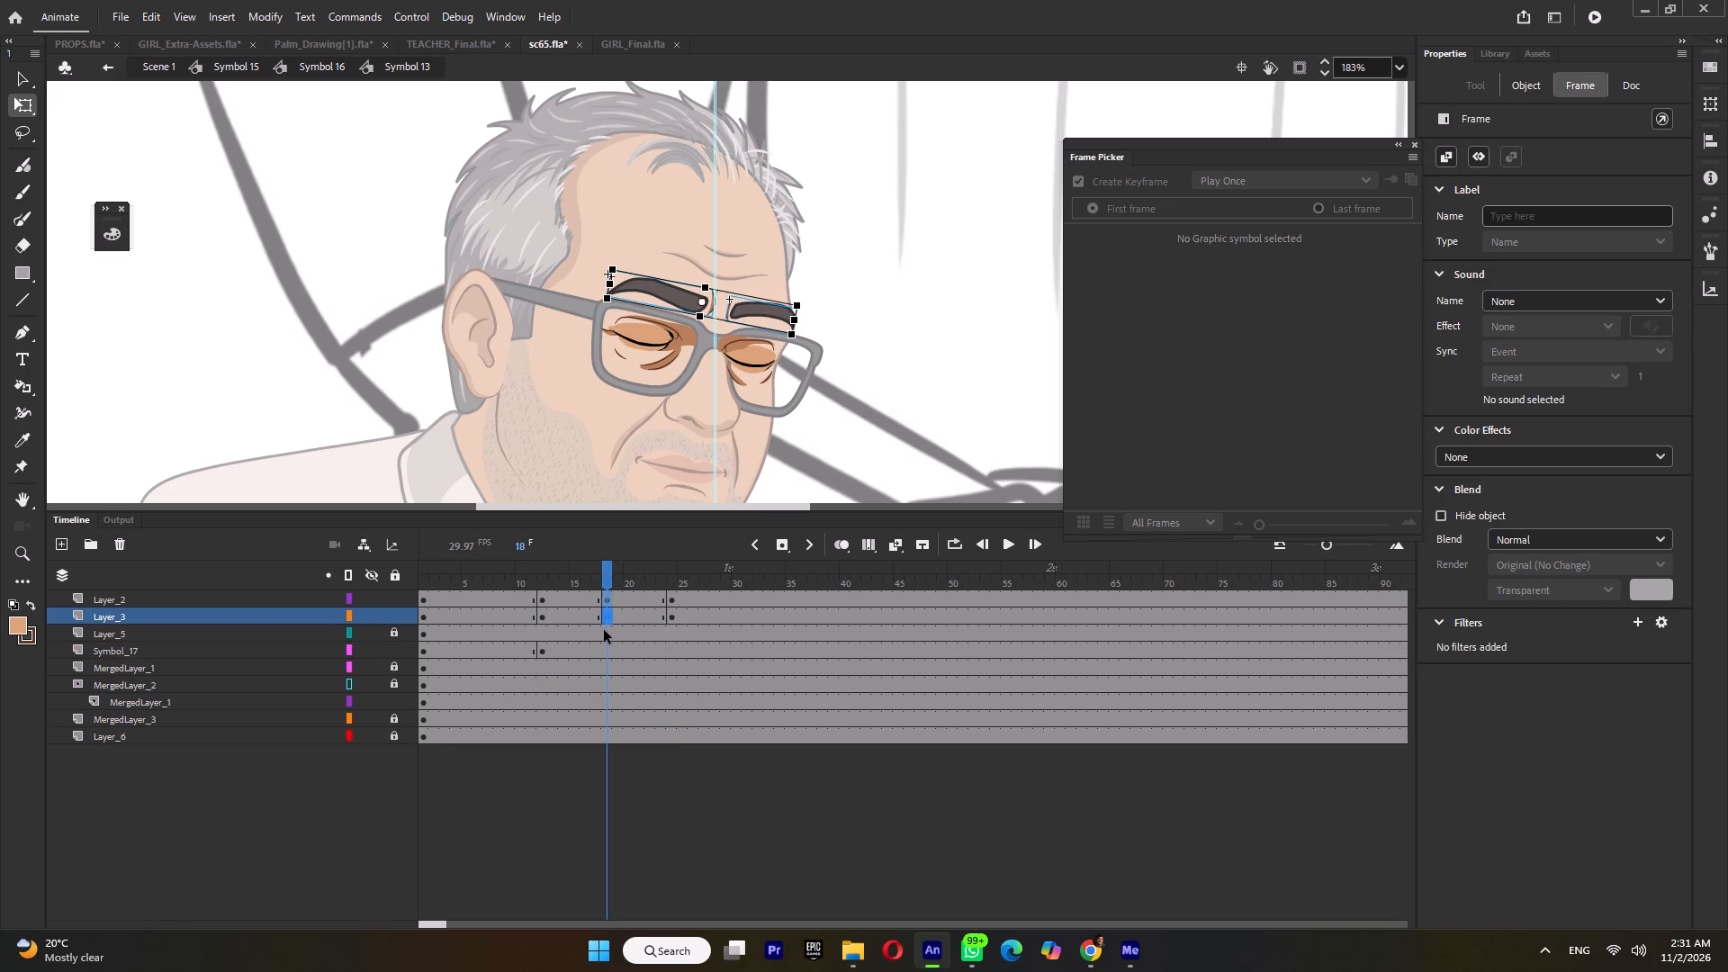
key("Down")
key("Down")
key("Down")
key("Down")
key("Down")
key("Down")
key("Down")
key("Down")
Tween both eyebrow layers across the spans around frame 18, and check the teacher's blink from the head symbol.
left_click_drag(587, 598, 613, 608)
key("ctrl+m")
double_click(870, 438)
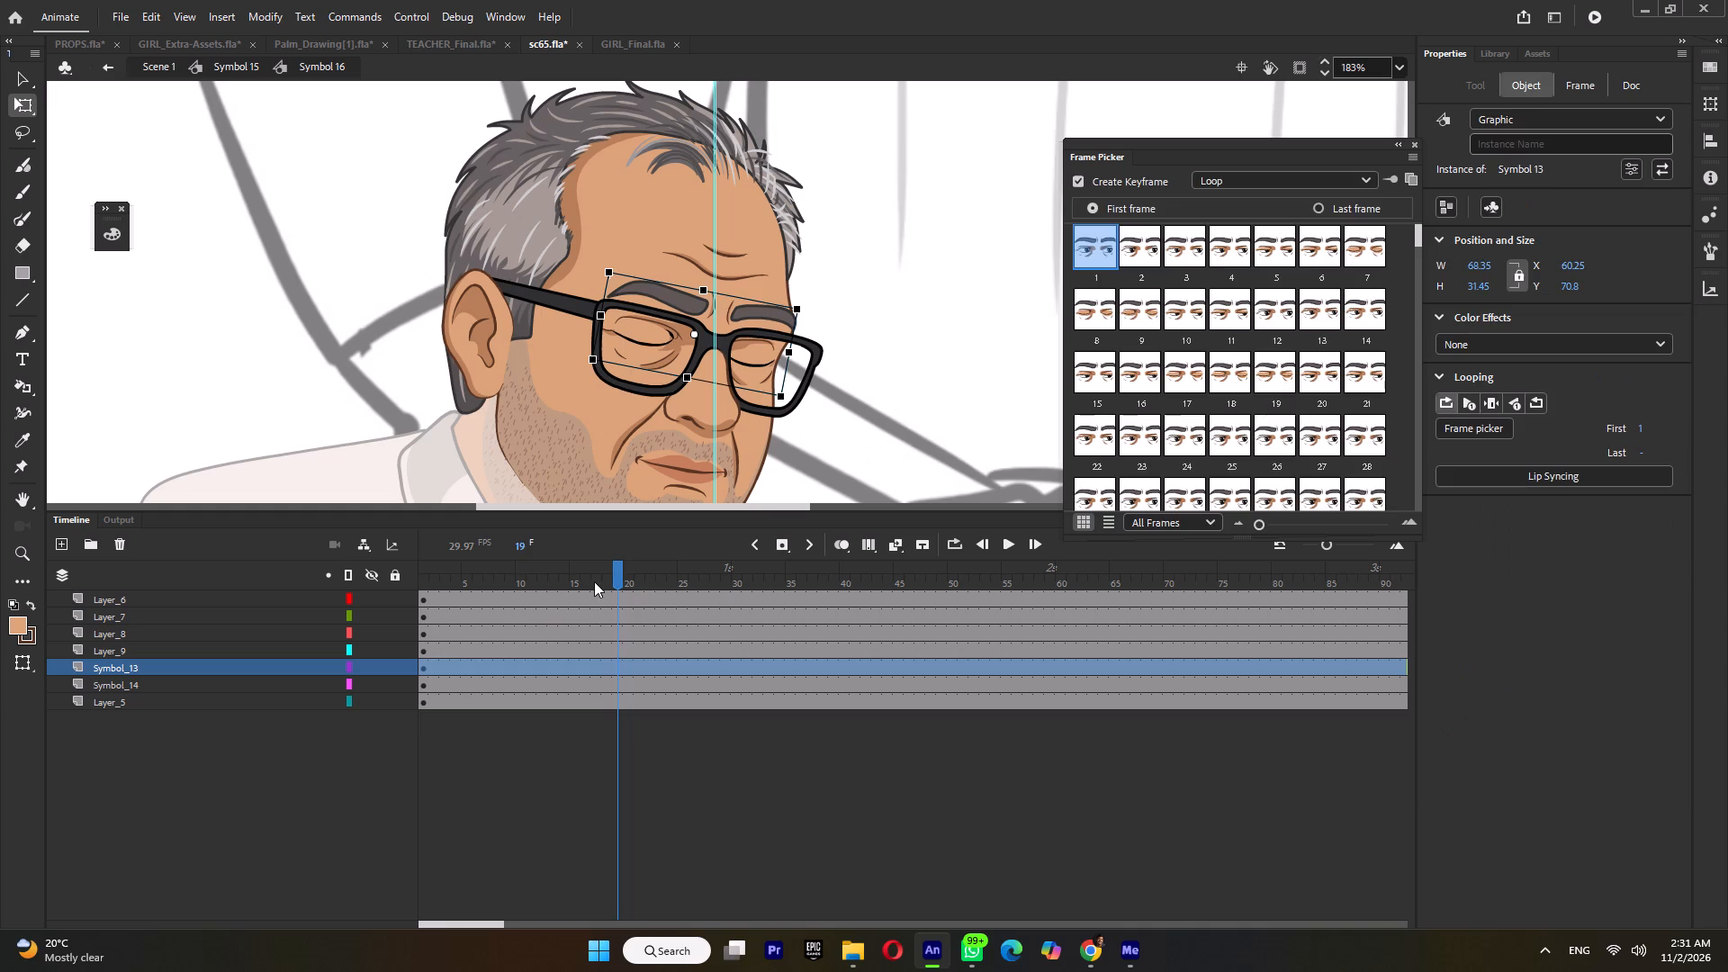
left_click_drag(594, 581, 649, 609)
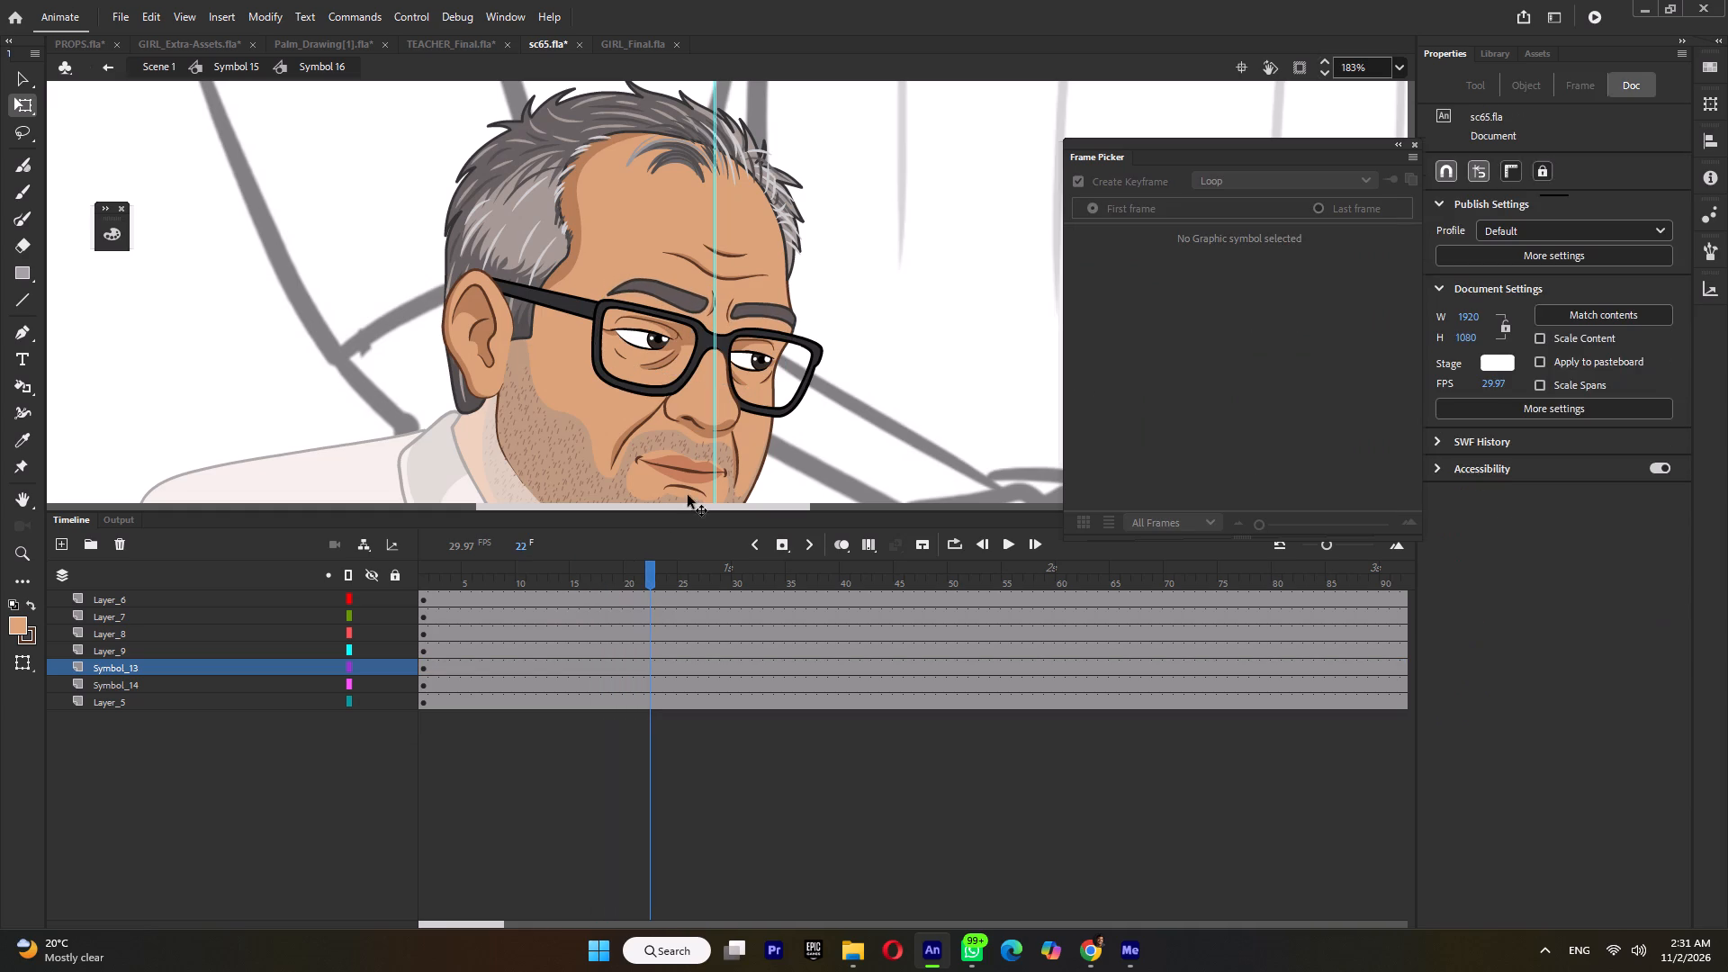
In the teacher's head symbol, add a keyframe at frame 22 on mouth layer Symbol_14 using open-mouth frame 4.
left_click(686, 462)
left_click(652, 680)
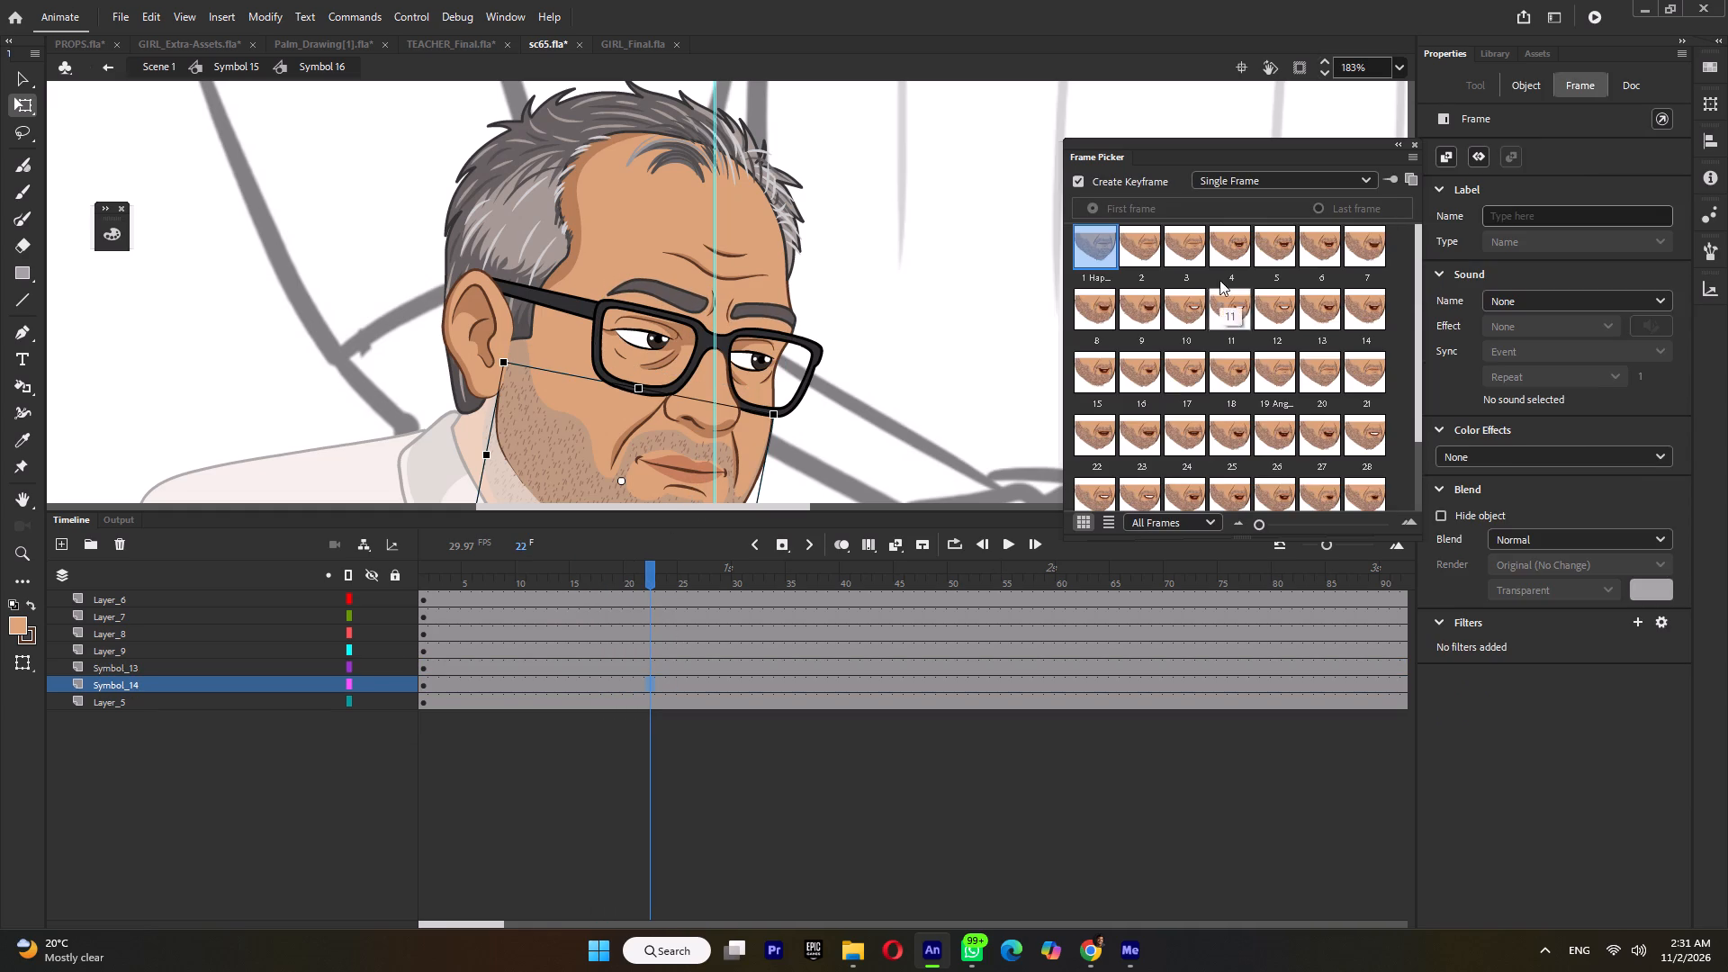
left_click(1273, 253)
left_click(1236, 257)
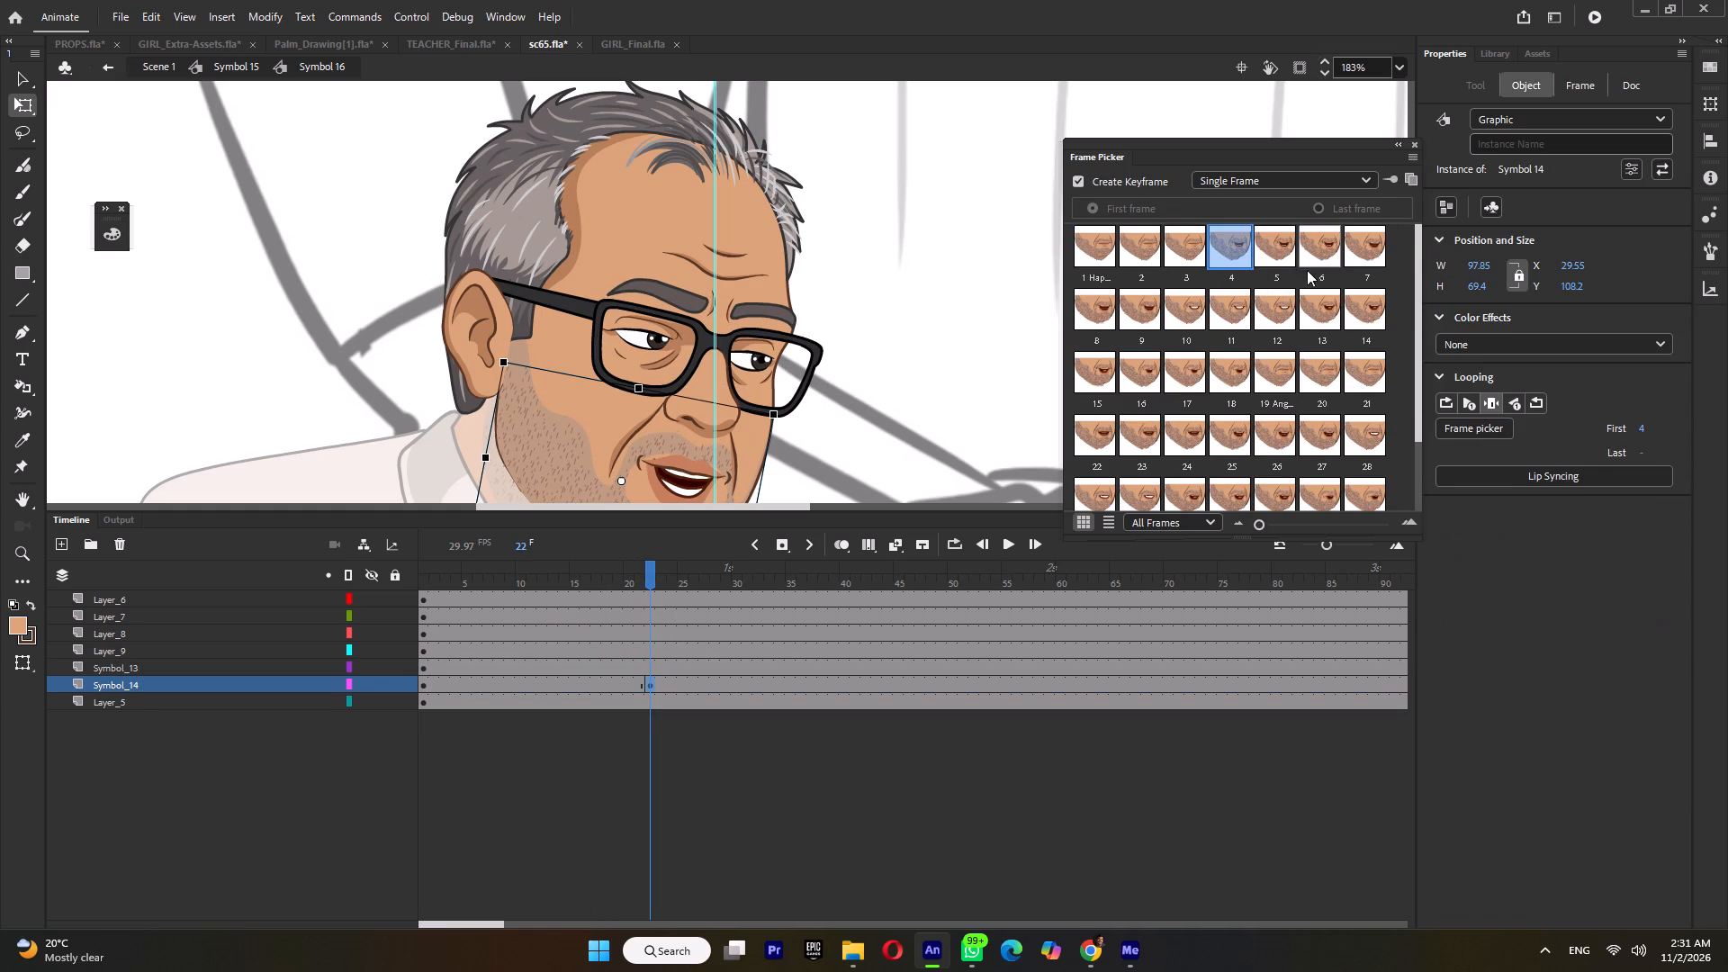
left_click(1323, 254)
left_click(1353, 248)
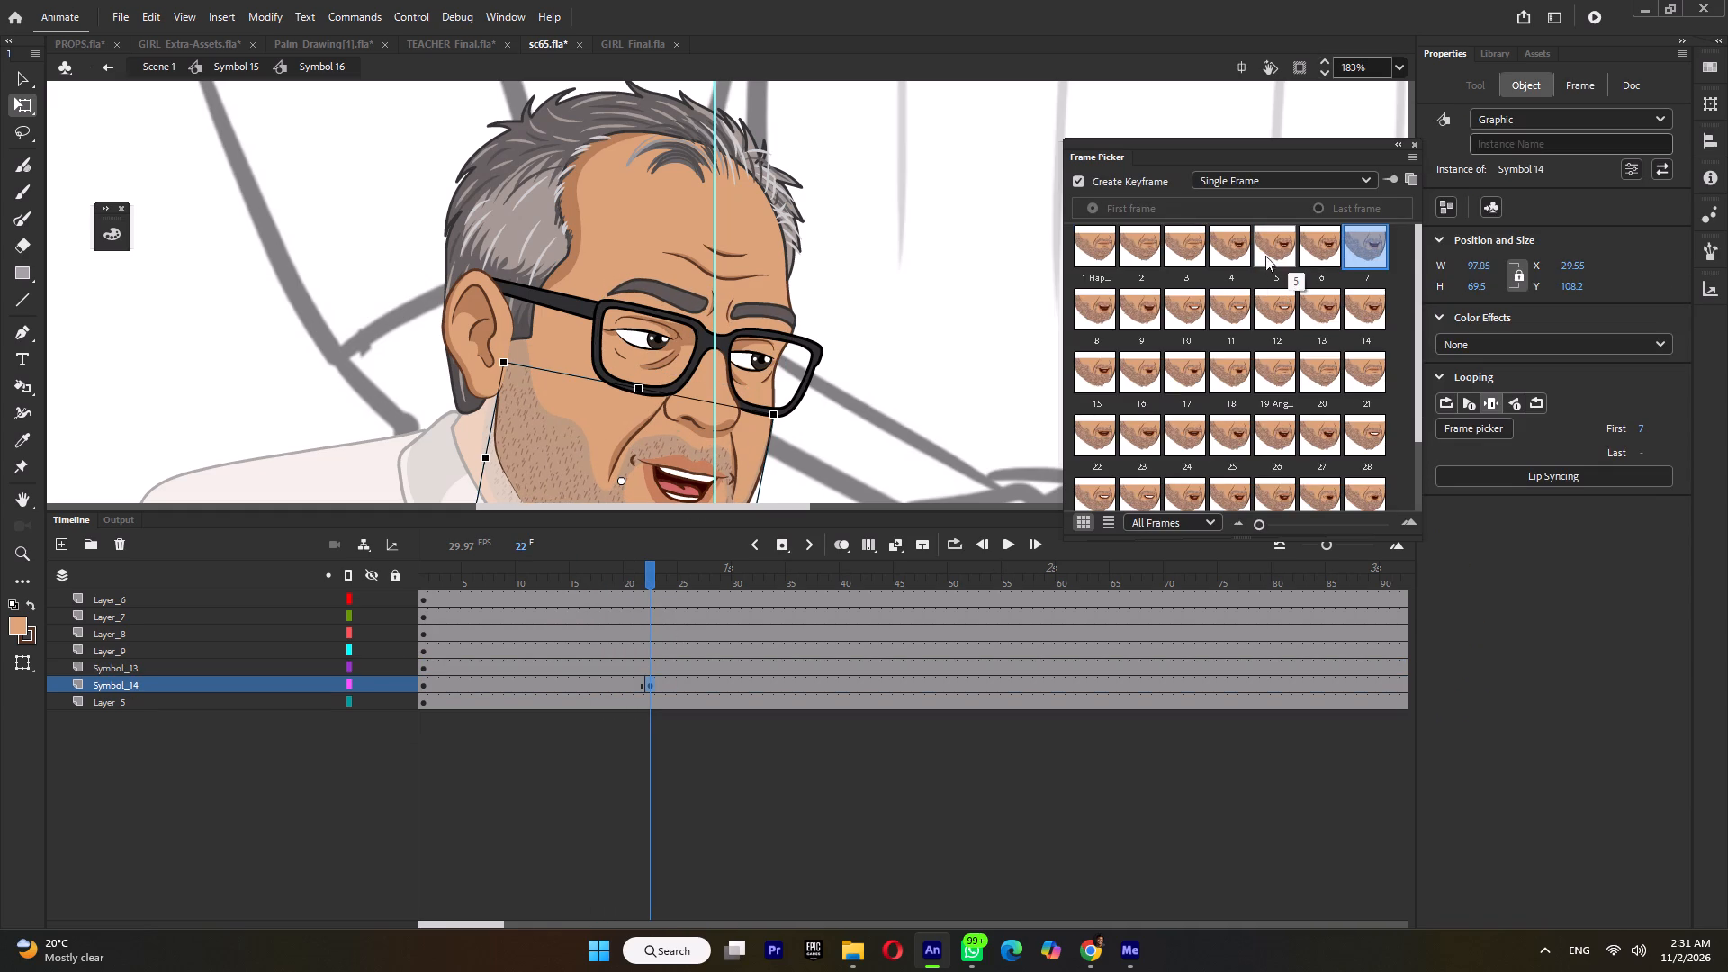
left_click(1241, 259)
Go back to the teacher's body symbol and play and scrub the handshake to check when the mouth opens.
scroll(868, 240, "down", 7, "ctrl")
double_click(971, 284, "ctrl")
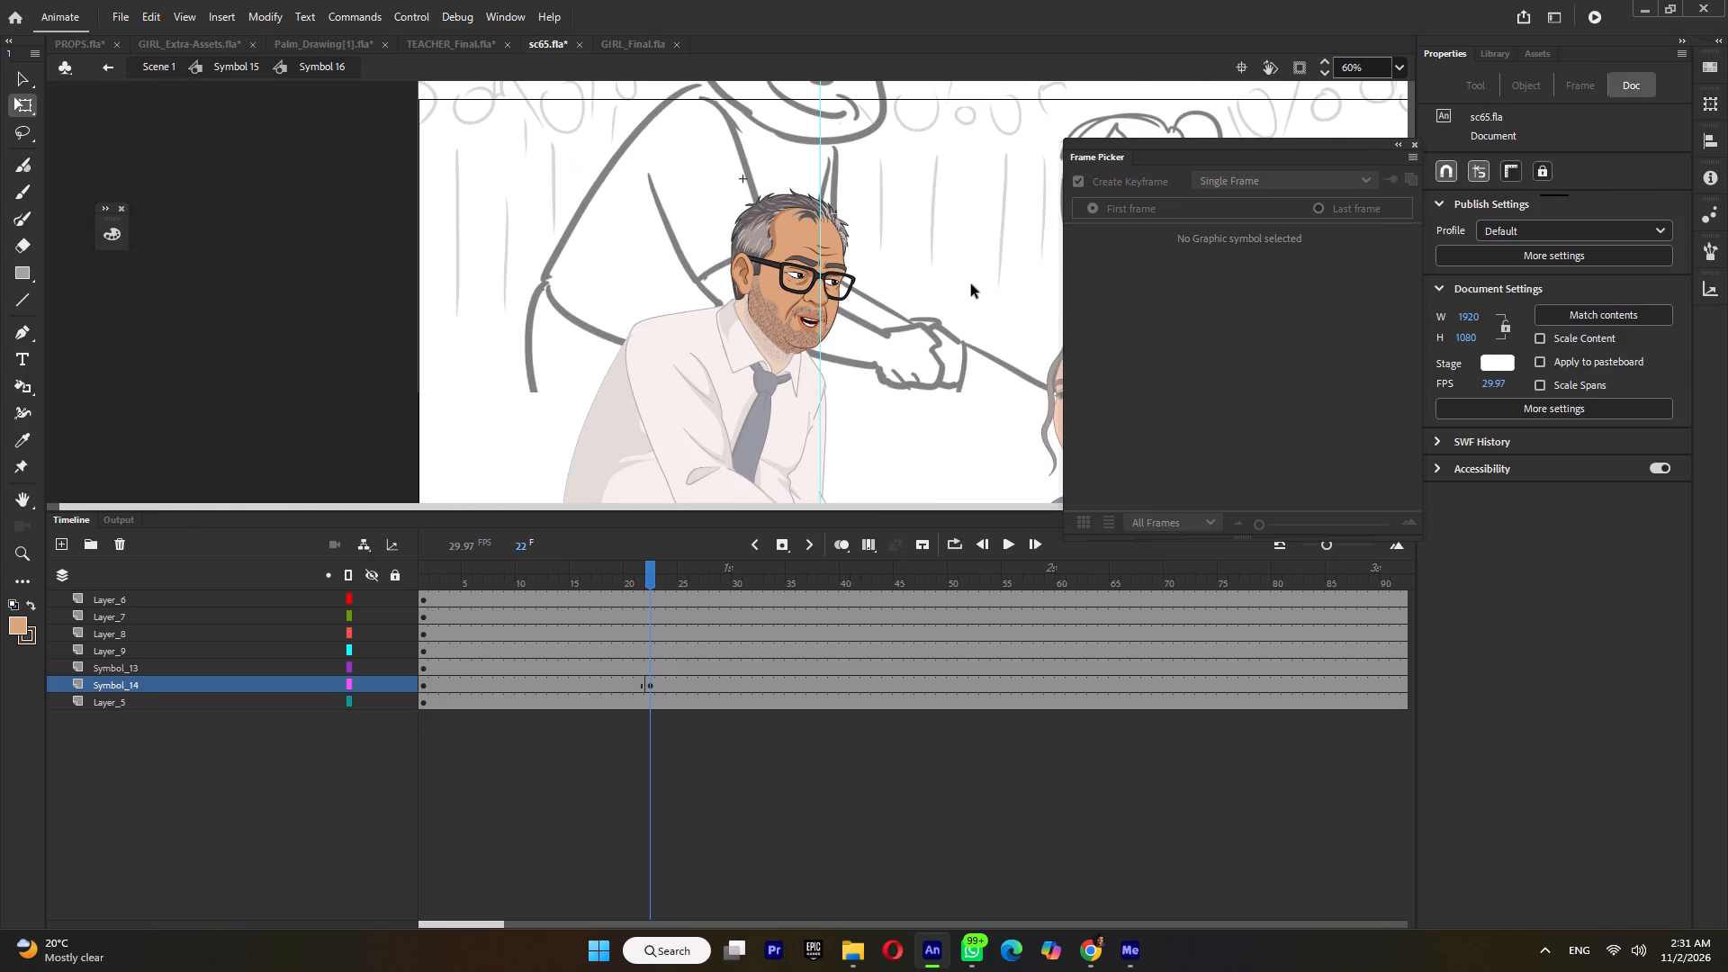
scroll(971, 284, "down", 6, "ctrl")
left_click(503, 576)
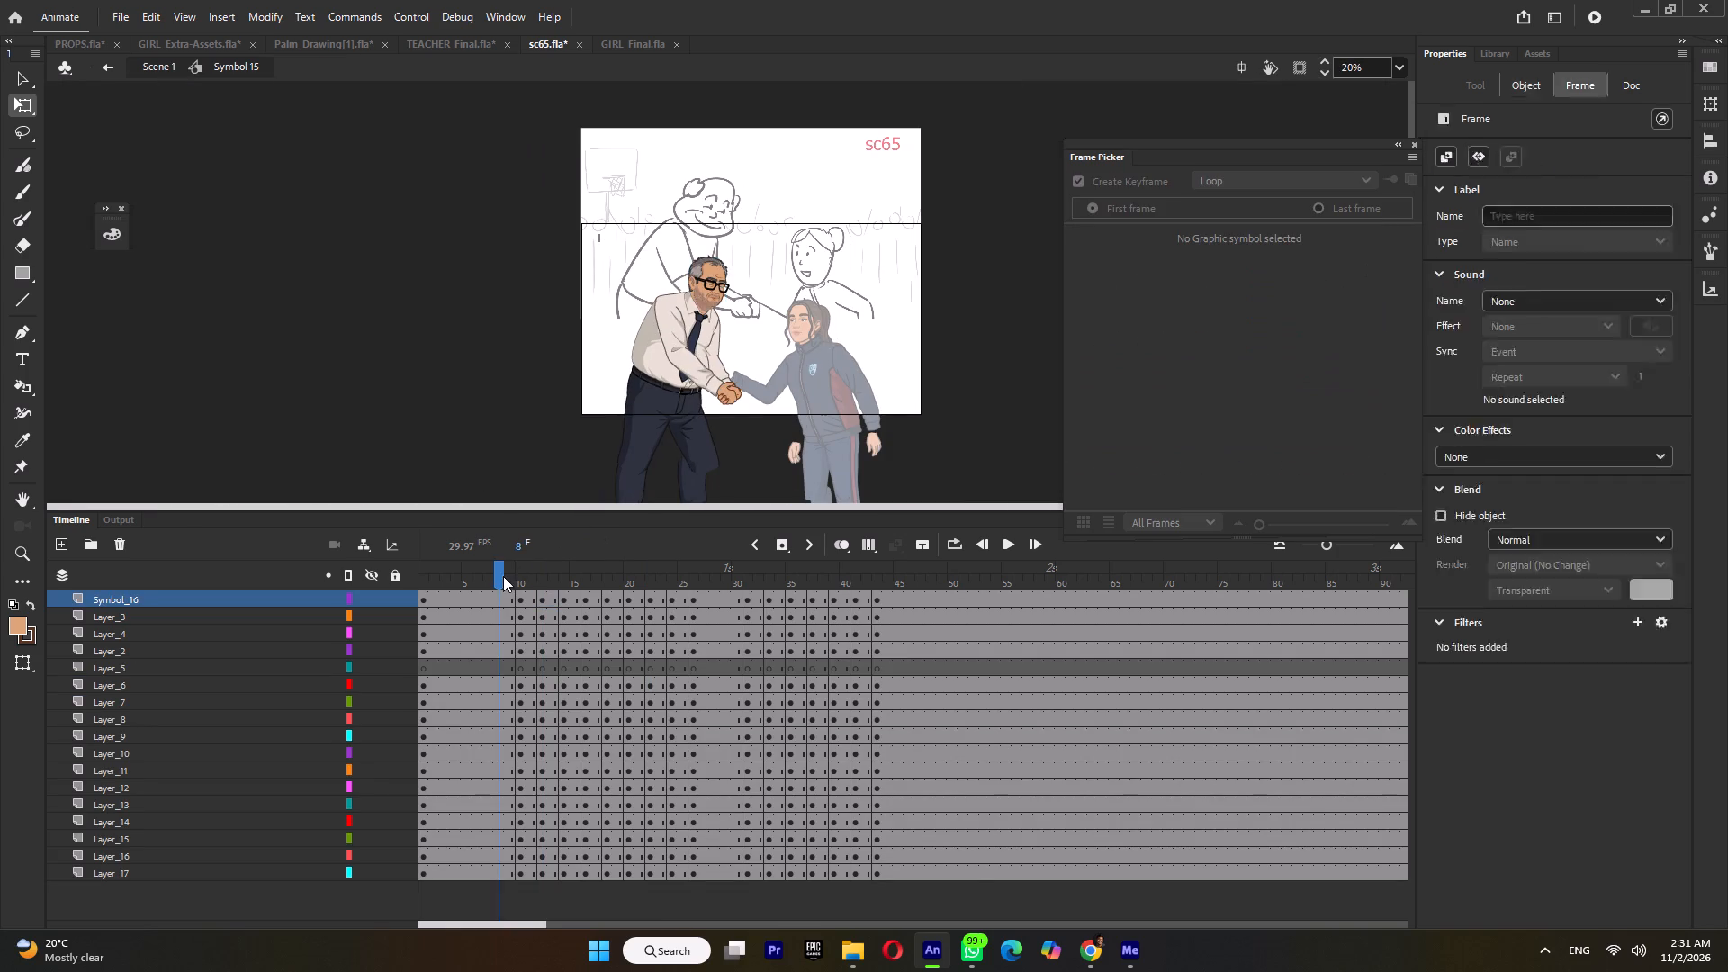
key("Return")
key("Return")
scroll(662, 261, "up", 5, "ctrl")
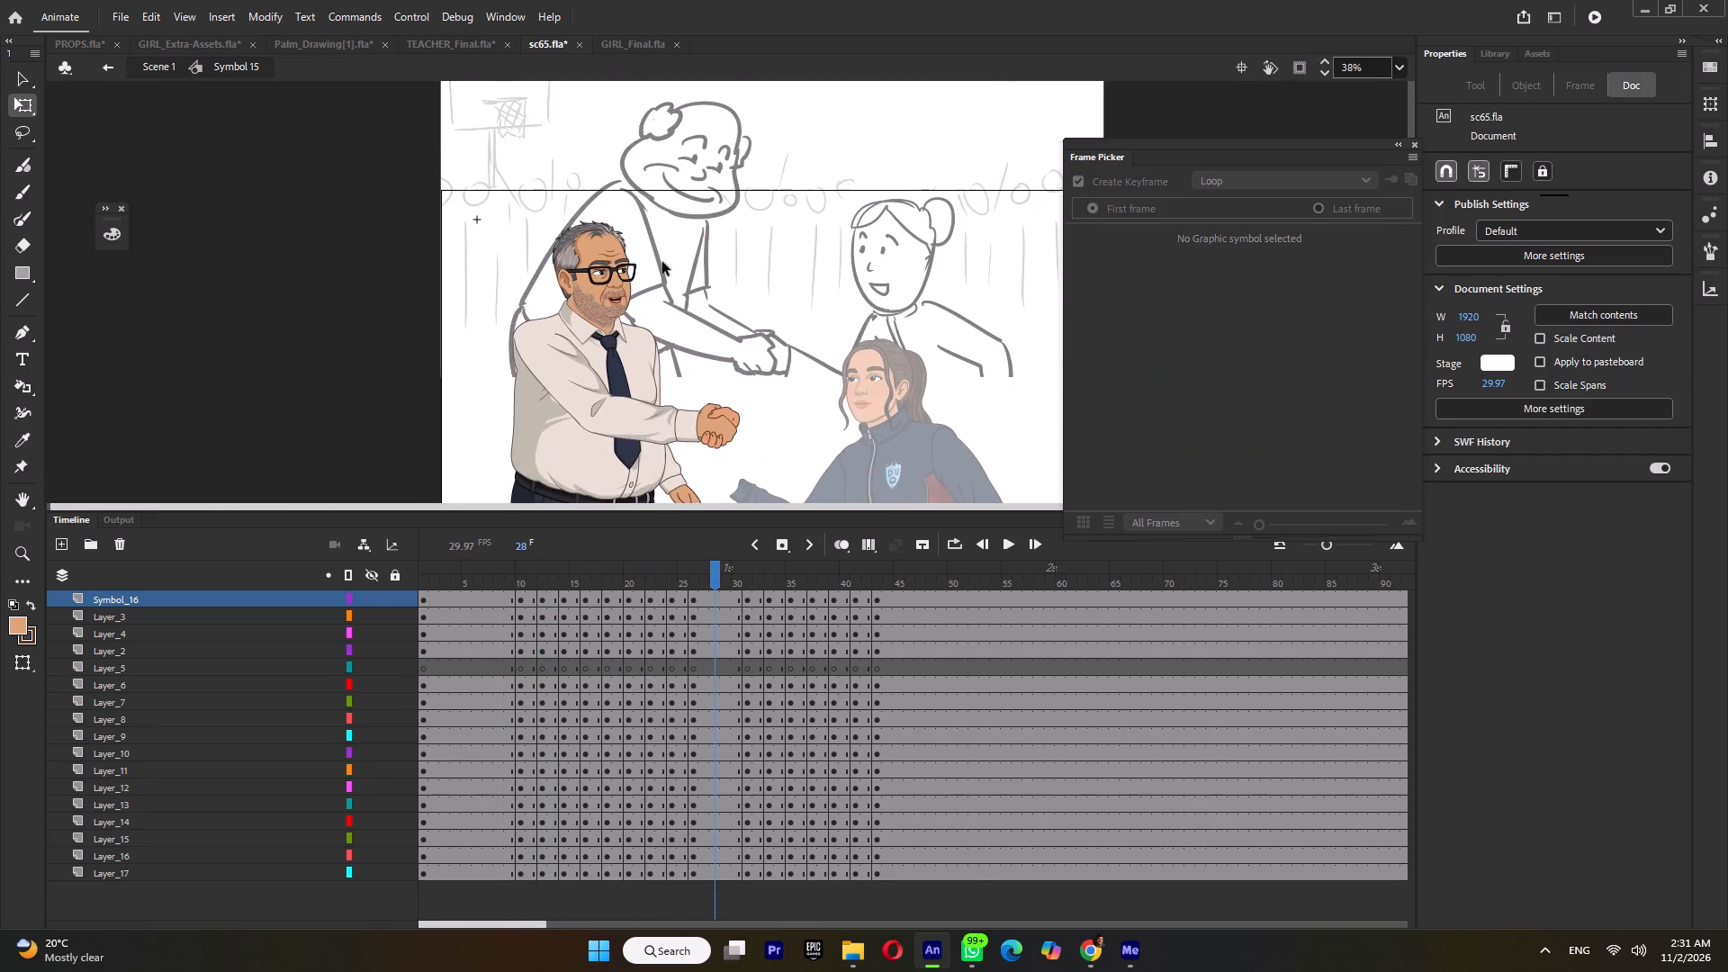
scroll(662, 263, "up", 1, "ctrl")
left_click_drag(524, 575, 607, 593)
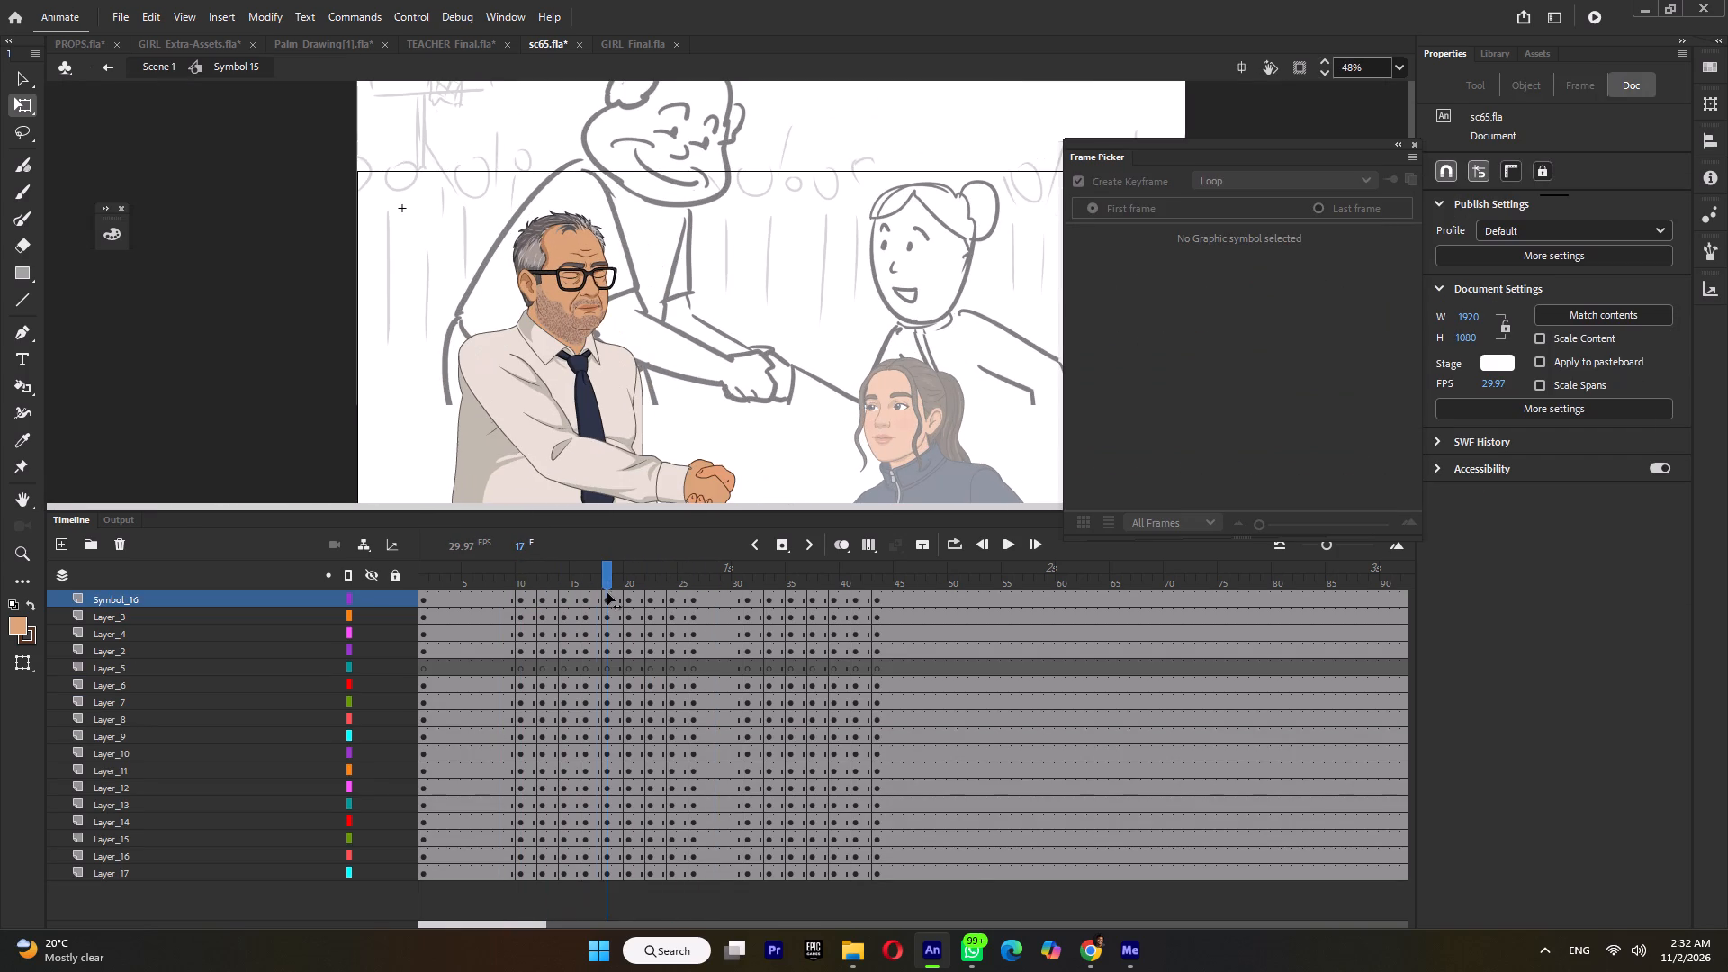
left_click_drag(607, 593, 628, 598)
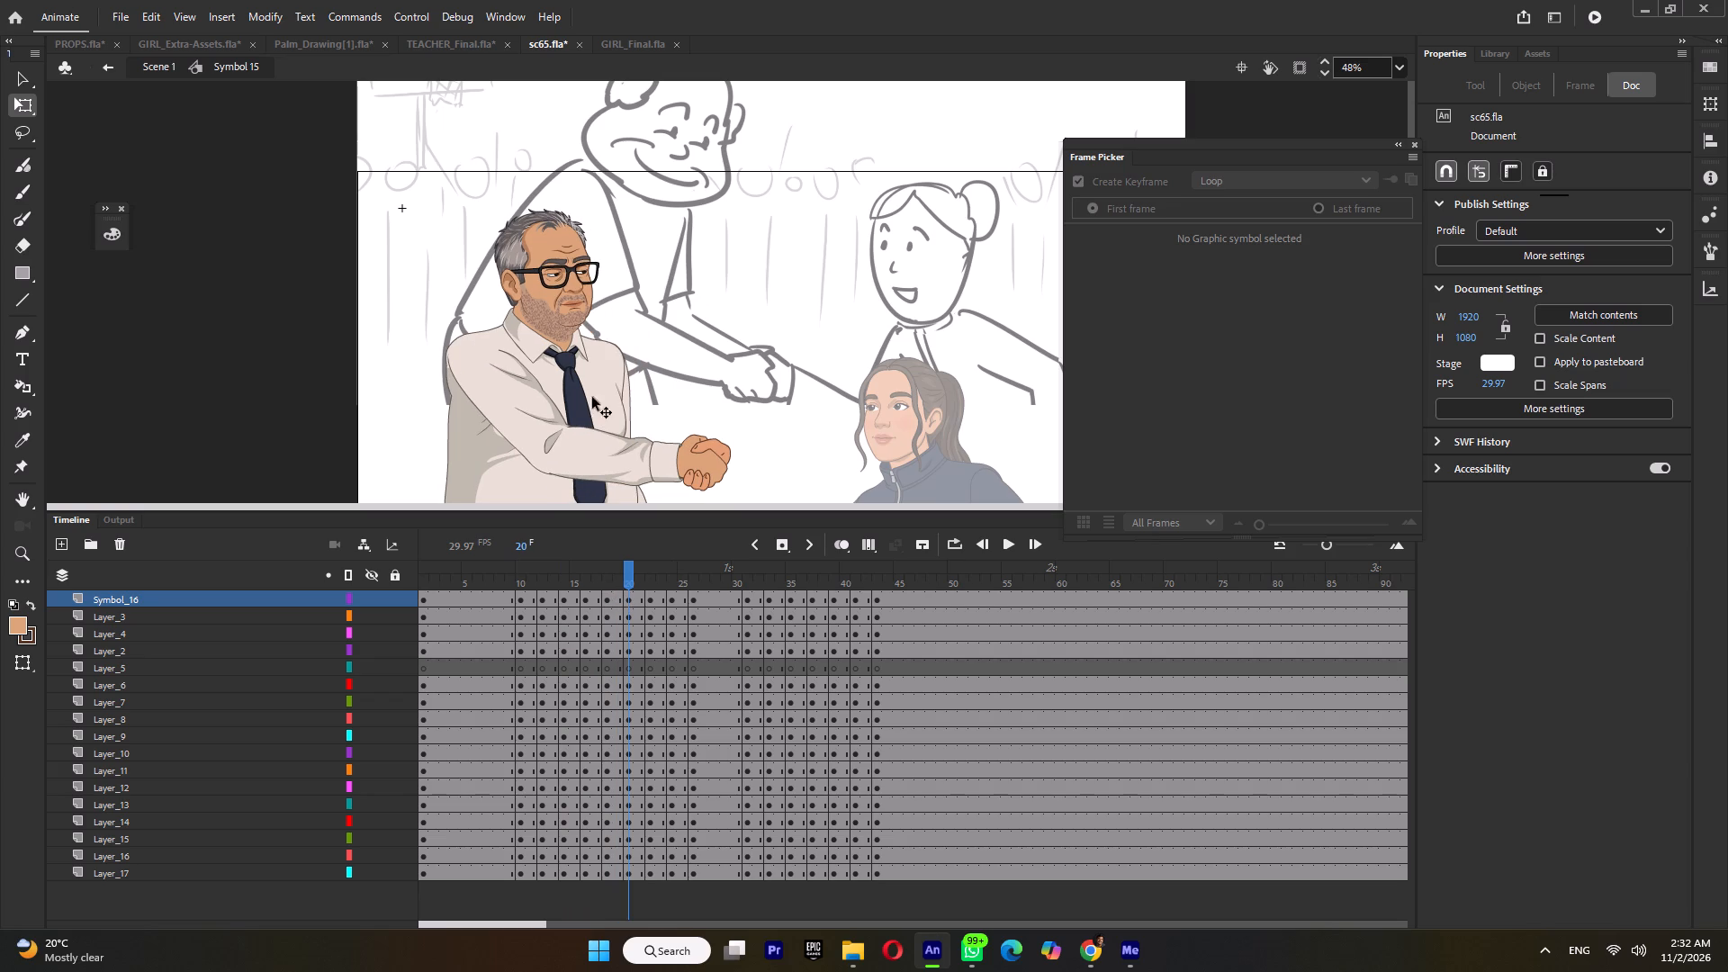
In the teacher's head symbol, move the open-mouth keyframe on Symbol_14 from frame 22 to frame 20.
double_click(570, 302)
scroll(570, 302, "up", 3, "ctrl")
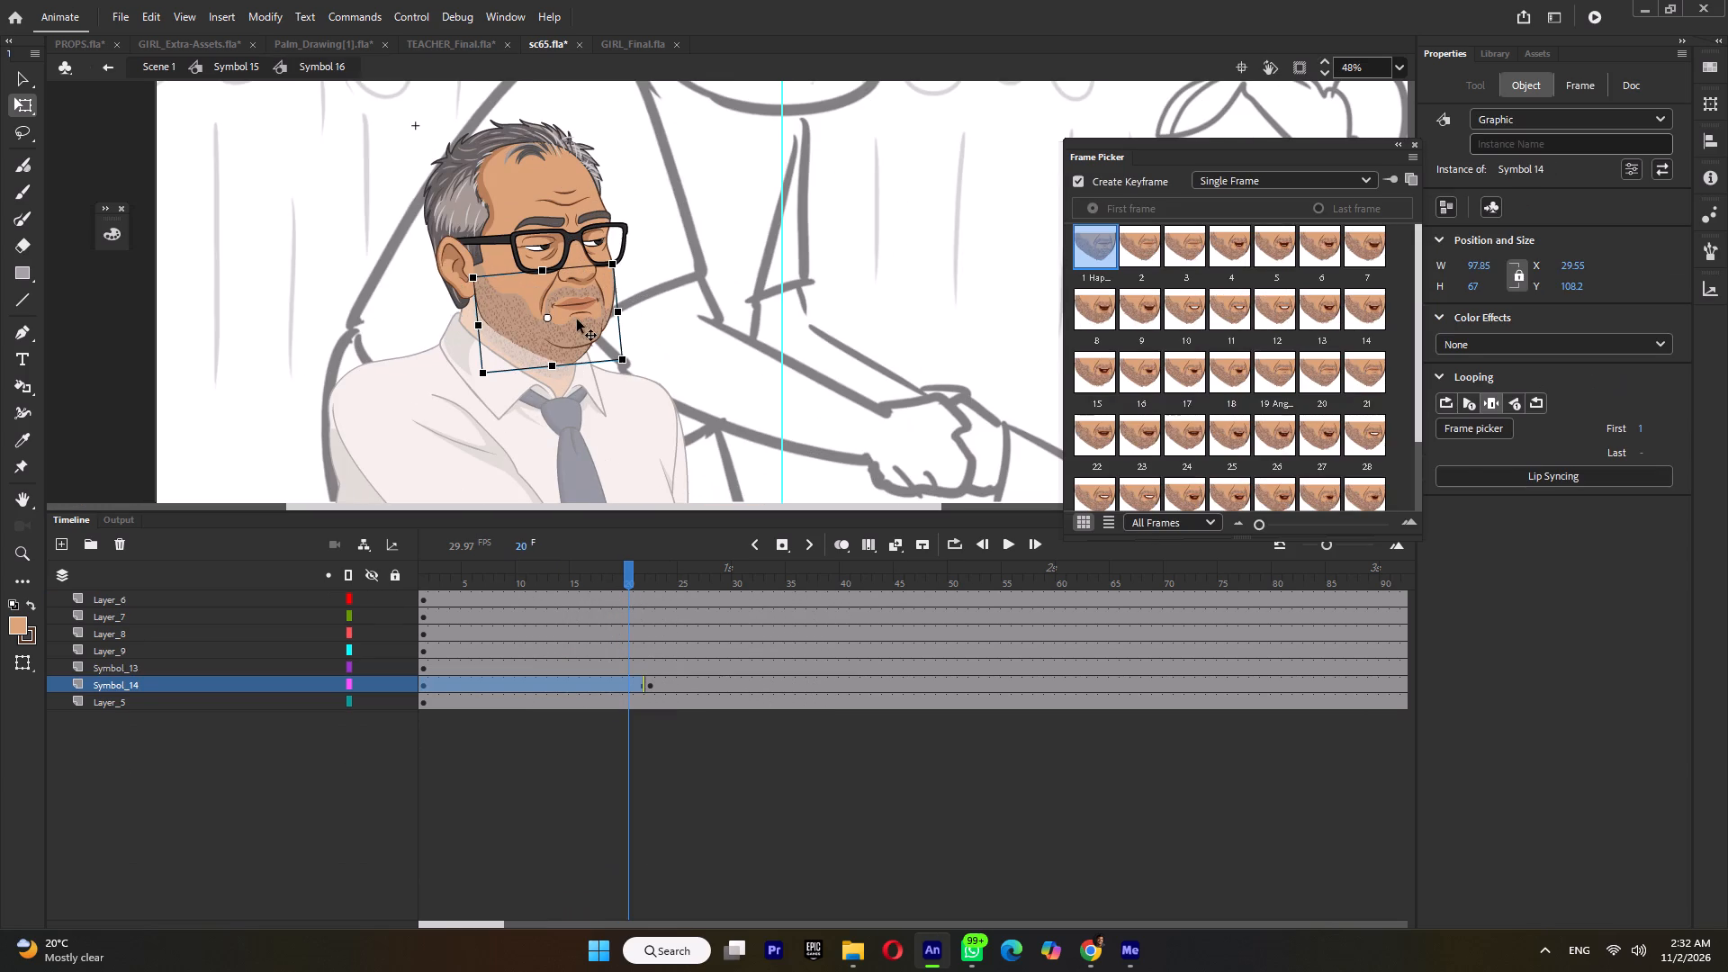
left_click(648, 681)
left_click_drag(646, 683, 631, 685)
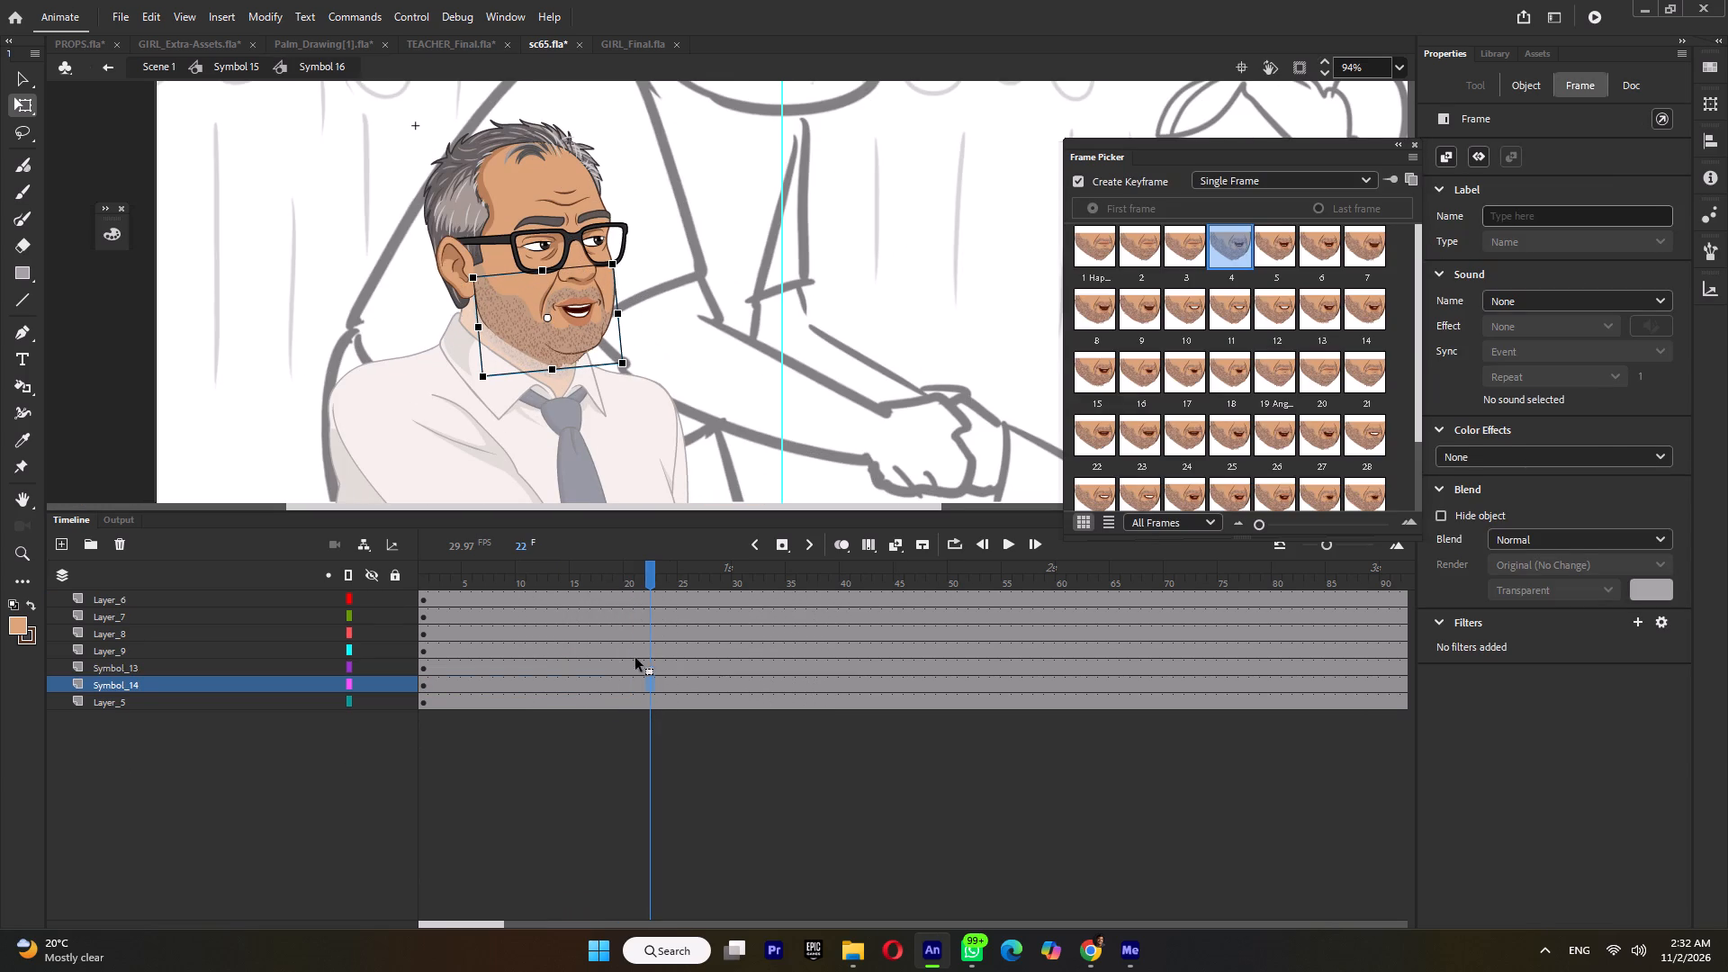
Play back the teacher's handshake from around frame 9 in the body symbol and scrub through the return to standing.
double_click(709, 391)
scroll(709, 391, "down", 11, "ctrl")
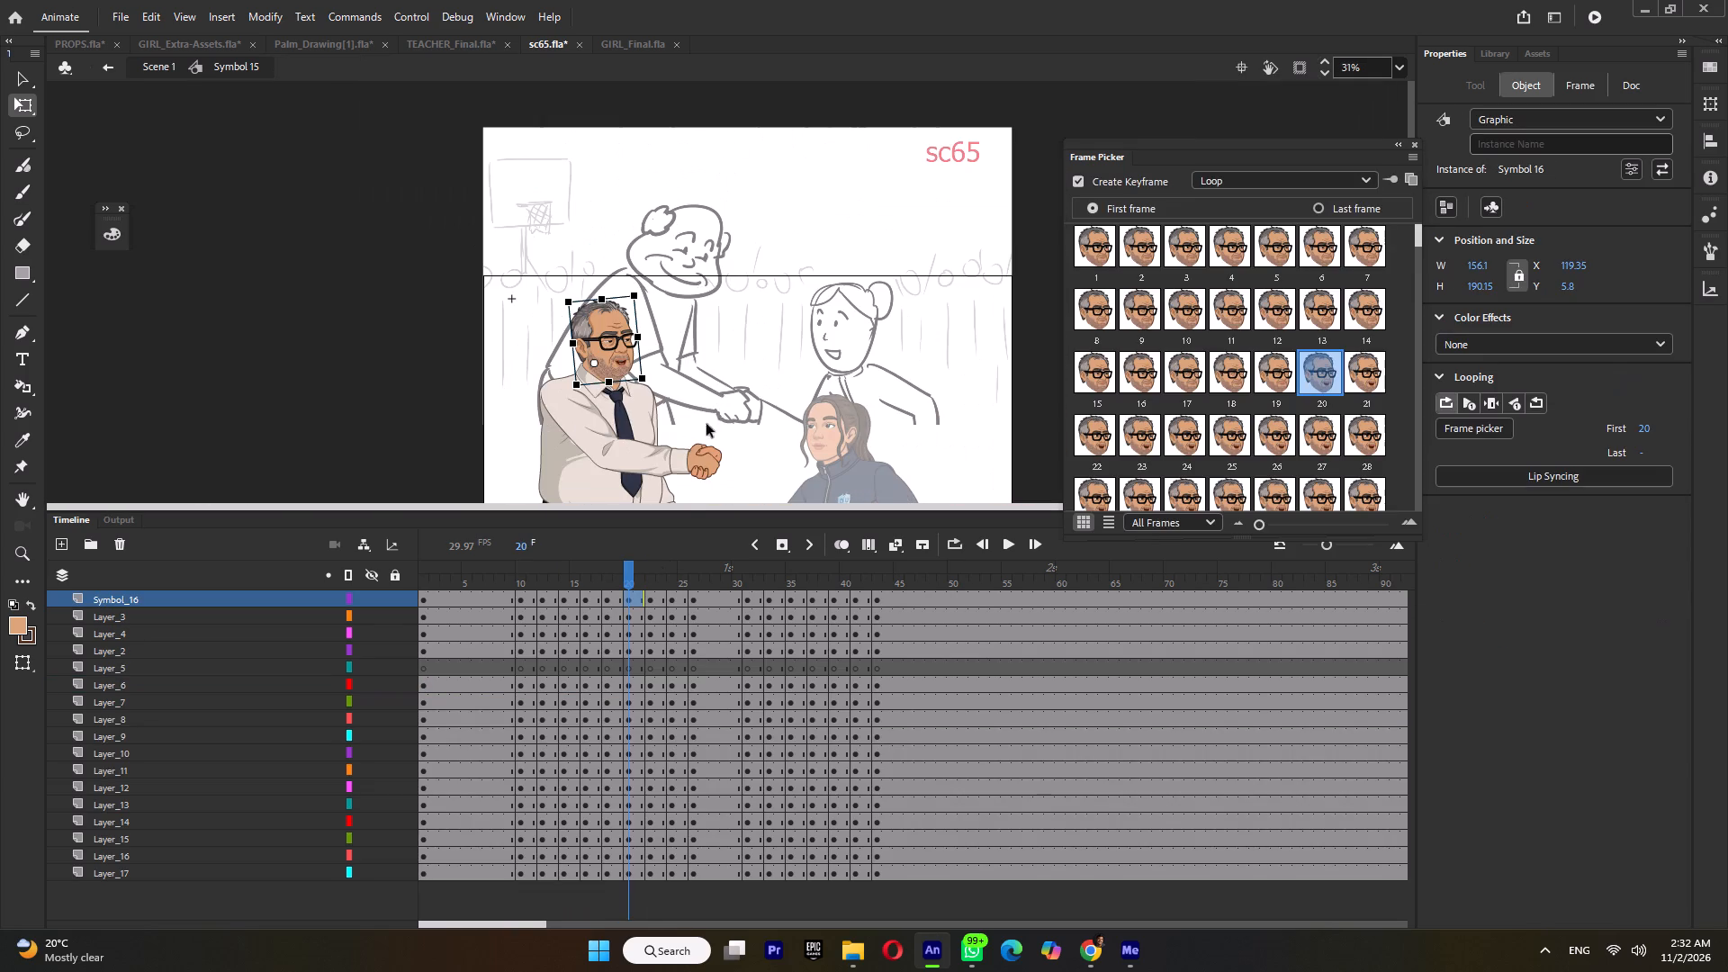
left_click(513, 580)
key("Return")
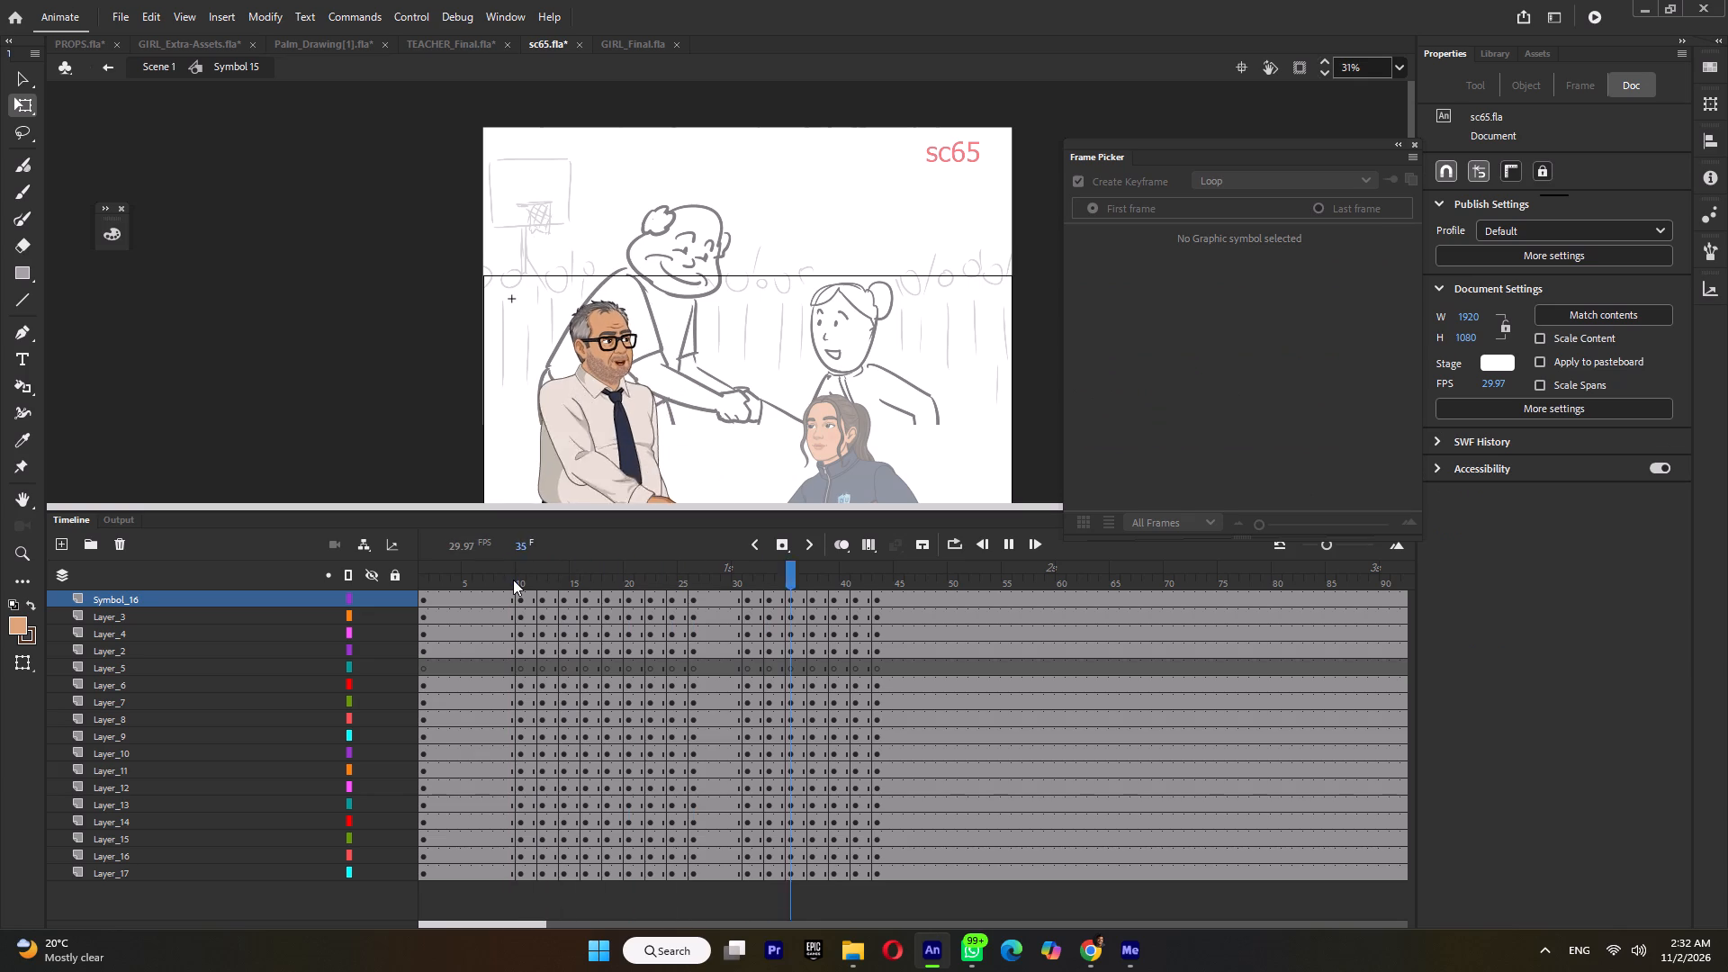
left_click(513, 580)
key("Return")
key("Return")
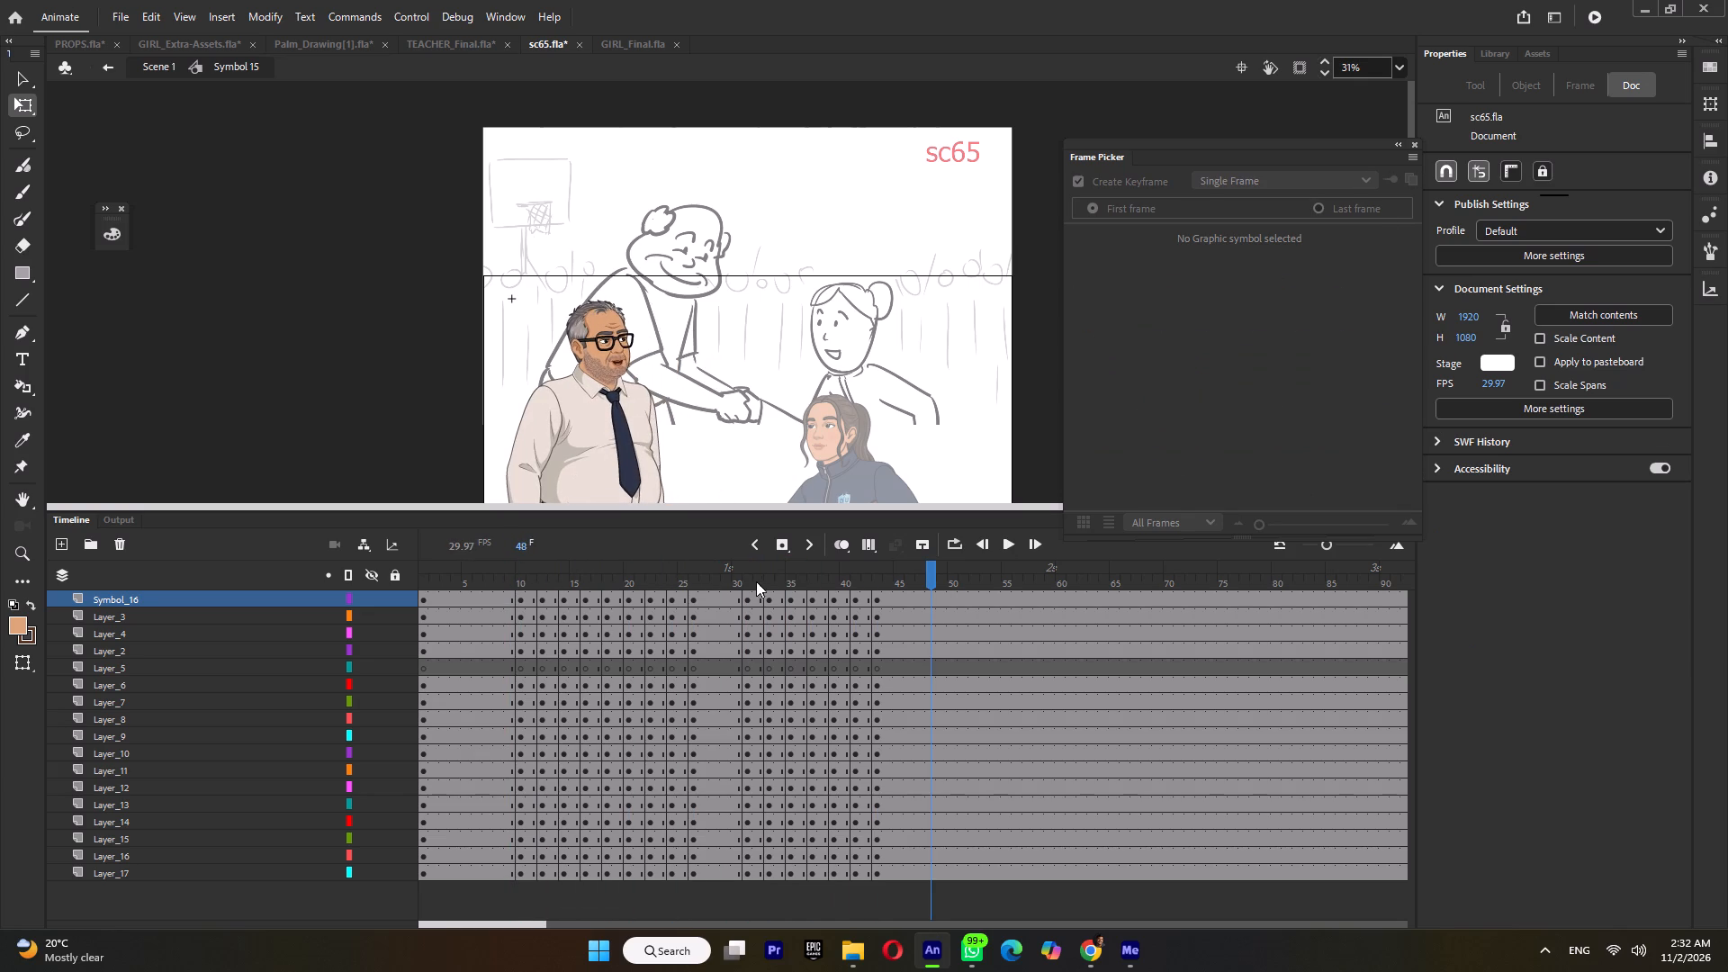
left_click(715, 584)
left_click_drag(739, 577, 922, 600)
Return to the main scene, save sc65, and play the animation from the start.
double_click(454, 323, "ctrl")
key("ctrl+s")
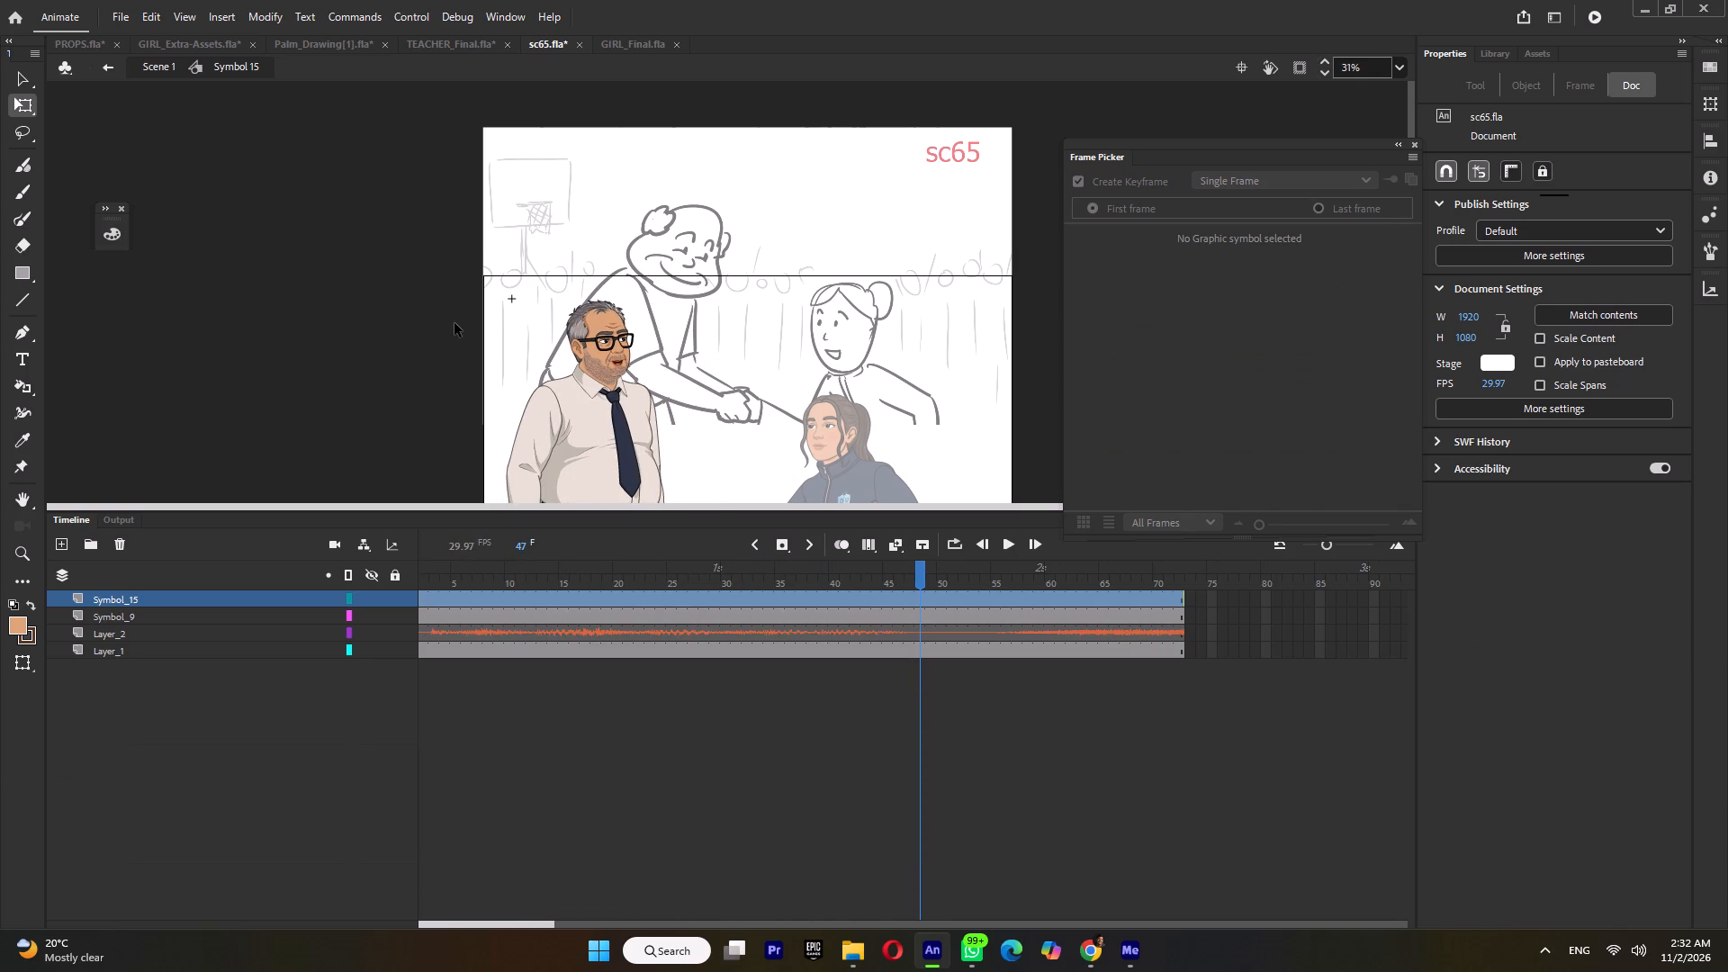
left_click_drag(503, 580, 359, 581)
key("Return")
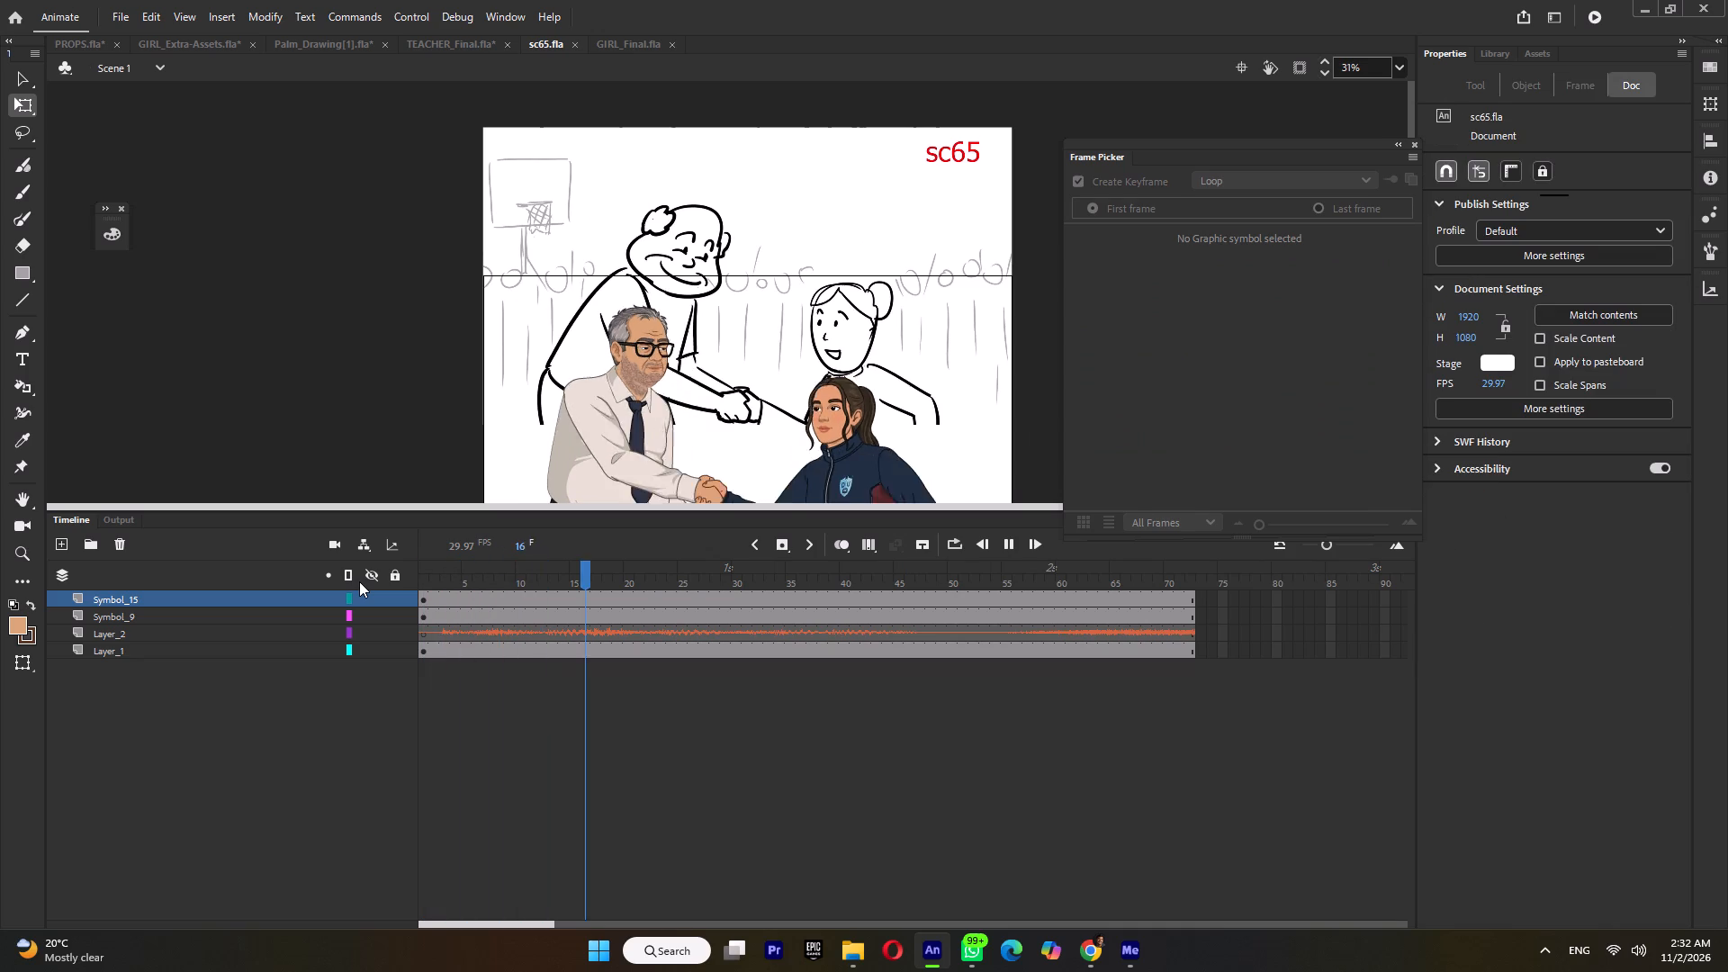
key("Return")
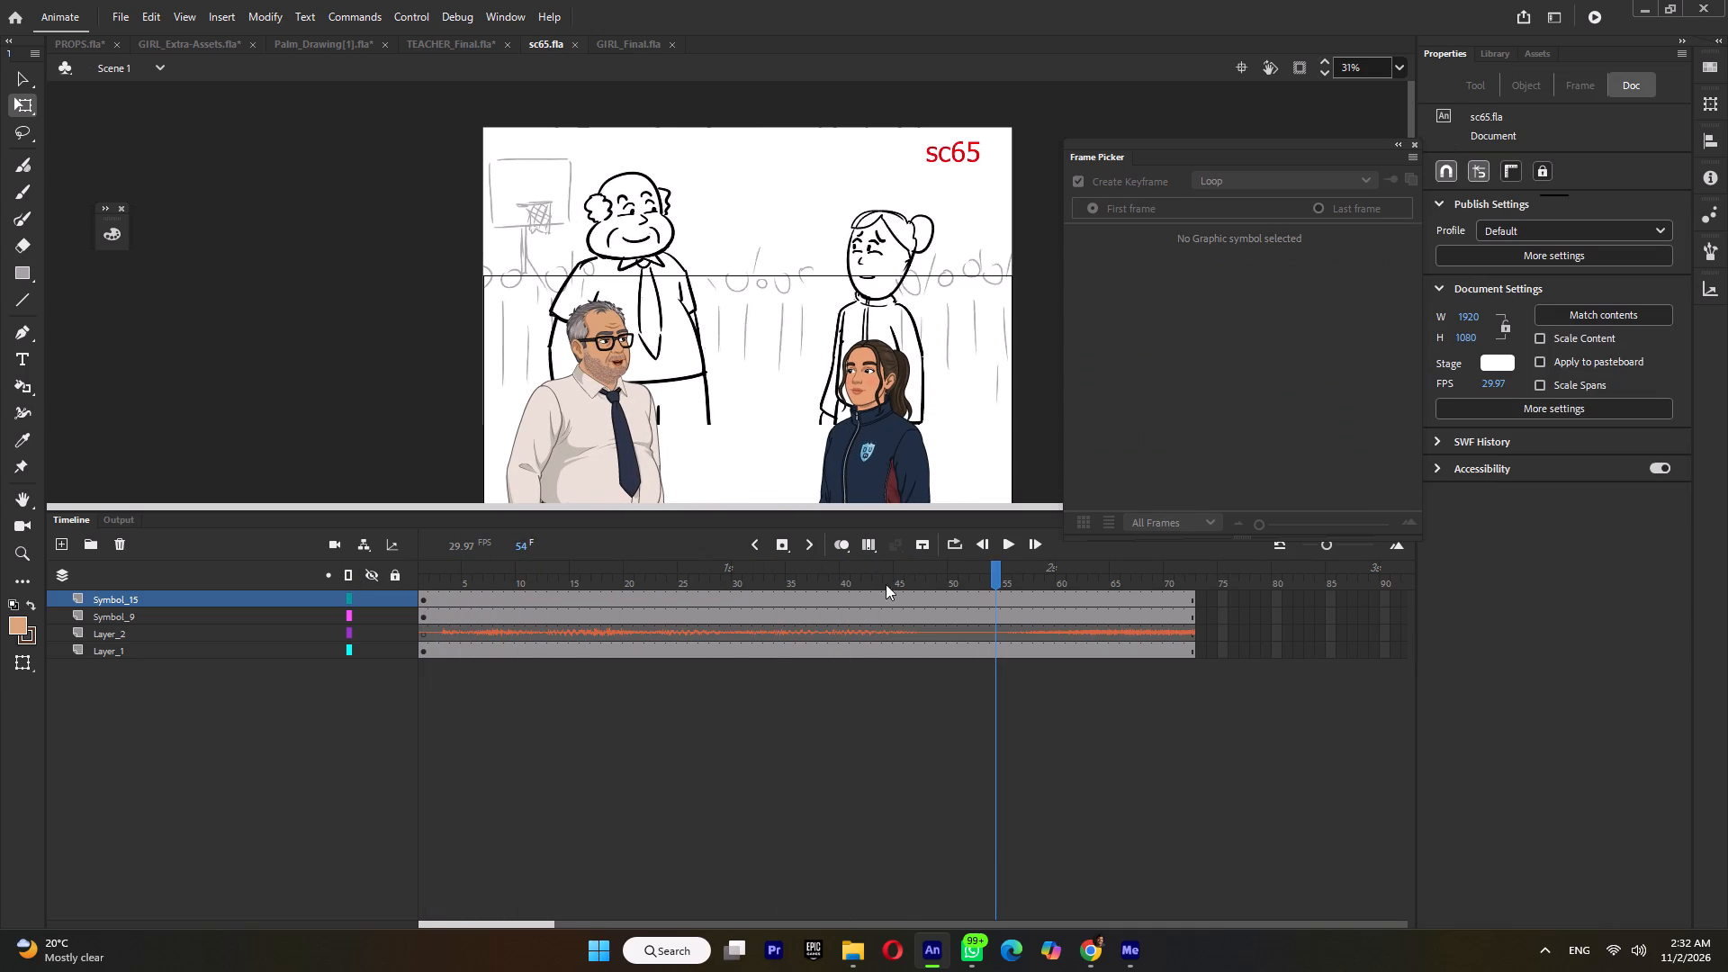
Inside the teacher's eye symbol, add a keyframe at frame 33 on blink layer Symbol_17 and set its first frame to 3.
left_click_drag(858, 582, 787, 610)
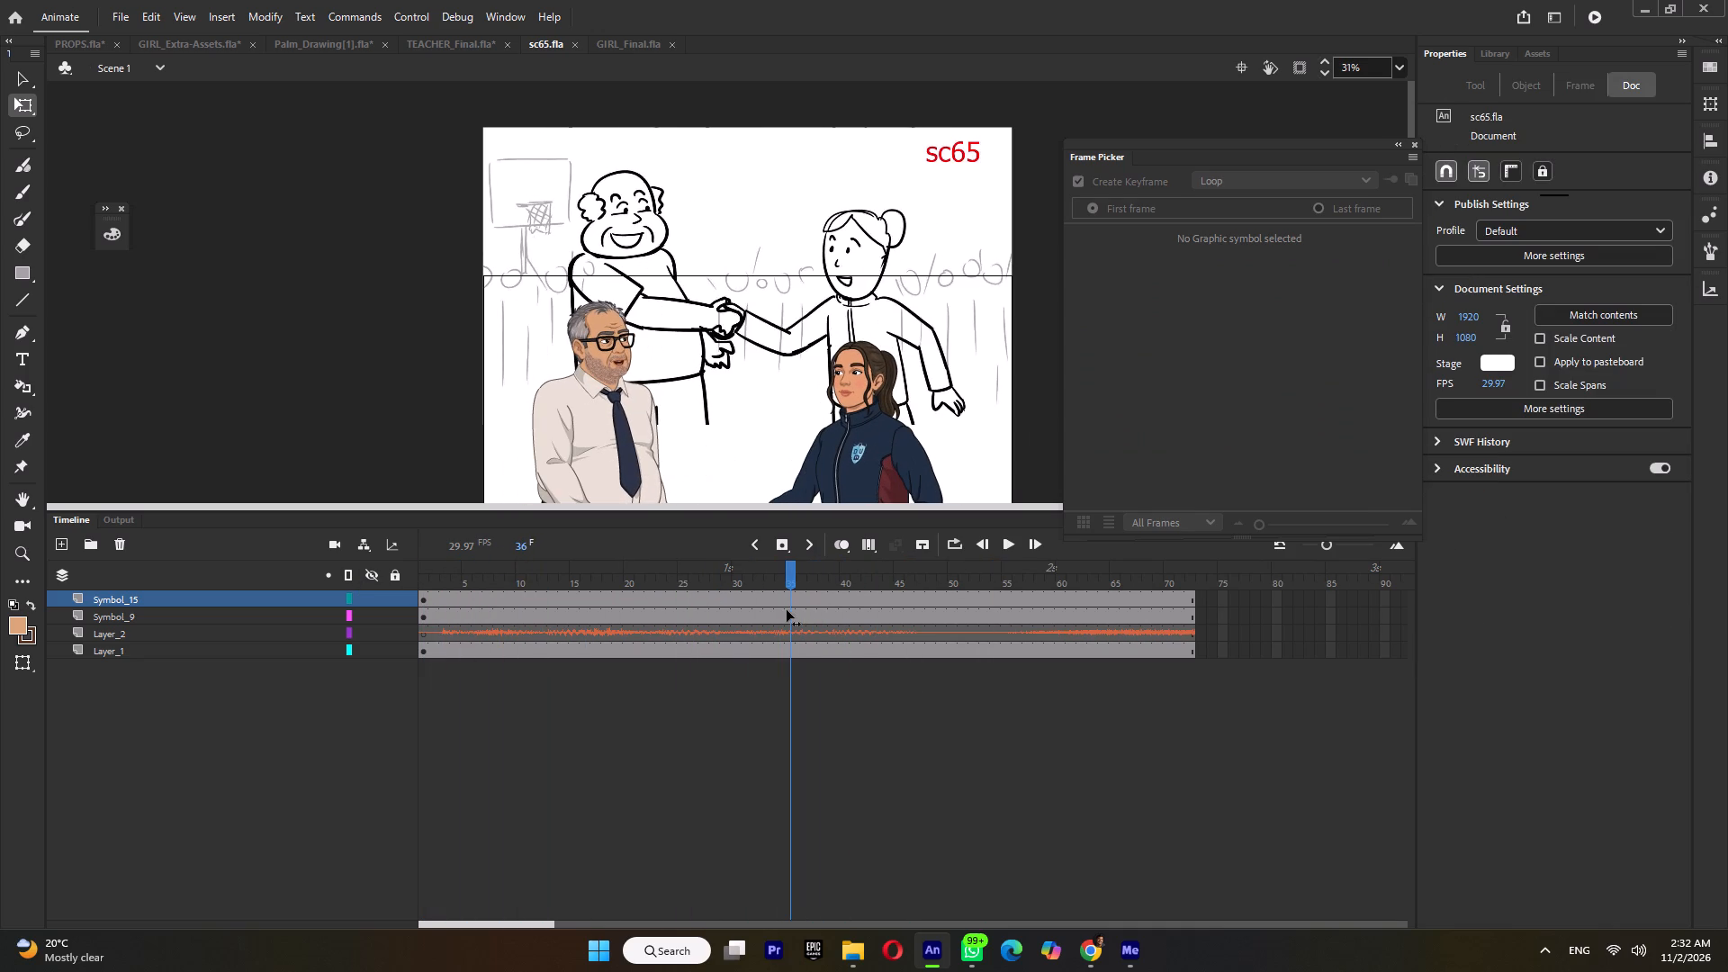
left_click_drag(787, 610, 789, 610)
double_click(619, 344)
scroll(619, 344, "up", 10, "ctrl")
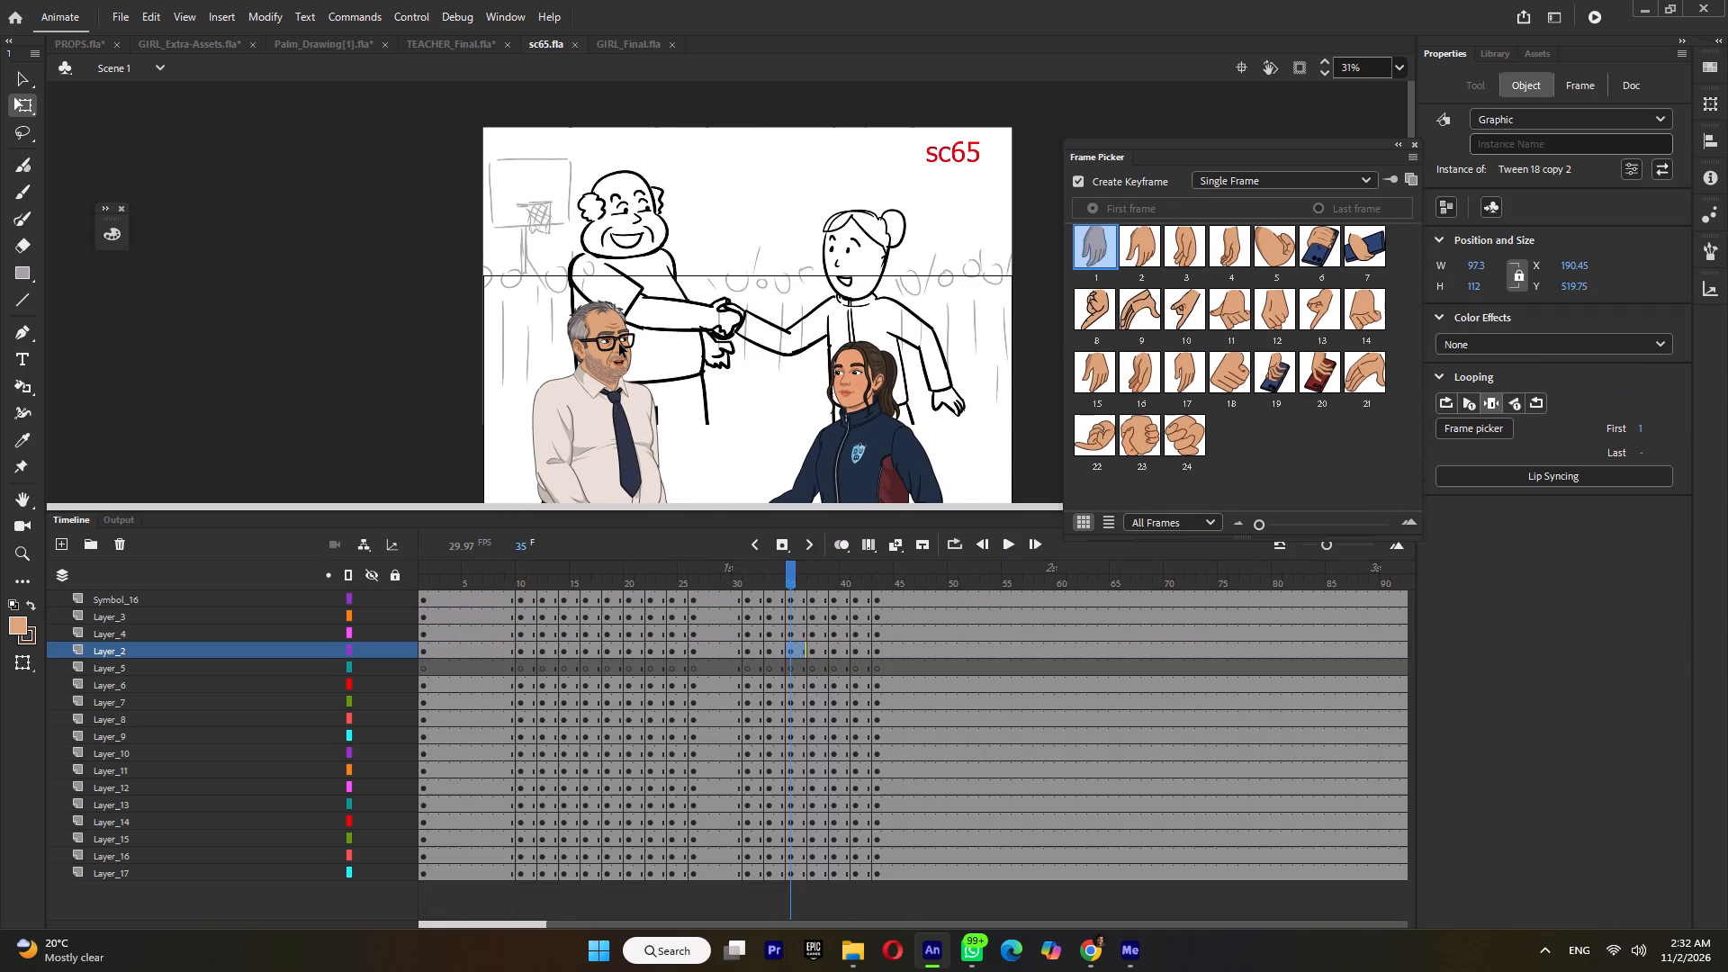
scroll(618, 344, "up", 3, "ctrl")
left_click_drag(701, 589, 751, 596)
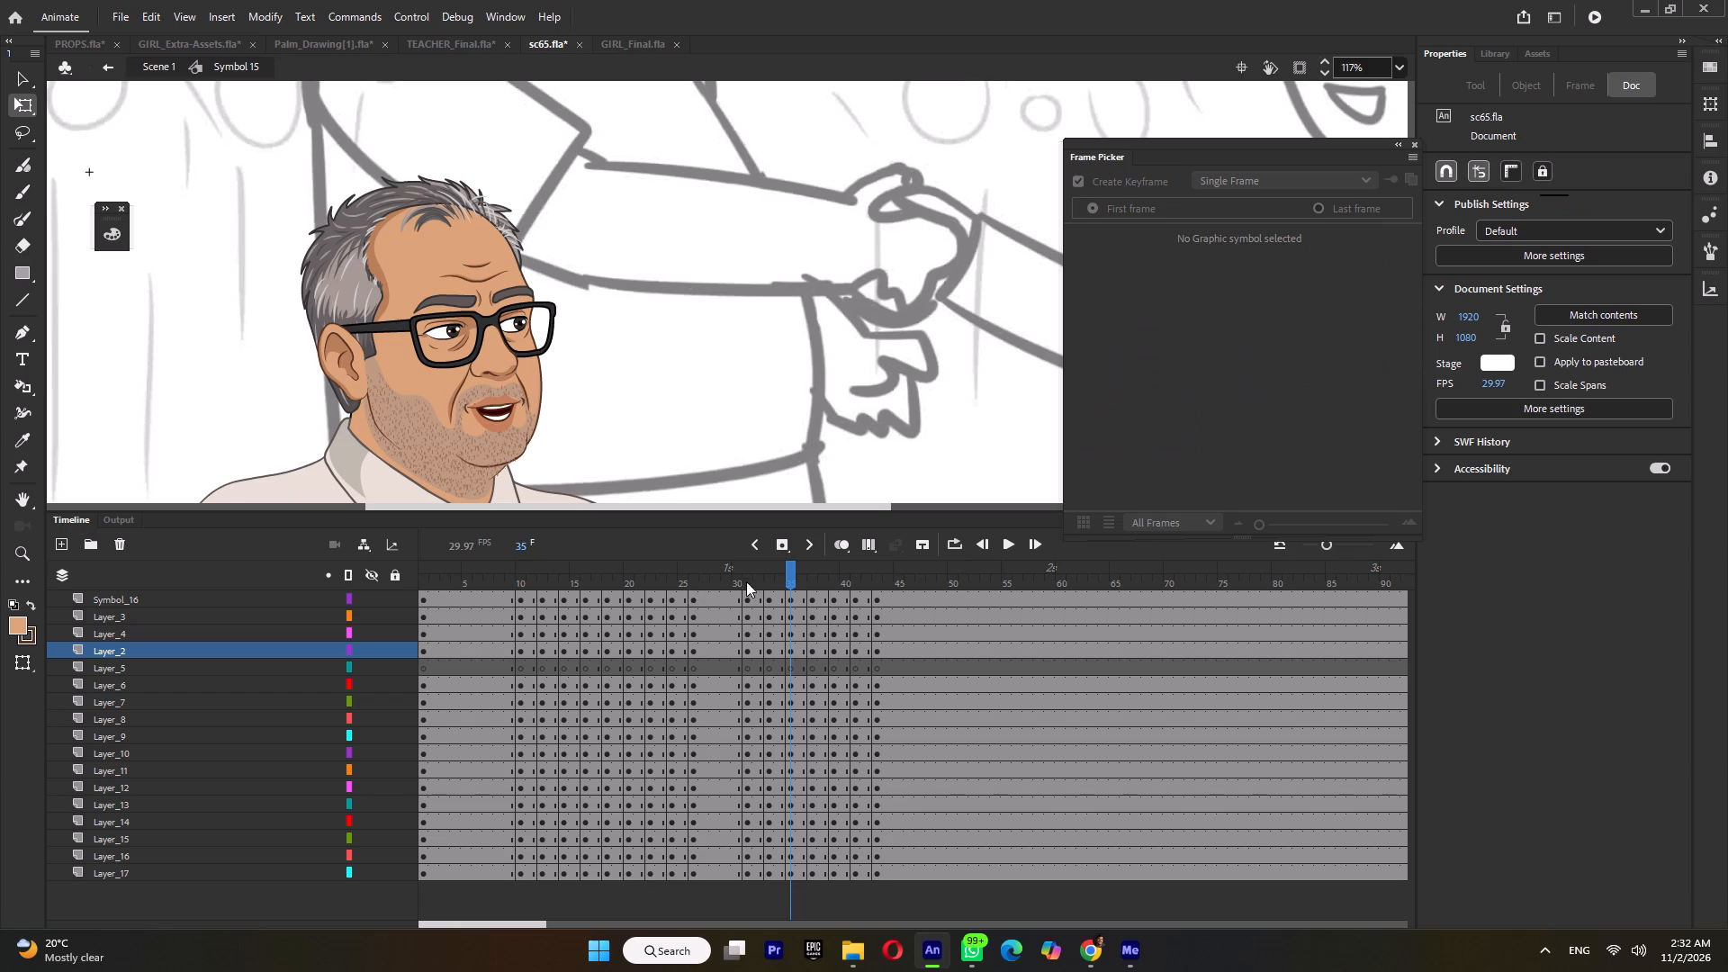
left_click_drag(737, 577, 767, 583)
double_click(450, 291)
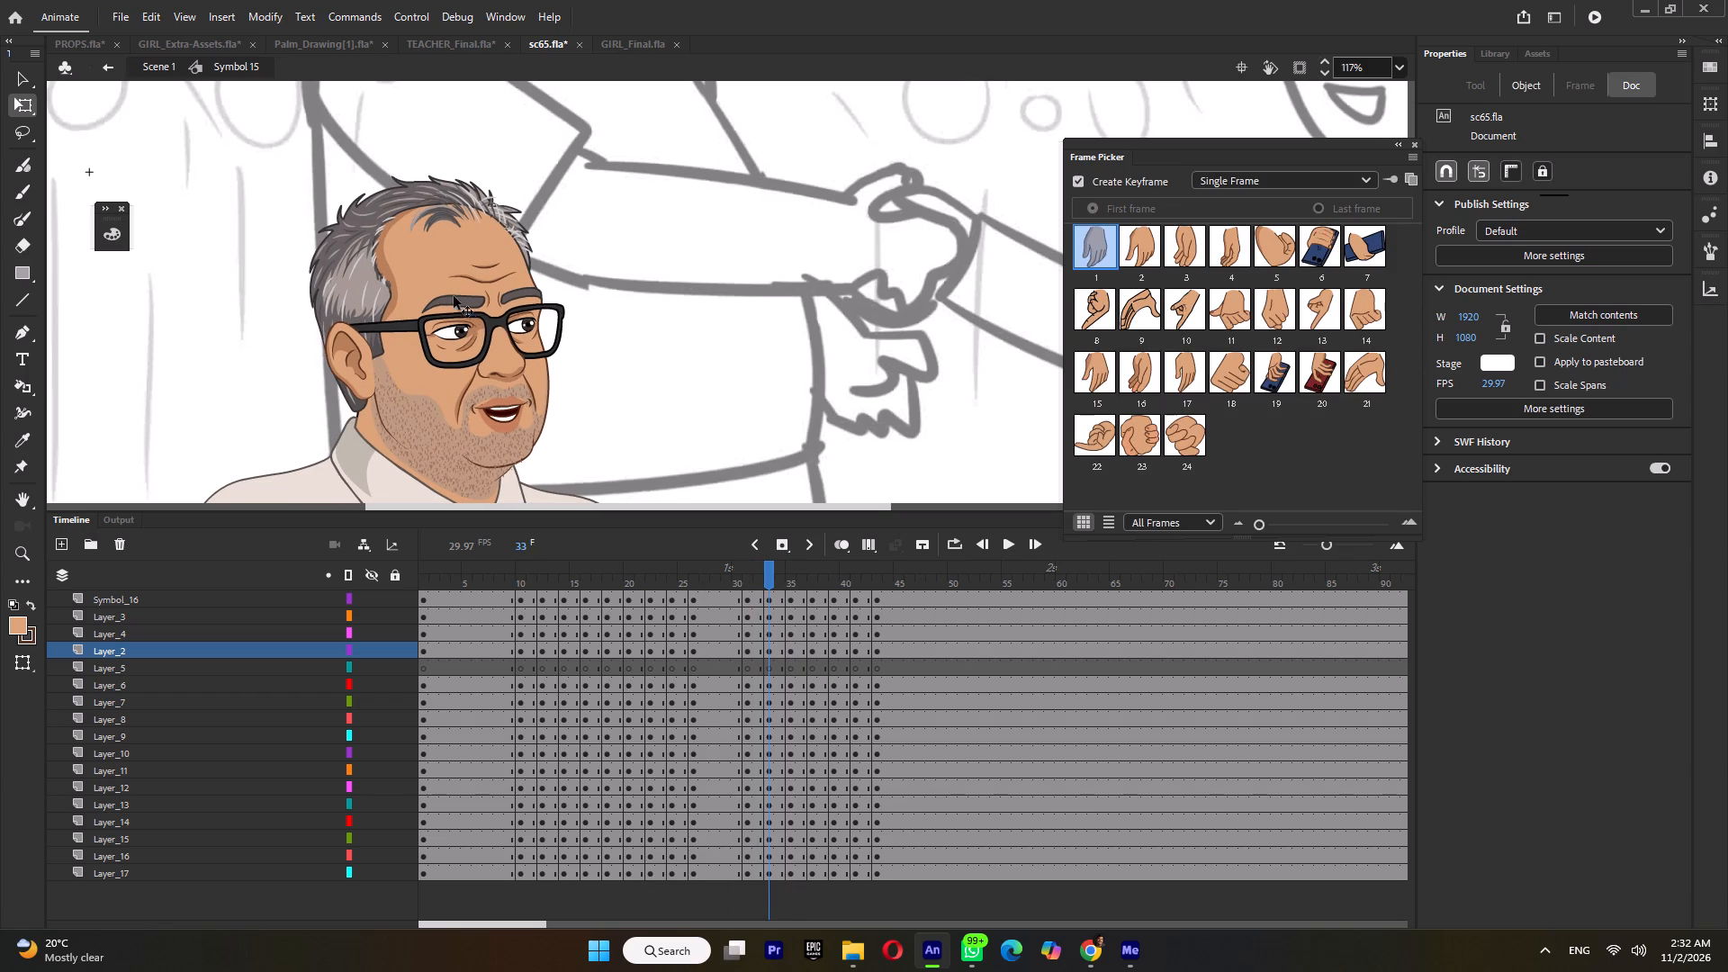
scroll(458, 303, "up", 5, "ctrl")
double_click(458, 303)
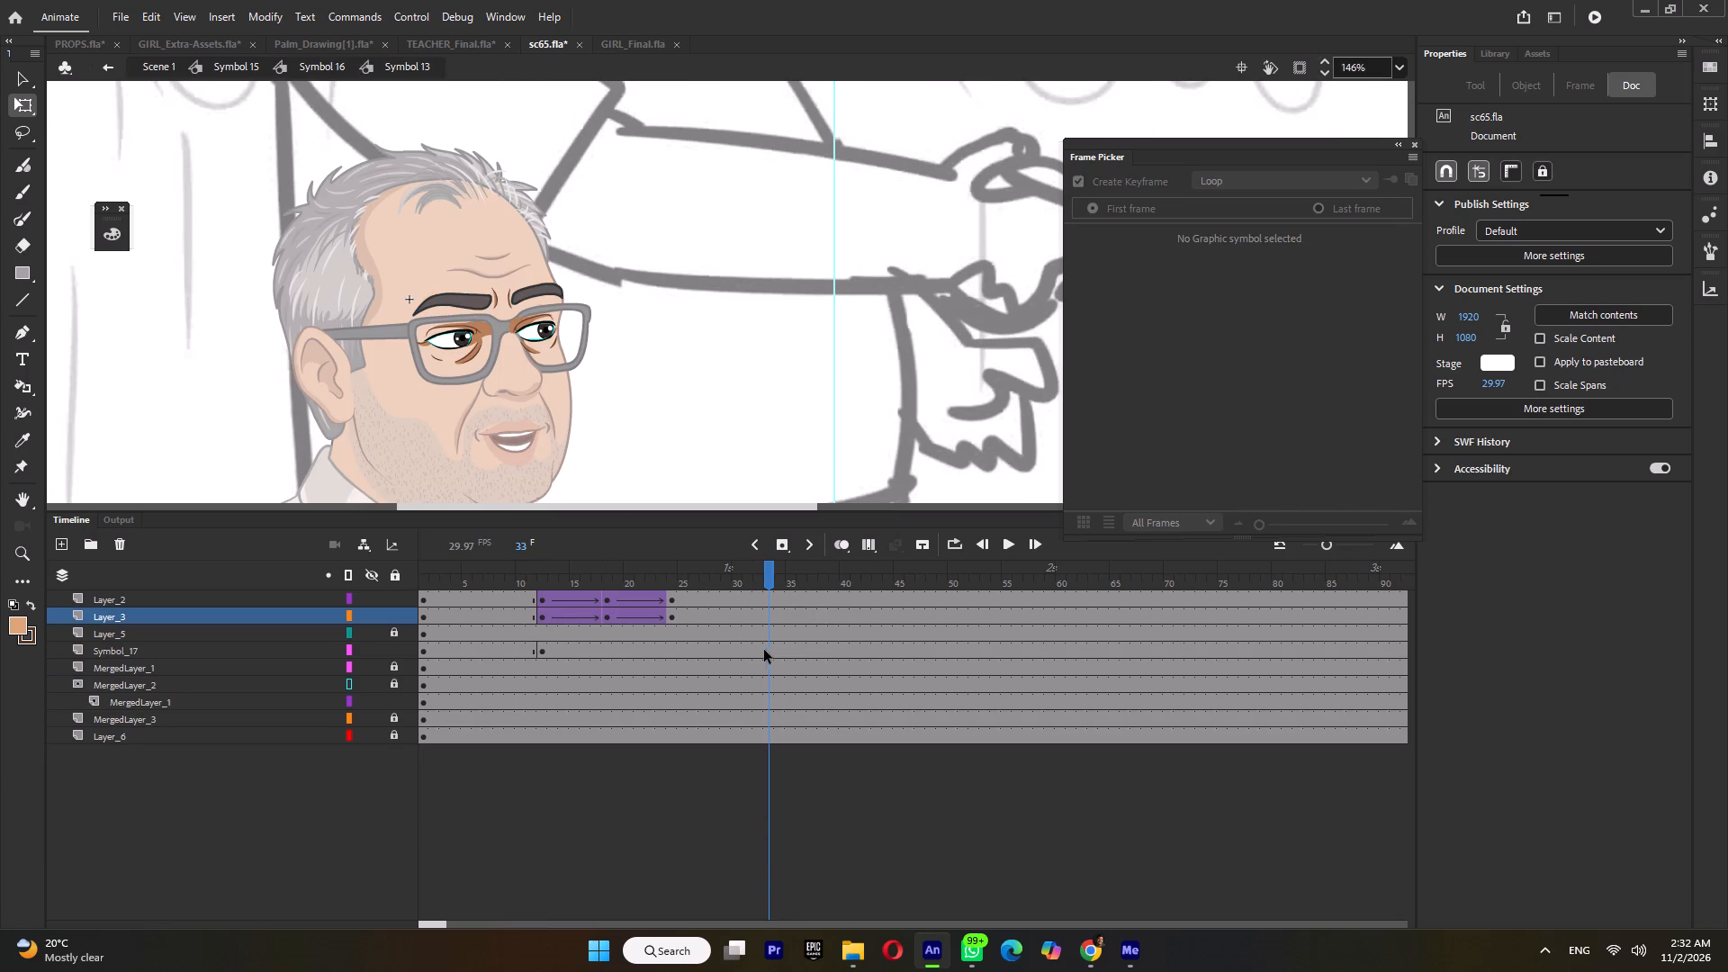
left_click(767, 652)
key("F6")
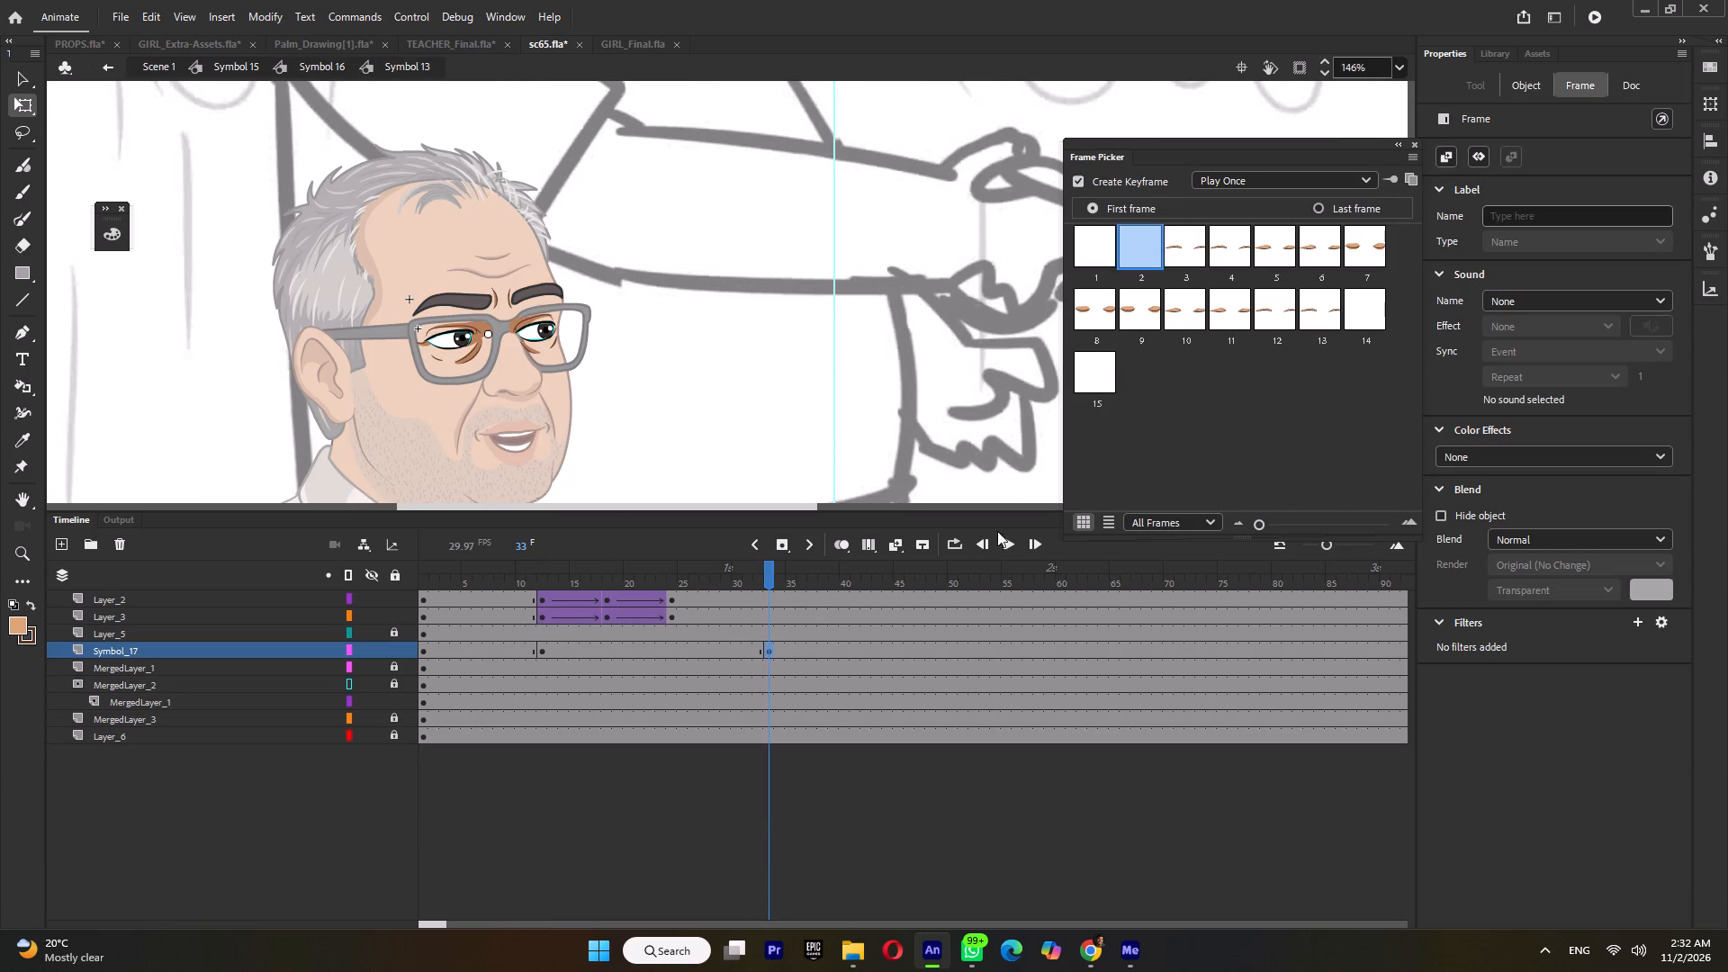
left_click(1192, 248)
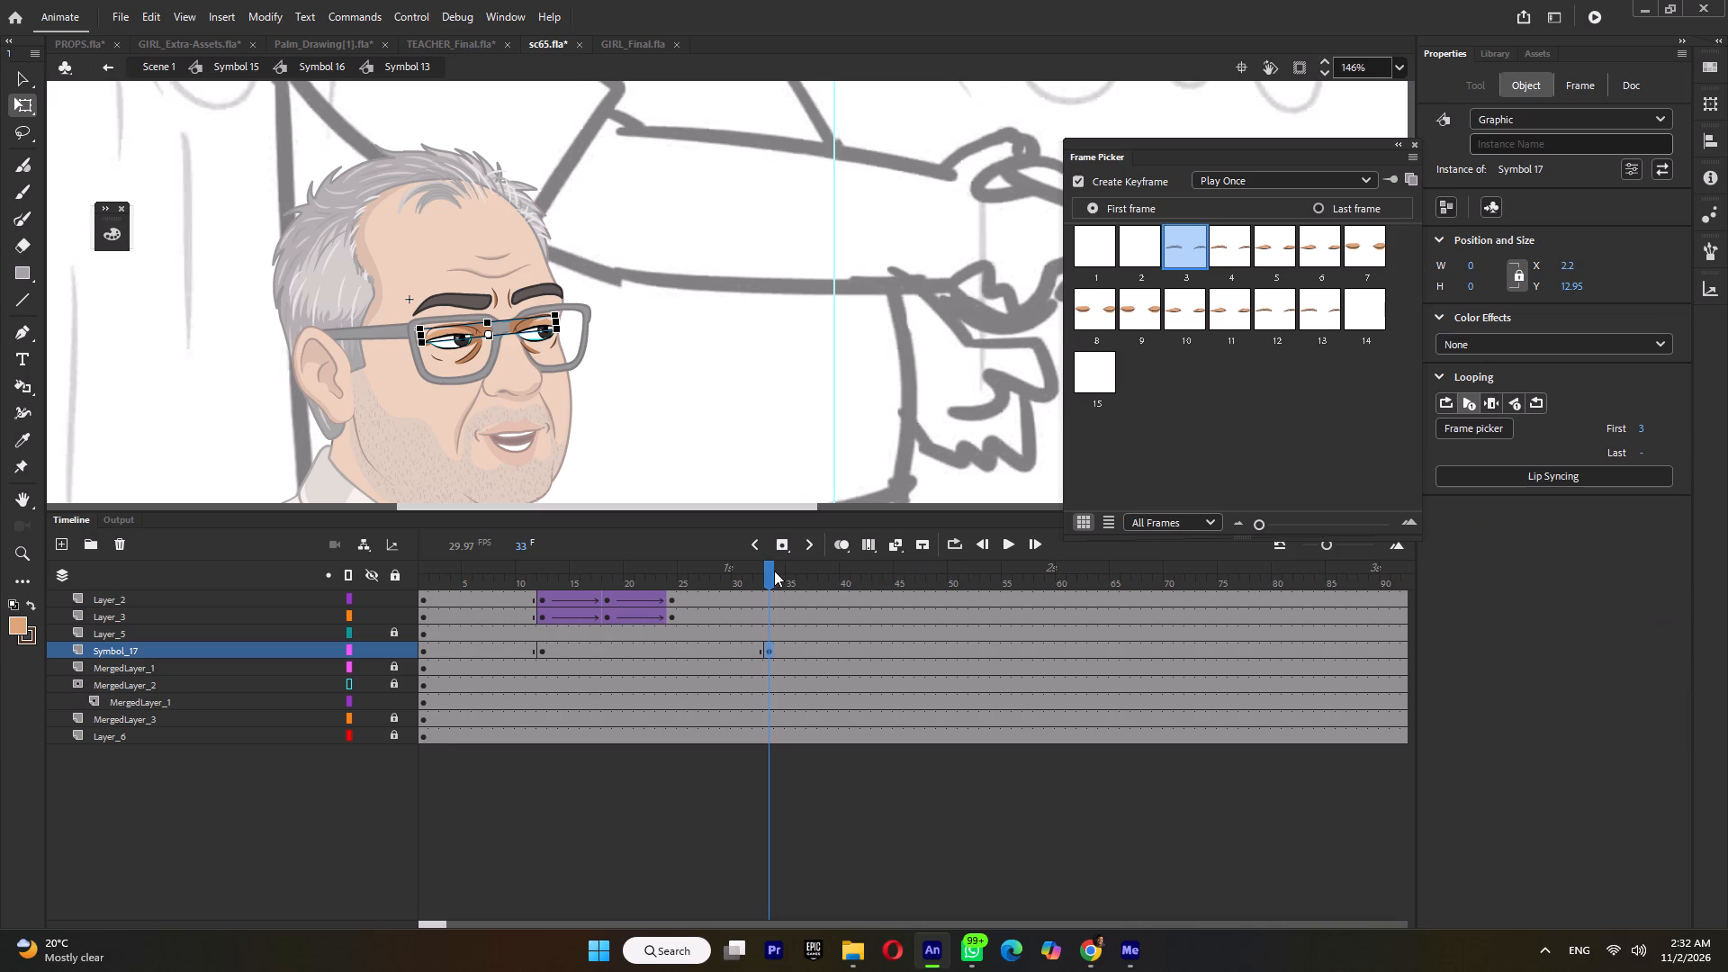
Add keyframes at frames 44, 33 and 38 on both of the teacher's eyebrow layers, Layer_2 and Layer_3.
left_click_drag(774, 579, 892, 625)
left_click_drag(888, 593, 888, 616)
key("F6")
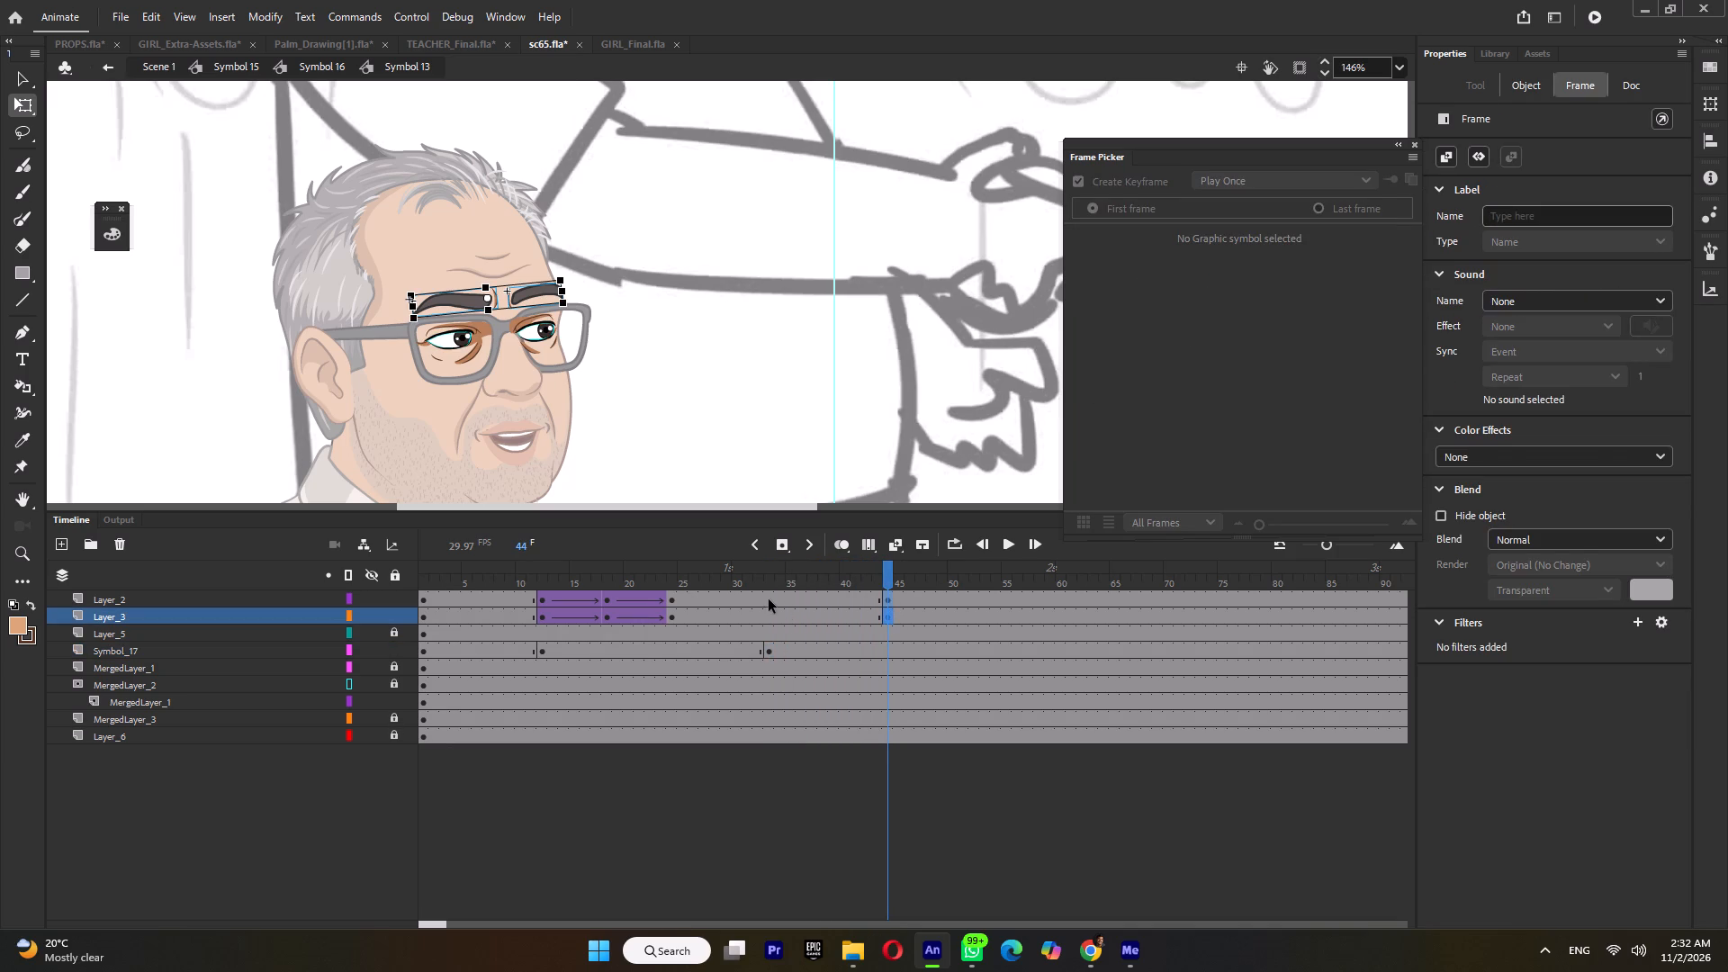
left_click_drag(768, 598, 768, 614)
key("F6")
left_click_drag(823, 600, 824, 613)
key("F6")
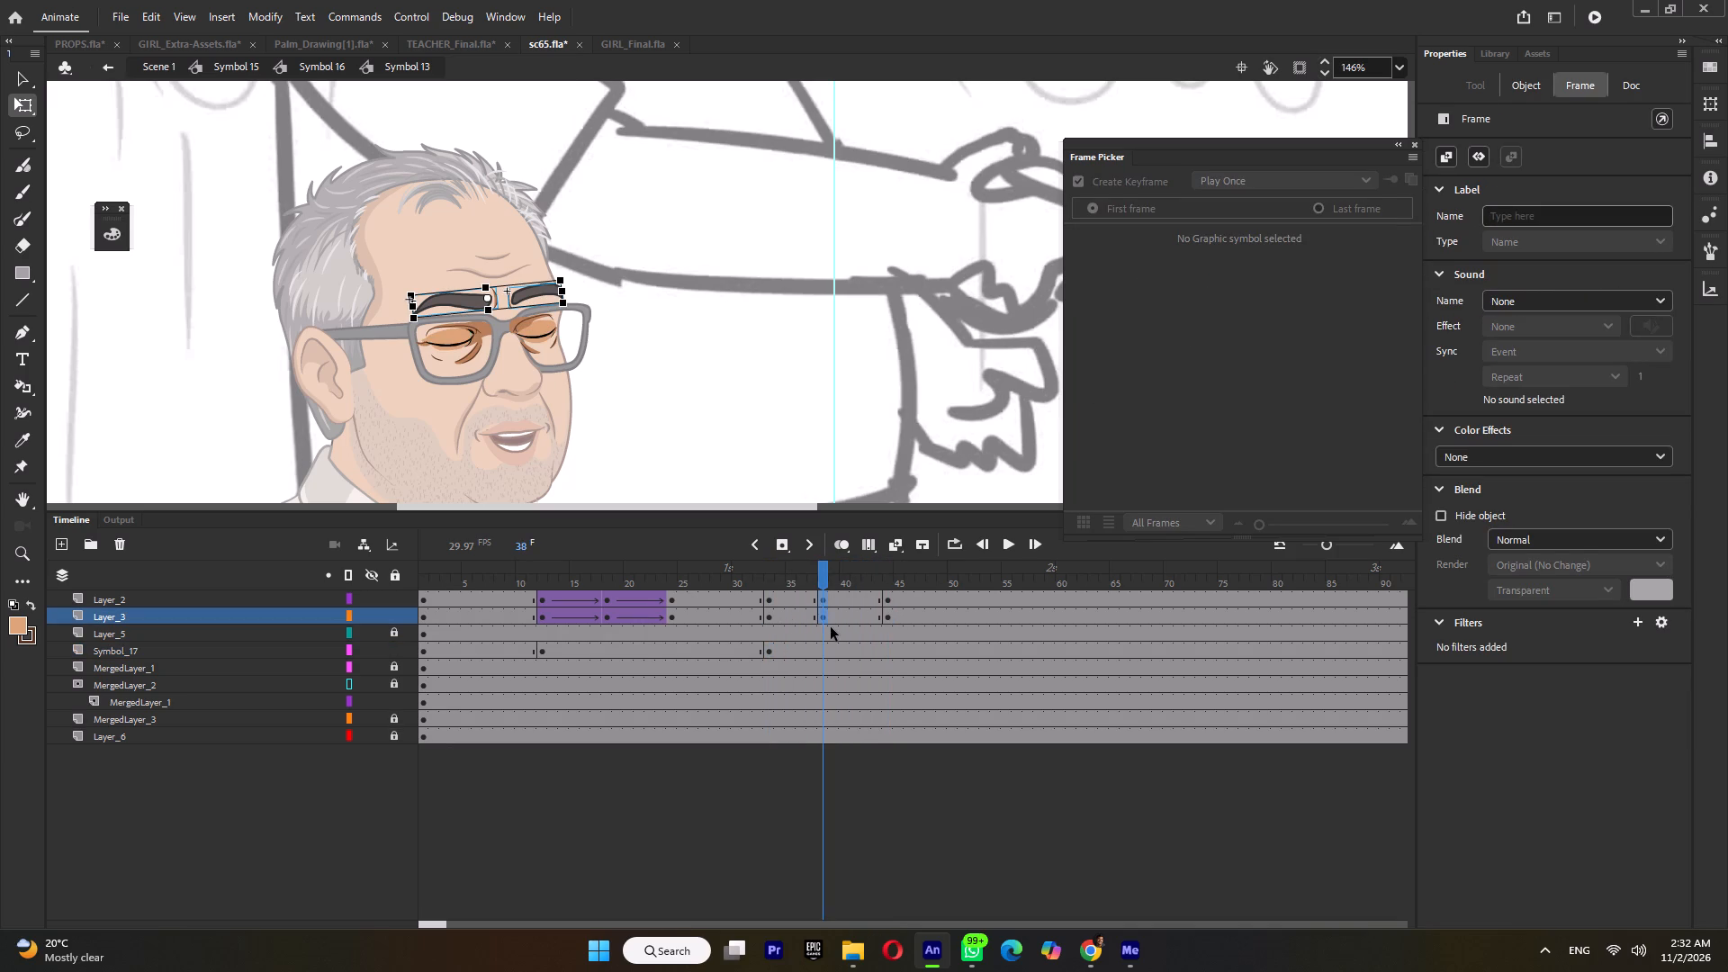
Nudge the teacher's eyebrows slightly down at frame 38 and tween both eyebrow layers across the spans around it.
key("Down")
key("Down")
key("Down")
key("Down")
key("Down")
left_click_drag(805, 601, 829, 612)
key("ctrl+m")
double_click(785, 413)
In the head symbol, add a keyframe at frame 39 on mouth layer Symbol_14 and set it to mouth frame 1, Happy lips.
left_click_drag(832, 576, 832, 577)
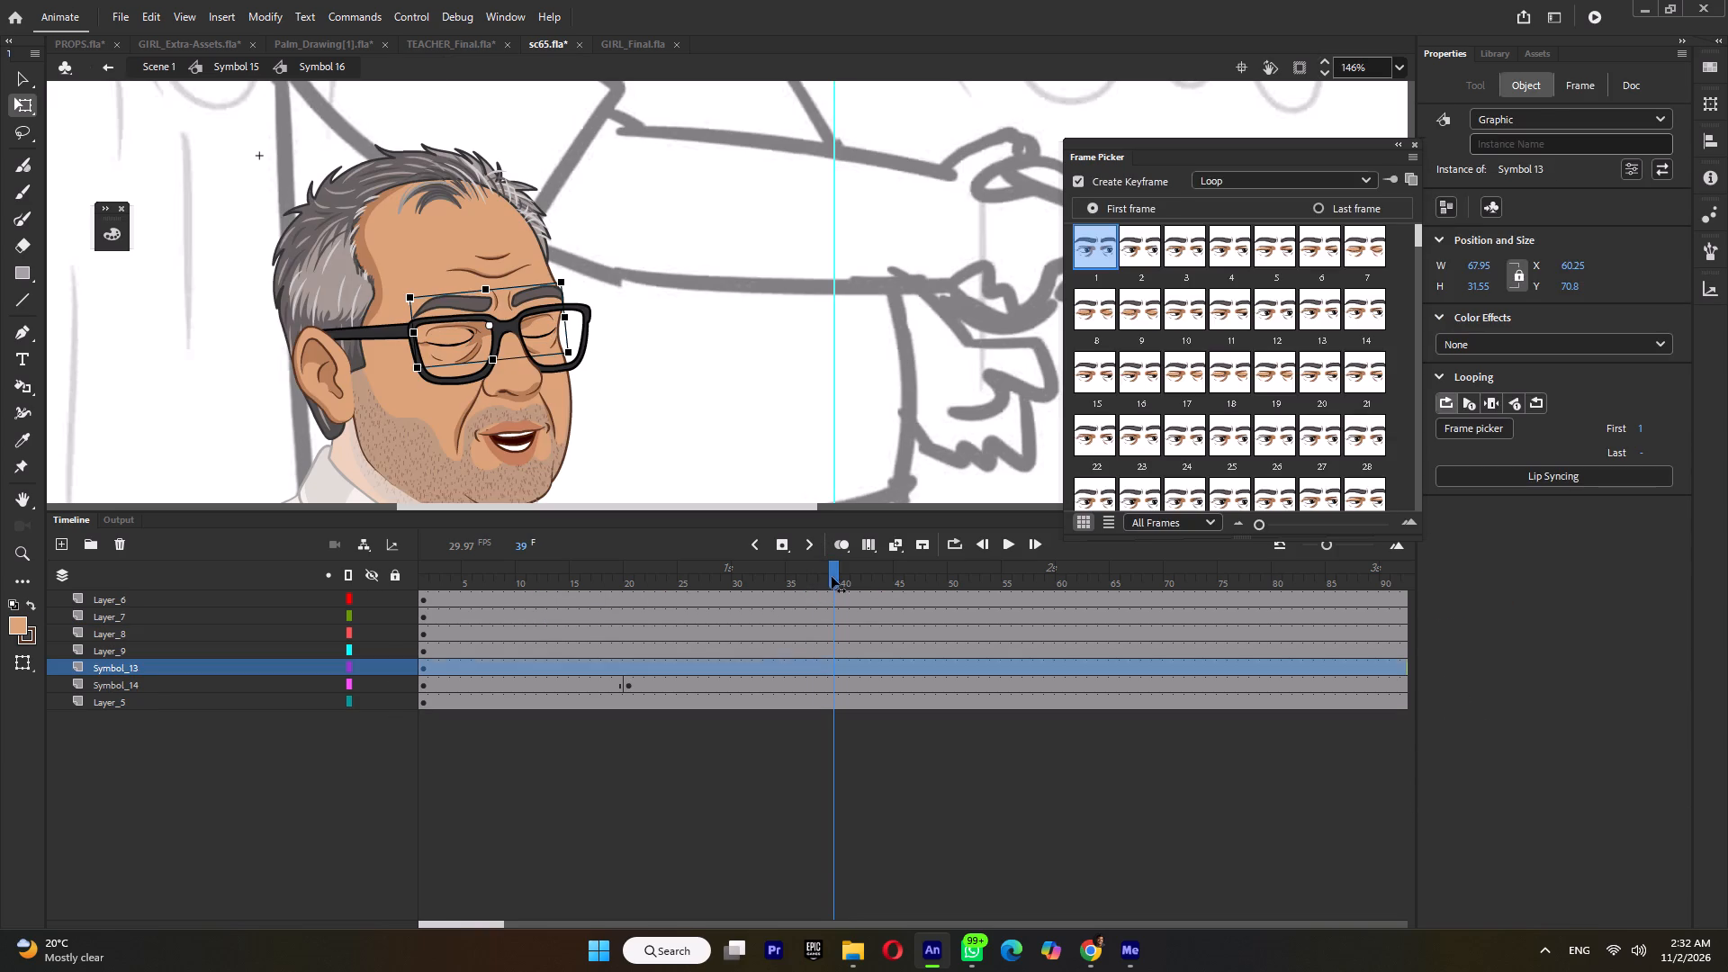
left_click_drag(832, 577, 822, 600)
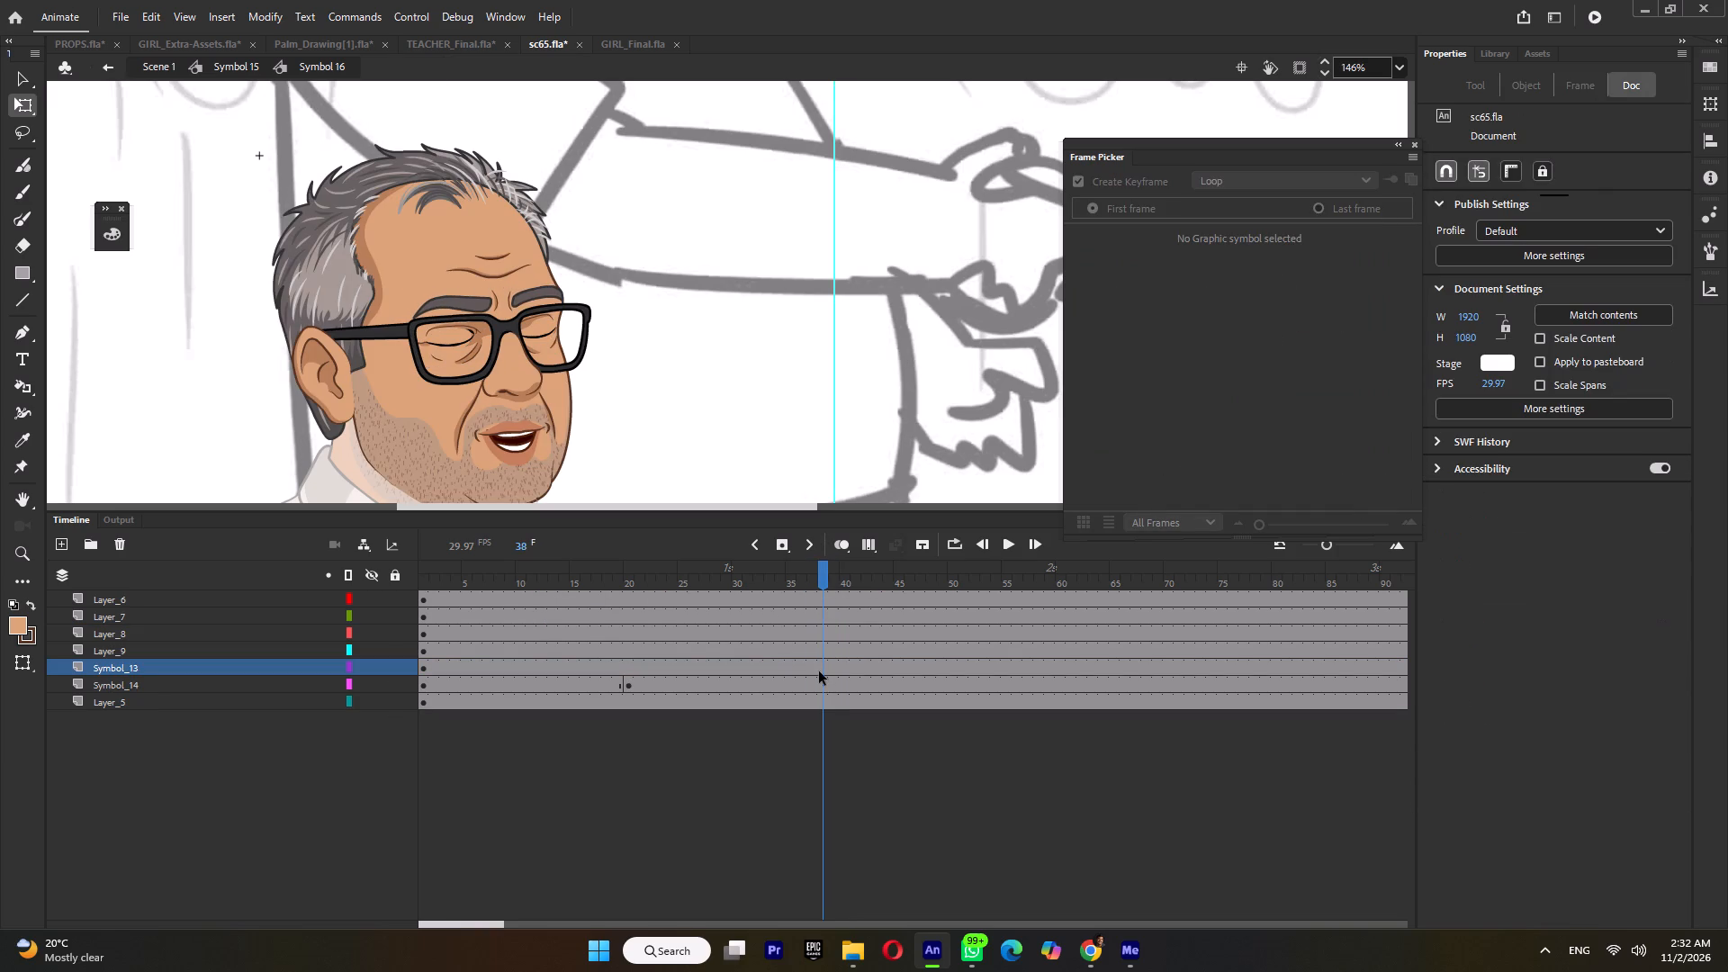
left_click(839, 684)
key("F6")
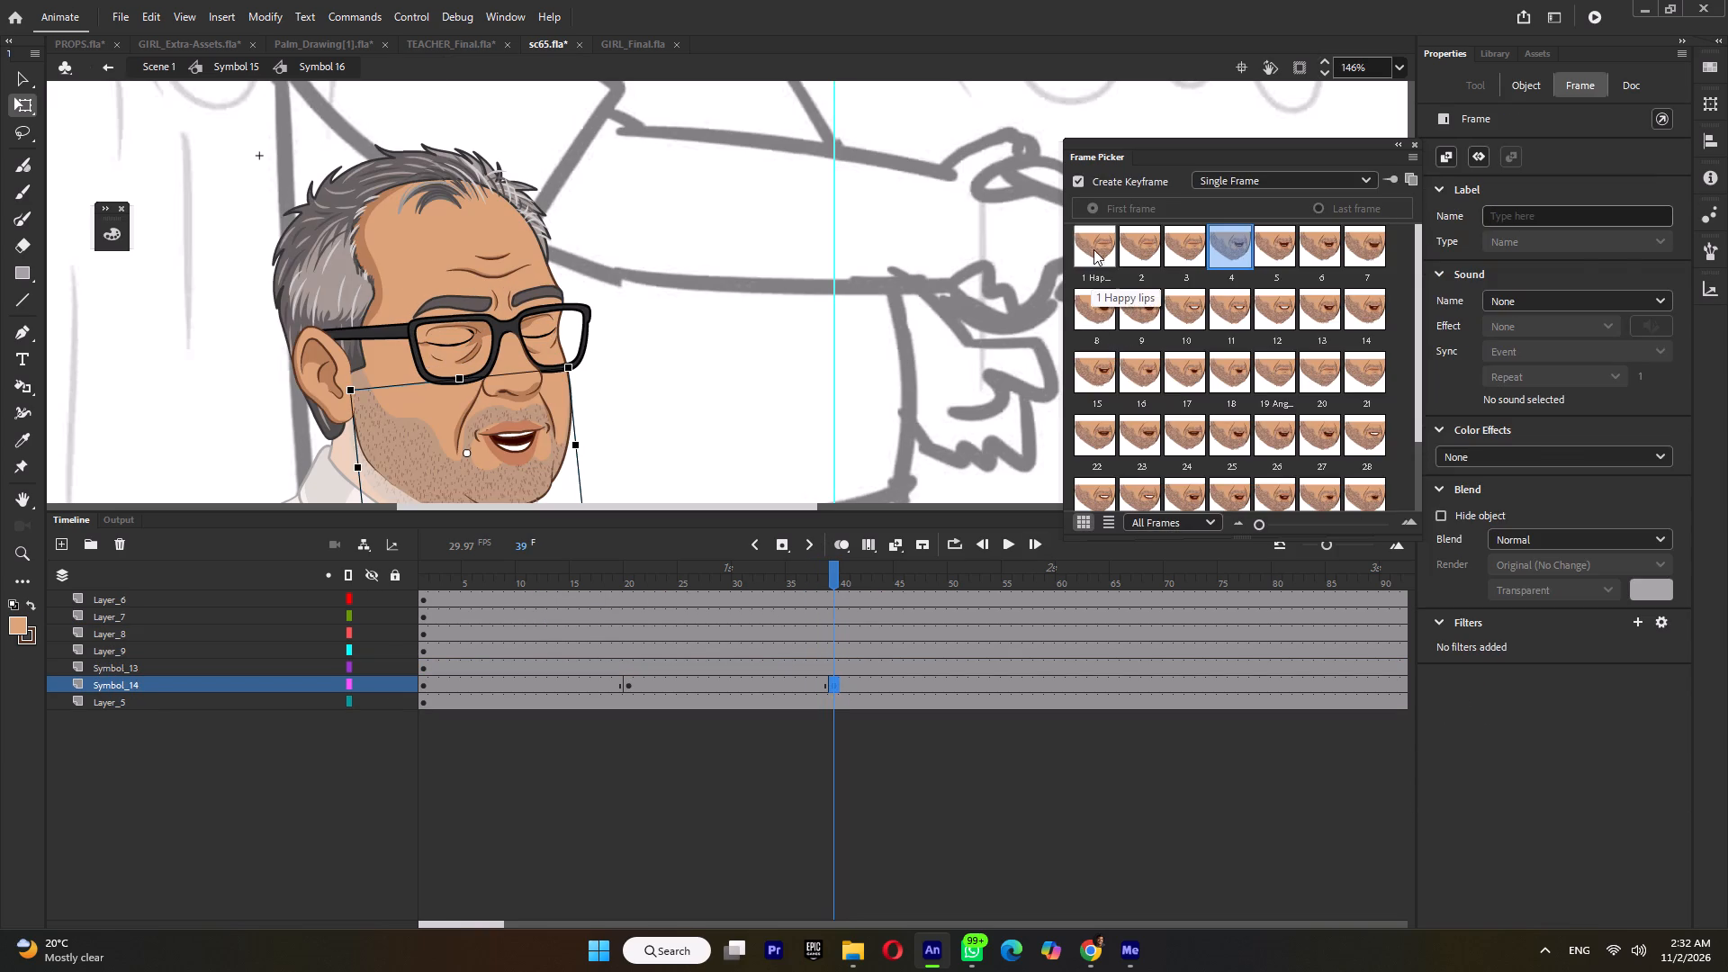
left_click(1093, 248)
Play back the teacher's body symbol to check the second blink and the mouth closing.
double_click(896, 323)
scroll(896, 325, "down", 12, "ctrl")
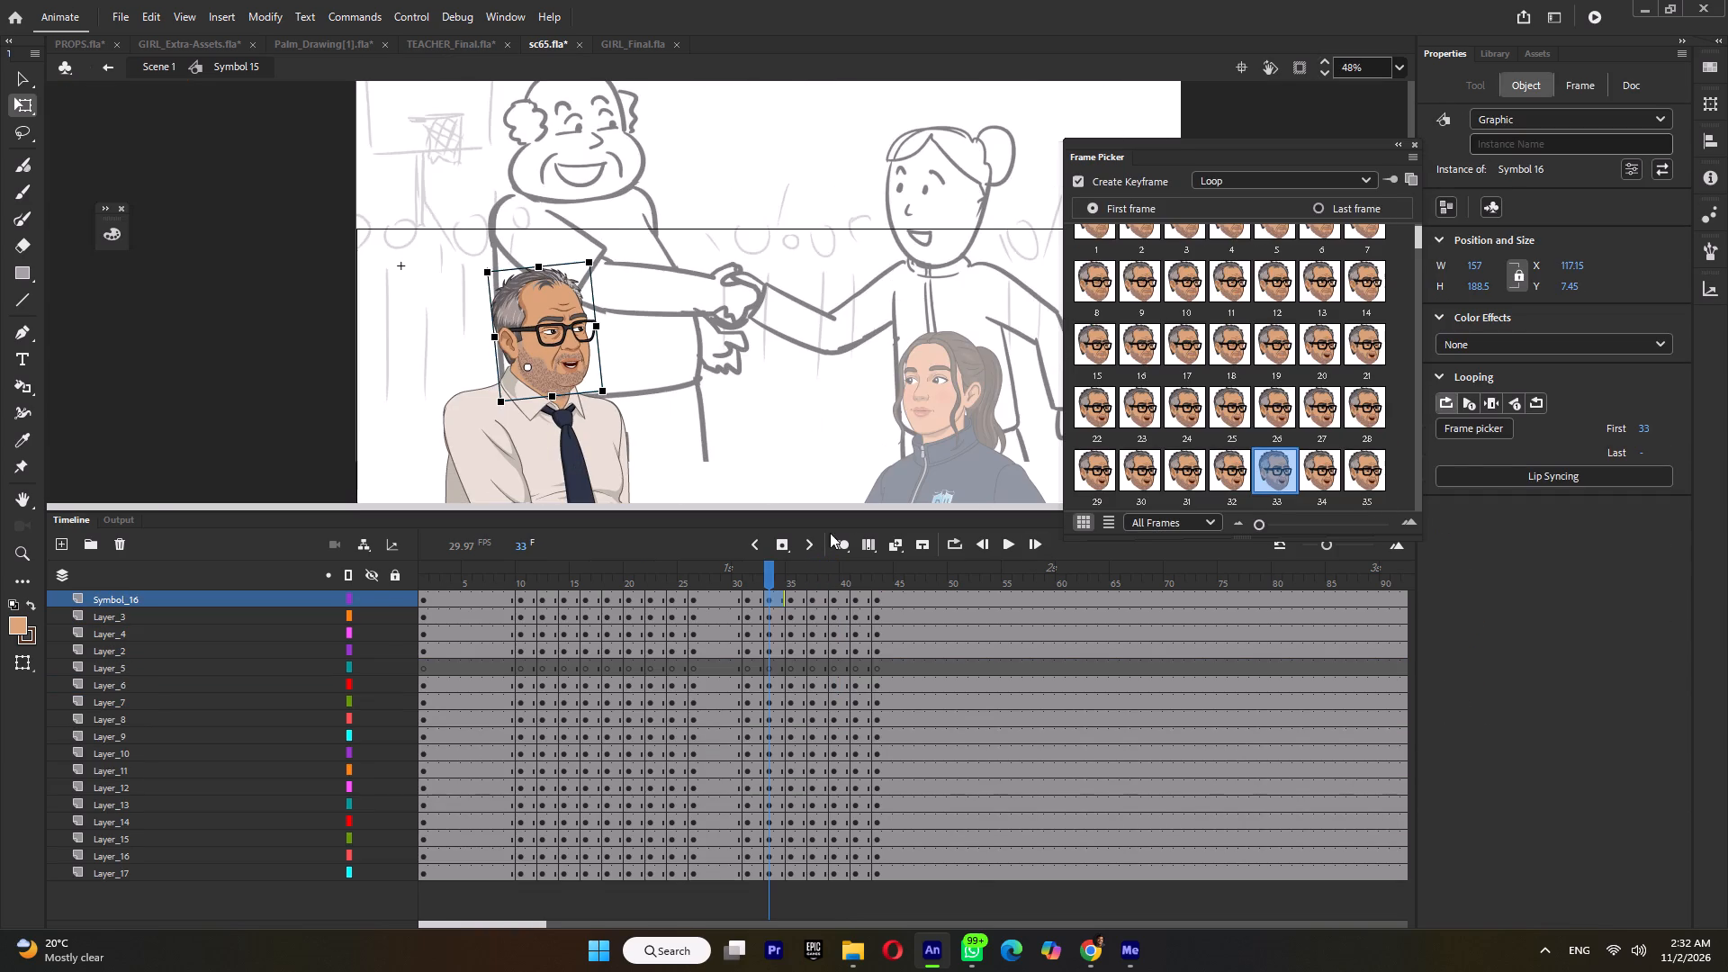
left_click(733, 582)
key("Return")
key("Return")
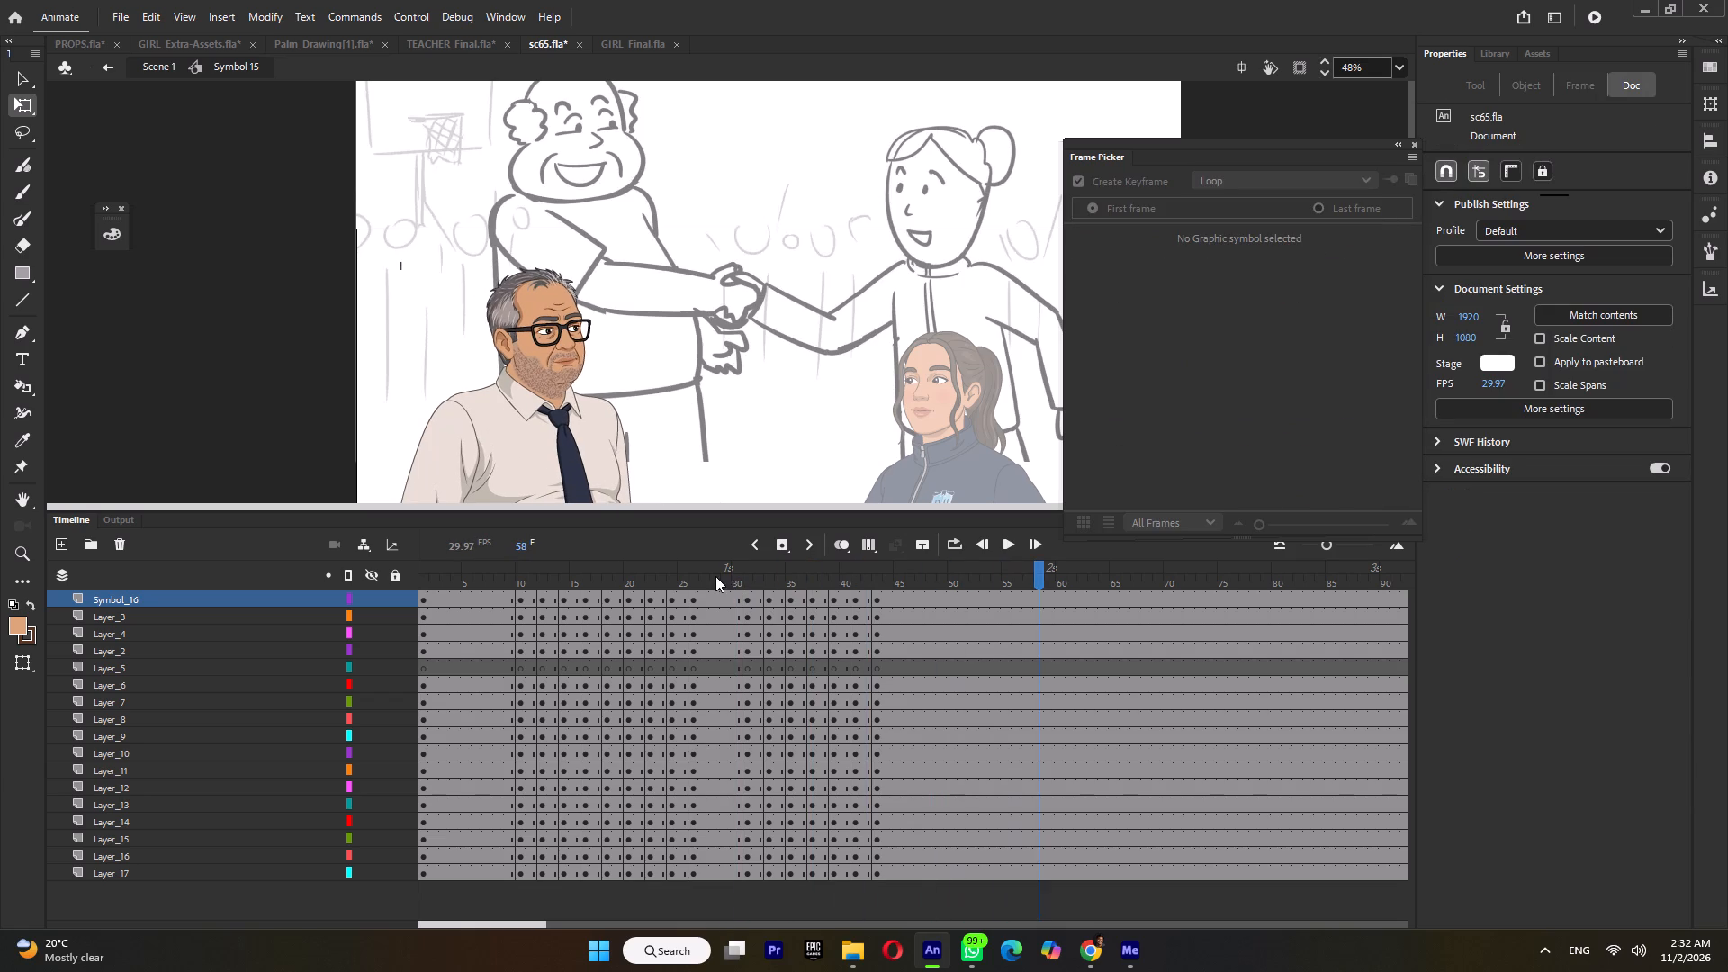
left_click_drag(714, 576, 428, 596)
key("Return")
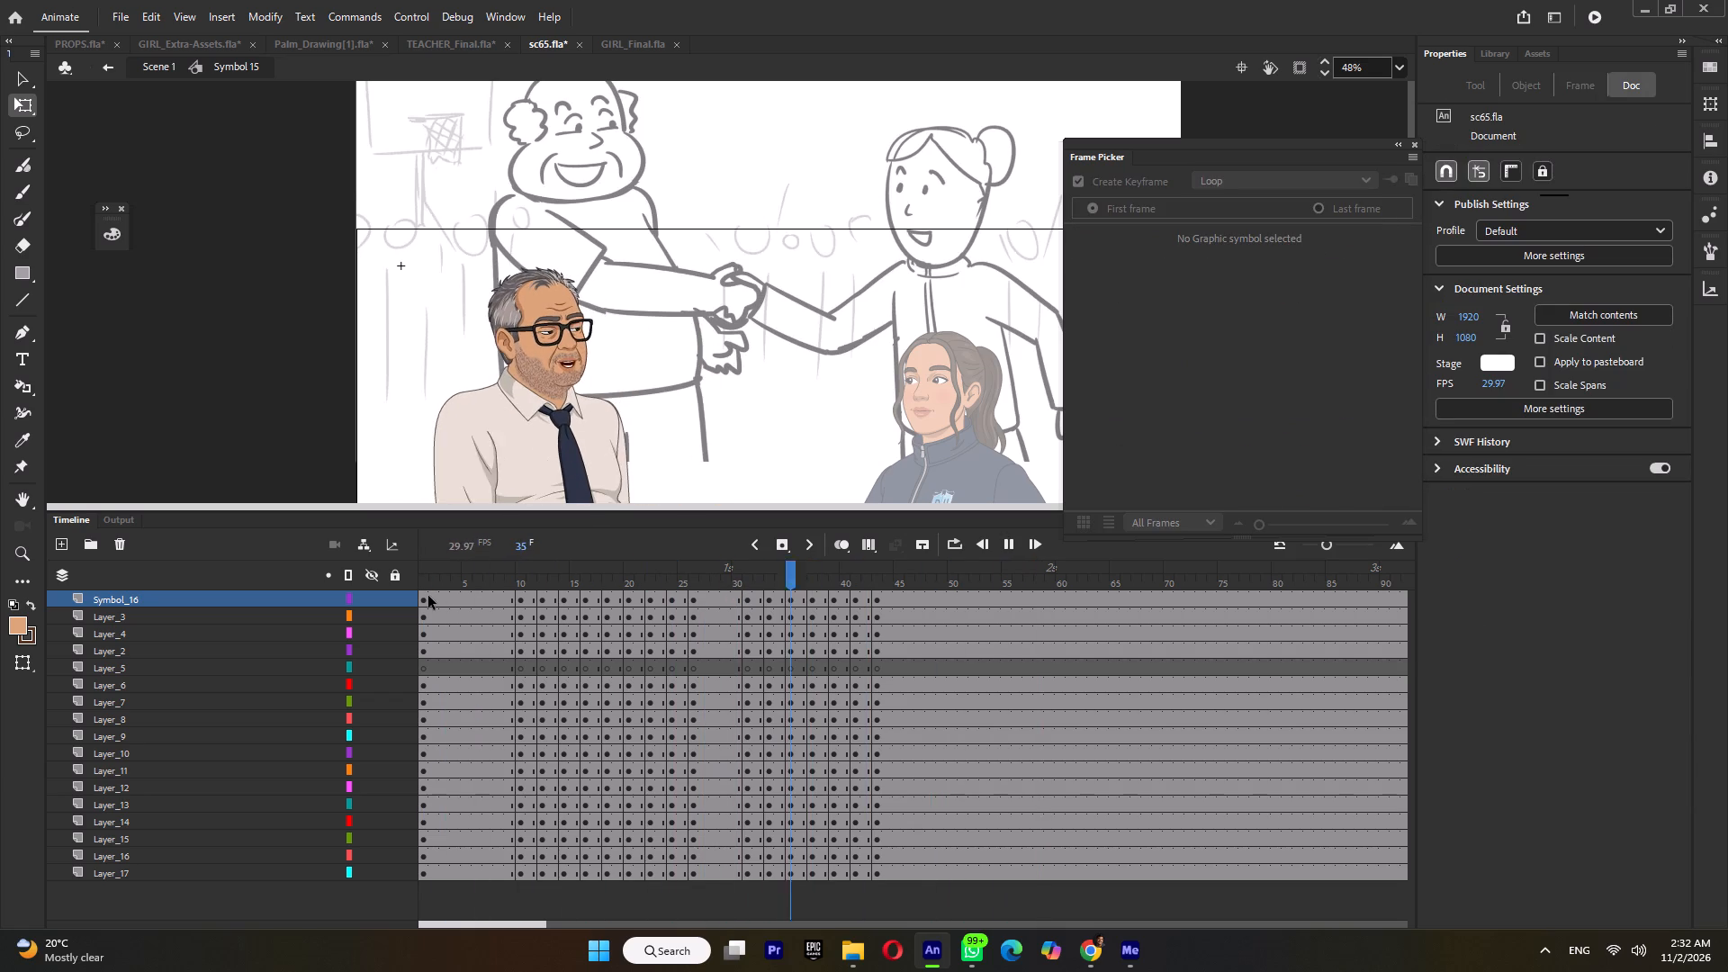
key("Return")
Return to the main scene, save sc65, and play the whole animation from the start.
double_click(294, 396)
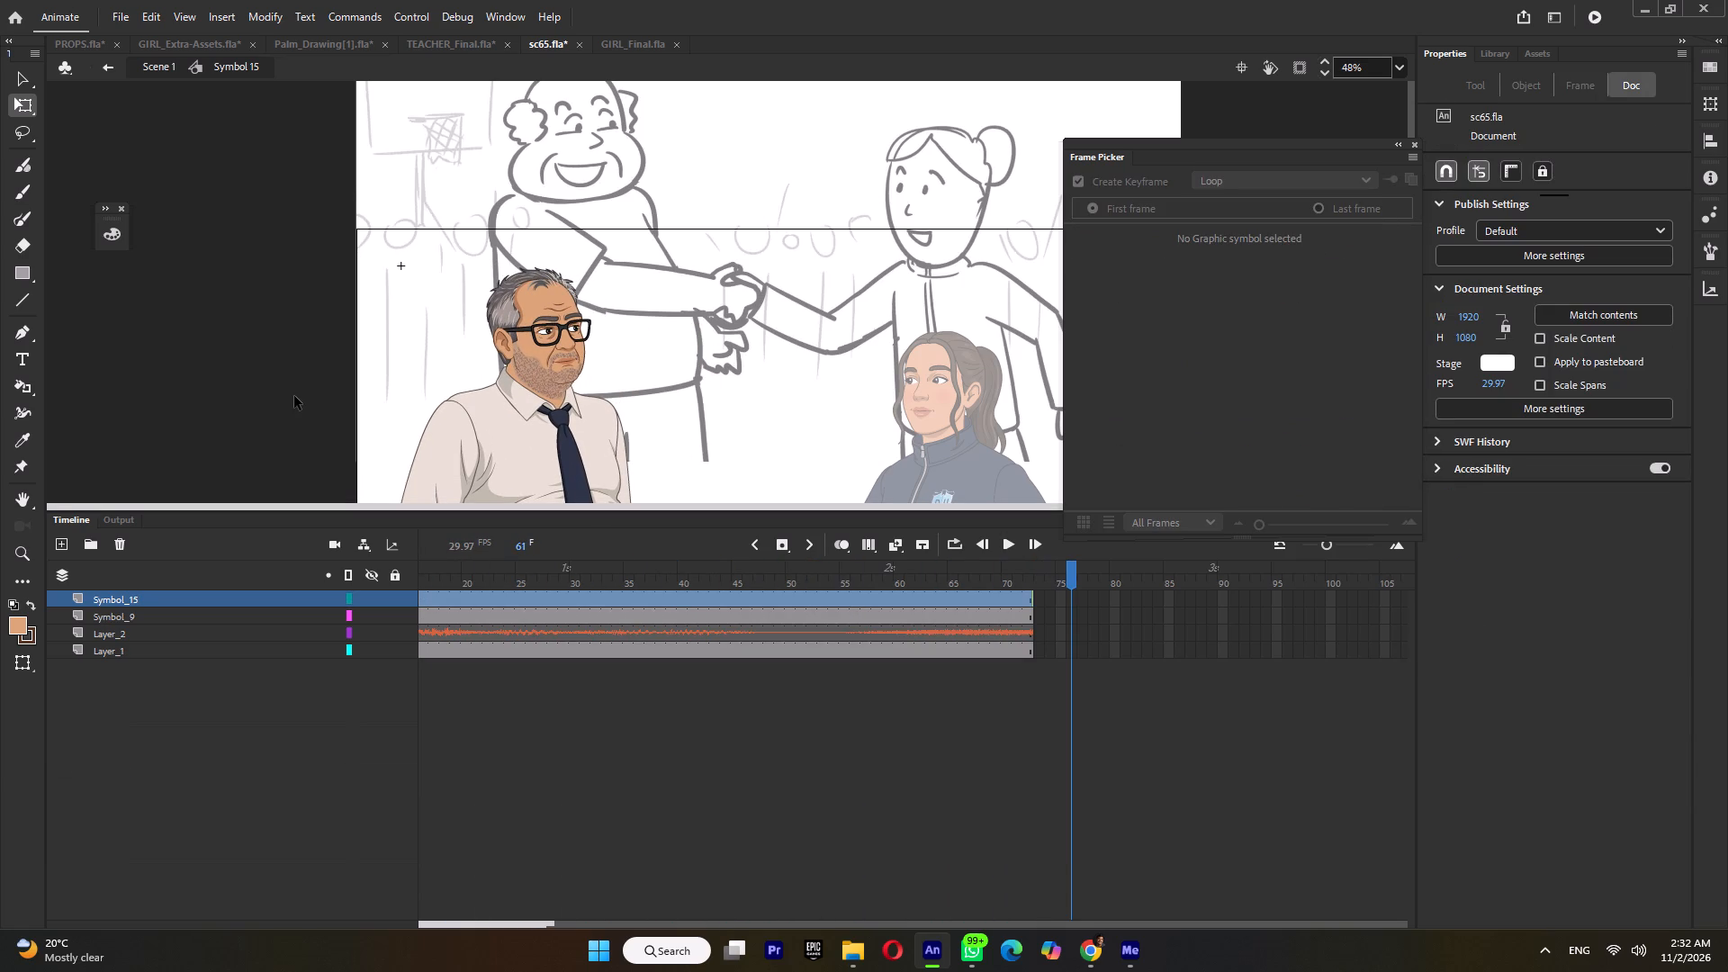
scroll(429, 373, "down", 4, "ctrl")
key("ctrl+s")
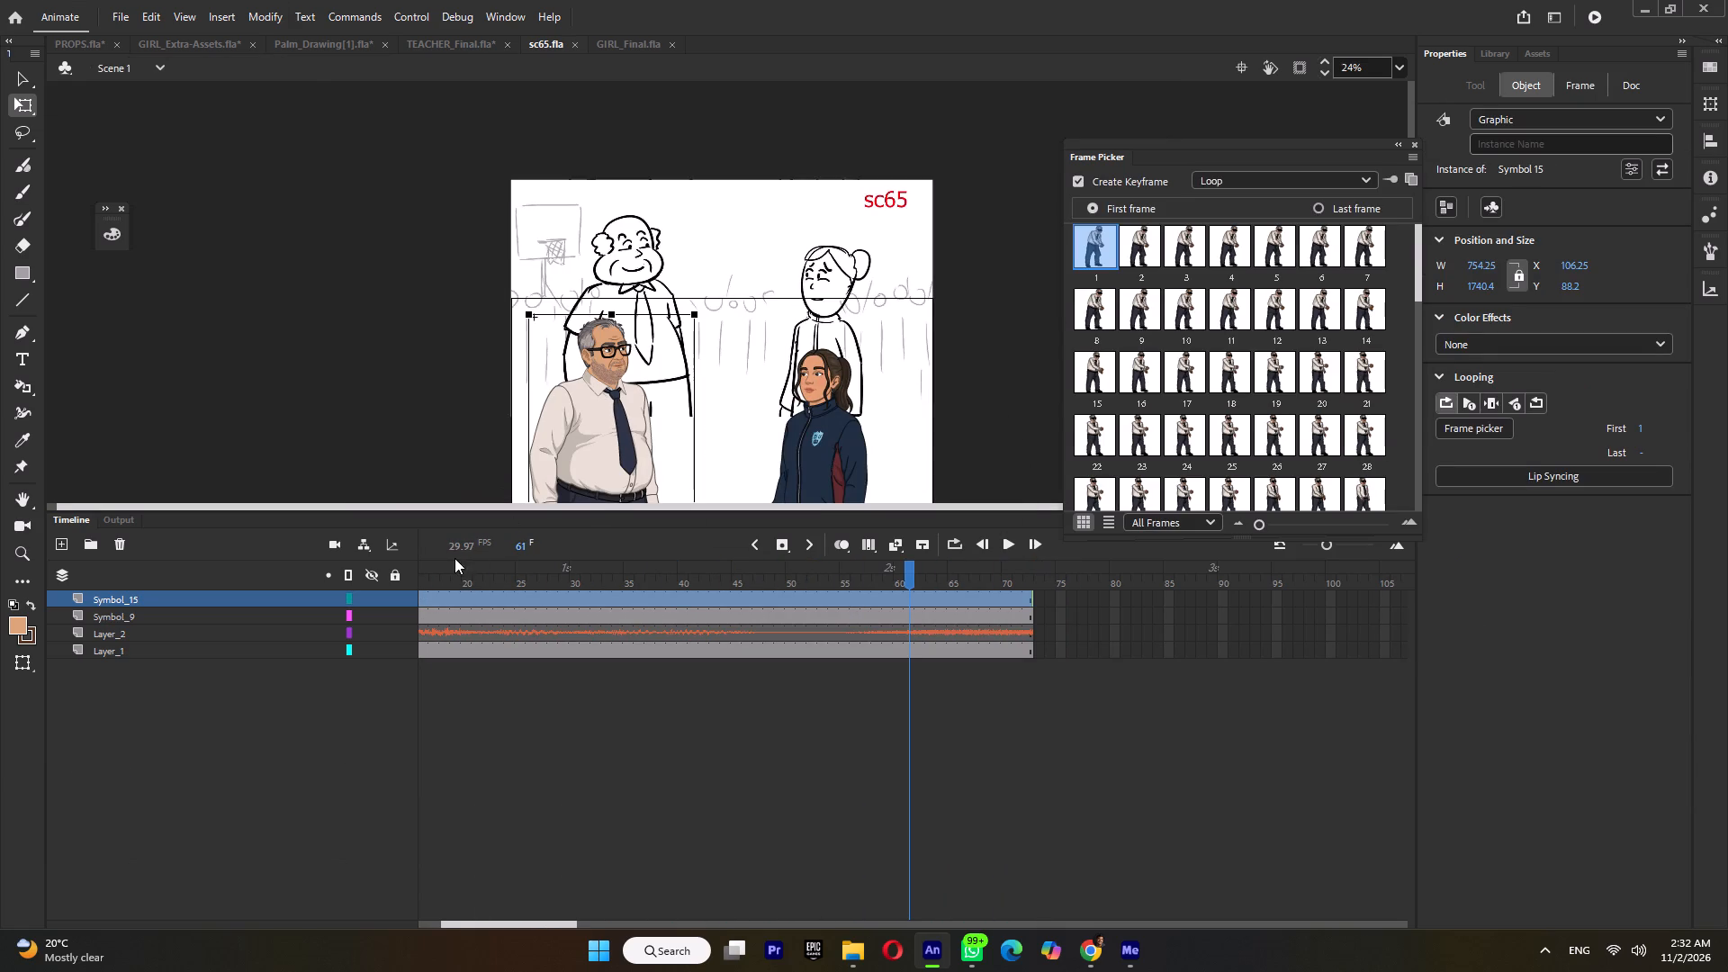
left_click_drag(454, 572, 113, 609)
key("Return")
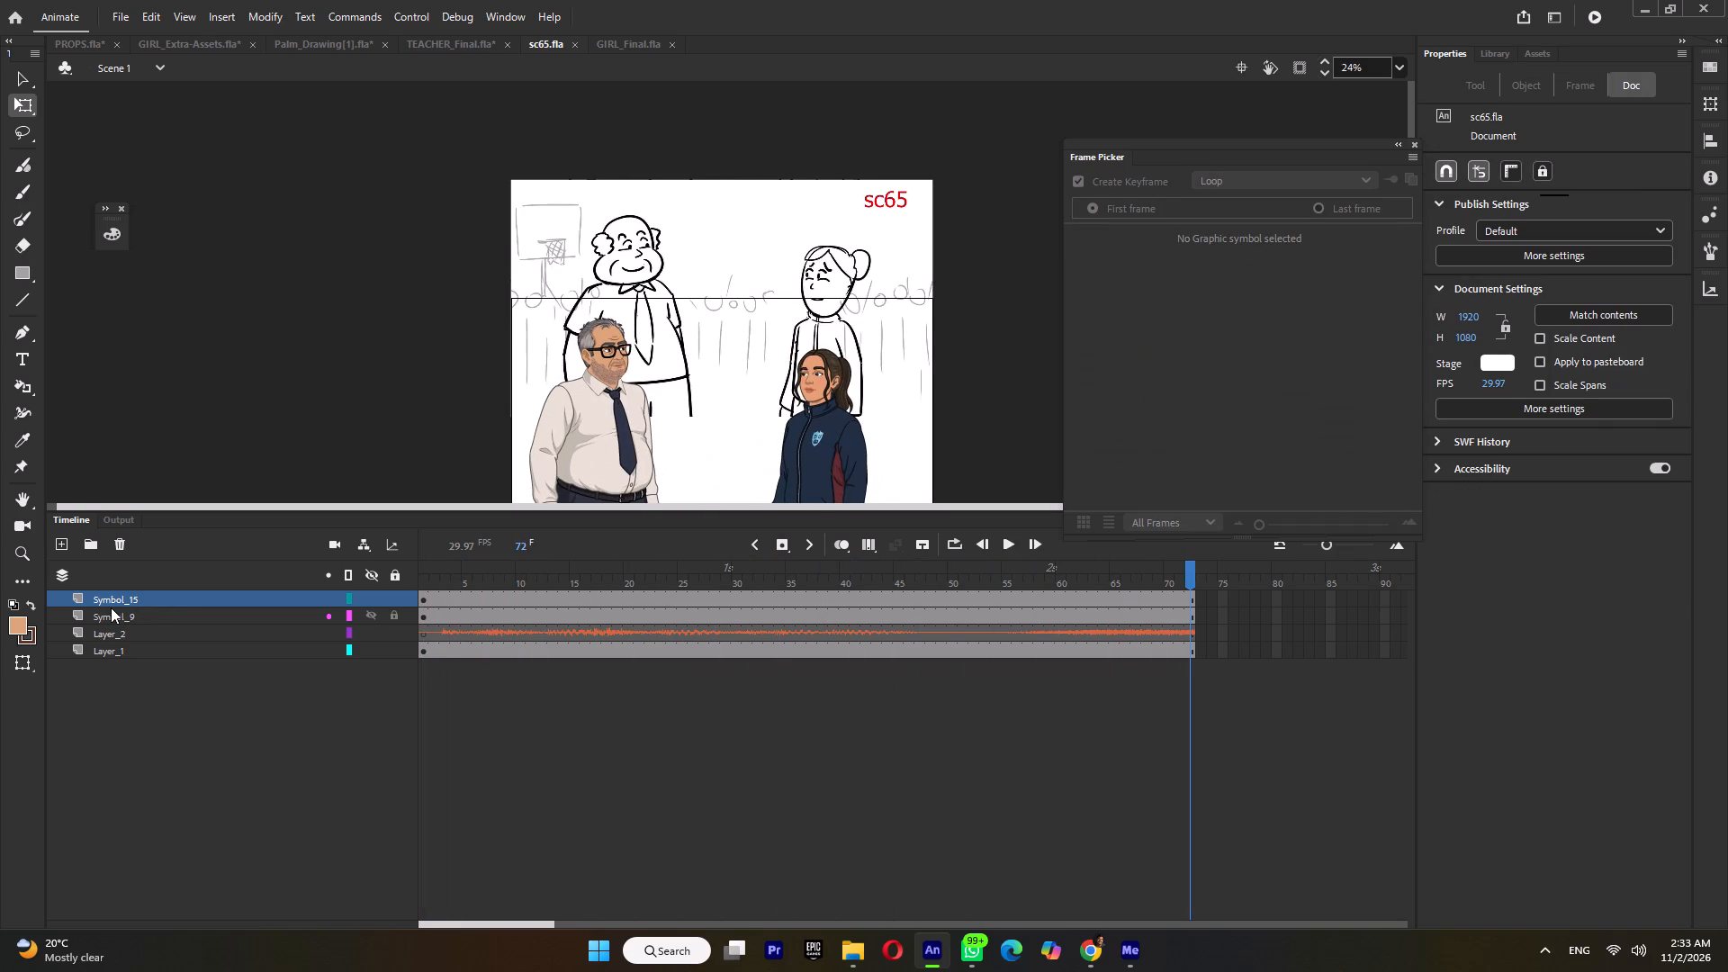
key("Return")
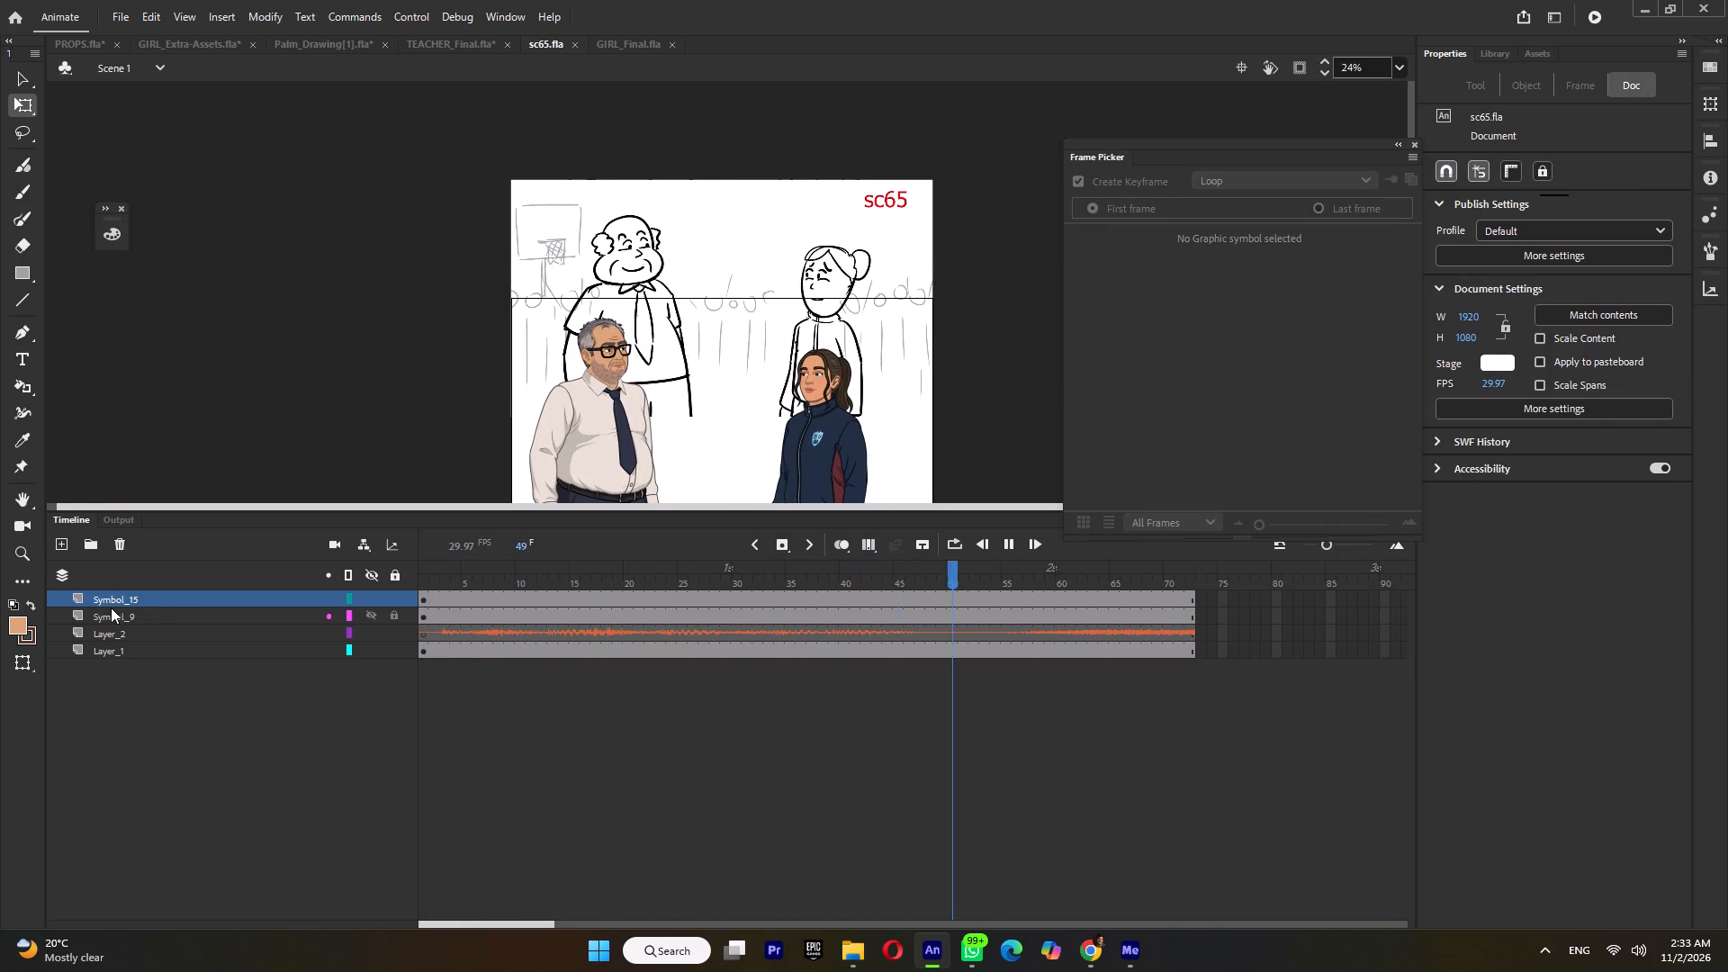
Play back the whole sc65 scene several times, zoomed out, and stop around frame 22 to examine the handshake.
key("Return")
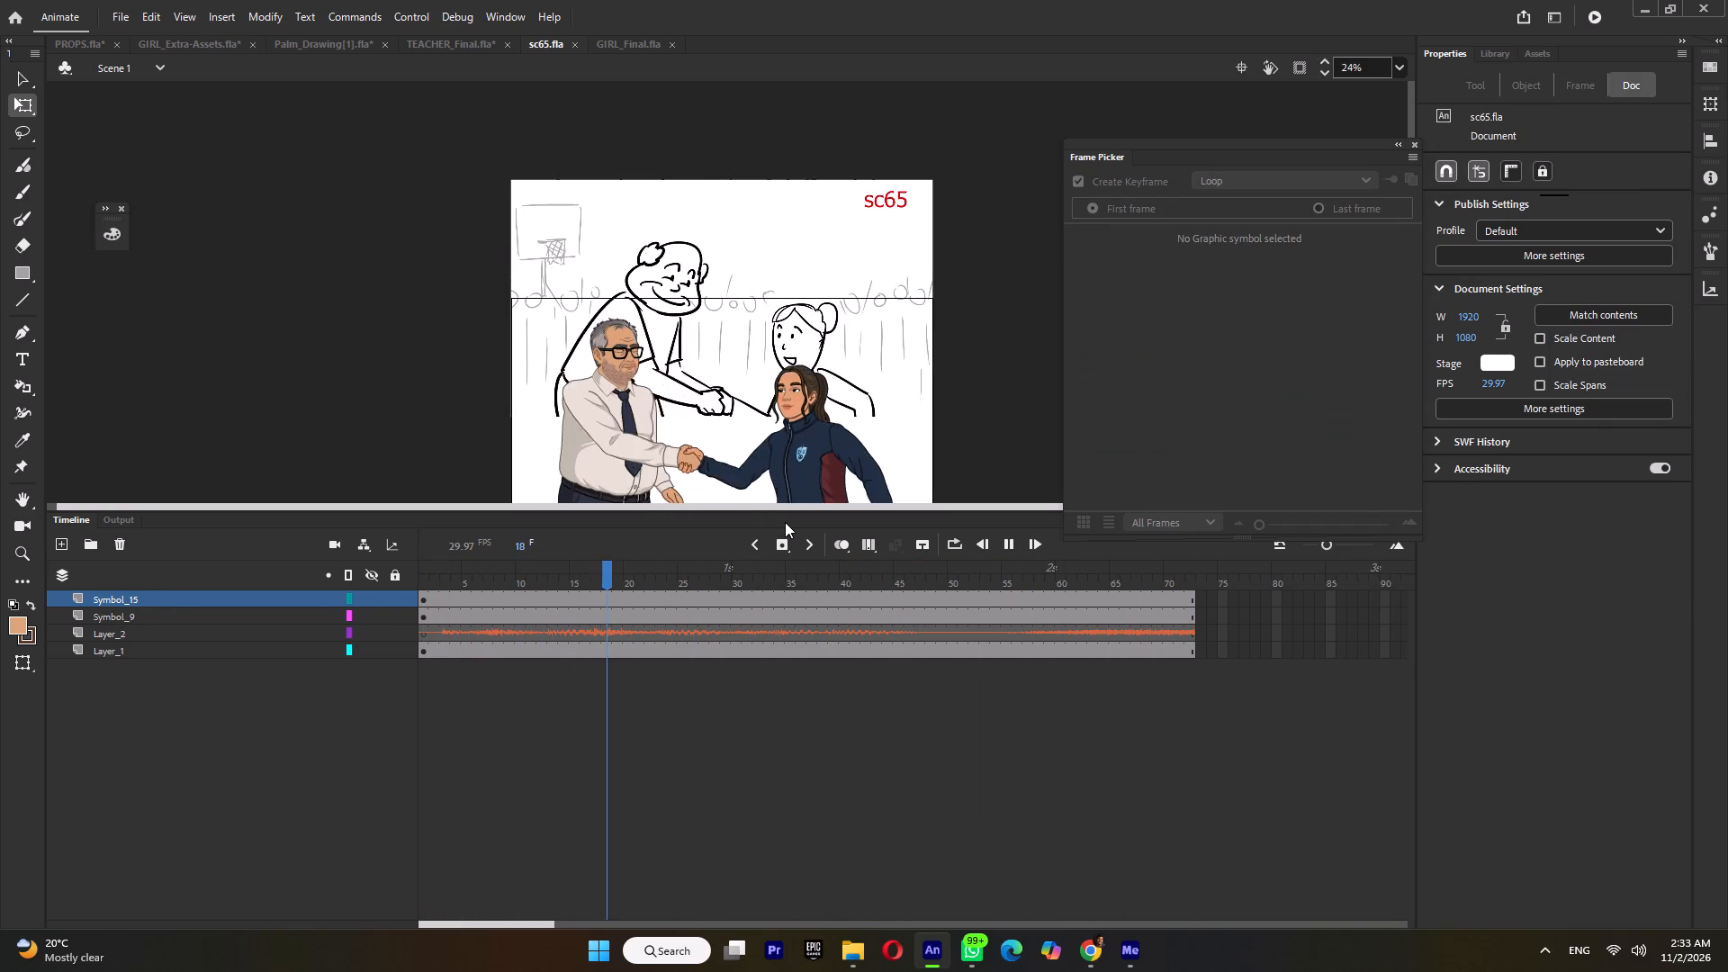
key("Return")
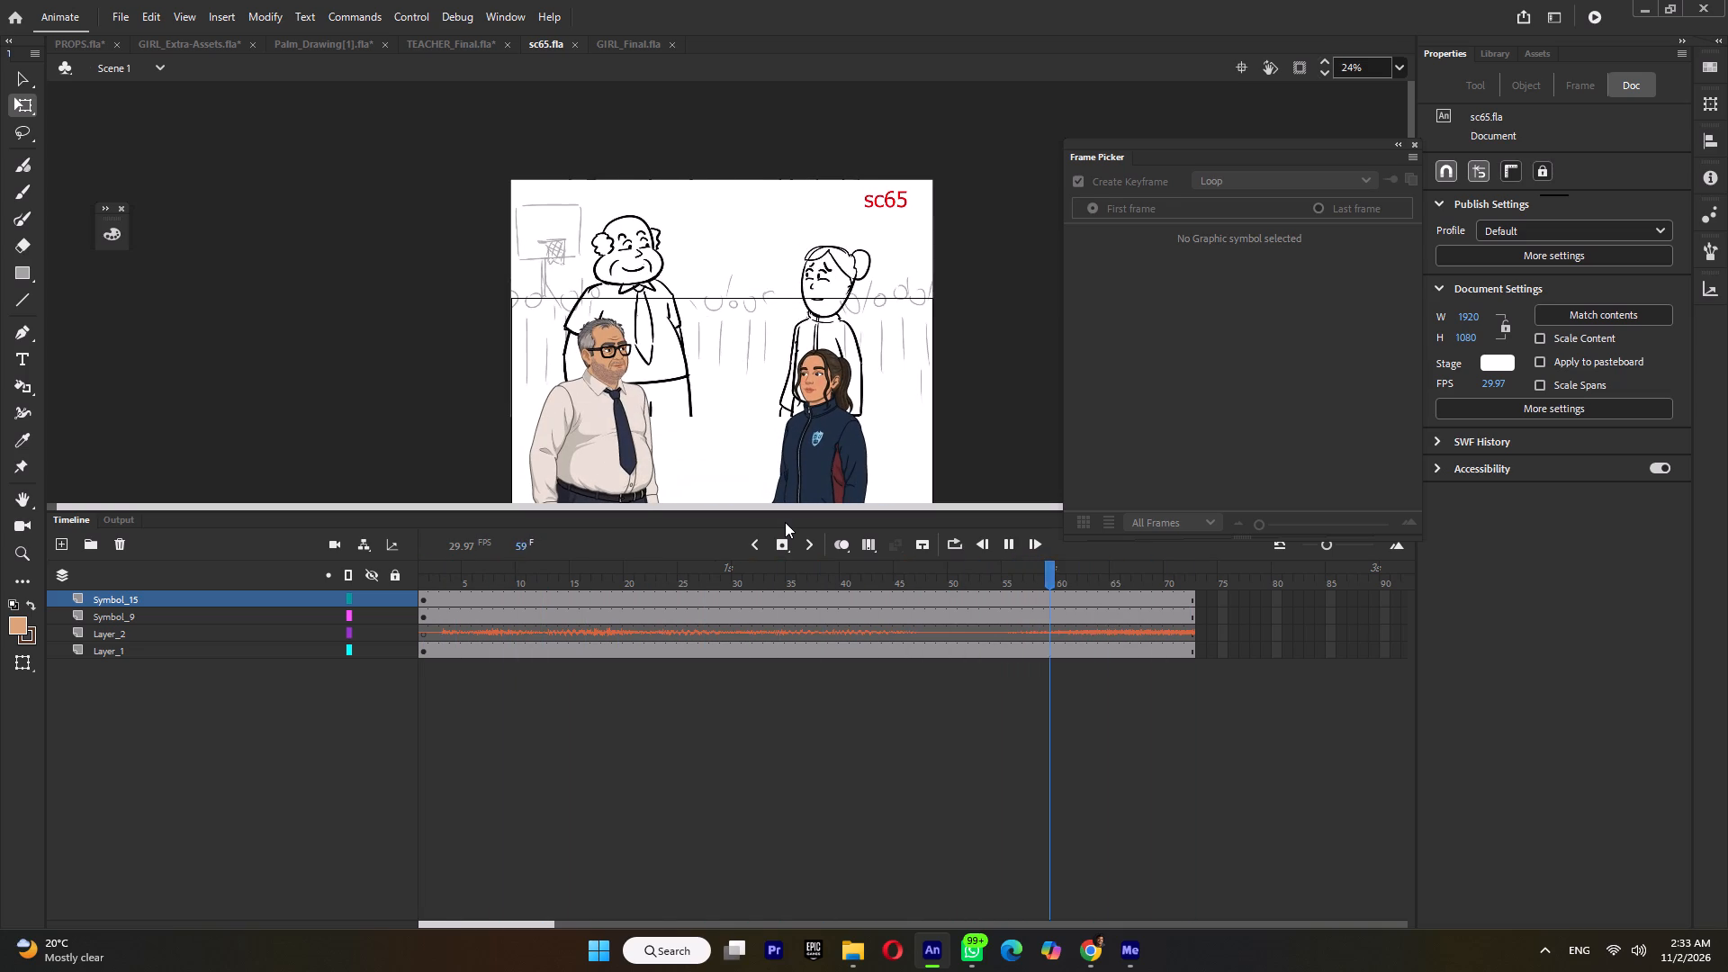
key("Return")
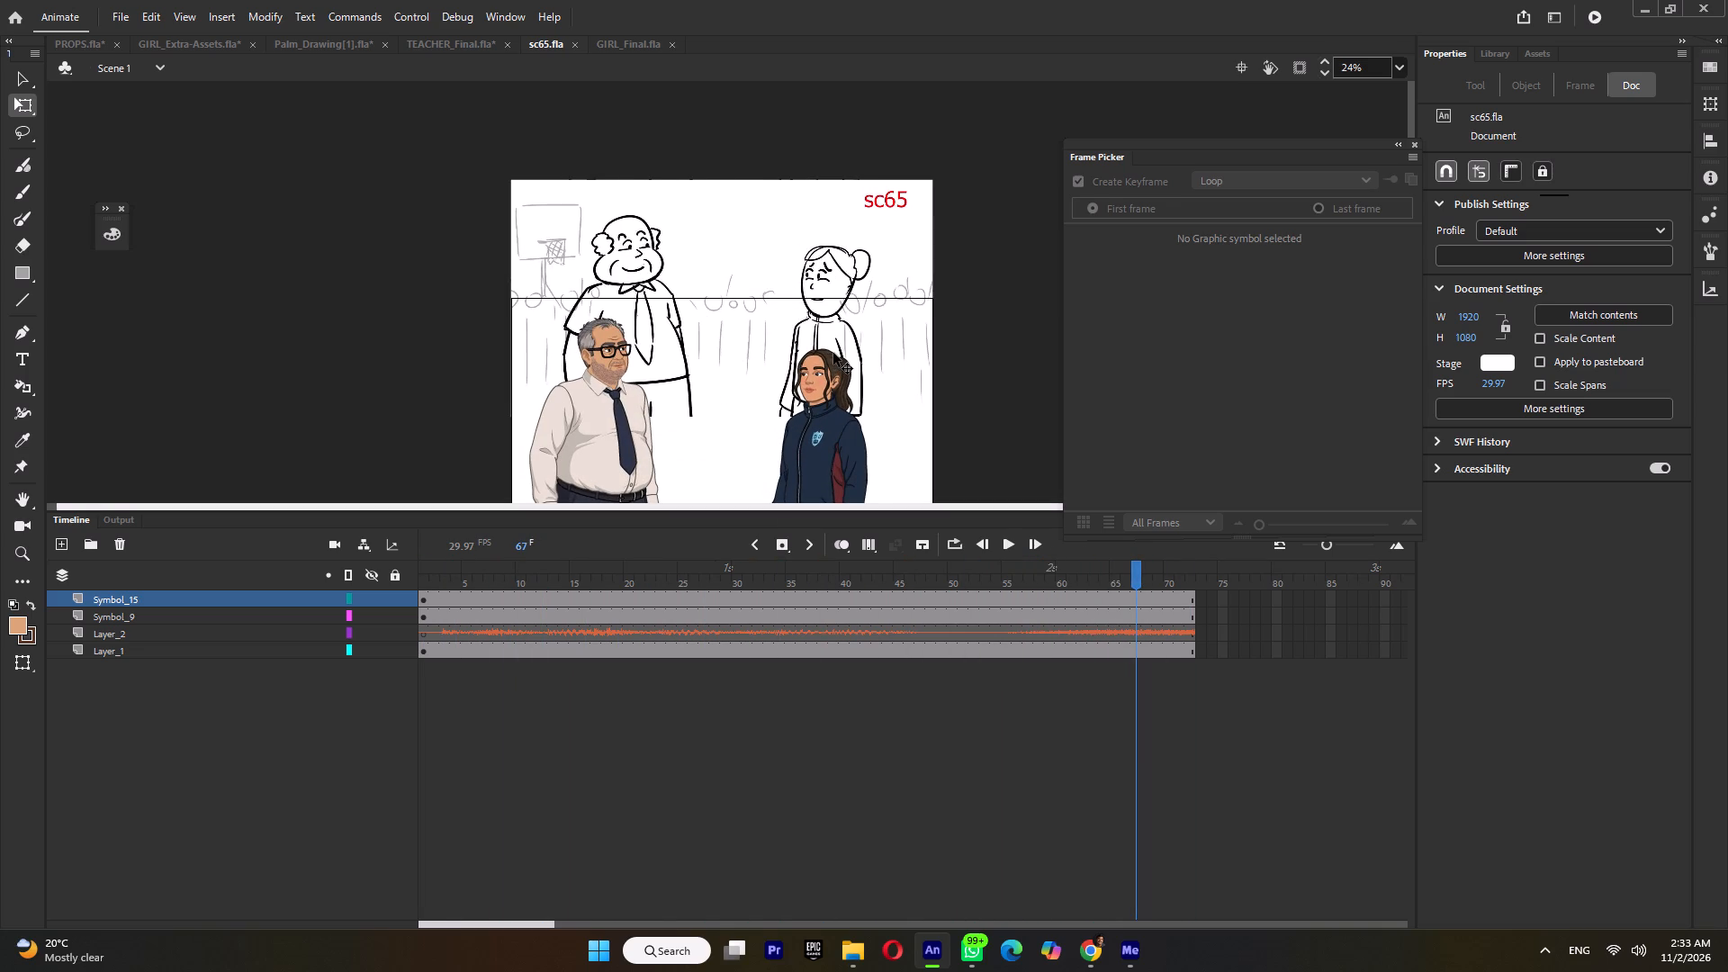
scroll(833, 353, "down", 2, "ctrl")
left_click_drag(449, 570, 359, 589)
key("Return")
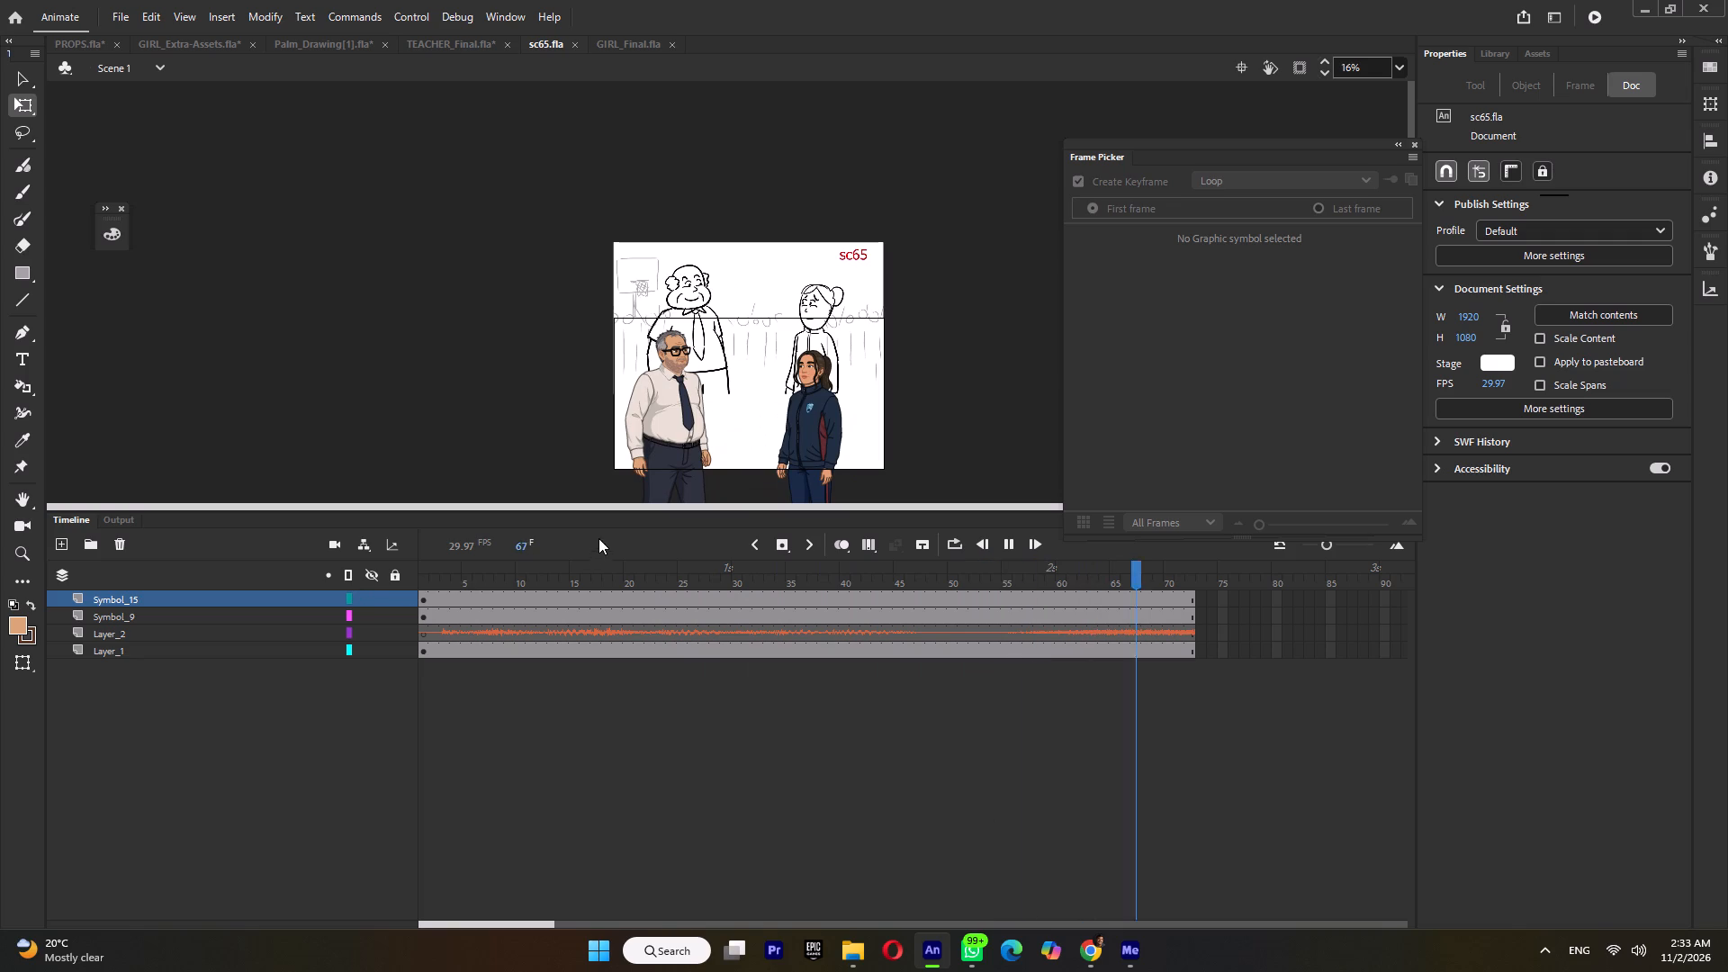
key("Return")
left_click(422, 574)
key("Return")
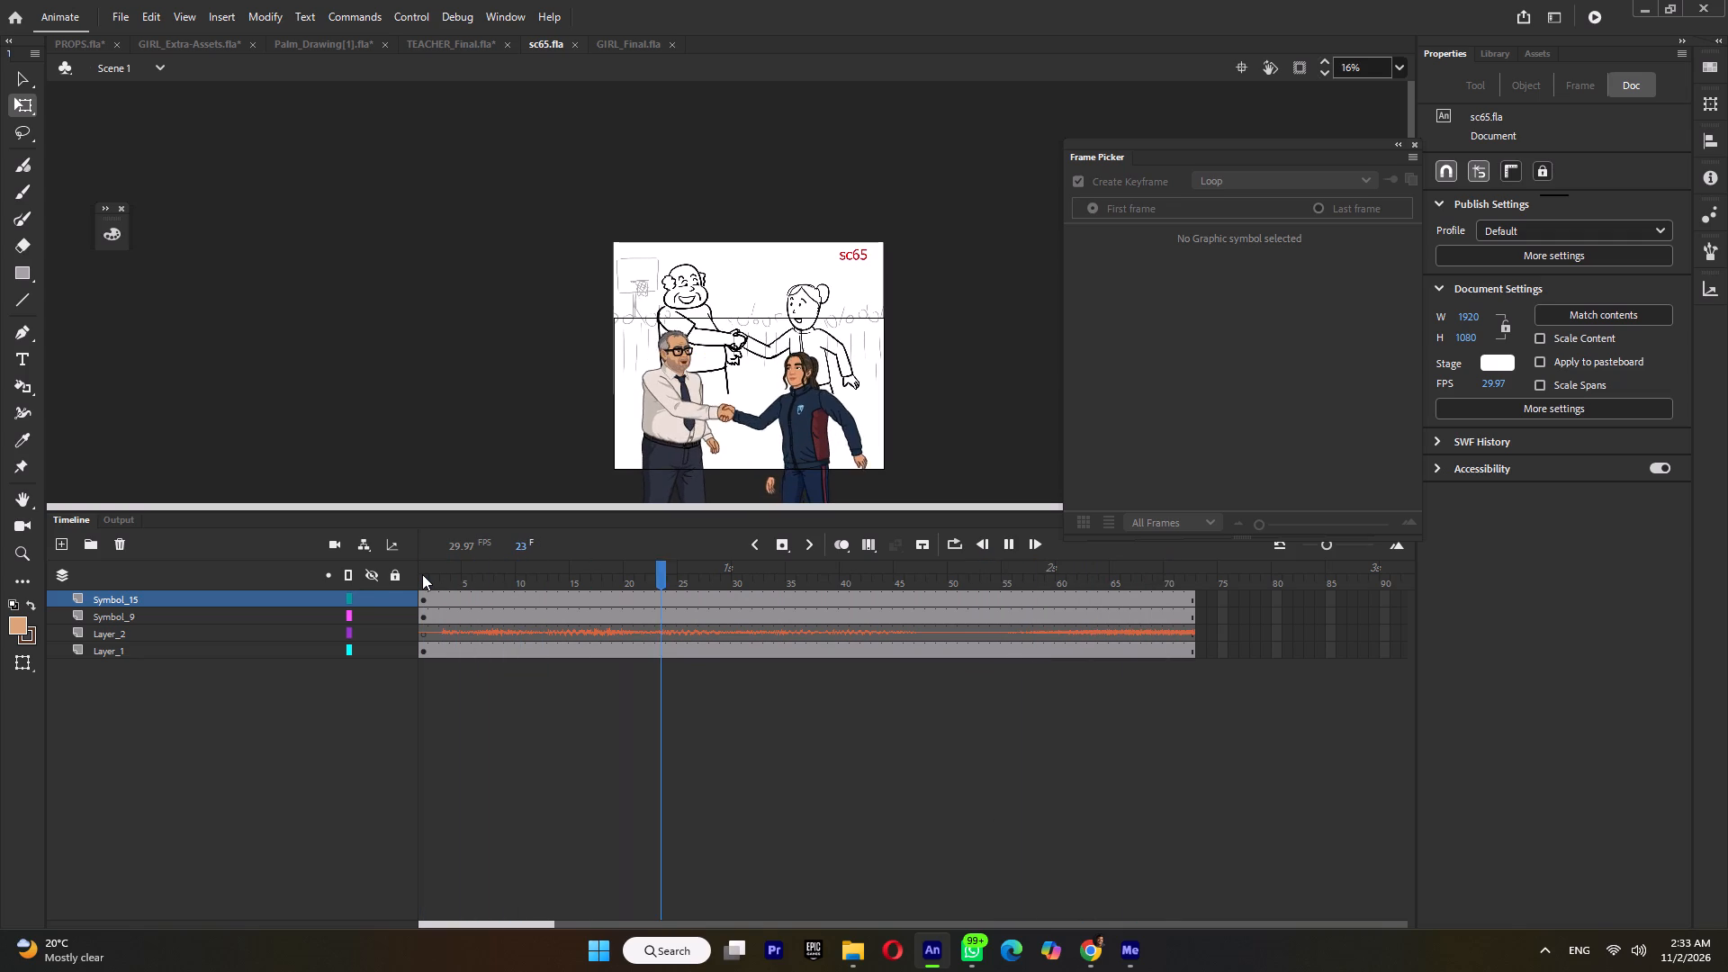
key("Return")
left_click(653, 570)
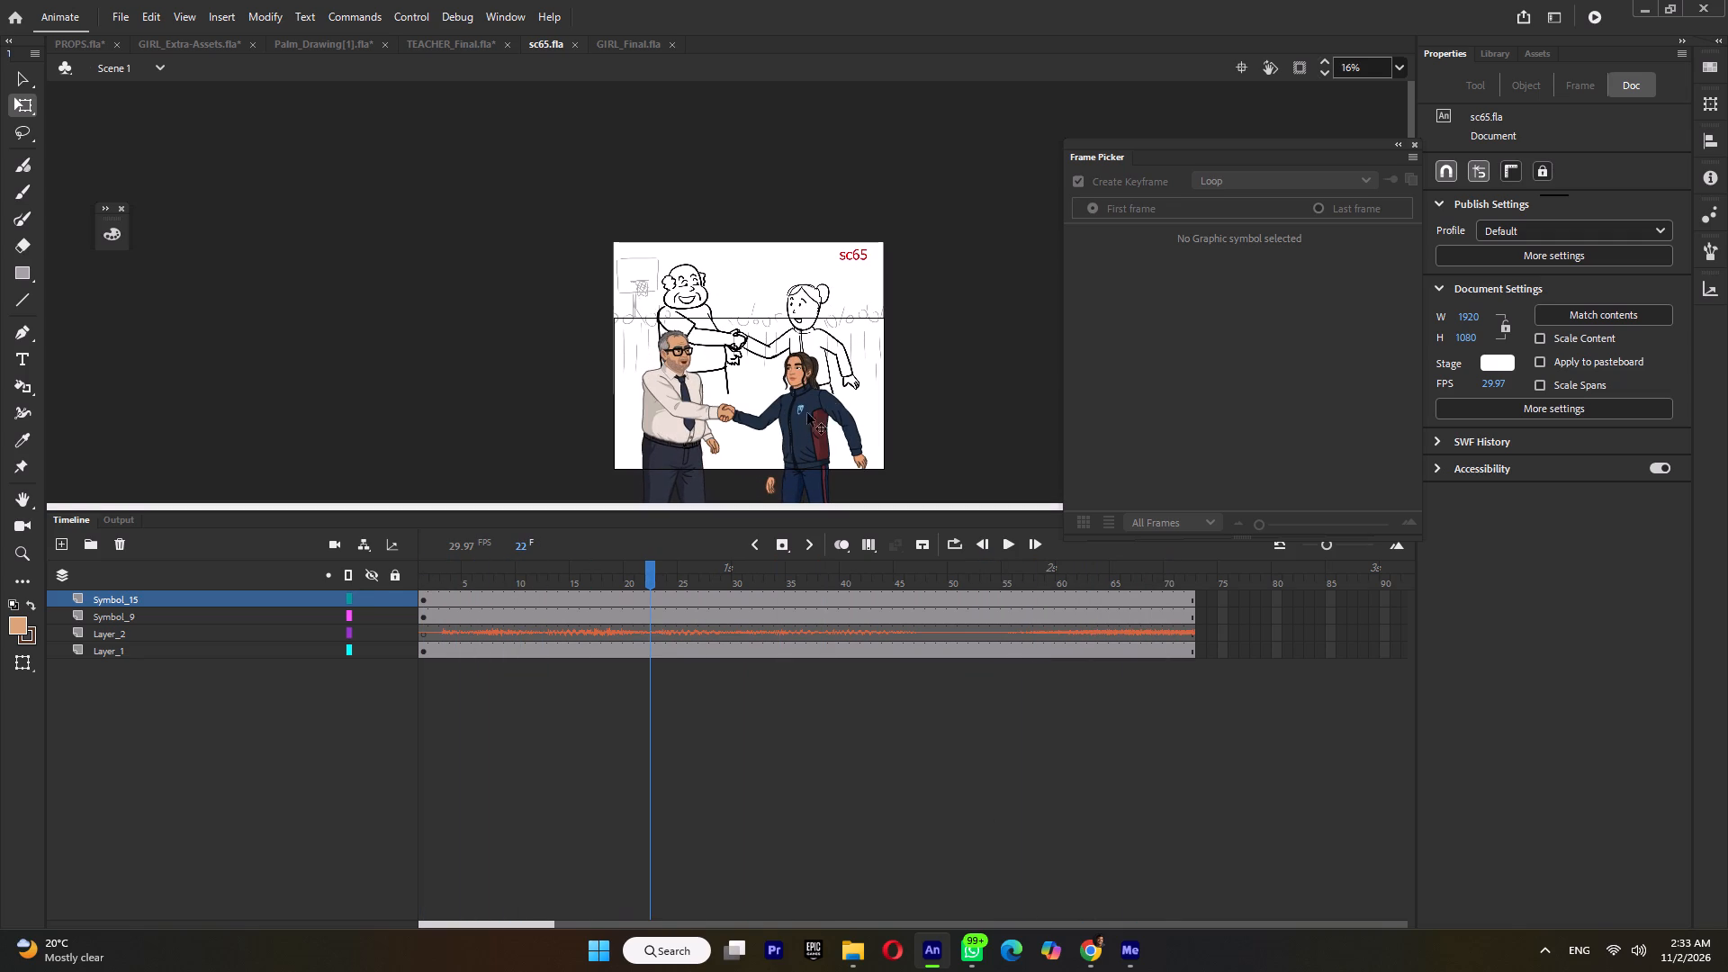
Nudge the girl's body symbol (Symbol 9) slightly up on the stage and play back the scene to check its placement.
left_click(821, 372)
key("Up")
key("Up")
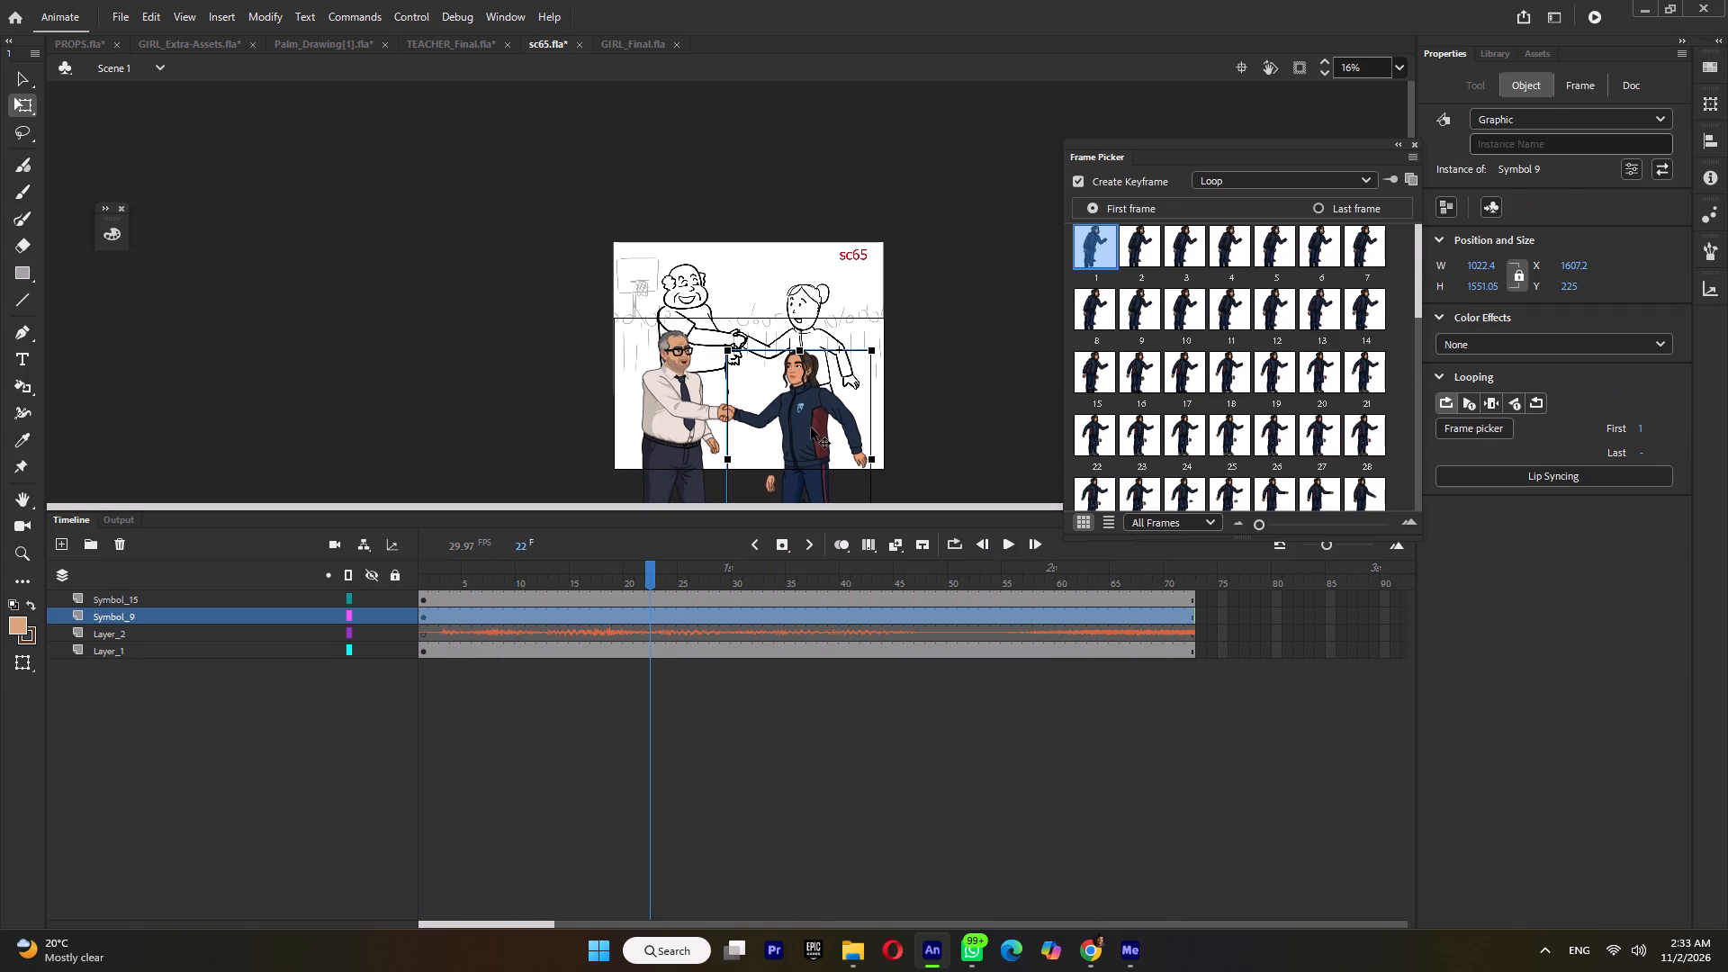
key("Return")
key("Return")
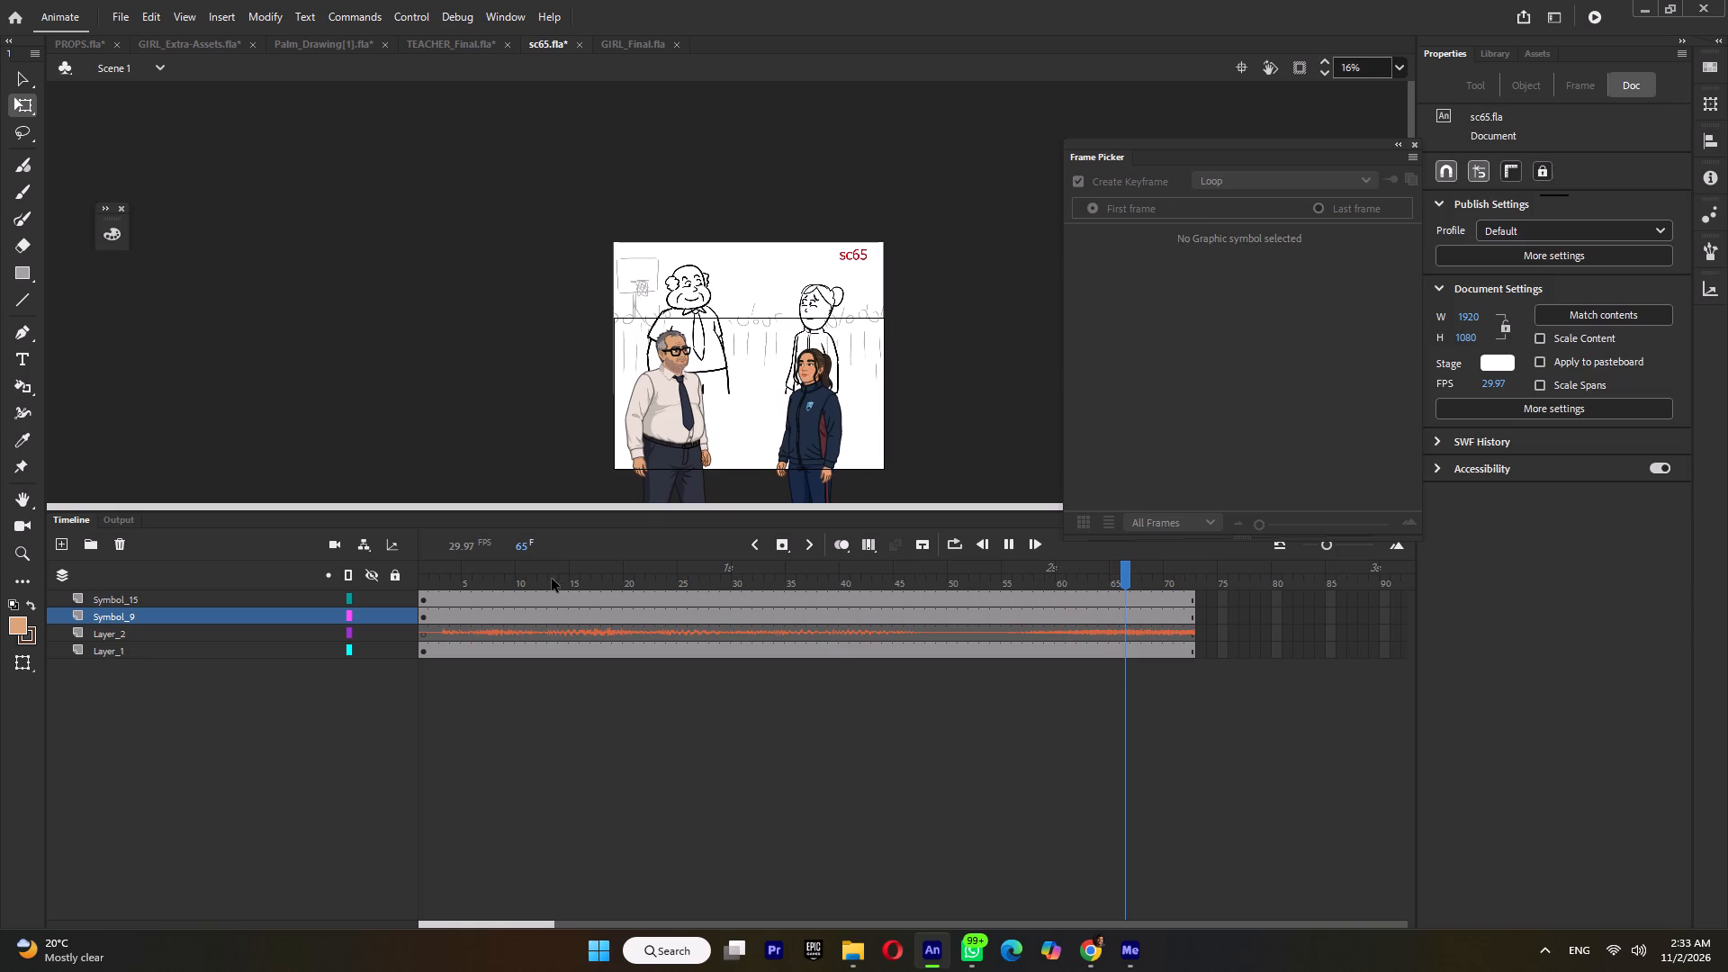
left_click(499, 580)
scroll(749, 458, "up", 5, "ctrl")
key("Return")
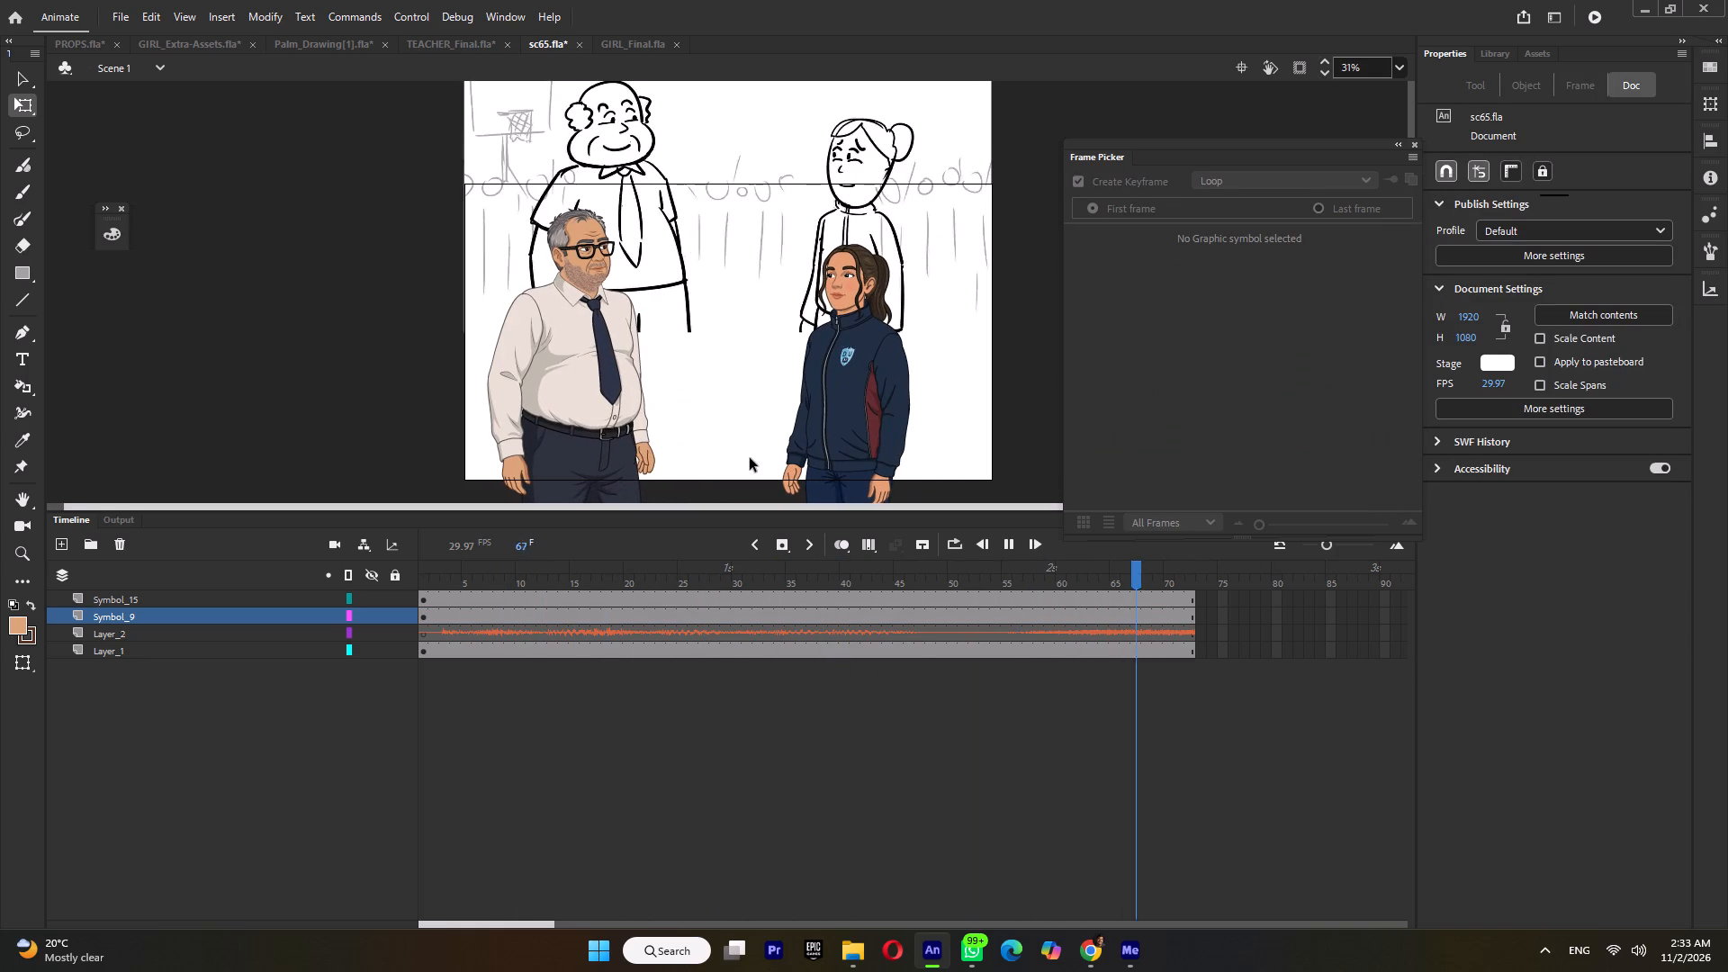
Move the storyboard sketch on Layer_1 down to line up with the stage, and save sc65.
left_click(744, 270)
left_click_drag(769, 293, 761, 443)
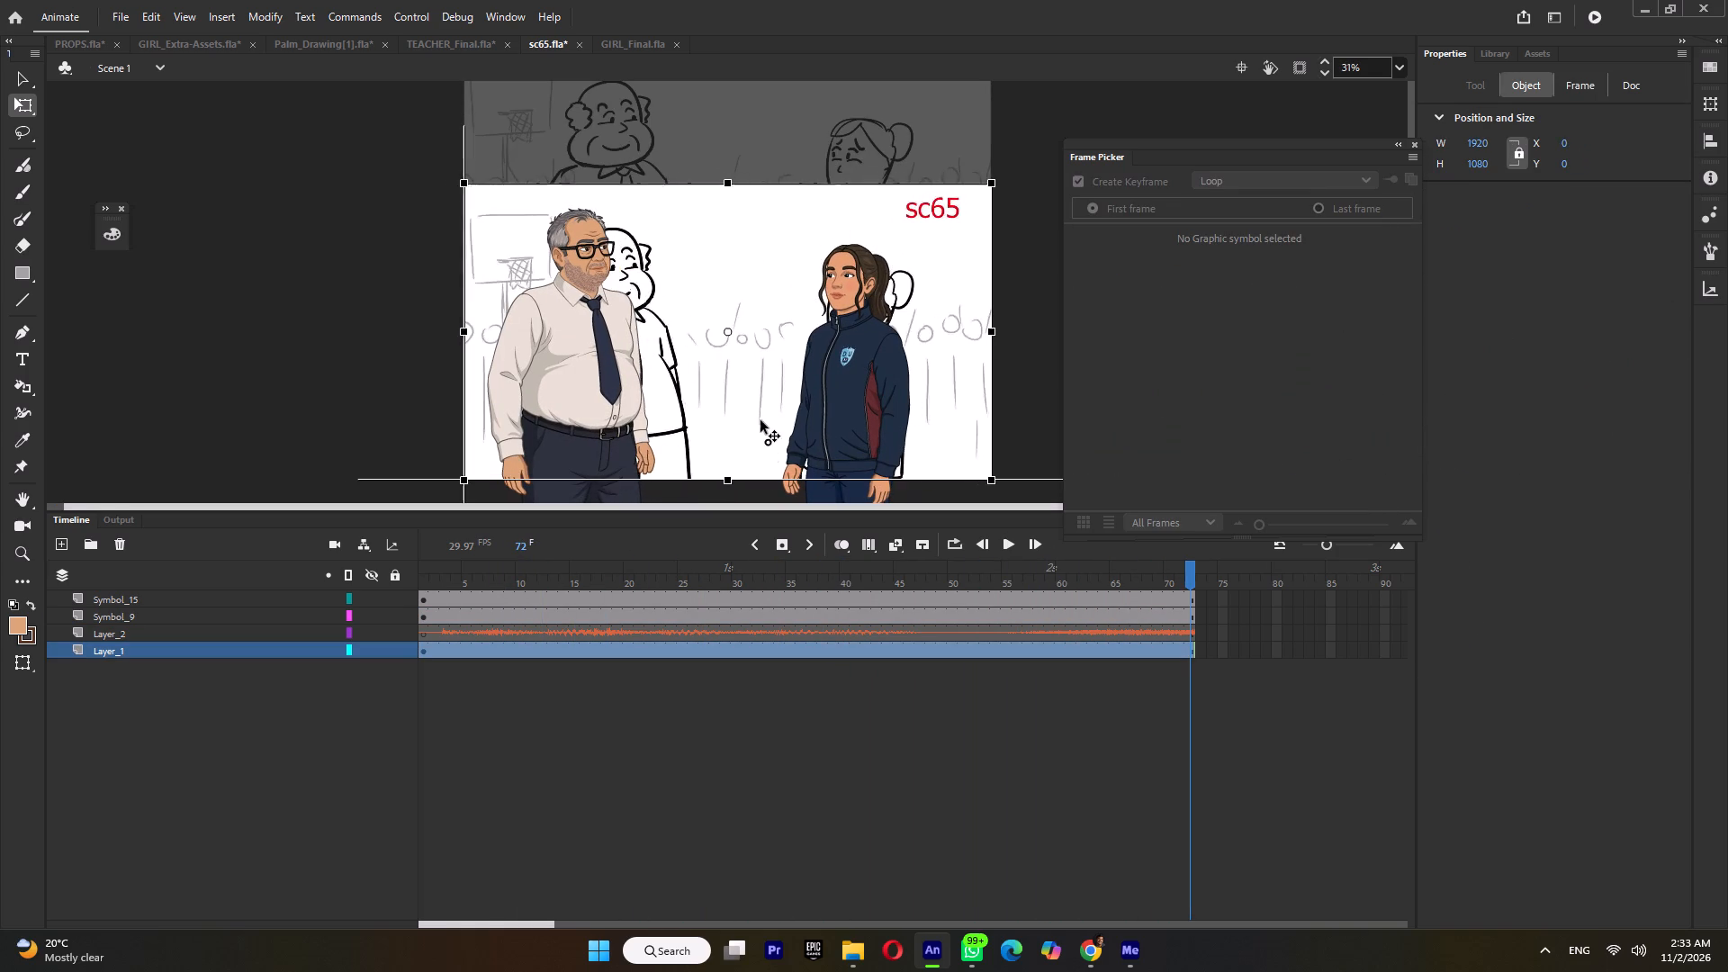
scroll(760, 404, "down", 3, "ctrl")
key("ctrl+s")
key("Return")
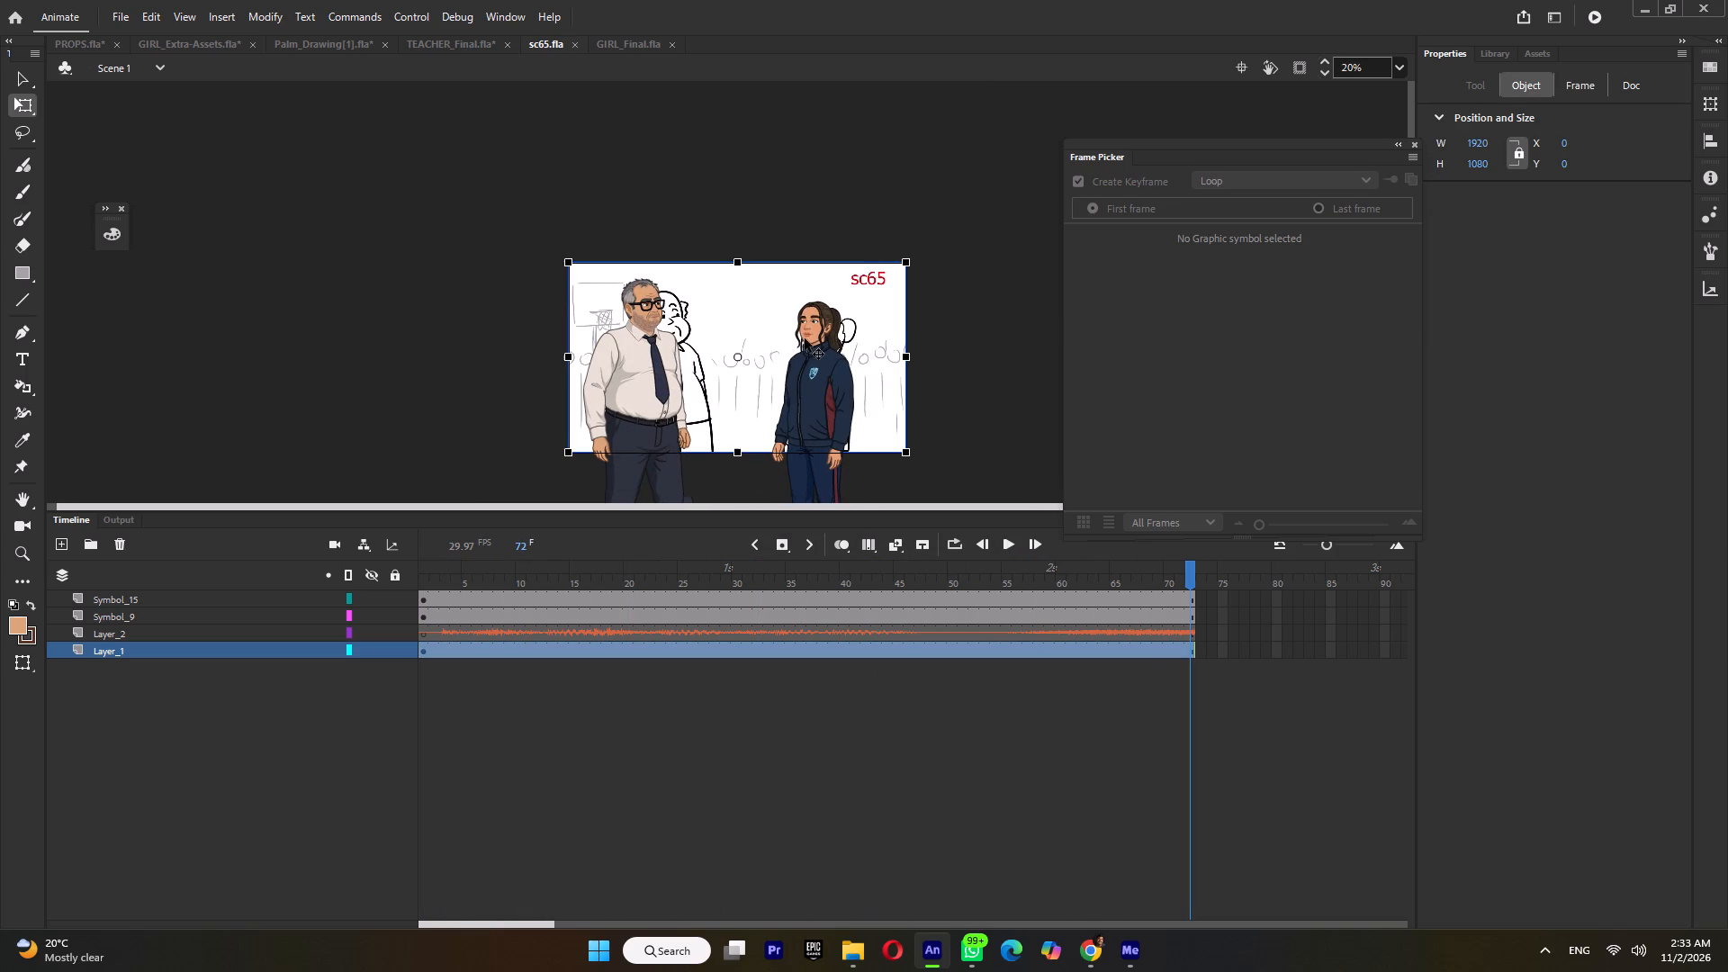
Shift the storyboard sketch to the left so its poses show beside the characters, and scrub through the handshake frames.
left_click(790, 284)
left_click_drag(778, 302, 726, 305)
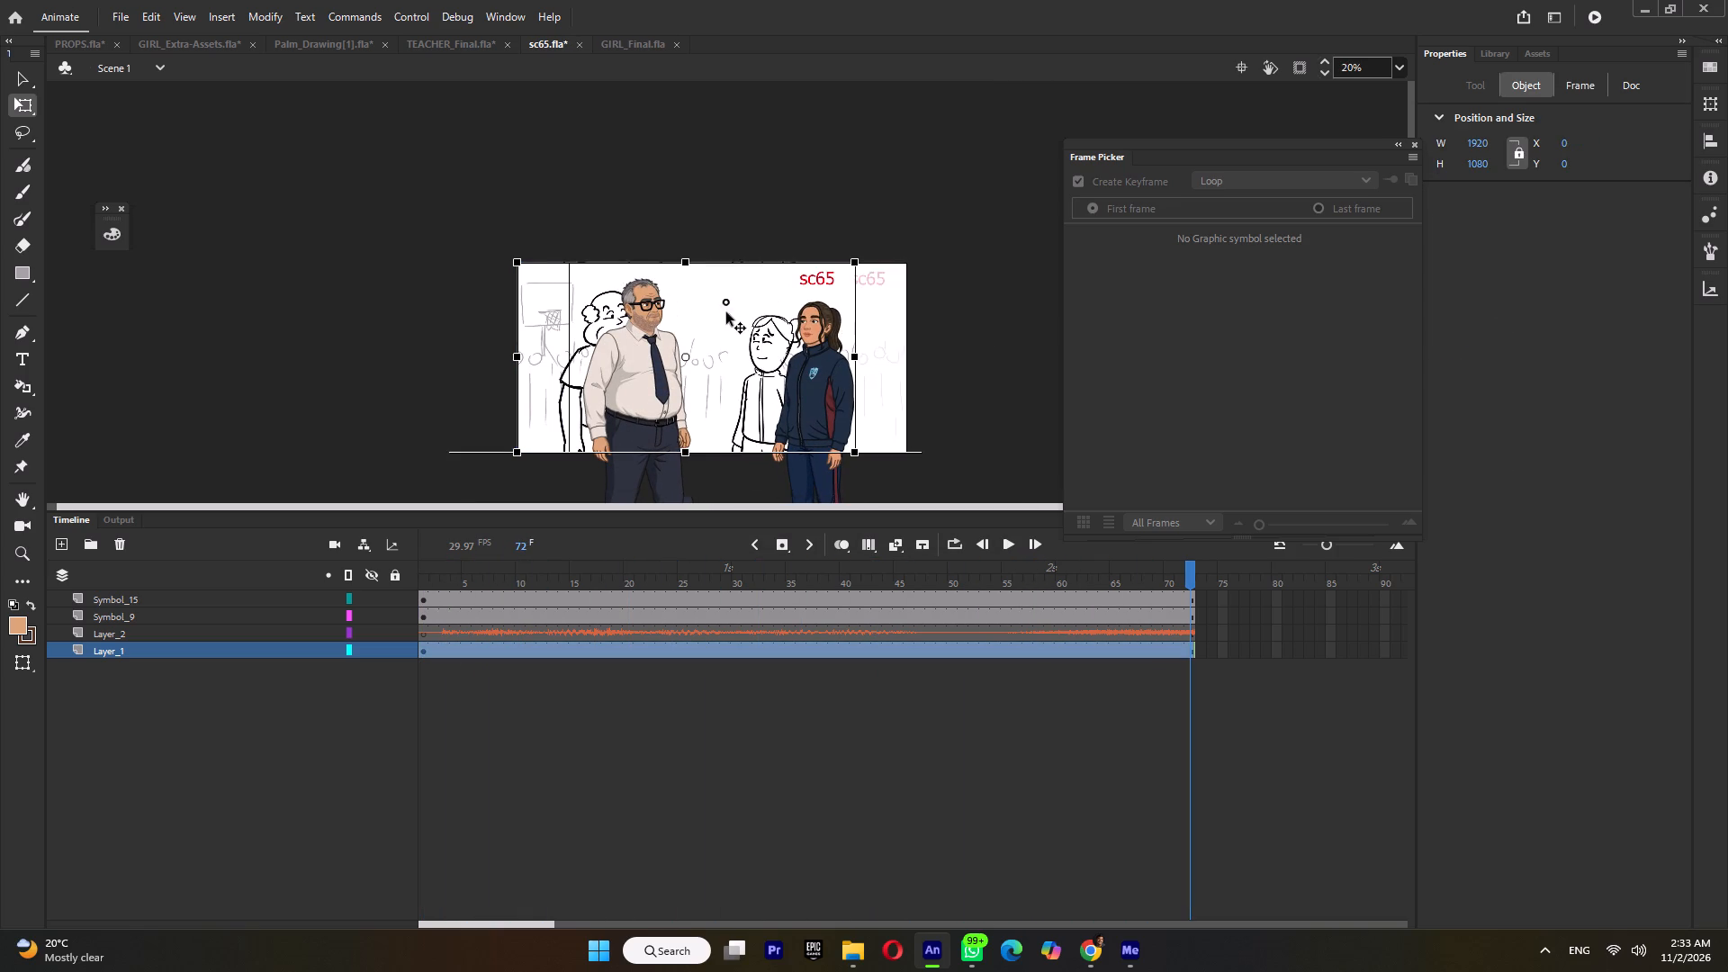
left_click_drag(448, 567, 408, 587)
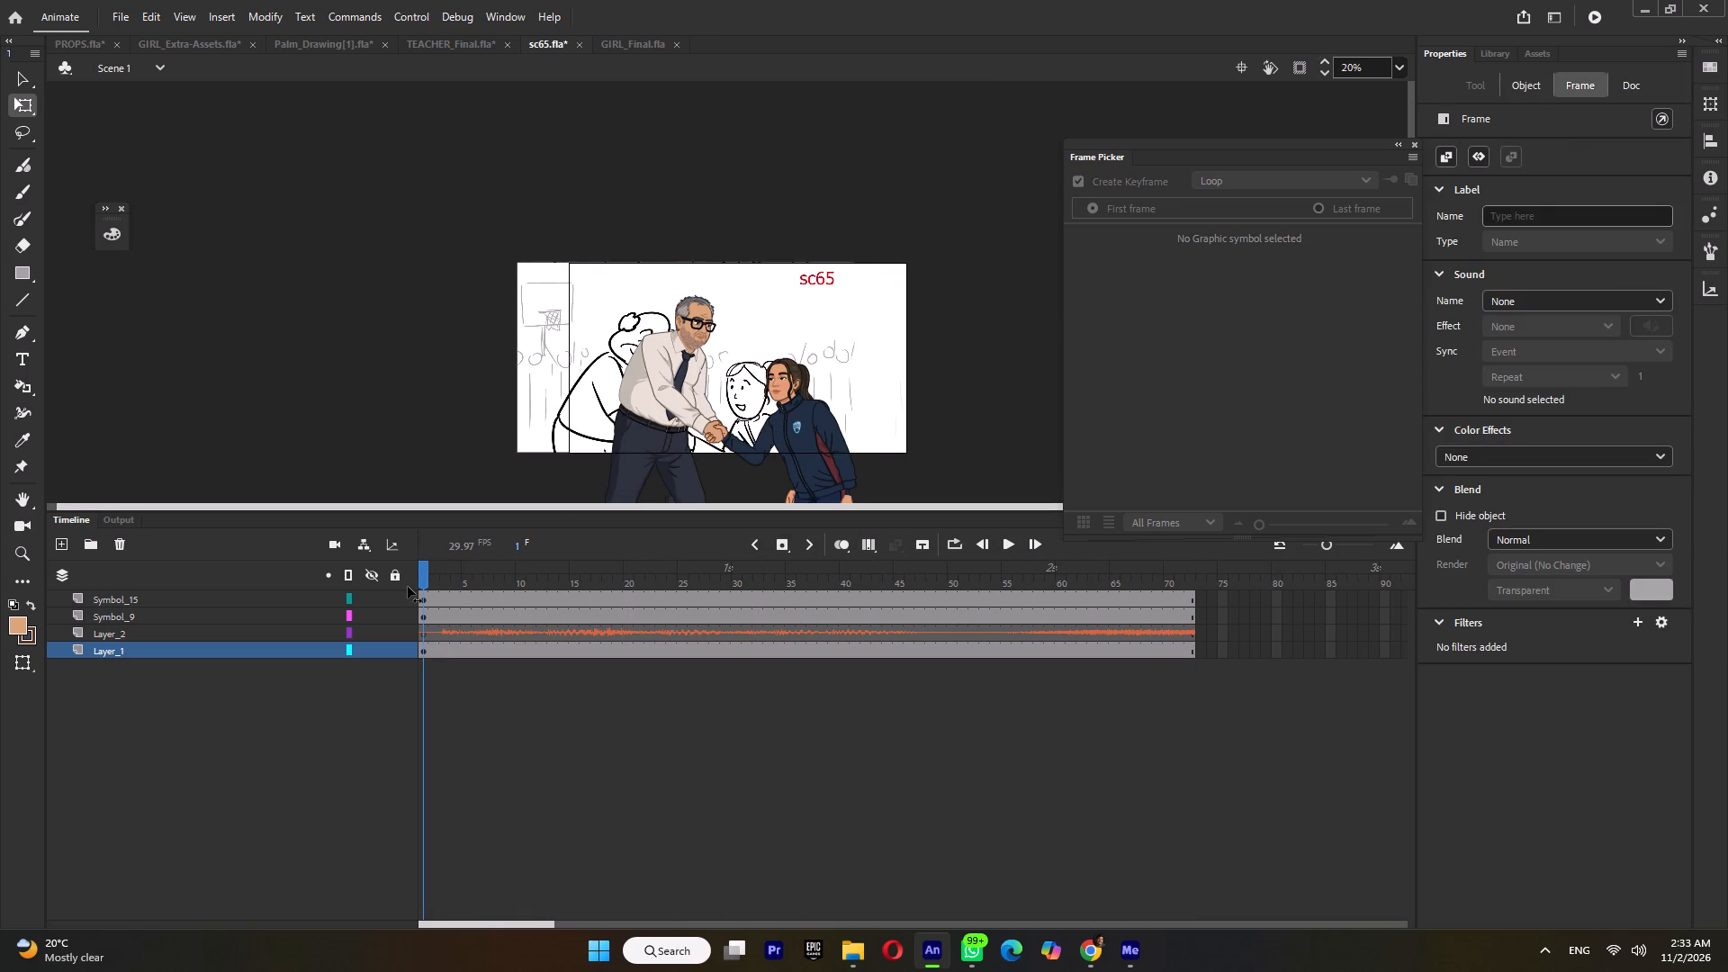
left_click_drag(408, 587, 669, 604)
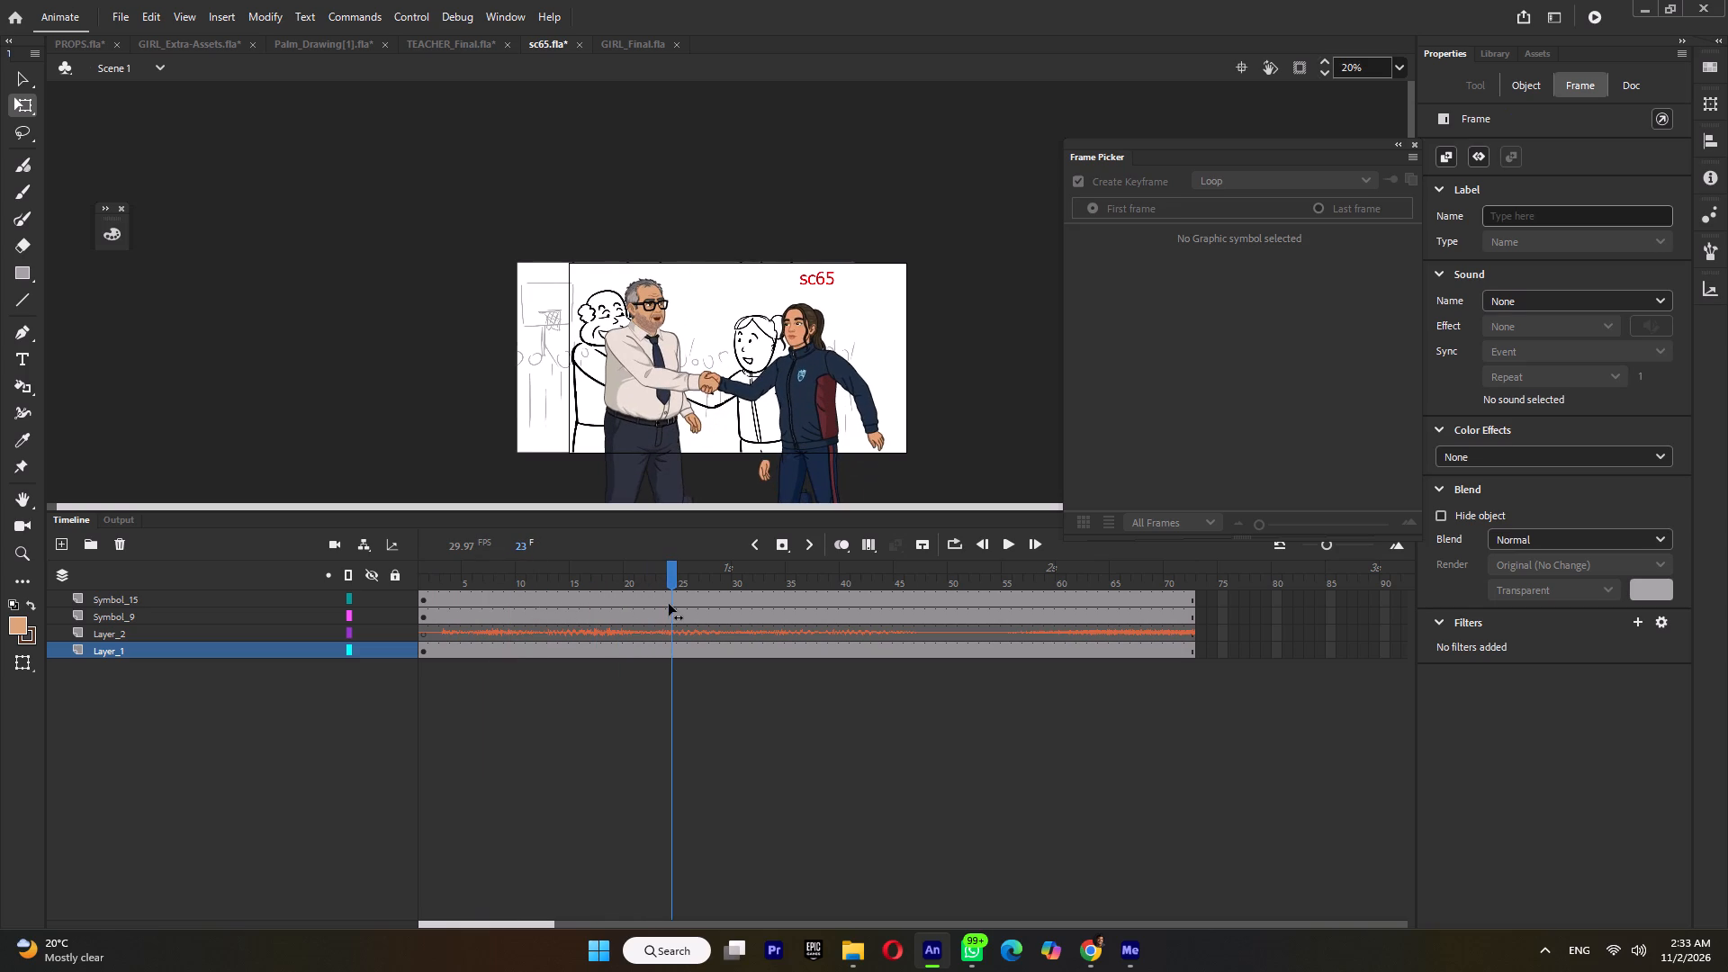
left_click_drag(669, 604, 371, 620)
In the girl's head symbol, set the mouth on layer Symbol_12 to mouth frame 5 at frame 1.
scroll(805, 410, "up", 6, "ctrl")
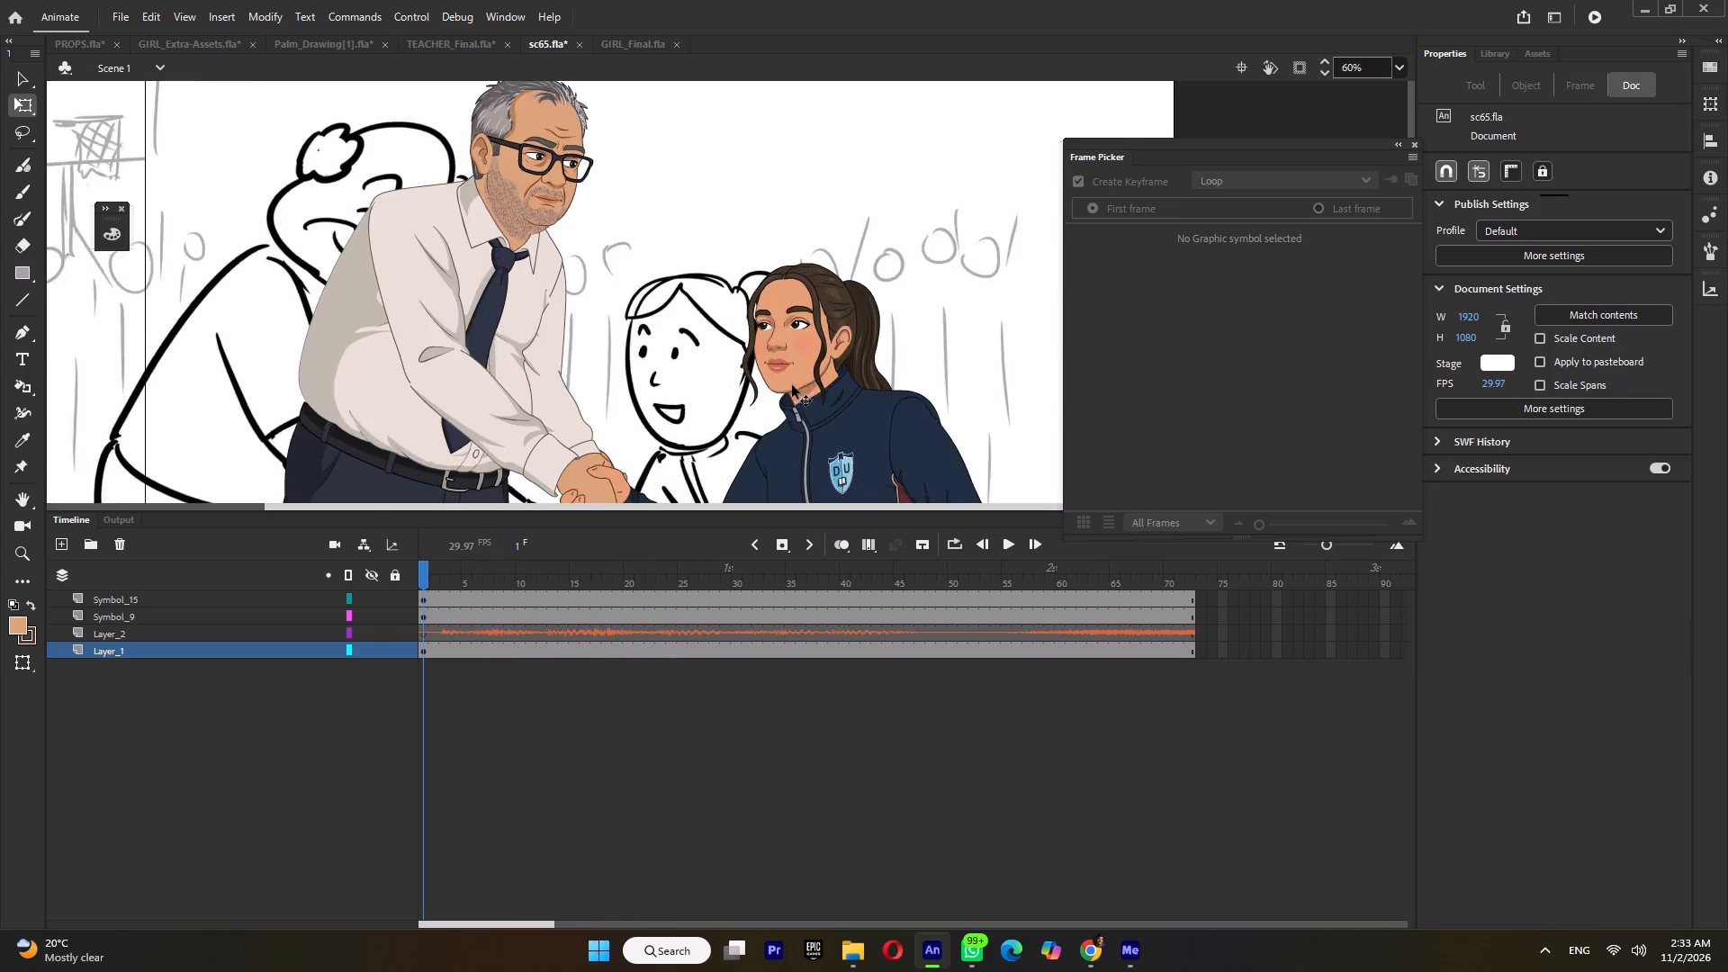
scroll(779, 379, "up", 4, "ctrl")
double_click(792, 348)
triple_click(792, 348)
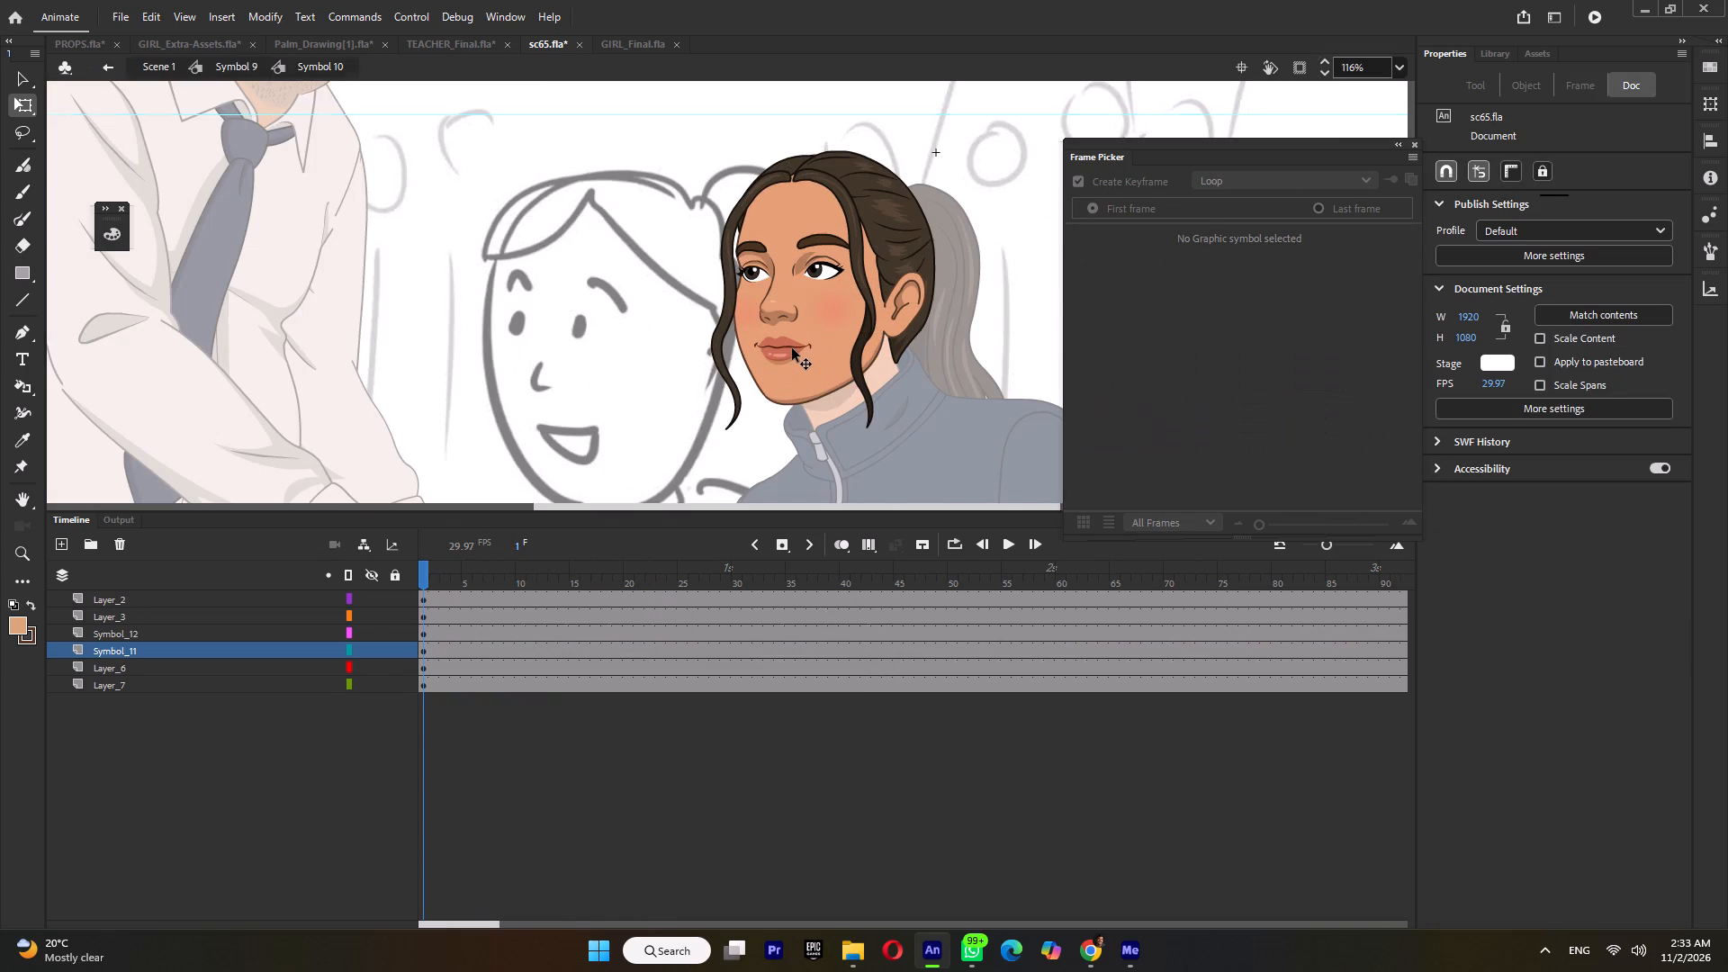
left_click(1272, 249)
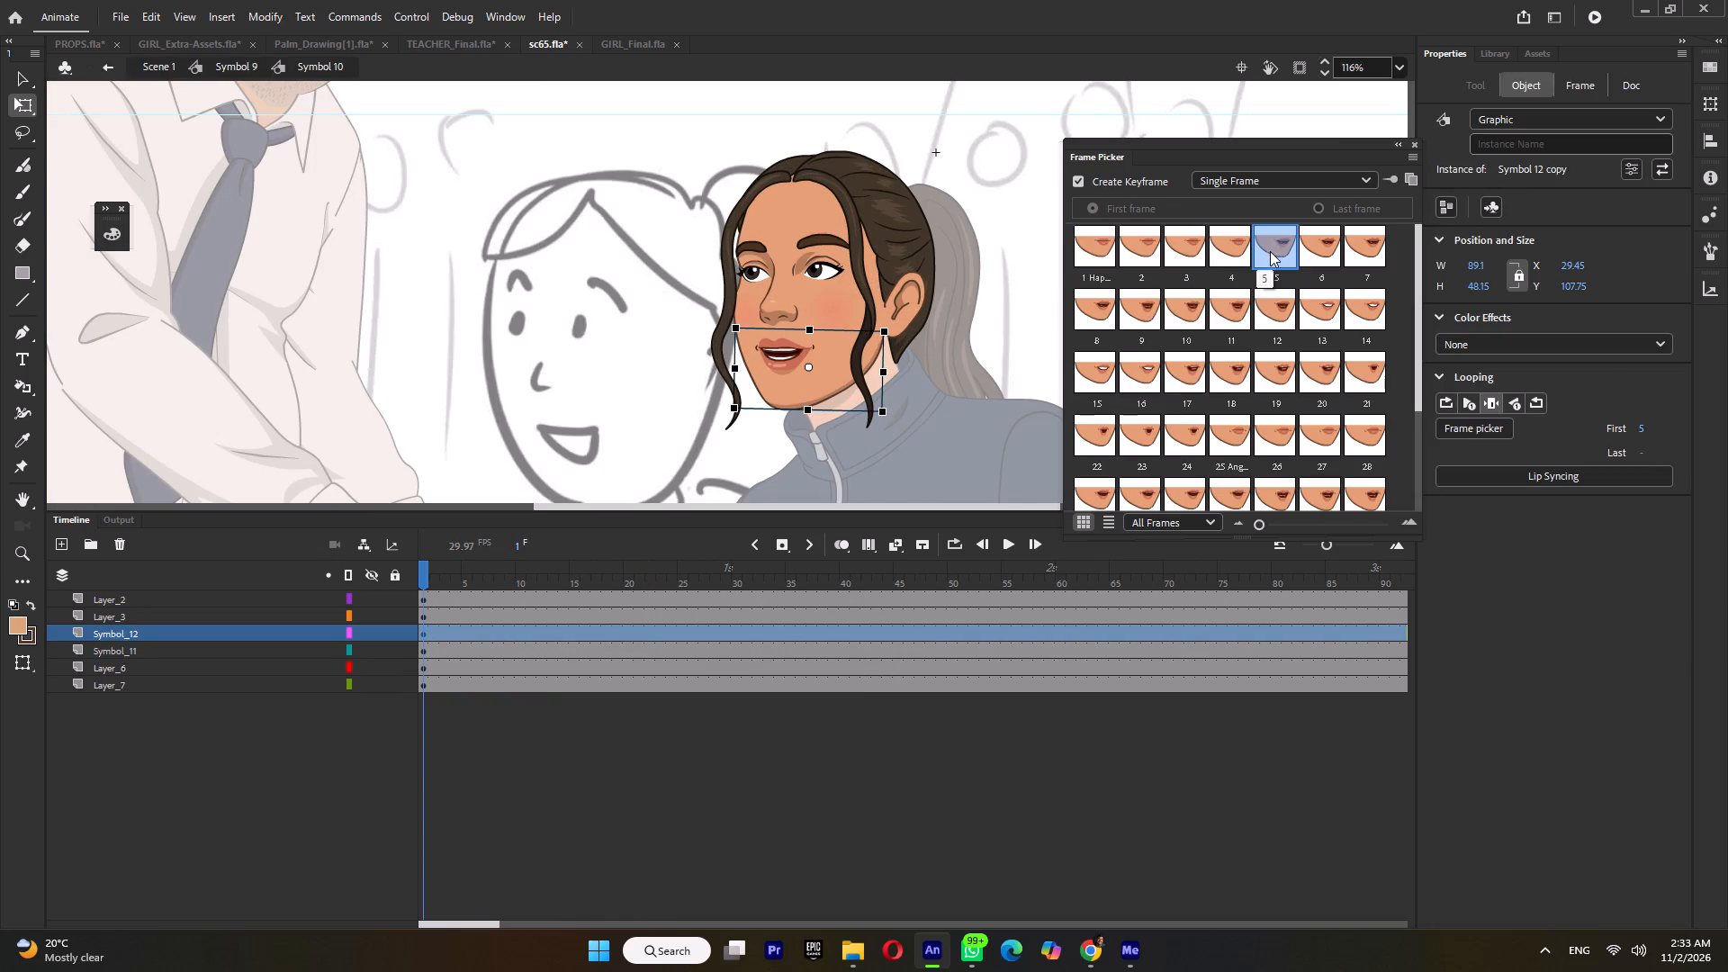
In the girl's eye symbol, add a keyframe at frame 12 on layer Symbol_14 and set it to eye frame 4.
left_click_drag(438, 578, 490, 585)
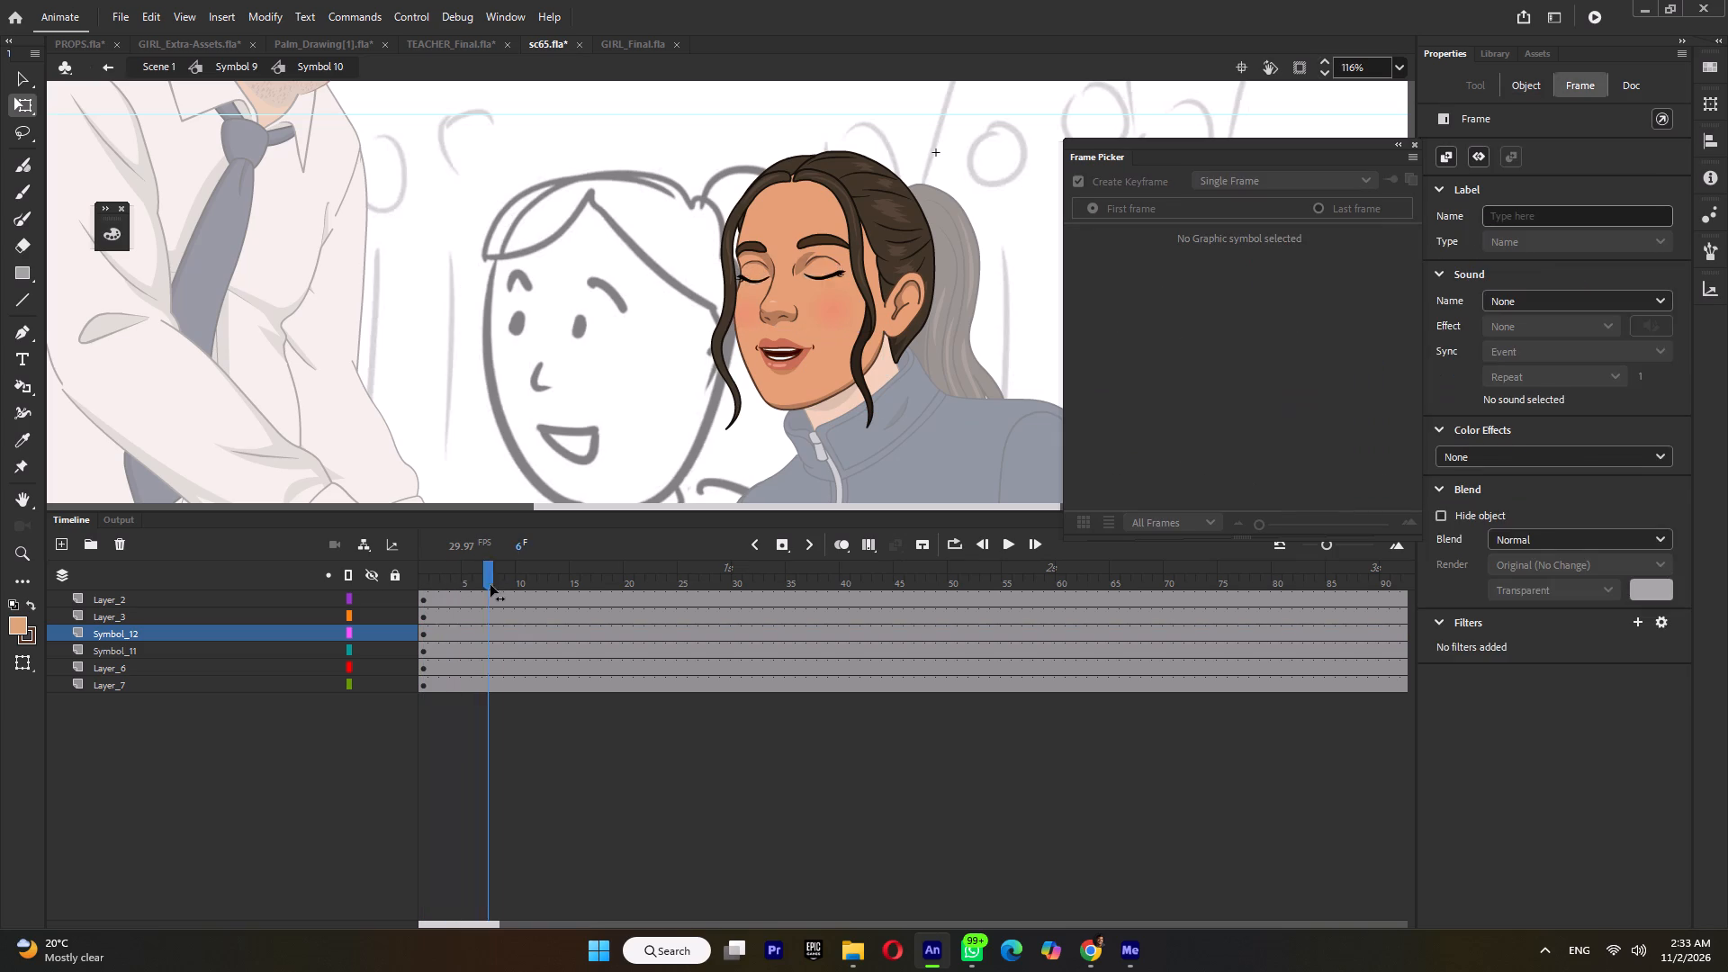
left_click_drag(490, 585, 515, 587)
double_click(408, 370)
left_click(539, 580)
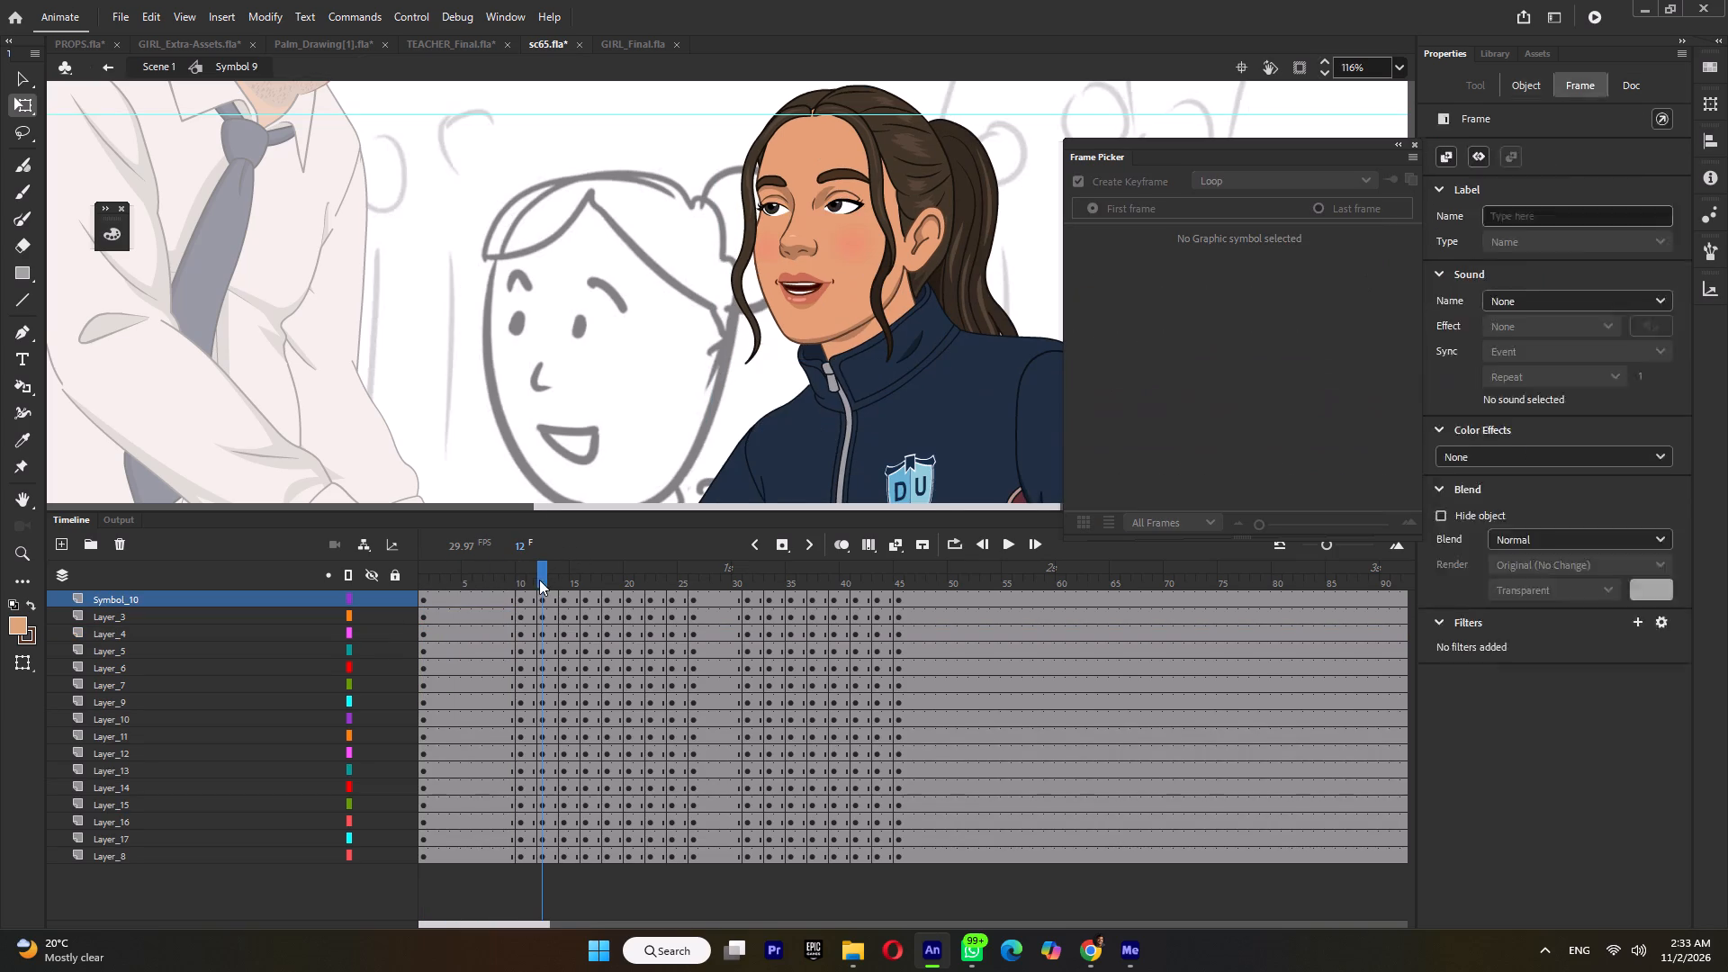
double_click(834, 172)
left_click(847, 198)
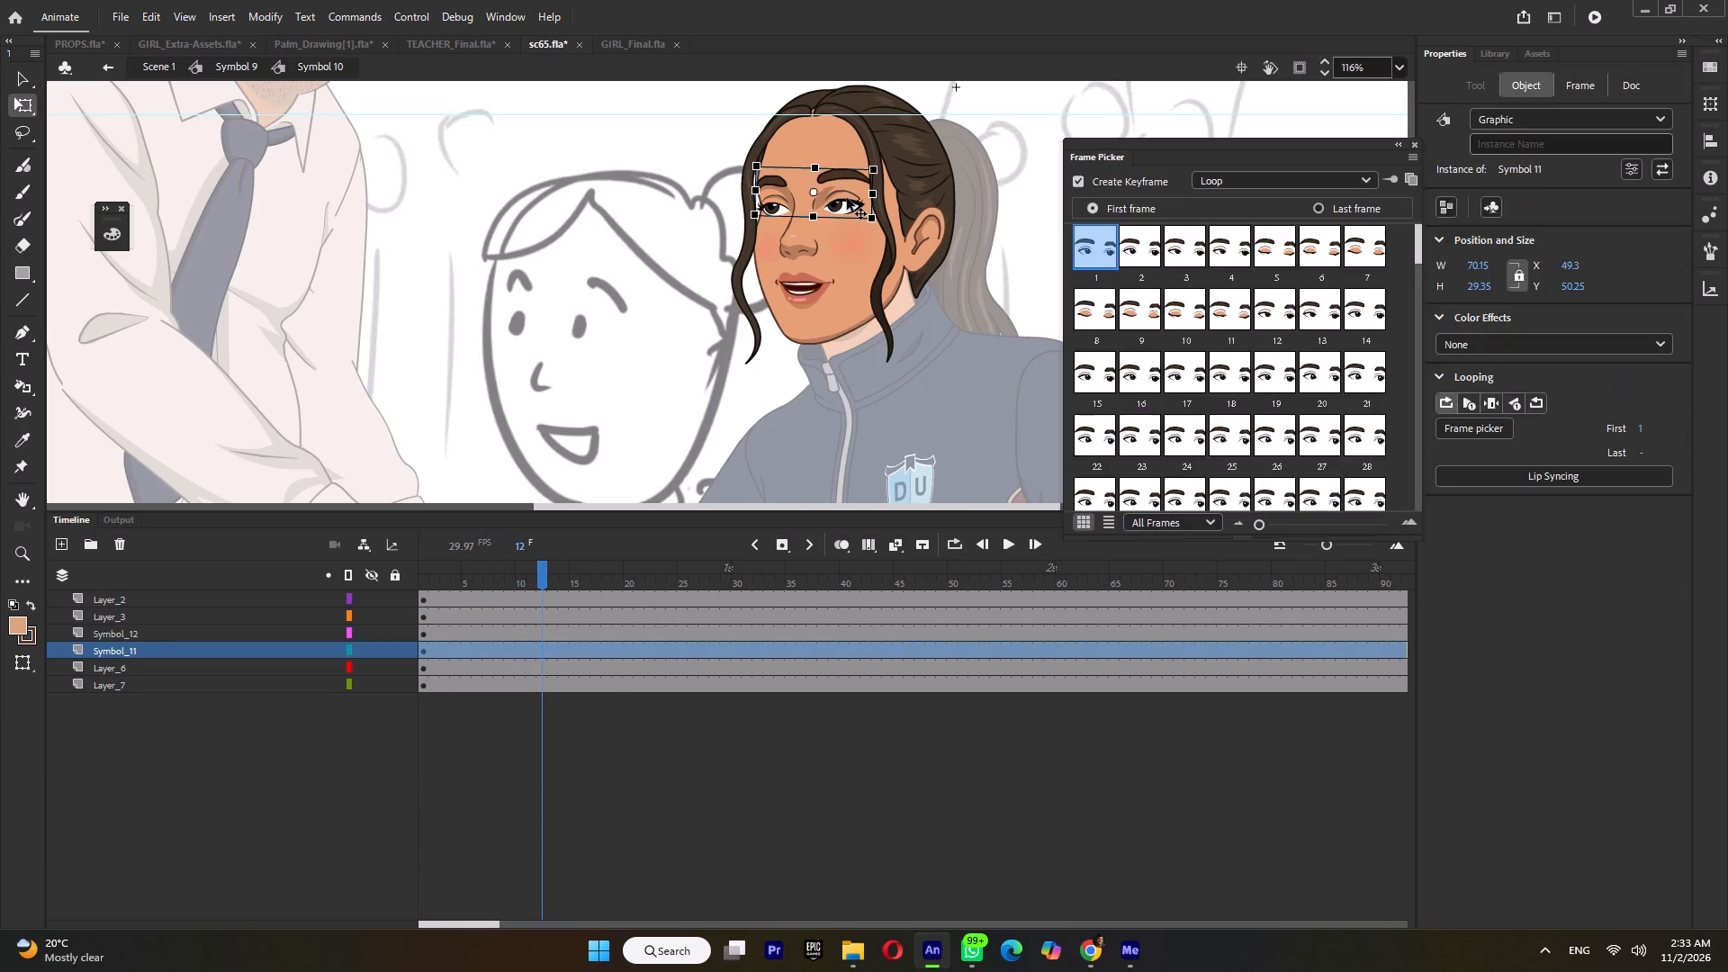
double_click(847, 198)
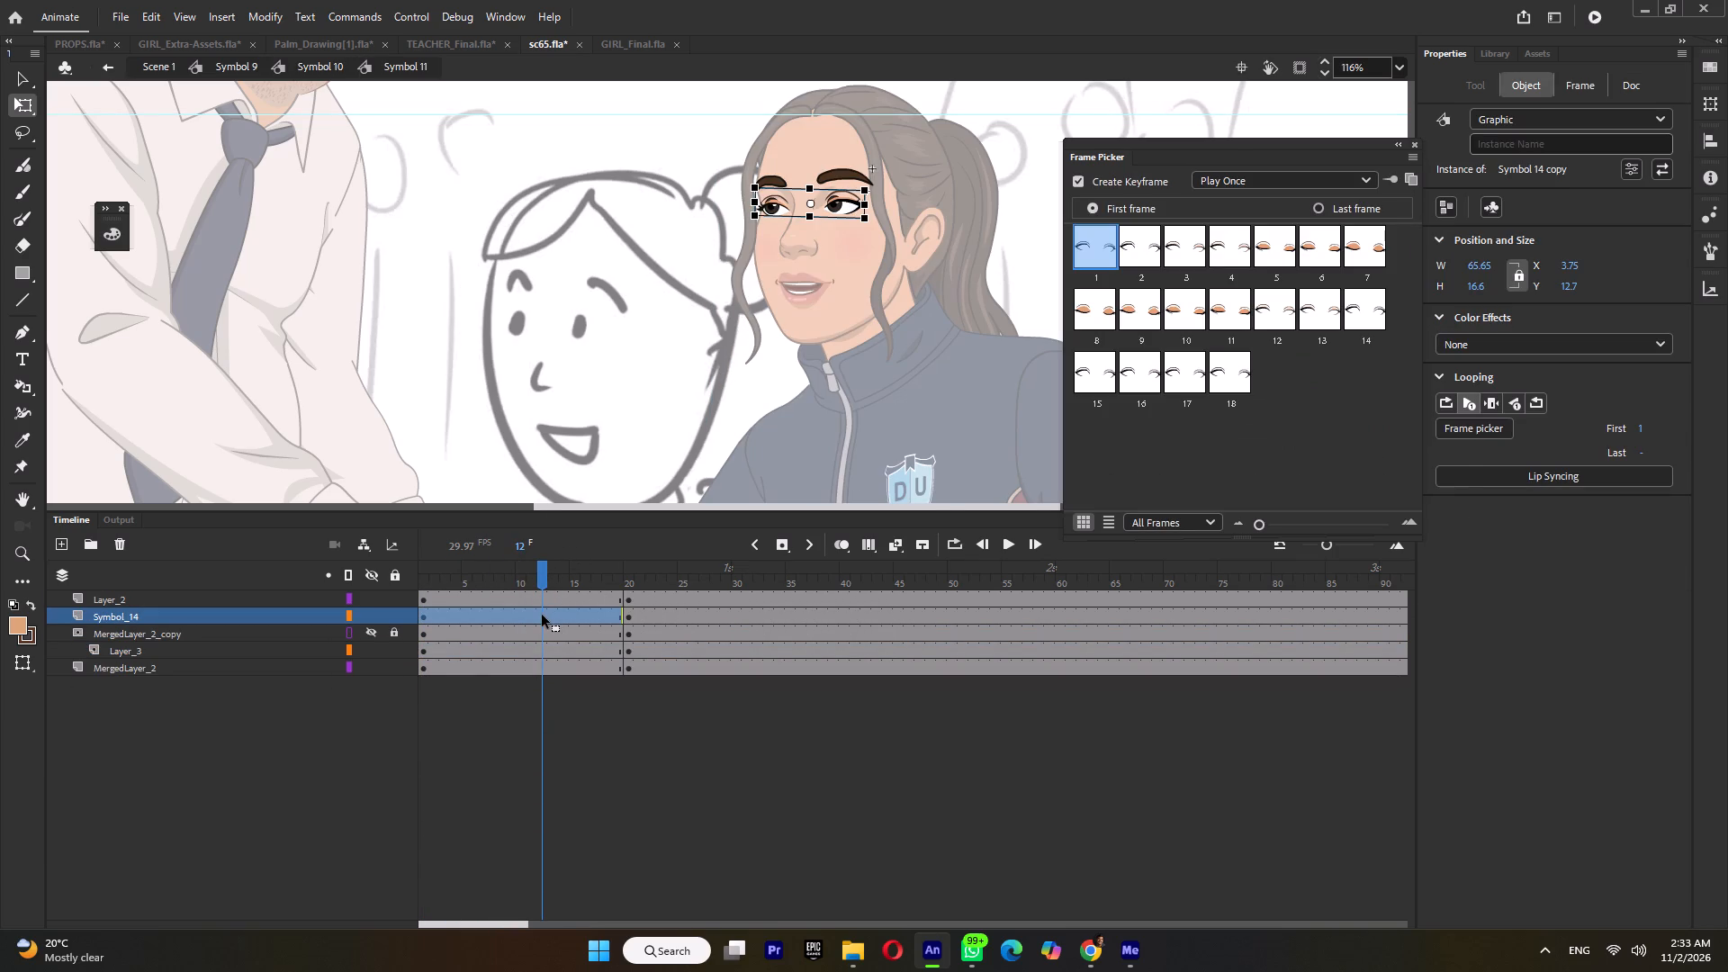
left_click(542, 615)
key("F6")
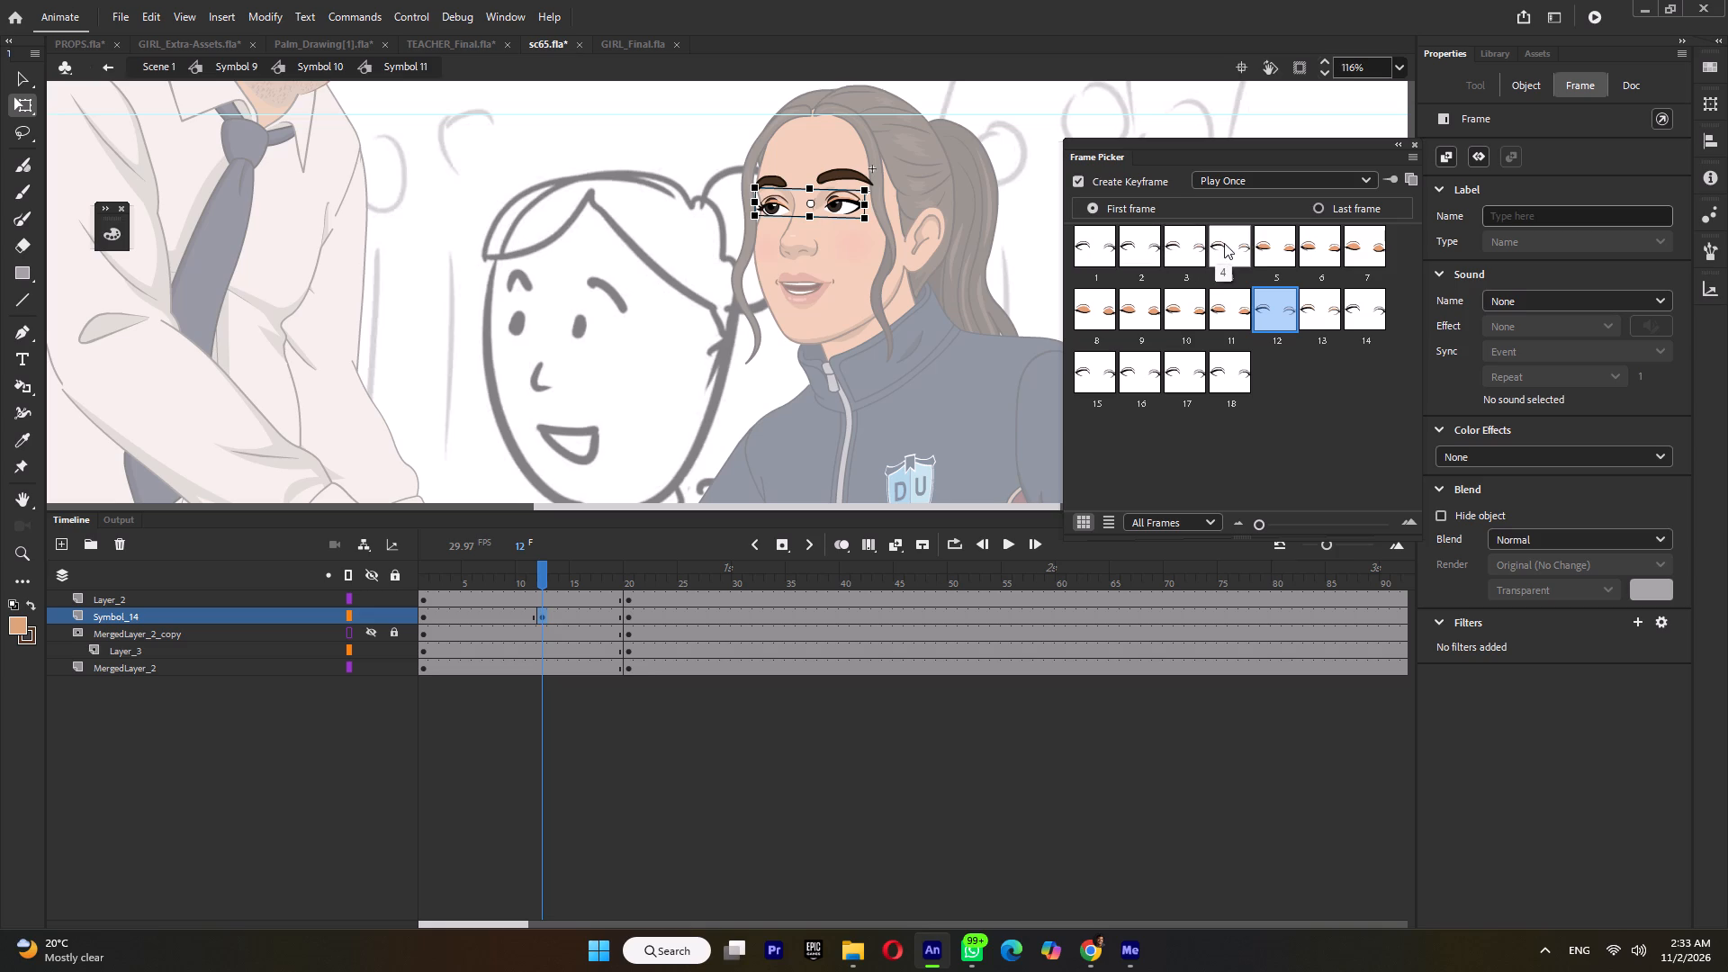
left_click(1224, 243)
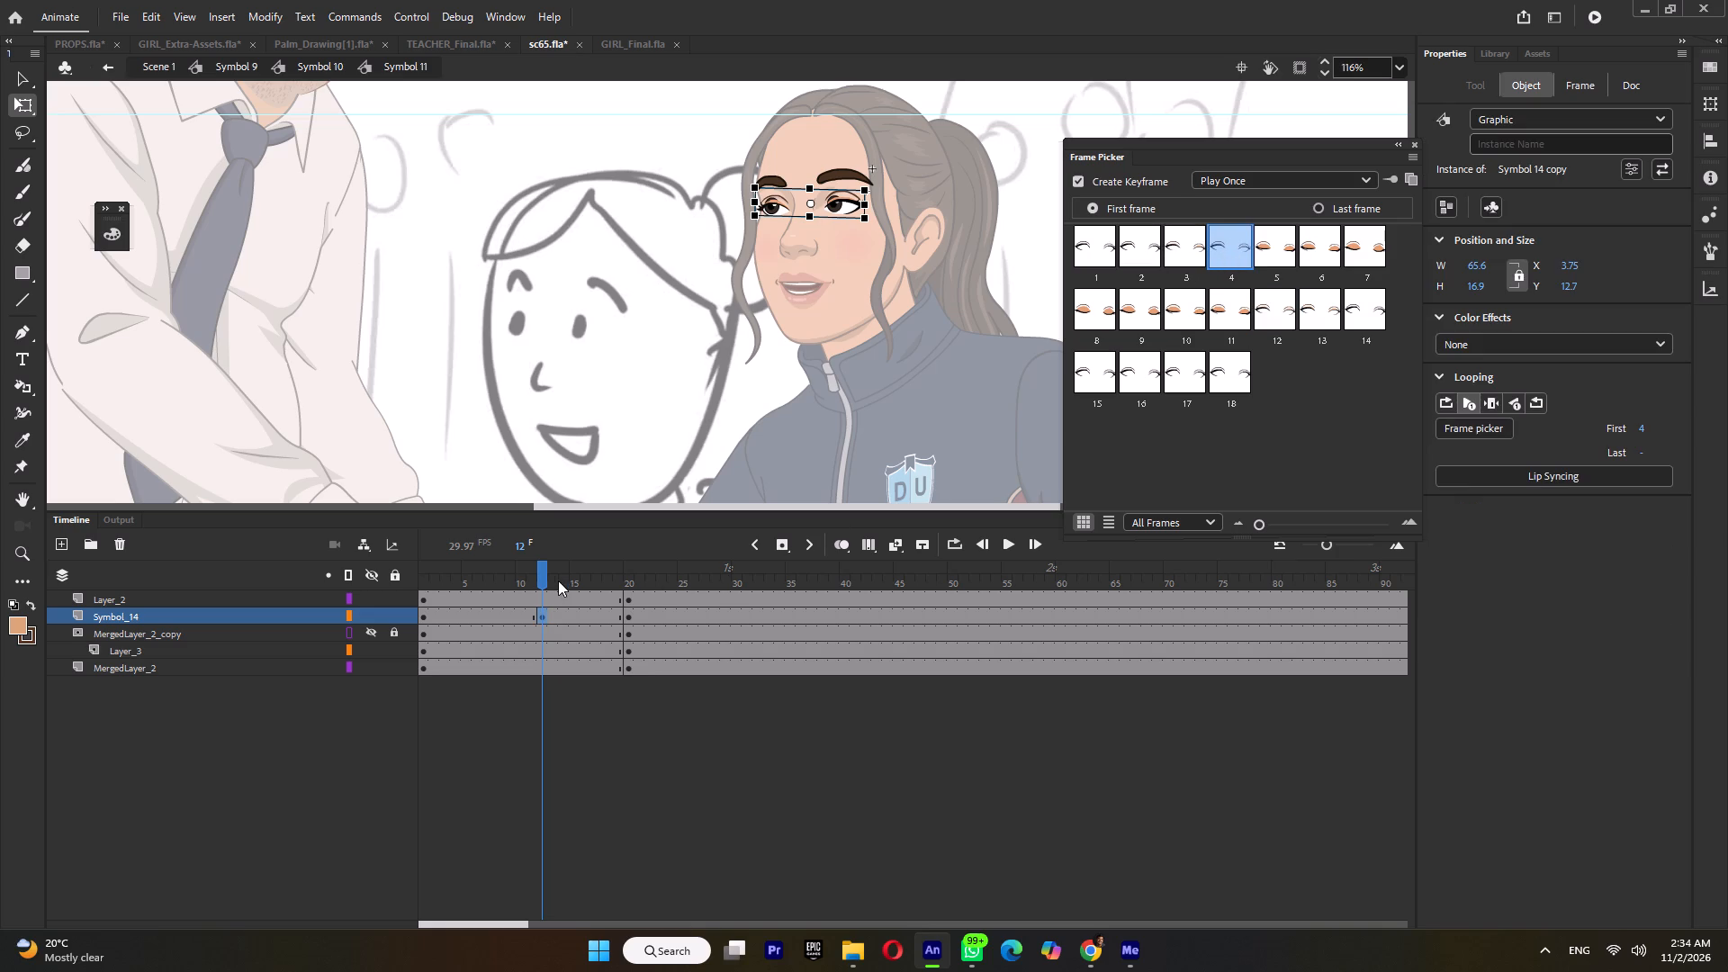
Clear the keyframe at frame 20 on the eye layer Symbol_14 so the blink plays through.
left_click_drag(548, 578, 621, 592)
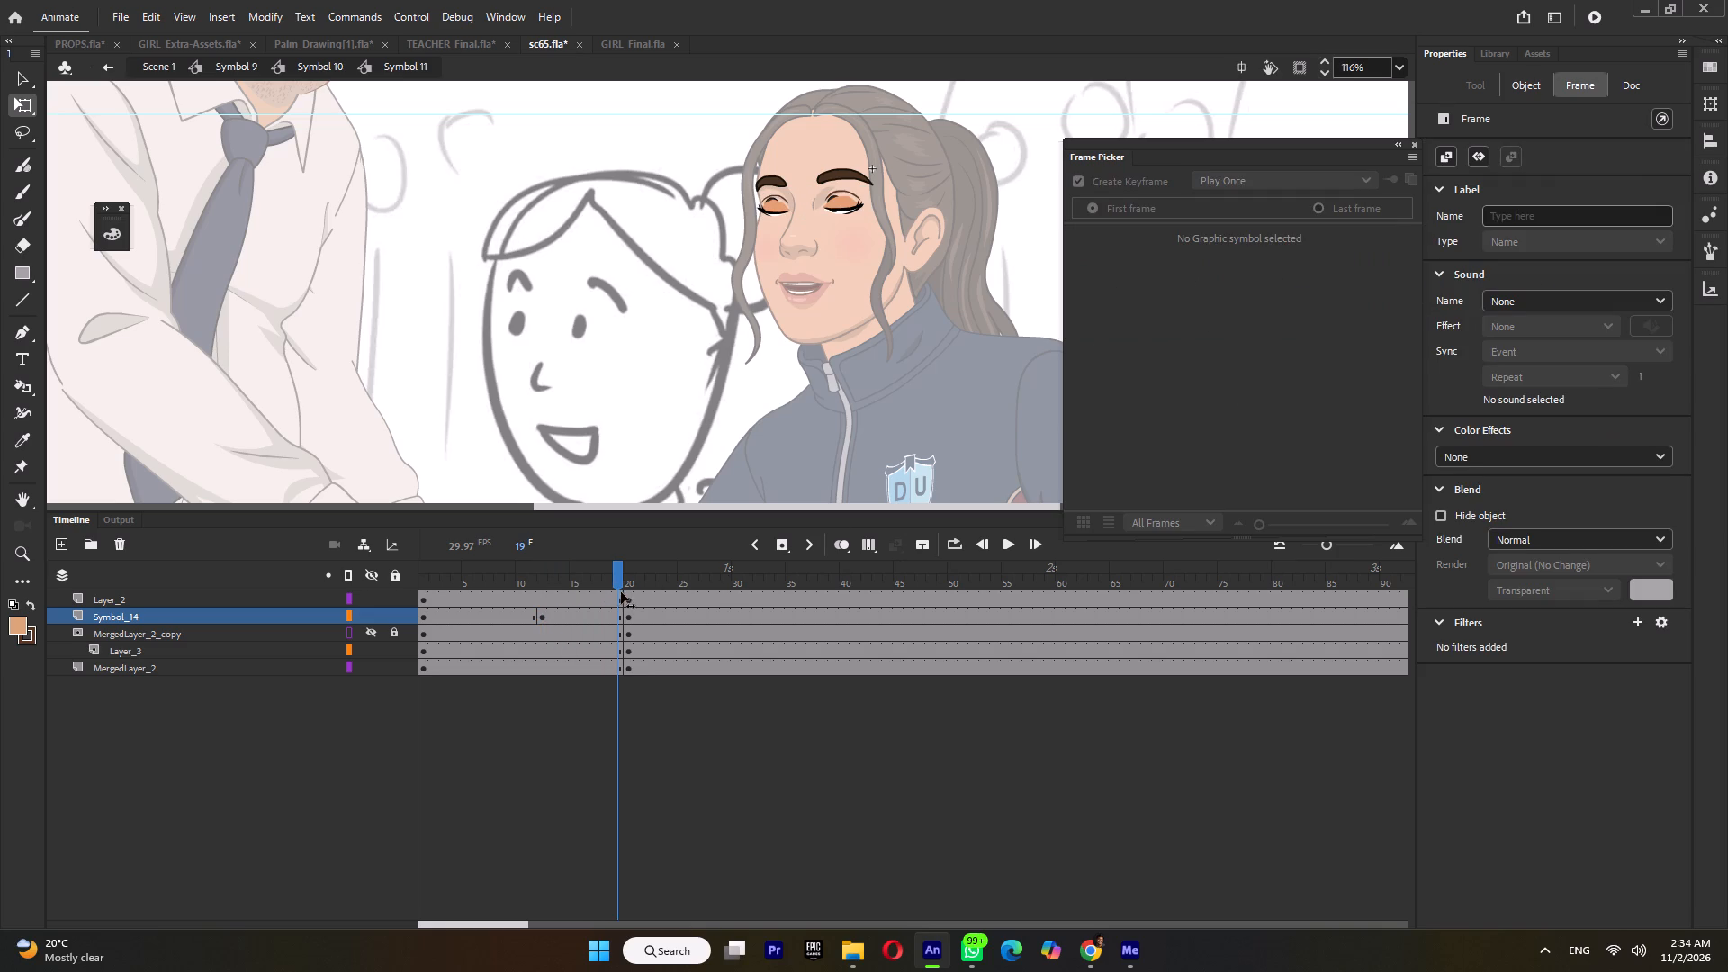
left_click_drag(621, 592, 626, 595)
left_click(852, 199)
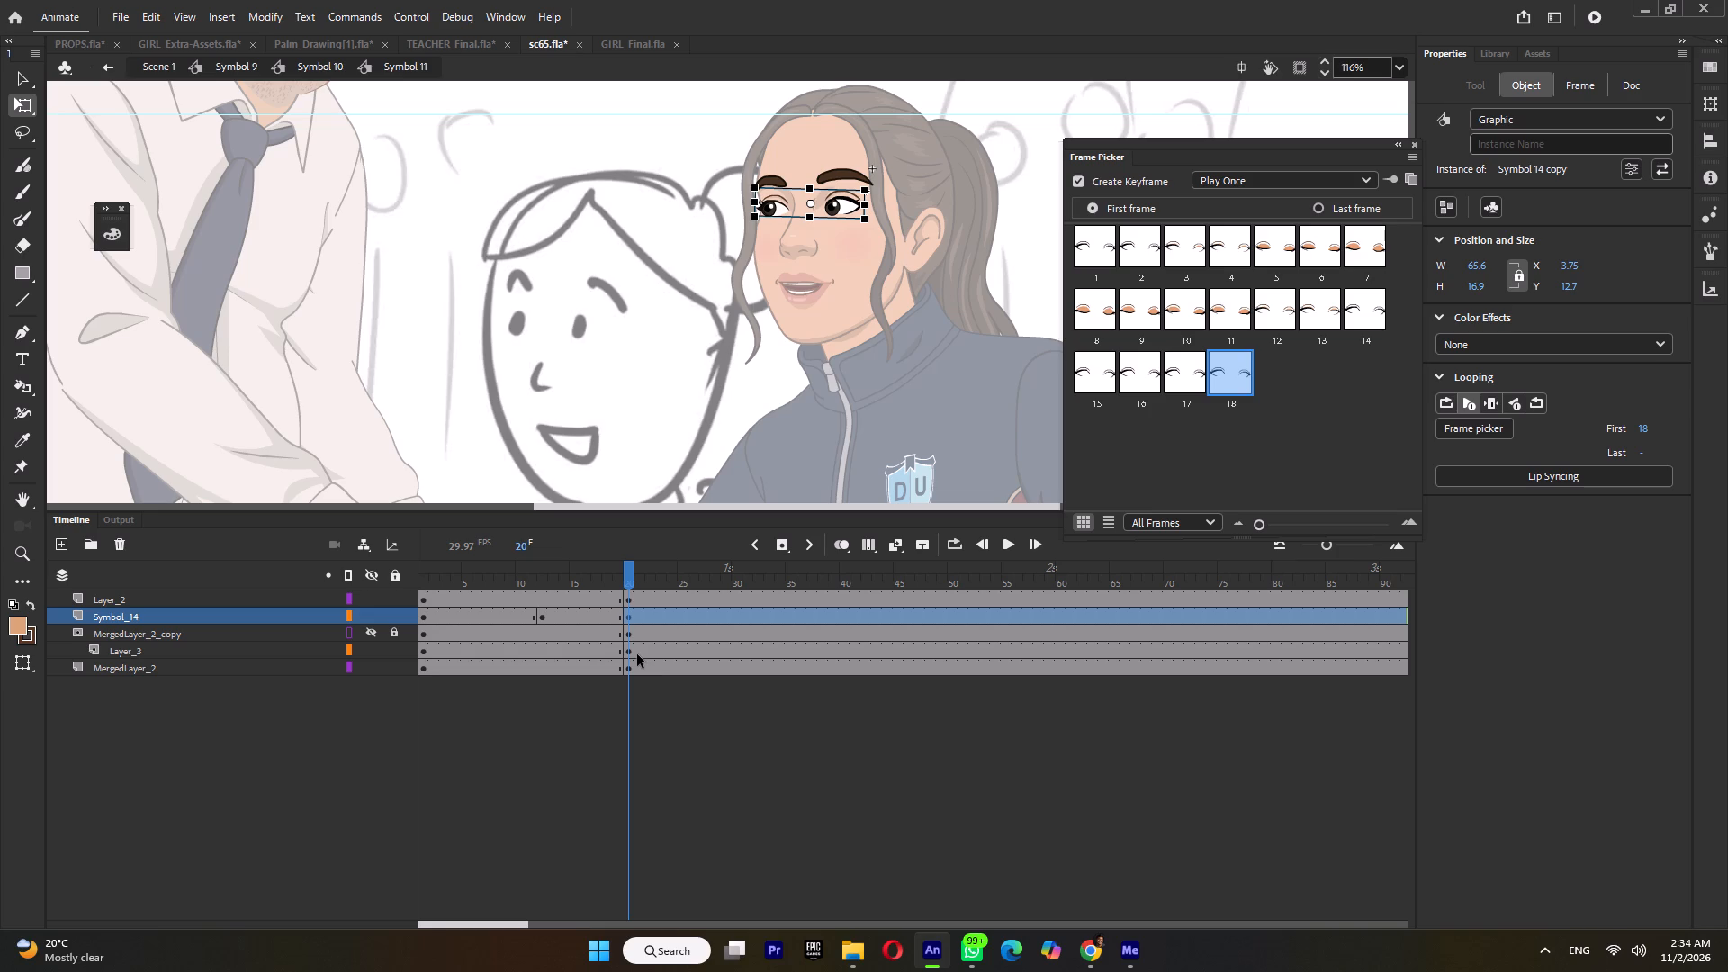
key("shift+F6")
Retime the masked Layer_3 in the eye symbol by adding a keyframe at frame 17 and moving the frame 20 keyframe onto it.
left_click_drag(622, 579, 598, 605)
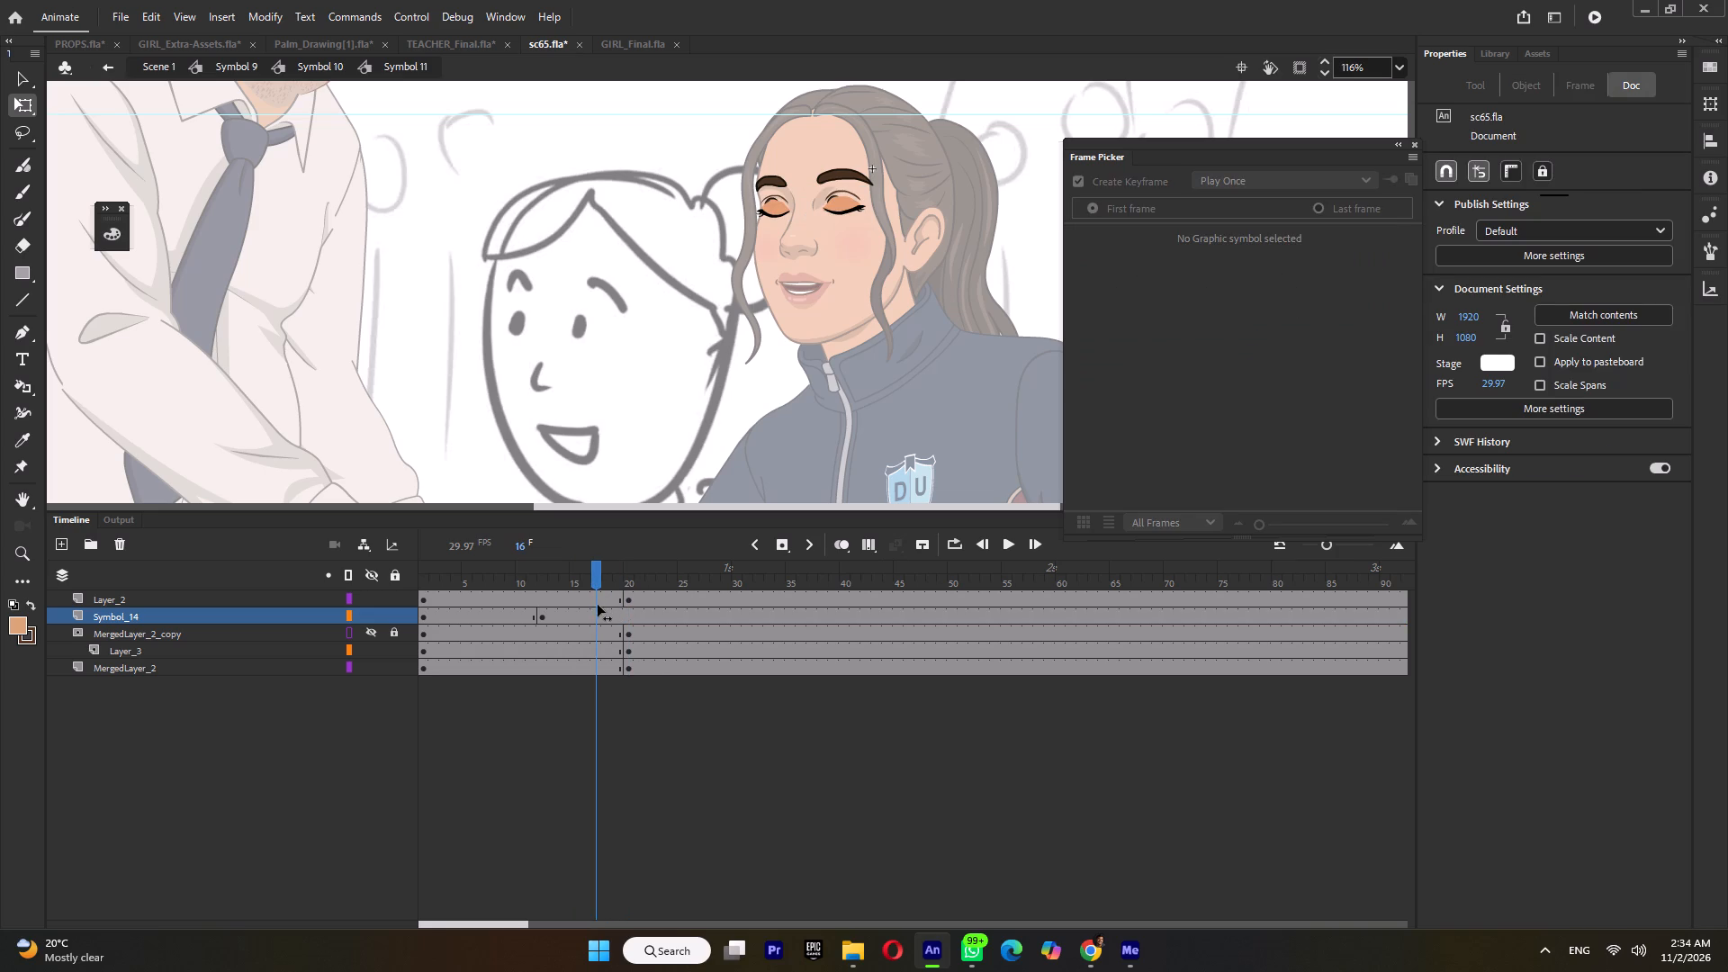
left_click_drag(598, 605, 589, 623)
left_click(594, 635)
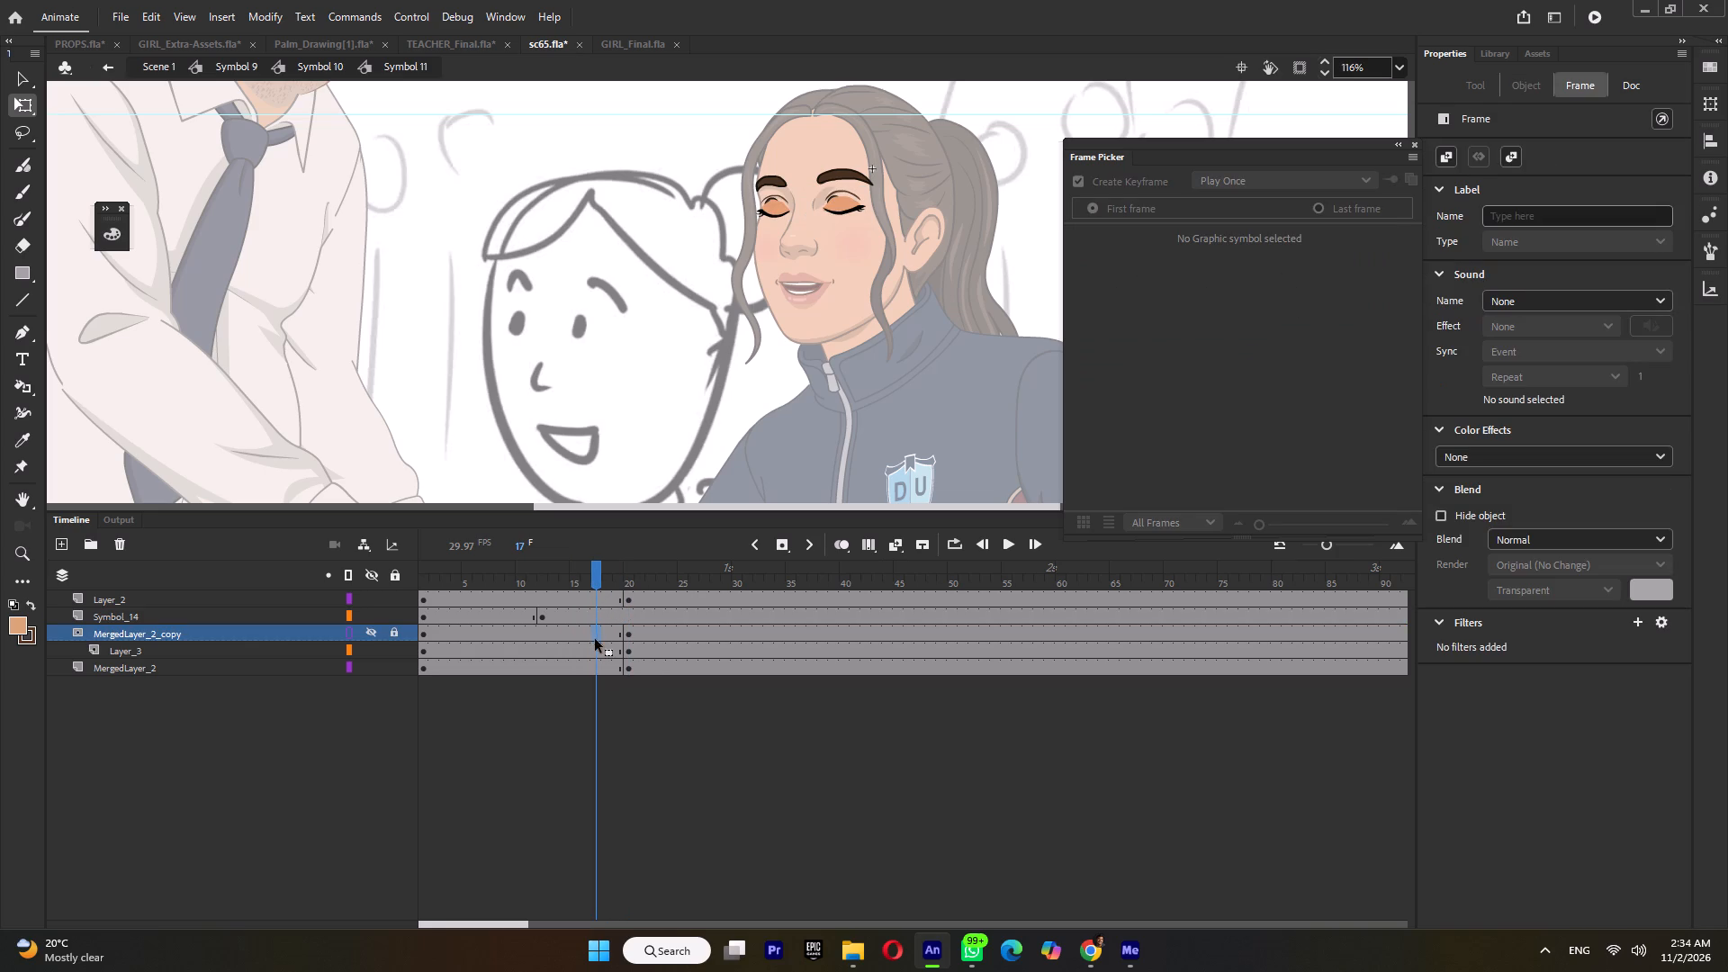
left_click(595, 648)
key("F6")
left_click(630, 648)
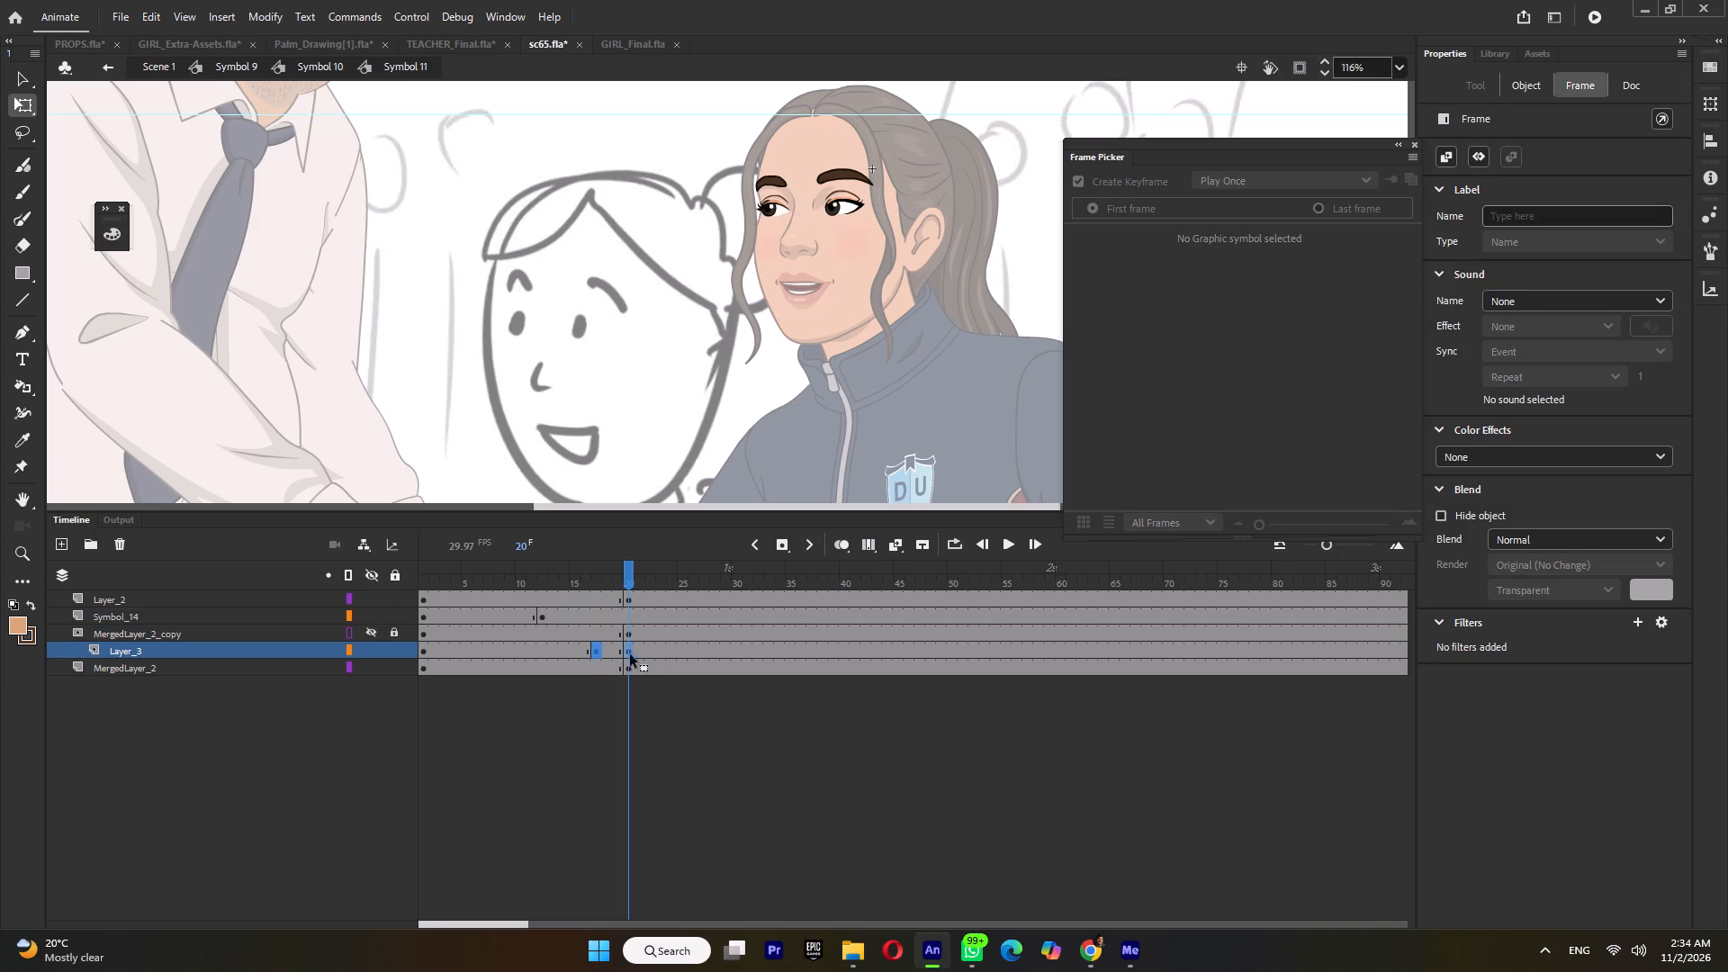
left_click_drag(630, 652, 598, 654)
On the eyebrow layer Layer_2, add keyframes at frames 22 and 12 and clear the keyframe at frame 20.
left_click_drag(593, 567, 605, 573)
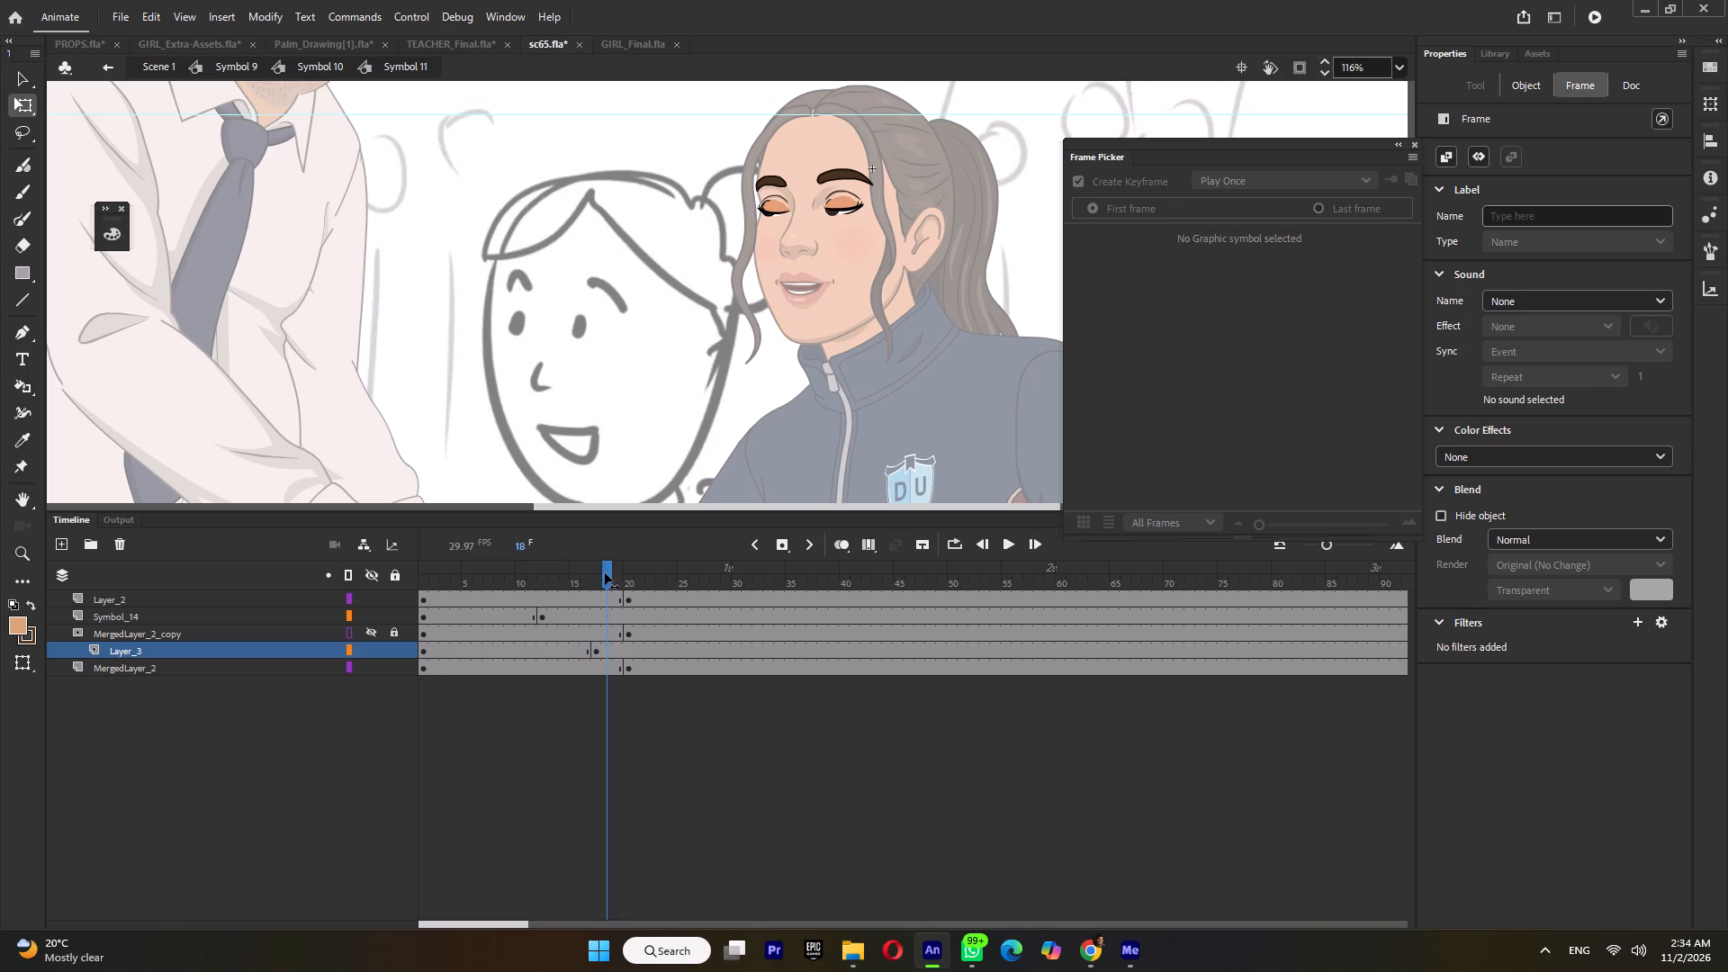
left_click_drag(605, 573, 653, 583)
left_click(653, 598)
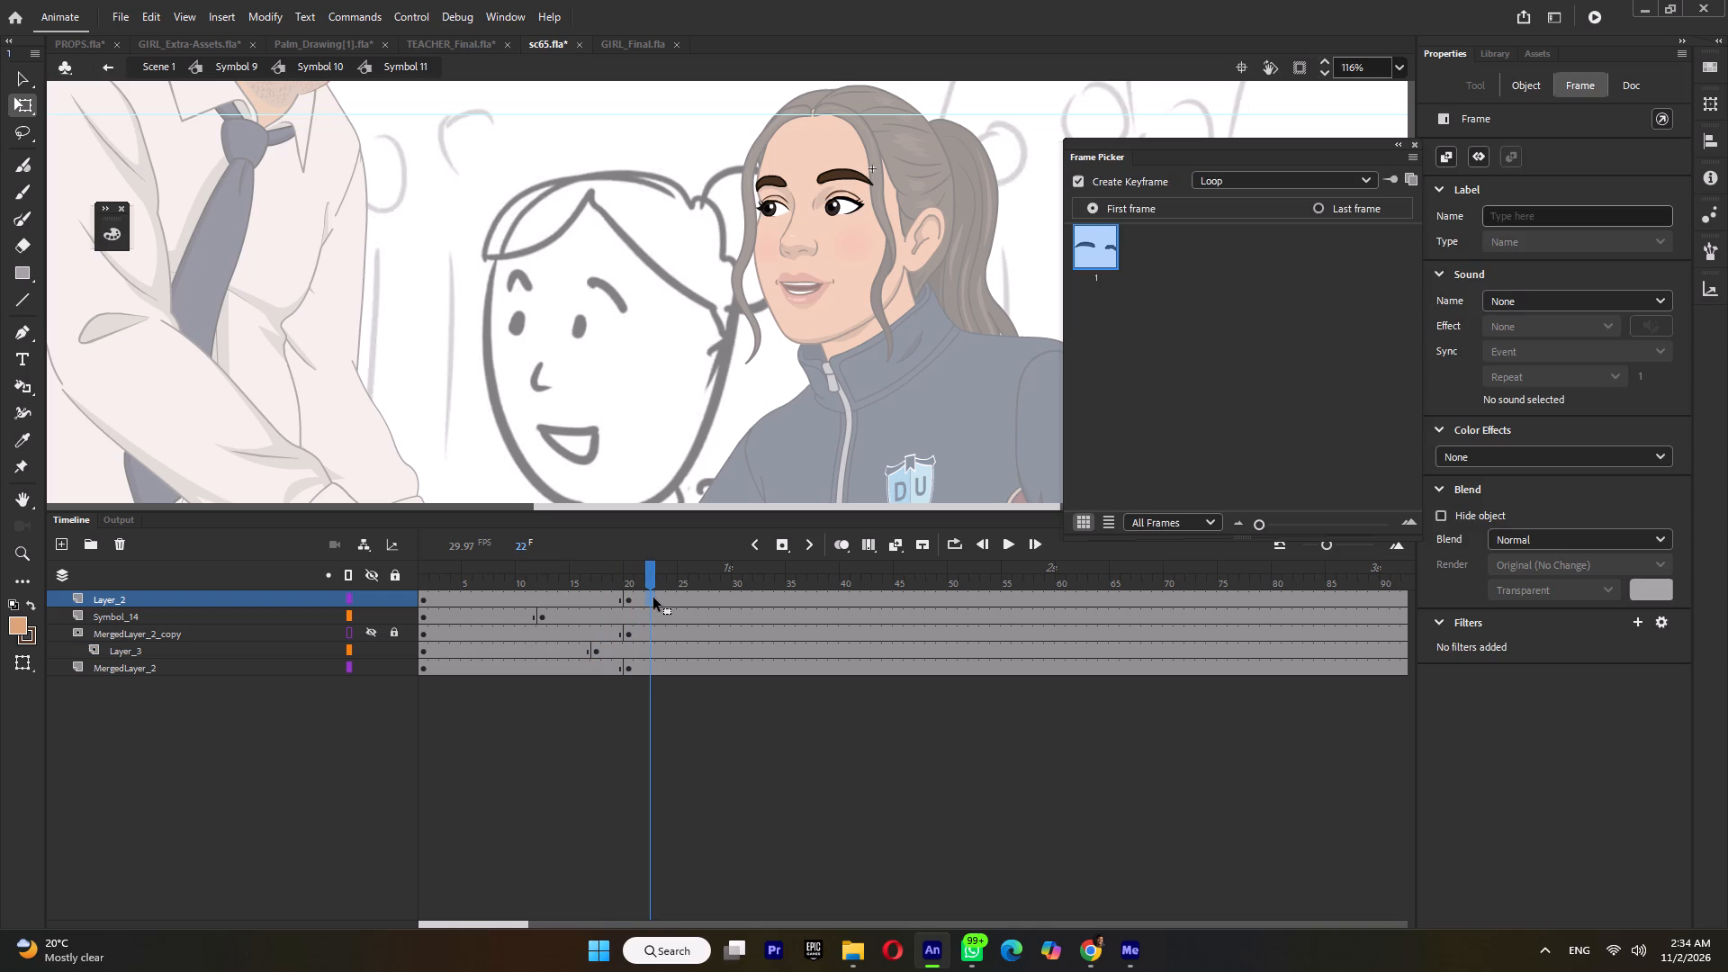
key("F6")
left_click(629, 599)
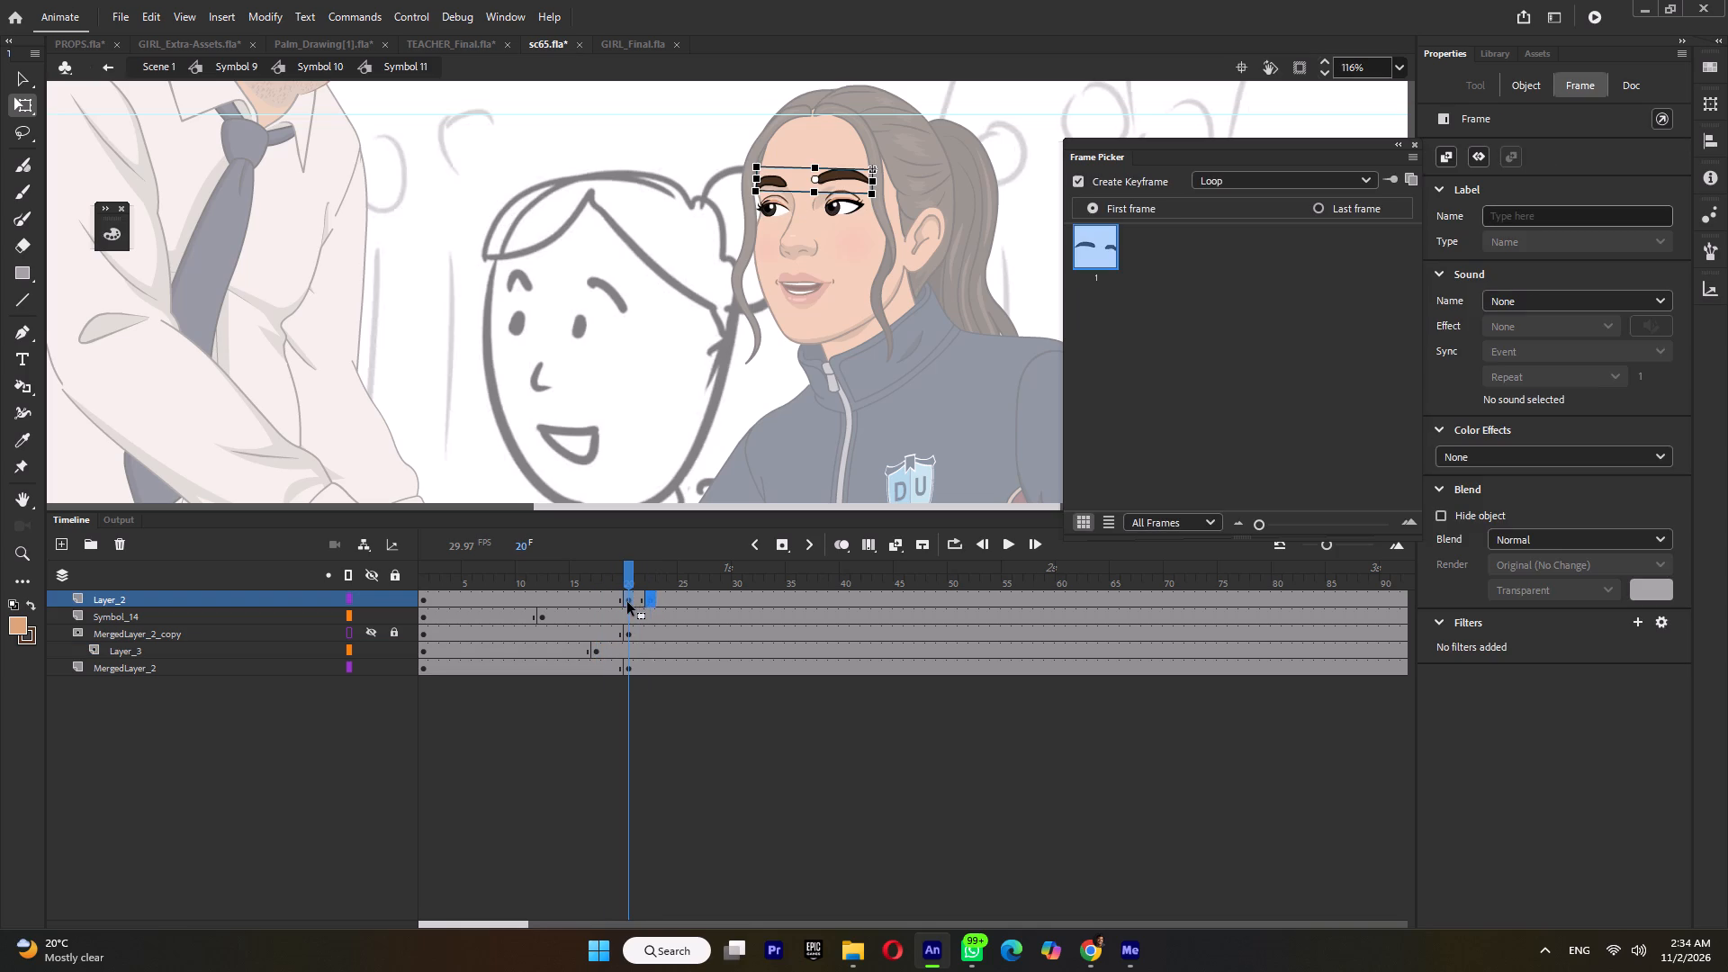
key("shift+F6")
left_click(544, 600)
key("F6")
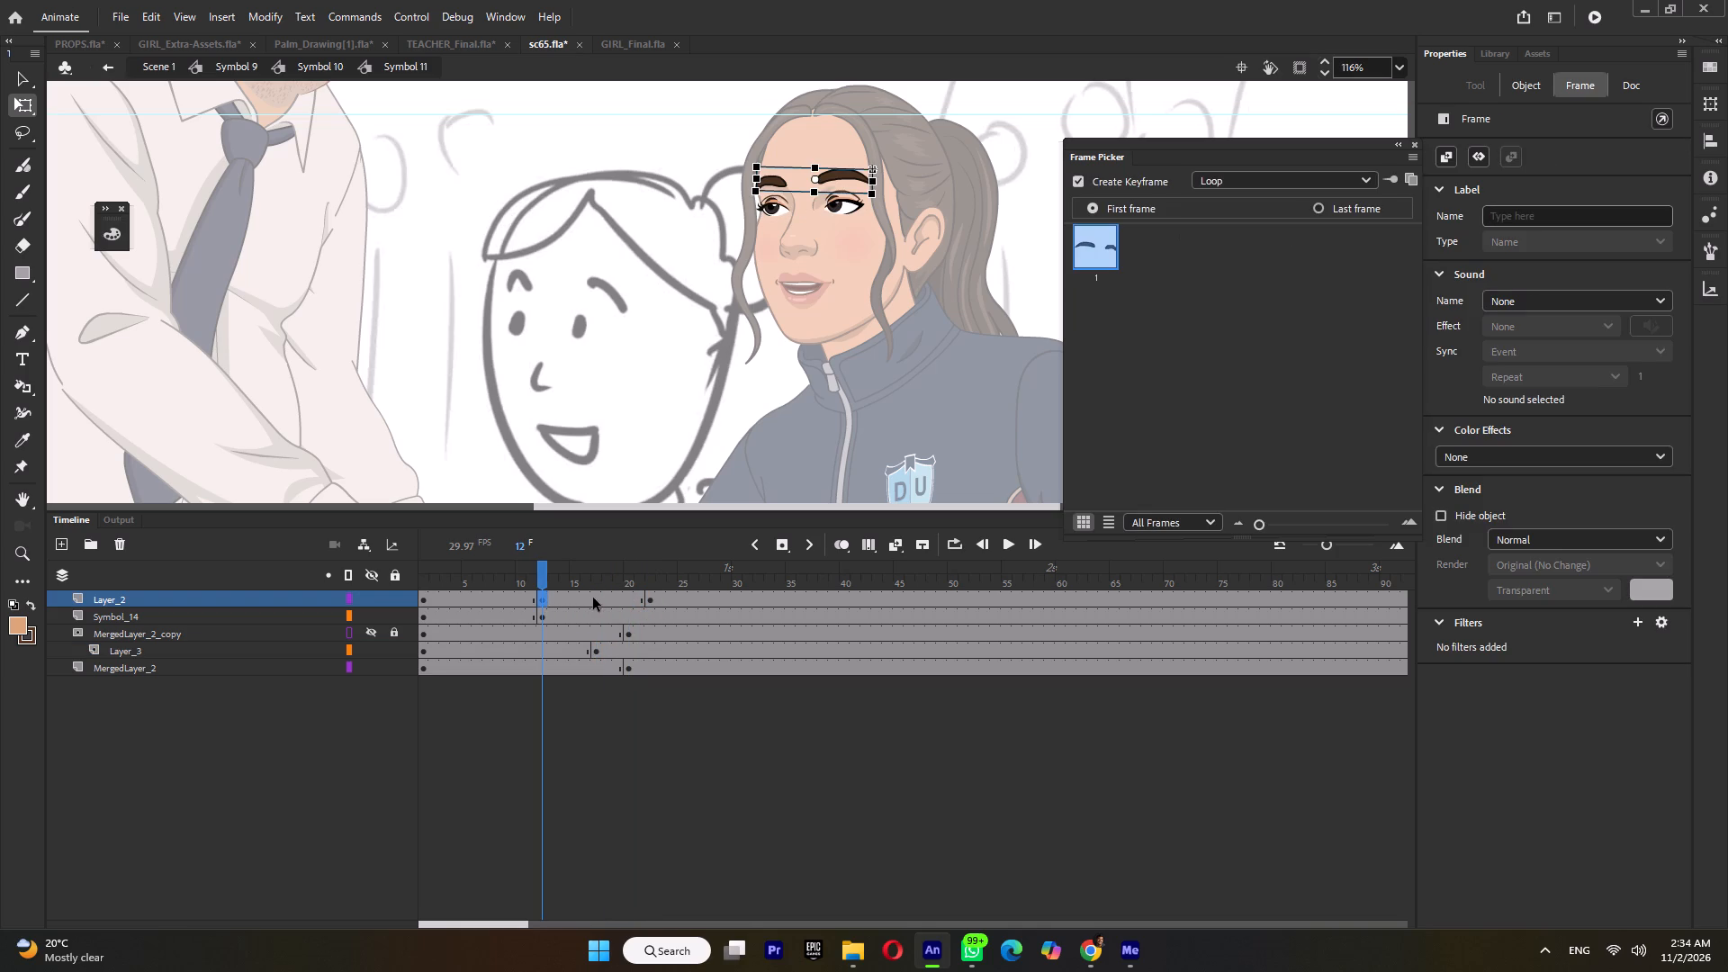
Add an eyebrow keyframe at frame 17, nudge the eyebrows slightly down, and tween the spans on both sides of it.
left_click(593, 598)
key("F6")
key("Down")
key("Down")
key("Down")
key("Down")
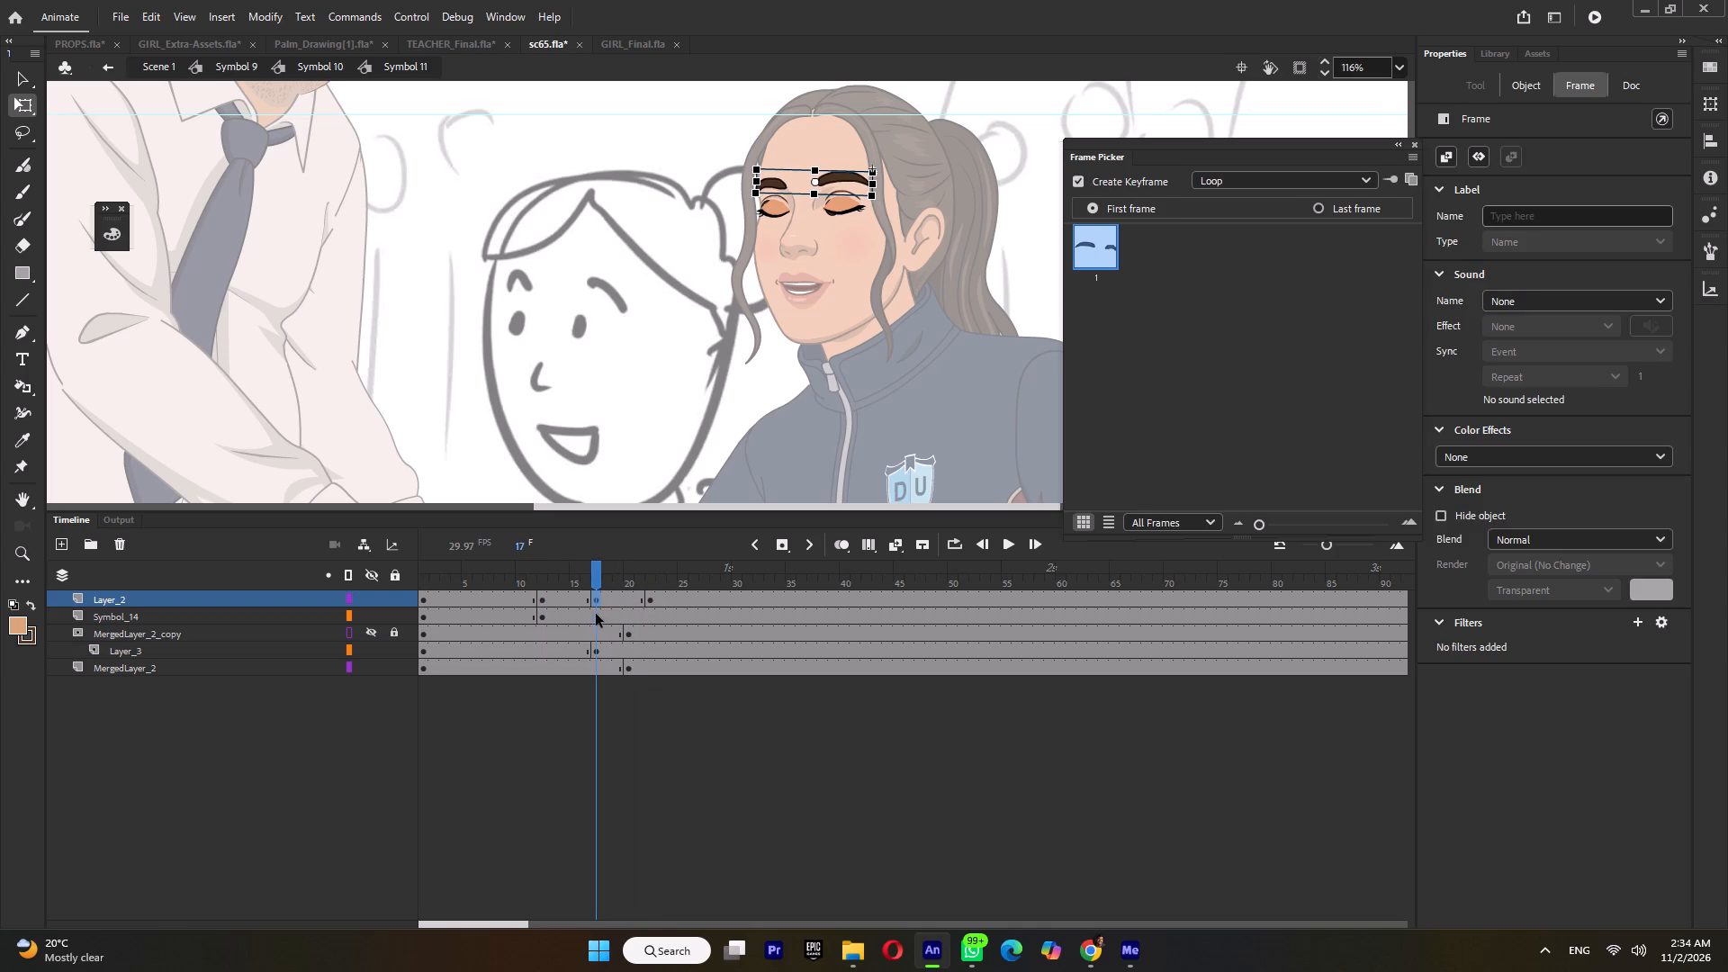
left_click_drag(581, 603, 599, 603)
key("ctrl+m")
Return to the girl's head symbol and play back the early frames to check her blink and eyebrow movement.
double_click(476, 388)
scroll(517, 367, "down", 7, "ctrl")
left_click(471, 569)
key("Return")
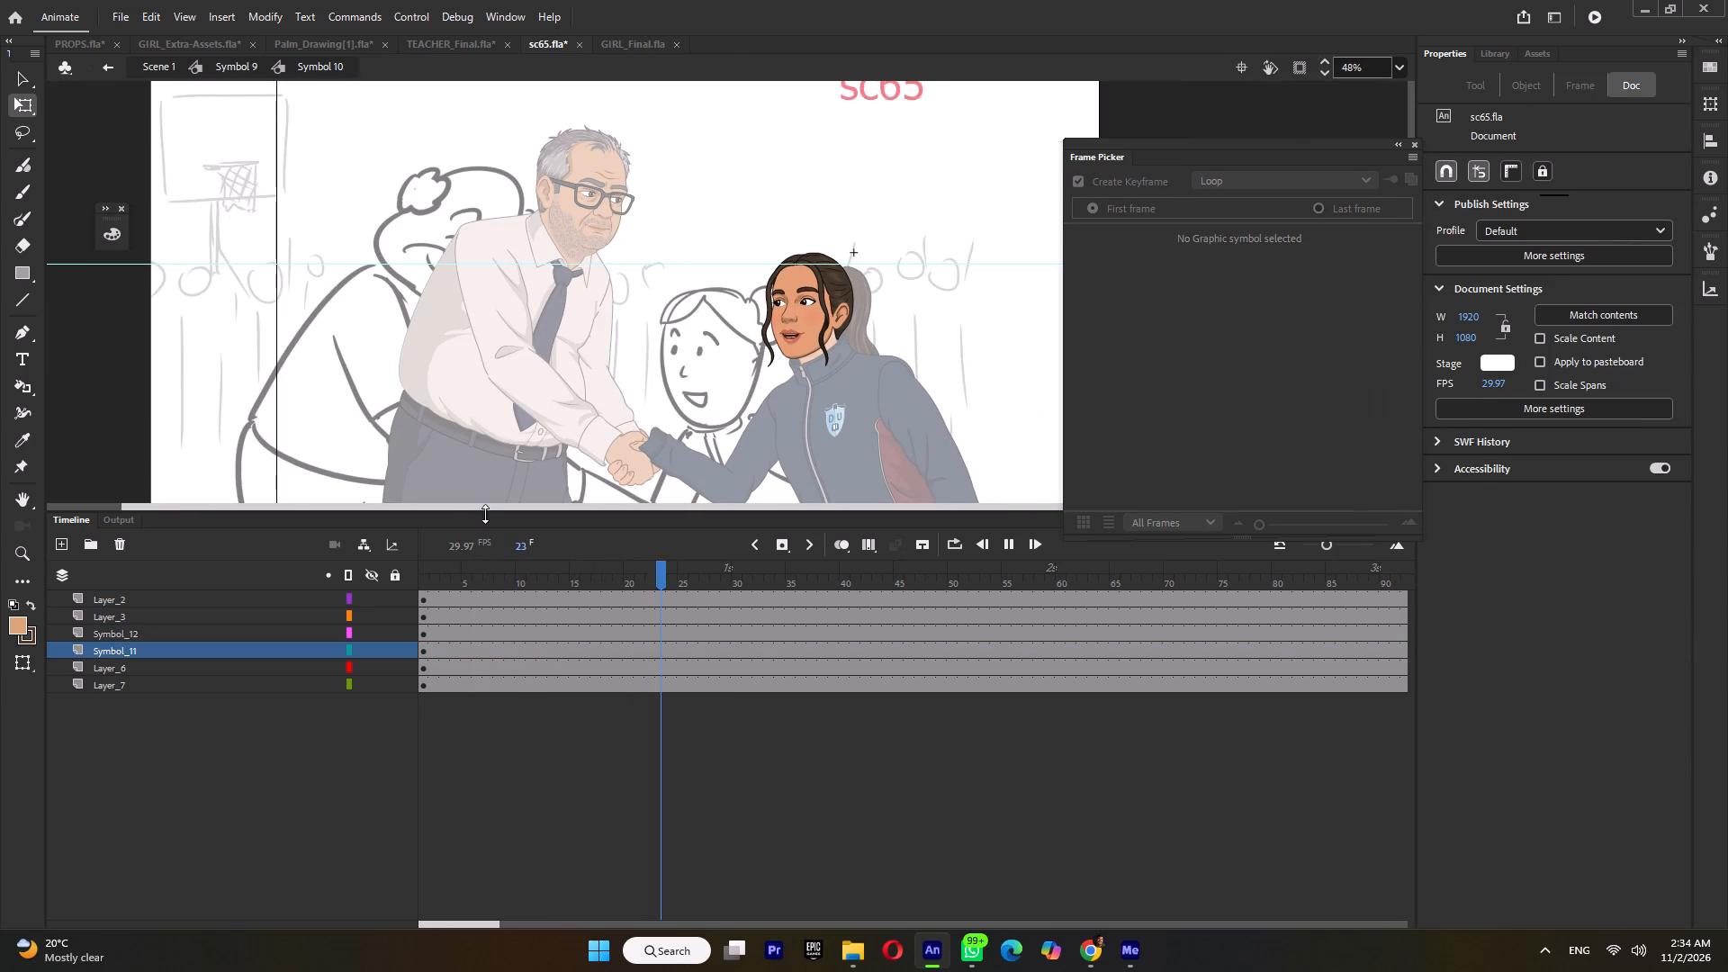
key("Return")
left_click_drag(550, 576, 457, 580)
key("Return")
key("Return")
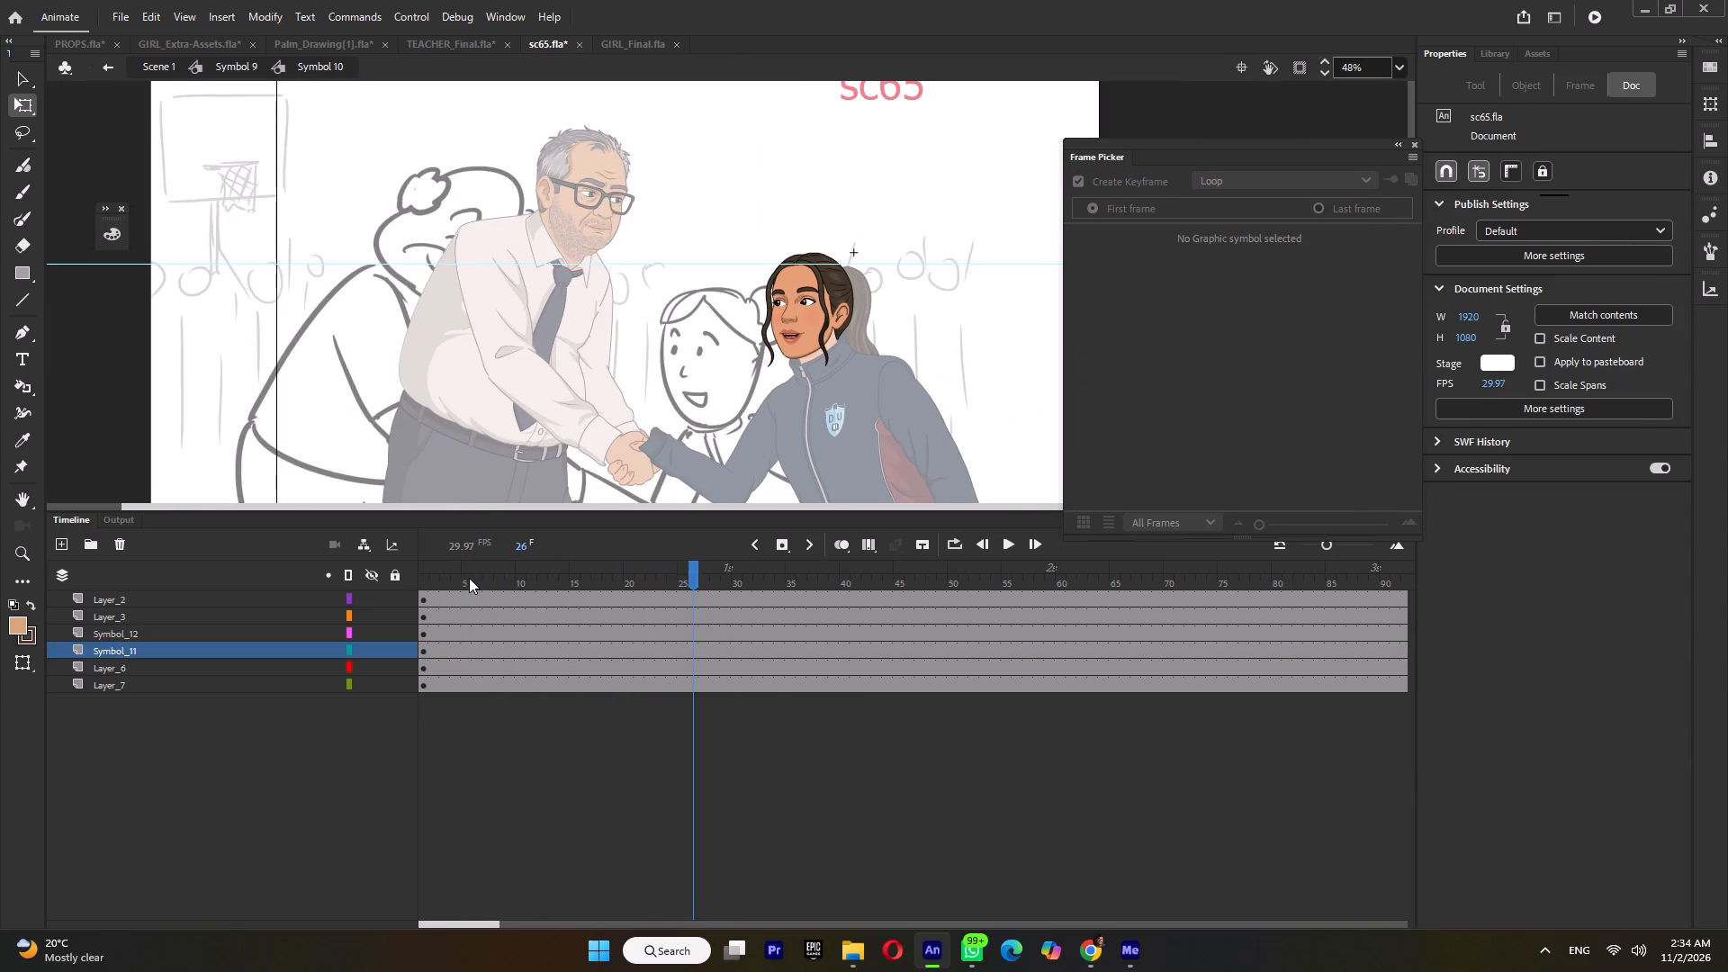
In the girl's eye symbol (Symbol 11), set the frame 1 eyelids on layer Symbol_14 to Single Frame looping.
left_click_drag(515, 573, 397, 598)
key("Return")
key("Return")
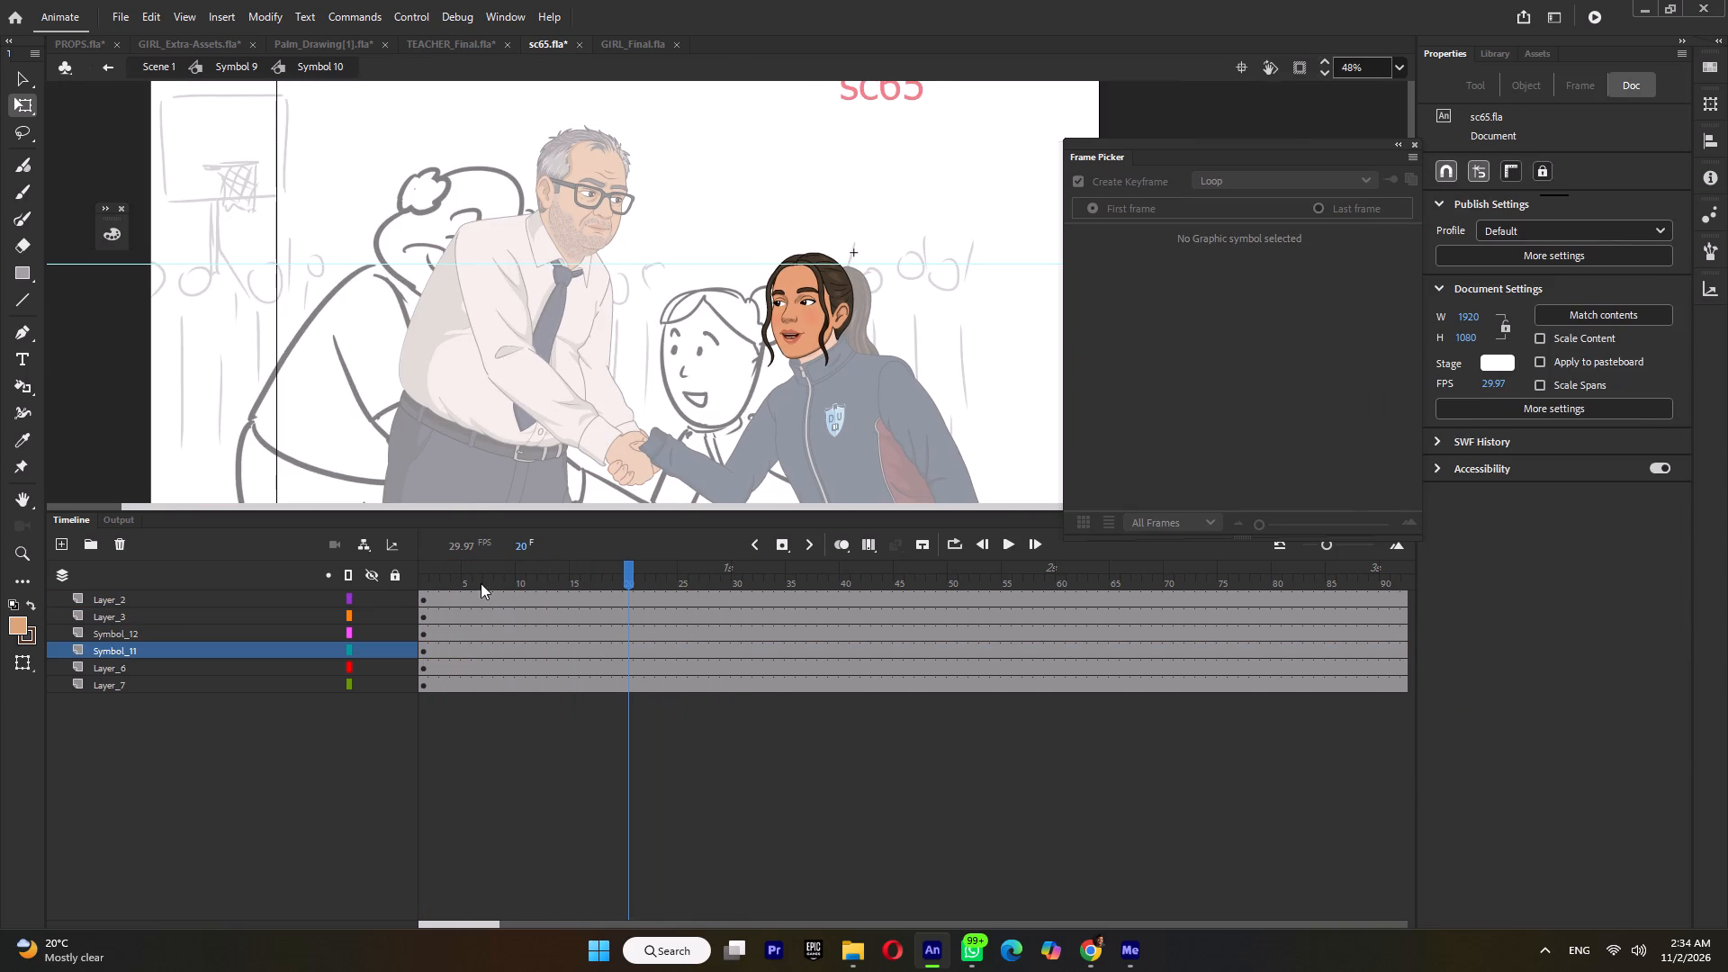
left_click_drag(485, 572, 298, 596)
scroll(811, 304, "up", 3, "ctrl")
double_click(833, 281)
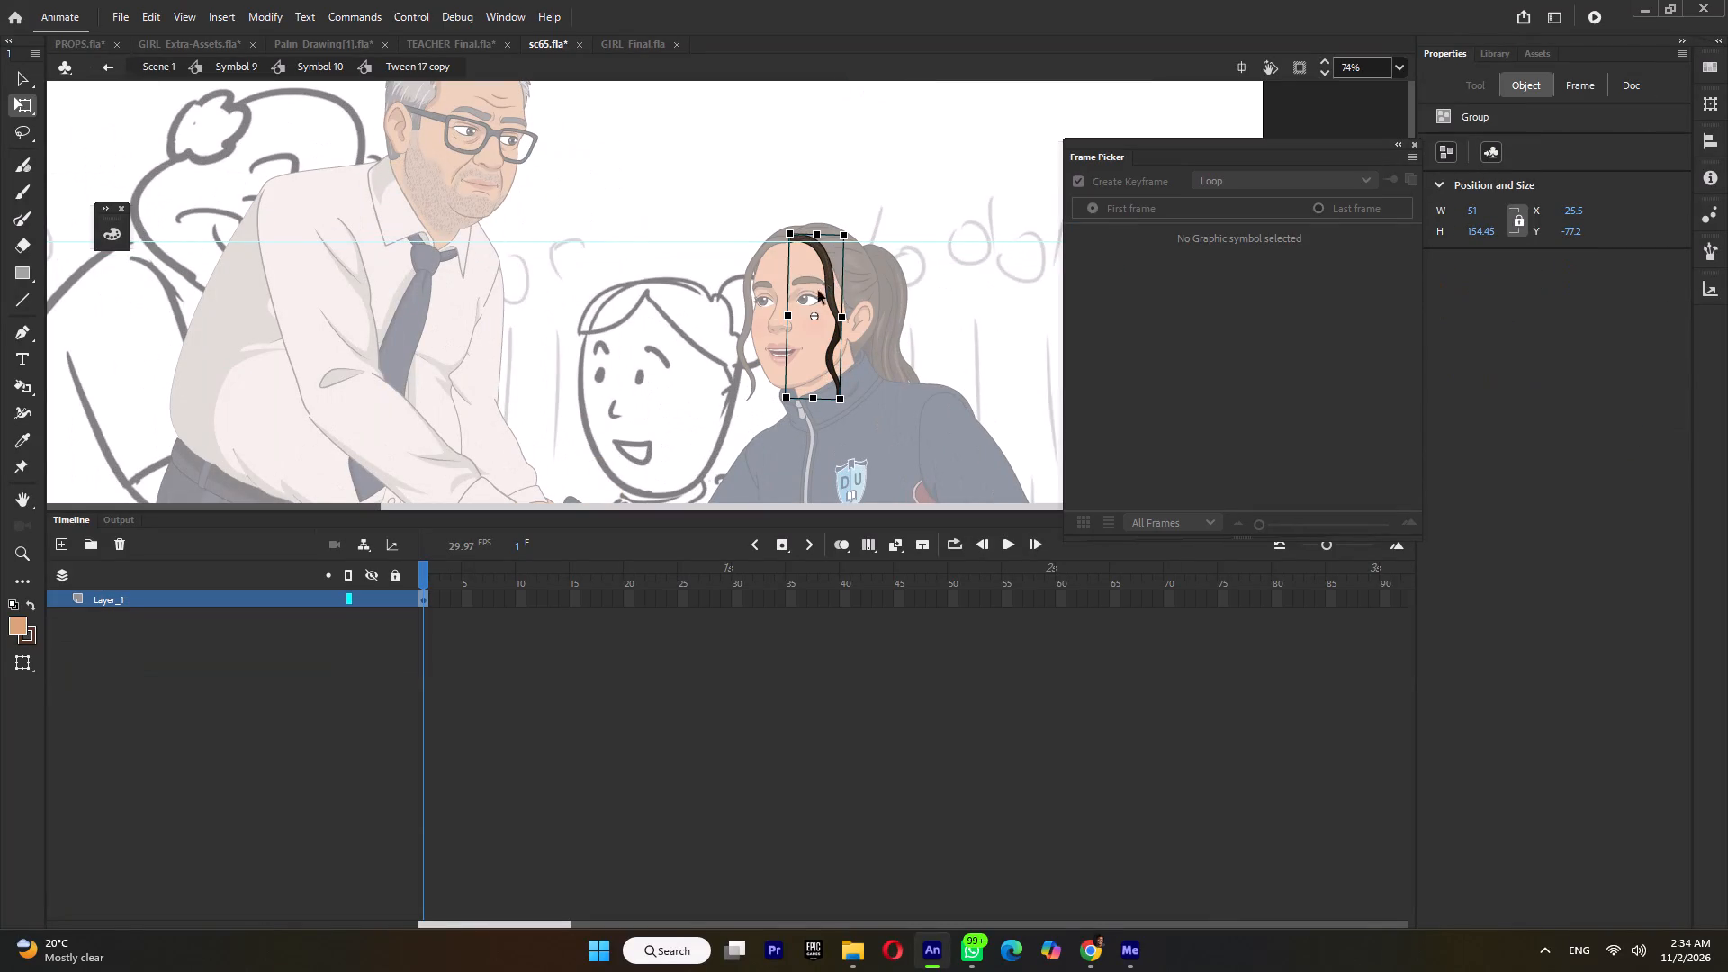
double_click(744, 293)
double_click(764, 285)
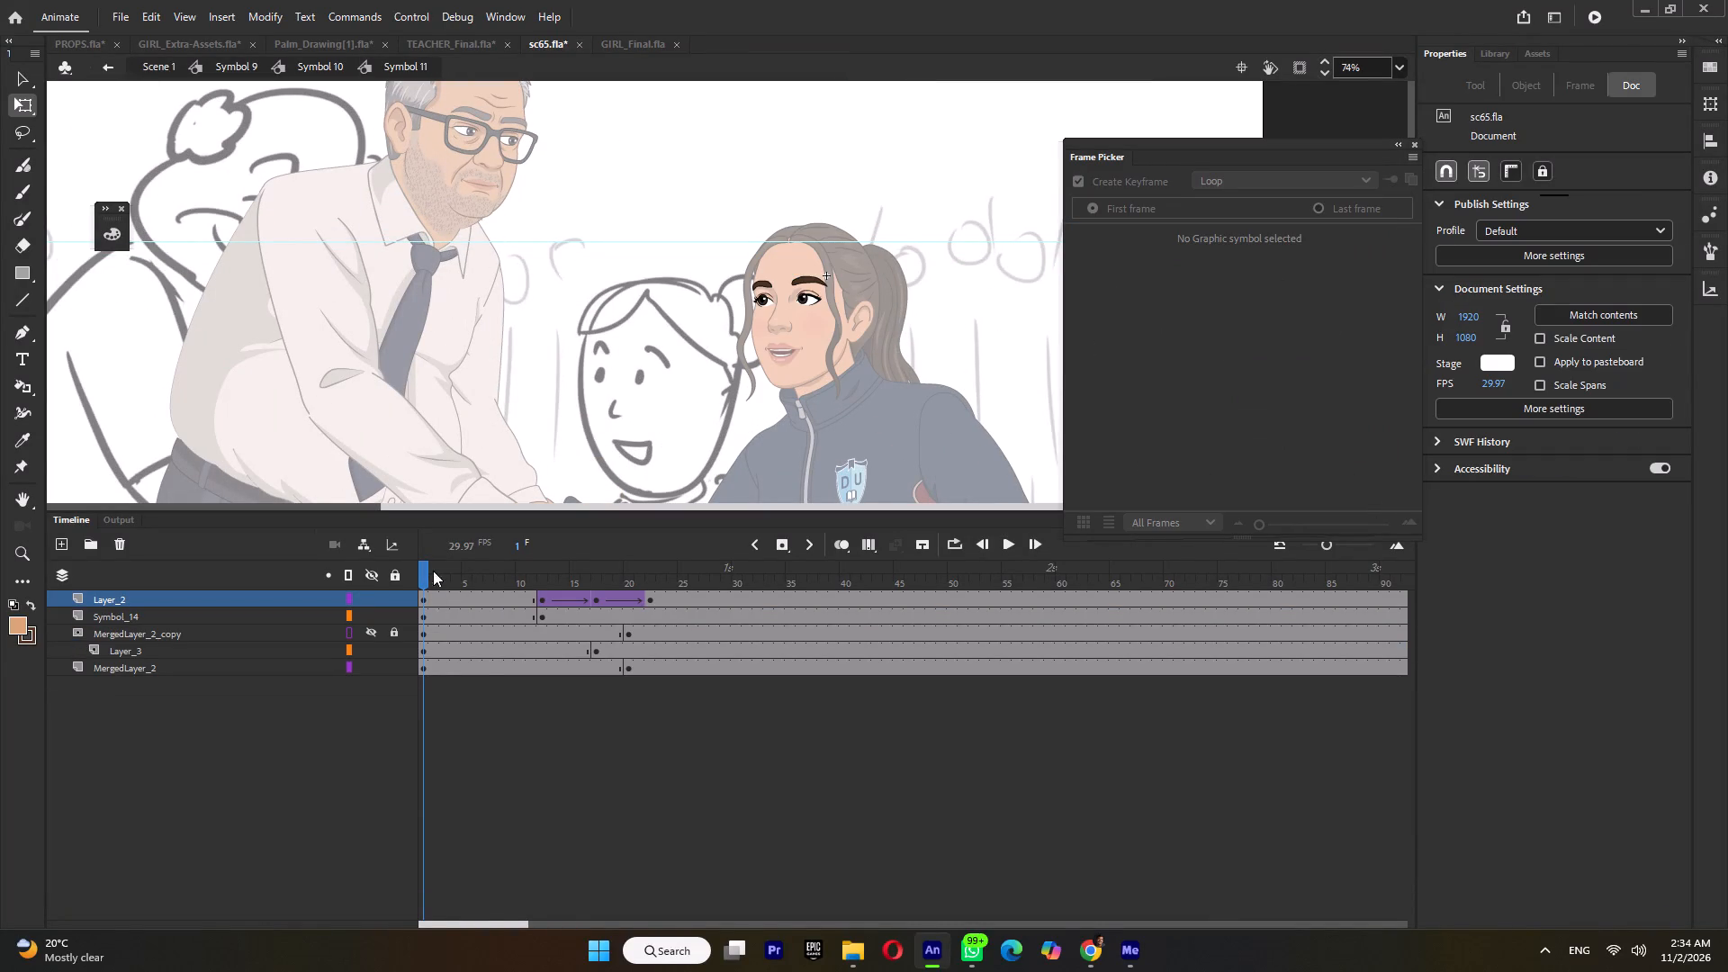
left_click_drag(433, 571, 580, 591)
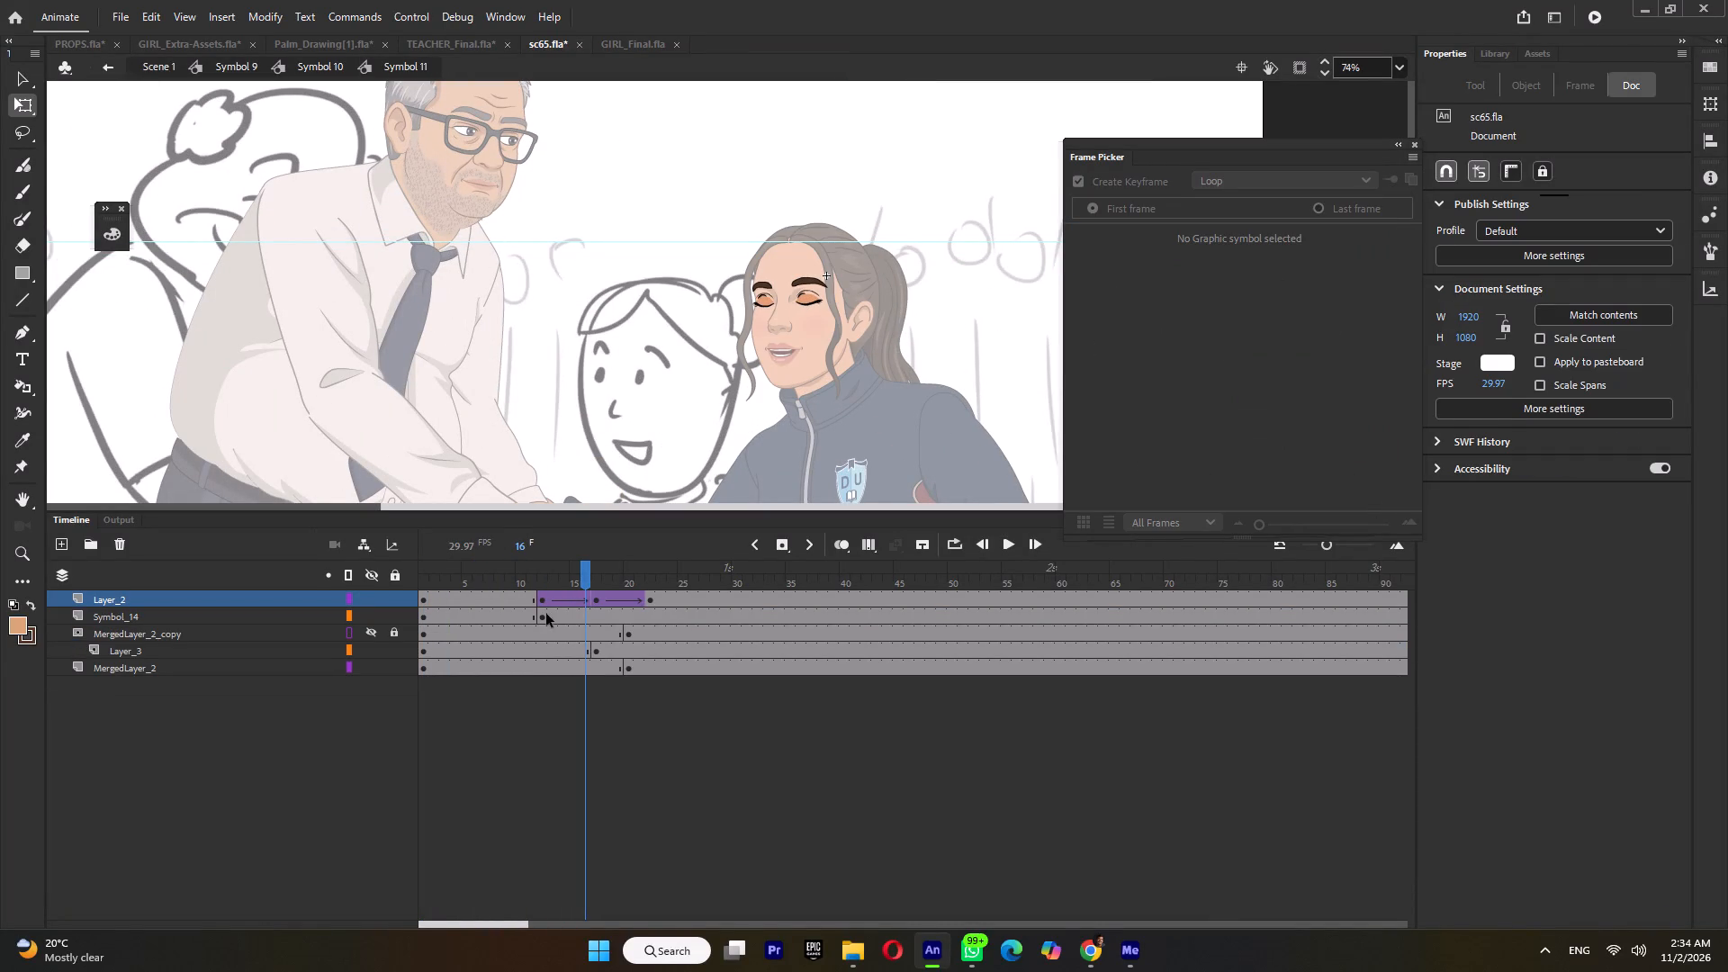
left_click(546, 614)
scroll(924, 293, "up", 3, "ctrl")
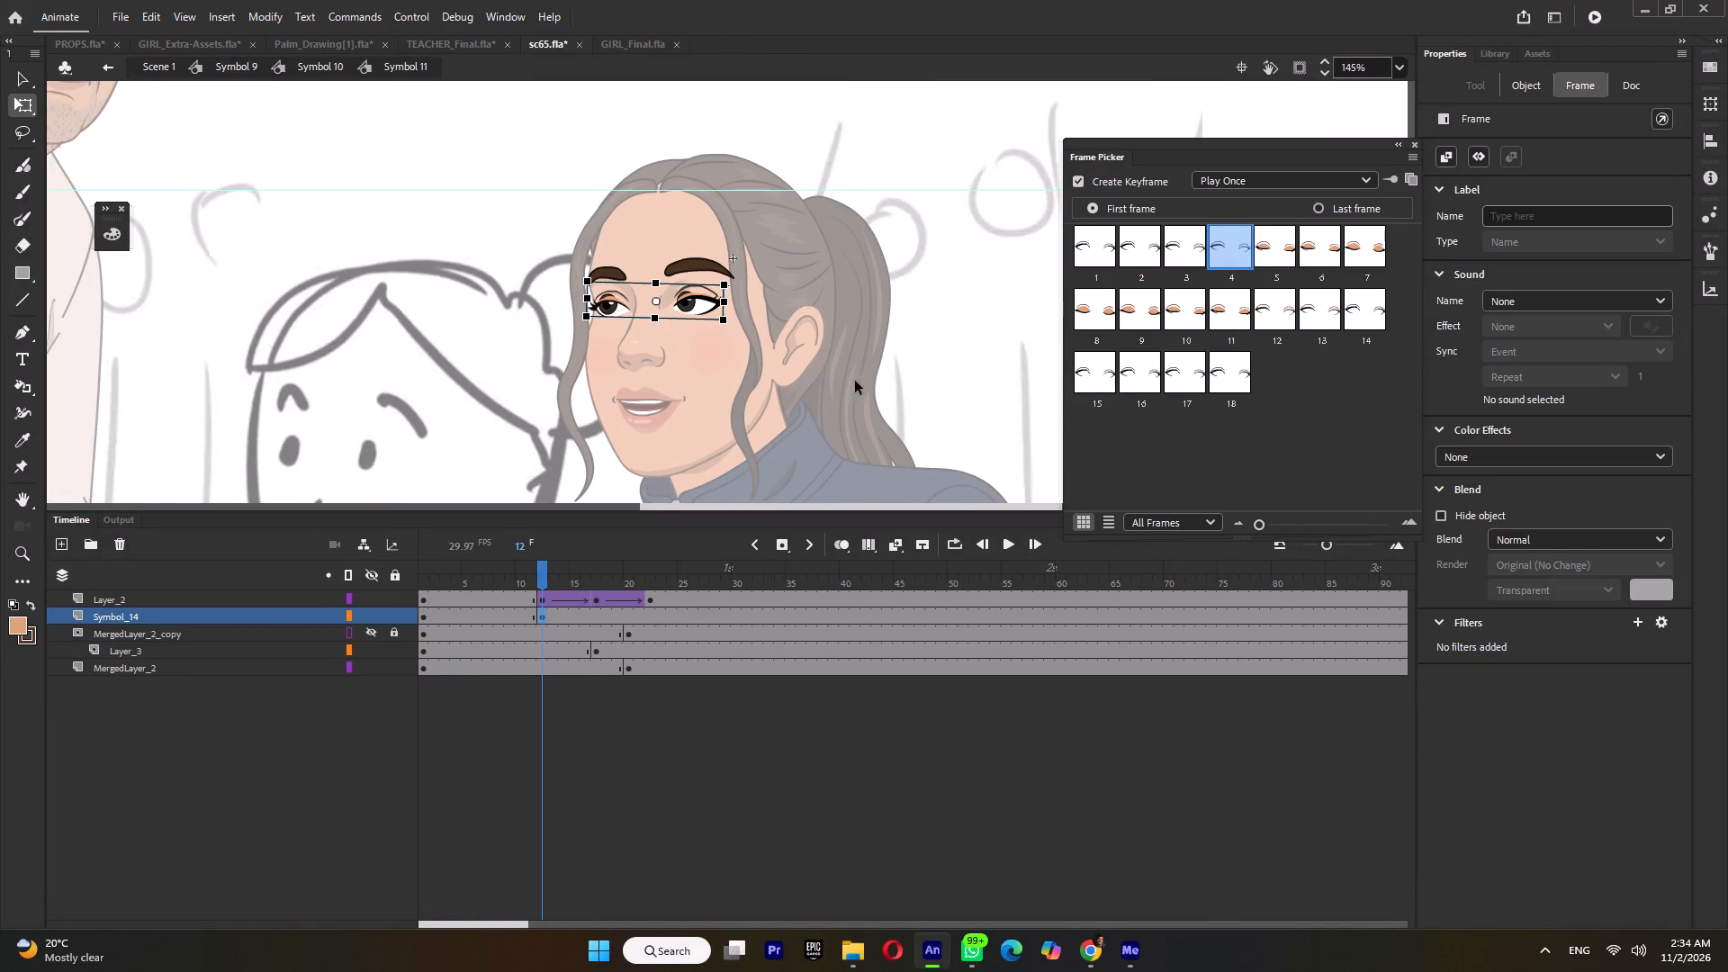
left_click(428, 611)
left_click(1284, 172)
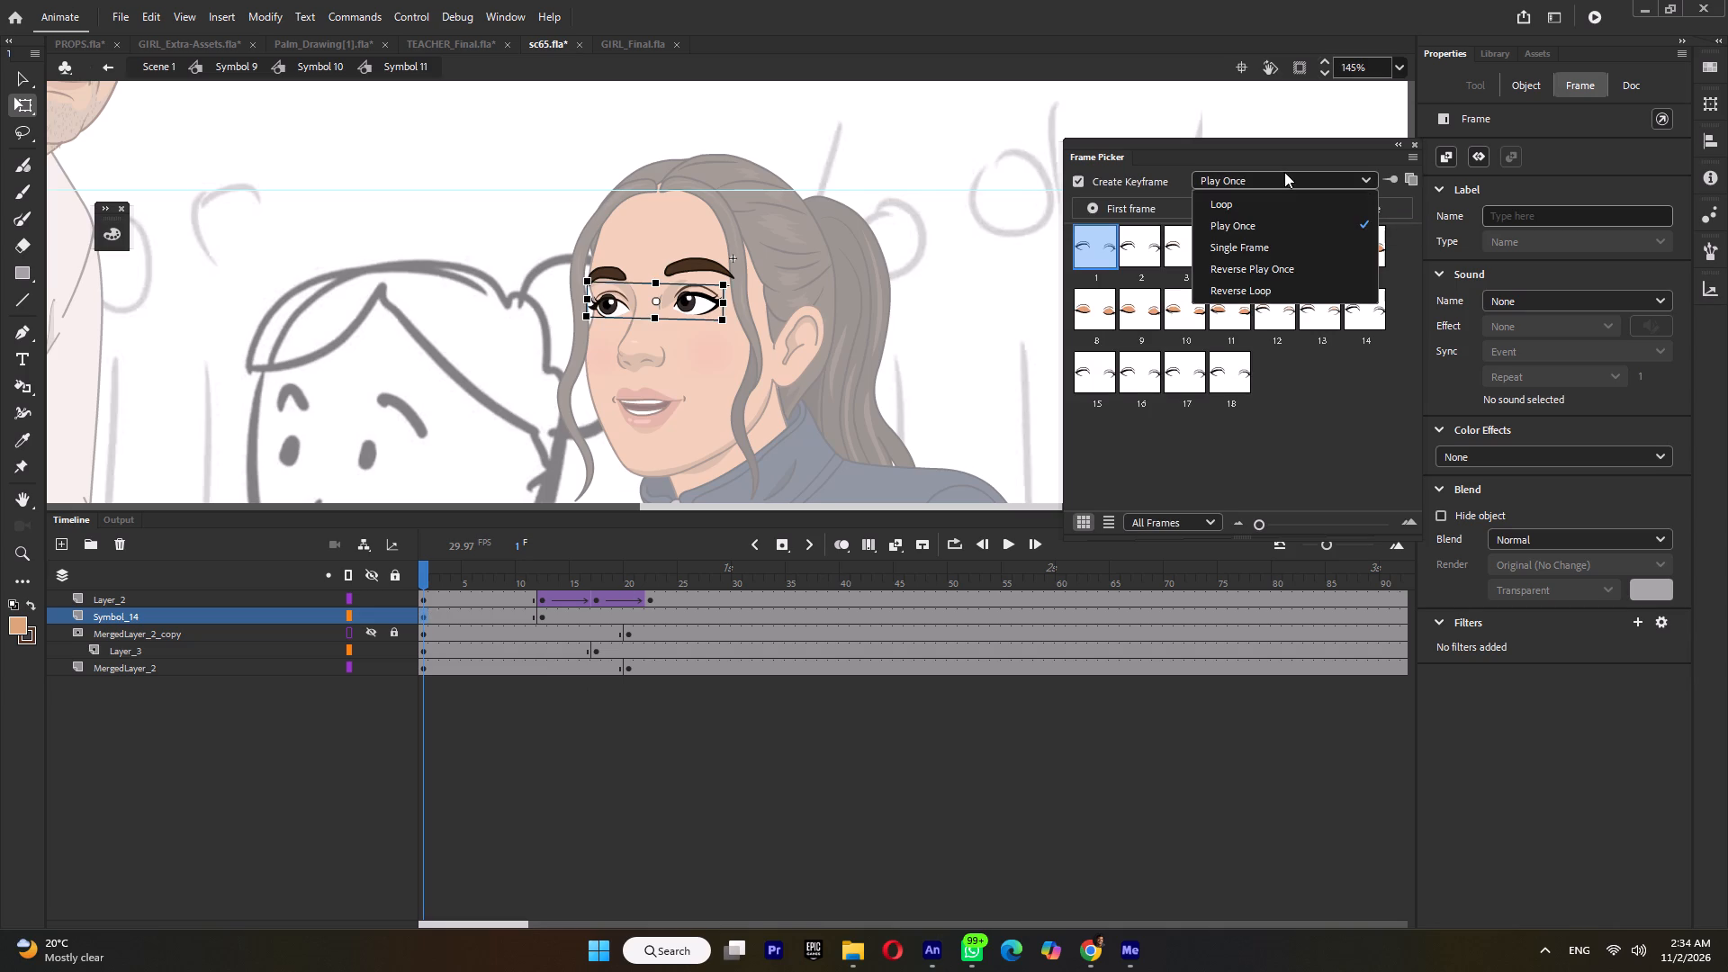
left_click(1274, 243)
Return to the girl's head and body symbols, play back the animation, and examine her face around frame 31.
double_click(538, 235)
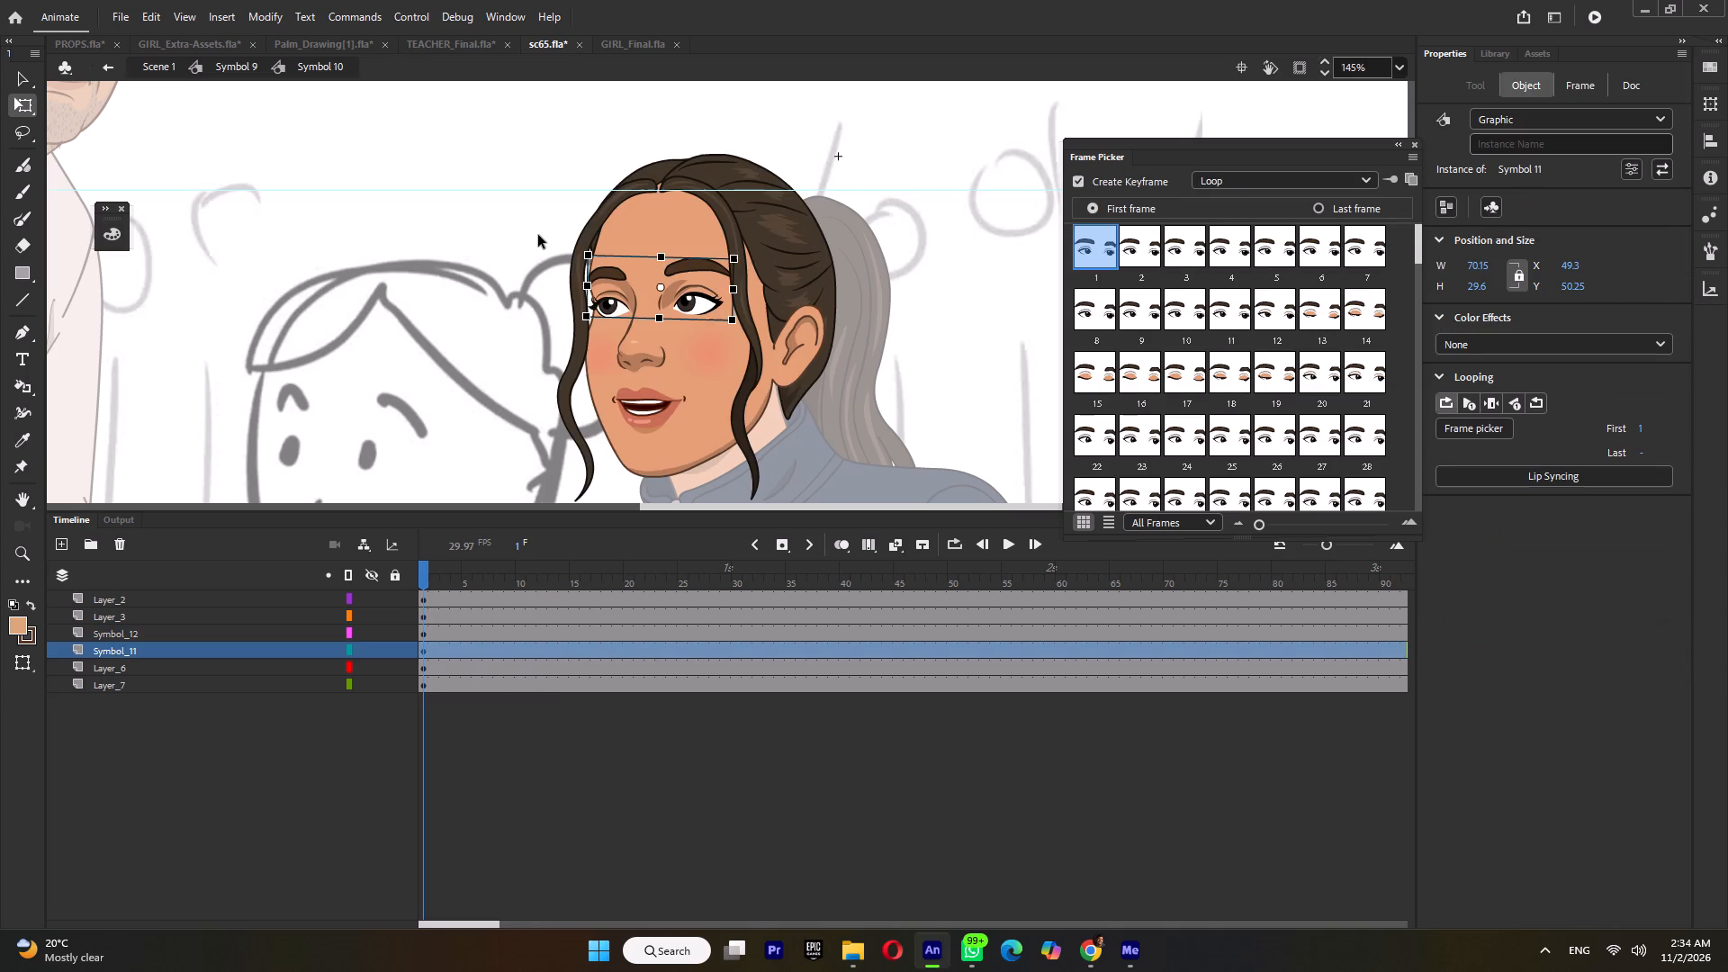
key("Return")
key("Return")
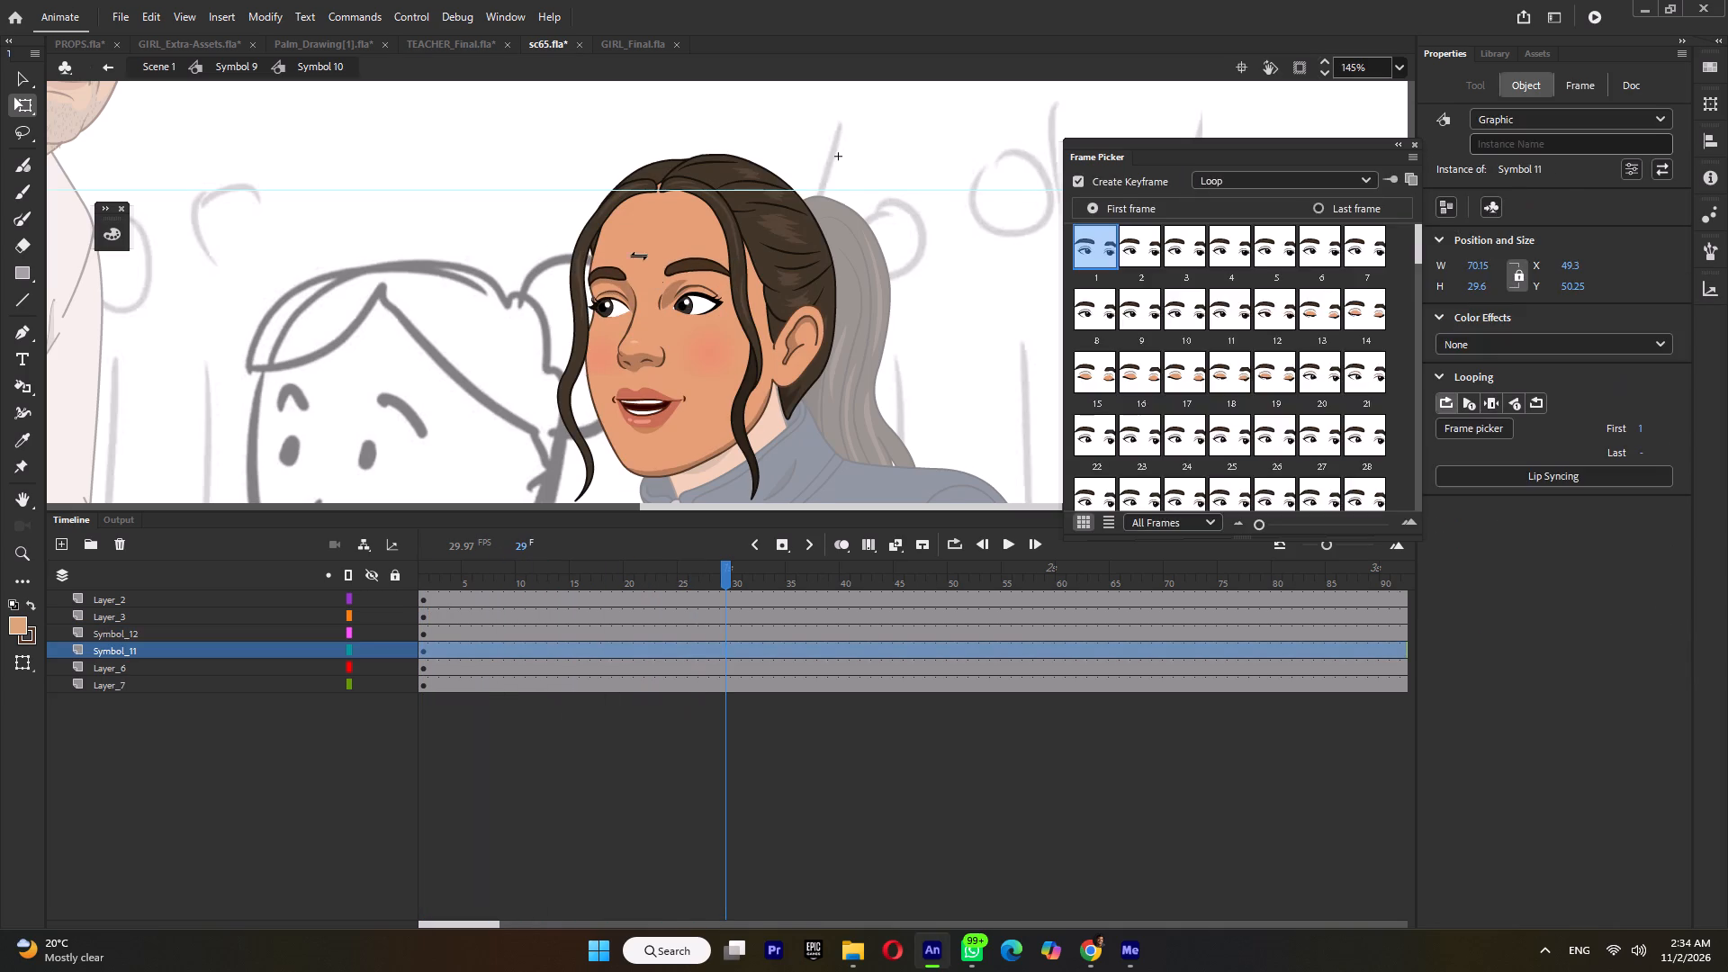
double_click(490, 224)
scroll(654, 370, "down", 9, "ctrl")
key("Return")
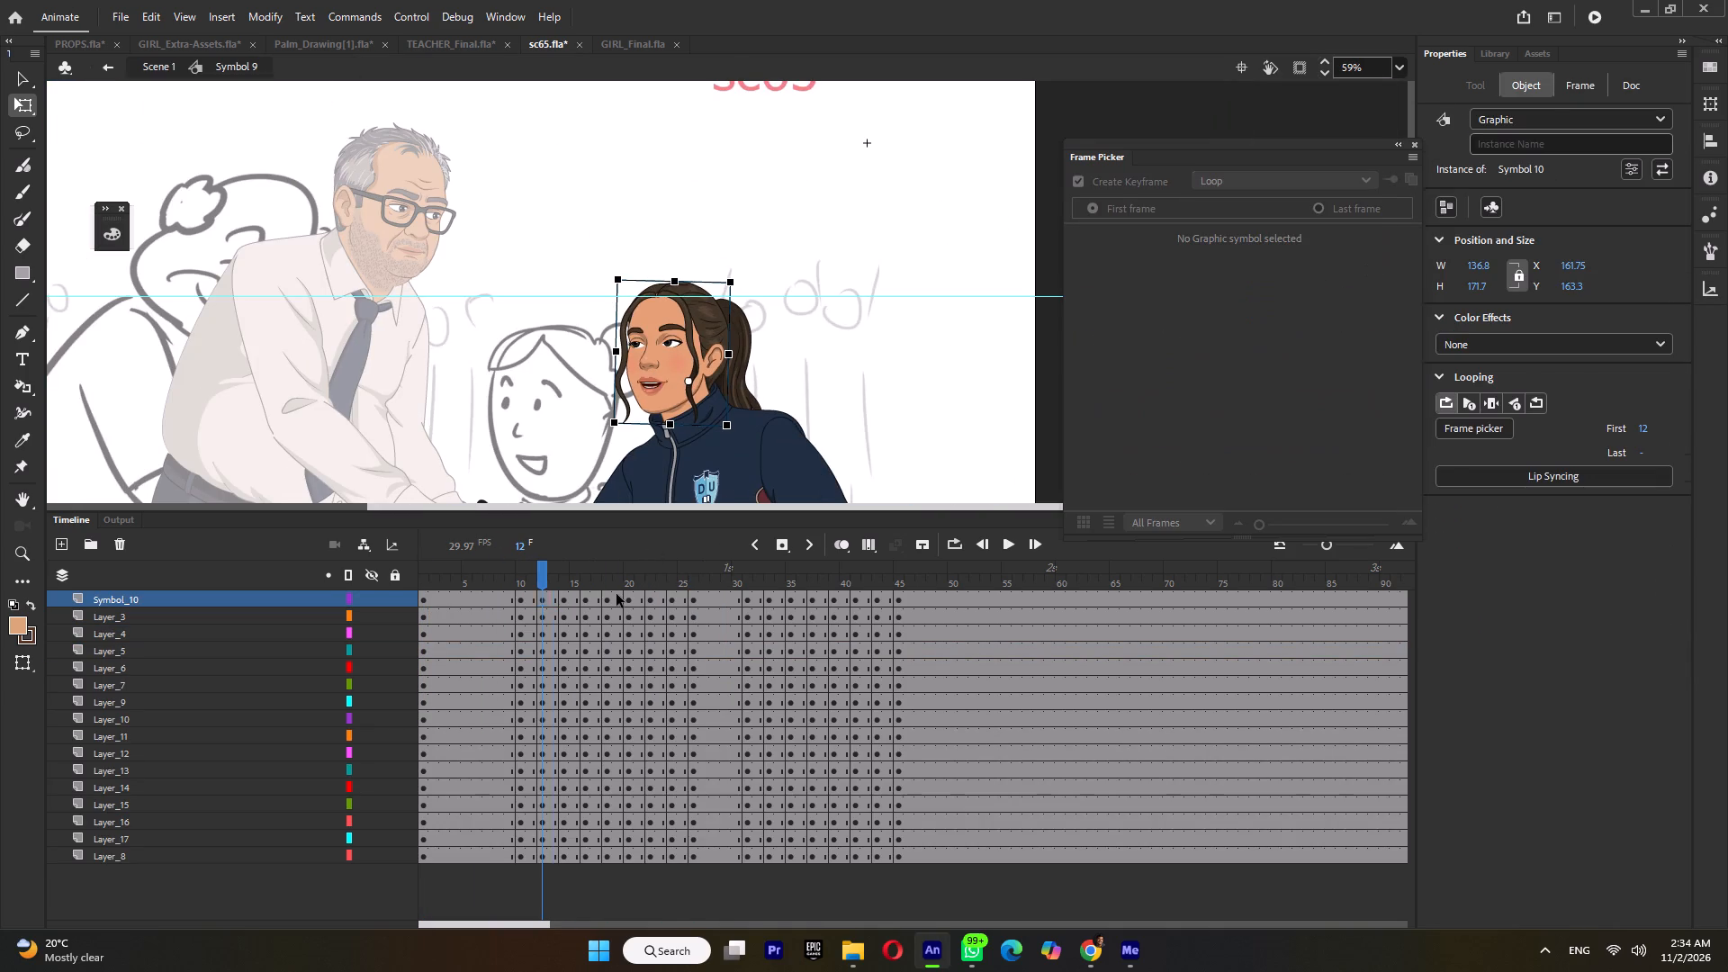
key("Return")
left_click_drag(719, 576, 721, 615)
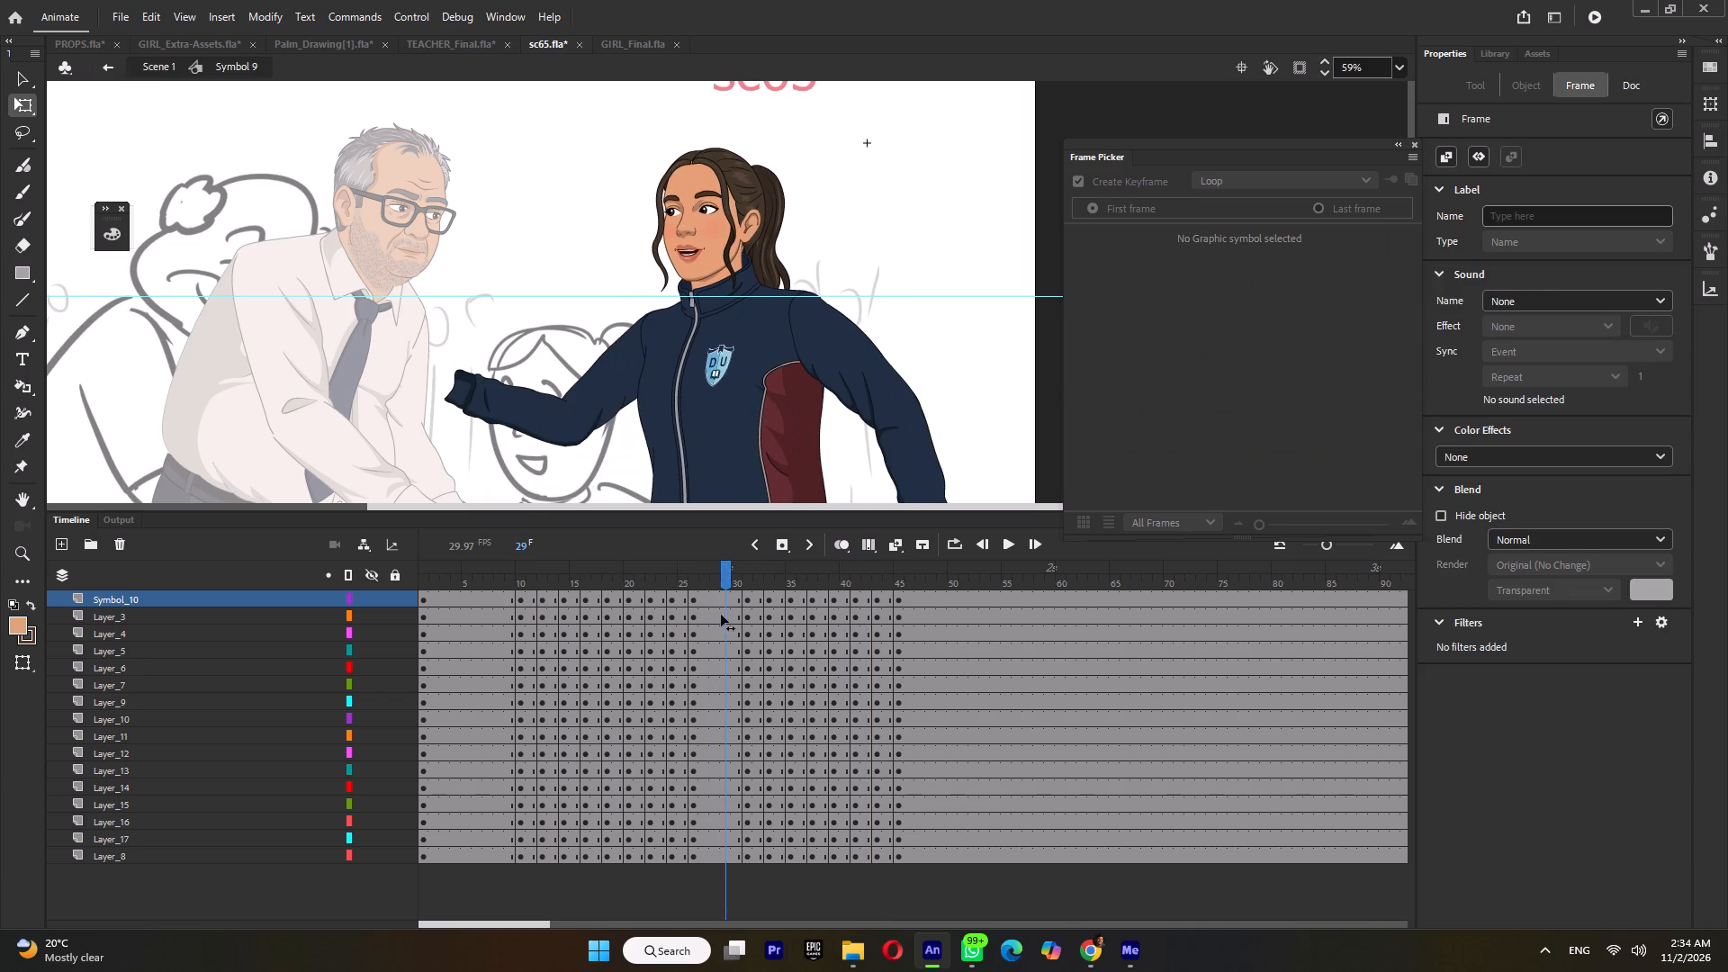
left_click_drag(721, 615, 746, 617)
scroll(713, 186, "up", 6, "ctrl")
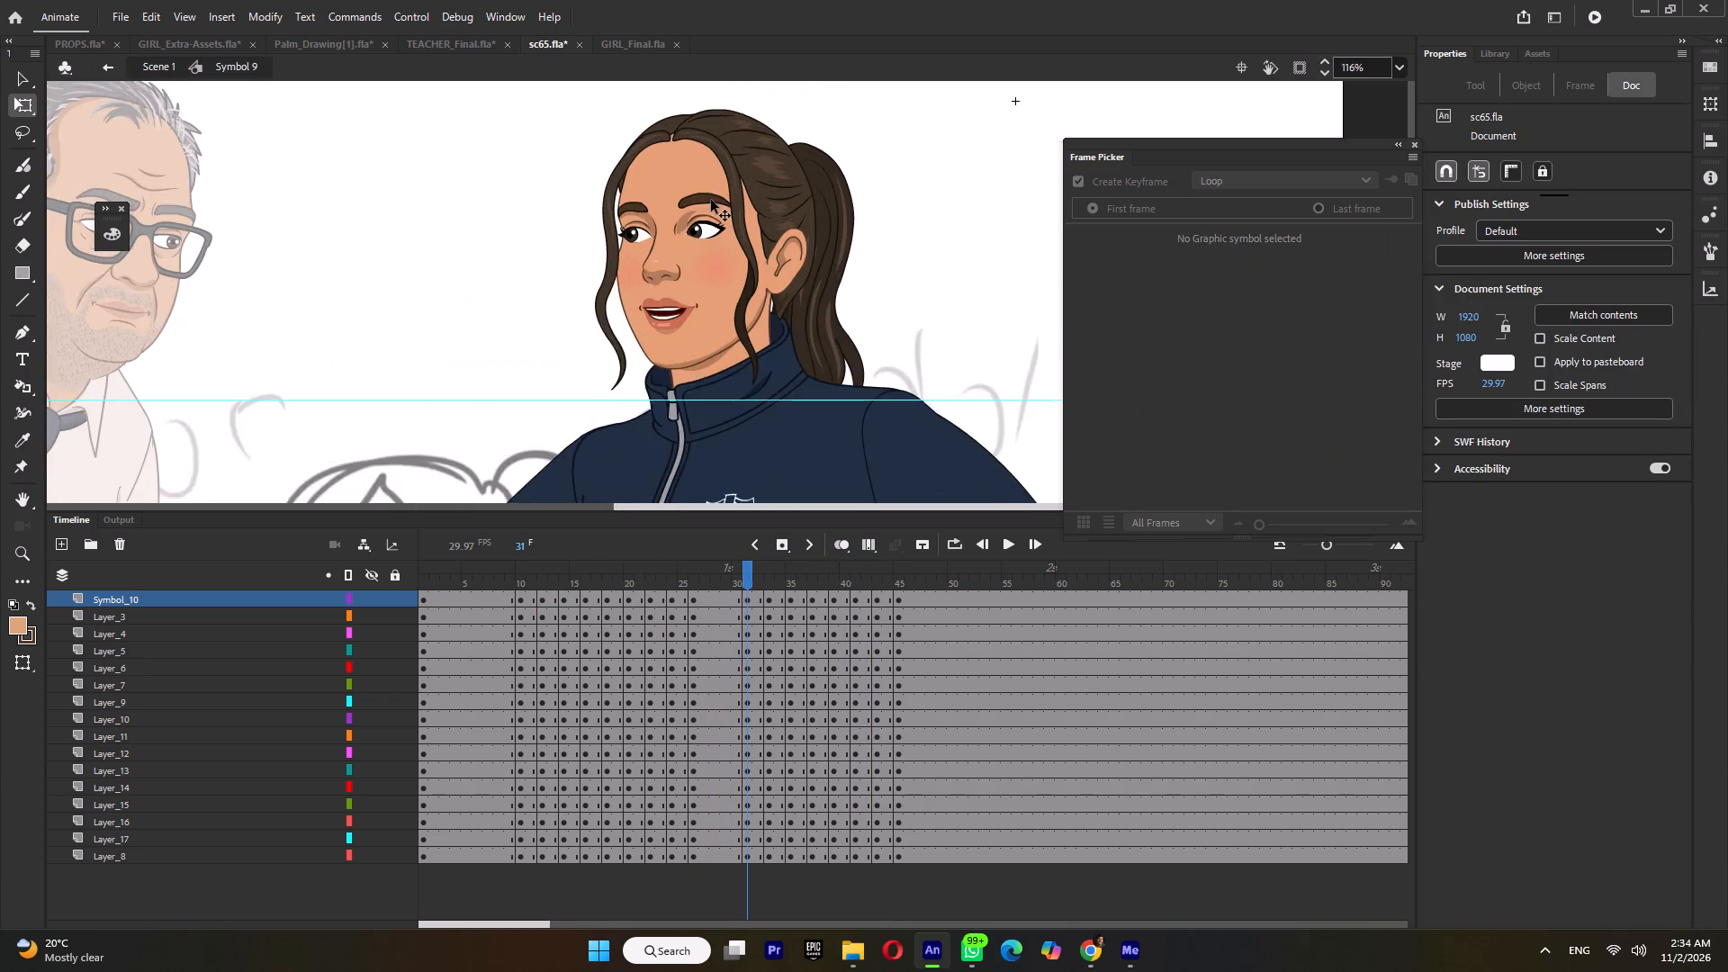
scroll(711, 200, "up", 2, "ctrl")
Save the sc65 document.
key("ctrl+s")
In the girl's eye symbol, add a keyframe at frame 31 on Symbol_14 and start its blink from frame 3.
triple_click(698, 199)
left_click(698, 199)
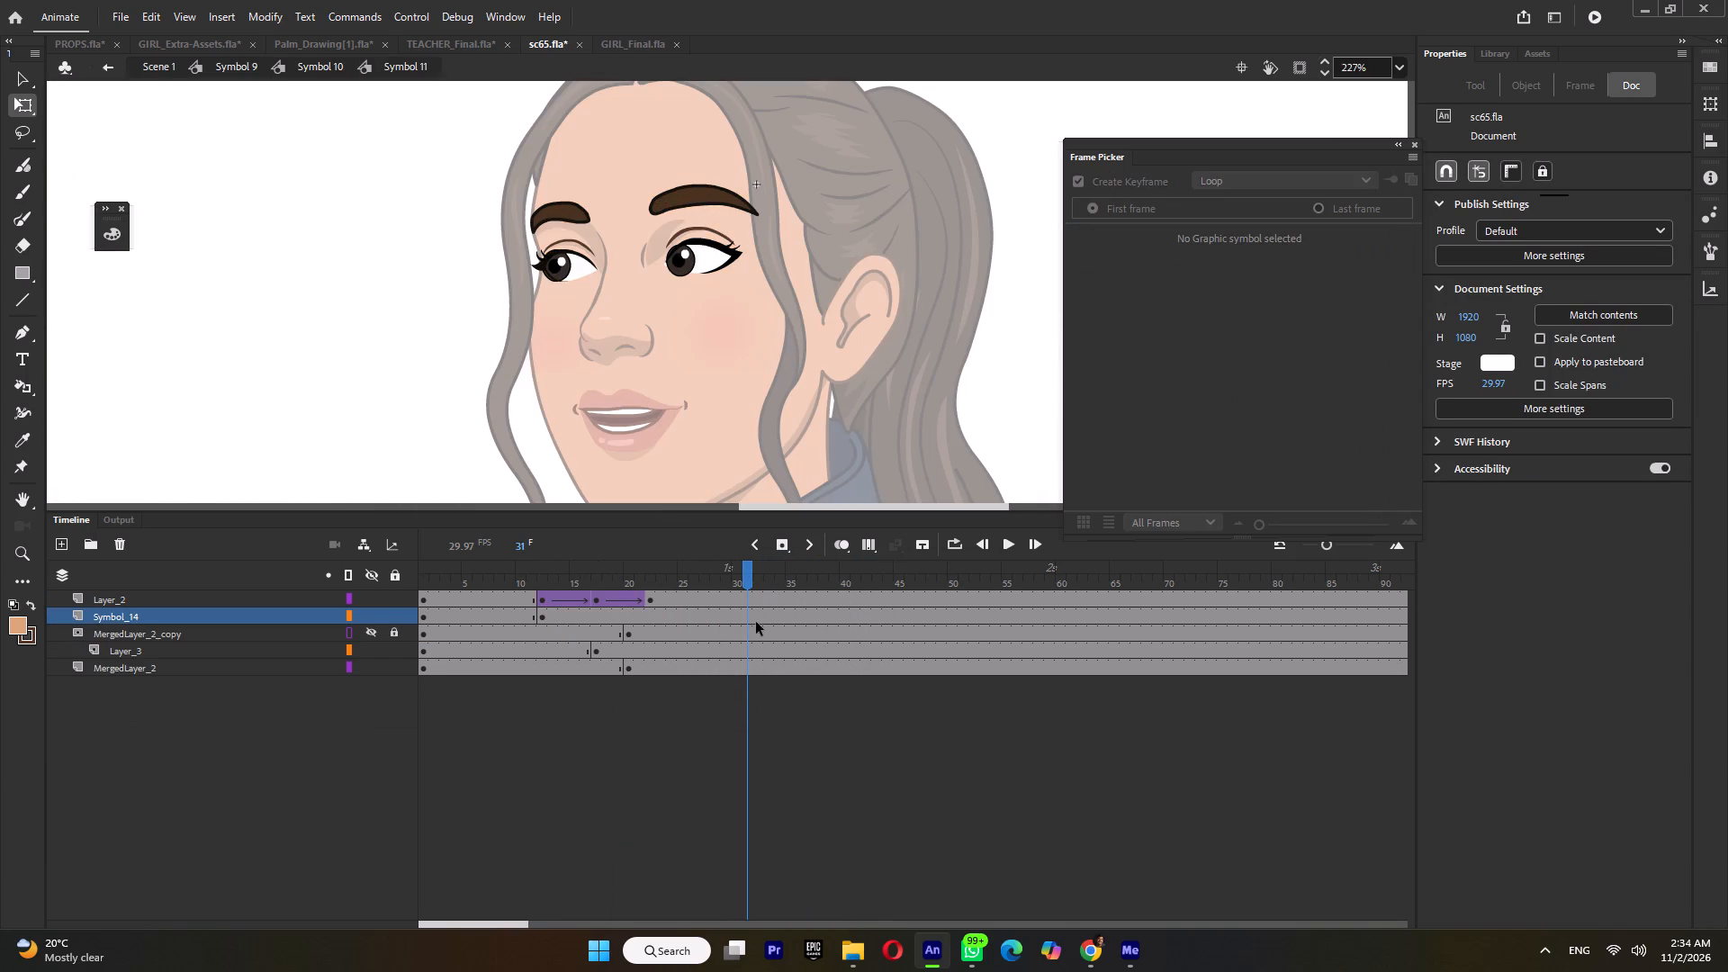
left_click(749, 646)
left_click(751, 633)
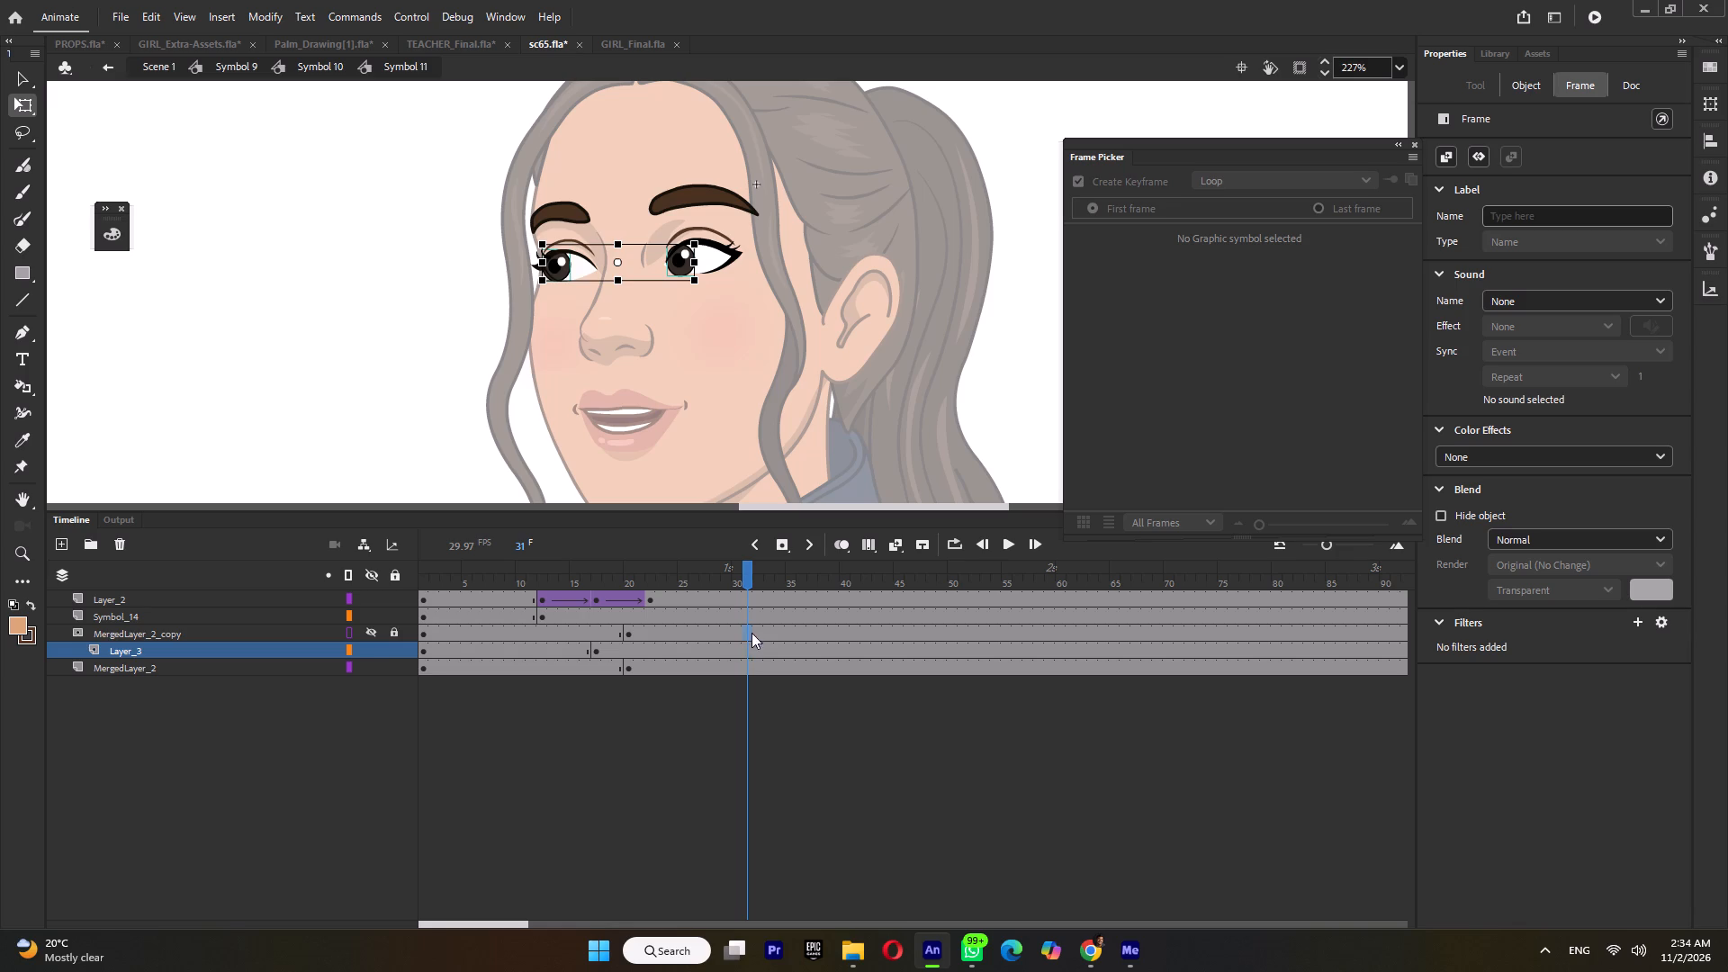
left_click(751, 620)
key("F6")
left_click(1184, 249)
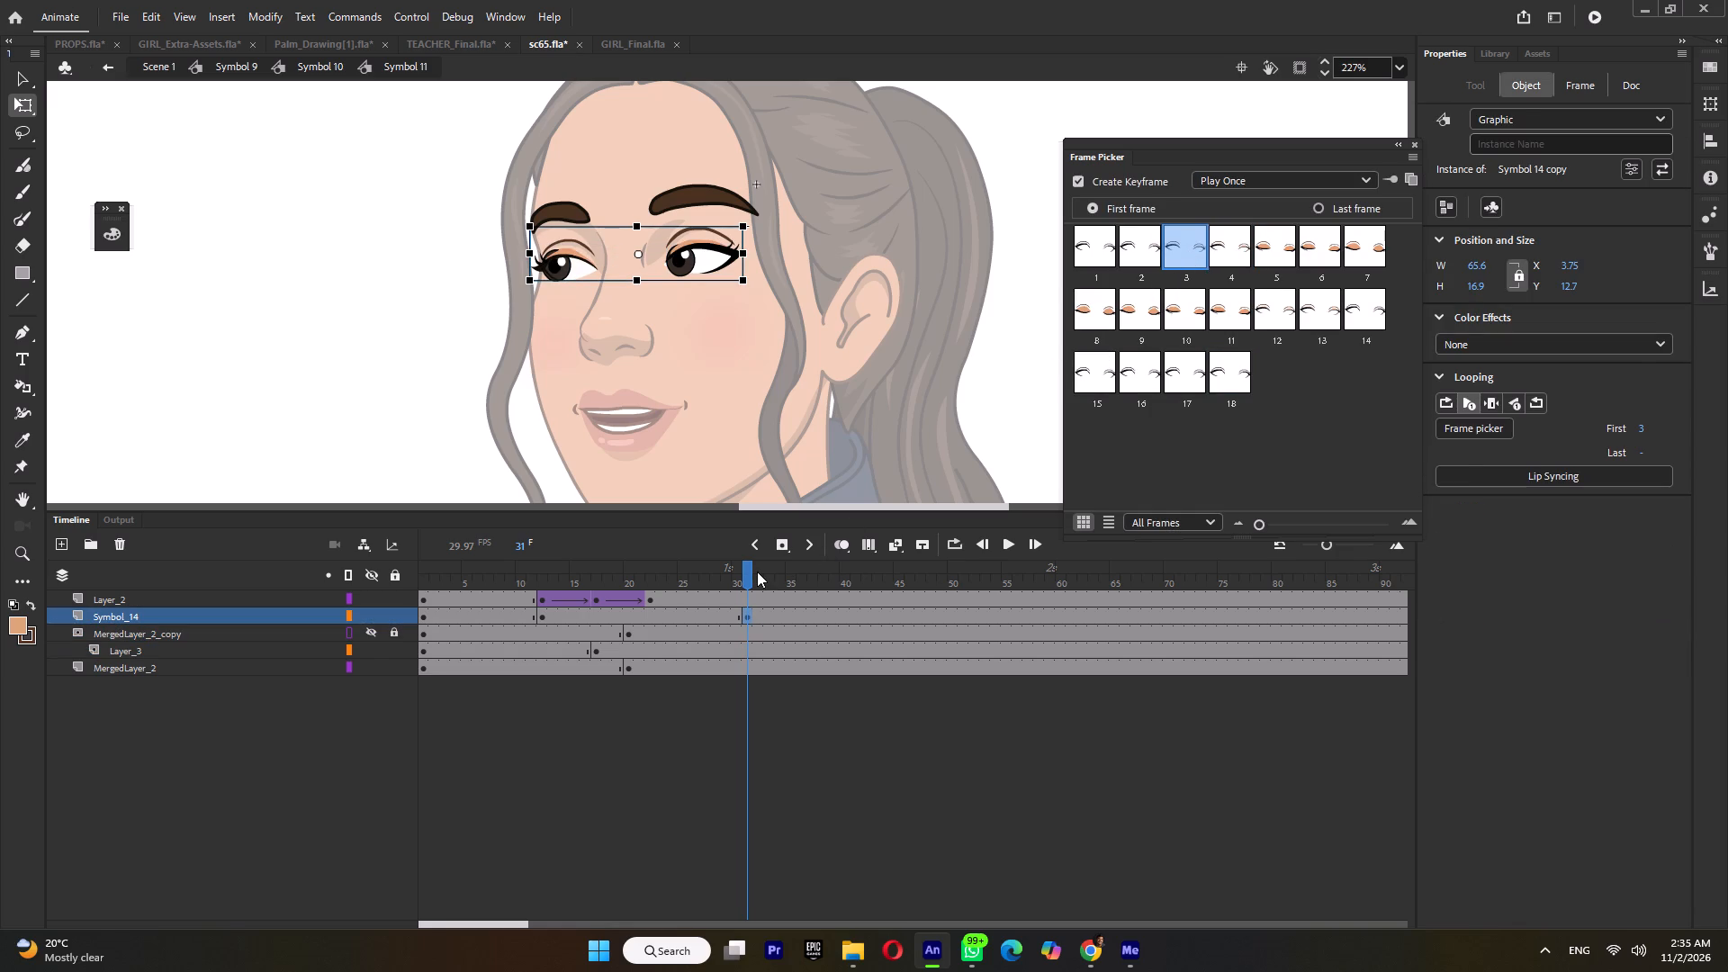
On the eyebrow layer Layer_2, add keyframes at frames 42 and 31 around the second blink.
left_click_drag(751, 574, 875, 612)
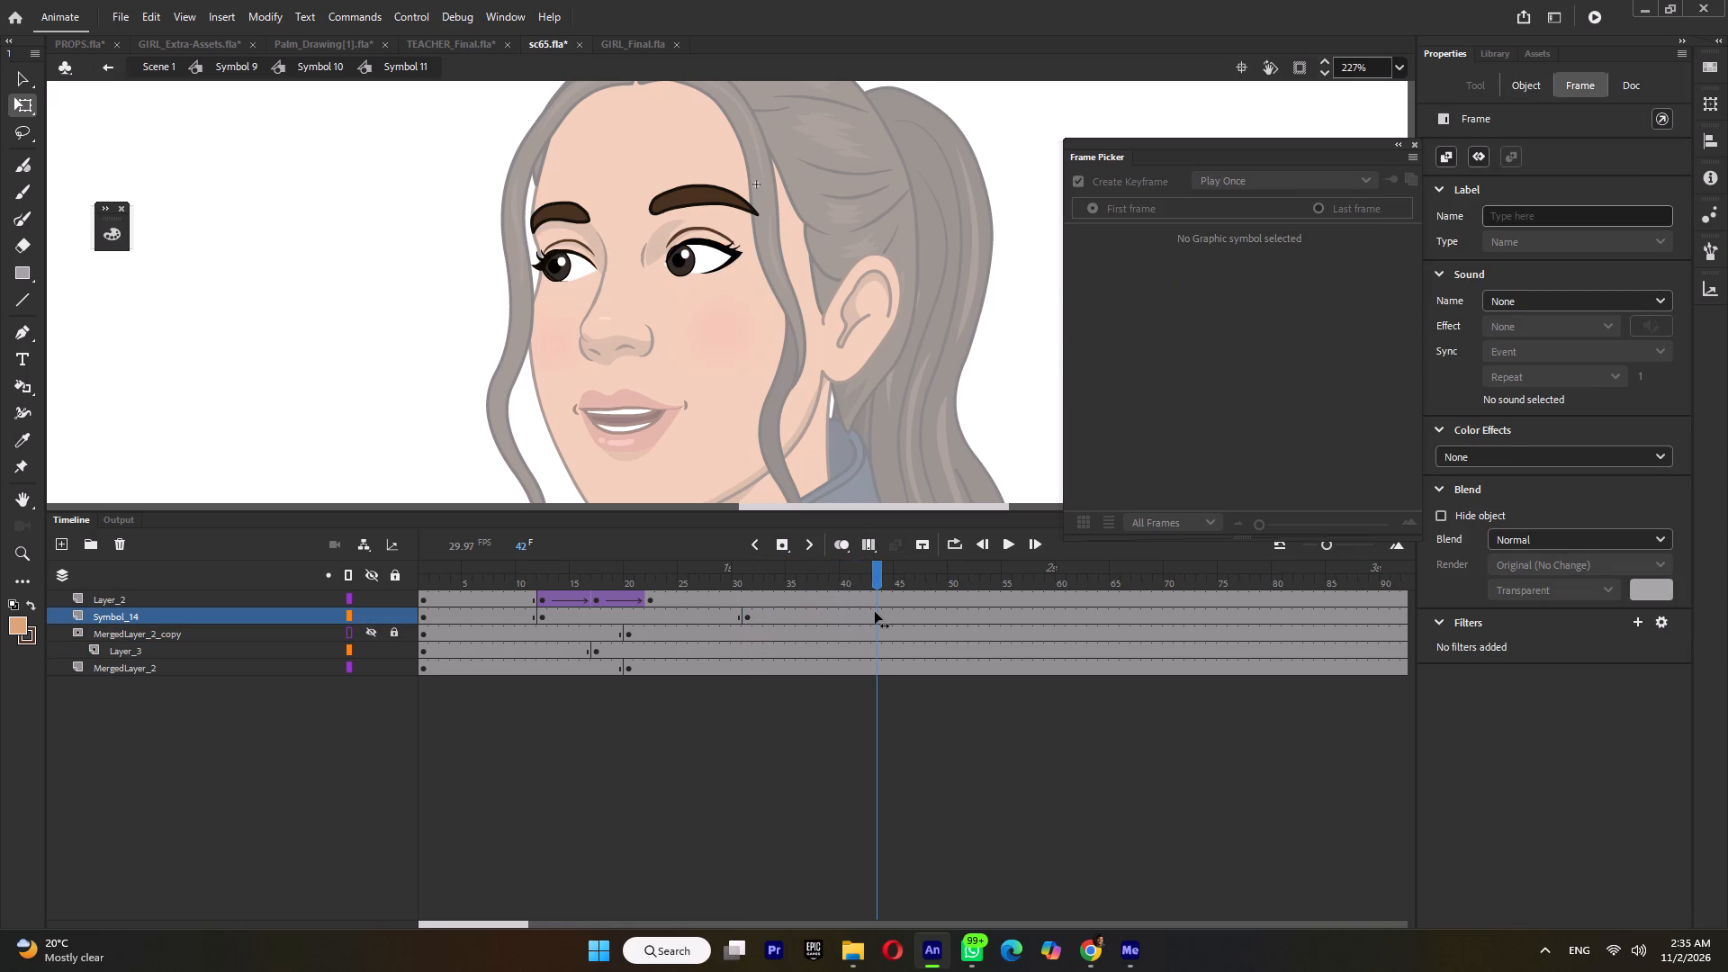
left_click_drag(875, 612, 863, 618)
left_click(867, 601)
key("F6")
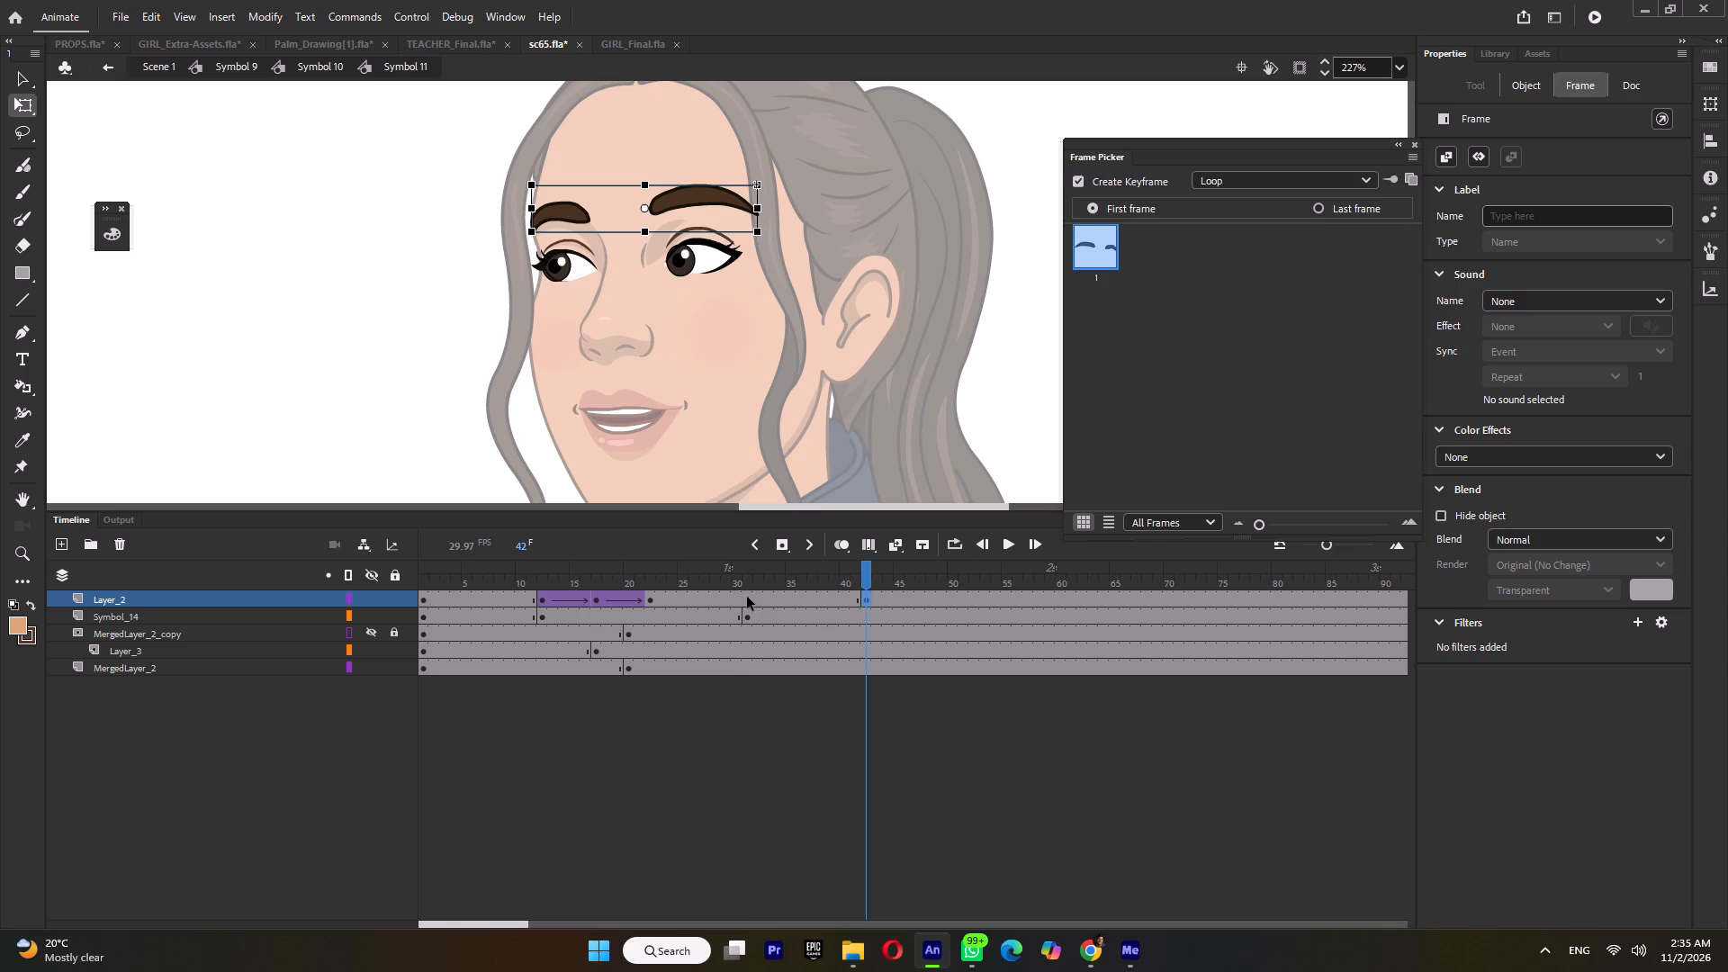
left_click(747, 596)
key("F6")
Add an eyebrow keyframe at frame 36 and nudge the eyebrows slightly down.
left_click(805, 598)
key("F6")
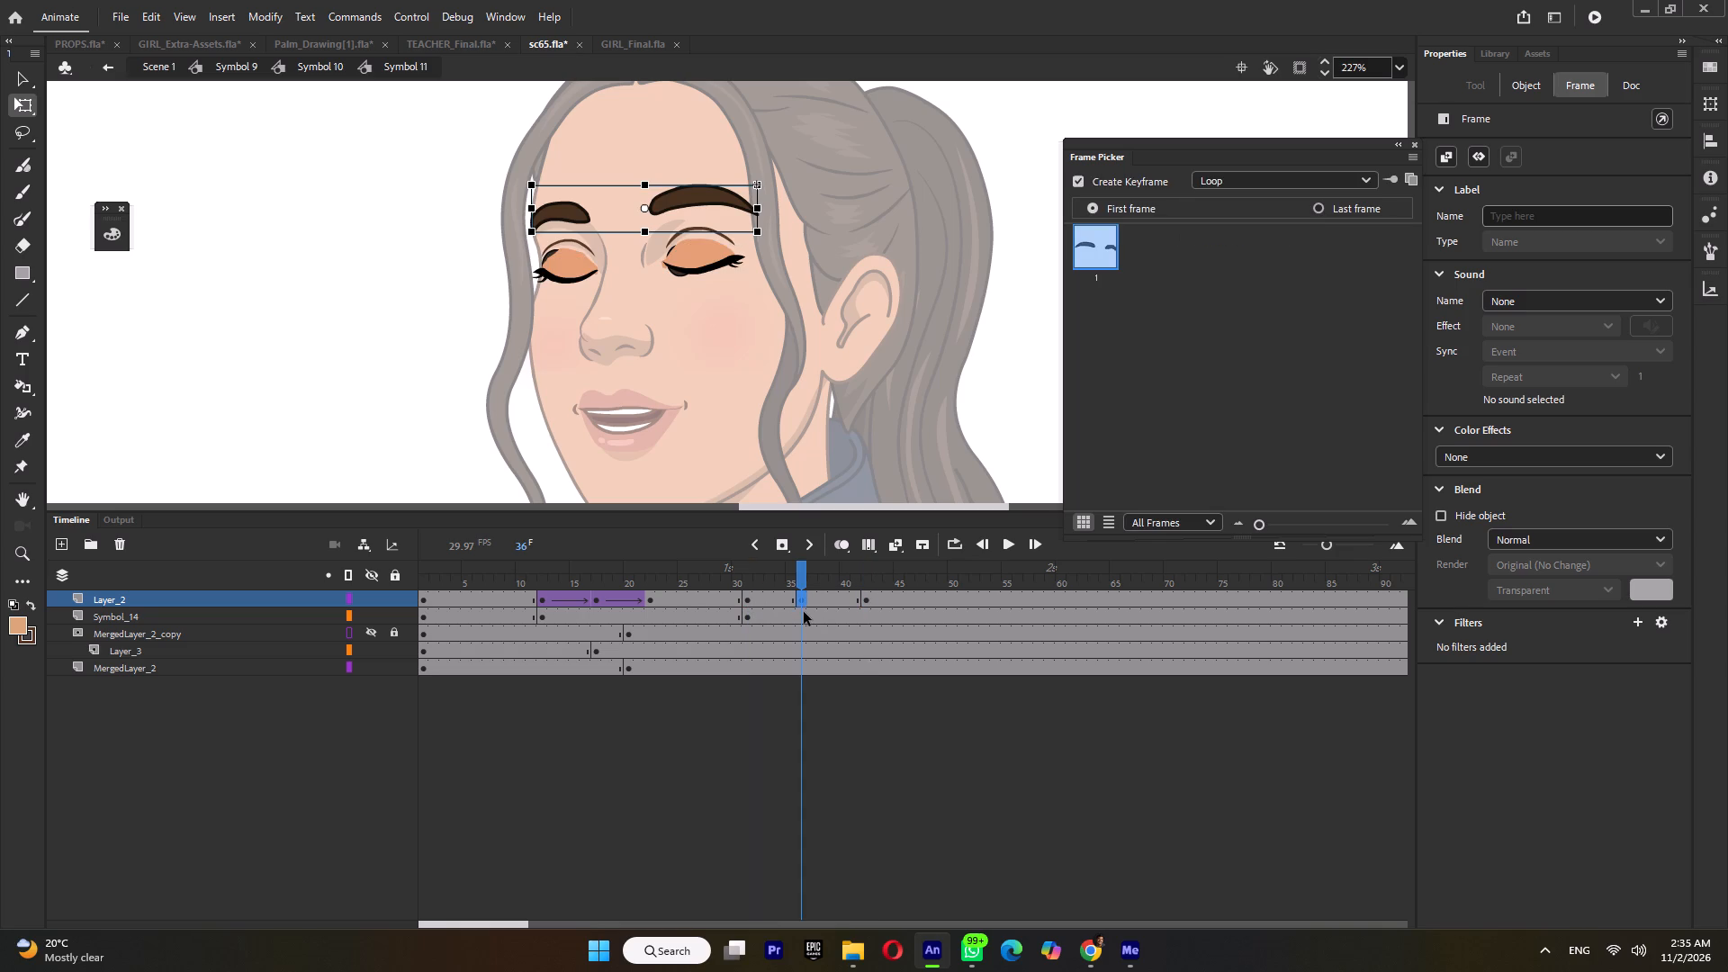
key("Down")
key("Down")
key("Down")
key("Down")
key("Down")
key("Down")
key("Down")
key("Down")
key("Down")
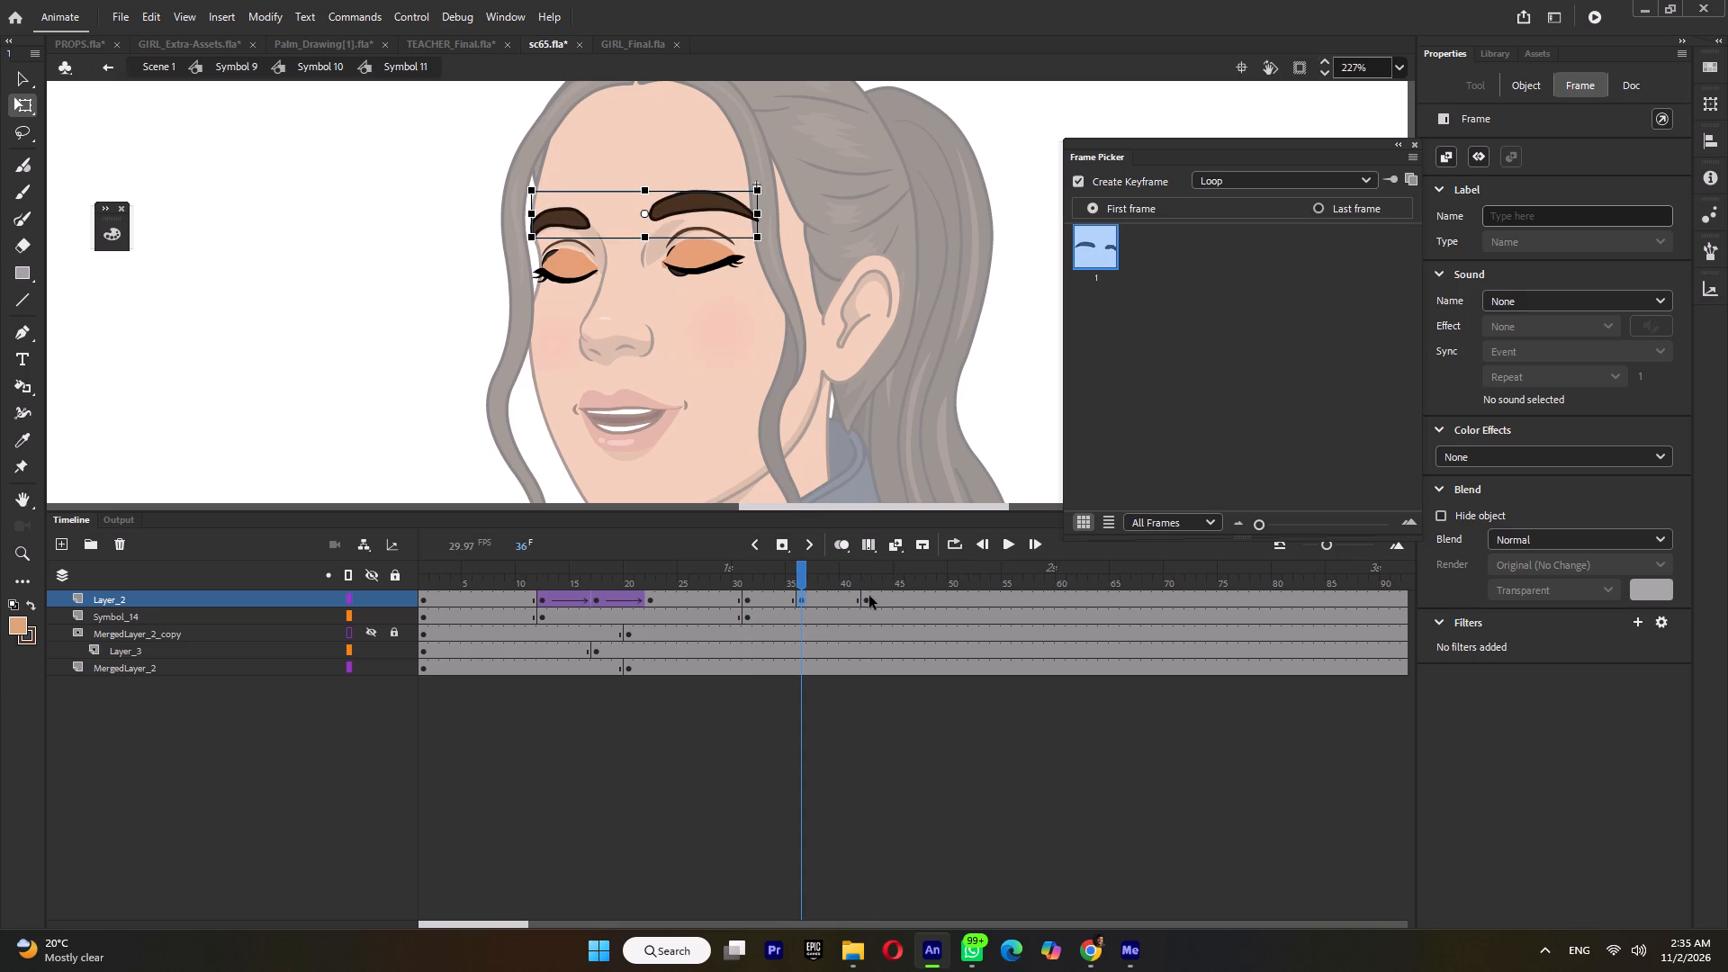
Open the eyebrow symbol (Symbol 13 copy) from the frame 42 keyframe and add a second keyframe at its frame 2.
left_click(868, 596)
double_click(700, 198)
scroll(700, 198, "up", 4, "ctrl")
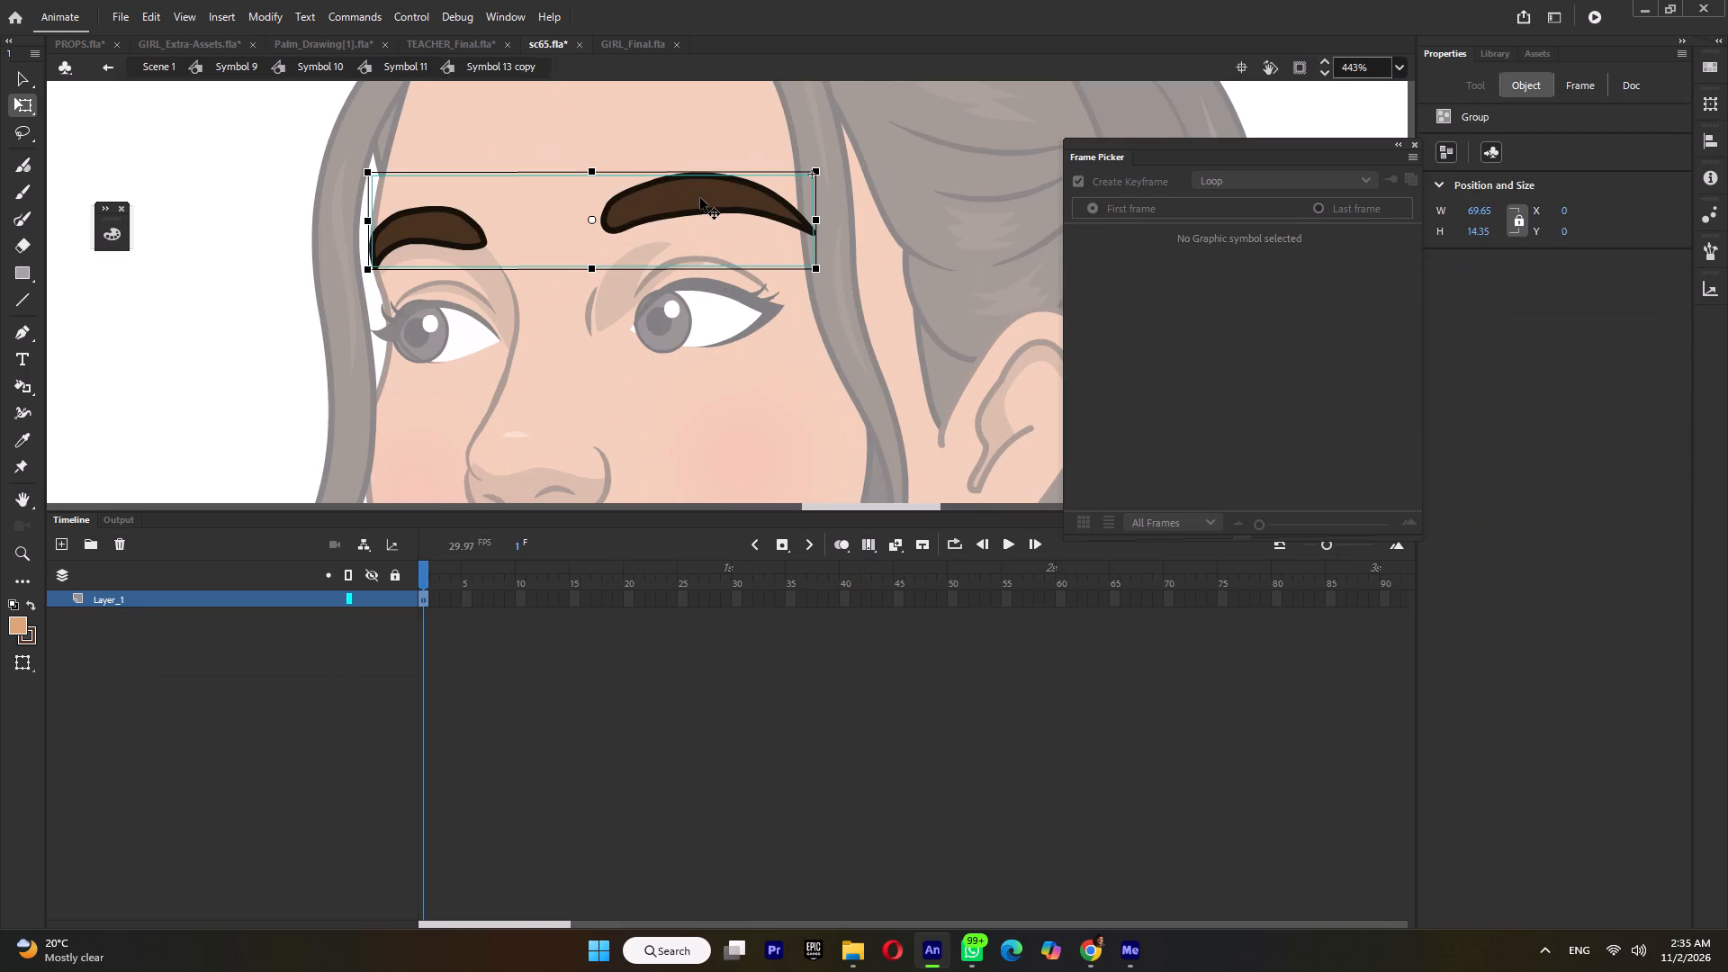
key("F5")
key("F6")
At frame 2 of the eyebrow symbol, flip the eyebrow shapes vertically and rotate them slightly.
left_click(700, 198)
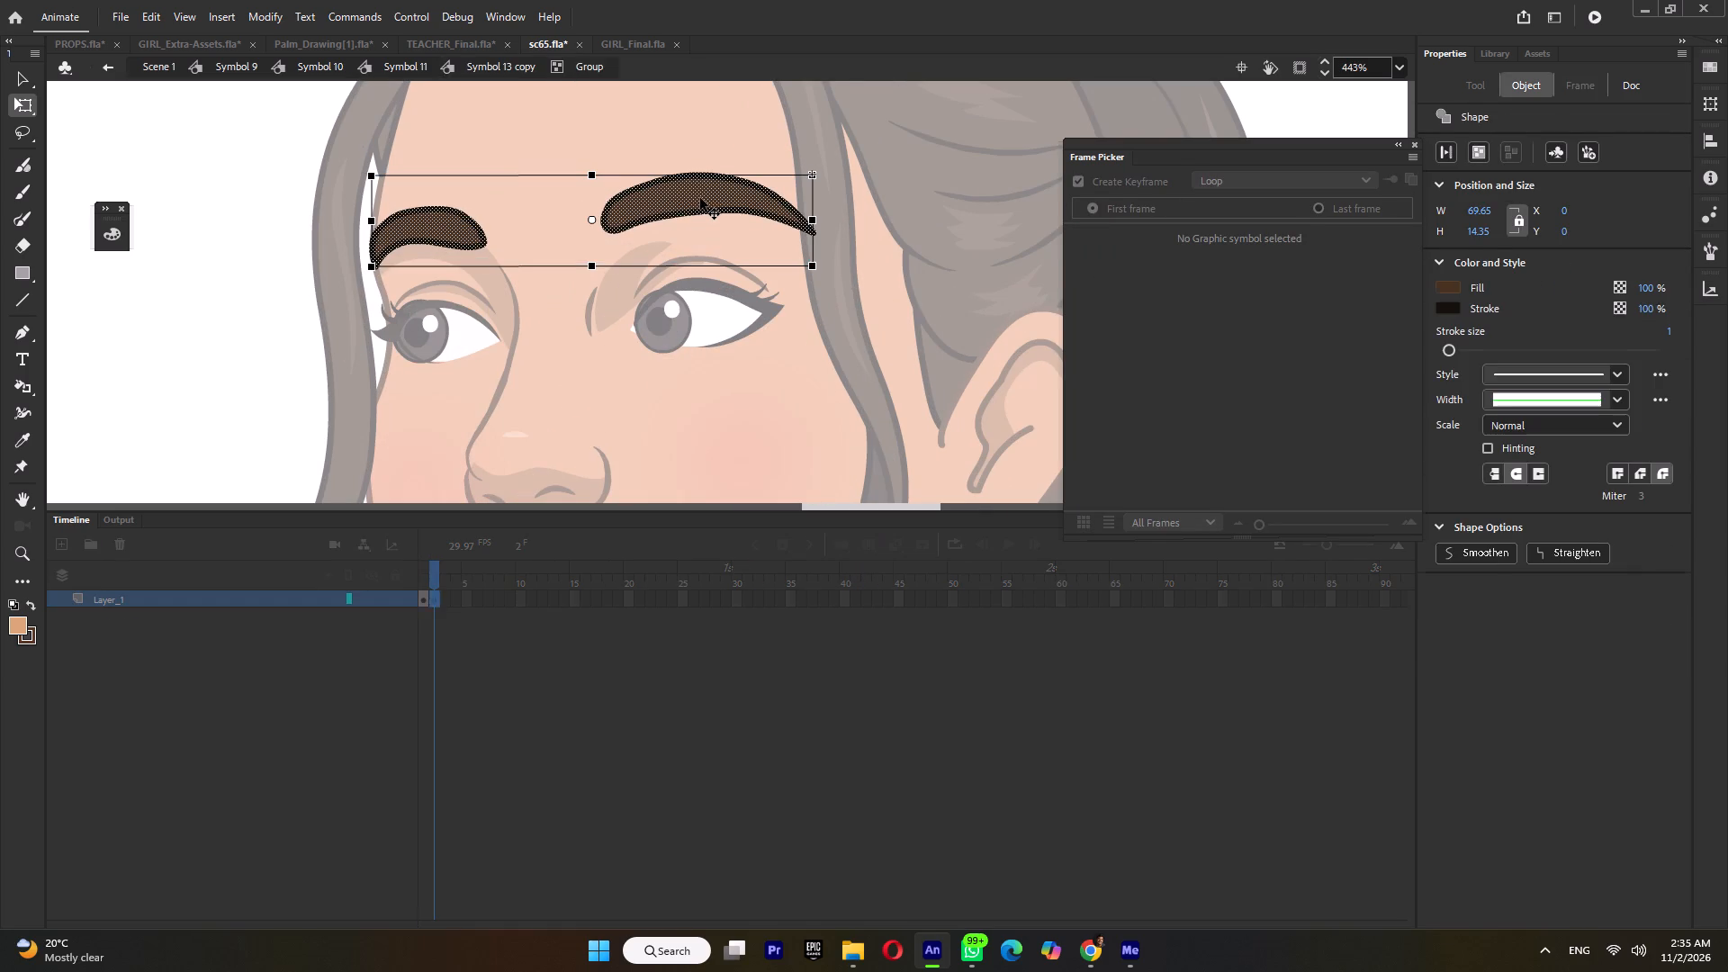
right_click(662, 192)
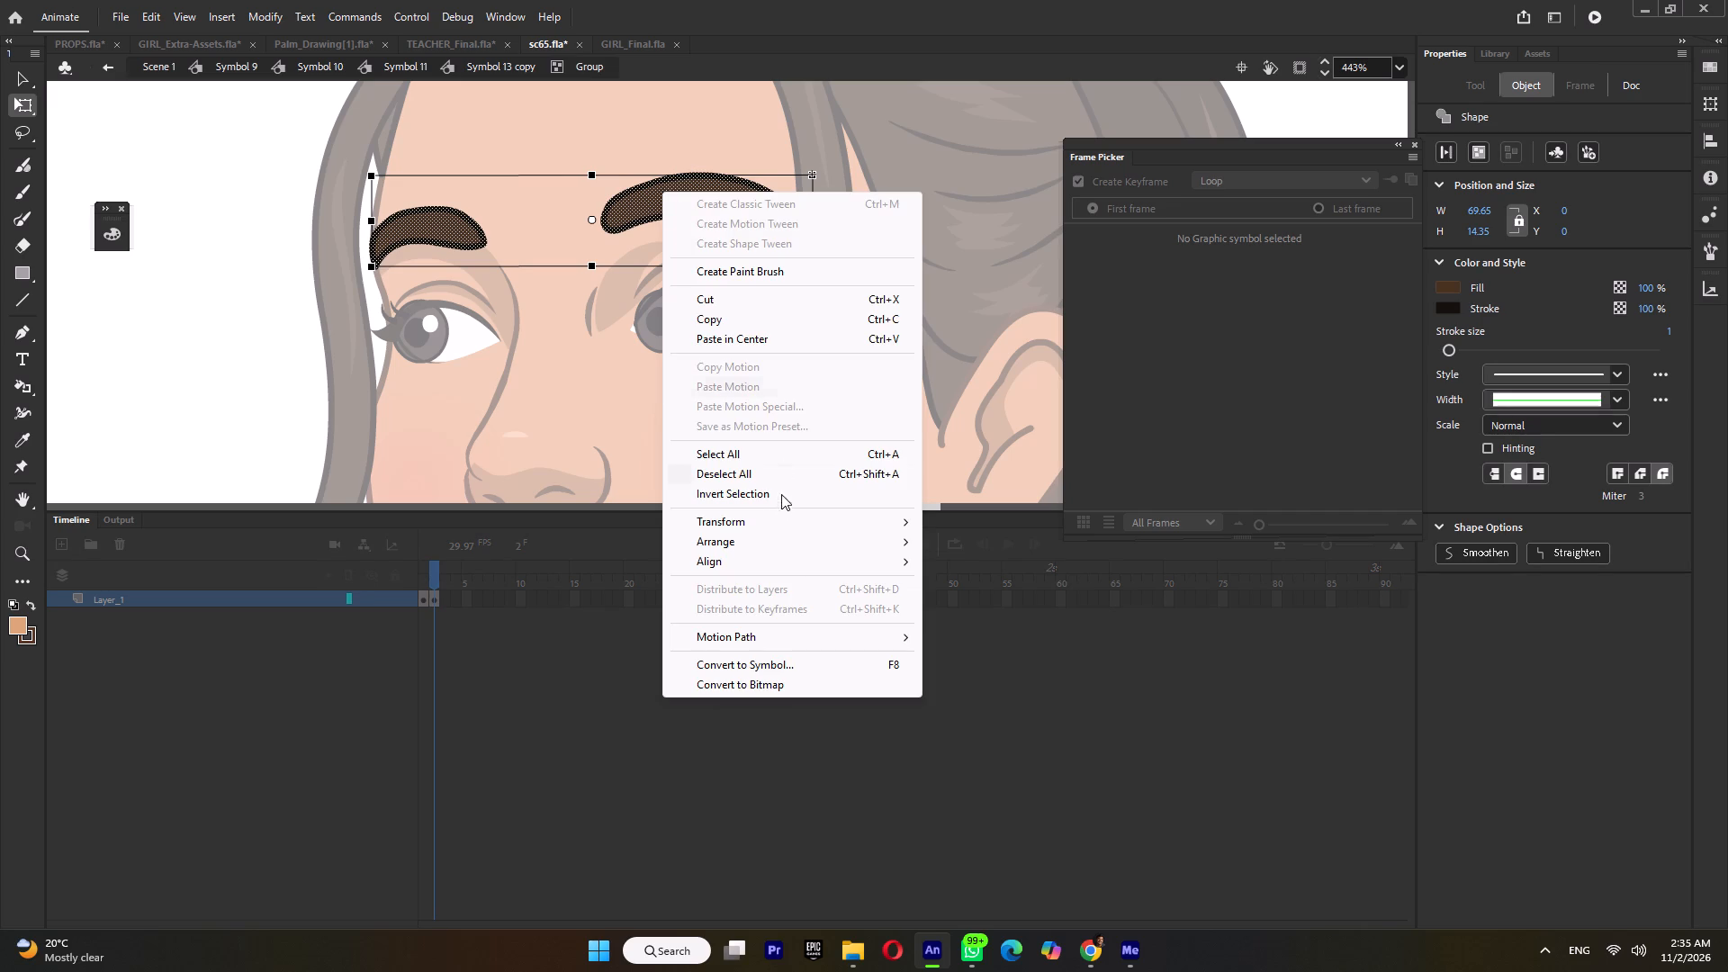
left_click(767, 515)
left_click(958, 693)
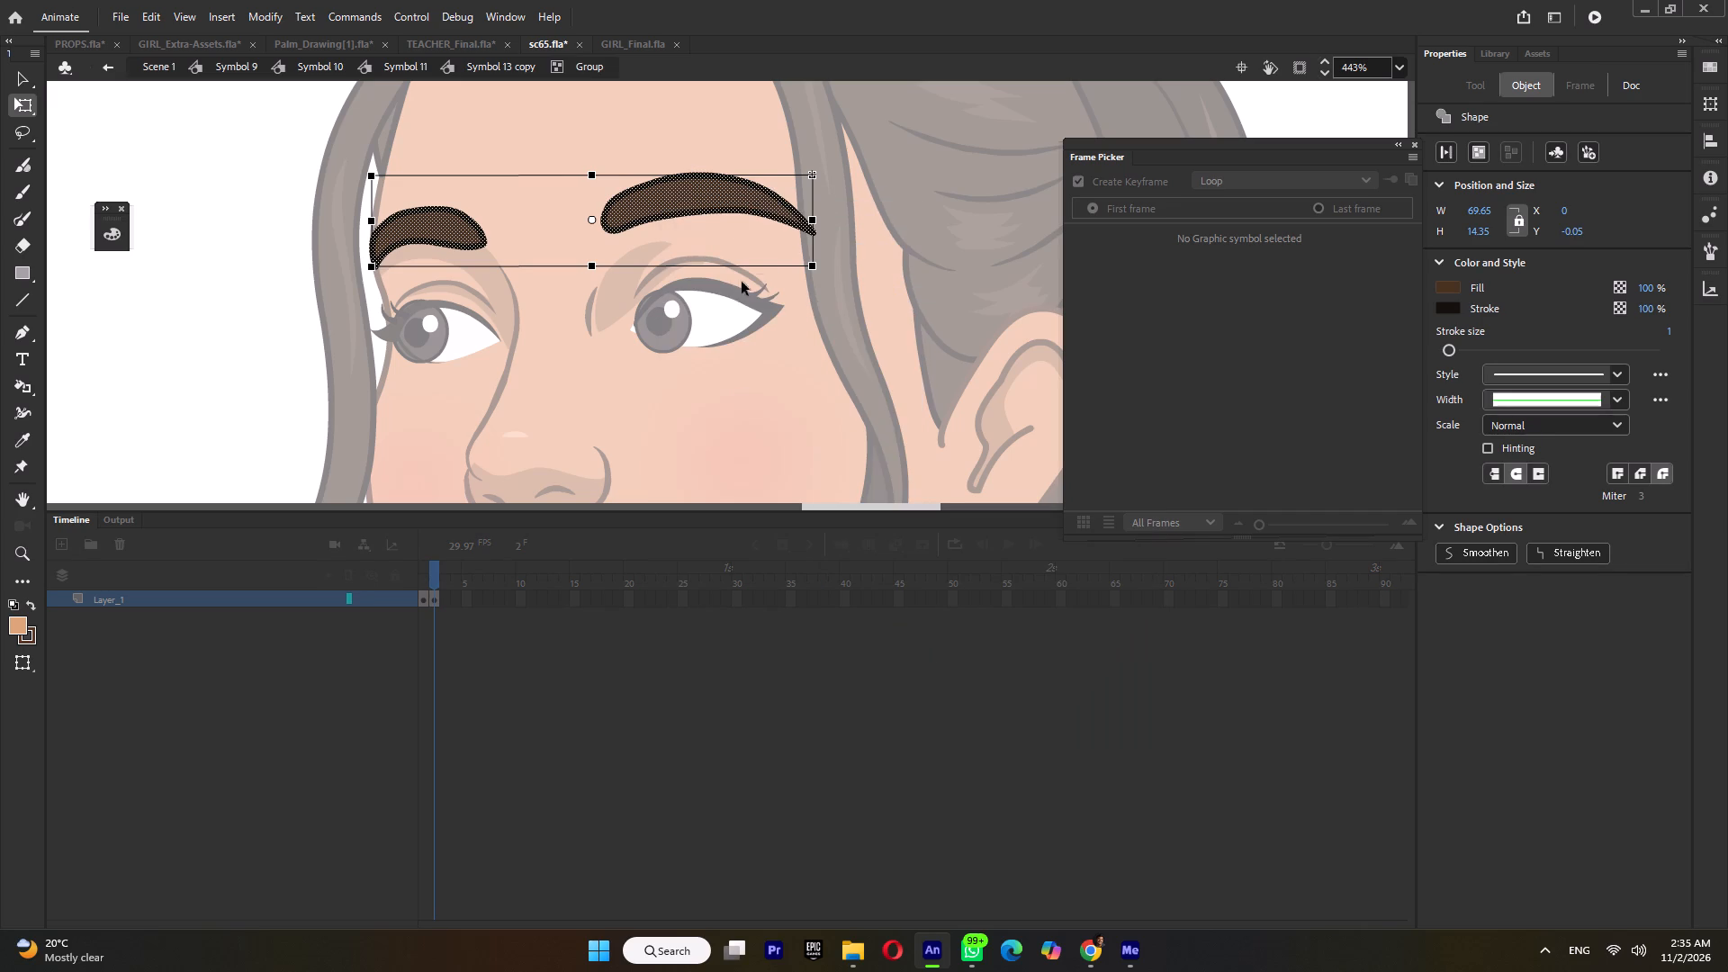
left_click_drag(823, 268, 820, 229)
left_click(848, 291)
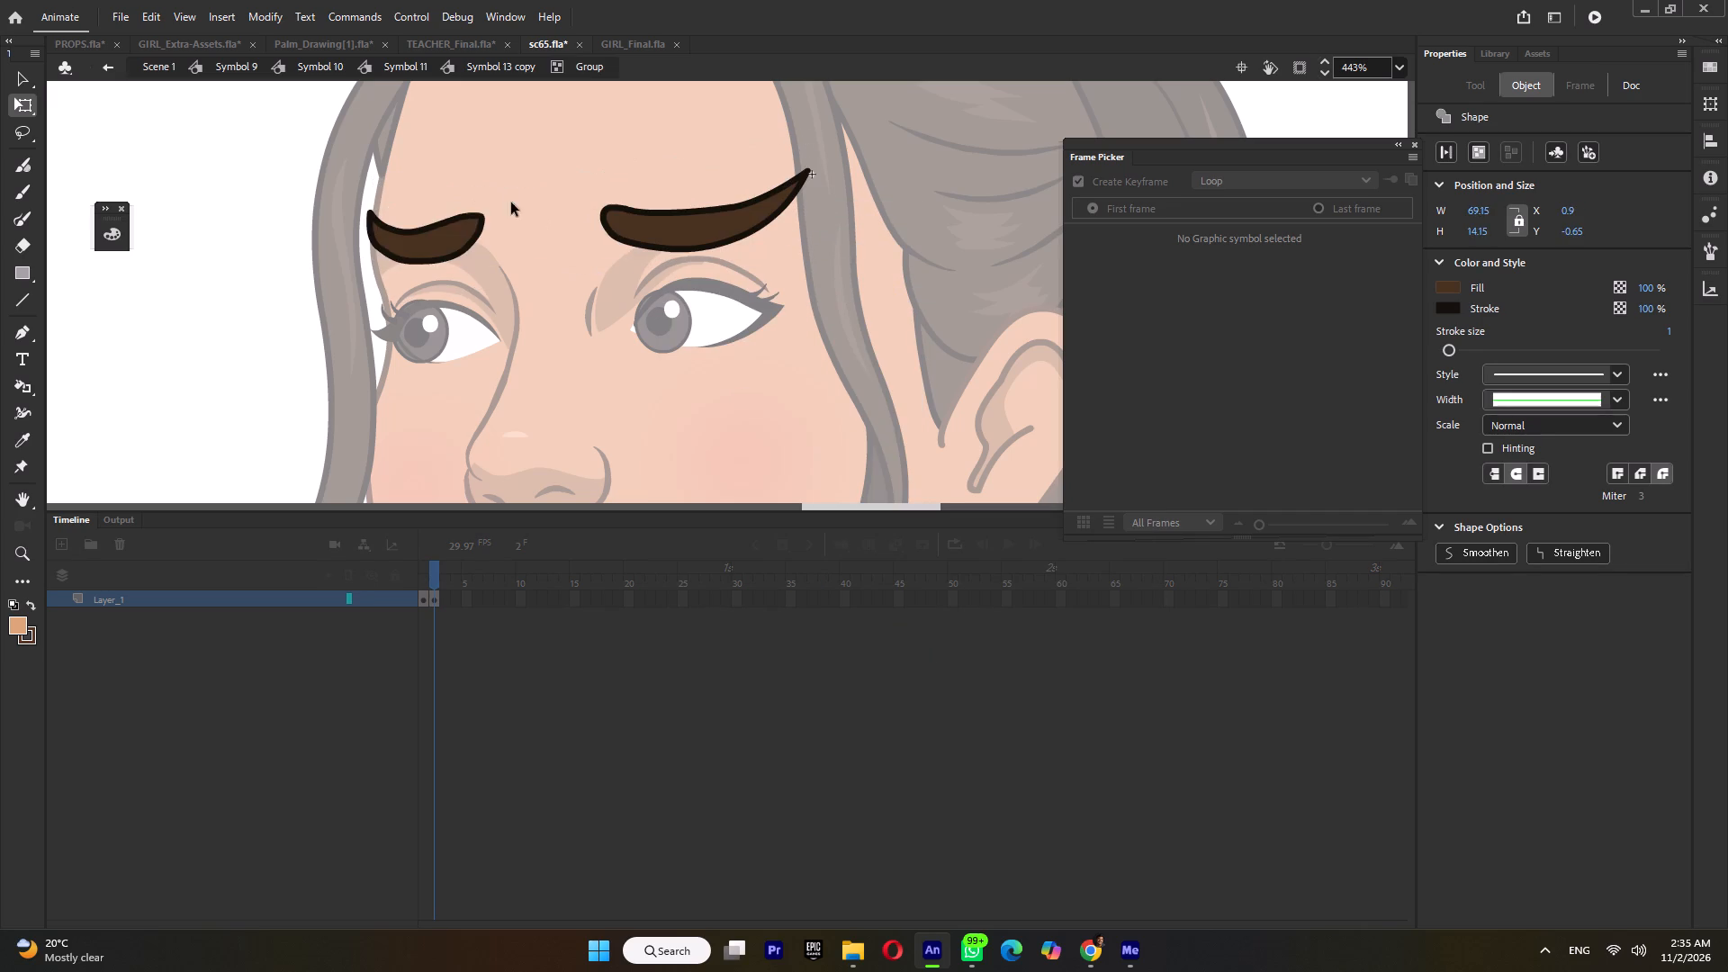
Group the short and the long eyebrow shapes separately.
left_click_drag(516, 170, 238, 327)
key("ctrl+g")
left_click_drag(577, 169, 961, 315)
left_click_drag(850, 114, 731, 248, "shift")
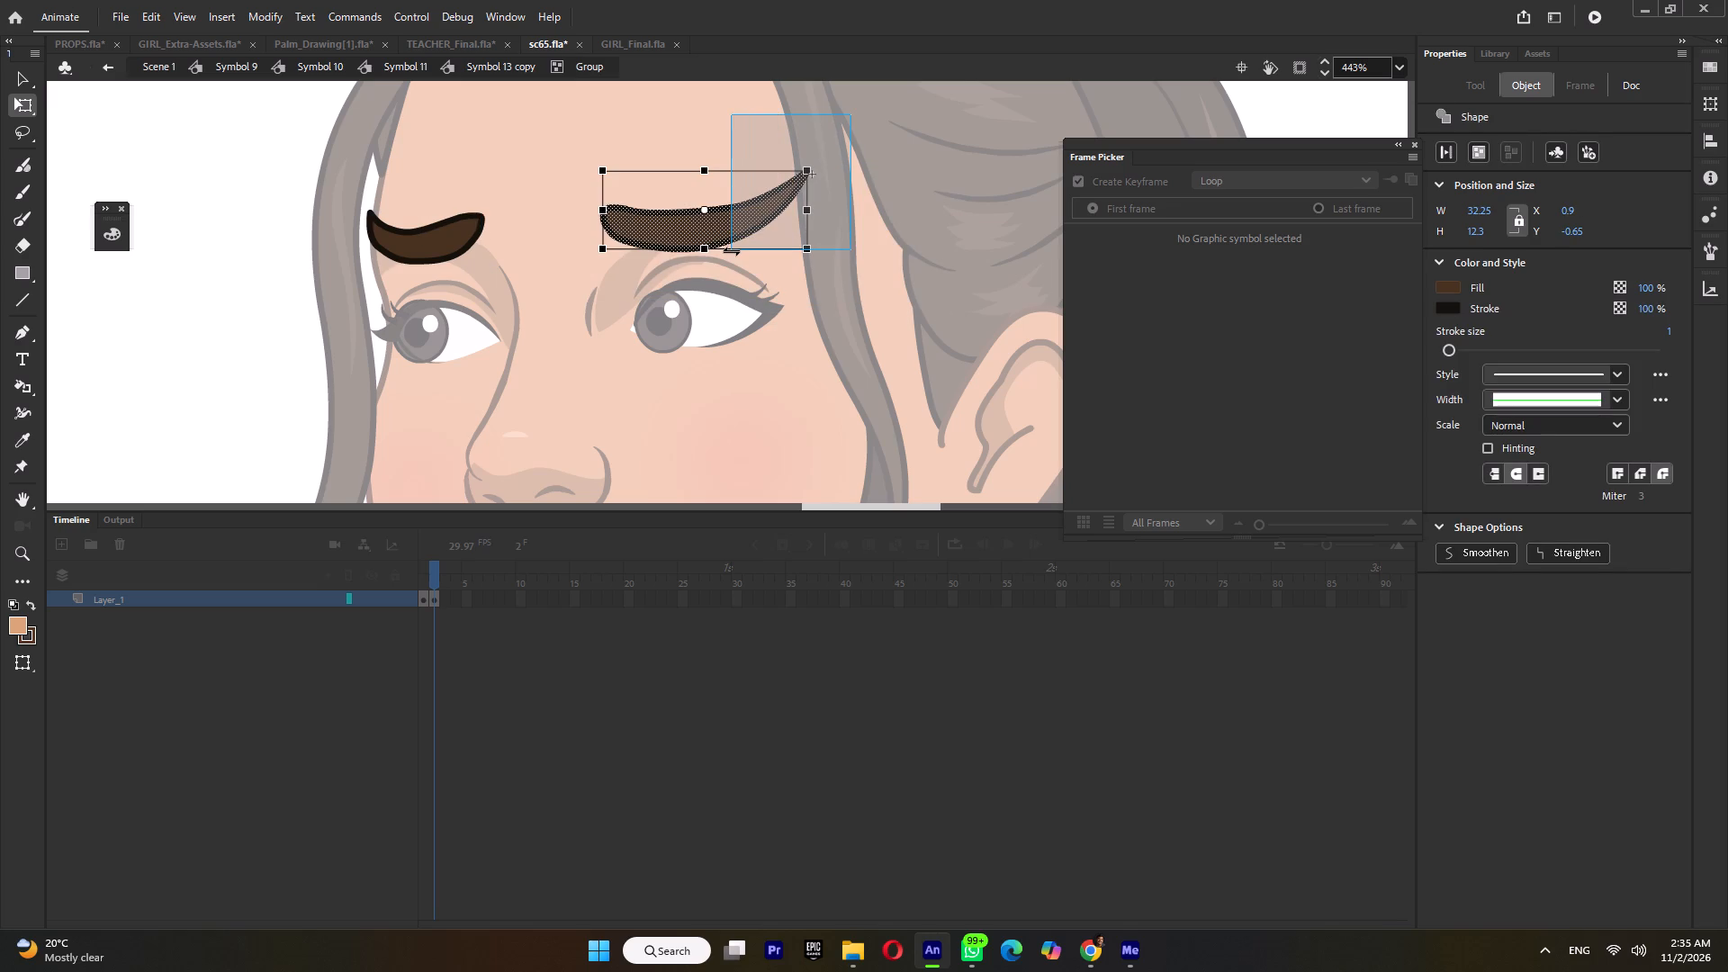
key("ctrl+g")
Rotate the long eyebrow clockwise so its inner end rises, and move it slightly up.
left_click_drag(602, 269, 599, 235)
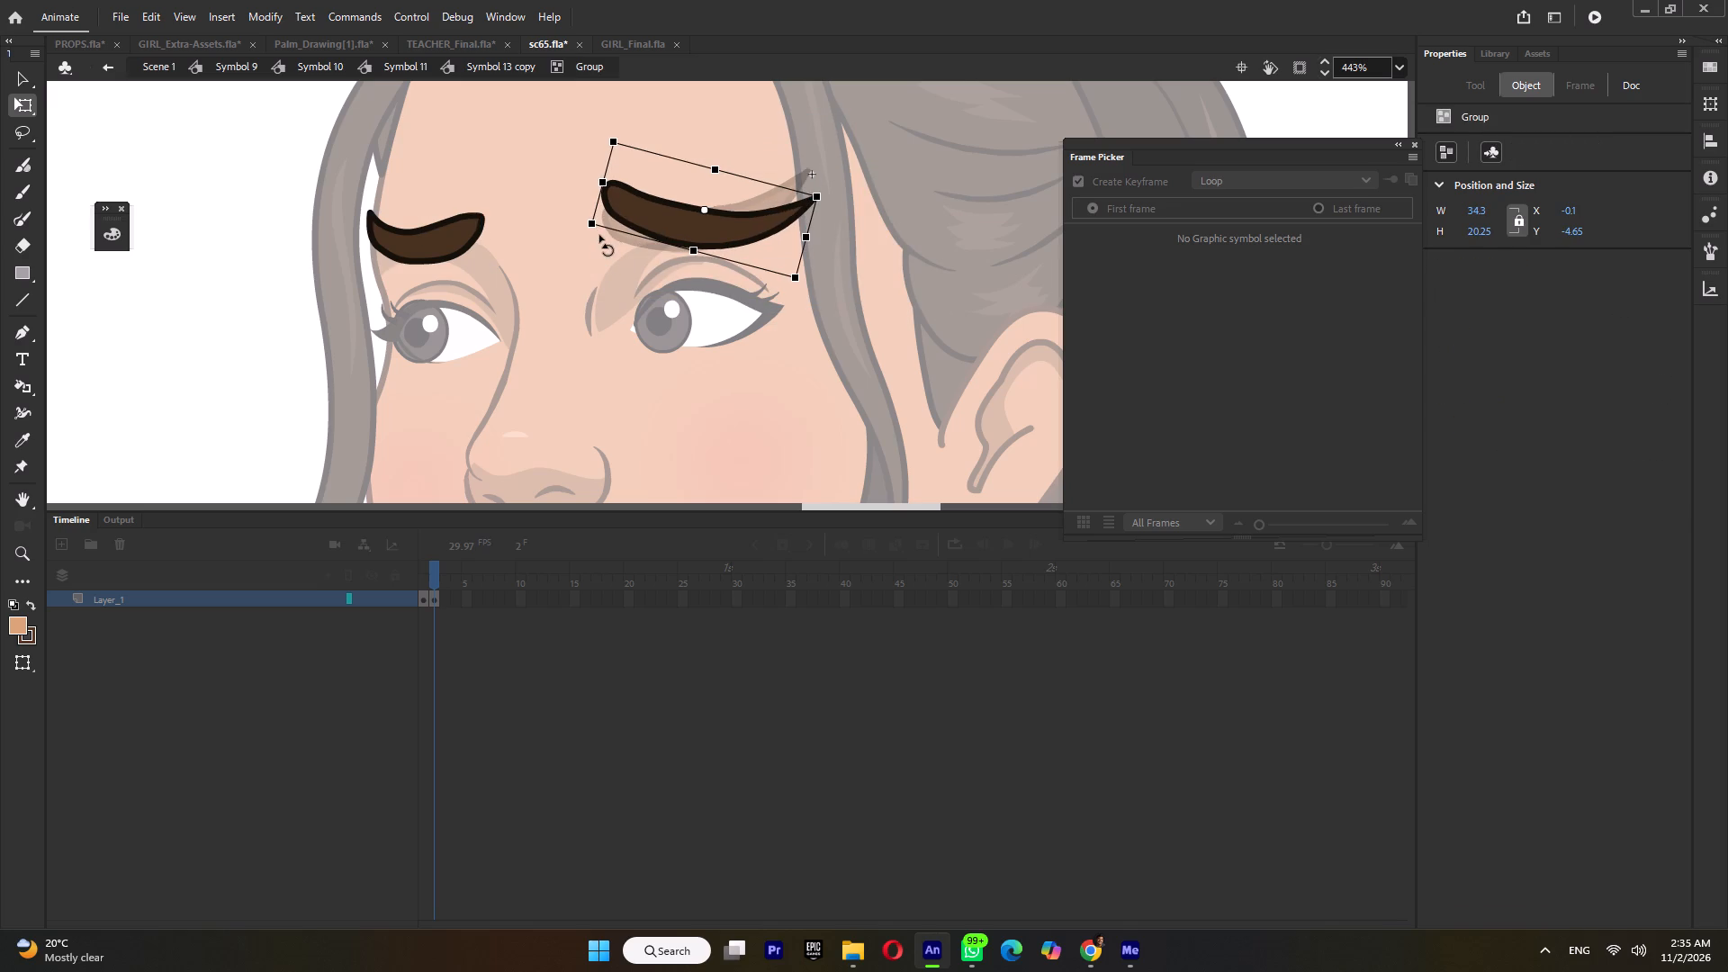
left_click_drag(599, 235, 600, 231)
left_click_drag(659, 218, 659, 209)
Open the long eyebrow's group and reshape its upper edge into a smooth, shallow curve.
double_click(670, 217)
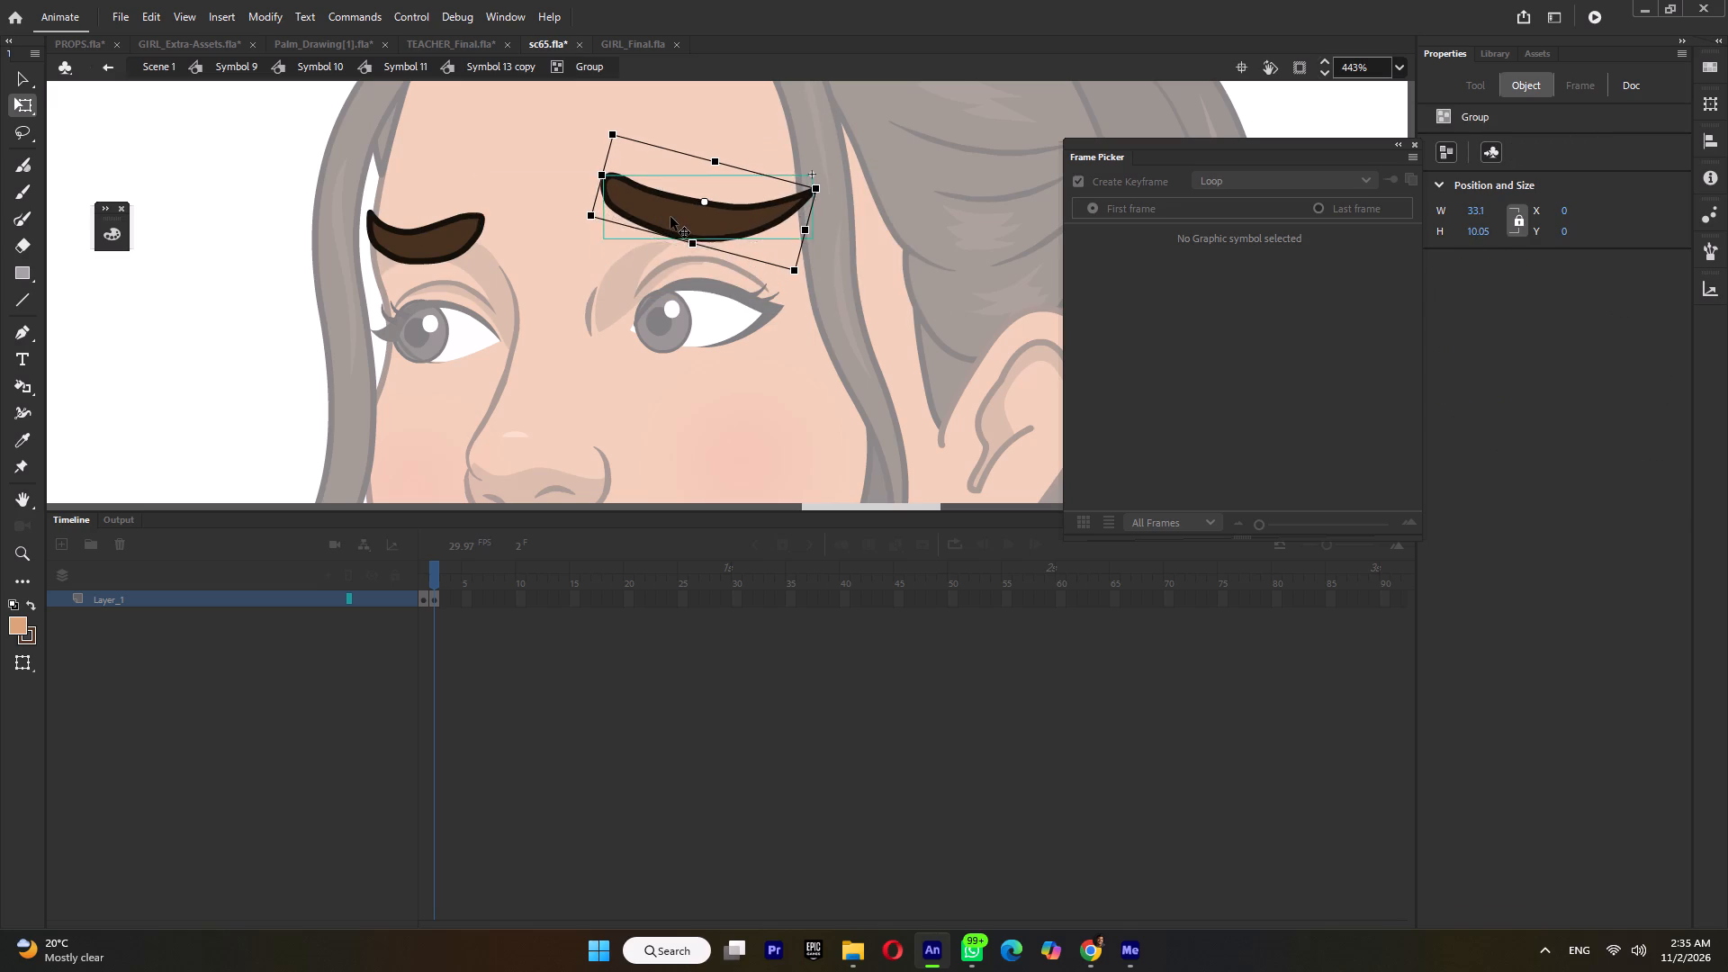
left_click(697, 174)
left_click(706, 201)
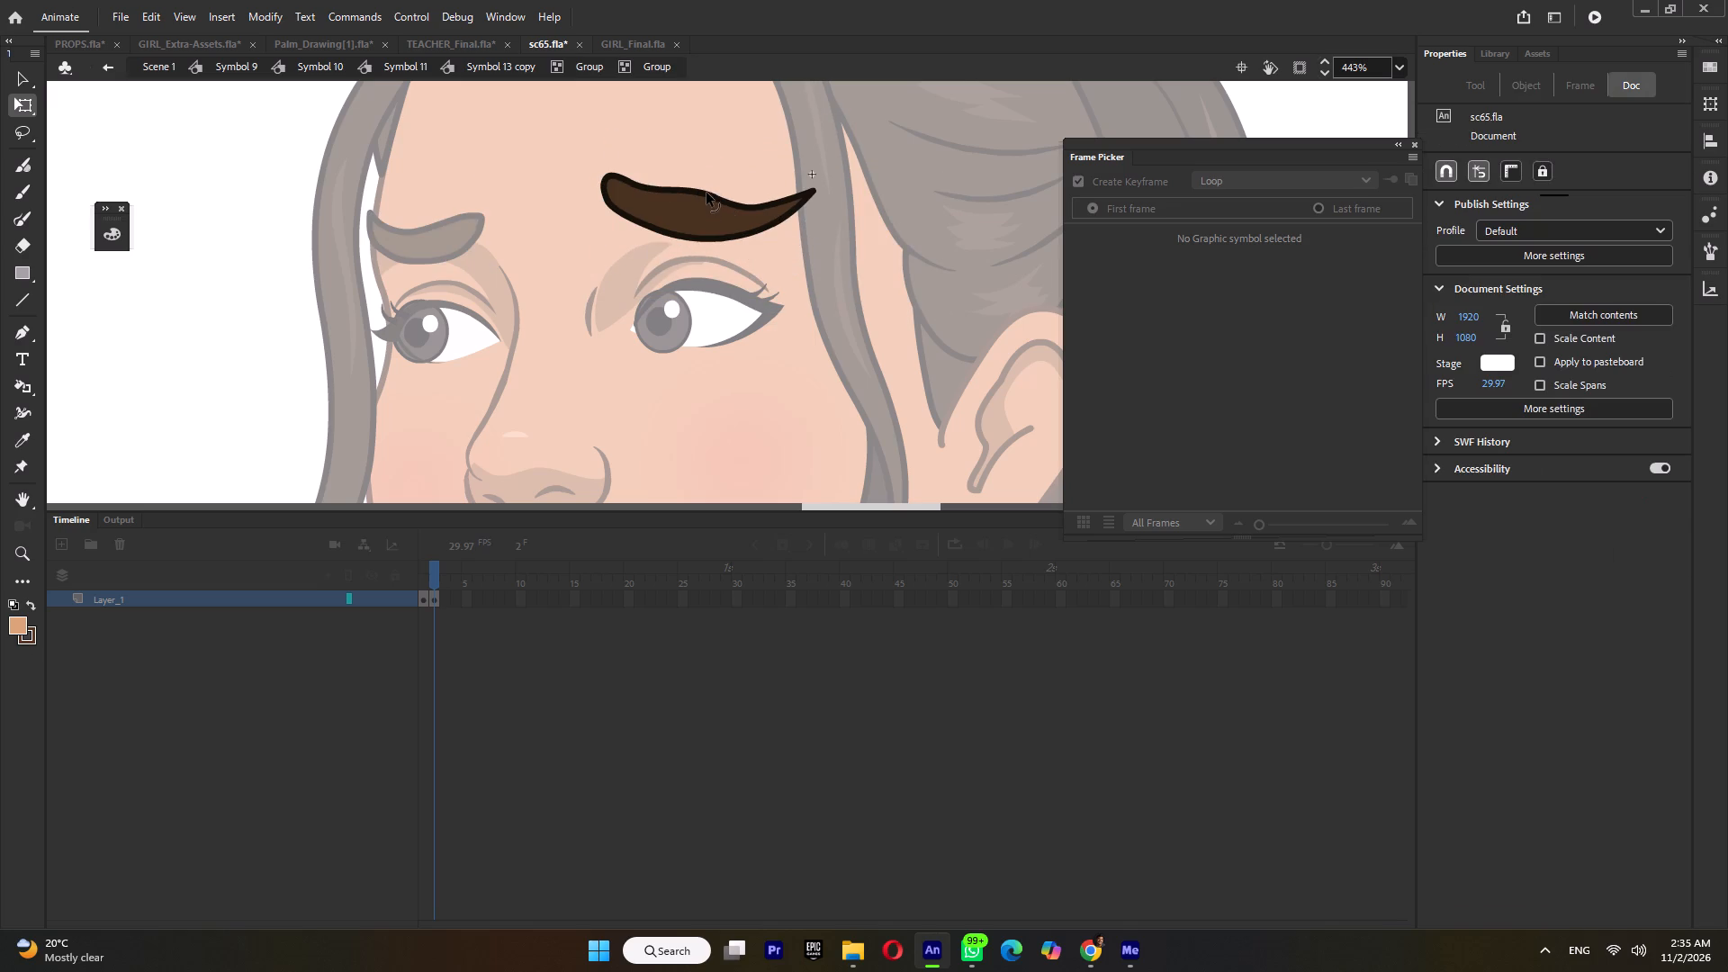
left_click_drag(748, 207, 750, 199)
left_click(663, 187)
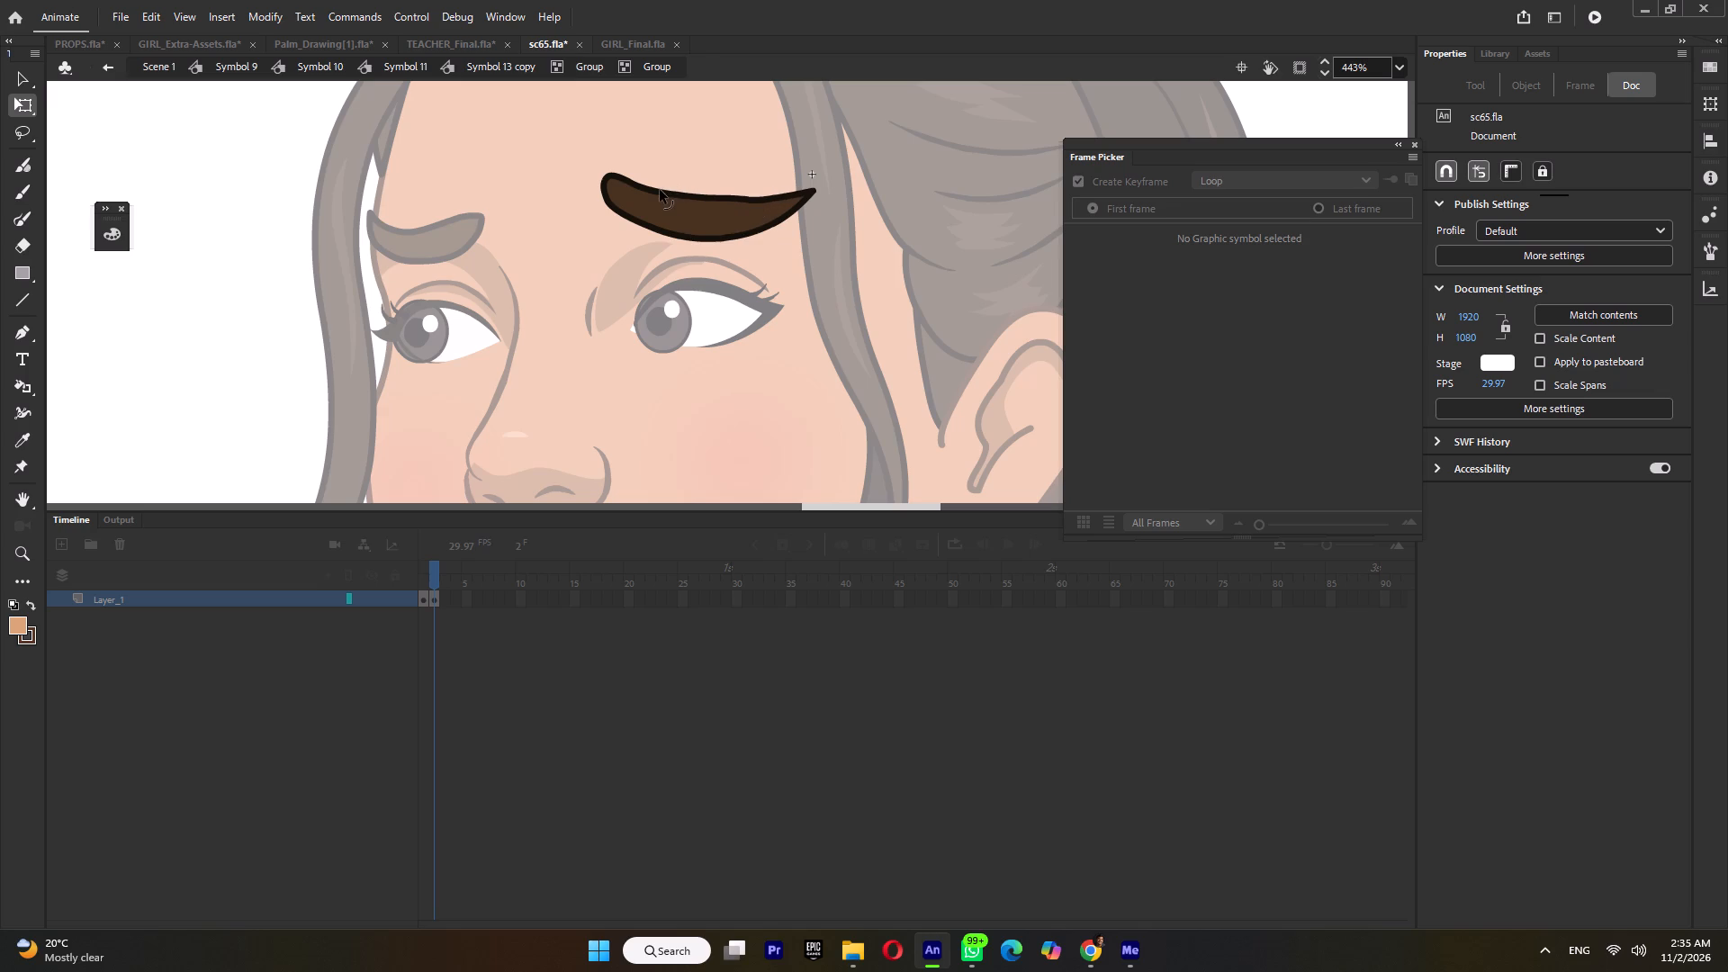
left_click(660, 190)
left_click(758, 199)
Reshape the long eyebrow's lower edge into a smooth curve closer to the upper edge, thinning the brow, and leave its group.
left_click(697, 239)
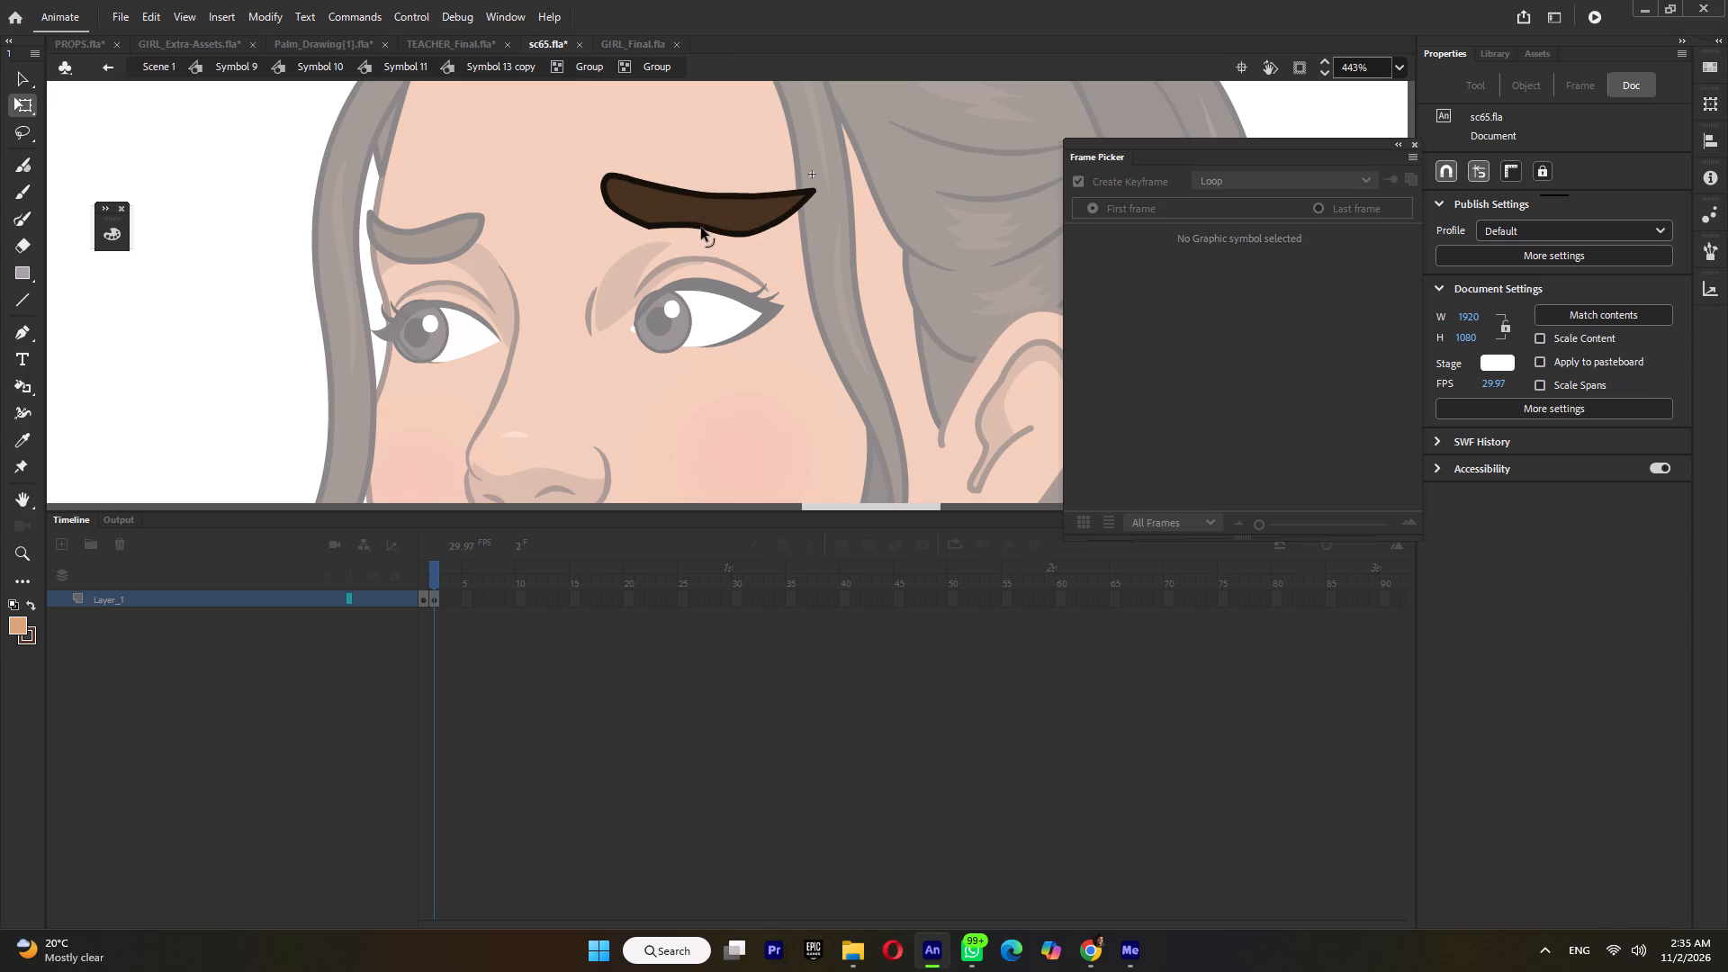
left_click(744, 237)
left_click_drag(651, 229, 652, 220)
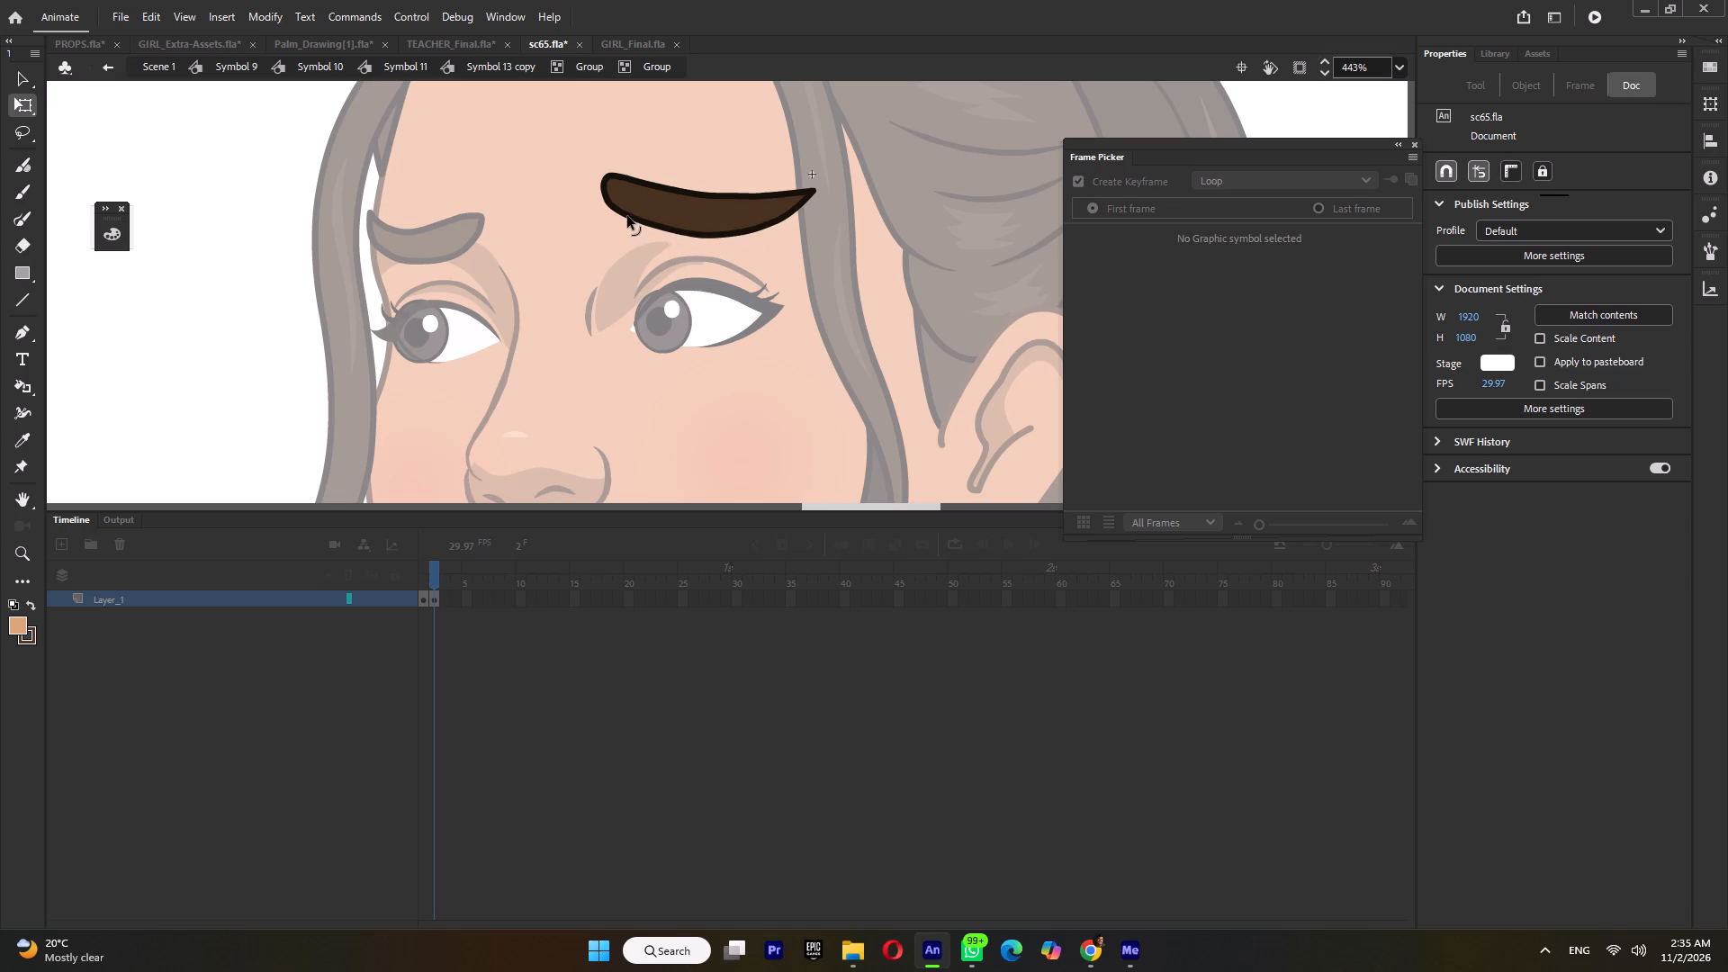
left_click(627, 216)
left_click(697, 235)
left_click(737, 232)
left_click(772, 221)
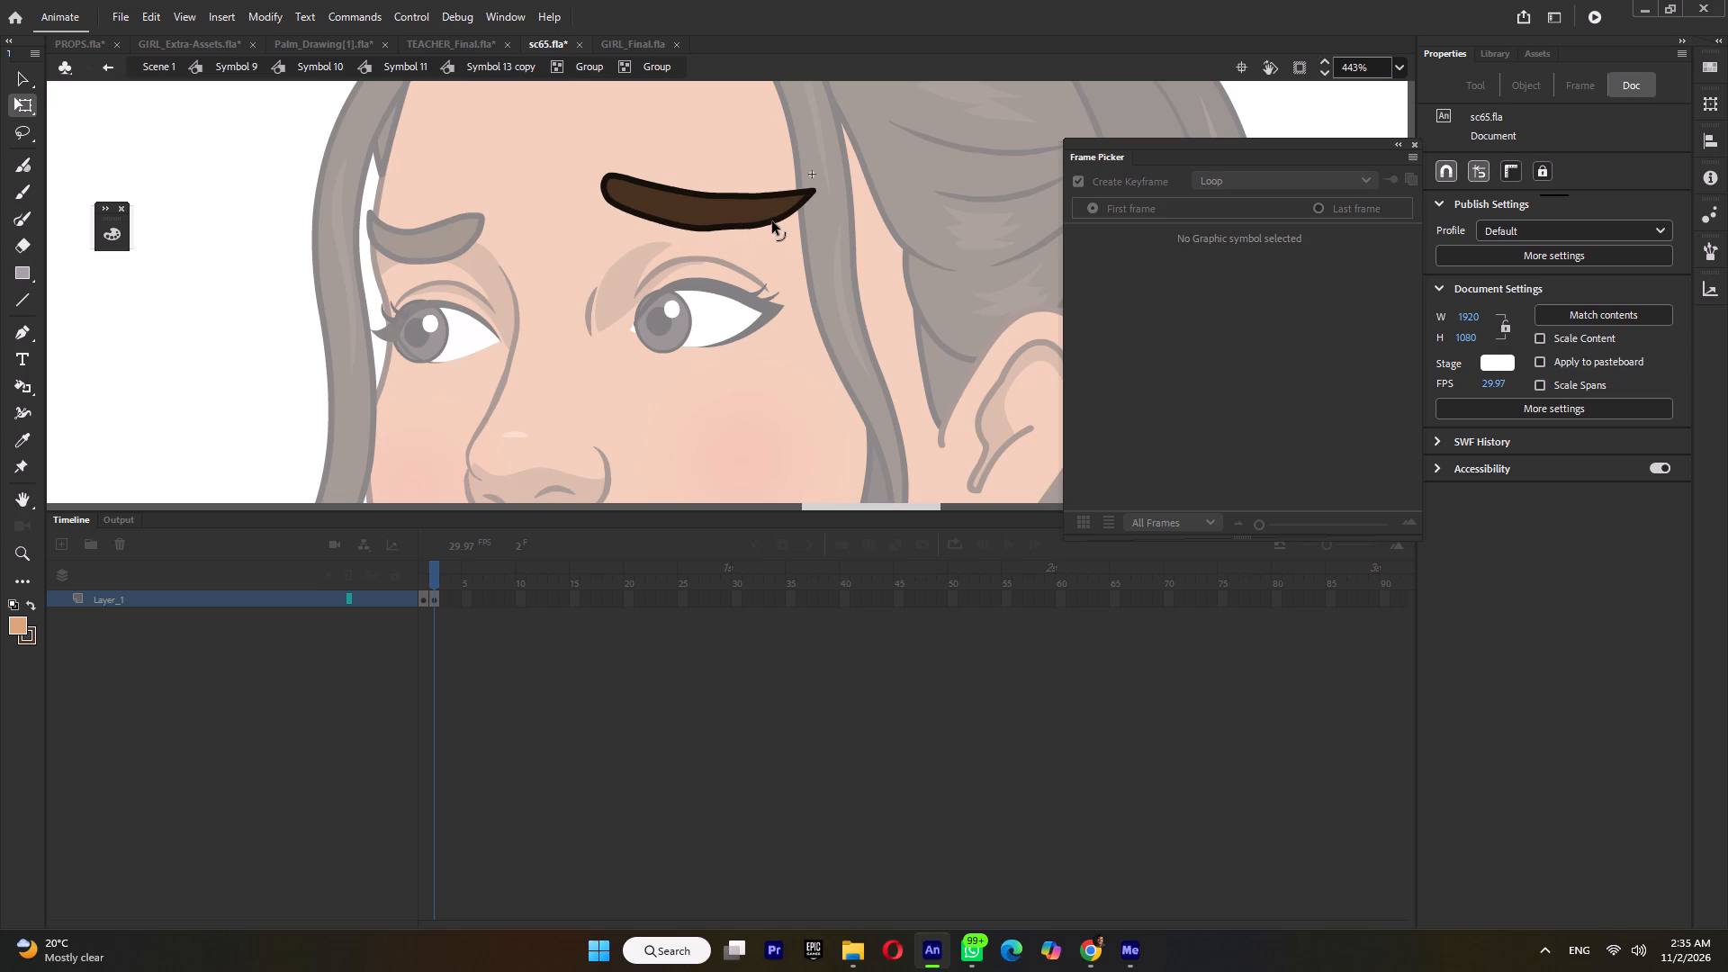
left_click(684, 229)
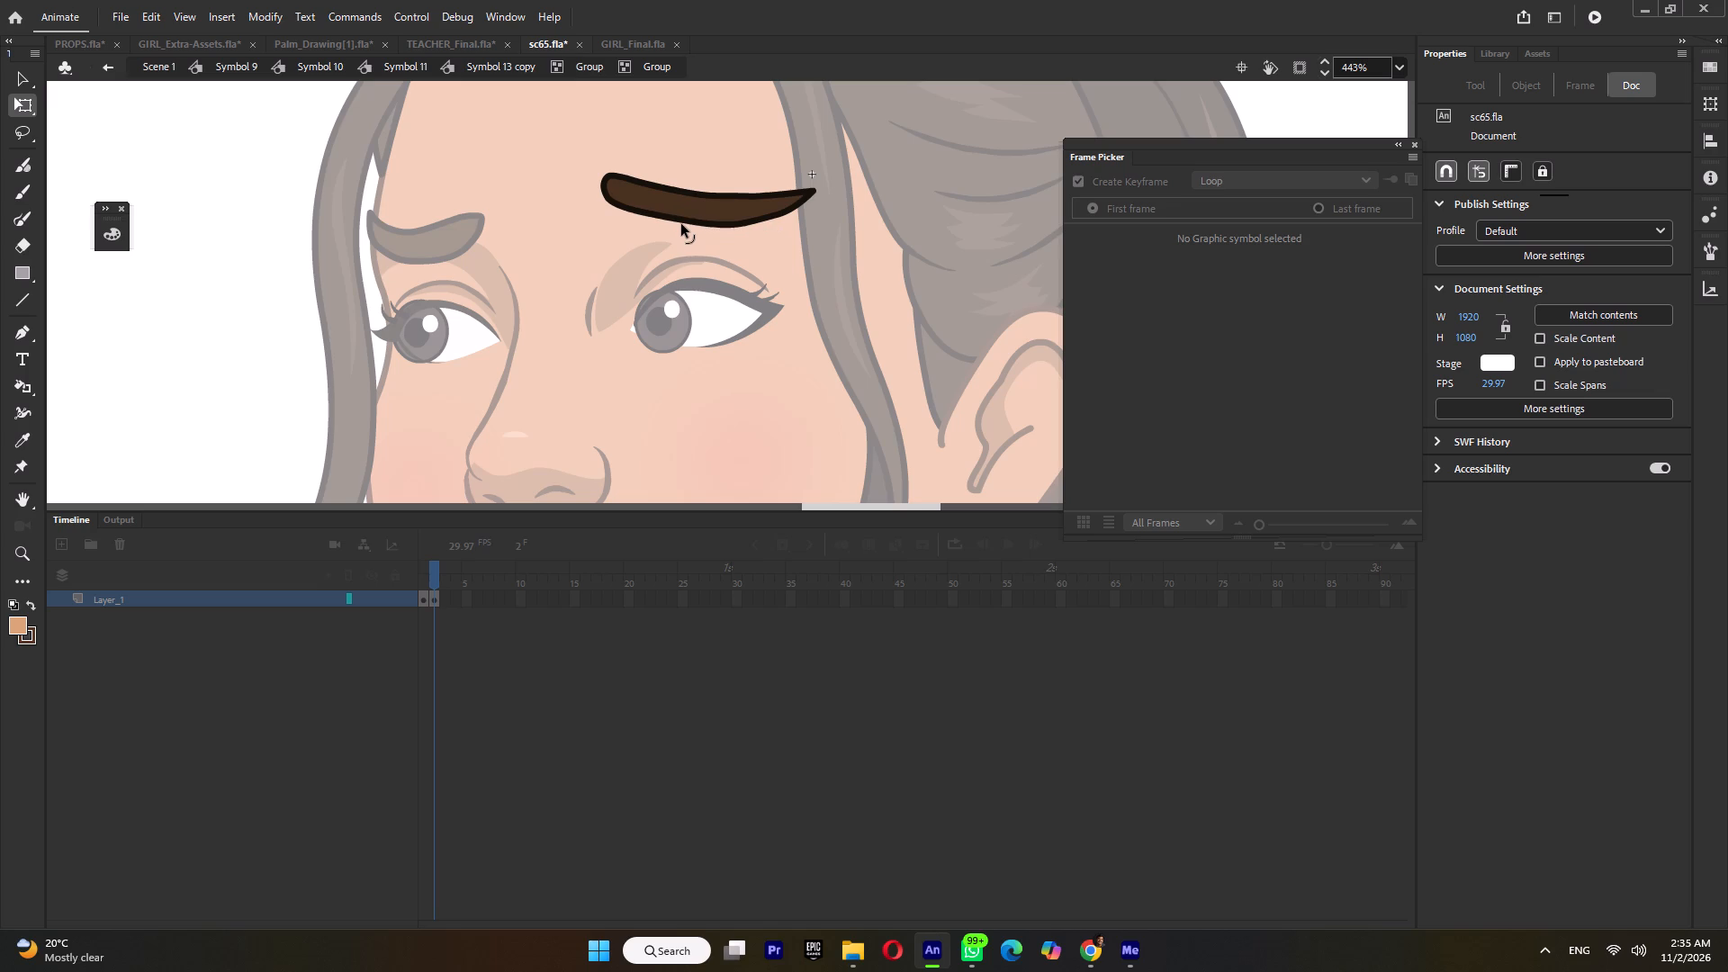
left_click(725, 226)
double_click(764, 285)
Rotate the short eyebrow counterclockwise about its outer end so its inner end rises.
left_click(438, 246)
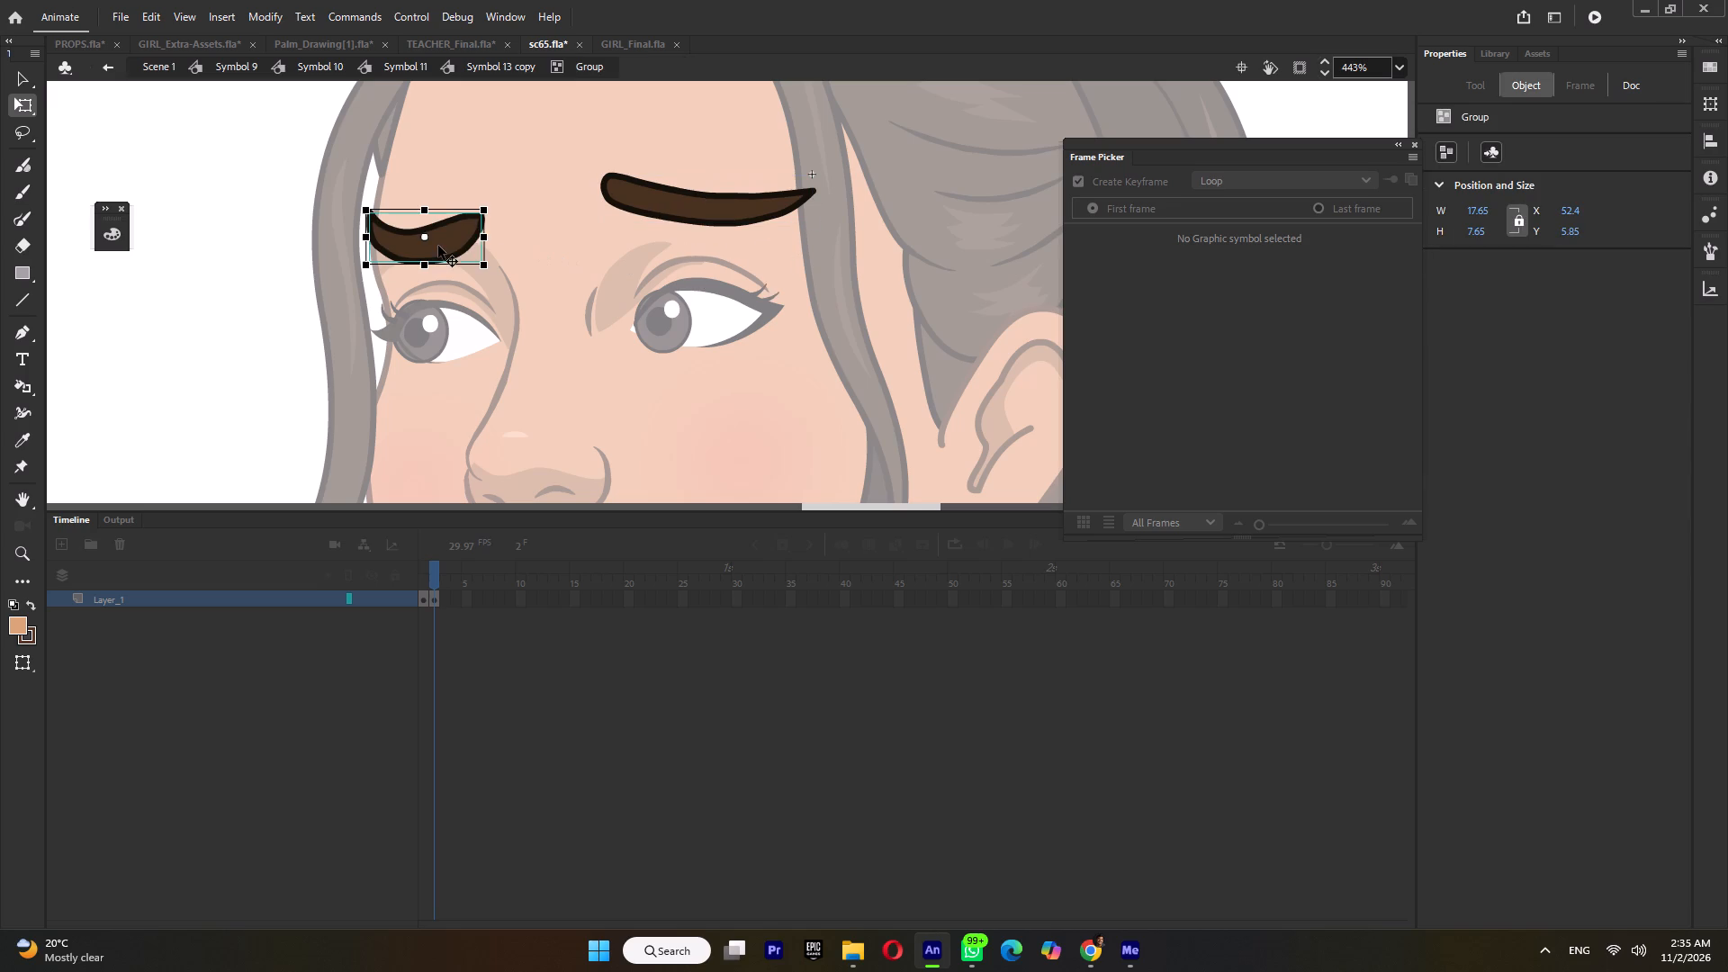
left_click_drag(423, 235, 378, 244)
left_click_drag(497, 214, 492, 179)
Open the short eyebrow's group and reshape its upper edge into a smooth curve, pulling the outer tip down.
double_click(410, 237)
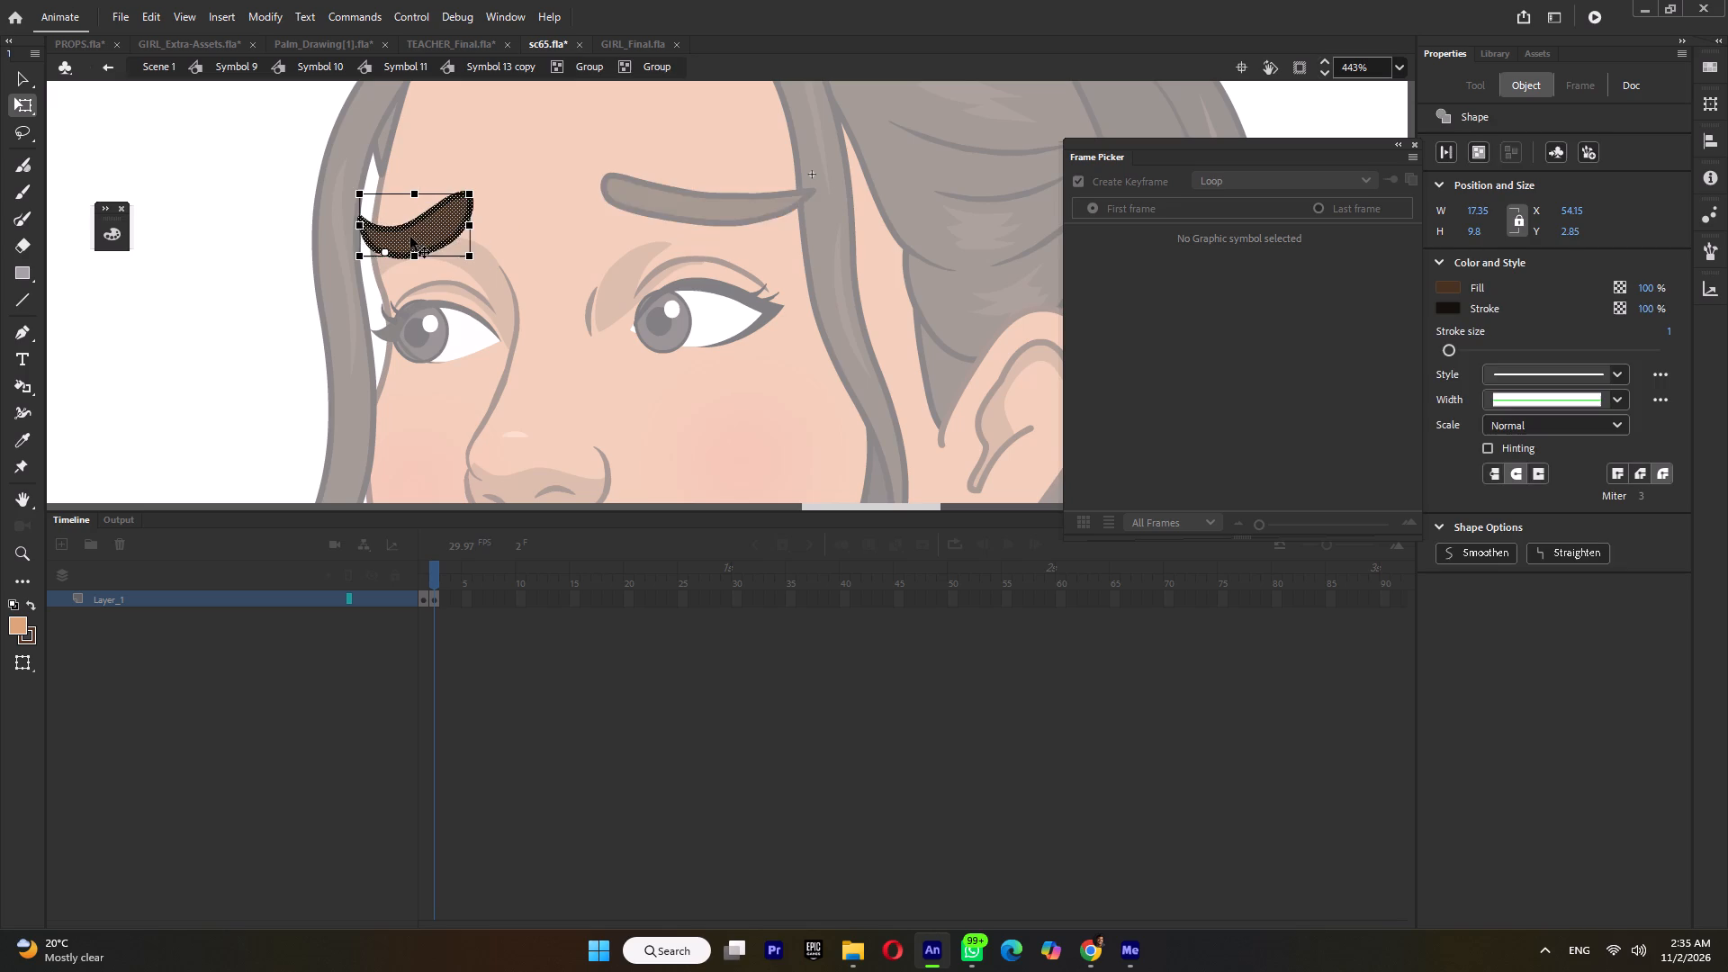
scroll(348, 234, "up", 3, "ctrl")
left_click(354, 252)
left_click_drag(370, 209, 375, 233)
left_click_drag(398, 223, 402, 231)
left_click_drag(480, 208, 488, 195)
left_click_drag(426, 227, 430, 215)
left_click_drag(486, 195, 492, 208)
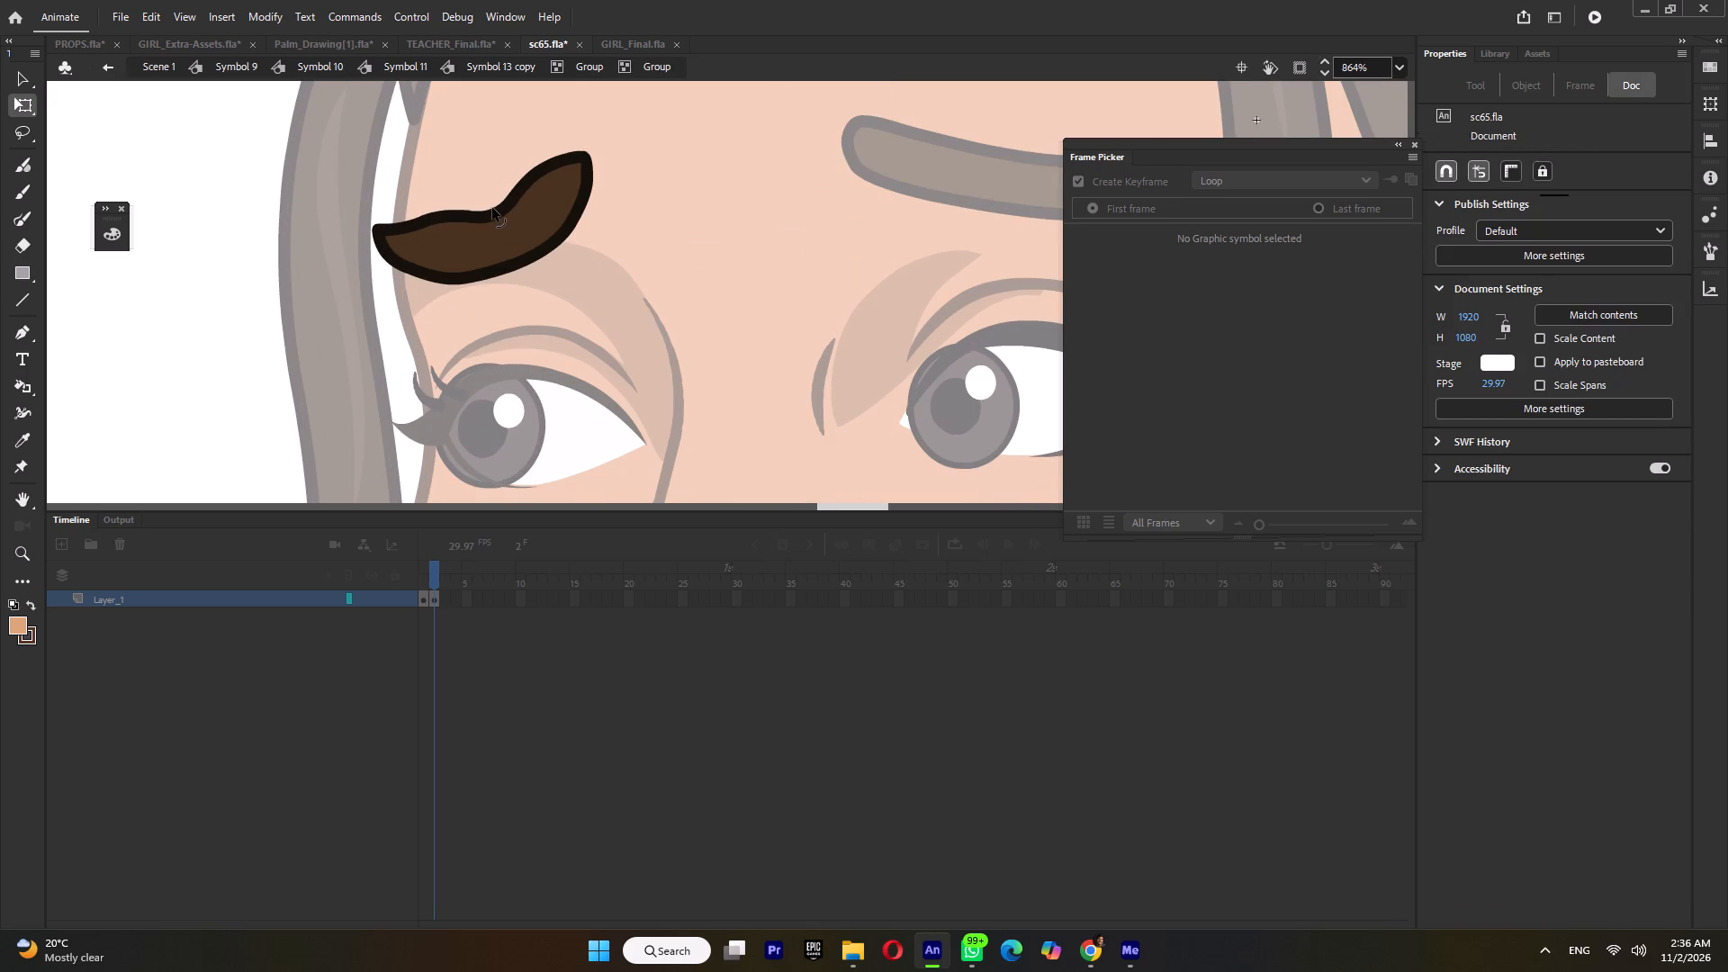
left_click_drag(492, 208, 494, 200)
left_click(528, 172)
left_click_drag(451, 209, 452, 224)
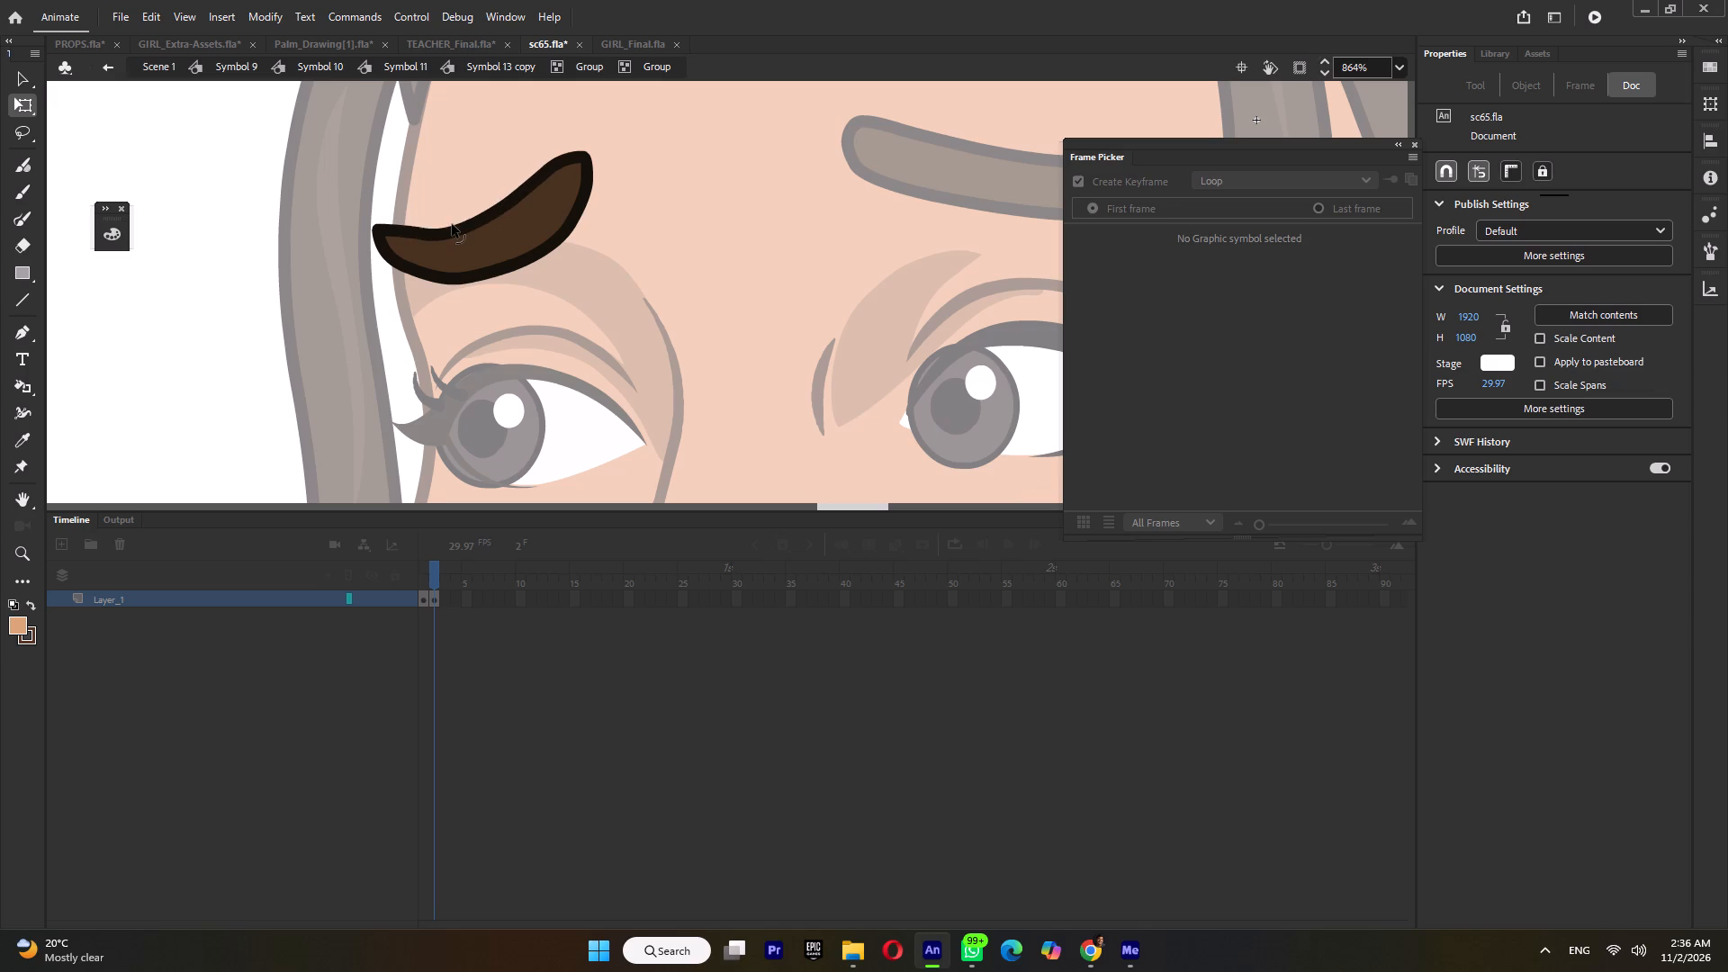
left_click_drag(452, 224, 452, 220)
left_click_drag(373, 231, 381, 246)
left_click_drag(403, 229, 405, 239)
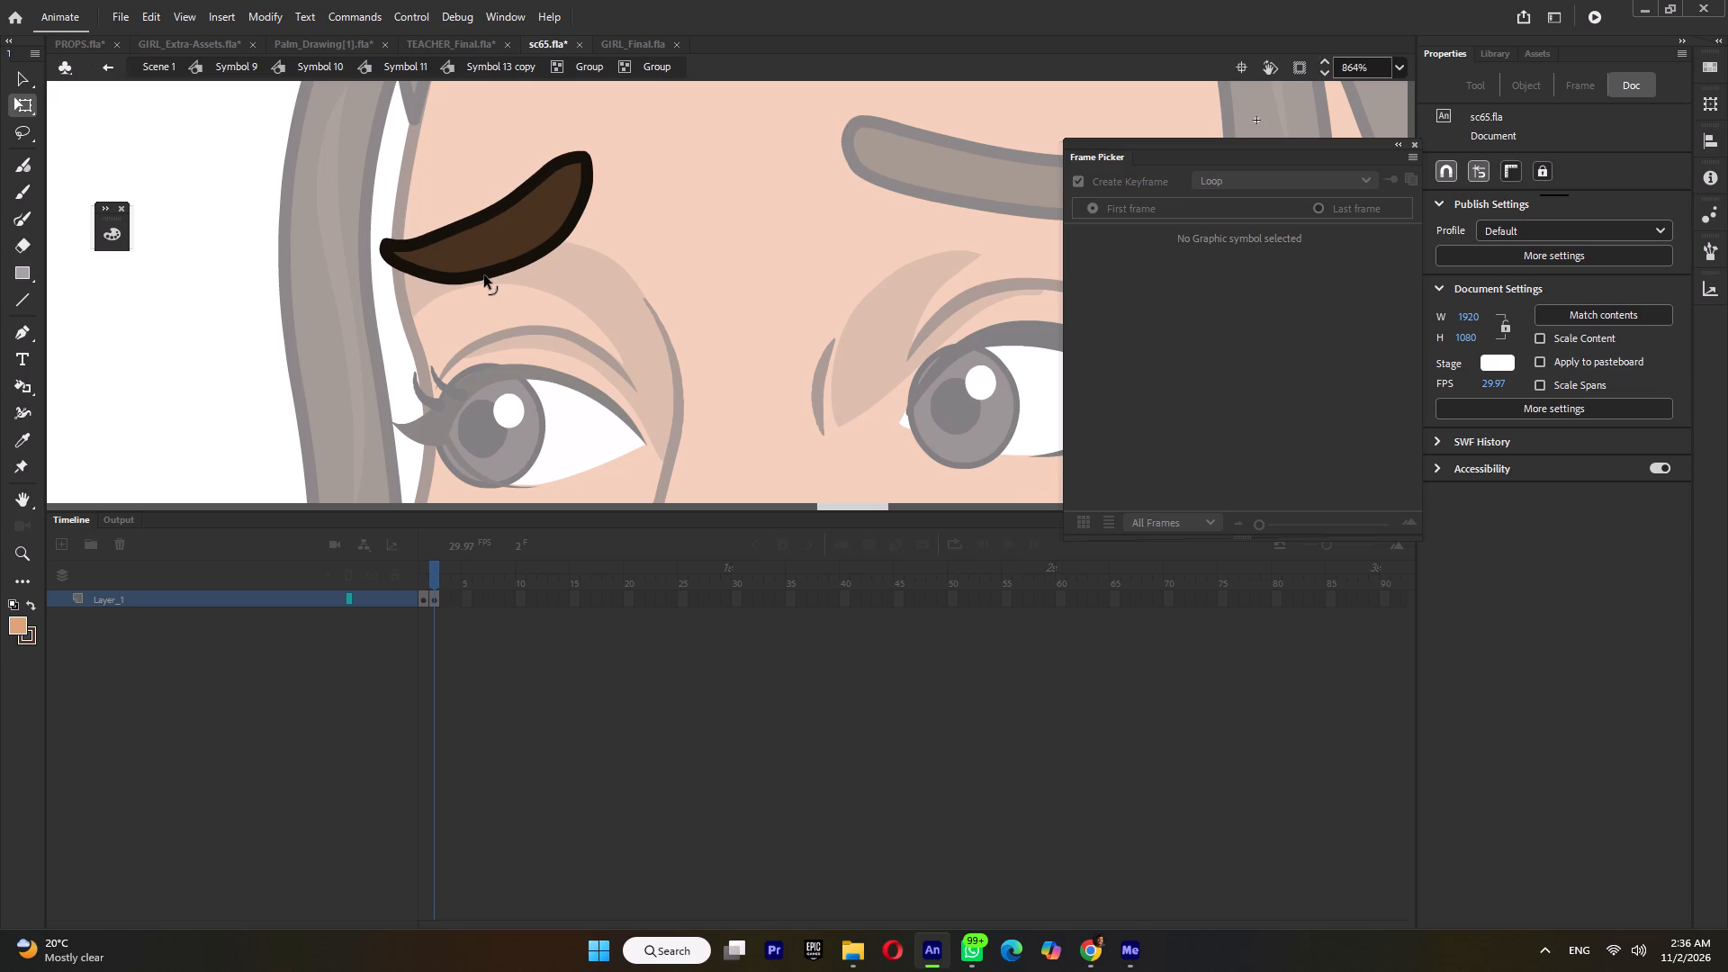
Pull the short eyebrow's lower edge up to thin the brow, sharpen its outer tip, and leave its group.
left_click_drag(483, 275, 499, 267)
left_click(436, 275)
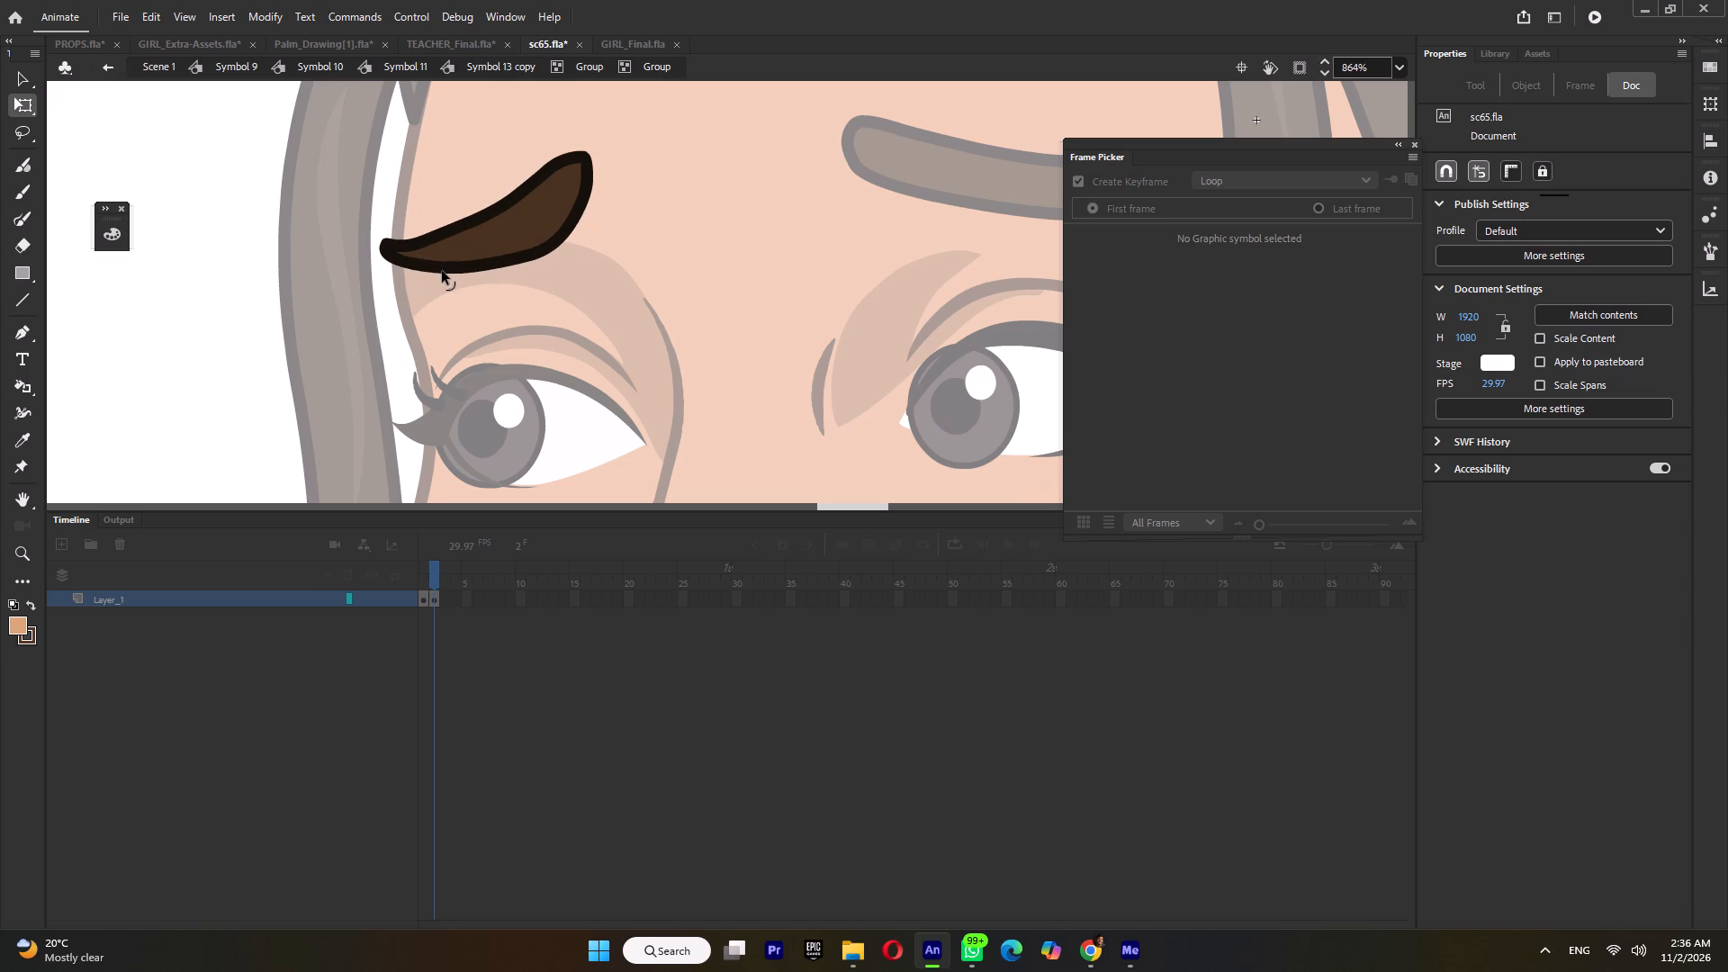
left_click_drag(398, 264, 408, 266)
left_click(408, 266)
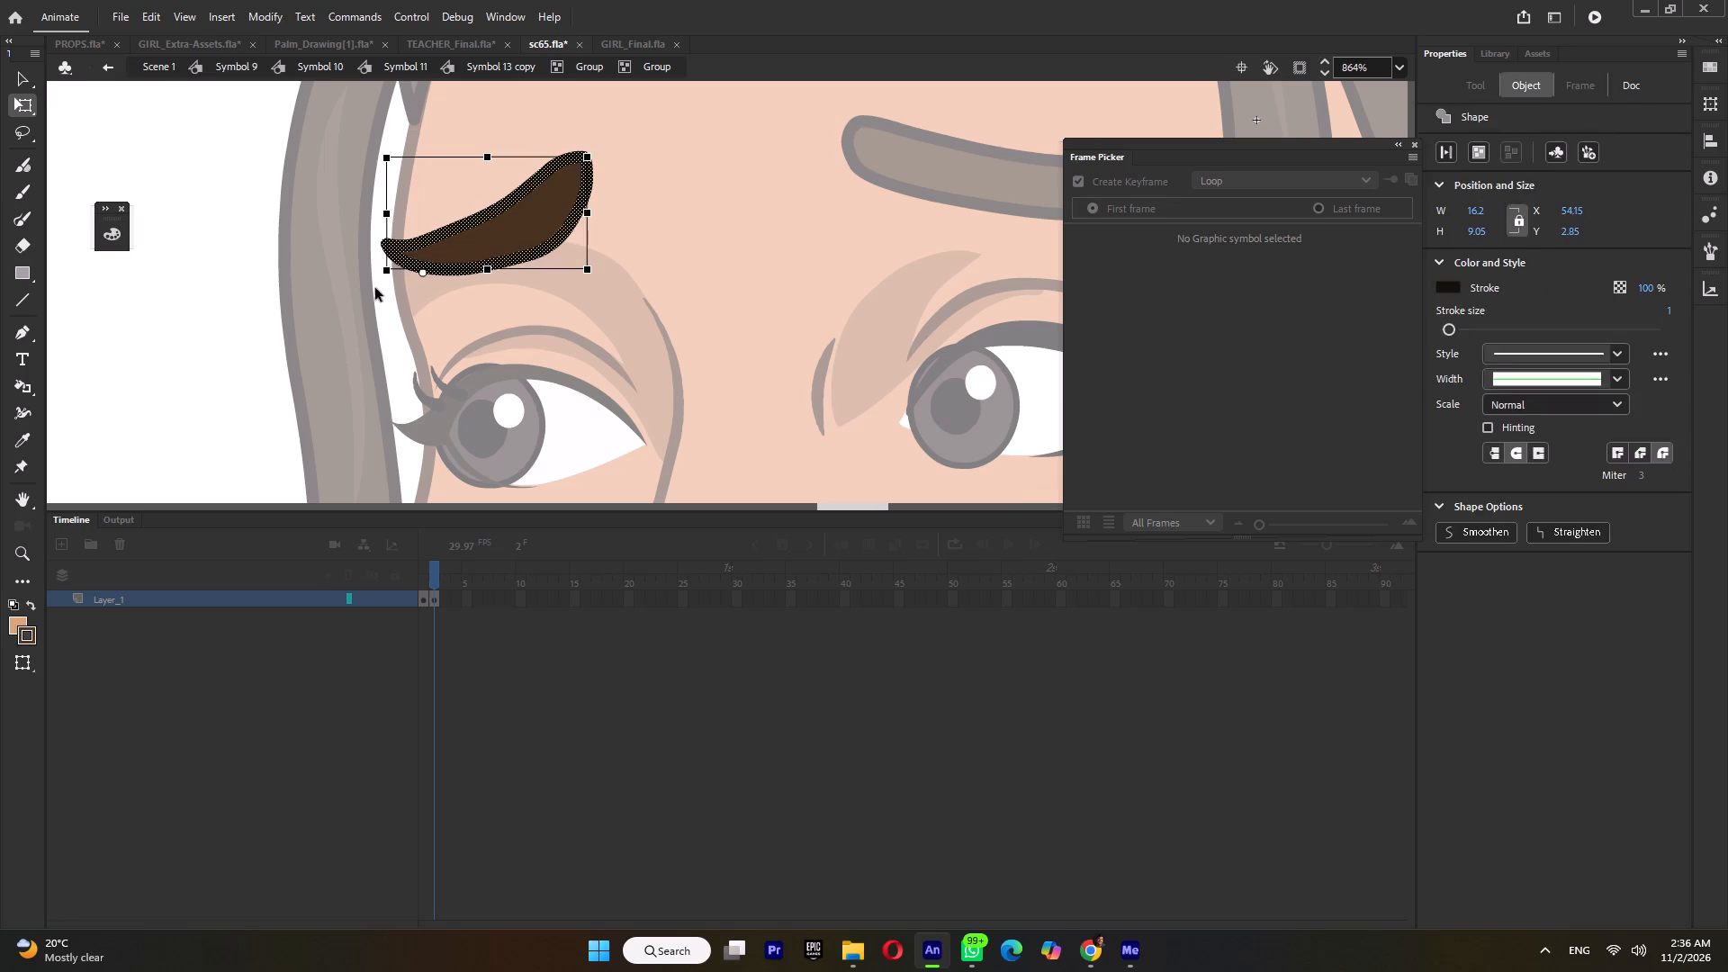
left_click(371, 295)
left_click_drag(383, 245, 386, 253)
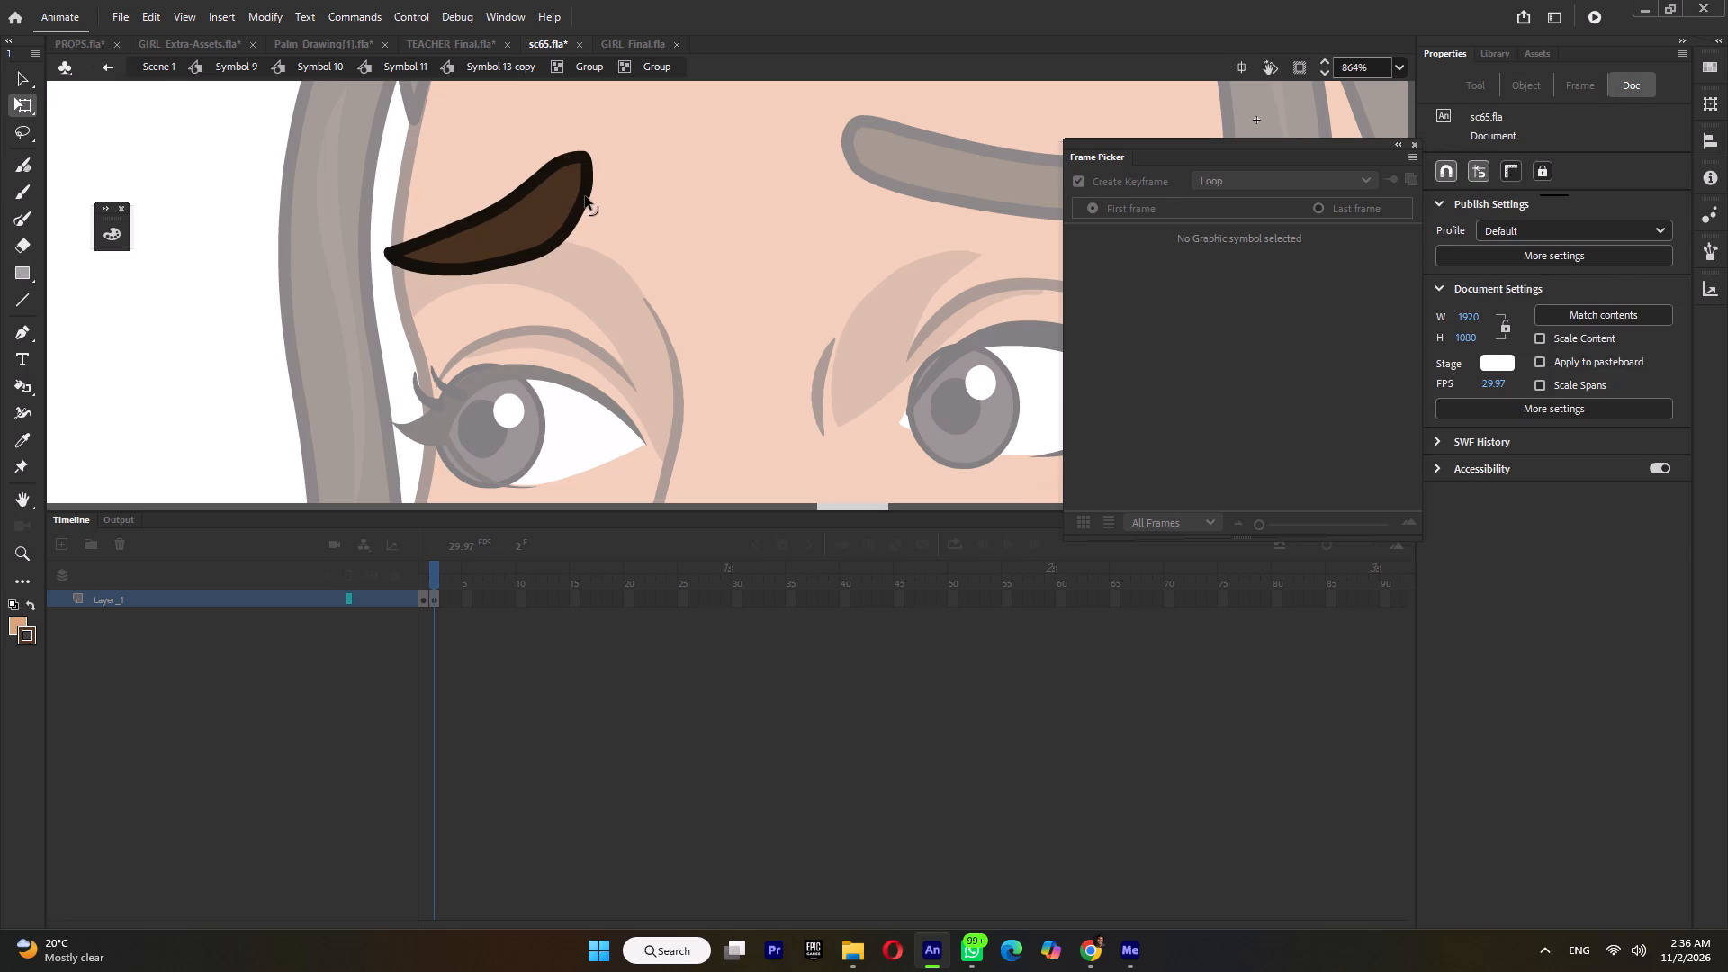
left_click(586, 196)
double_click(654, 167)
Dismiss the recovery-file alert and save the sc65 document.
scroll(654, 167, "down", 2, "ctrl")
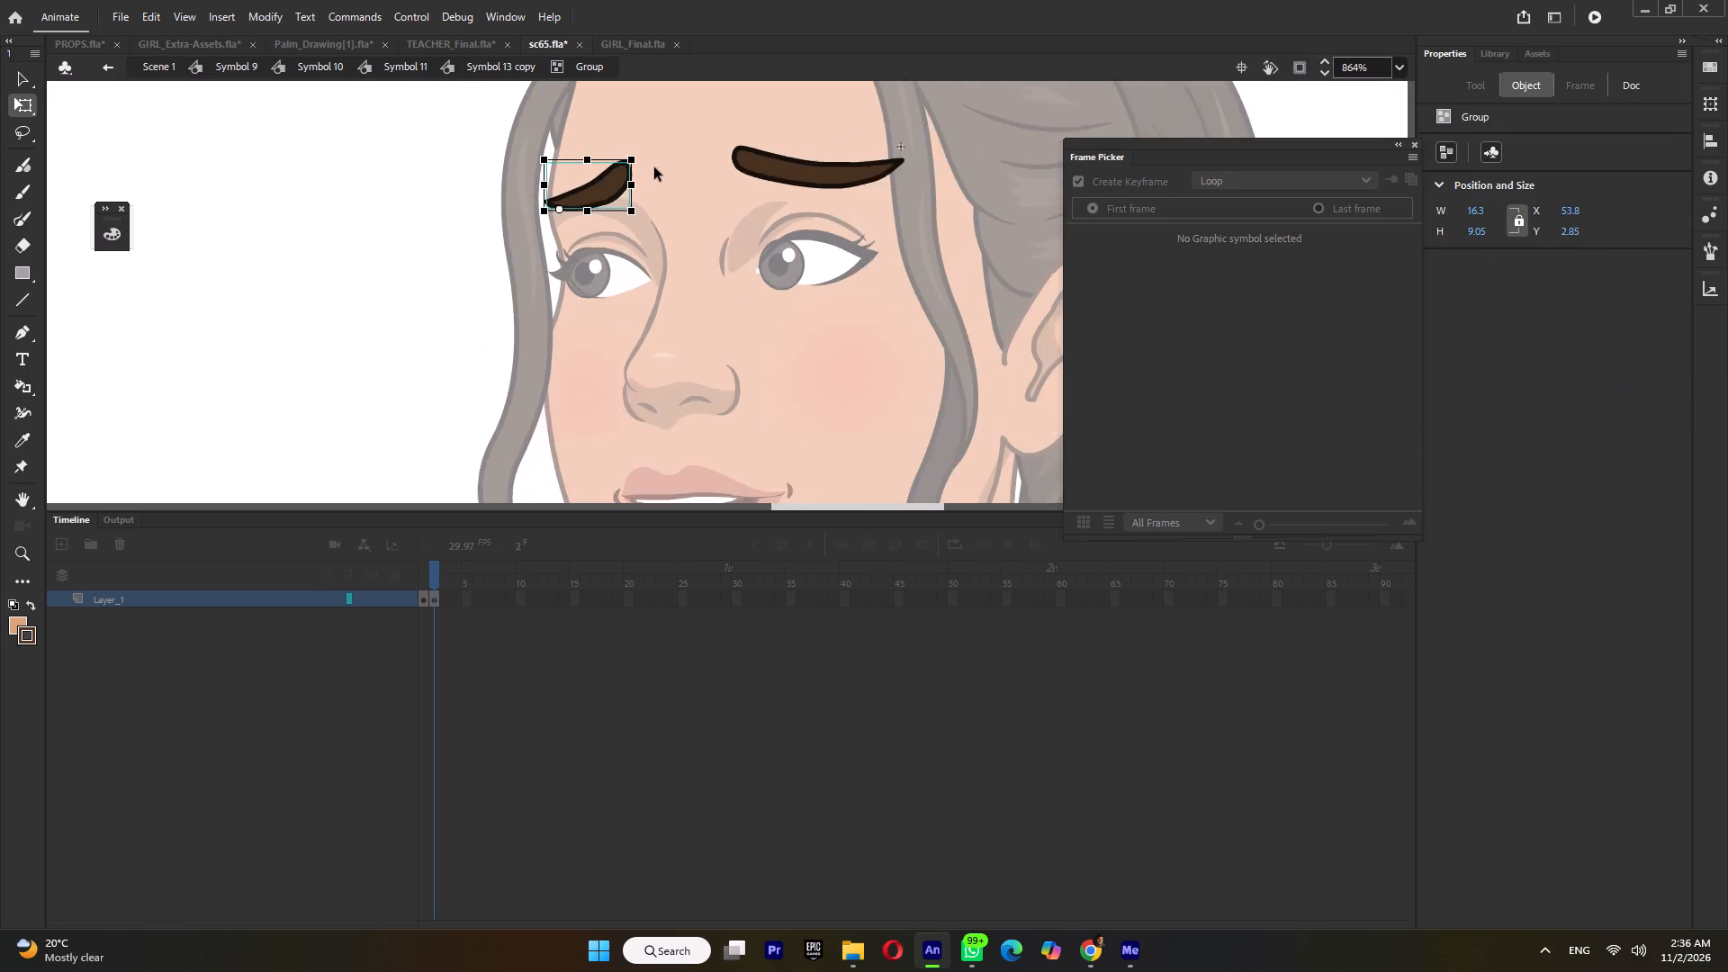
scroll(654, 167, "down", 4, "ctrl")
left_click(457, 257)
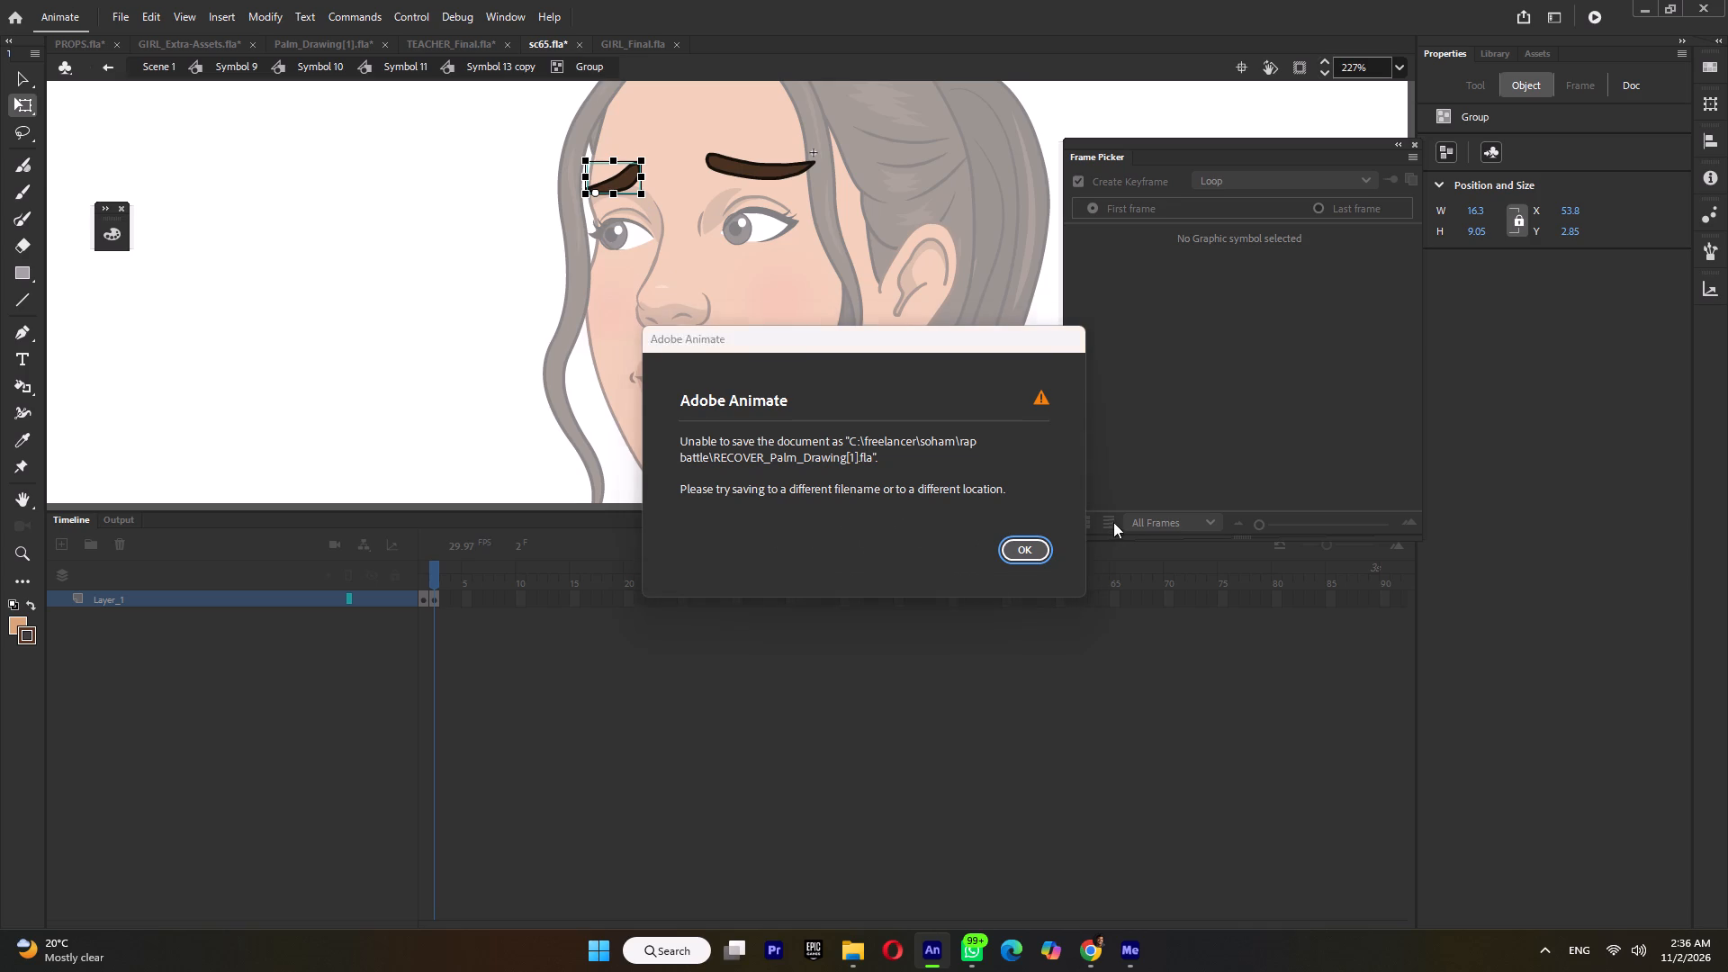
left_click(1028, 542)
key("ctrl+s")
Return to Symbol 11 and, at frame 36 of Layer_2, switch the eyebrow instance to pose 2 and nudge it slightly down.
double_click(423, 262)
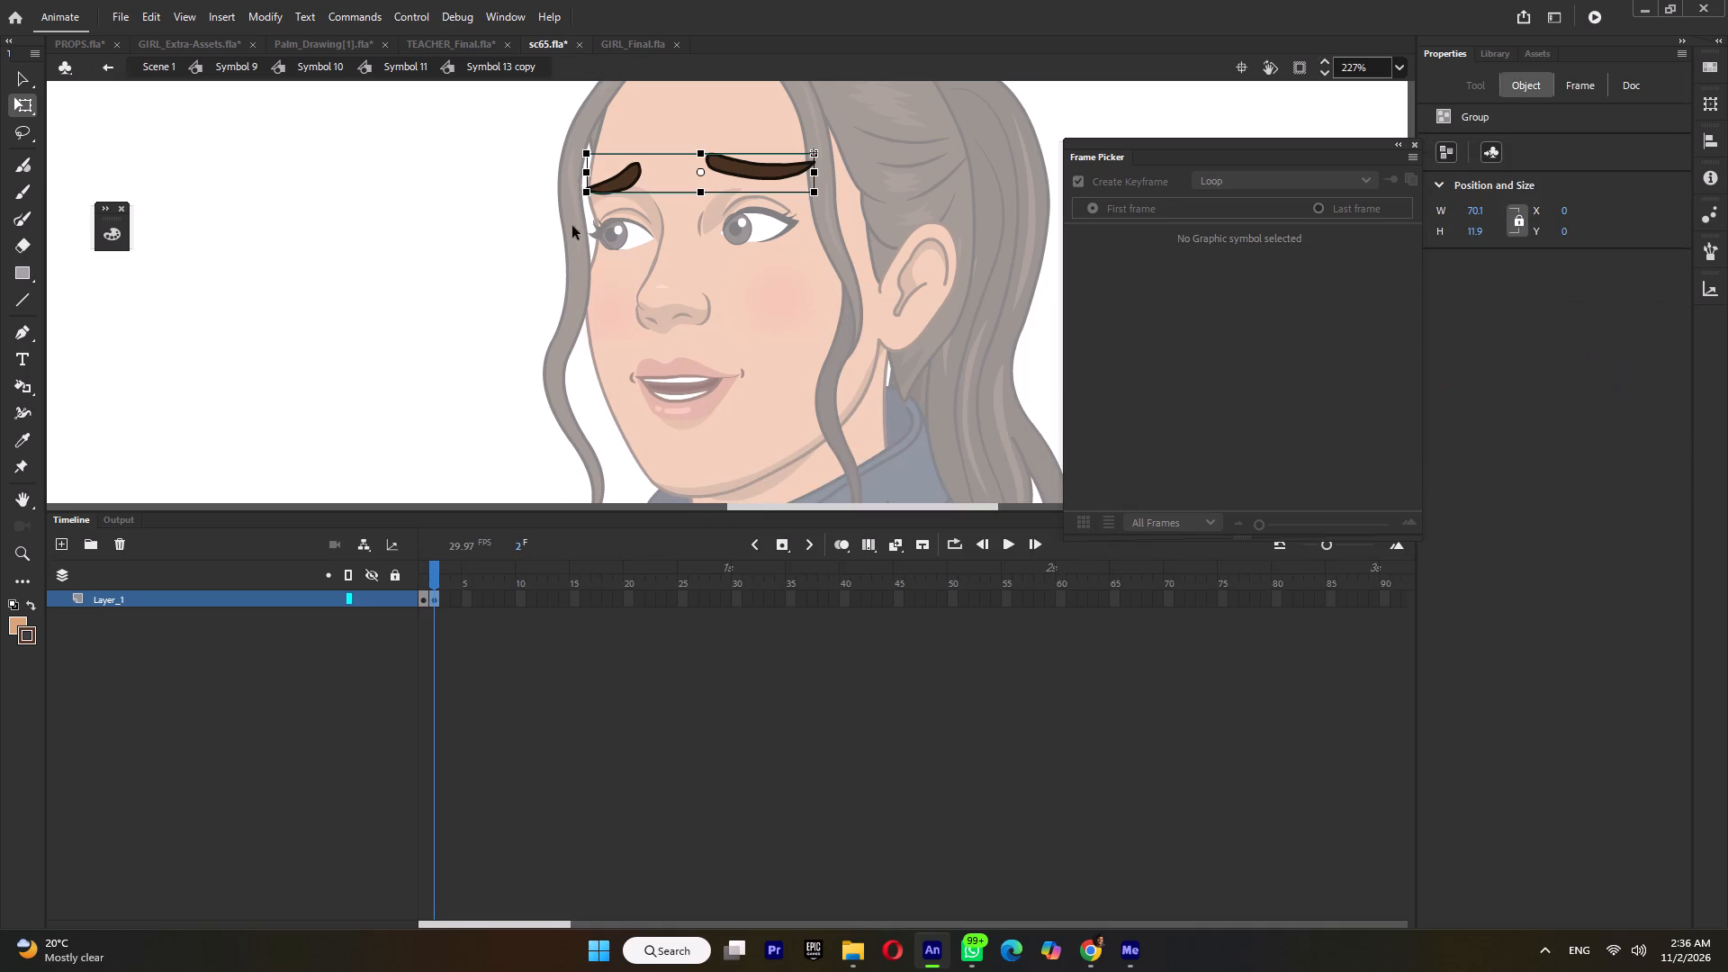
left_click(431, 580)
double_click(376, 249)
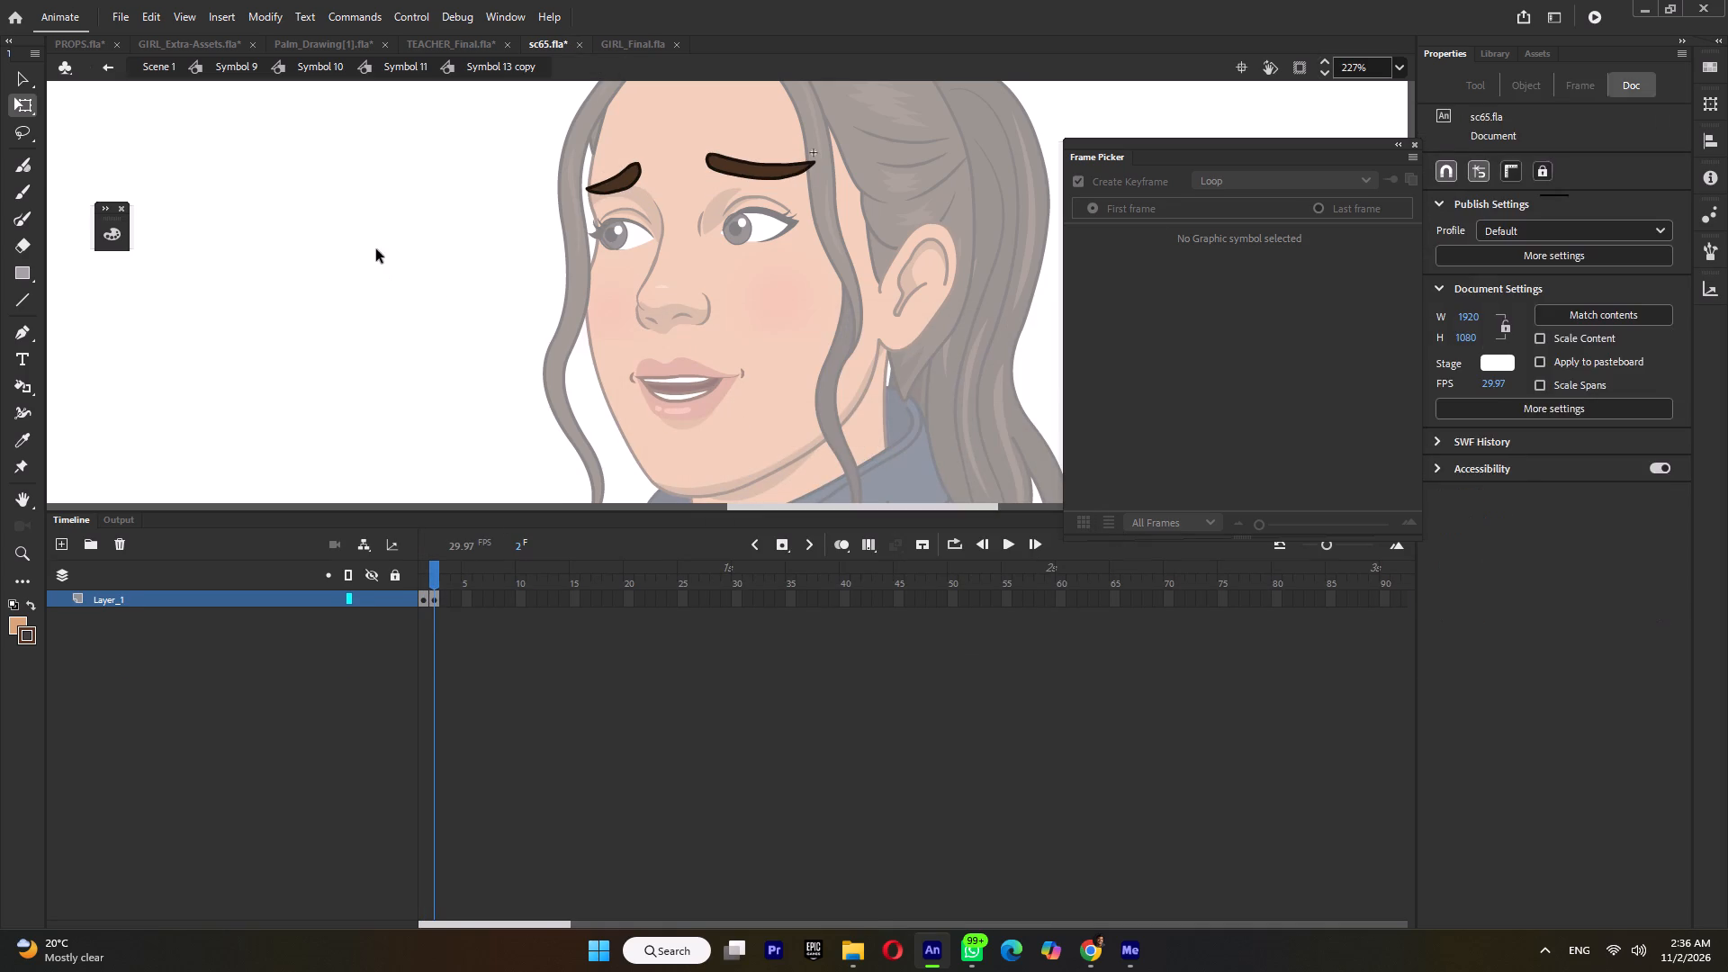
left_click_drag(759, 581, 804, 592)
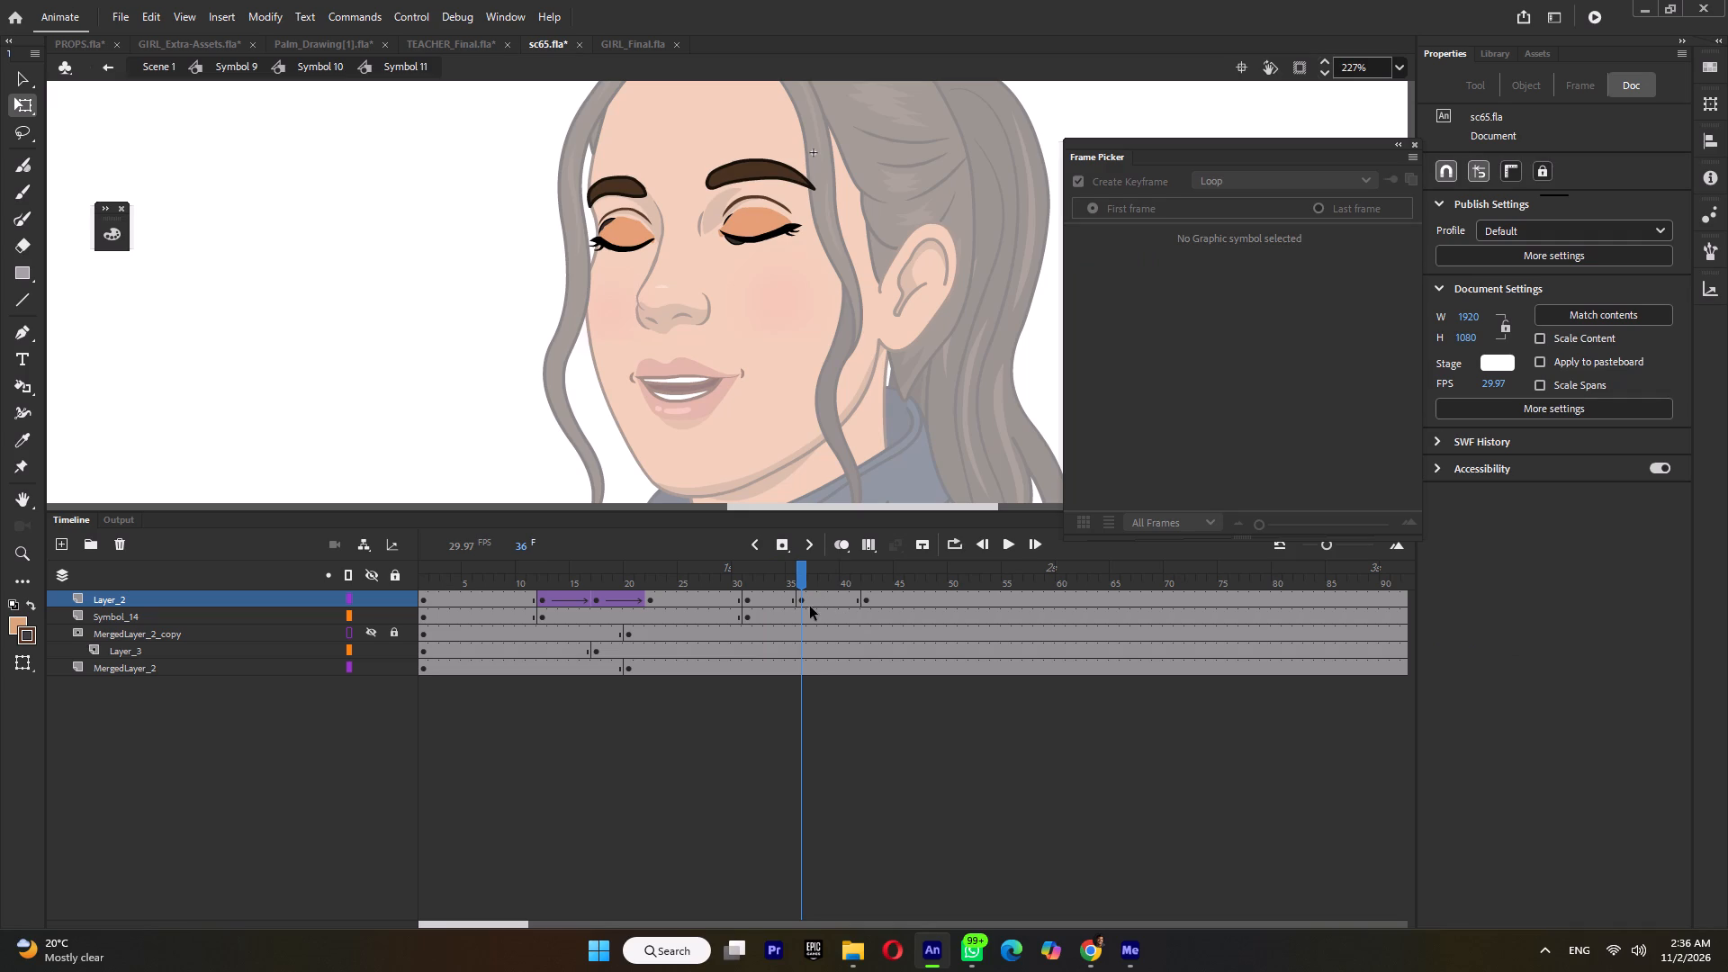
left_click(800, 602)
left_click(1153, 256)
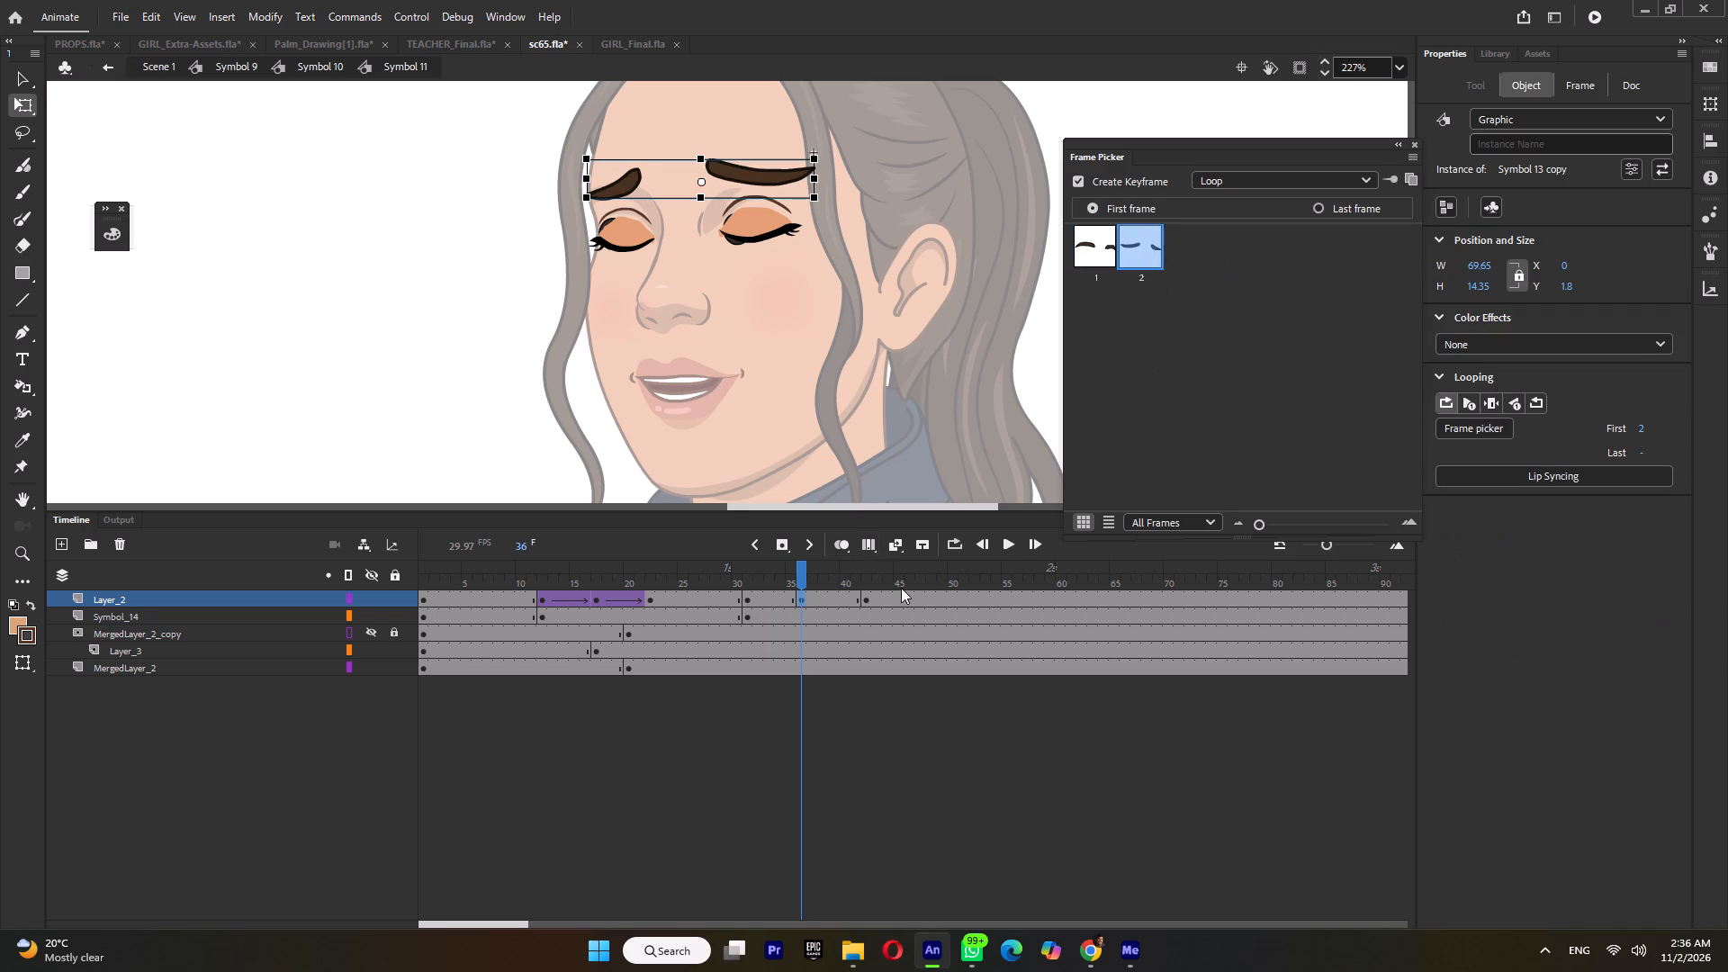
left_click(777, 593)
left_click(811, 596)
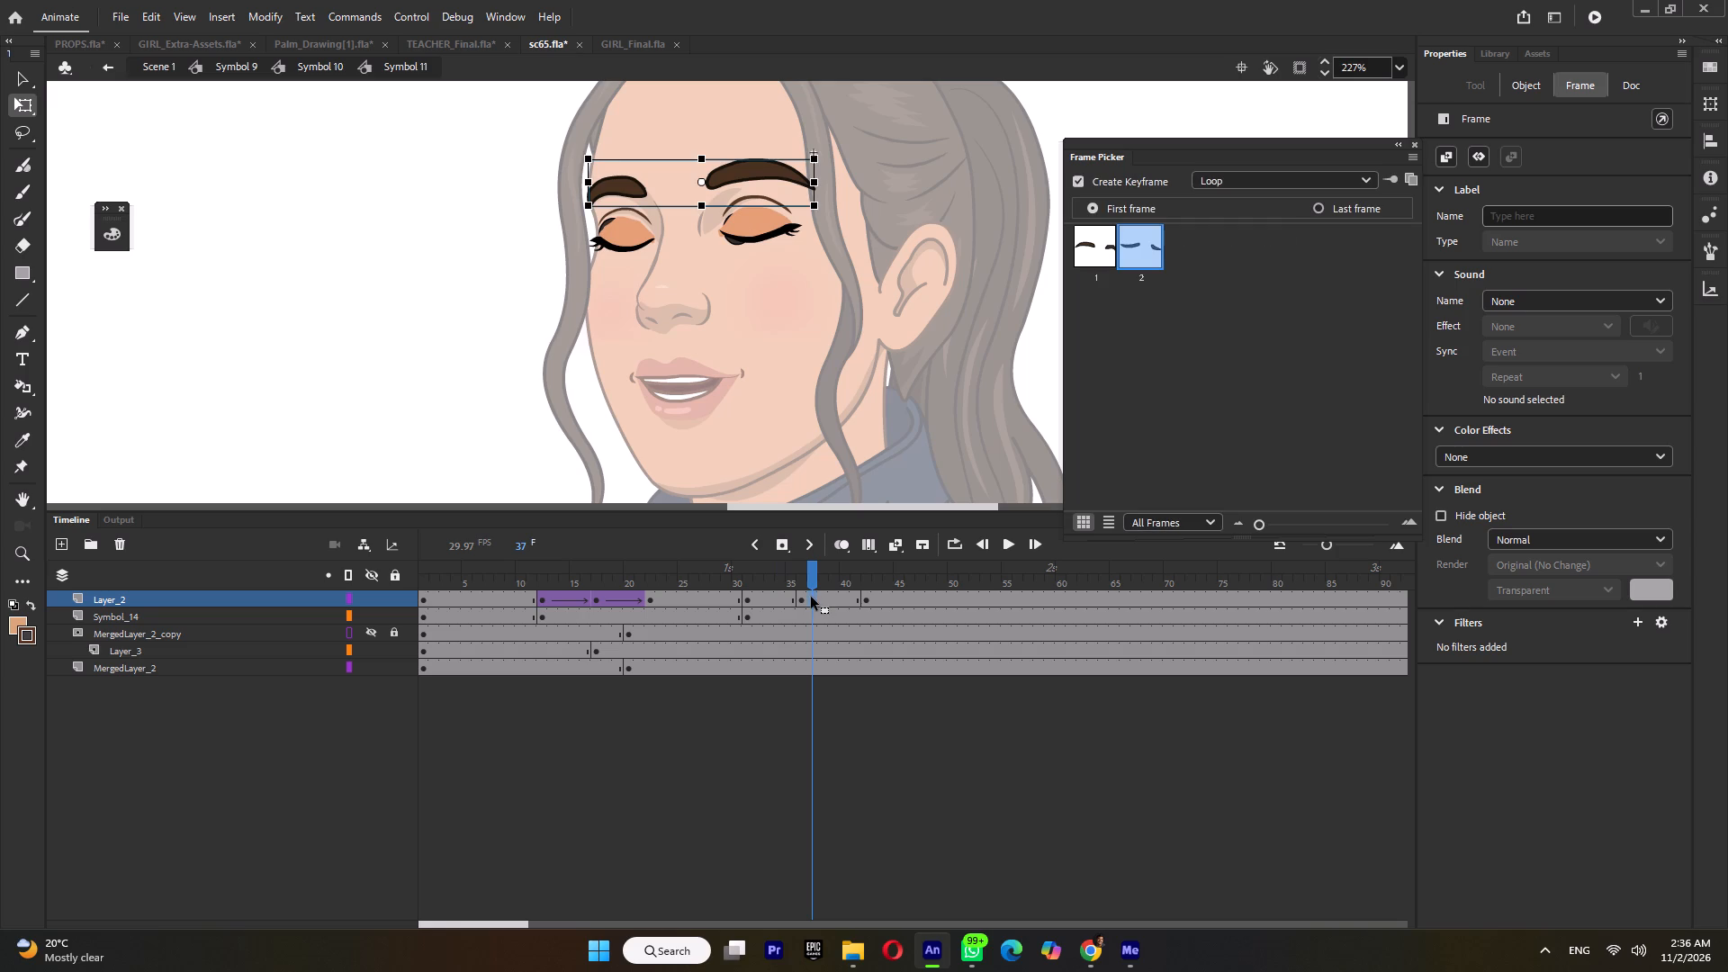
key("Down")
key("Down")
Apply classic tweens to the eyebrows on Layer_2 between frames 31 and 42, and insert keyframes at frames 34 and 39.
left_click_drag(778, 599, 805, 605)
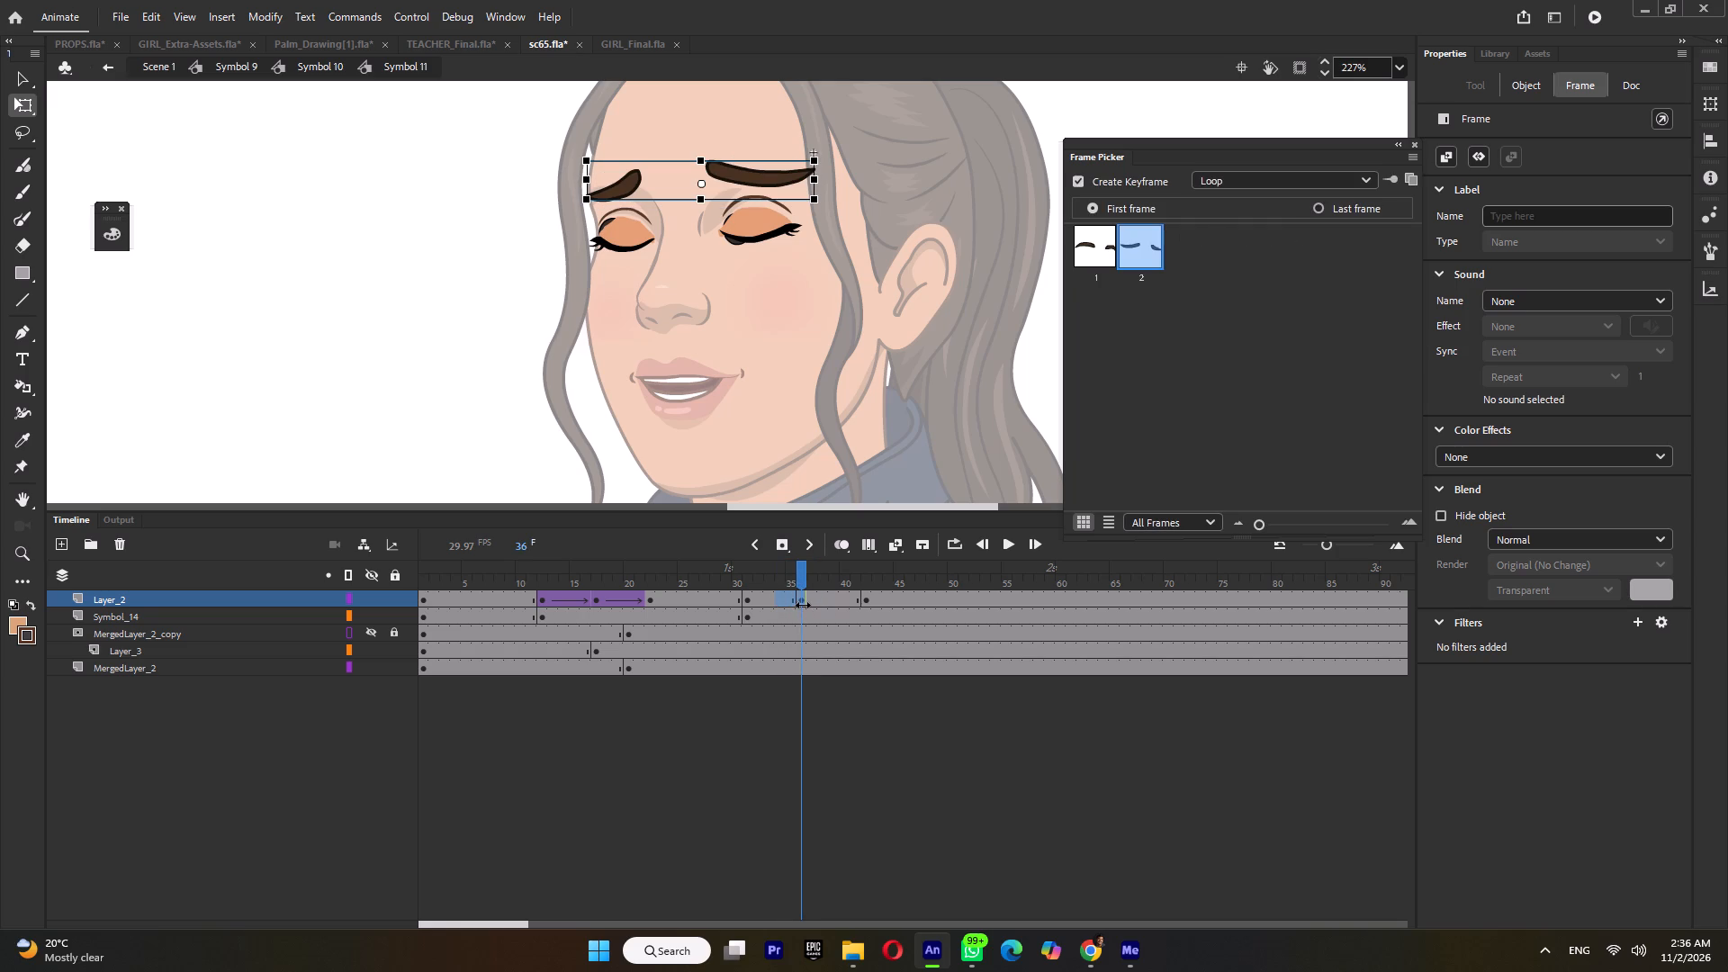
key("ctrl+m")
left_click(778, 600)
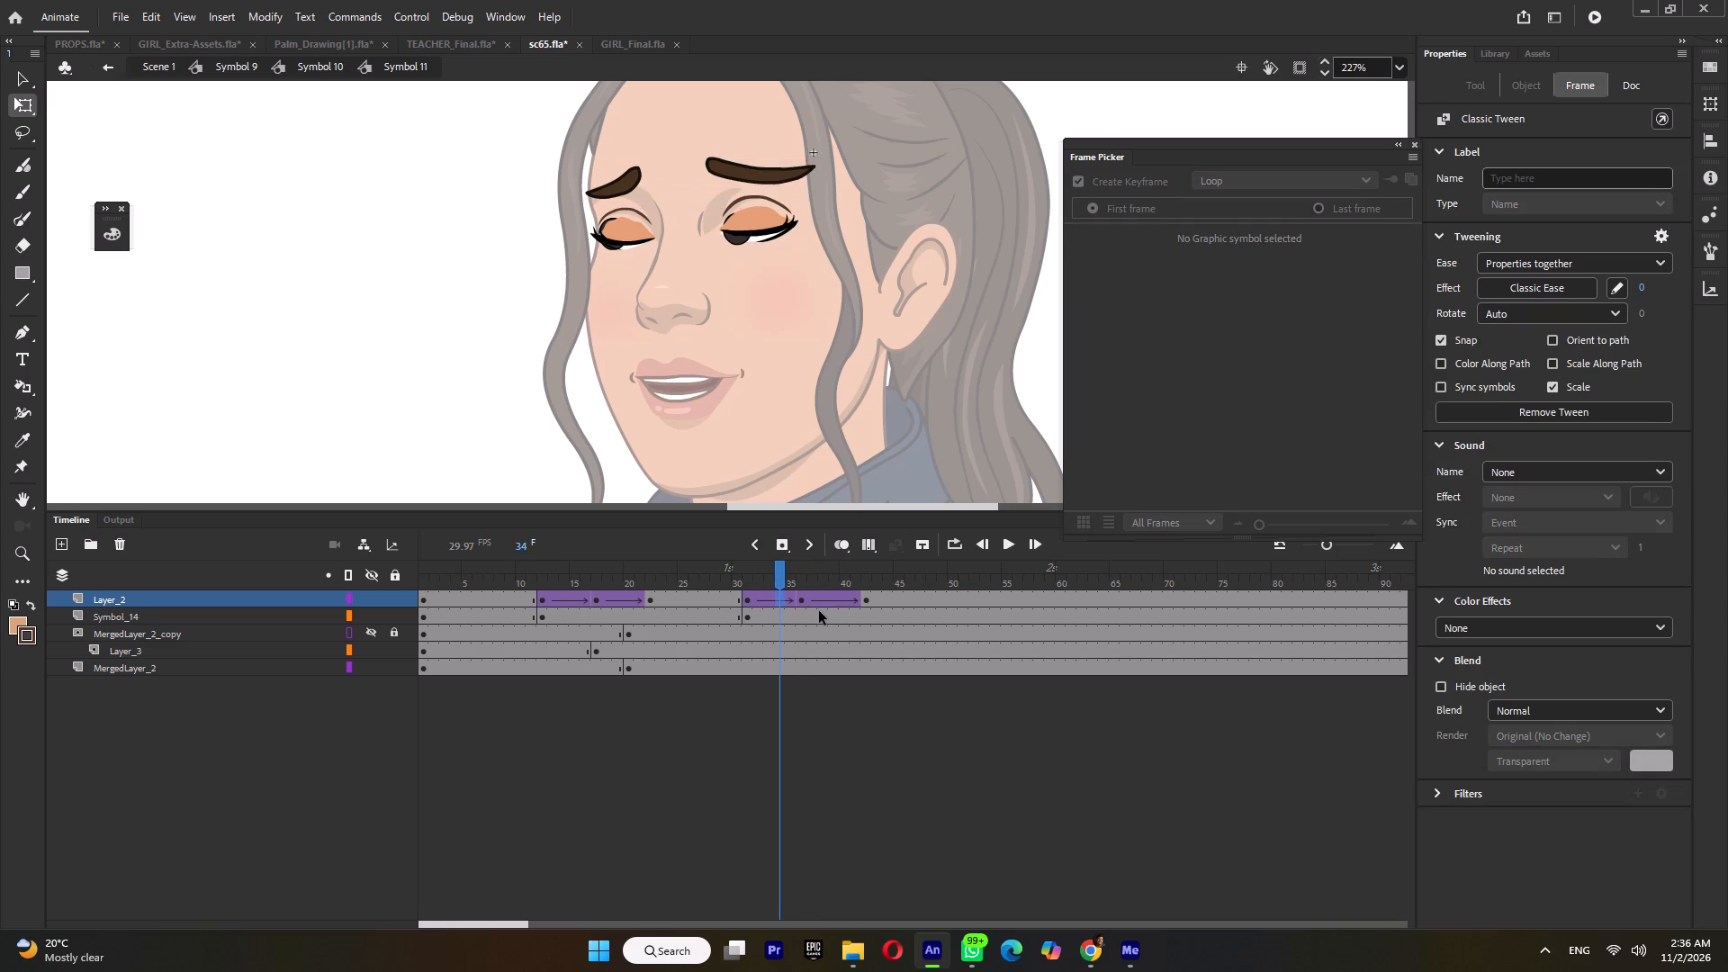
key("F6")
left_click(826, 599)
left_click(832, 598)
key("F6")
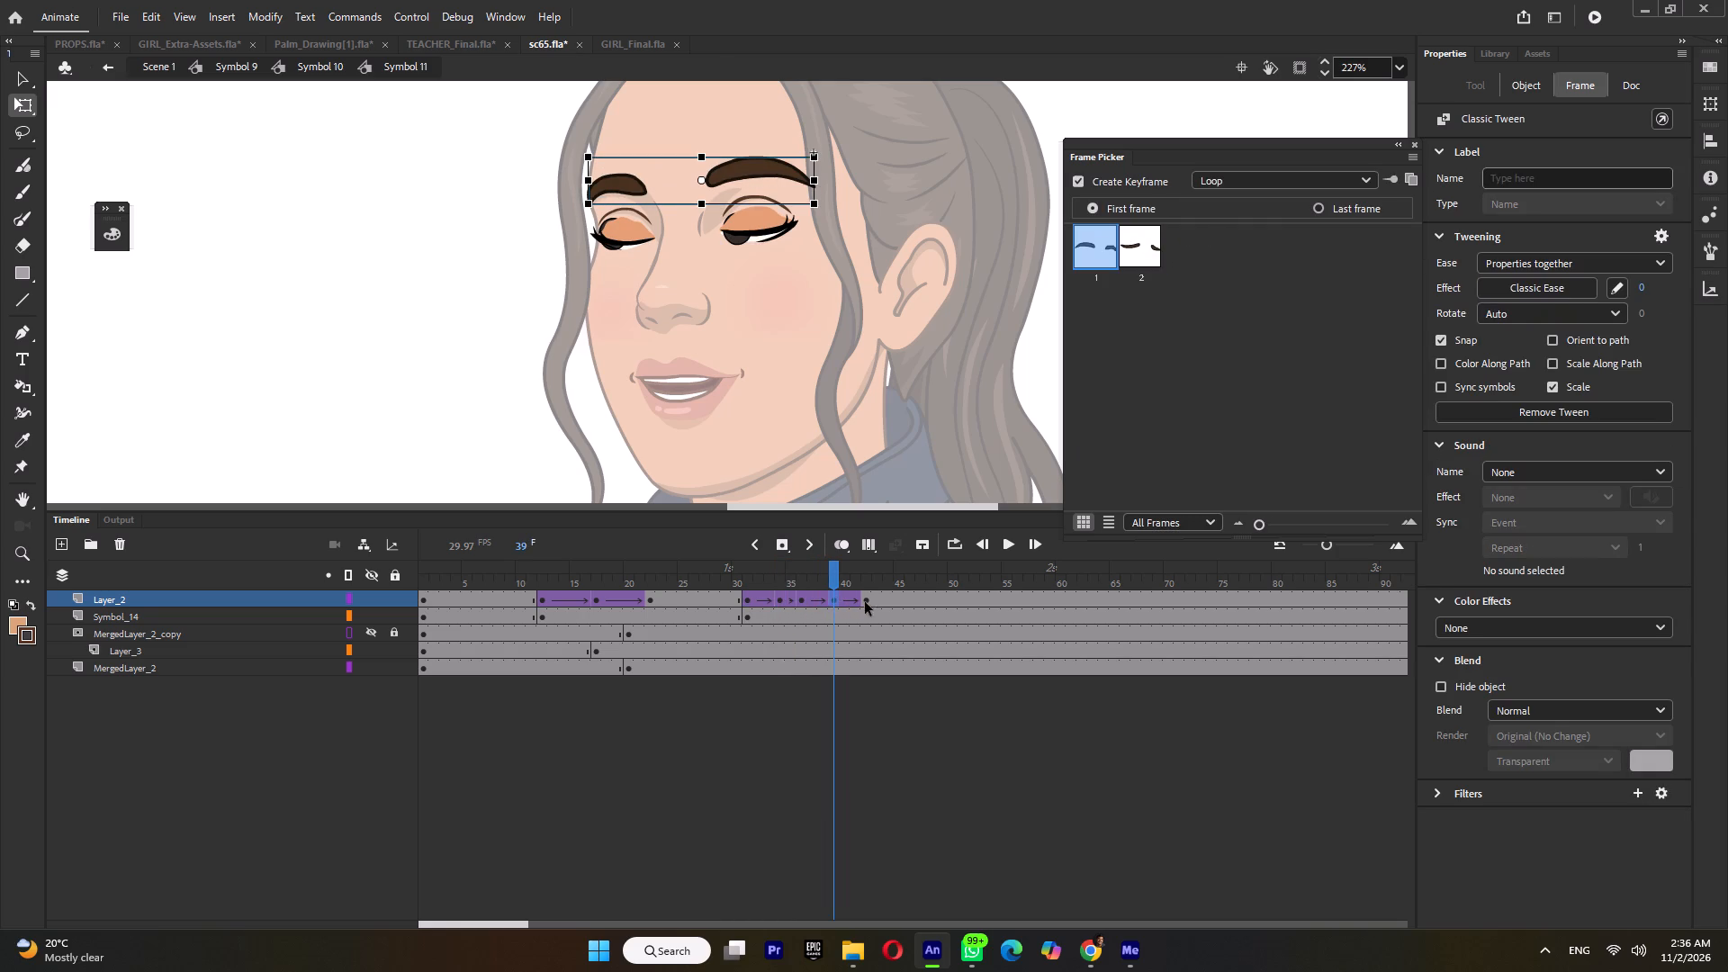
Move Layer_2's final eyebrow keyframe from frame 42 to 41, and the keyframe at frame 39 to 38.
left_click(867, 601)
left_click_drag(867, 594, 858, 596)
left_click(837, 598)
left_click(835, 599)
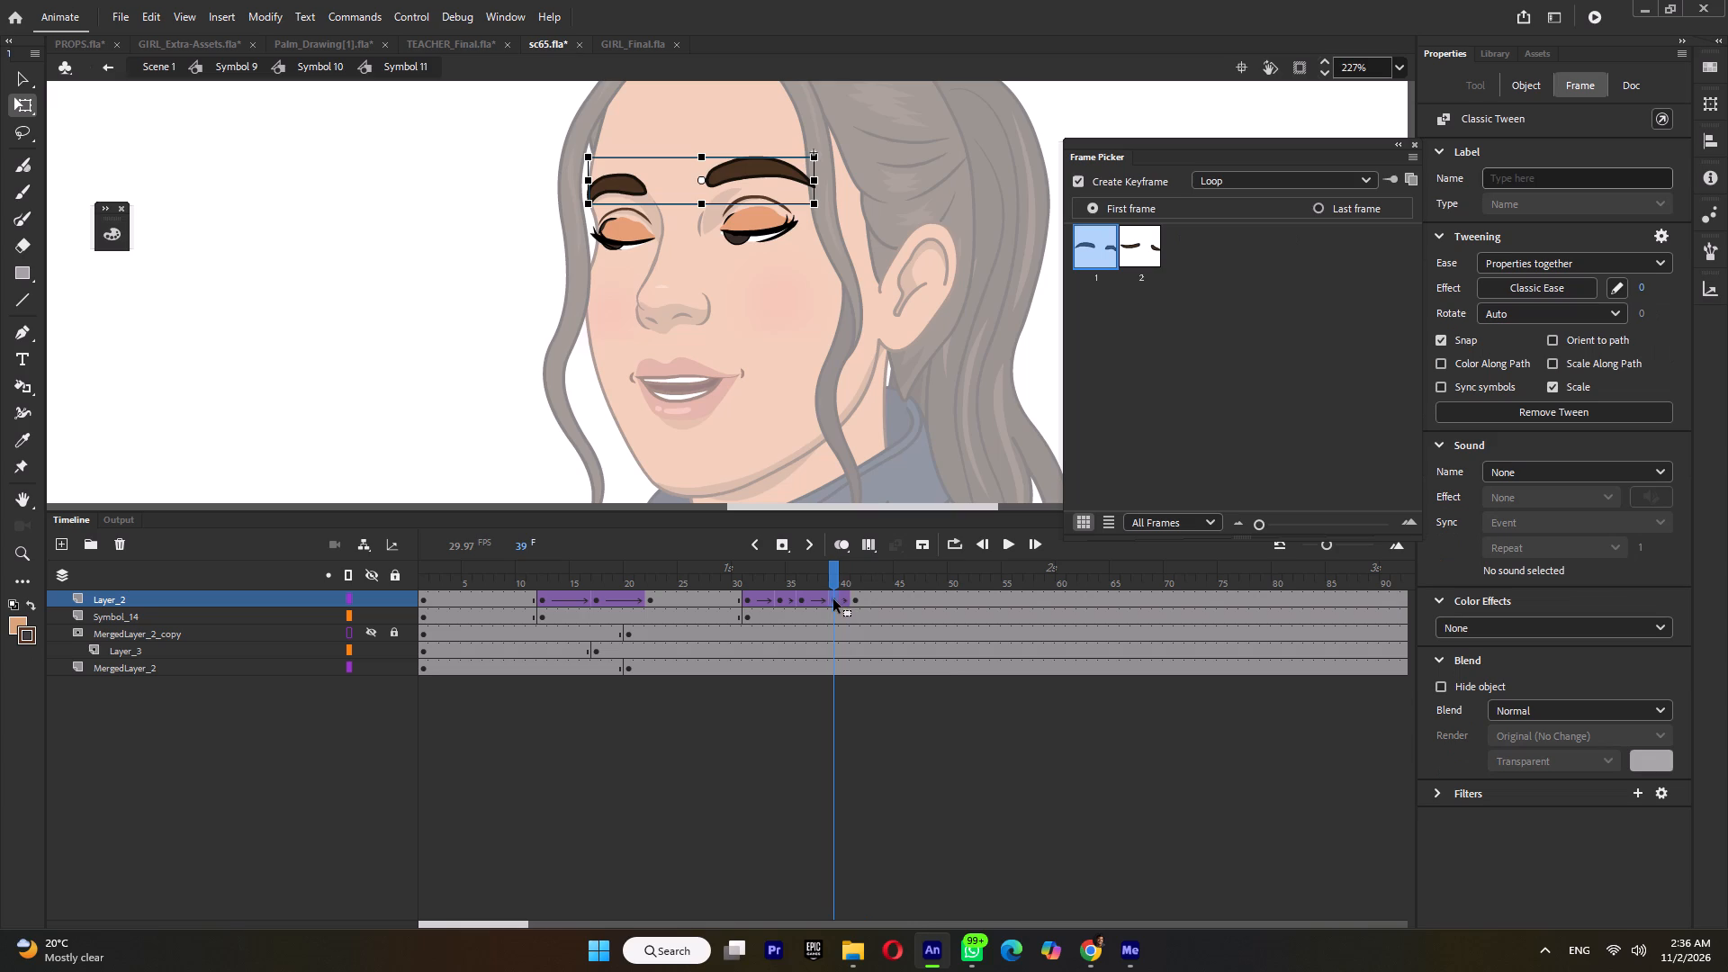
left_click(832, 601)
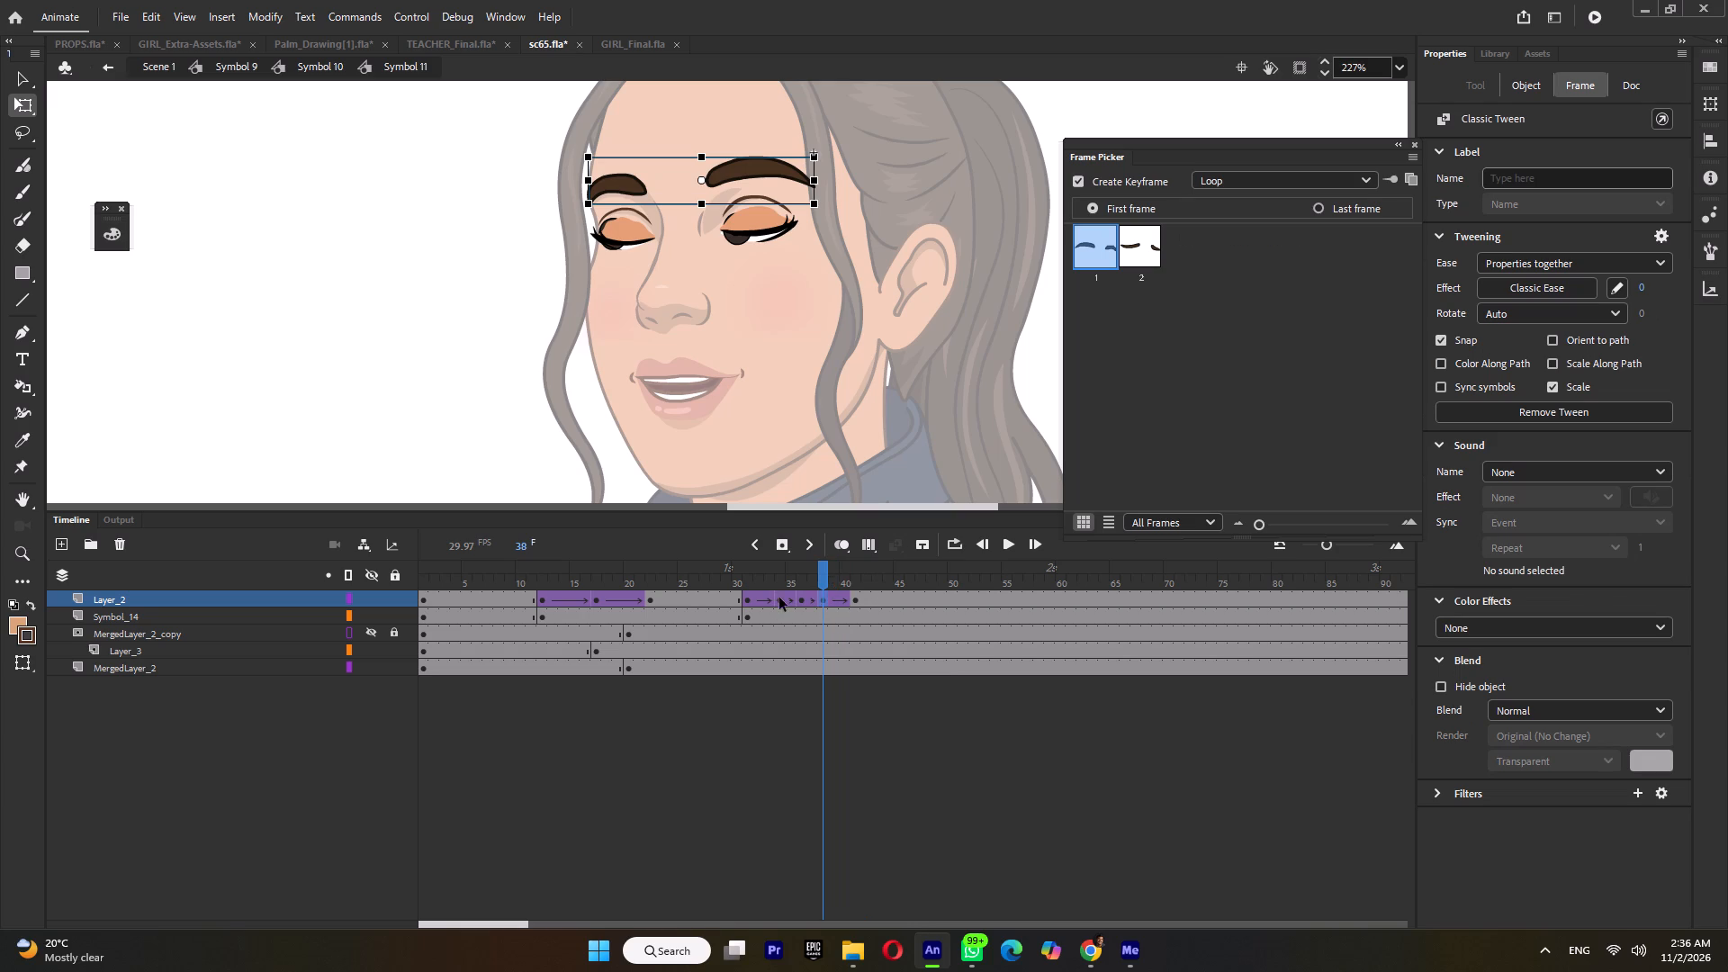
Remove the classic tweens from Layer_2's eyebrow keyframes starting at frame 31.
left_click(779, 598)
left_click_drag(755, 598, 824, 600)
key("ctrl+m")
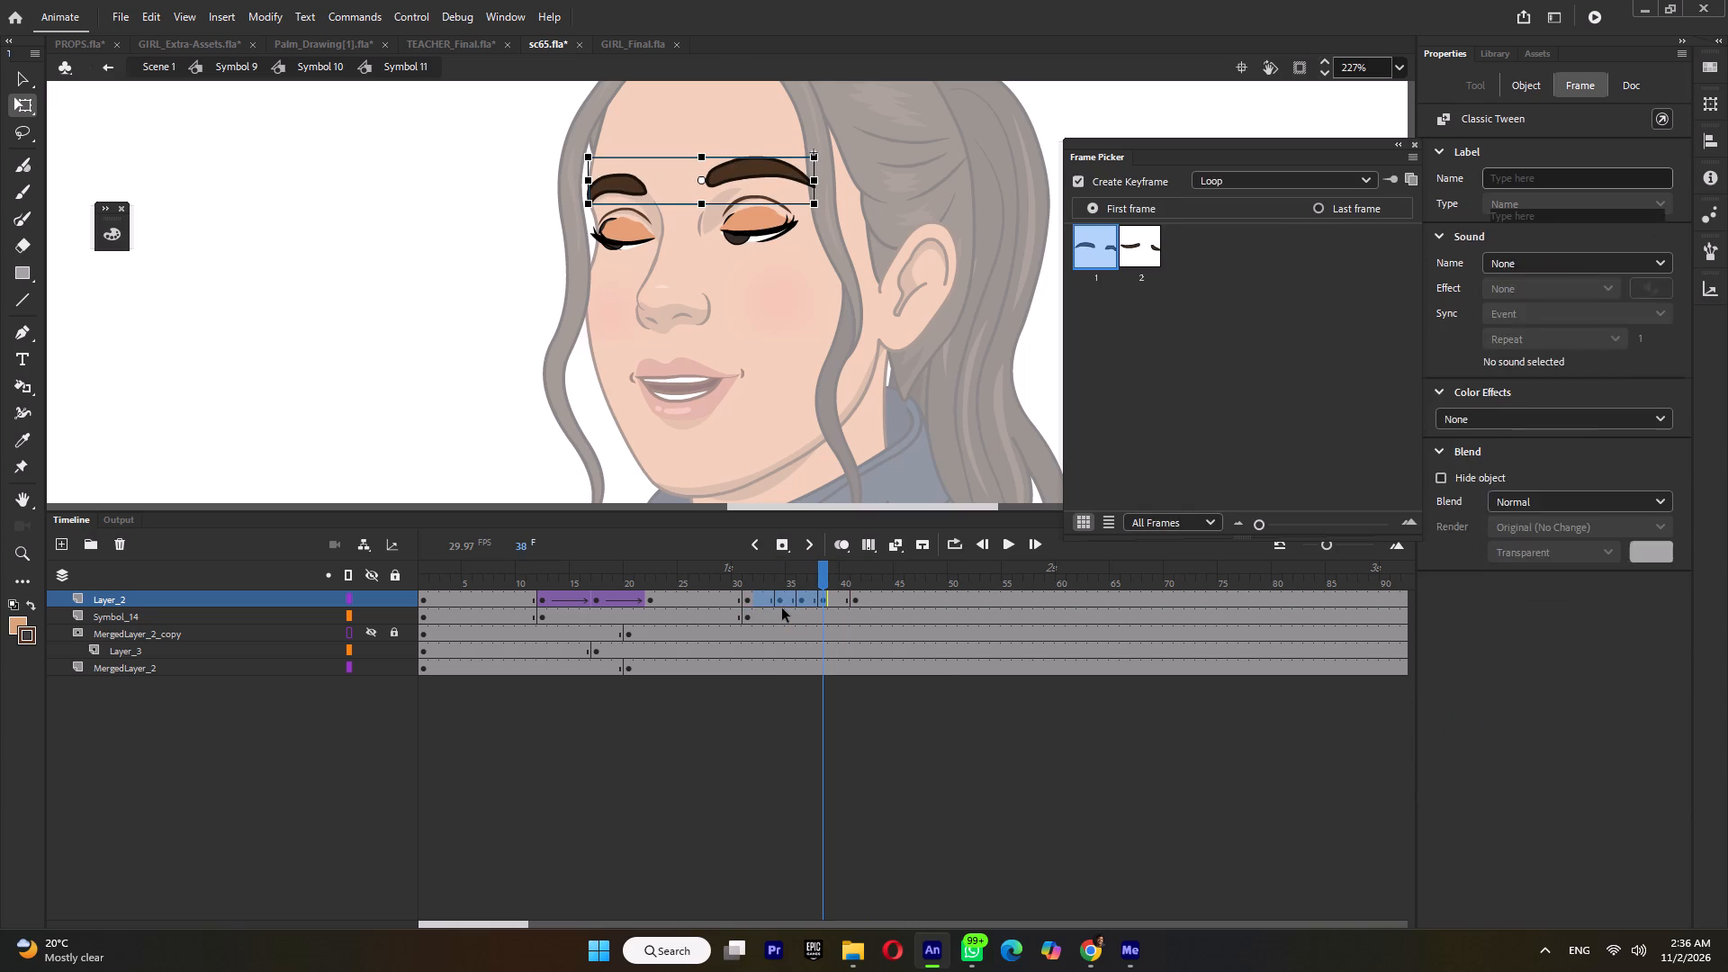
Set the eyebrow pose to 1 at frame 34 and to 2 at frames 38 and 41, and return to Symbol 10.
left_click(757, 582)
left_click(785, 585)
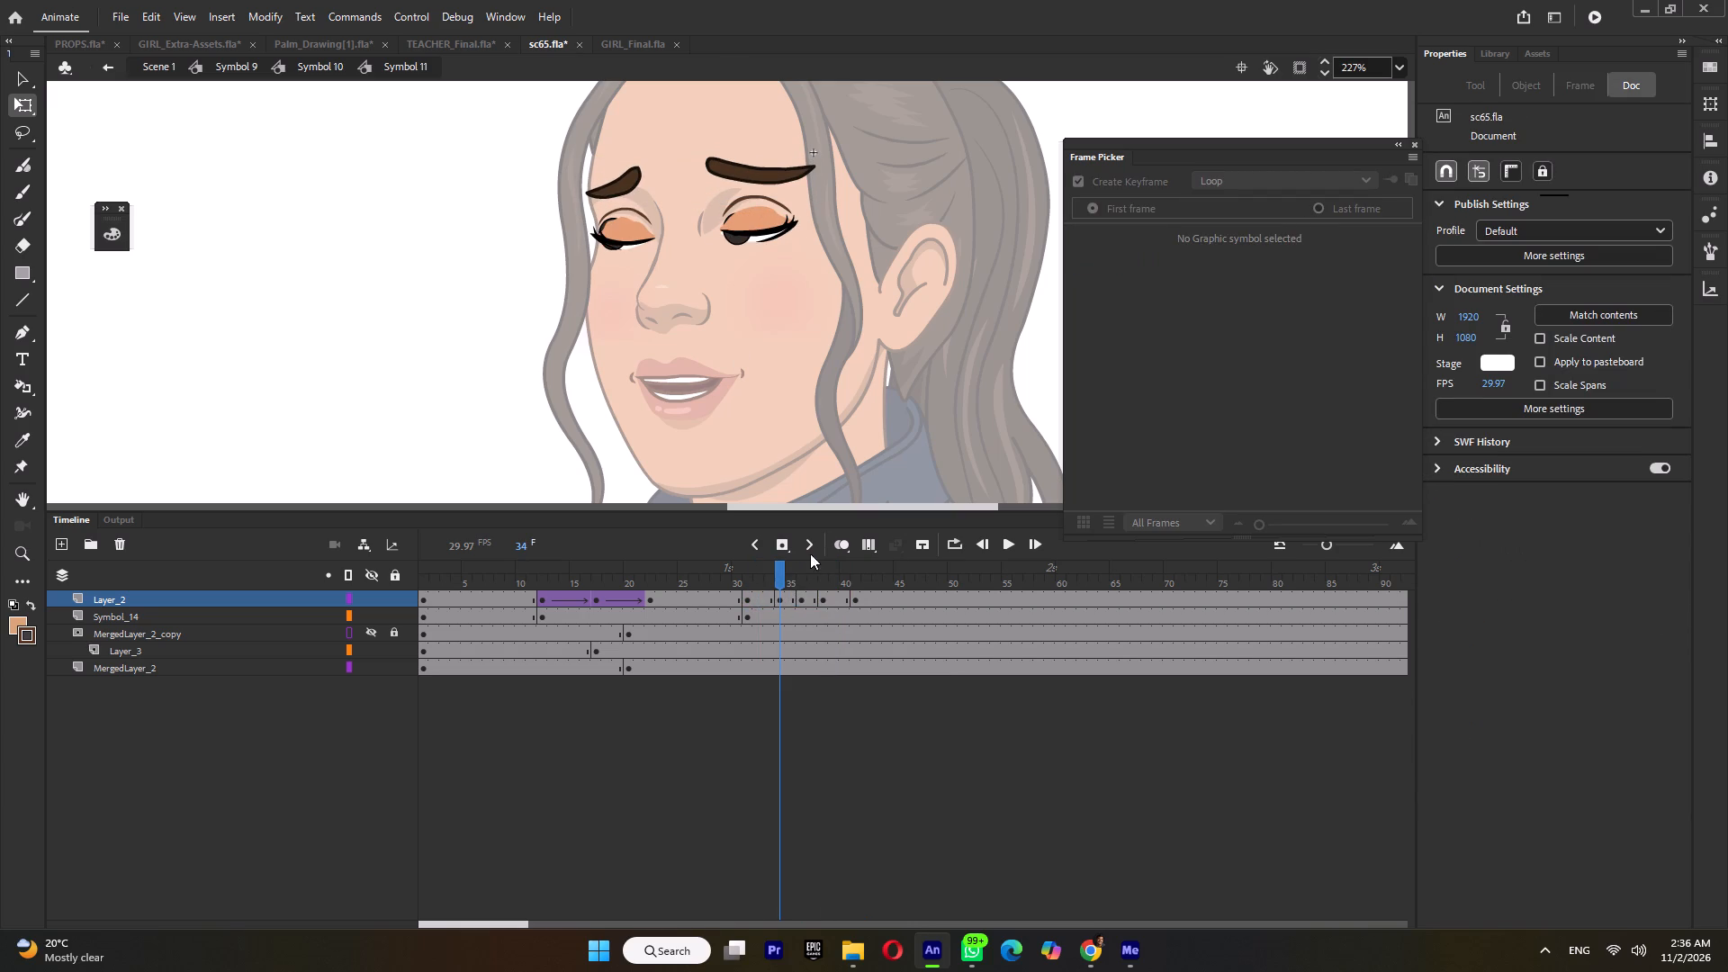
left_click(734, 580)
left_click(746, 584)
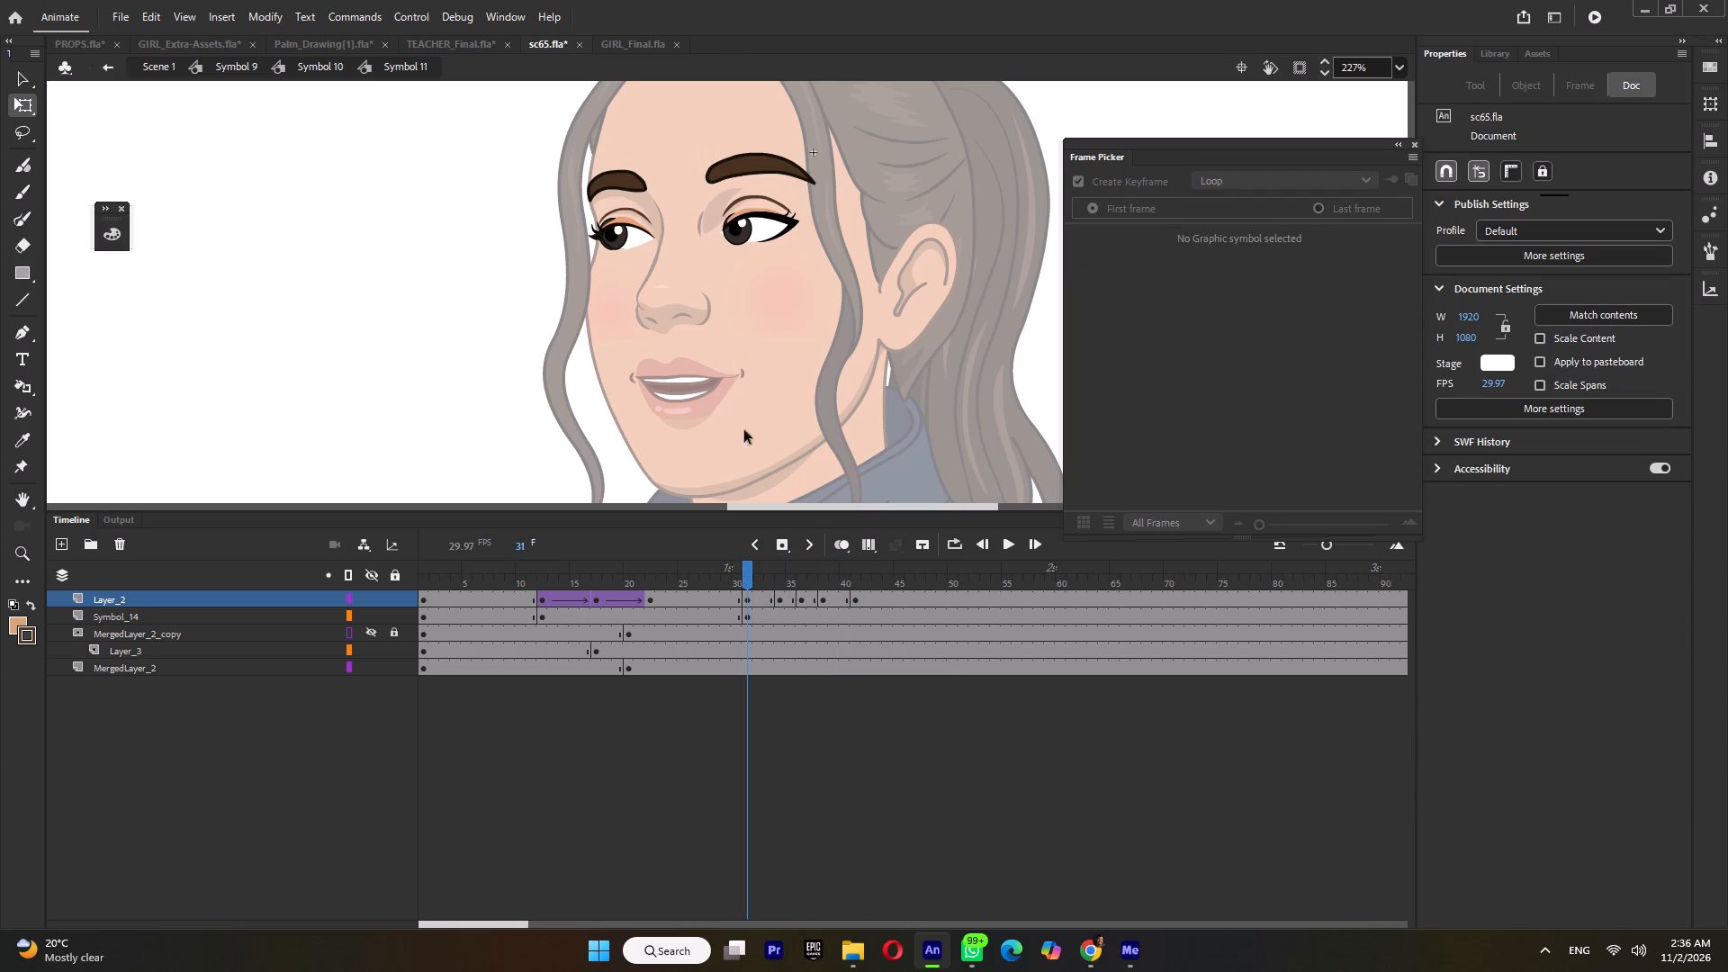
left_click(778, 579)
left_click(746, 178)
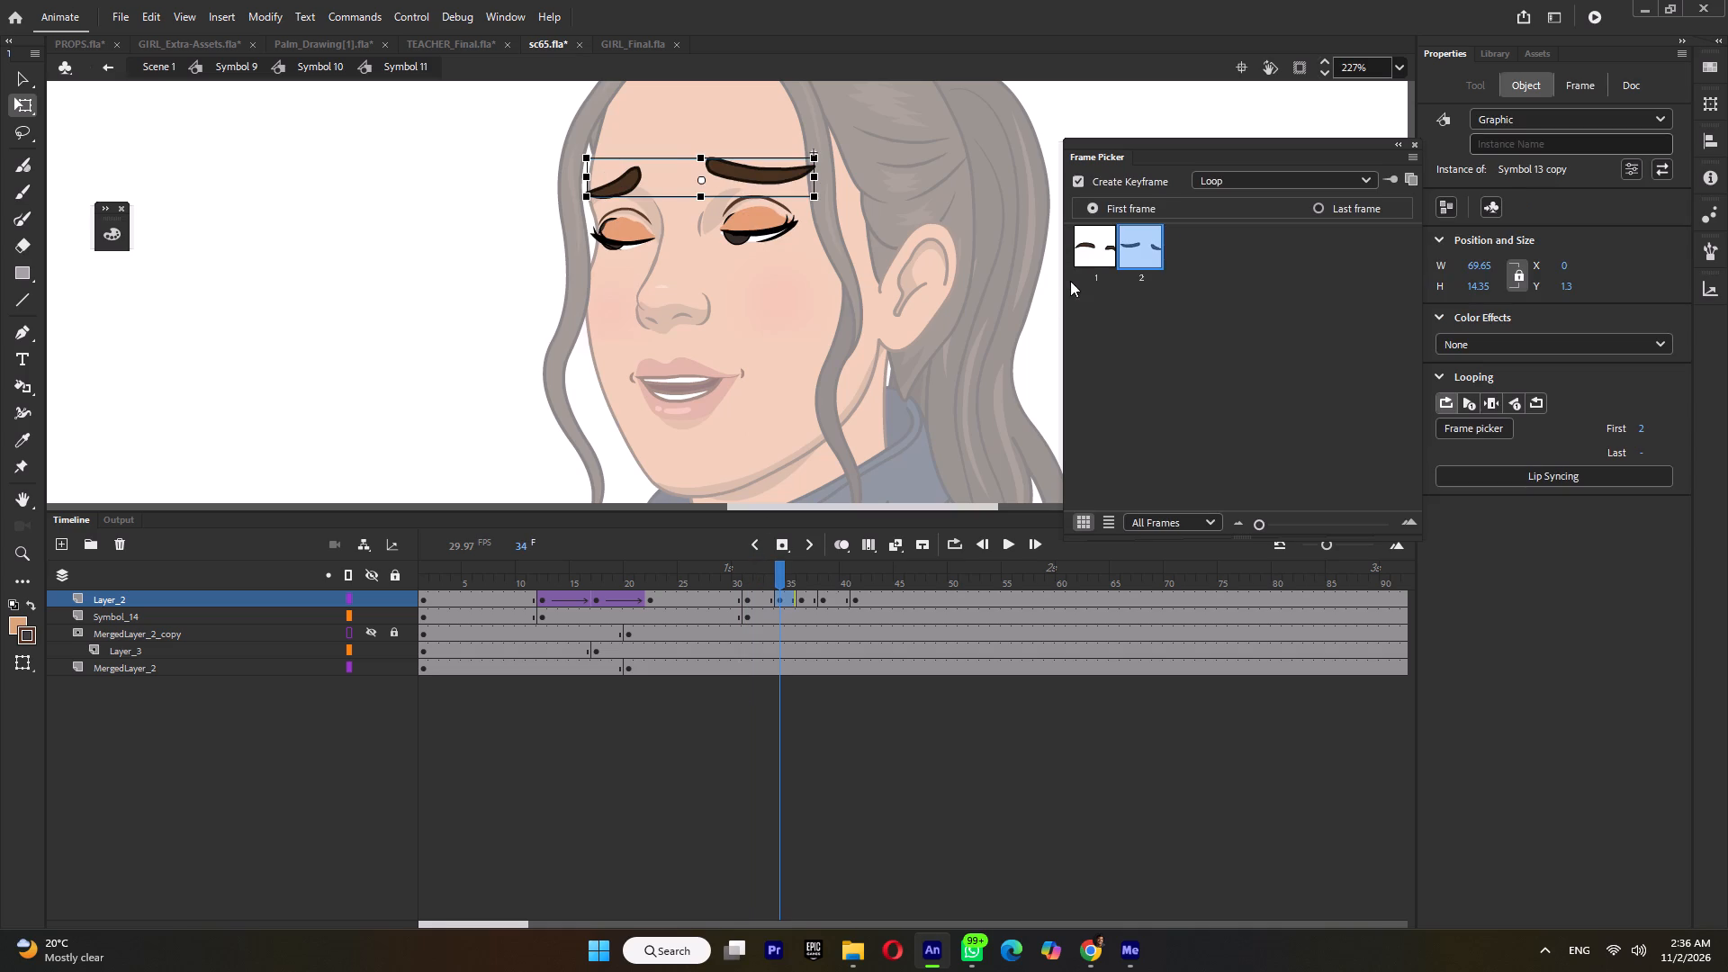
left_click(1089, 260)
left_click(802, 600)
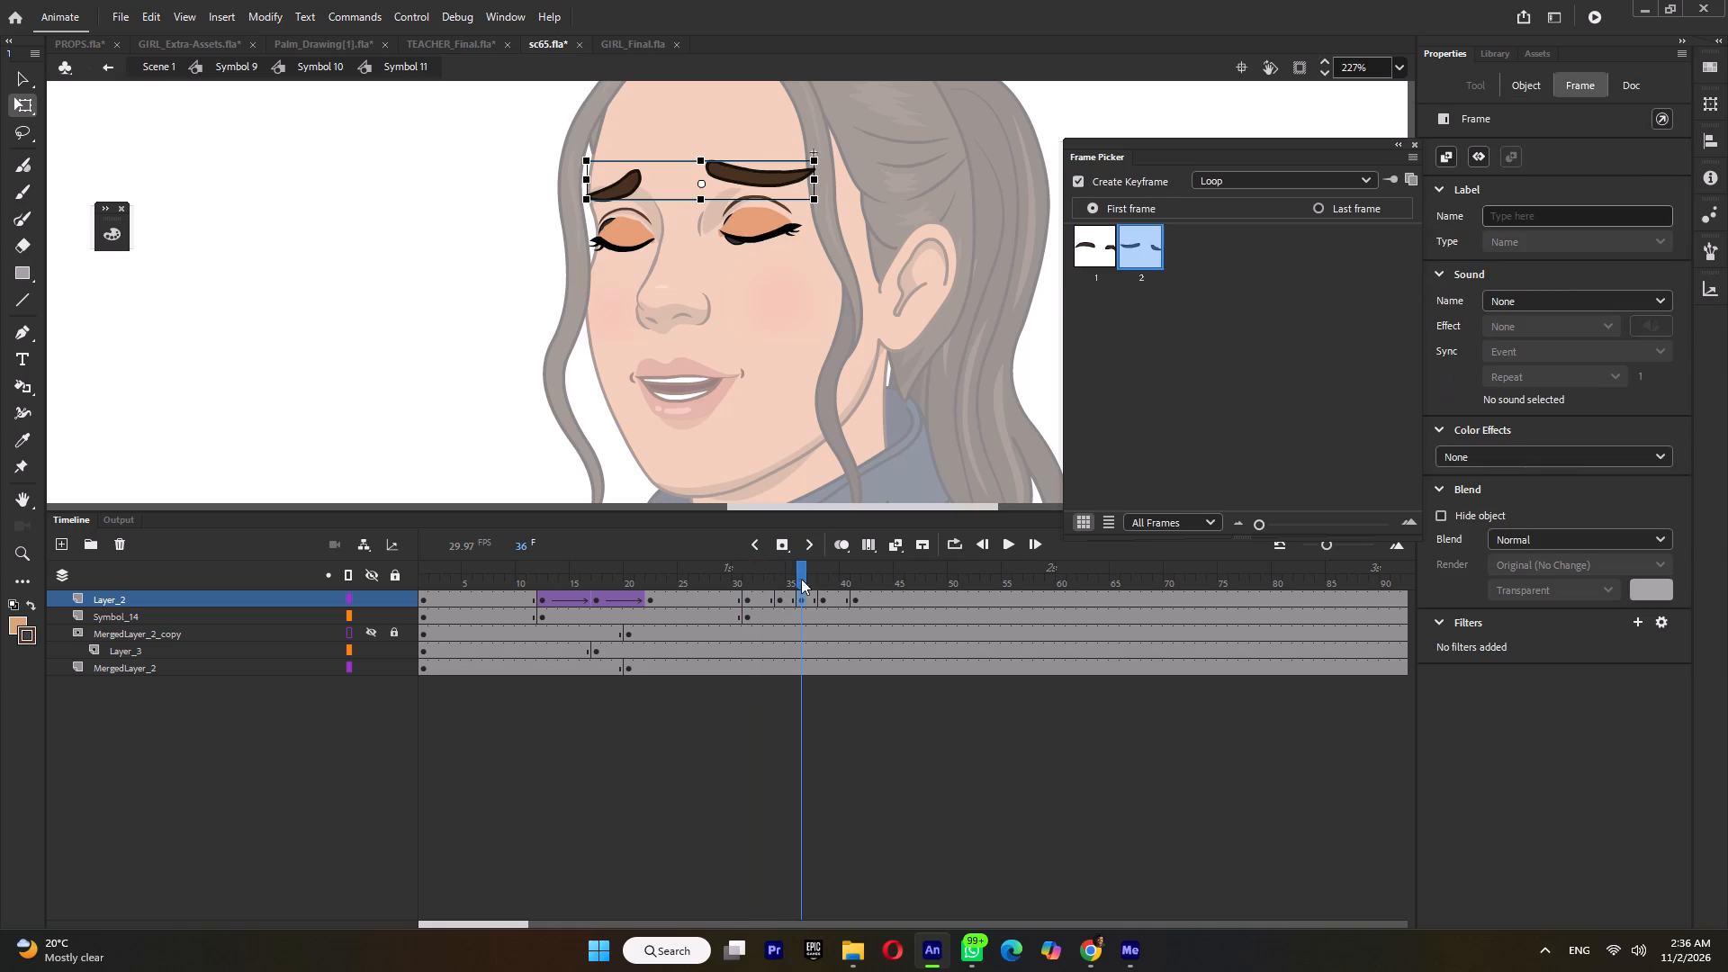
left_click(825, 596)
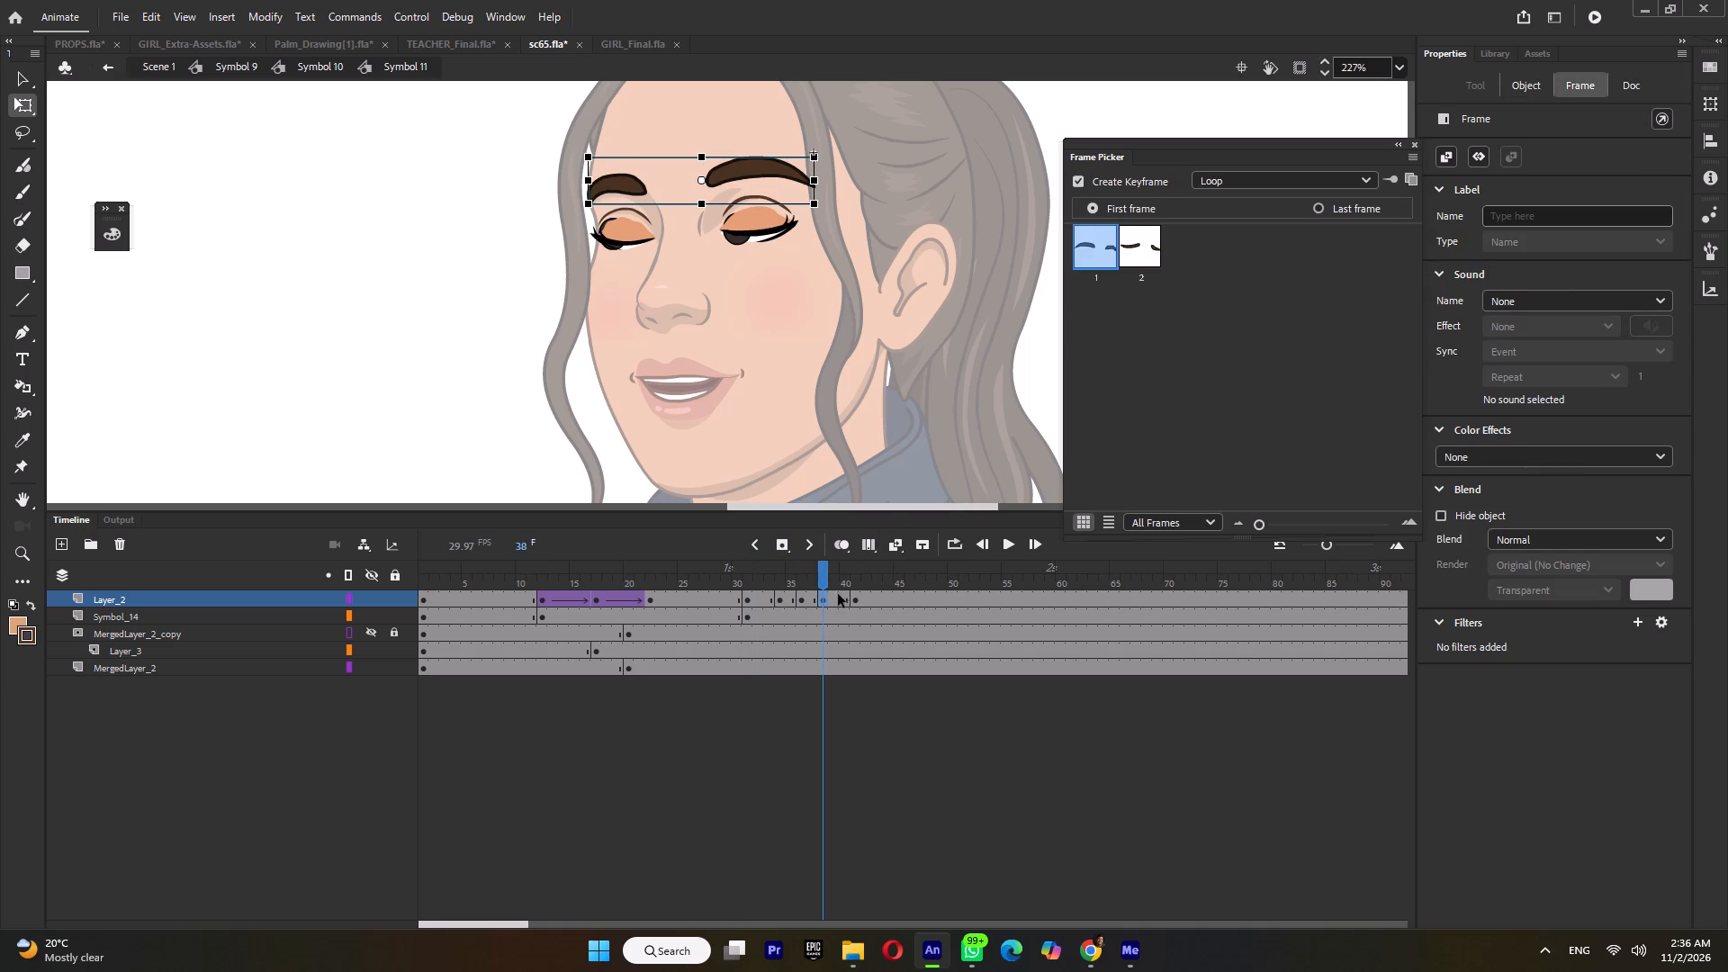
left_click(1135, 238)
left_click(854, 598)
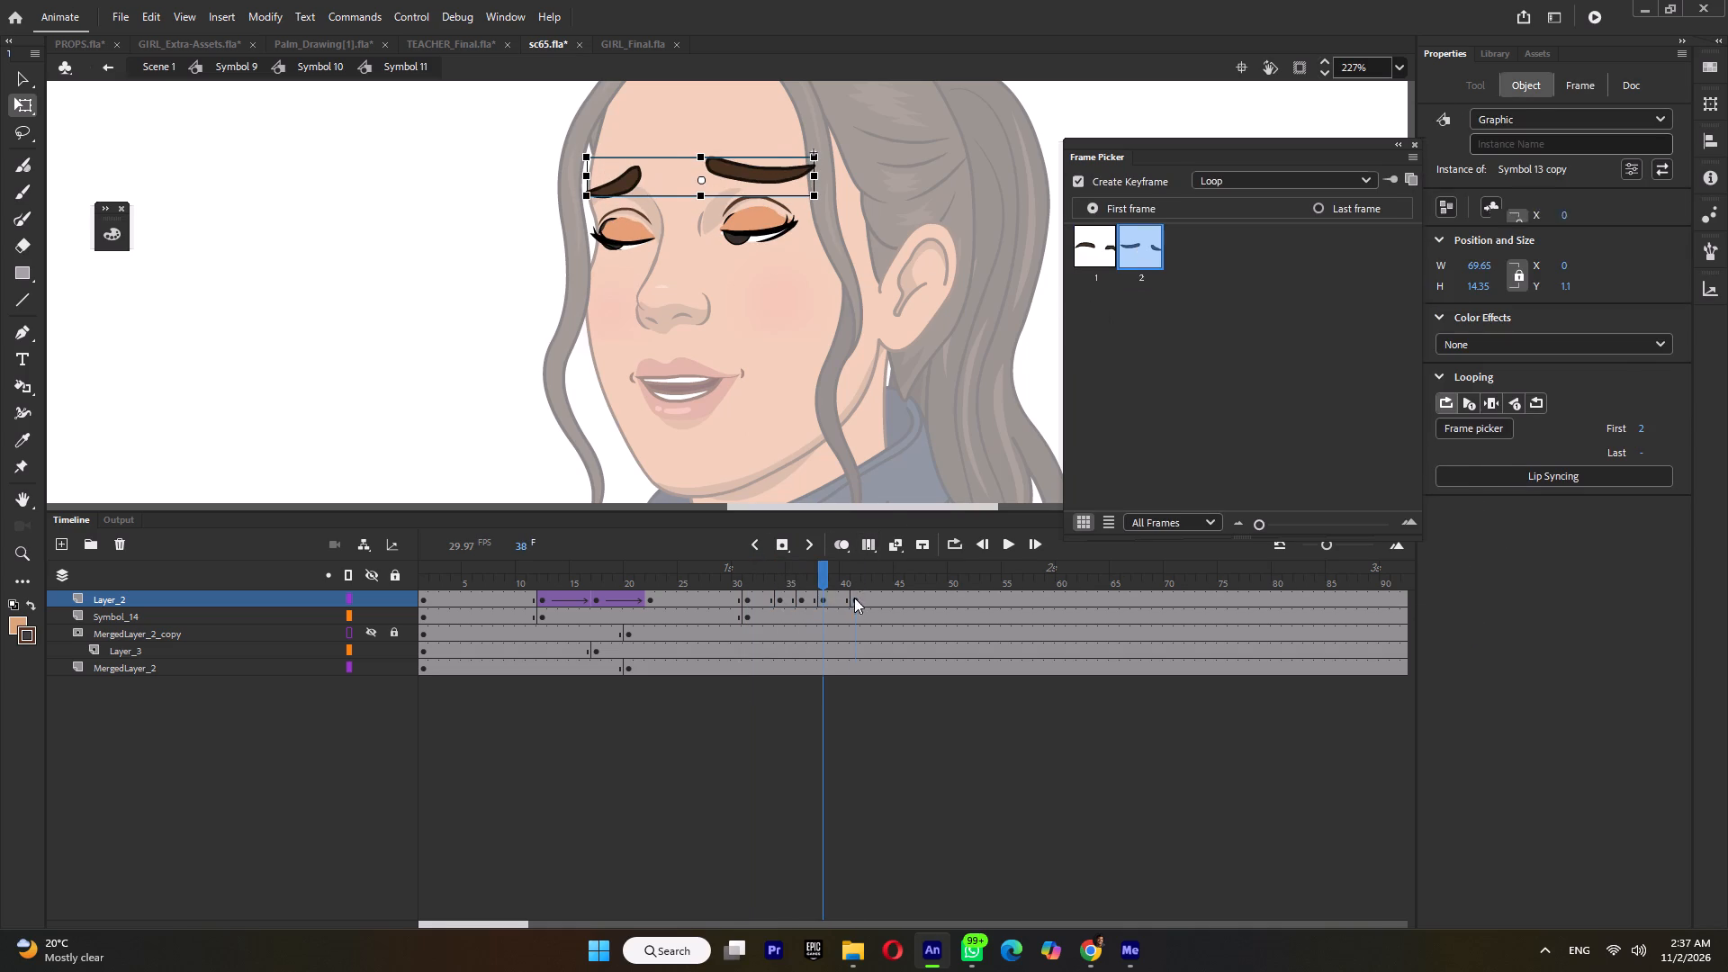
left_click(1145, 243)
double_click(313, 271)
scroll(499, 328, "down", 3, "ctrl")
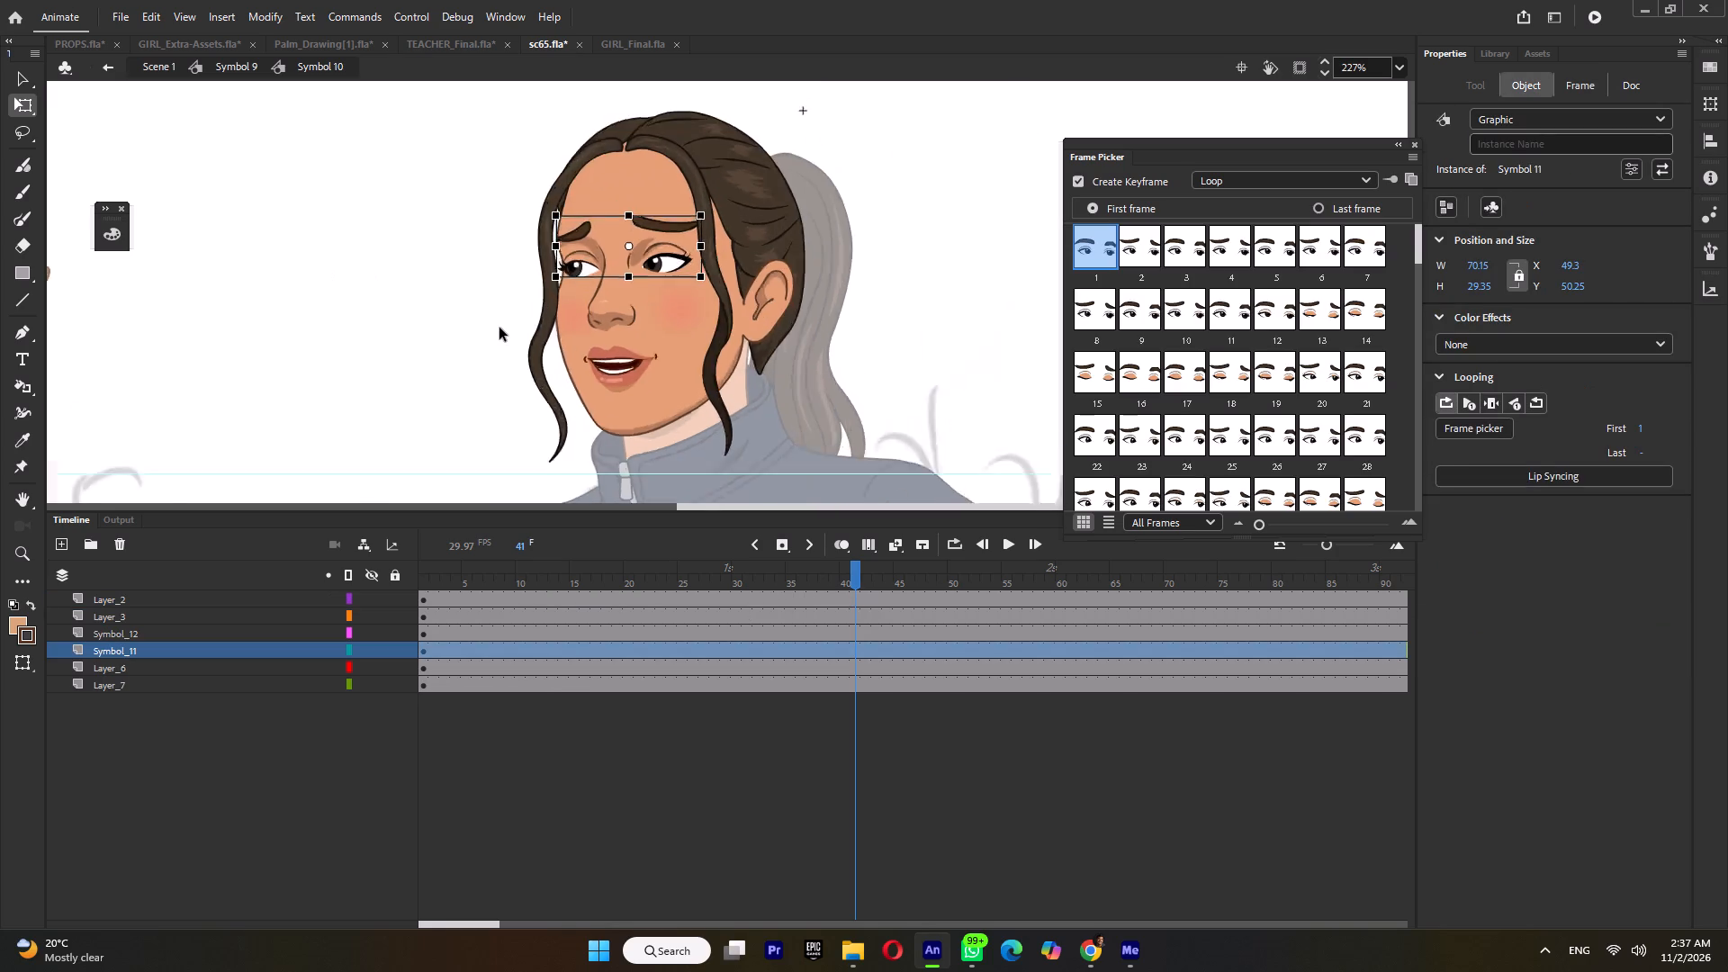
Save the file, return to Symbol 9 and play the girl's animation from frame 29.
scroll(499, 328, "down", 7, "ctrl")
key("ctrl+s")
double_click(926, 330)
left_click(727, 562)
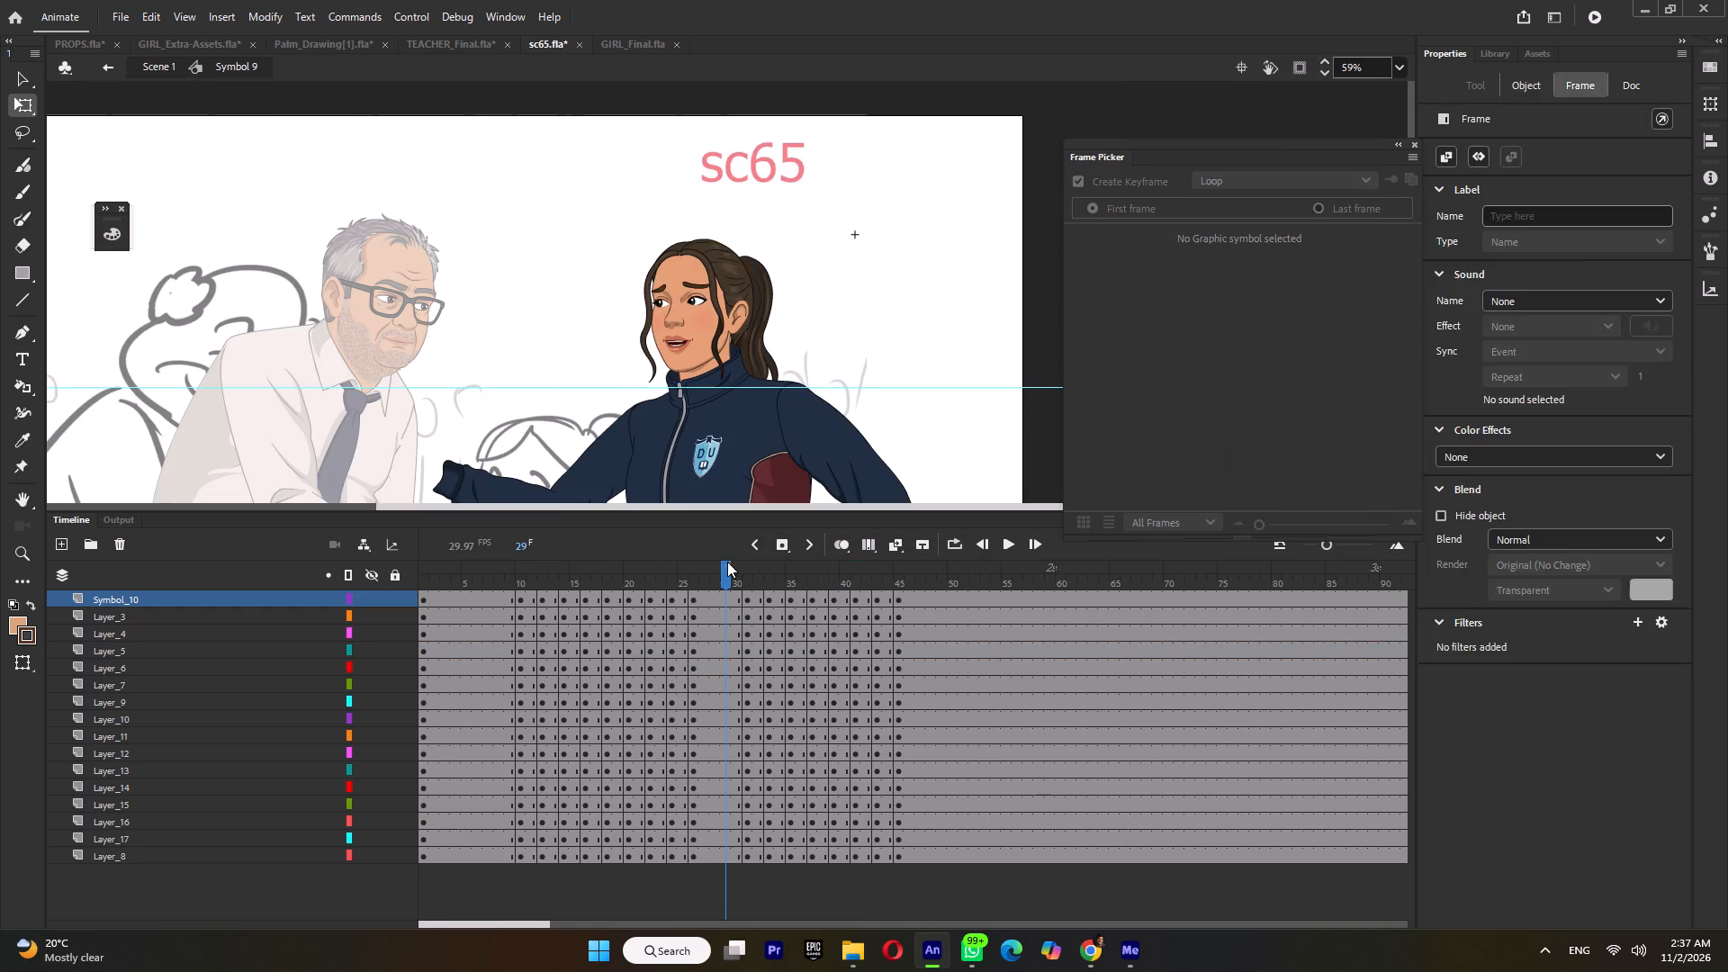
key("Return")
key("Return")
Inside Symbol 11, set the eyebrows' looping to Single Frame at Layer_2's keyframes 1 and 12.
left_click(745, 582)
double_click(708, 247)
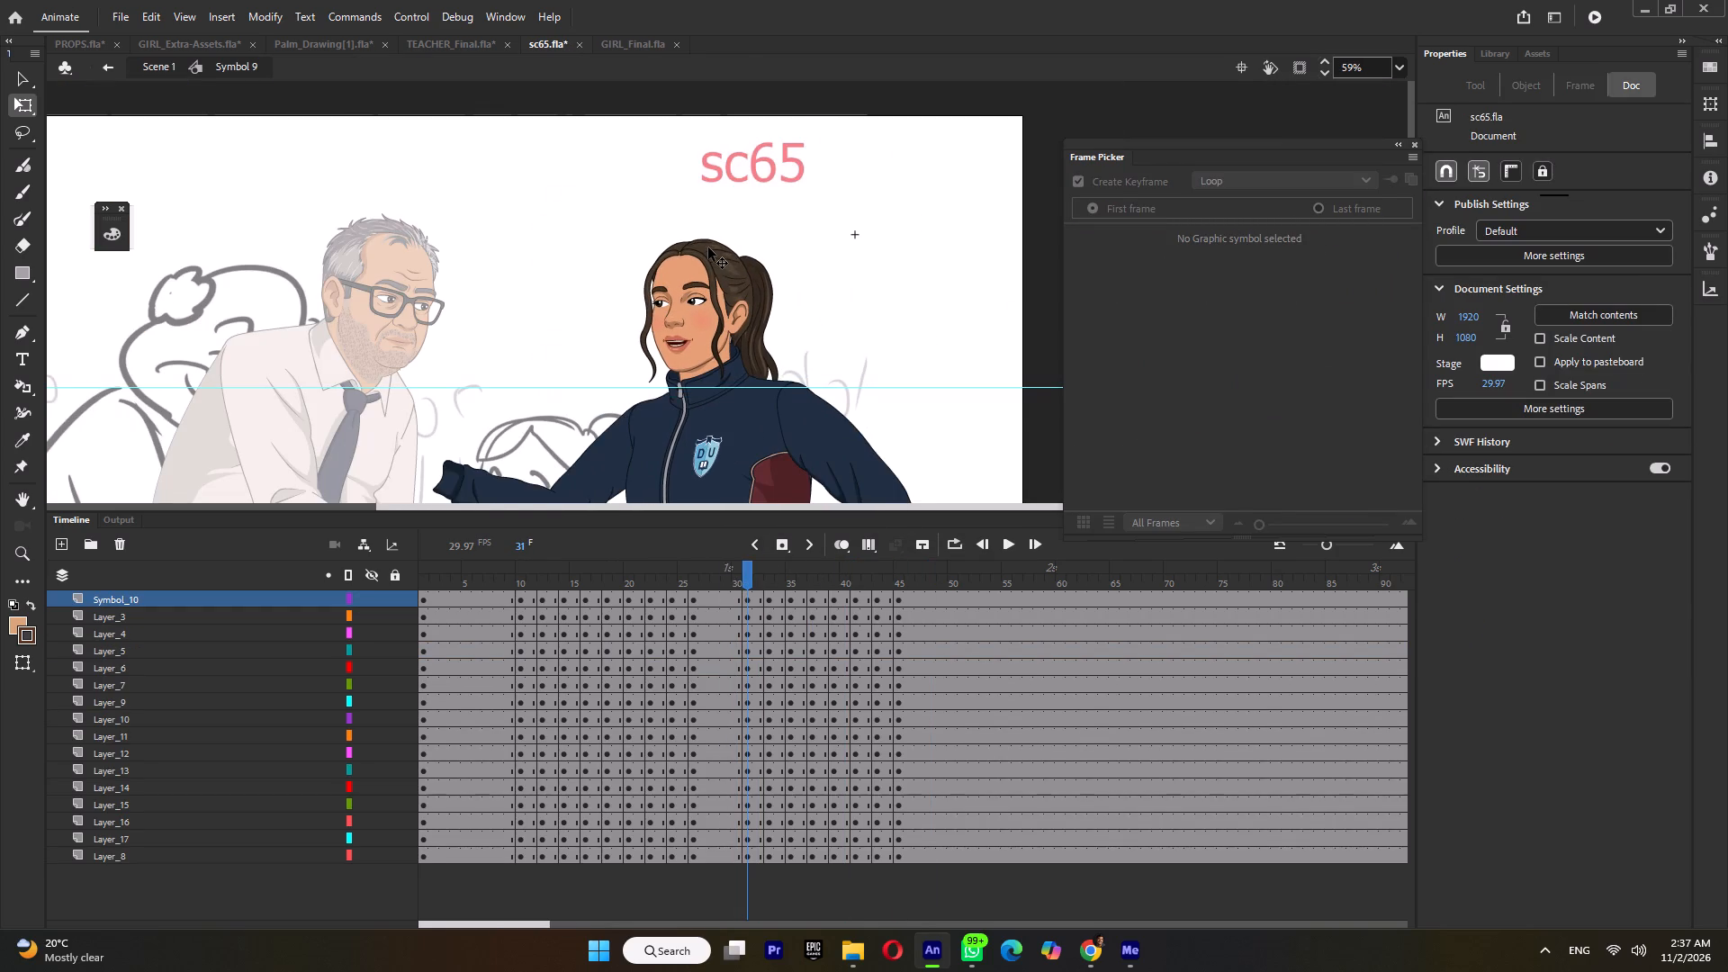
scroll(711, 267, "up", 5, "ctrl")
double_click(689, 292)
scroll(689, 292, "up", 4, "ctrl")
left_click(691, 295)
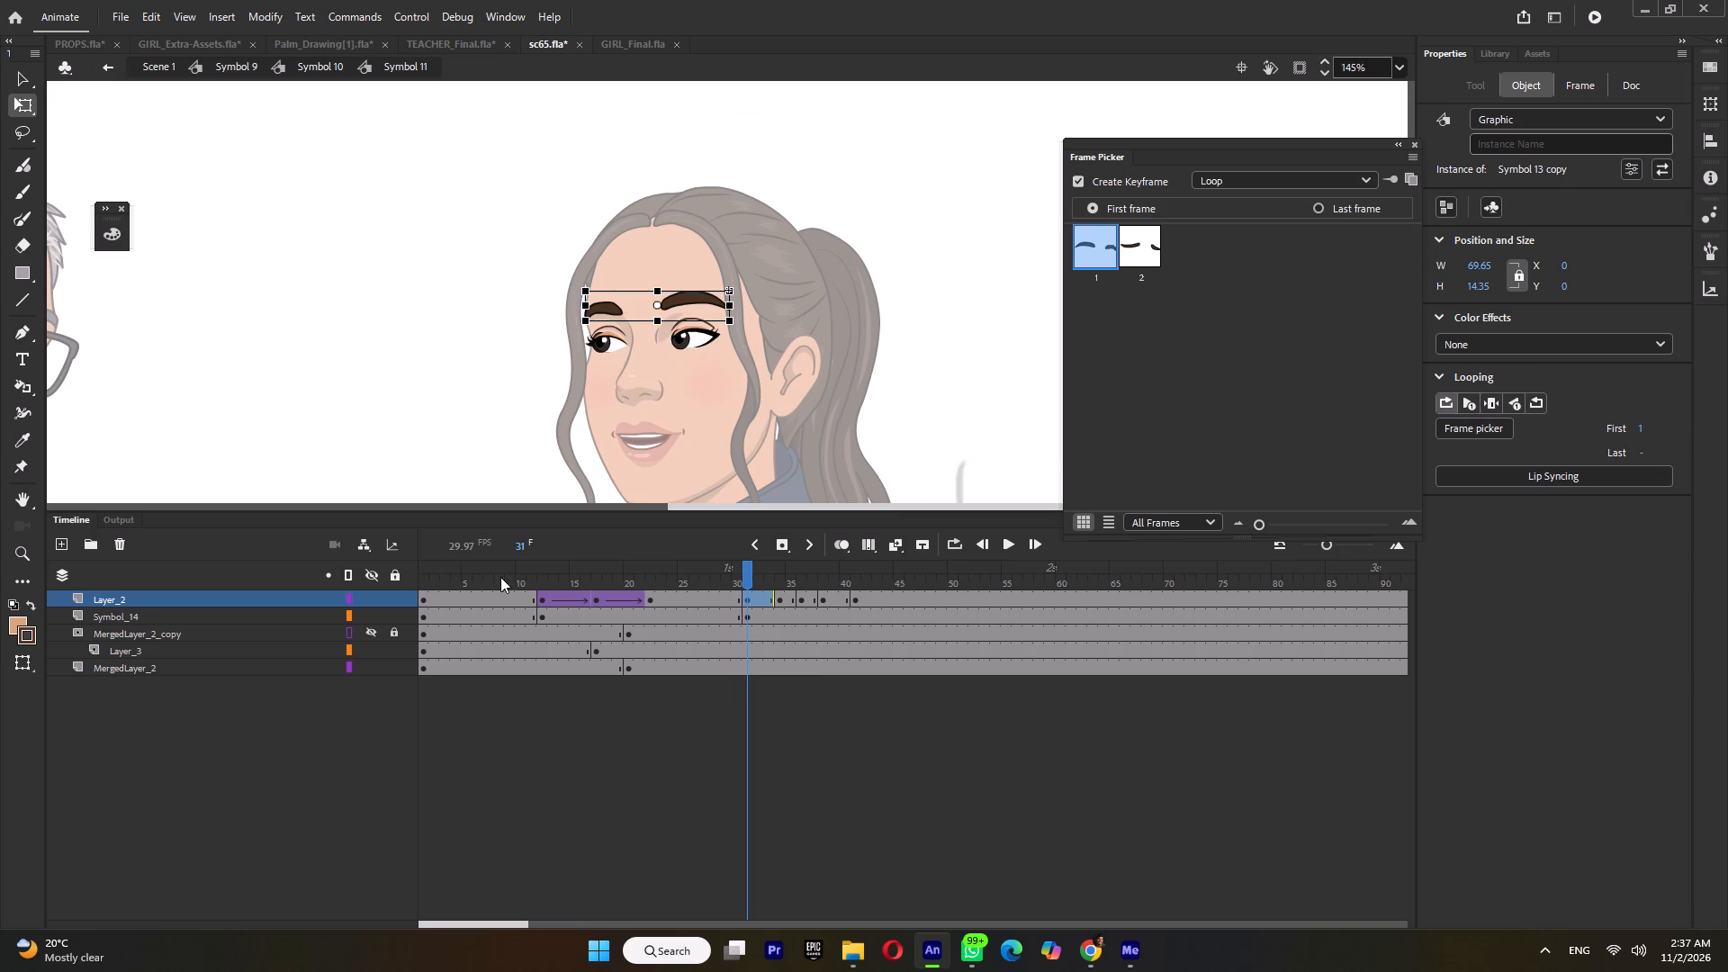
left_click(422, 593)
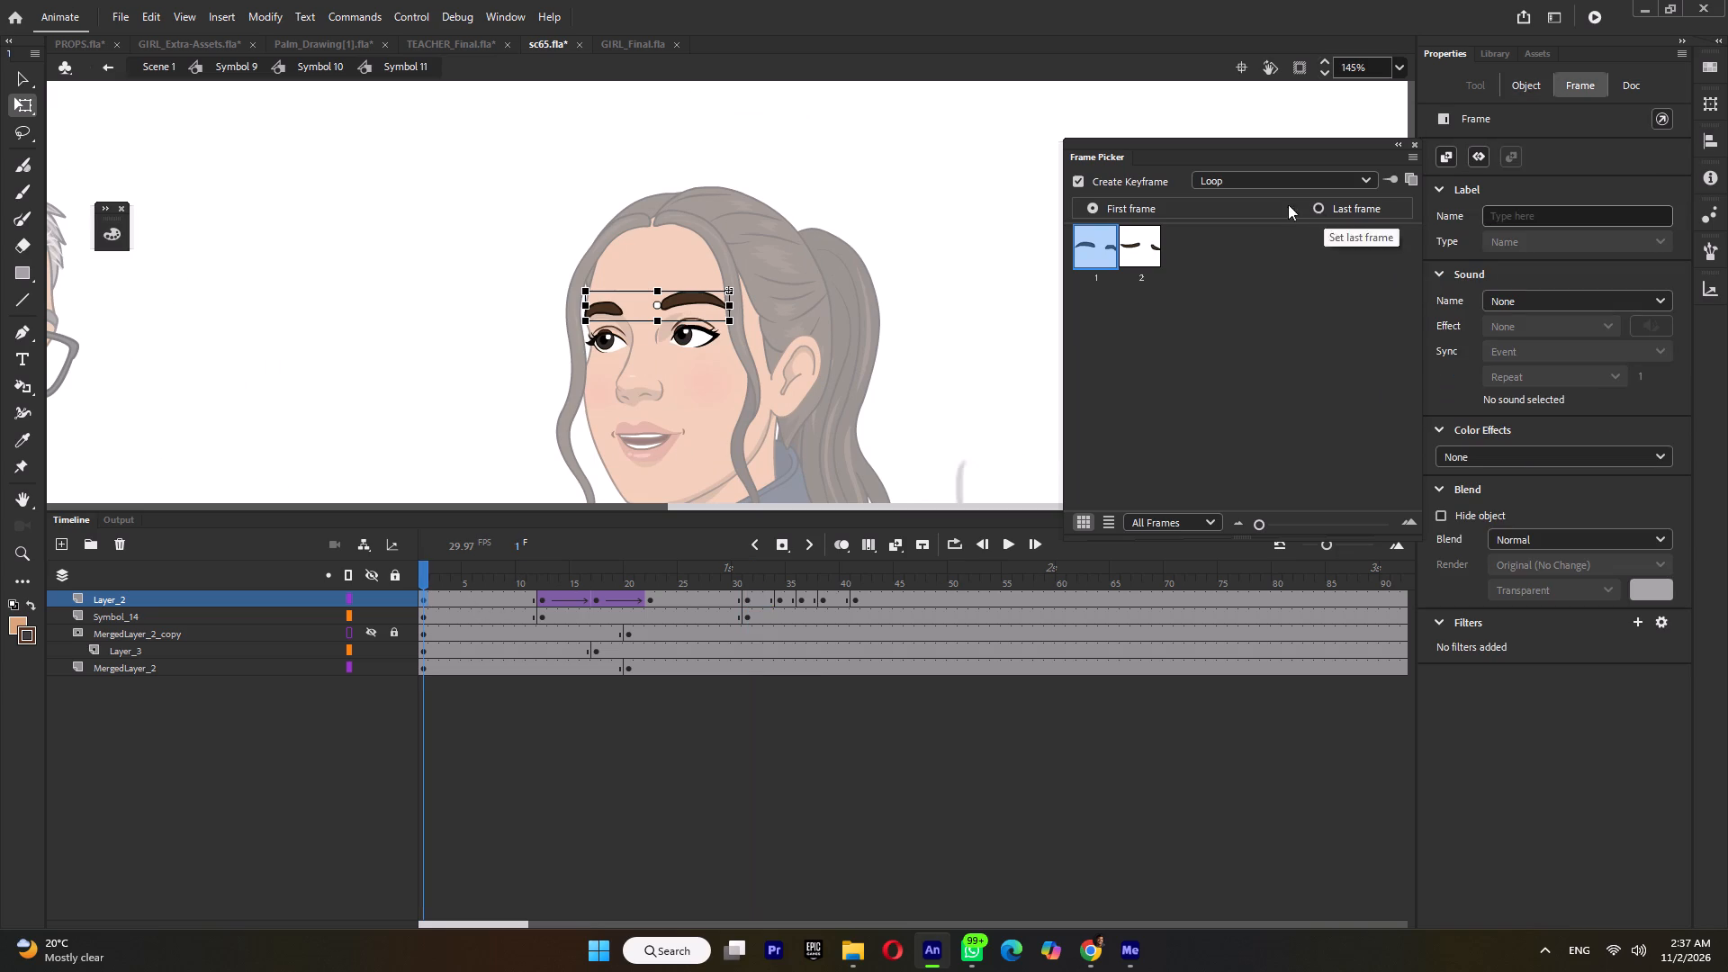
left_click(1269, 182)
left_click(1269, 251)
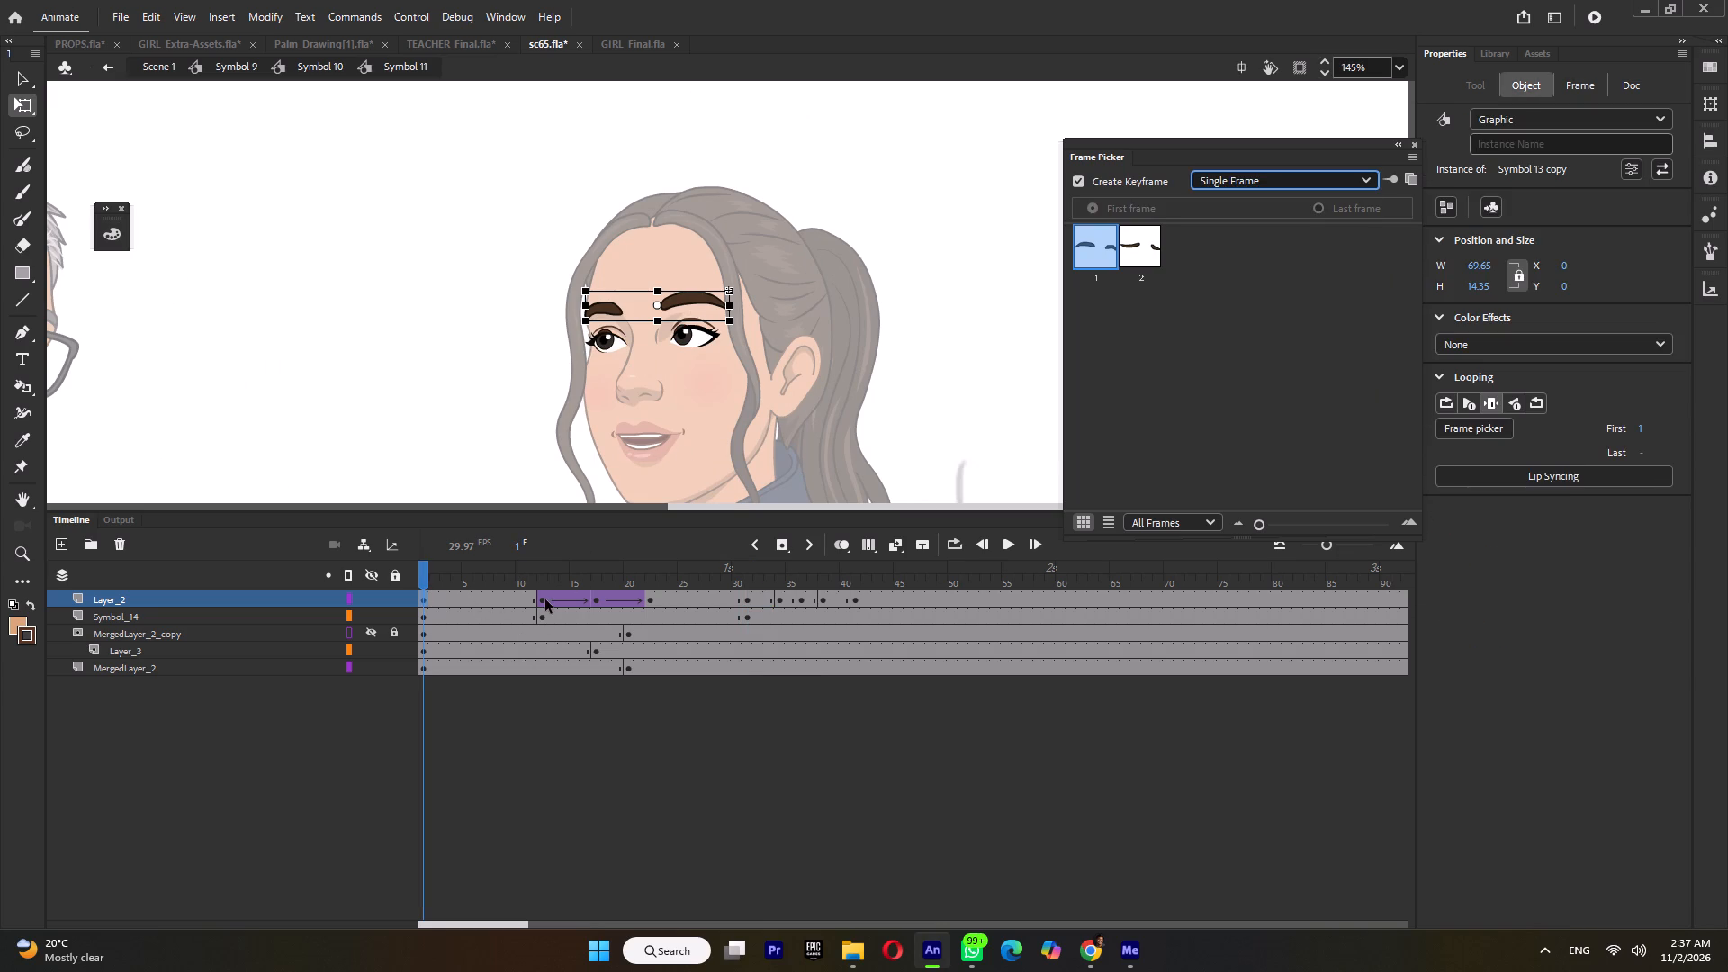
left_click(545, 599)
left_click(1229, 182)
left_click(1230, 241)
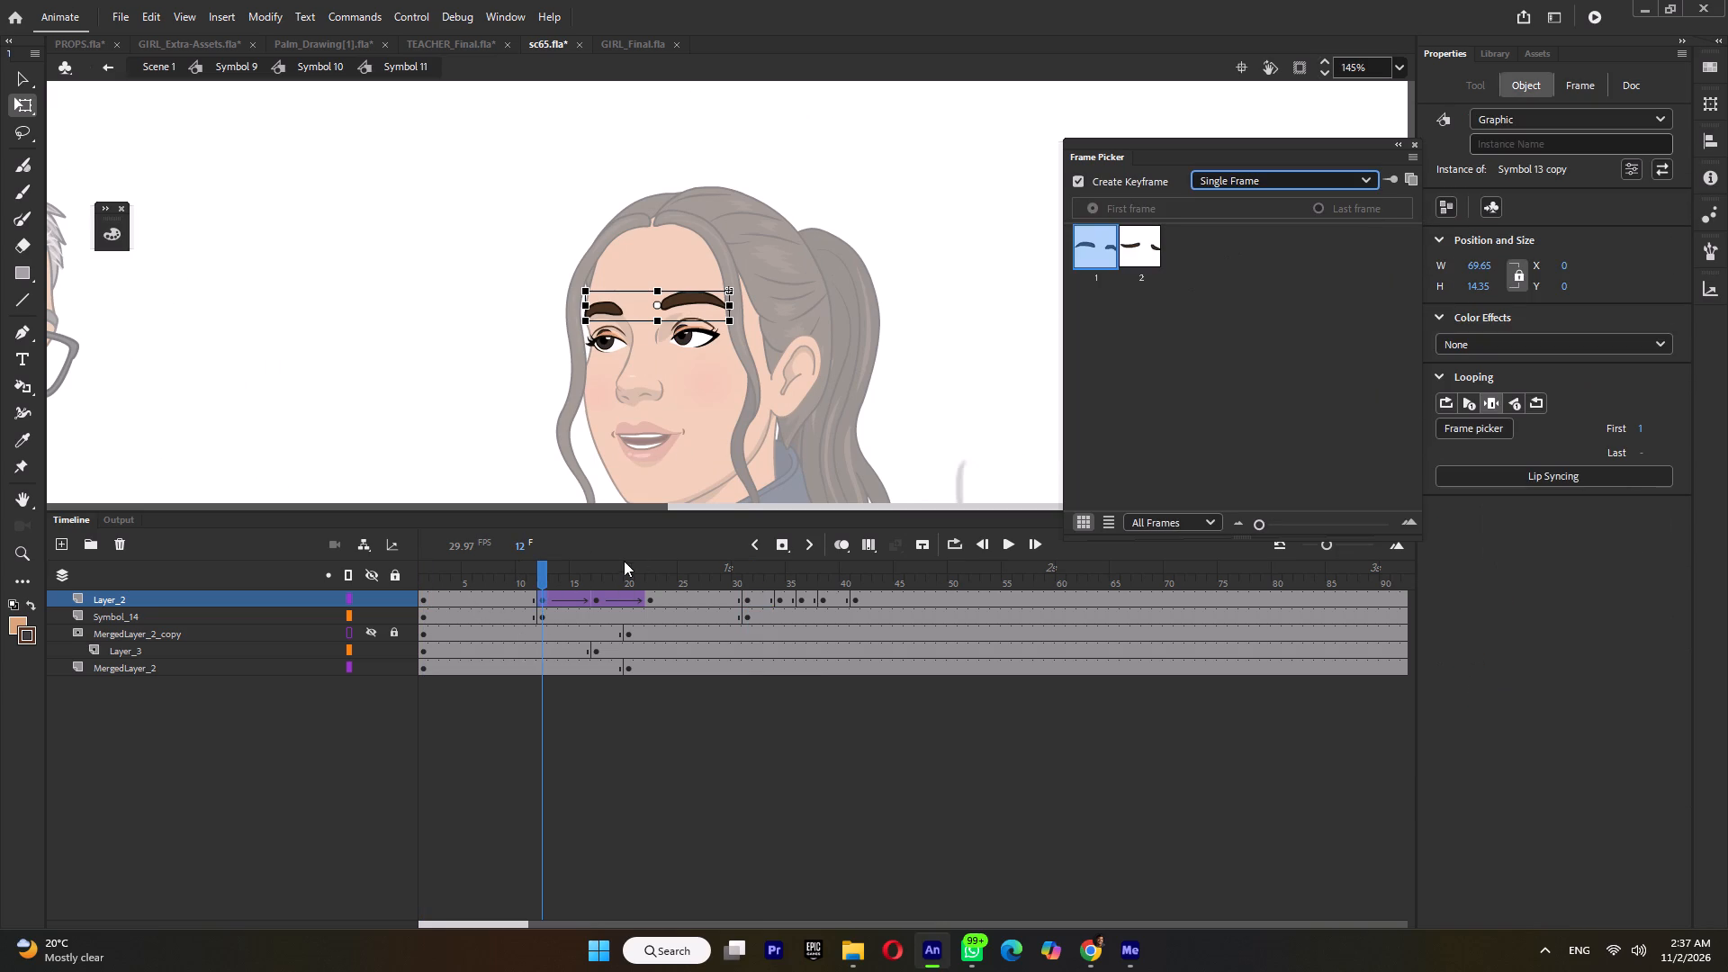
Set the eyebrows' looping to Single Frame at Layer_2's keyframes 17, 22 and 31.
left_click(600, 598)
left_click(1228, 182)
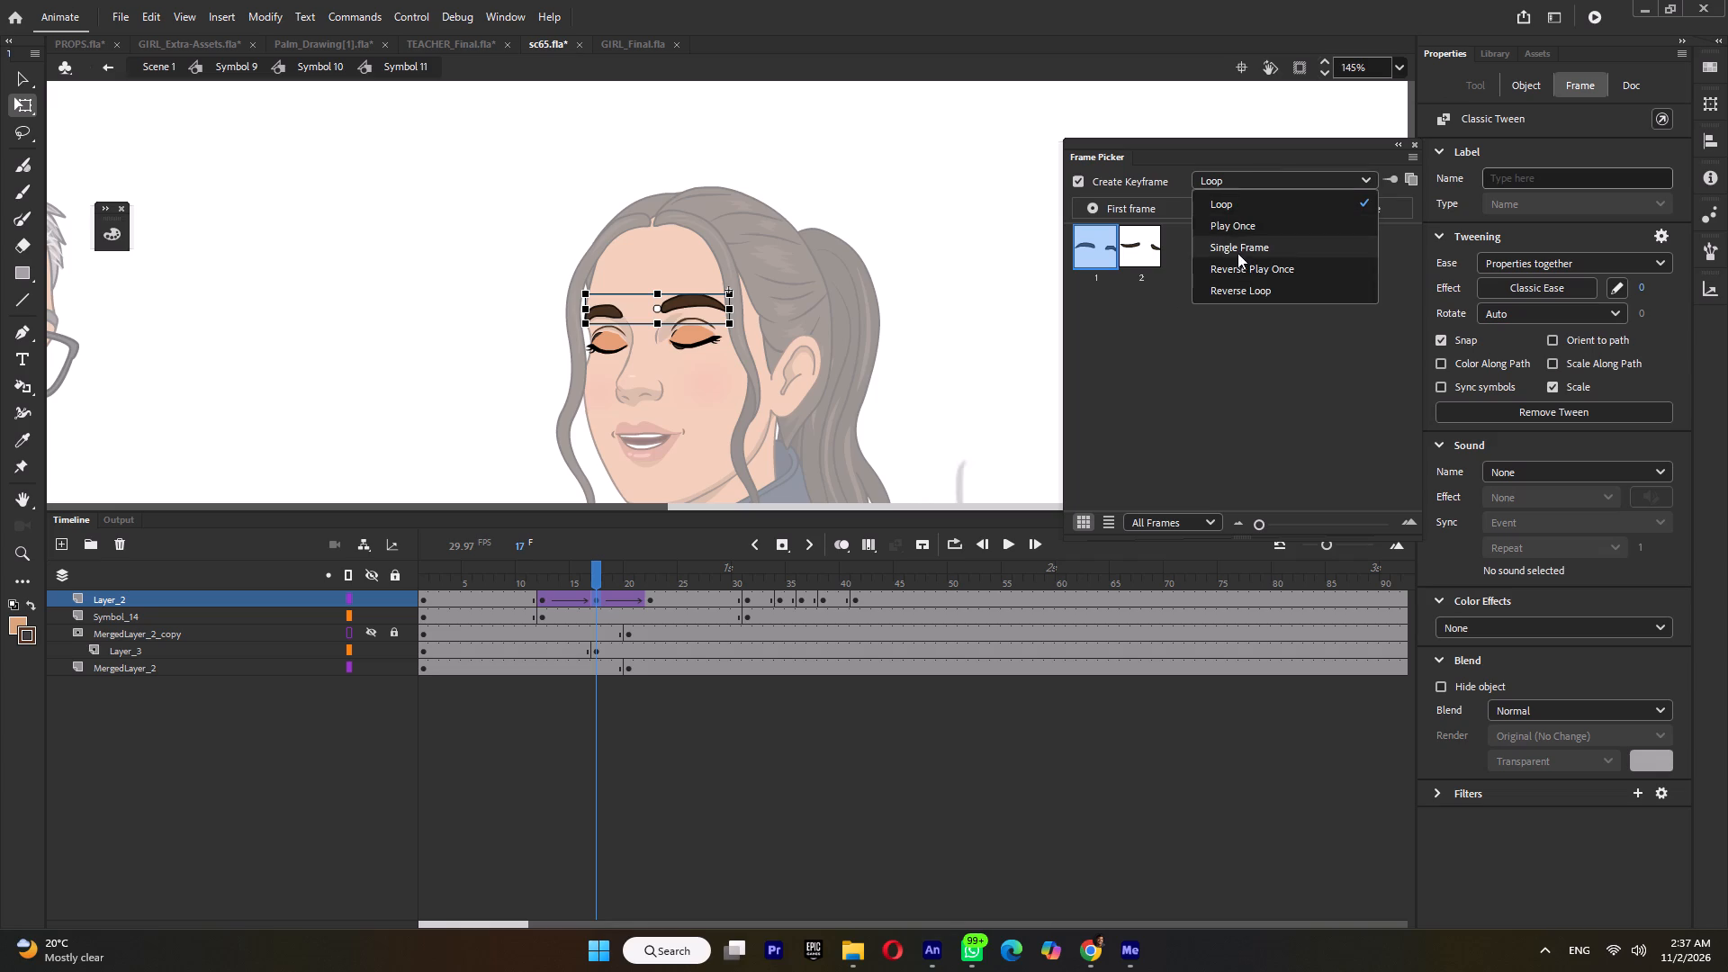
left_click(1237, 253)
left_click(654, 597)
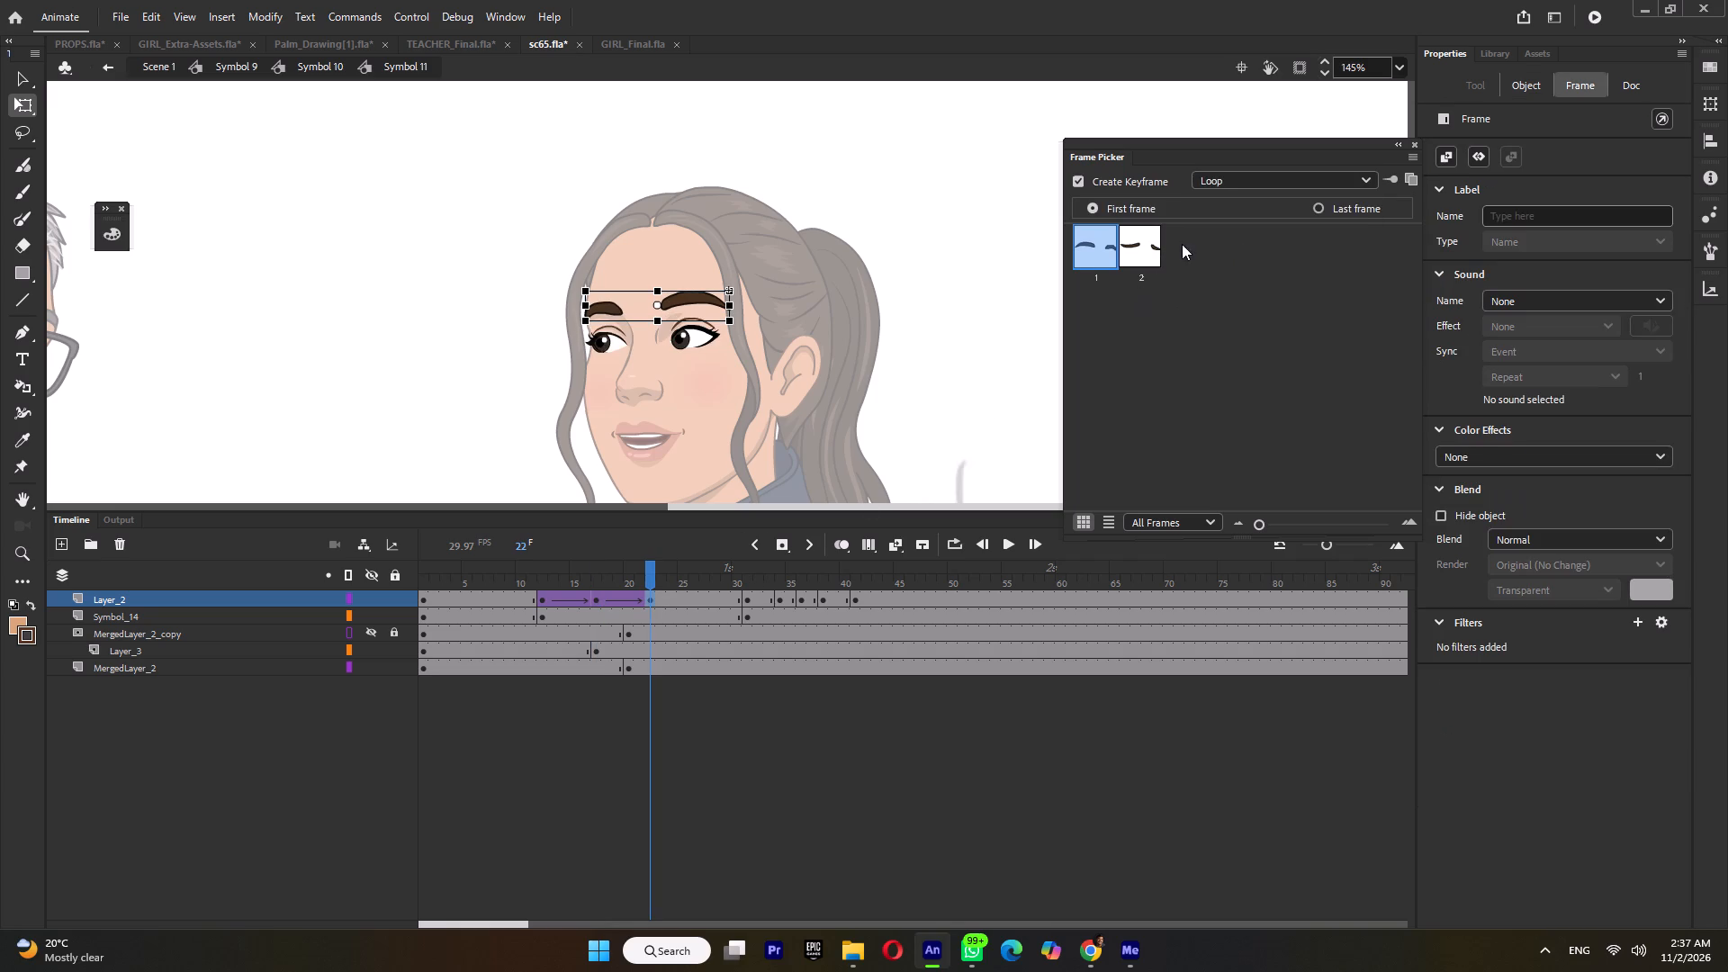
left_click(1214, 182)
left_click(1227, 244)
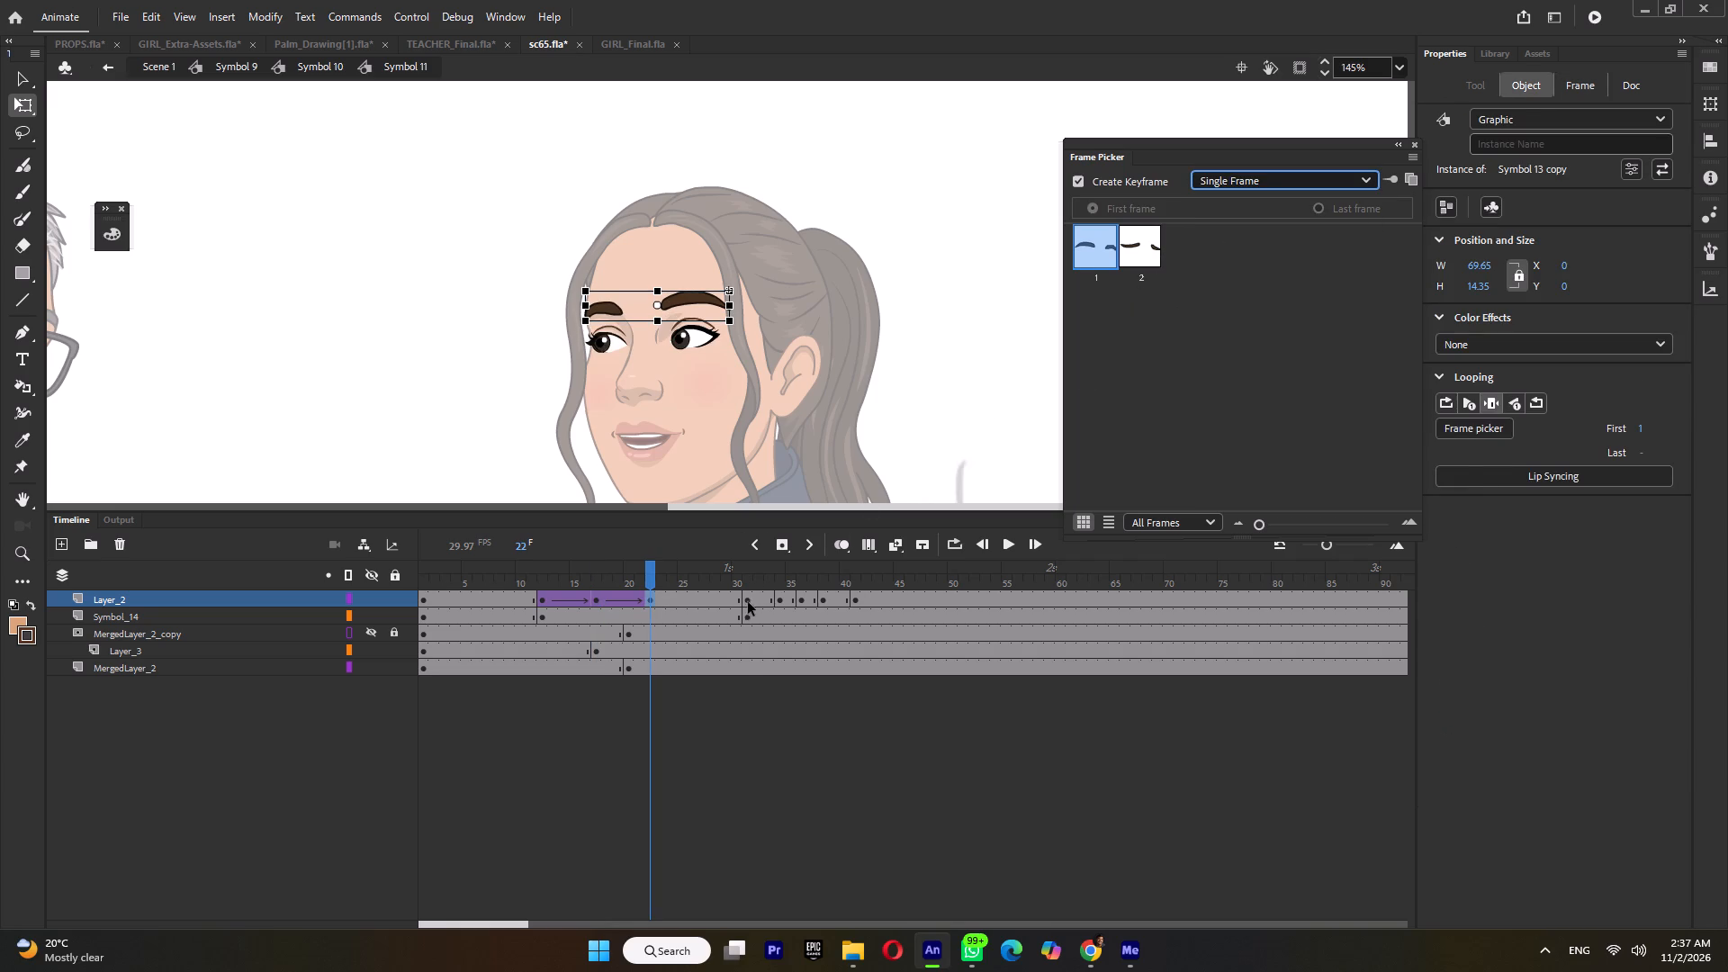
left_click(747, 601)
left_click(1259, 177)
left_click(1263, 233)
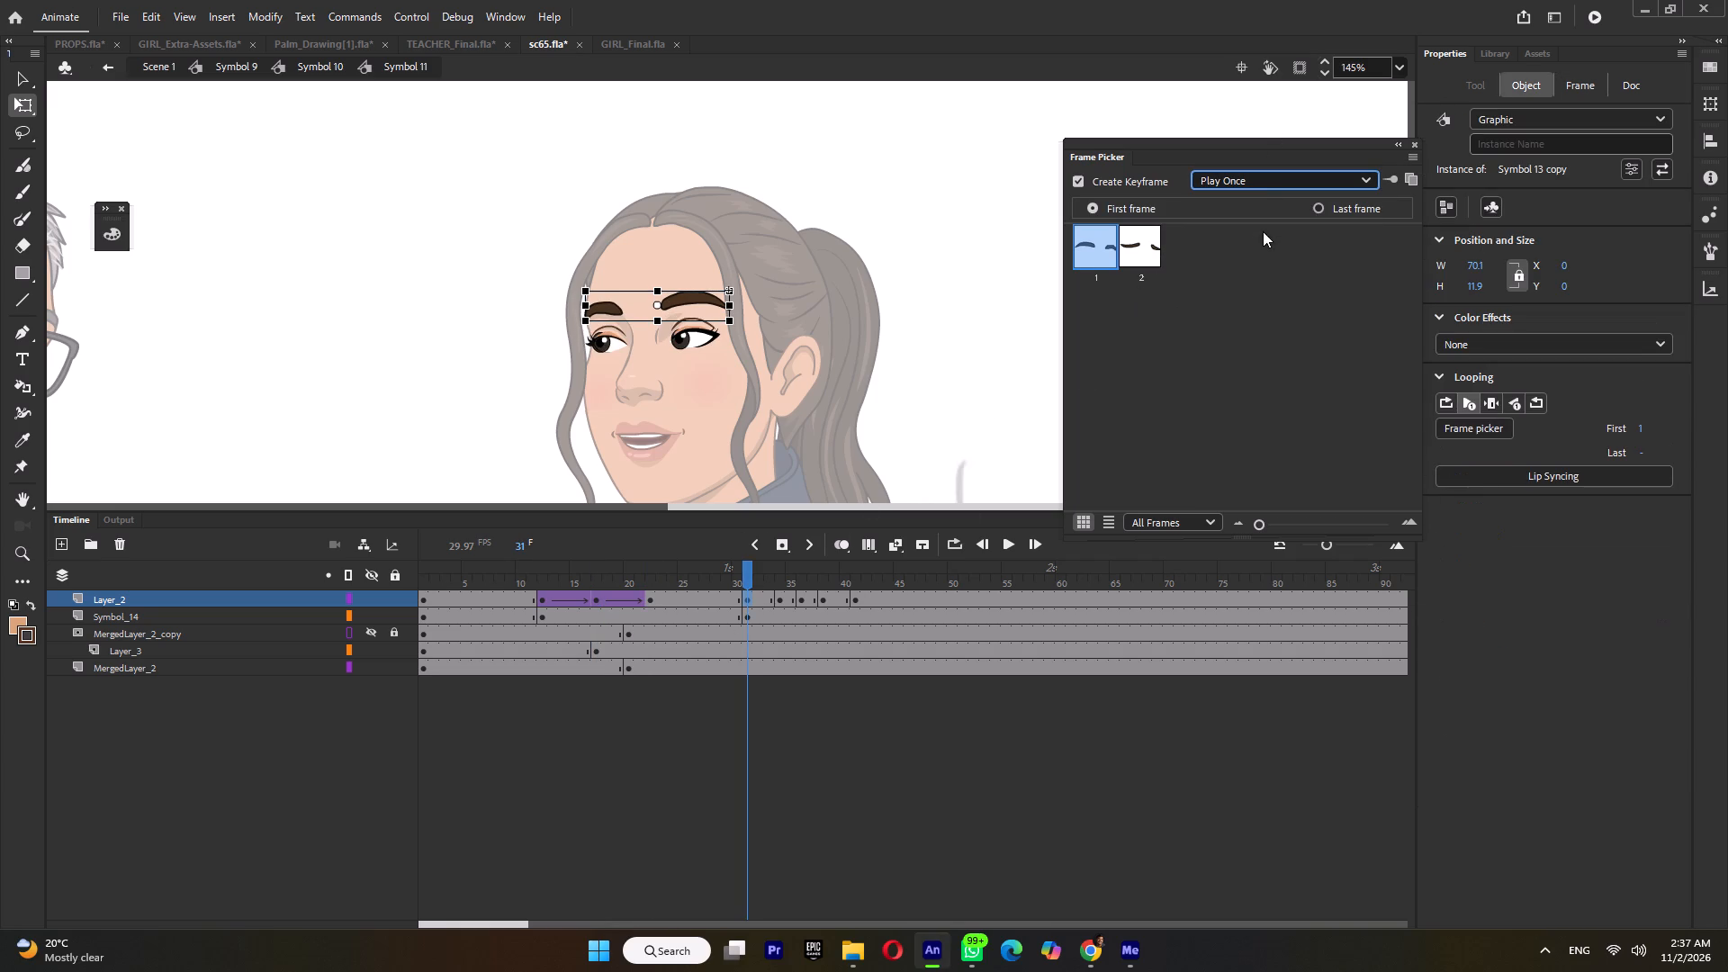
left_click(1272, 177)
left_click(1264, 241)
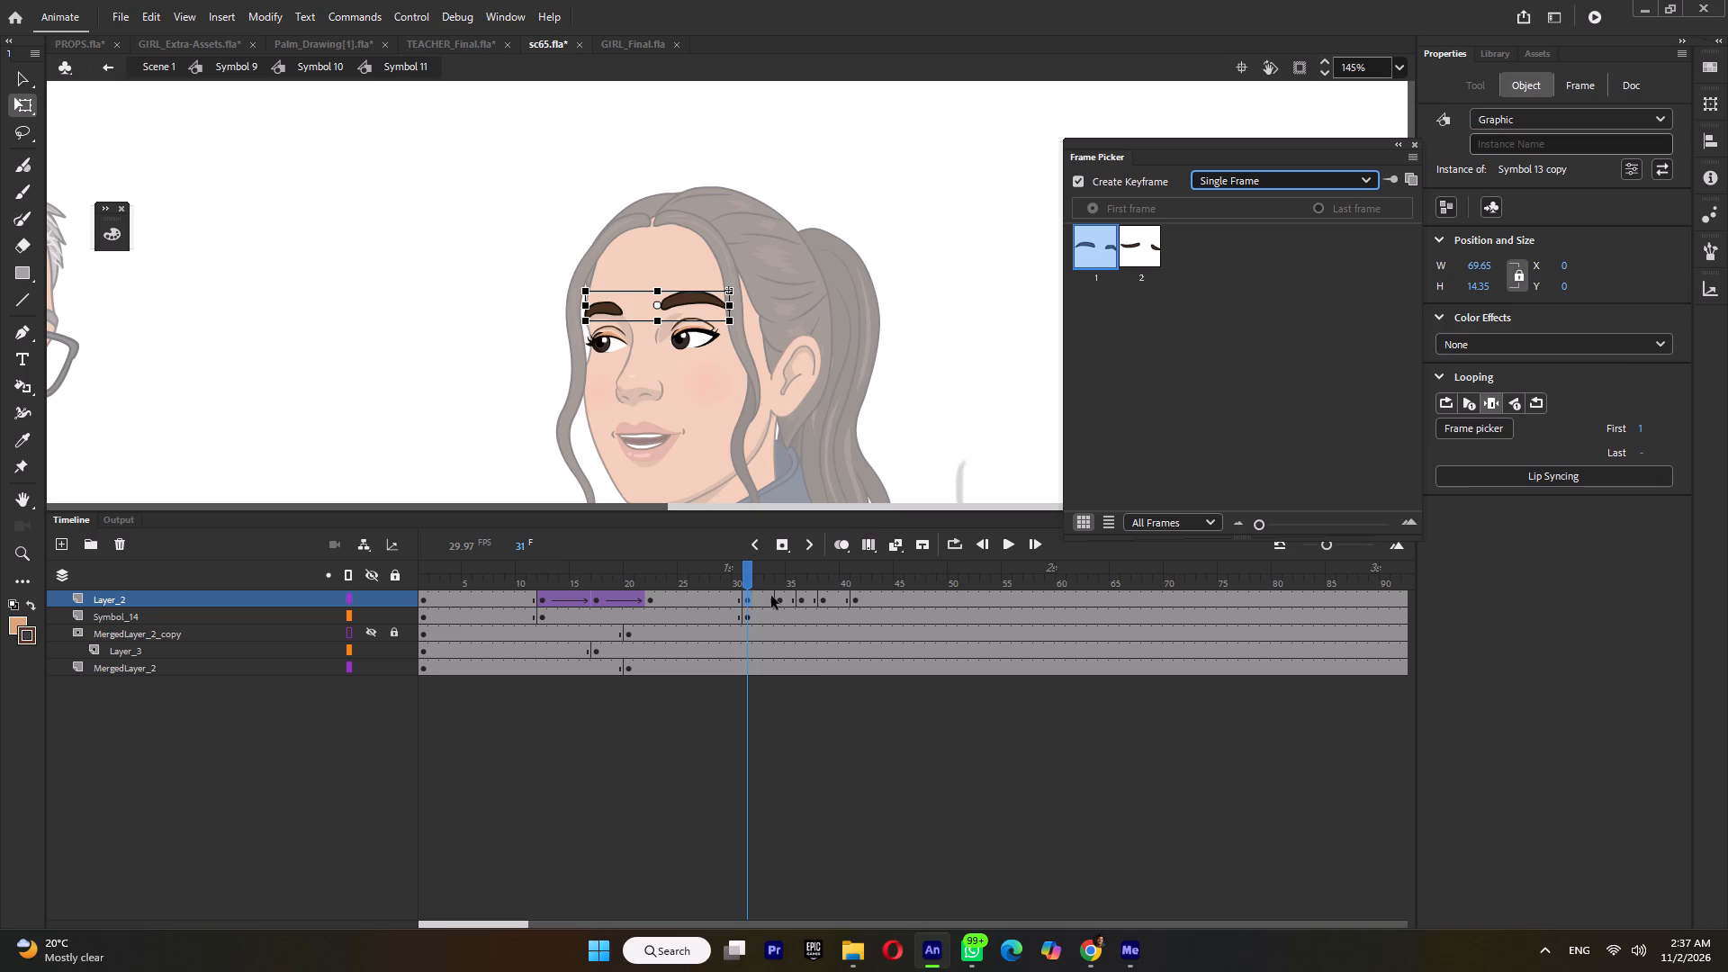
Set the eyebrows' looping to Single Frame at Layer_2's keyframes 34, 36, 38 and 41.
left_click(777, 596)
left_click(1220, 178)
left_click(1231, 250)
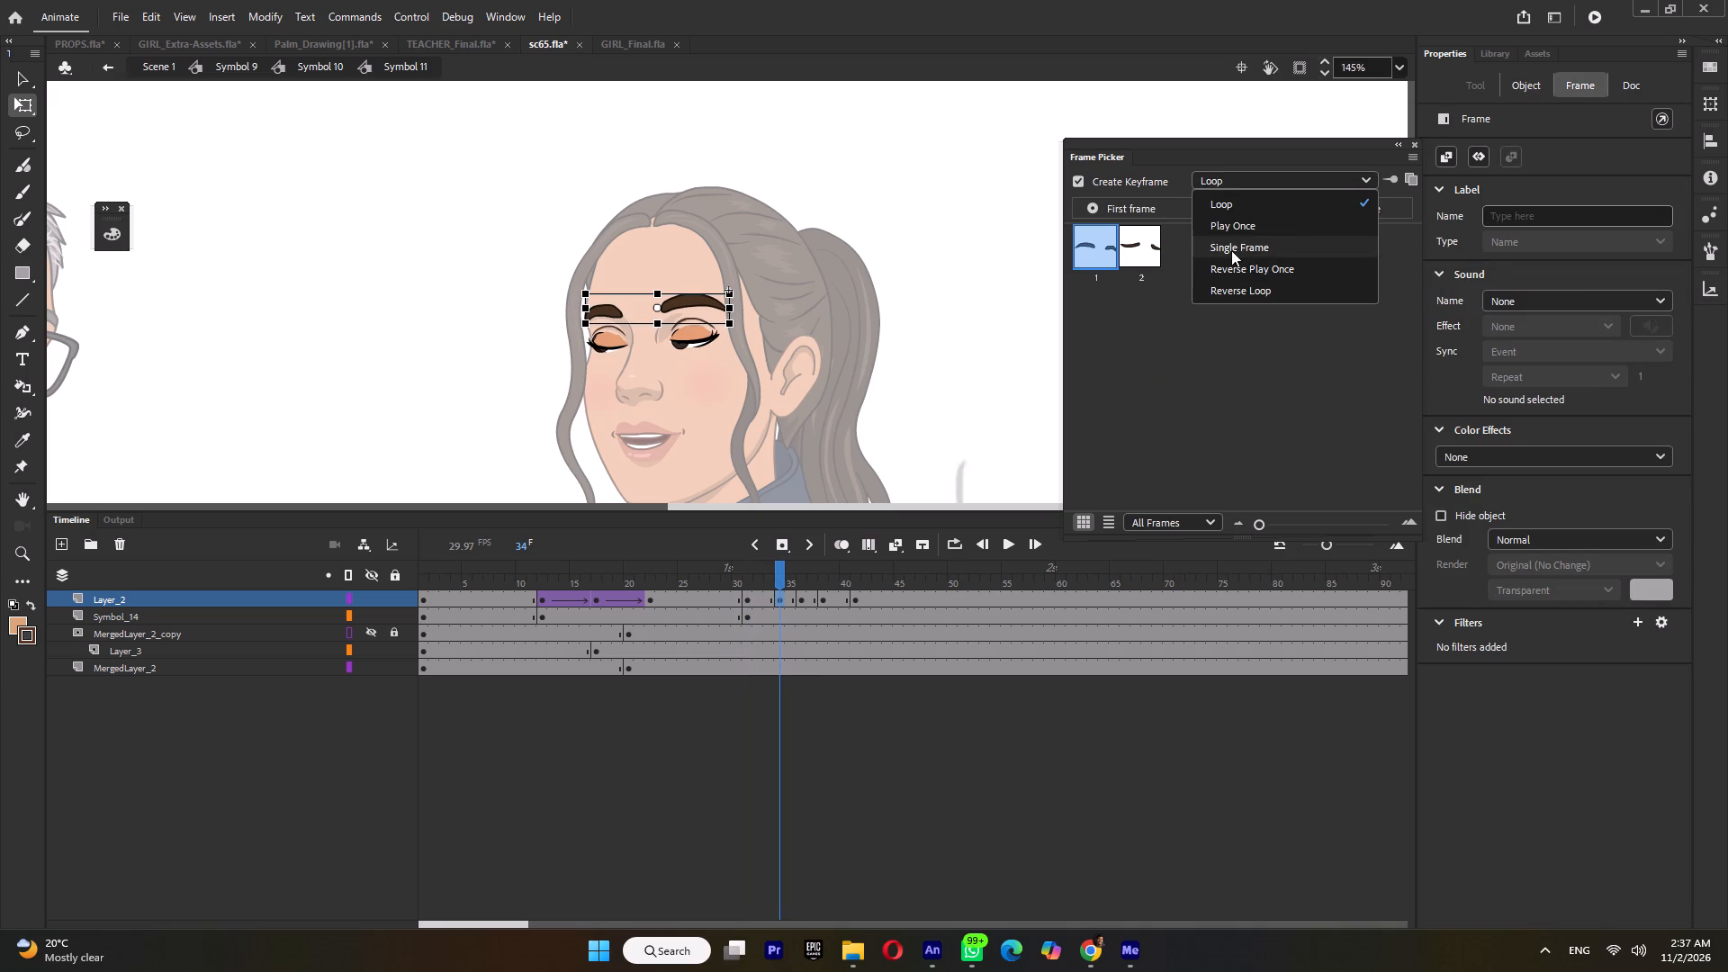
left_click(802, 598)
left_click(1266, 183)
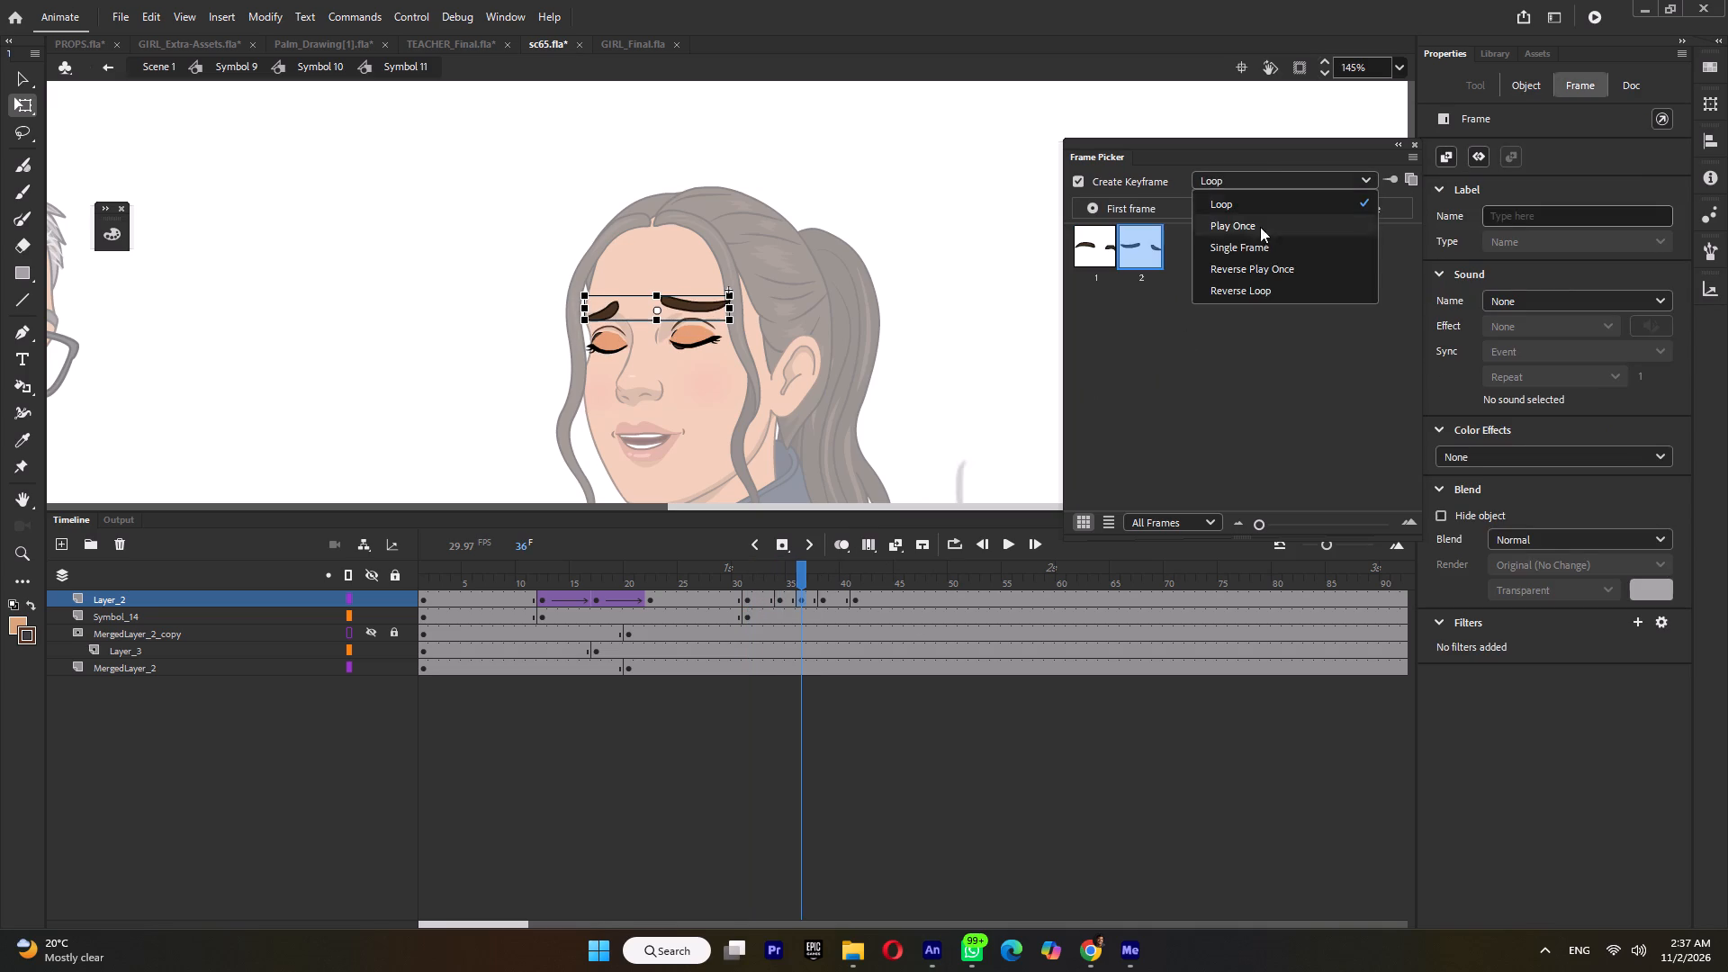
left_click(1255, 247)
left_click(823, 597)
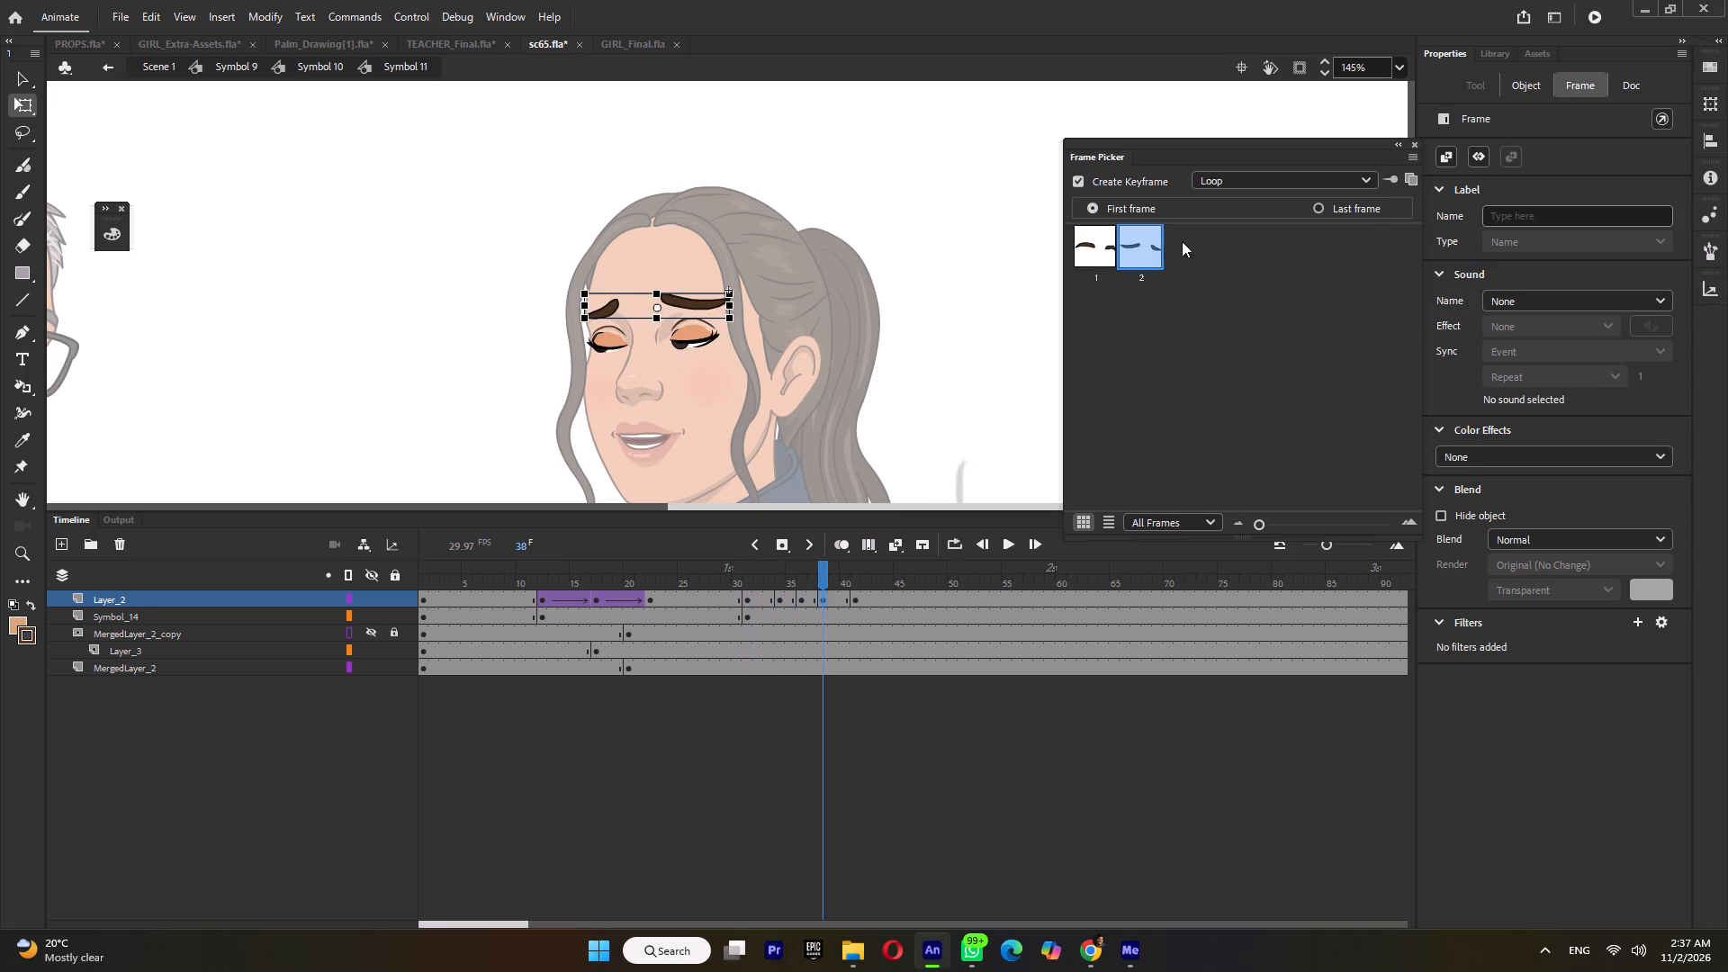
left_click(1209, 179)
left_click(1218, 251)
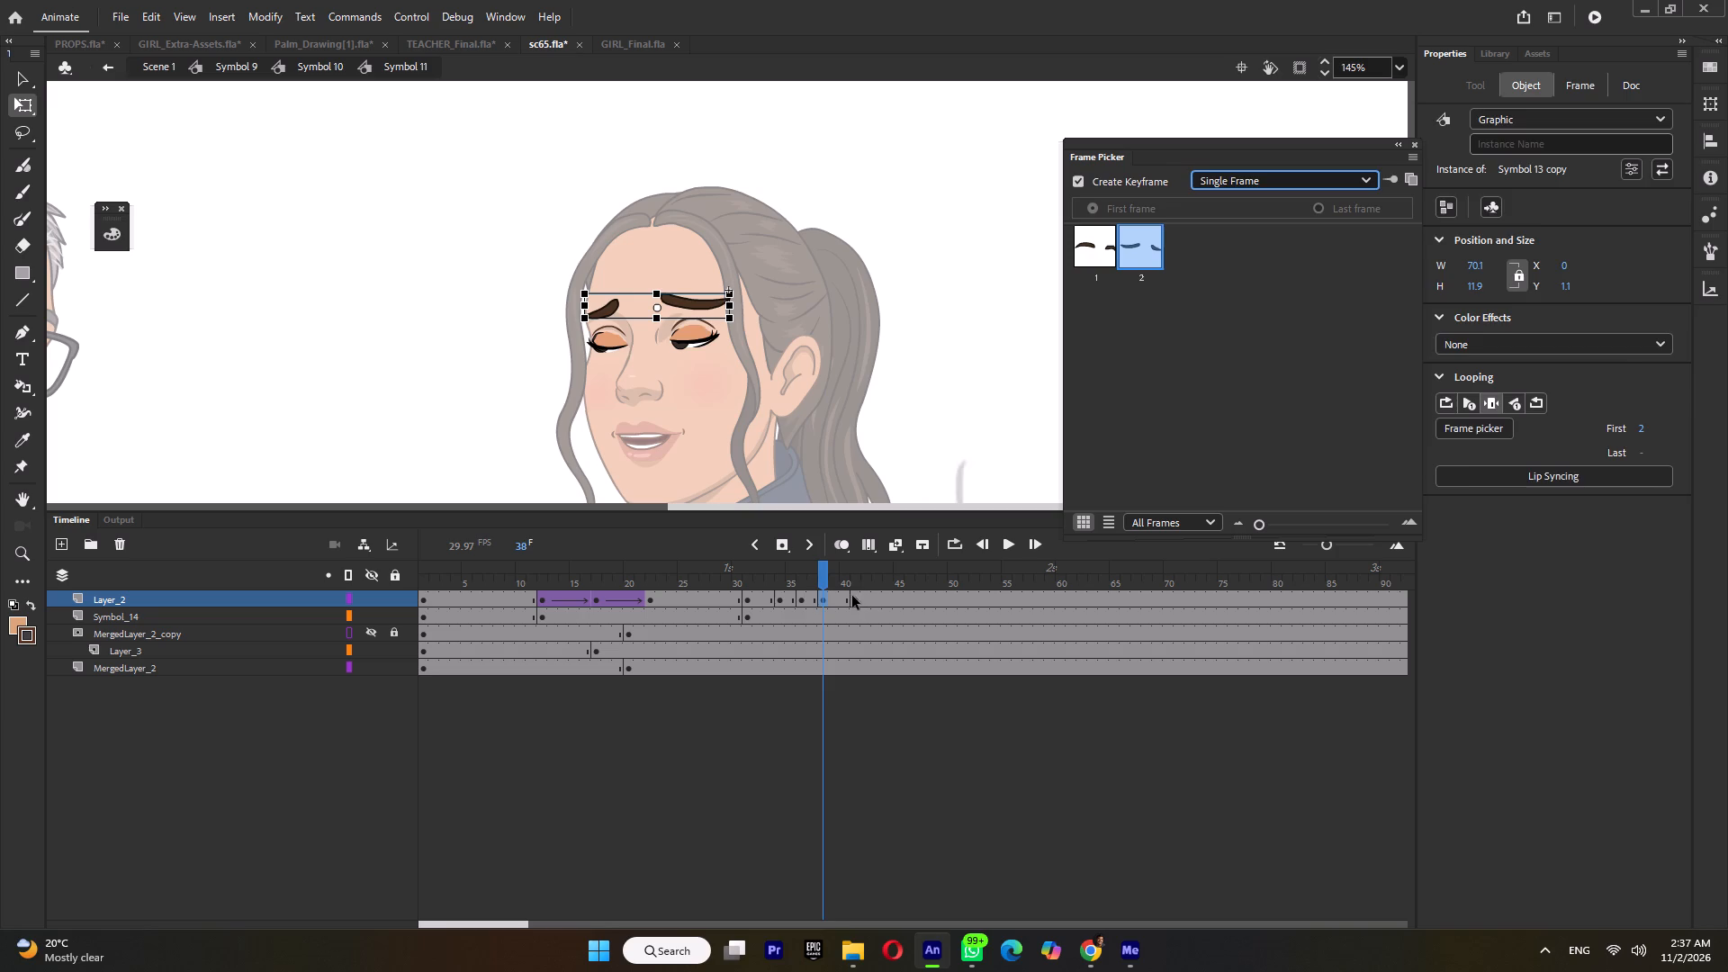
left_click(852, 596)
left_click(1255, 177)
left_click(1222, 247)
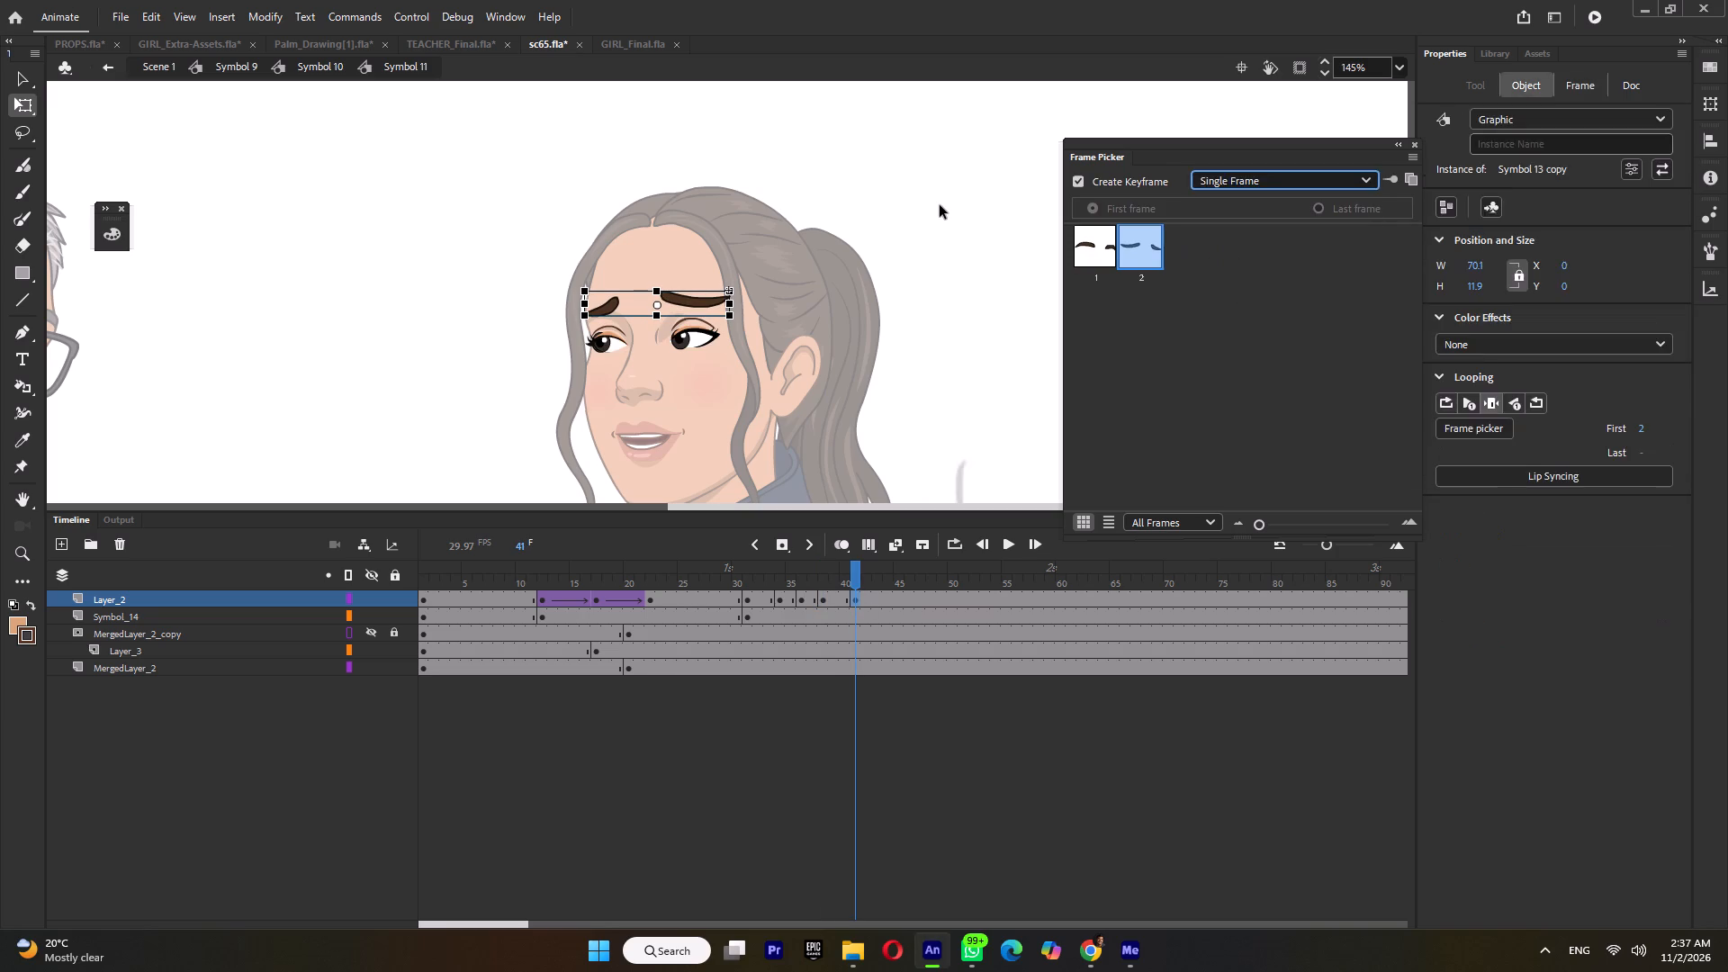
Return to Symbol 9 and play back the animation from frame 31 and again from about frame 8 to review the eyebrows.
double_click(940, 205)
scroll(959, 281, "down", 5, "ctrl")
double_click(959, 282, "ctrl")
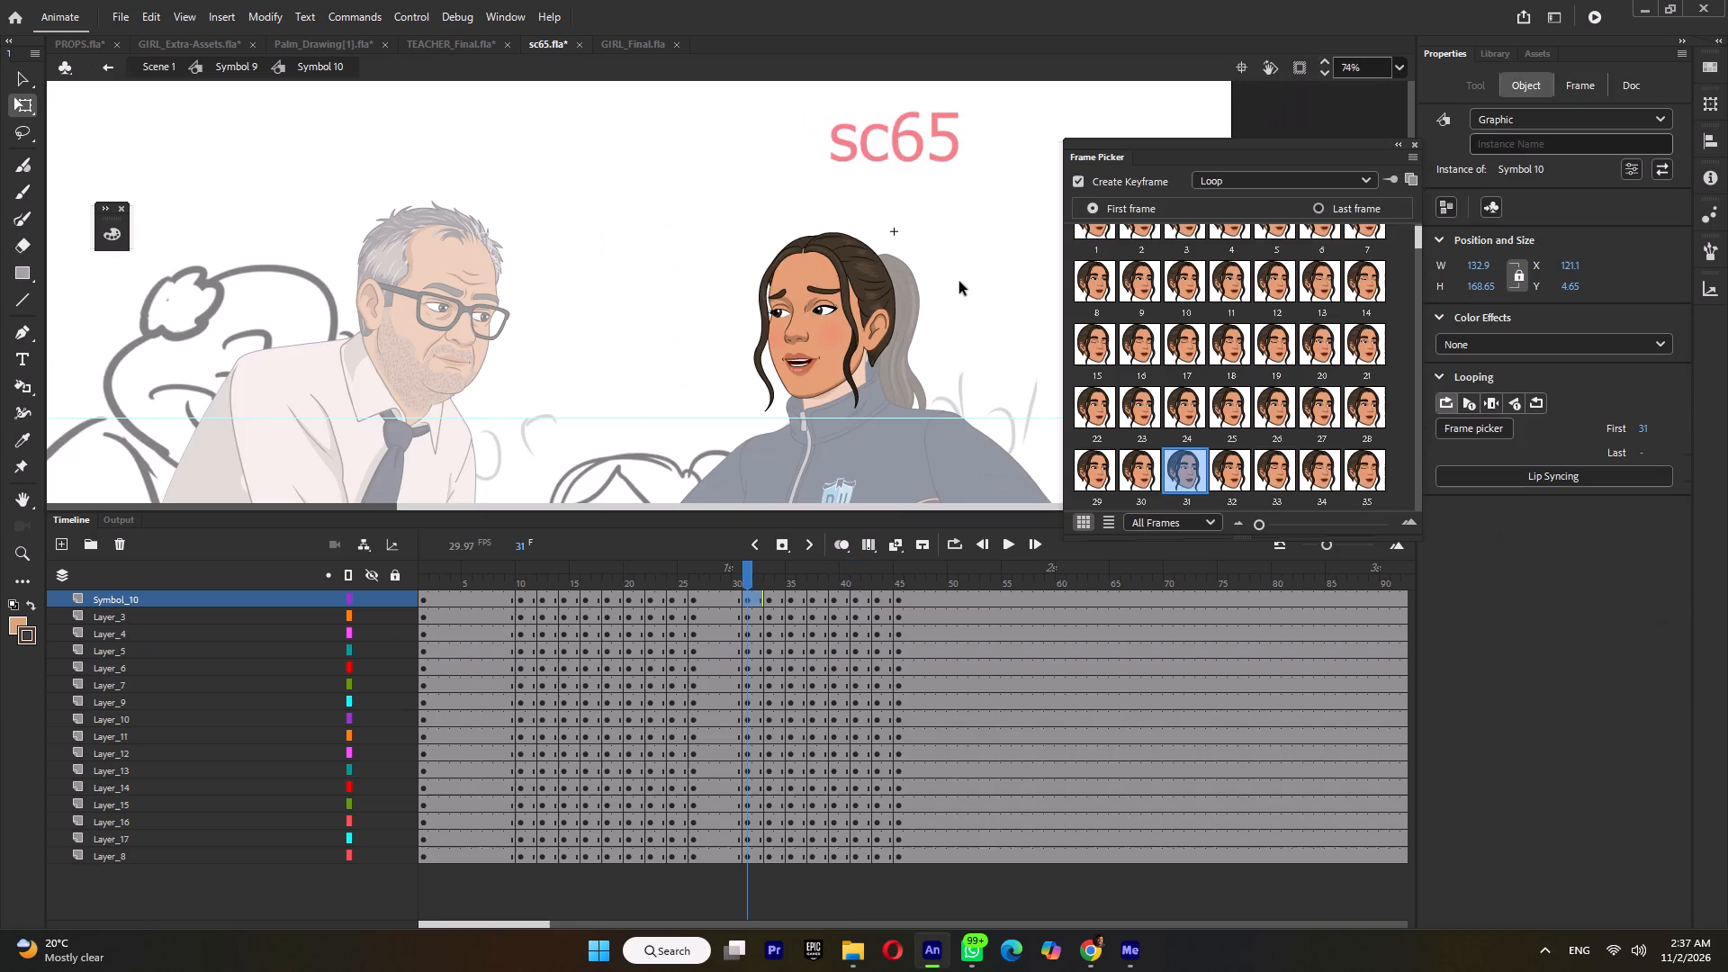
scroll(959, 283, "down", 3, "ctrl")
key("Return")
key("Return")
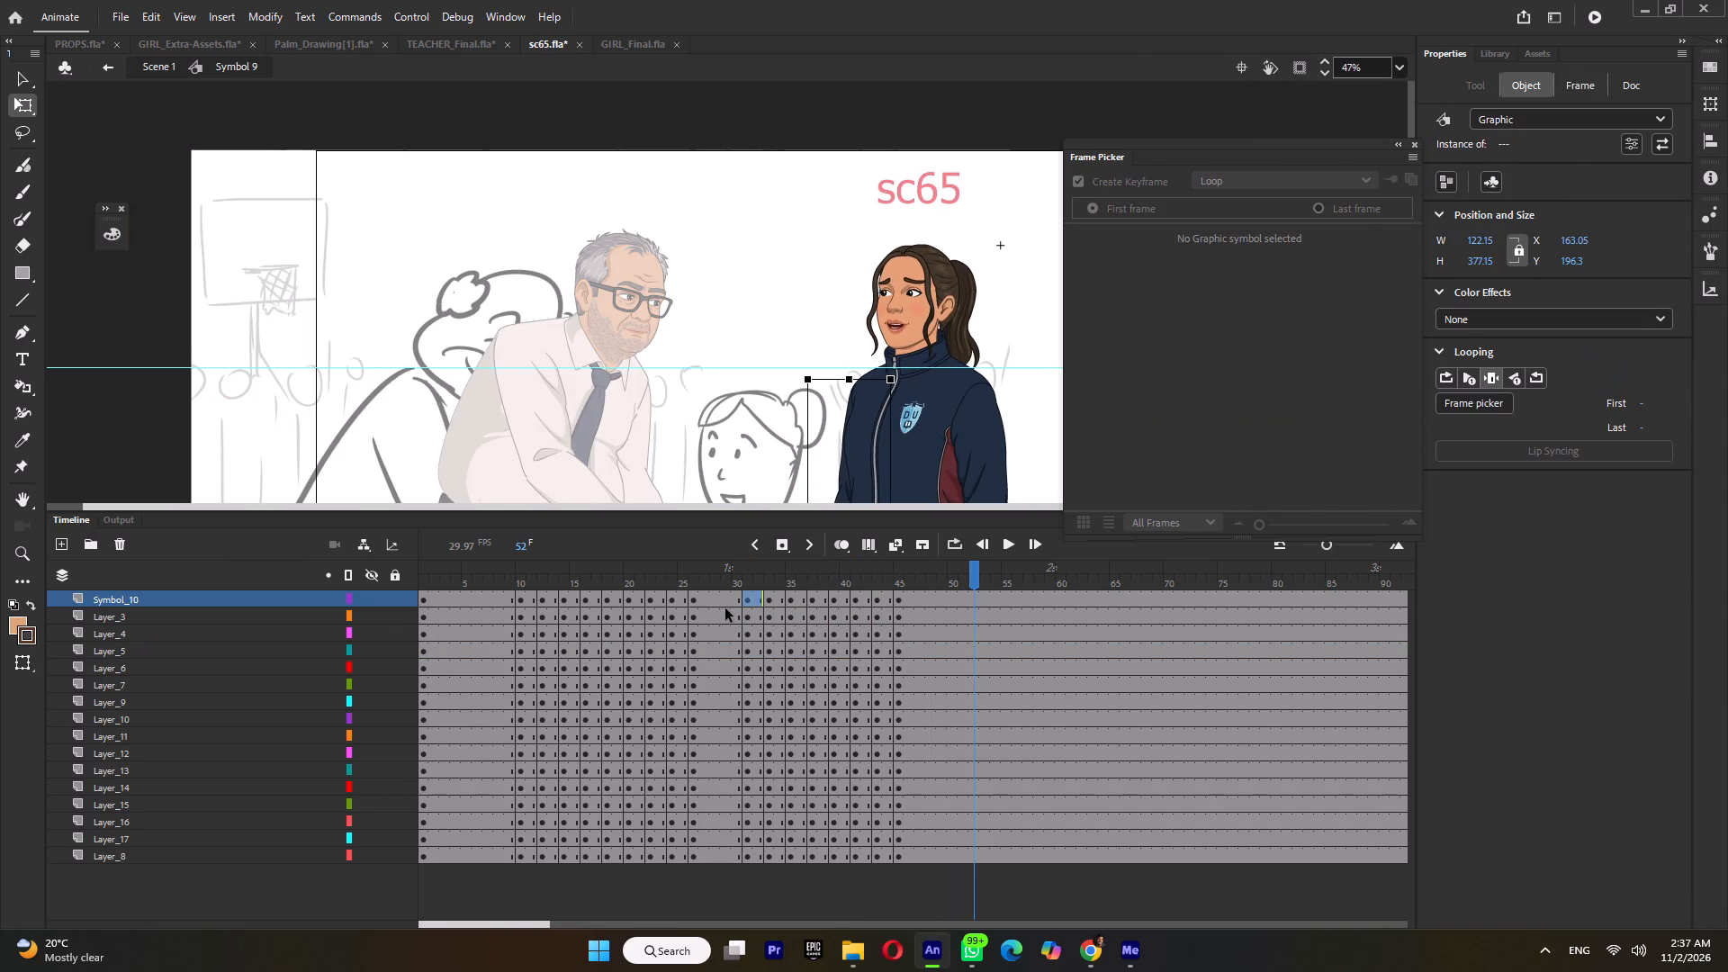
left_click(497, 566)
key("Return")
key("Return")
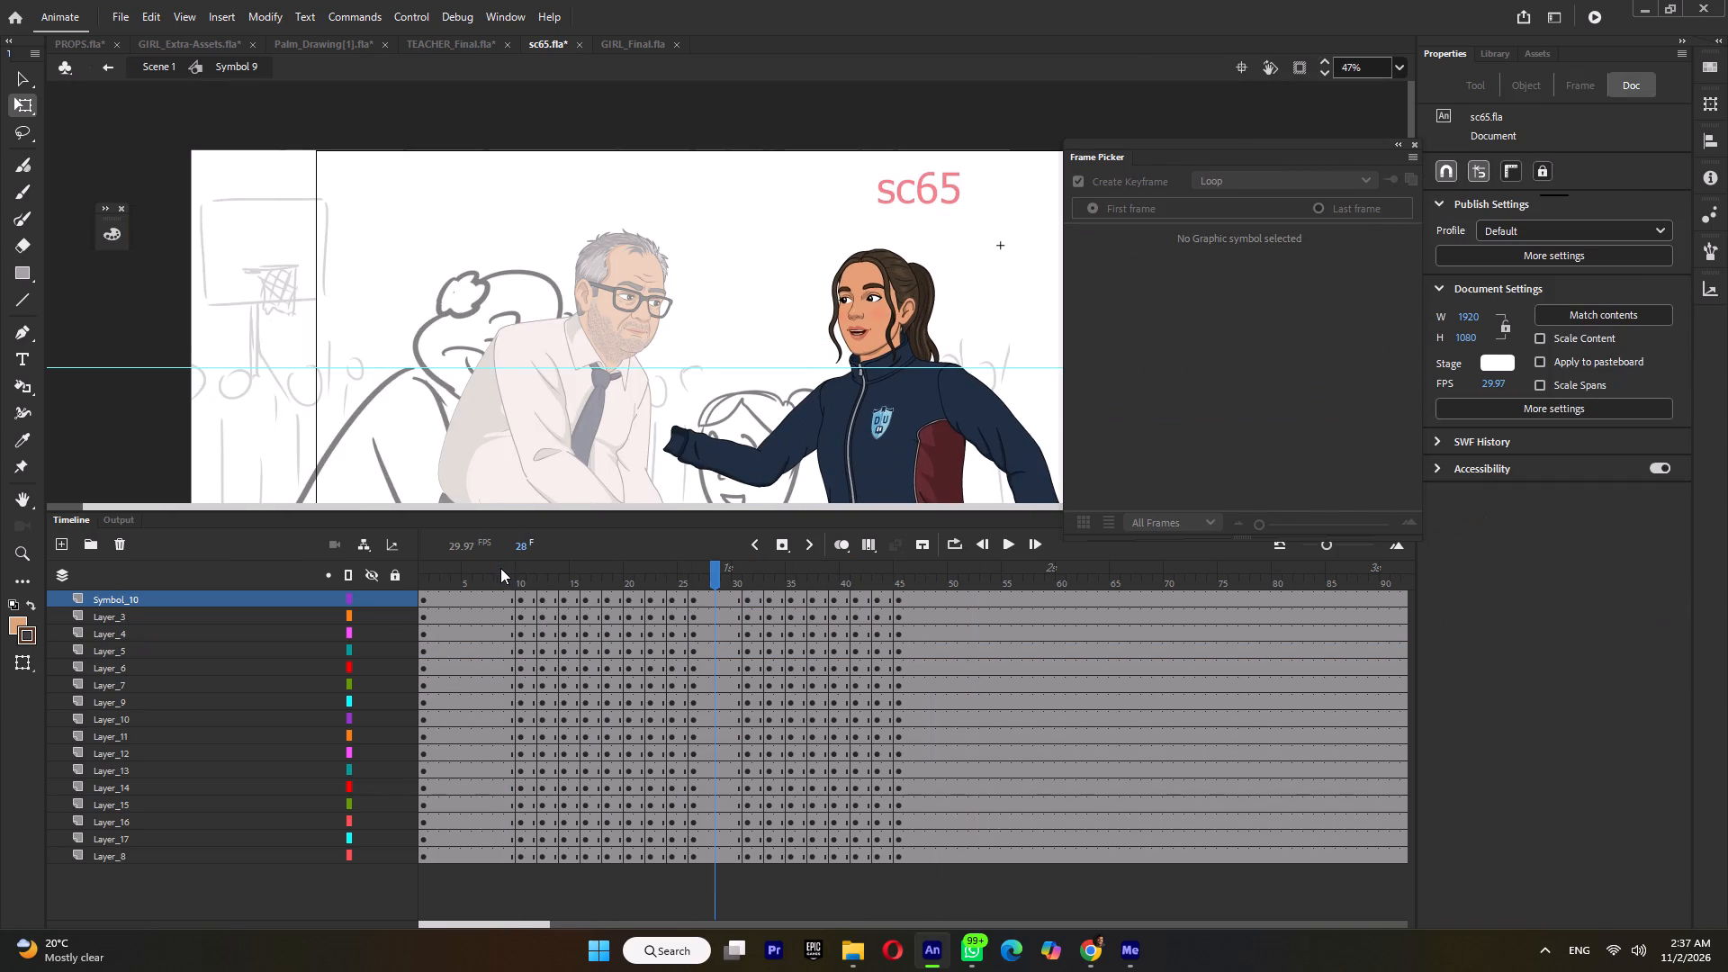
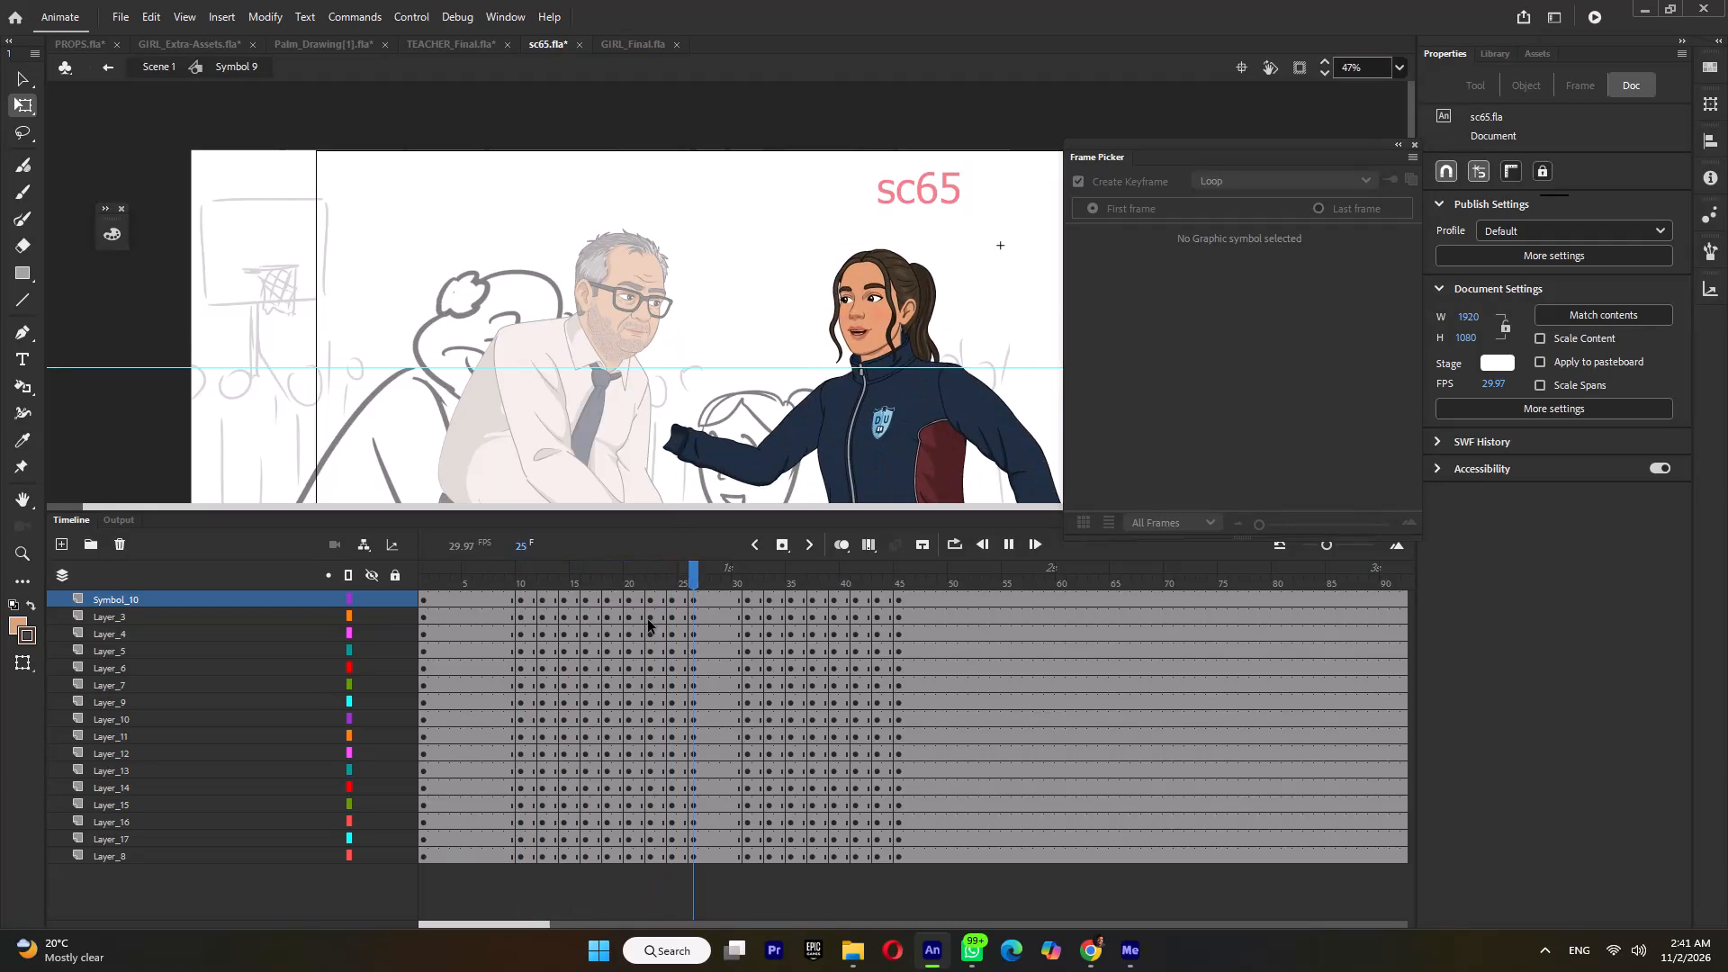
Play back Symbol 9, then return to Scene 1 and play from frame 34 to review the girl's expression.
key("Return")
key("Return")
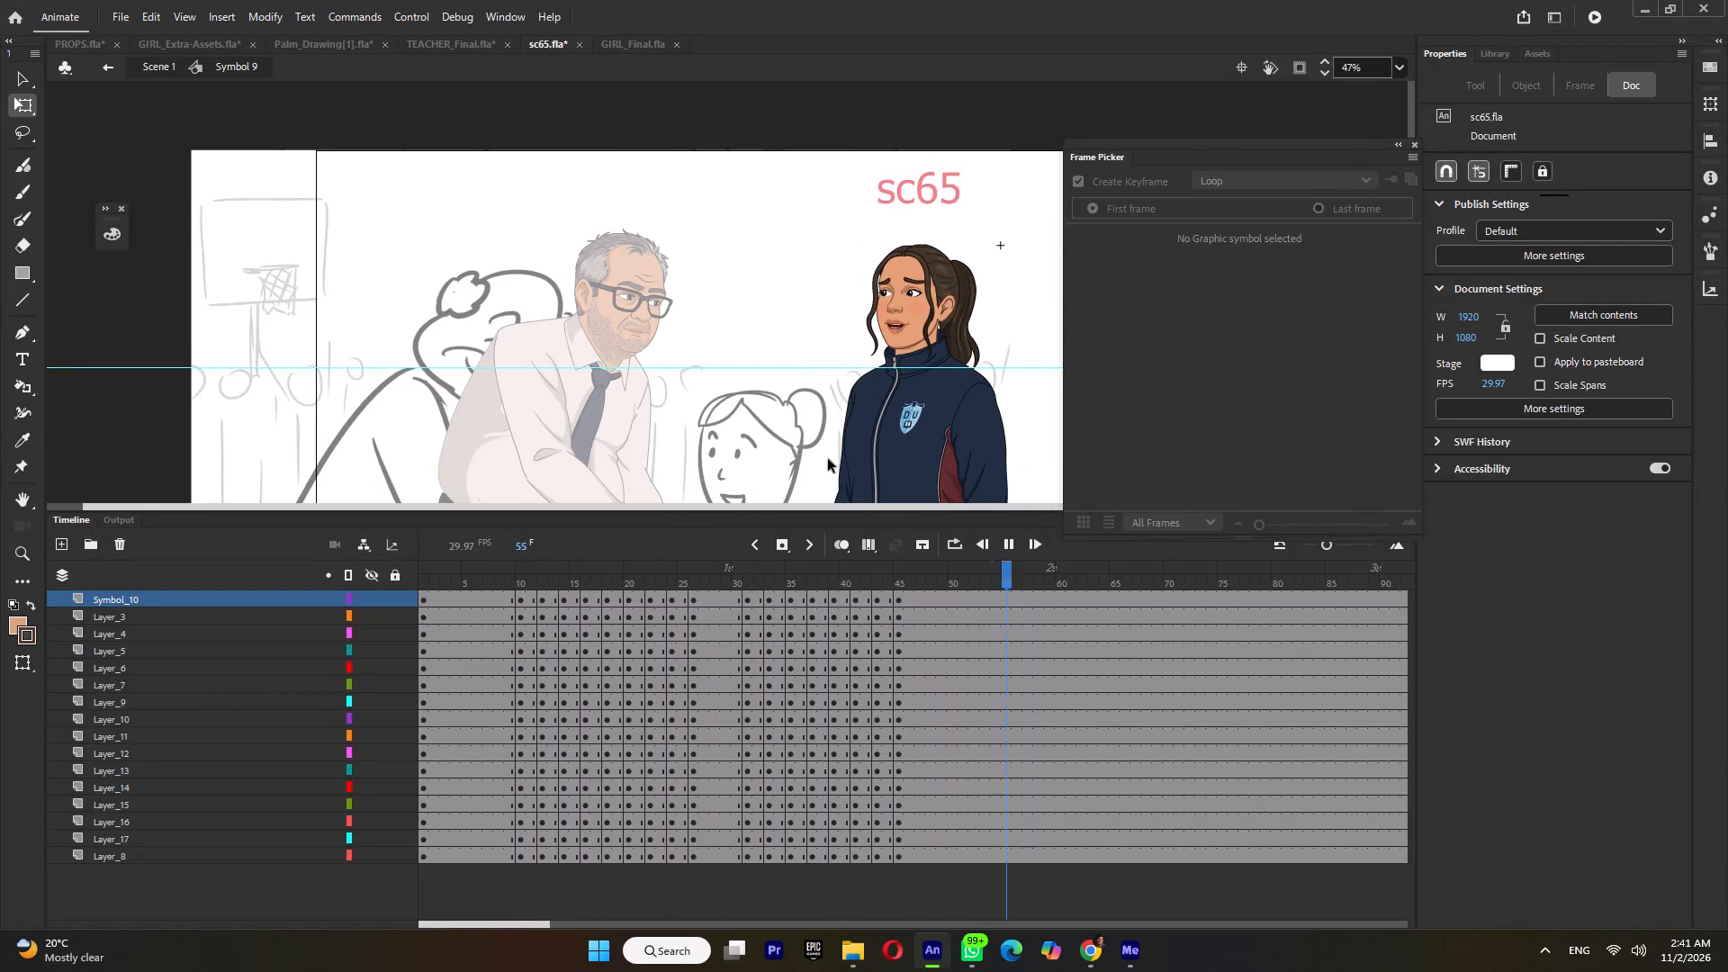
key("Return")
double_click(739, 209)
left_click(665, 562)
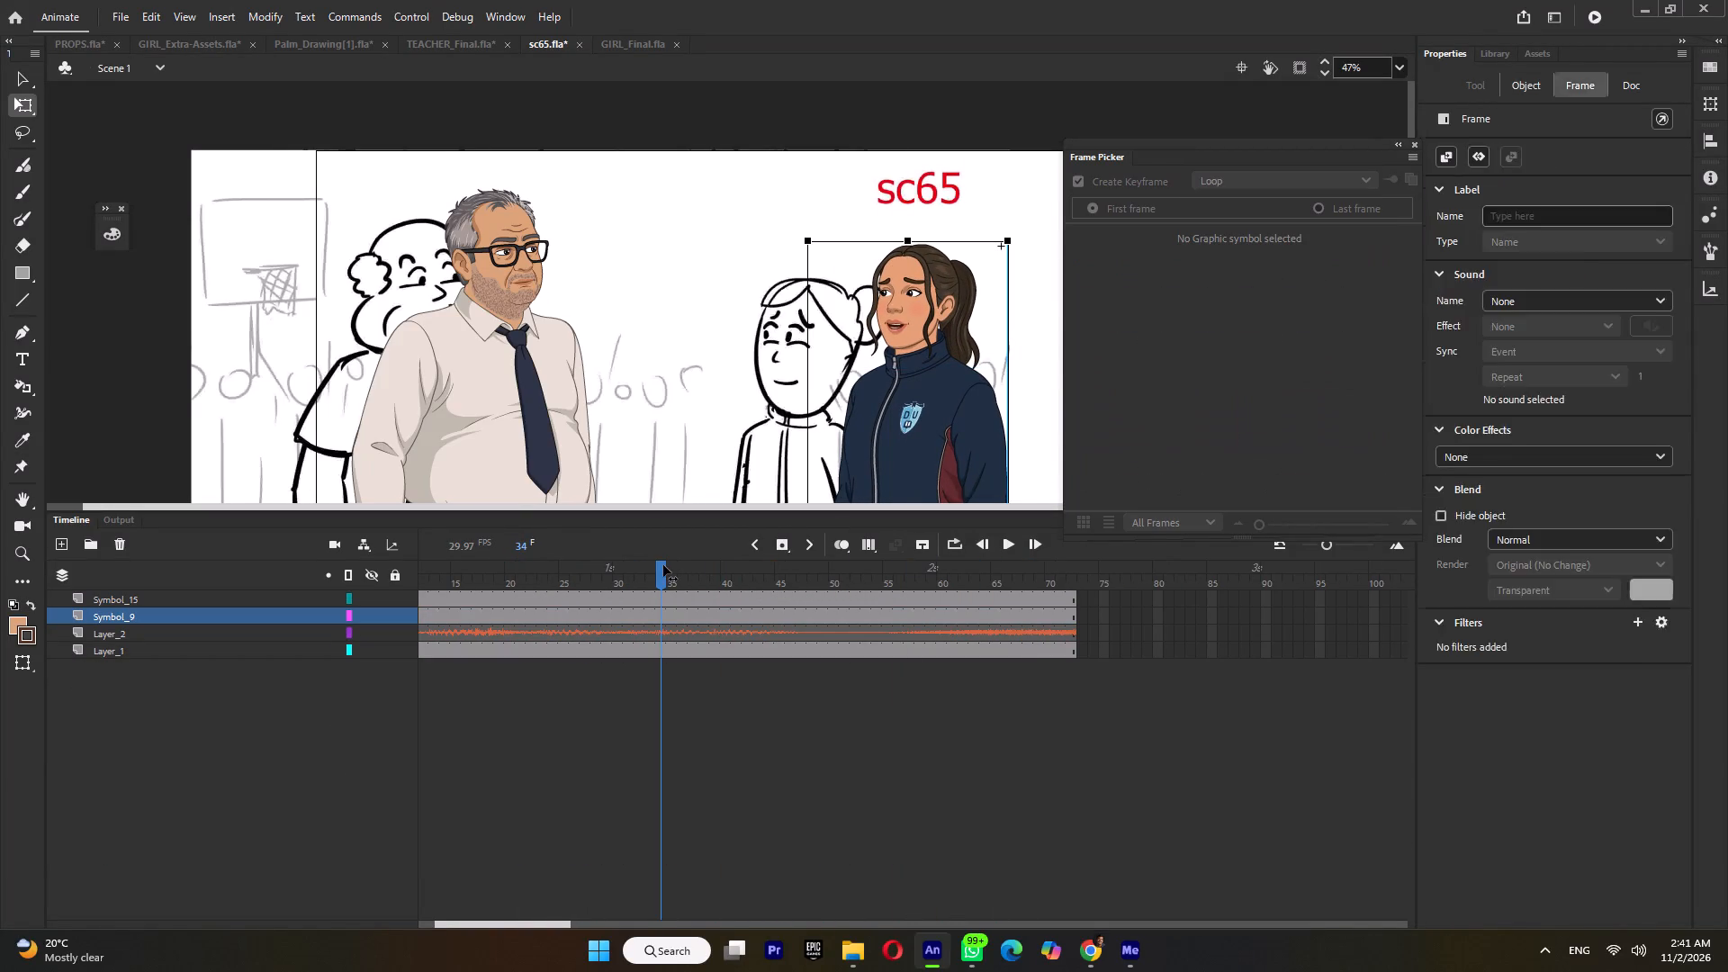
key("Return")
key("Return")
Inside the girl's Symbol 10, add a Symbol_12 keyframe at frame 38 with mouth pose 1, and save.
double_click(905, 317)
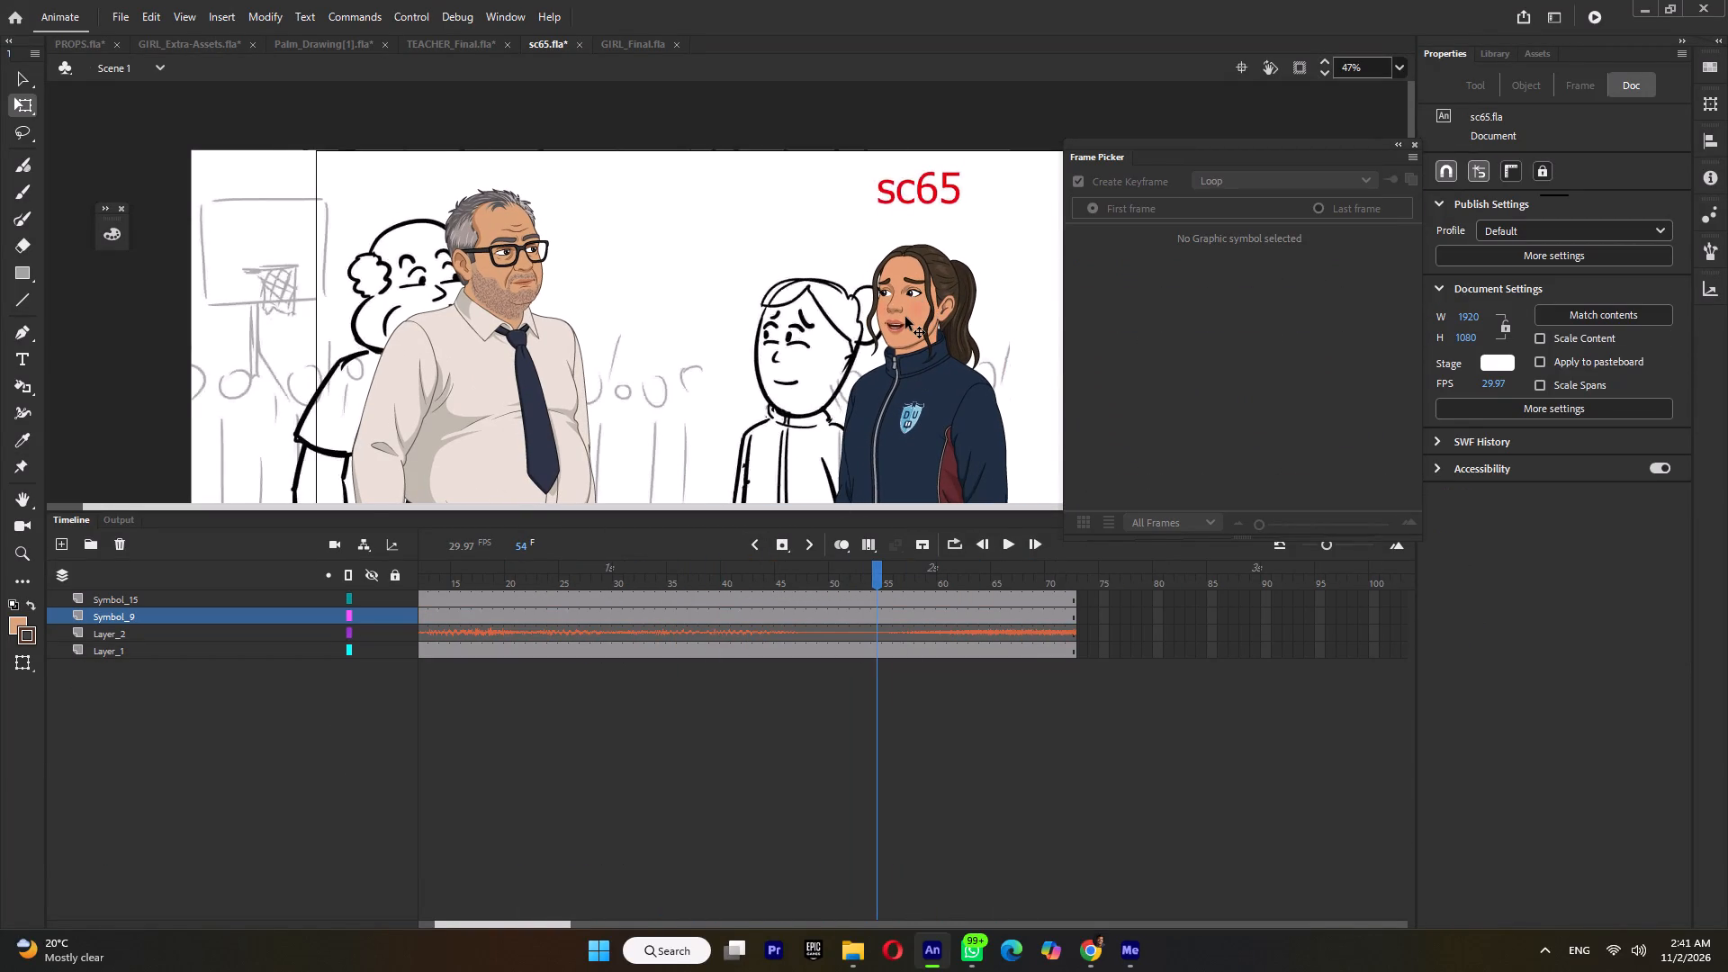
scroll(905, 336, "up", 8, "ctrl")
left_click_drag(700, 576, 702, 576)
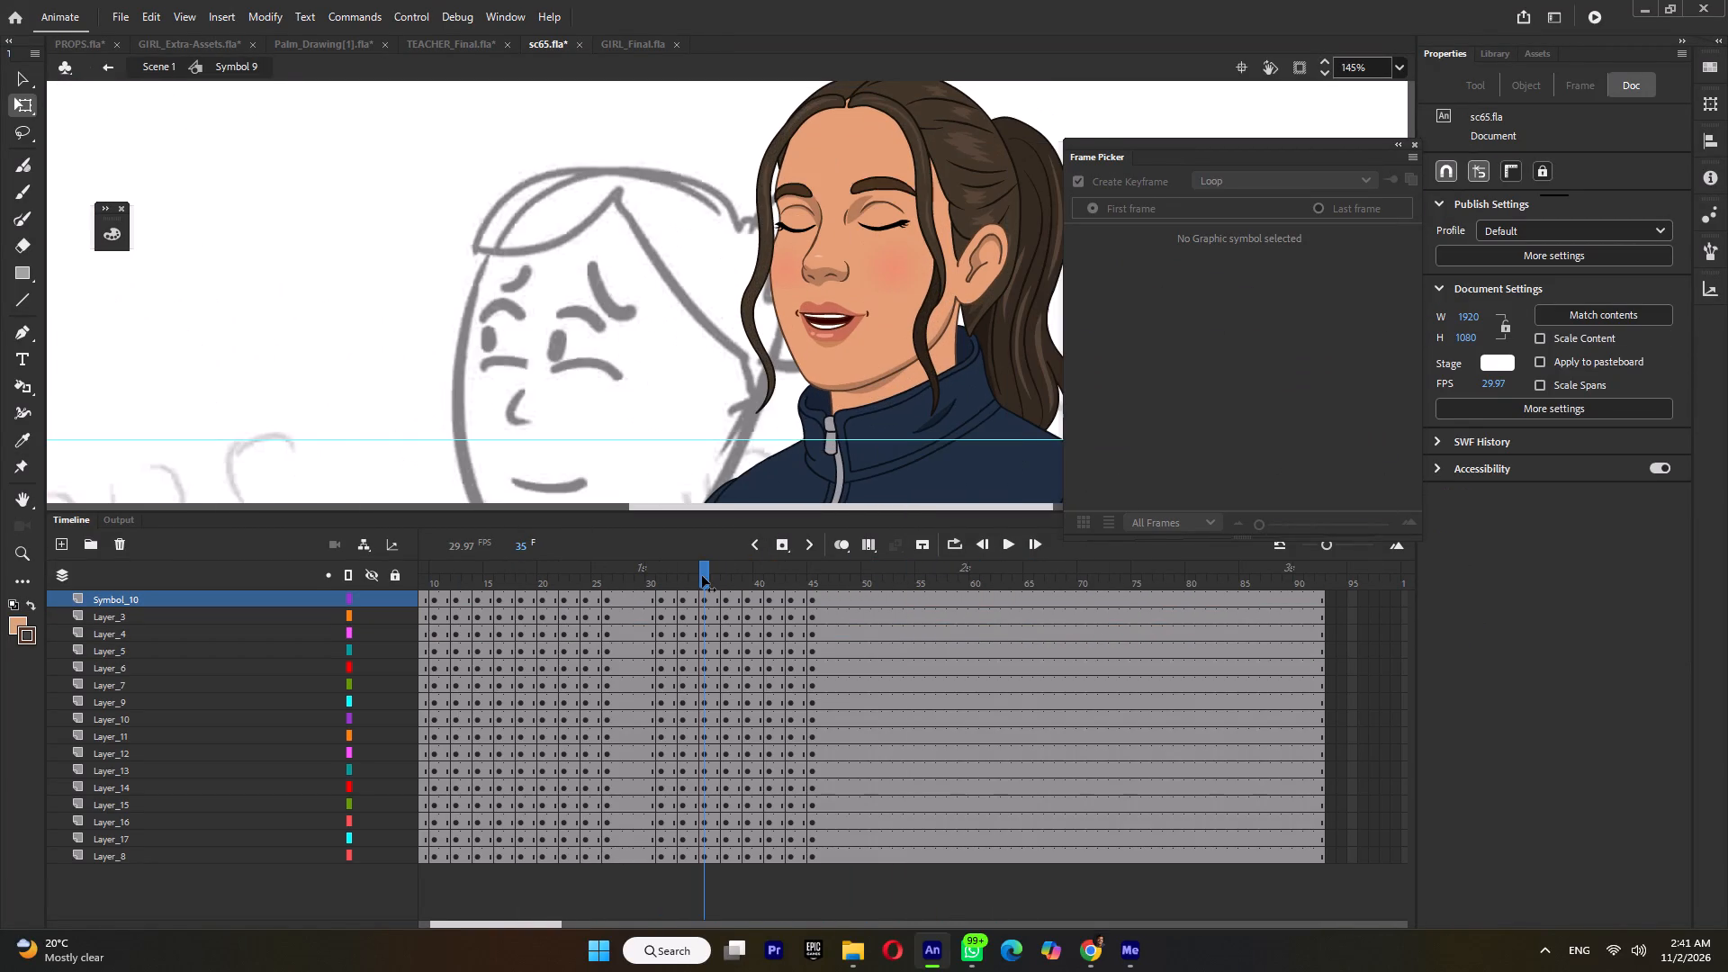
left_click_drag(702, 576, 728, 584)
double_click(861, 309)
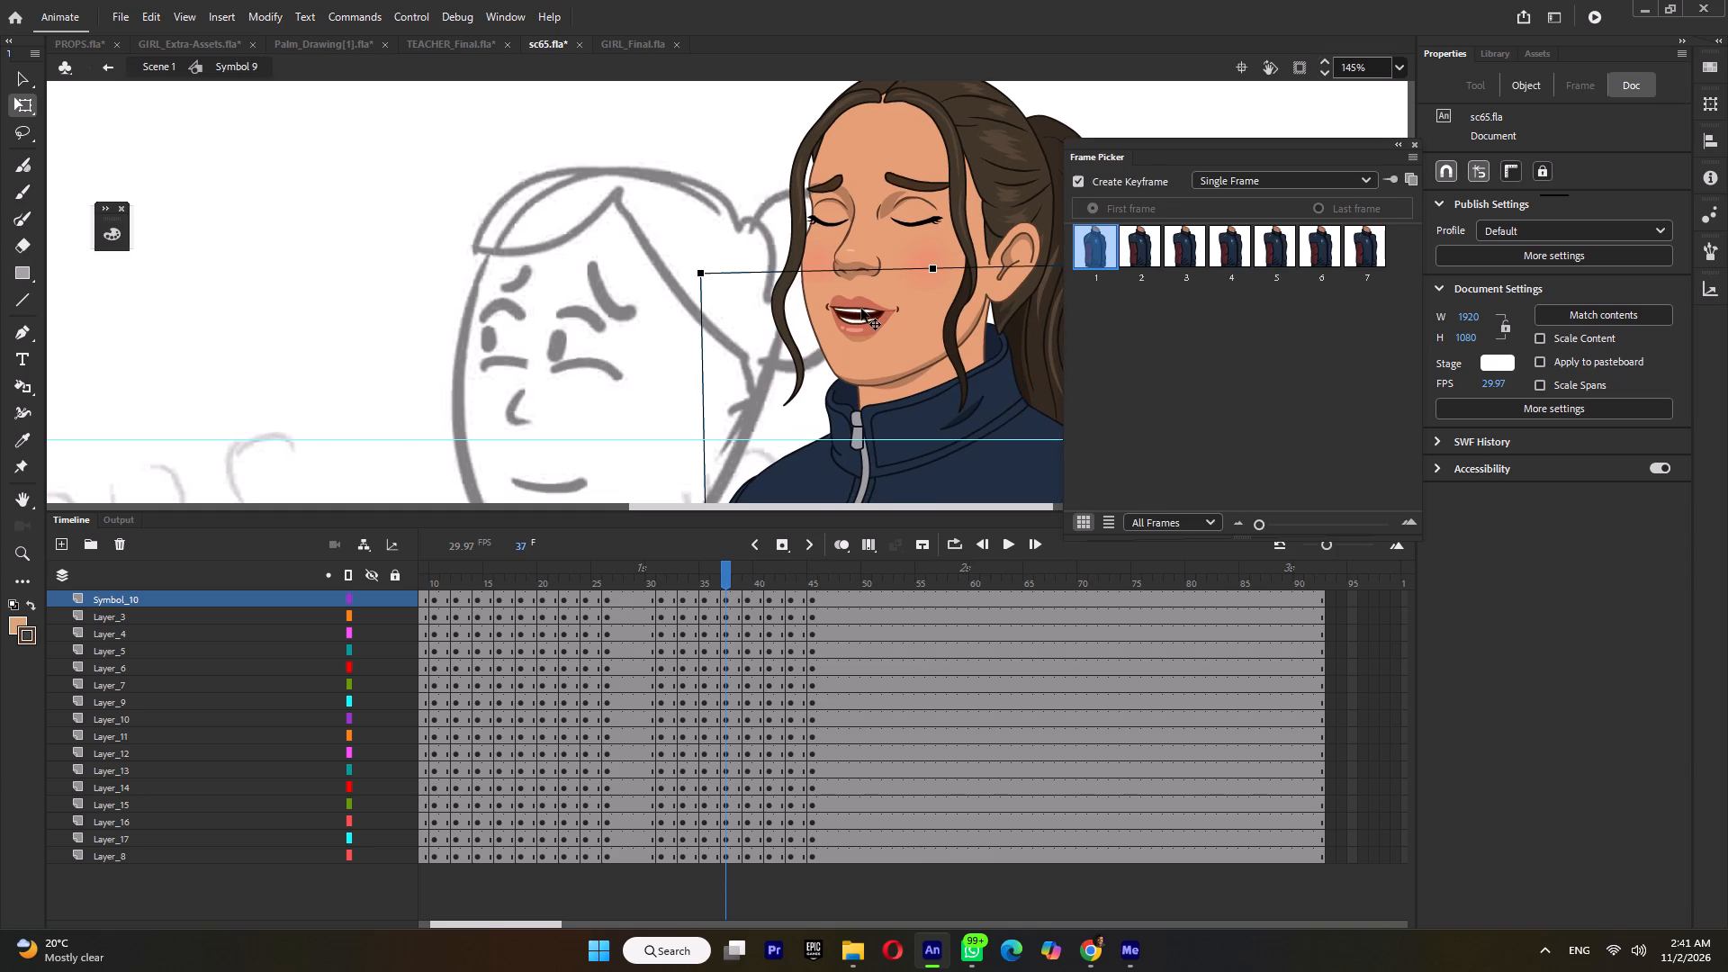
left_click(861, 309)
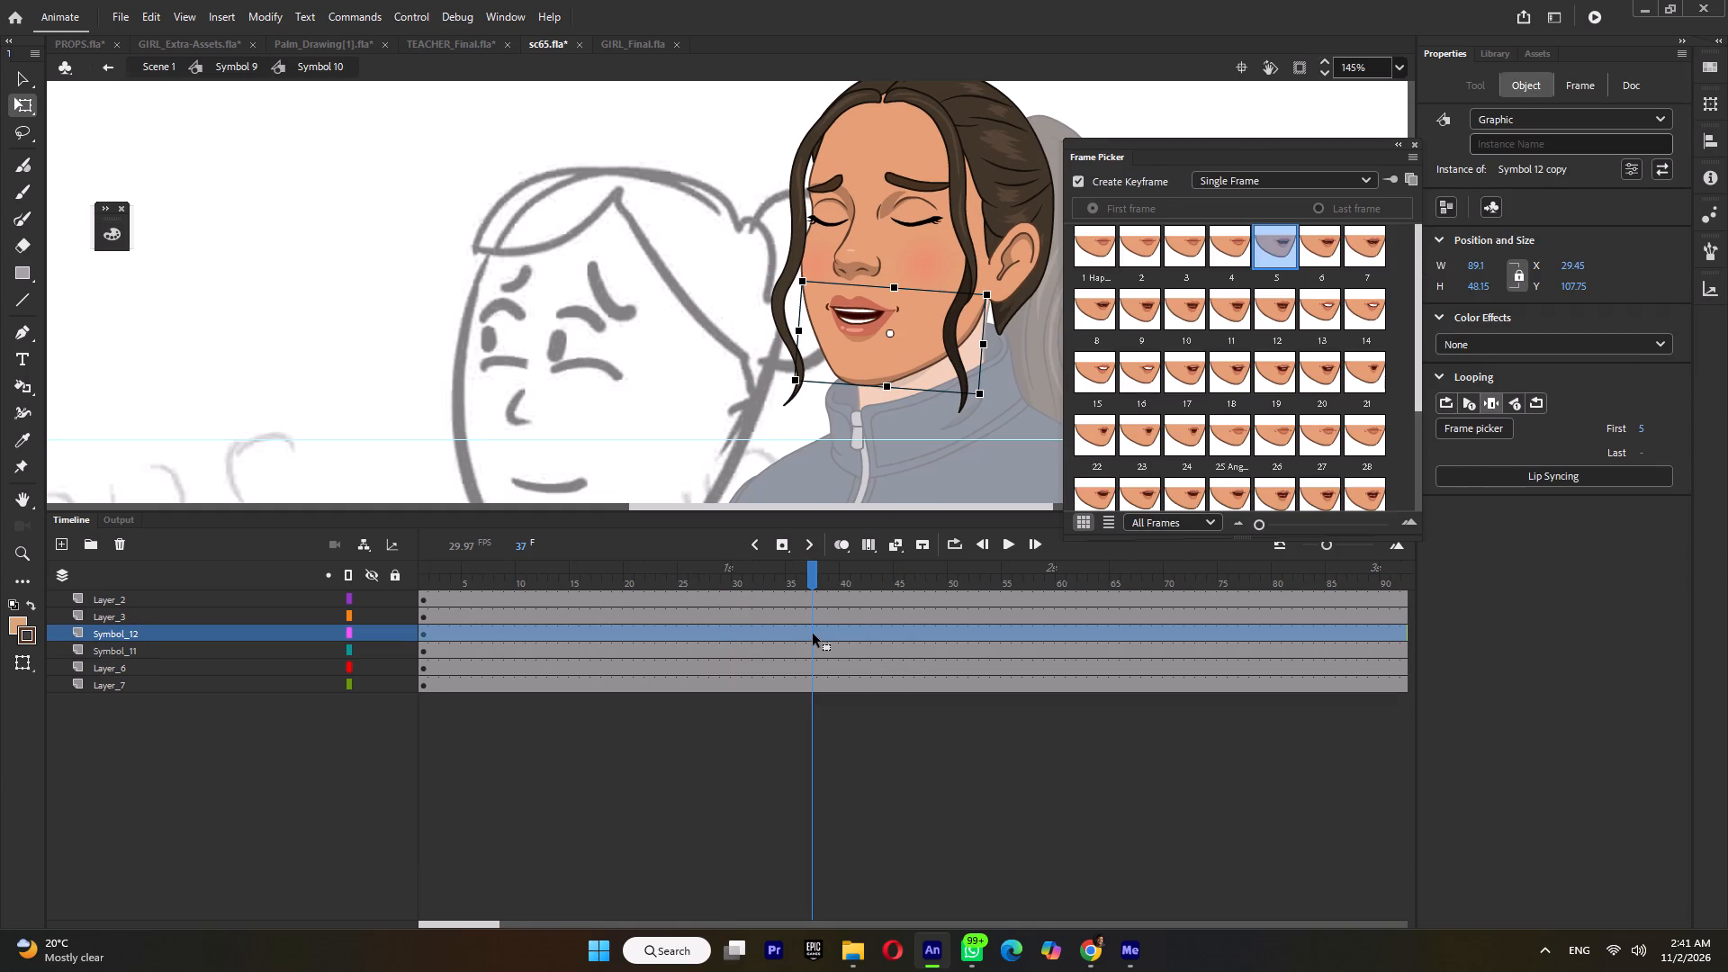
left_click(812, 634)
left_click(825, 630)
key("F6")
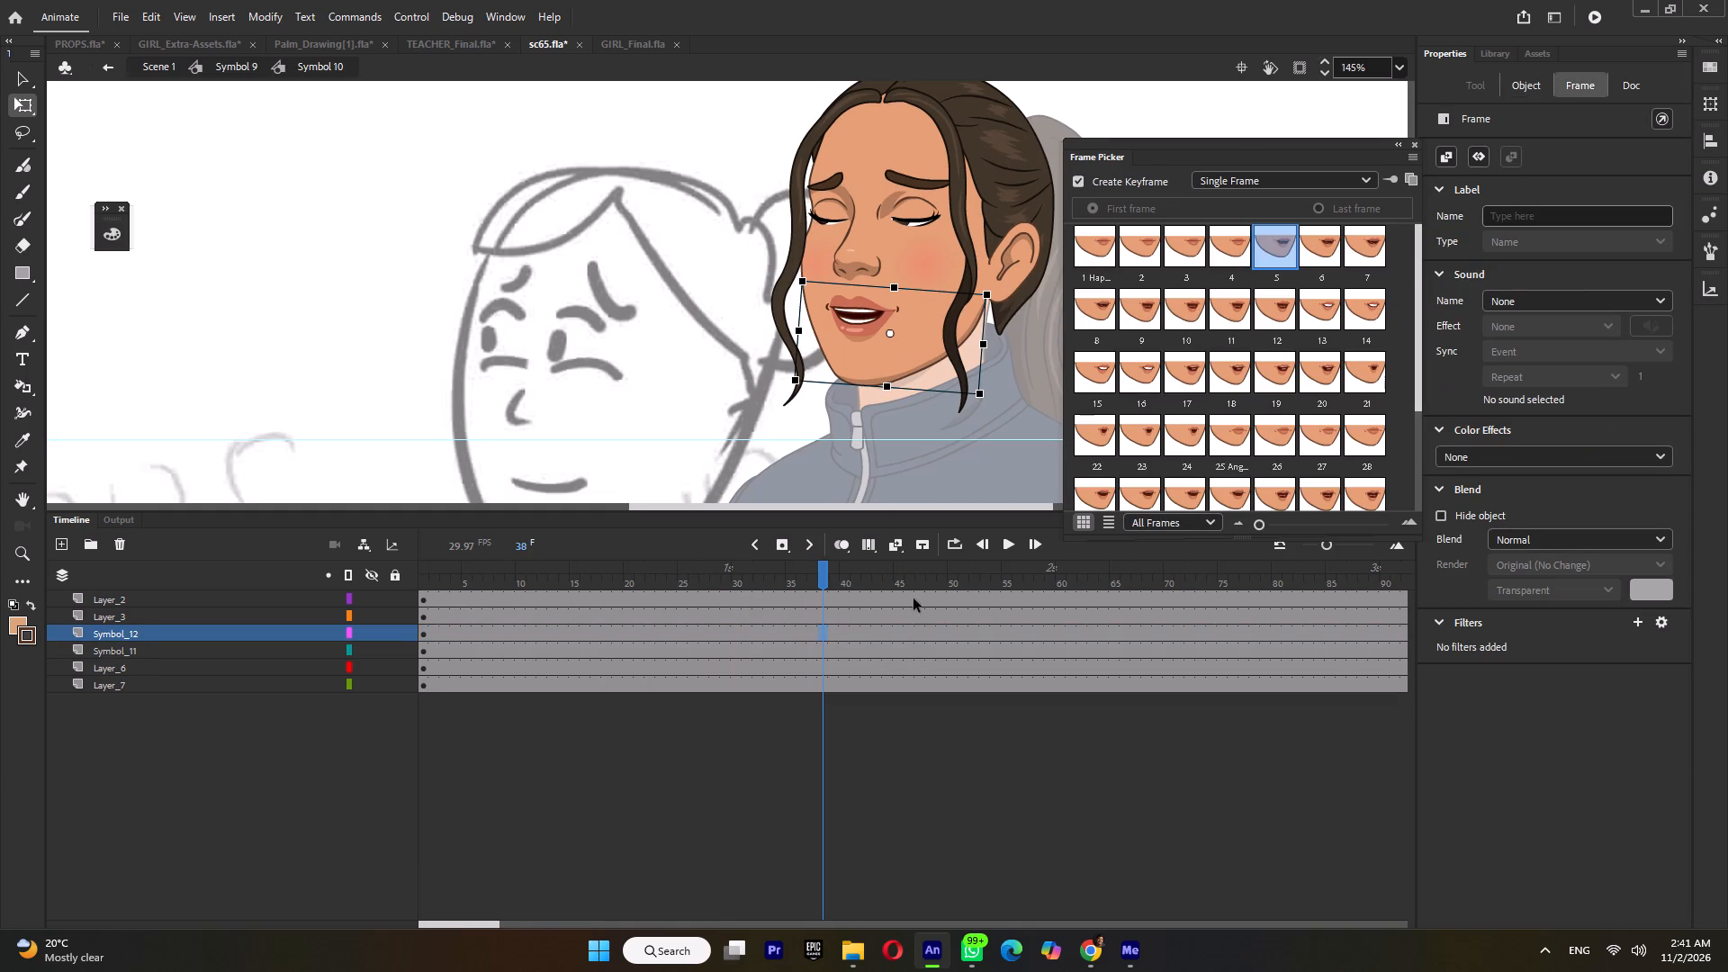
left_click(1108, 237)
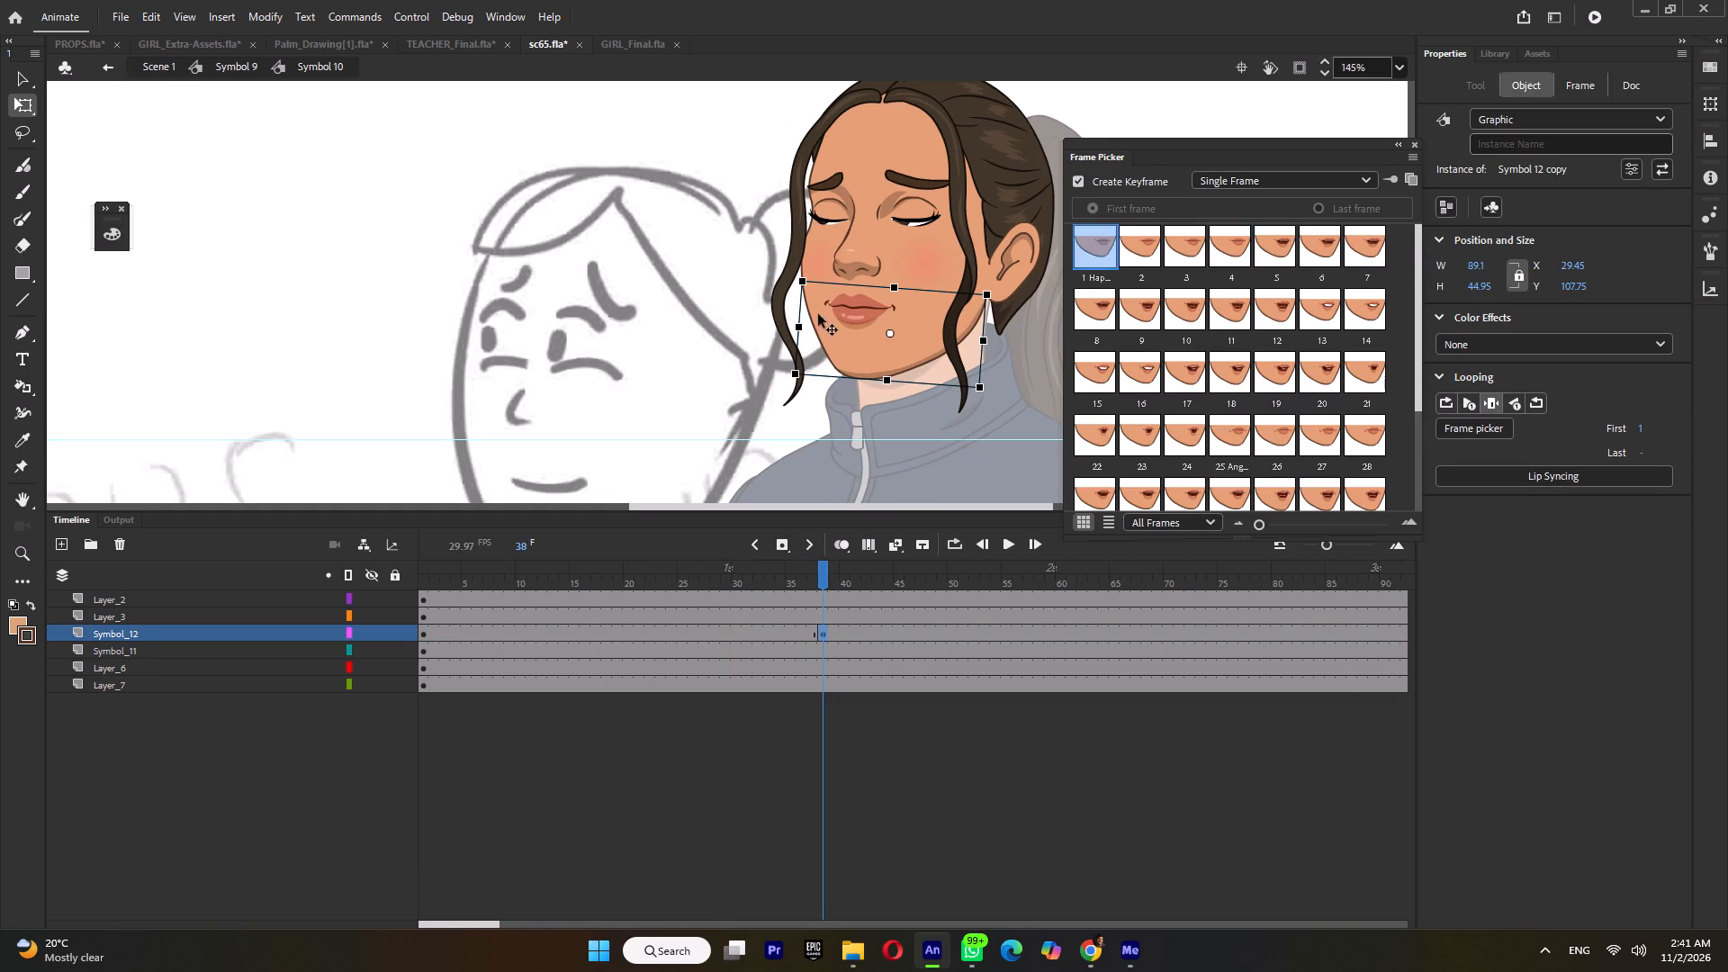
key("ctrl+s")
key("ctrl+s")
Open sc16.fla from the ep06 shots folder in File Explorer.
left_click(844, 949)
double_click(1156, 294)
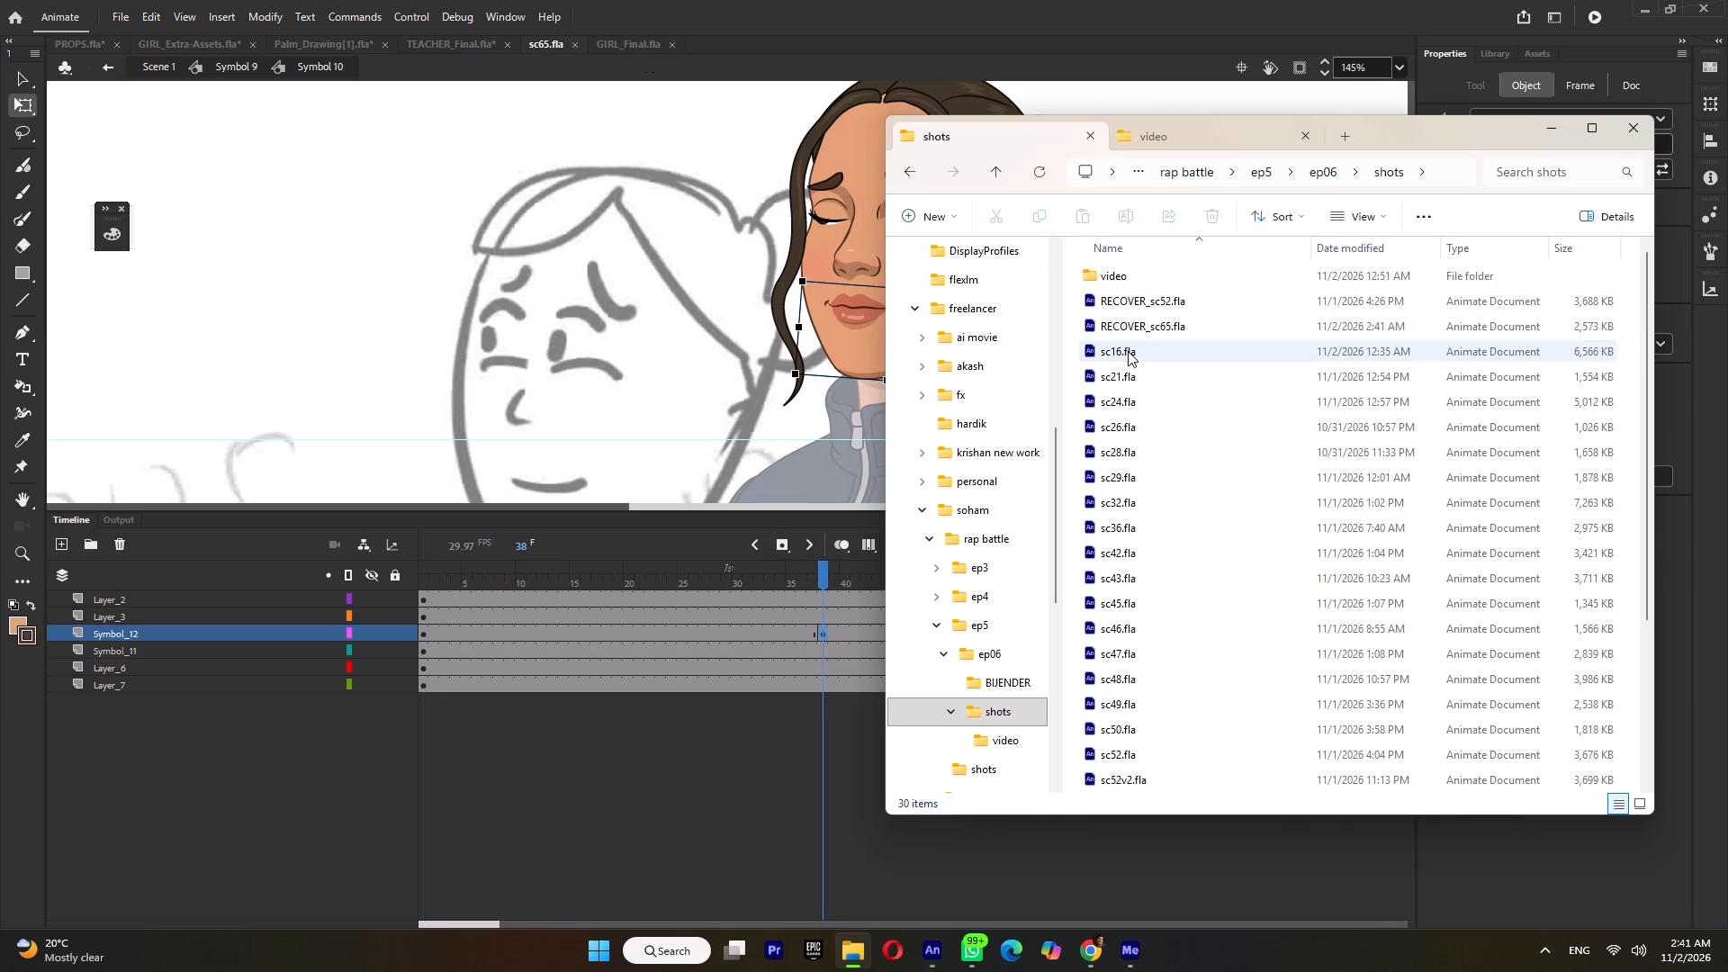
double_click(1128, 351)
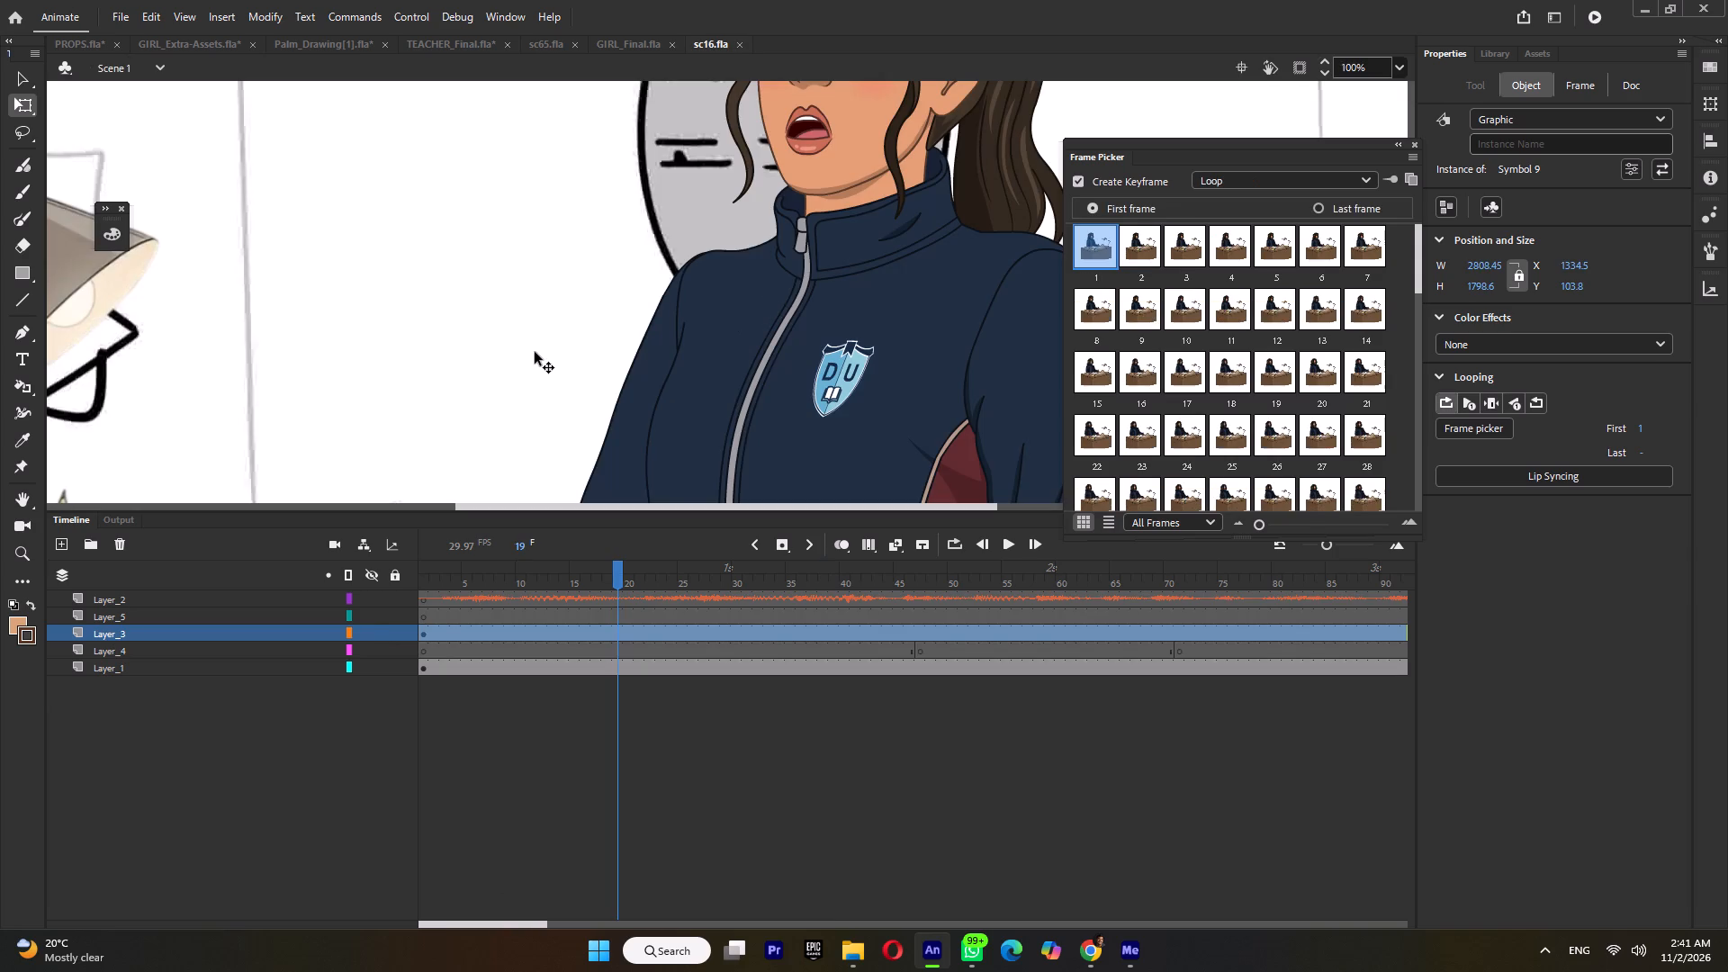
In sc16, enter the girl's Symbol 11 at frame 64 and copy the two skin-coloured lower-eyelid groups on Layer_4.
scroll(774, 316, "down", 3, "ctrl")
scroll(827, 172, "up", 4, "ctrl")
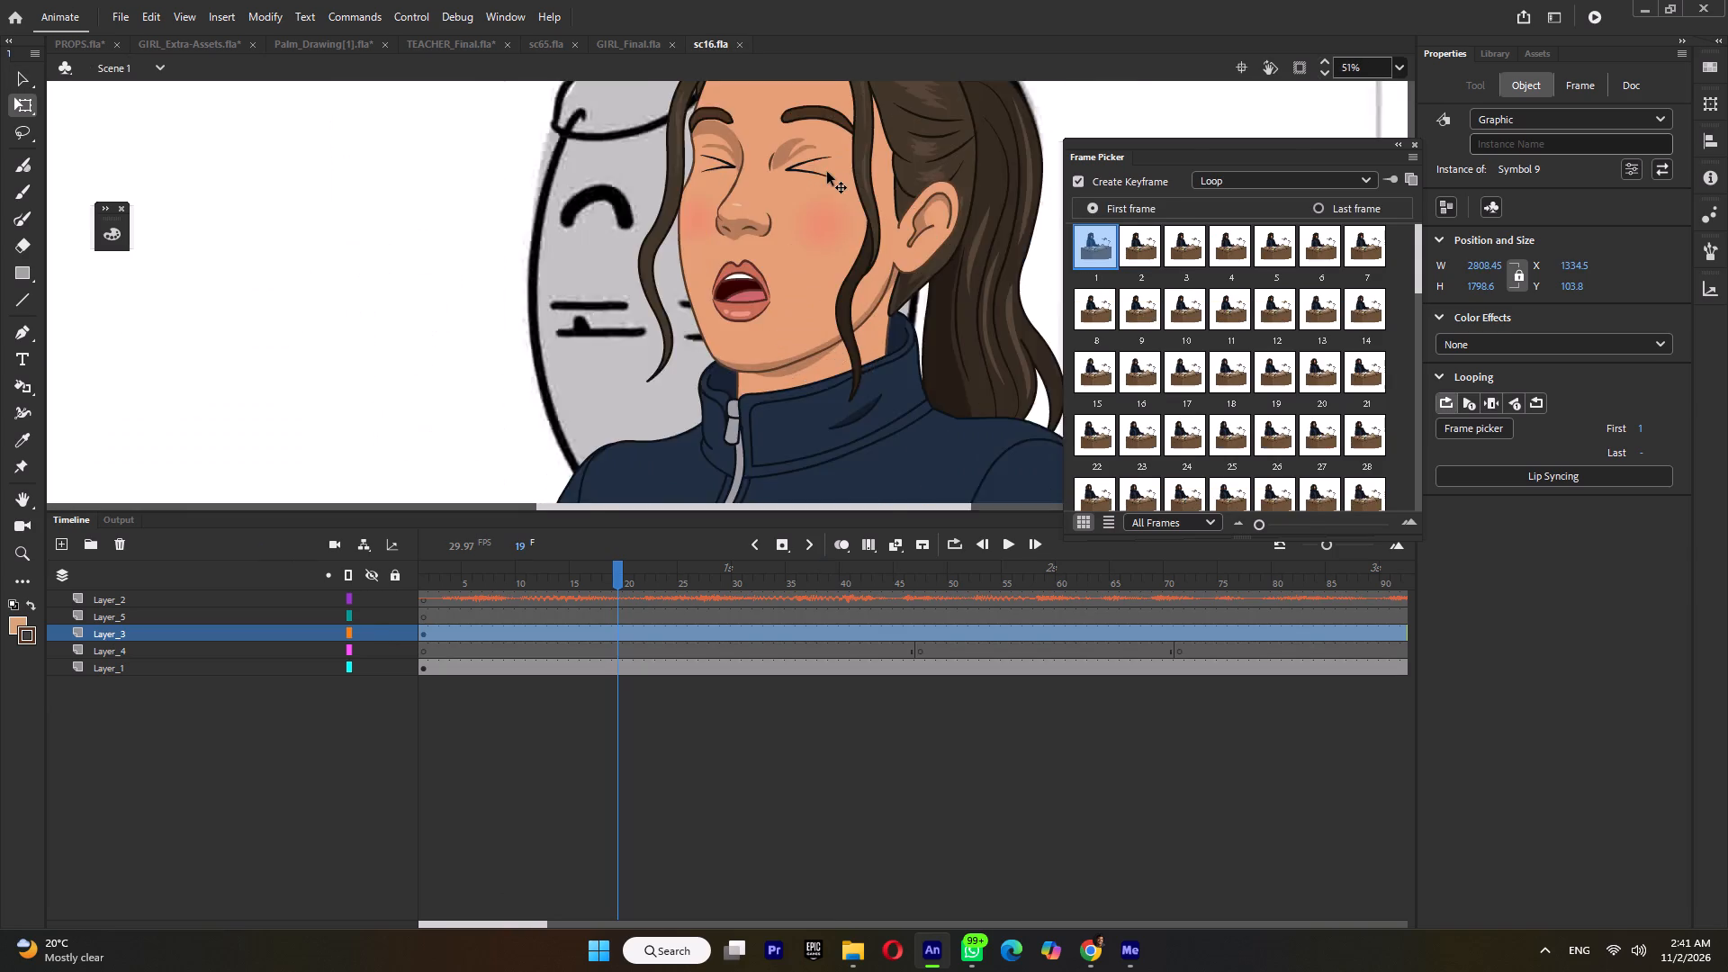
scroll(830, 174, "up", 3, "ctrl")
left_click_drag(670, 581, 1108, 634)
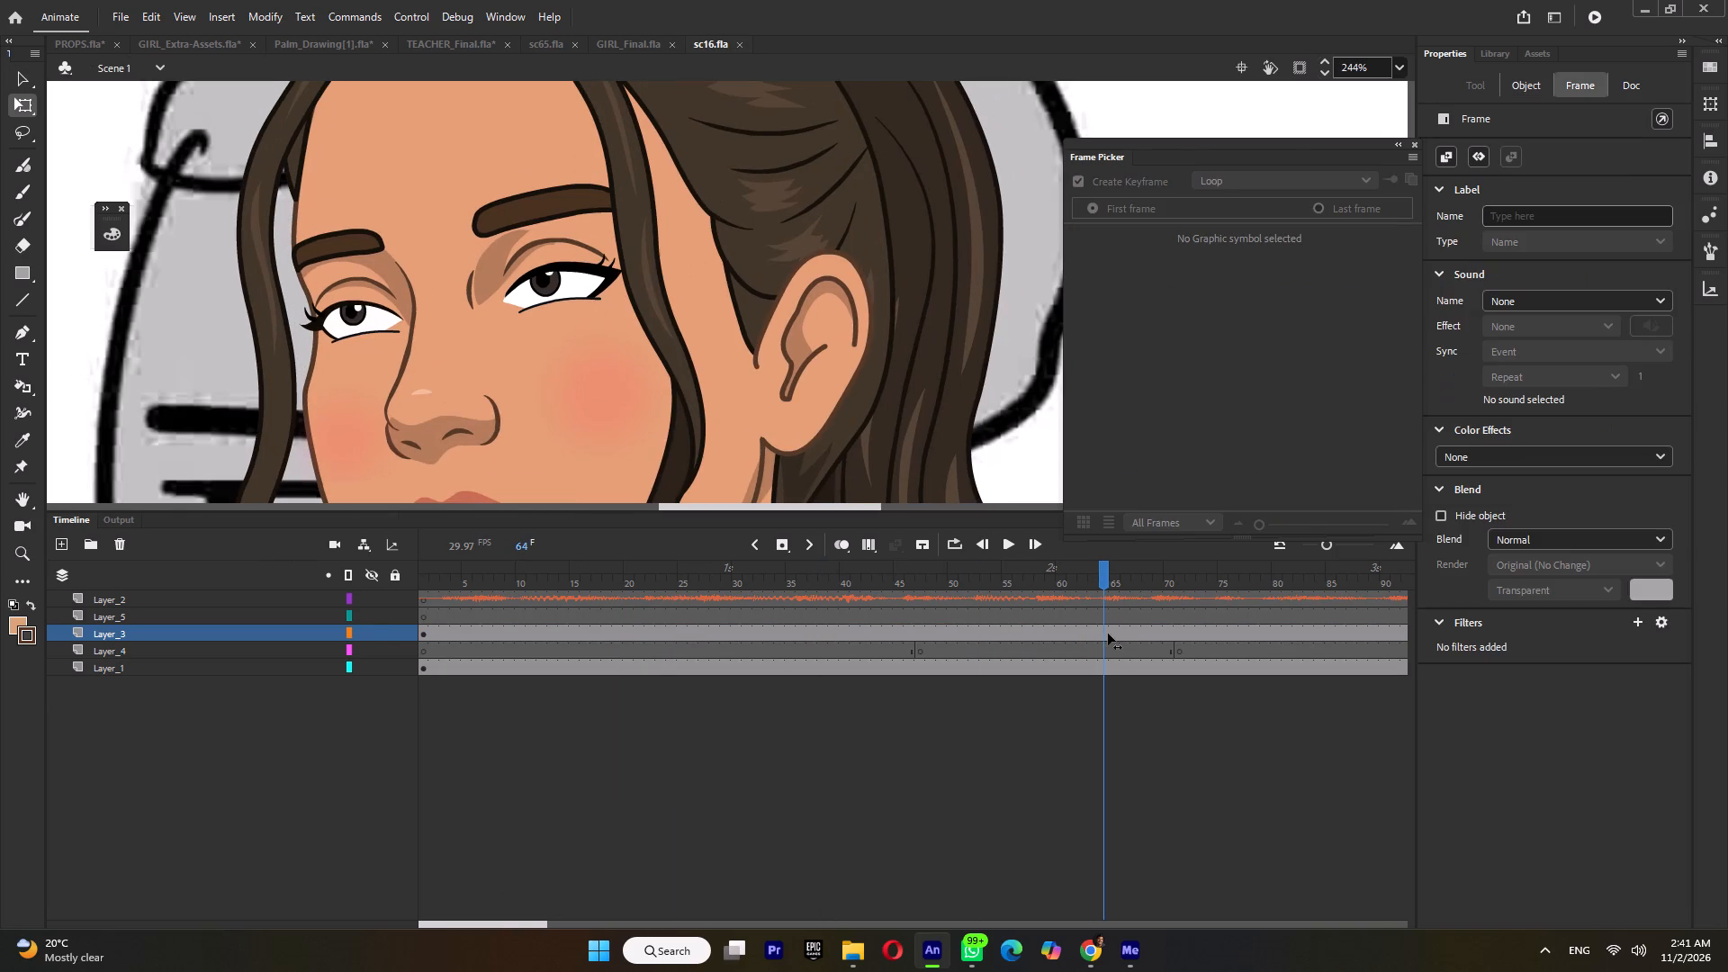
left_click_drag(1108, 634, 1109, 634)
triple_click(568, 301)
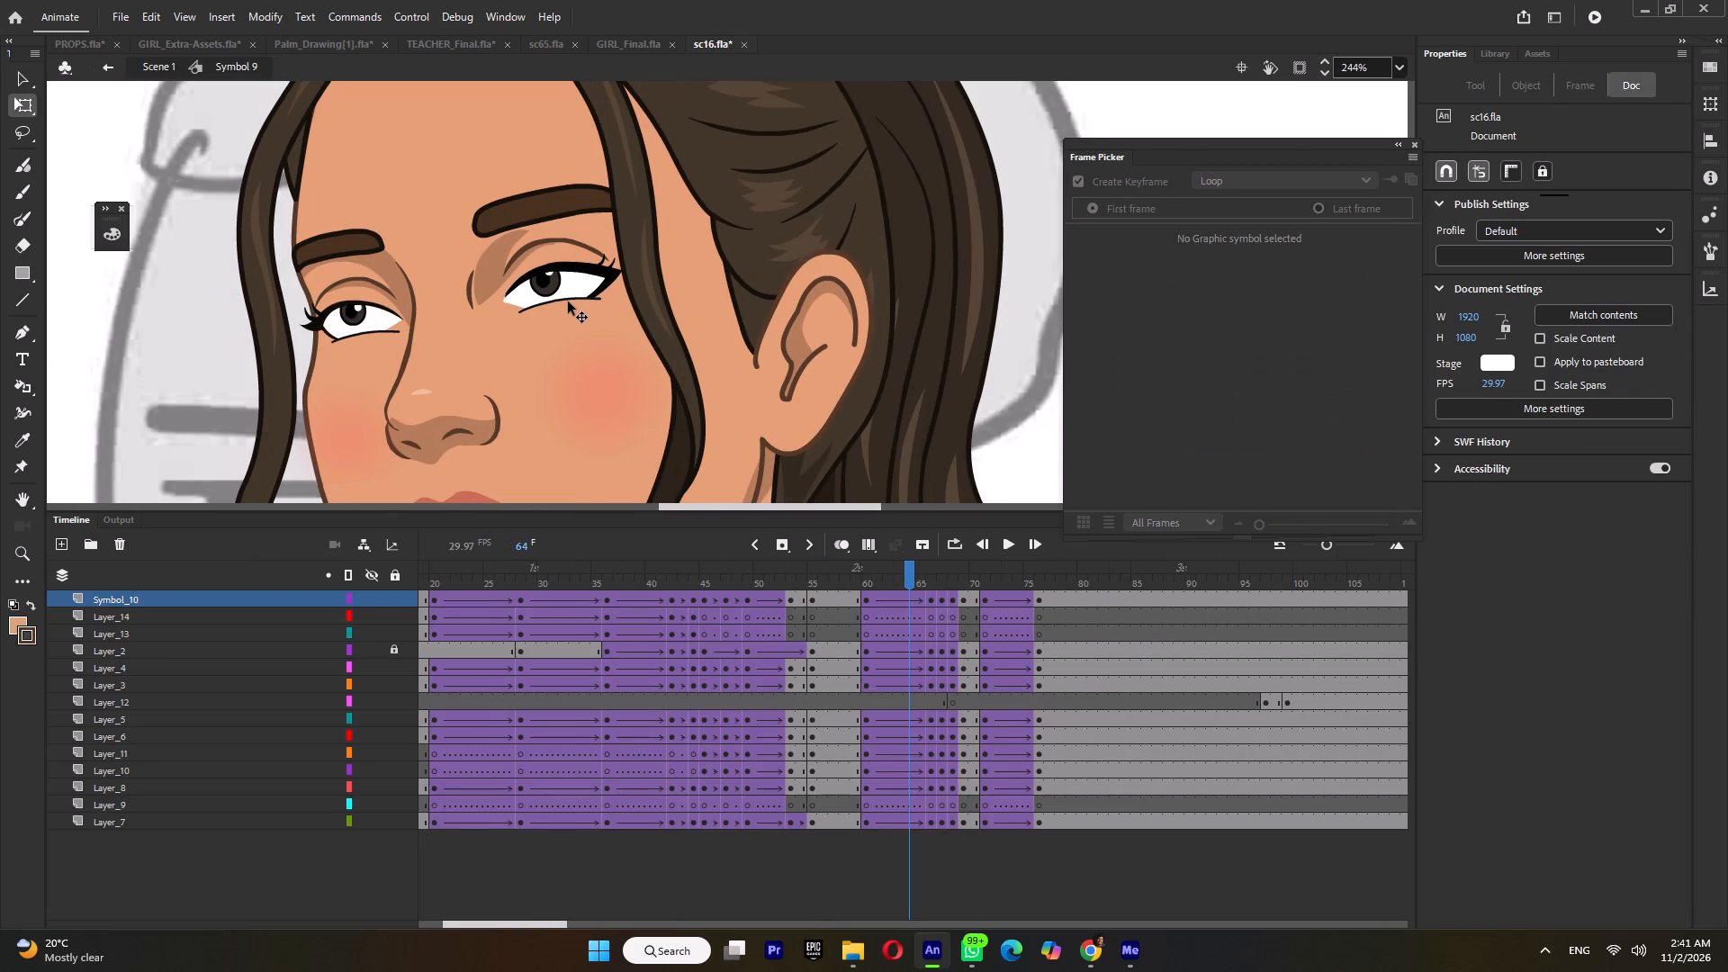
double_click(568, 301)
double_click(568, 301)
left_click(568, 301)
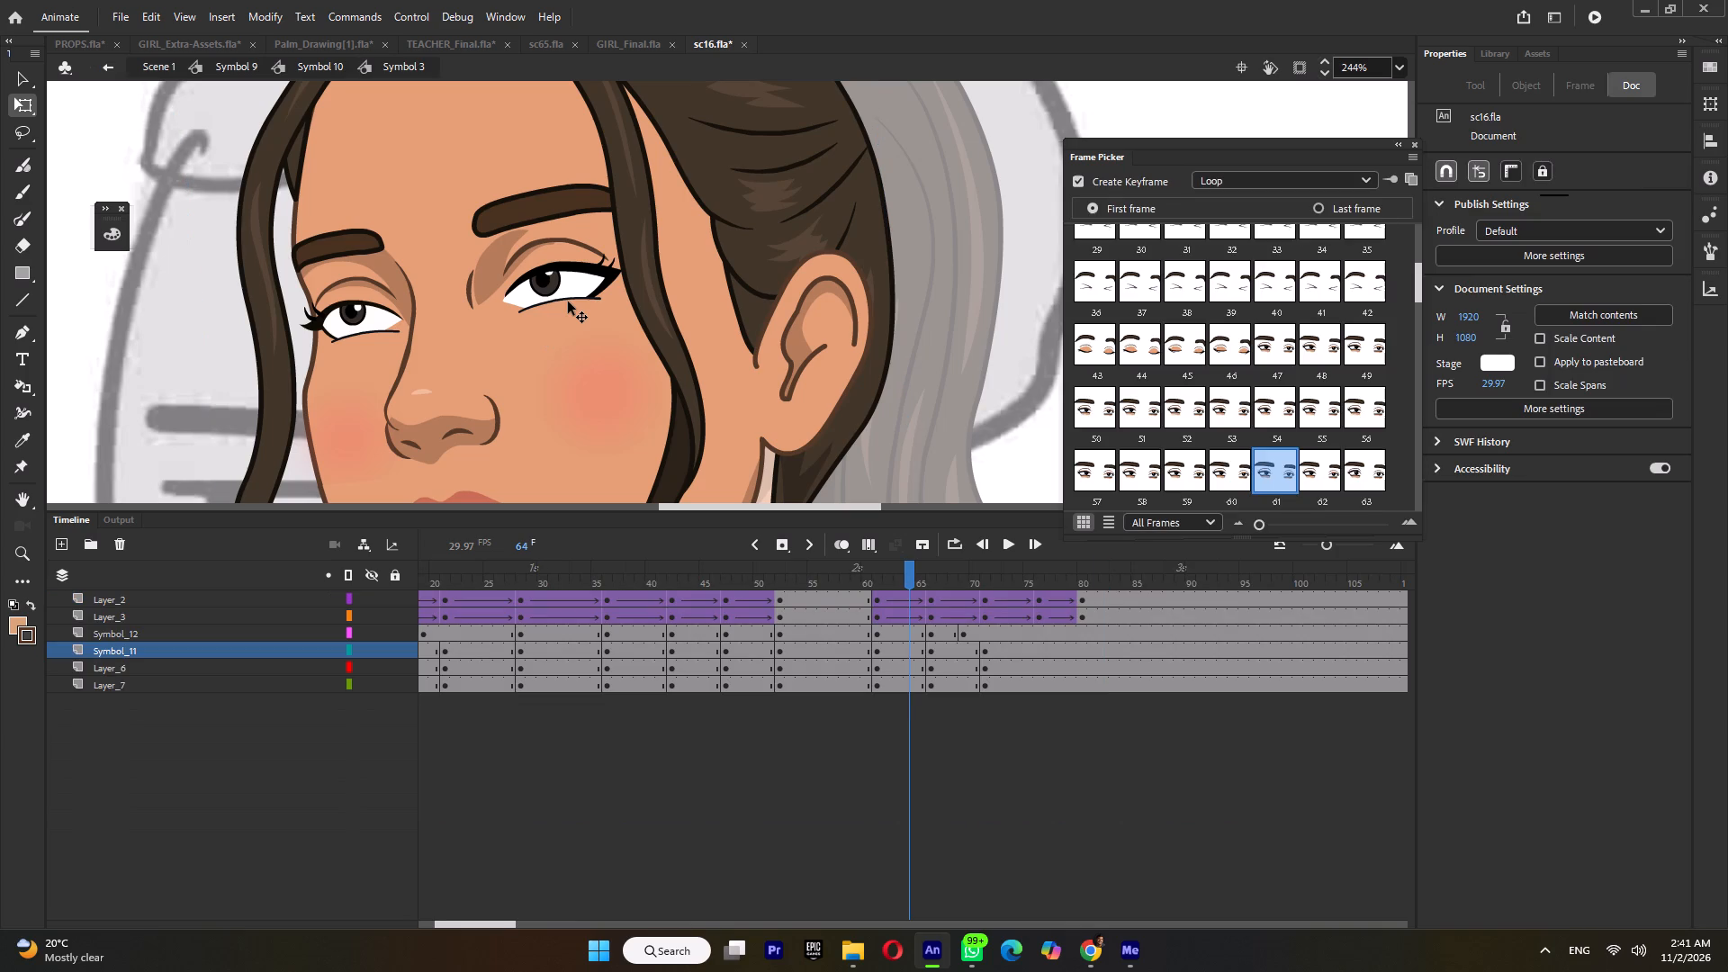
triple_click(568, 301)
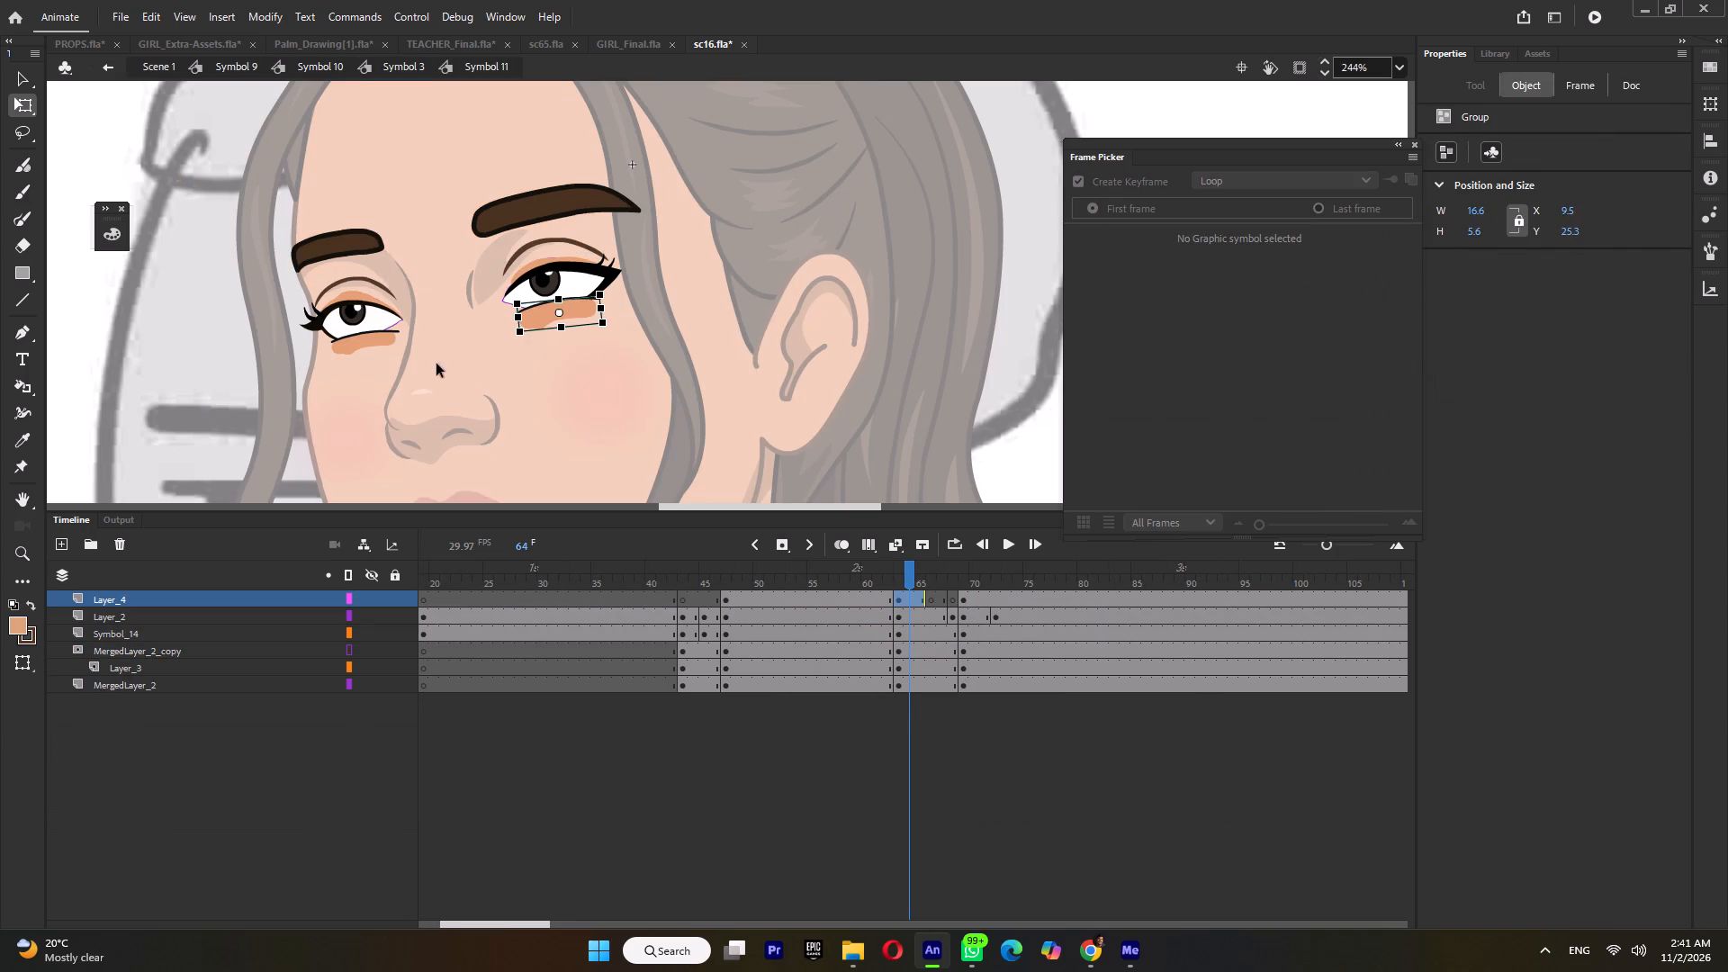
left_click(391, 348, "shift")
left_click(387, 340, "shift")
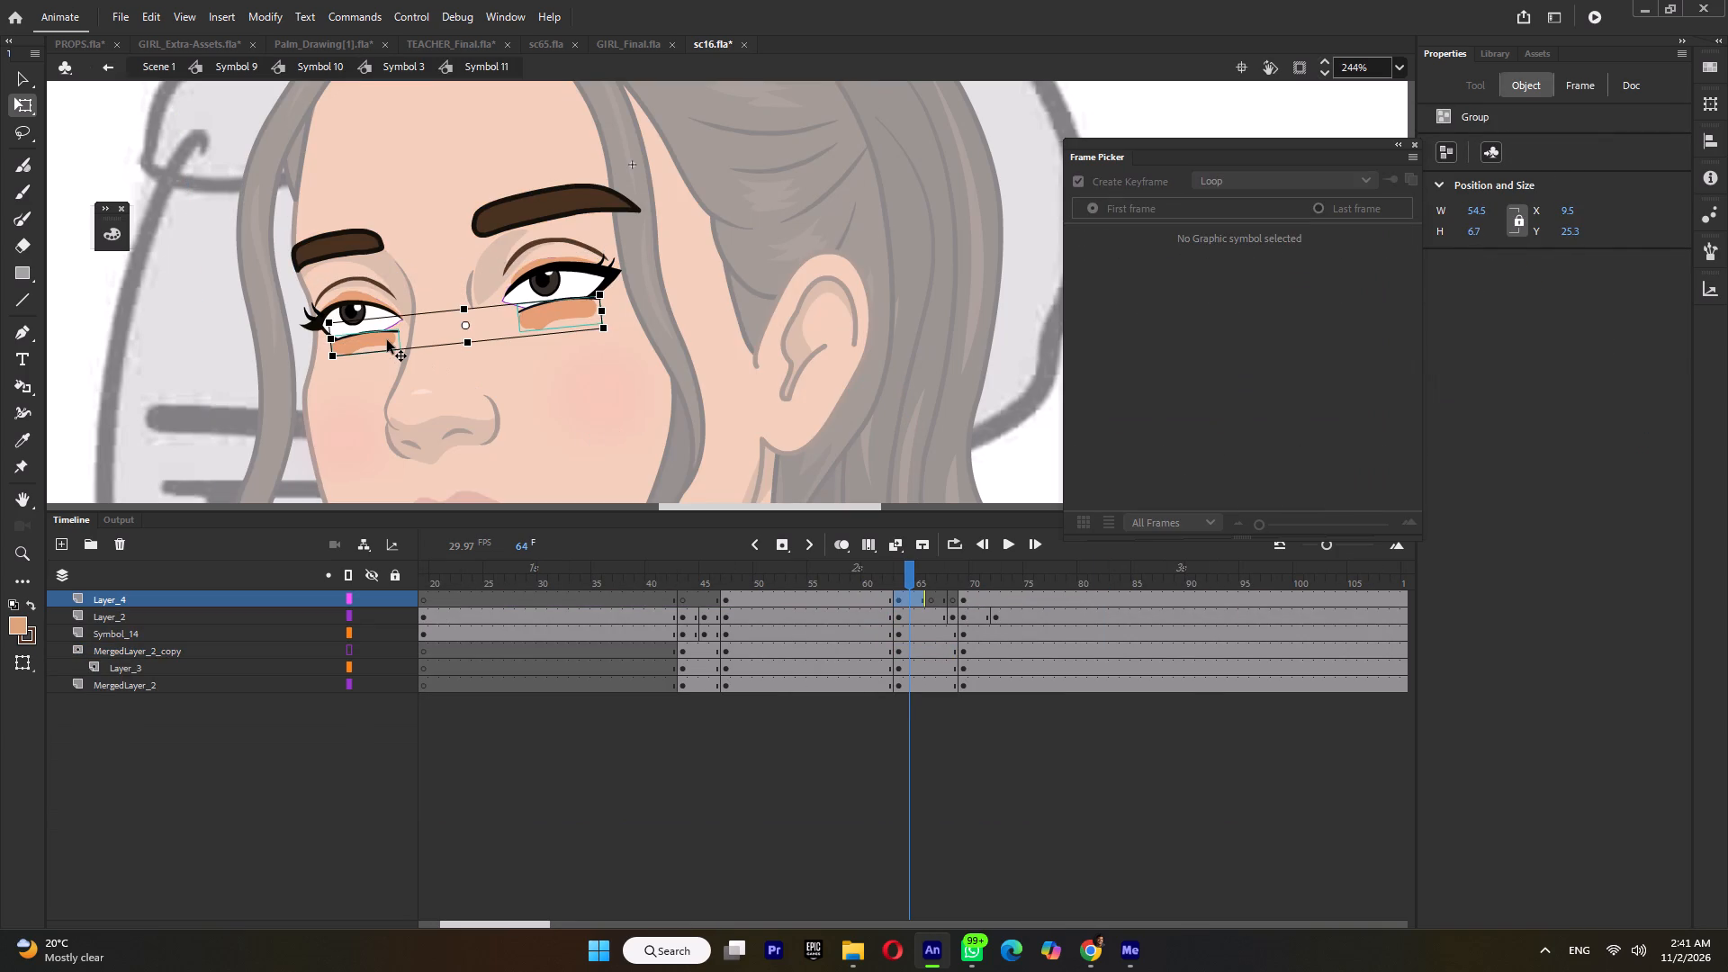
key("ctrl+c")
In sc65's Symbol 11, paste the lower eyelids in place on a new top layer keyed at frame 41, and save from Symbol 9.
left_click(556, 50)
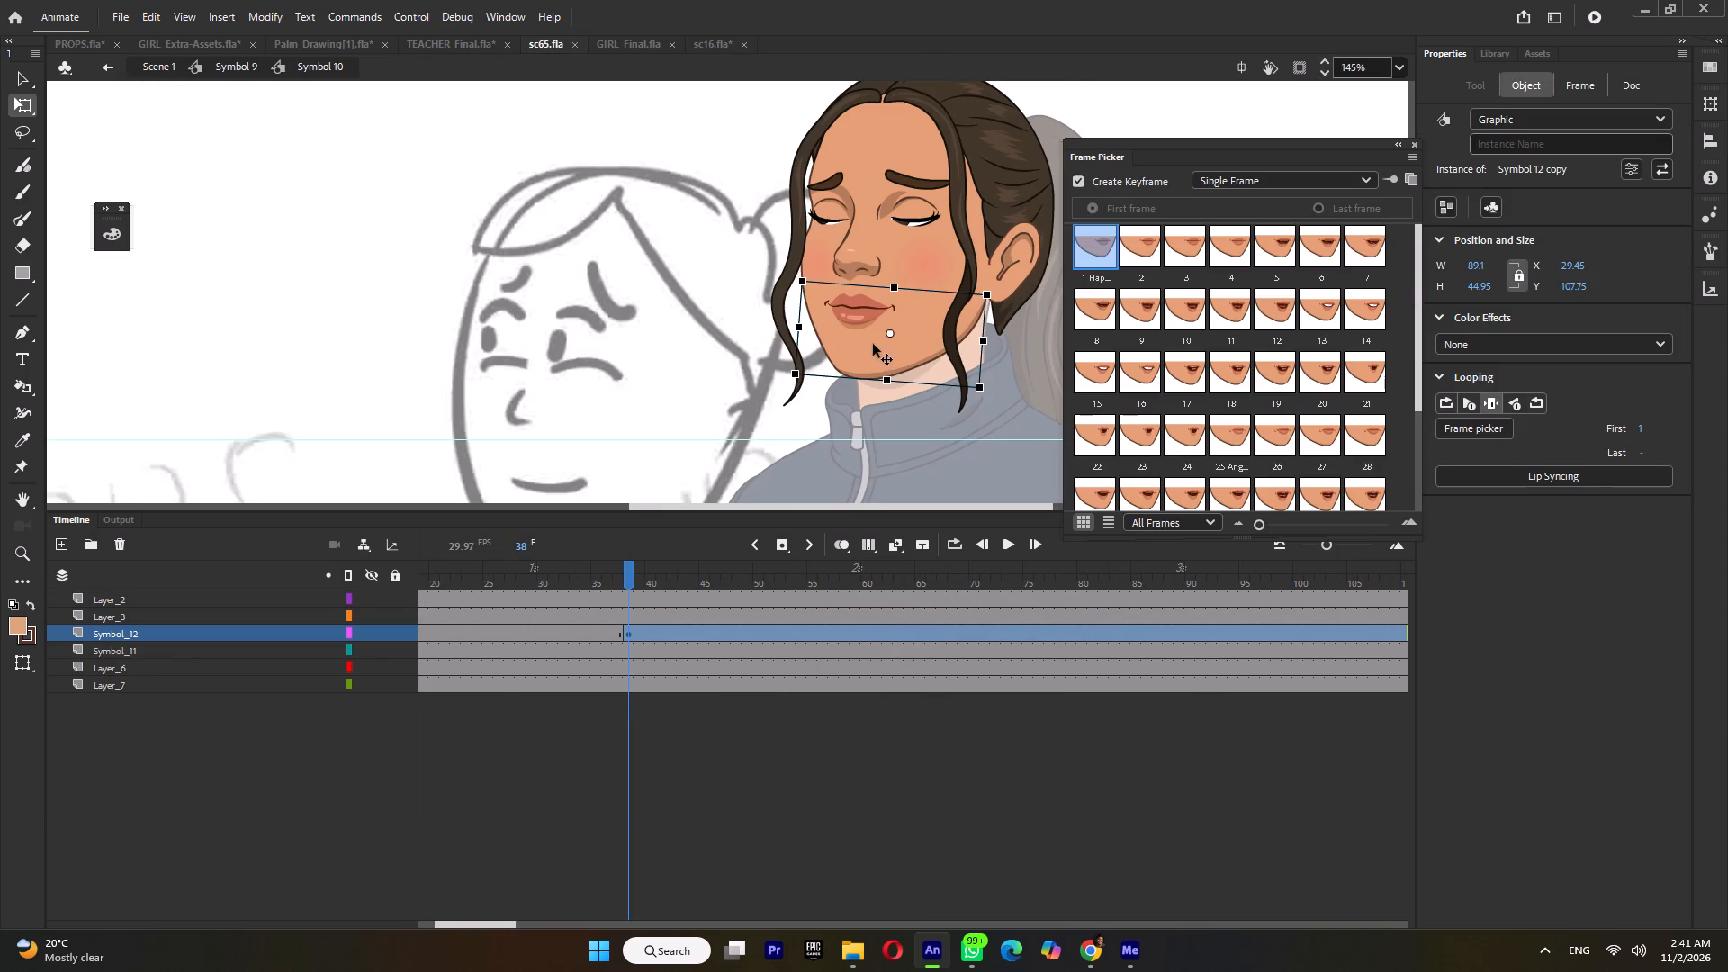
scroll(907, 209, "up", 4, "ctrl")
double_click(923, 229)
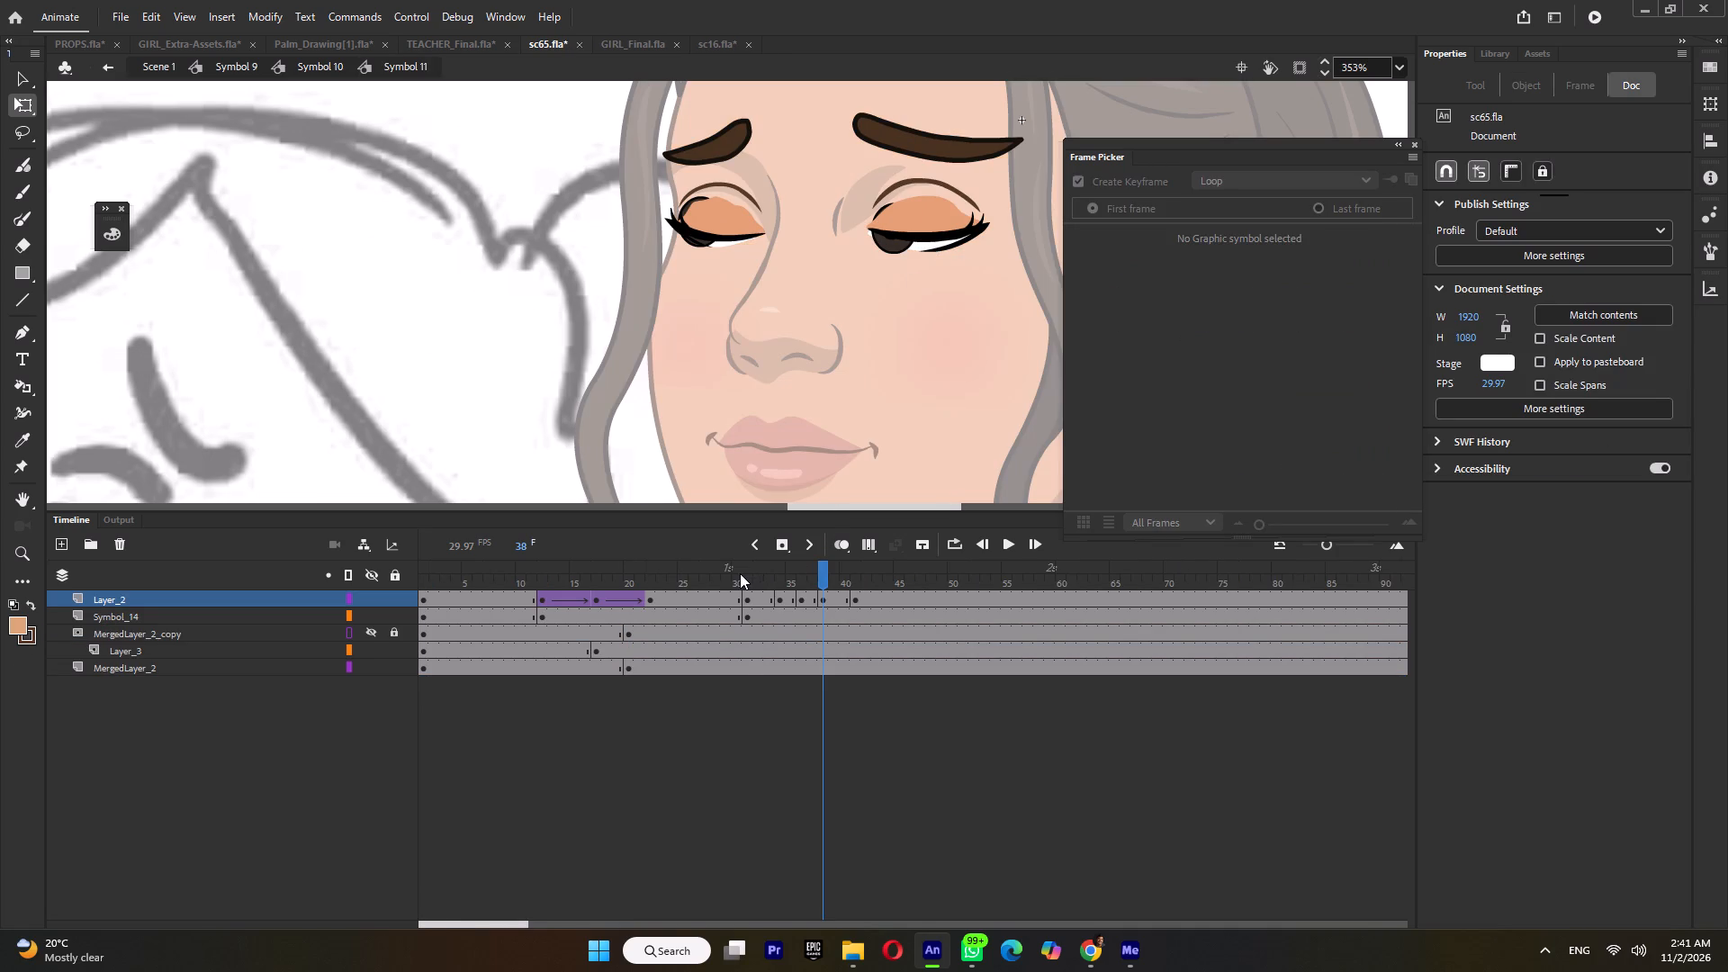
left_click_drag(740, 573, 832, 587)
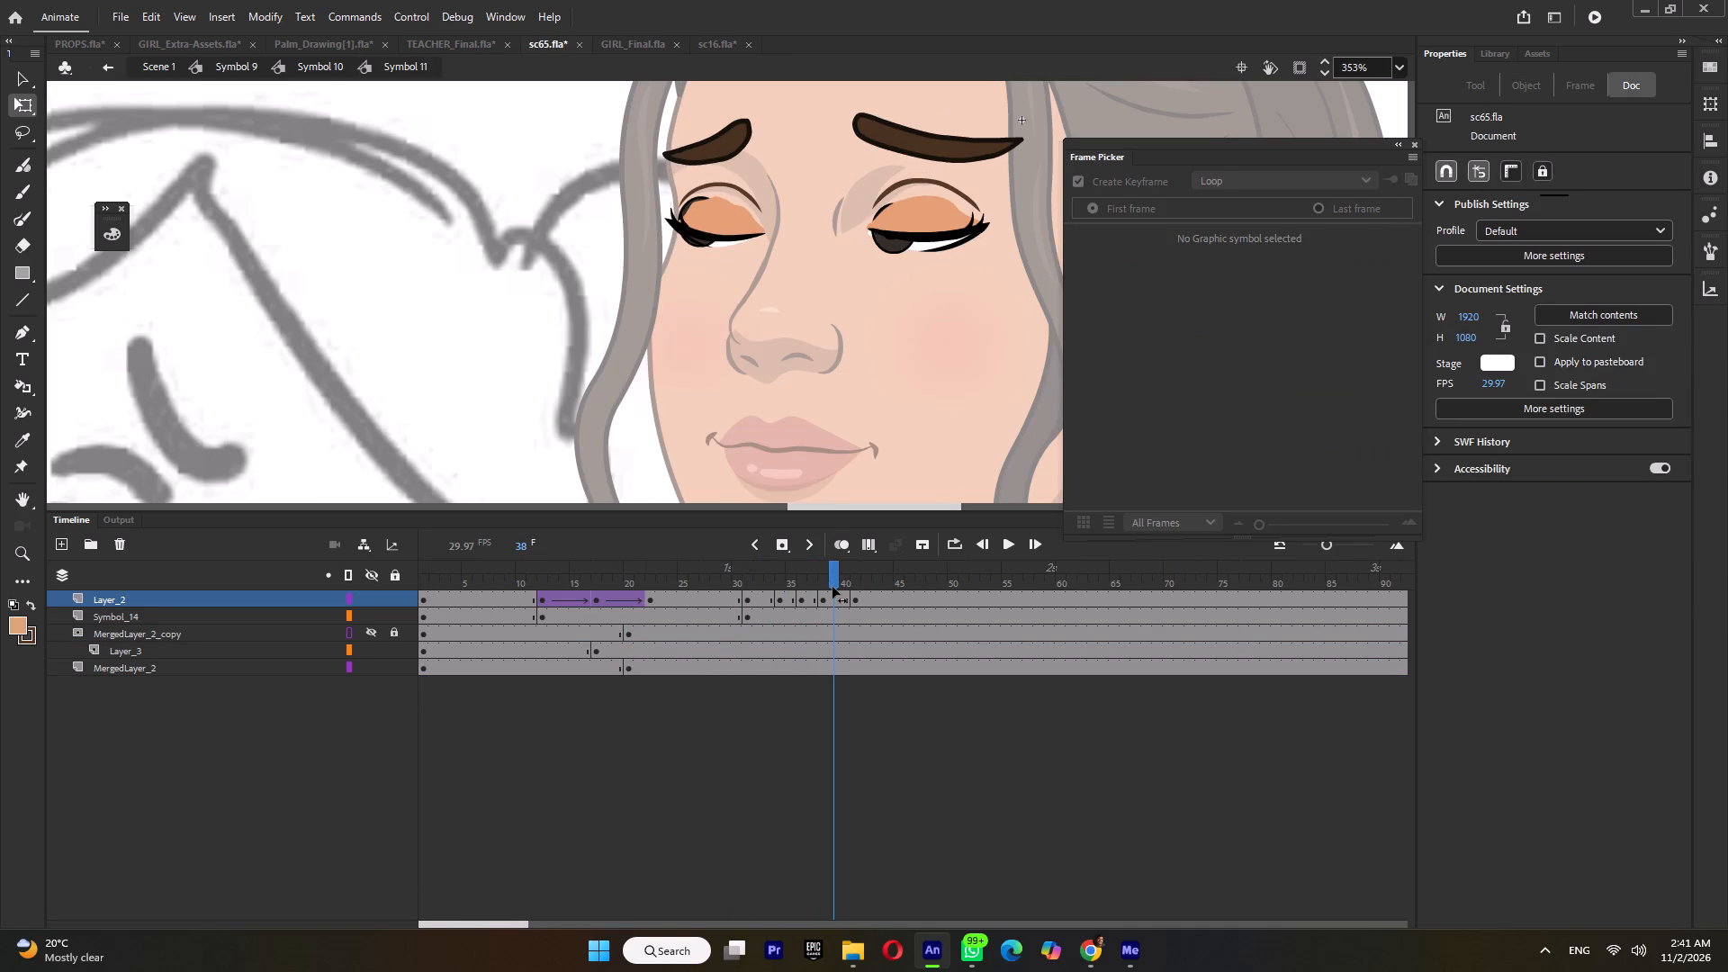
left_click_drag(832, 587, 858, 595)
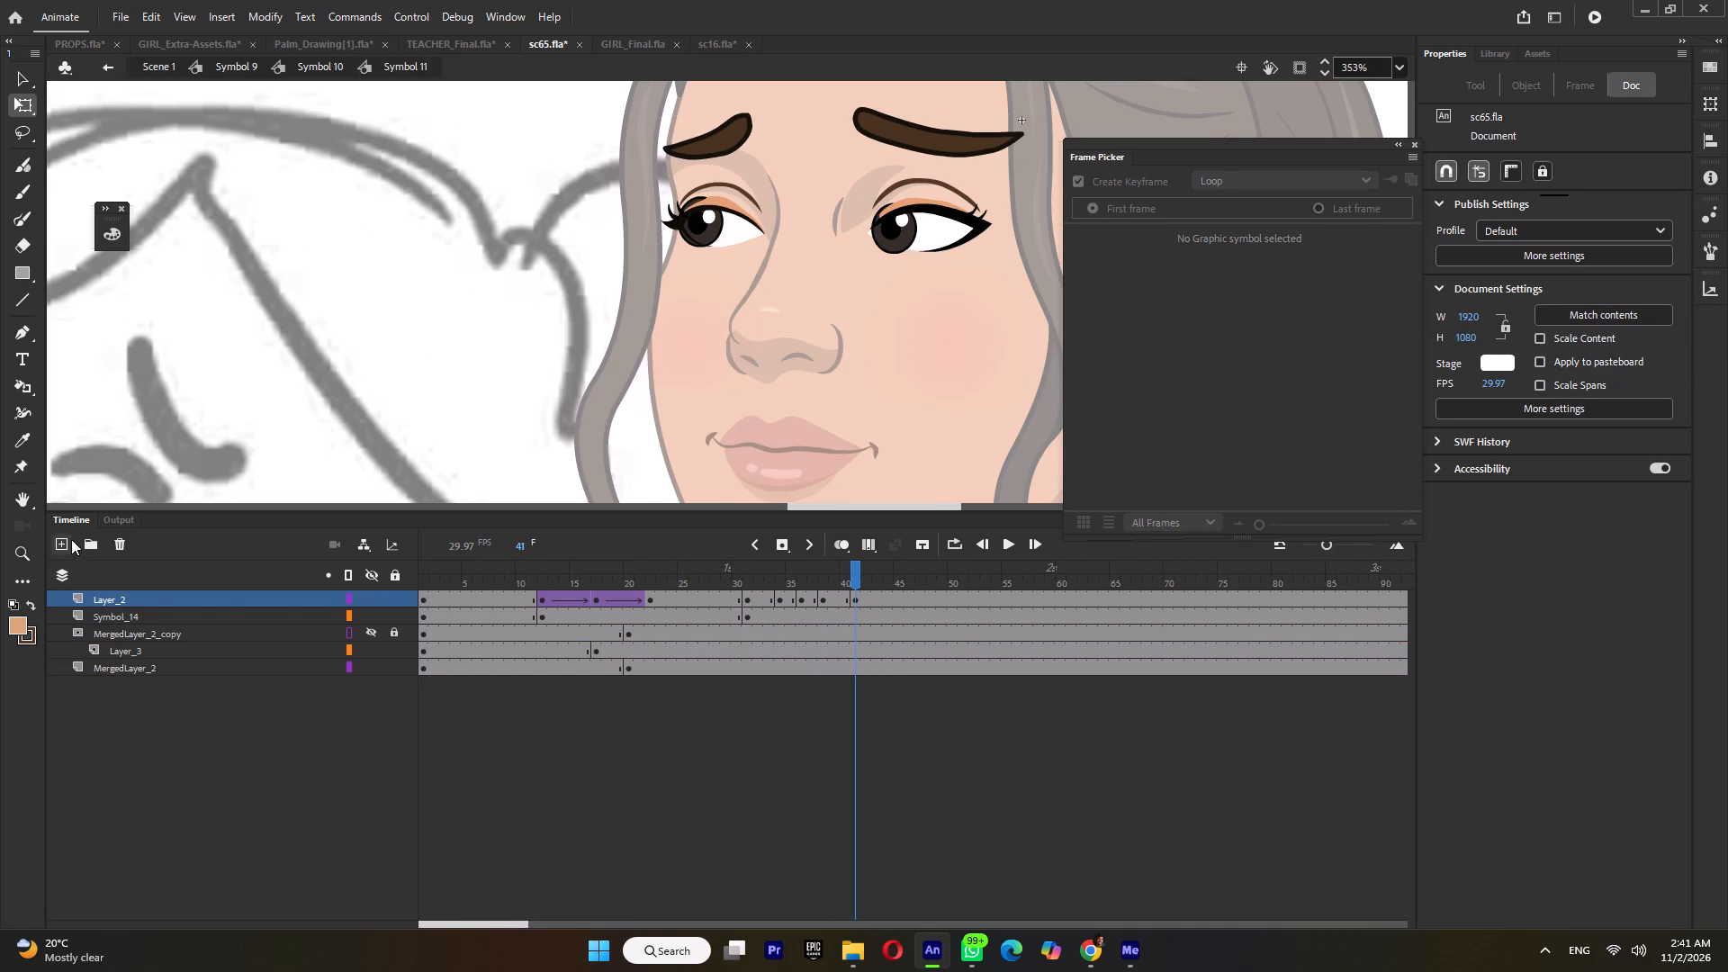
left_click(65, 540)
left_click(860, 601)
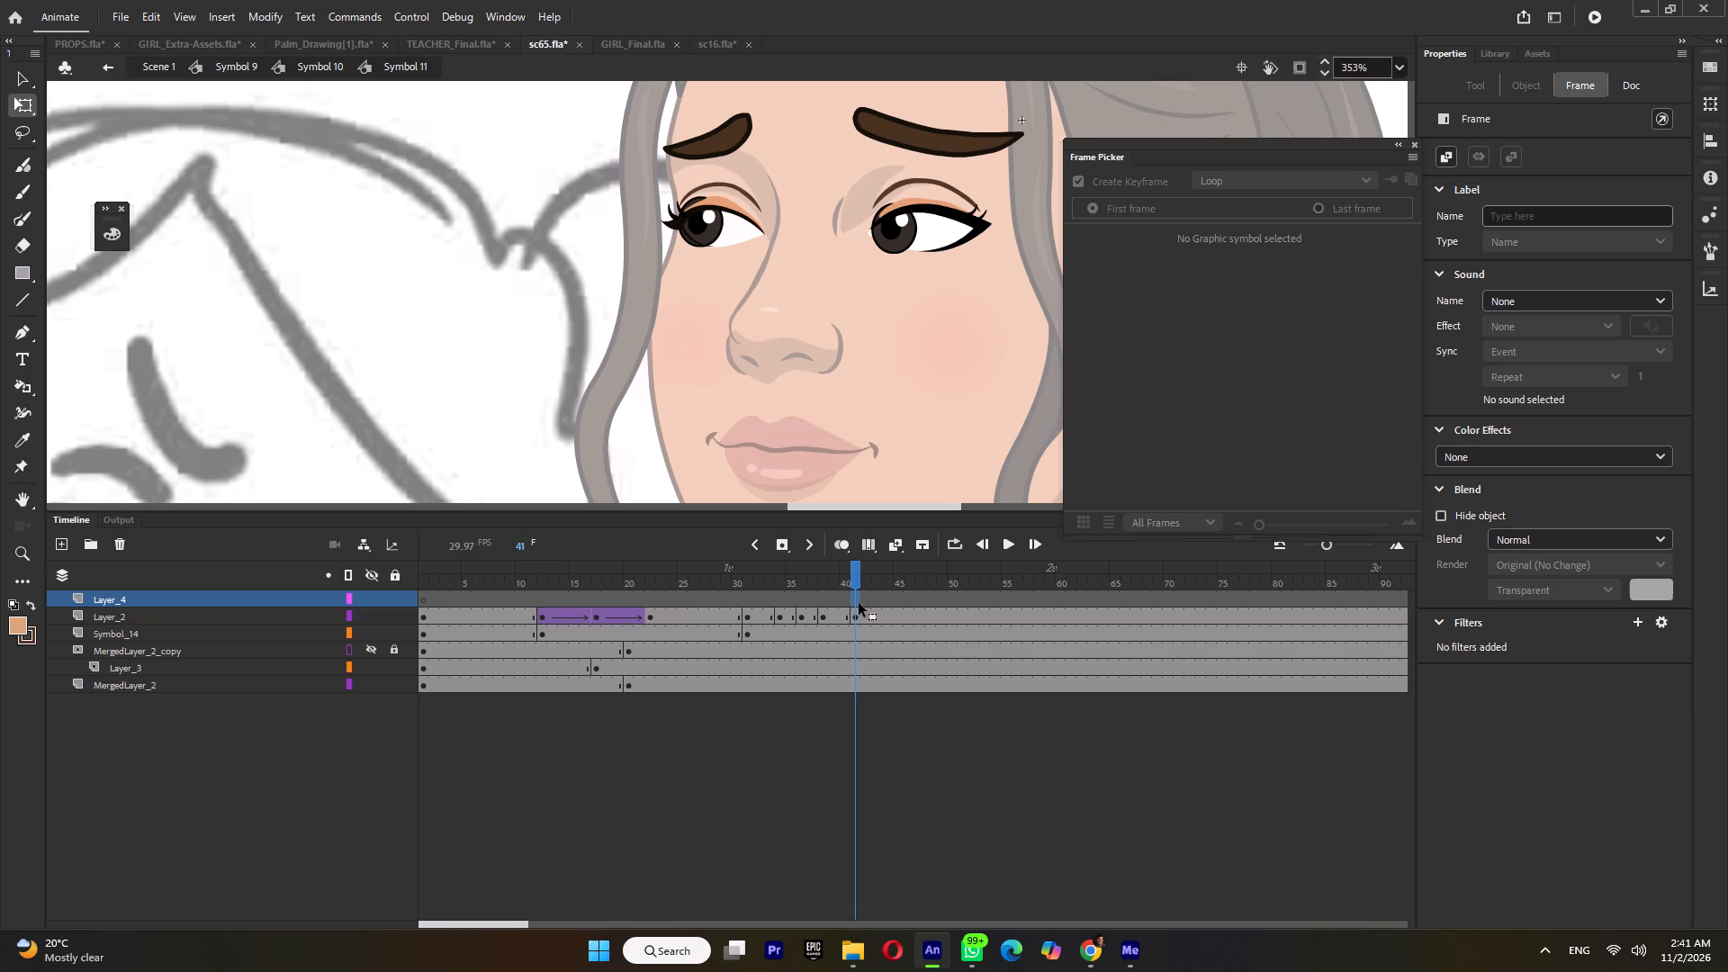
key("F6")
key("ctrl+shift+v")
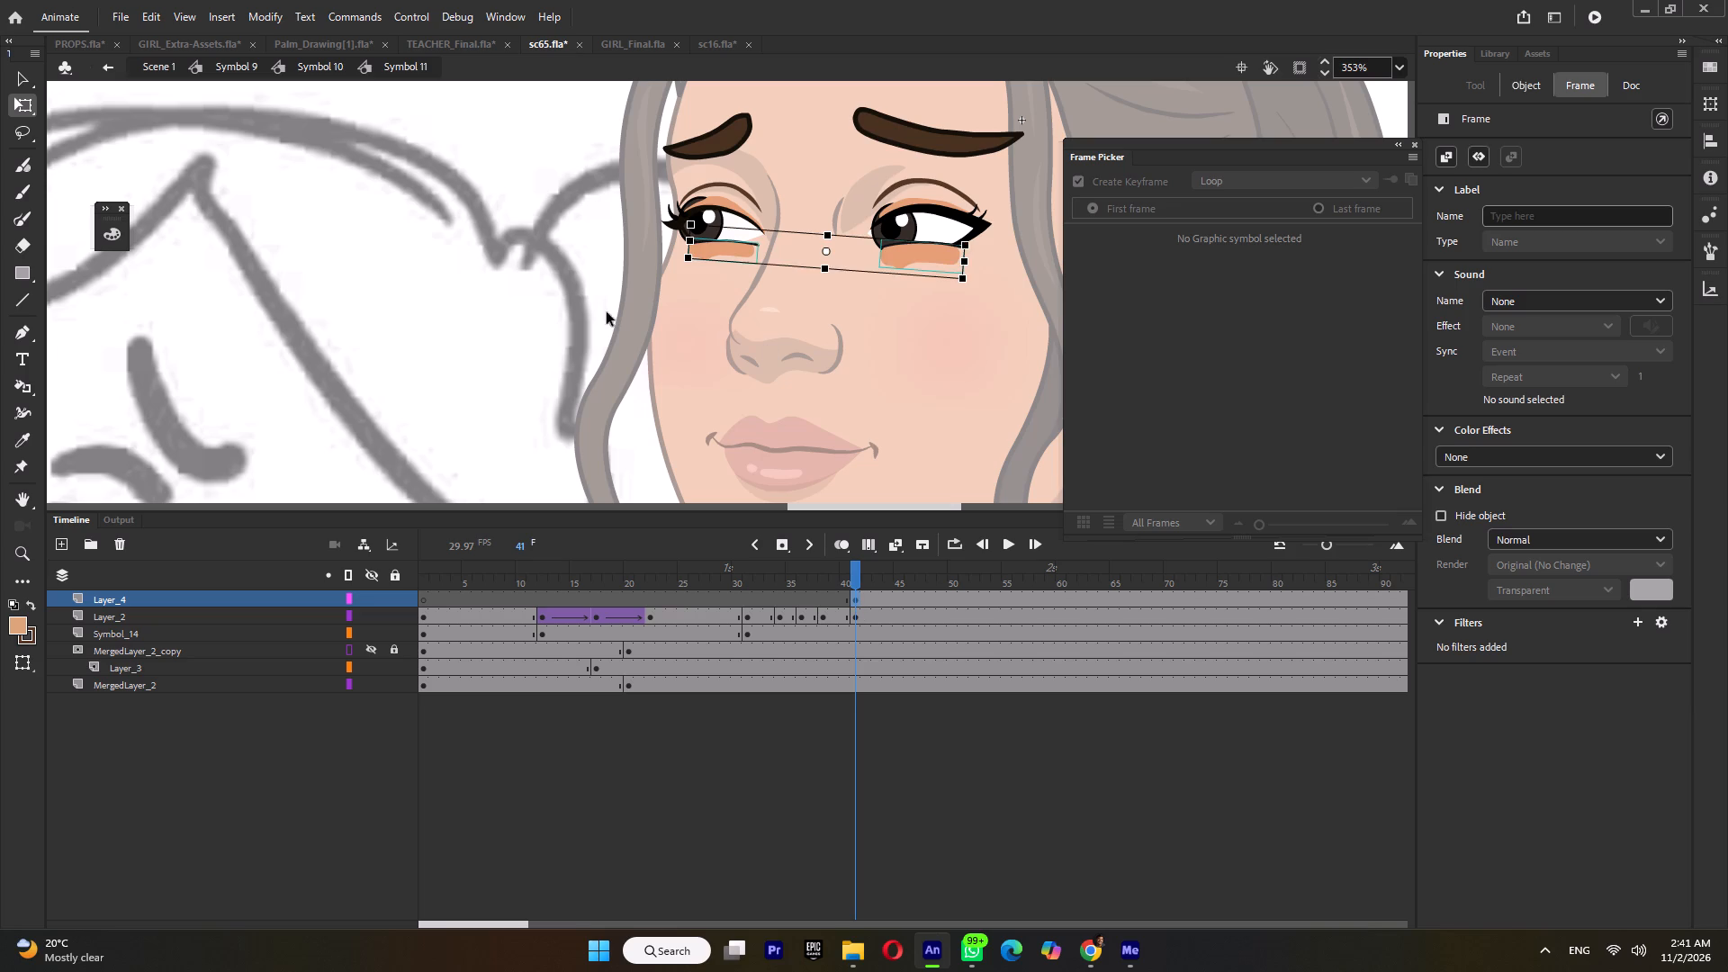
double_click(568, 301)
scroll(568, 301, "down", 6, "ctrl")
double_click(472, 328, "ctrl")
scroll(472, 332, "down", 5, "ctrl")
key("ctrl+s")
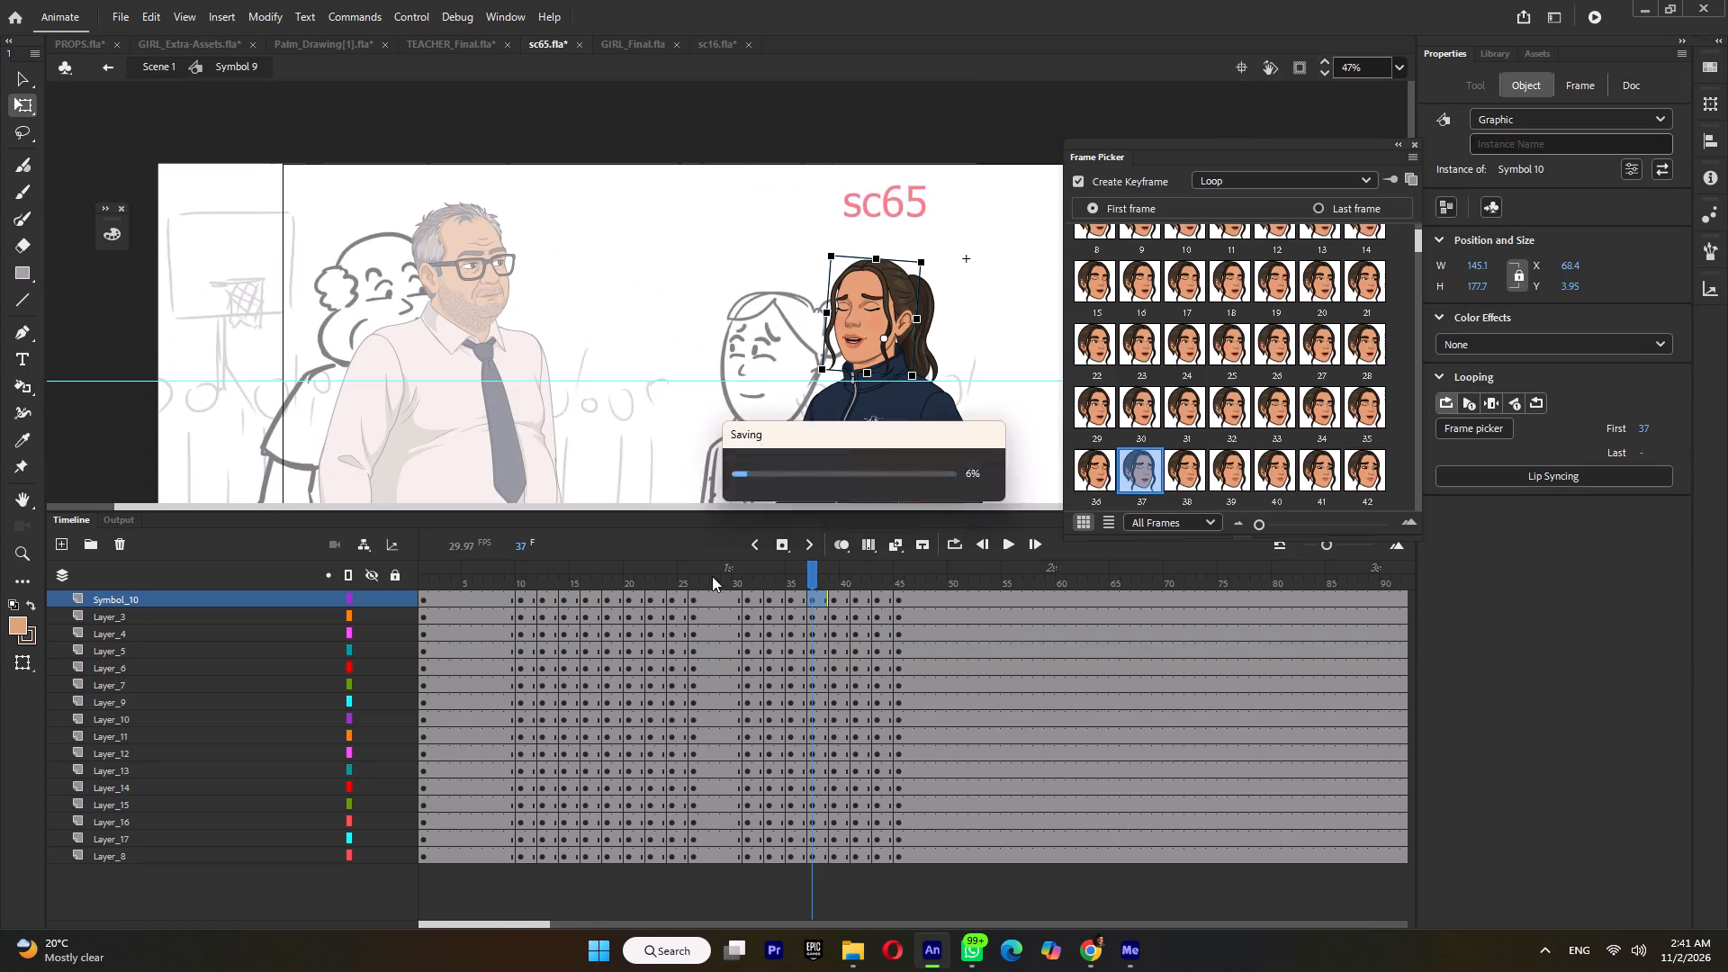
Play back Symbol 9 twice from frame 31 to review the girl's blink, eyelids and mouth.
left_click(744, 577)
key("Return")
key("Return")
left_click(744, 577)
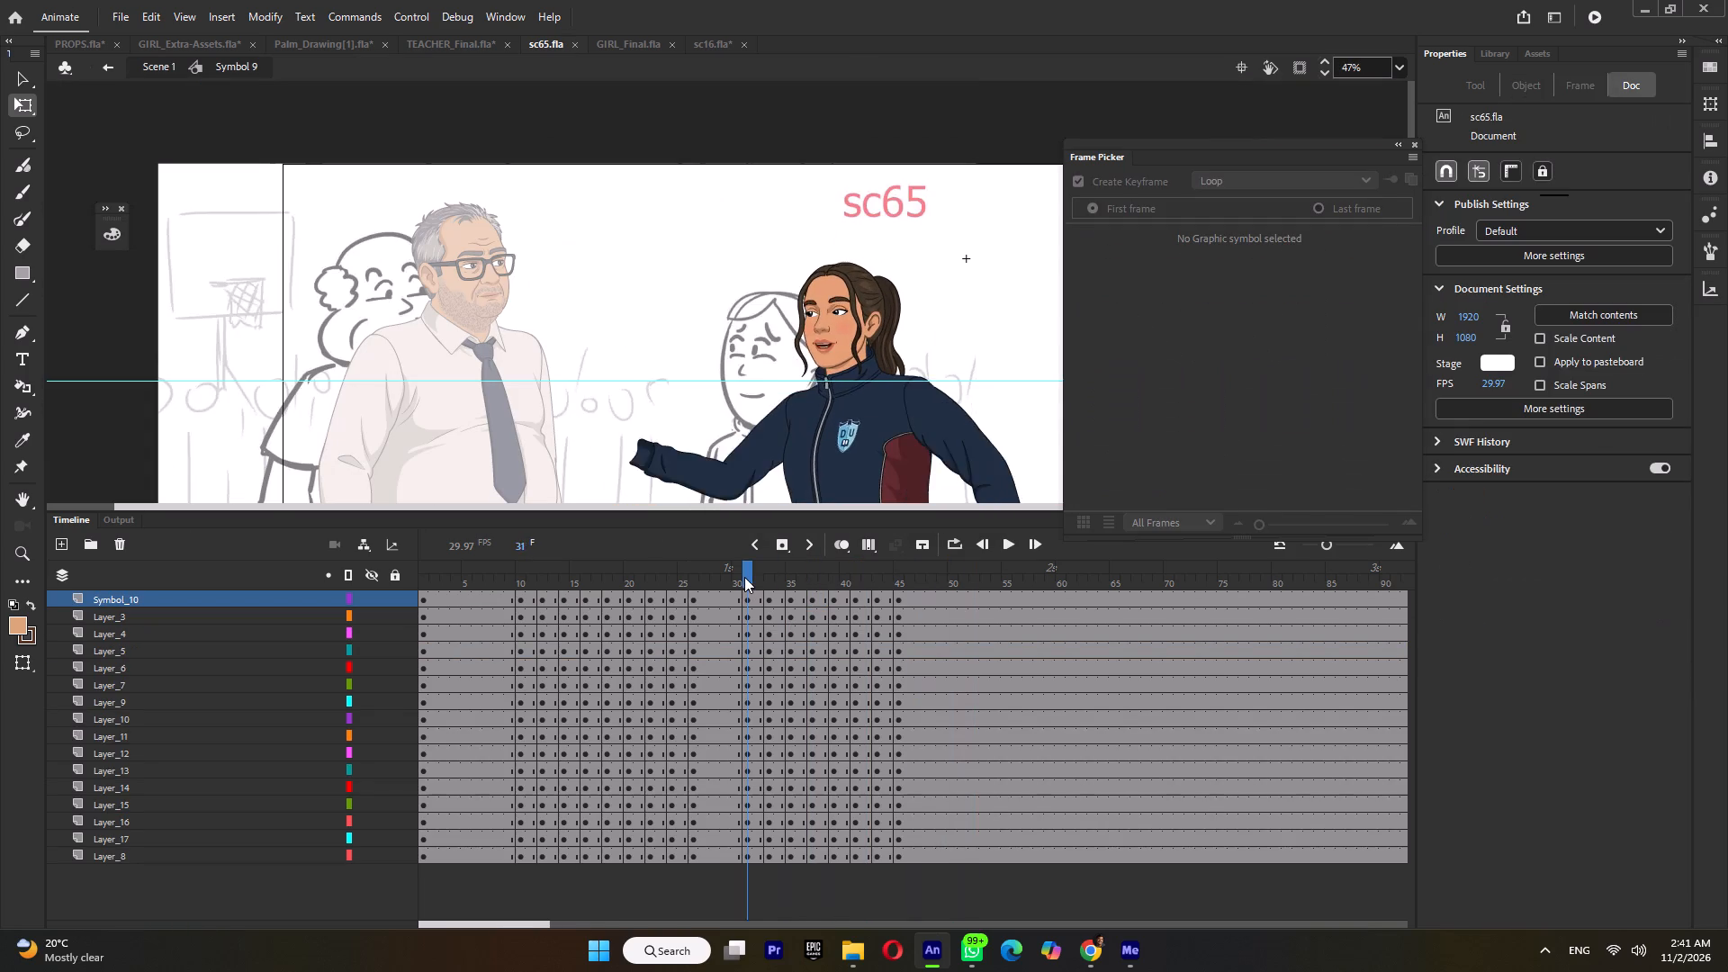
key("Return")
key("Return")
Return to Scene 1 and repeatedly play the handshake from the beginning to review the full figures, saving sc65 between playbacks.
double_click(620, 197)
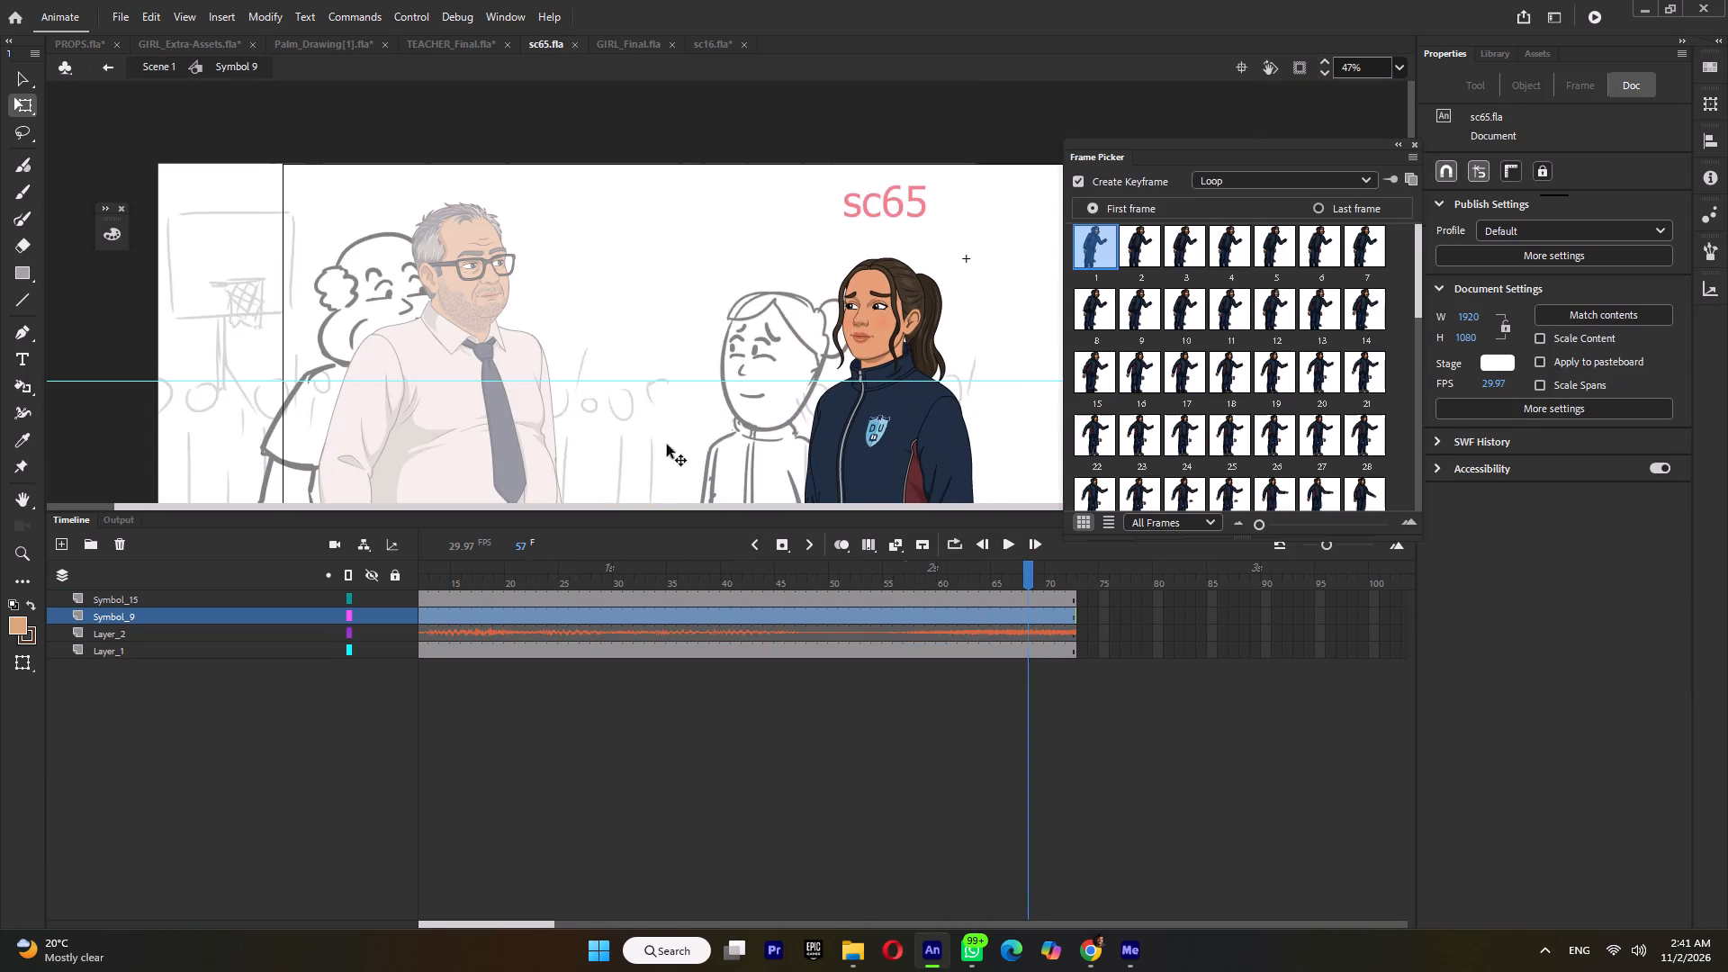
left_click_drag(466, 572, 310, 579)
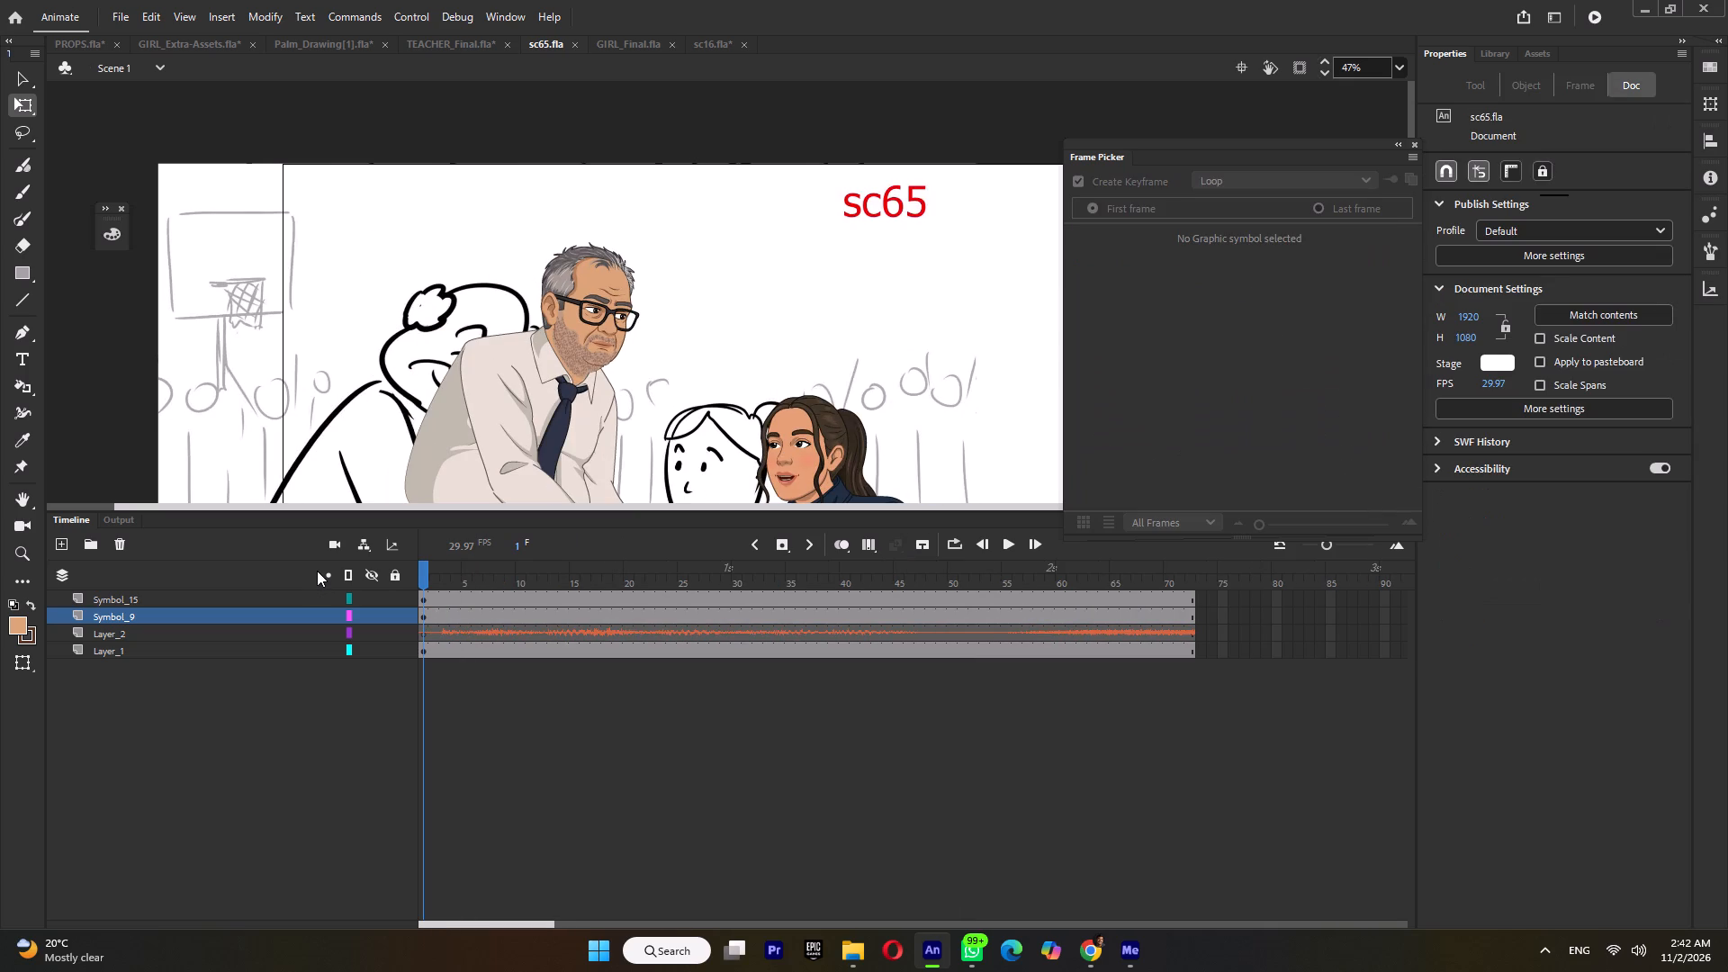
key("Return")
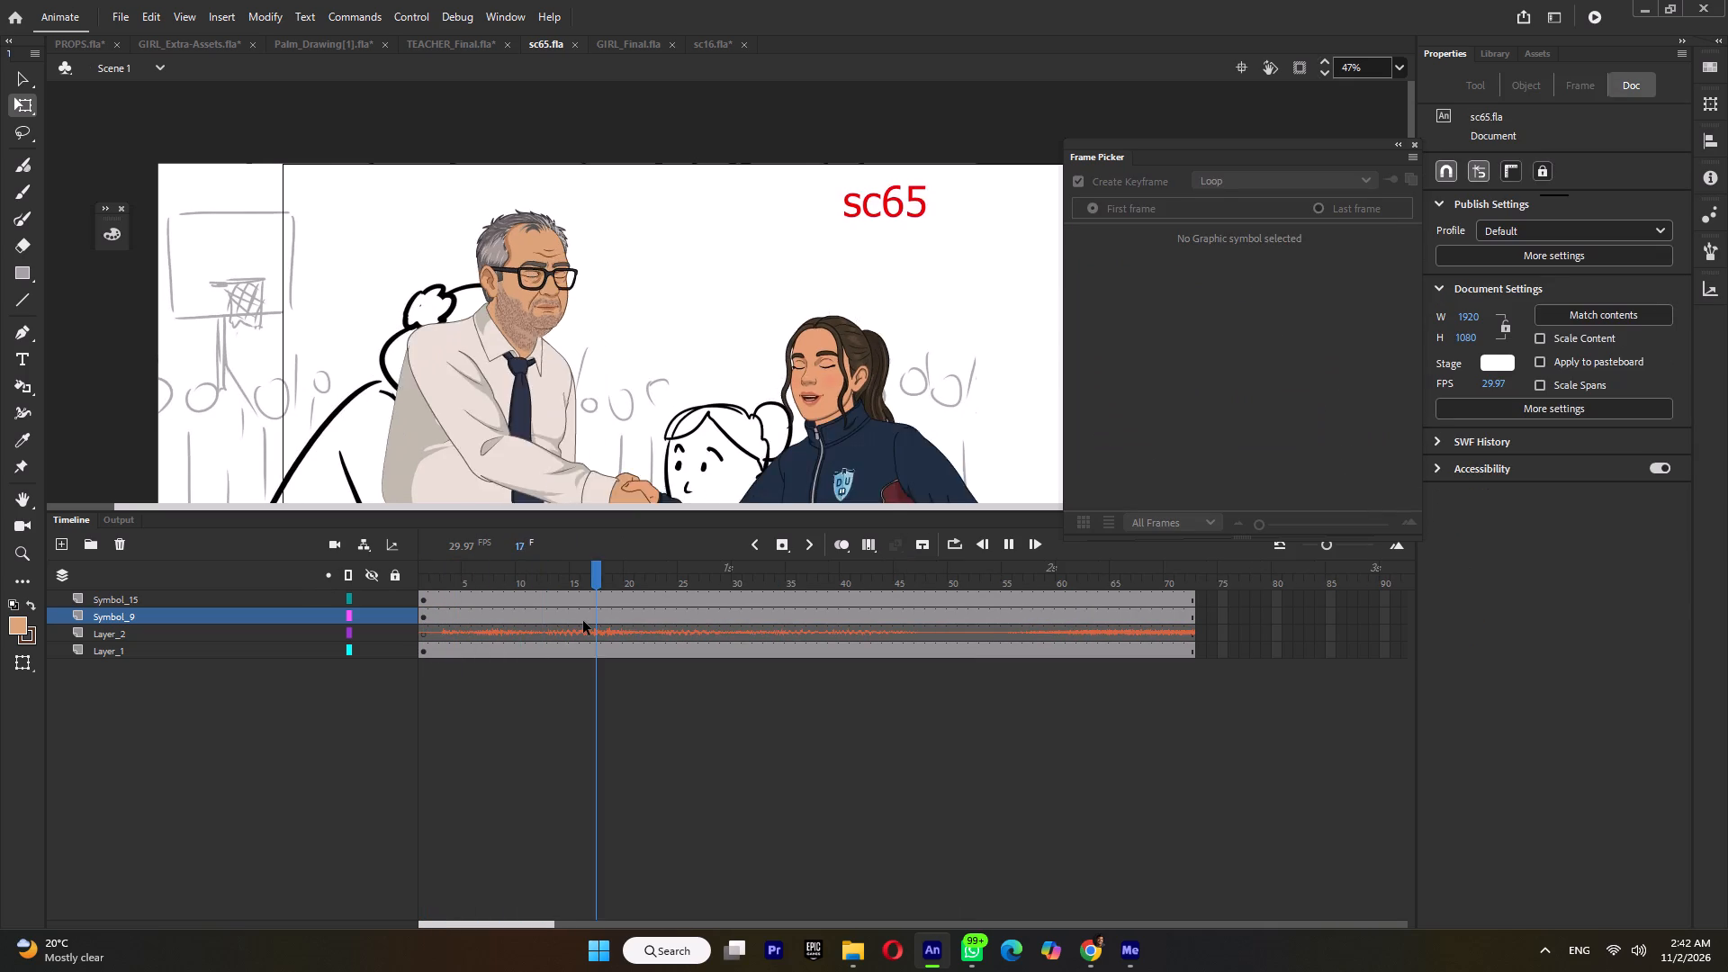
key("Return")
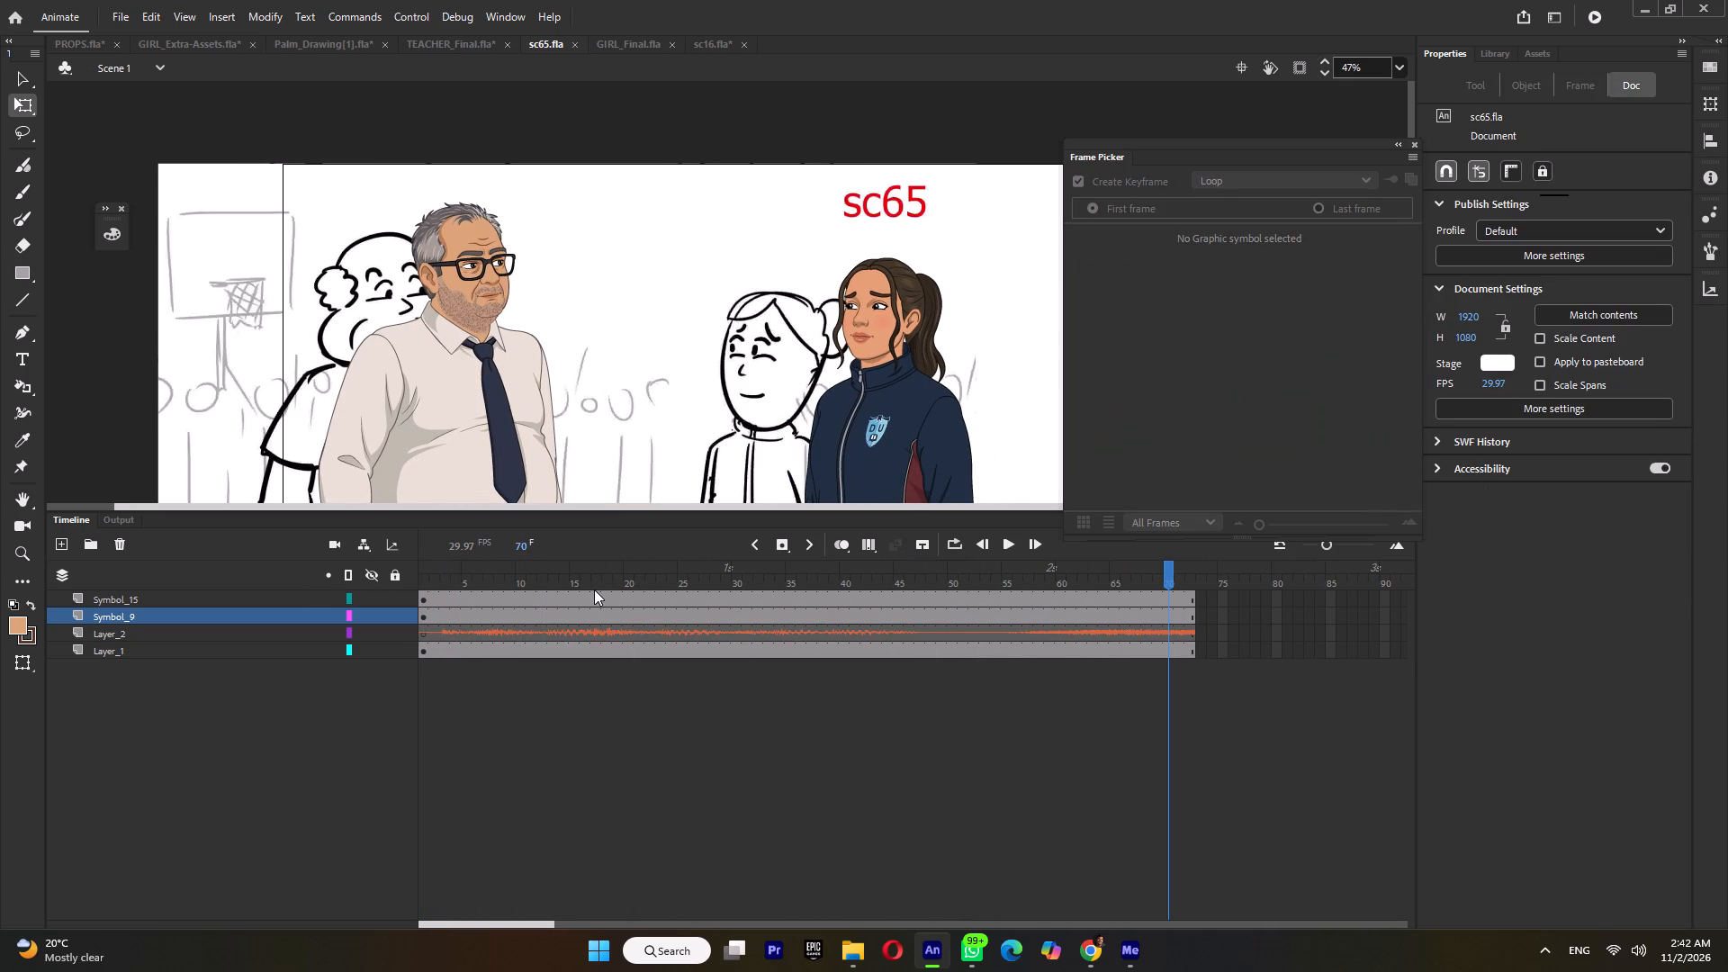
key("ctrl+s")
left_click_drag(445, 571, 397, 595)
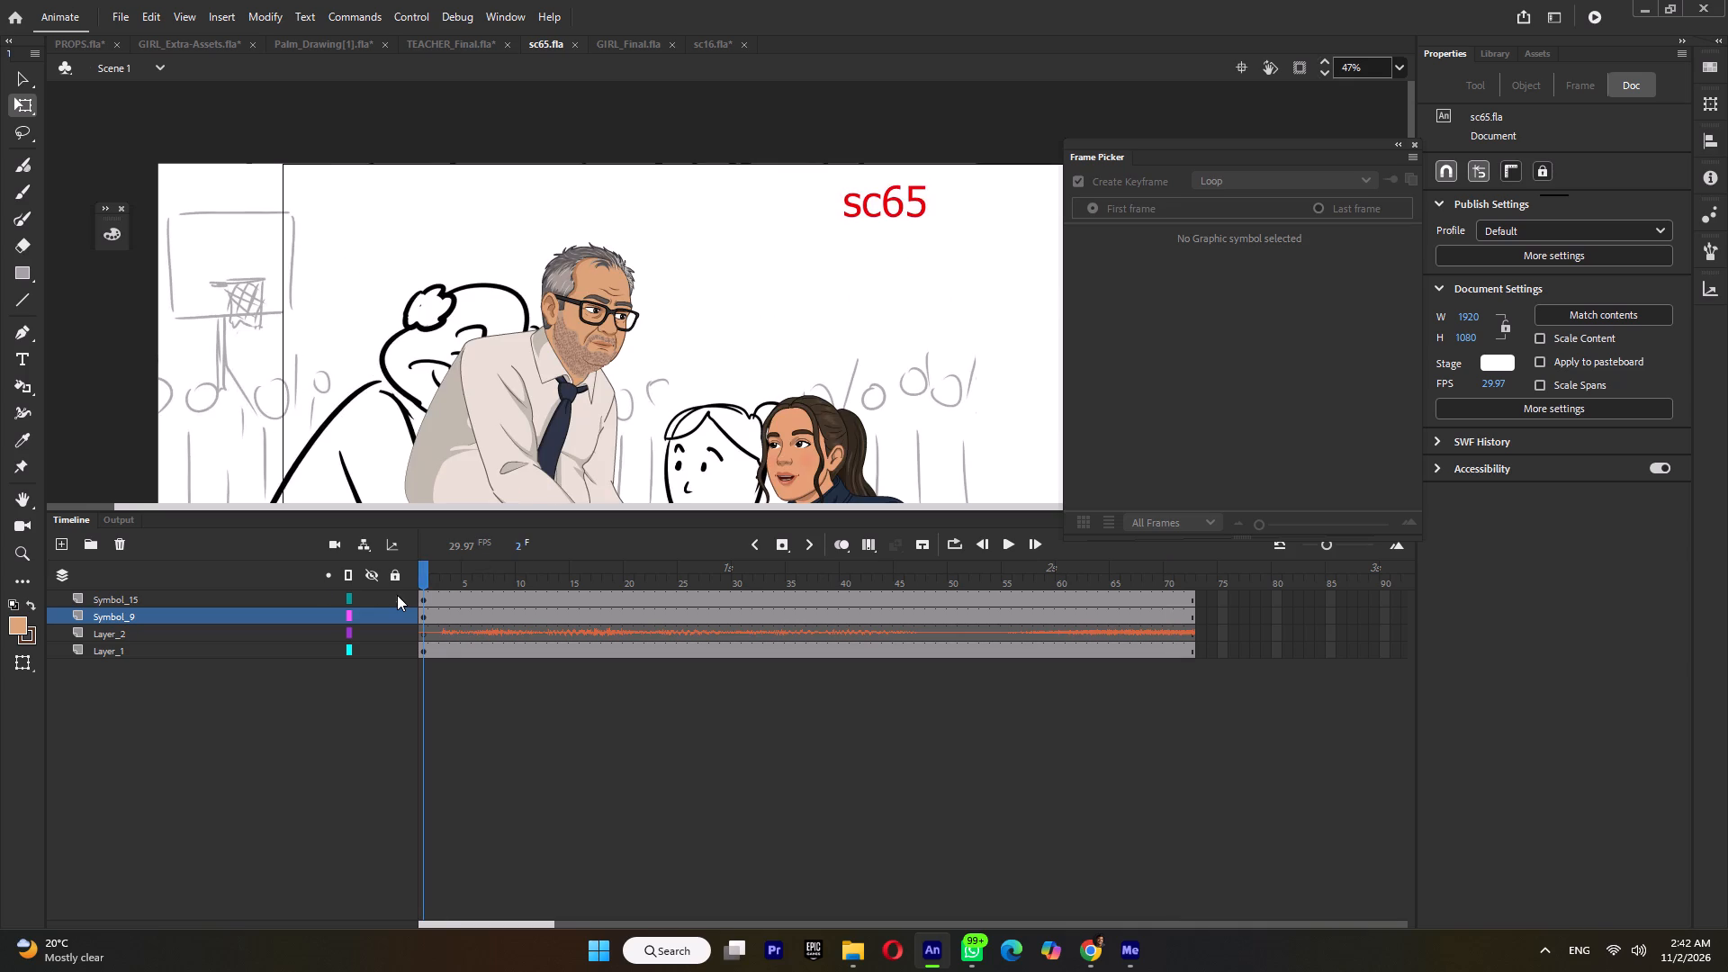
left_click_drag(397, 595, 398, 595)
key("Return")
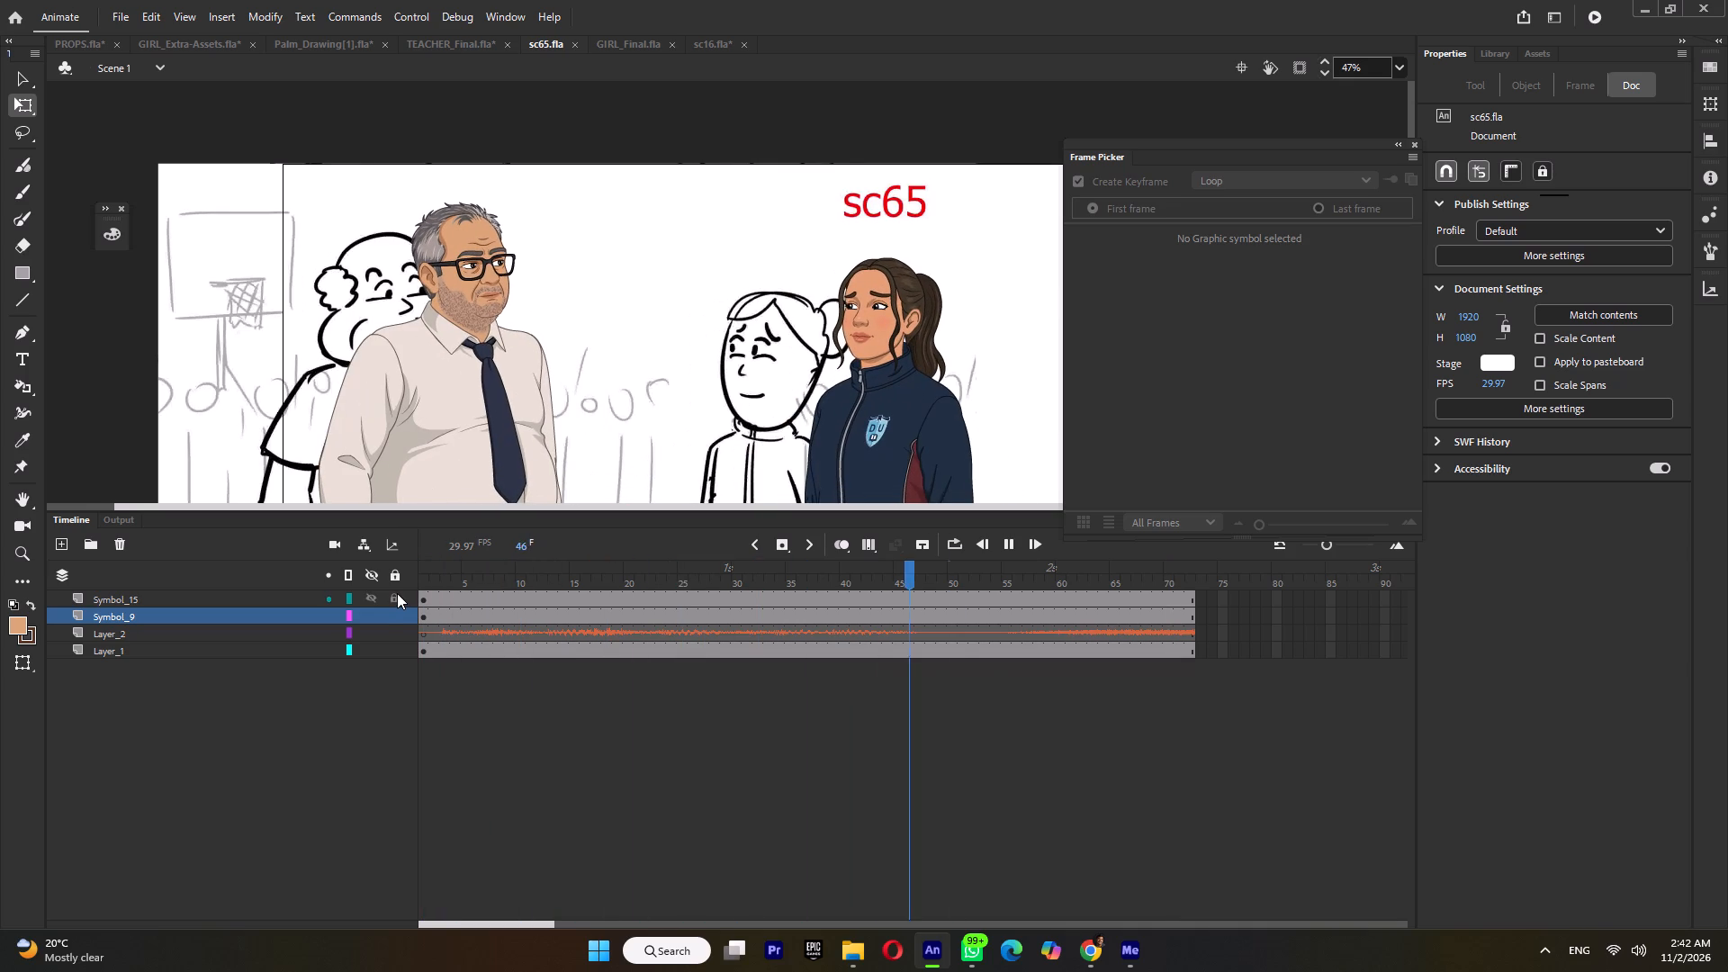
scroll(858, 229, "down", 4, "ctrl")
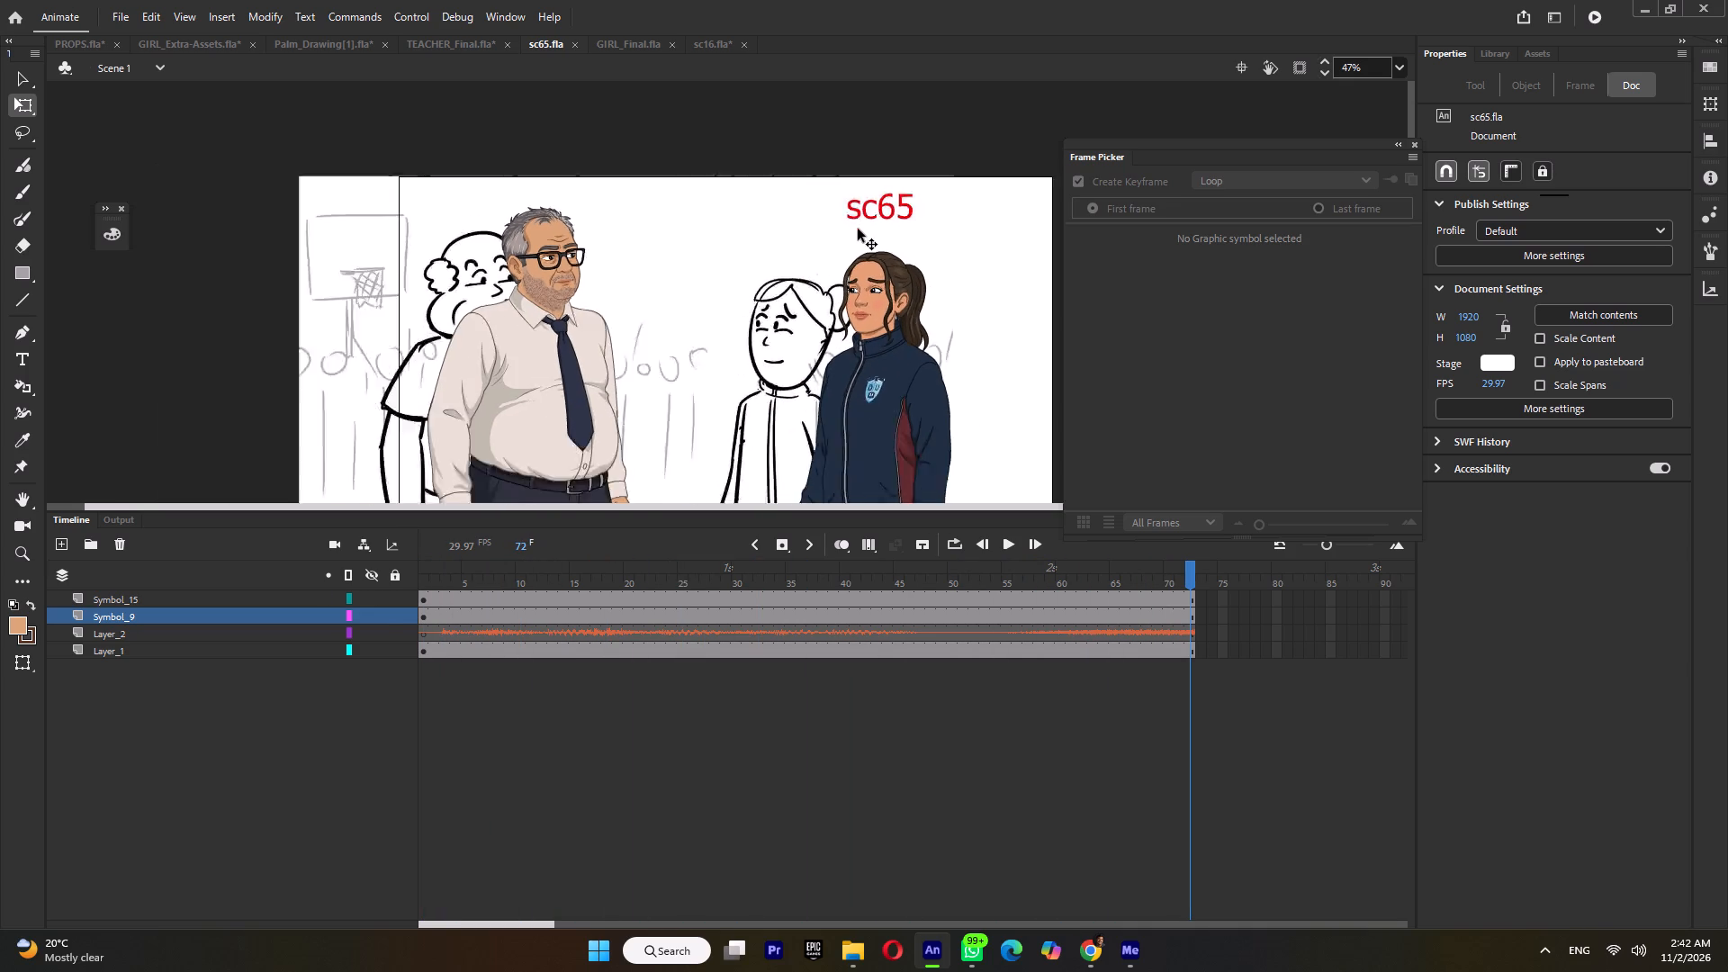
scroll(858, 230, "down", 2, "ctrl")
left_click(430, 578)
key("Return")
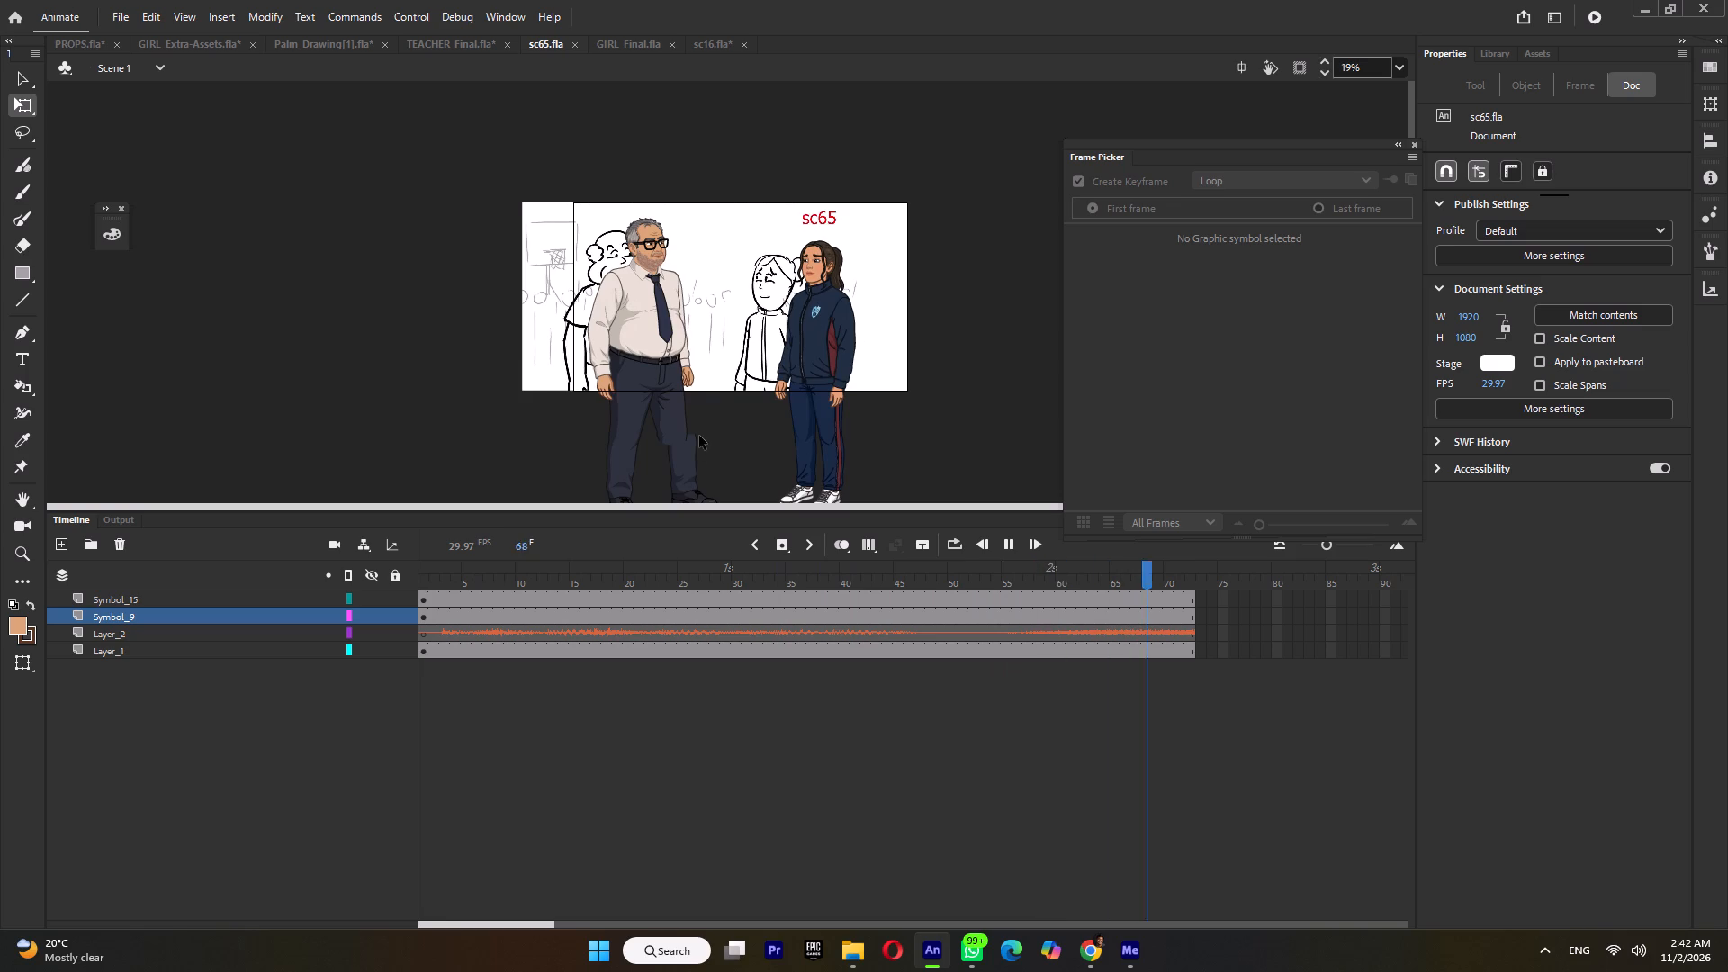
Move the Layer_1 storyboard sketch horizontally to X 0 so it lines up with the stage.
key("Return")
key("Return")
left_click(575, 292)
left_click_drag(559, 319, 589, 322)
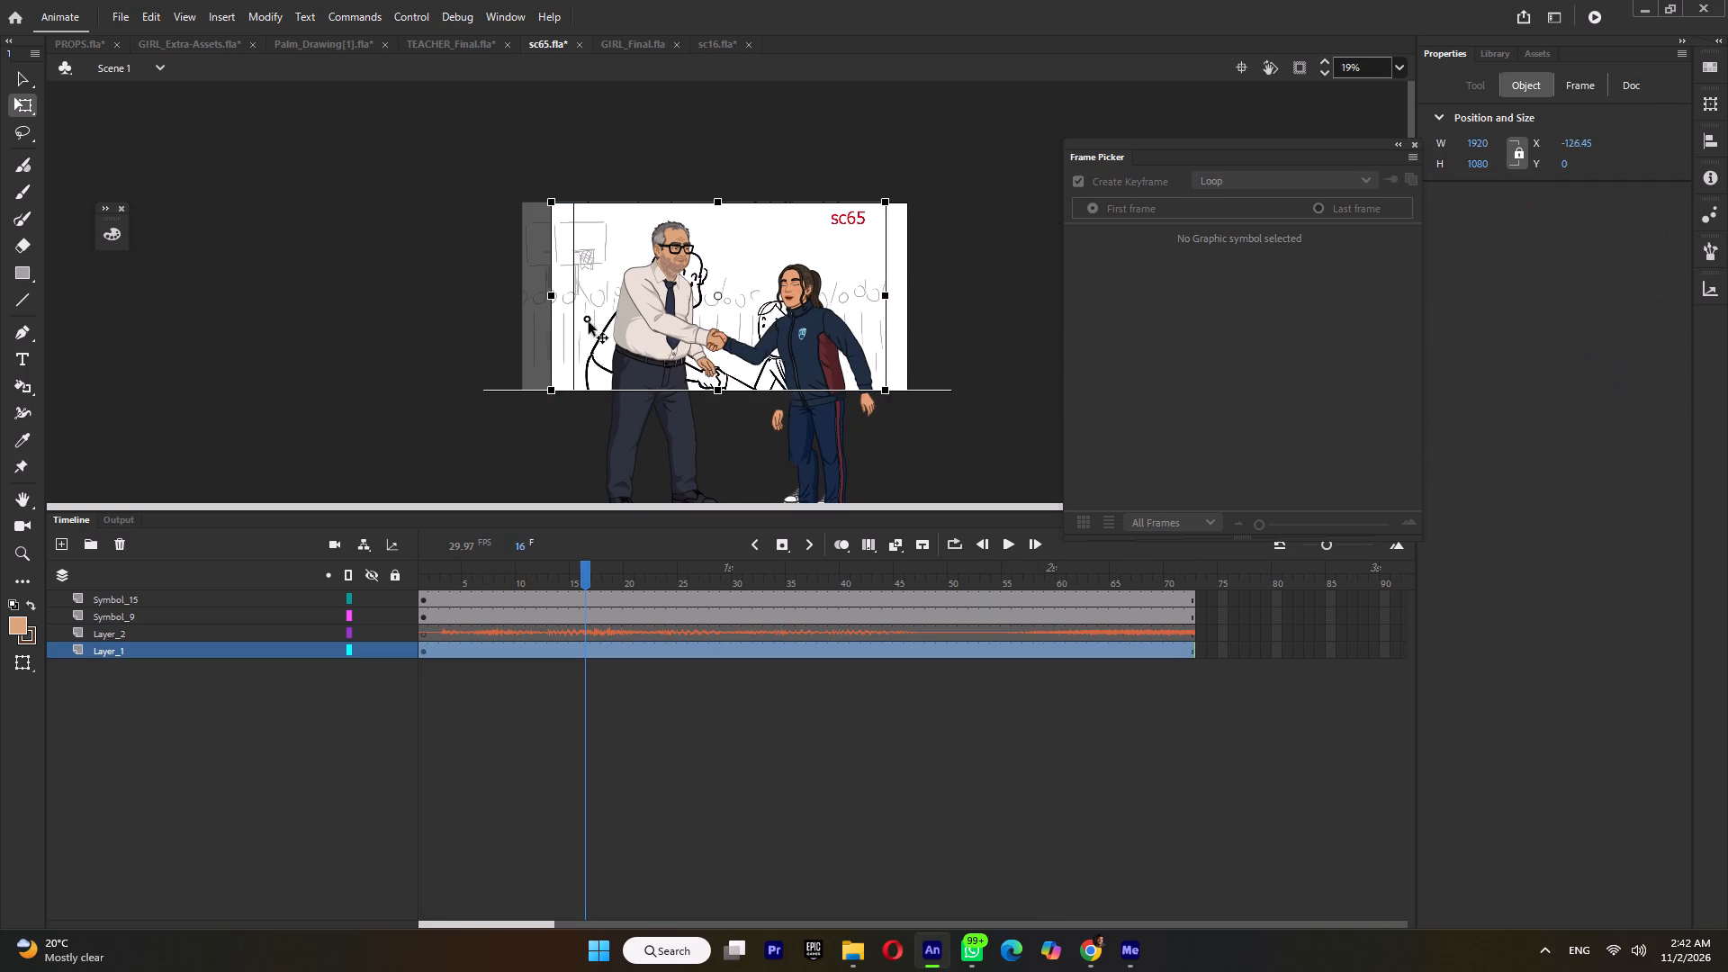
left_click_drag(589, 322, 608, 324)
Play back the handshake from the first frame, check the girl's face up close, and save sc65.
left_click_drag(470, 567, 442, 571)
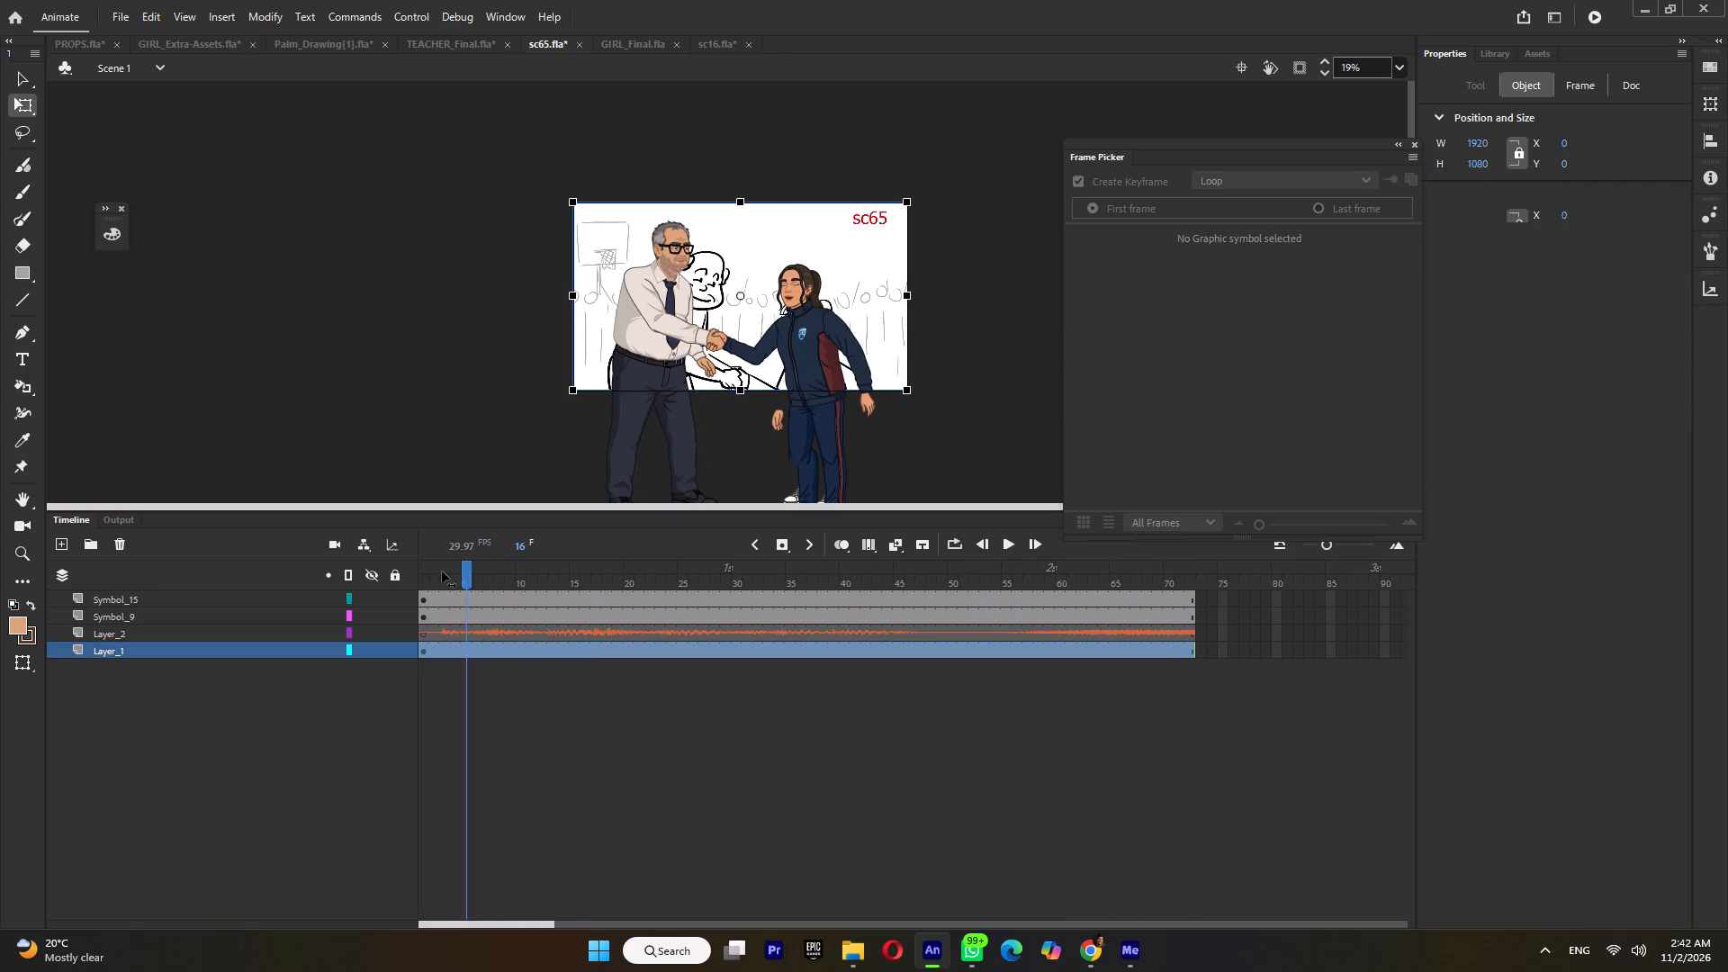
left_click_drag(442, 571, 337, 580)
key("Return")
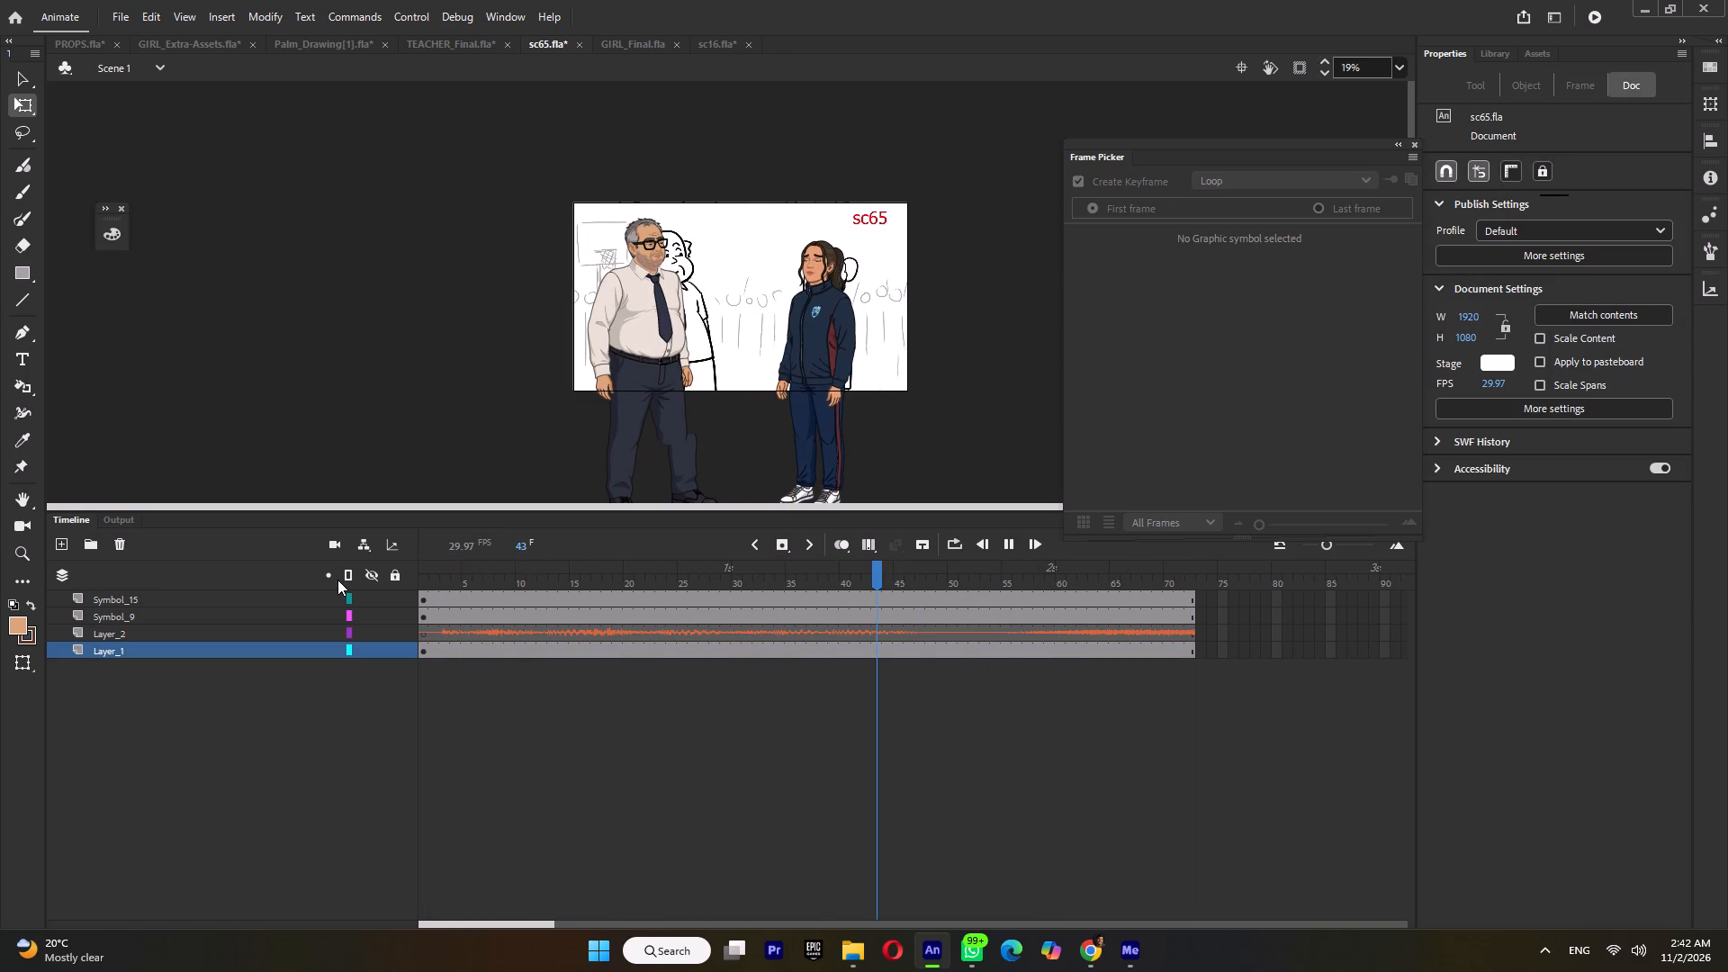
scroll(857, 203, "up", 5, "ctrl")
key("ctrl+s")
scroll(886, 310, "up", 5, "ctrl")
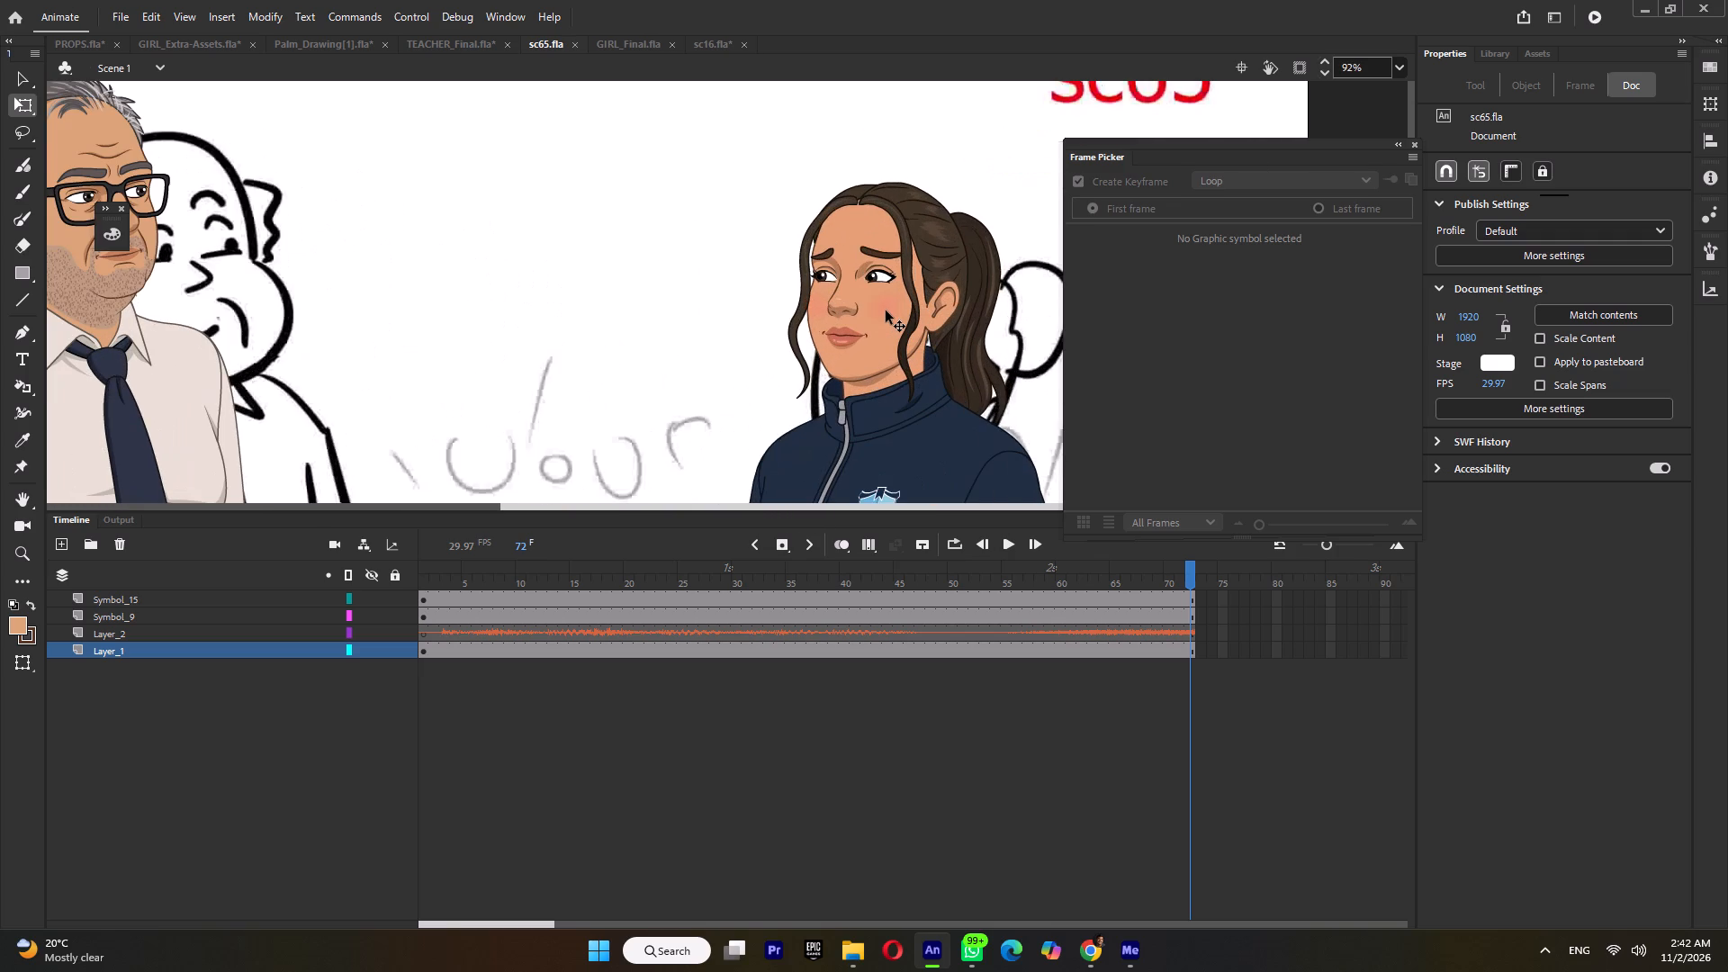
scroll(886, 310, "down", 4, "ctrl")
key("ctrl+s")
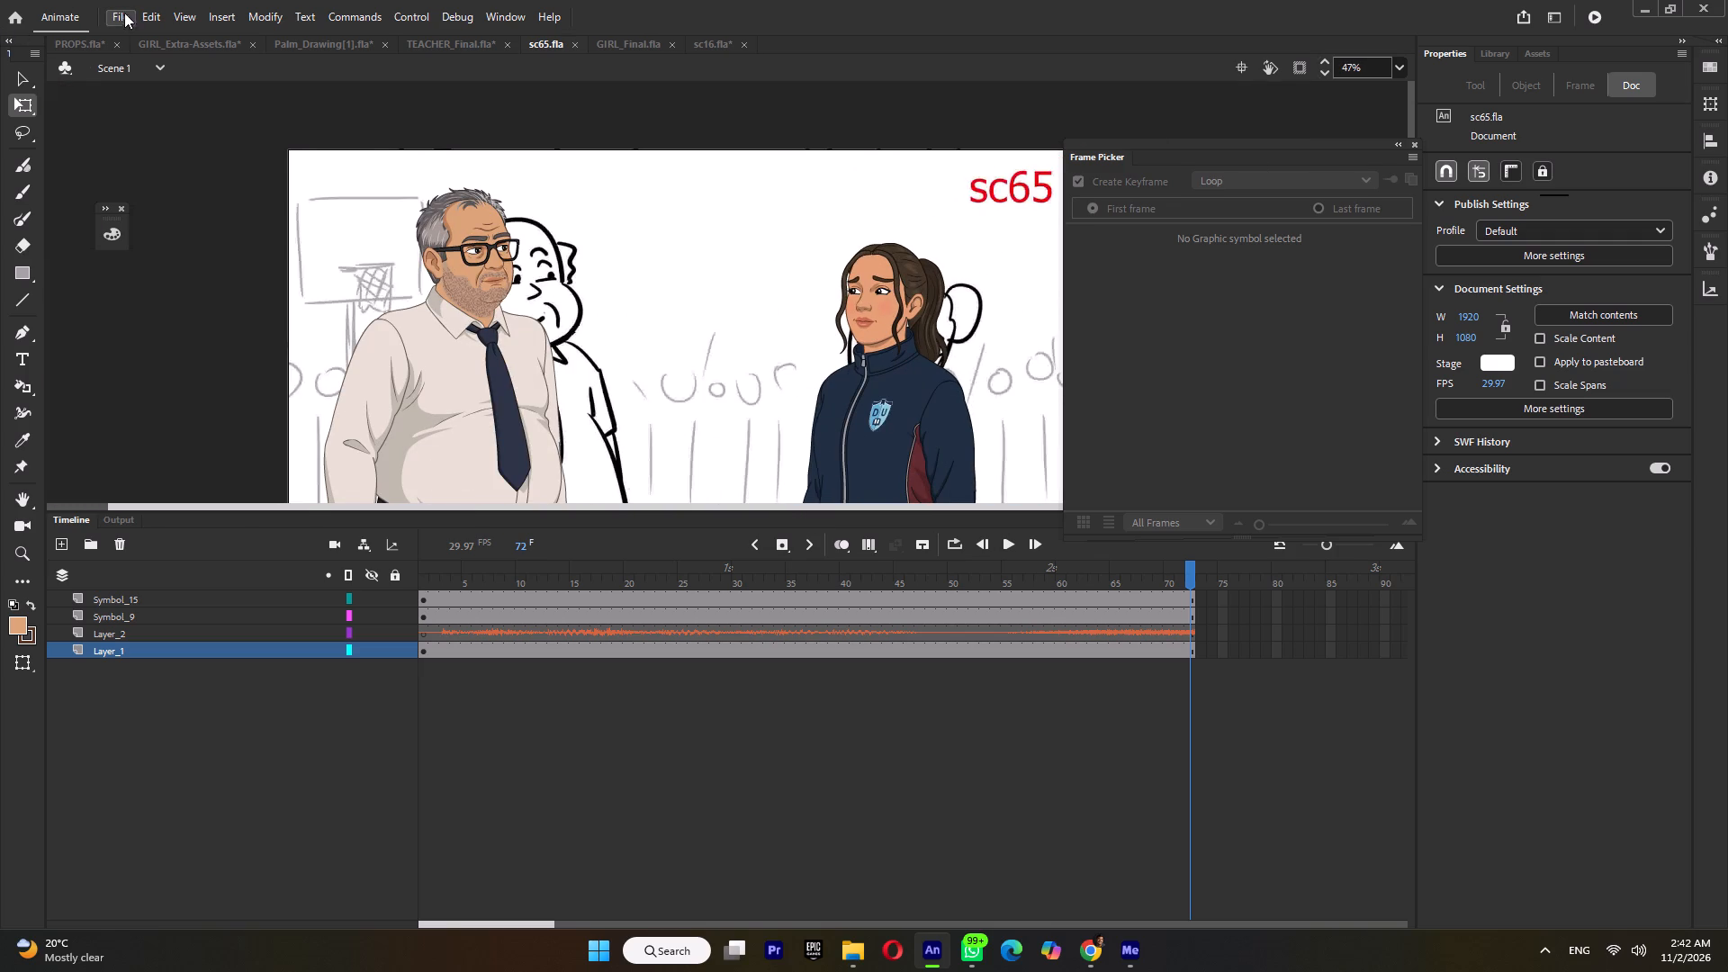
Export the entire sc65 movie as 1920 × 1080 H.264 video to ep06\shots\video\sc65, checking the shots folder in File Explorer before exporting.
left_click(123, 14)
left_click(175, 302)
left_click(472, 356)
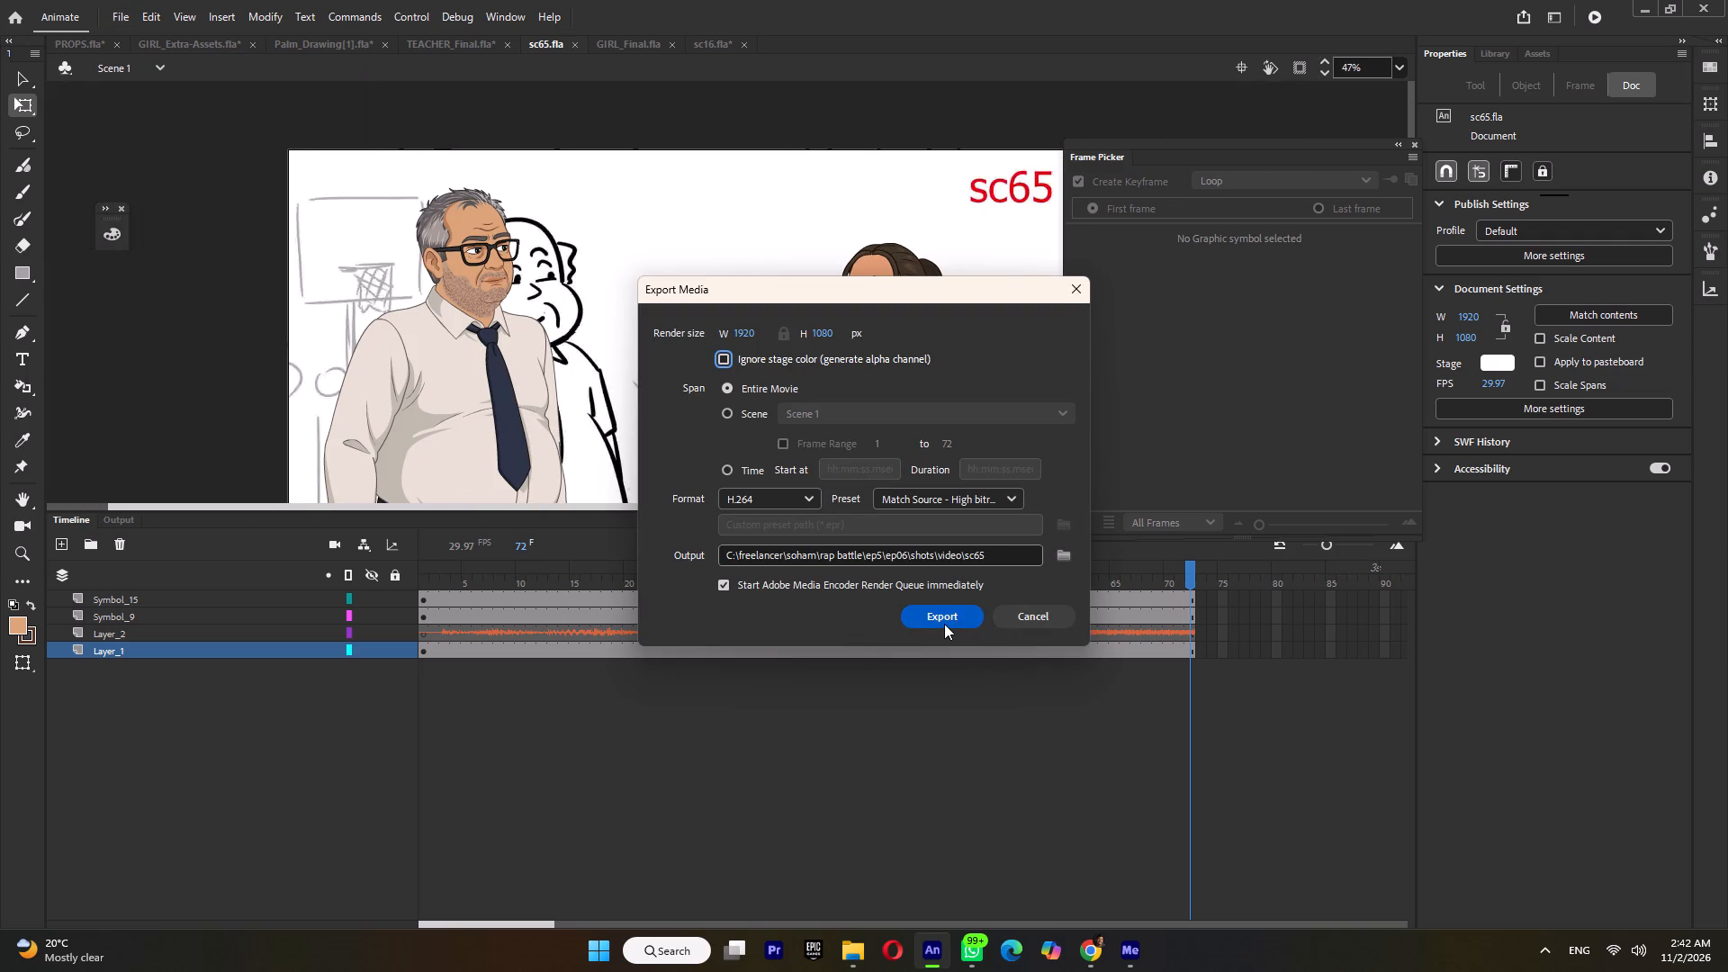
left_click(857, 949)
double_click(1129, 280)
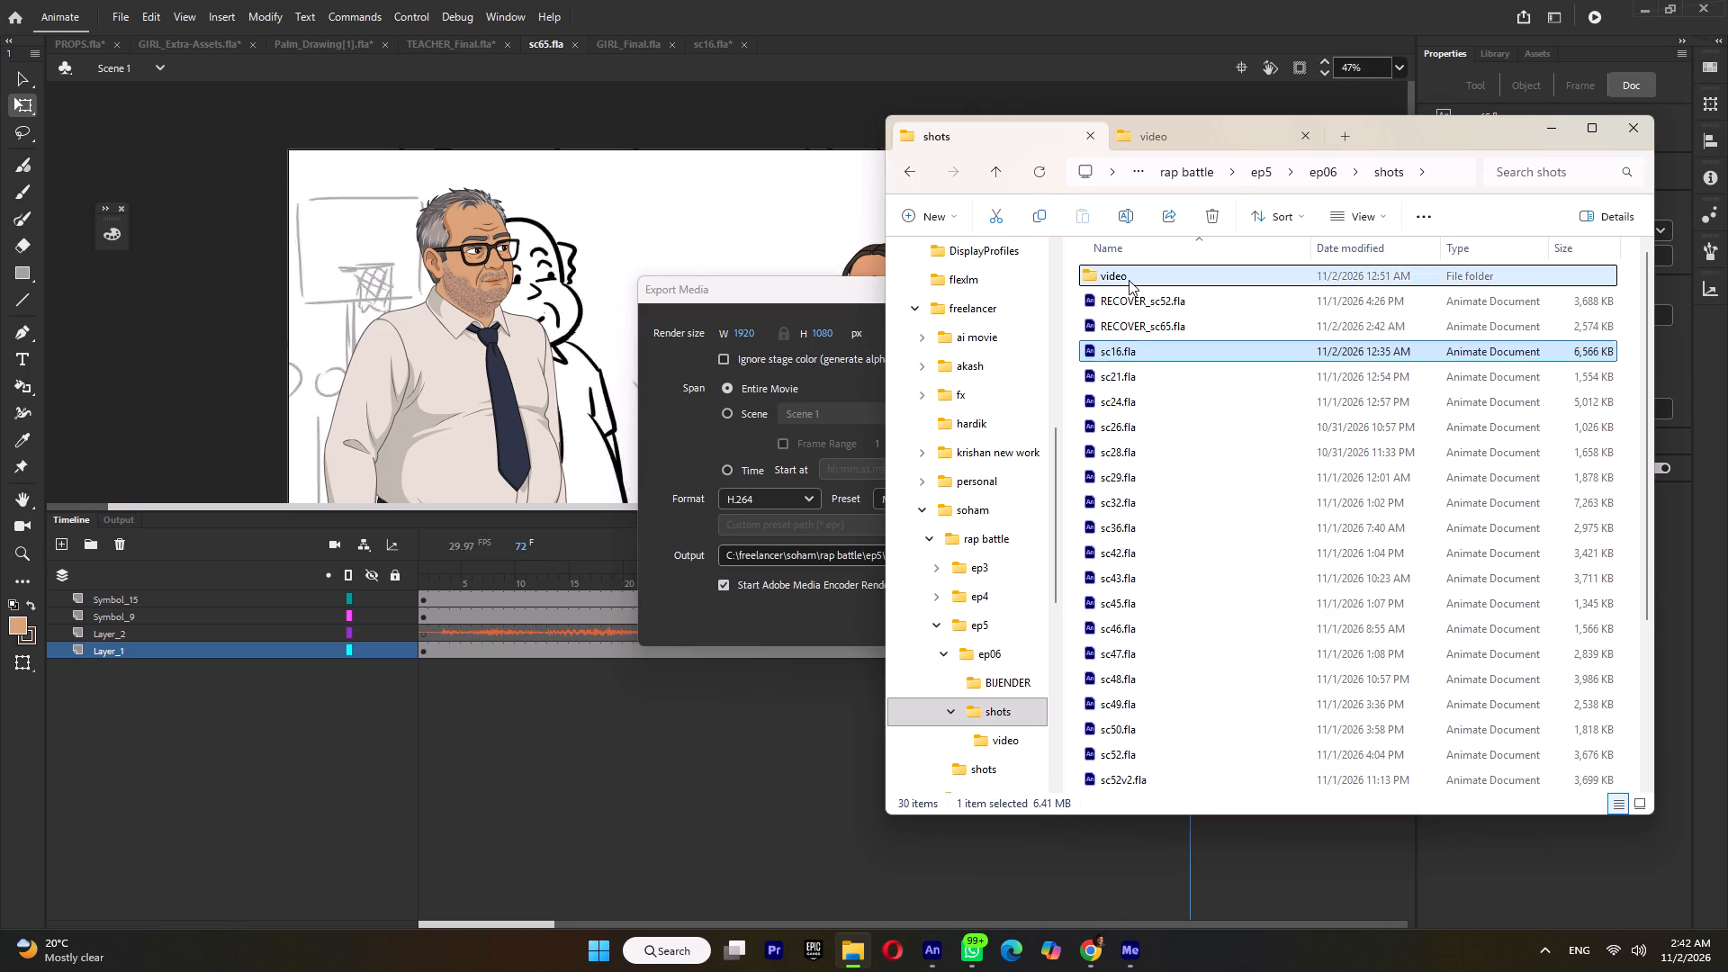
left_click(989, 180)
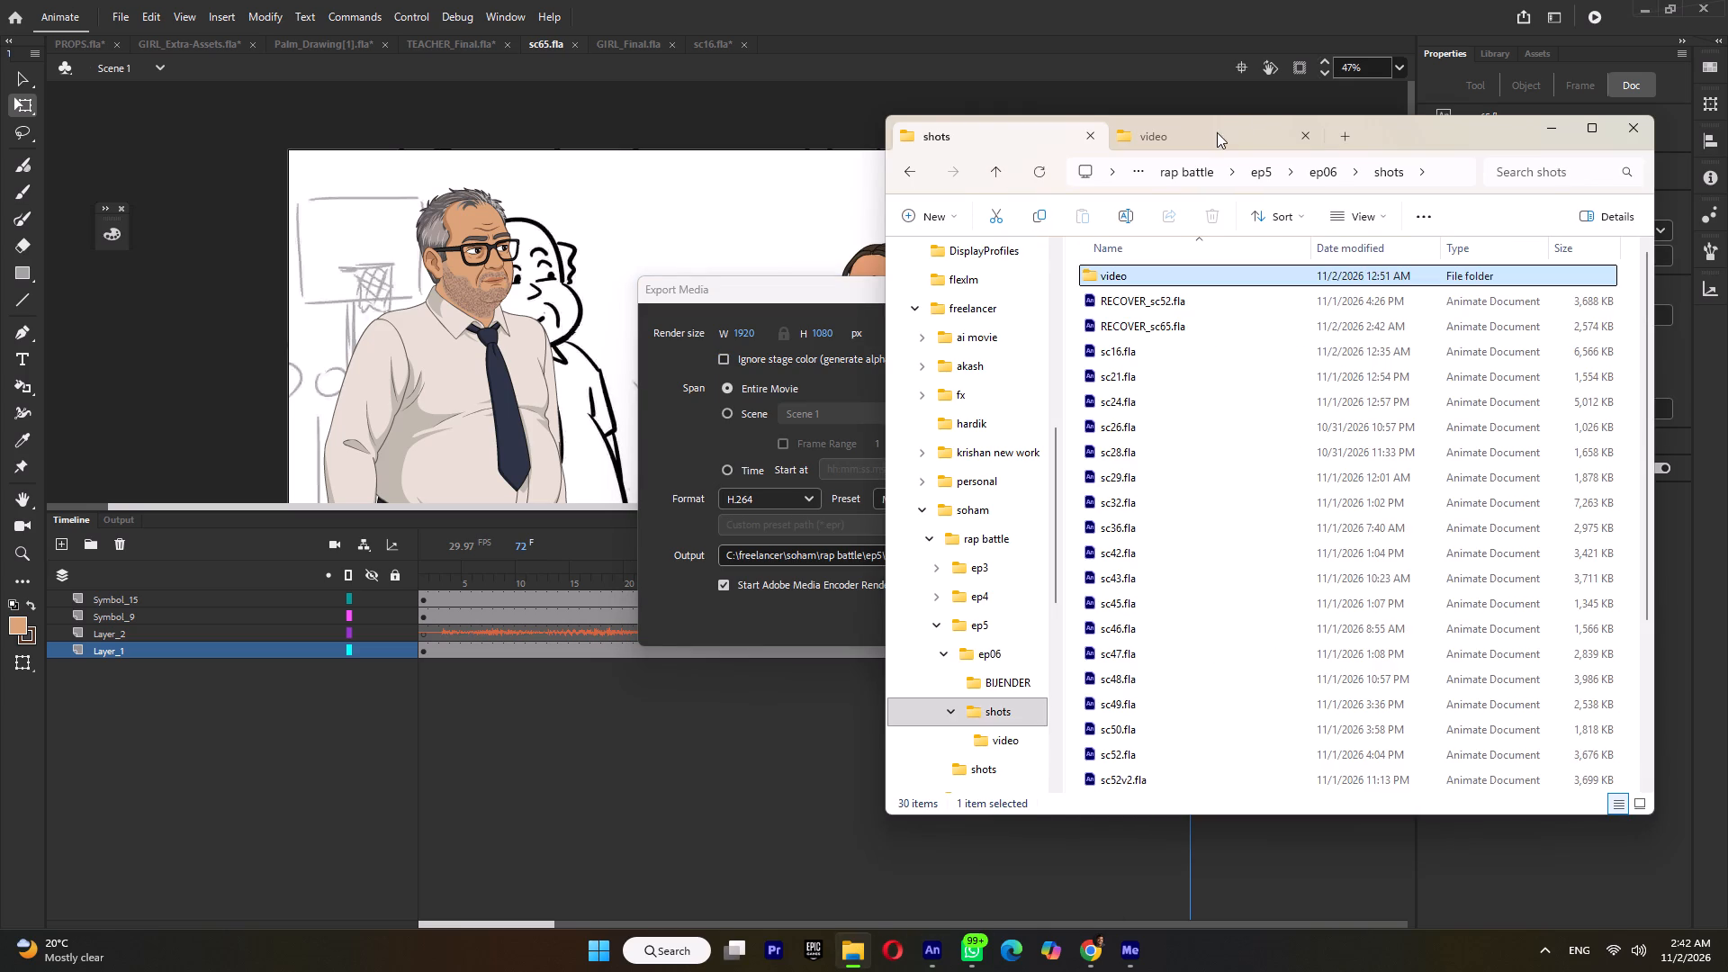
left_click(1217, 132)
left_click(718, 445)
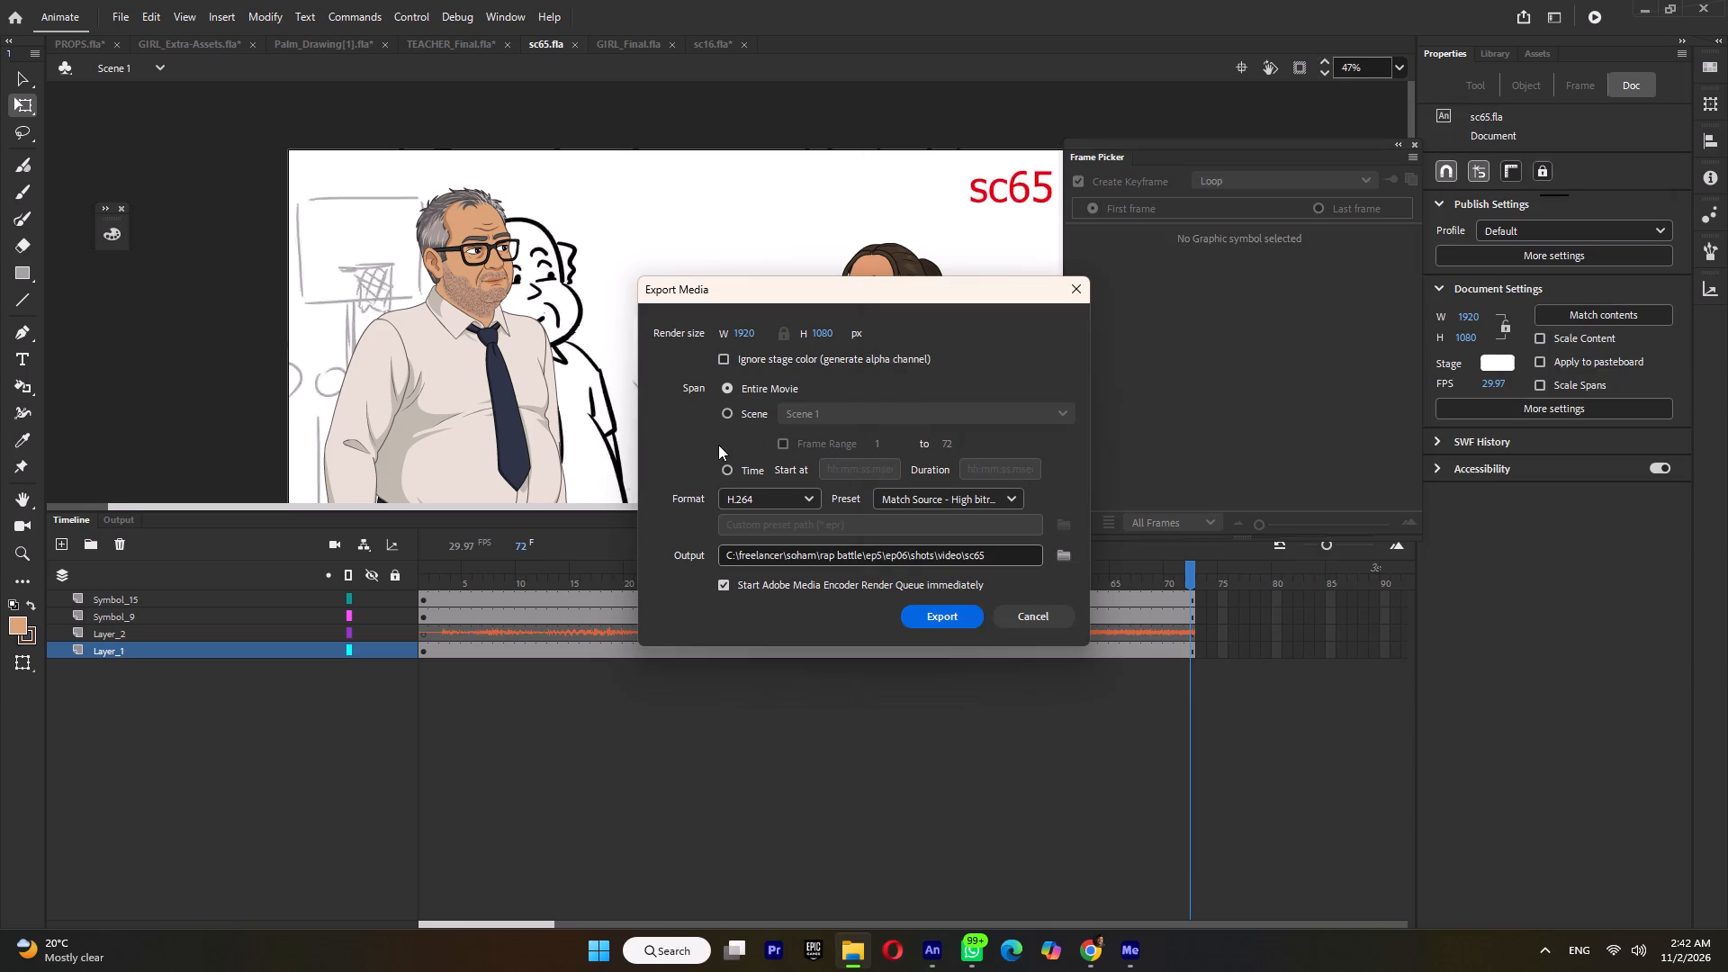
left_click(922, 612)
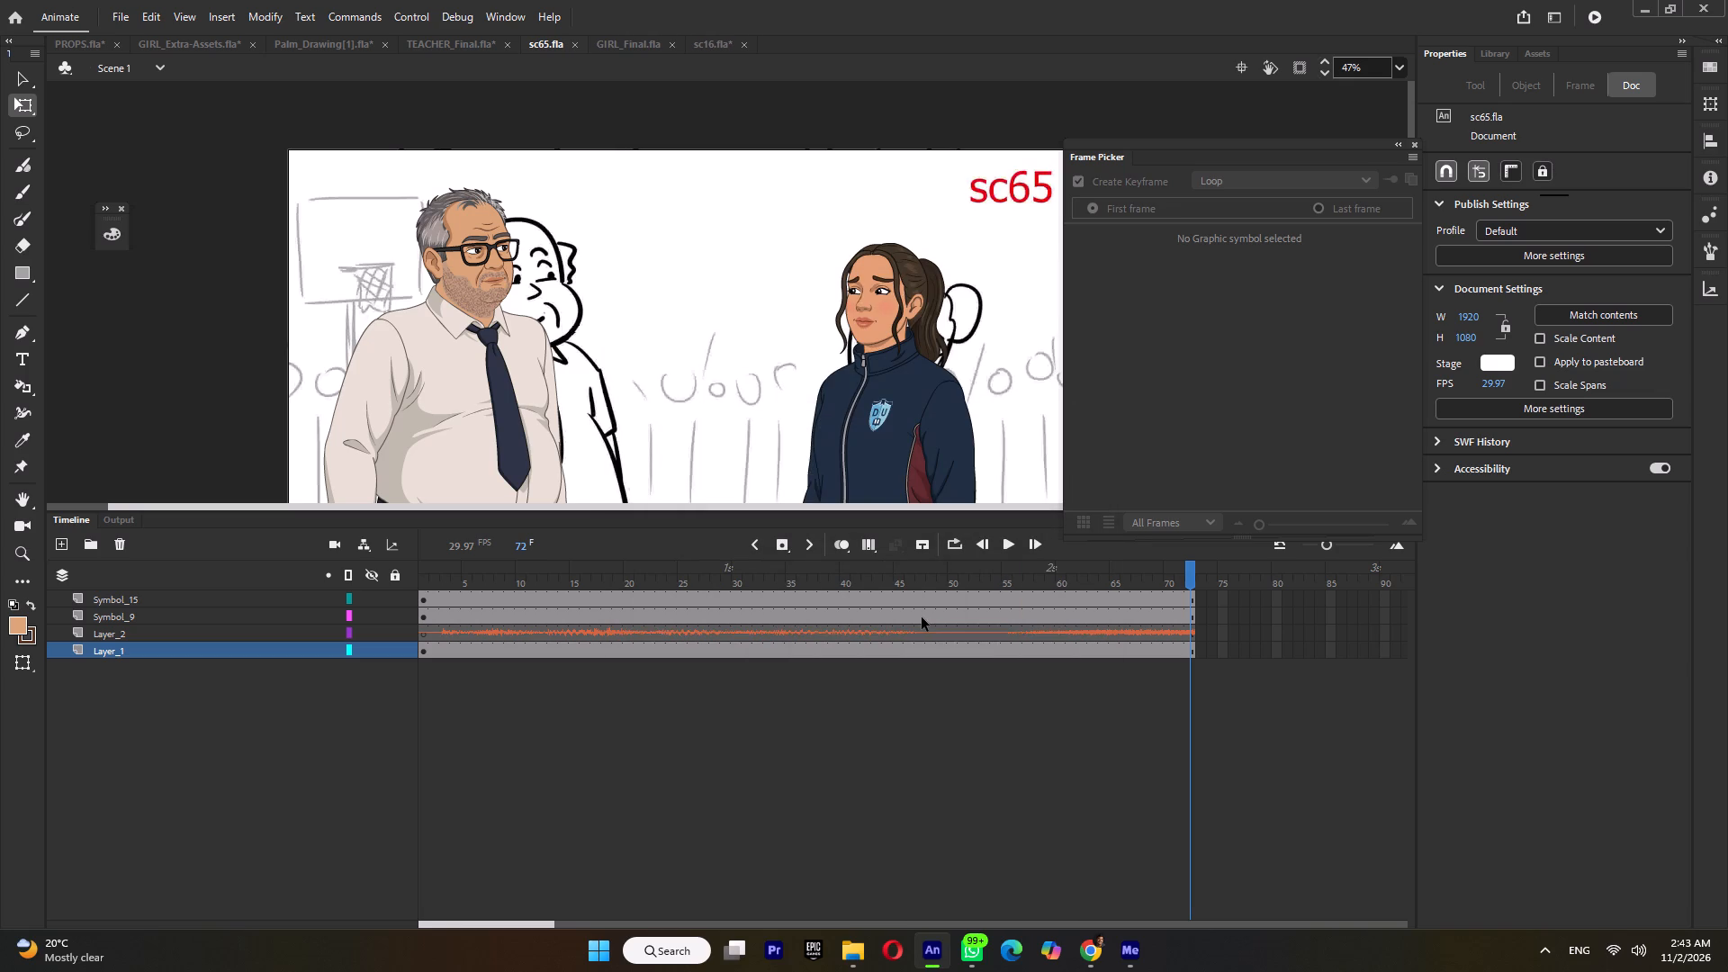
Acknowledge the finished video export and close sc65.fla.
left_click(1021, 544)
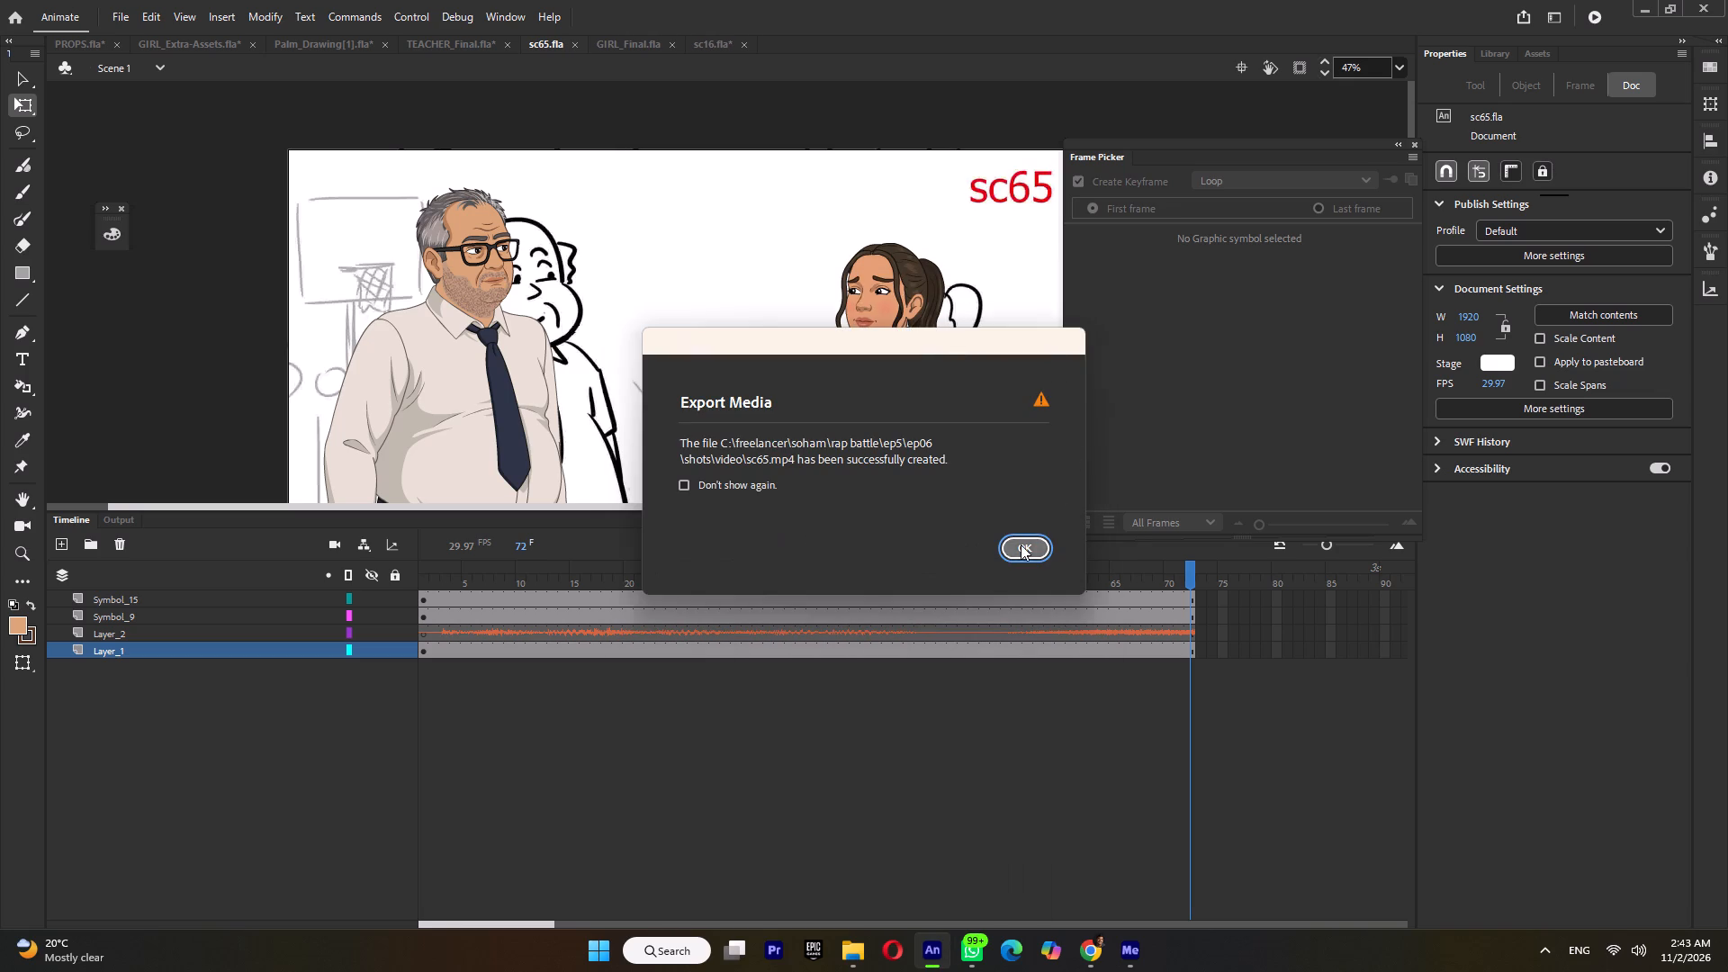
left_click(575, 49)
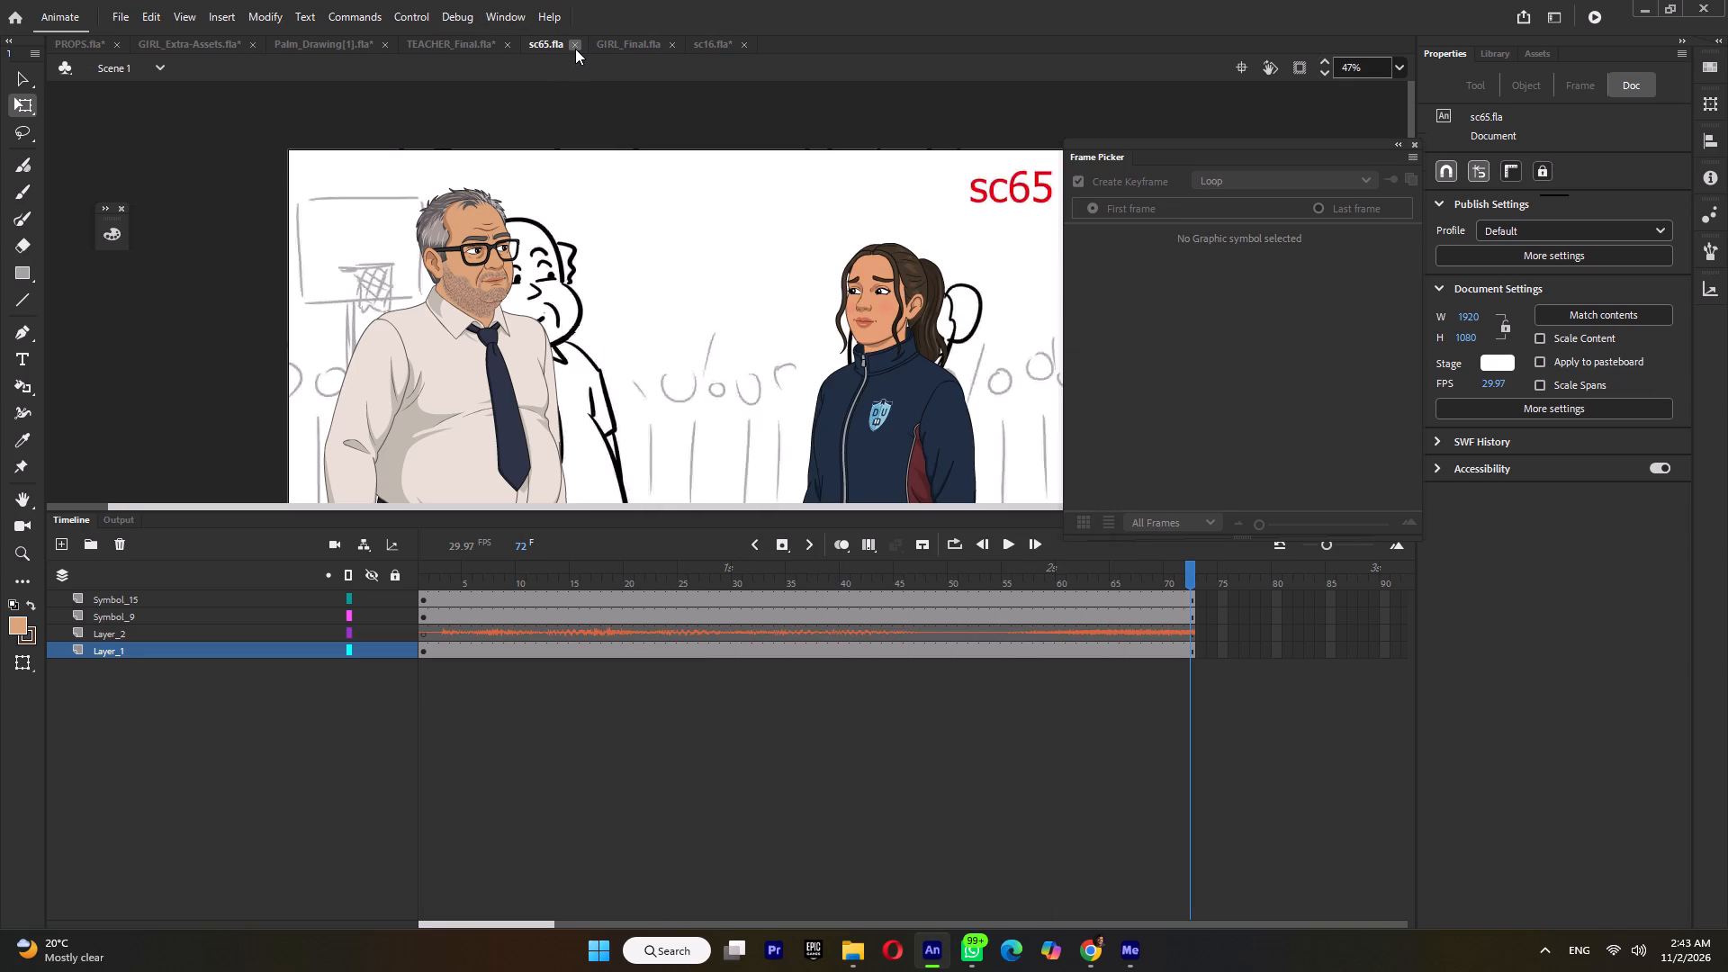
left_click(575, 49)
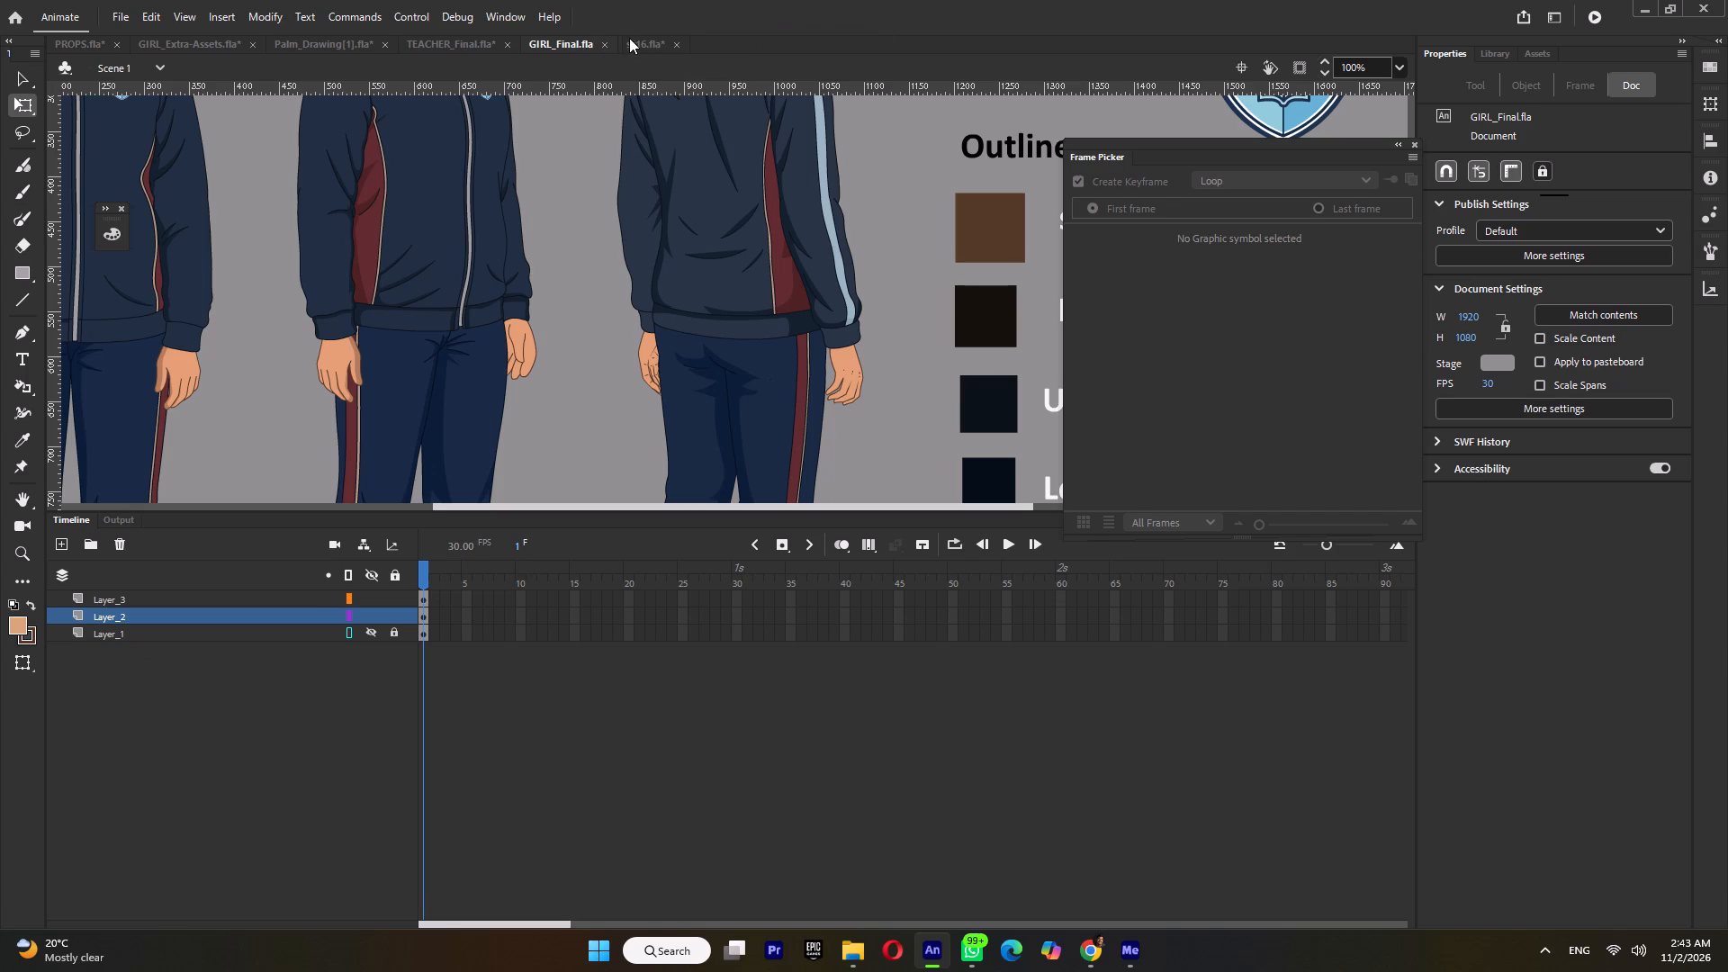